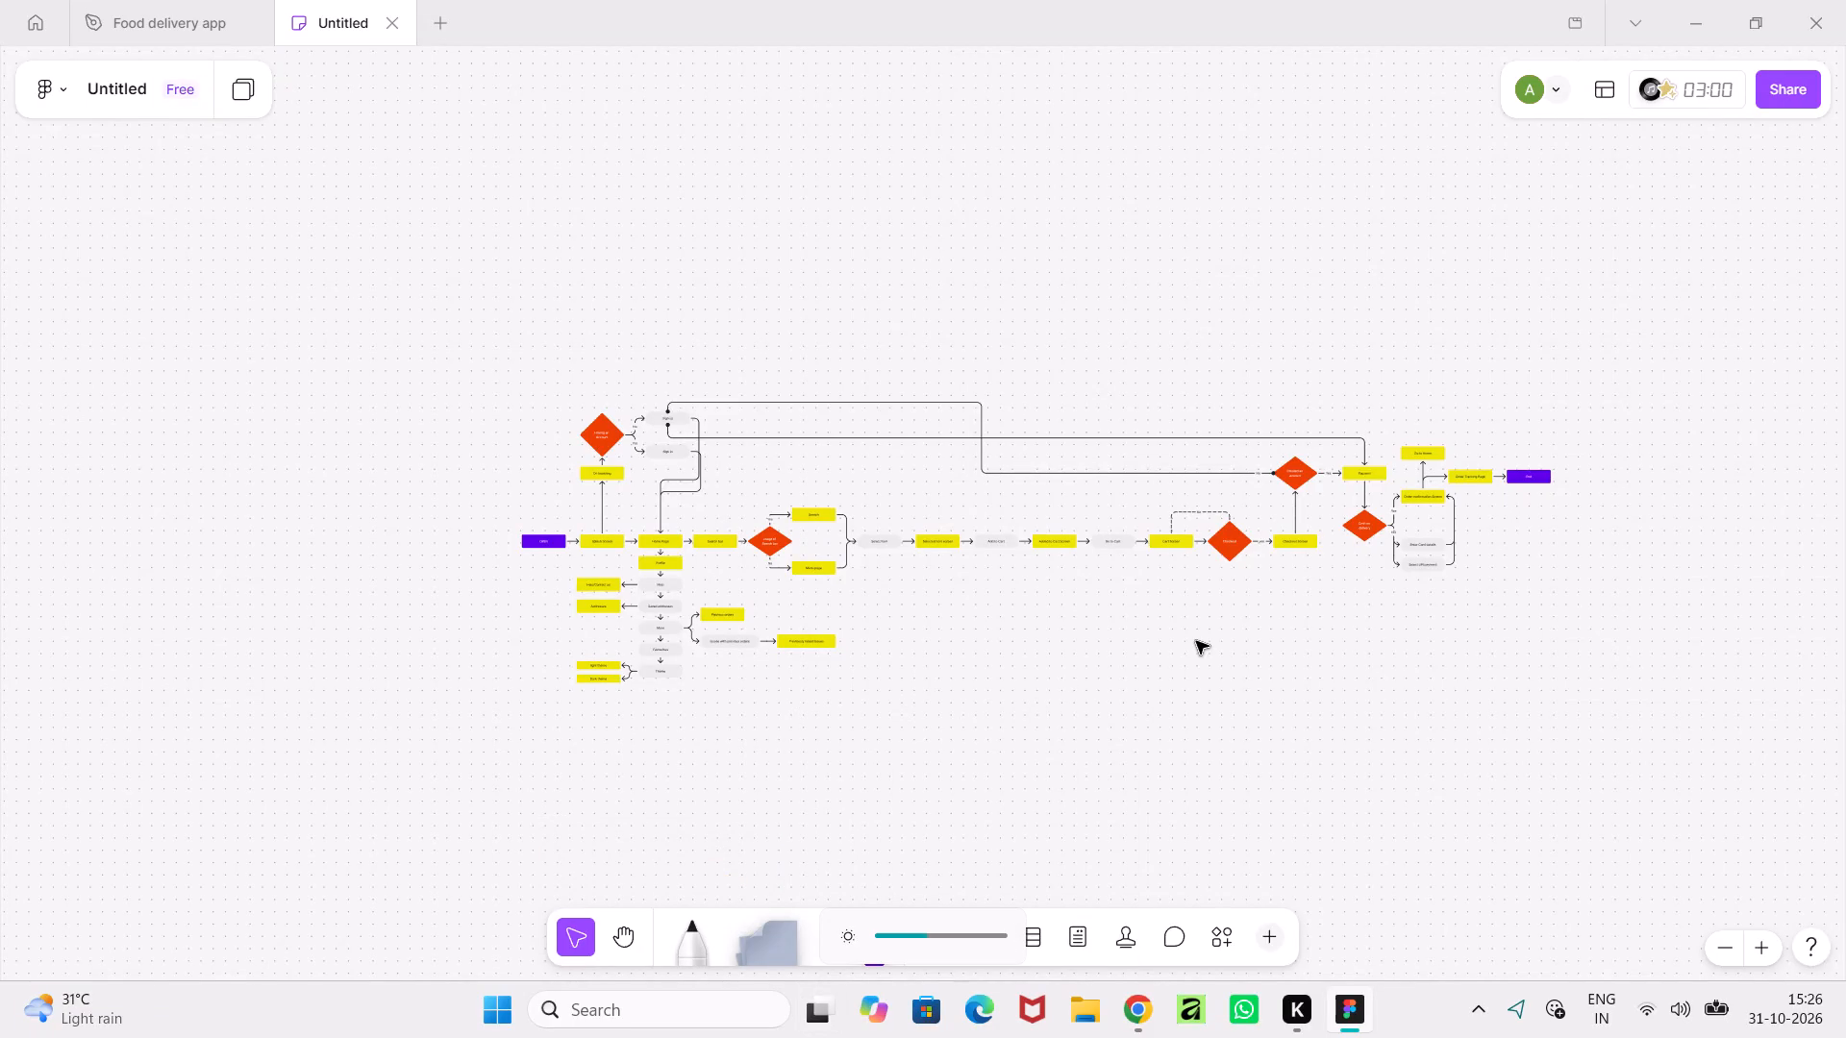
Examine the food delivery user flow diagram, from the account, home page and profile branches through search and cart to payment.
scroll(1260, 778, "up", 4, "ctrl")
middle_click_drag(960, 572, 1046, 721)
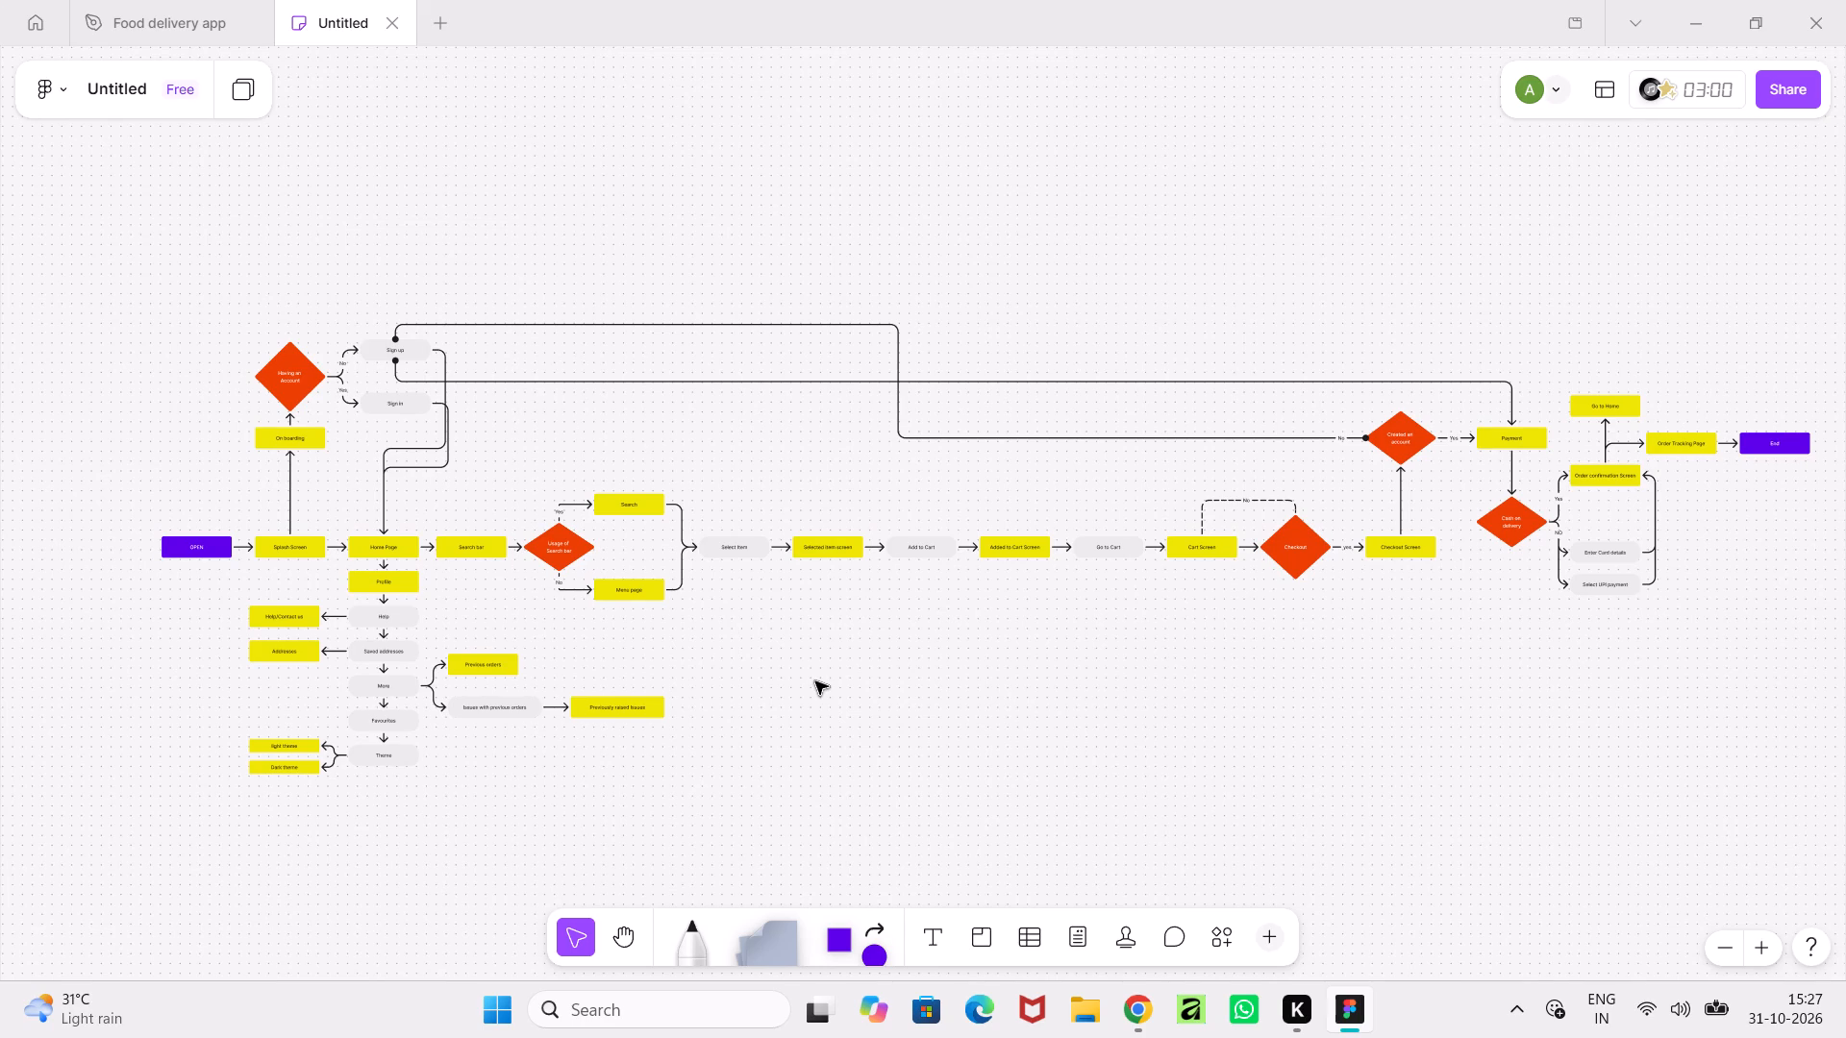
scroll(821, 643, "up", 6, "ctrl")
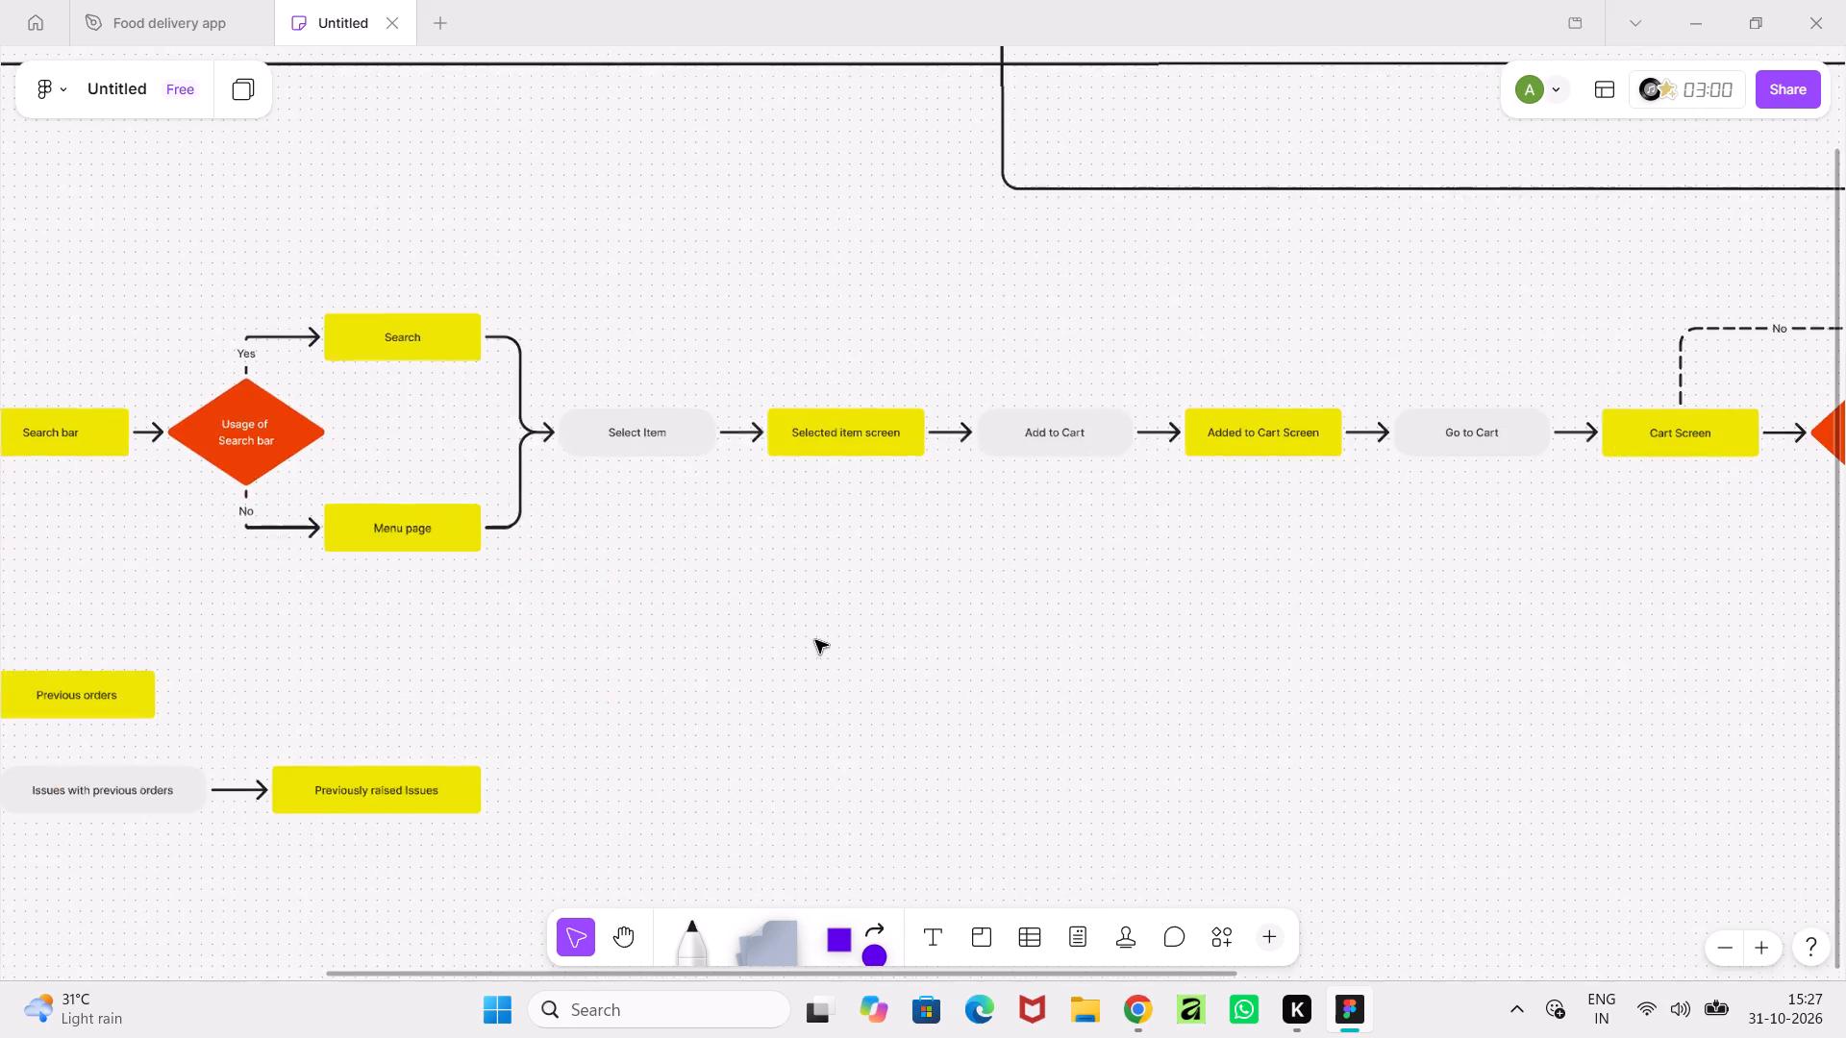
middle_click_drag(672, 736, 1332, 612)
scroll(675, 634, "up", 3, "ctrl")
scroll(675, 634, "down", 8, "ctrl")
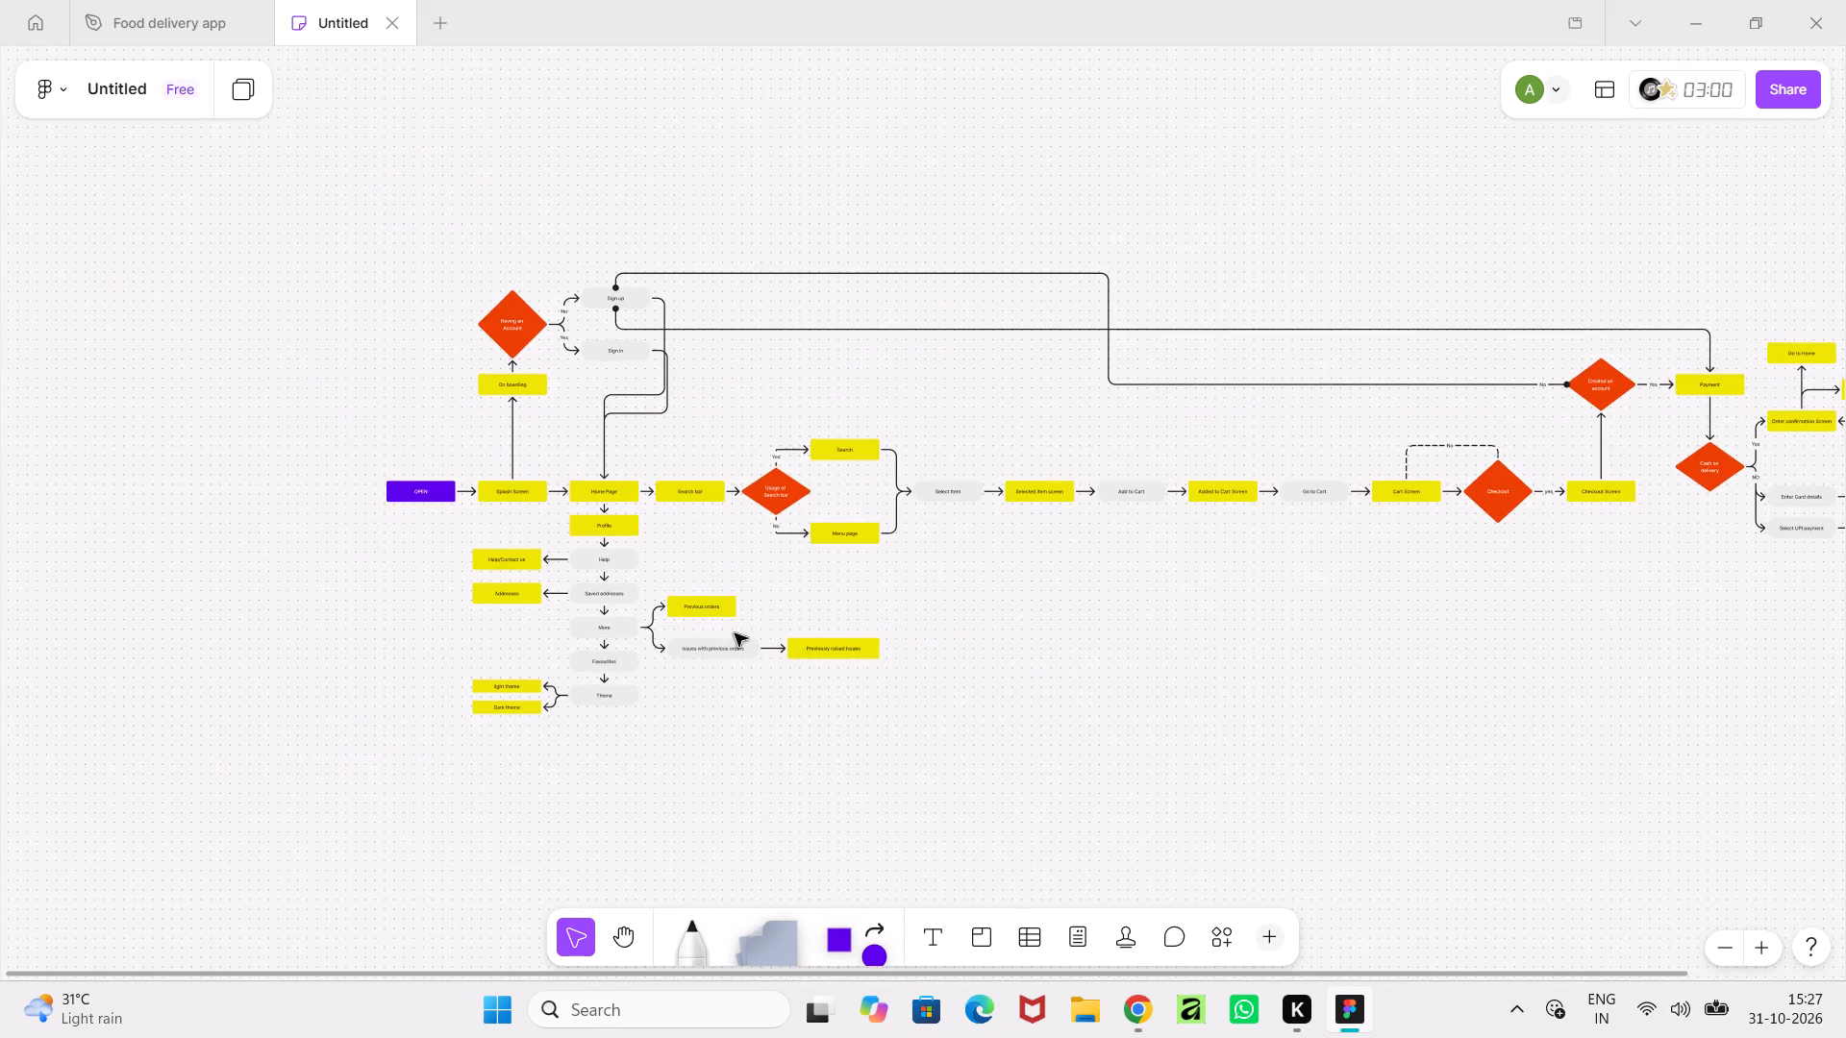
middle_click_drag(886, 634, 810, 750)
scroll(682, 596, "up", 6, "ctrl")
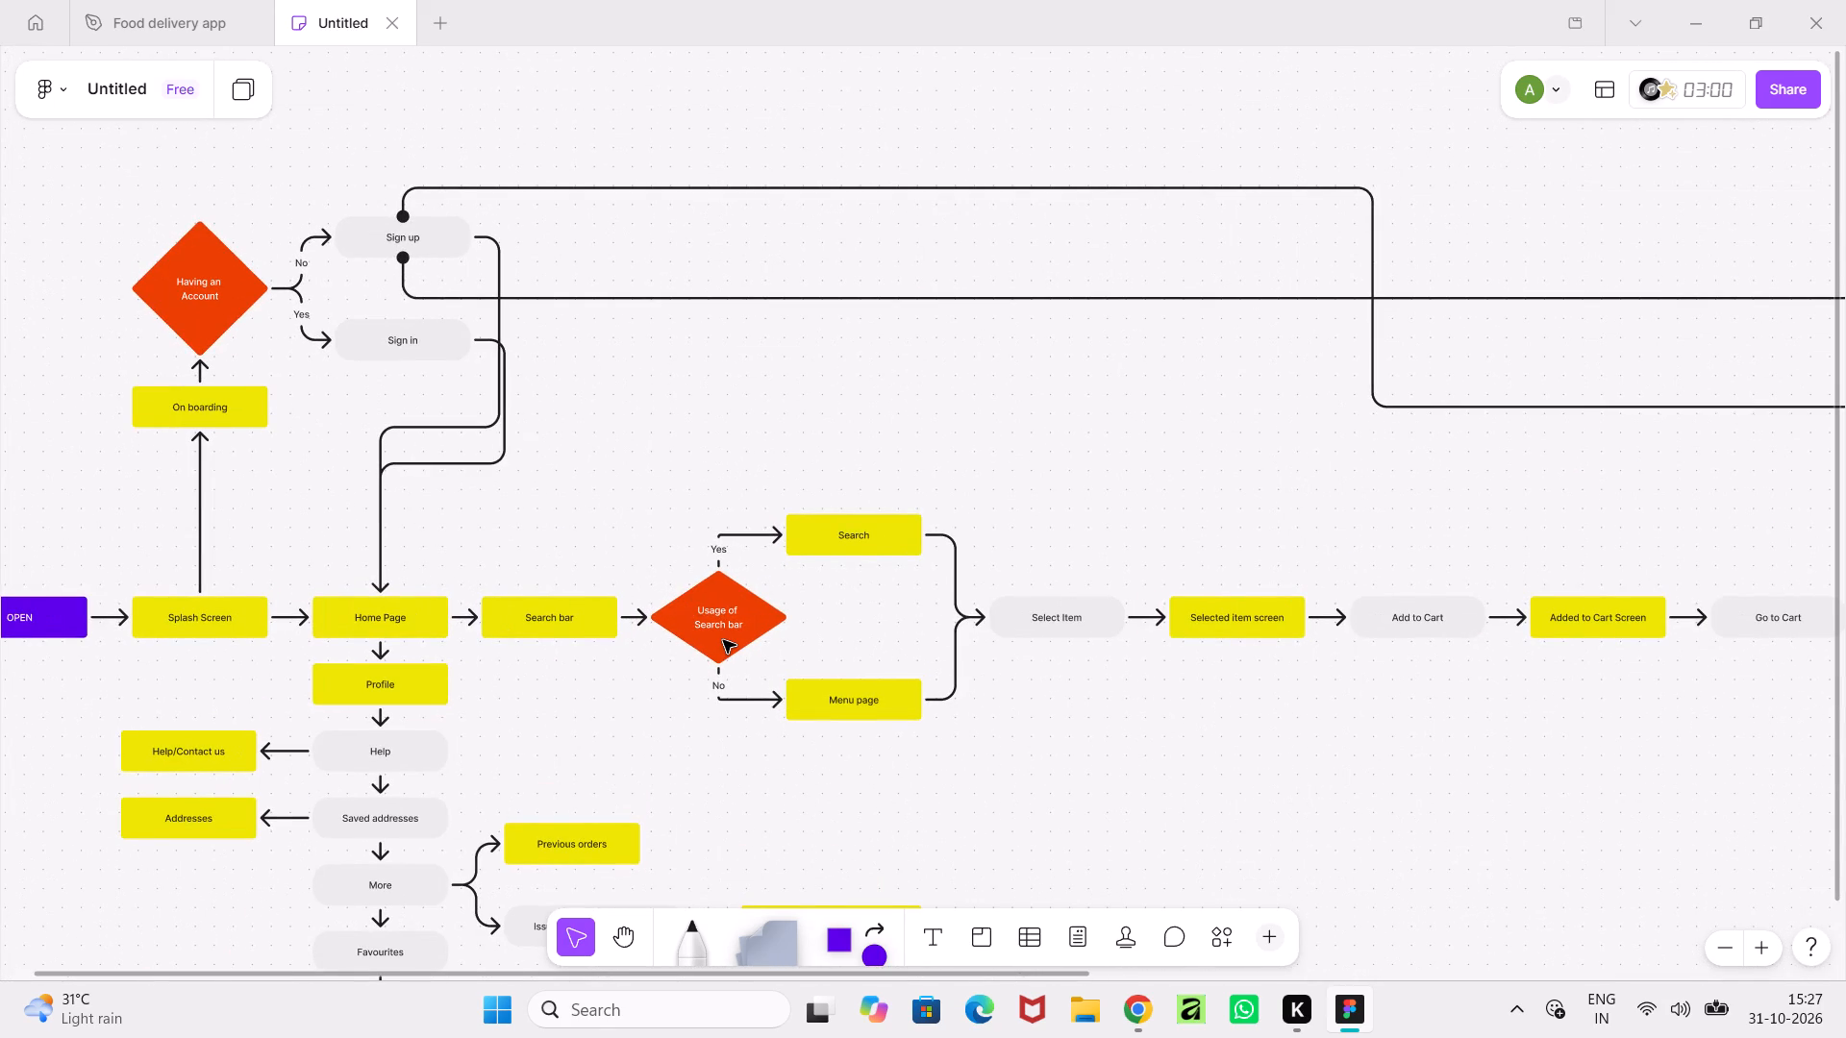
scroll(723, 640, "up", 5, "ctrl")
middle_click_drag(723, 640, 851, 861)
scroll(708, 587, "up", 4, "ctrl")
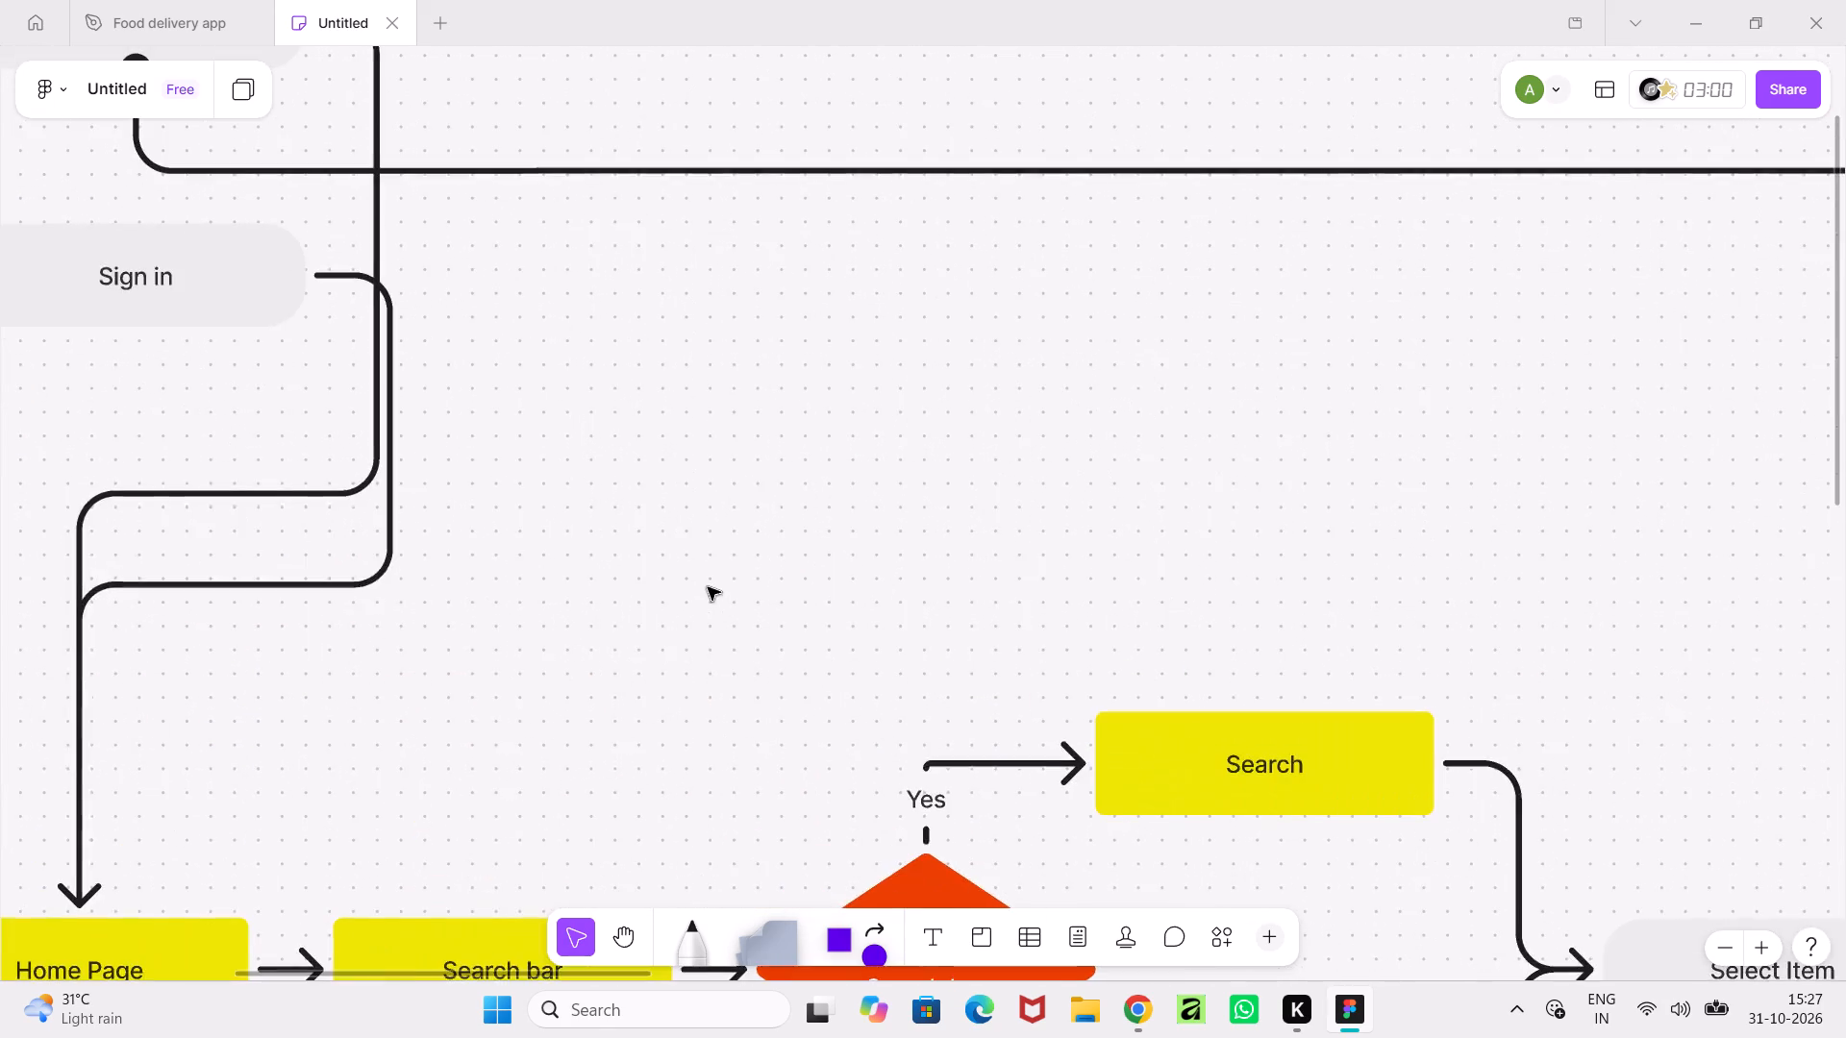
middle_click_drag(708, 587, 857, 754)
scroll(803, 700, "down", 5, "ctrl")
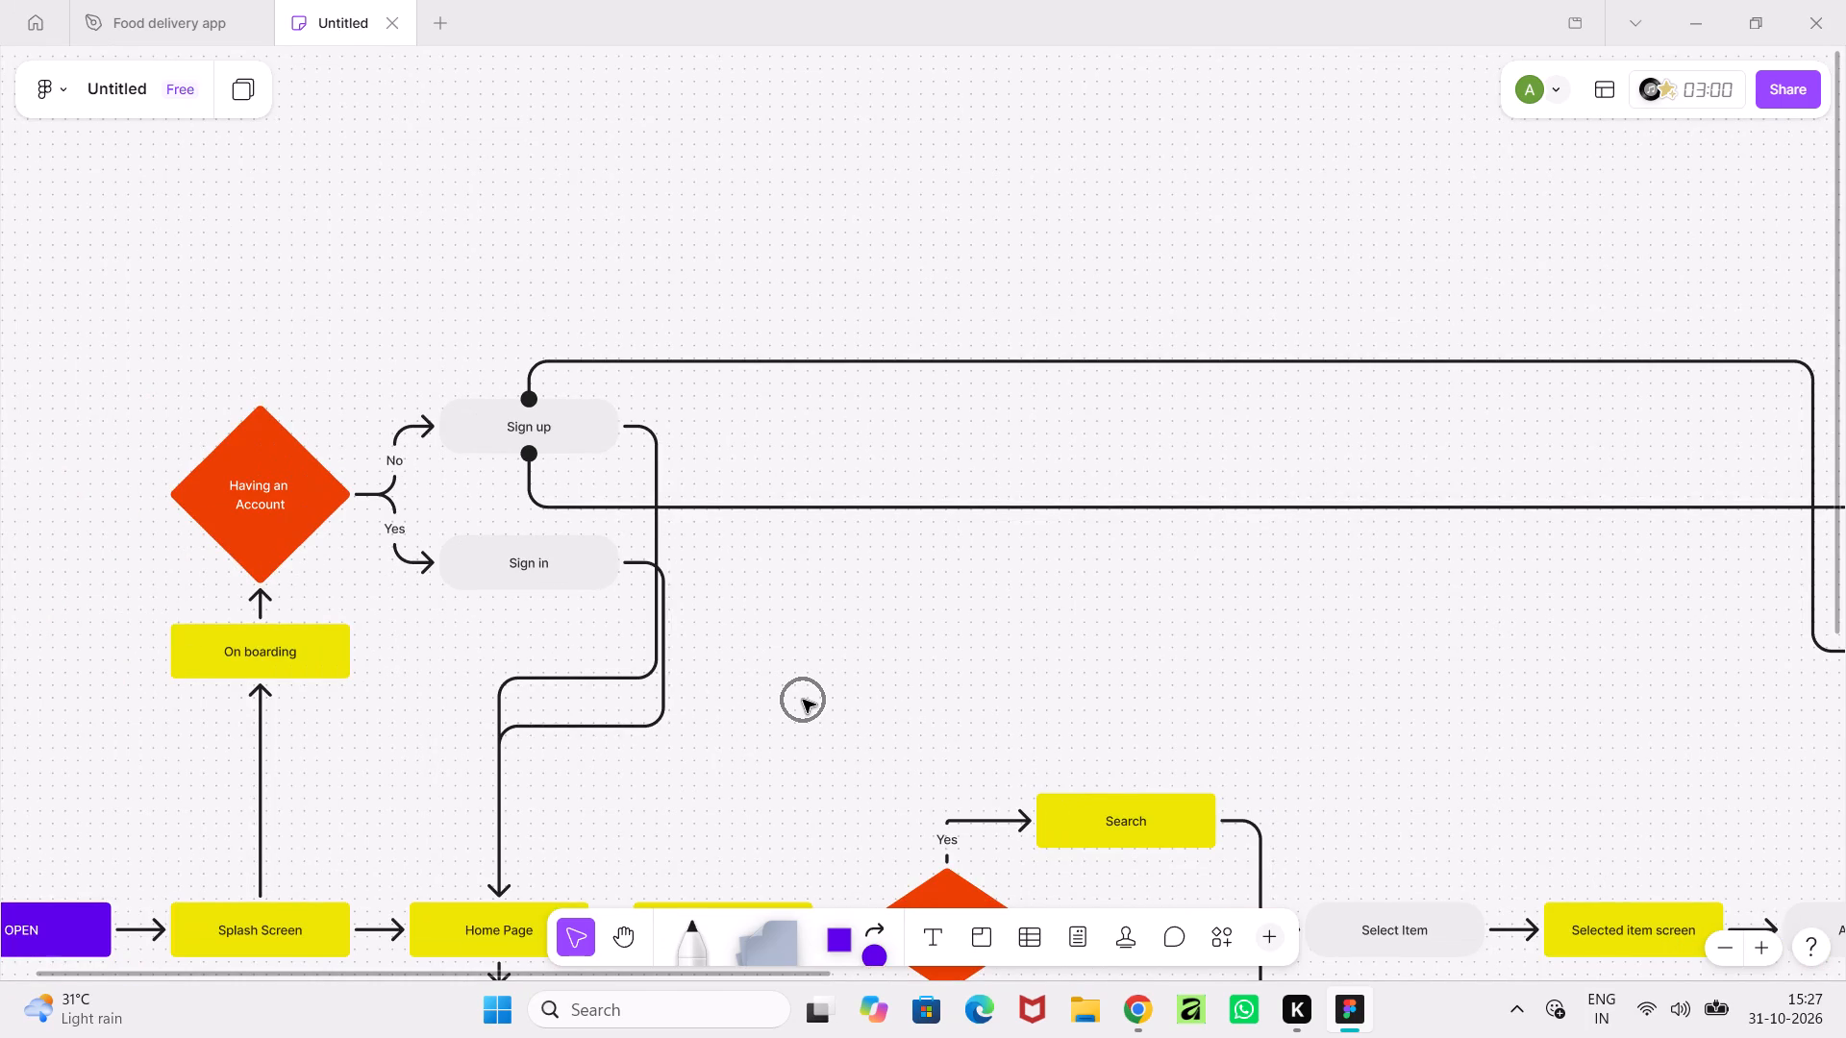
scroll(803, 700, "down", 11, "ctrl")
middle_click_drag(1461, 959, 1158, 559)
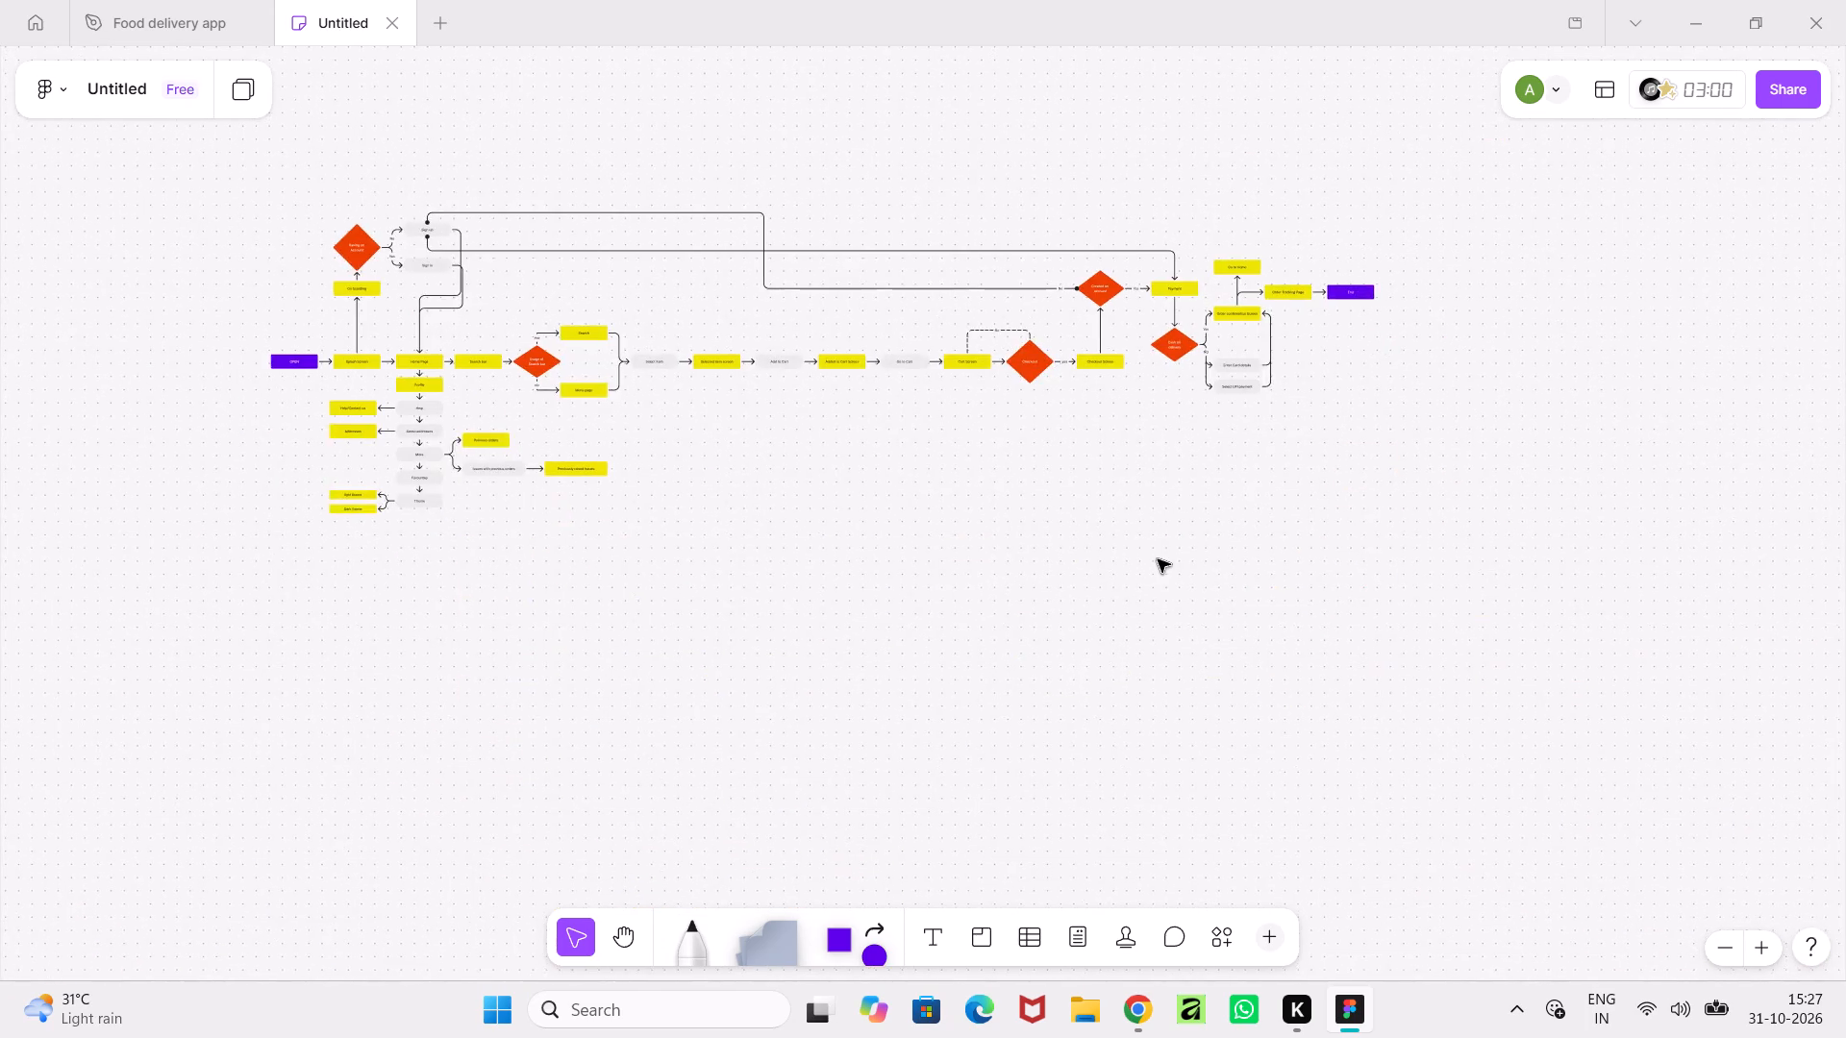
Examine the payment end of the flow, from the cash on delivery decision and its card and UPI branches to order confirmation.
scroll(1158, 559, "up", 5, "ctrl")
middle_click_drag(1160, 558, 1272, 831)
scroll(1458, 556, "up", 5, "ctrl")
middle_click_drag(1458, 556, 1194, 876)
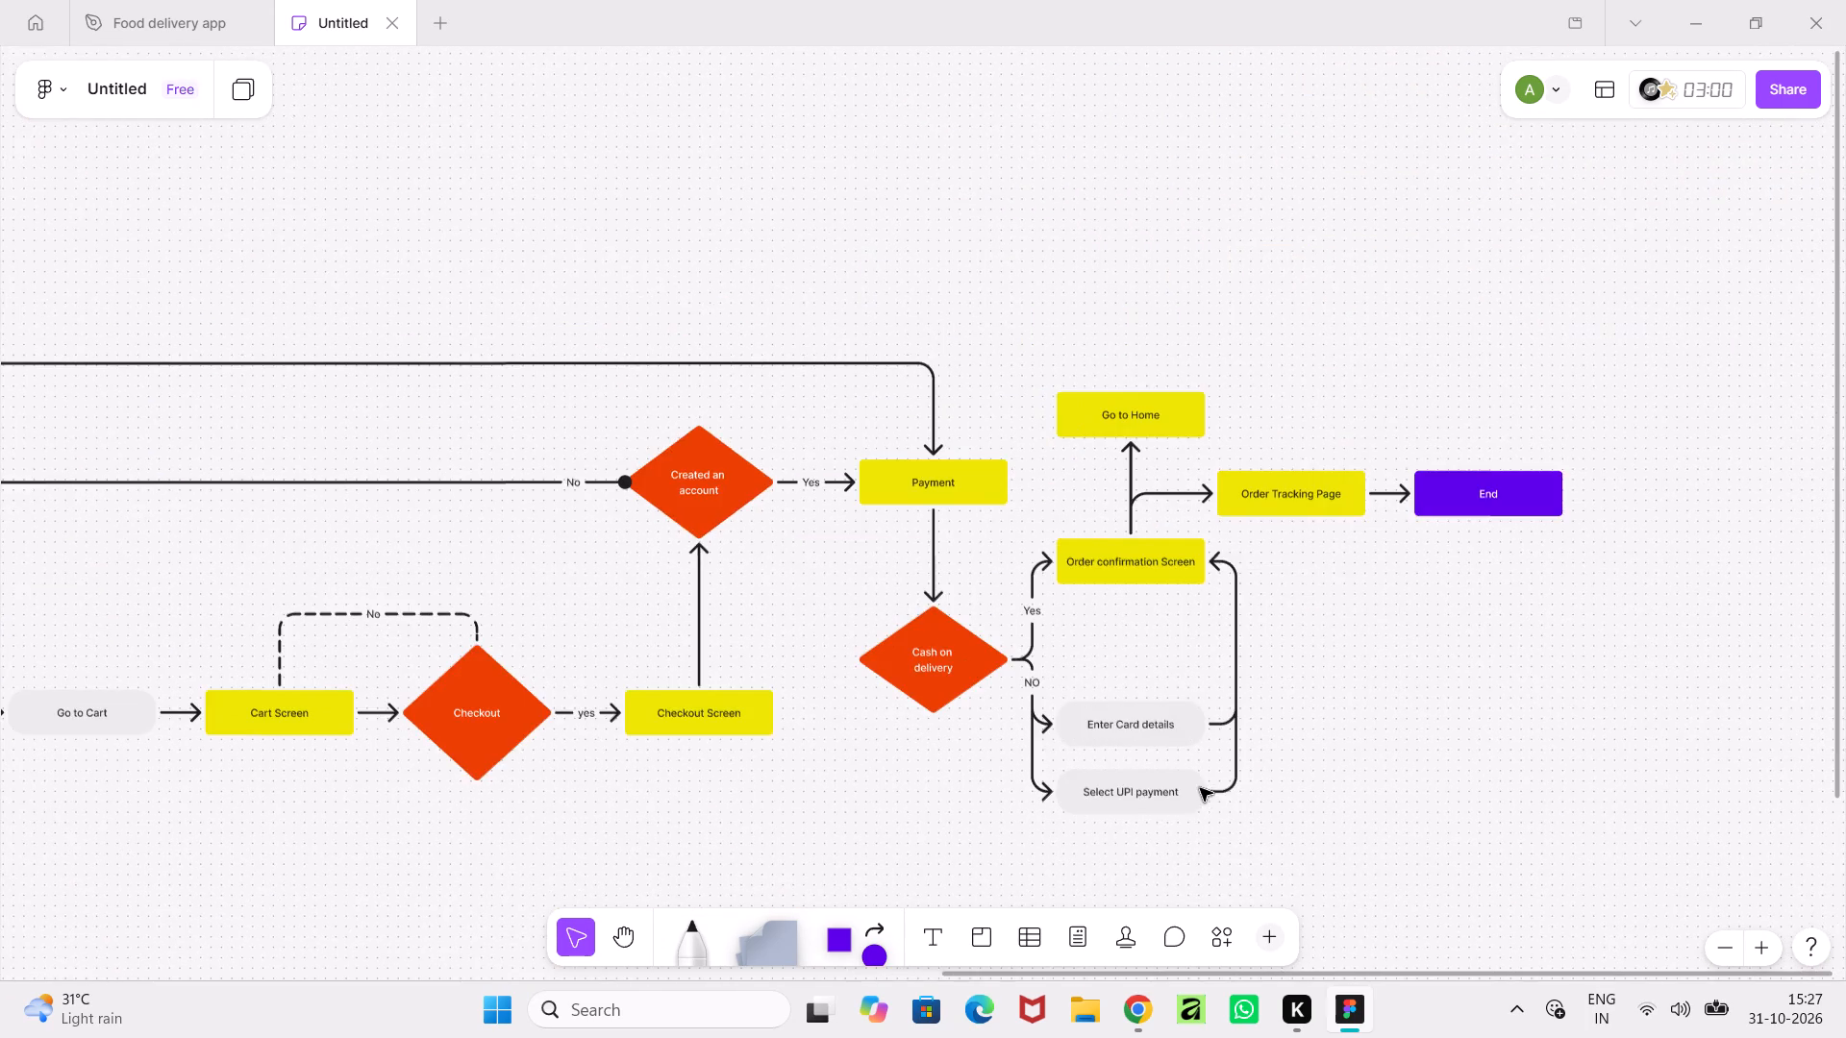
scroll(1201, 786, "up", 12, "ctrl")
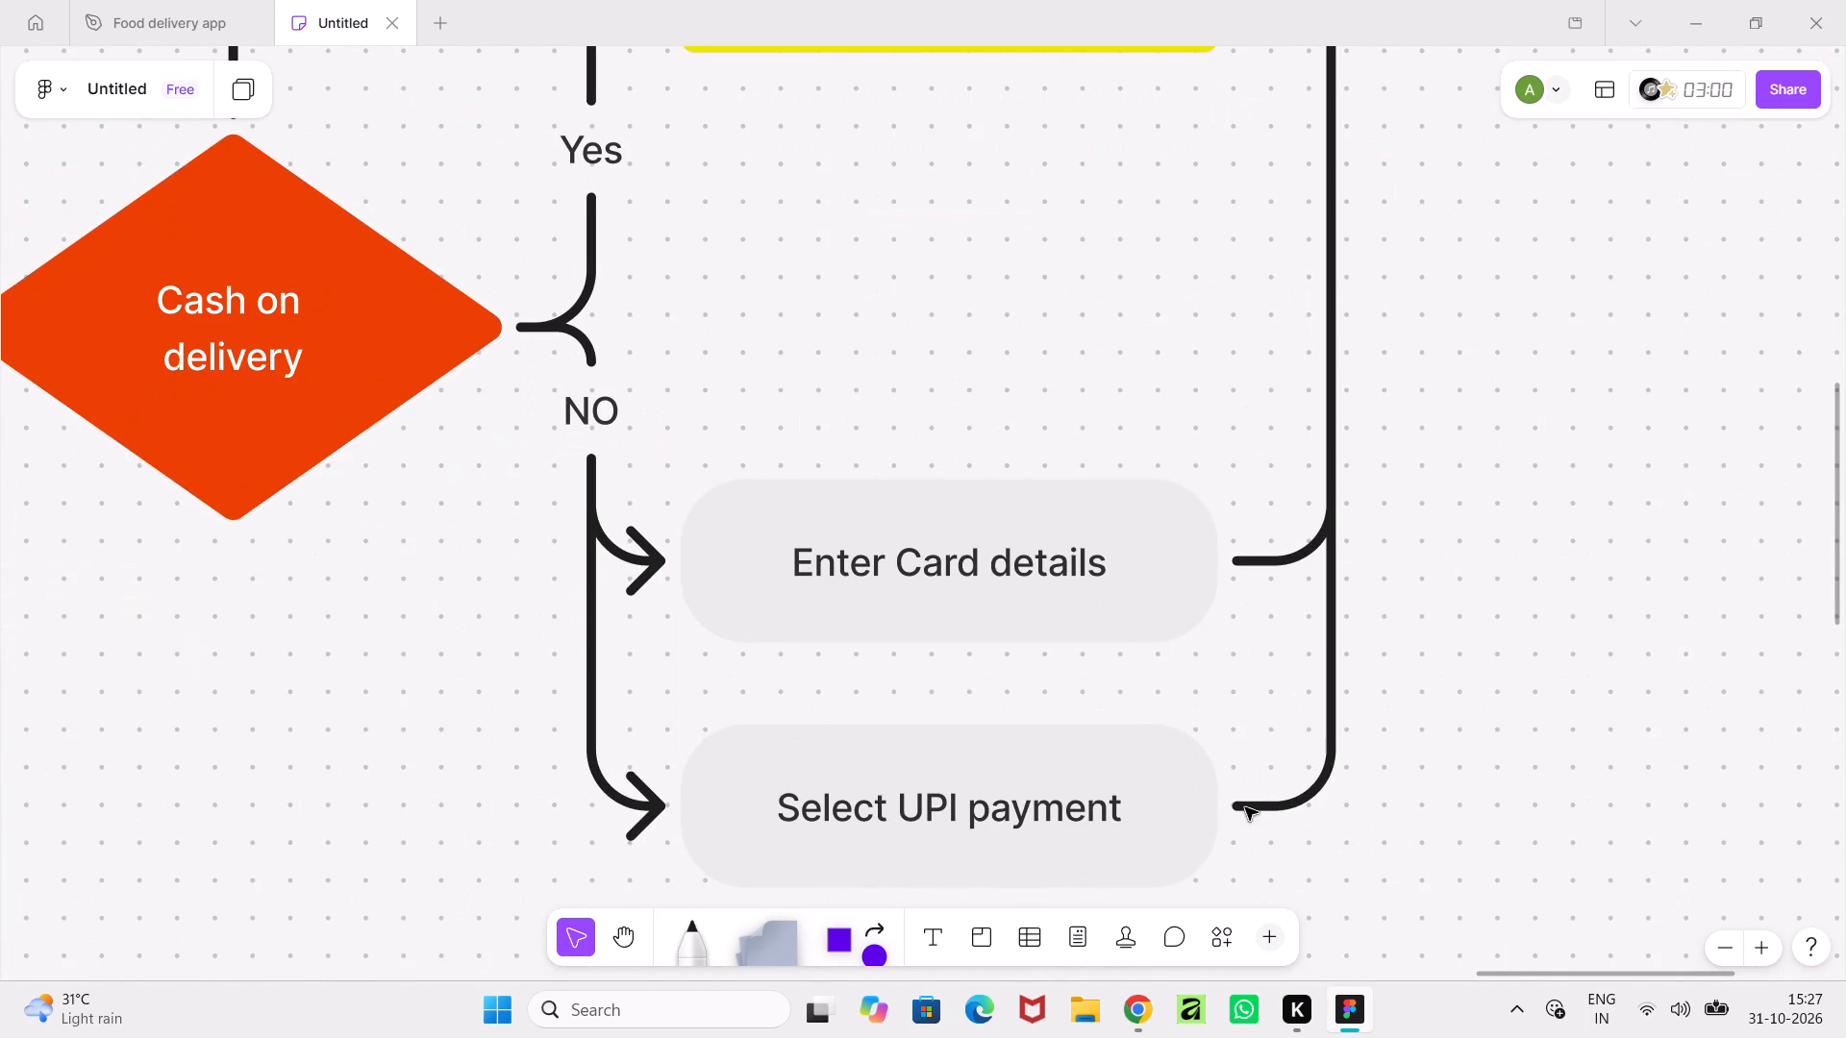
left_click(1245, 807)
left_click(1417, 770)
scroll(1417, 770, "down", 17, "ctrl")
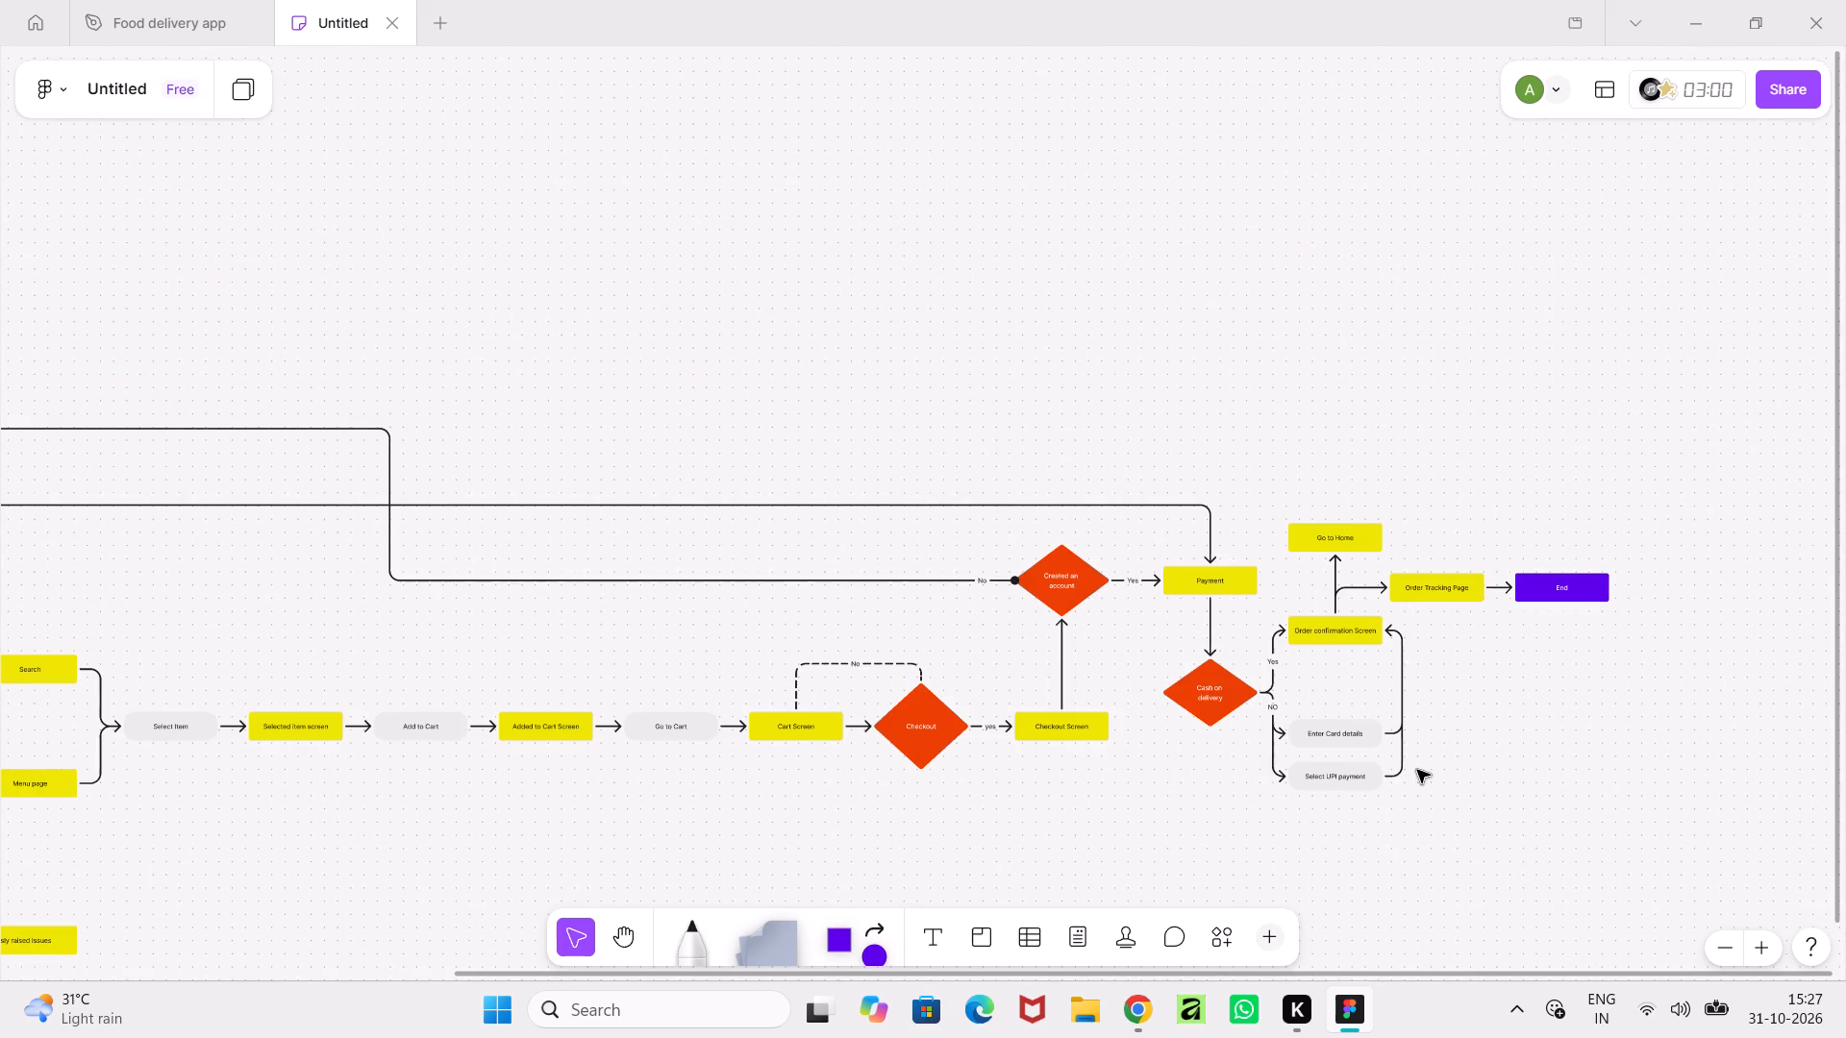
Review the complete food delivery user flow, from the checkout and cart screens back to the account, home page and profile branches.
middle_click_drag(827, 756, 1071, 704)
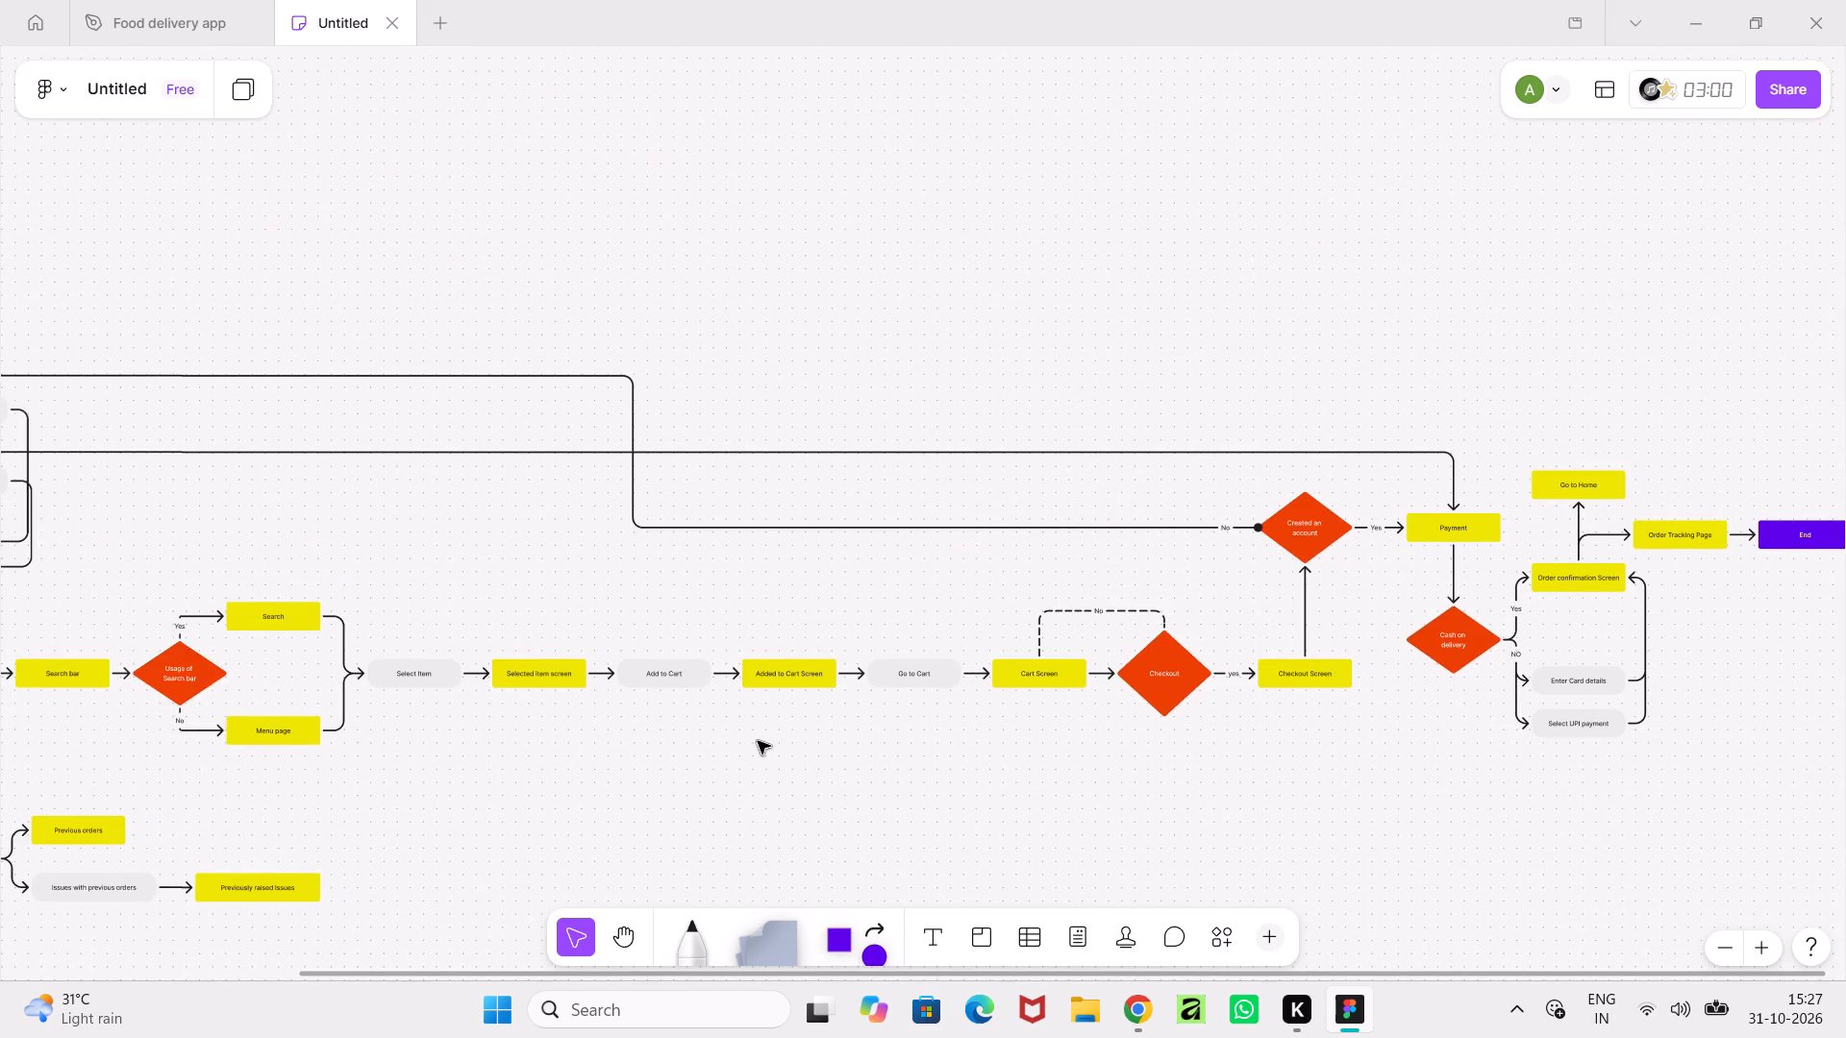
scroll(758, 741, "down", 3)
scroll(758, 741, "down", 5, "ctrl")
middle_click_drag(758, 741, 908, 662)
scroll(898, 666, "up", 1, "ctrl")
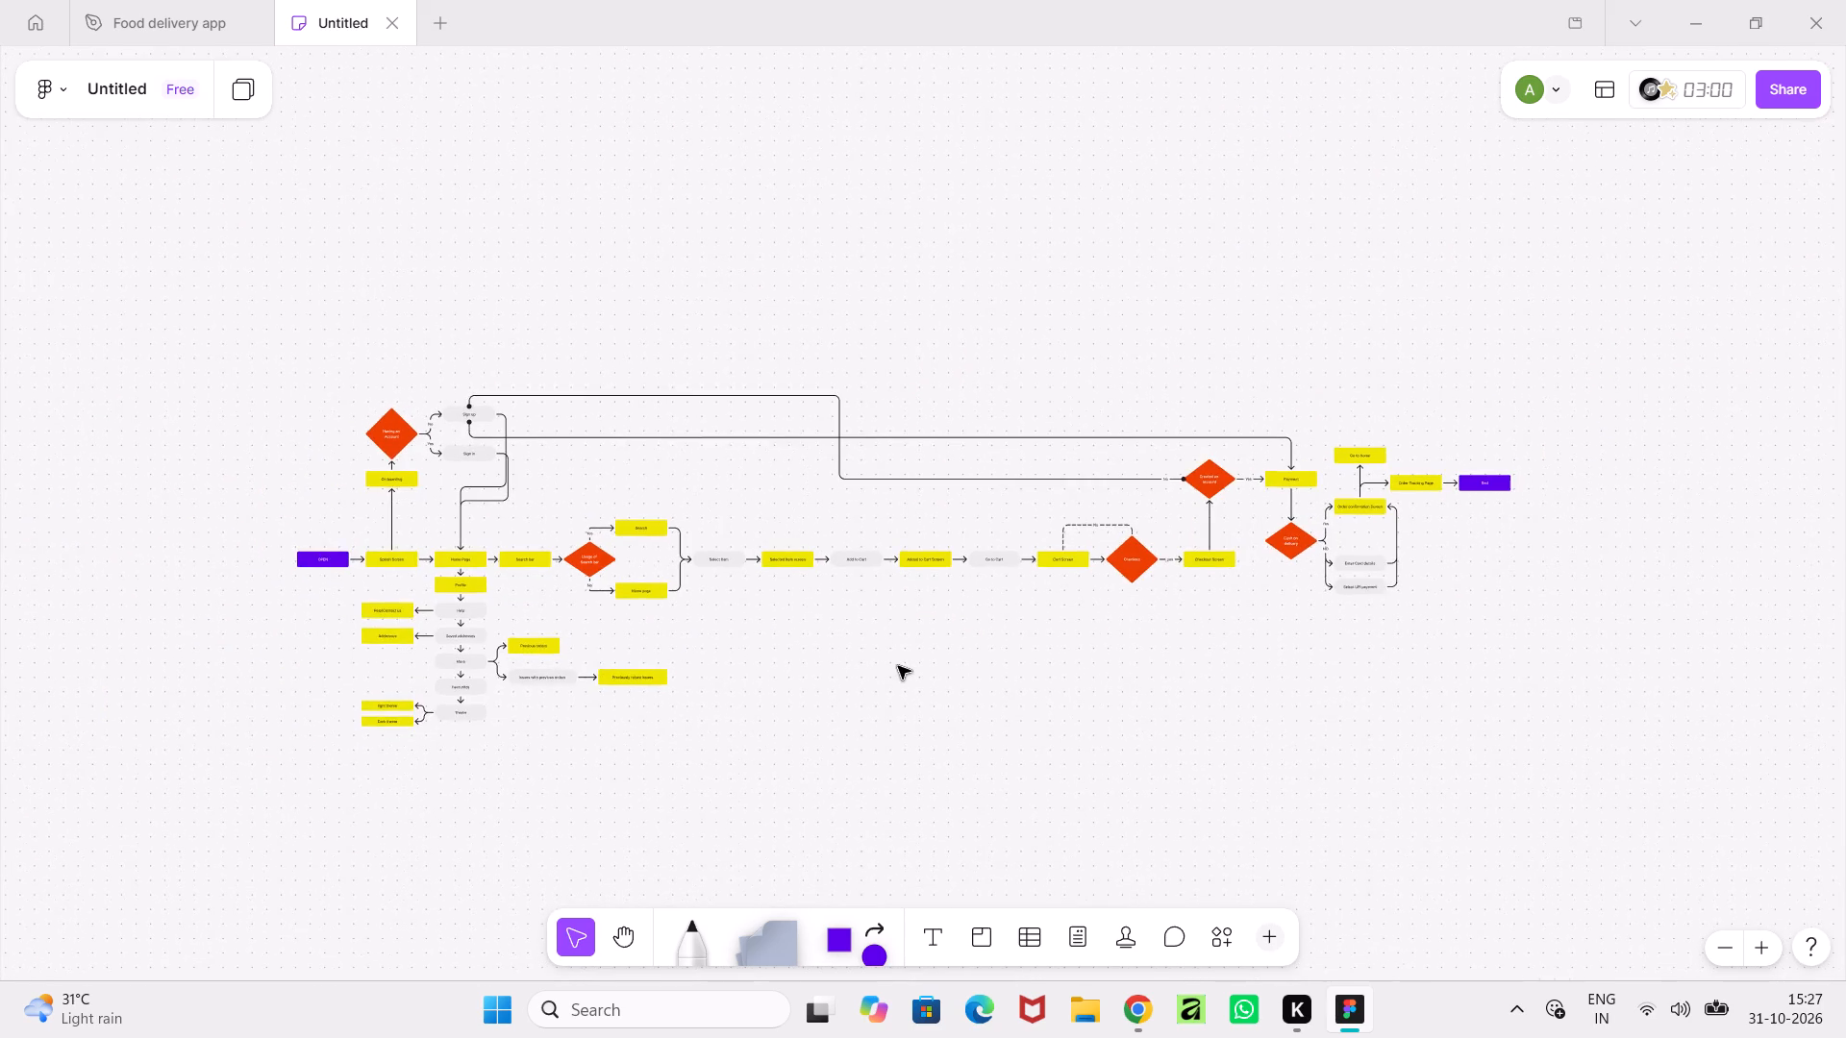
scroll(898, 666, "up", 6, "ctrl")
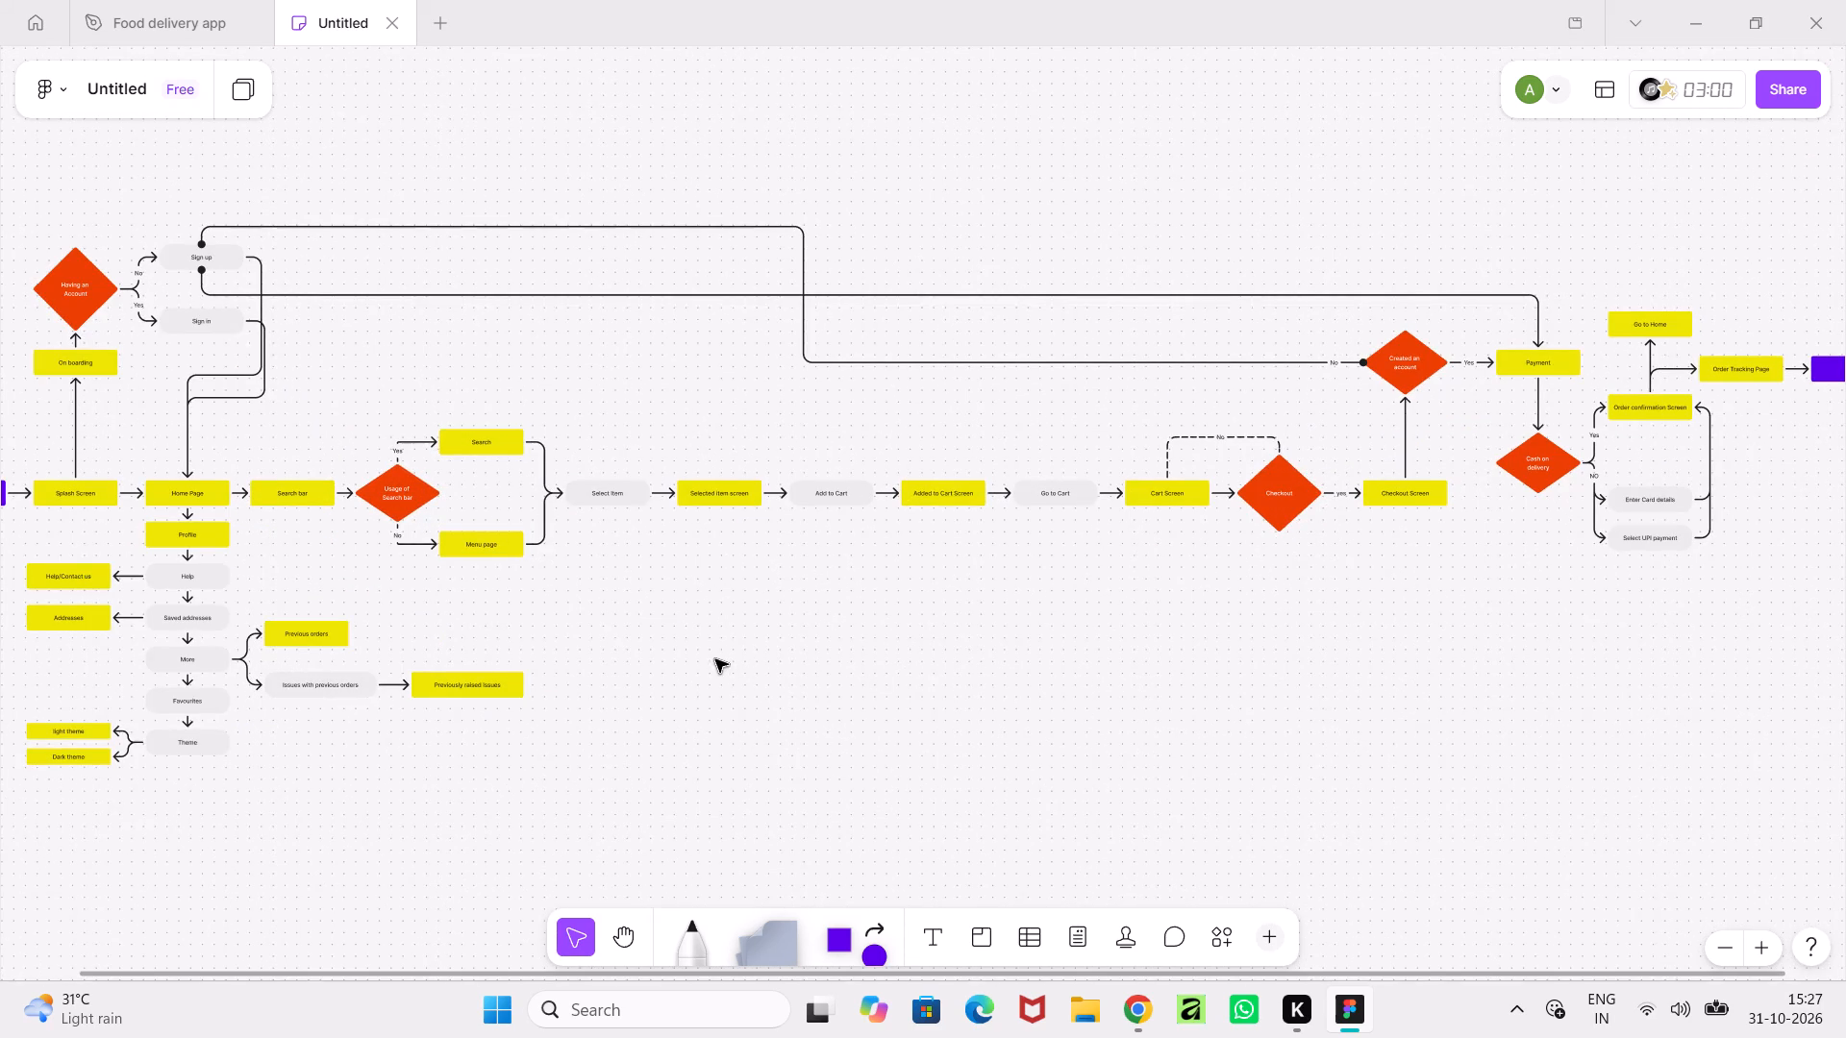
scroll(715, 659, "down", 3, "ctrl")
middle_click_drag(715, 659, 761, 679)
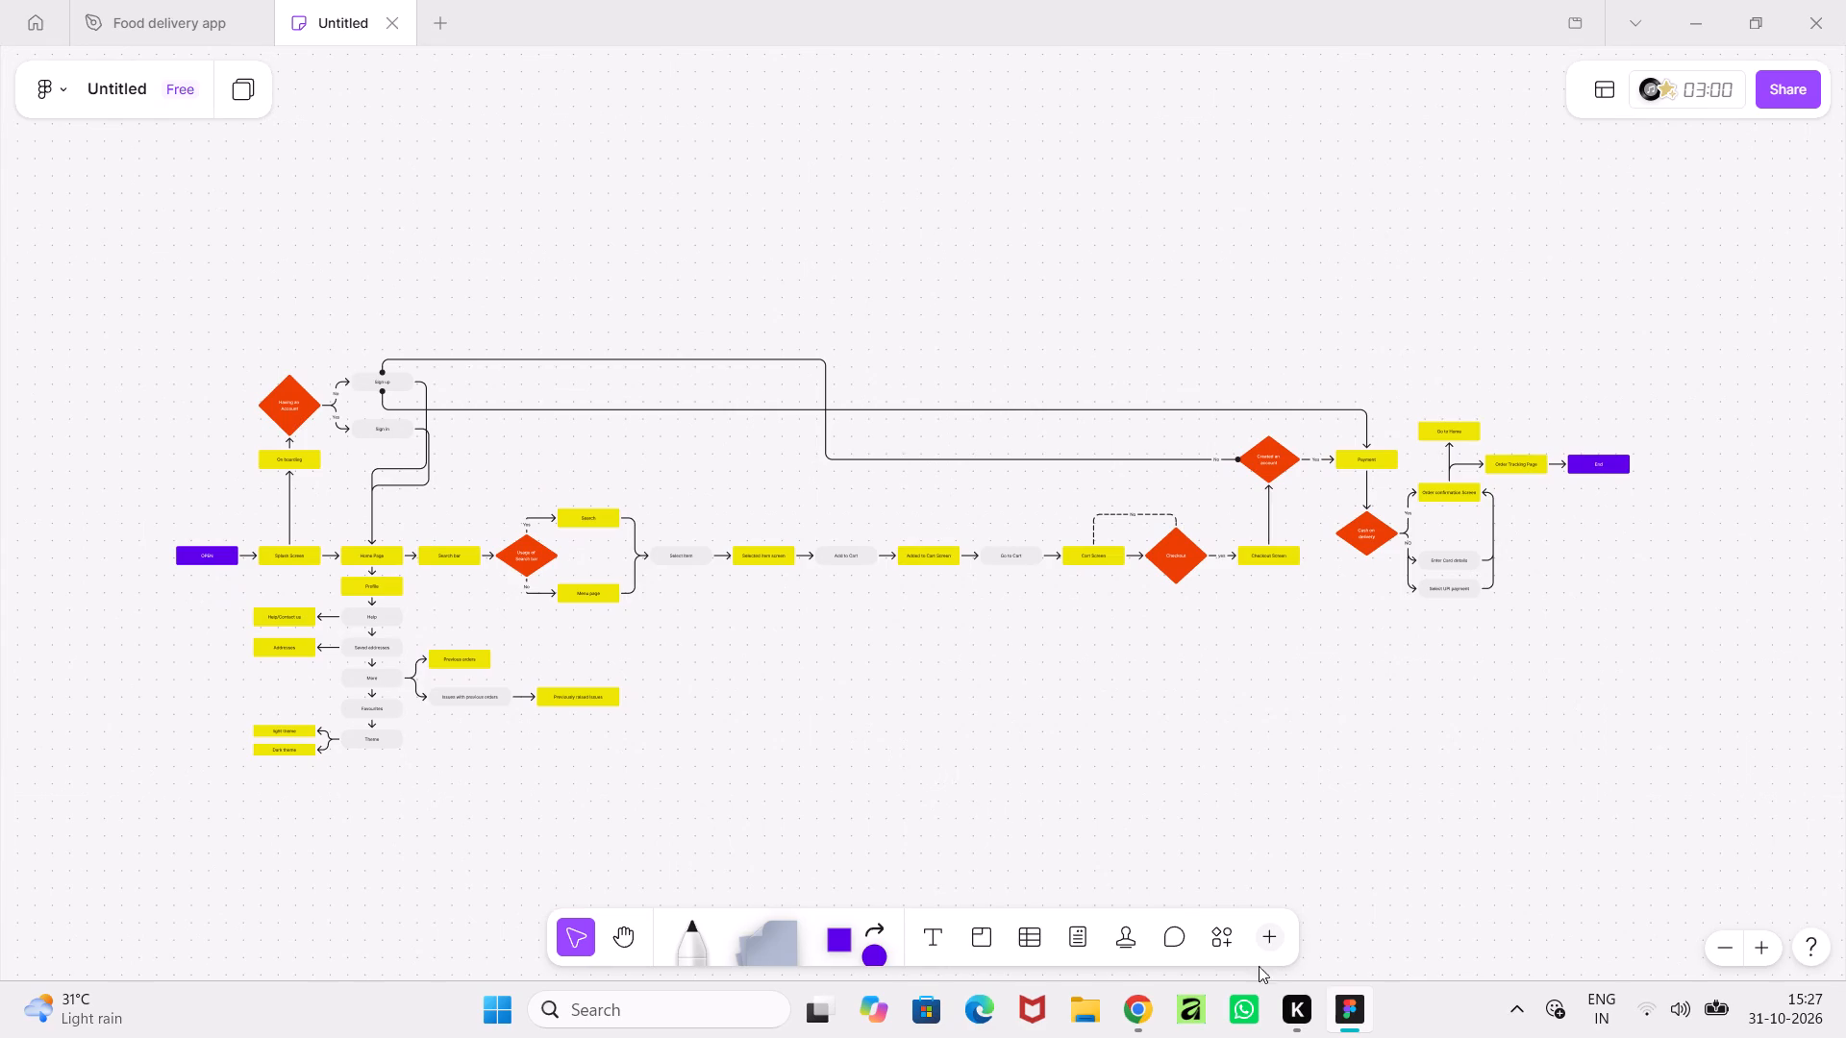
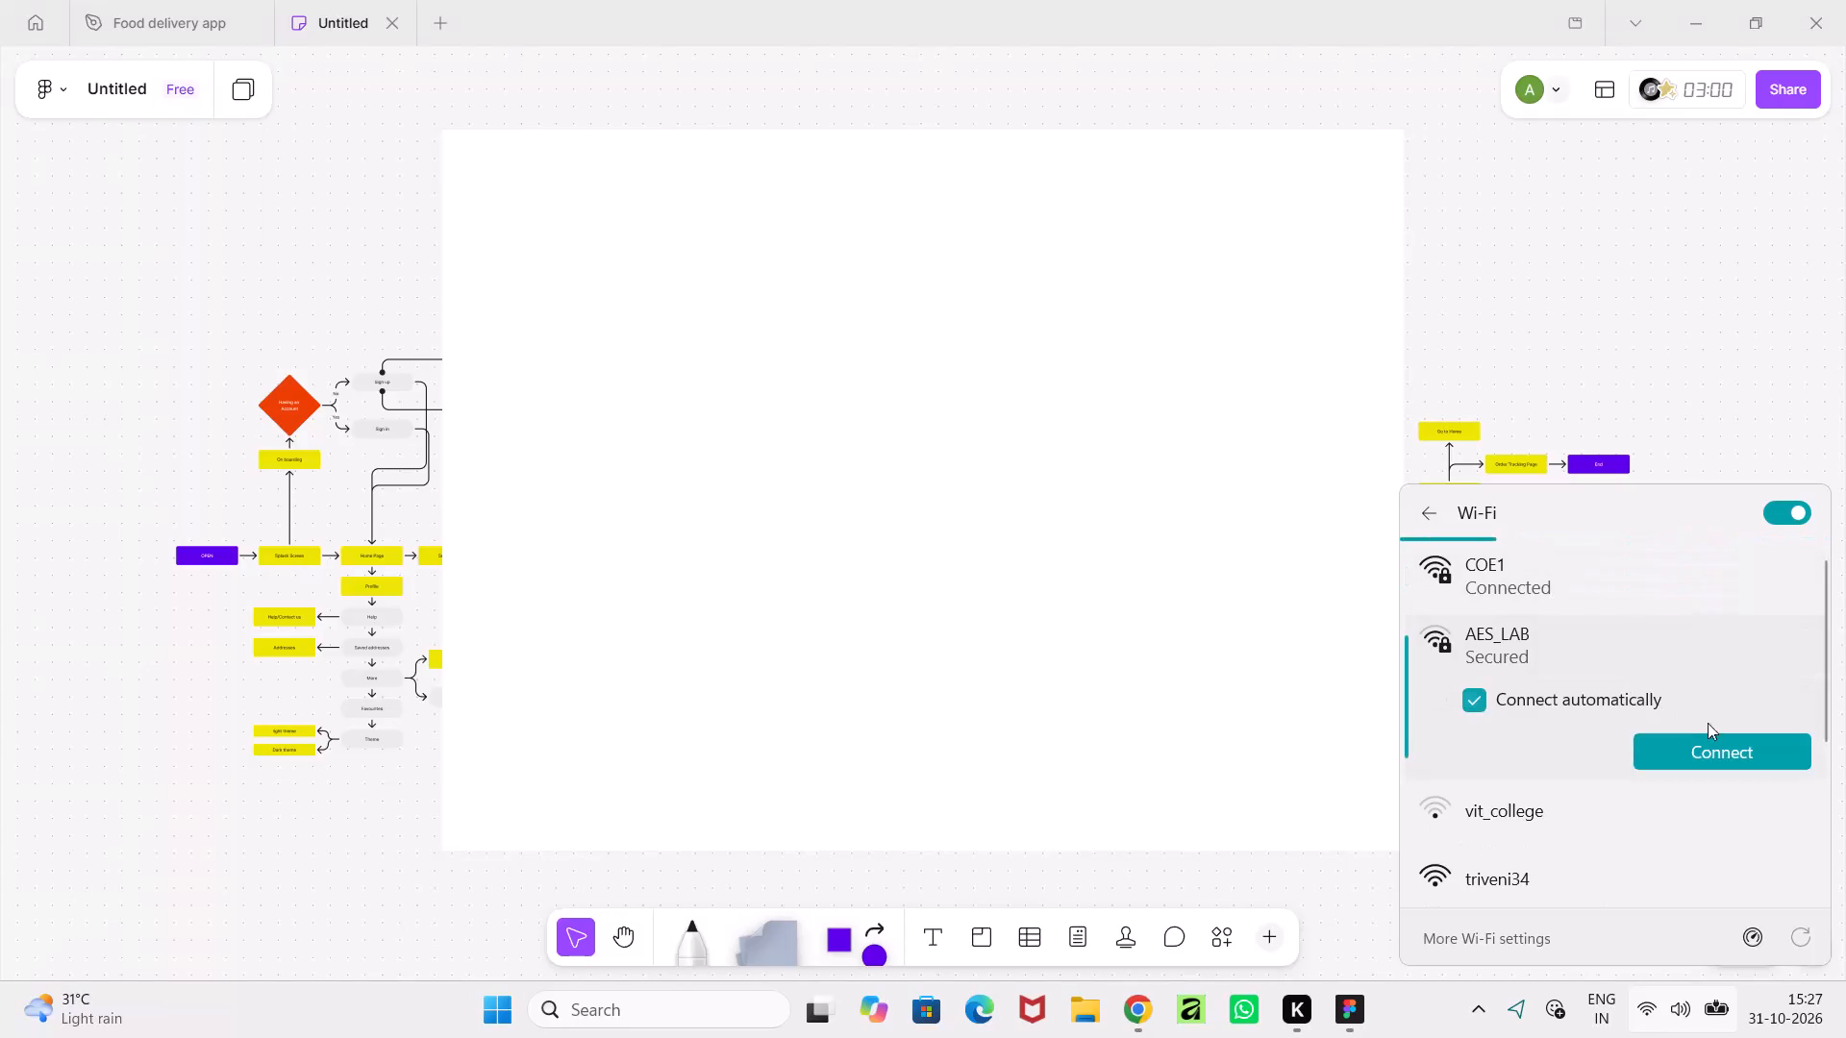
Connect the computer to the AES_LAB Wi-Fi network, keeping automatic connection enabled.
left_click(1724, 746)
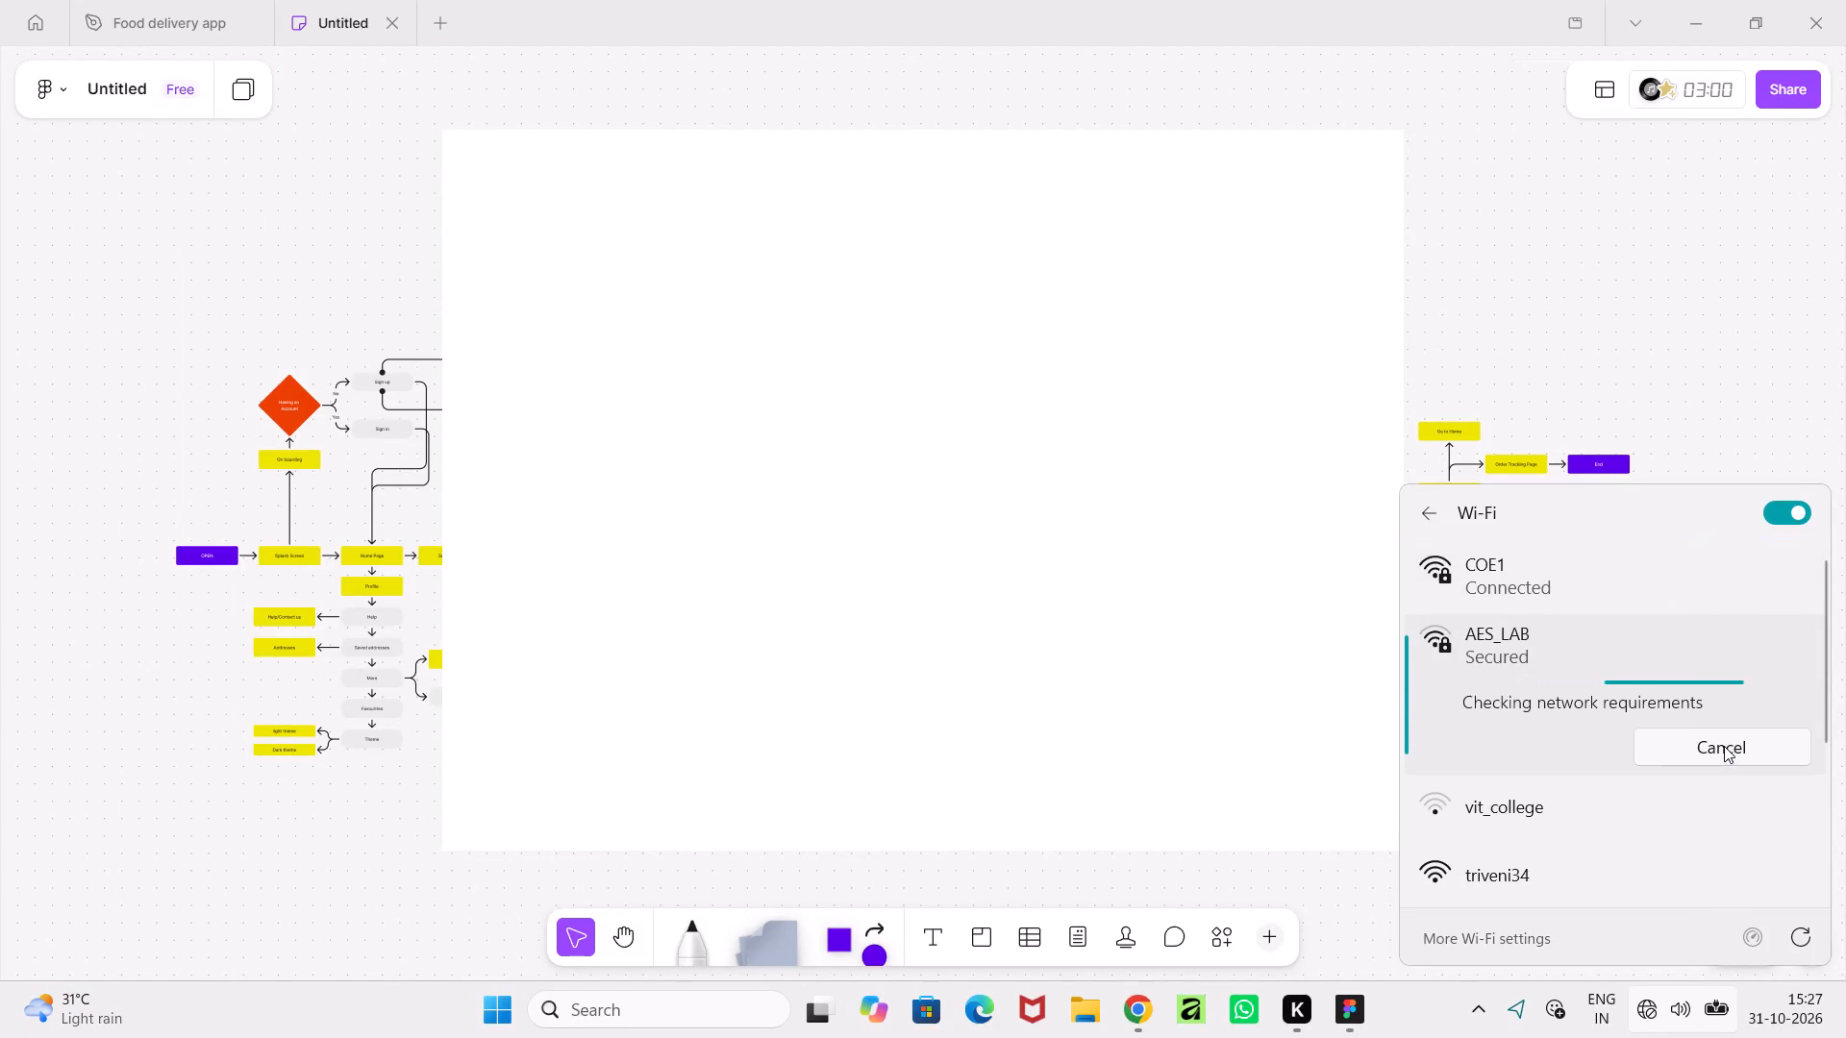
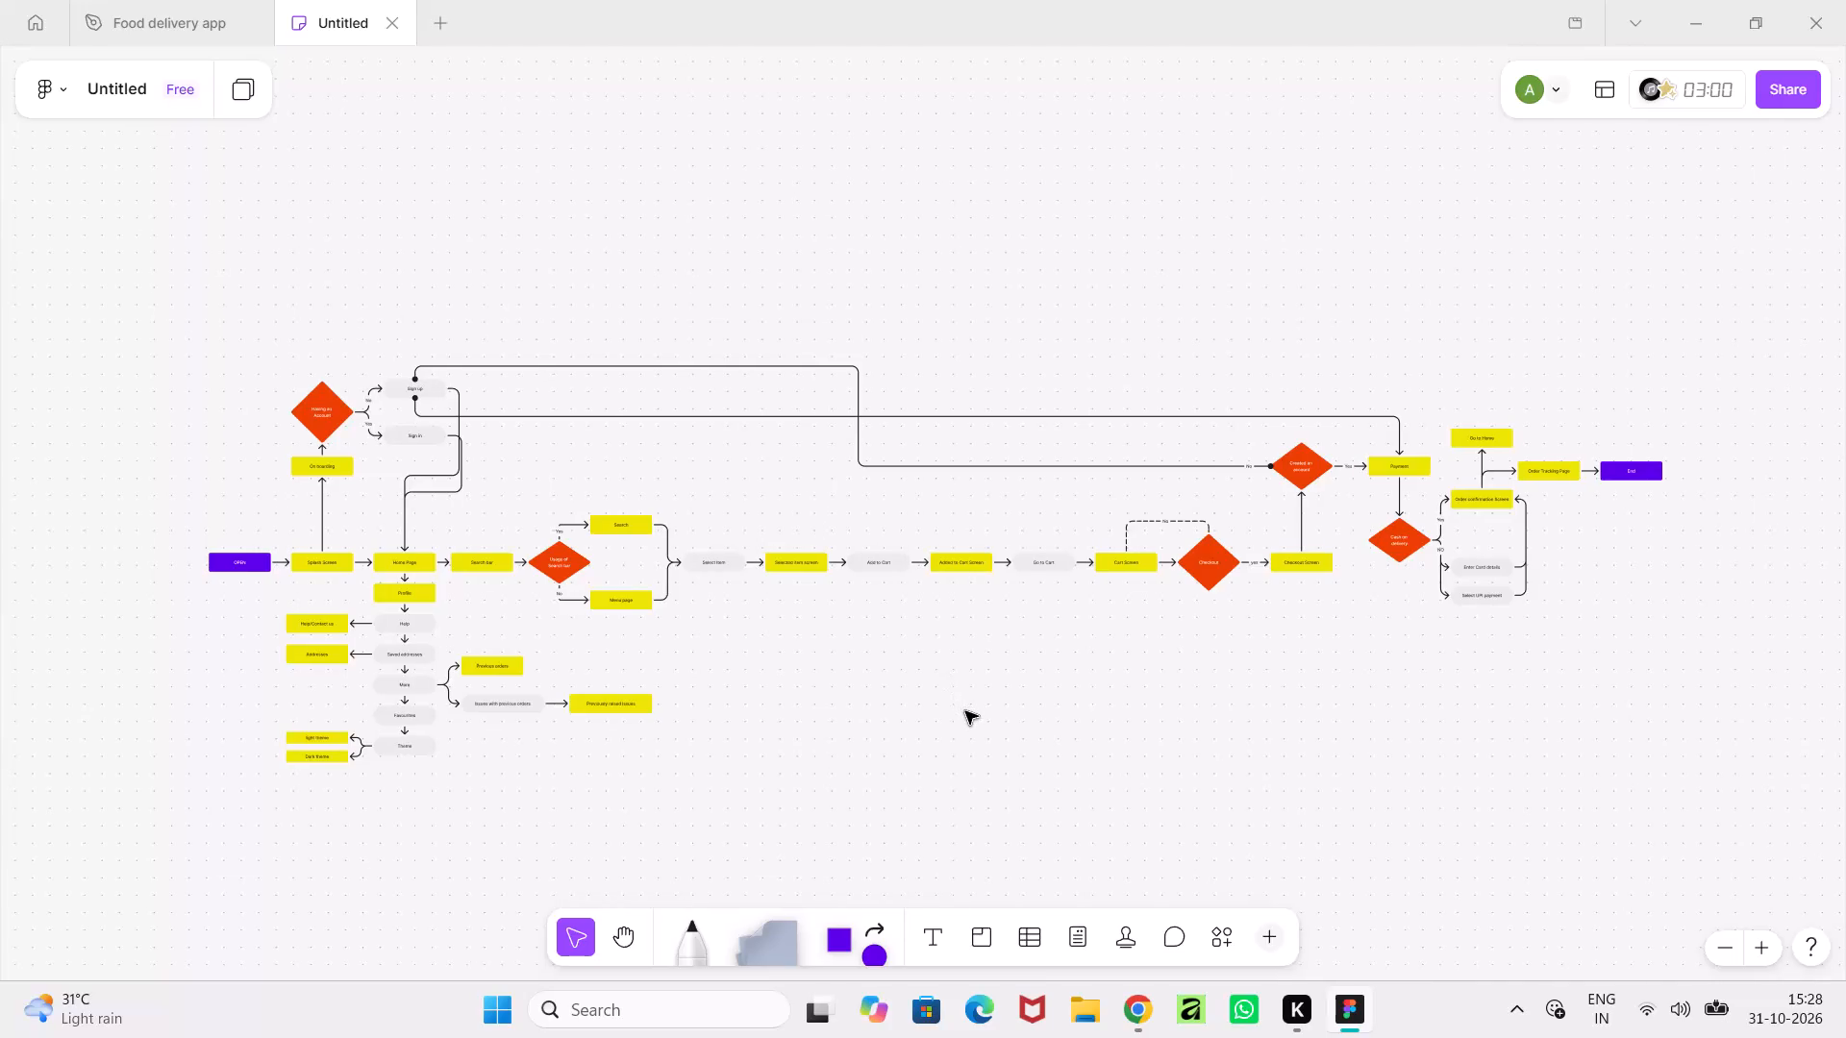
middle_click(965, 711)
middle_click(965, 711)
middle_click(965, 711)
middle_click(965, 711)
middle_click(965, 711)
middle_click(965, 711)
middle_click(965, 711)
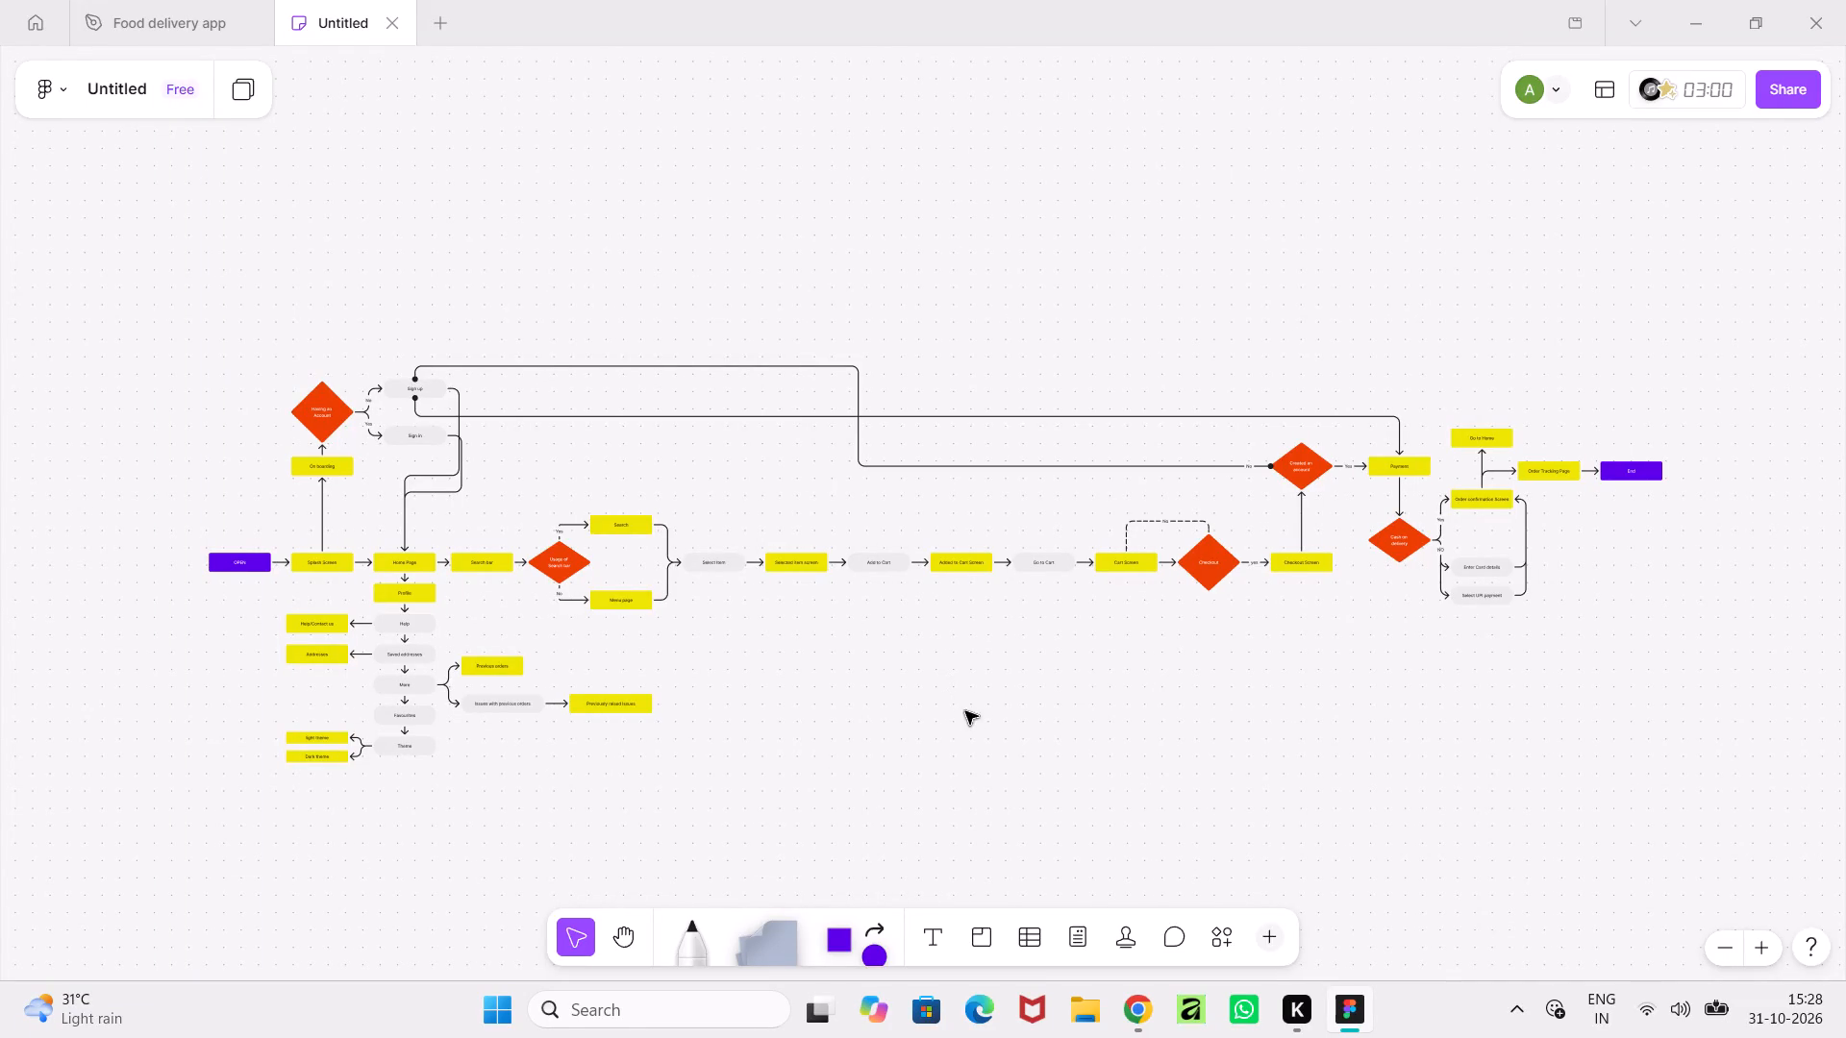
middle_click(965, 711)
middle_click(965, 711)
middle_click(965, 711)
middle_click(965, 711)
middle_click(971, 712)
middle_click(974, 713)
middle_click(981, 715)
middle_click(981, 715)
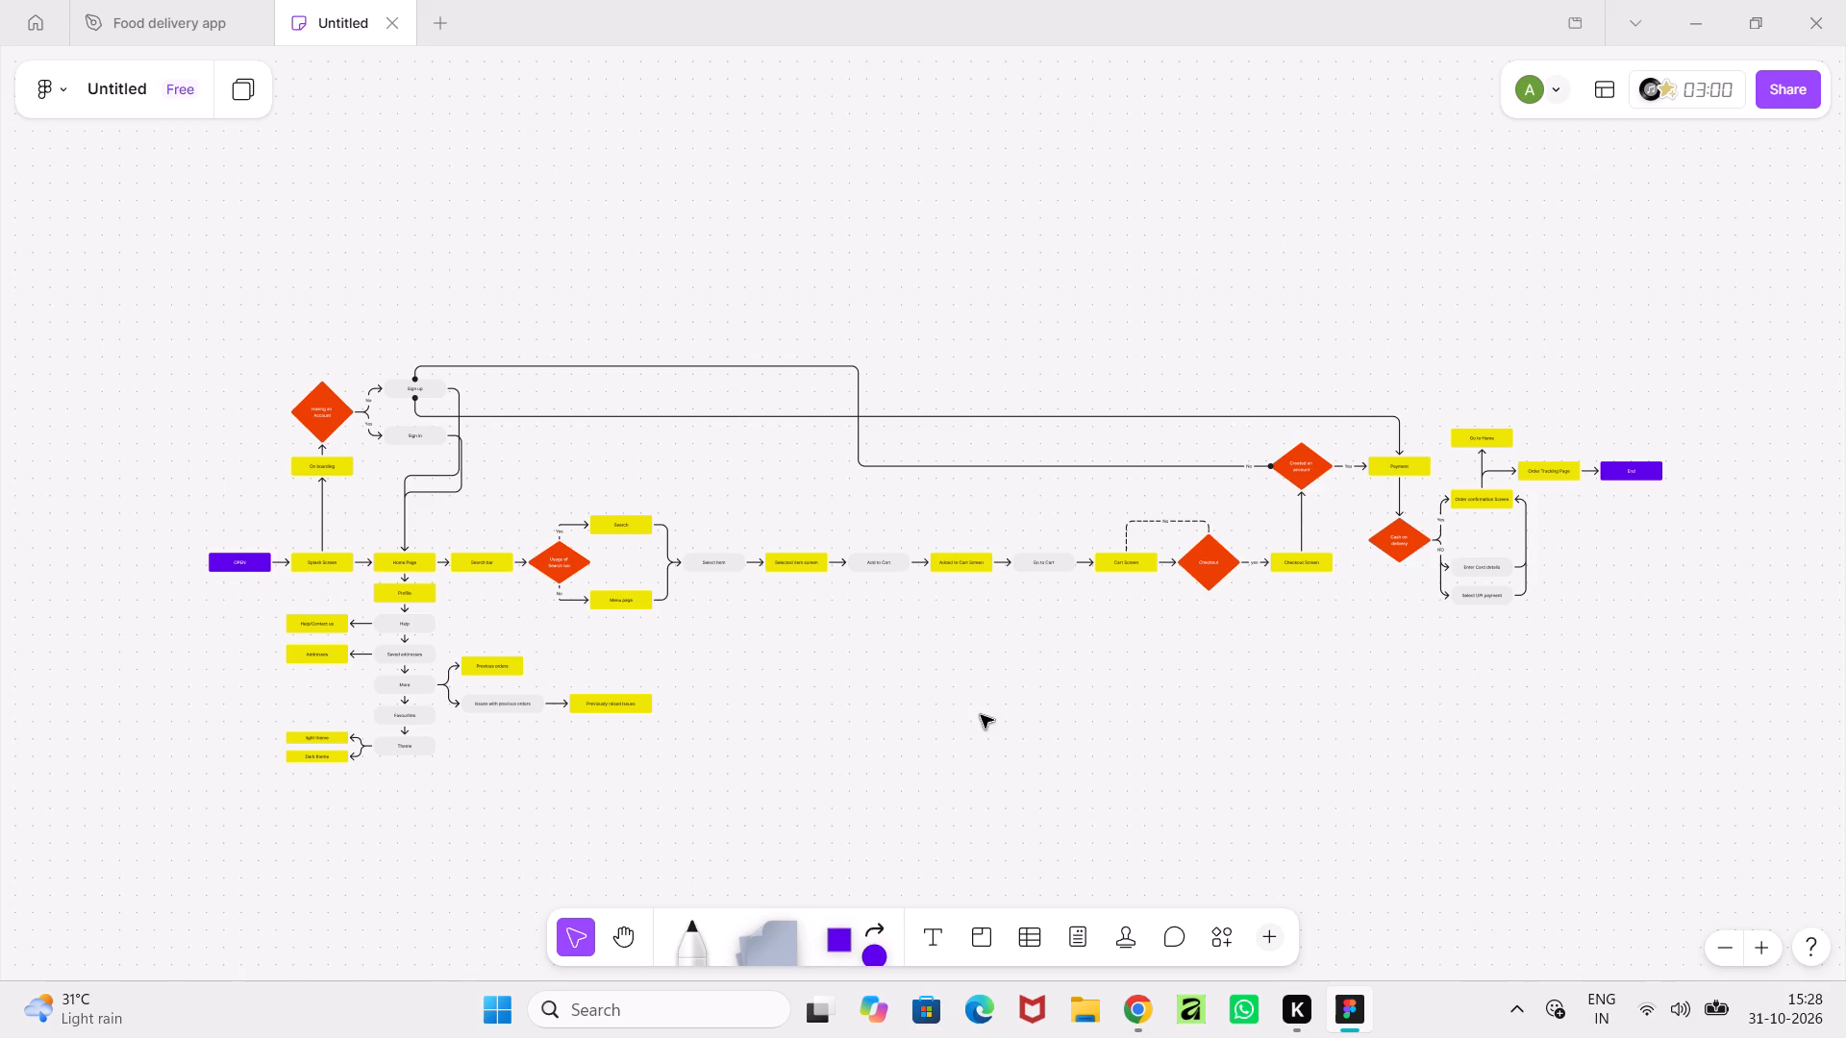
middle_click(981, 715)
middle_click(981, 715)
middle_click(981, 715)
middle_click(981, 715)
Shift the "No" label slightly toward the "Usage of Search bar" decision on its connector to "Menu page", away from the bend.
scroll(698, 681, "up", 6, "ctrl")
scroll(698, 681, "down", 3, "ctrl")
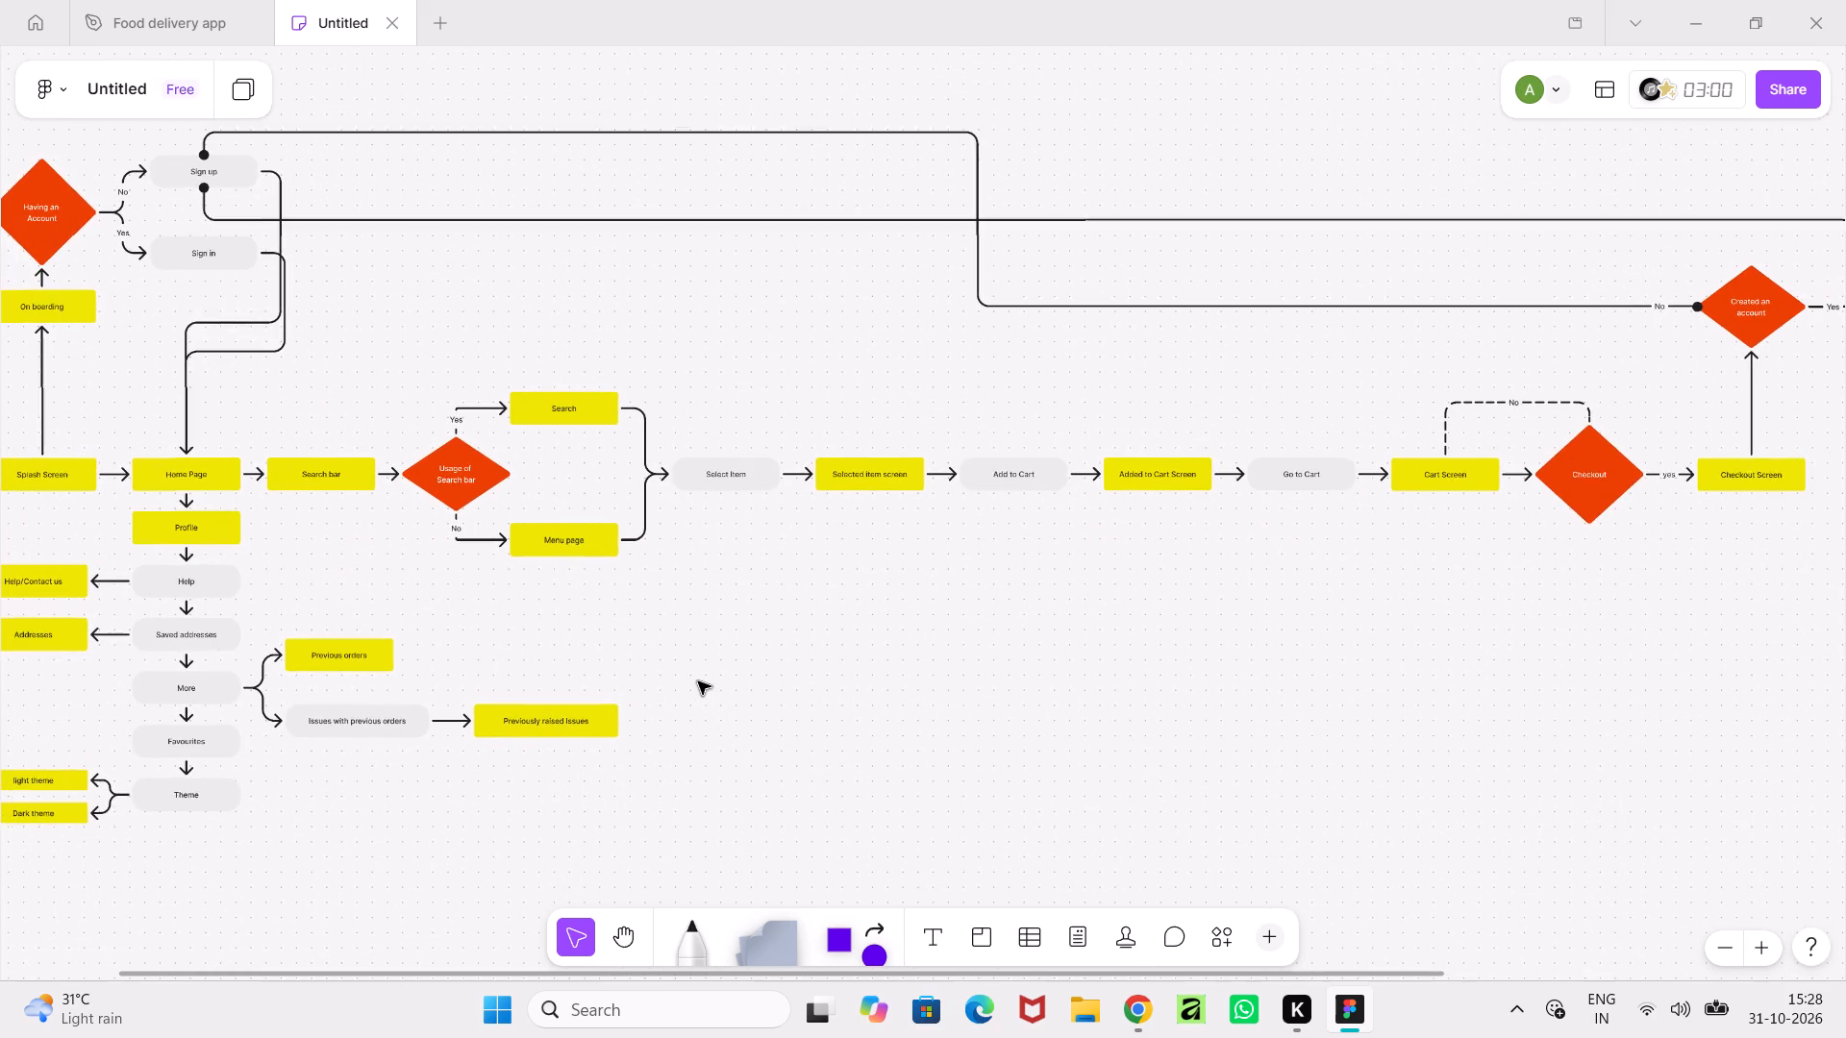
scroll(698, 681, "down", 1, "ctrl")
scroll(438, 586, "up", 5, "ctrl")
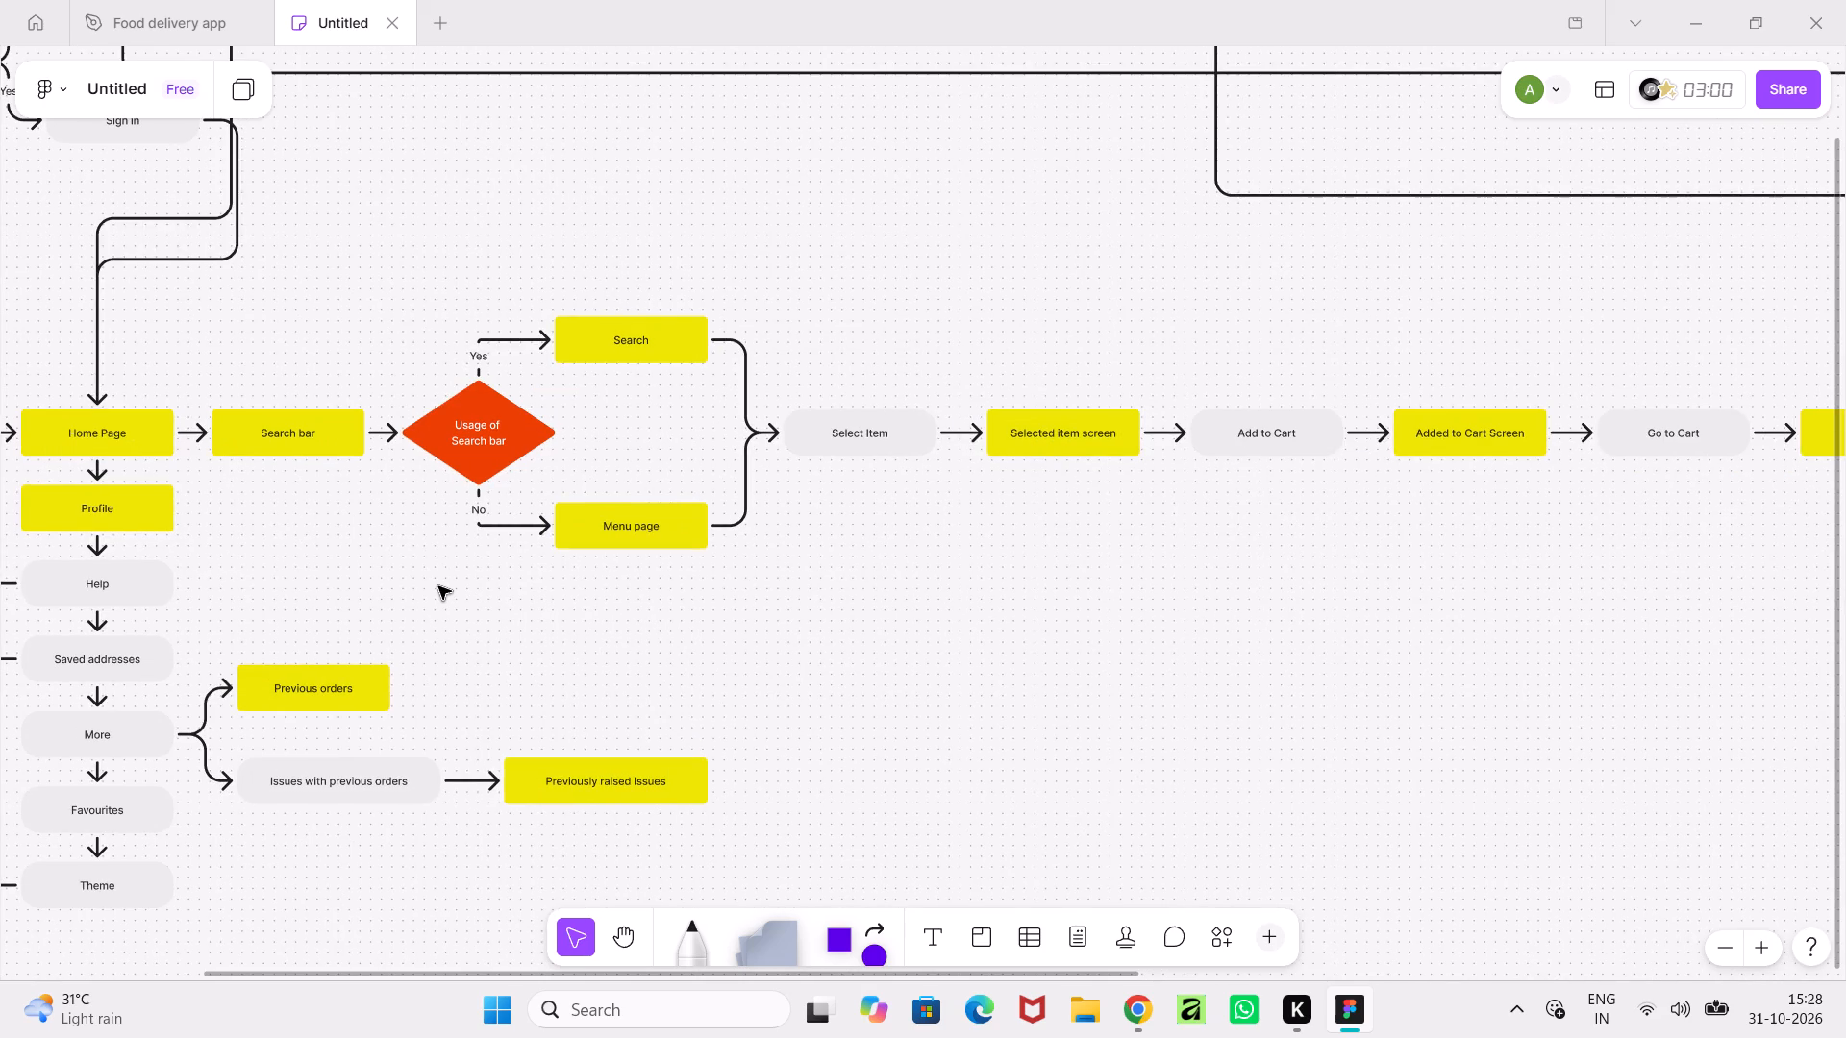
scroll(438, 586, "up", 8, "ctrl")
scroll(438, 586, "down", 4, "ctrl")
scroll(438, 586, "up", 7, "ctrl")
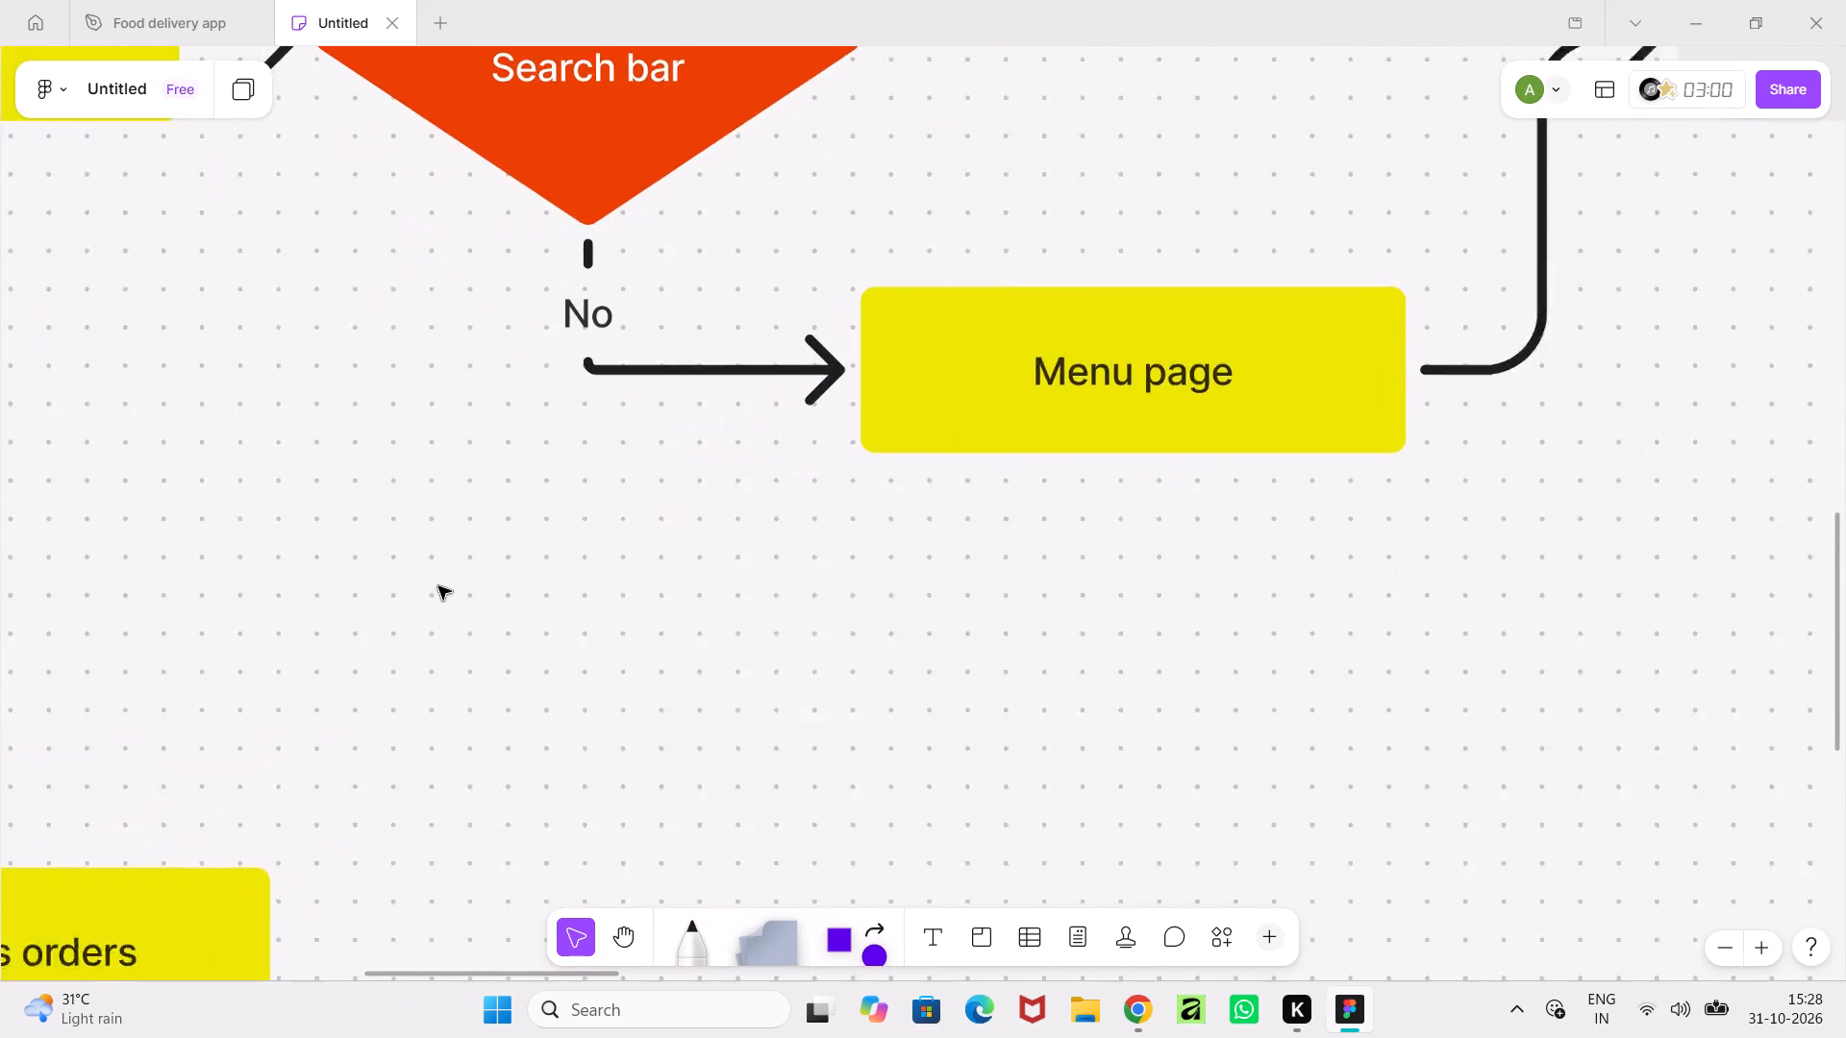
middle_click_drag(438, 586, 441, 798)
left_click(569, 511)
left_click_drag(580, 523, 584, 507)
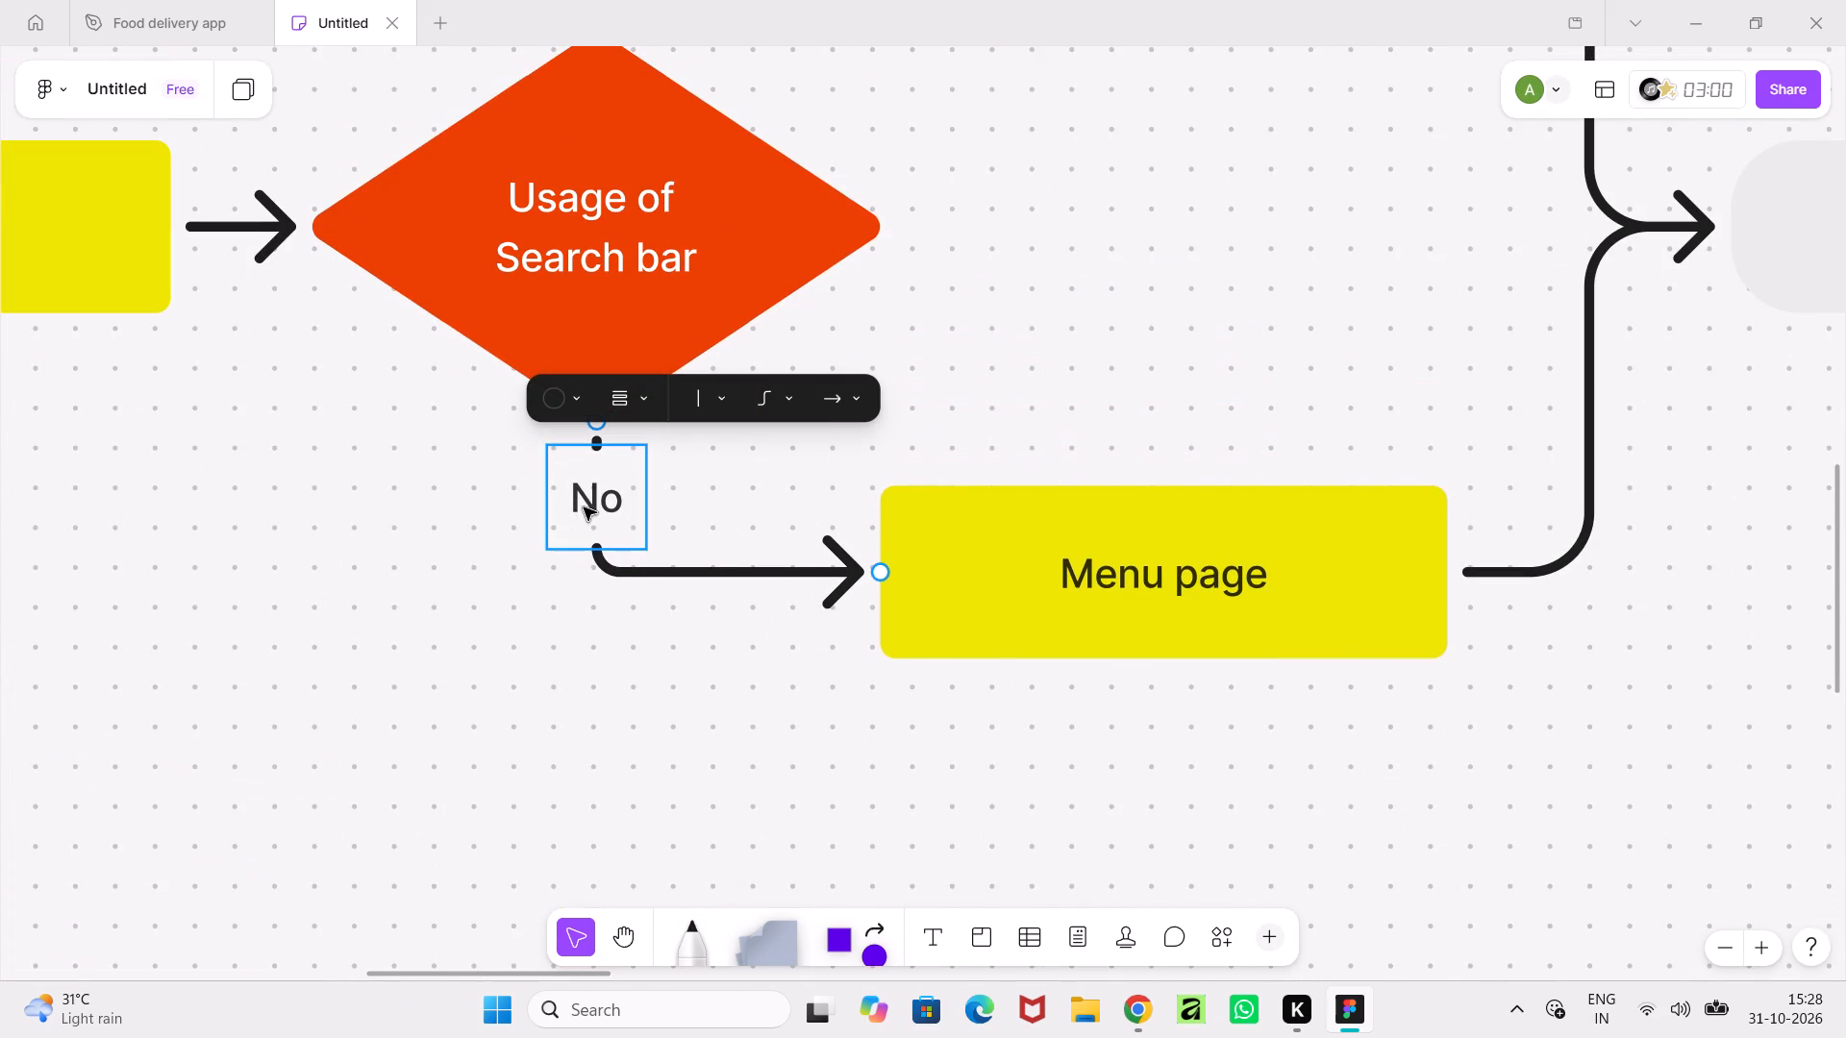
left_click_drag(584, 507, 586, 510)
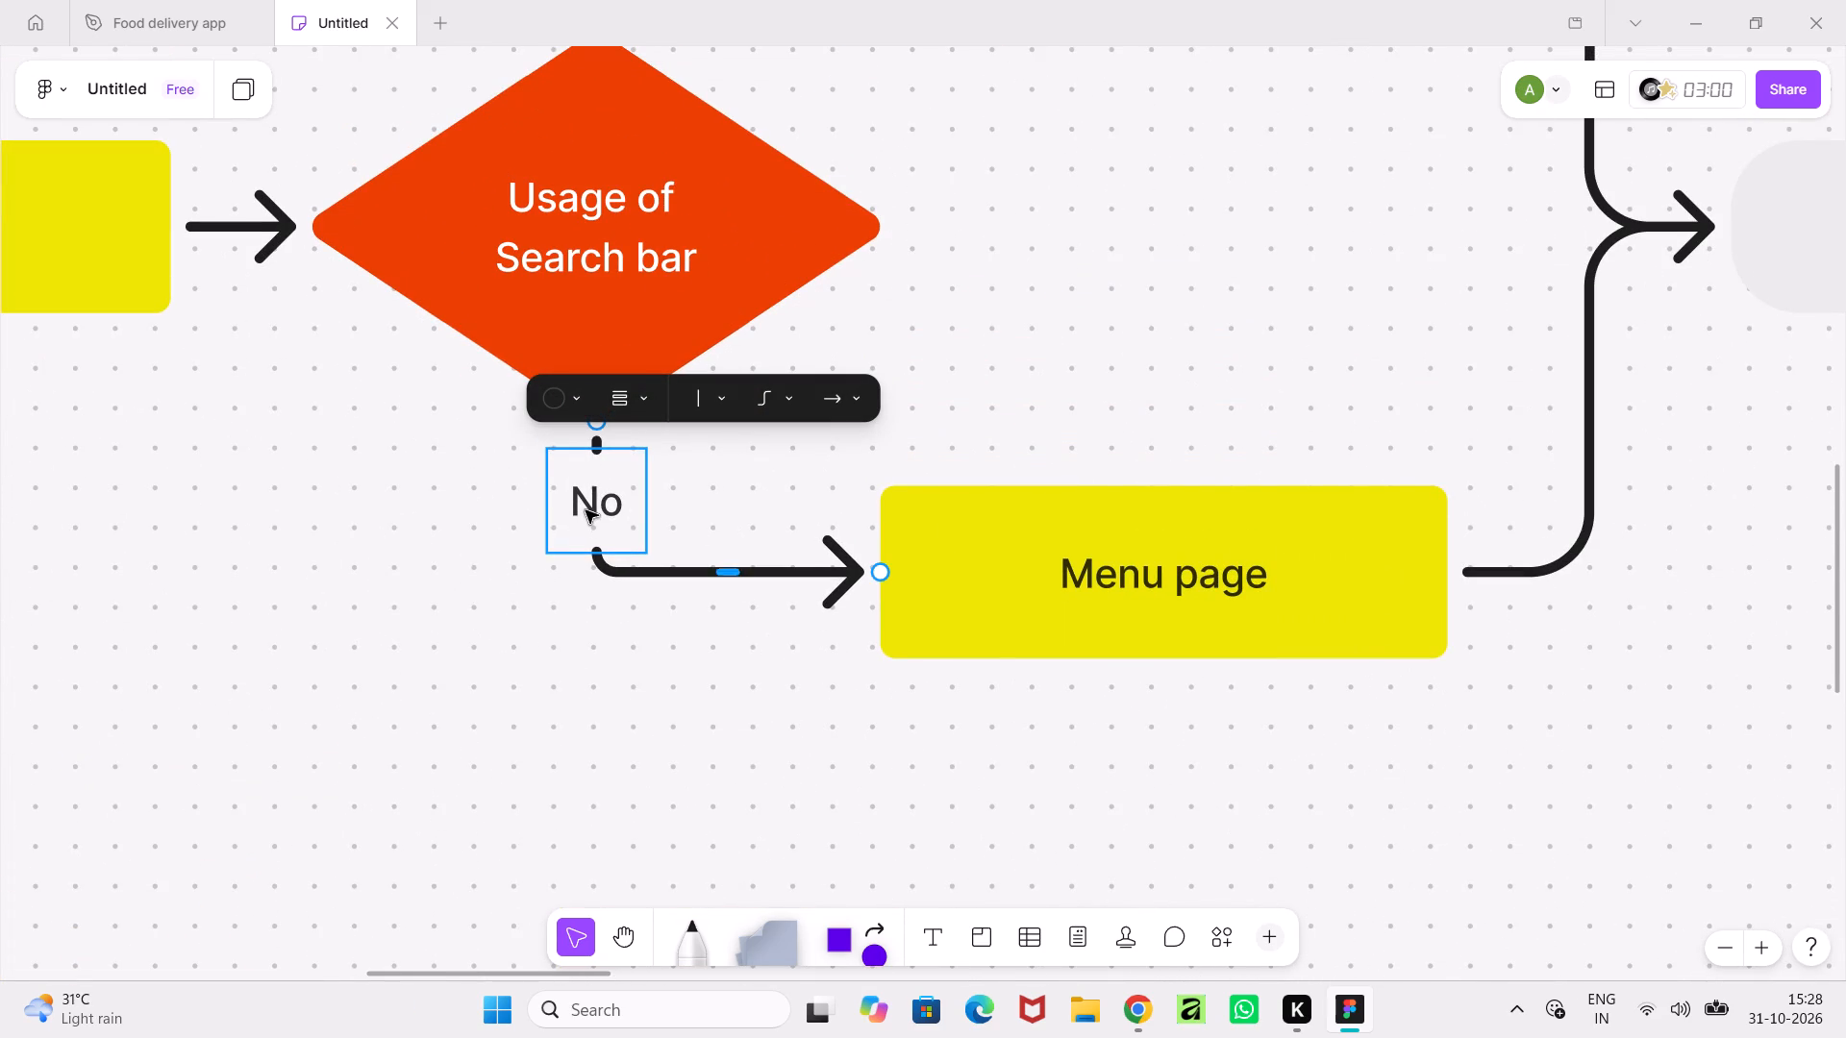
left_click(507, 561)
Shift the "Yes" label slightly toward the "Usage of Search bar" decision on its connector to "Search", away from the bend.
scroll(507, 561, "down", 6, "ctrl")
middle_click_drag(507, 561, 583, 833)
scroll(588, 618, "up", 5, "ctrl")
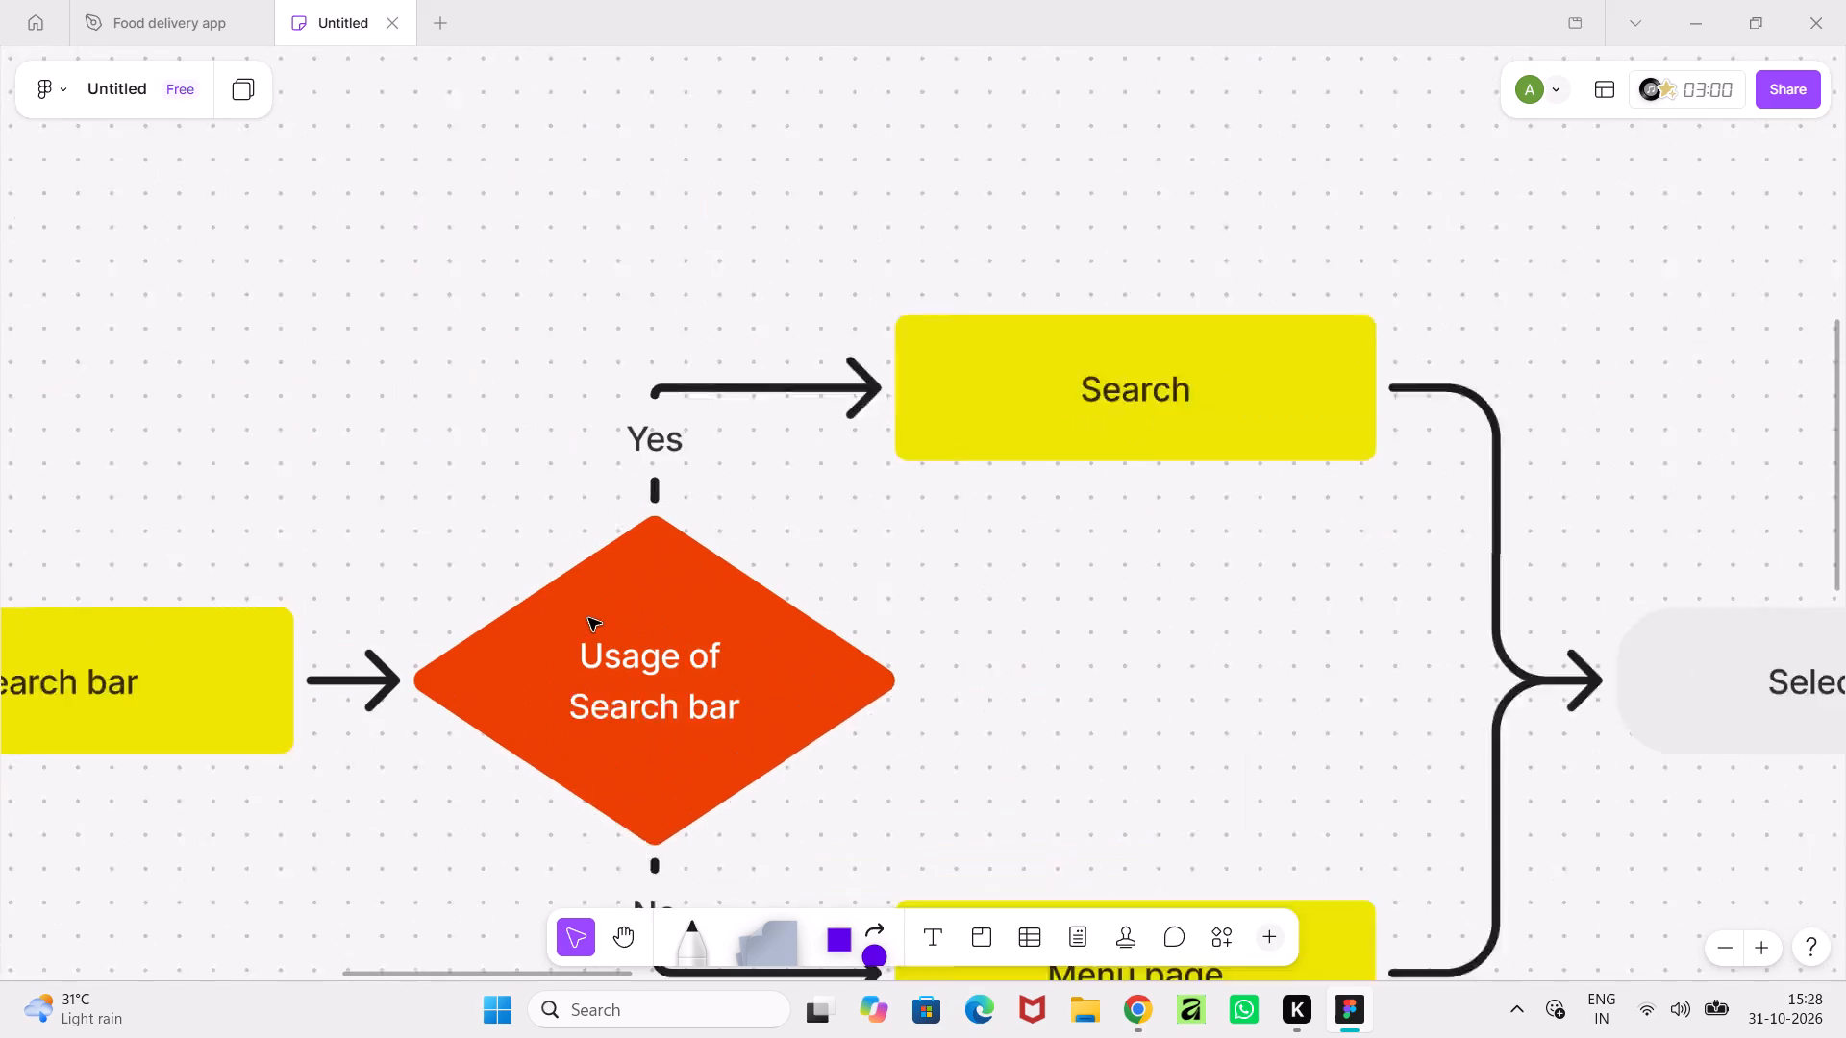
left_click(660, 413)
left_click_drag(674, 407, 685, 425)
left_click(517, 407)
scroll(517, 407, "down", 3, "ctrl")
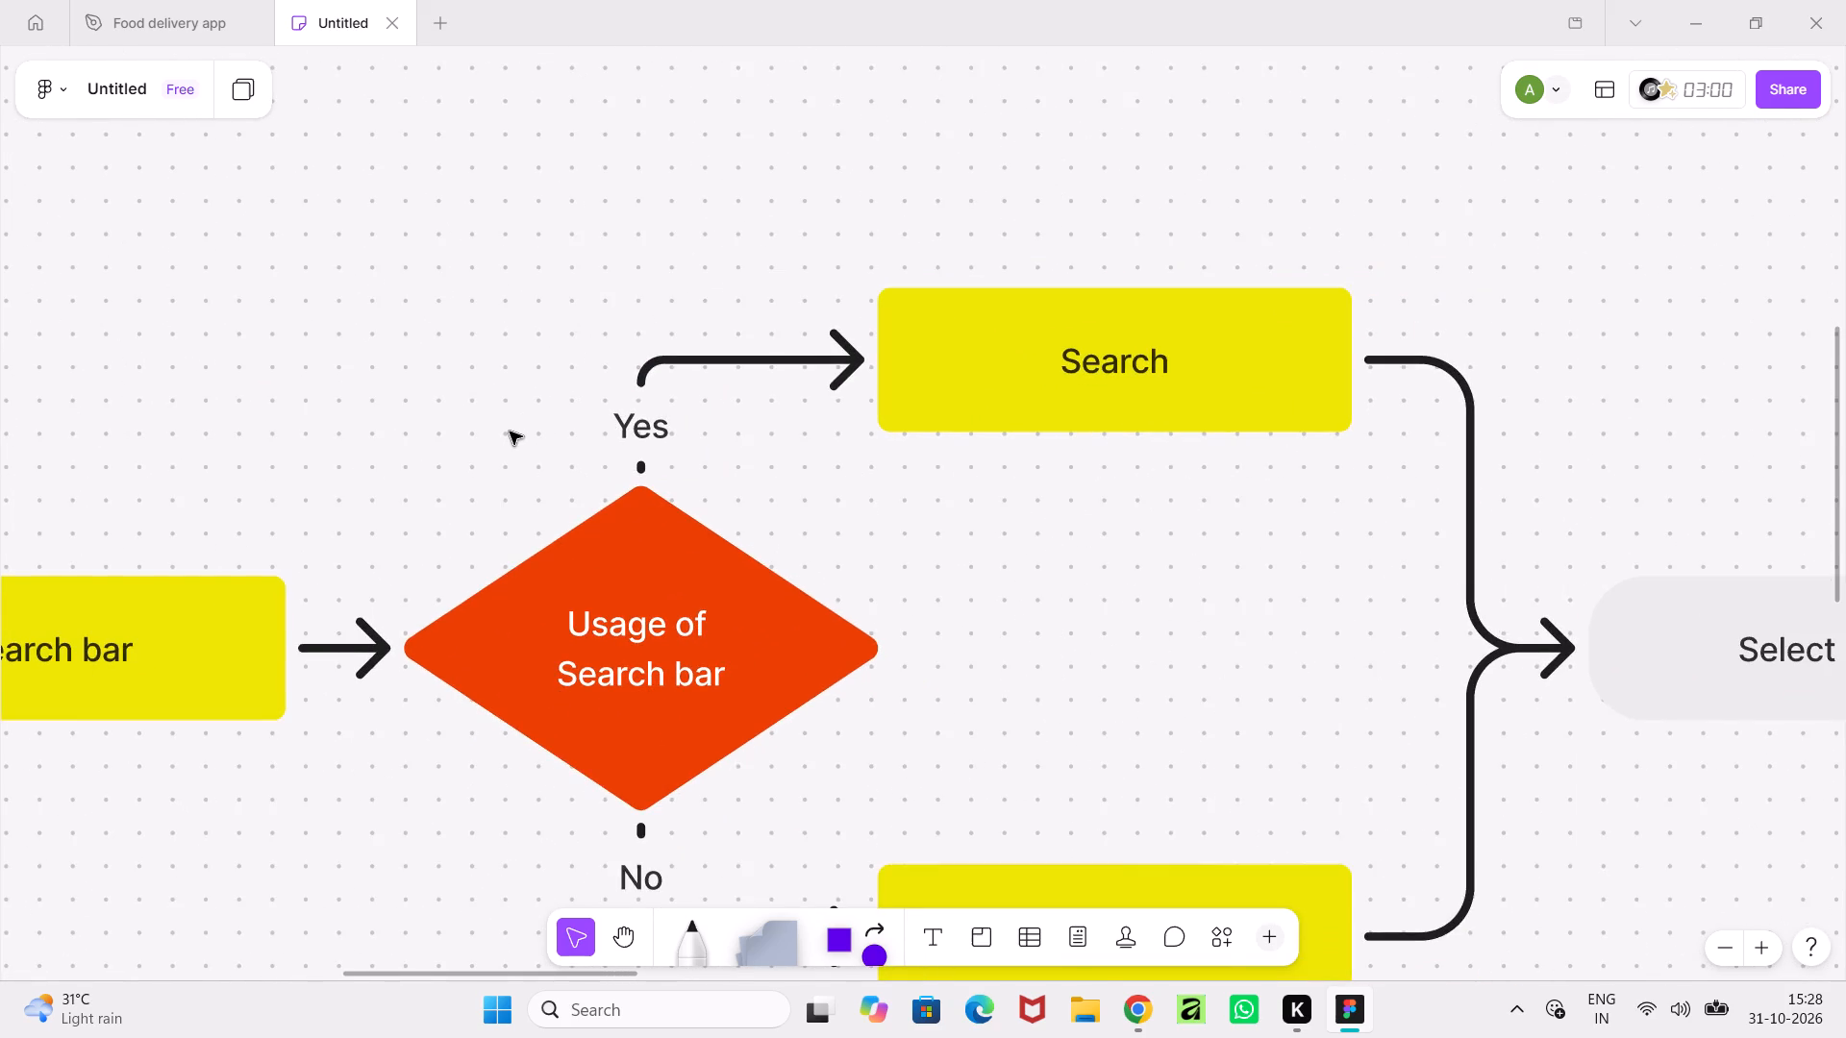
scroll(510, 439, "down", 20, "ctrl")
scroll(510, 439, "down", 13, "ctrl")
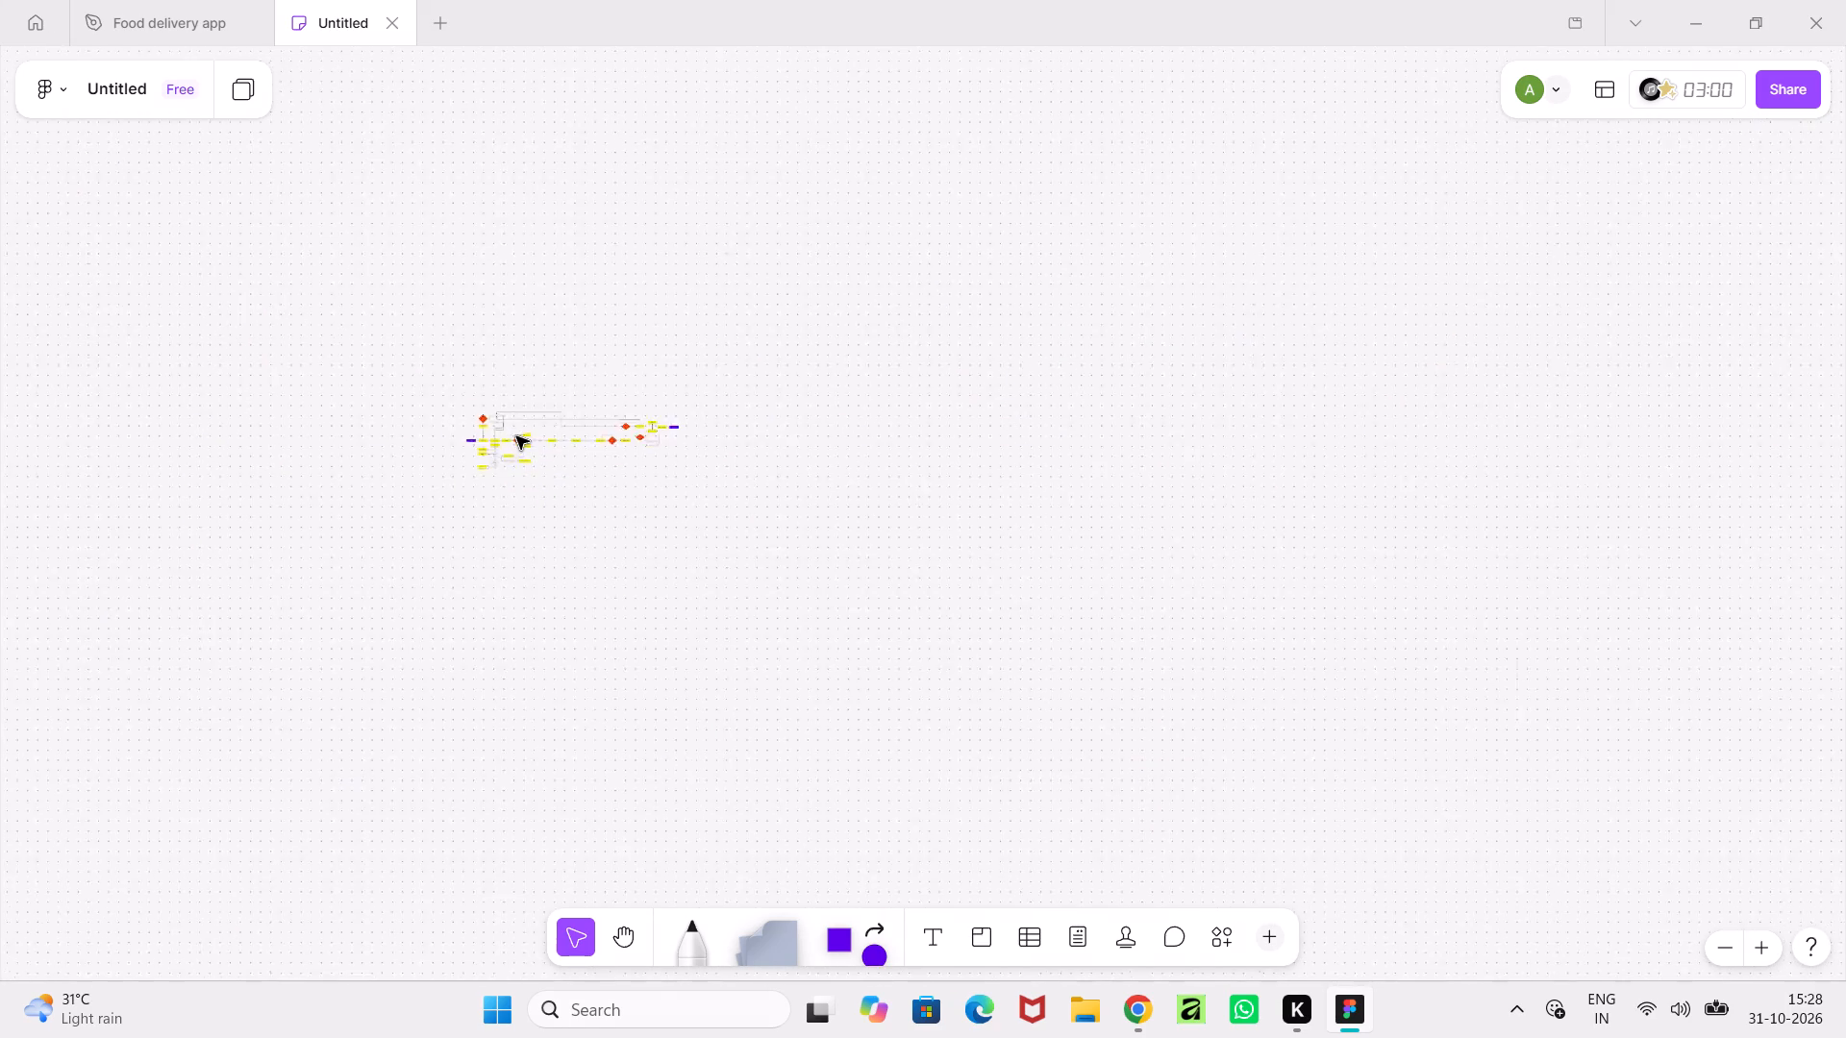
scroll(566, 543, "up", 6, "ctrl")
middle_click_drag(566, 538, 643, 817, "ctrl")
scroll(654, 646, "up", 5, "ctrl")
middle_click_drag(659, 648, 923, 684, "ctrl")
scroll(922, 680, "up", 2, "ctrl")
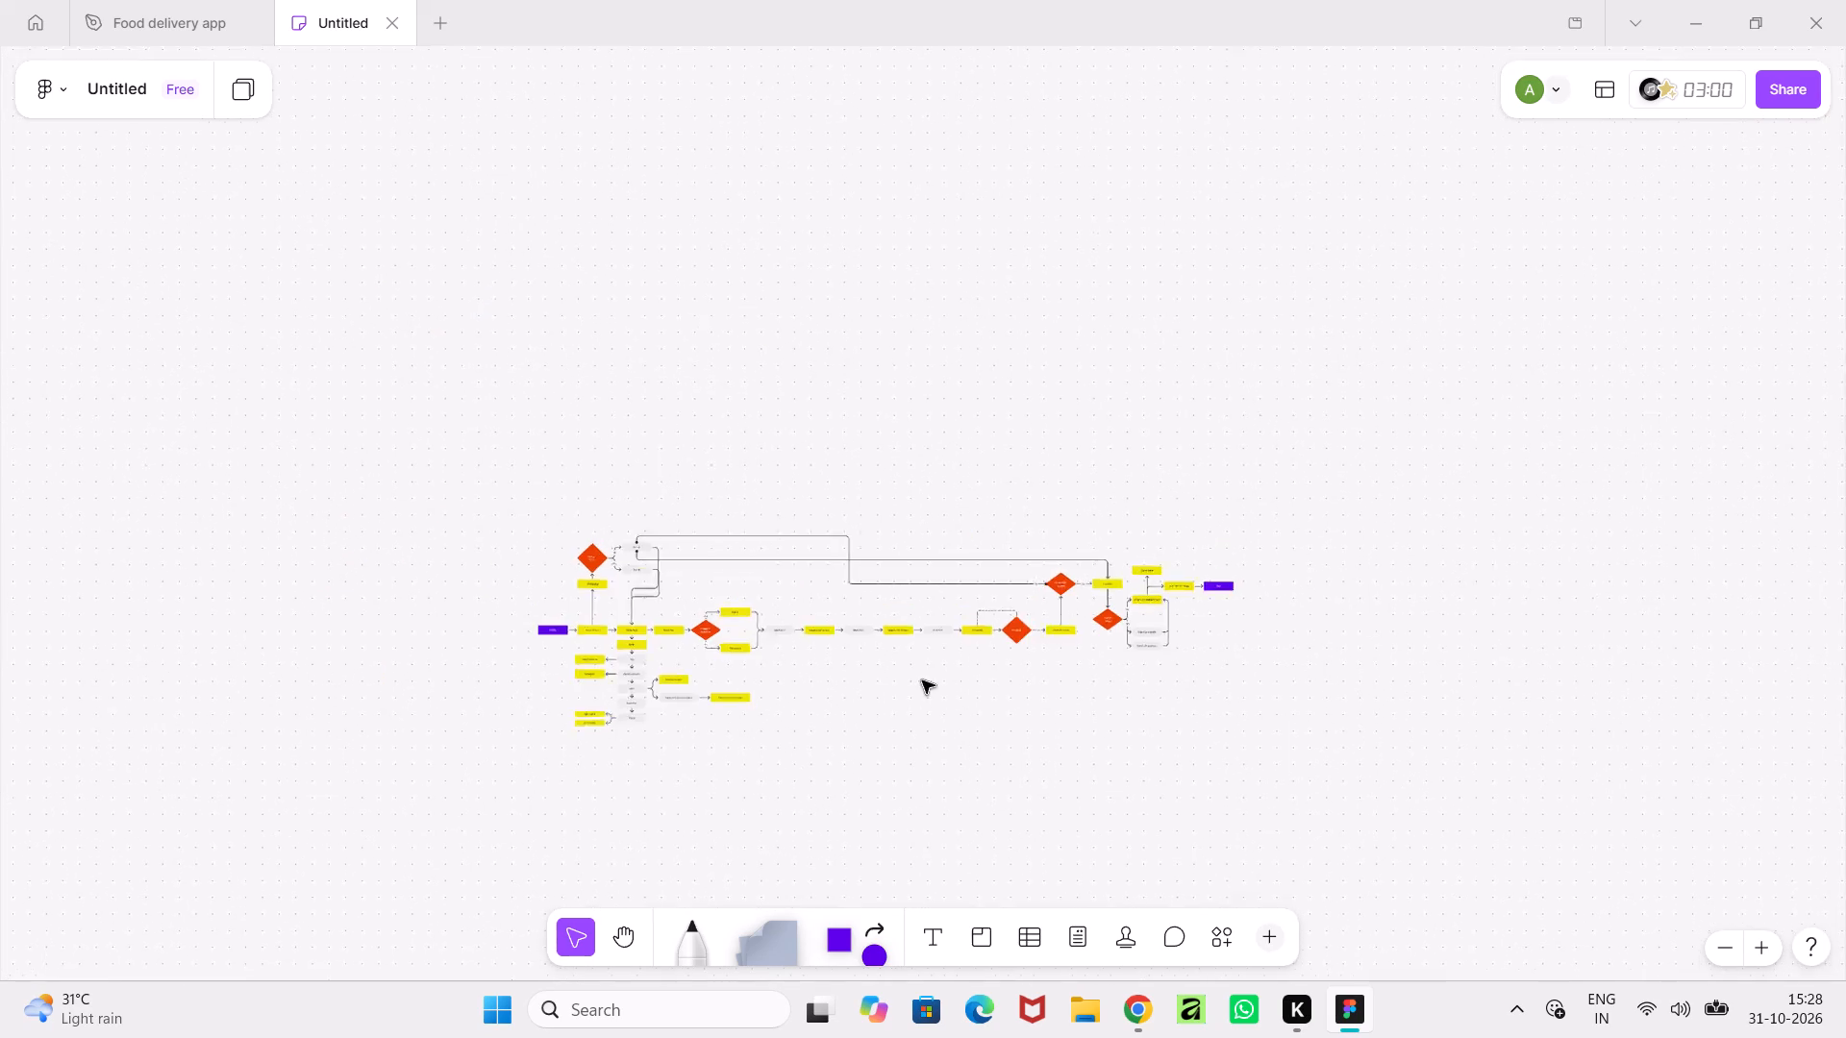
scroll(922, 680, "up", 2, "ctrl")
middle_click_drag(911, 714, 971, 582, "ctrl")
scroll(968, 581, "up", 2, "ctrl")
Rename the file as "Food delivery app User flow" and collapse the file details and page list.
left_click(109, 94)
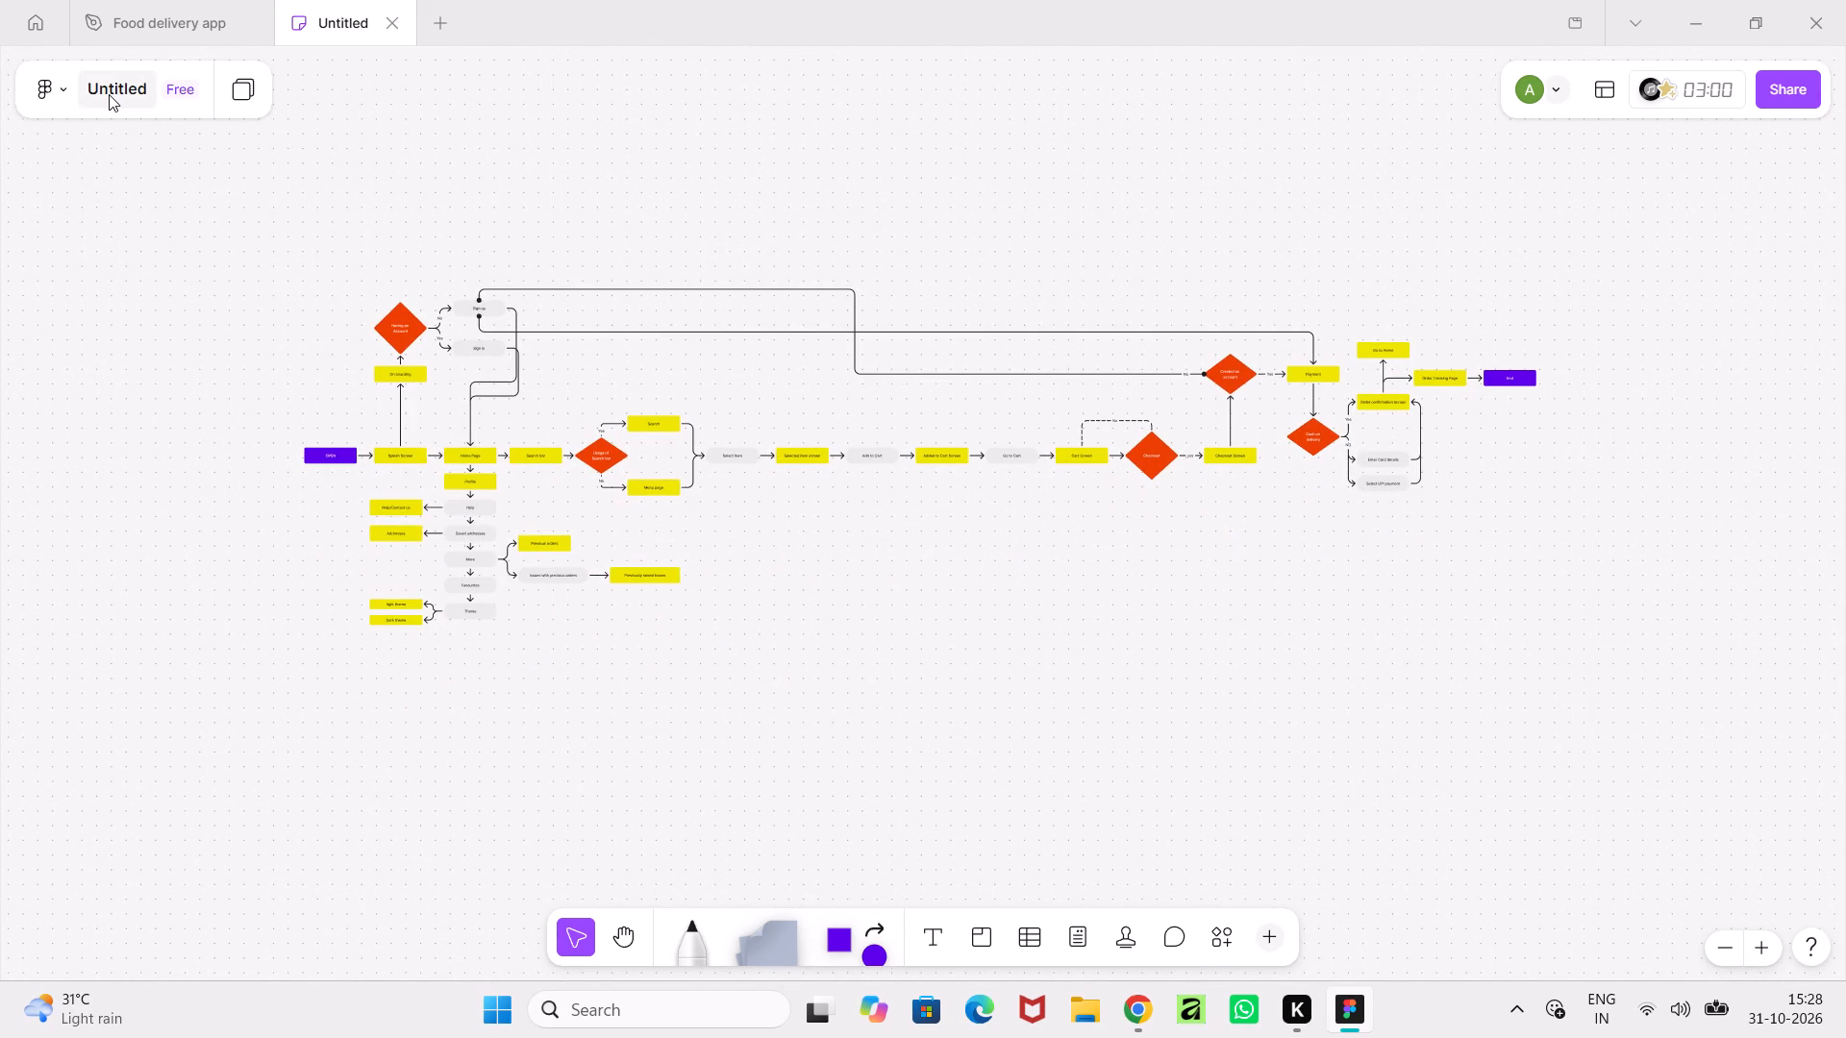
left_click(109, 94)
double_click(66, 124)
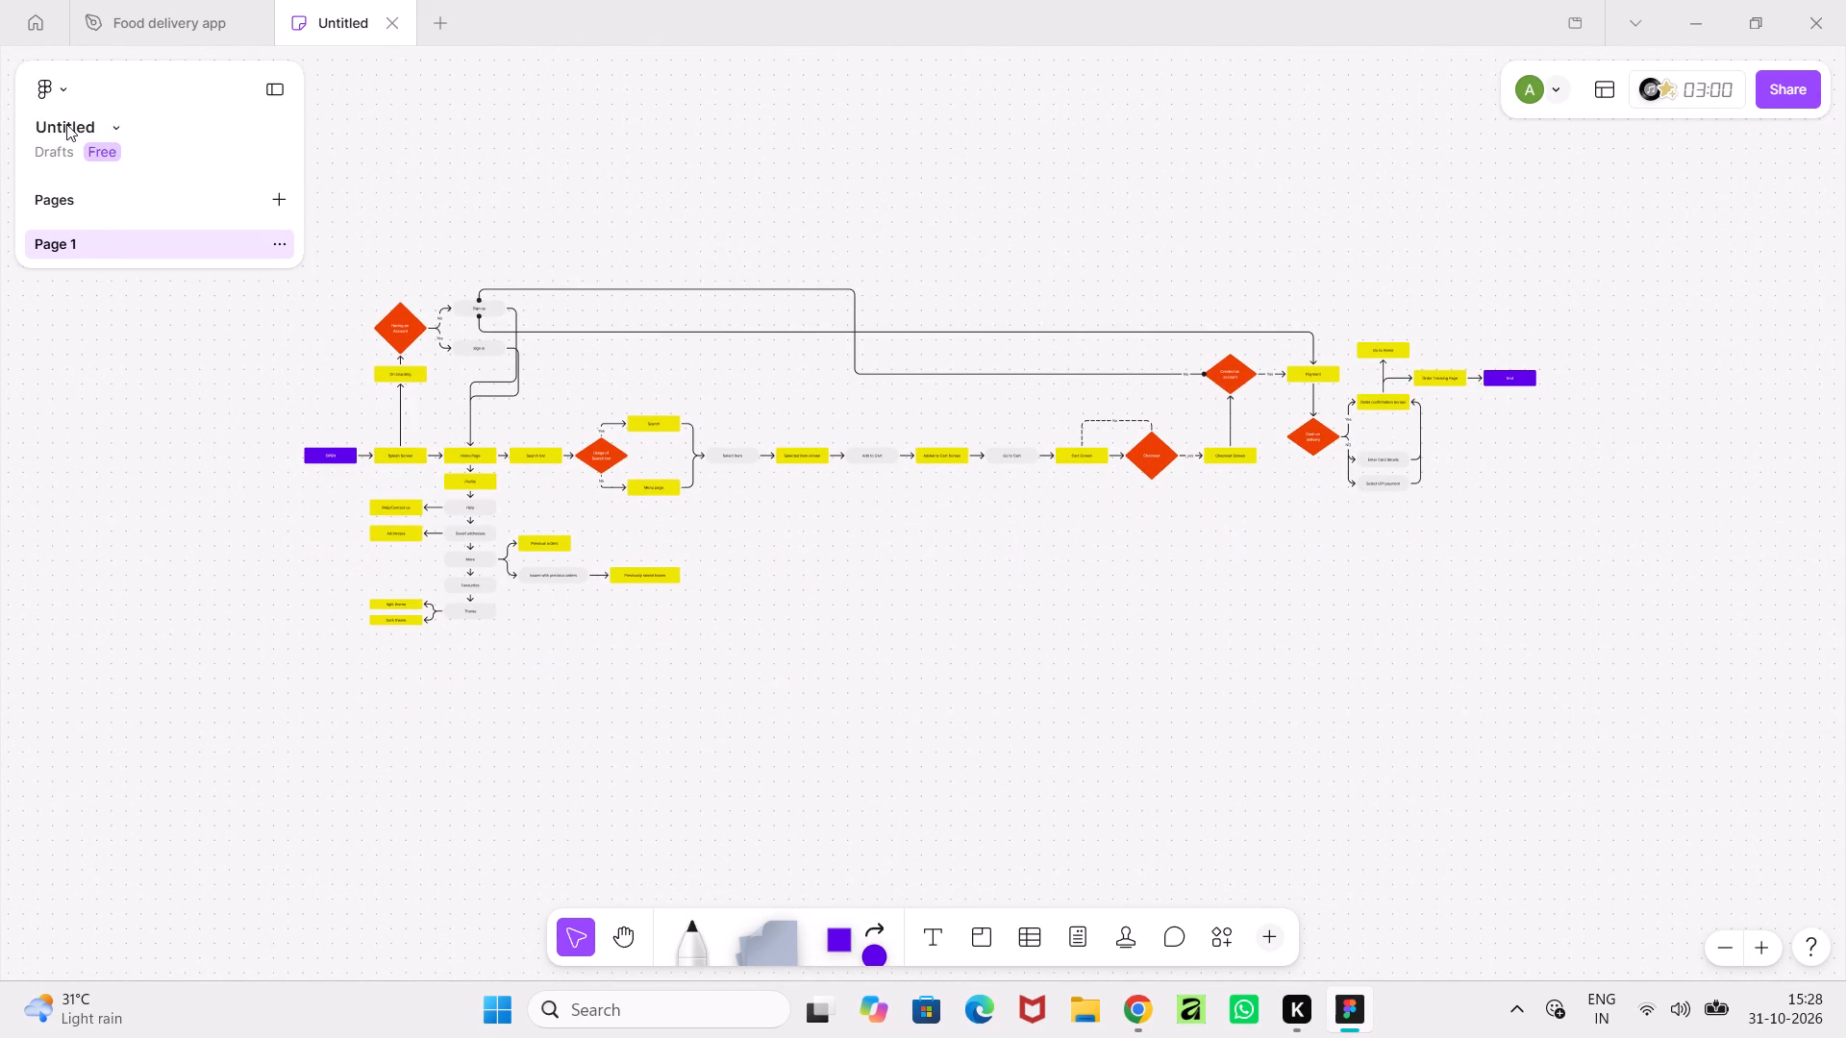
type("Food delivery app")
key("space")
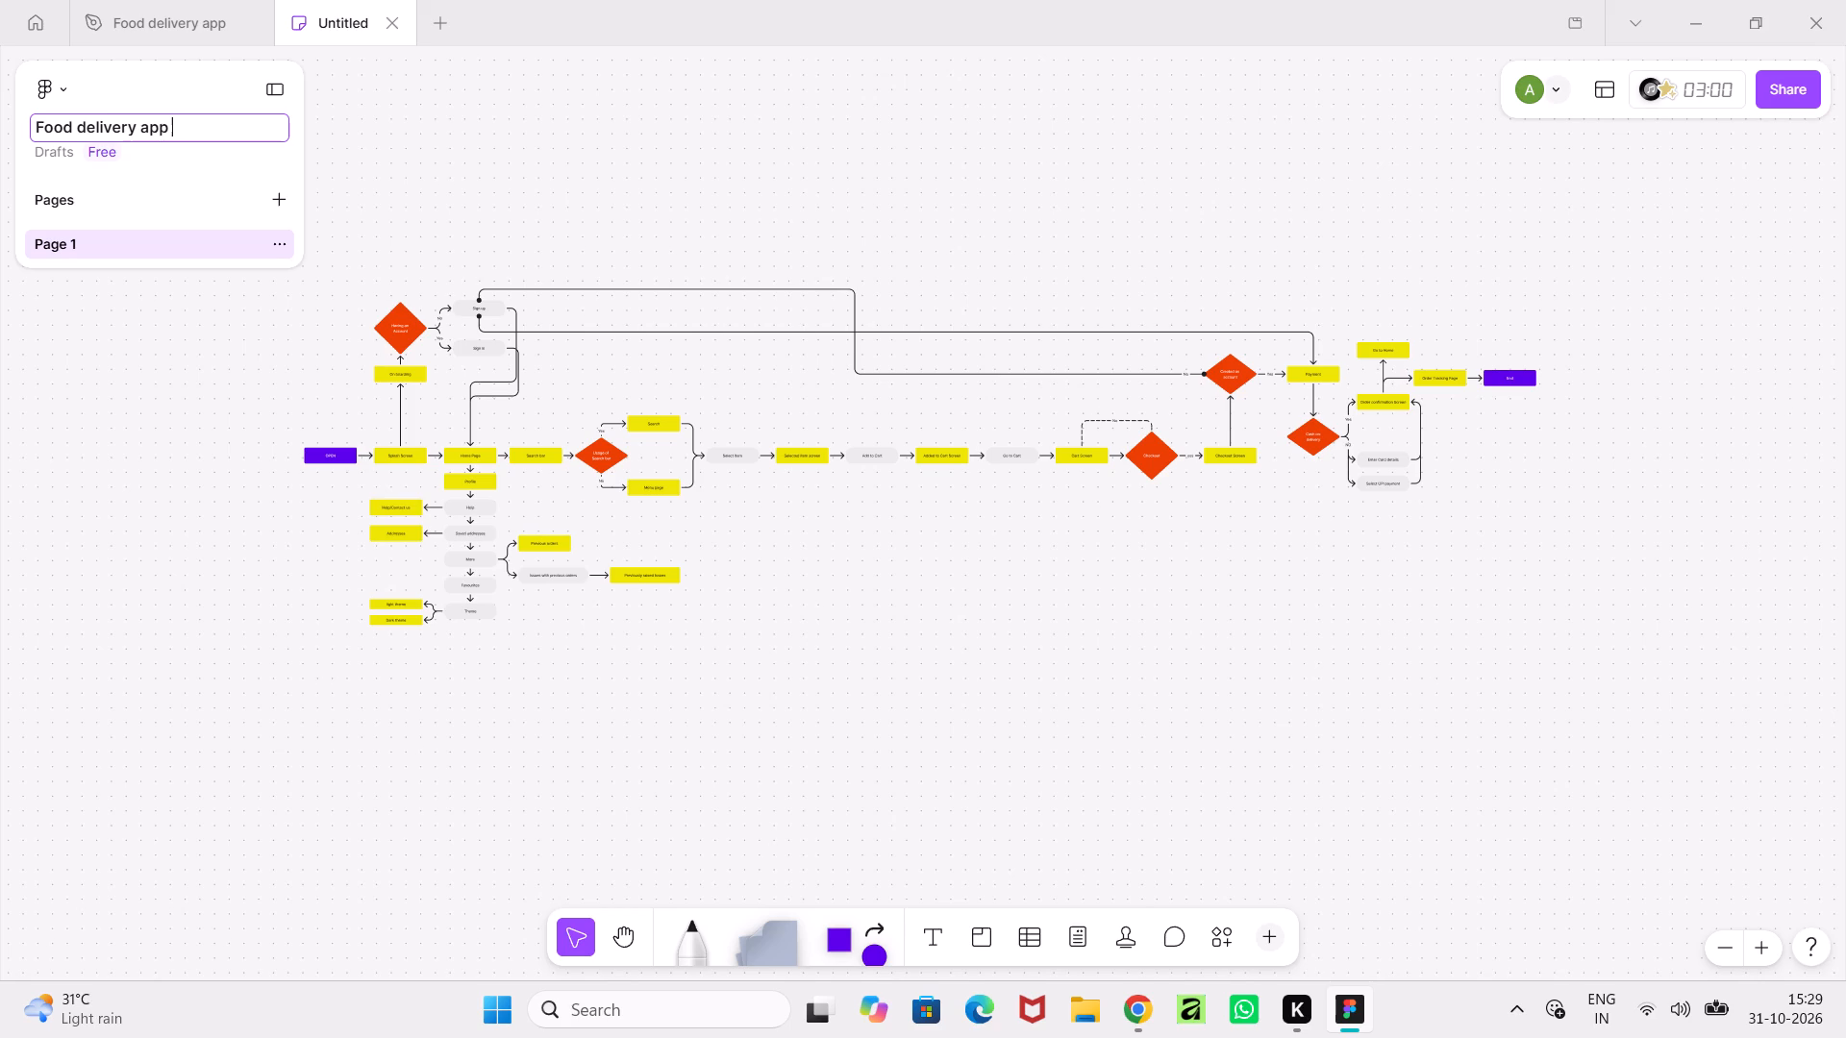
type("User")
key("space")
type("flow")
key("Return")
left_click(138, 346)
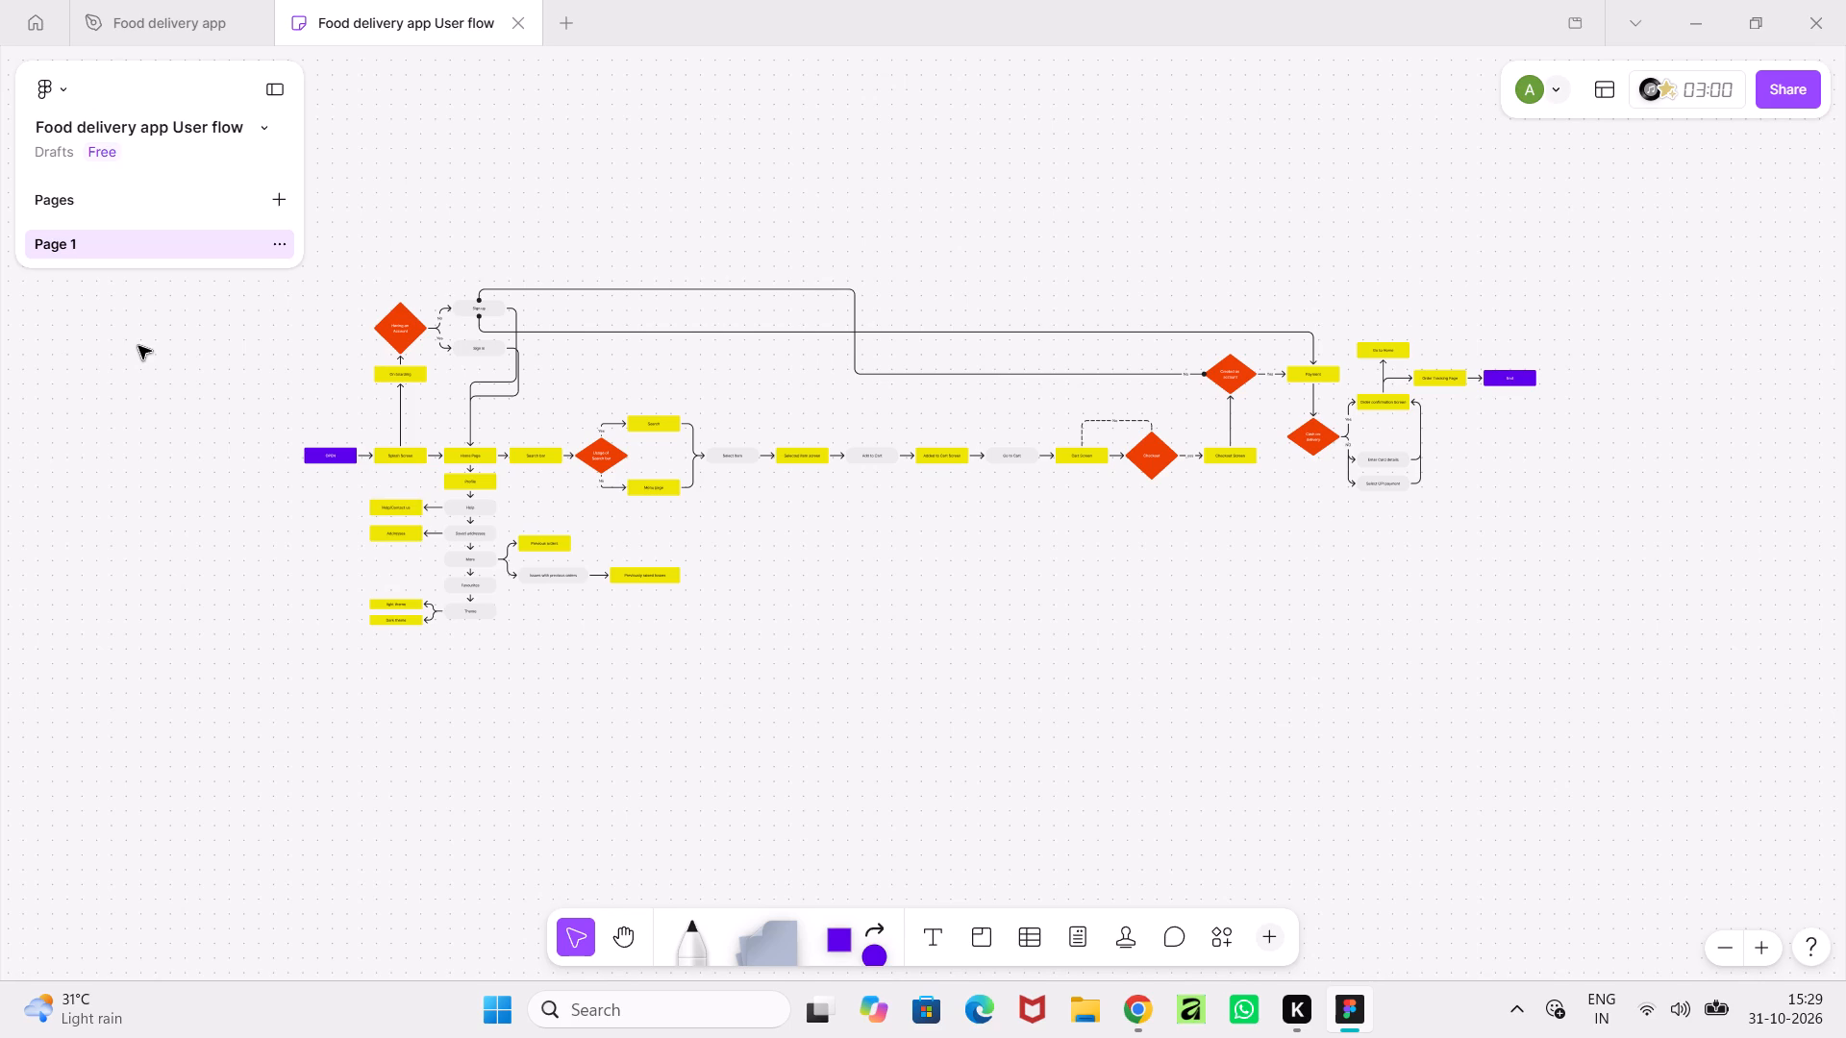
triple_click(160, 322)
left_click(354, 139)
left_click(337, 1)
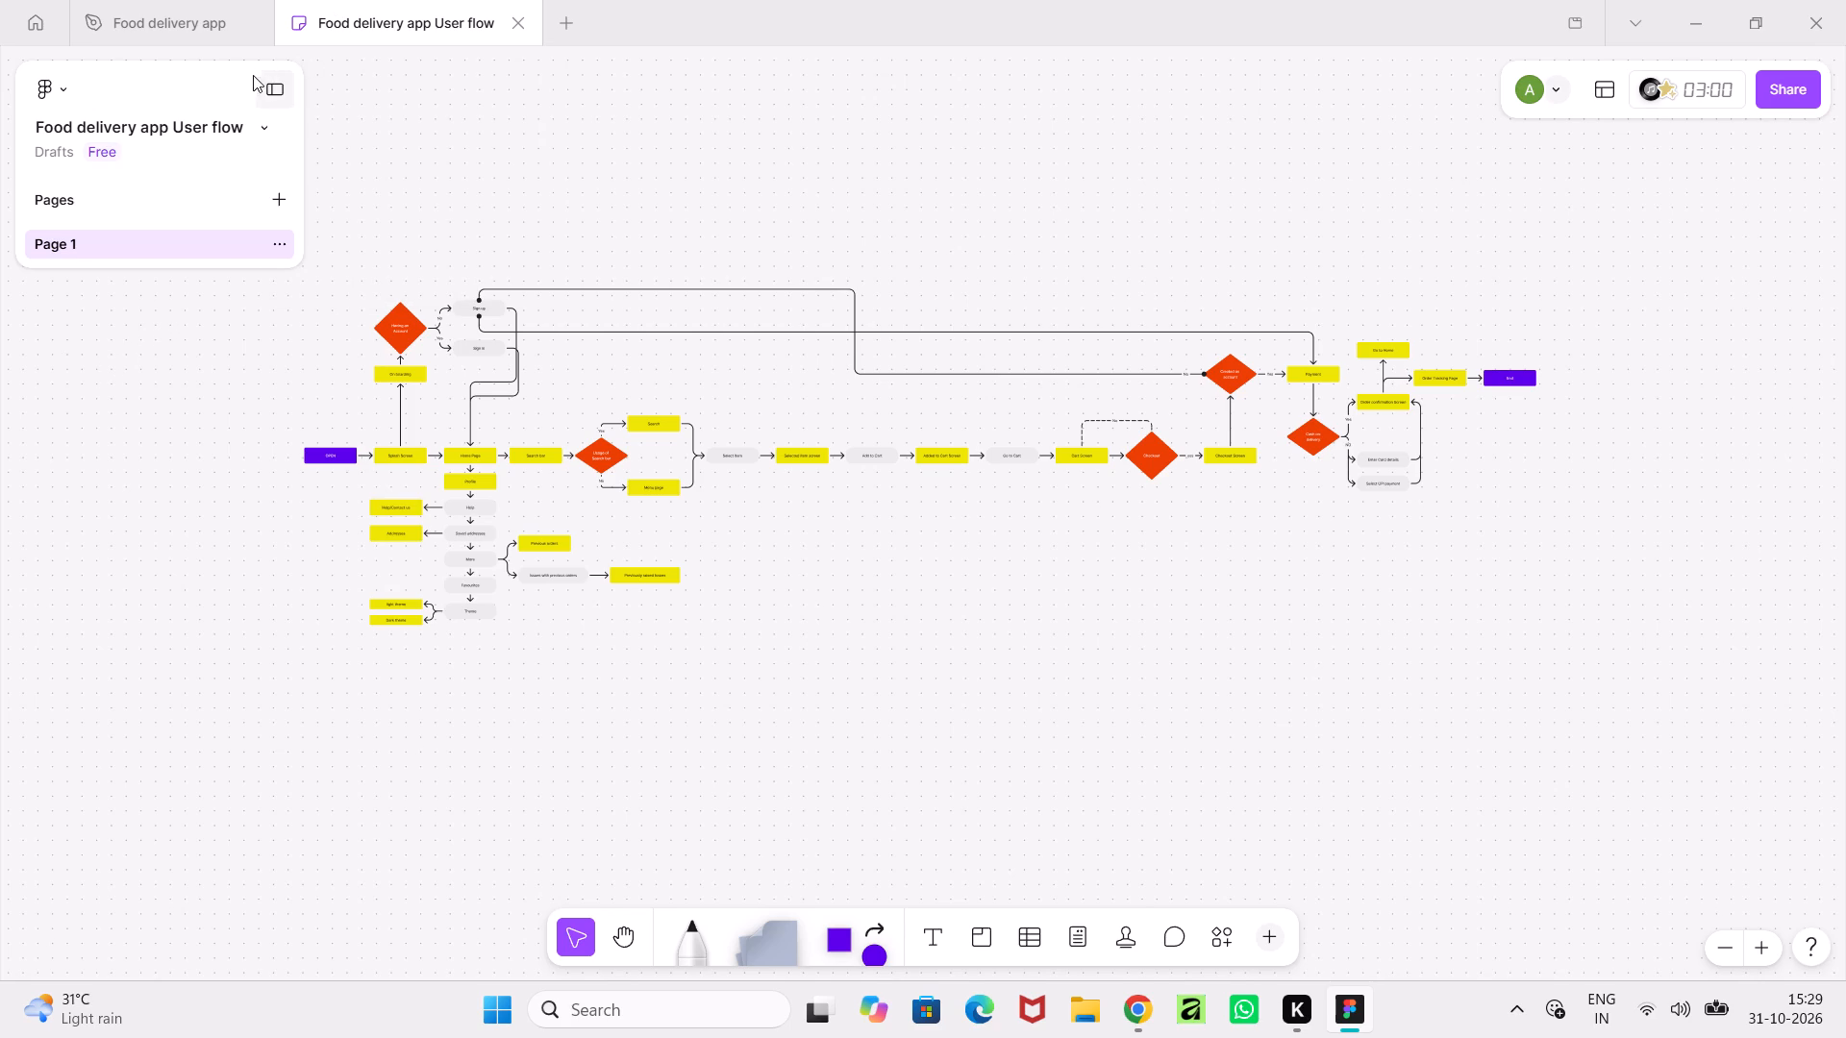
left_click(262, 86)
left_click(259, 170)
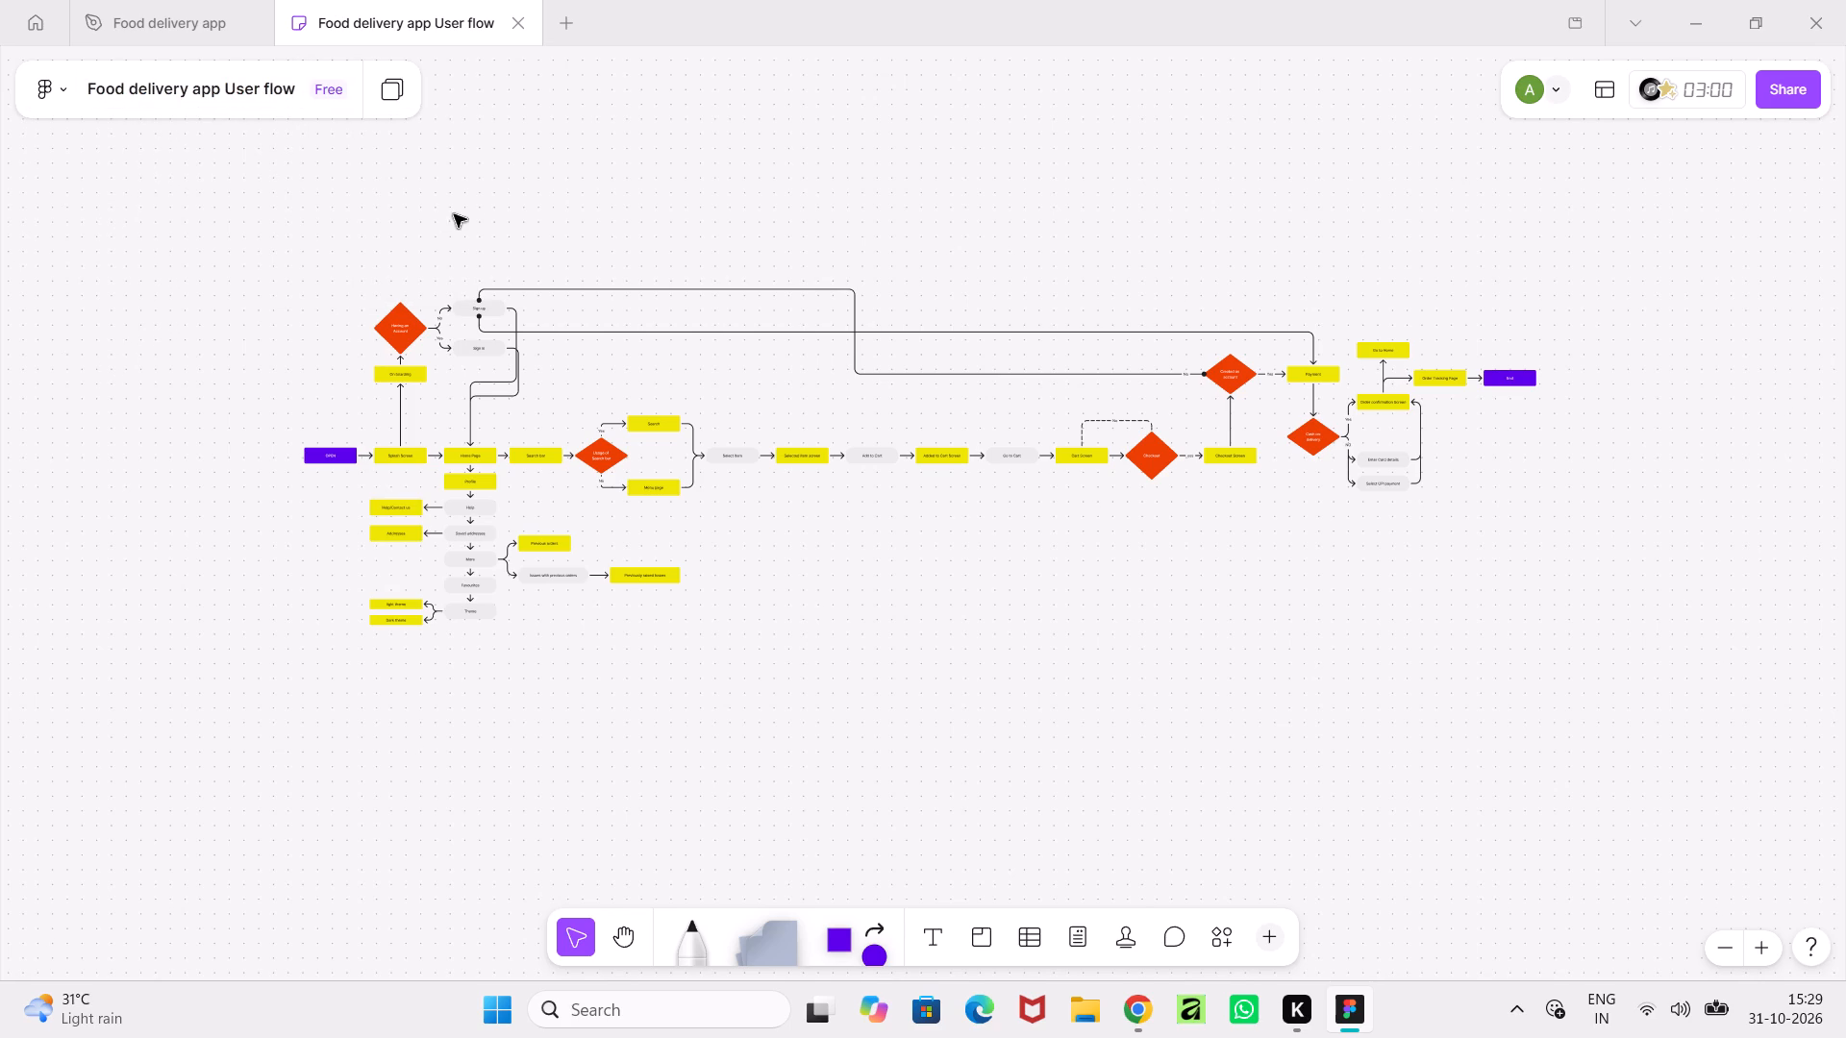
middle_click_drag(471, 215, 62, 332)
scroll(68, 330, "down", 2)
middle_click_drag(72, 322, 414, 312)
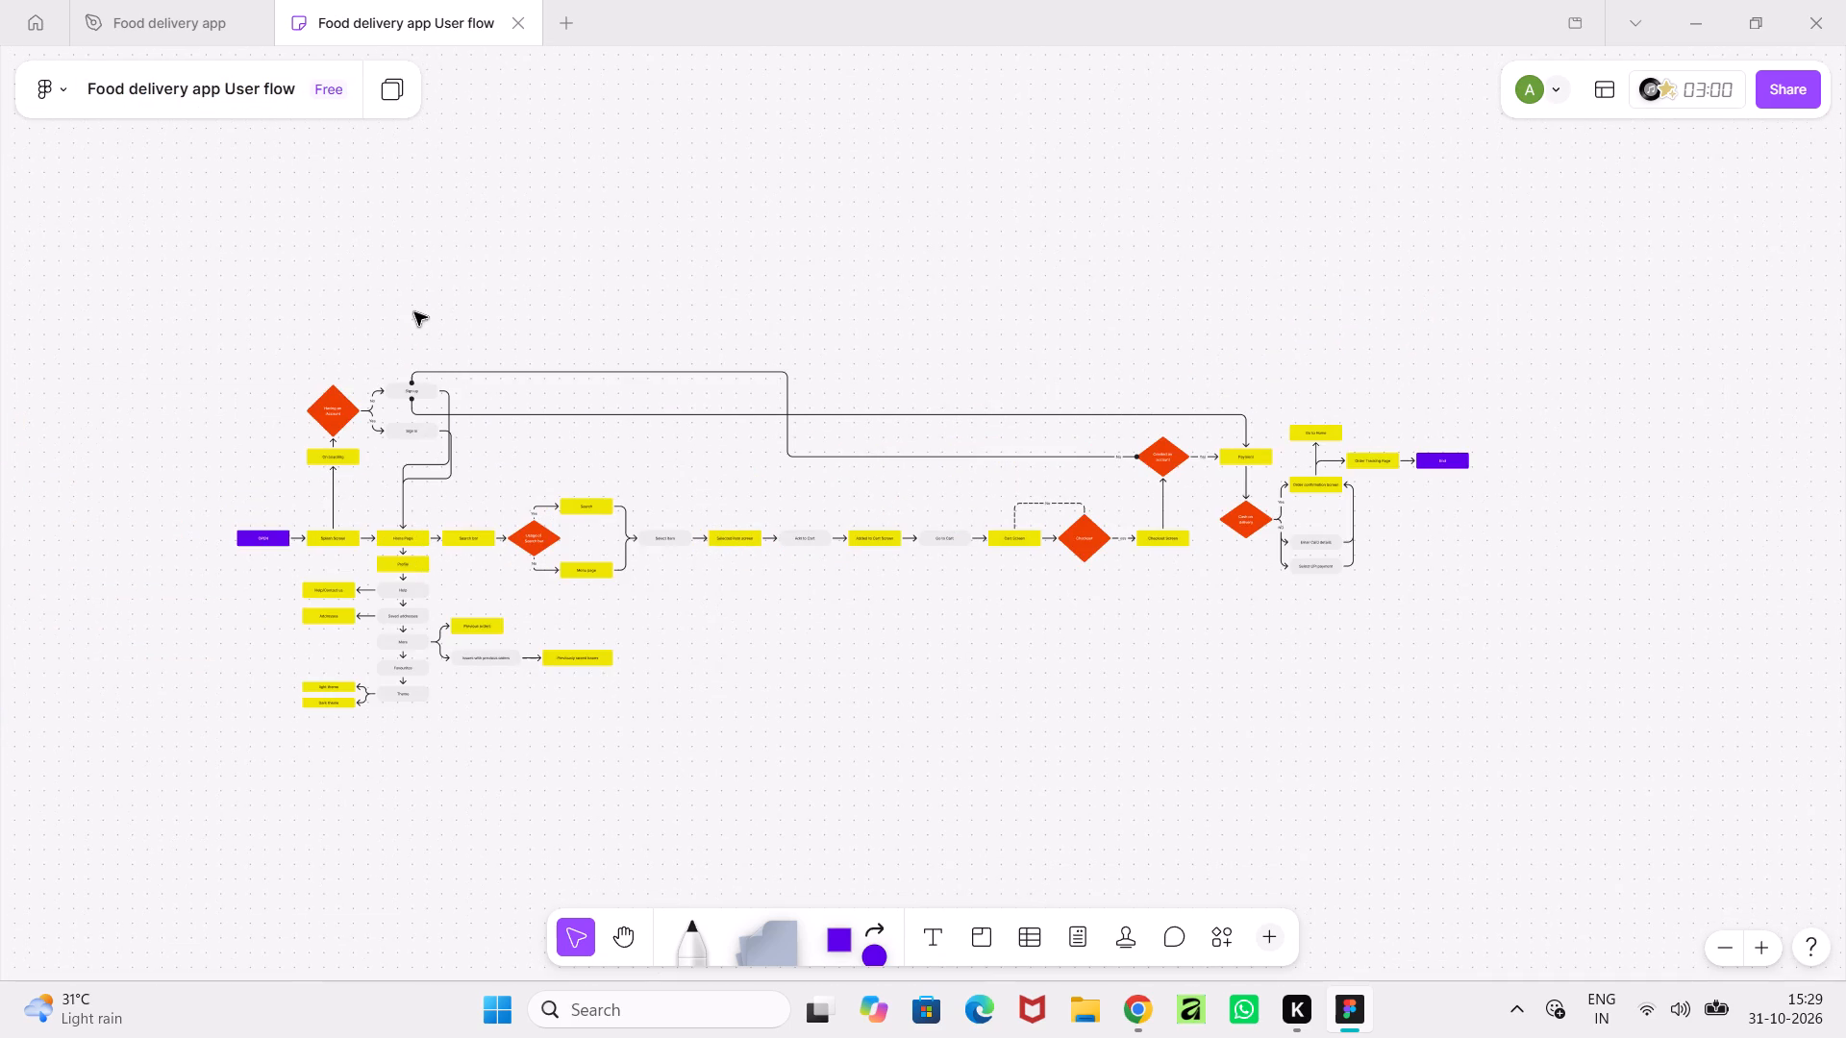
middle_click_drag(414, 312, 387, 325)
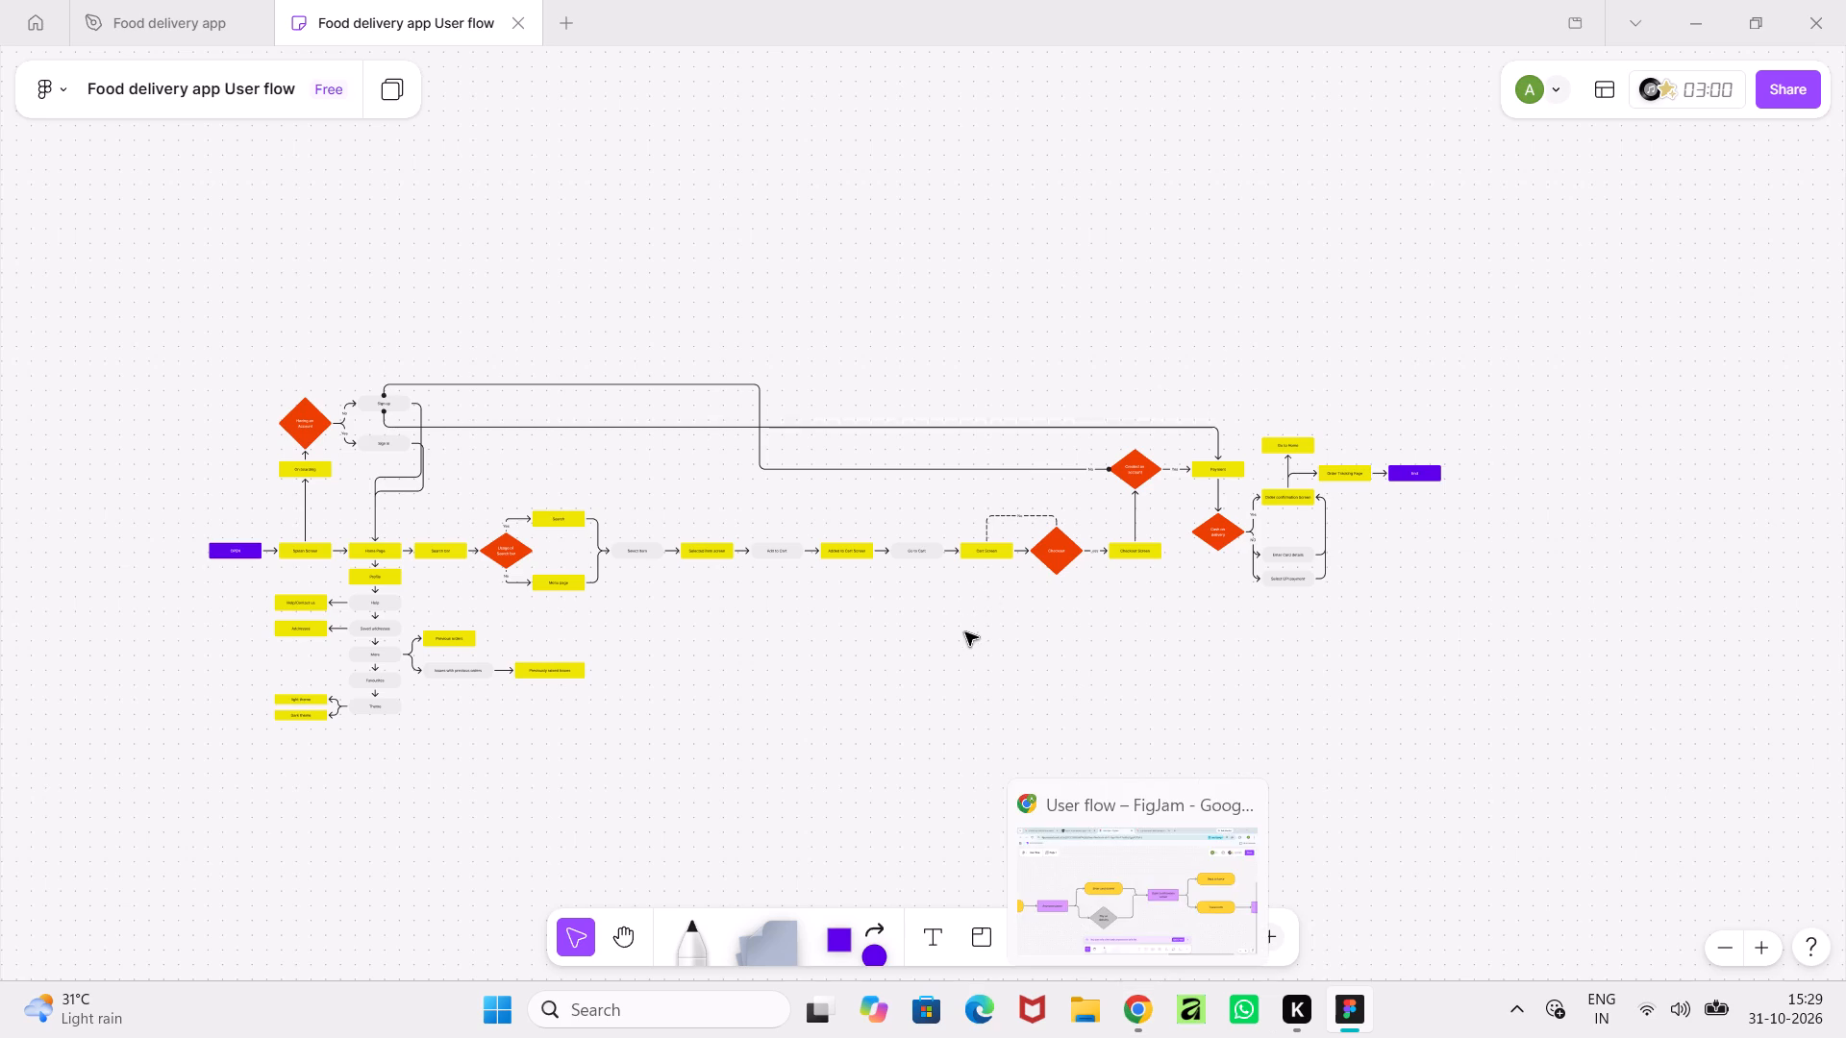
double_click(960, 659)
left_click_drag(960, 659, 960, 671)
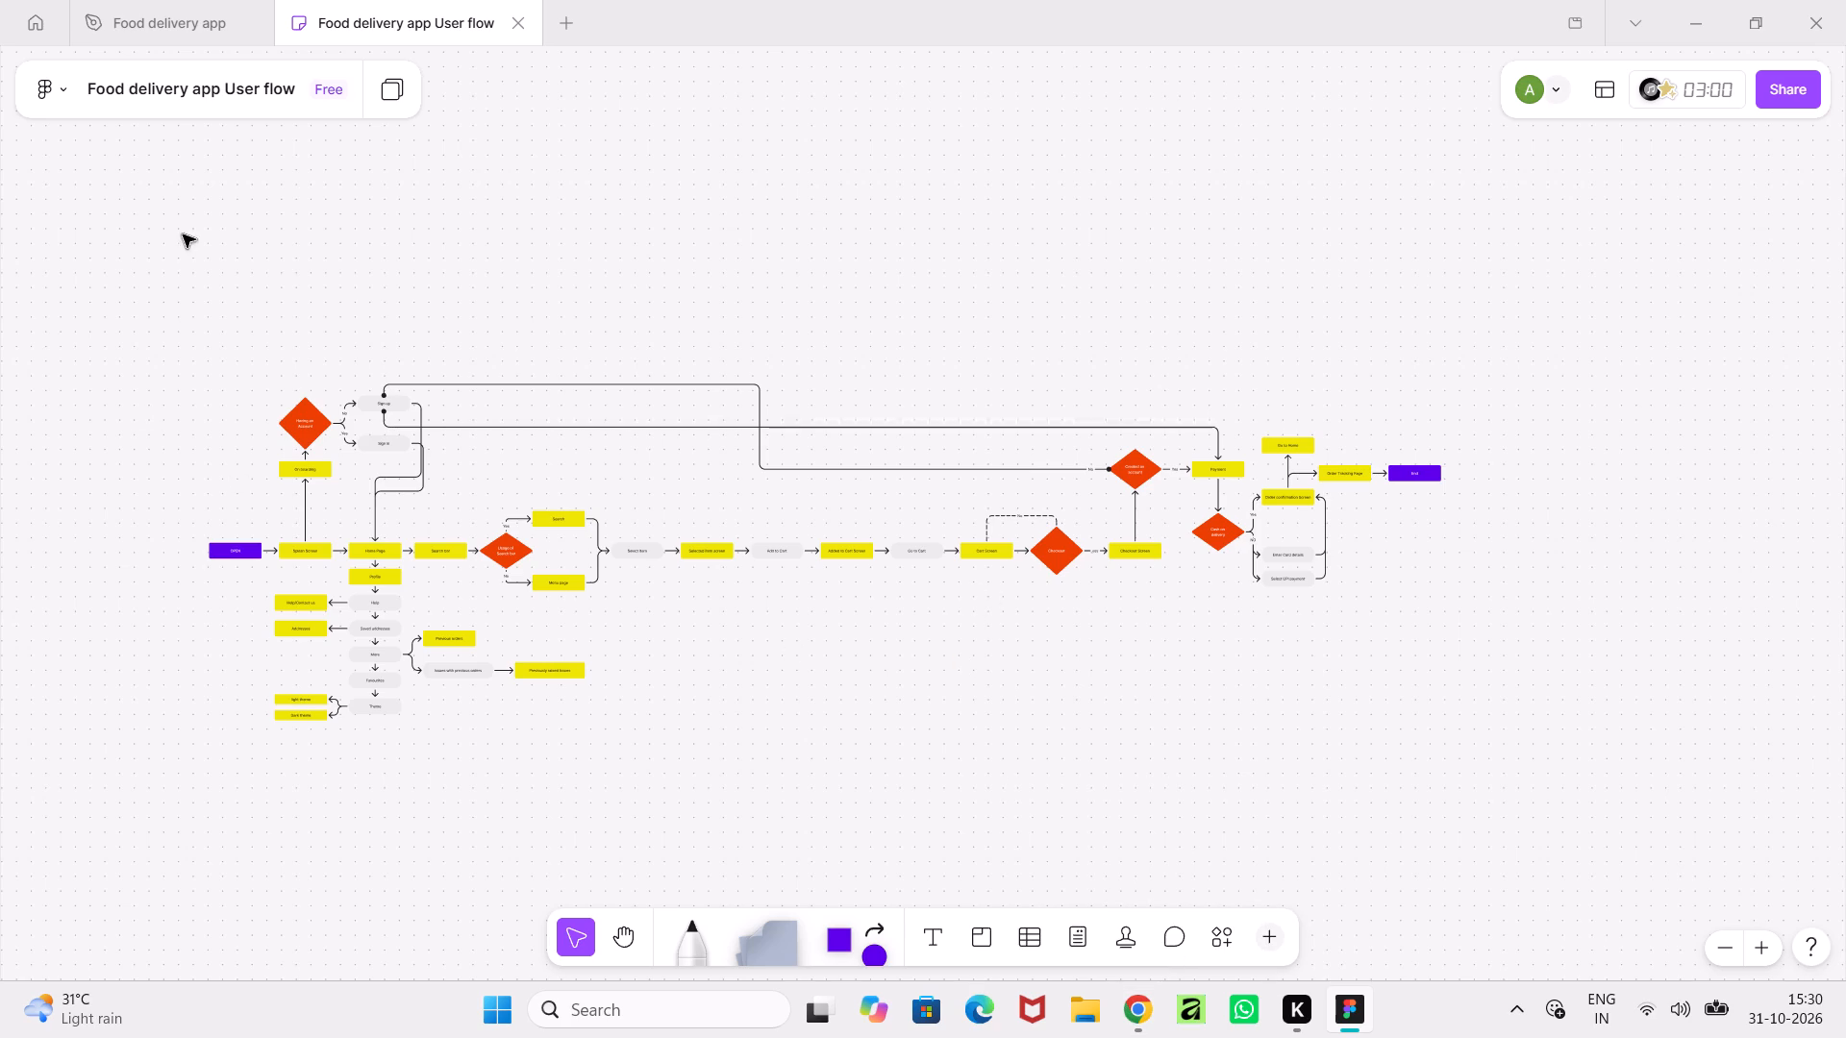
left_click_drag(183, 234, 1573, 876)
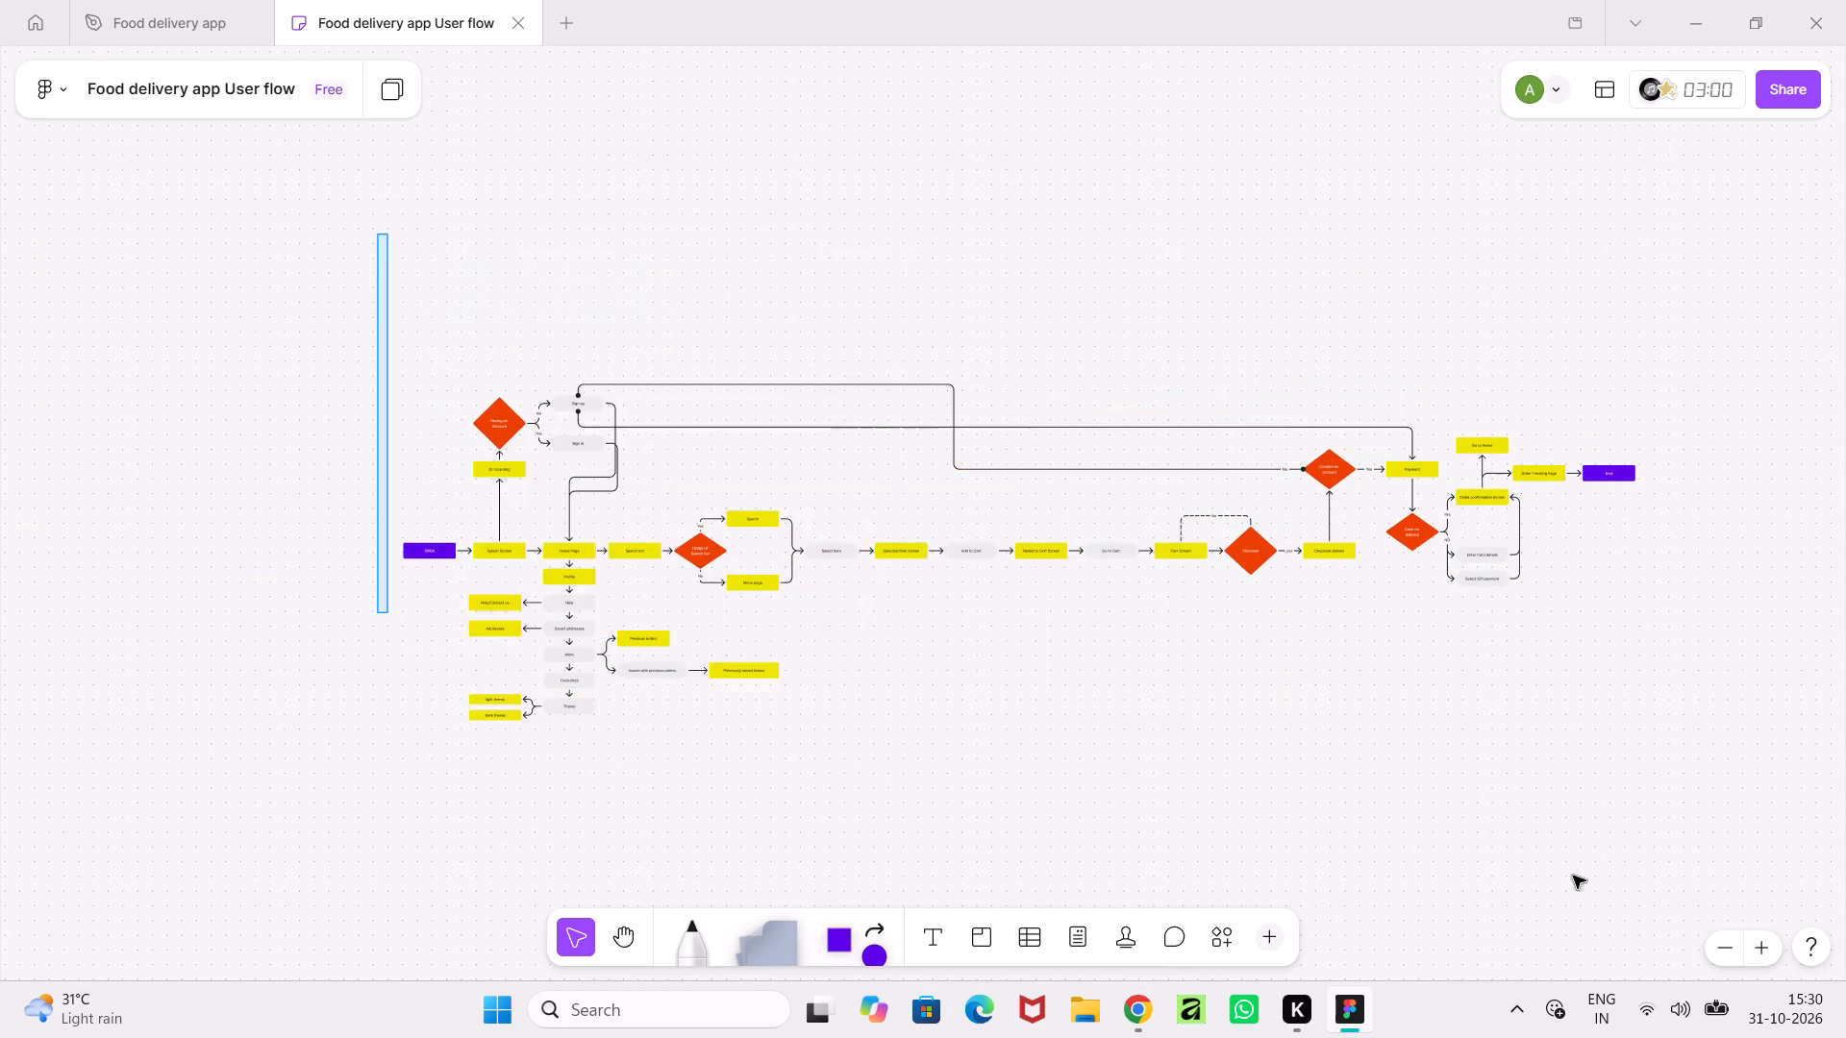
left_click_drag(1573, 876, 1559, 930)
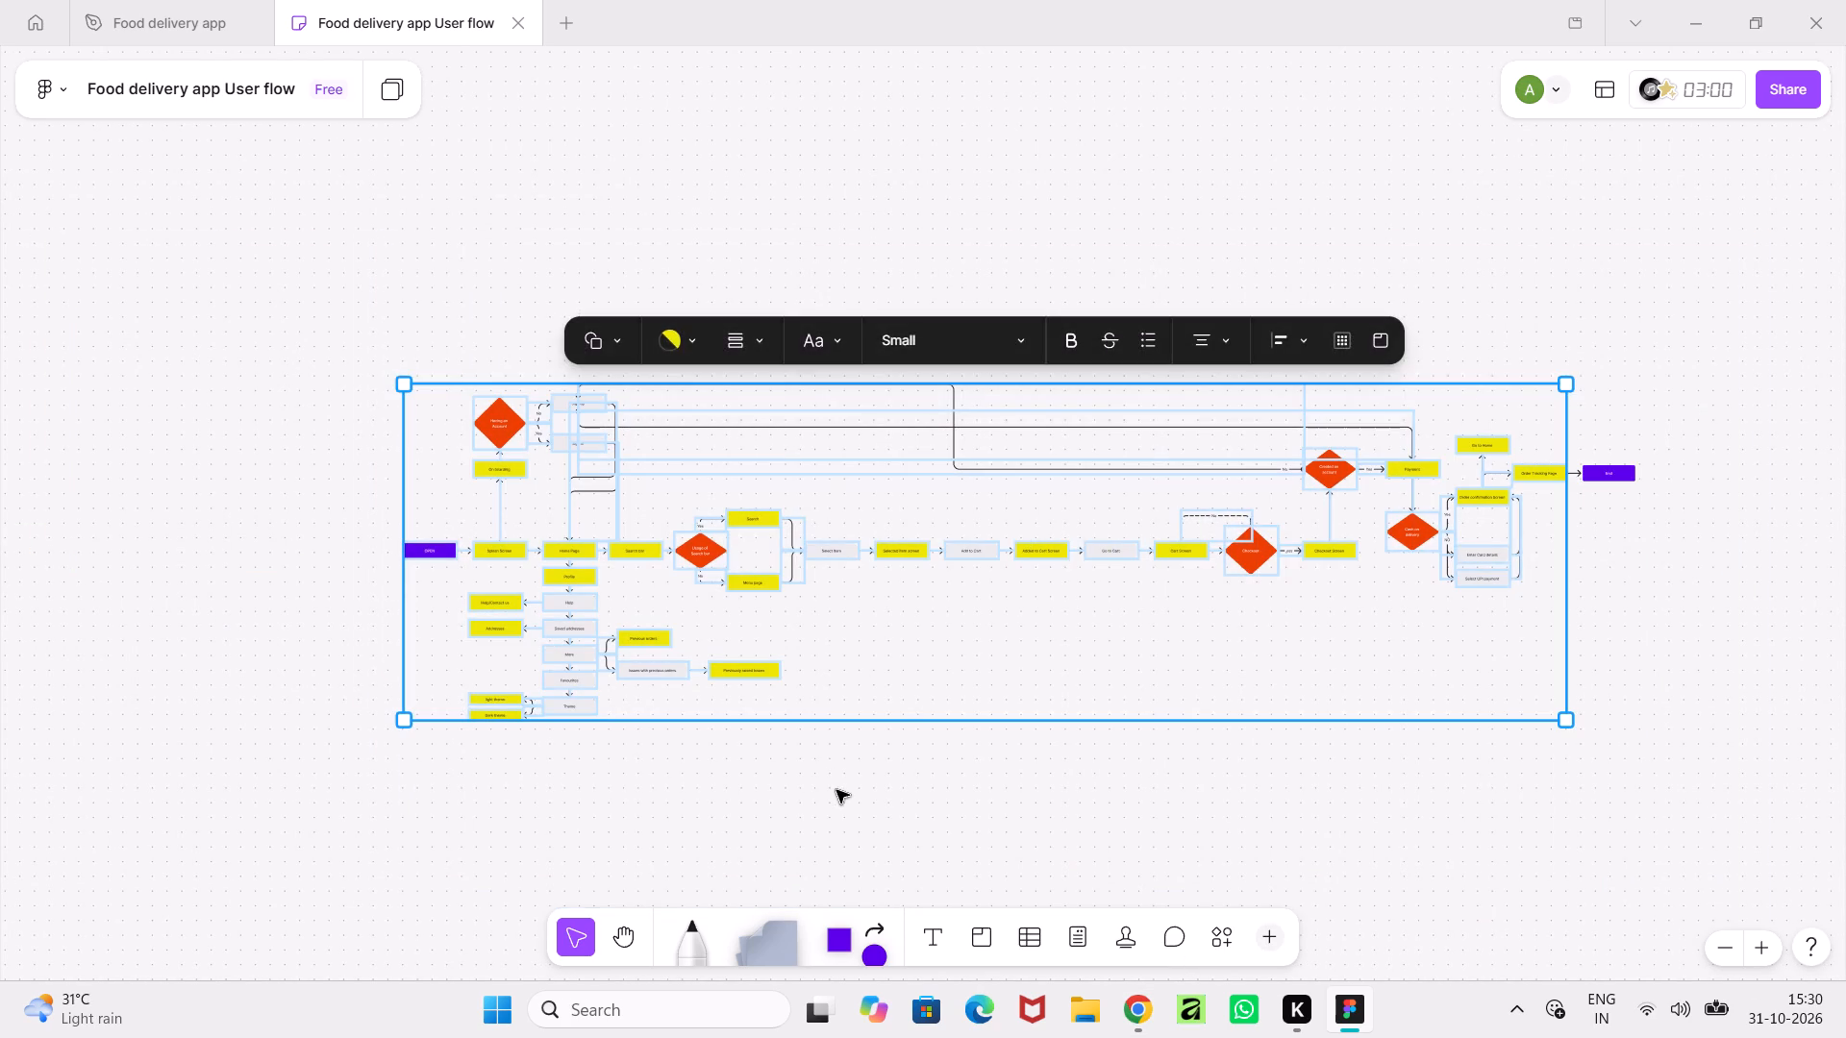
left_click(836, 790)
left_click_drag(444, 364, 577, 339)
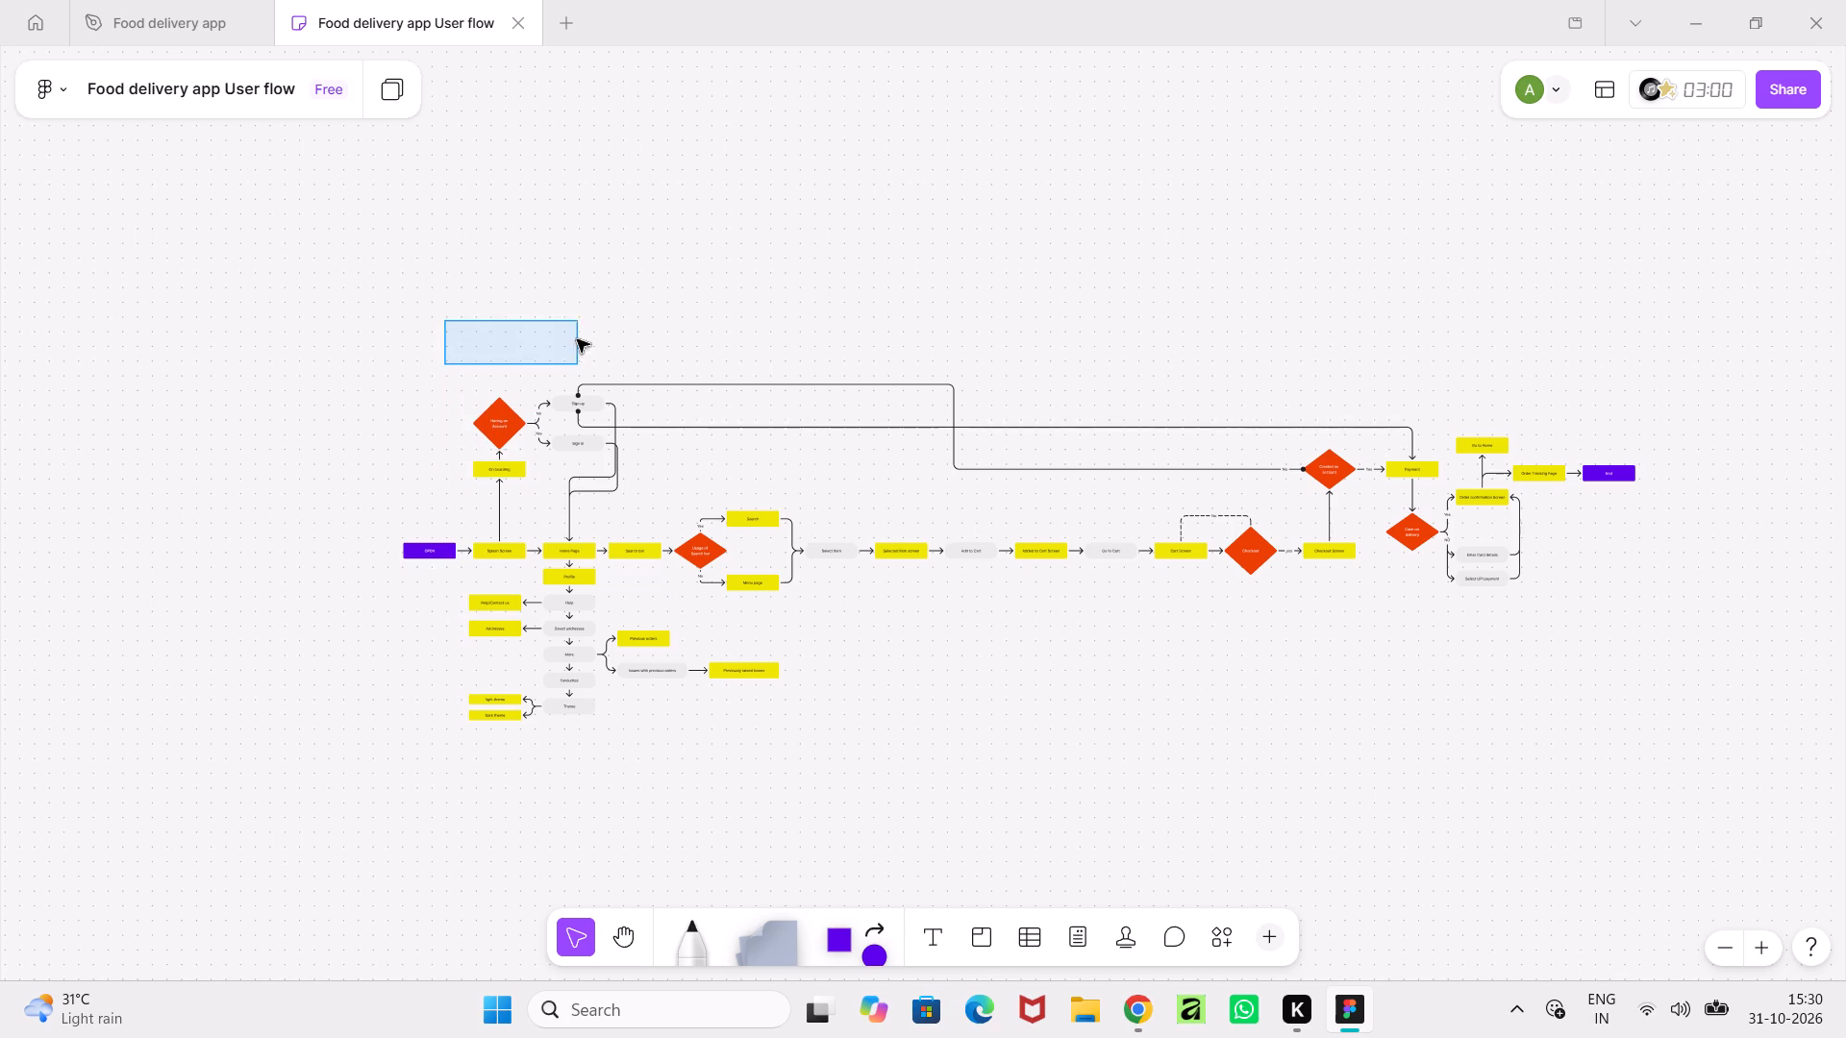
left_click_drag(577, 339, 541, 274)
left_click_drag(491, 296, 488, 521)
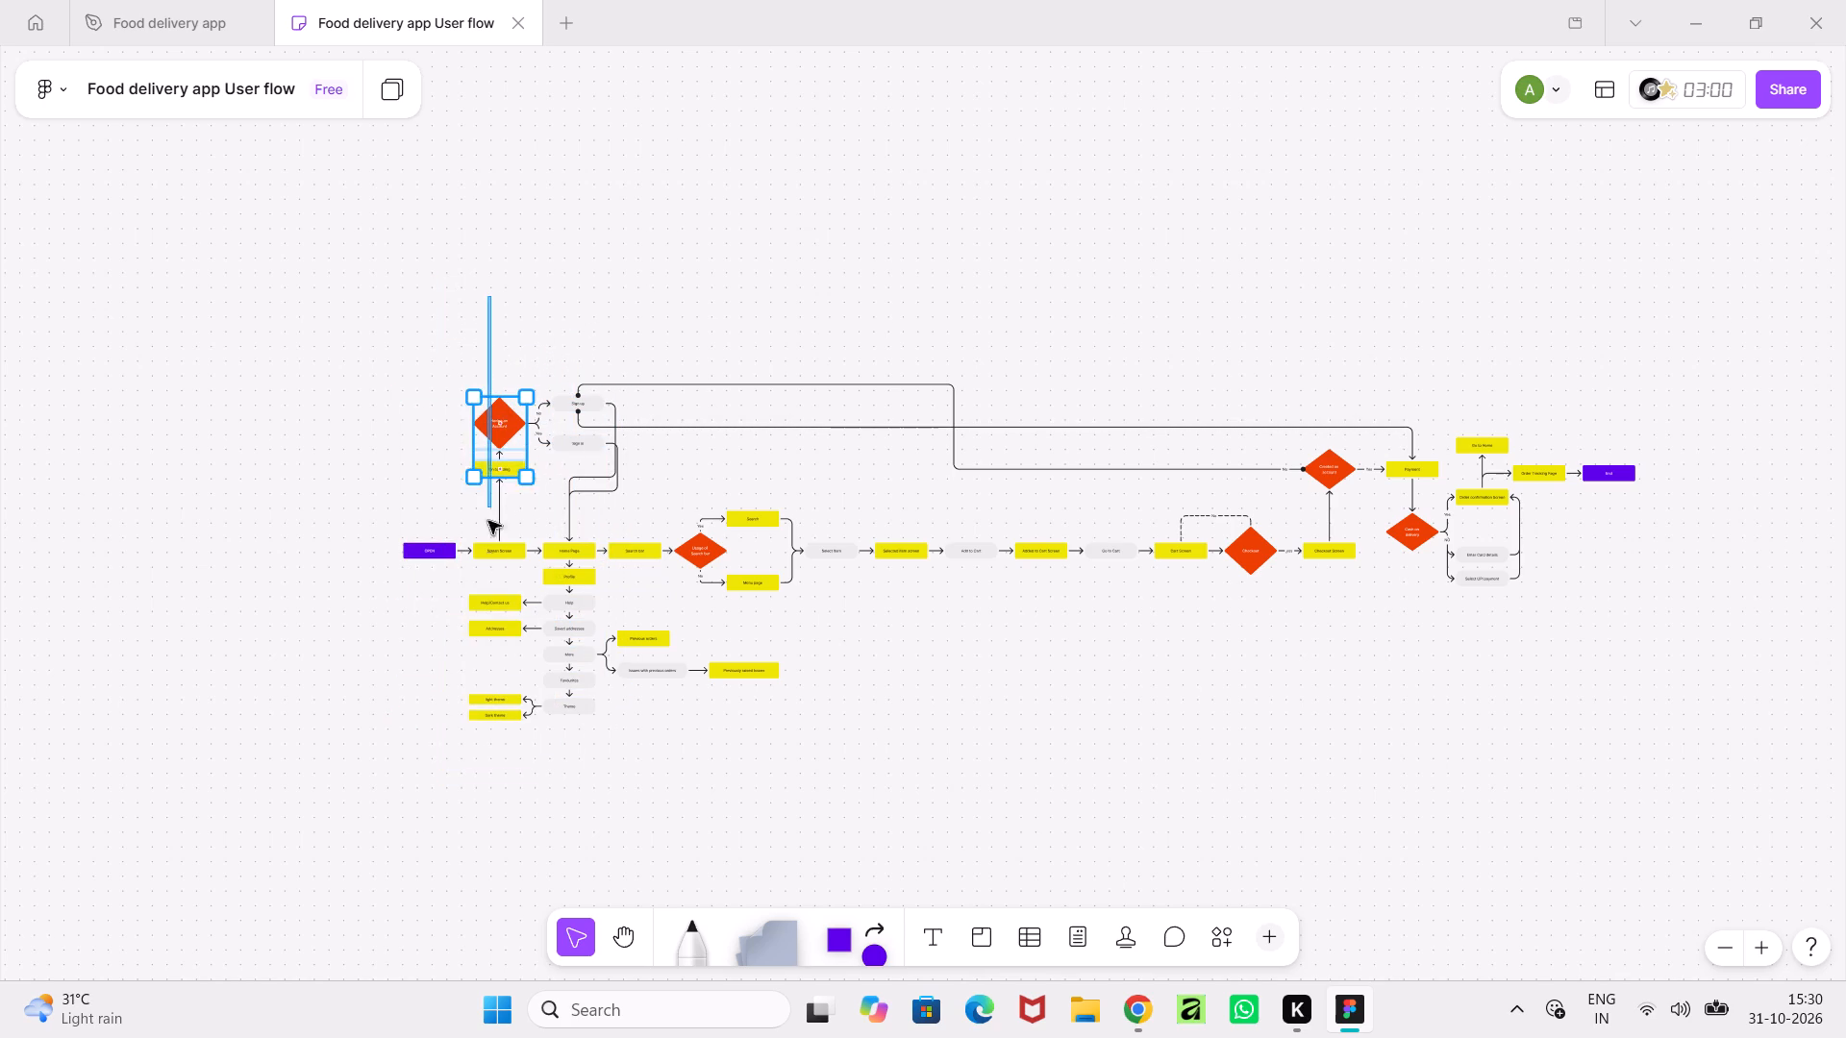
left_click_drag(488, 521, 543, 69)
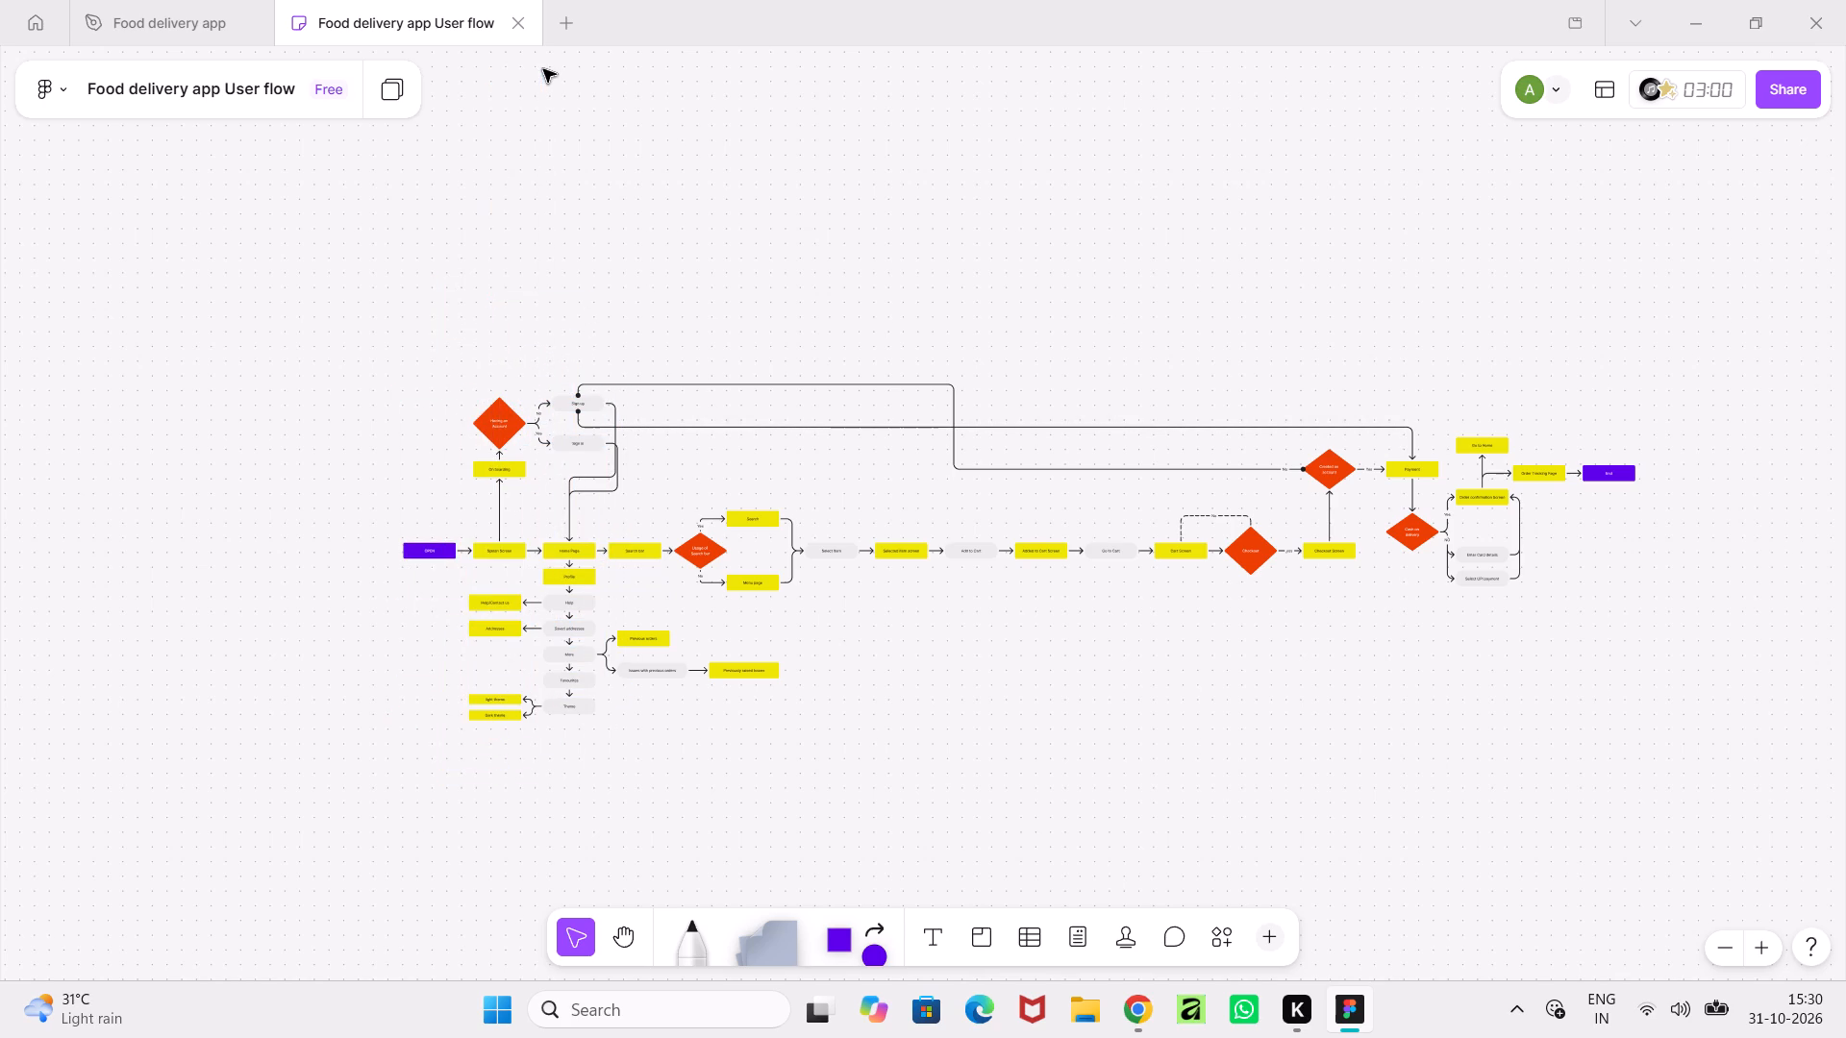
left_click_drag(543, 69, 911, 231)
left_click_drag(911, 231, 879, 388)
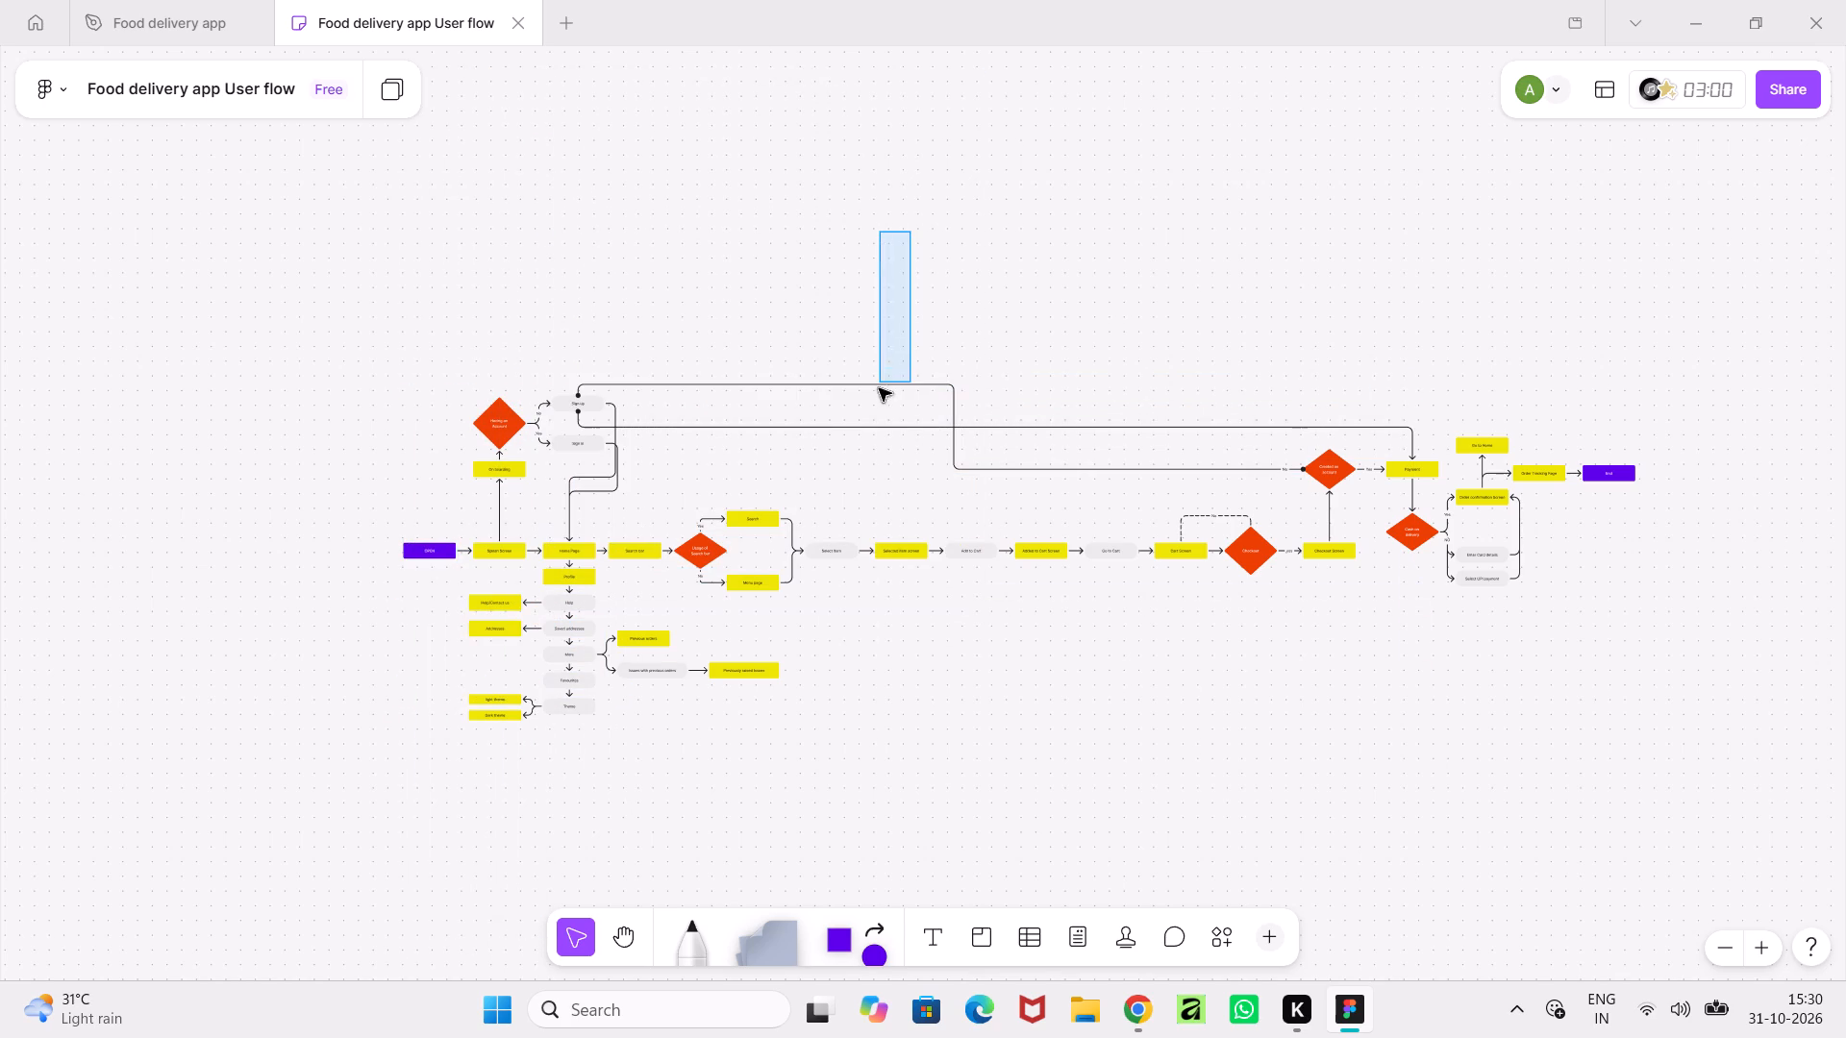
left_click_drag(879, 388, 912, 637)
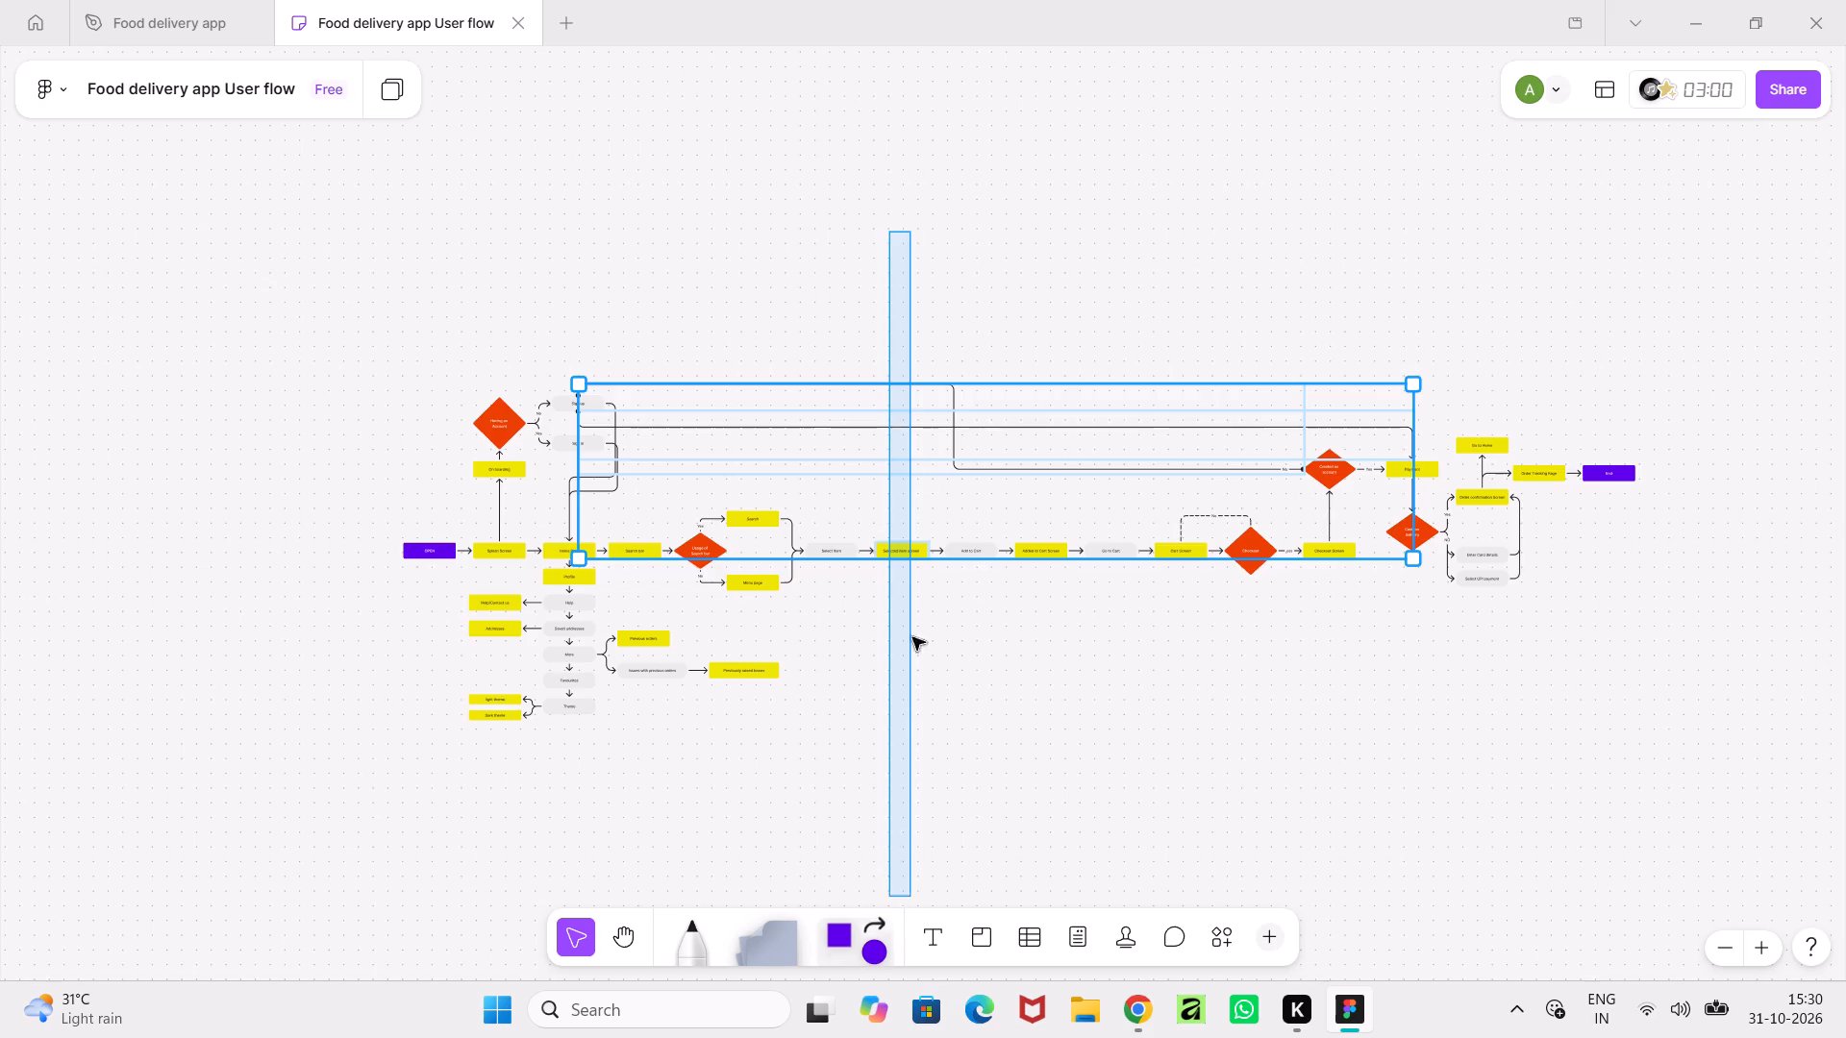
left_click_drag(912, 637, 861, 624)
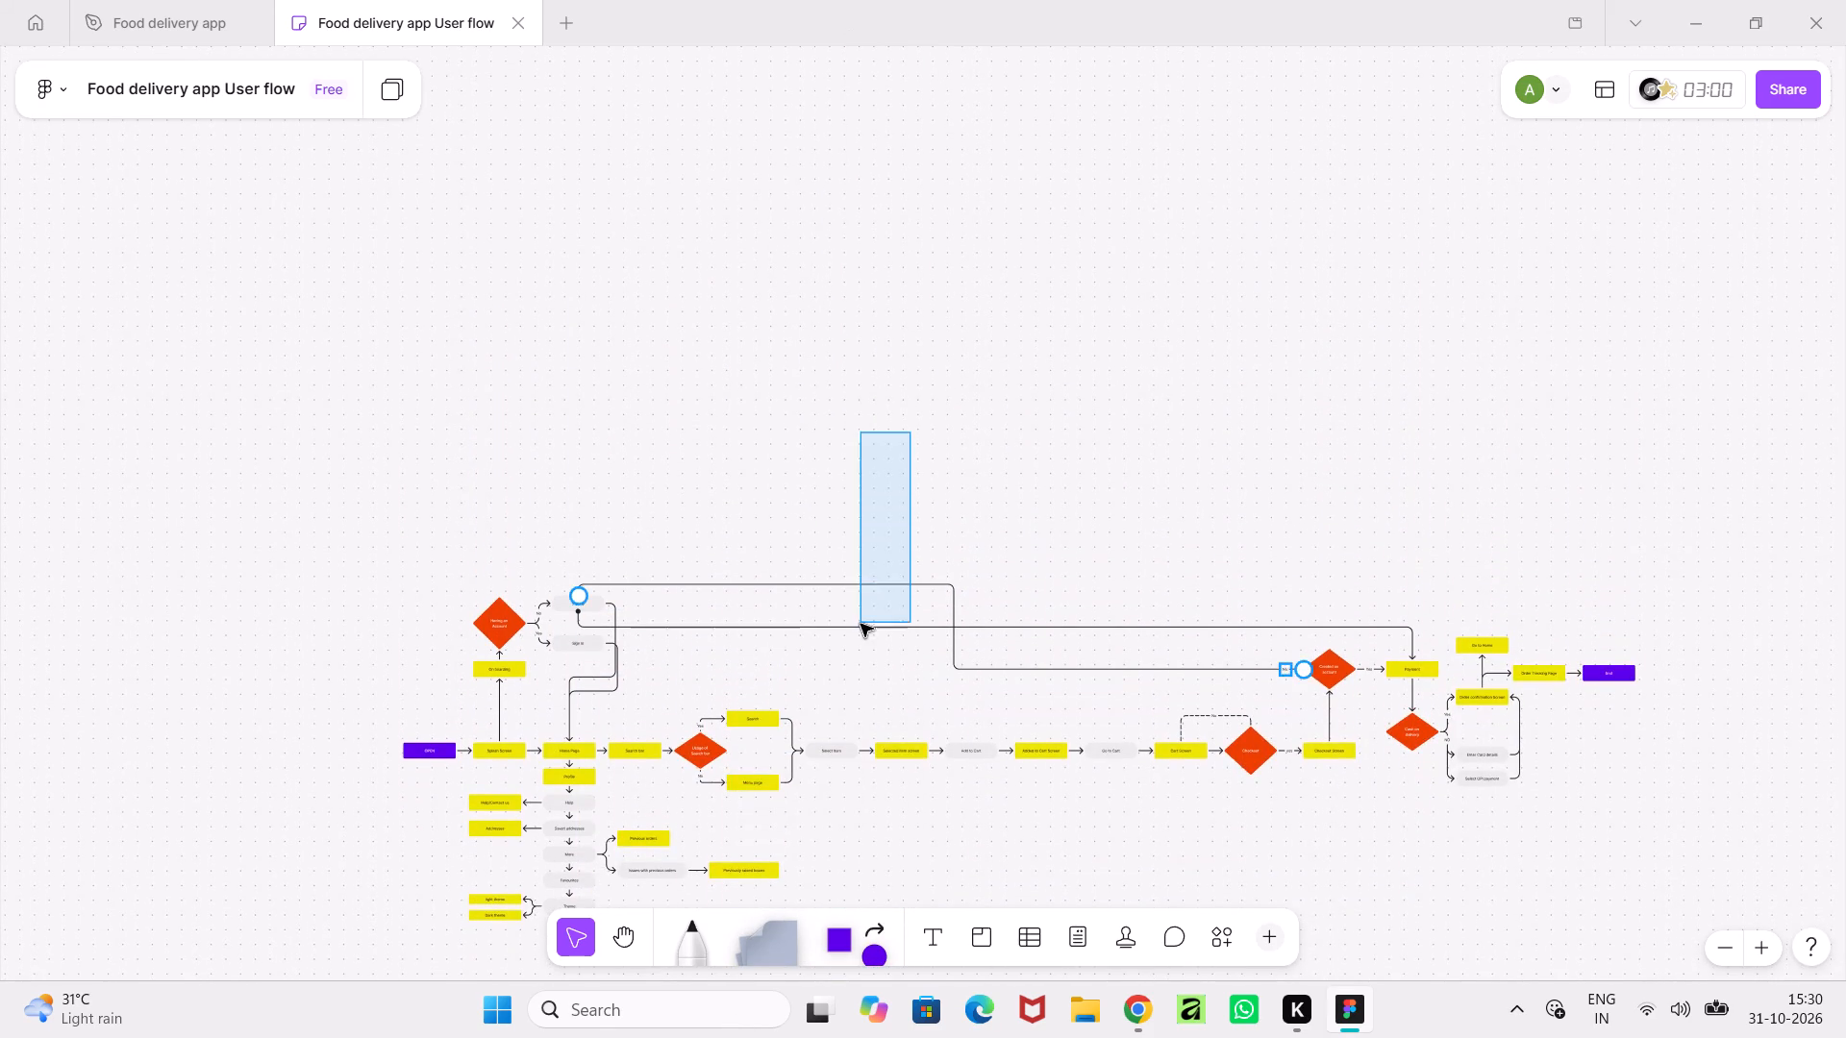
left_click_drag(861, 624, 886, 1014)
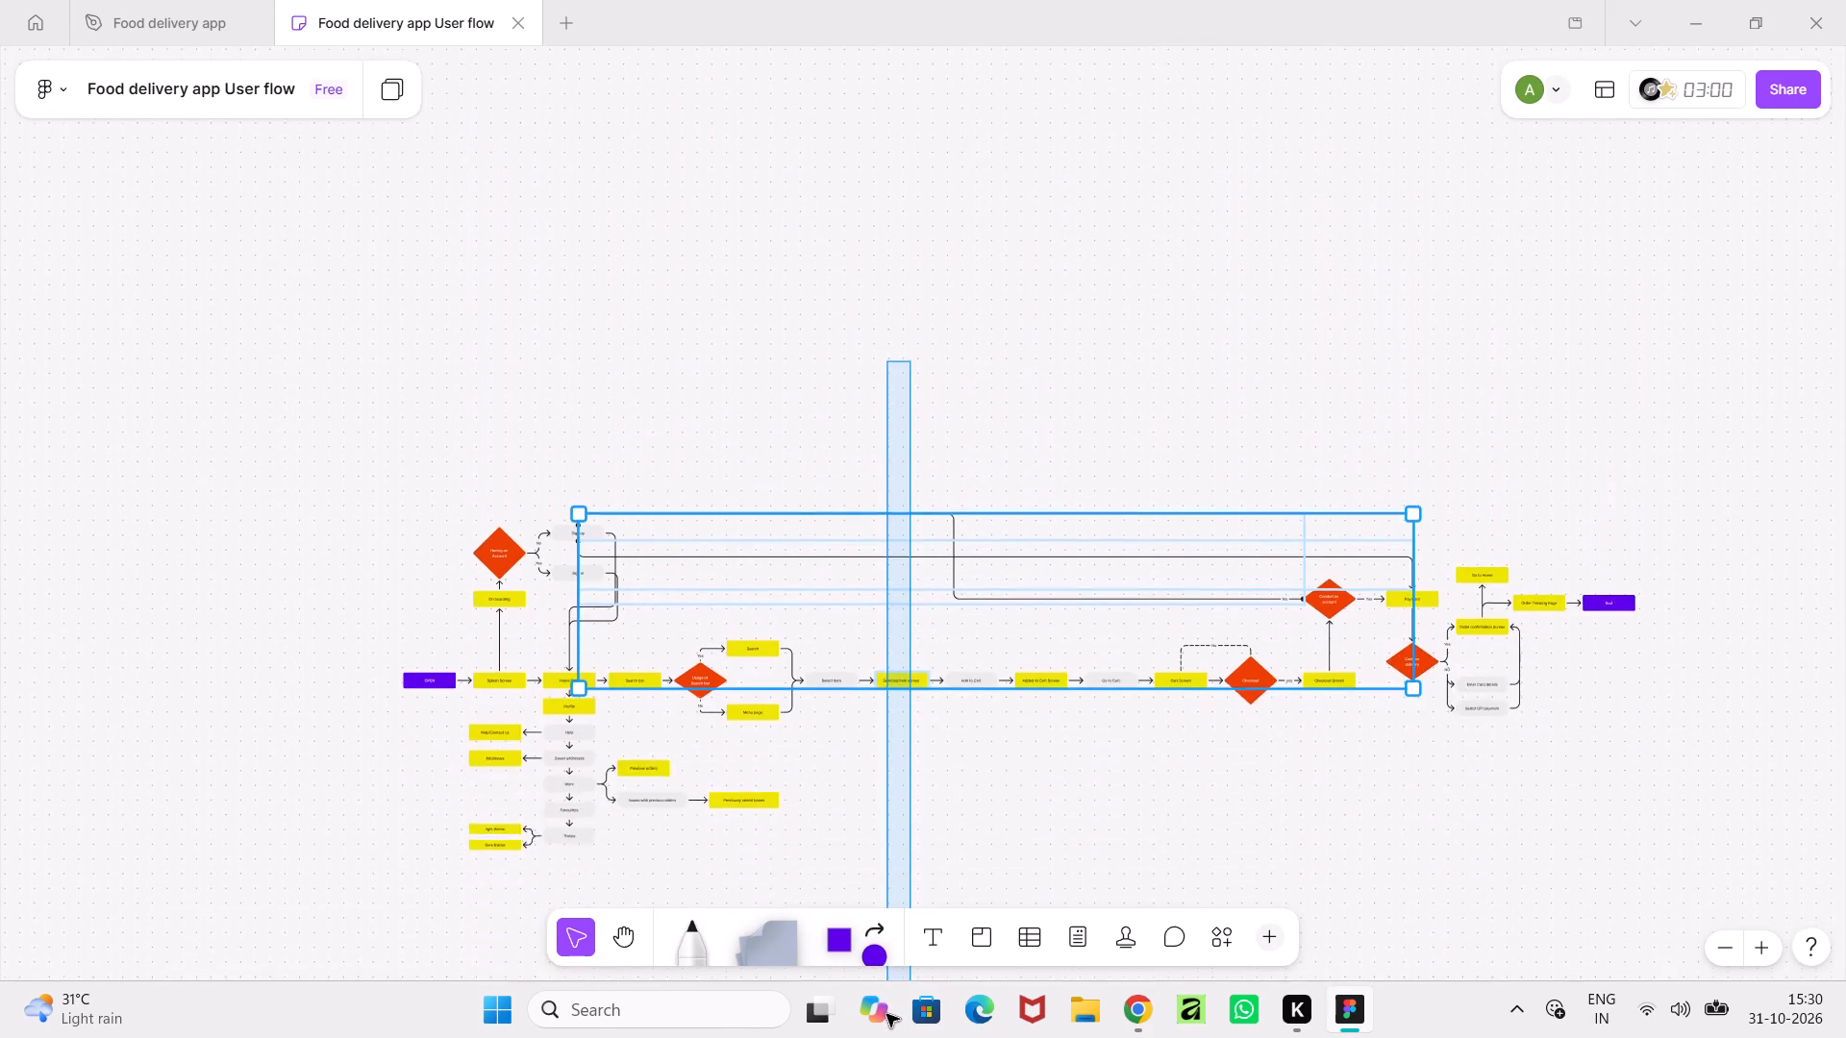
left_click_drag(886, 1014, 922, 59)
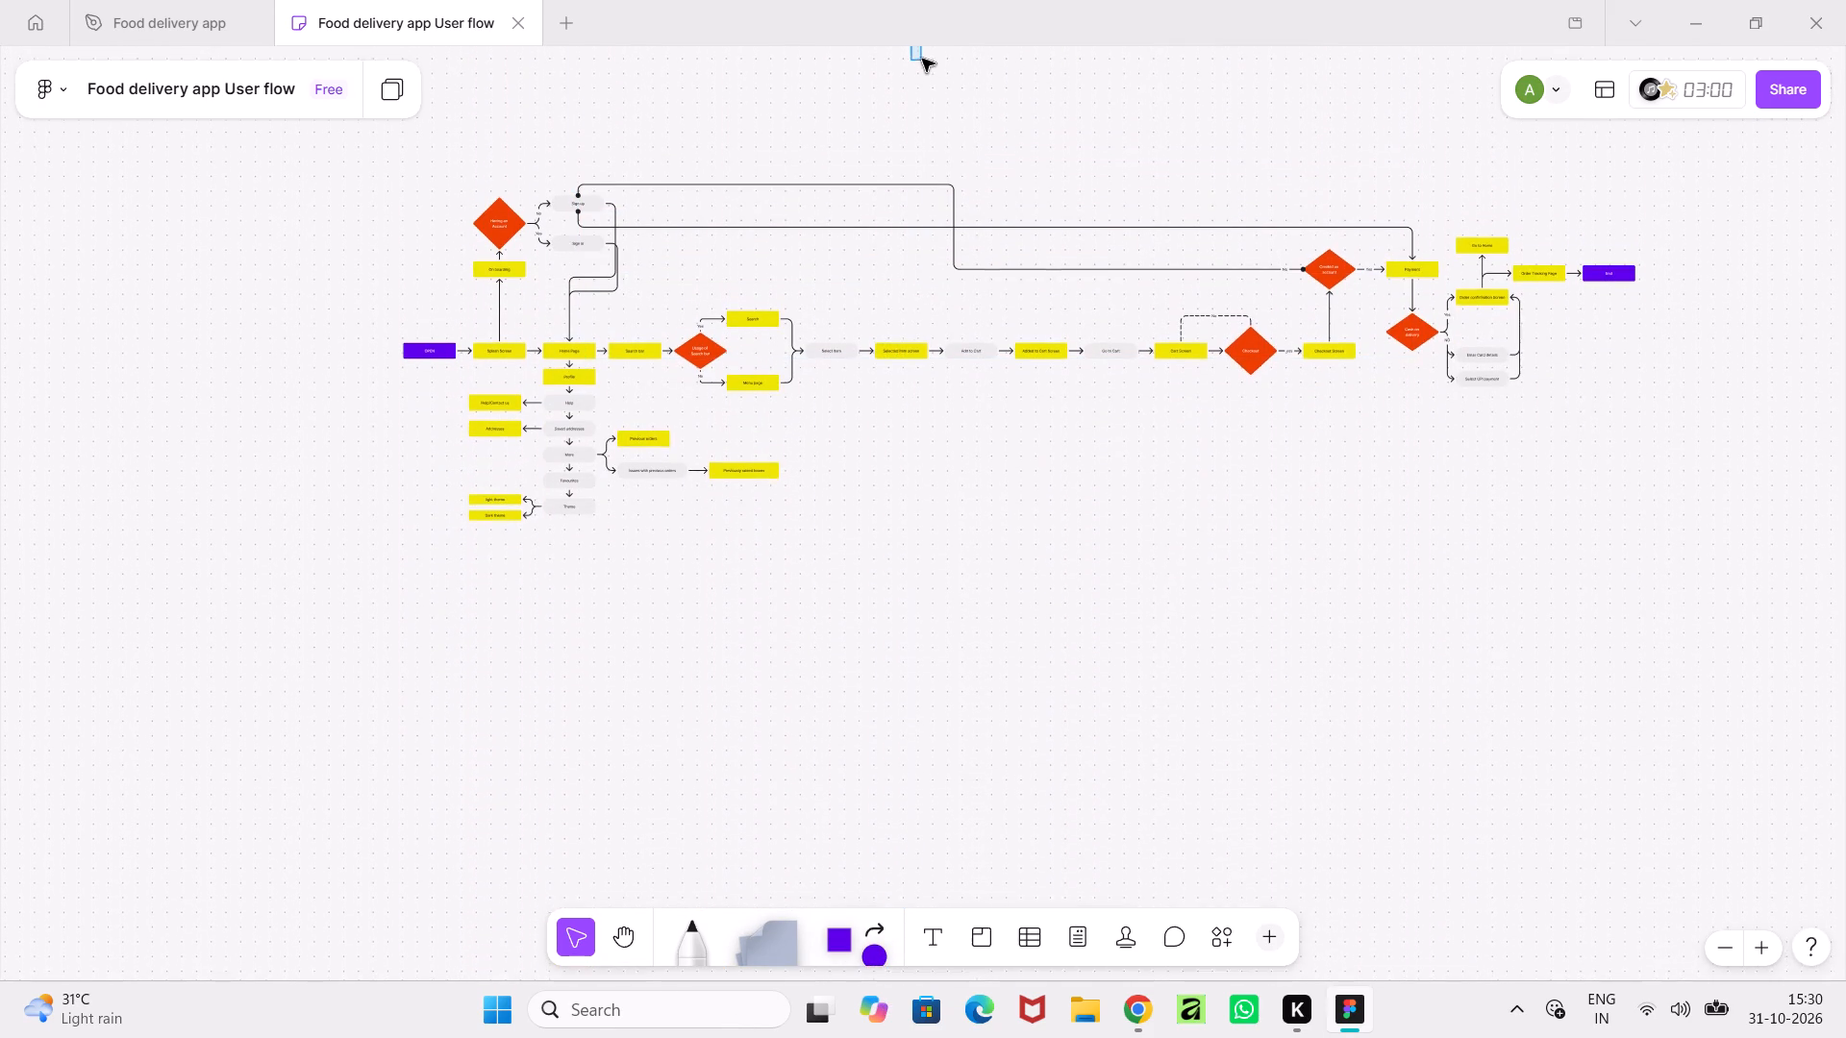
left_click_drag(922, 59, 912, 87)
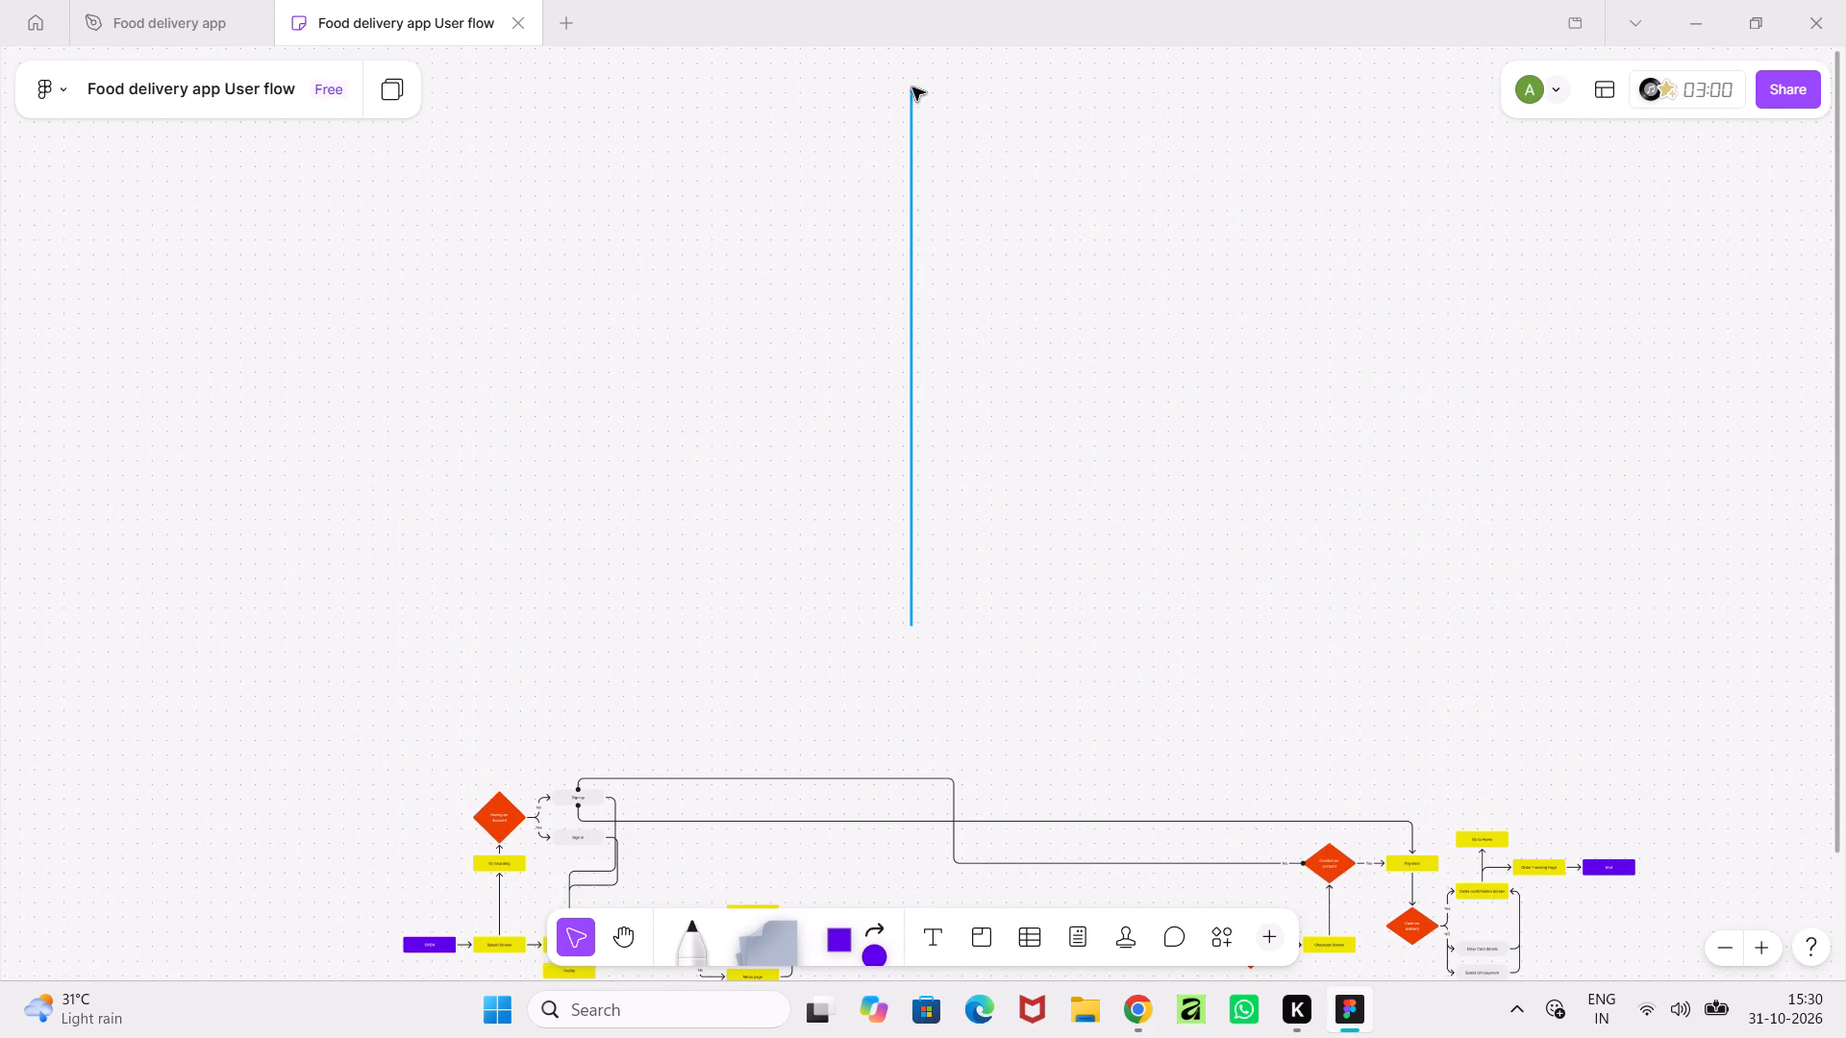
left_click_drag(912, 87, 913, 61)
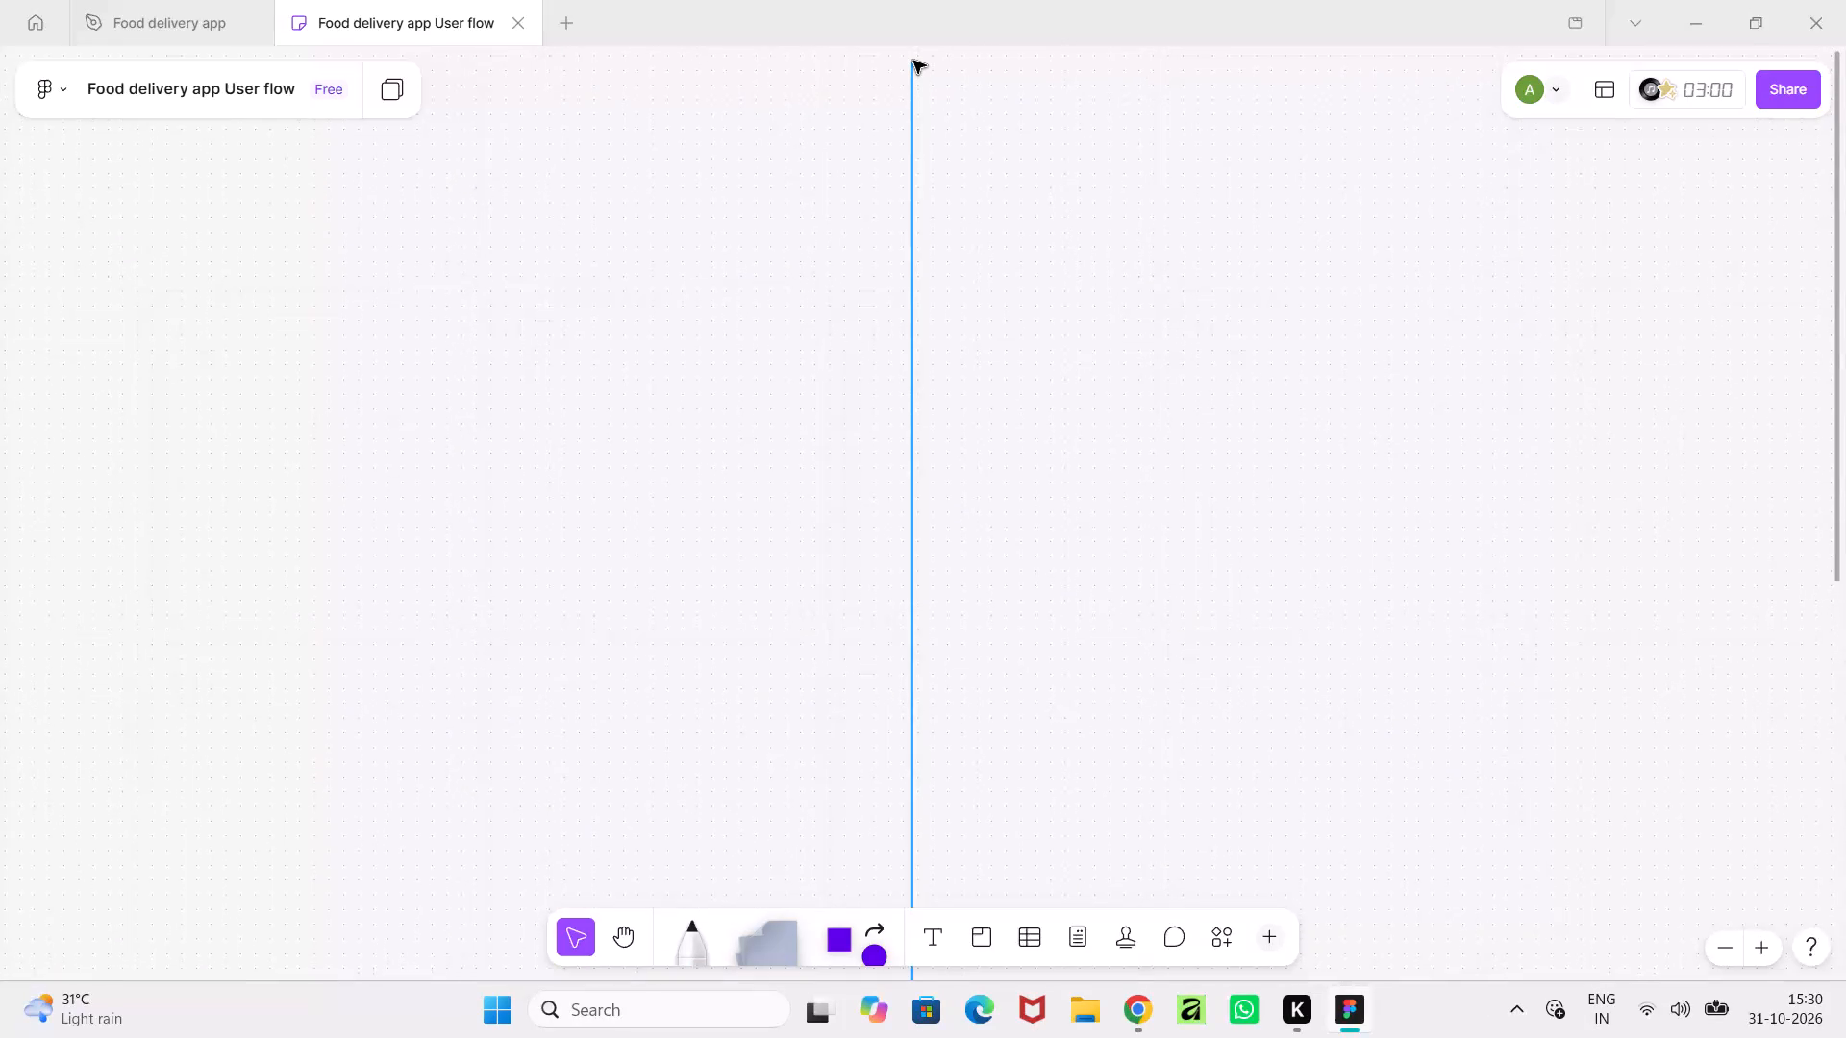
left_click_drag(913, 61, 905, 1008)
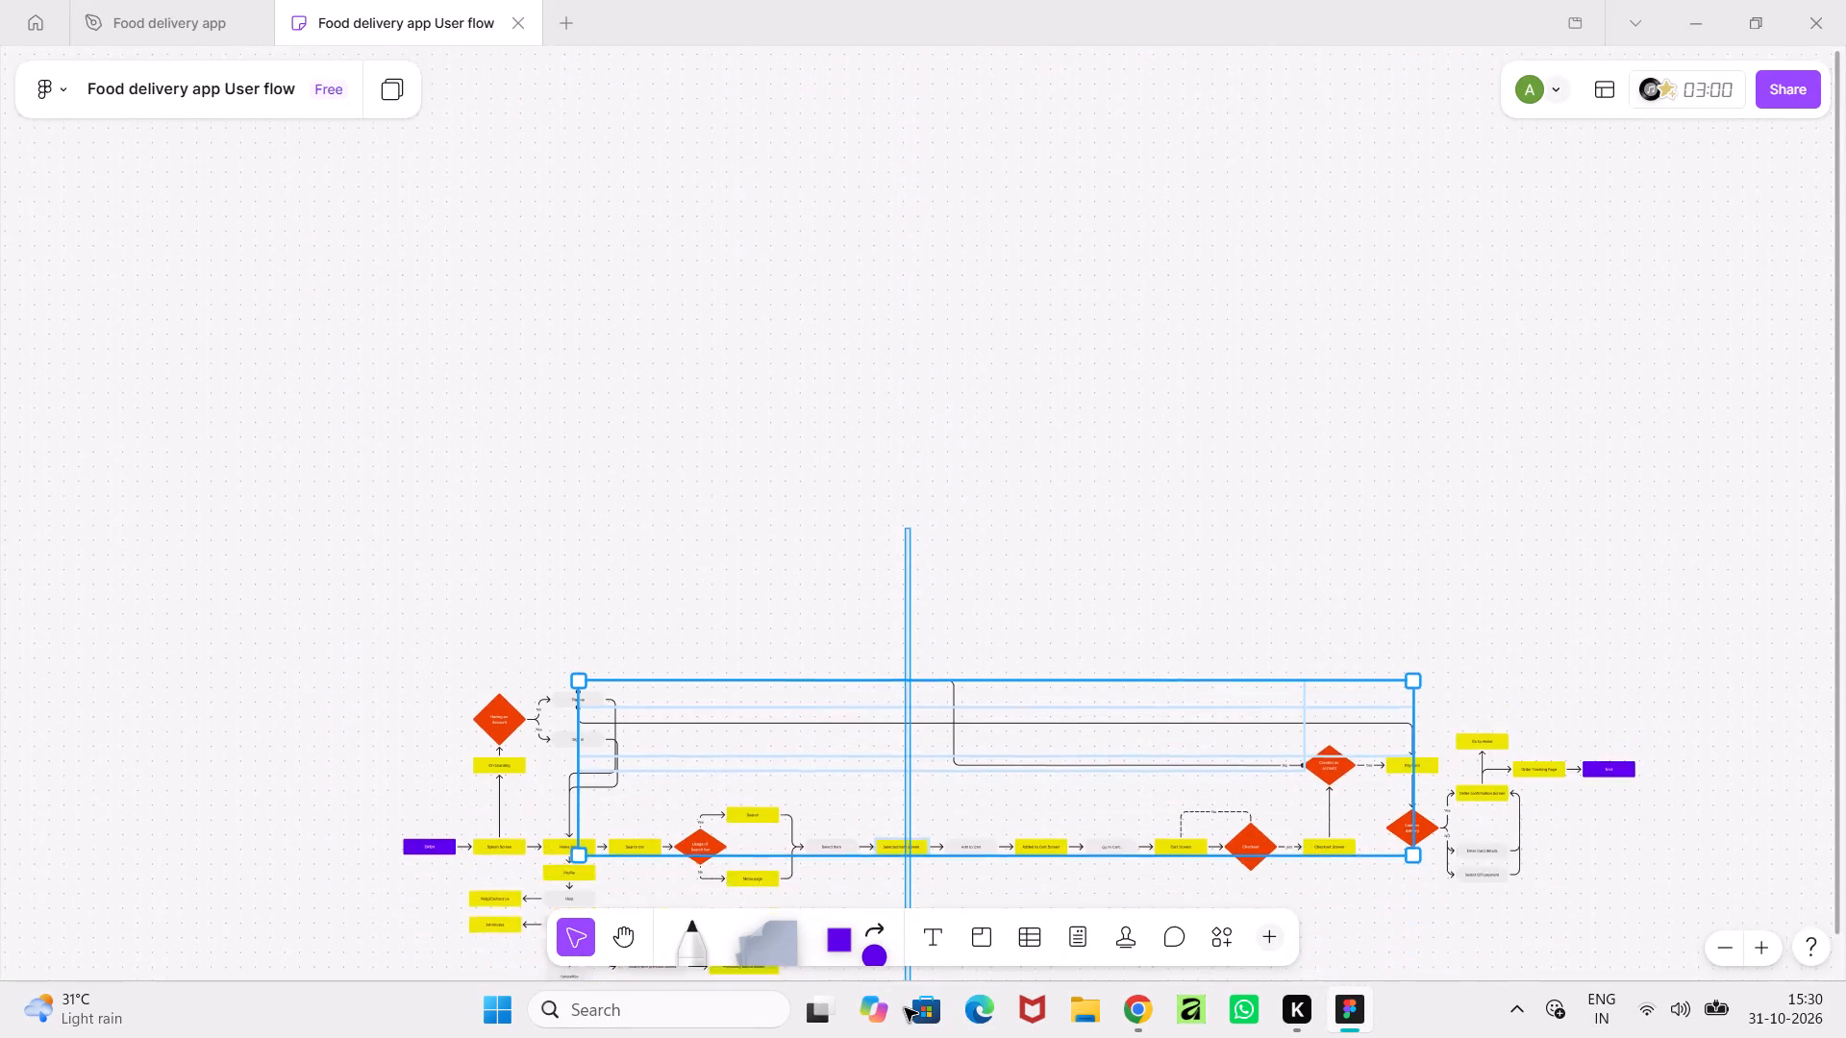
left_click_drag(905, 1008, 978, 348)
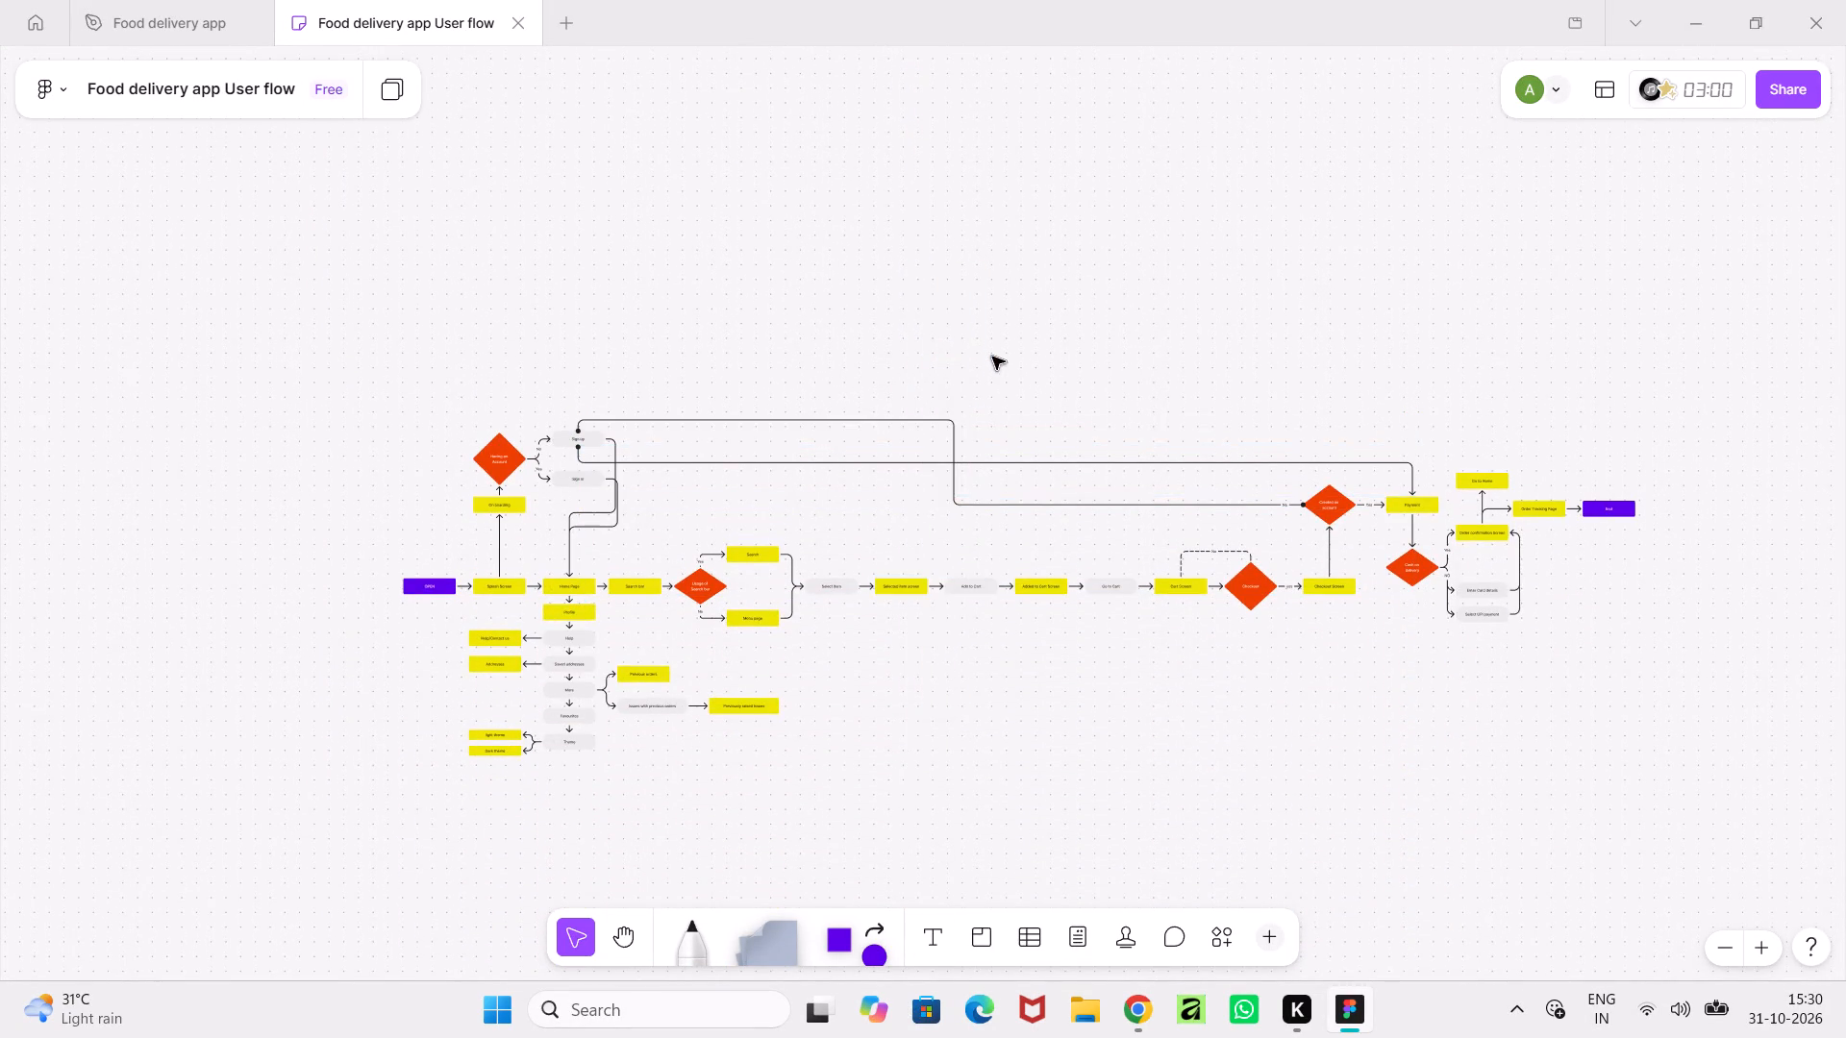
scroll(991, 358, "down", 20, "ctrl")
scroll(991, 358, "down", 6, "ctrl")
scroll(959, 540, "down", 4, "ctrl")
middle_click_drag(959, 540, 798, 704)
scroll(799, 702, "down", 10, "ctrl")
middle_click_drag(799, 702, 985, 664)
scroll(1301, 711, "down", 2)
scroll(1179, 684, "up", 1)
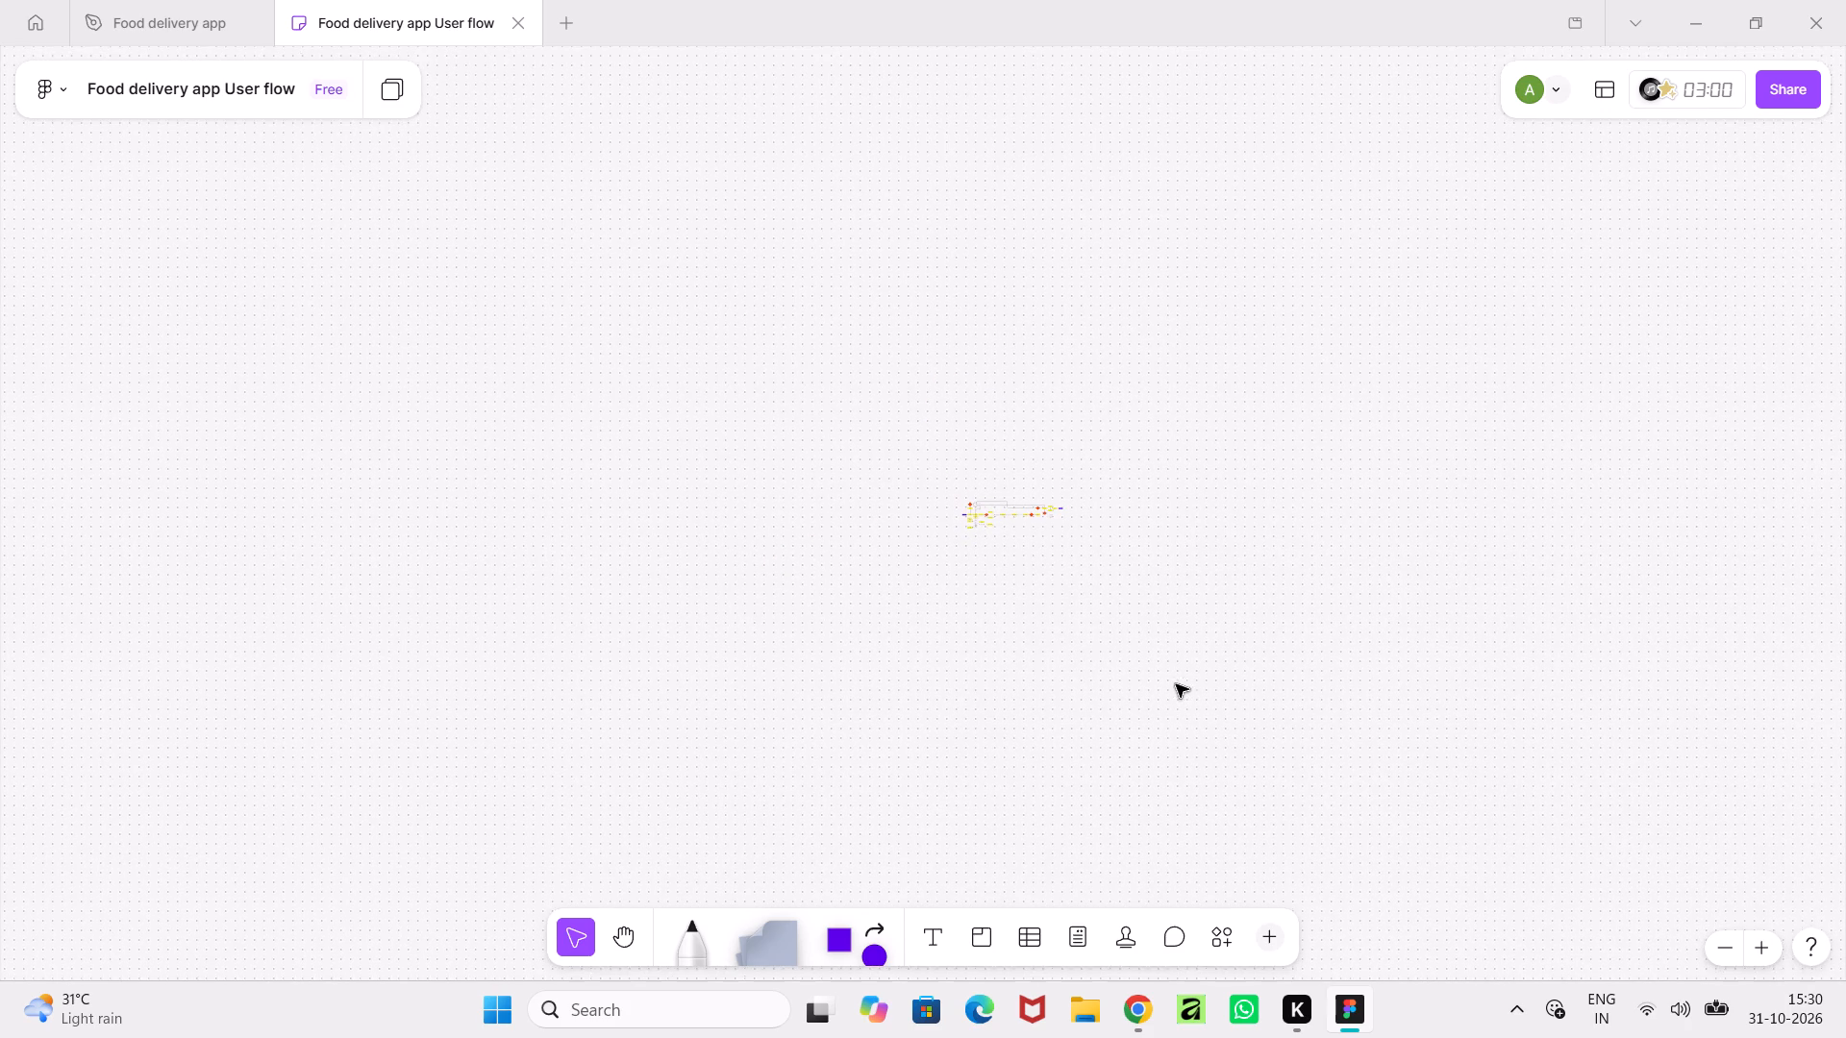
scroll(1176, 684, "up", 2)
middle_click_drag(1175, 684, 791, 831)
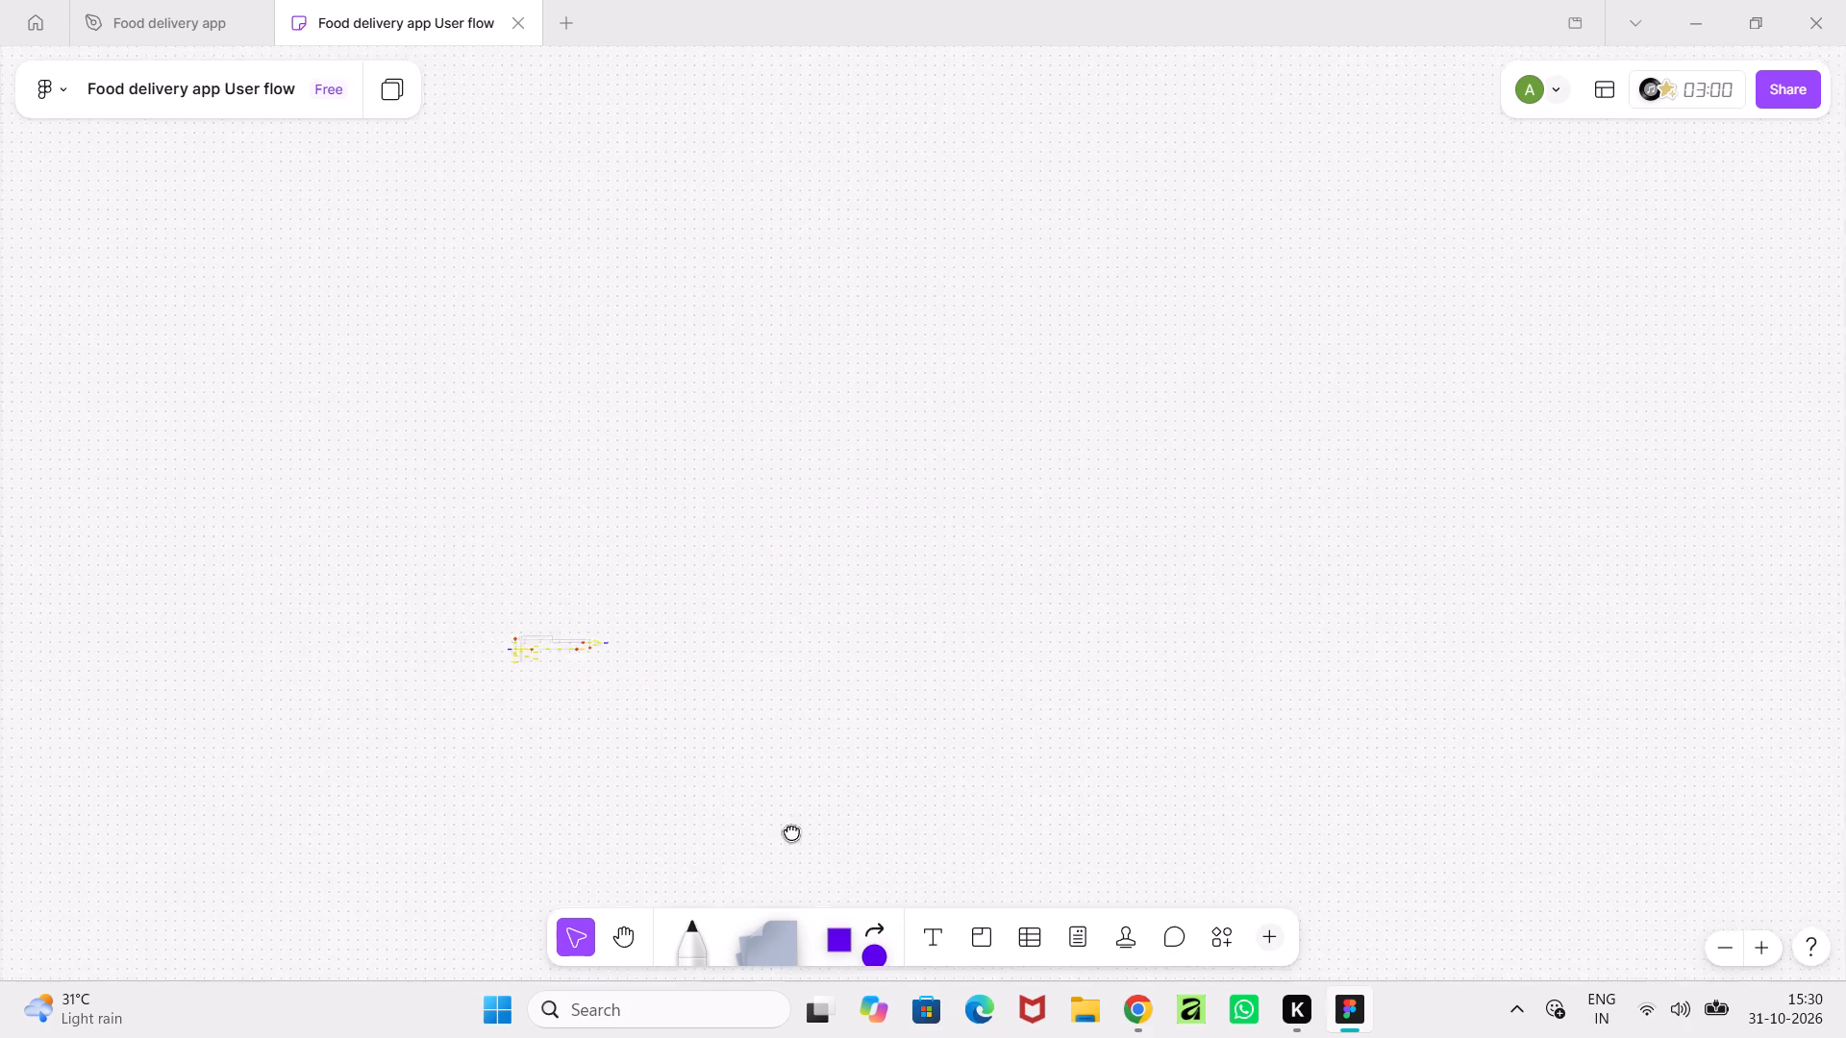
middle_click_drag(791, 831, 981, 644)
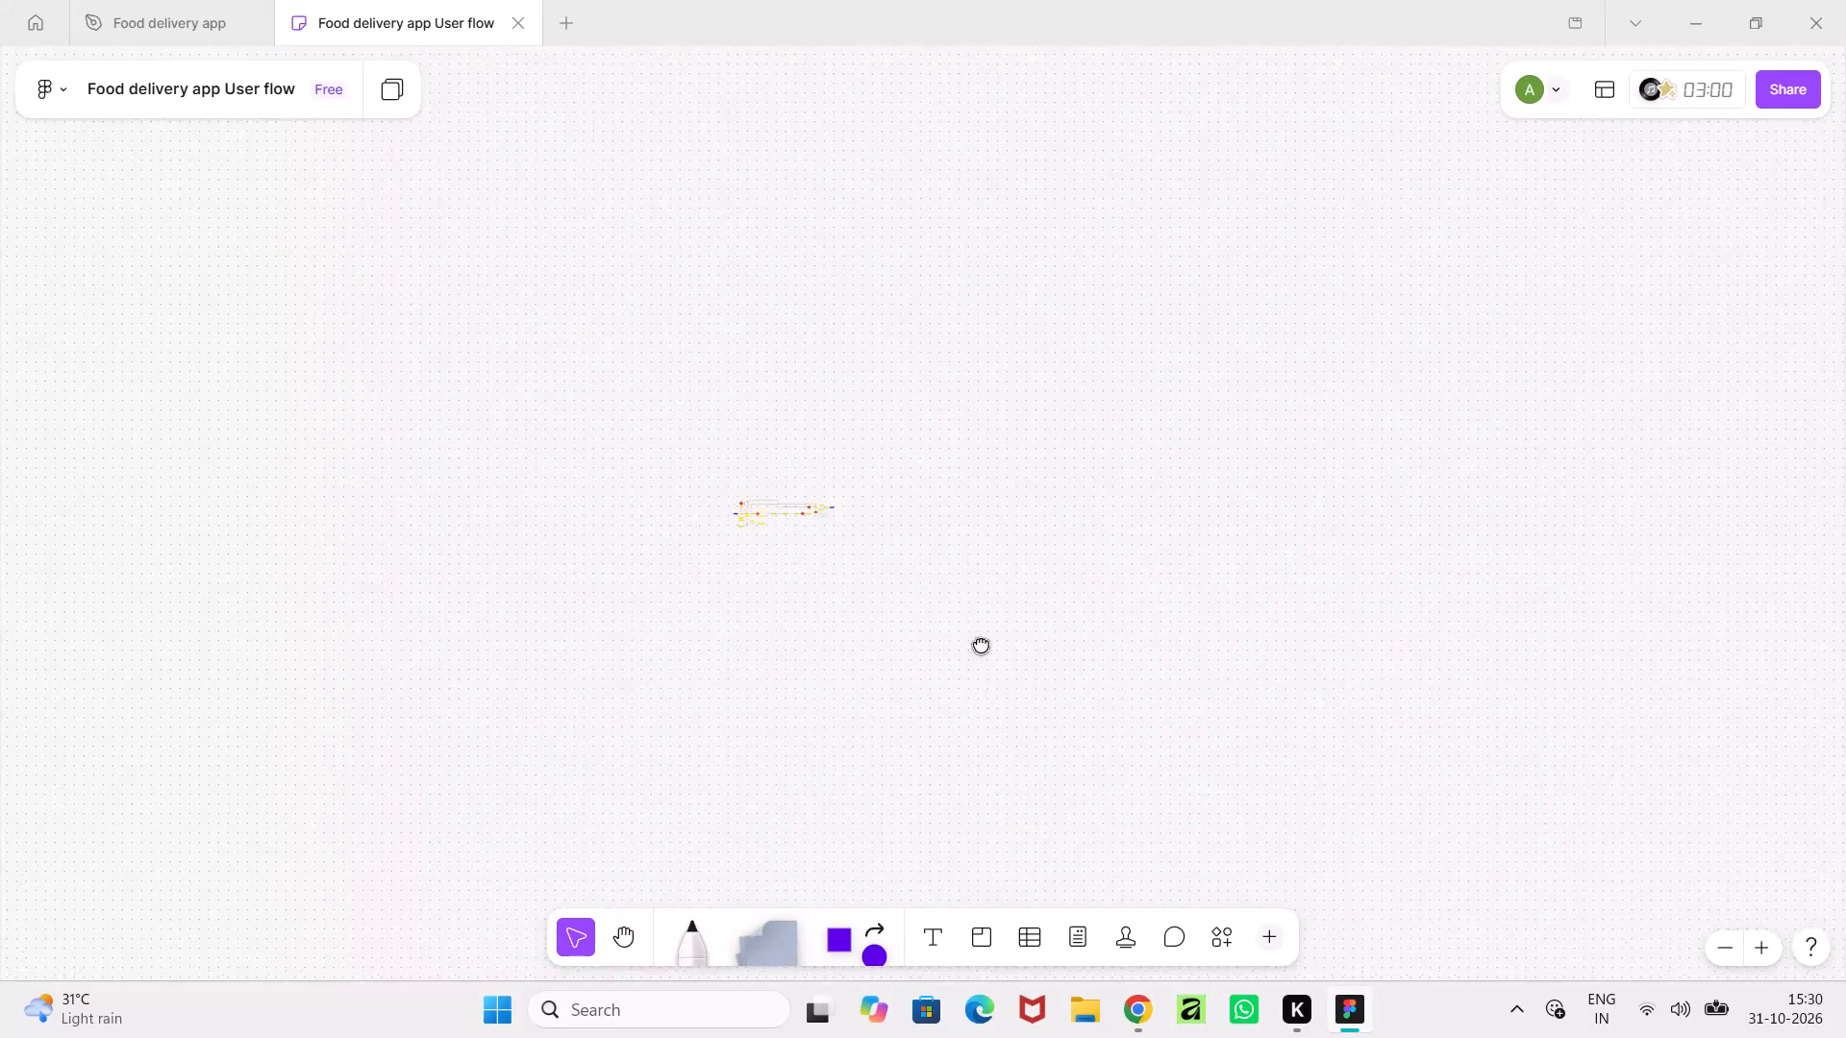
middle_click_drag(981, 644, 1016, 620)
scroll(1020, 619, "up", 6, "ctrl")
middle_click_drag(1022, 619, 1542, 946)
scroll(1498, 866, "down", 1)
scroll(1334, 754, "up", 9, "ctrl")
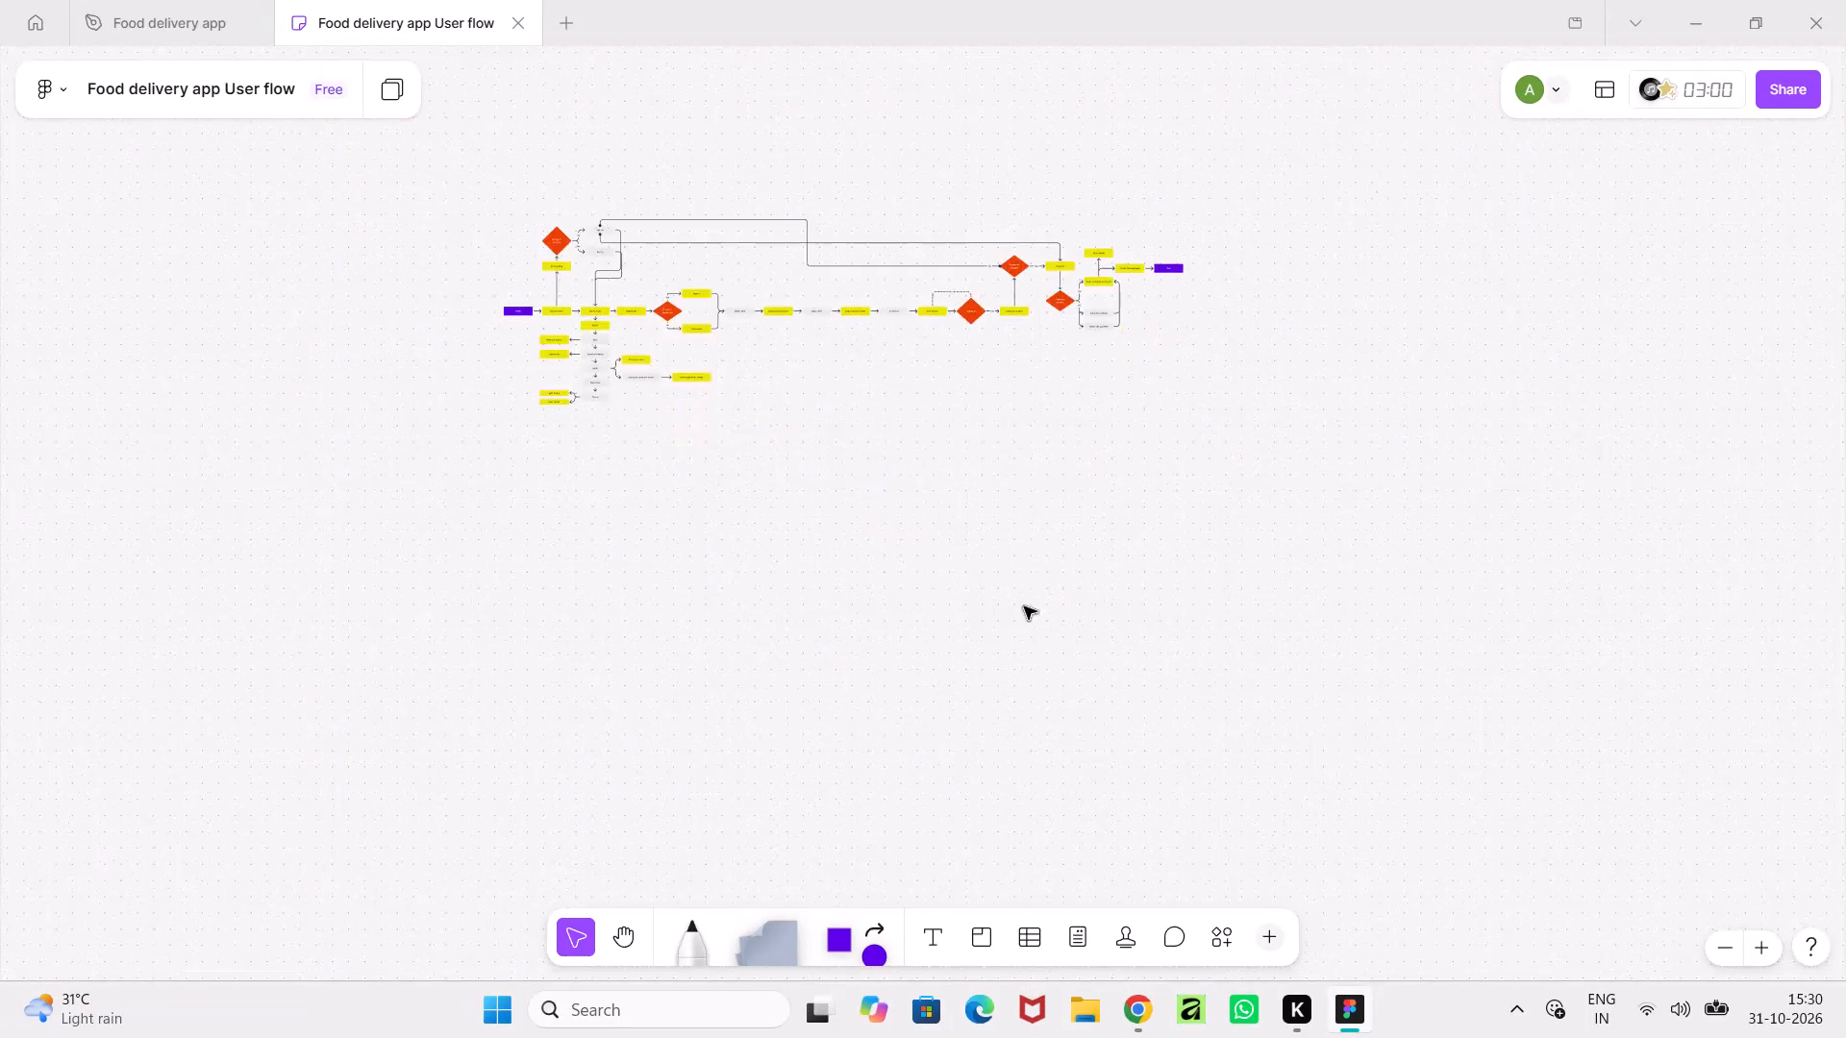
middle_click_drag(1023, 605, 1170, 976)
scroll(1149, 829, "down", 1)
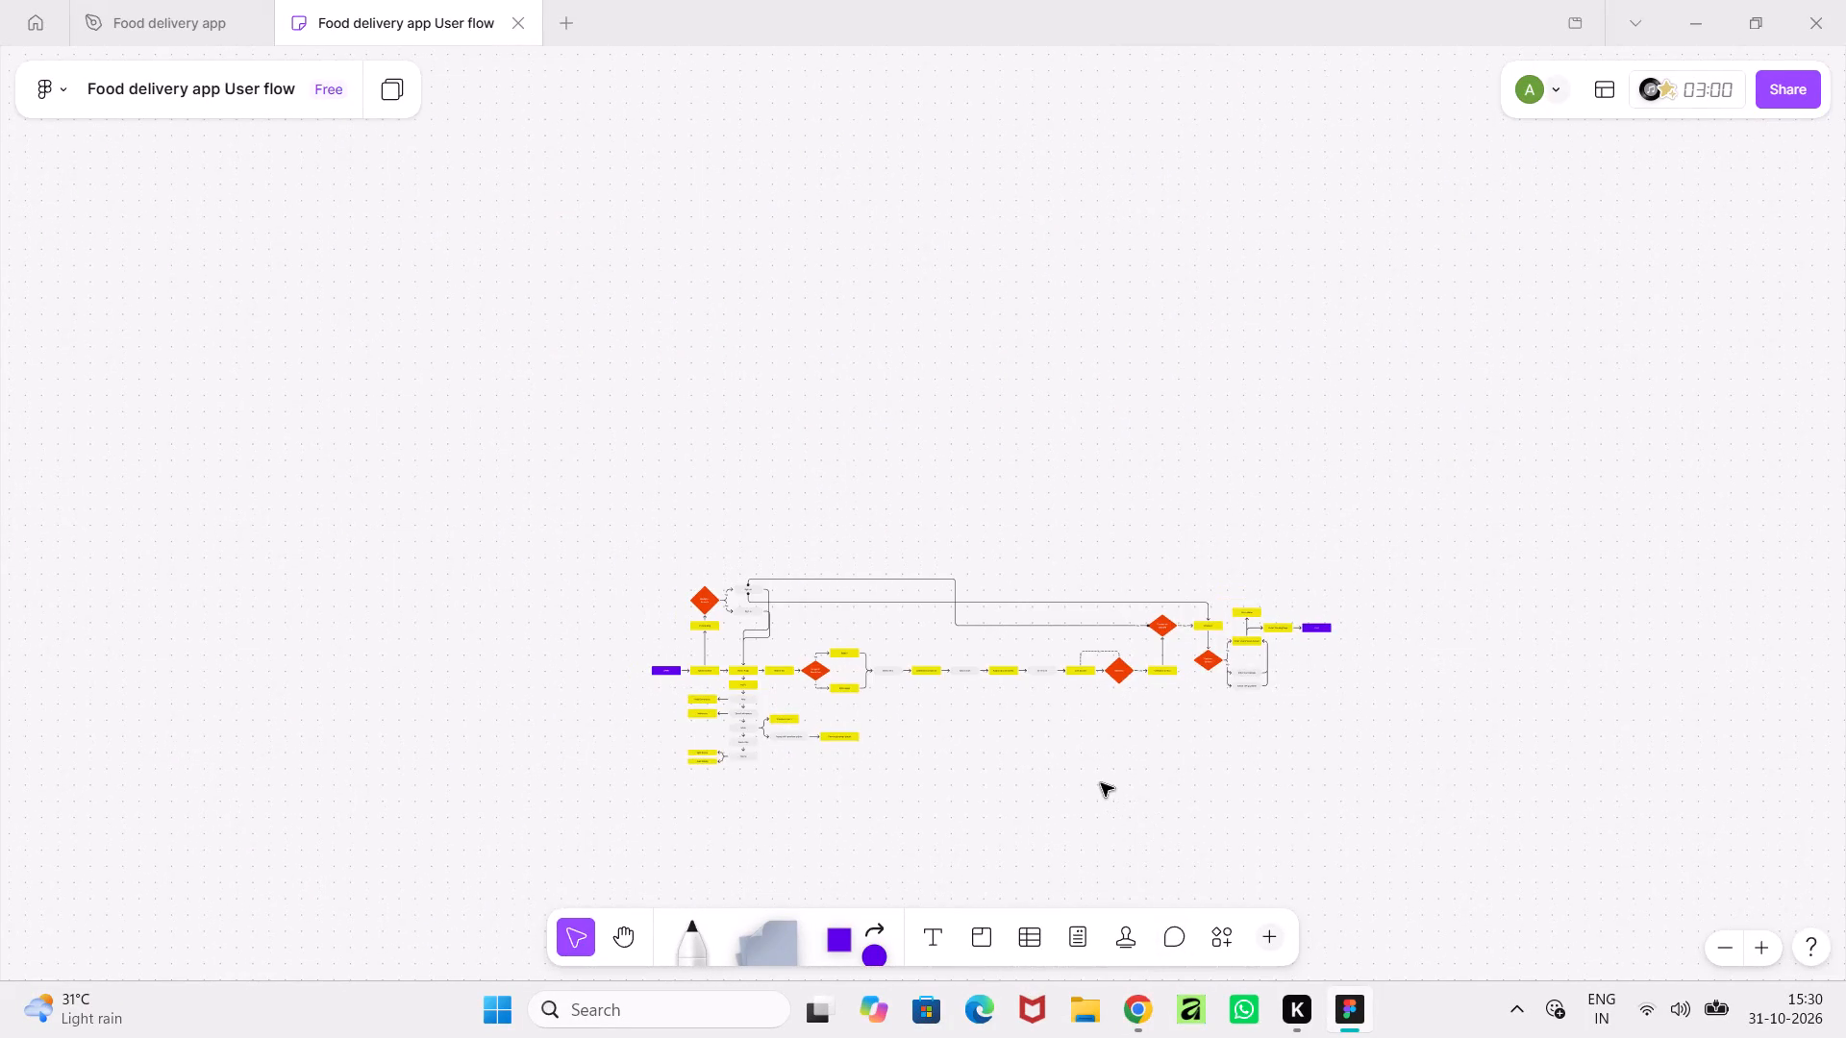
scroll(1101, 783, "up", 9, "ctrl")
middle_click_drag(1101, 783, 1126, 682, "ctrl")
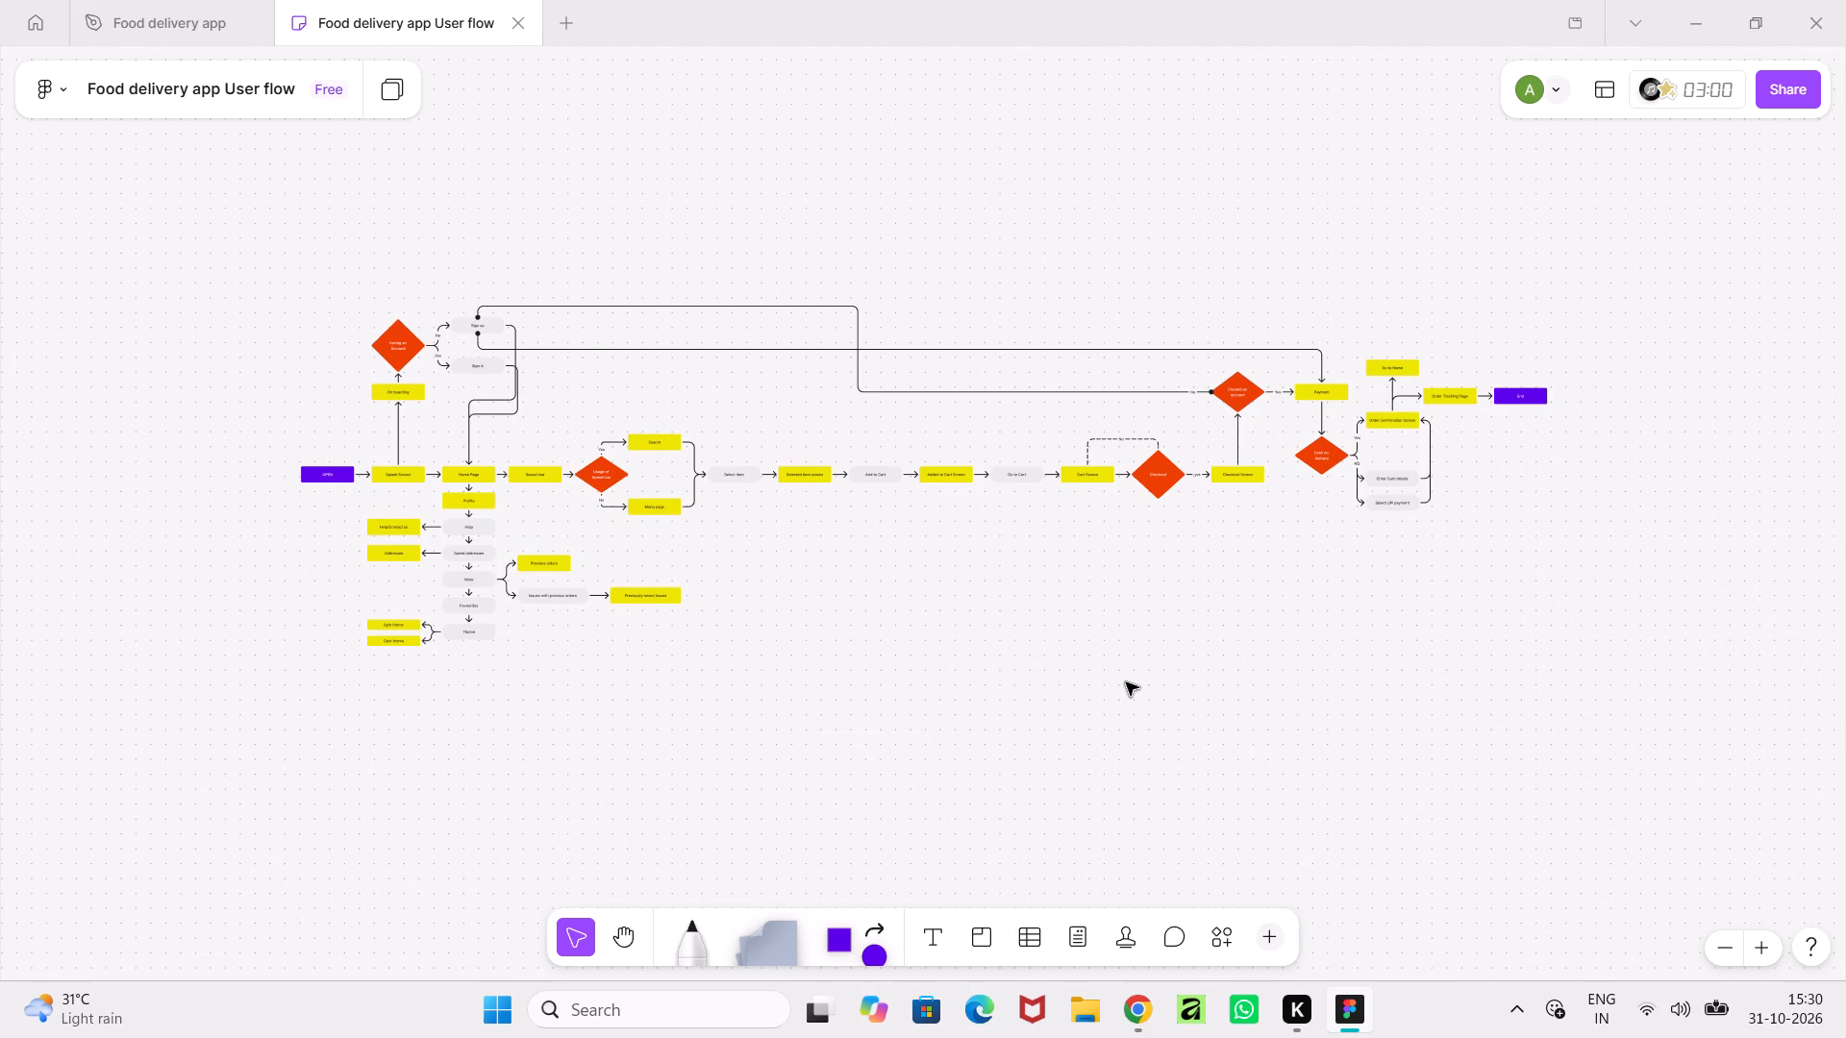
Review the complete food delivery user flow from the "OPEN" node through search, cart and checkout to the "End" node.
scroll(1105, 715, "down", 1)
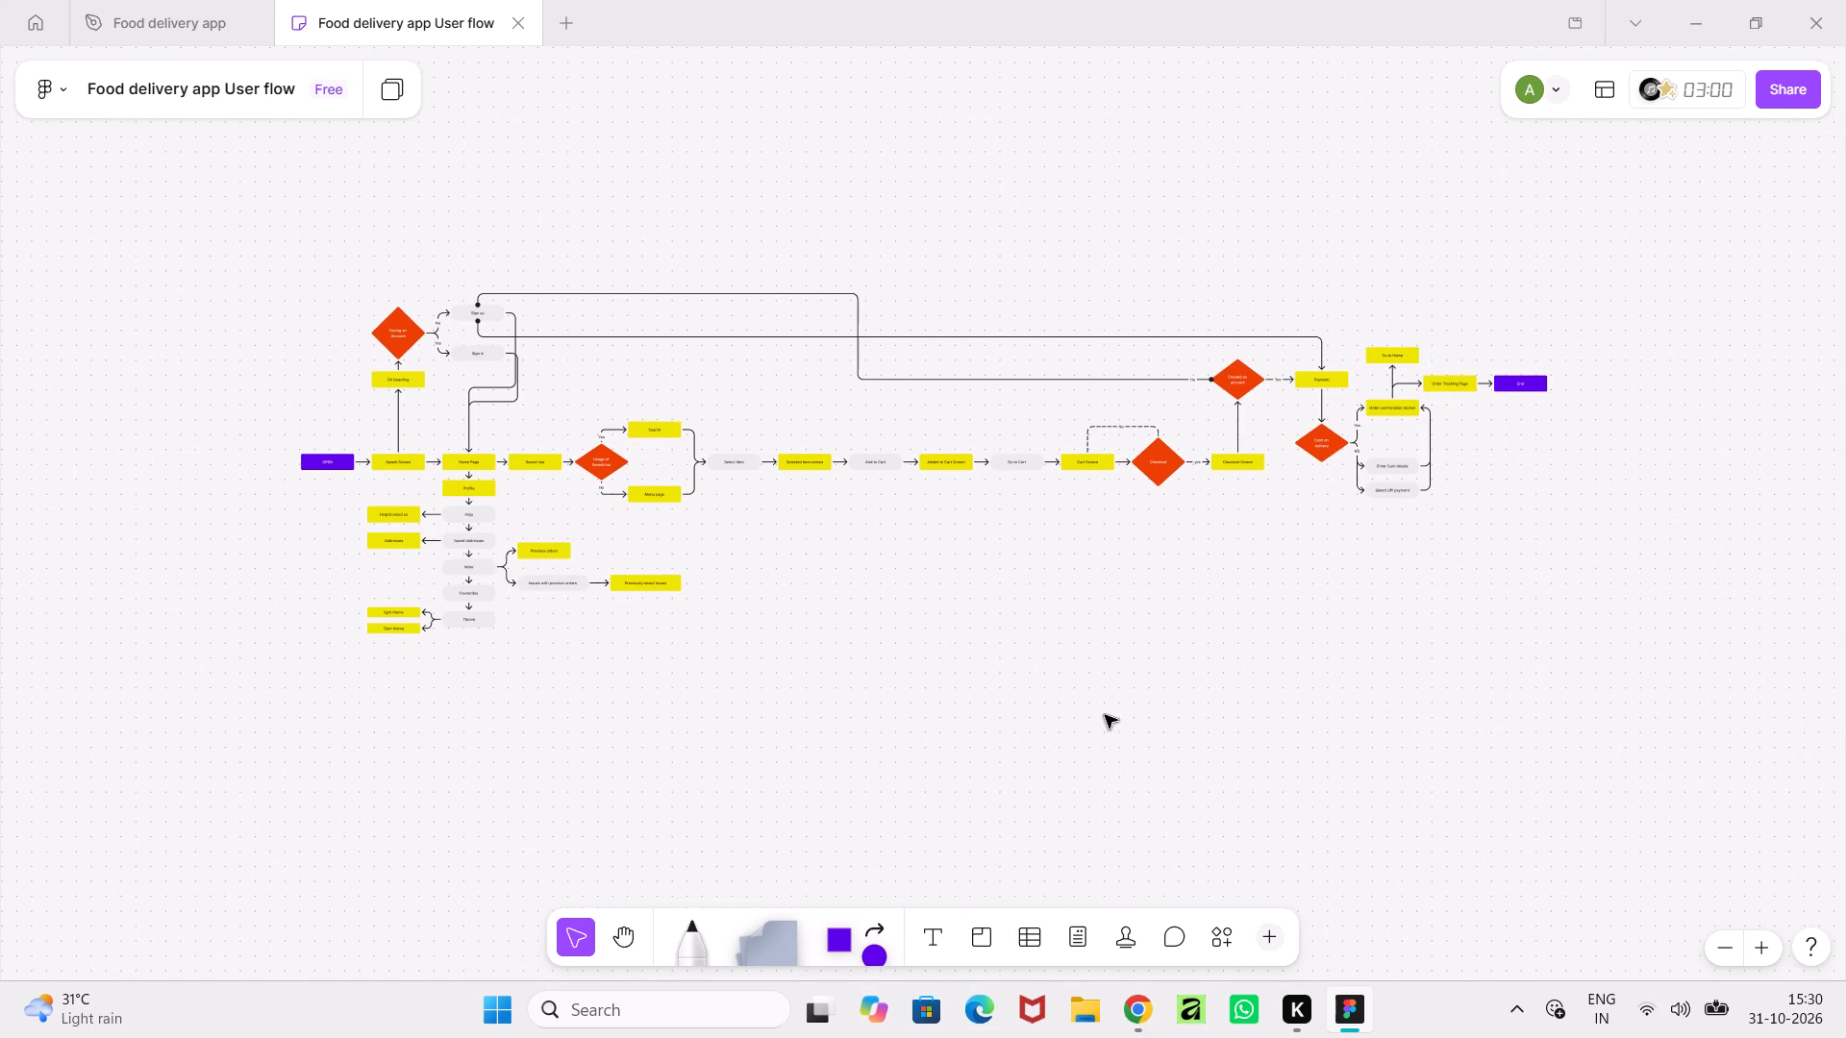
scroll(1105, 715, "up", 6)
middle_click_drag(1105, 715, 1054, 724)
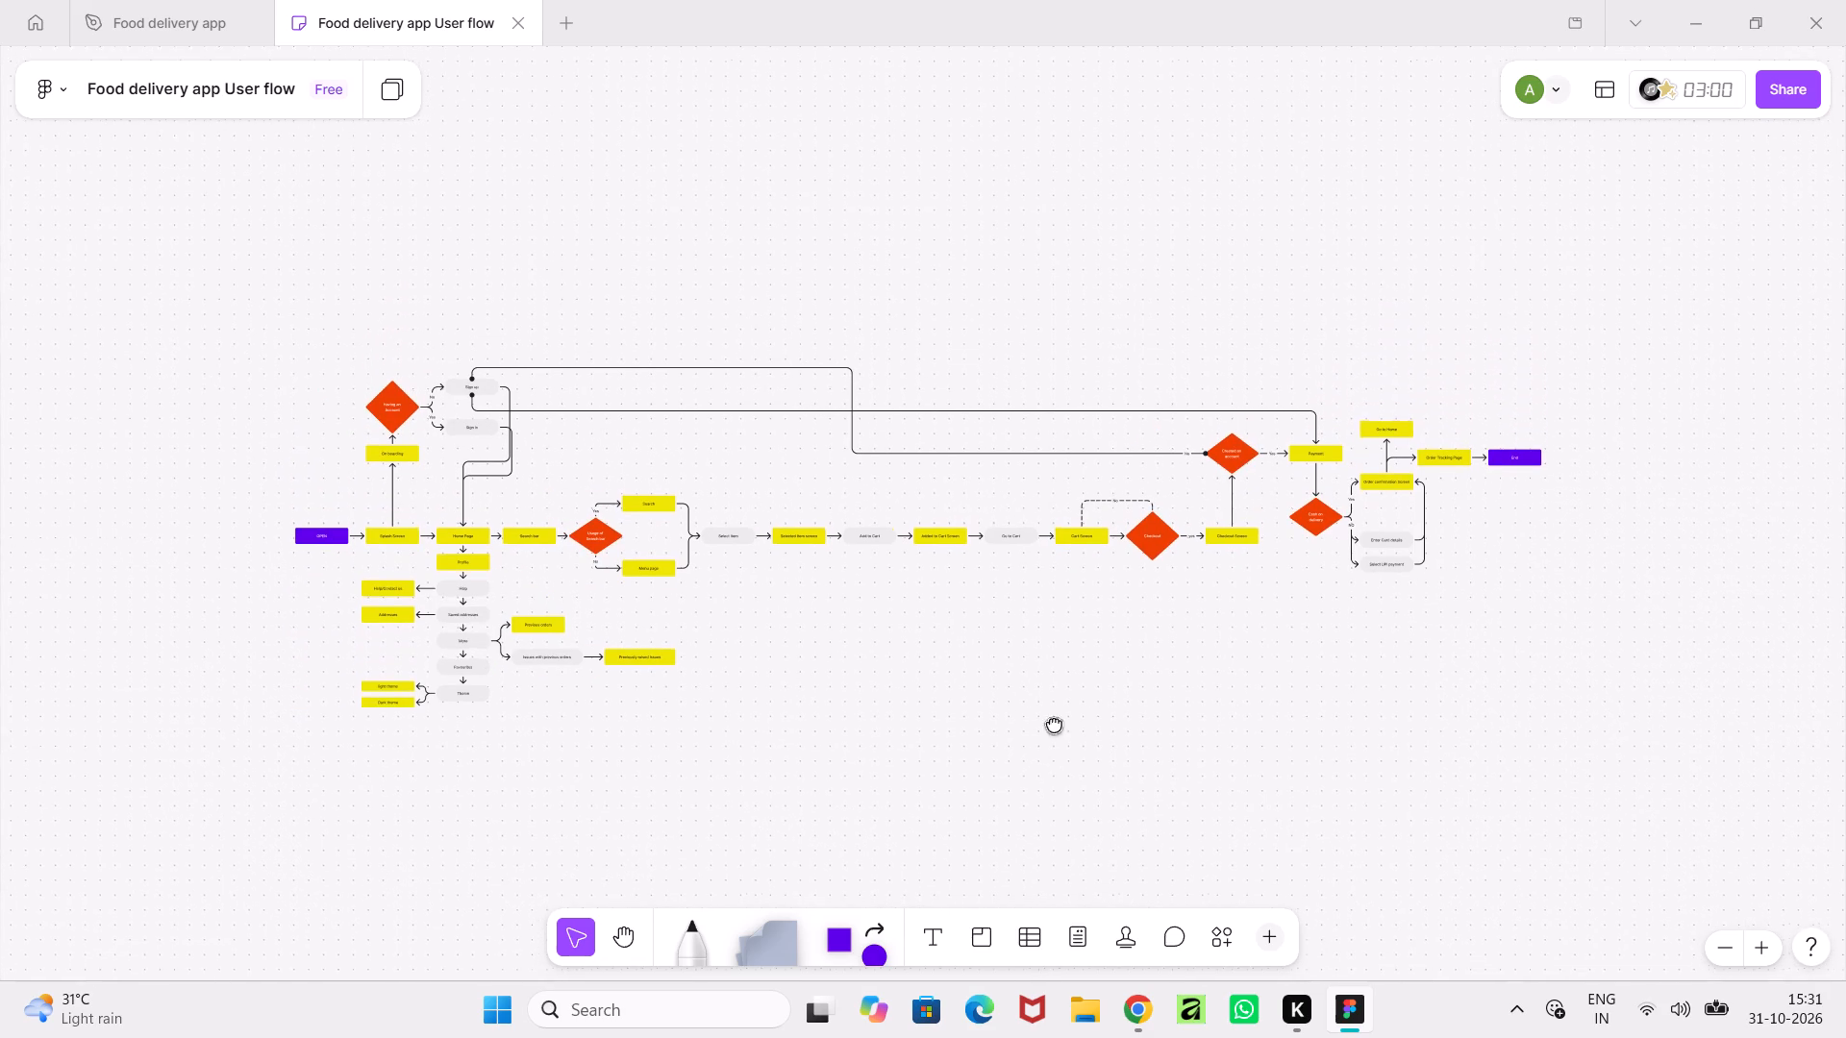
middle_click_drag(1054, 724, 994, 728)
middle_click_drag(994, 728, 1017, 697)
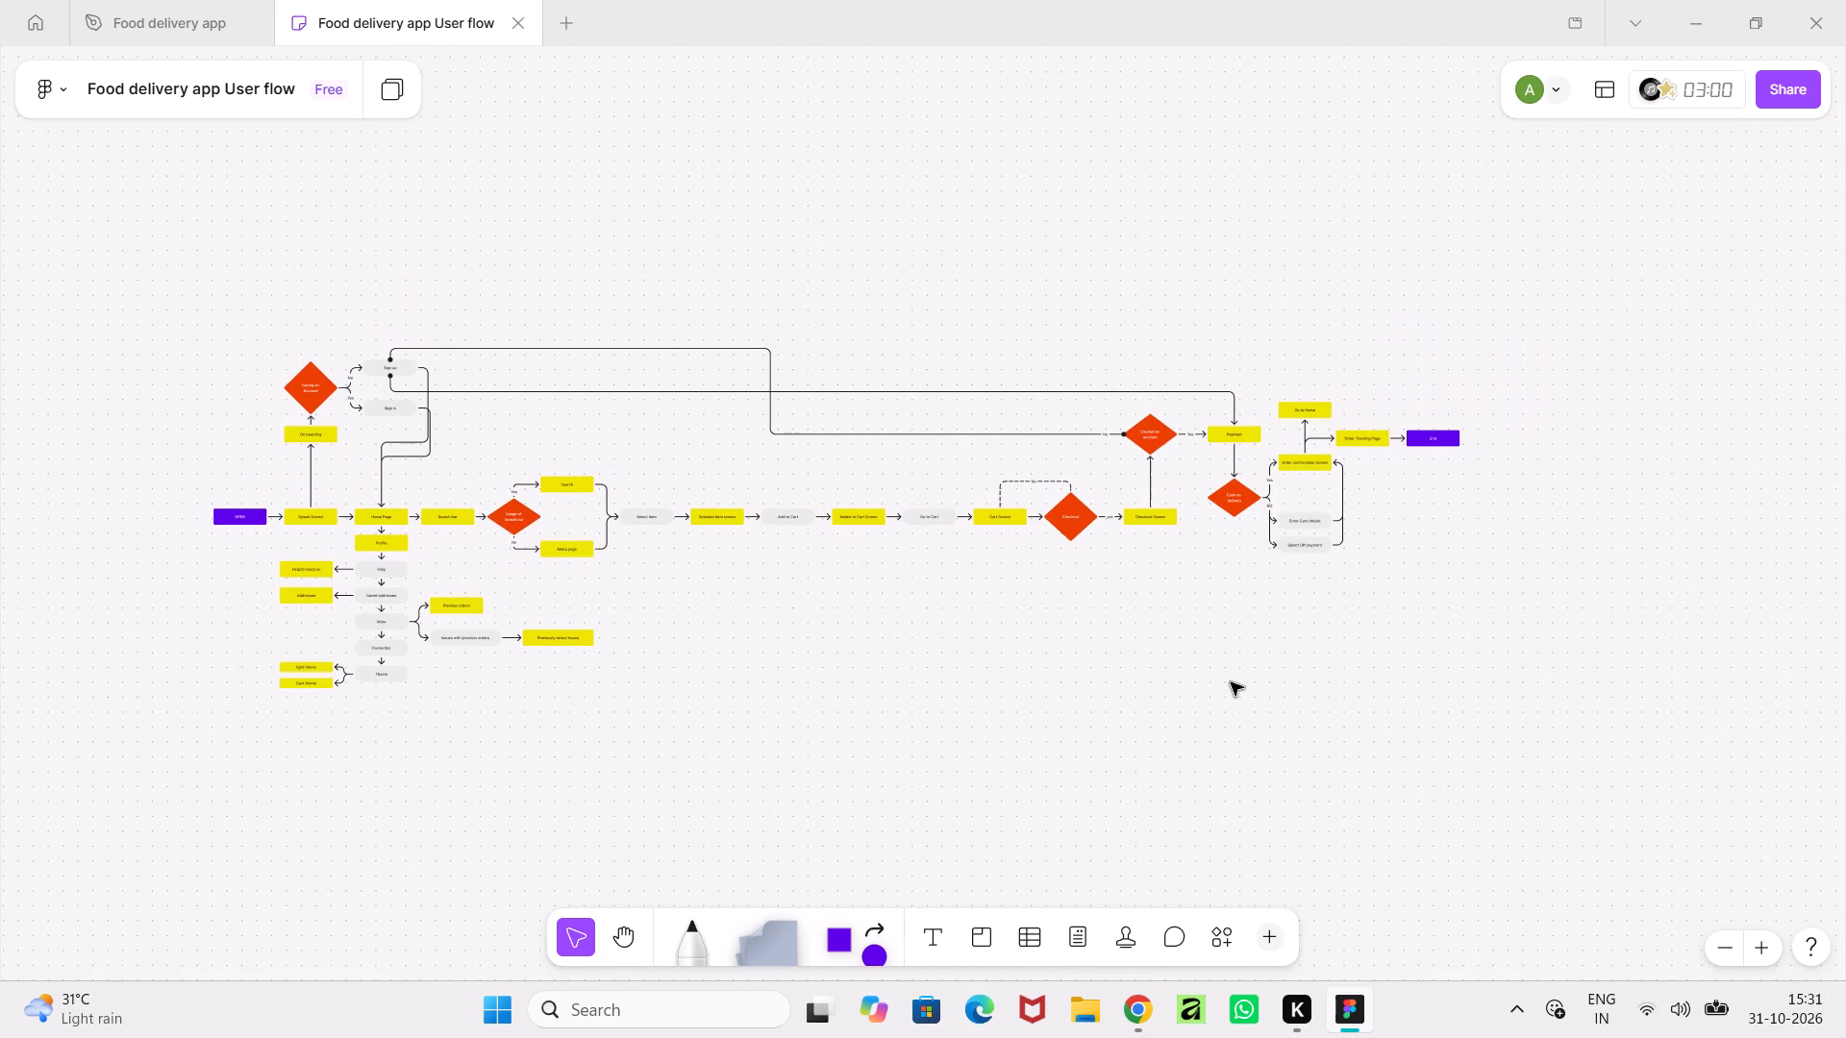
scroll(1232, 681, "up", 3, "ctrl")
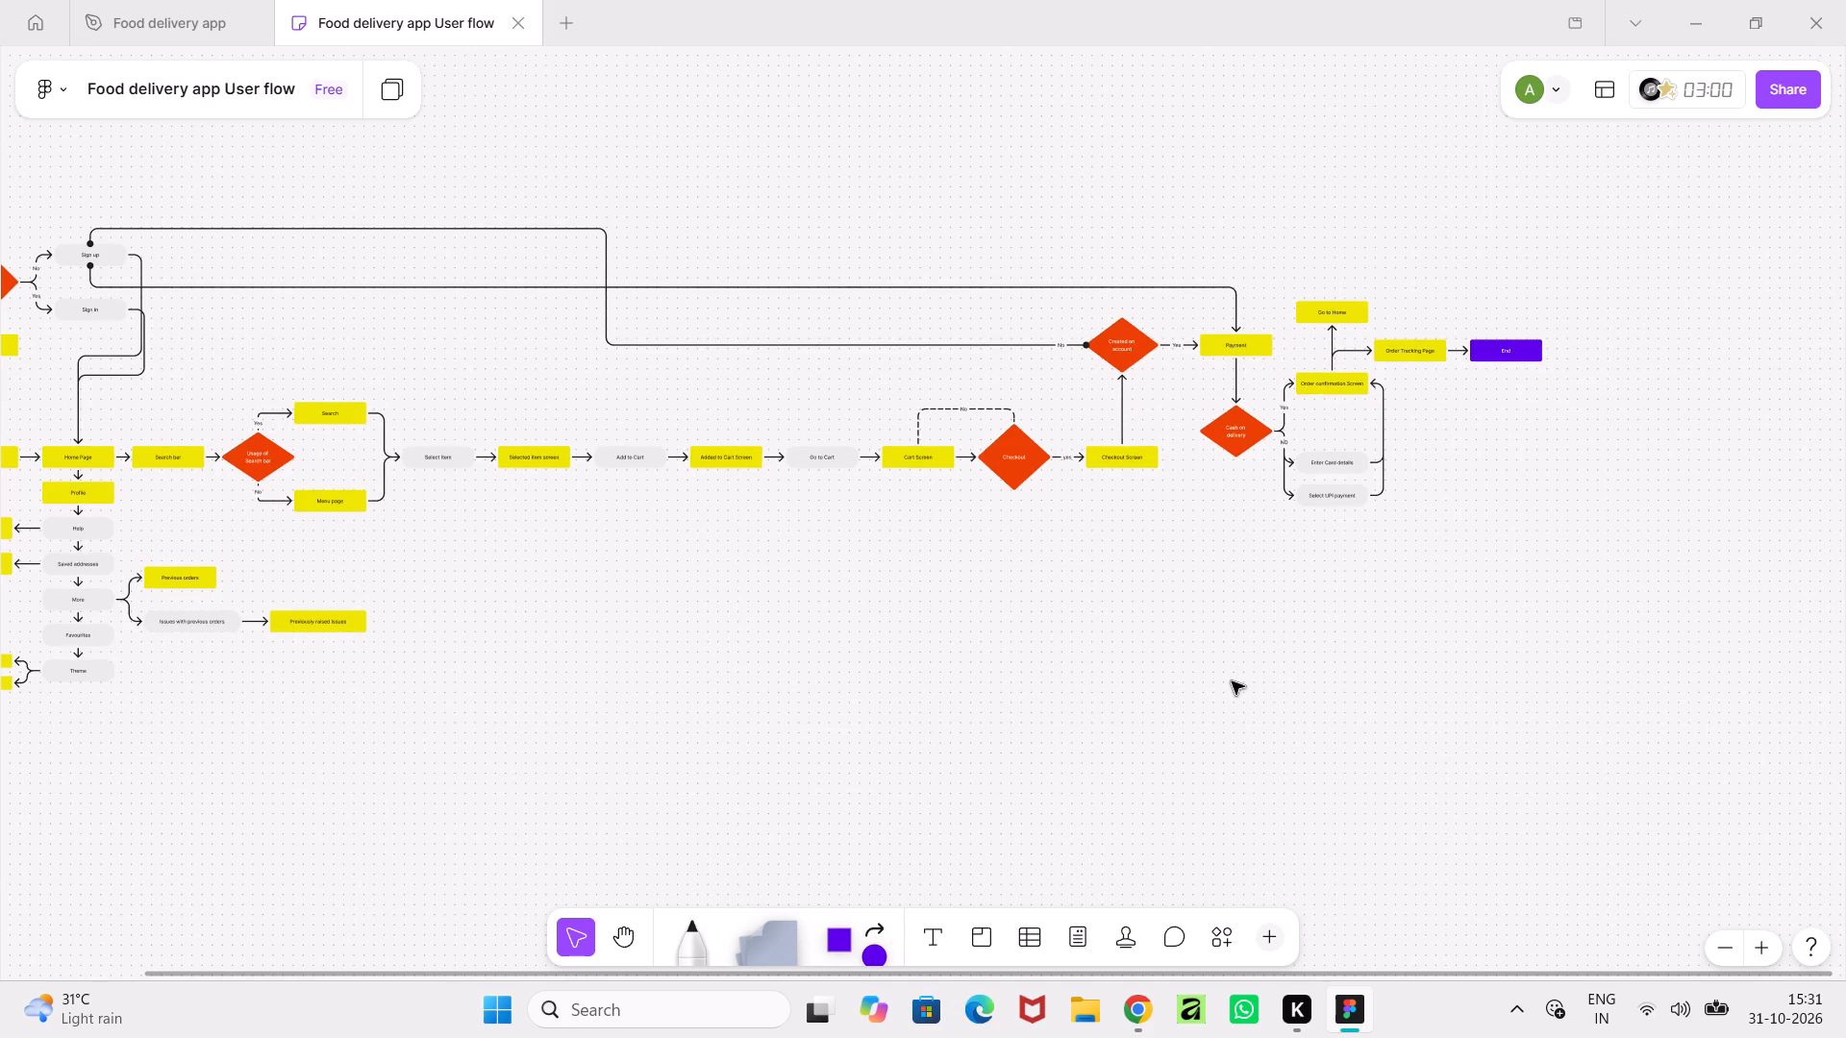
middle_click_drag(517, 648, 721, 753)
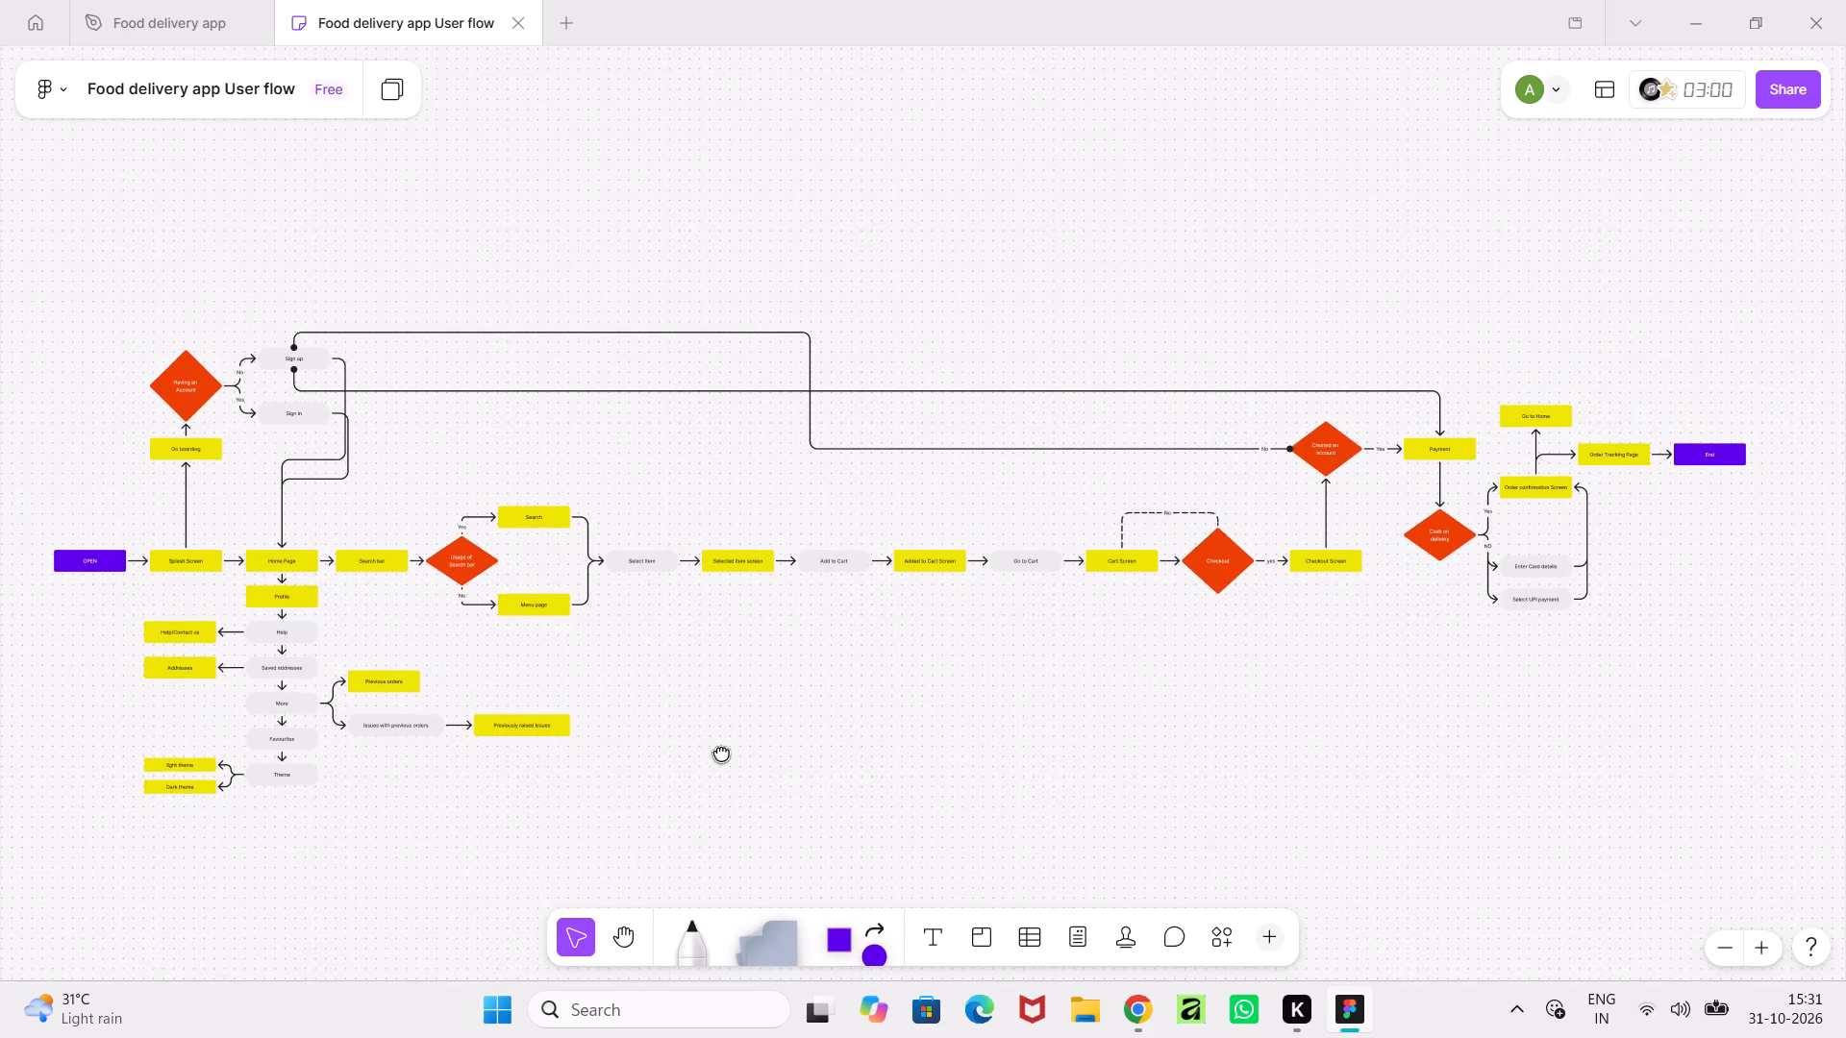
middle_click_drag(721, 753, 727, 756)
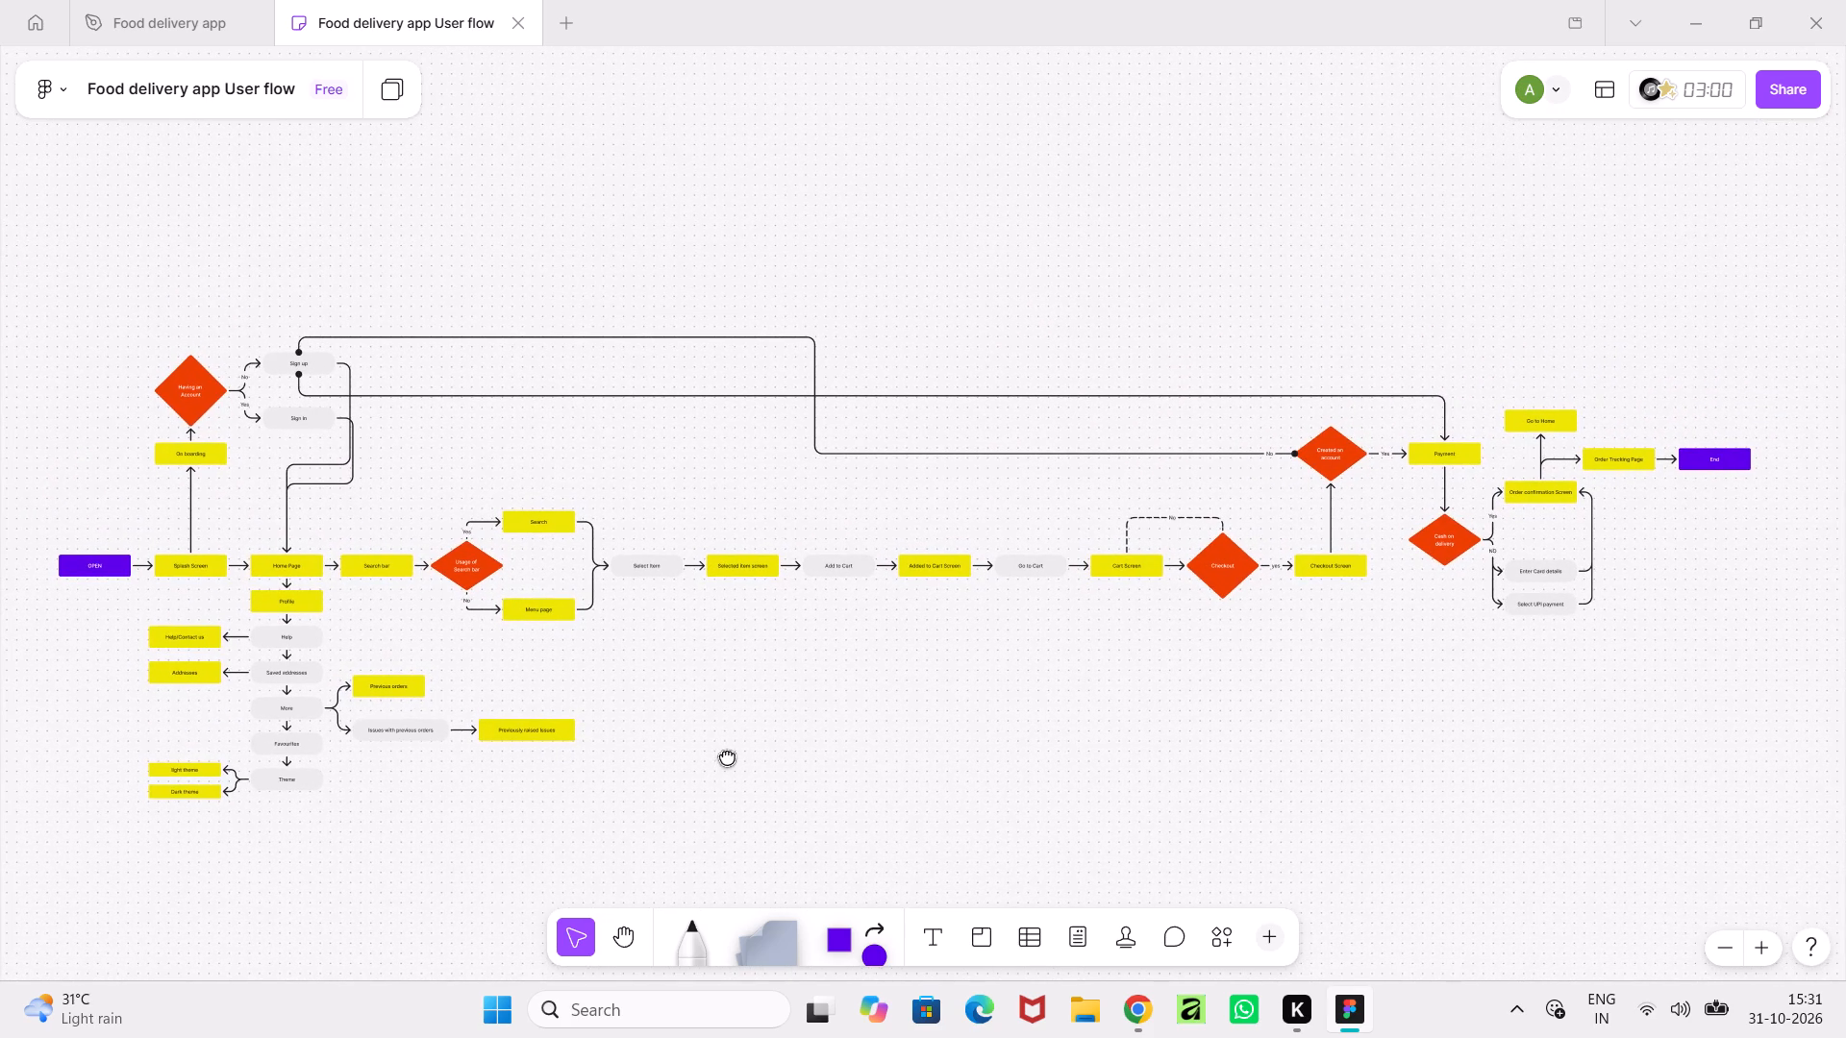
middle_click_drag(727, 756, 727, 749)
left_click(1052, 771)
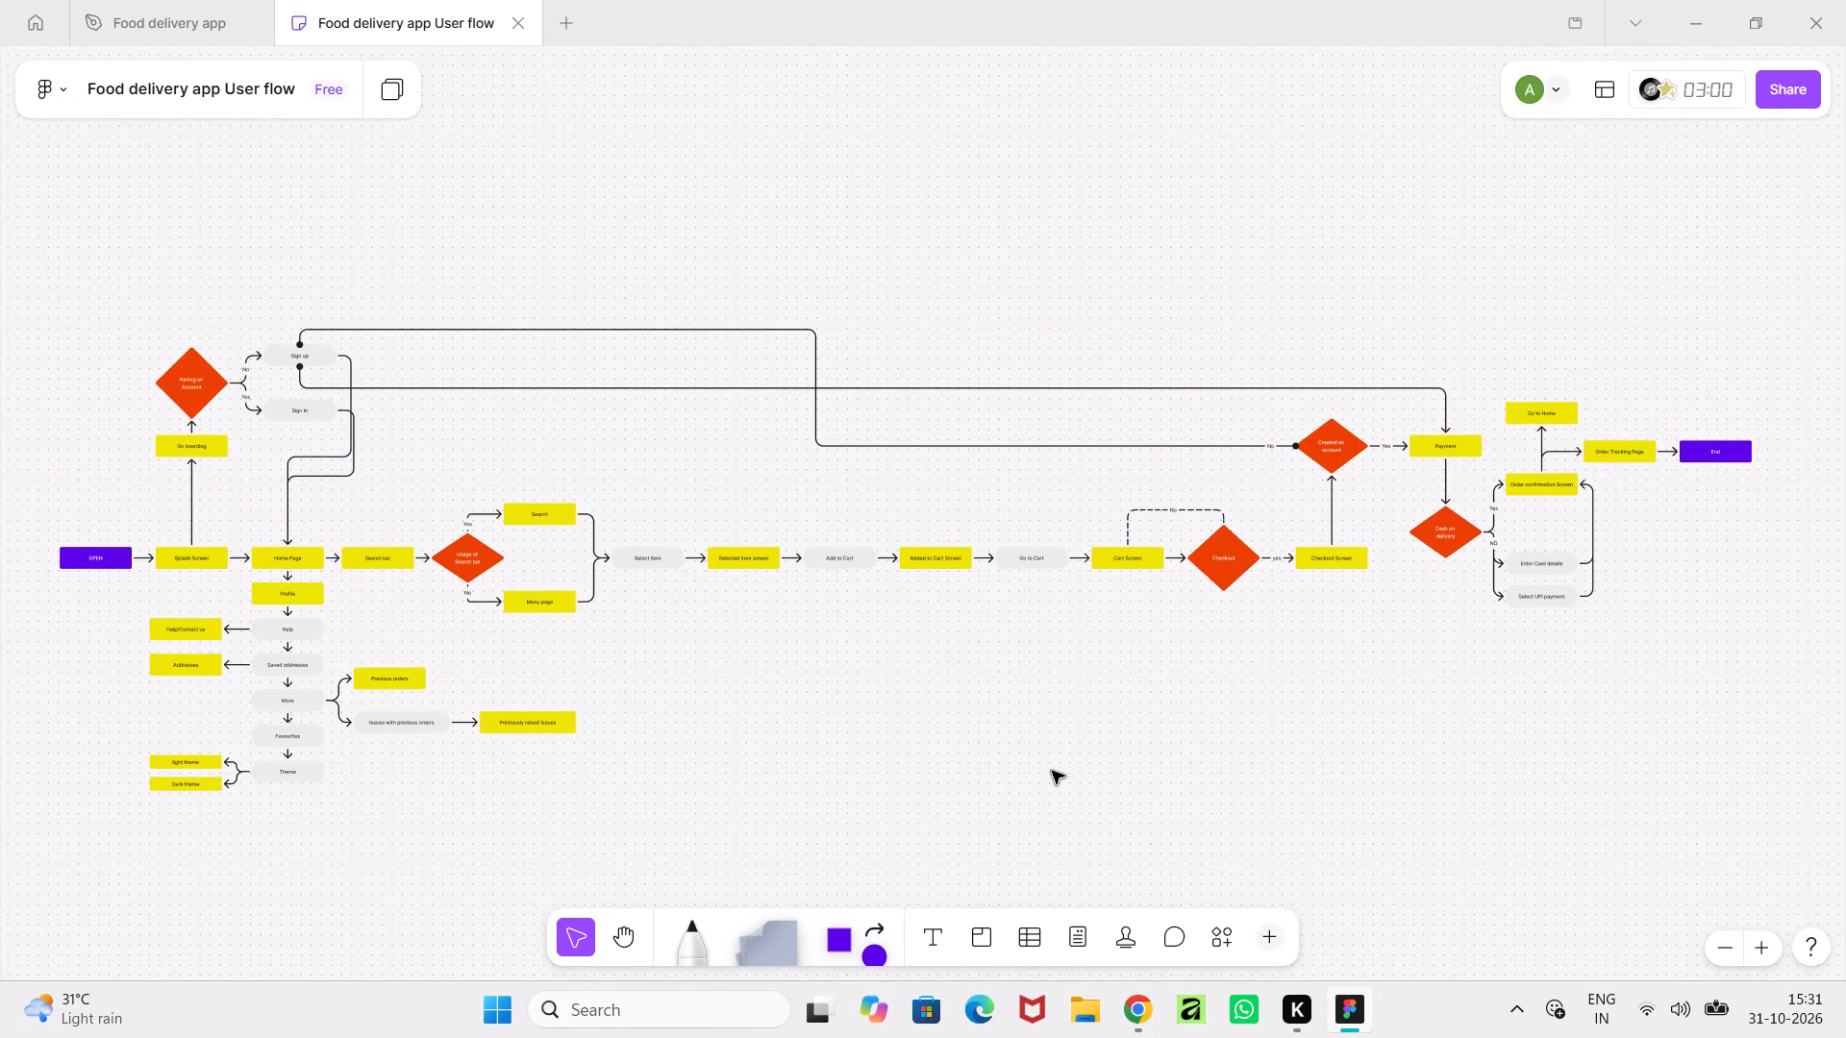
Switch to the "Food delivery app" design file and look over the Uber Eats and Swiggy reference screens and onboarding flows.
left_click(178, 22)
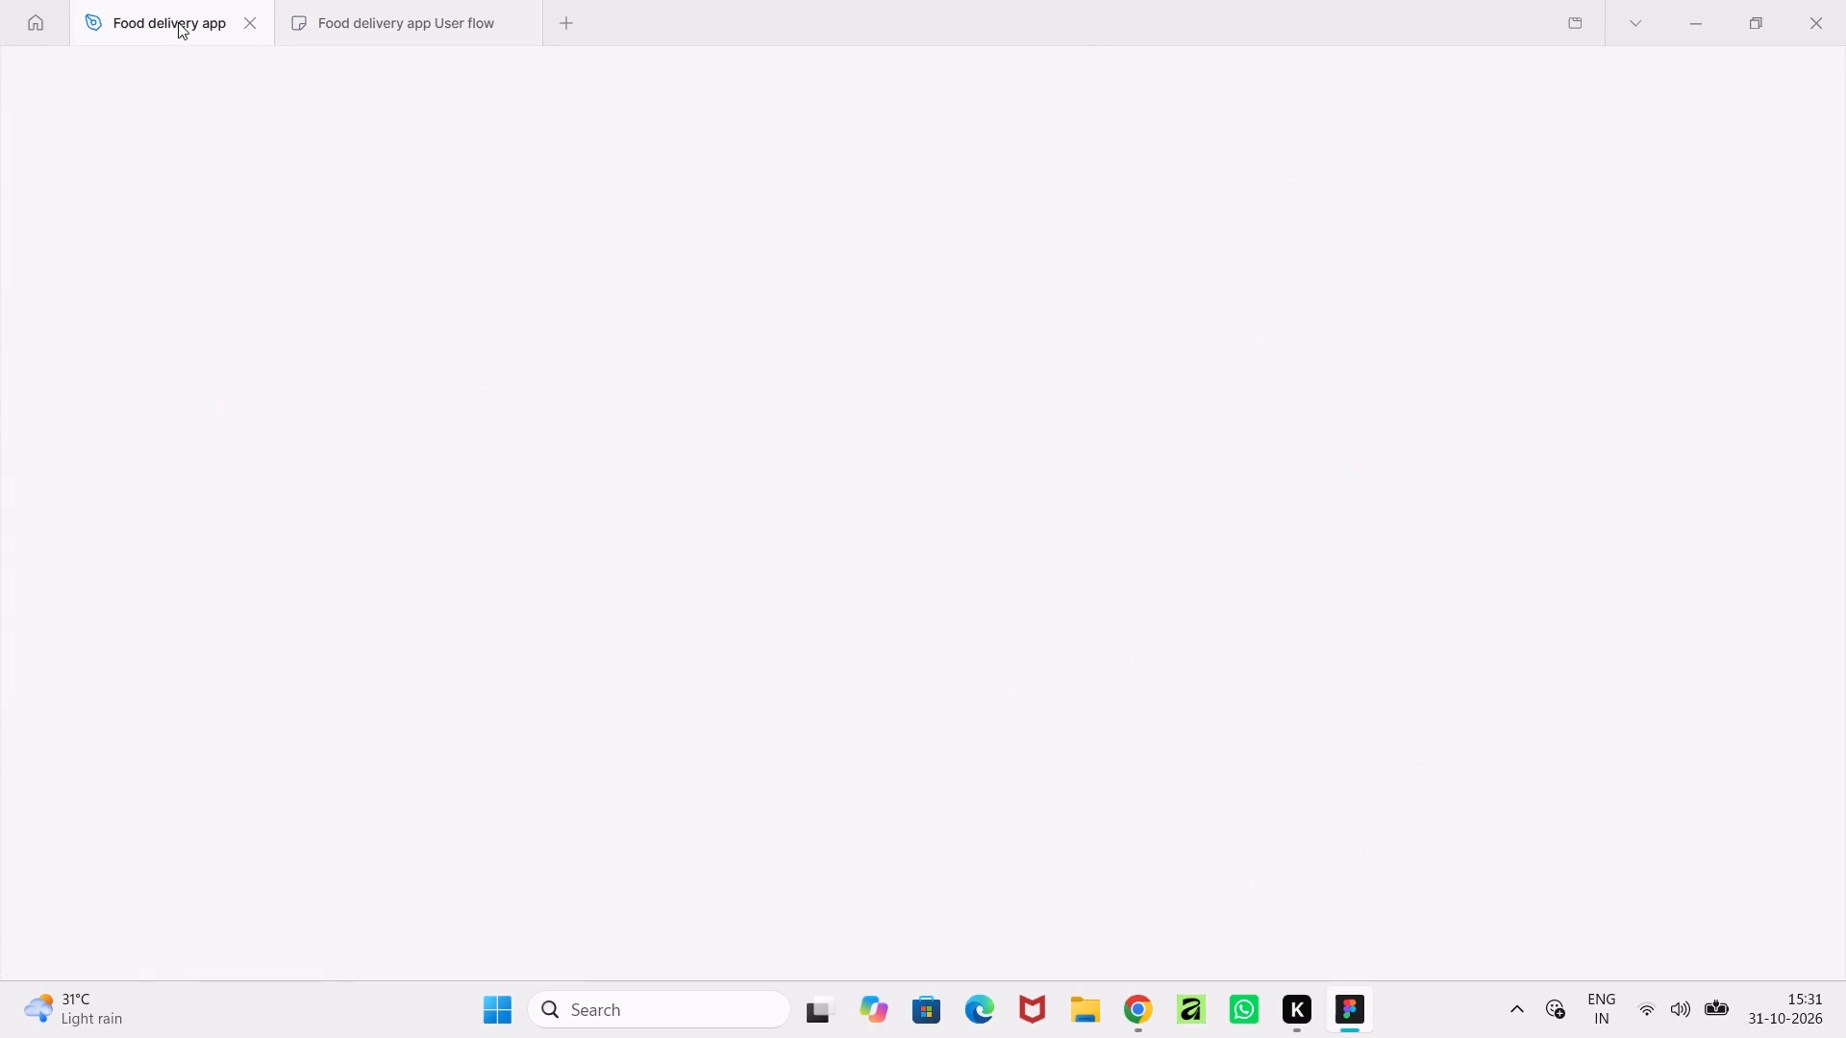
scroll(966, 544, "down", 5)
scroll(966, 544, "up", 5)
middle_click_drag(966, 544, 521, 600)
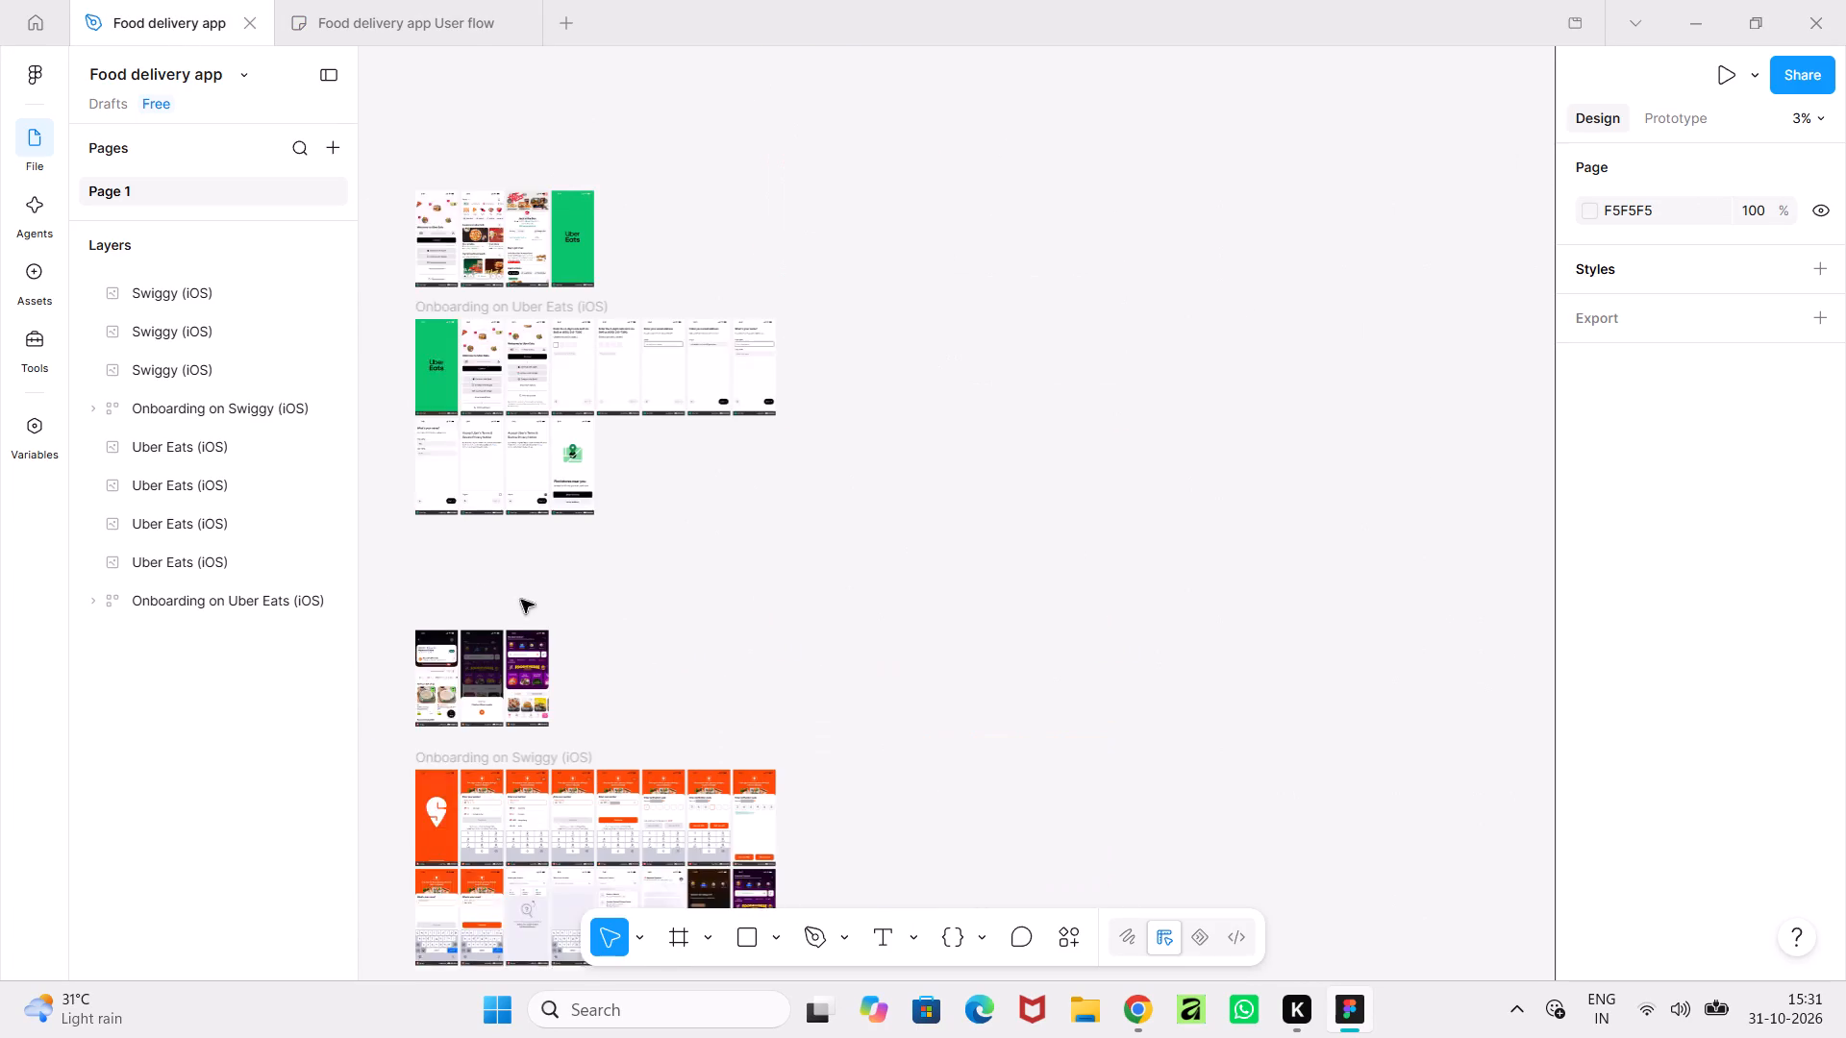
middle_click_drag(722, 586, 939, 579)
middle_click_drag(1025, 586, 1002, 591)
middle_click_drag(813, 577, 935, 570)
middle_click_drag(932, 572, 926, 501)
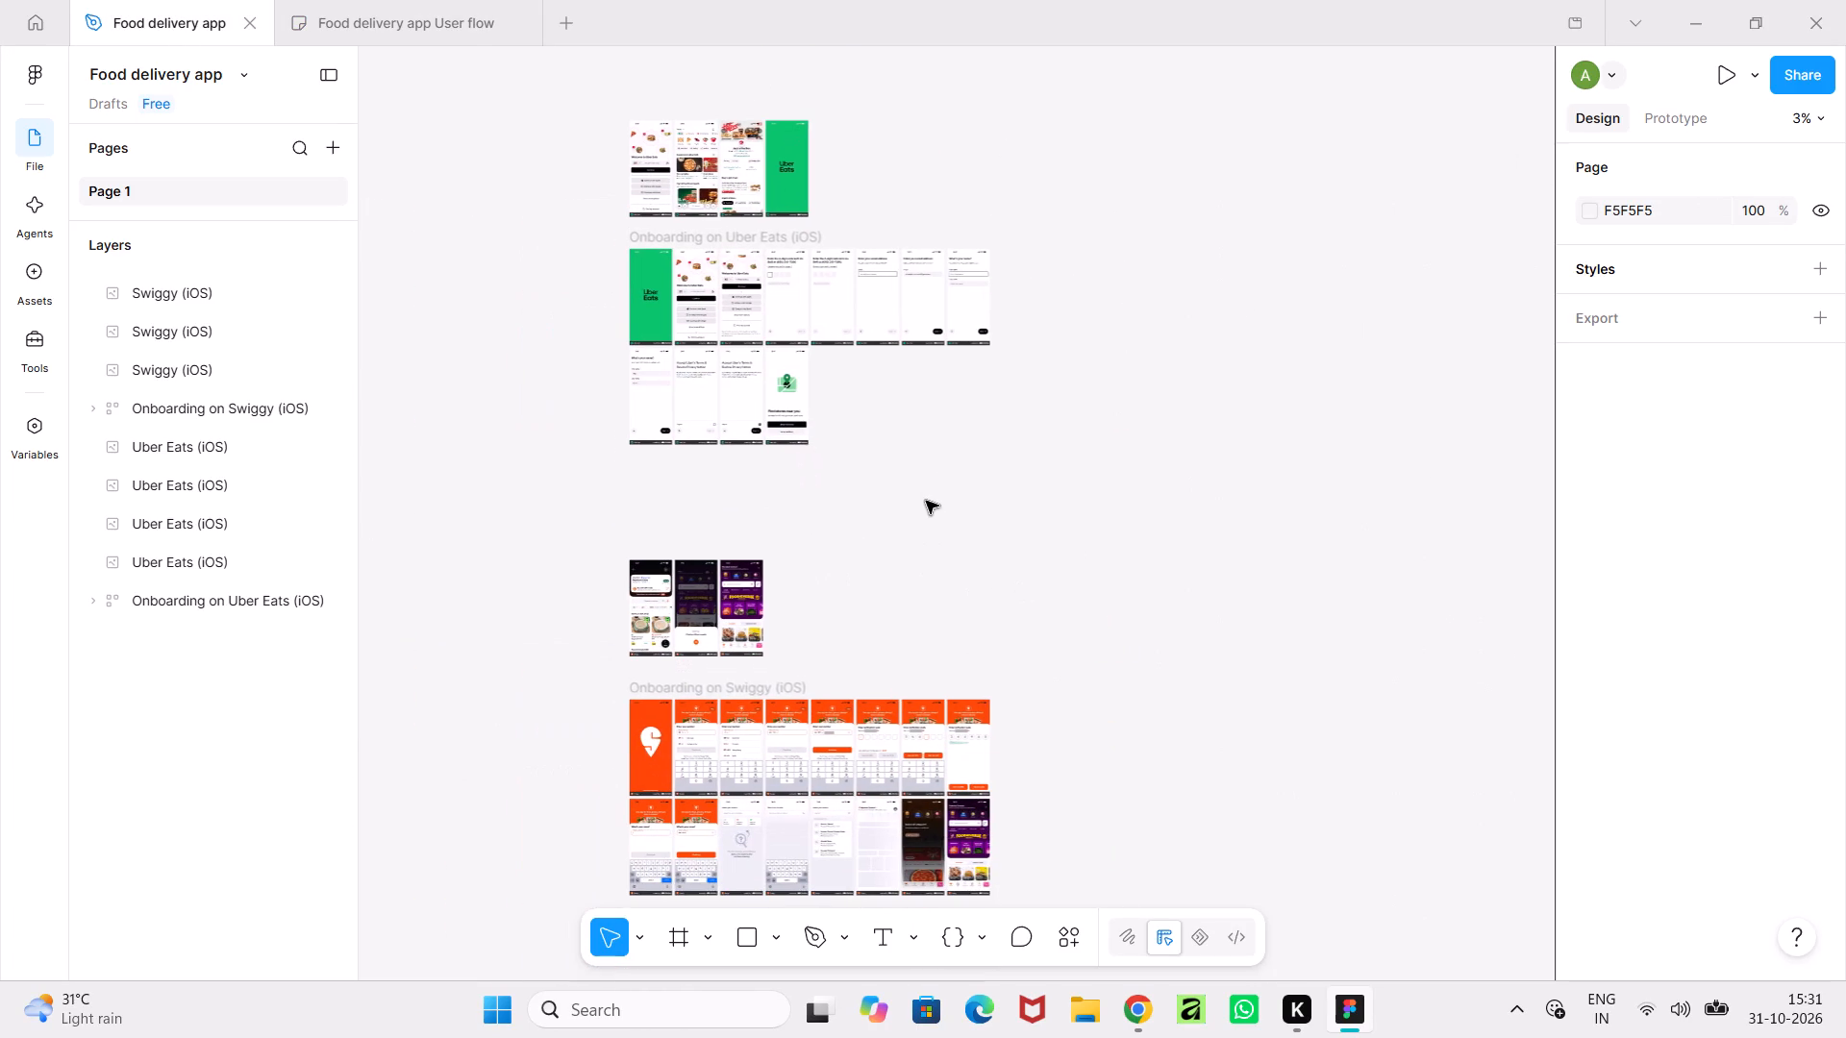
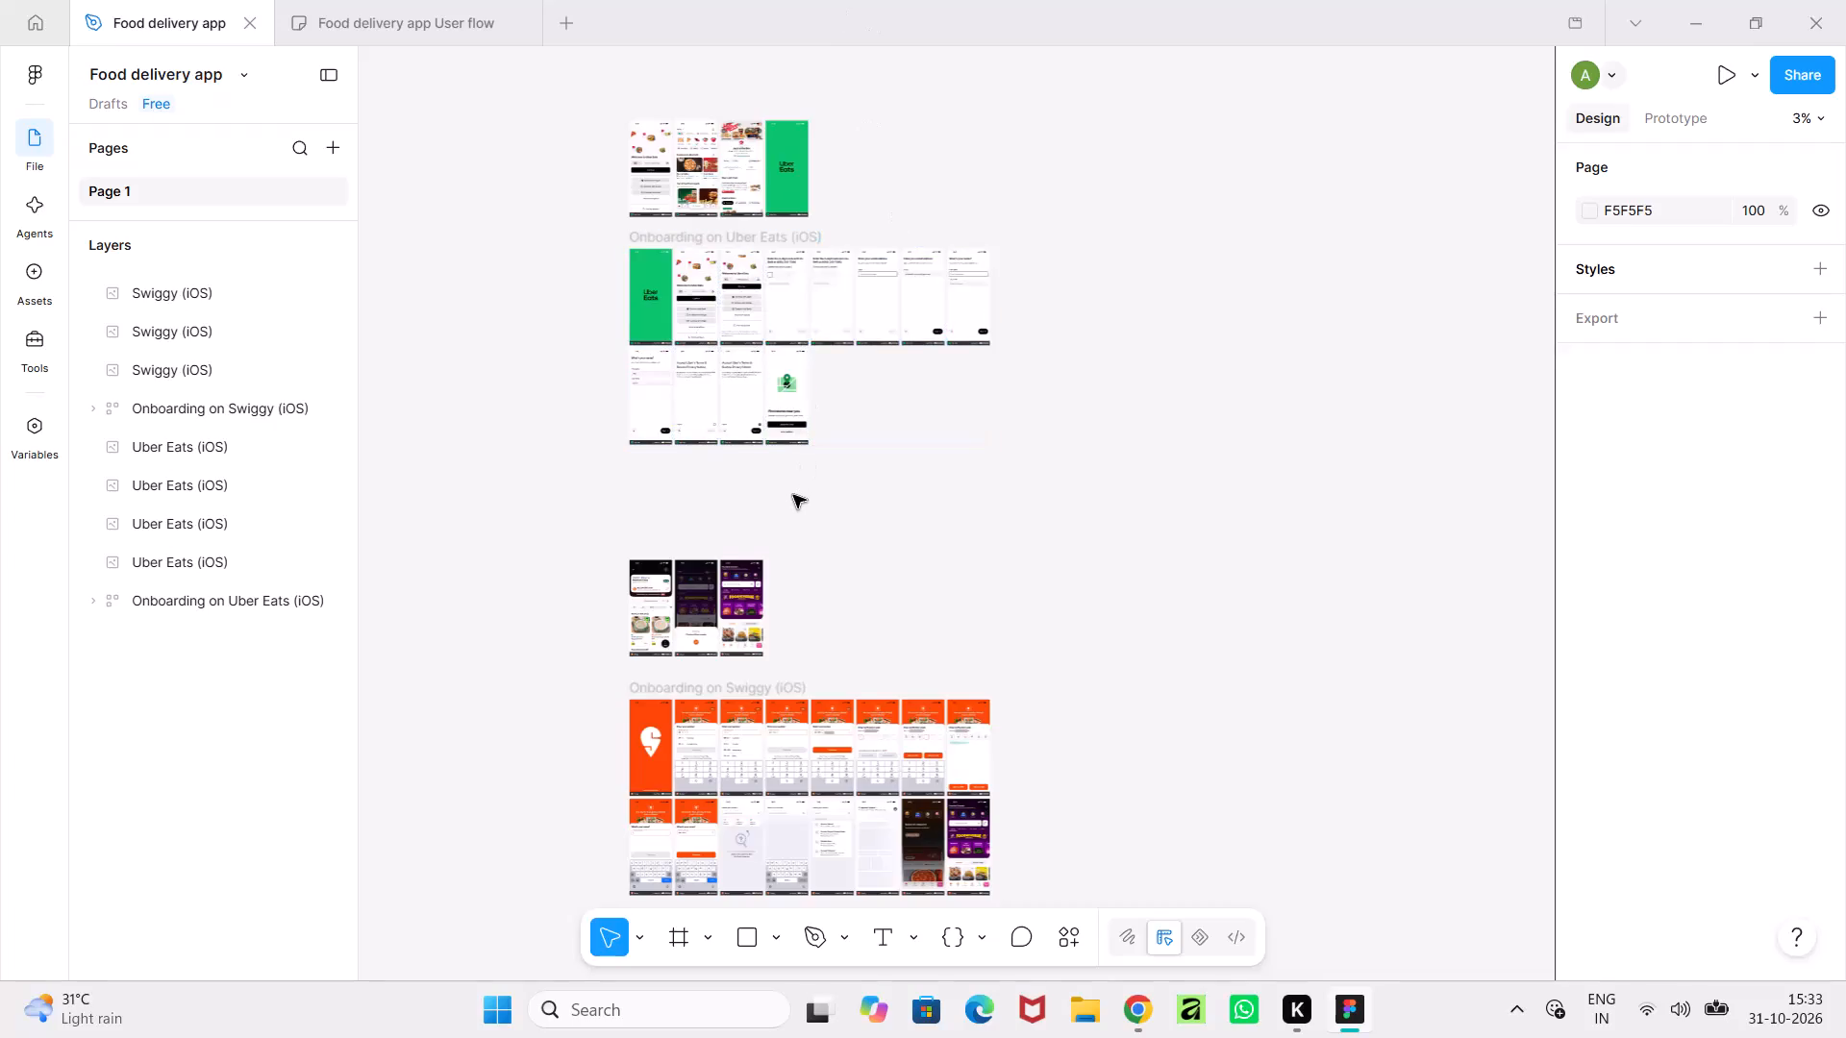
Examine the Uber Eats onboarding screens up close, comparing them with the Swiggy reference and onboarding screens.
scroll(793, 495, "up", 4, "ctrl")
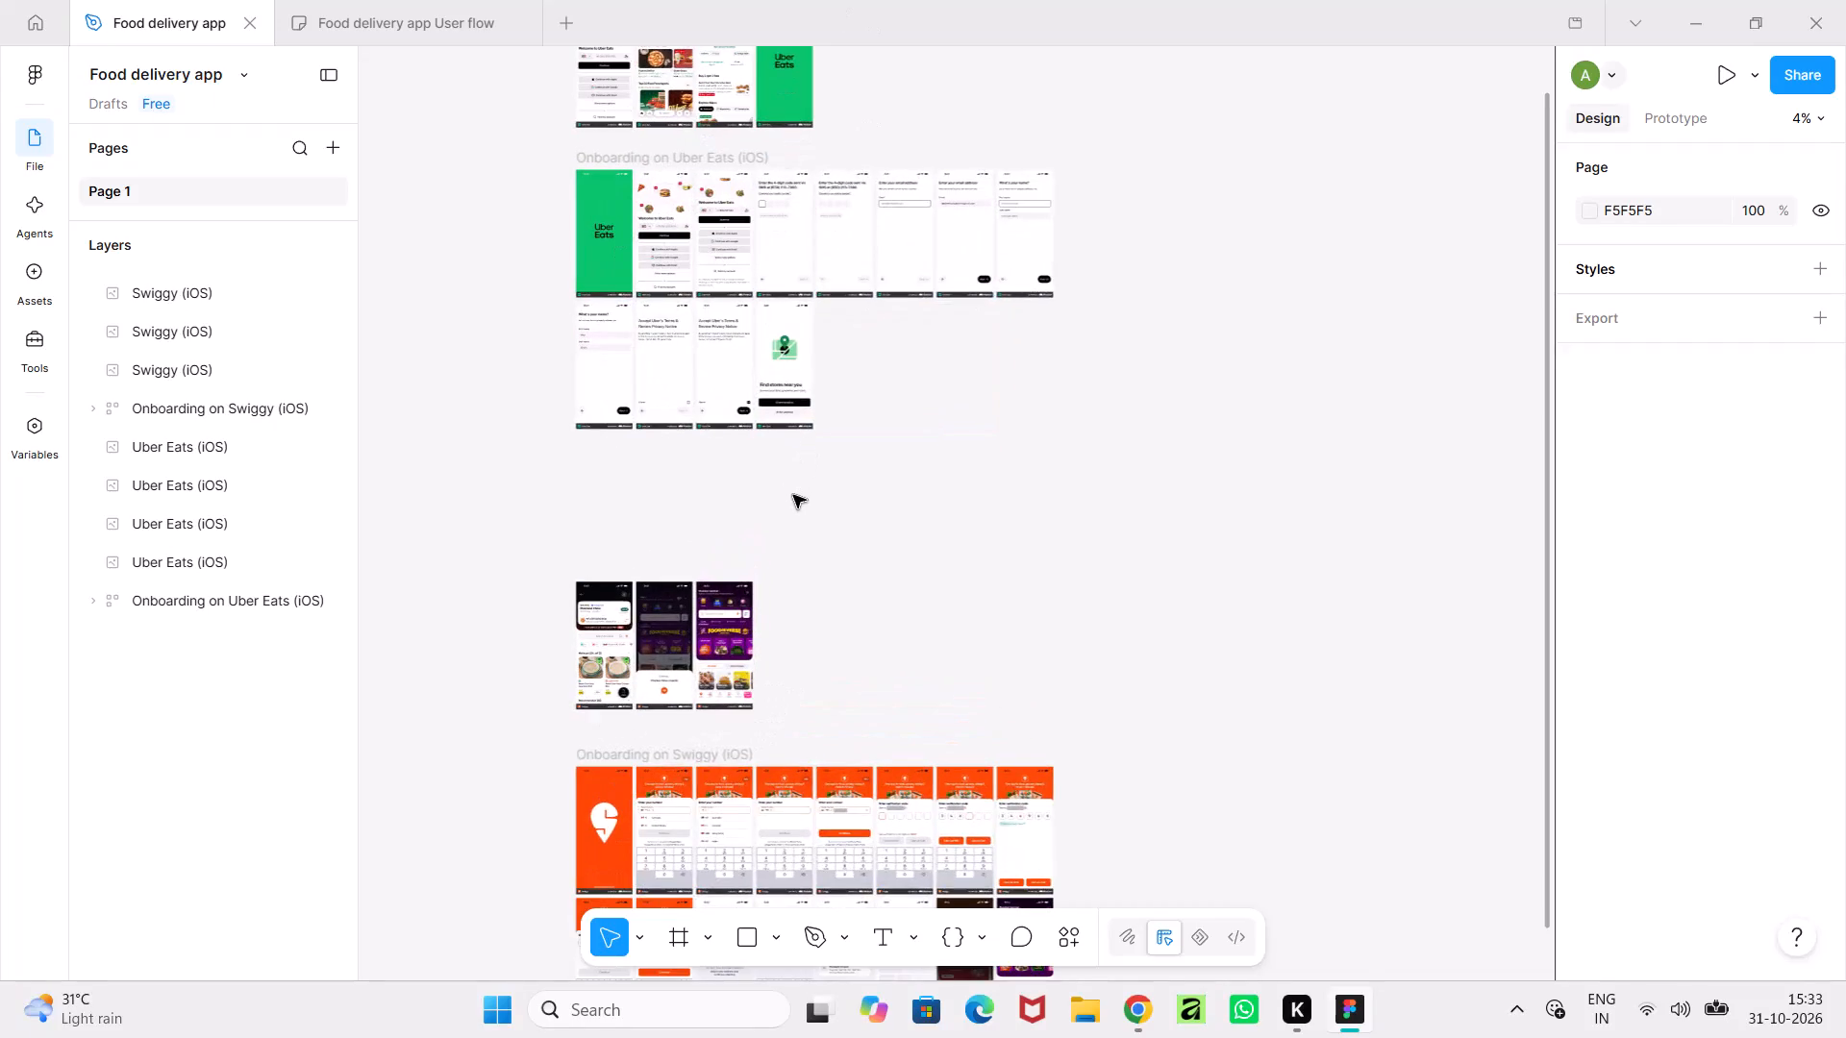
scroll(793, 495, "up", 4, "ctrl")
middle_click_drag(590, 384, 664, 433)
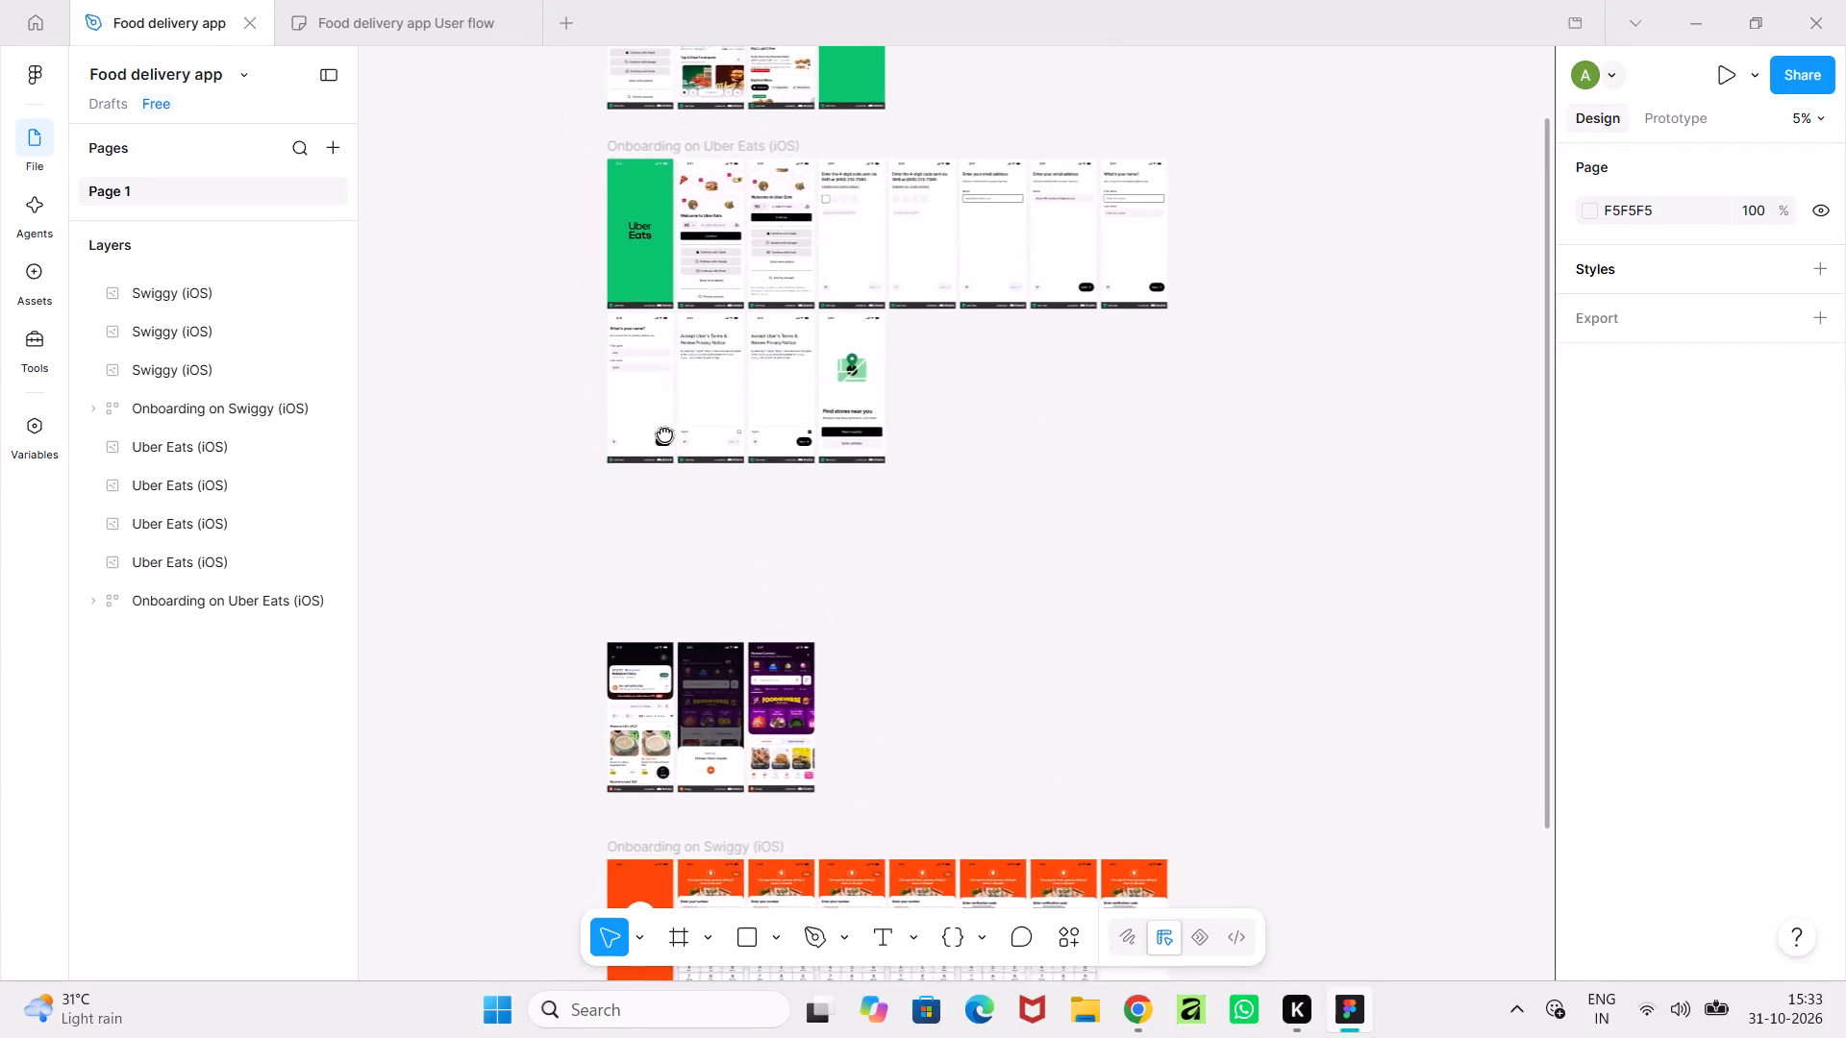
middle_click_drag(664, 433, 664, 434)
scroll(930, 496, "up", 6, "ctrl")
middle_click_drag(809, 549, 1156, 1029)
scroll(1130, 997, "up", 1)
scroll(971, 633, "down", 1)
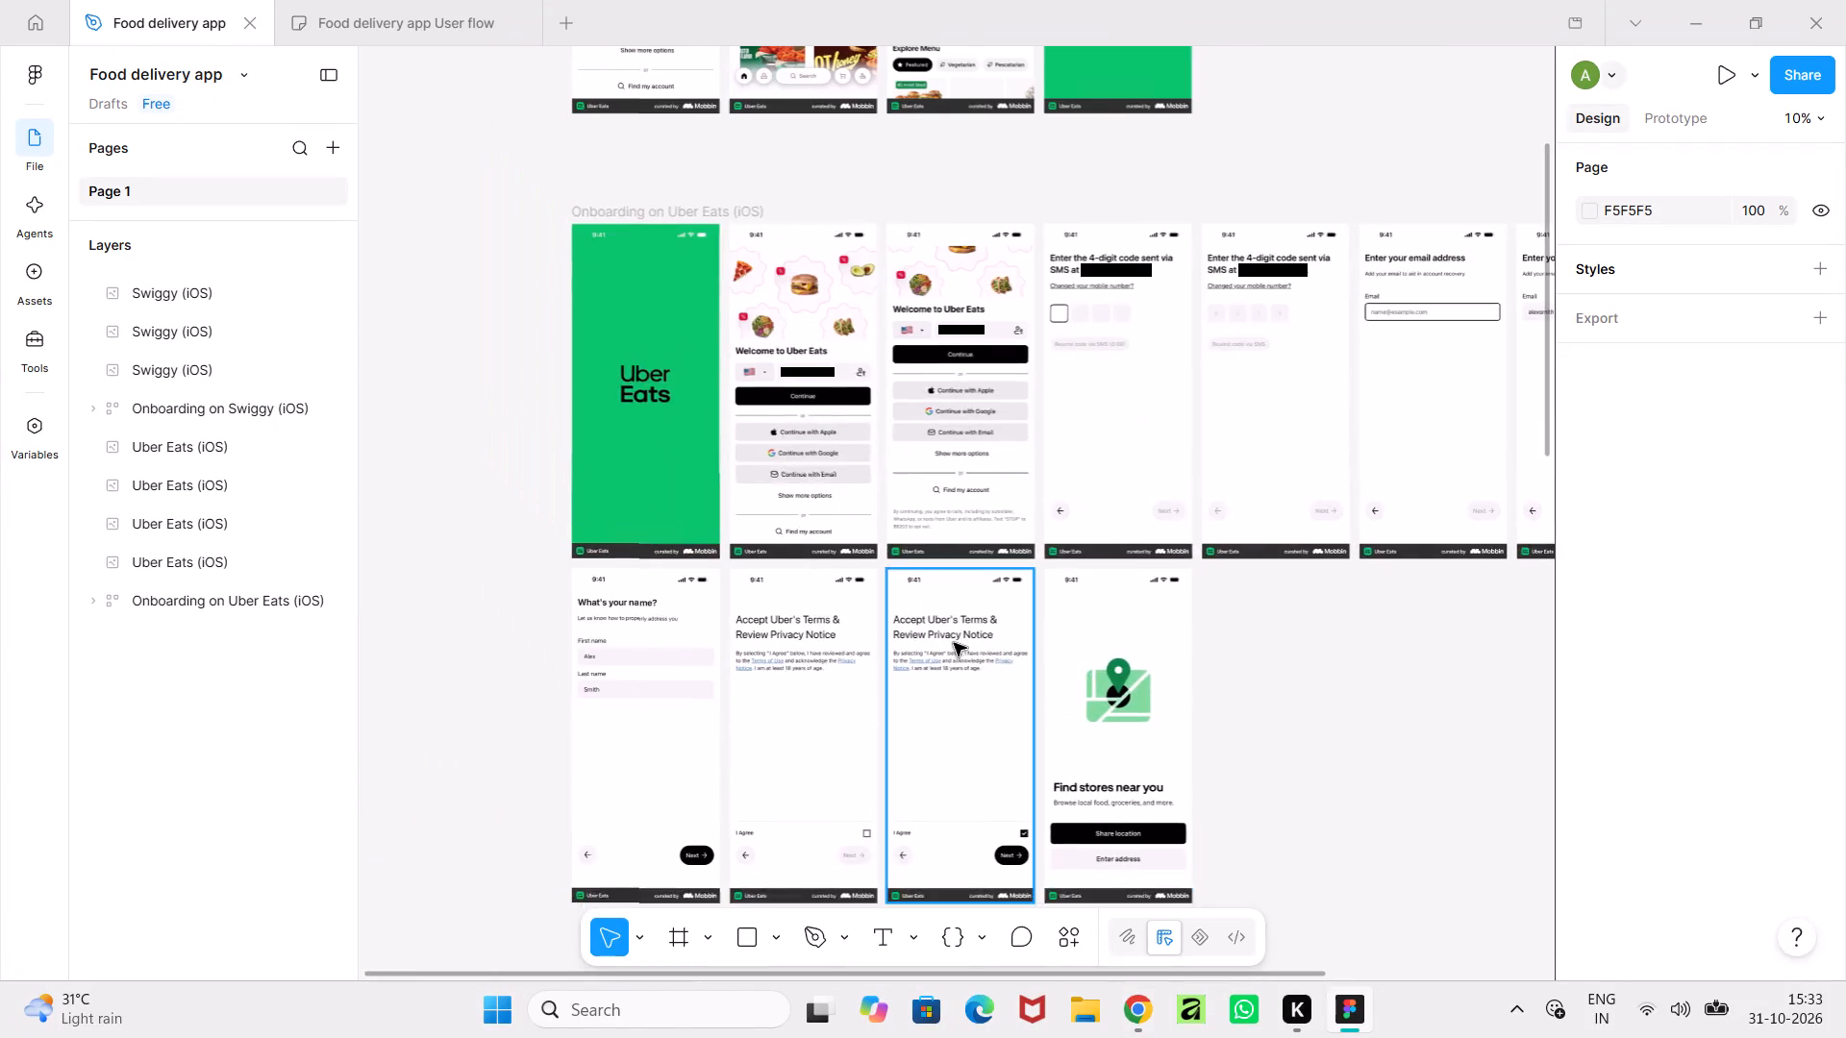
scroll(953, 646, "down", 16)
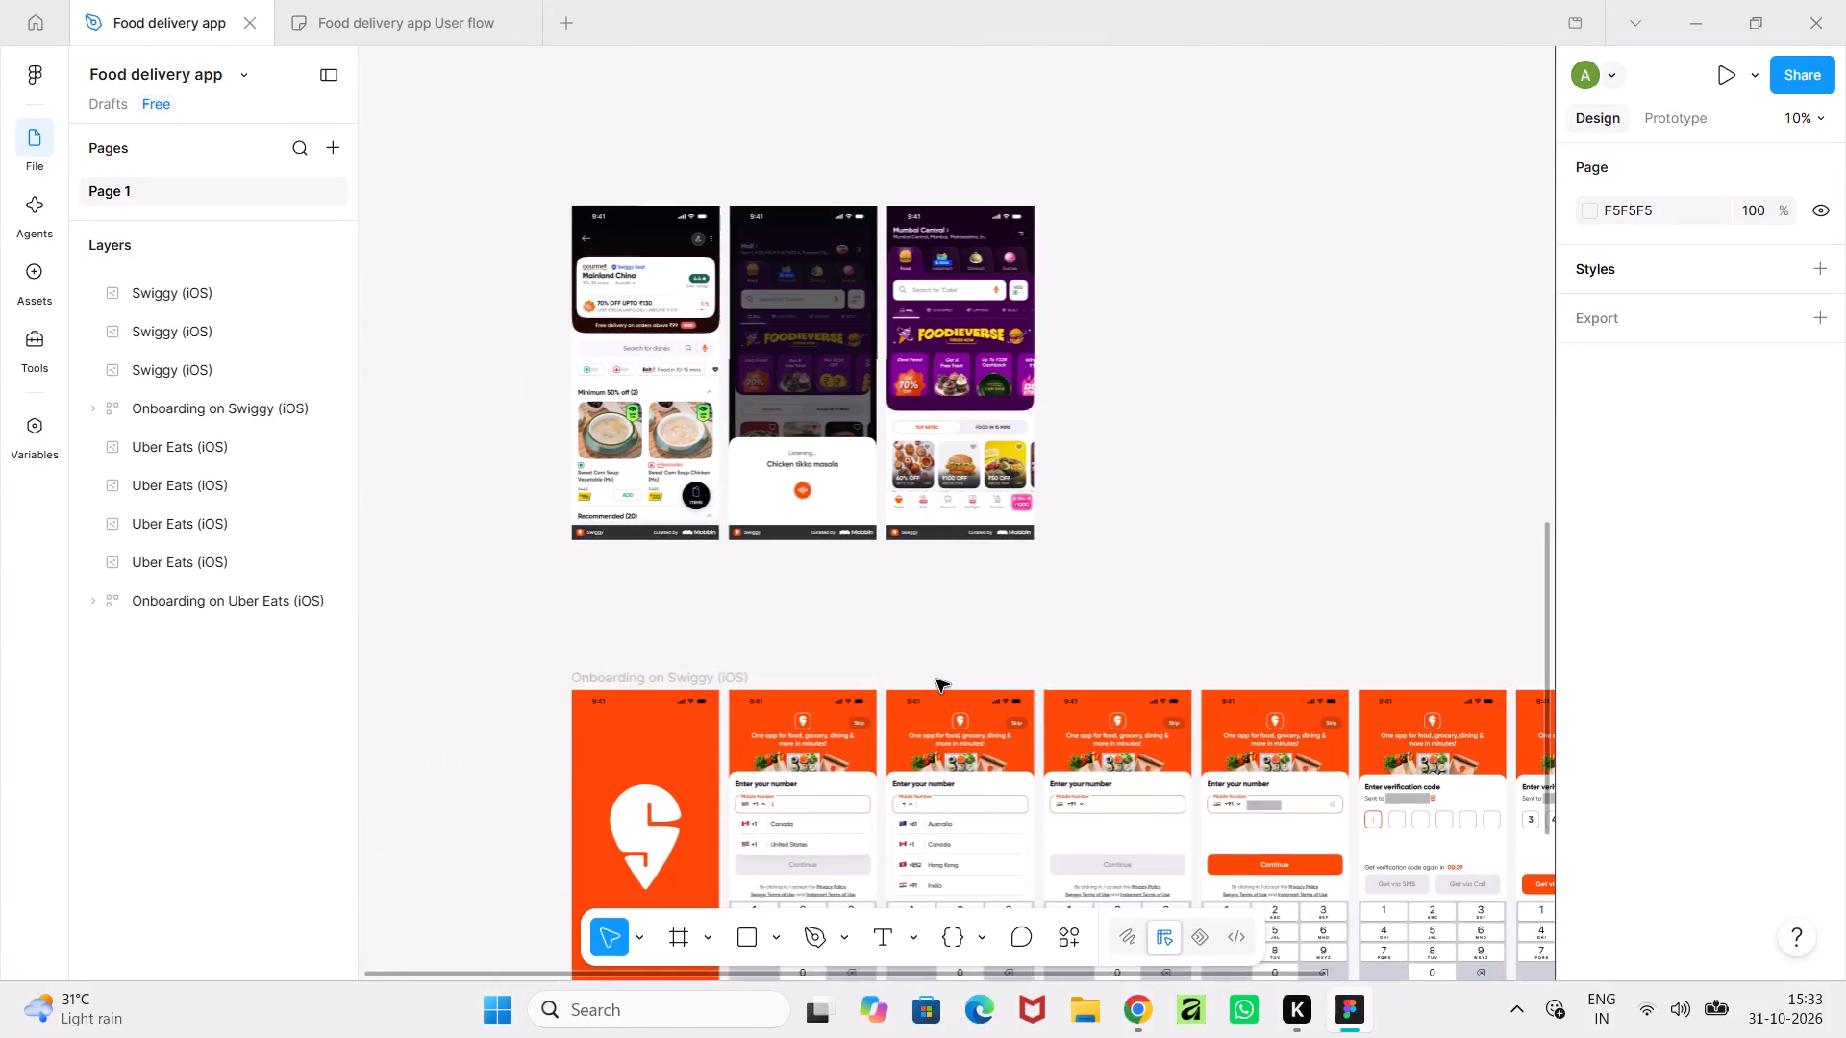
scroll(936, 680, "up", 18)
scroll(846, 640, "down", 1, "ctrl")
scroll(846, 640, "up", 5, "ctrl")
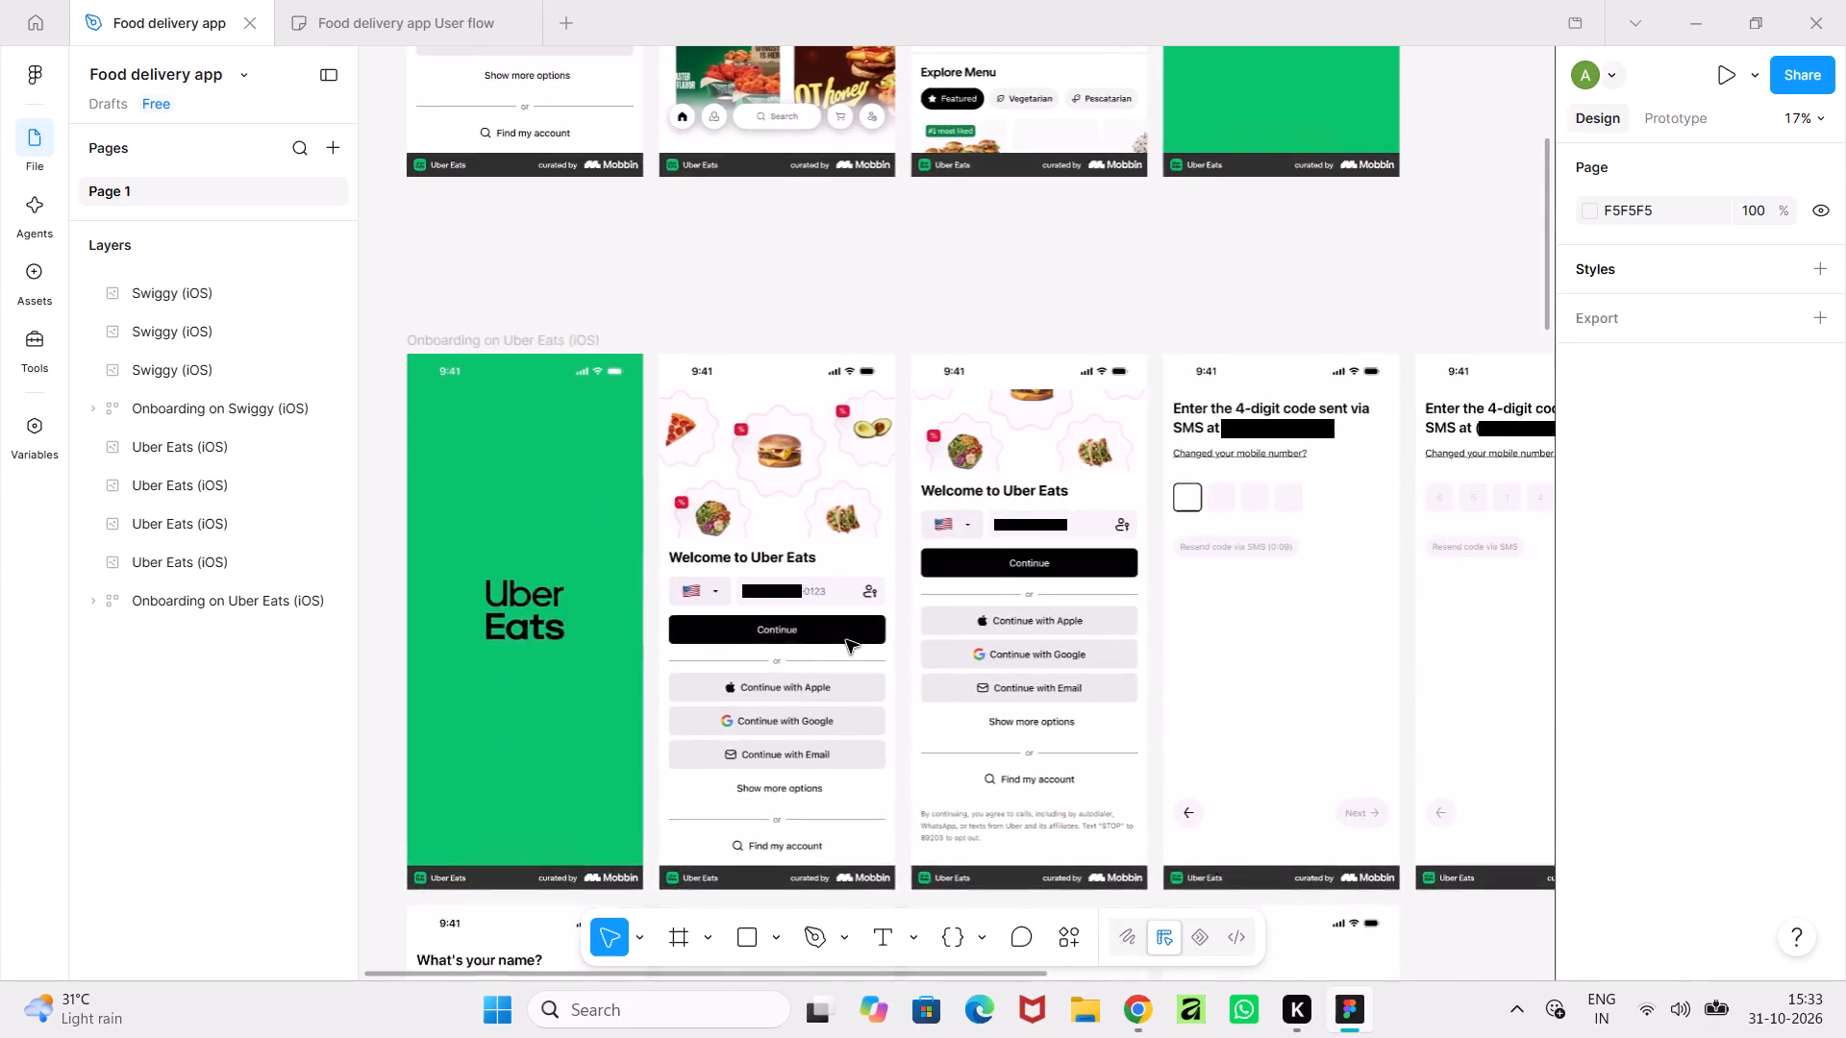
scroll(846, 640, "up", 2, "ctrl")
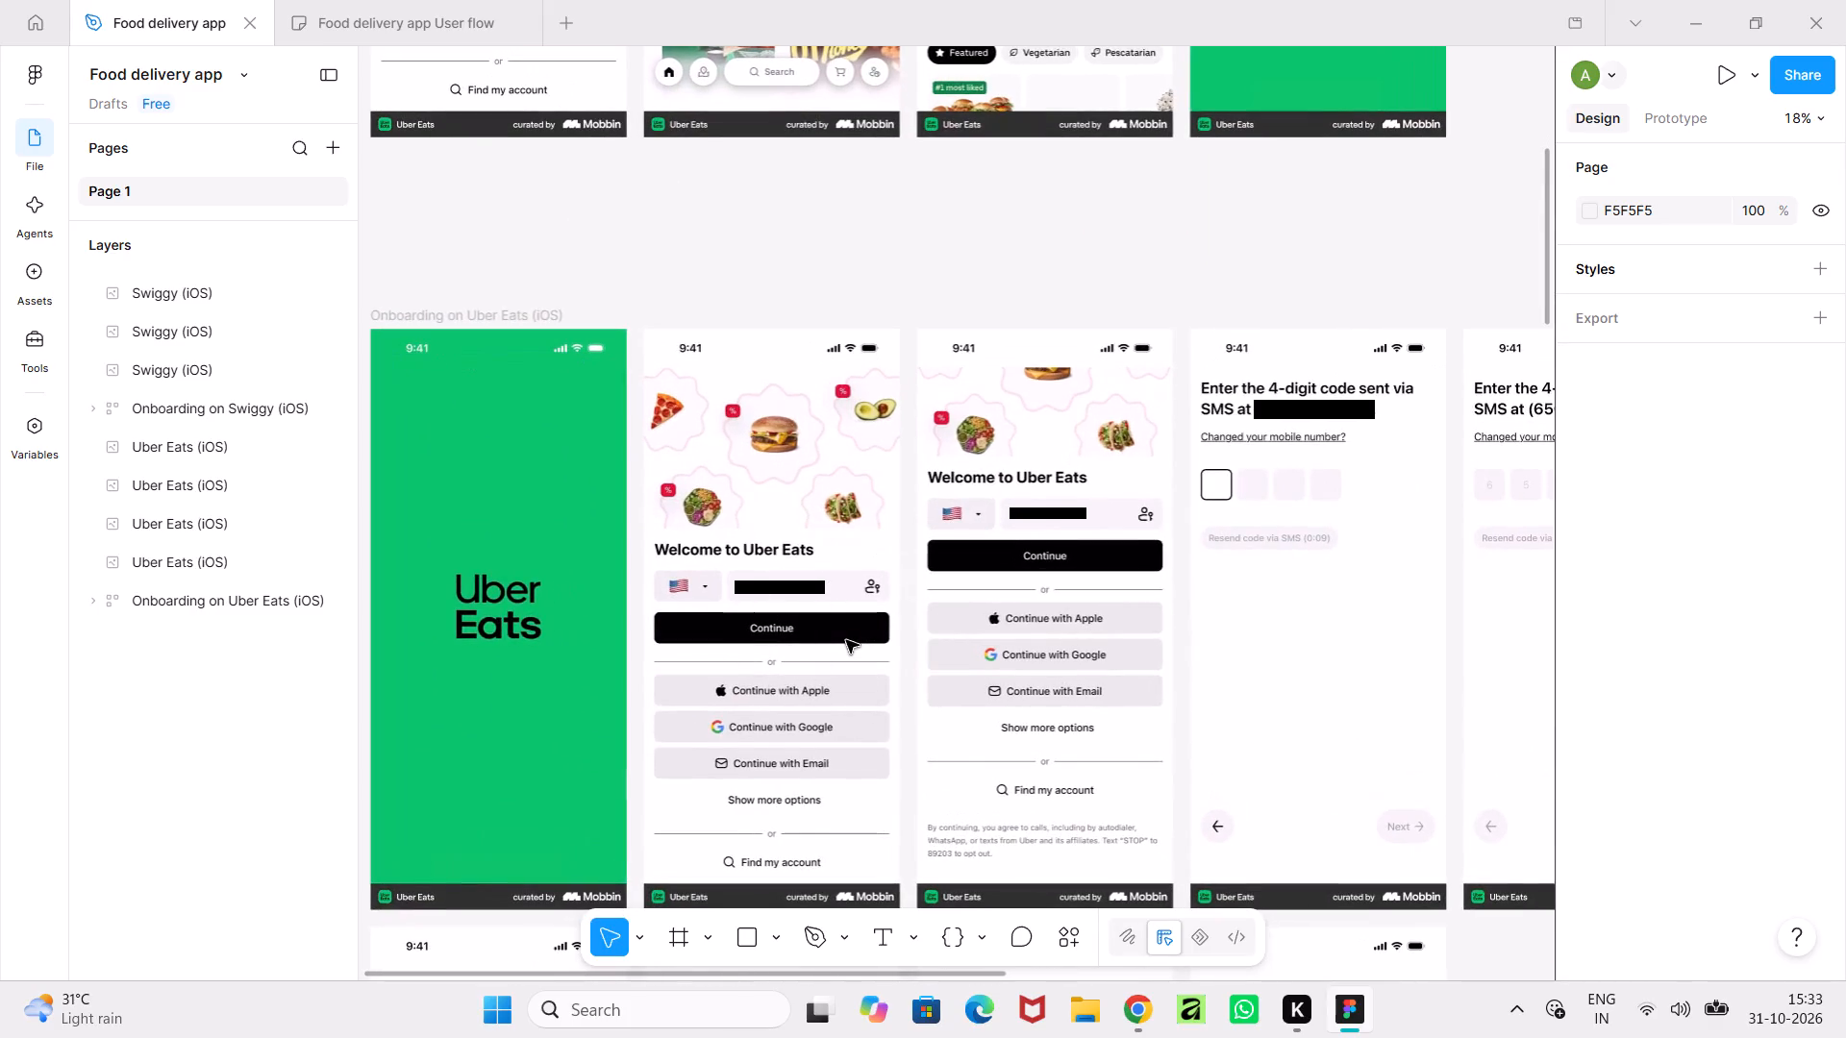
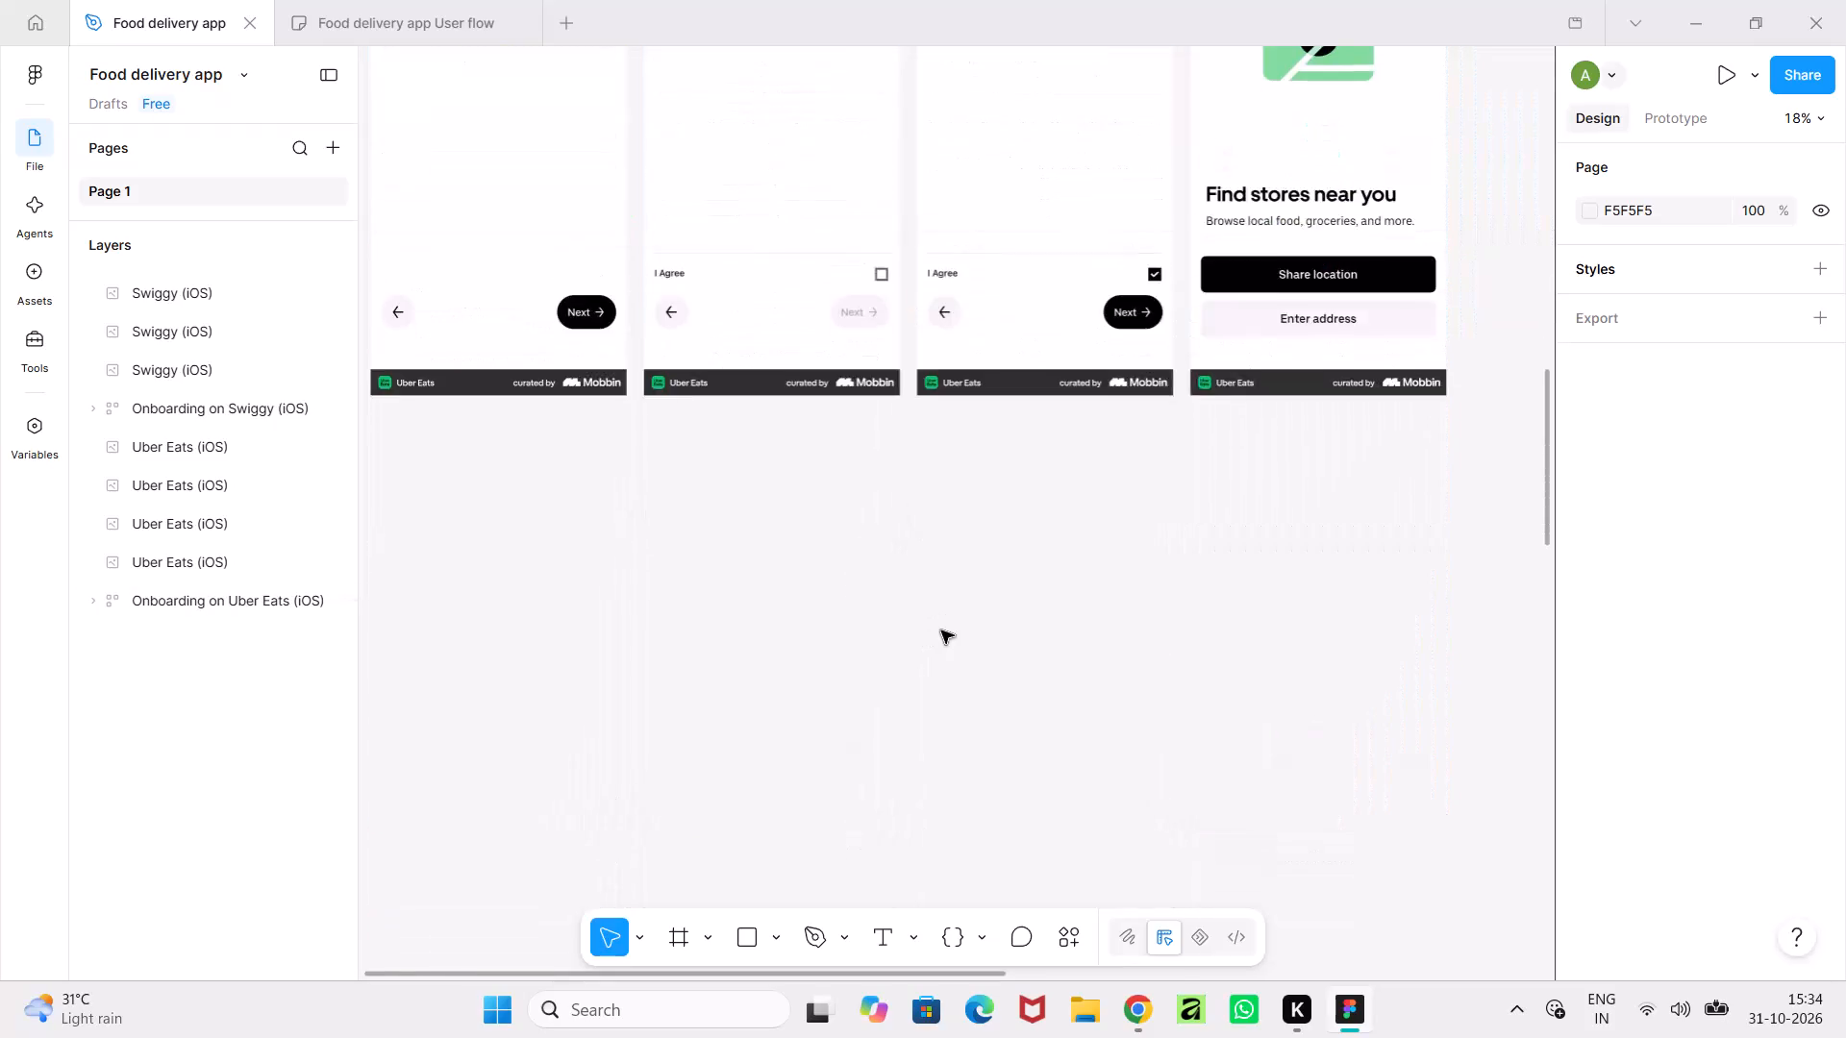
Examine the Swiggy onboarding screens for entering the mobile number and choosing the country code up close.
middle_click_drag(826, 687, 1155, 482)
scroll(1093, 482, "down", 5, "ctrl")
scroll(1021, 586, "down", 2, "ctrl")
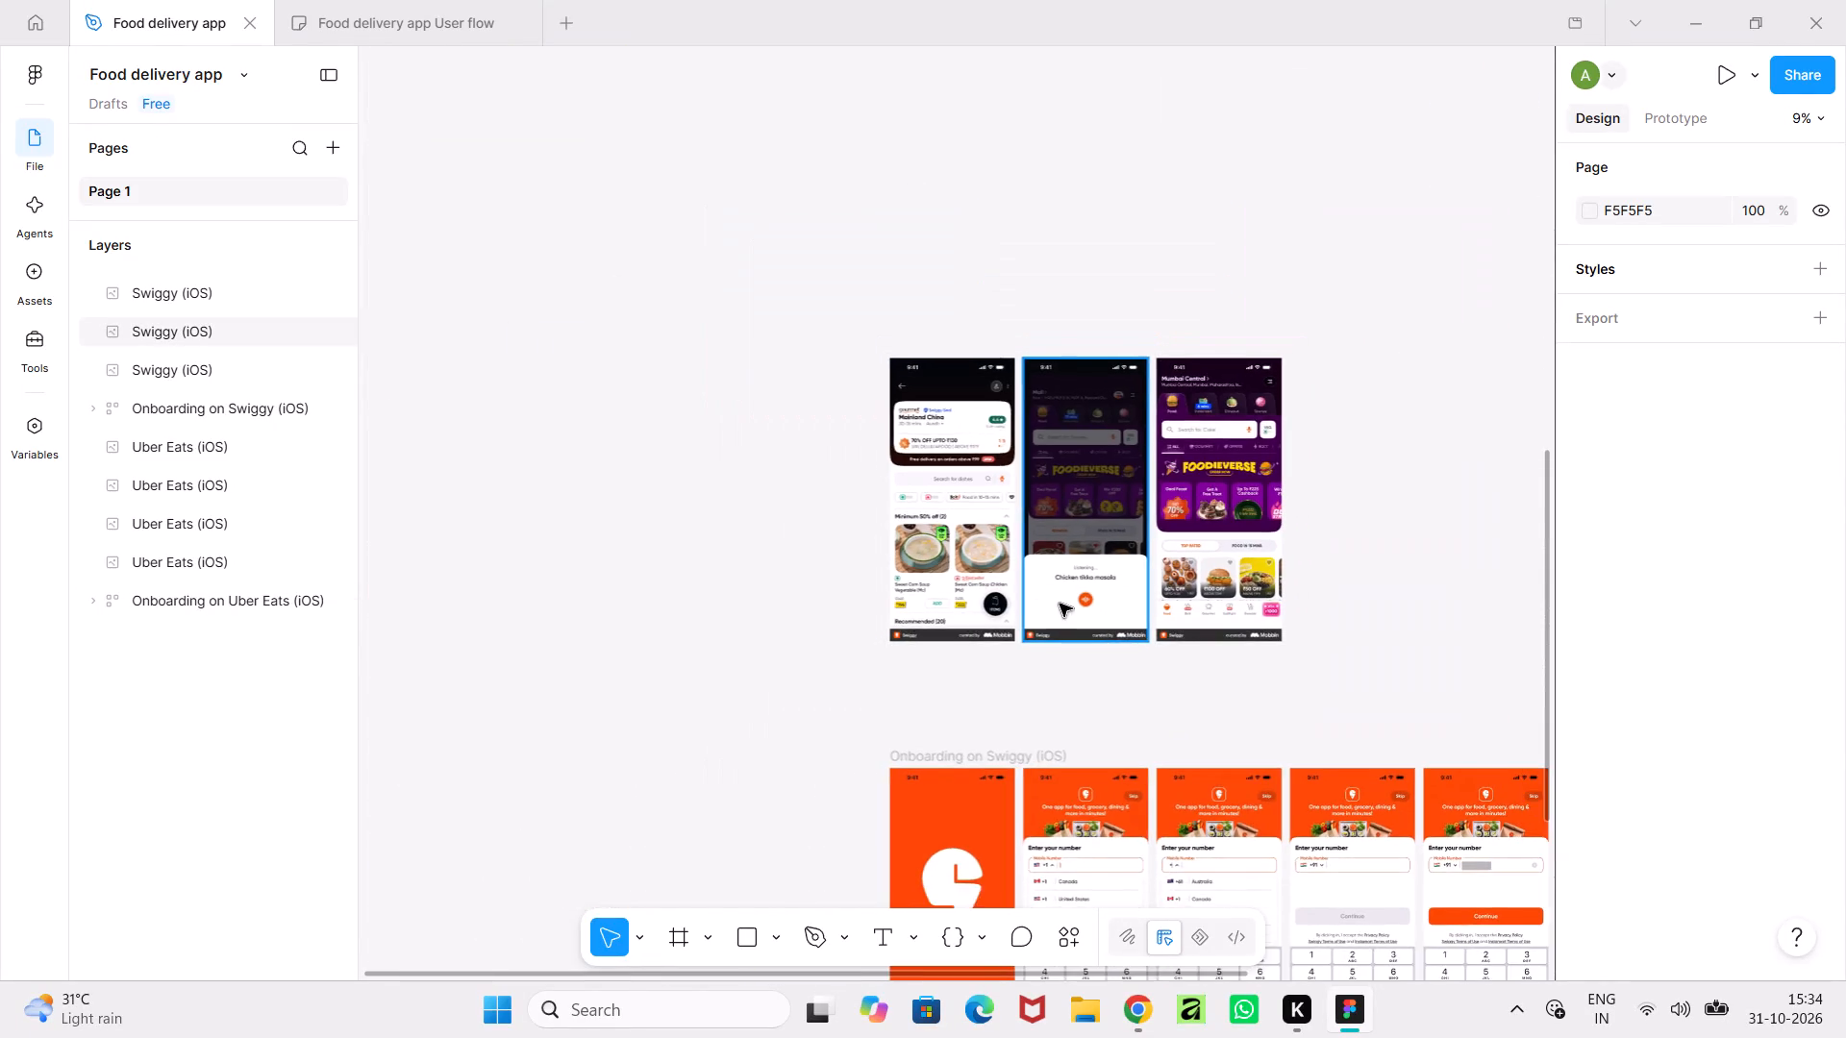
middle_click_drag(1060, 603, 531, 334)
scroll(486, 556, "up", 5, "ctrl")
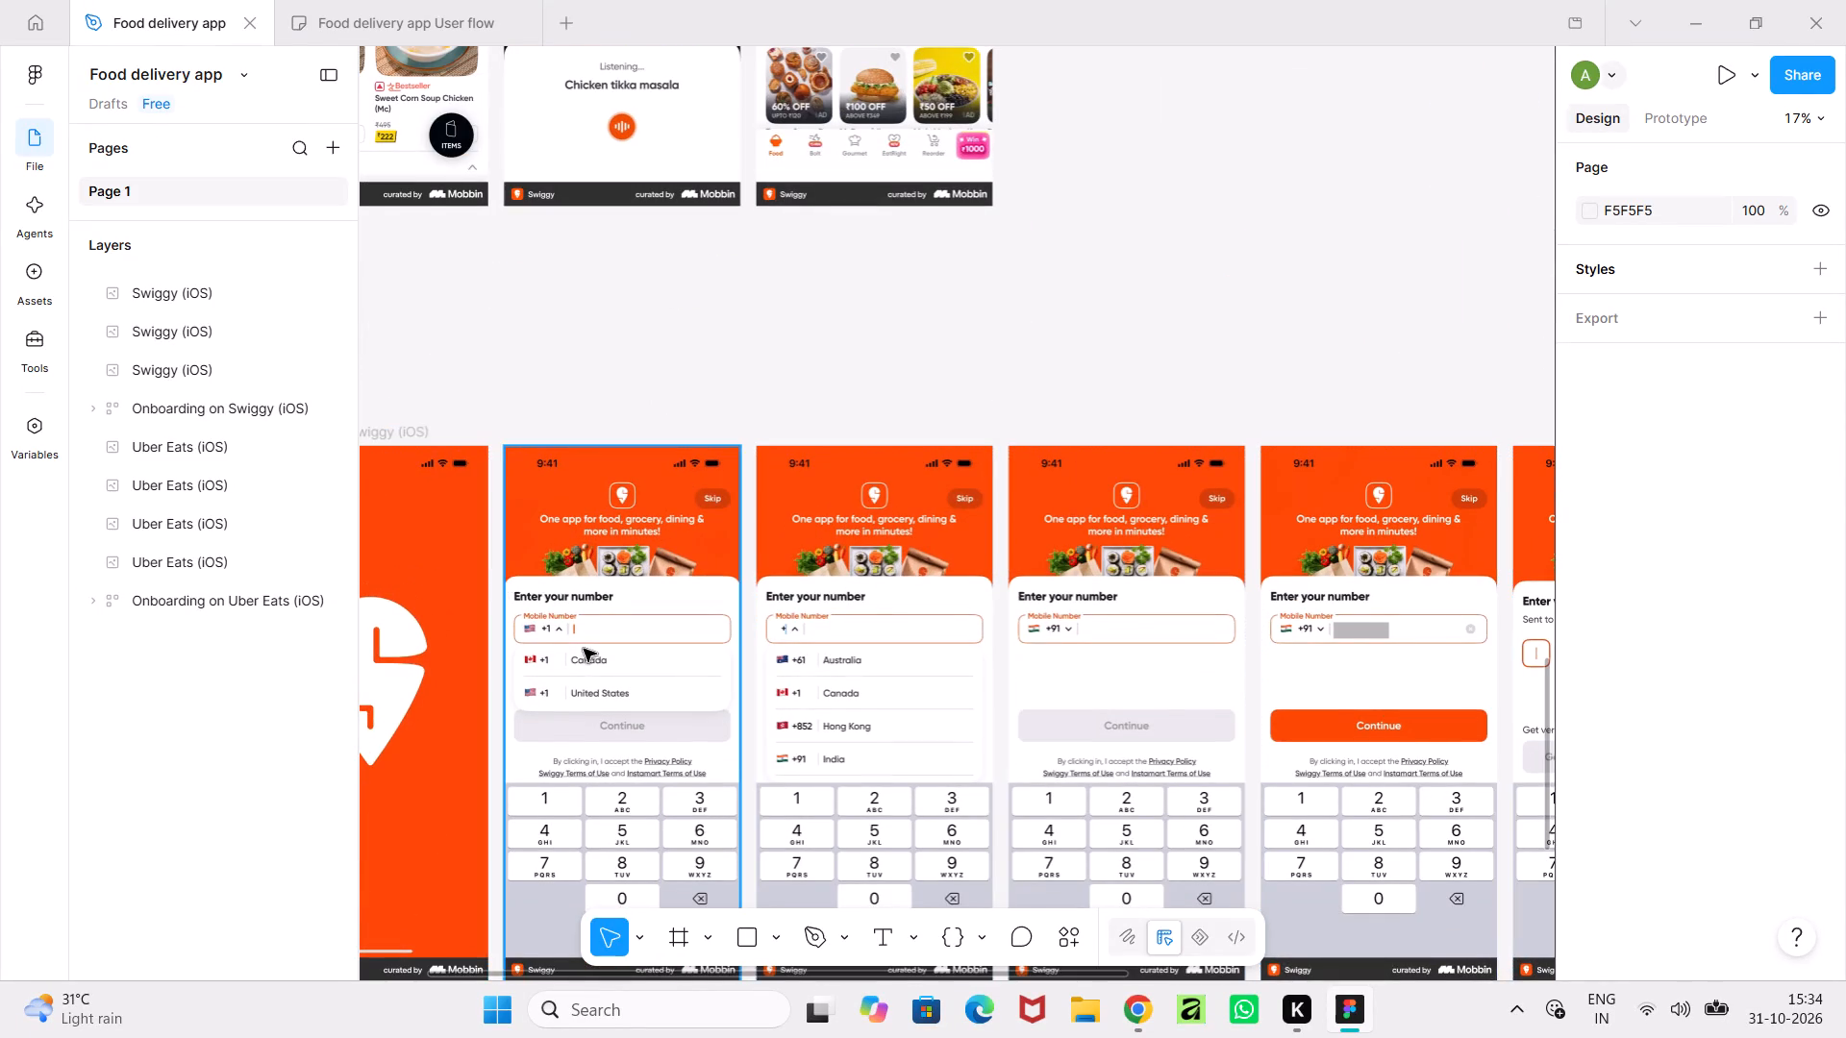
middle_click_drag(585, 649, 716, 356)
scroll(813, 482, "up", 5, "ctrl")
middle_click_drag(838, 469, 821, 615)
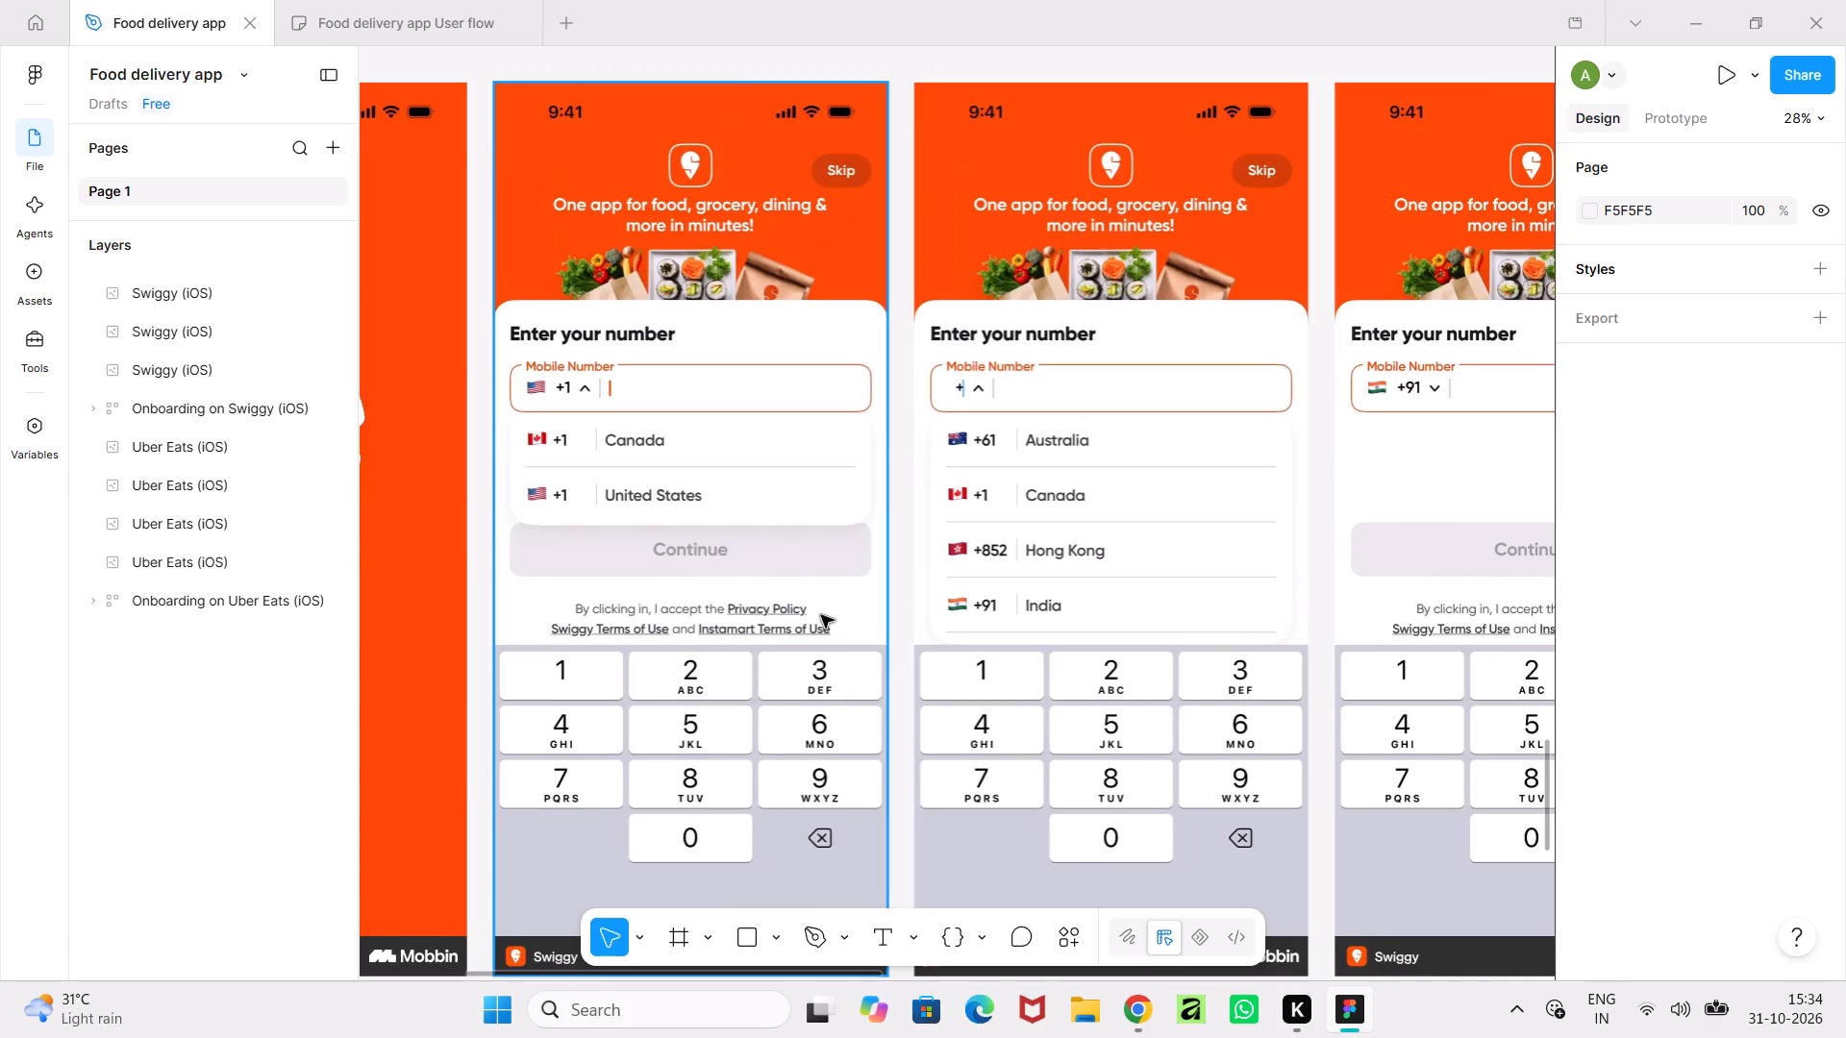
Examine the Welcome to Uber Eats sign-in screens up close for comparison with Swiggy's mobile number entry.
scroll(821, 615, "down", 8, "ctrl")
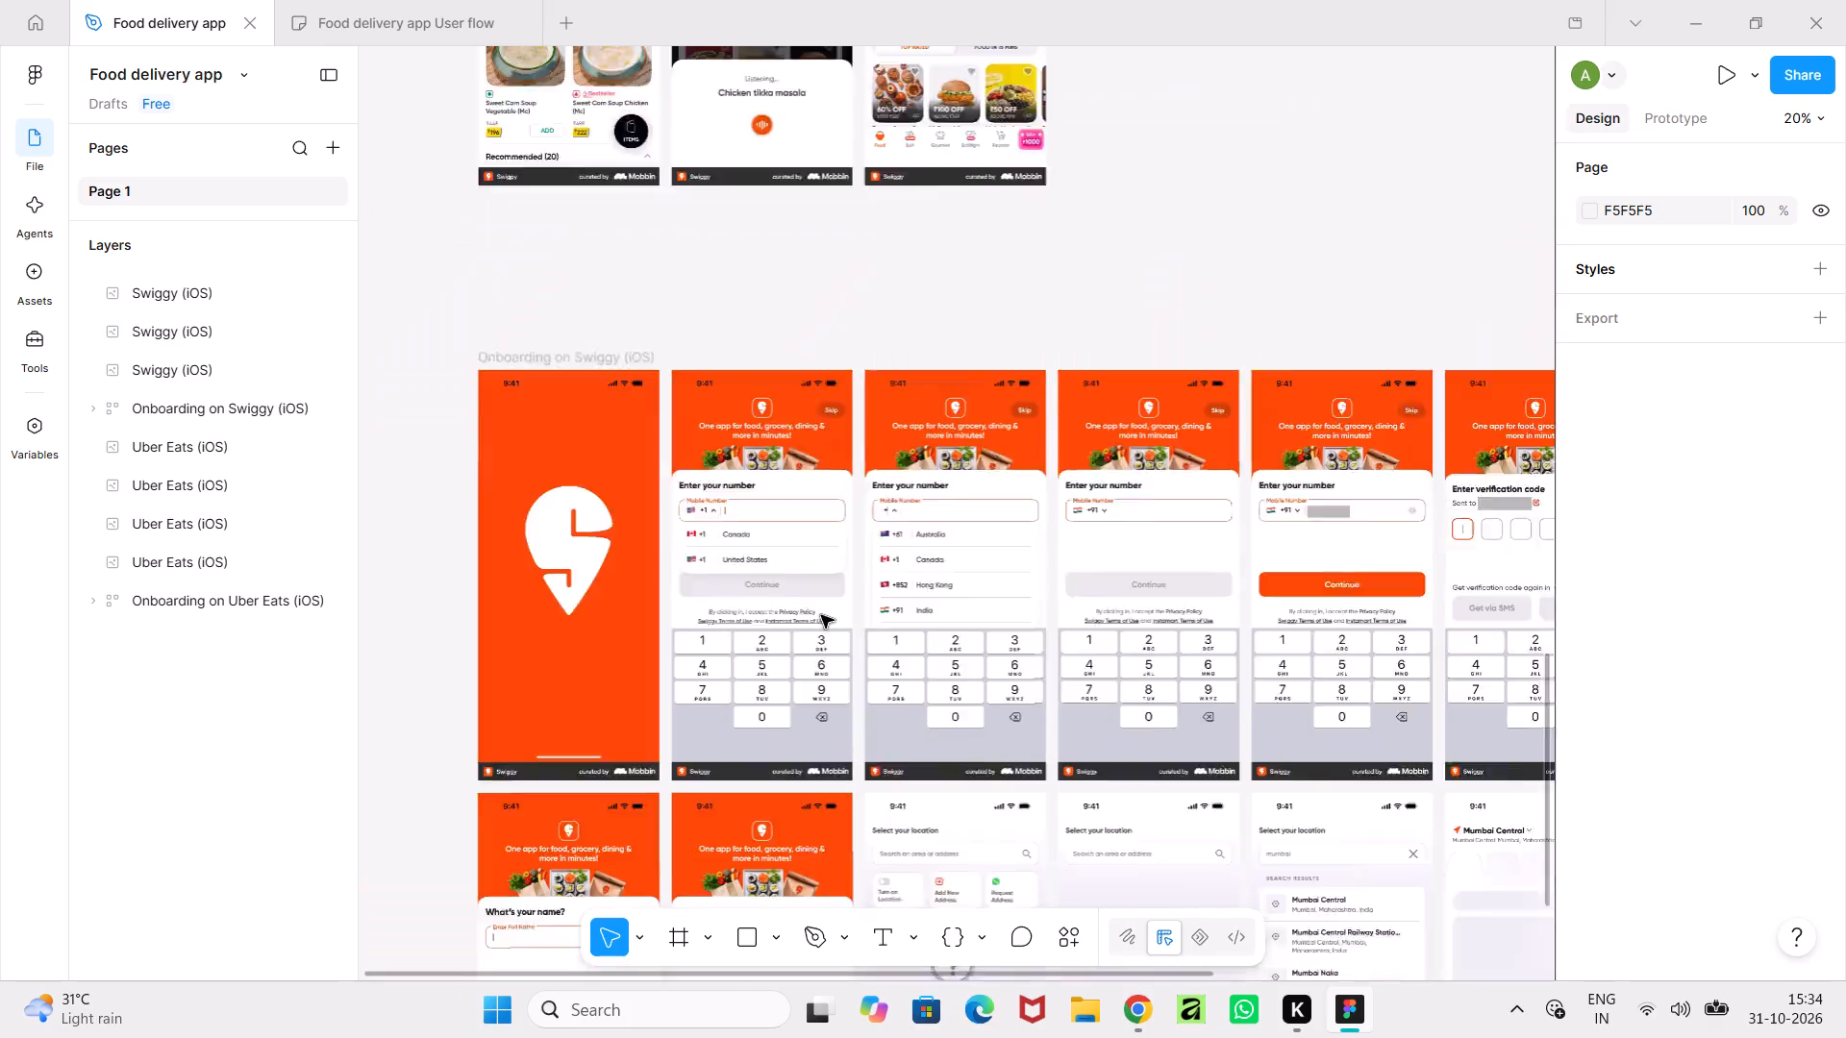
scroll(821, 615, "down", 3, "ctrl")
middle_click_drag(821, 615, 842, 902)
middle_click_drag(805, 518, 811, 882)
middle_click_drag(727, 470, 749, 724)
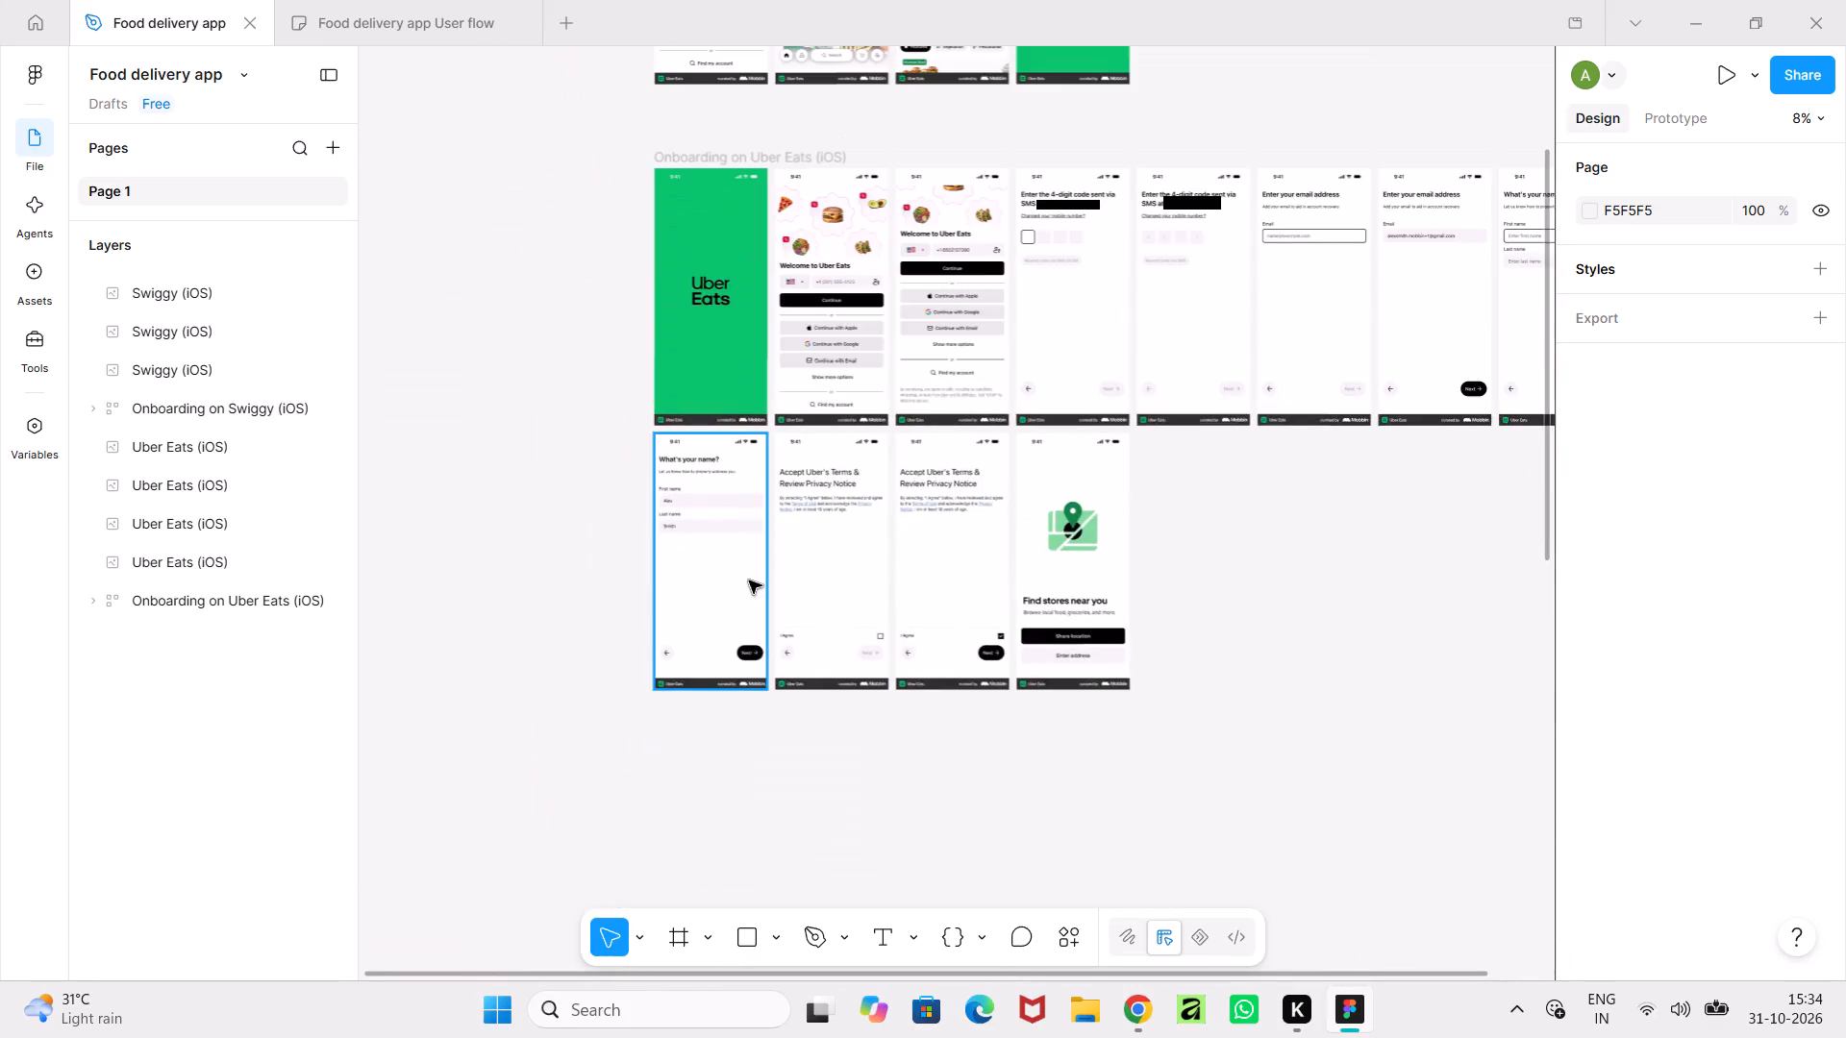
scroll(859, 283, "up", 12, "ctrl")
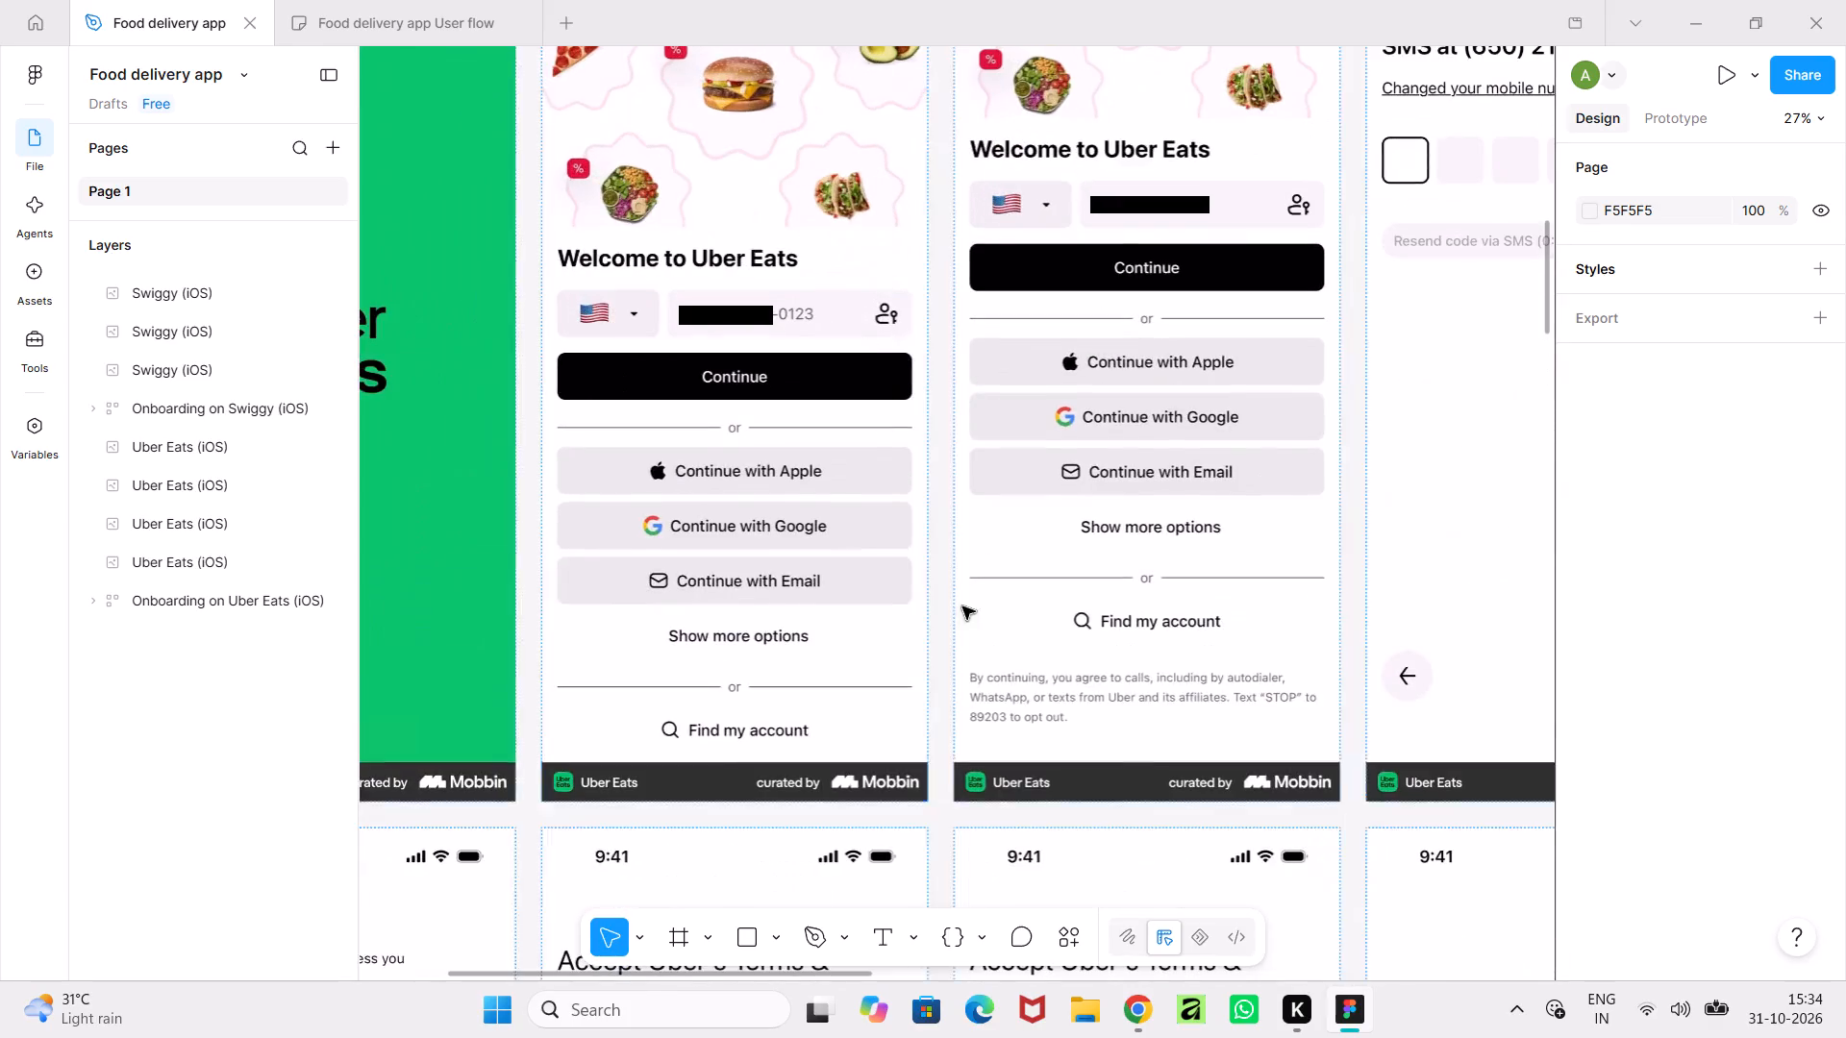
middle_click_drag(938, 562, 961, 666)
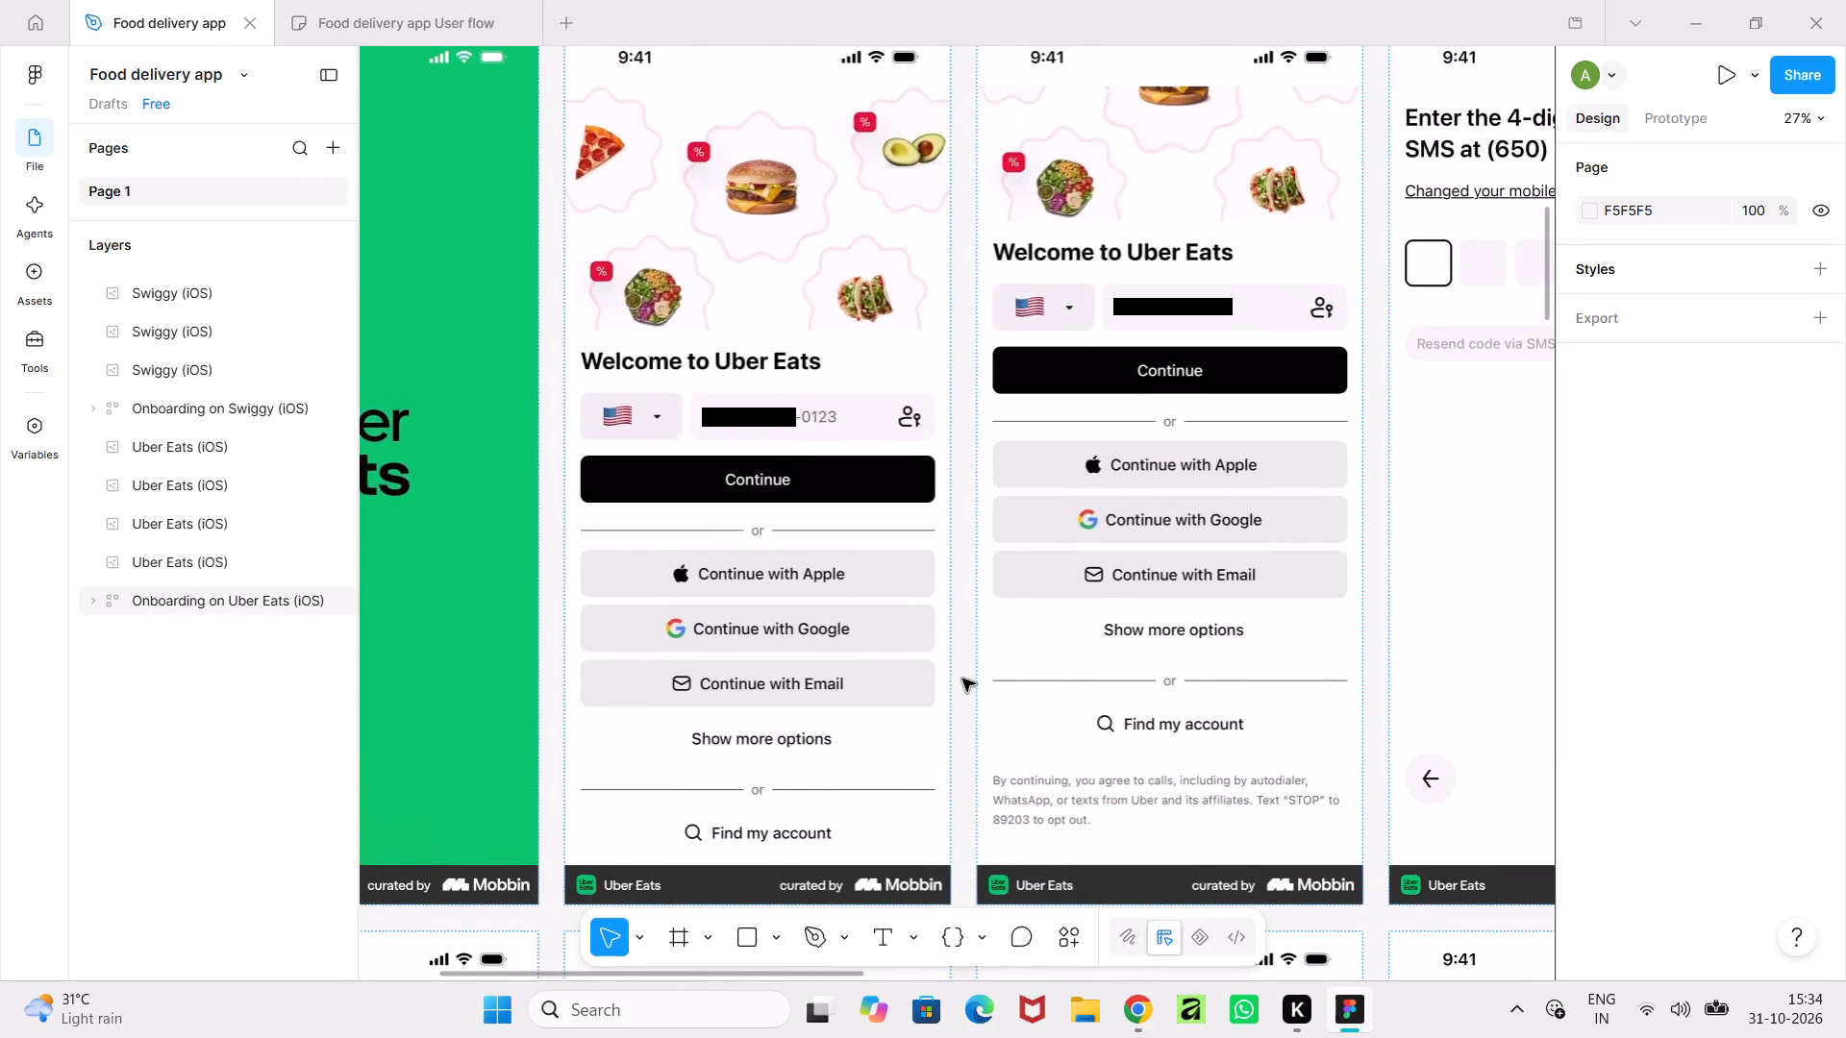
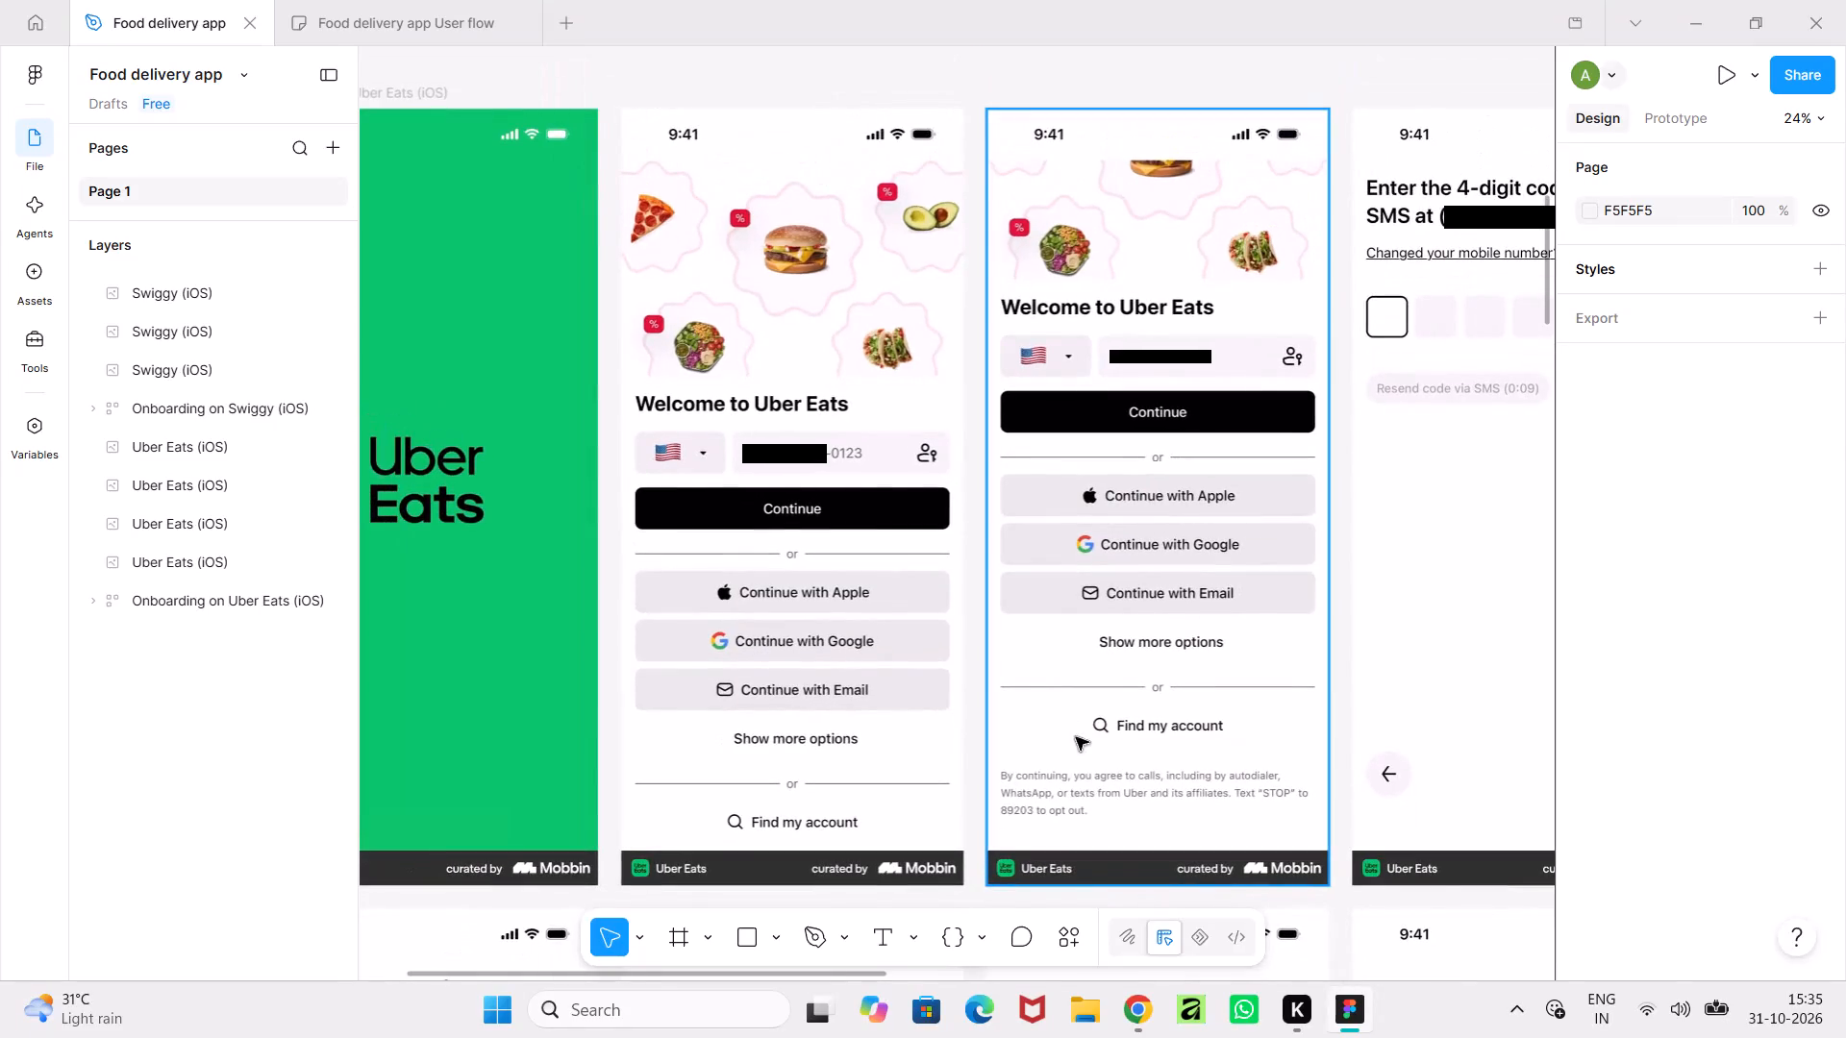
Examine the Uber Eats onboarding screens for entering the 4-digit code sent via SMS.
scroll(1161, 708, "down", 1, "ctrl")
middle_click_drag(1166, 703, 695, 695)
middle_click_drag(1077, 726, 1022, 760)
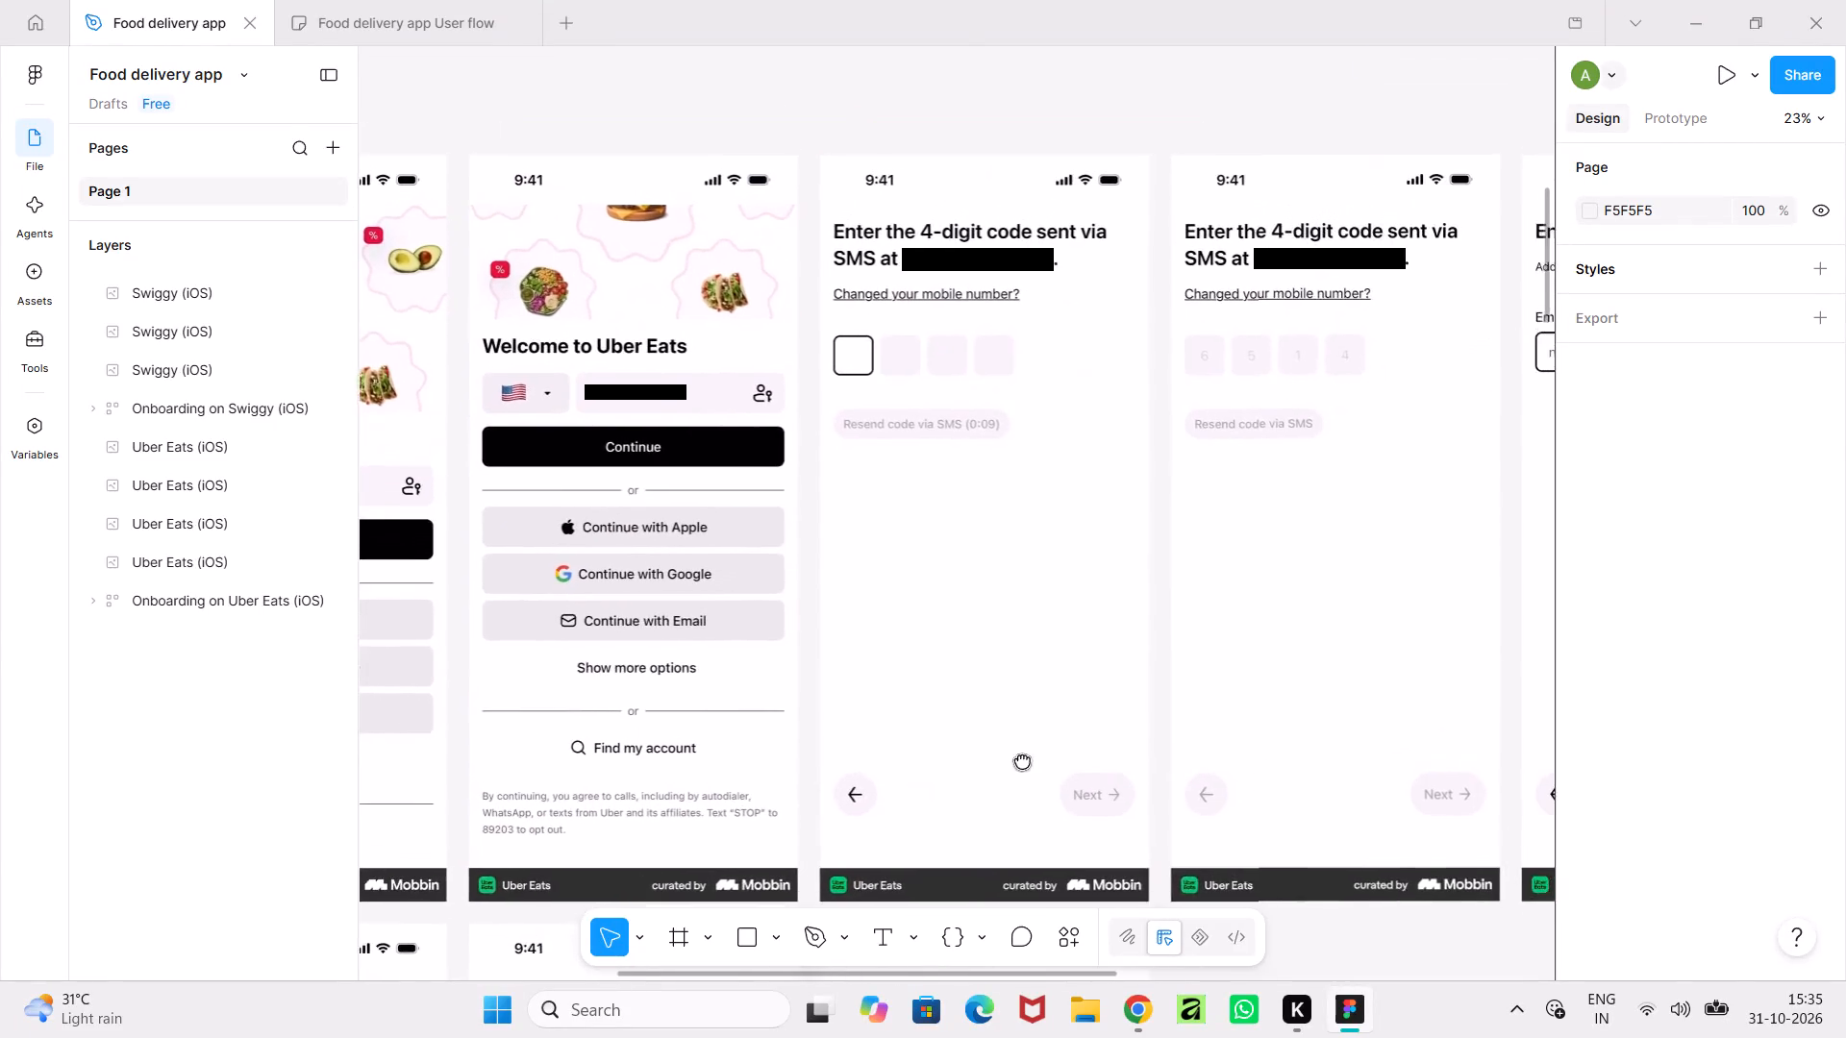
middle_click_drag(1022, 760, 834, 745)
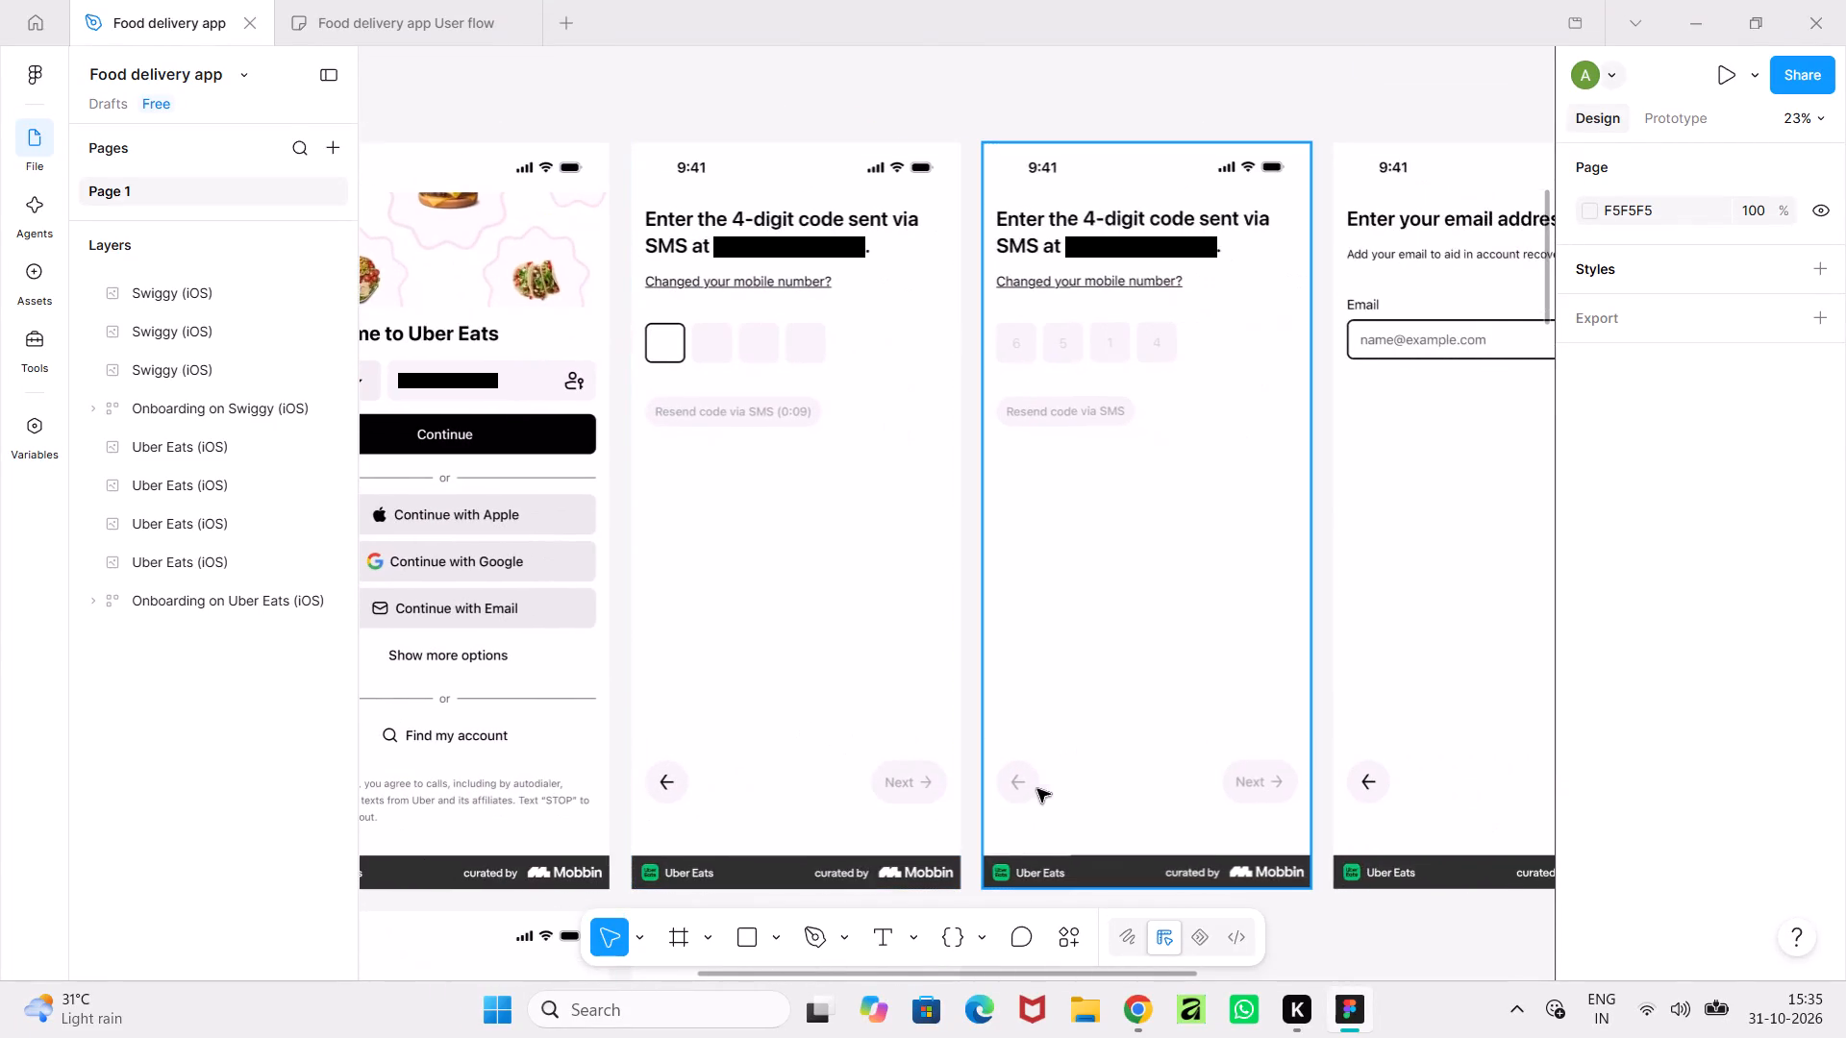
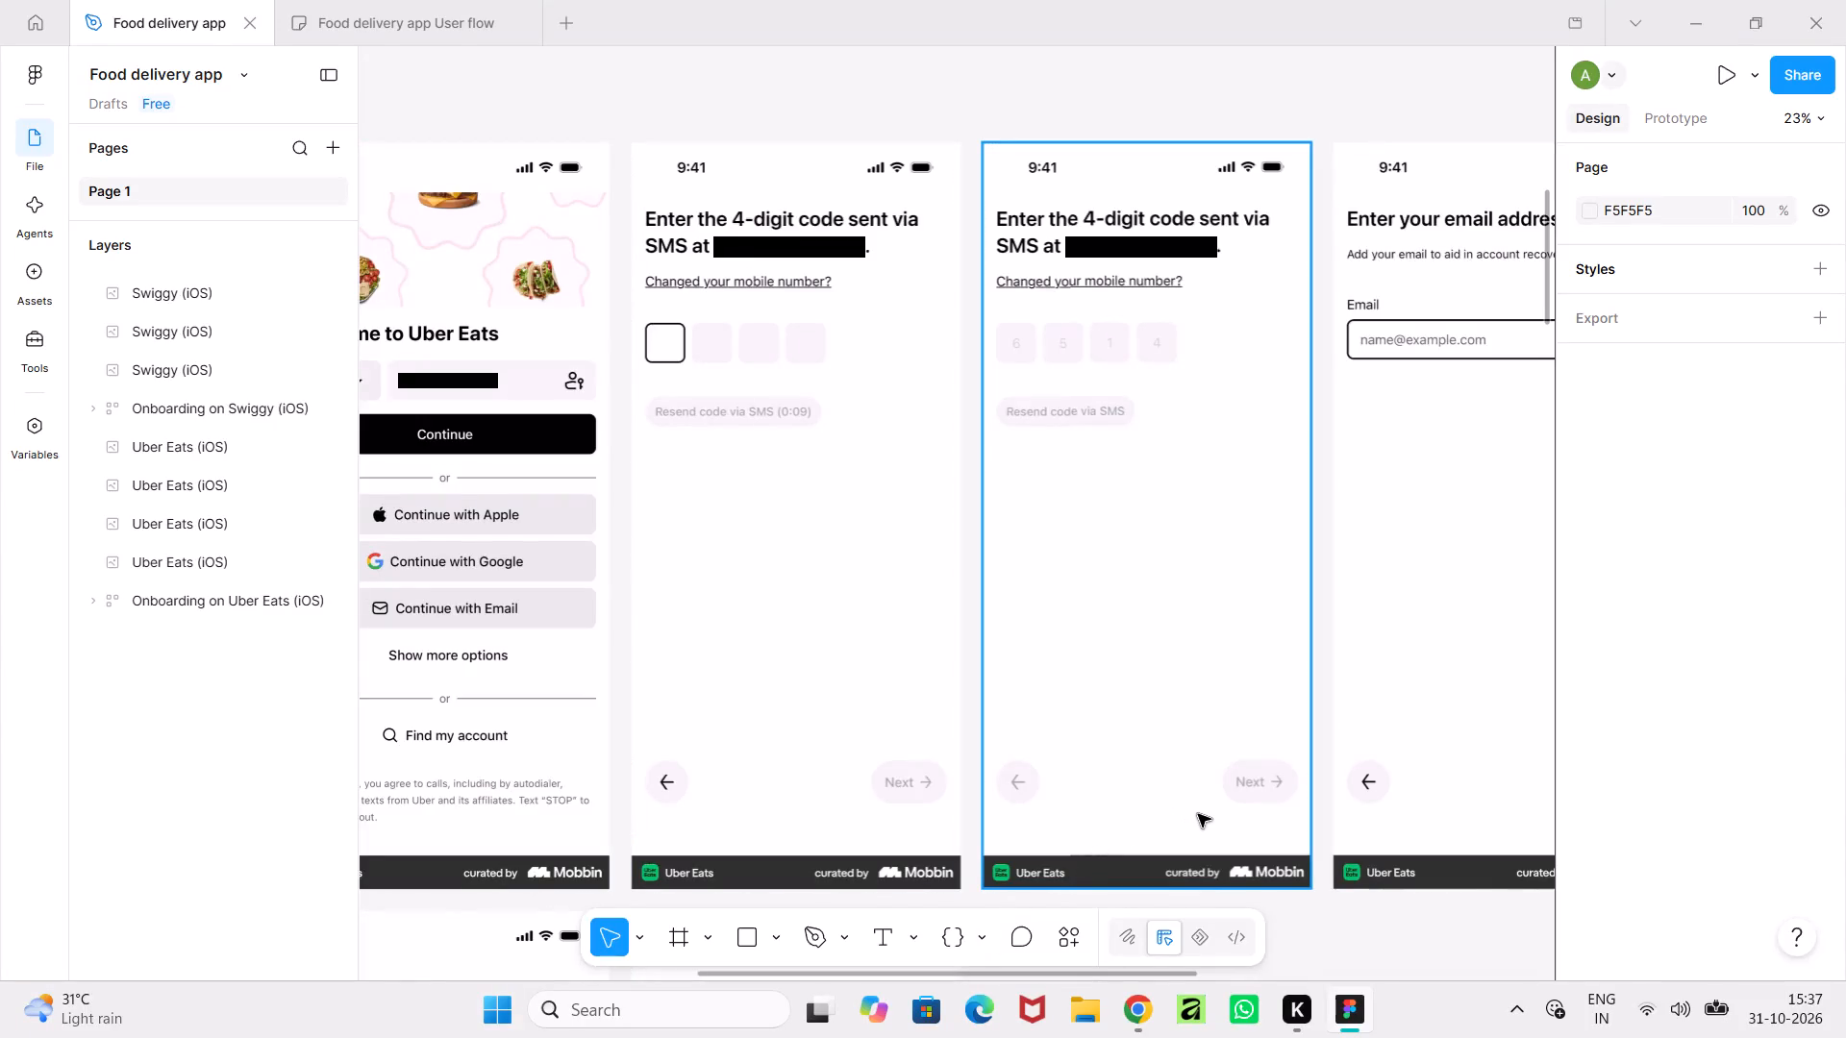
Examine the remaining Uber Eats onboarding screens for entering the email address and the first and last name.
middle_click_drag(1162, 816, 733, 831)
middle_click_drag(1026, 806, 518, 826)
middle_click_drag(965, 787, 615, 802)
middle_click_drag(1069, 763, 1091, 715)
scroll(1253, 733, "down", 7)
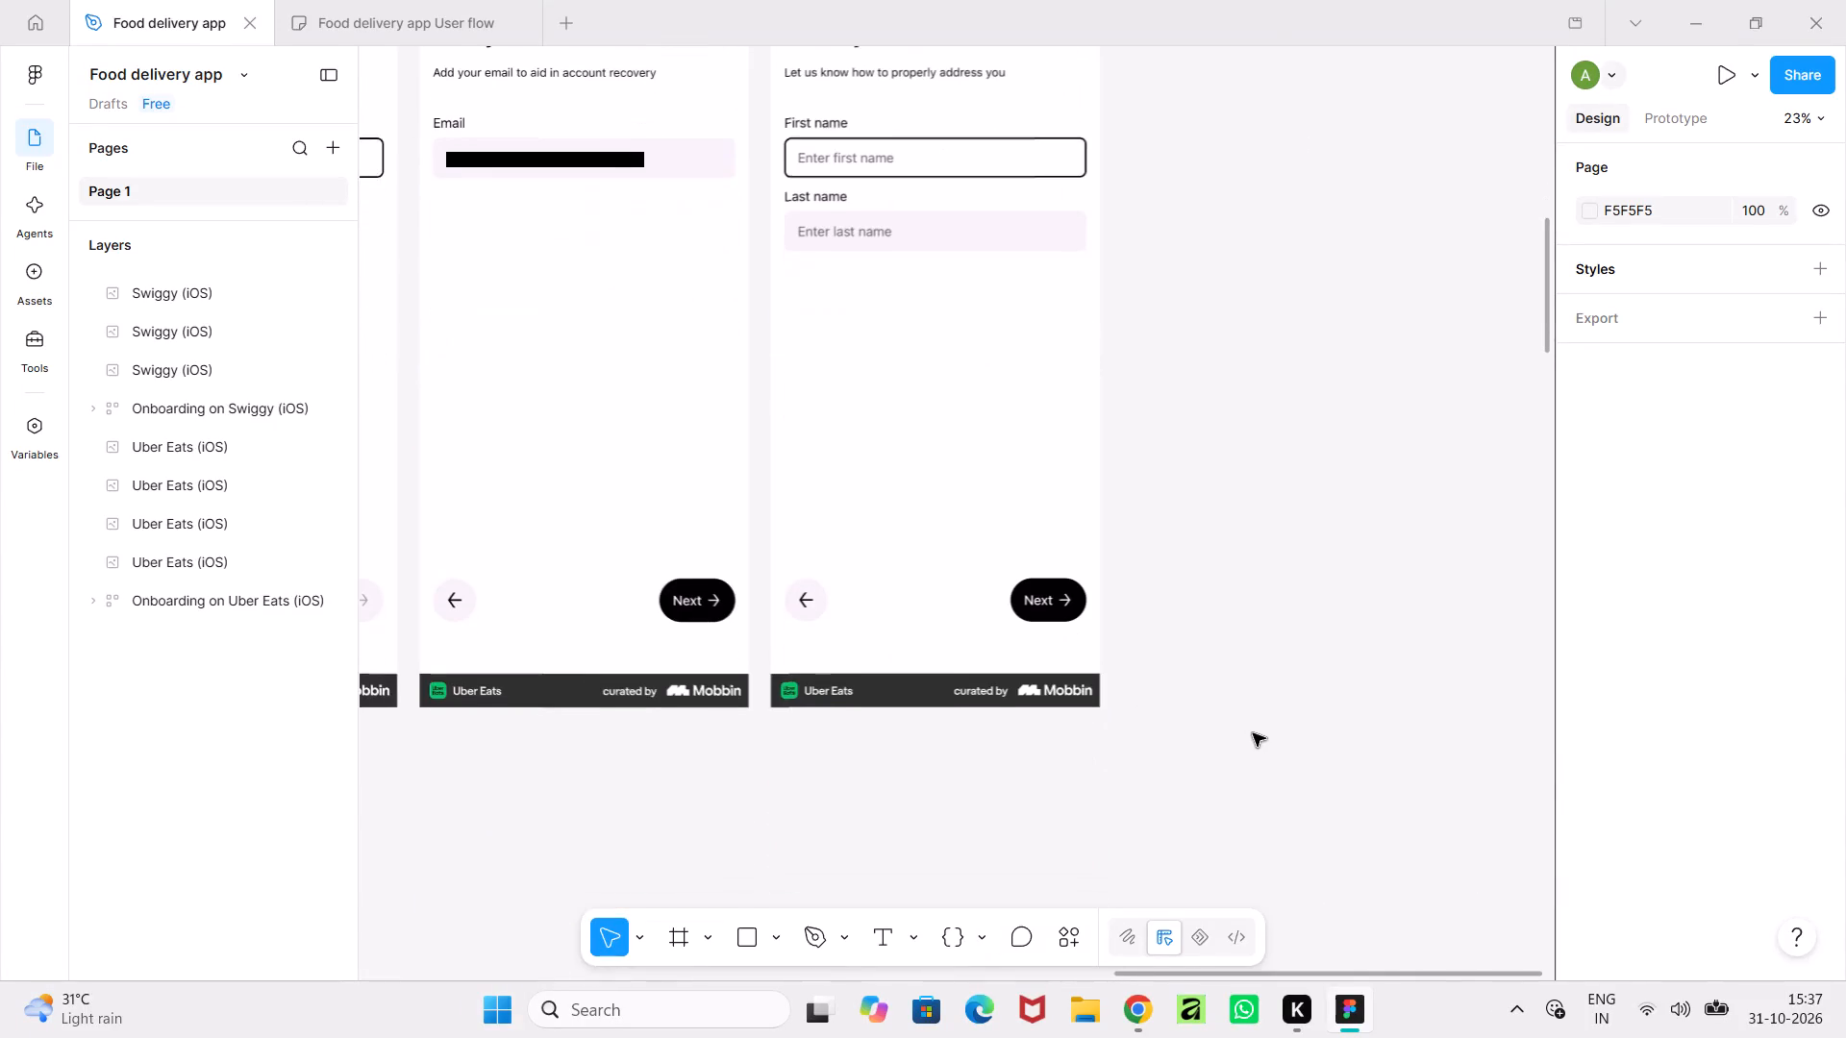
middle_click_drag(1253, 733, 1015, 829)
middle_click_drag(1047, 811, 945, 683)
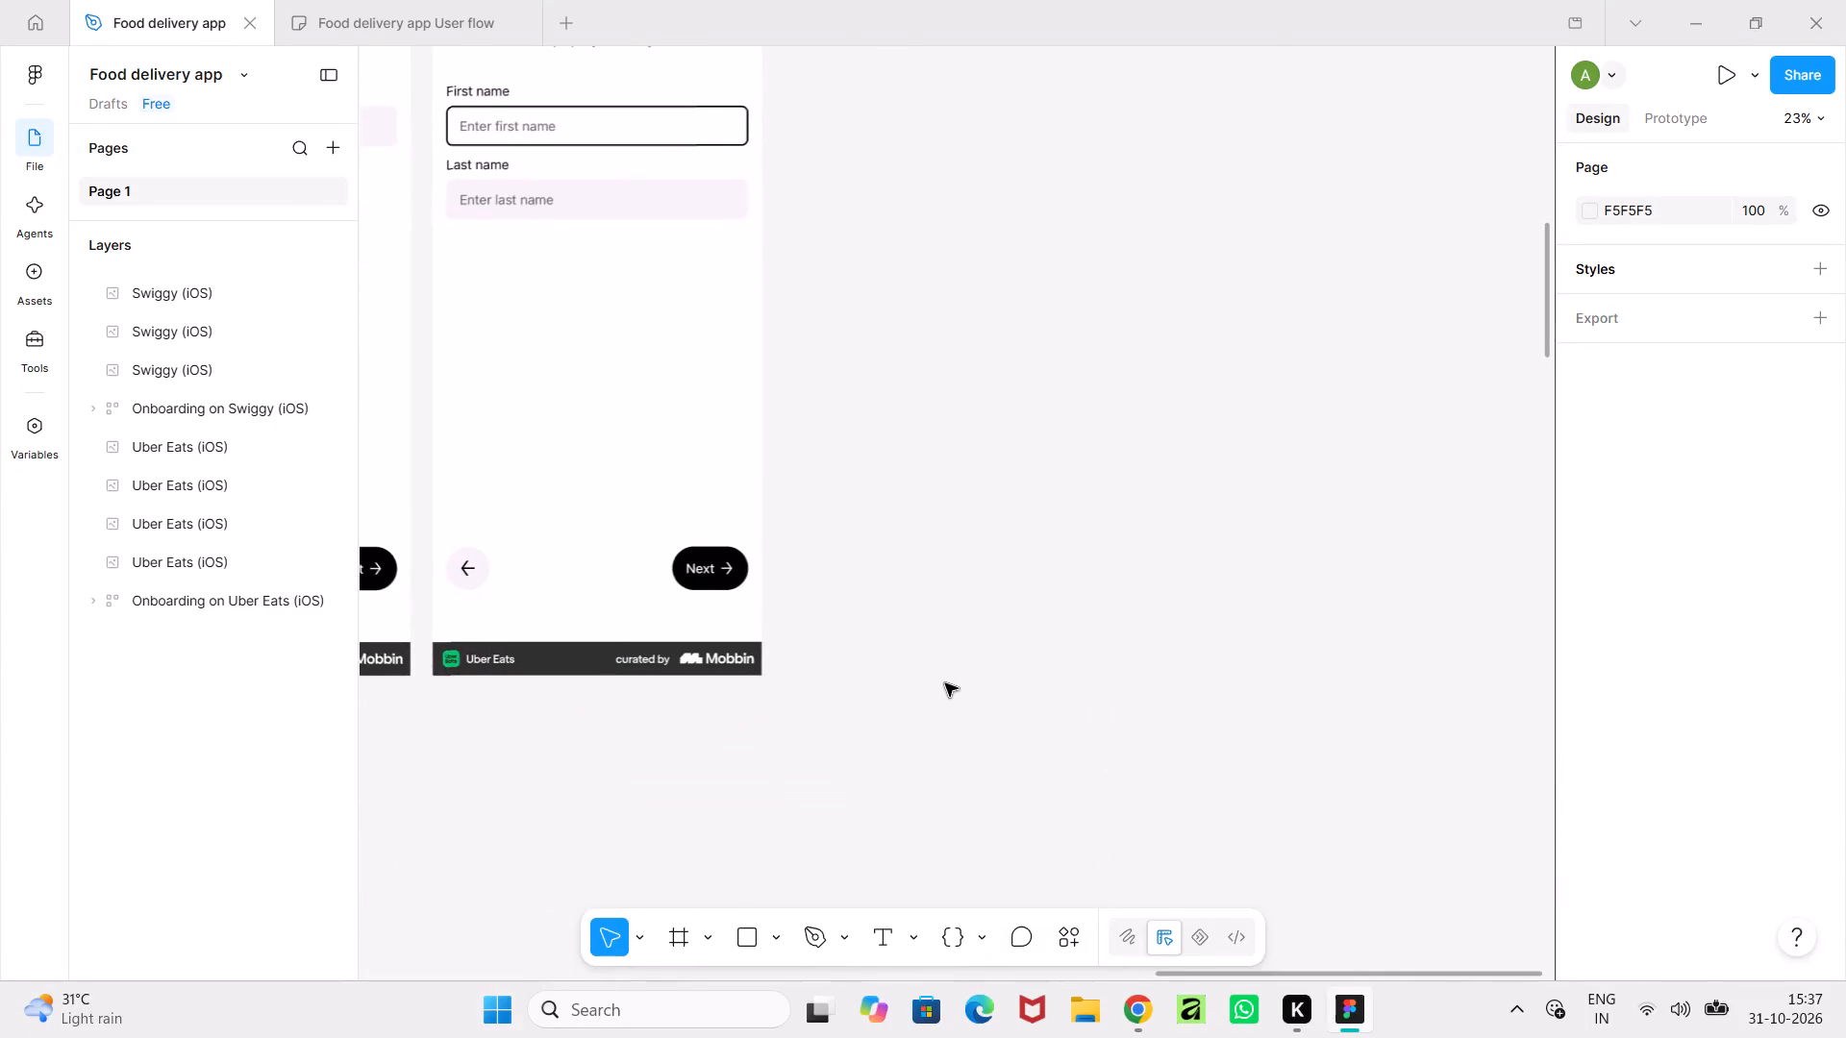
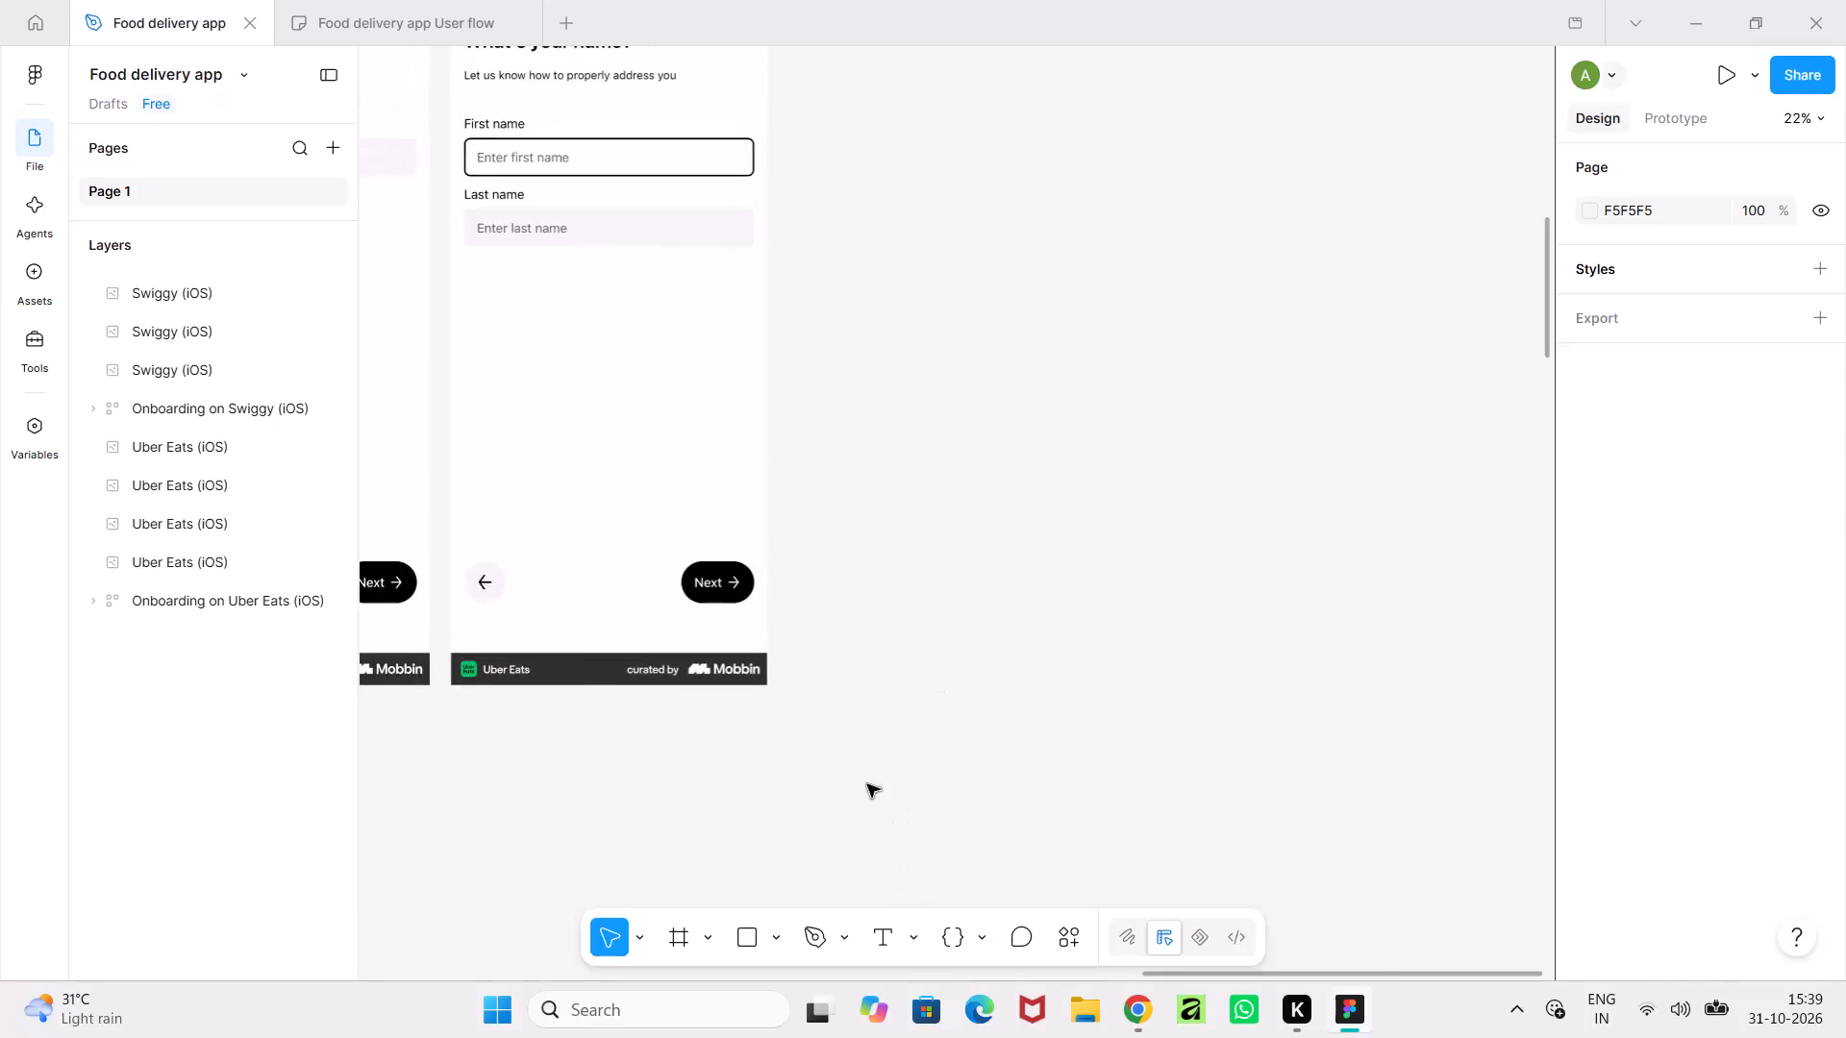
Examine the second row of Uber Eats onboarding screens, covering the filled-in name, terms and privacy acceptance, and finding nearby stores.
scroll(867, 784, "down", 3, "ctrl")
scroll(767, 833, "down", 1)
middle_click_drag(666, 801, 1096, 604)
scroll(1111, 638, "down", 3, "ctrl")
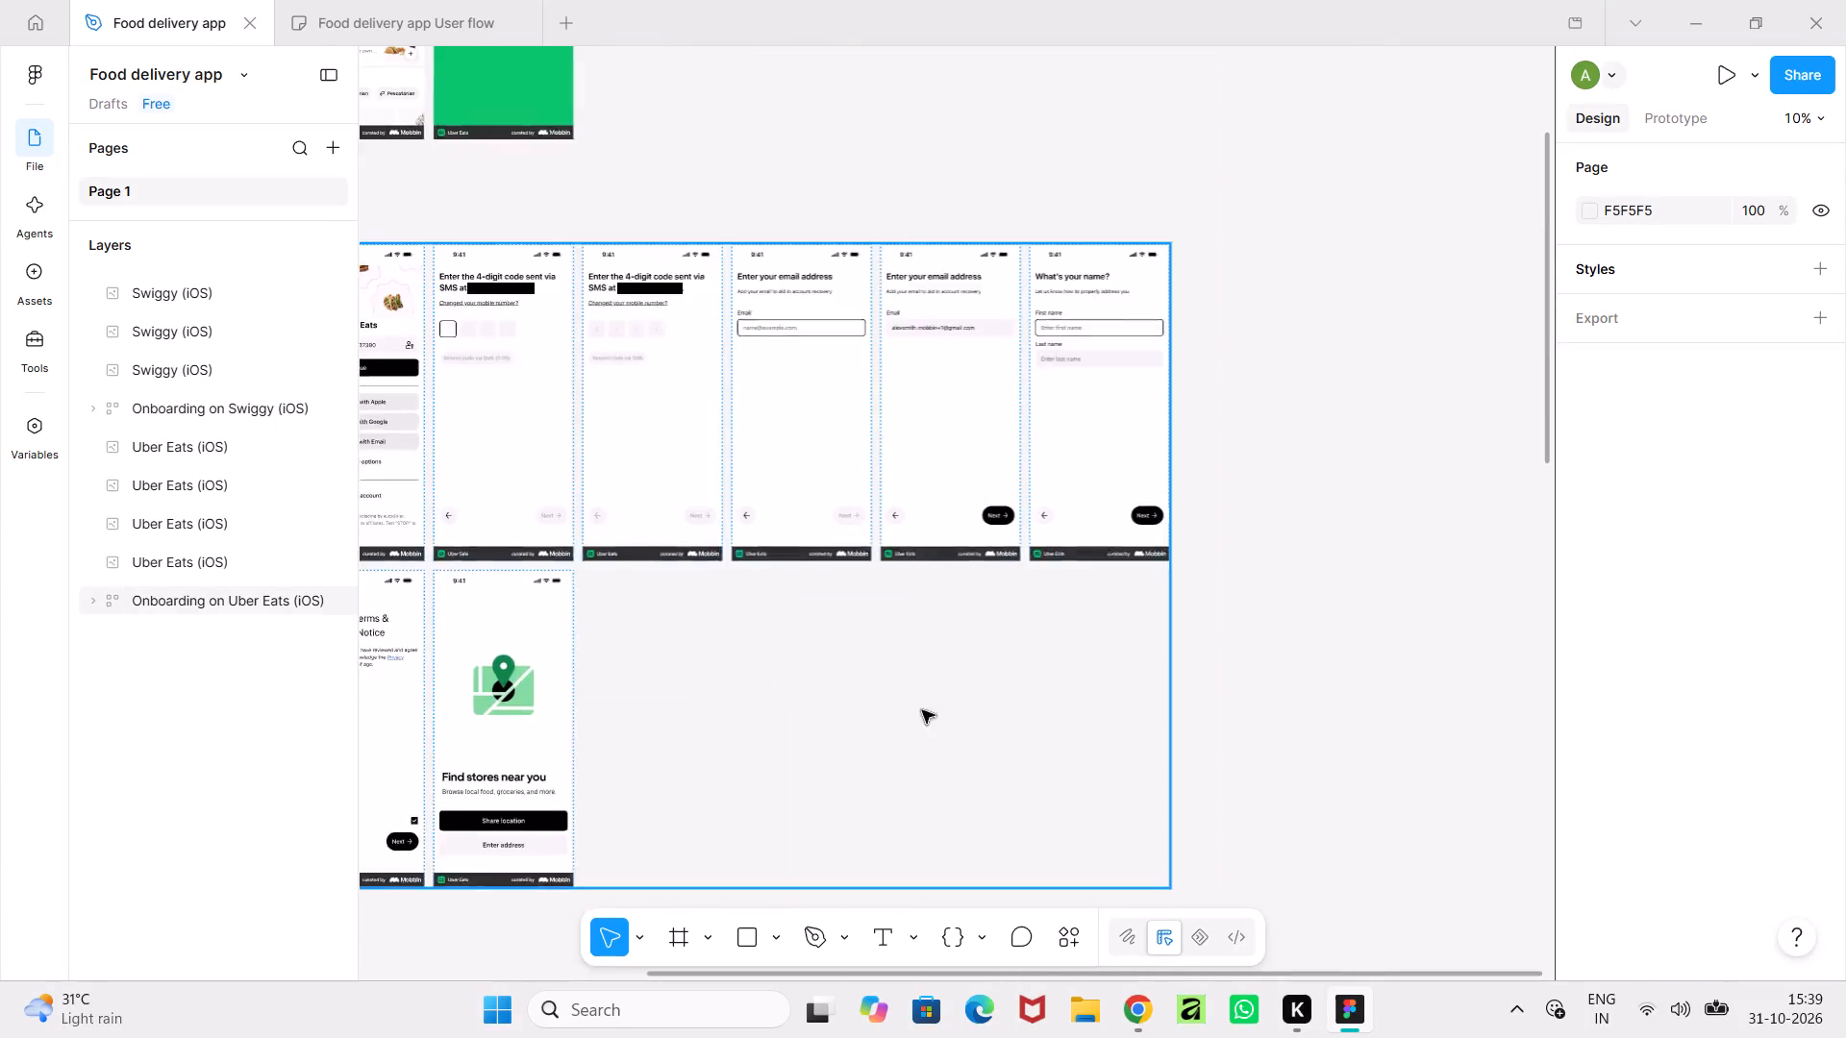
scroll(922, 710, "down", 5, "ctrl")
middle_click_drag(626, 780, 988, 720)
scroll(606, 681, "up", 5, "ctrl")
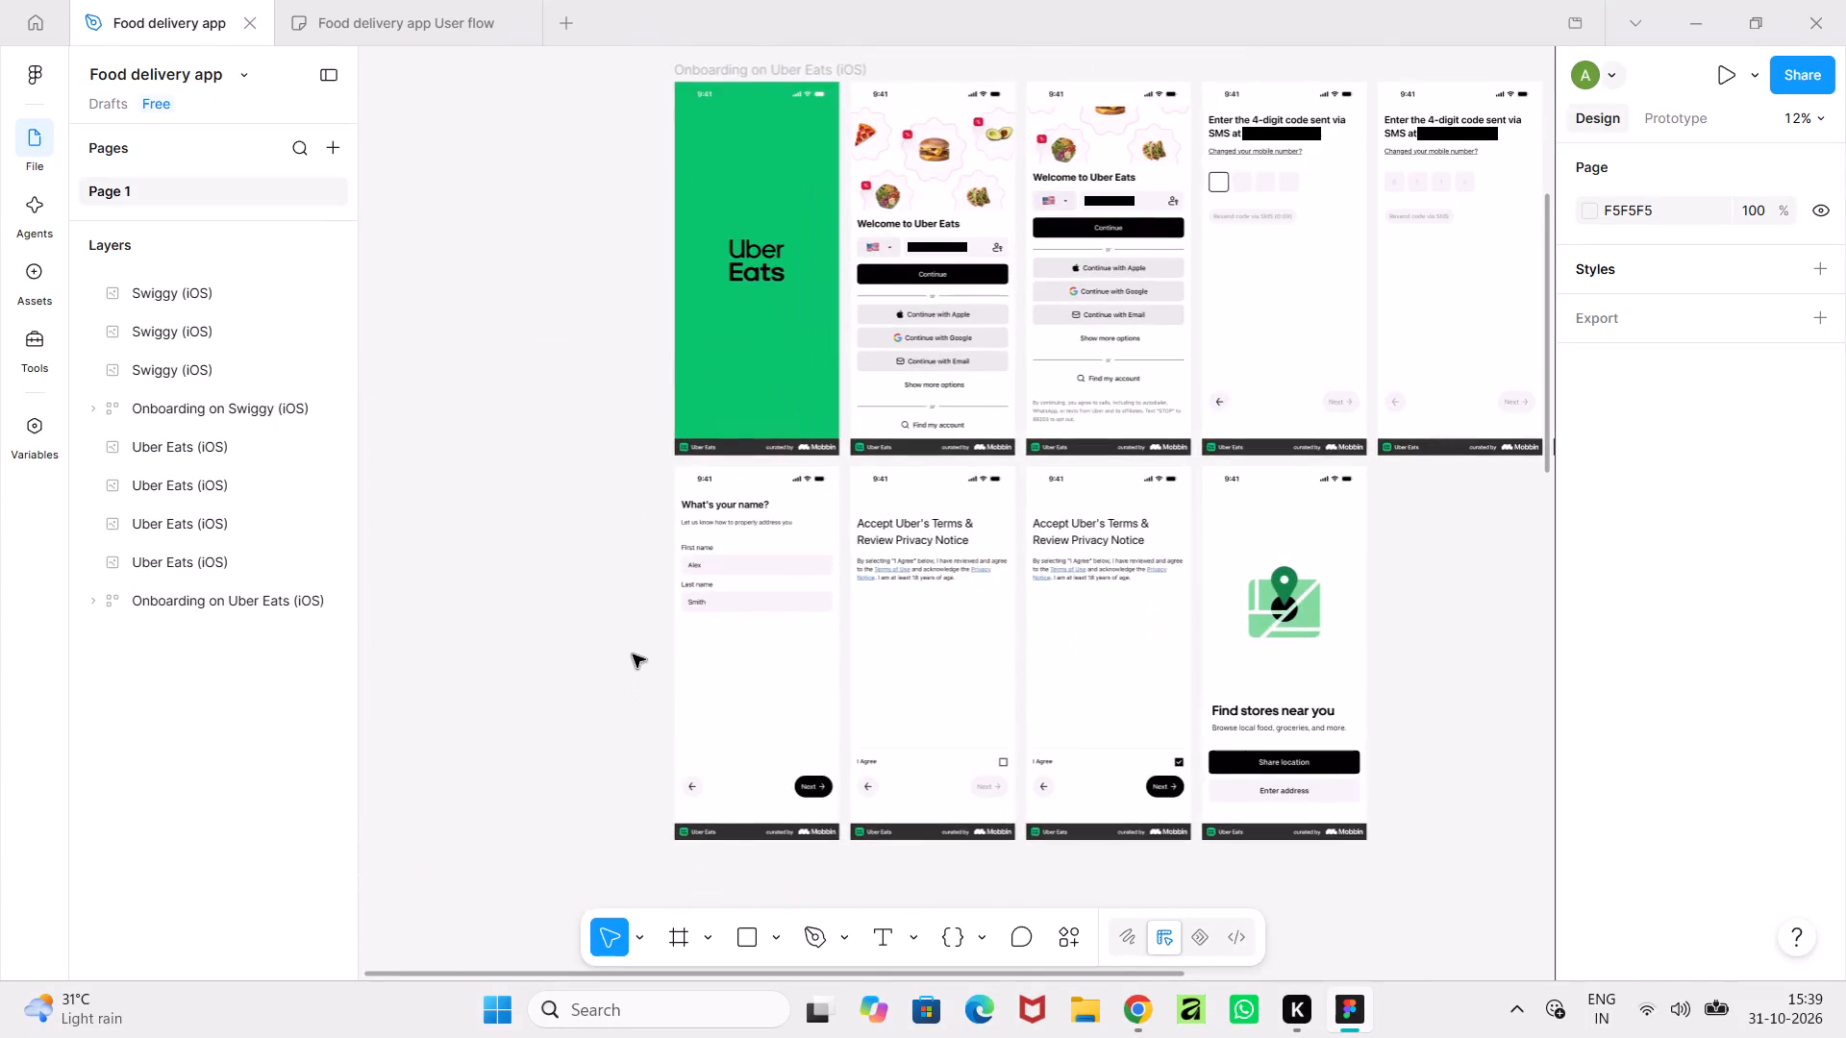
scroll(633, 655, "up", 5, "ctrl")
middle_click_drag(633, 655, 424, 683)
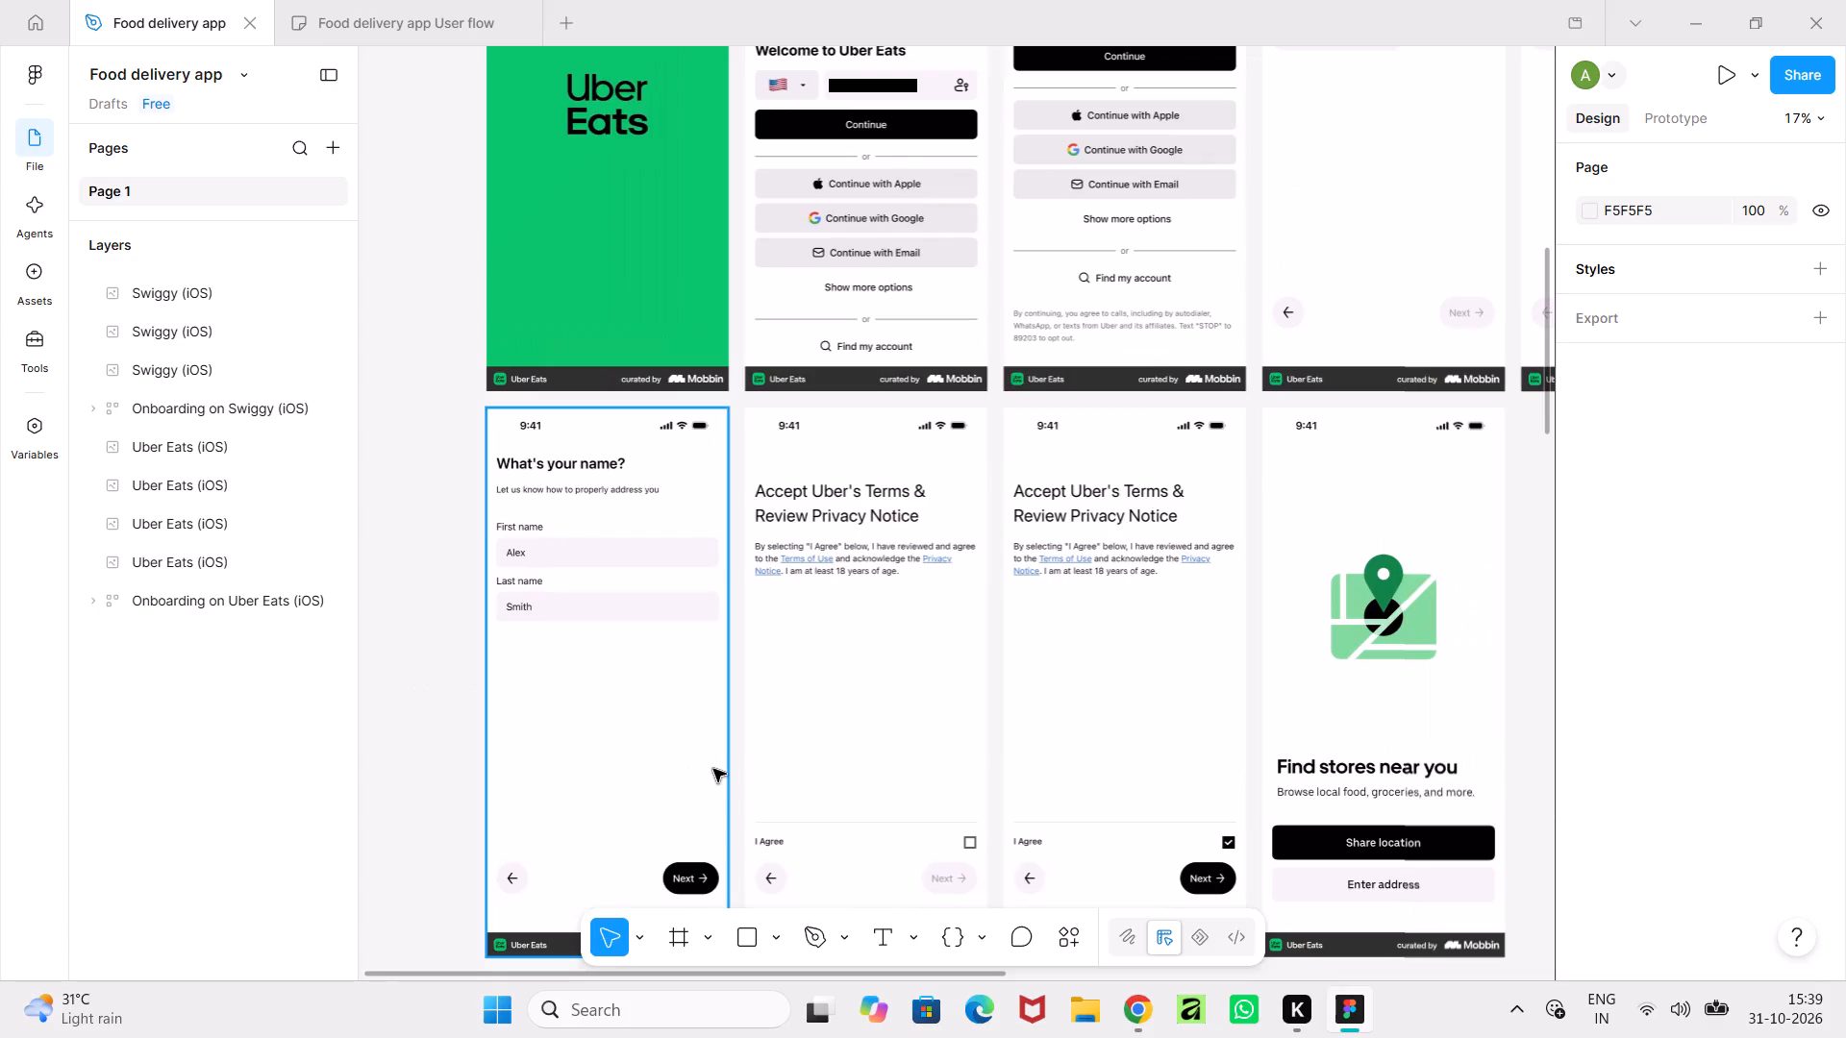
middle_click_drag(1115, 729, 563, 664)
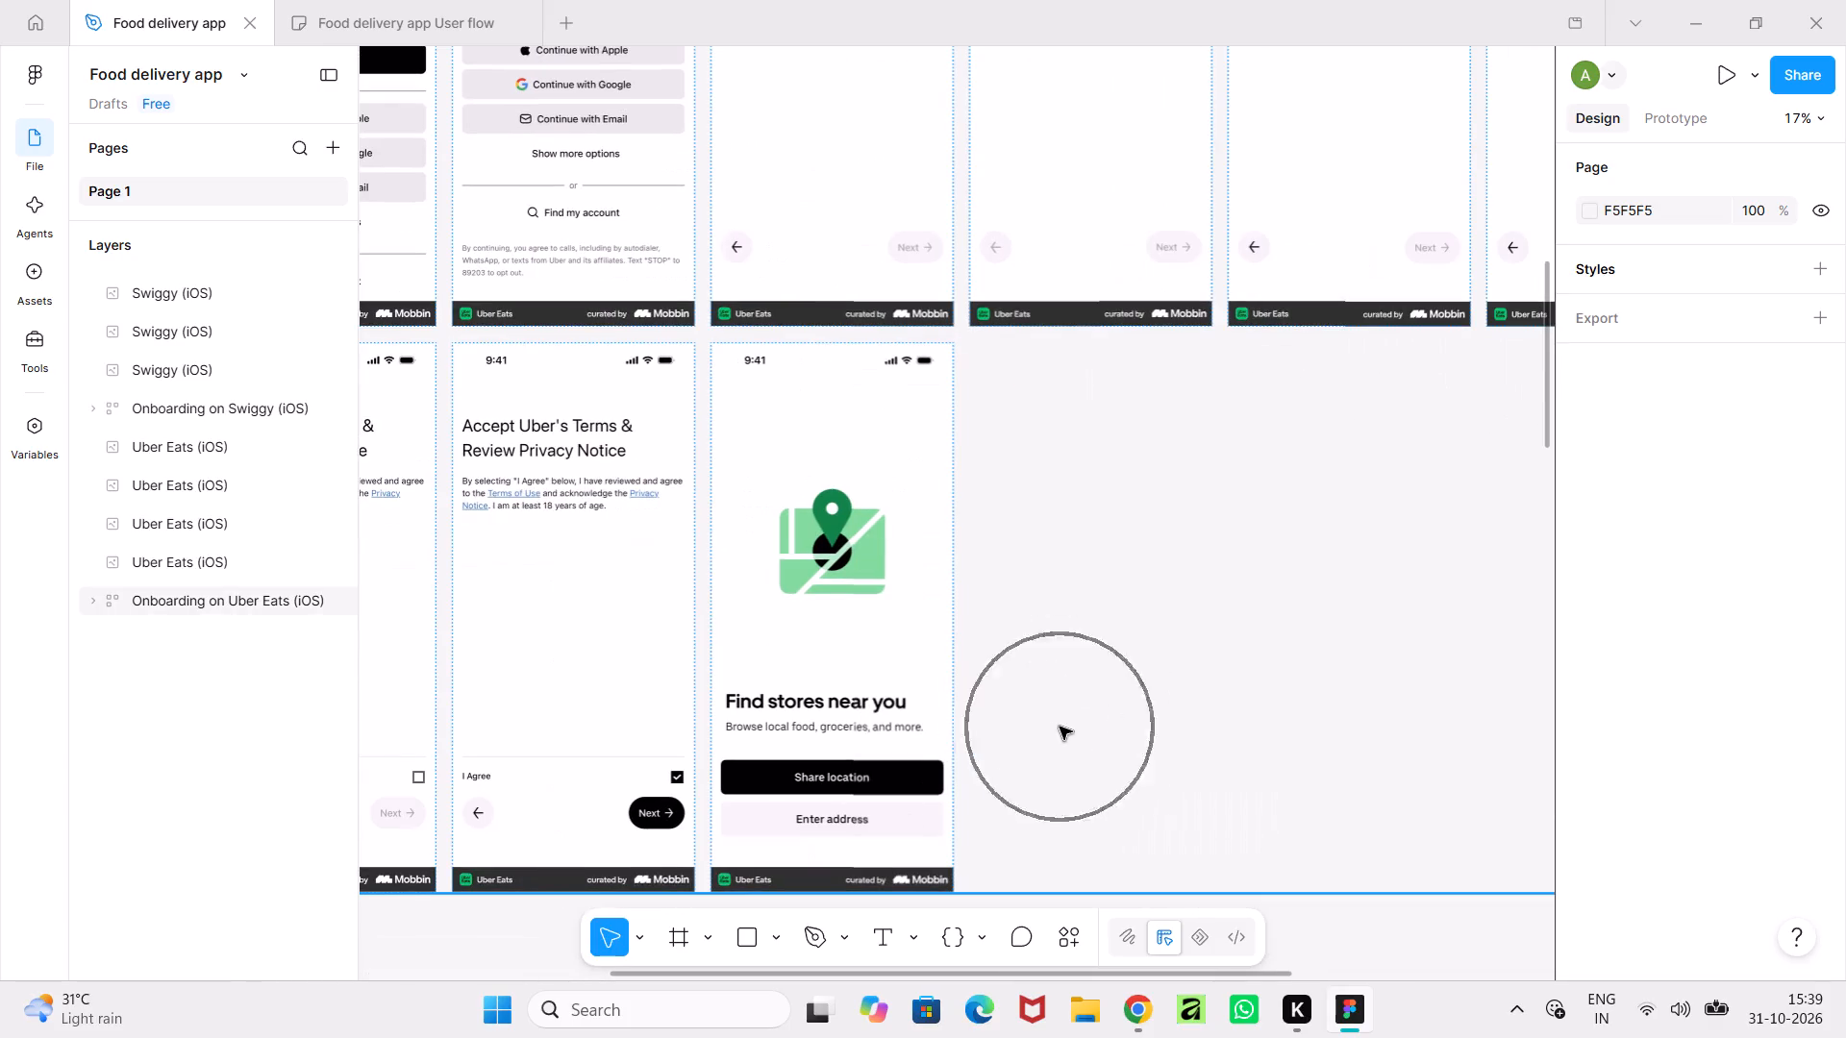
scroll(1054, 729, "up", 2, "ctrl")
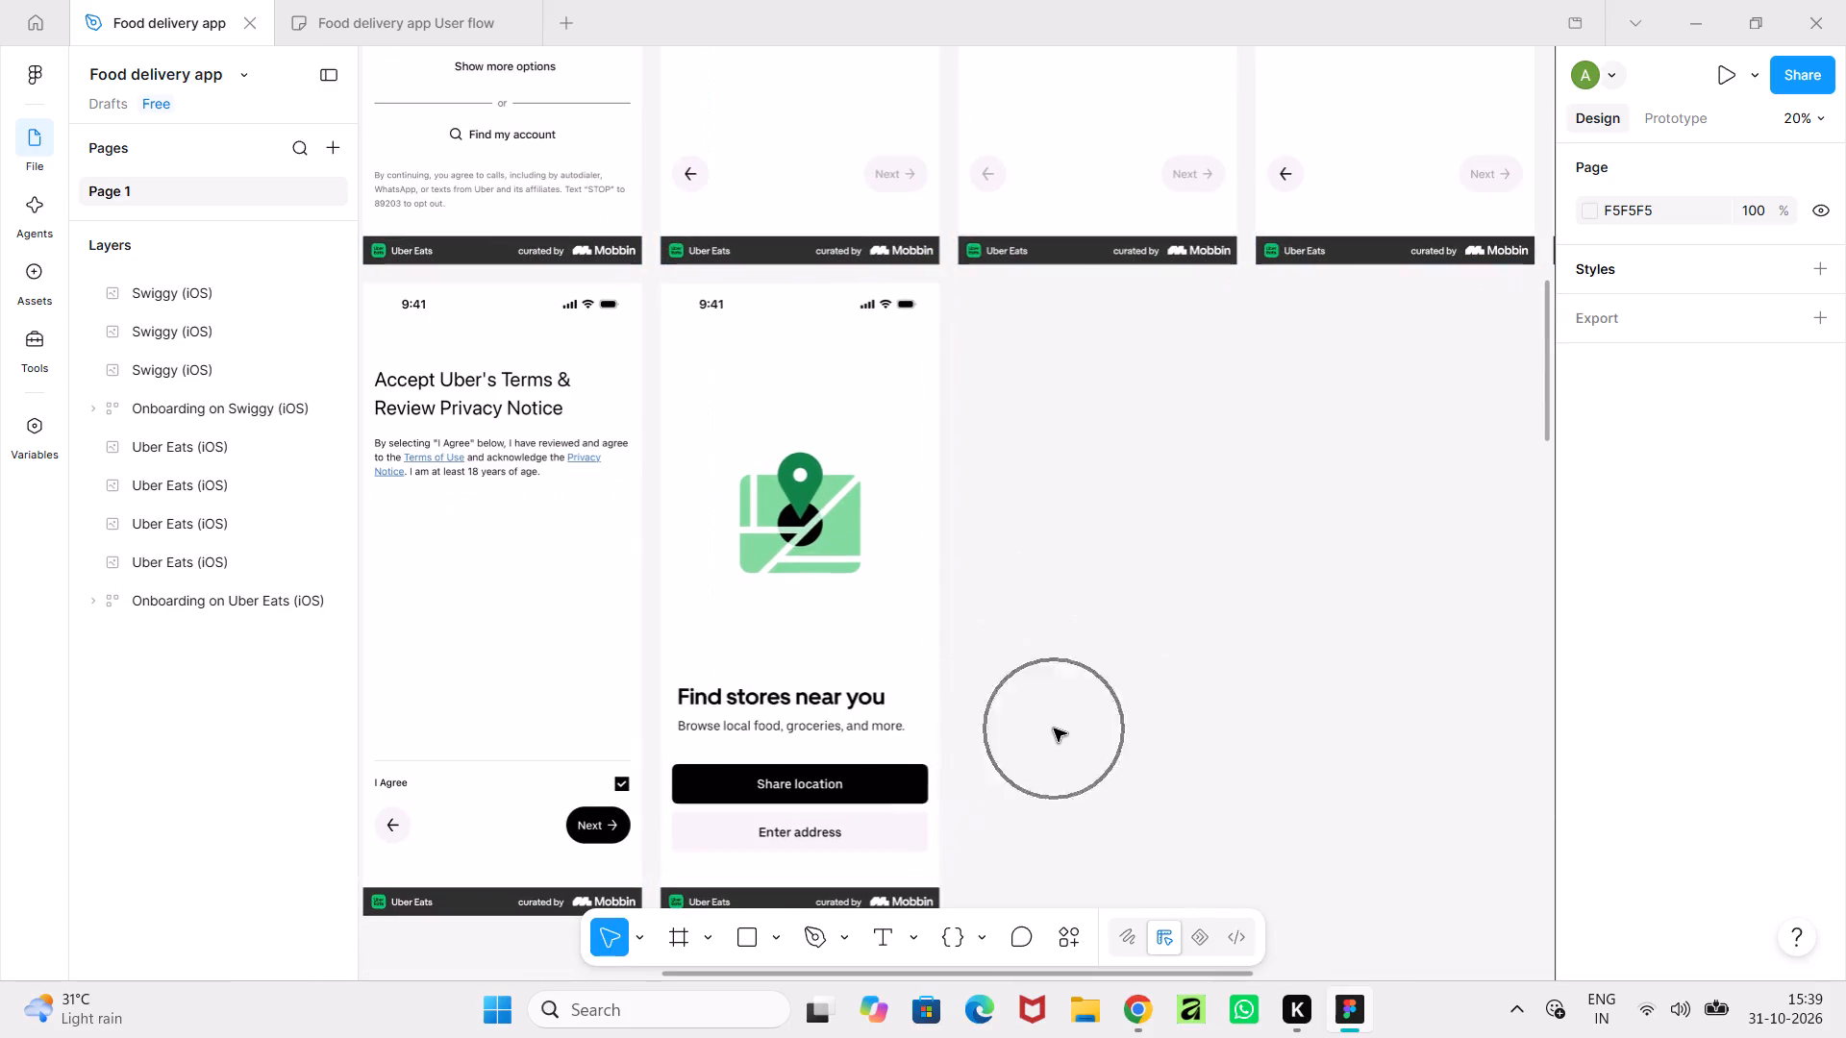
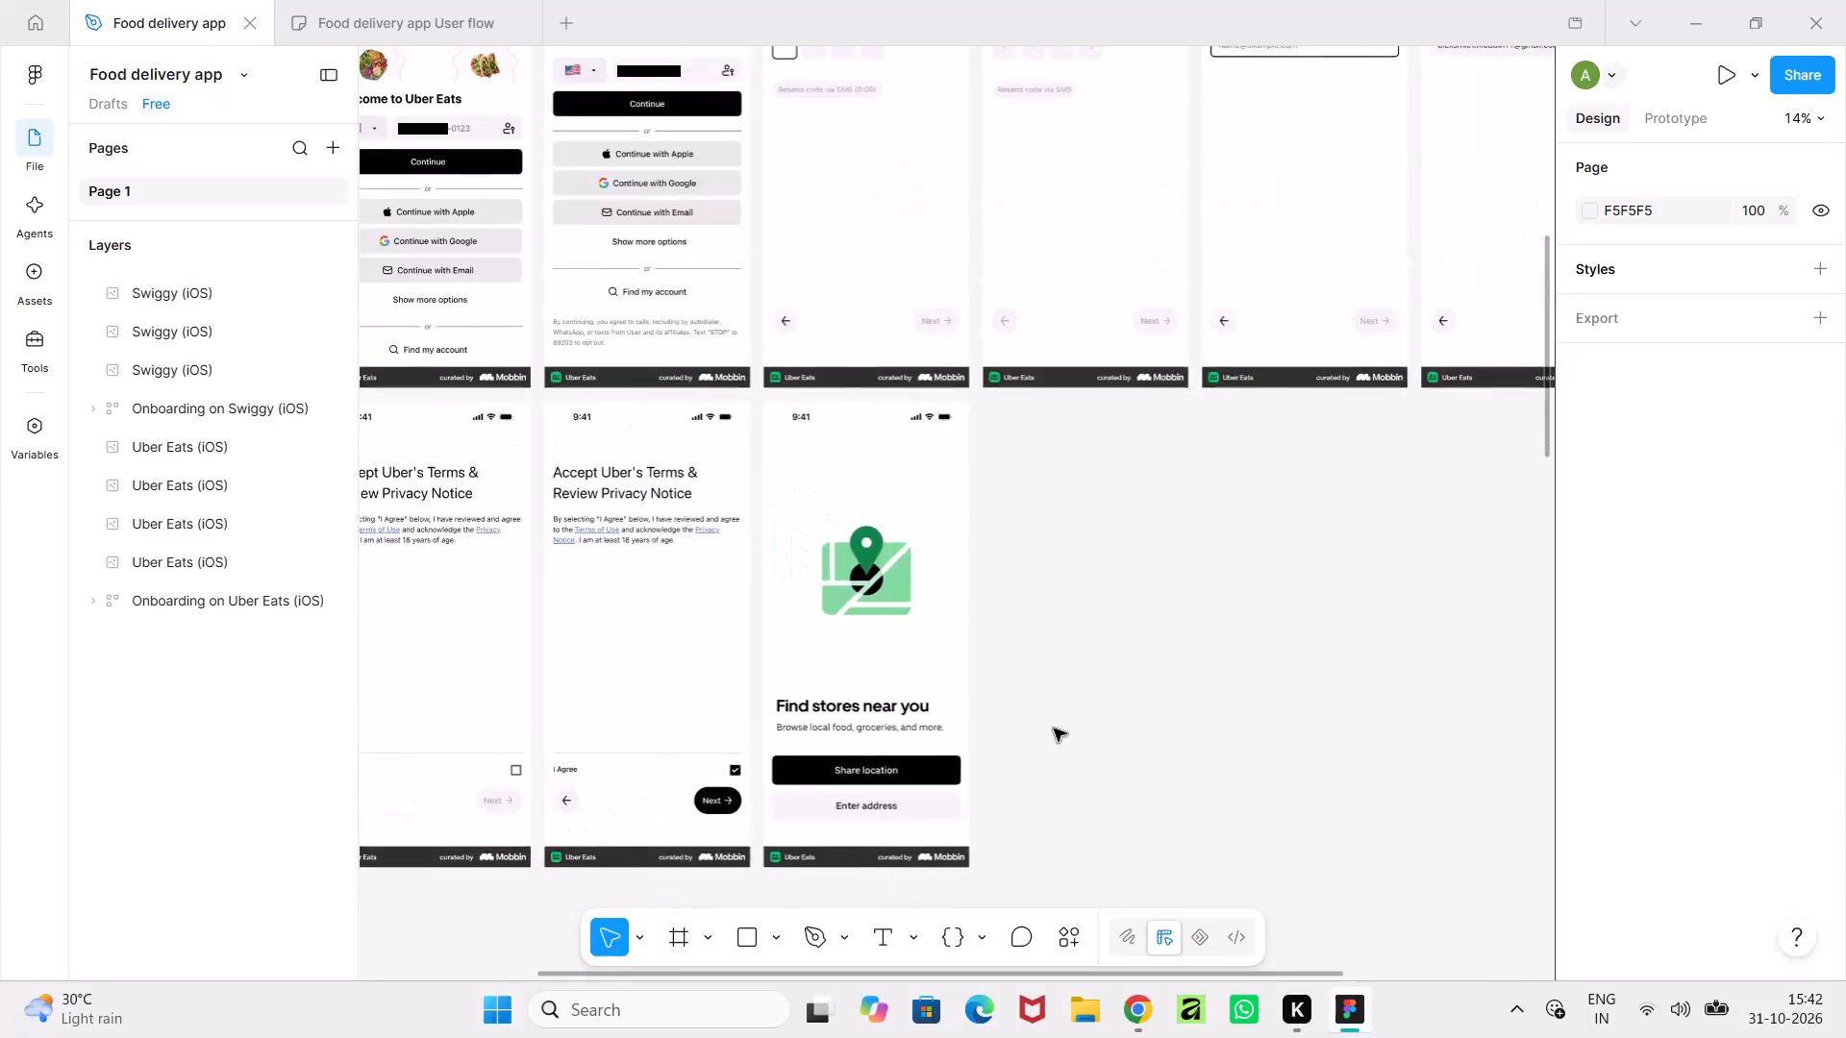
Examine the name-entry screens that begin the second row of the Swiggy onboarding reference.
scroll(1054, 729, "down", 9, "ctrl")
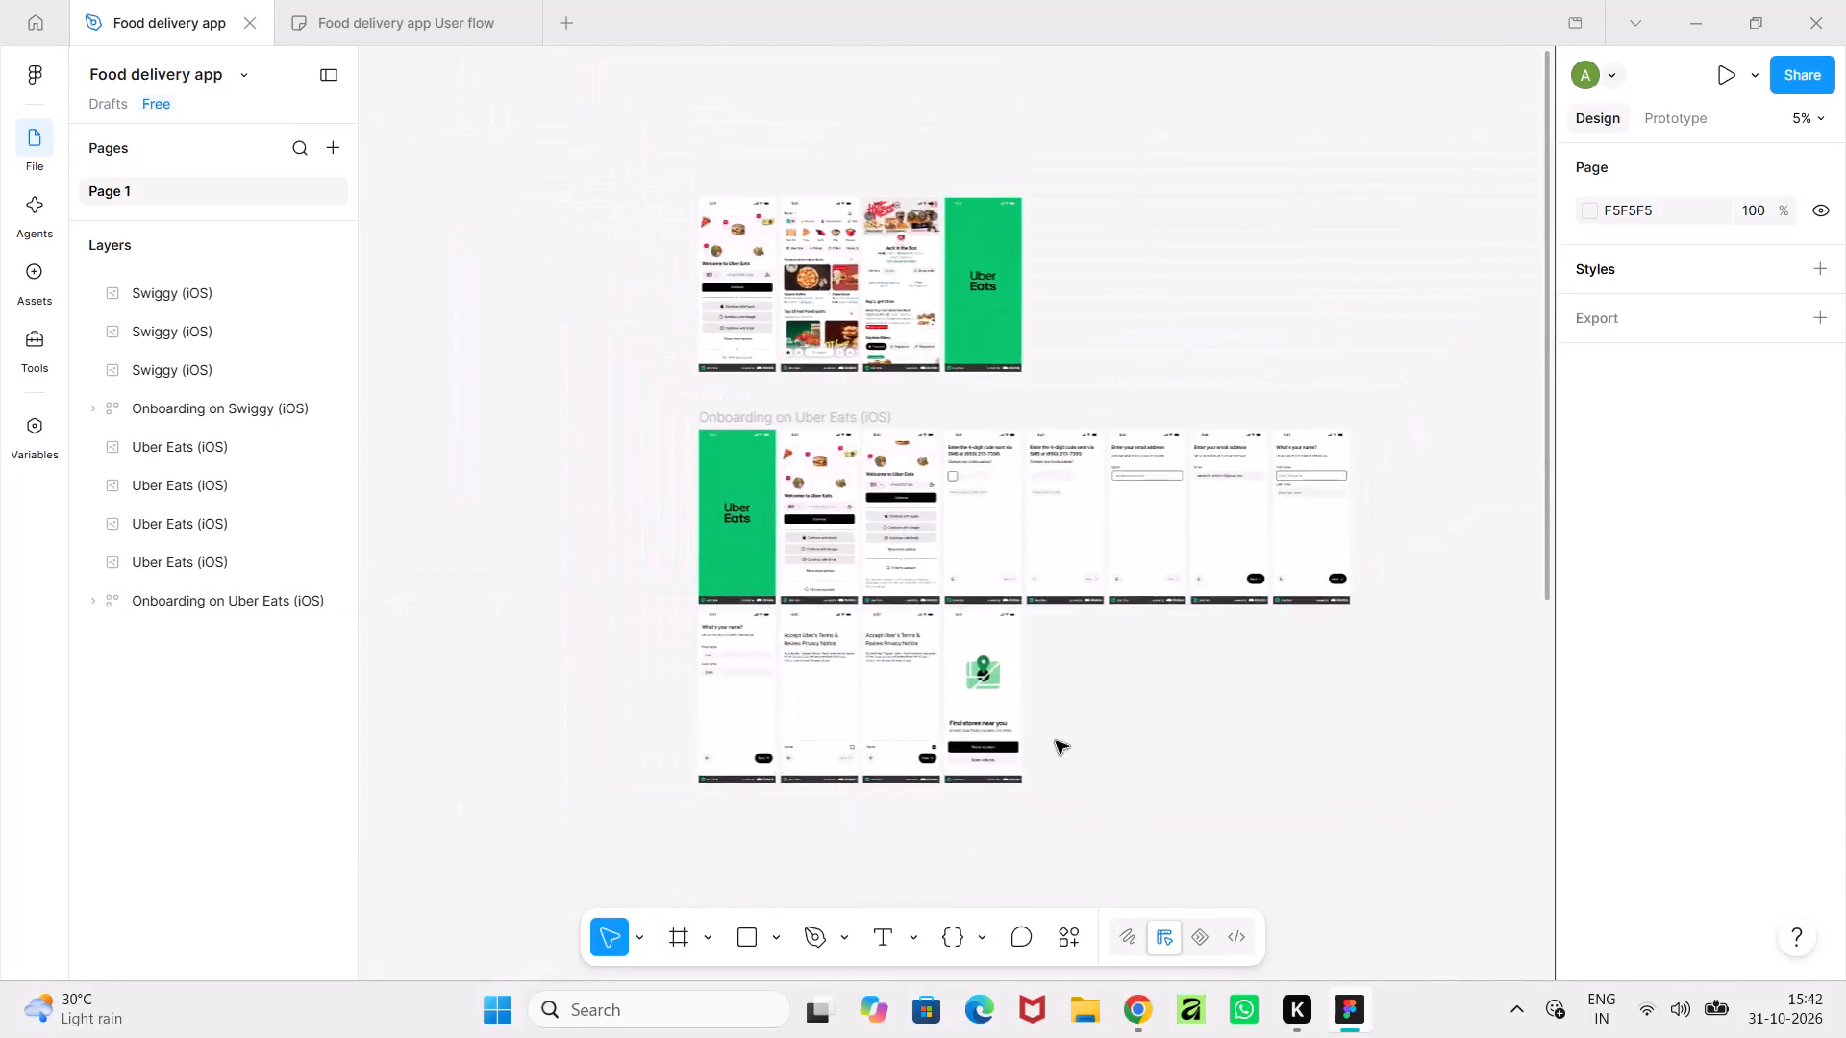
scroll(1056, 741, "down", 4, "ctrl")
middle_click_drag(1056, 741, 836, 558)
scroll(890, 798, "down", 2)
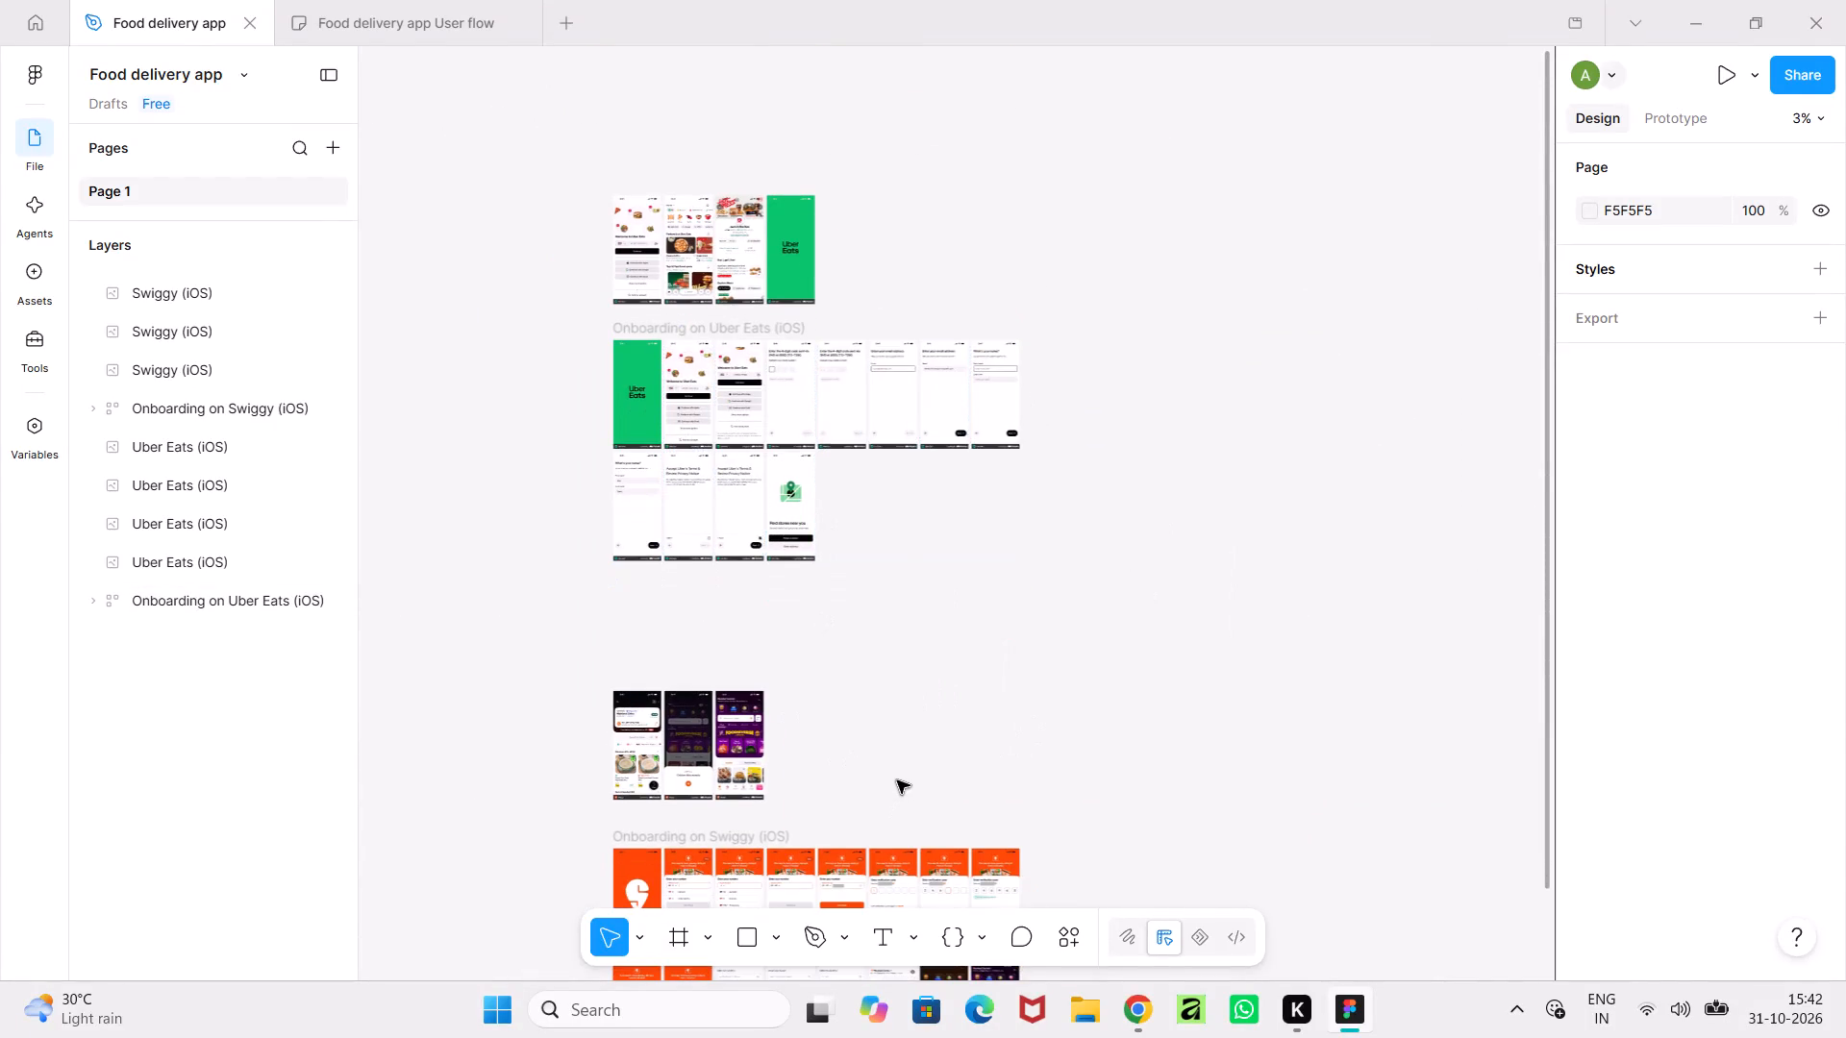
scroll(897, 780, "down", 6)
scroll(897, 780, "up", 7, "ctrl")
middle_click_drag(643, 488, 955, 870)
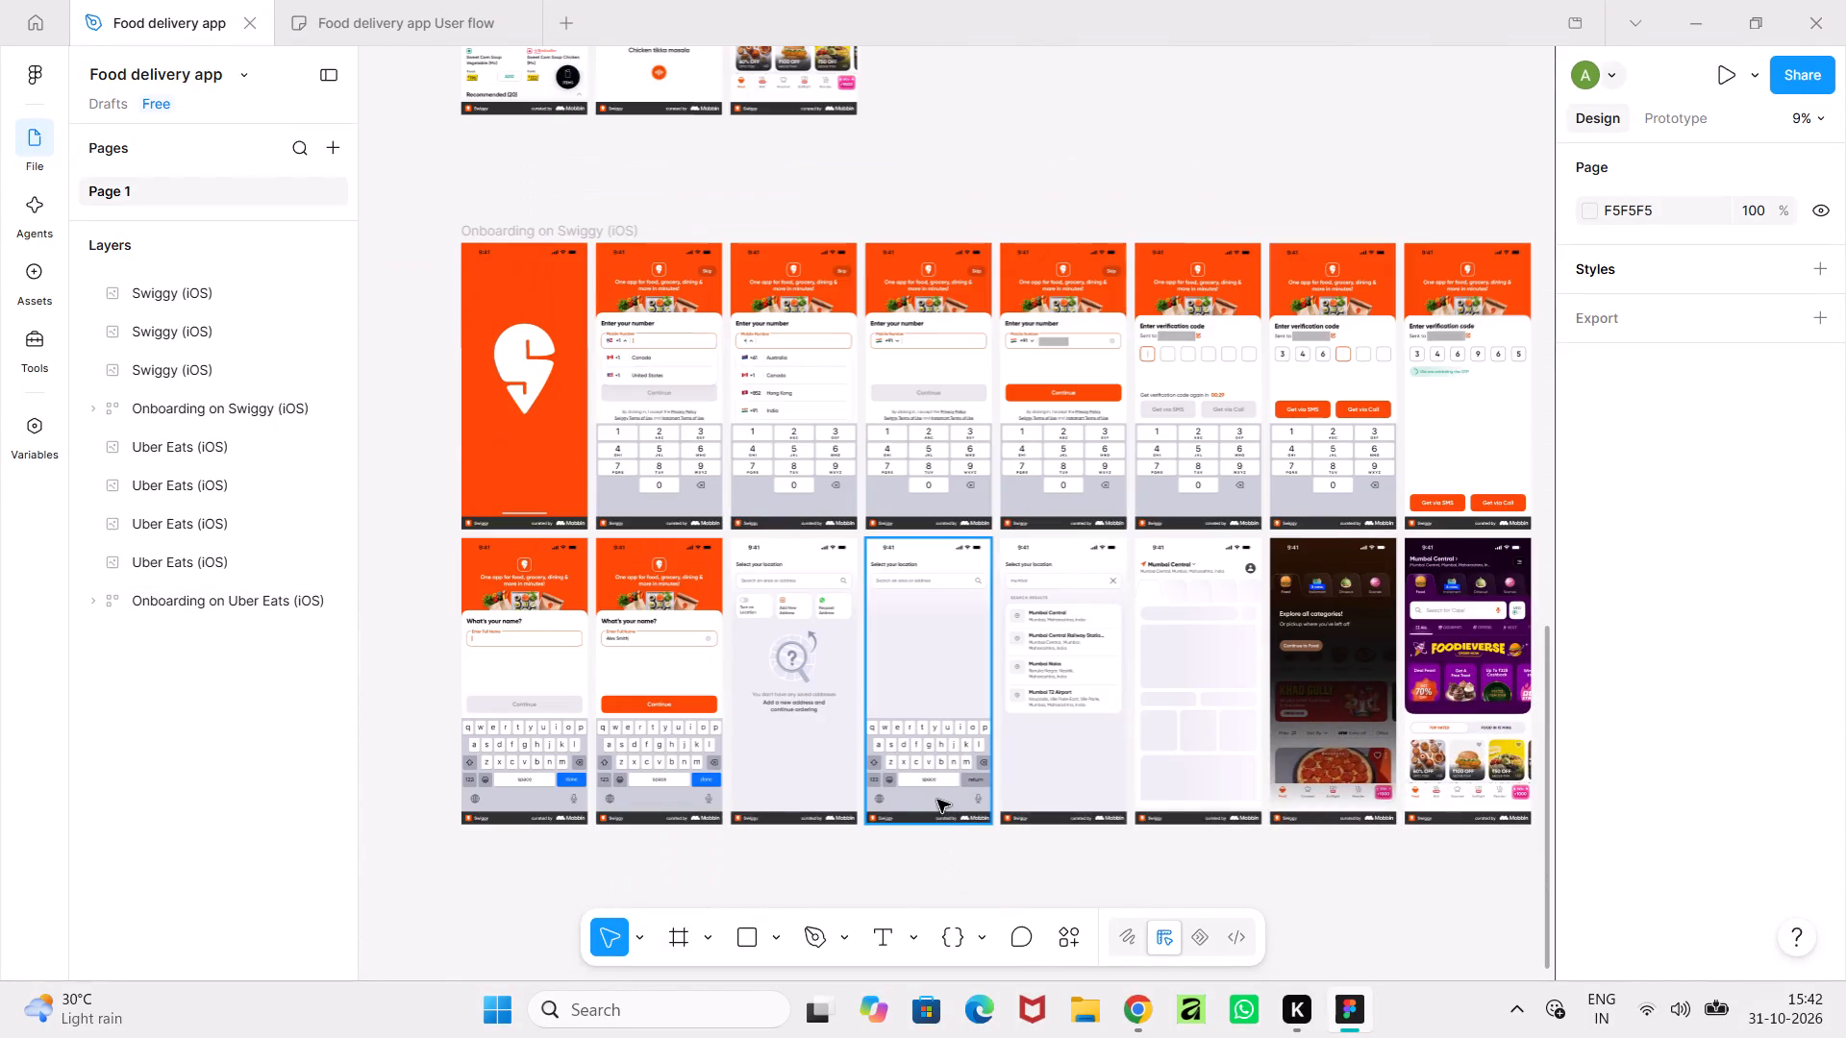
scroll(464, 761, "up", 5, "ctrl")
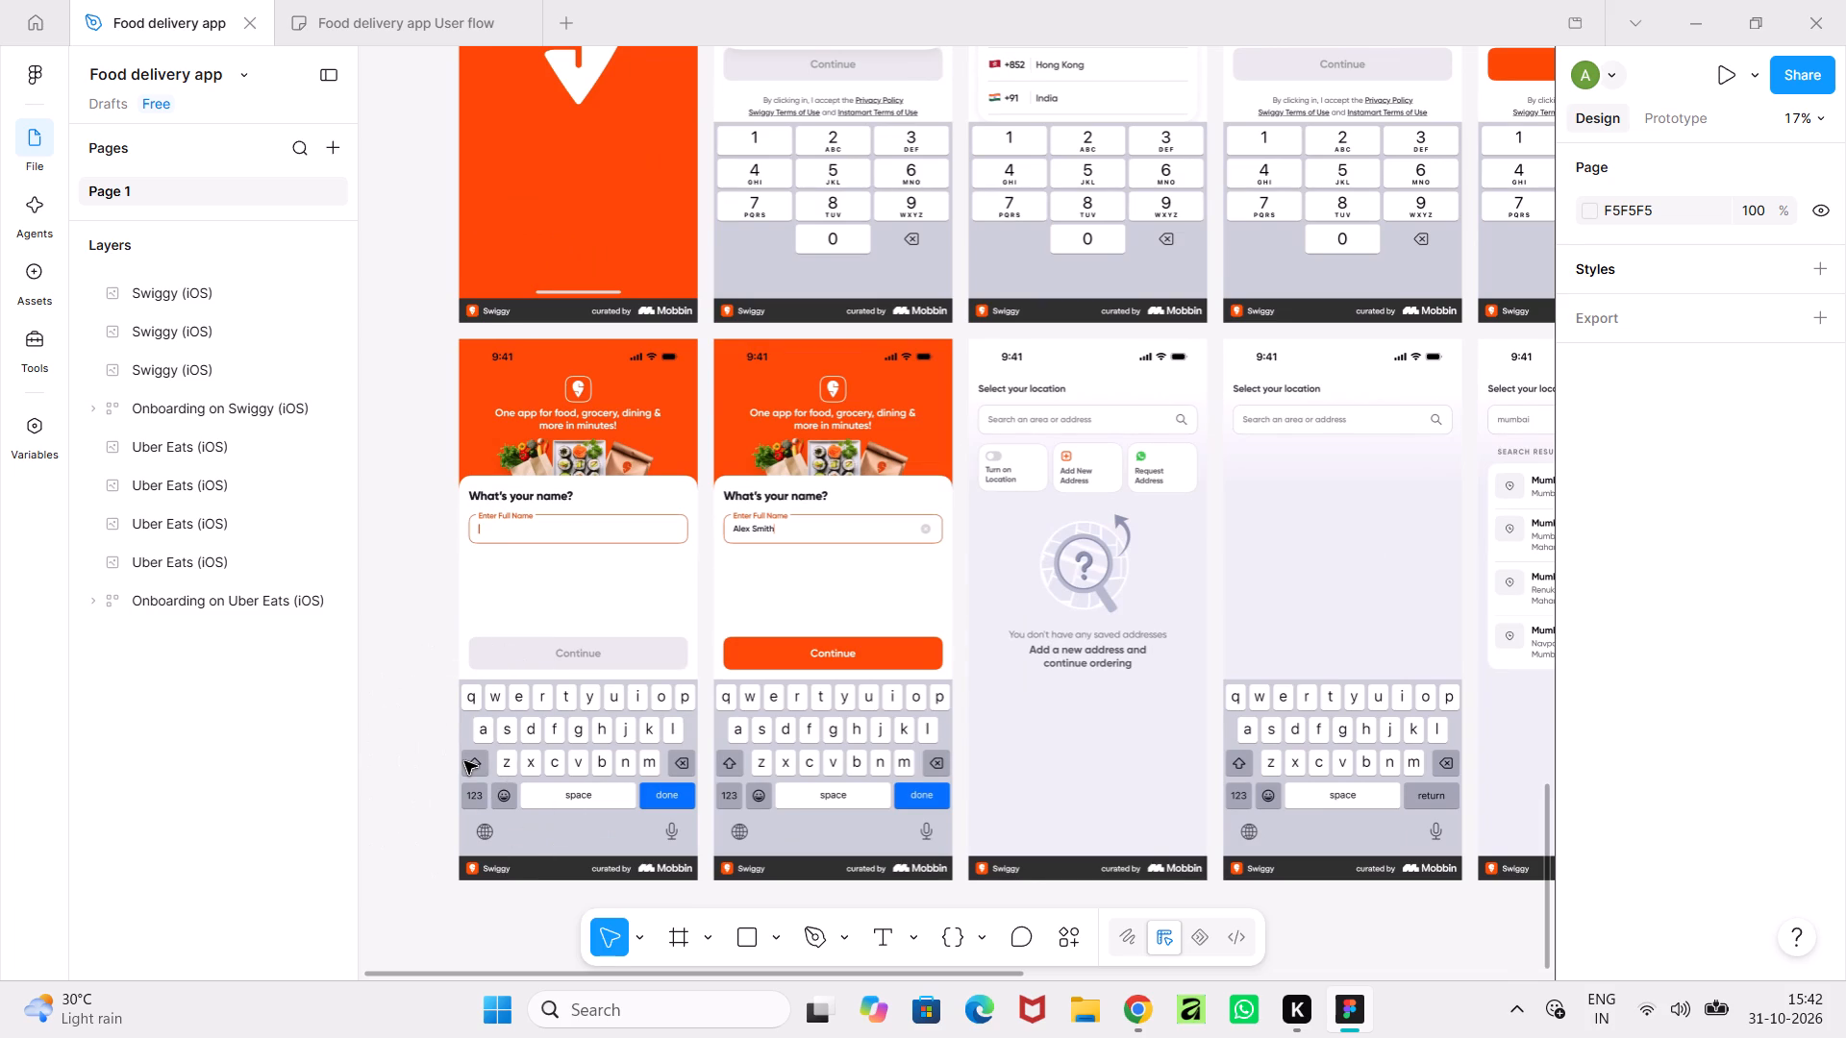
scroll(464, 761, "down", 5, "ctrl")
scroll(464, 761, "up", 5, "ctrl")
scroll(464, 761, "down", 5, "ctrl")
scroll(464, 761, "up", 4, "ctrl")
scroll(464, 761, "down", 4, "ctrl")
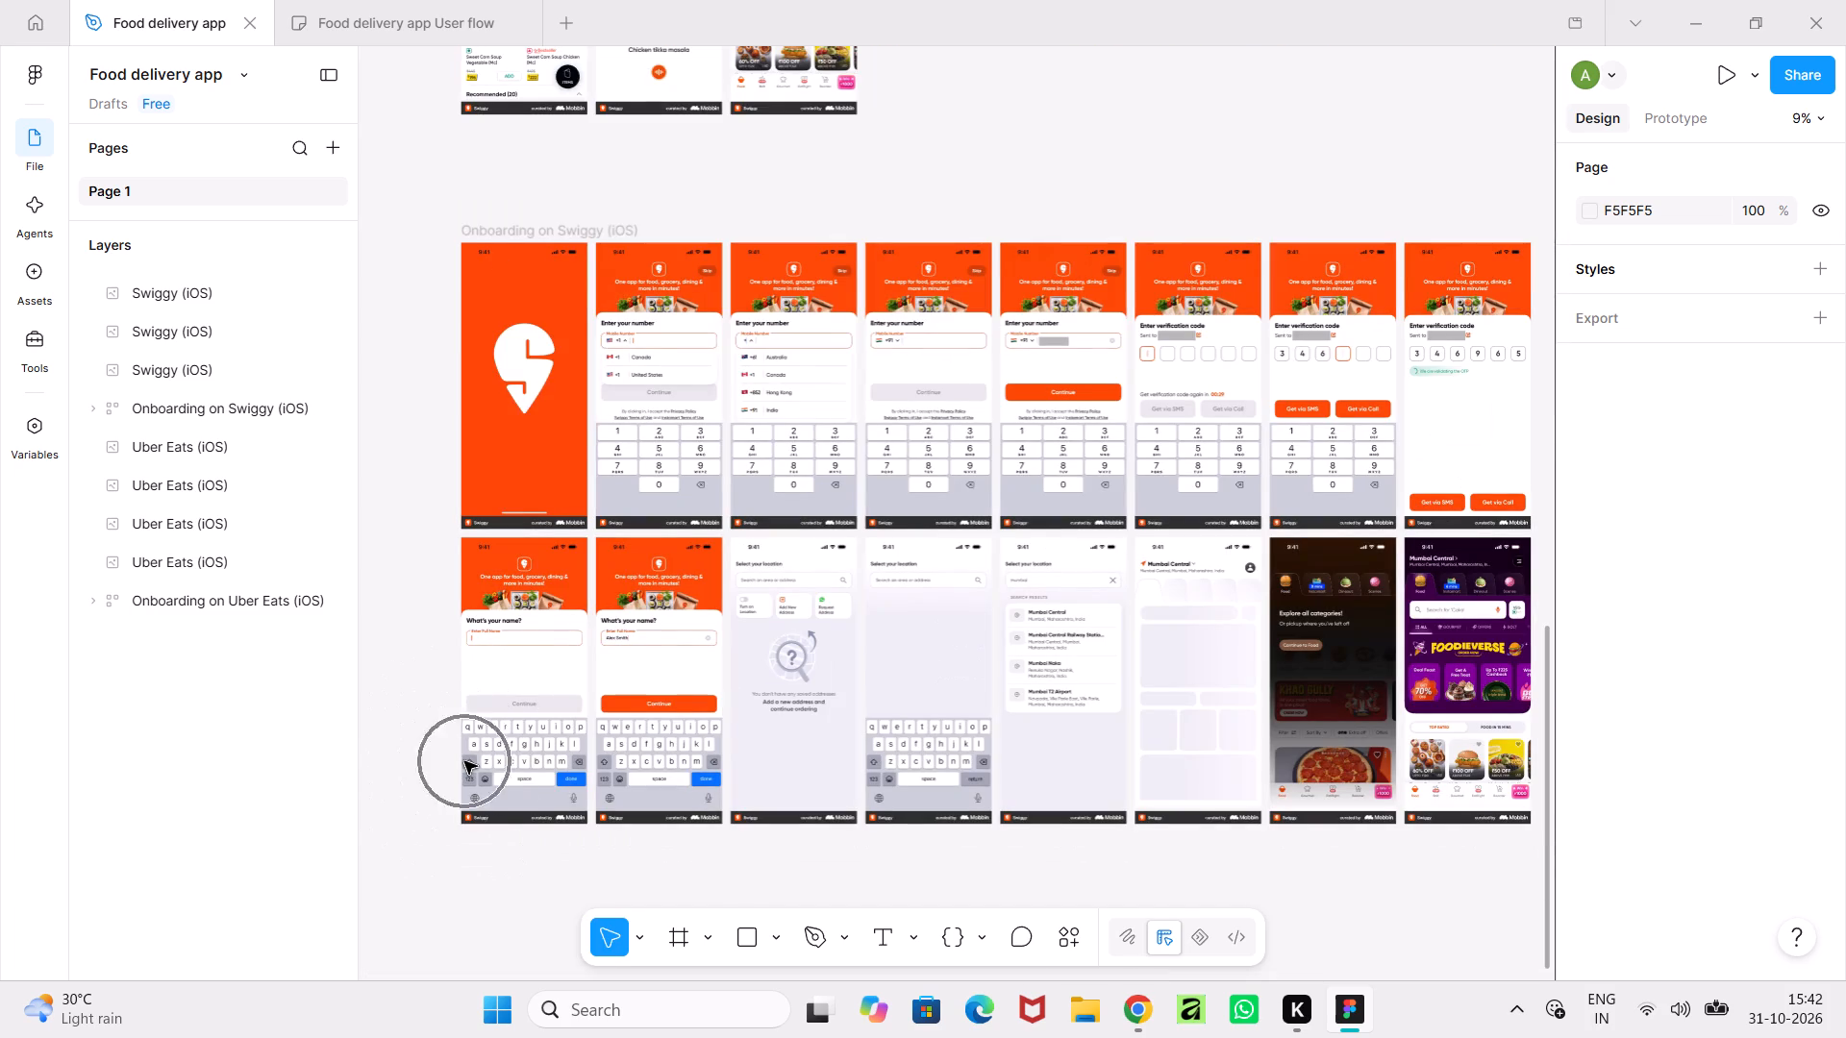
scroll(464, 761, "up", 5, "ctrl")
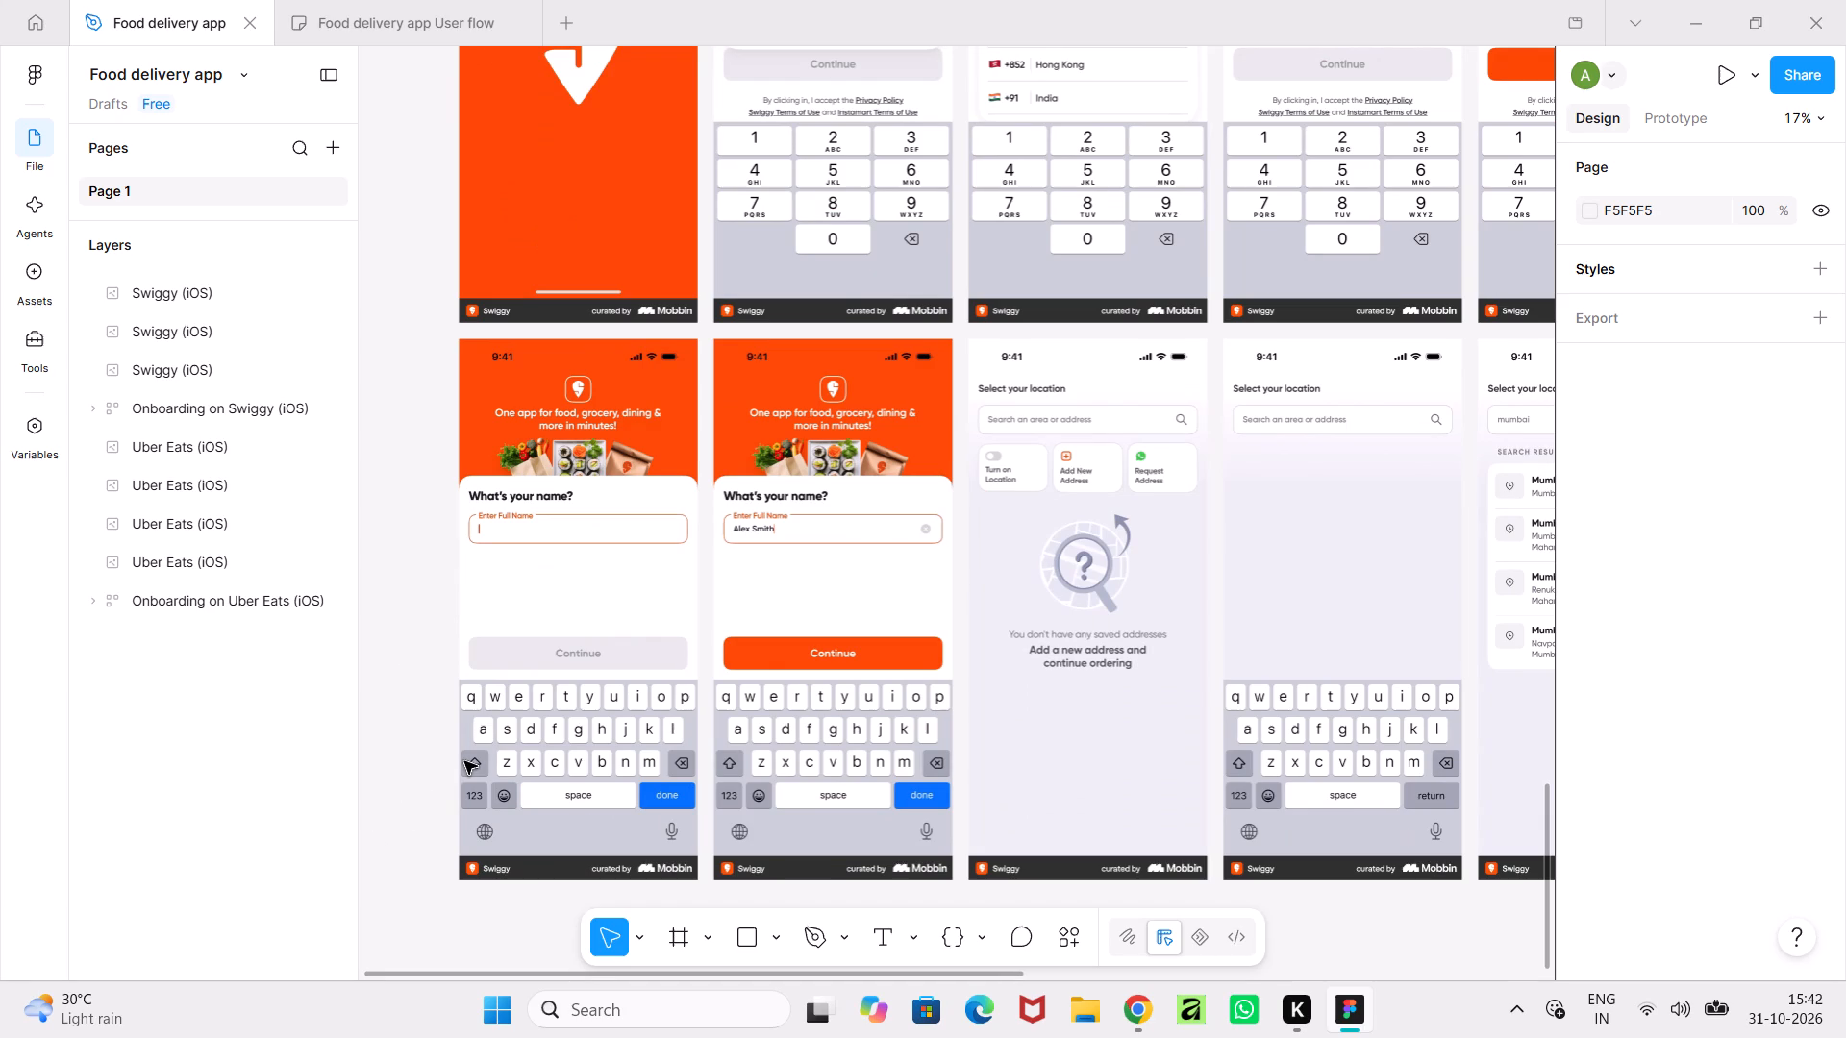
Examine the remaining second-row Swiggy onboarding screens, covering location selection, area search, home screen loading and food categories.
scroll(464, 761, "down", 2, "ctrl")
middle_click_drag(752, 754, 579, 785)
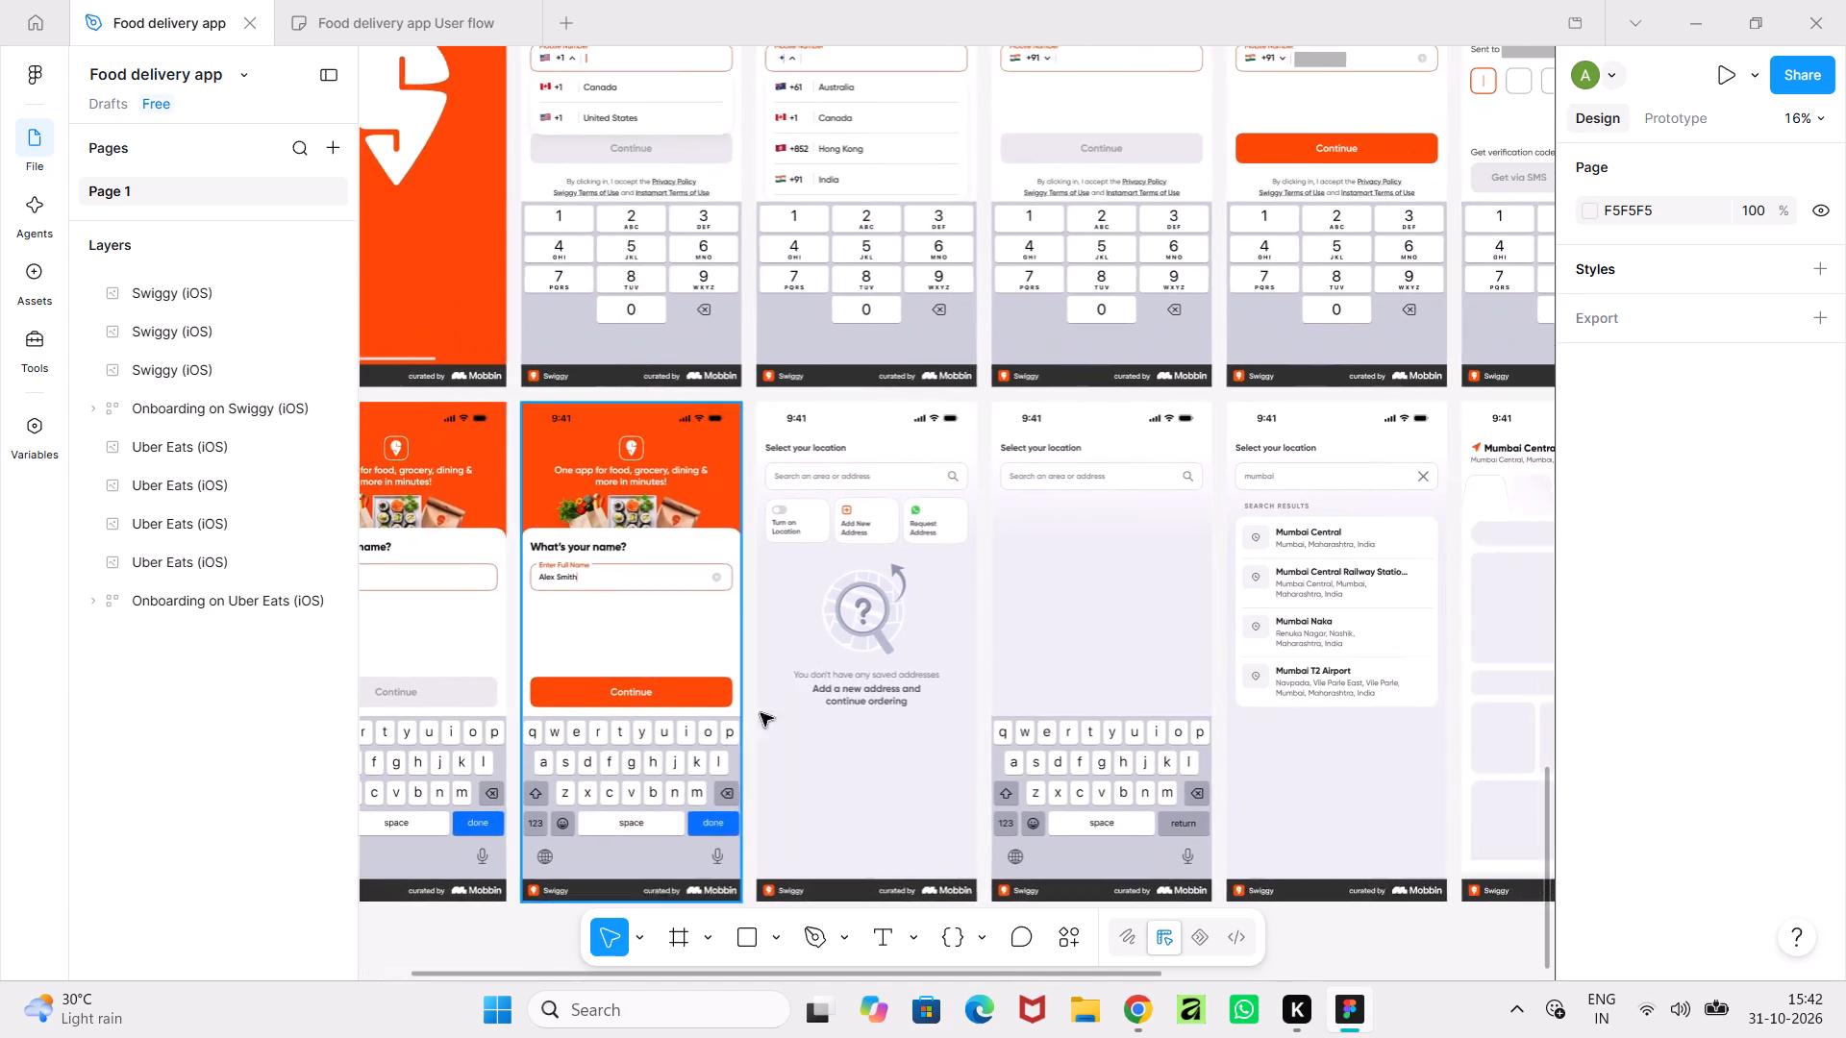
scroll(888, 679, "up", 4, "ctrl")
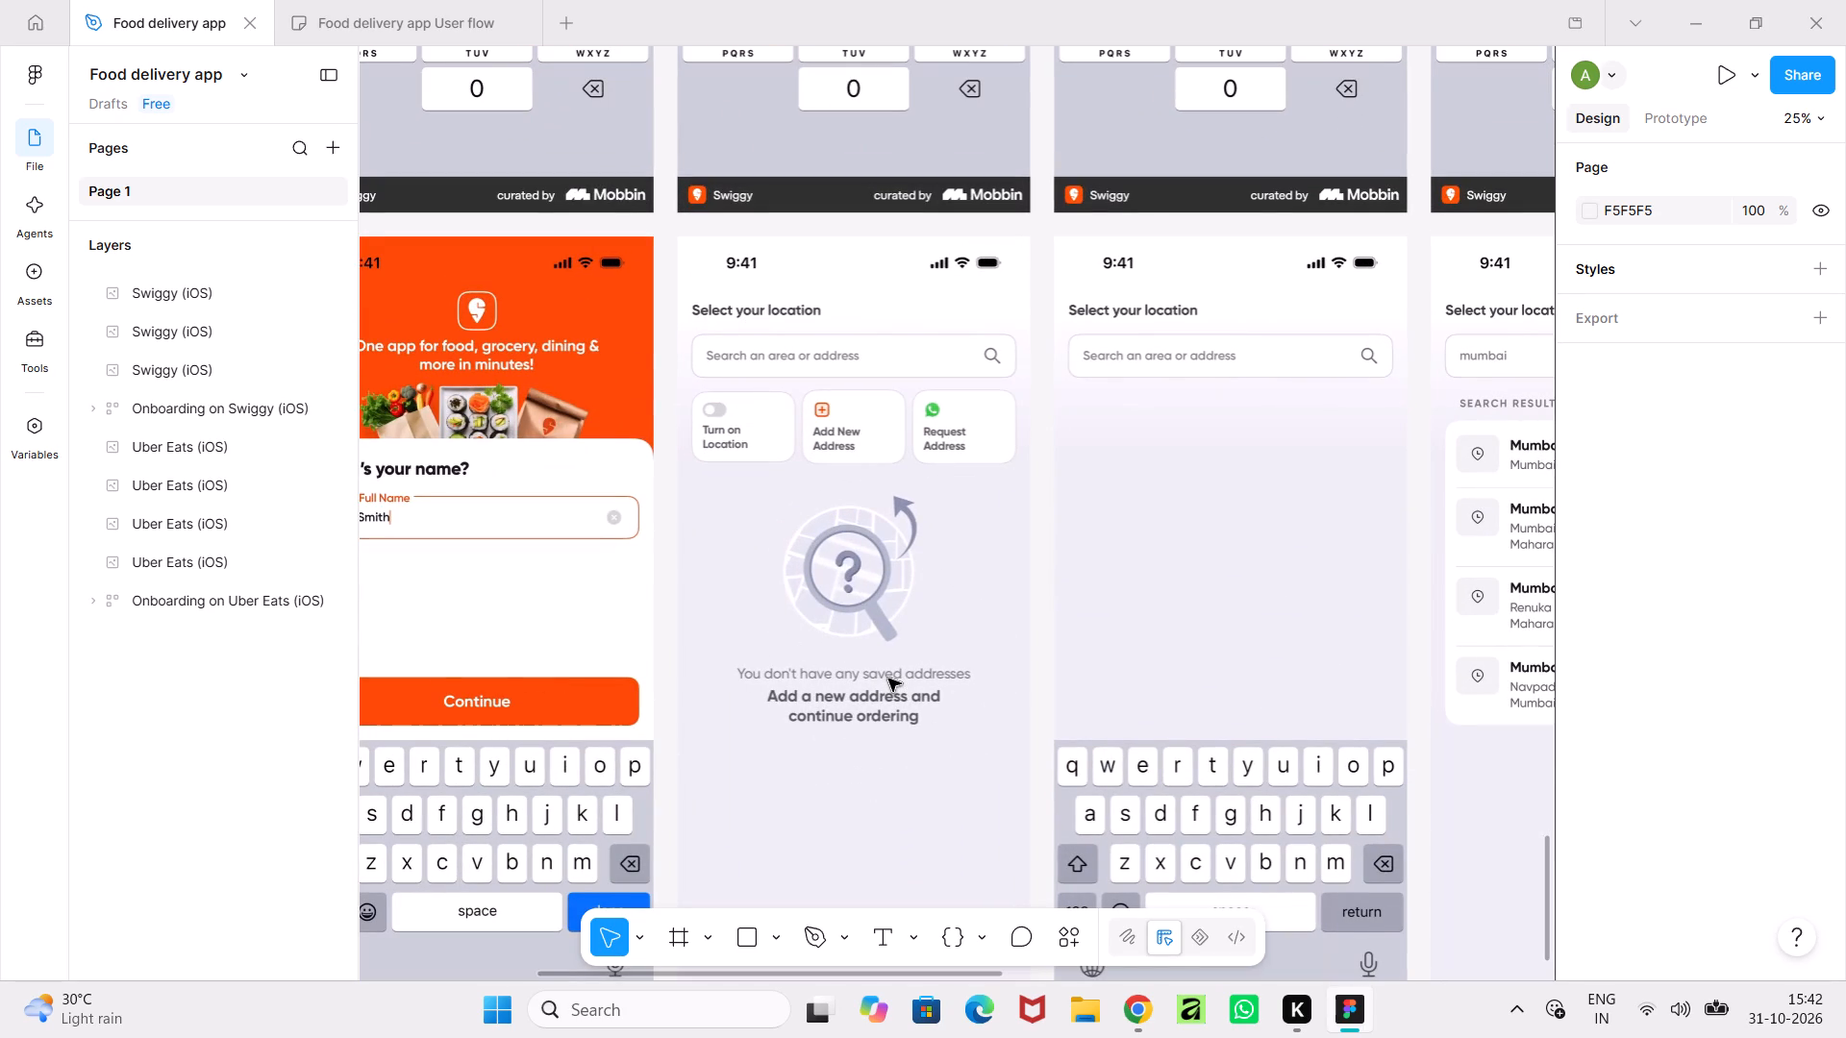
scroll(888, 679, "down", 3, "ctrl")
middle_click_drag(888, 679, 847, 682, "ctrl")
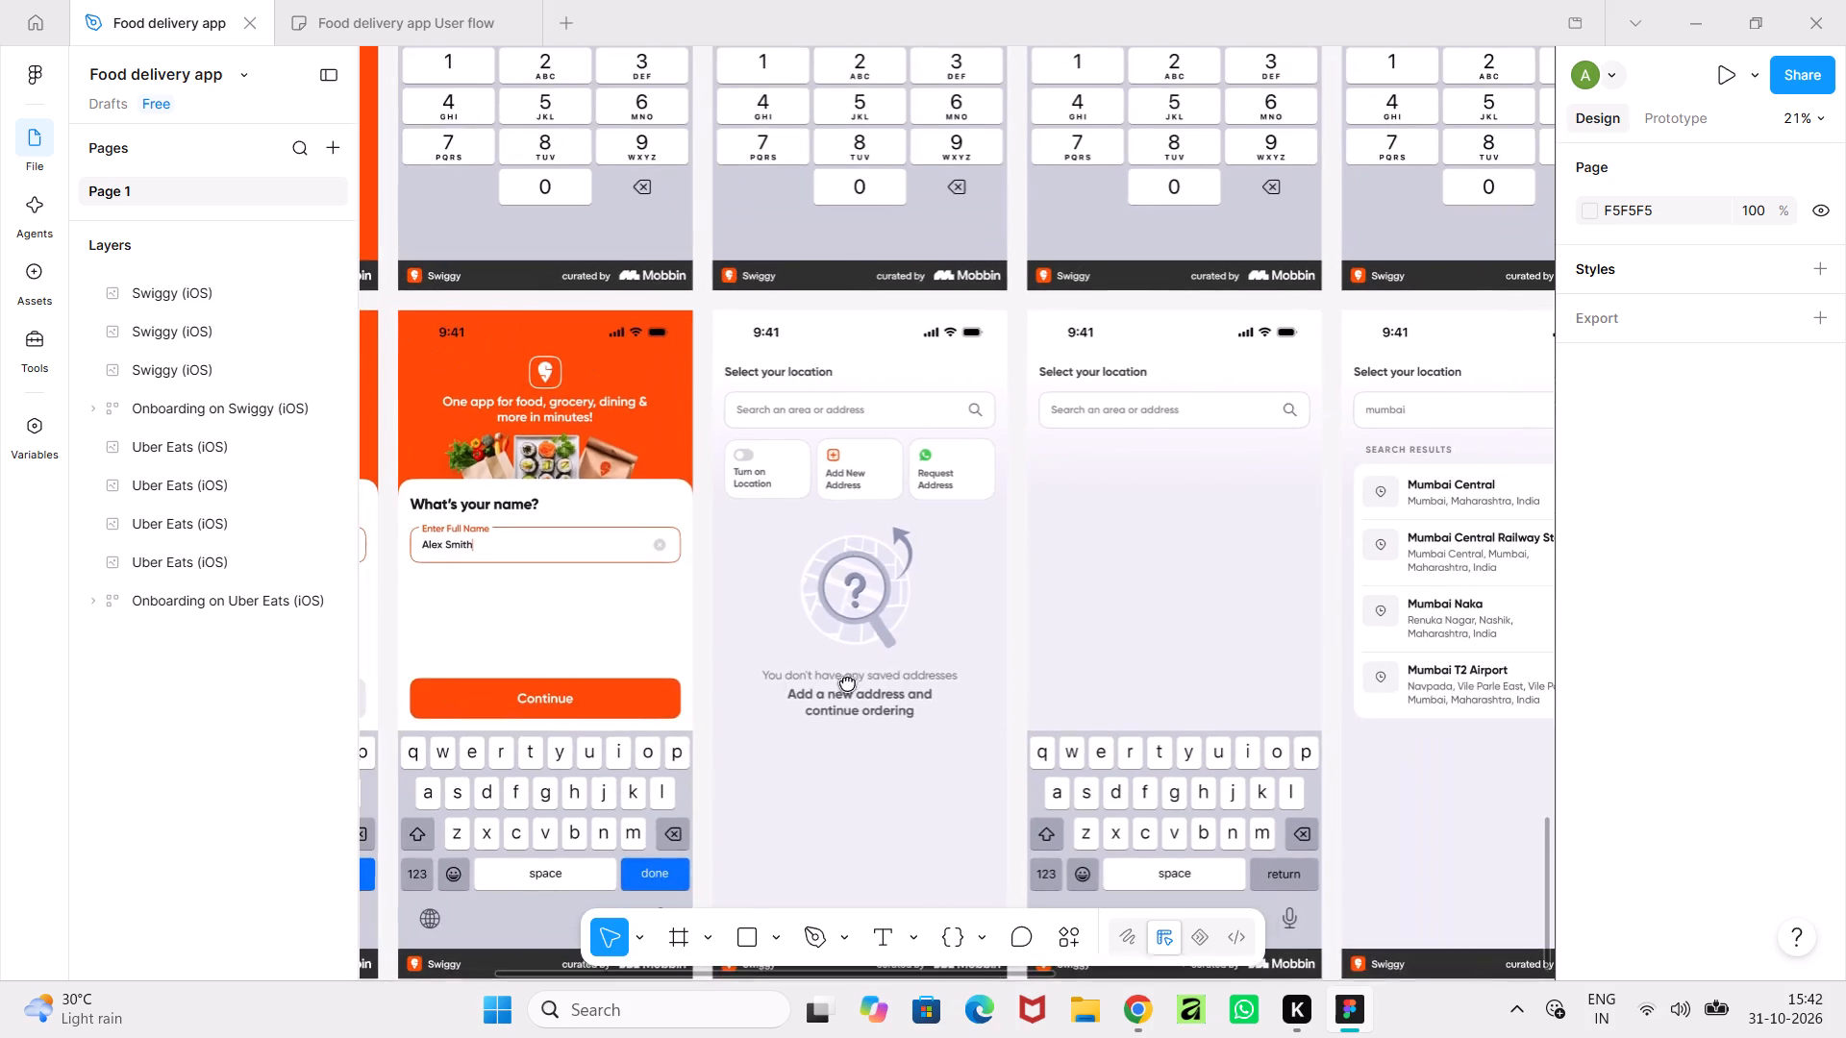
middle_click_drag(847, 682, 243, 675, "ctrl")
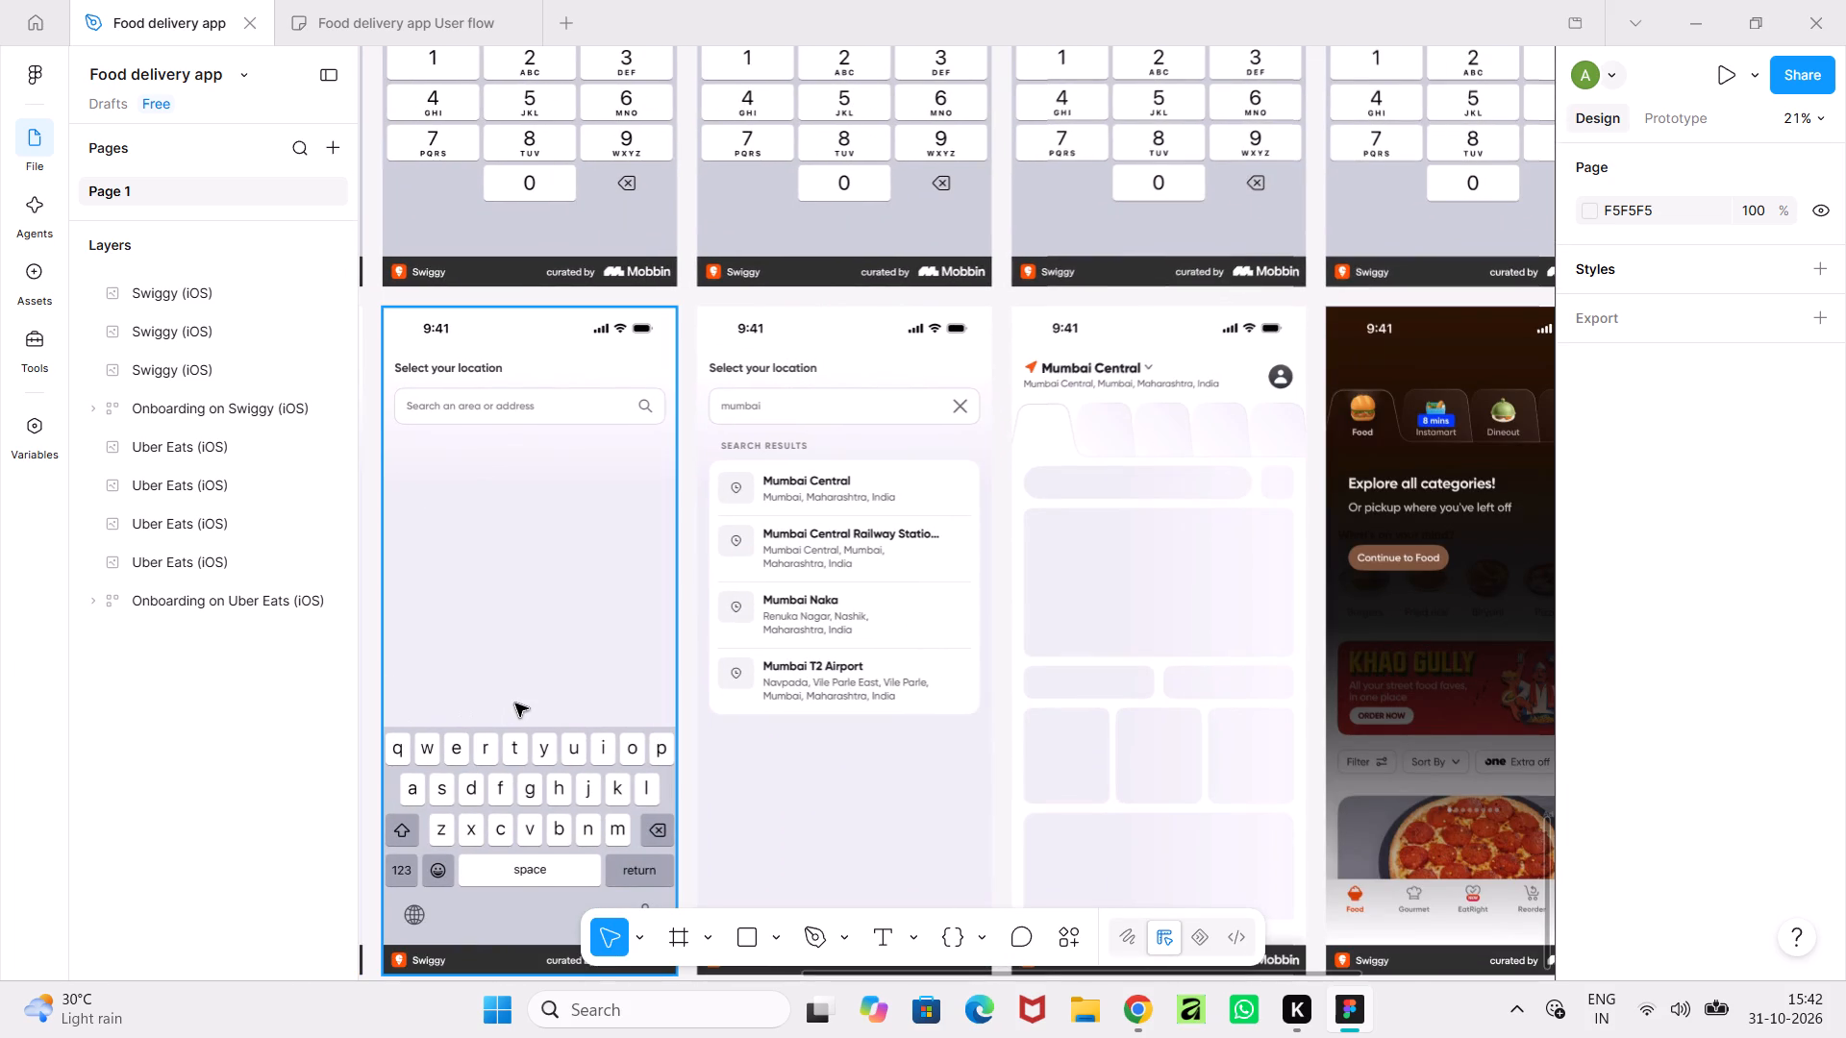
scroll(515, 704, "down", 5, "ctrl")
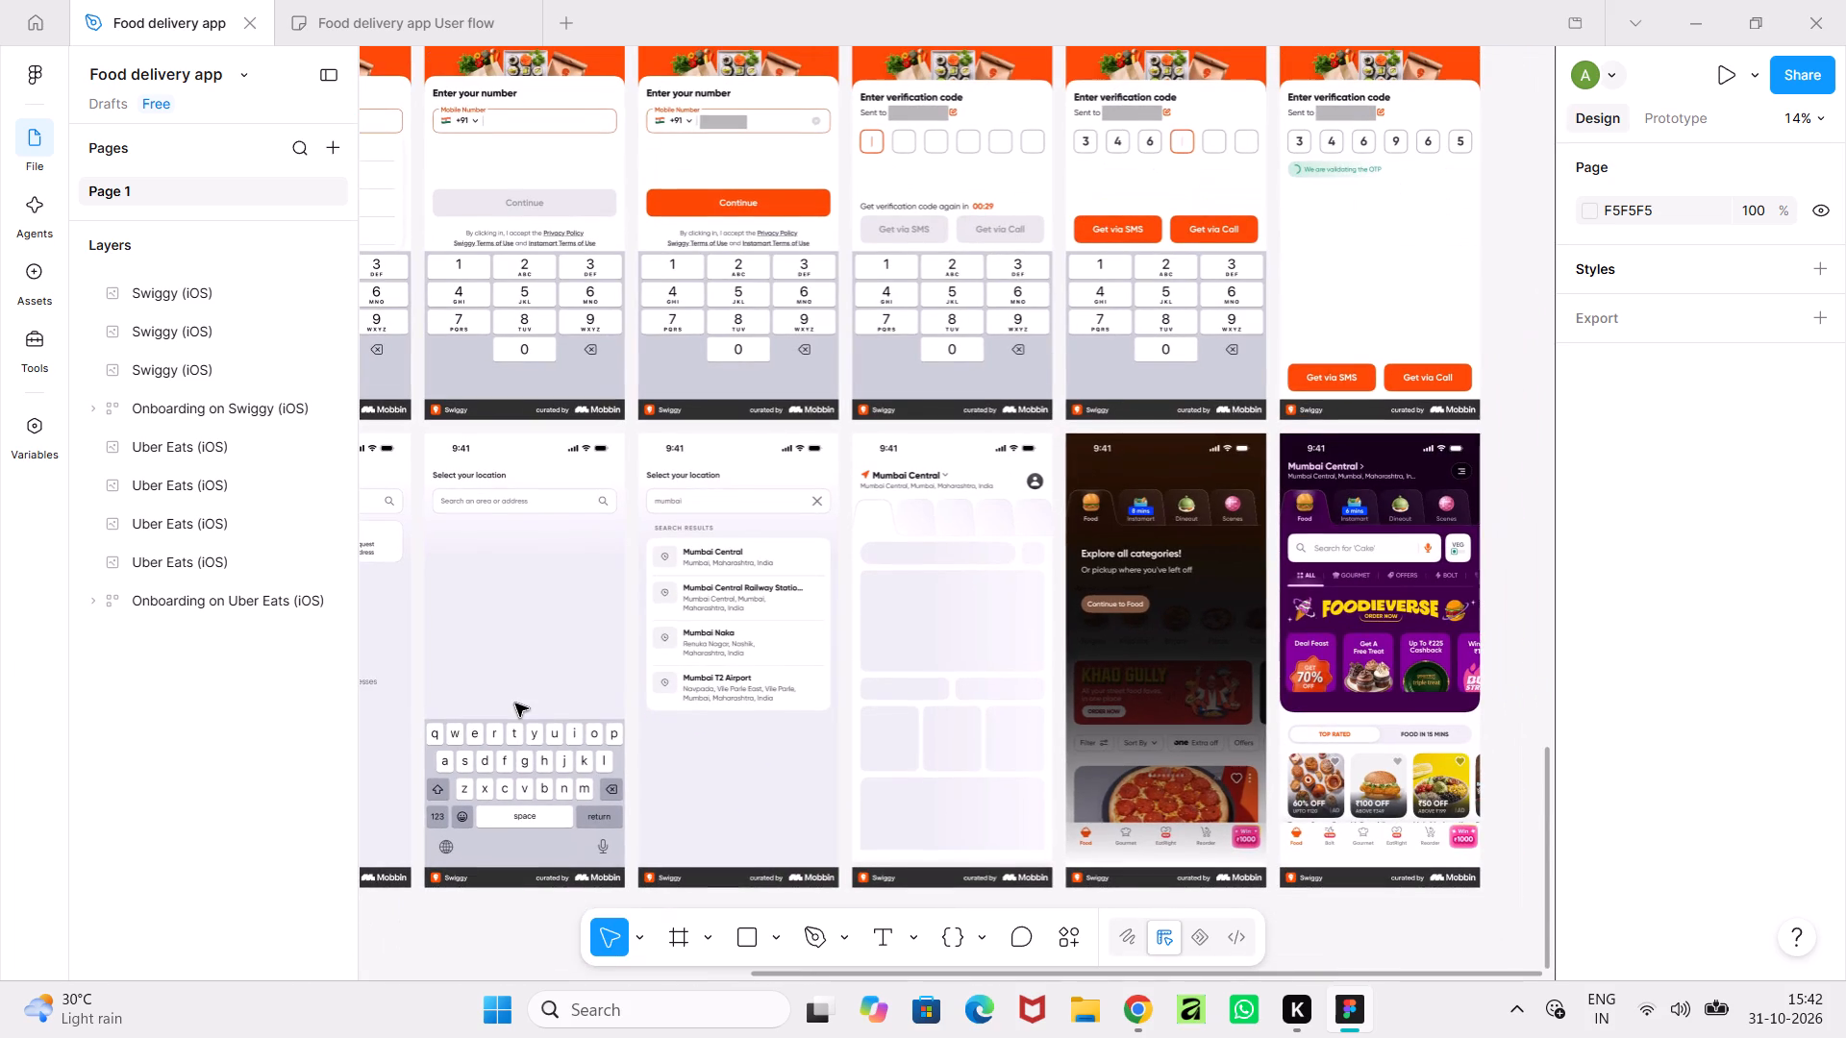
middle_click_drag(515, 704, 819, 687)
scroll(819, 687, "down", 3, "ctrl")
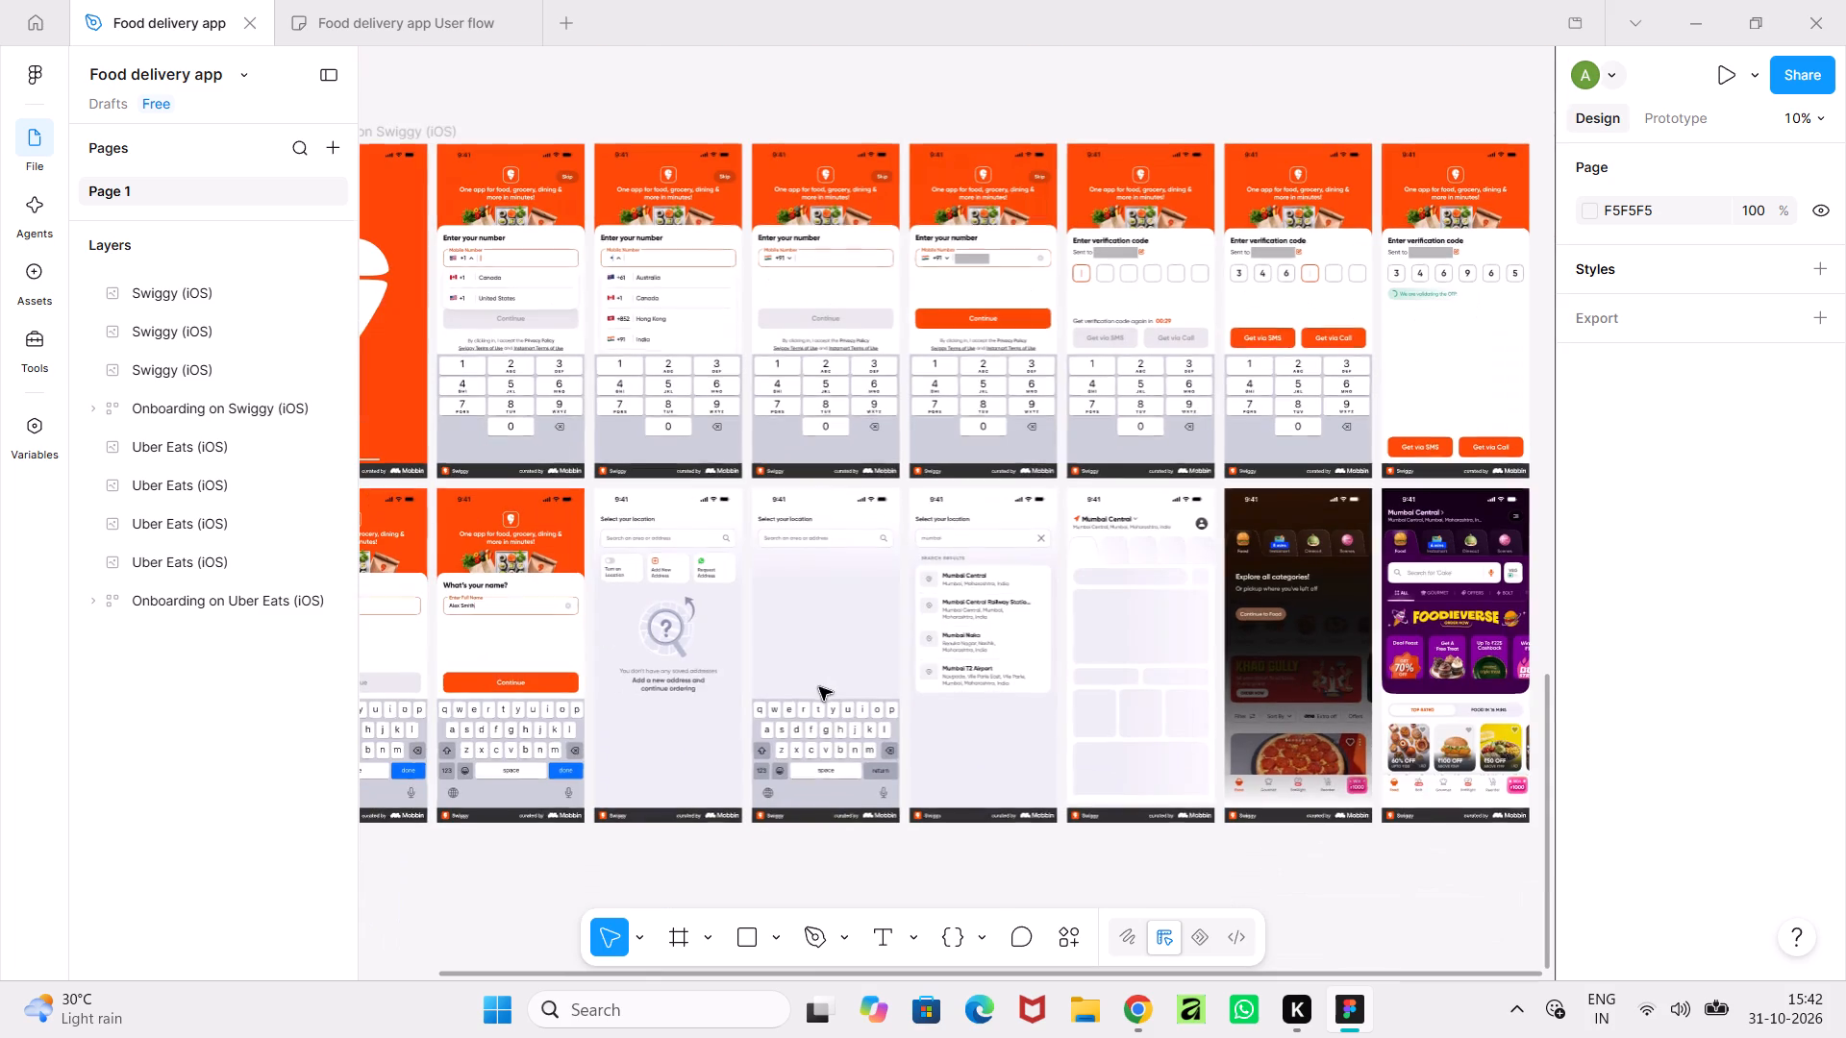
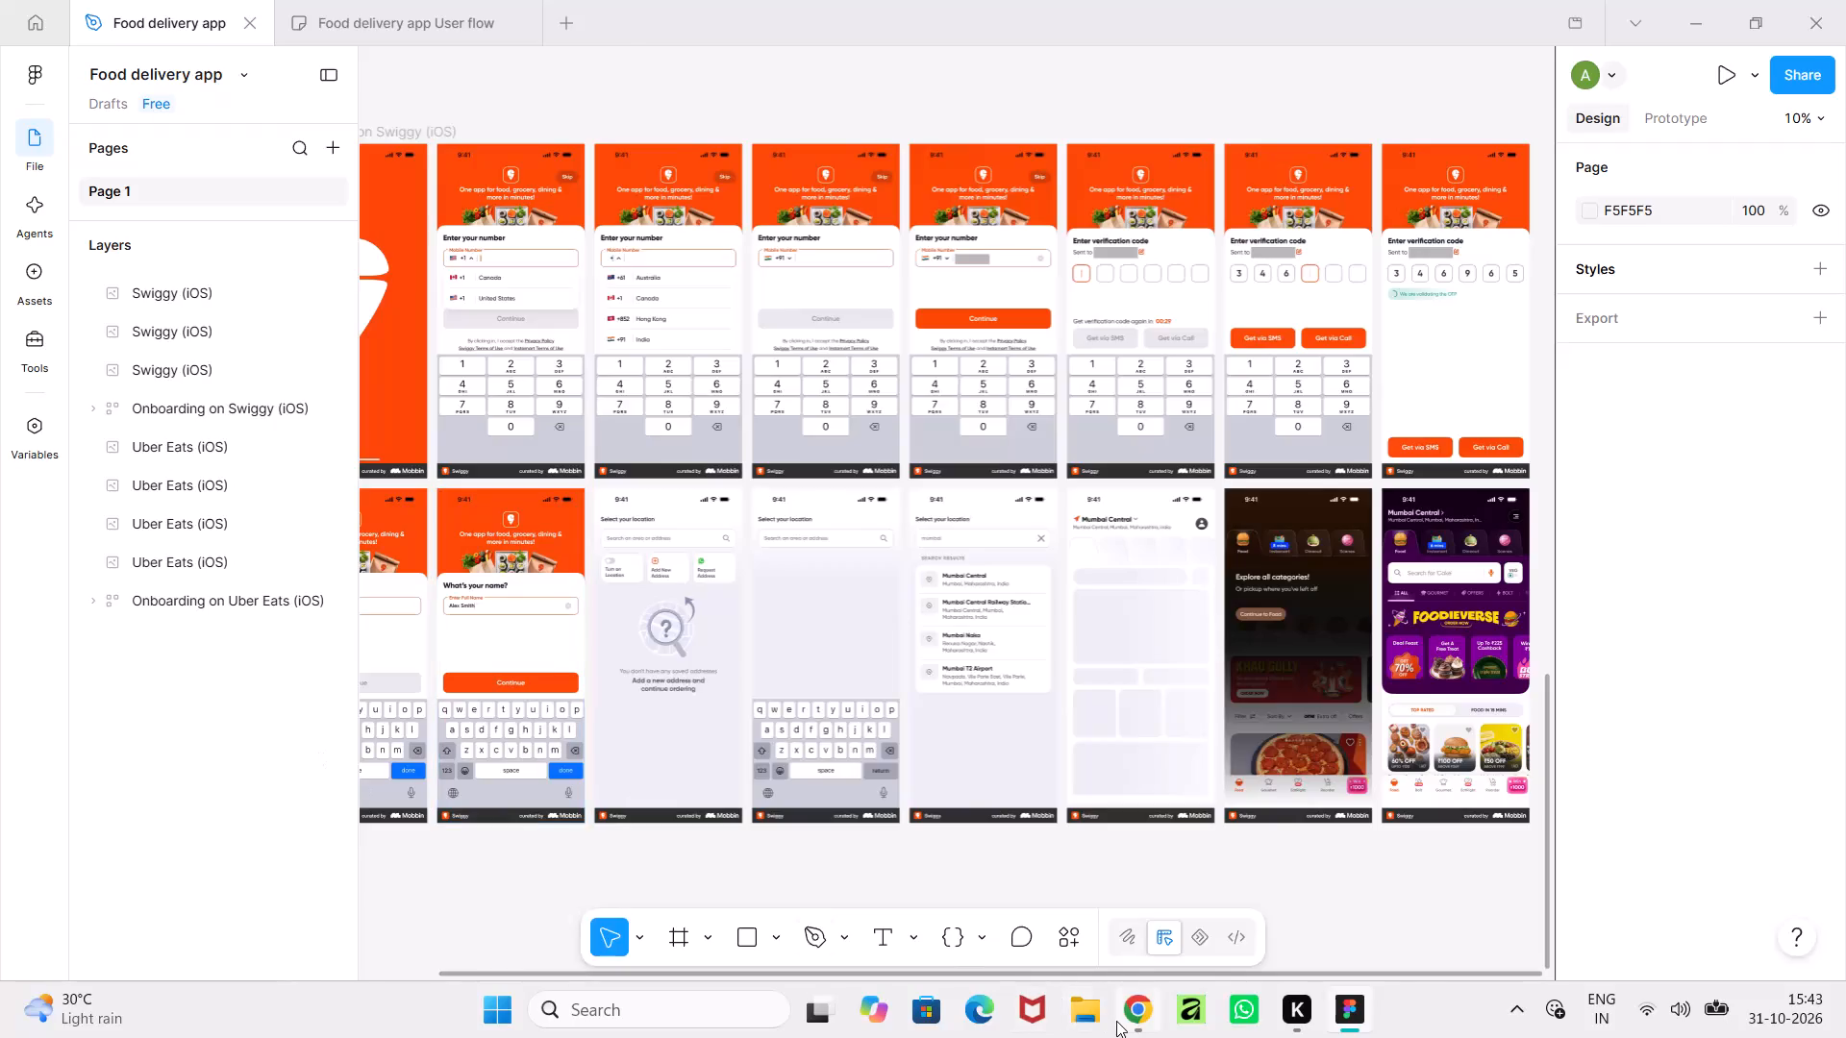
Switch to Chrome and search Google for "Uber eats" in a new tab.
left_click(1116, 1021)
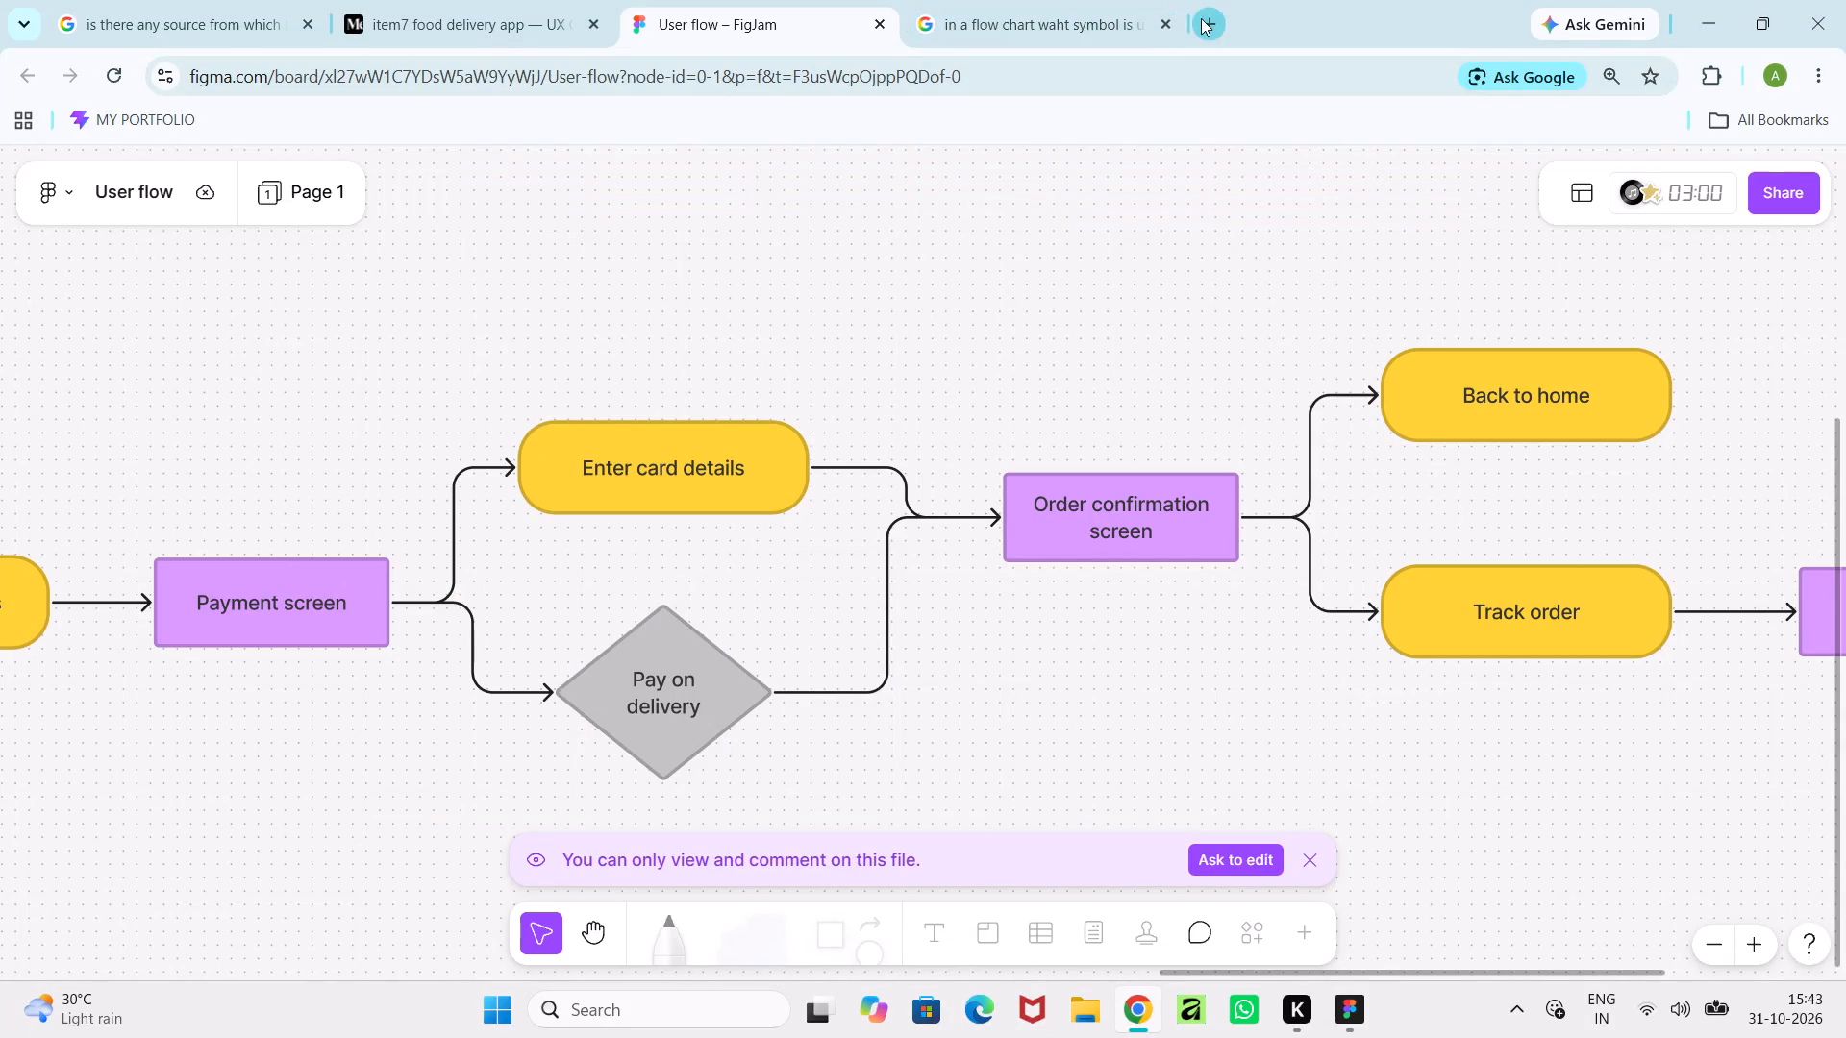
left_click(1207, 15)
left_click(998, 522)
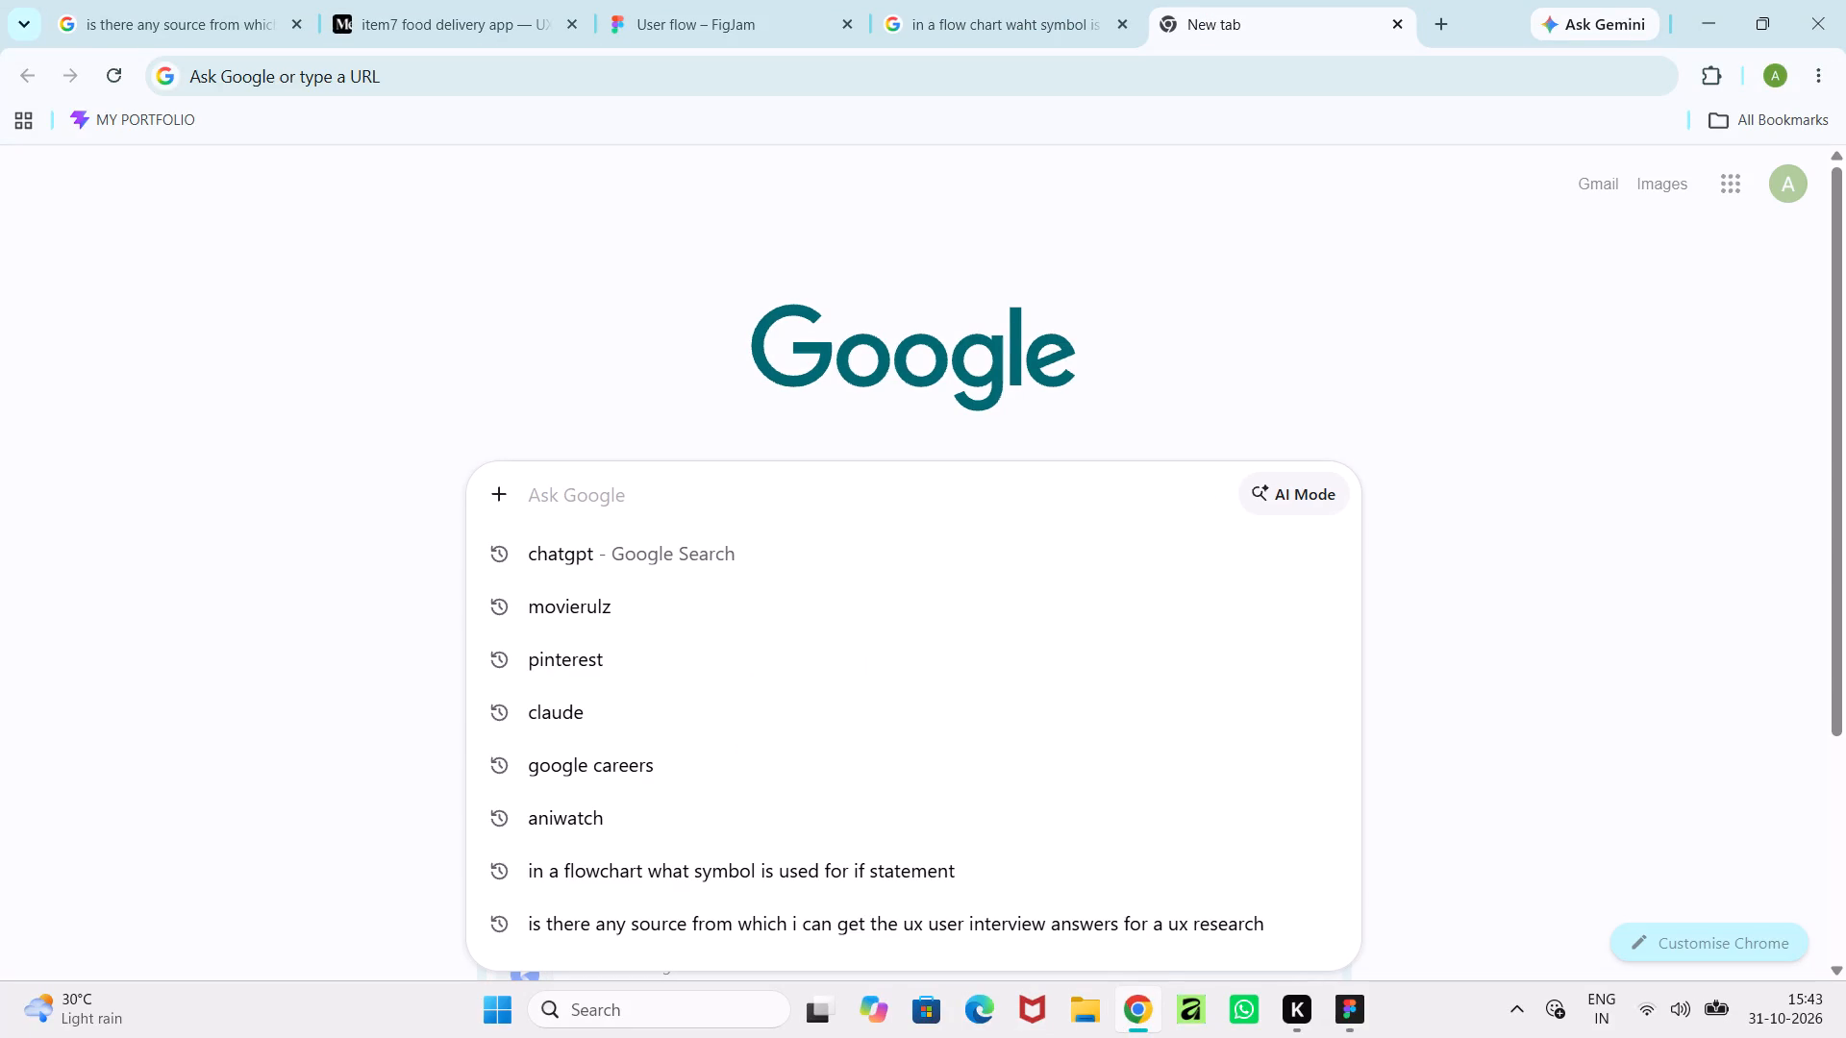
type("Uber")
key("space")
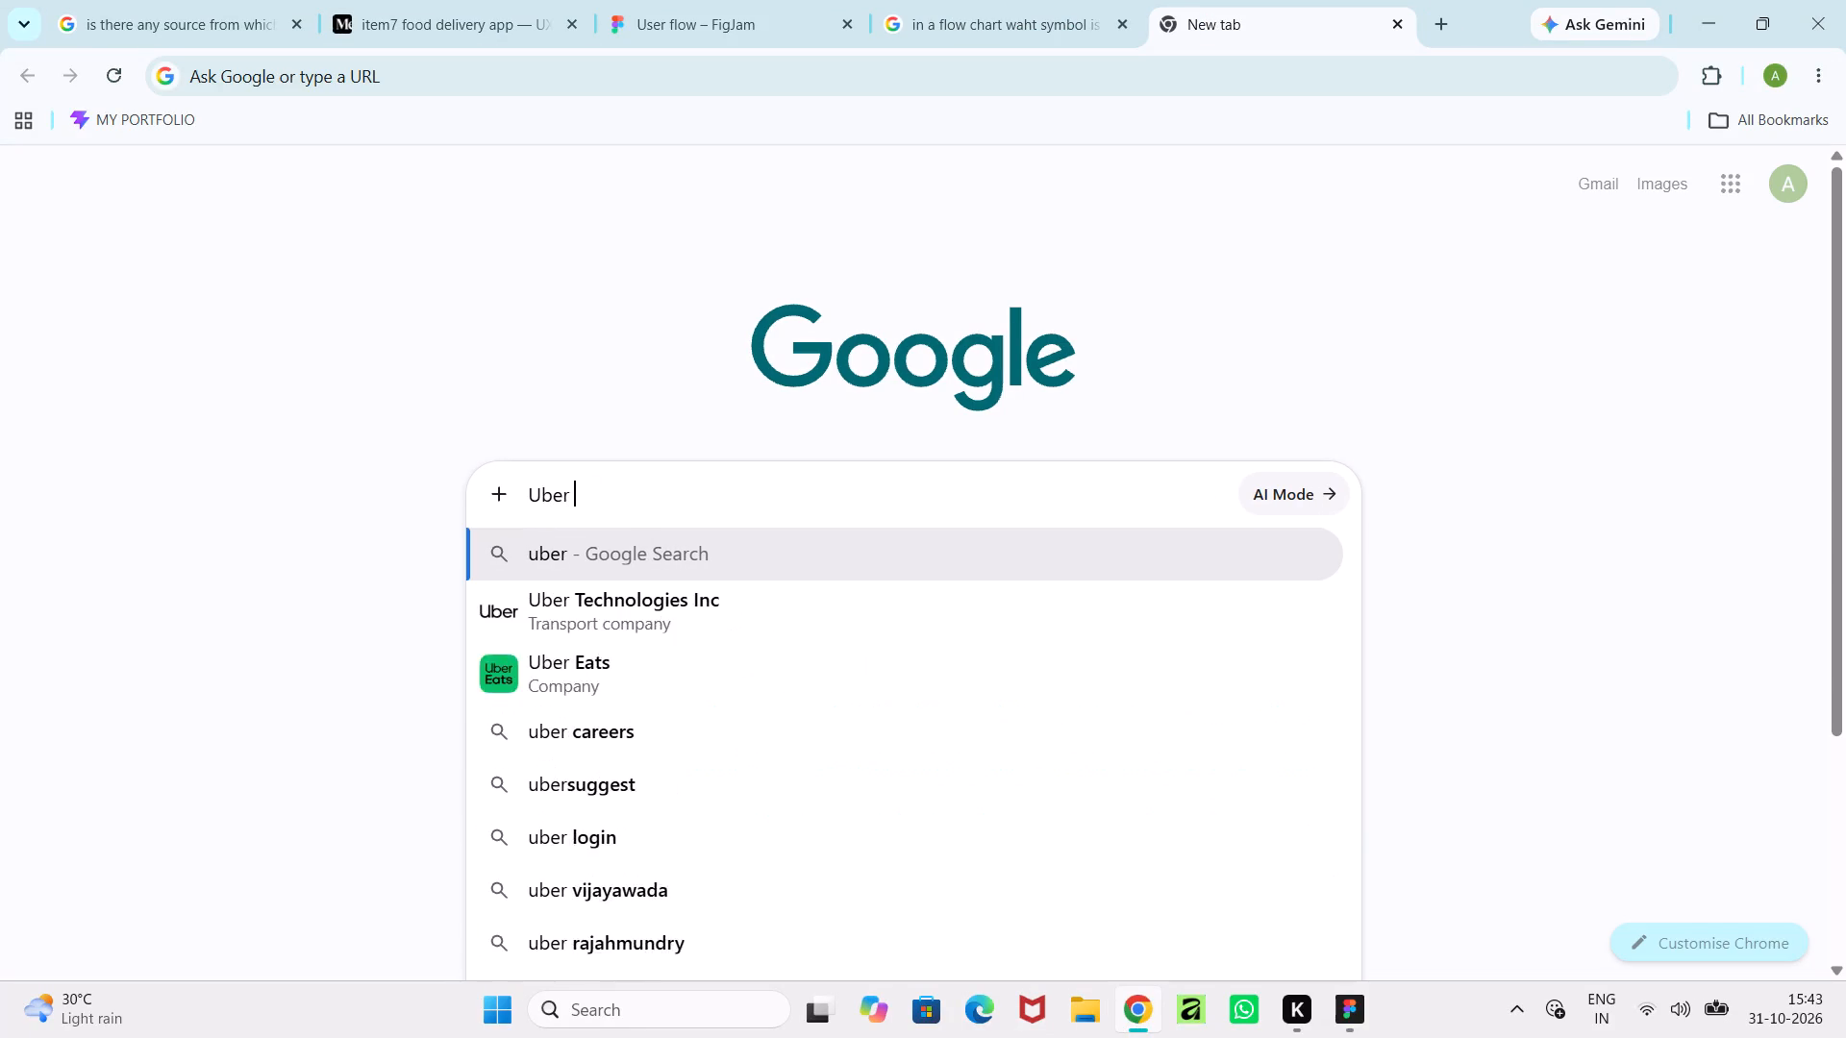
key("w")
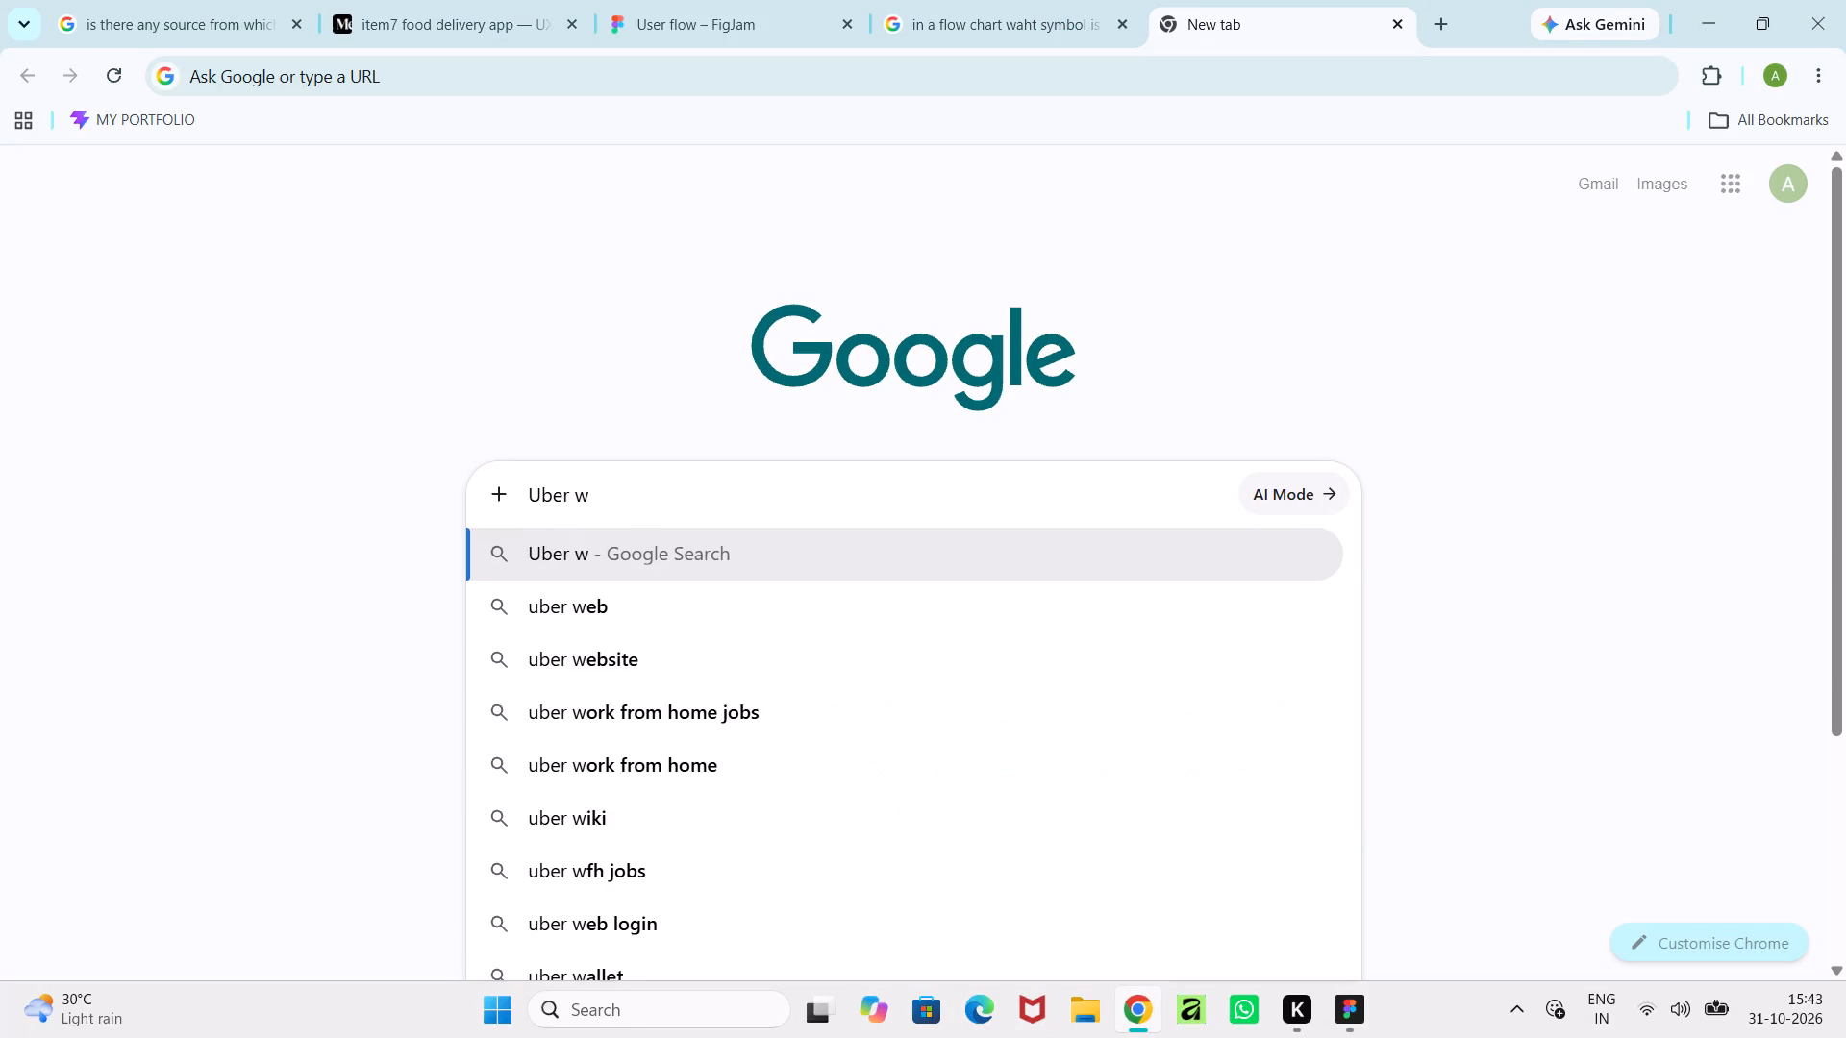
key("BackSpace")
type("eats")
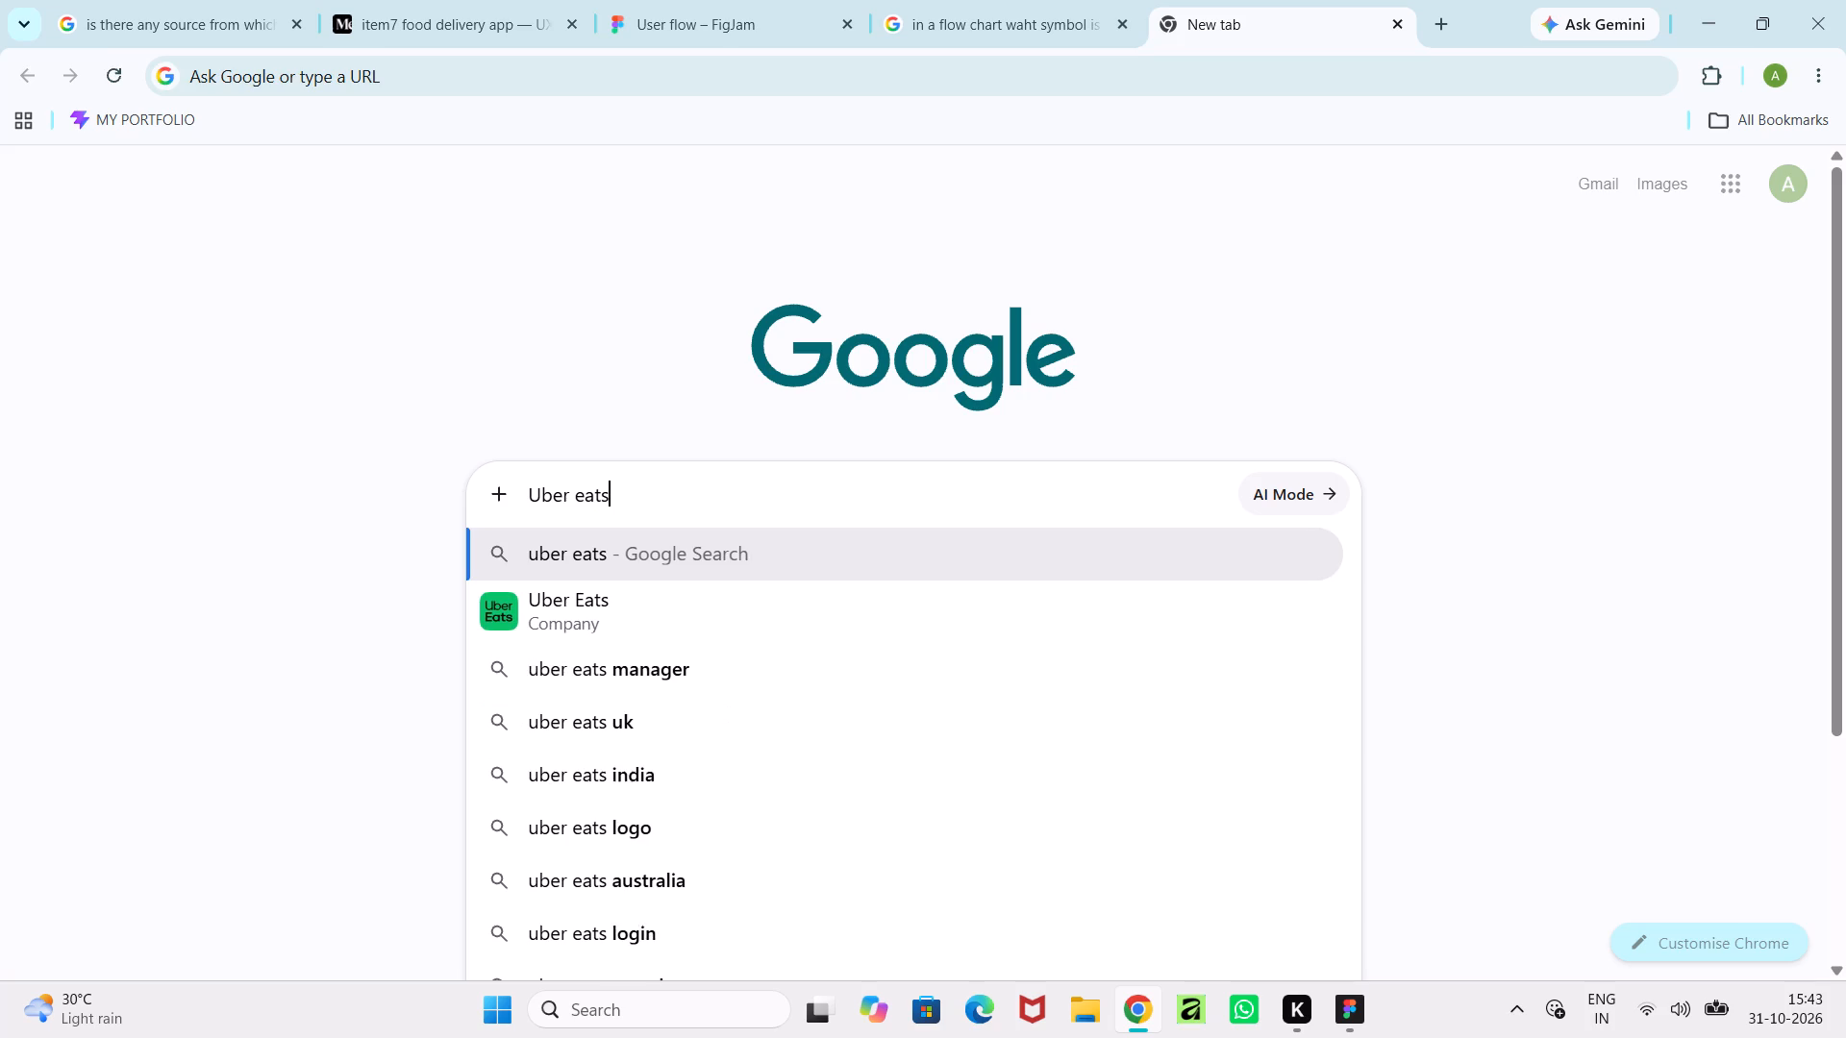
key("Return")
Open the Uber Eats website from the results, continue to the Uber site, and close that tab.
left_click(578, 444)
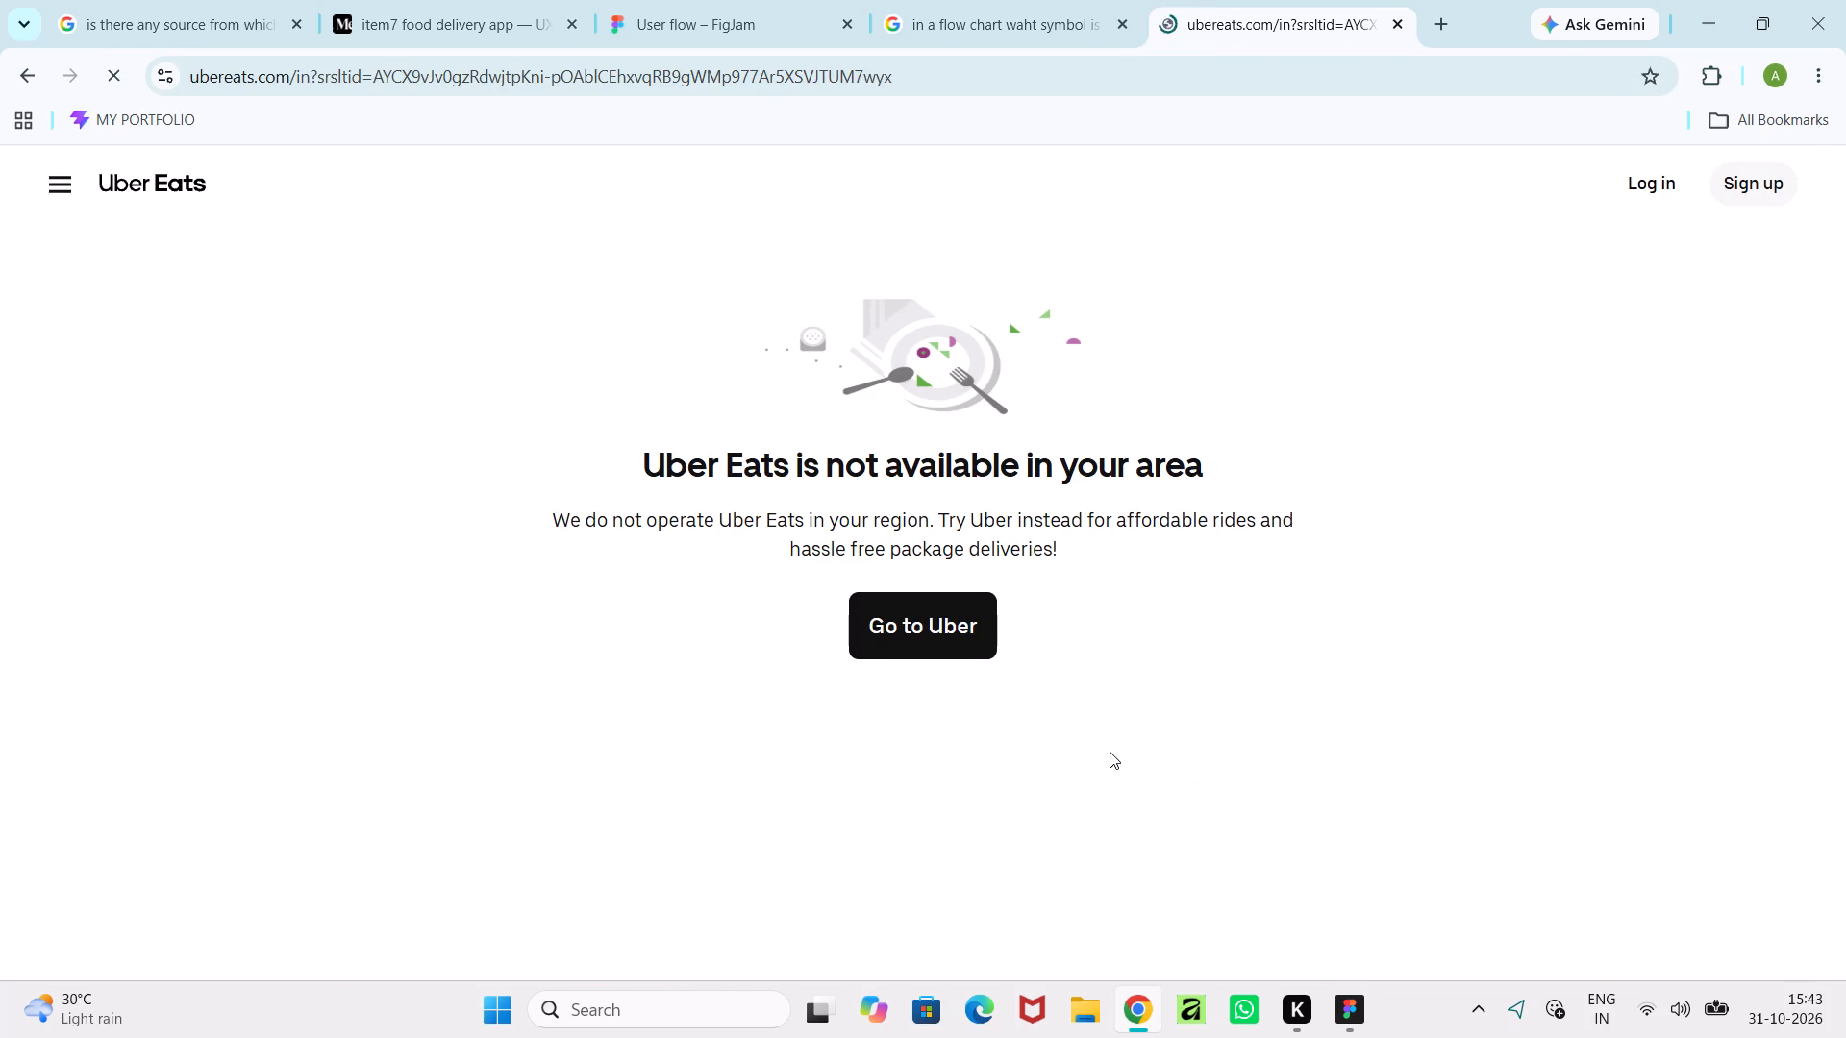
left_click(955, 612)
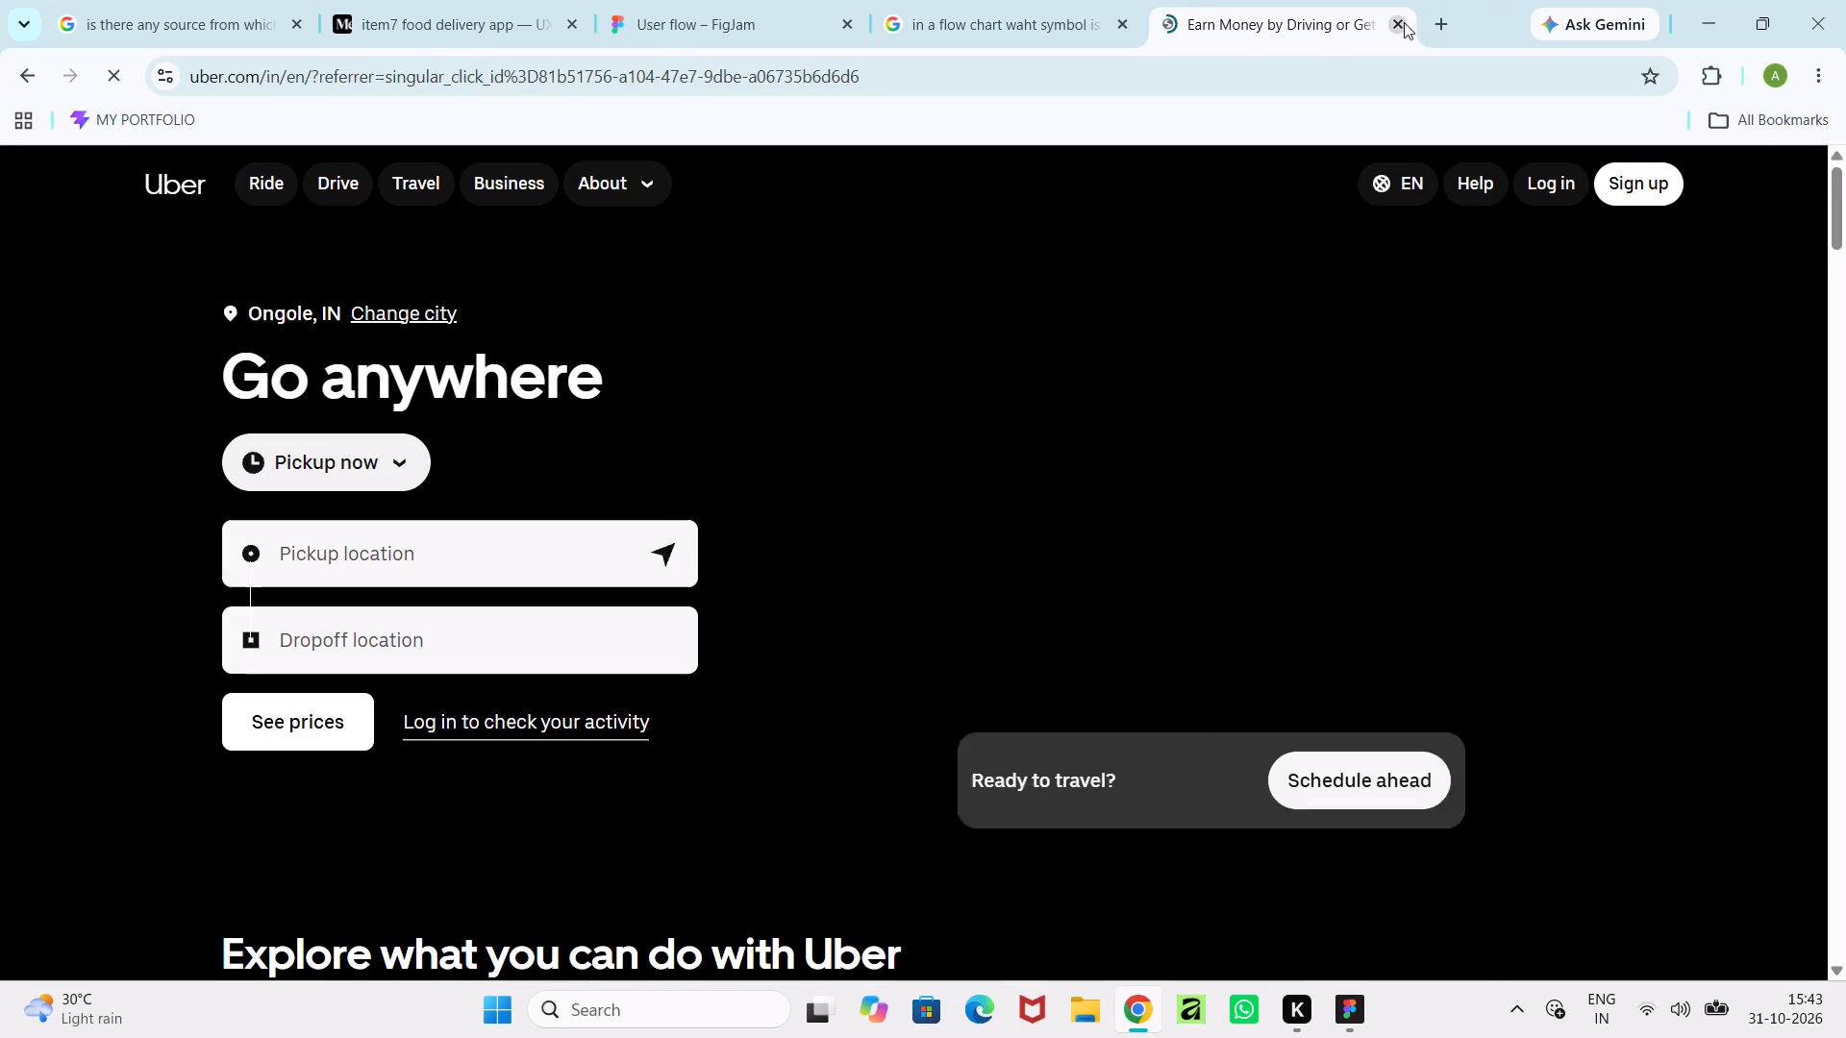
left_click(1406, 22)
Search Google Images for "uber eats home page" in a new tab.
left_click(1200, 11)
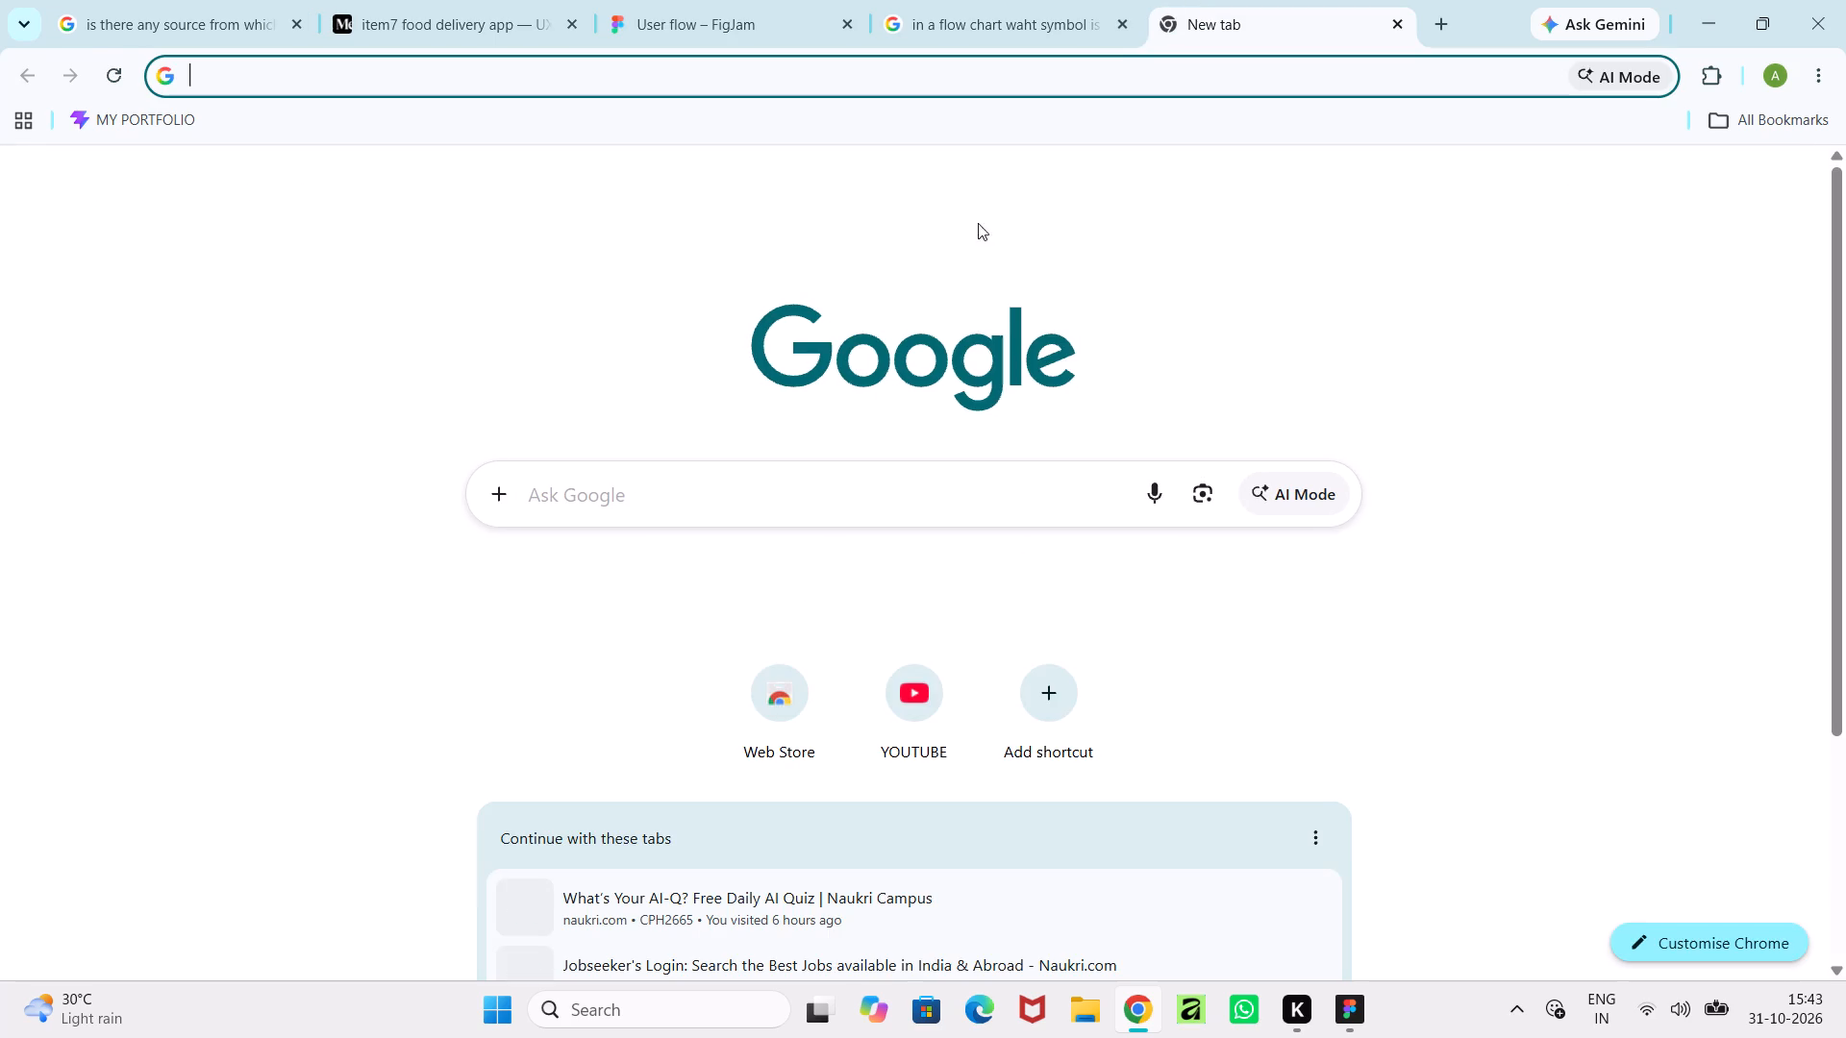
left_click(890, 523)
type("uber eats")
key("space")
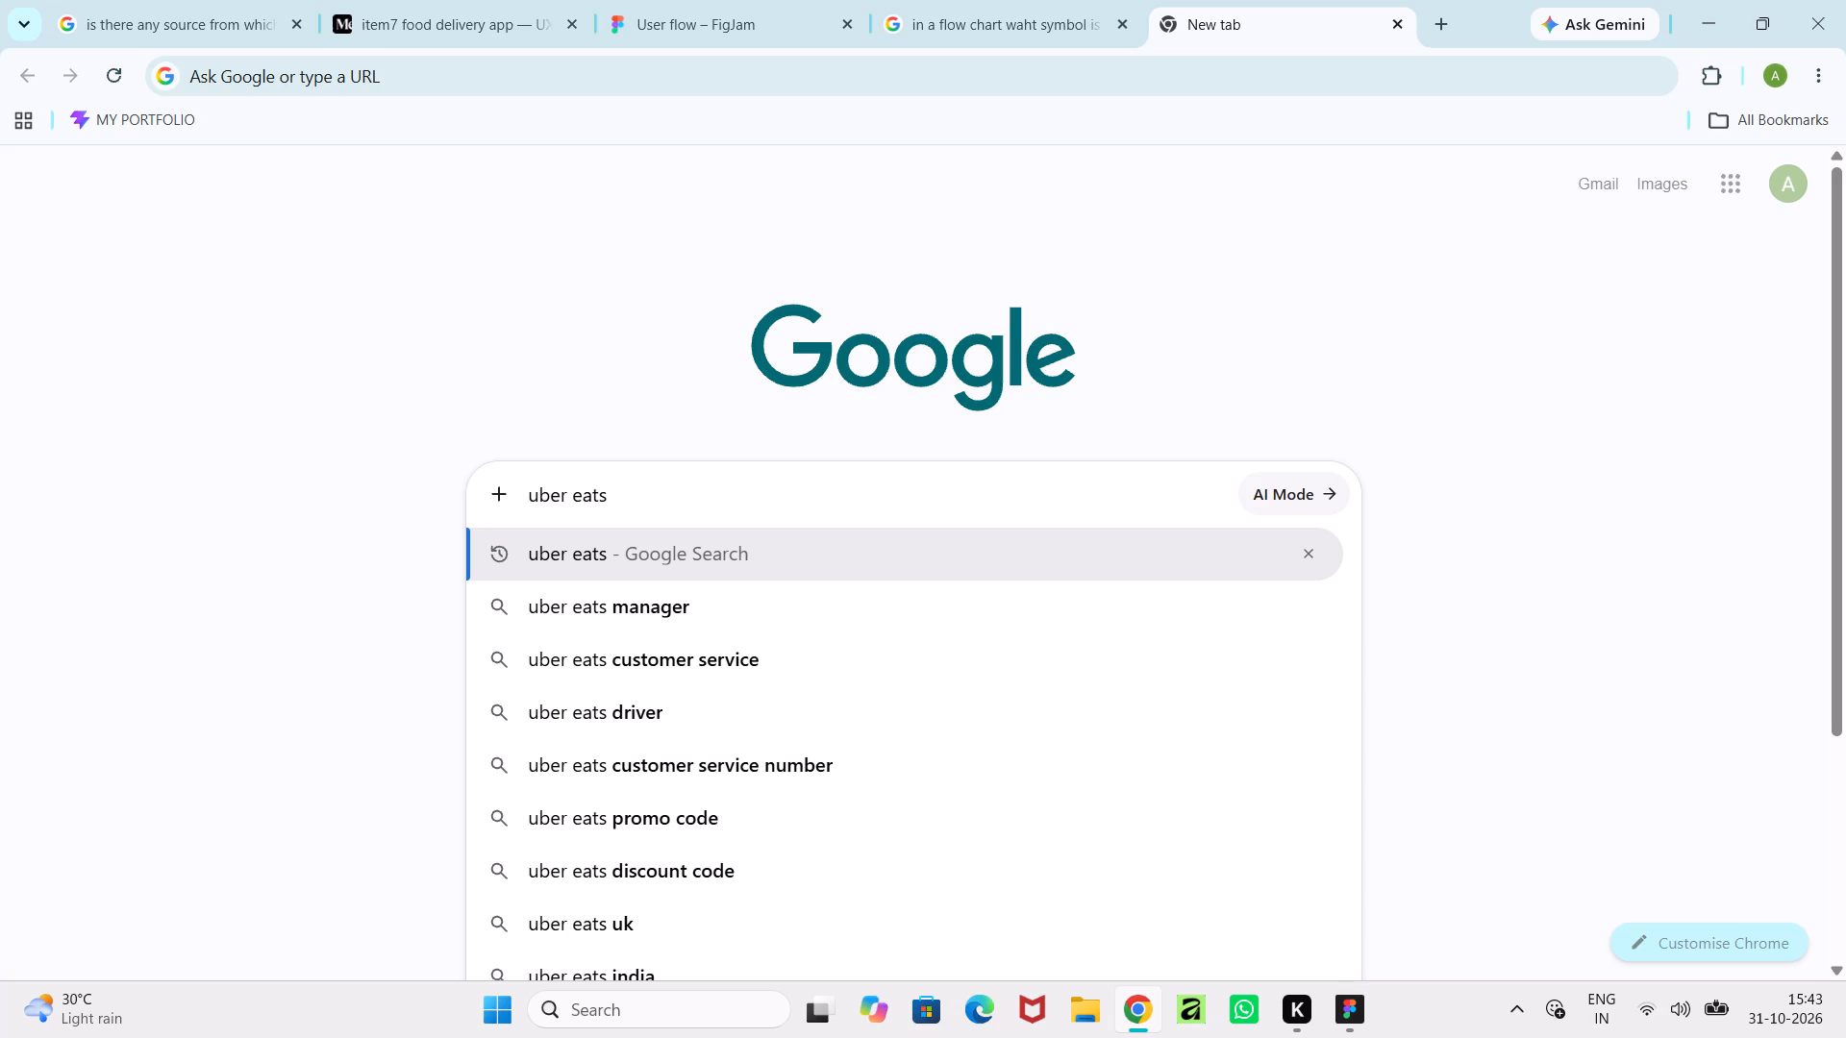
type("Home")
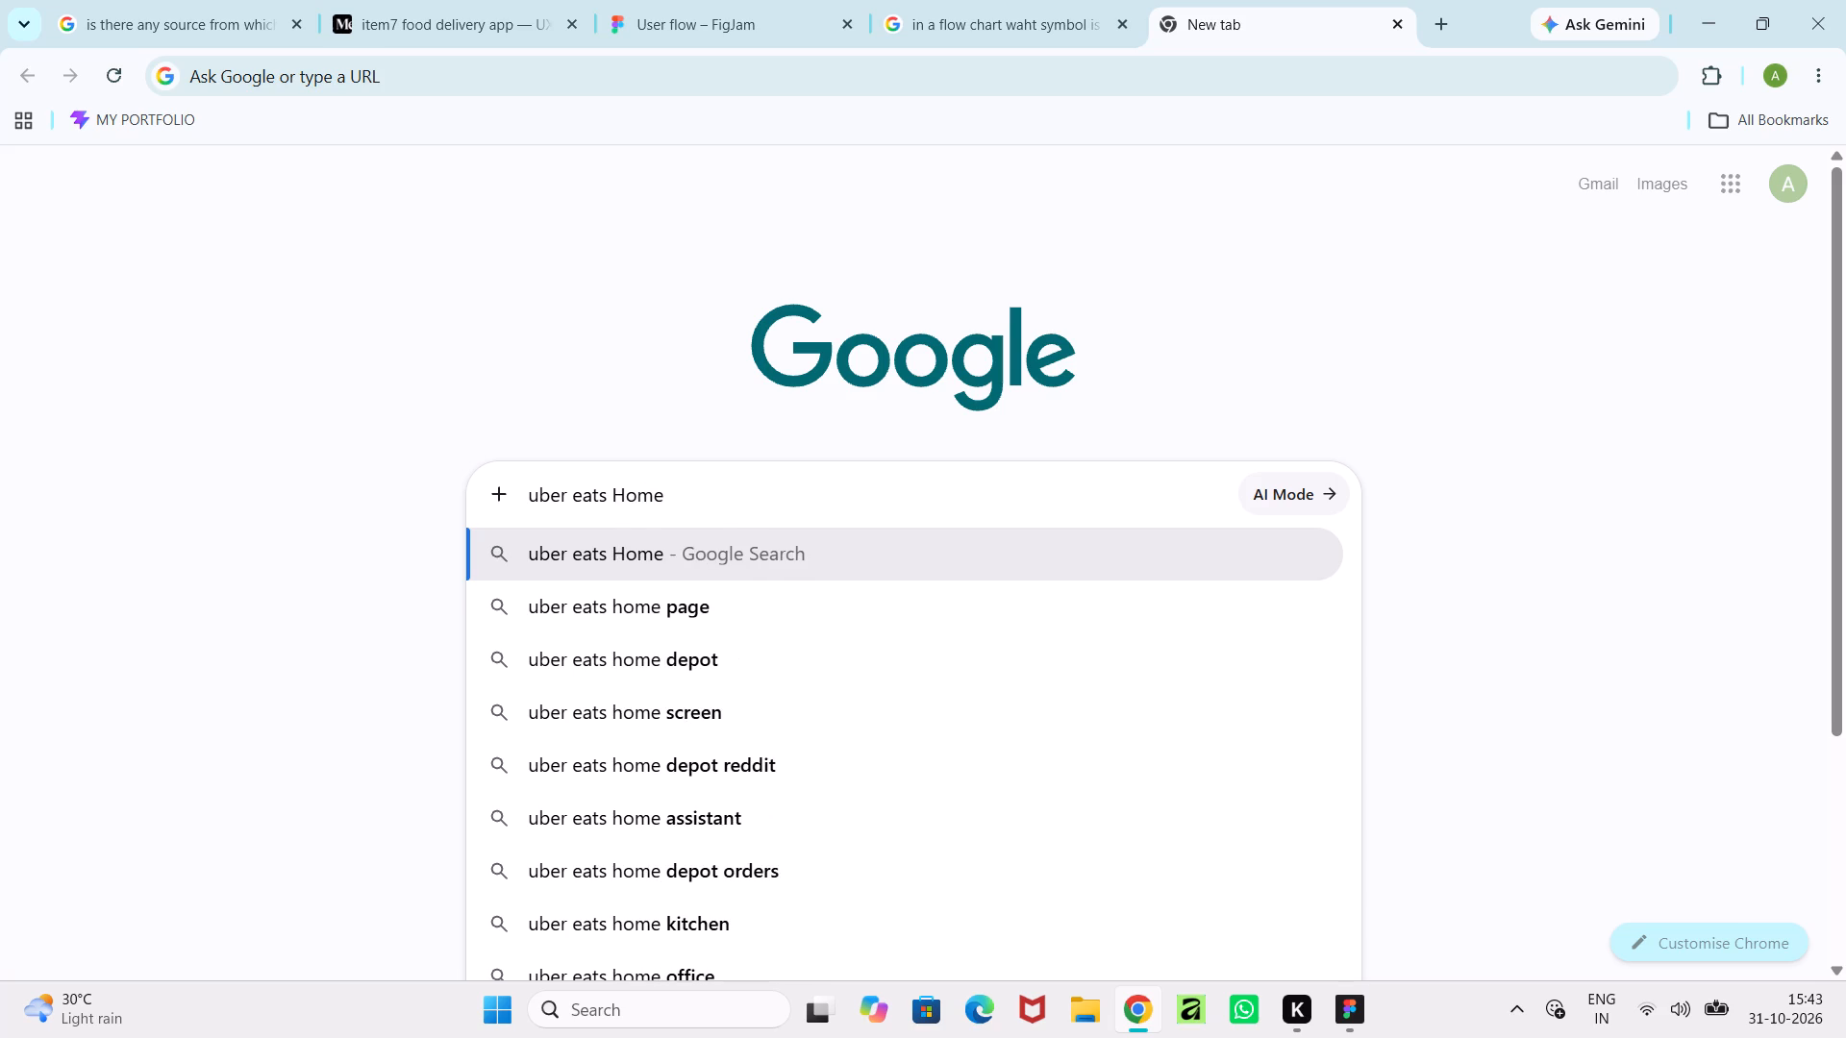
left_click(909, 623)
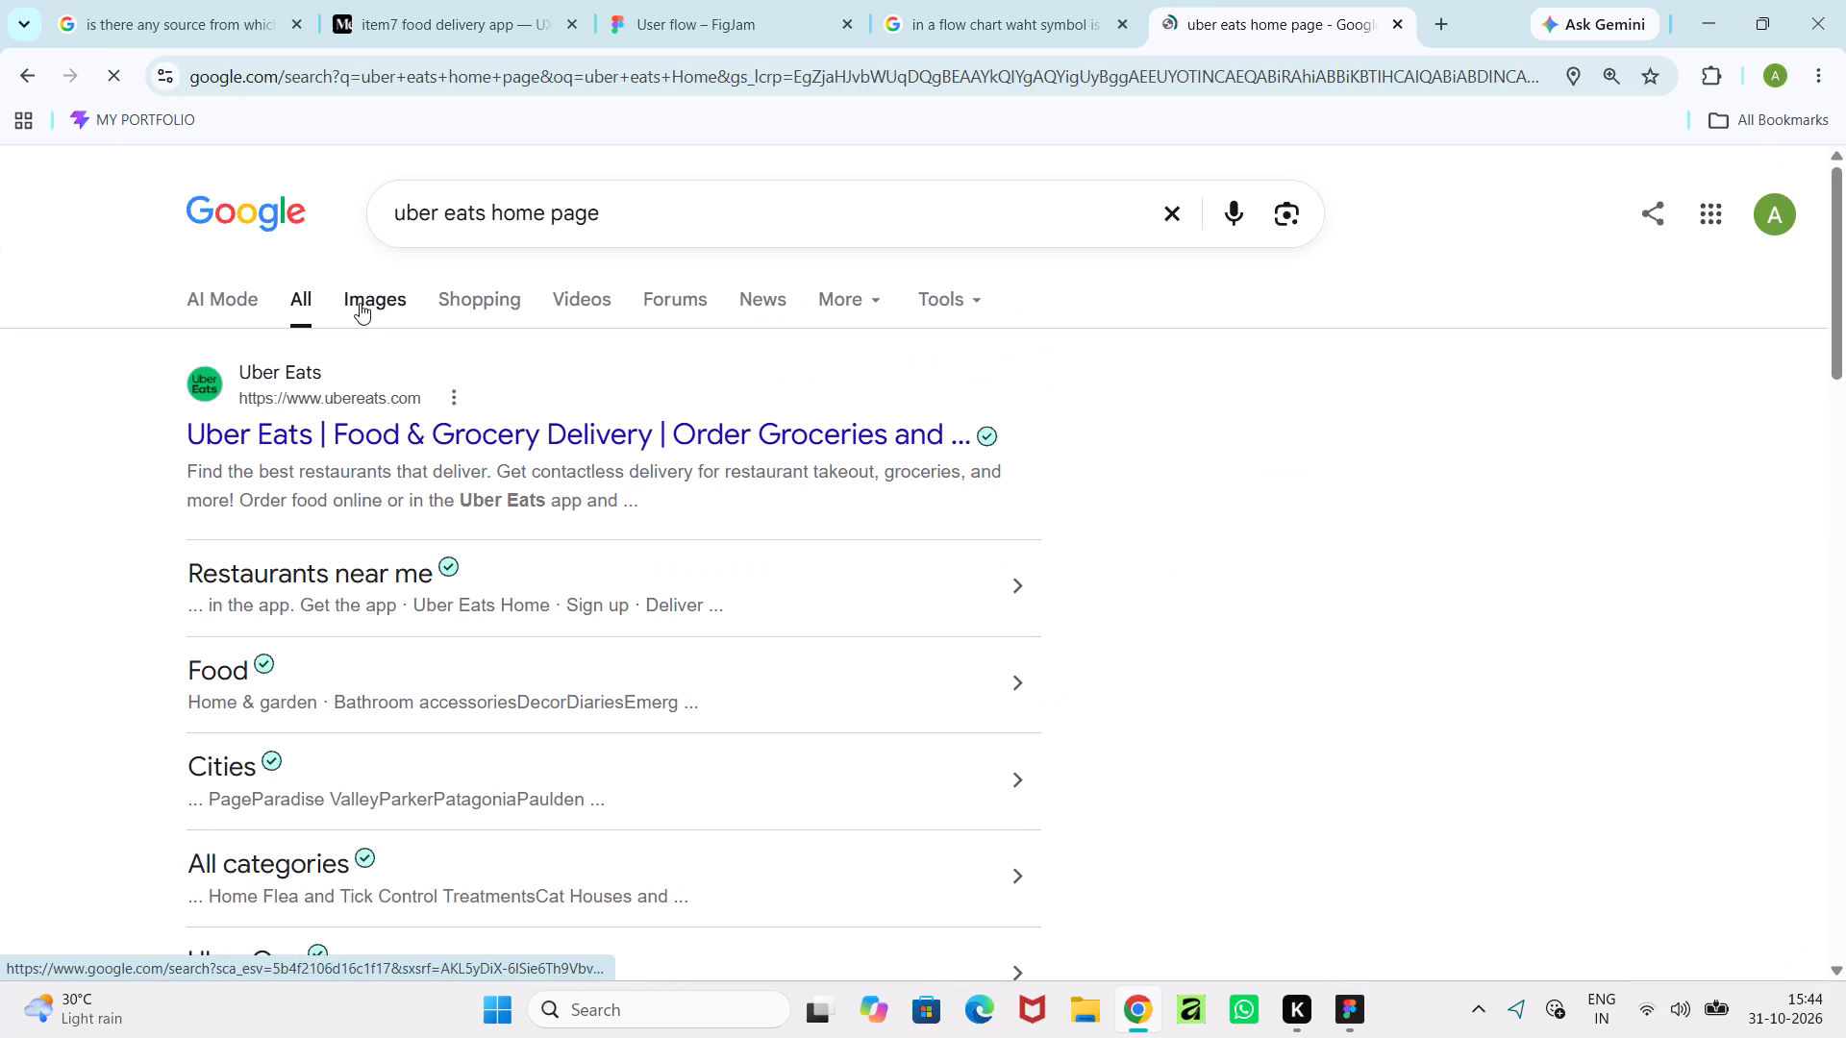
left_click(369, 298)
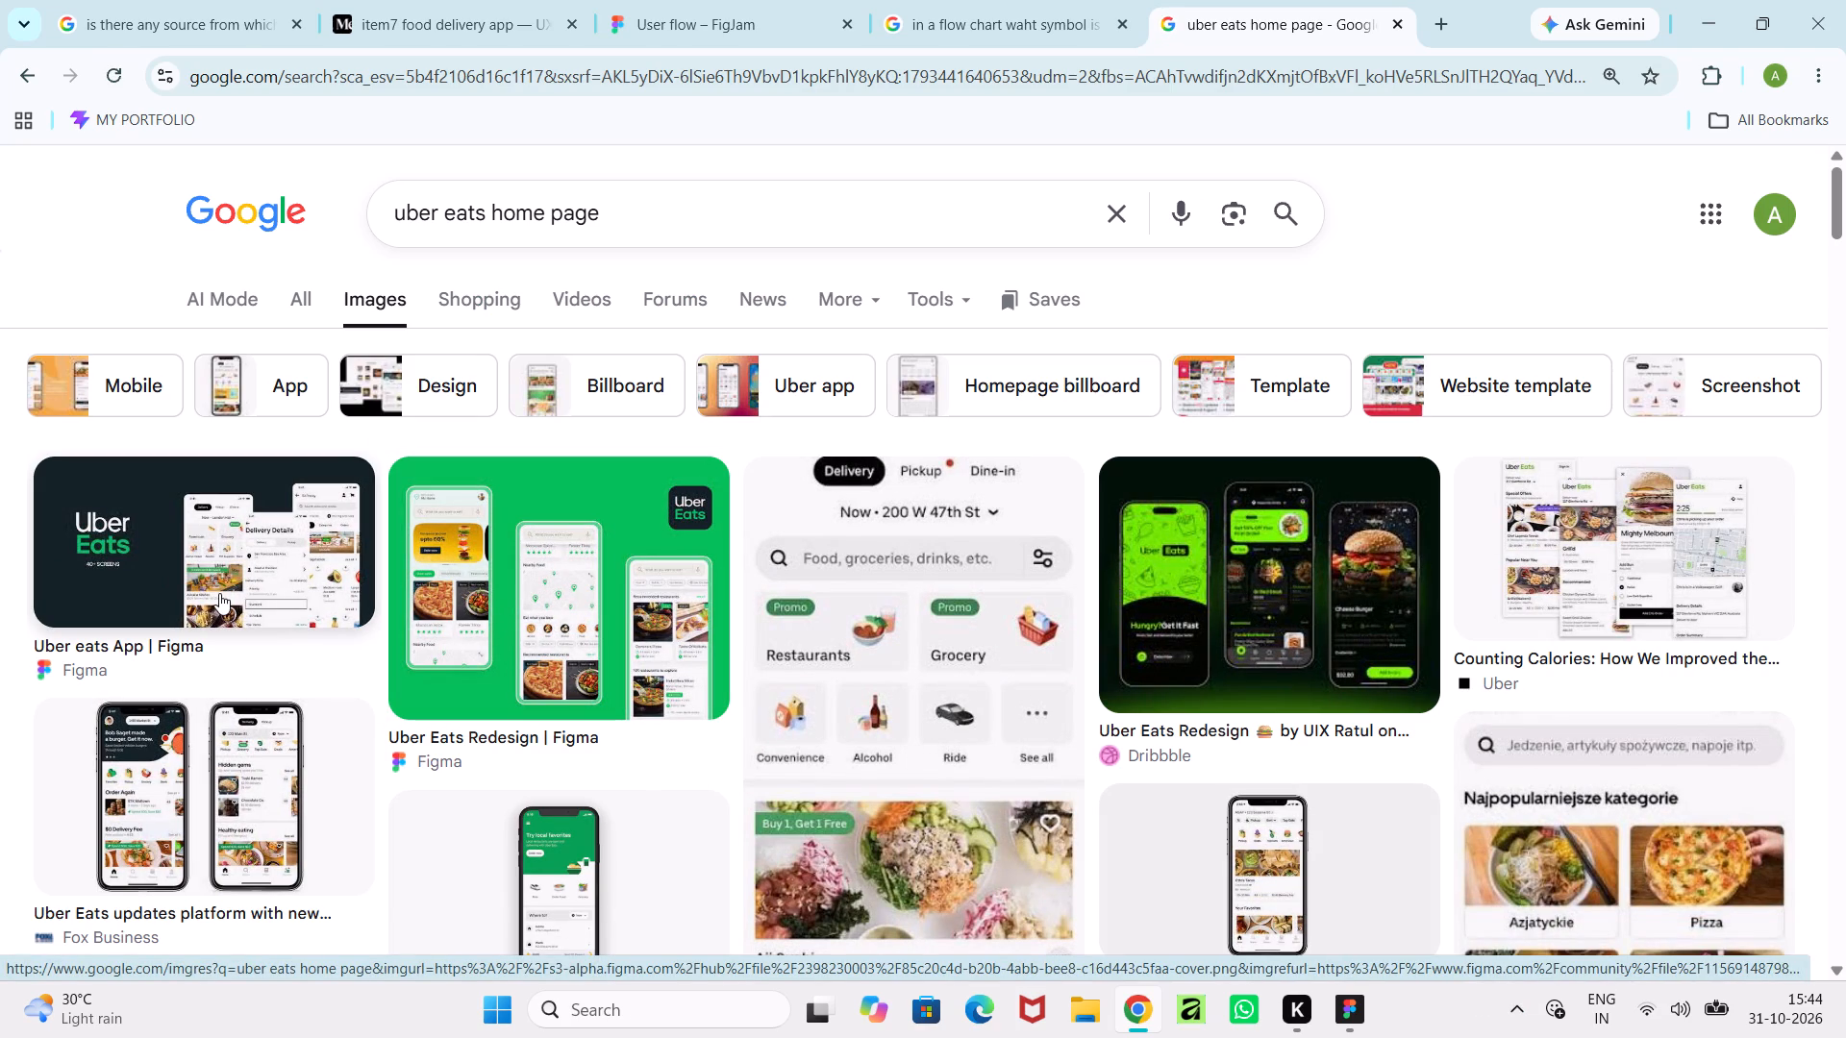
Preview the Fox Business image of two Uber Eats home screens and try to open it in its own tab.
left_click(221, 807)
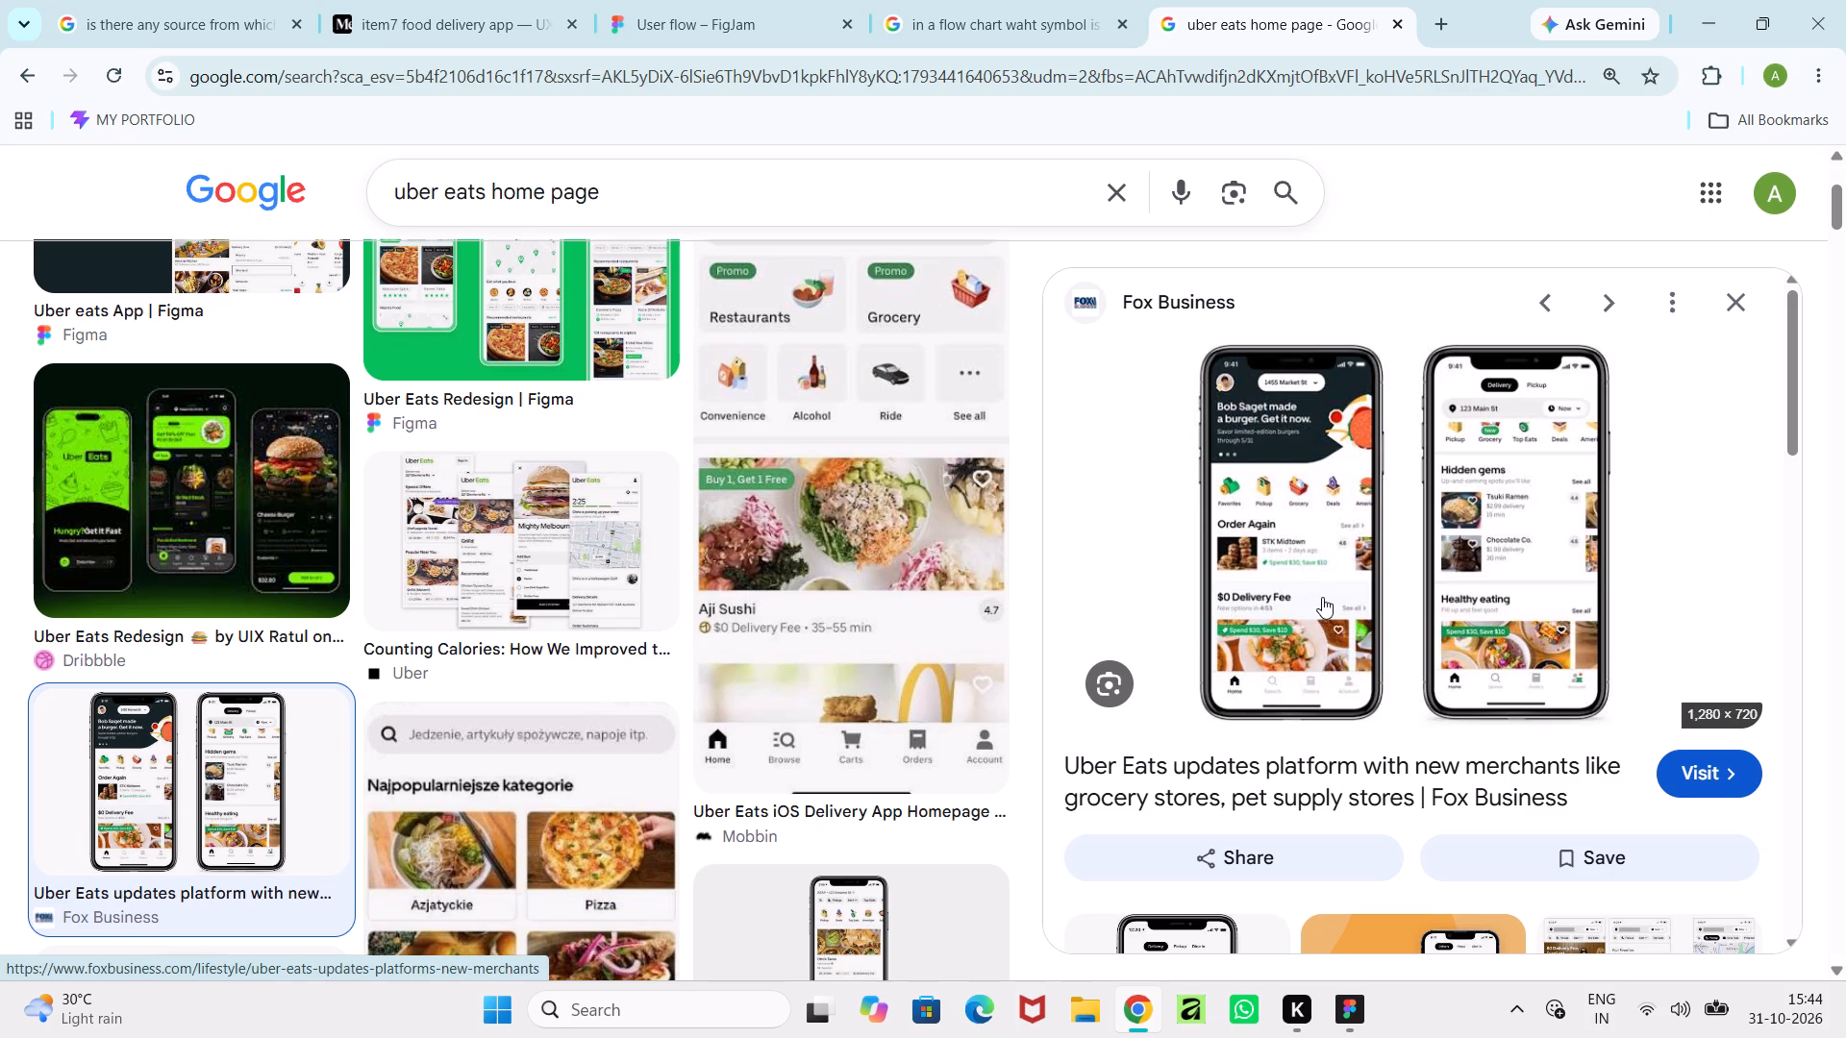
left_click_drag(1322, 597, 1408, 17)
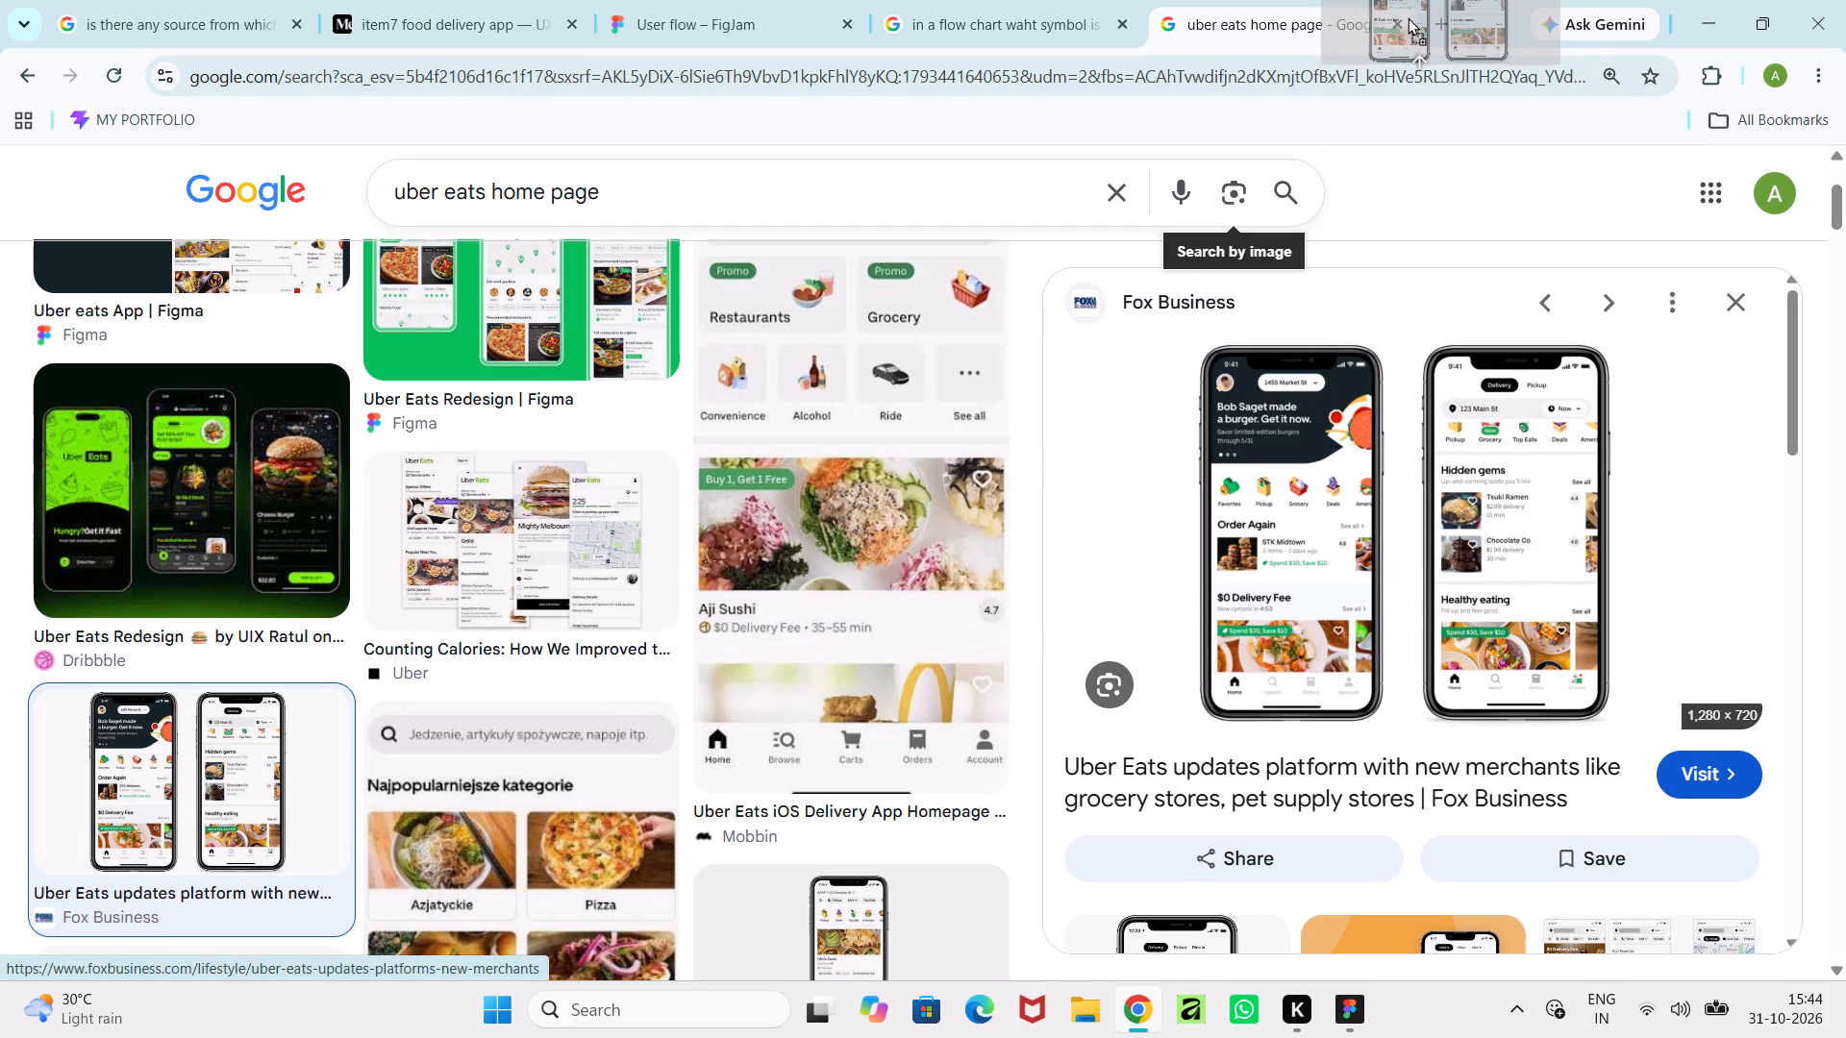
left_click_drag(1408, 17, 1414, 12)
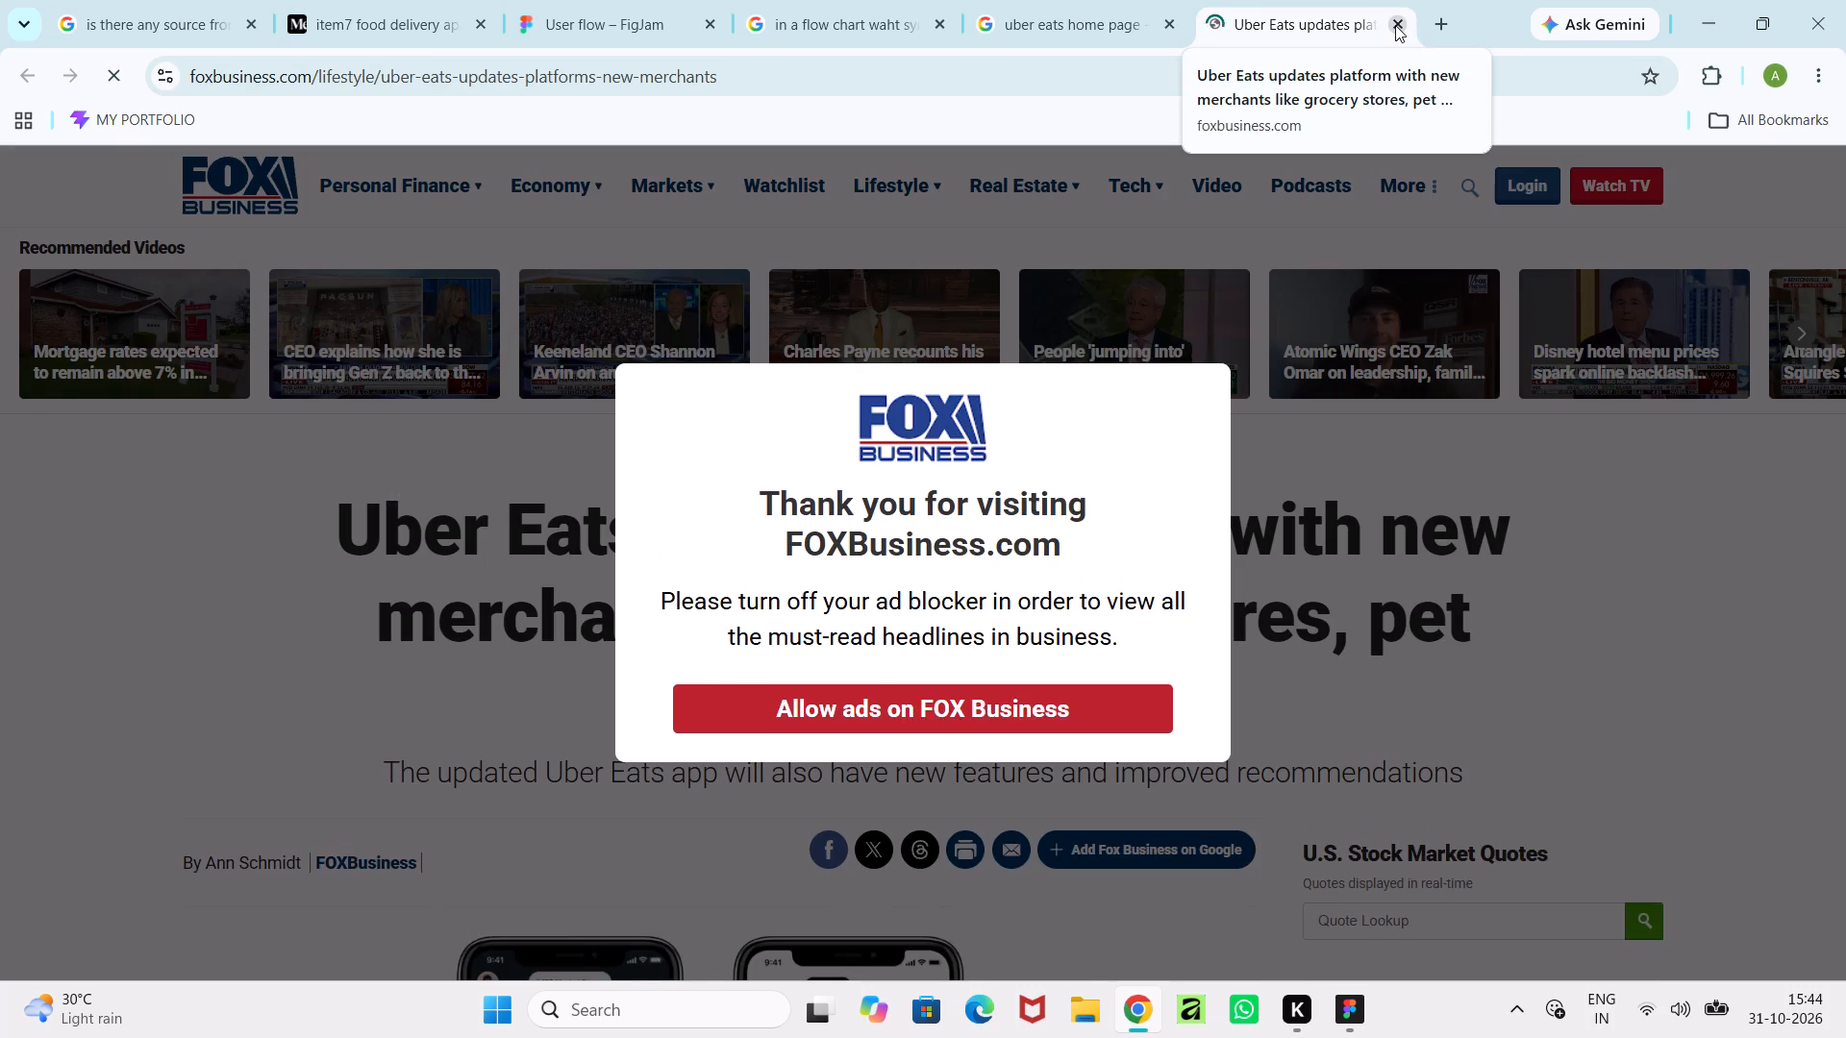
left_click(1395, 25)
Copy the previewed Fox Business image's address and open the full-size Uber Eats home screens in a new tab.
right_click(1438, 383)
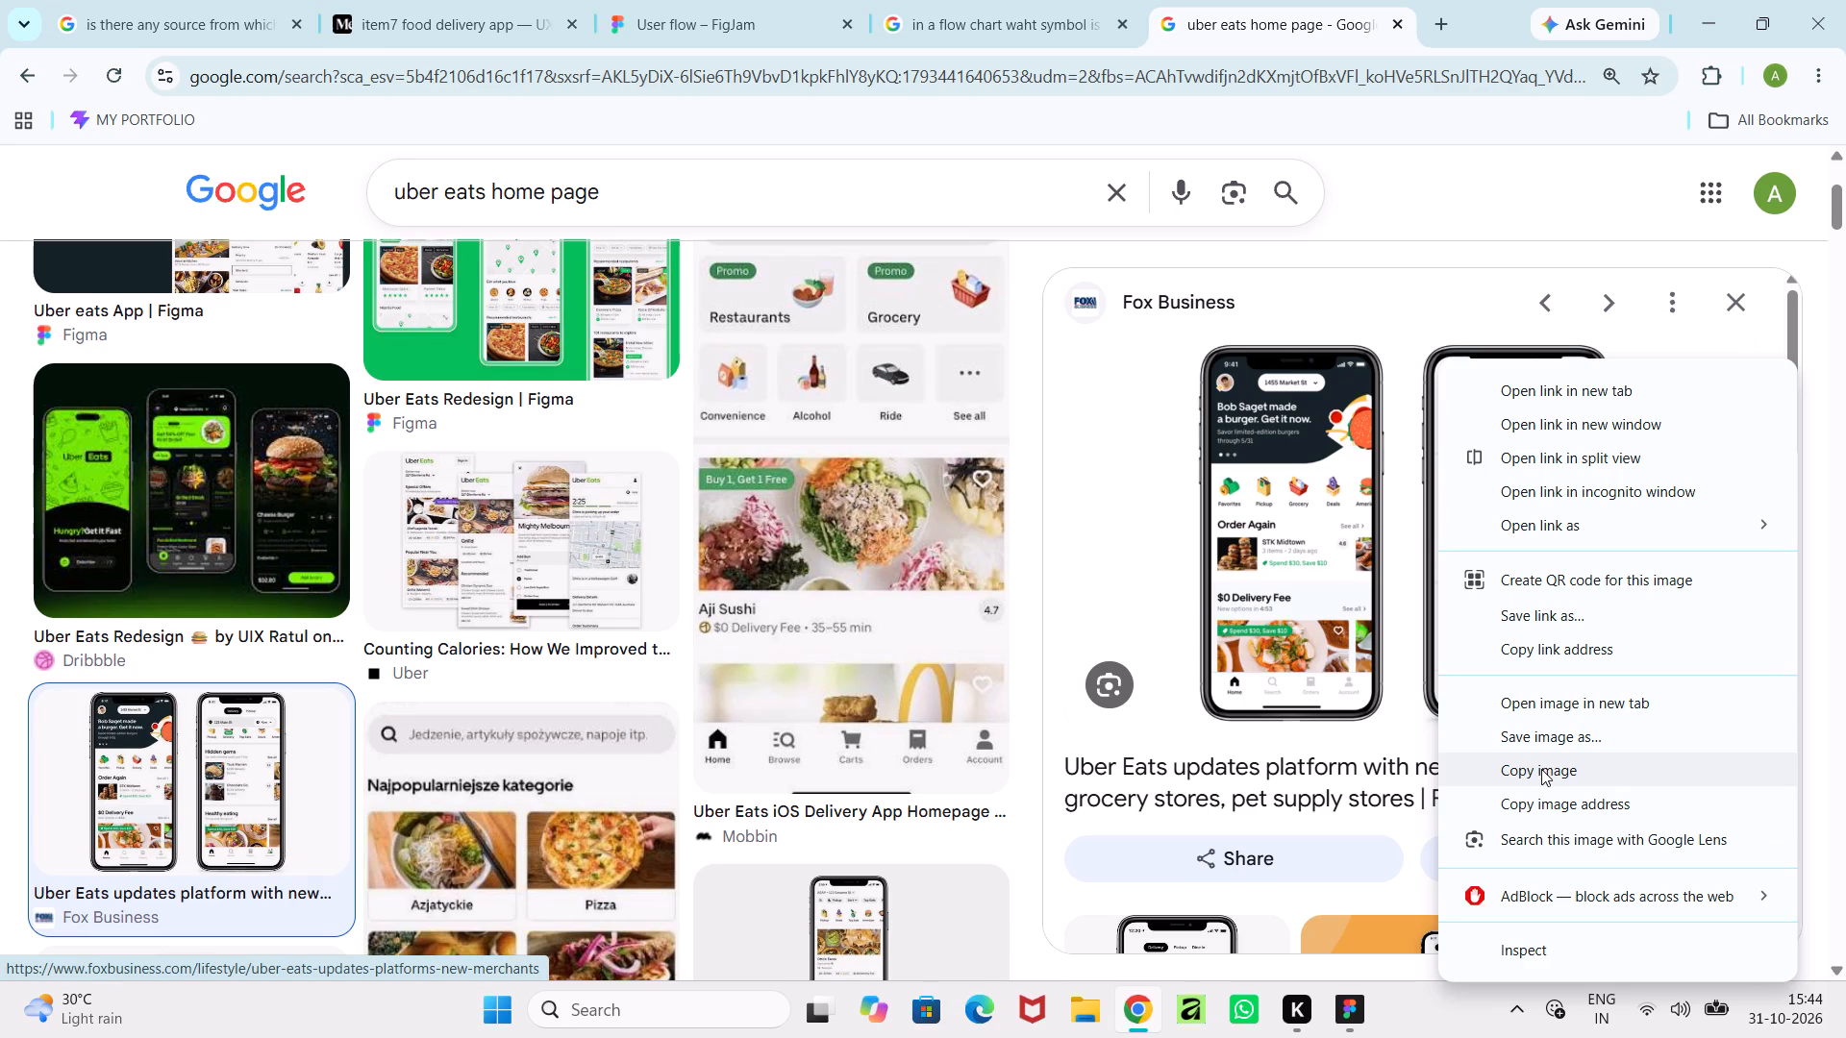
left_click(1546, 795)
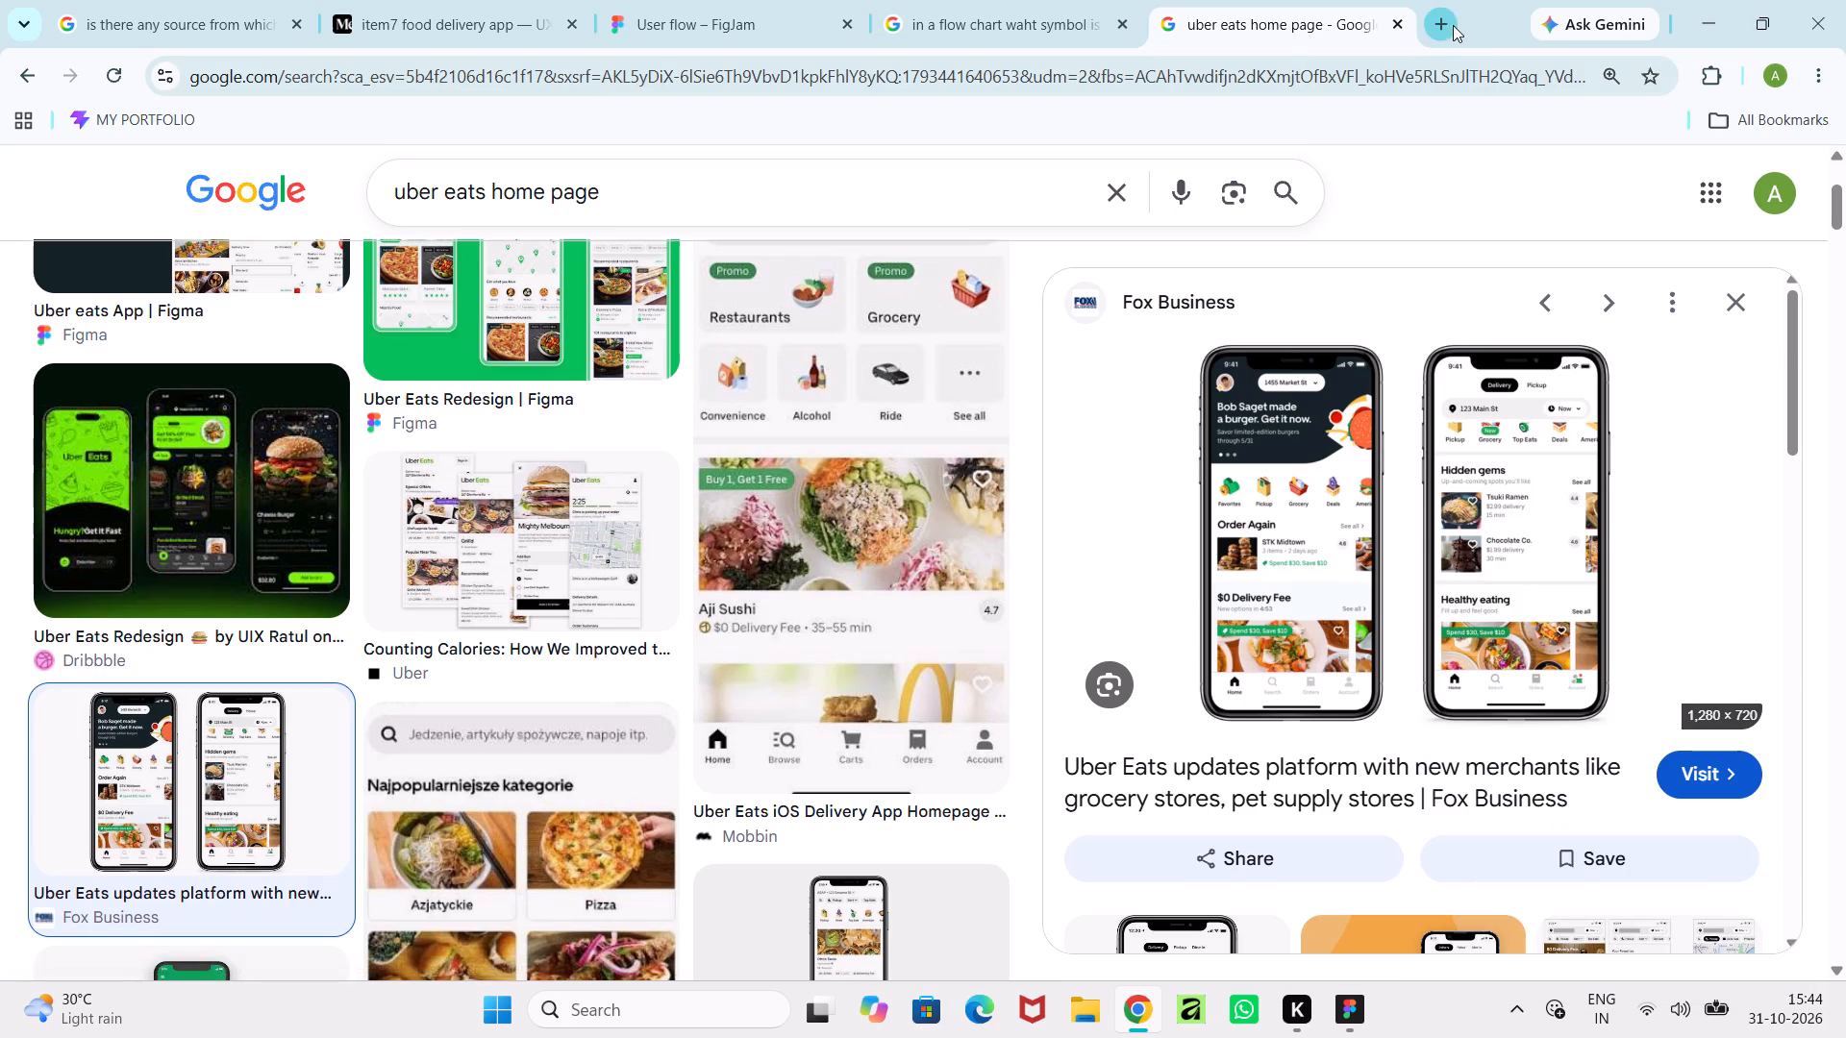
left_click(1446, 25)
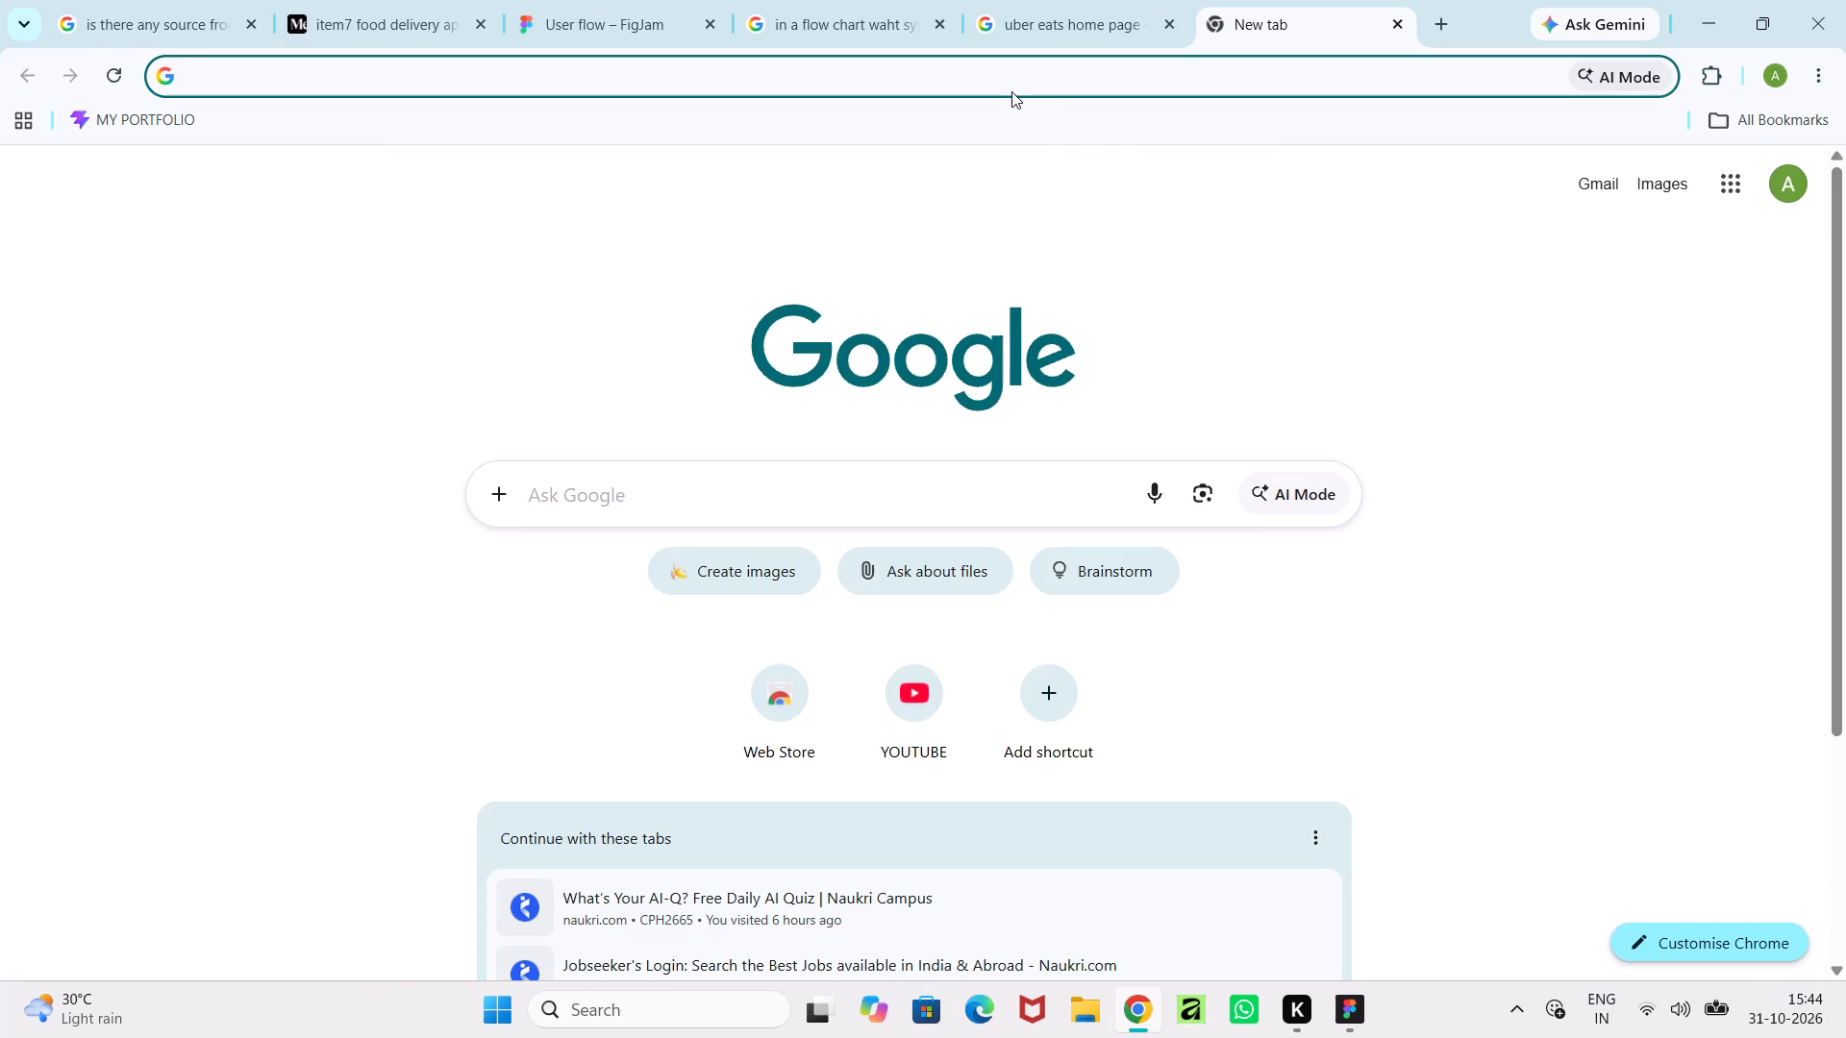
key("ctrl+v")
key("Return")
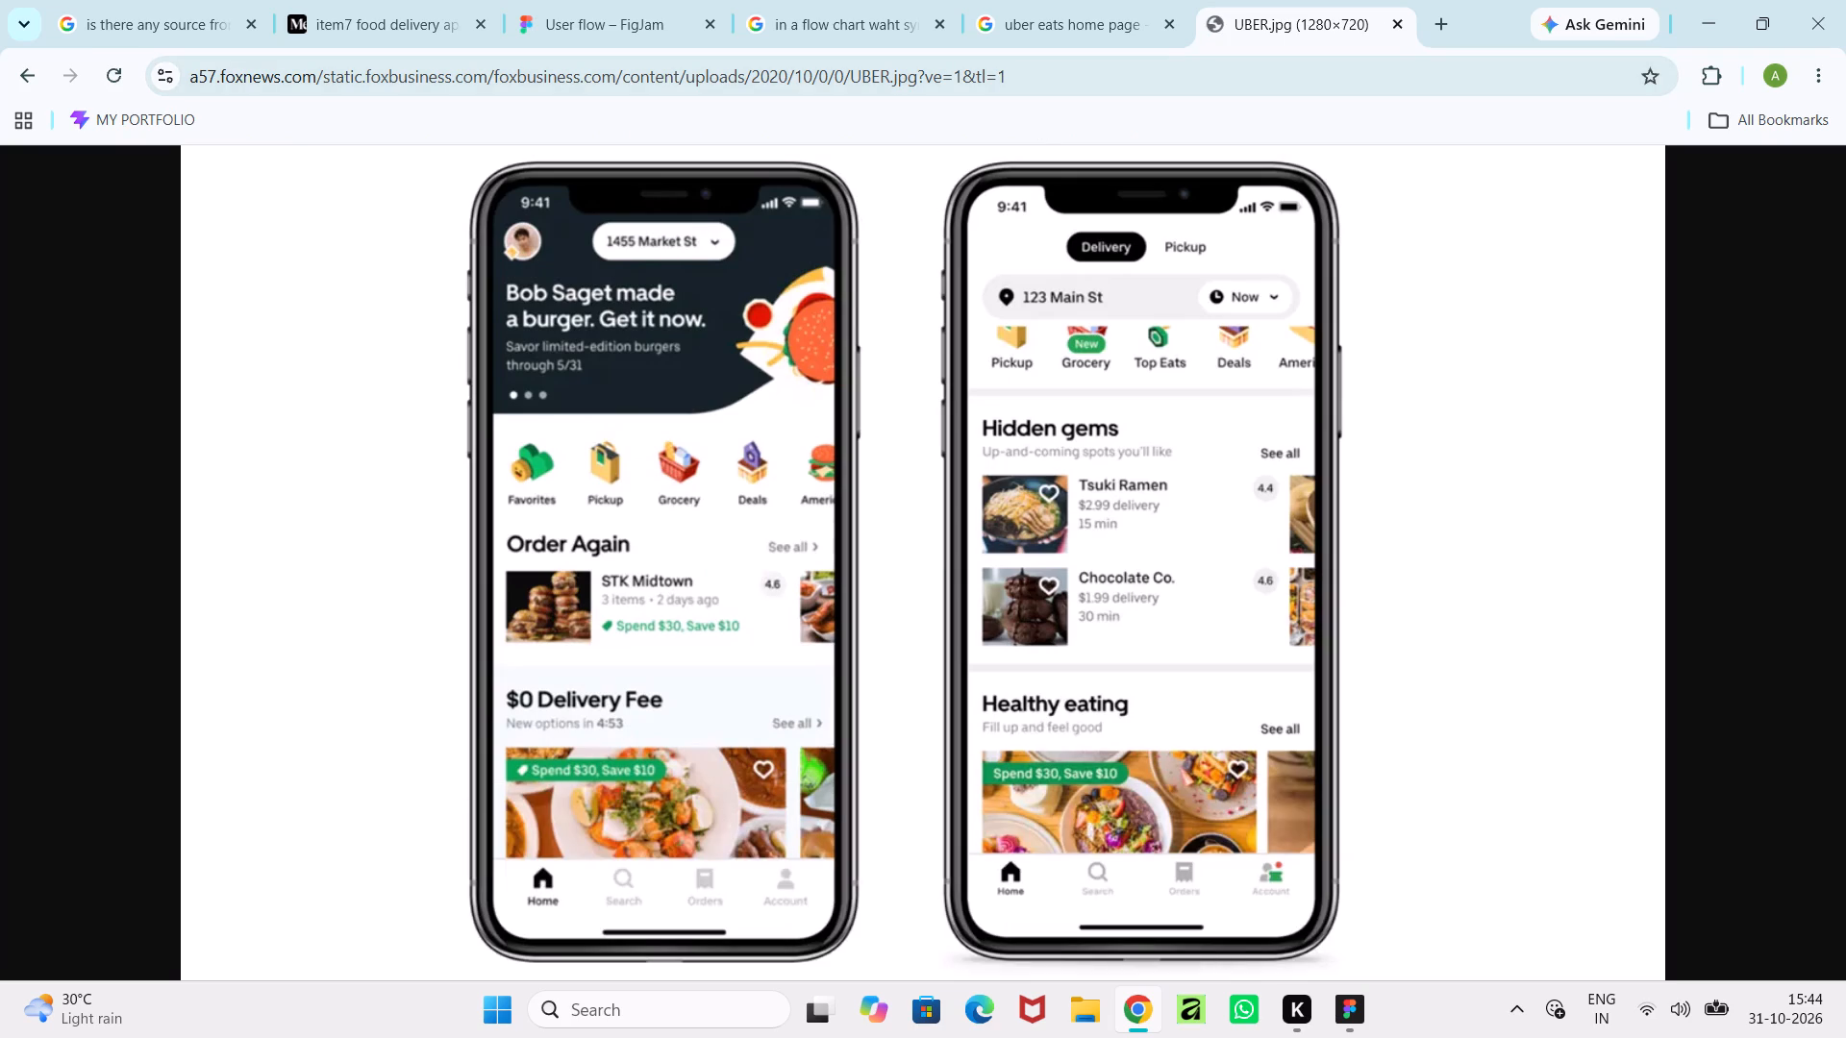
scroll(777, 413, "down", 1)
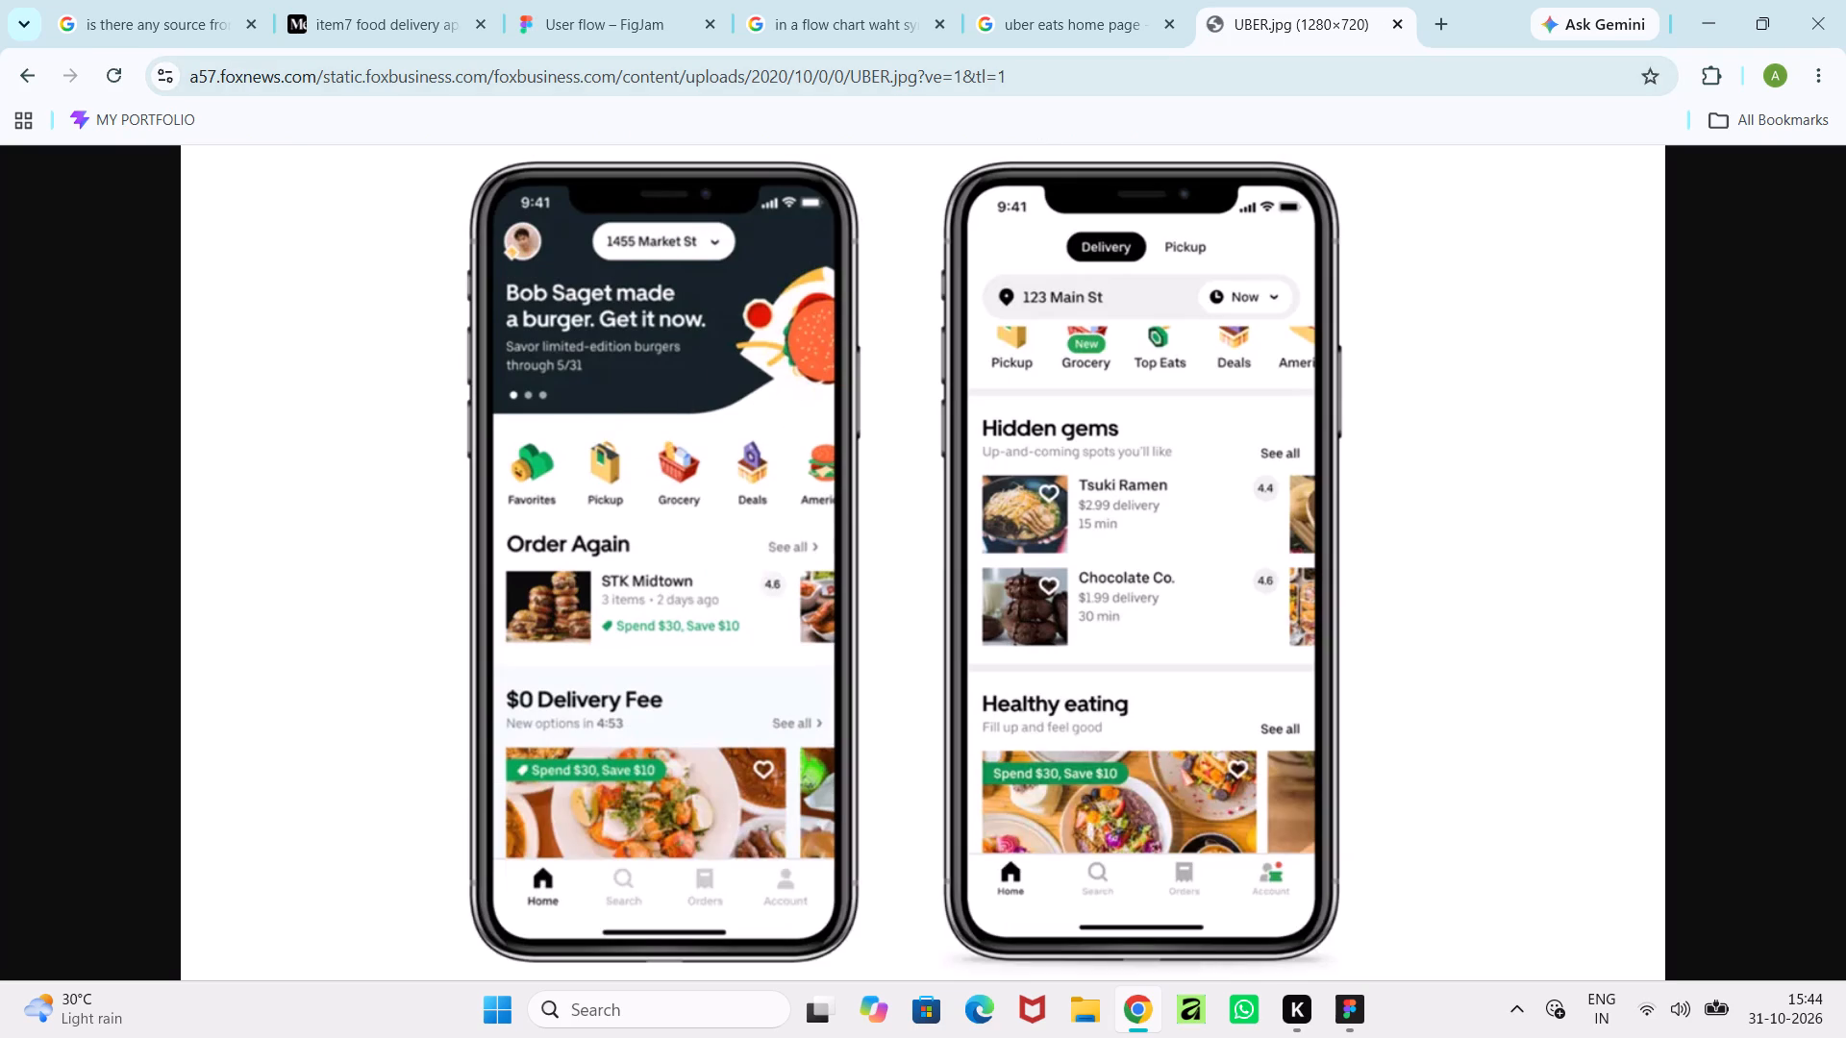
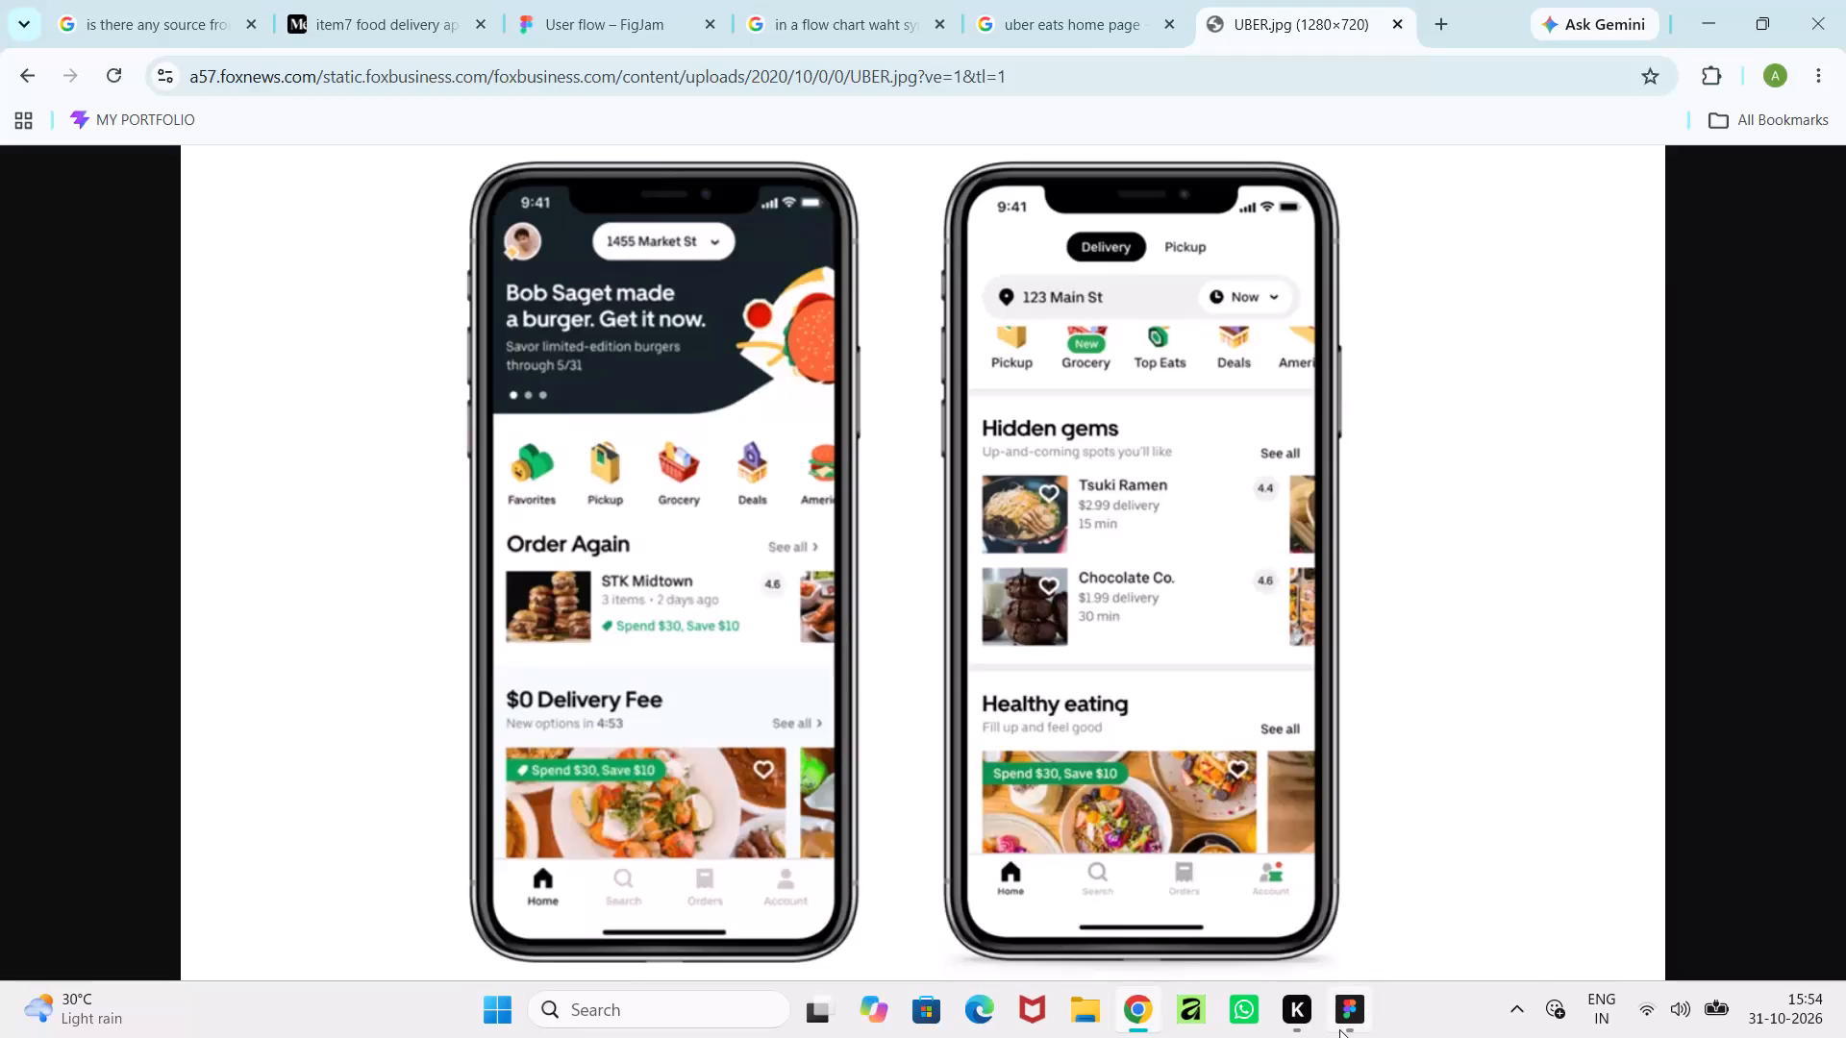
Switch to Figma and look over the collected reference screens in the Food delivery app file.
left_click(1339, 1029)
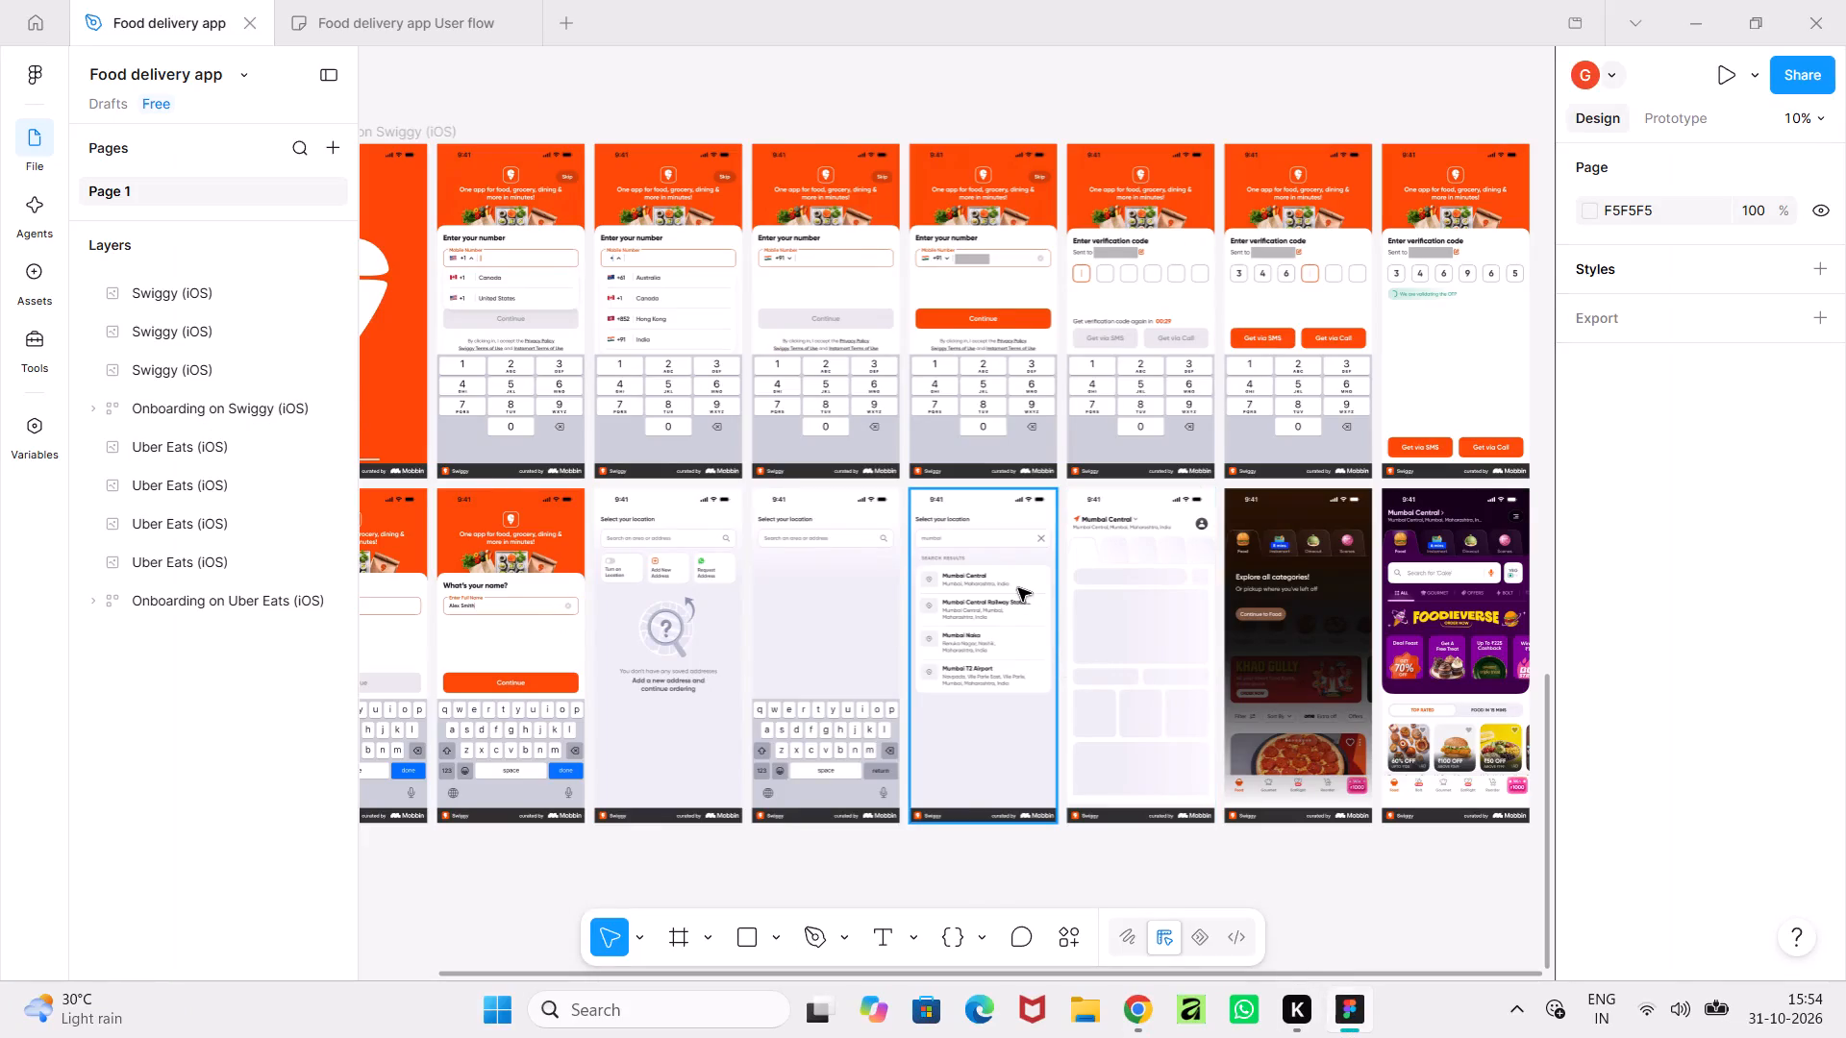
scroll(1018, 588, "down", 4, "ctrl")
middle_click_drag(962, 507, 988, 951)
scroll(871, 709, "up", 6, "ctrl")
middle_click_drag(878, 717, 1097, 1037)
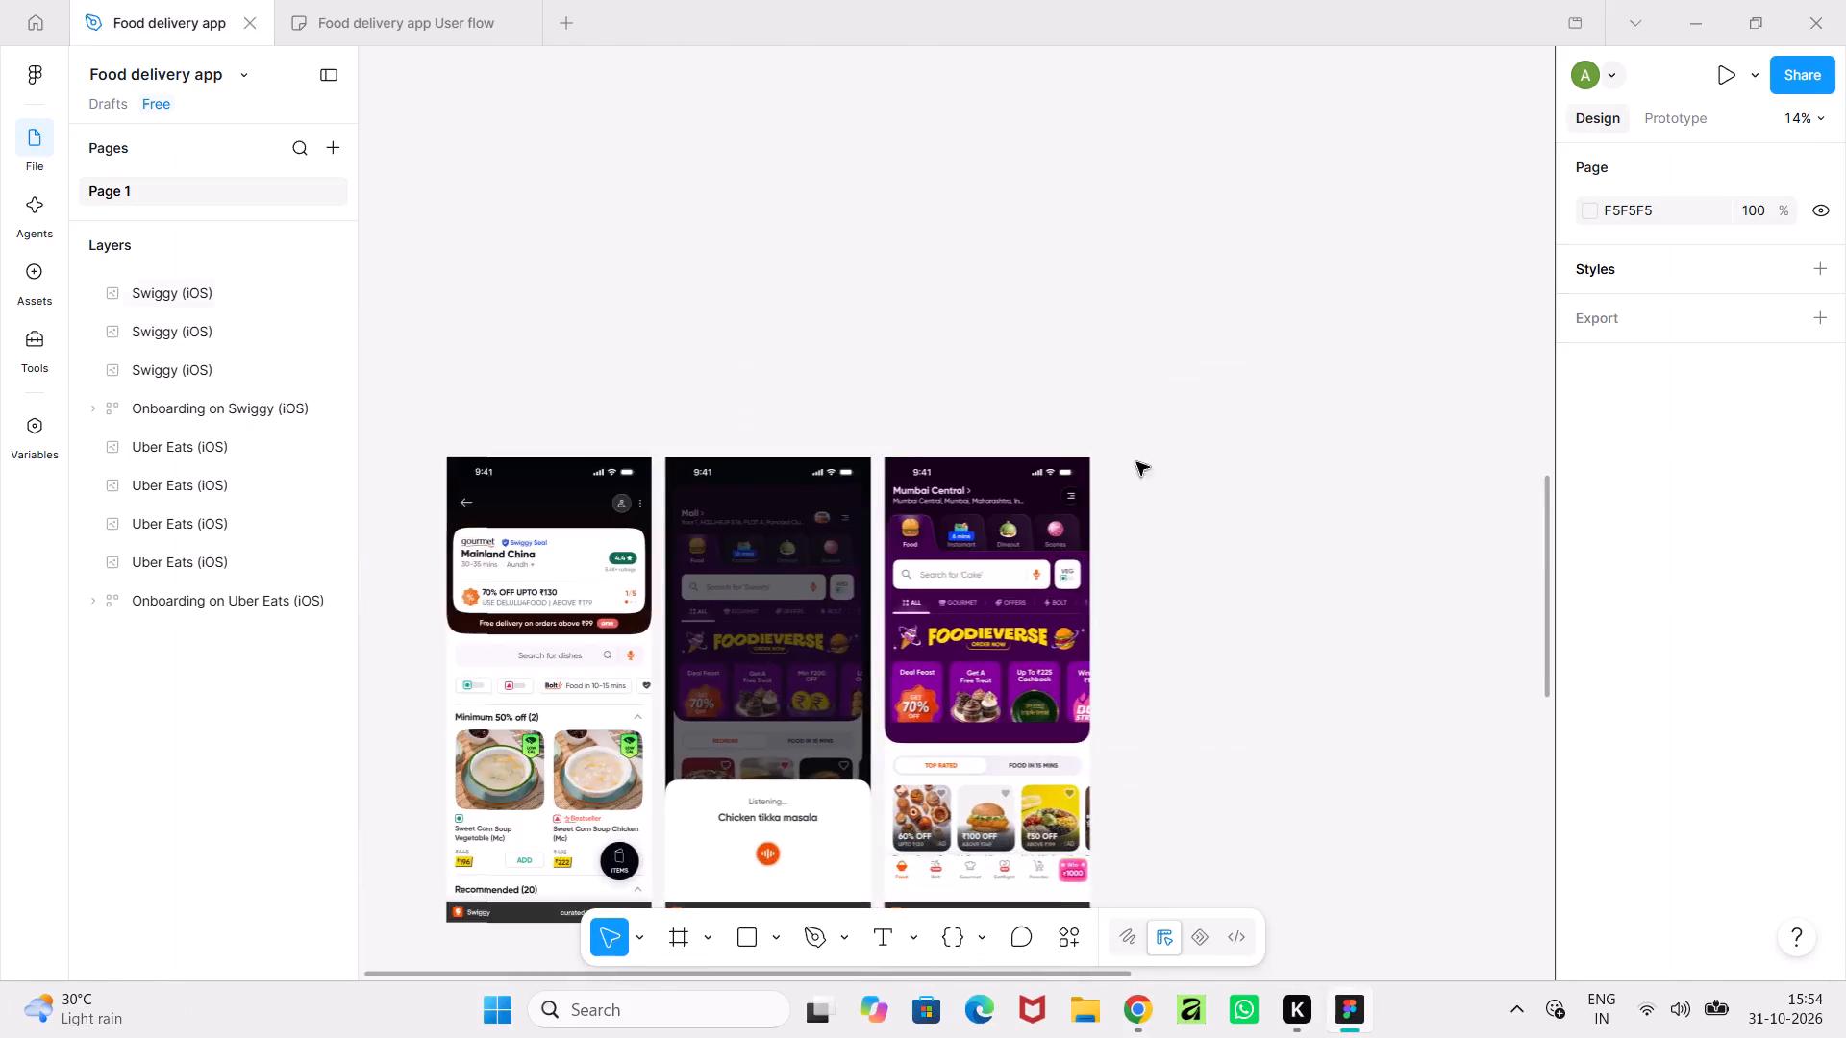
middle_click_drag(1114, 327, 1110, 960)
scroll(1044, 786, "down", 6)
scroll(1172, 689, "up", 1)
middle_click_drag(1172, 689, 1063, 838)
Switch to Chrome, search Google for "mobbin" in a new tab, and open the Mobbin website.
left_click(1127, 1026)
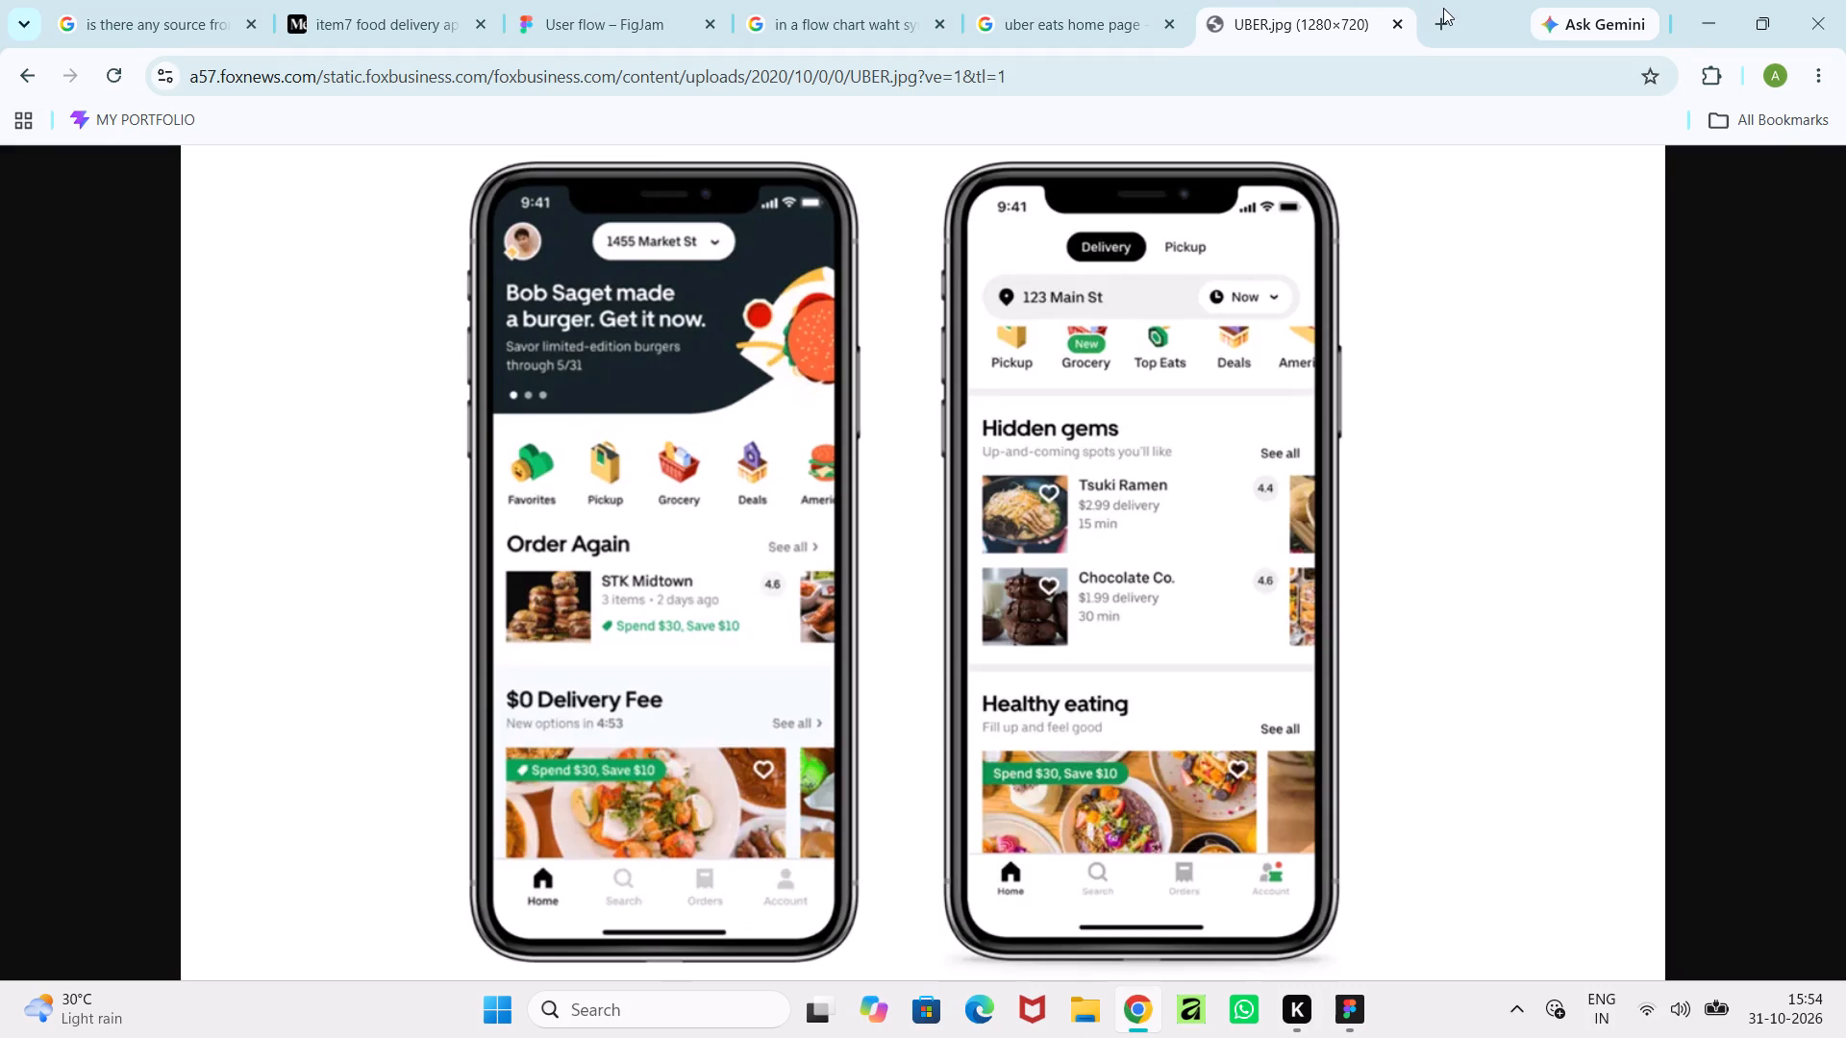
left_click(1447, 12)
left_click(1004, 474)
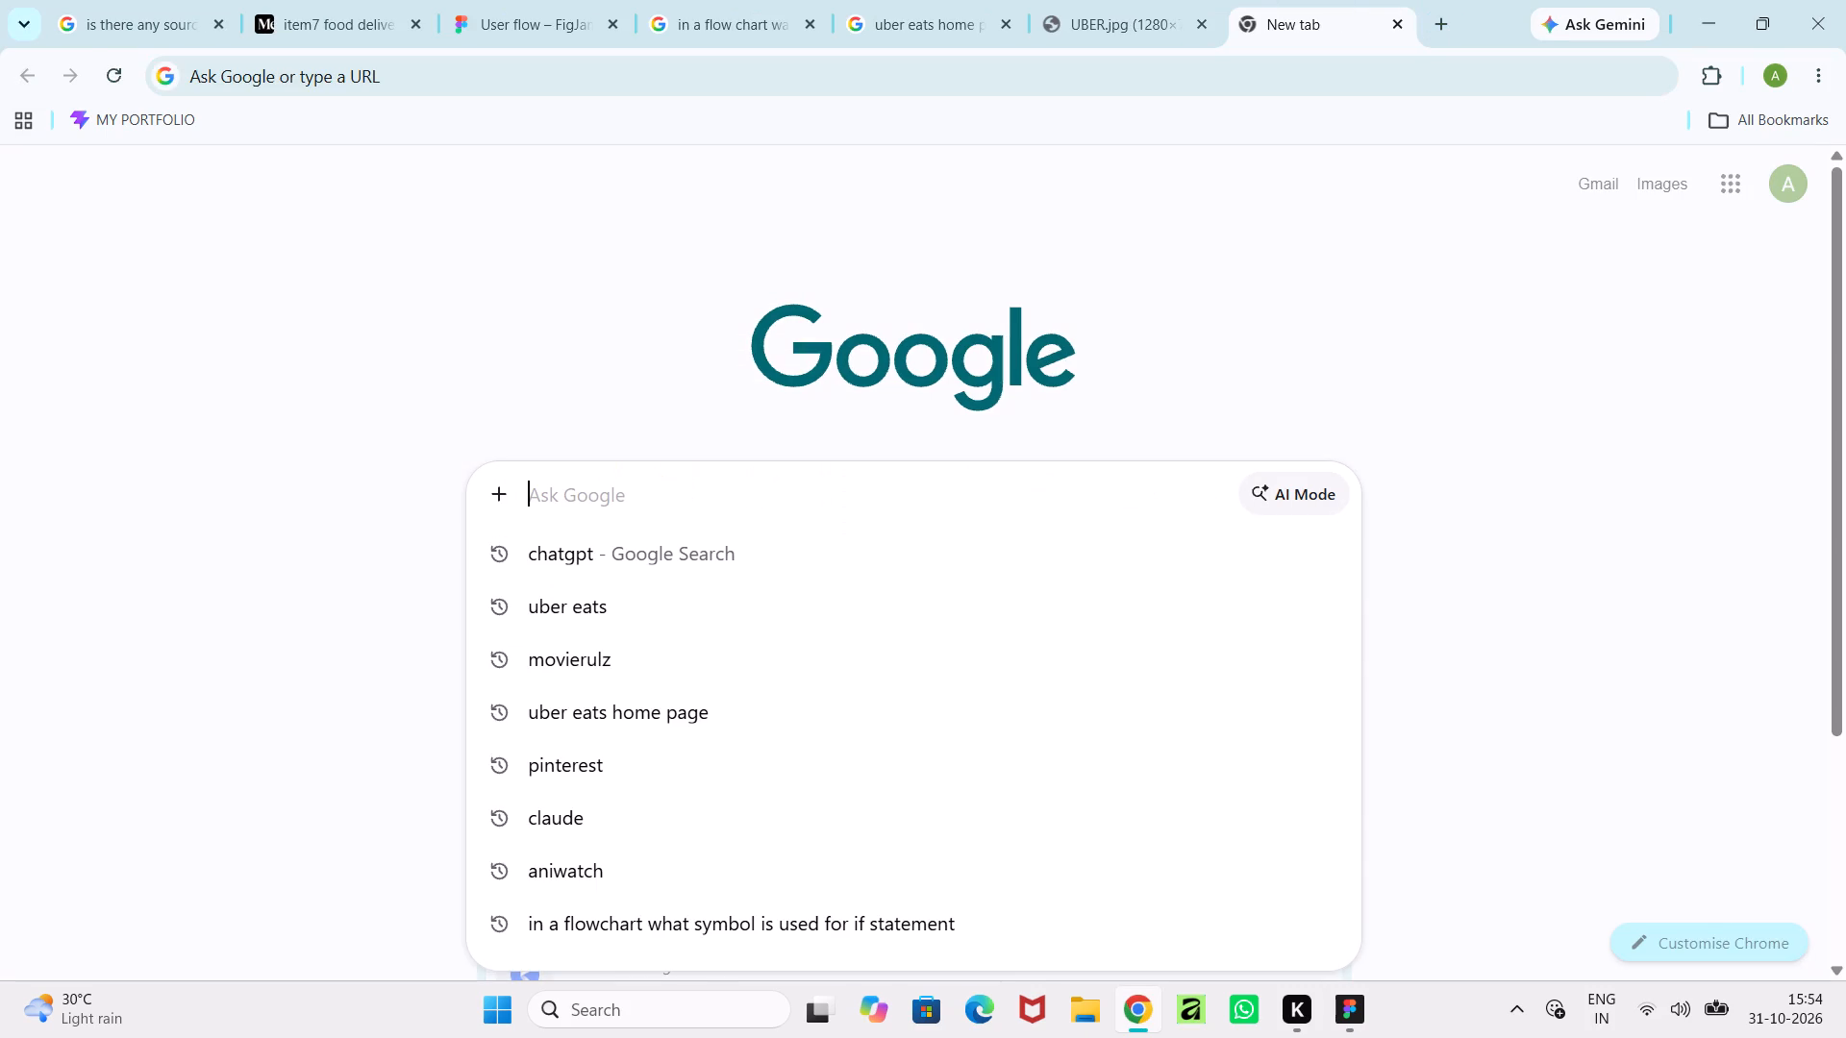
type("mobbin")
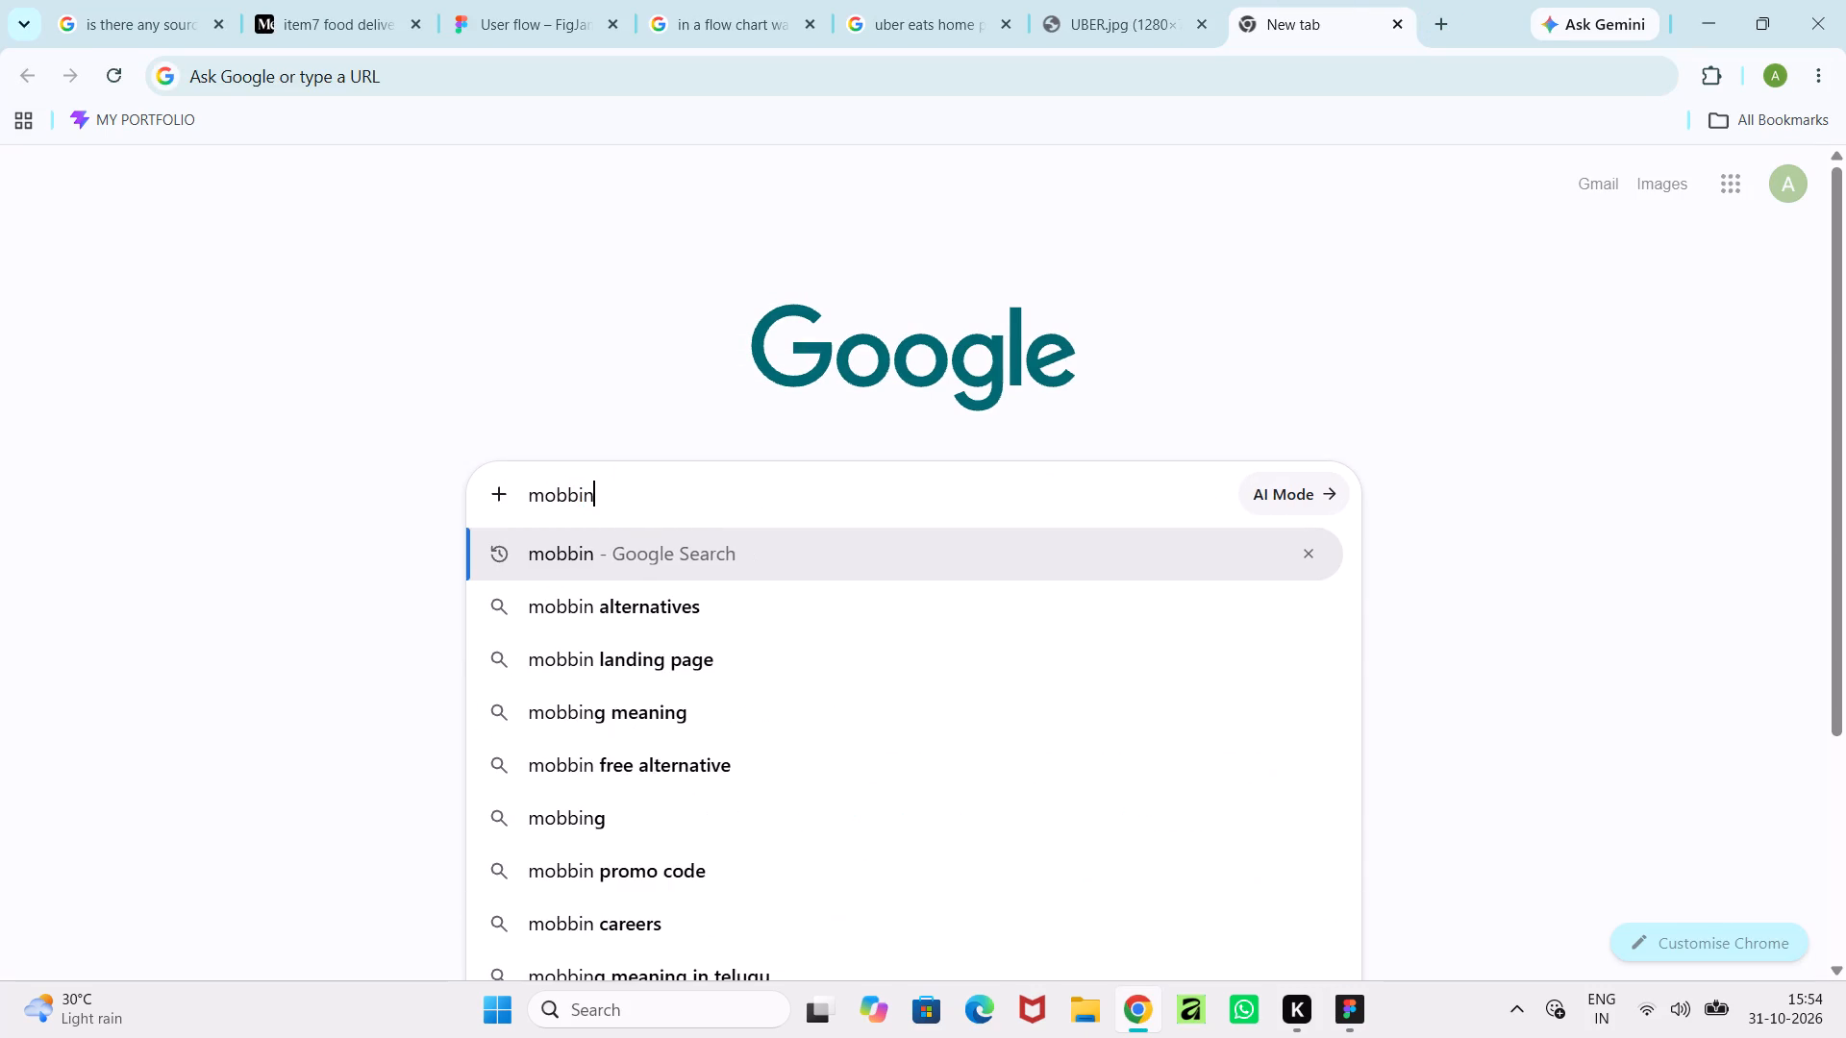
key("Return")
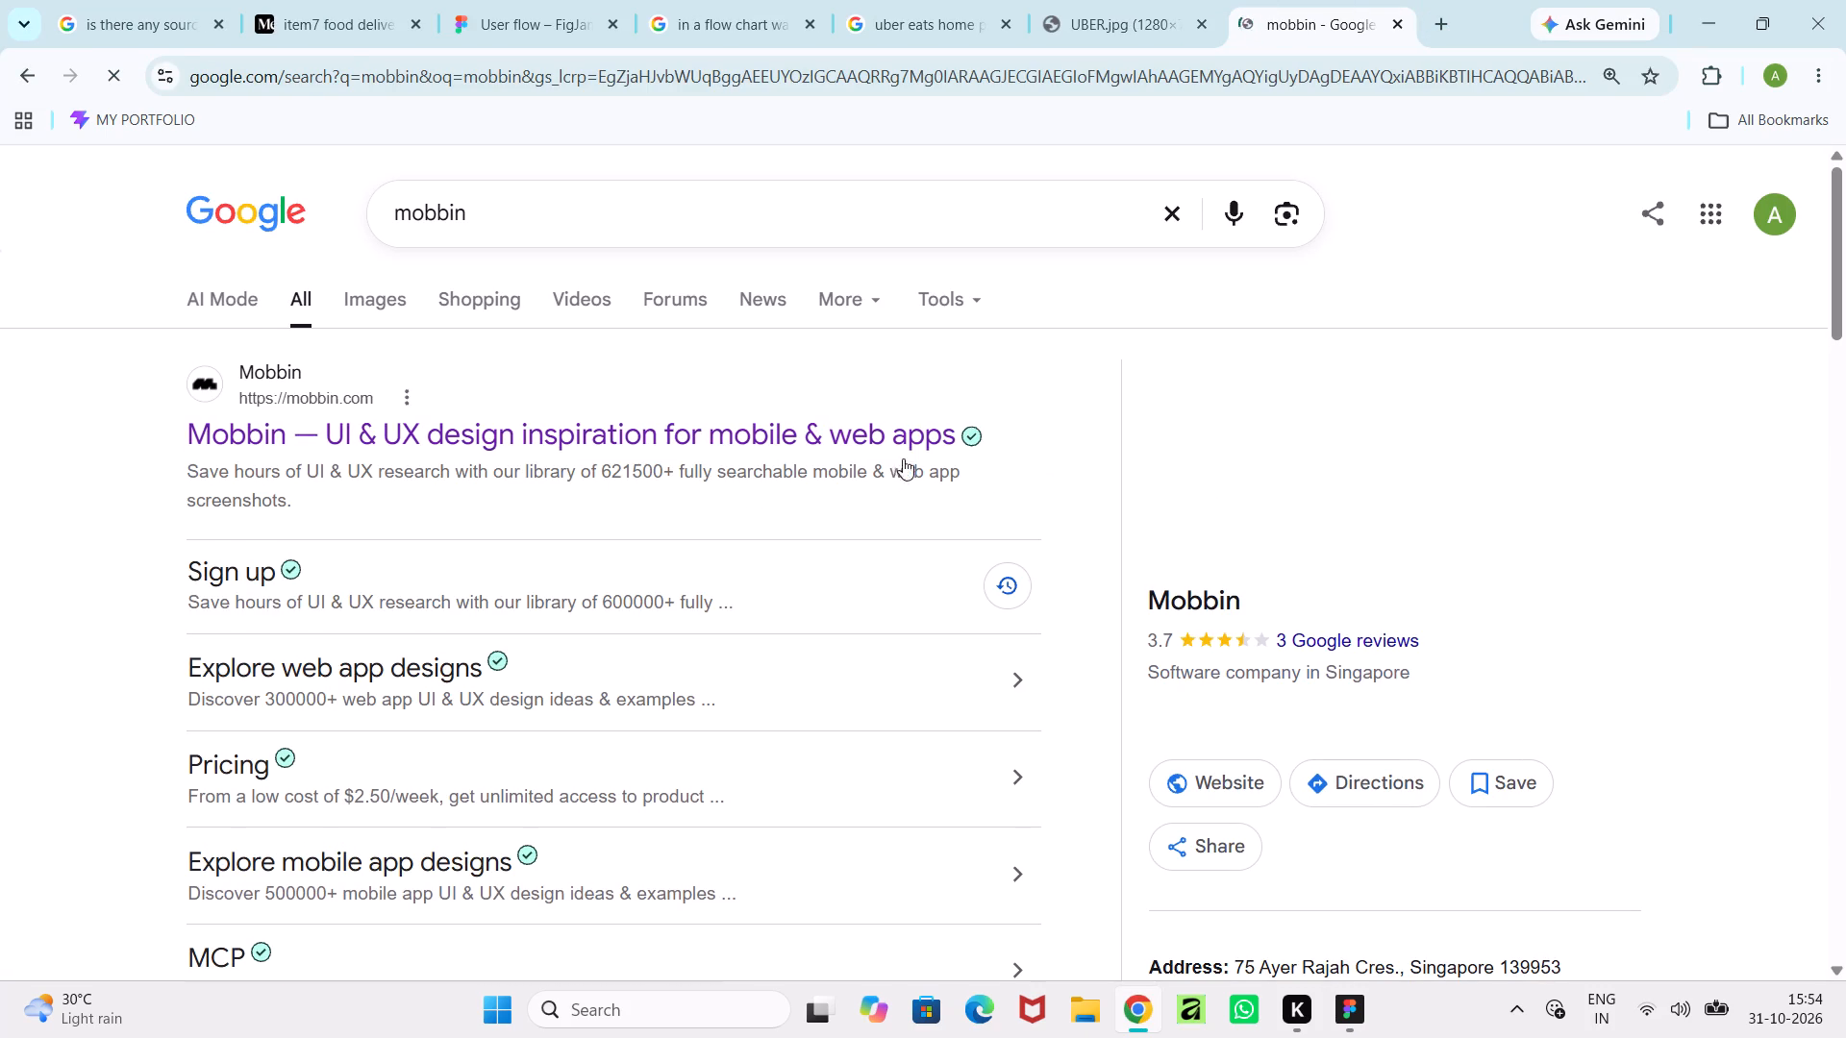
left_click(846, 435)
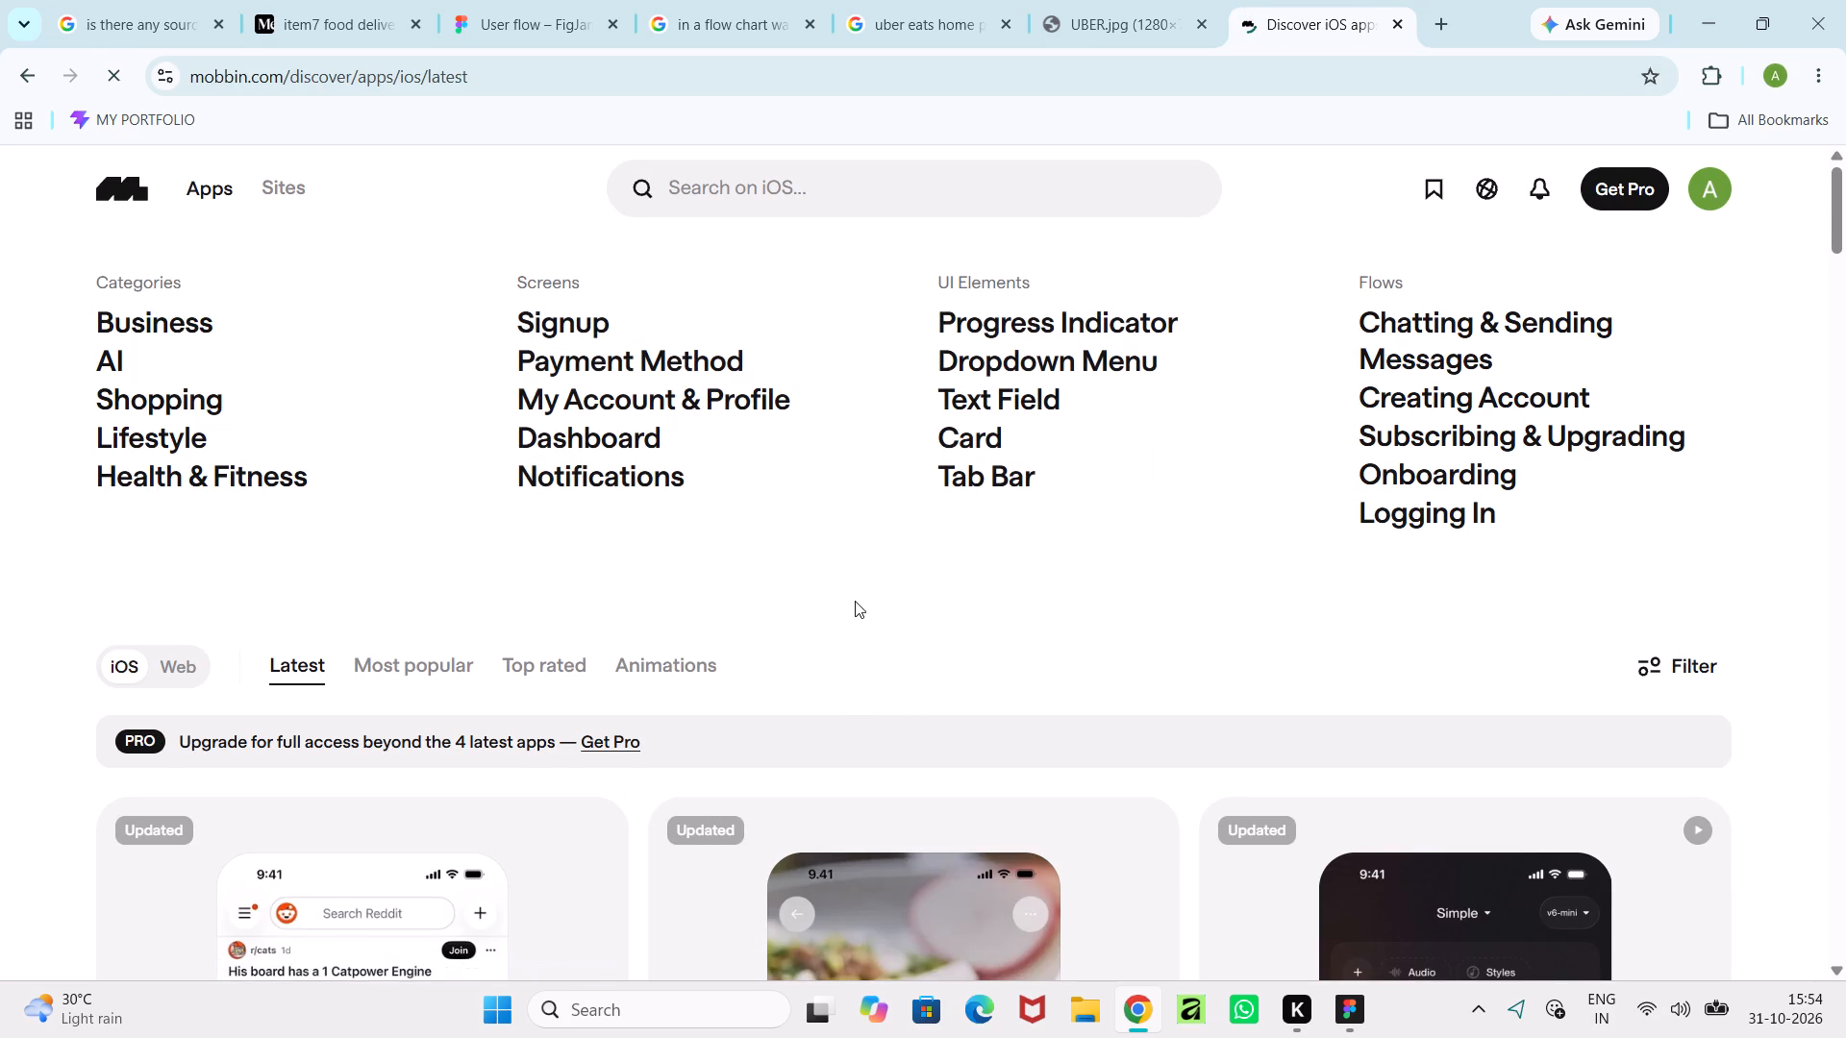
Search Mobbin's iOS library for "home", choose the Home screen pattern, and browse the example screens.
scroll(829, 583, "down", 4)
scroll(829, 583, "up", 4)
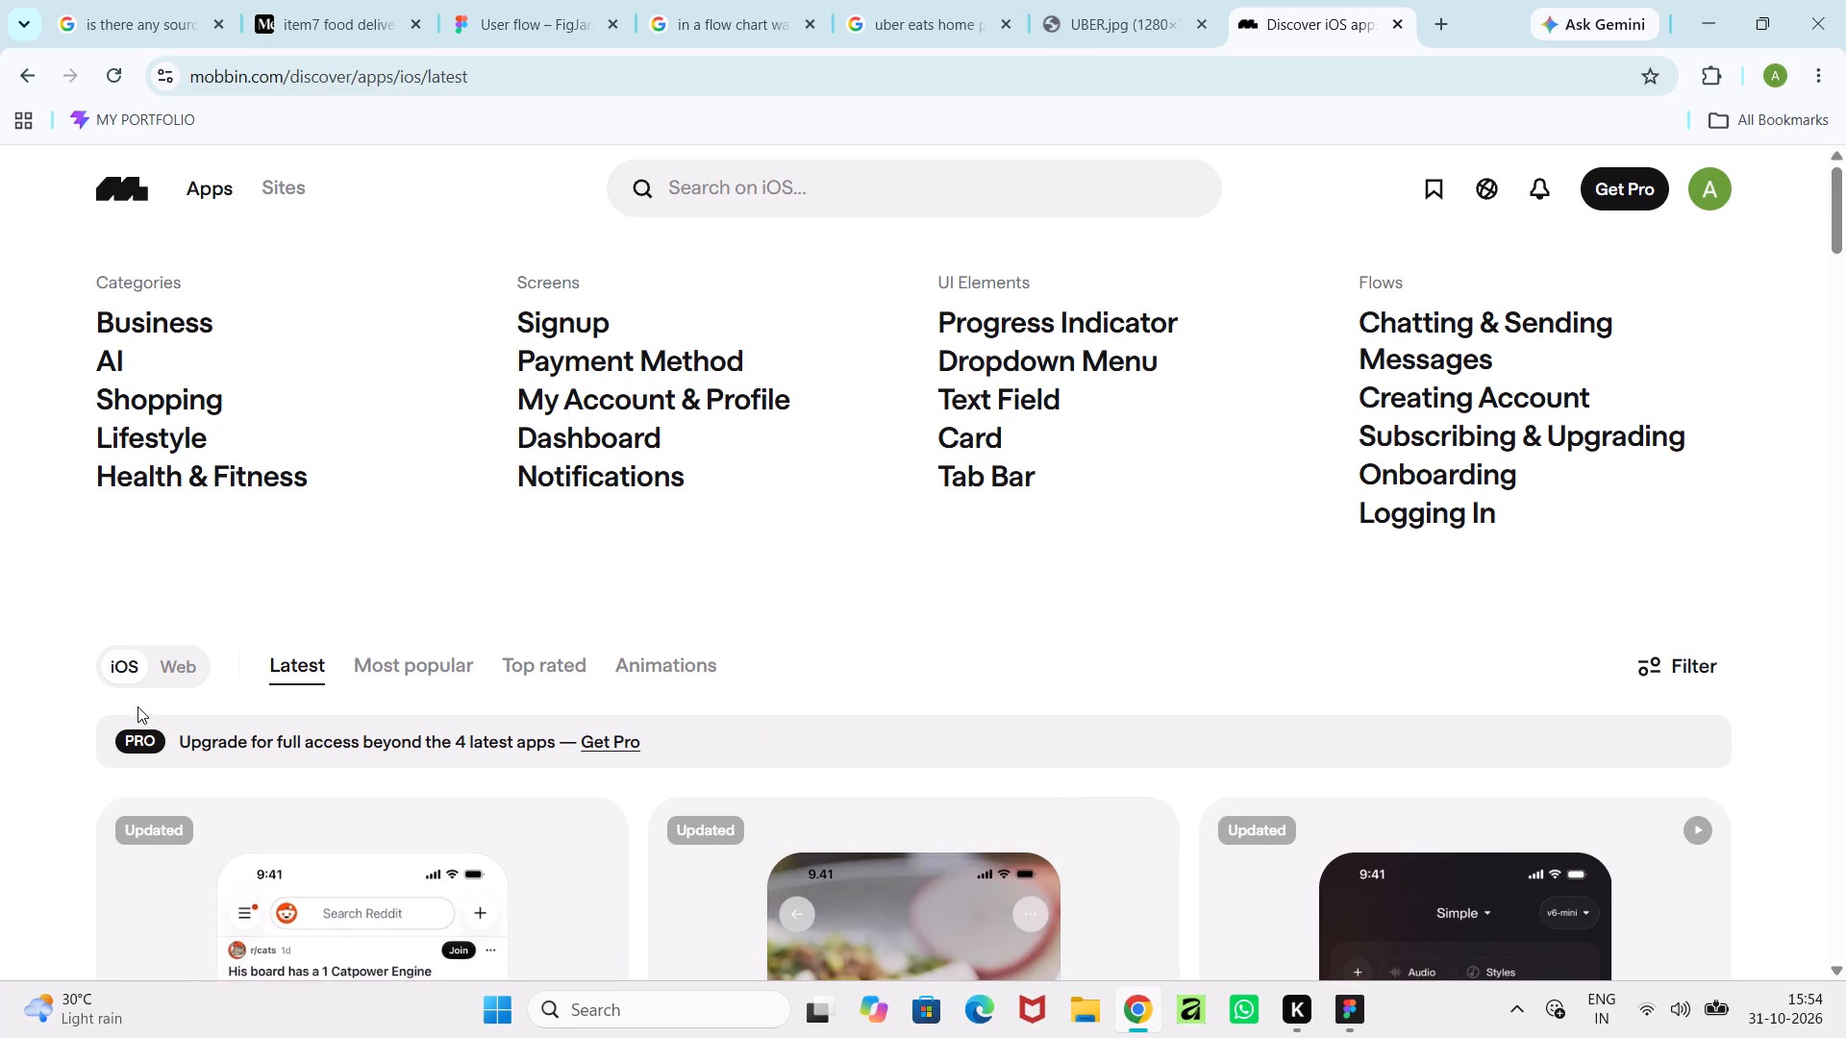
scroll(783, 682, "up", 3)
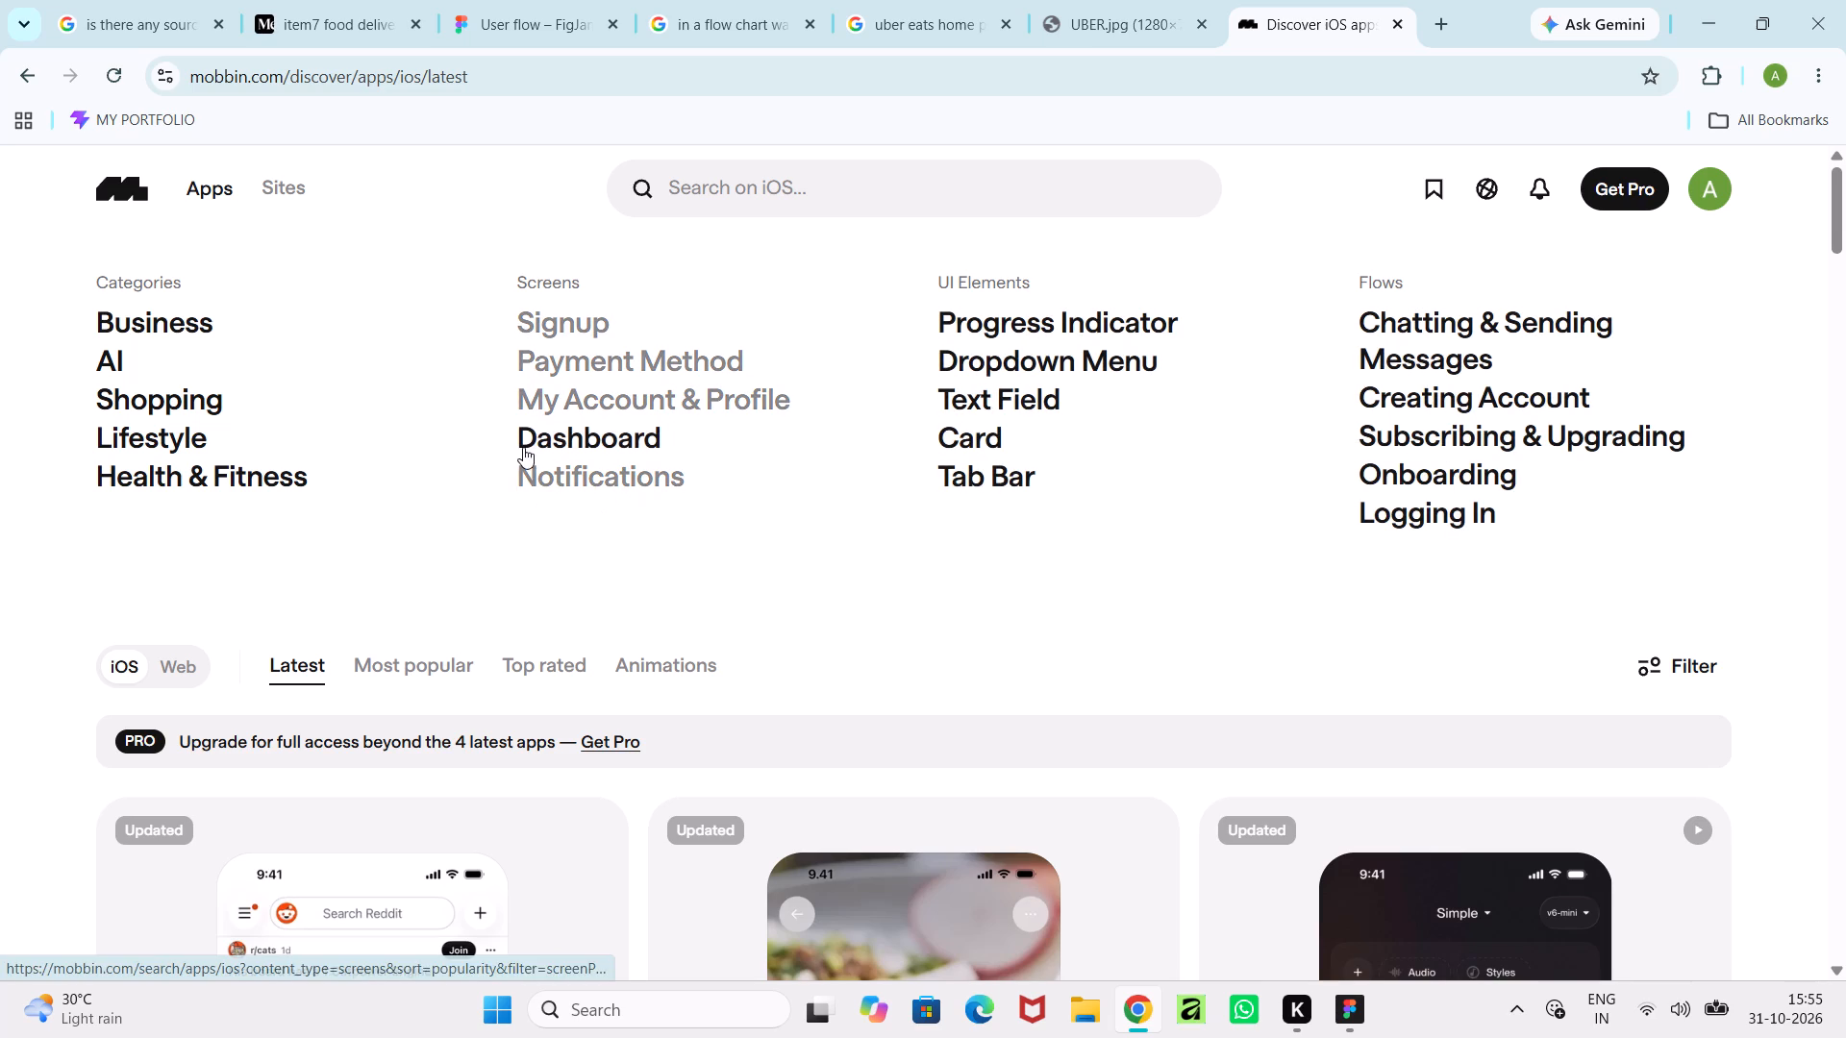
left_click(898, 175)
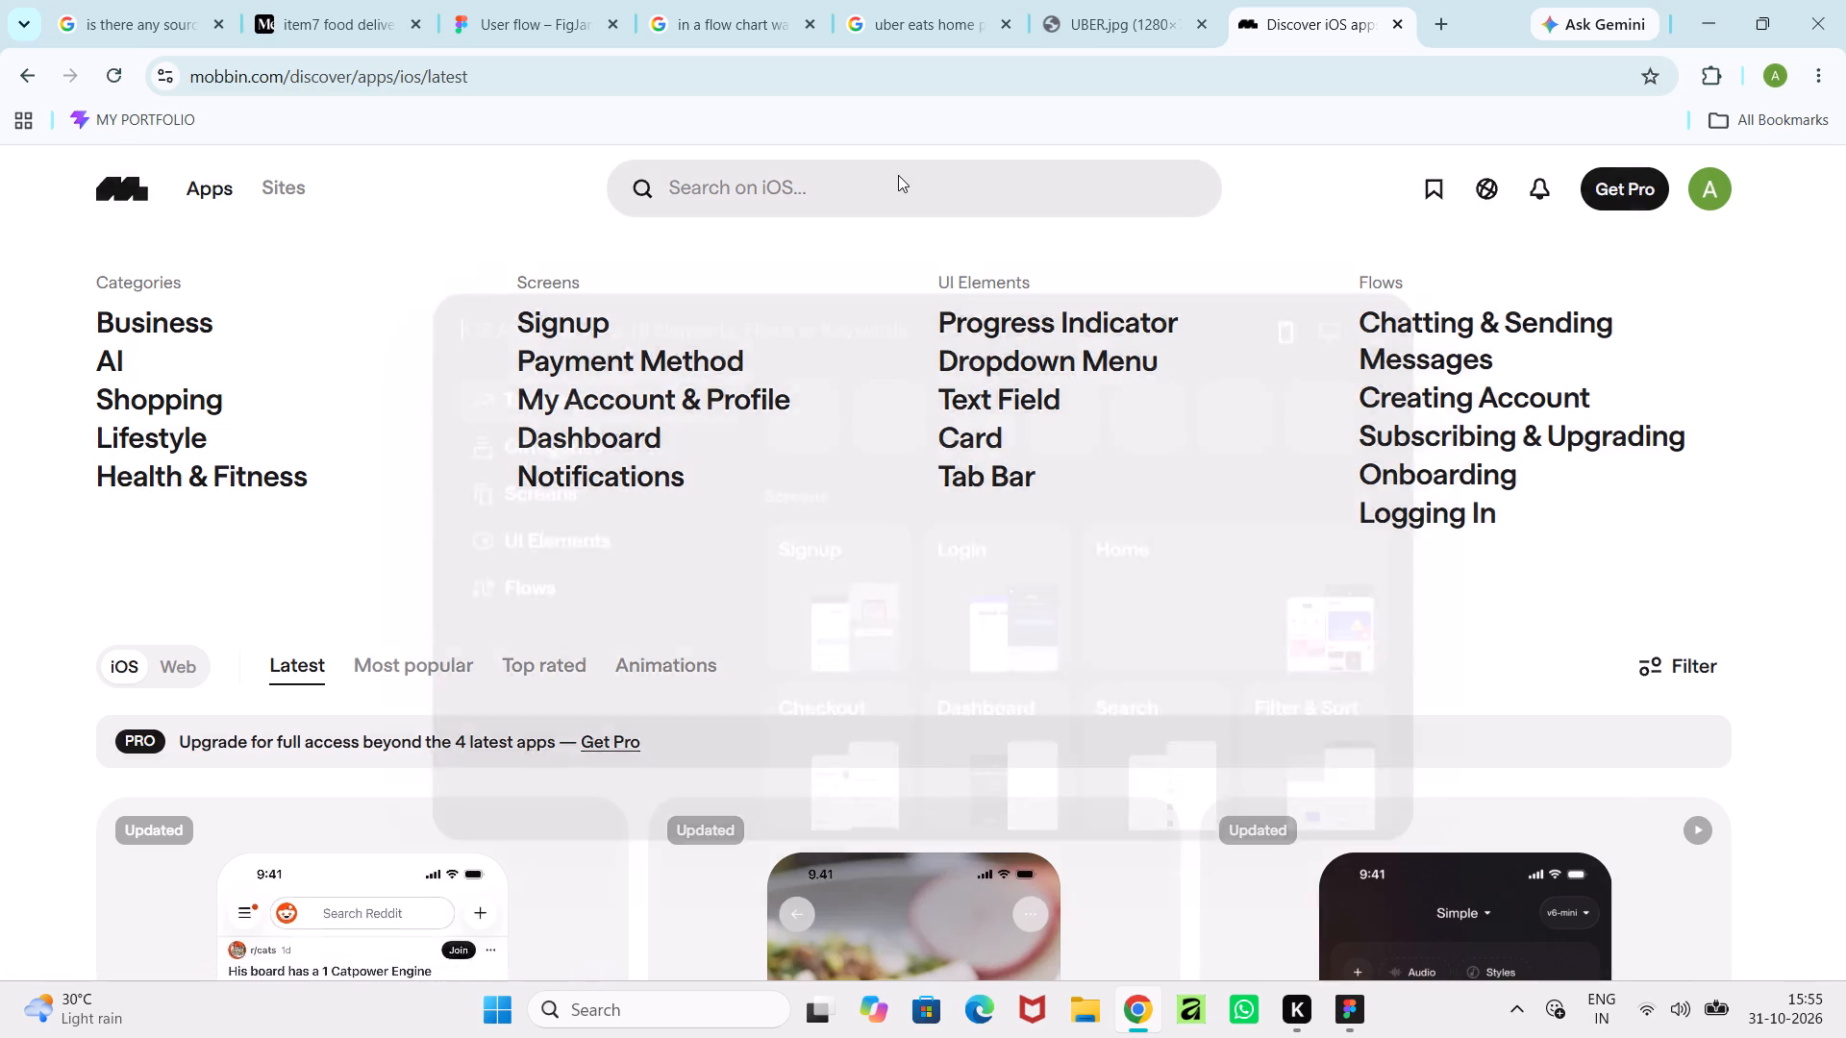
type("home")
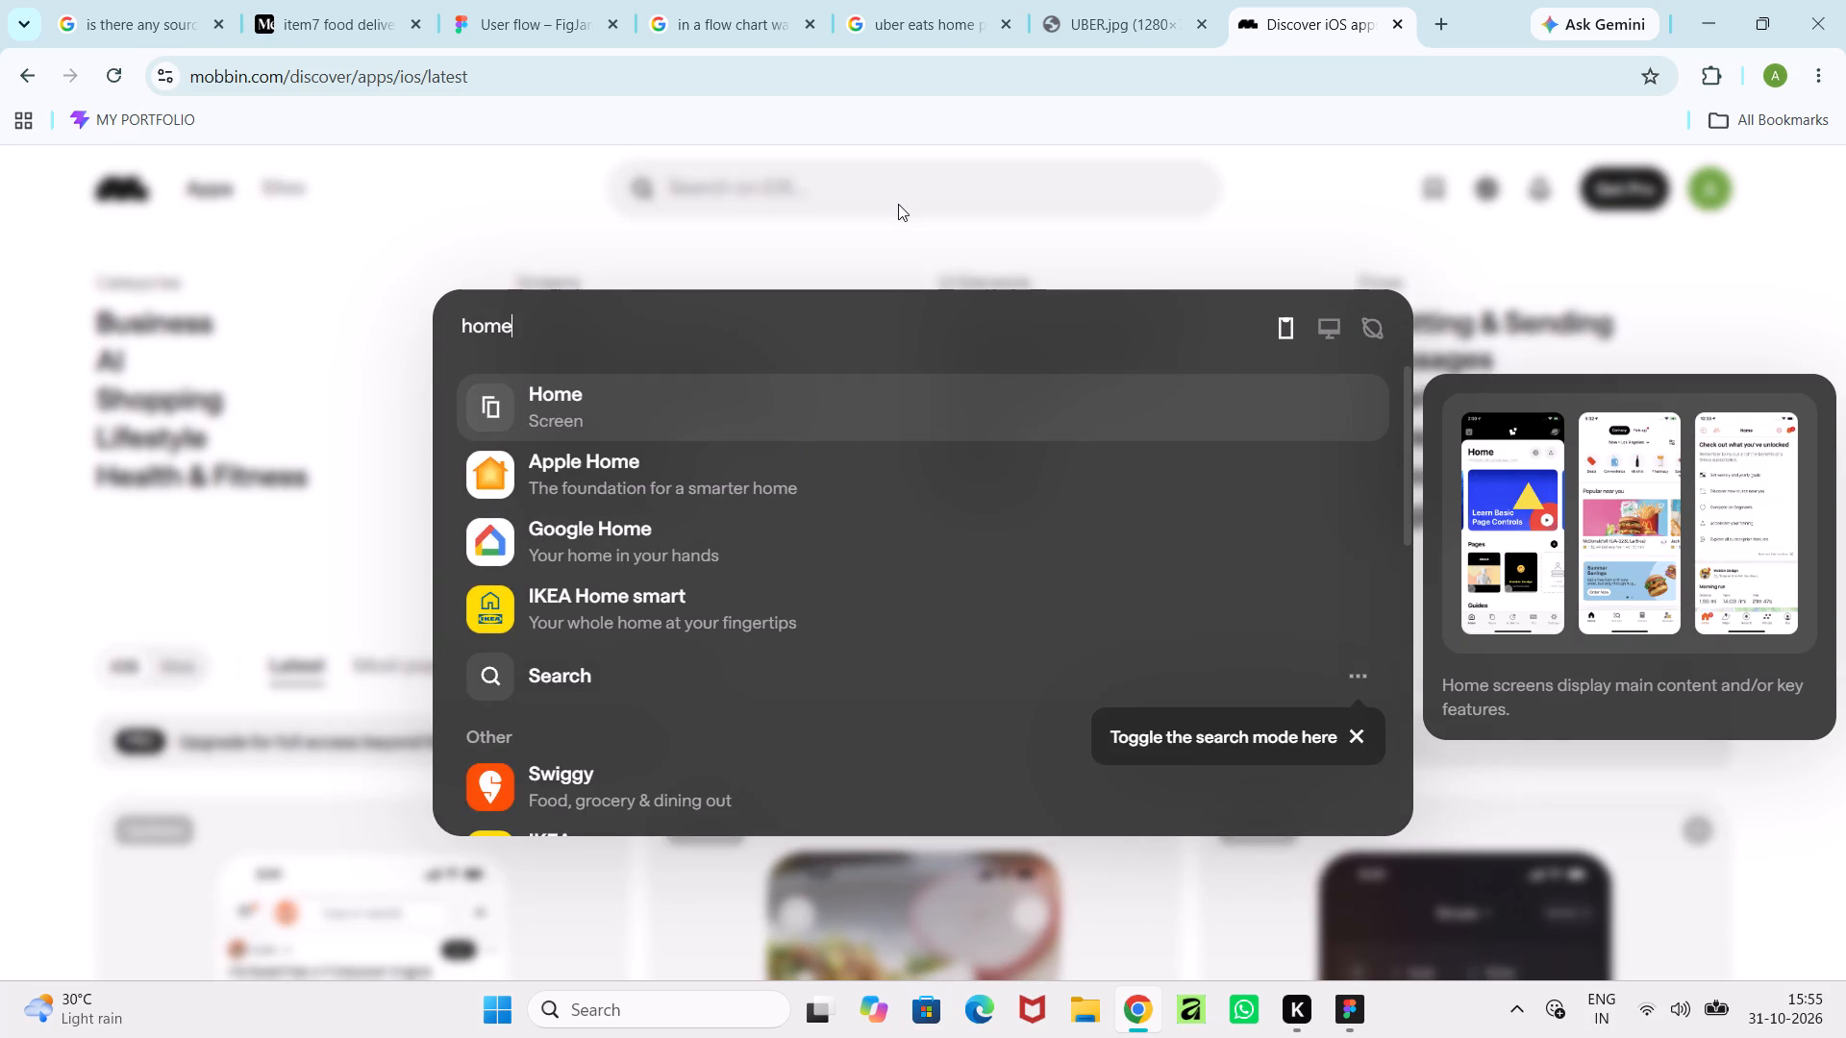
left_click(834, 401)
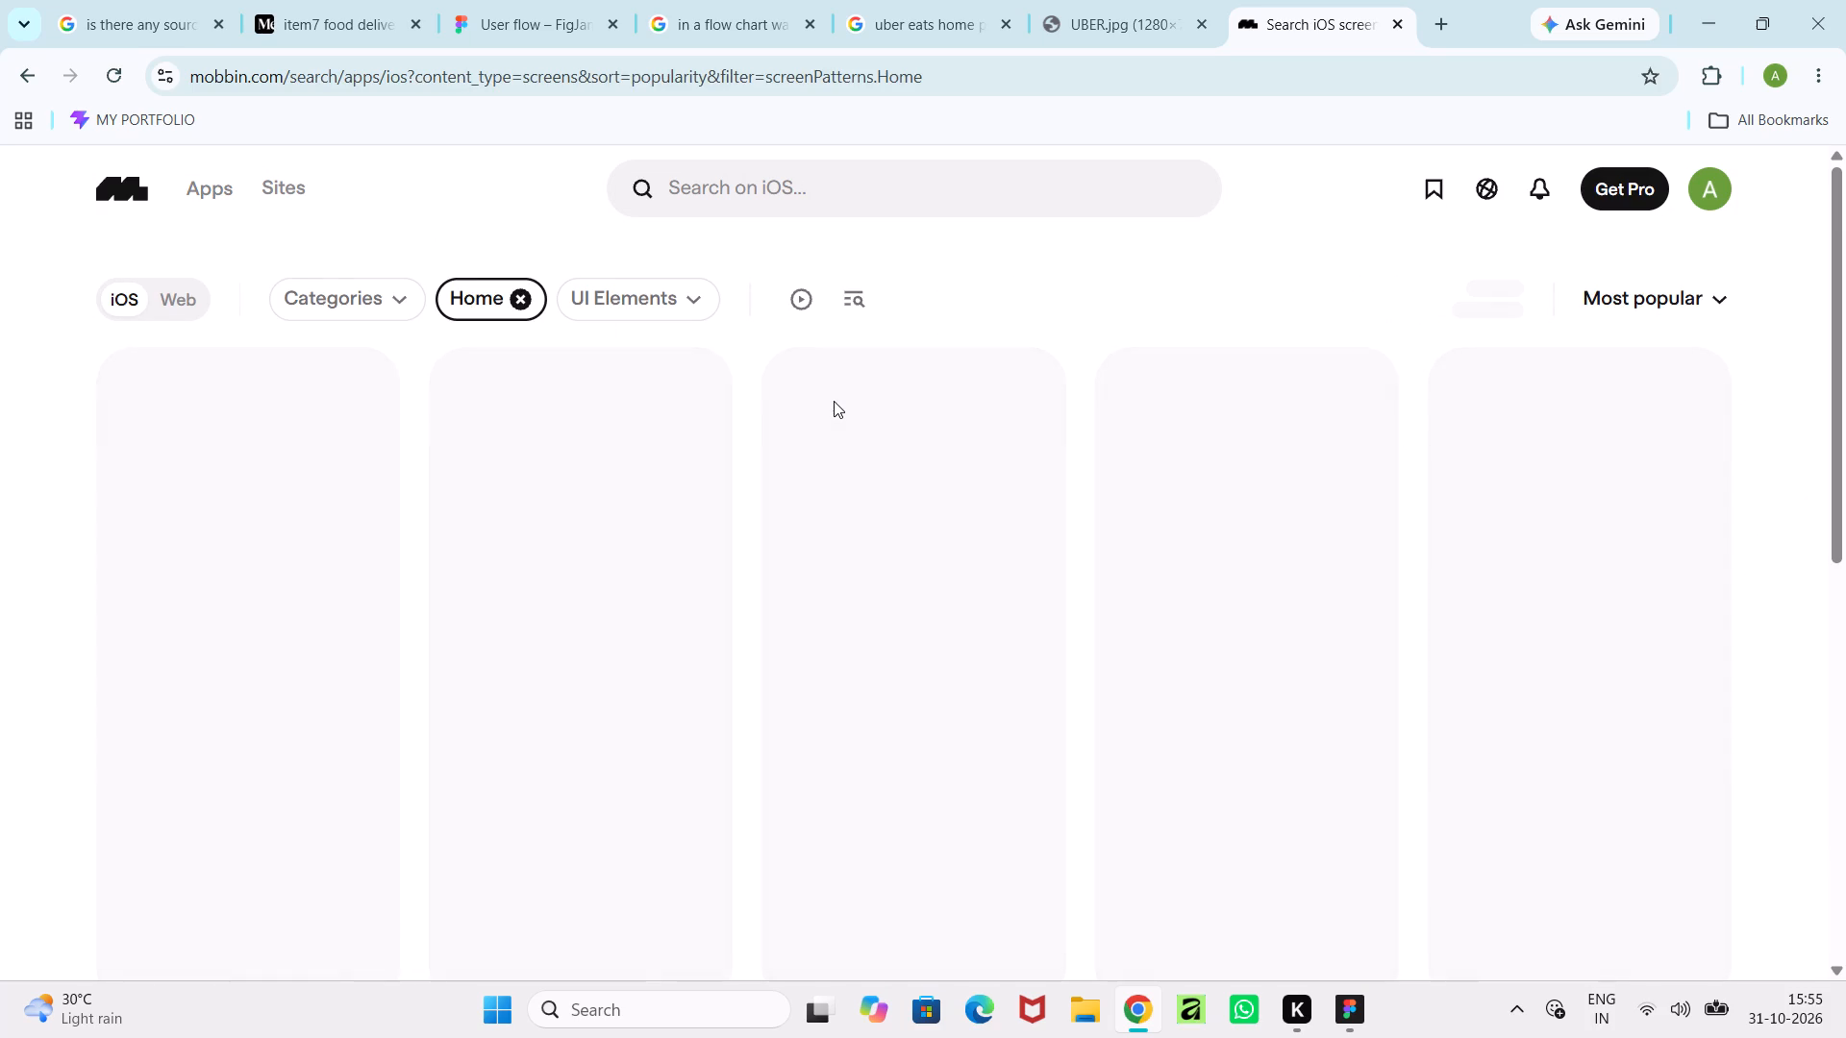
scroll(295, 391, "down", 3)
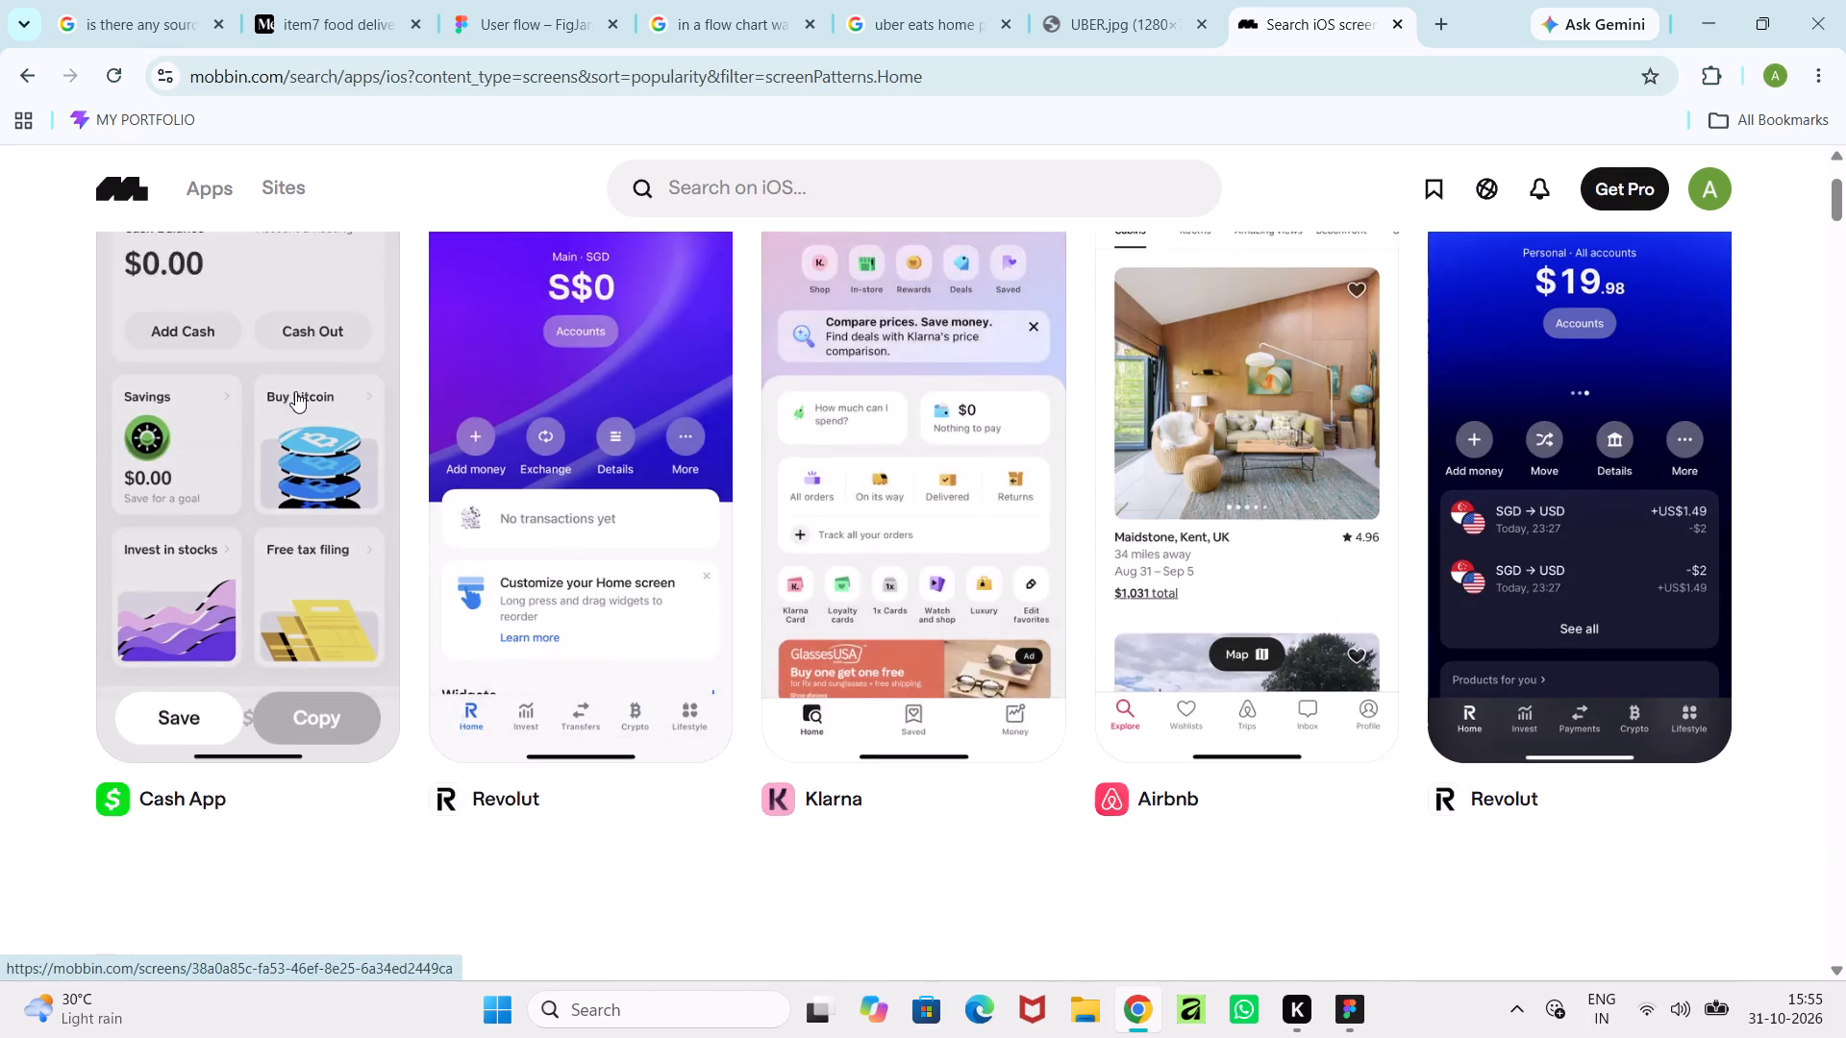
scroll(295, 391, "down", 1)
scroll(295, 391, "up", 1)
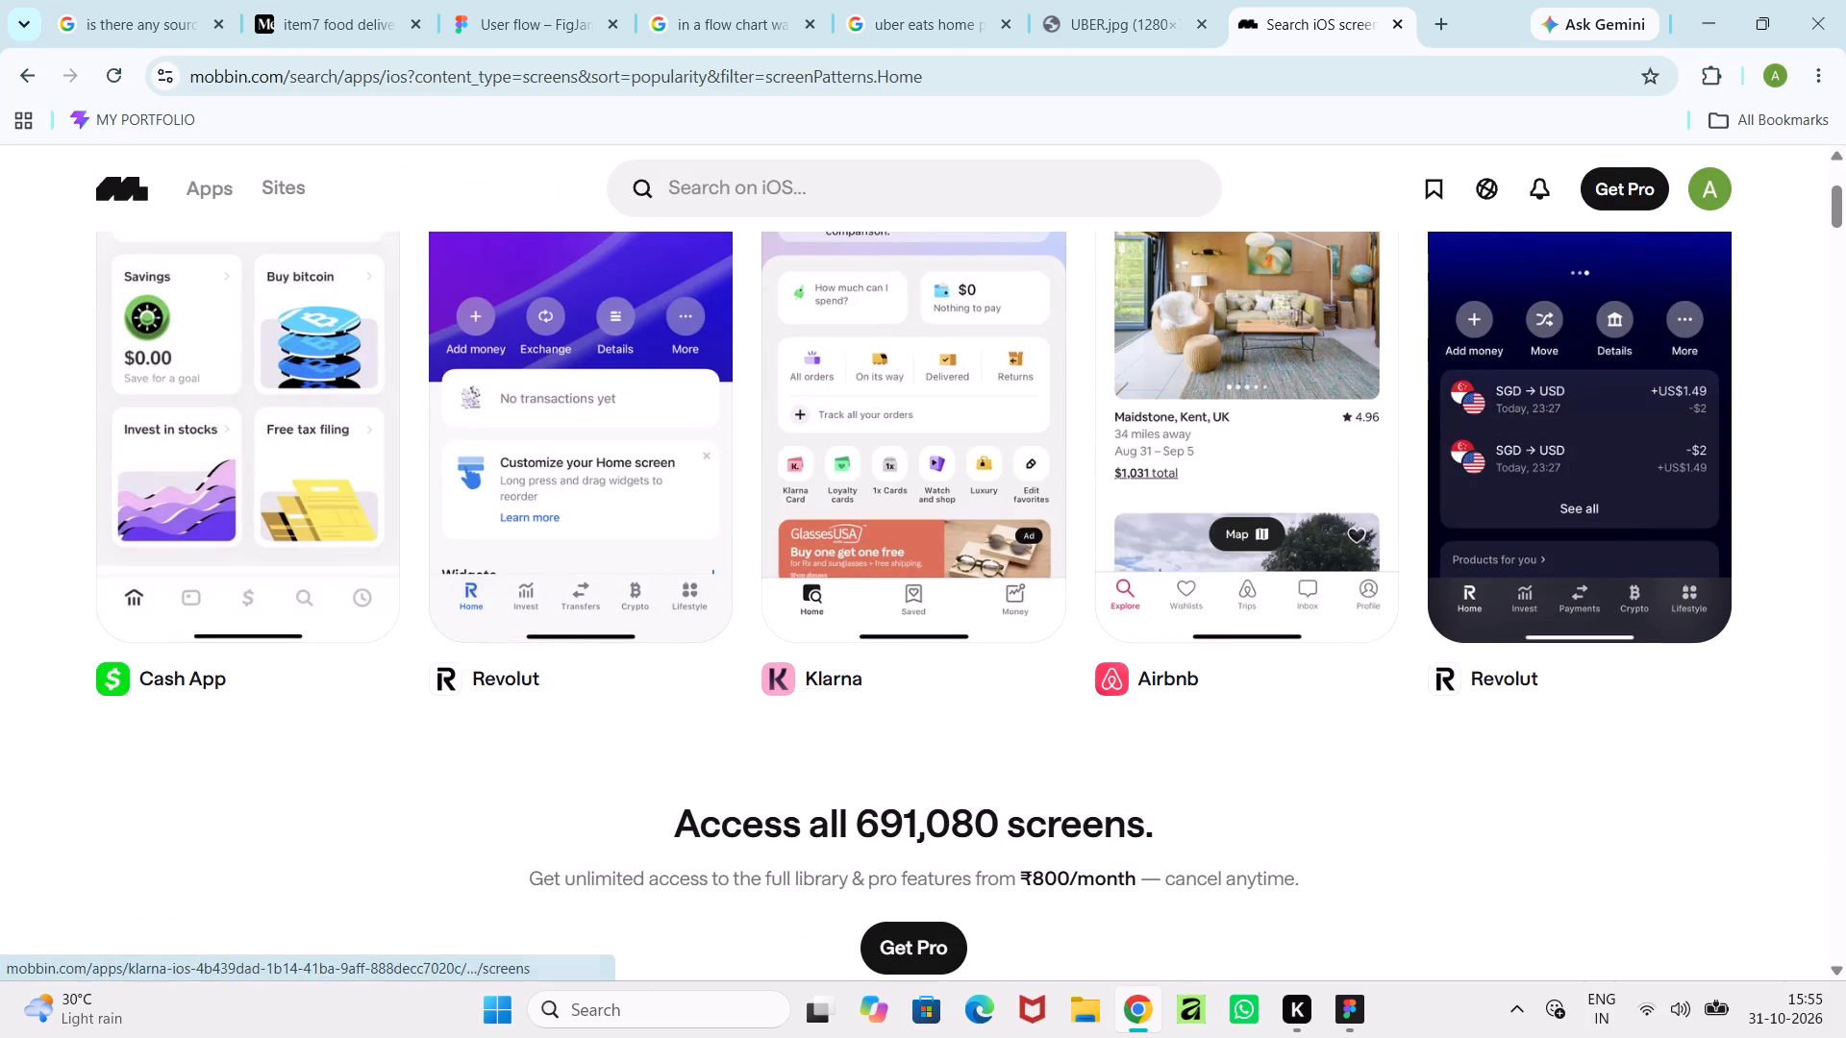
scroll(843, 797, "down", 4)
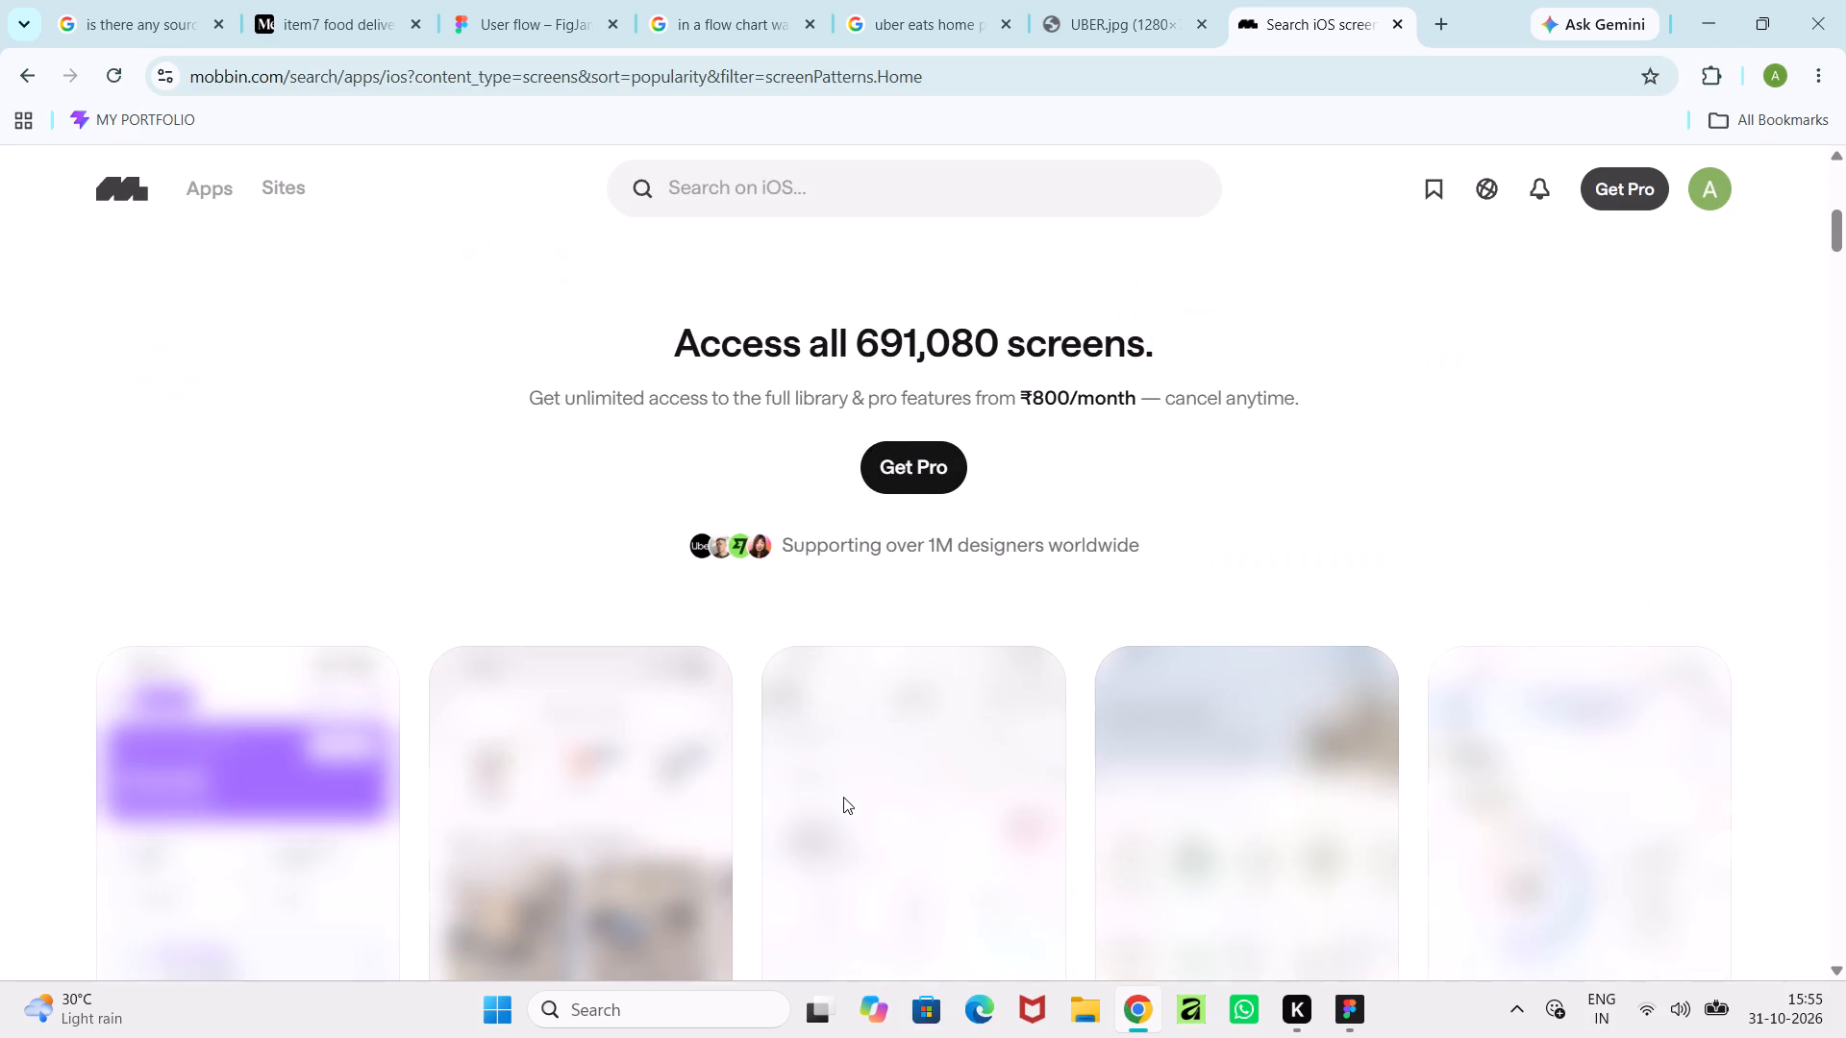
scroll(843, 797, "up", 4)
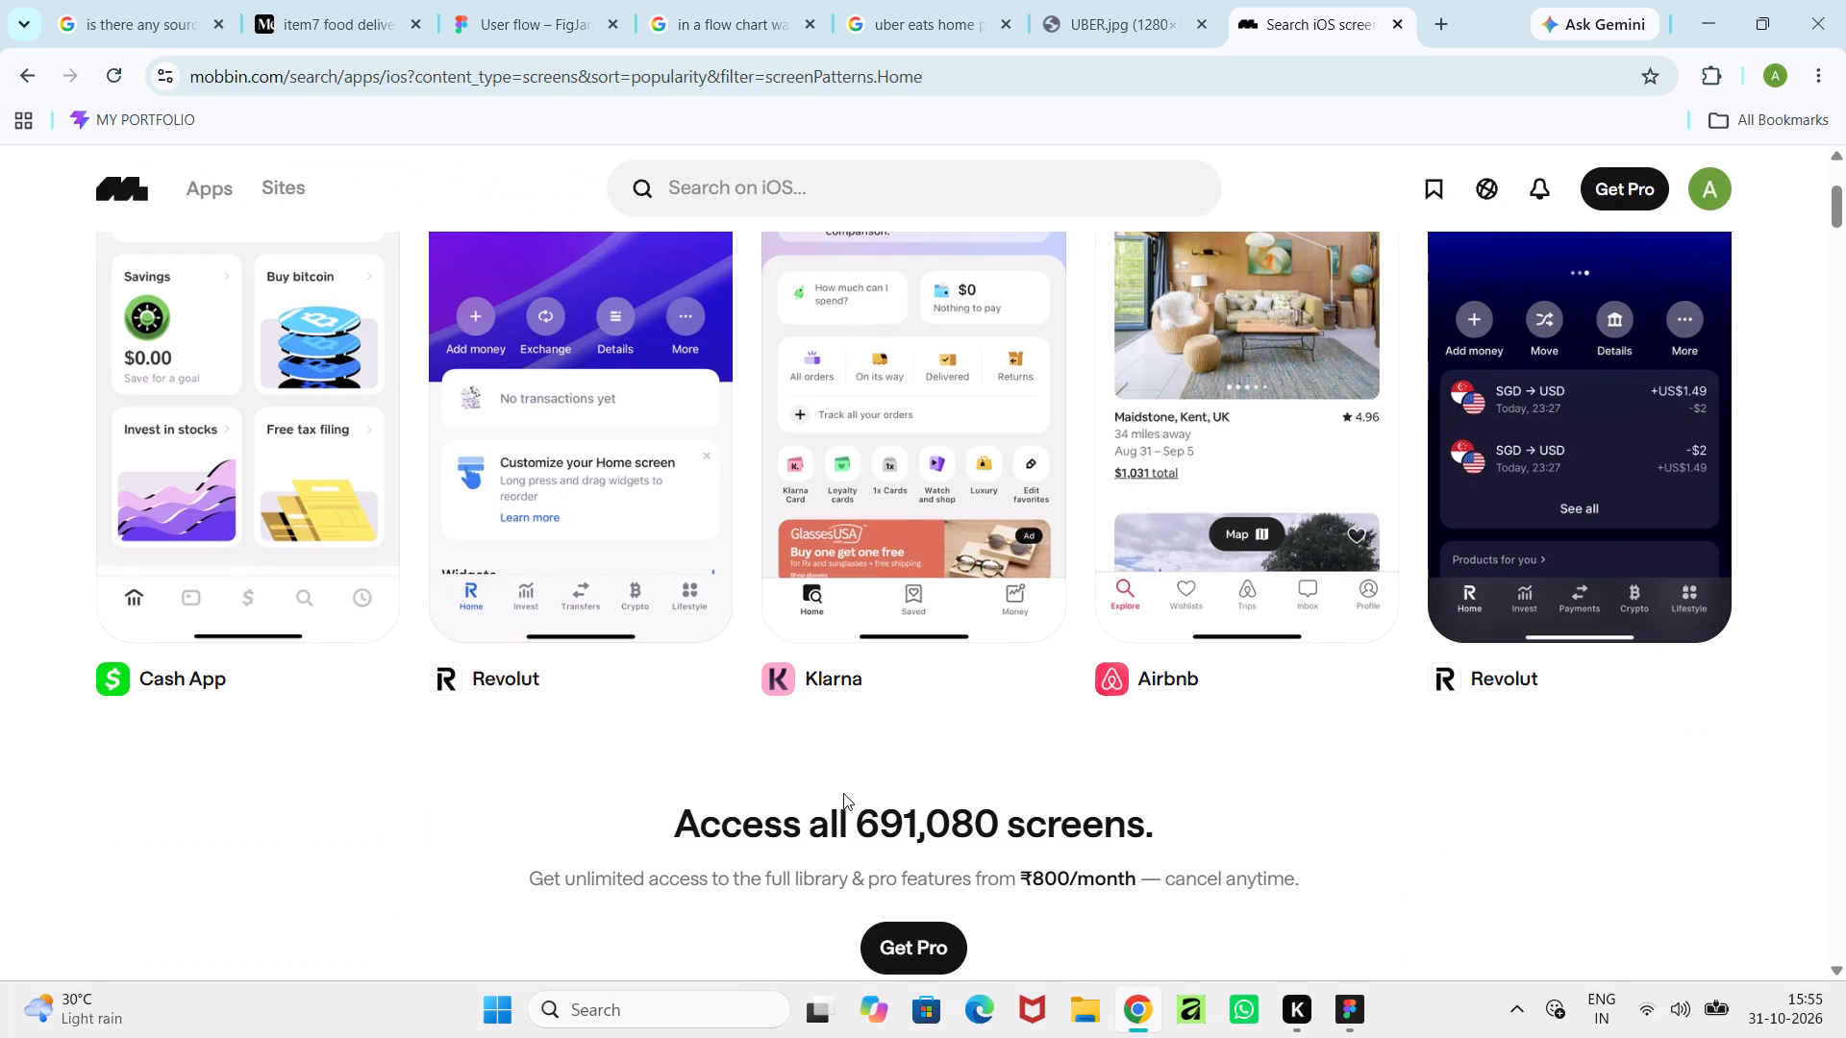
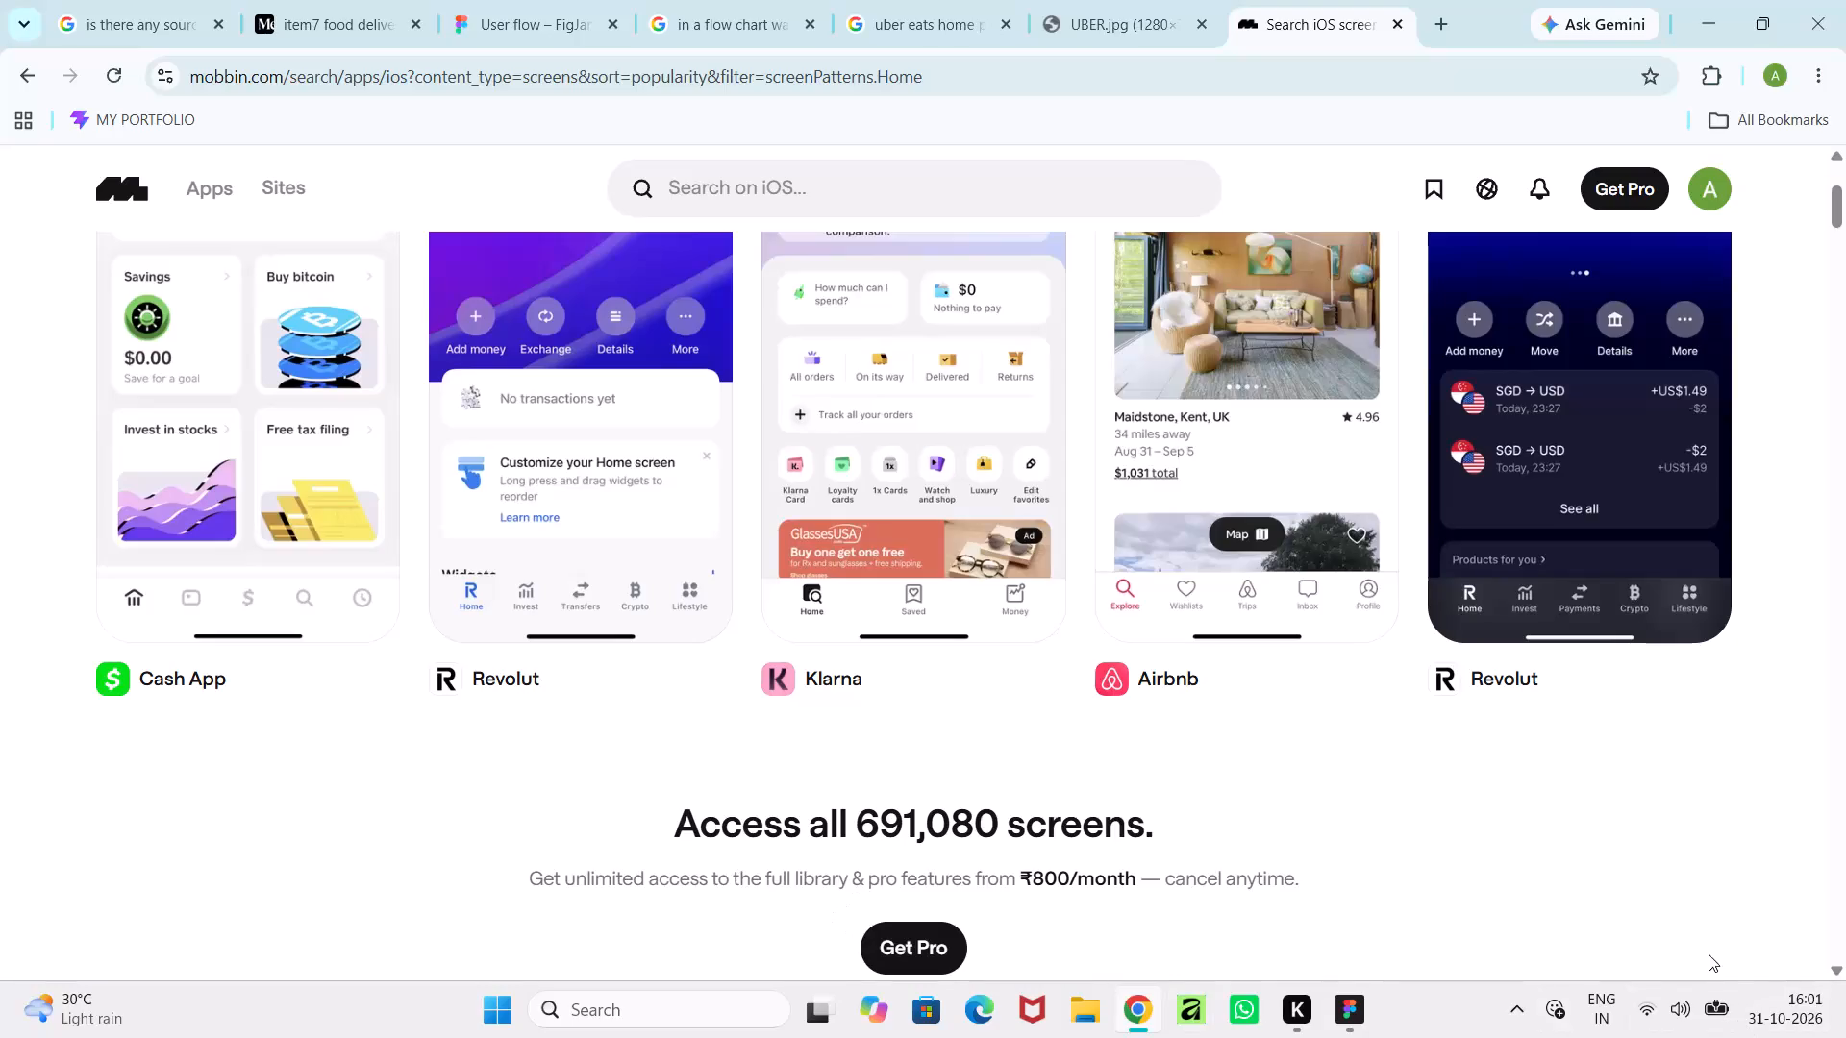
Switch to Figma and open the untitled design file containing the yellow, orange, purple, dark and light colour palette.
left_click(1344, 1026)
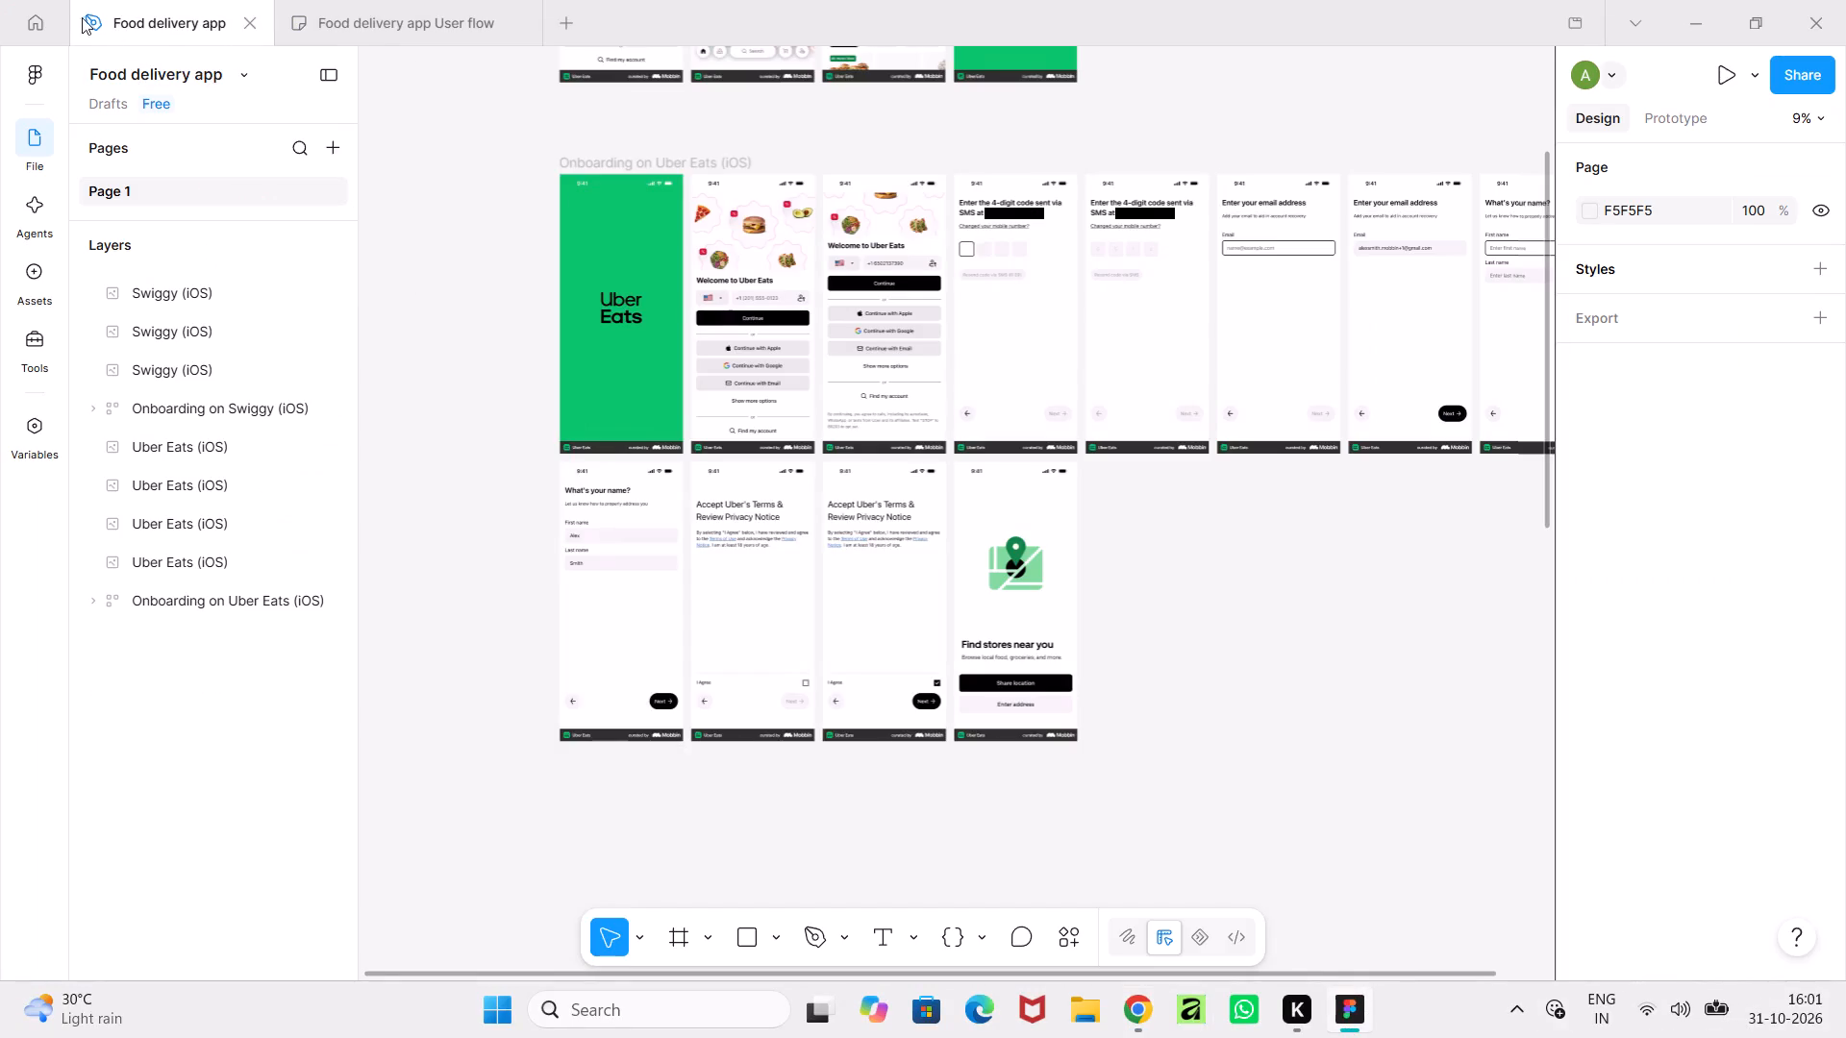
left_click(44, 20)
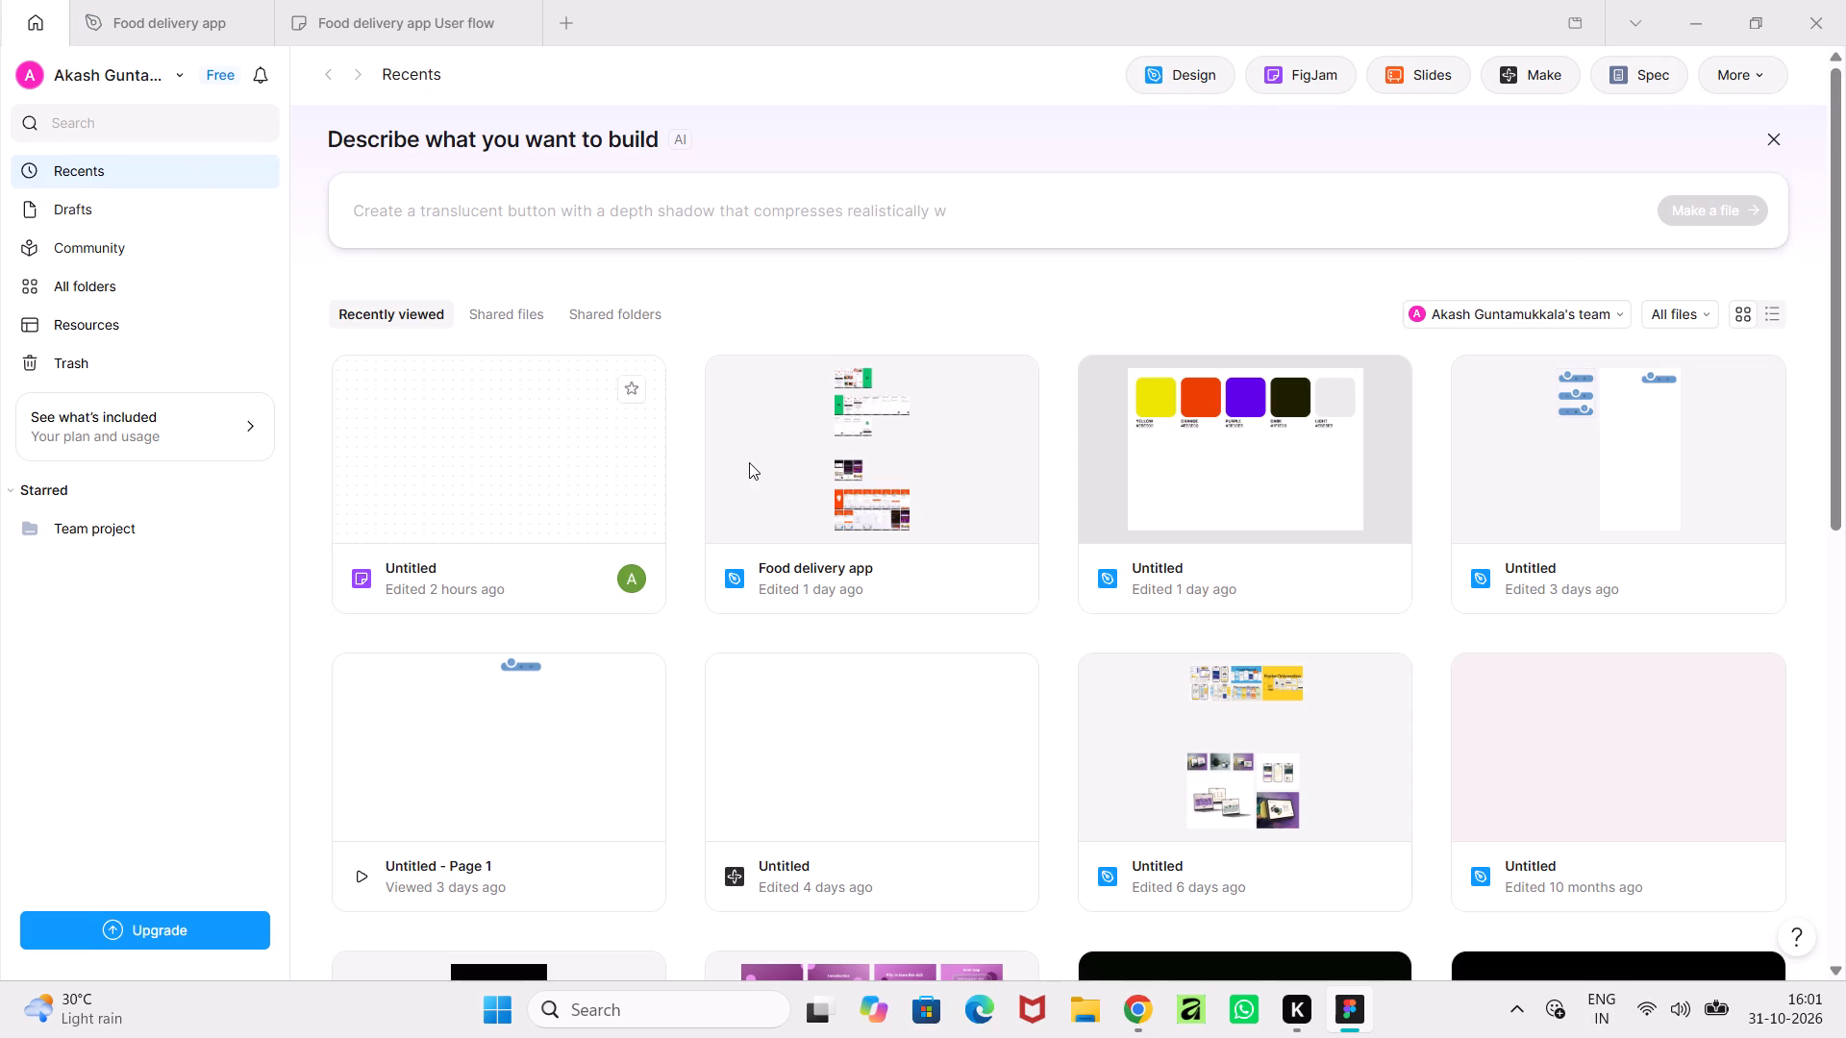
left_click(1234, 478)
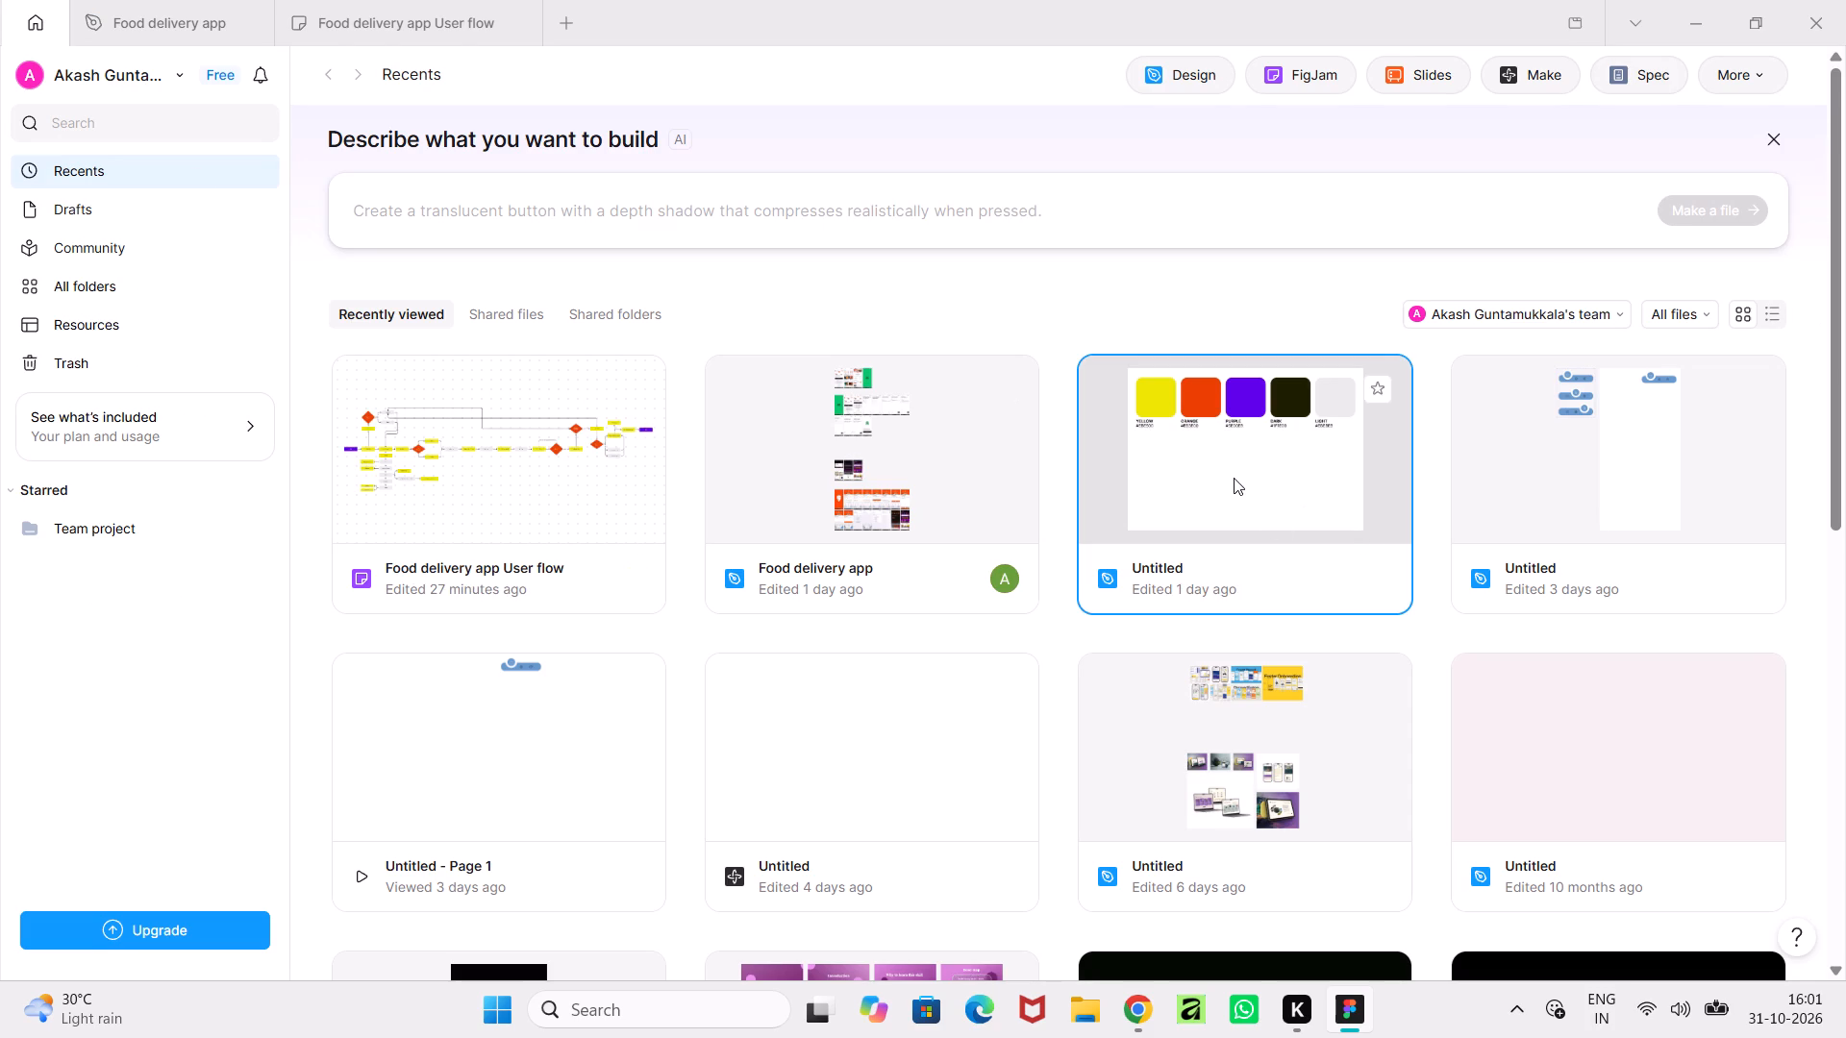
double_click(1234, 478)
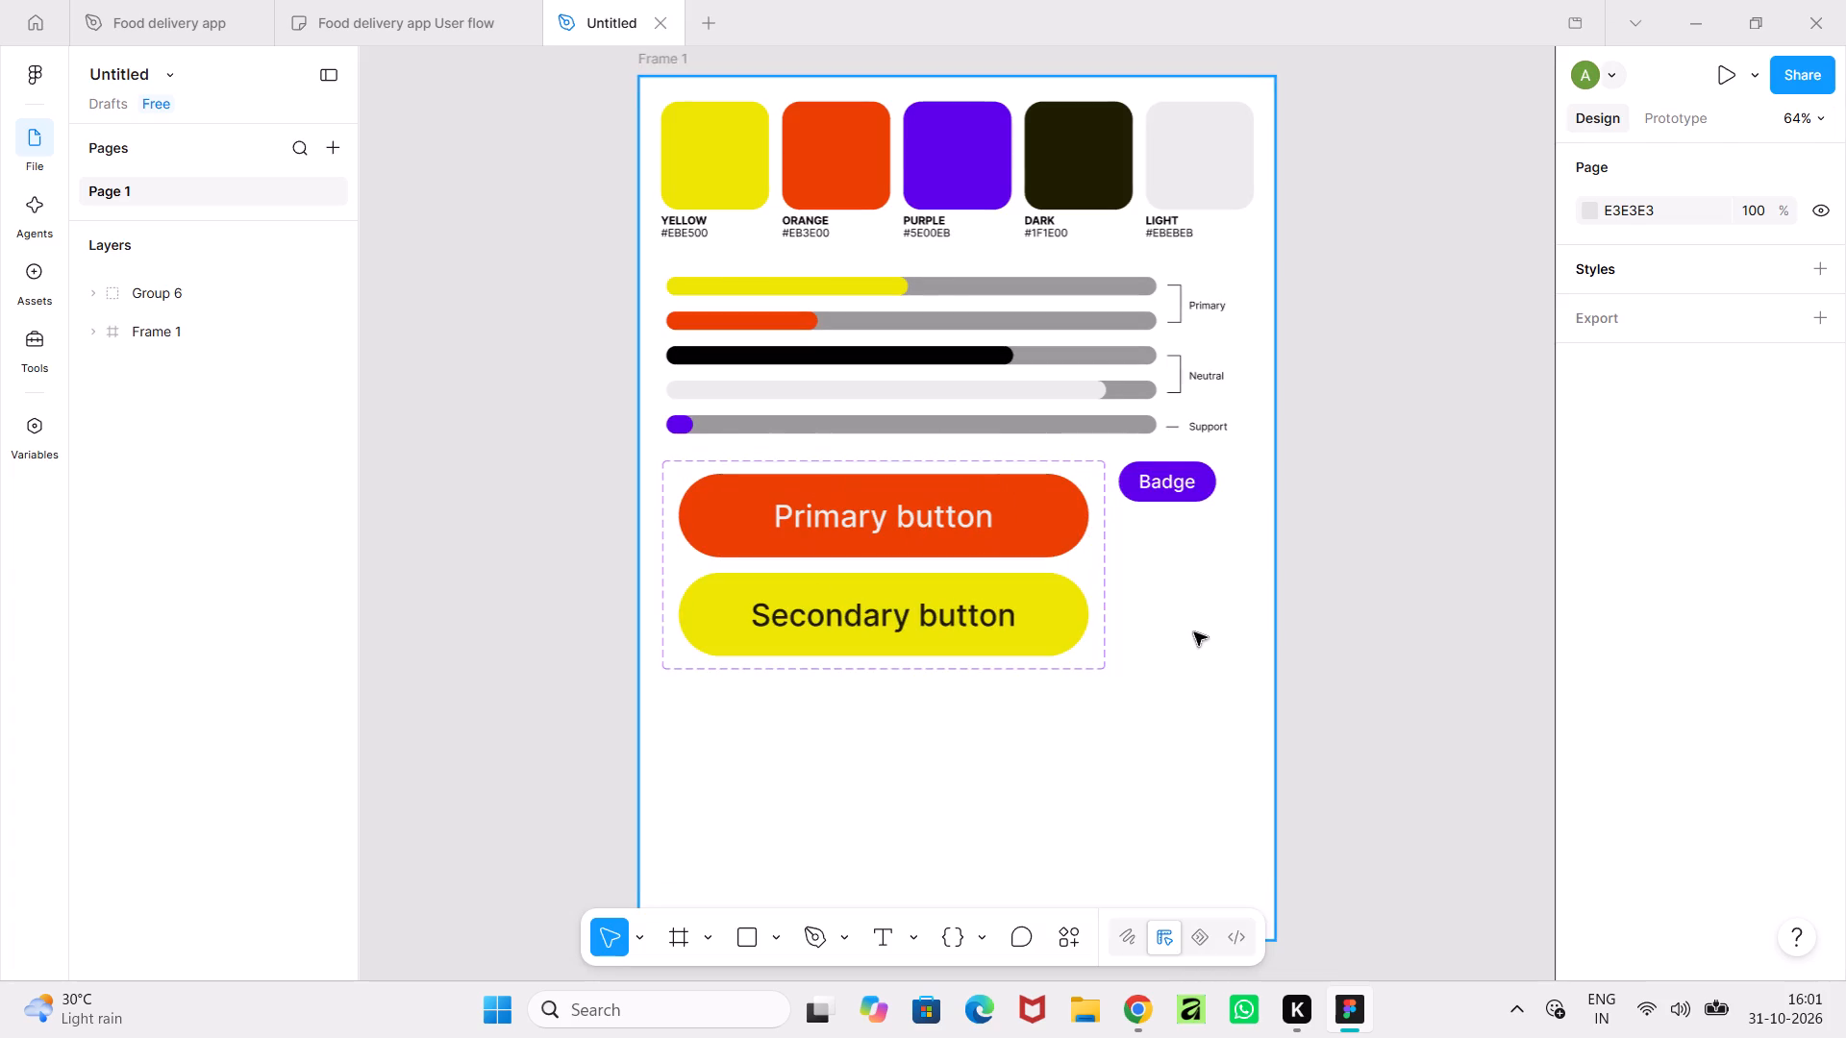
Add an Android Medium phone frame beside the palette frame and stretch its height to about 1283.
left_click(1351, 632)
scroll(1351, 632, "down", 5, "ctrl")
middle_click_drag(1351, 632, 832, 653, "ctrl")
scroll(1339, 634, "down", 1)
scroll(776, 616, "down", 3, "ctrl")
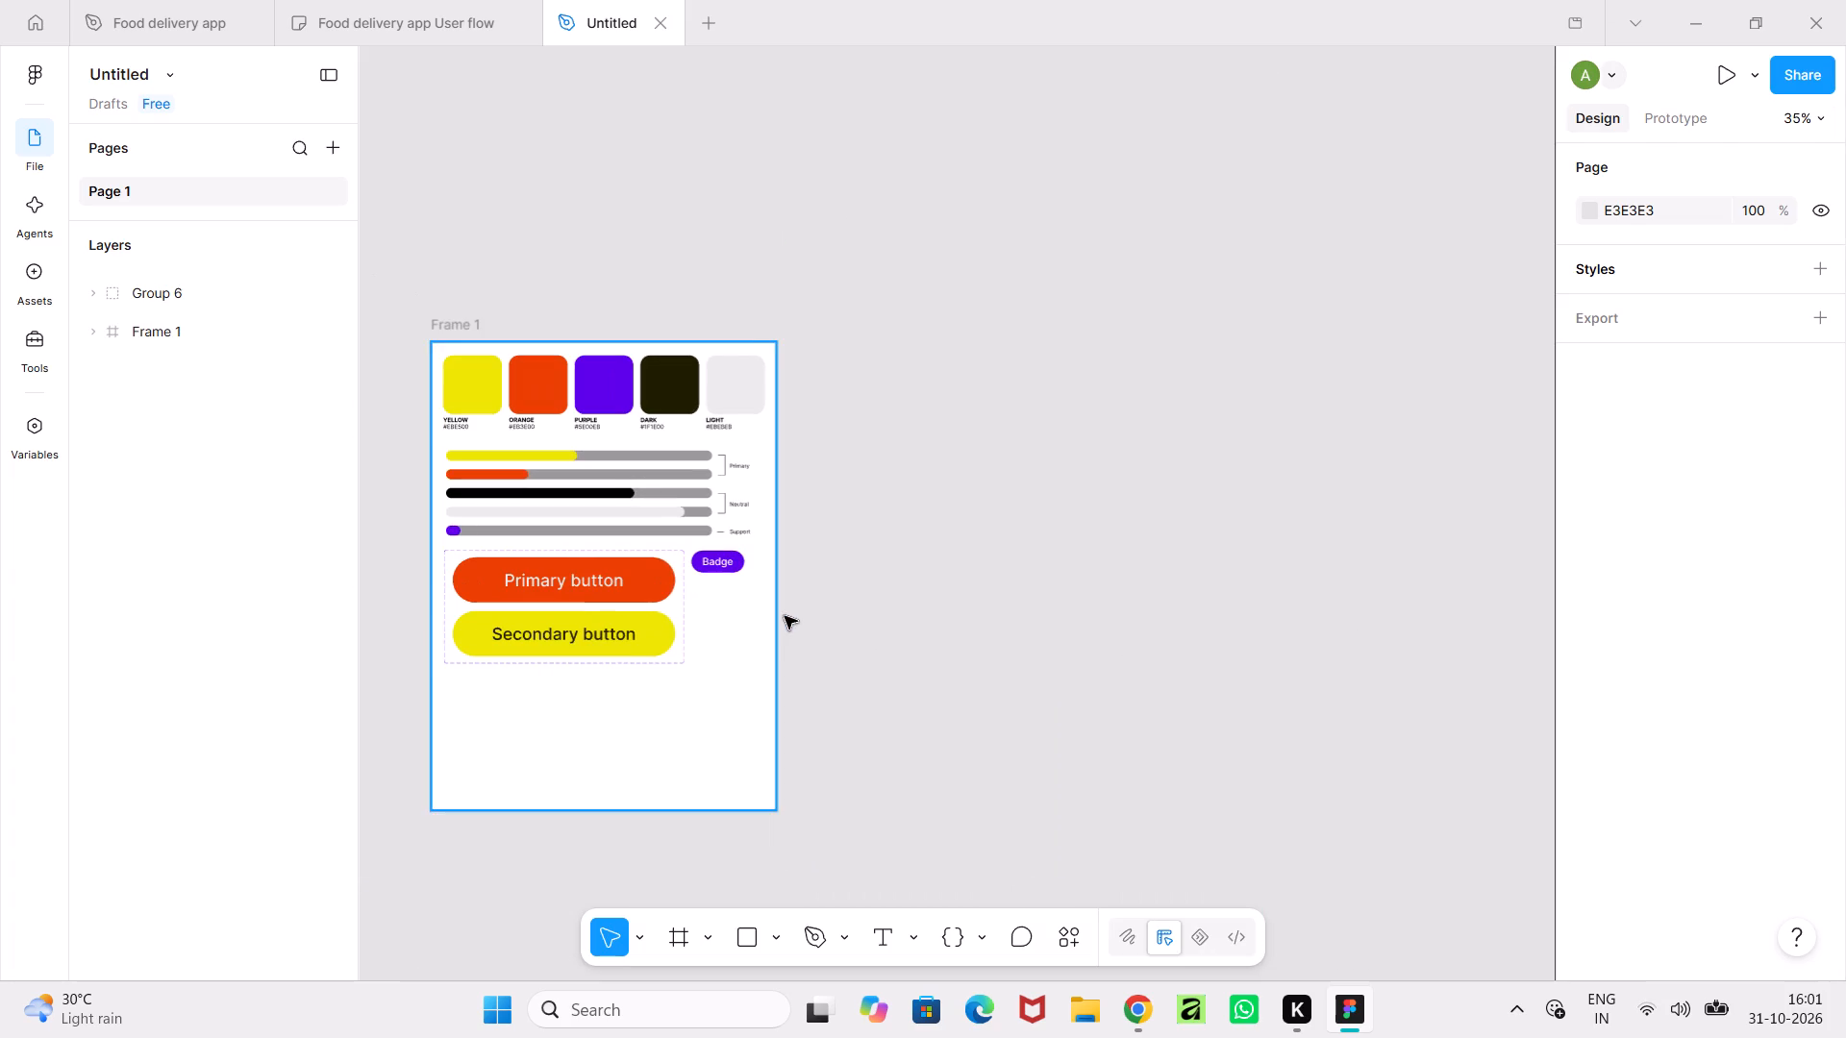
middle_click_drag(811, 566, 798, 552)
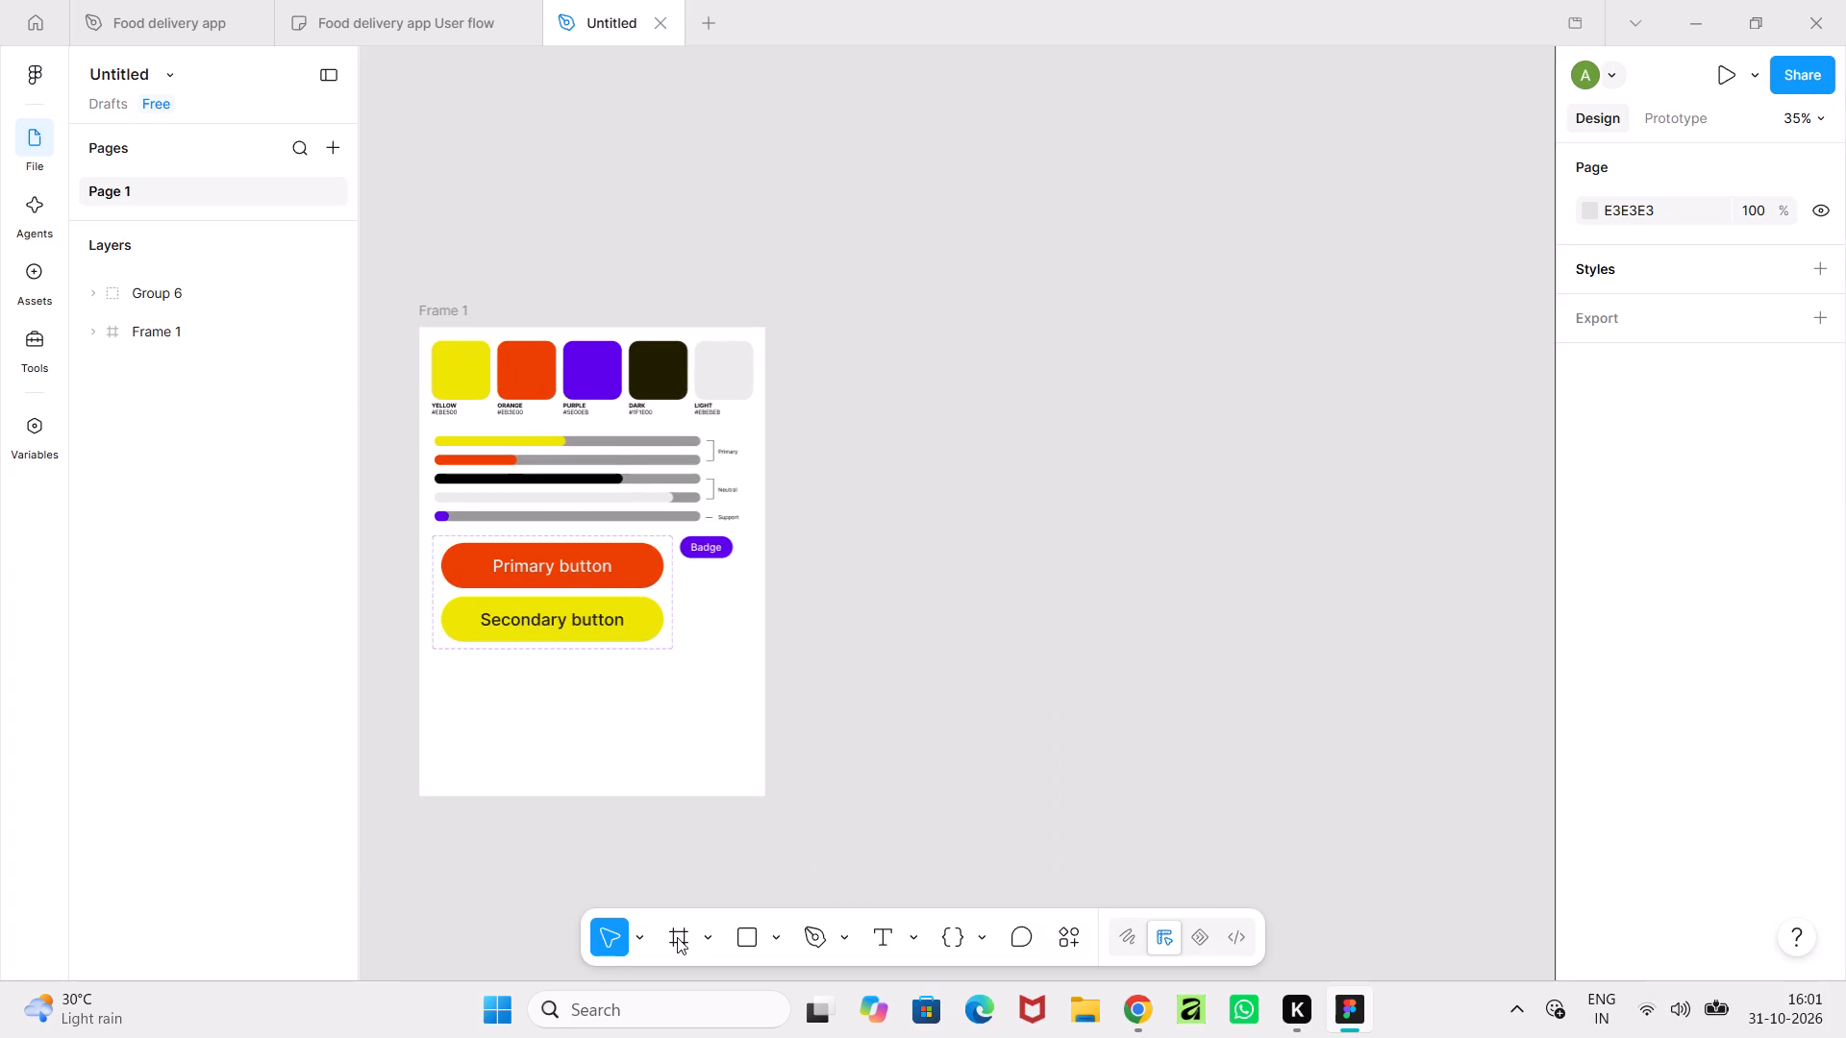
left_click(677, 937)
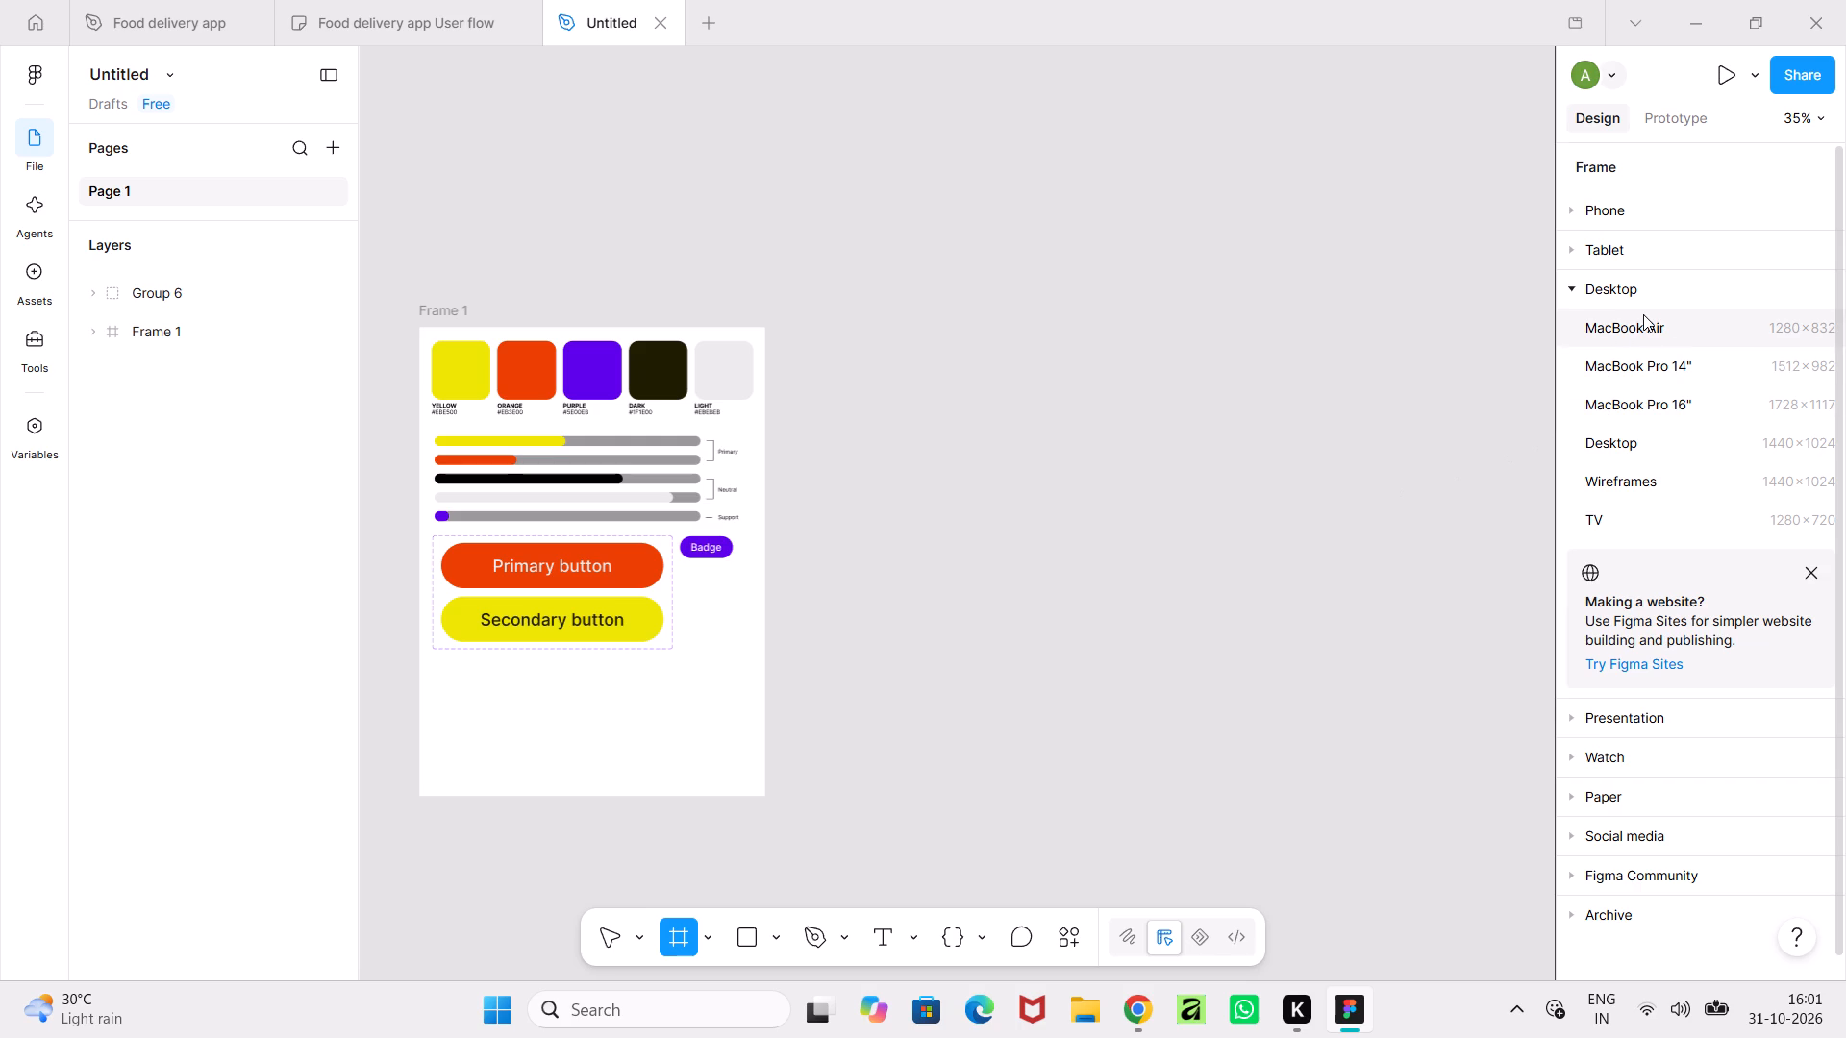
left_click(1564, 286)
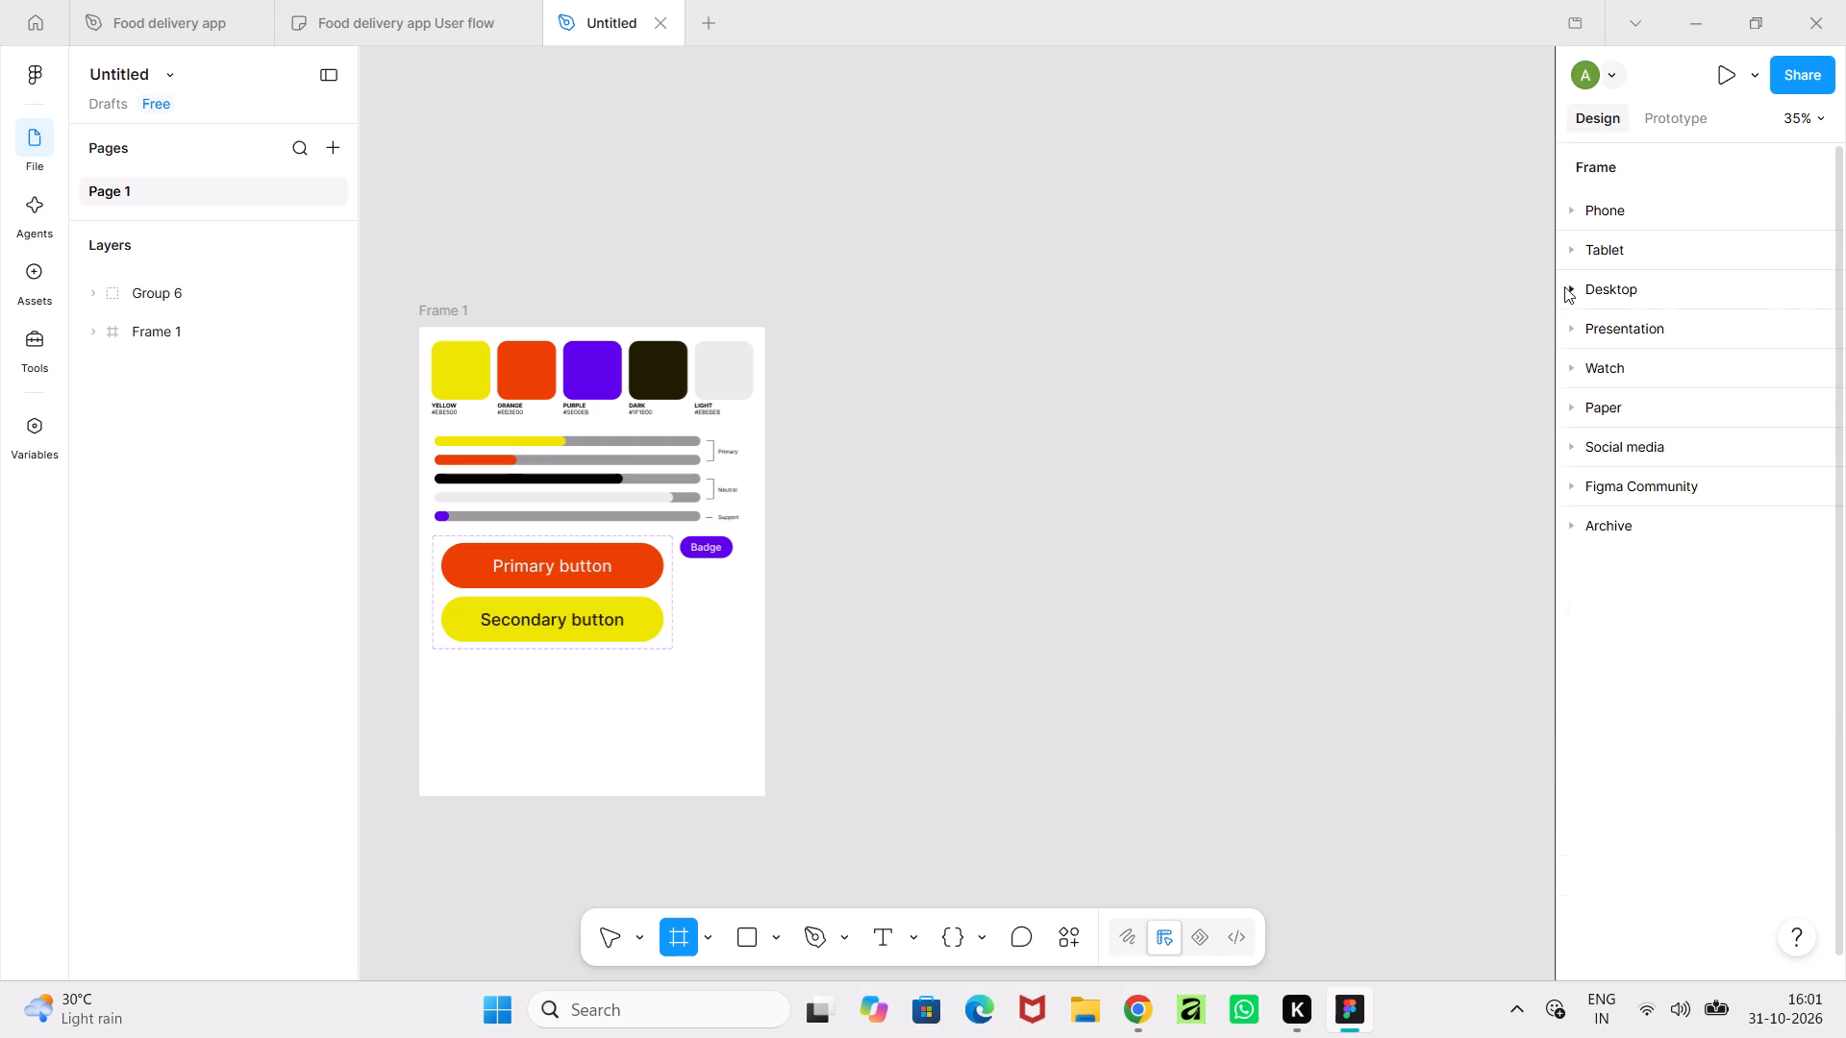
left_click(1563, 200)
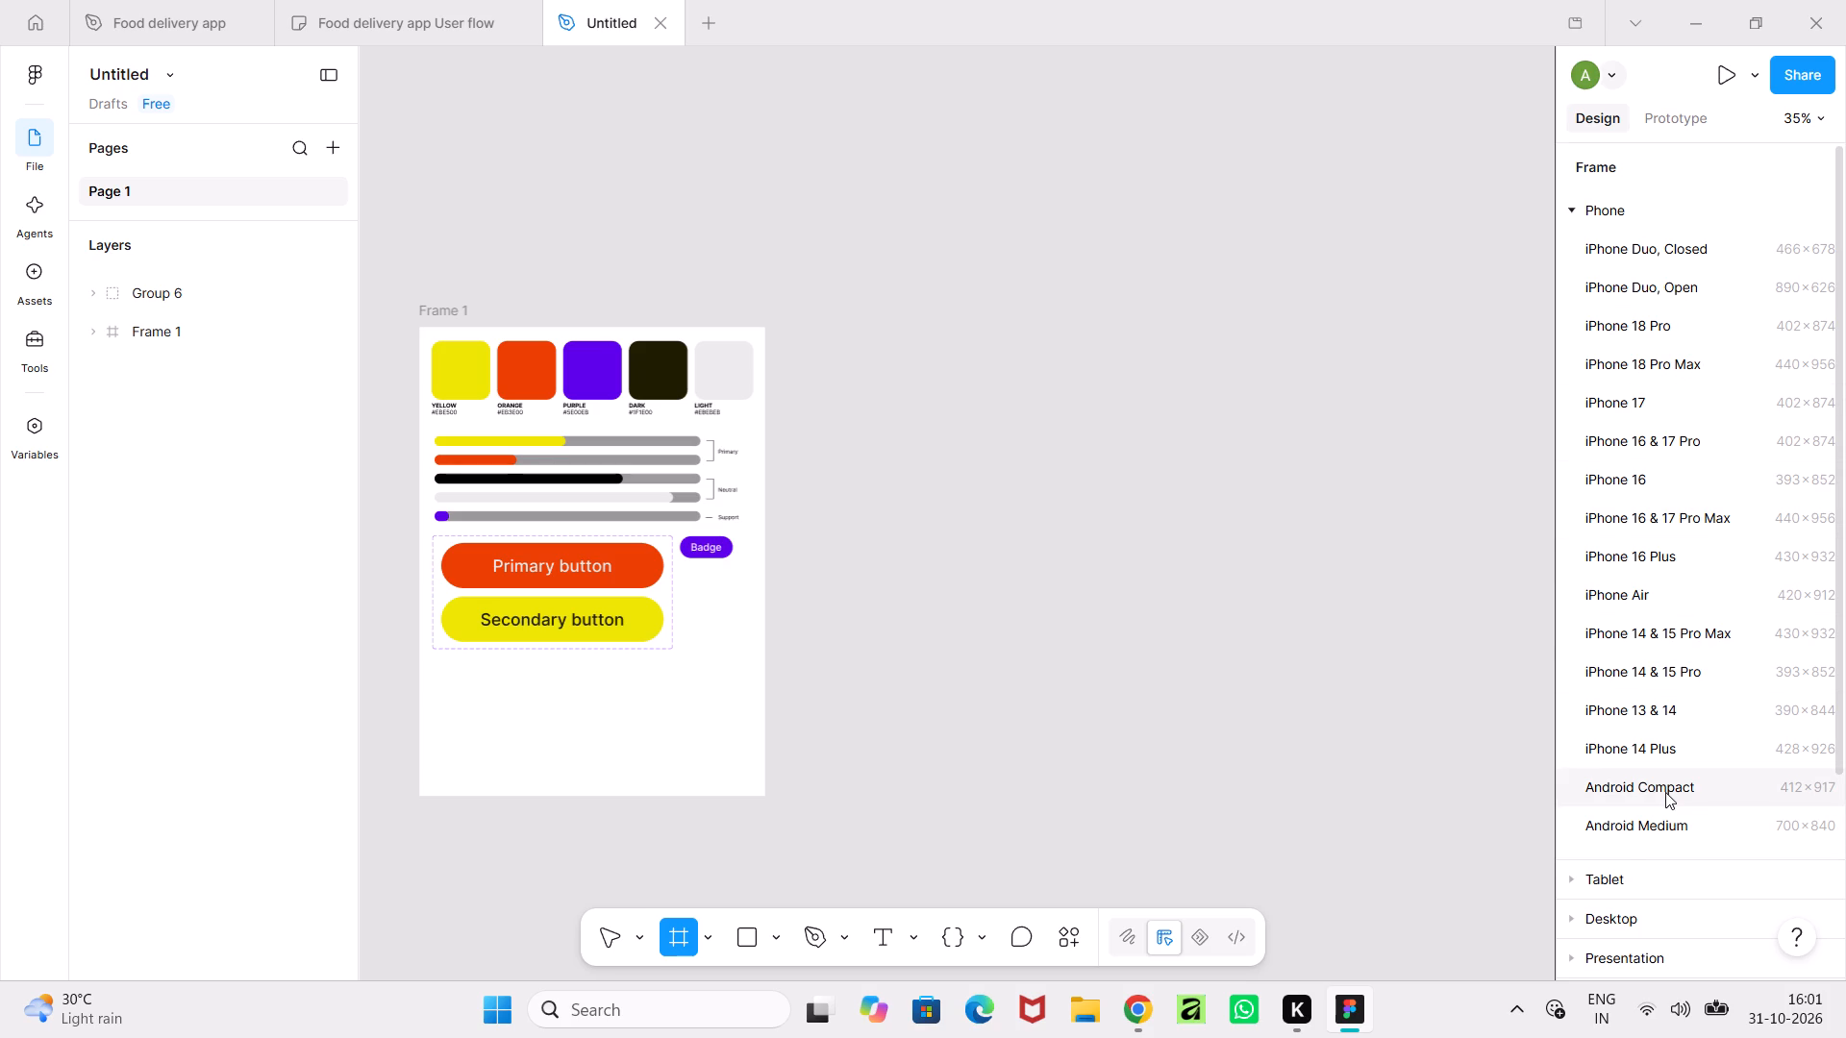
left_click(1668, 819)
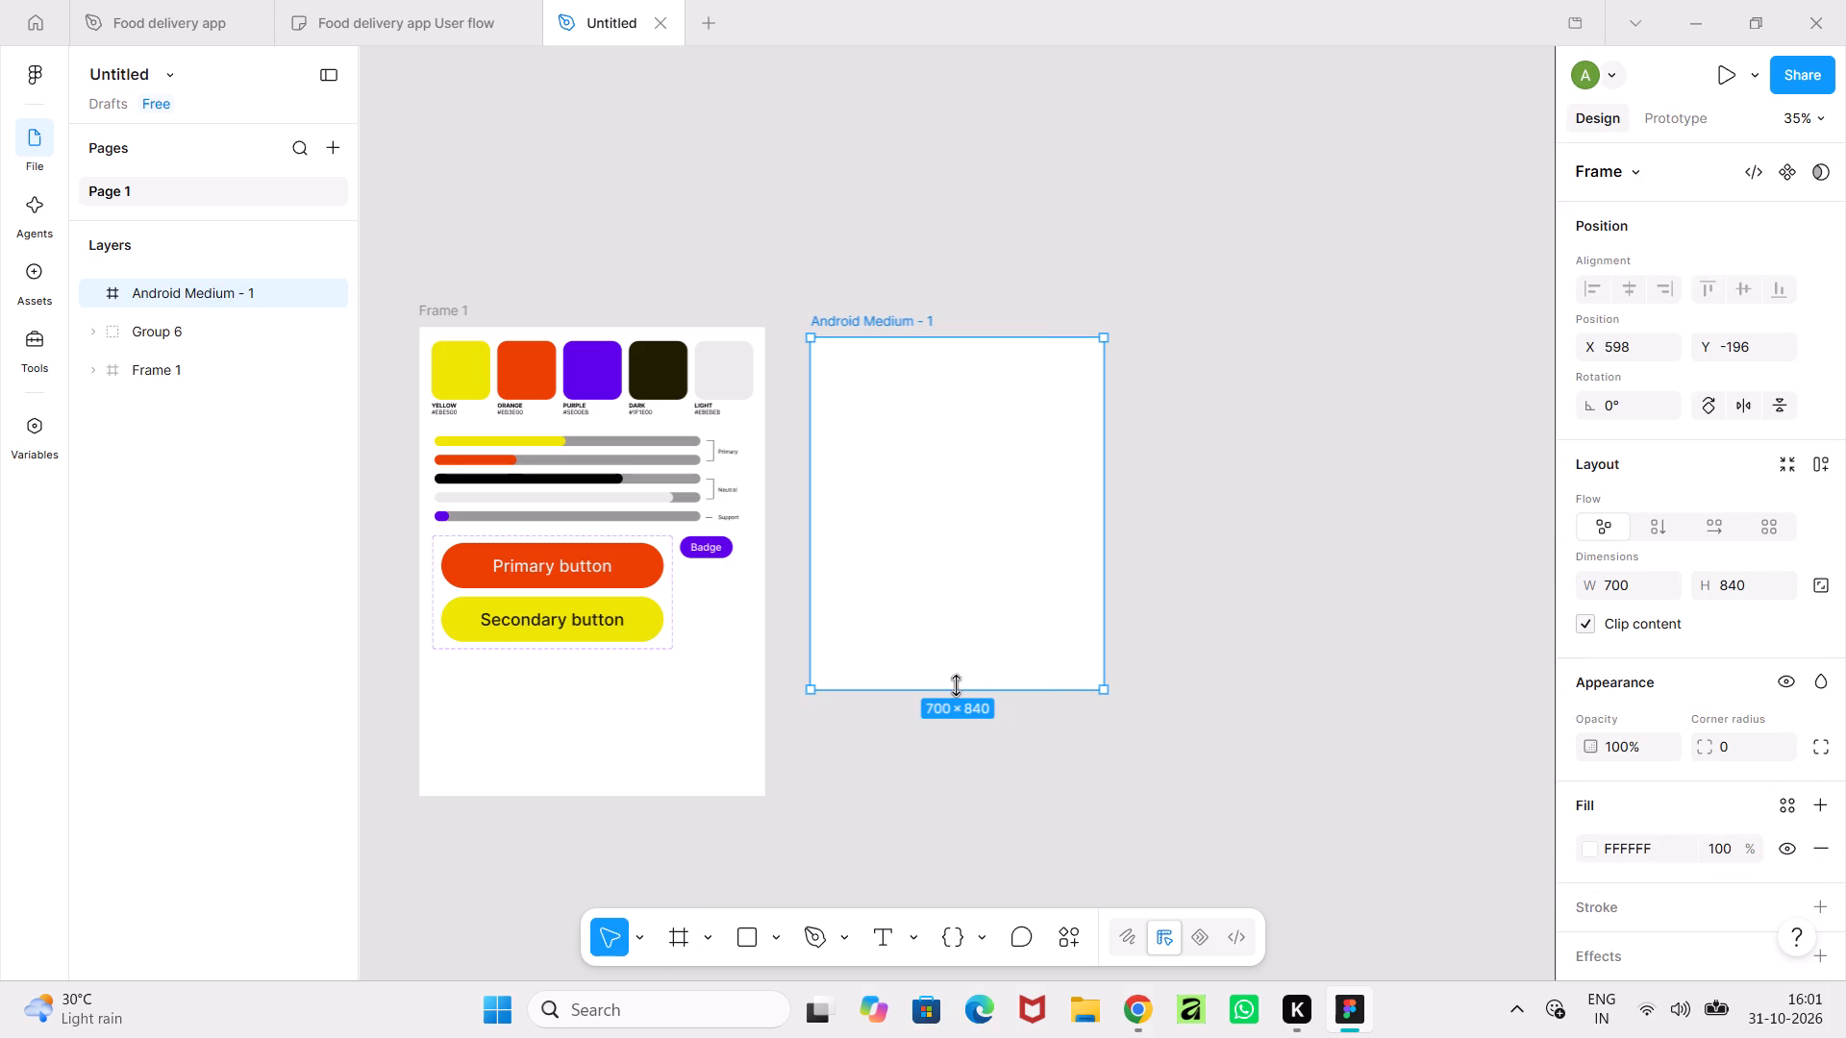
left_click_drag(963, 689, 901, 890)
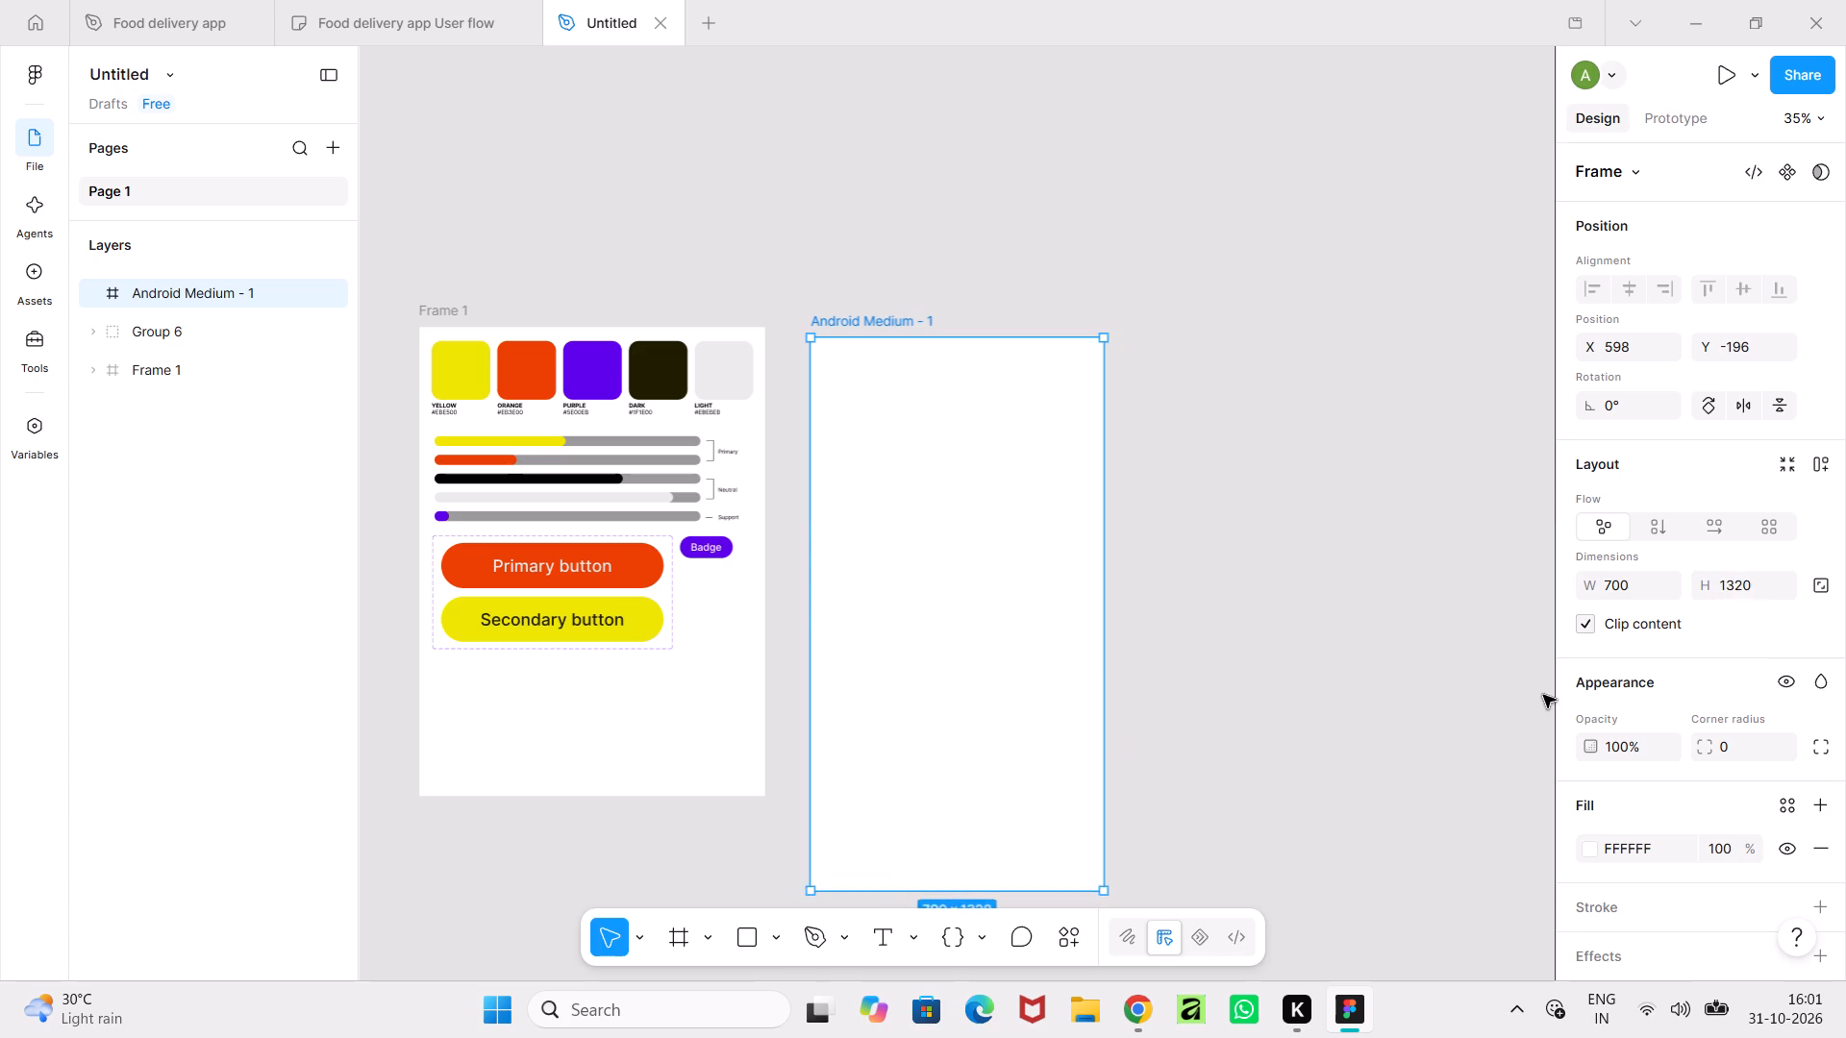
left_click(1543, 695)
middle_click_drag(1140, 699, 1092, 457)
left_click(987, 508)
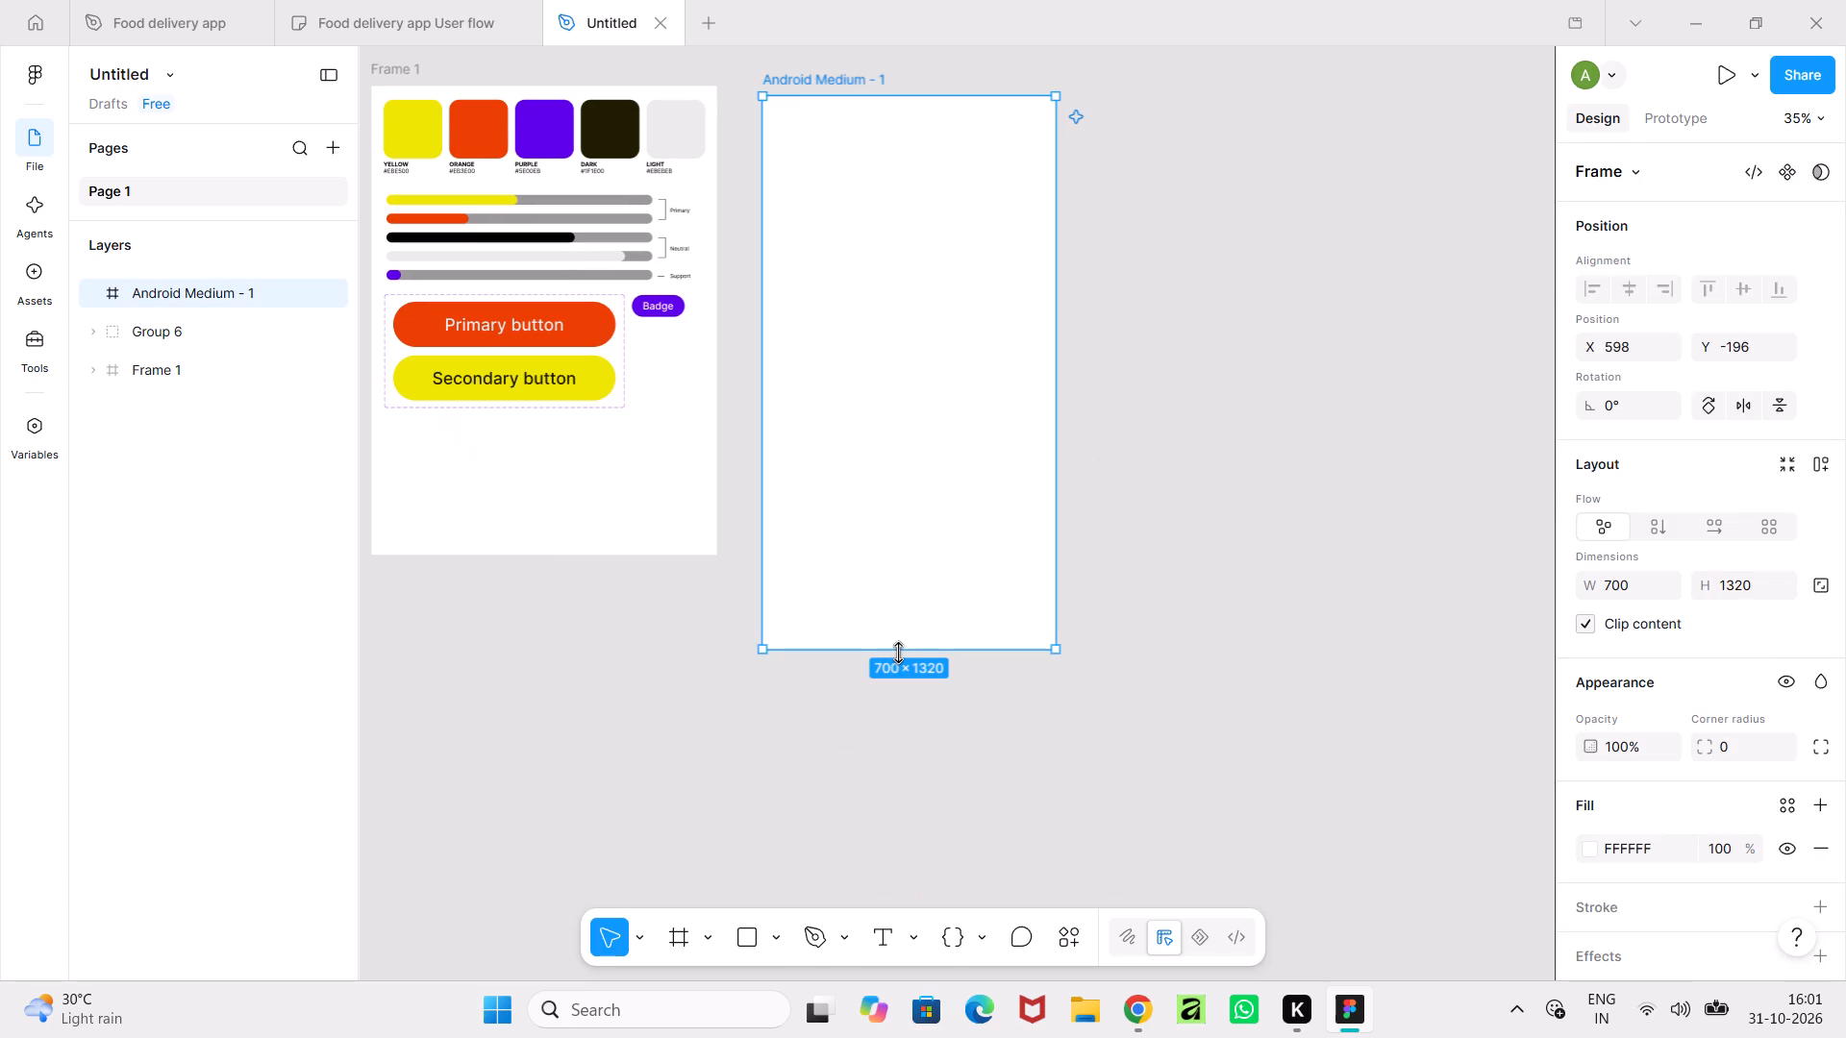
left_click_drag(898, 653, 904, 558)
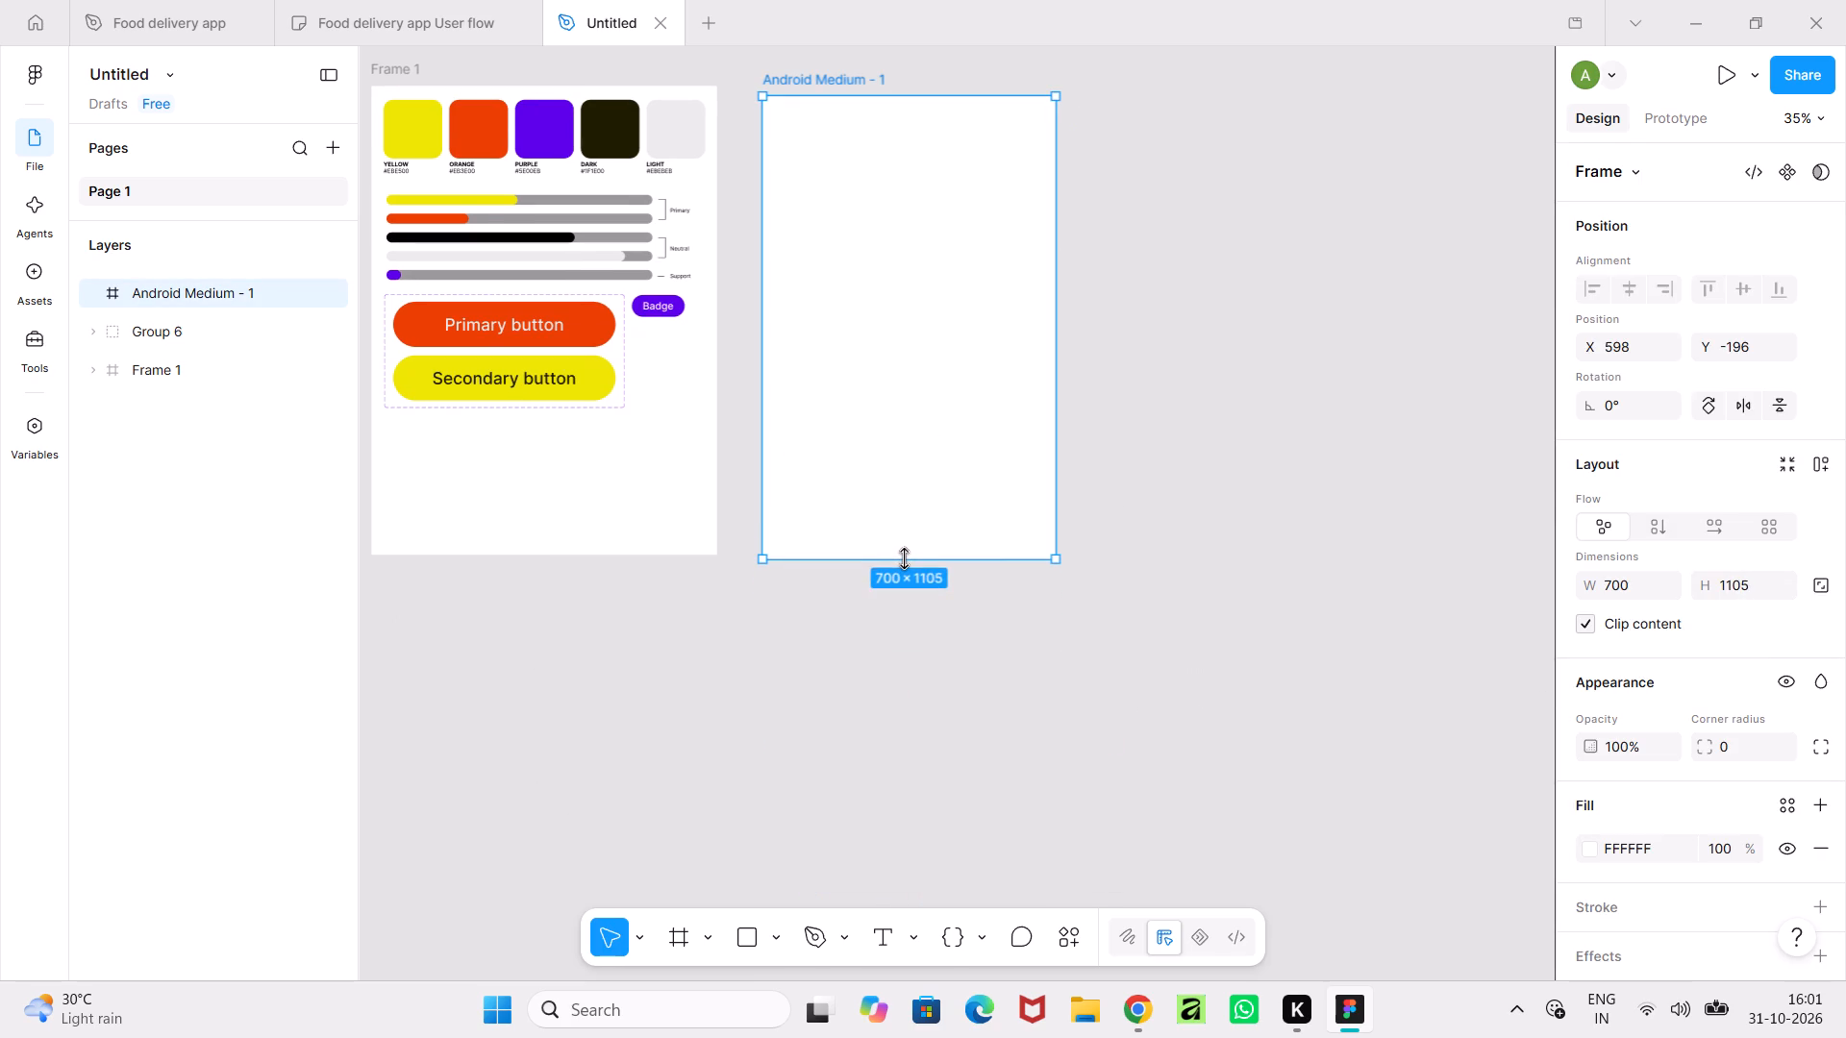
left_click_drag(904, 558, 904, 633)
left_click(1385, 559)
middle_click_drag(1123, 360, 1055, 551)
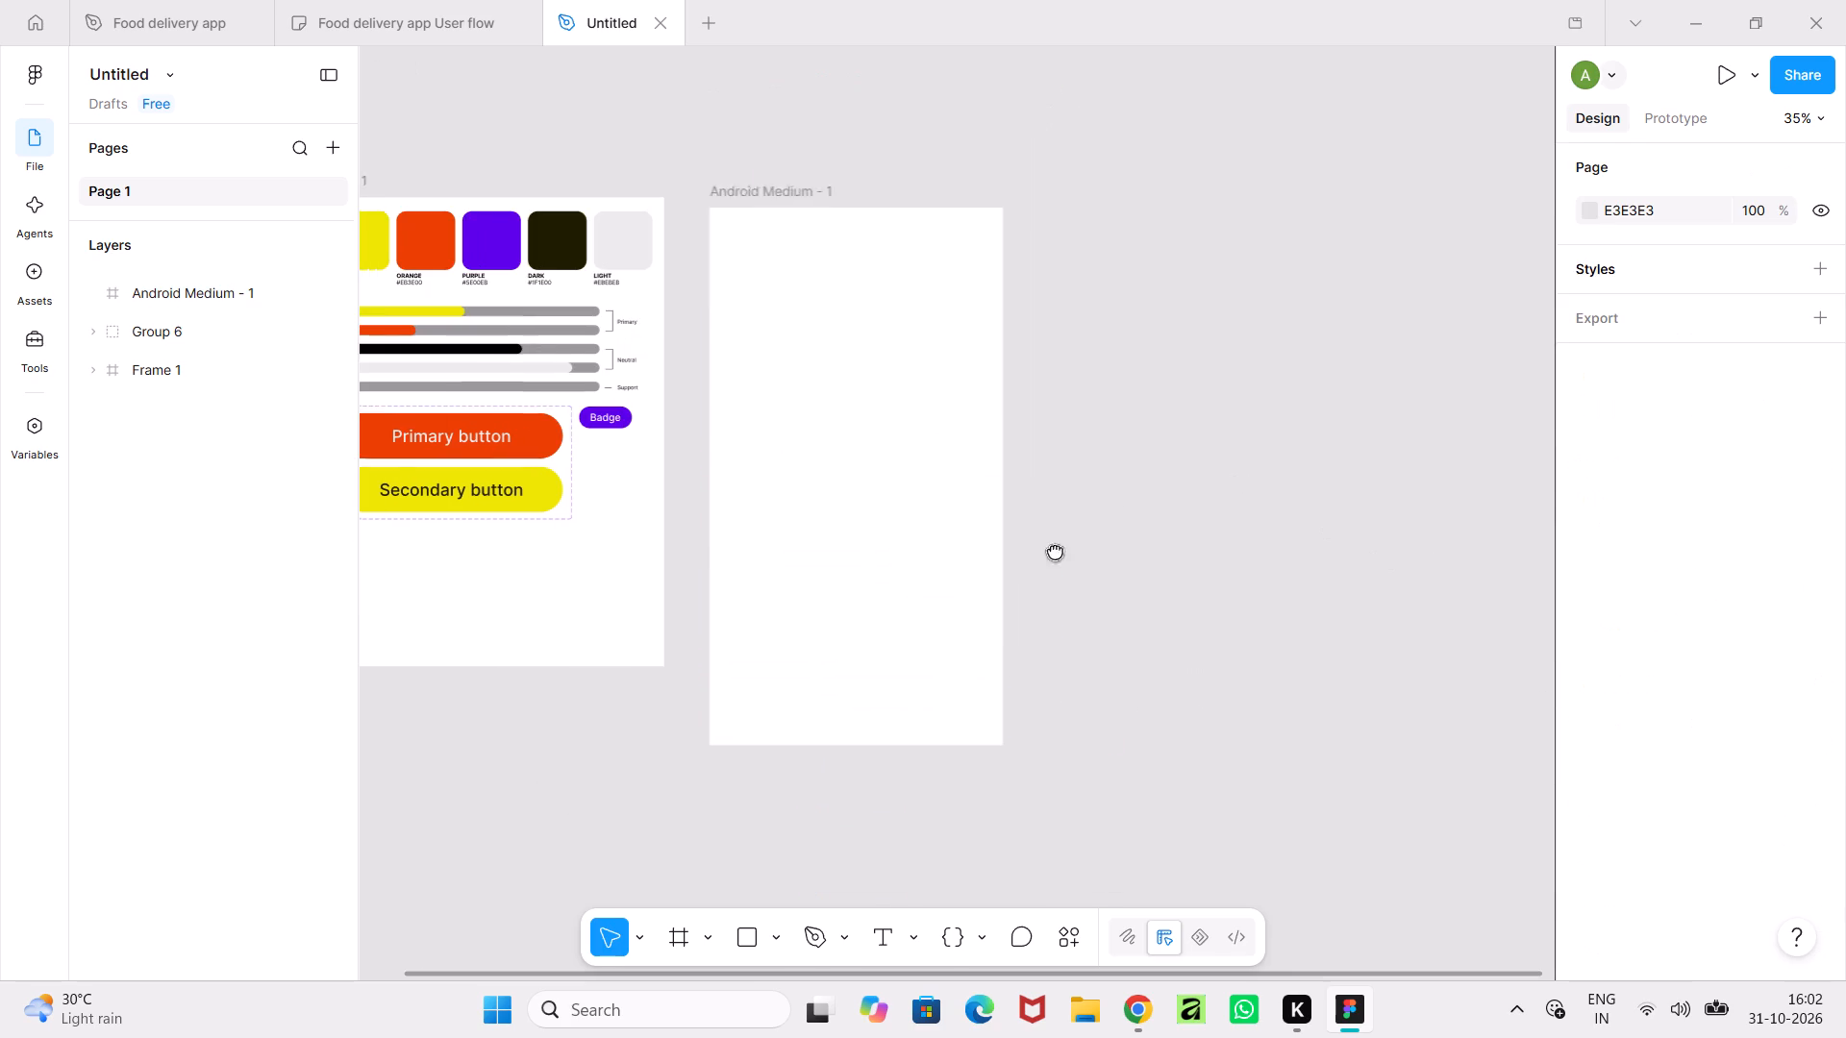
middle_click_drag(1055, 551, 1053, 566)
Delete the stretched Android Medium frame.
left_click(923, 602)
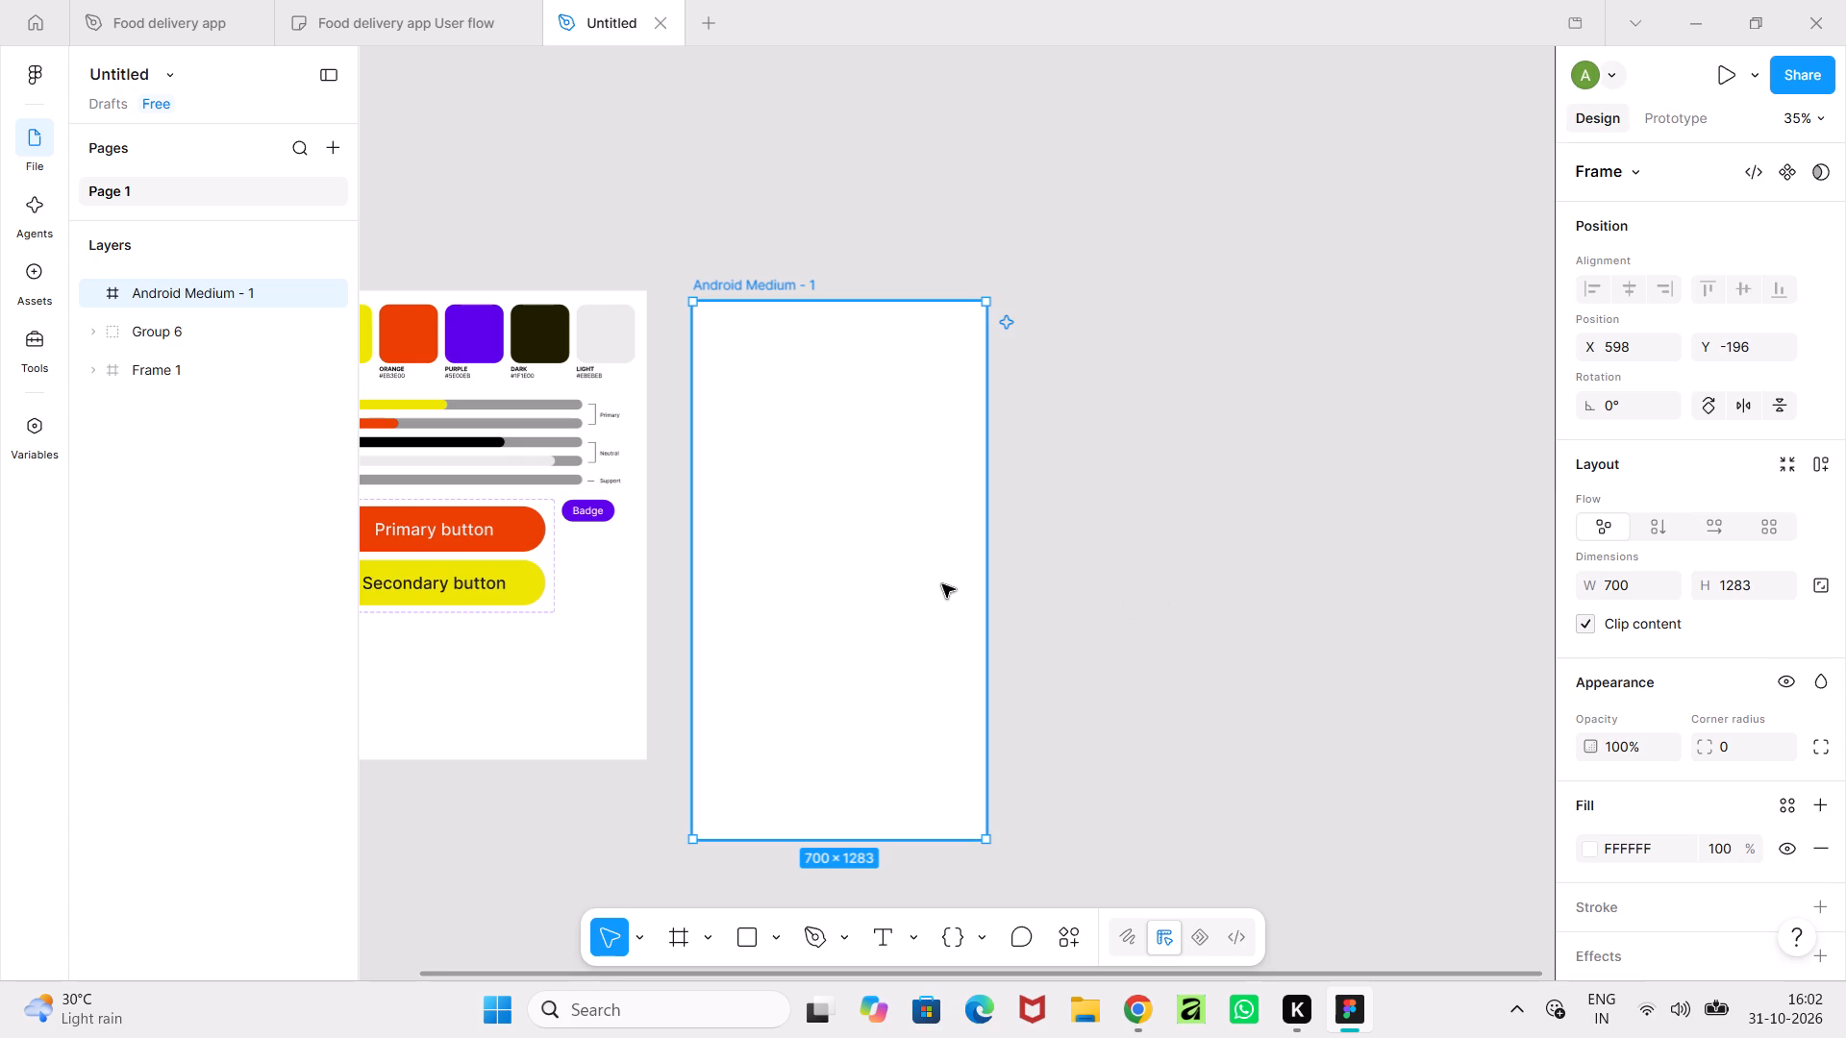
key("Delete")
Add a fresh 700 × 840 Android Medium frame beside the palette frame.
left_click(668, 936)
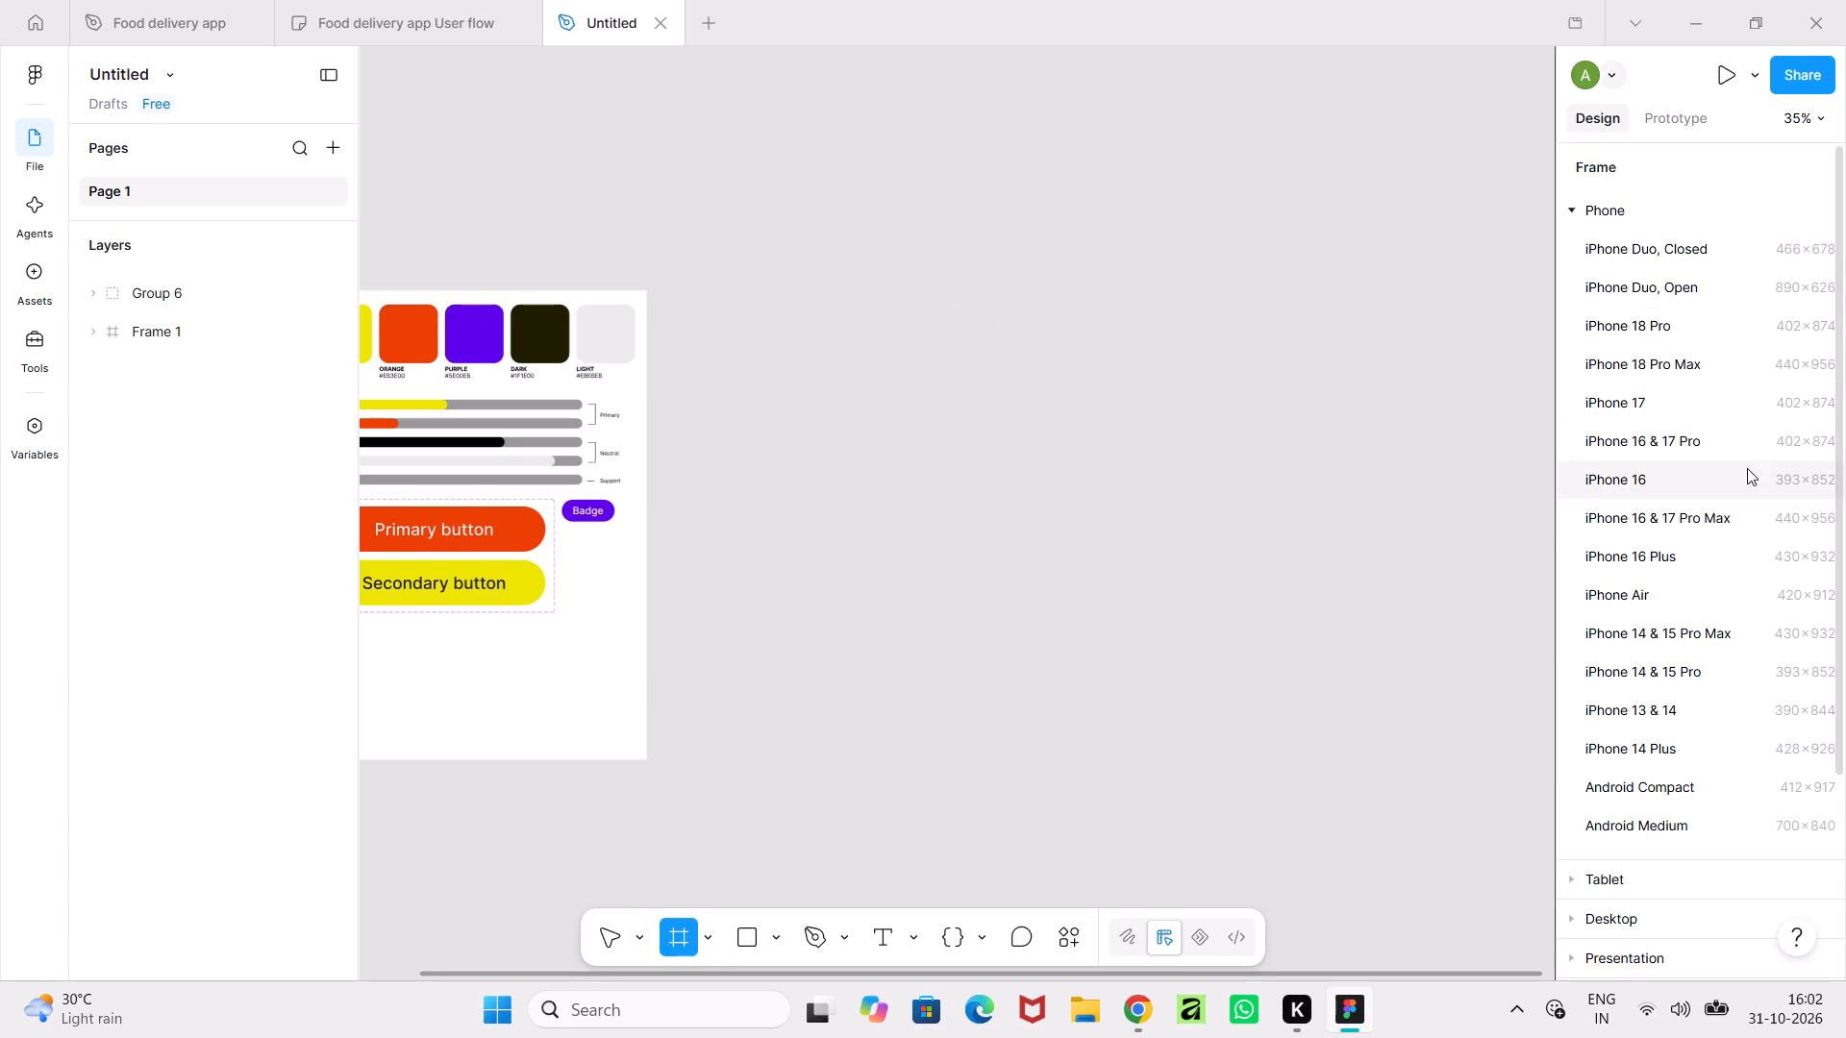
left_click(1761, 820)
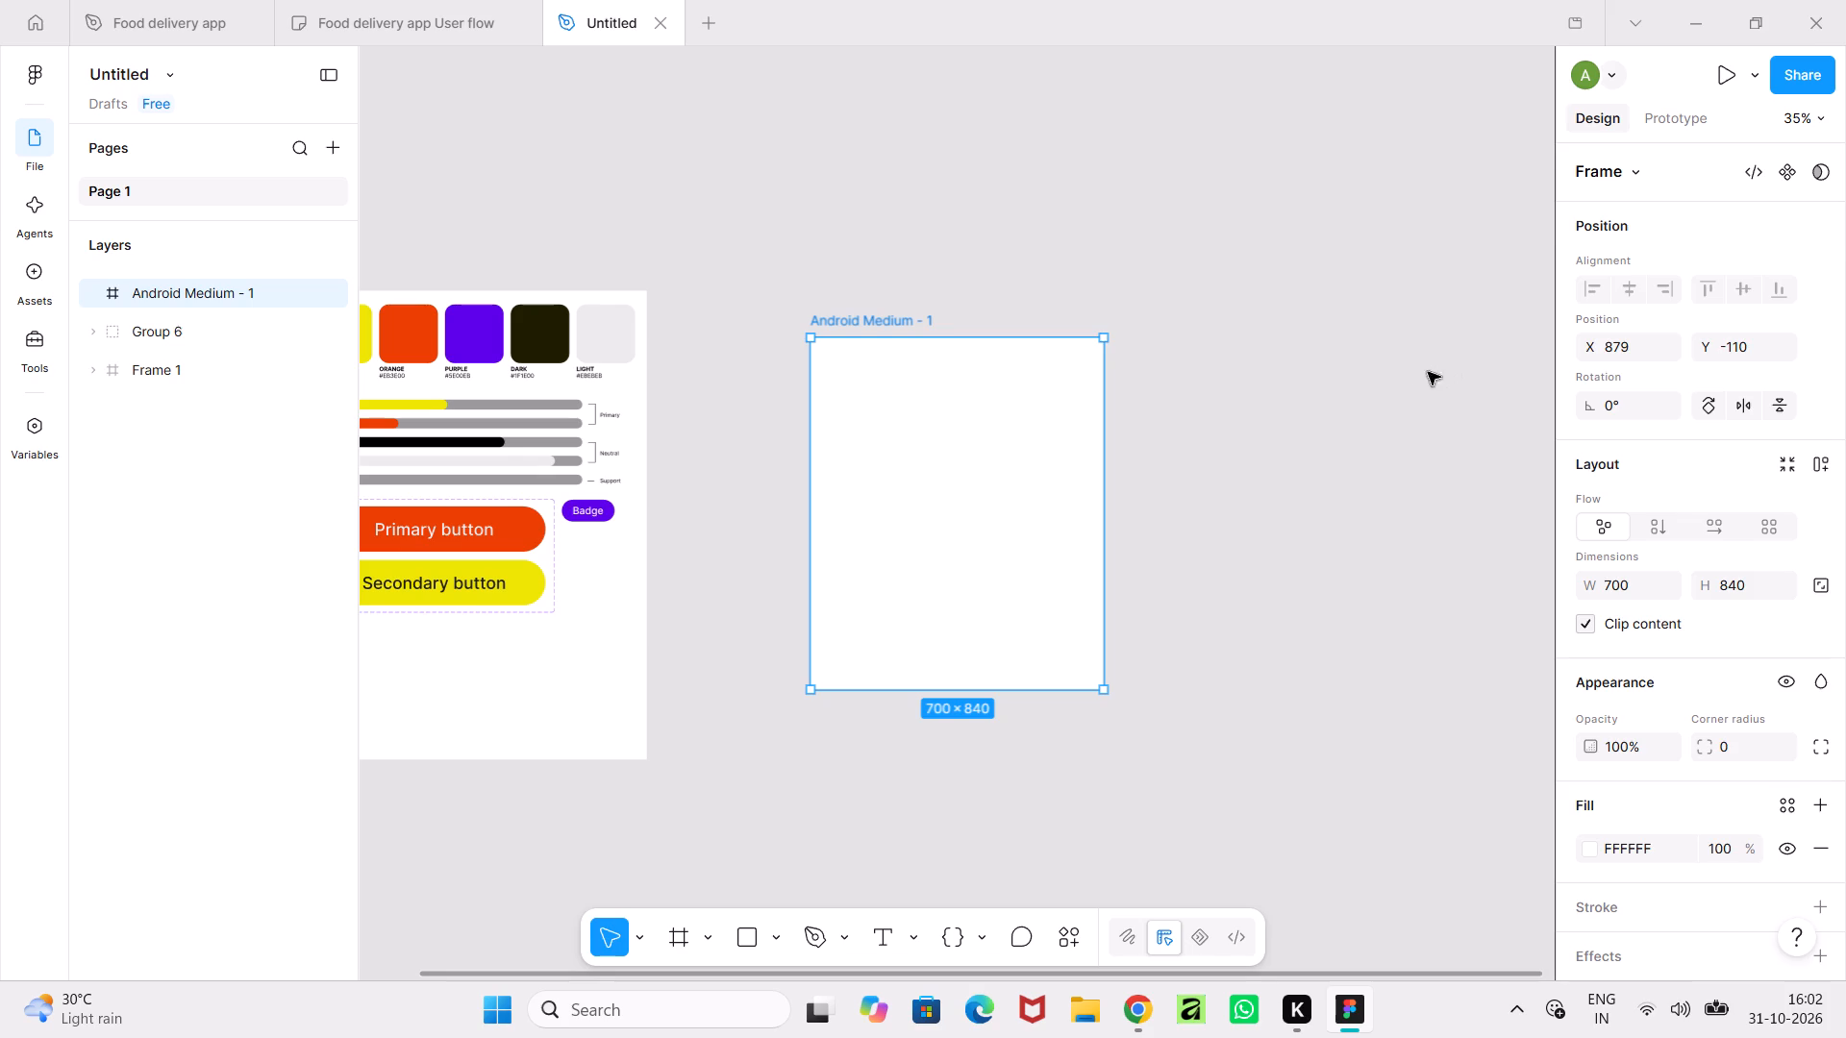
Add a 412 × 917 Android Compact frame and move it closer to the palette frame.
left_click(674, 941)
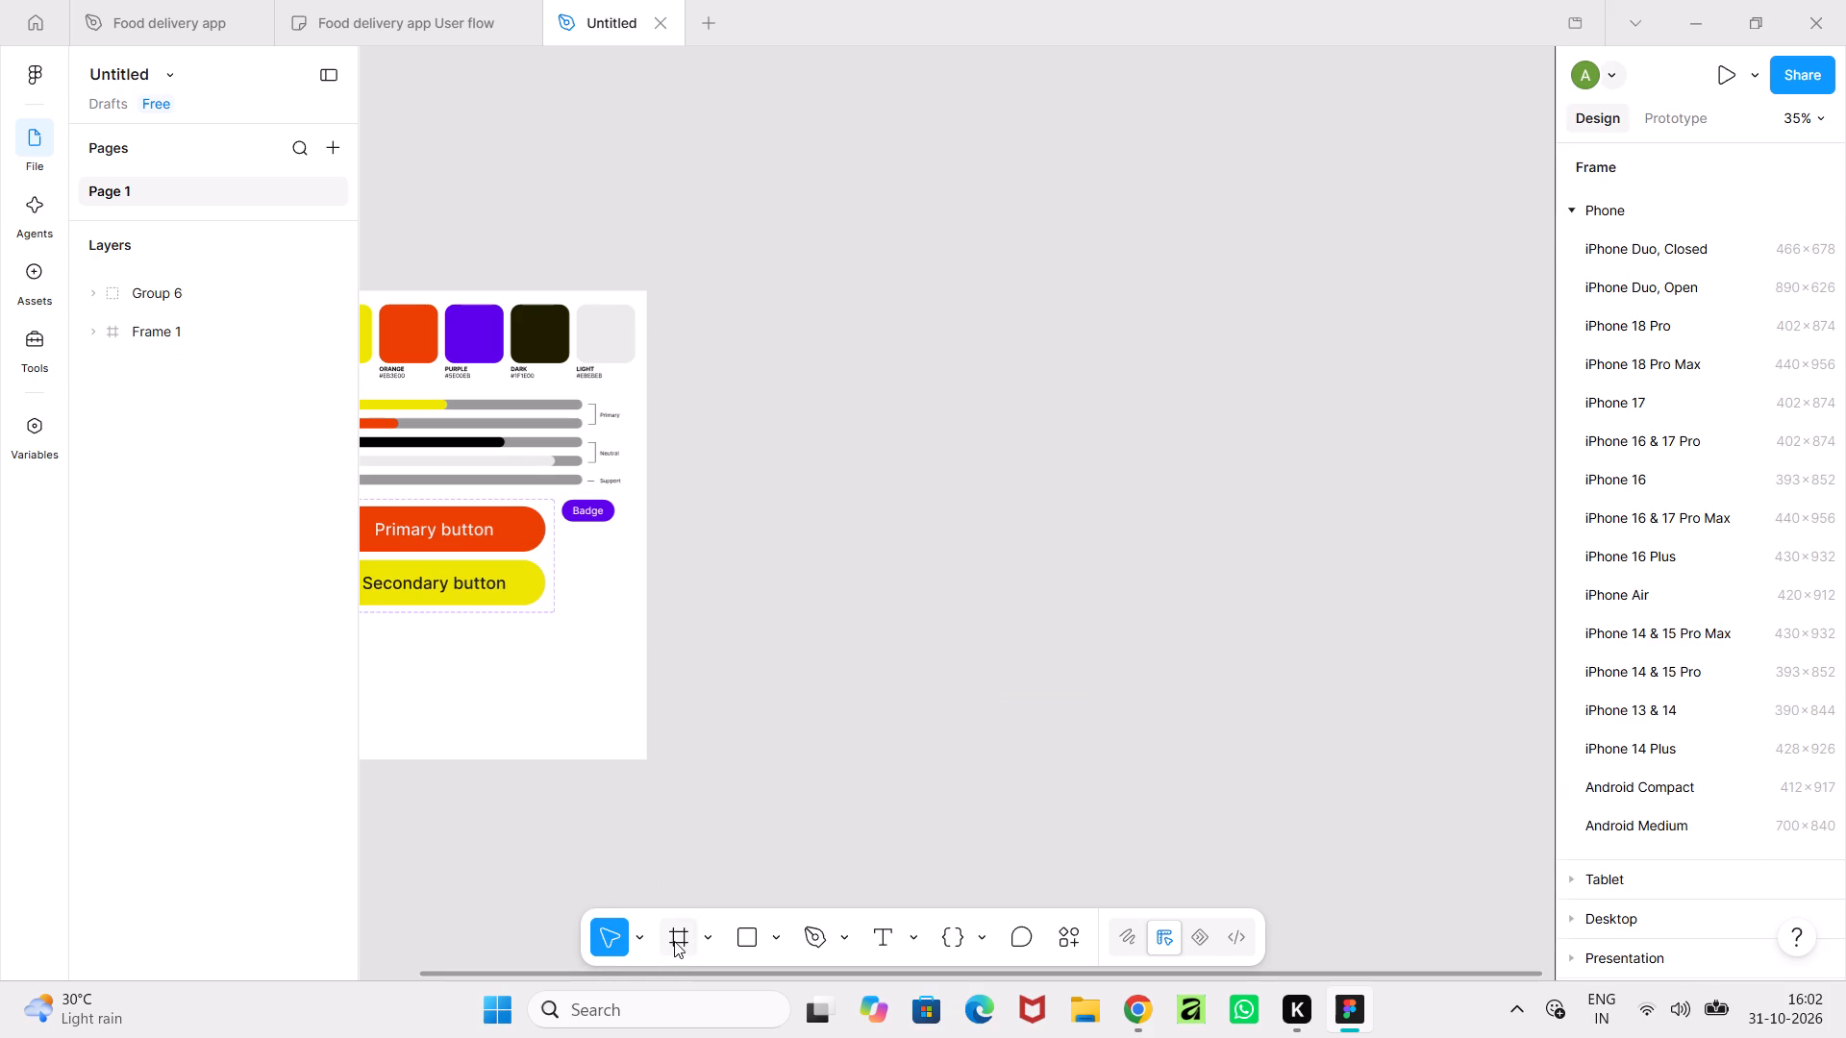
left_click(1650, 785)
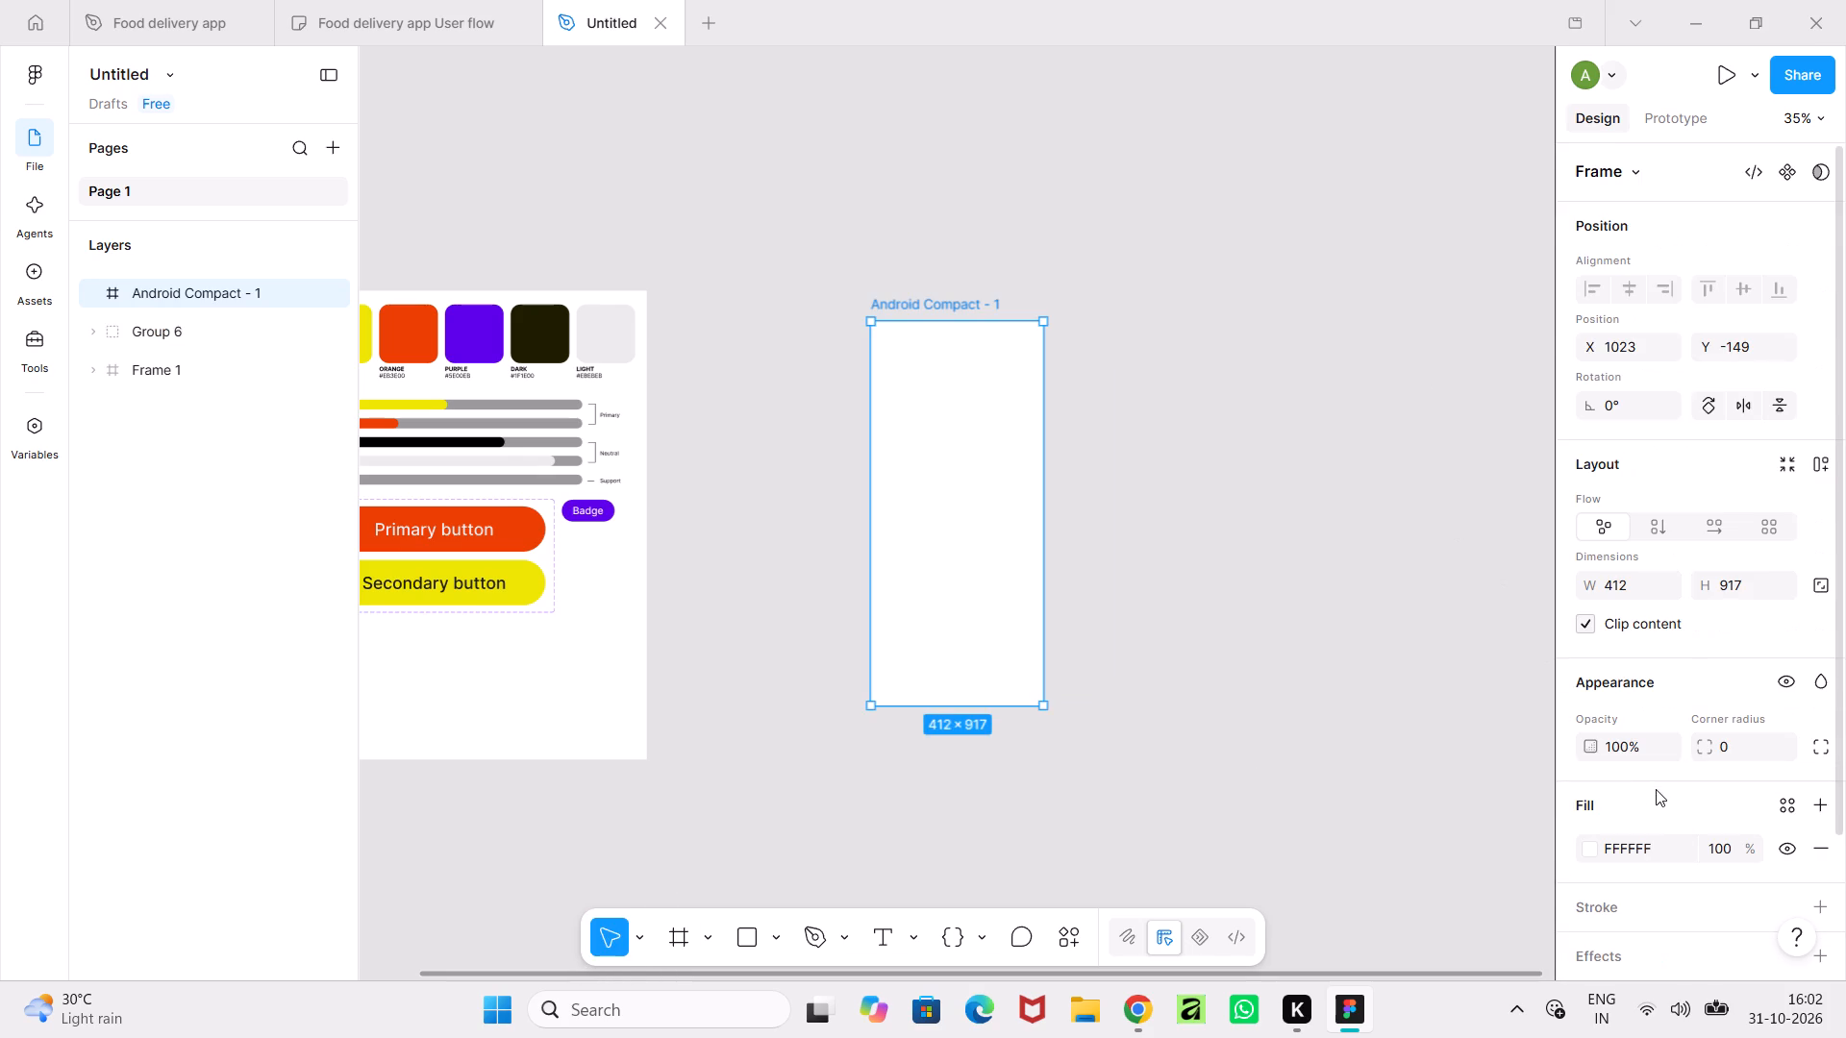
left_click_drag(951, 529, 793, 492)
left_click(1058, 585)
Reposition the Android Compact frame beside Frame 1, with a gap between them and their top edges aligned.
scroll(939, 529, "up", 6, "ctrl")
middle_click_drag(939, 529, 1114, 726)
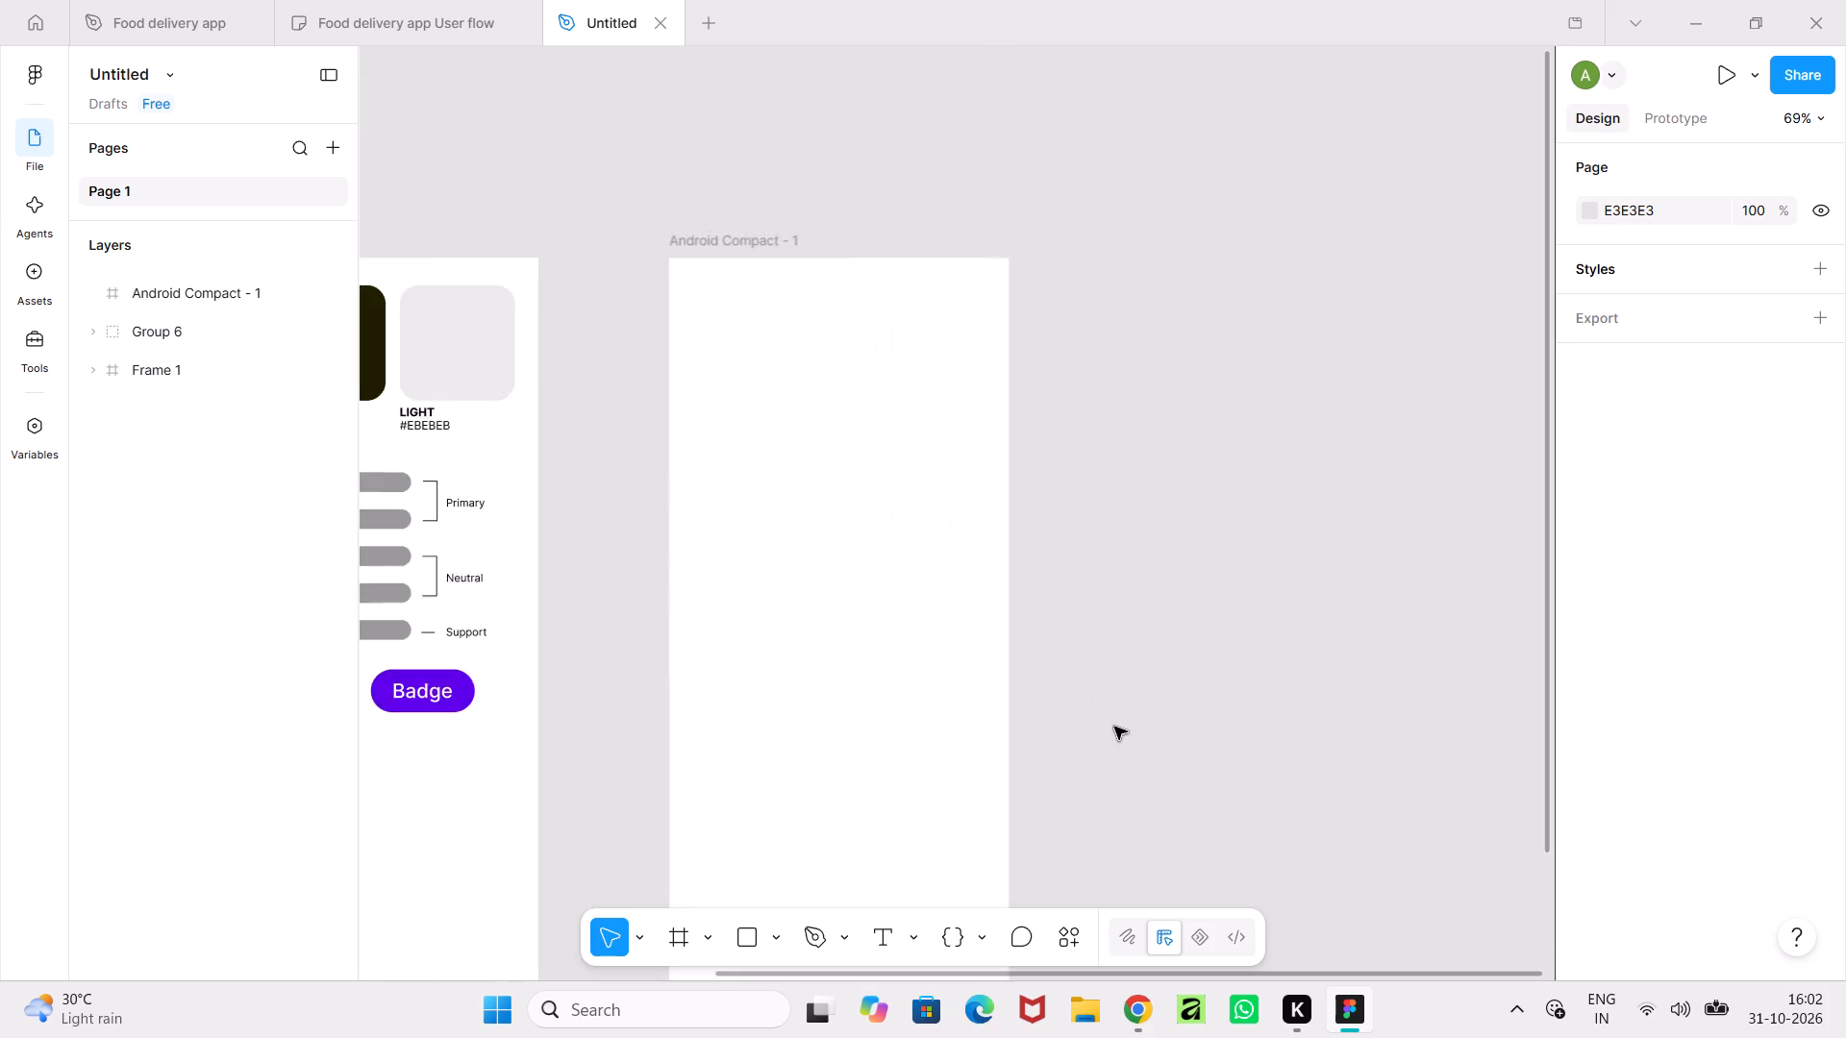
scroll(1112, 722, "down", 3, "ctrl")
middle_click_drag(1110, 718, 983, 608)
scroll(955, 670, "down", 11, "ctrl")
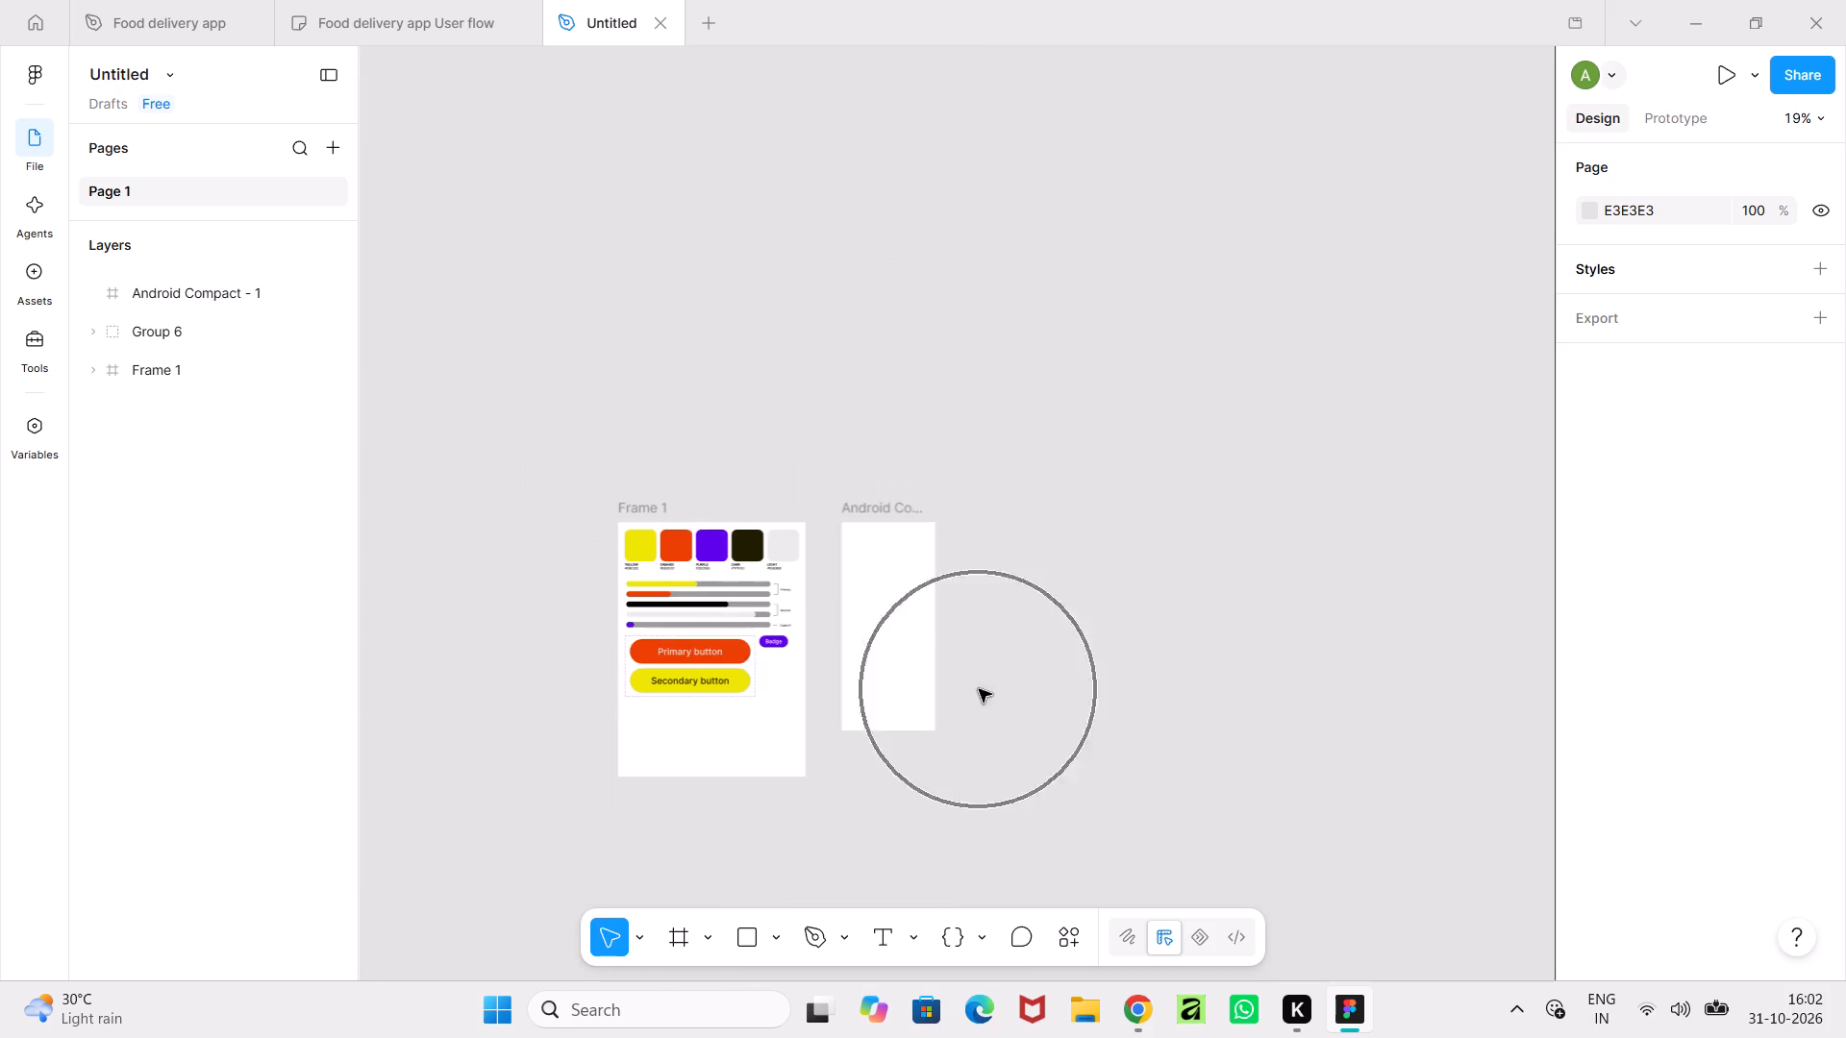
middle_click_drag(979, 689, 938, 478)
left_click(868, 447)
left_click_drag(852, 417, 620, 775)
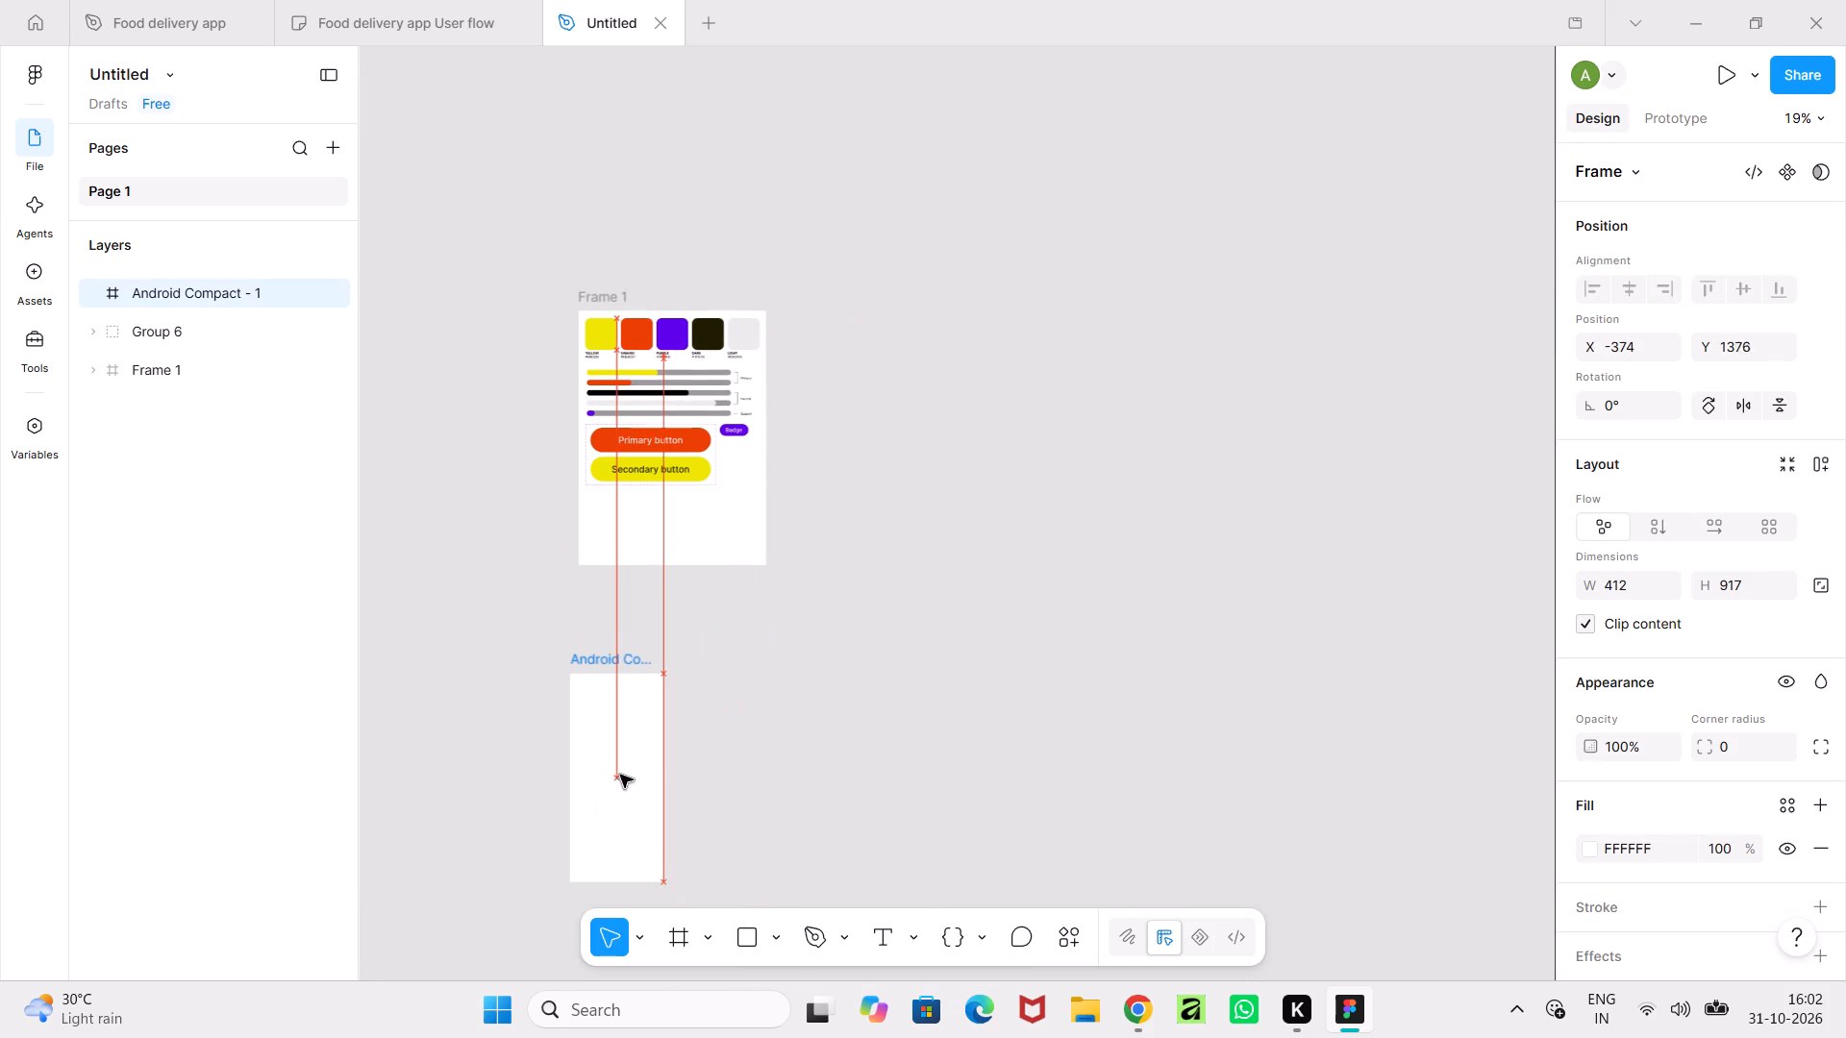
left_click_drag(620, 775, 636, 787)
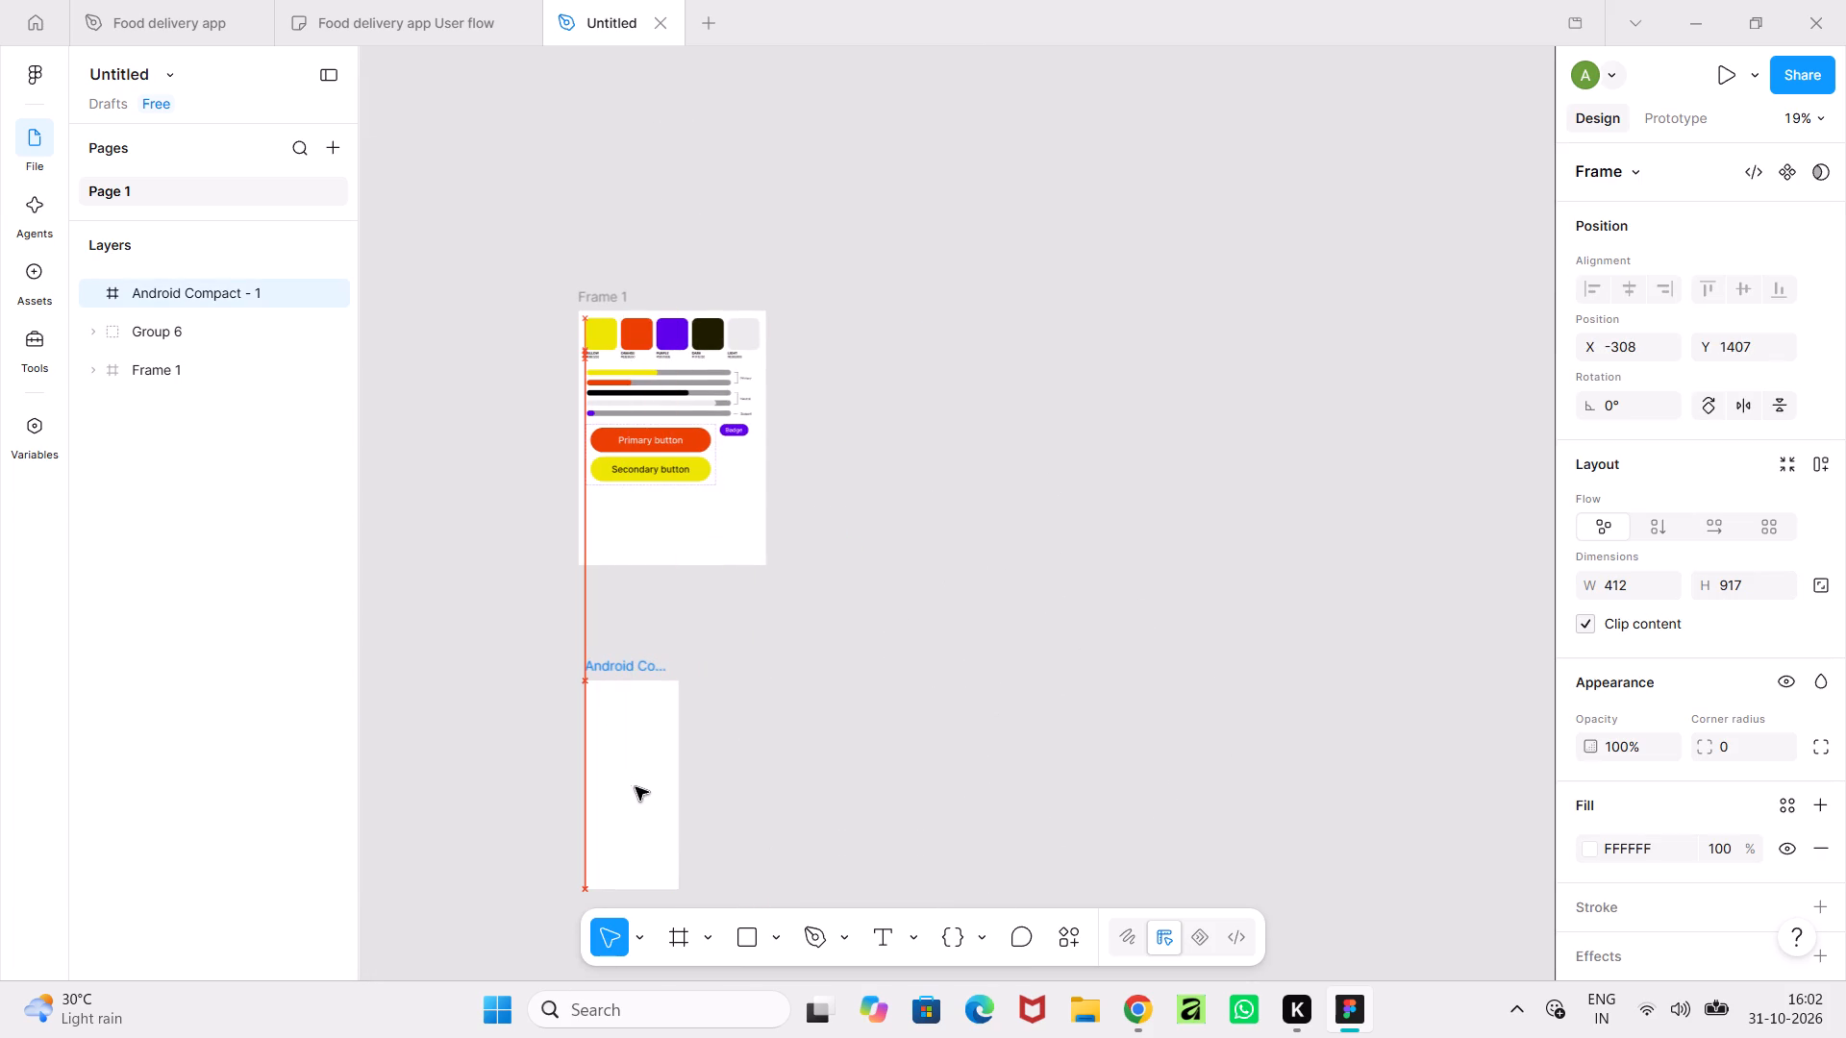
left_click_drag(636, 787, 887, 677)
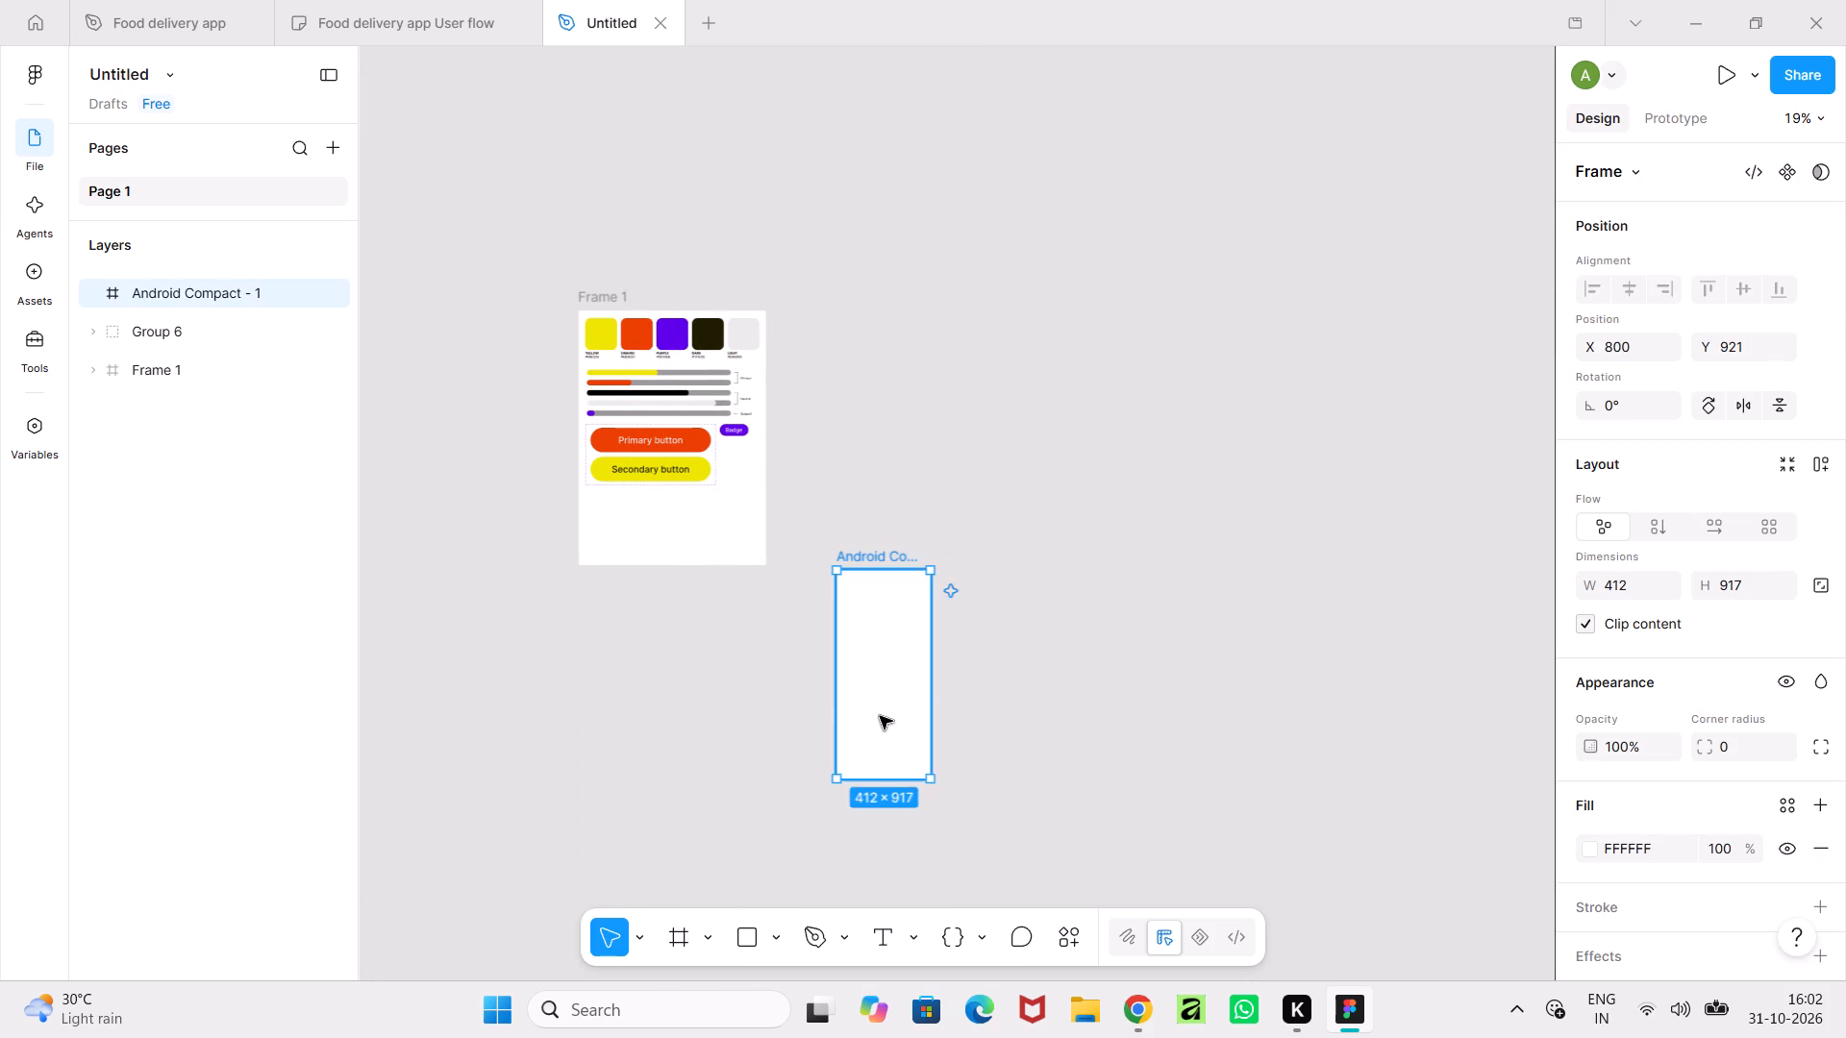
left_click_drag(880, 716, 908, 461)
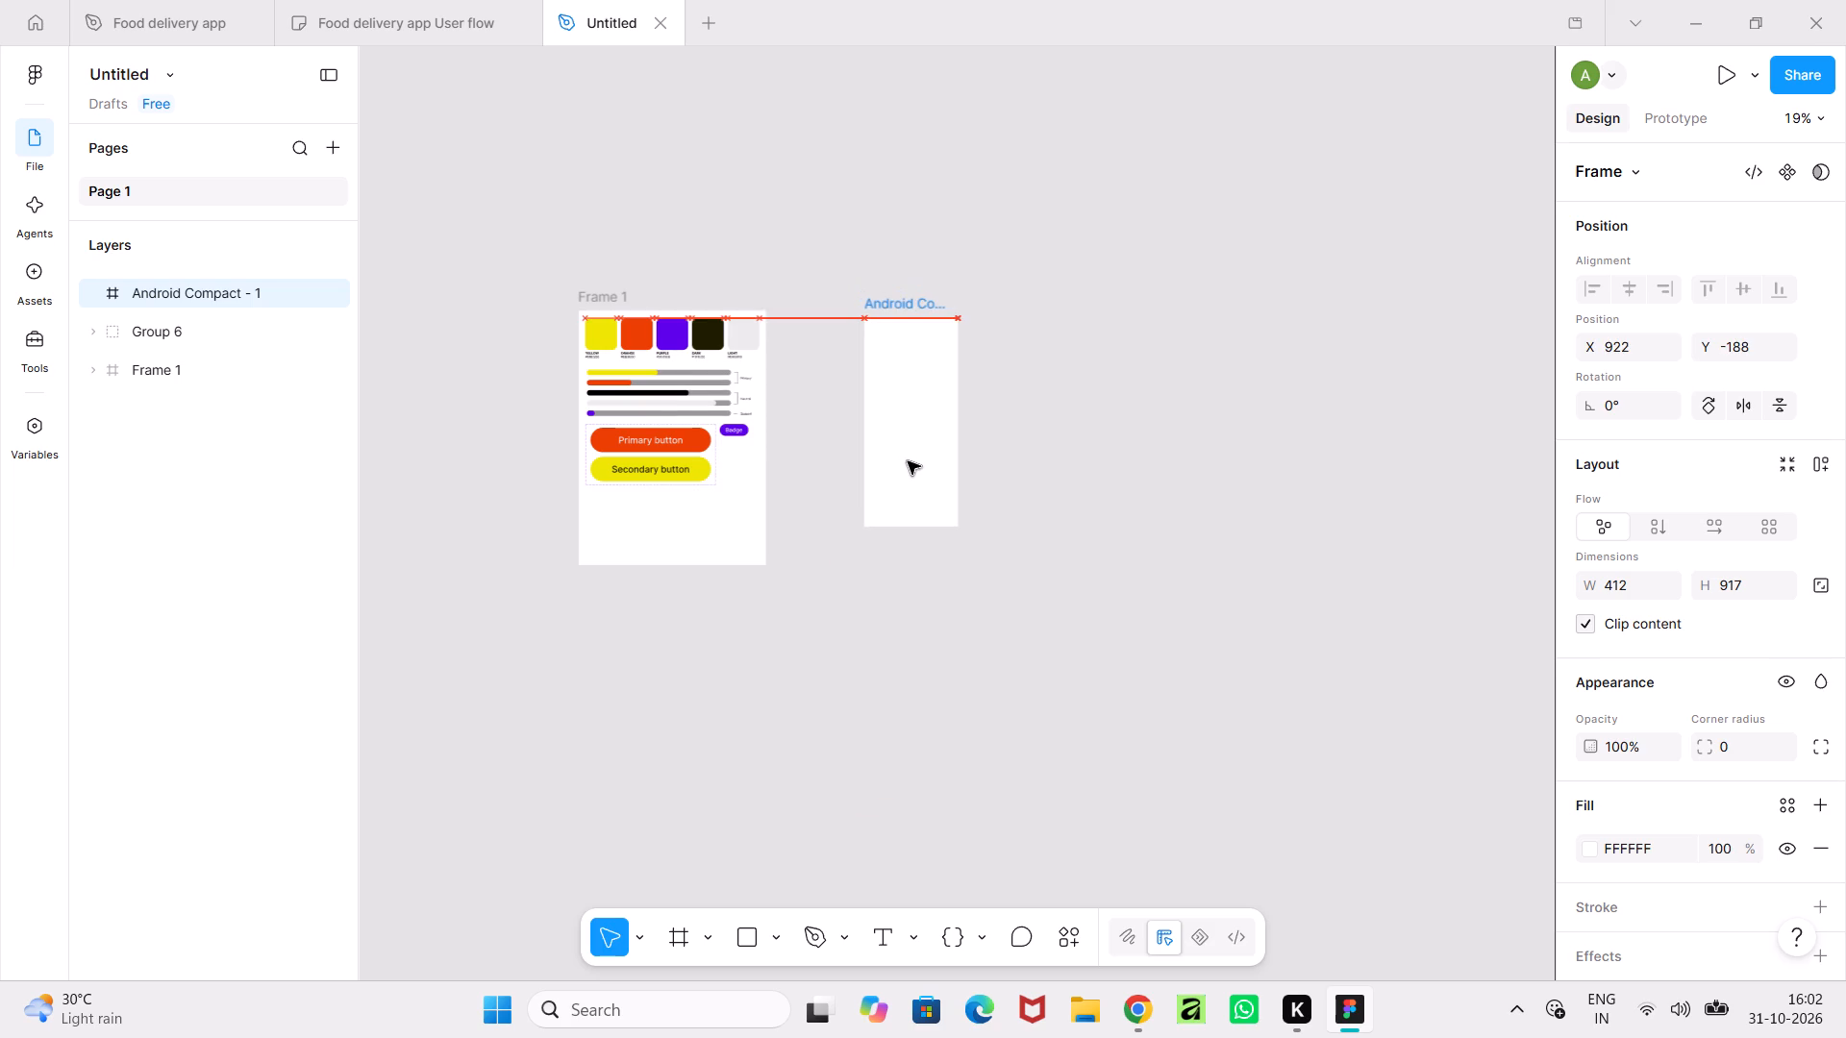
left_click_drag(908, 461, 893, 457)
left_click(1054, 467)
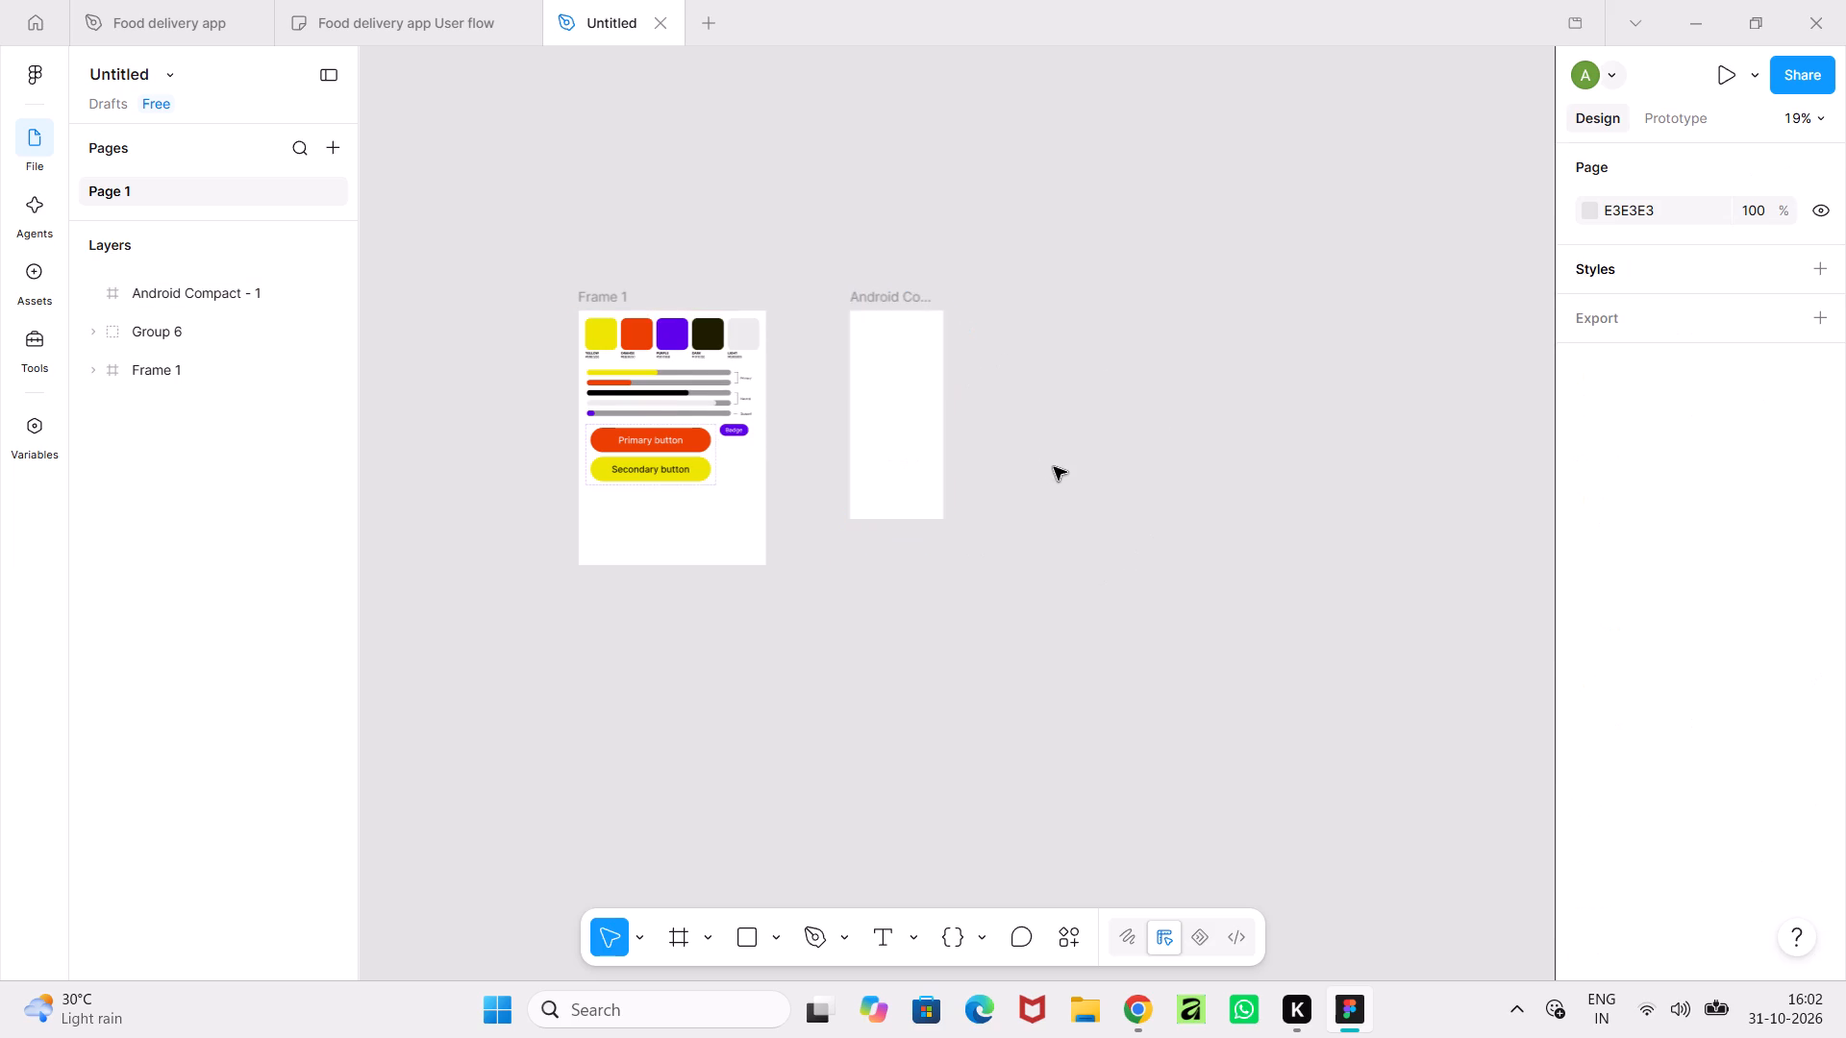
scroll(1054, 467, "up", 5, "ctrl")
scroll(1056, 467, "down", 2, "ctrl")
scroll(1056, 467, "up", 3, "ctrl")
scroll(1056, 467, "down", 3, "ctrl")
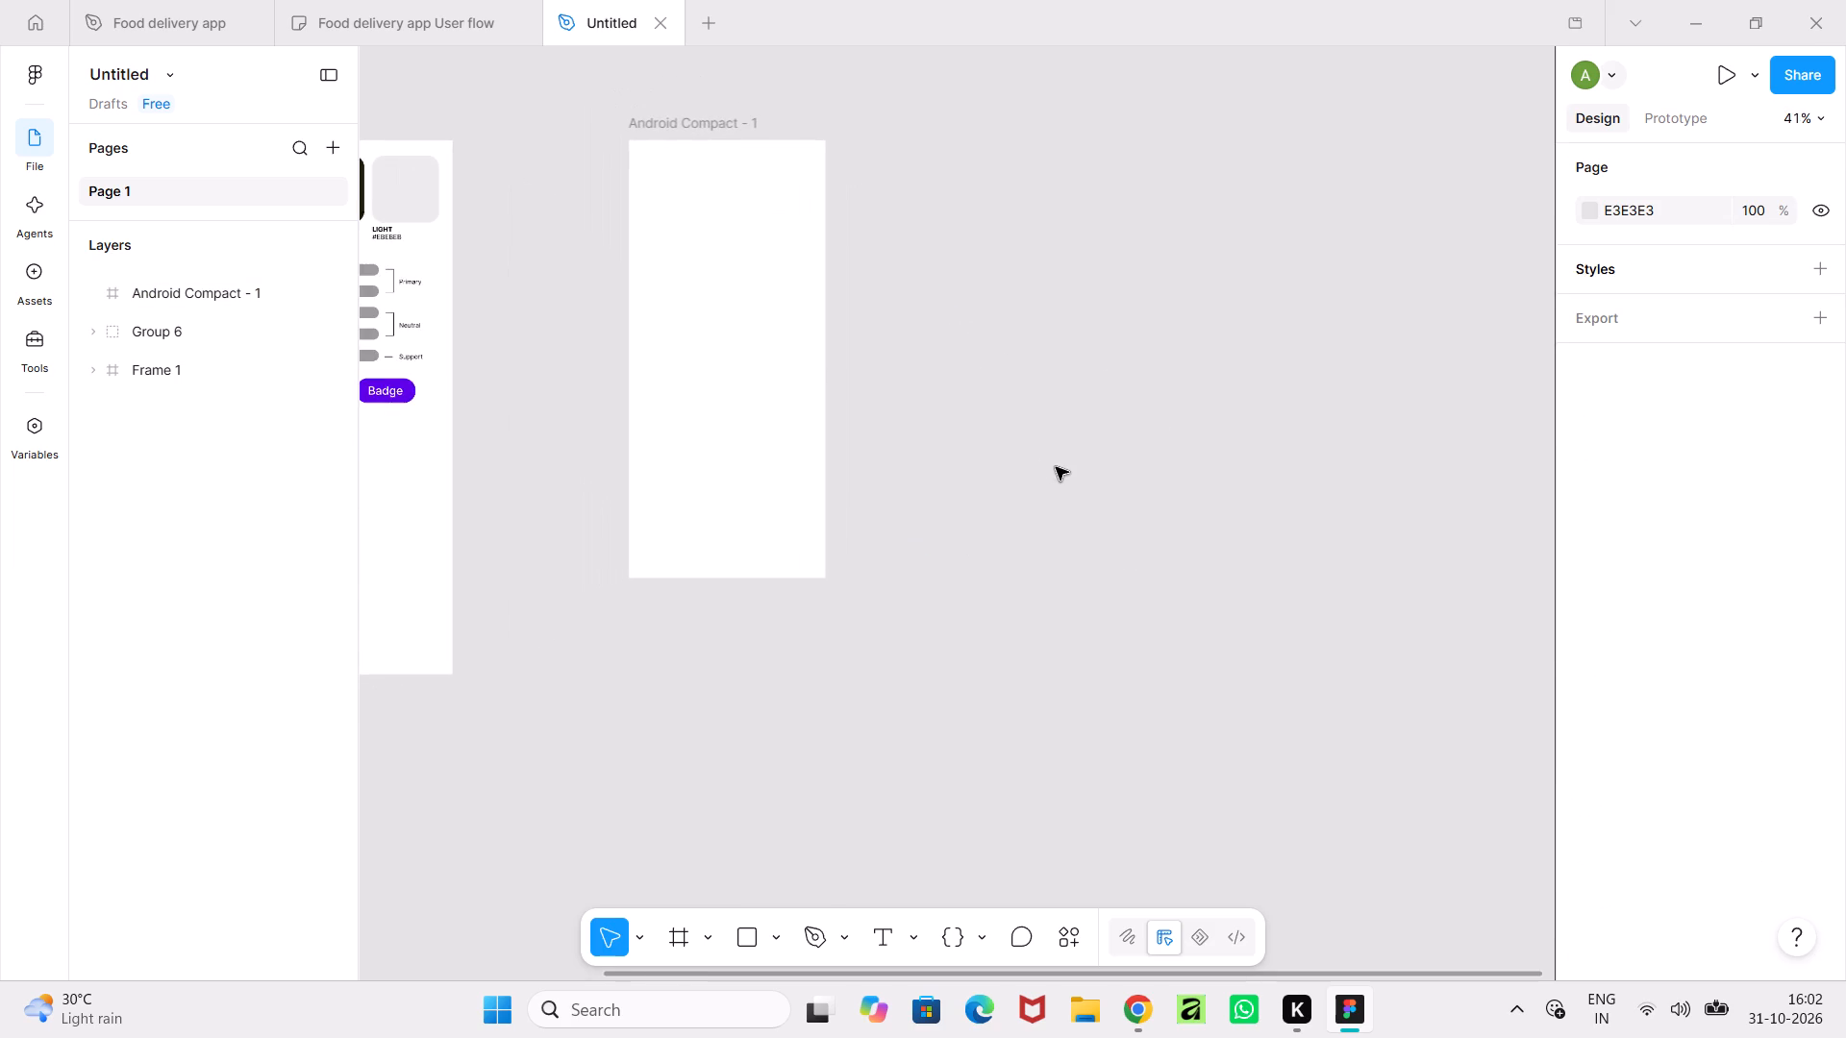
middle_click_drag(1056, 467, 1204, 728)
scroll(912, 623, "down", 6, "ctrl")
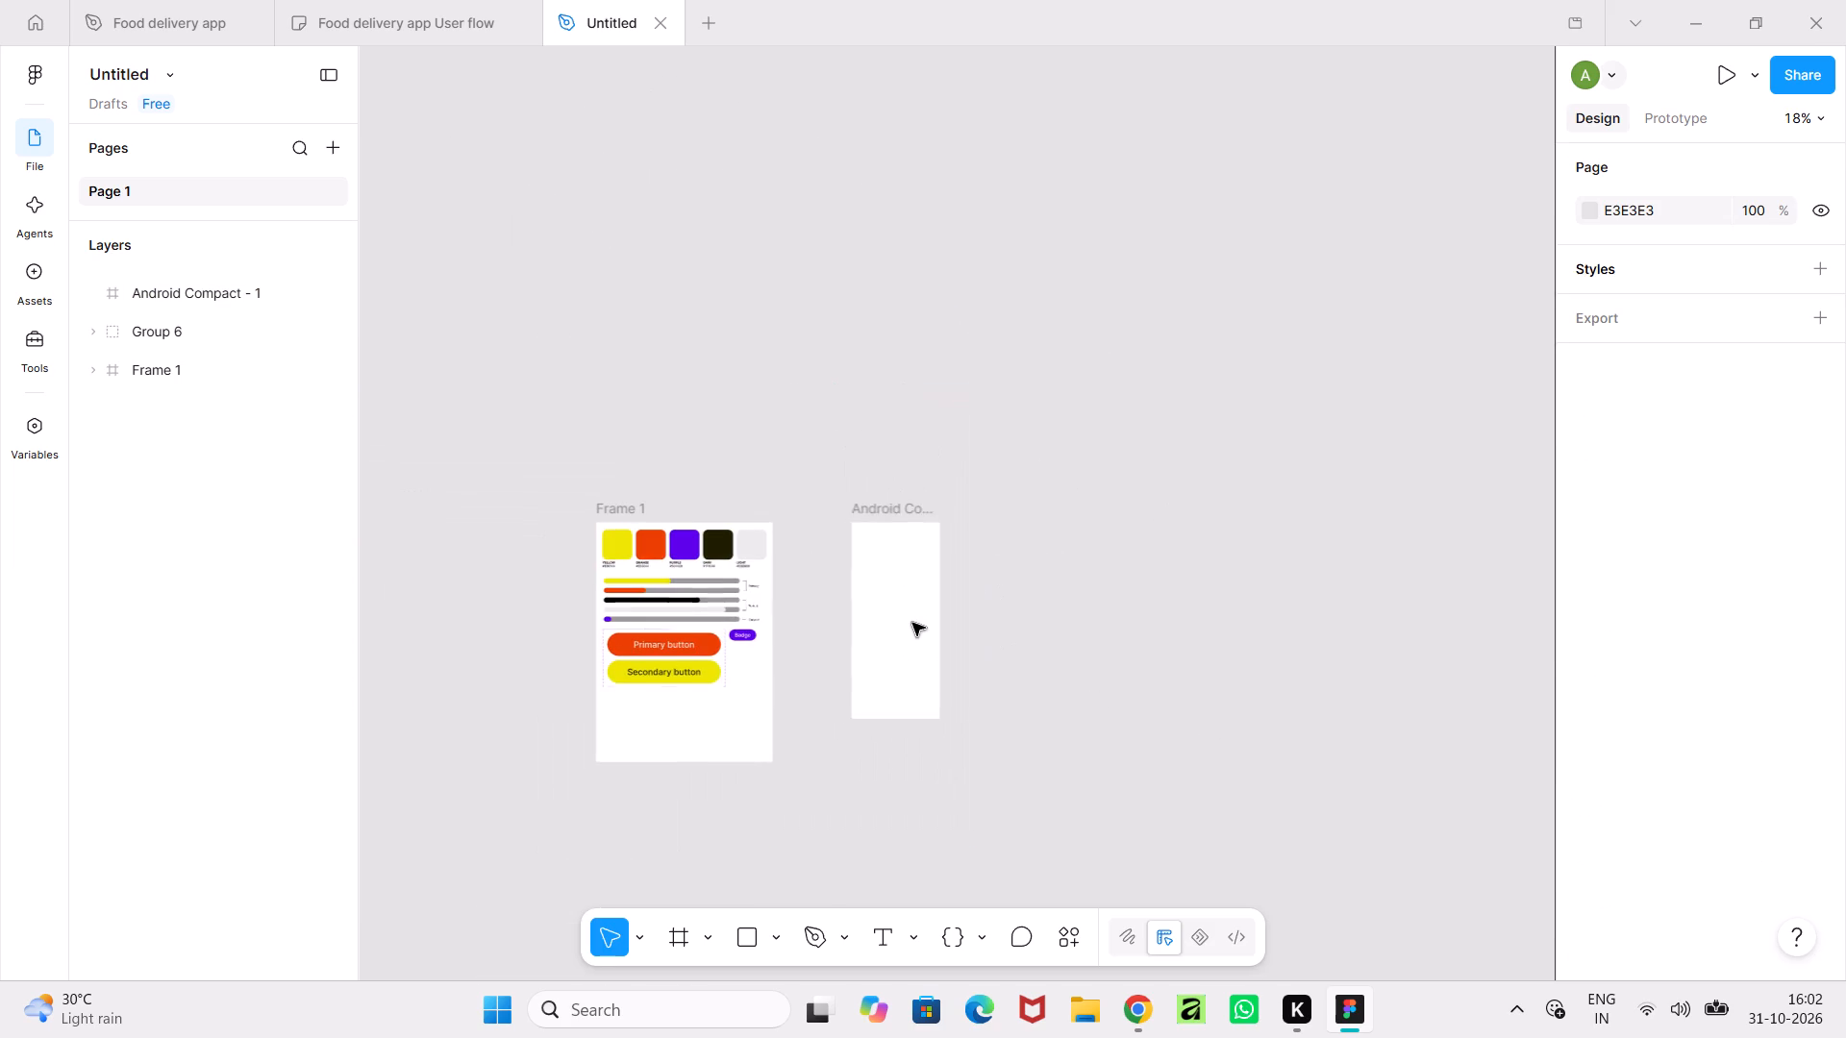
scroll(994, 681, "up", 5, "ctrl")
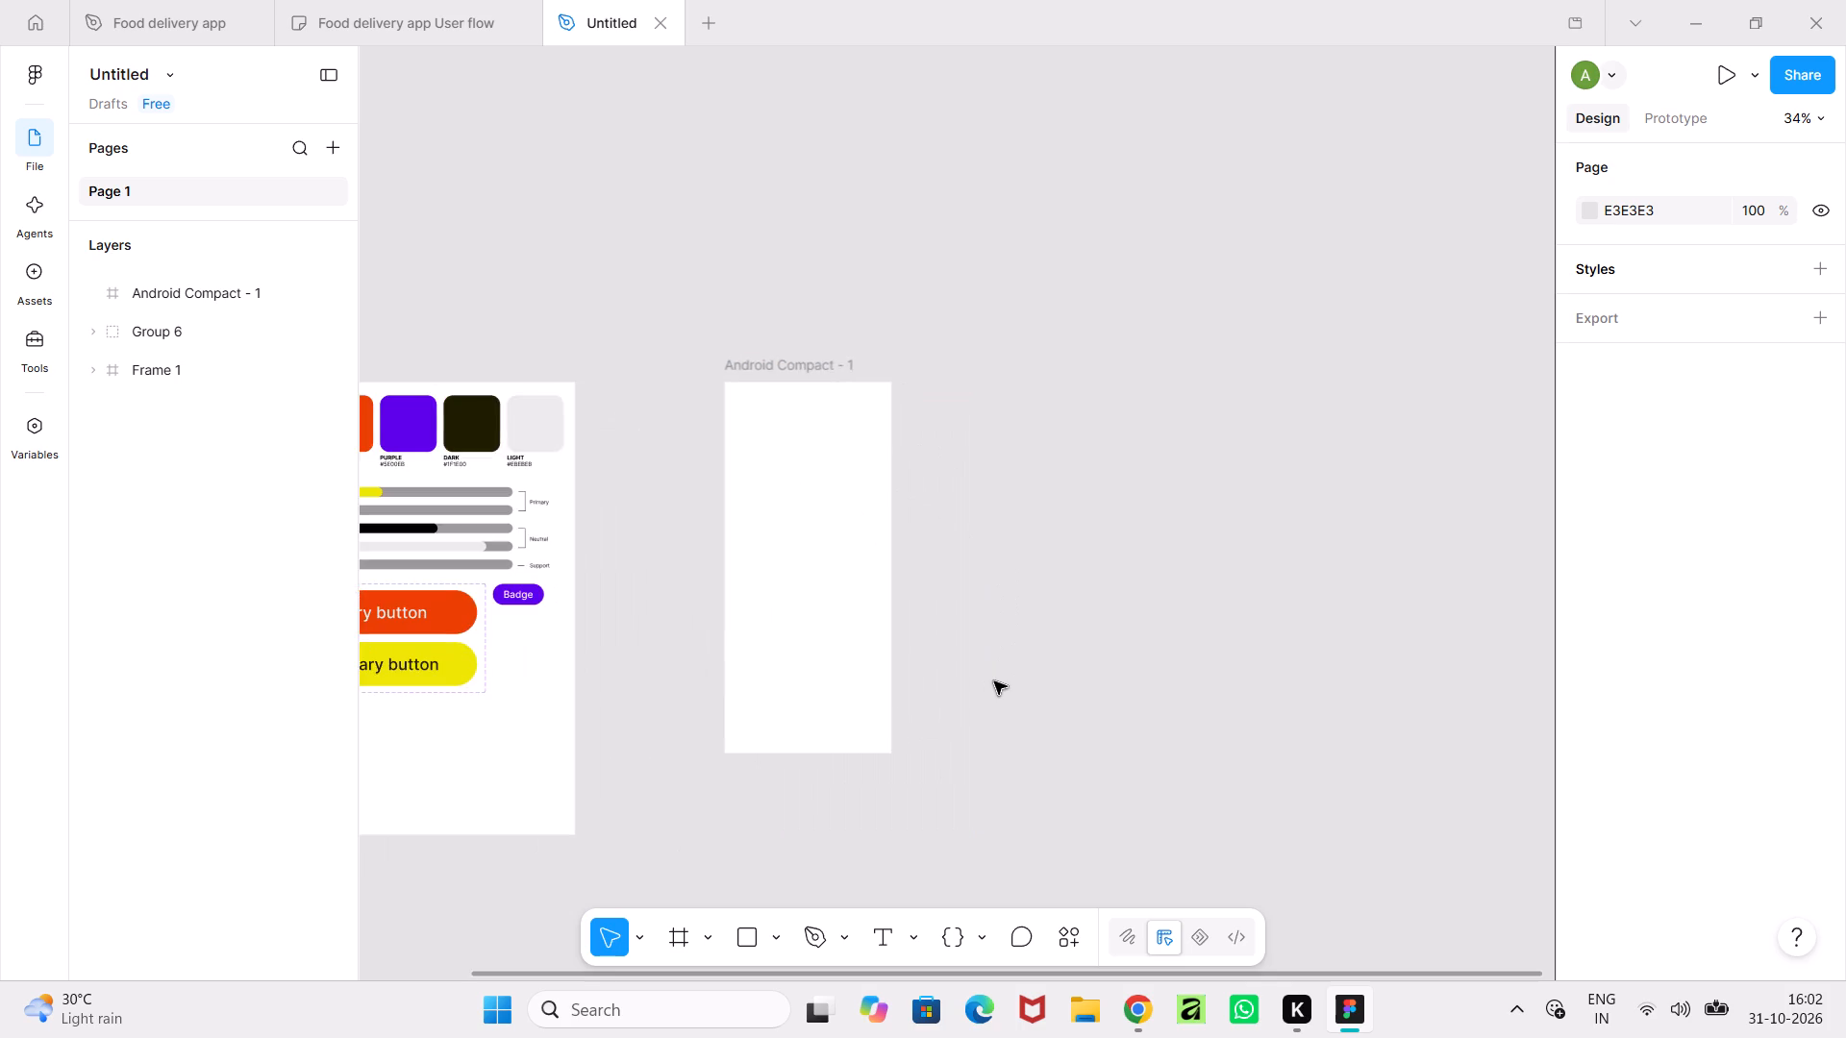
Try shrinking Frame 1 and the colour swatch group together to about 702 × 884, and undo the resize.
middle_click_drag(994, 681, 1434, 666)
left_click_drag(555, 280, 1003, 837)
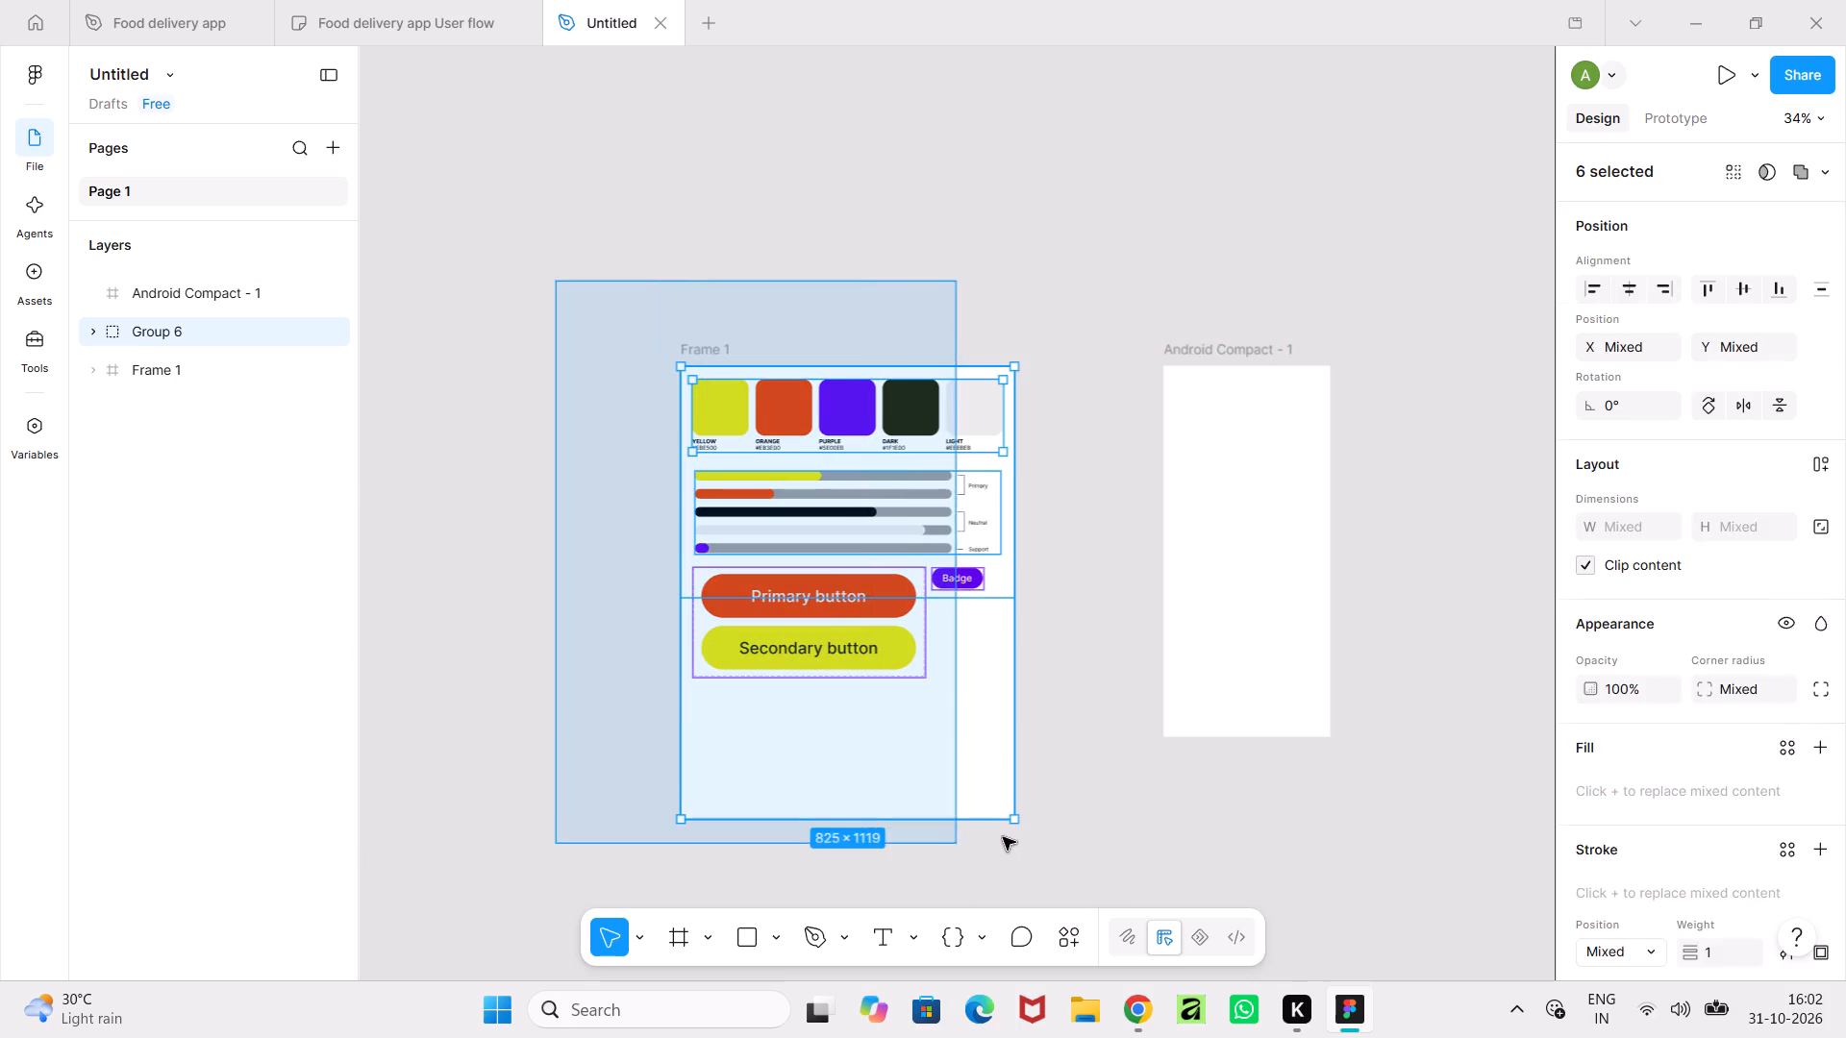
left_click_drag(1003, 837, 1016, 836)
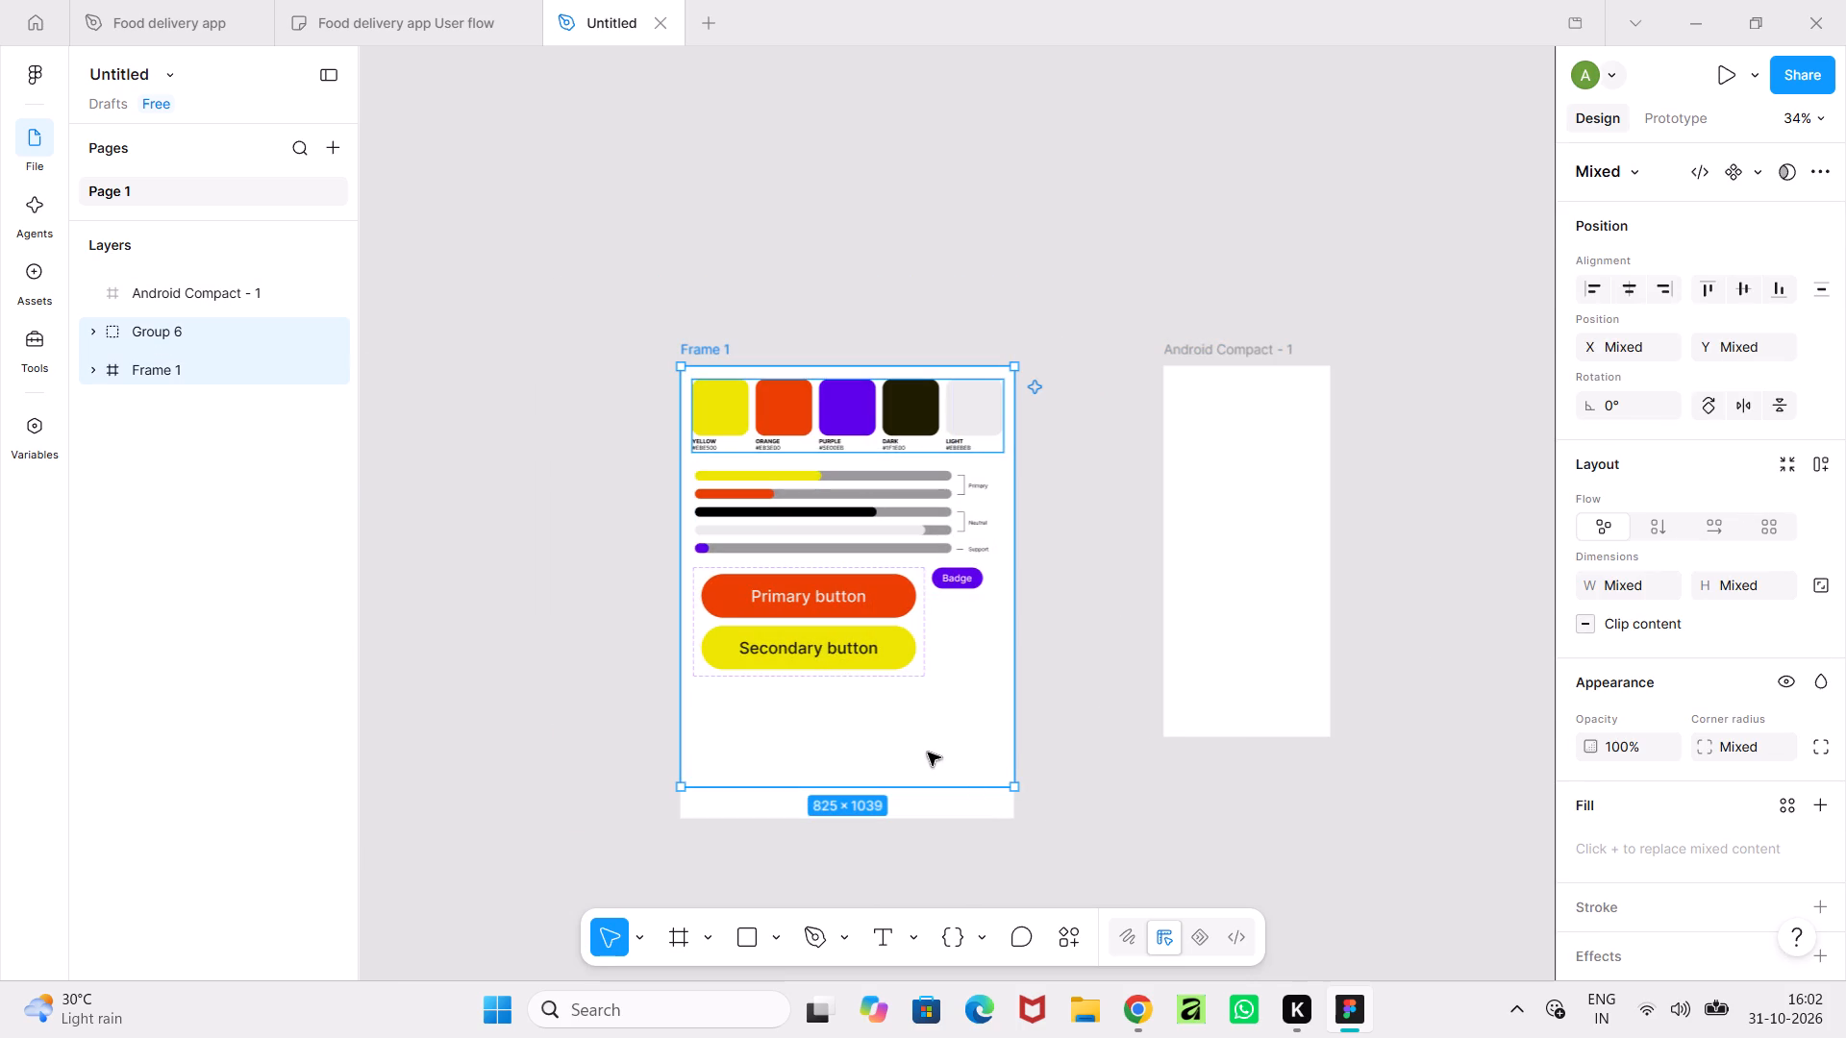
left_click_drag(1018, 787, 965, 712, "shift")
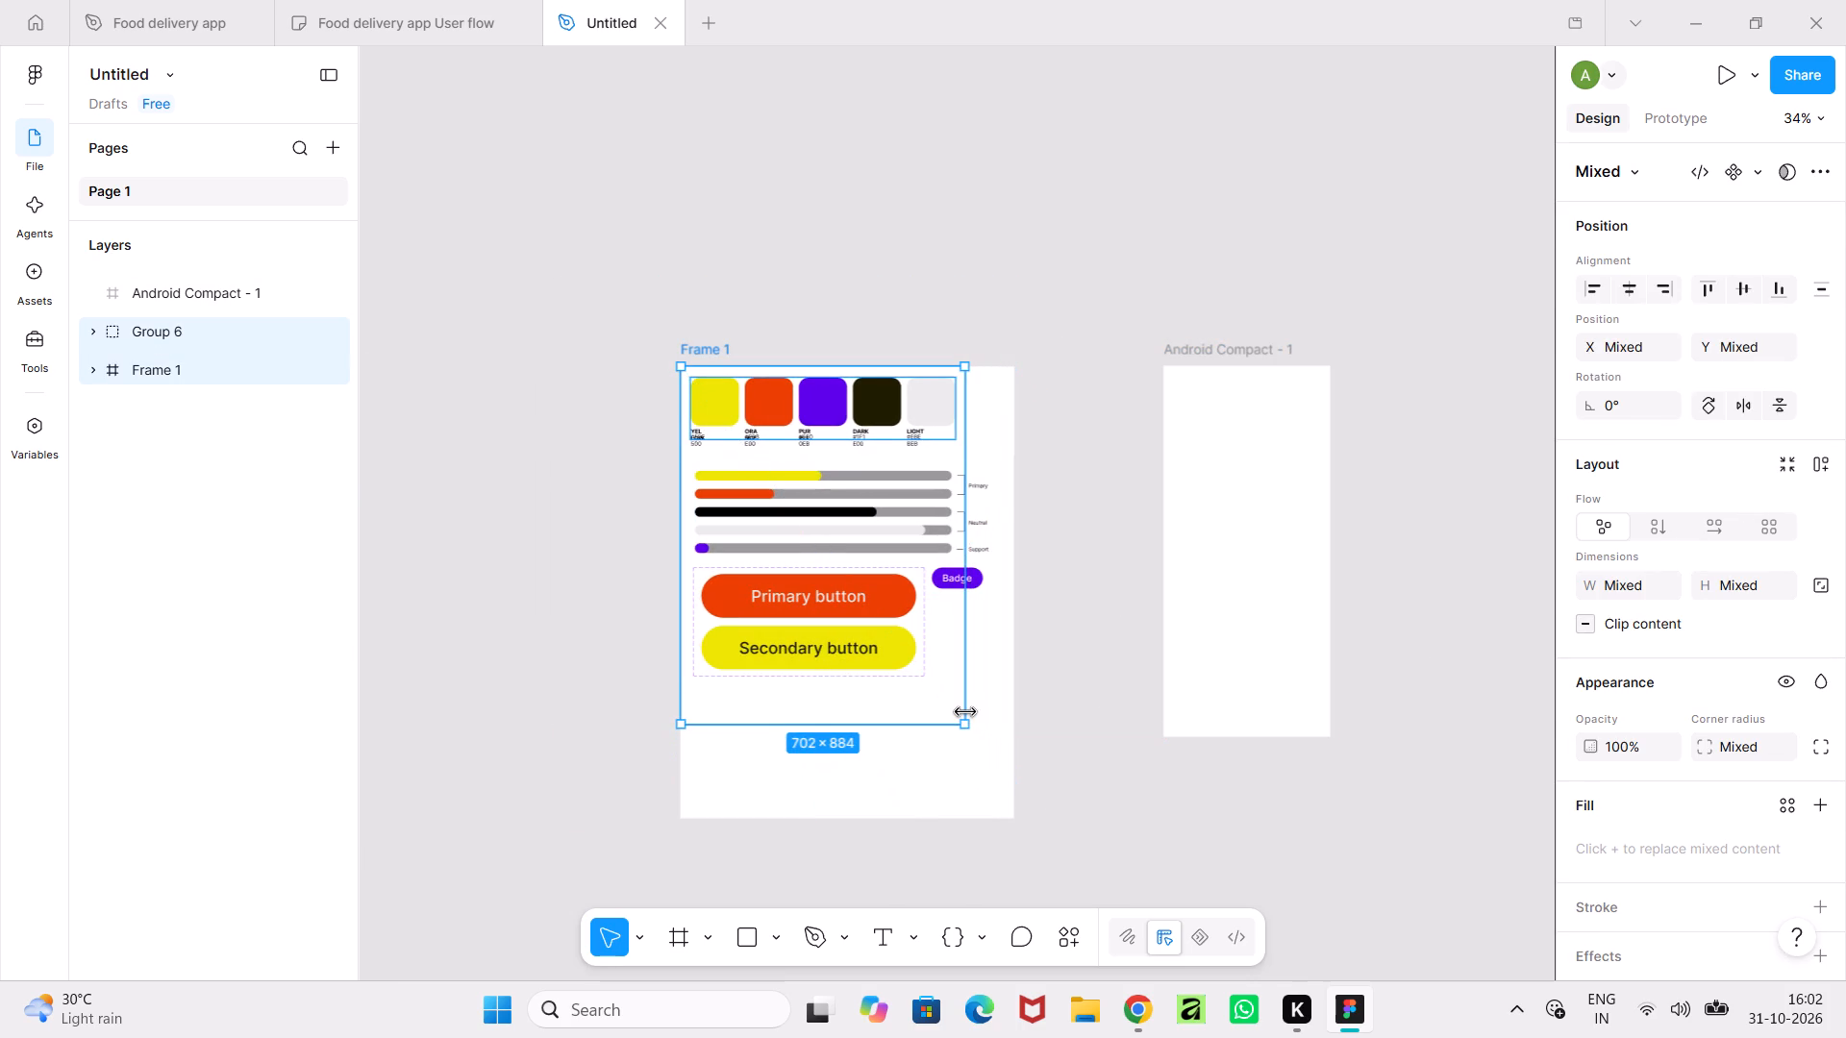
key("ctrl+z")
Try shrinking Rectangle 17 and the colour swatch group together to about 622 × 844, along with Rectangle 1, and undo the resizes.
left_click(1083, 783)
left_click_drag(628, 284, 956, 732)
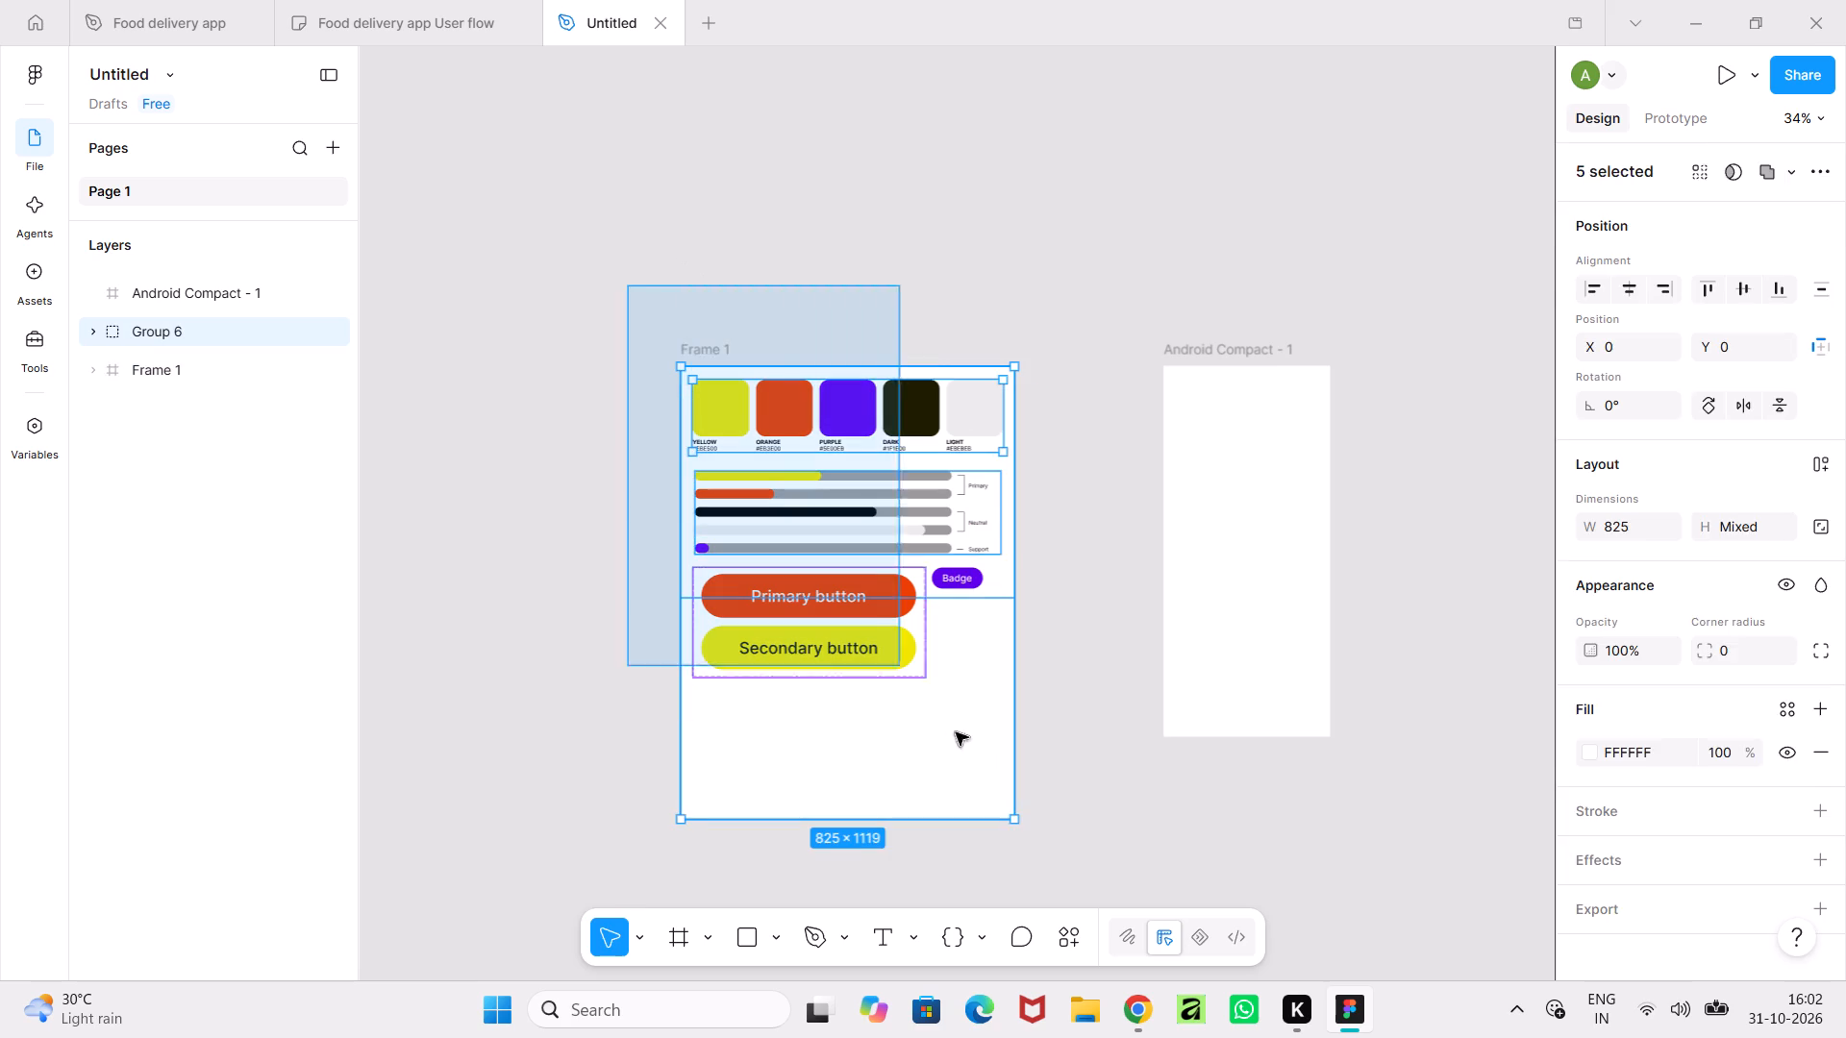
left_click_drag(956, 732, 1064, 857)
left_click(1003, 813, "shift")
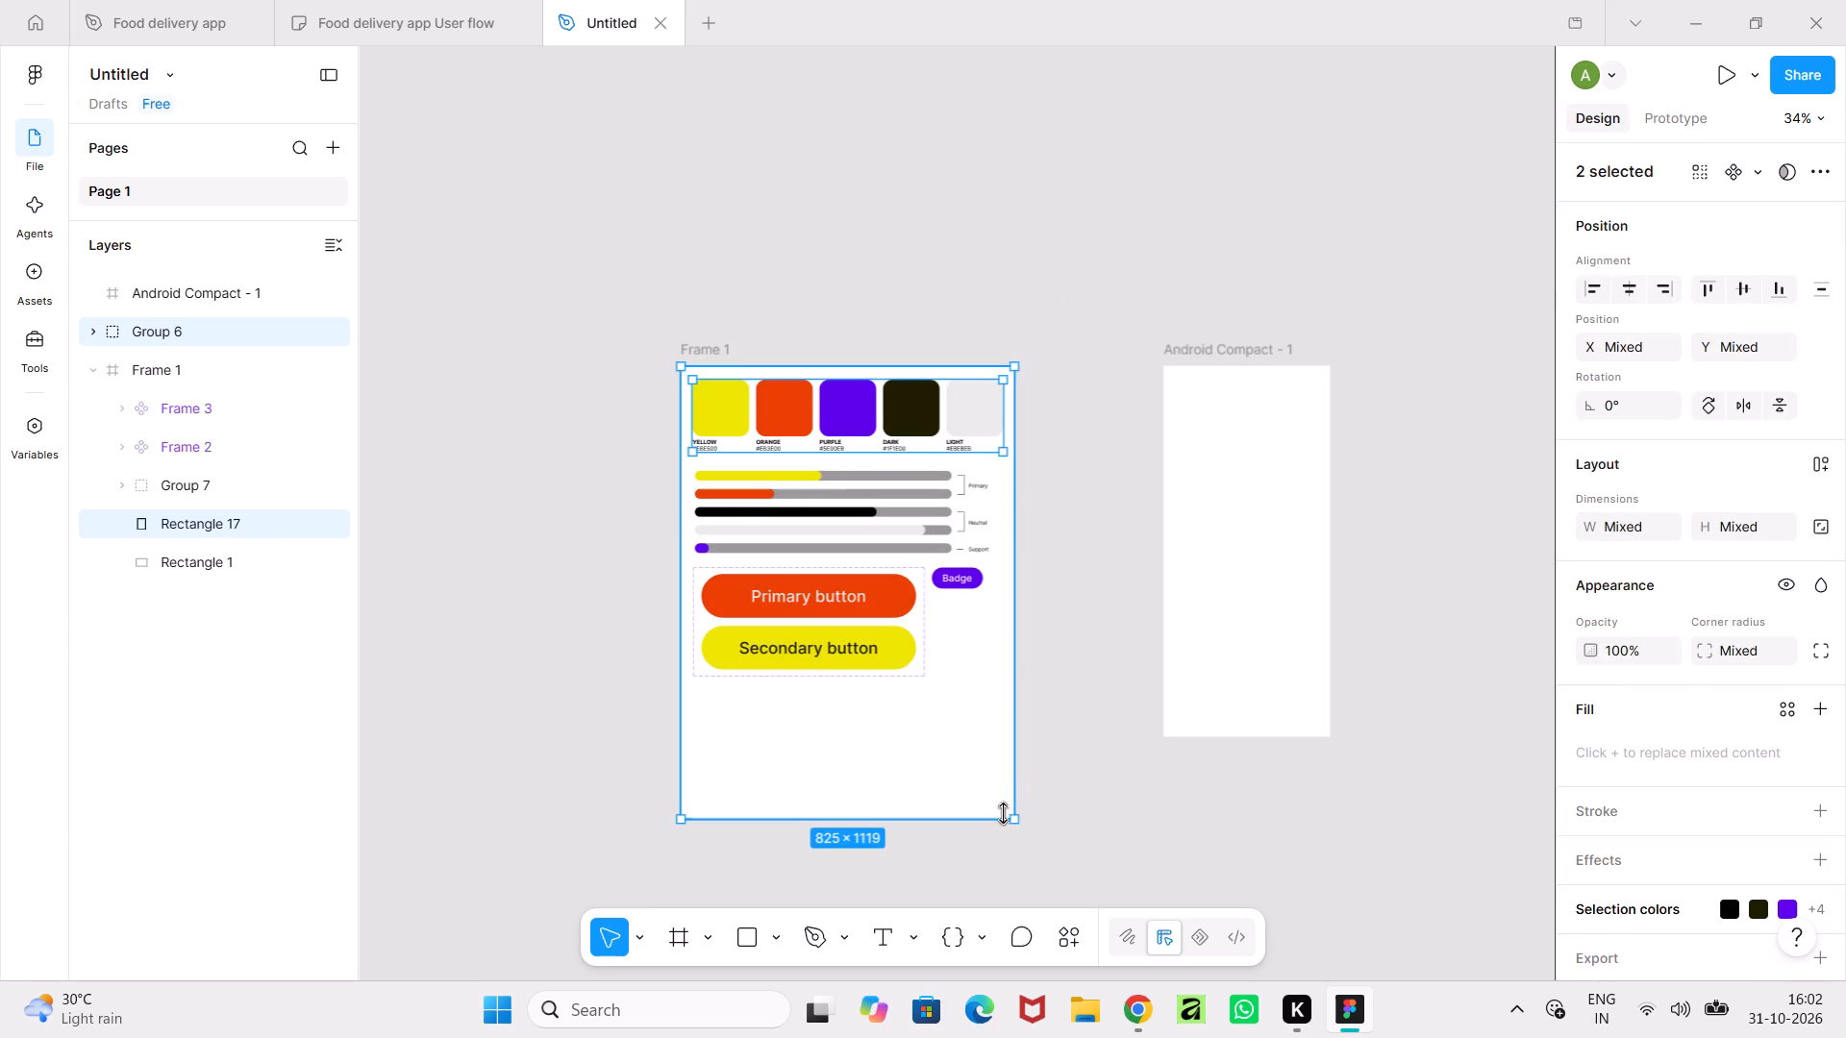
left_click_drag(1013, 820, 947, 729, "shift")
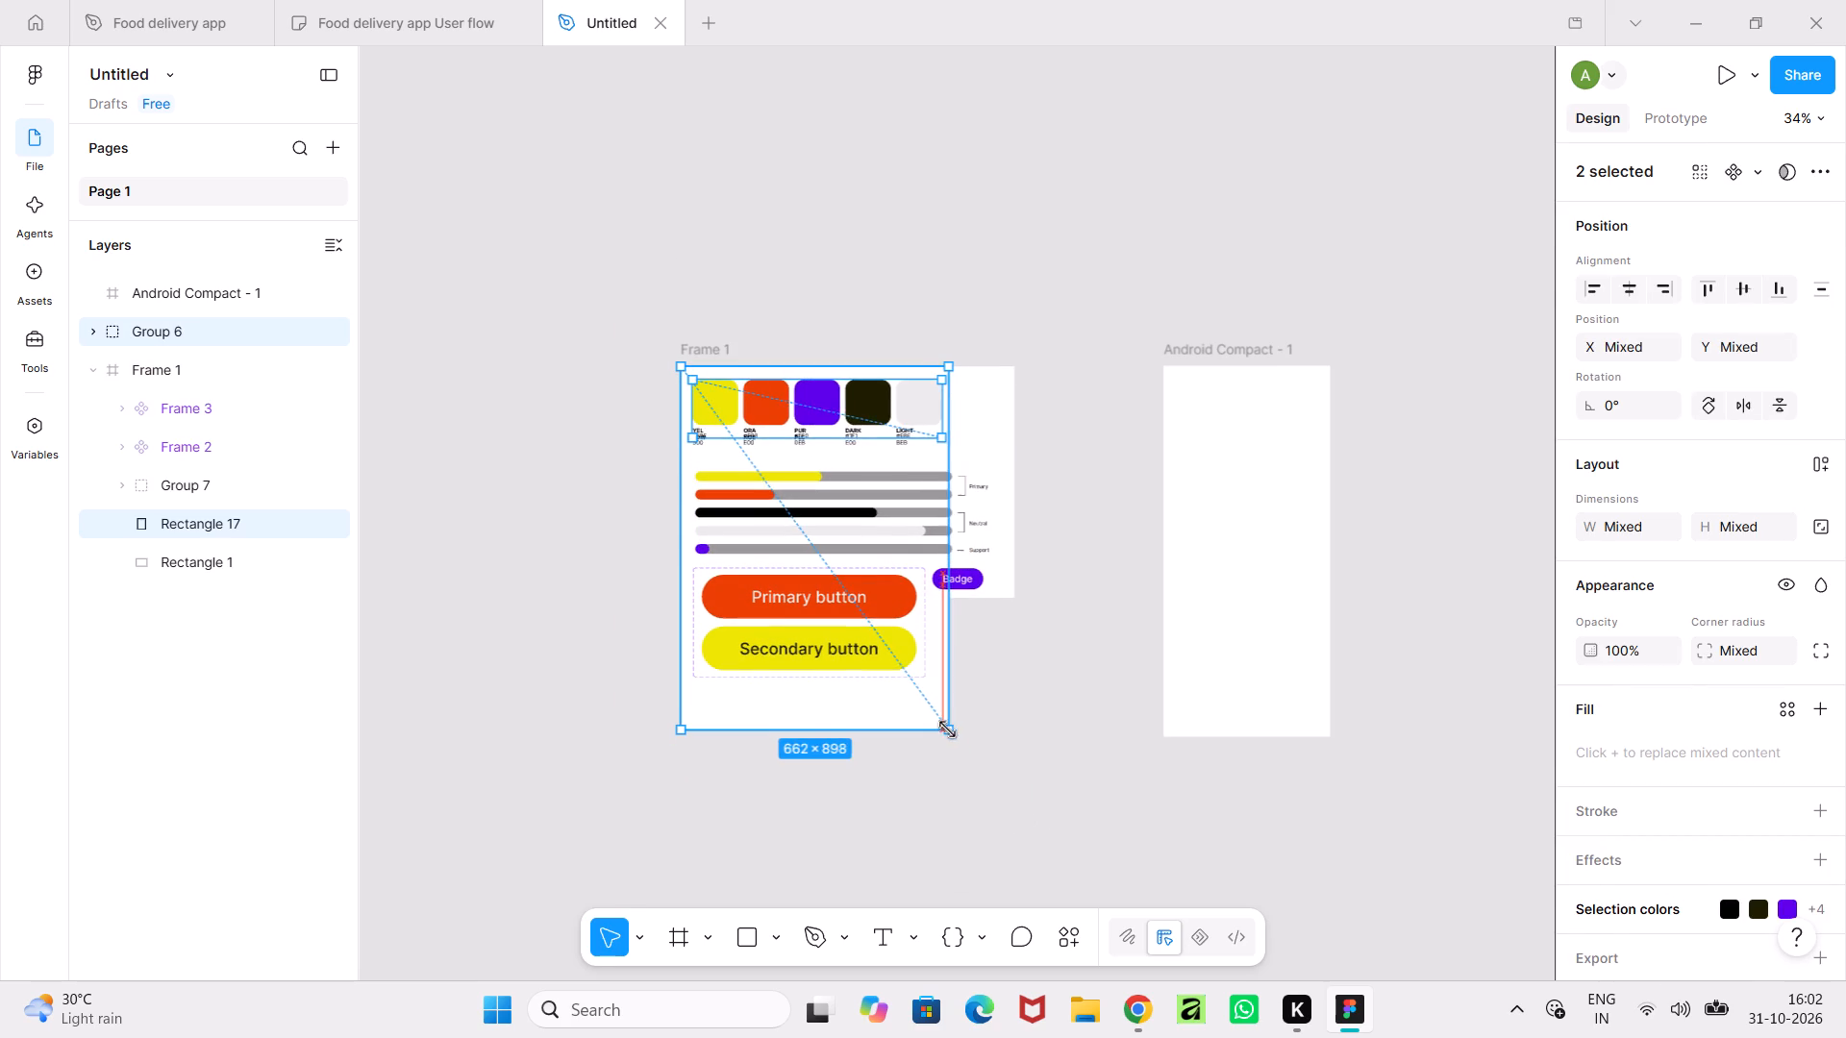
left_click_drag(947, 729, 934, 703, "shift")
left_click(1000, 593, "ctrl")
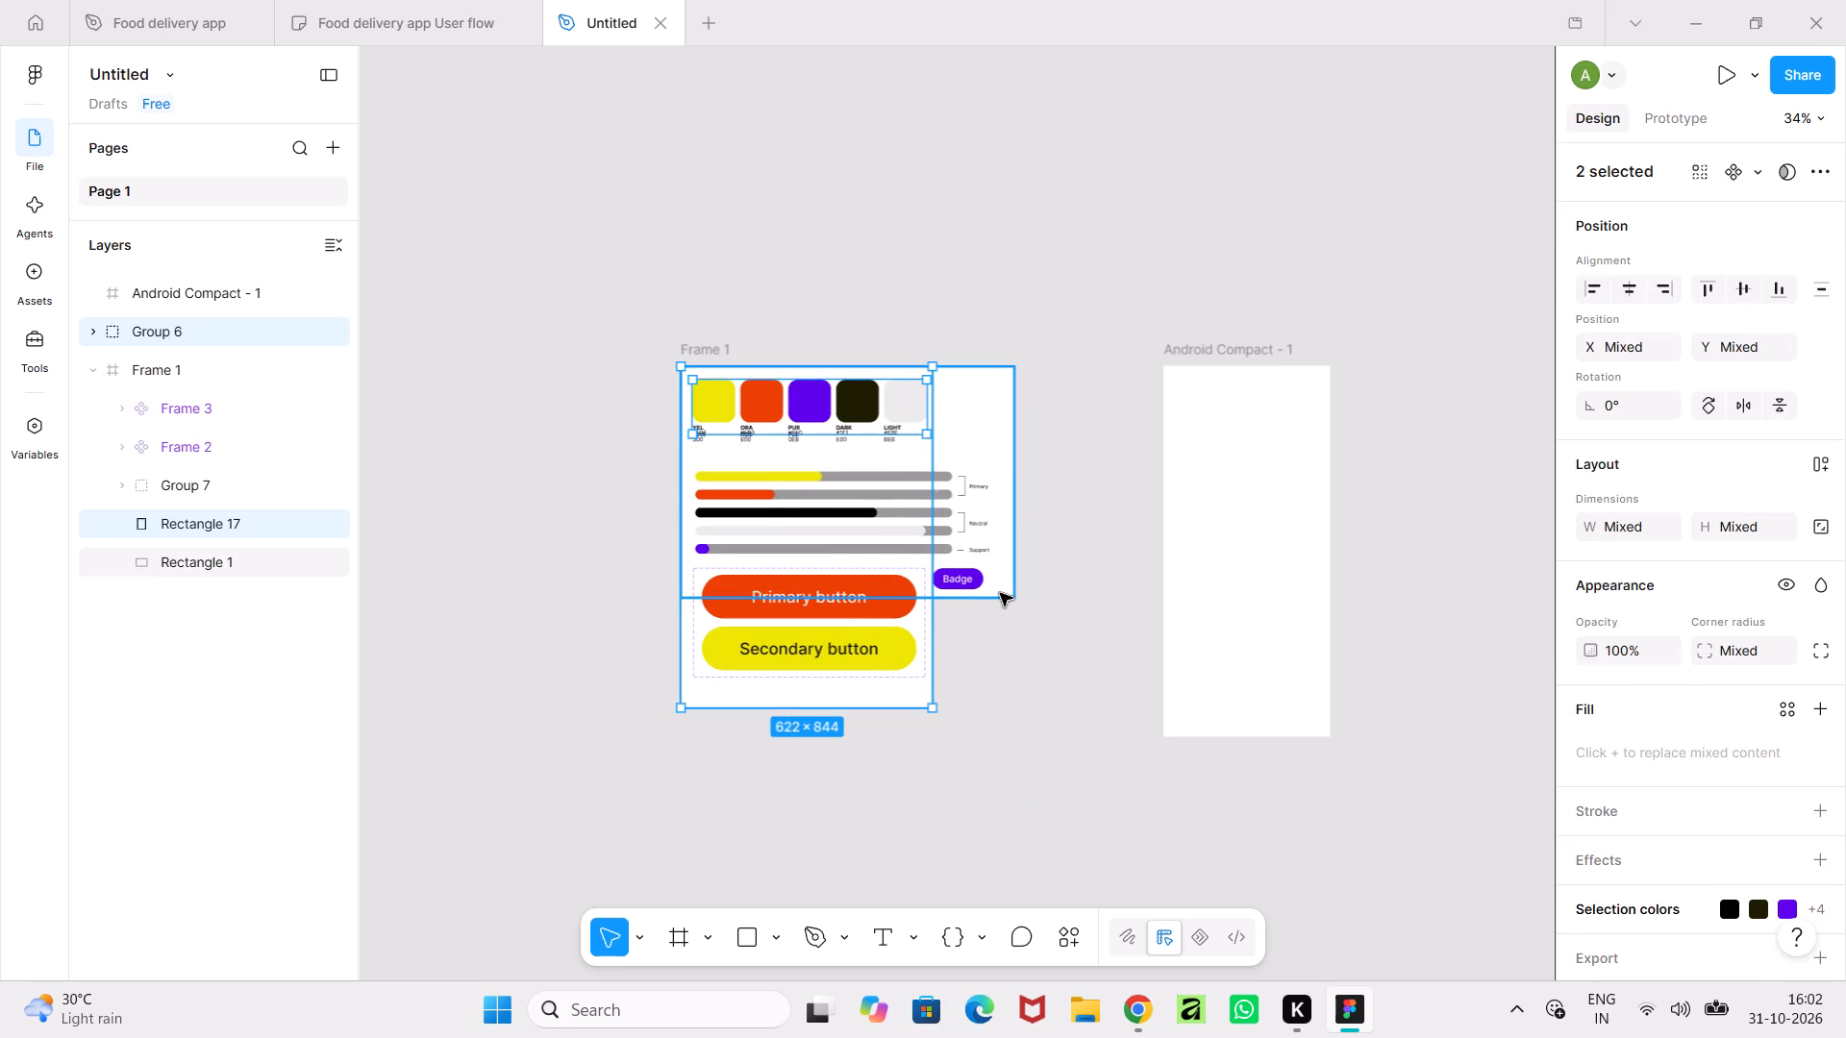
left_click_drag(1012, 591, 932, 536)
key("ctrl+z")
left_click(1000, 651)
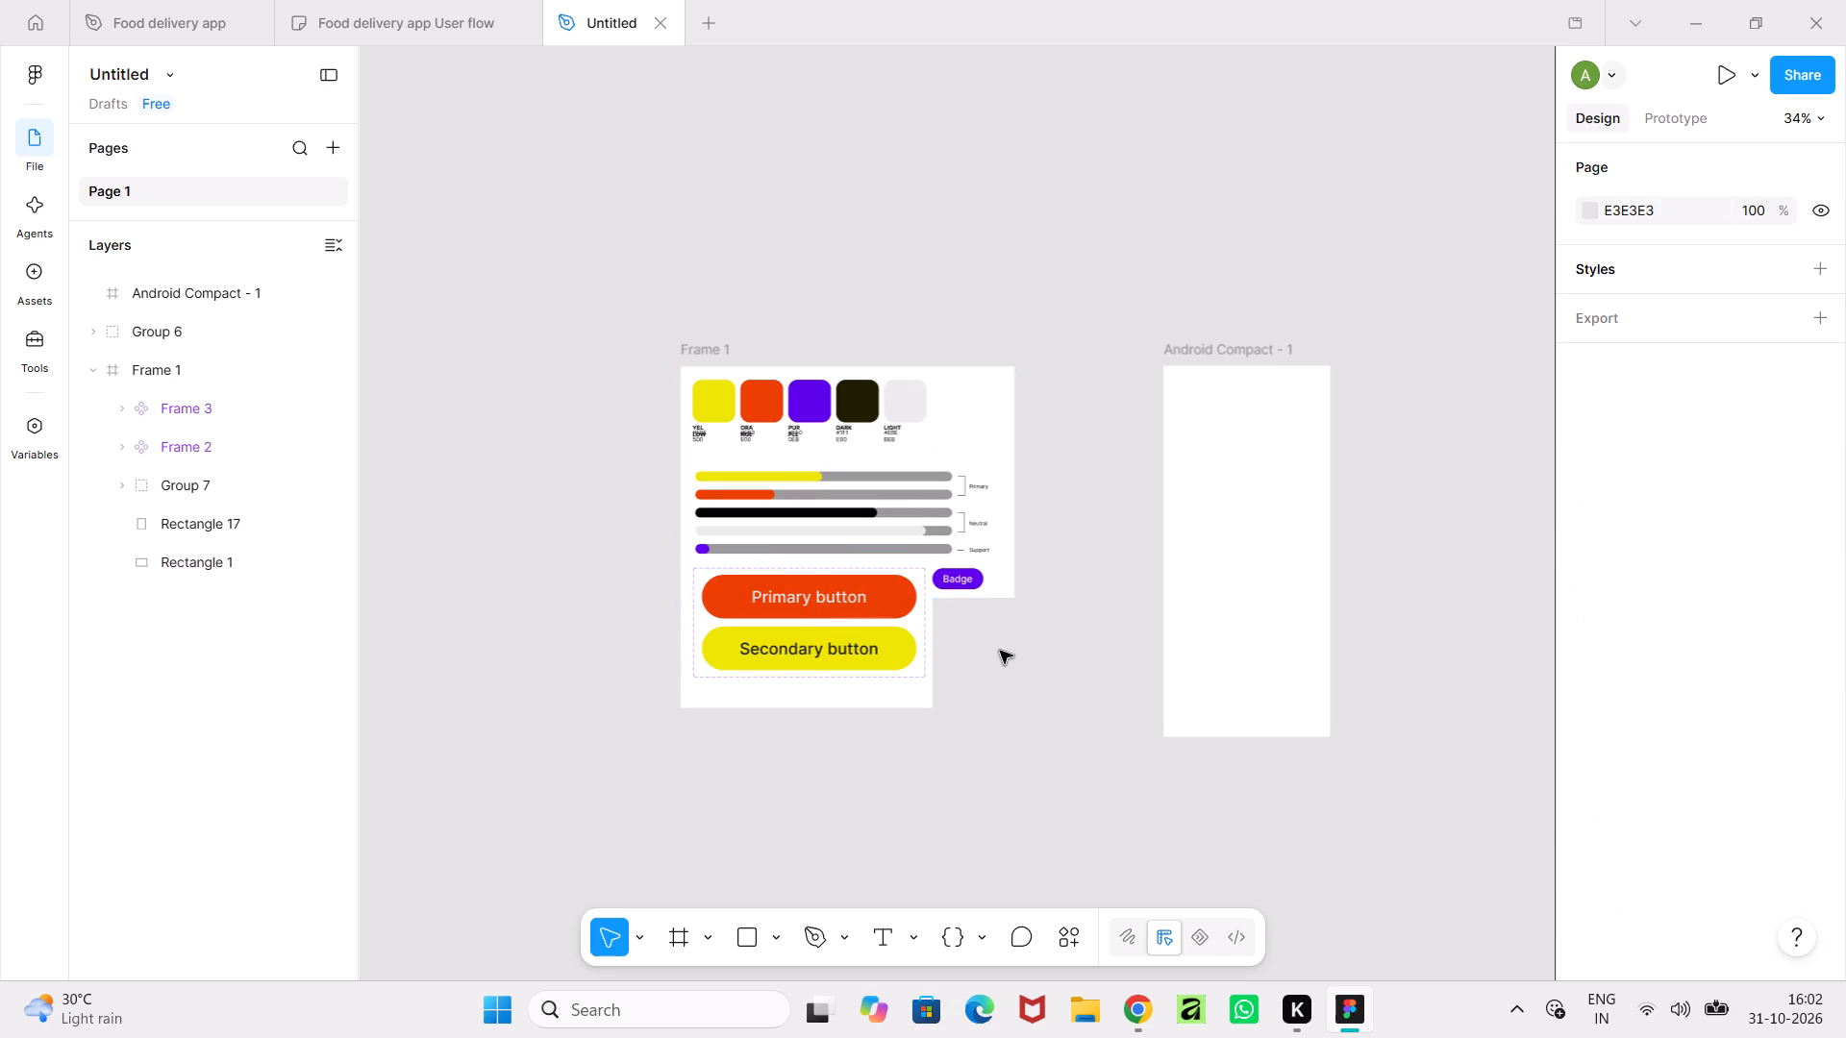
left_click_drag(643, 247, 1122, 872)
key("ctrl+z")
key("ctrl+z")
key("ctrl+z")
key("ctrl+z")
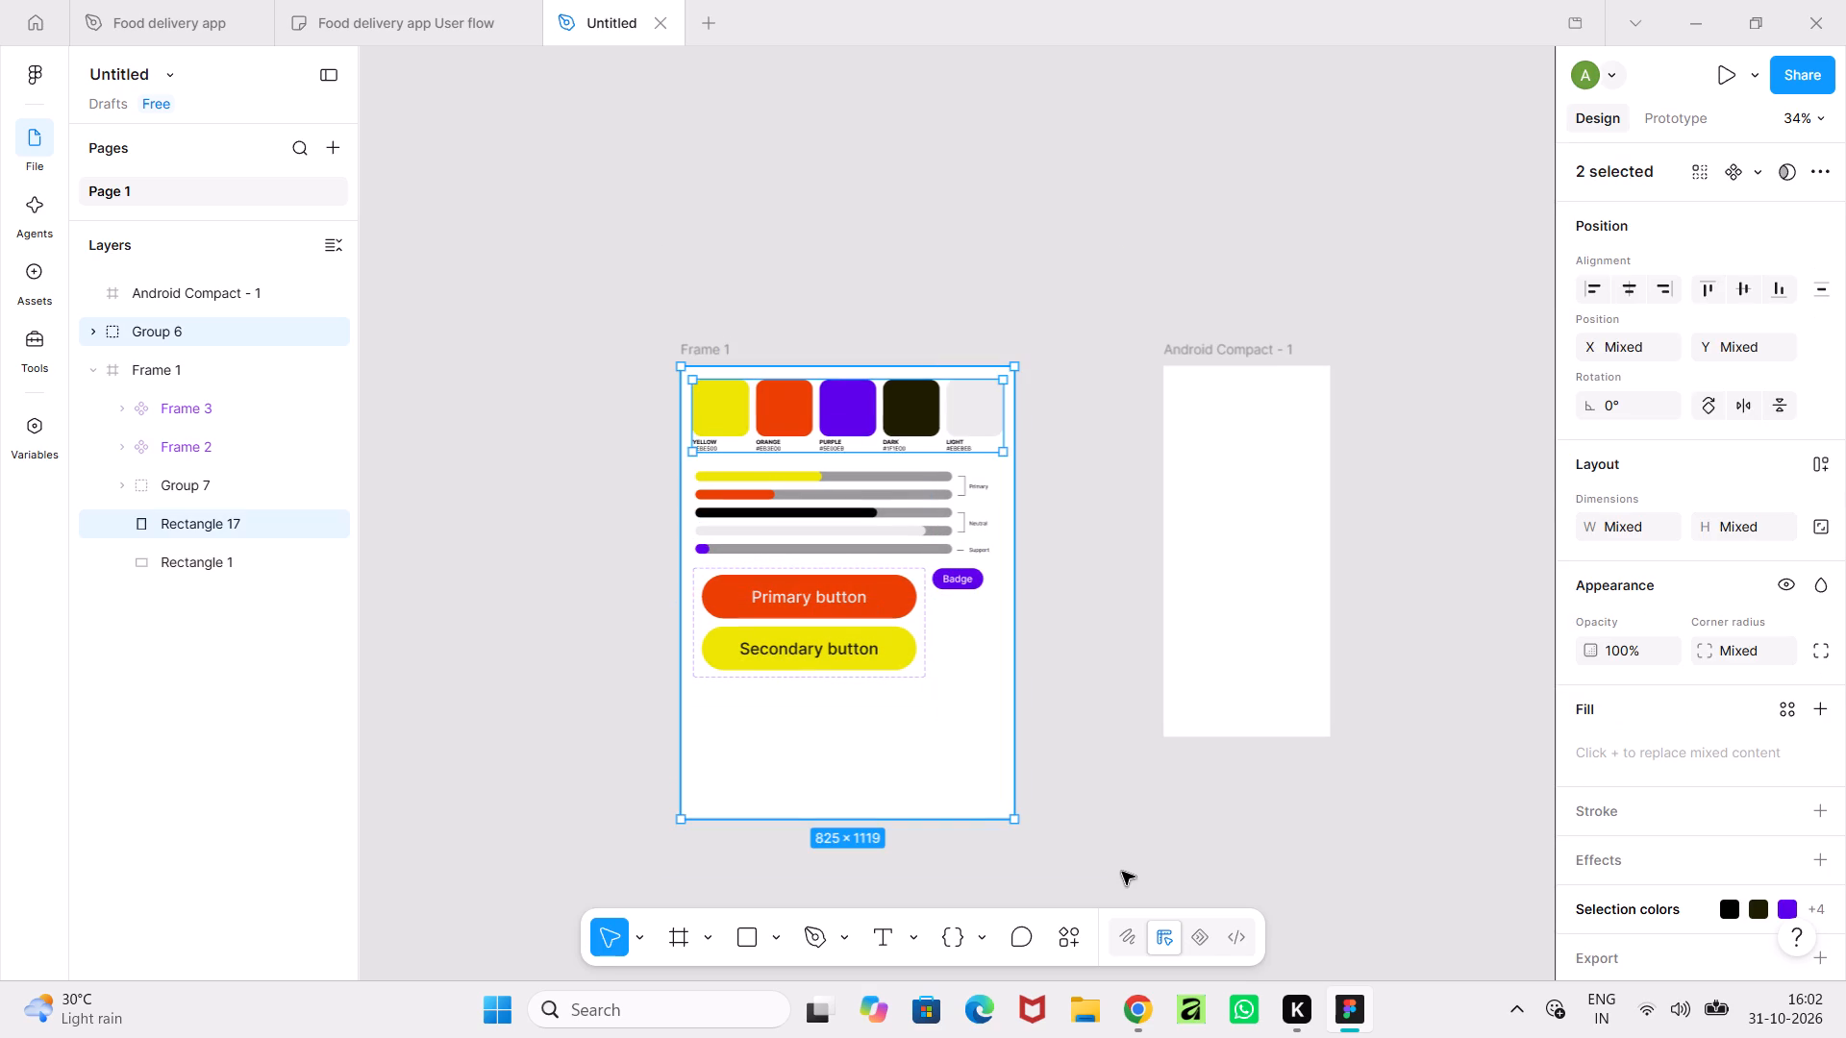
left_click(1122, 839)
Move the colour swatch group, Group 6, into Frame 1 above its other layers.
left_click(709, 349)
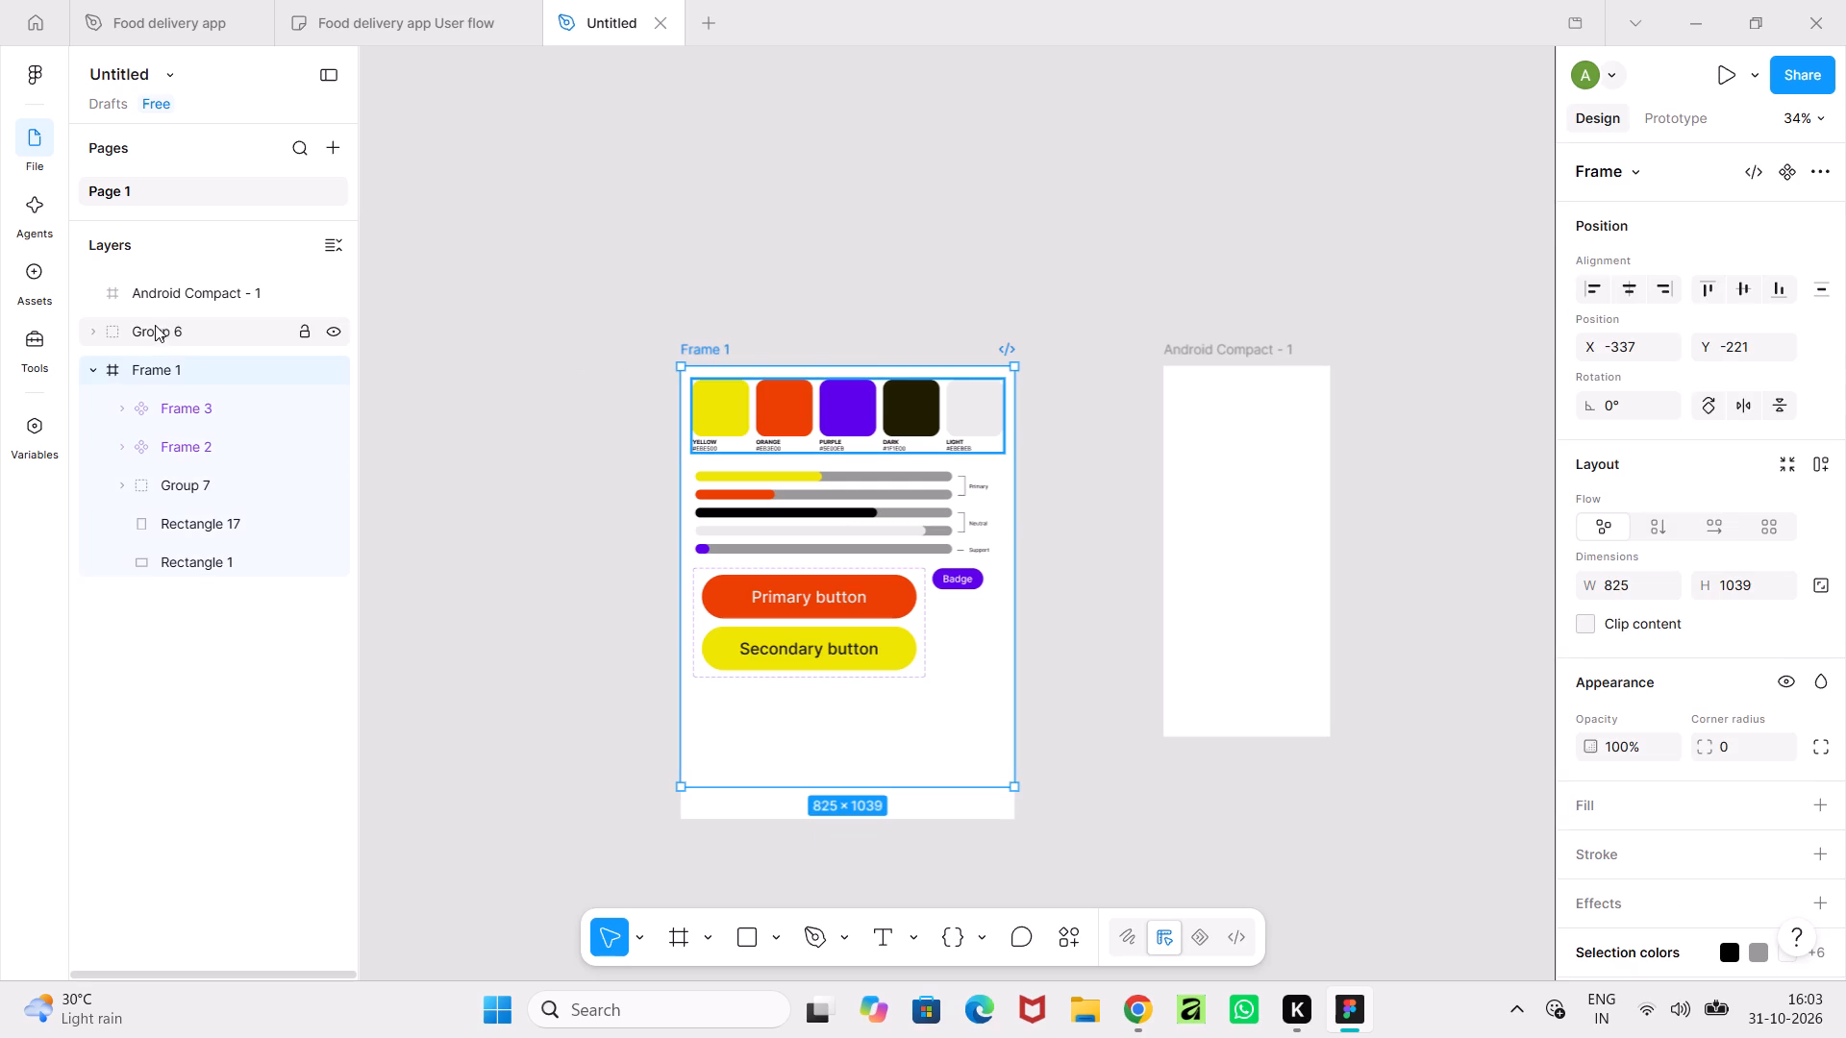
left_click_drag(154, 327, 159, 392)
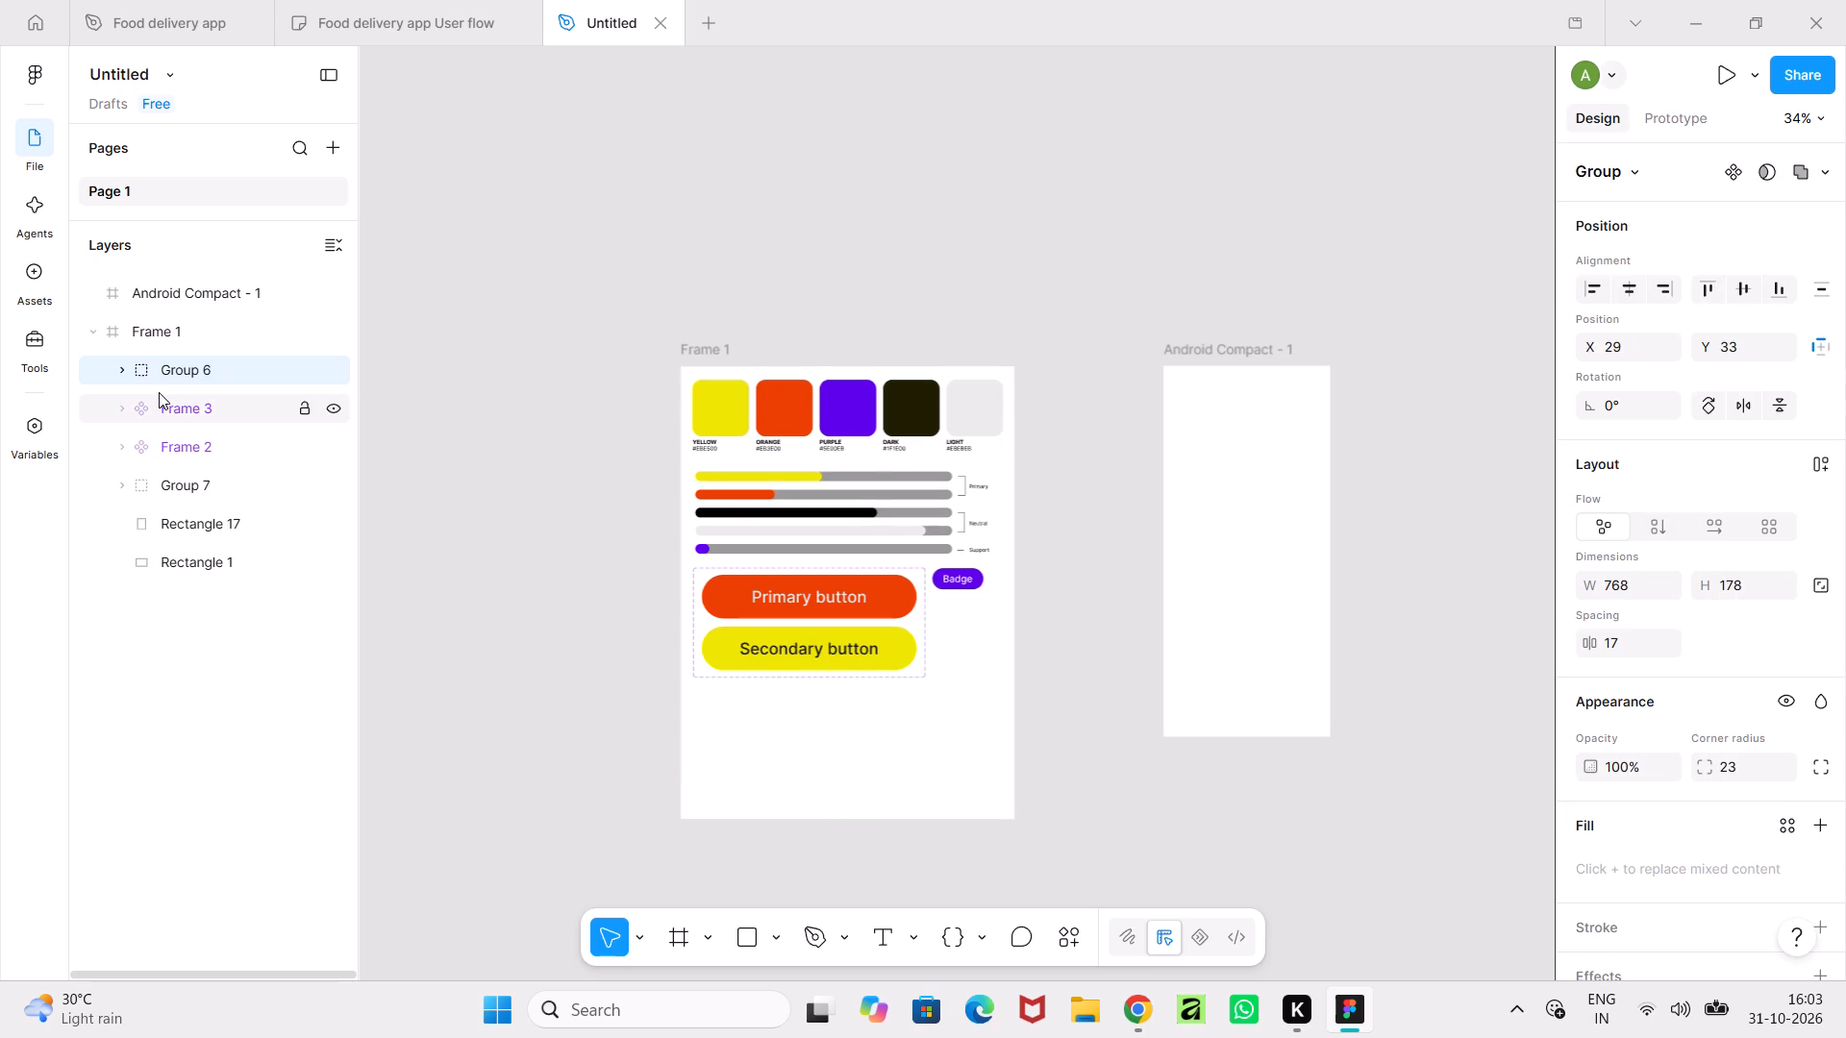
Shorten the white background Rectangle 17 so its bottom edge meets Frame 1's bottom edge, at a height of 1039.
left_click(183, 317)
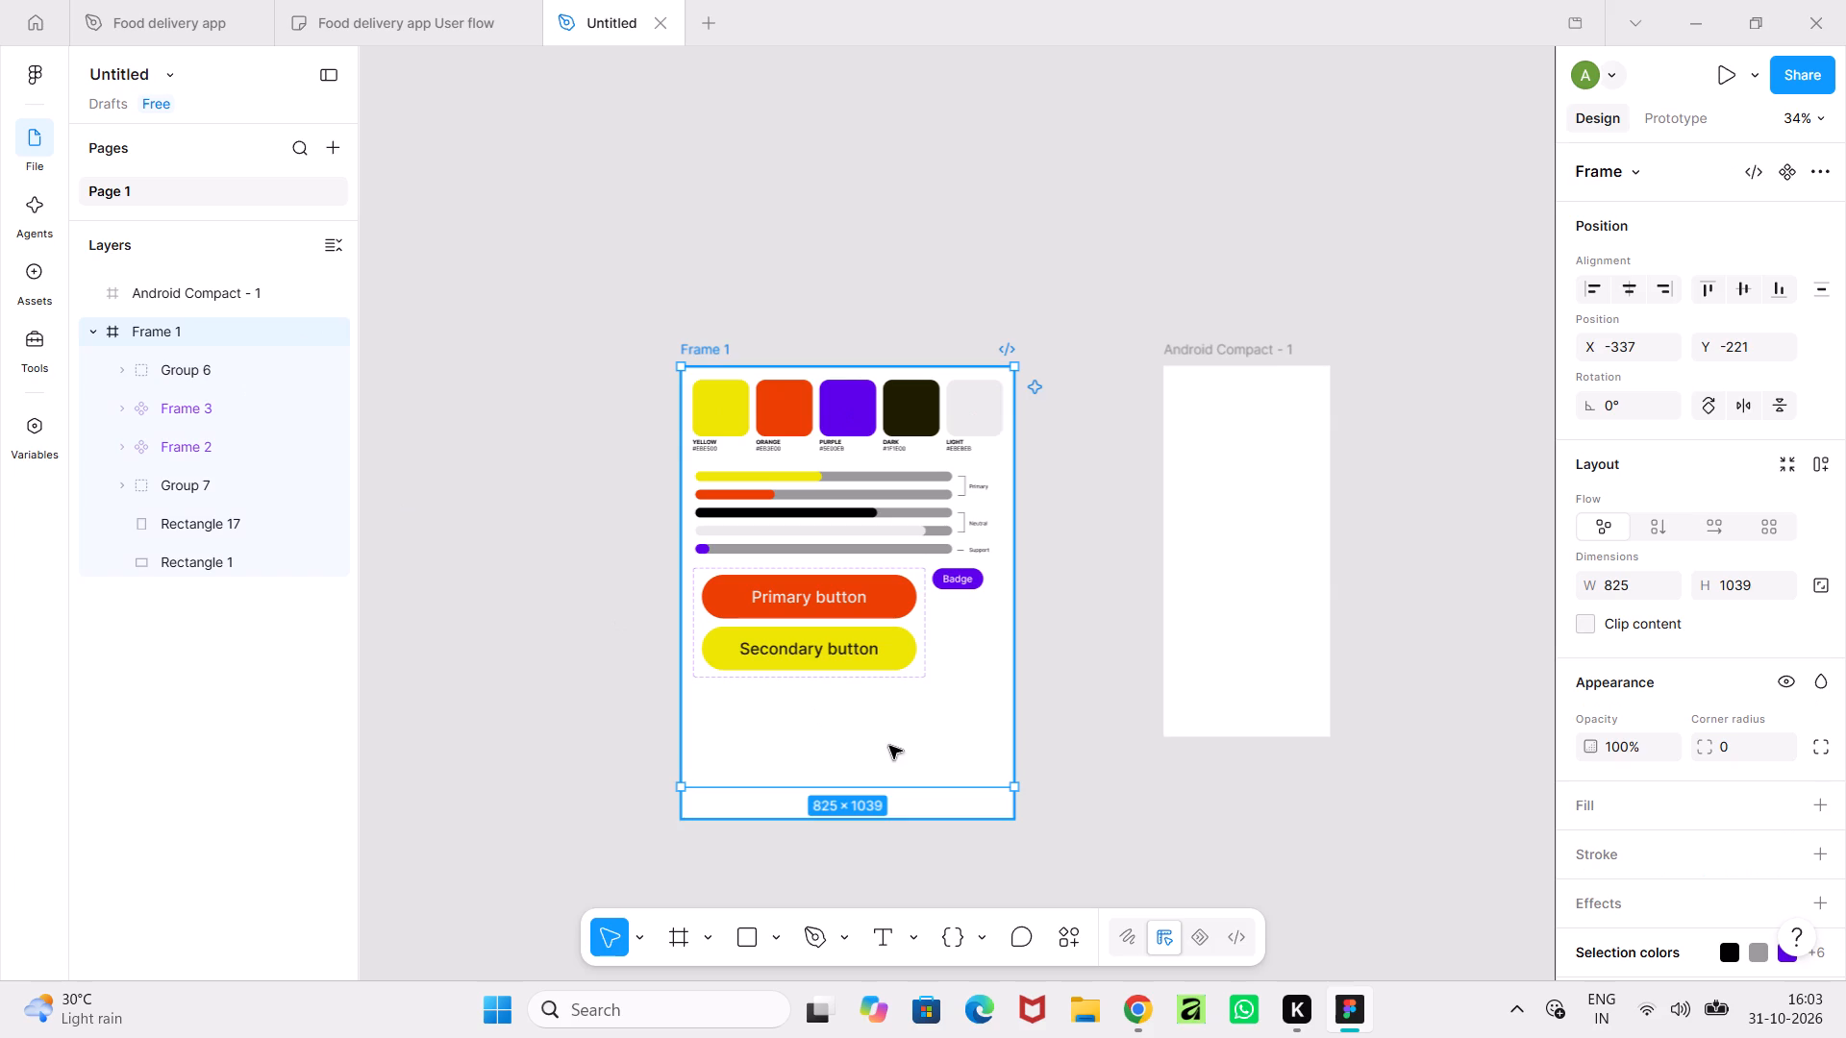
left_click(781, 811)
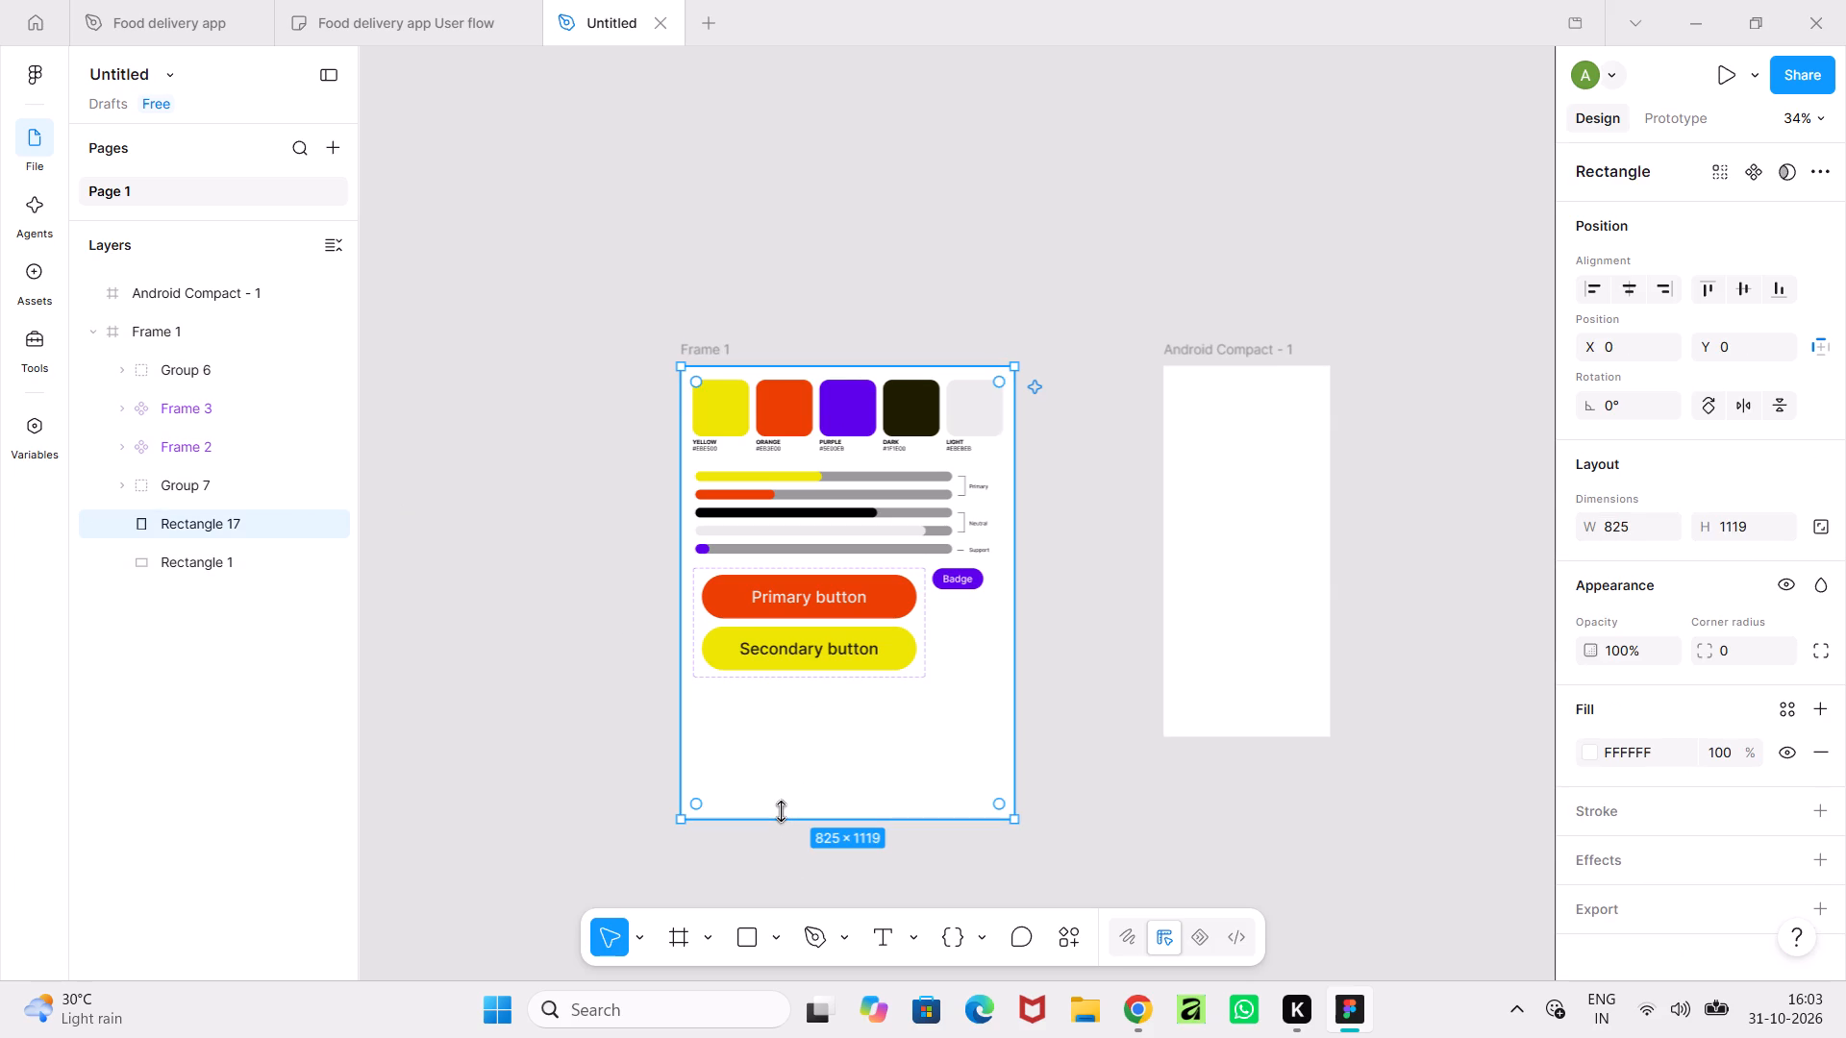
left_click_drag(843, 818, 843, 796)
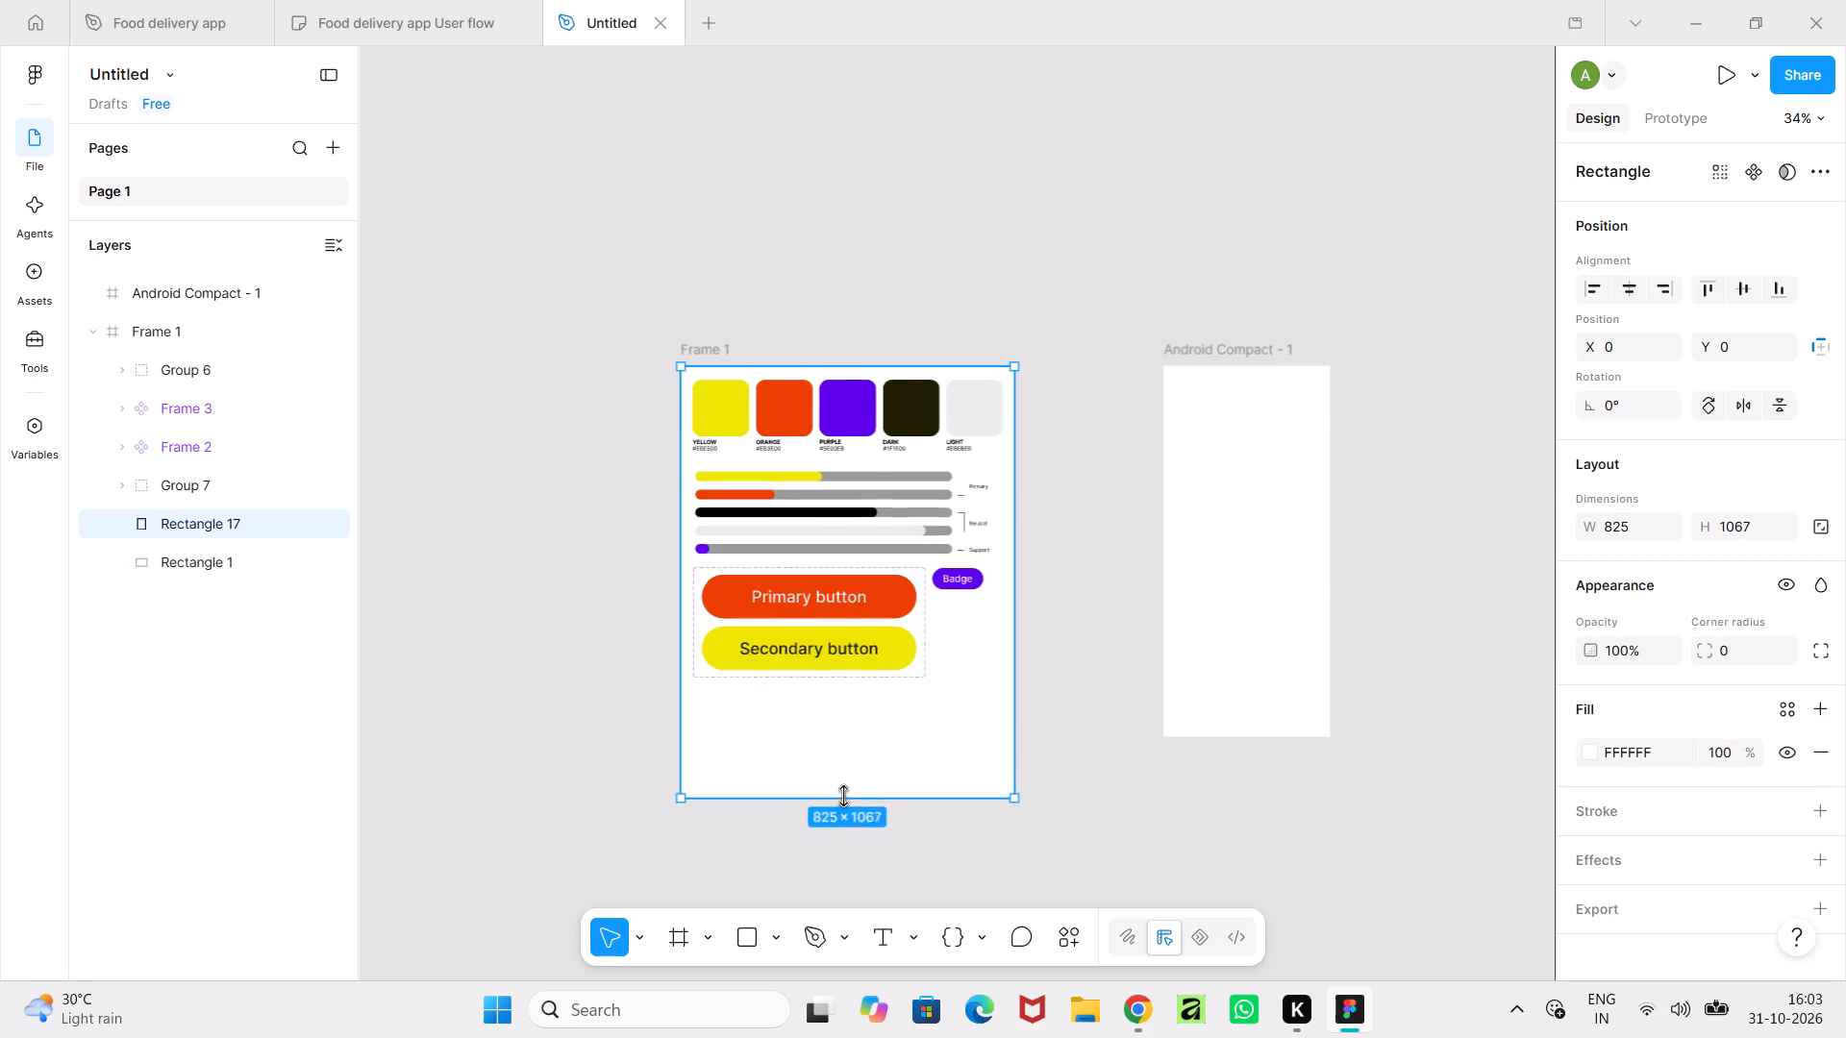
left_click_drag(843, 796, 843, 784)
left_click(1072, 774)
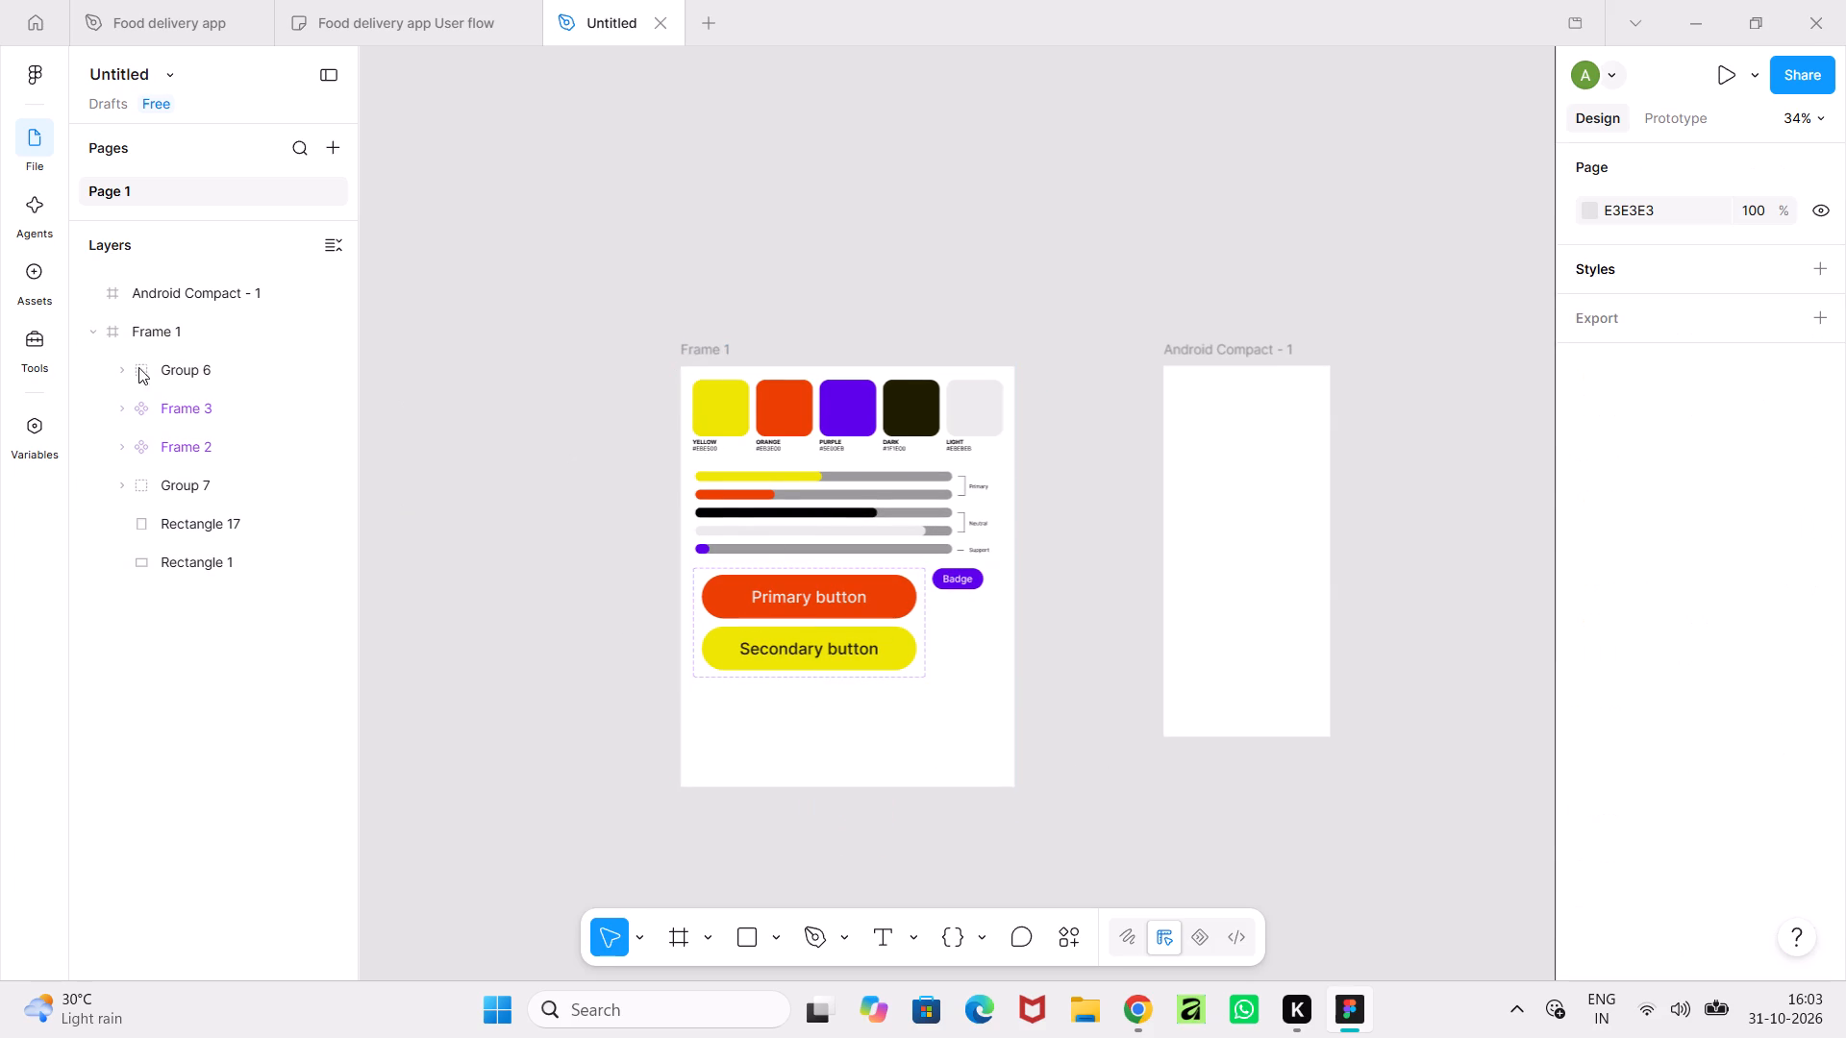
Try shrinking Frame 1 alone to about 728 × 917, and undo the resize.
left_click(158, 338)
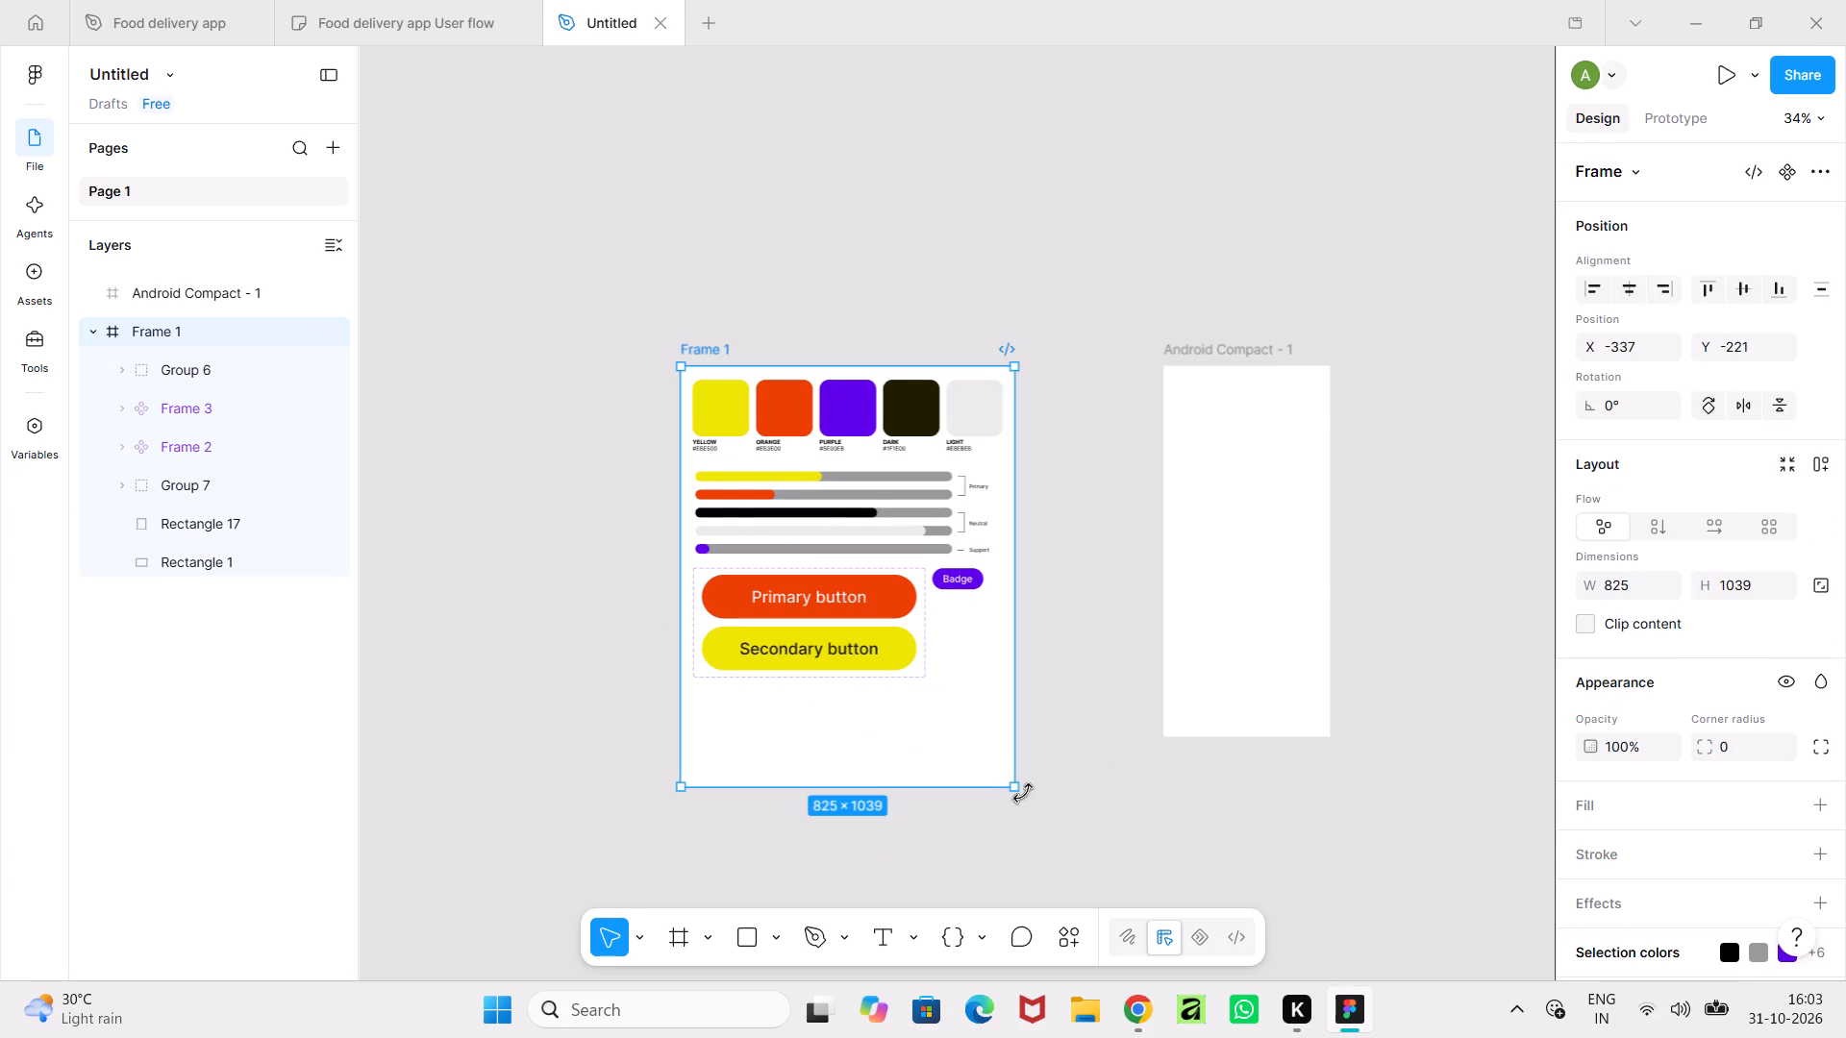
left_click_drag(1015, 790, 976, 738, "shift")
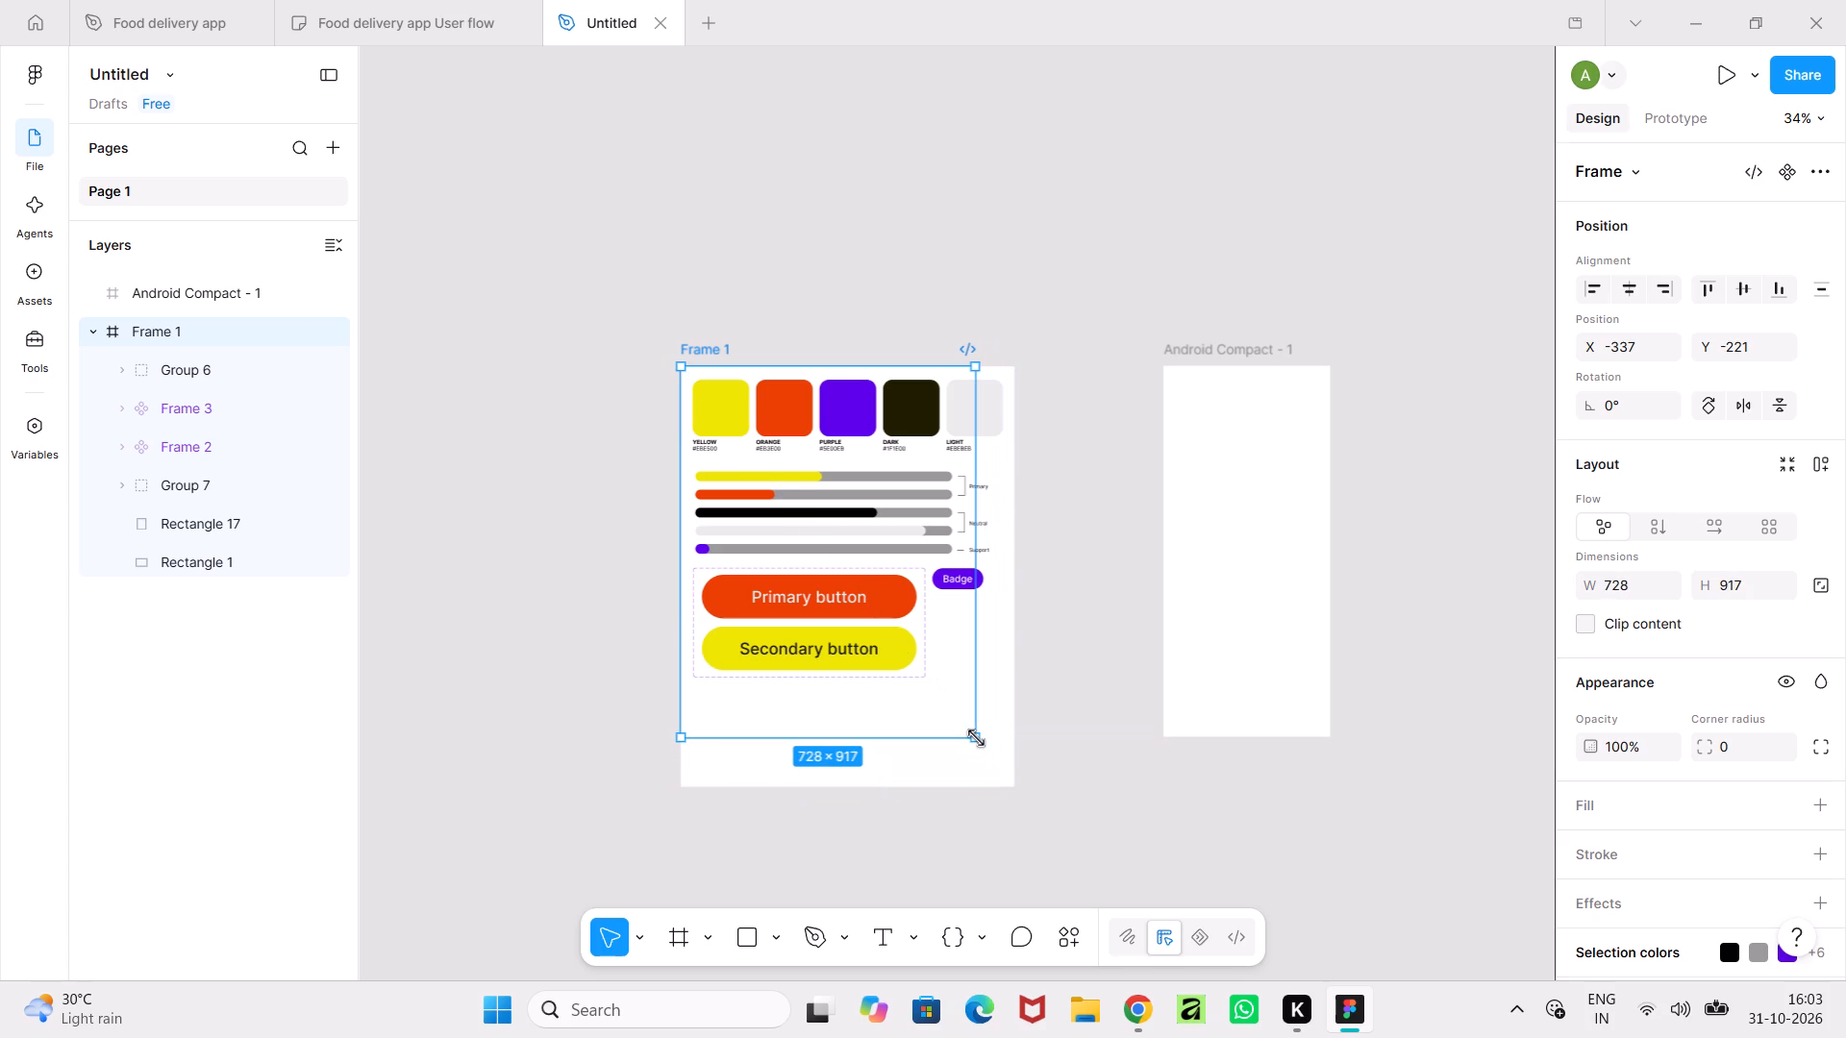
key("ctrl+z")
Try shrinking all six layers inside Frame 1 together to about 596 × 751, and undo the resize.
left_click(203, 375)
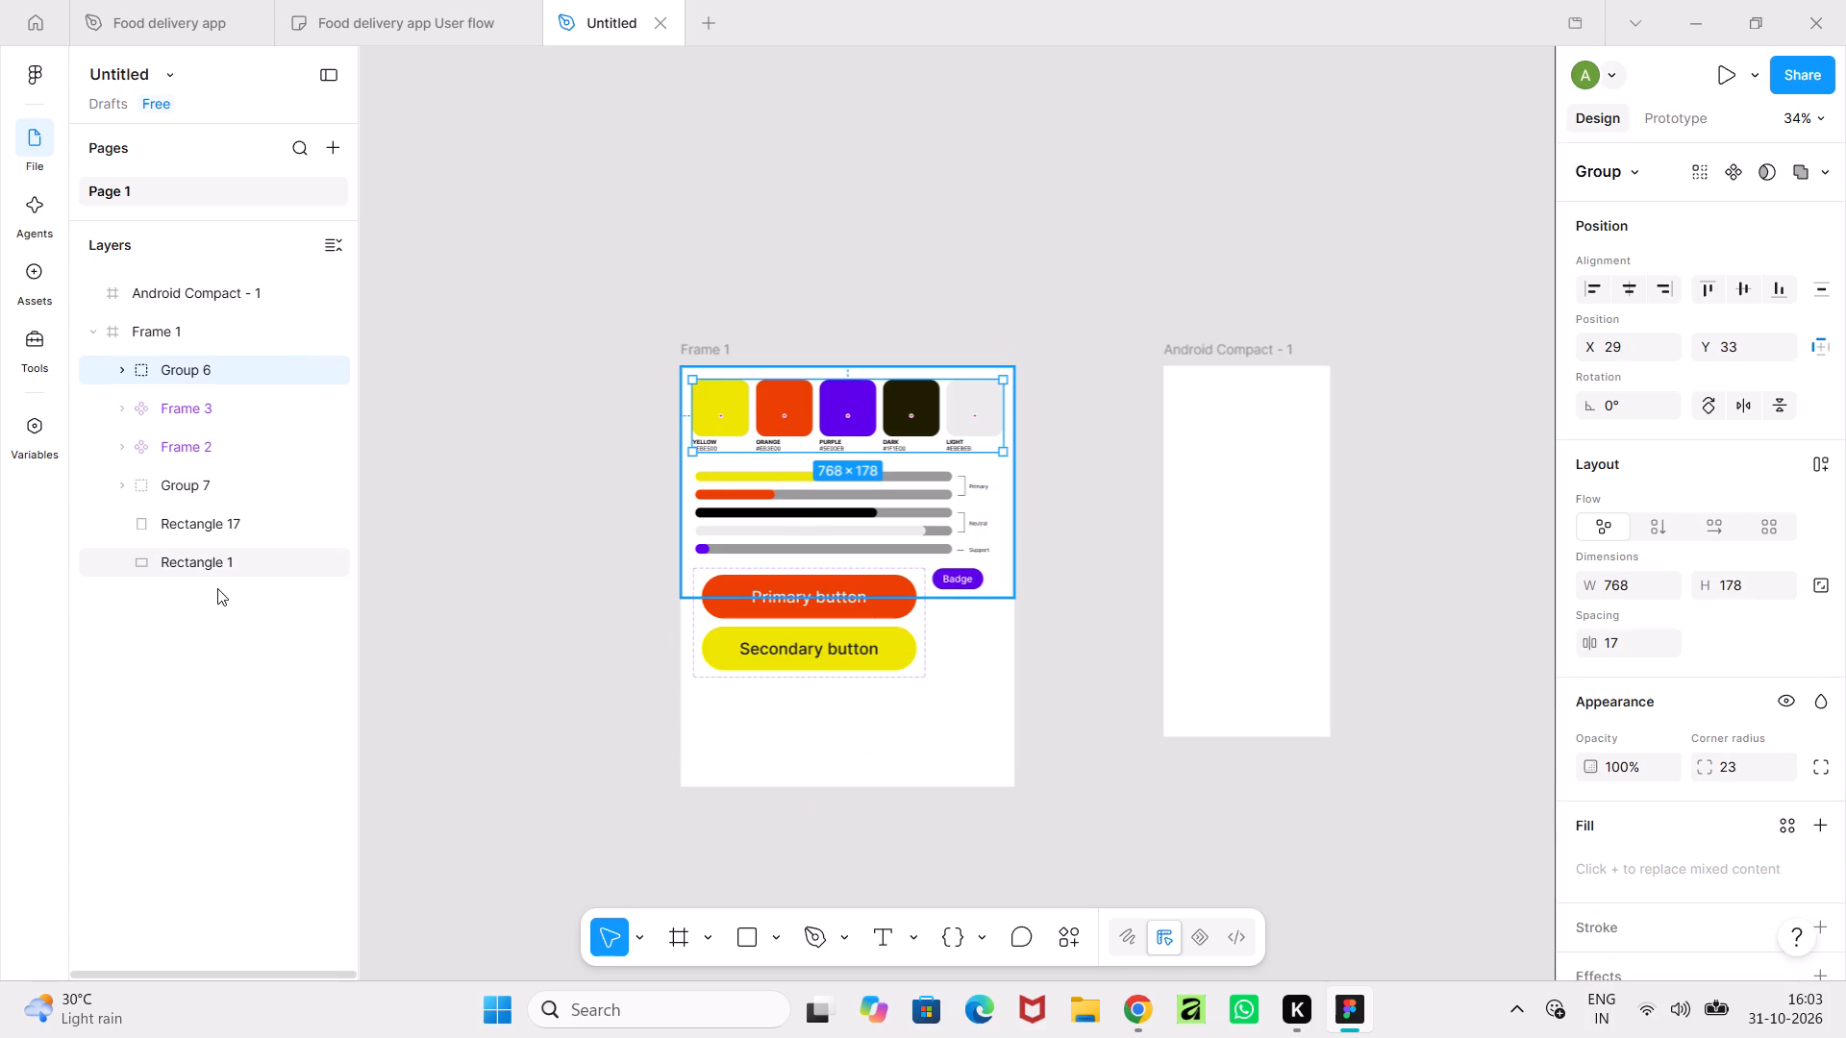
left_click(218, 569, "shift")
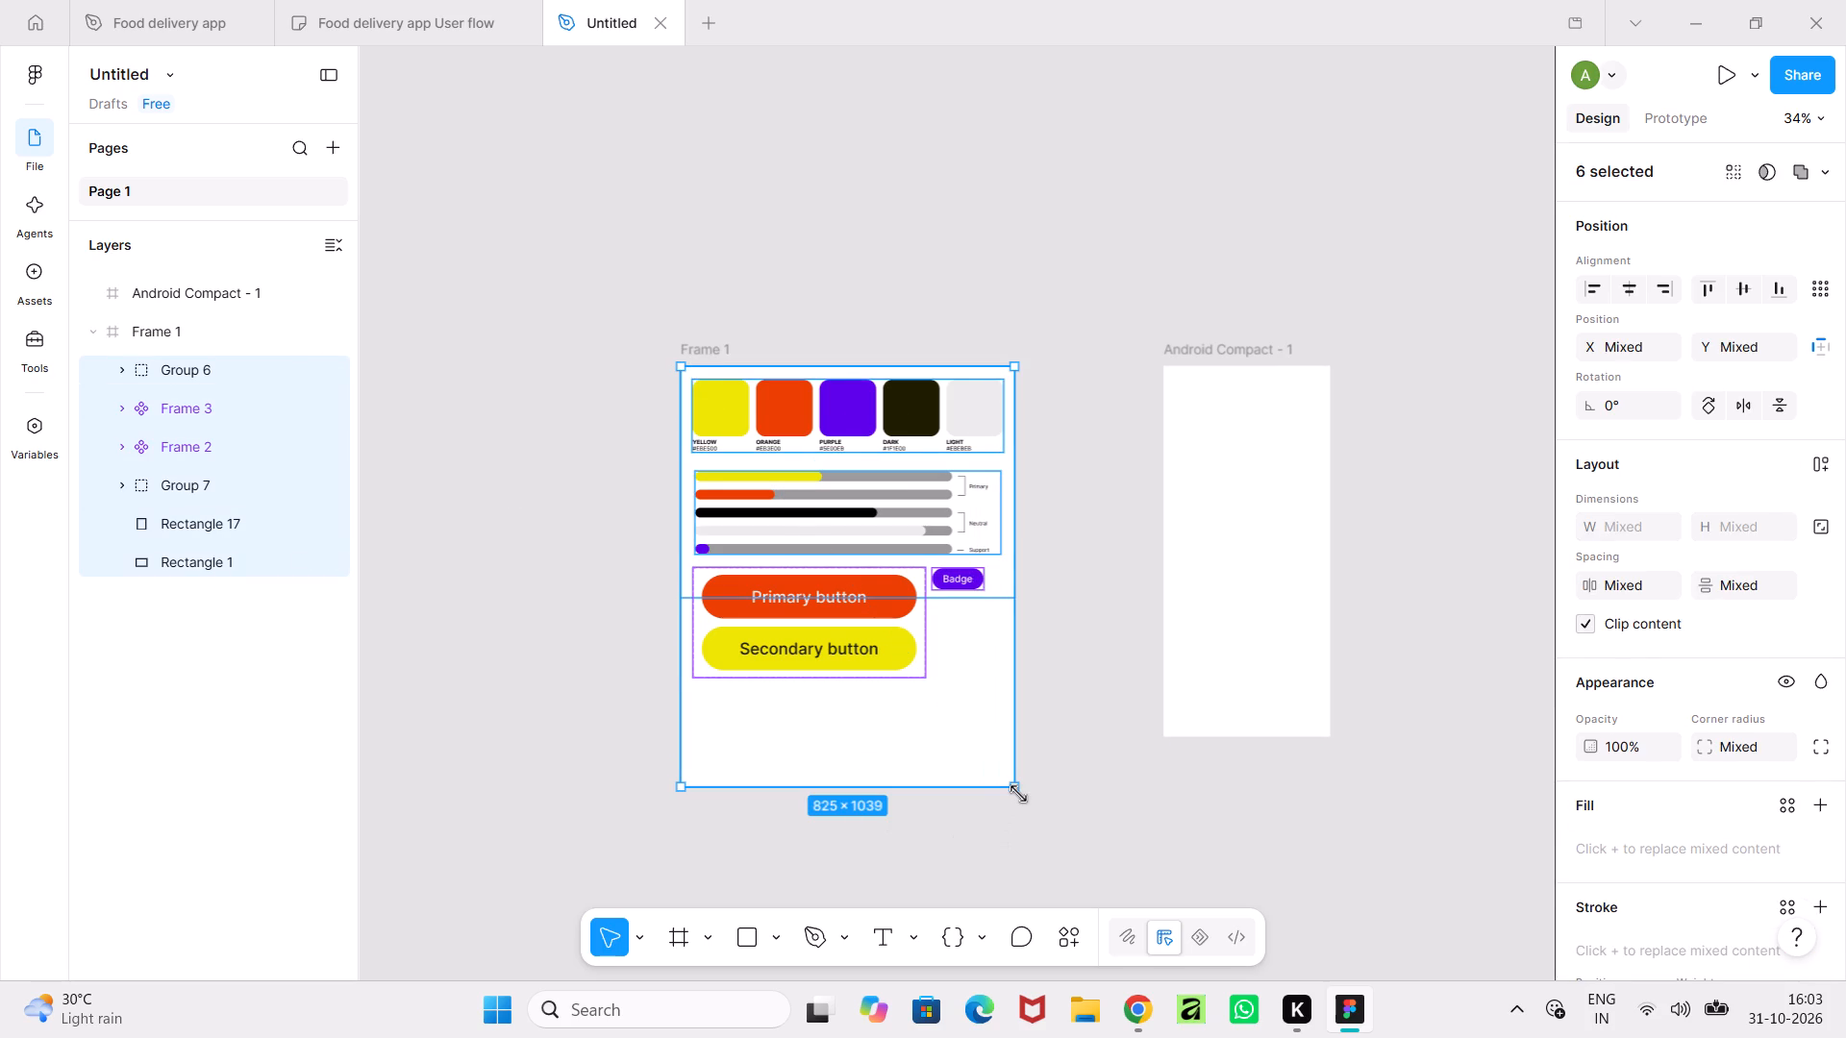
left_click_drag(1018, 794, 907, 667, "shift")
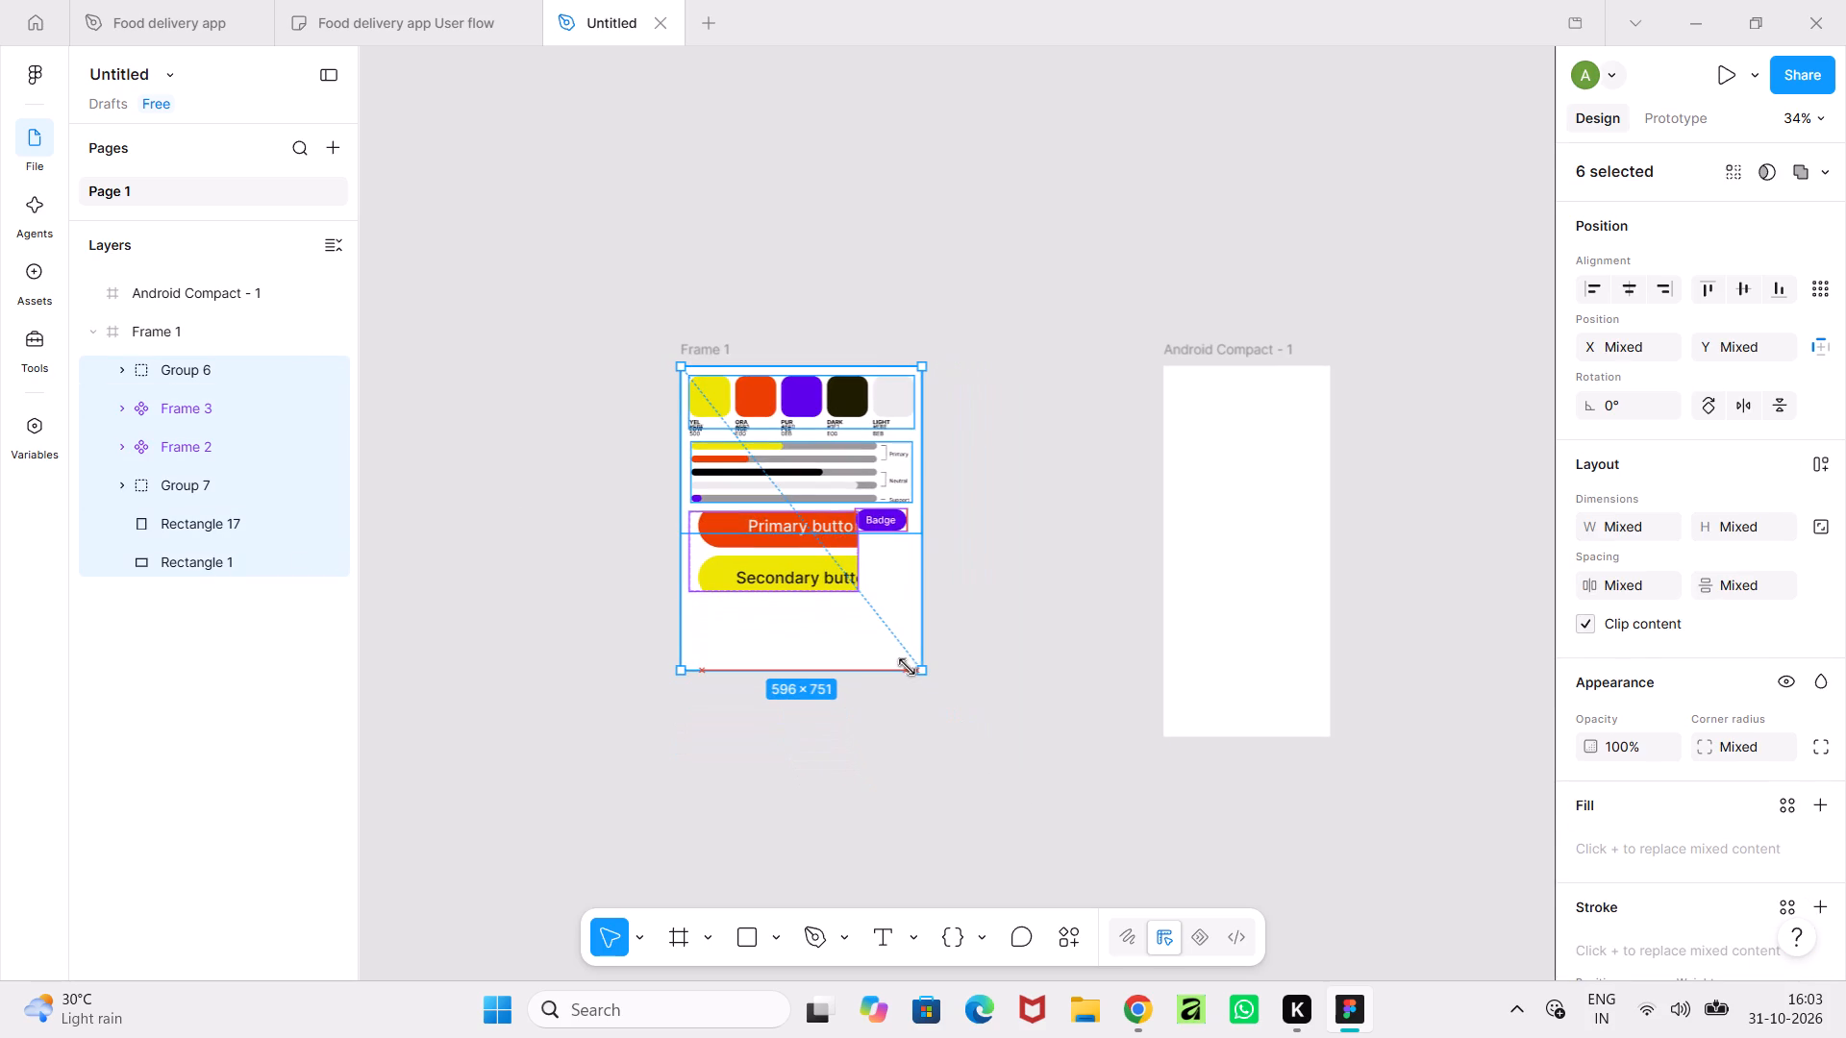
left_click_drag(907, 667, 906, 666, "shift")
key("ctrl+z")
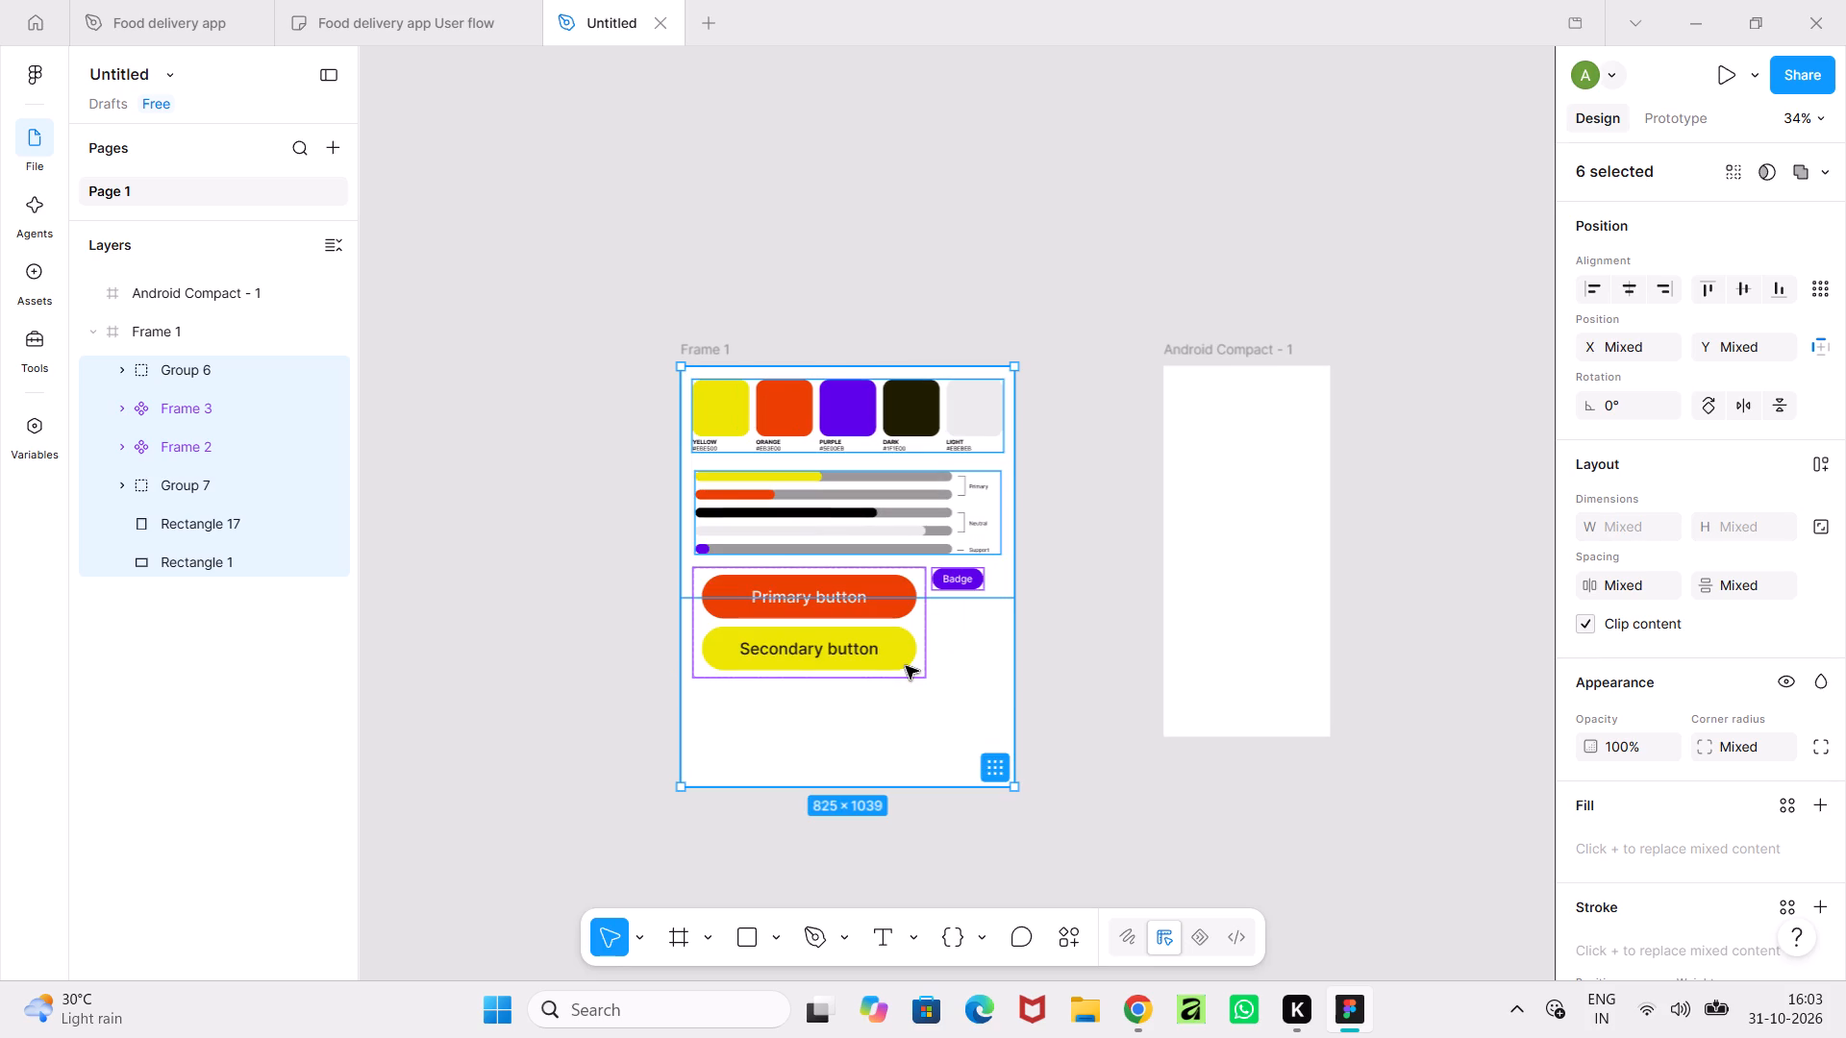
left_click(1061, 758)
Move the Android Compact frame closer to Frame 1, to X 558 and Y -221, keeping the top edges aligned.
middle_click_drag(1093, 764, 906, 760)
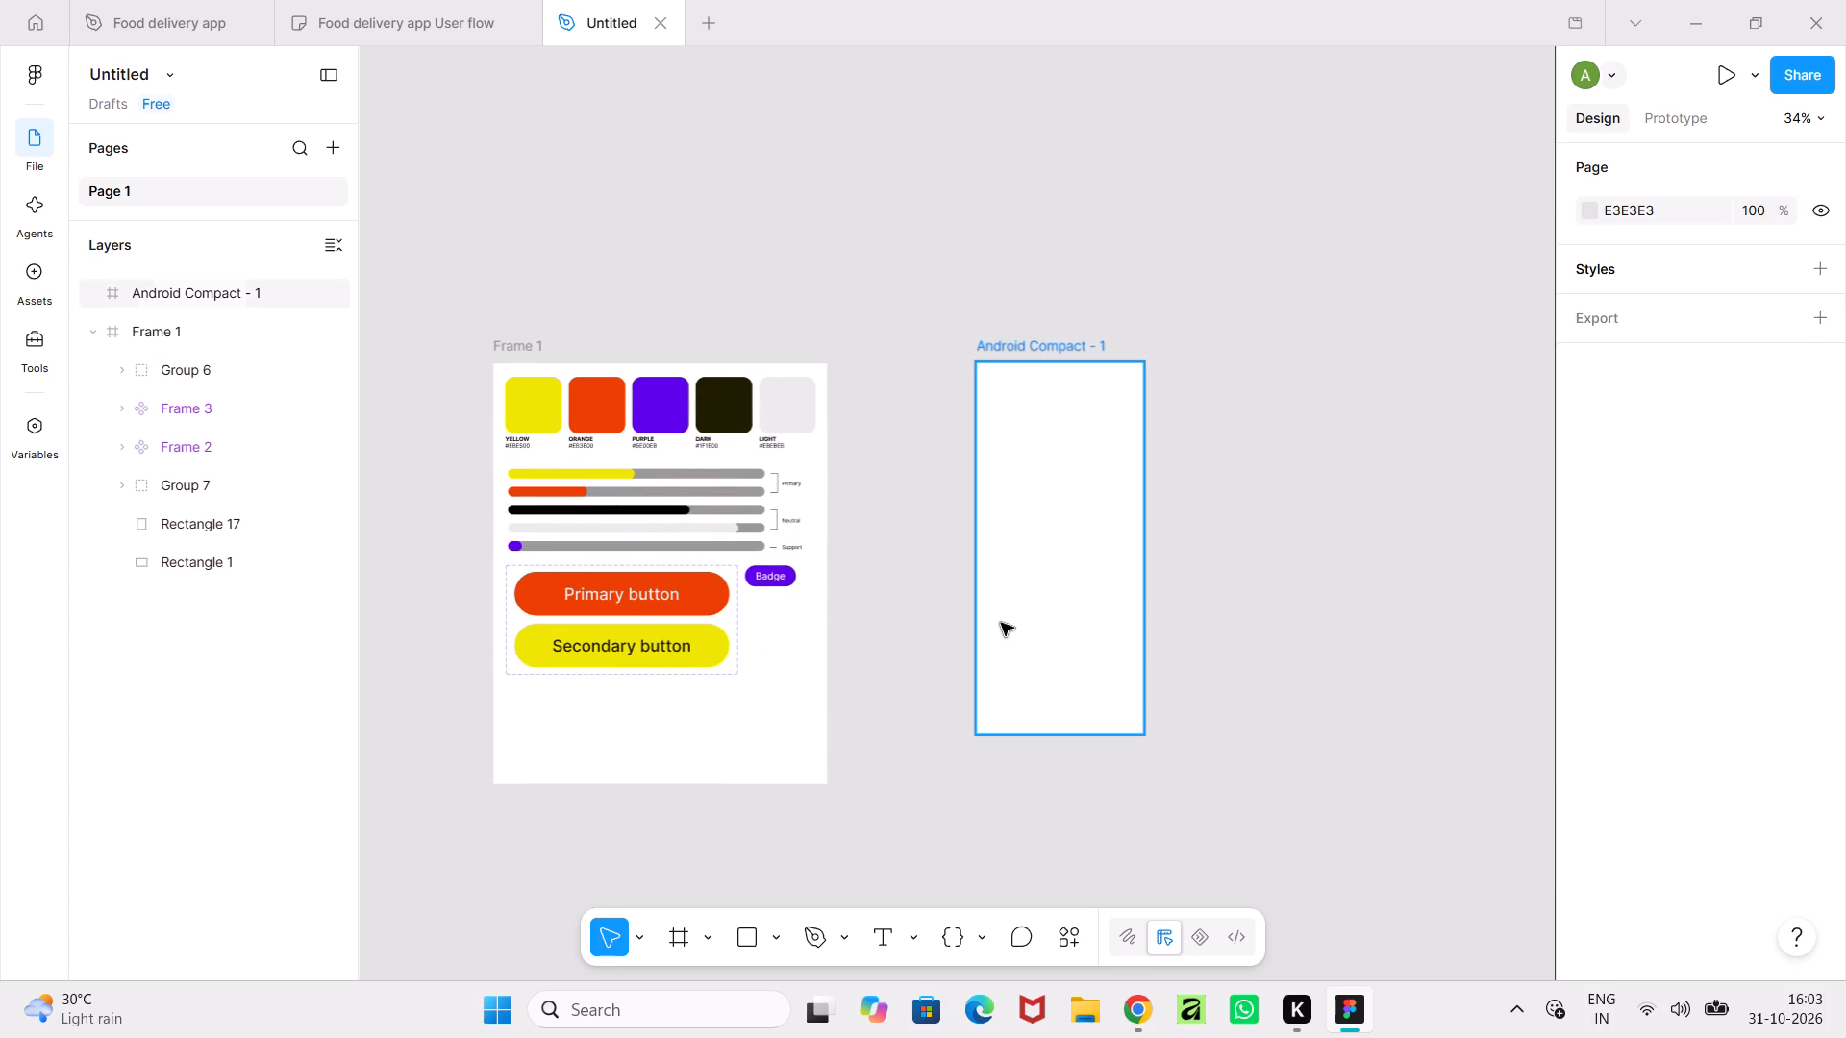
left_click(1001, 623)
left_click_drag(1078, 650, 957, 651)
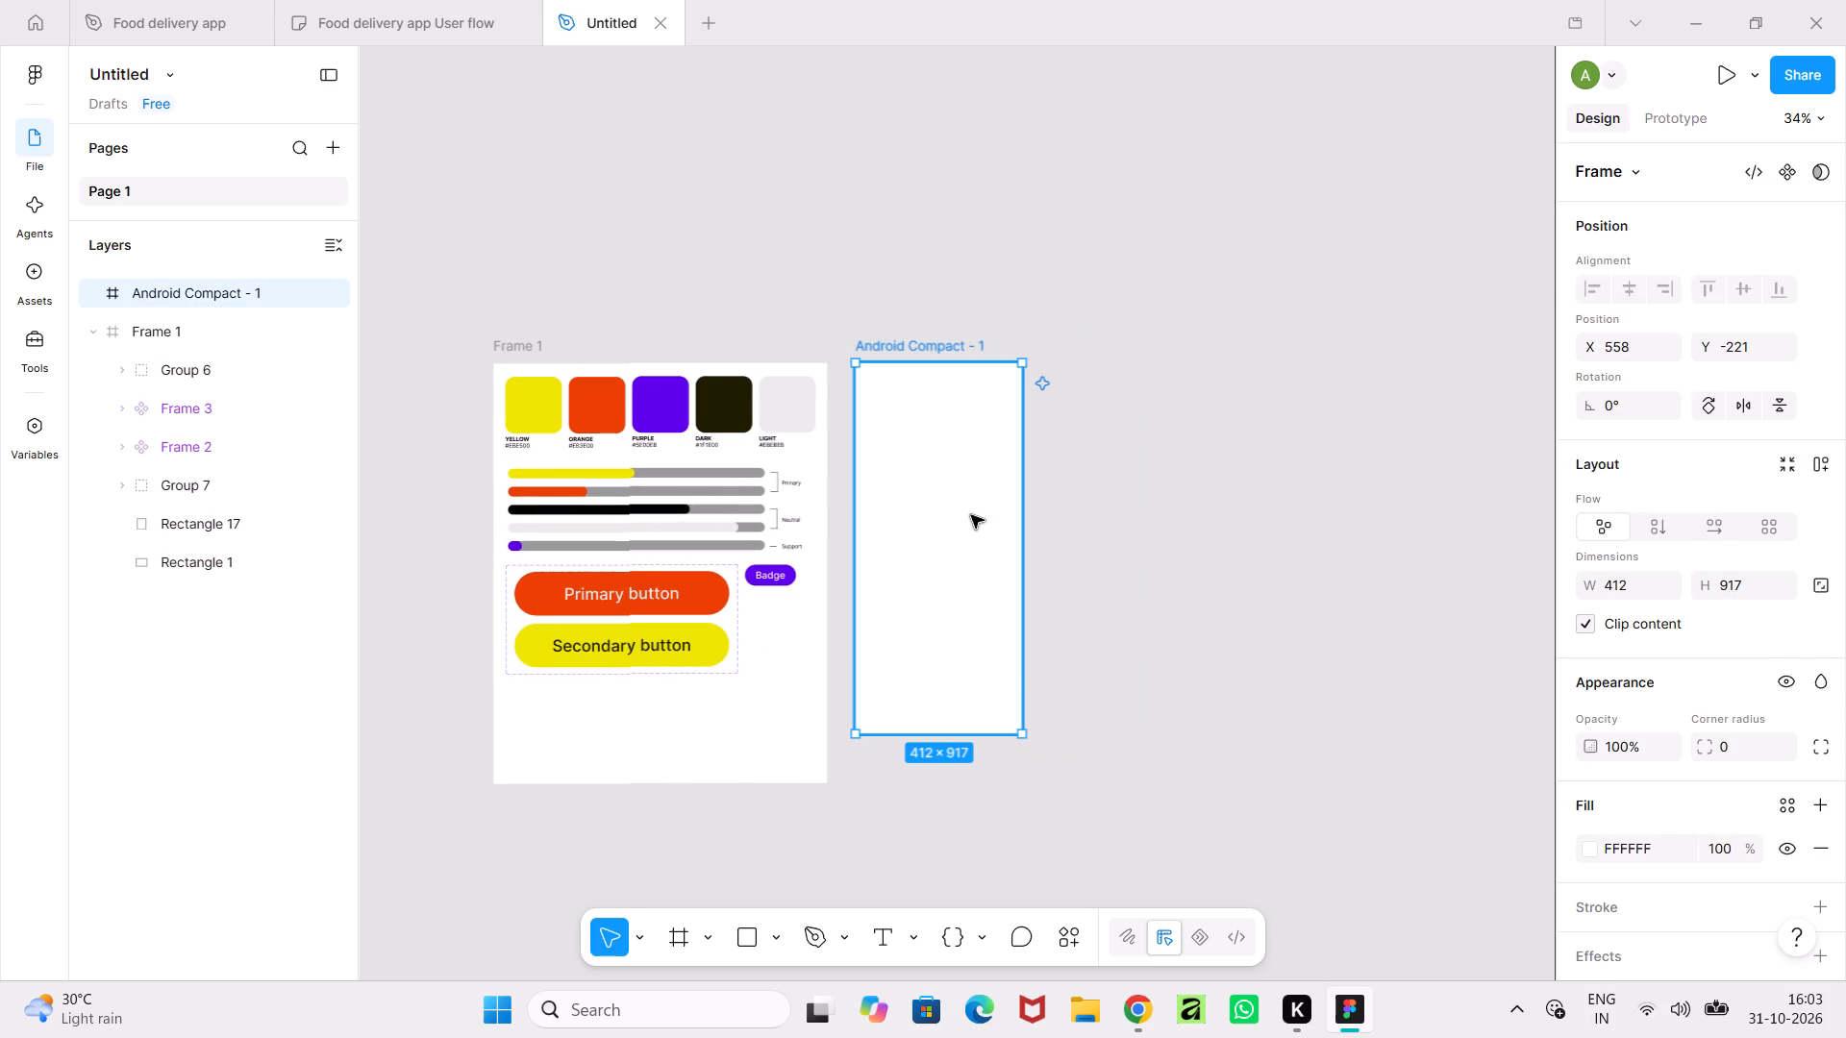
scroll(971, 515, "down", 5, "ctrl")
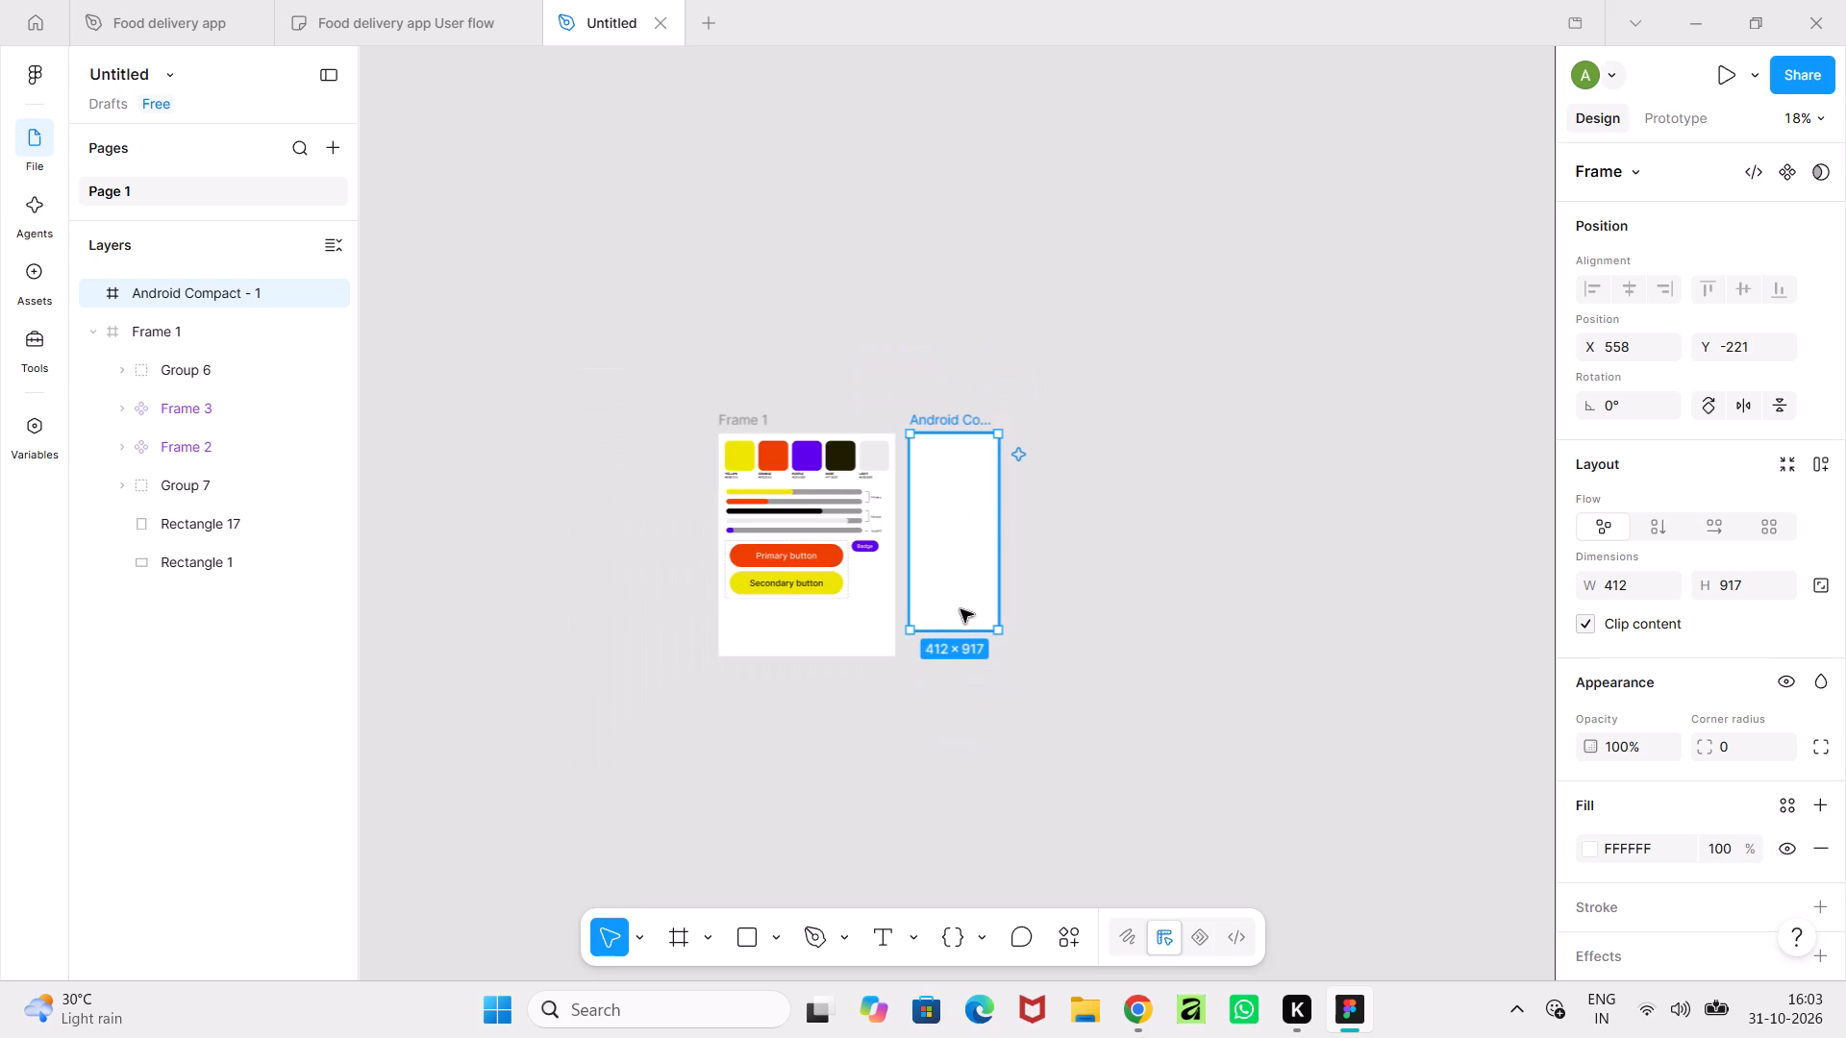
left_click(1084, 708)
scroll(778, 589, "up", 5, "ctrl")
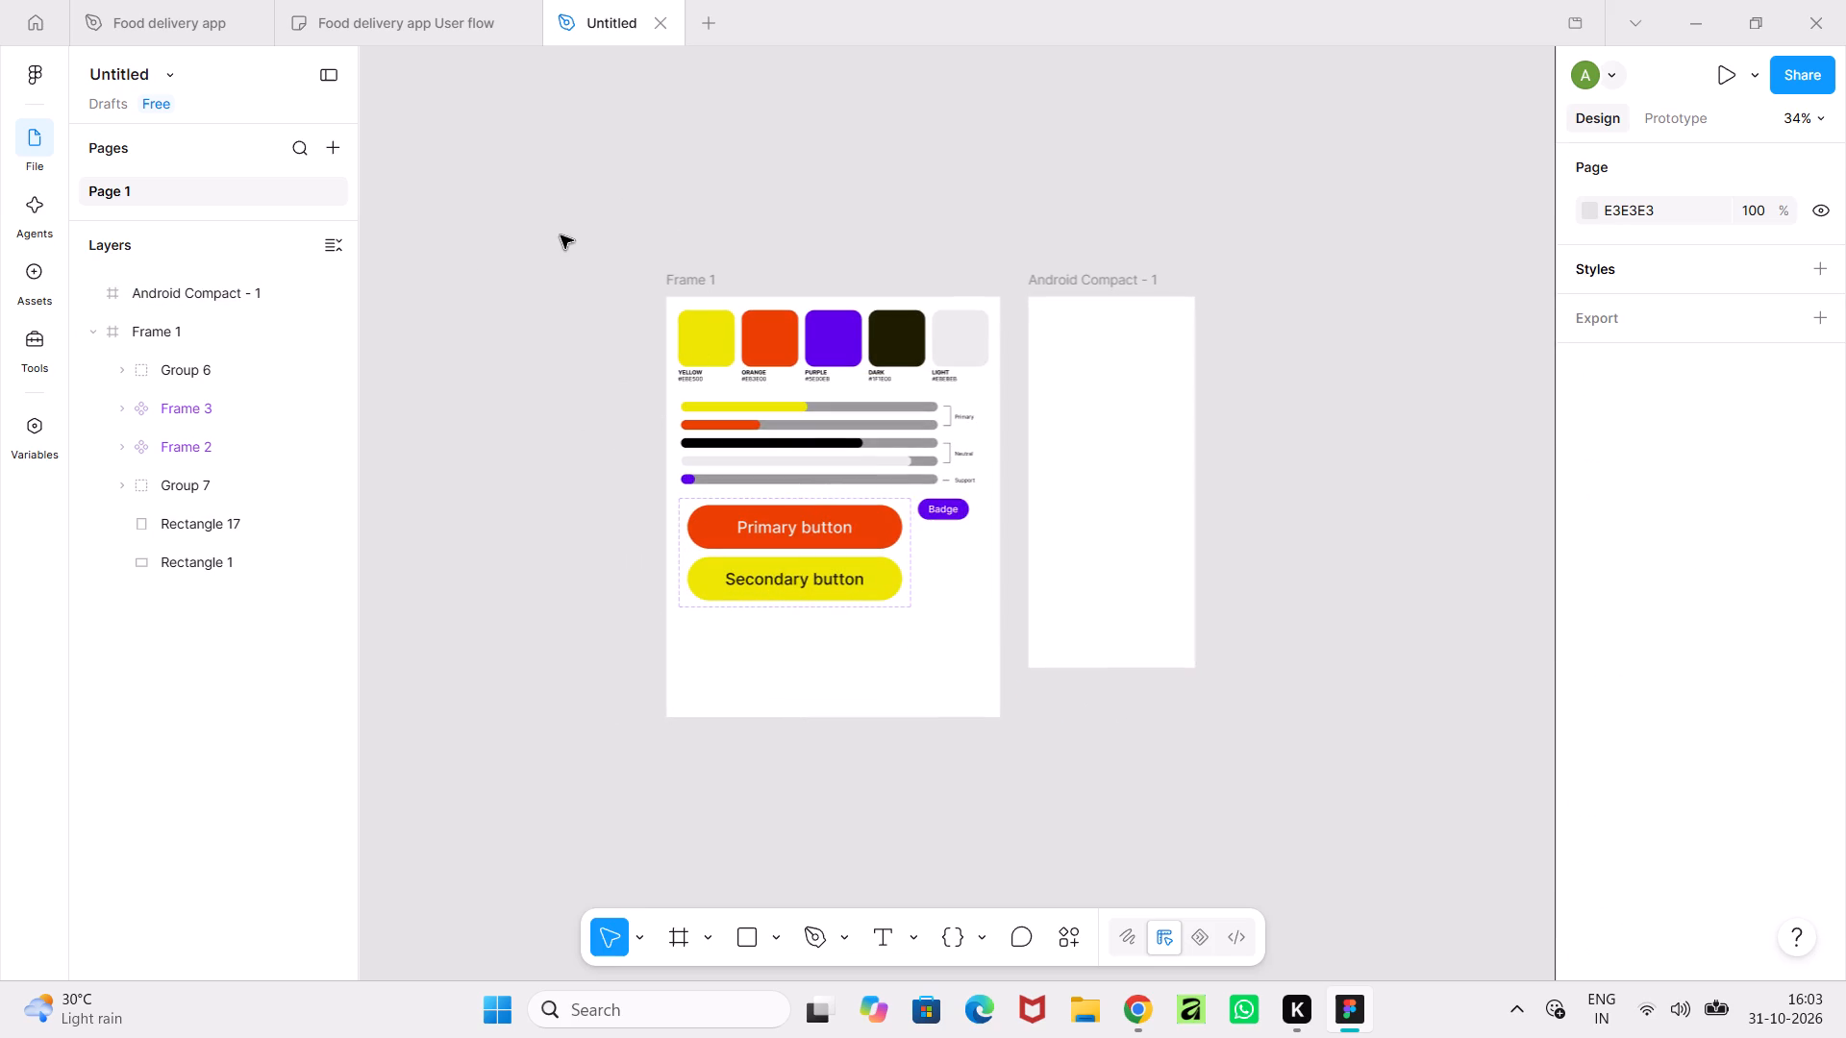
Select all six layers inside Frame 1 and look through their design properties for resizing options.
left_click(561, 235)
left_click(187, 371)
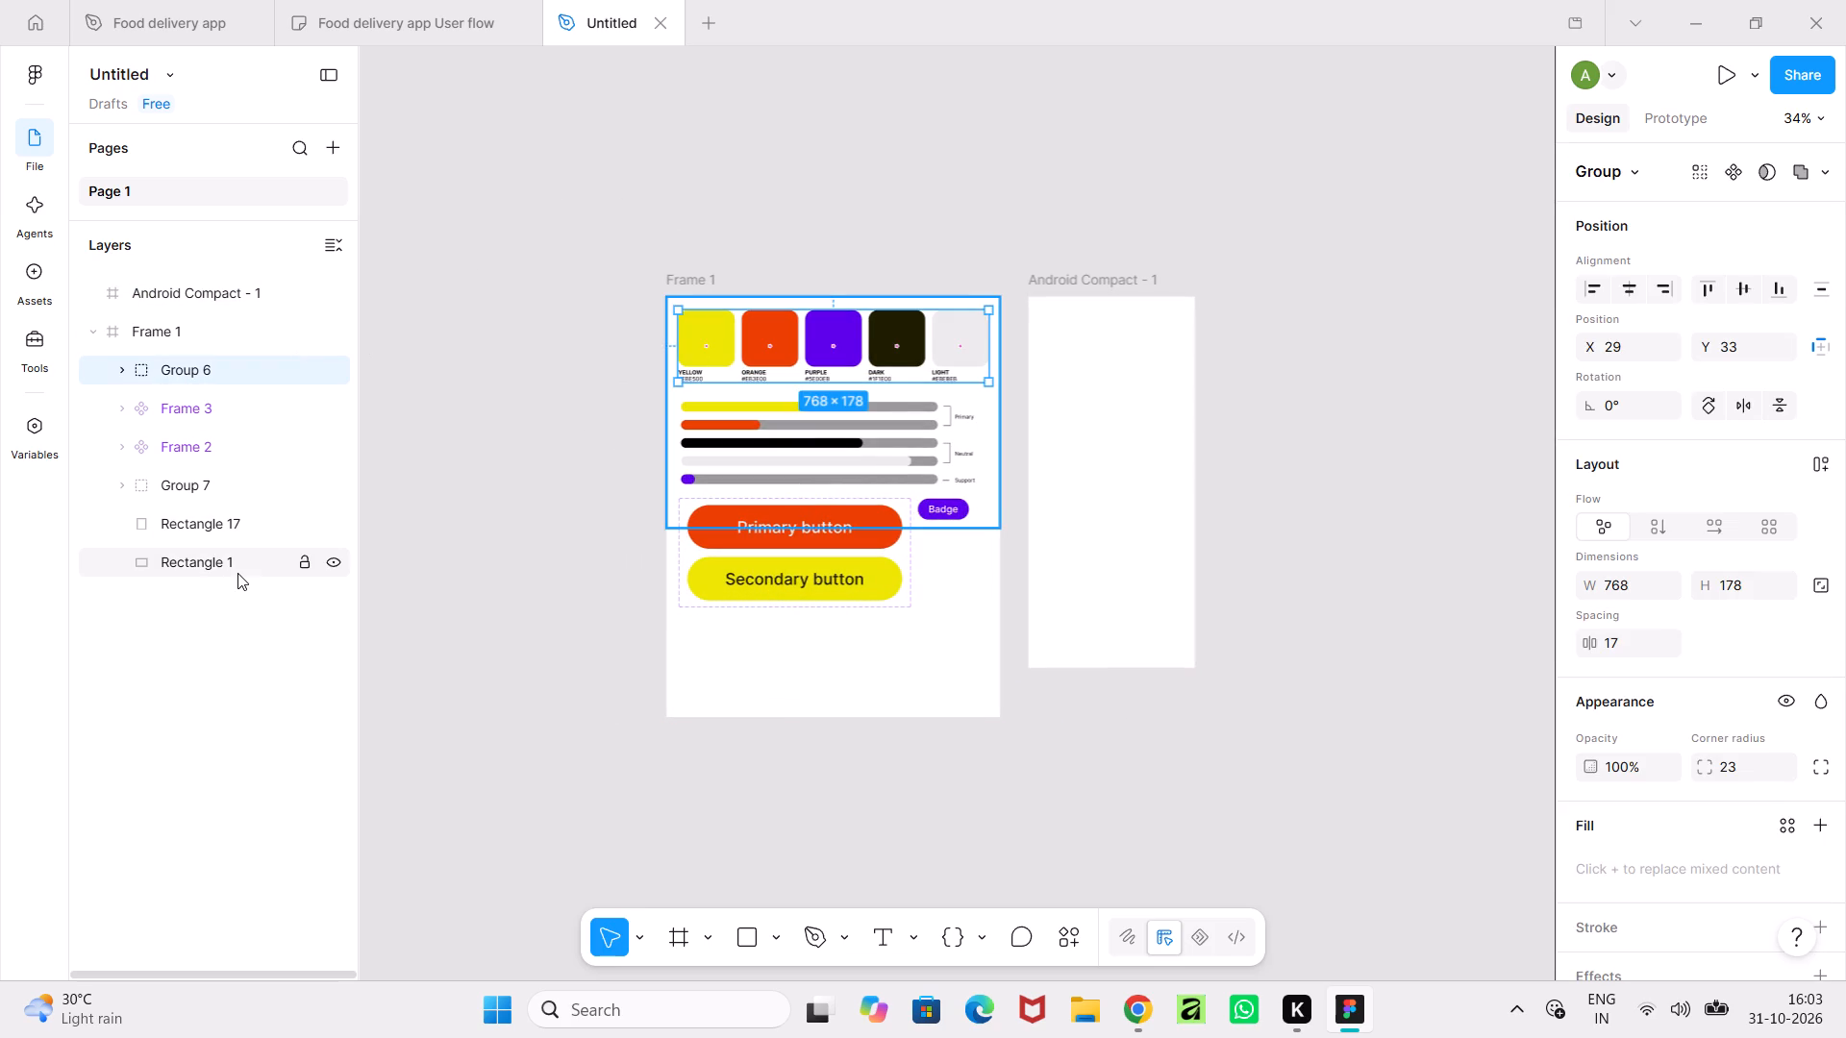
left_click(237, 573, "shift")
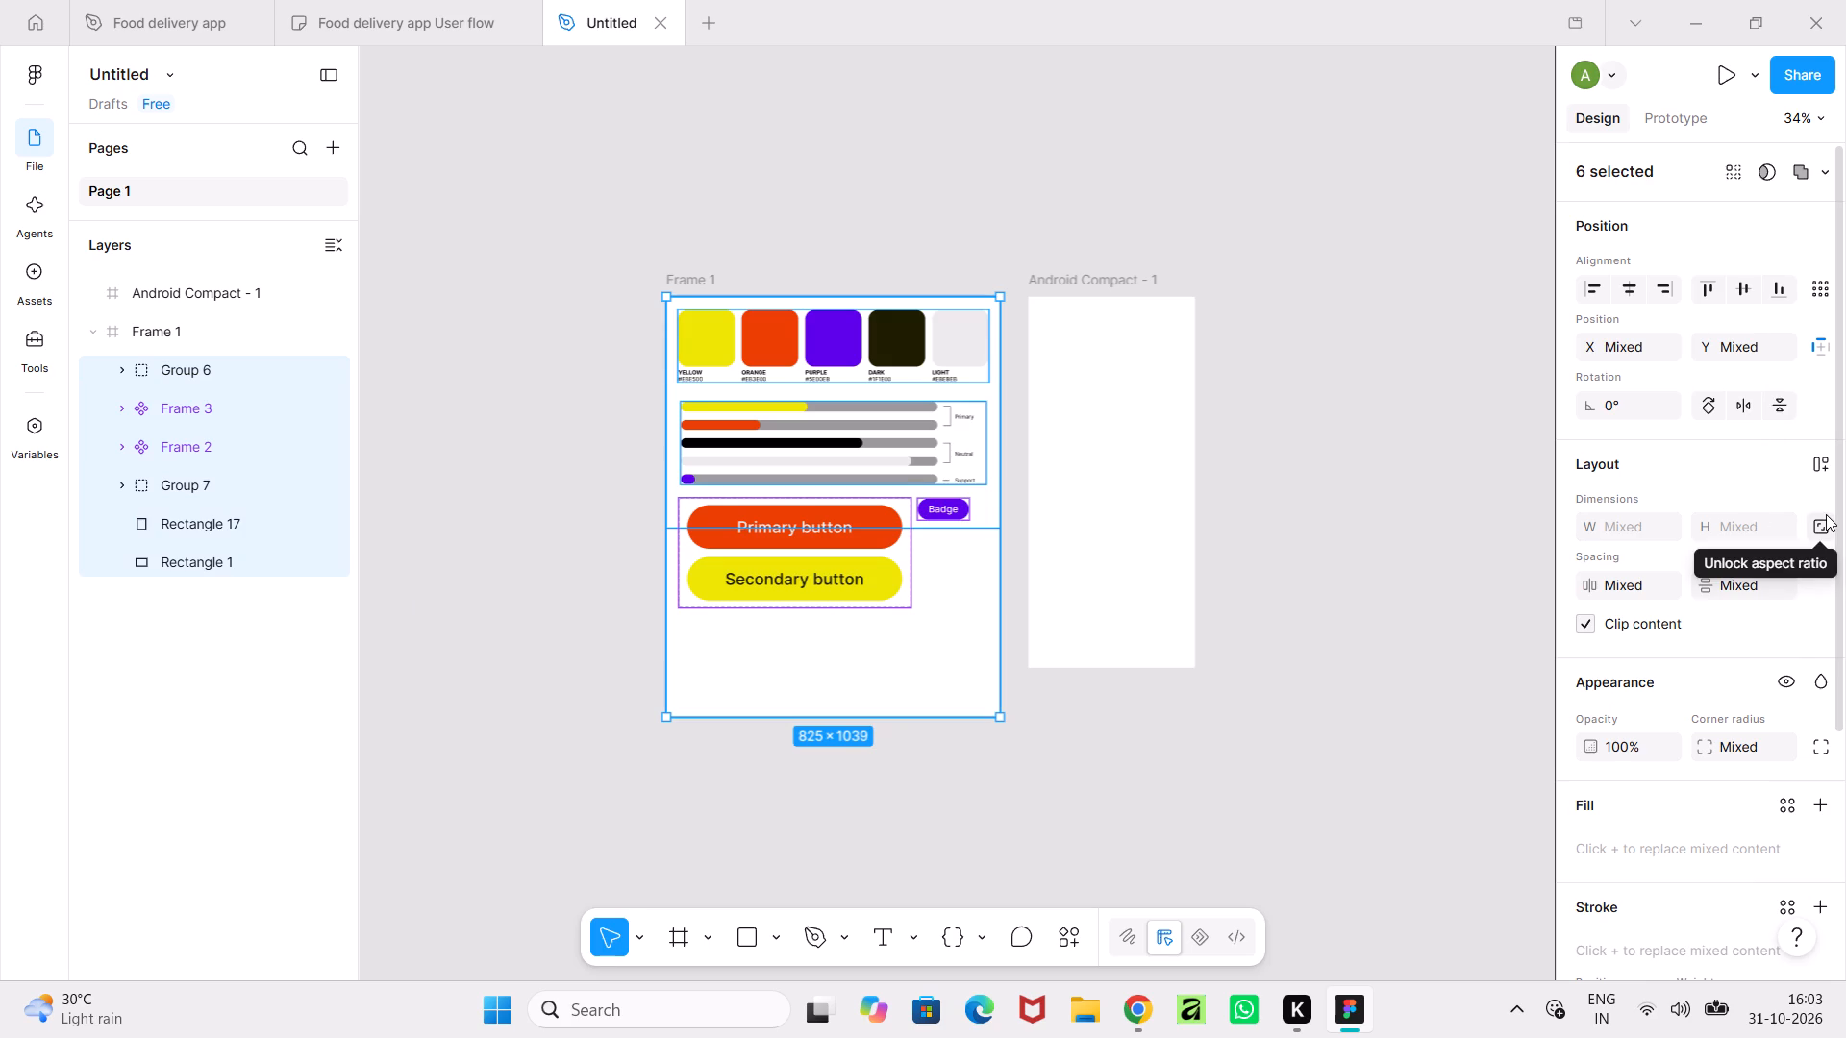
scroll(1767, 786, "down", 2)
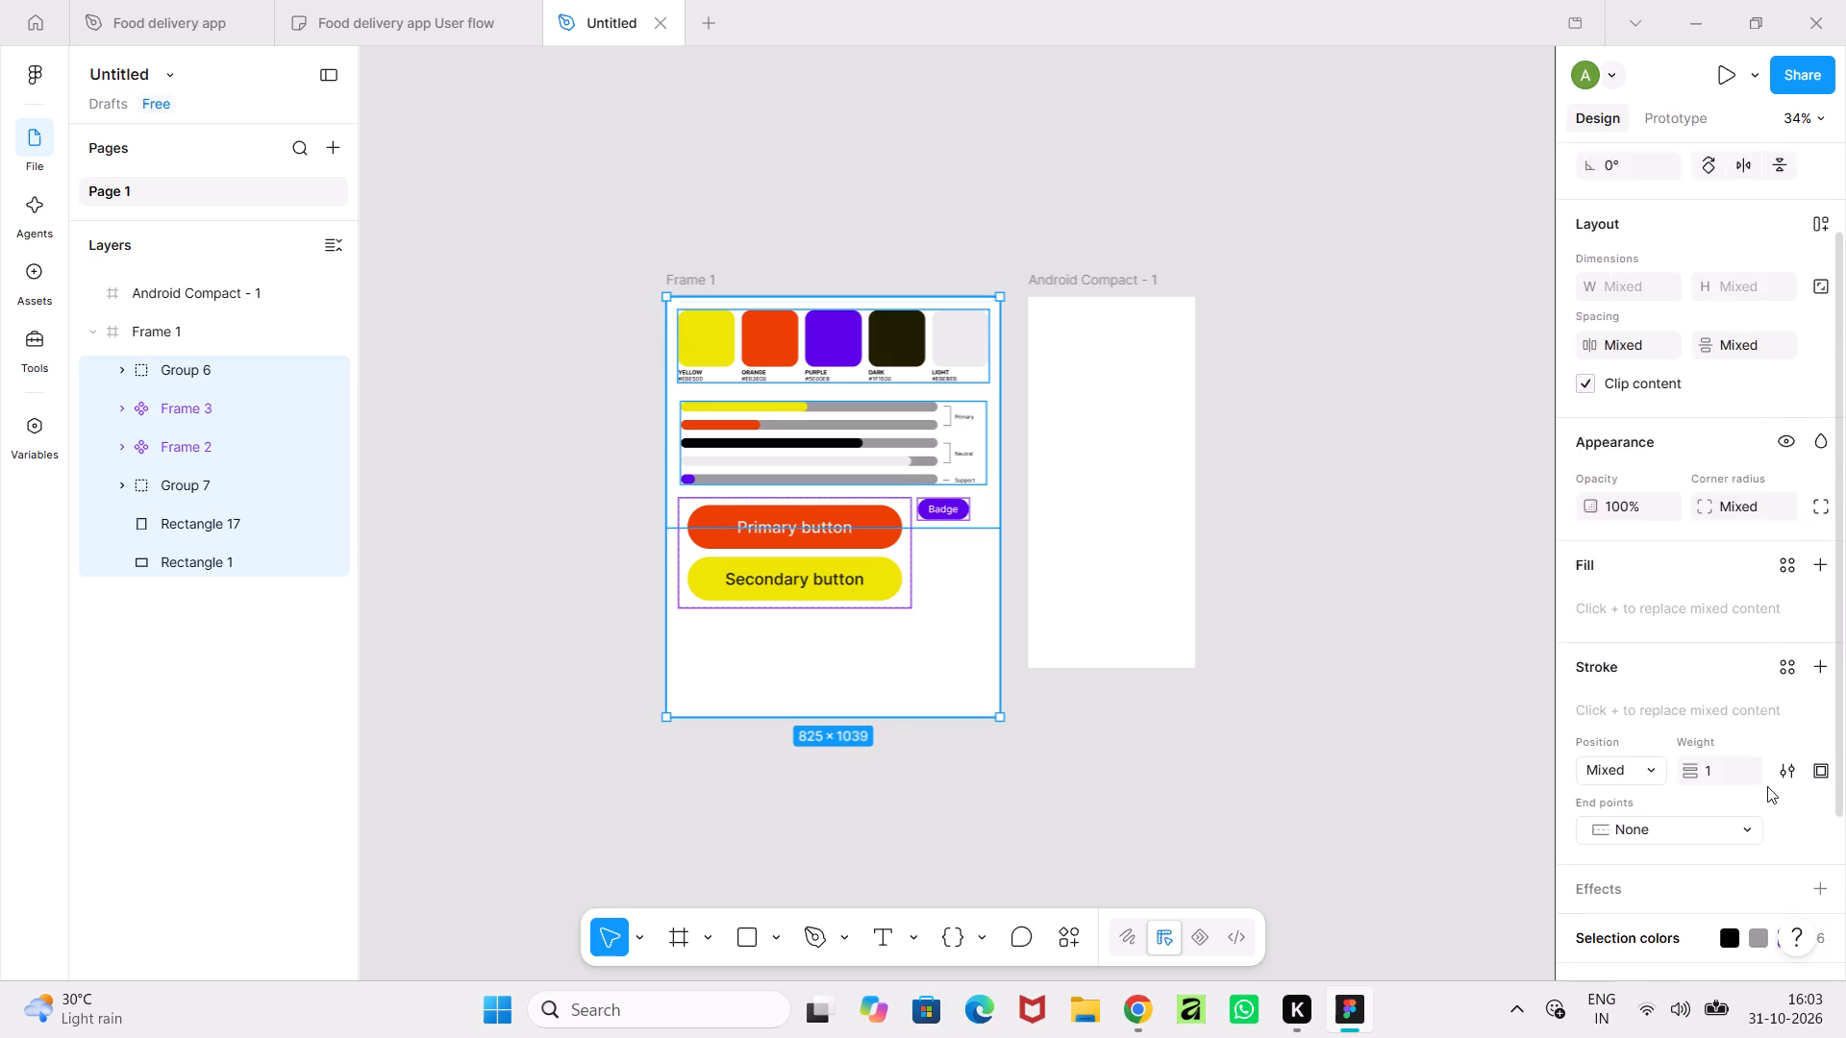
scroll(1767, 786, "down", 4)
scroll(1767, 786, "up", 9)
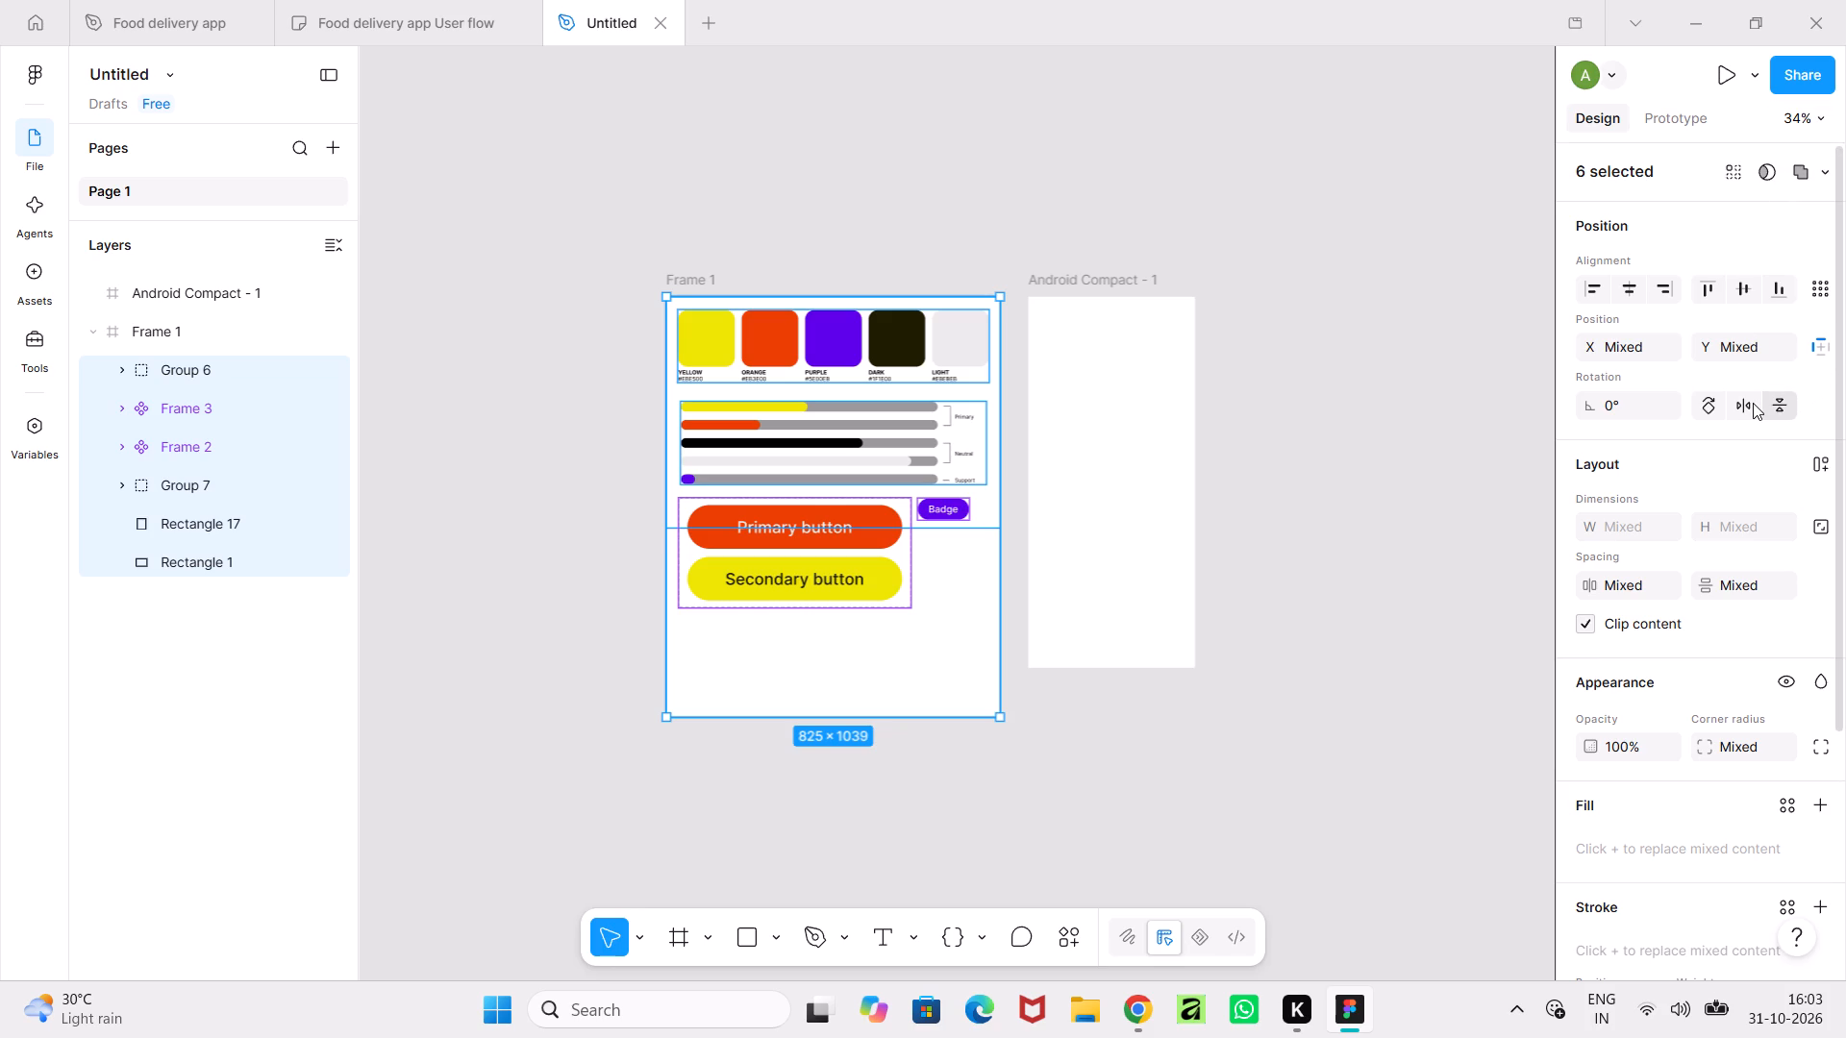
left_click(1392, 790)
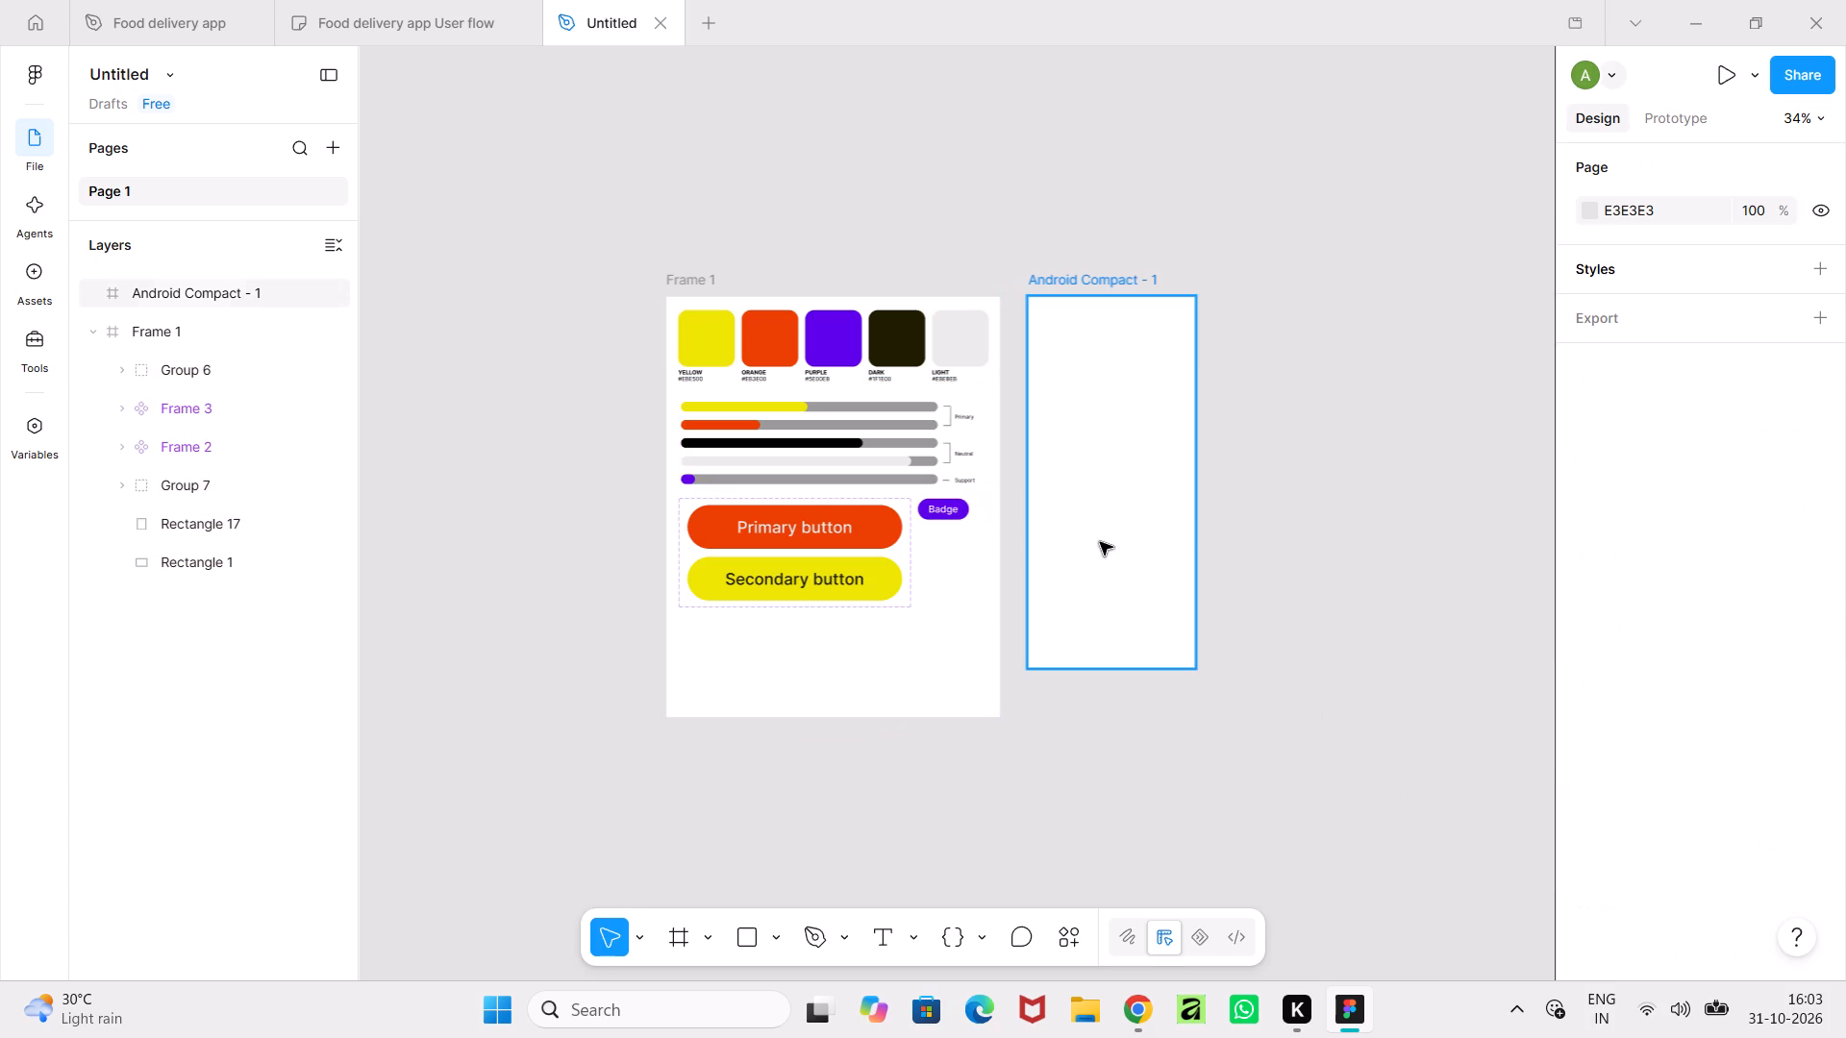
Delete the empty Android Compact frame beside Frame 1.
left_click(1100, 542)
key("Delete")
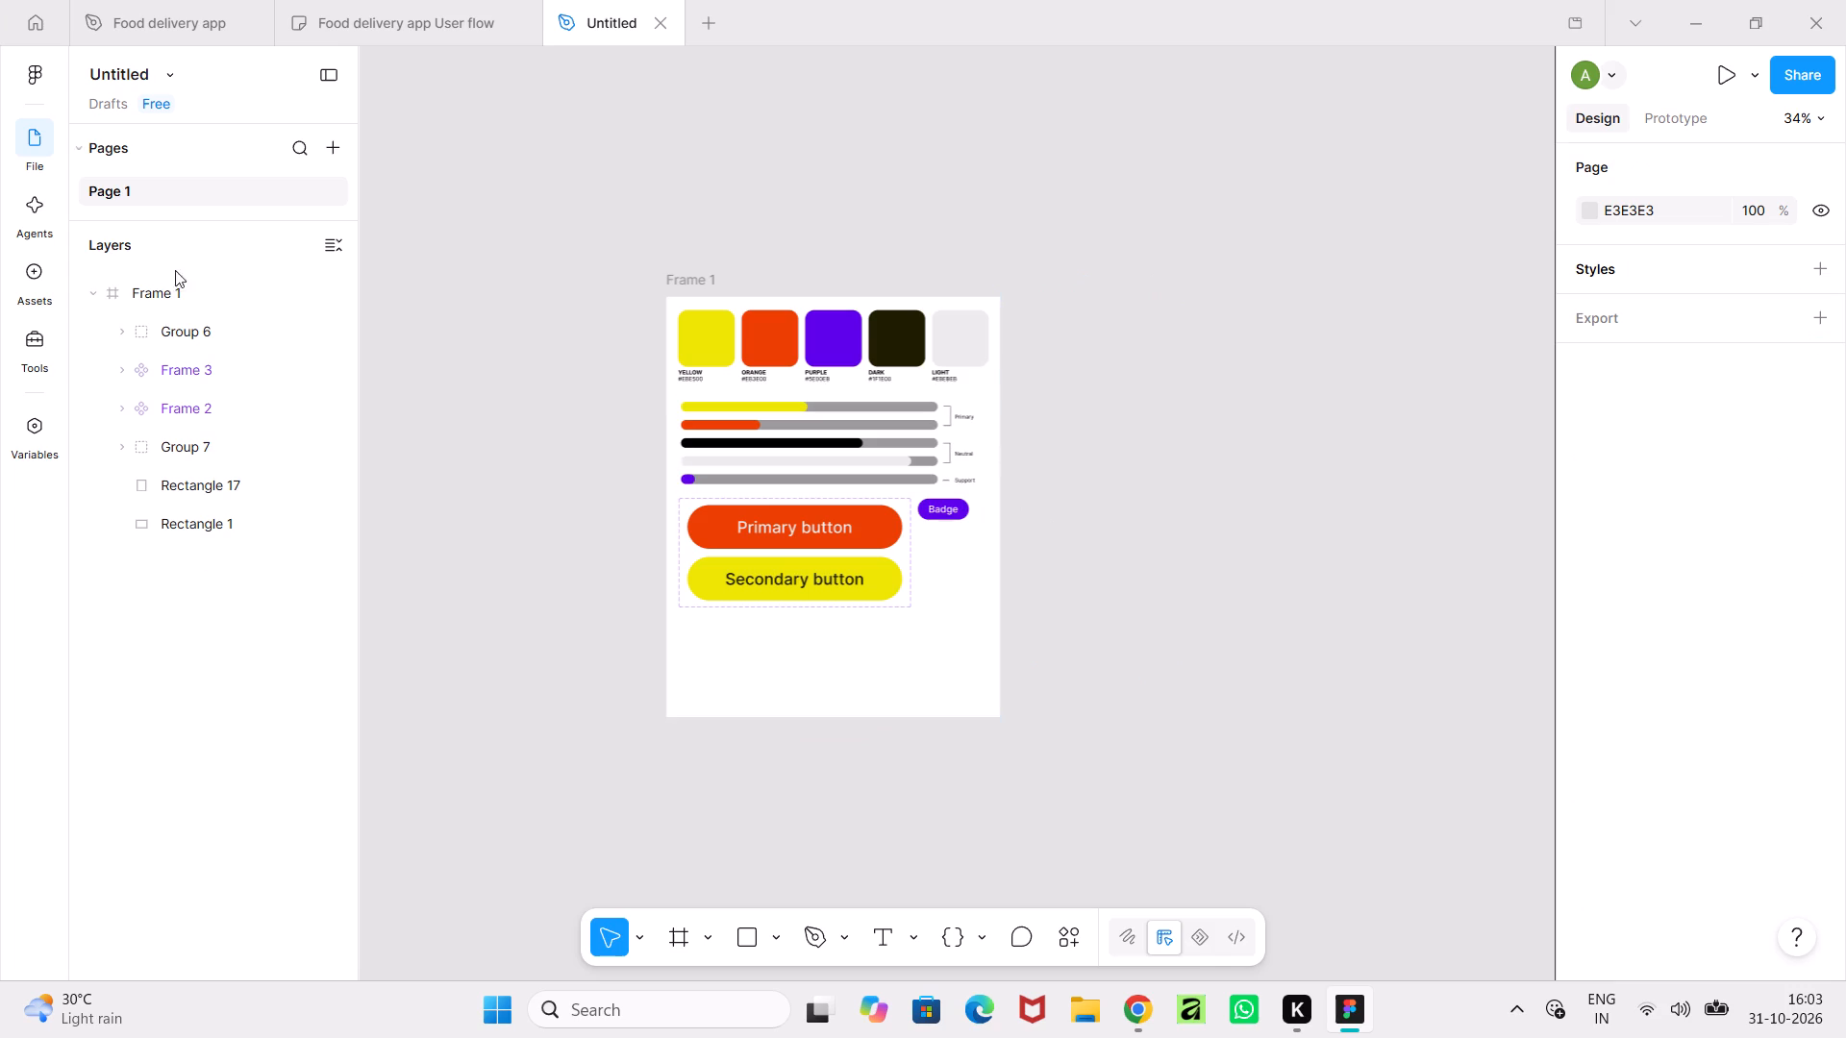
Add a new page to the file and name it UI.
left_click(327, 151)
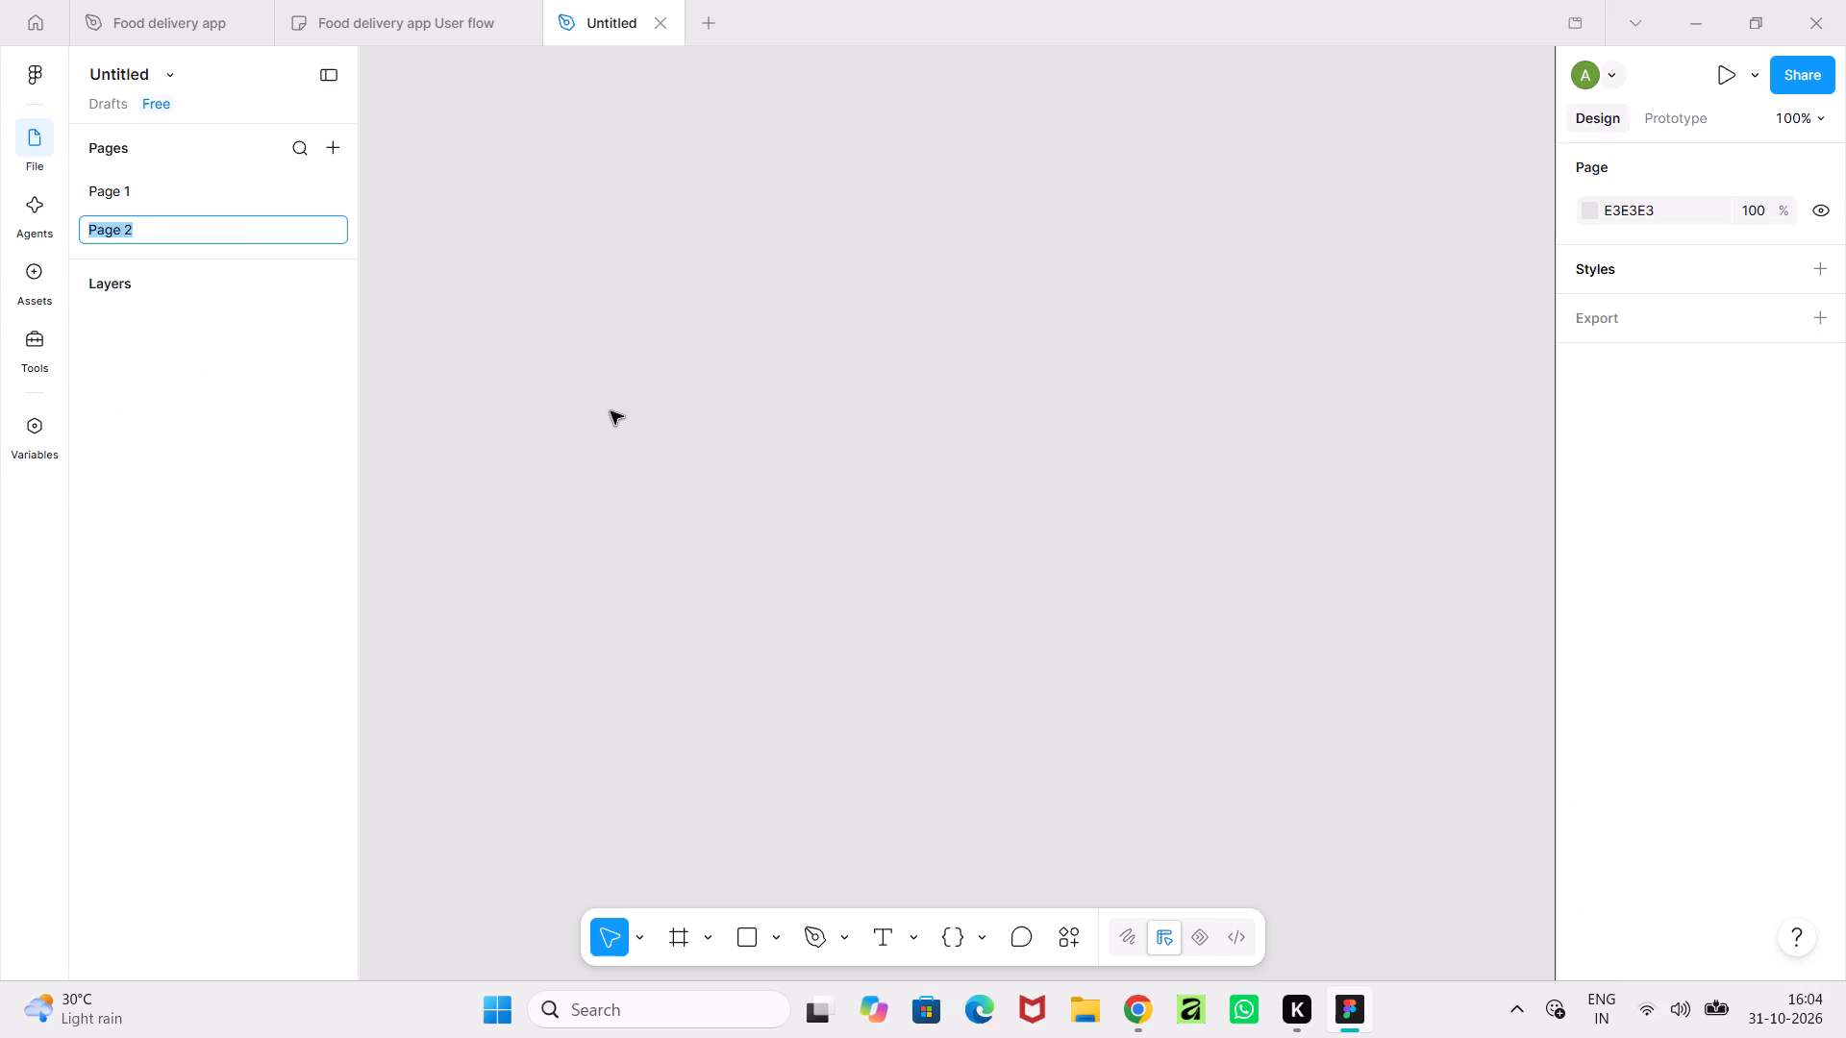
type("UI")
key("Return")
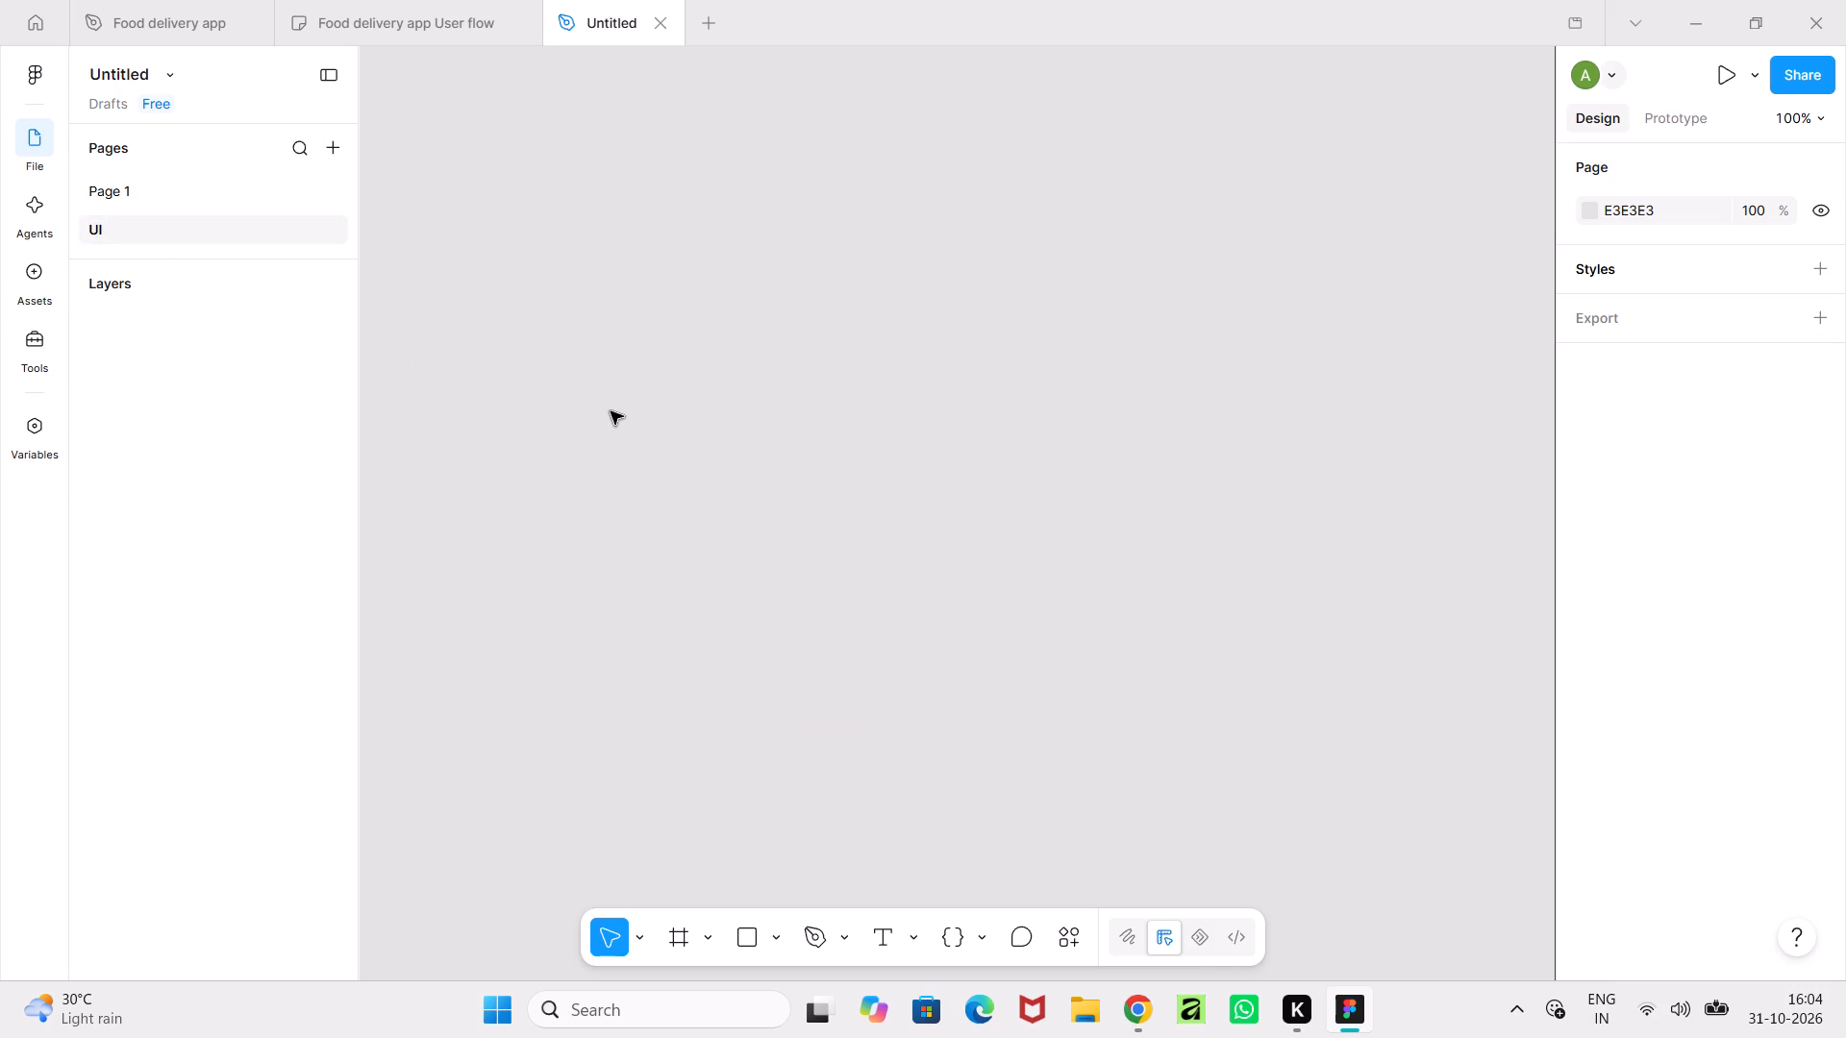
Add a 412 × 917 Android Compact frame to the empty UI page.
left_click(668, 949)
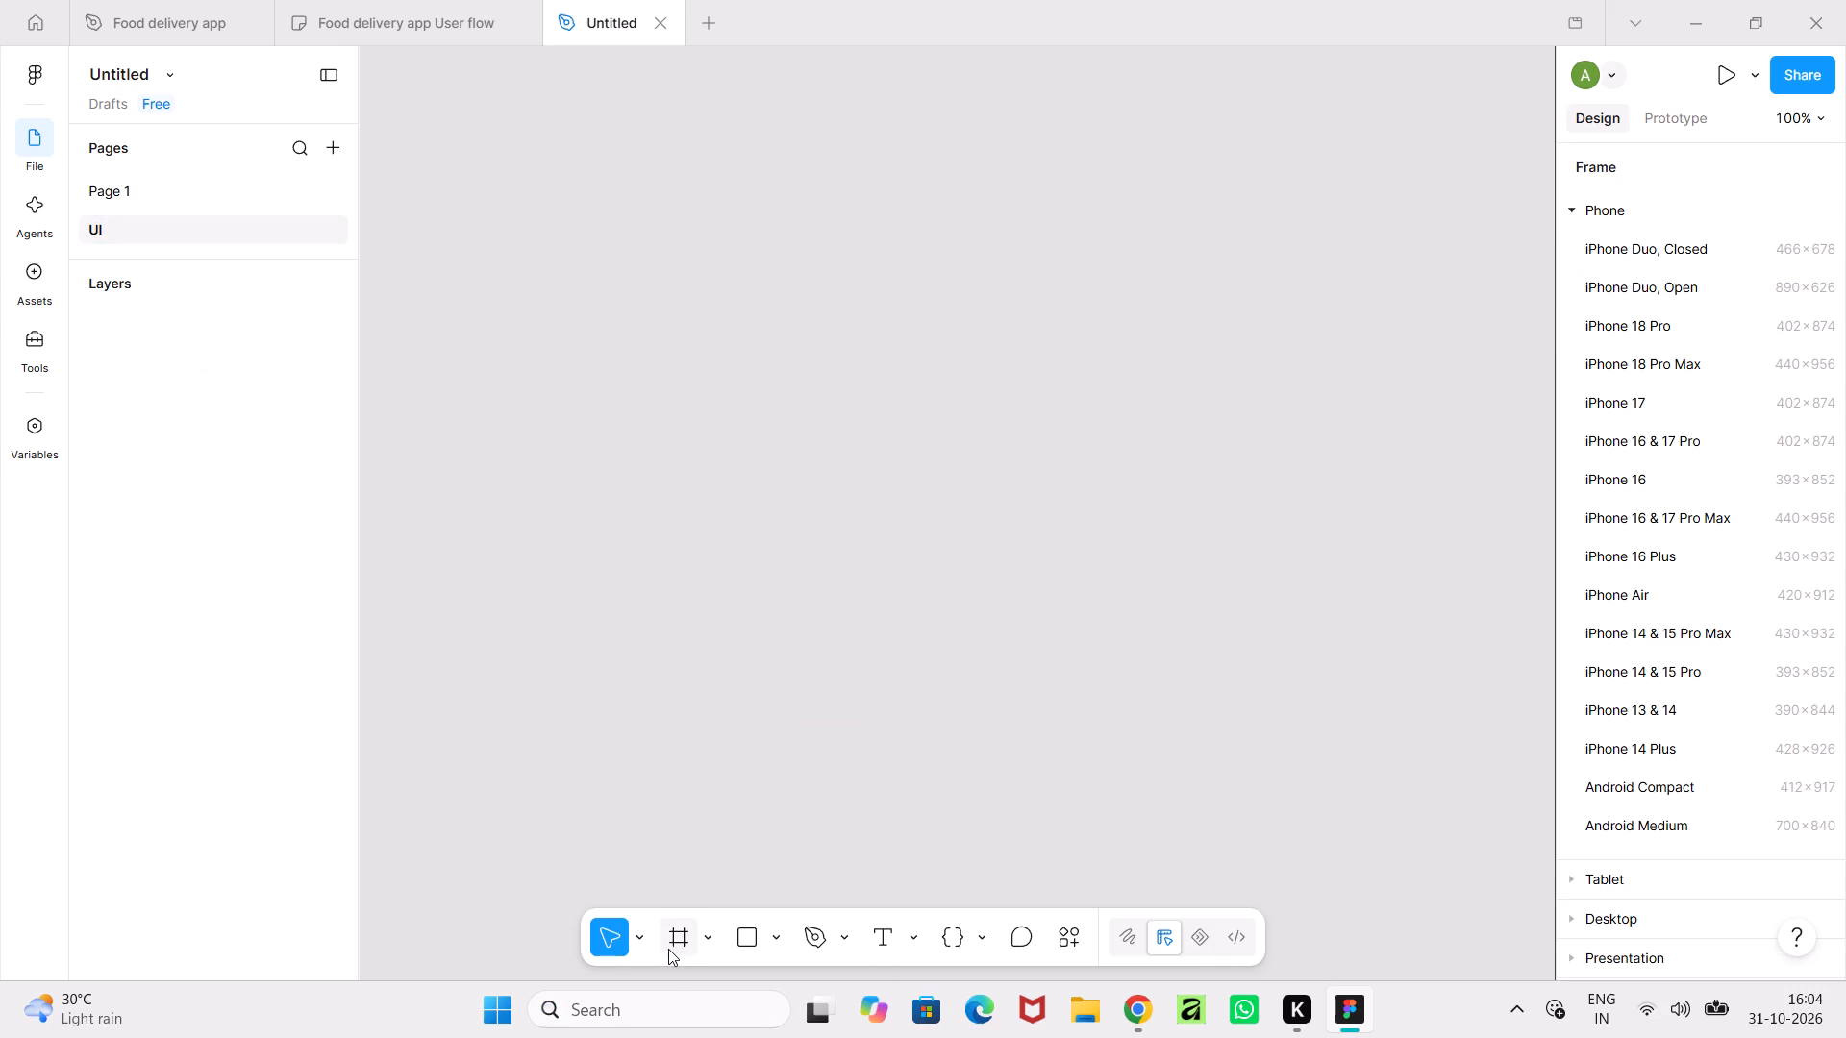
left_click(1687, 797)
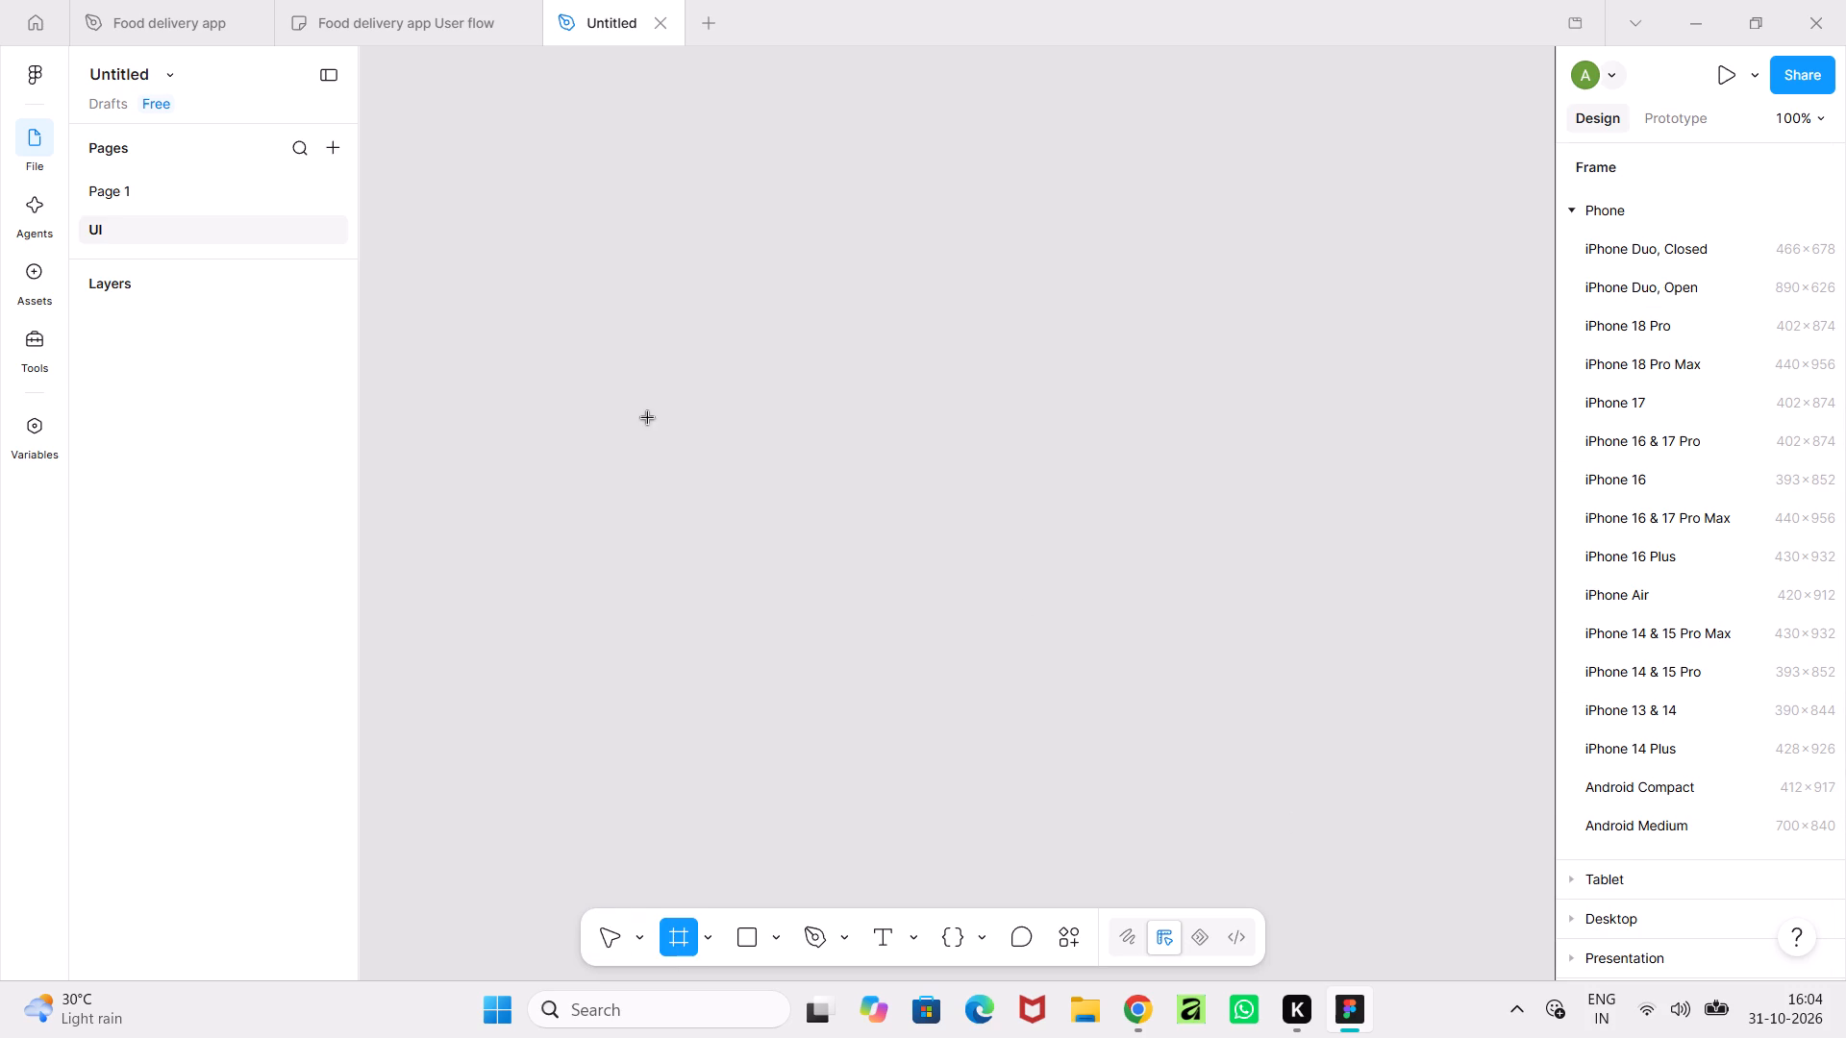
scroll(674, 478, "down", 9, "ctrl")
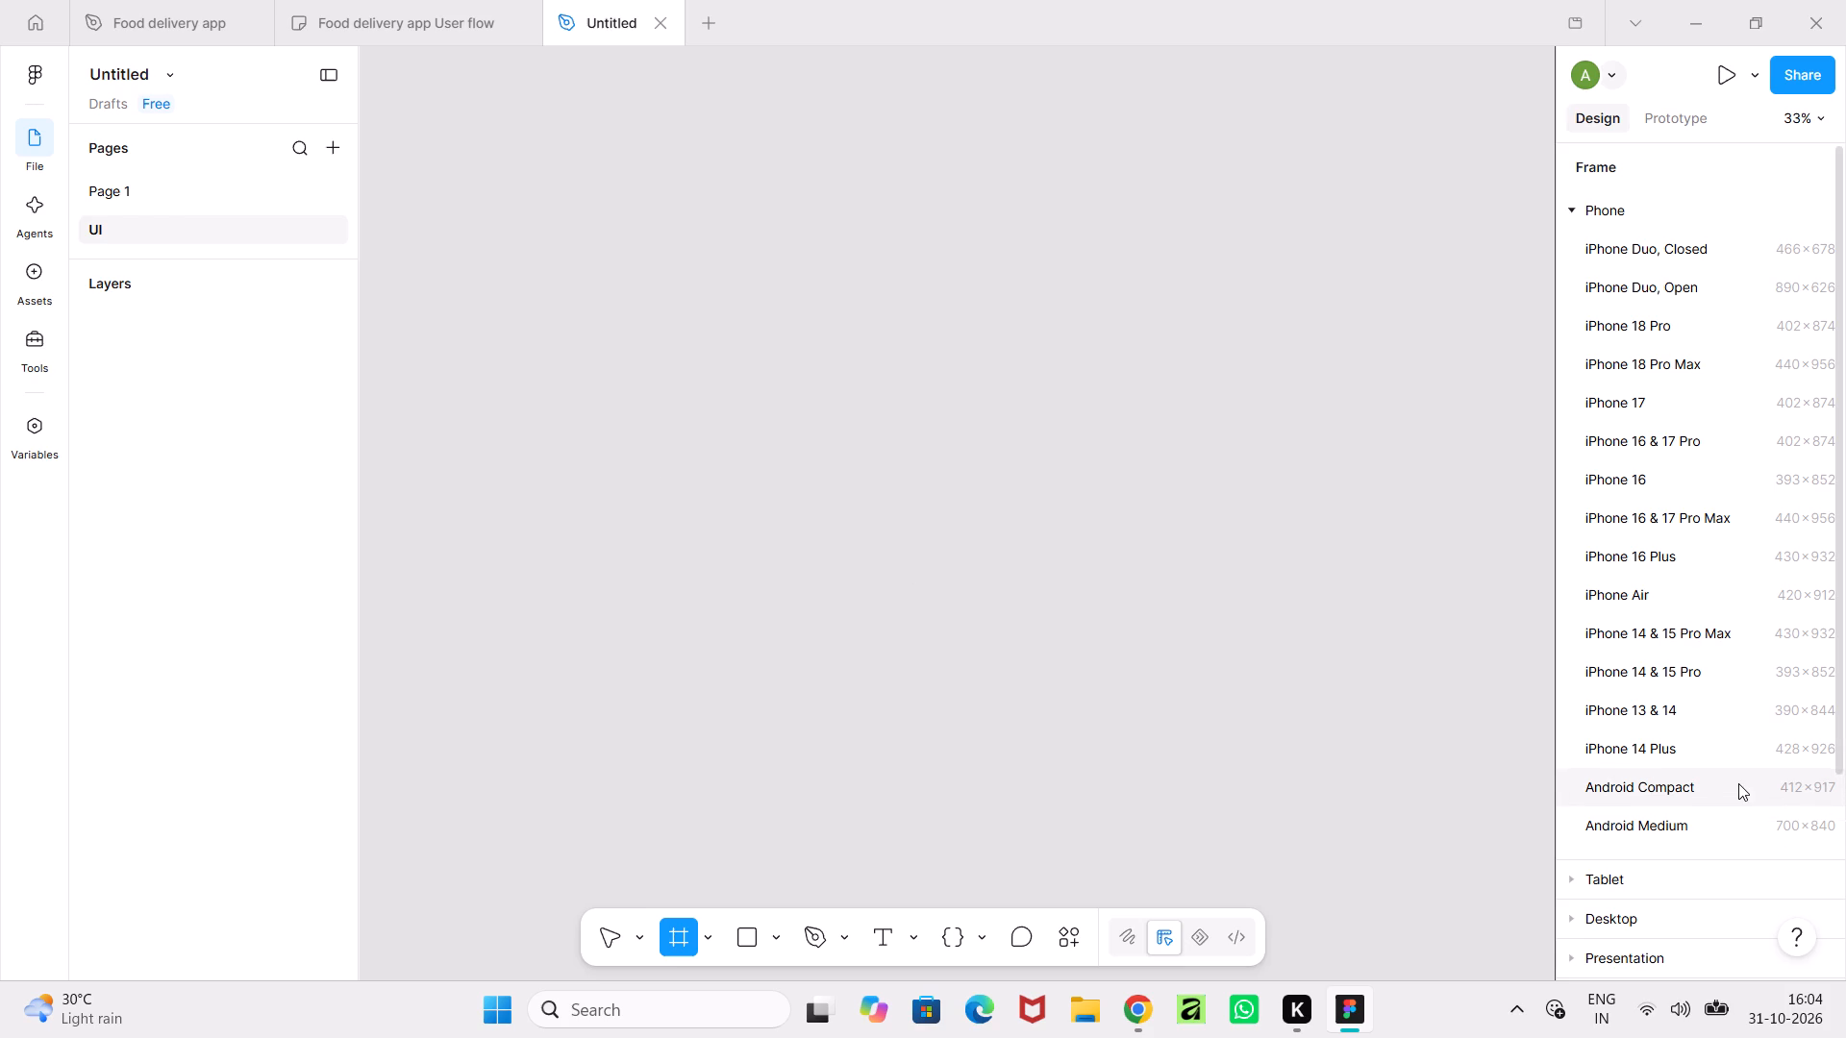
left_click(1738, 783)
middle_click_drag(1121, 661, 751, 769)
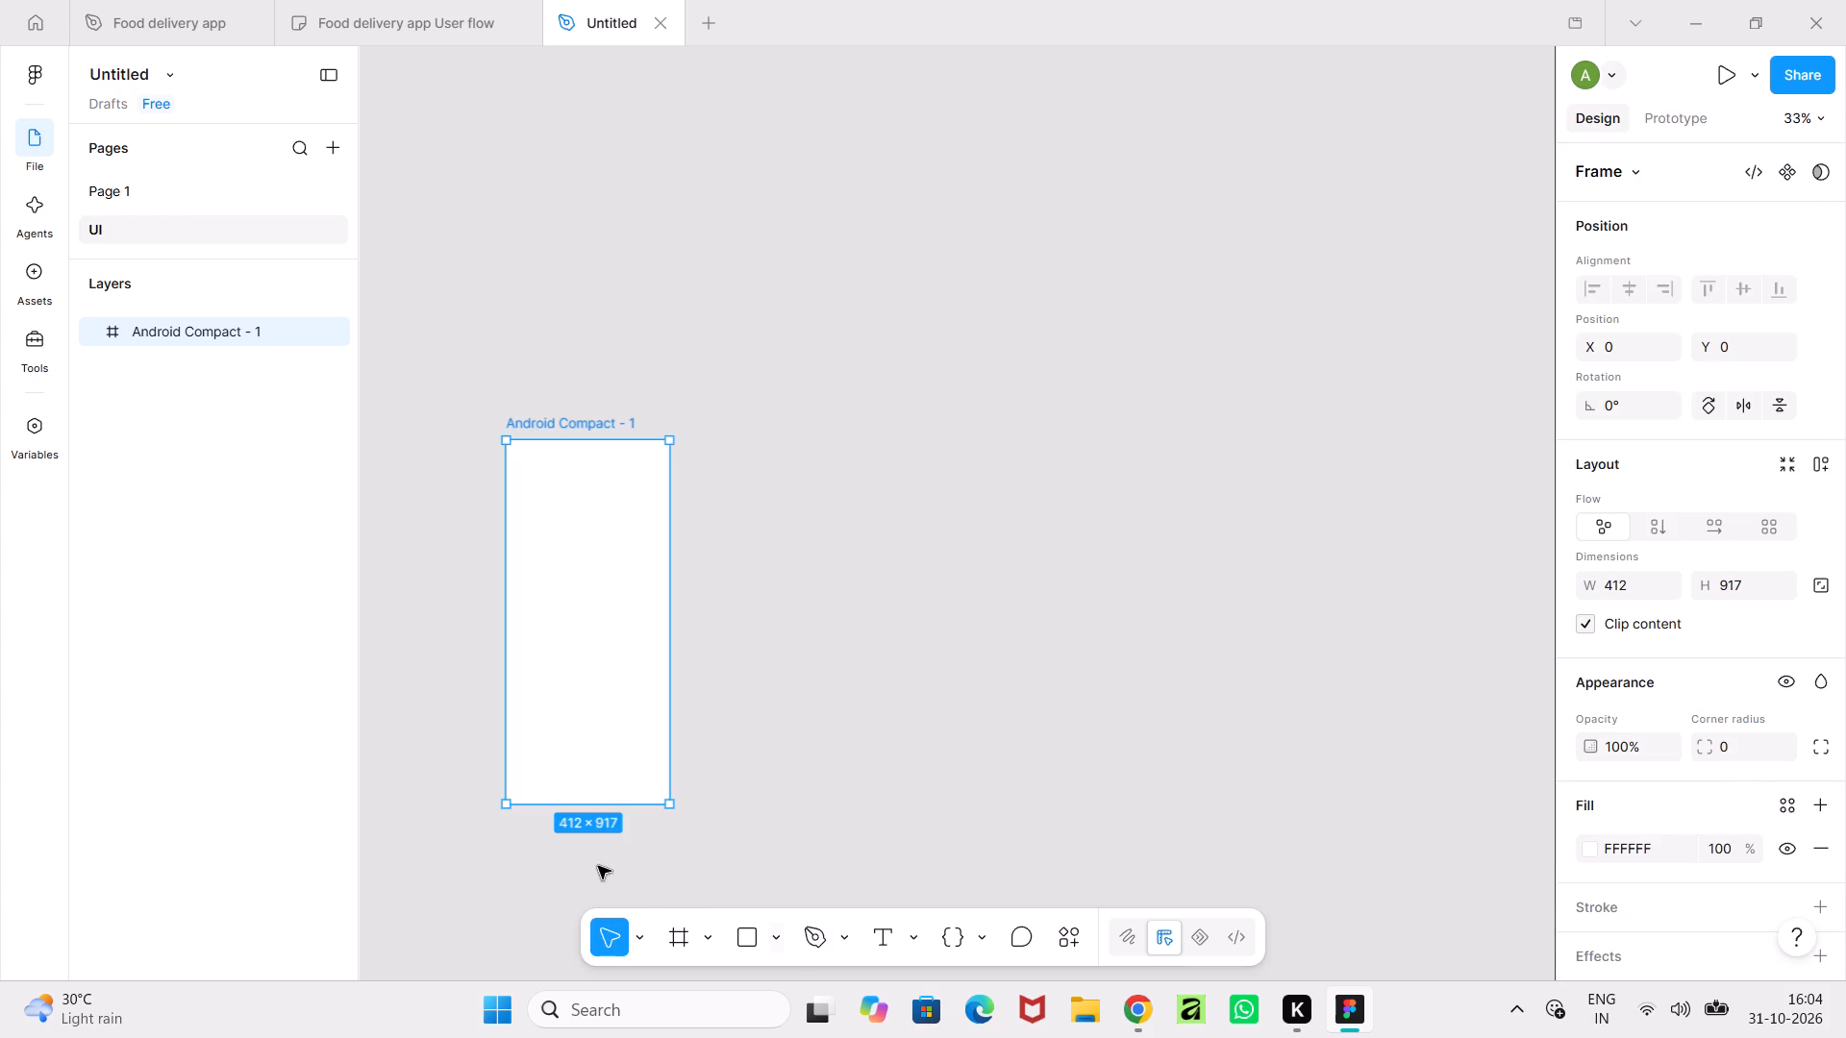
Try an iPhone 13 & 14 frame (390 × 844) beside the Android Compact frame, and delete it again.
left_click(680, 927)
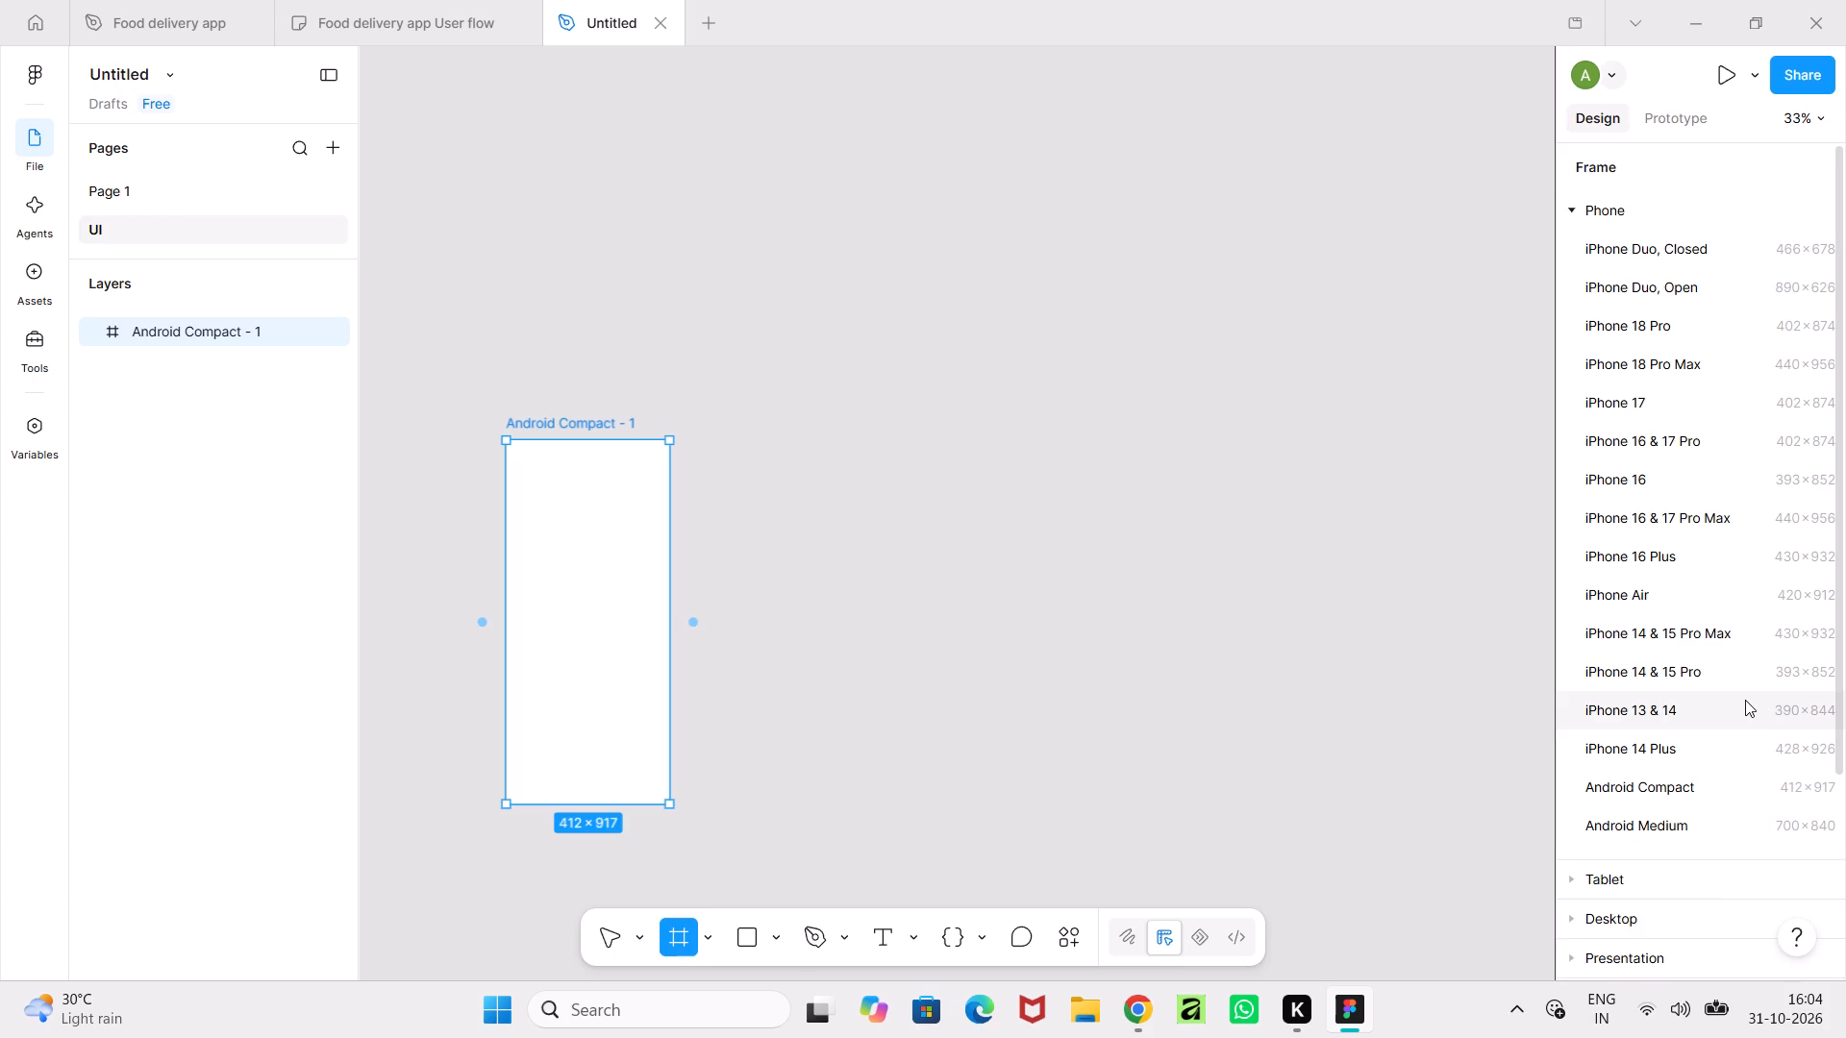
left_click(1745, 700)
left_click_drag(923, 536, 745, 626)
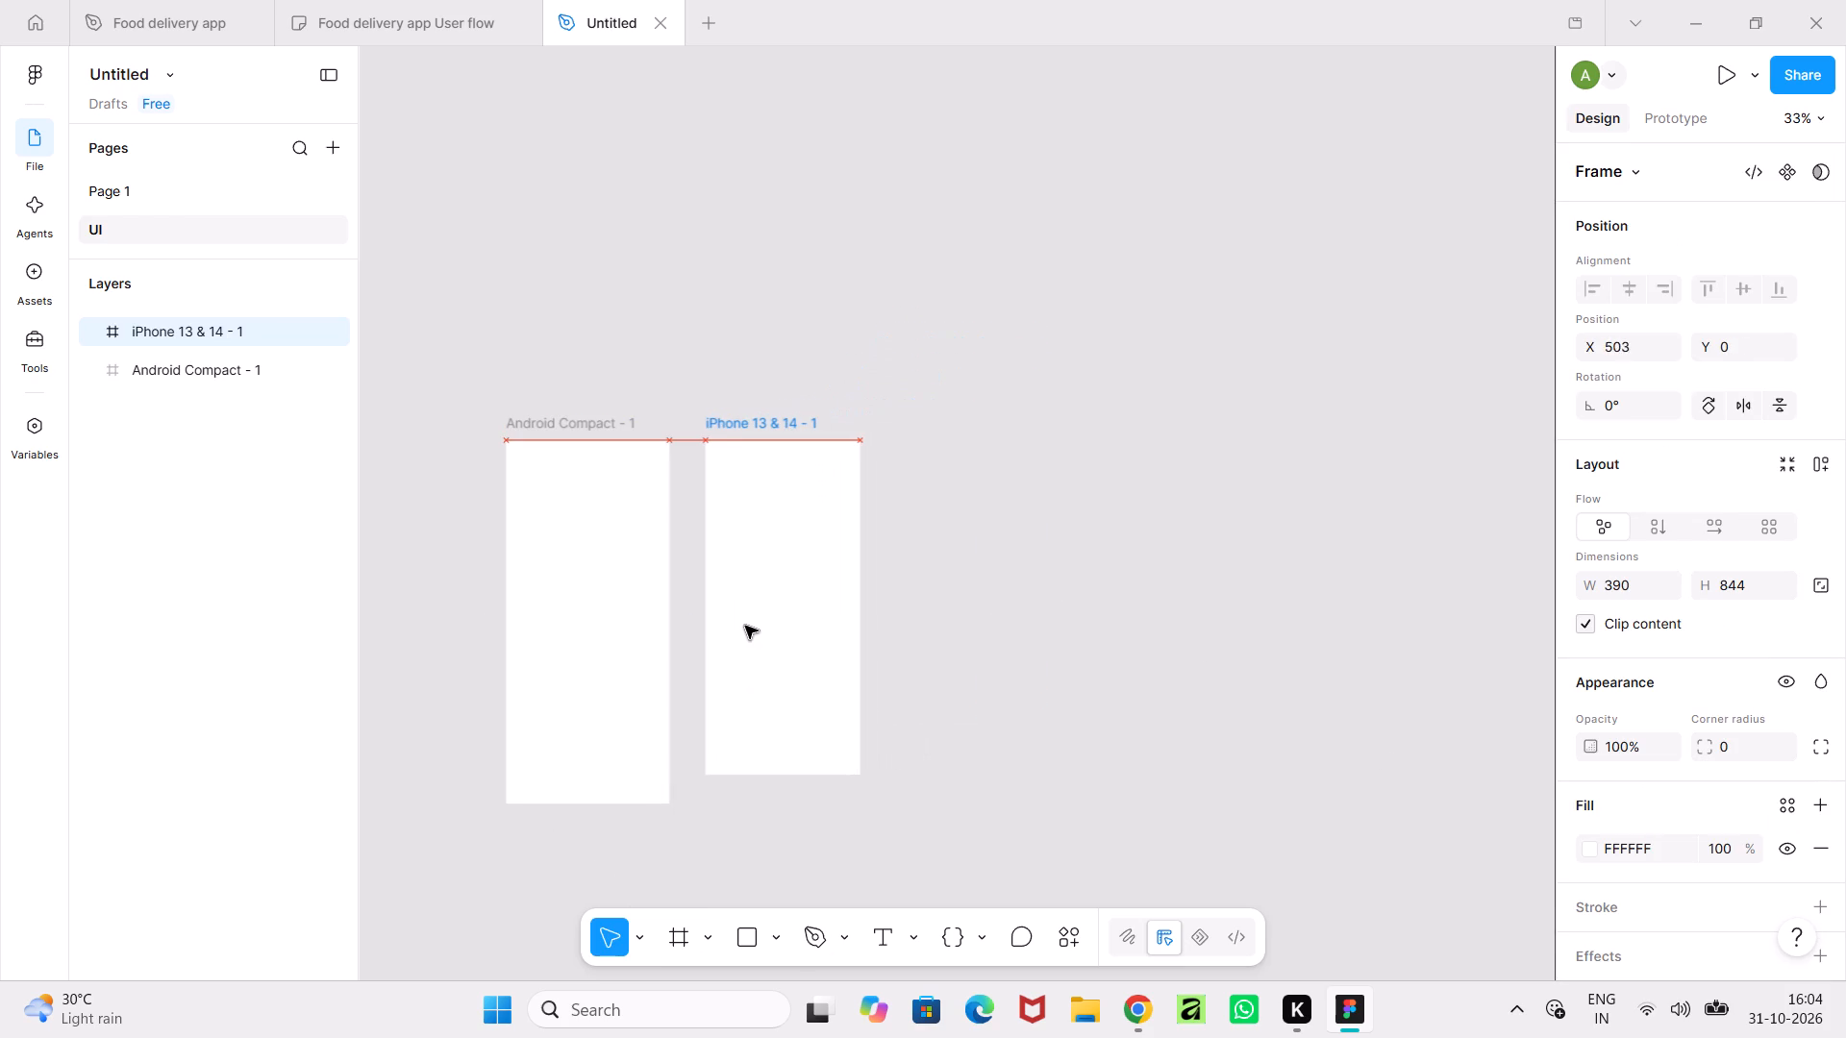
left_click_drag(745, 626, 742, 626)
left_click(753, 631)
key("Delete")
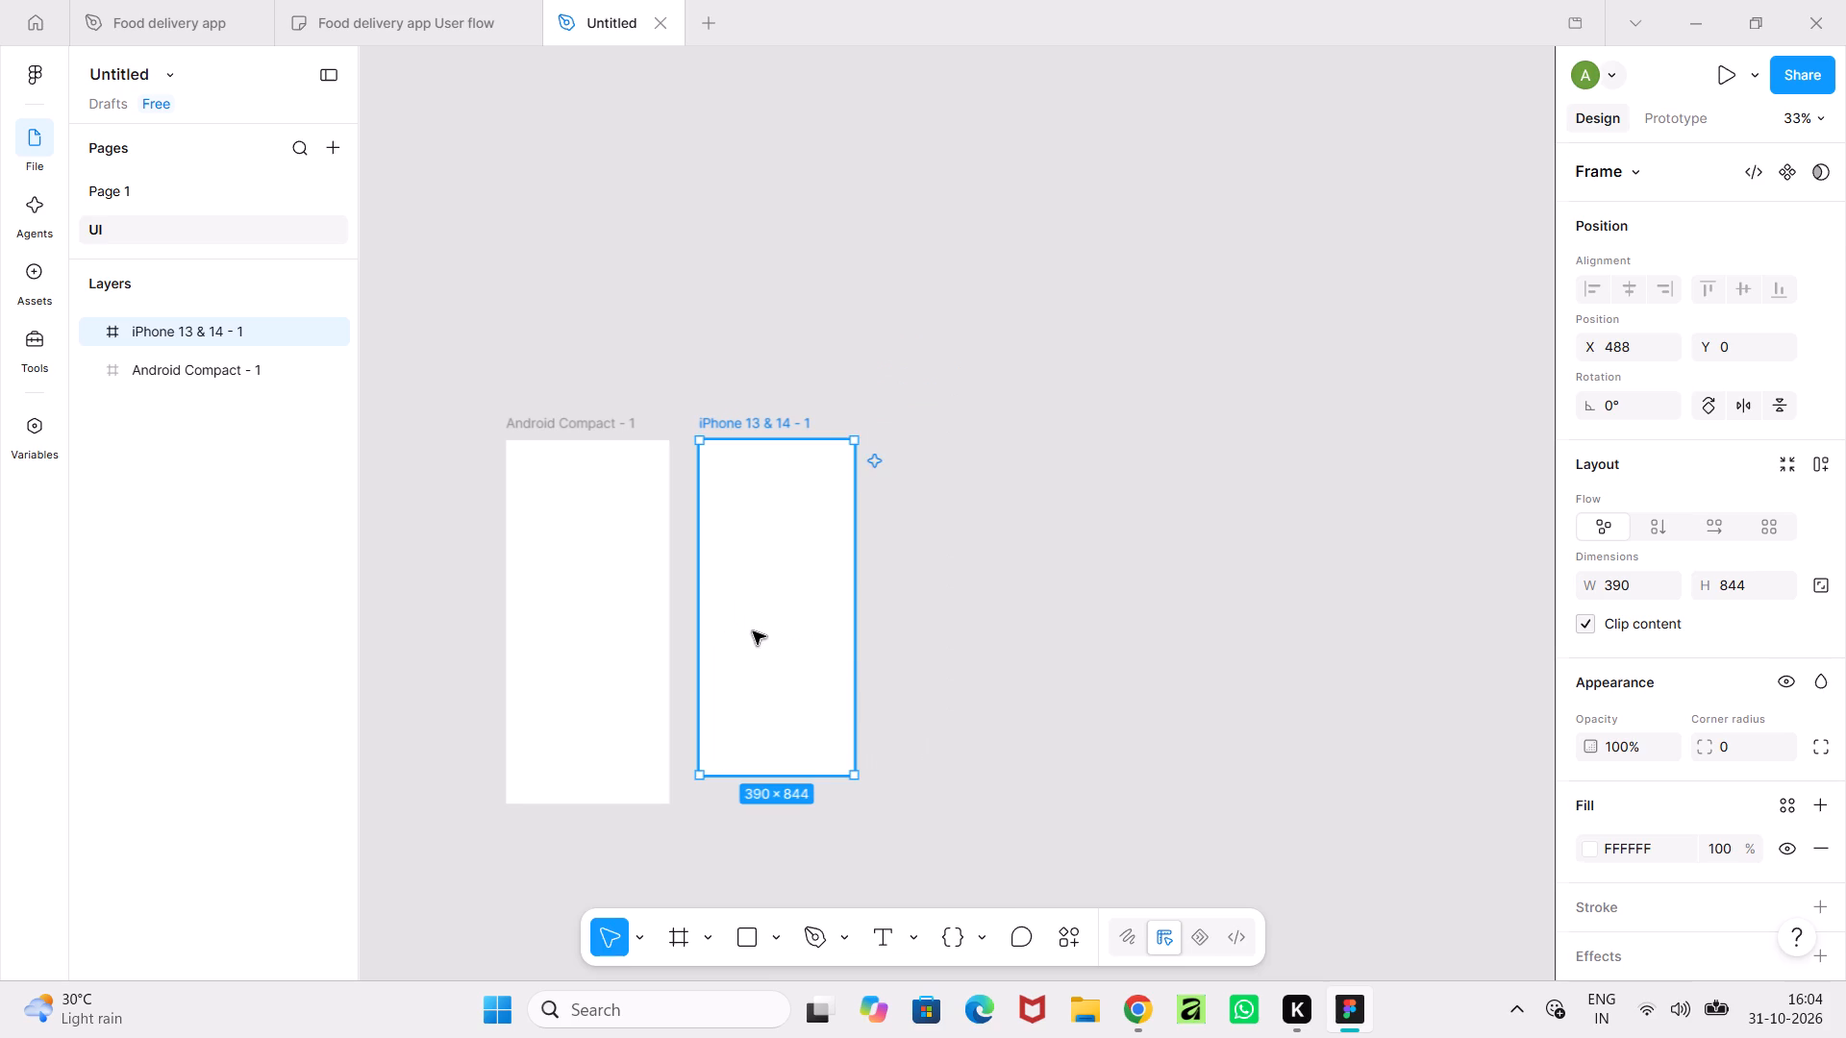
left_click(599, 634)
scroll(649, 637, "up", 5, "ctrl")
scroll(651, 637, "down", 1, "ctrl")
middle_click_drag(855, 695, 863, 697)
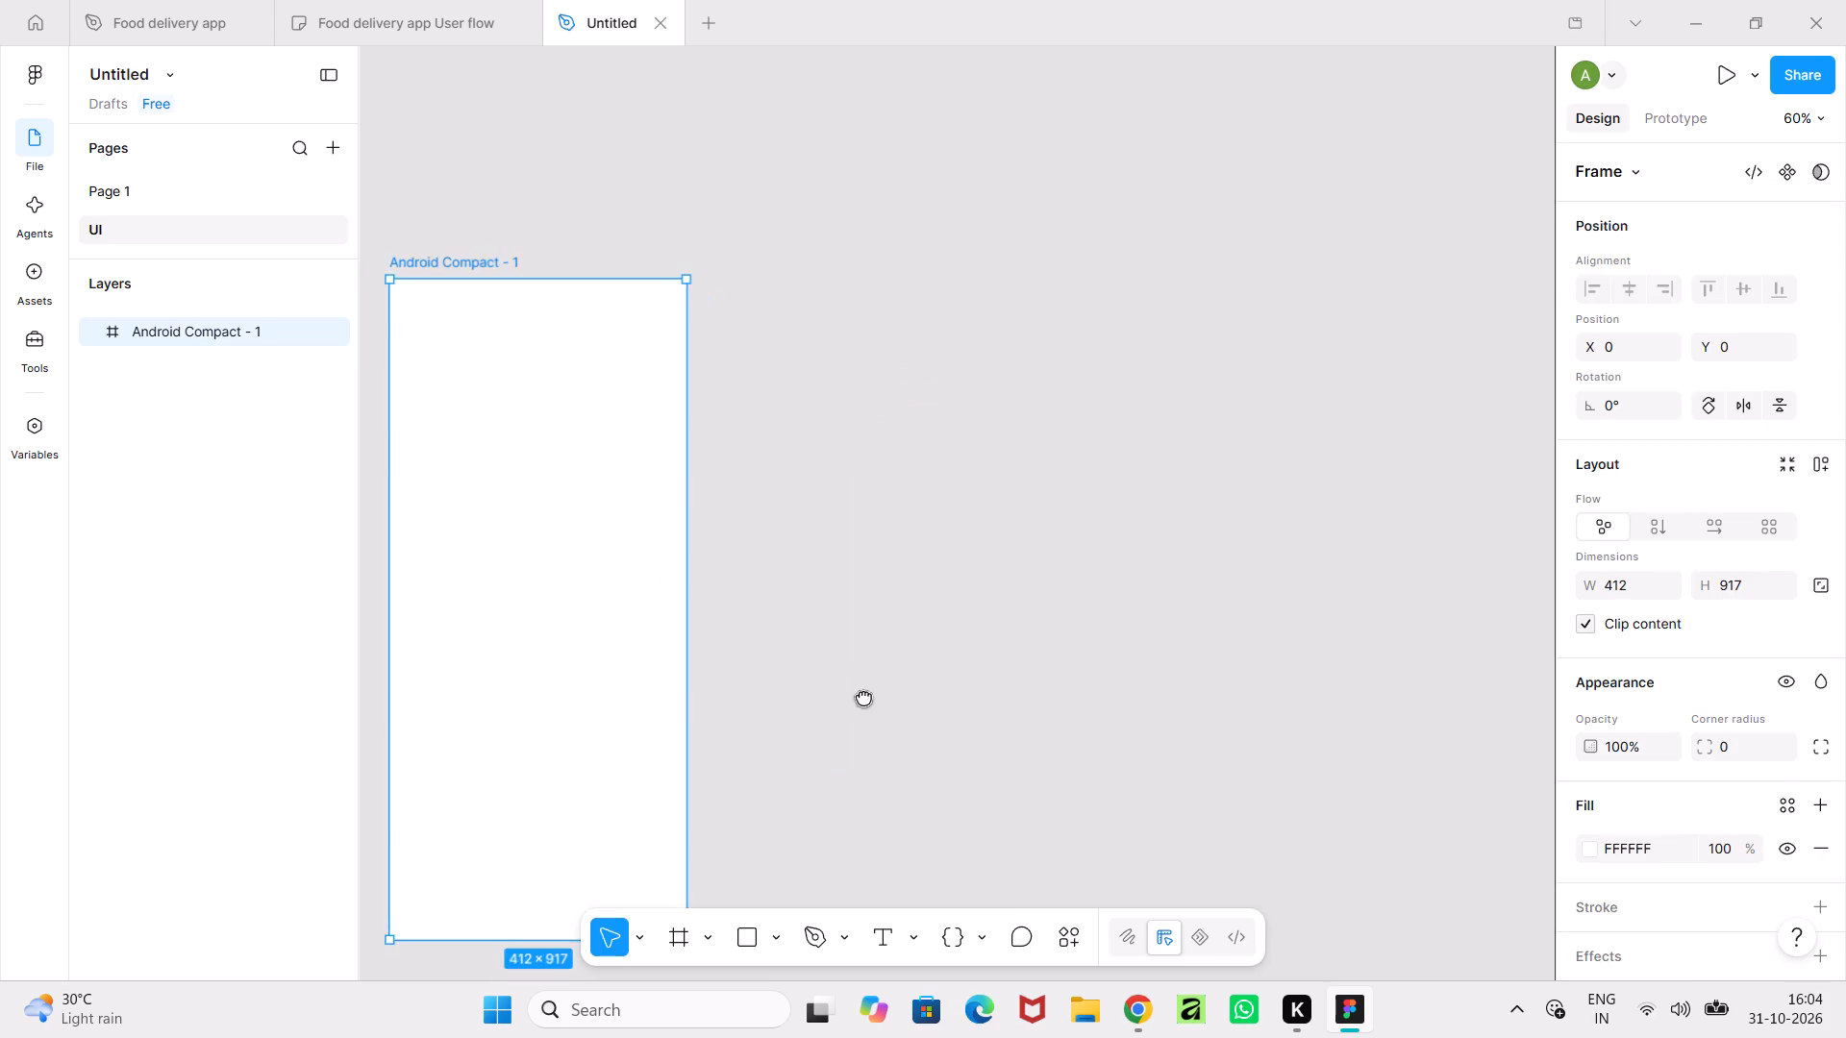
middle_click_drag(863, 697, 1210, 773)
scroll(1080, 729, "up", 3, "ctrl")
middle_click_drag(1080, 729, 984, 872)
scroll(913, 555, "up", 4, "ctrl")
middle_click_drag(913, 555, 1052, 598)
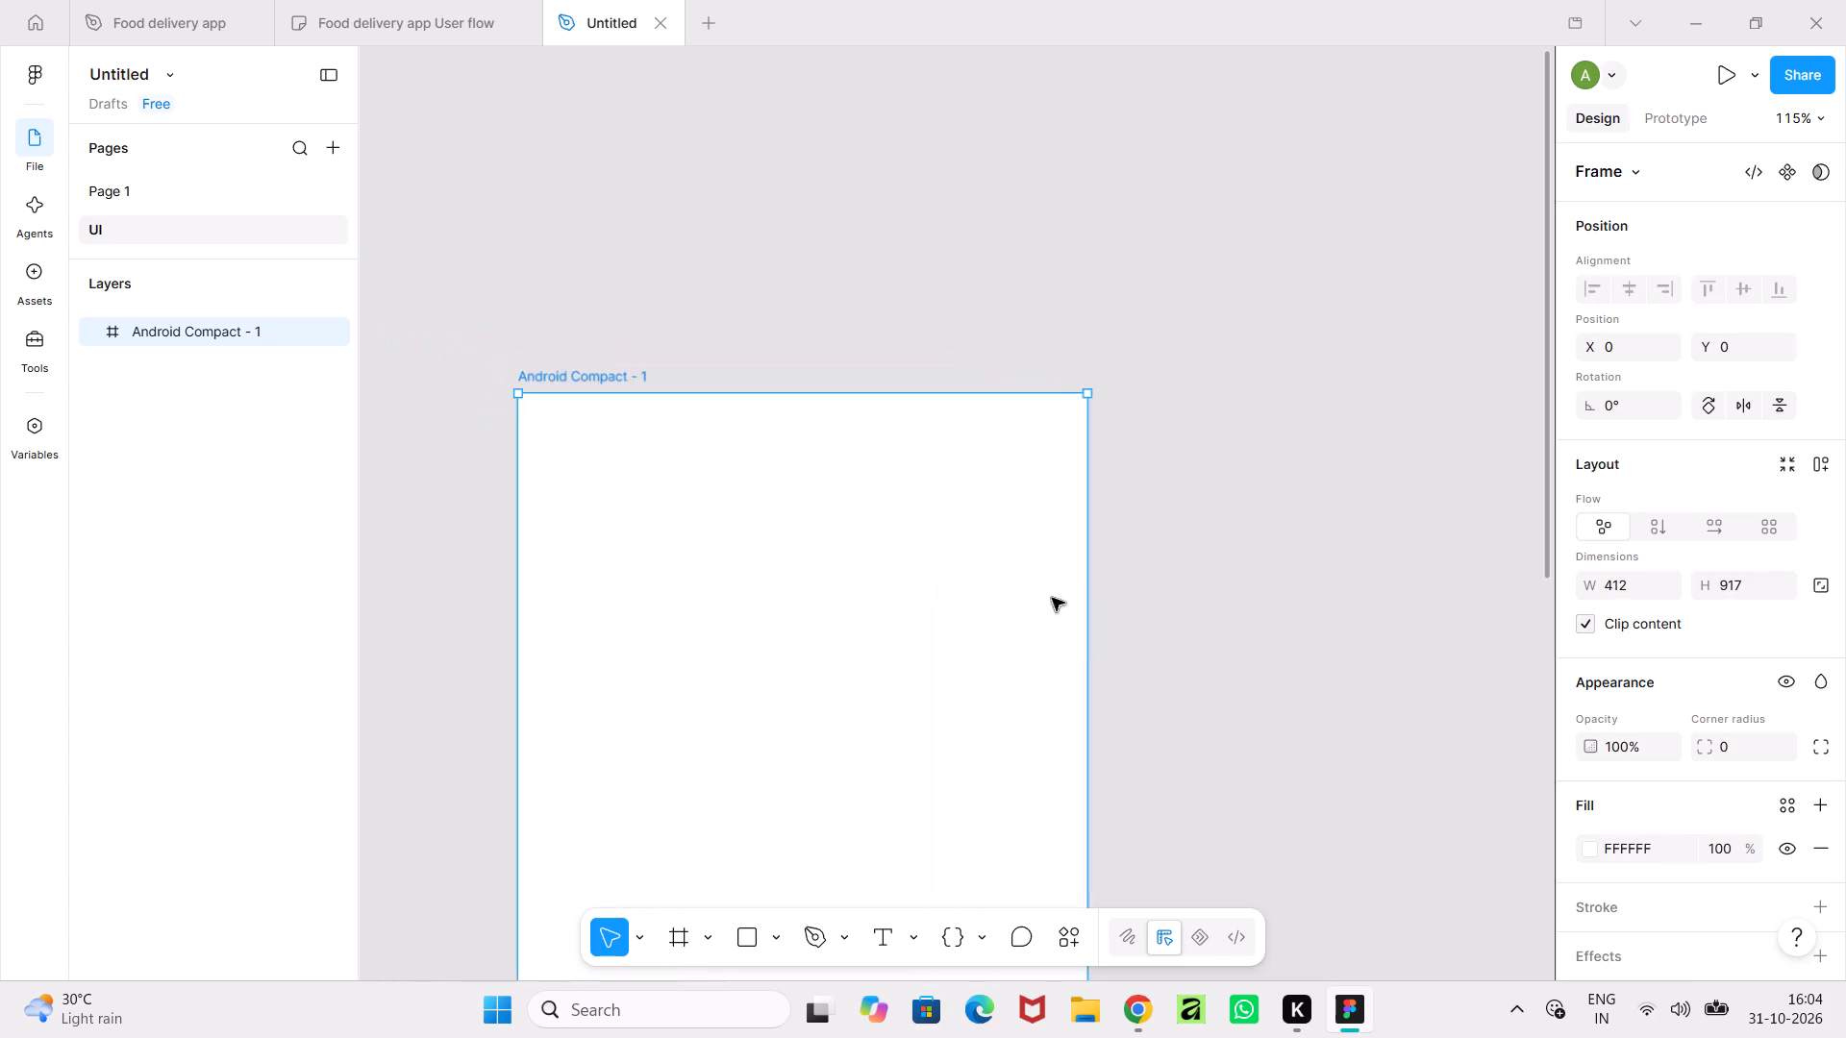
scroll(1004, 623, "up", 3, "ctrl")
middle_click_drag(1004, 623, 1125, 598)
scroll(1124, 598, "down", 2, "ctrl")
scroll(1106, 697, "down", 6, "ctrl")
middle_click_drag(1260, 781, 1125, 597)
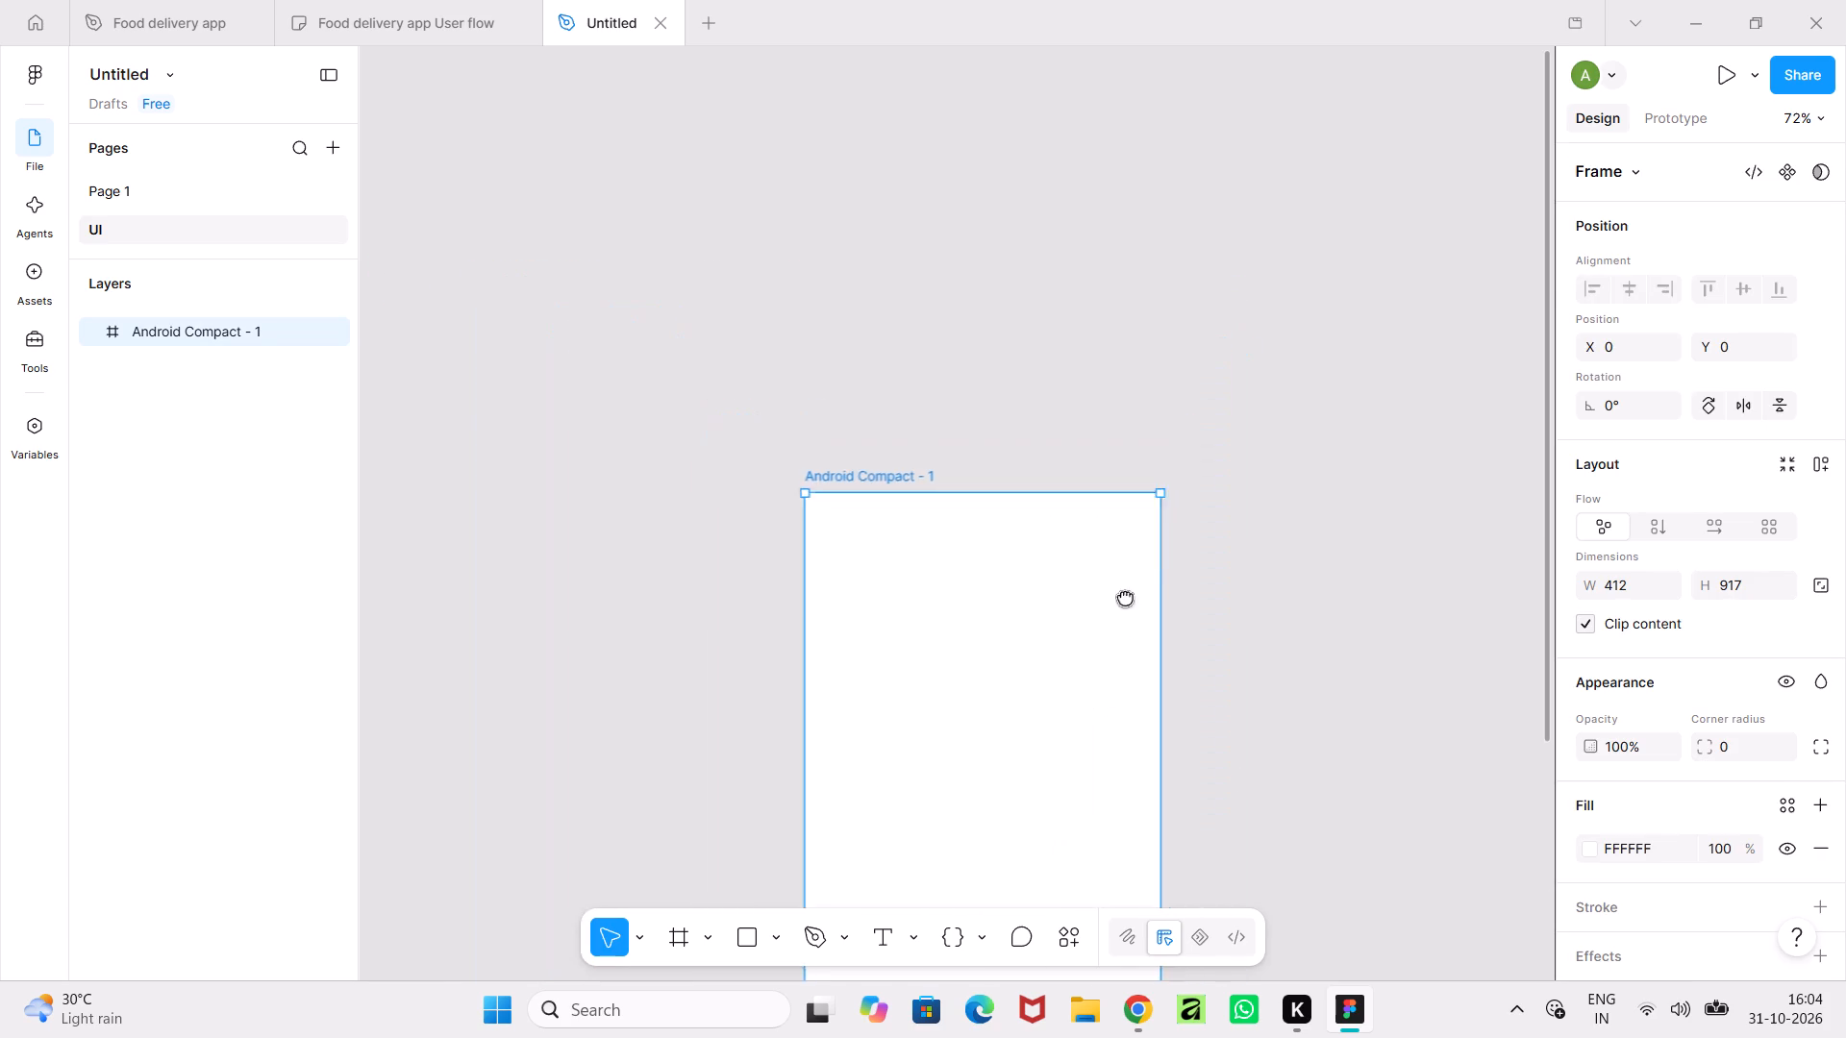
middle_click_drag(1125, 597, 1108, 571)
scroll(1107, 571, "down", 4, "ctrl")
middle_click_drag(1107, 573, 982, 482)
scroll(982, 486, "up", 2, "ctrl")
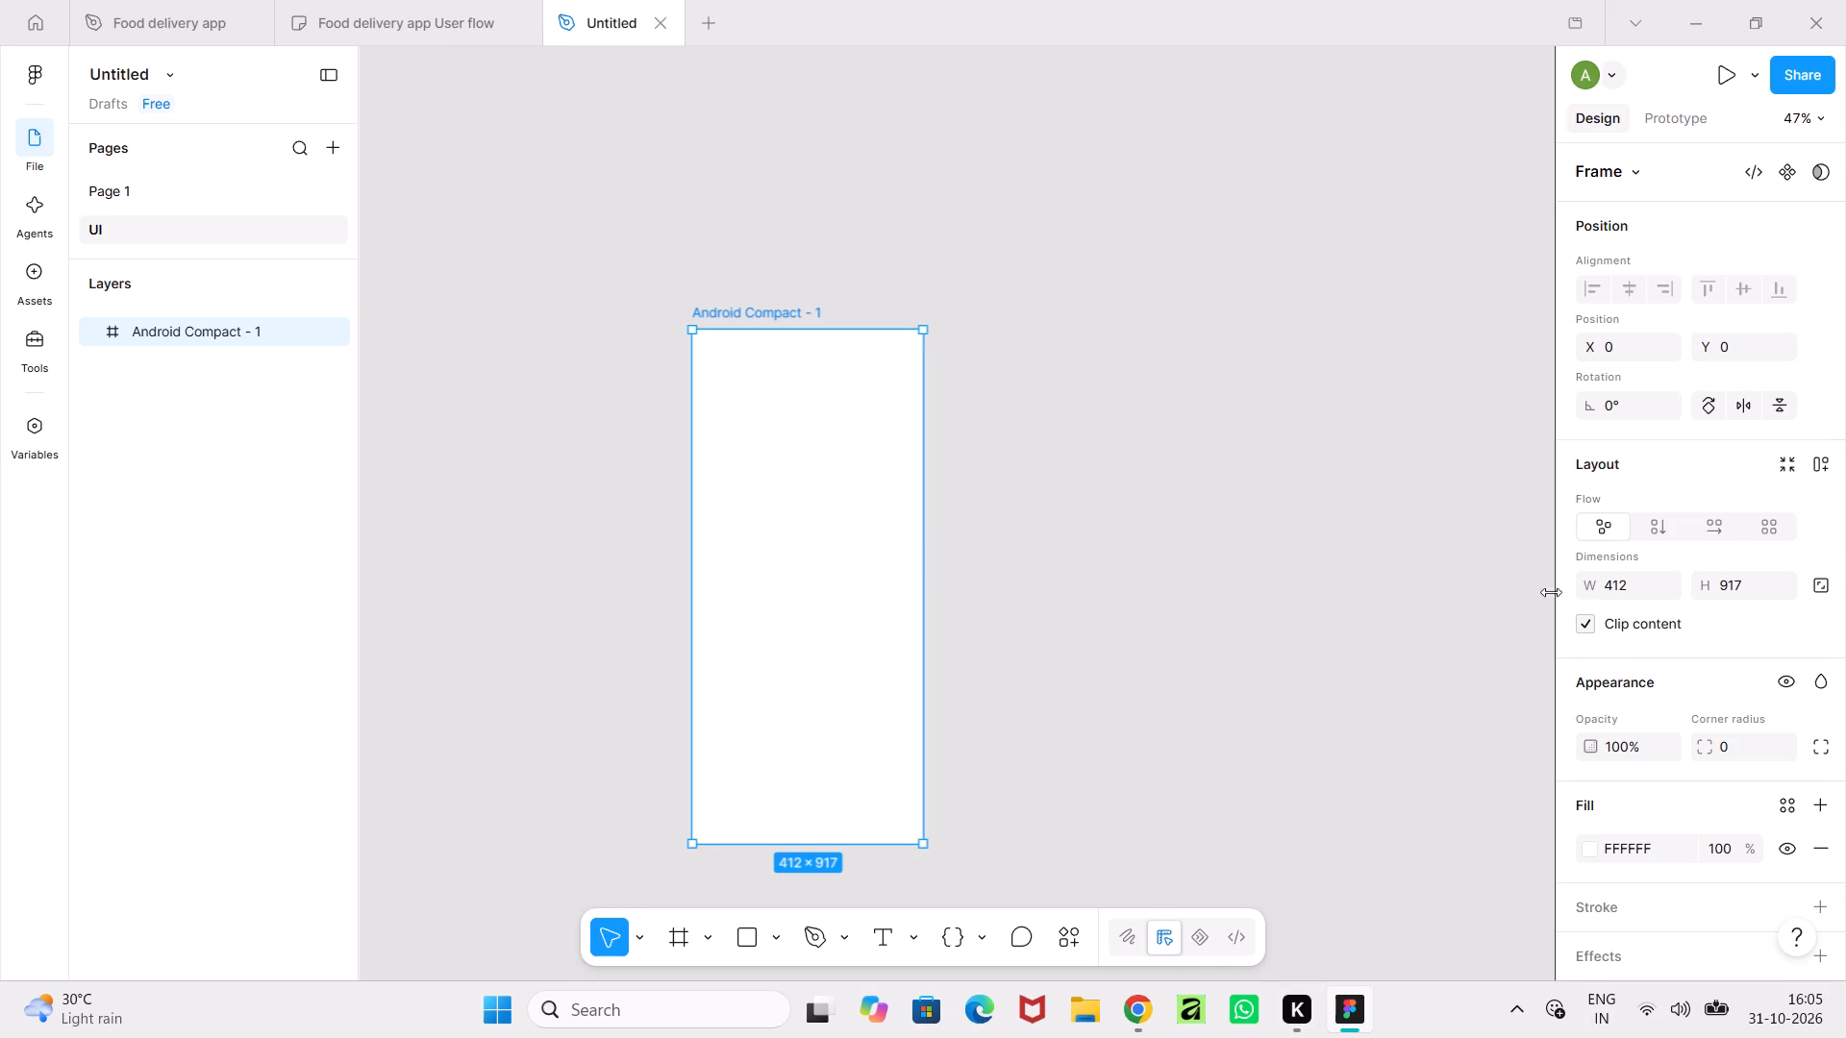
left_click(1589, 851)
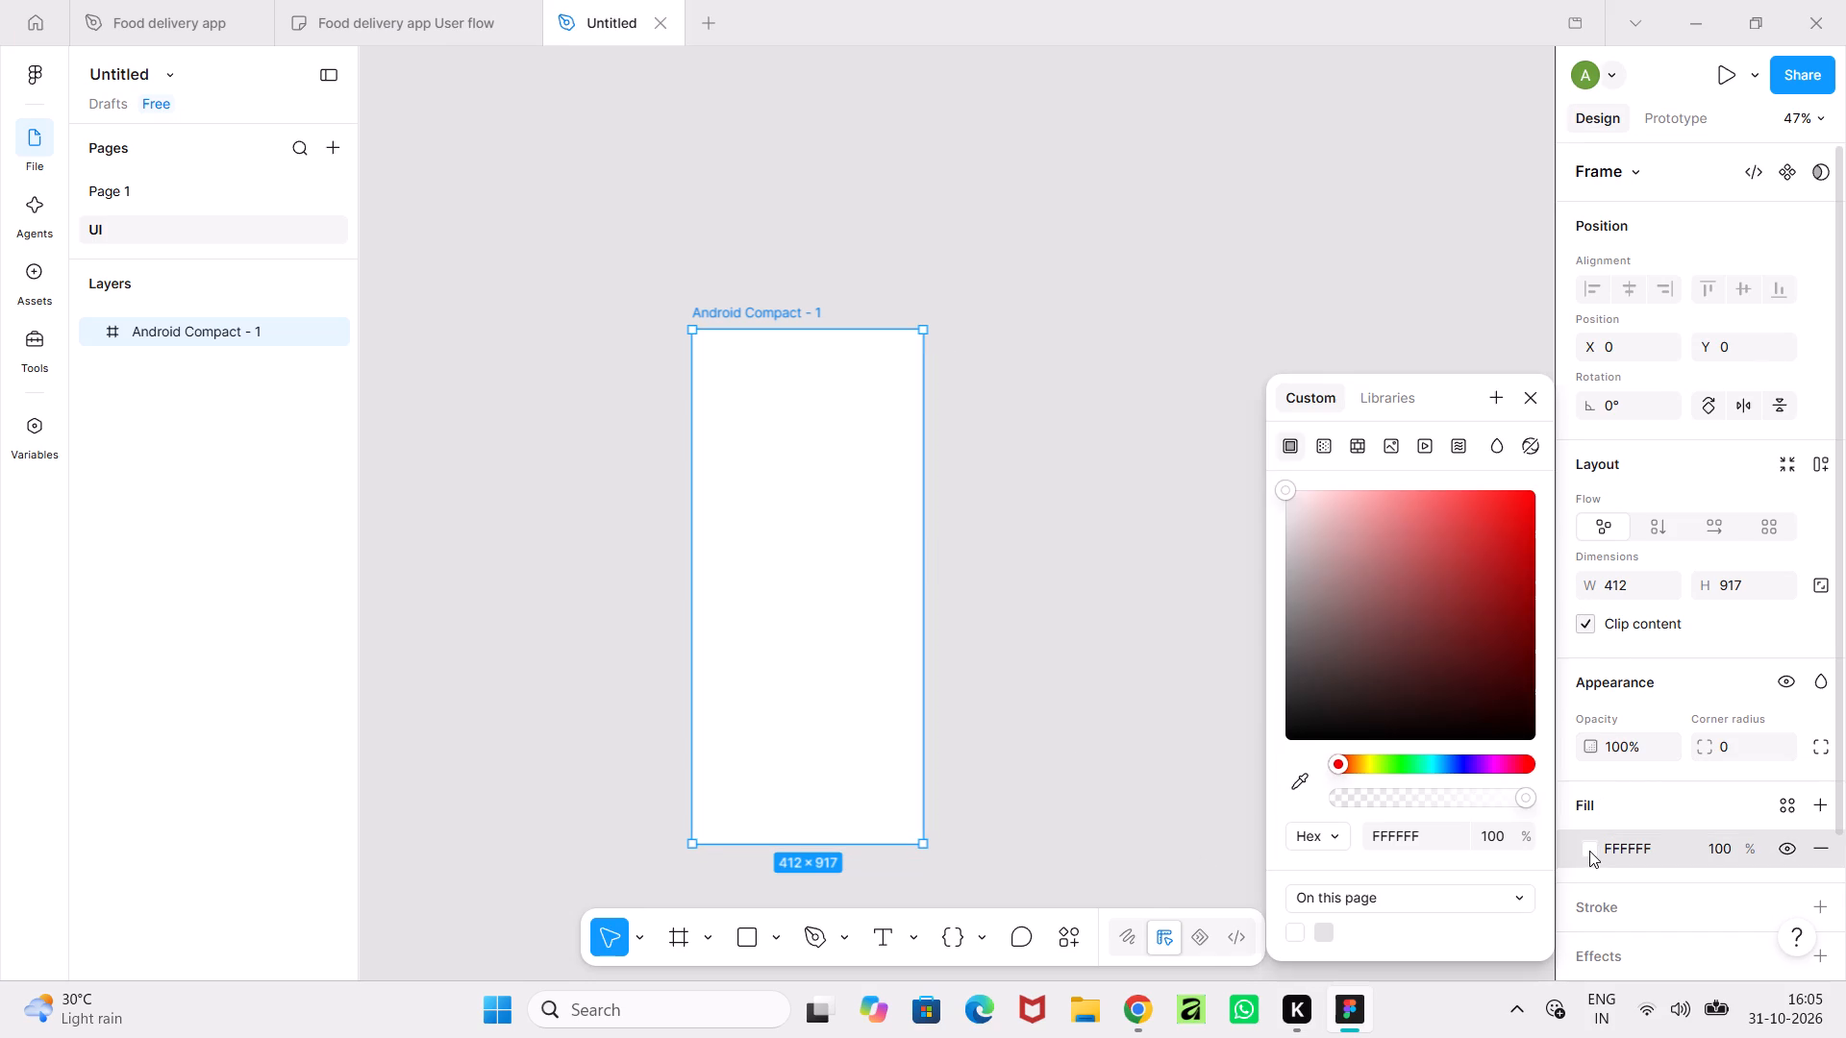
left_click(1390, 839)
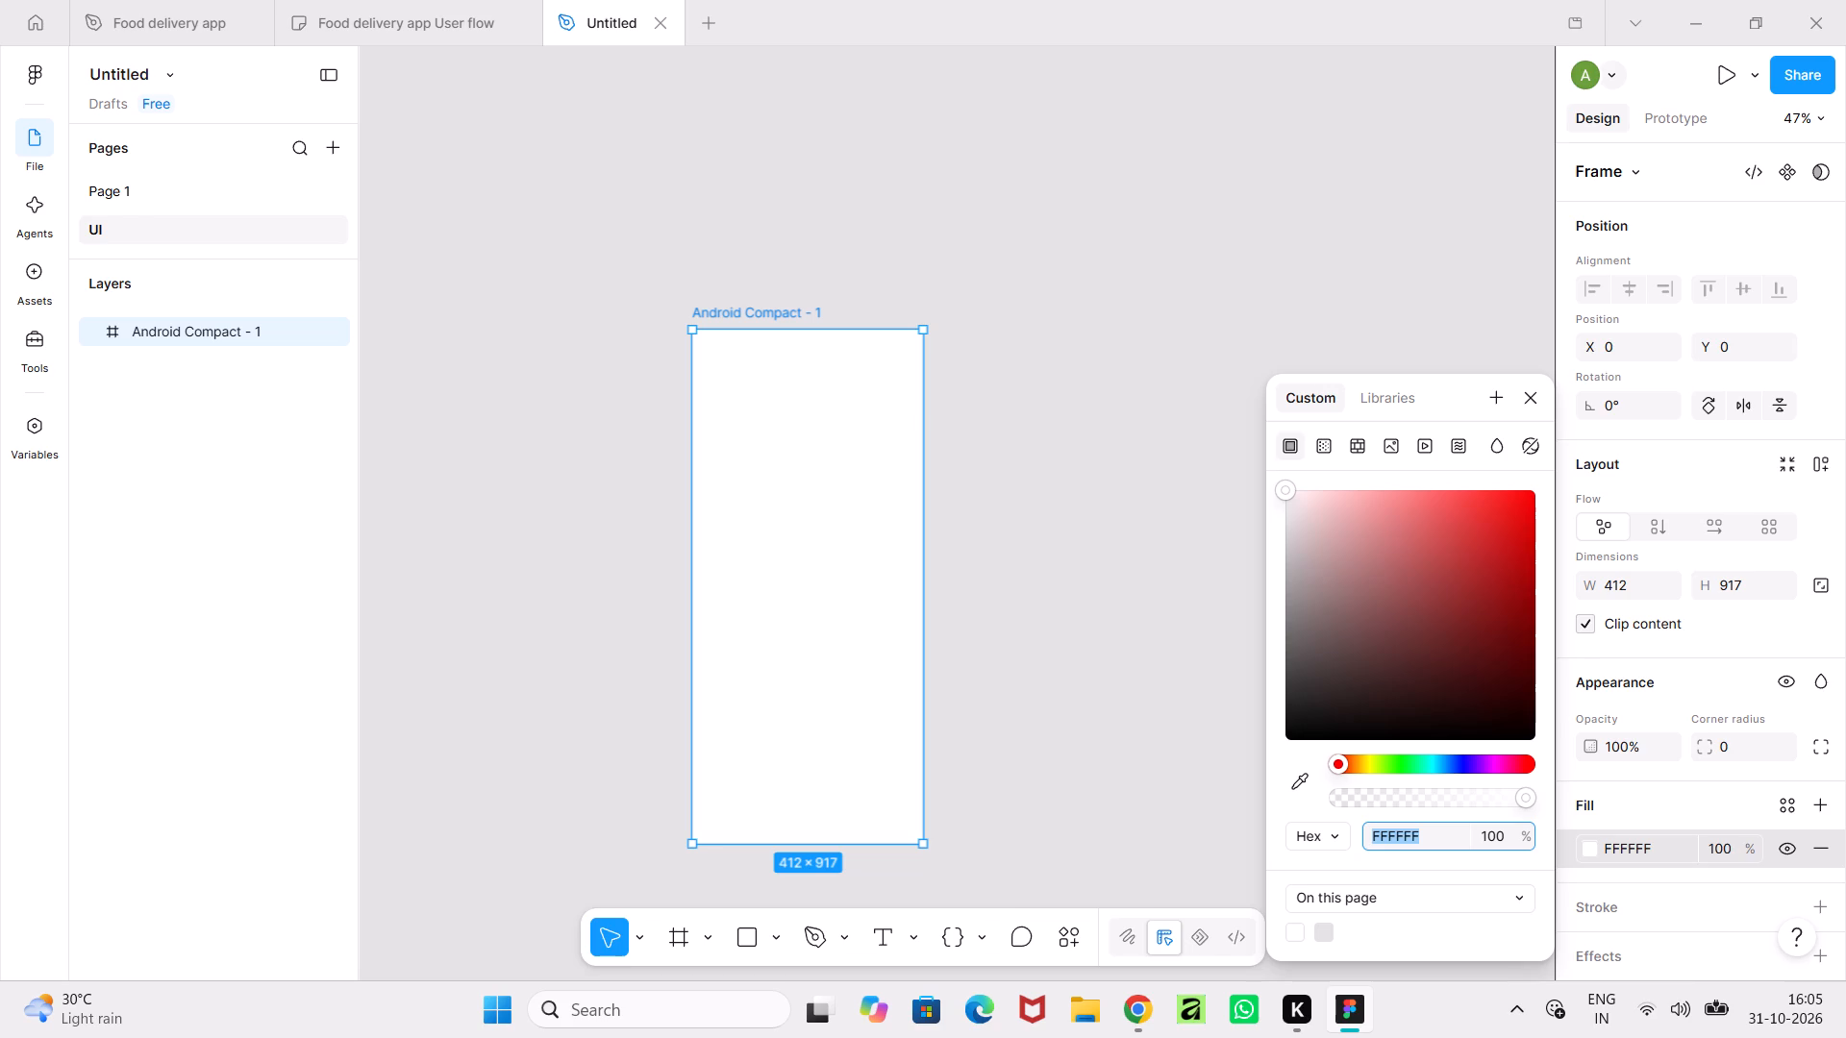
type("ebe500")
key("Return")
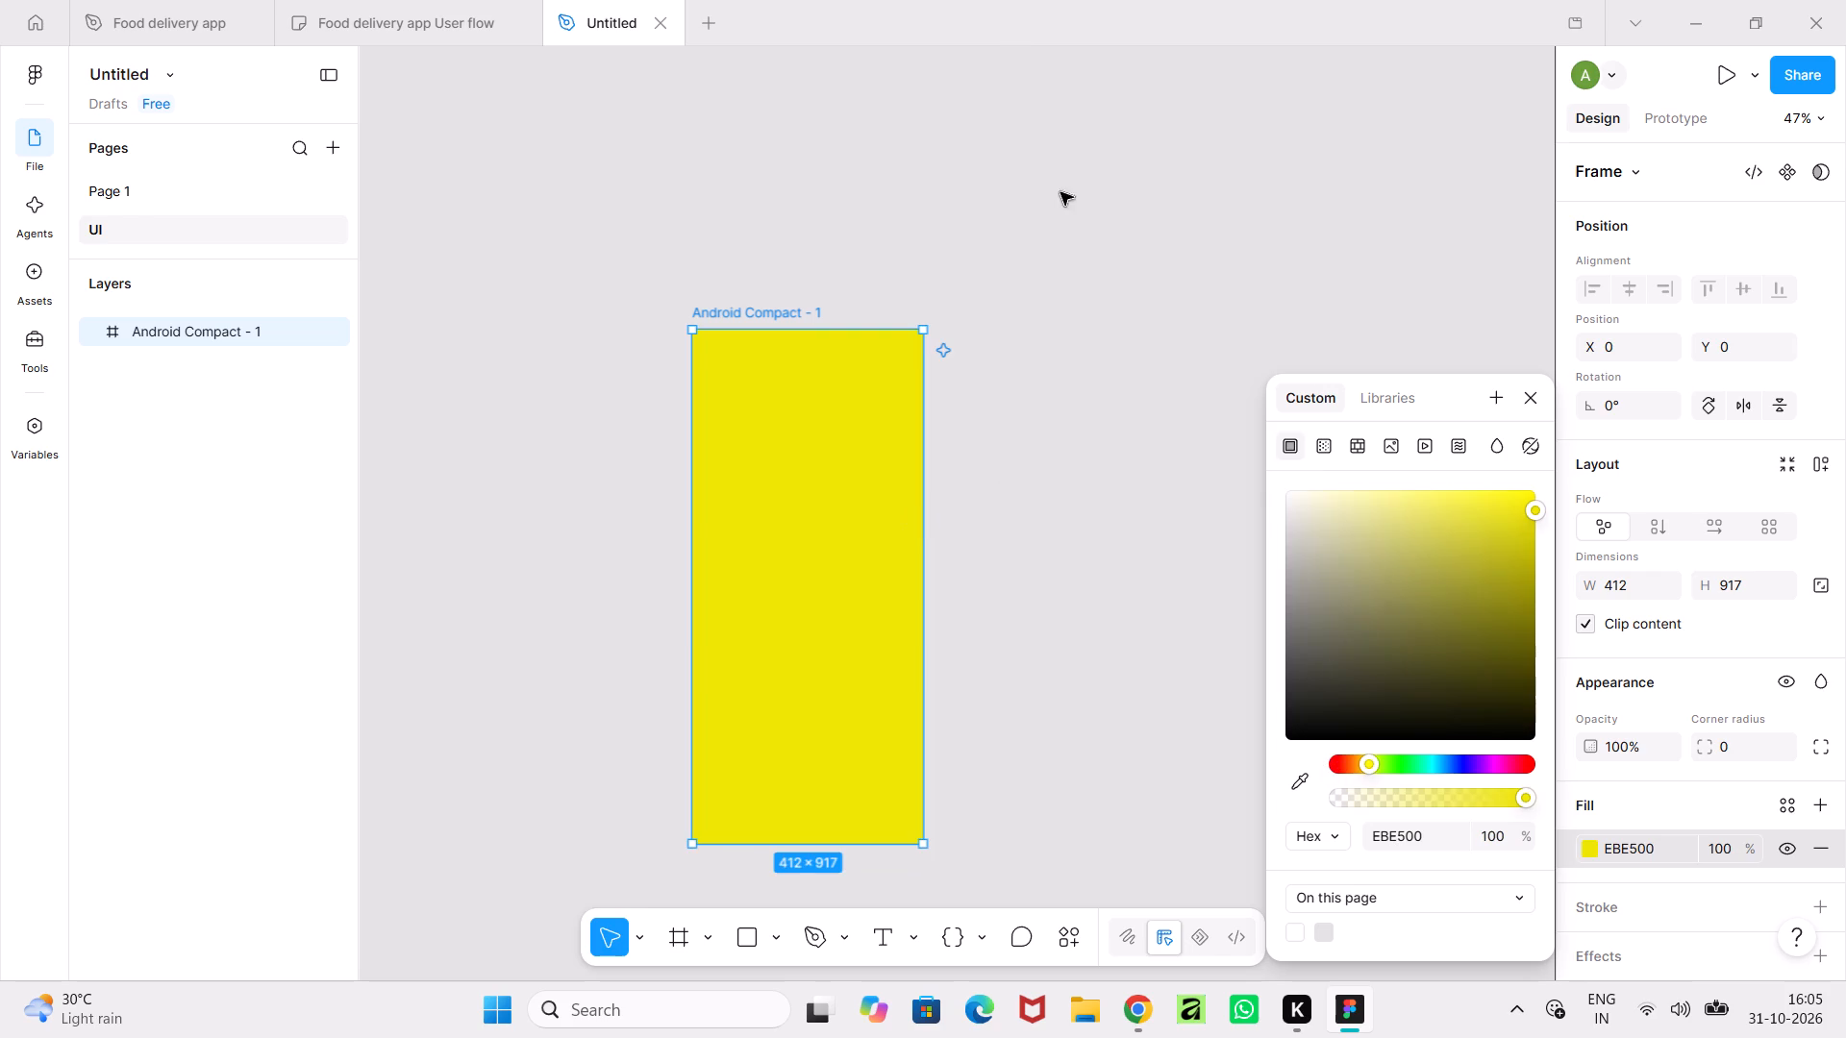
left_click(1045, 289)
Rename the yellow Android Compact frame as Splash Screen.
scroll(974, 516, "up", 5, "shift")
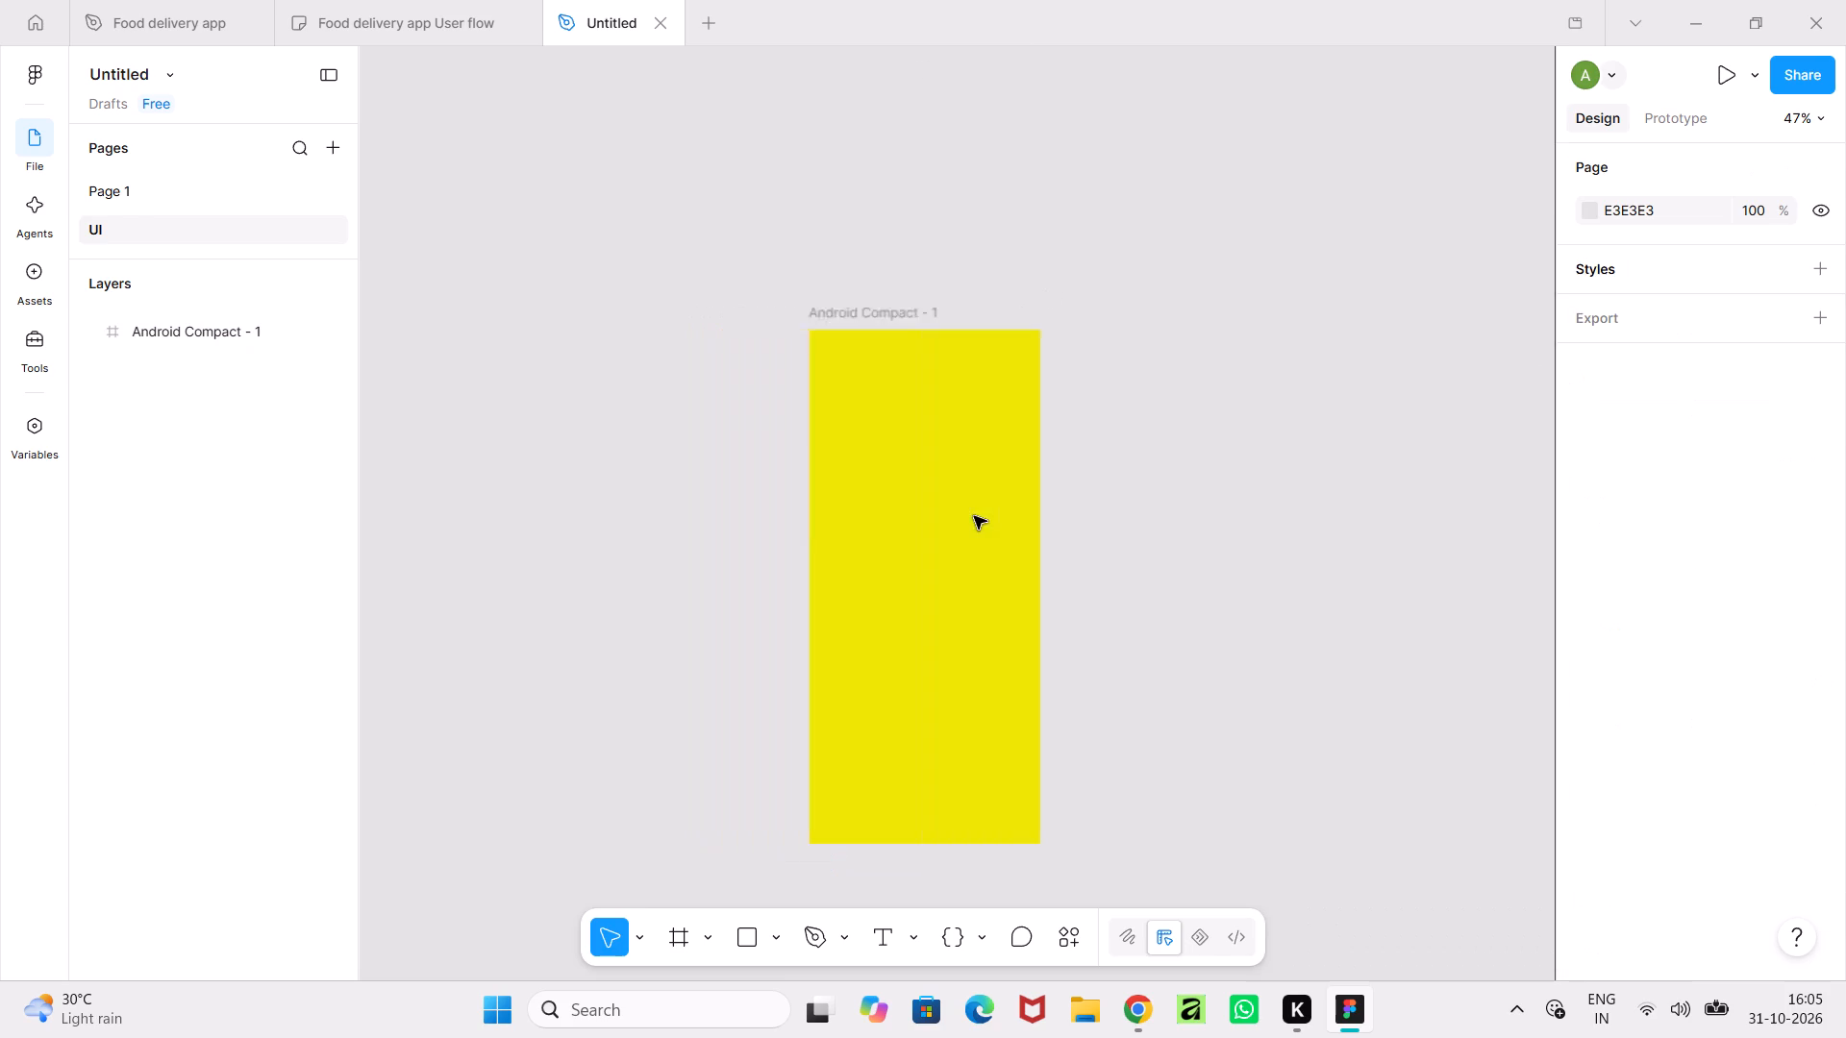
scroll(974, 516, "up", 1, "shift")
scroll(975, 522, "down", 7, "shift")
scroll(982, 527, "down", 4, "ctrl")
scroll(982, 527, "up", 5, "ctrl")
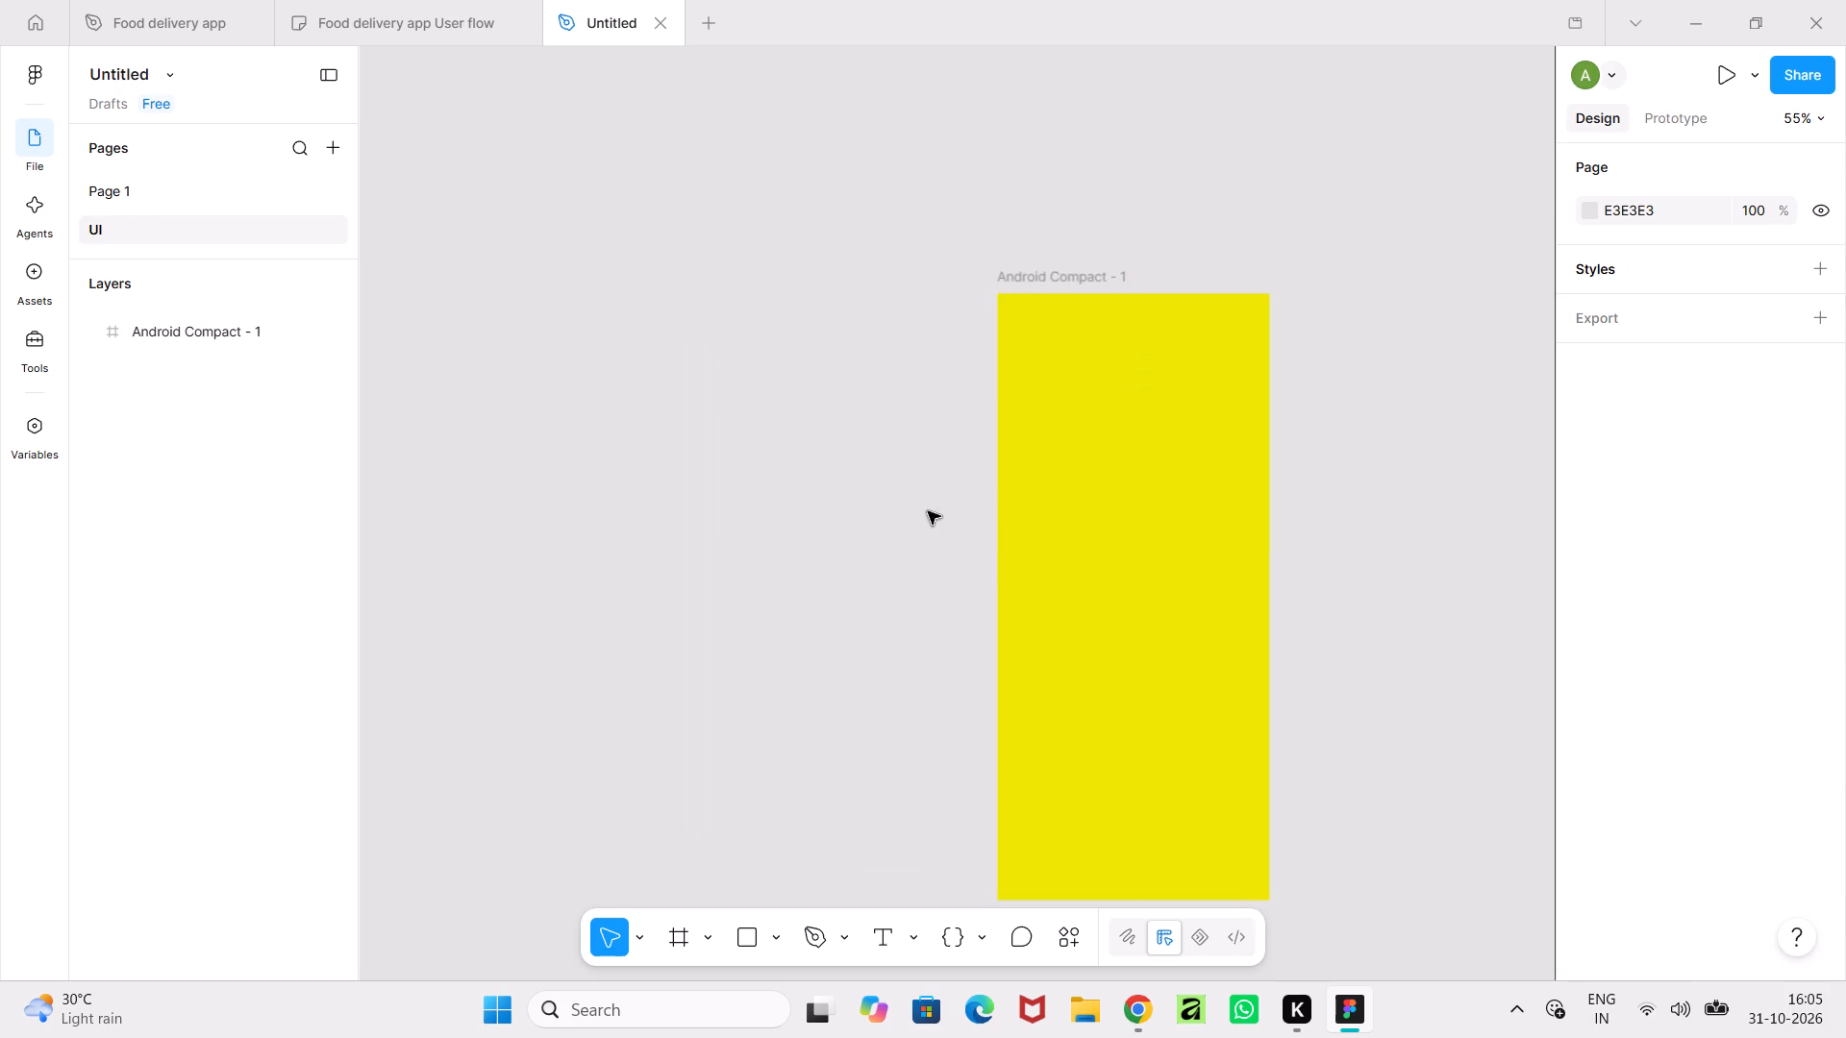
left_click_drag(926, 511, 888, 523)
middle_click_drag(882, 527, 795, 572)
double_click(956, 324)
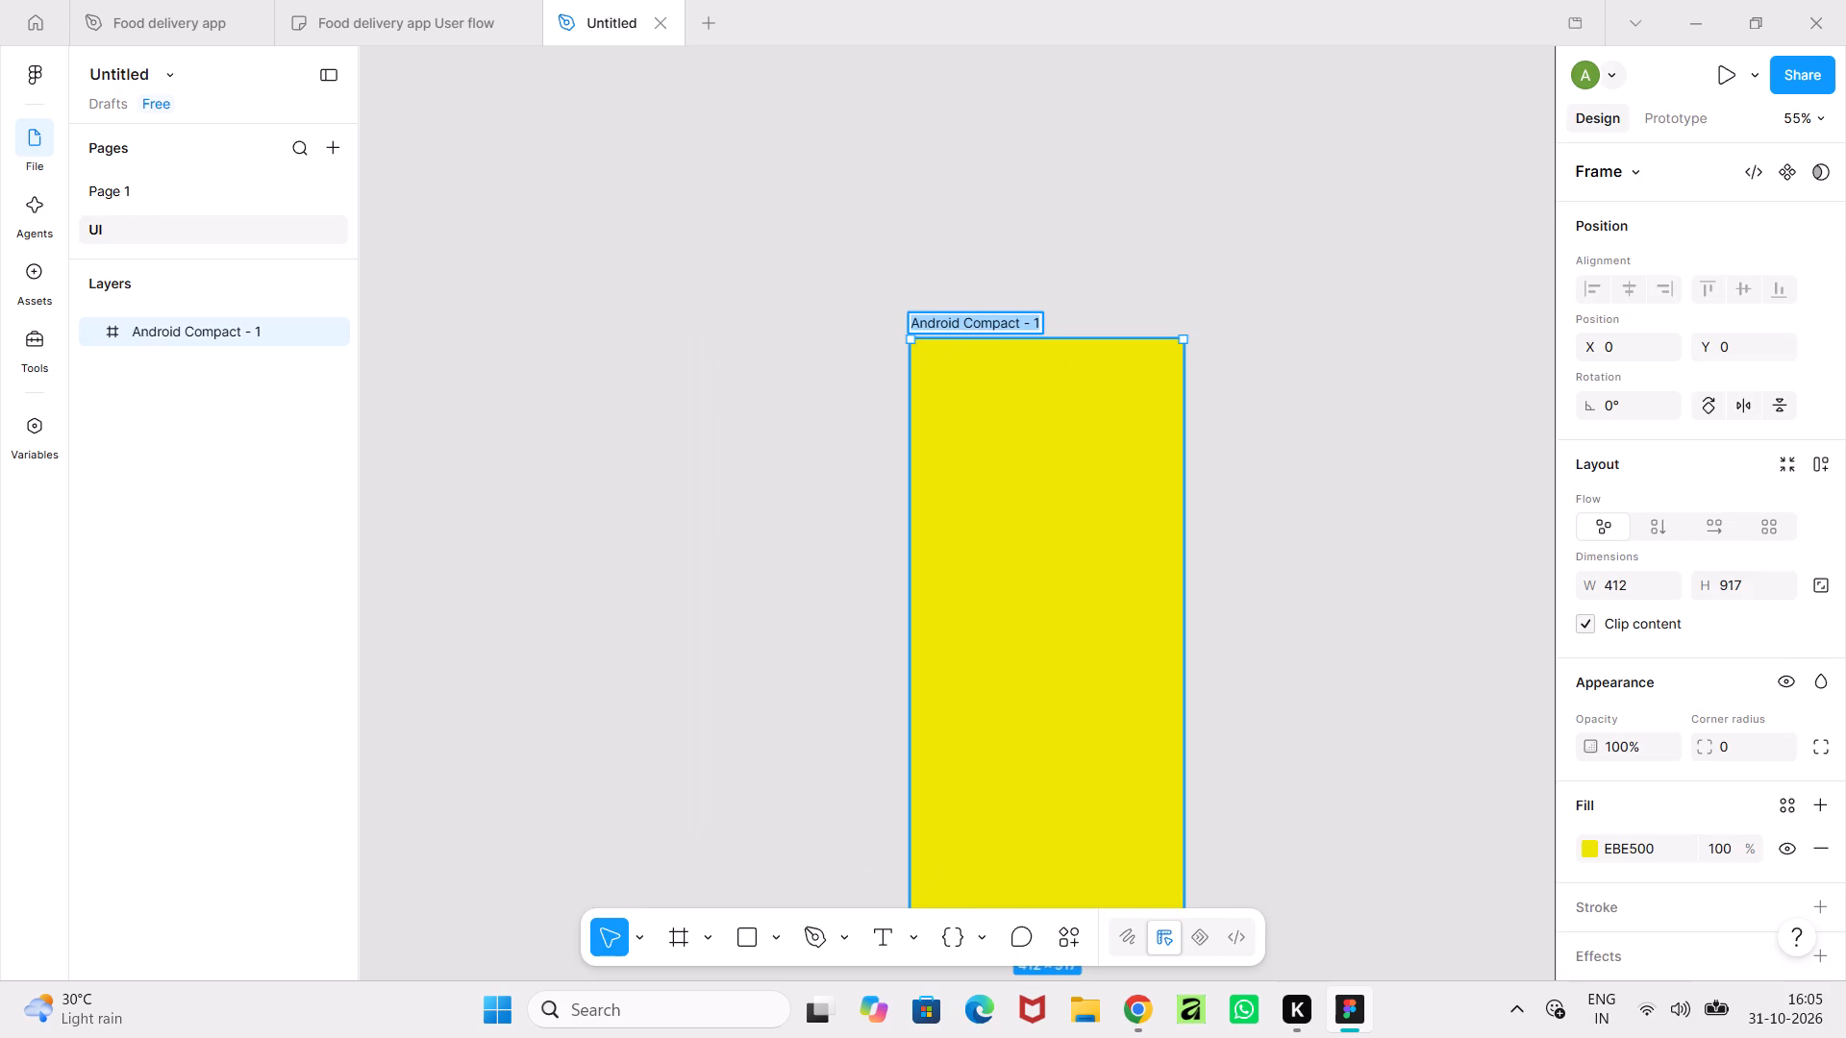
type("Splash Screen")
key("Return")
left_click_drag(1240, 477, 1218, 488)
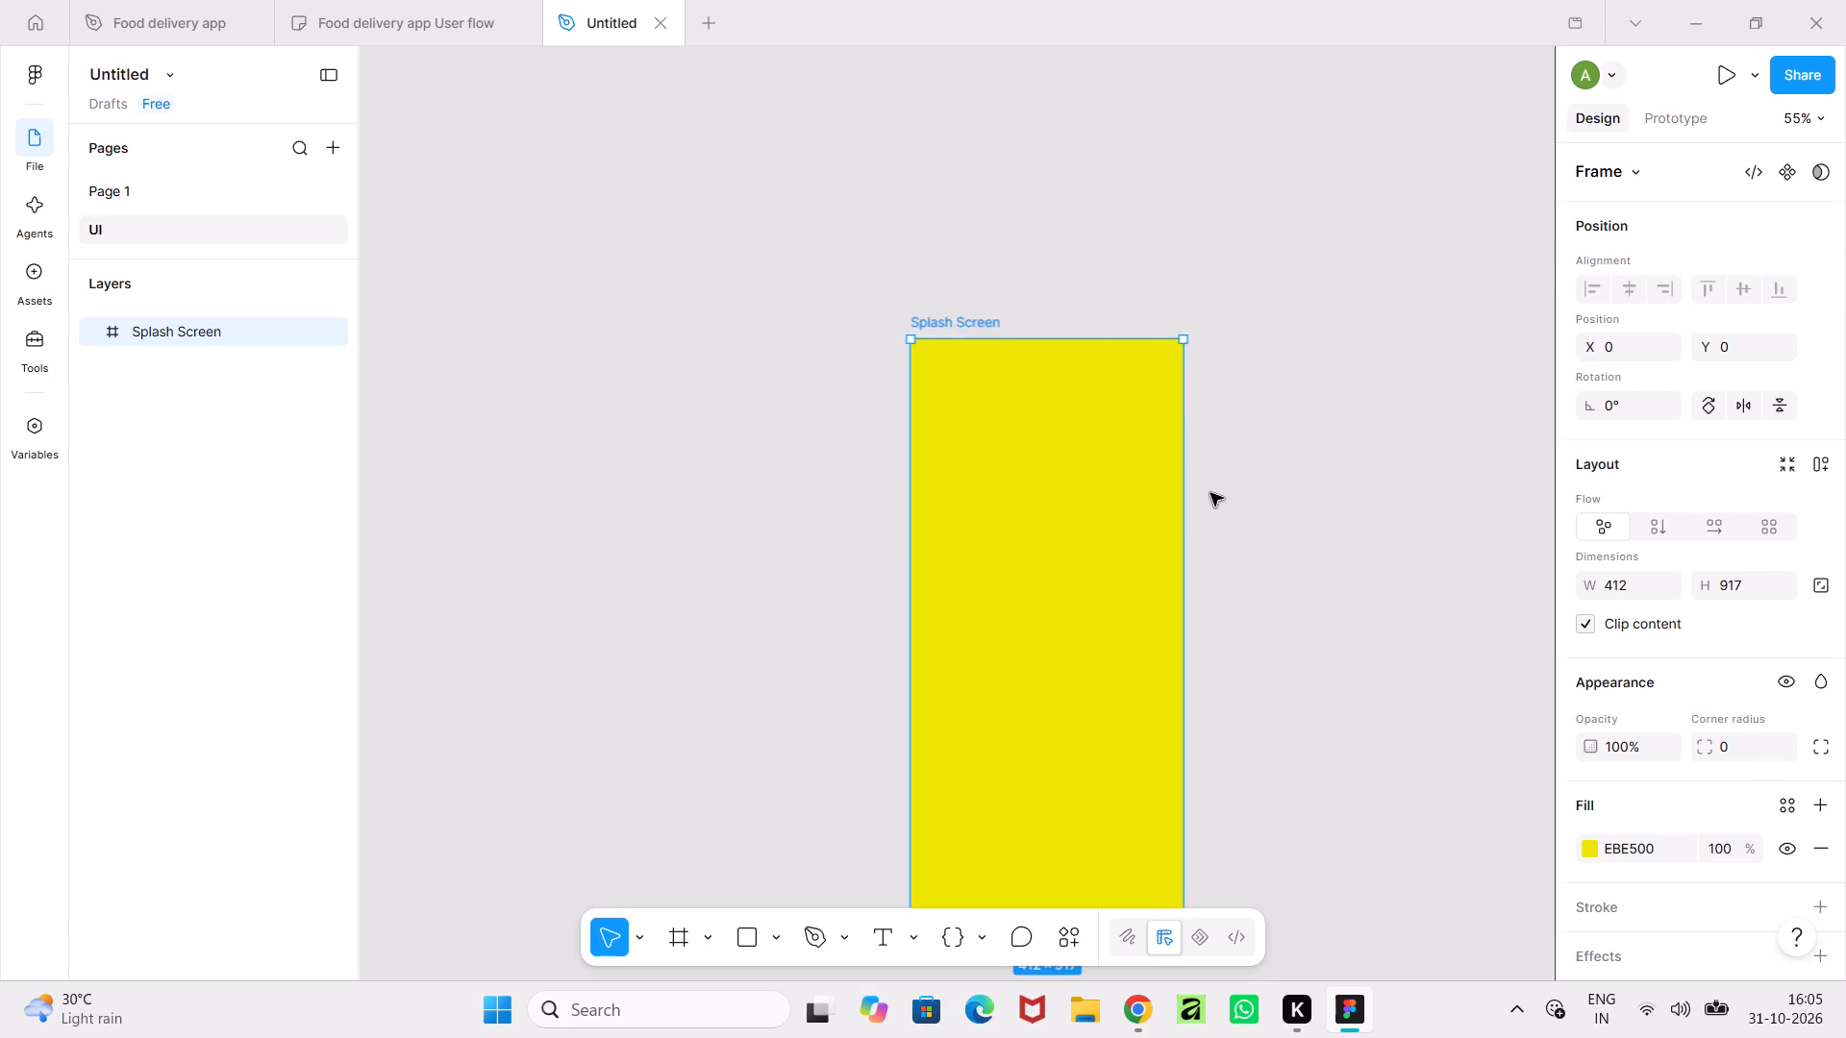
Add a second 412 × 917 Android Compact frame and place it directly below the Splash Screen frame at X 0, Y 1052.
scroll(1215, 491, "down", 5, "ctrl")
middle_click_drag(1215, 491, 889, 394, "ctrl")
scroll(897, 398, "down", 2, "ctrl")
scroll(898, 400, "up", 6, "ctrl")
scroll(911, 409, "down", 1, "ctrl")
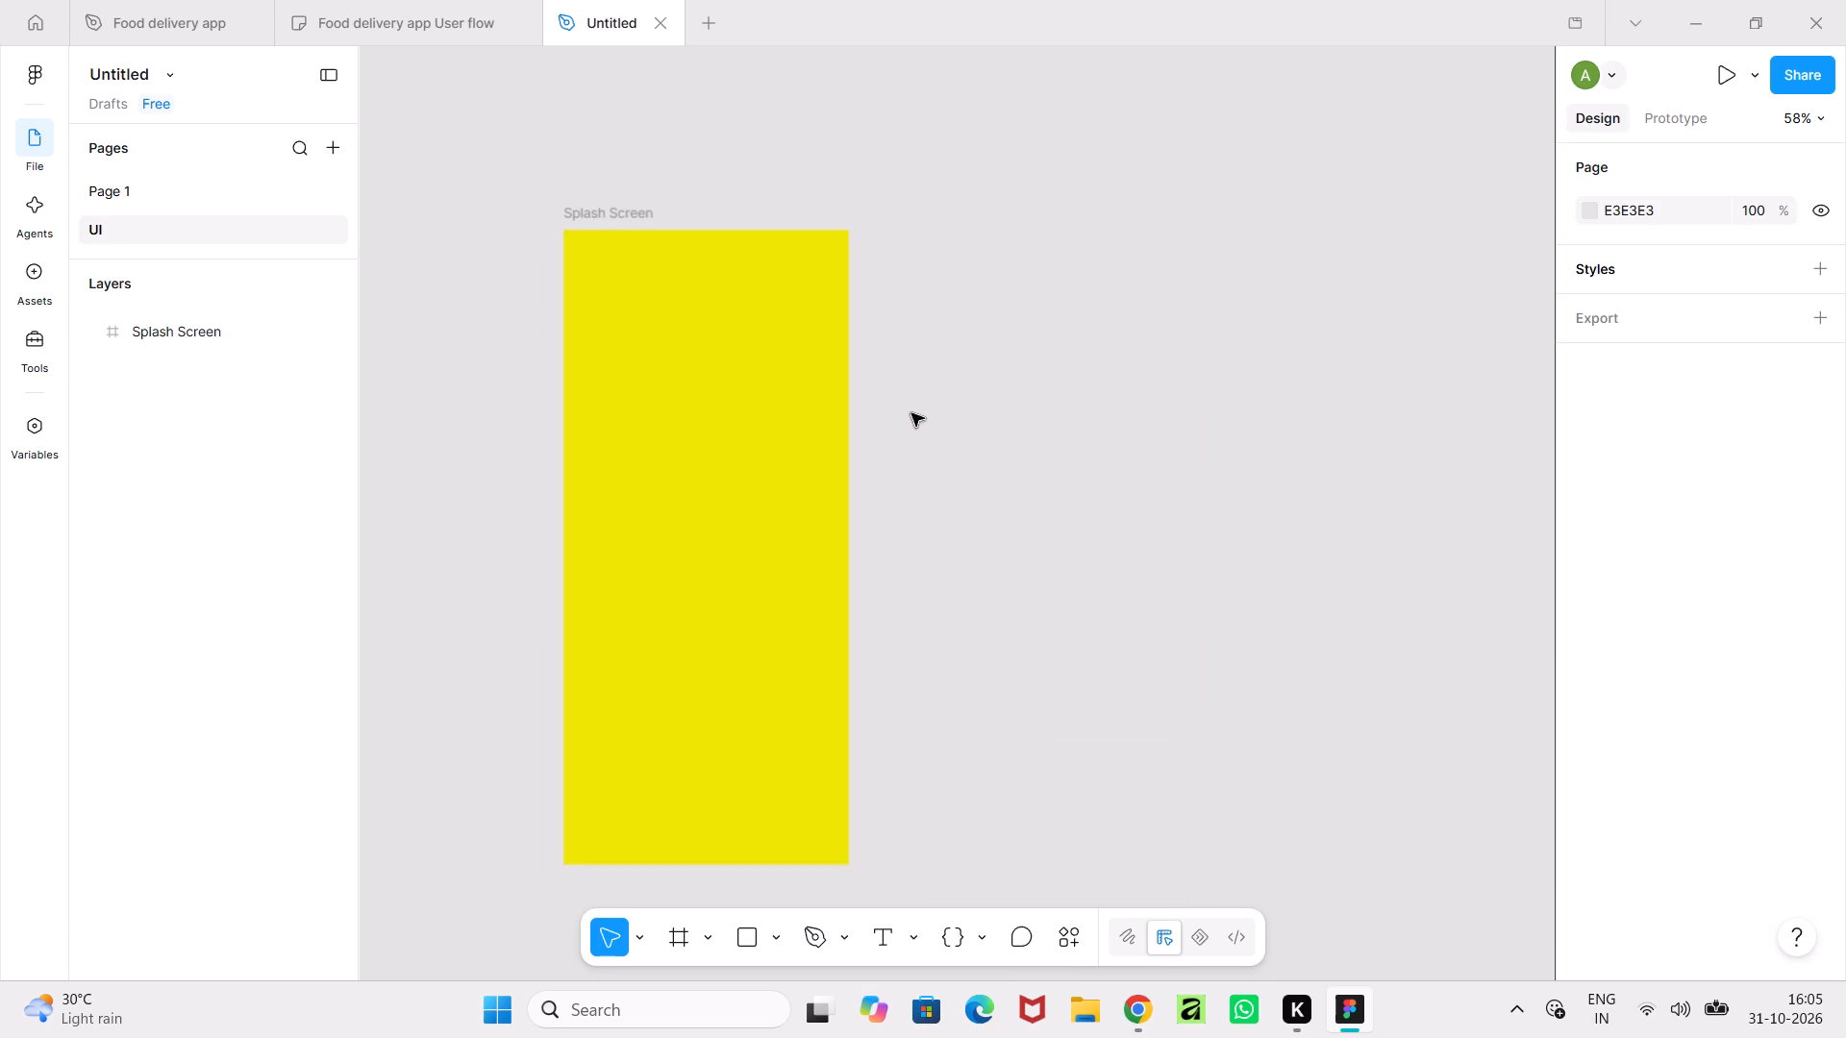
middle_click_drag(954, 399, 986, 376)
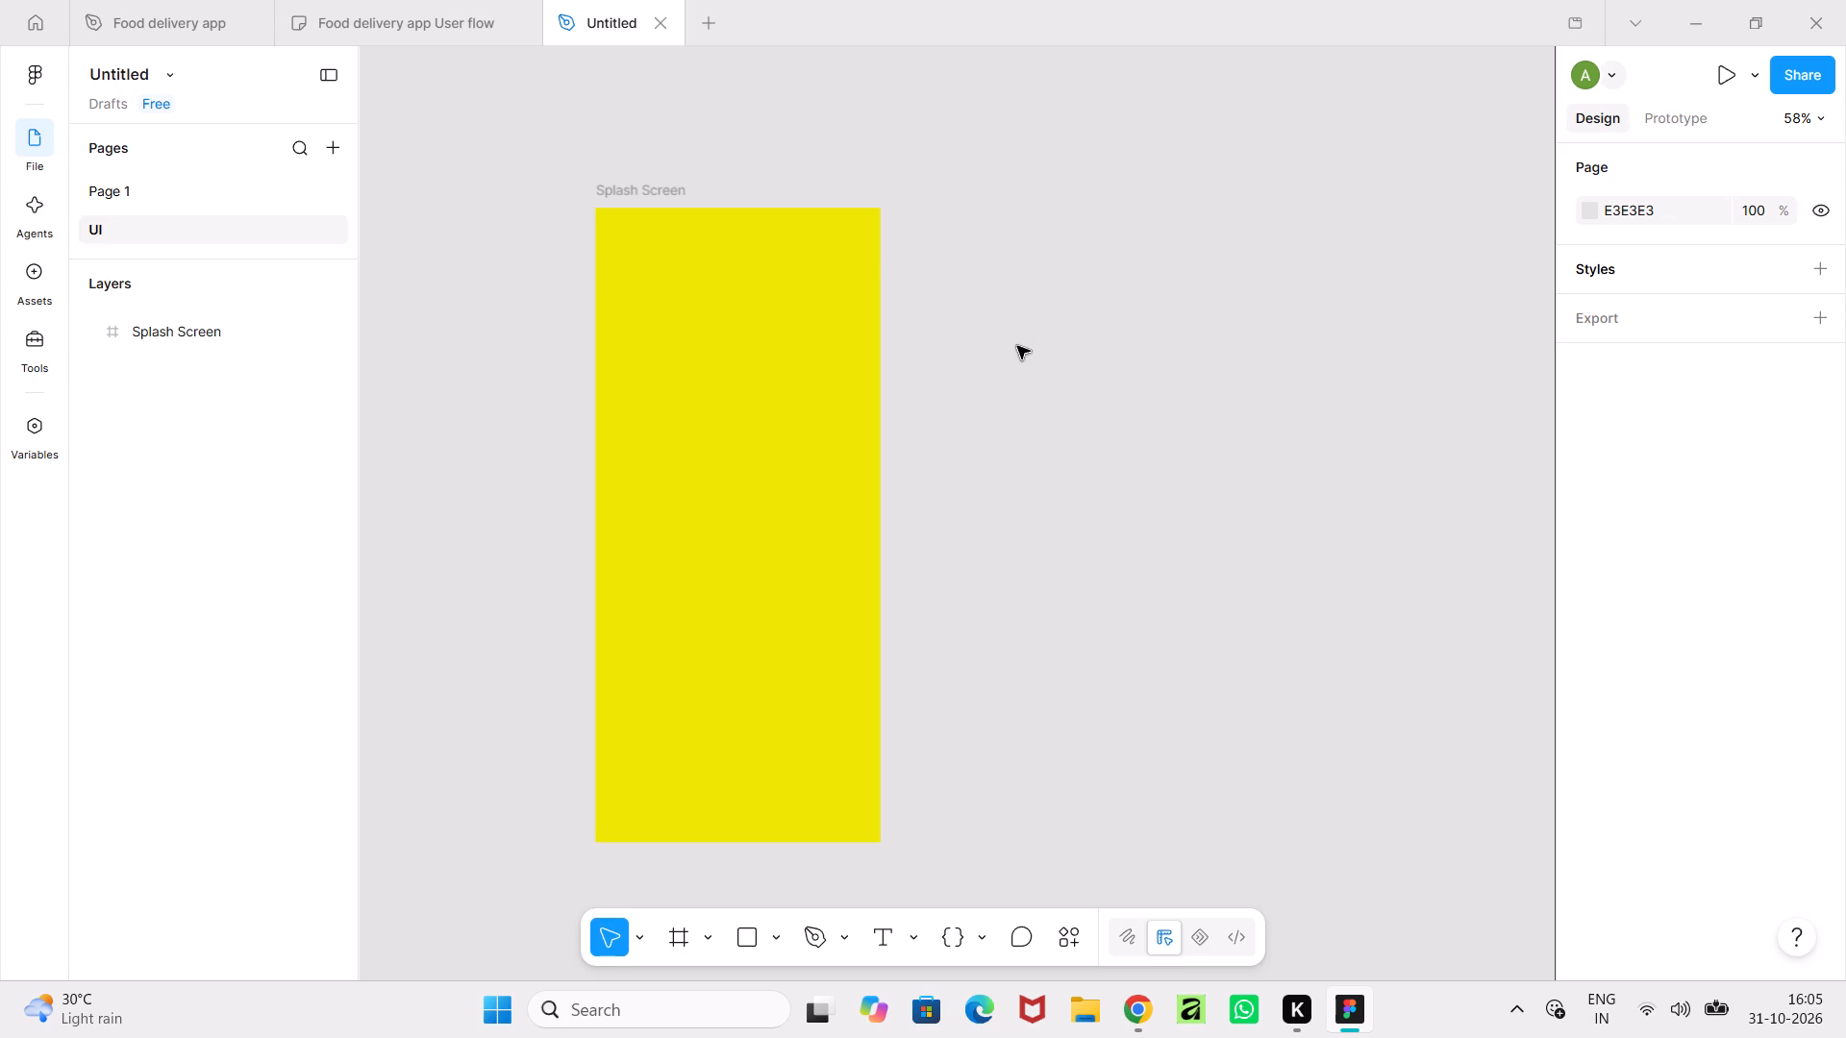
left_click(673, 928)
left_click(1633, 788)
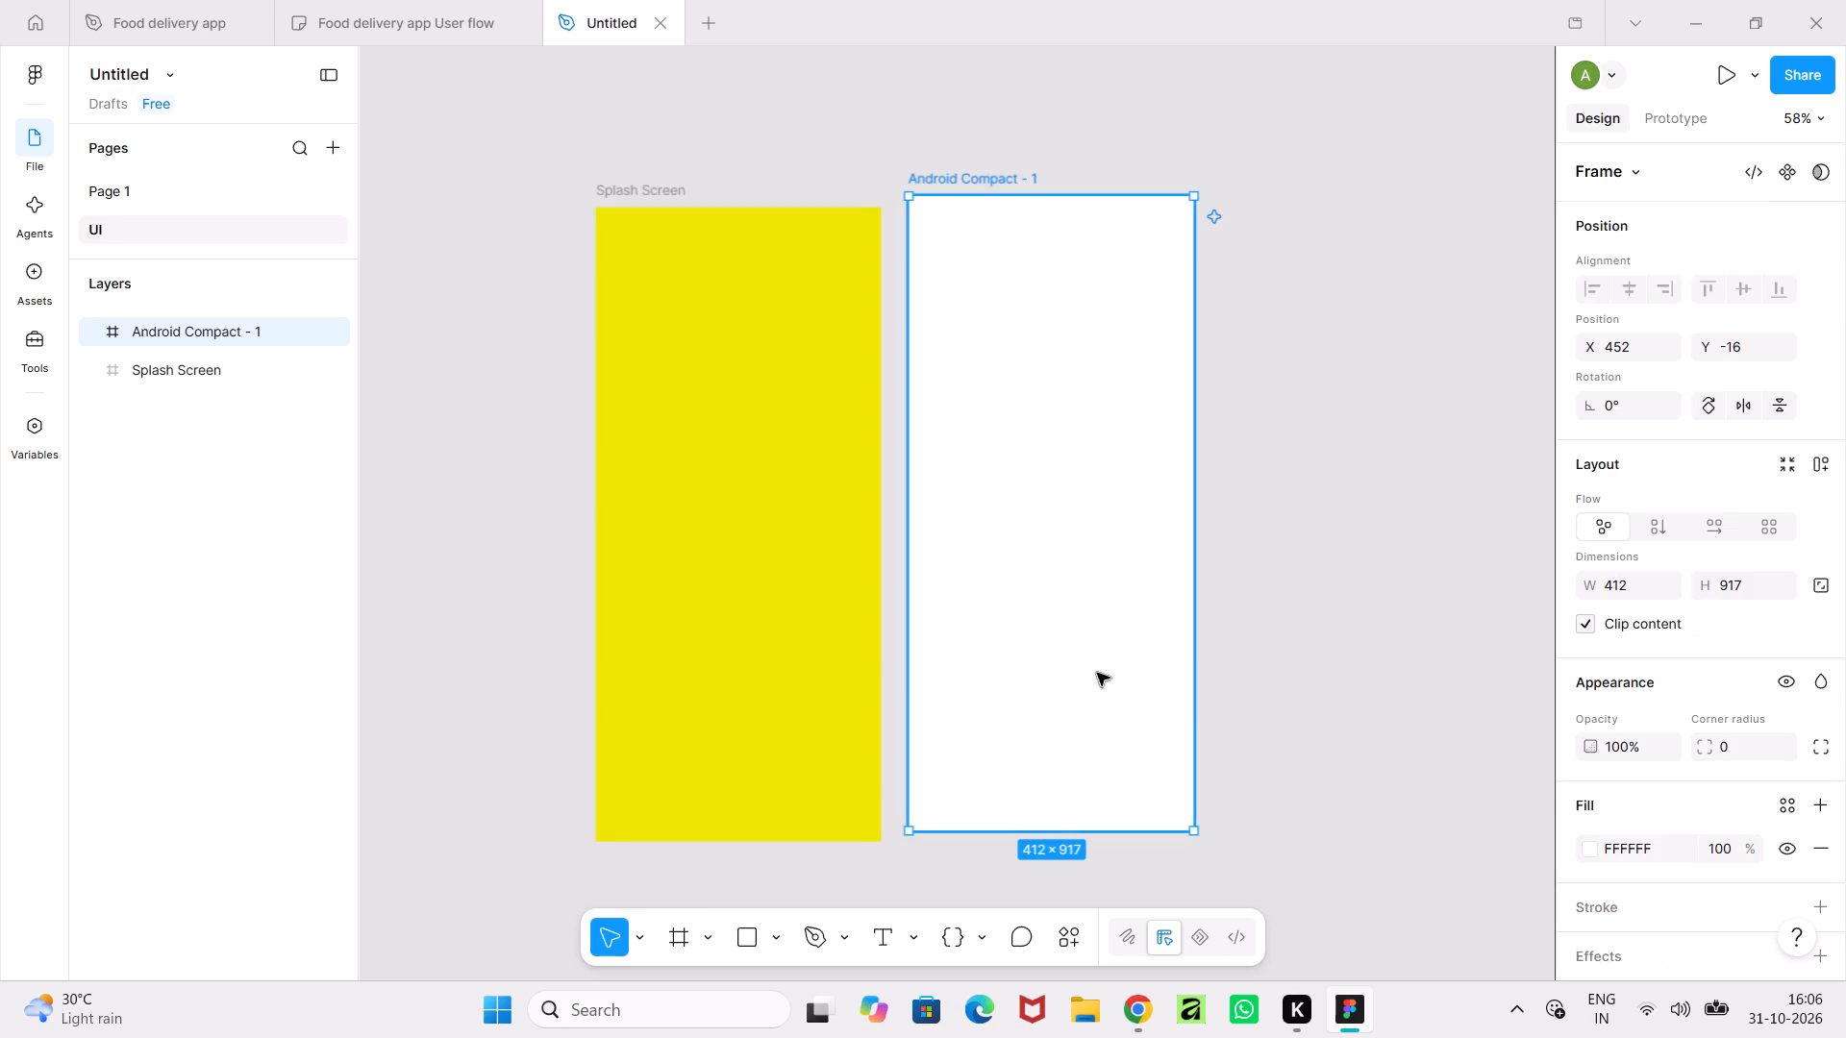
scroll(1261, 728, "down", 3, "ctrl")
middle_click_drag(1261, 728, 1242, 593, "ctrl")
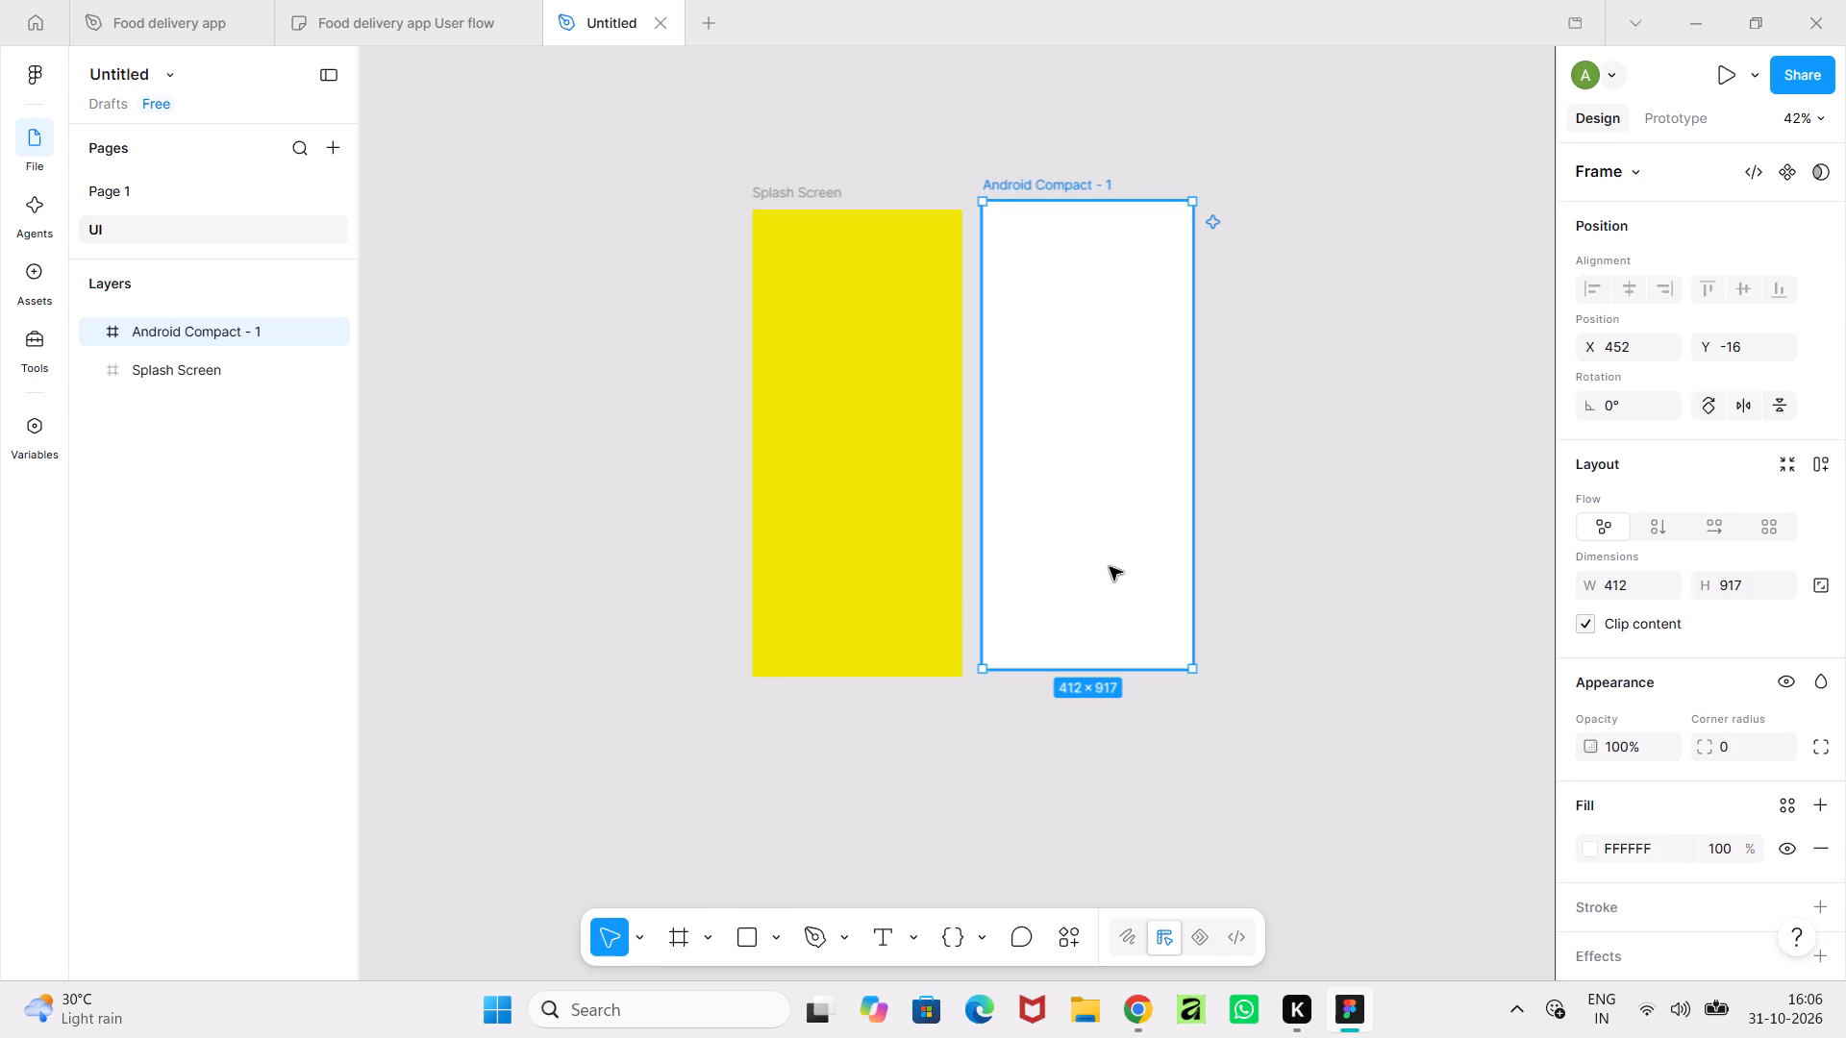
left_click_drag(1097, 528, 867, 768)
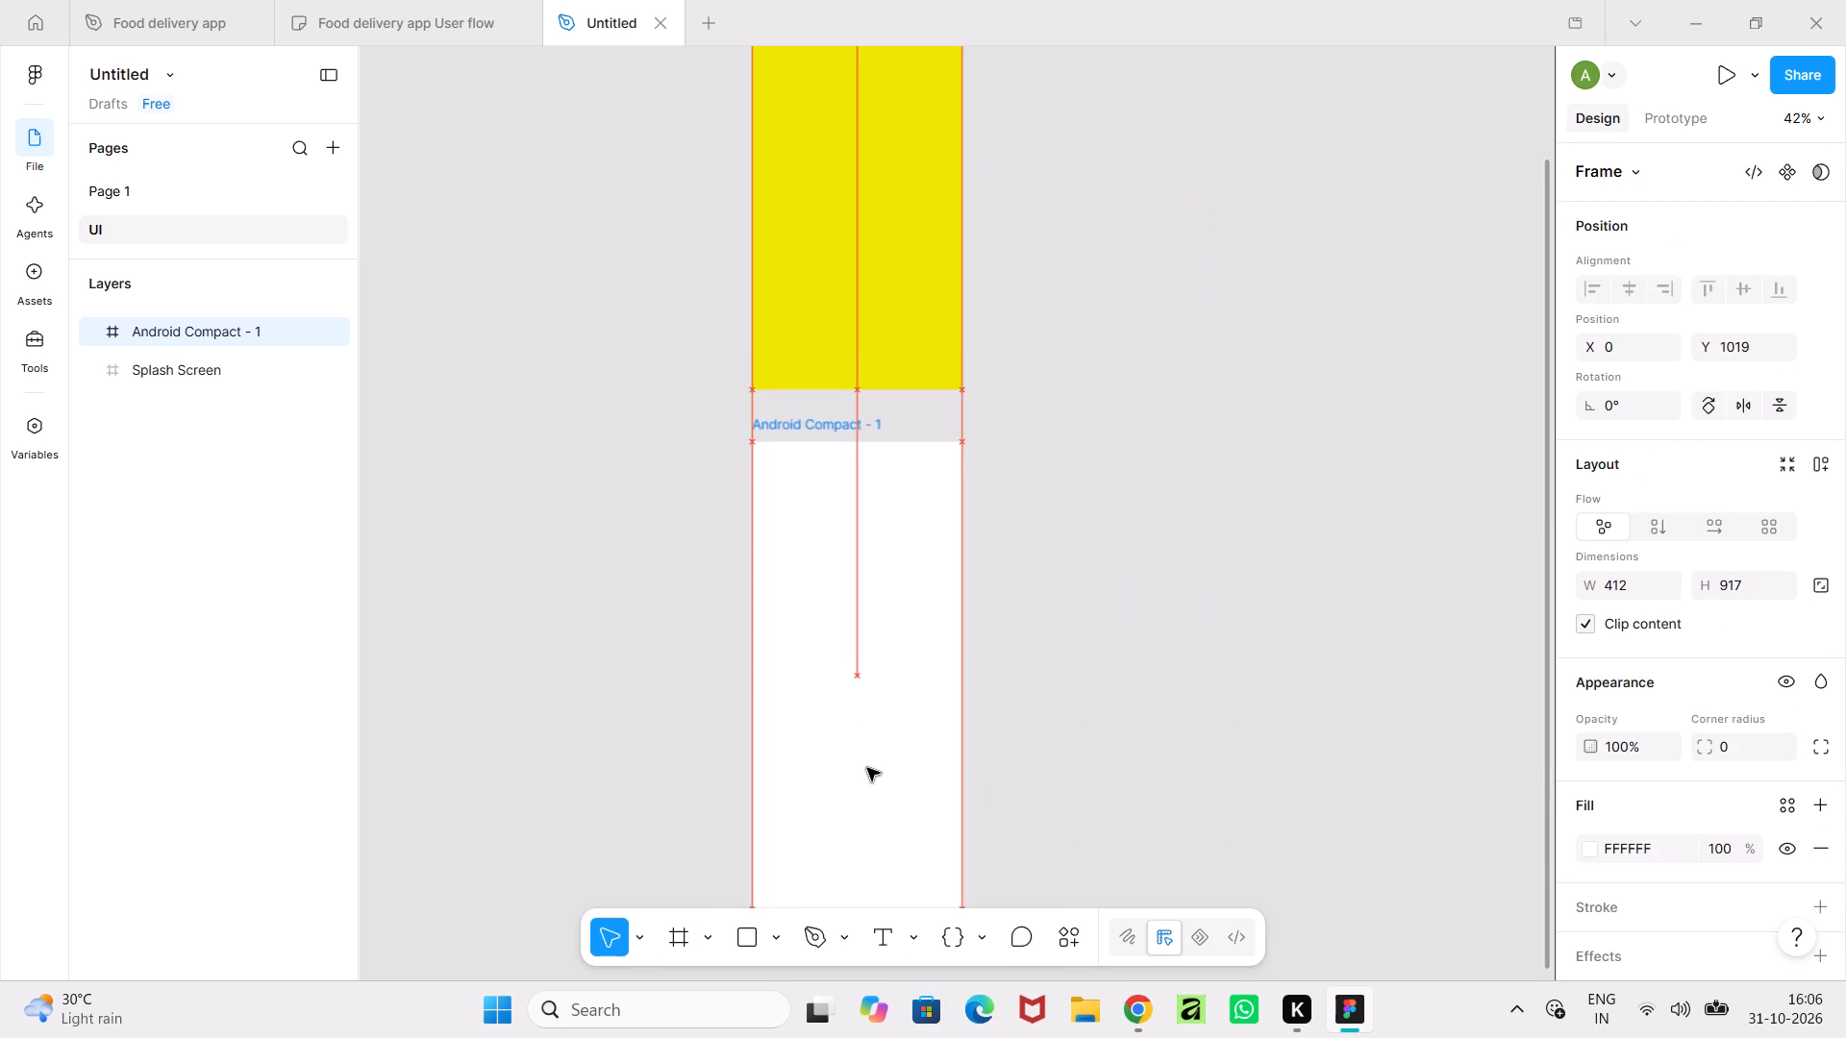
left_click_drag(867, 768, 865, 784)
left_click(1081, 672)
Rename the new white frame below the Splash Screen as Onboarding.
scroll(787, 471, "up", 5, "ctrl")
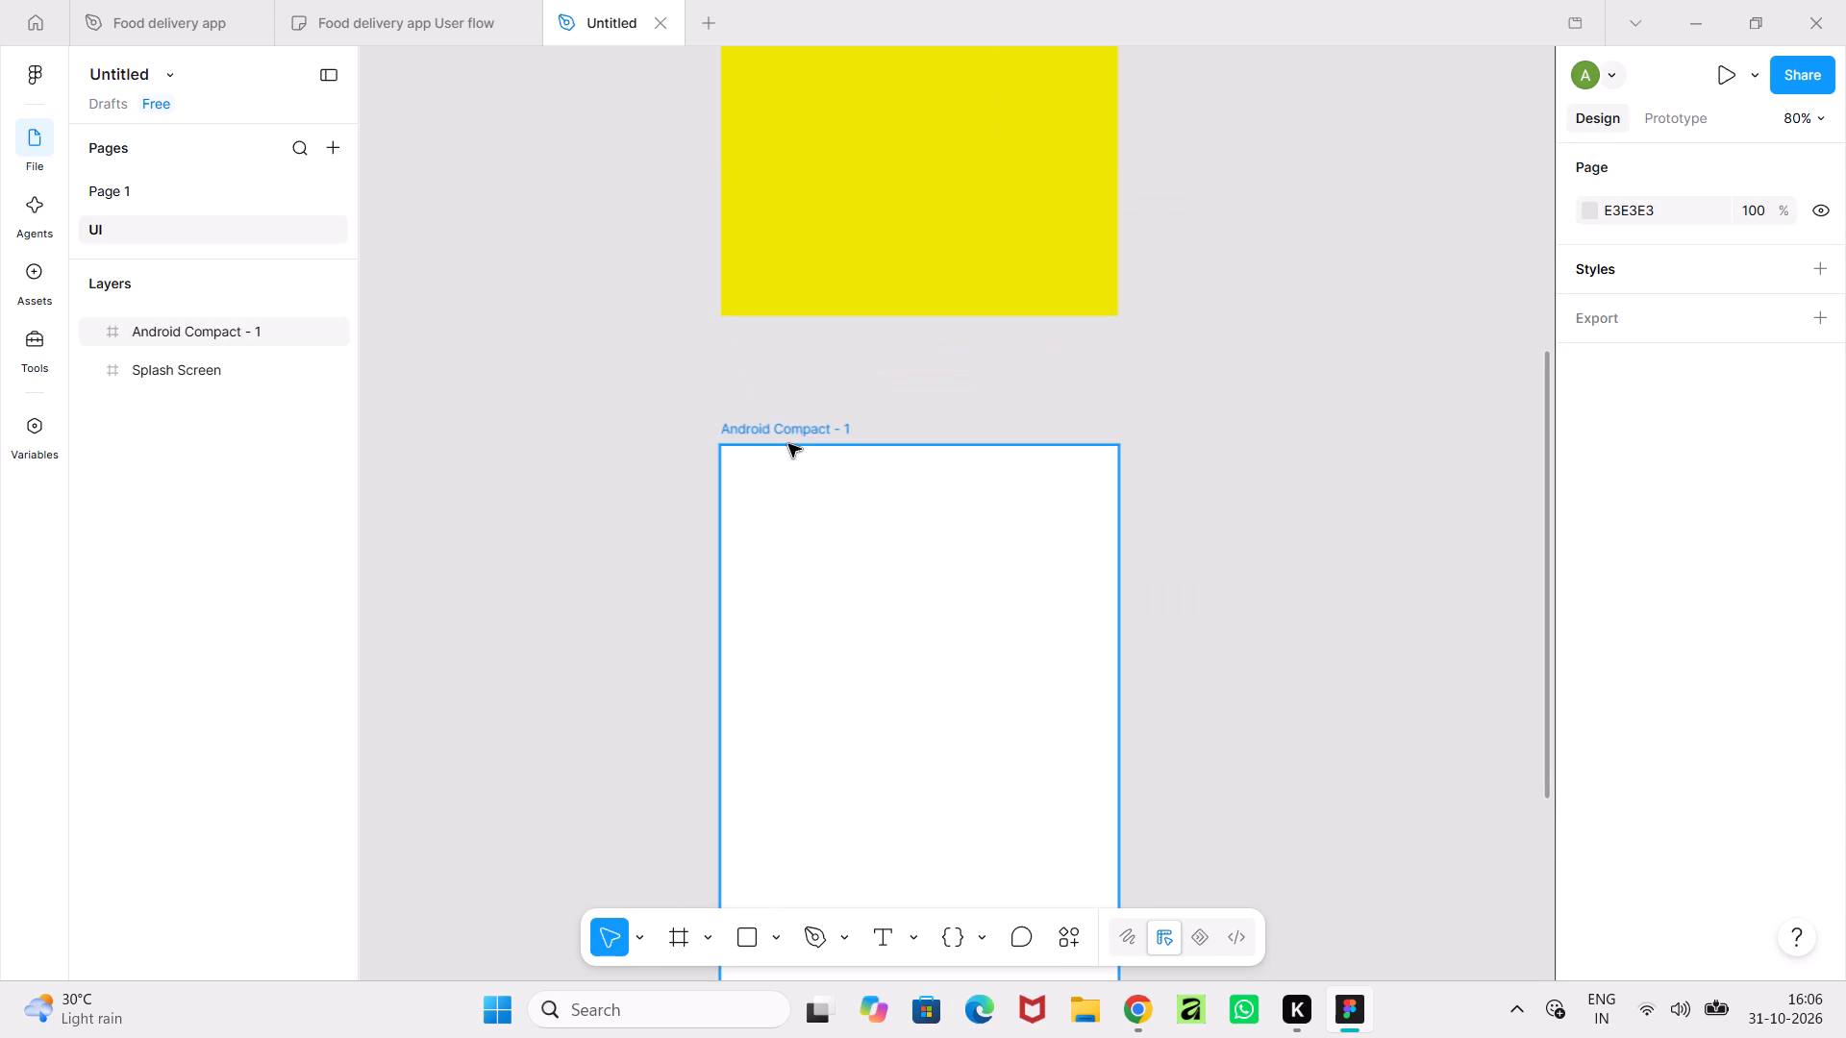
double_click(788, 431)
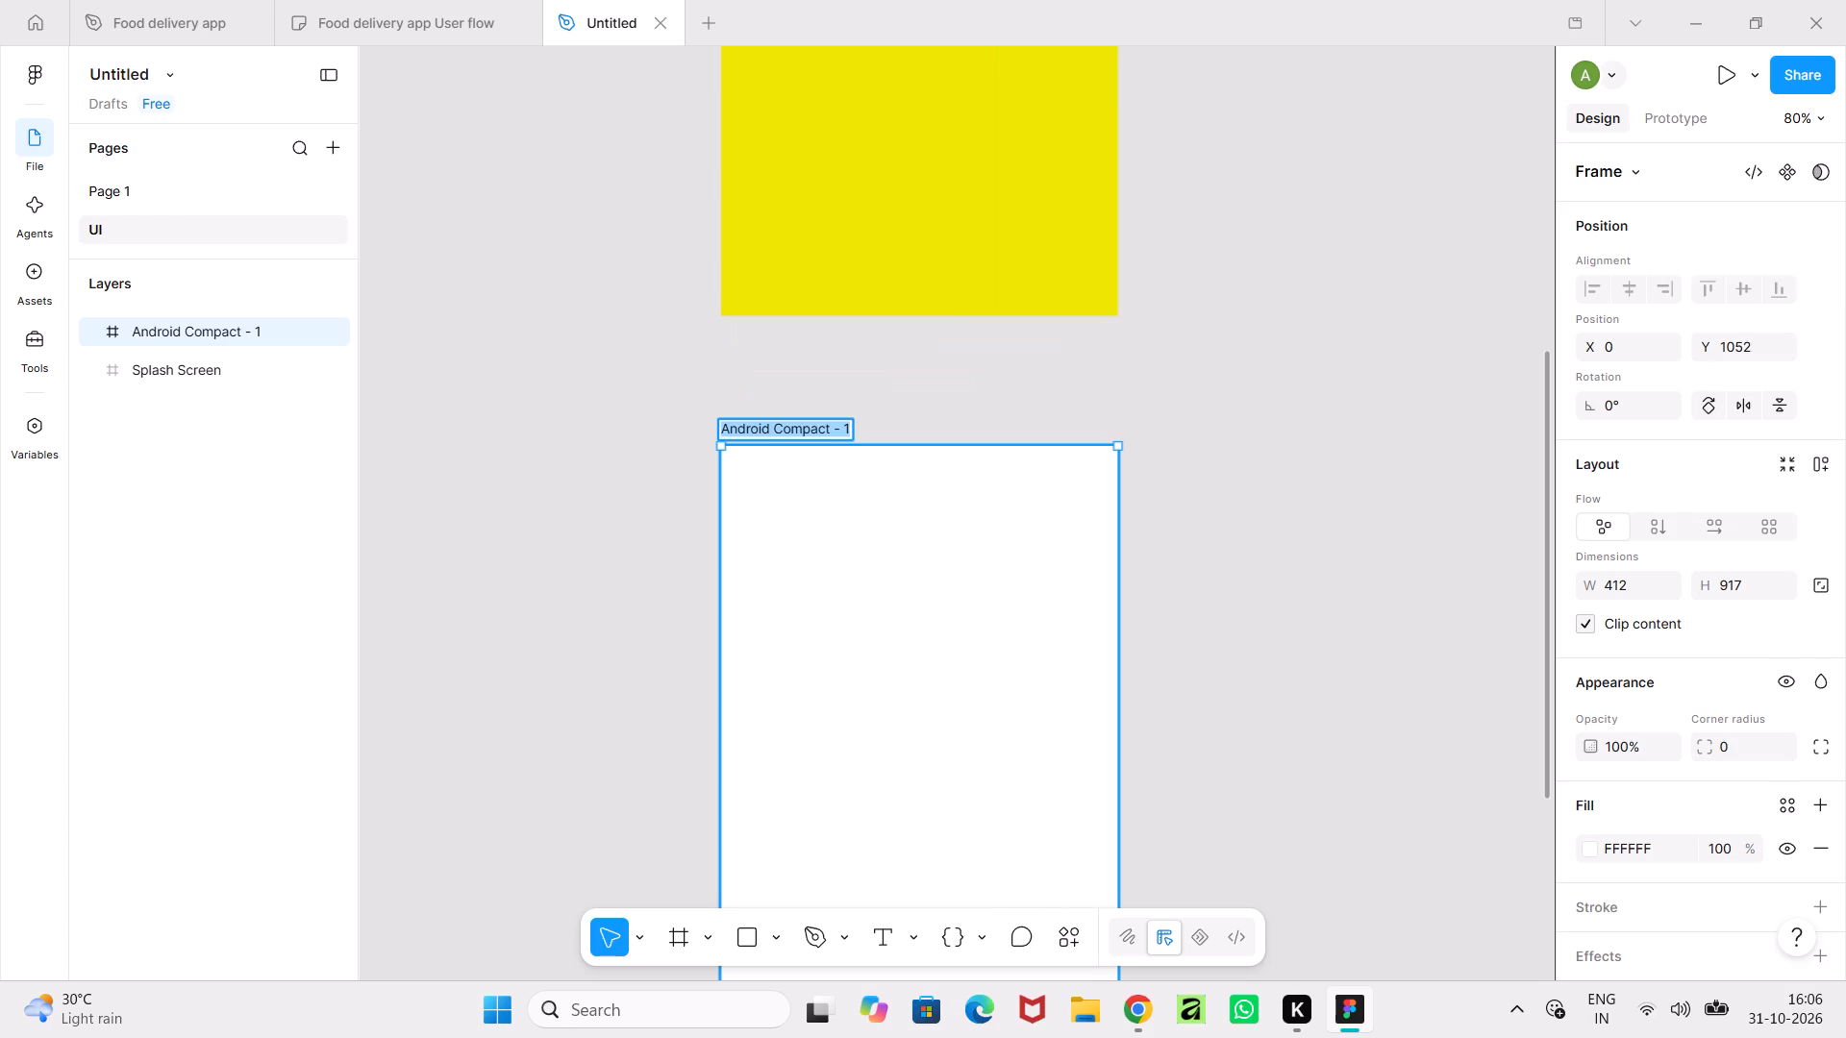
type("On")
key("space")
key("BackSpace")
type("boarding")
left_click(482, 649)
Rename the Onboarding frame as Onboarding (SIgnup/signin).
scroll(471, 648, "down", 5, "ctrl")
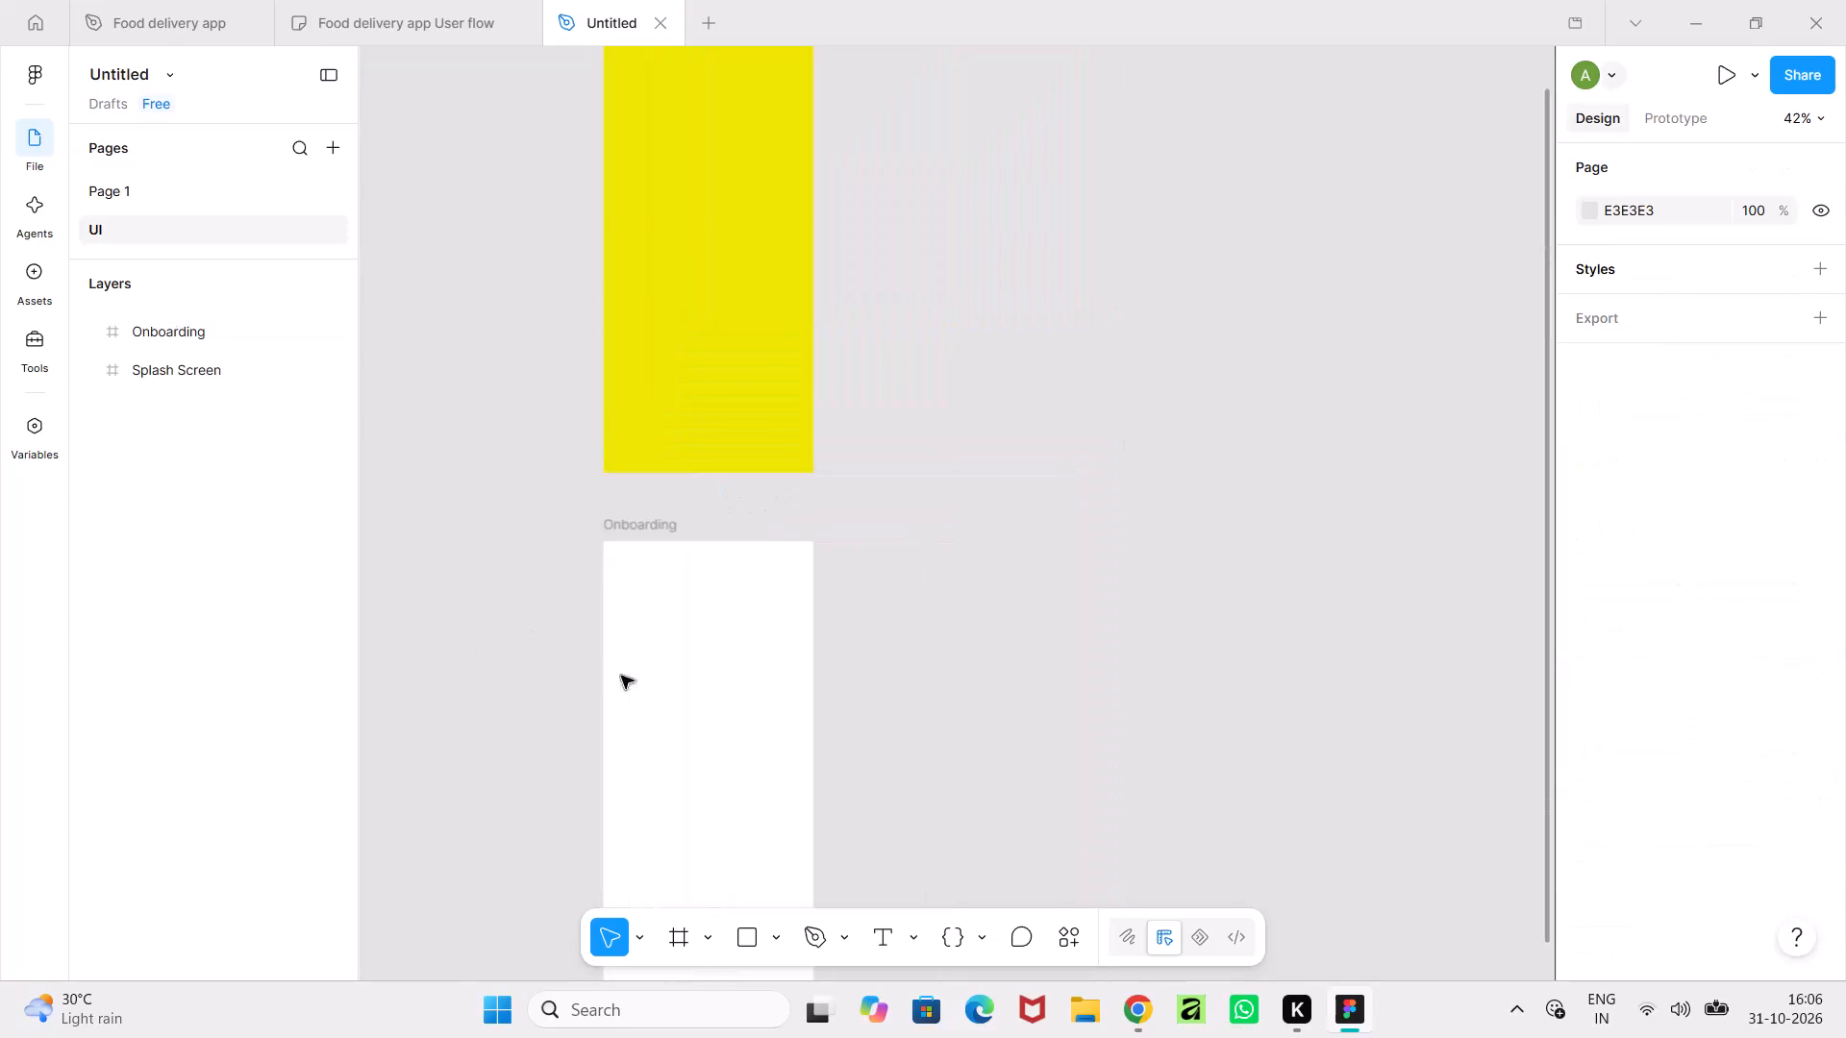
middle_click_drag(935, 711, 1054, 422)
scroll(1031, 498, "down", 2, "ctrl")
scroll(1030, 510, "up", 5, "ctrl")
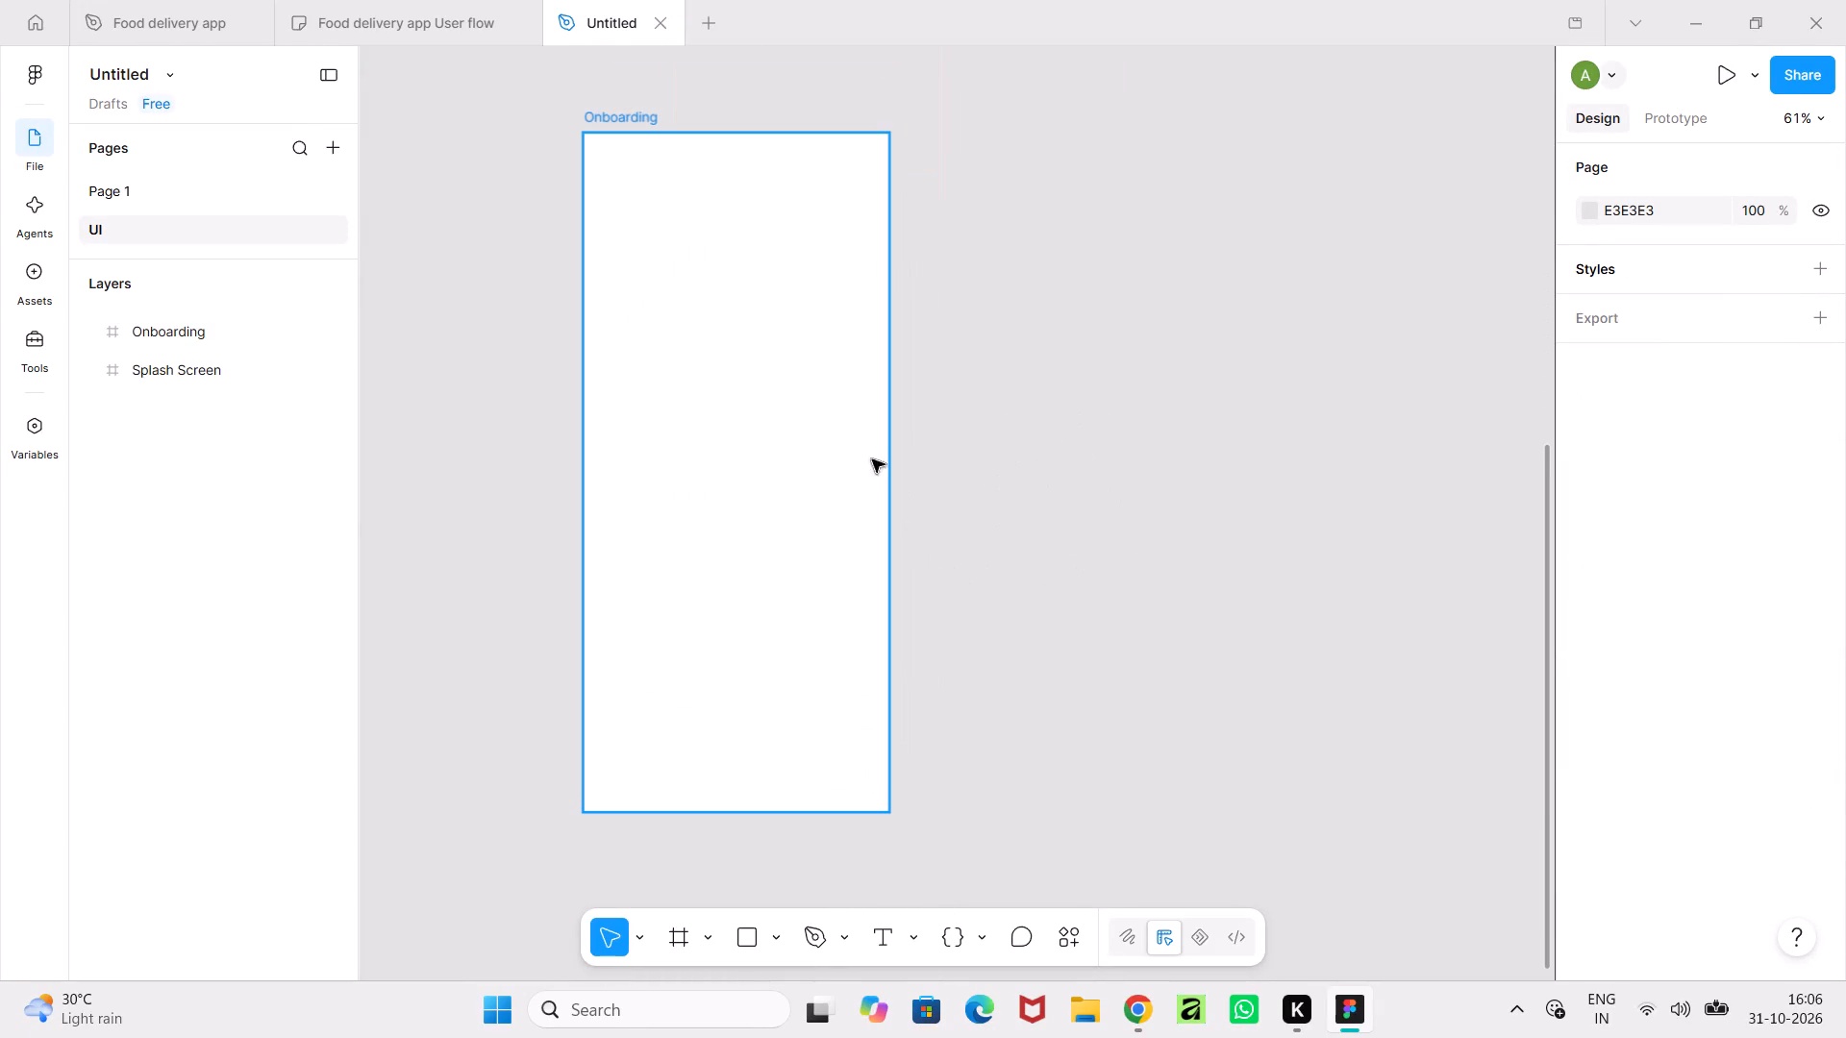
scroll(583, 344, "down", 3, "ctrl")
left_click(922, 495)
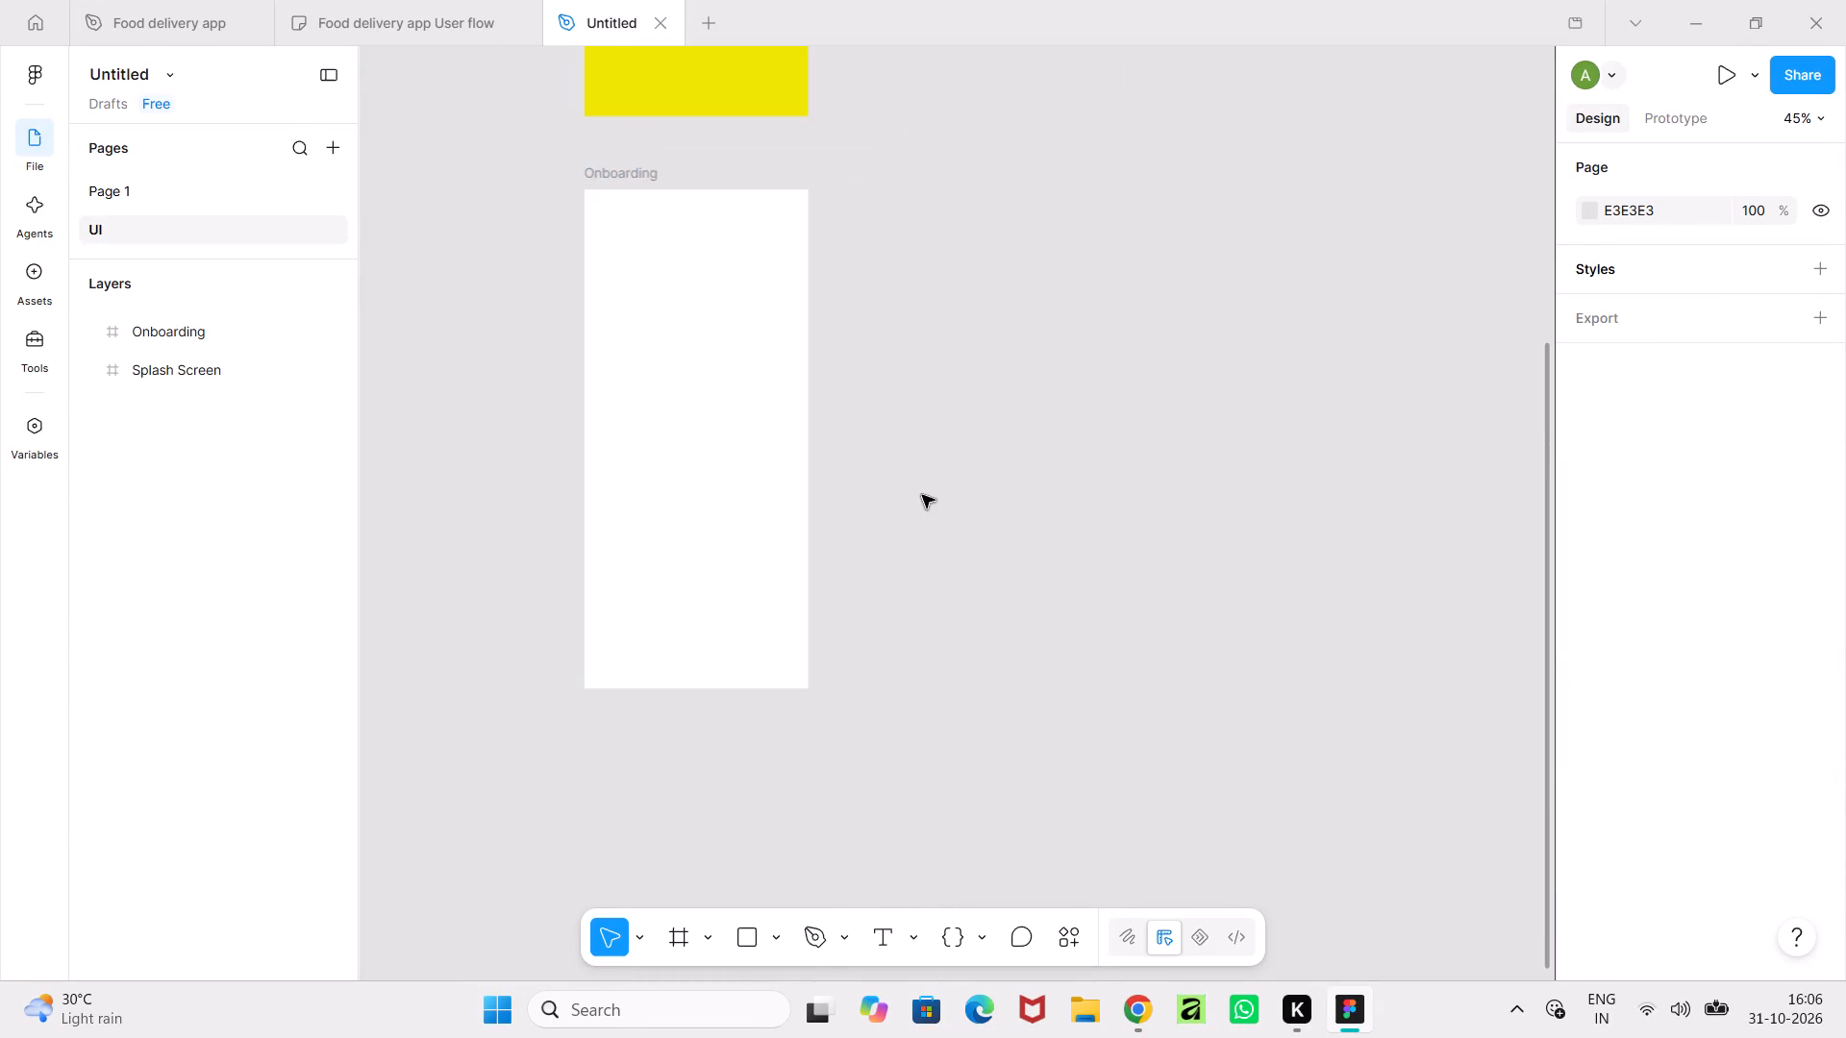
middle_click_drag(922, 495, 911, 594)
scroll(911, 594, "up", 4, "ctrl")
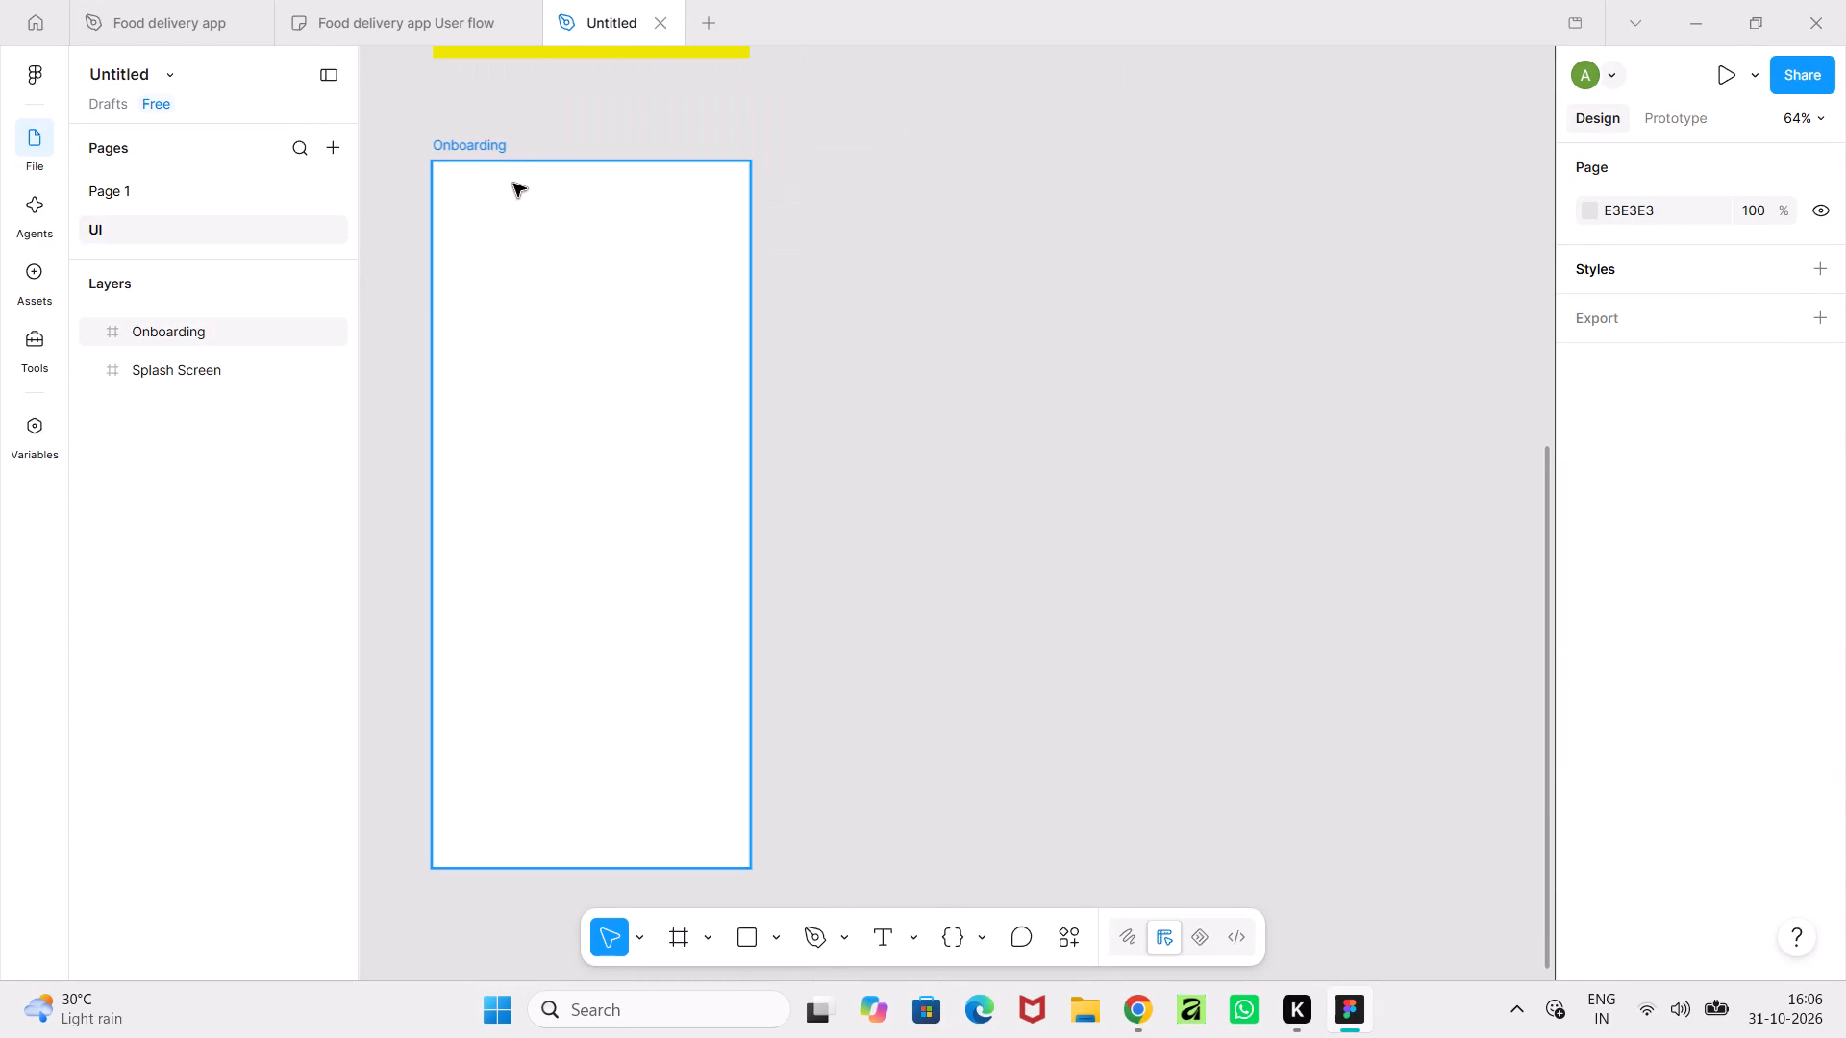
double_click(491, 143)
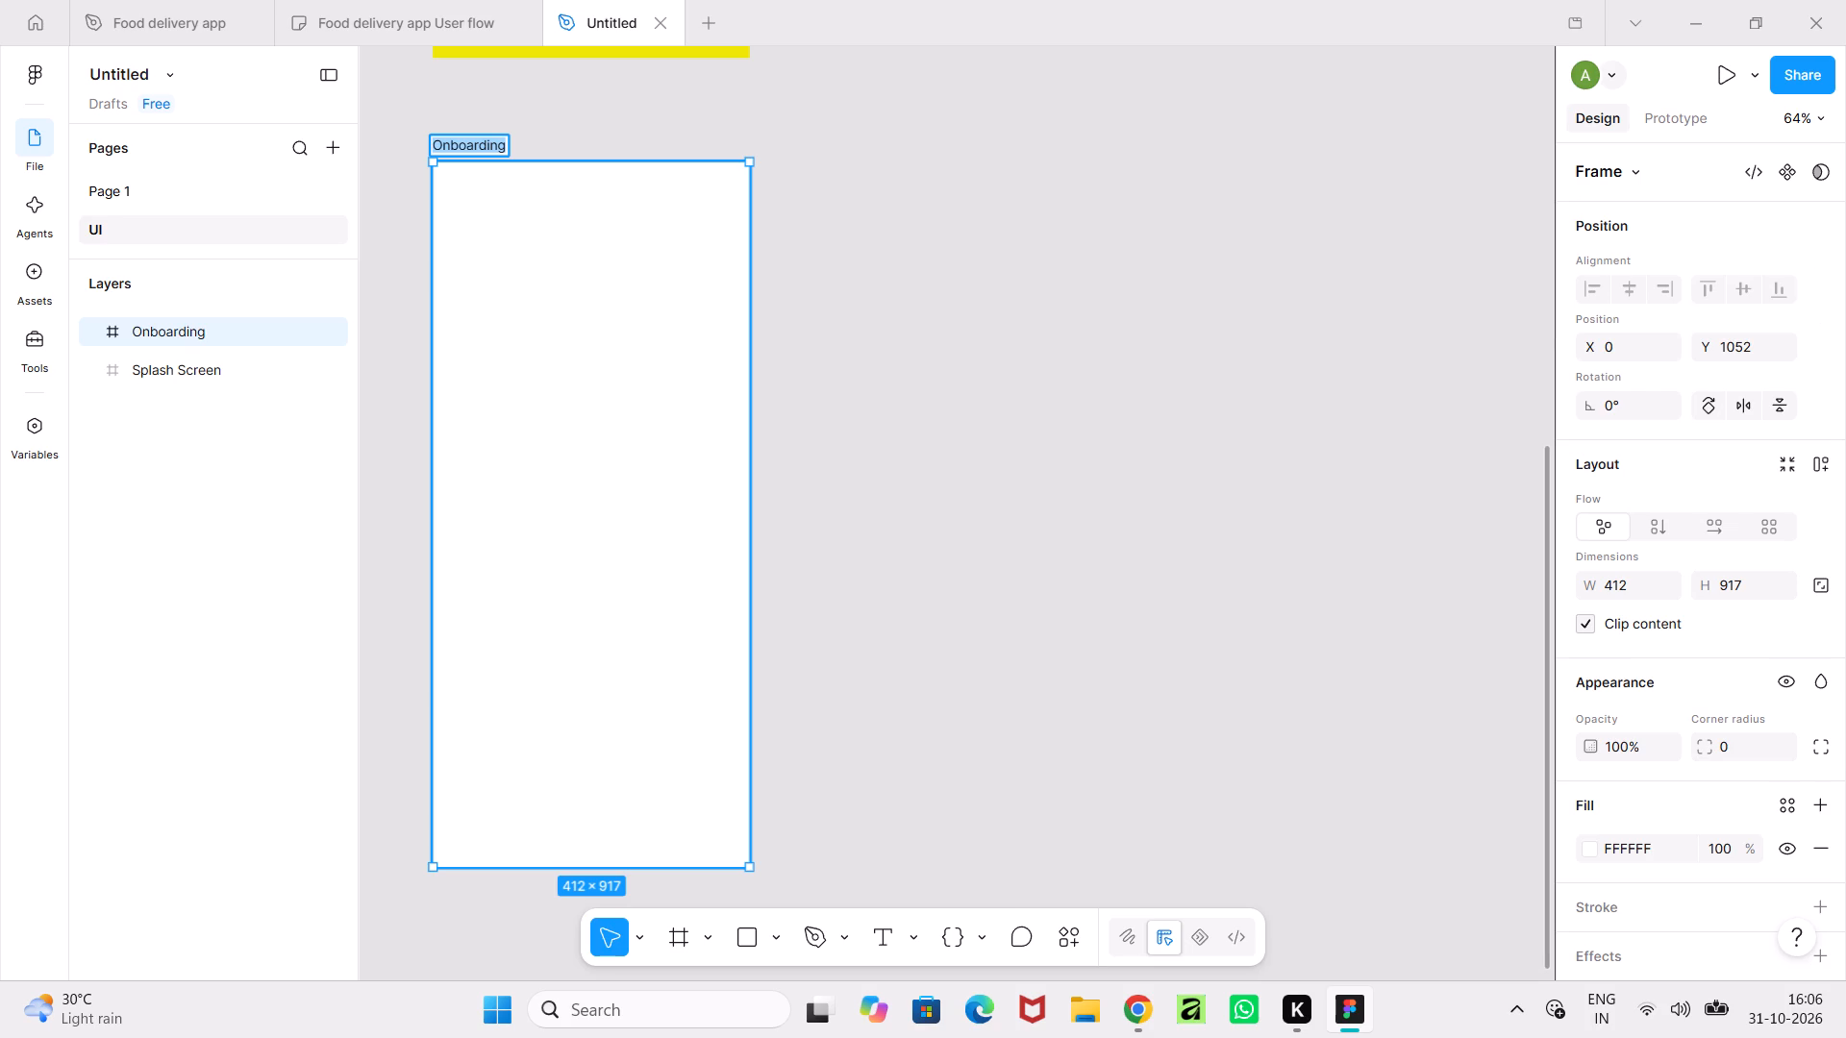
left_click(497, 145)
key("Right")
key("space")
type("(")
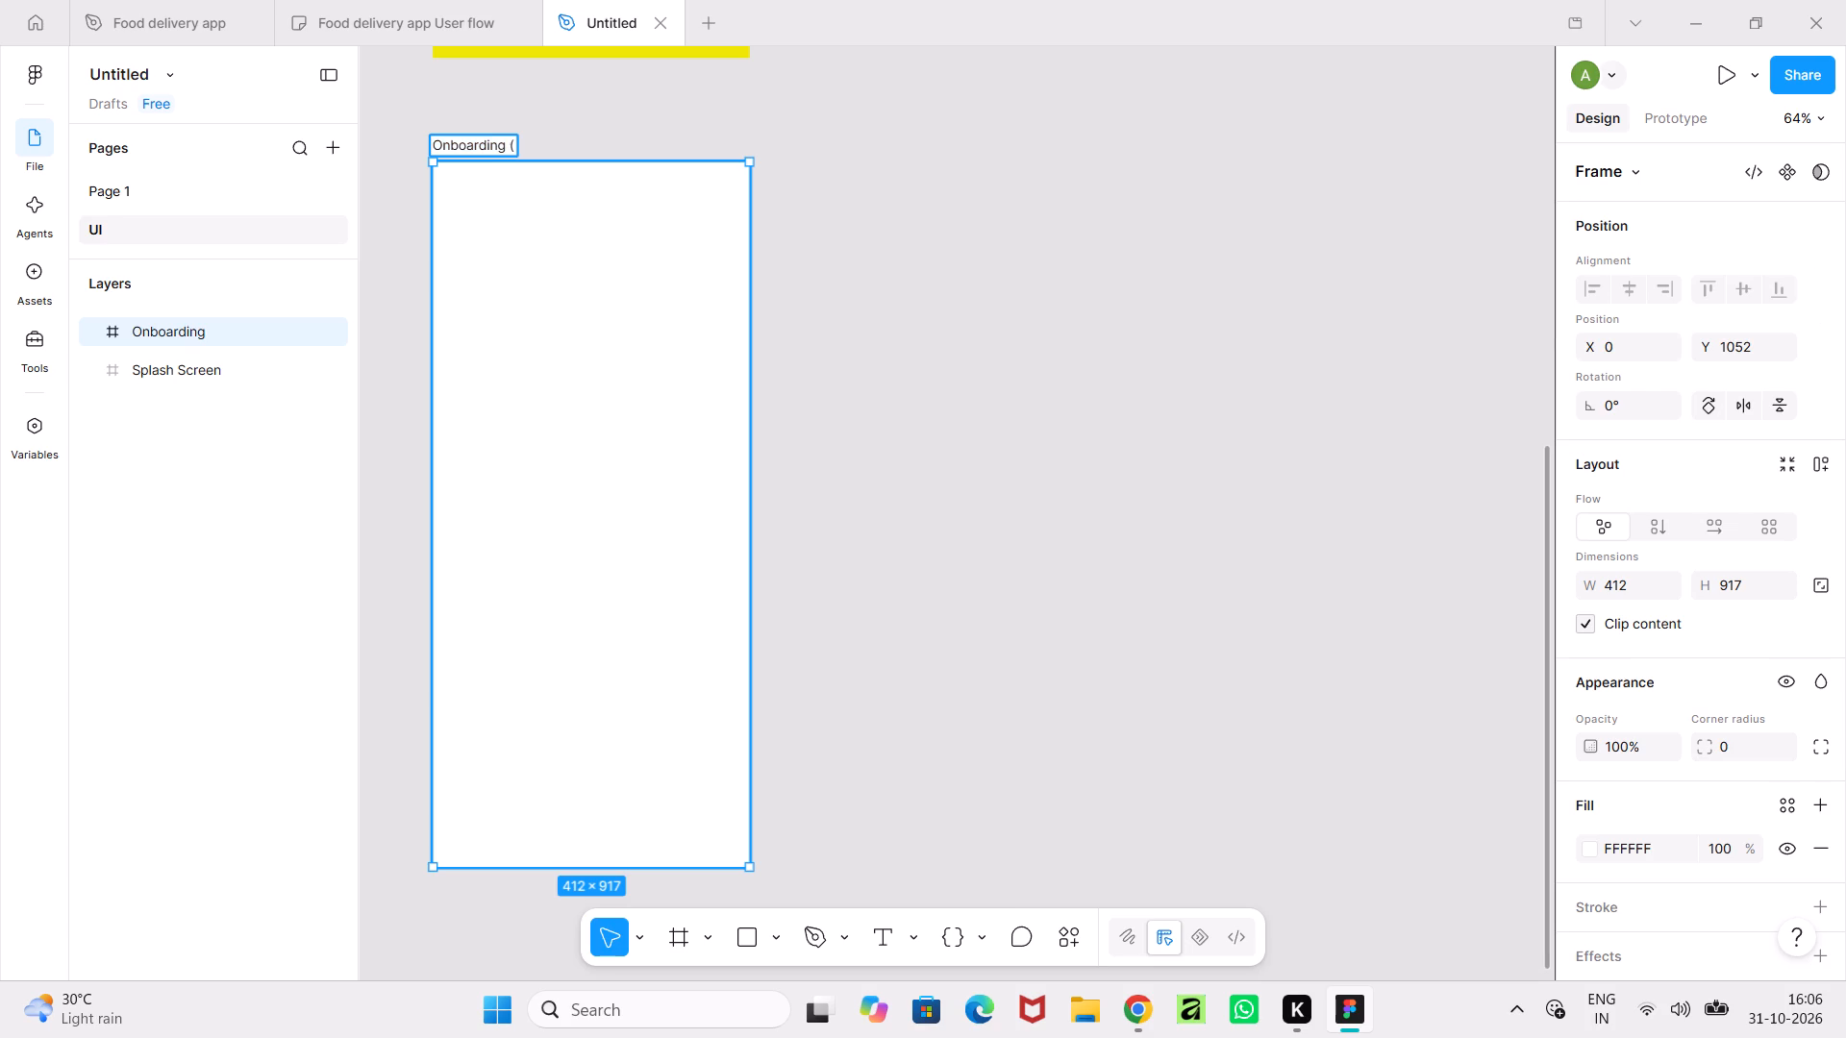
type("SIgn")
key("i")
key("BackSpace")
type("up/signin")
key("shift+parenright")
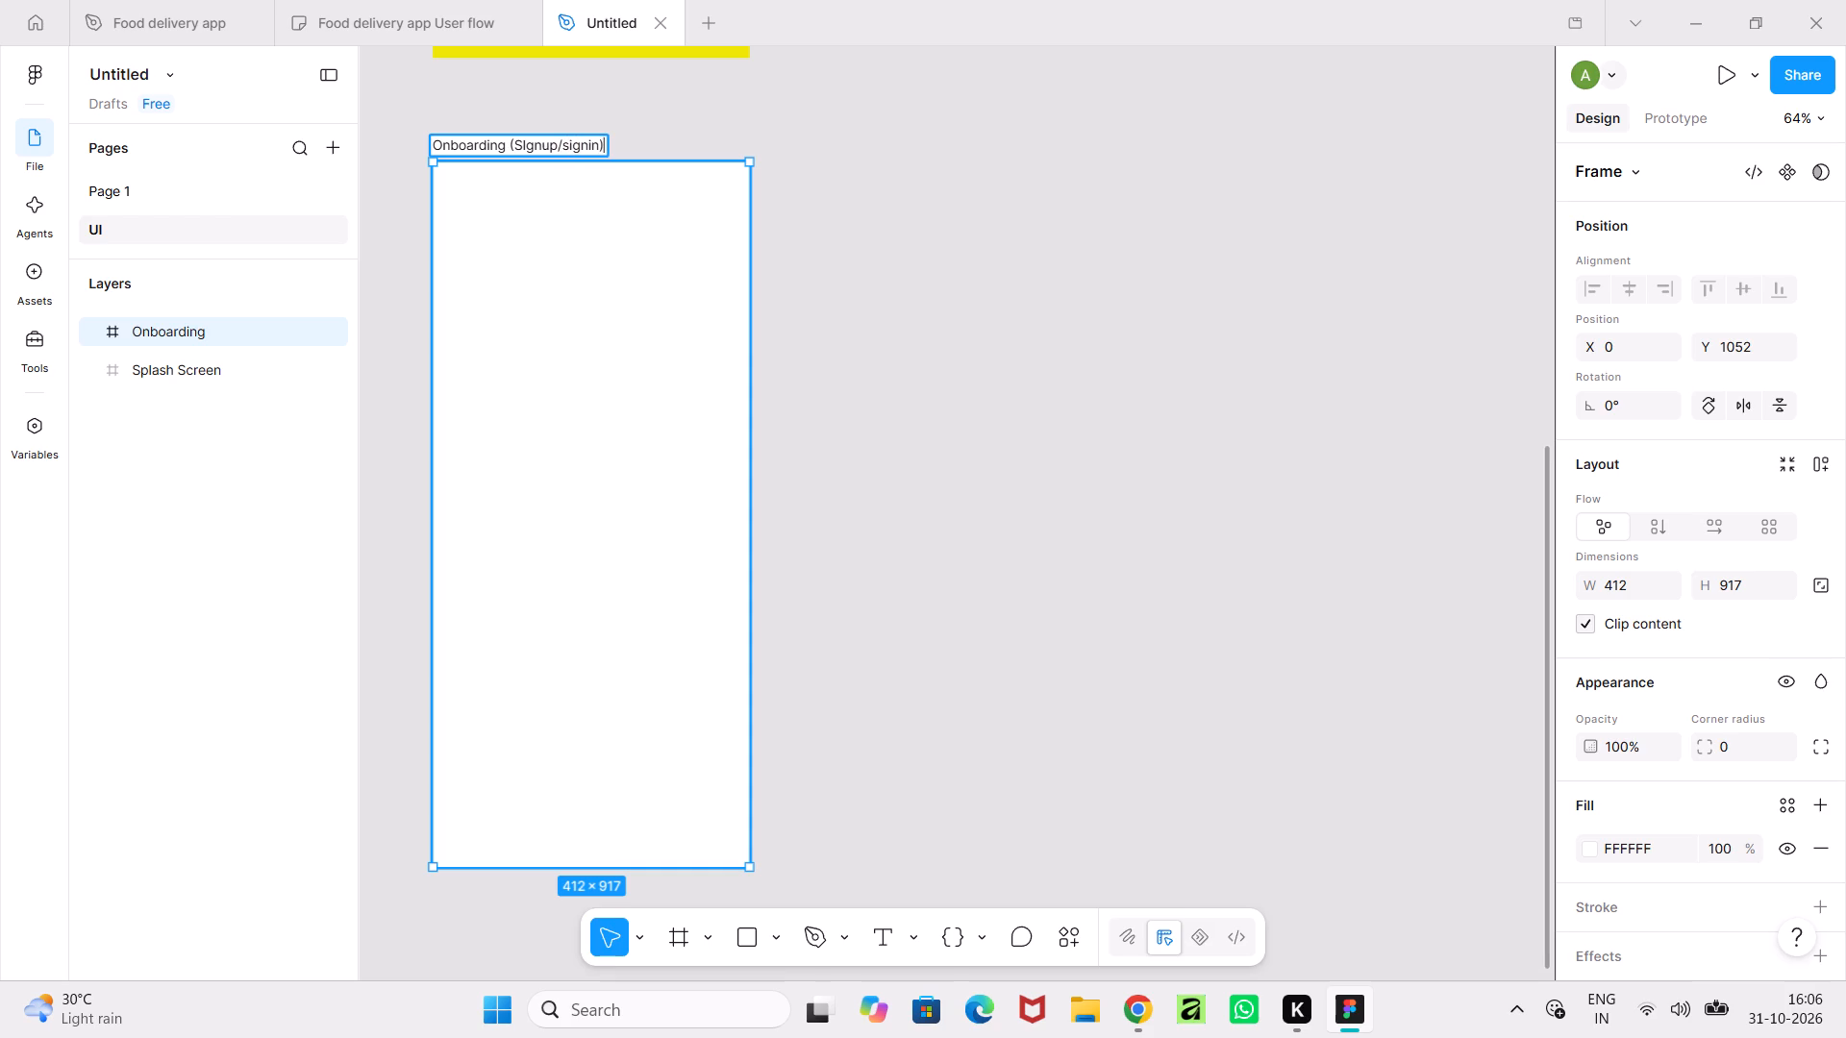
left_click(831, 311)
Change the Splash Screen frame's fill from yellow to white.
scroll(831, 311, "down", 3, "ctrl")
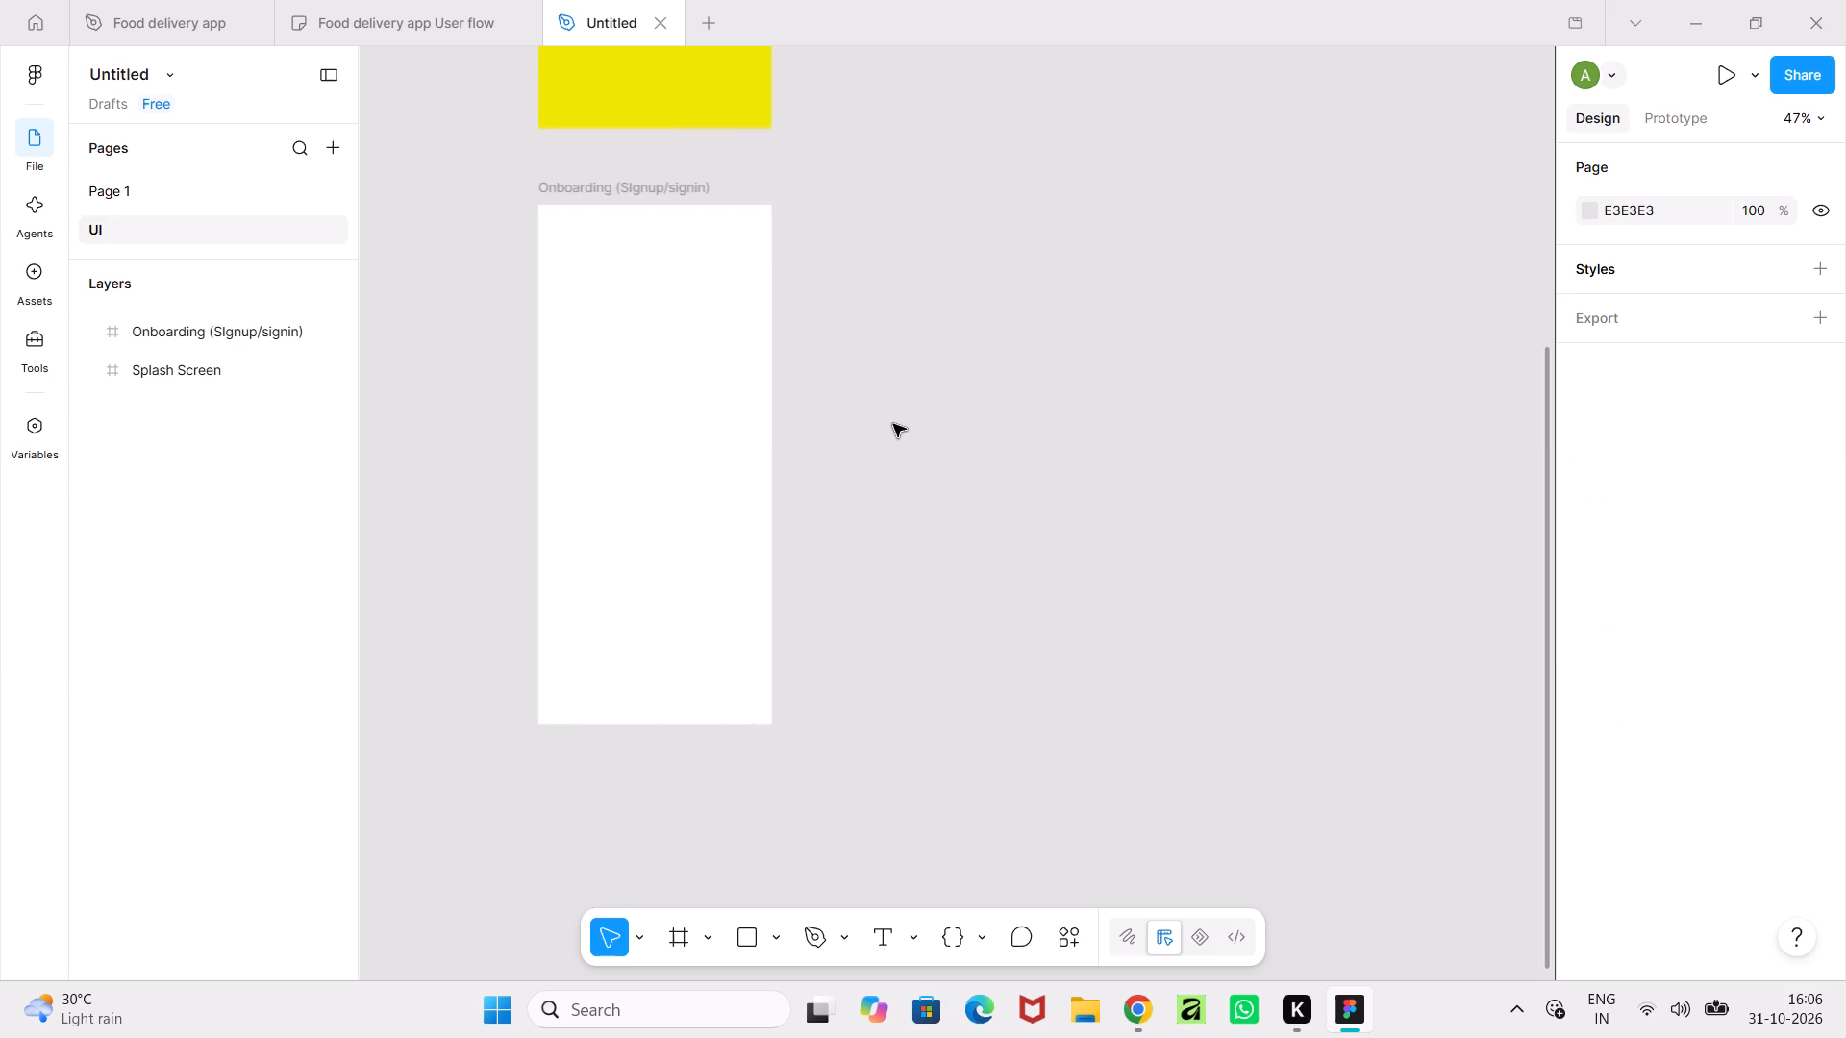
scroll(893, 424, "down", 1, "ctrl")
scroll(896, 430, "up", 2)
scroll(896, 430, "down", 1)
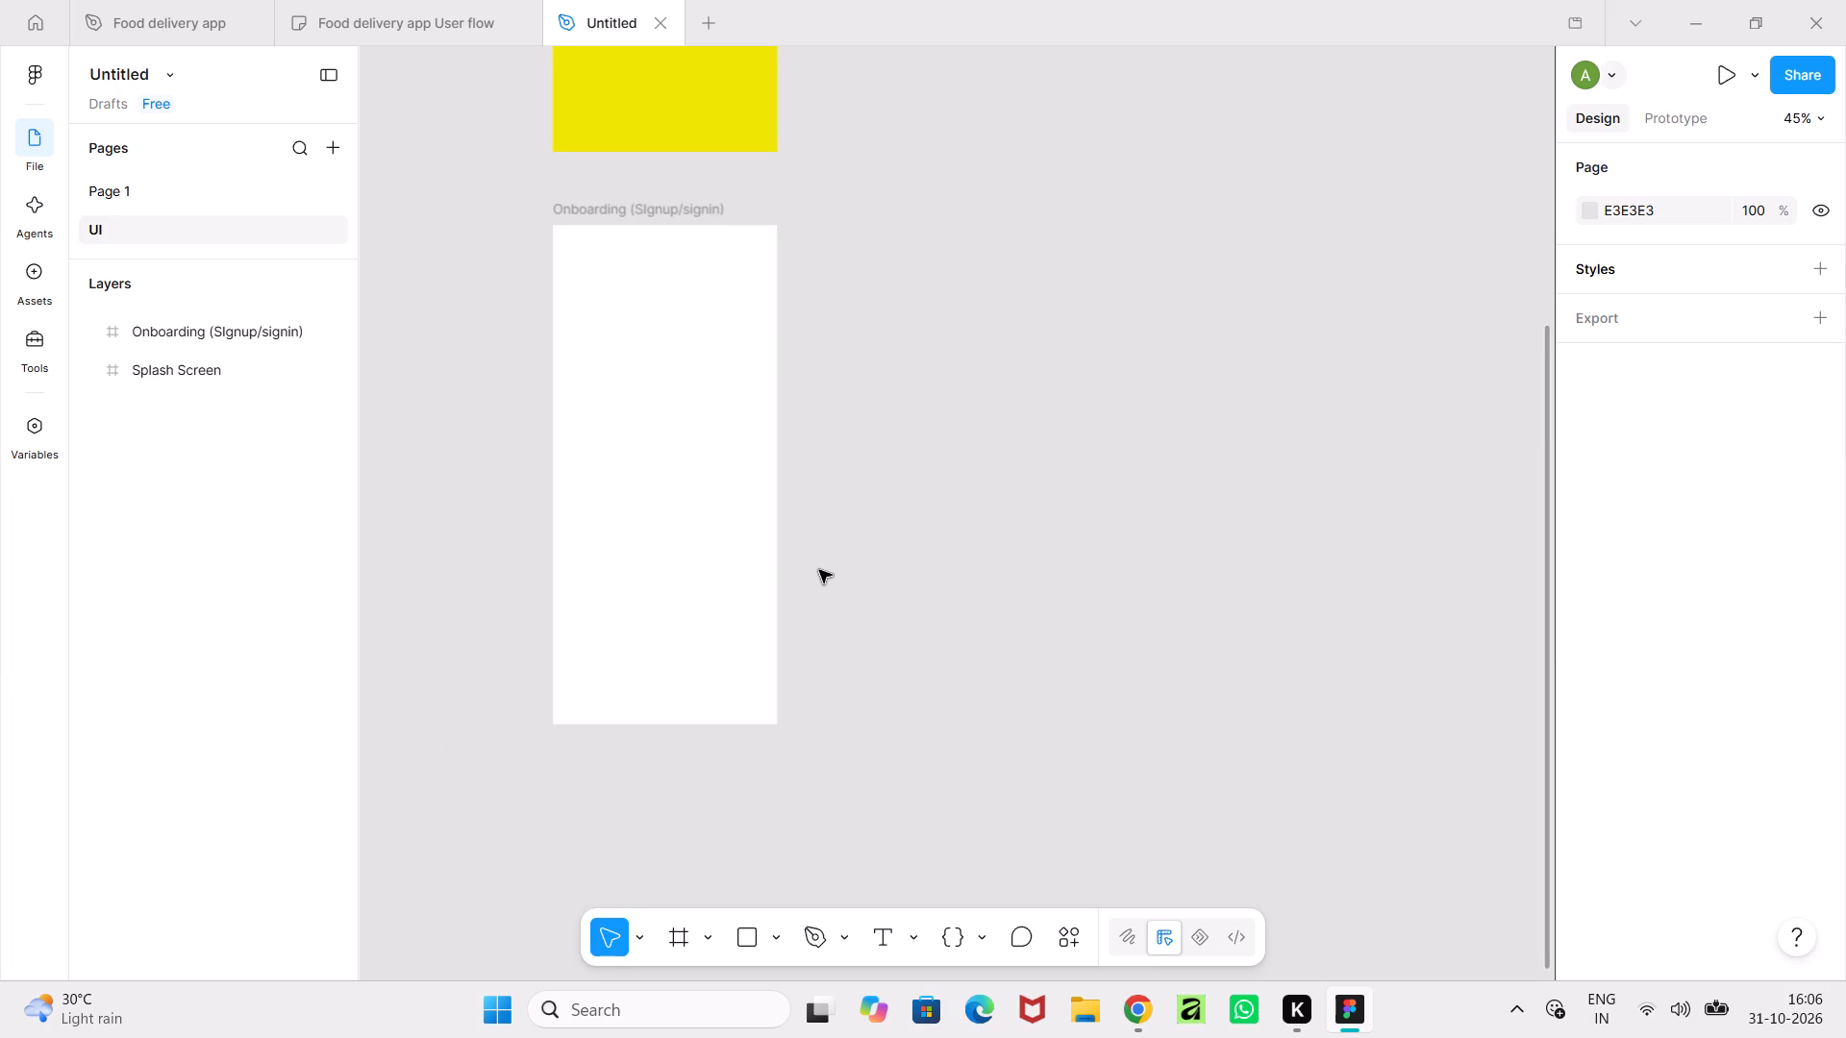
middle_click_drag(819, 570, 924, 663)
scroll(911, 666, "up", 4, "ctrl")
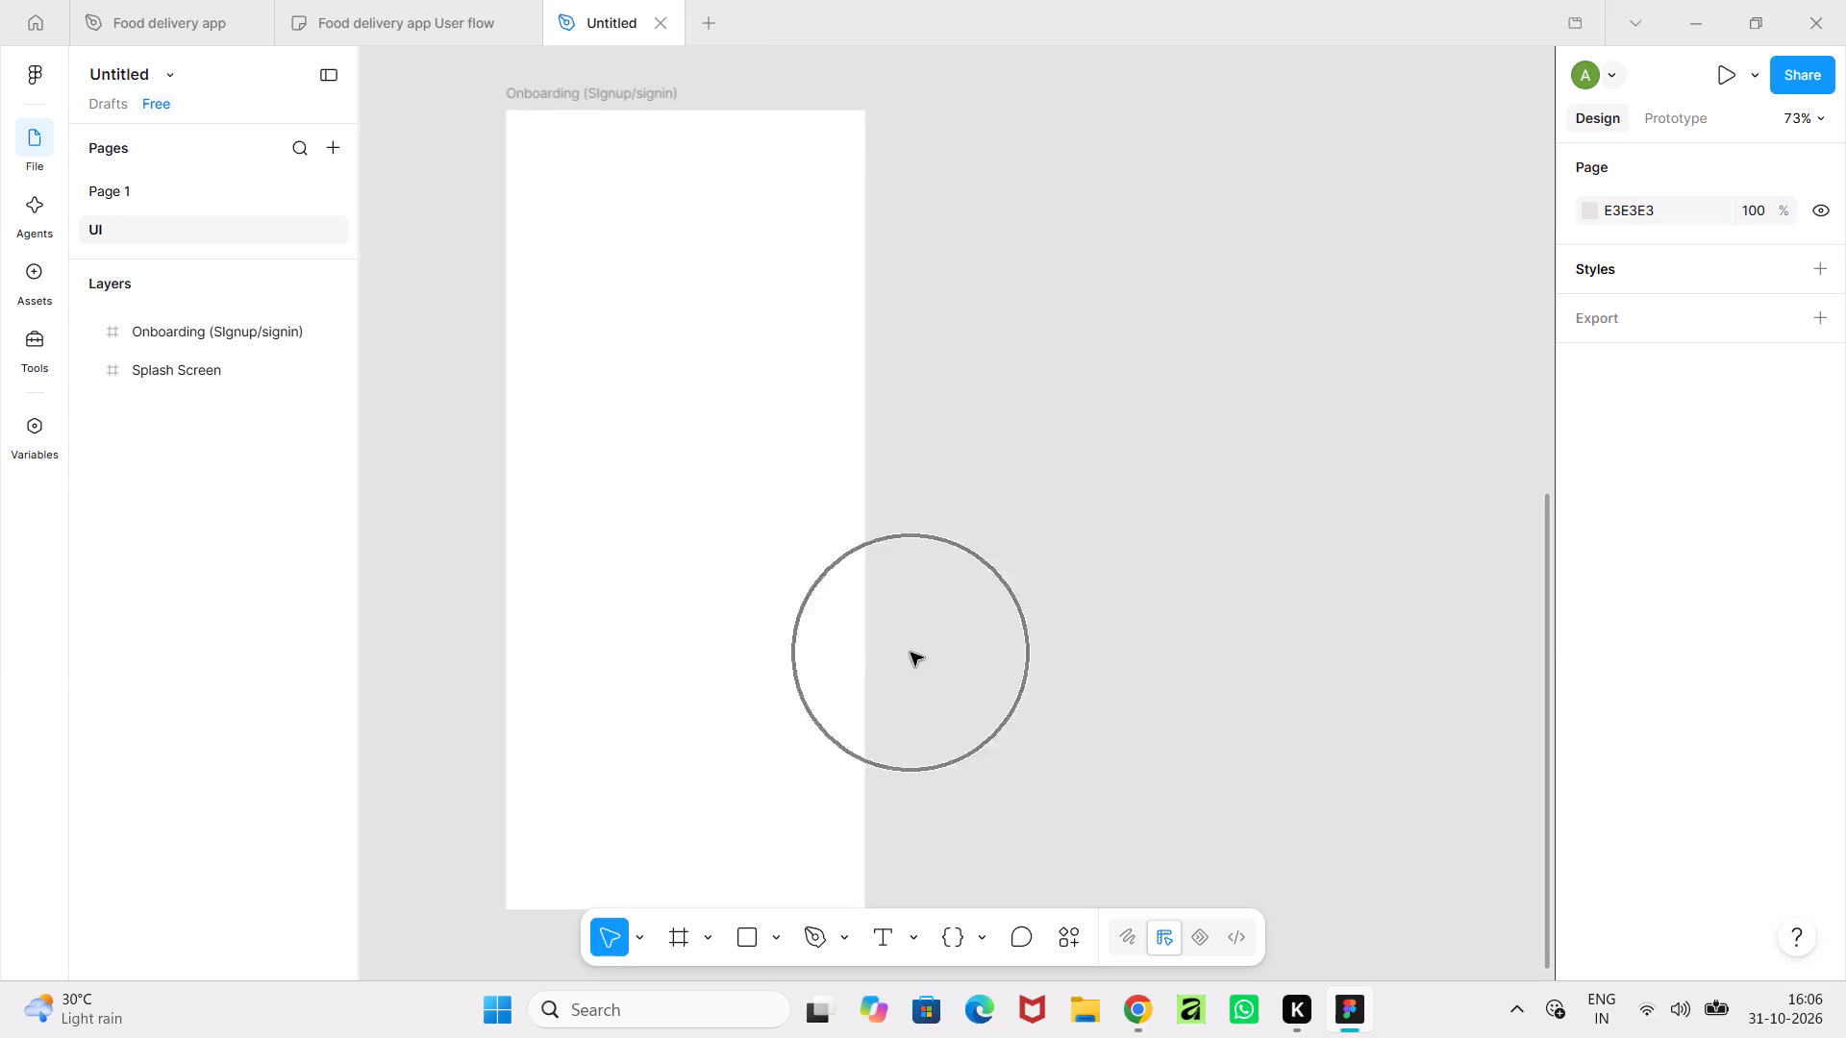
middle_click_drag(911, 653, 944, 736)
scroll(973, 507, "down", 4, "ctrl")
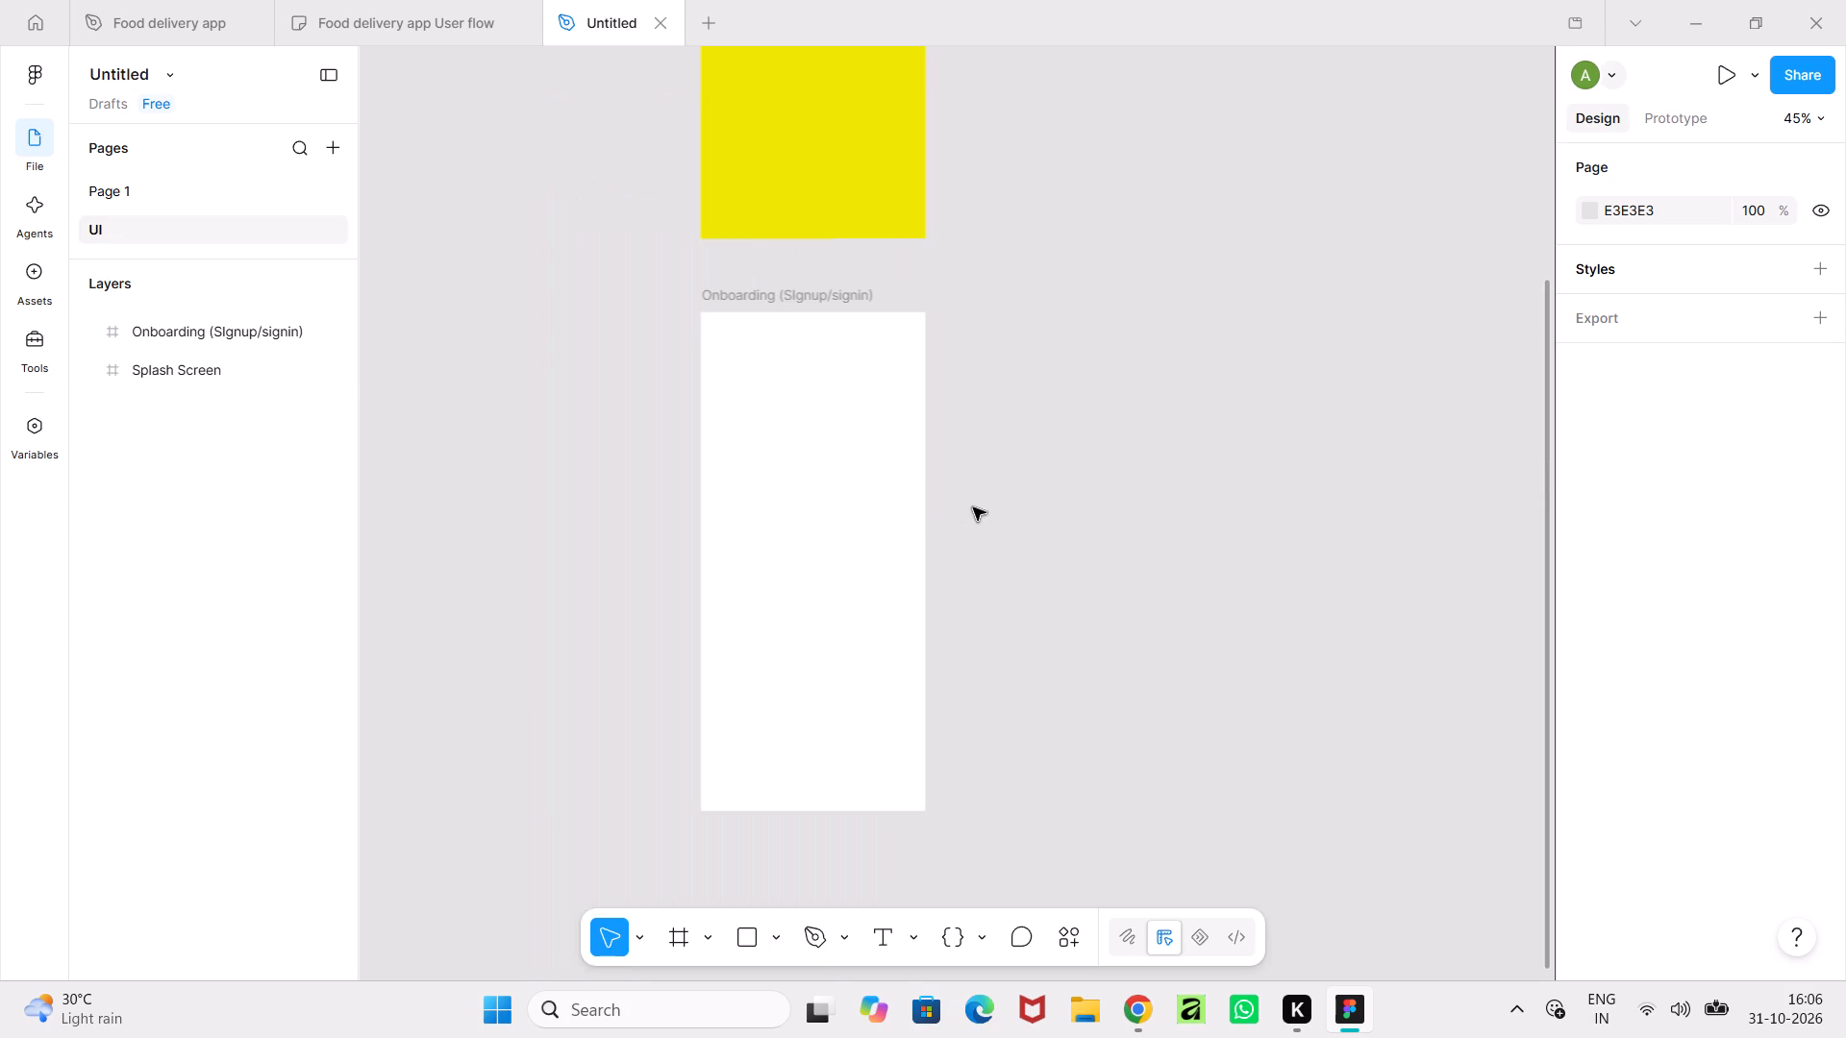
left_click(834, 178)
middle_click_drag(971, 308, 806, 728)
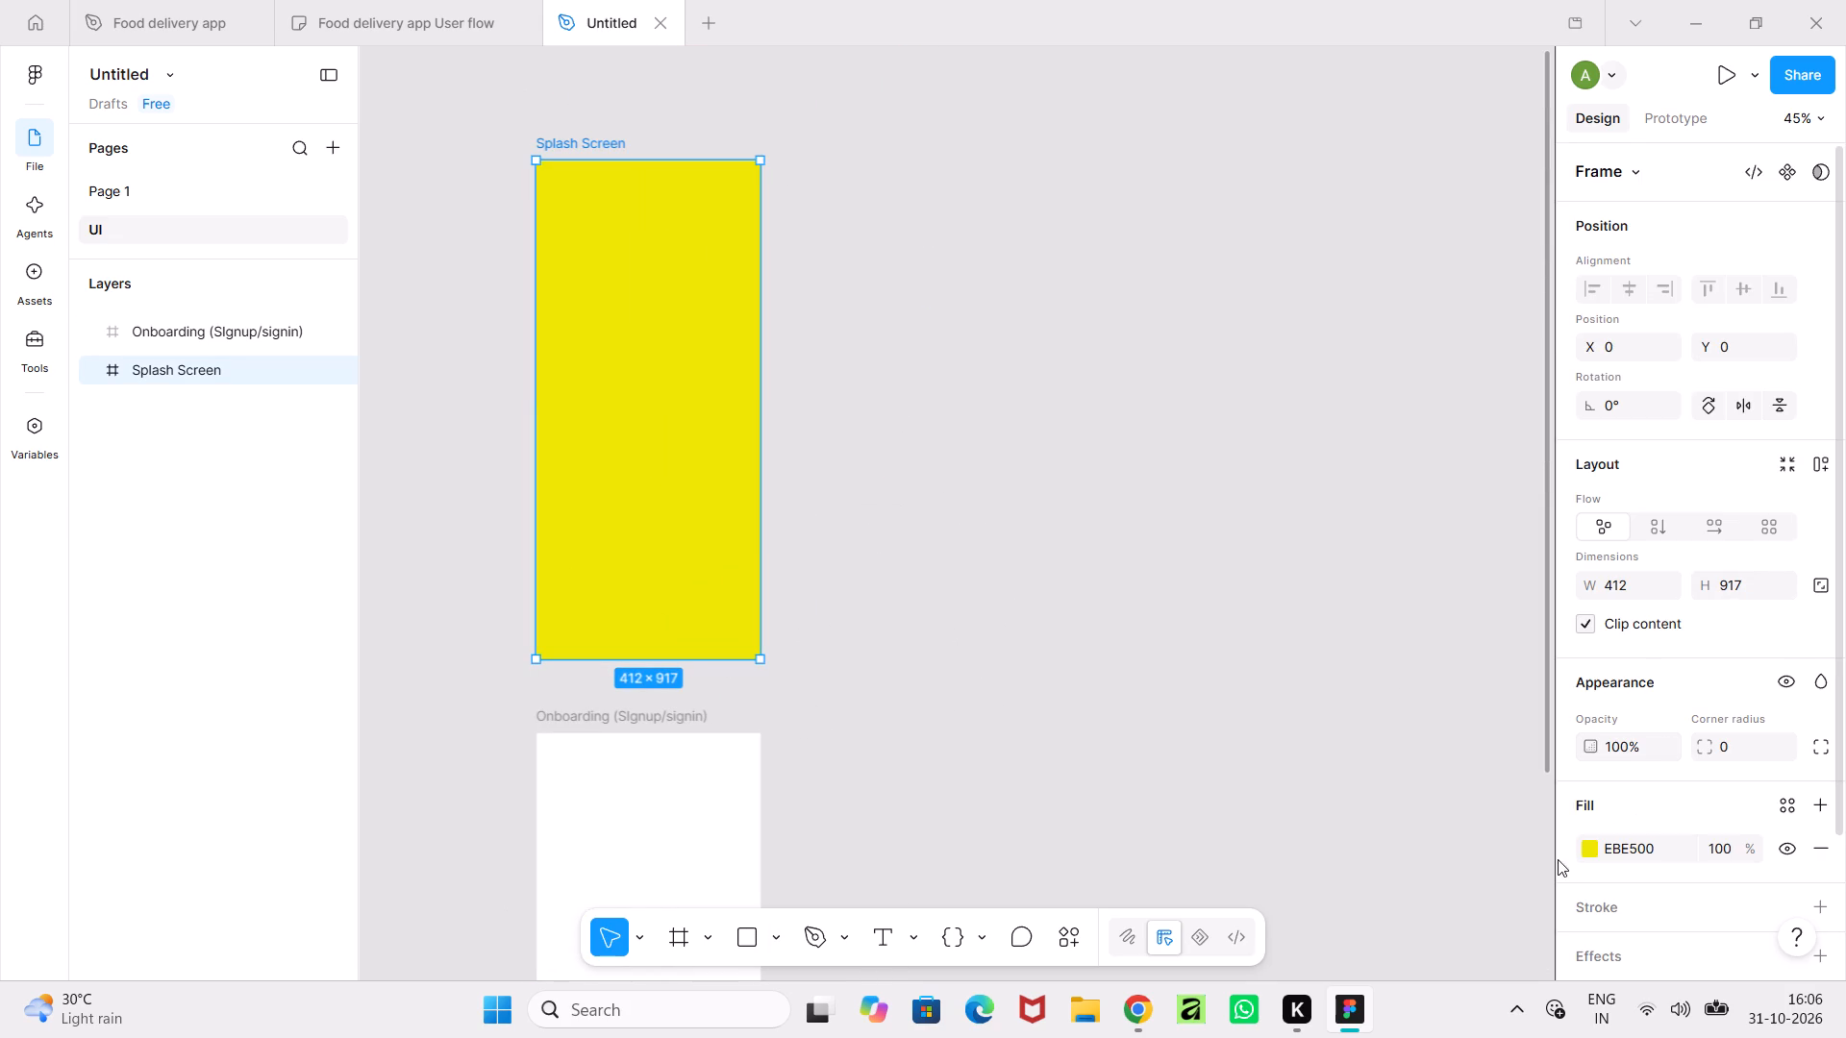
left_click(1587, 853)
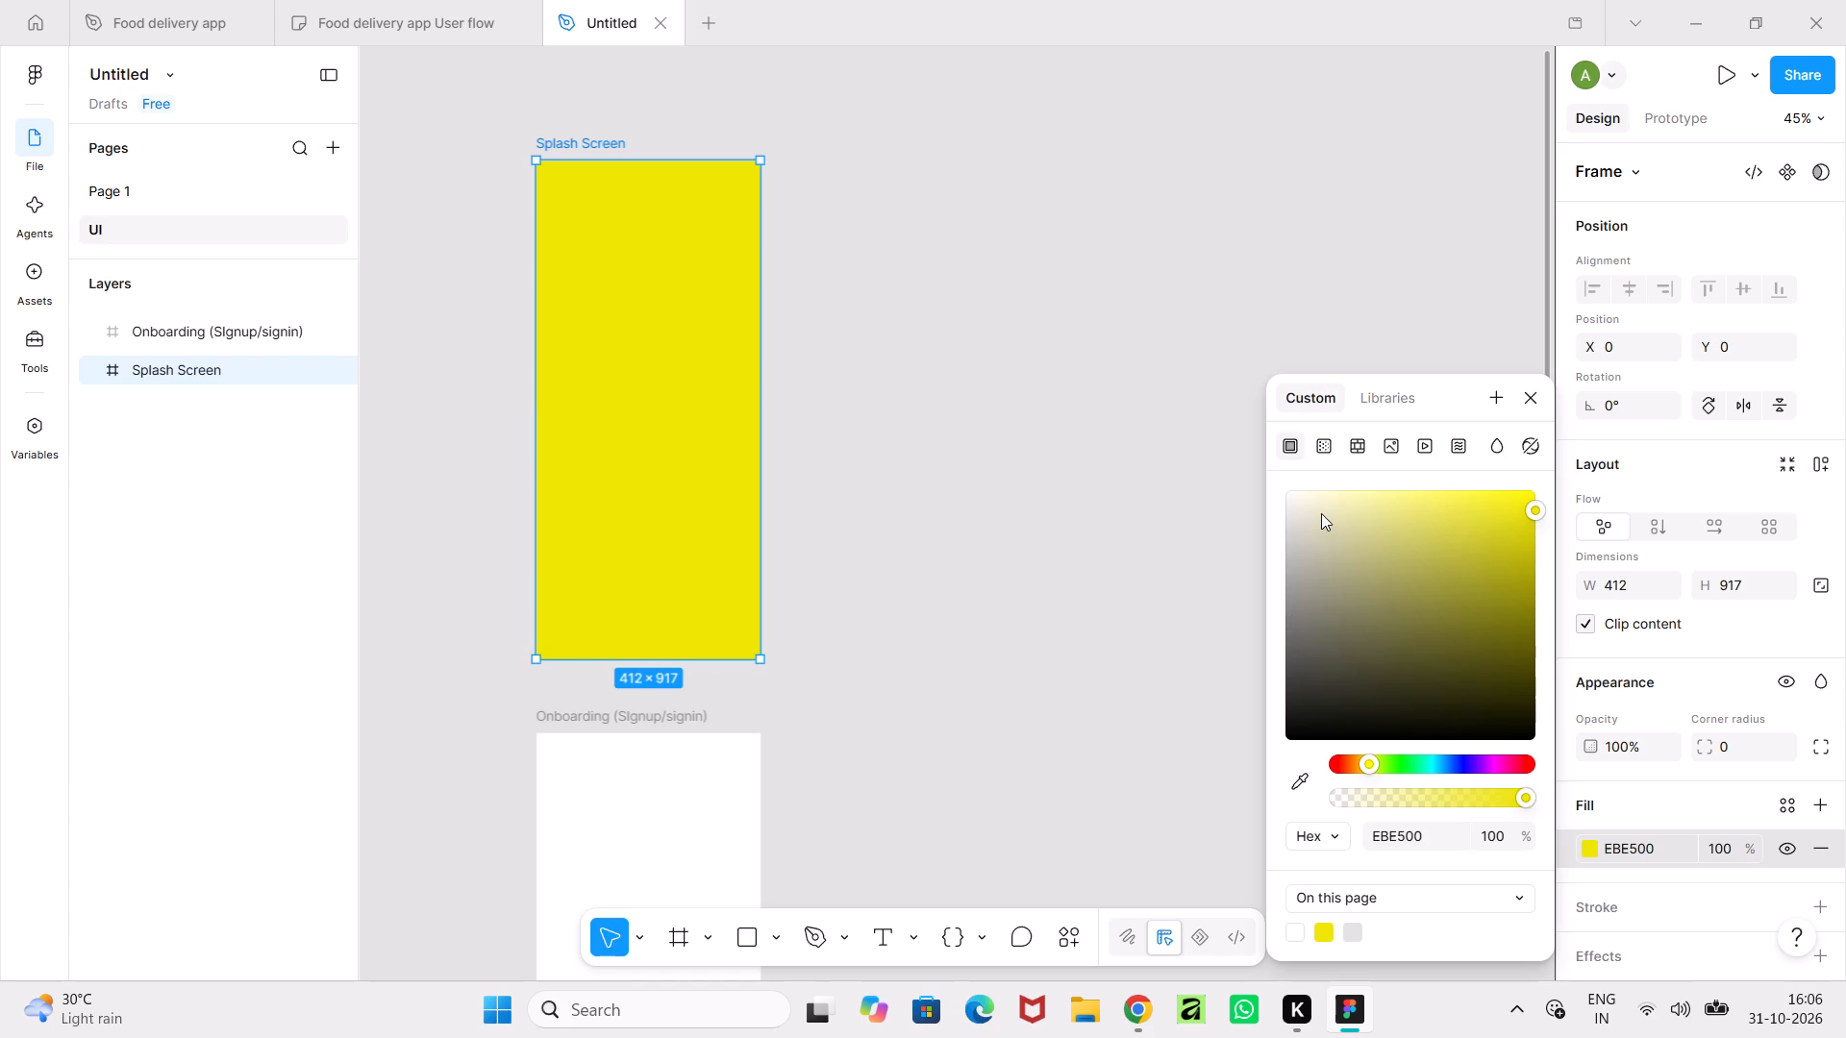
left_click_drag(1321, 513, 1156, 405)
left_click(968, 419)
Rename the UI page as UI framework.
middle_click_drag(438, 640, 685, 659)
double_click(97, 228)
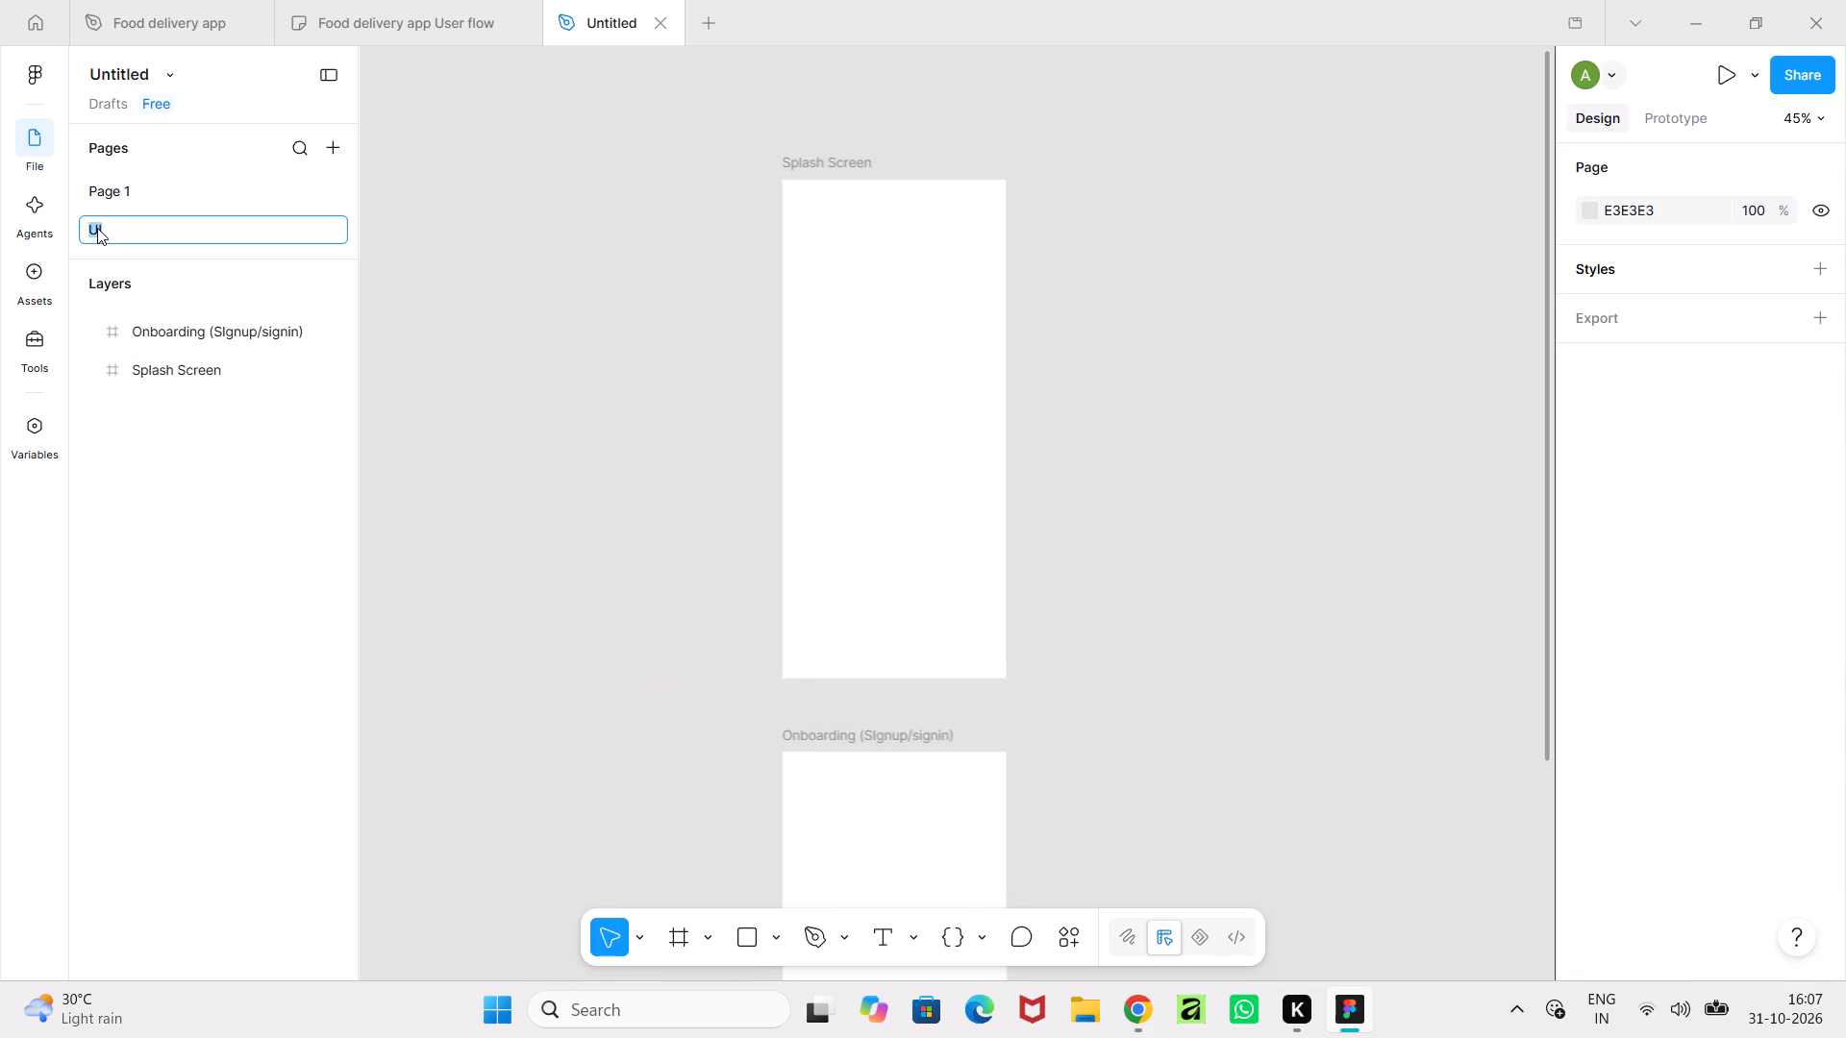
left_click(104, 232)
key("space")
type("frame")
type("work")
key("Return")
left_click(1198, 408)
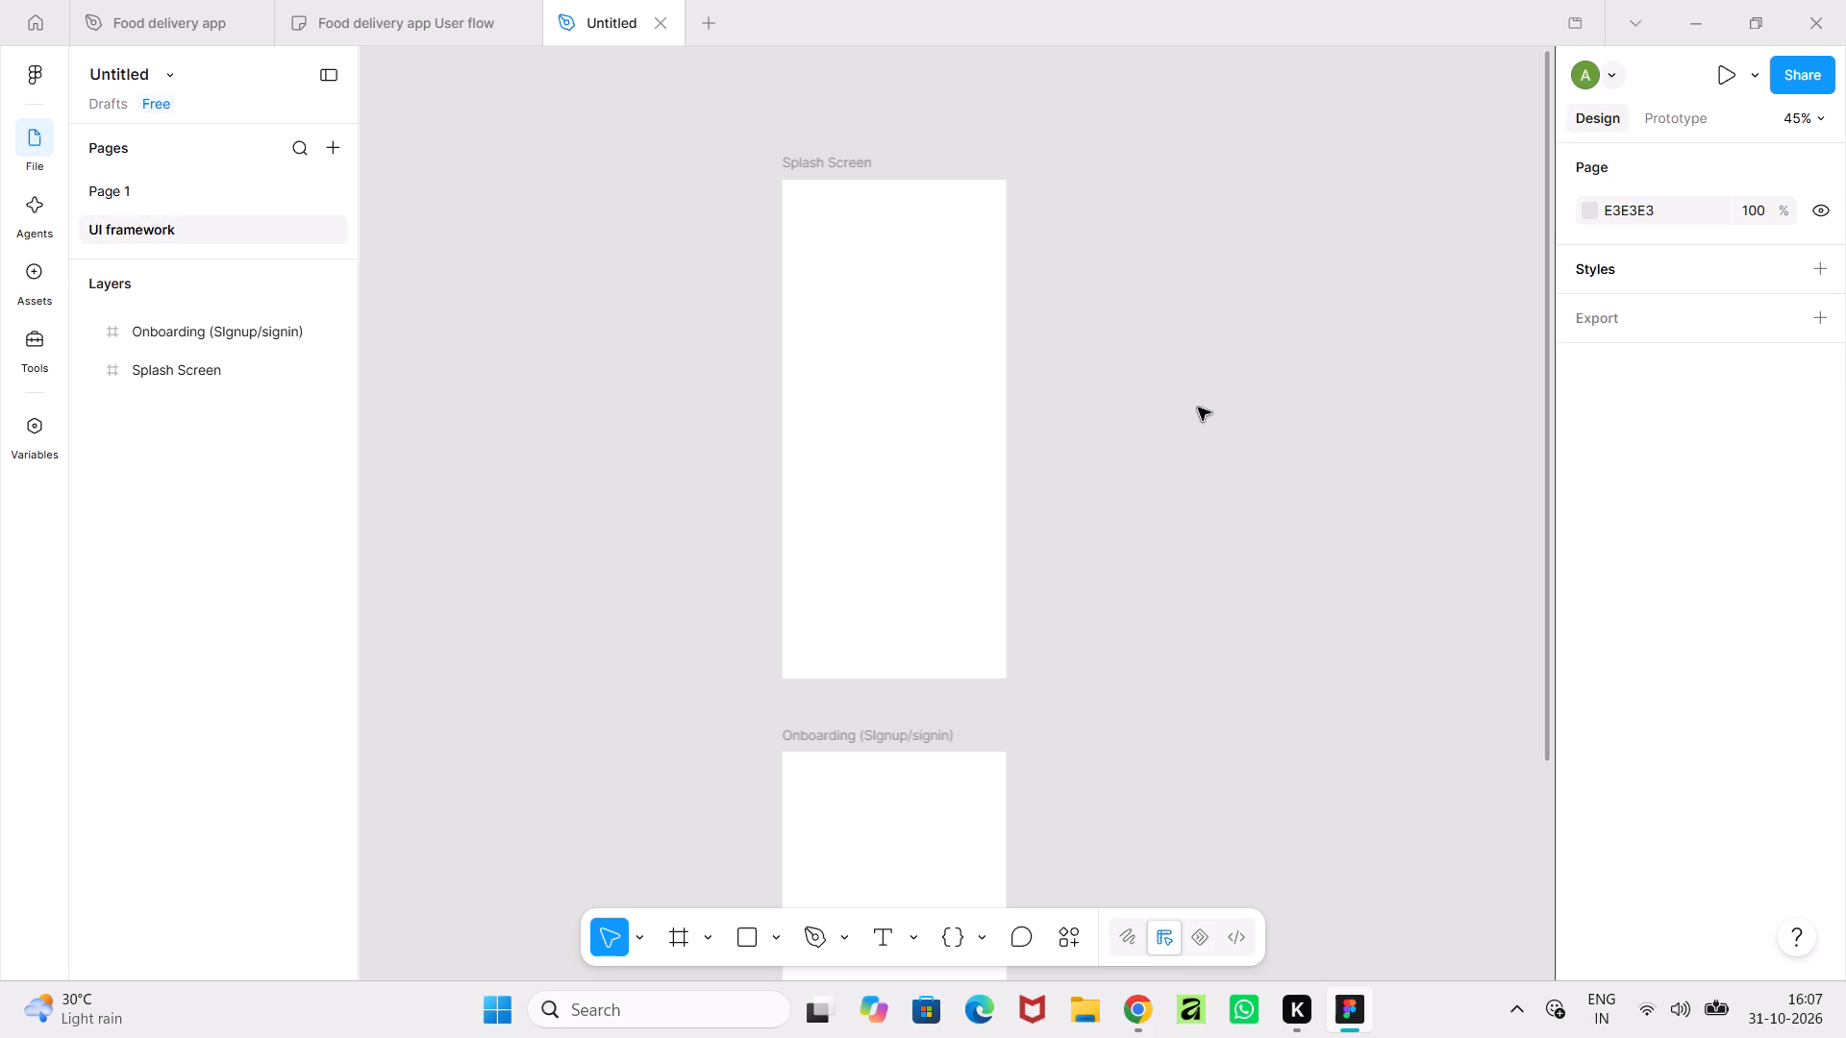
Draw a grey square of about 209 × 209 in the Splash Screen frame and centre it at X 101, Y 354.
middle_click_drag(1057, 570, 1050, 546)
left_click(748, 943)
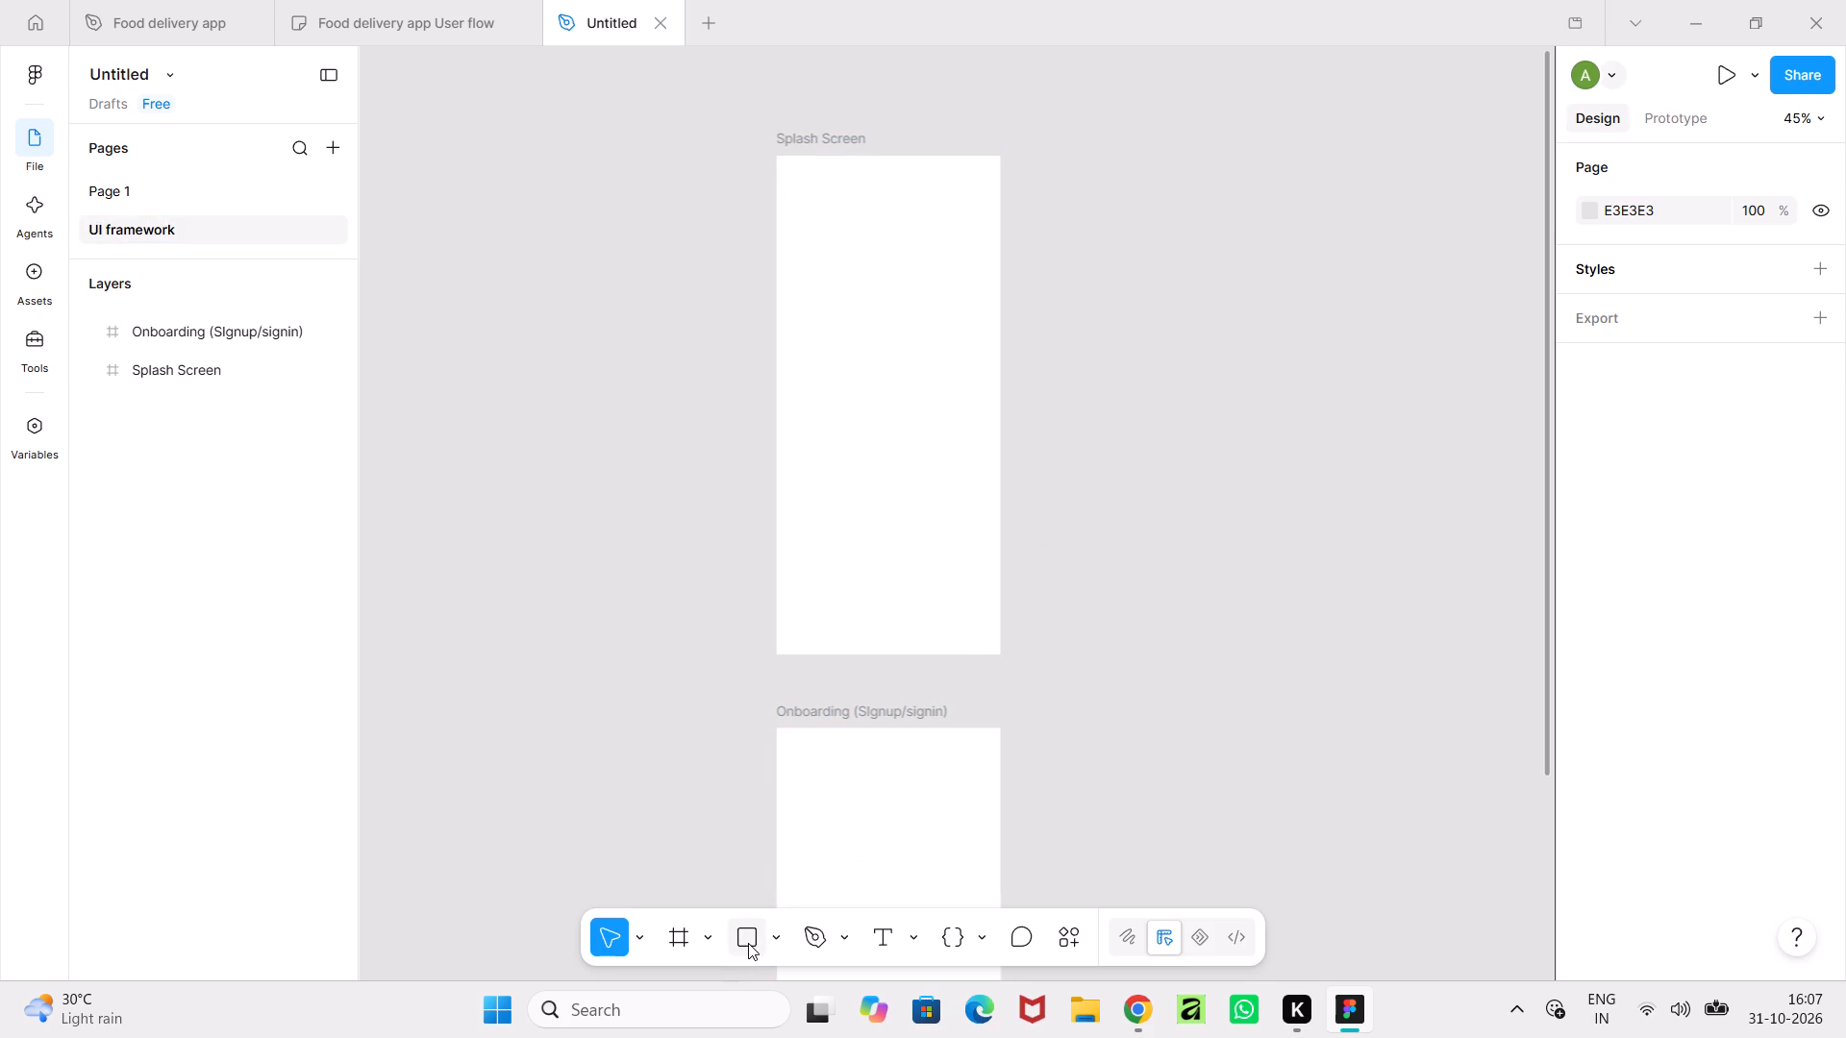
left_click_drag(828, 344, 905, 451, "shift")
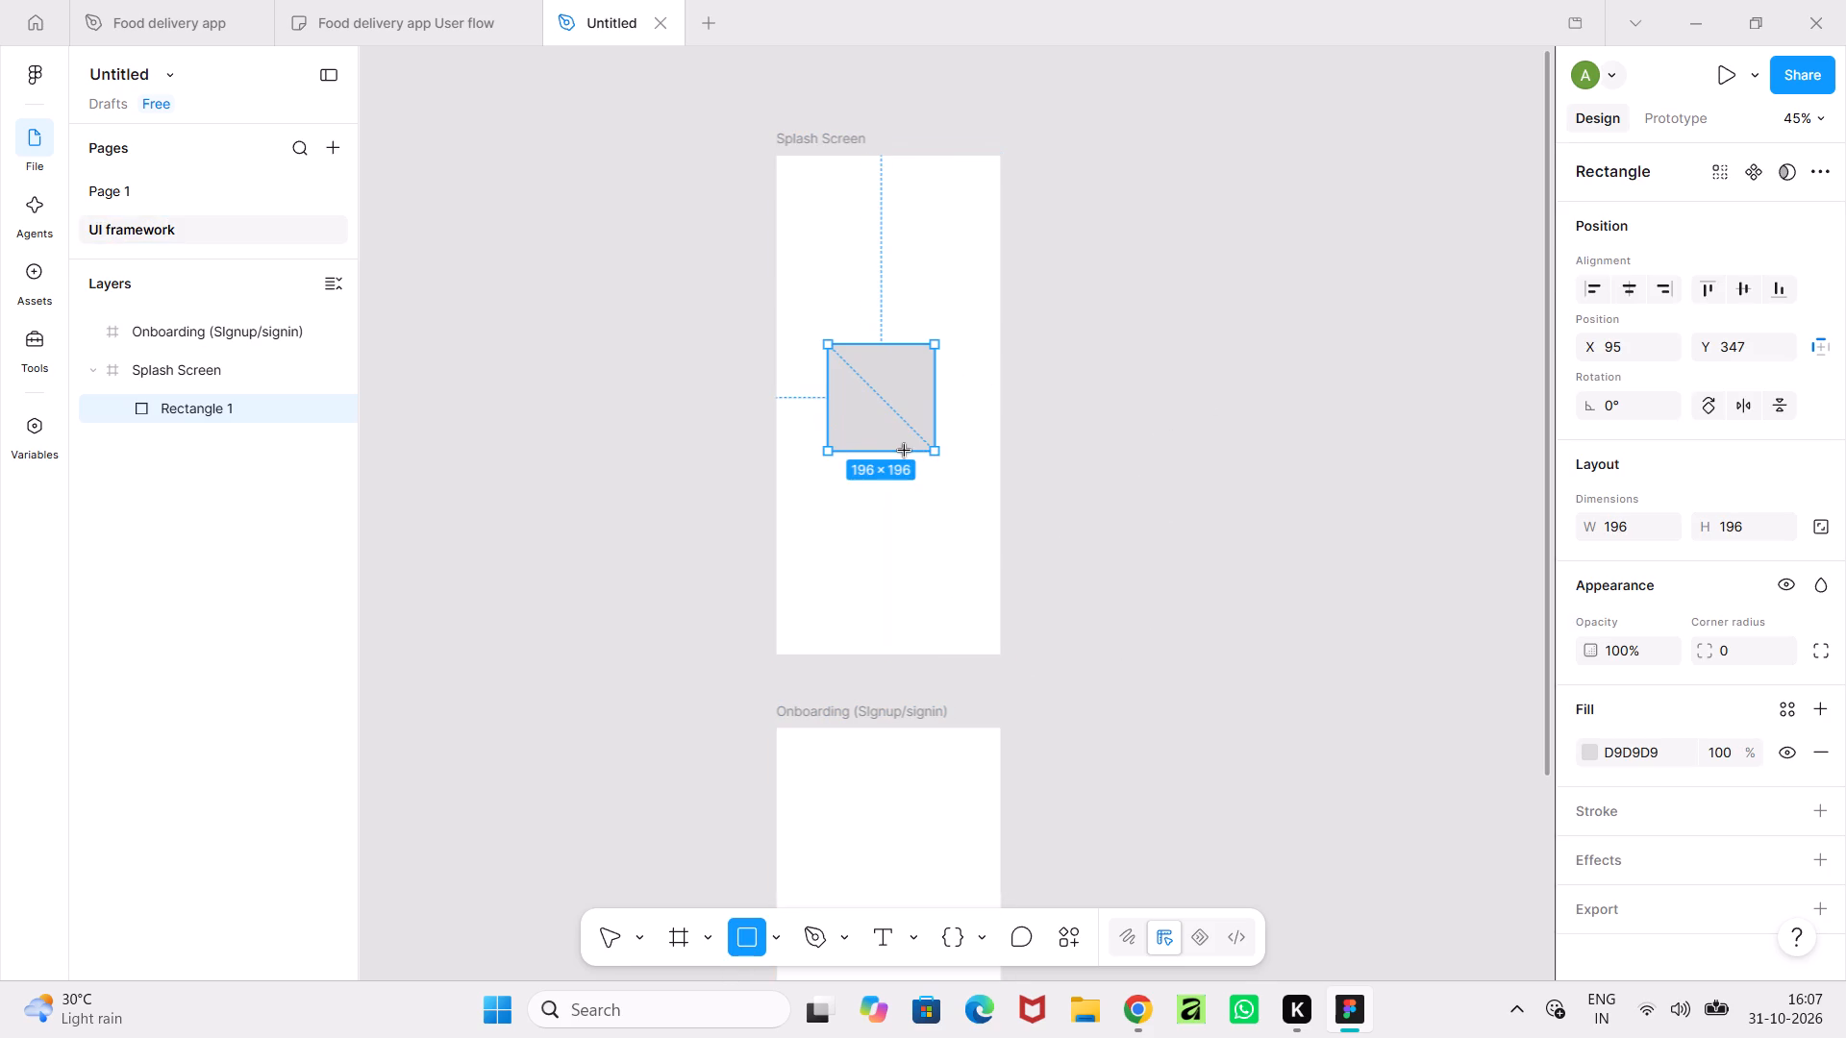
left_click_drag(905, 451, 909, 457, "shift")
left_click(890, 420)
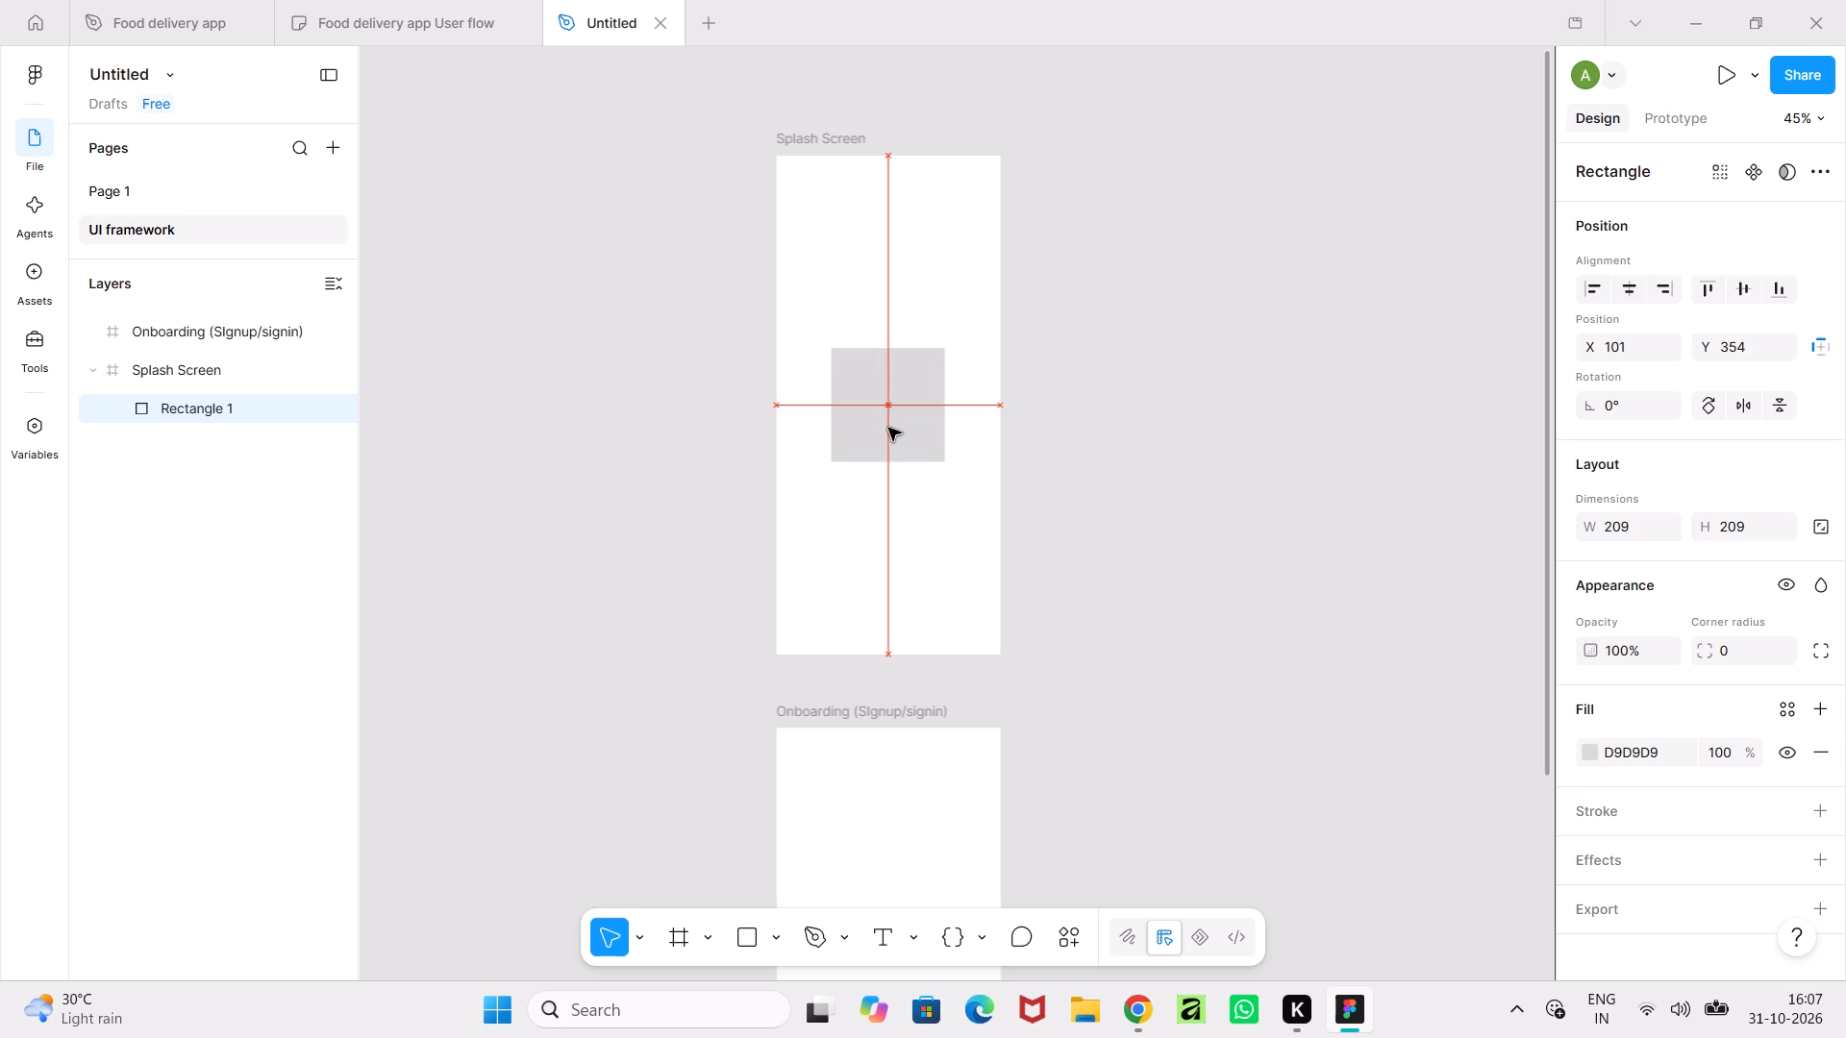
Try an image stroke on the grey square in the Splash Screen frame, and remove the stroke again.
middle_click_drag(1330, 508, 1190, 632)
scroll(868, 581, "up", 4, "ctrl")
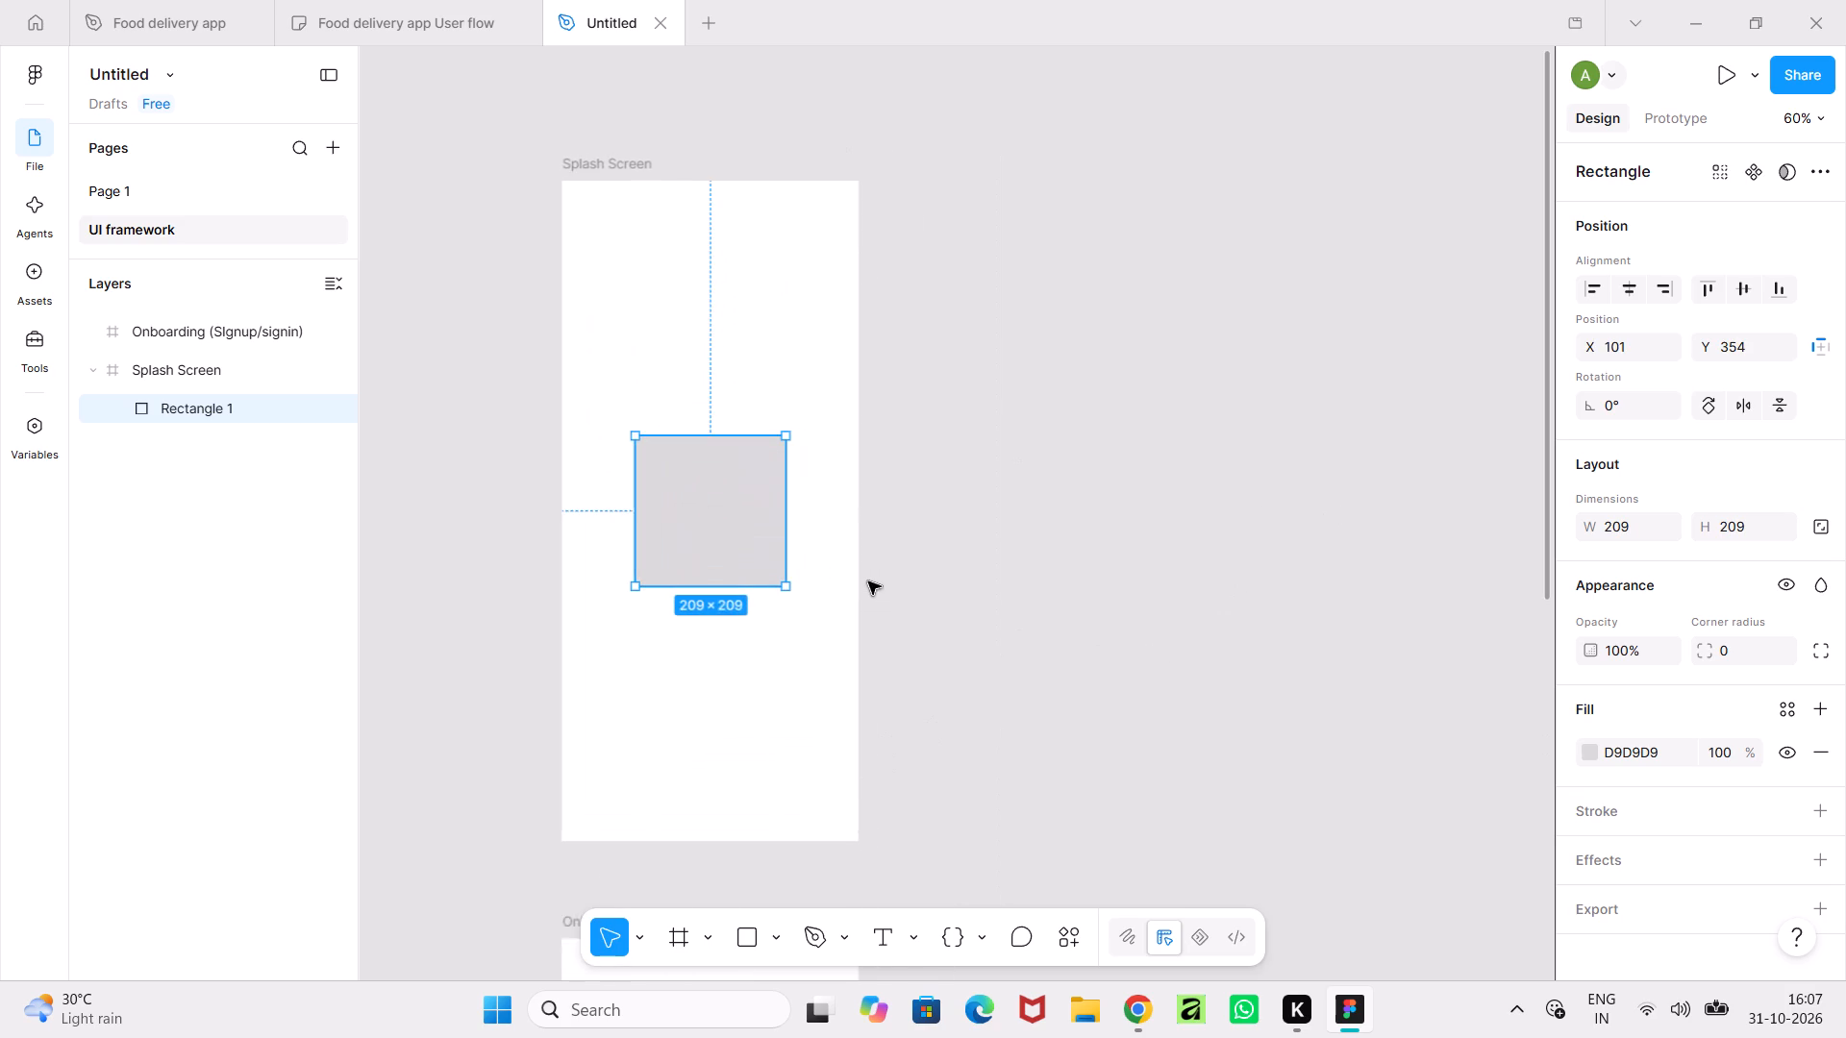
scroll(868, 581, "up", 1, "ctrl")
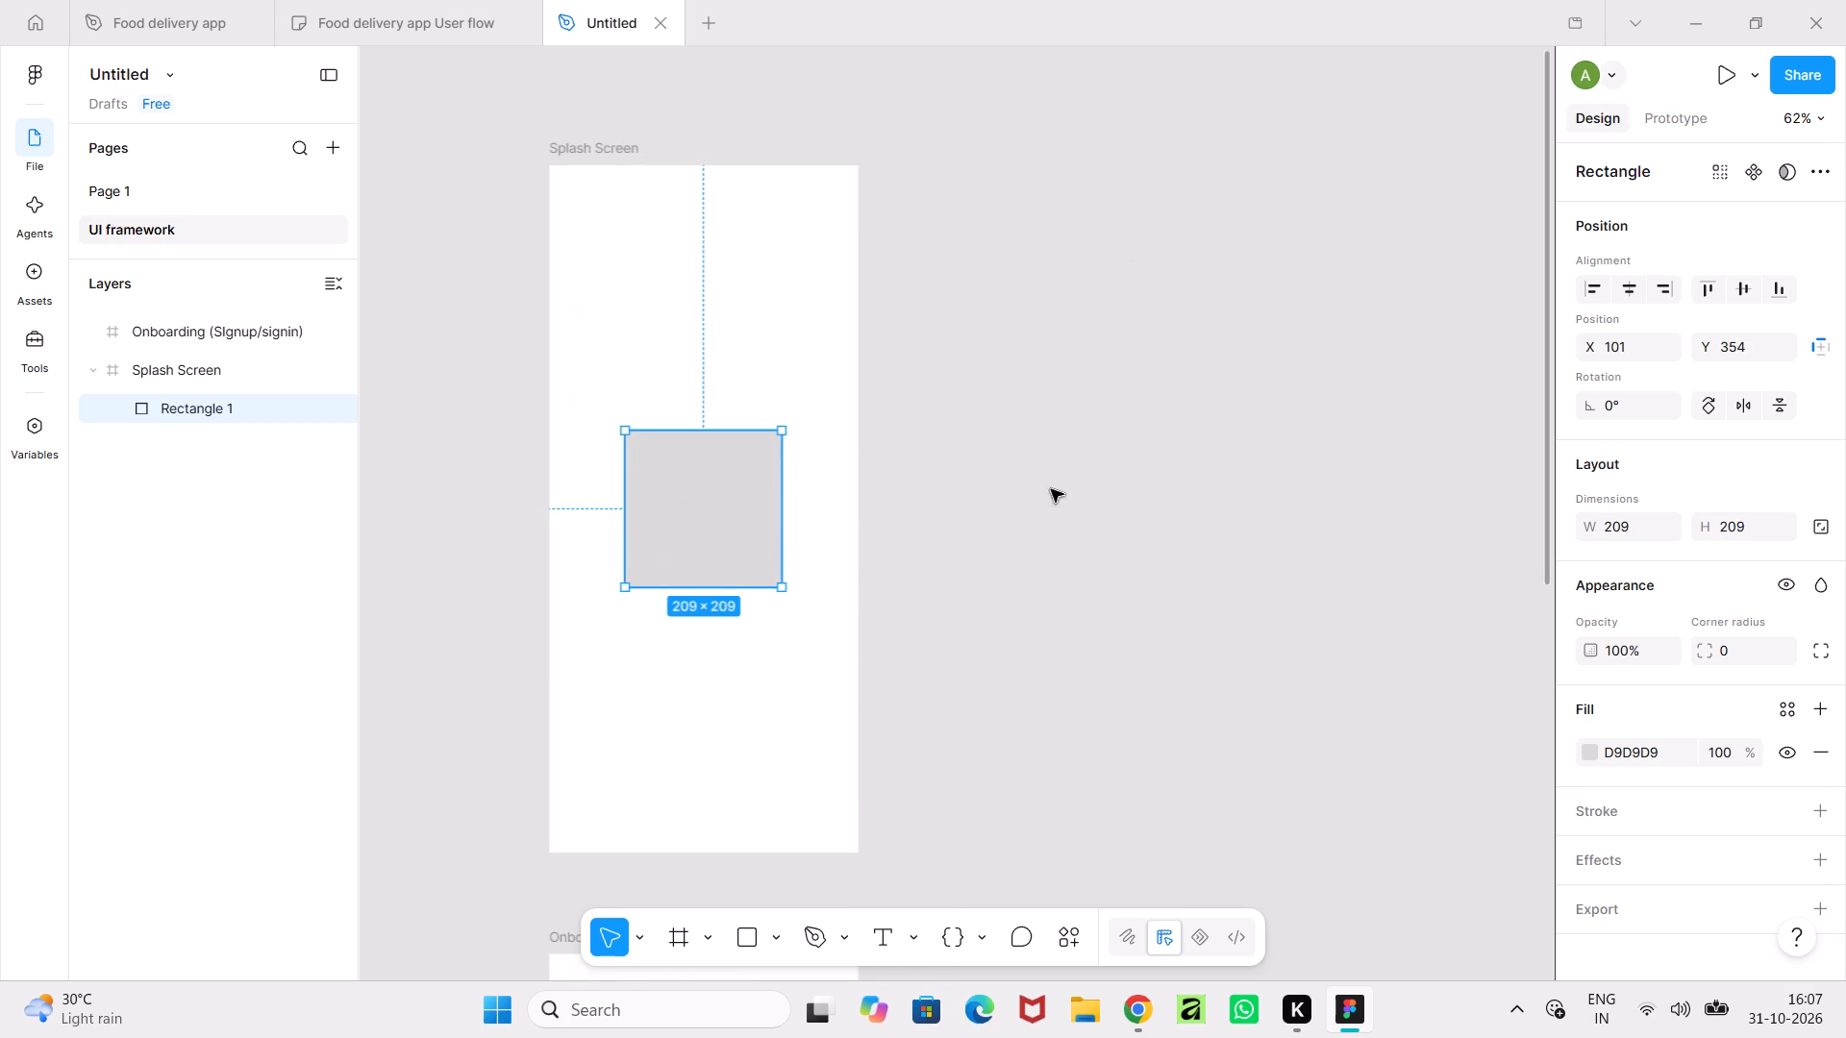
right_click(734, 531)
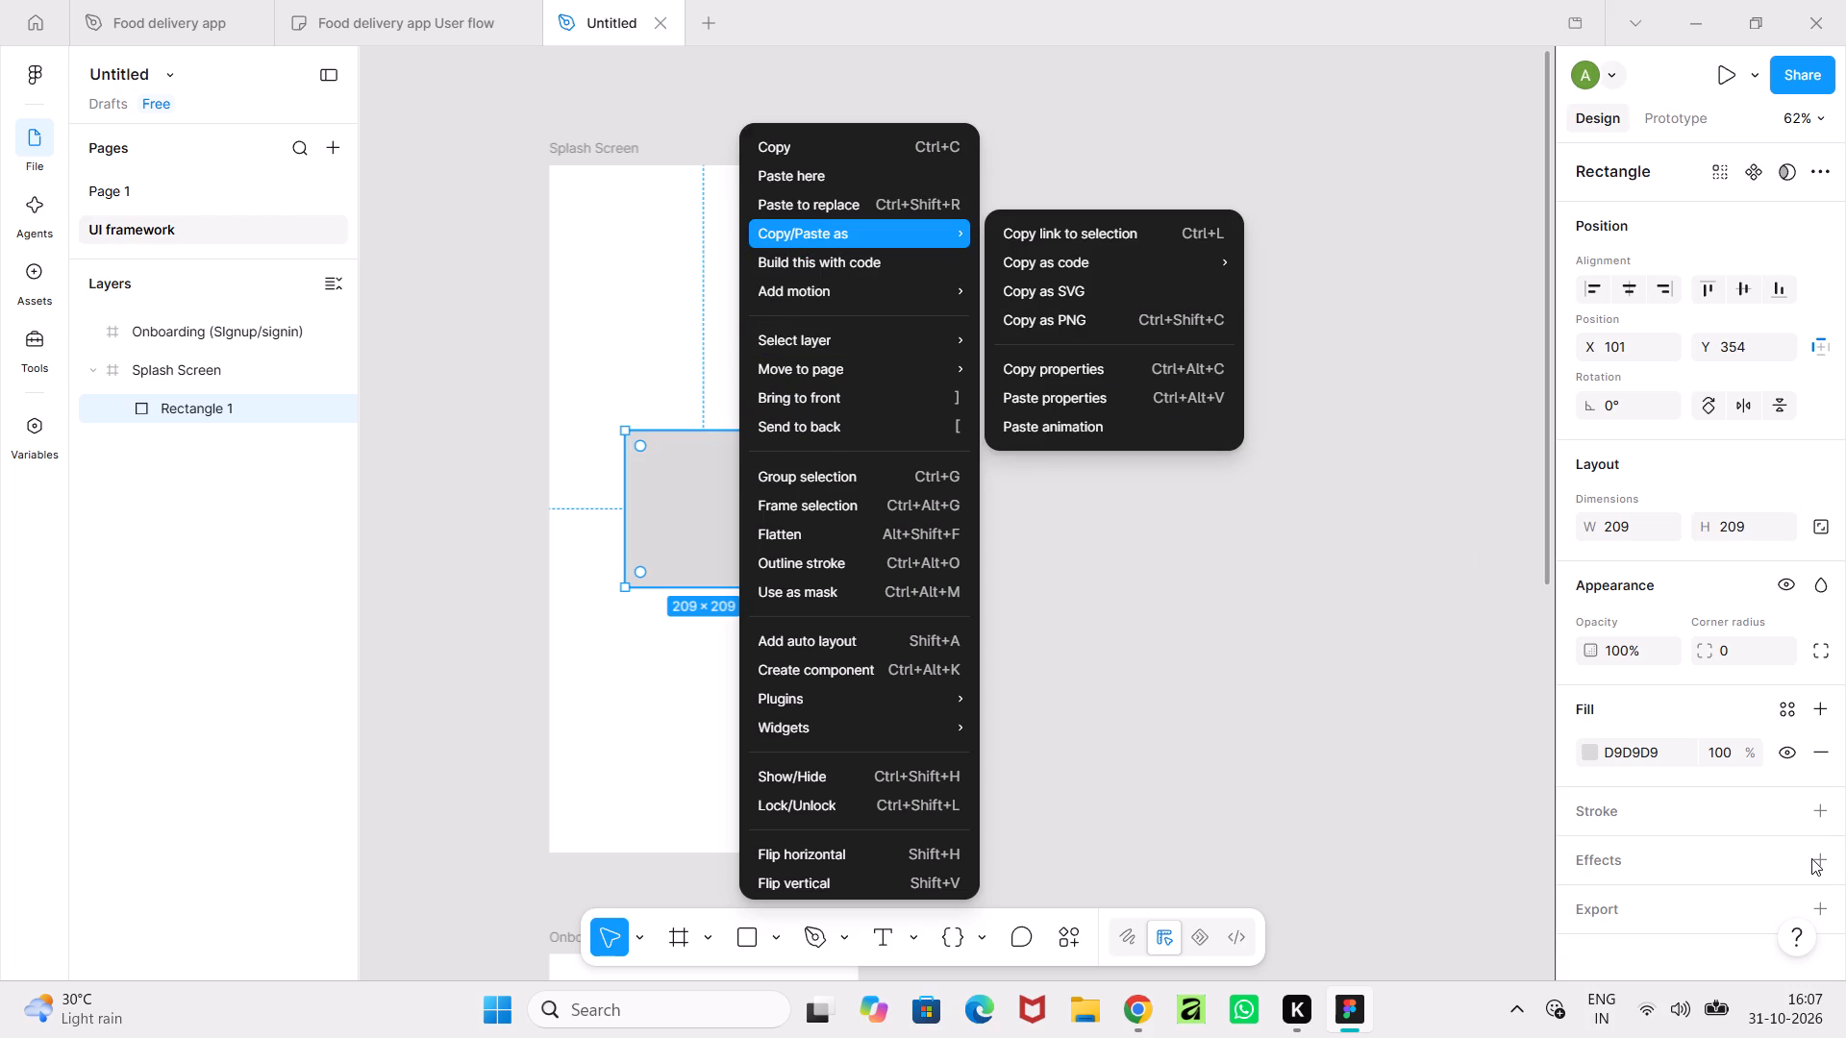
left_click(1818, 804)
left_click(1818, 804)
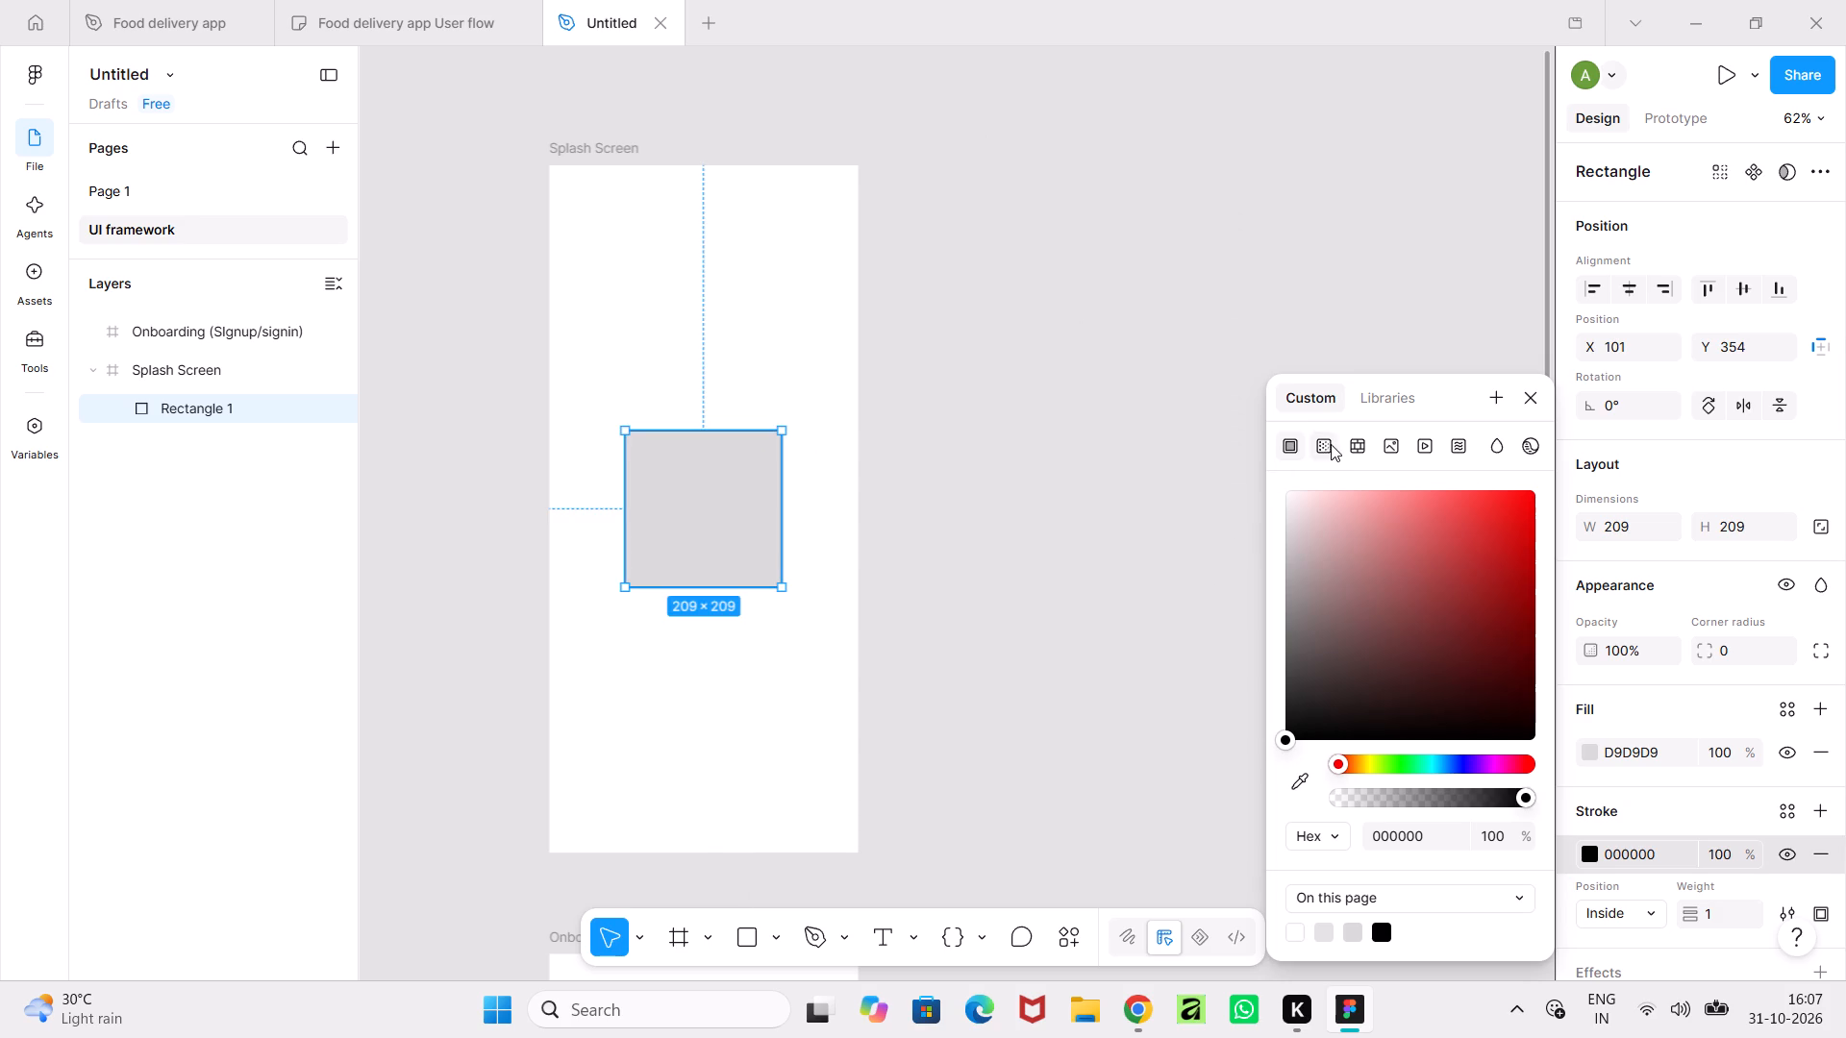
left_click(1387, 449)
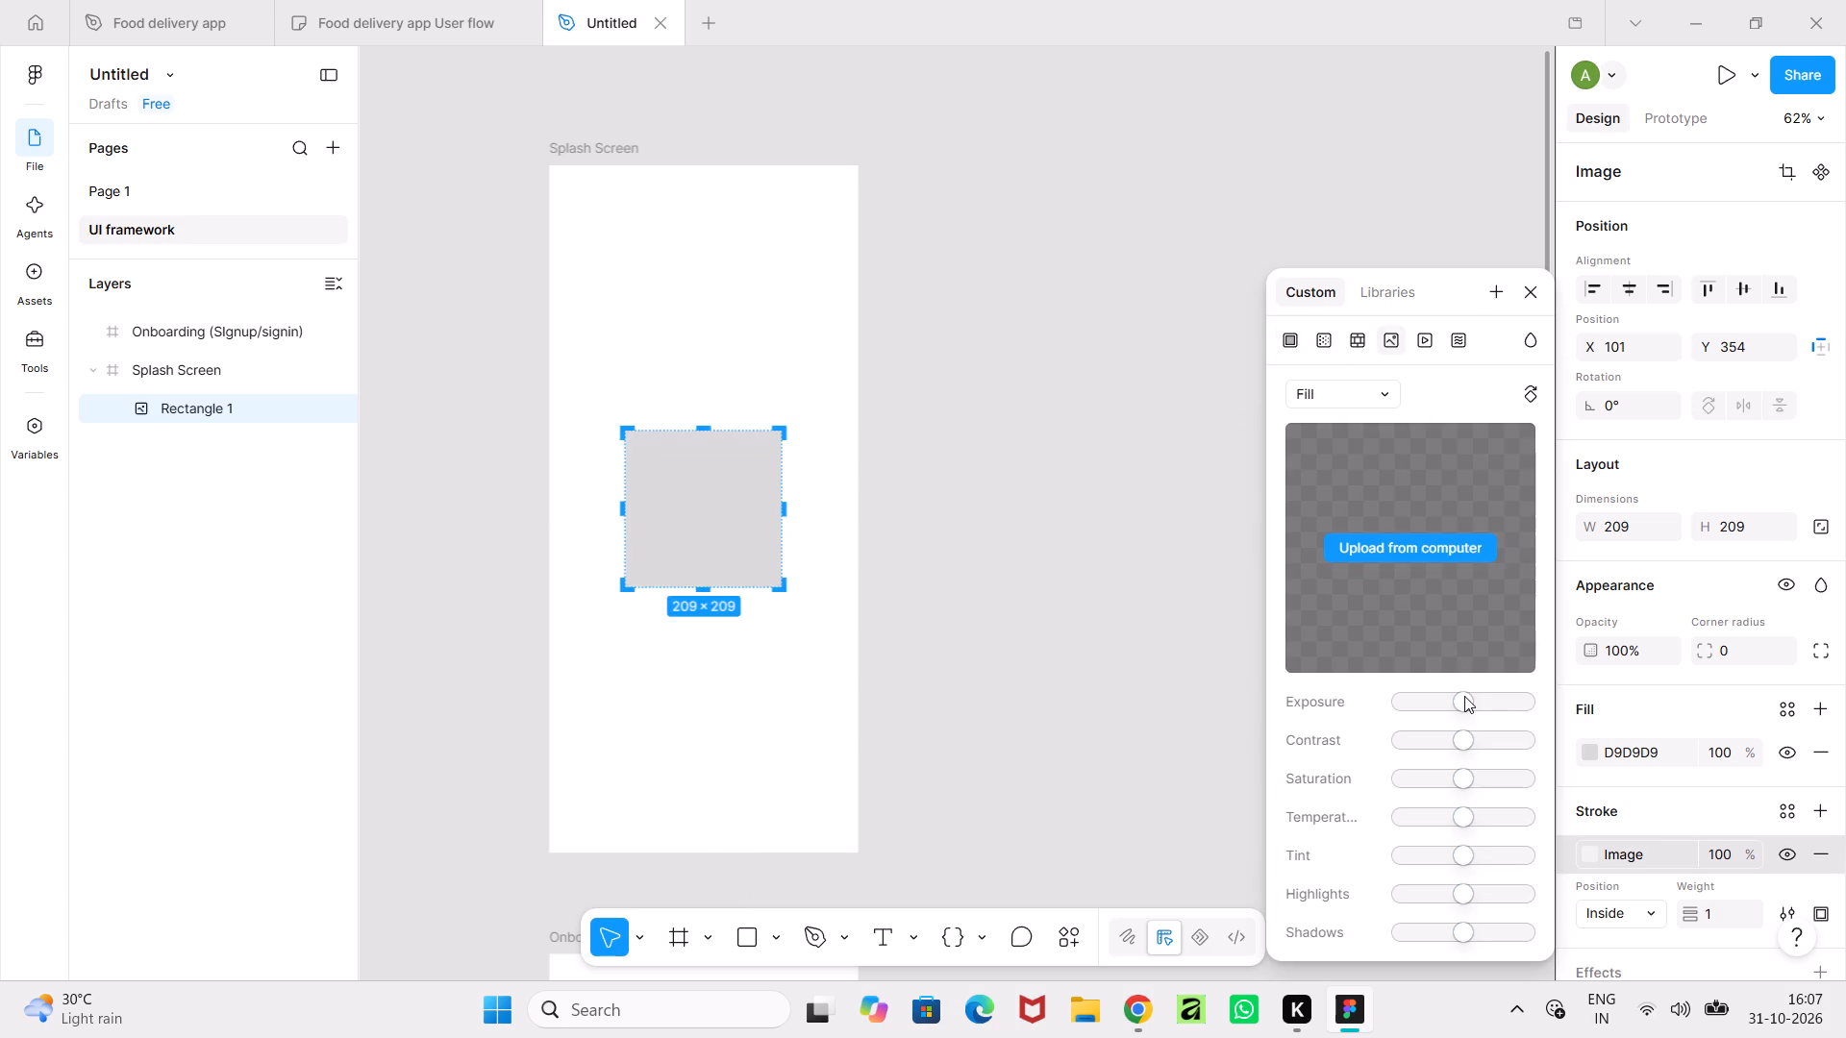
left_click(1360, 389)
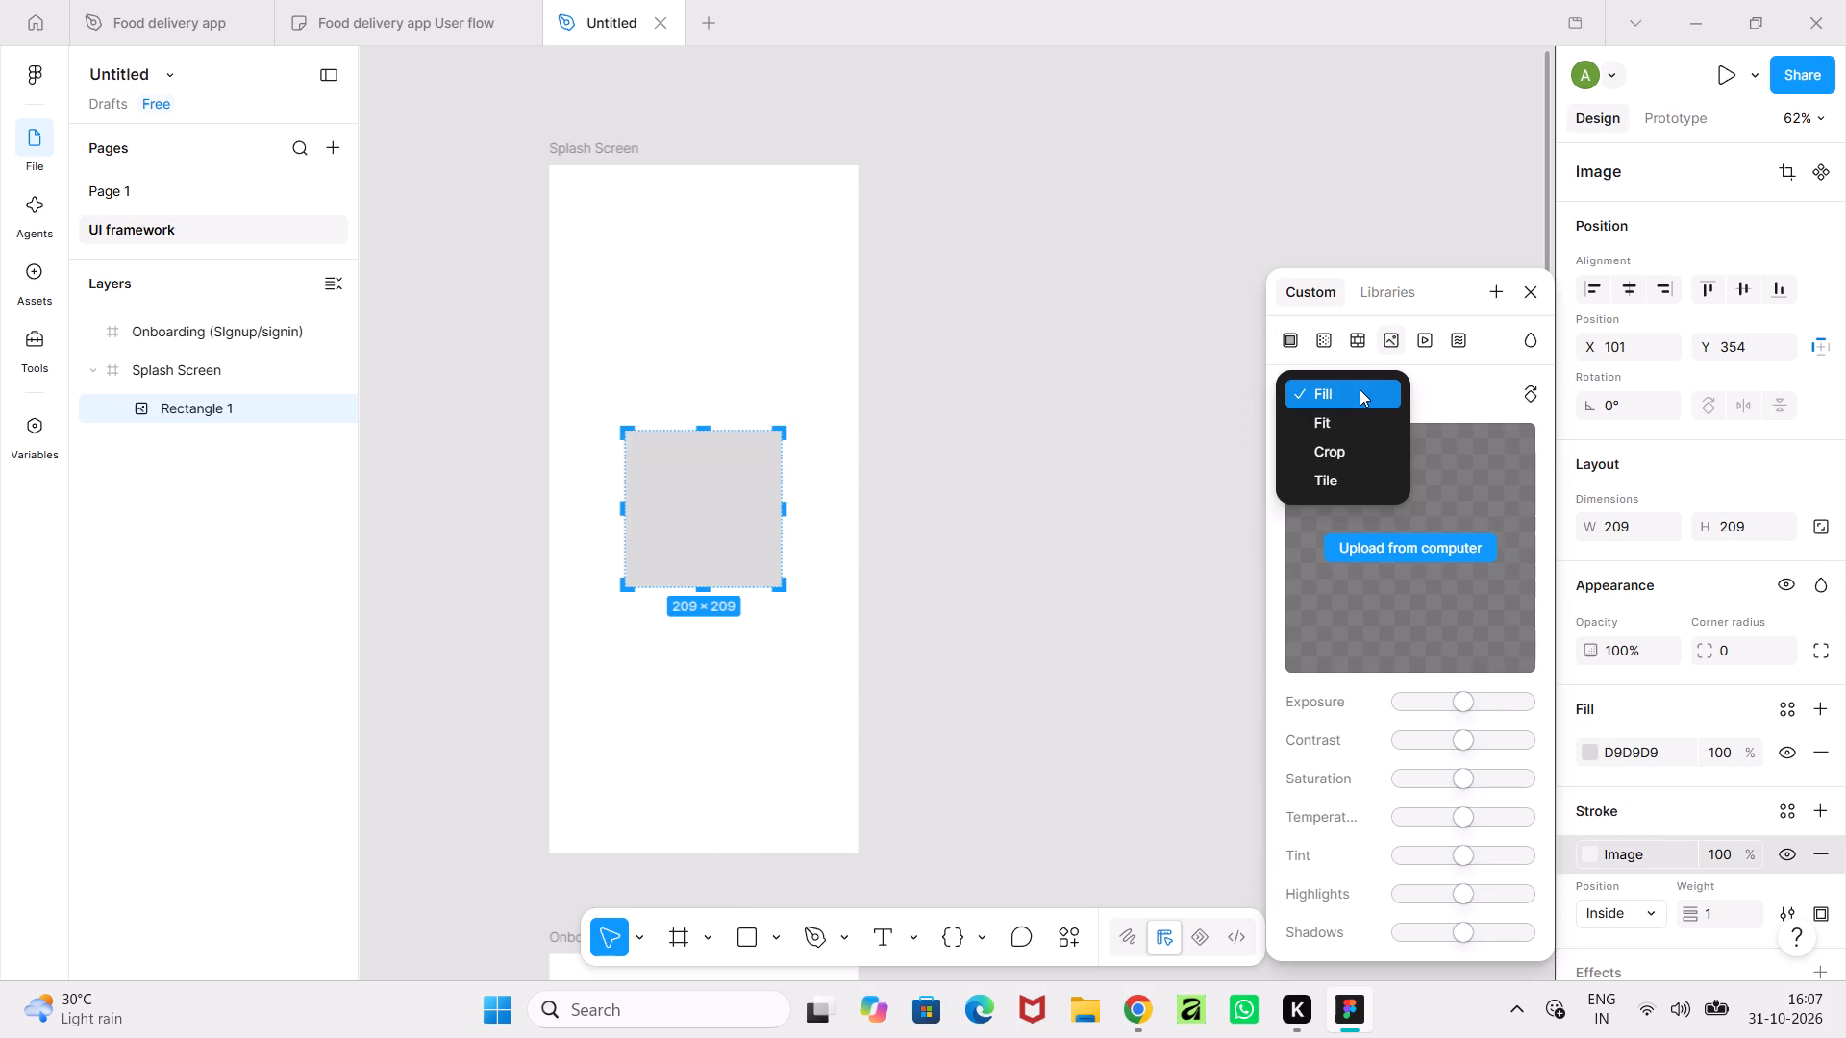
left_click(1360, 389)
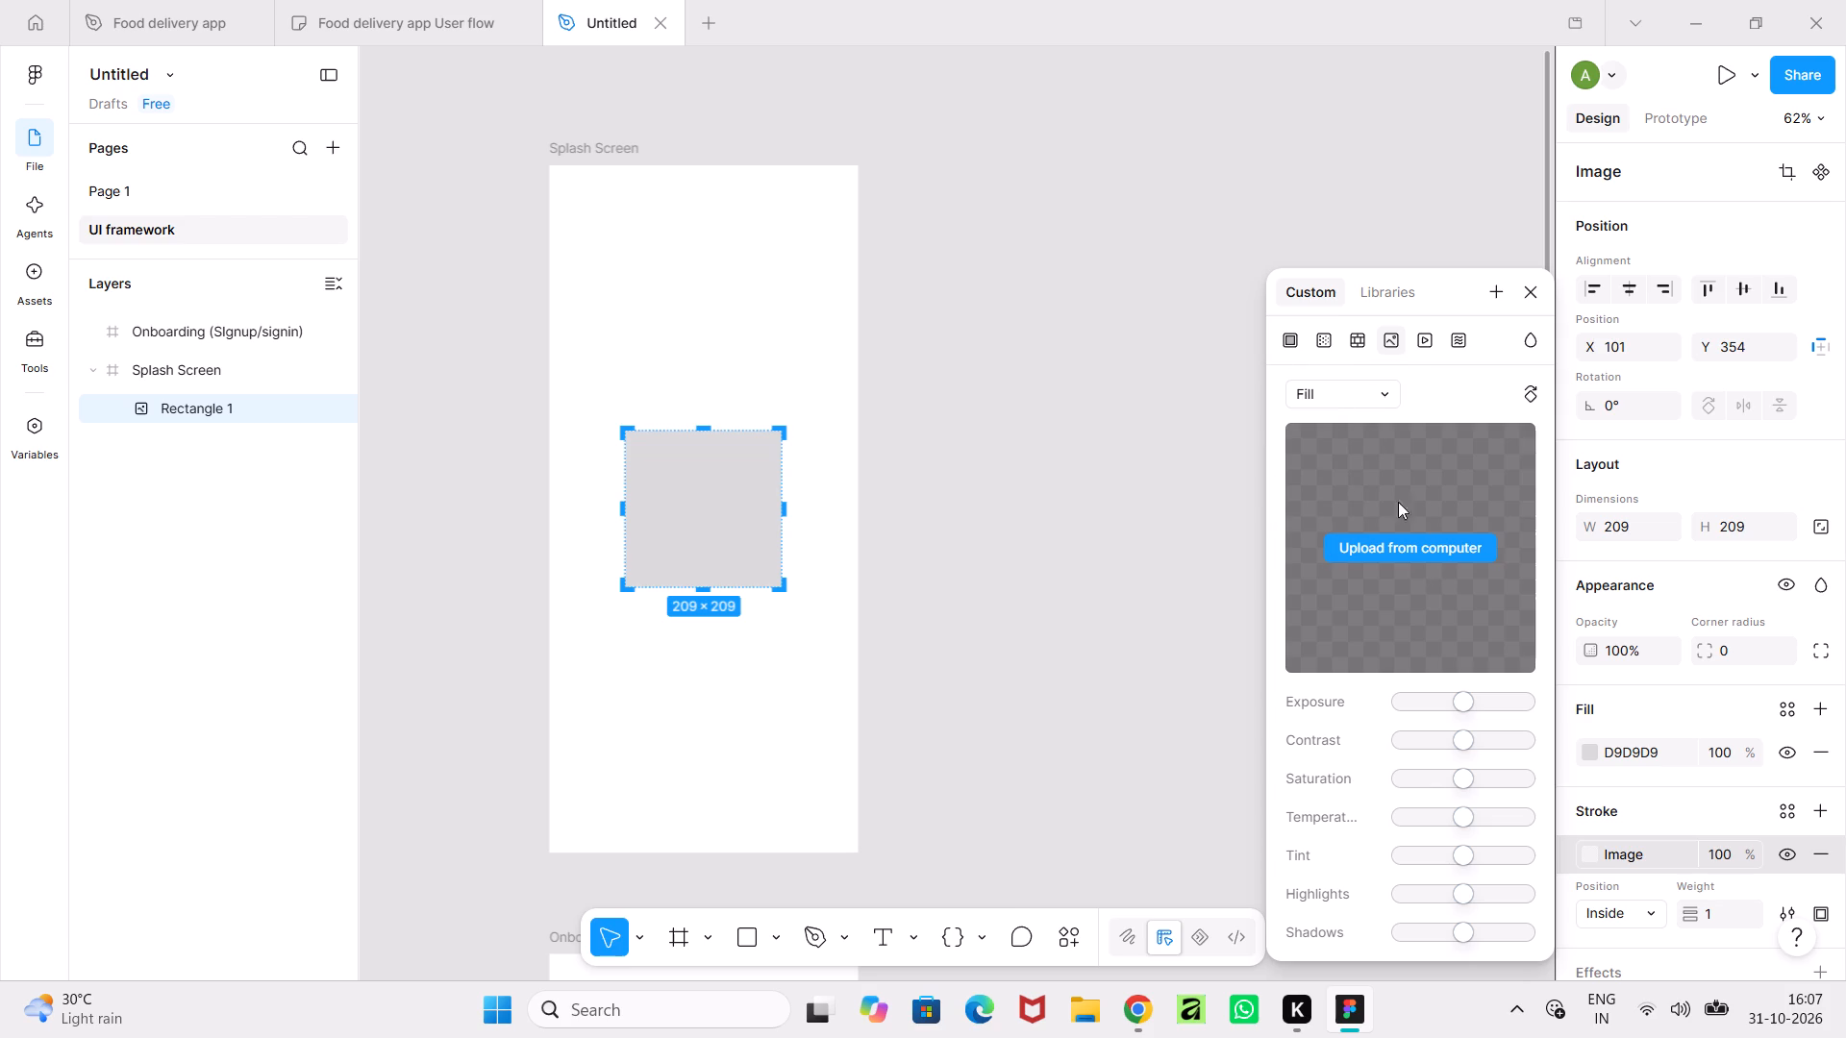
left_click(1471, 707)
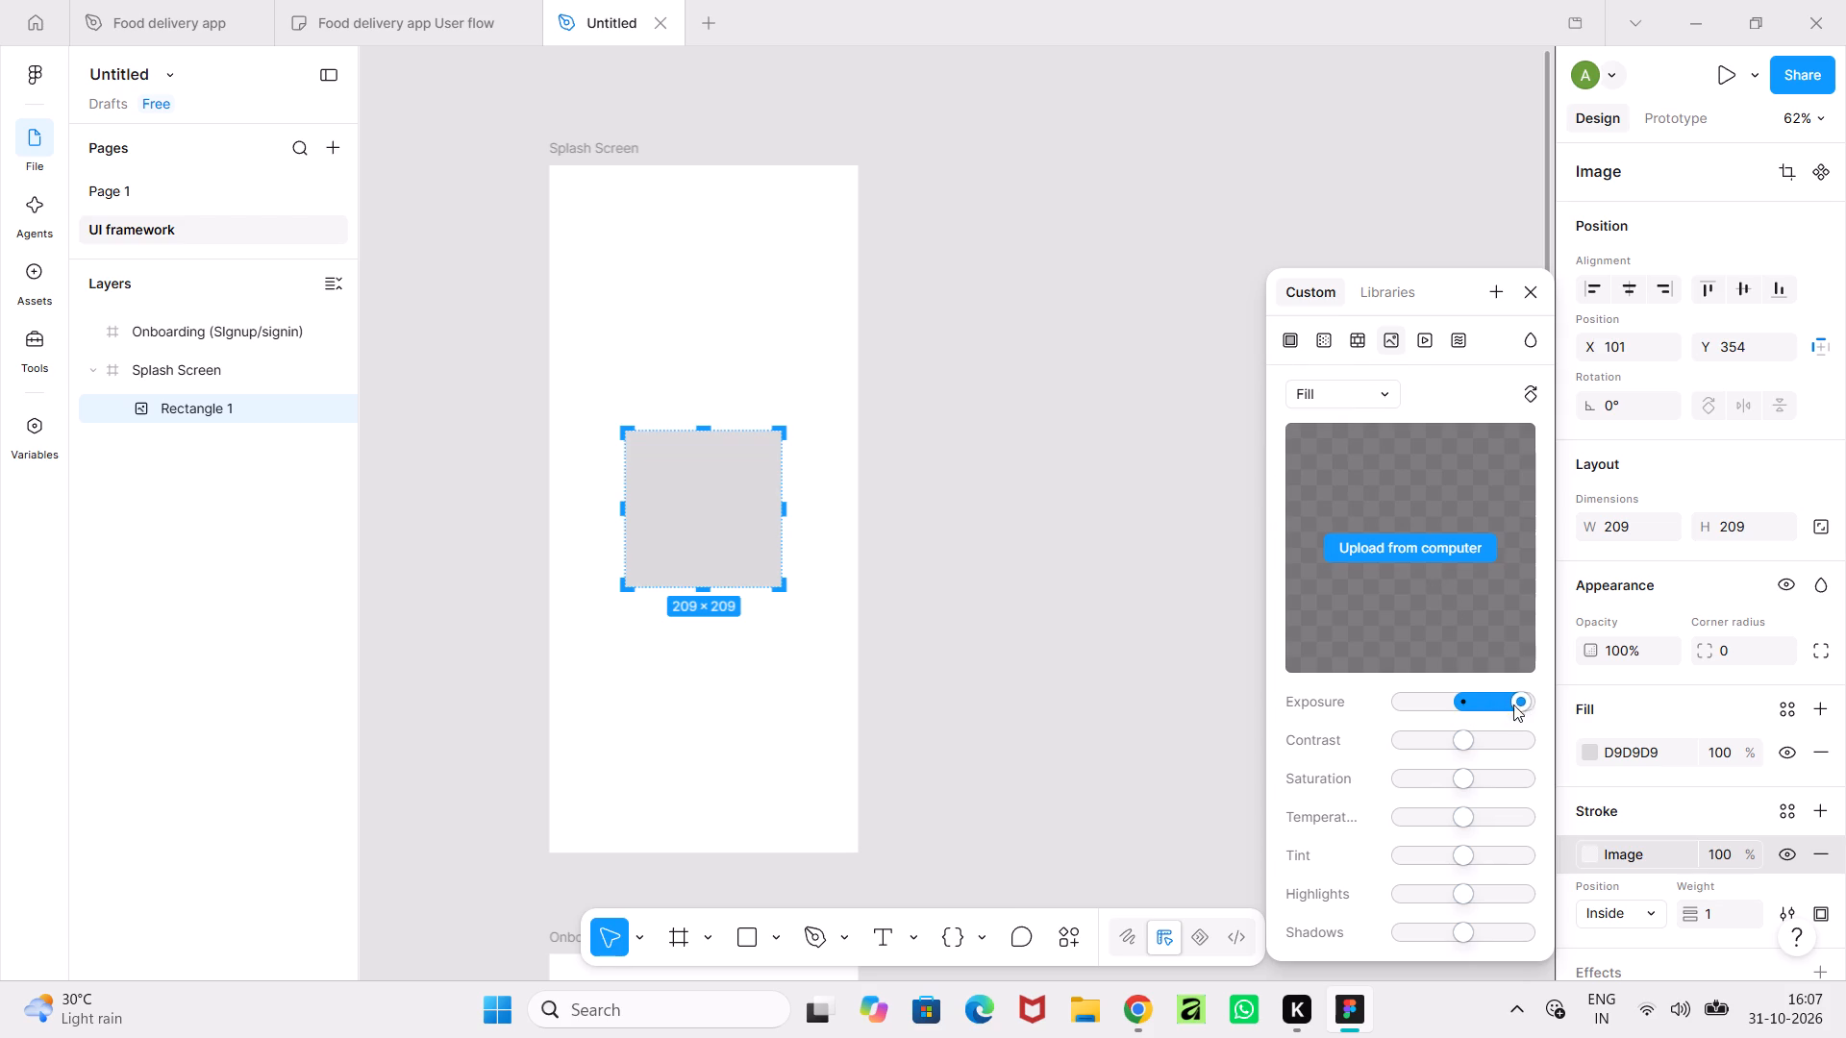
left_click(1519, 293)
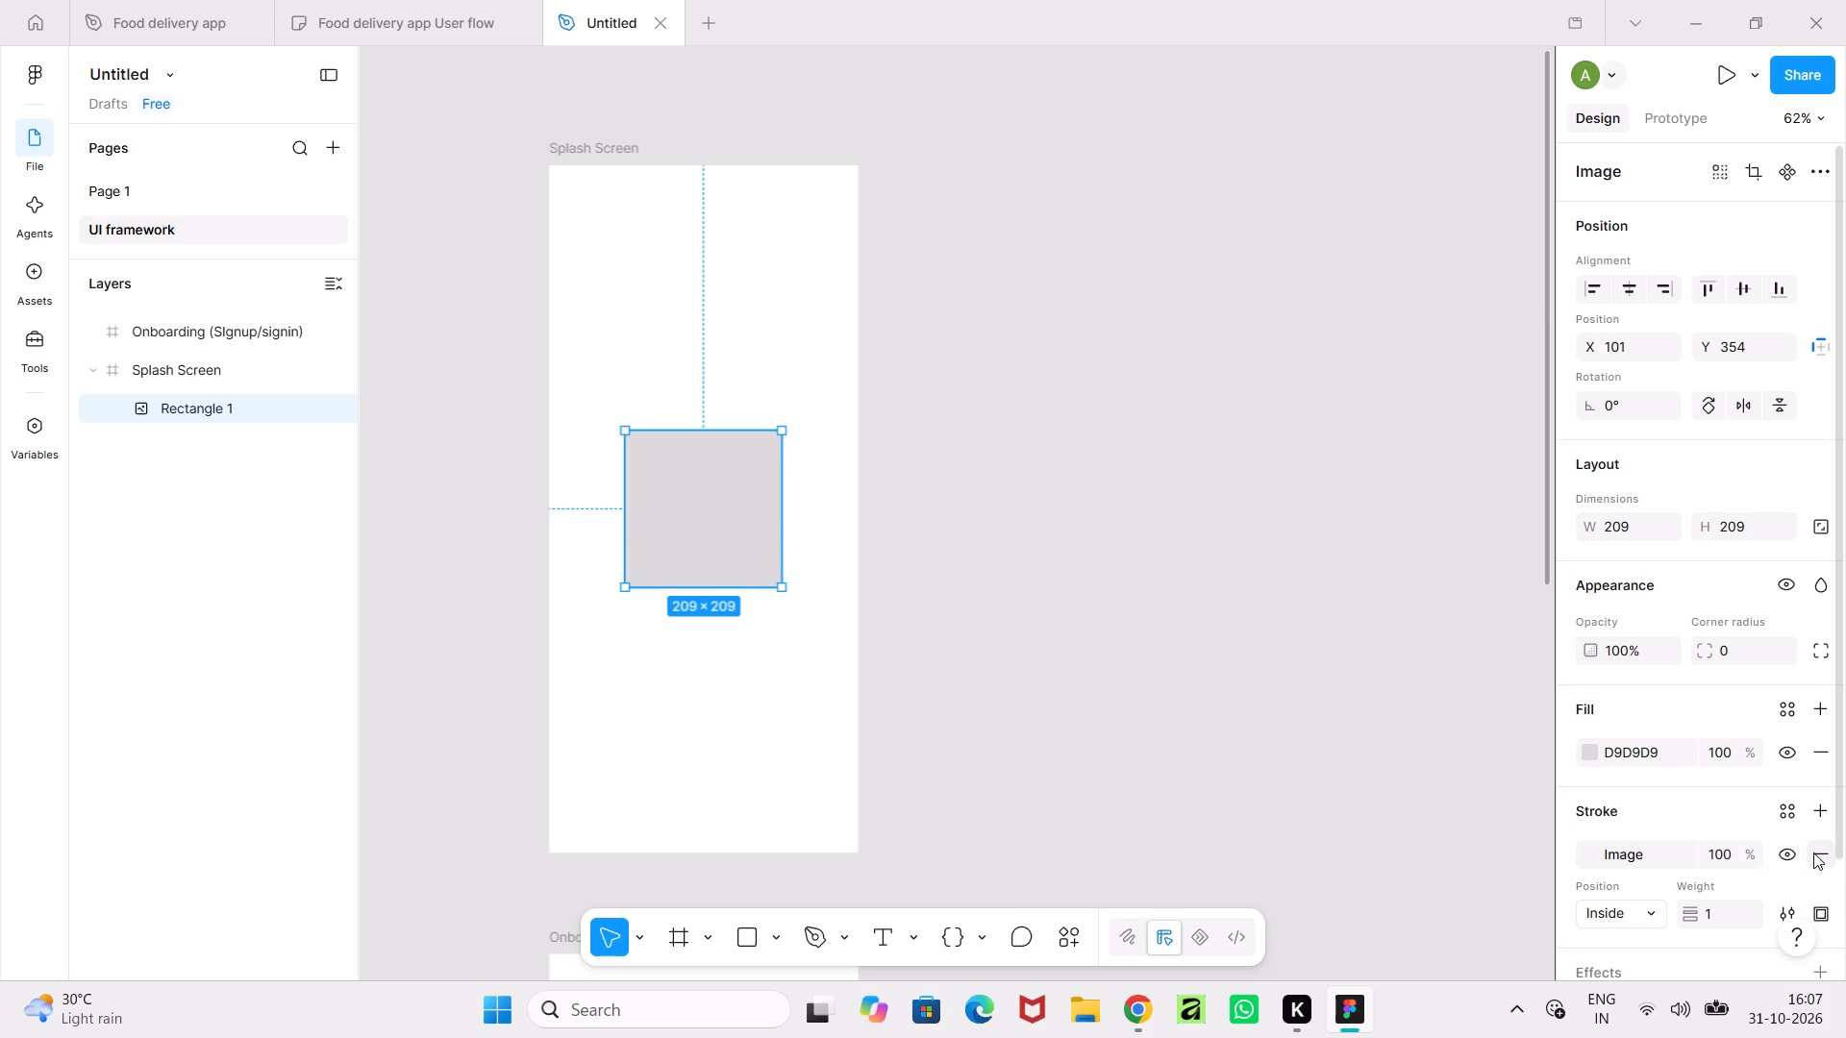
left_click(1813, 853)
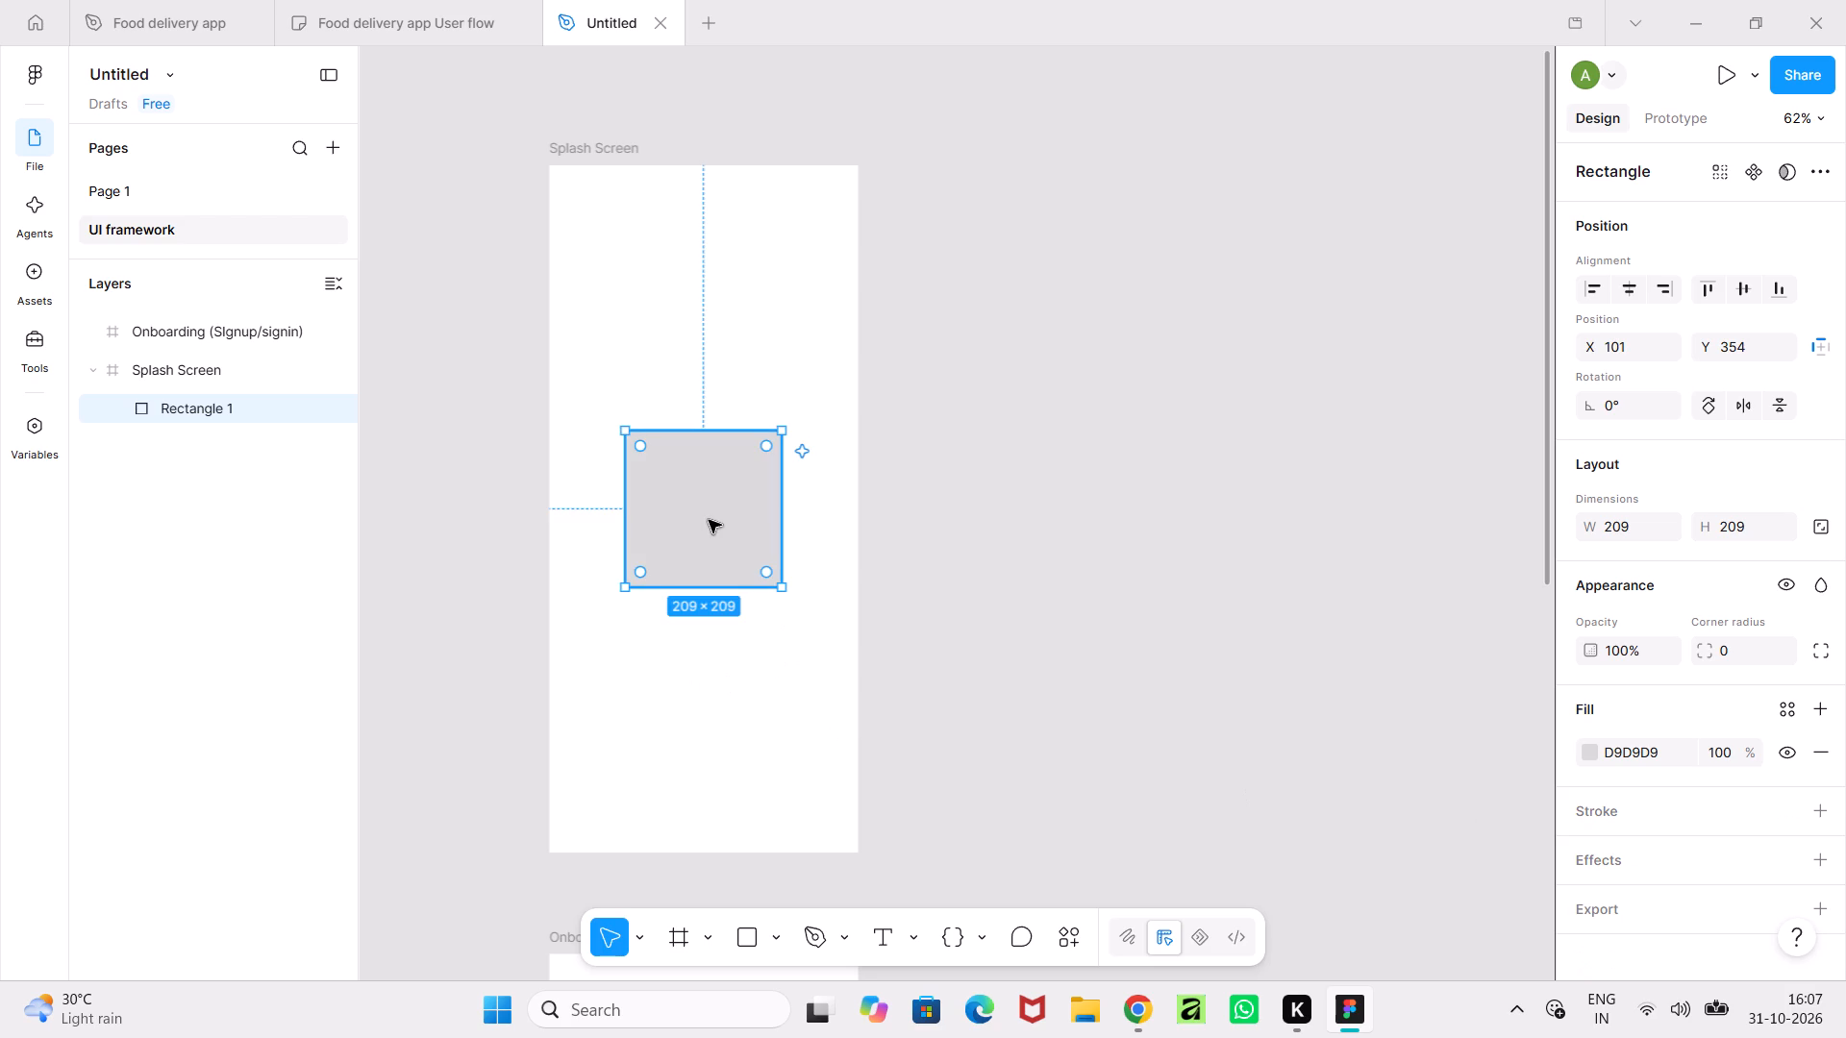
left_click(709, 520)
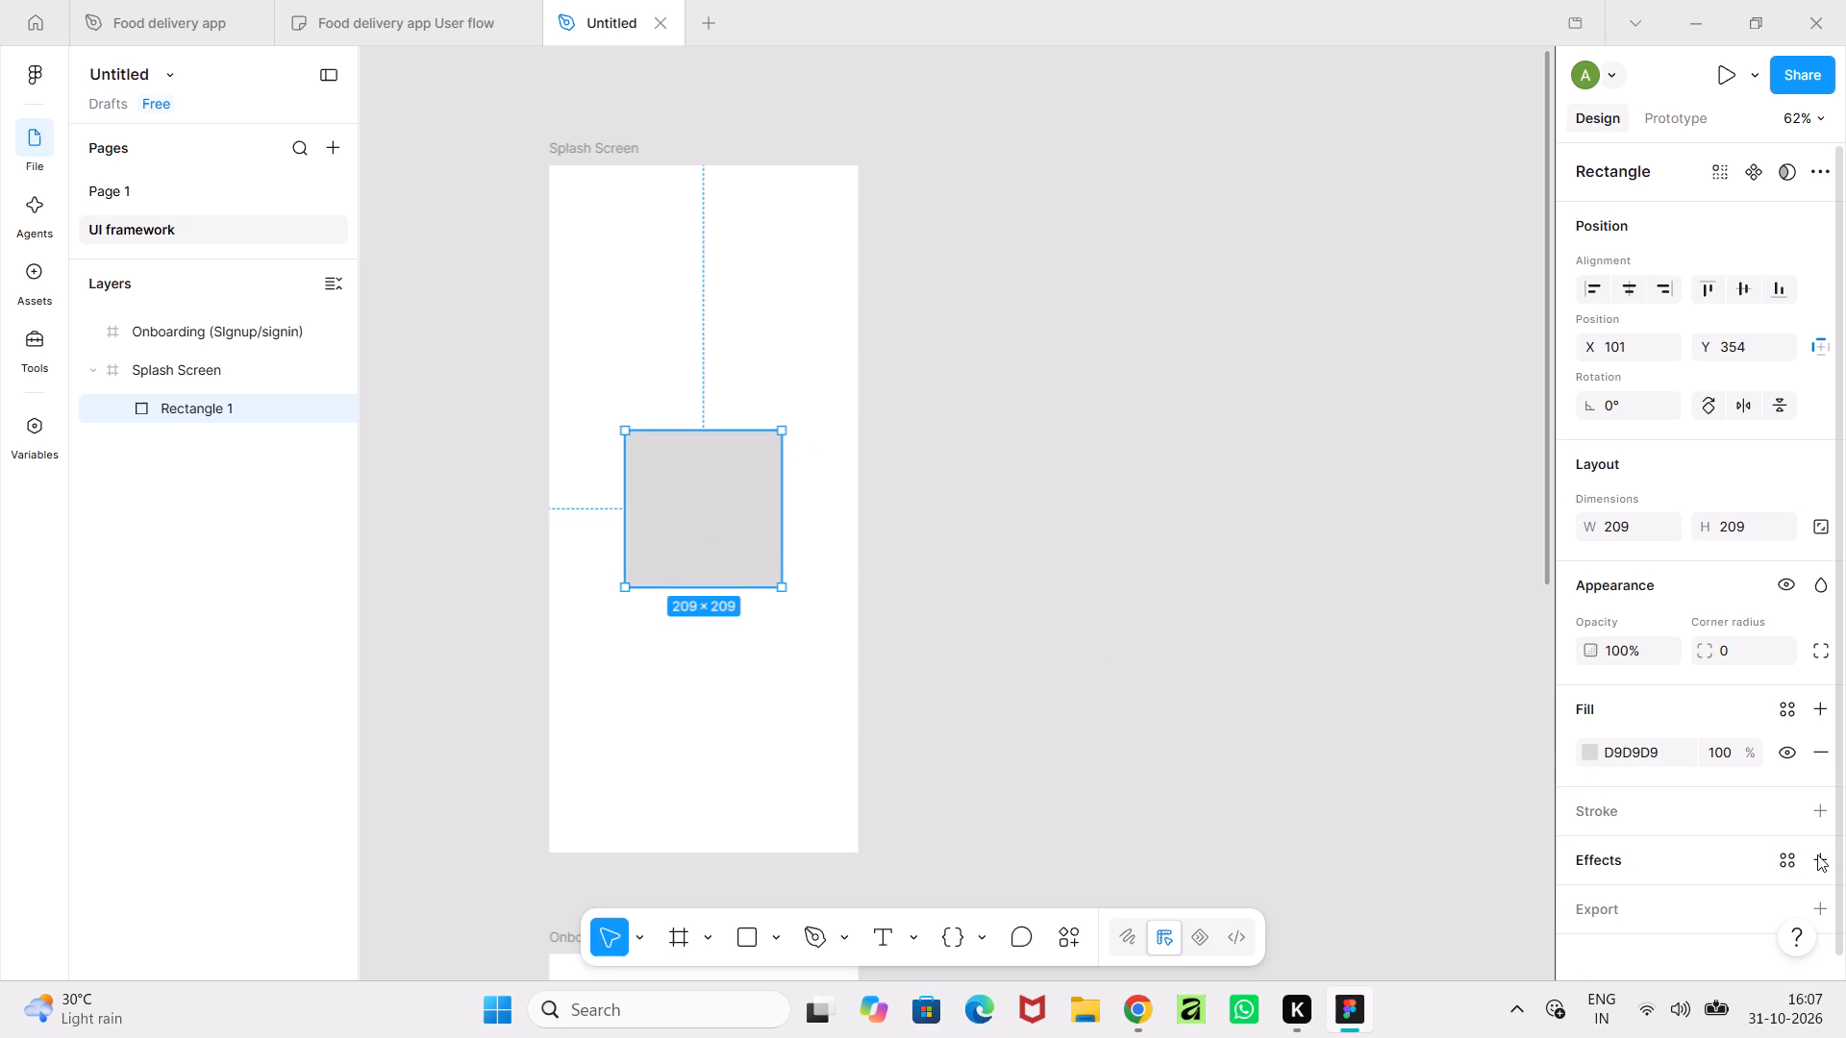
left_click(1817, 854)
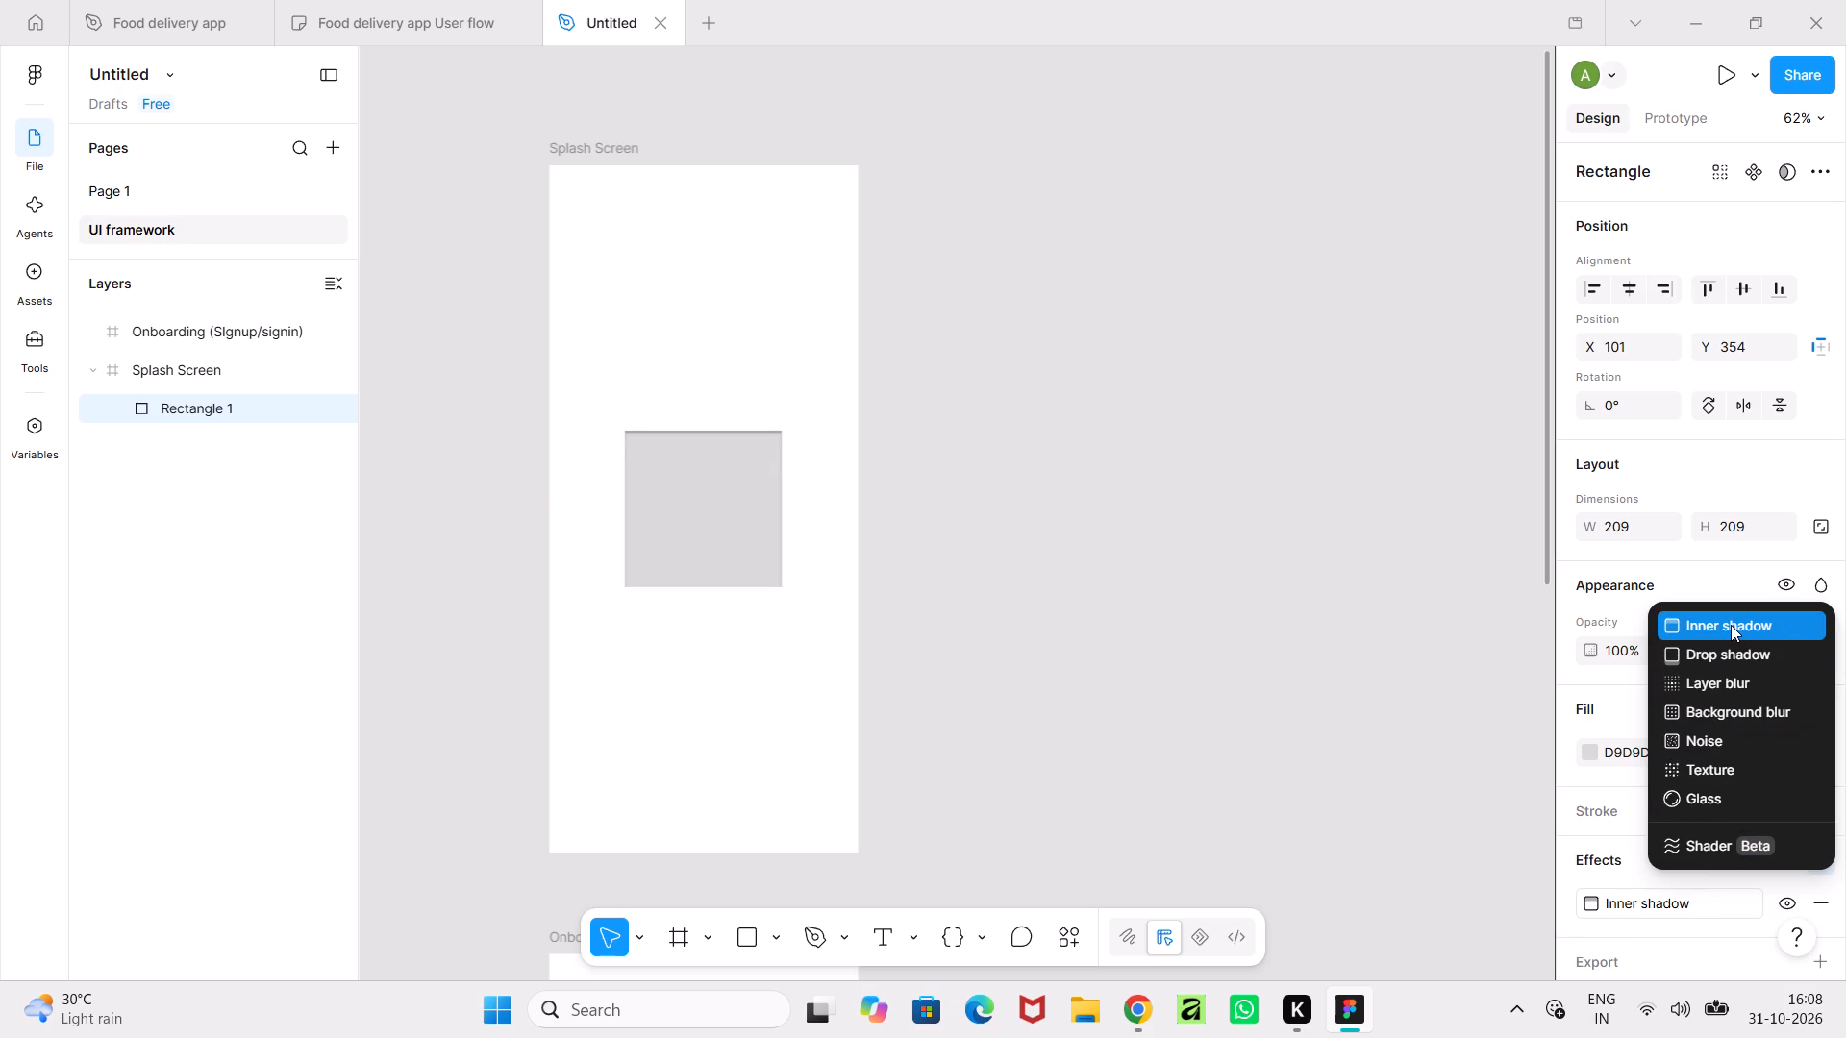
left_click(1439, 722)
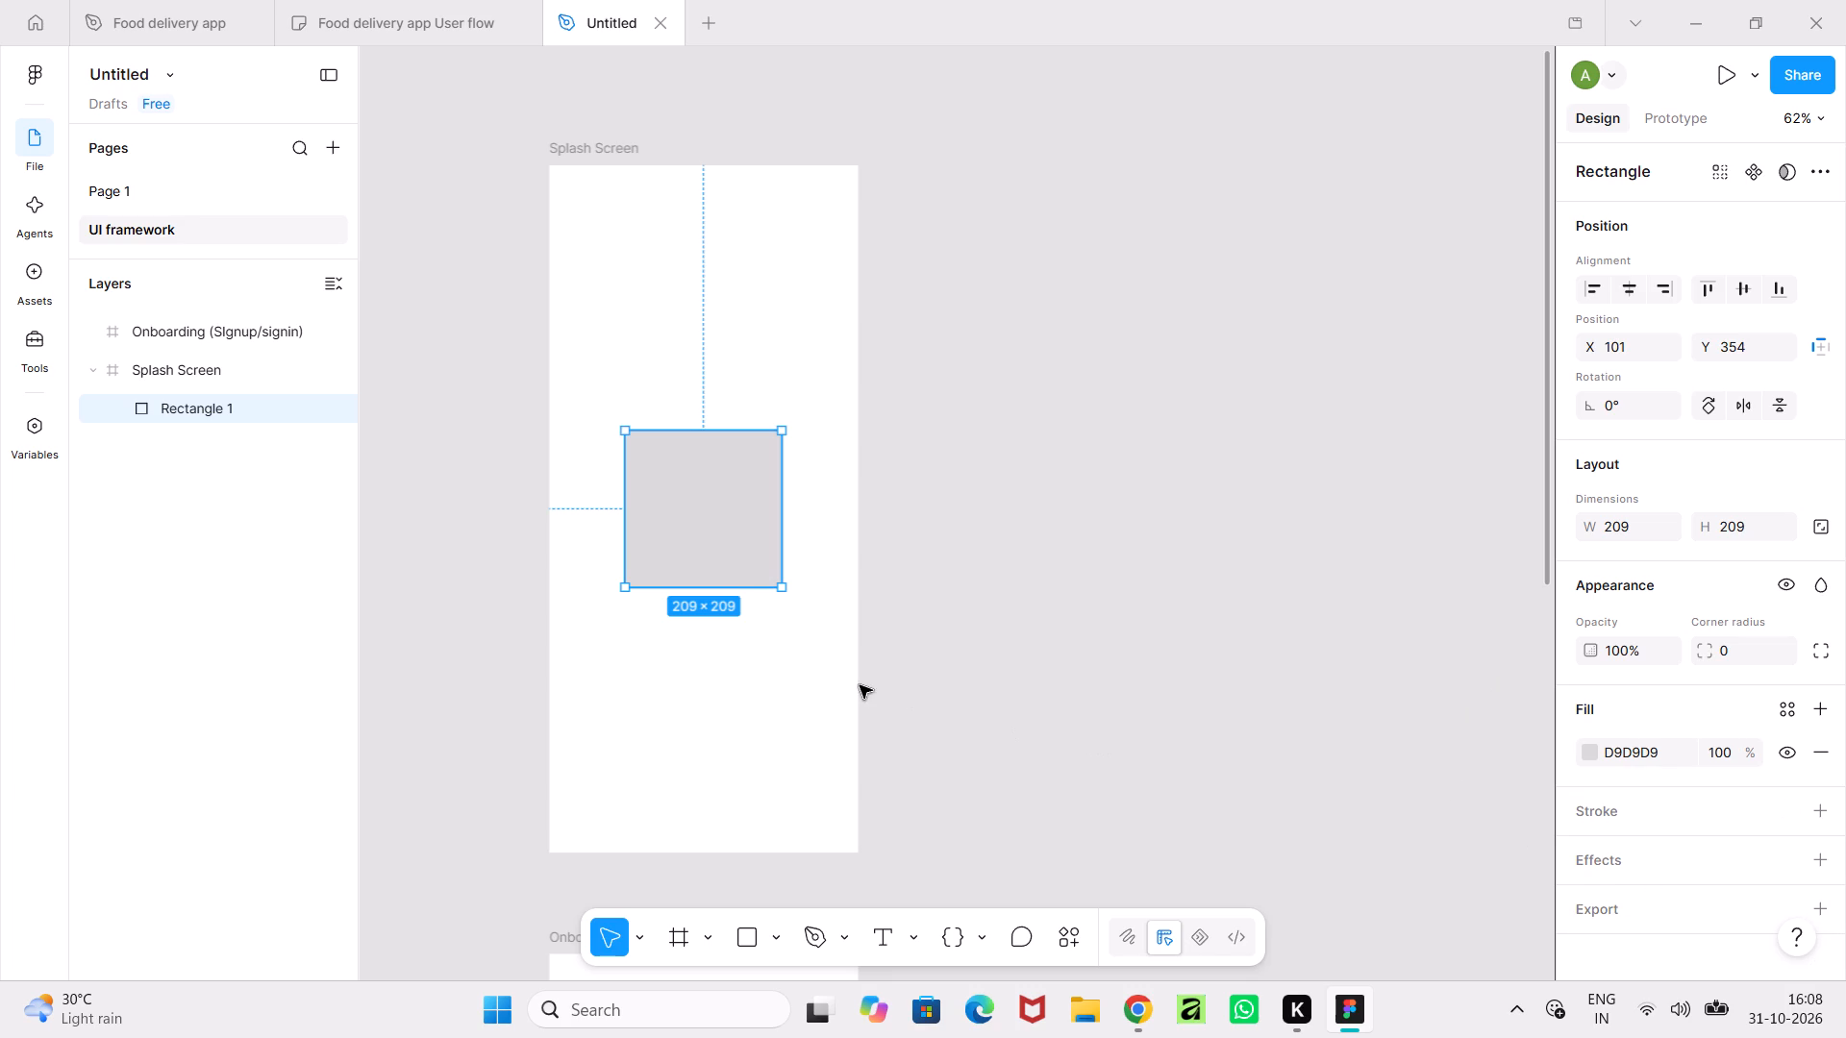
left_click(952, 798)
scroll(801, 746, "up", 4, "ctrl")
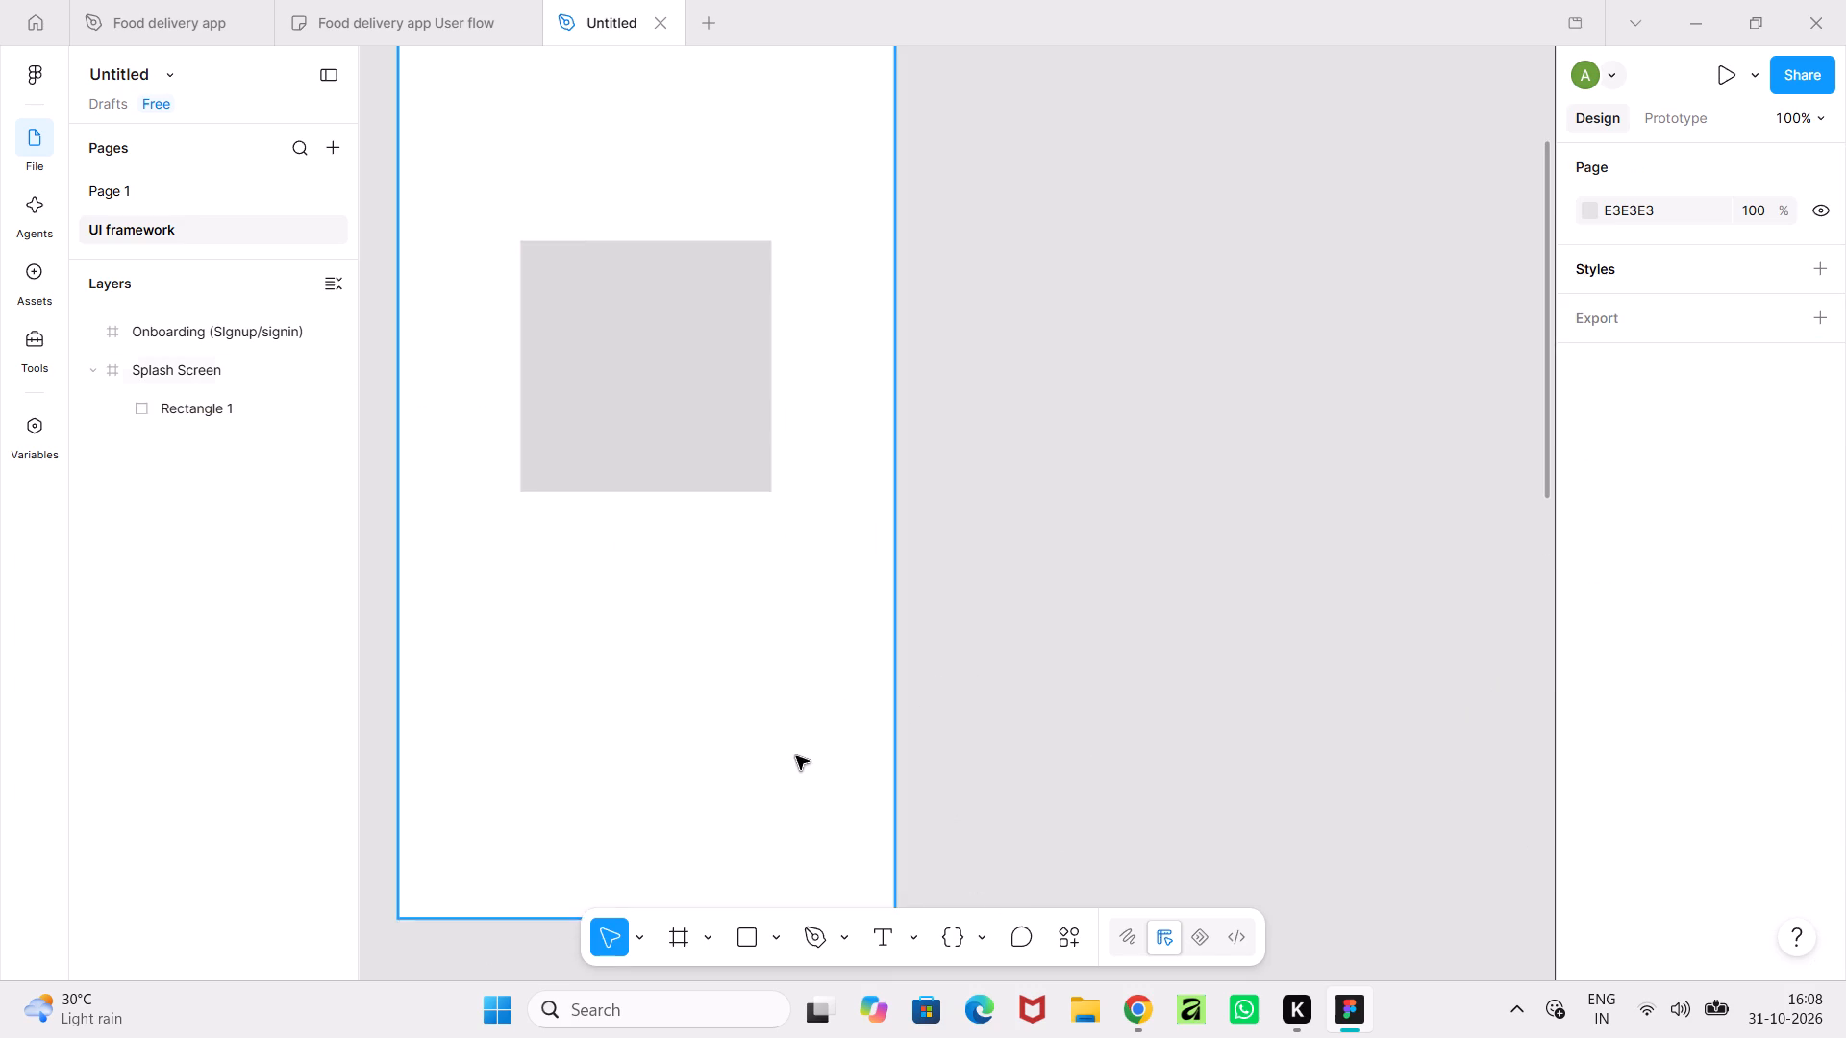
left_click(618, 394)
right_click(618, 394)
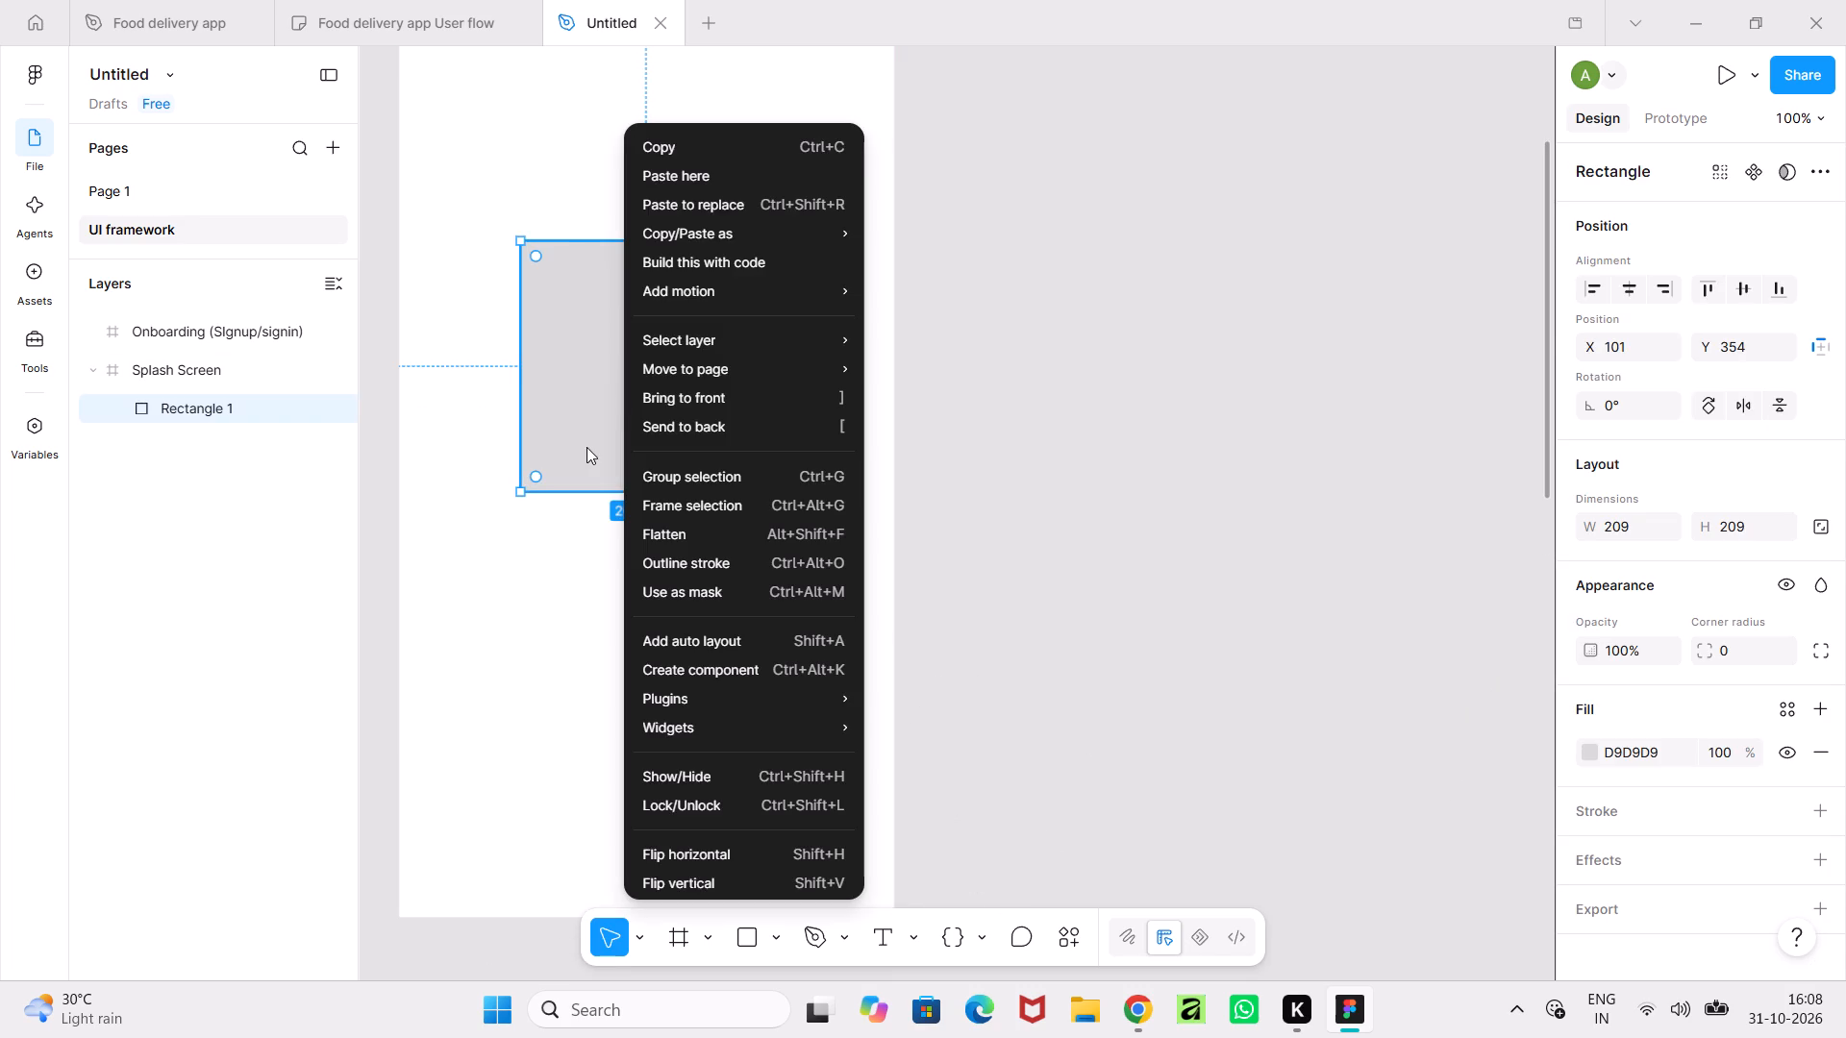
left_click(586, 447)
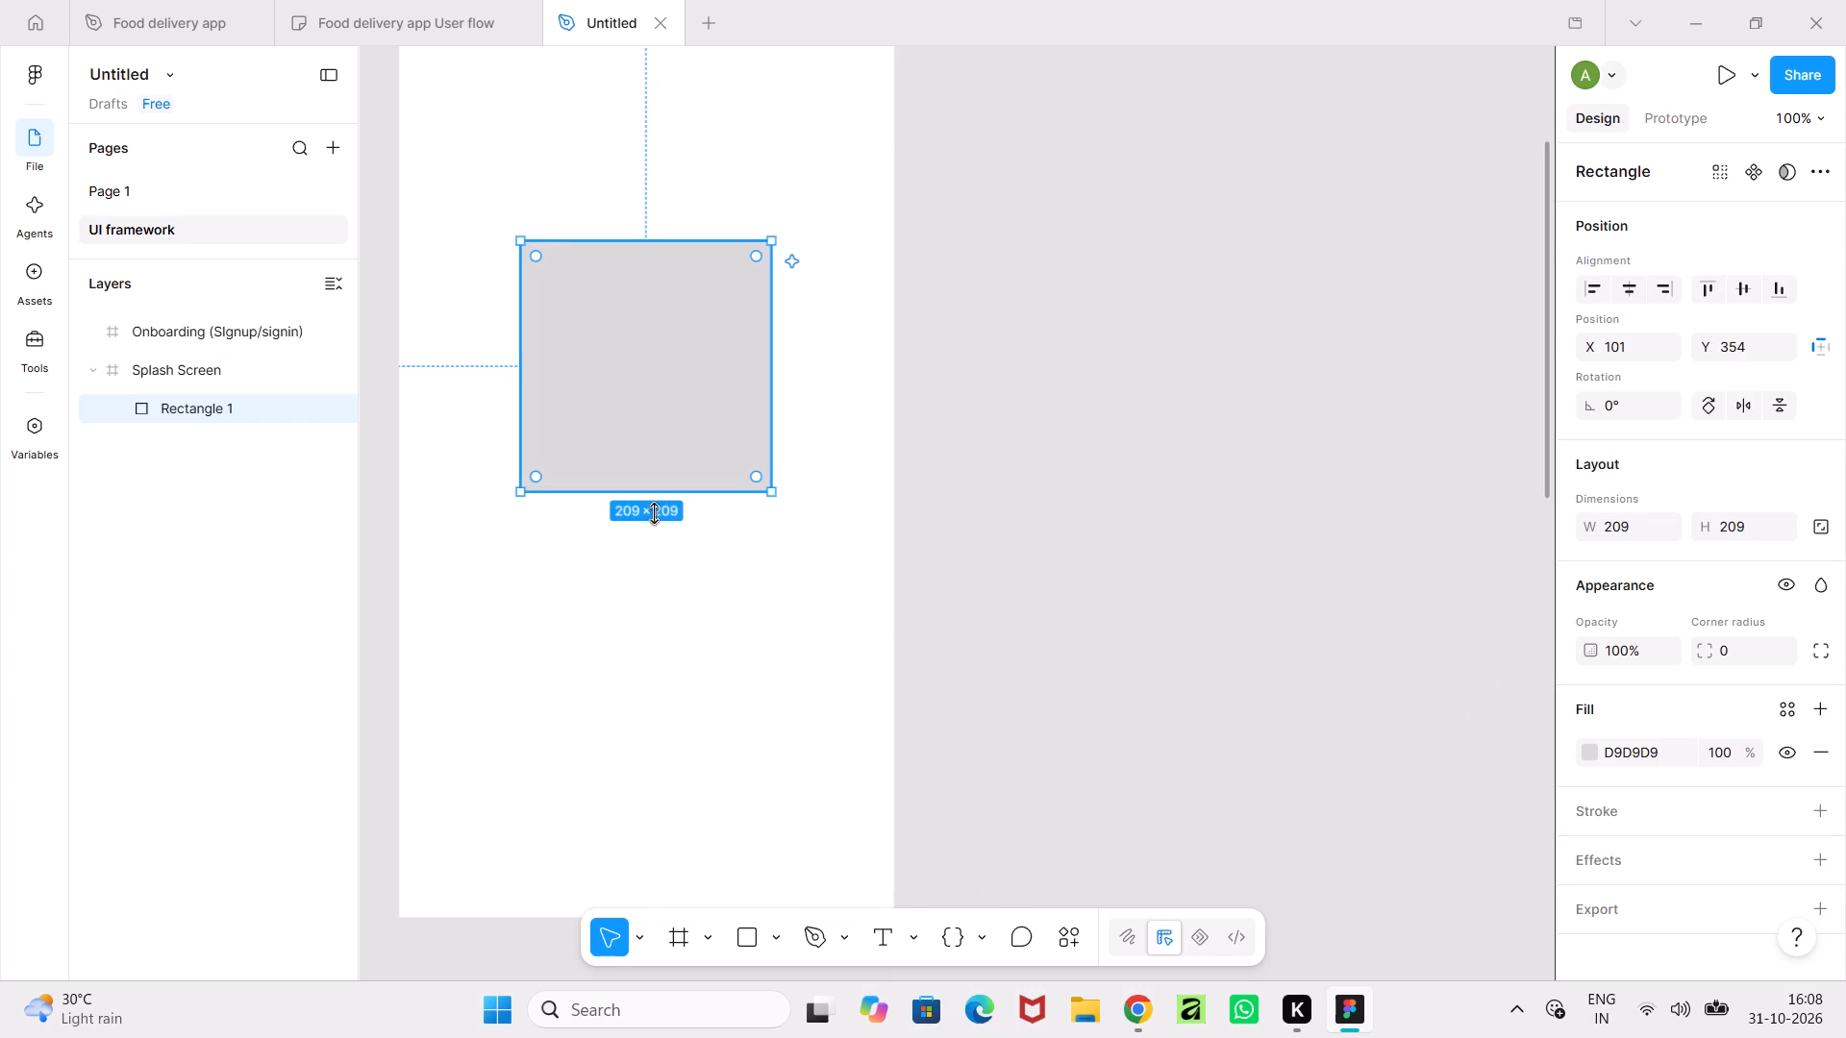
Draw a diagonal line with the Pen tool across the Splash Screen's grey square, from its upper-left to lower-right corner.
left_click(823, 940)
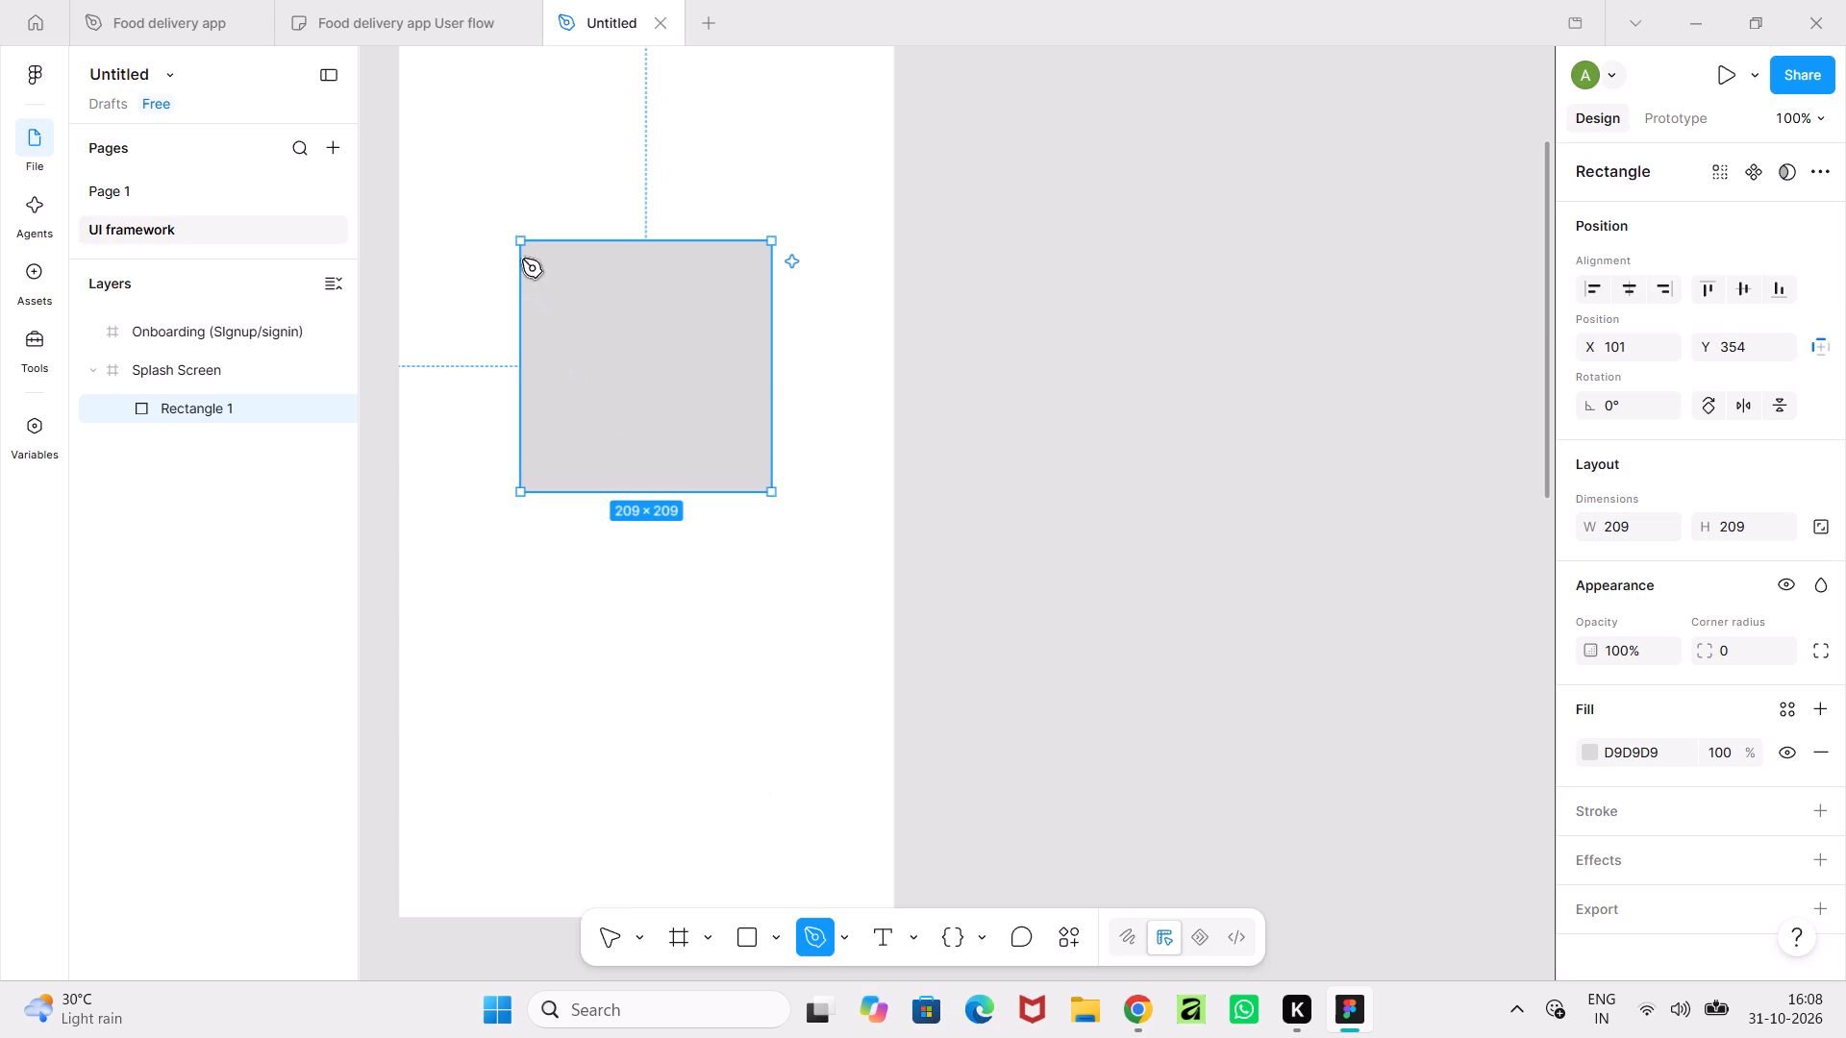
left_click(520, 239)
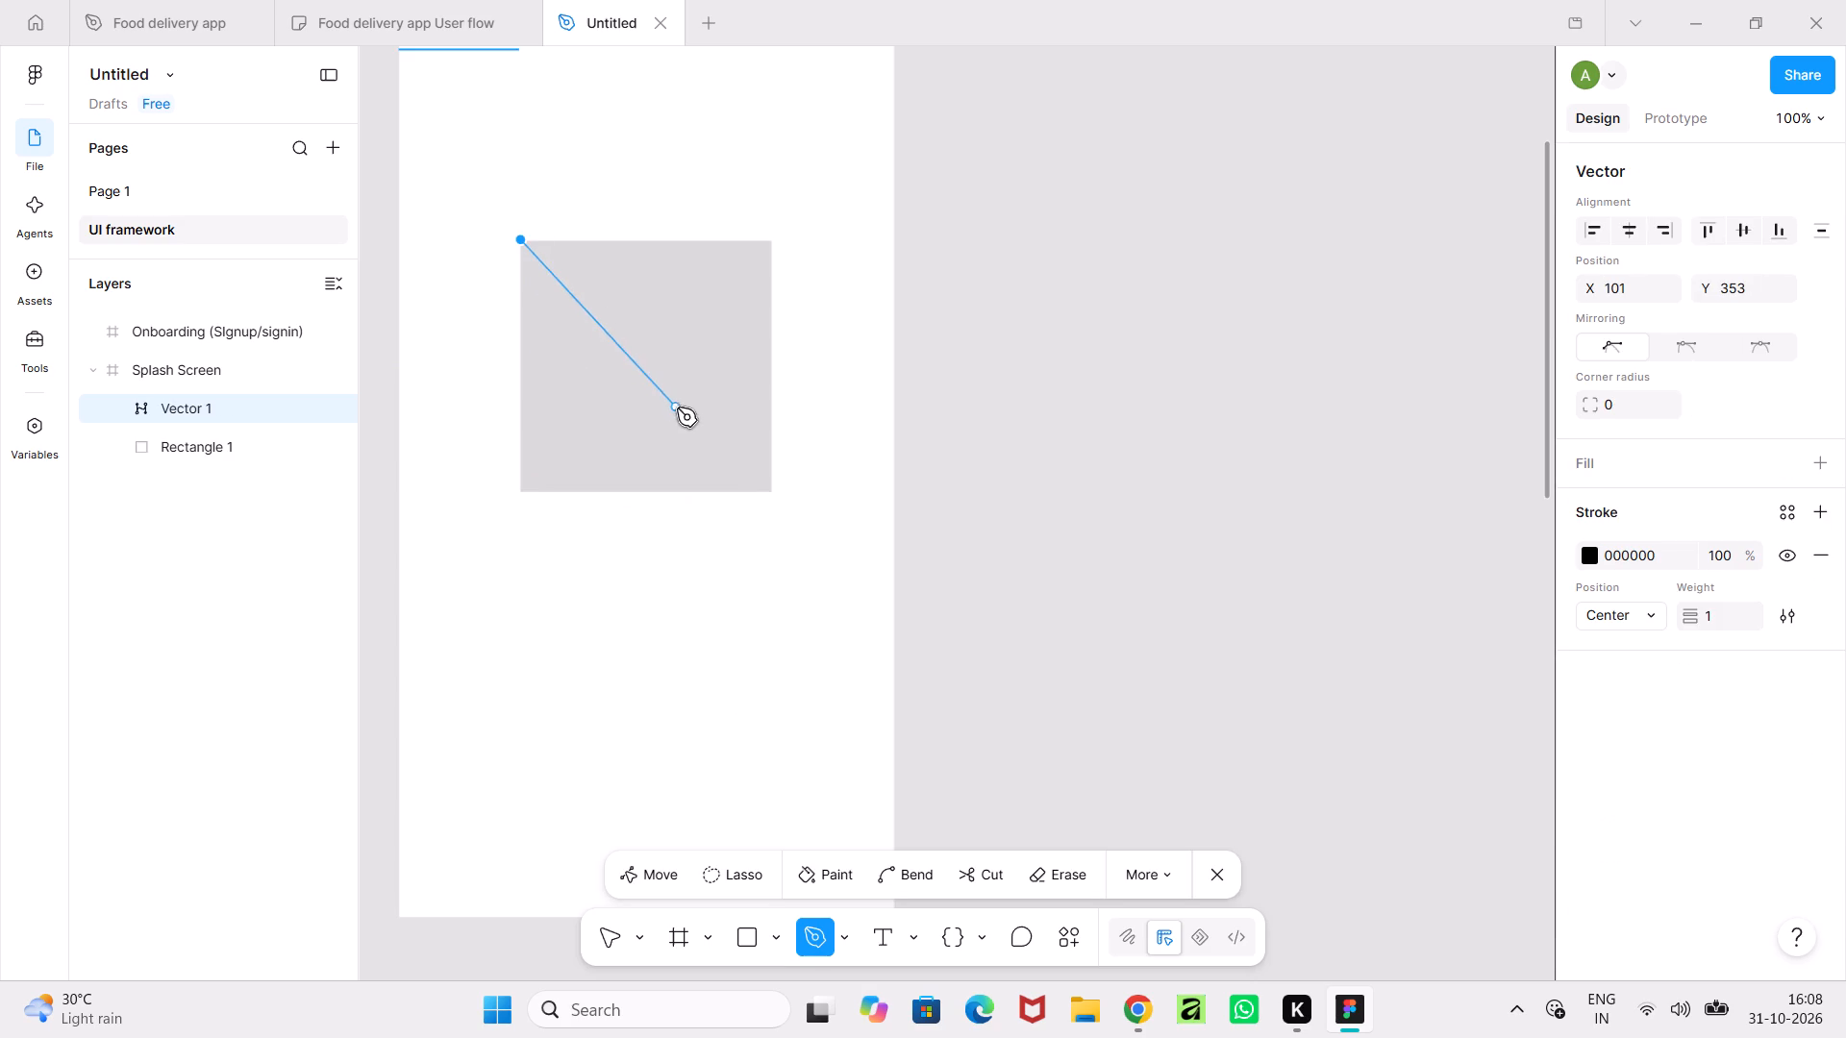
left_click(772, 492, "shift")
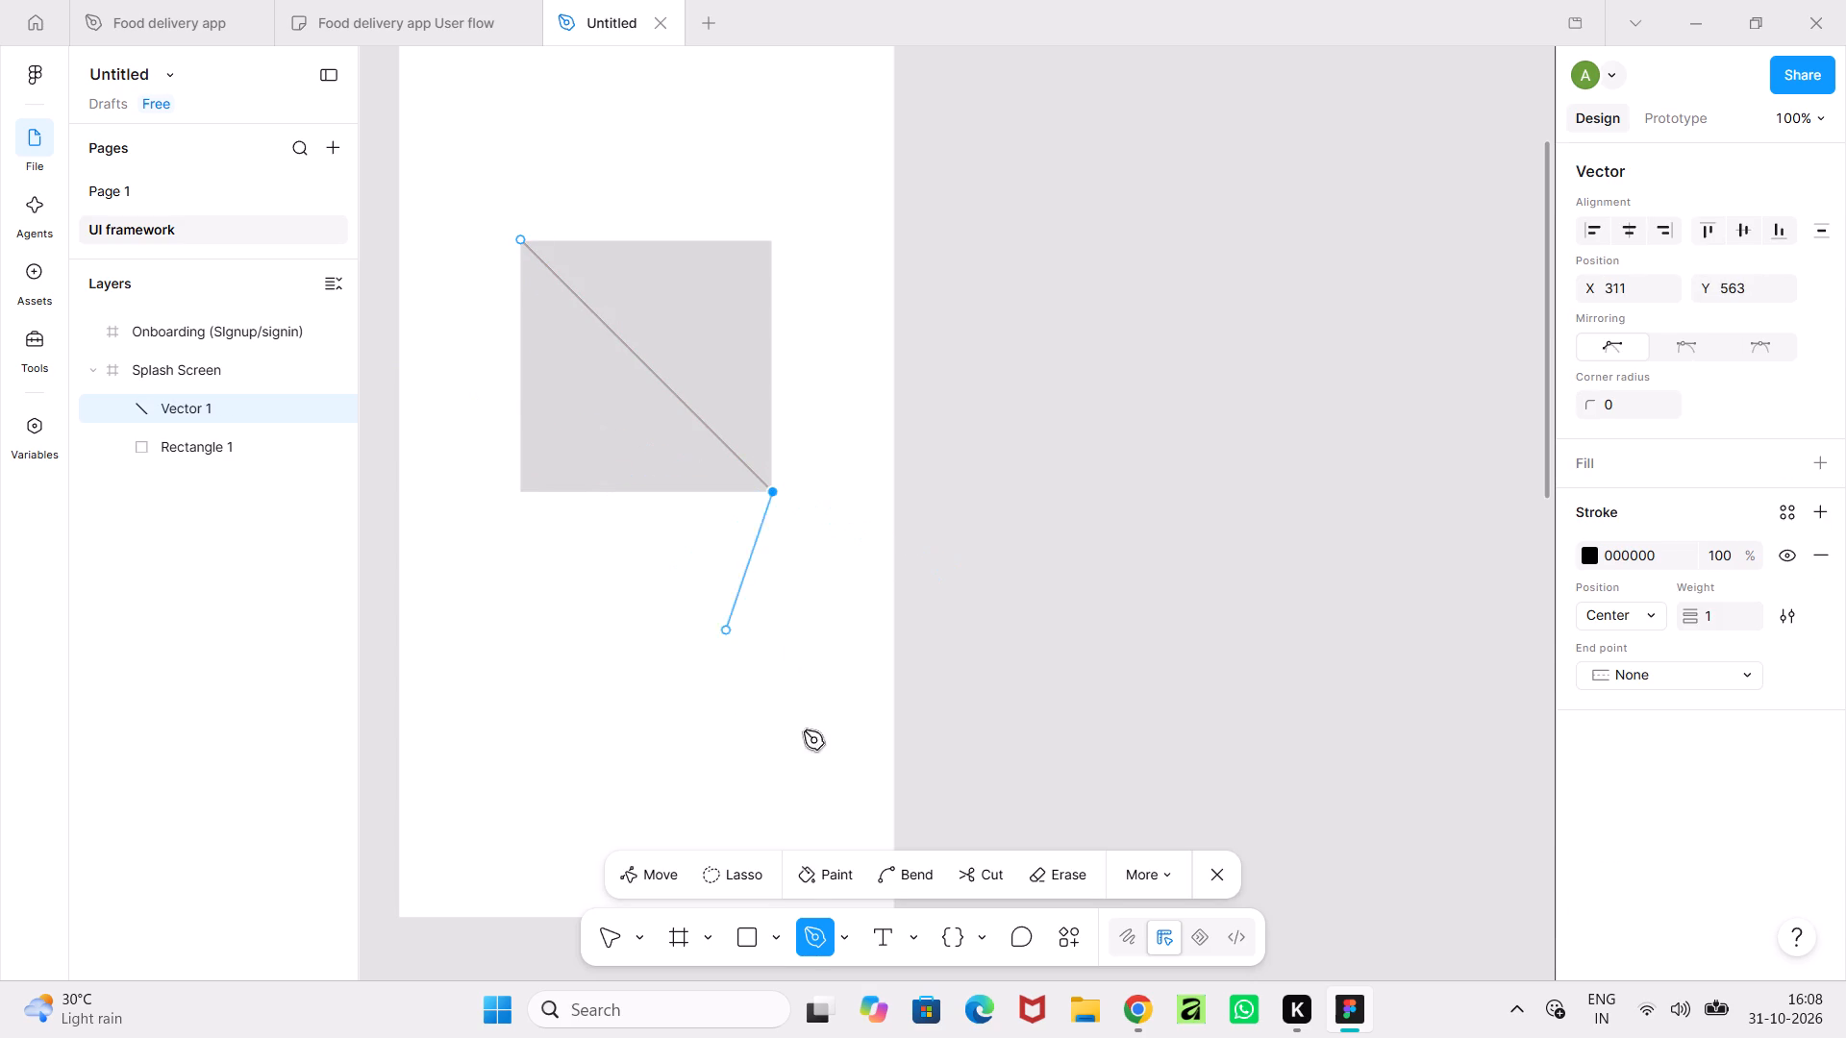
left_click(989, 879)
scroll(792, 576, "up", 3, "ctrl")
left_click(792, 576)
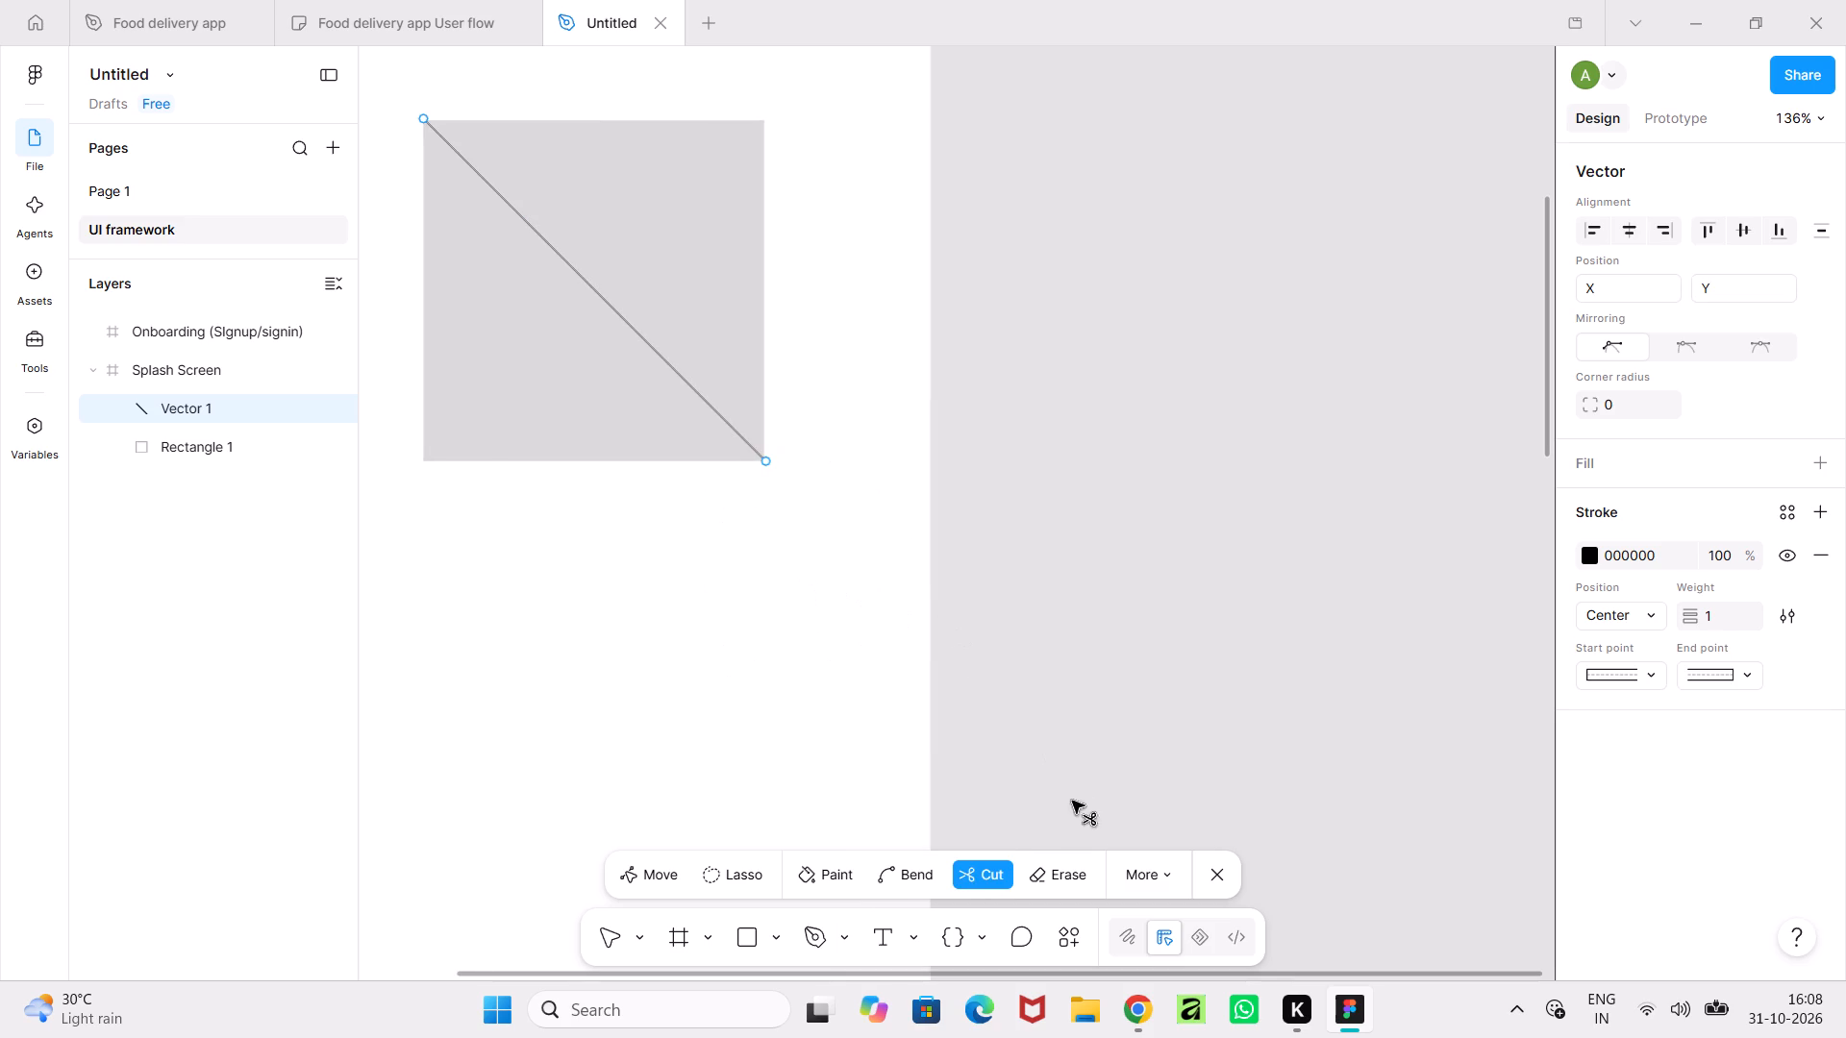
left_click(620, 923)
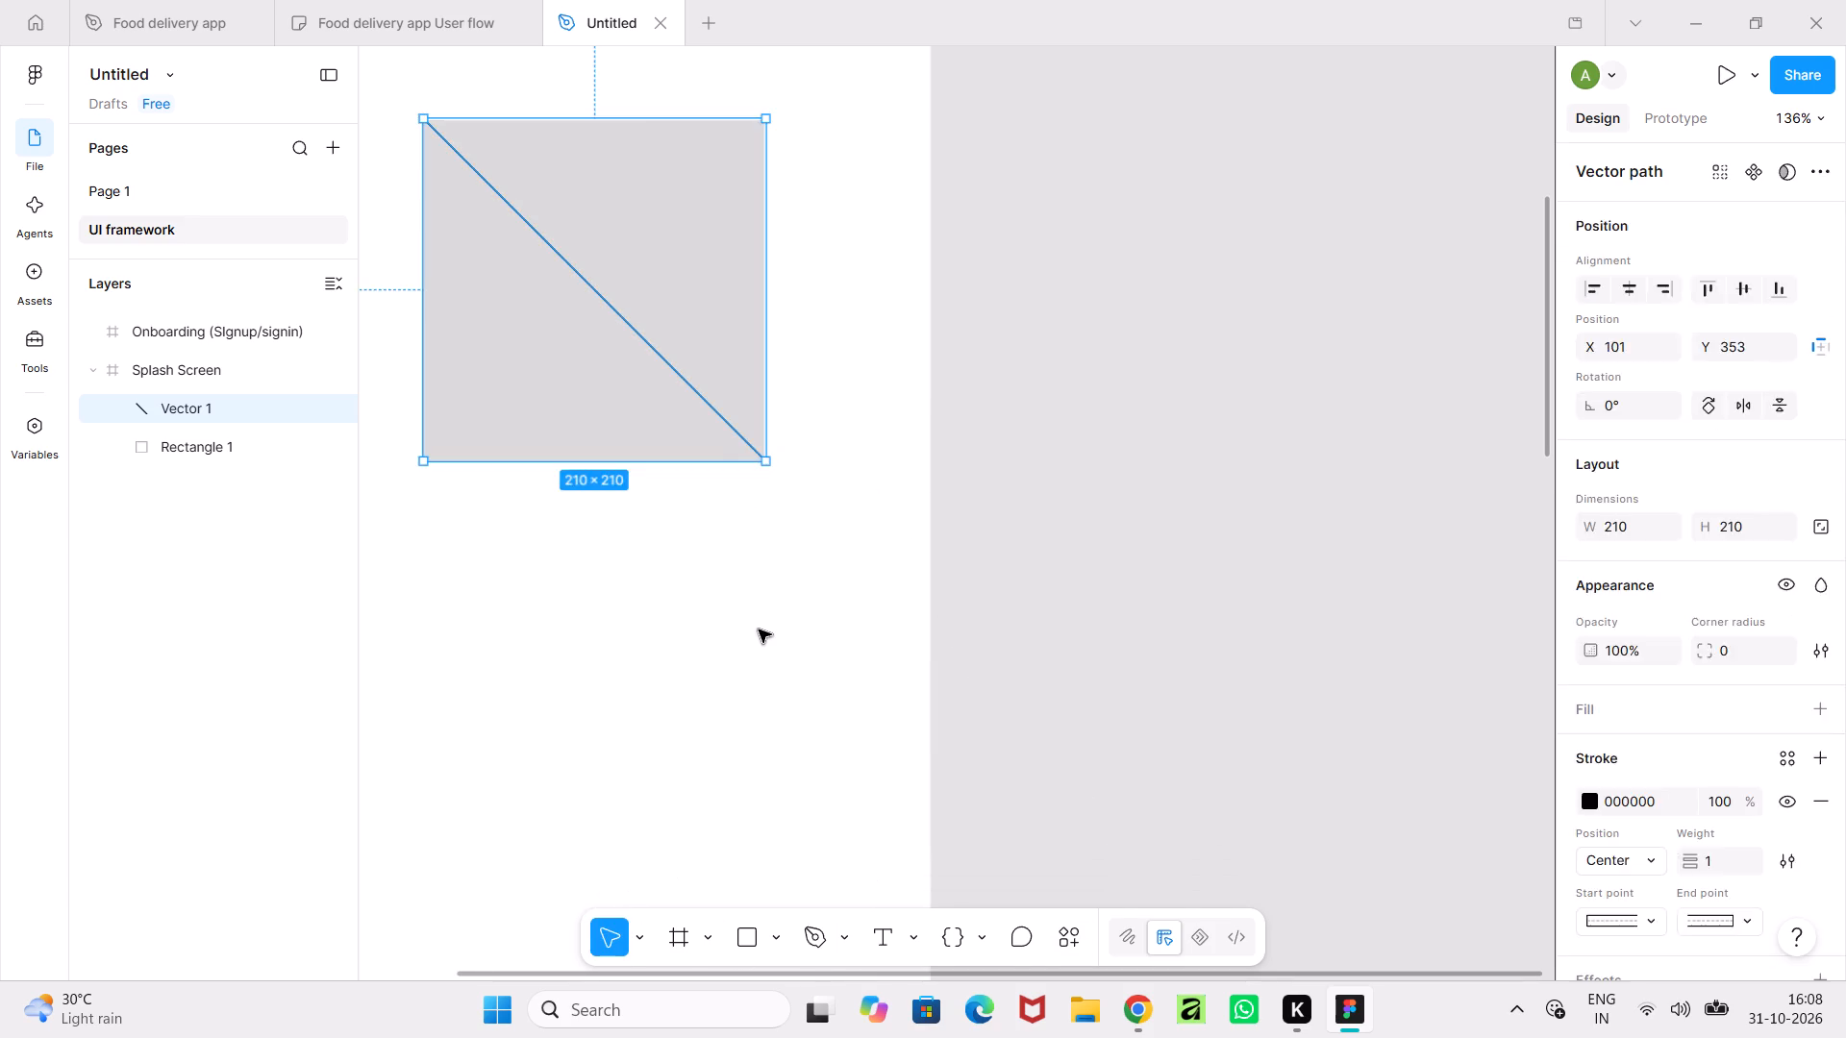
Adjust the diagonal line's ends to the grey square's corners so it spans 209 × 209 at X 101, Y 354.
left_click(759, 630)
scroll(744, 601, "up", 5, "ctrl")
middle_click_drag(747, 592, 727, 884)
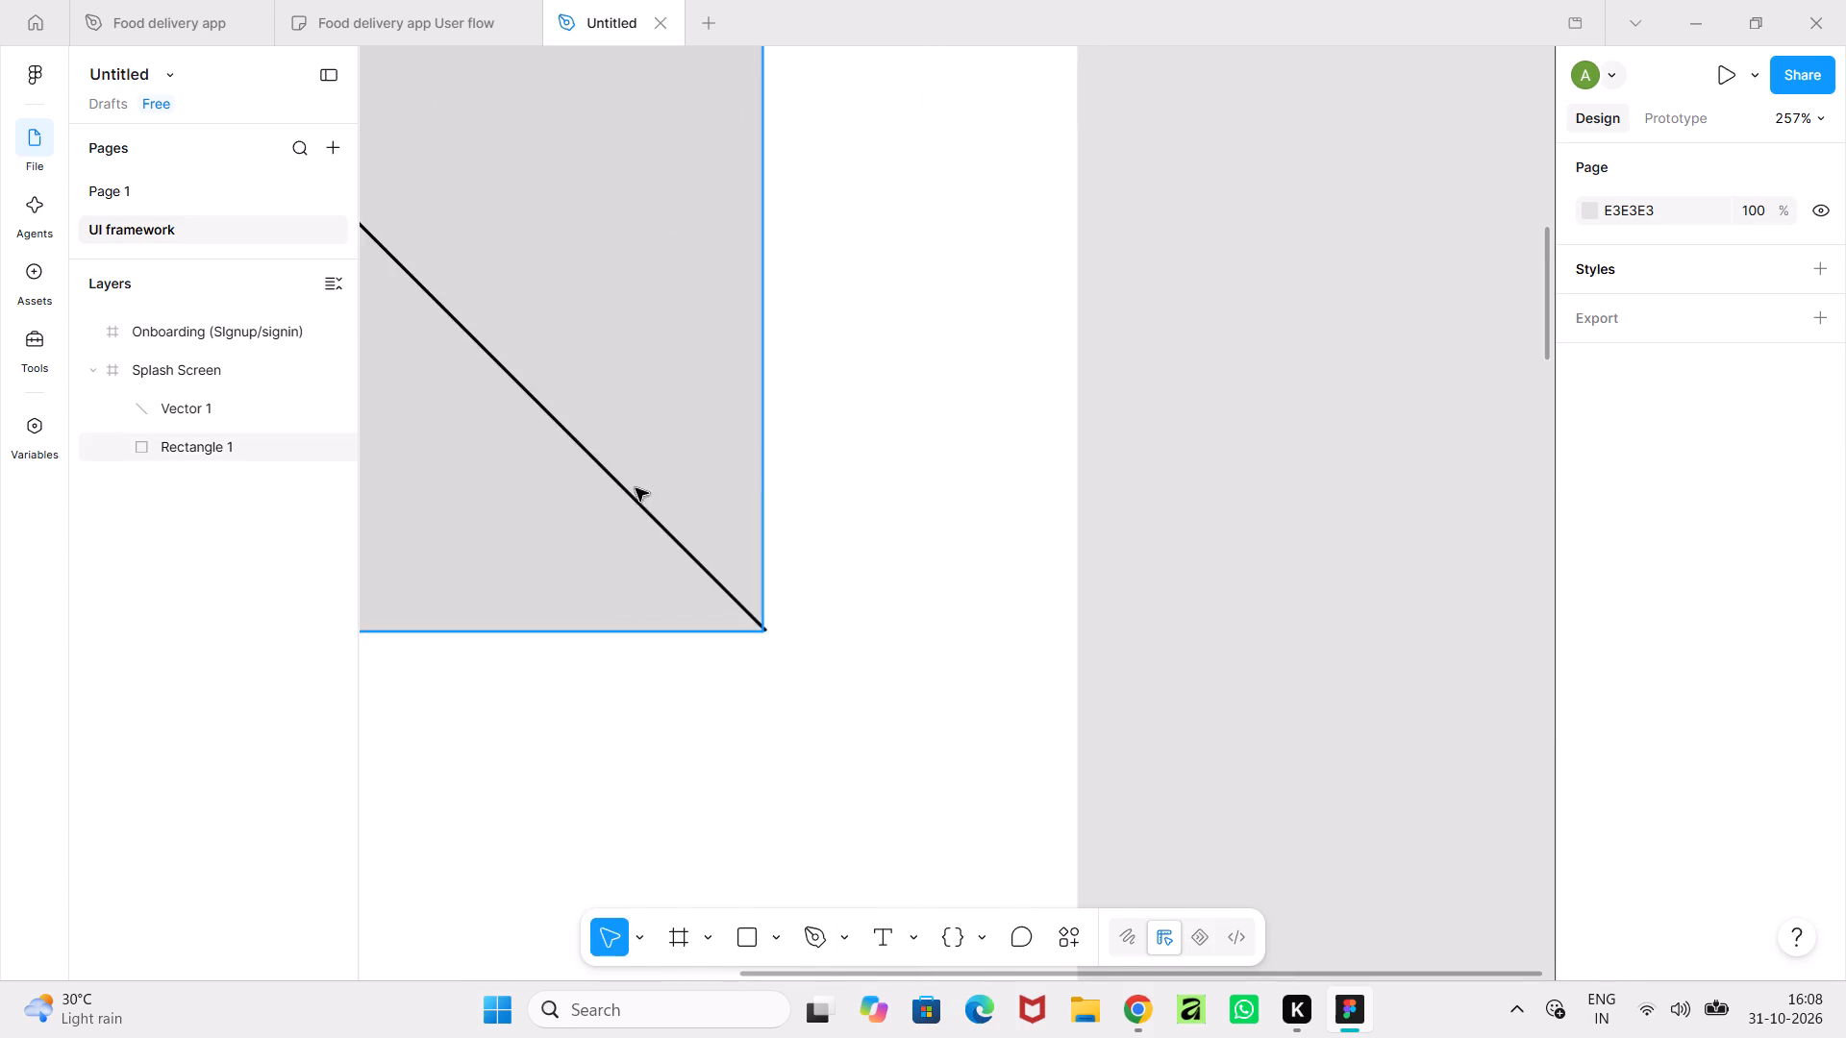
left_click(639, 507)
scroll(781, 643, "up", 11, "ctrl")
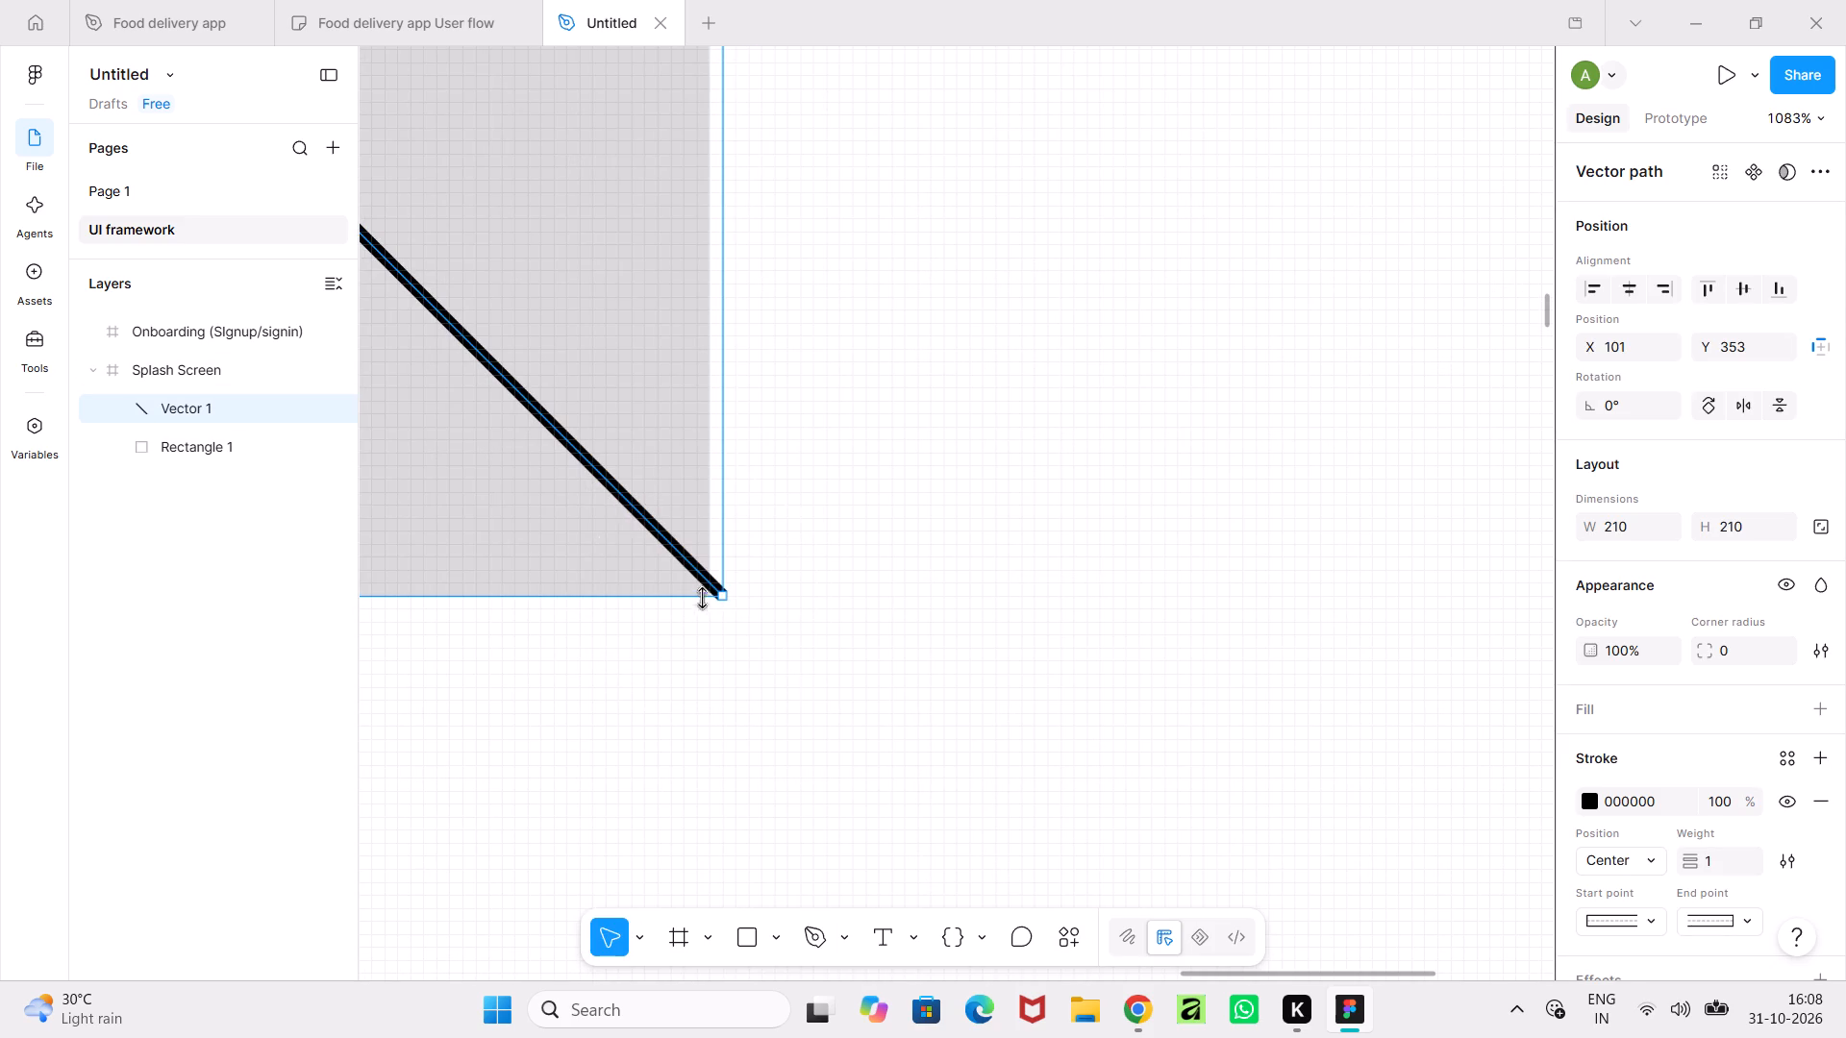
left_click_drag(721, 595, 711, 594)
scroll(810, 581, "down", 9, "ctrl")
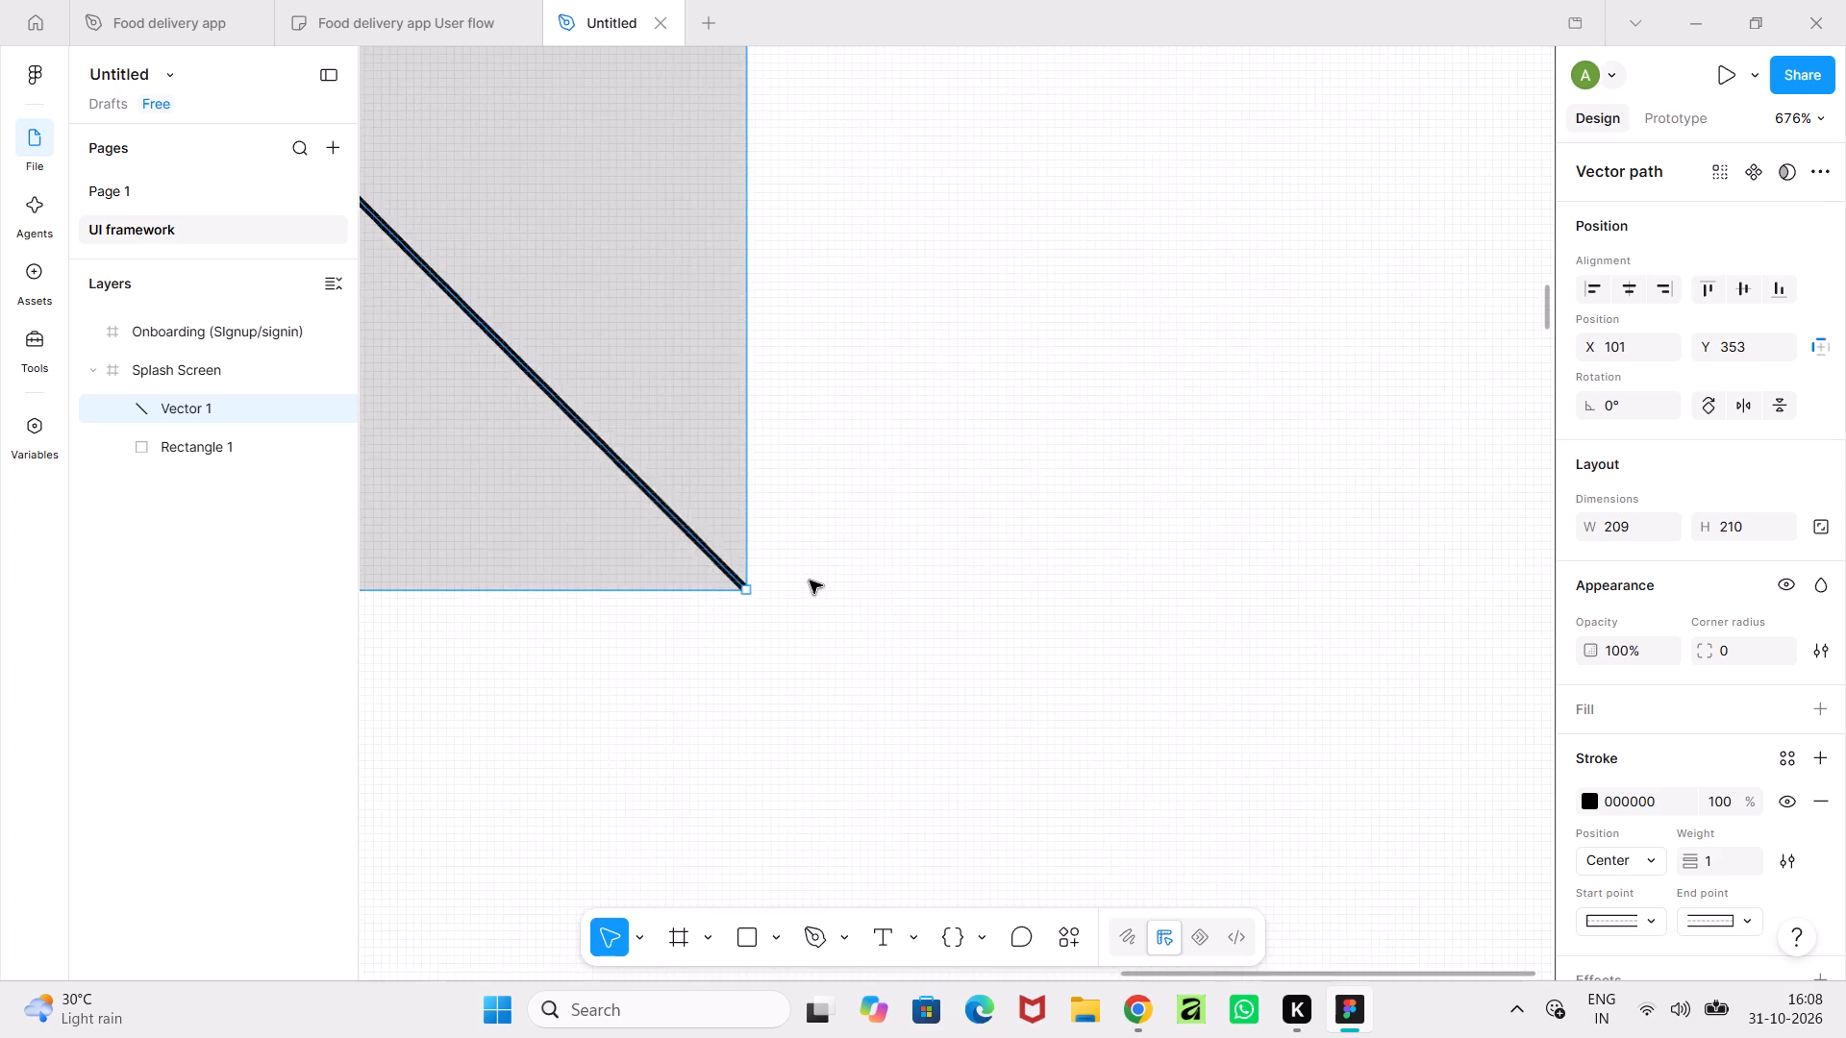
scroll(810, 581, "down", 8, "ctrl")
middle_click_drag(417, 686, 848, 894)
scroll(724, 420, "up", 8, "ctrl")
left_click(789, 174)
left_click(542, 337)
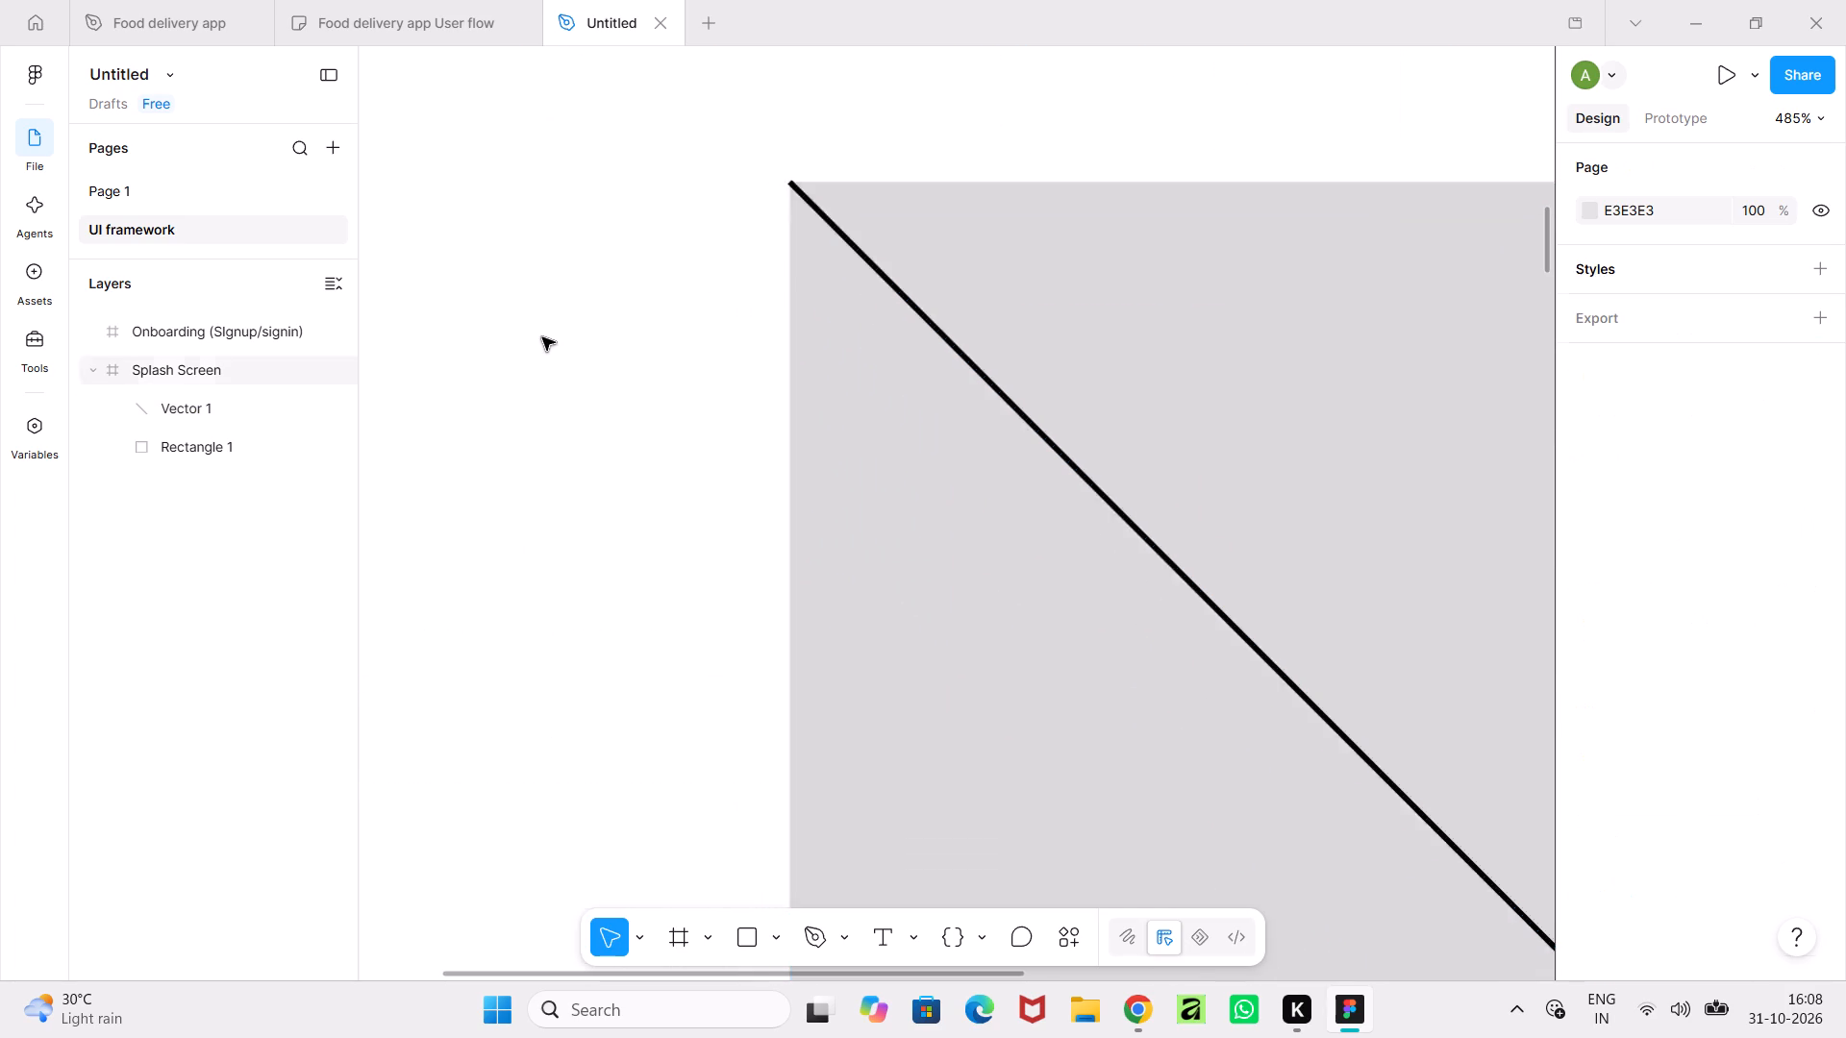
Duplicate the diagonal line and rotate the copy onto the grey square's other diagonal, forming an X placeholder.
scroll(542, 337, "down", 15, "ctrl")
left_click(689, 423)
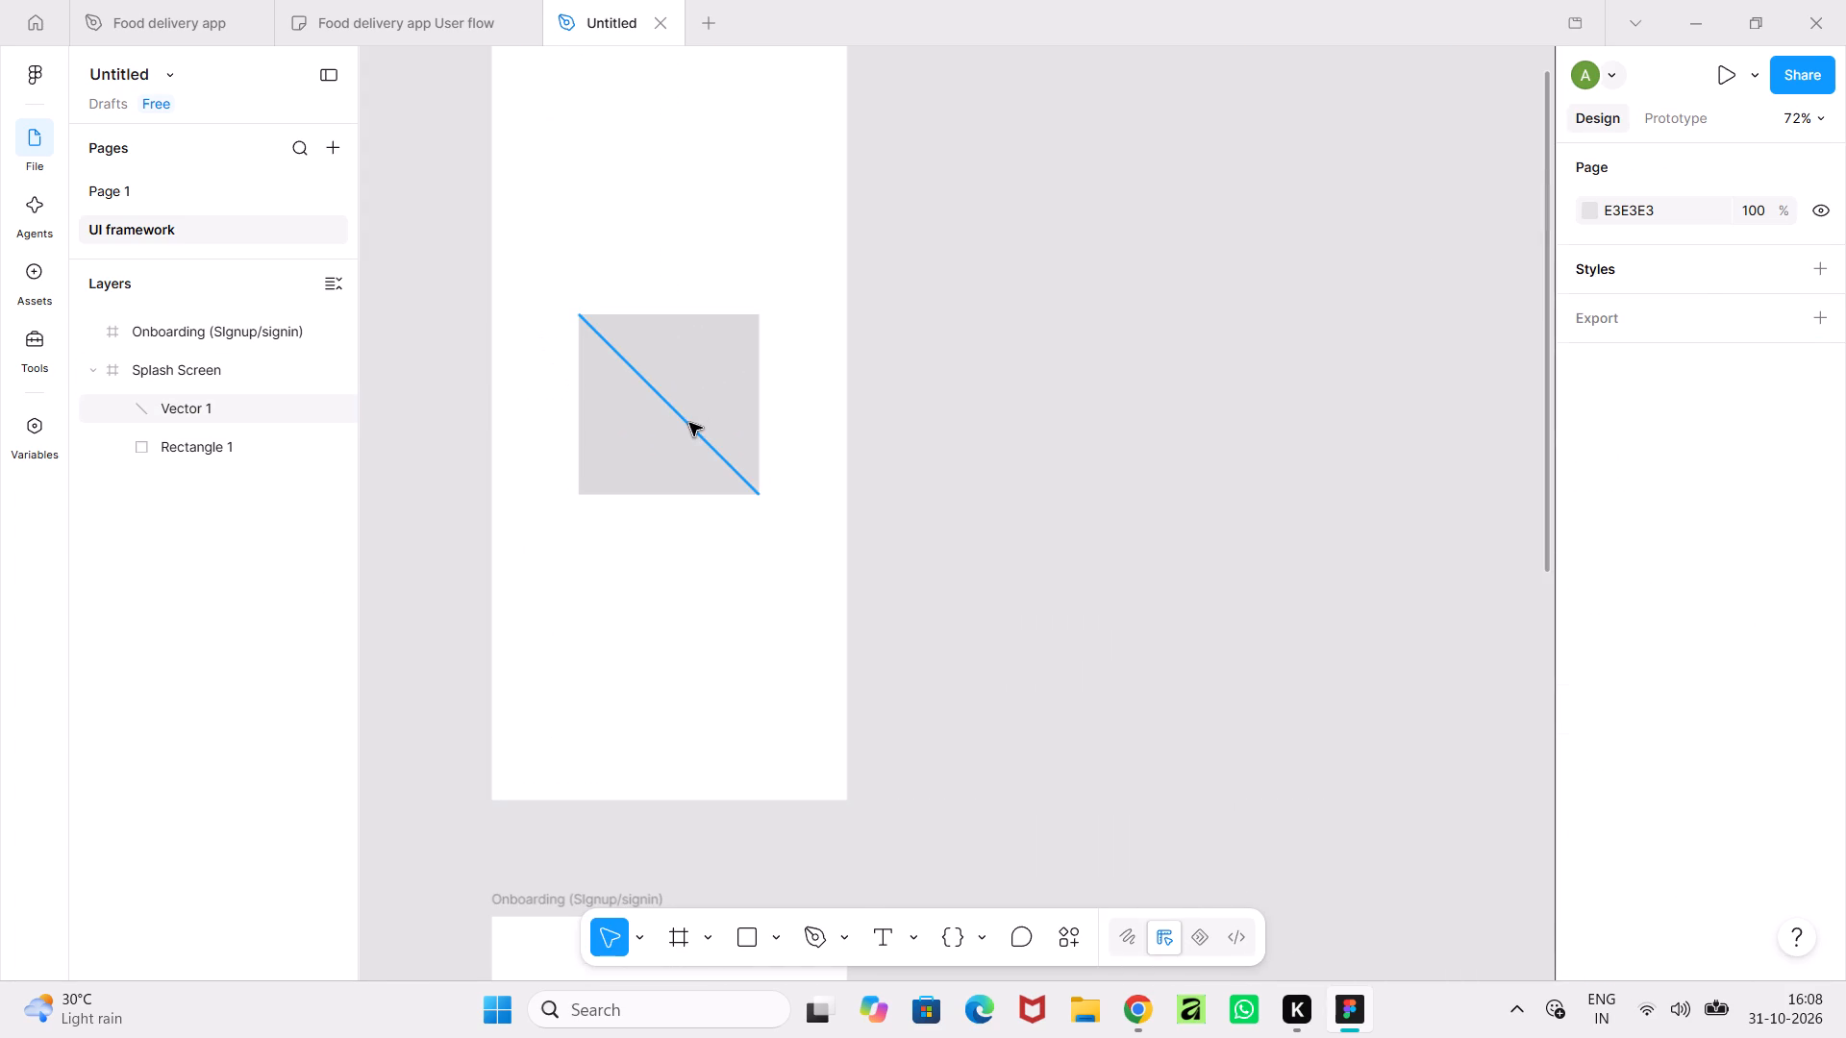
key("ctrl+c")
key("ctrl+v")
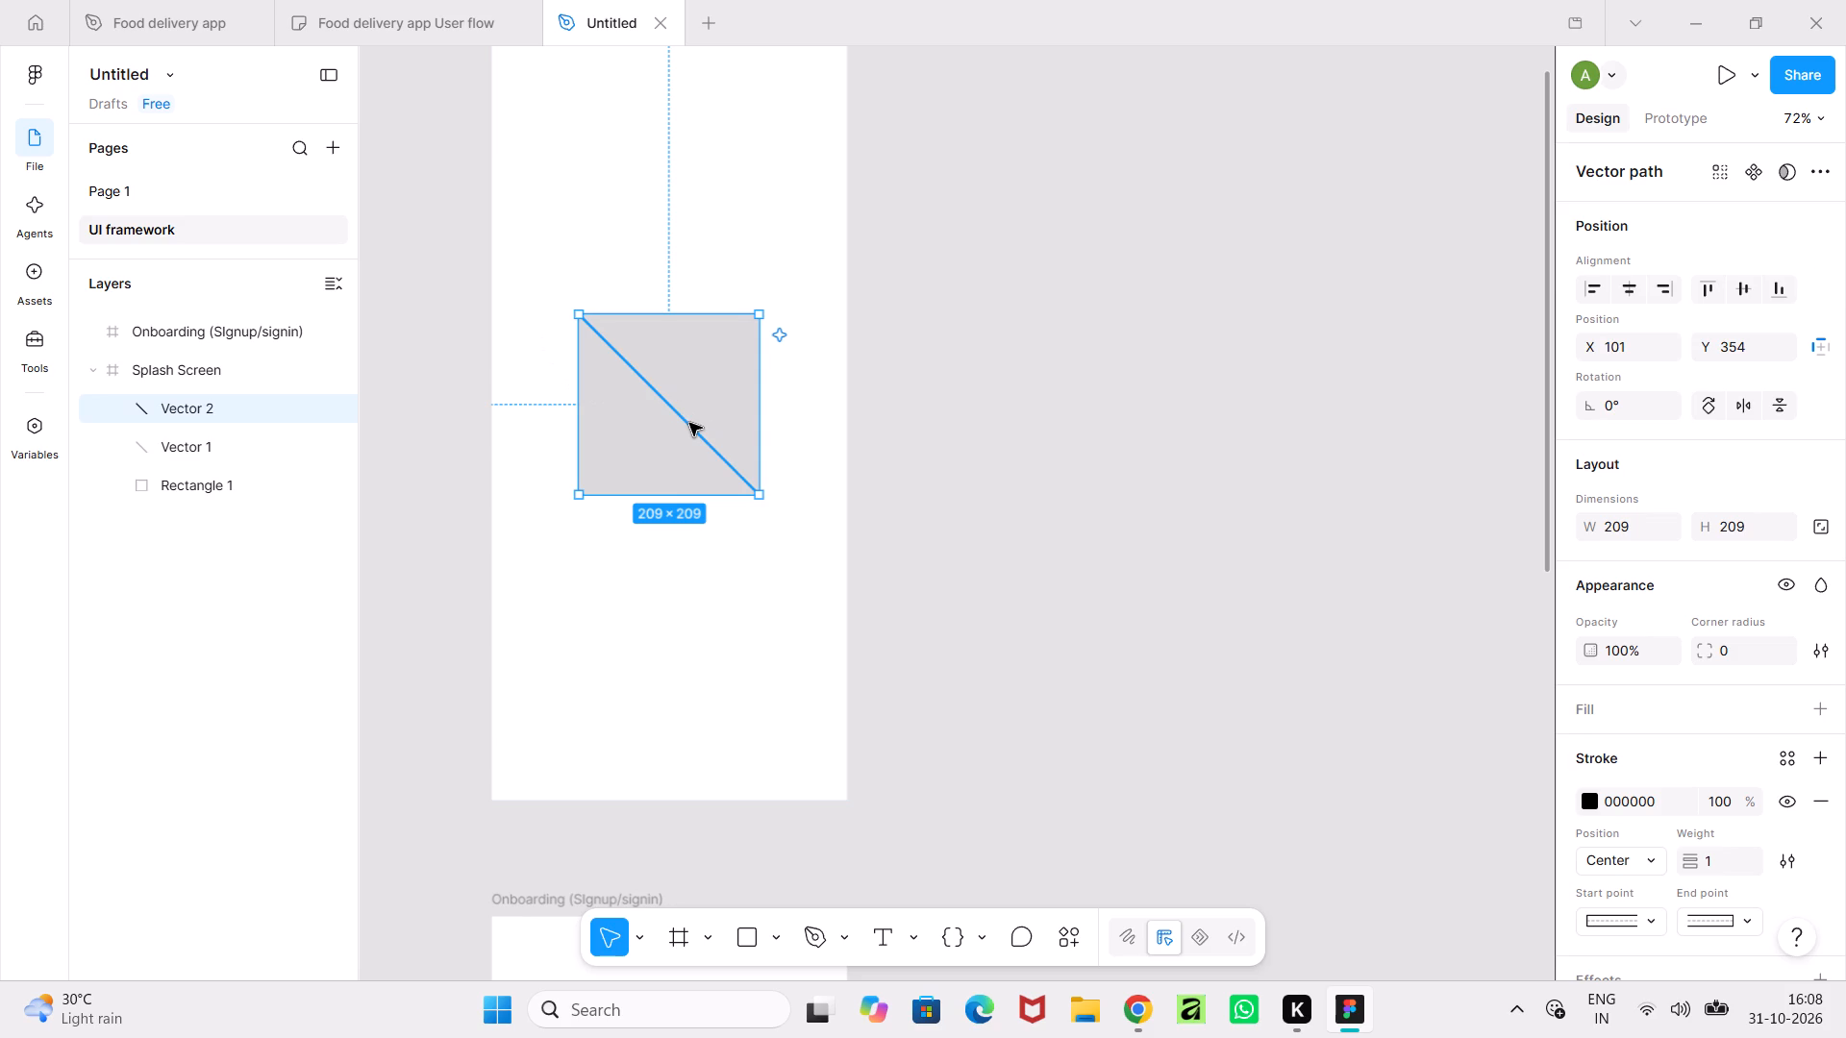
left_click_drag(580, 302, 669, 311, "shift")
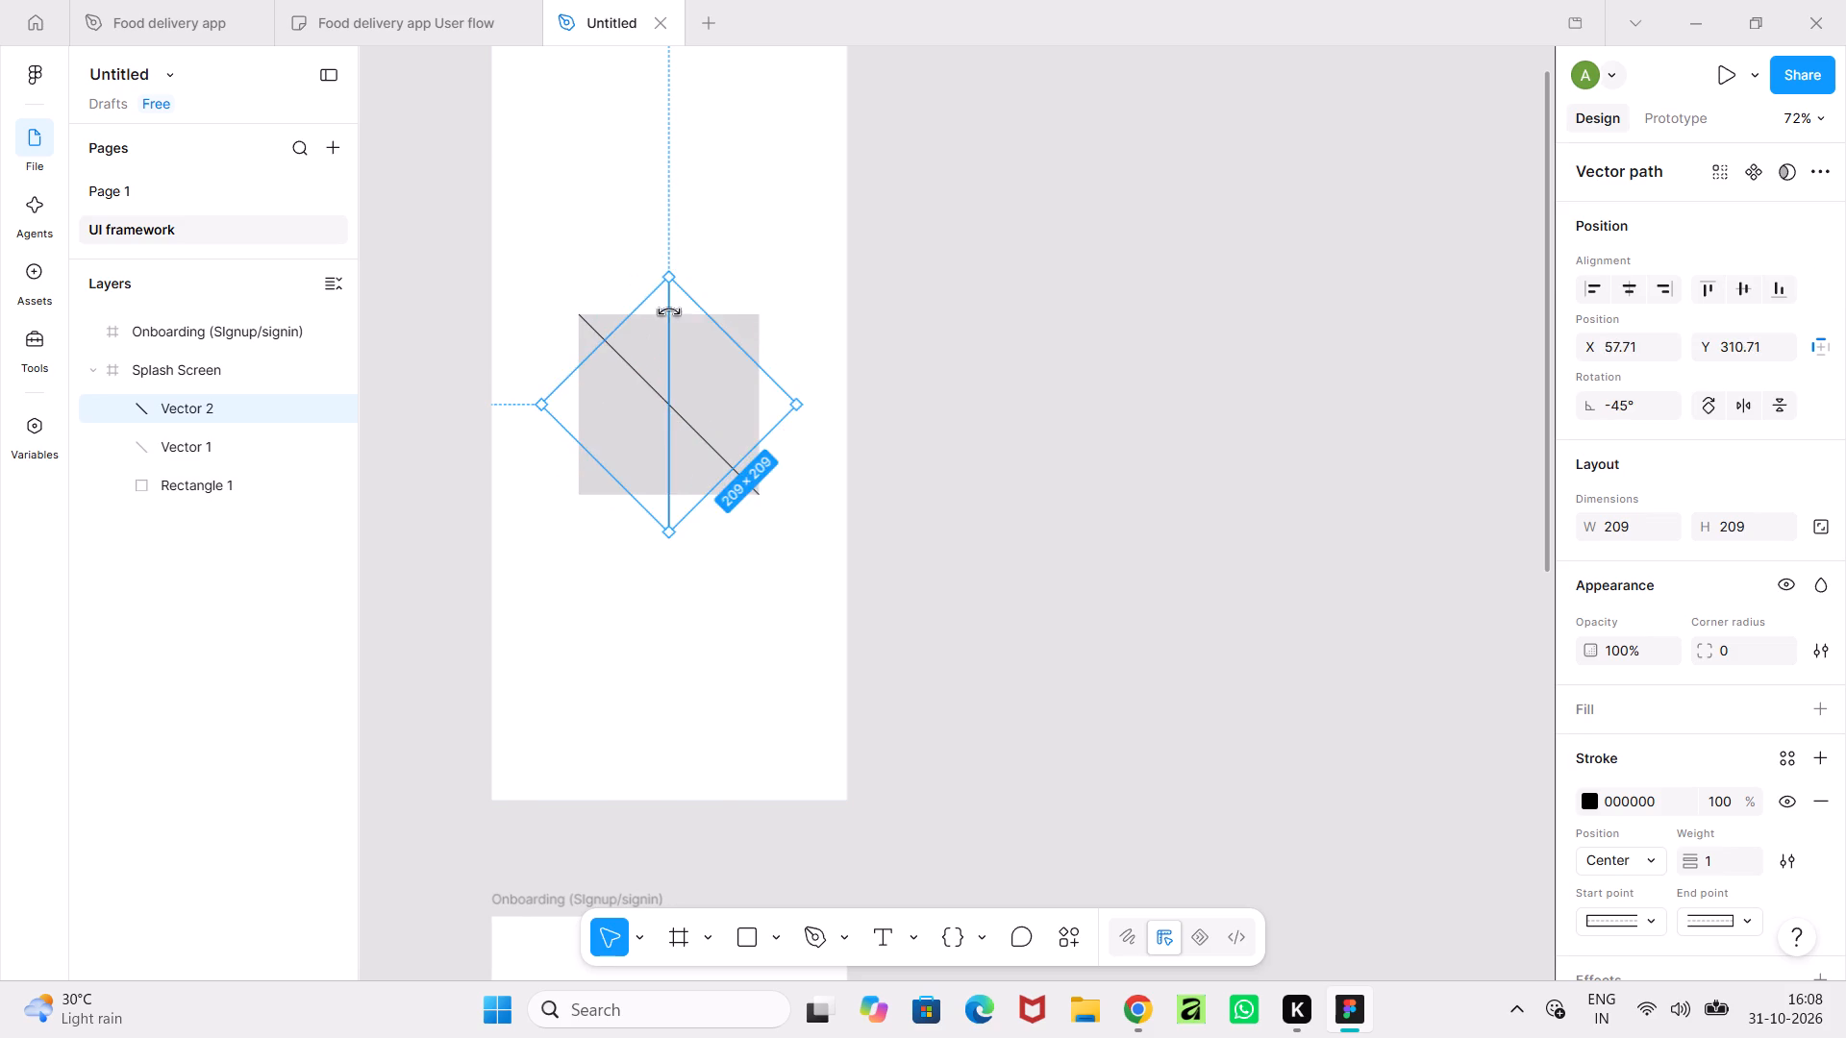
left_click_drag(669, 311, 729, 362, "shift")
left_click(957, 443)
Copy the Splash Screen's grey square into the upper-left corner of the Onboarding (SIgnup/signin) frame, at X -3, Y 0.
scroll(957, 443, "down", 6, "ctrl")
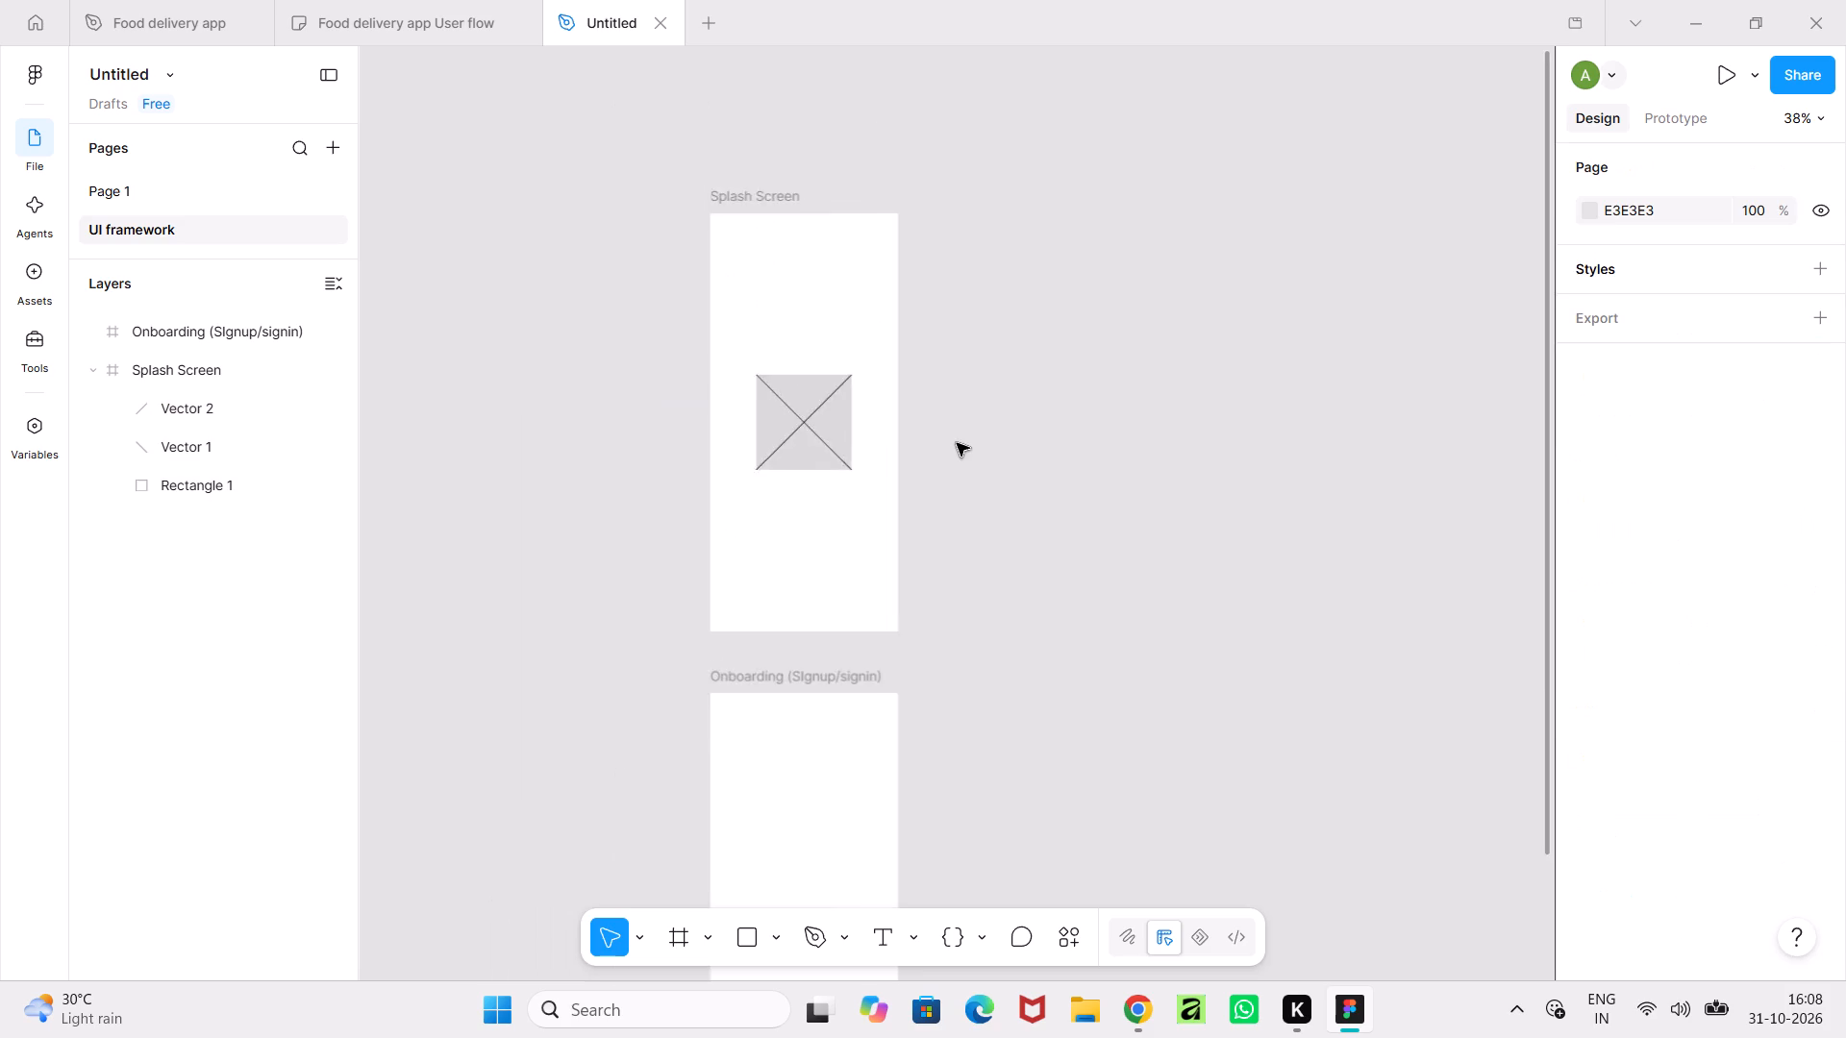
scroll(957, 443, "down", 3, "ctrl")
middle_click_drag(1010, 606, 988, 611)
scroll(985, 614, "up", 3, "ctrl")
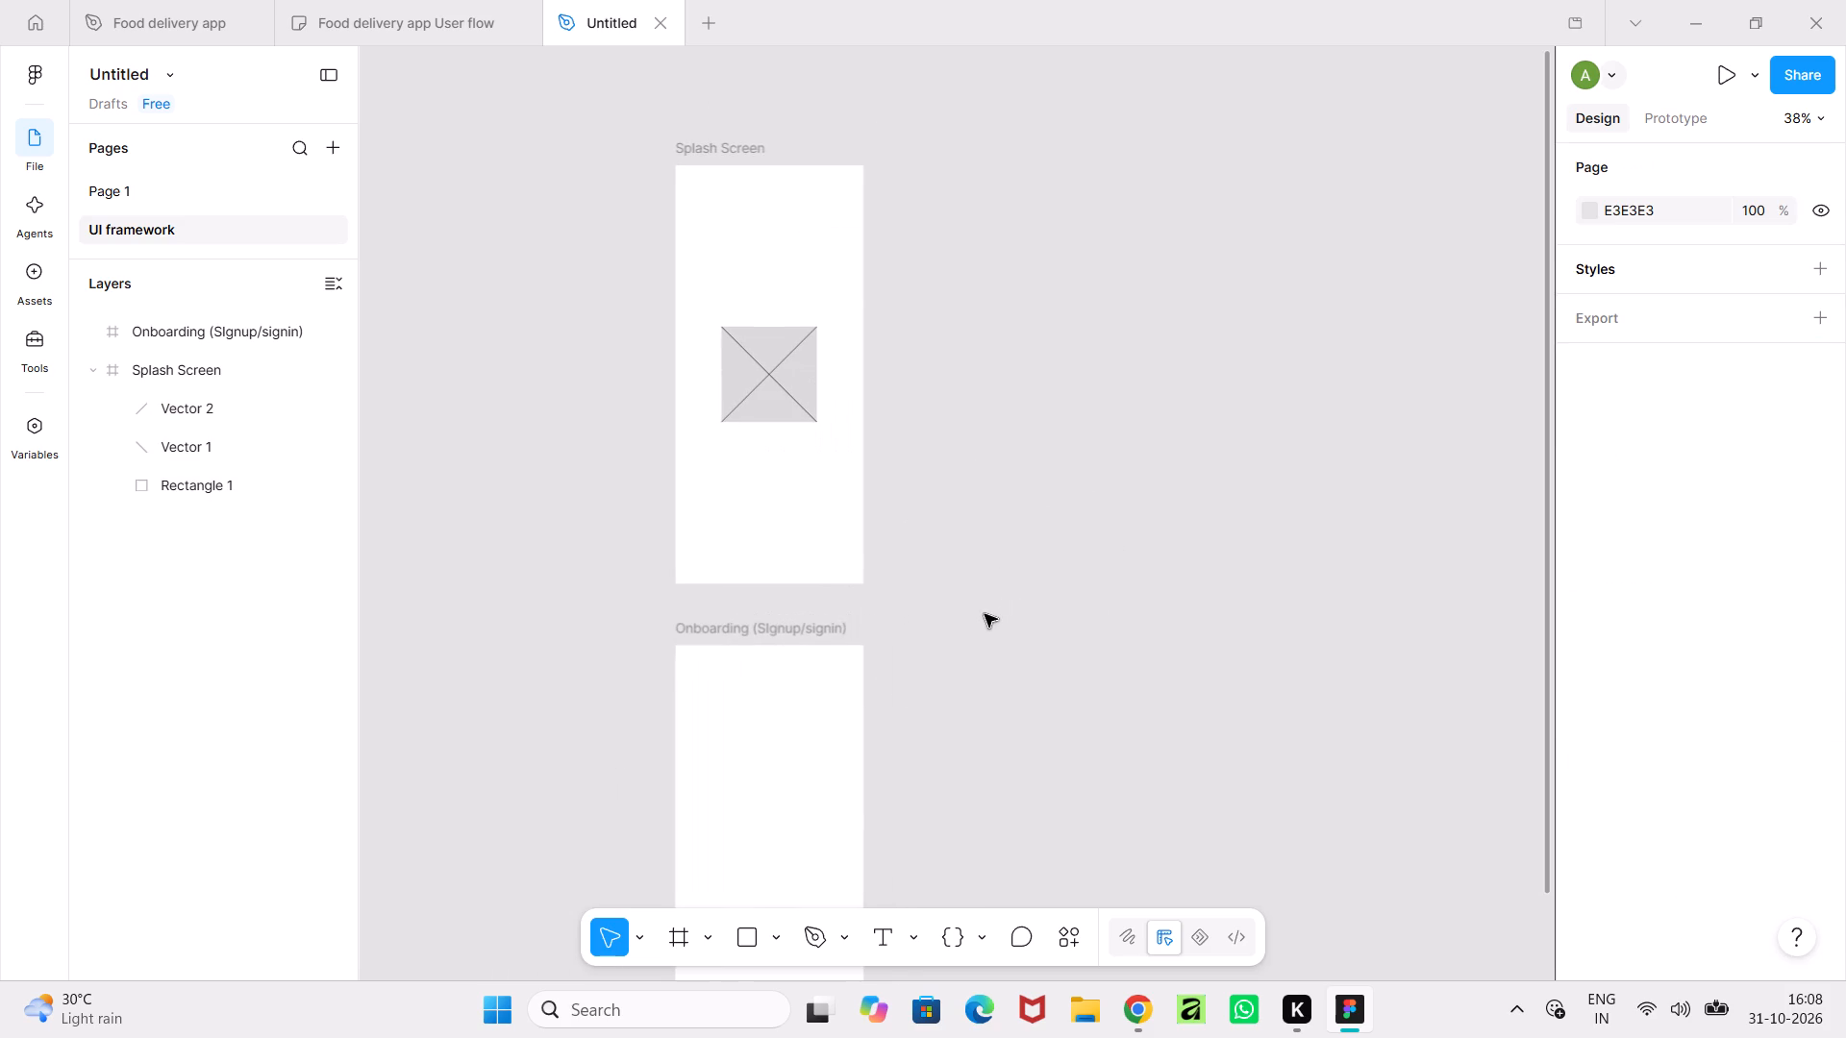
scroll(985, 614, "up", 3, "ctrl")
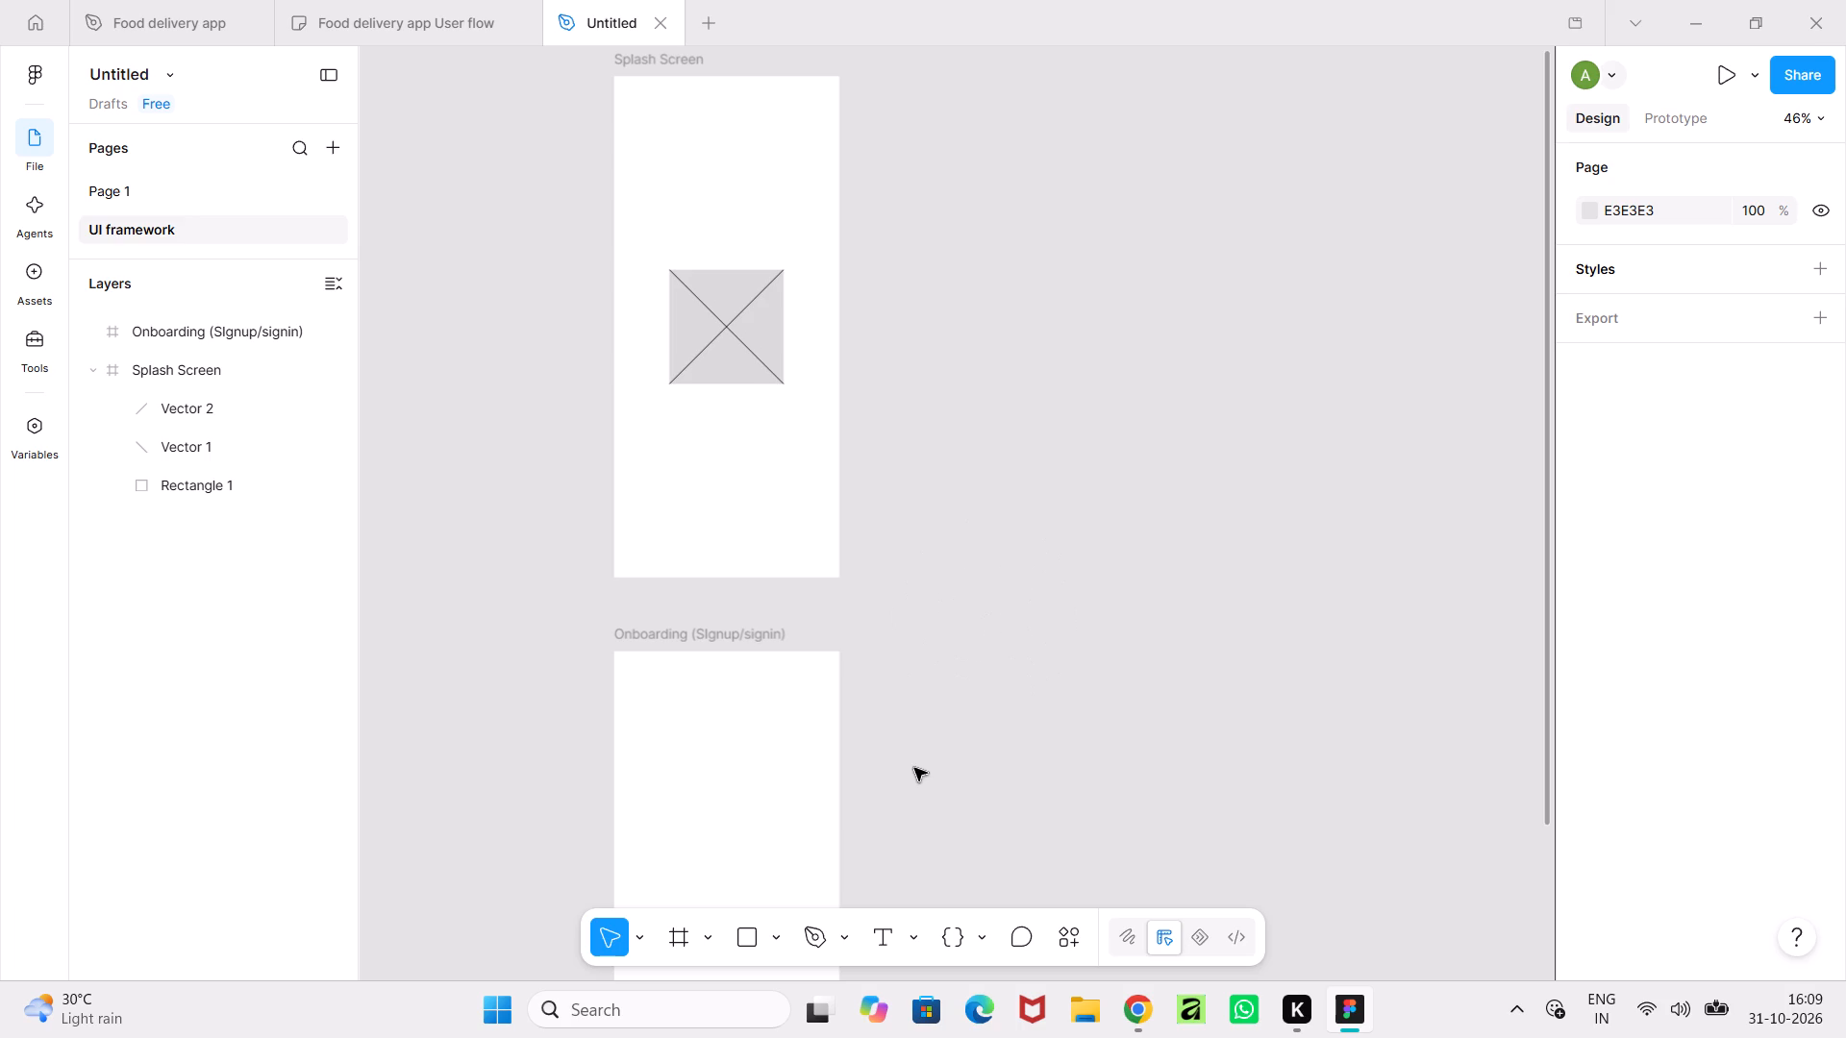
middle_click_drag(914, 799, 895, 662)
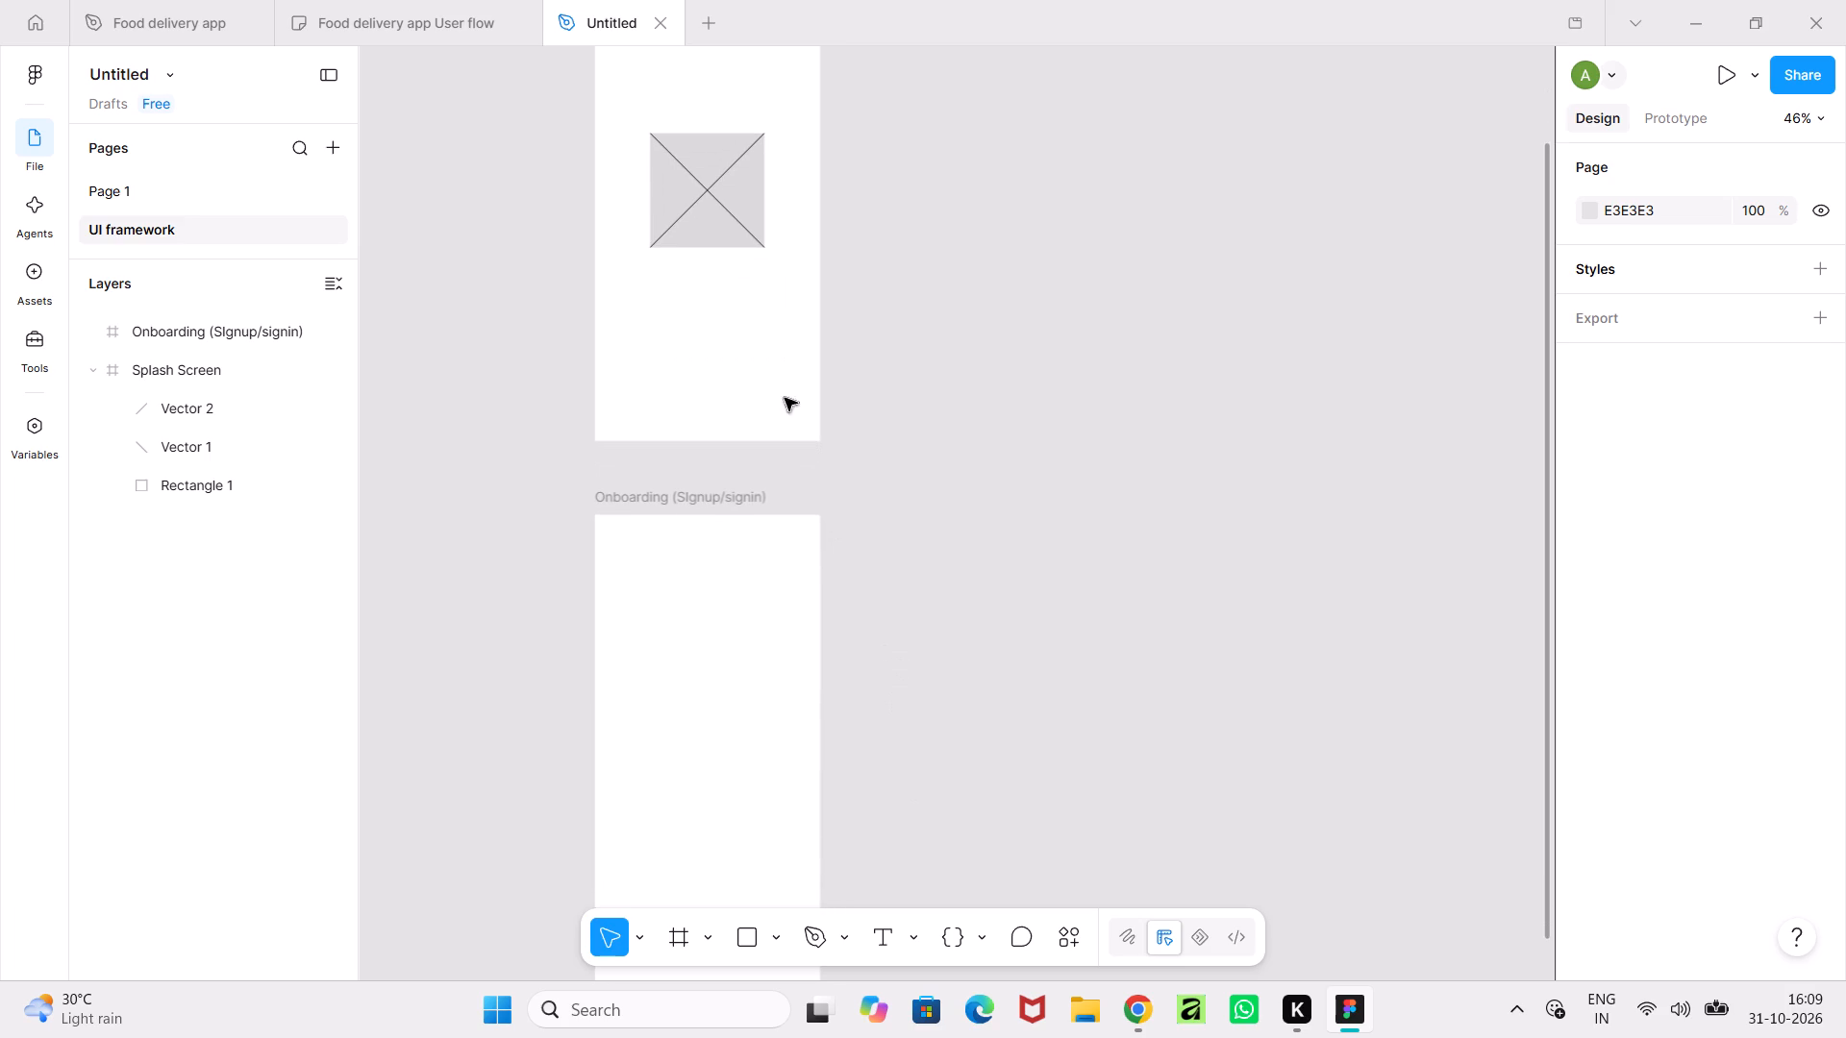
left_click(722, 242)
key("ctrl+c")
key("ctrl+v")
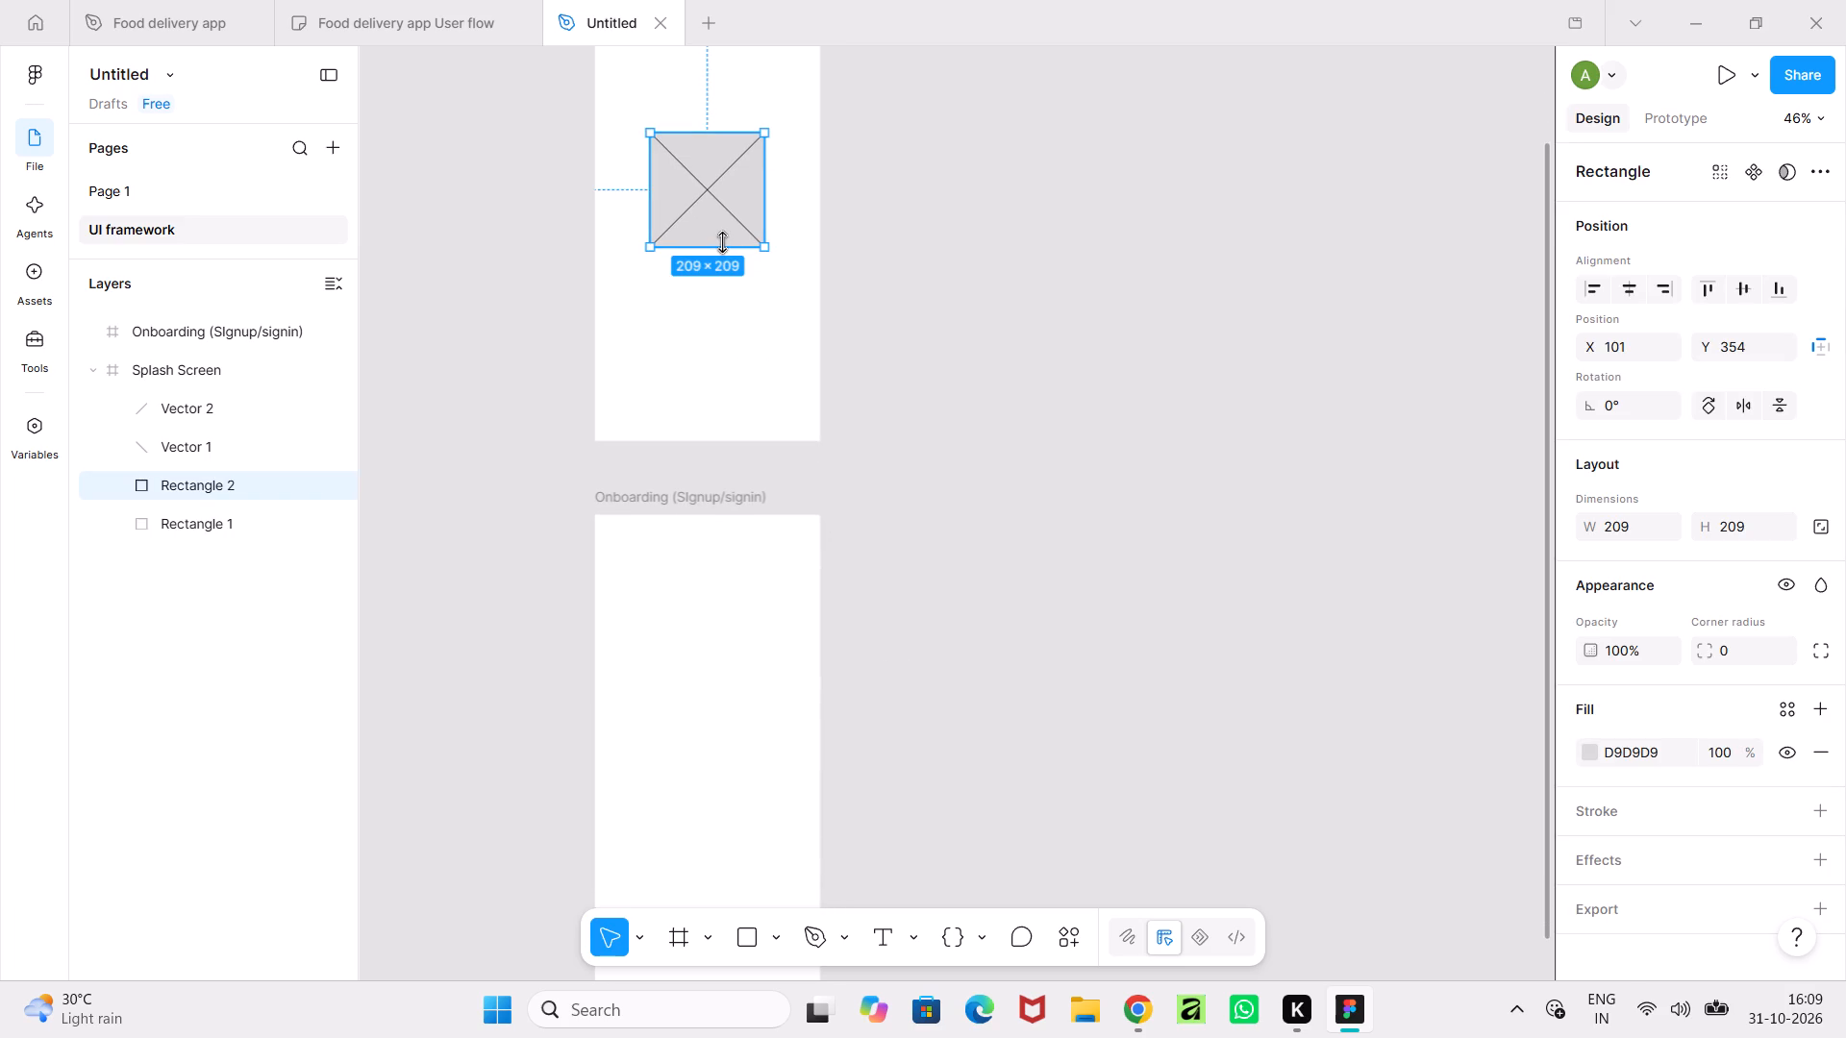
left_click_drag(718, 224, 705, 611)
left_click_drag(705, 611, 661, 605)
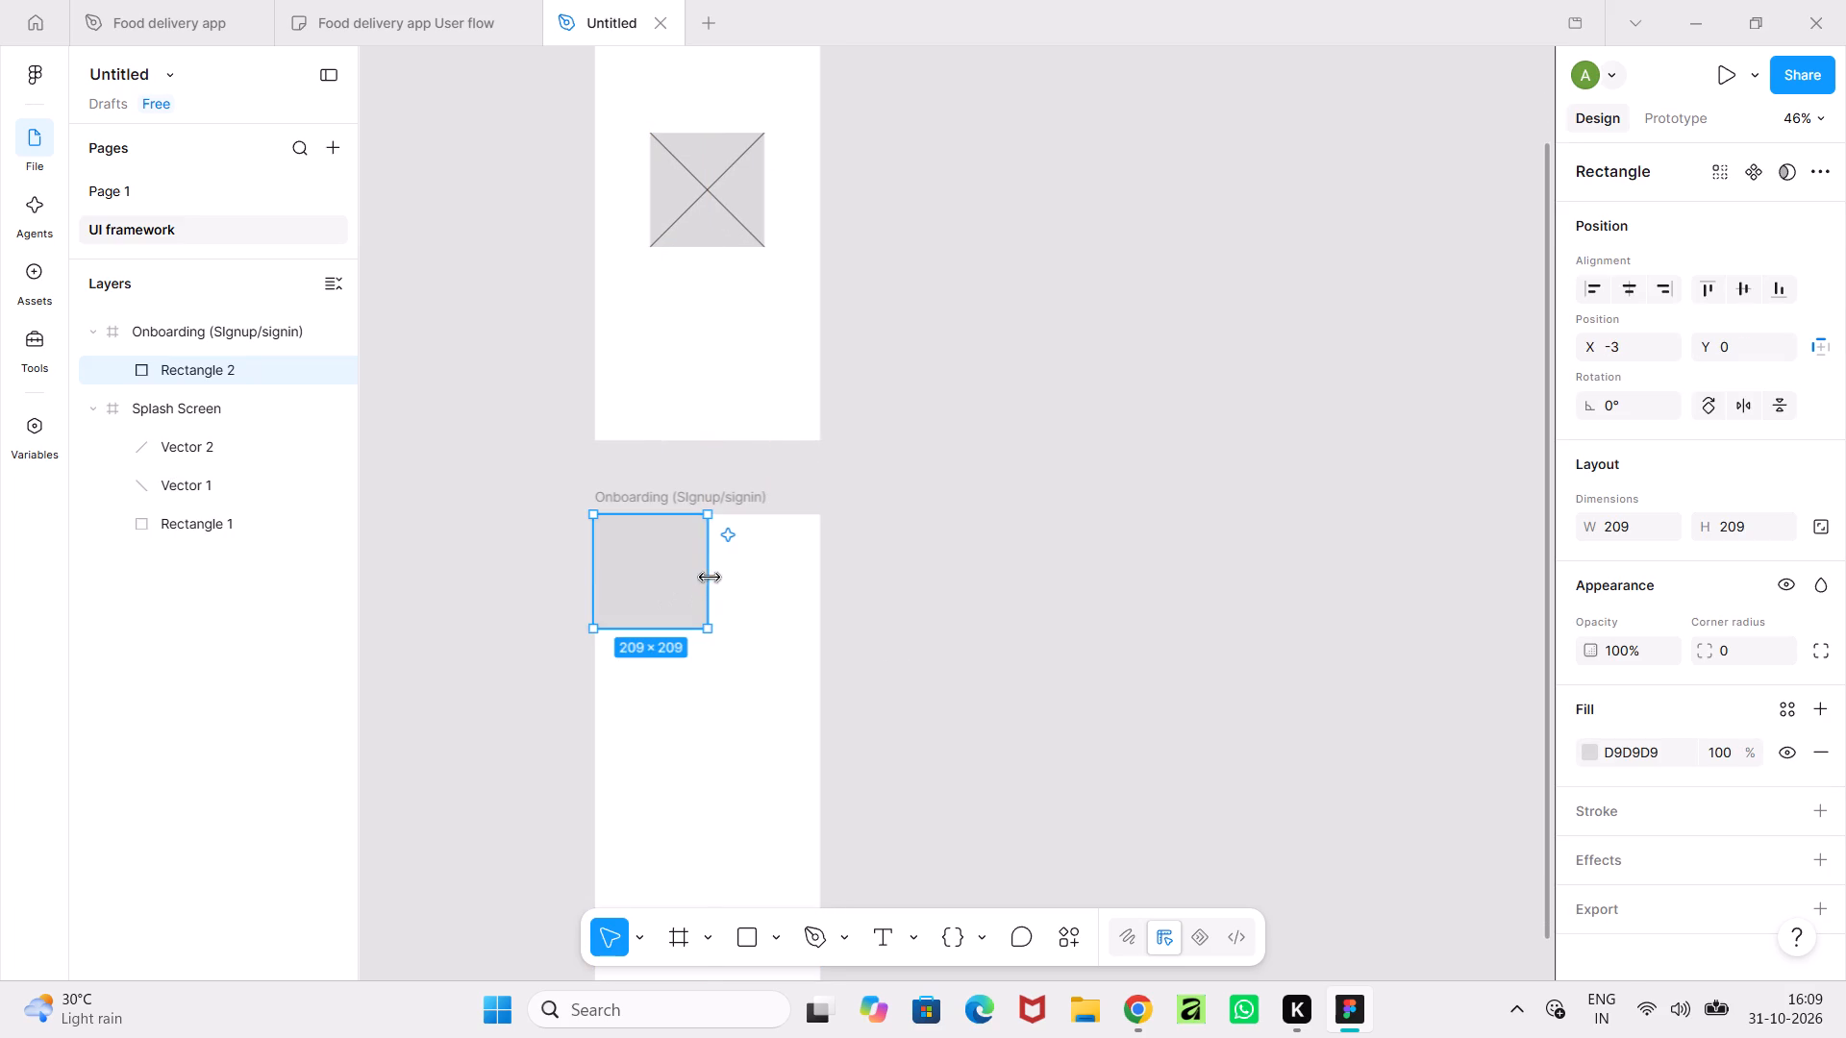
Resize the Onboarding frame's grey square to about 415 × 330 so it spans the frame's full width.
left_click_drag(710, 578, 820, 571)
left_click(940, 620)
scroll(940, 620, "down", 3, "ctrl")
middle_click_drag(931, 689, 890, 512)
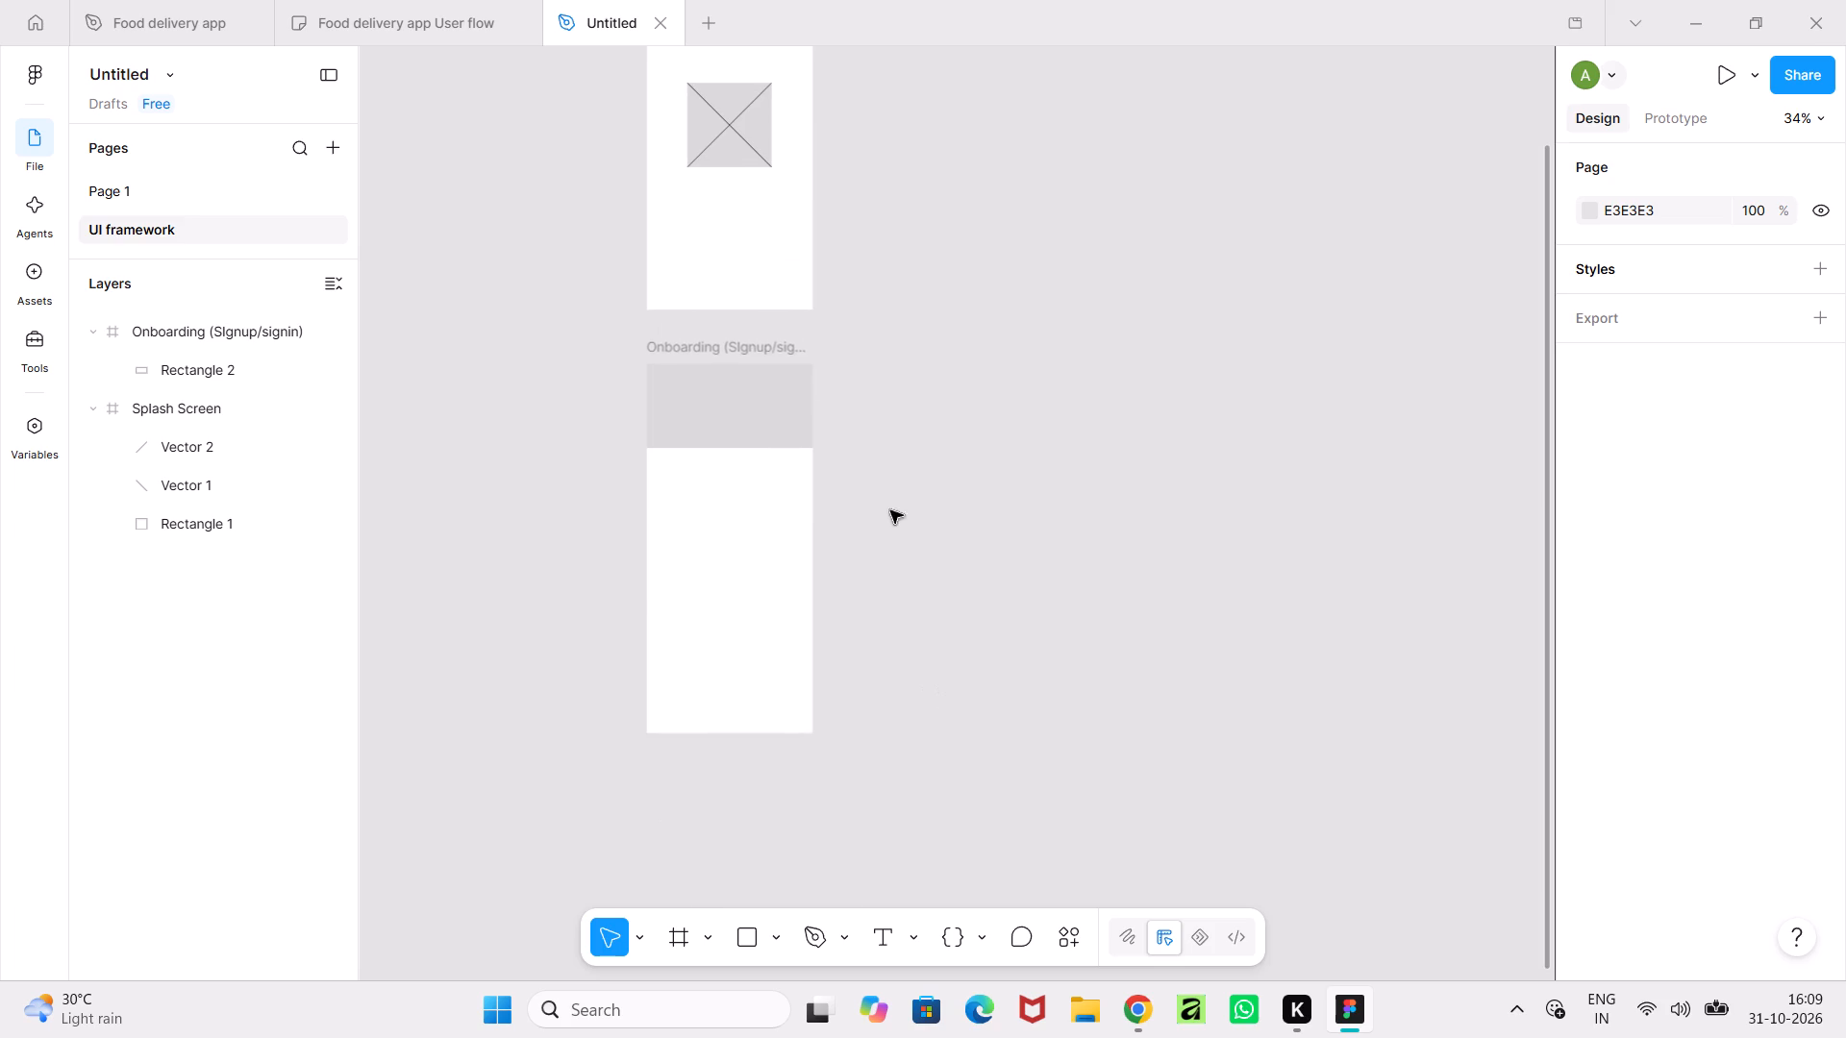
left_click(716, 427)
left_click_drag(727, 452, 731, 496)
left_click(1166, 568)
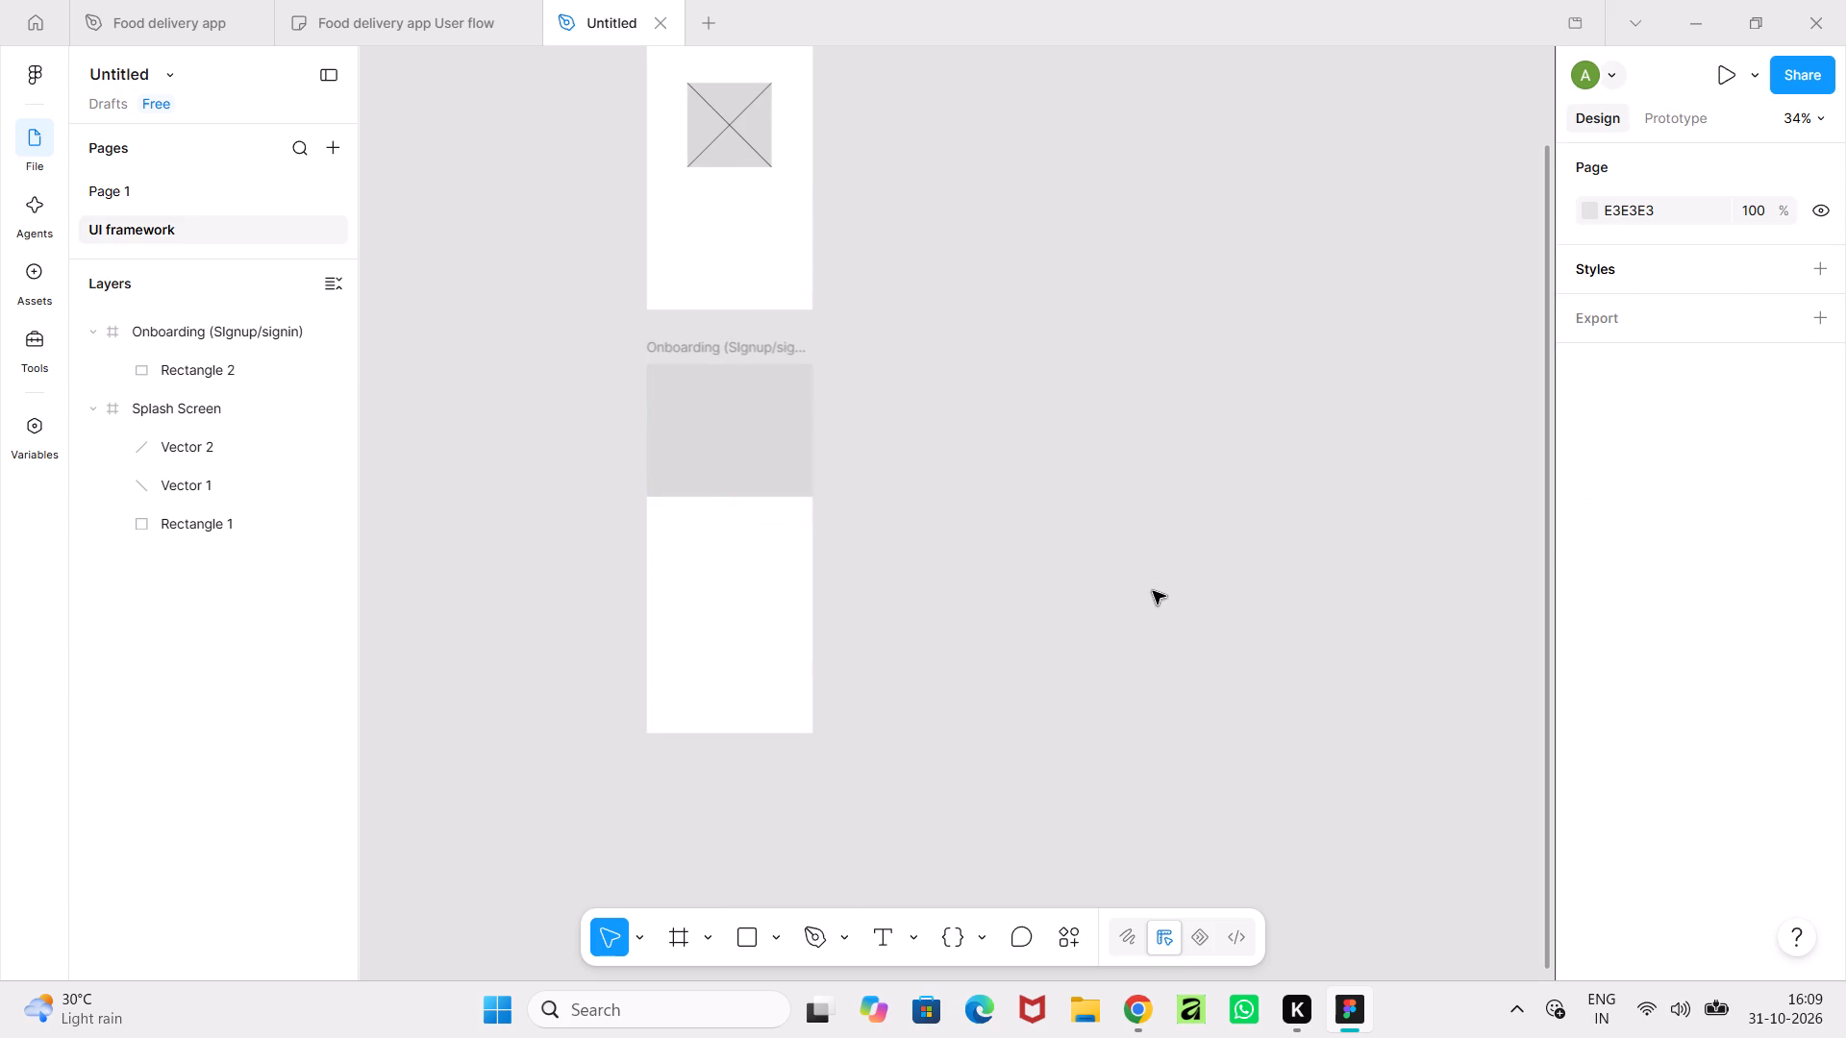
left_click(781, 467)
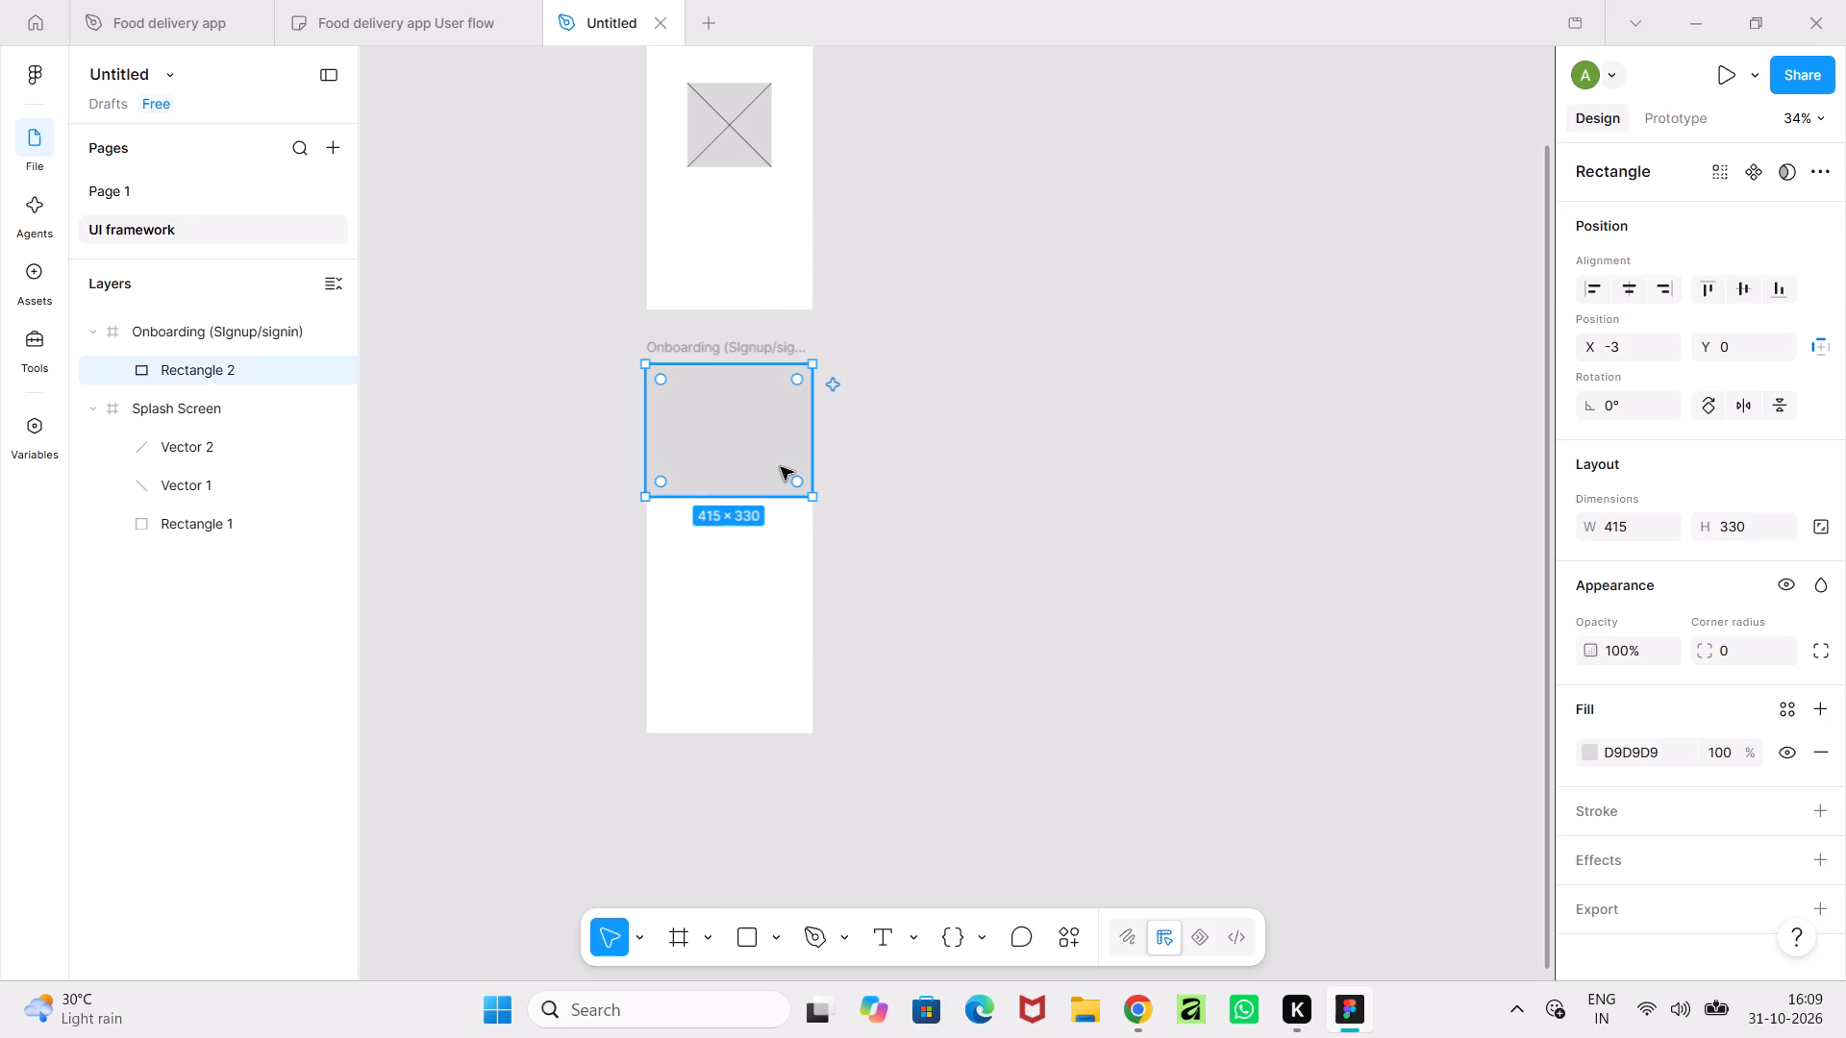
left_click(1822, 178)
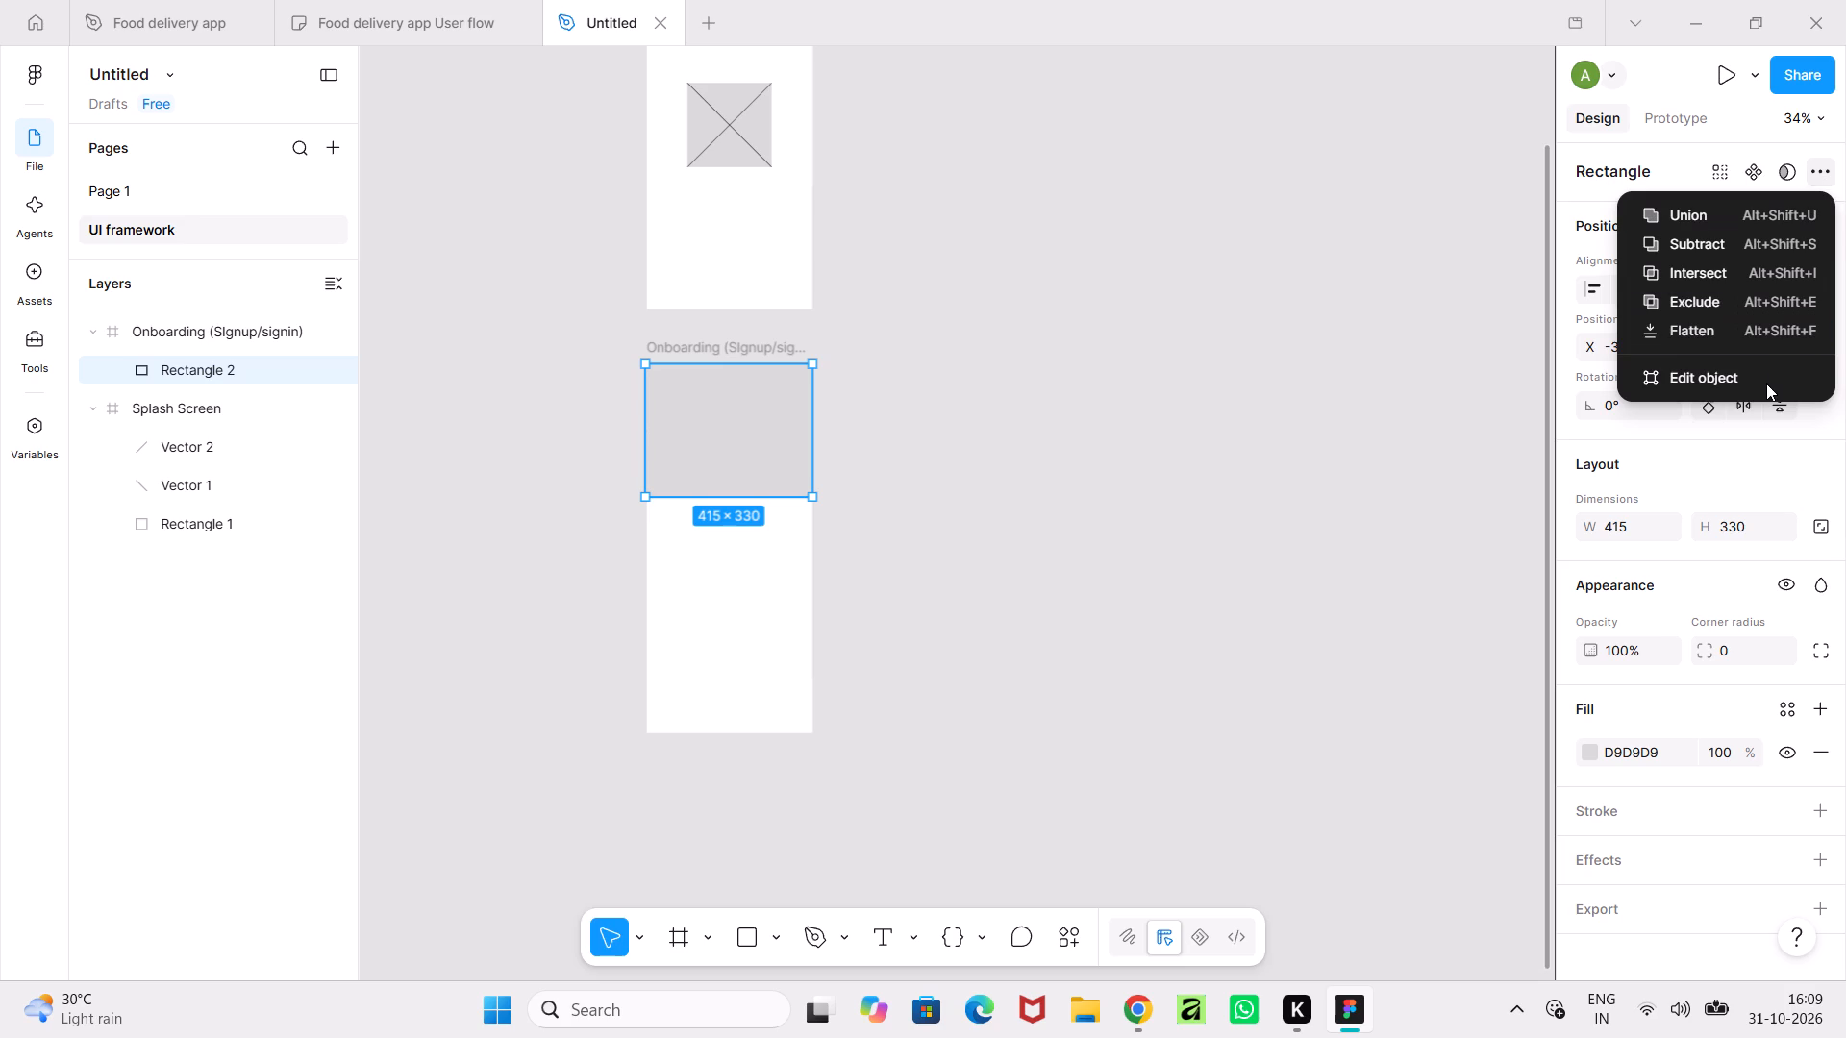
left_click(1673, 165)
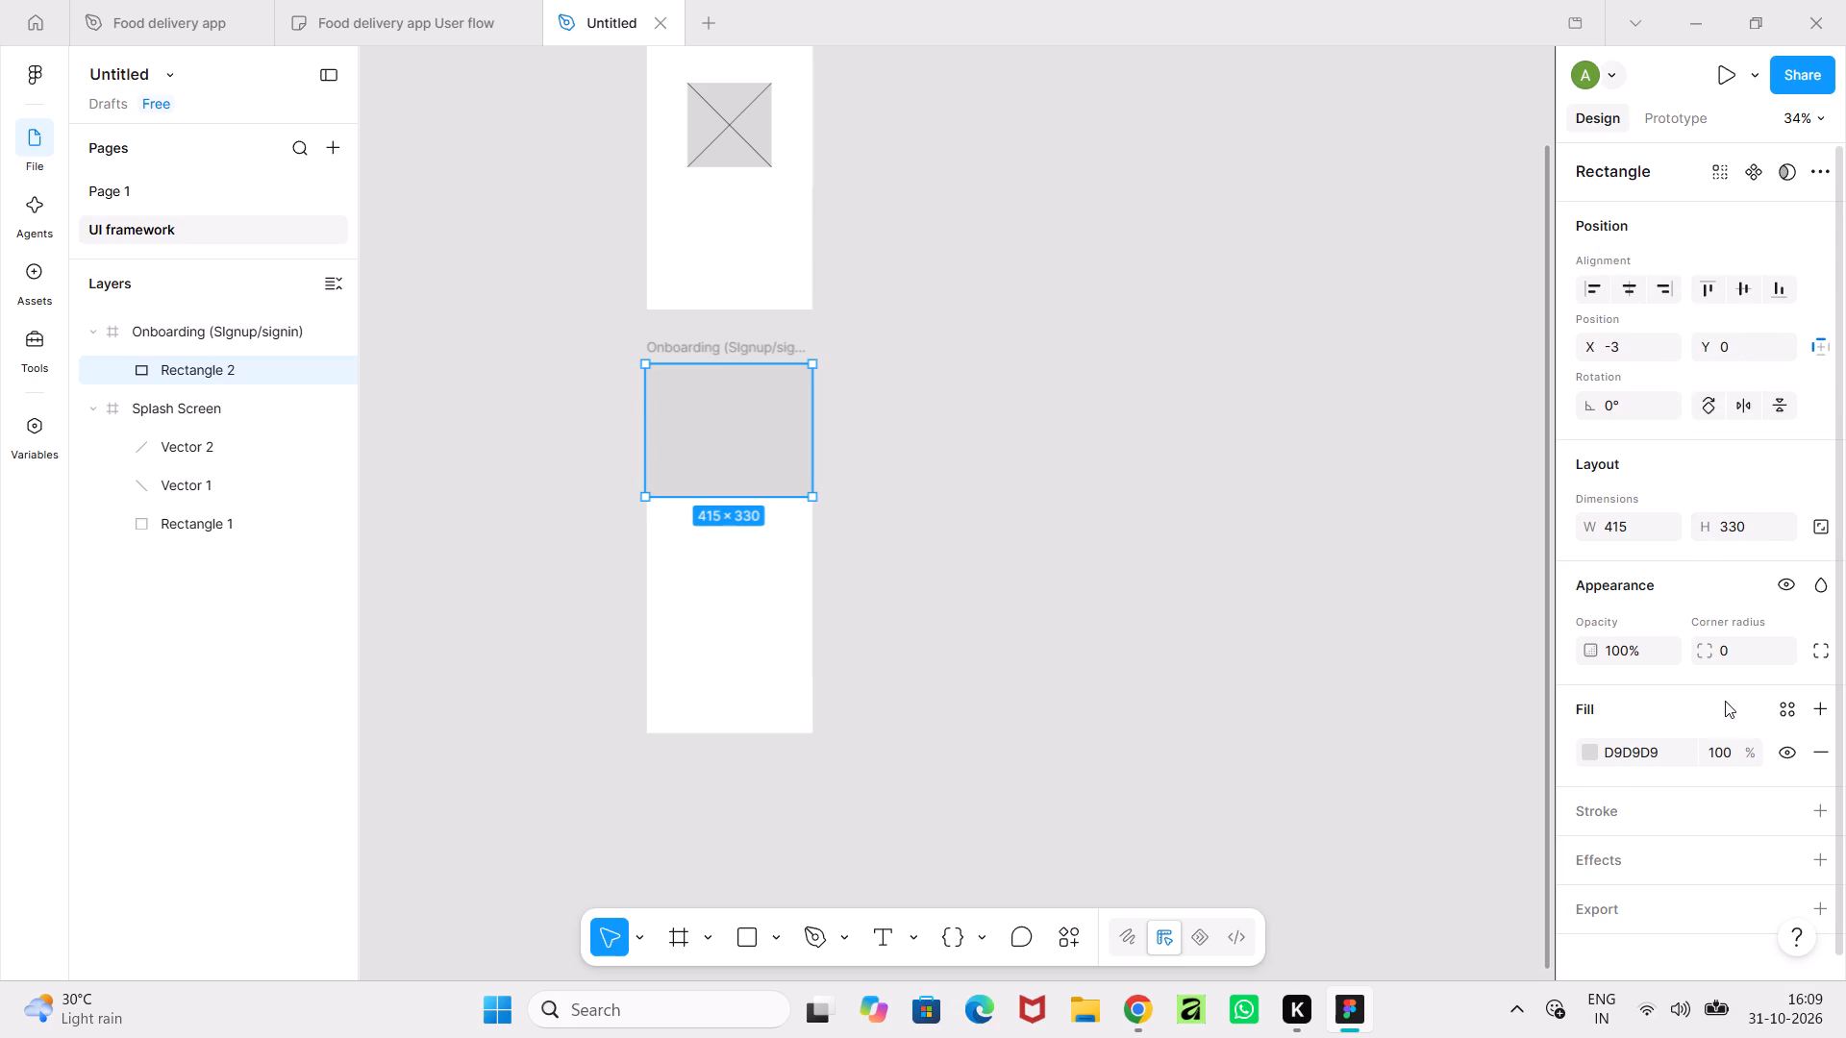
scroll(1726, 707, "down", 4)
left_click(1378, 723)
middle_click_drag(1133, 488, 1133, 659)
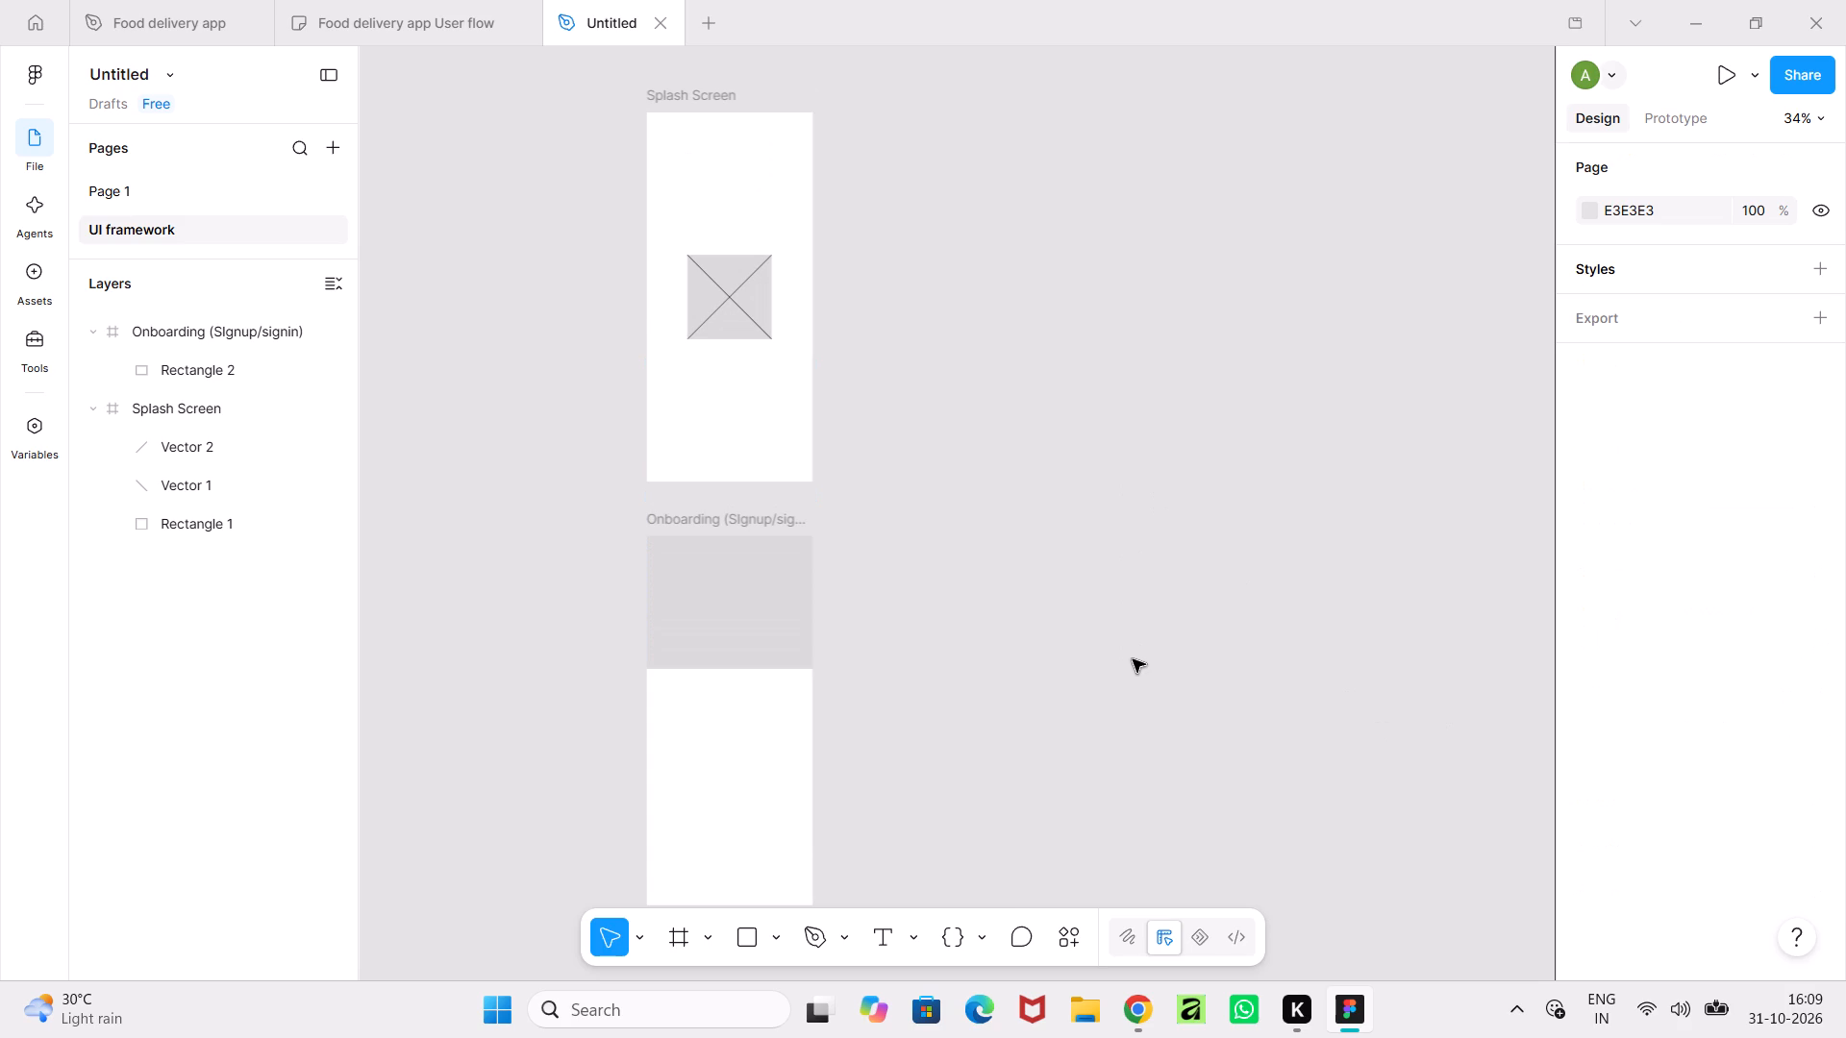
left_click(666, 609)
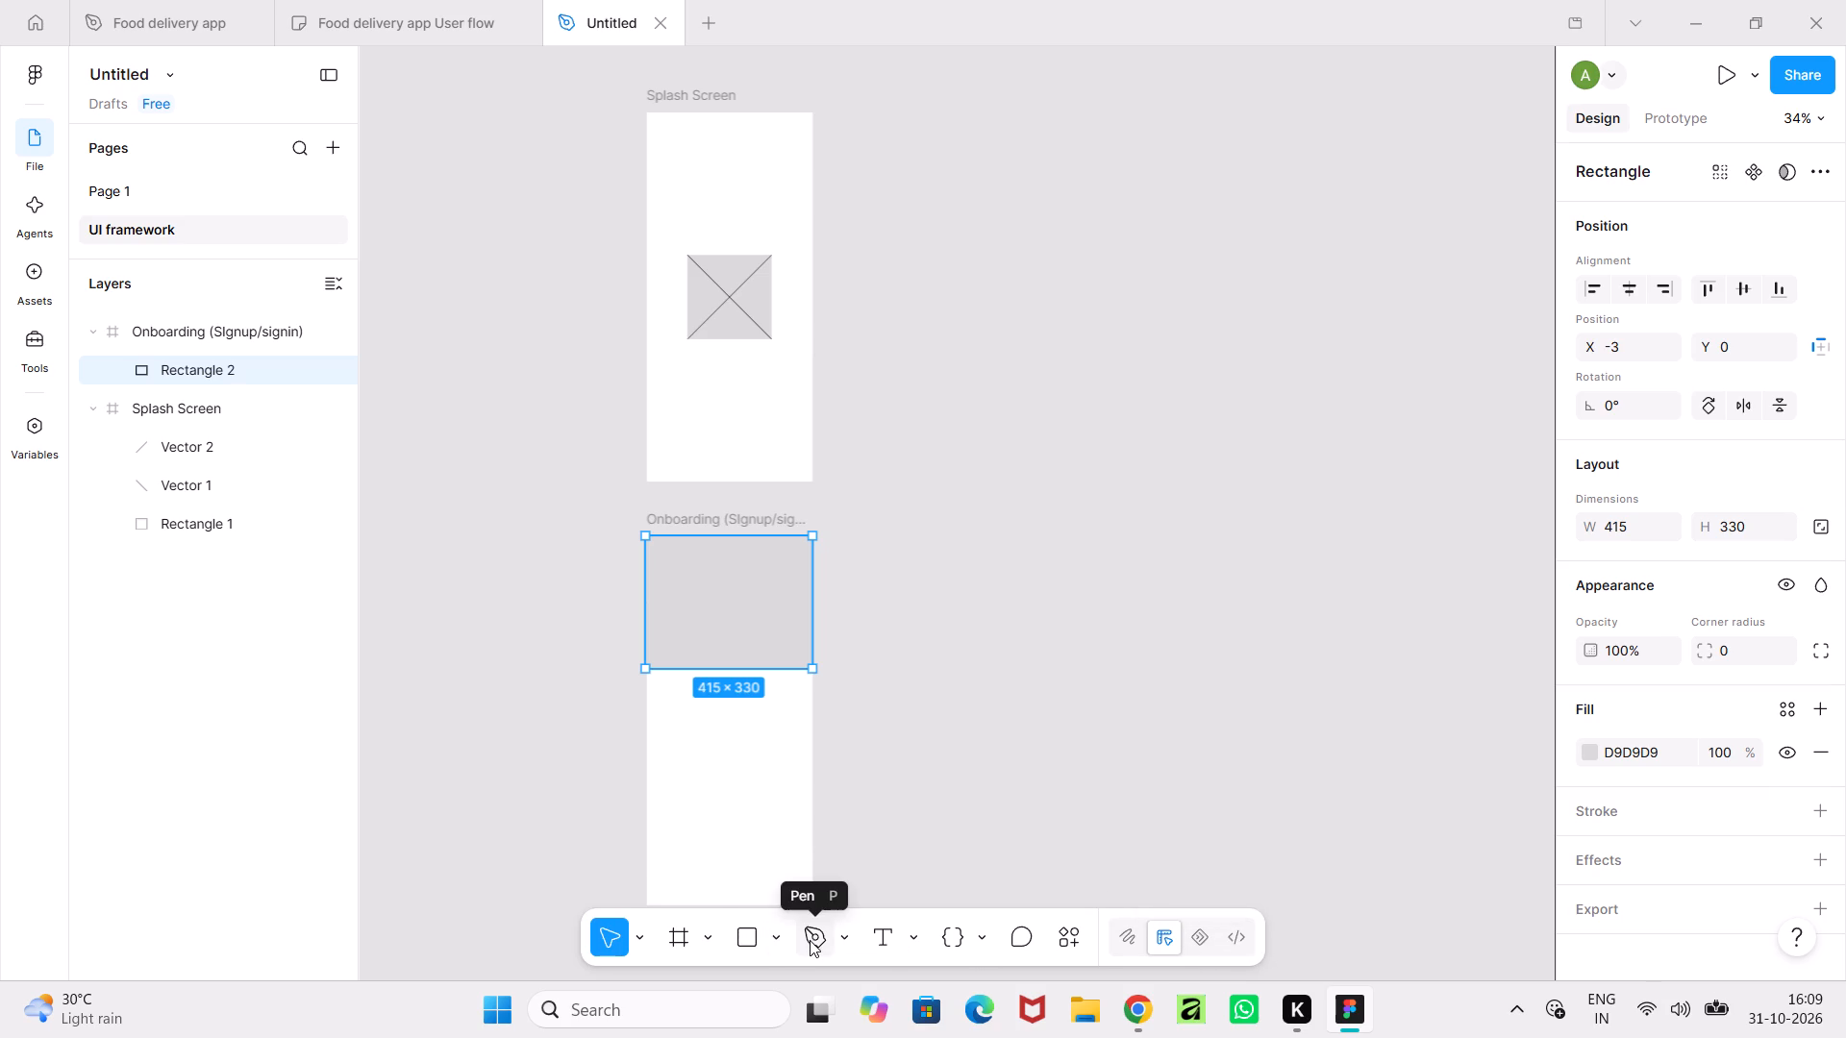
Copy the Splash Screen's downward diagonal onto the Onboarding frame's grey rectangle at X 0, Y 0 and stretch it to 412 × 330.
left_click(760, 322)
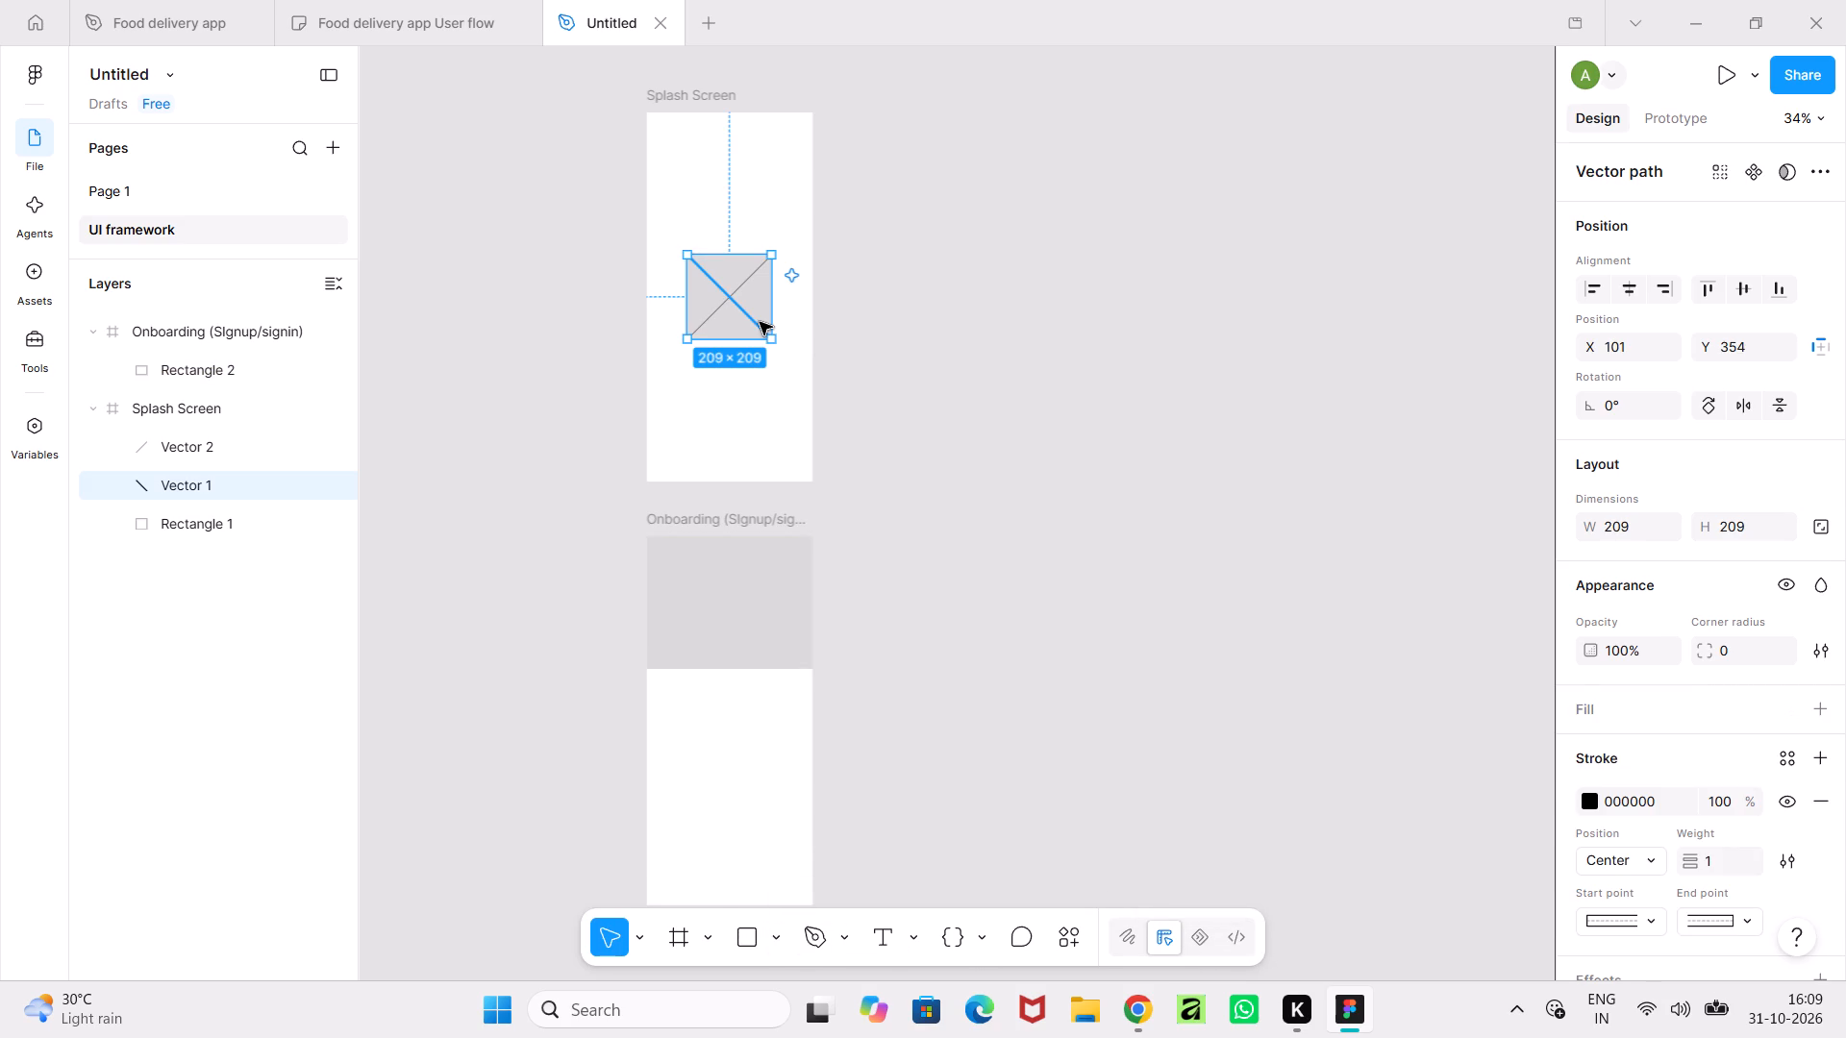
key("ctrl+c")
key("ctrl+v")
left_click_drag(759, 327, 761, 400)
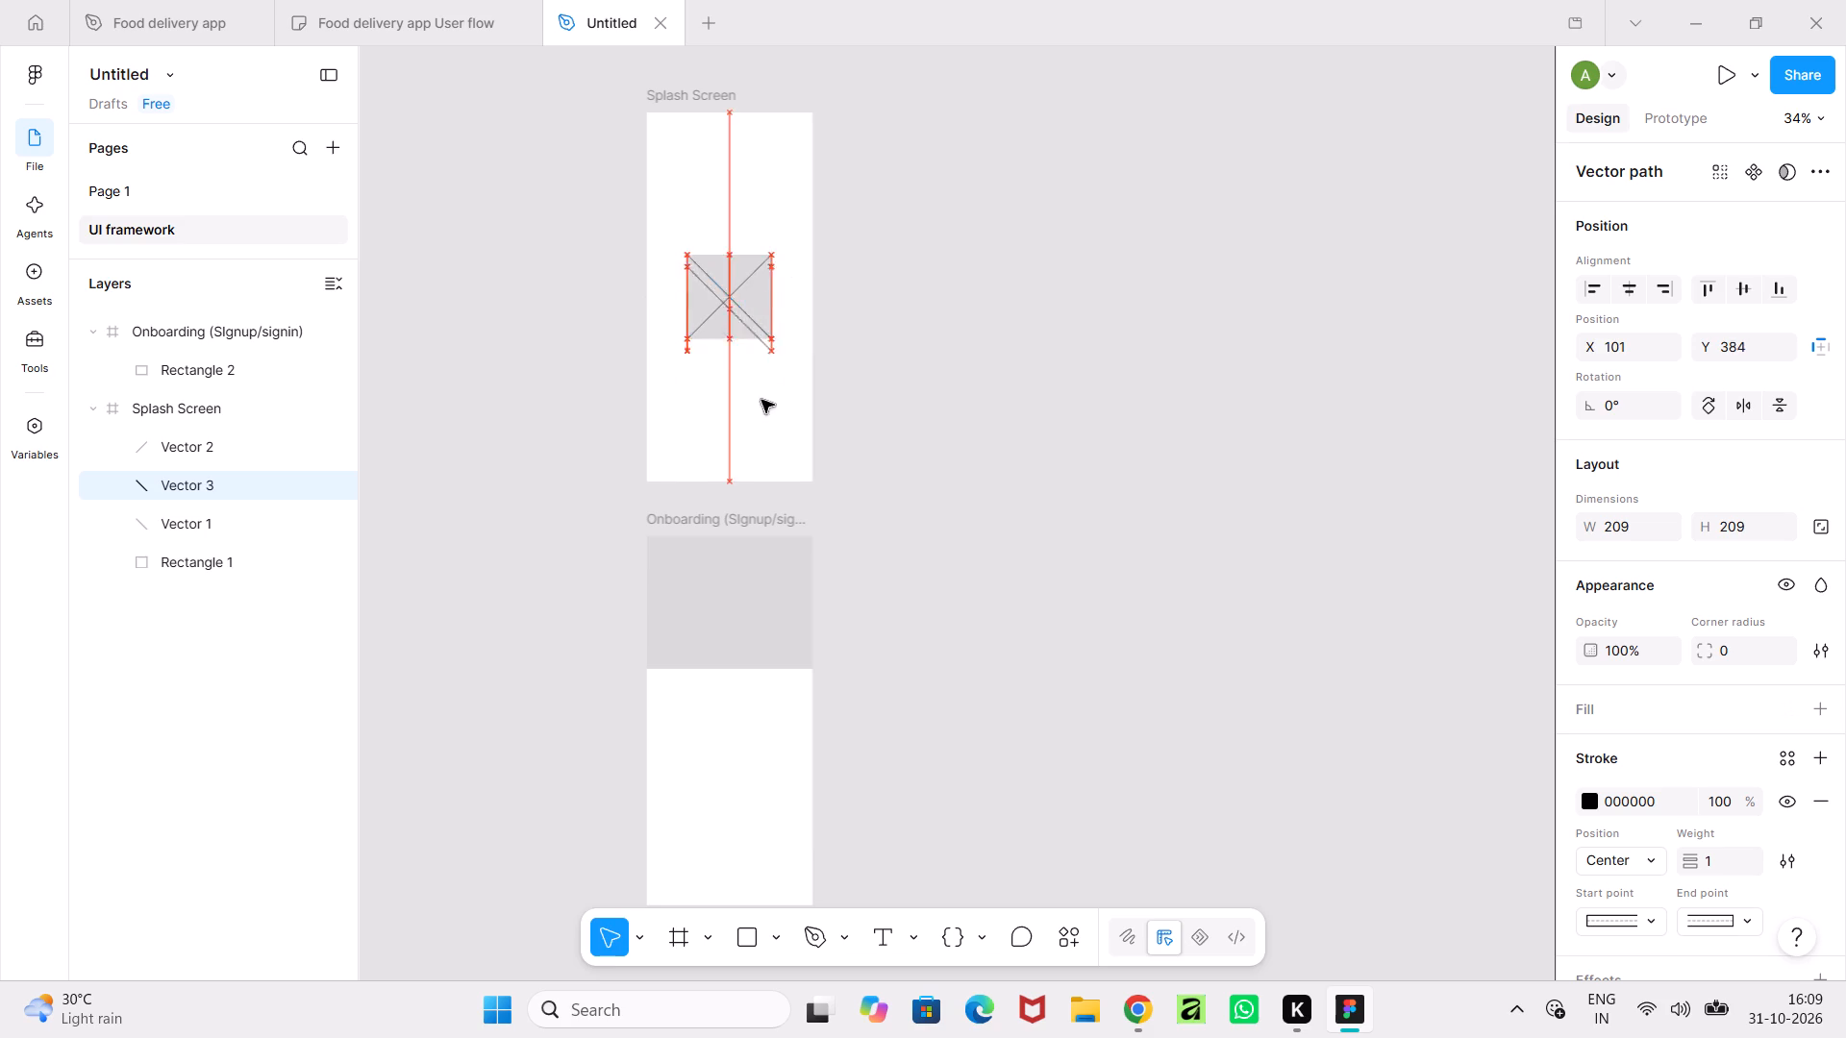
left_click_drag(761, 400, 710, 602)
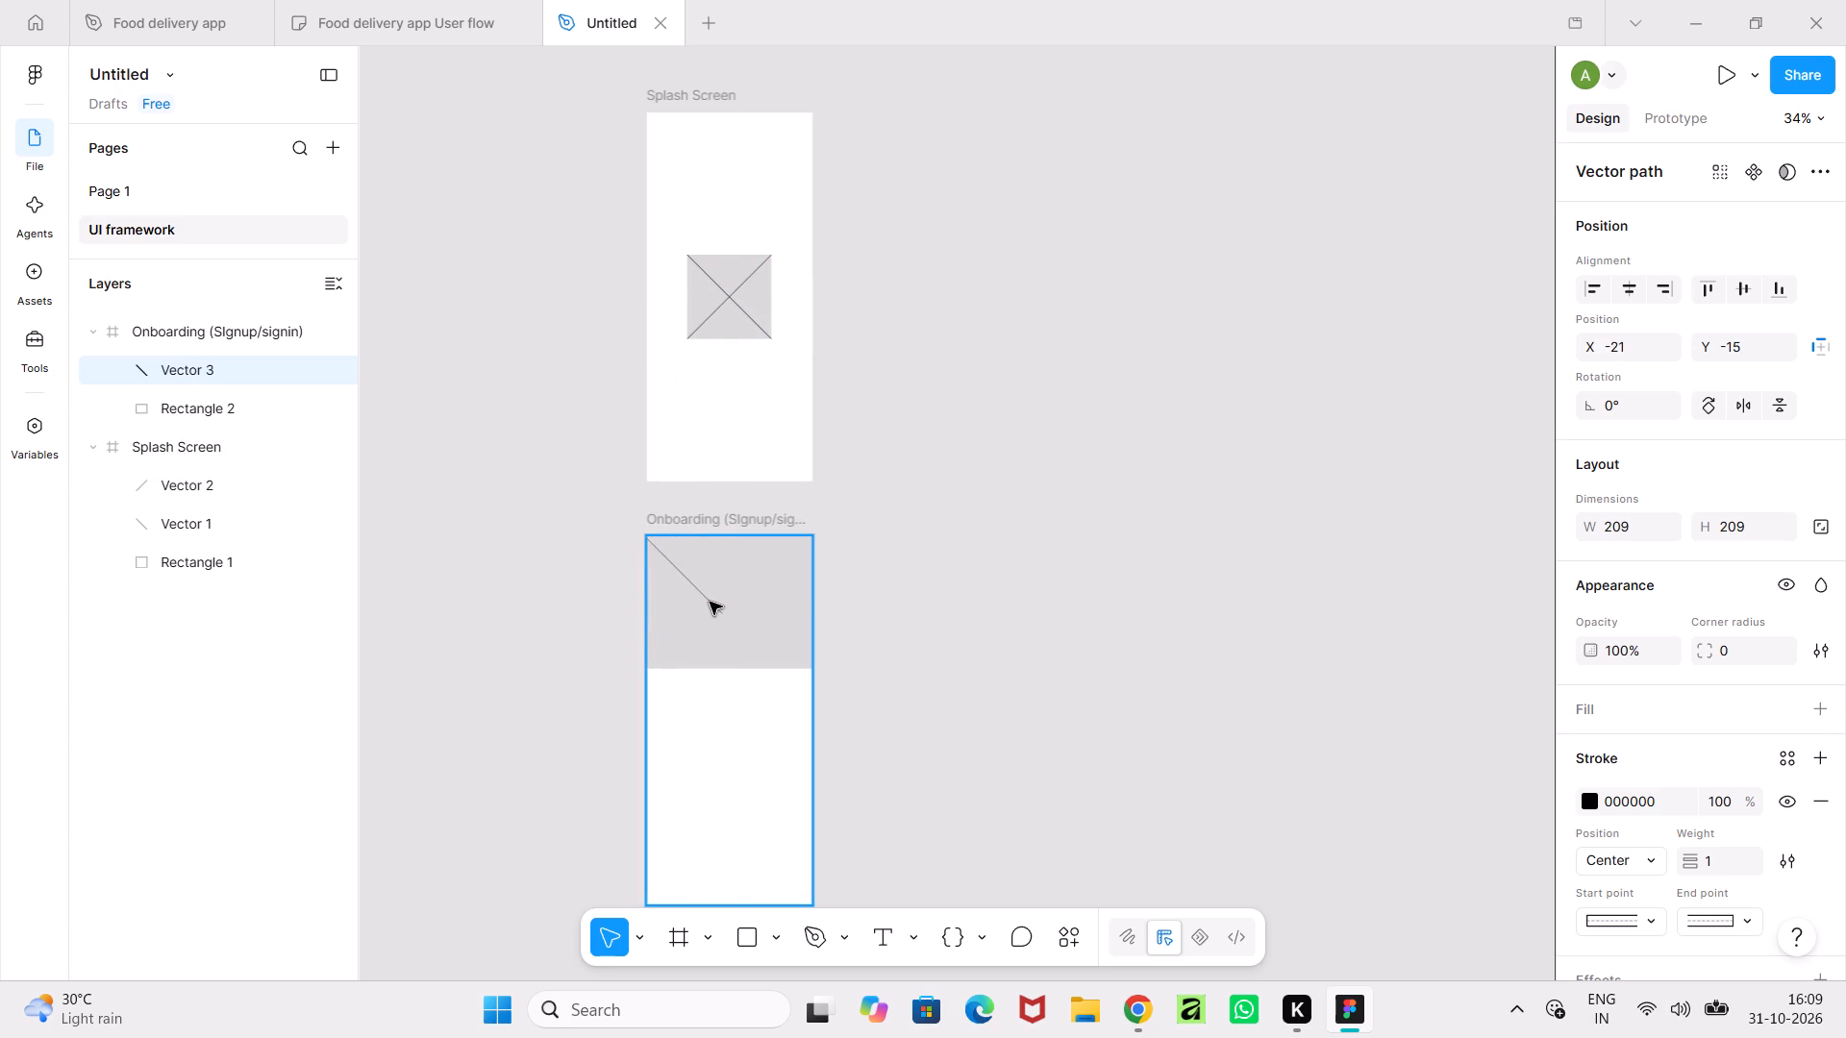
left_click_drag(710, 602, 709, 602)
scroll(709, 602, "up", 11, "ctrl")
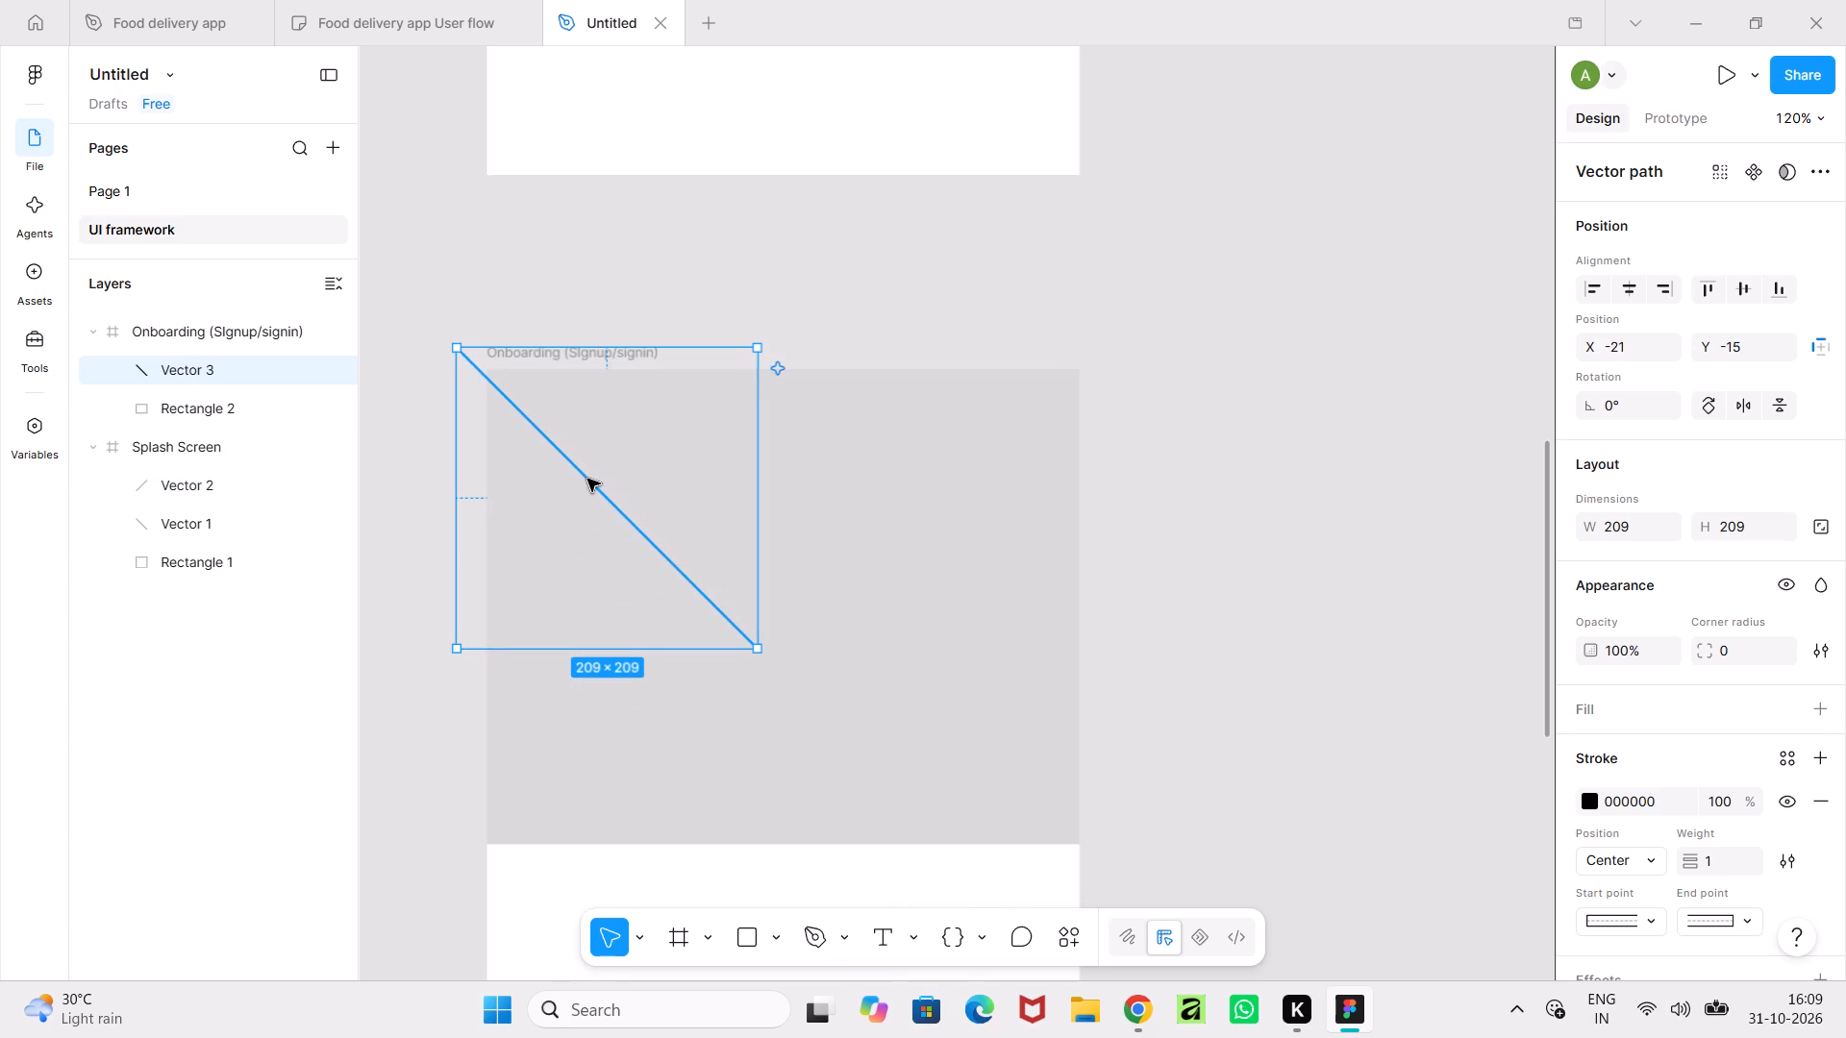
left_click_drag(587, 479, 615, 505)
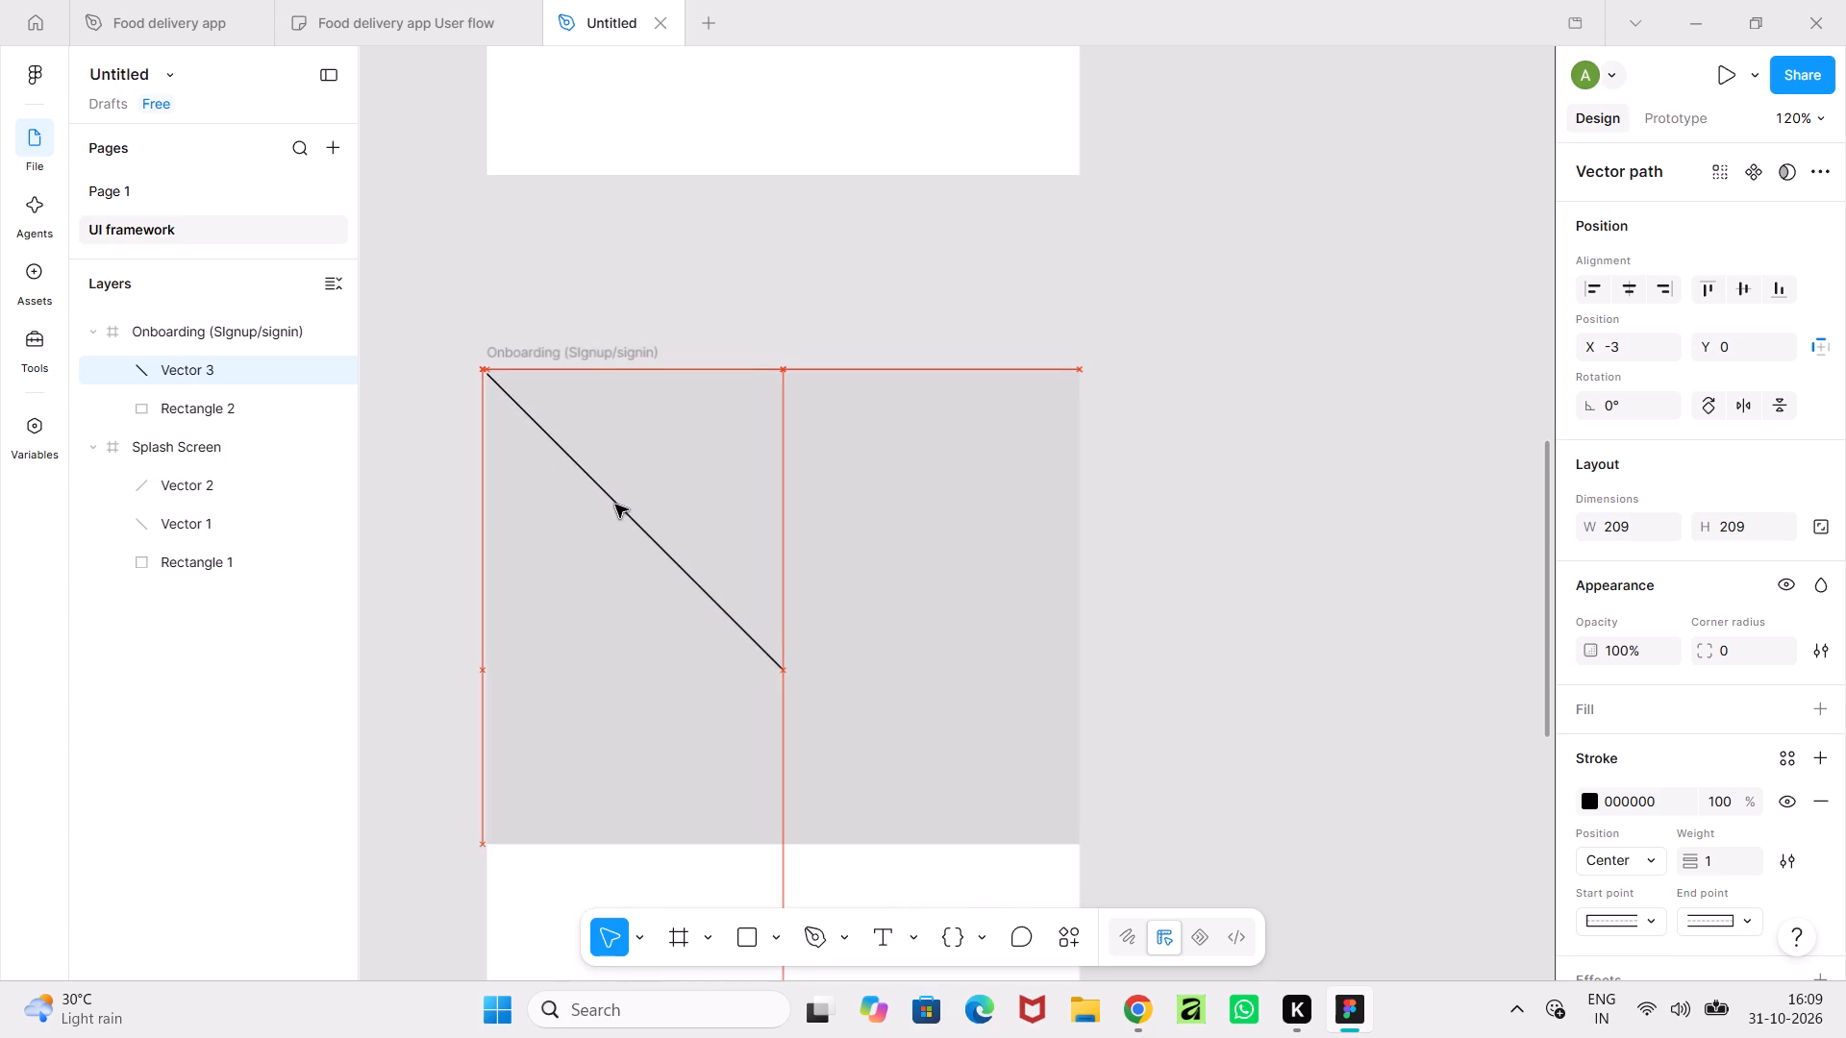
left_click_drag(615, 505, 621, 503)
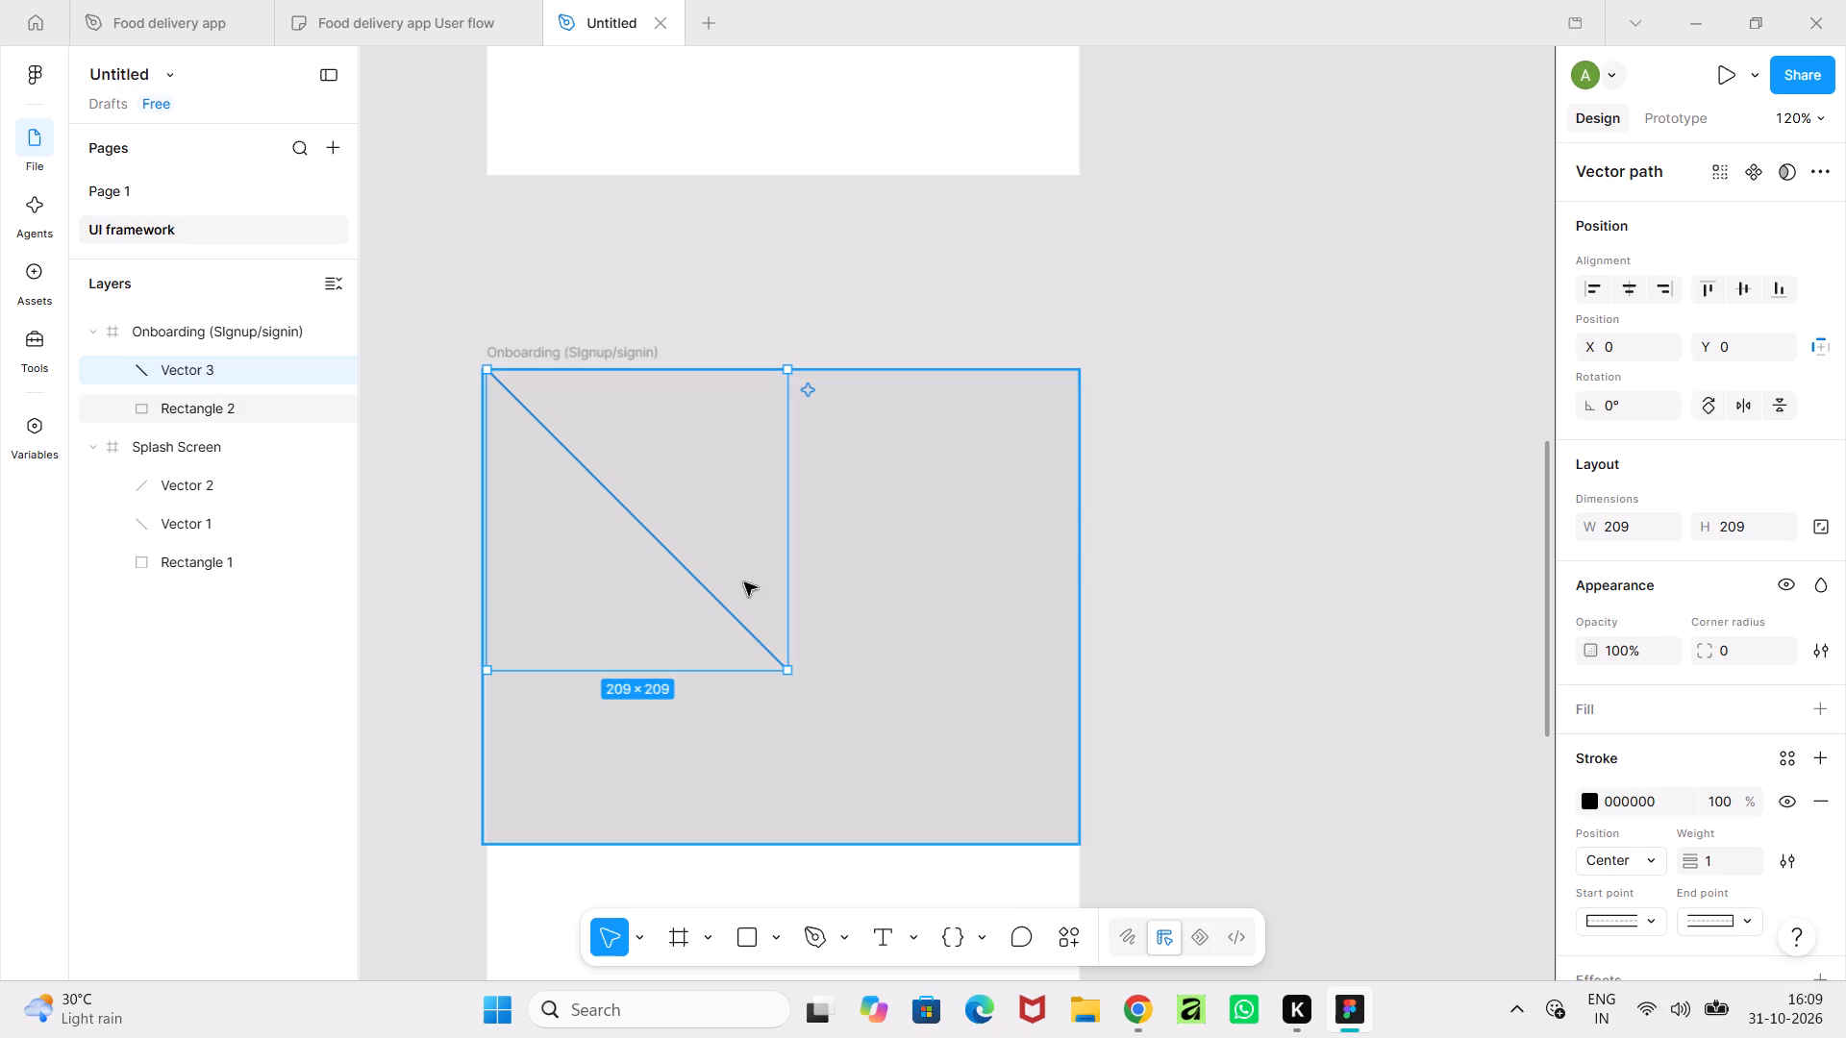
left_click_drag(793, 676, 1081, 837)
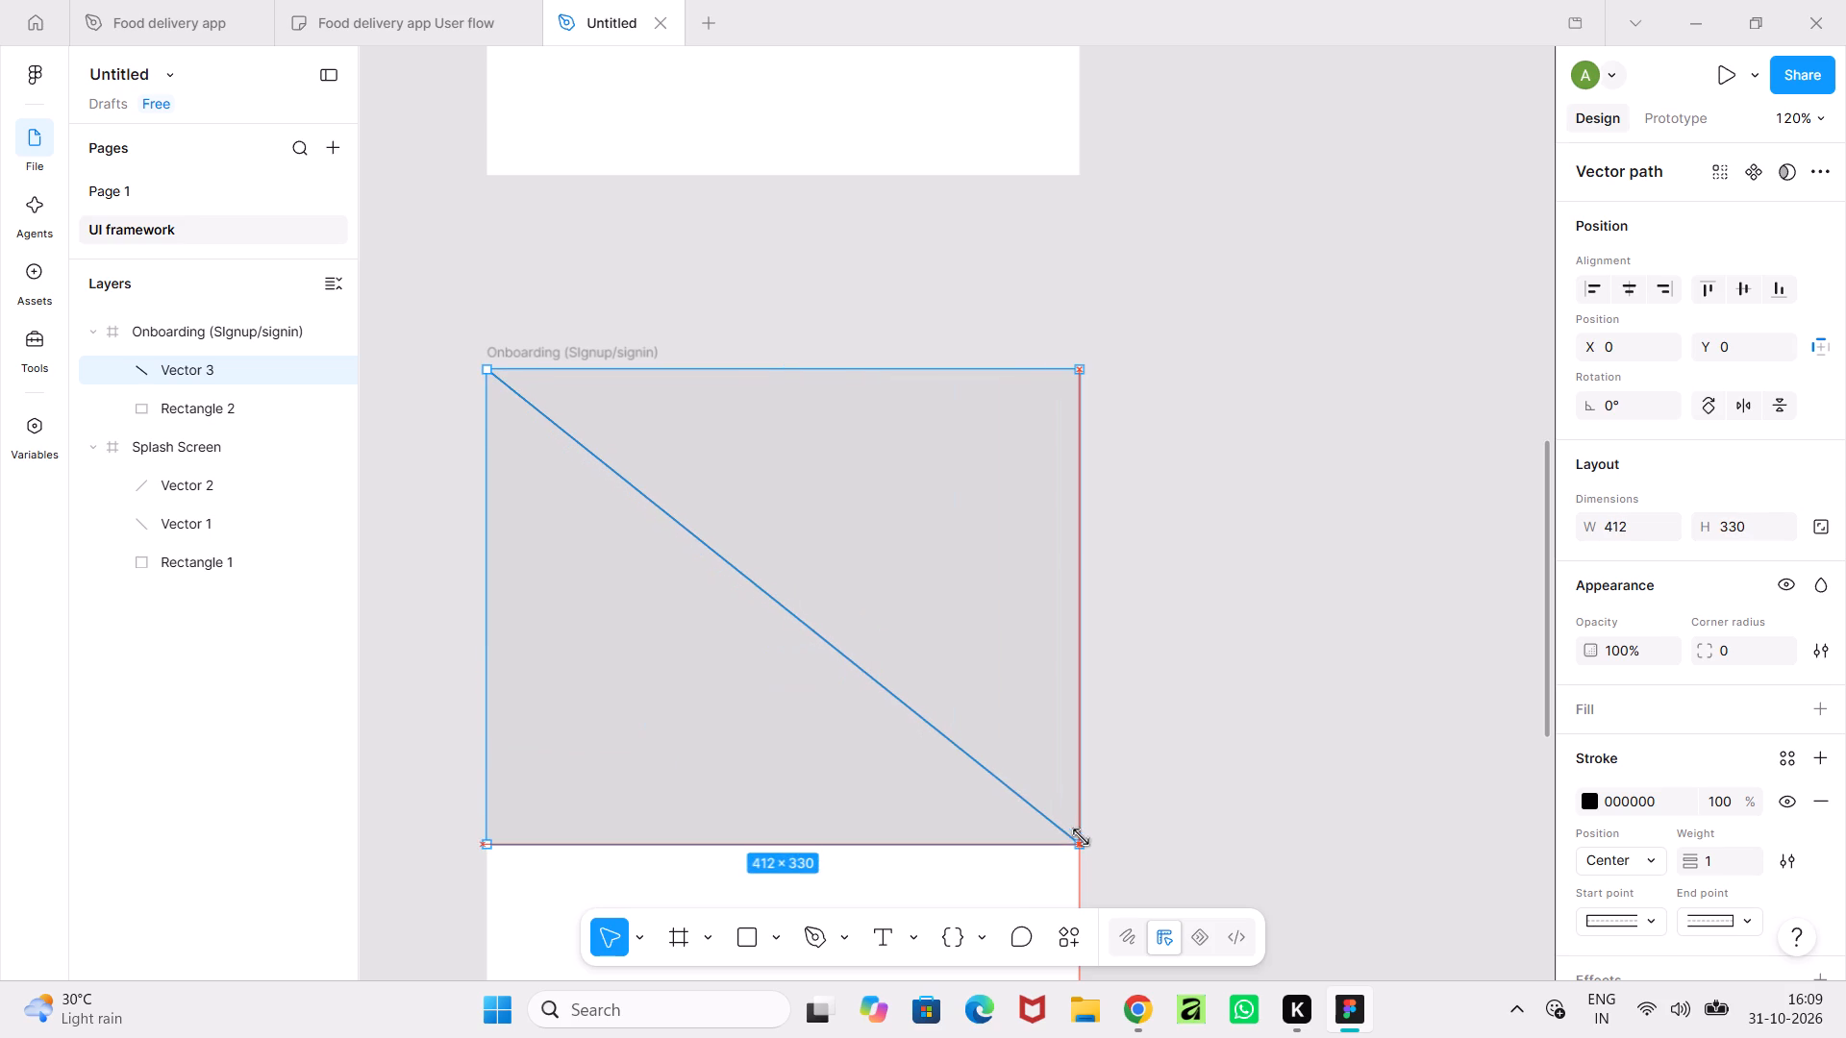
Duplicate the diagonal line in place over the Onboarding (SIgnup/signin) frame's grey rectangle.
left_click_drag(1081, 837, 1081, 839)
left_click(1304, 824)
left_click(932, 729)
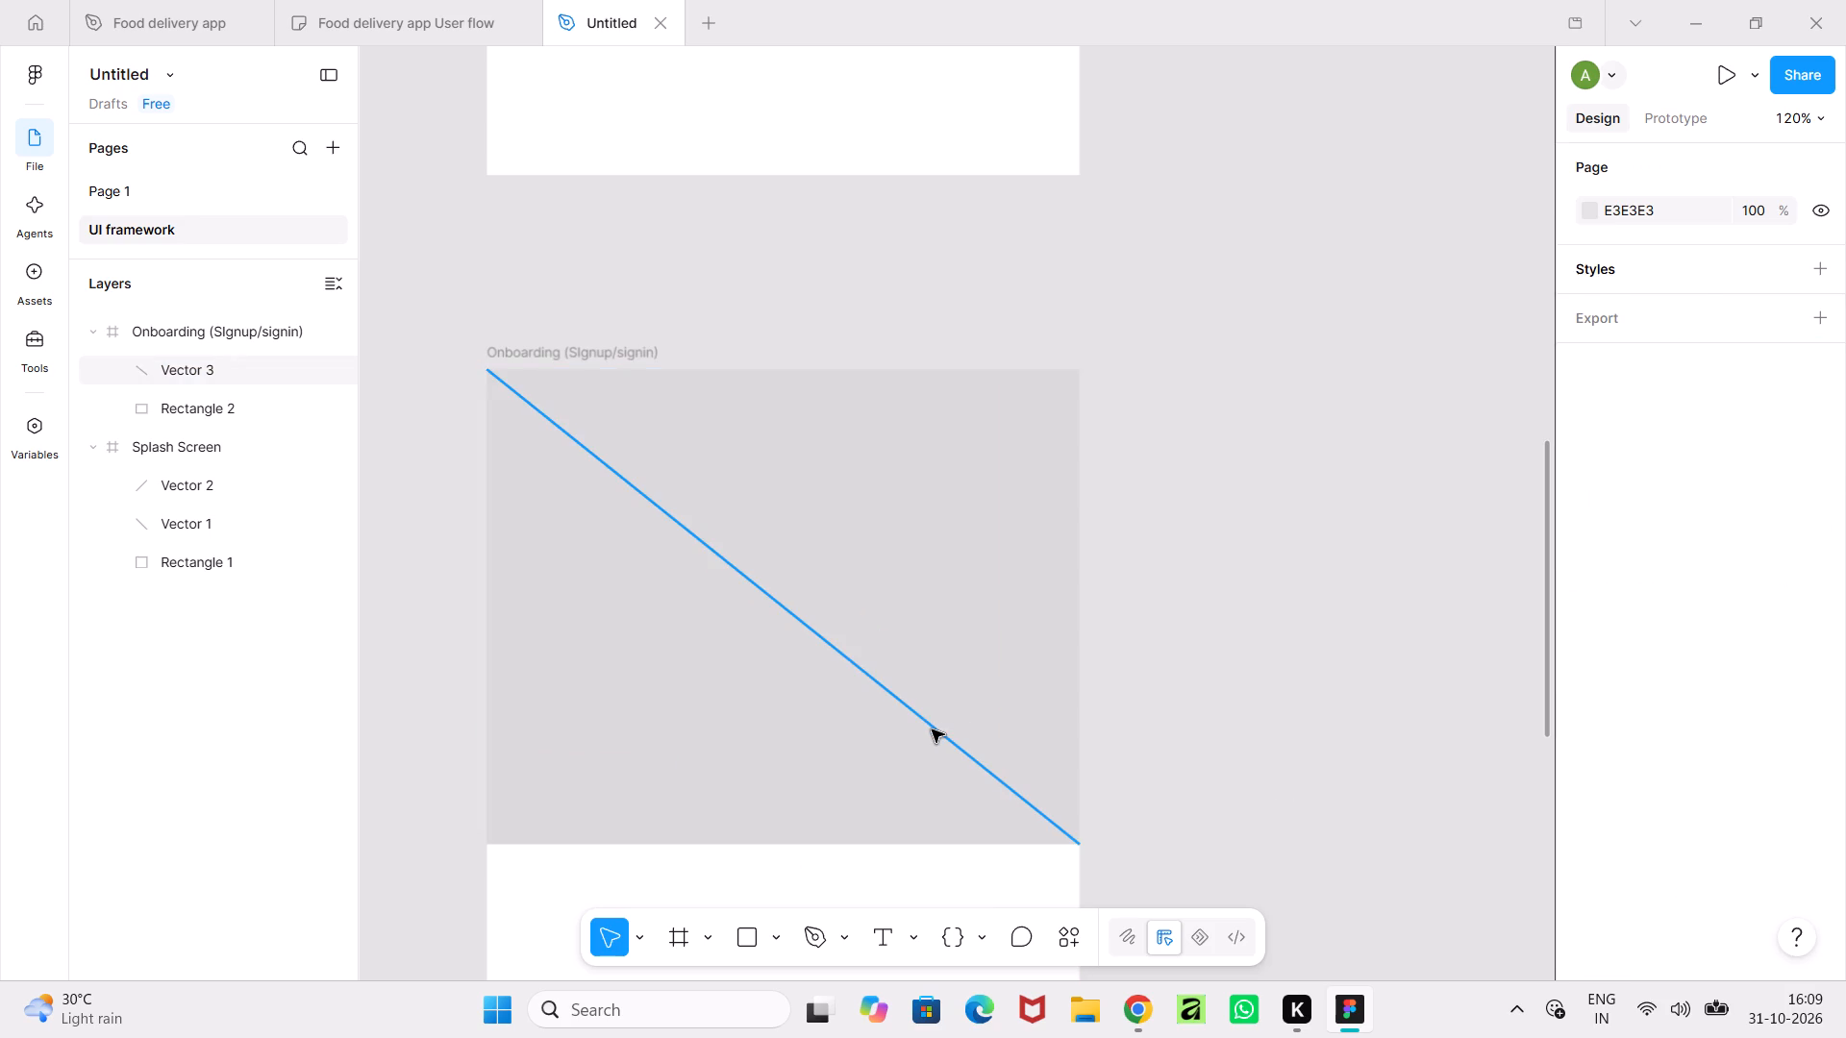
key("ctrl+c")
key("ctrl+v")
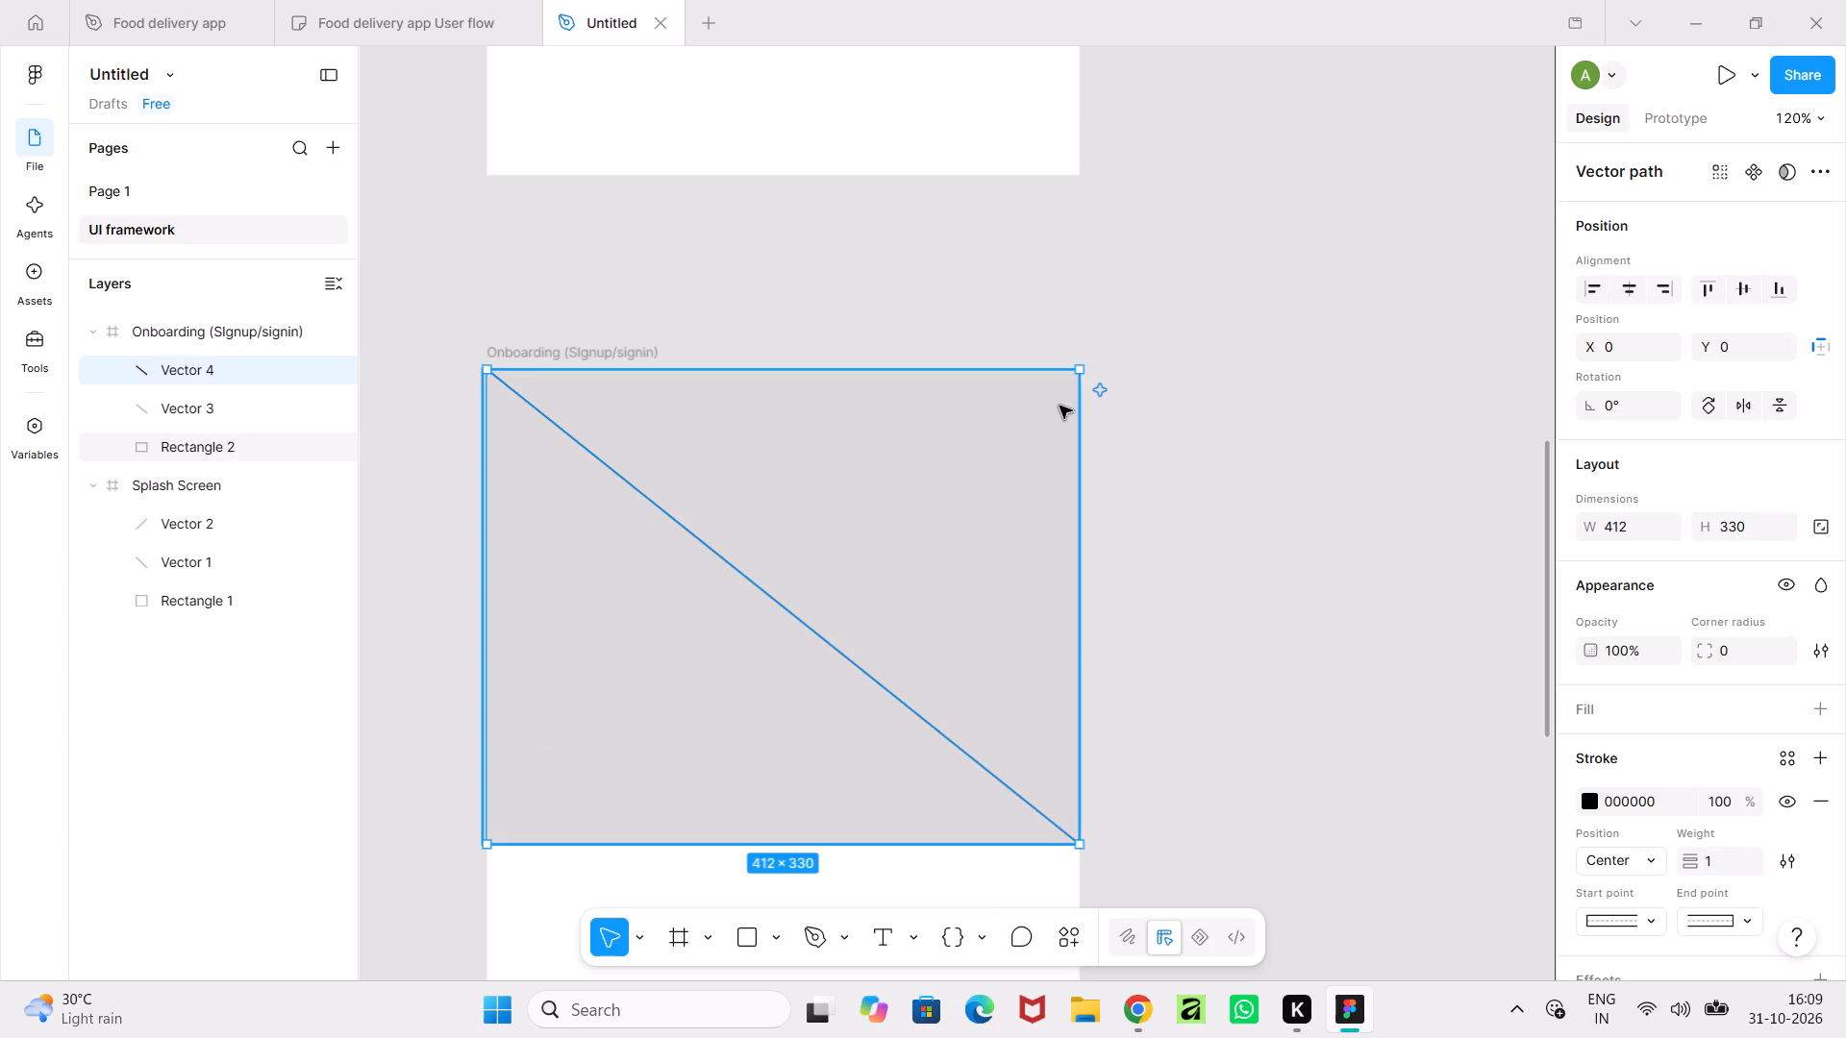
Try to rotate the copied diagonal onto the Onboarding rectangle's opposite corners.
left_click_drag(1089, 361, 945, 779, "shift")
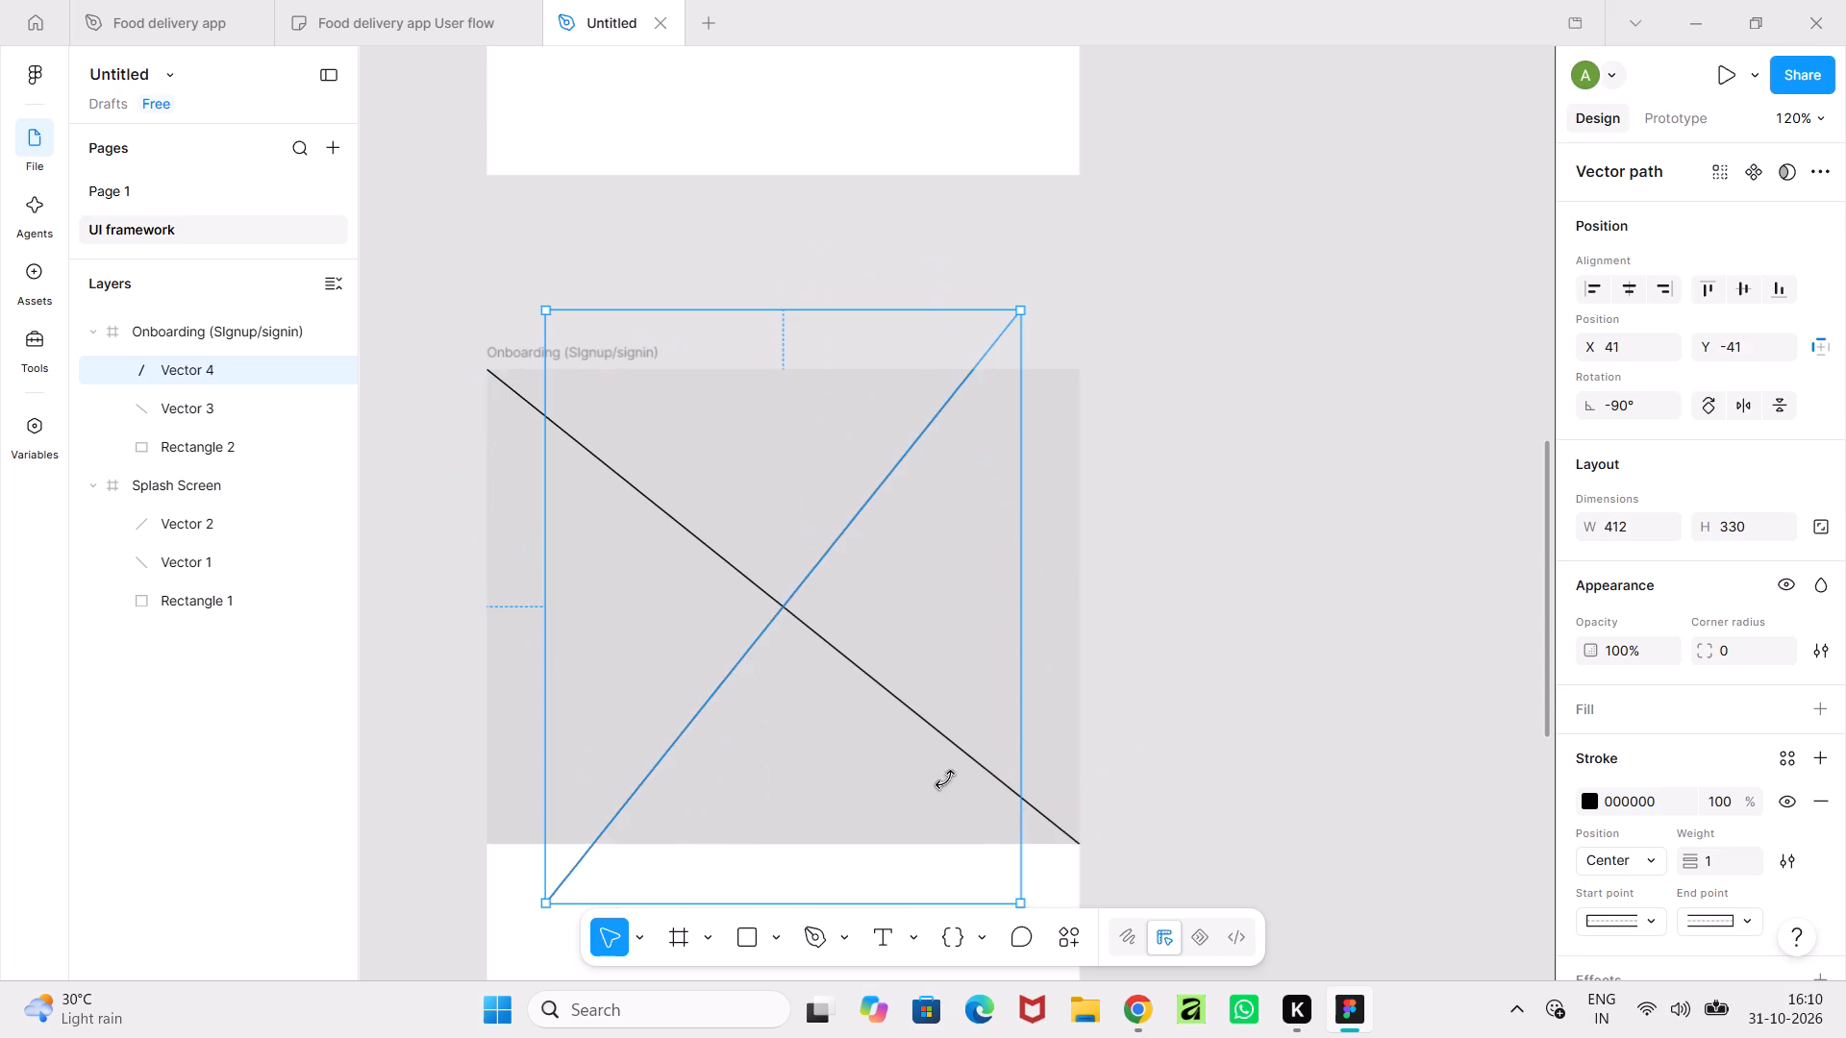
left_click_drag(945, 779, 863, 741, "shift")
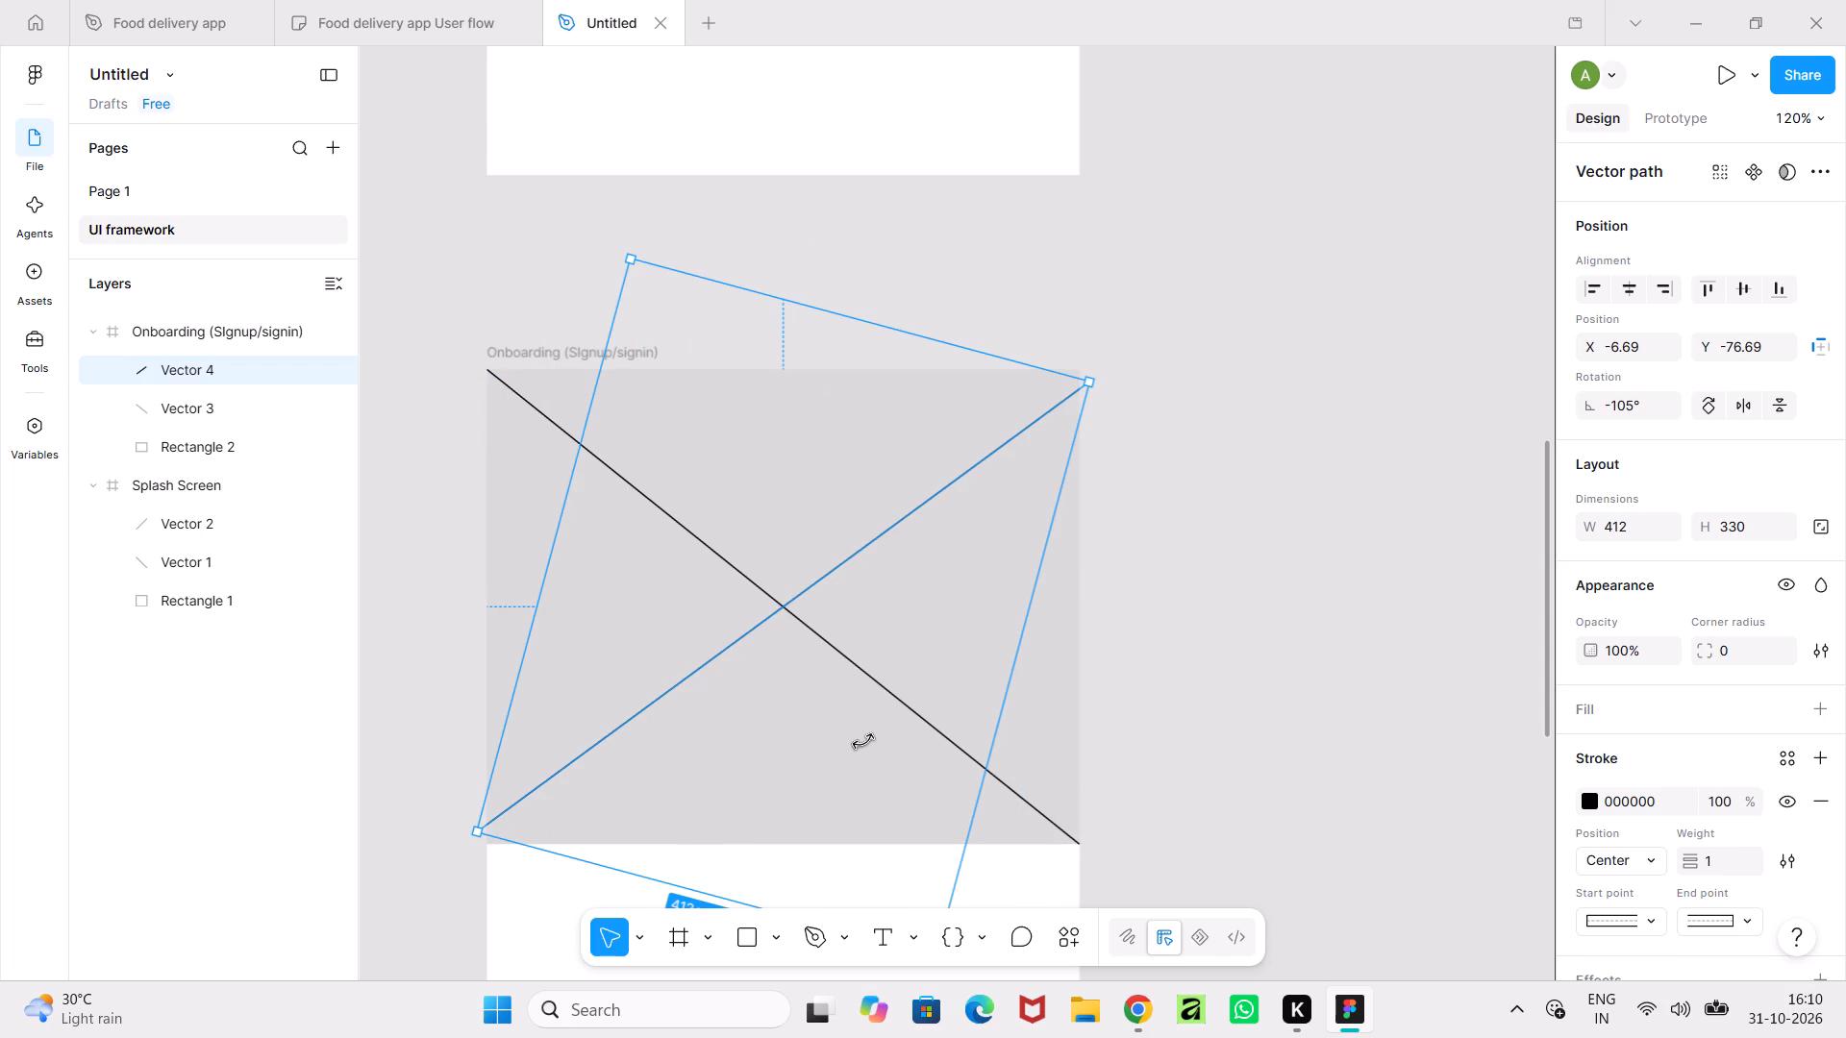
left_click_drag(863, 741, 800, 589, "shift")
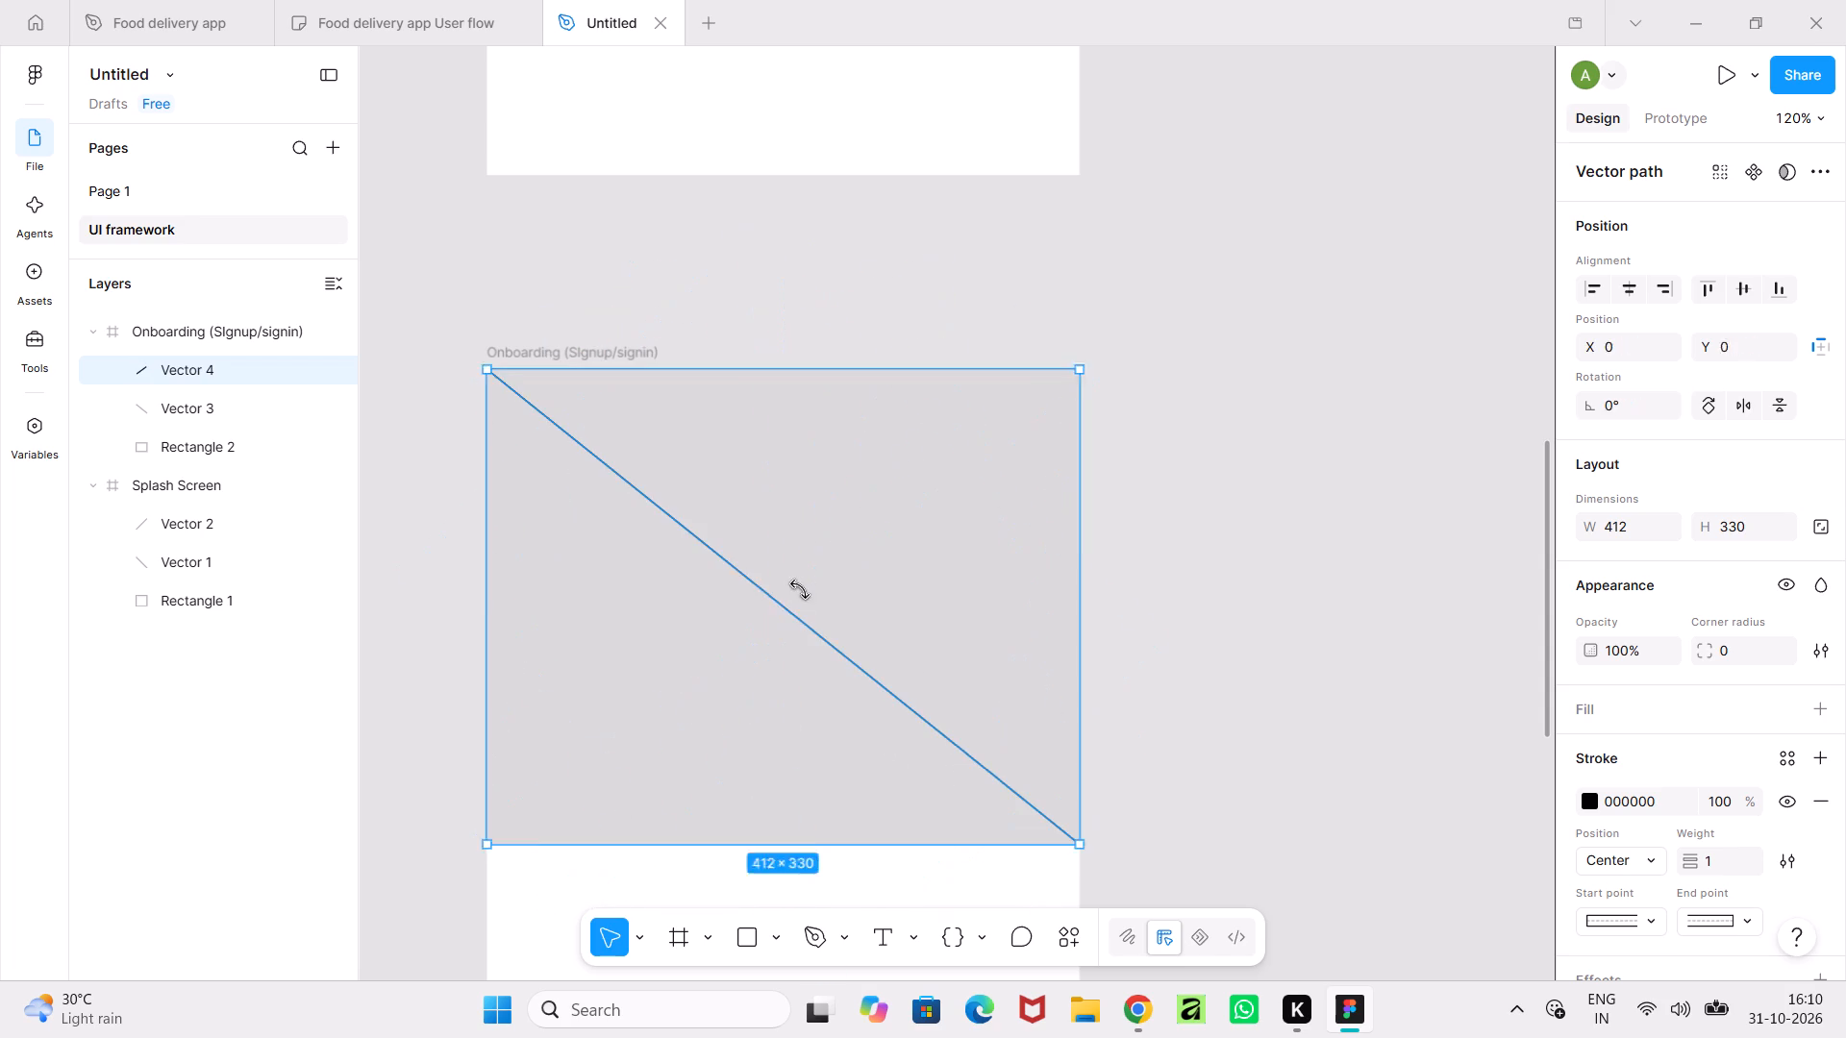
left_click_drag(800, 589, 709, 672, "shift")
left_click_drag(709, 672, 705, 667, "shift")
Flip the copied diagonal horizontally so the two lines form an X across the Onboarding frame's grey rectangle.
right_click(760, 633)
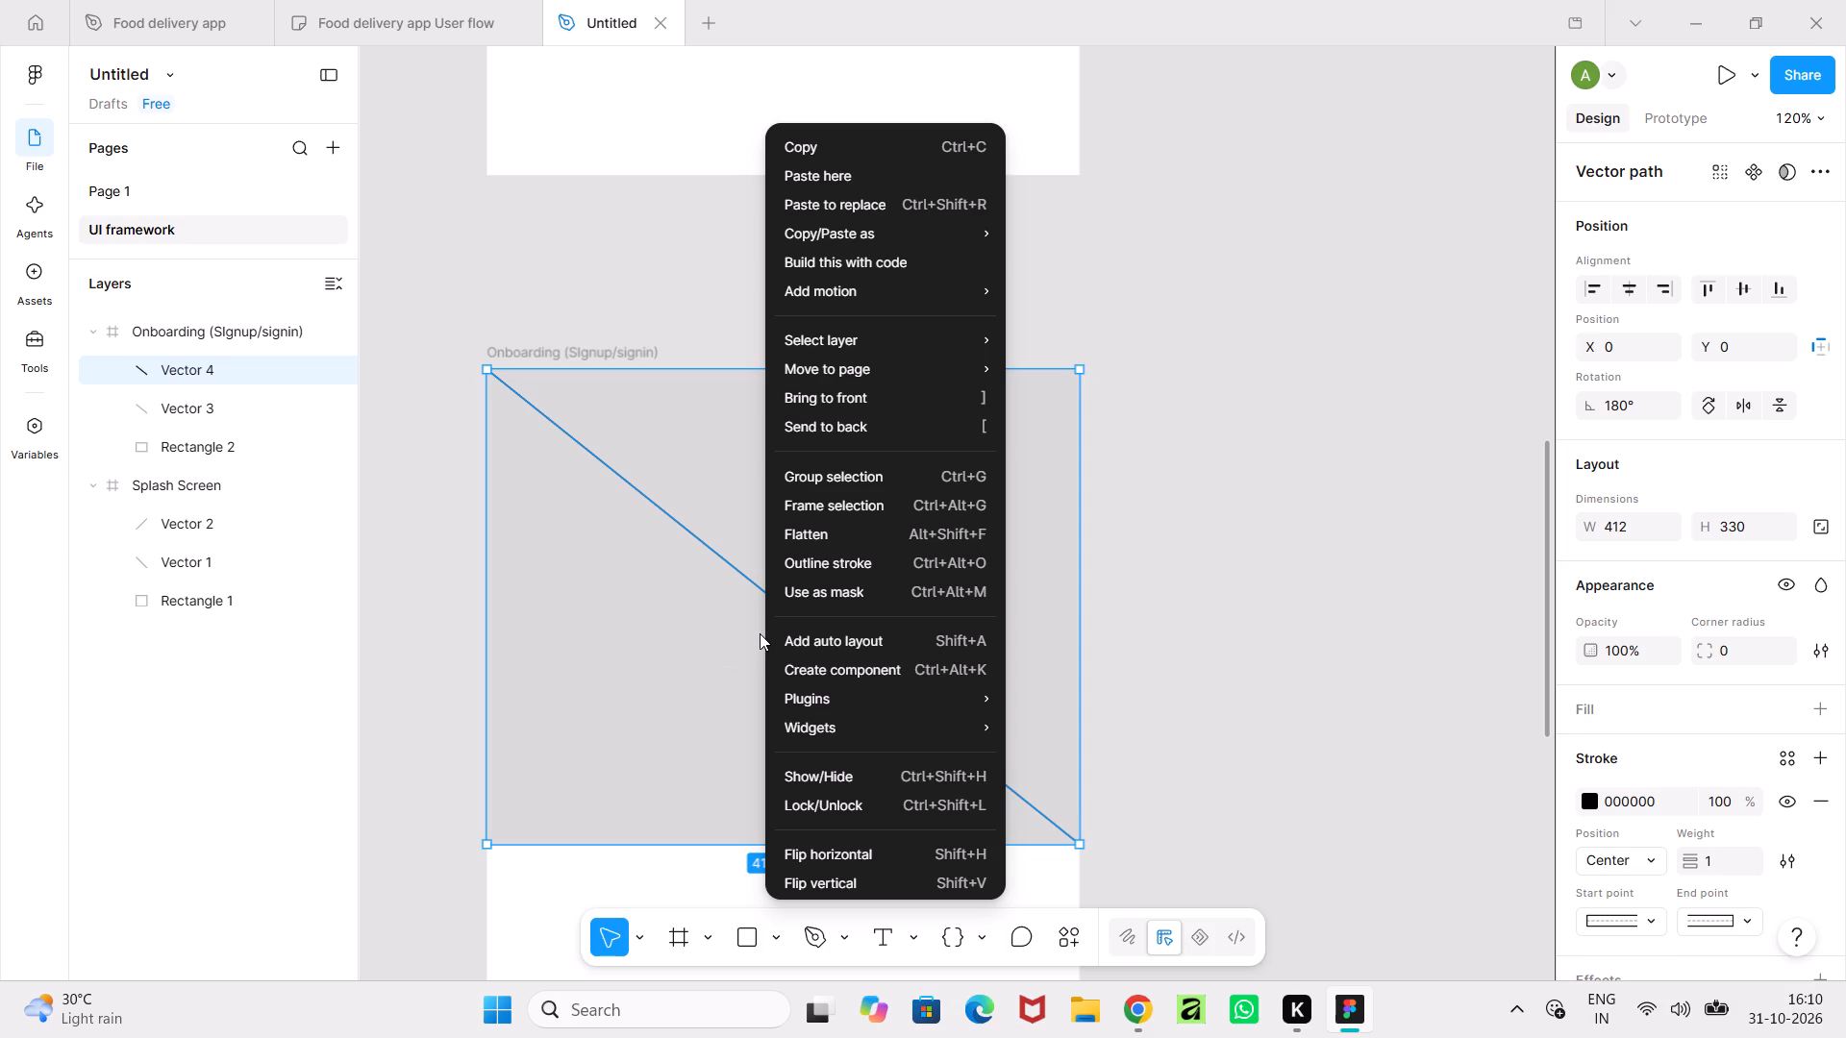
left_click(861, 847)
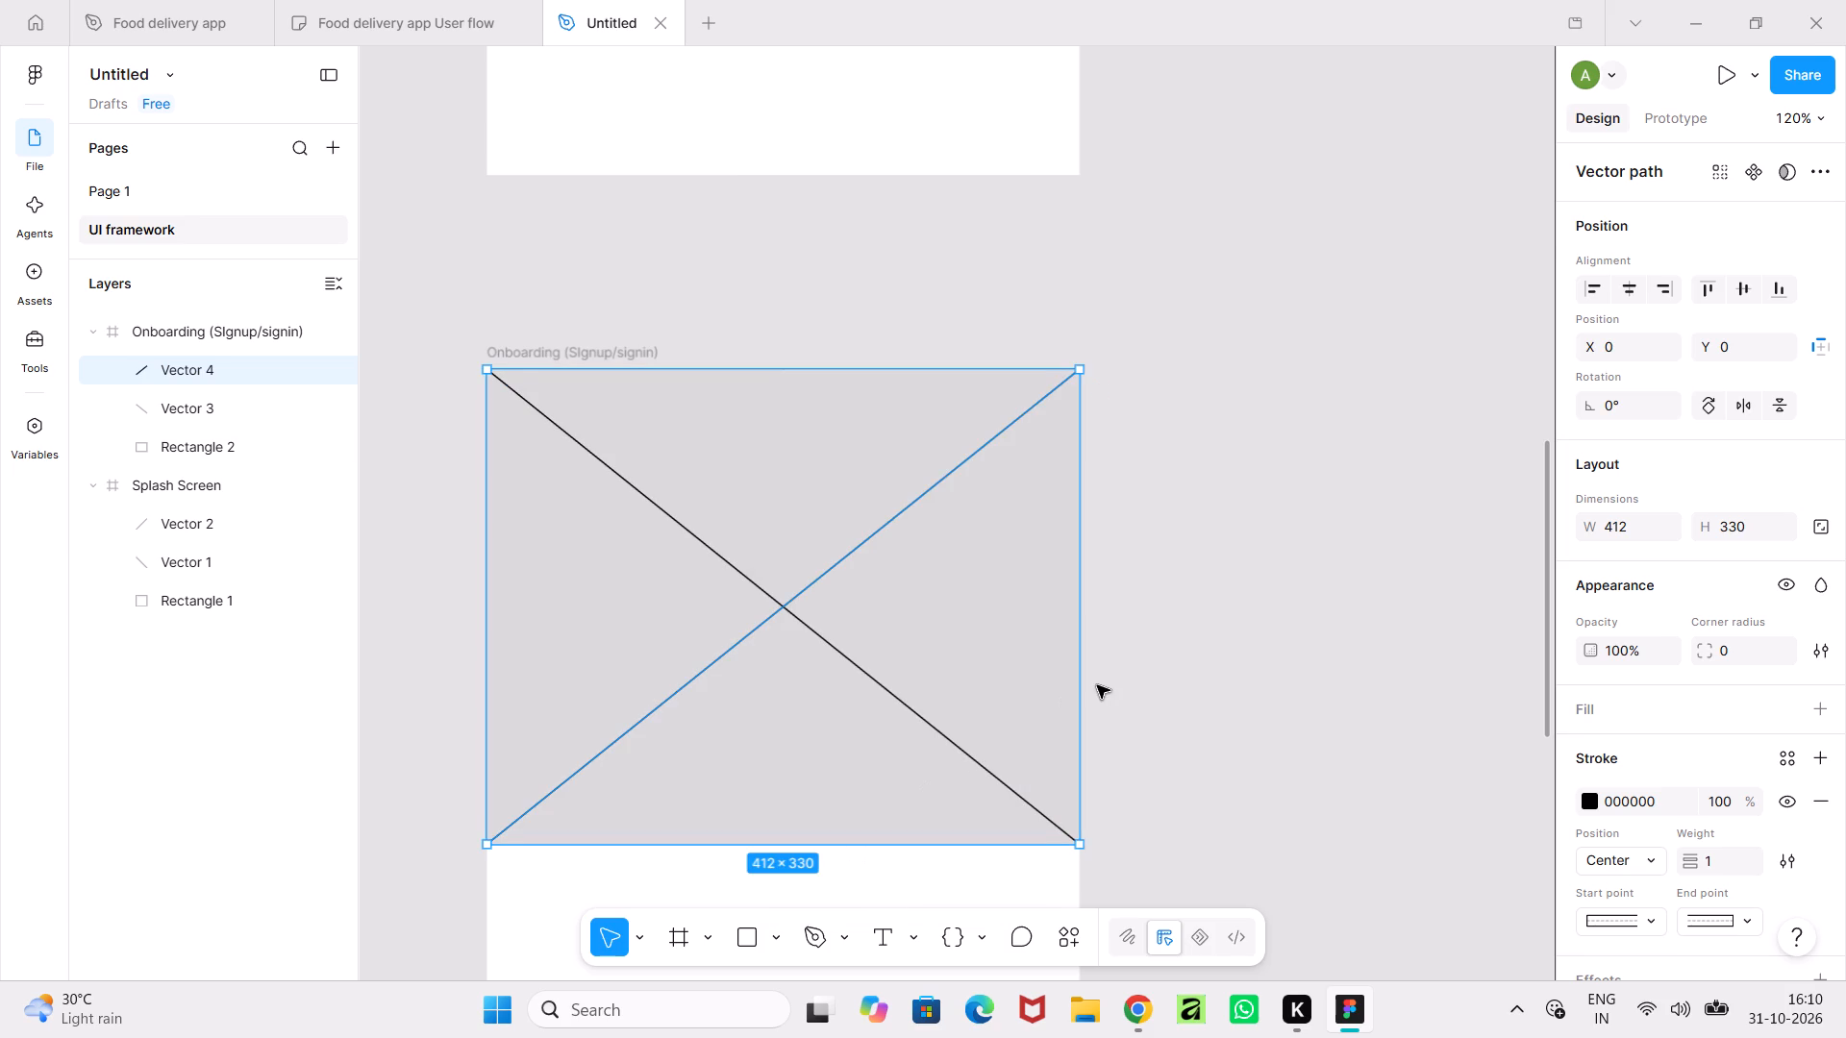
left_click(1097, 685)
Select the Onboarding frame's grey rectangle with both its diagonals and create a component set from the three.
scroll(1165, 699, "down", 3, "ctrl")
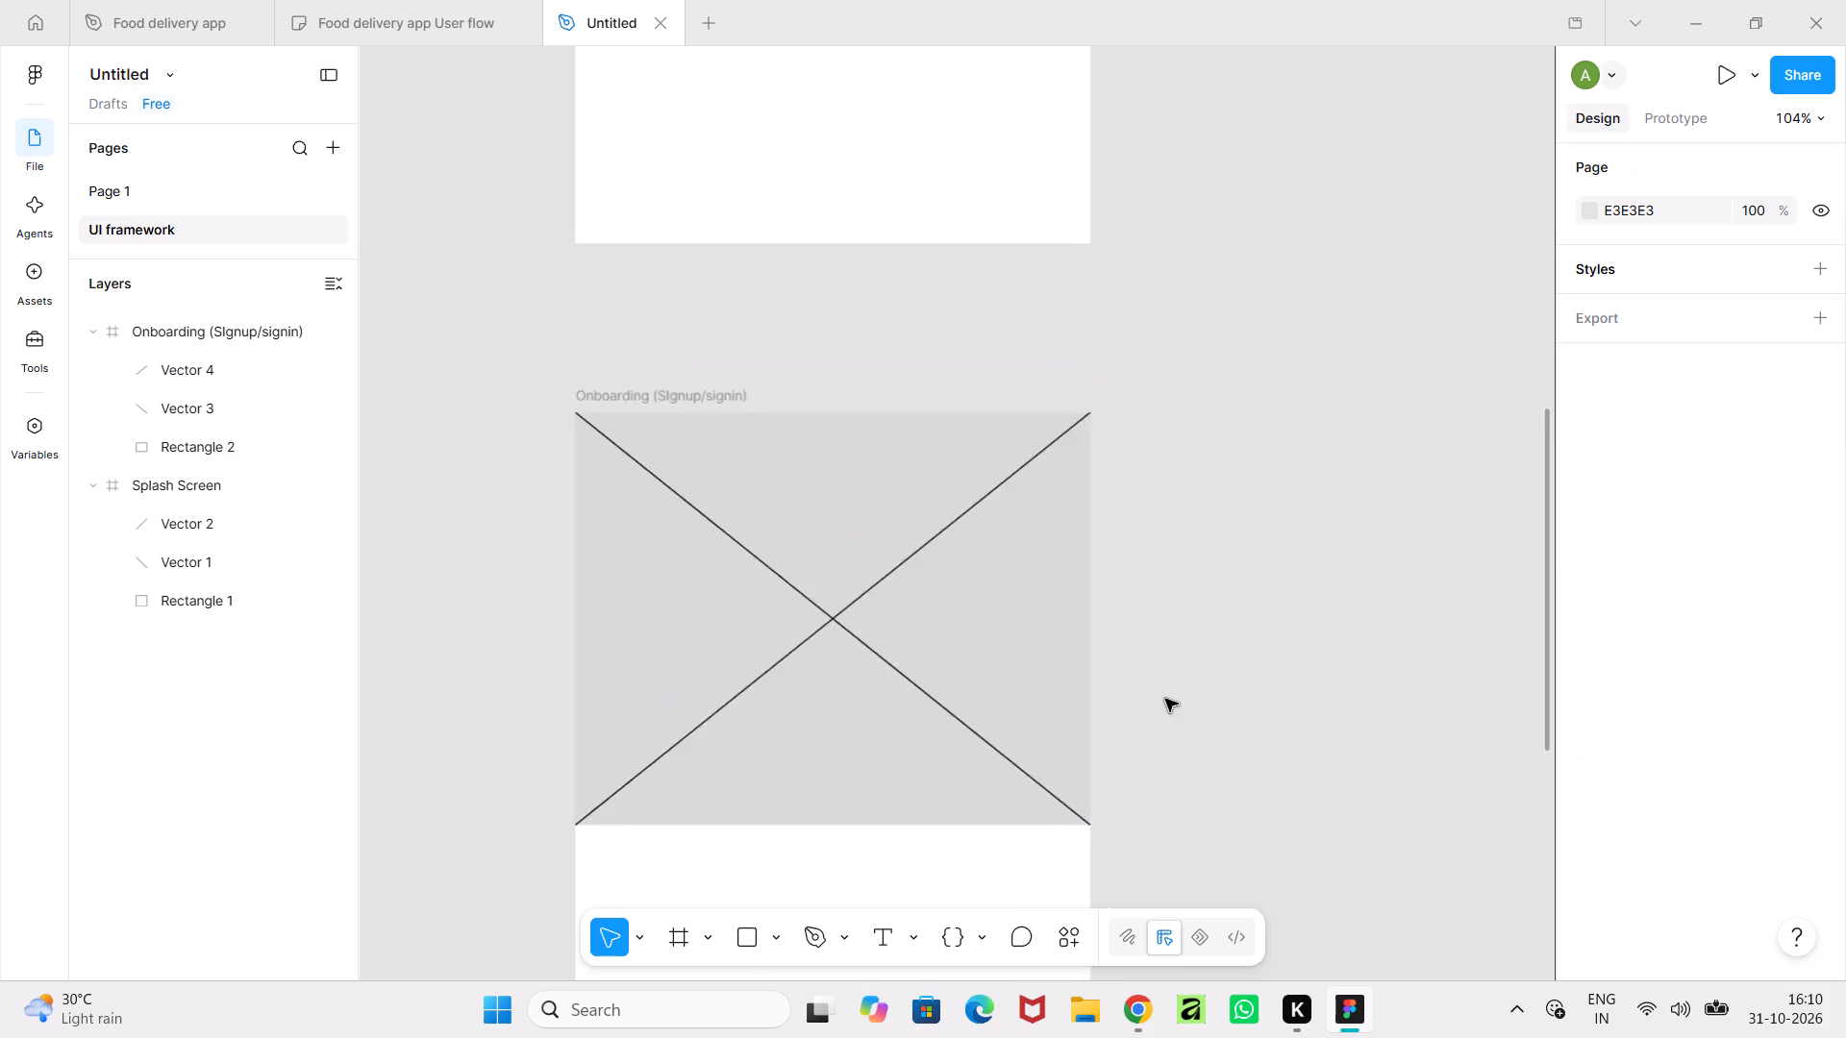
scroll(1165, 699, "down", 6, "ctrl")
middle_click_drag(1164, 699, 1006, 506)
scroll(1002, 504, "down", 3, "ctrl")
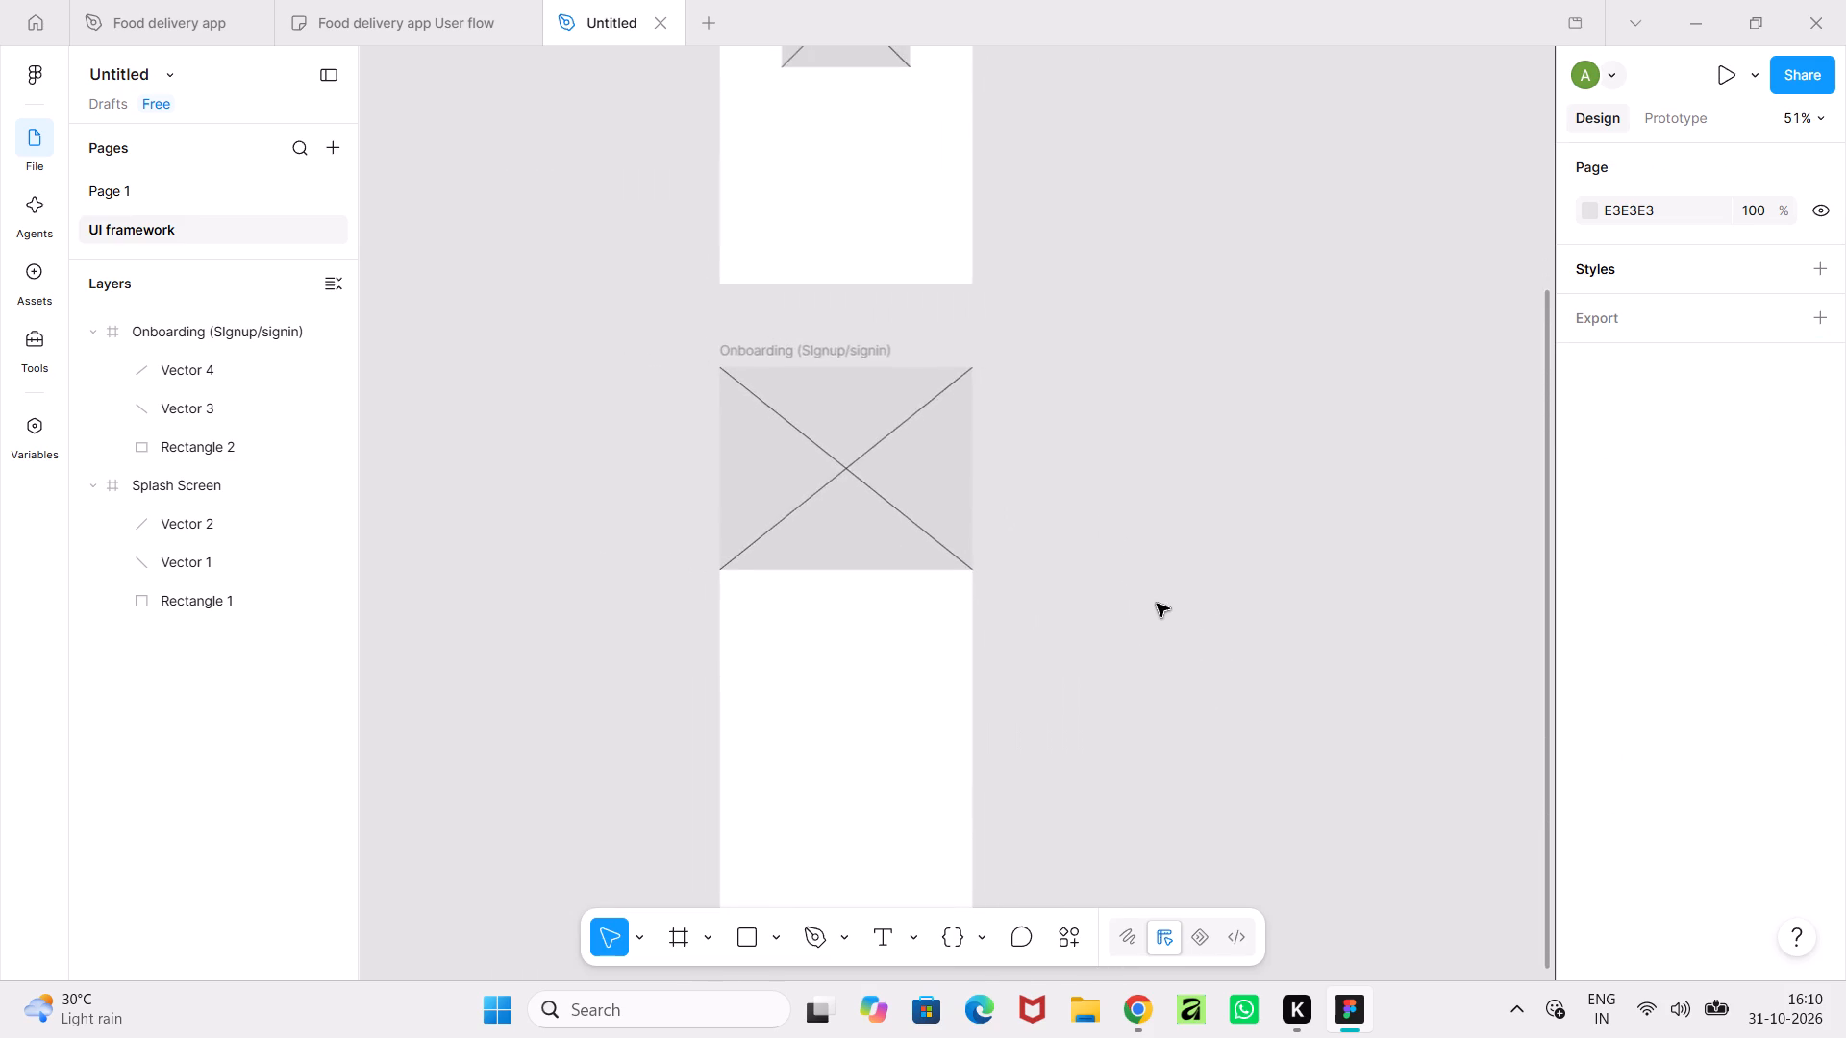
scroll(1157, 604, "down", 5, "ctrl")
middle_click_drag(1157, 604, 923, 500)
scroll(917, 500, "up", 5, "ctrl")
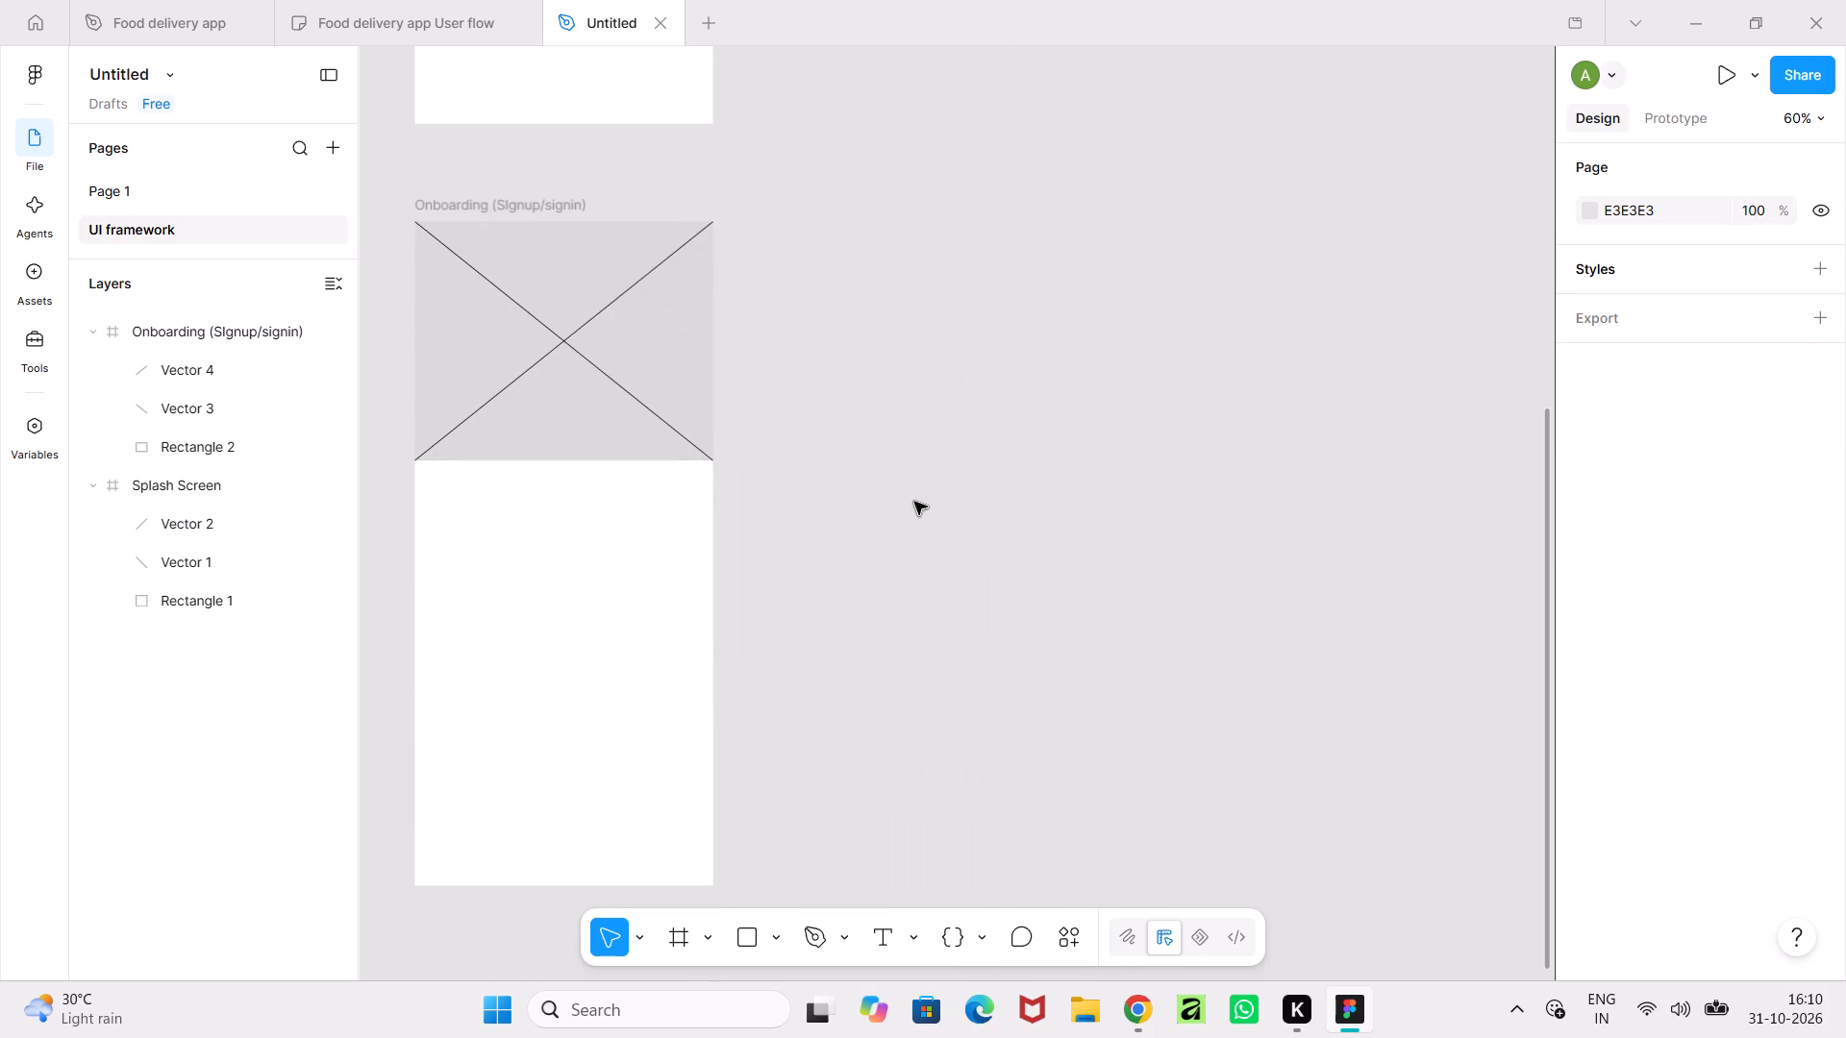
left_click(581, 446)
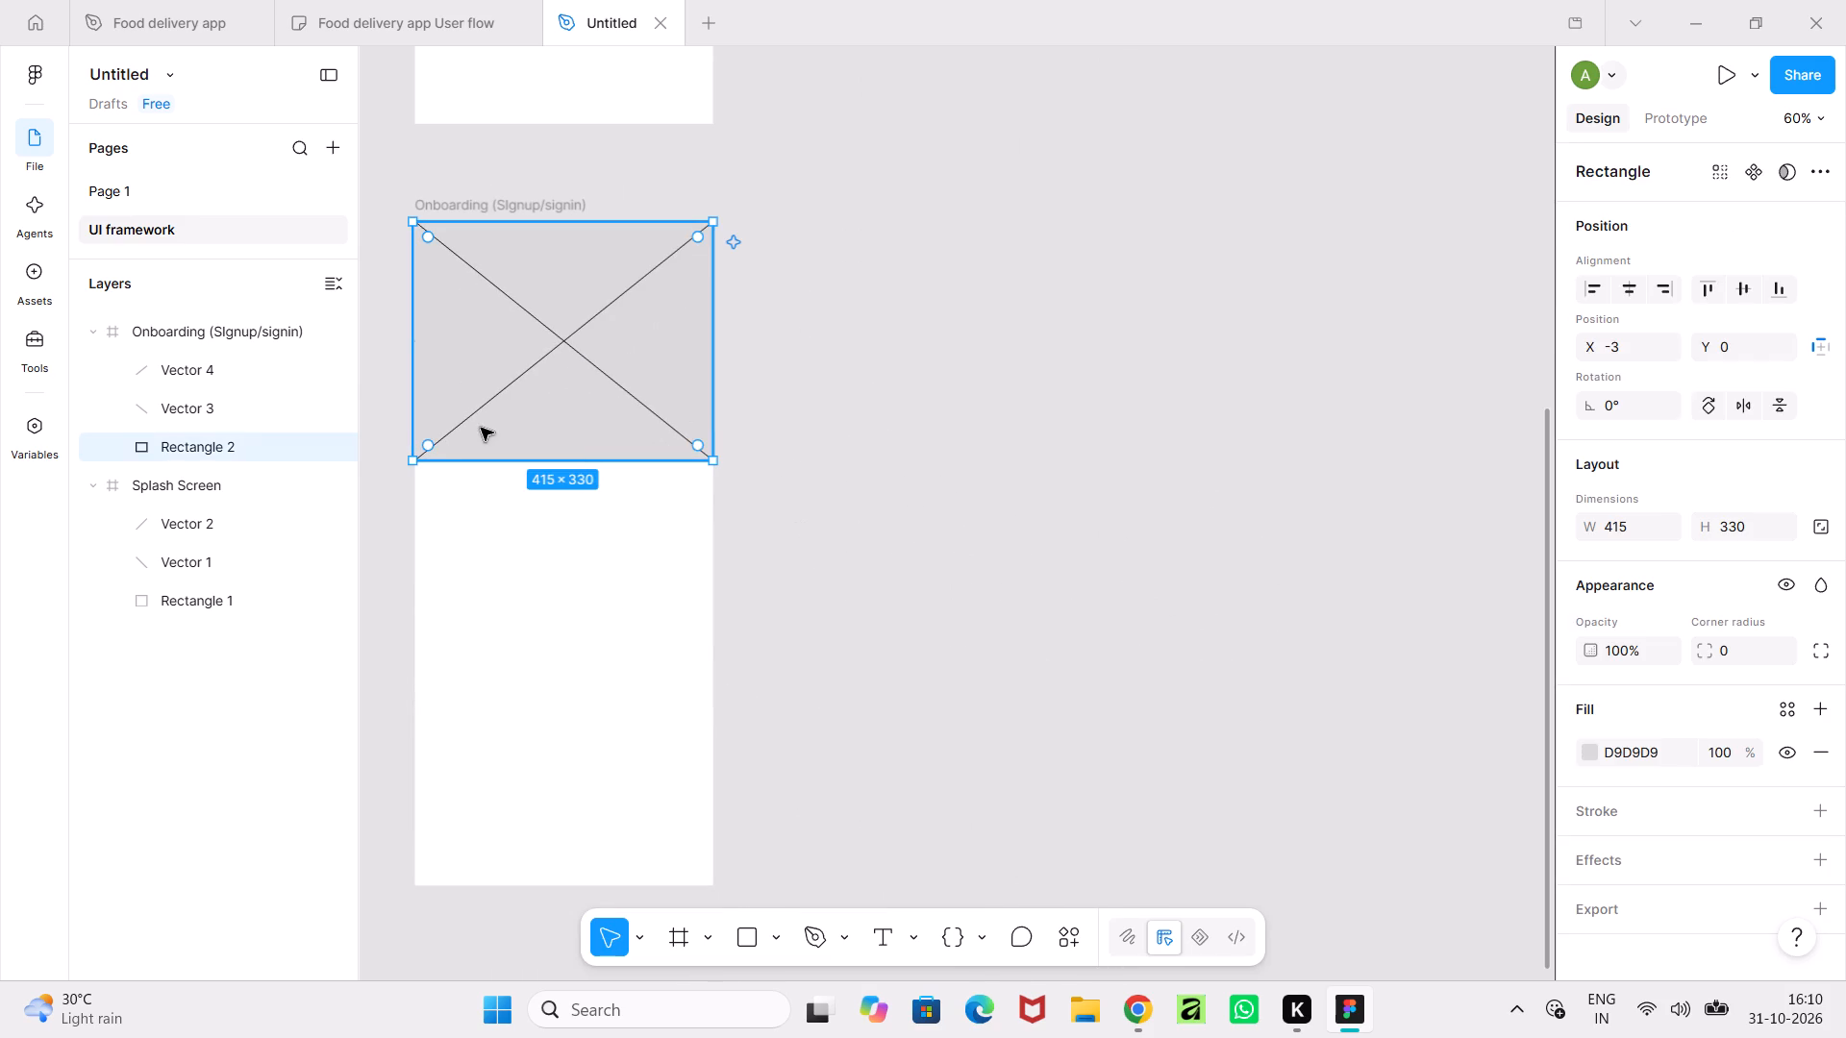
left_click(463, 418, "shift")
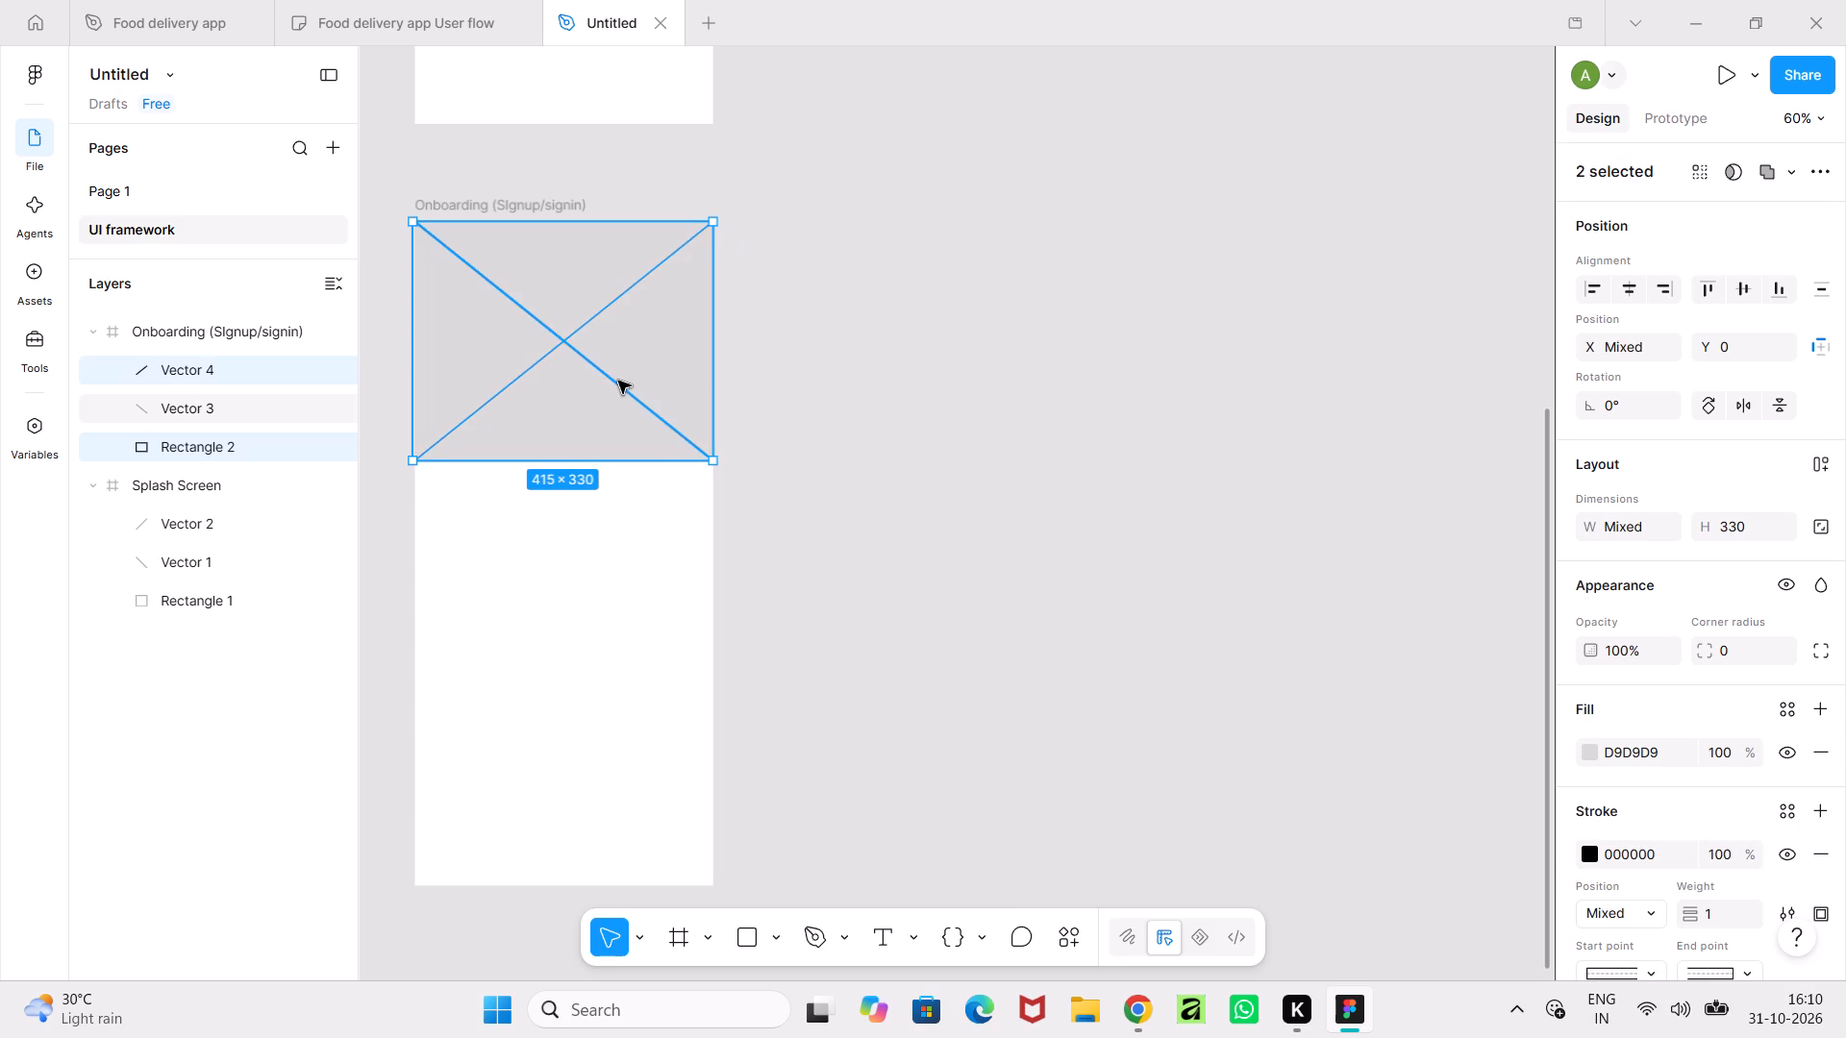
left_click(618, 381, "shift")
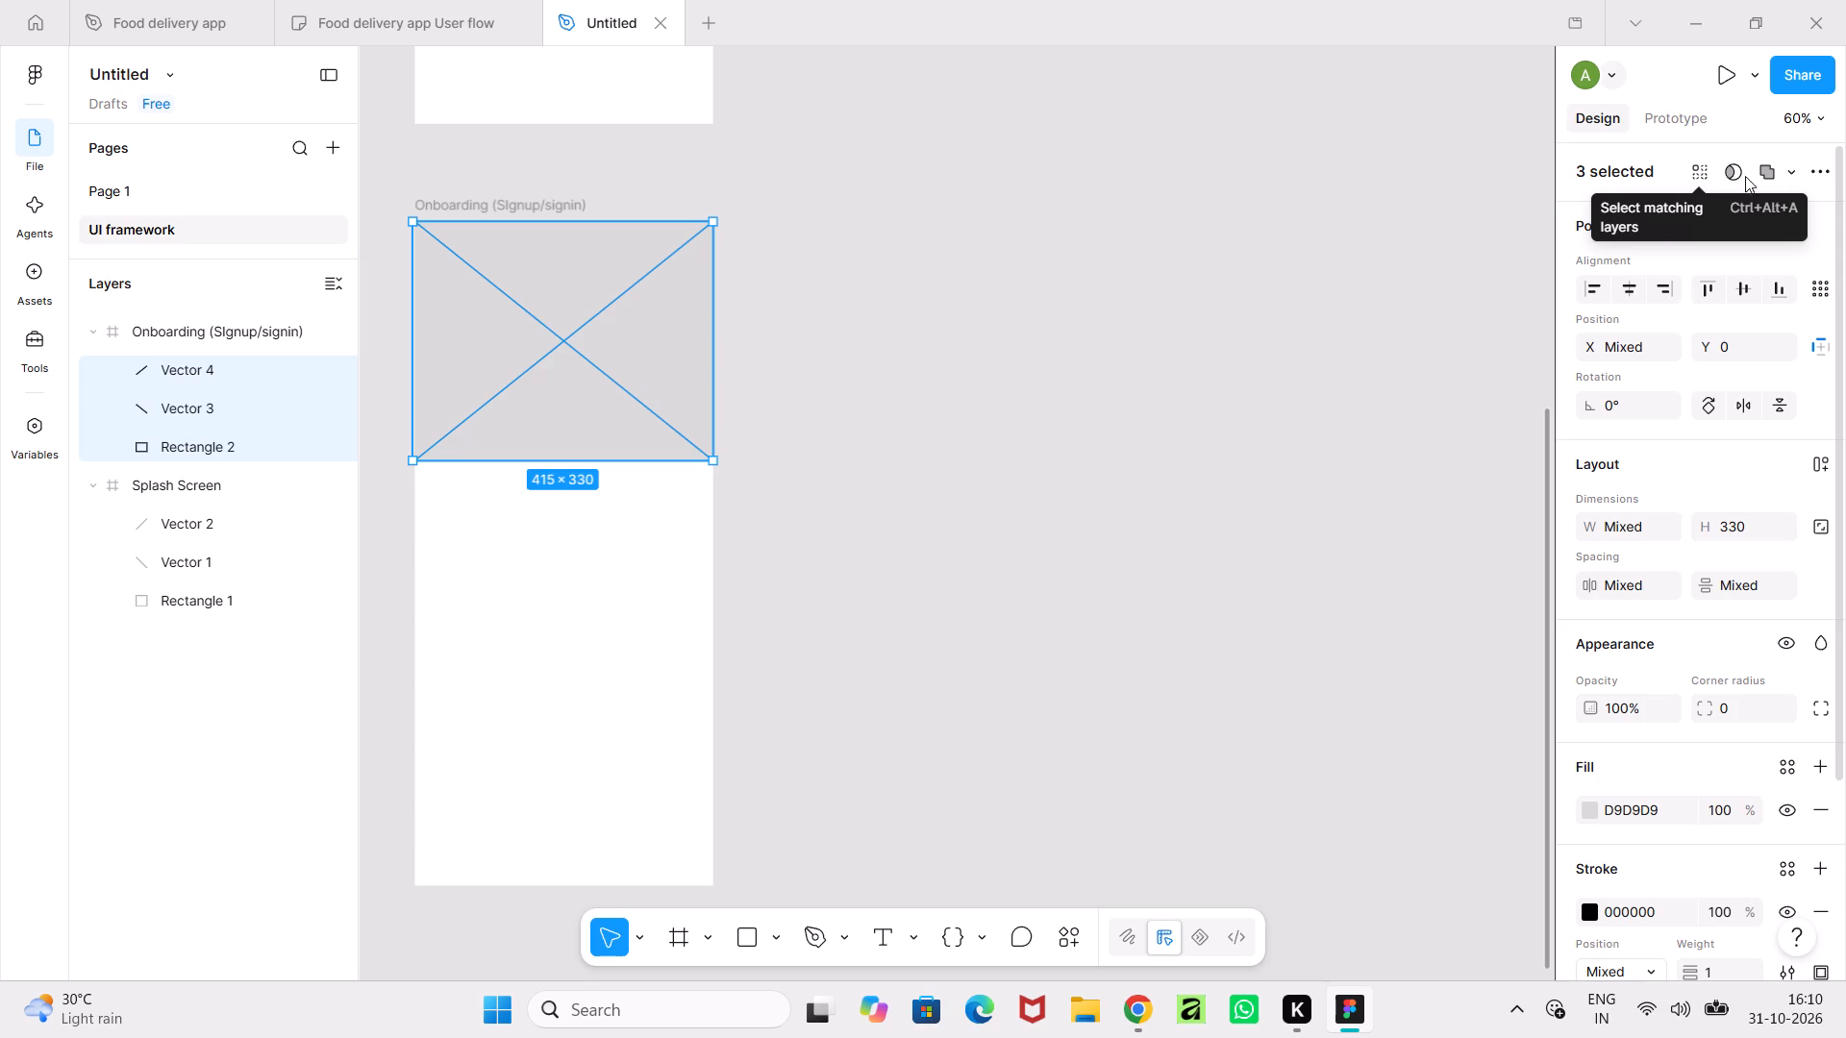
left_click(1813, 169)
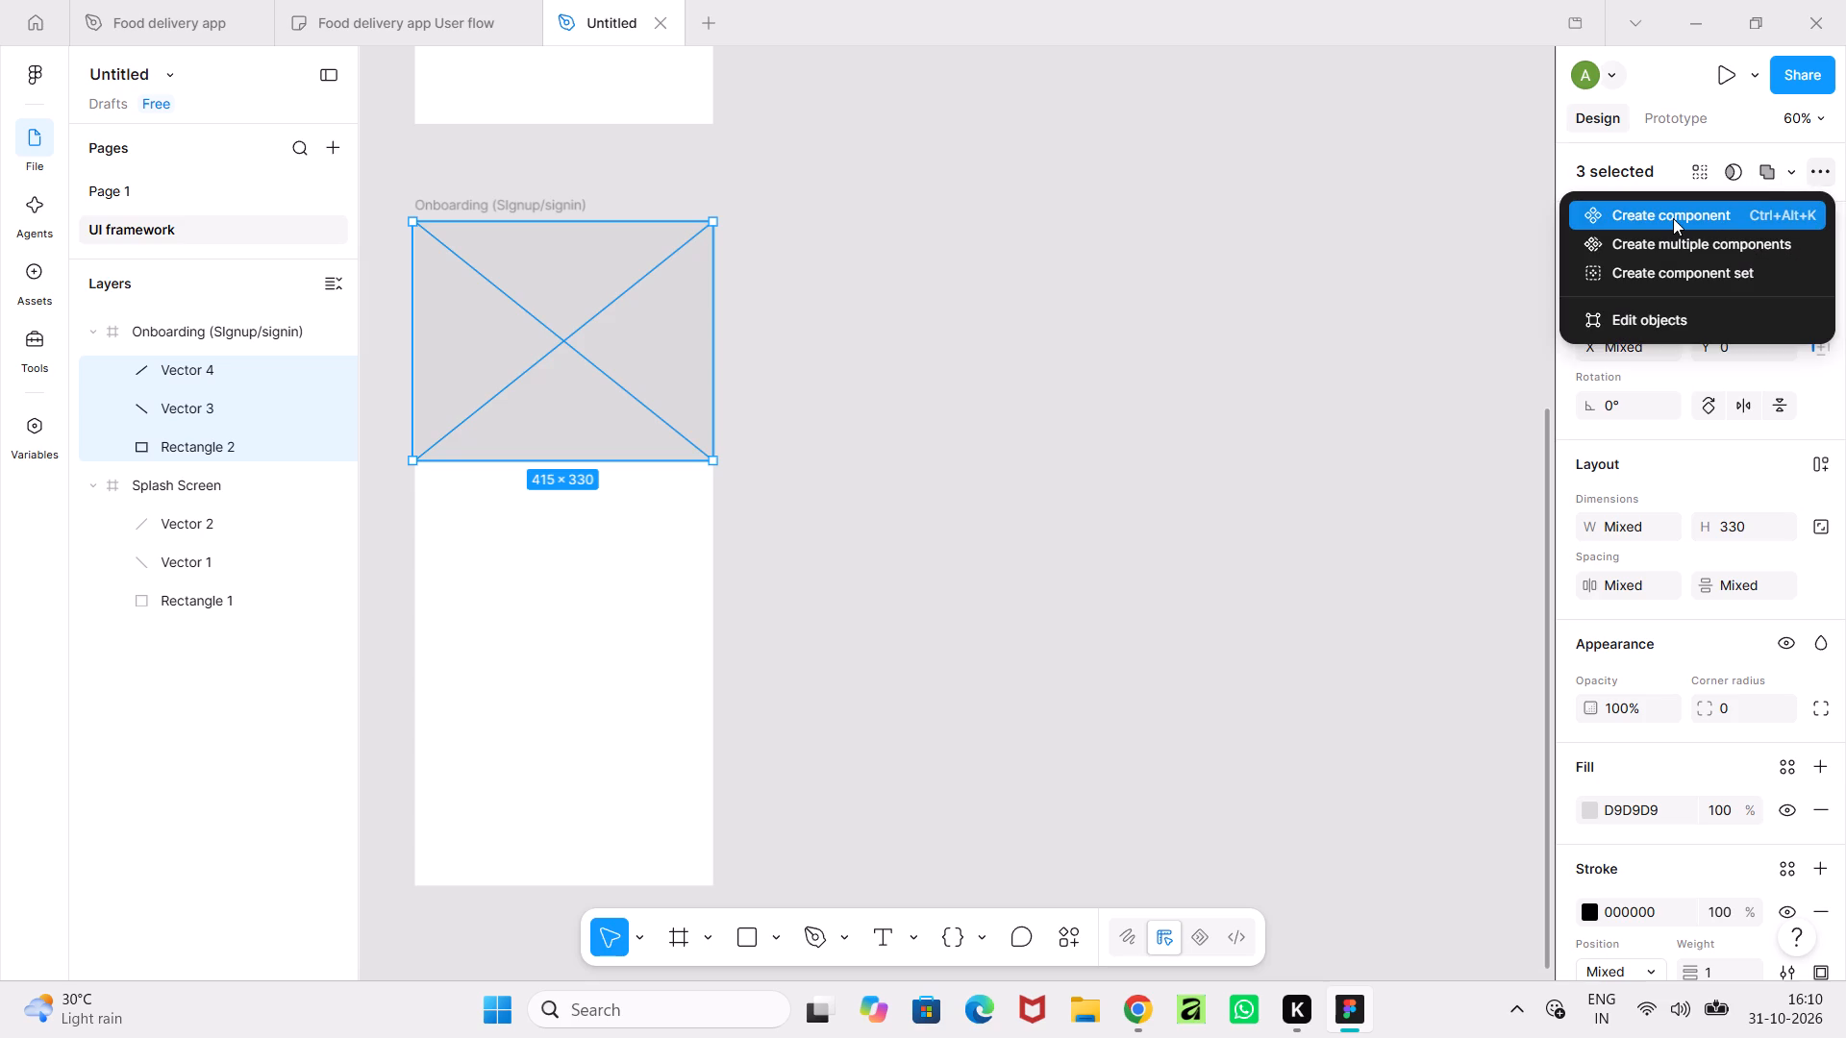
left_click(1674, 266)
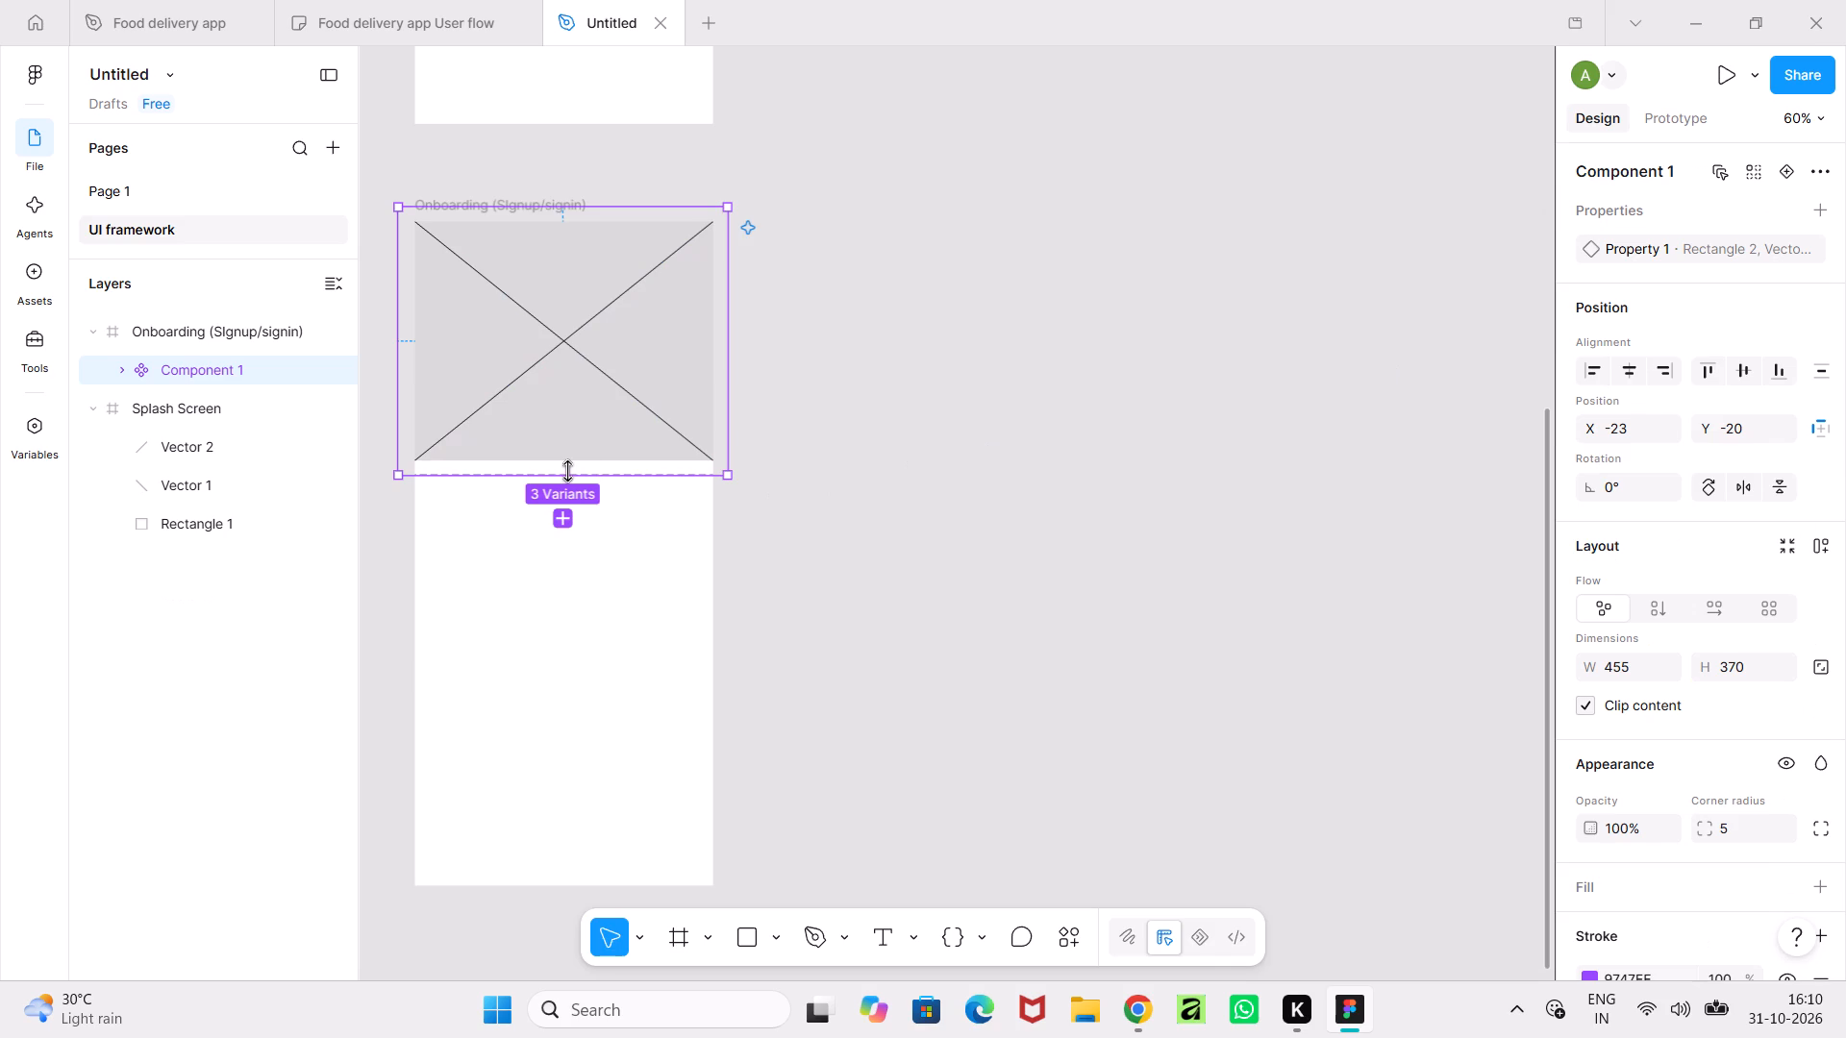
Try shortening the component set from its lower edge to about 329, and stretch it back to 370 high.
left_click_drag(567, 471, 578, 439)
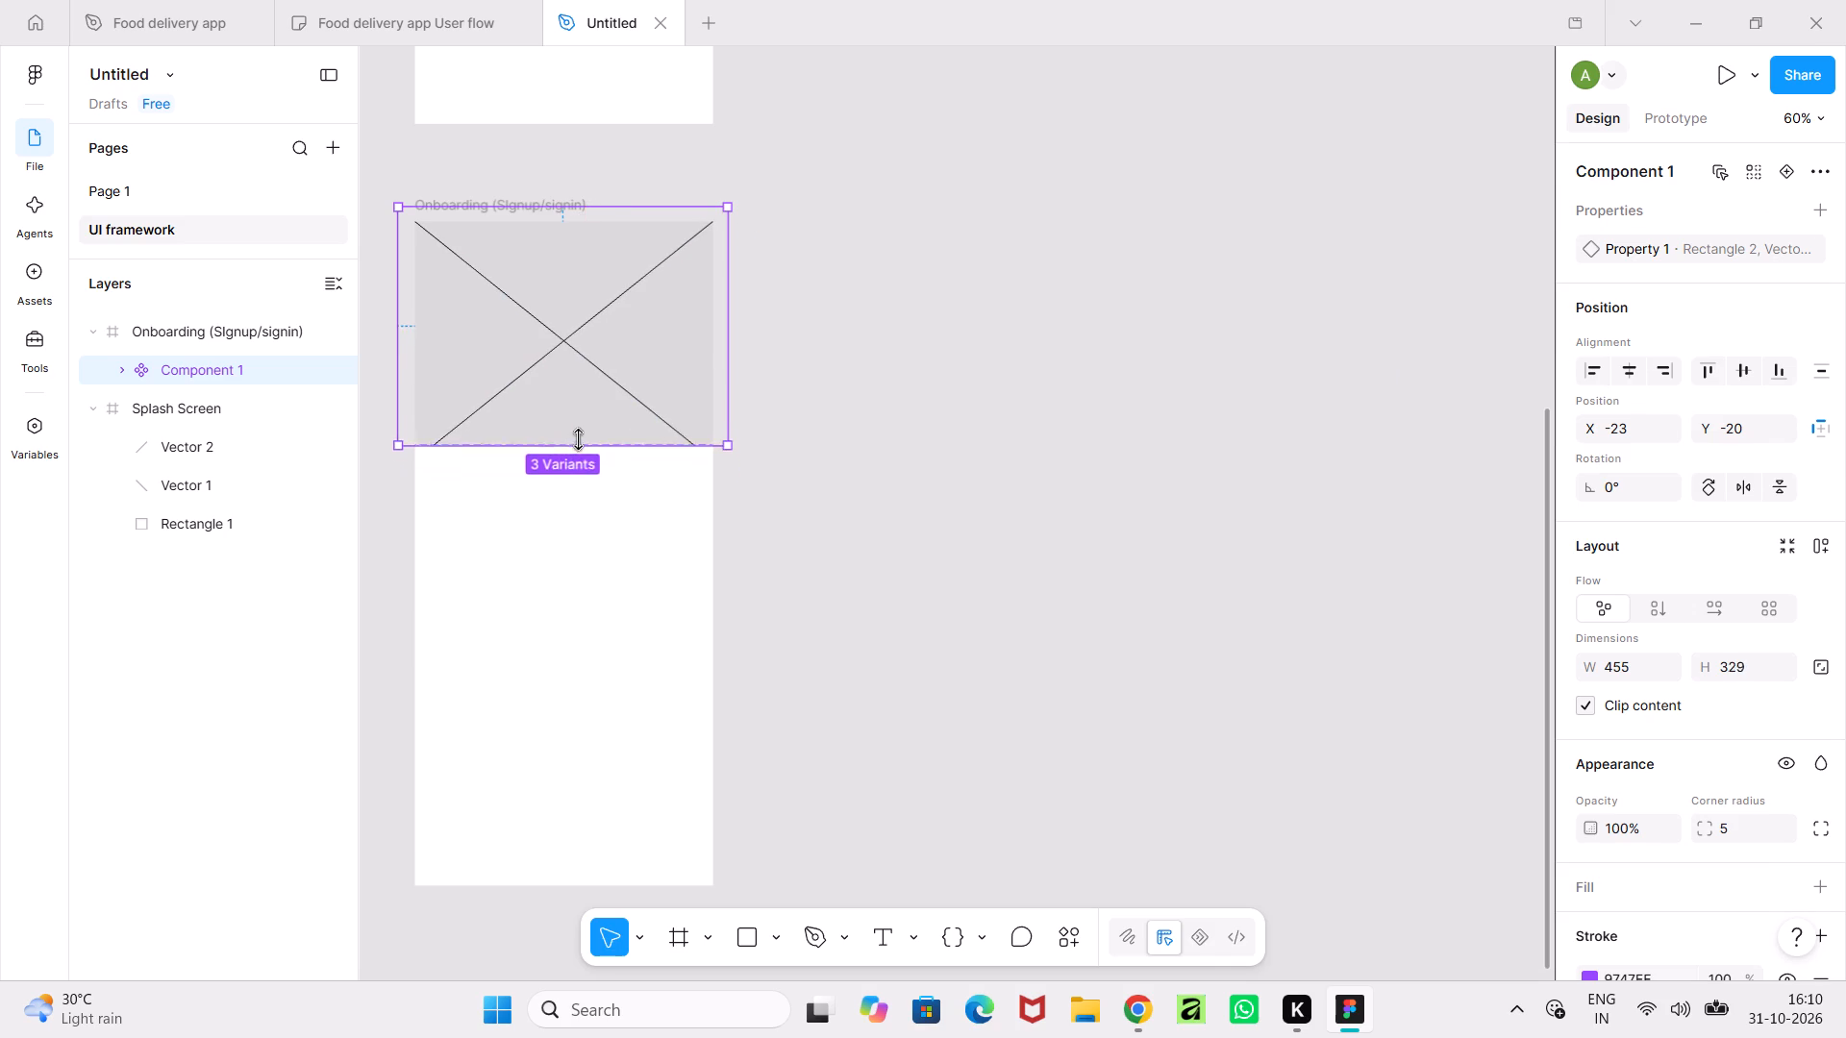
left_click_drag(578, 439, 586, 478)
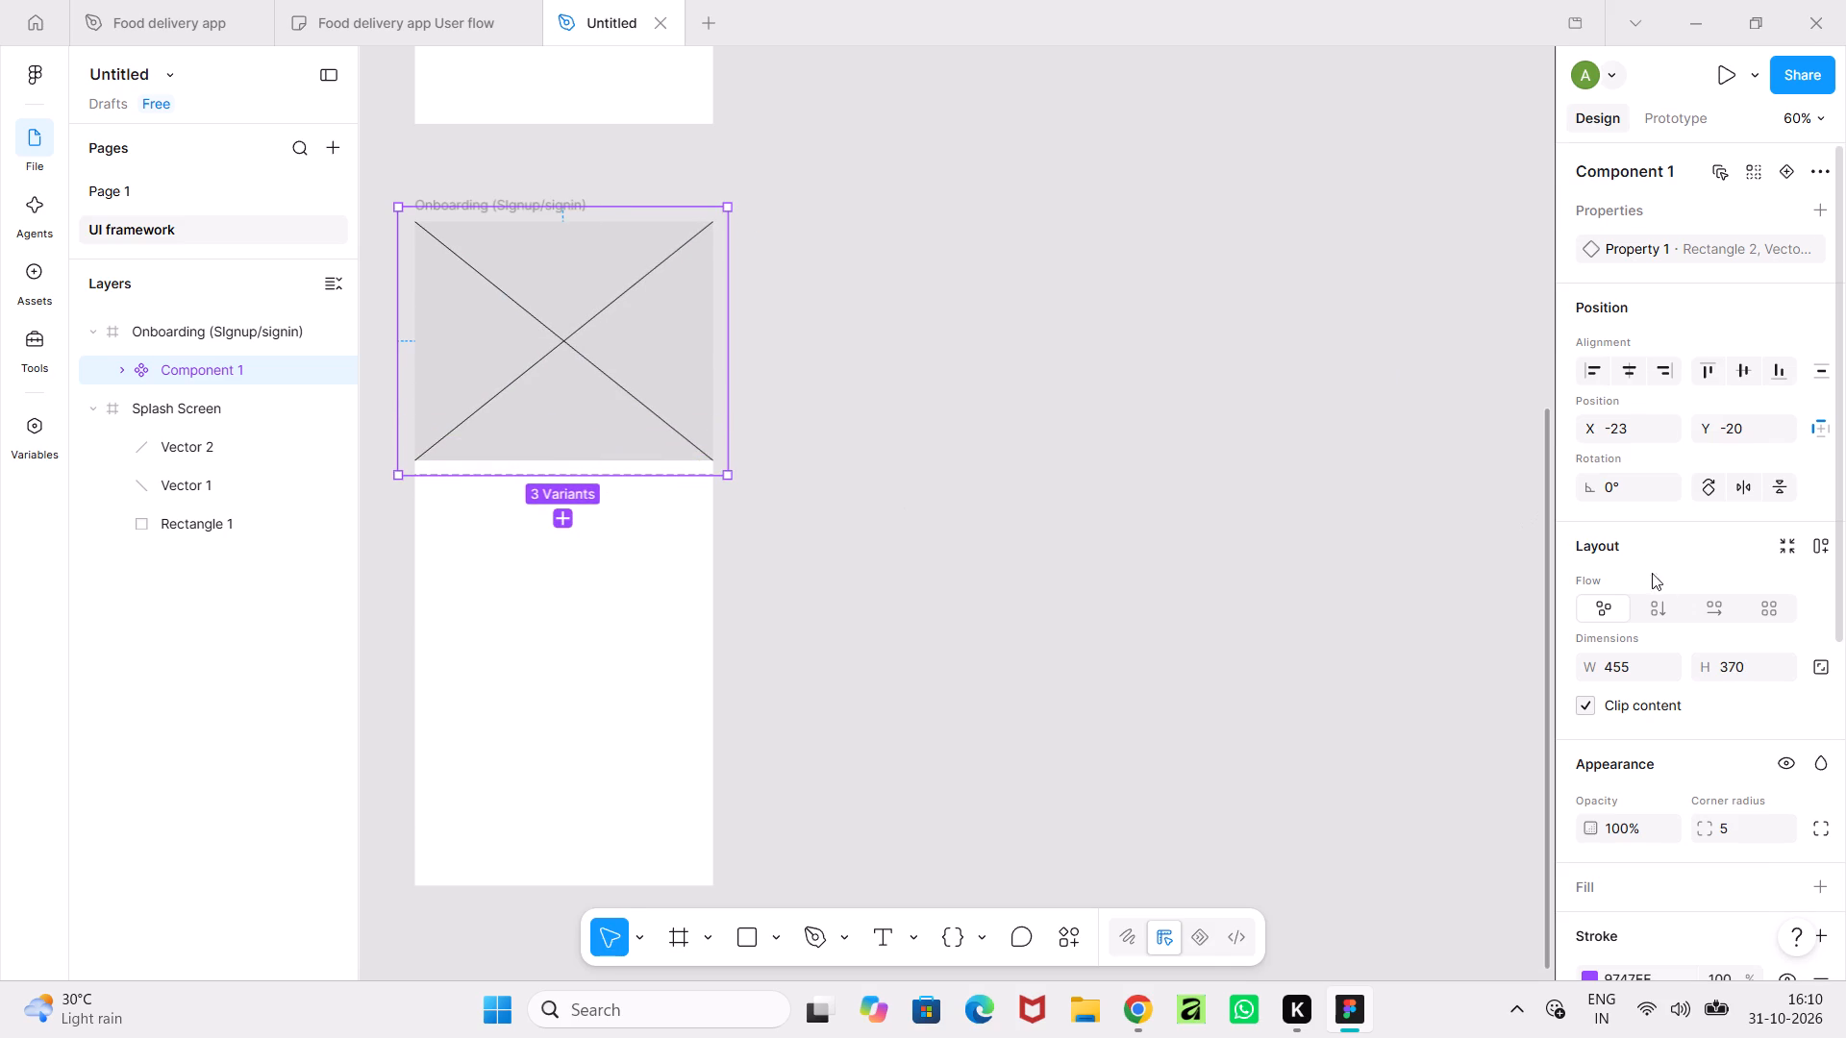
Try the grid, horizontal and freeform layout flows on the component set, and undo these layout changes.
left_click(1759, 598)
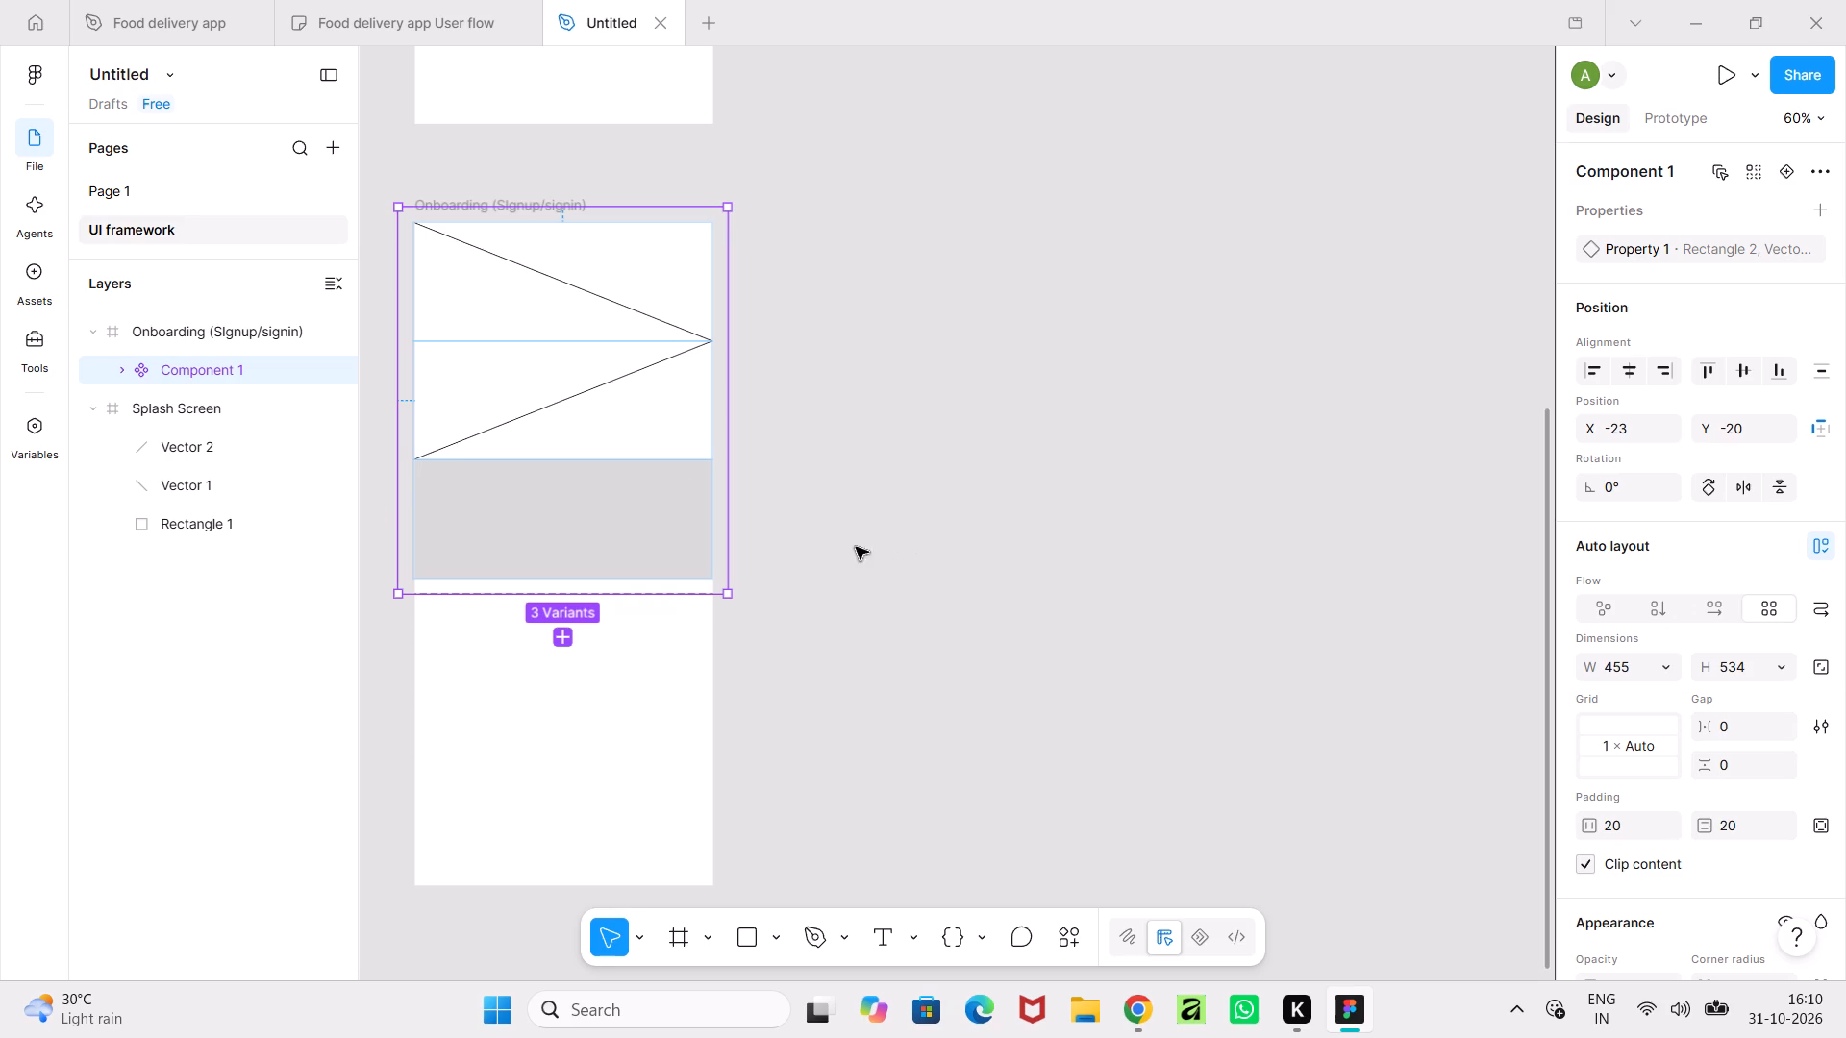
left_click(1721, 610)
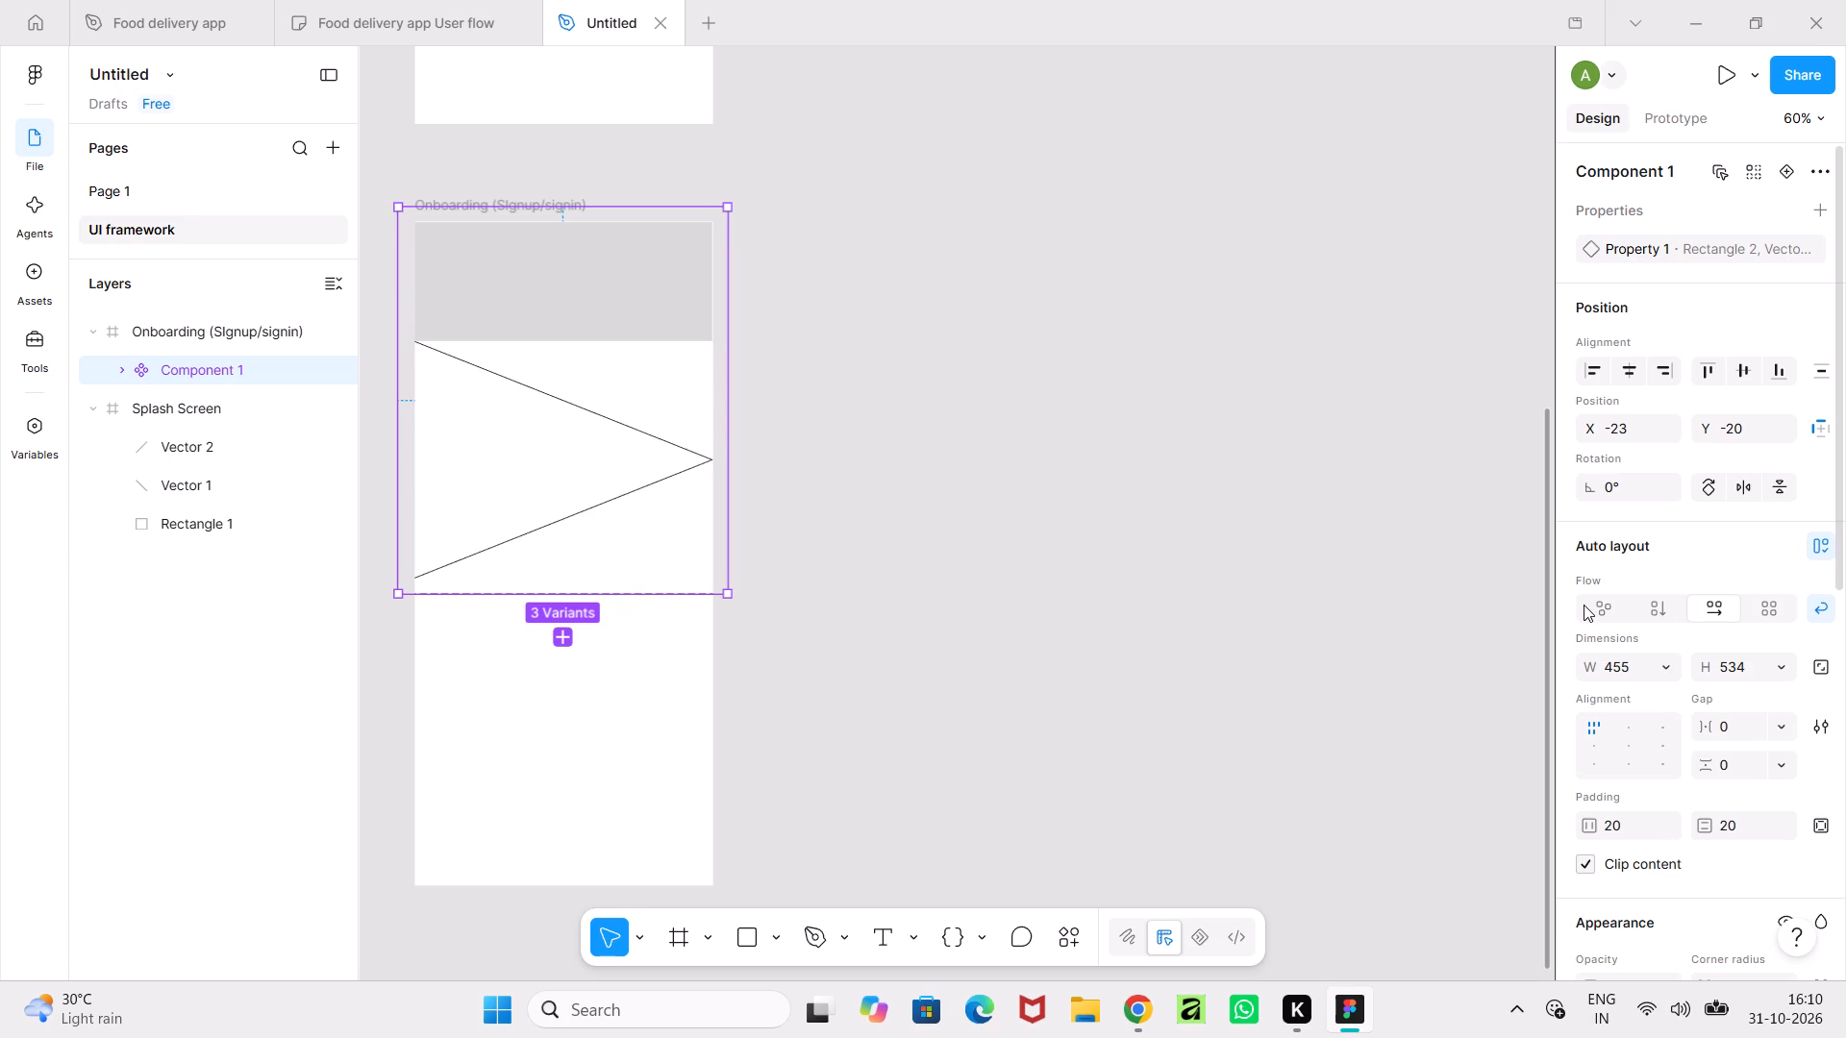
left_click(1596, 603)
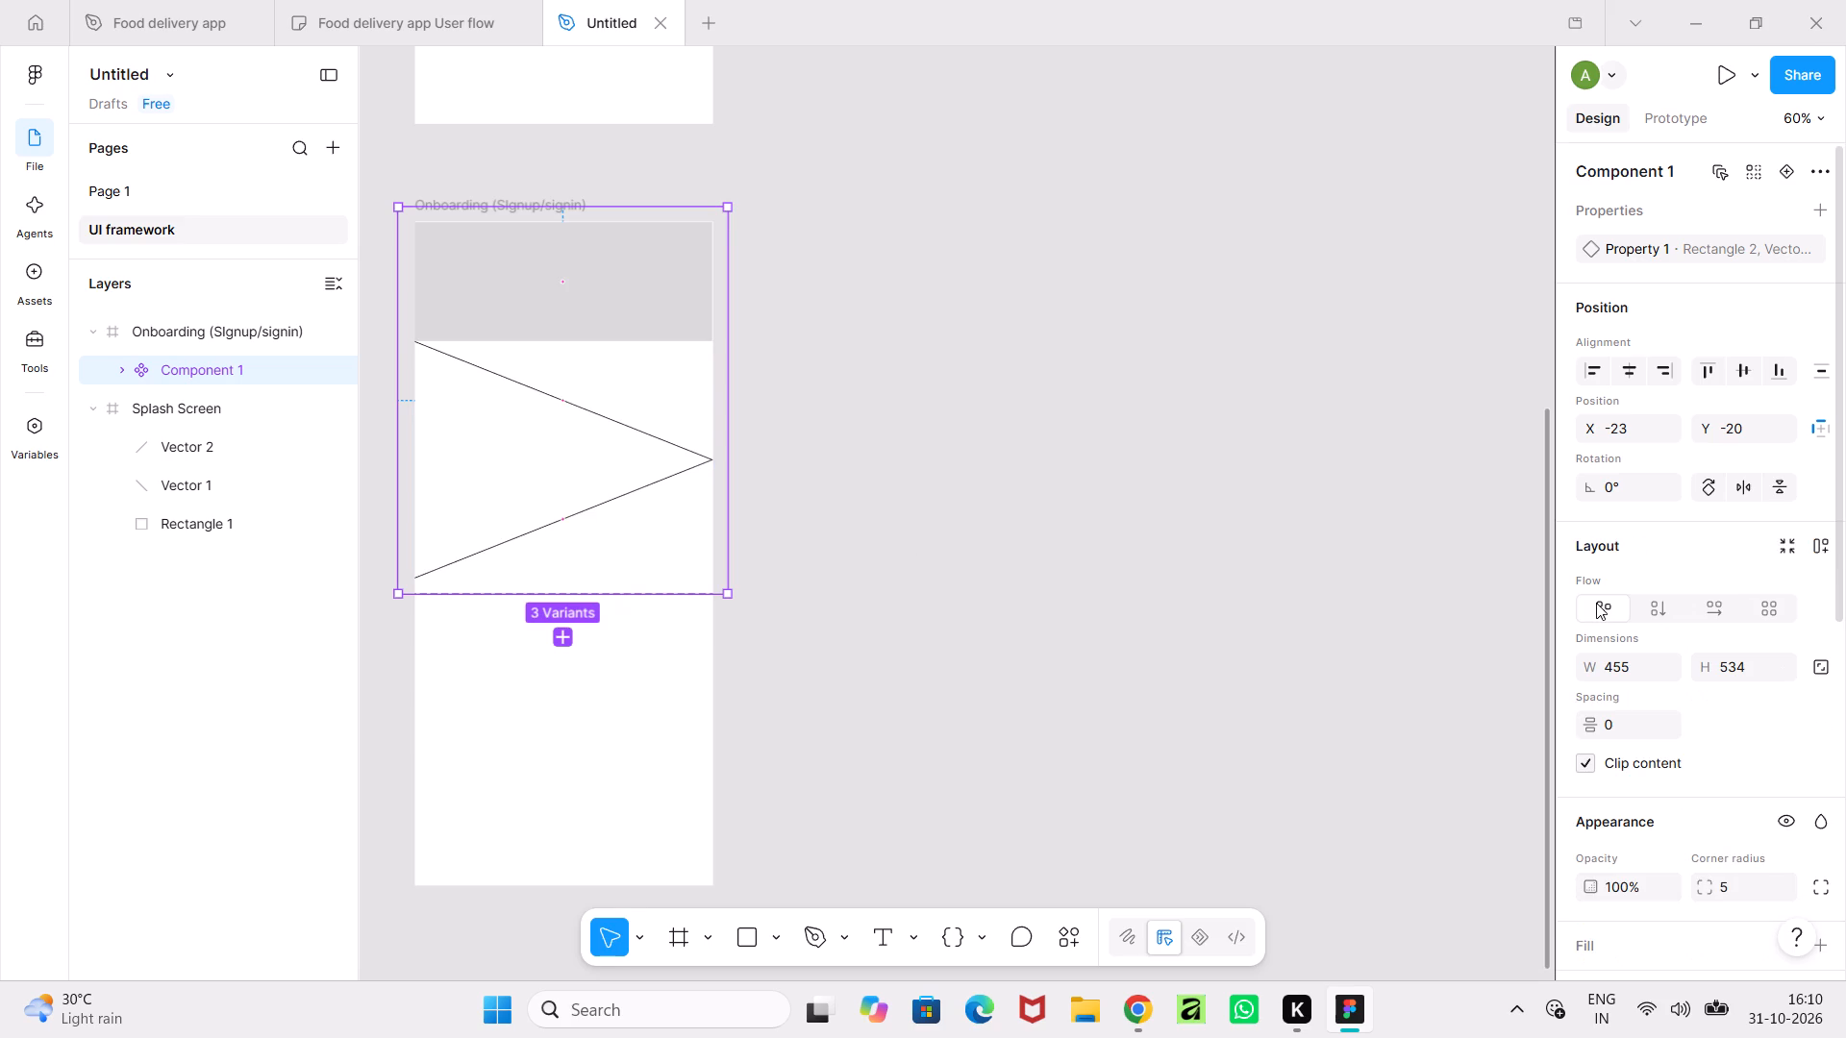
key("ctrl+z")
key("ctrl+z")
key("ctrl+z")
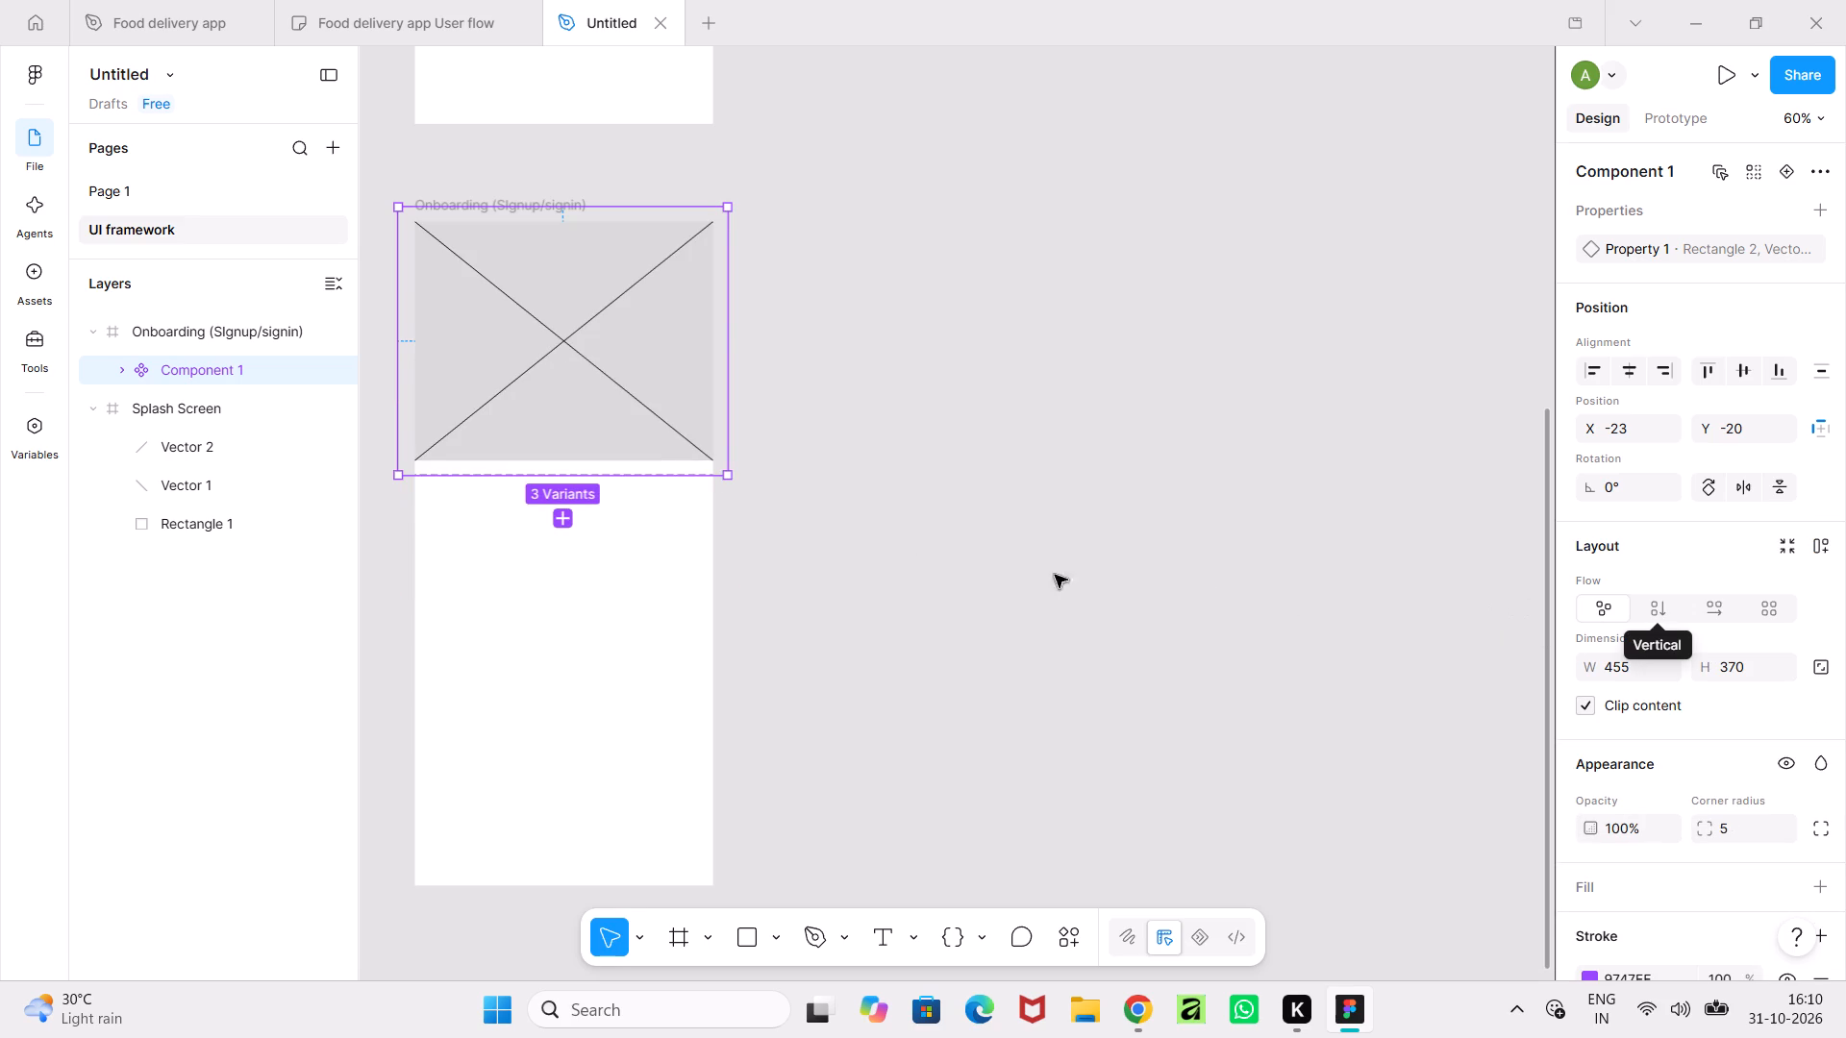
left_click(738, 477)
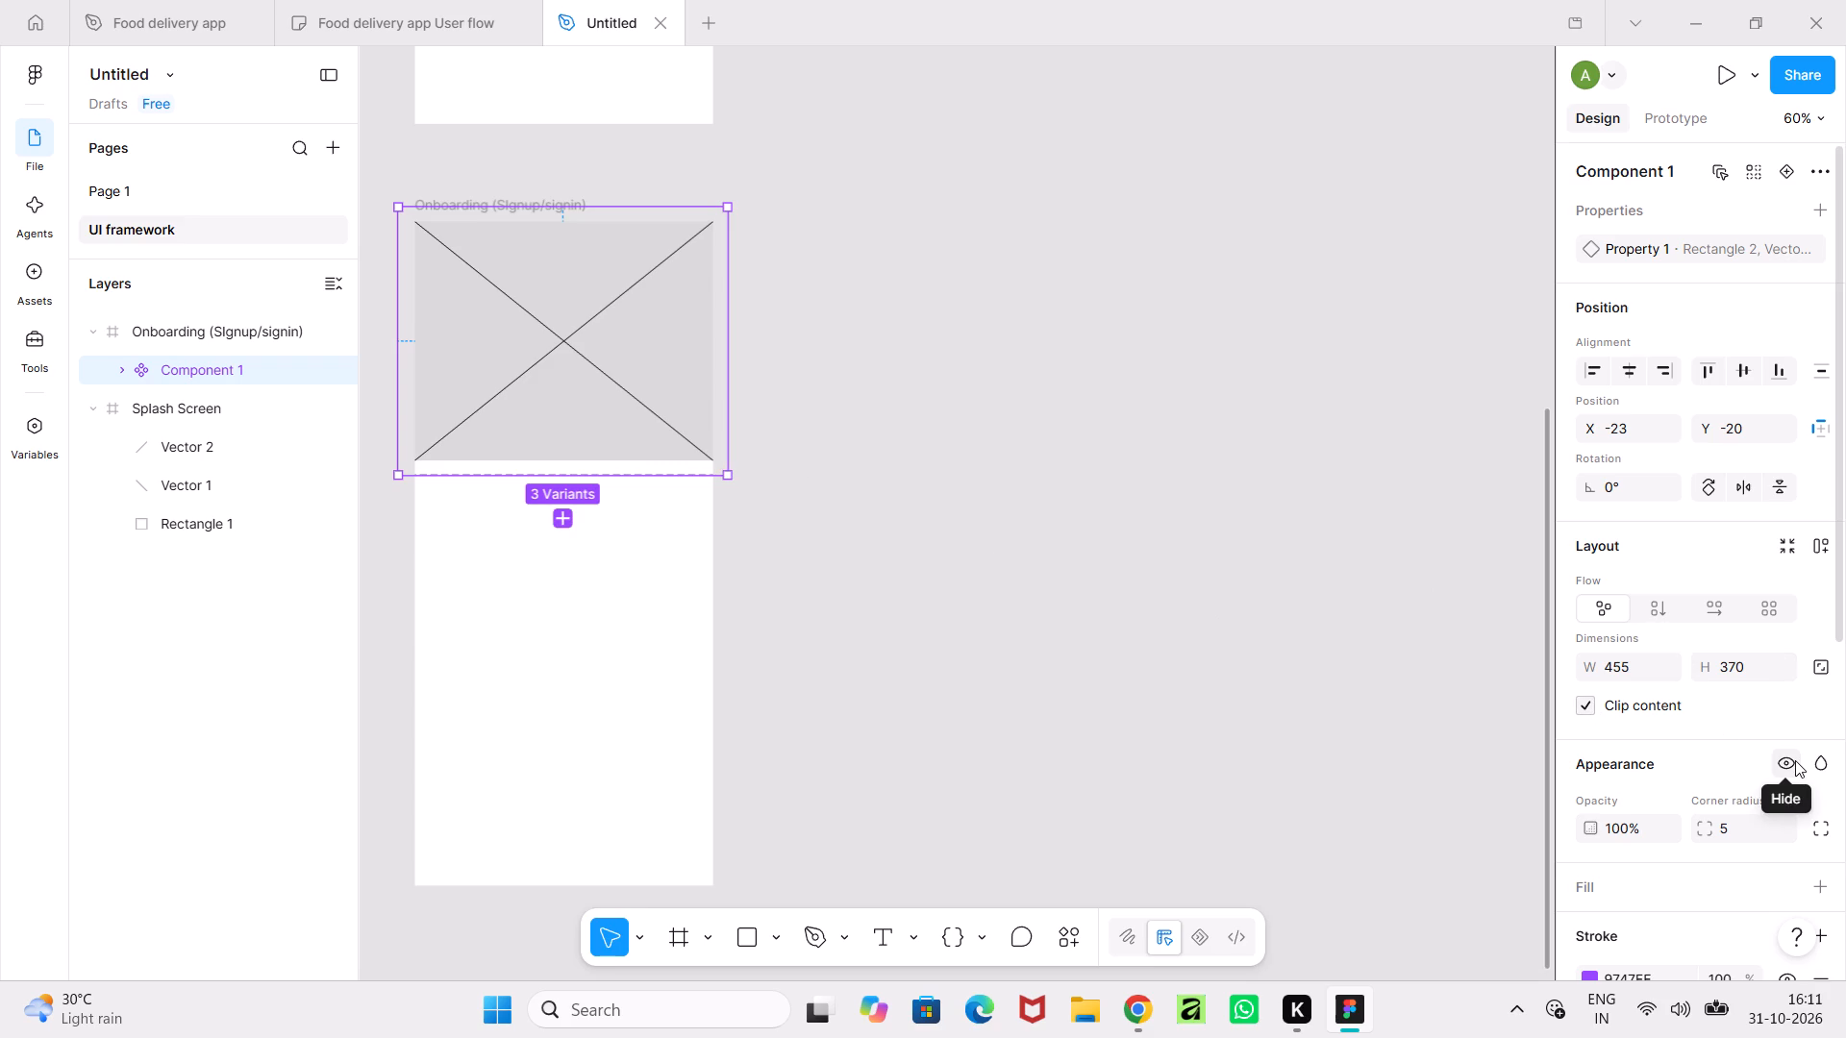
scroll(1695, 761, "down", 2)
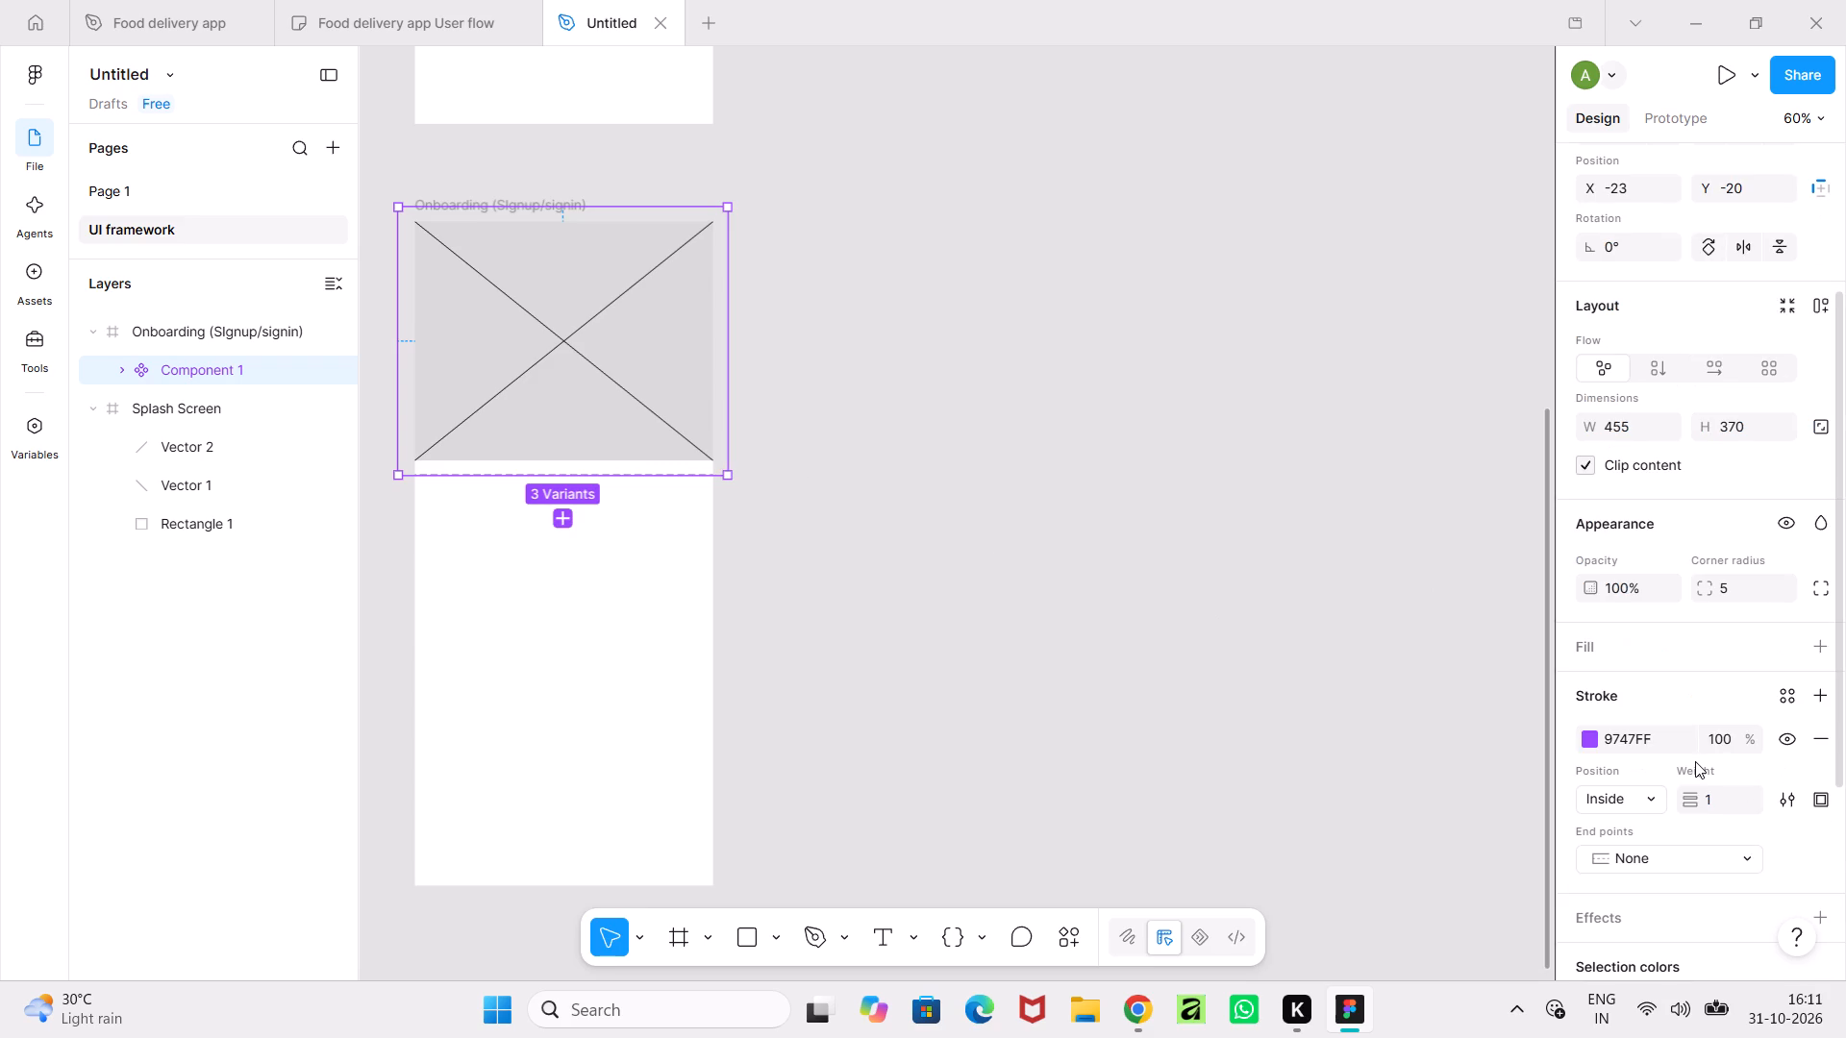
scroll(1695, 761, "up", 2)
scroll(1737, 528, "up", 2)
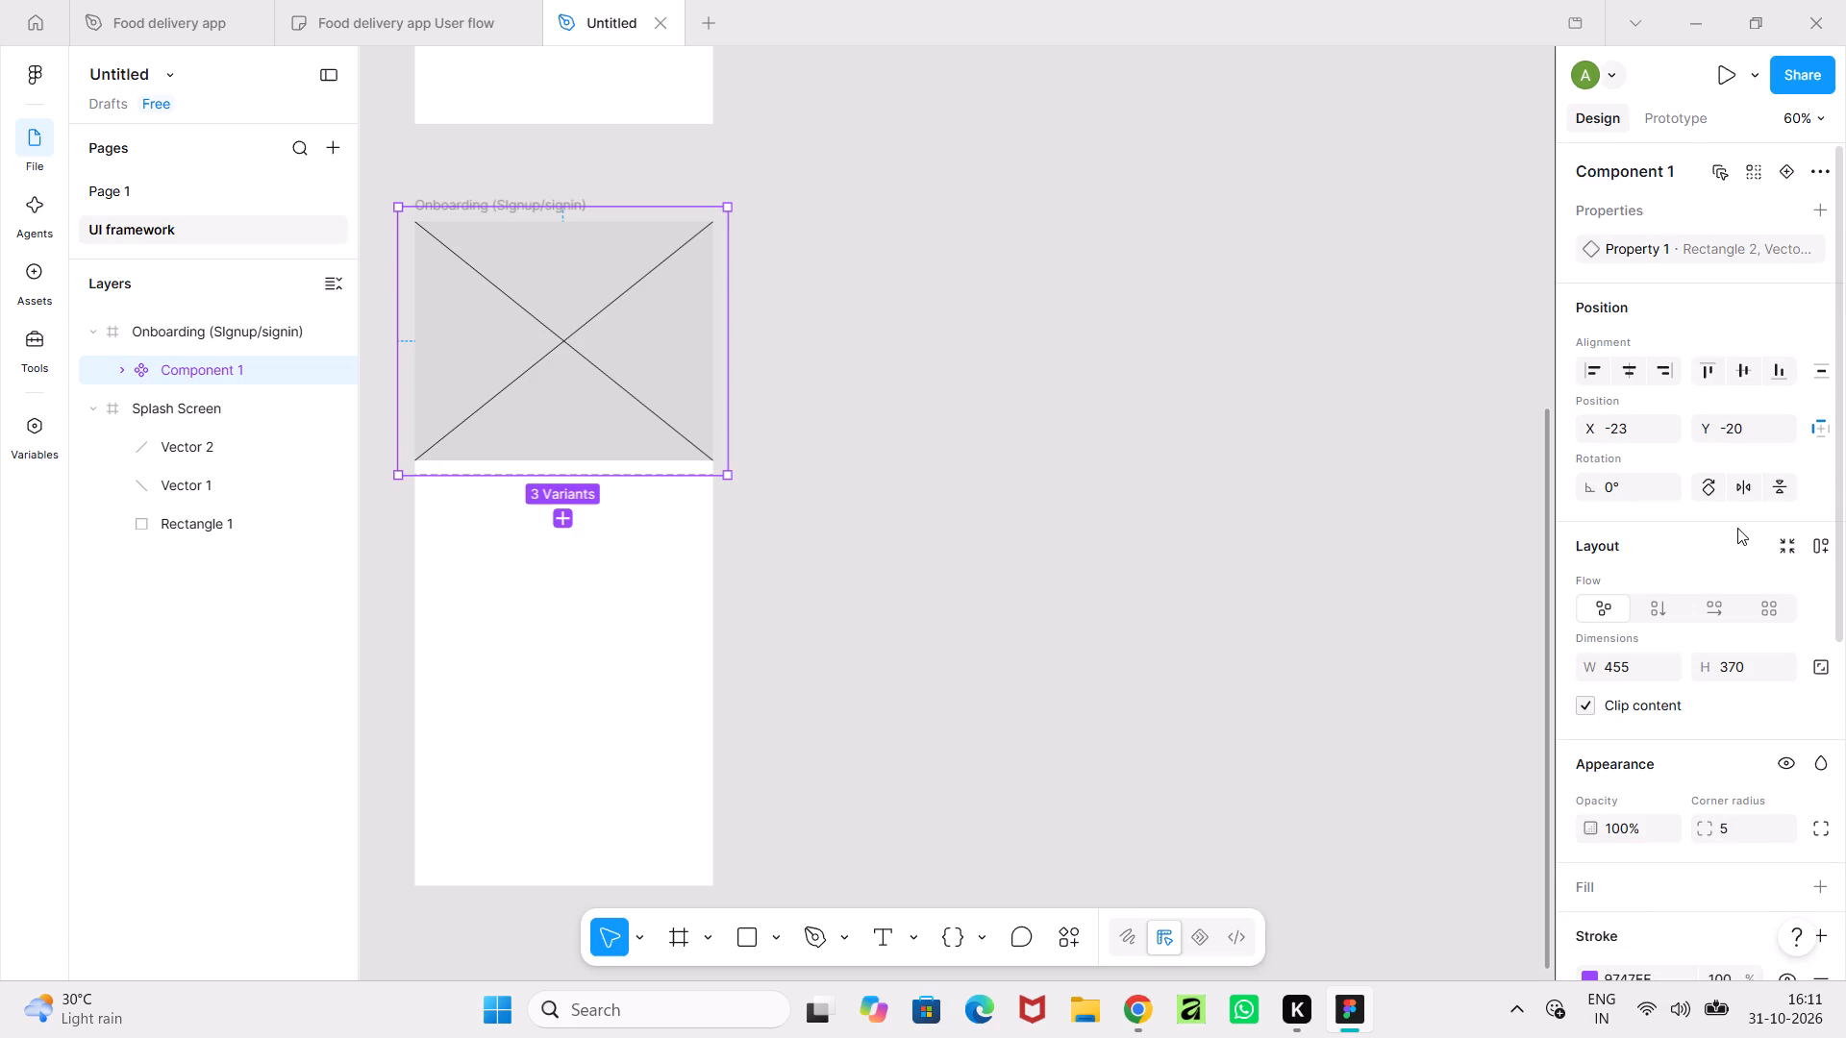
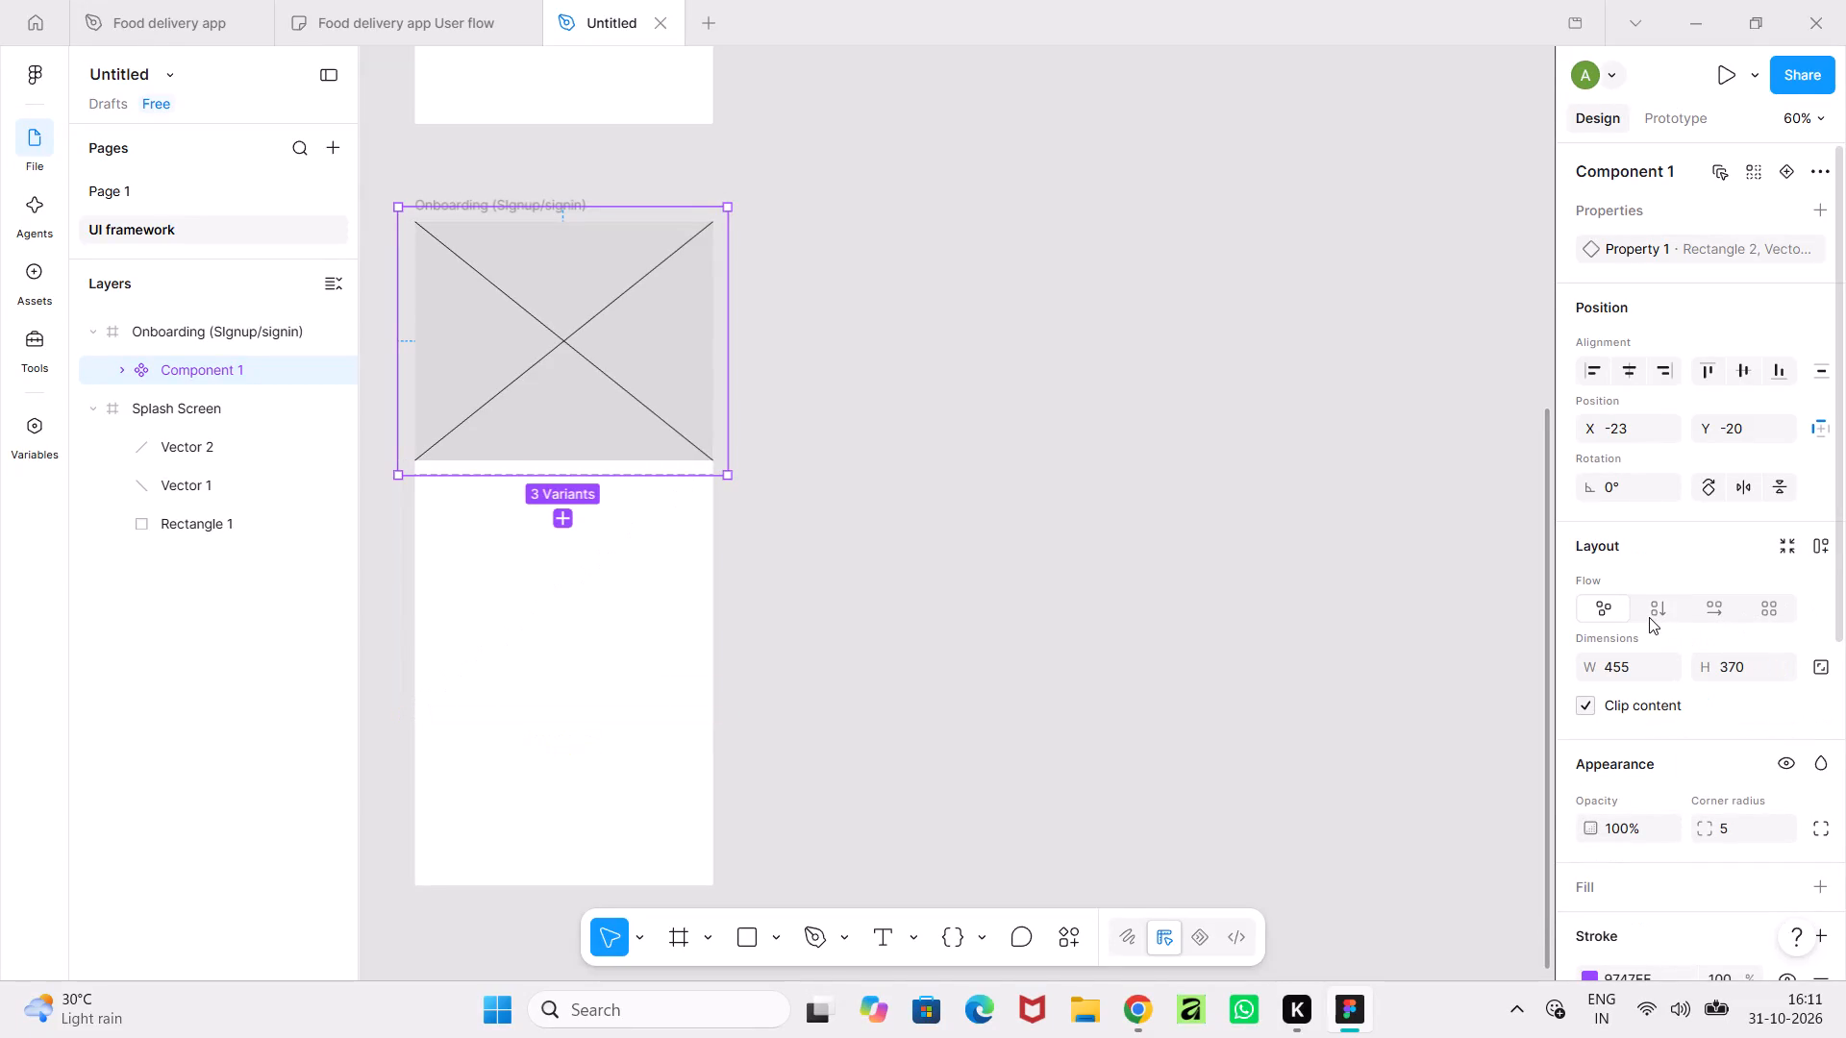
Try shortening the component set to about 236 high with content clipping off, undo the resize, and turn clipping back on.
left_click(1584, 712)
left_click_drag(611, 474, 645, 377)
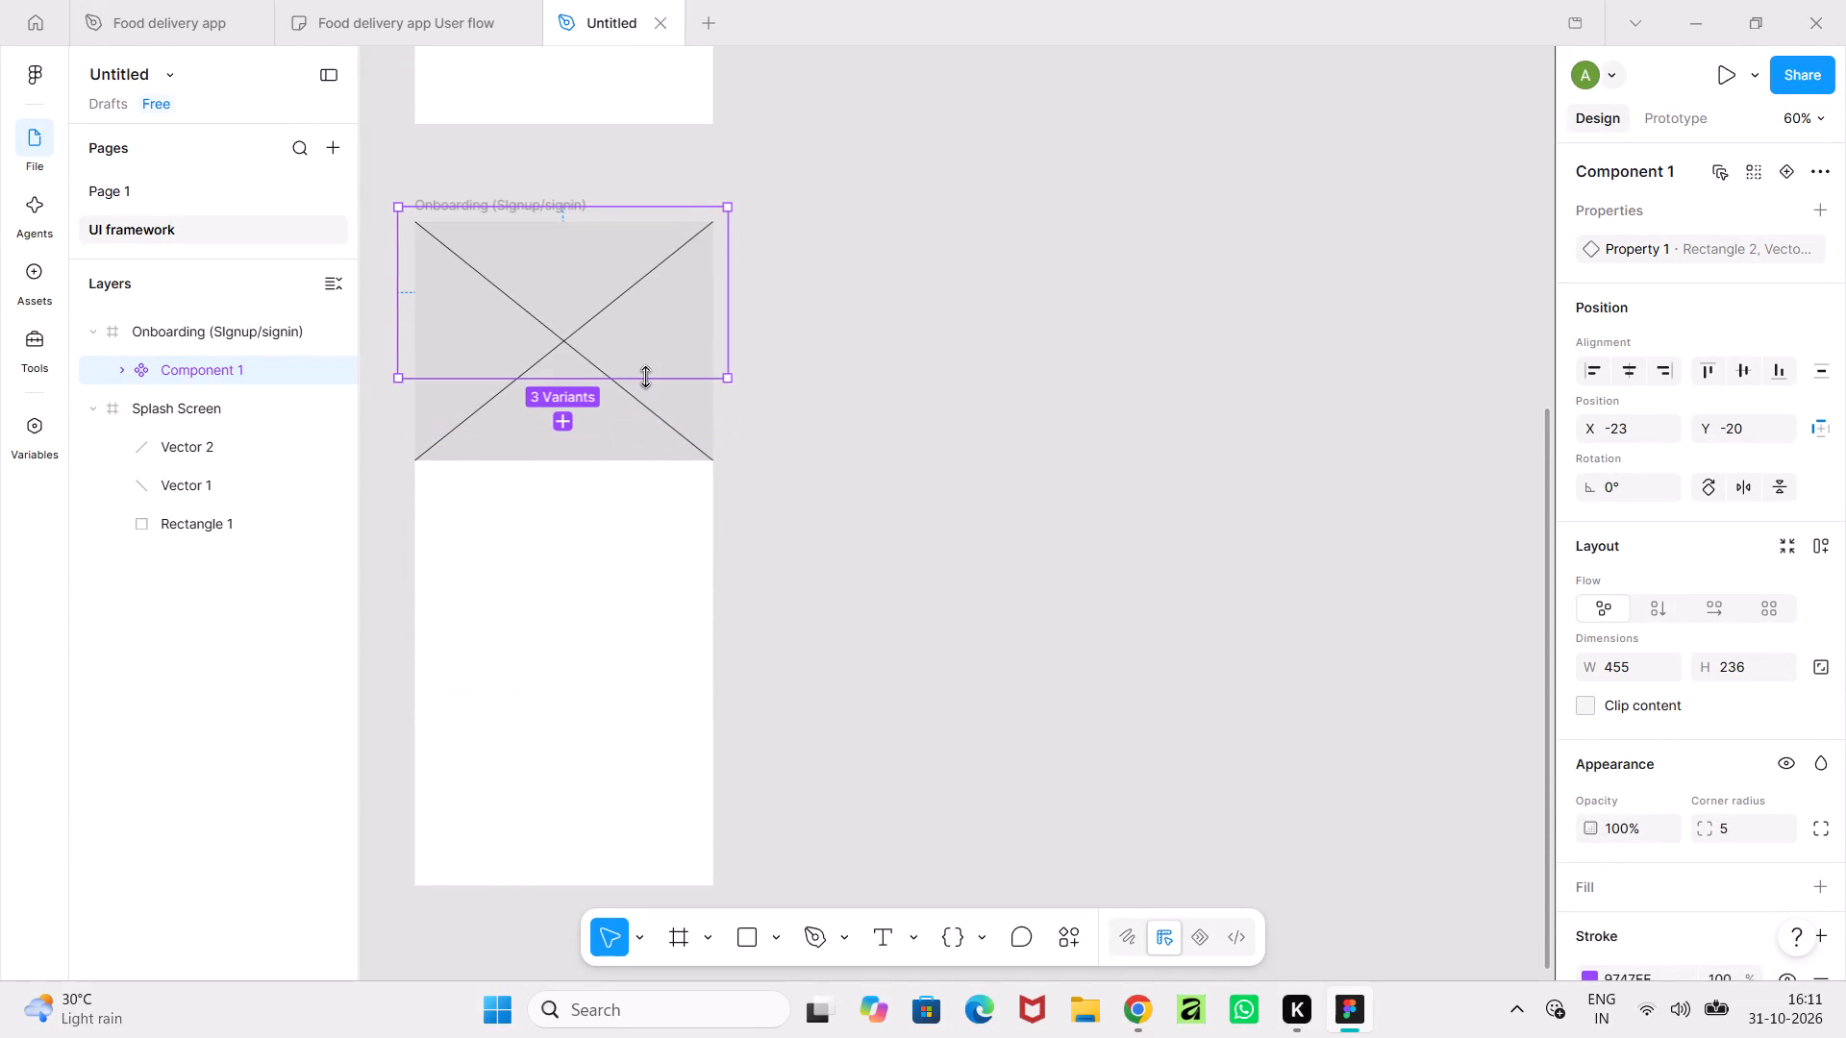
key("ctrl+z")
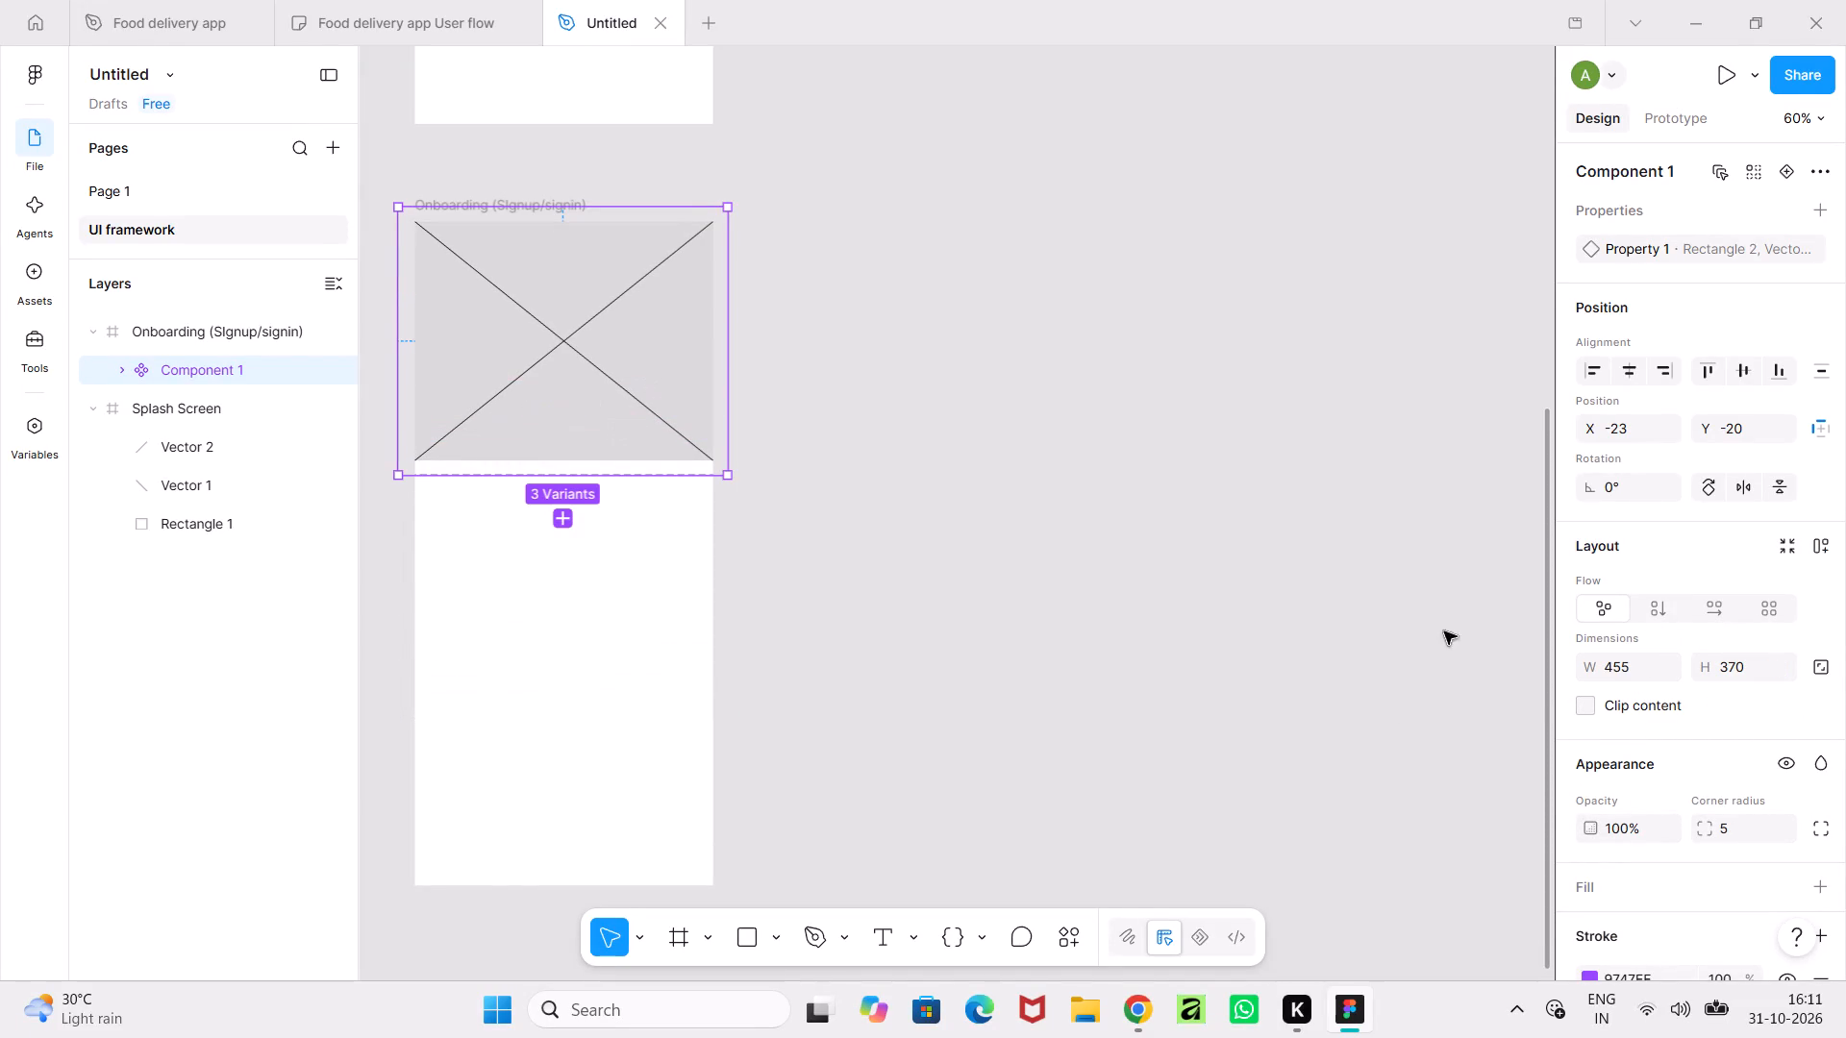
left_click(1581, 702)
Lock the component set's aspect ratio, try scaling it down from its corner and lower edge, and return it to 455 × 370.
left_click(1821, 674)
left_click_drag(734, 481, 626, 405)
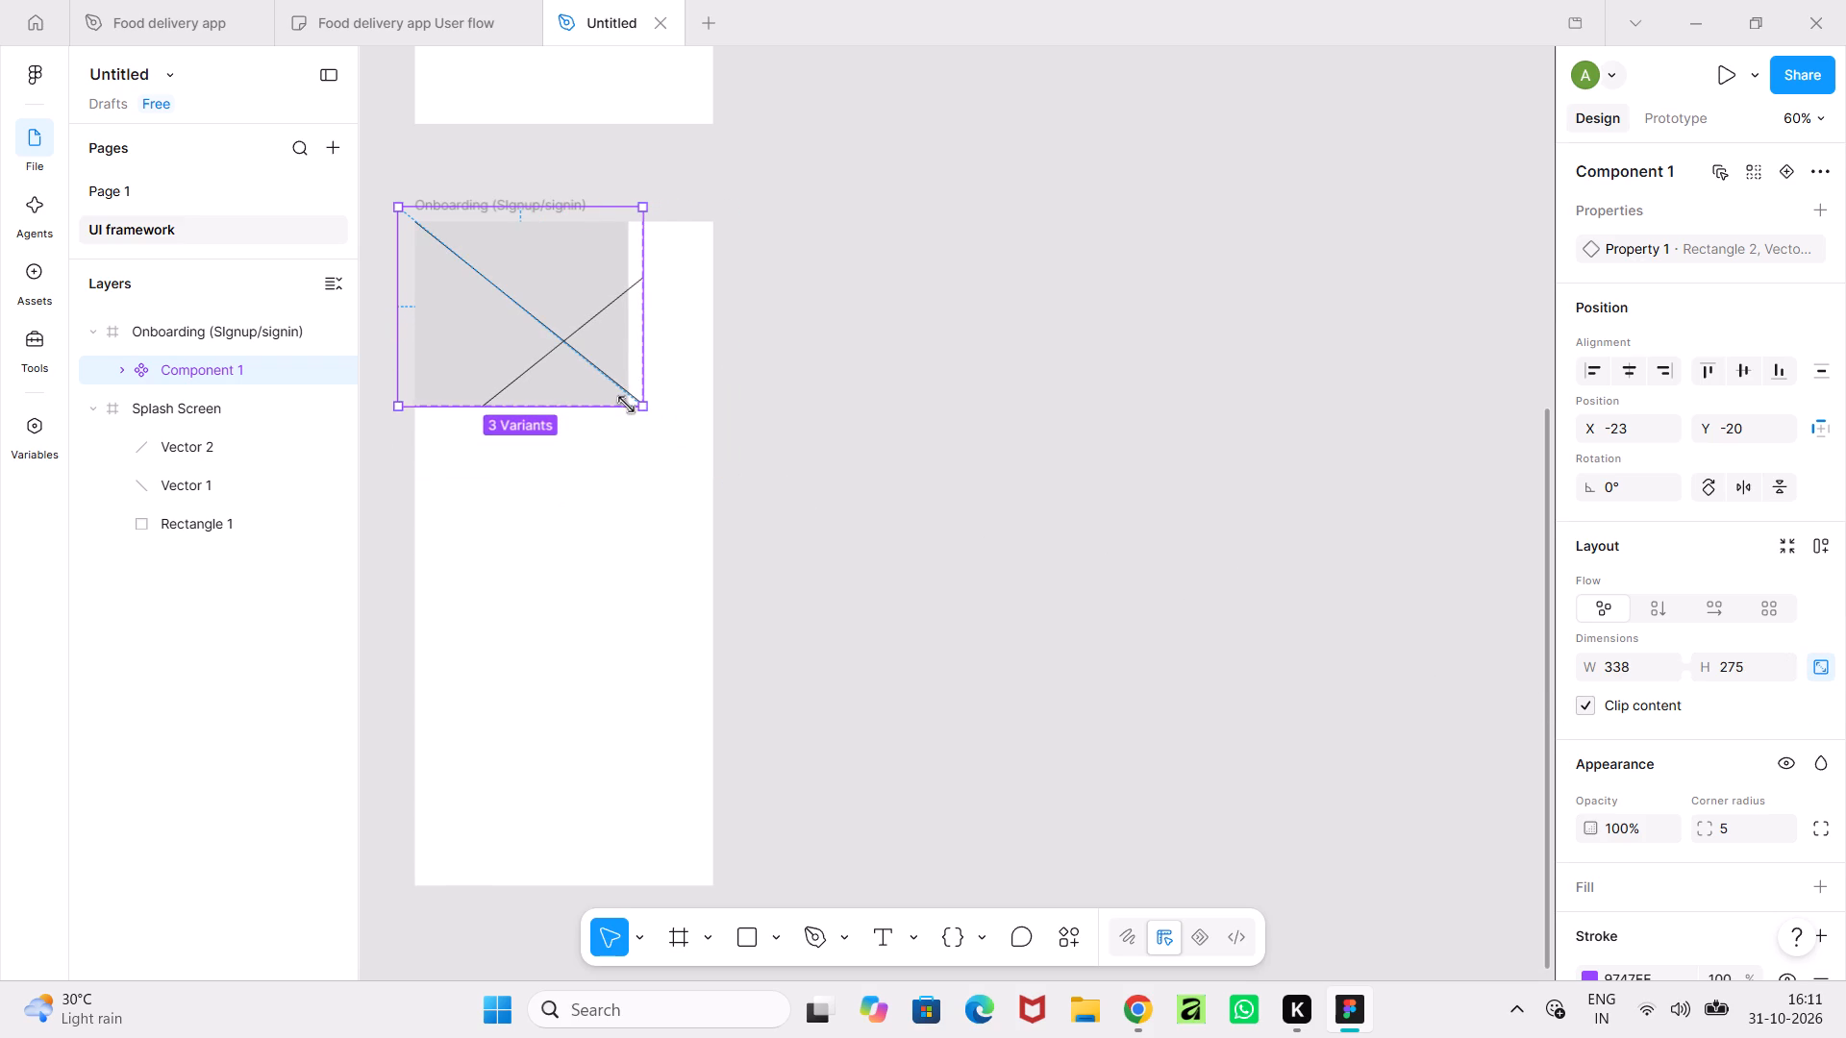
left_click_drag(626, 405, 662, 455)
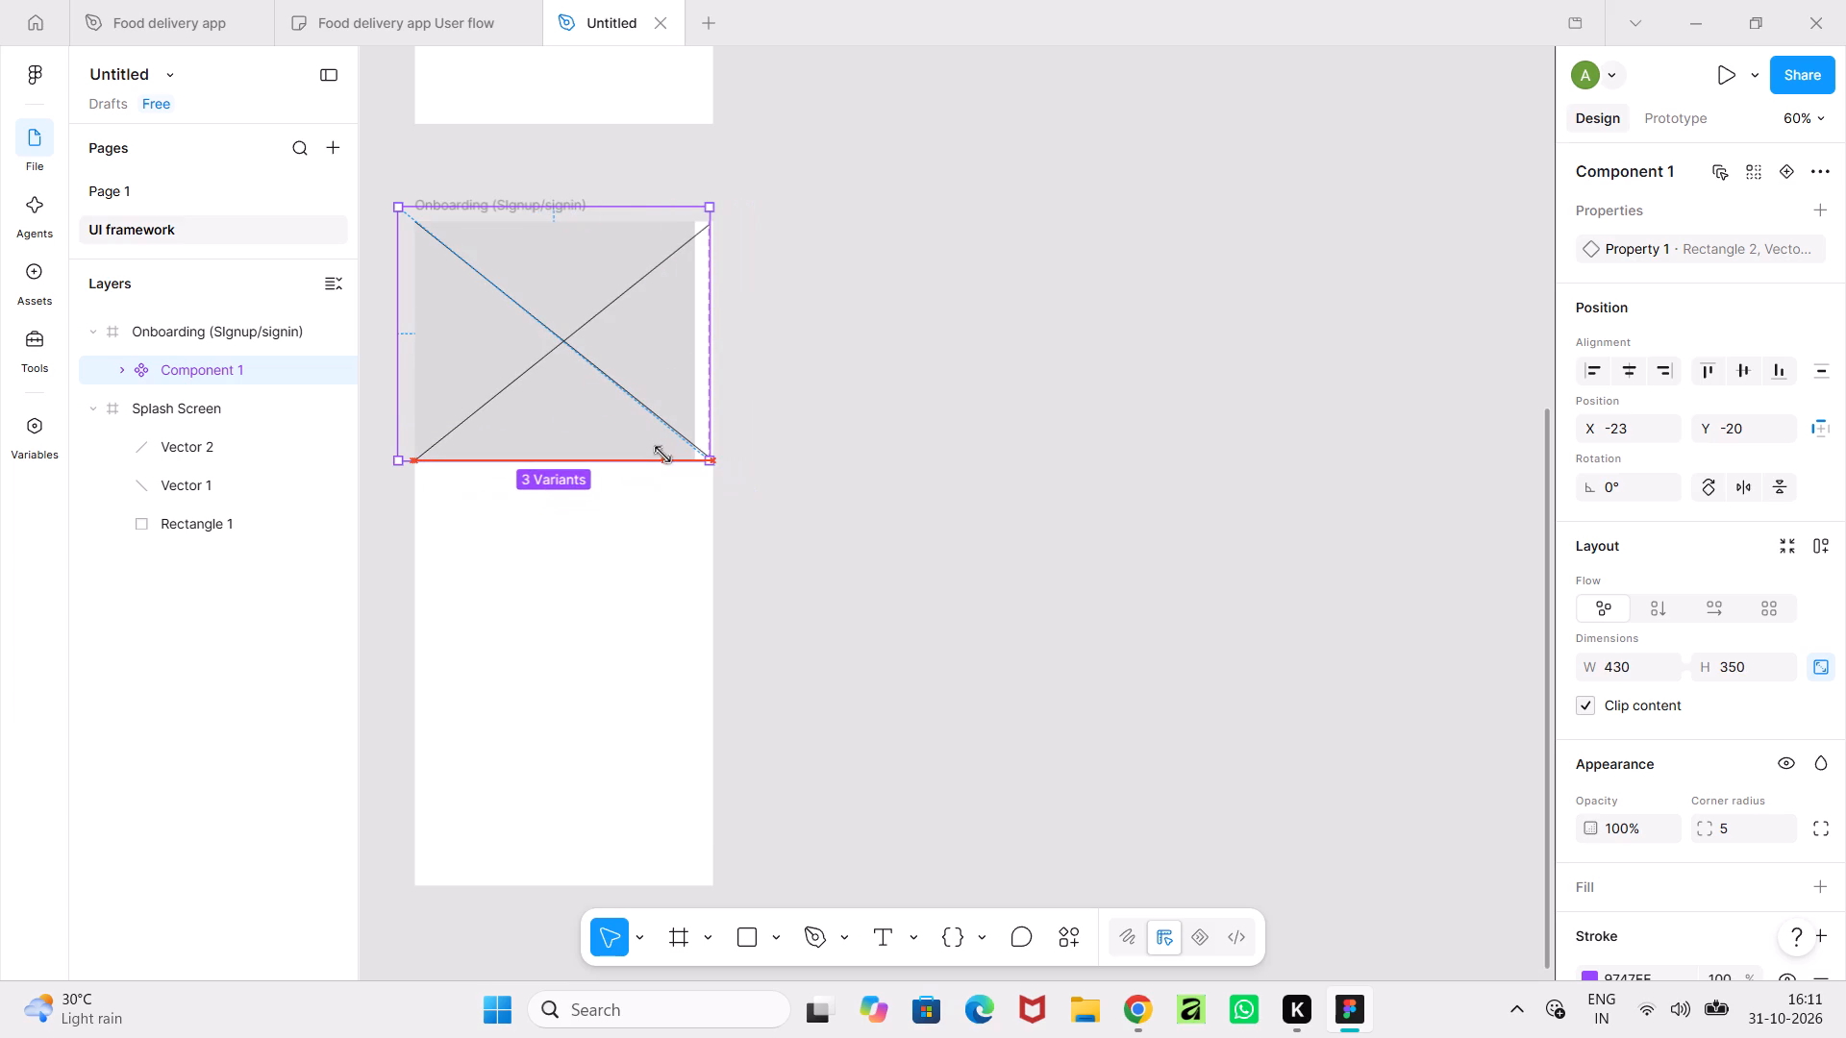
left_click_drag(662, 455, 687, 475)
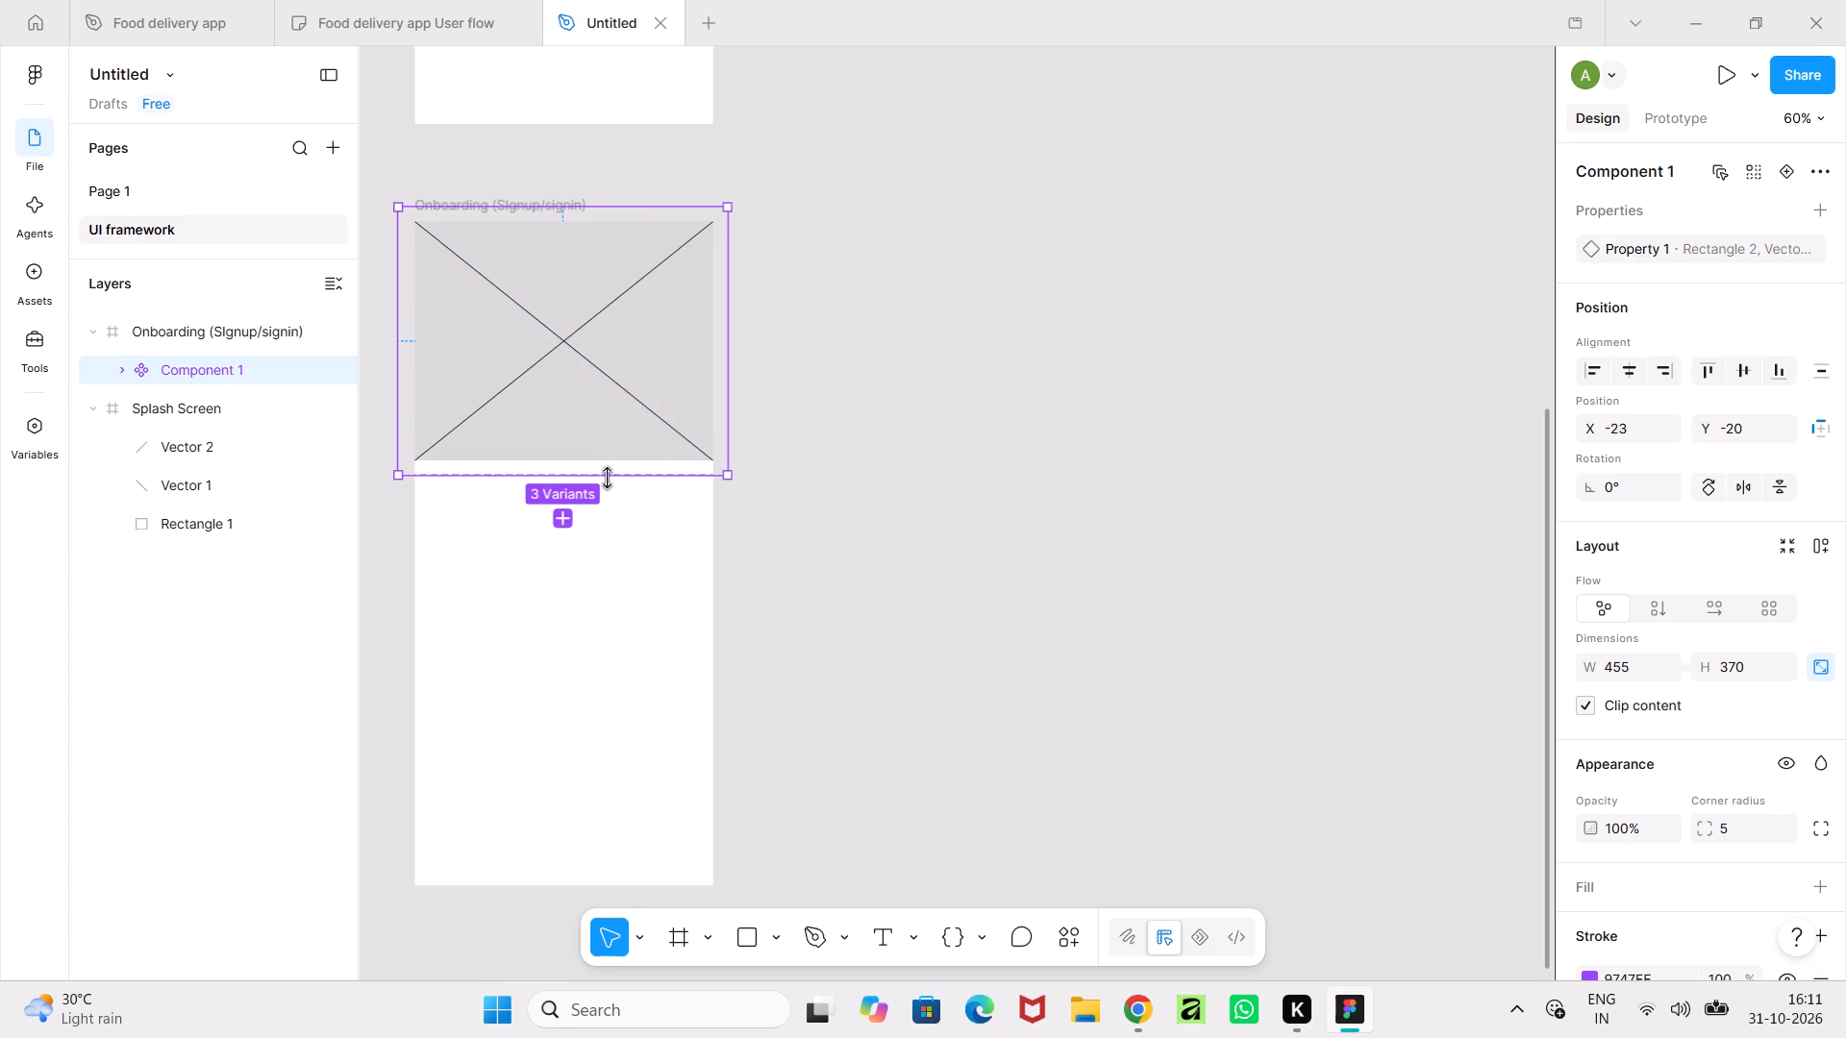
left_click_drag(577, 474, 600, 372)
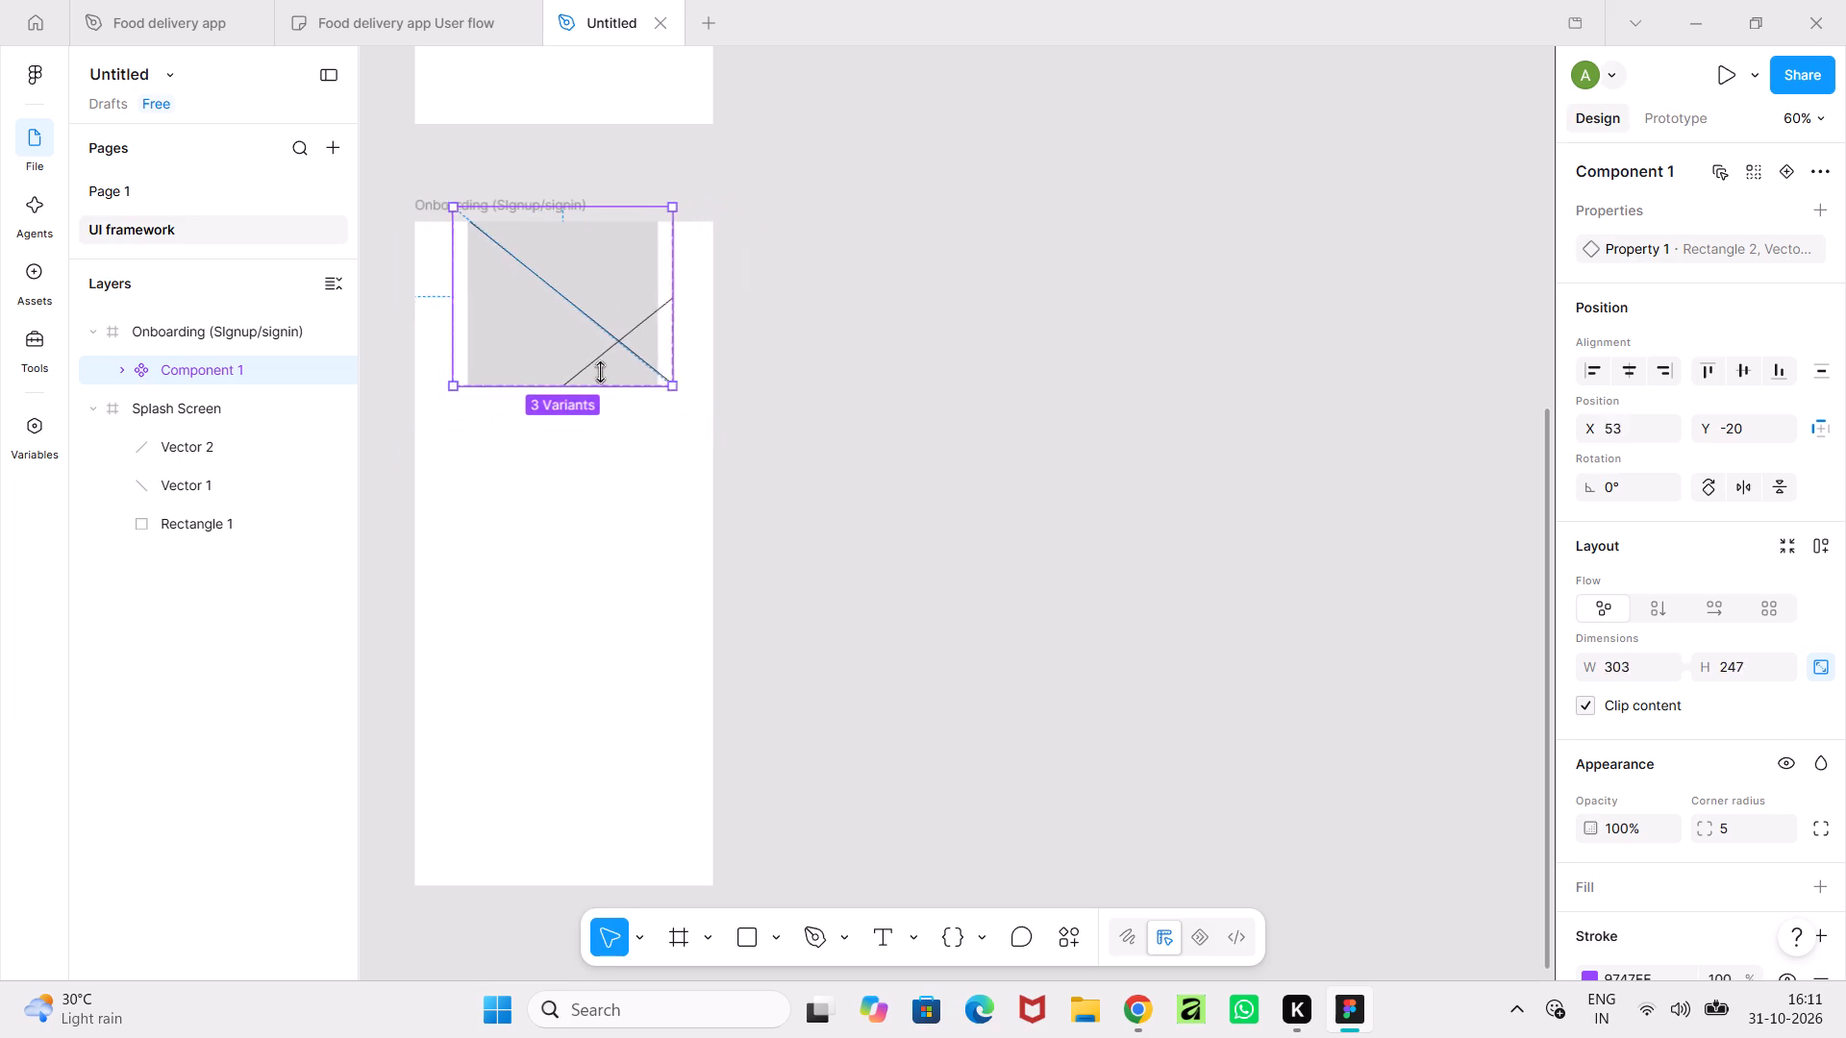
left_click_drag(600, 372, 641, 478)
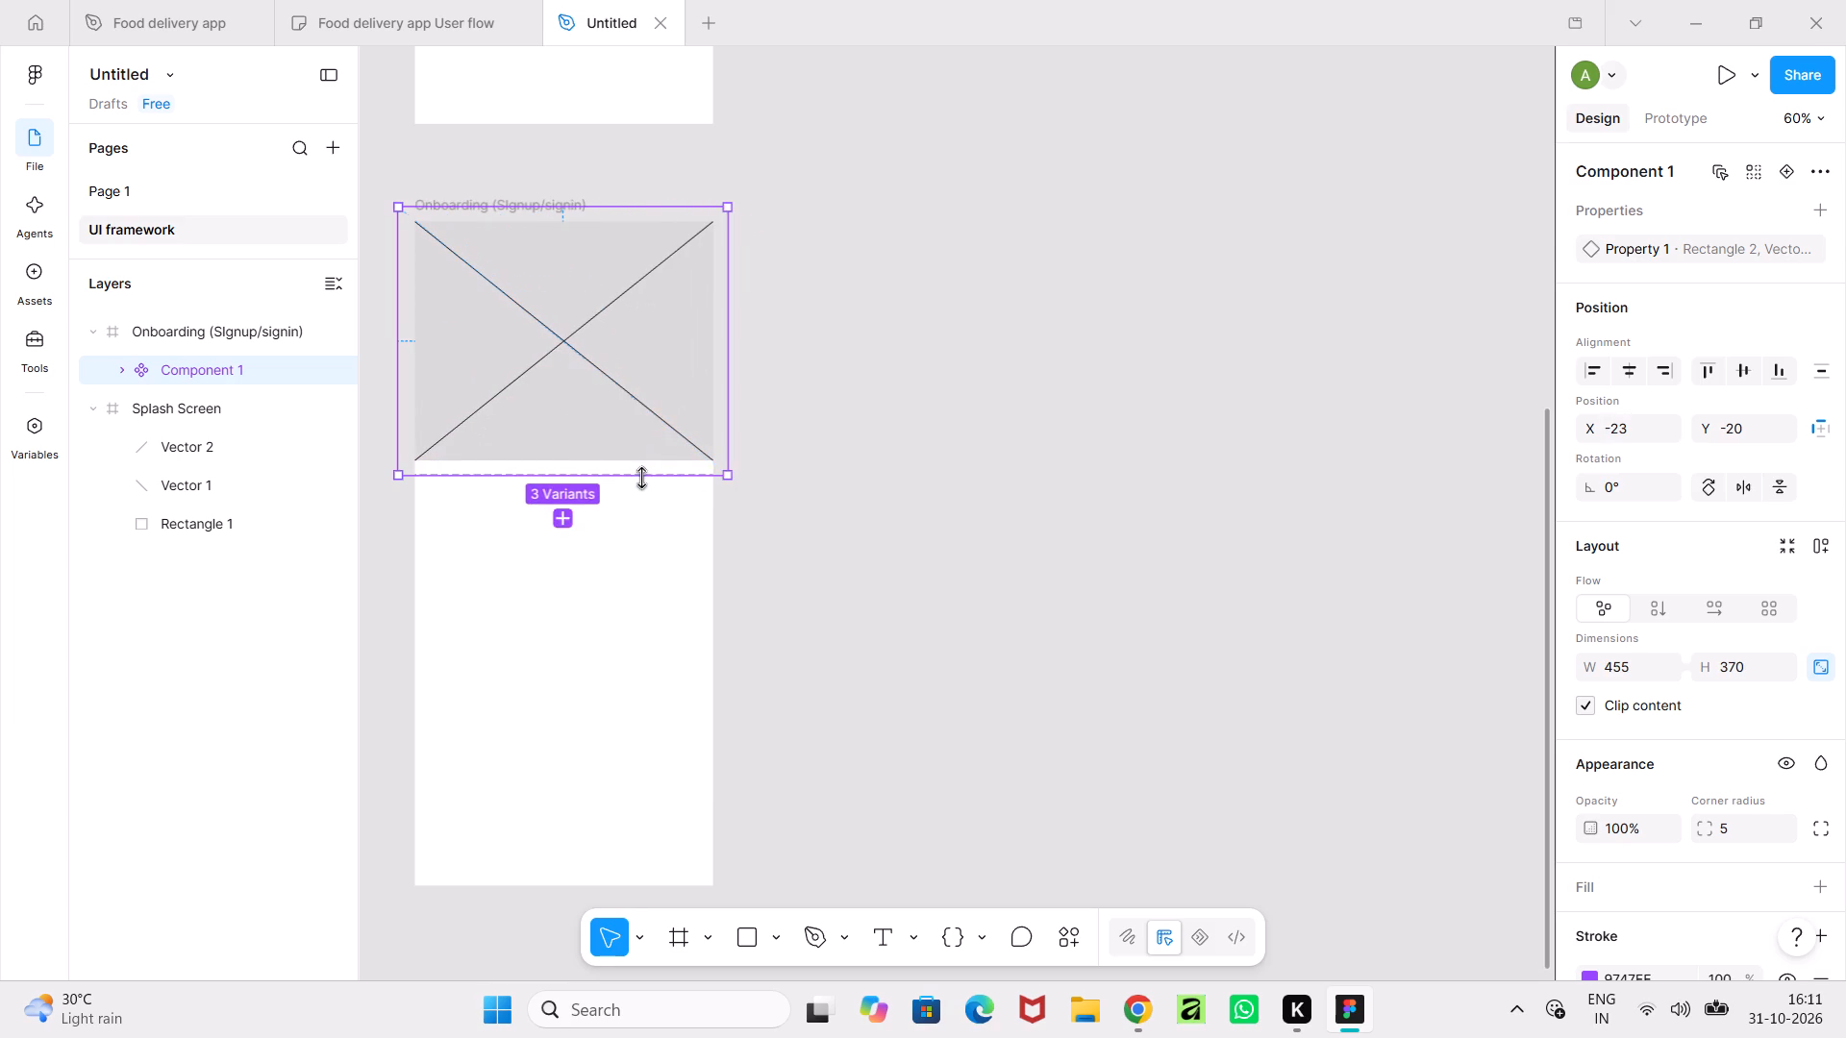
Examine the component set's Property 1 variant values and the options of its Rectangle 2 variant.
left_click(880, 531)
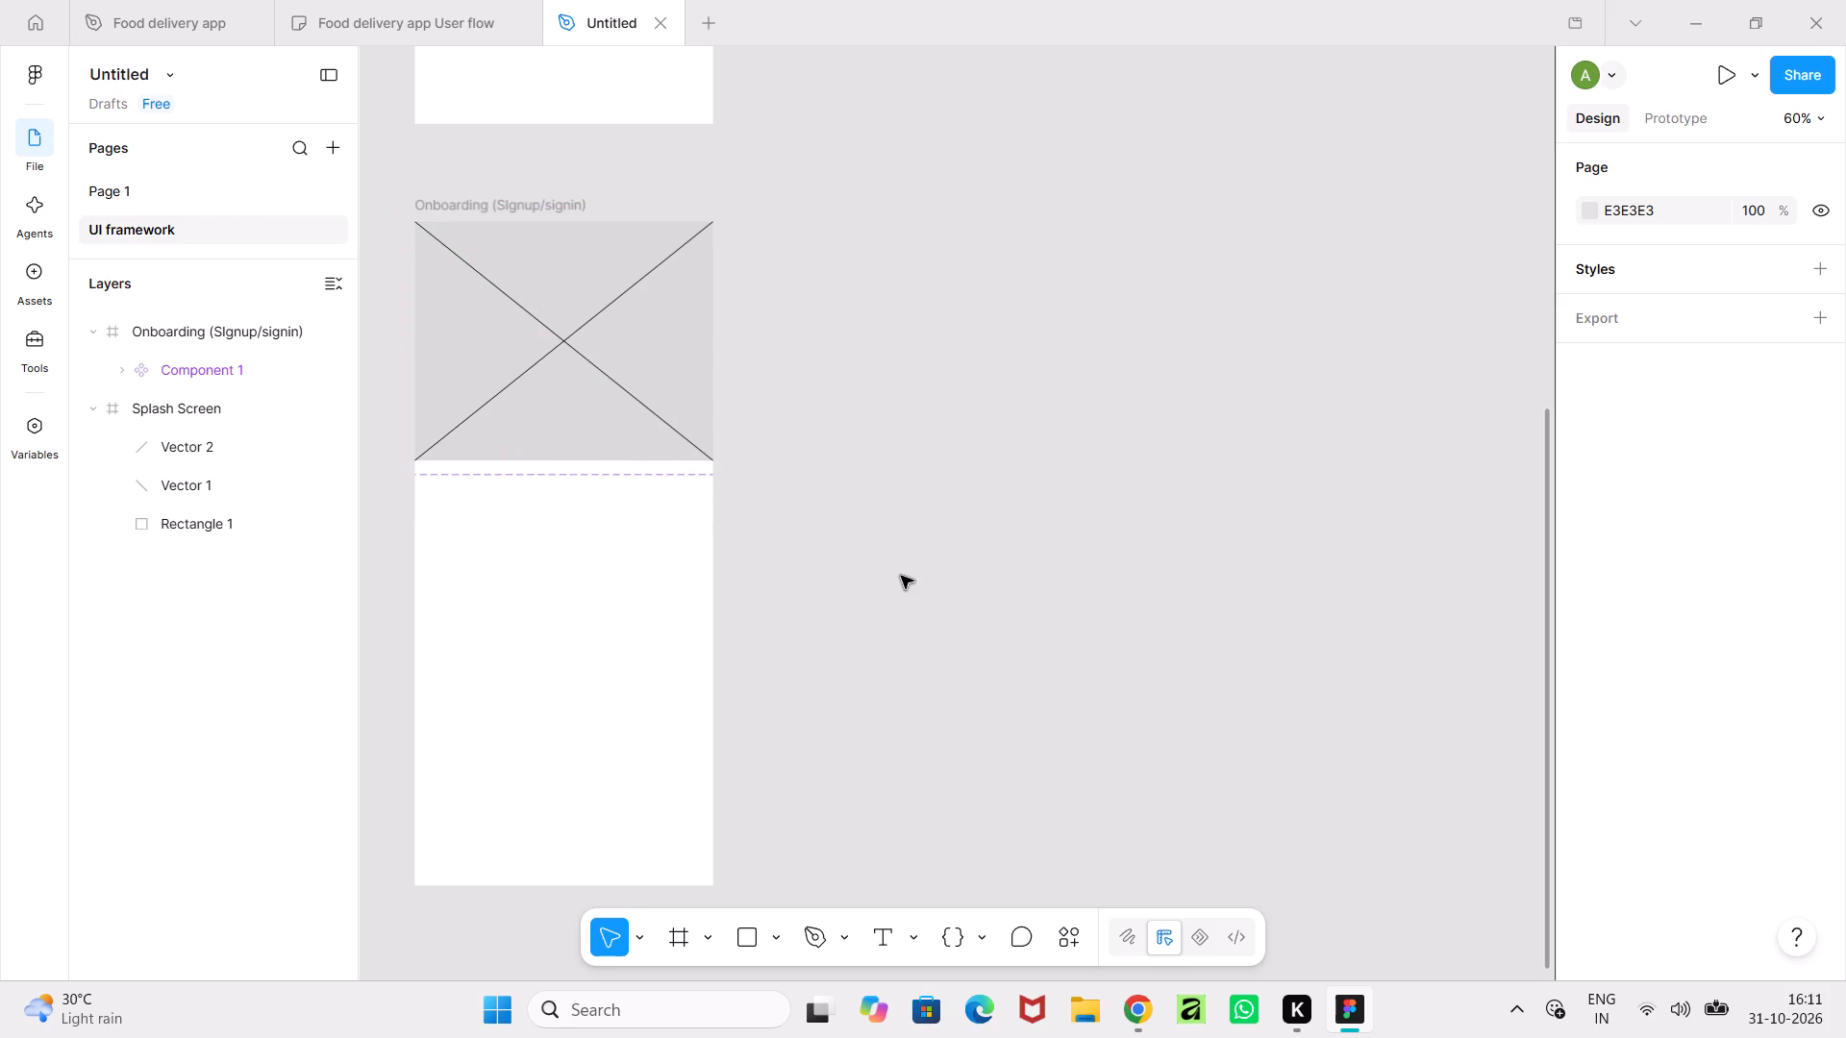
left_click(901, 576)
left_click(689, 395)
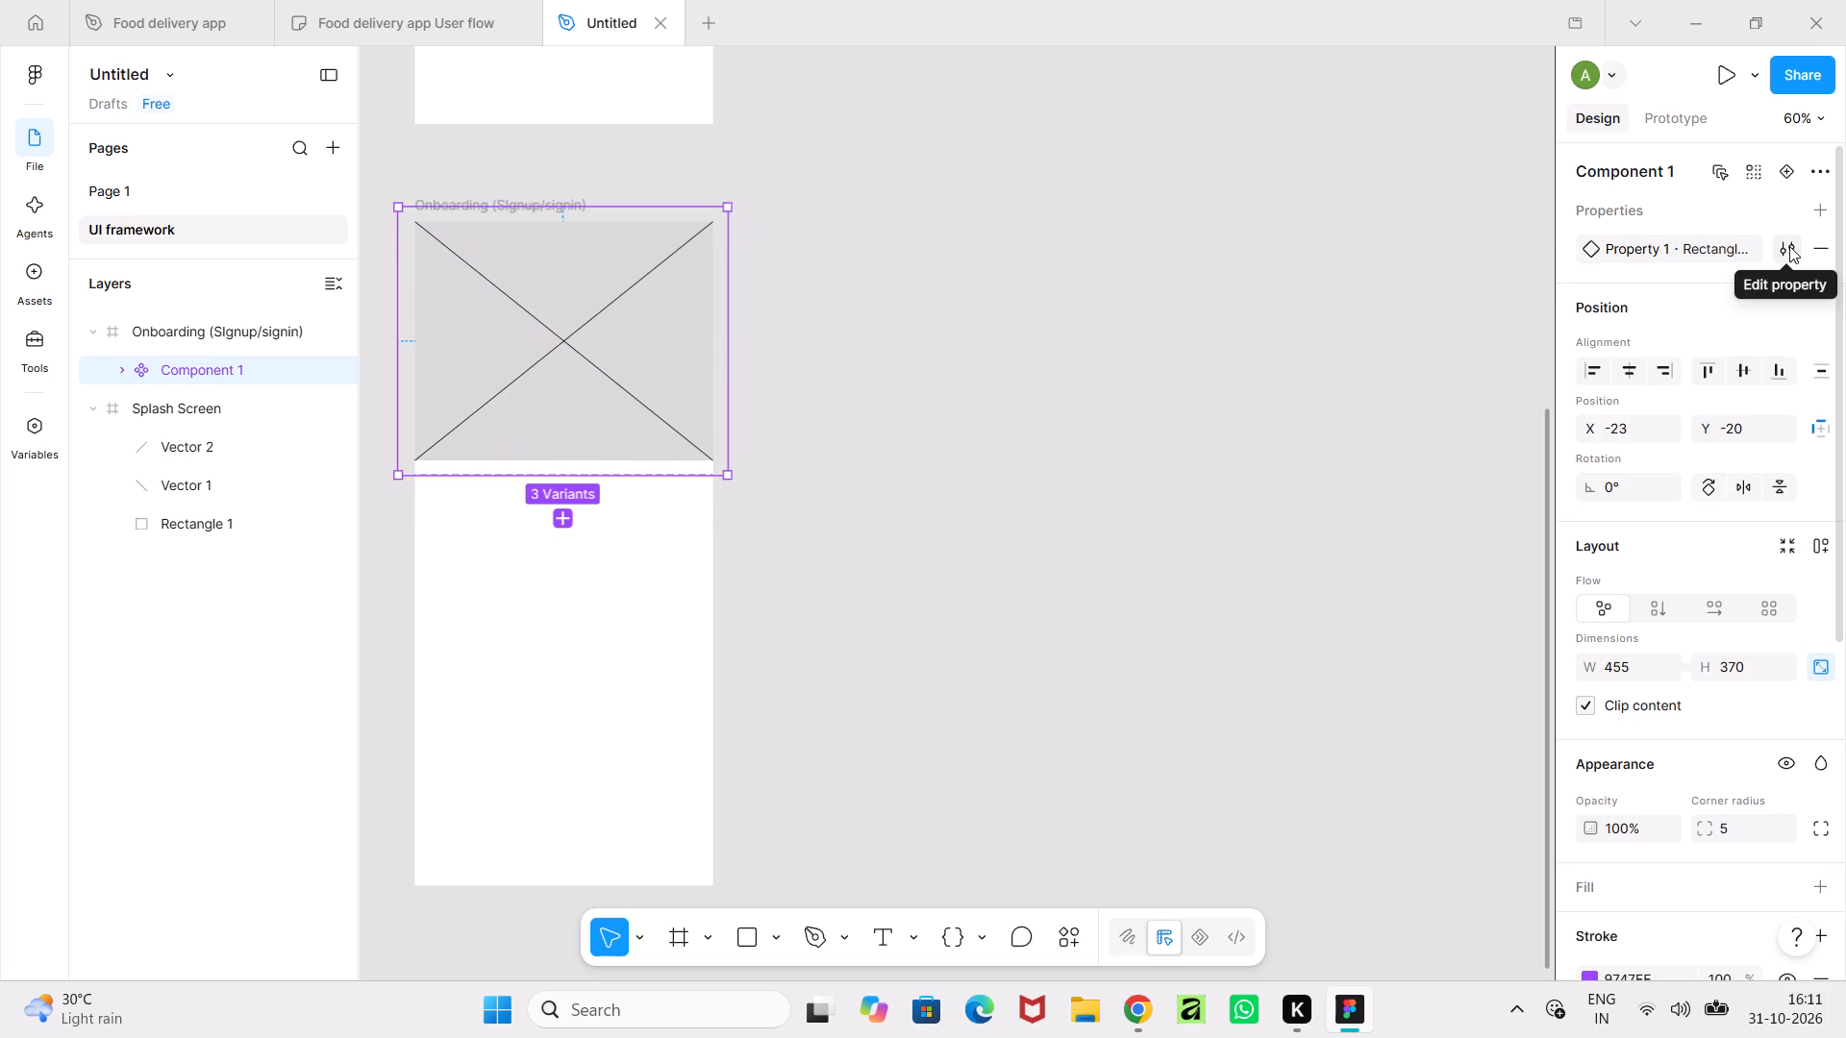
left_click(1788, 255)
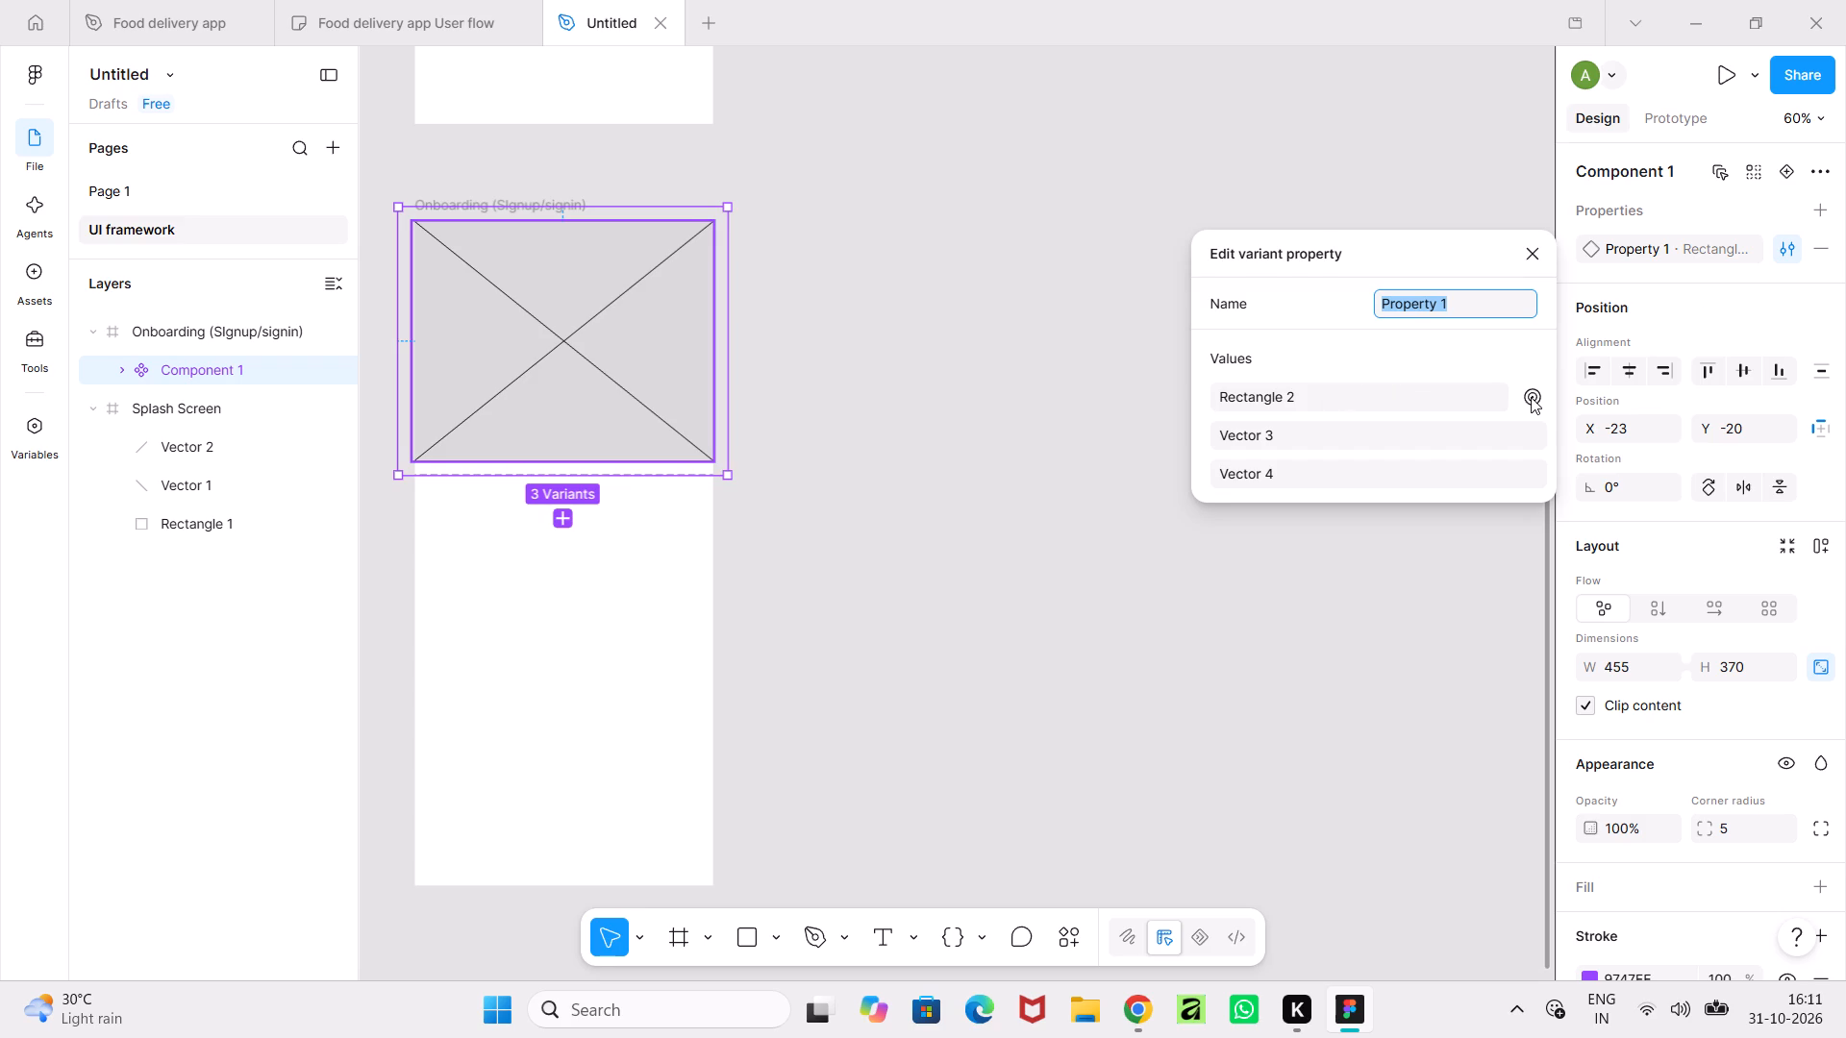
left_click(1531, 397)
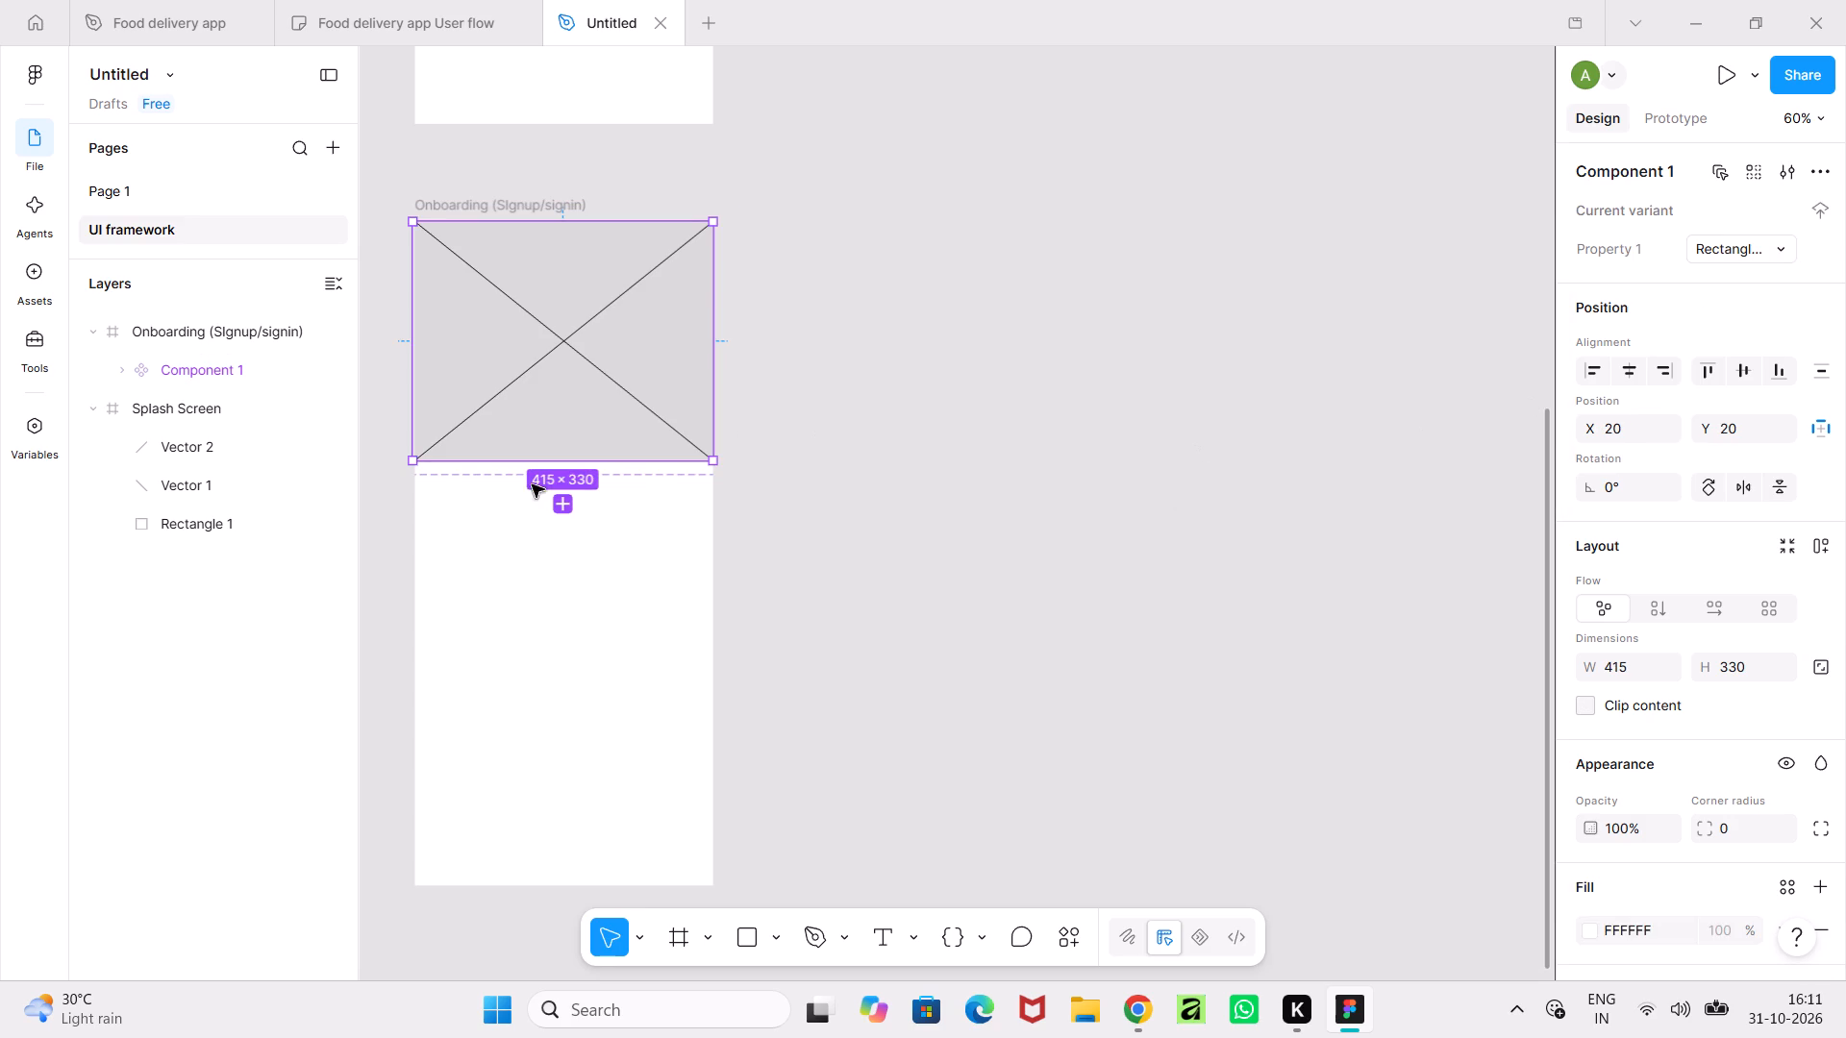
left_click(588, 405)
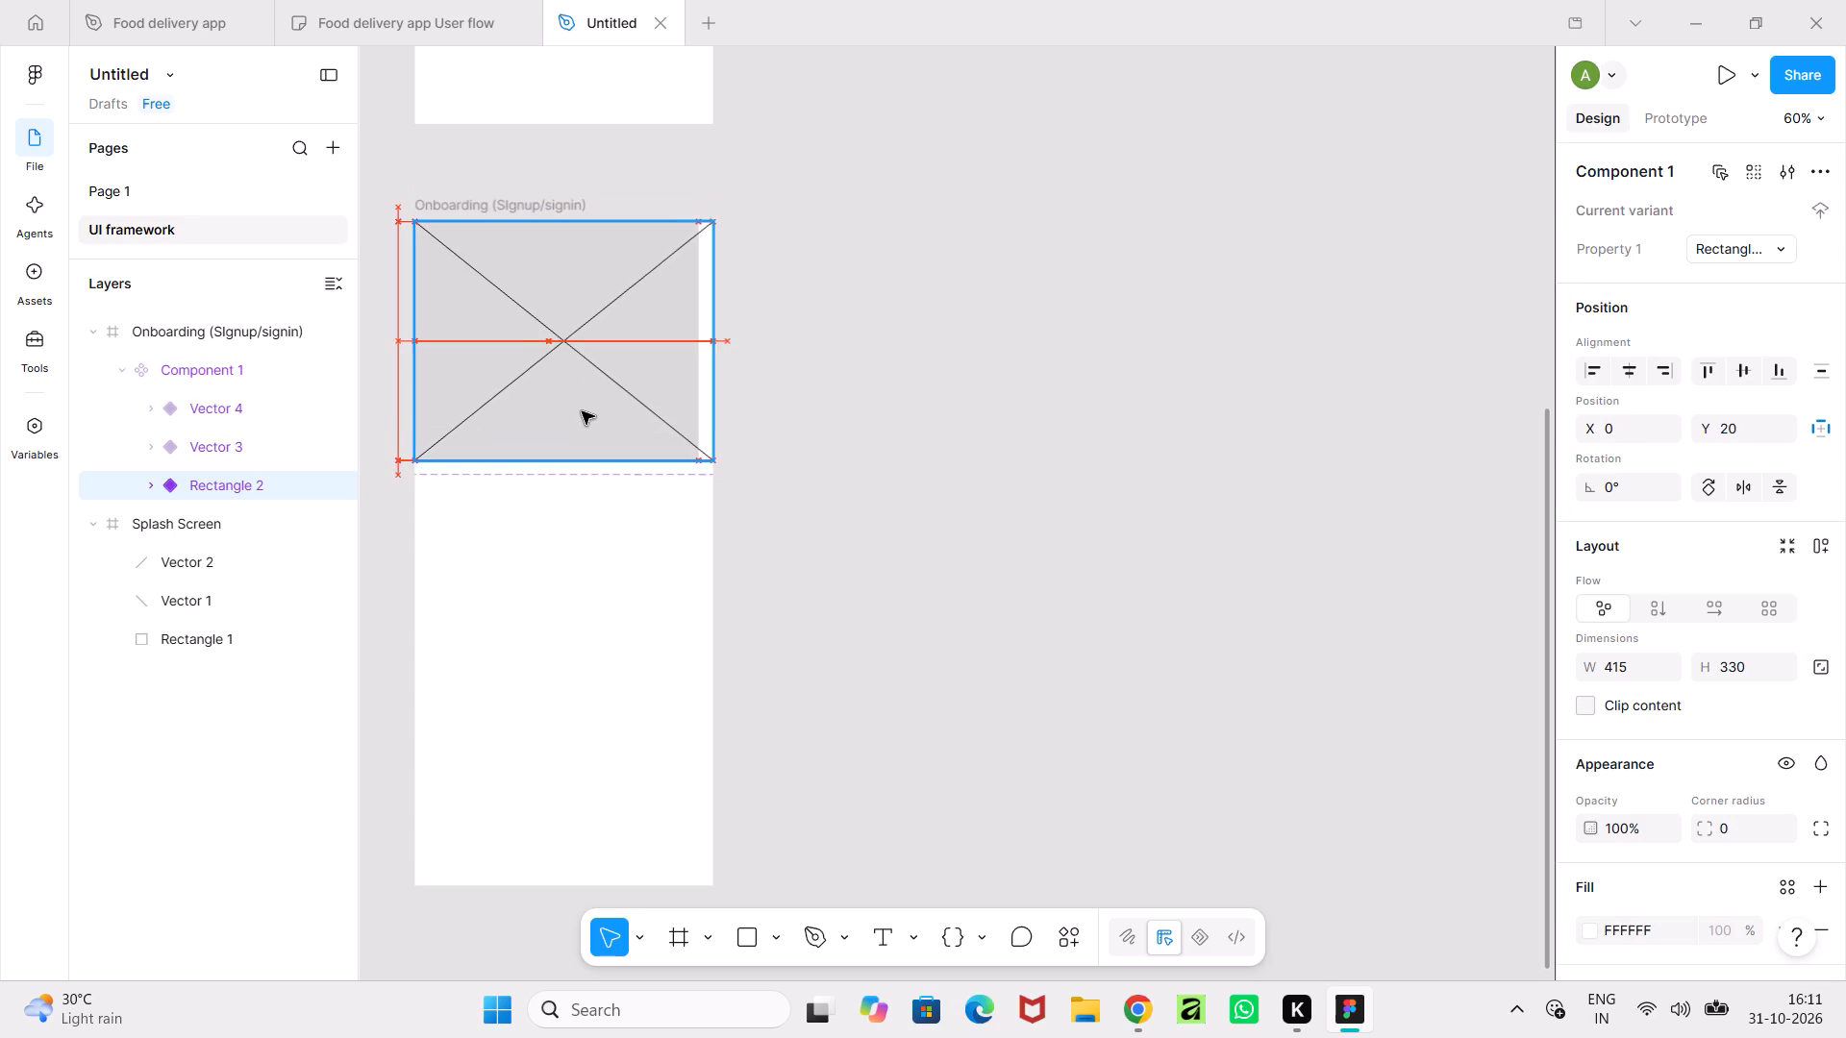
left_click(1718, 236)
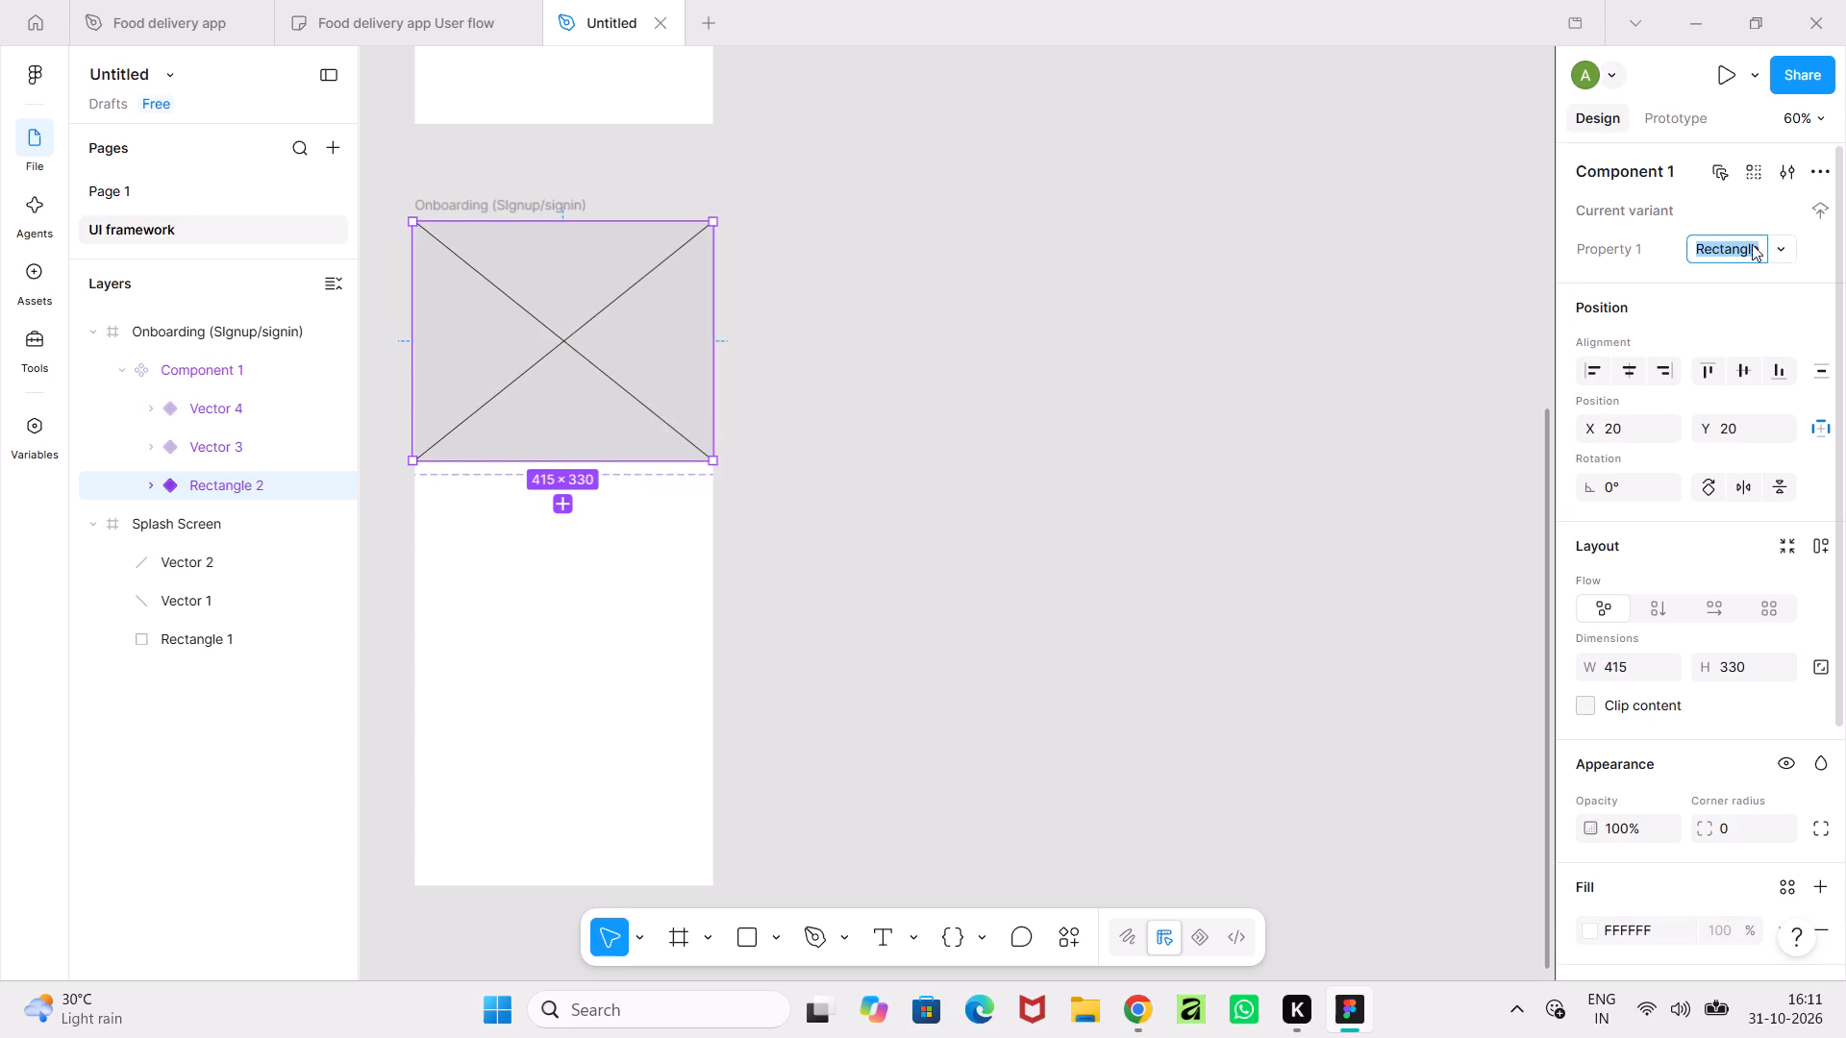
left_click(1779, 242)
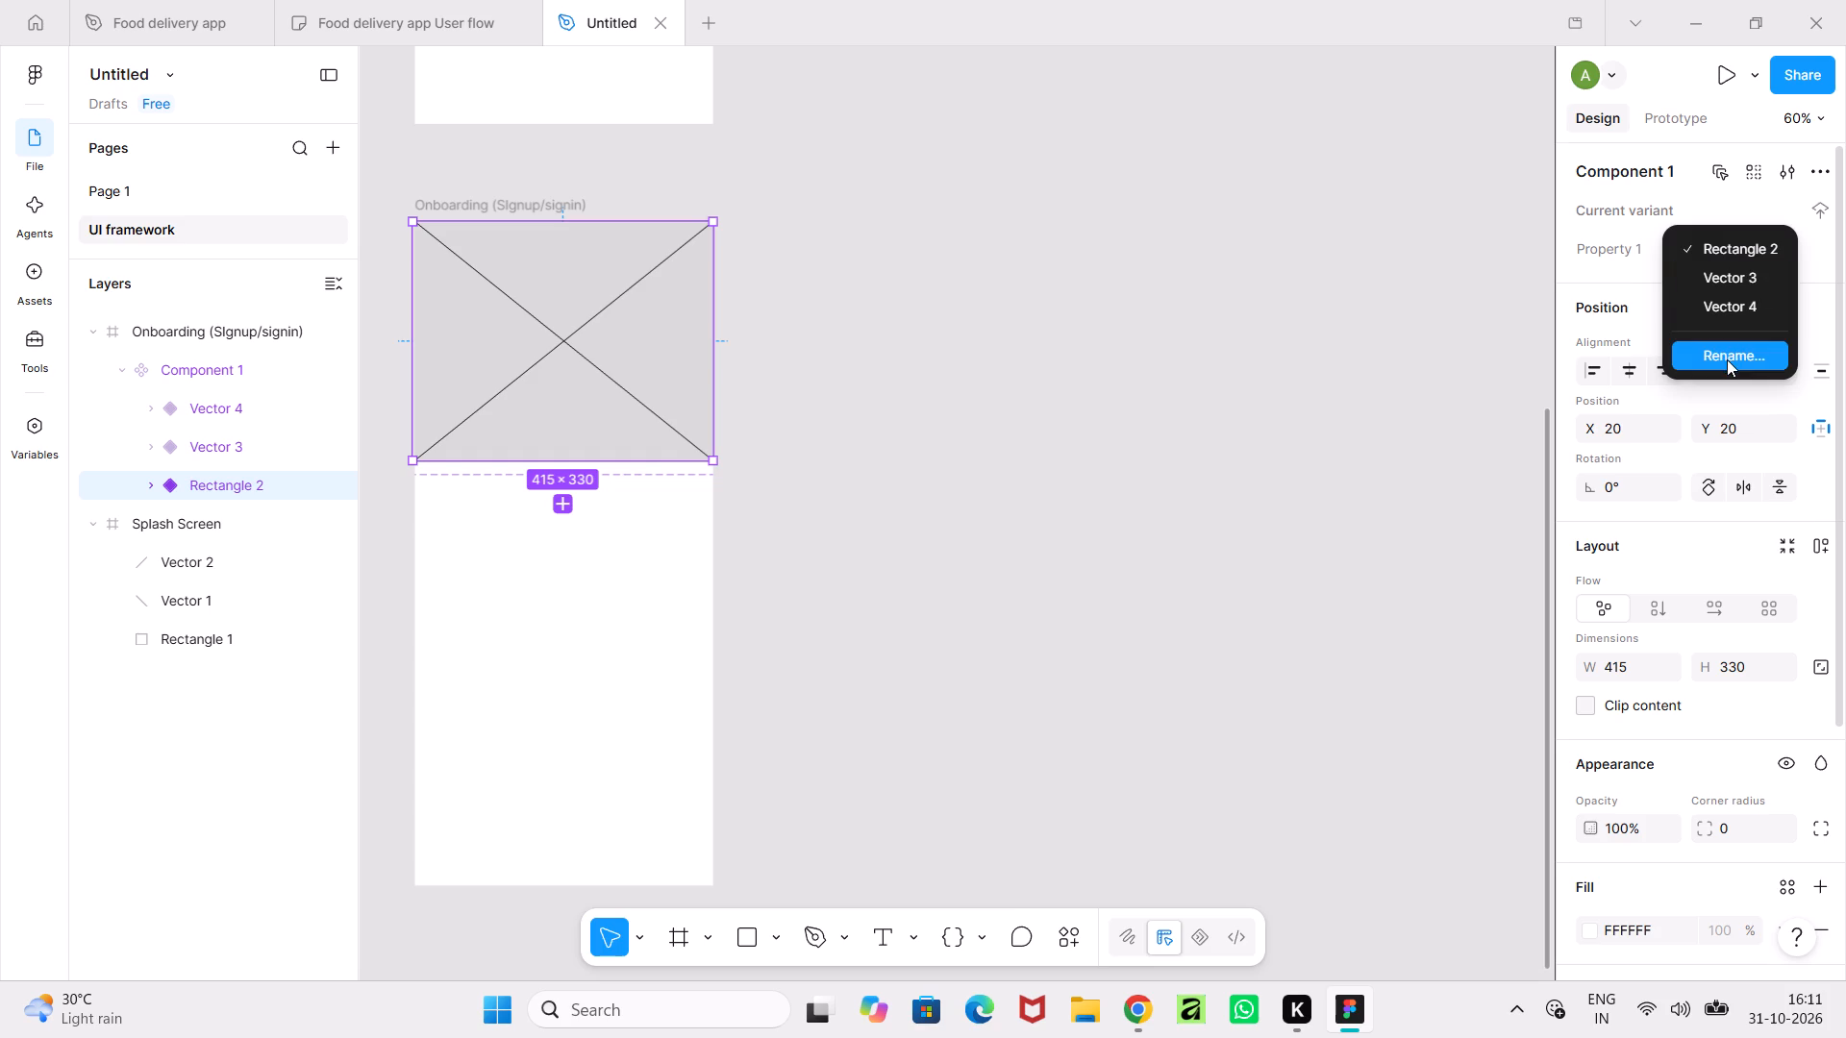
left_click(1019, 487)
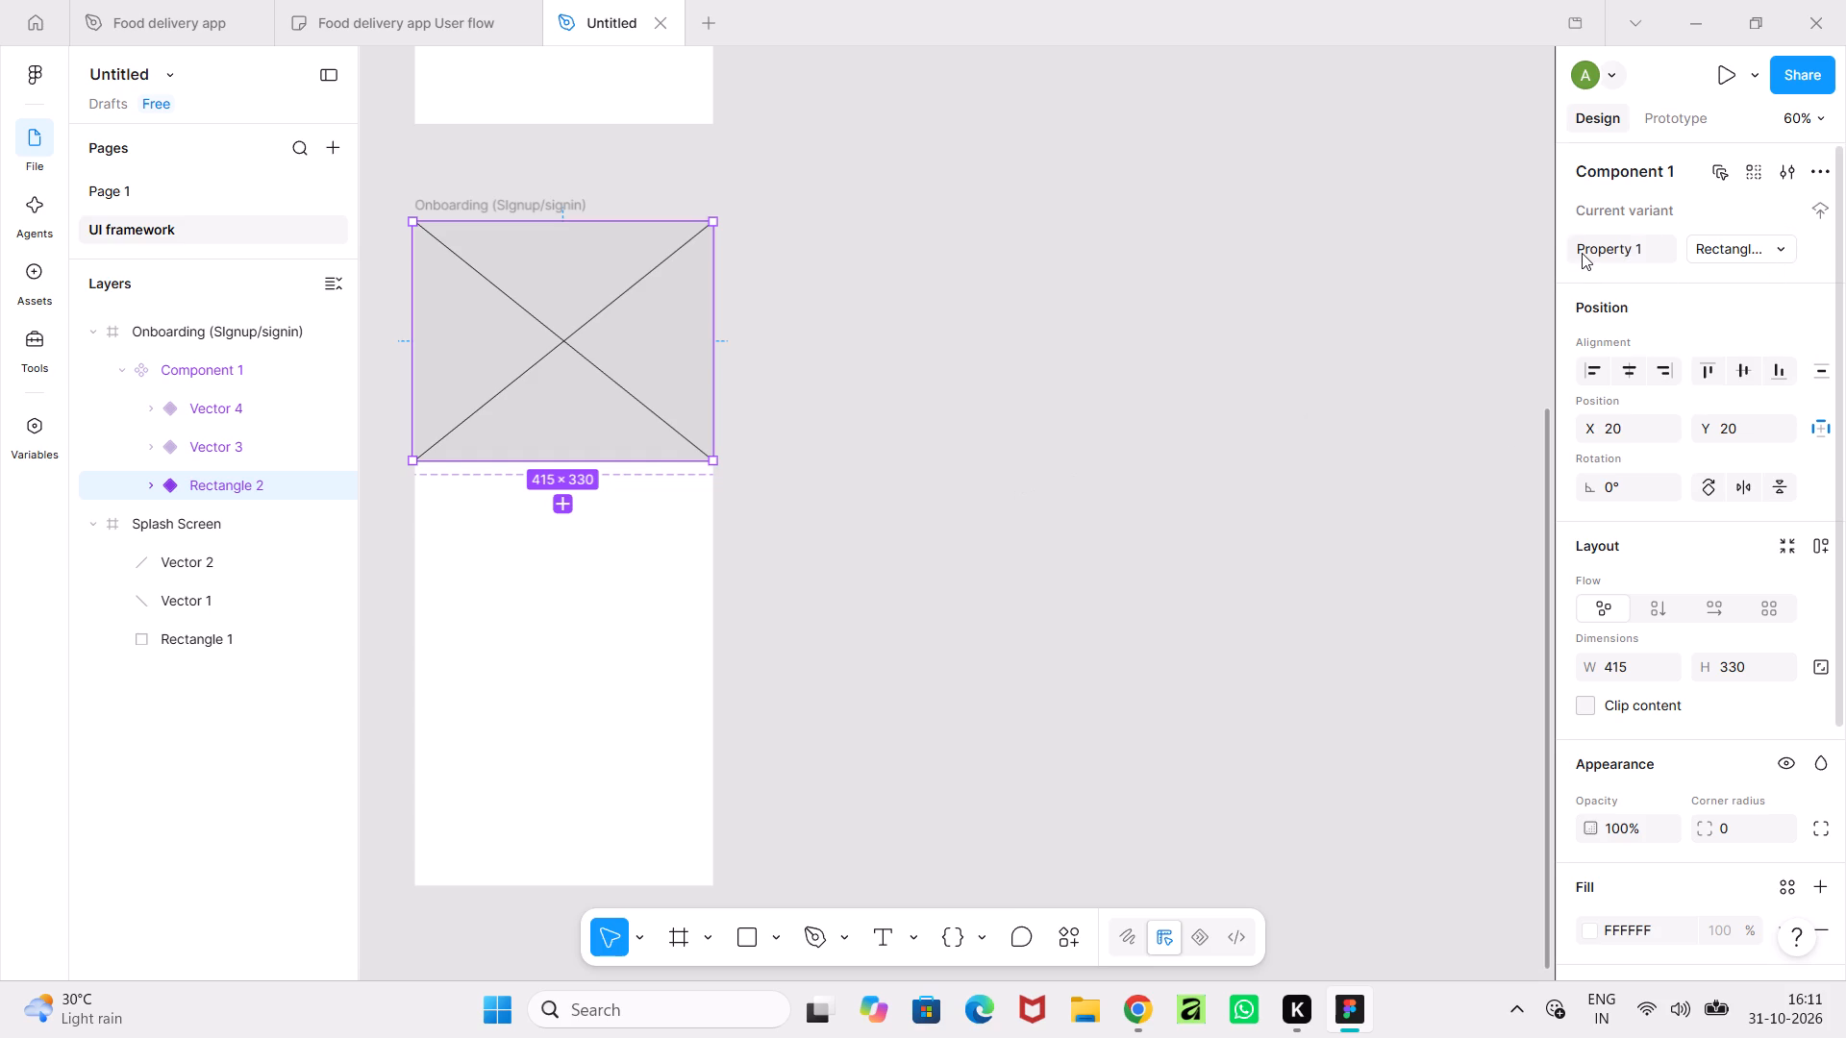
left_click(1582, 253)
left_click(1717, 203)
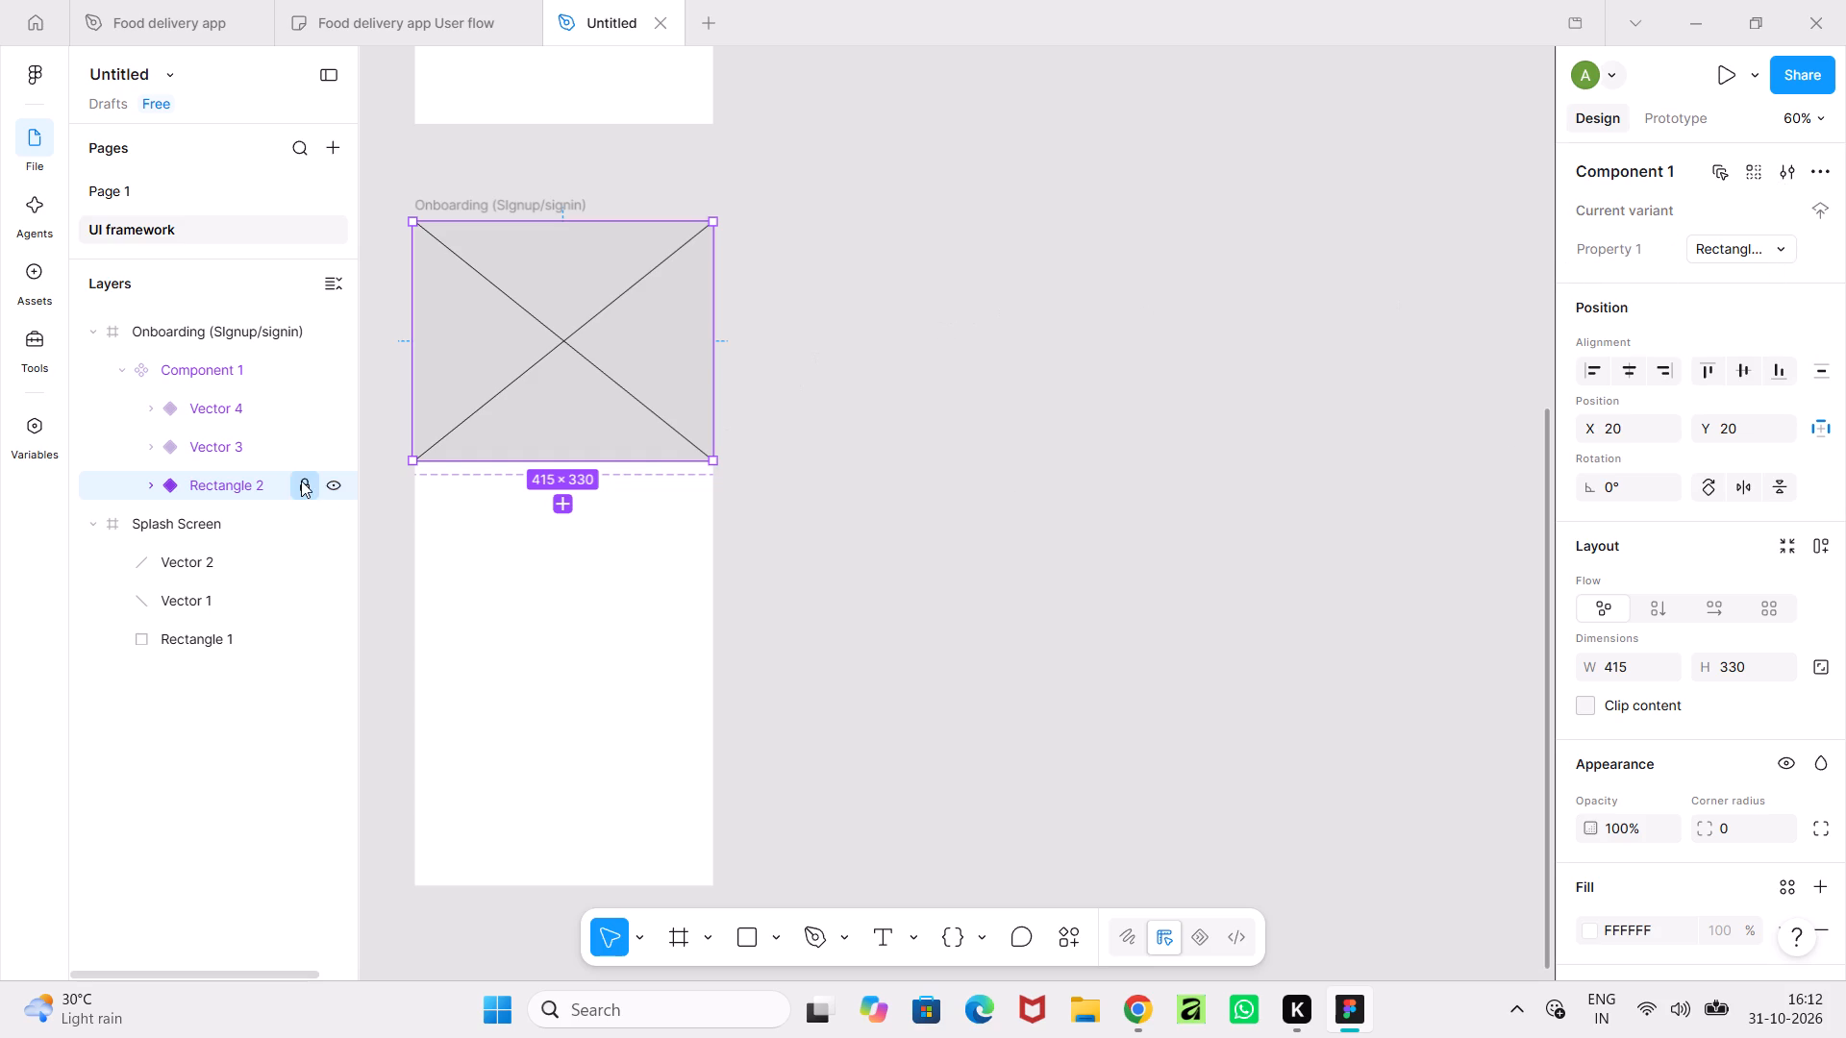
Delete the component set from the Onboarding frame.
left_click(218, 367)
right_click(218, 367)
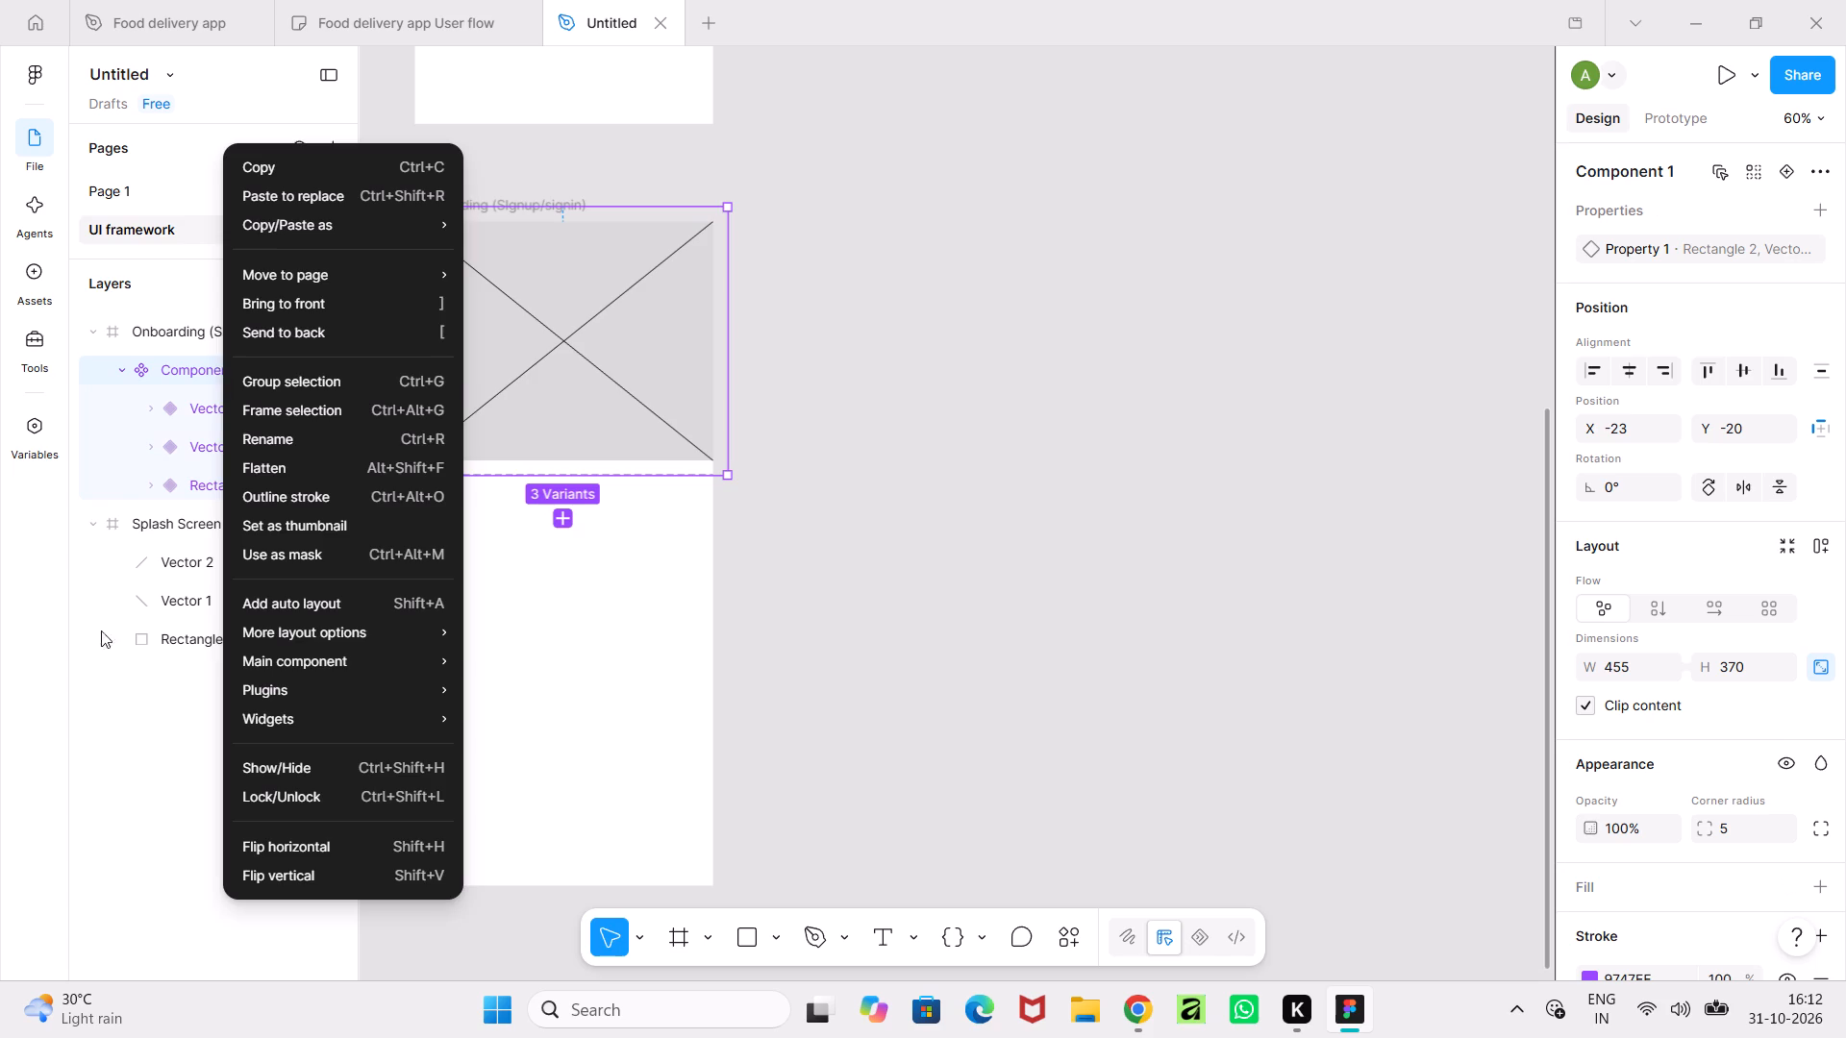
left_click(87, 660)
key("Delete")
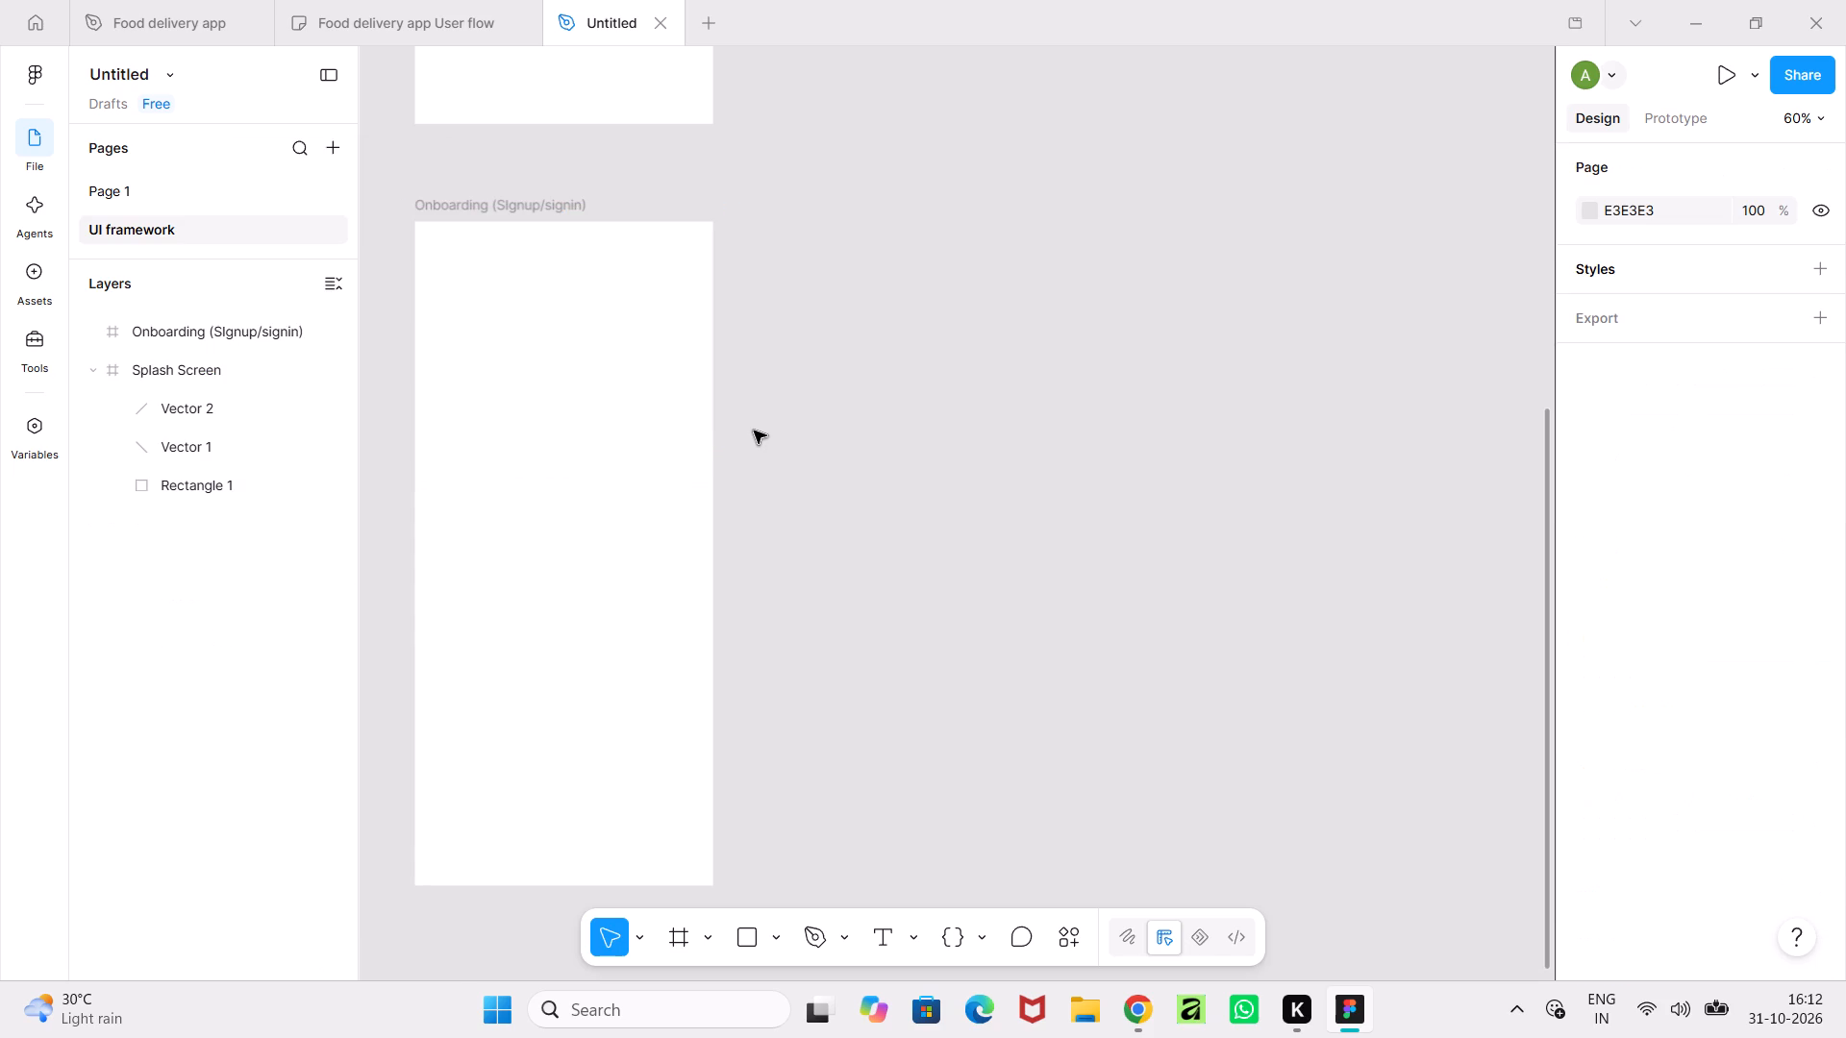
Draw a full-width grey rectangle, about 412 × 317, at the top of the Onboarding frame.
middle_click_drag(916, 678, 1239, 745)
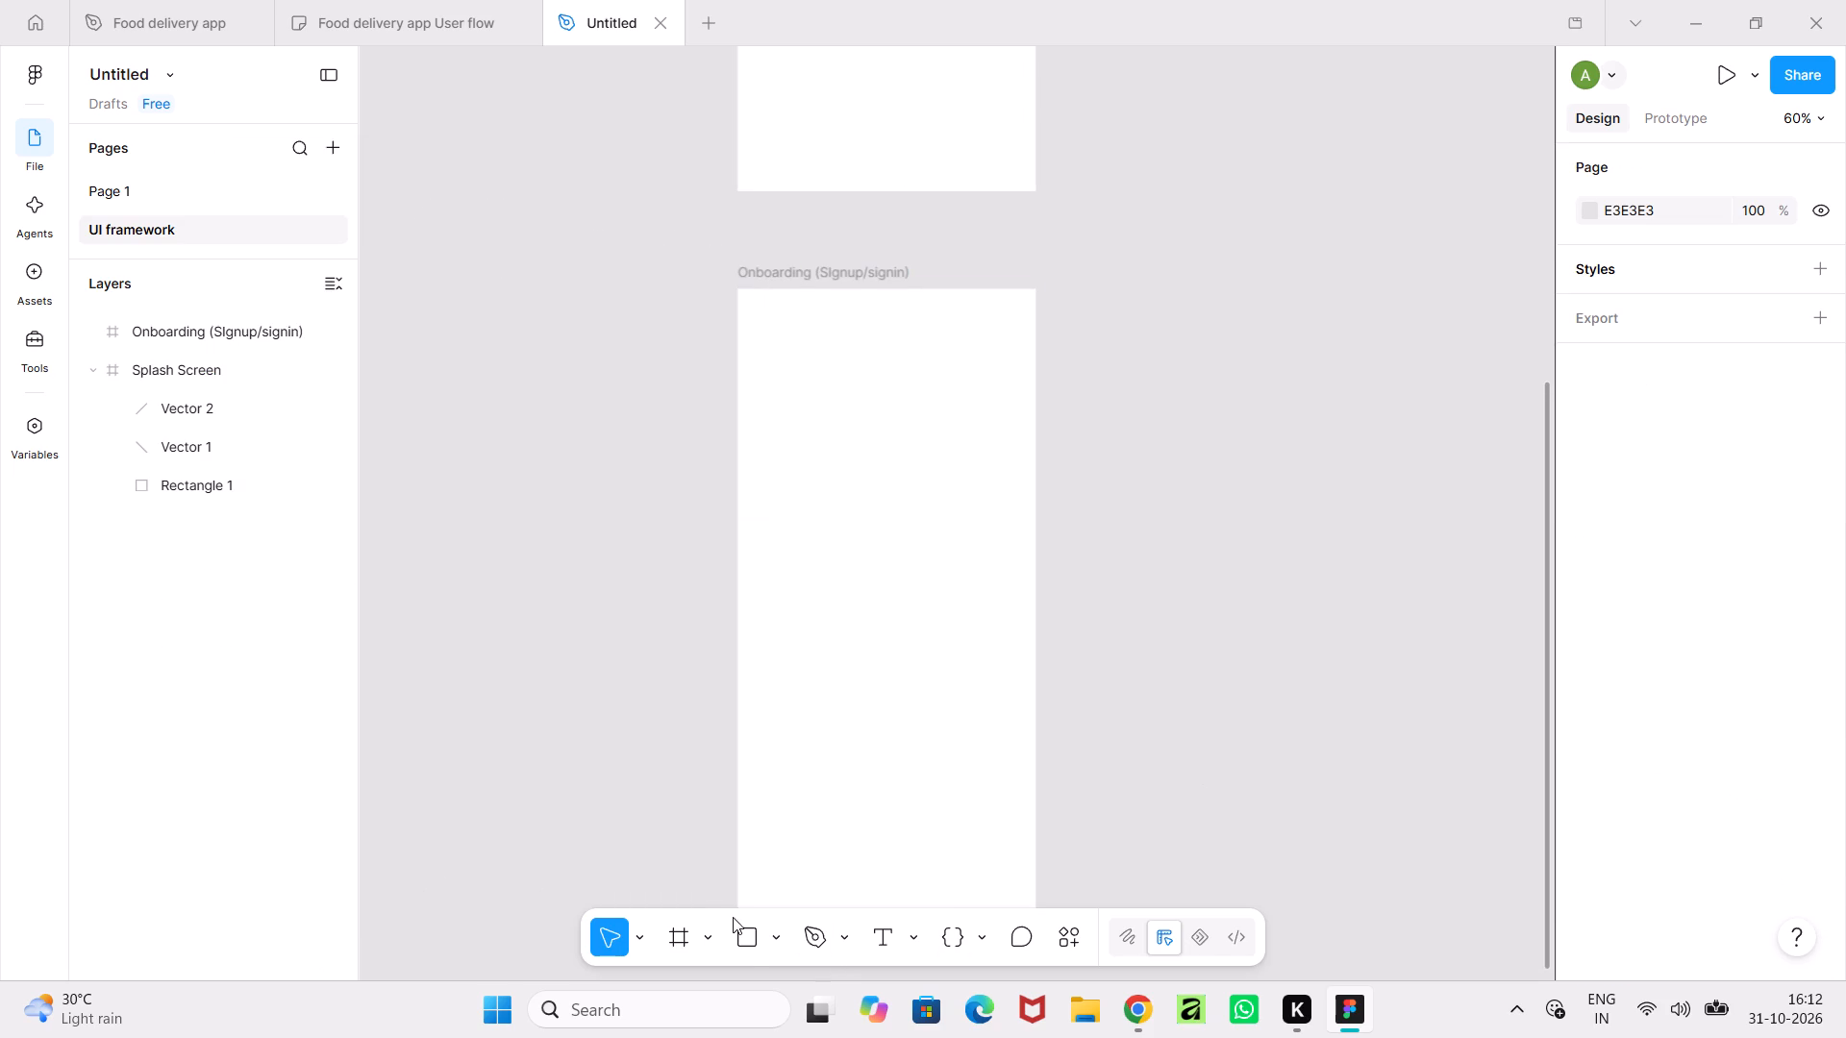
left_click(746, 939)
left_click_drag(738, 287, 743, 295)
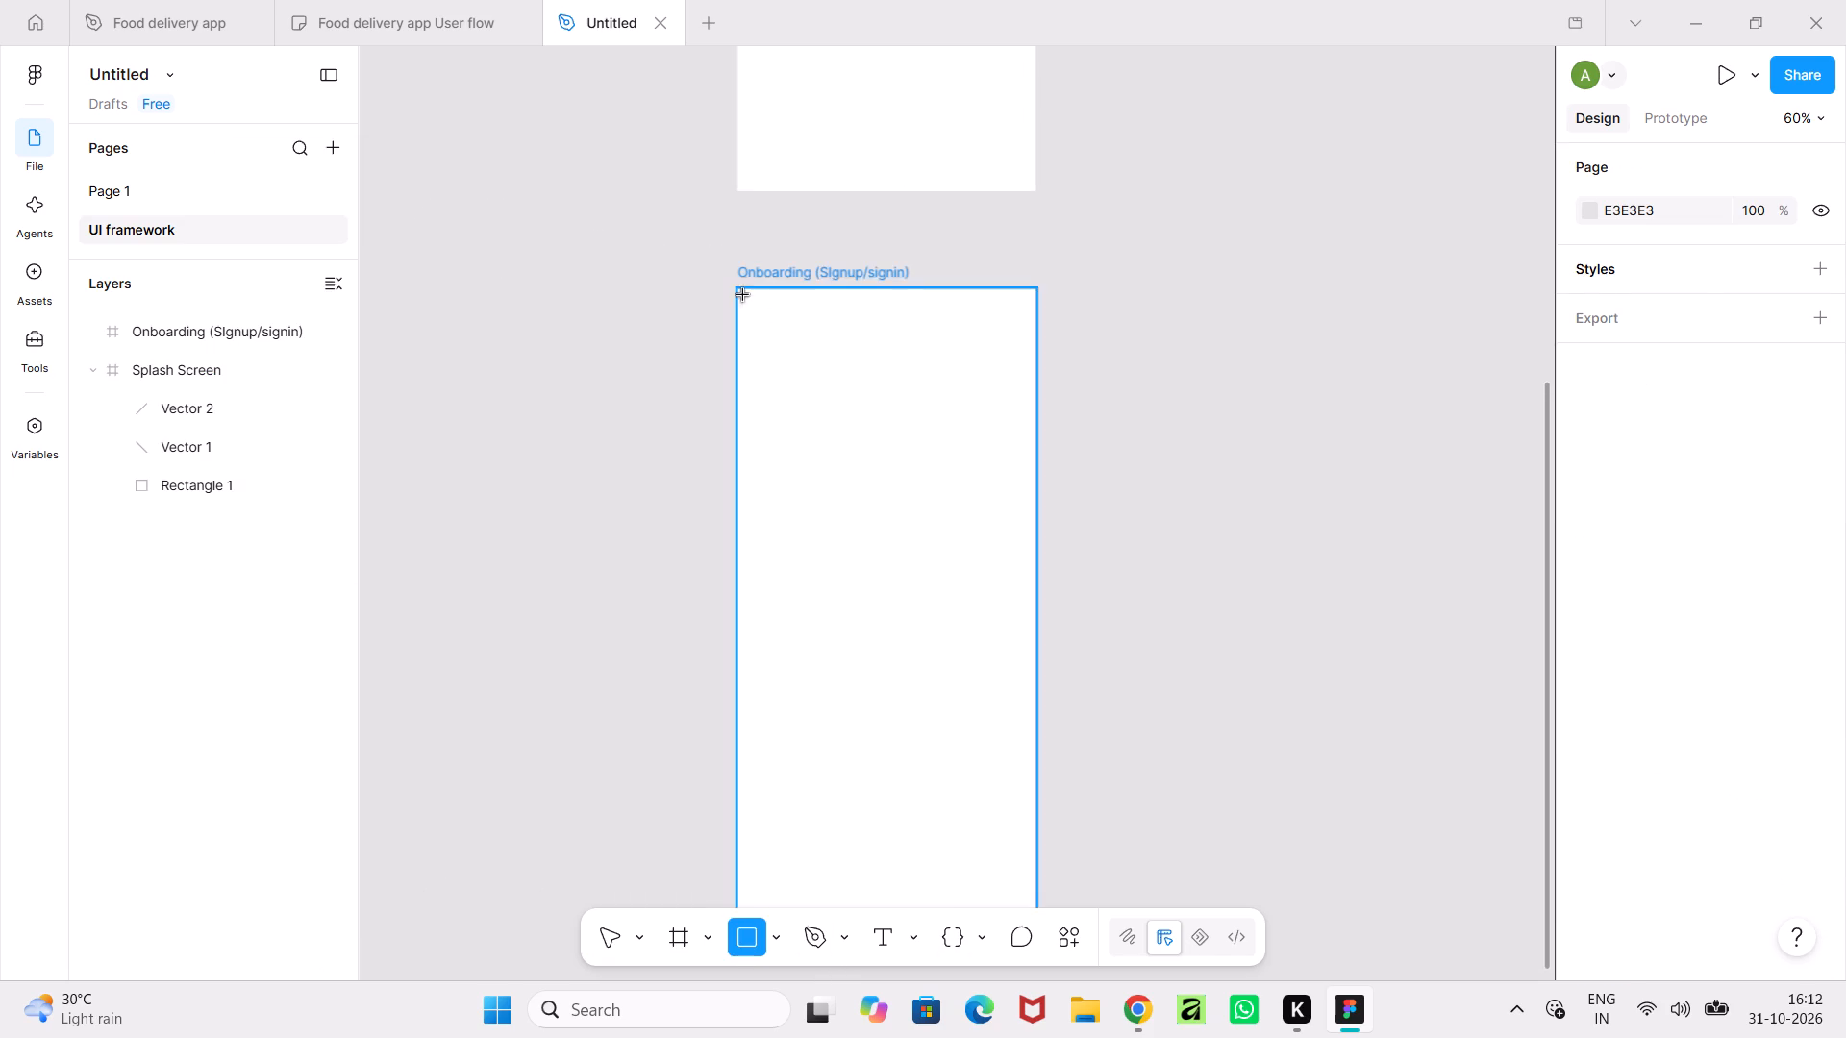
left_click_drag(743, 295, 1037, 528)
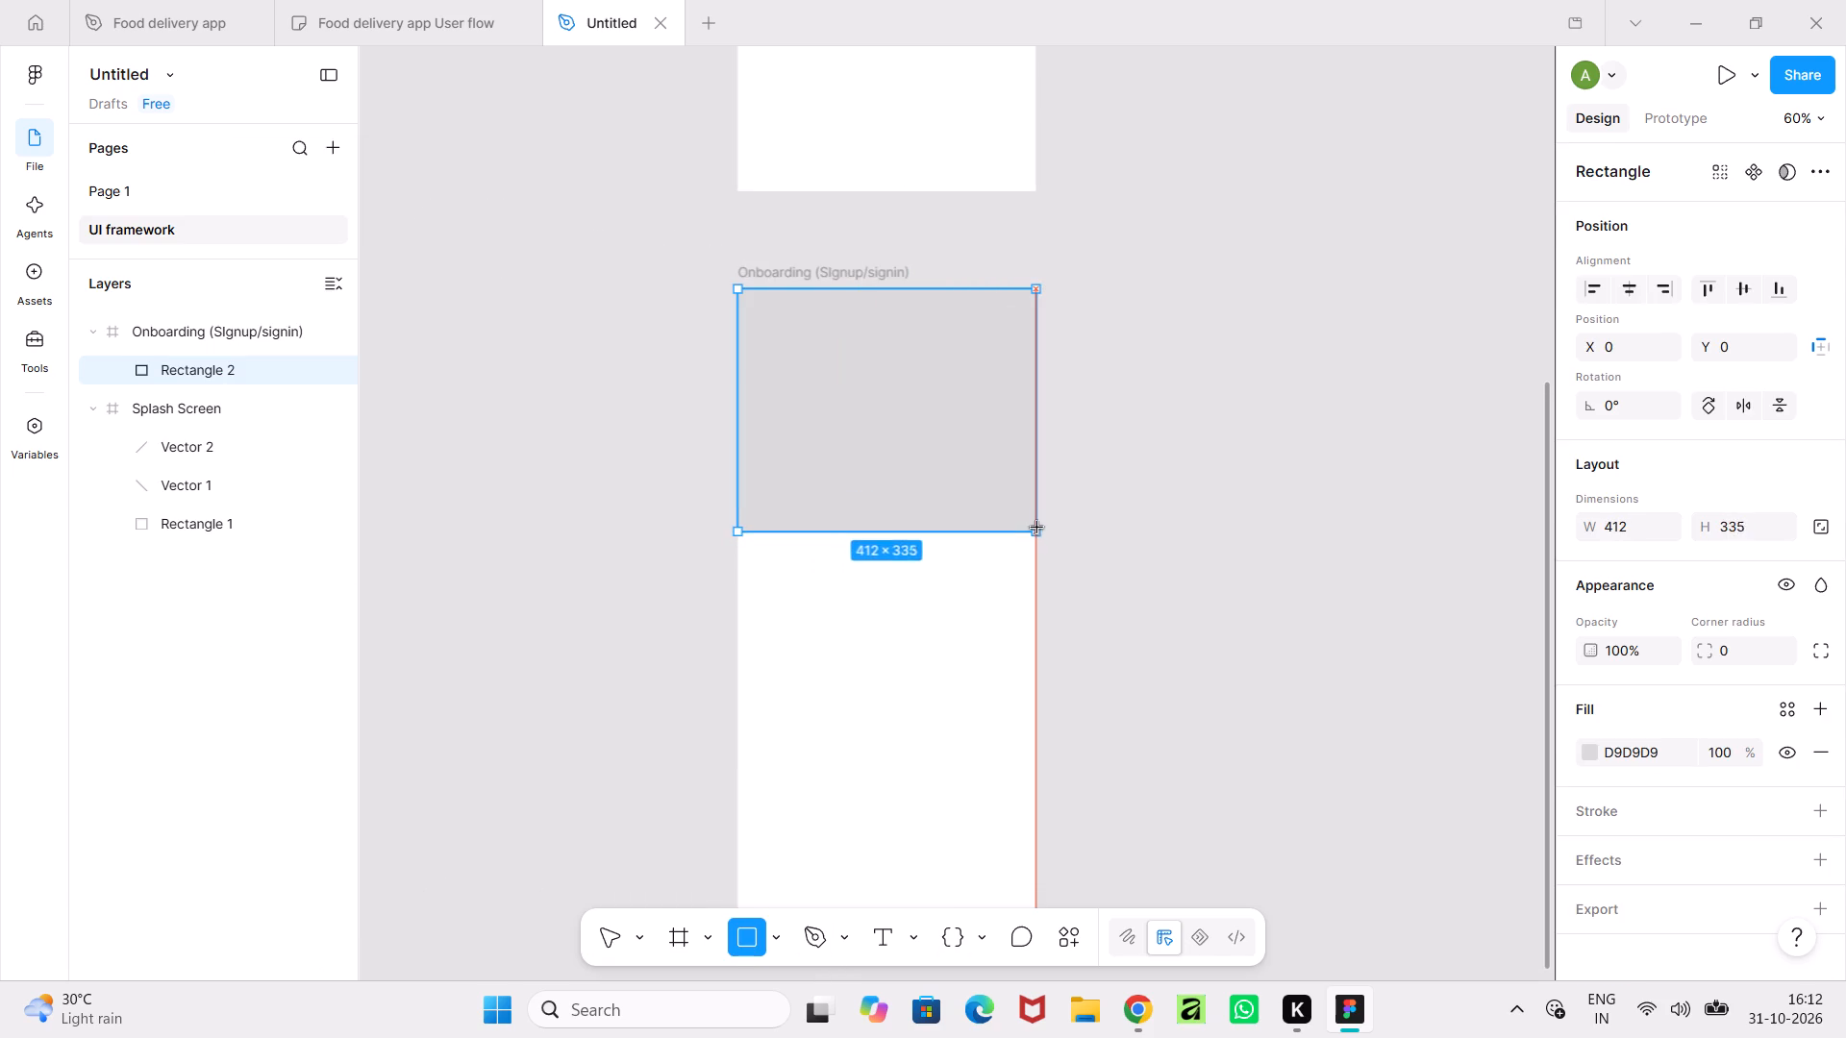
left_click_drag(1037, 528, 1039, 518)
left_click(1138, 539)
Copy a diagonal from the Splash Screen placeholder onto the Onboarding rectangle and stretch it corner to corner, about 415 × 317.
scroll(1138, 539, "down", 3, "ctrl")
middle_click_drag(1138, 539, 896, 500, "ctrl")
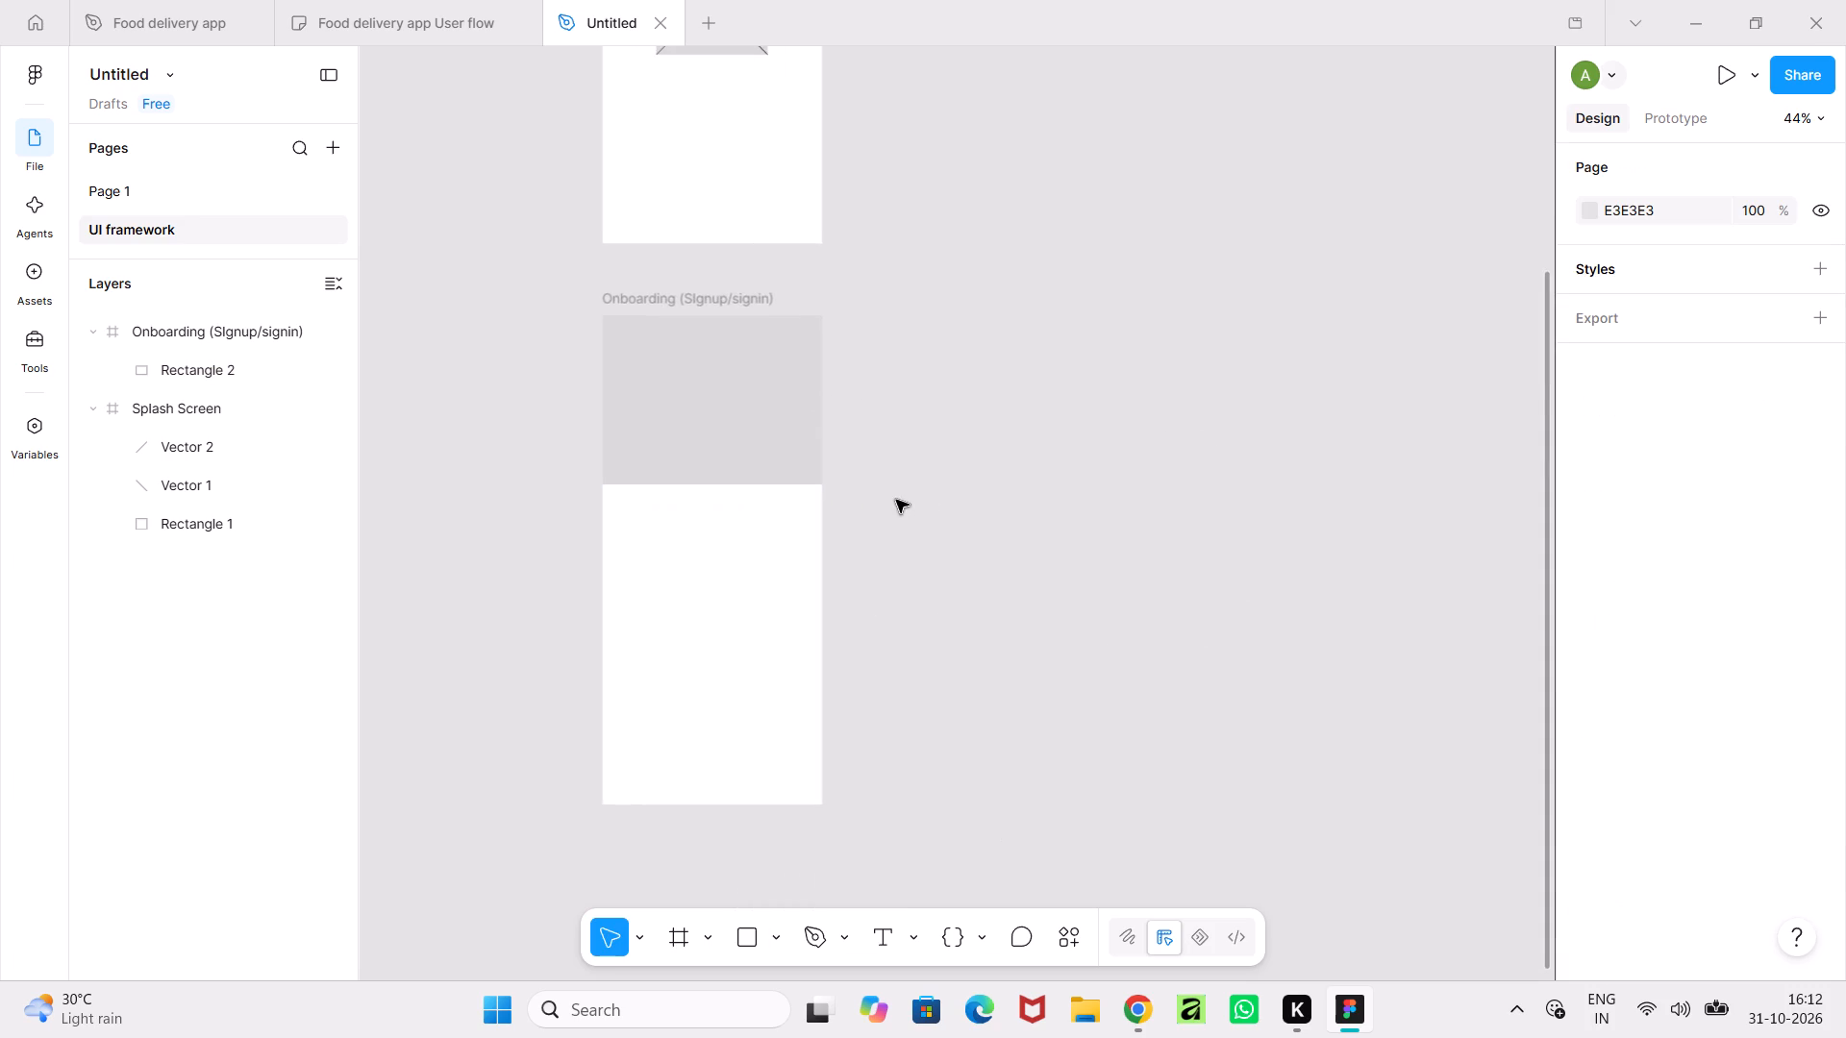
scroll(896, 500, "up", 4, "ctrl")
middle_click_drag(896, 500, 1069, 767, "ctrl")
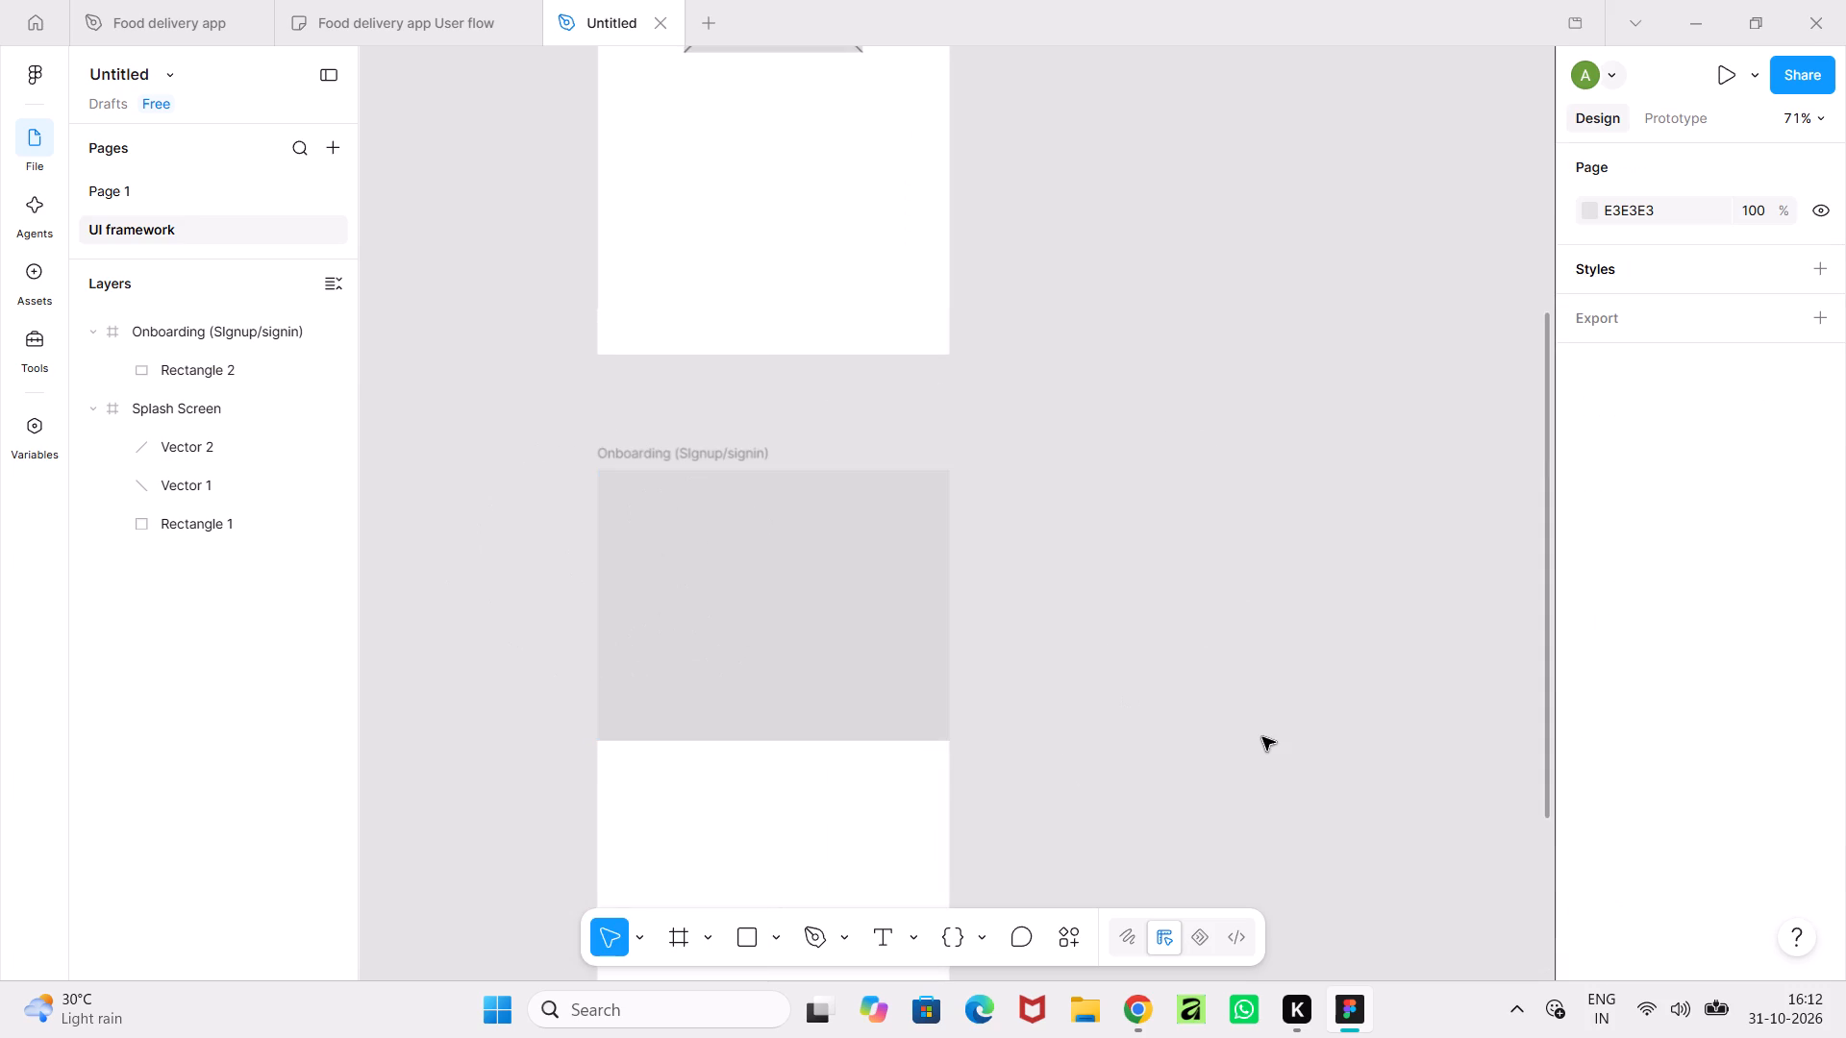
scroll(1119, 668, "down", 3, "ctrl")
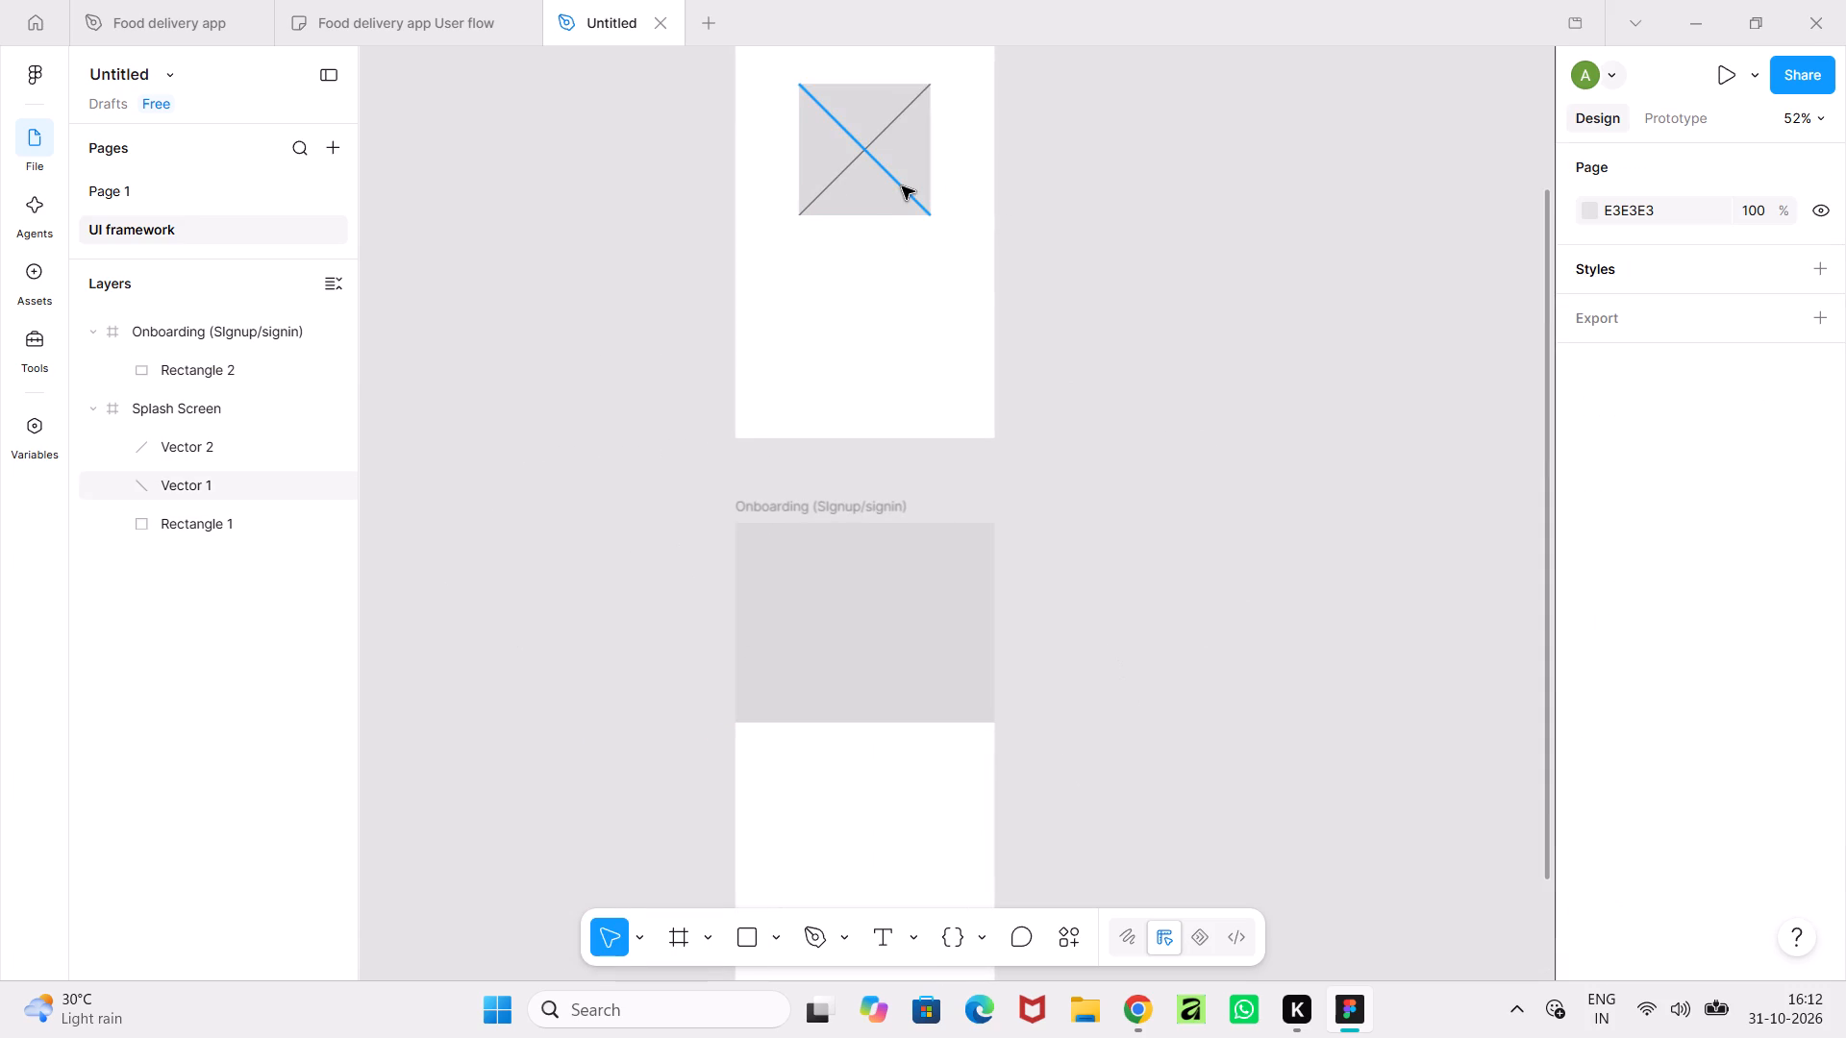
left_click(902, 186)
key("ctrl+c")
key("ctrl+v")
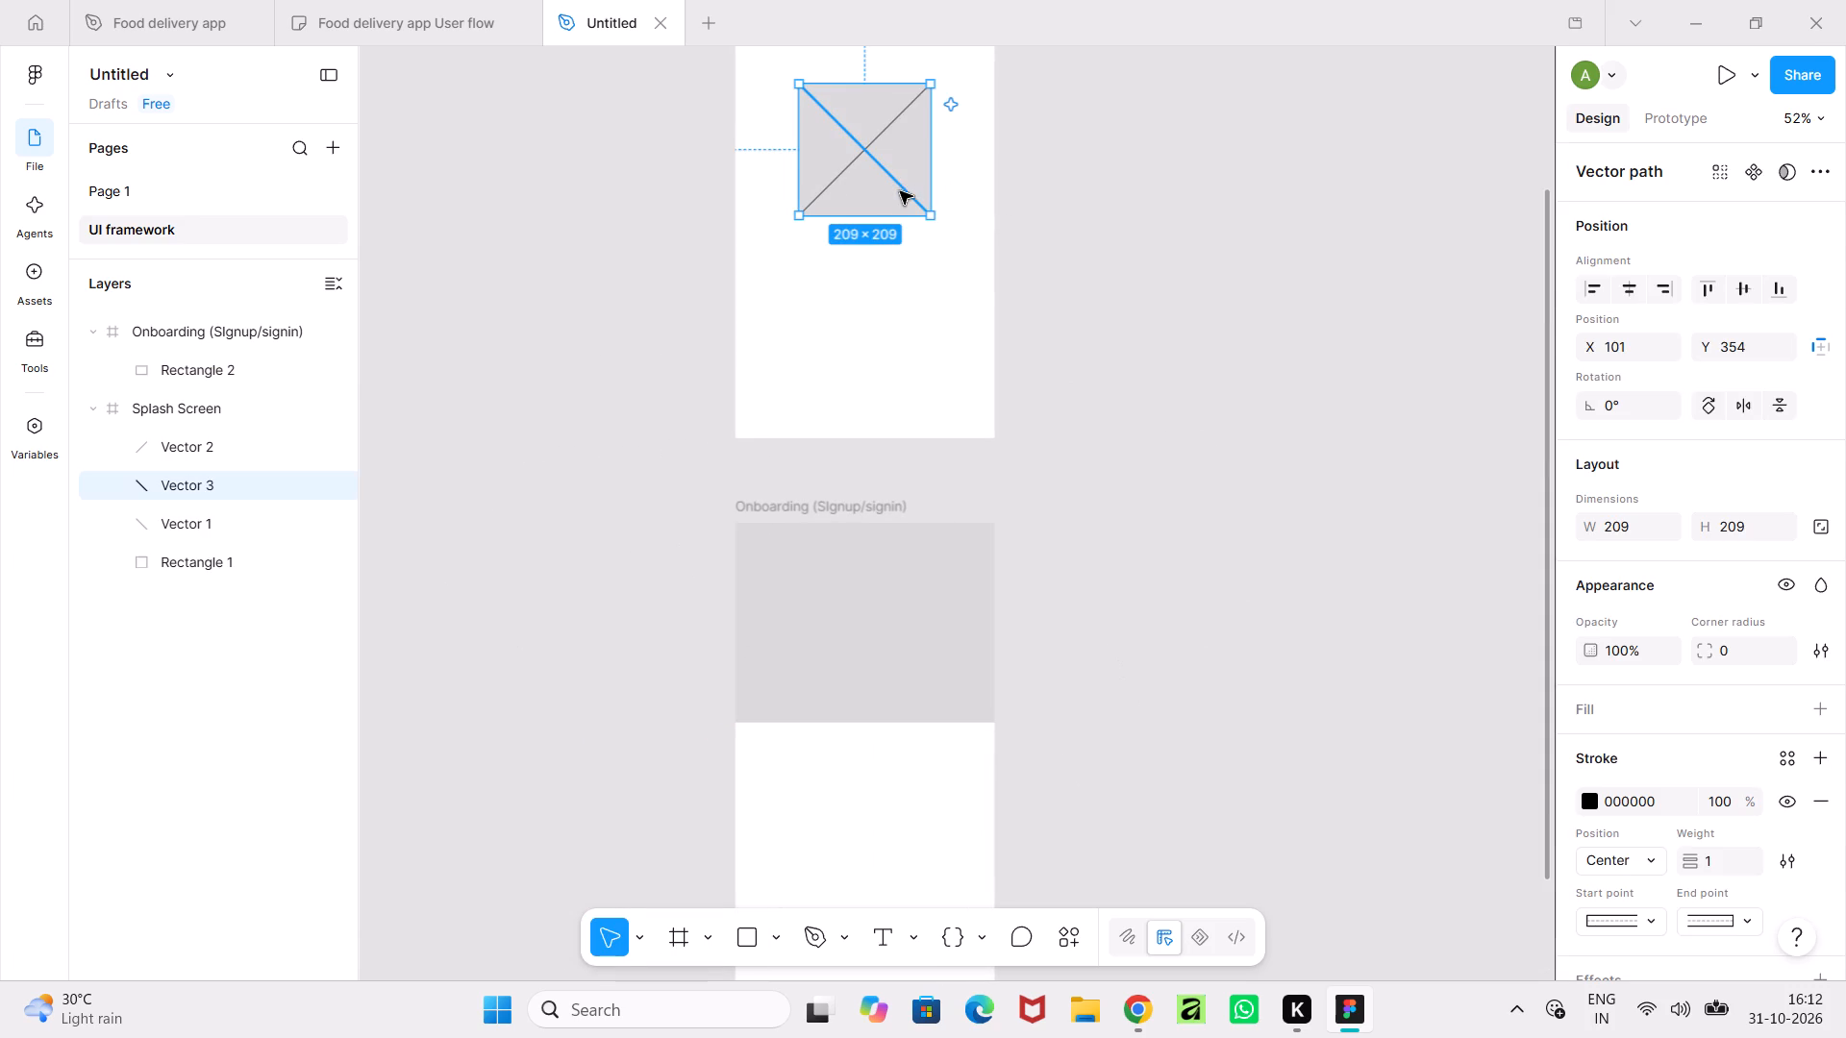
left_click_drag(904, 186, 833, 617)
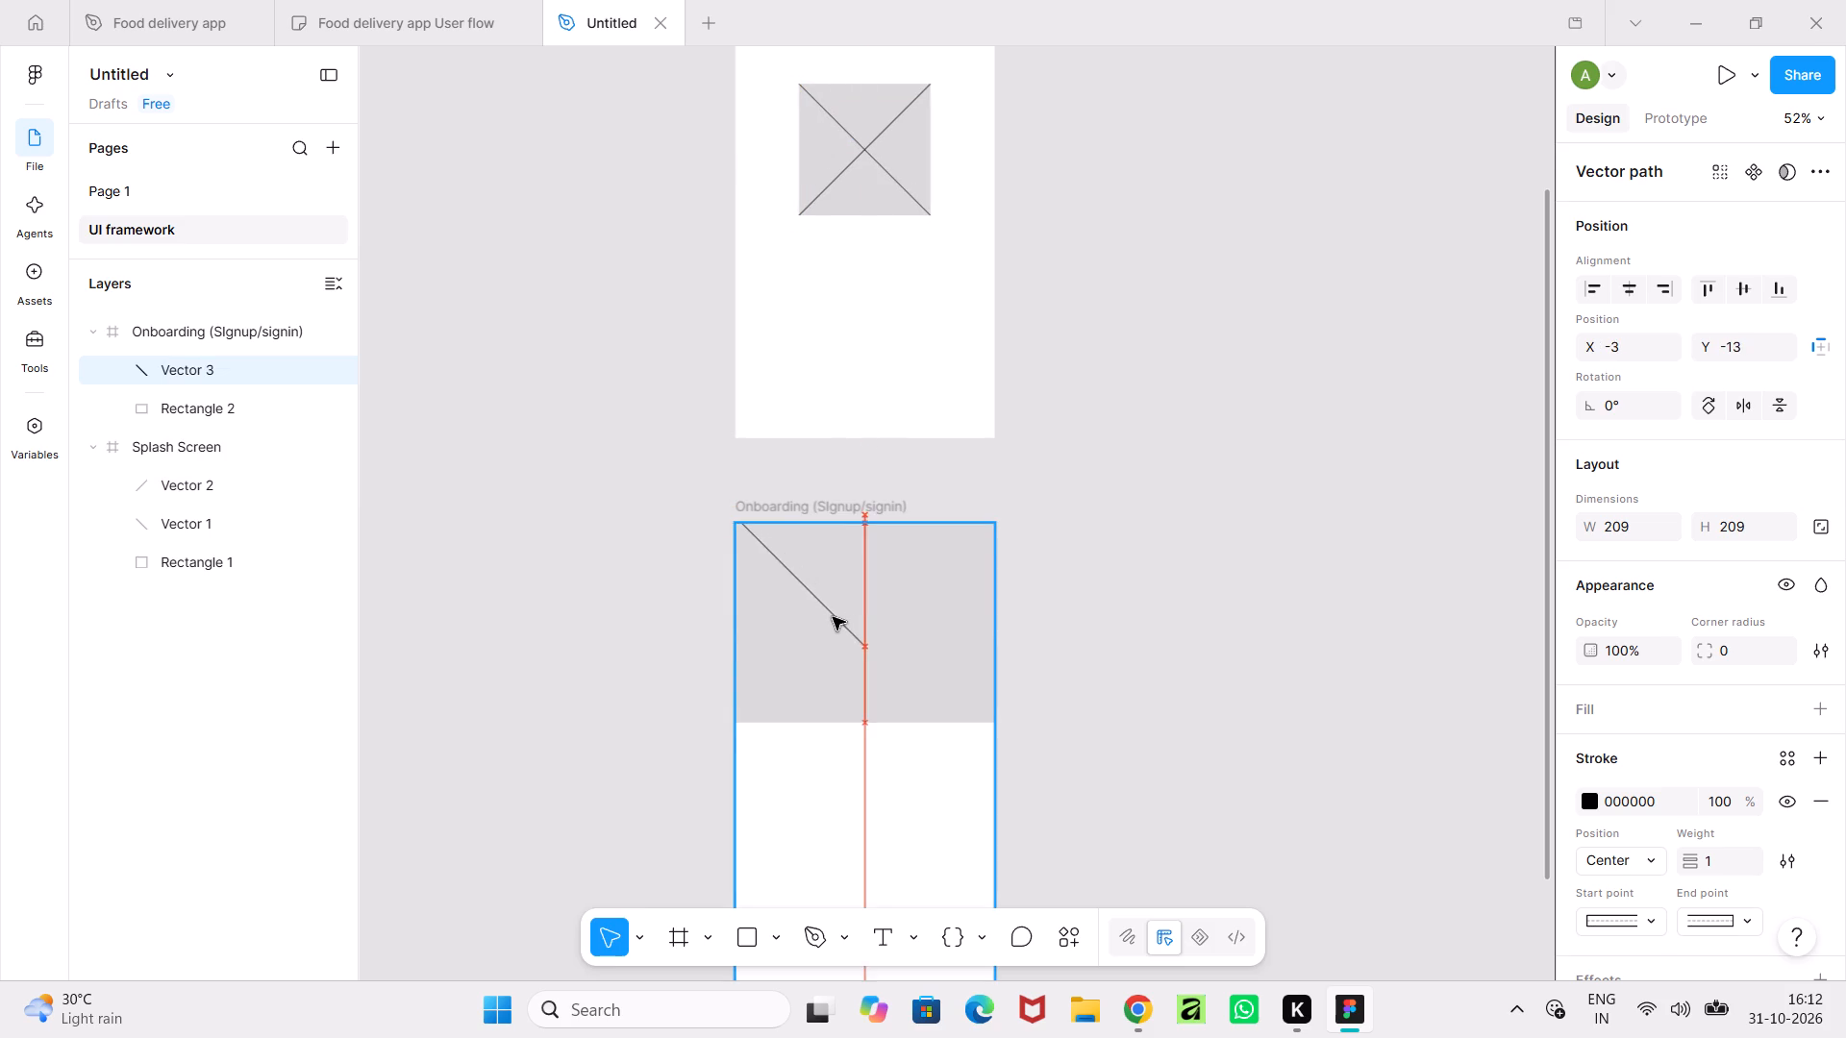
left_click_drag(833, 617, 836, 625)
left_click_drag(836, 625, 836, 630)
left_click_drag(868, 658, 946, 683)
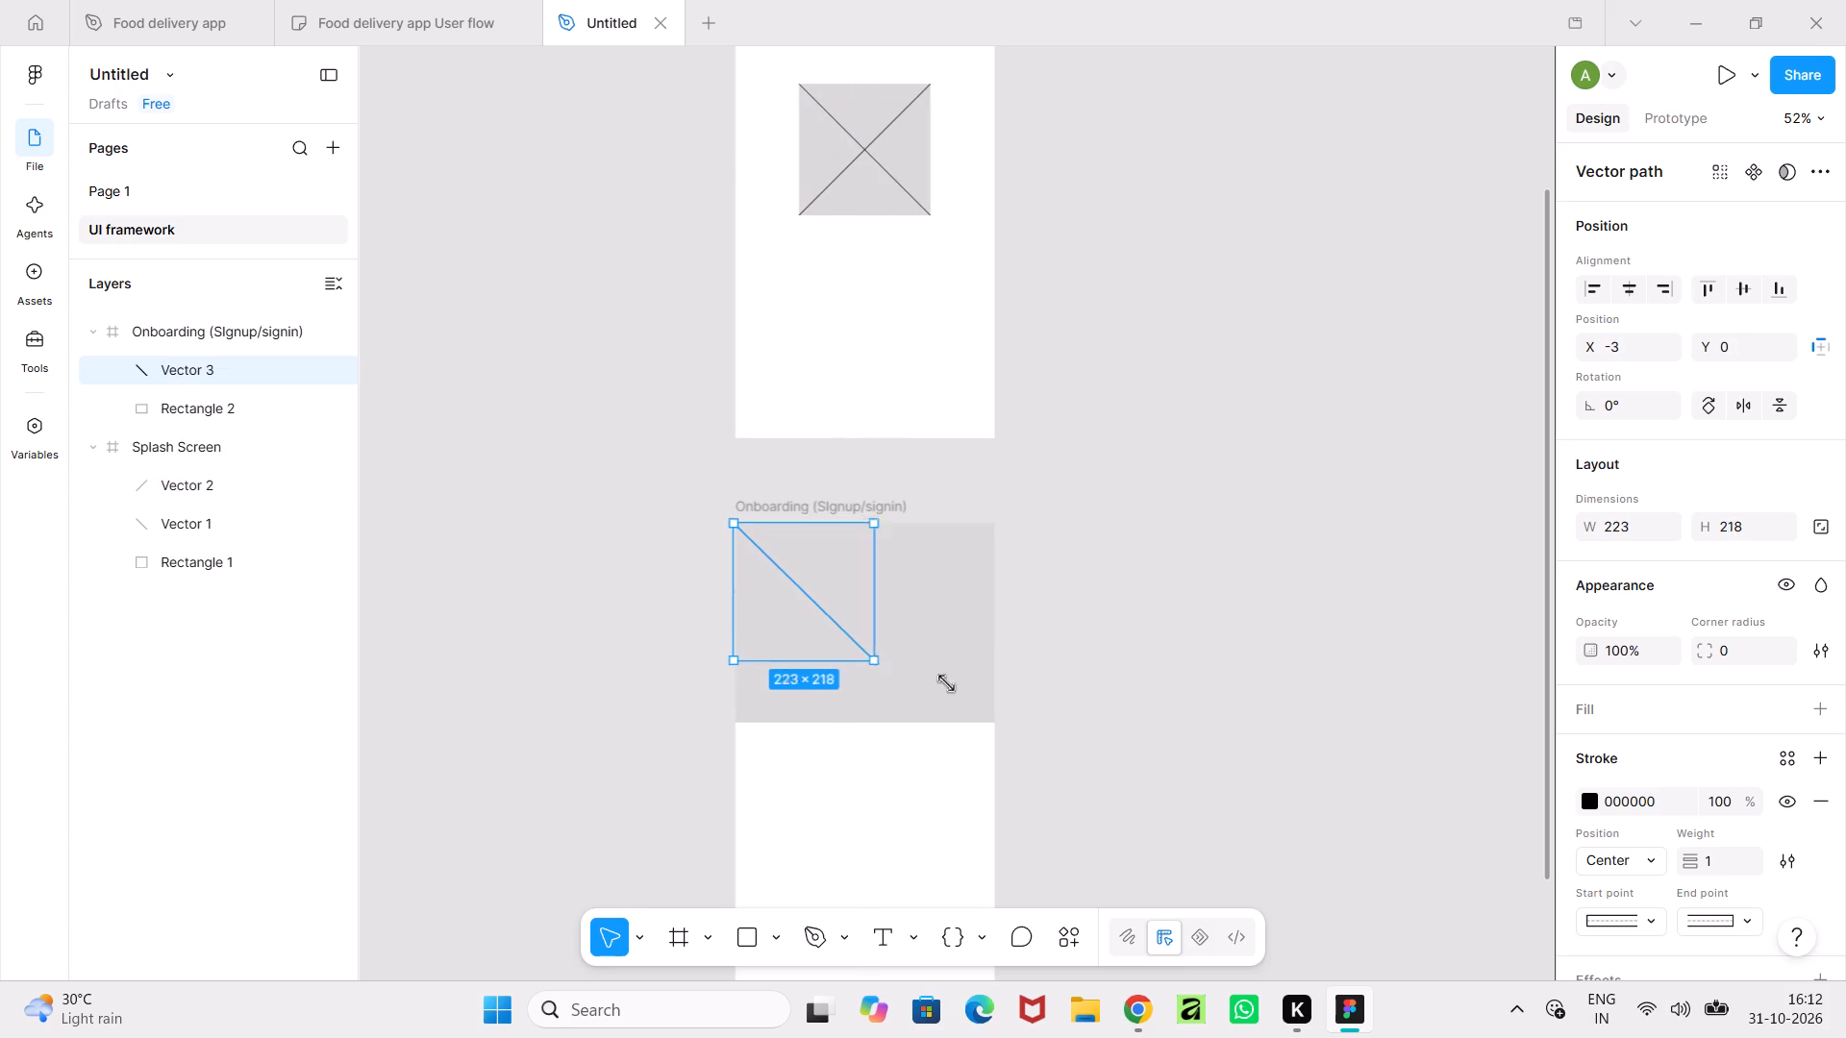
left_click_drag(946, 683, 994, 722)
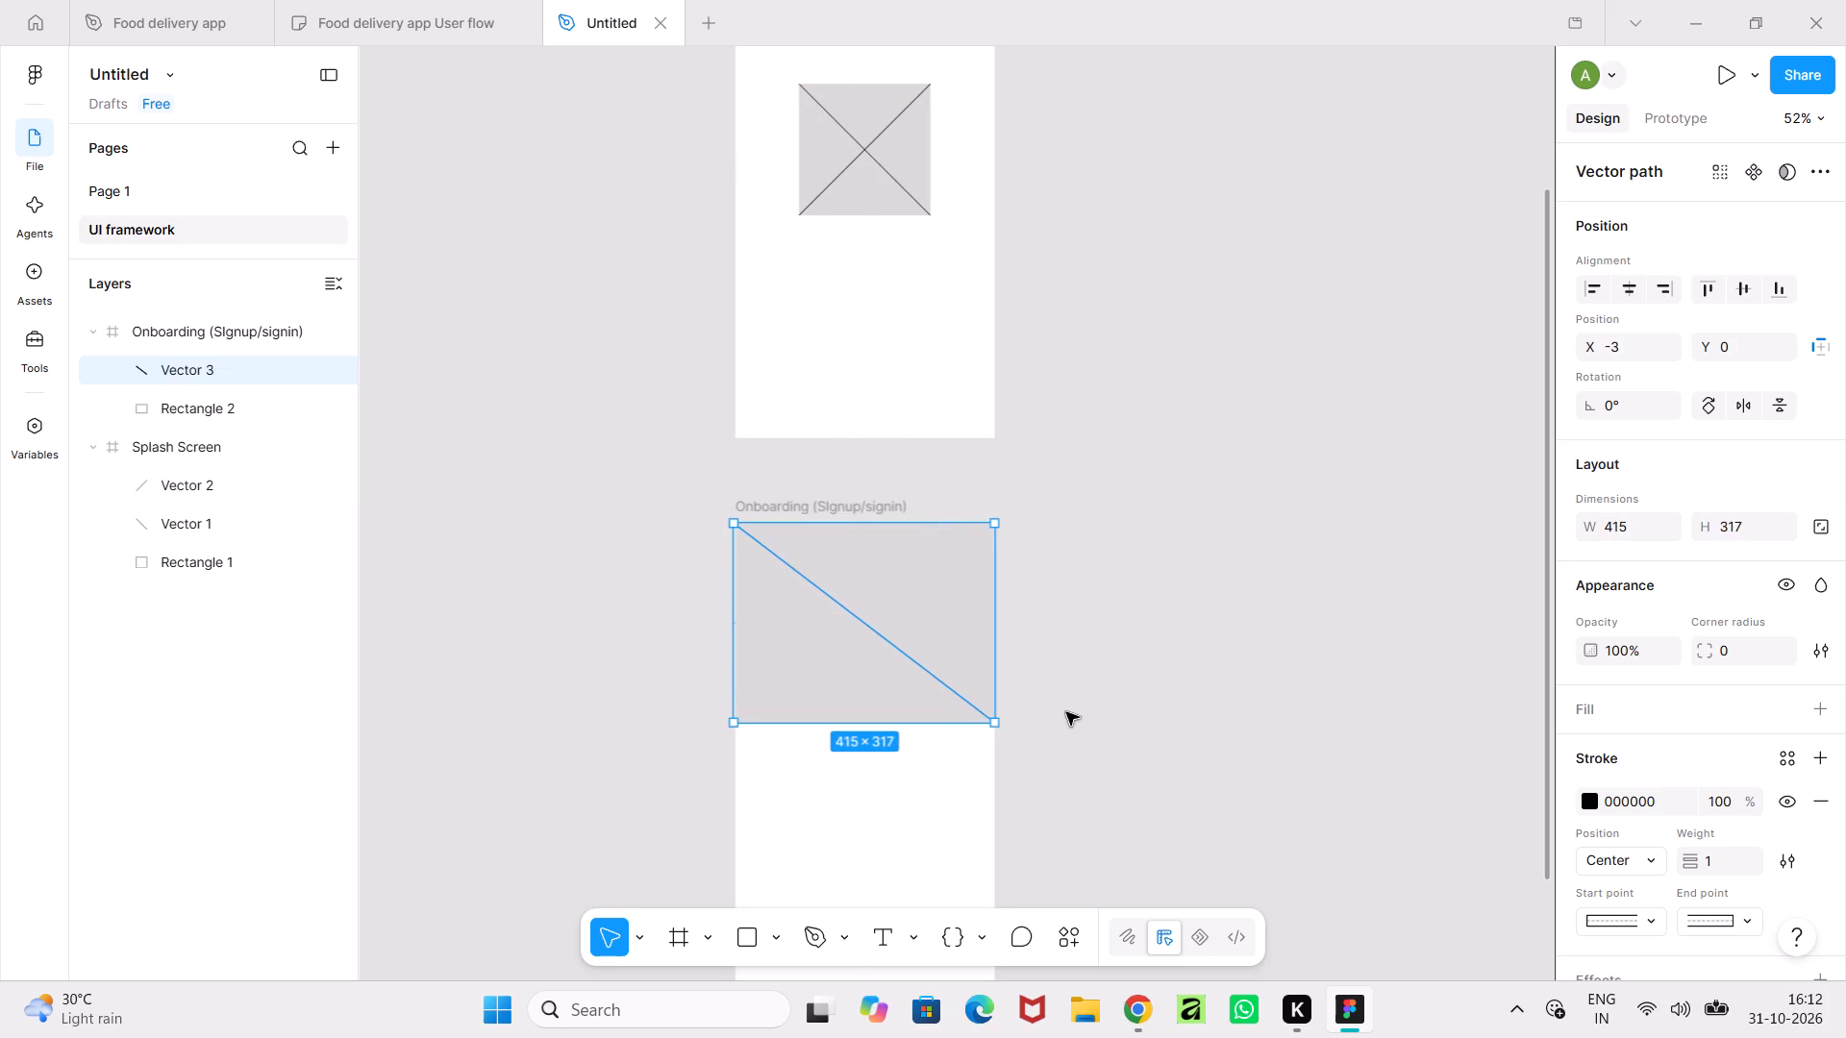
Duplicate the Onboarding rectangle's diagonal in place and flip the copy horizontally to form an X.
key("ctrl+c")
key("ctrl+v")
right_click(936, 654)
left_click(1040, 855)
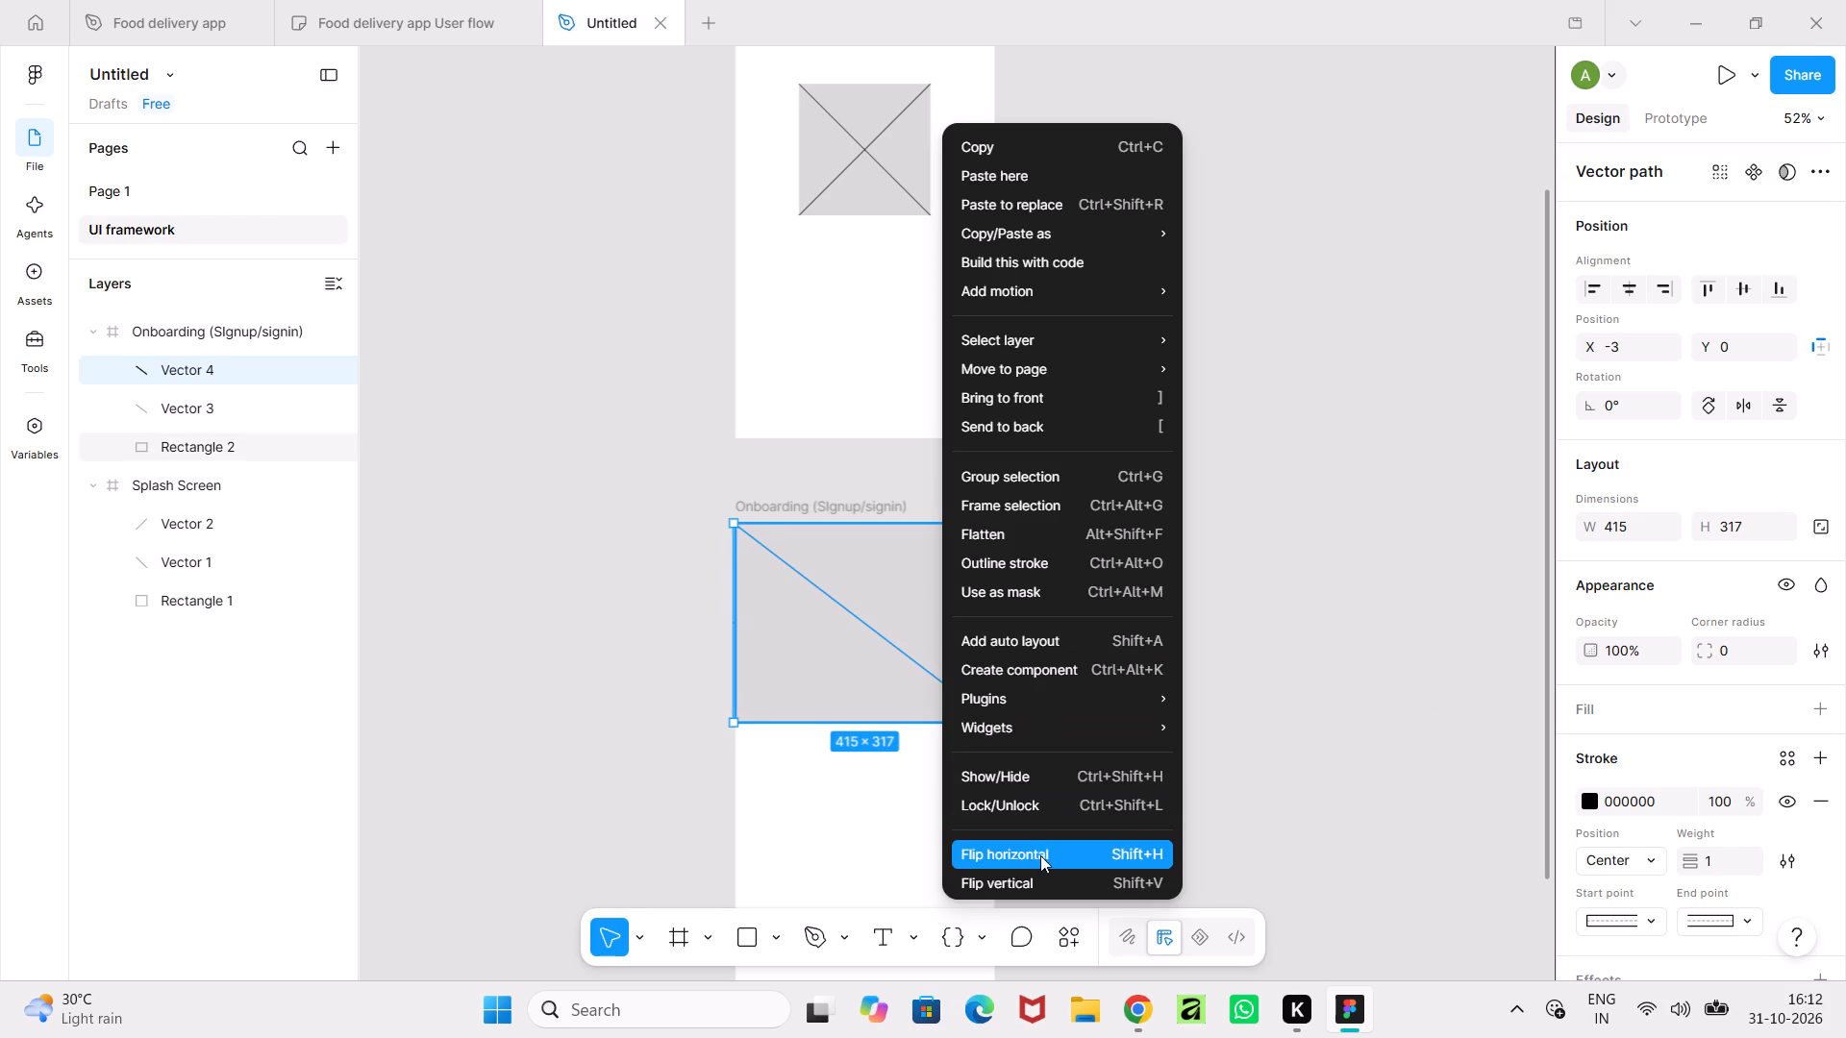
left_click(1119, 713)
scroll(1119, 713, "down", 5, "shift")
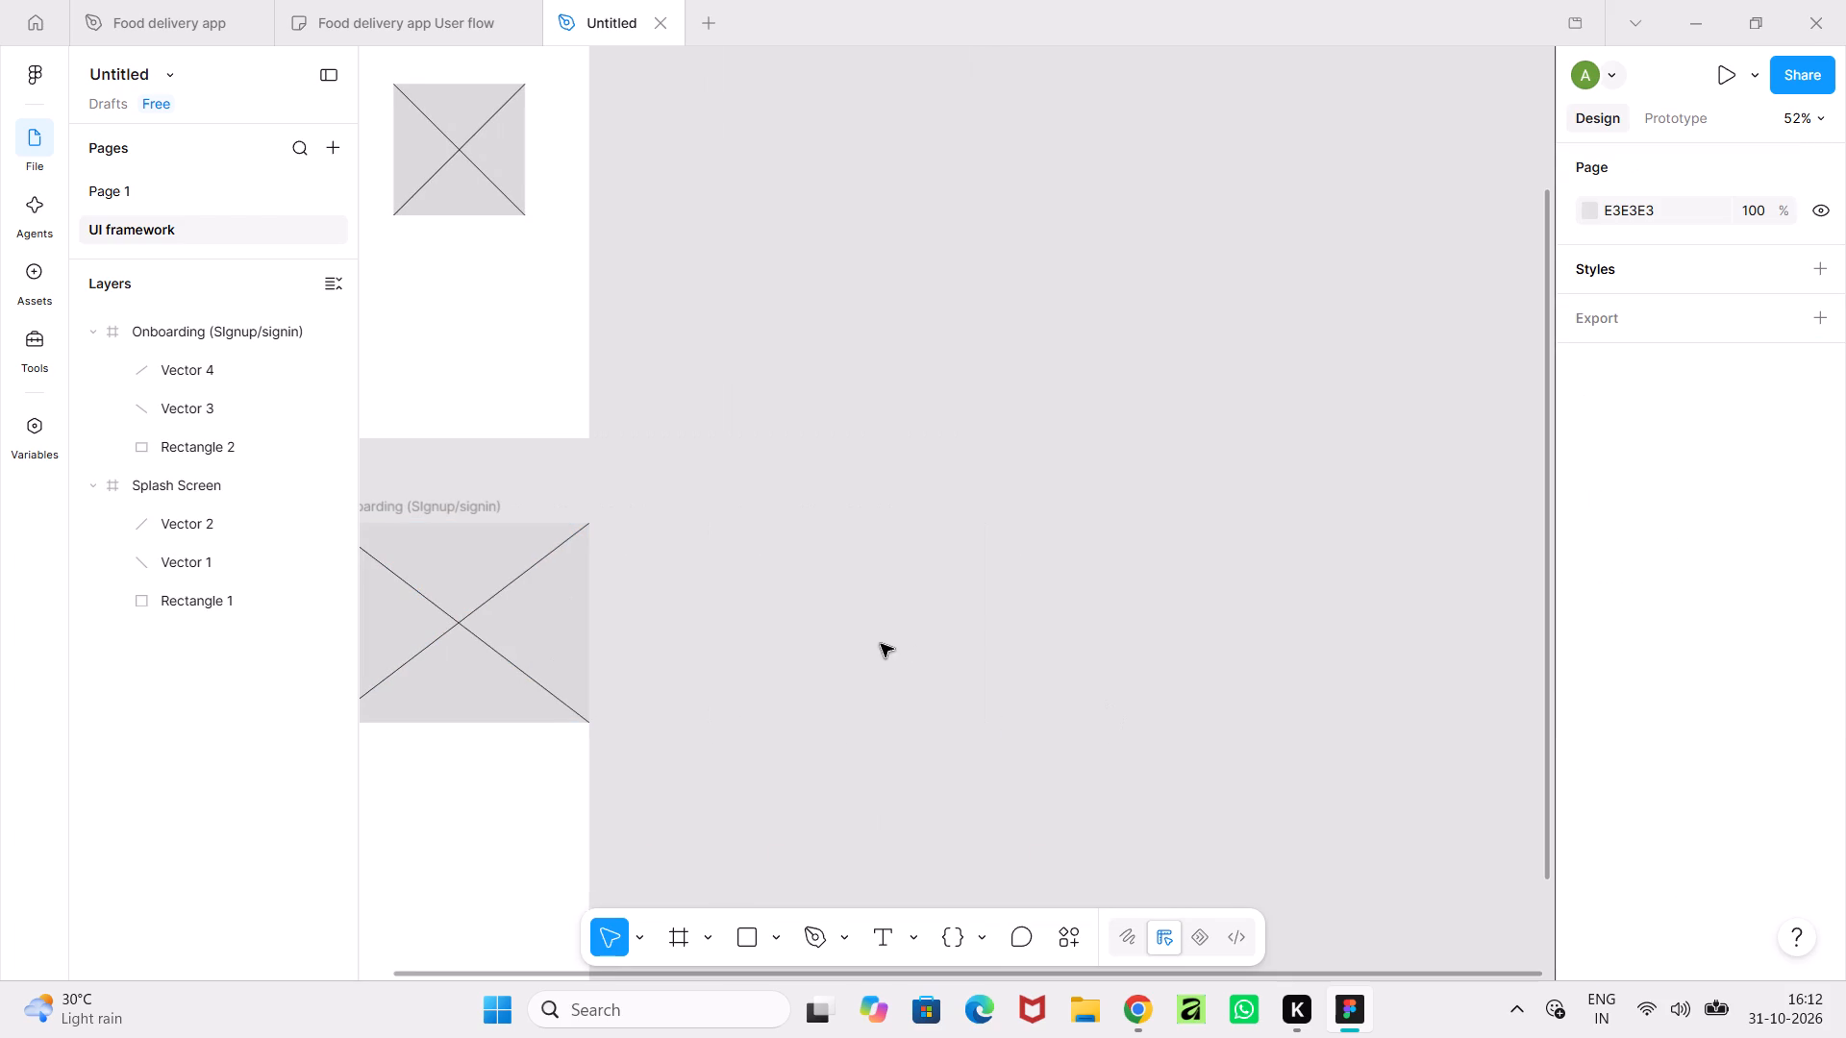
Draw a horizontal line about 165 long just below the crossed image placeholder in the Onboarding frame with the Pen tool.
scroll(881, 644, "up", 6, "shift")
scroll(1060, 680, "down", 4, "ctrl")
middle_click_drag(1055, 623, 1046, 495)
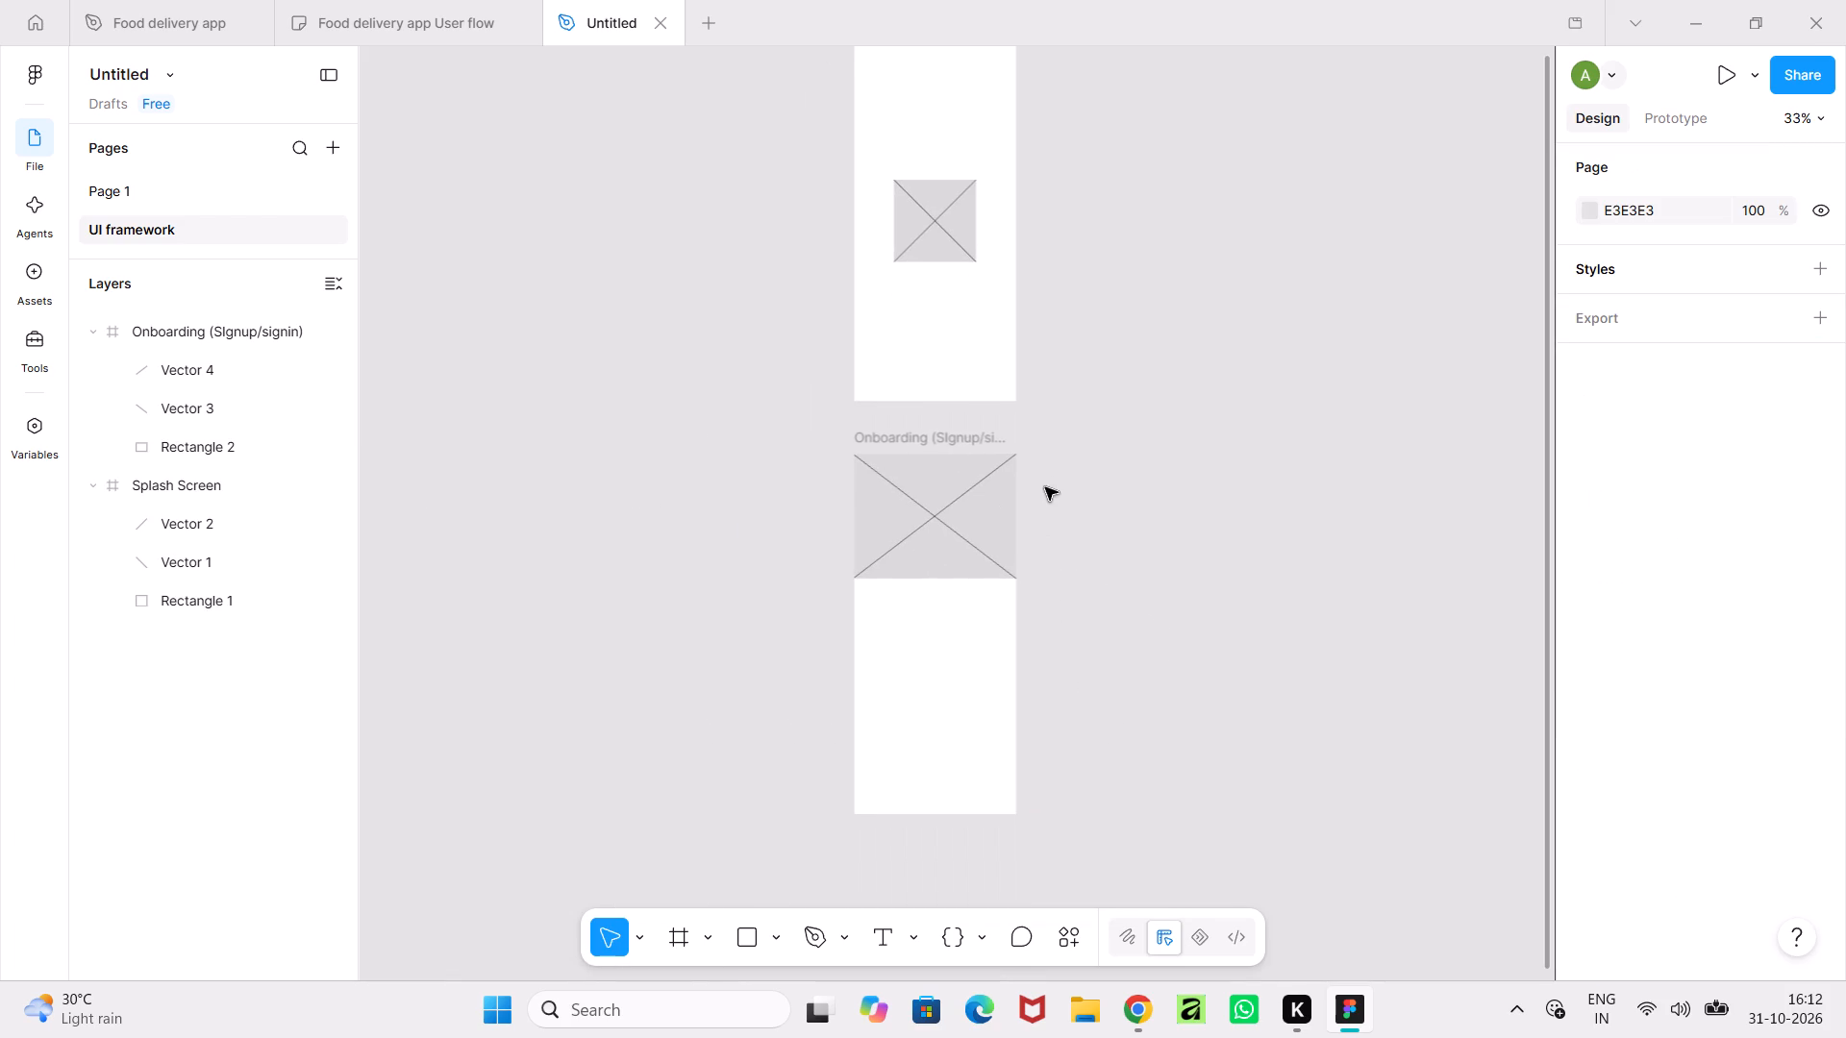
scroll(1045, 491, "up", 3, "ctrl")
scroll(1055, 616, "up", 4, "ctrl")
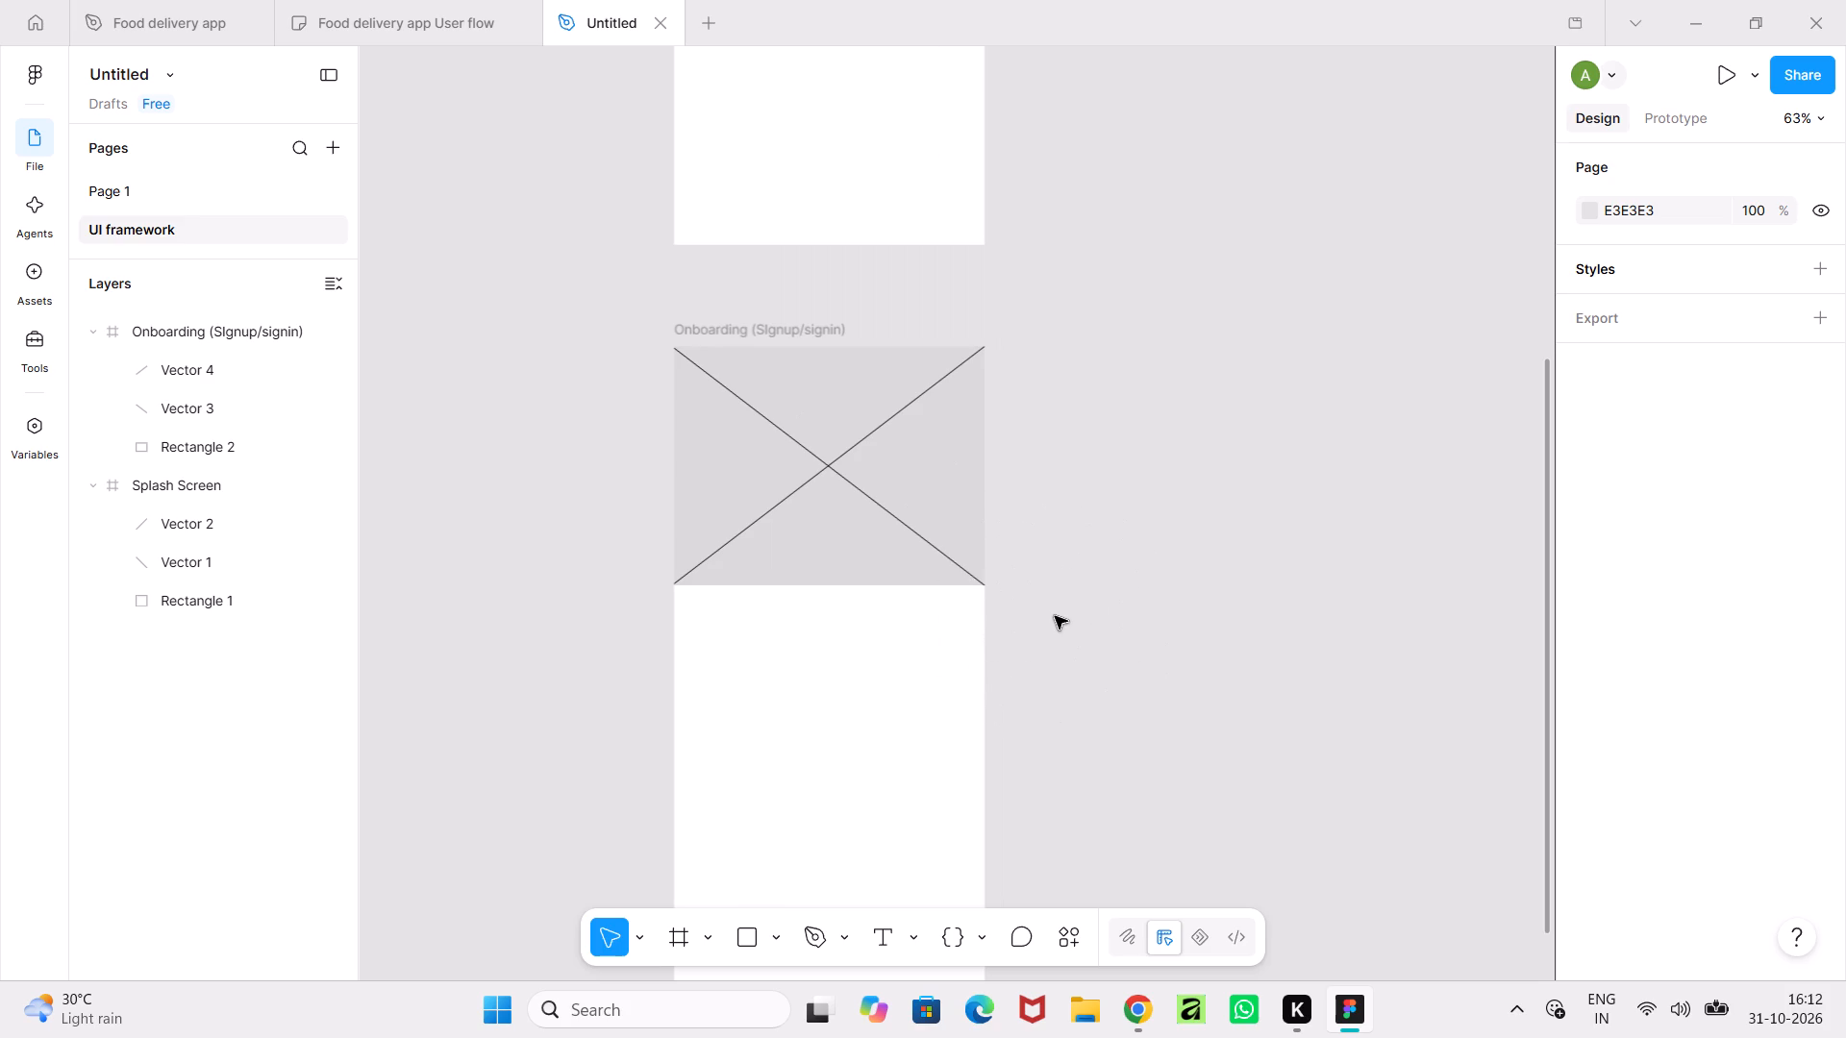
middle_click_drag(1055, 616, 1088, 496)
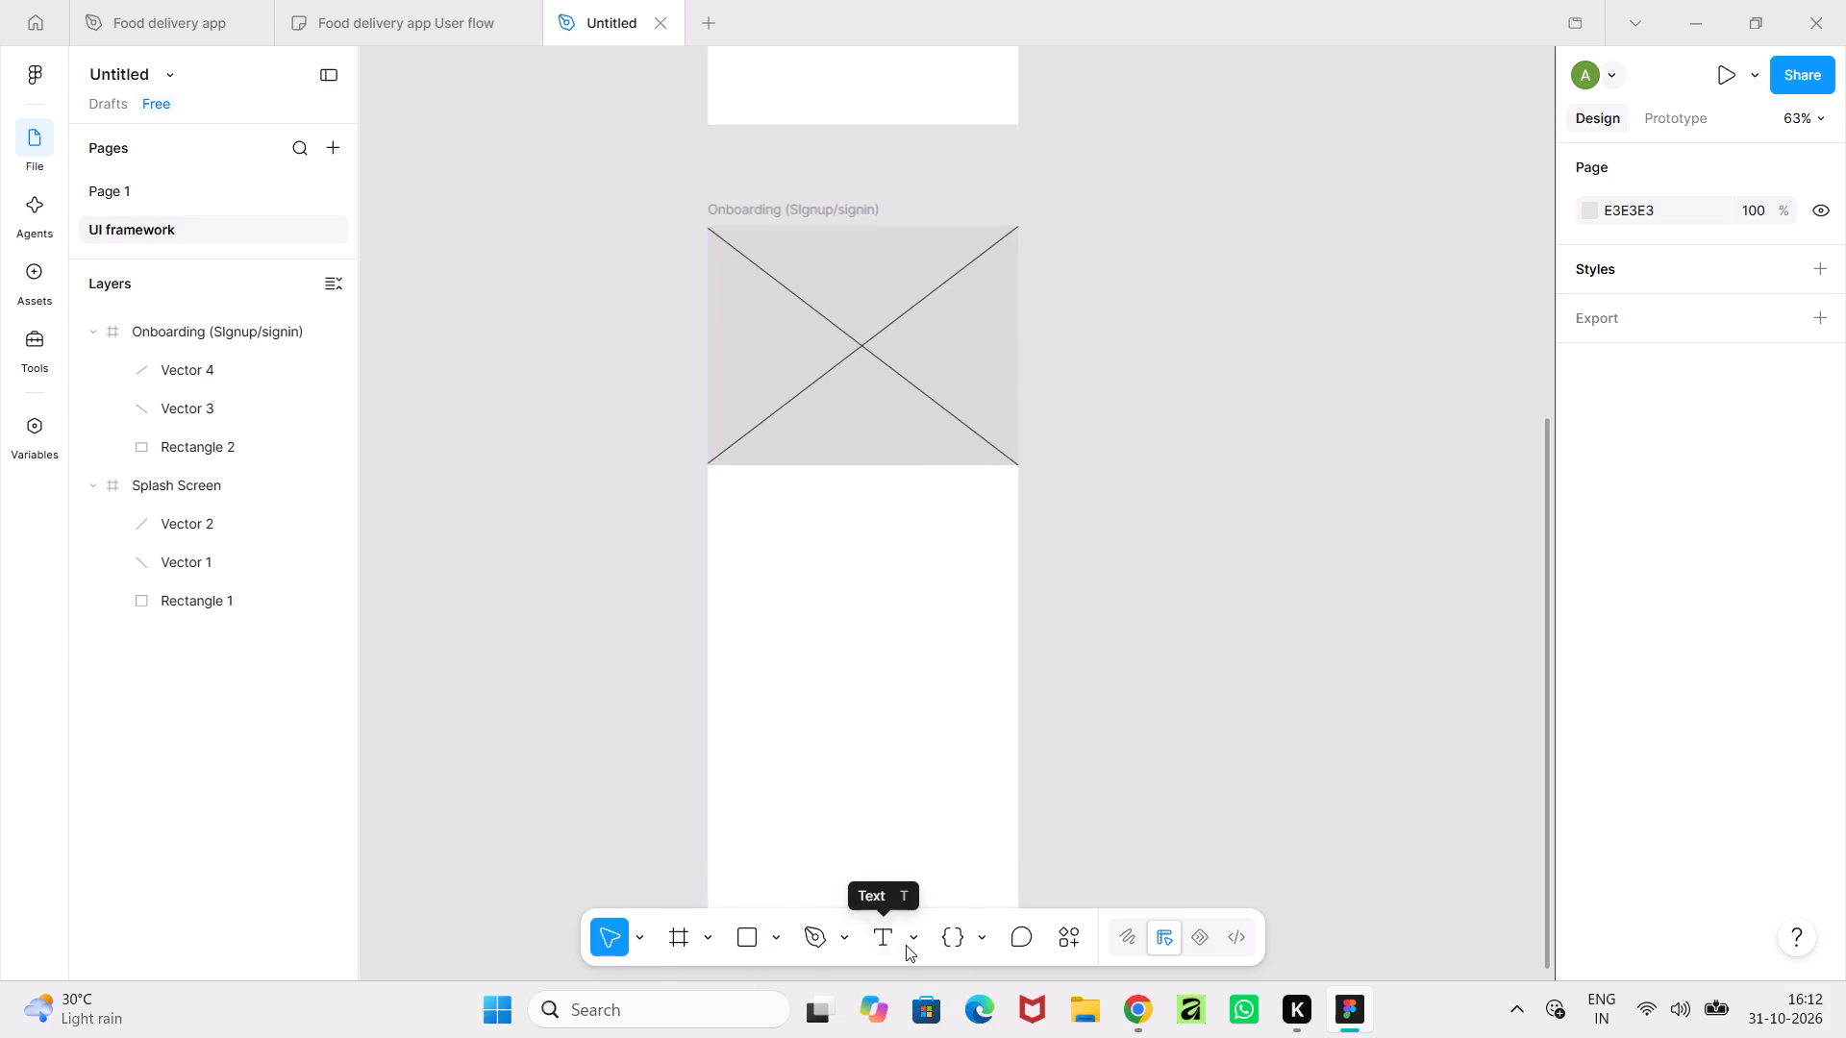
left_click(805, 943)
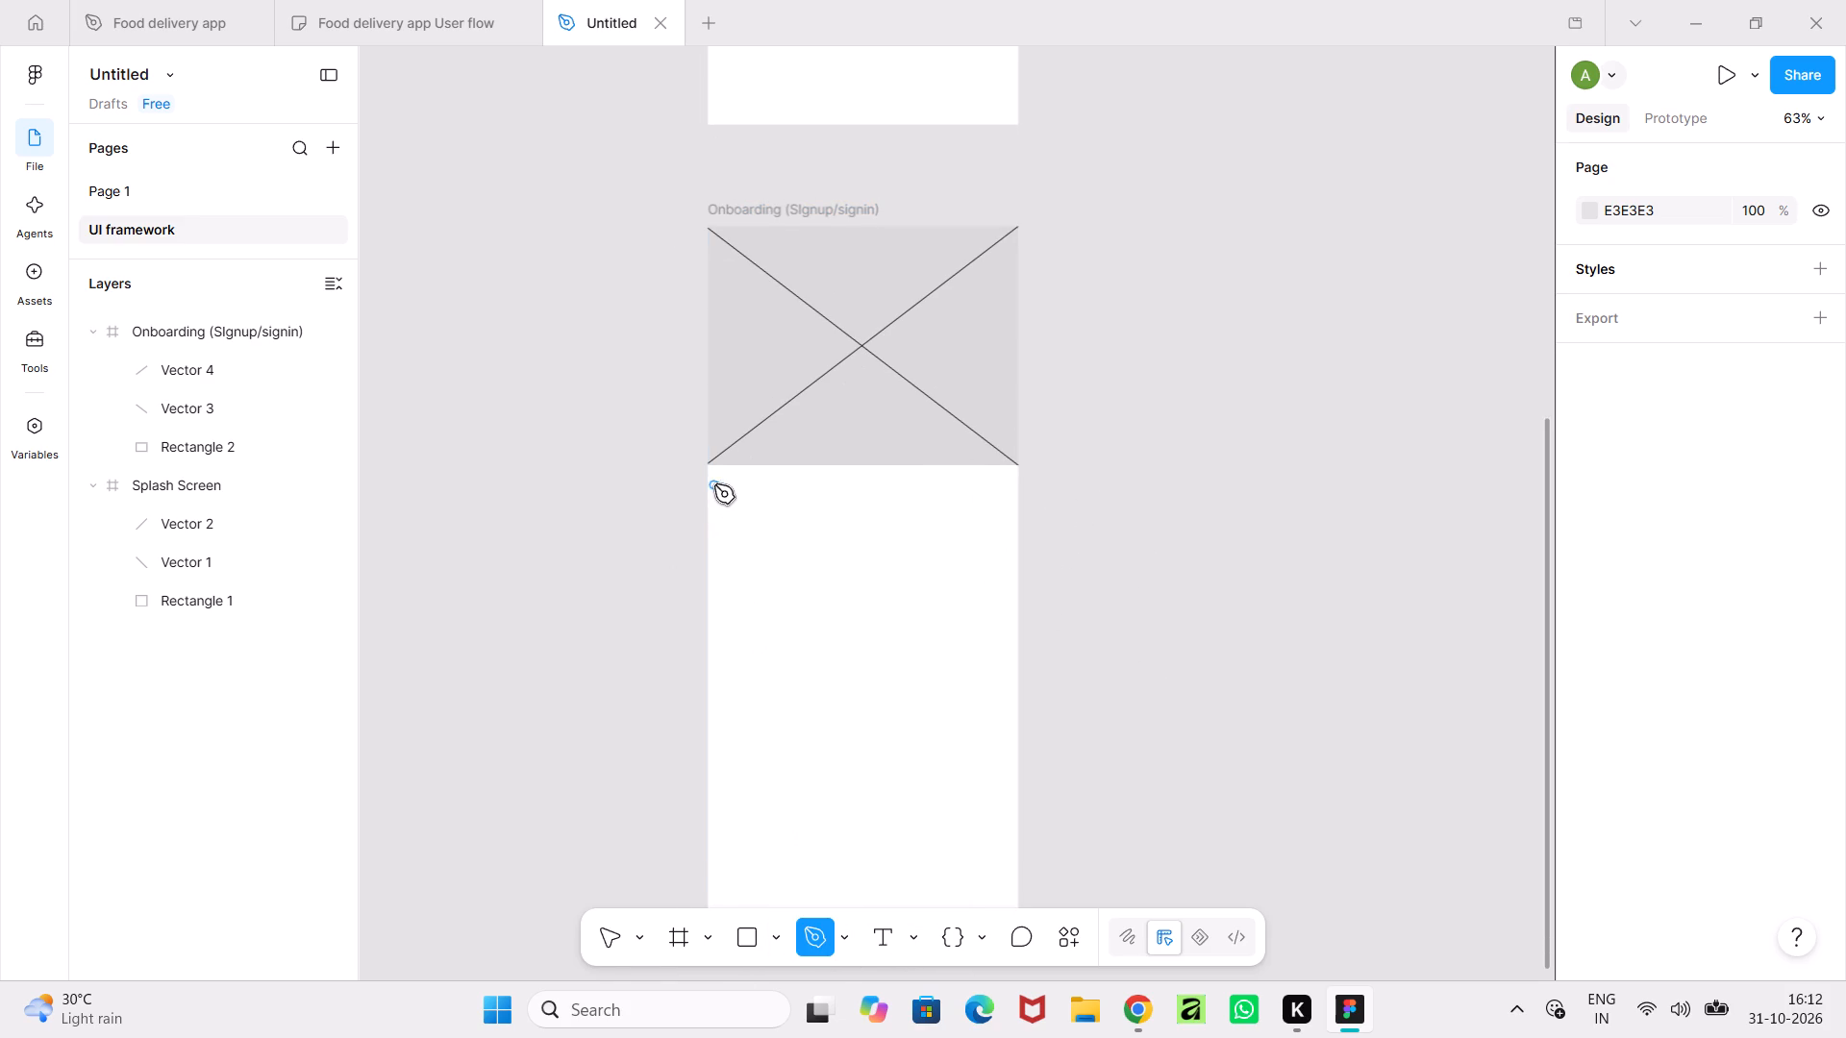
left_click(722, 495)
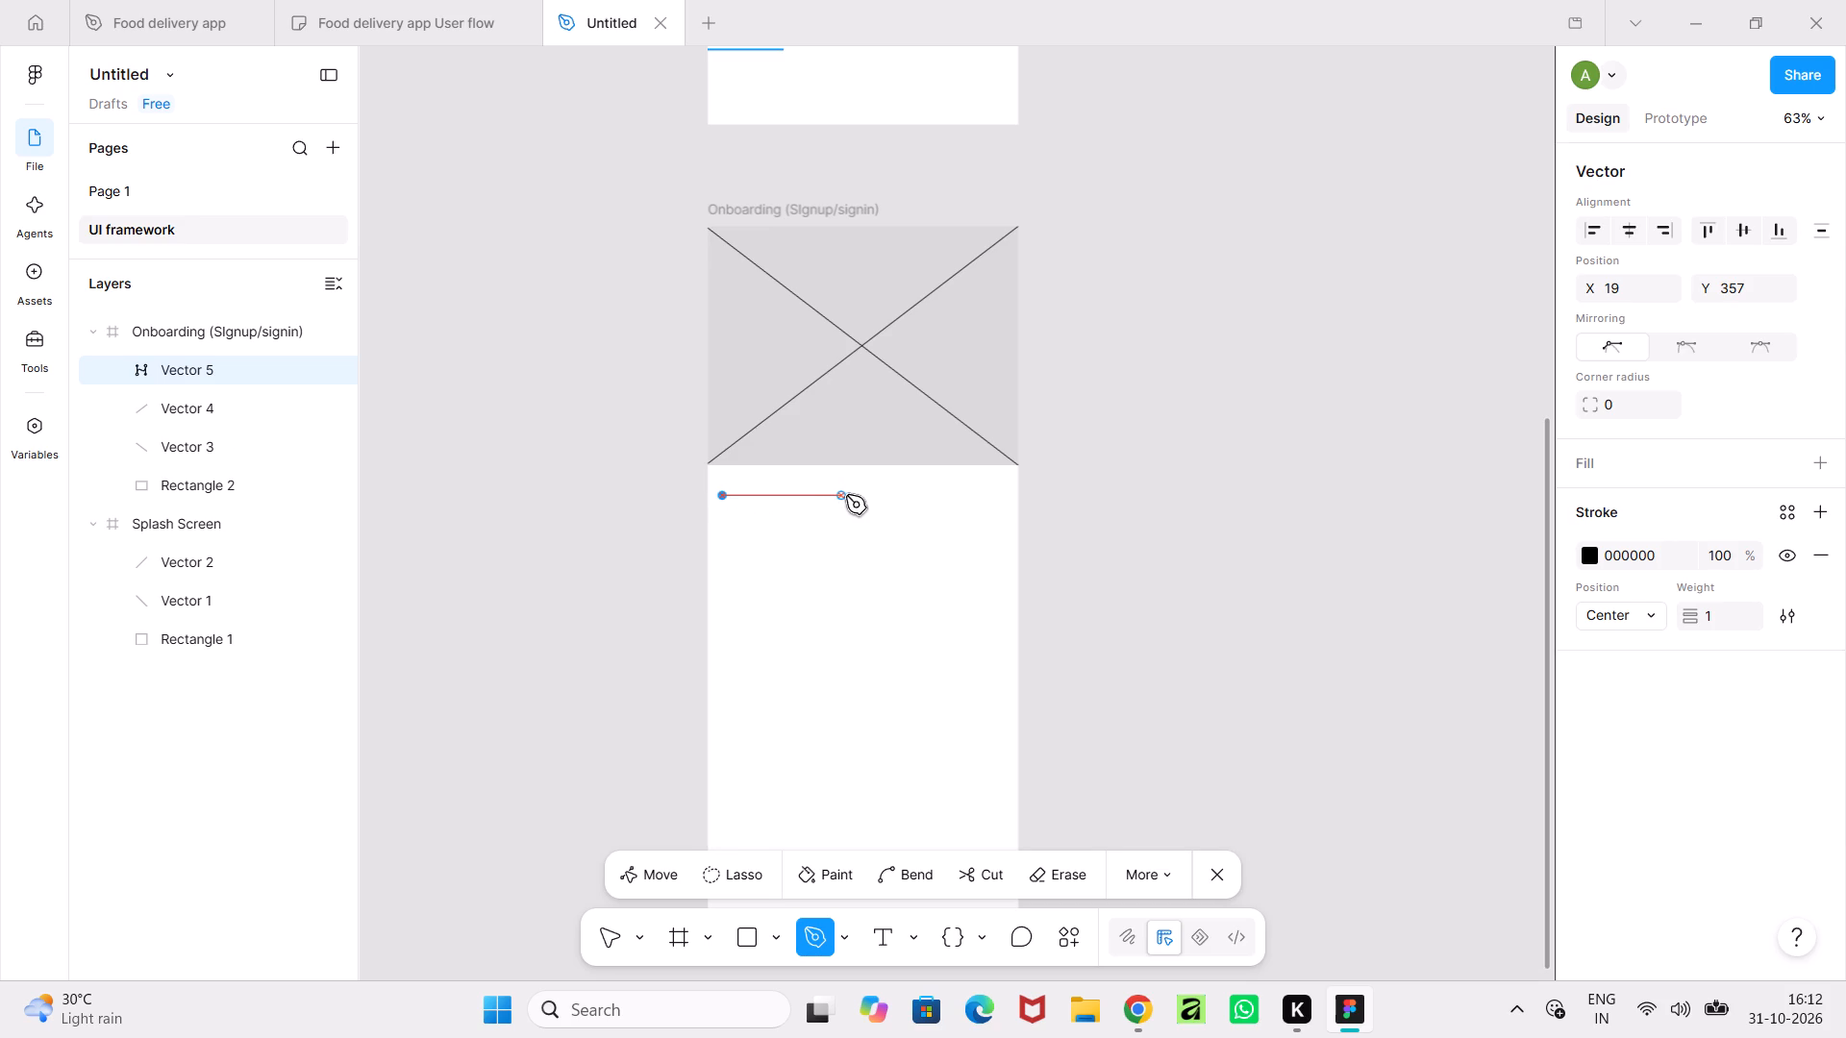
left_click(846, 495, "shift")
left_click(986, 869)
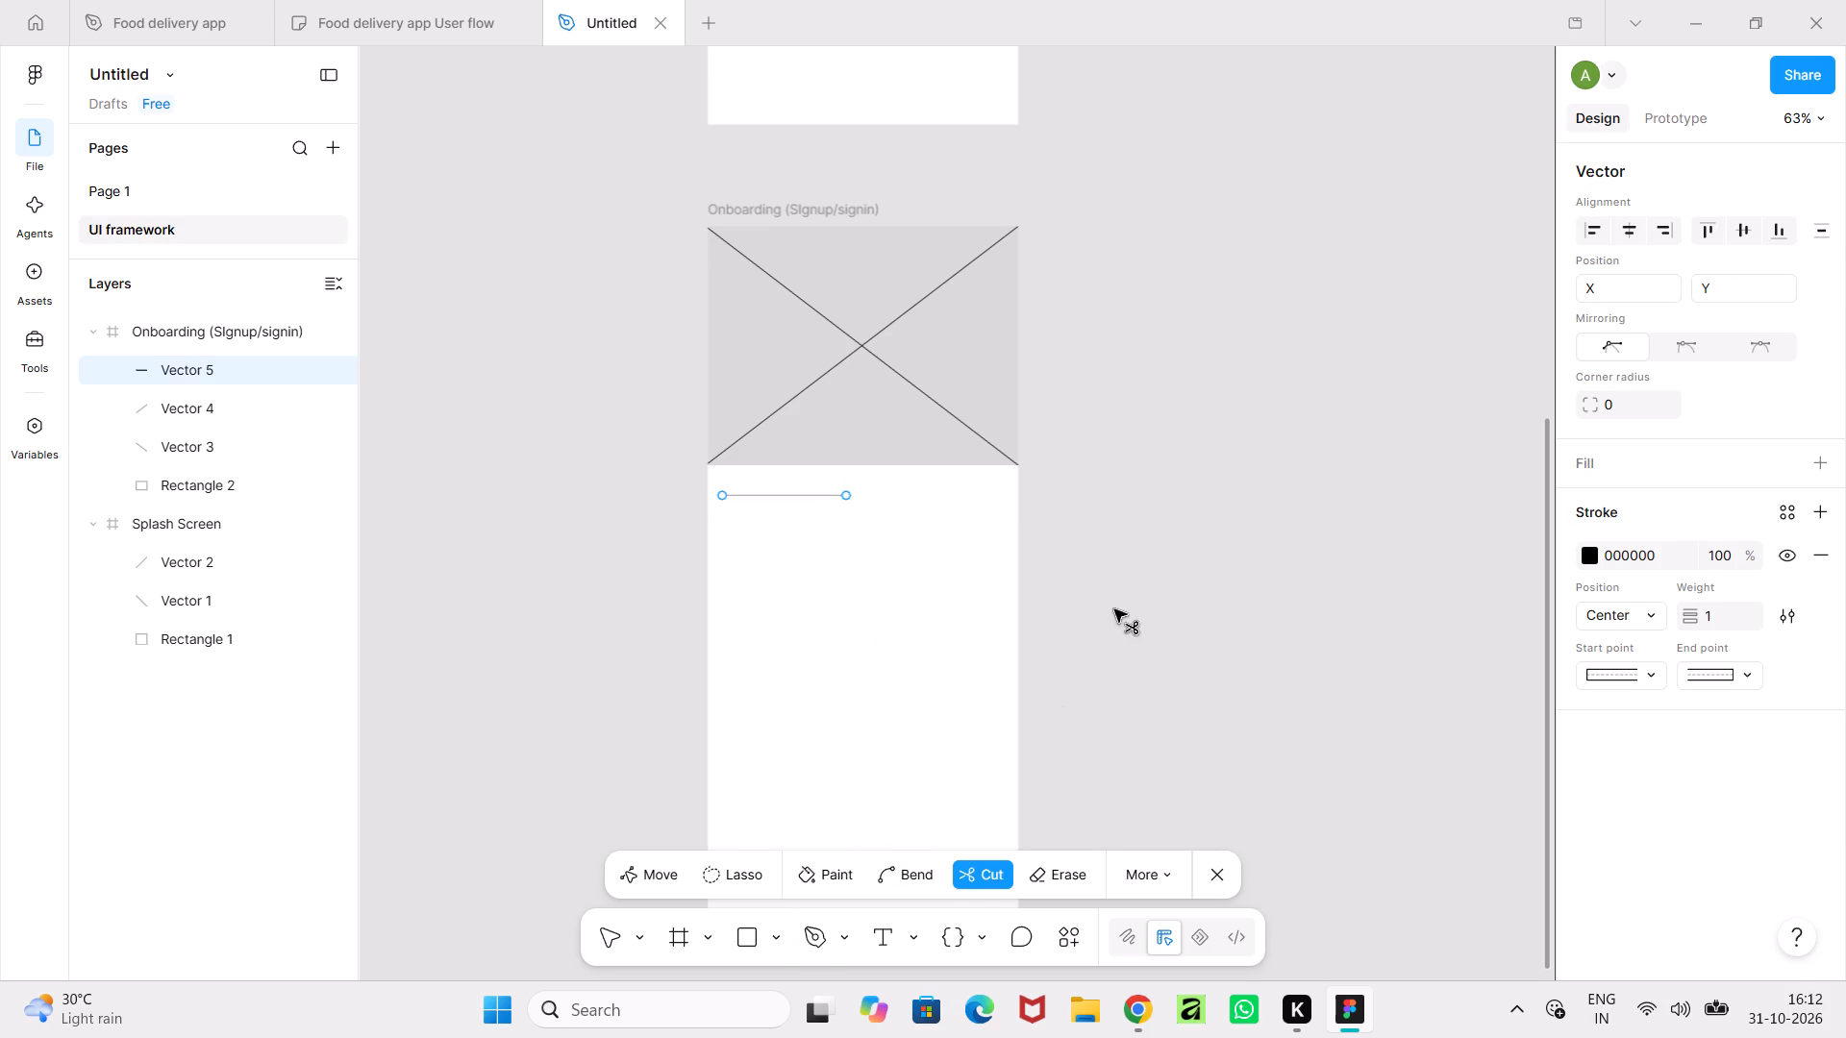
left_click(1113, 609)
left_click(644, 867)
left_click(612, 941)
left_click(1181, 672)
Draw a grey square, about 45 × 45, under the short line and give it a corner radius of 5.
scroll(899, 522, "up", 5, "ctrl")
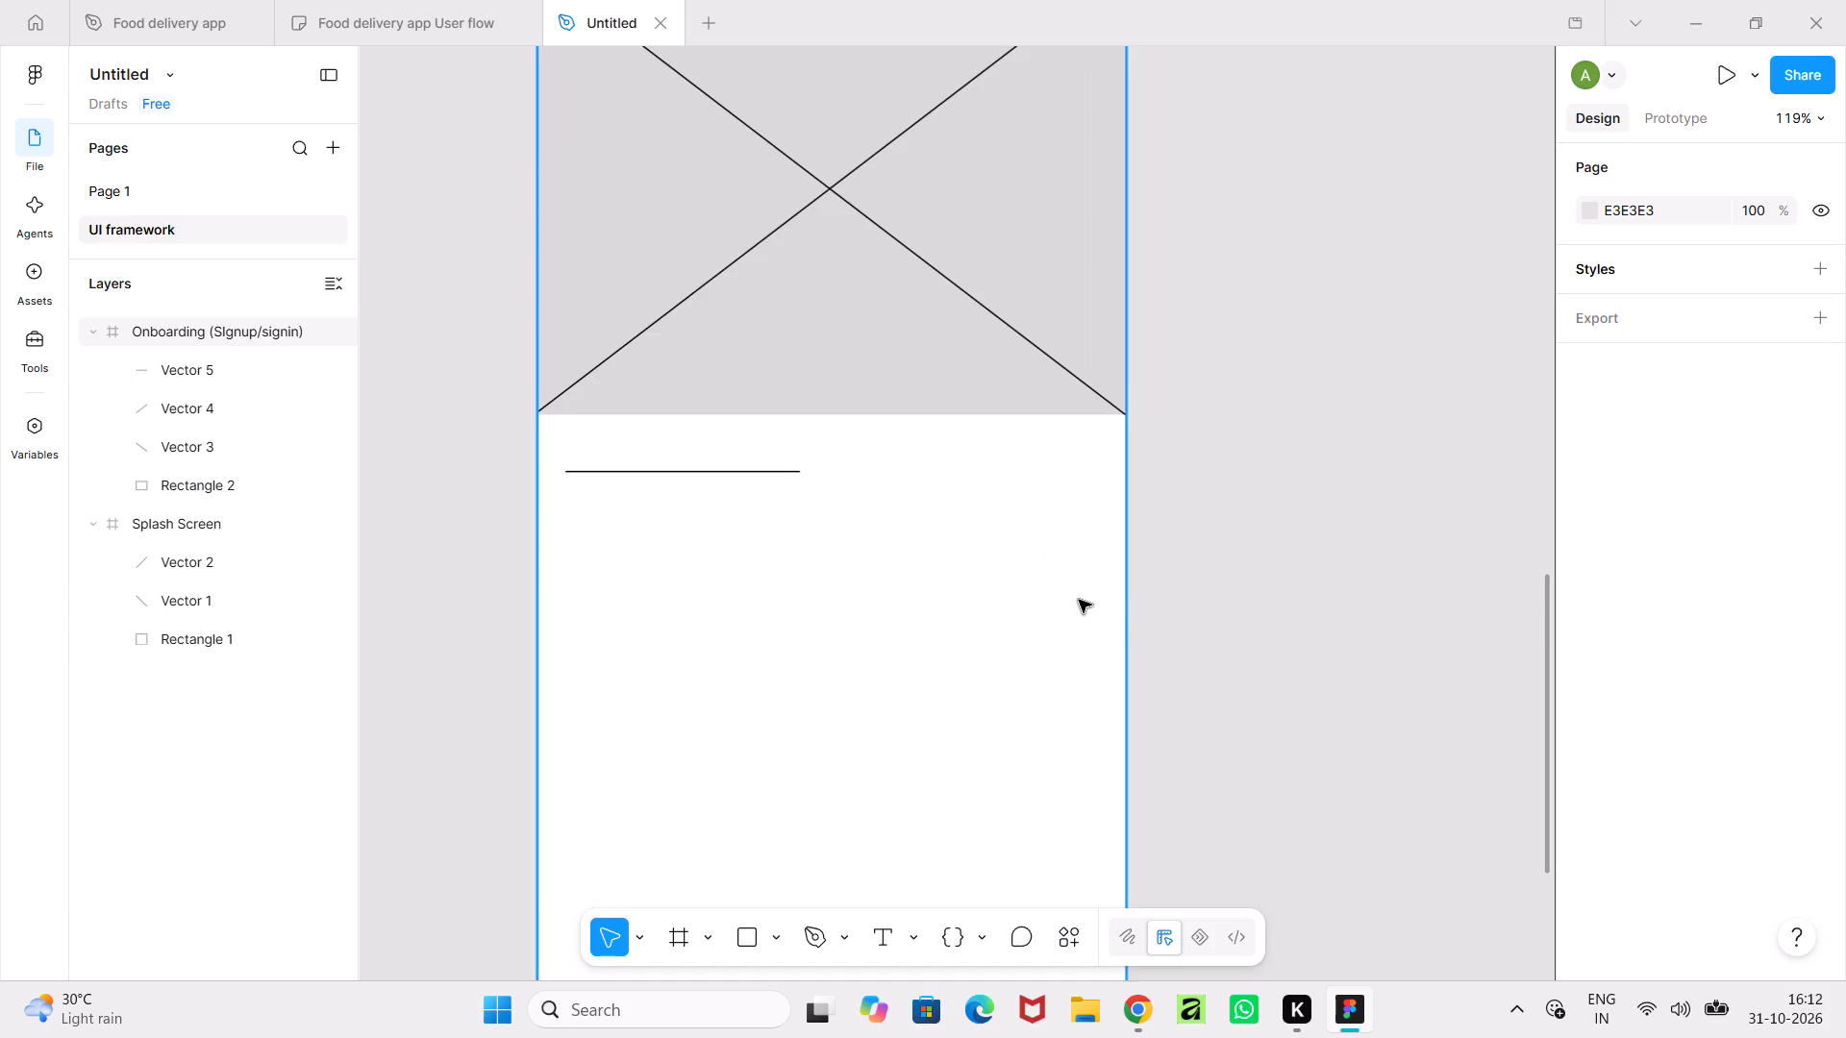
scroll(1079, 600, "down", 3, "ctrl")
left_click(755, 946)
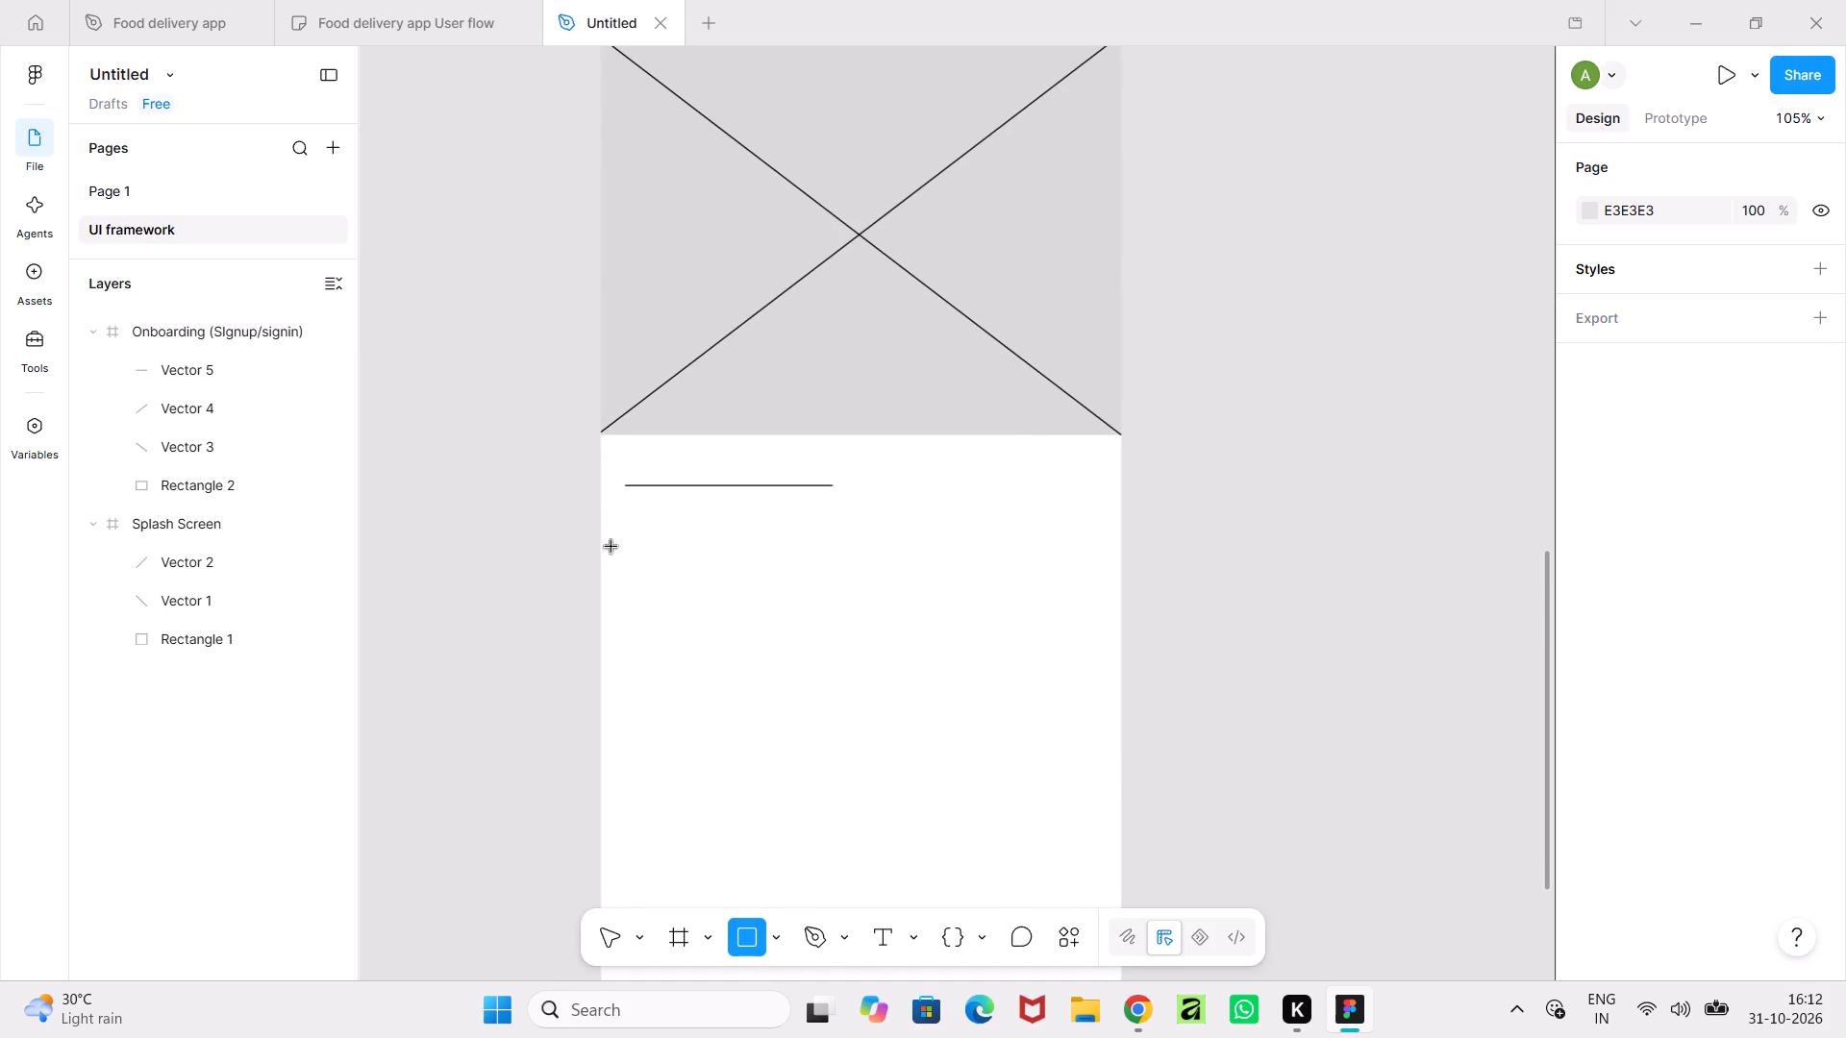
left_click_drag(620, 517, 711, 590, "shift")
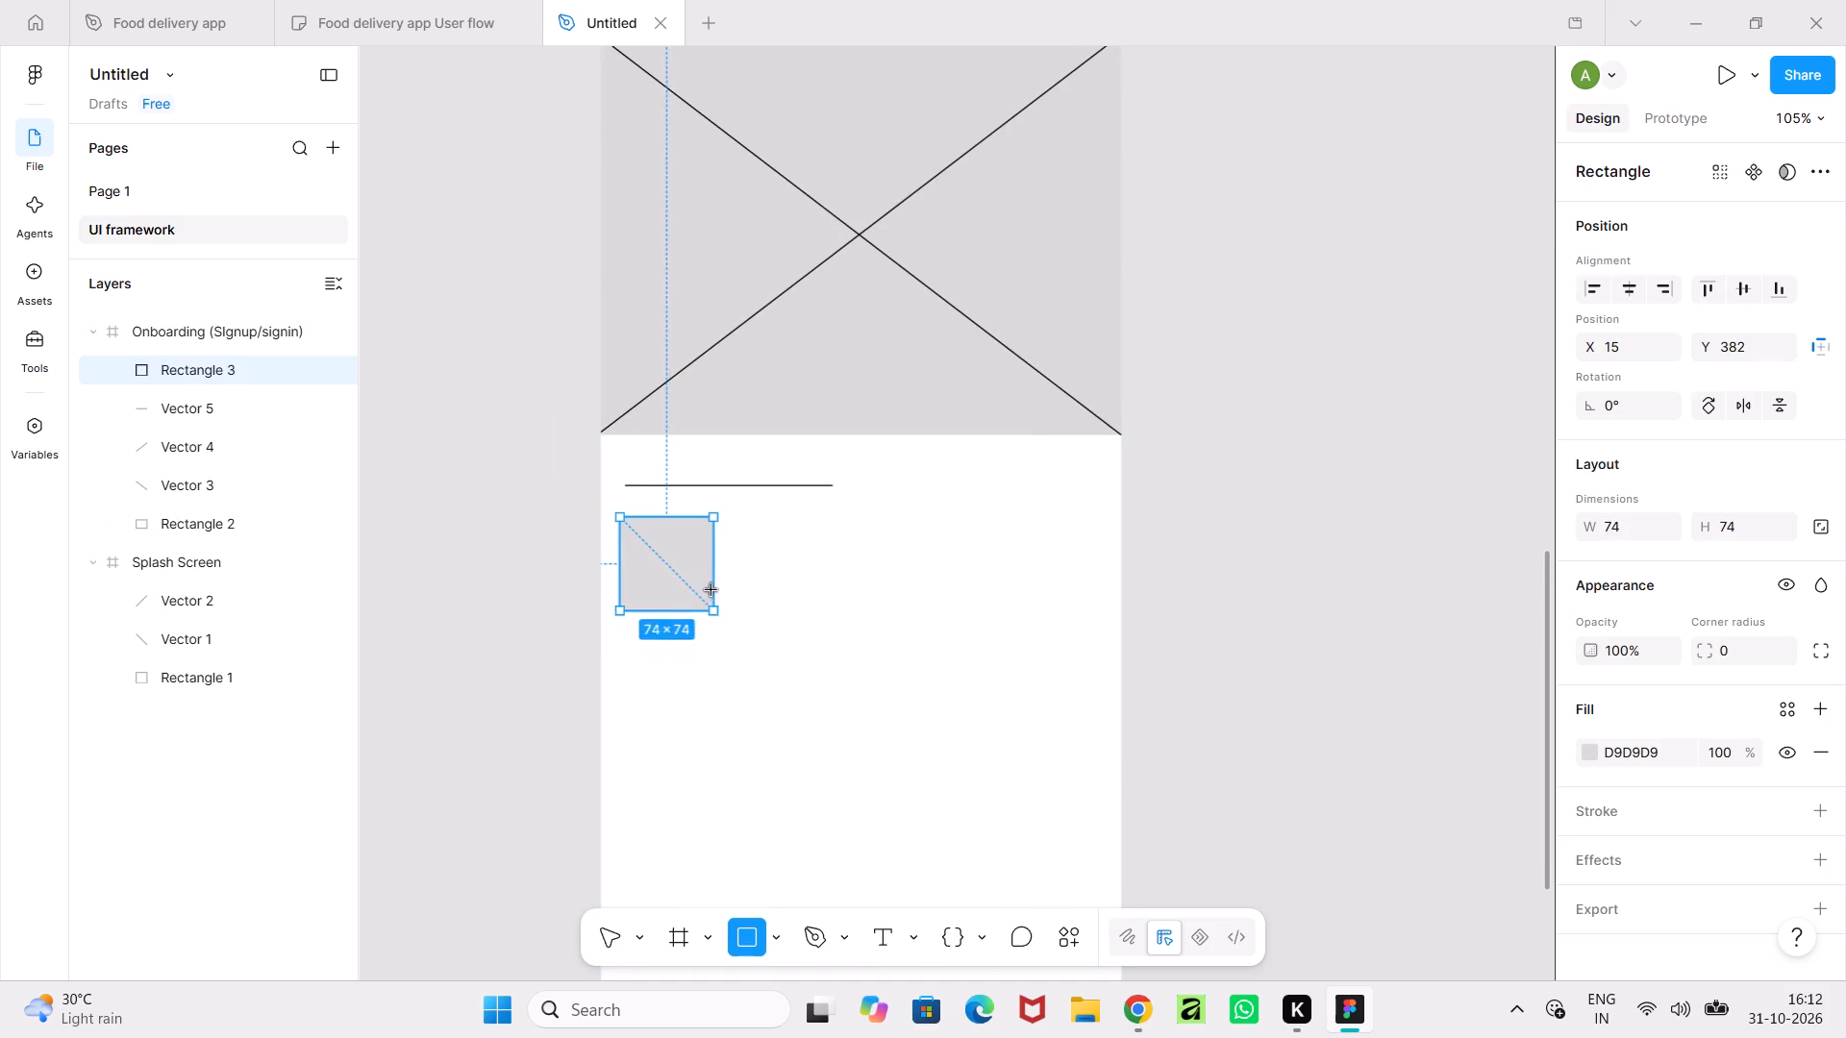
left_click_drag(711, 590, 677, 553, "shift")
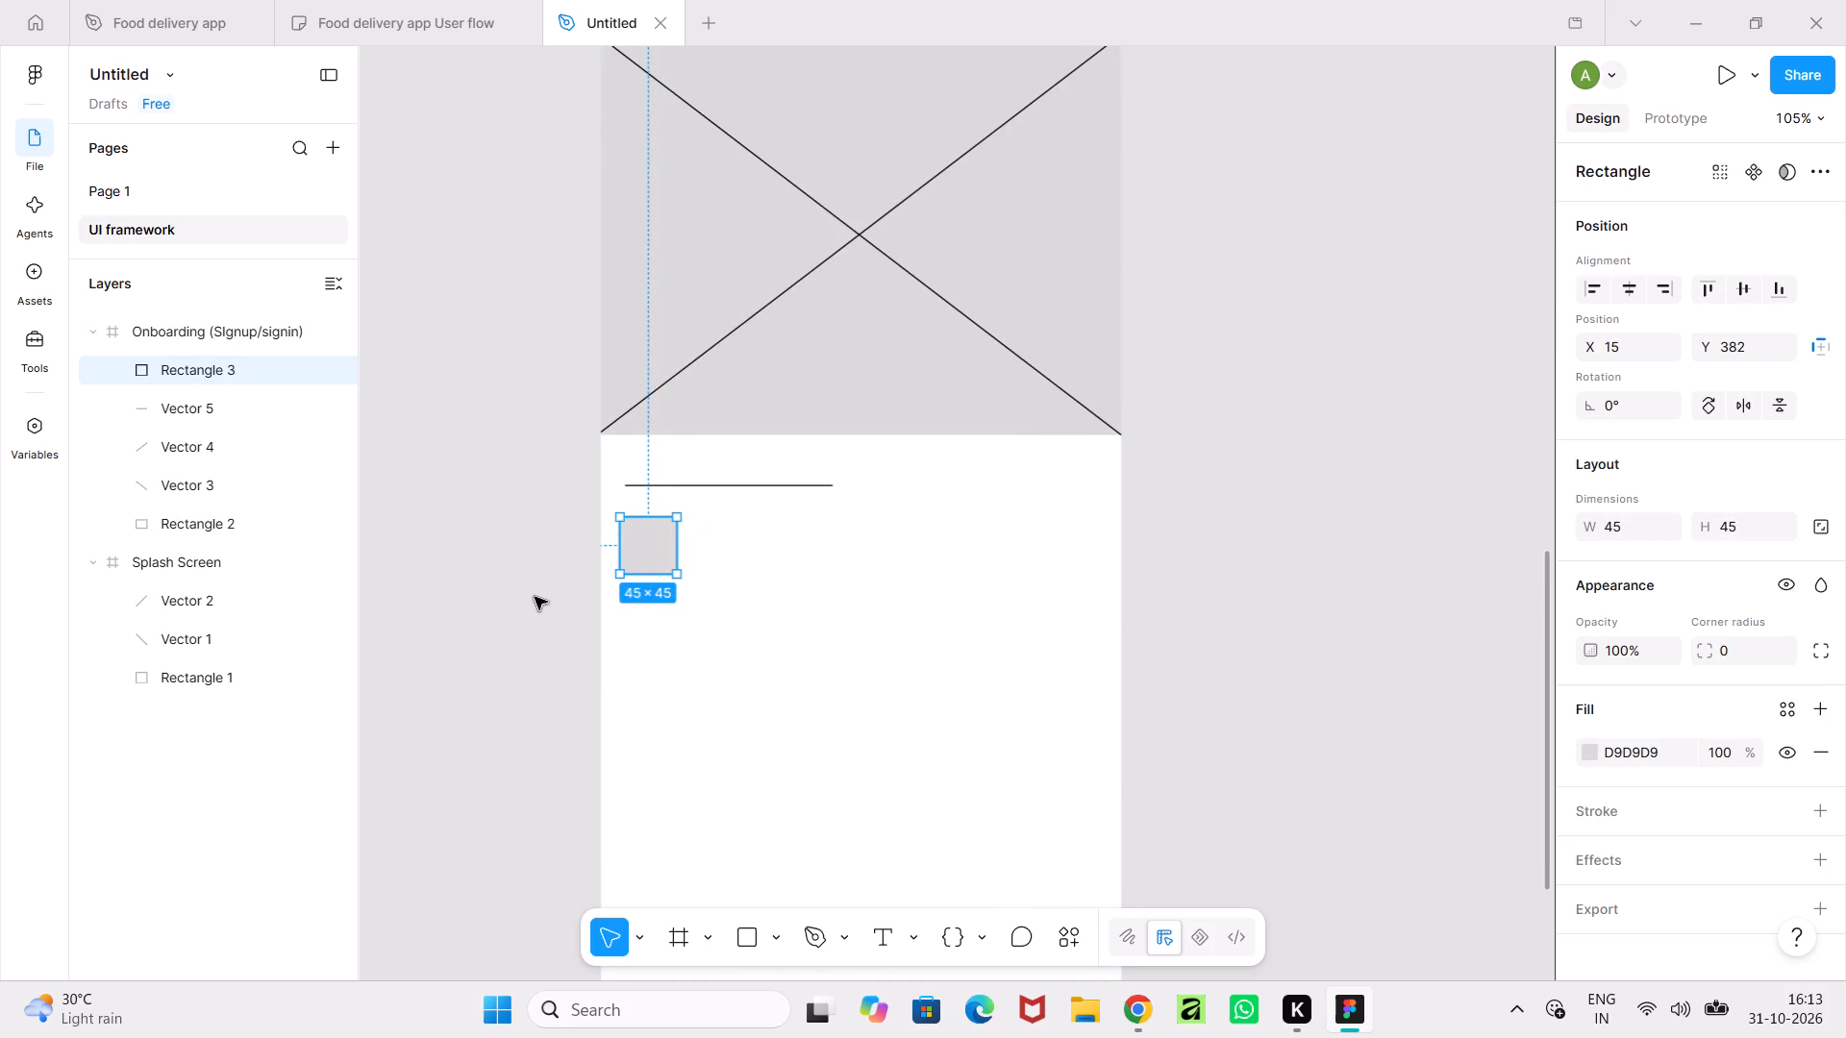
left_click_drag(1706, 655, 933, 509)
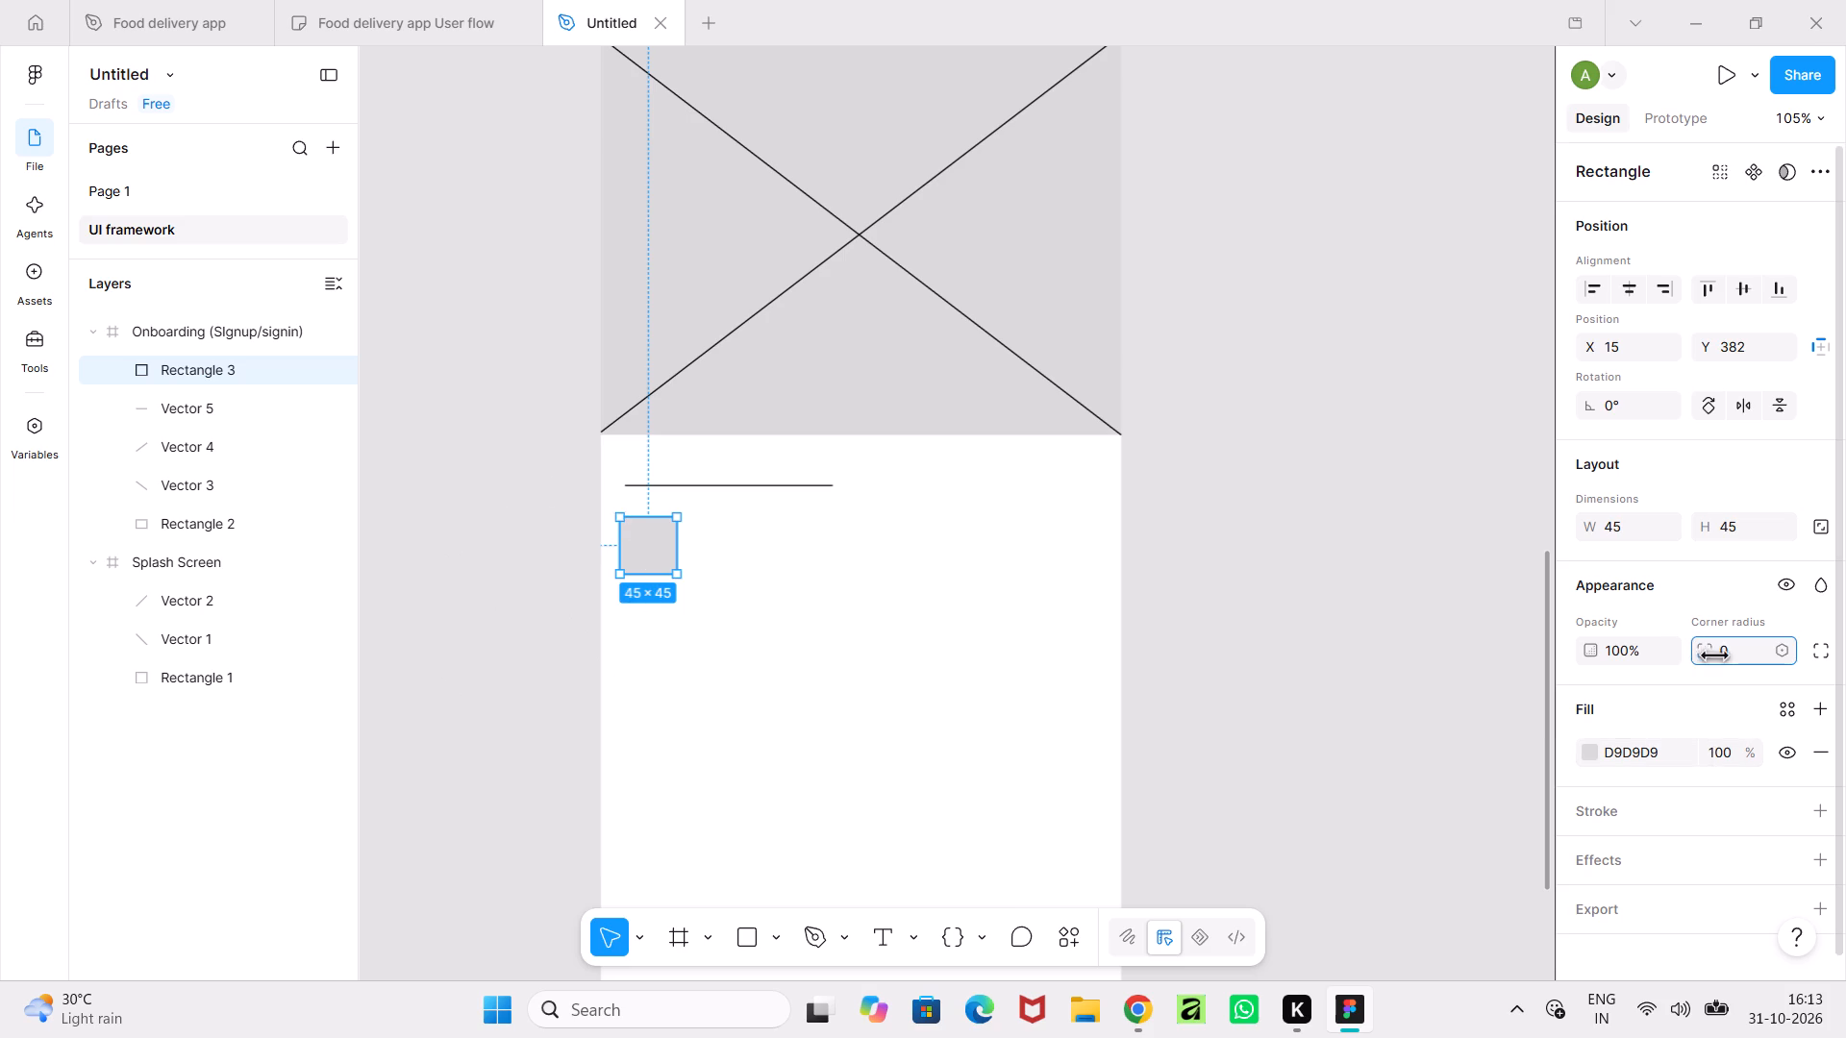
left_click_drag(933, 509, 1052, 493)
left_click(1347, 739)
Duplicate the small square, place the copy beside it and widen the copy into a bar about 325 × 45.
left_click(674, 557)
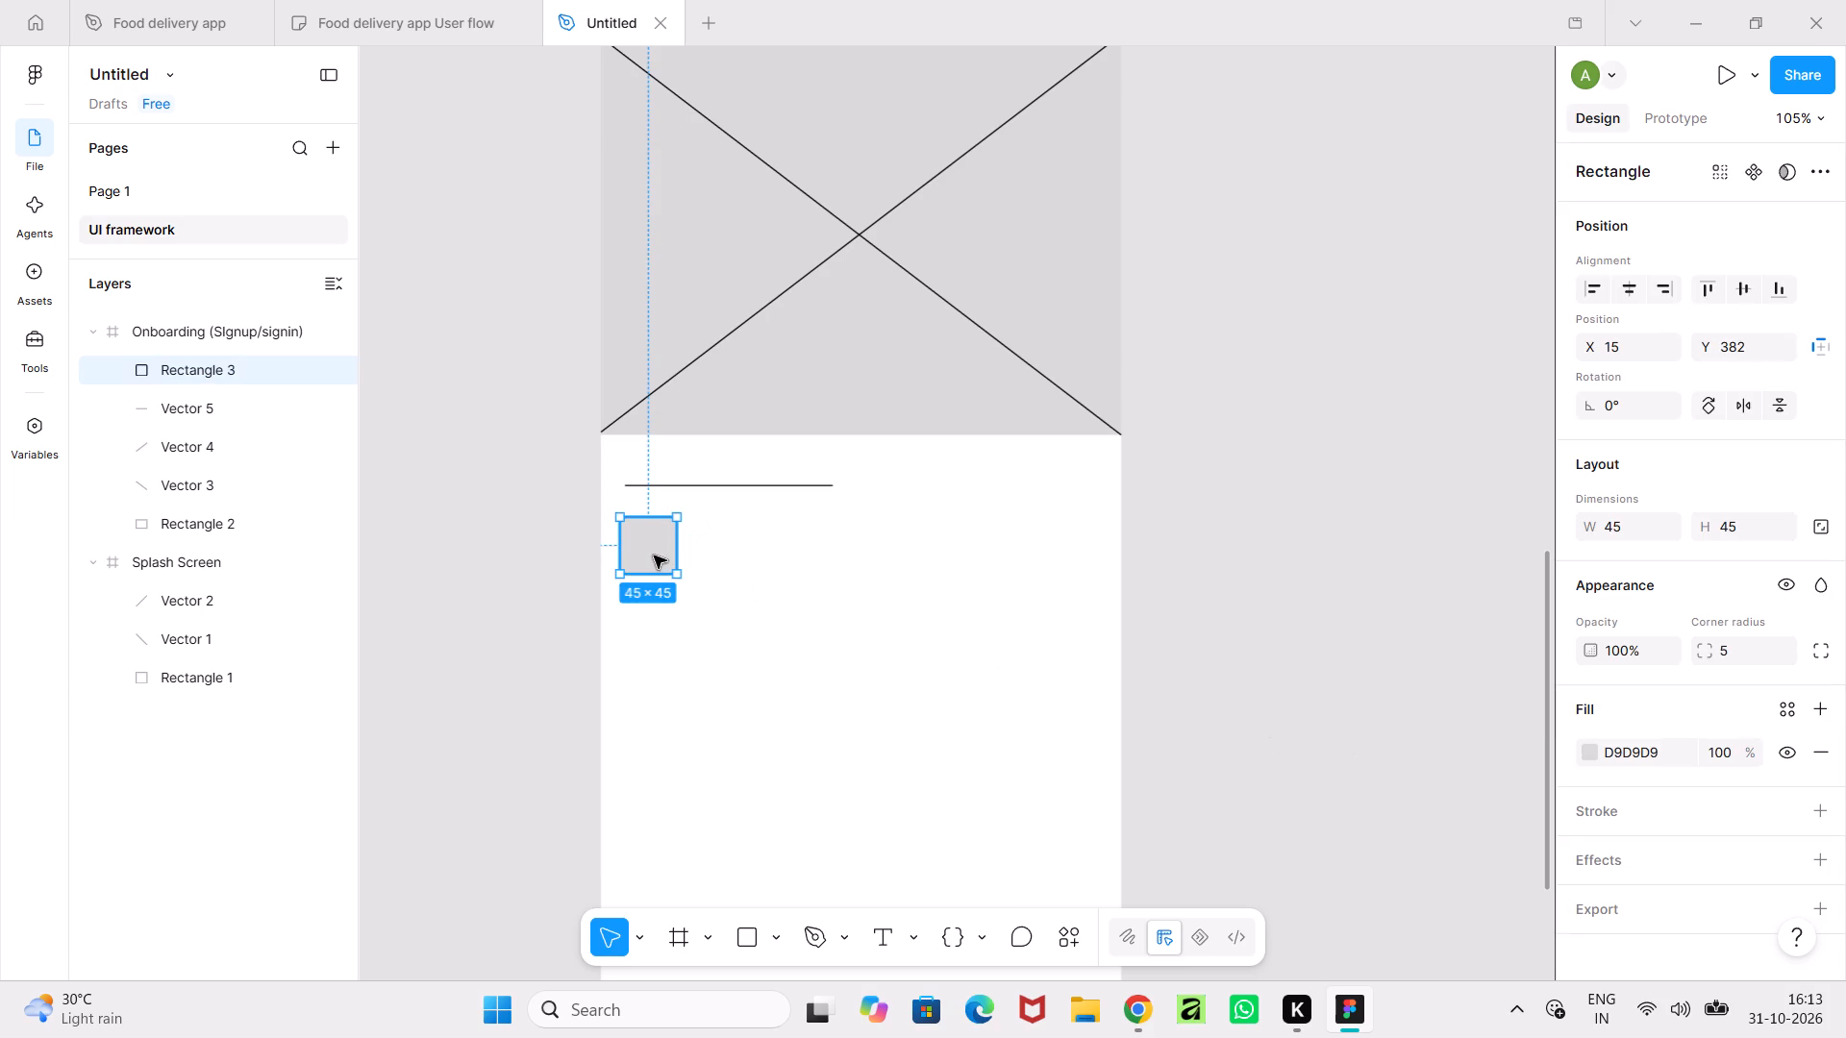
key("ctrl+c")
key("ctrl+v")
left_click_drag(631, 552, 697, 552)
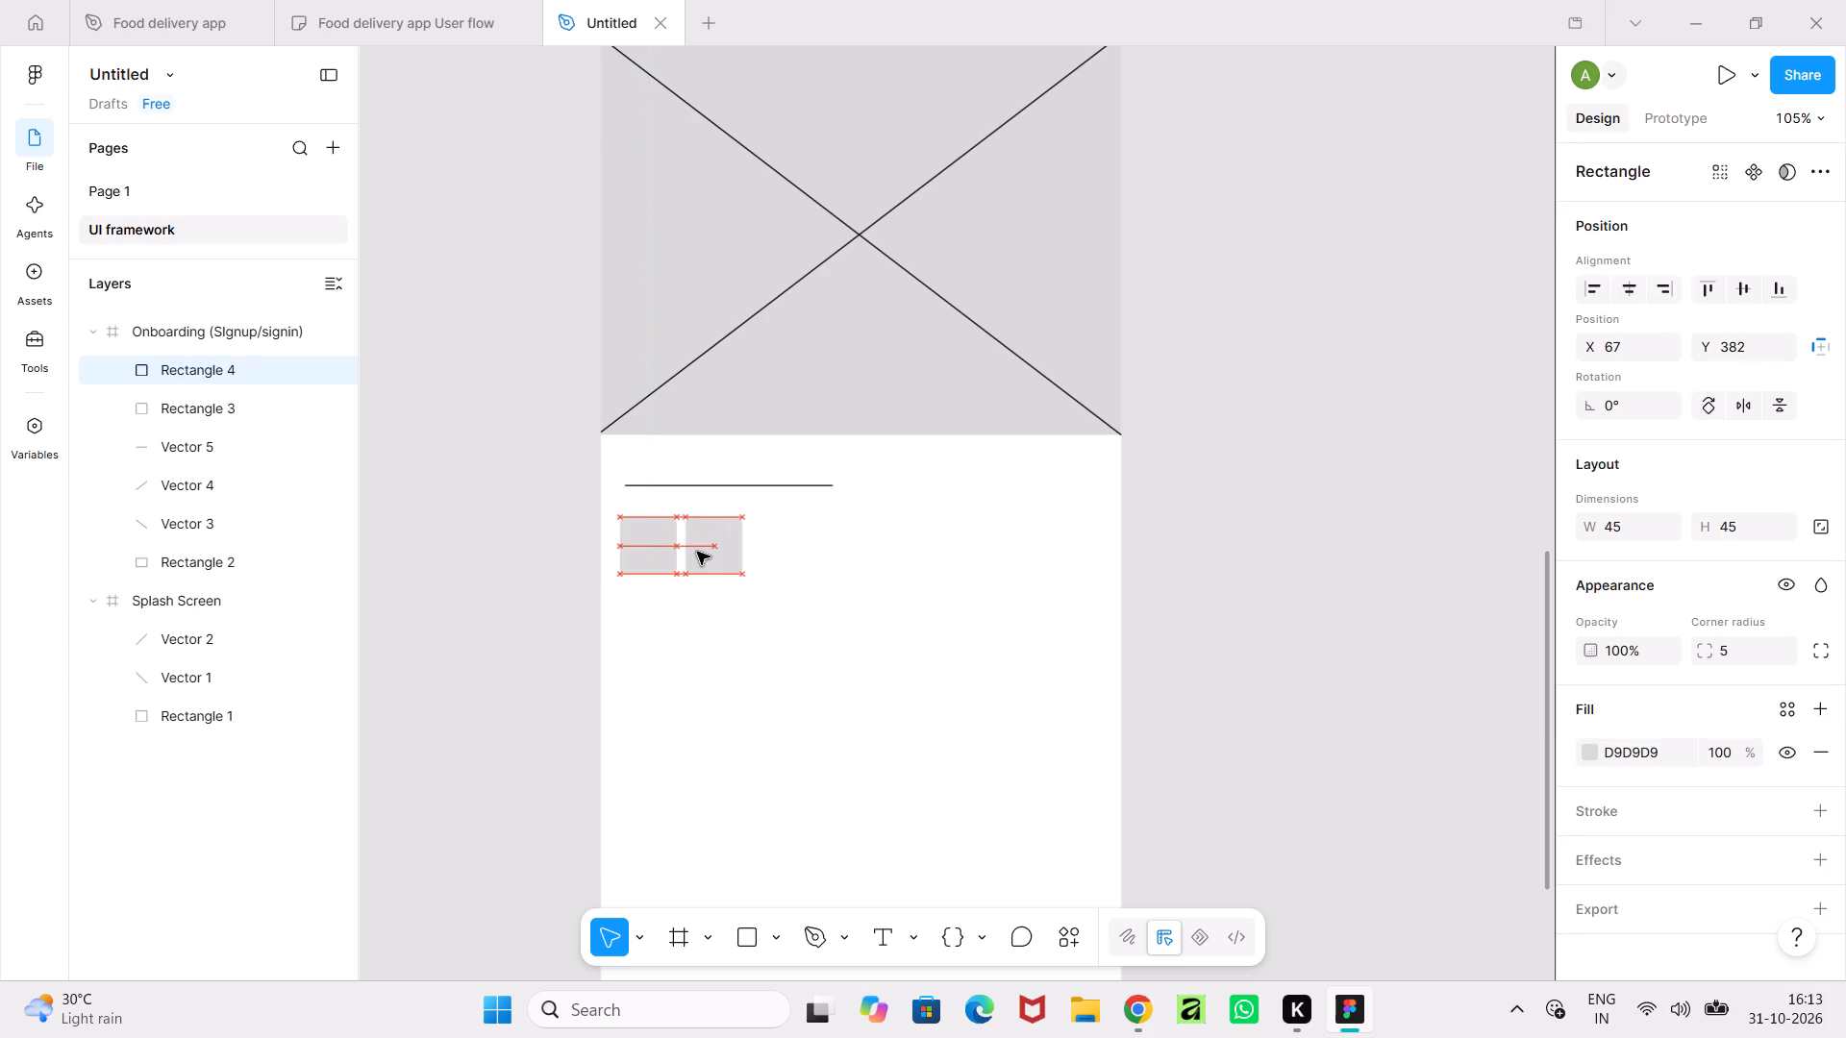
left_click_drag(697, 552, 700, 552)
left_click_drag(748, 548, 1023, 550)
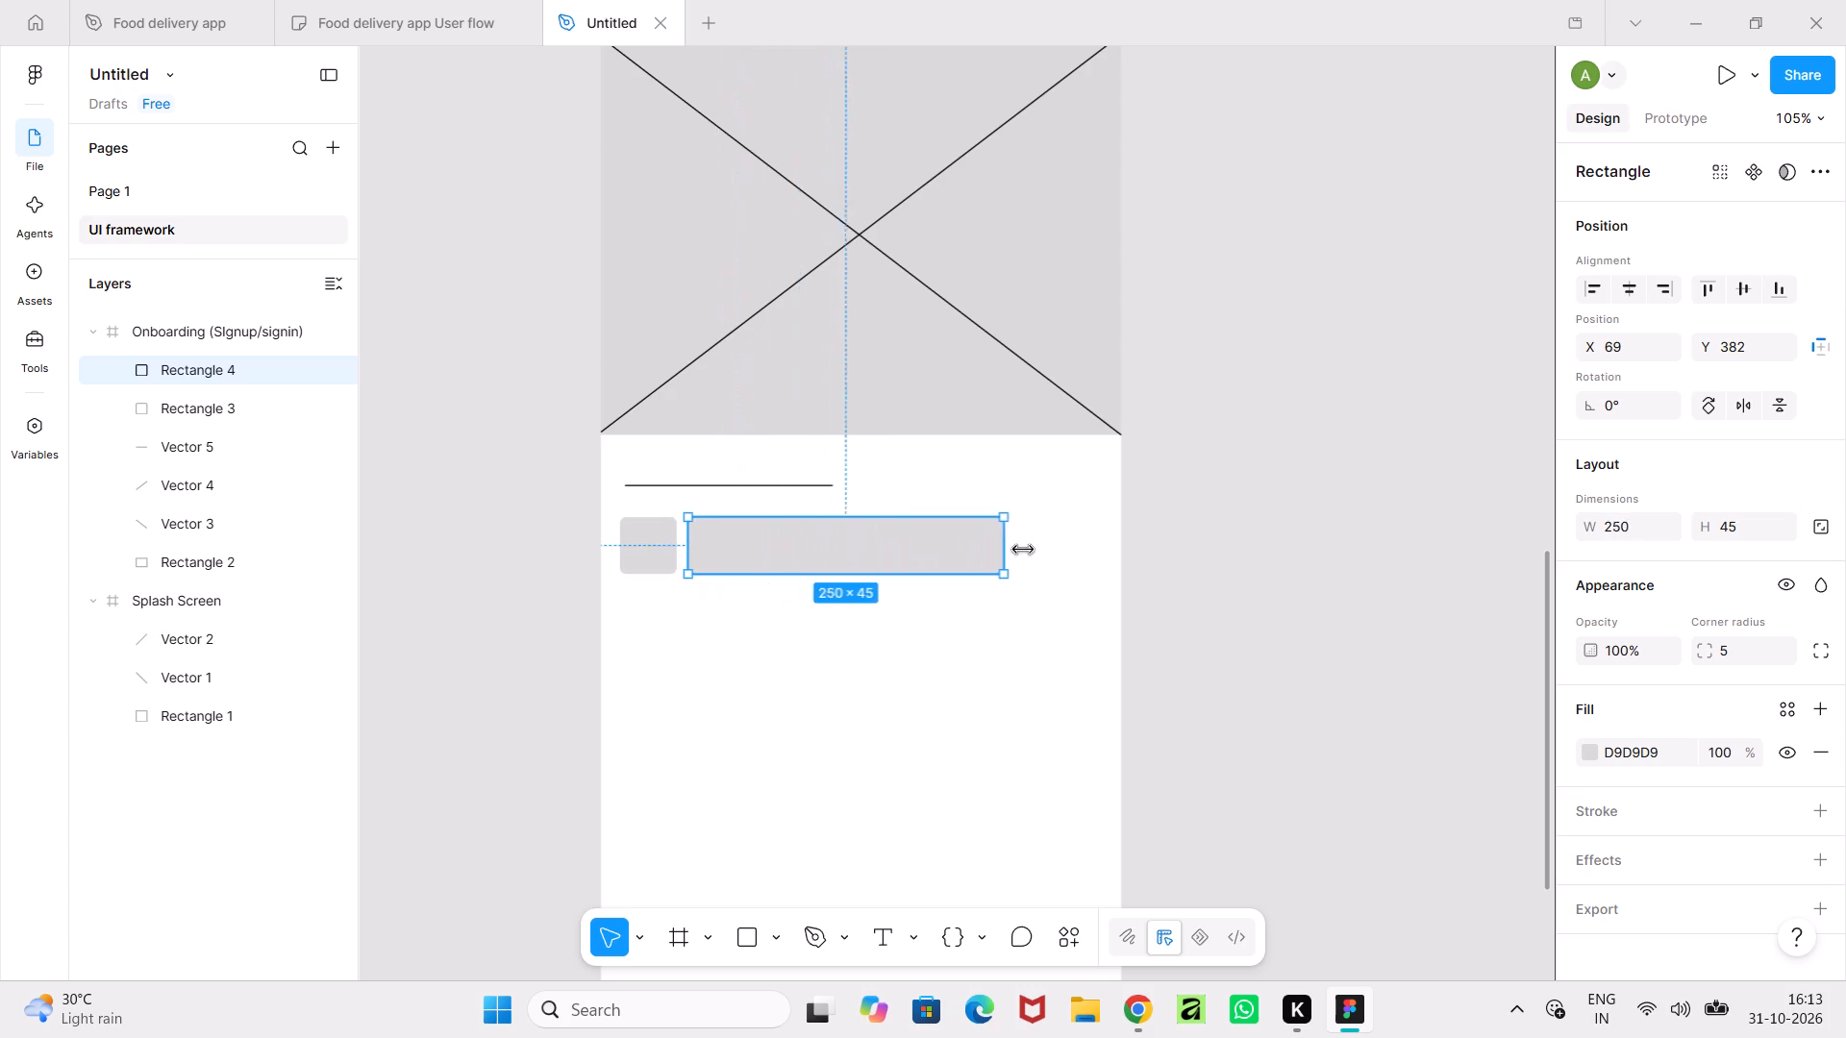
left_click_drag(1023, 550, 1099, 559)
left_click(1283, 629)
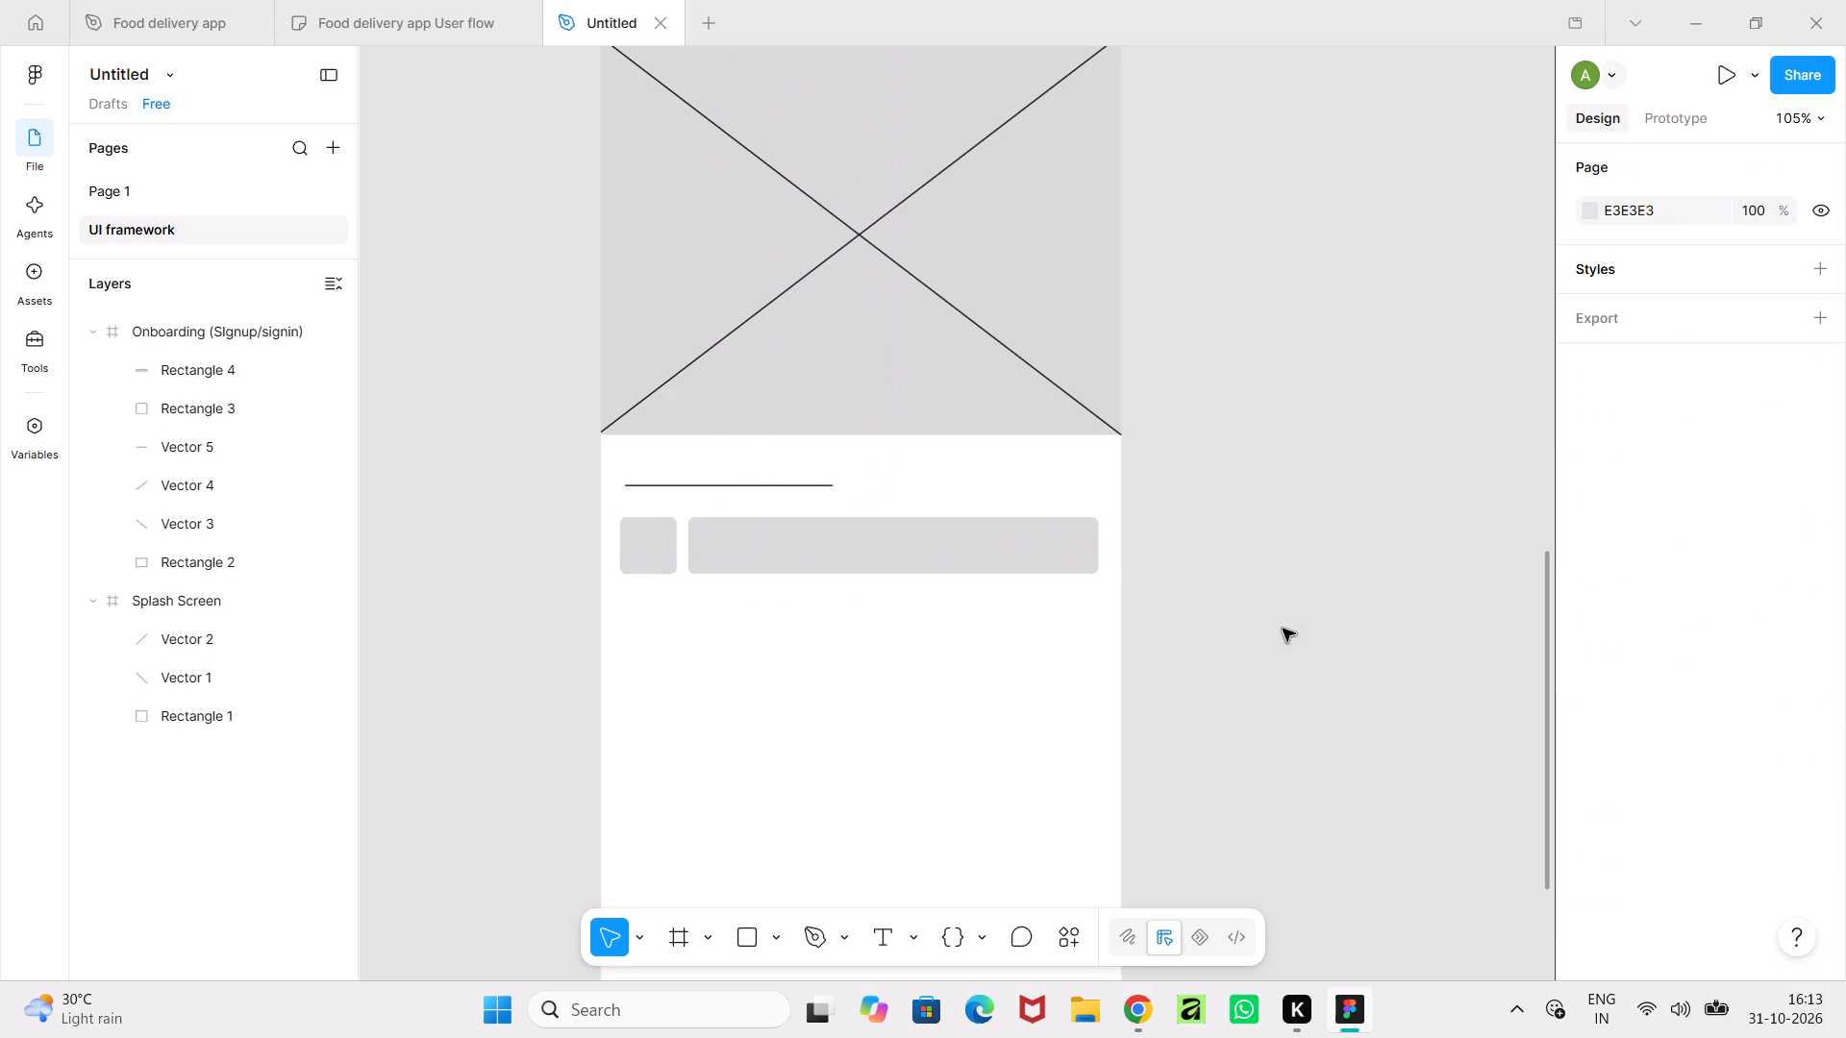
Shift the small square and the bar together so the pair is centred horizontally in the Onboarding frame.
left_click(972, 560)
left_click(629, 548, "shift")
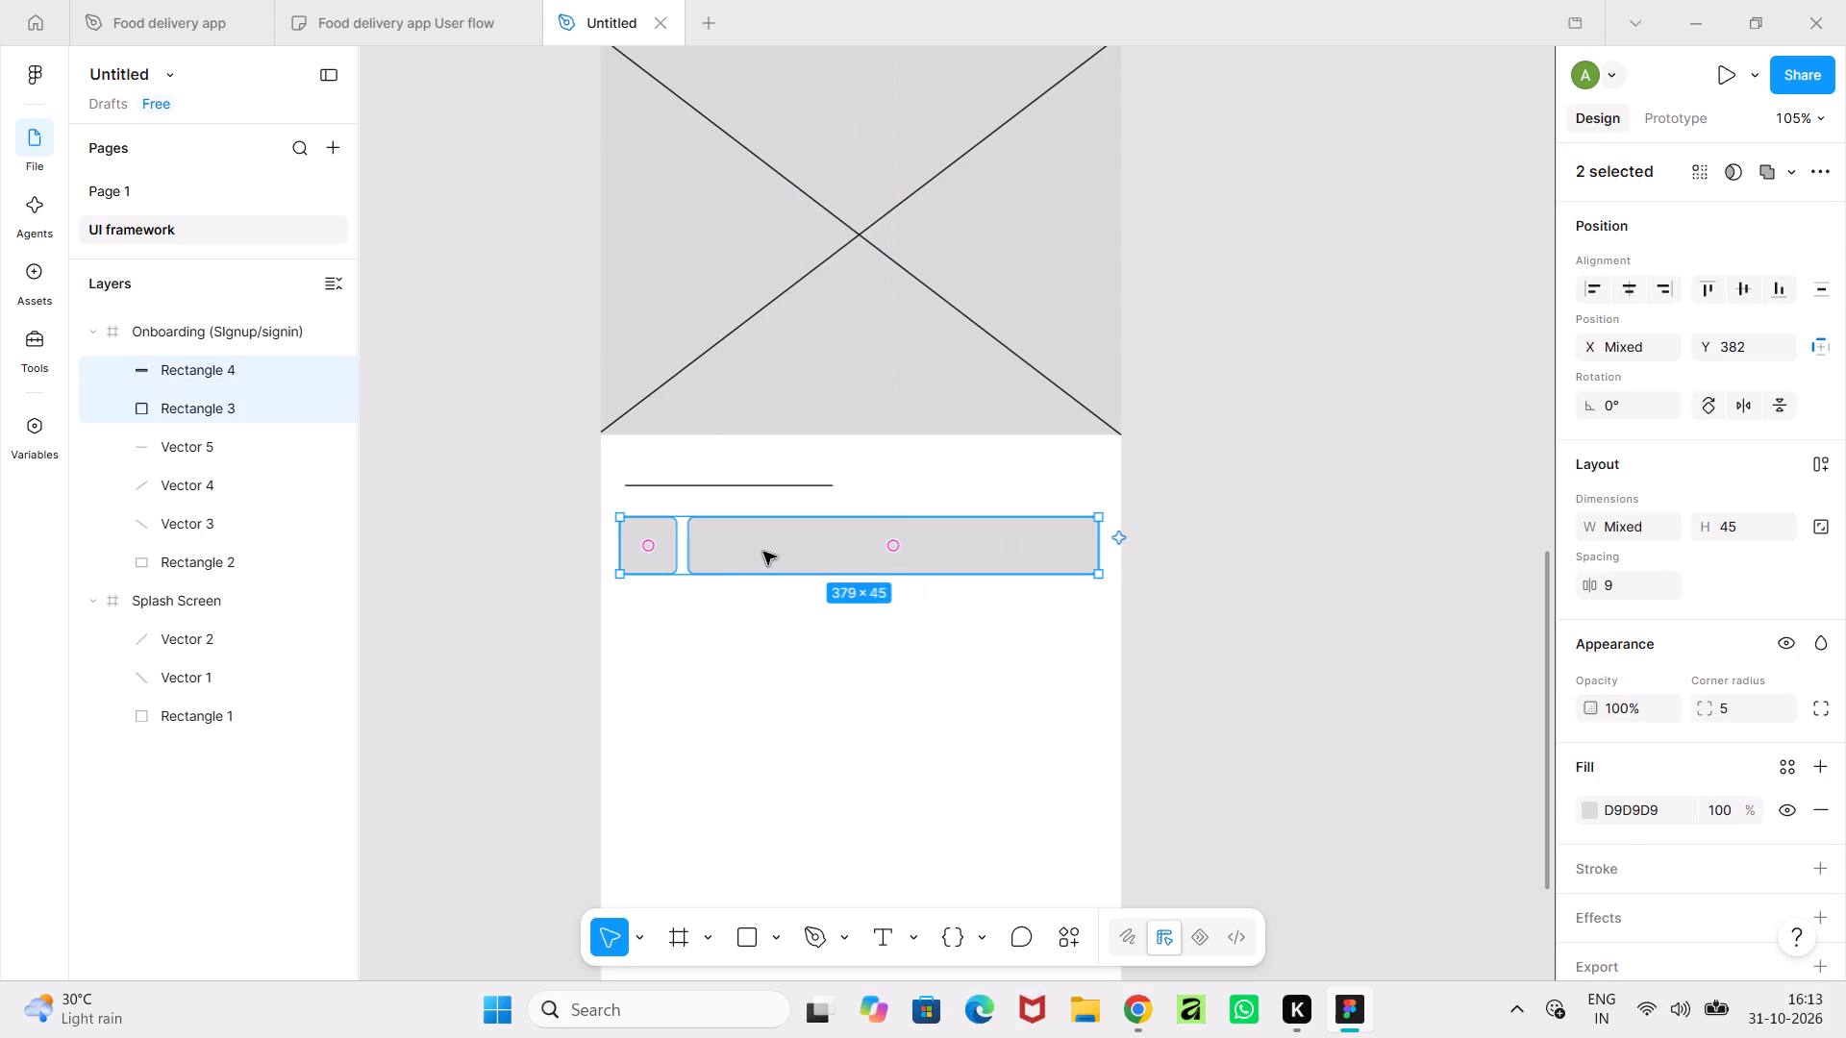
left_click(763, 552)
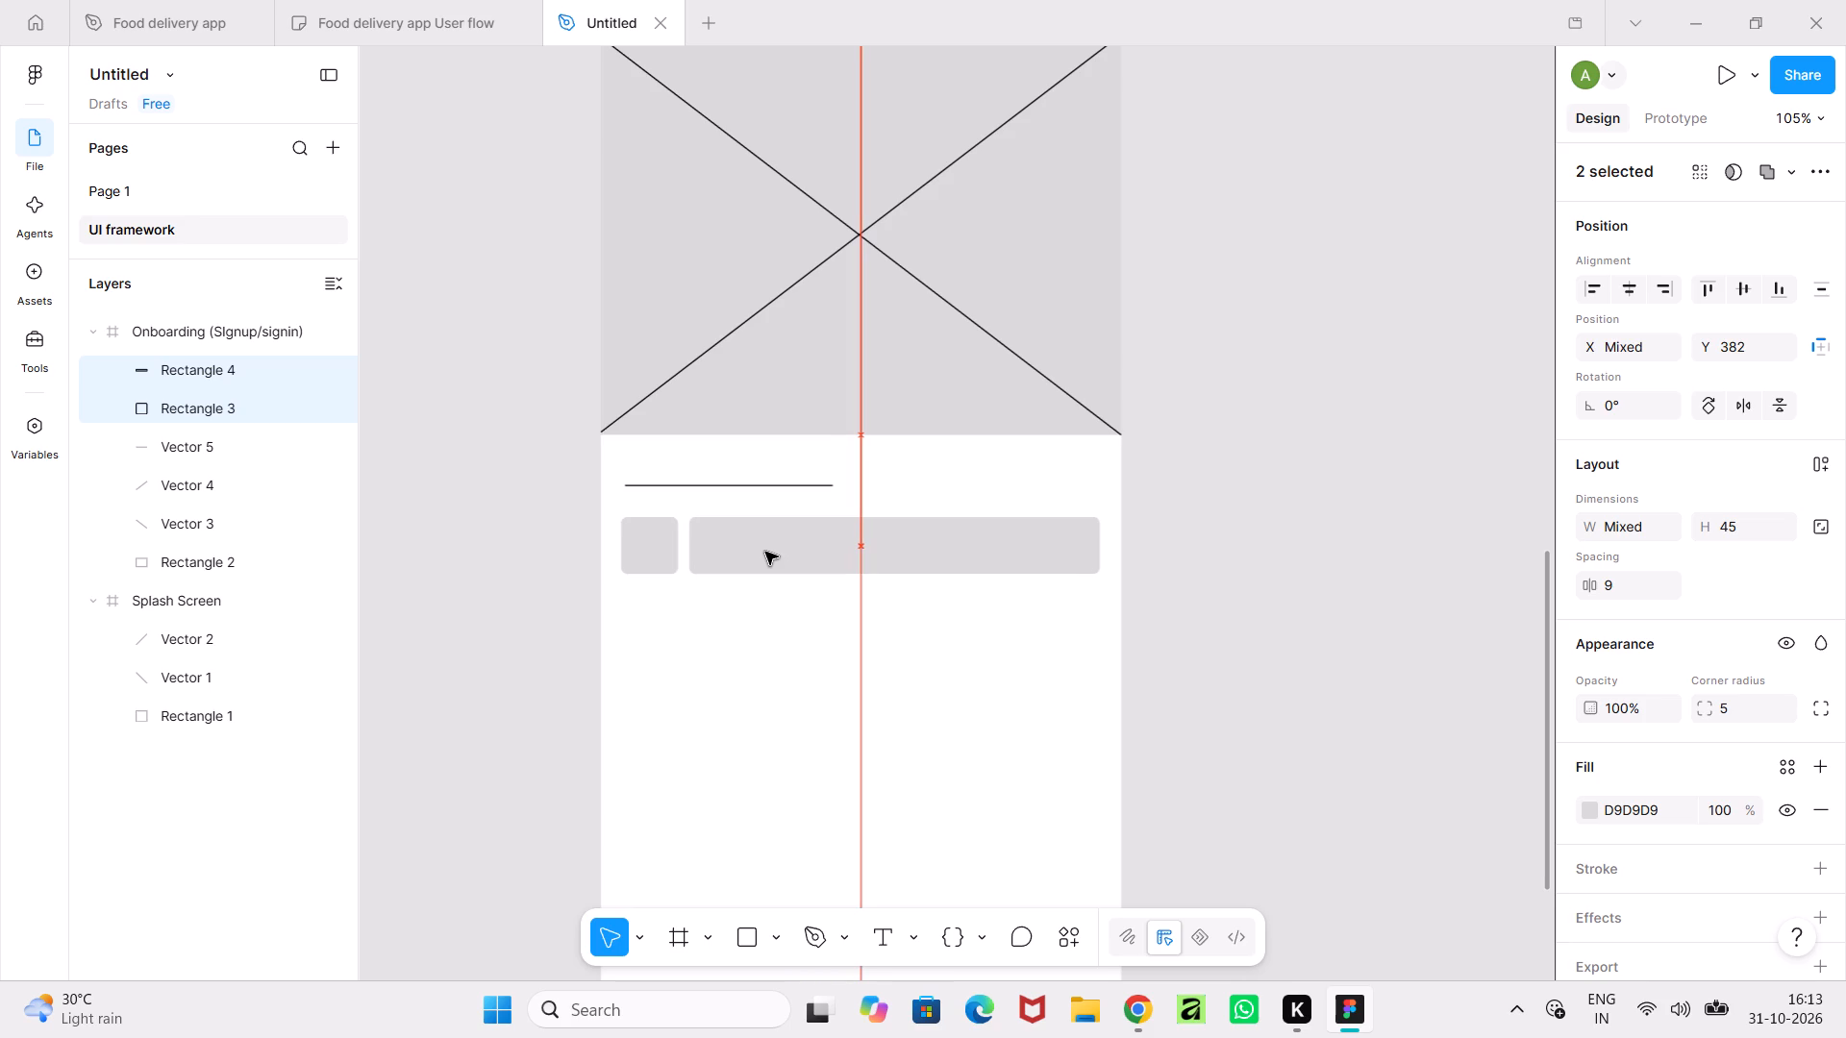
left_click(1177, 580)
Set the wide bar's corner radius to 13.
scroll(1177, 580, "down", 3, "ctrl")
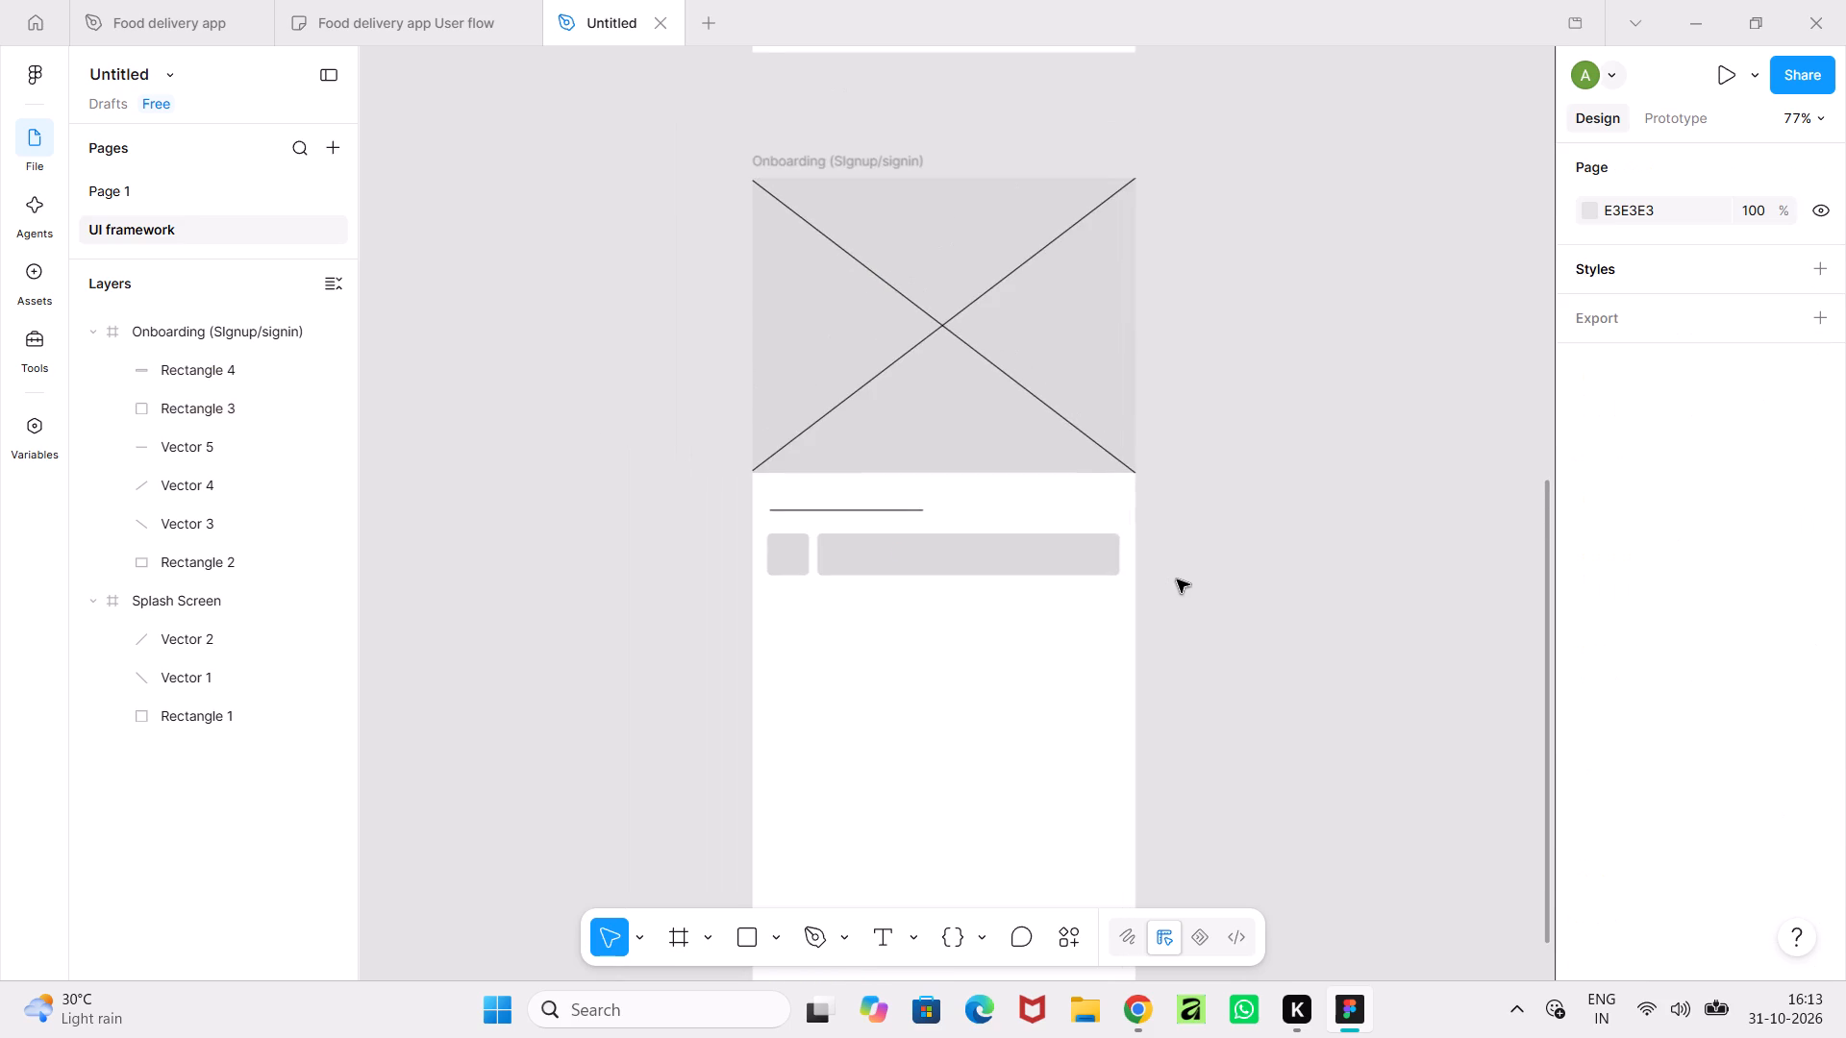
scroll(1177, 580, "down", 2, "ctrl")
scroll(1177, 580, "up", 8, "ctrl")
middle_click(1177, 580)
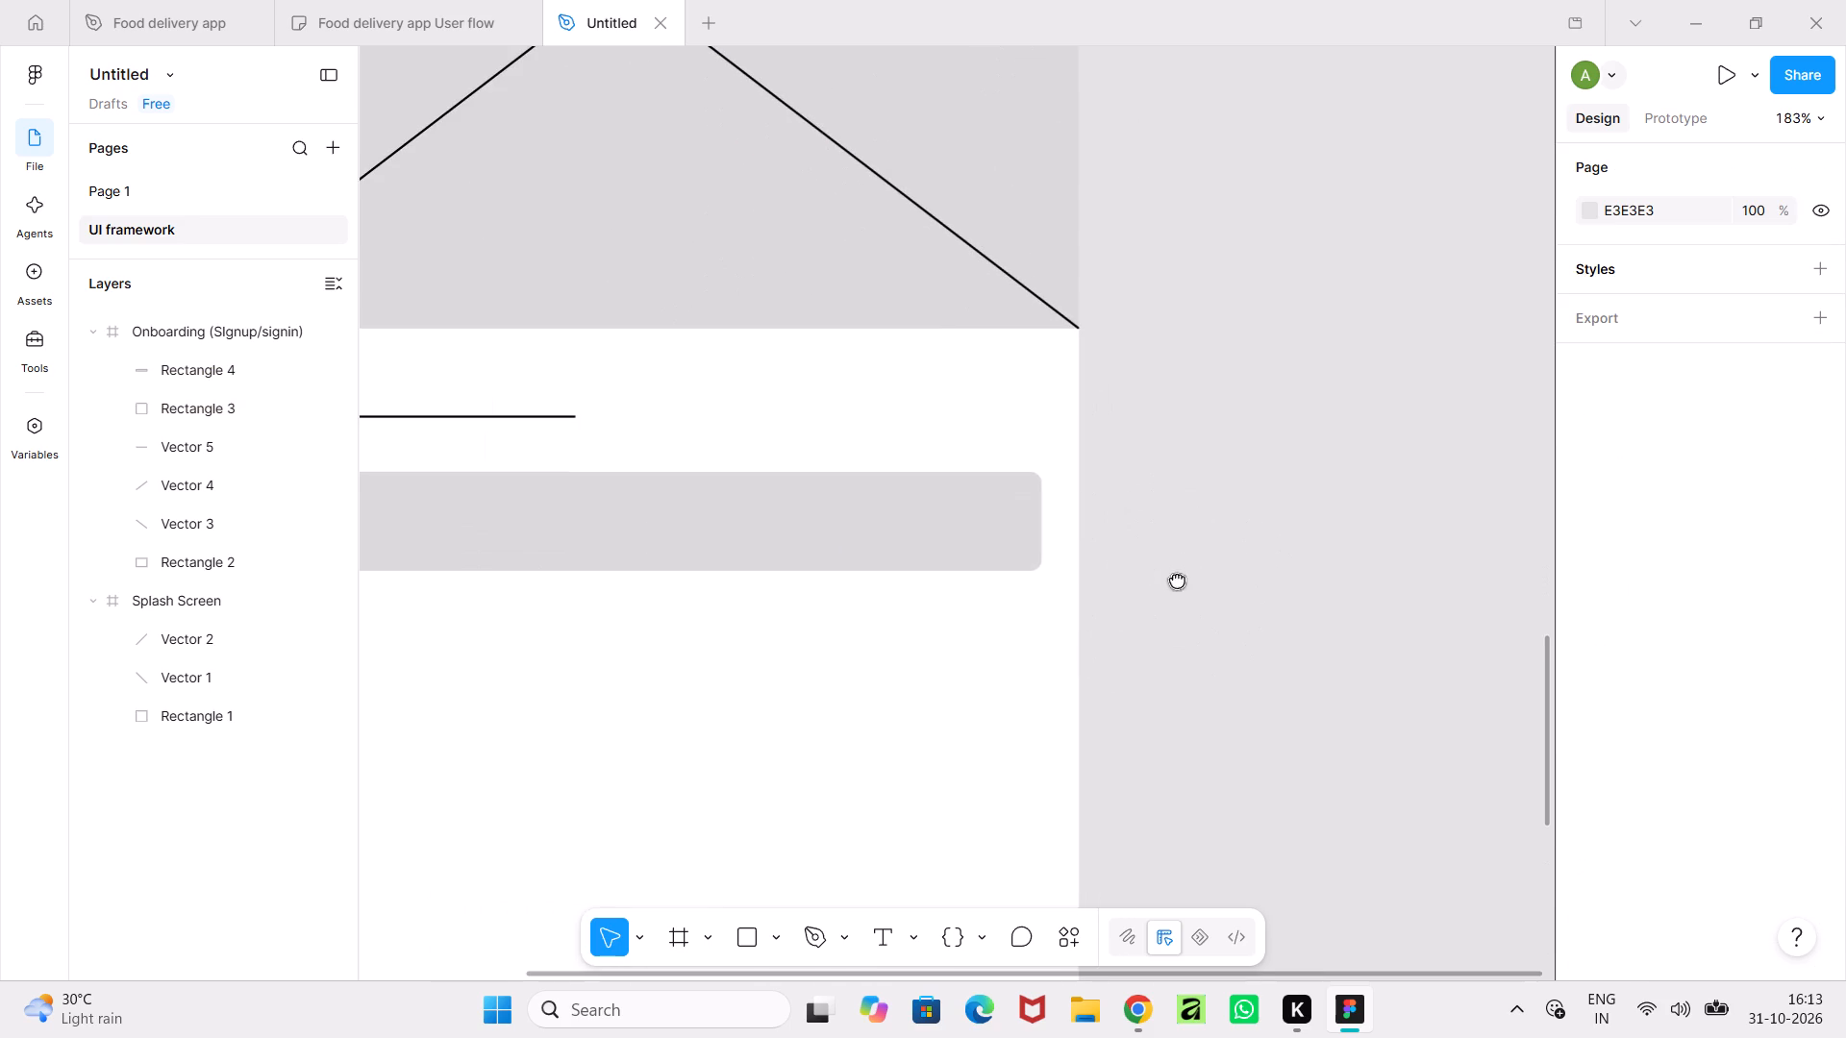
scroll(1178, 581, "down", 4, "ctrl")
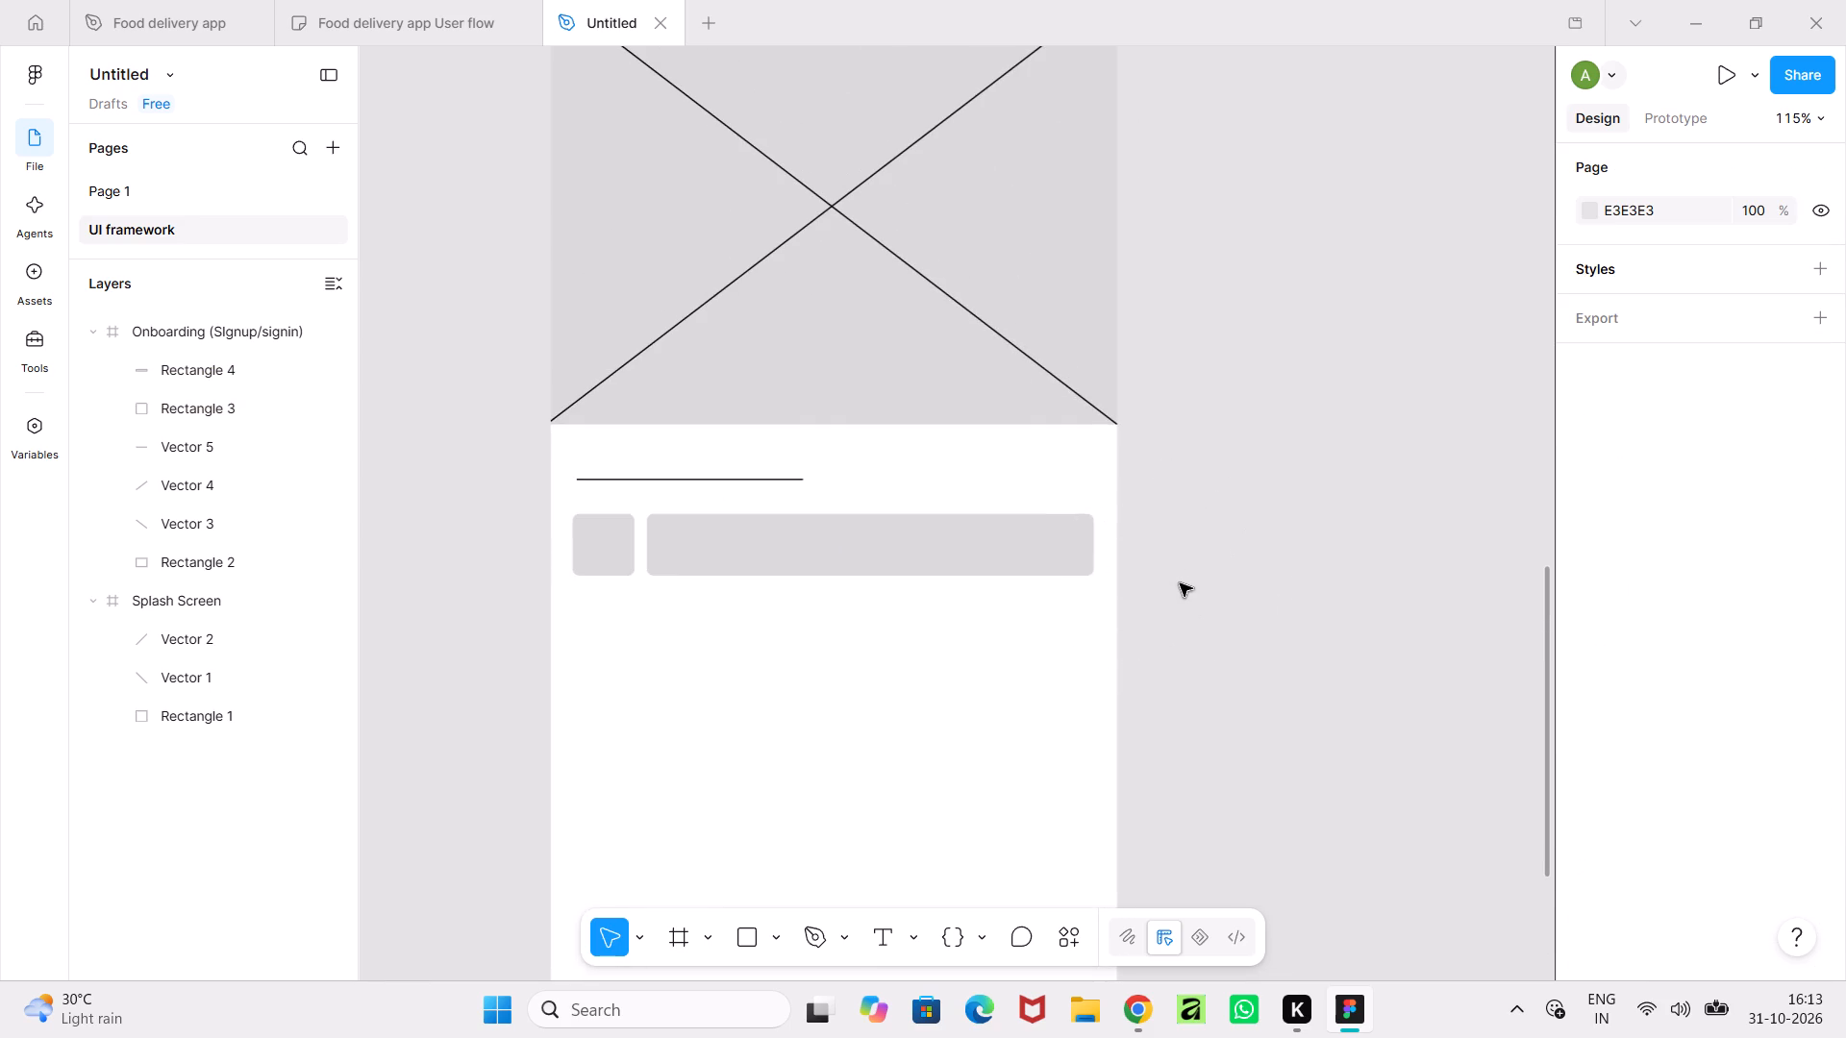
left_click(865, 529)
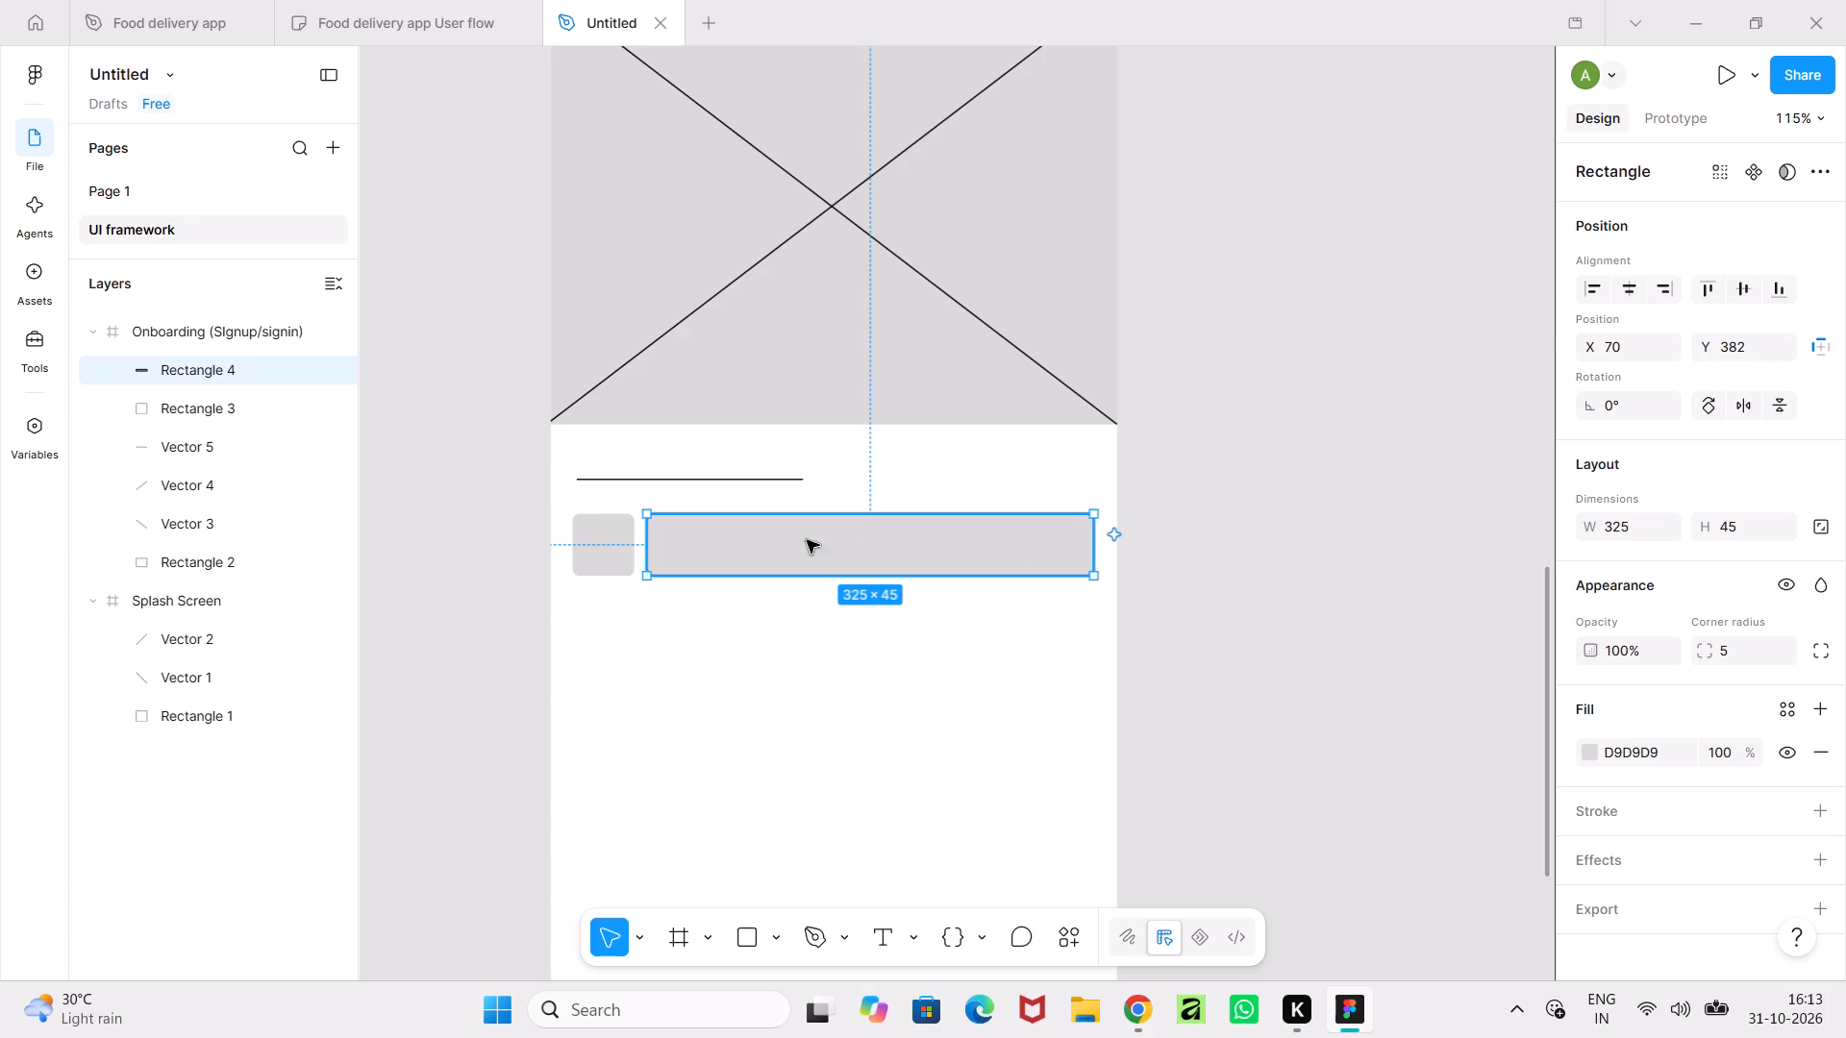
left_click_drag(1700, 647, 1080, 510)
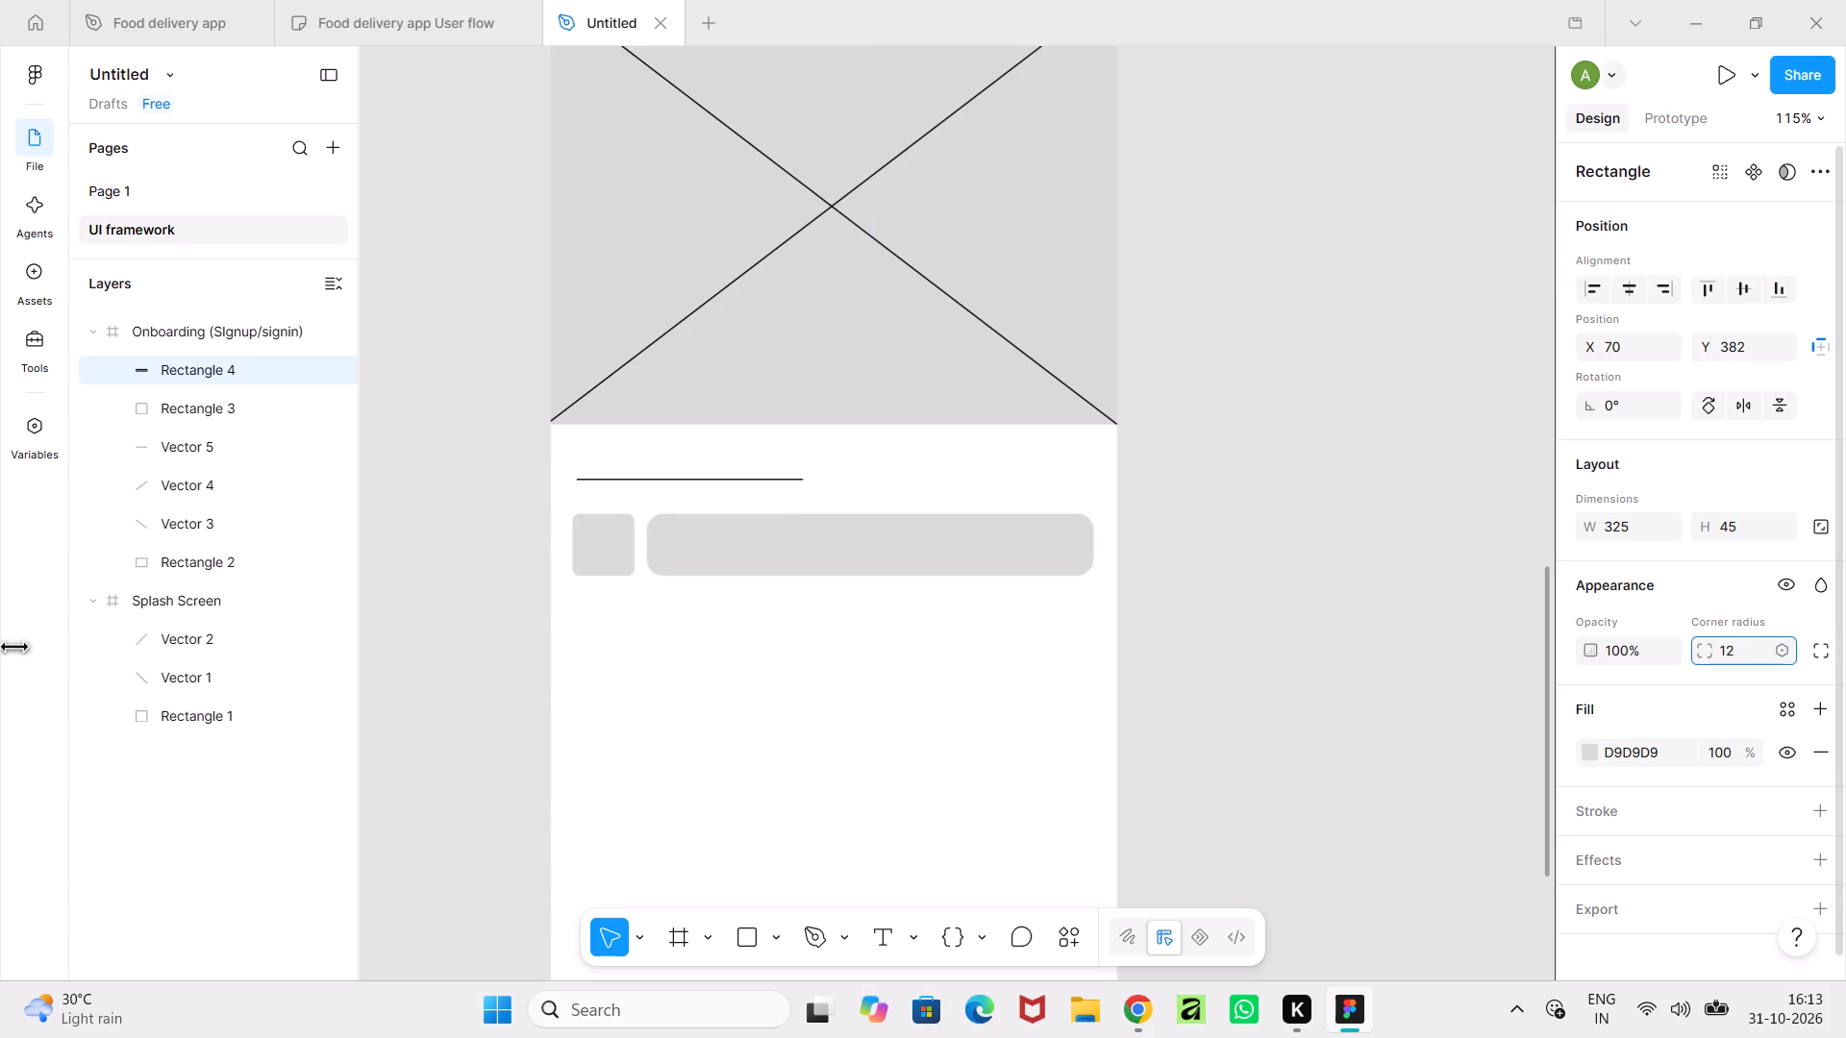
left_click_drag(1080, 510, 1124, 510)
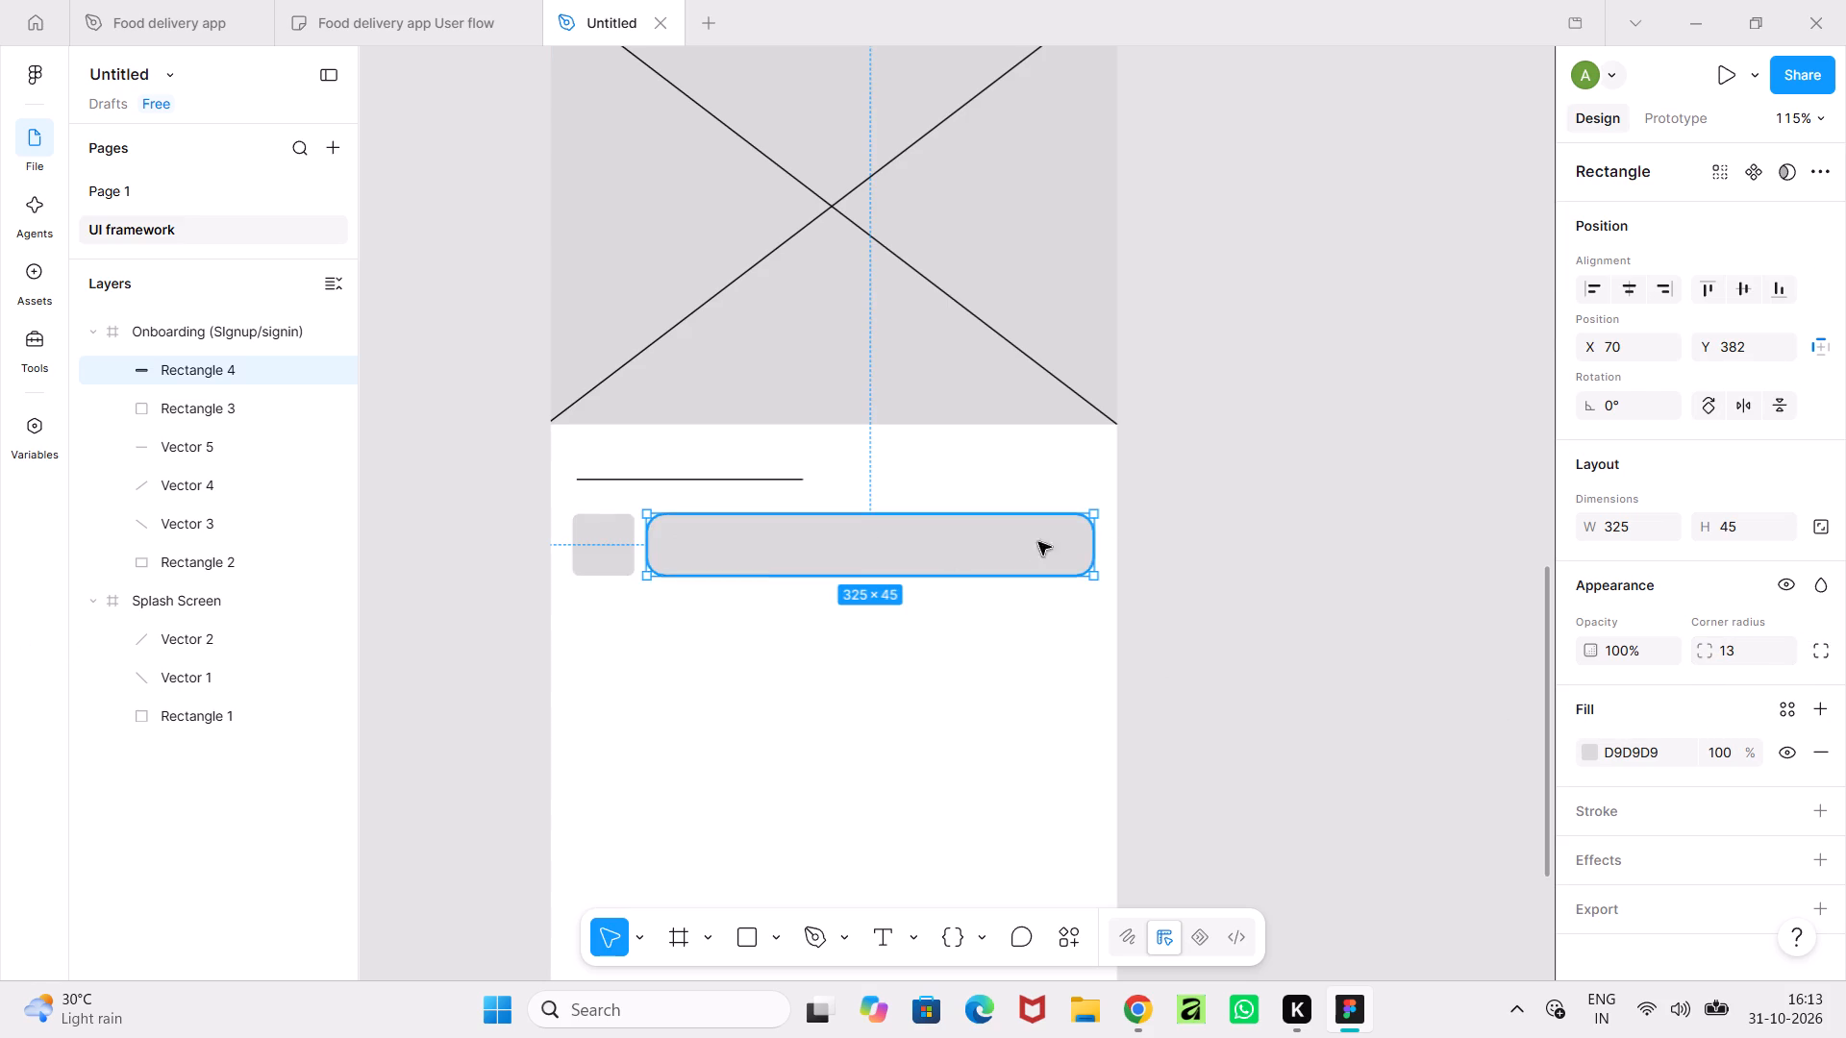
Set the small square's corner radius to 13.
left_click(592, 548)
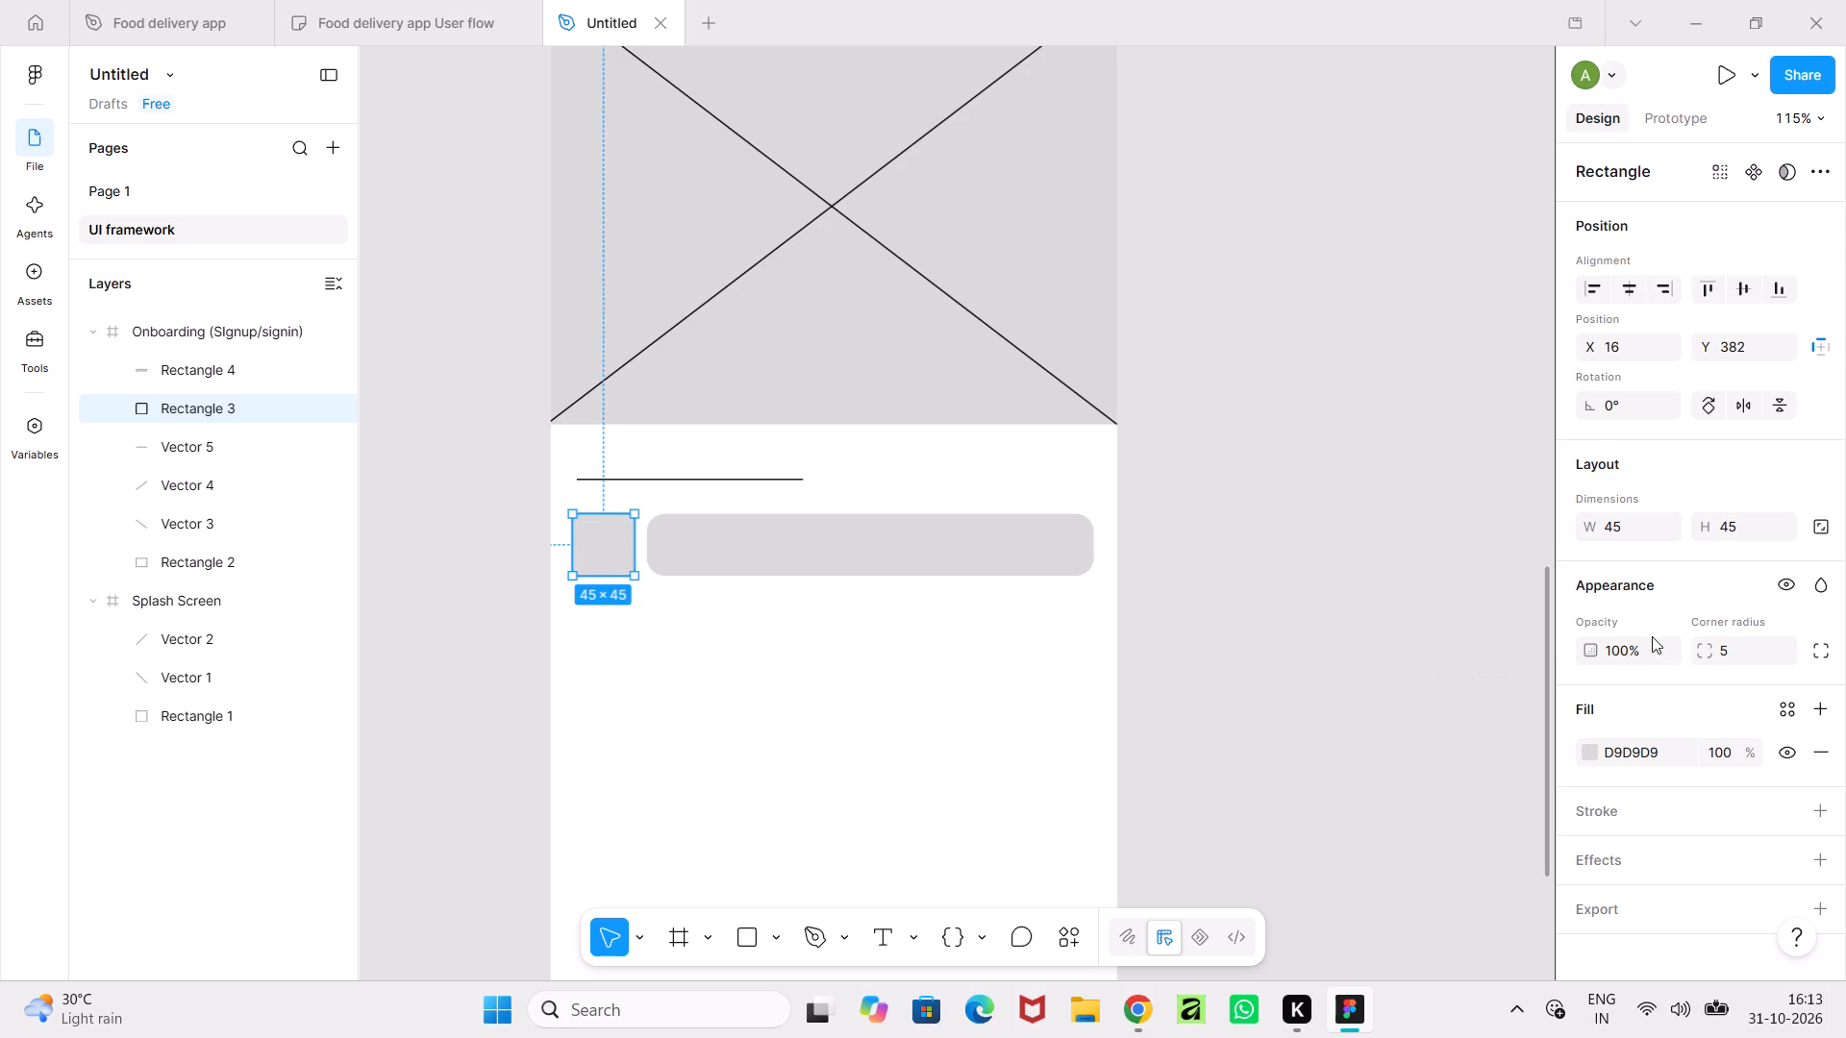
left_click_drag(1711, 655, 1056, 520)
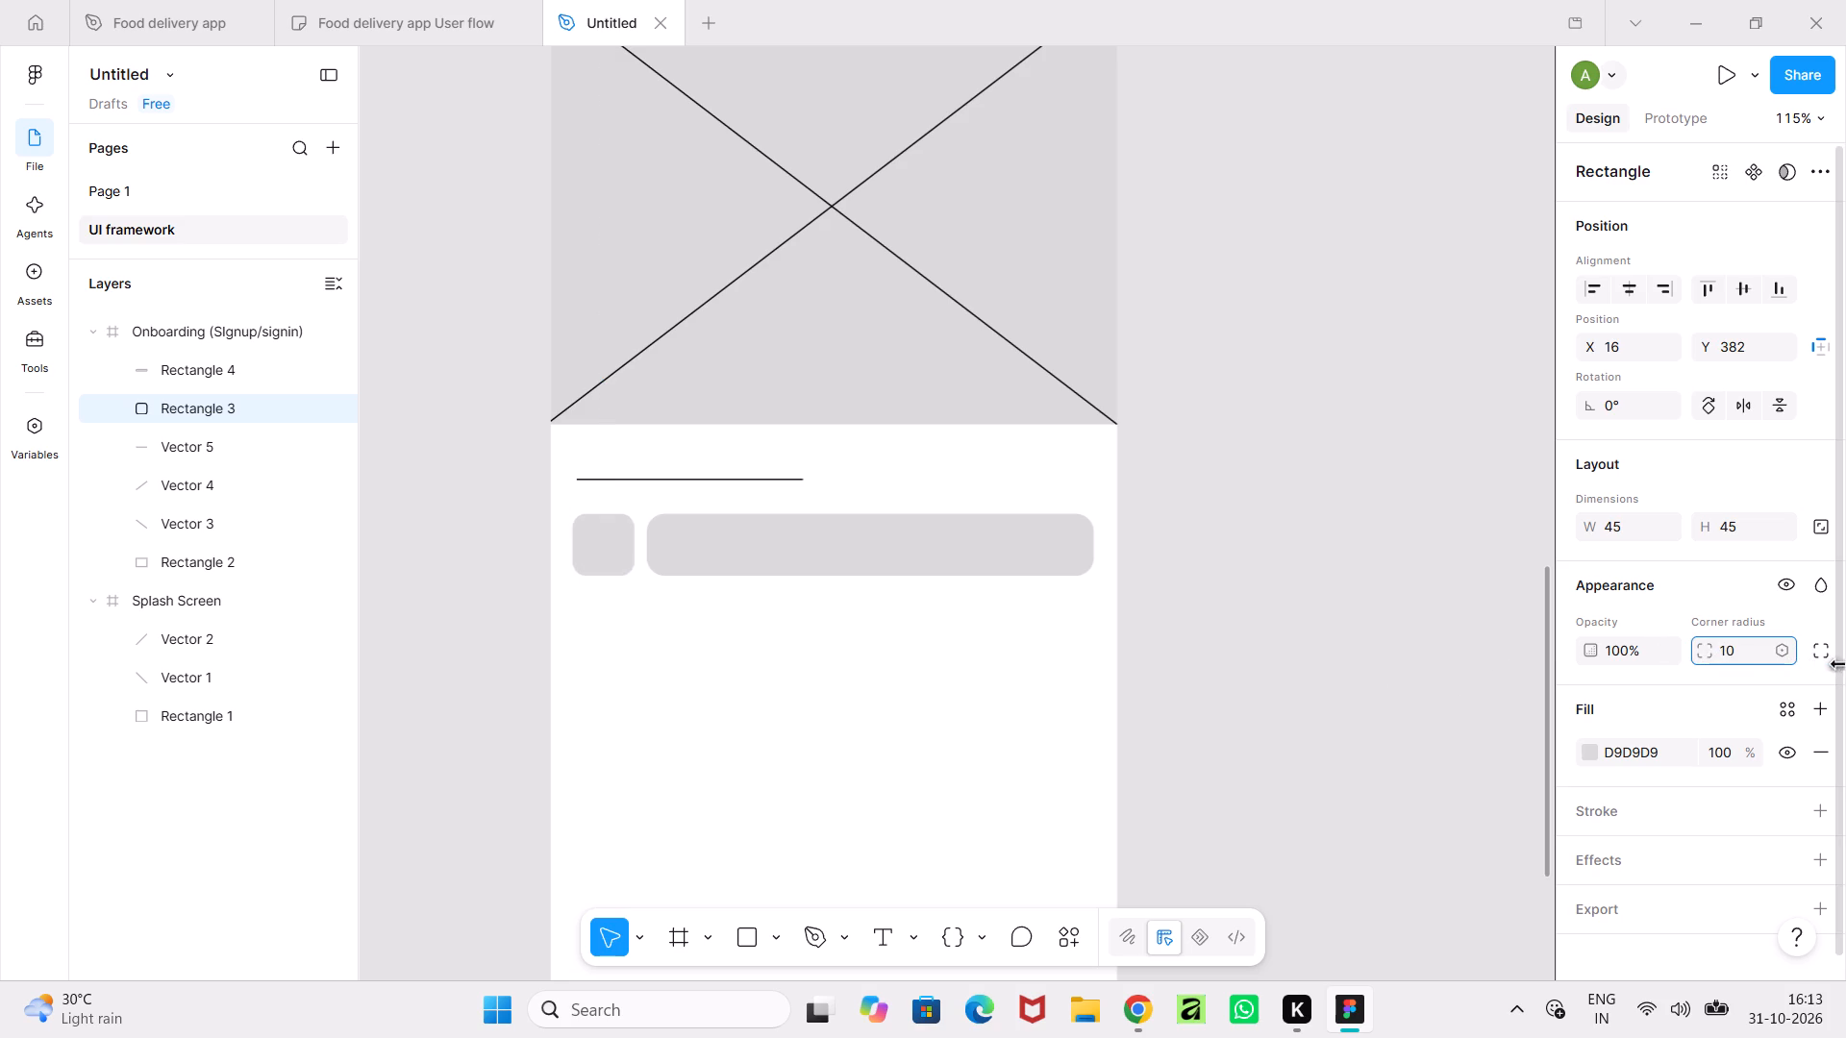
left_click_drag(1056, 520, 1119, 520)
left_click(1449, 657)
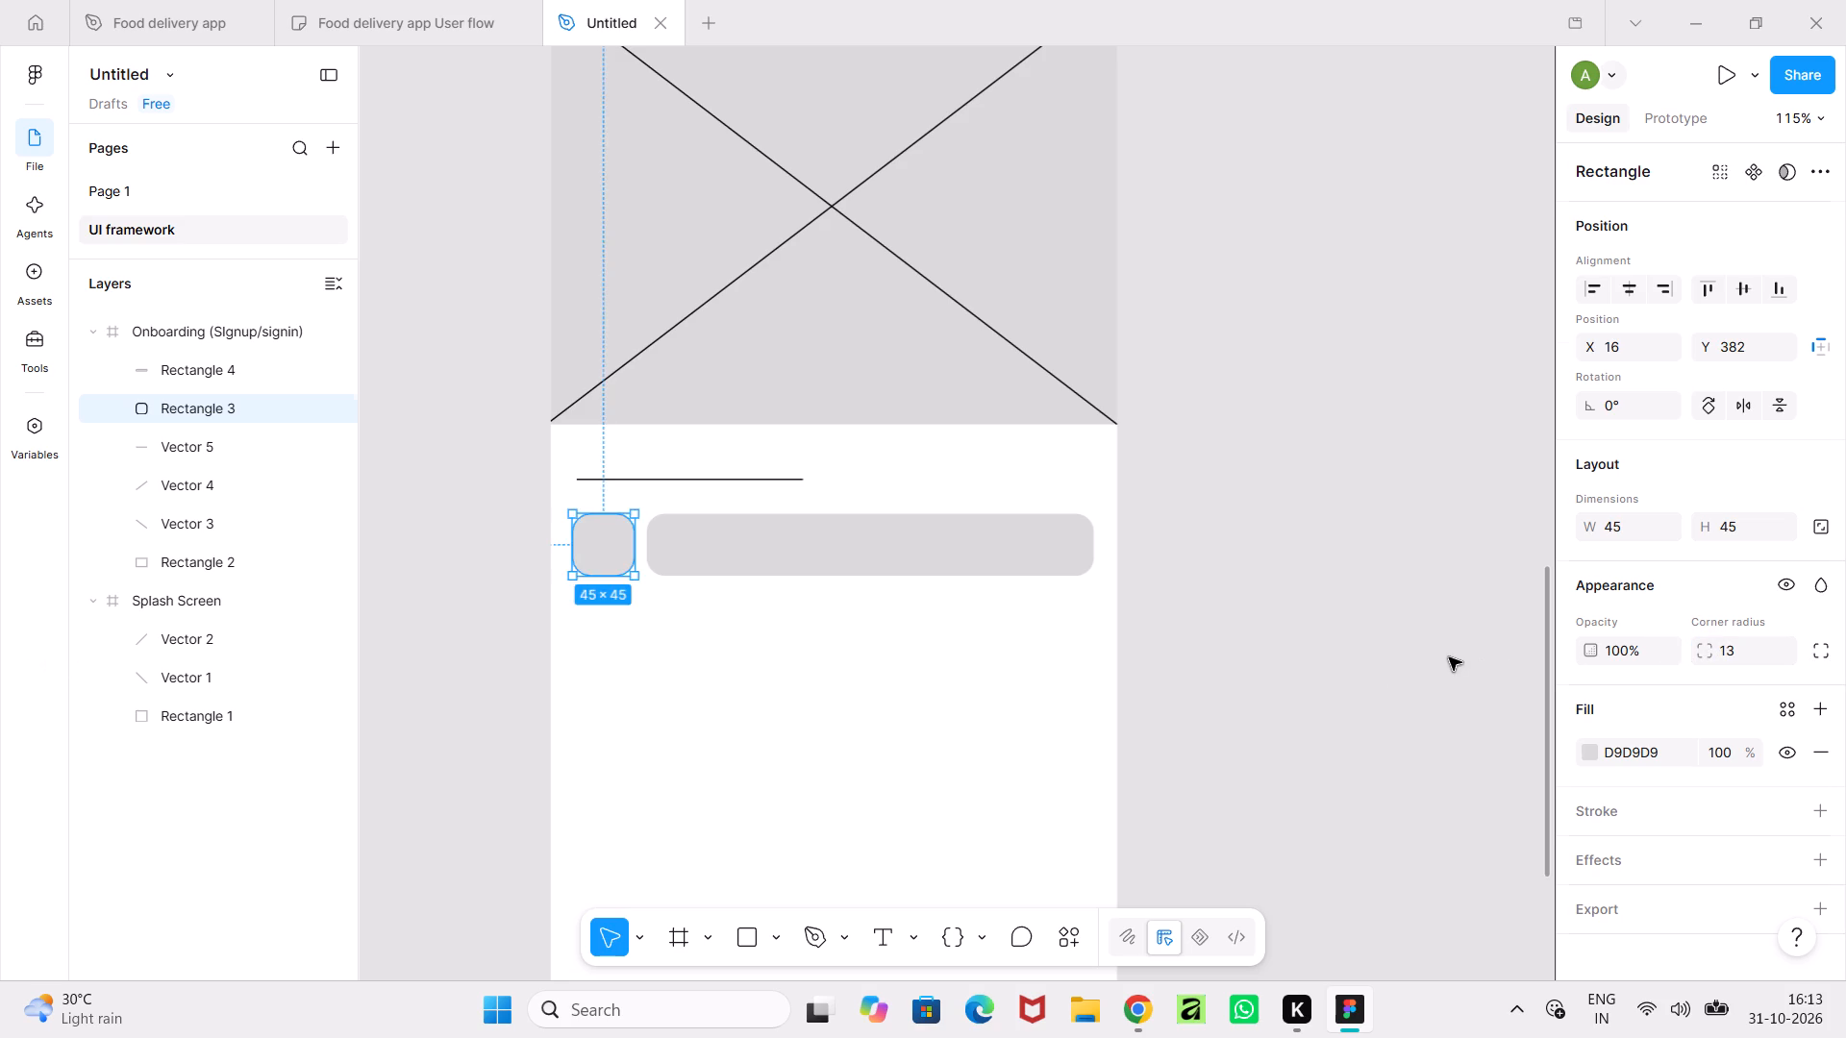
Duplicate the short heading line in the Onboarding frame and place the copy below the bars at X 19, Y 509.
scroll(1449, 657, "down", 6, "ctrl")
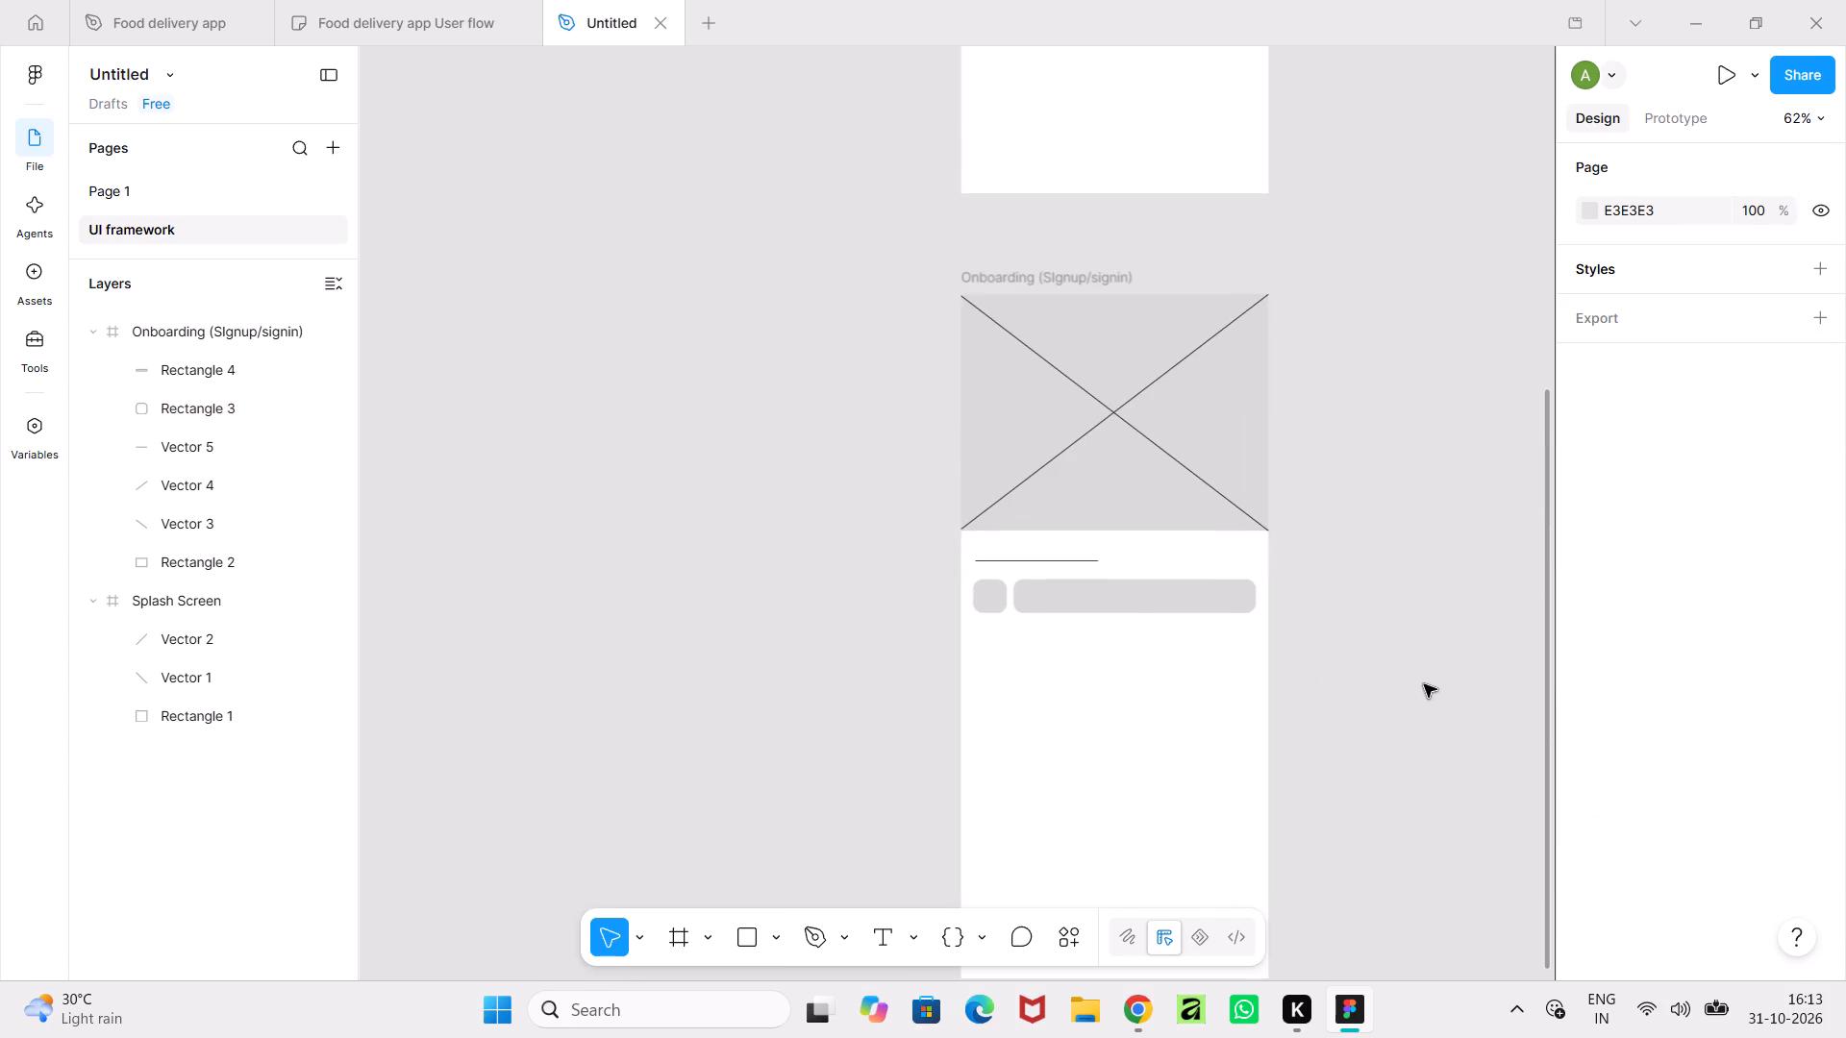
middle_click_drag(1422, 687, 1167, 607)
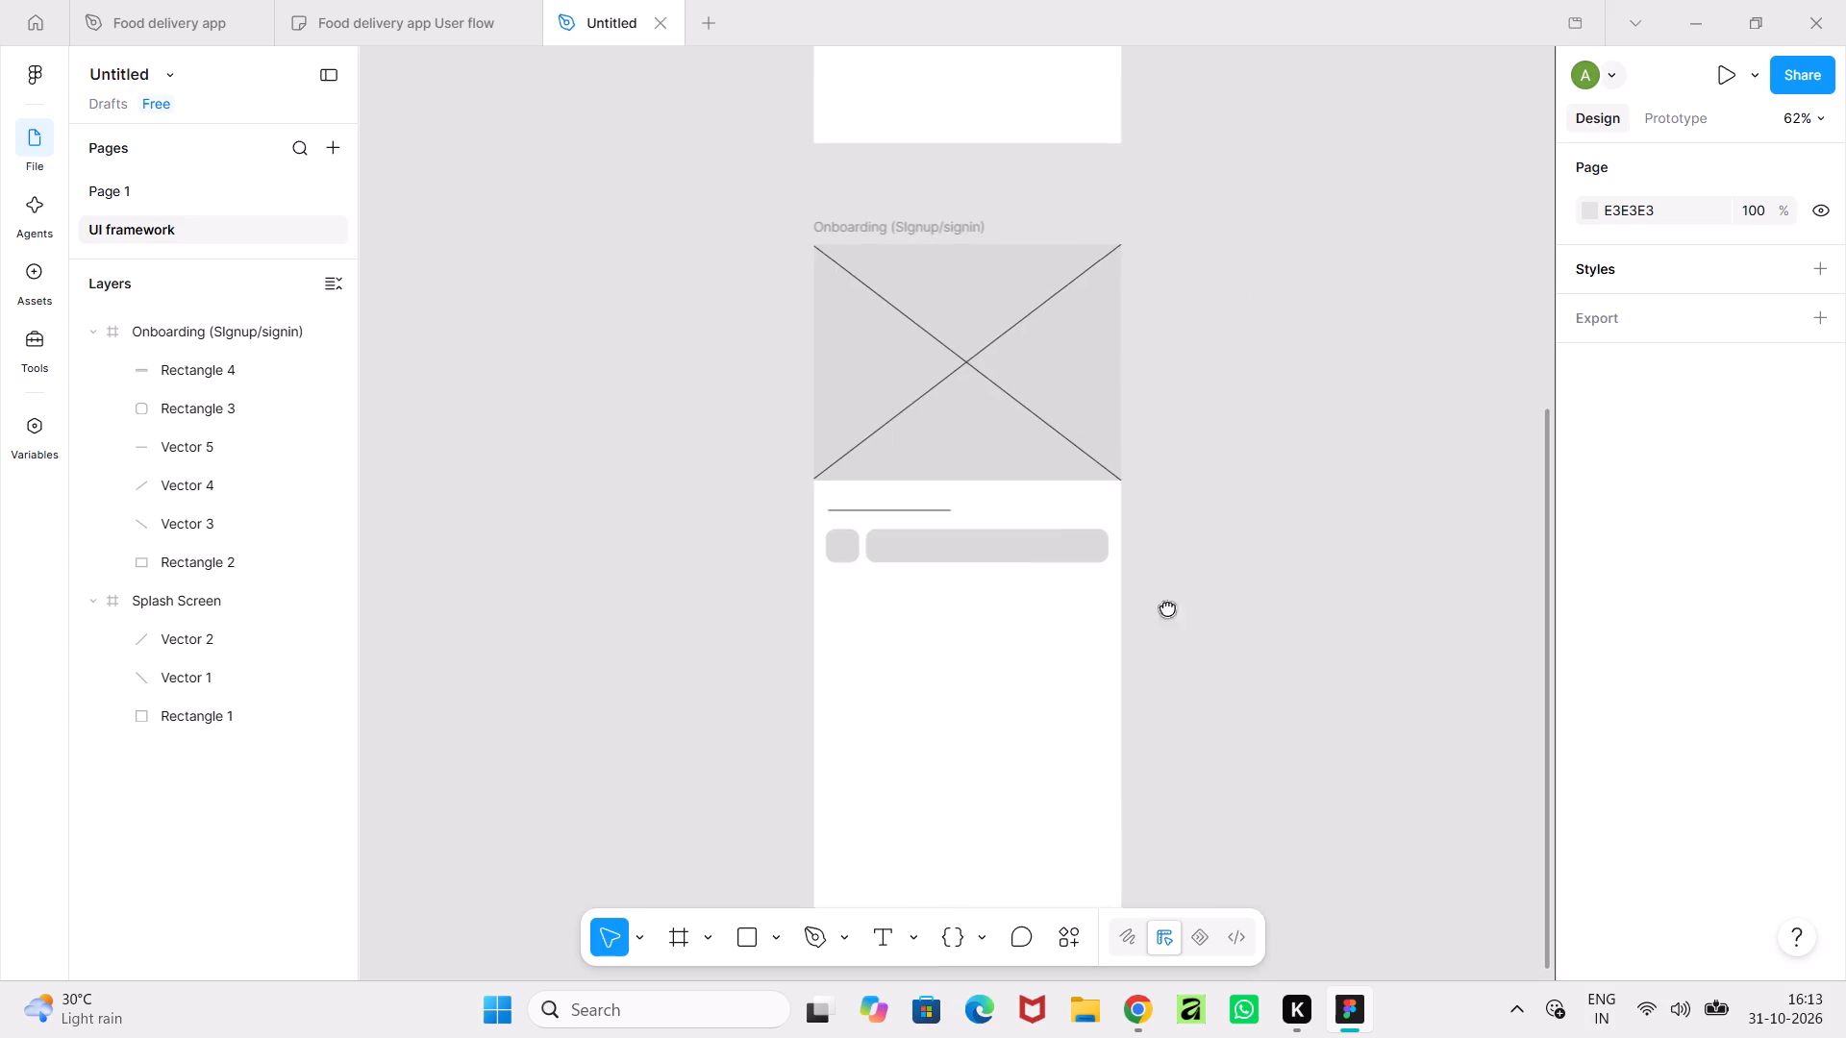
middle_click_drag(1167, 607, 1141, 602)
scroll(1091, 603, "up", 6, "ctrl")
middle_click_drag(1091, 603, 1171, 654)
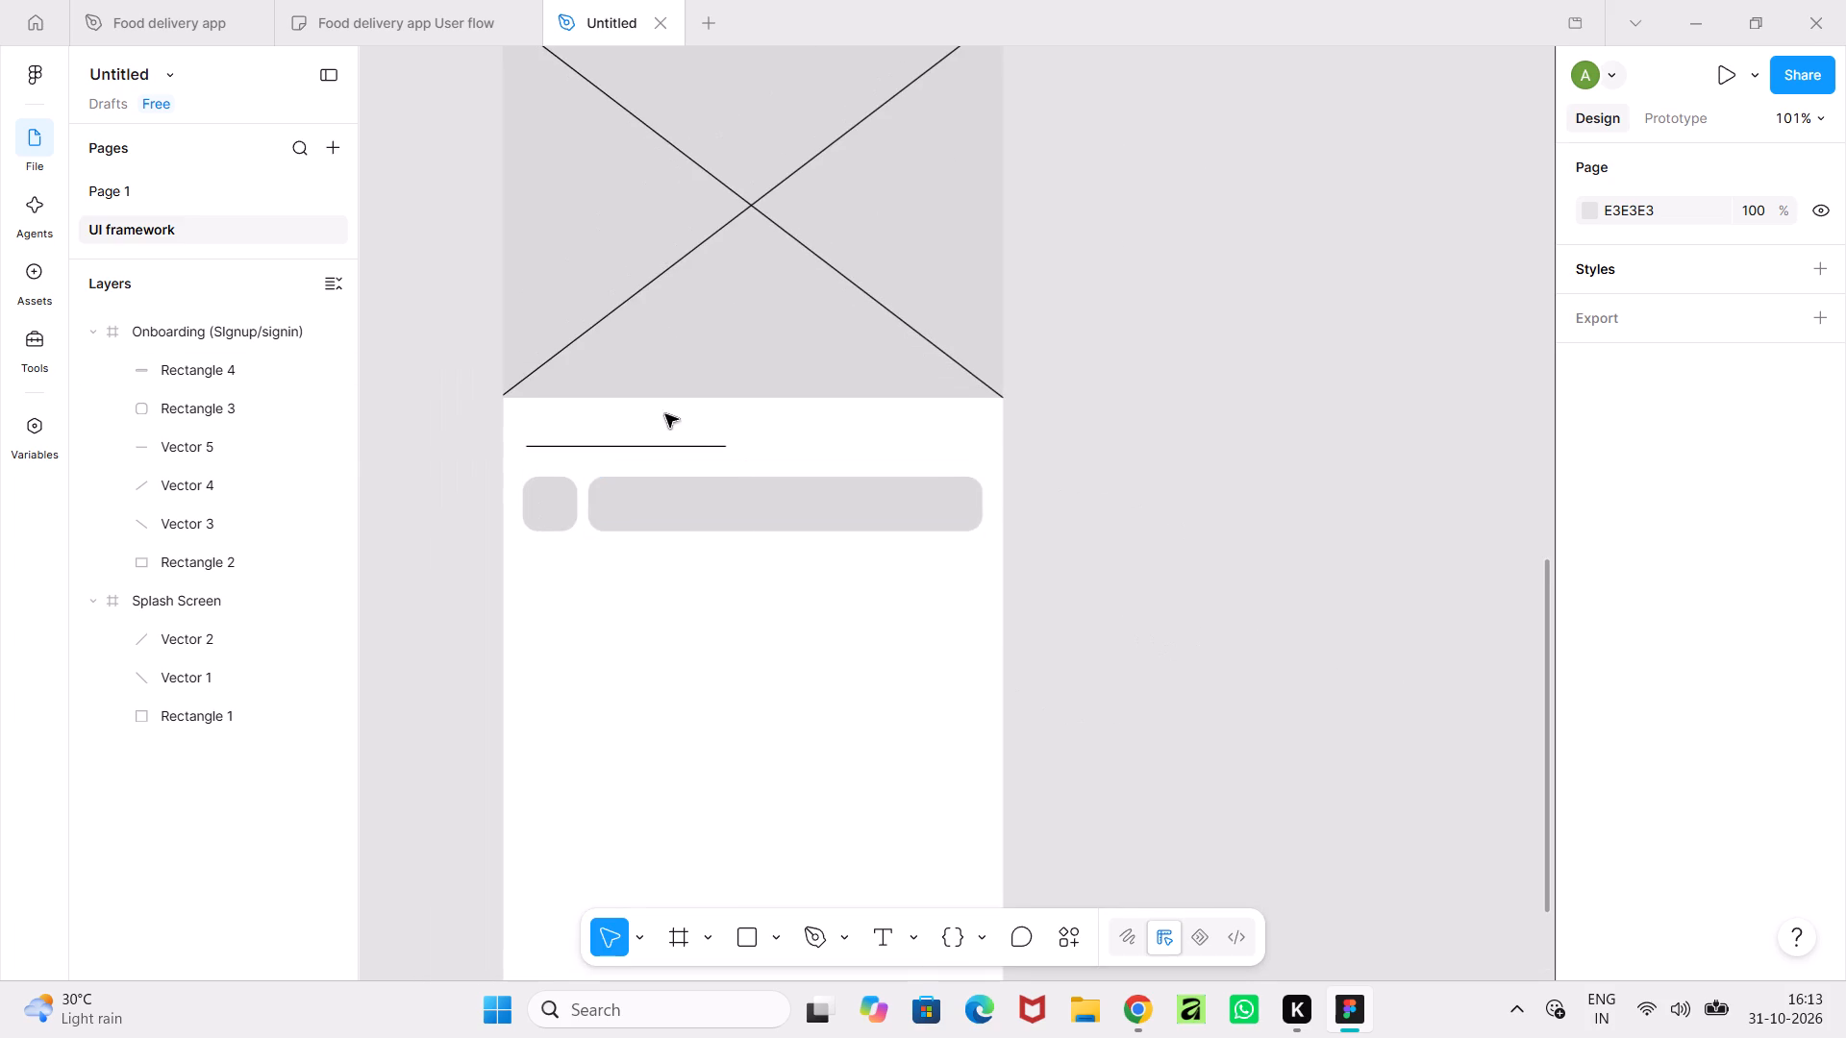
left_click(659, 445)
key("ctrl+c")
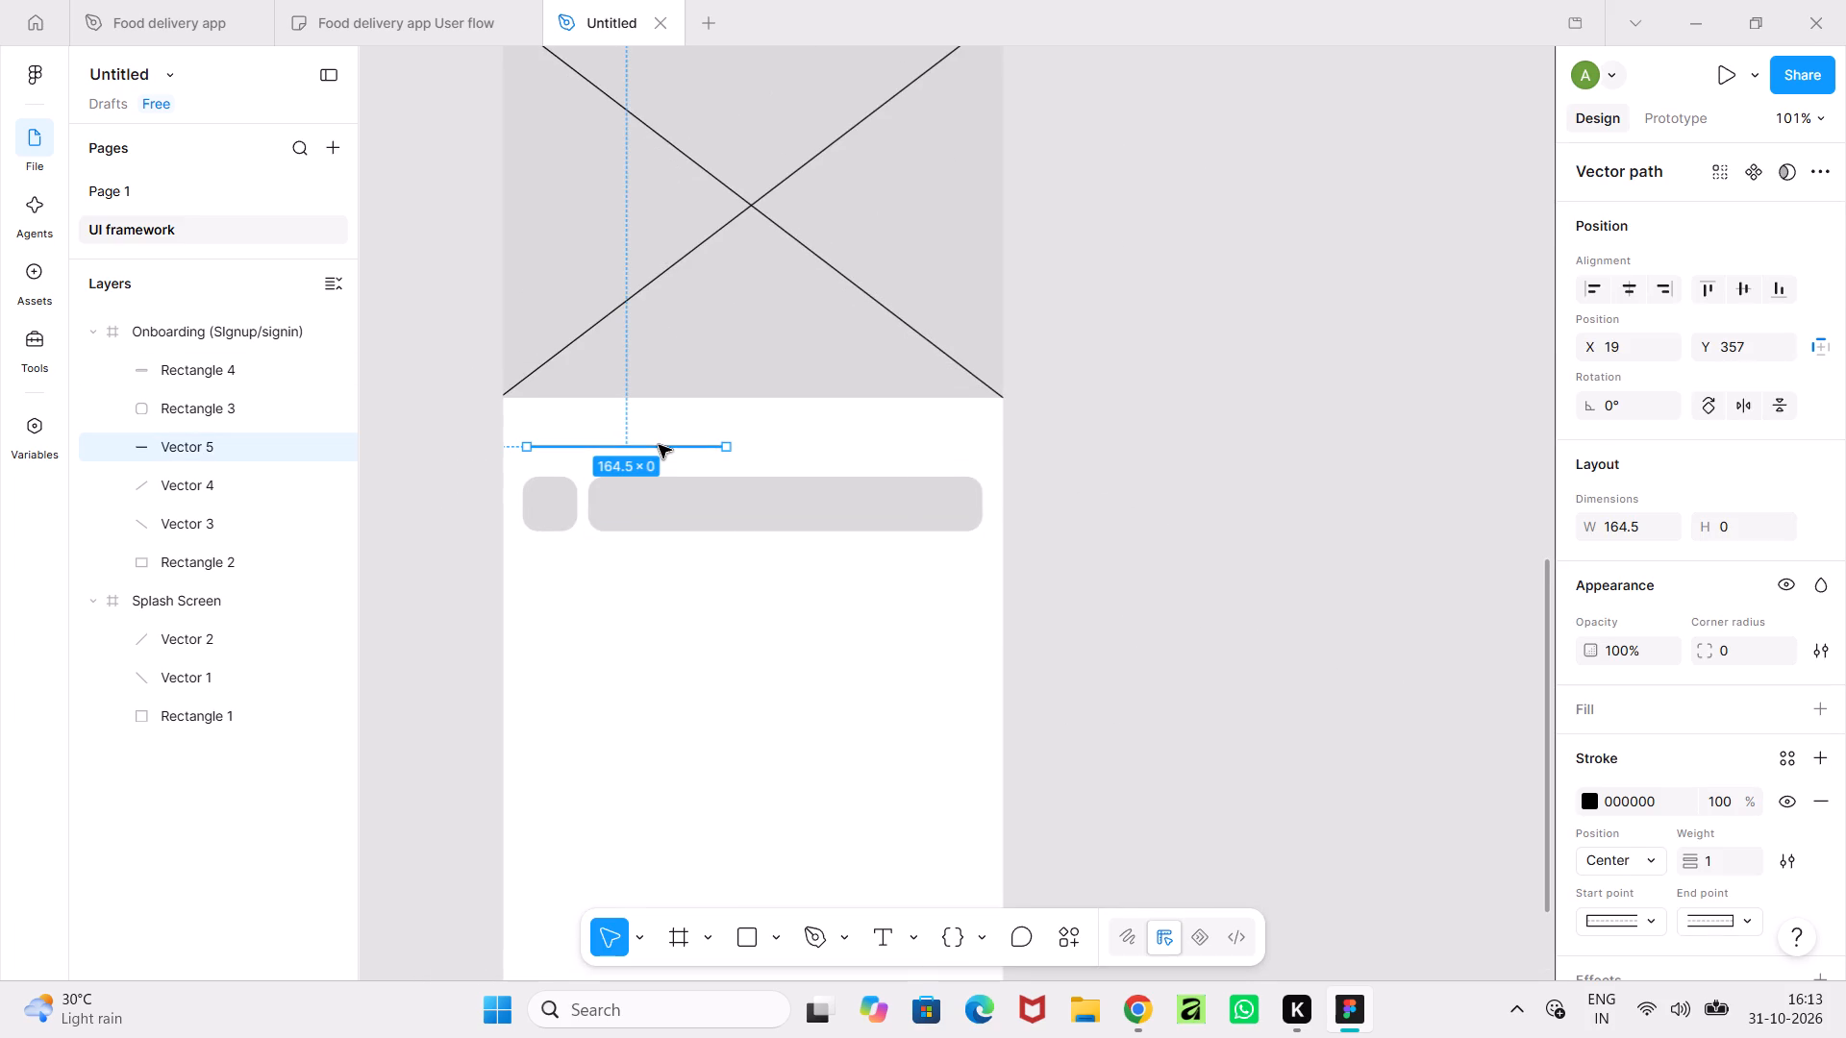
key("ctrl+v")
left_click_drag(662, 447, 667, 581)
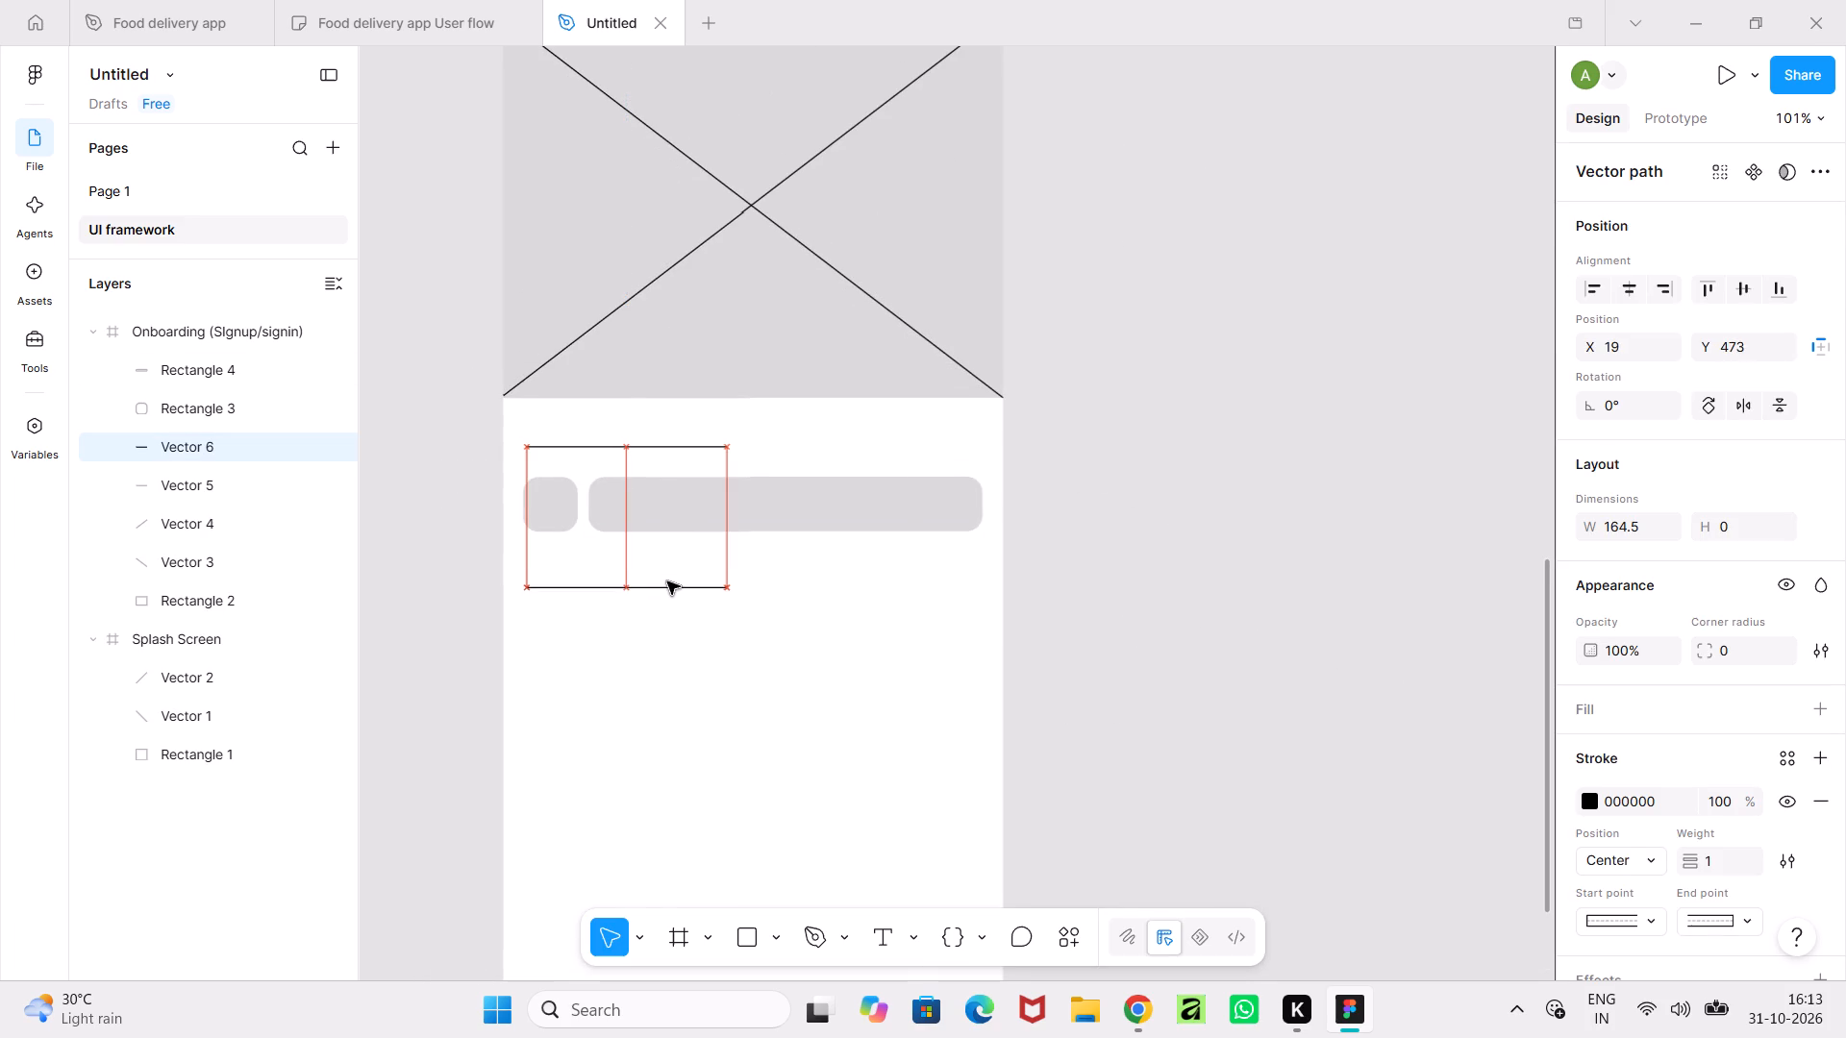
left_click_drag(667, 581, 667, 558)
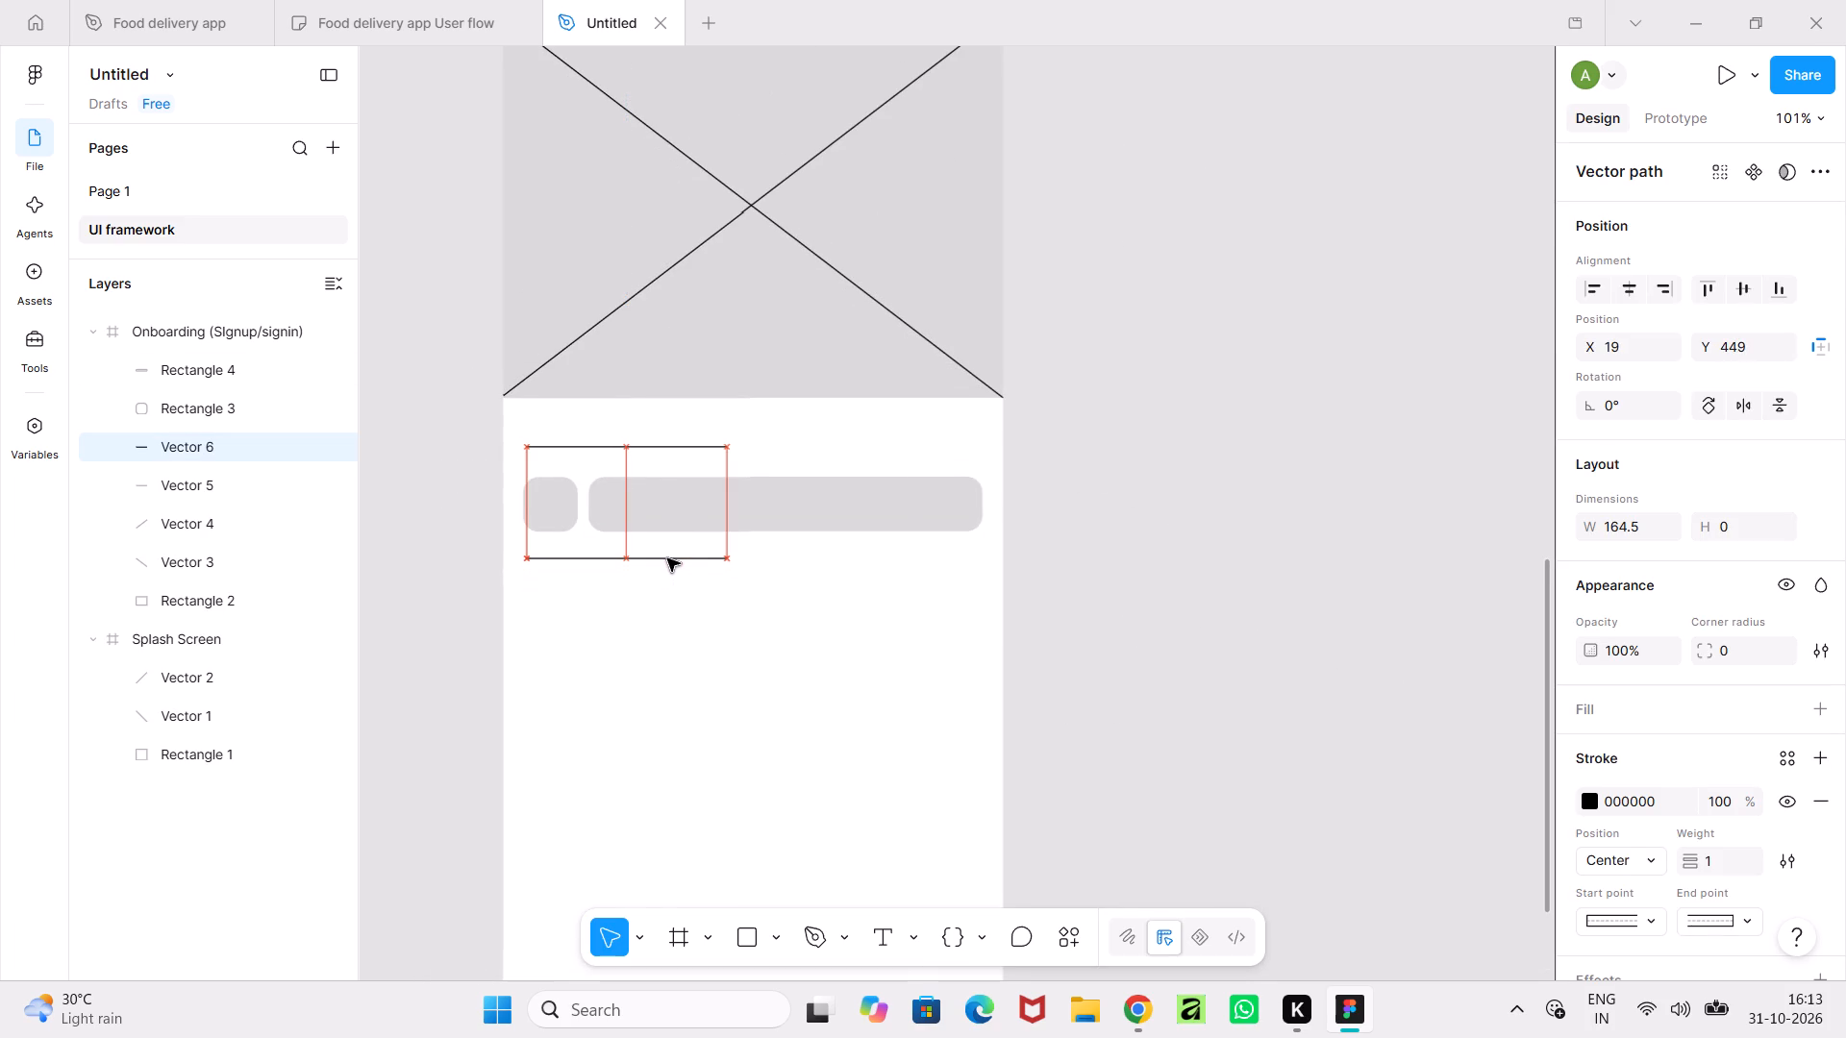
left_click_drag(667, 558, 662, 631)
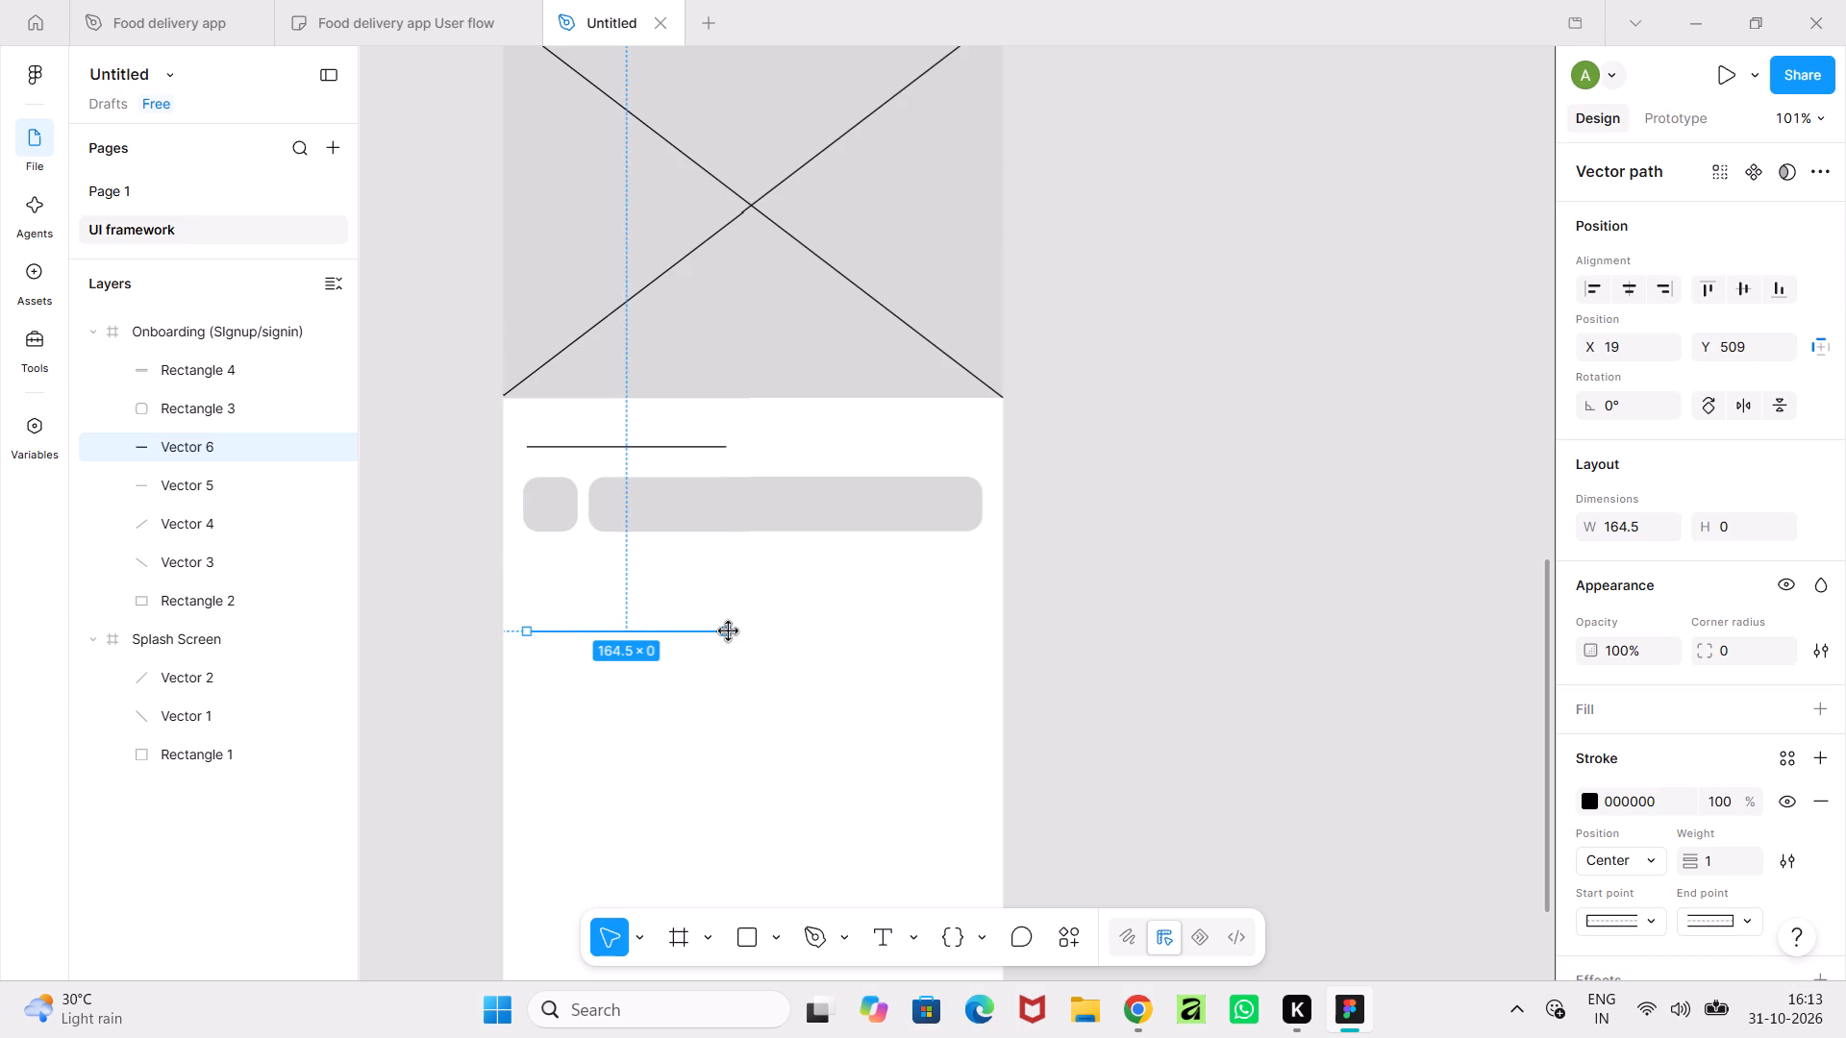
Lengthen the copied line horizontally to 366 so it spans nearly the full width of the frame.
left_click_drag(723, 630, 929, 633)
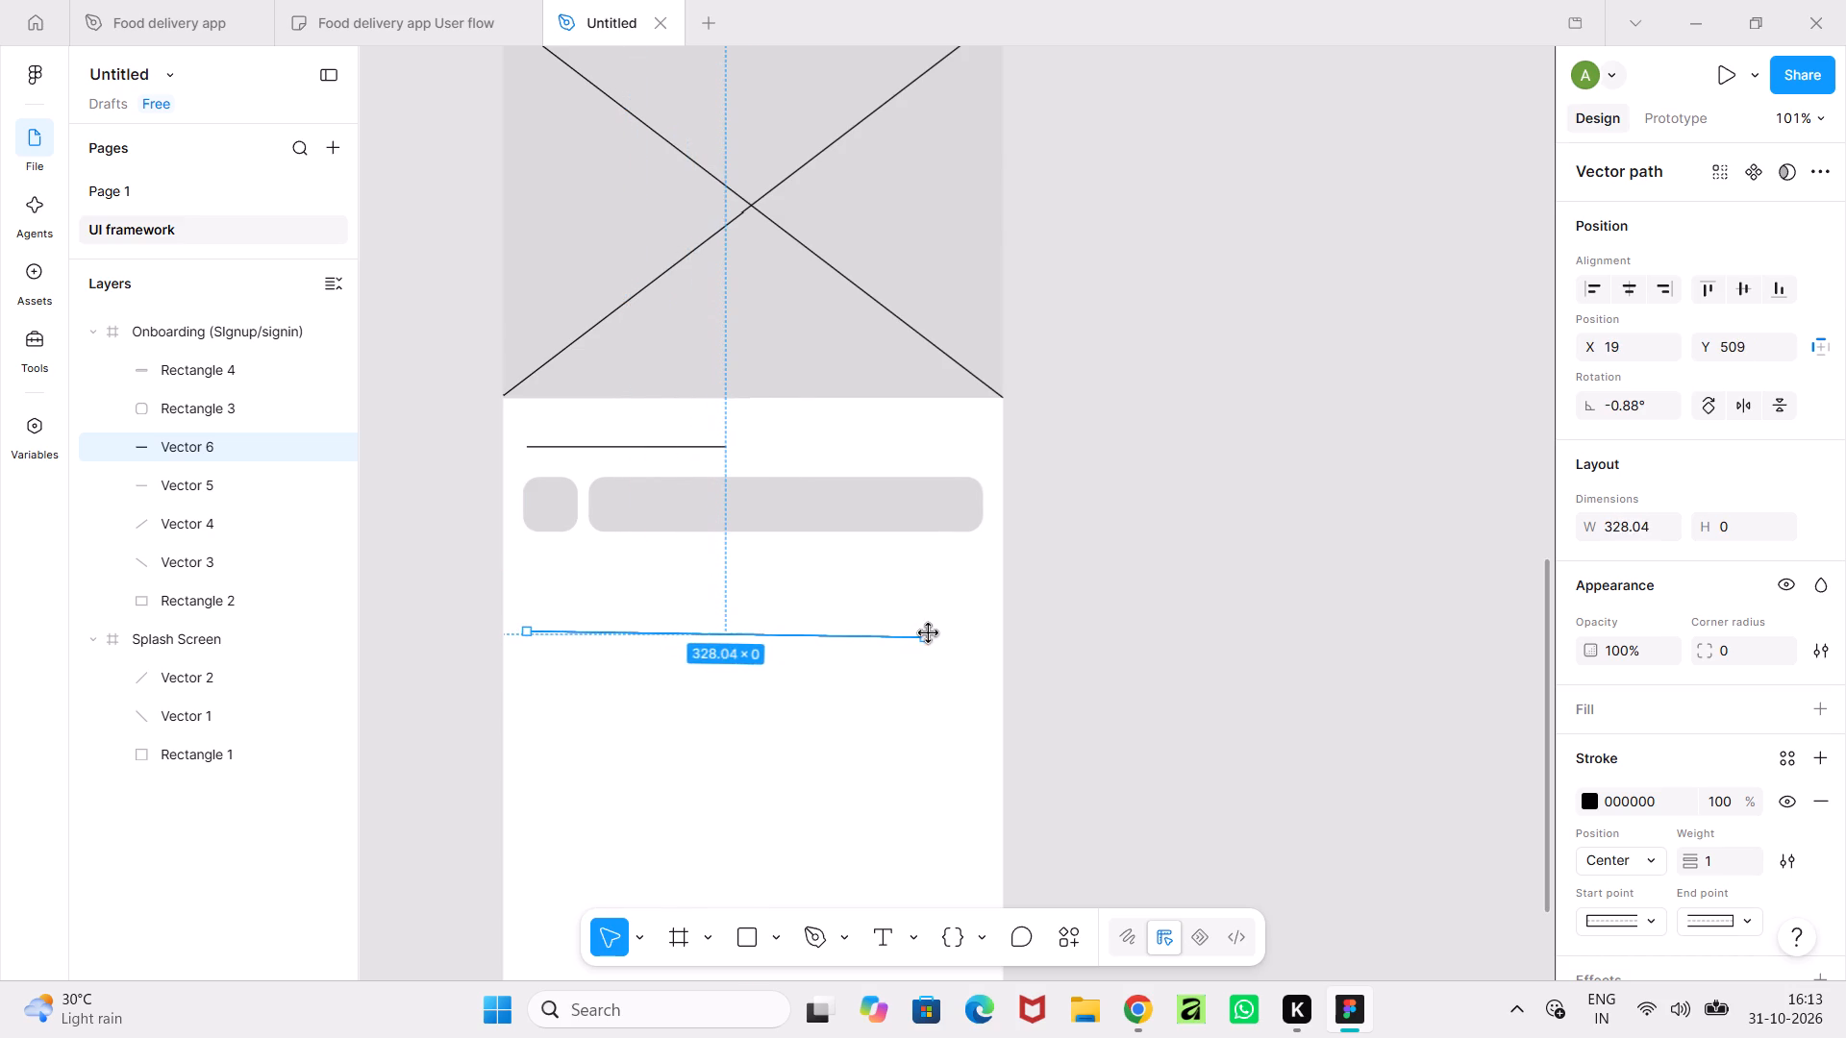
left_click_drag(929, 633, 971, 632)
left_click(1384, 770)
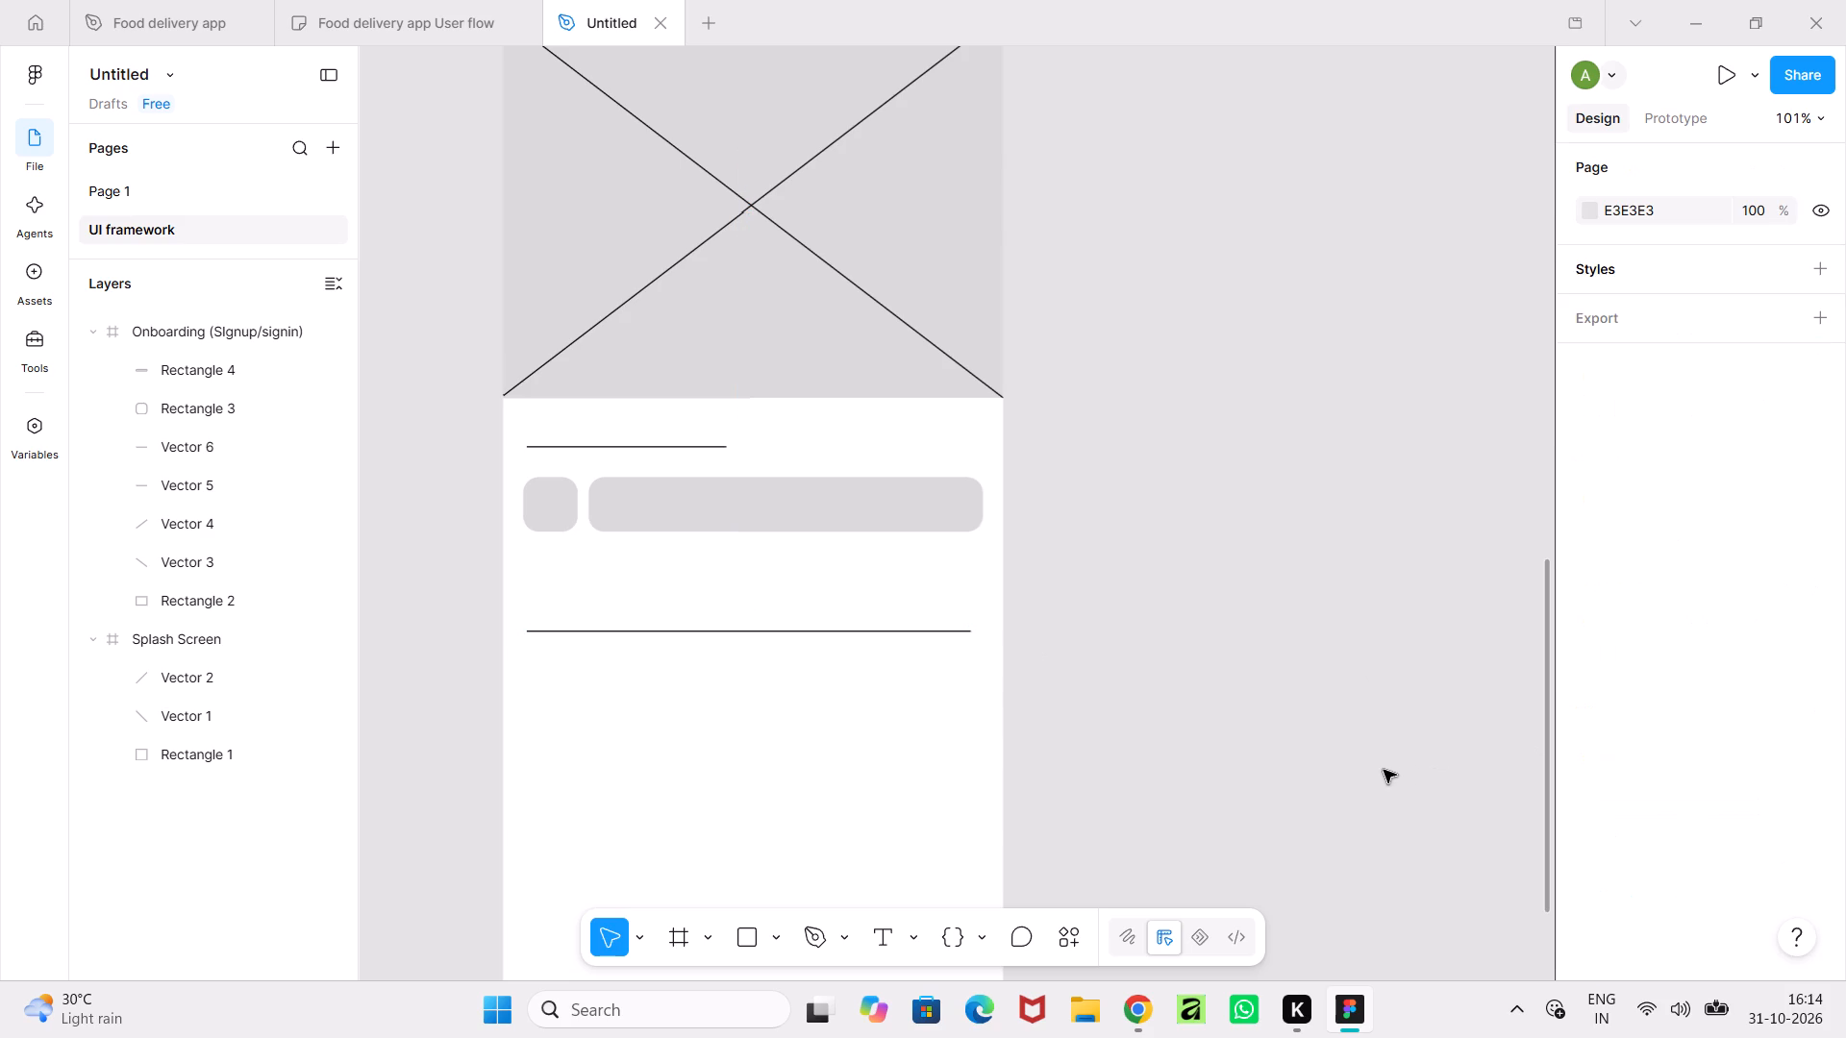
Lower the long line's opacity to 9% and centre it horizontally in the frame at X 22.
left_click(790, 630)
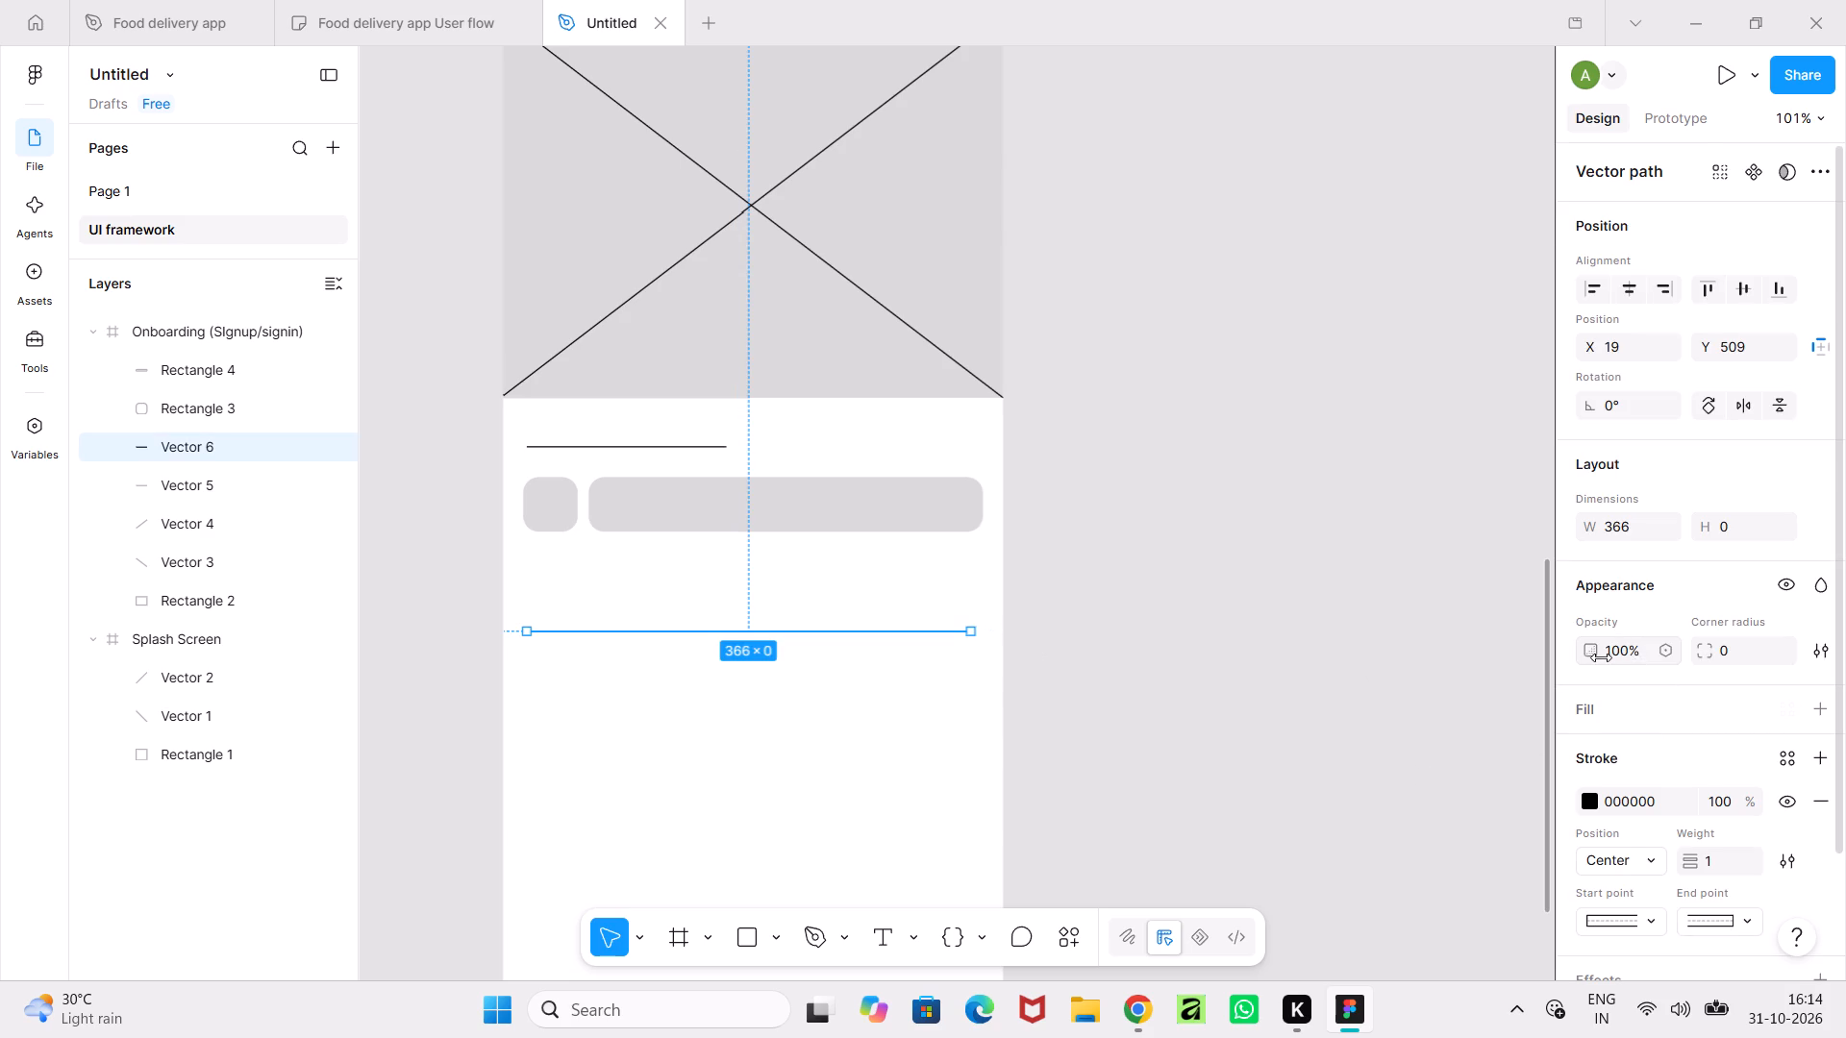
left_click_drag(1594, 657, 642, 524)
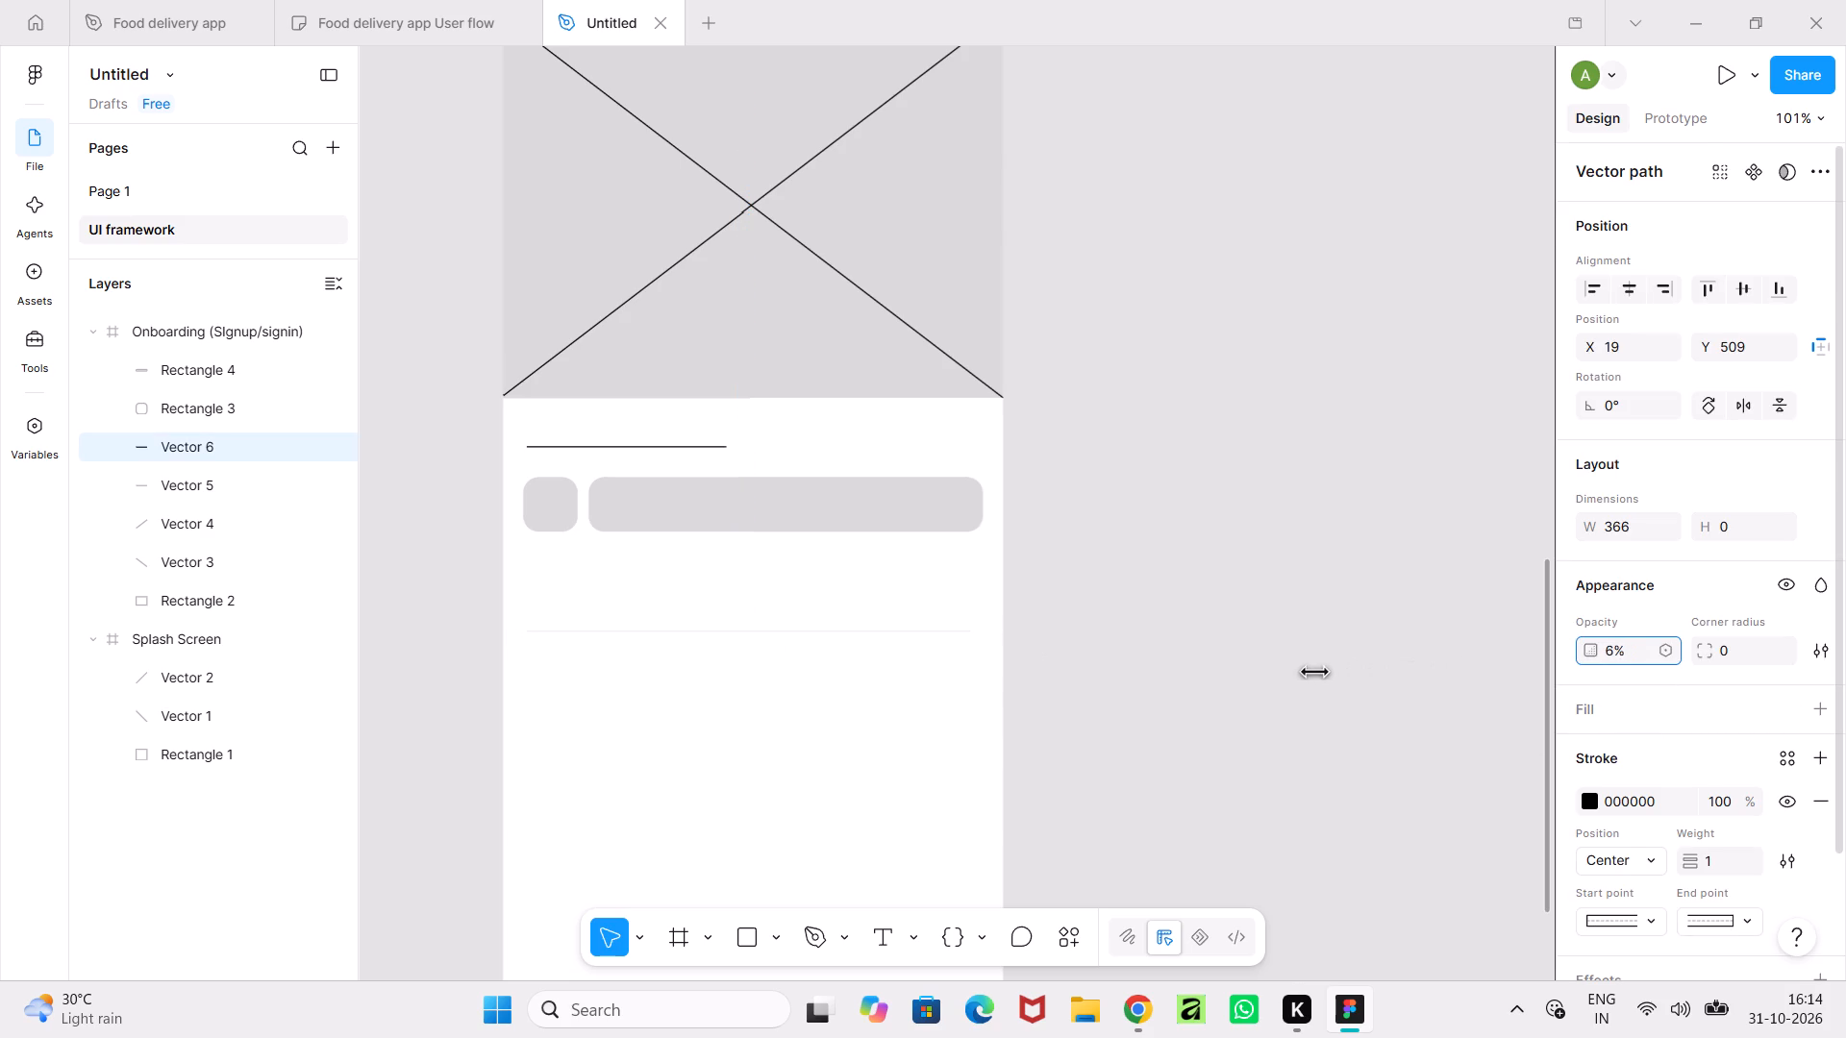
left_click_drag(642, 524, 650, 522)
left_click(917, 633)
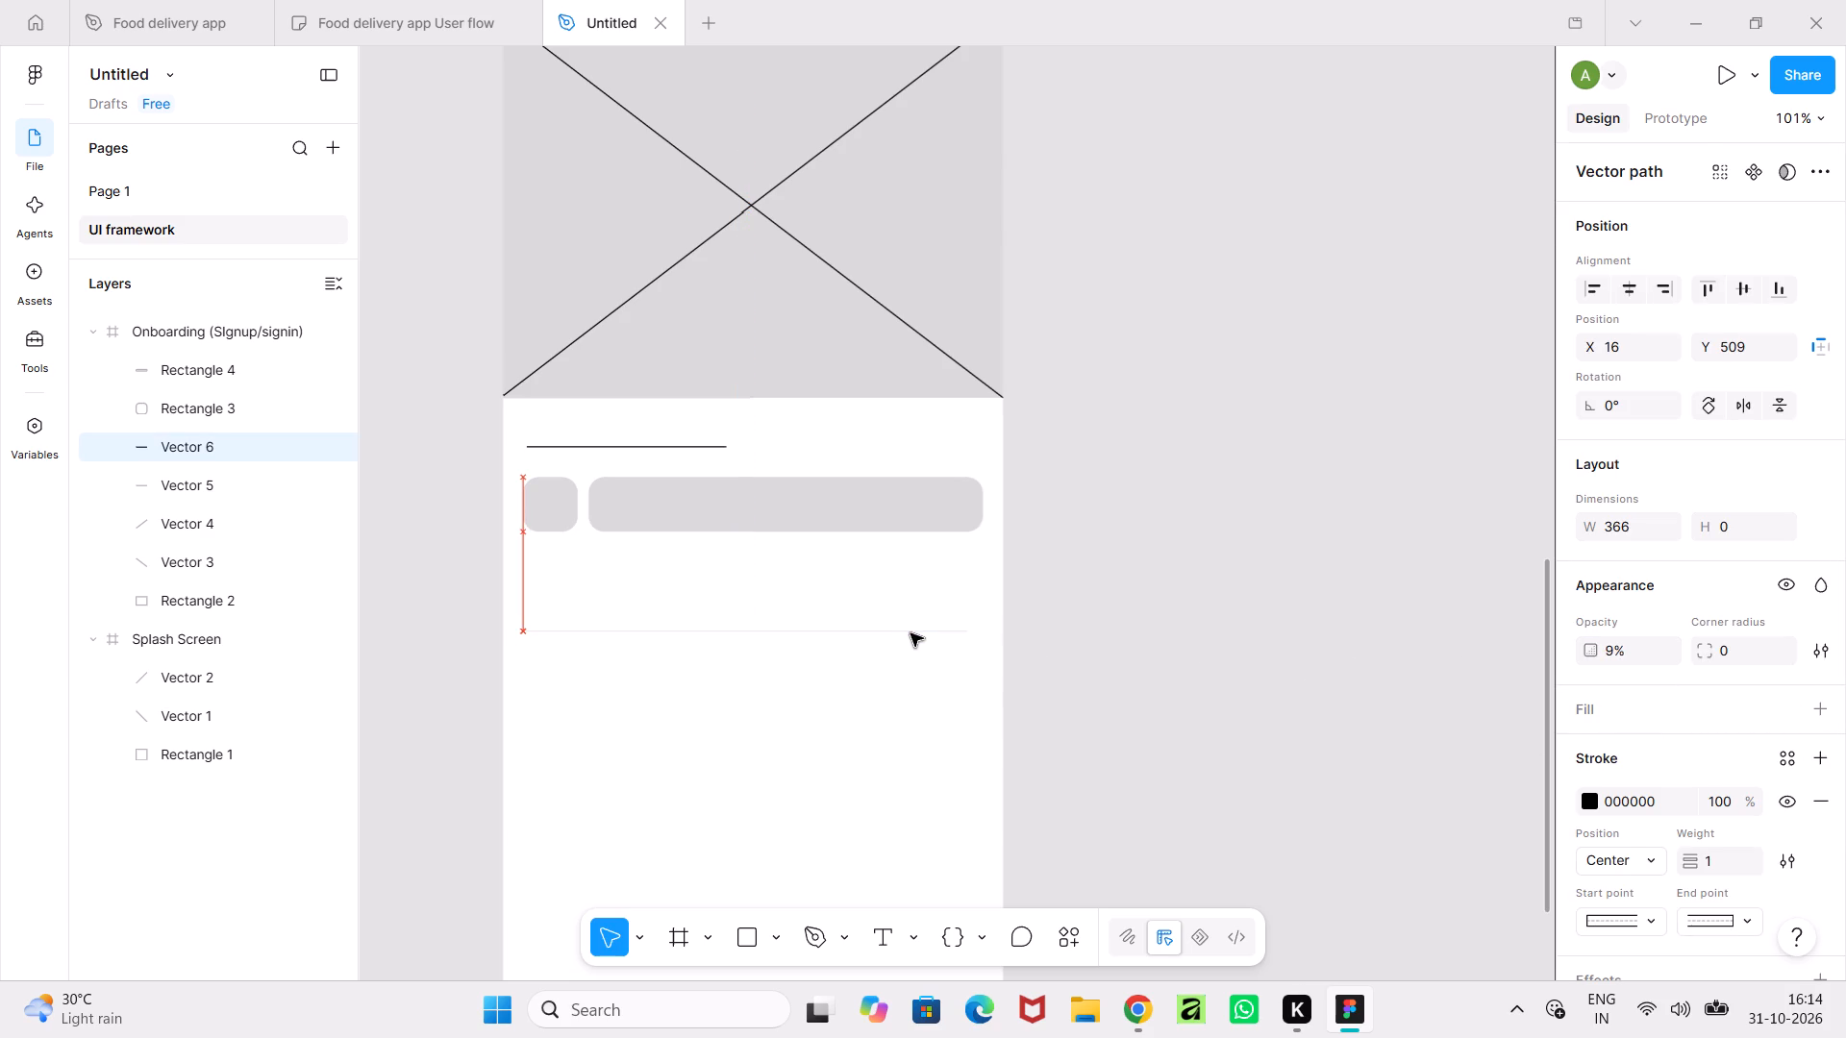
left_click(1194, 666)
Duplicate the 325 × 45 bar, place the copy directly beneath its row and widen it leftward to 376 × 45.
scroll(1186, 673, "up", 3, "ctrl")
scroll(1015, 669, "down", 3, "ctrl")
middle_click_drag(1015, 669, 1063, 696)
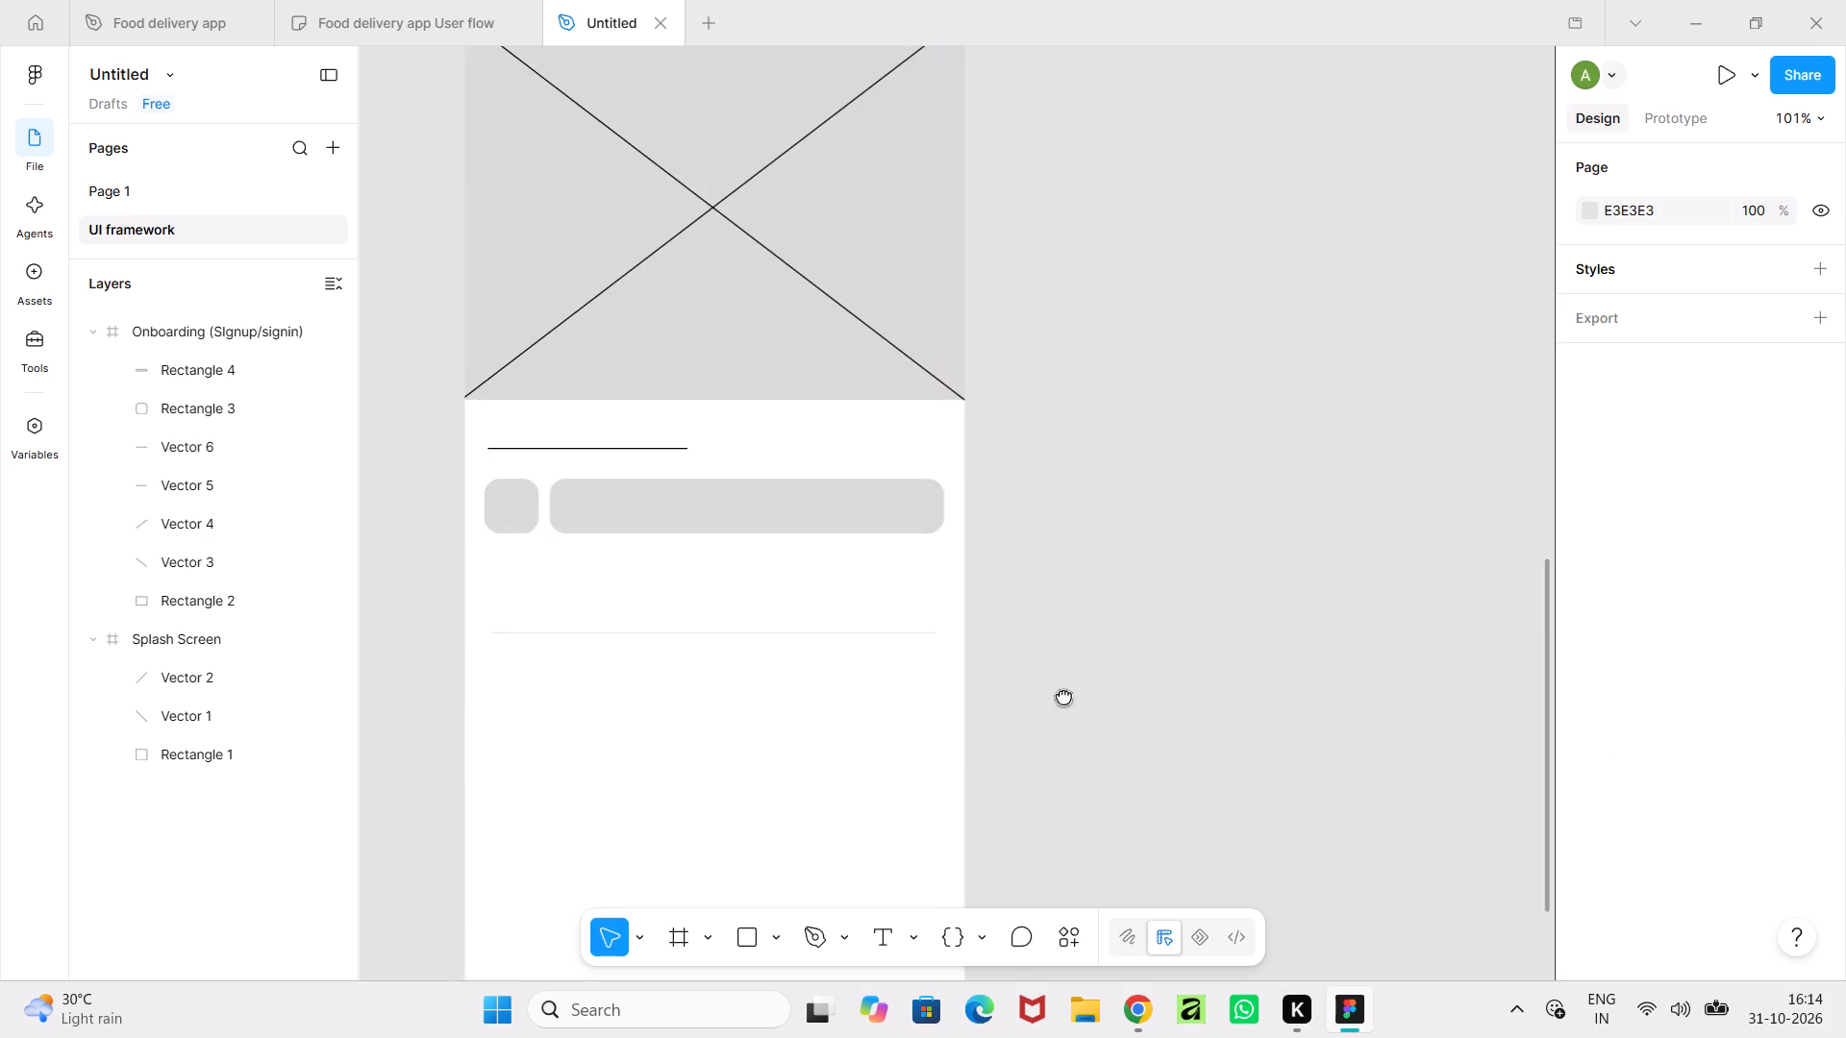
middle_click_drag(1063, 696, 1080, 711)
left_click(858, 557)
key("ctrl+c")
key("ctrl+v")
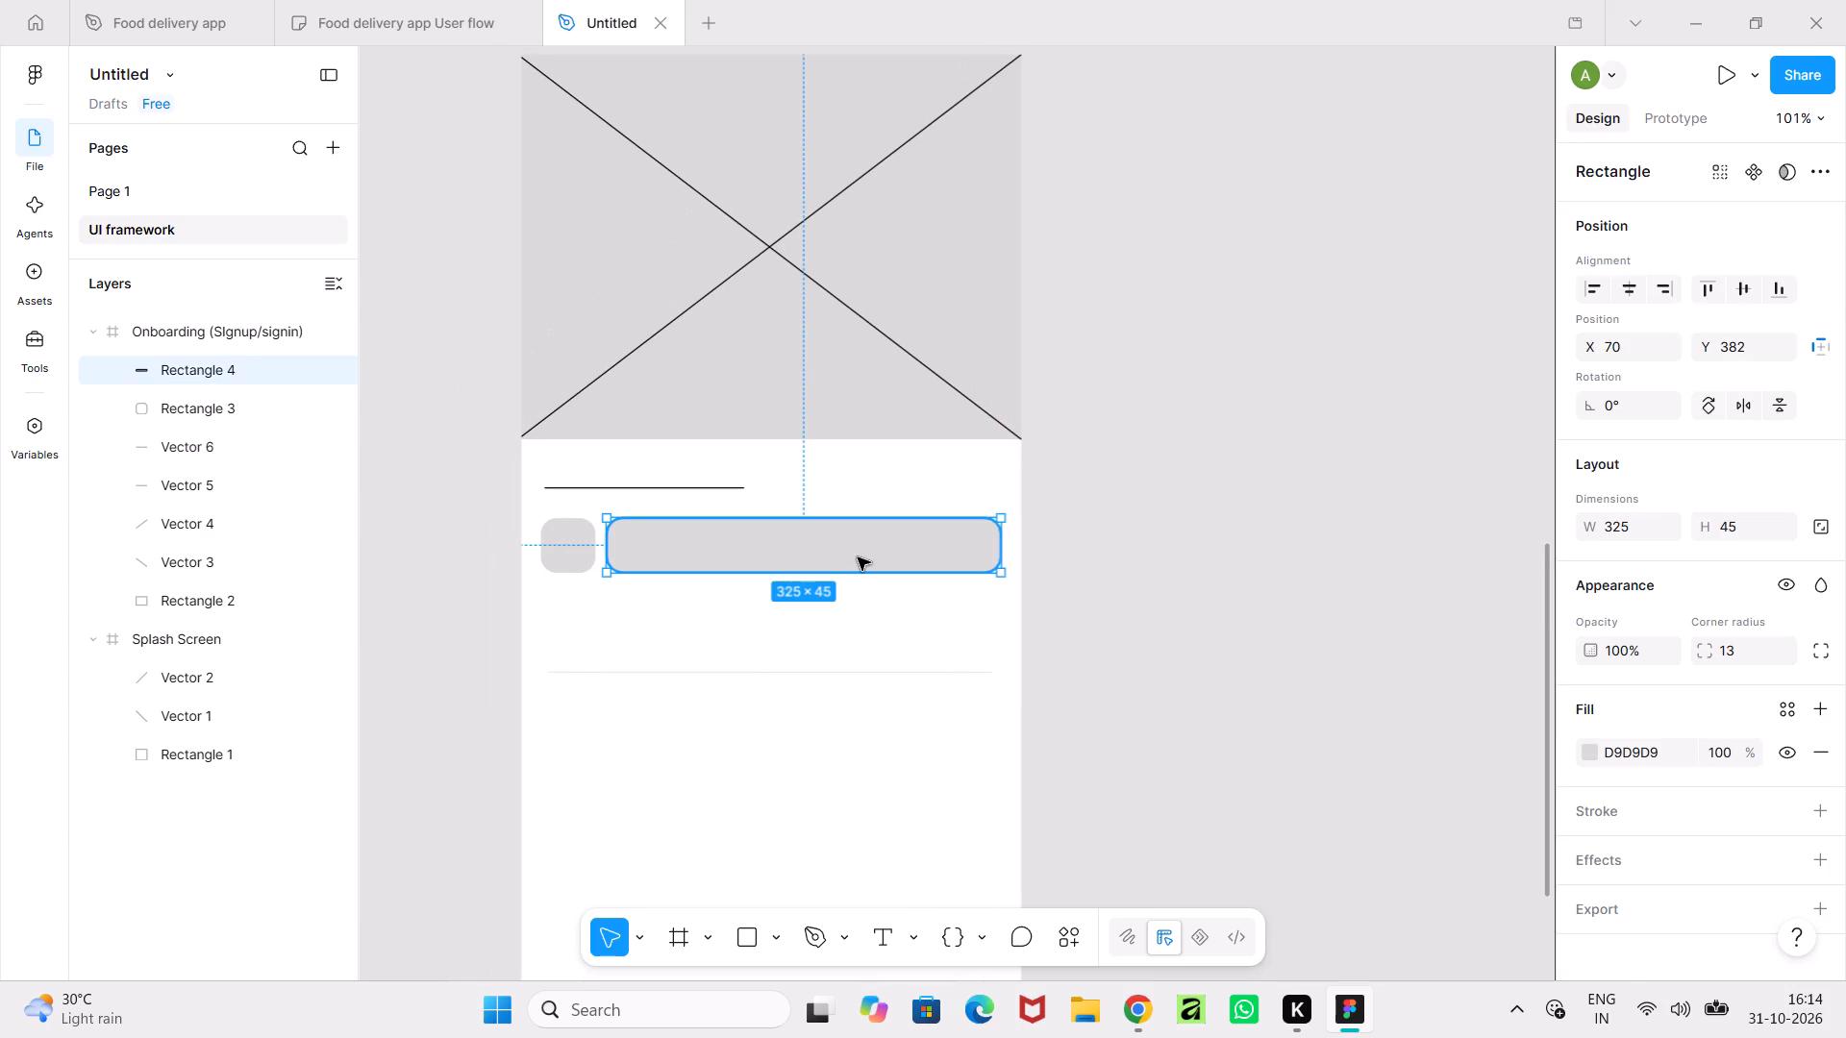
left_click_drag(858, 557, 856, 629)
left_click_drag(602, 620, 543, 628)
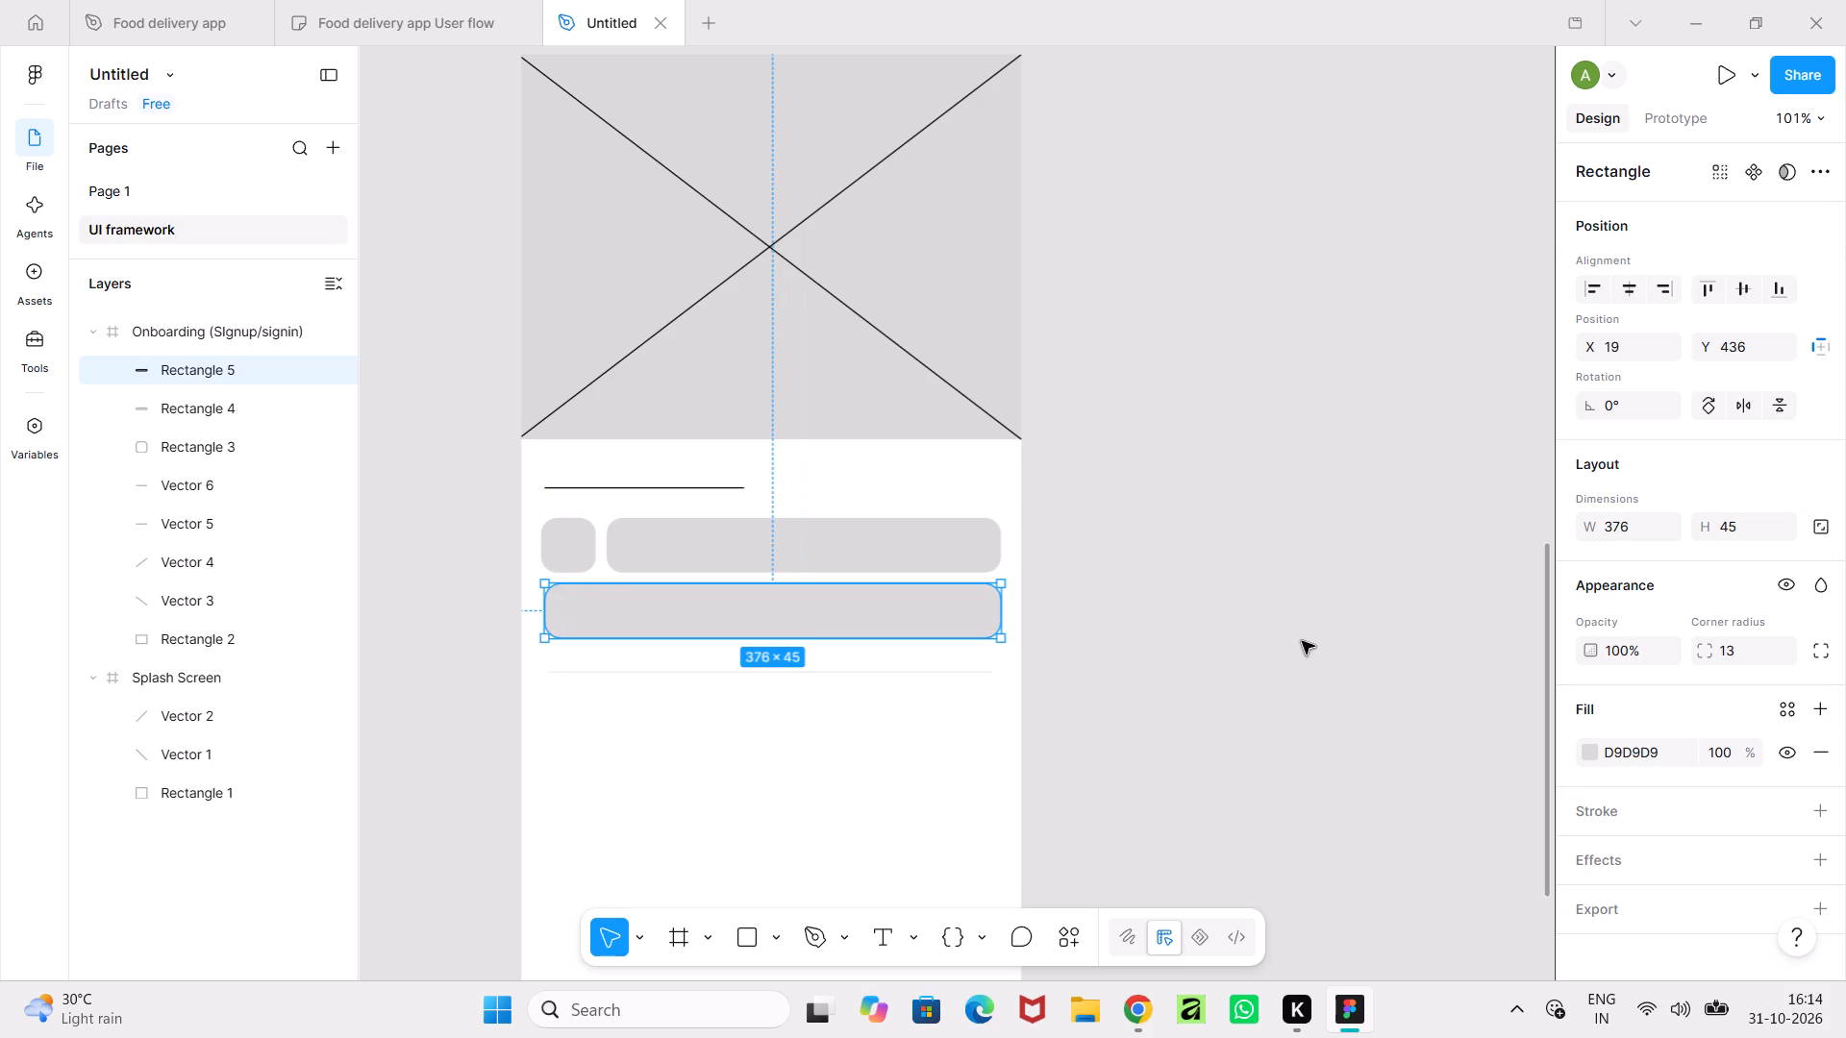
left_click(1302, 641)
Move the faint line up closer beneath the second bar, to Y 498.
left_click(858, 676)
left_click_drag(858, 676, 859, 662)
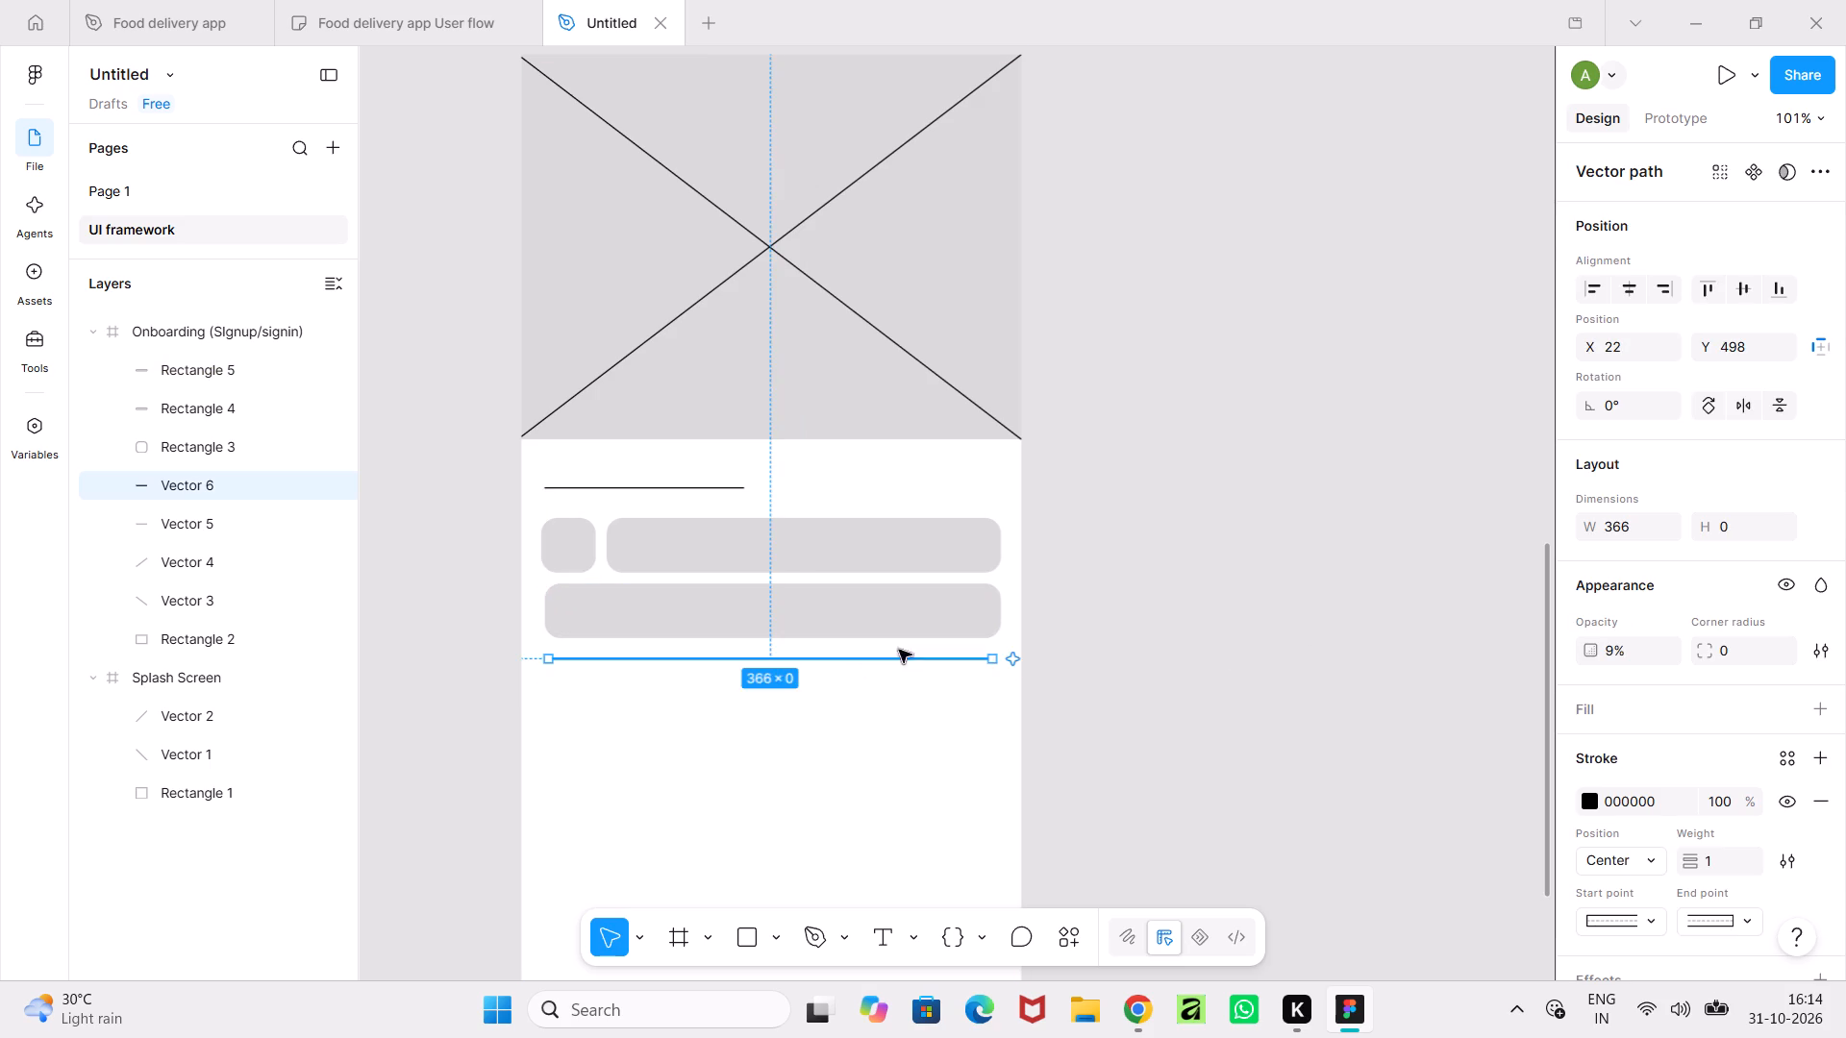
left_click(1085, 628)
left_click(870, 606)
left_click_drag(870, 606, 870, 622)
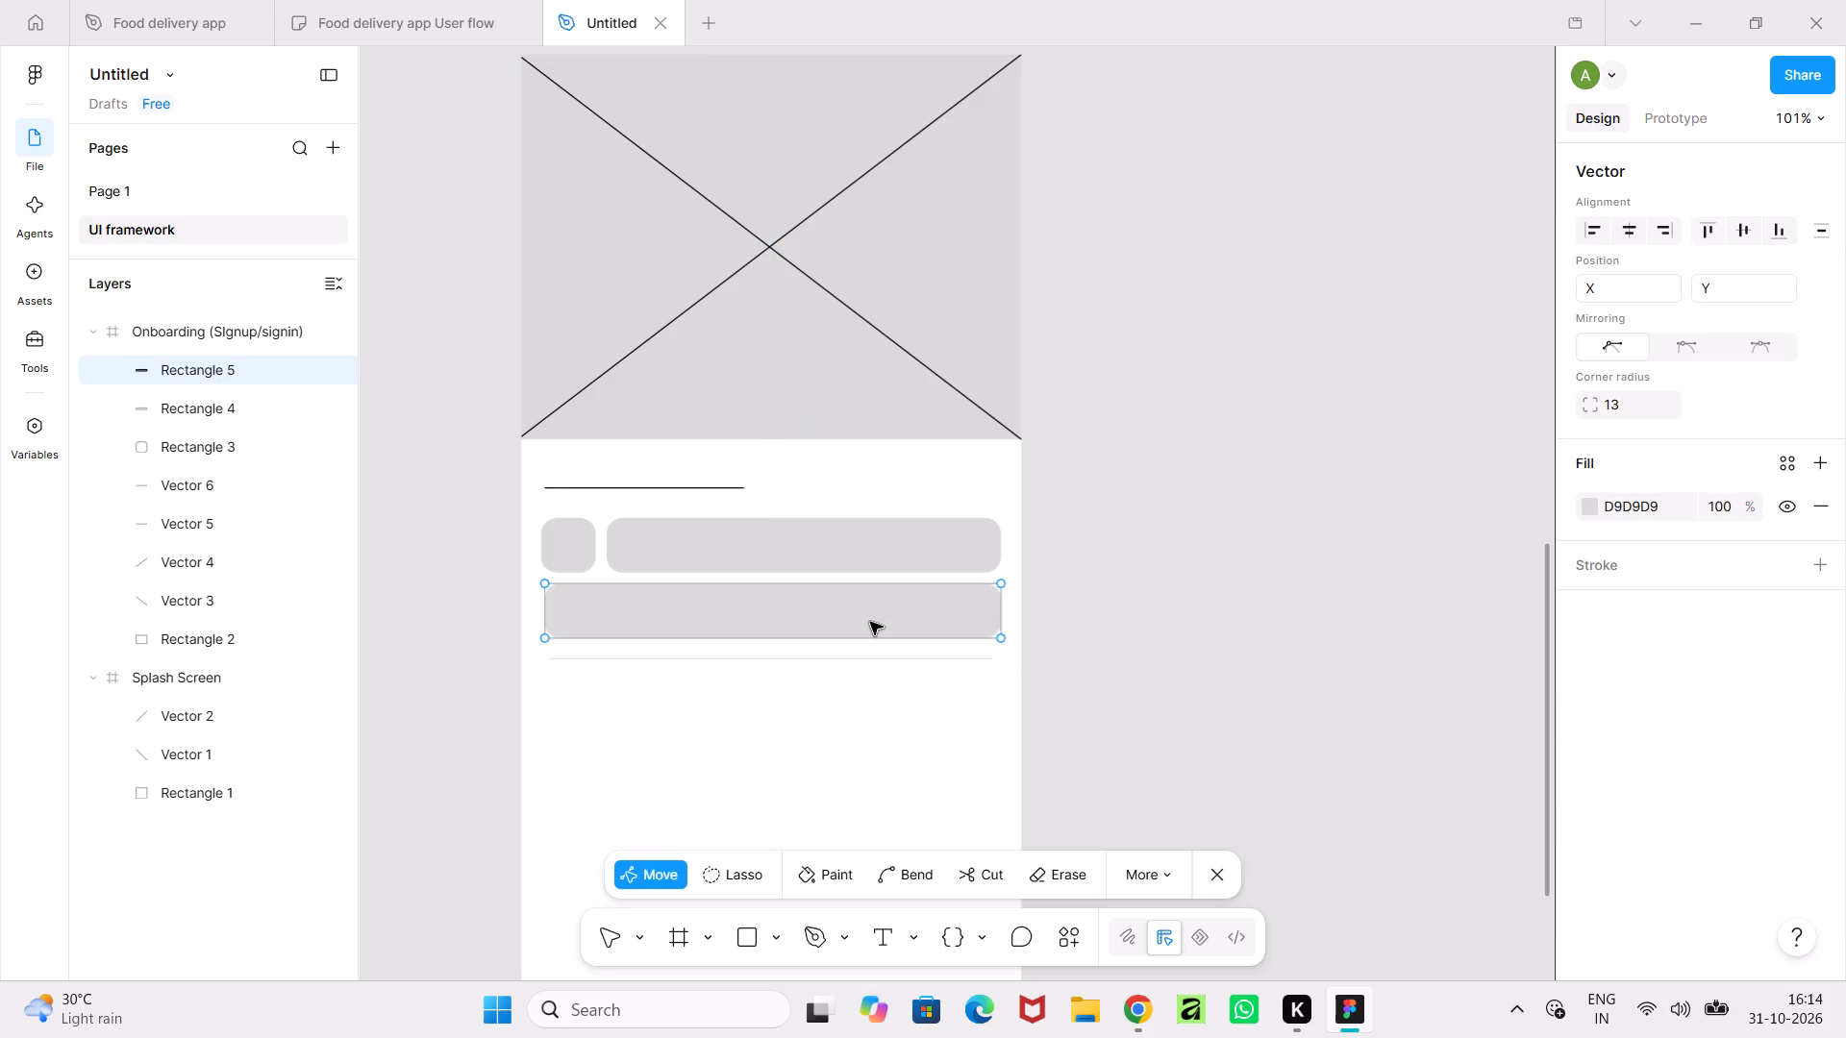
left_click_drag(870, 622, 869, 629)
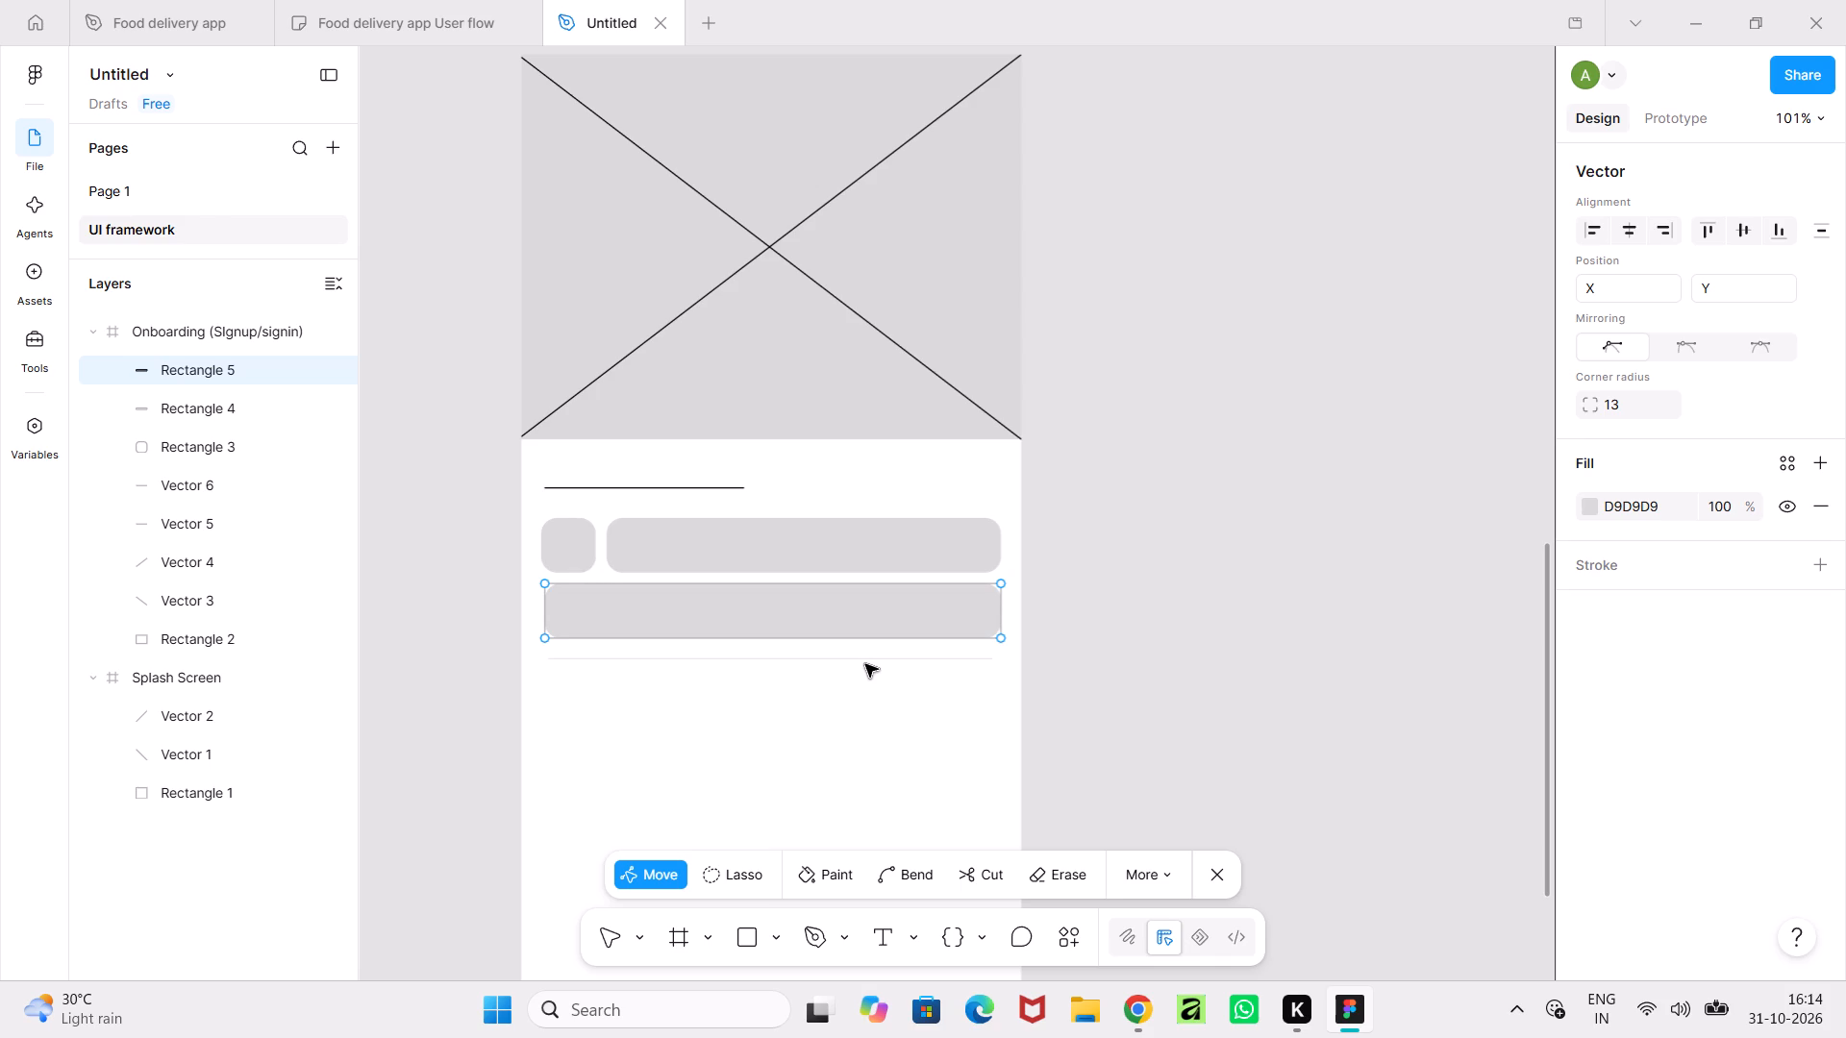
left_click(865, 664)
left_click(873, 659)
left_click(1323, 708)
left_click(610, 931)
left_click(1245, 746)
Lower the faint line slightly and place the second bar at X 16, Y 443, evenly spaced between it and the row above.
left_click_drag(751, 660, 751, 669)
left_click(1232, 704)
left_click(787, 583)
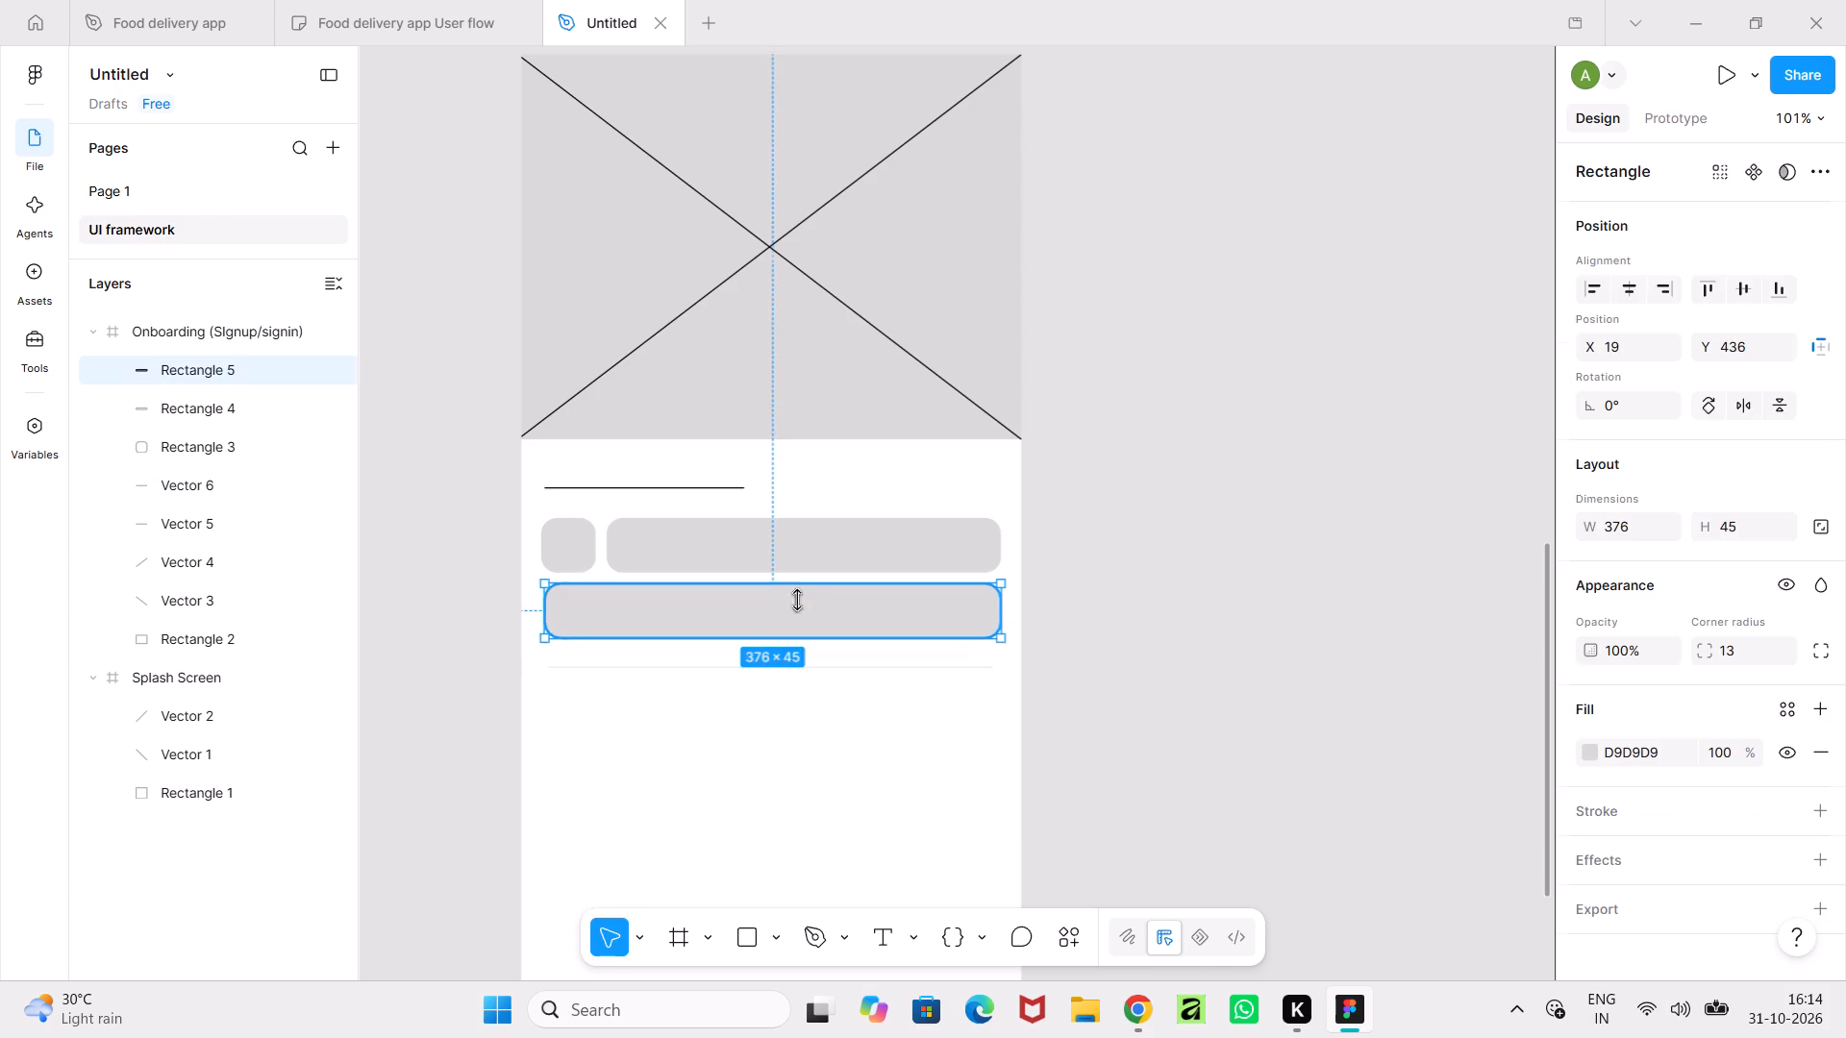
left_click_drag(804, 610, 803, 622)
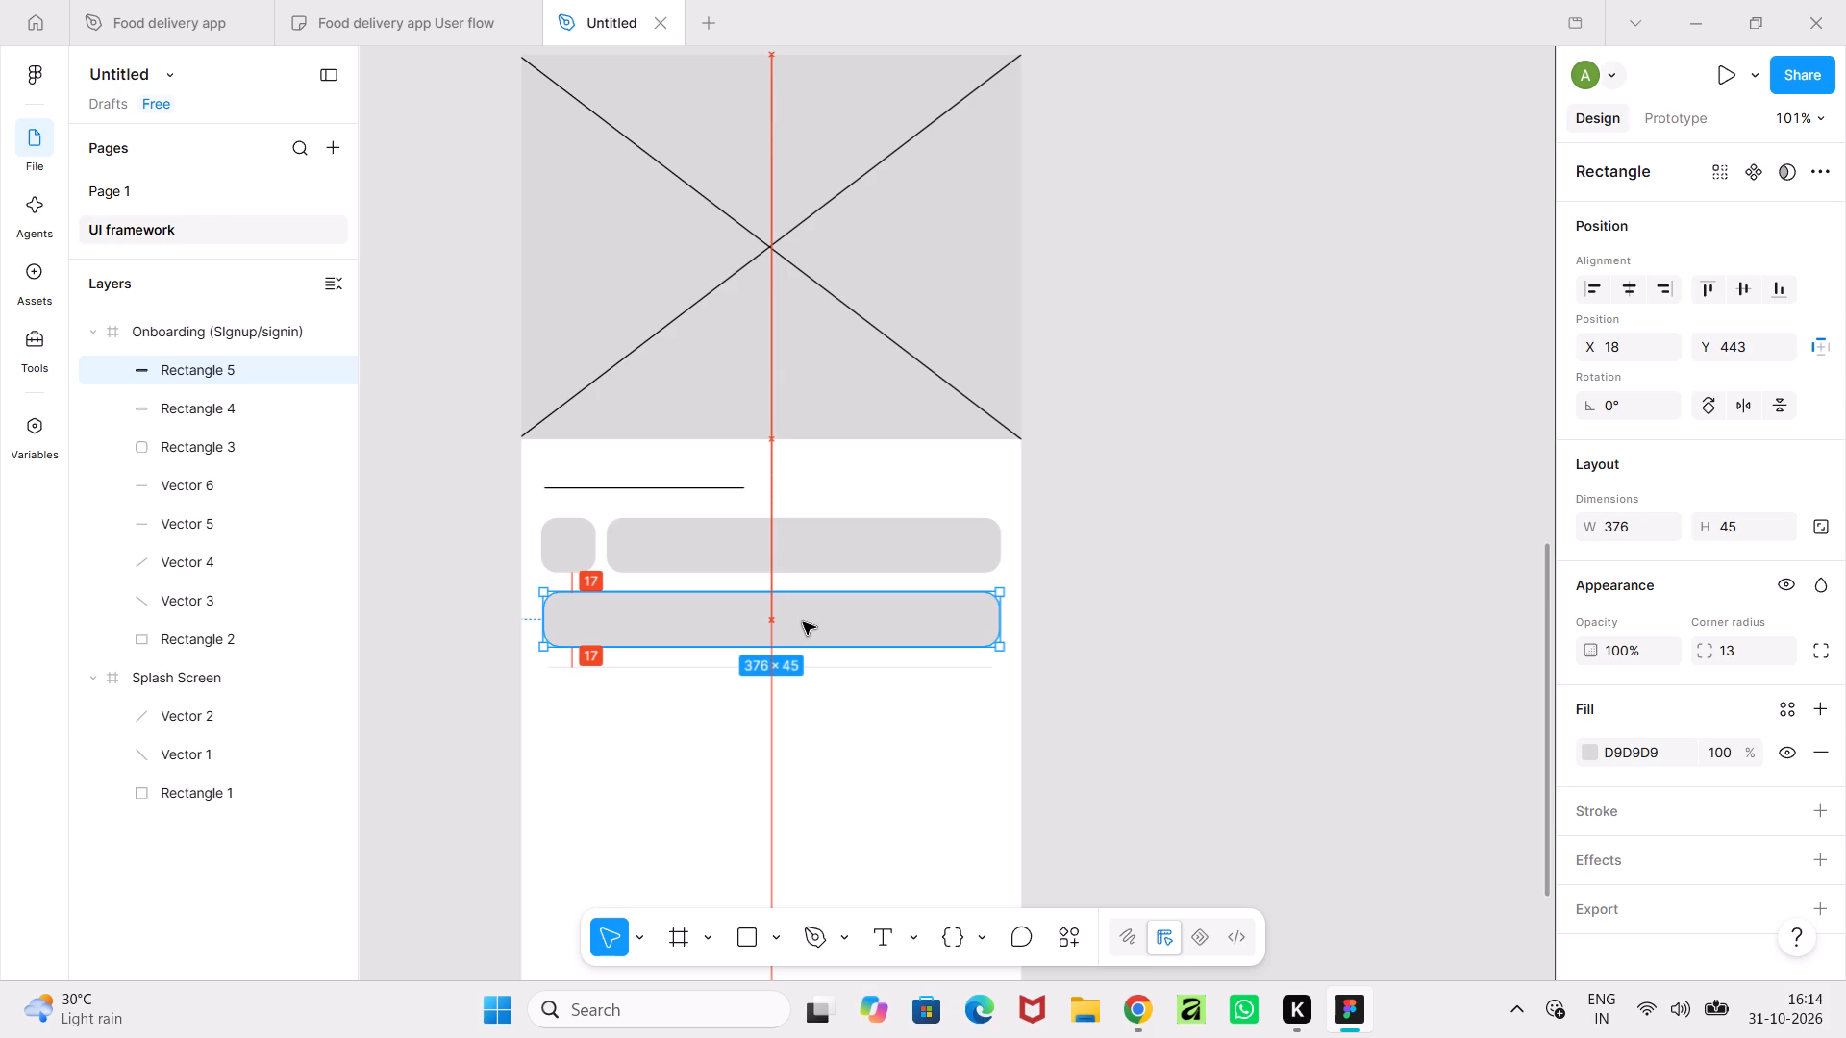
left_click_drag(803, 622, 800, 629)
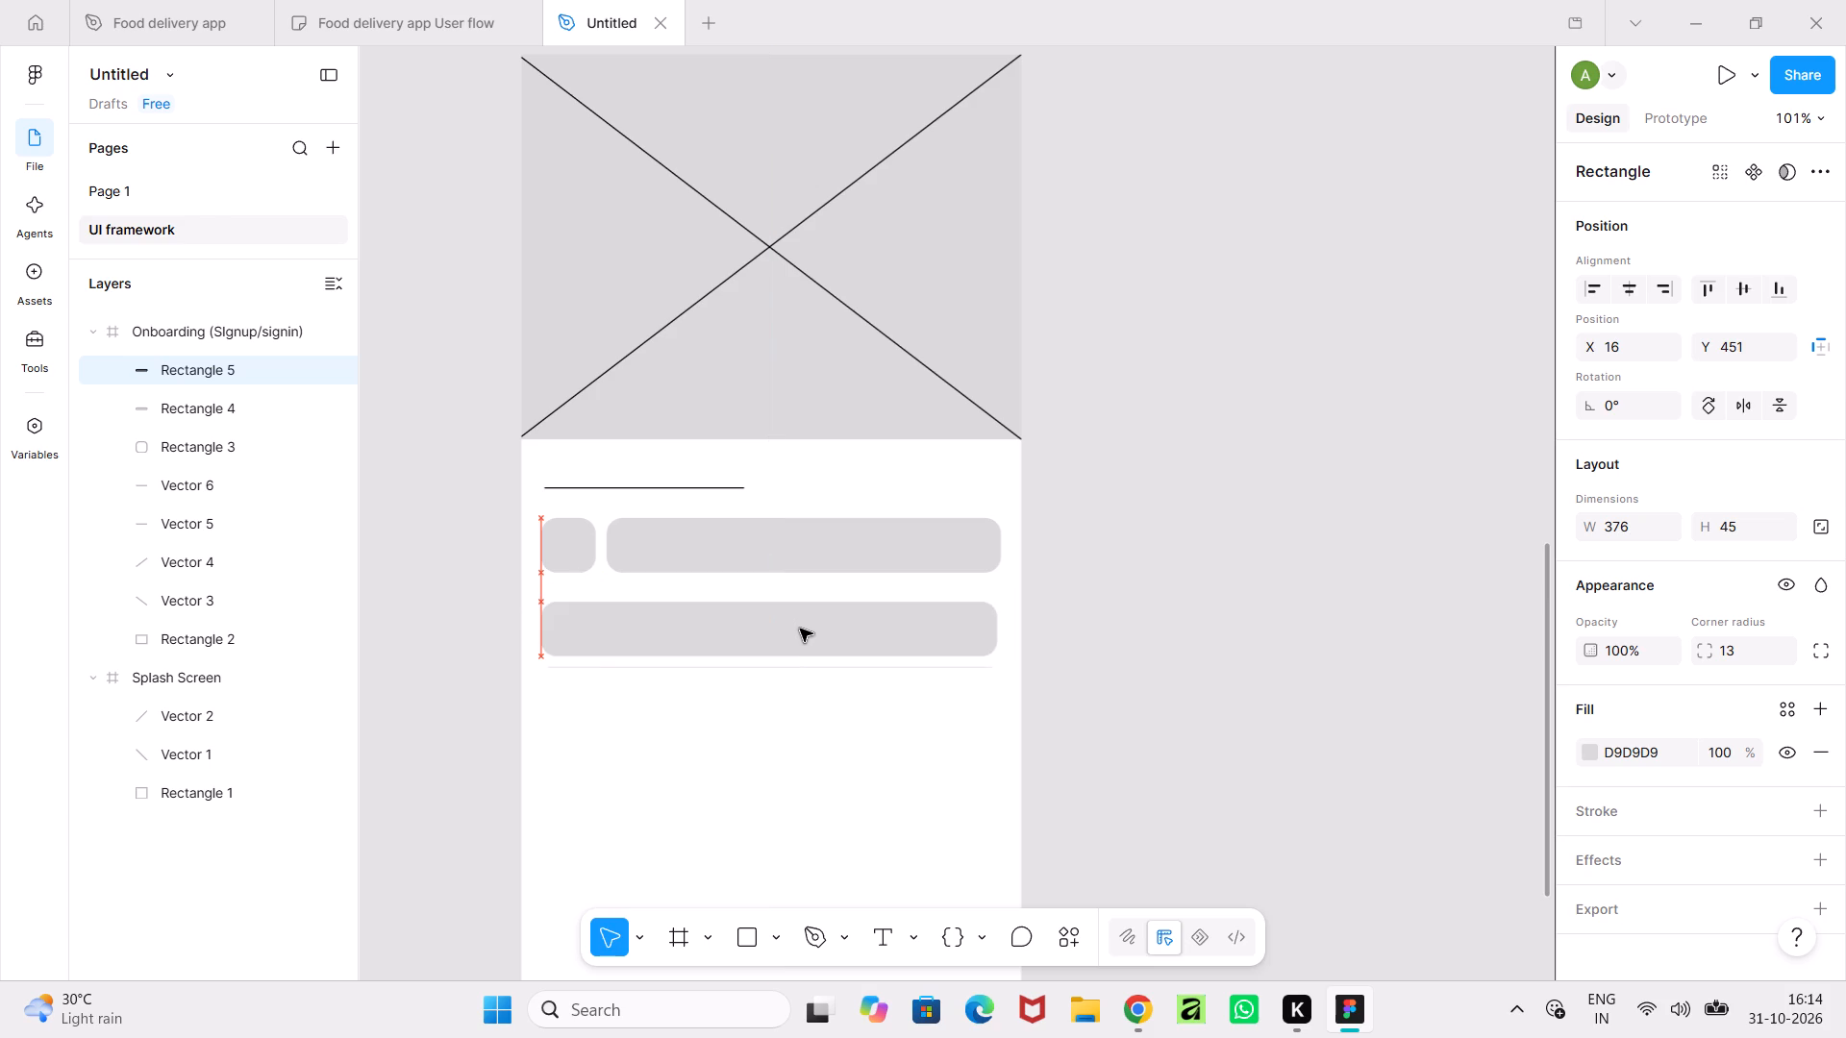
left_click_drag(800, 629, 800, 620)
left_click(1110, 625)
Increase the second bar's corner radius until its ends are fully rounded like a pill button.
scroll(1110, 625, "down", 3, "ctrl")
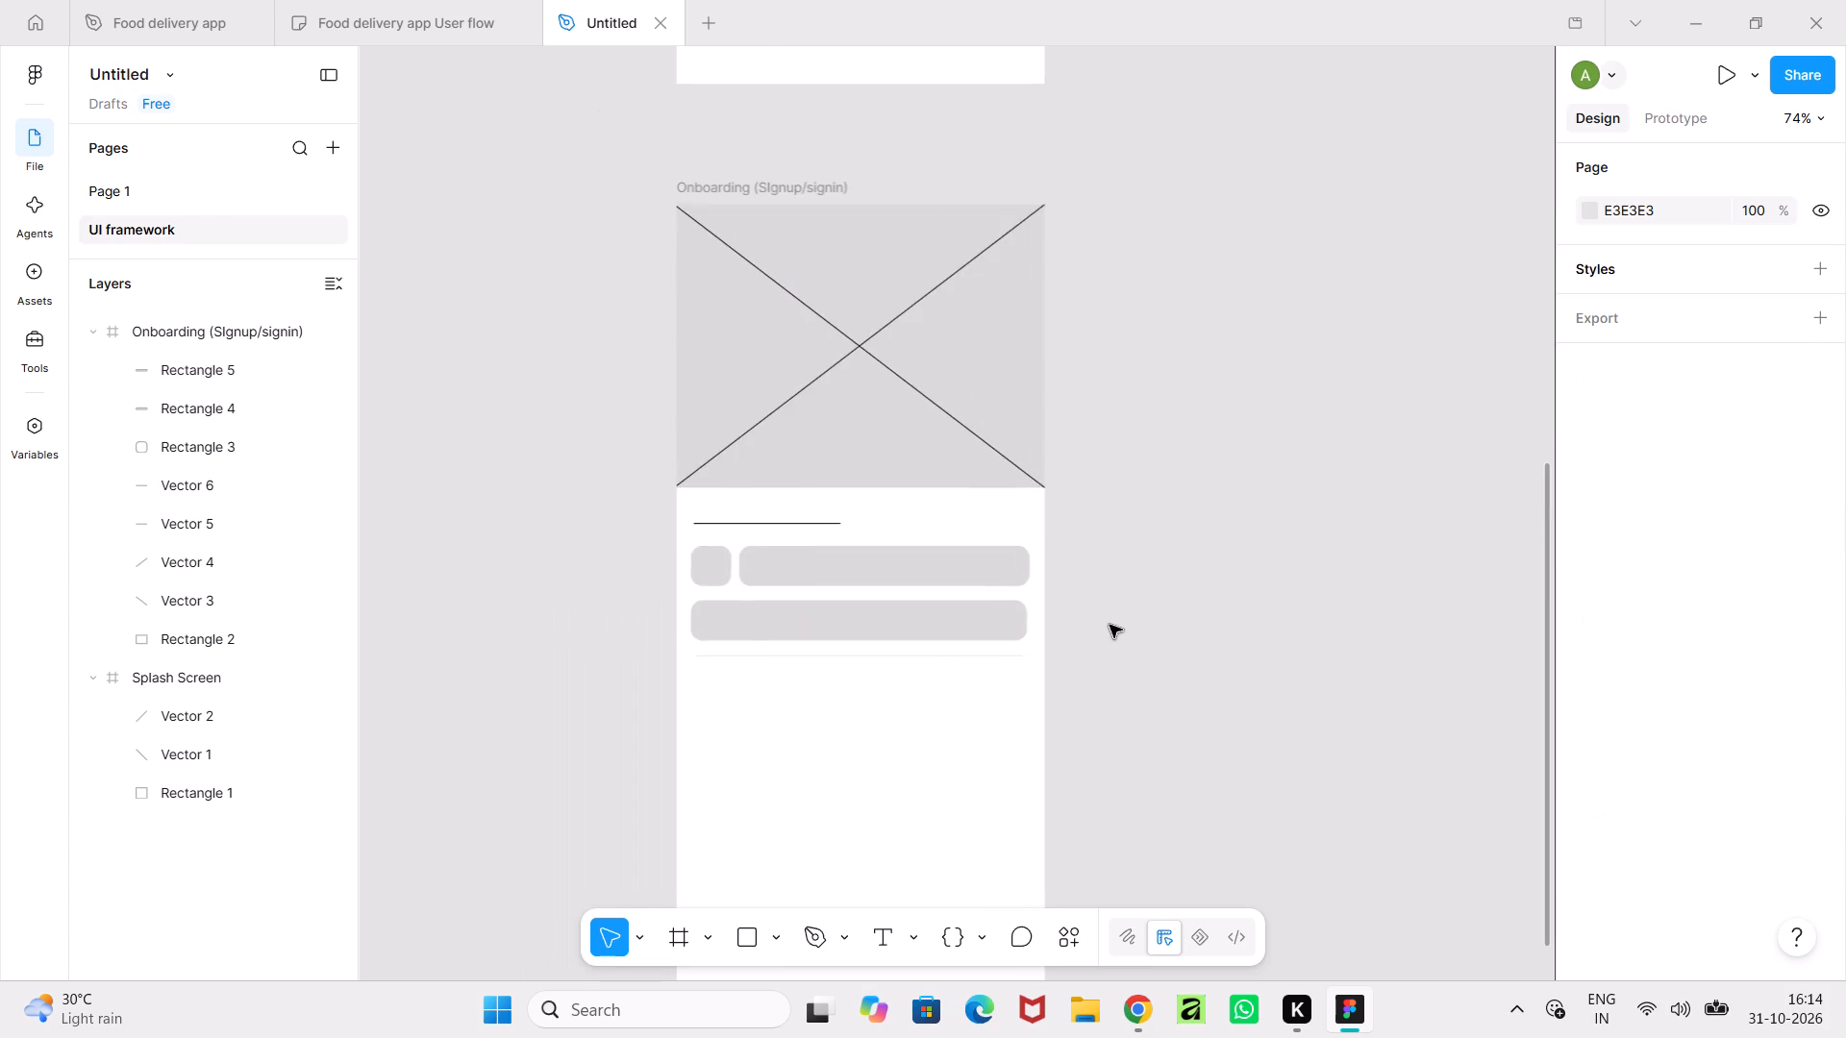
scroll(1110, 625, "down", 2, "ctrl")
middle_click_drag(1110, 625, 1117, 703)
scroll(1117, 703, "down", 2, "ctrl")
scroll(1118, 704, "up", 4, "ctrl")
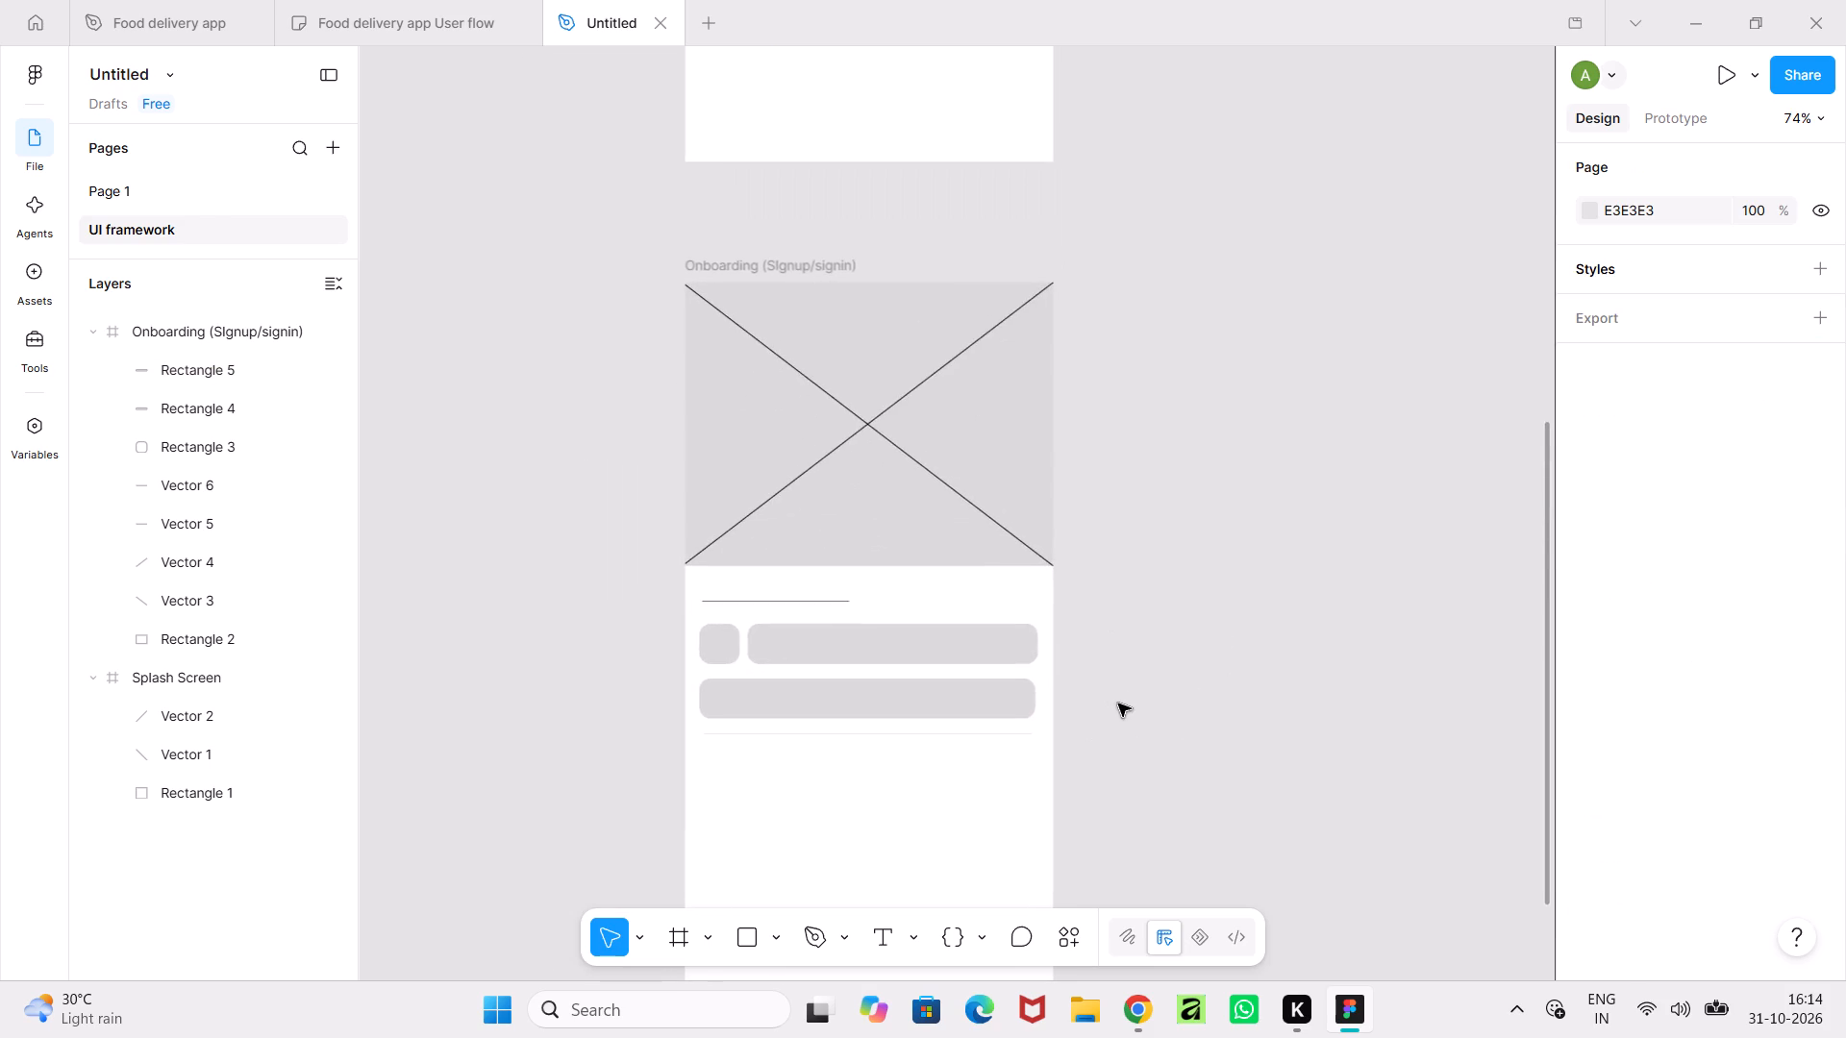
scroll(1118, 704, "up", 4, "ctrl")
scroll(1118, 704, "down", 4, "ctrl")
left_click(843, 719)
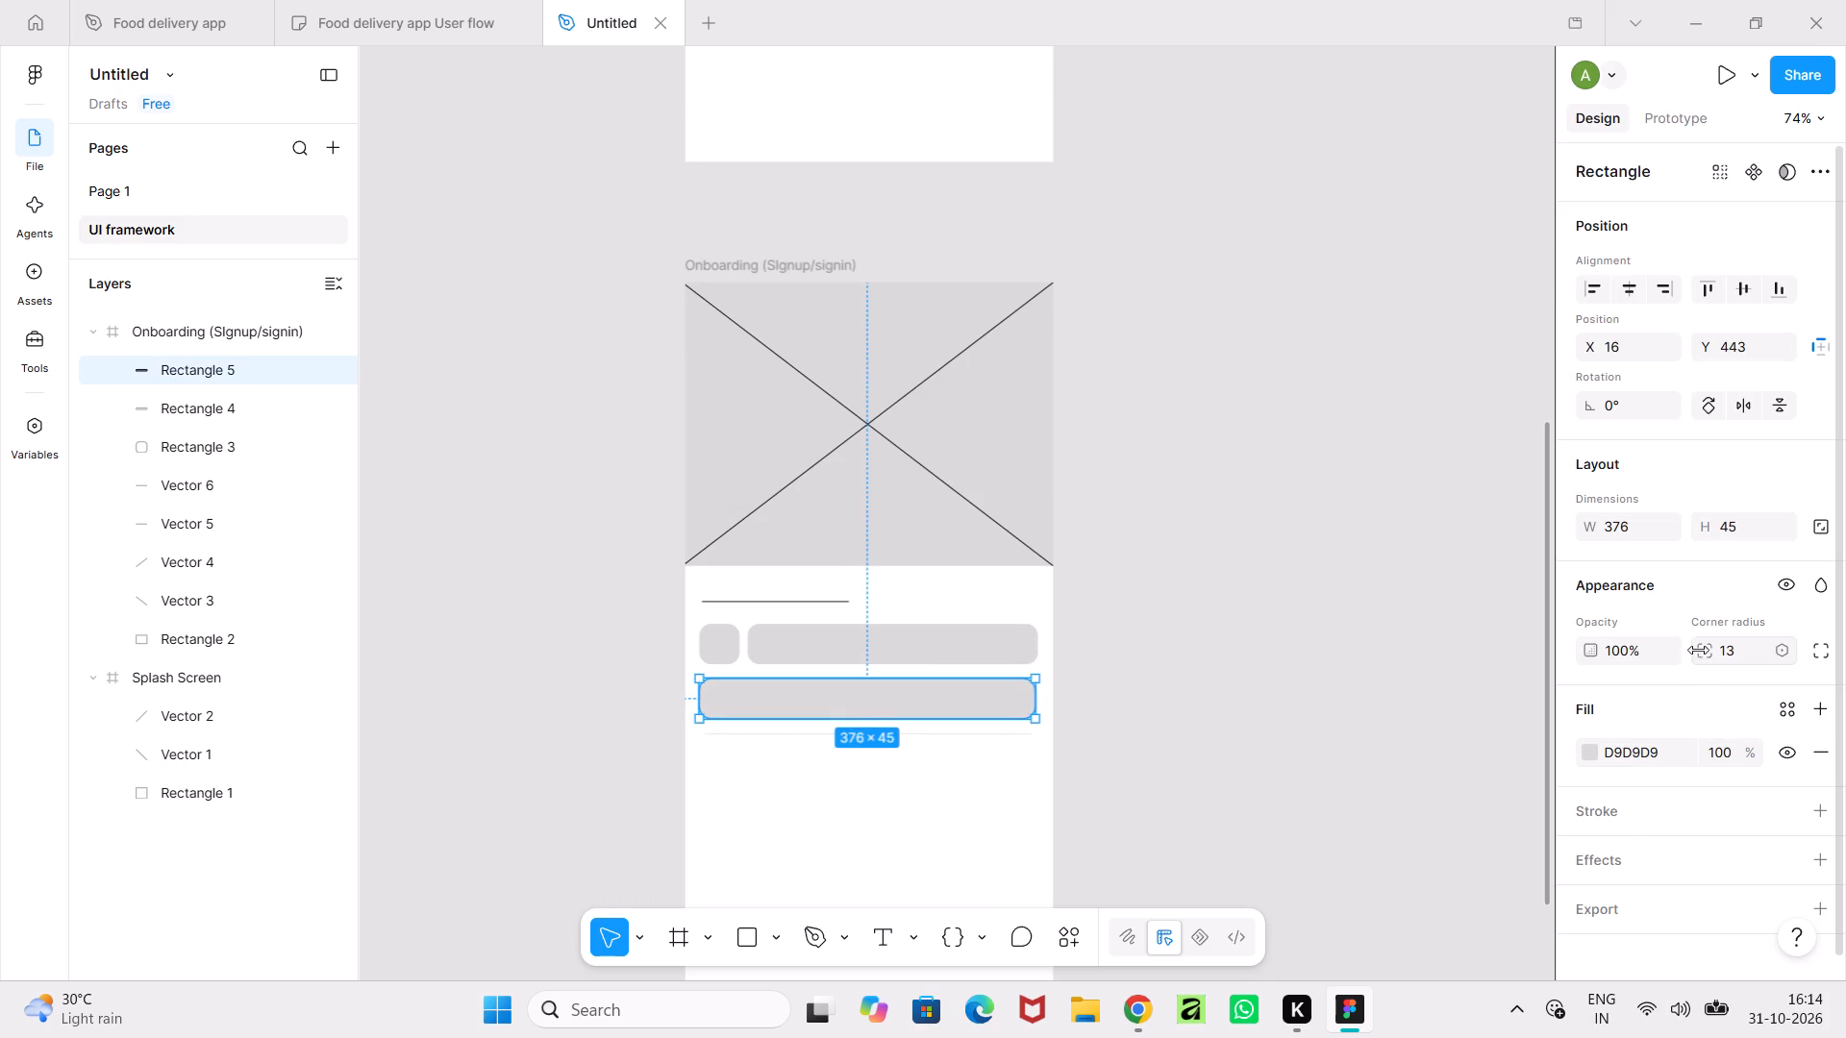
left_click_drag(1699, 650, 1411, 502)
left_click(1197, 661)
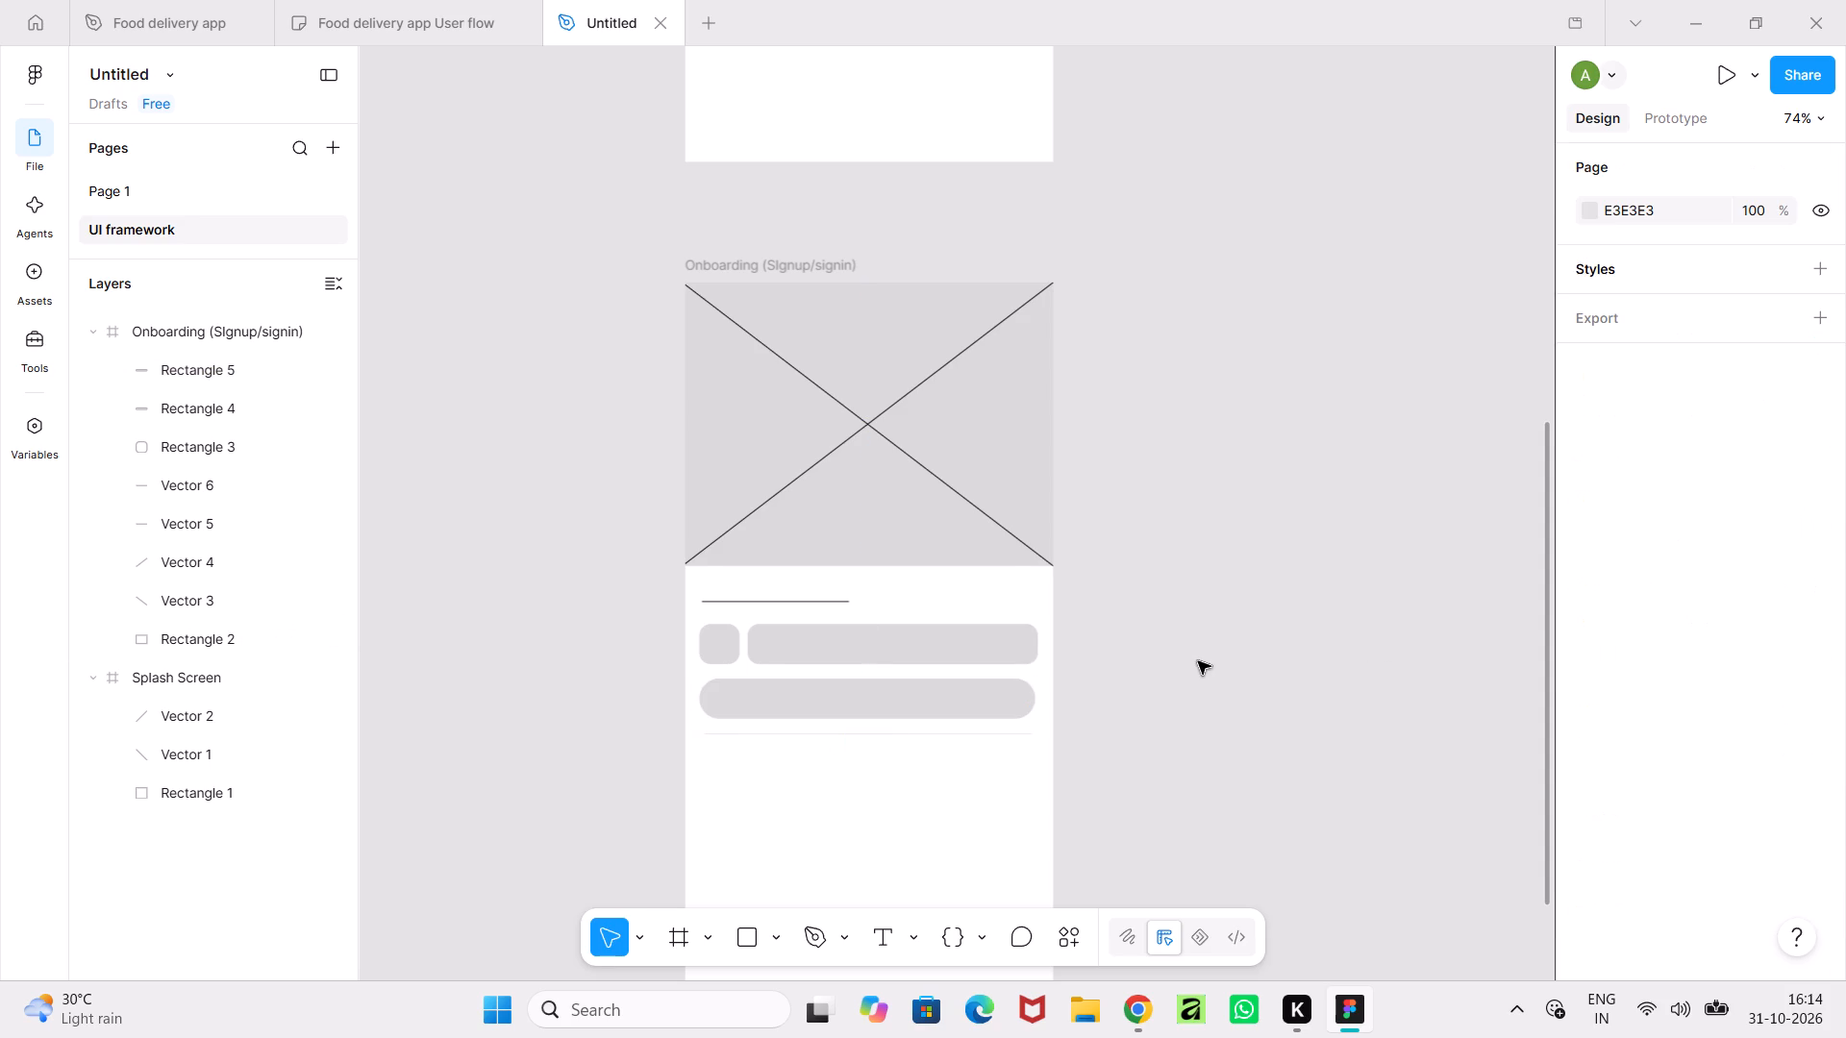
Examine the Uber Eats and Swiggy onboarding references in the Food delivery app file, and return to the Untitled wireframe file.
middle_click_drag(1198, 661, 1176, 596)
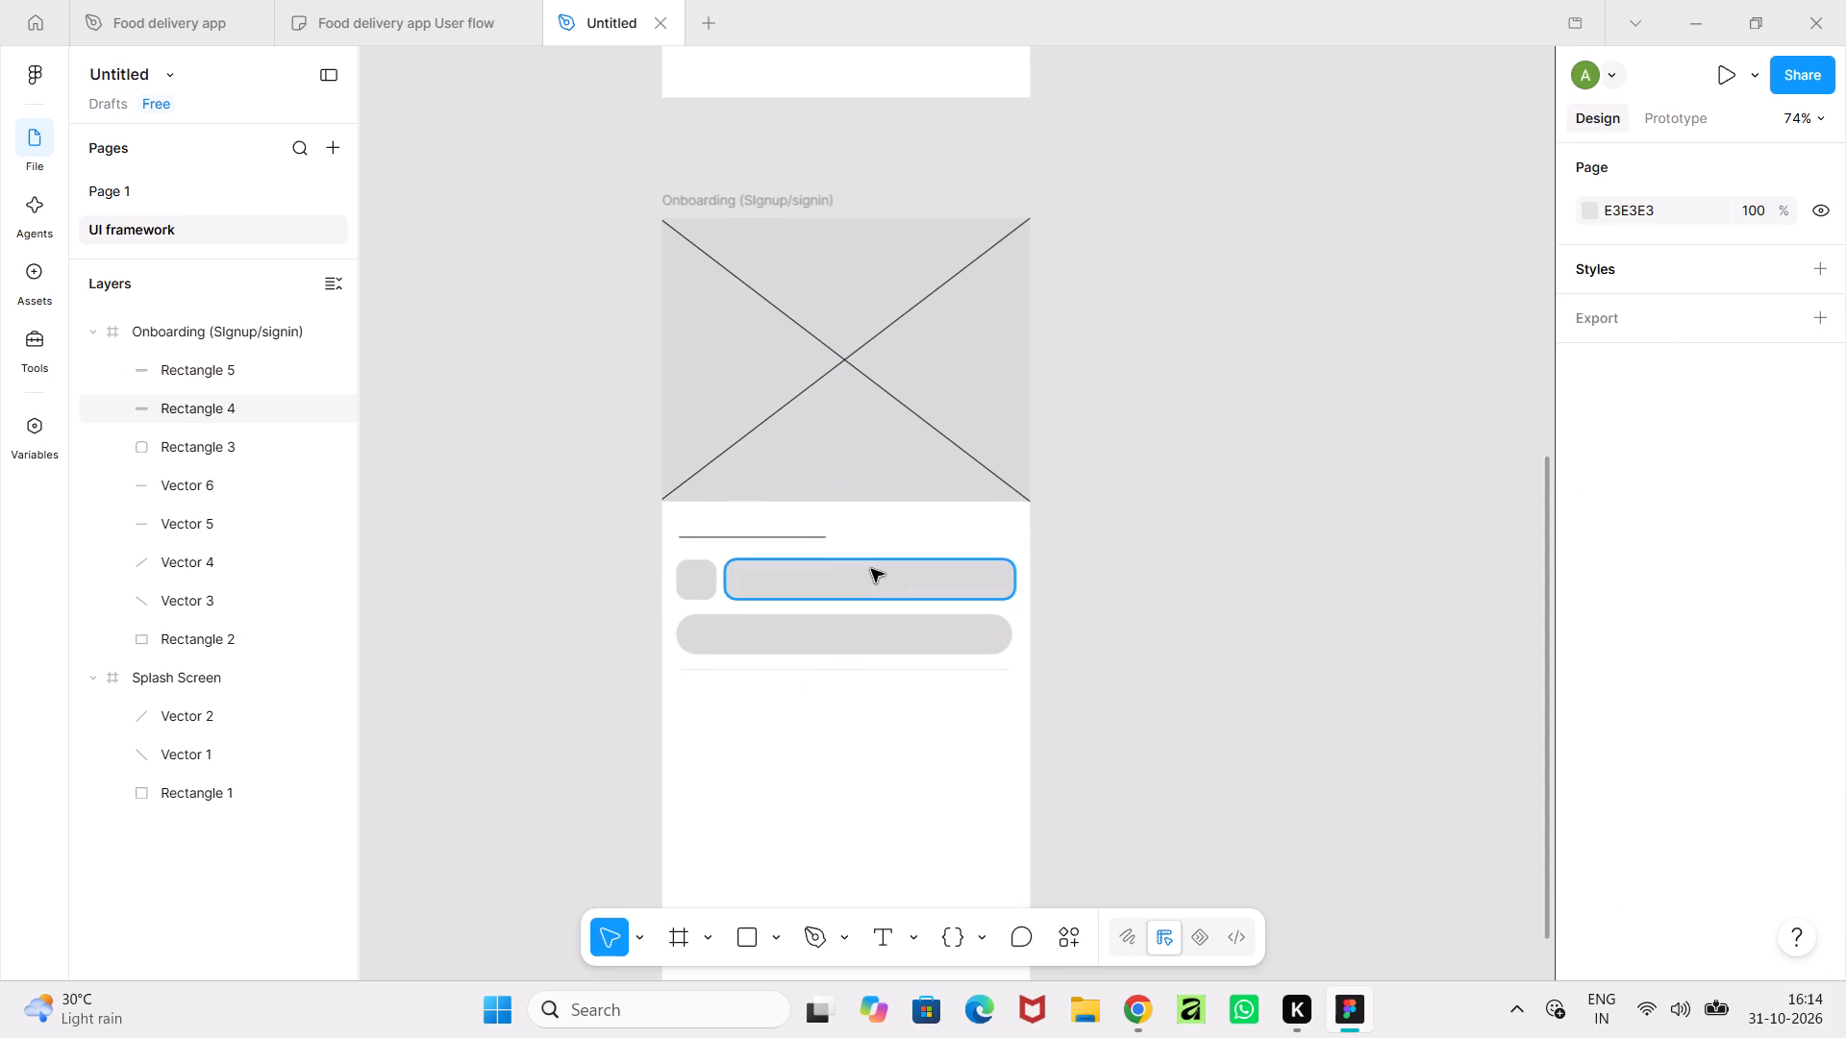
left_click(871, 569)
left_click(356, 20)
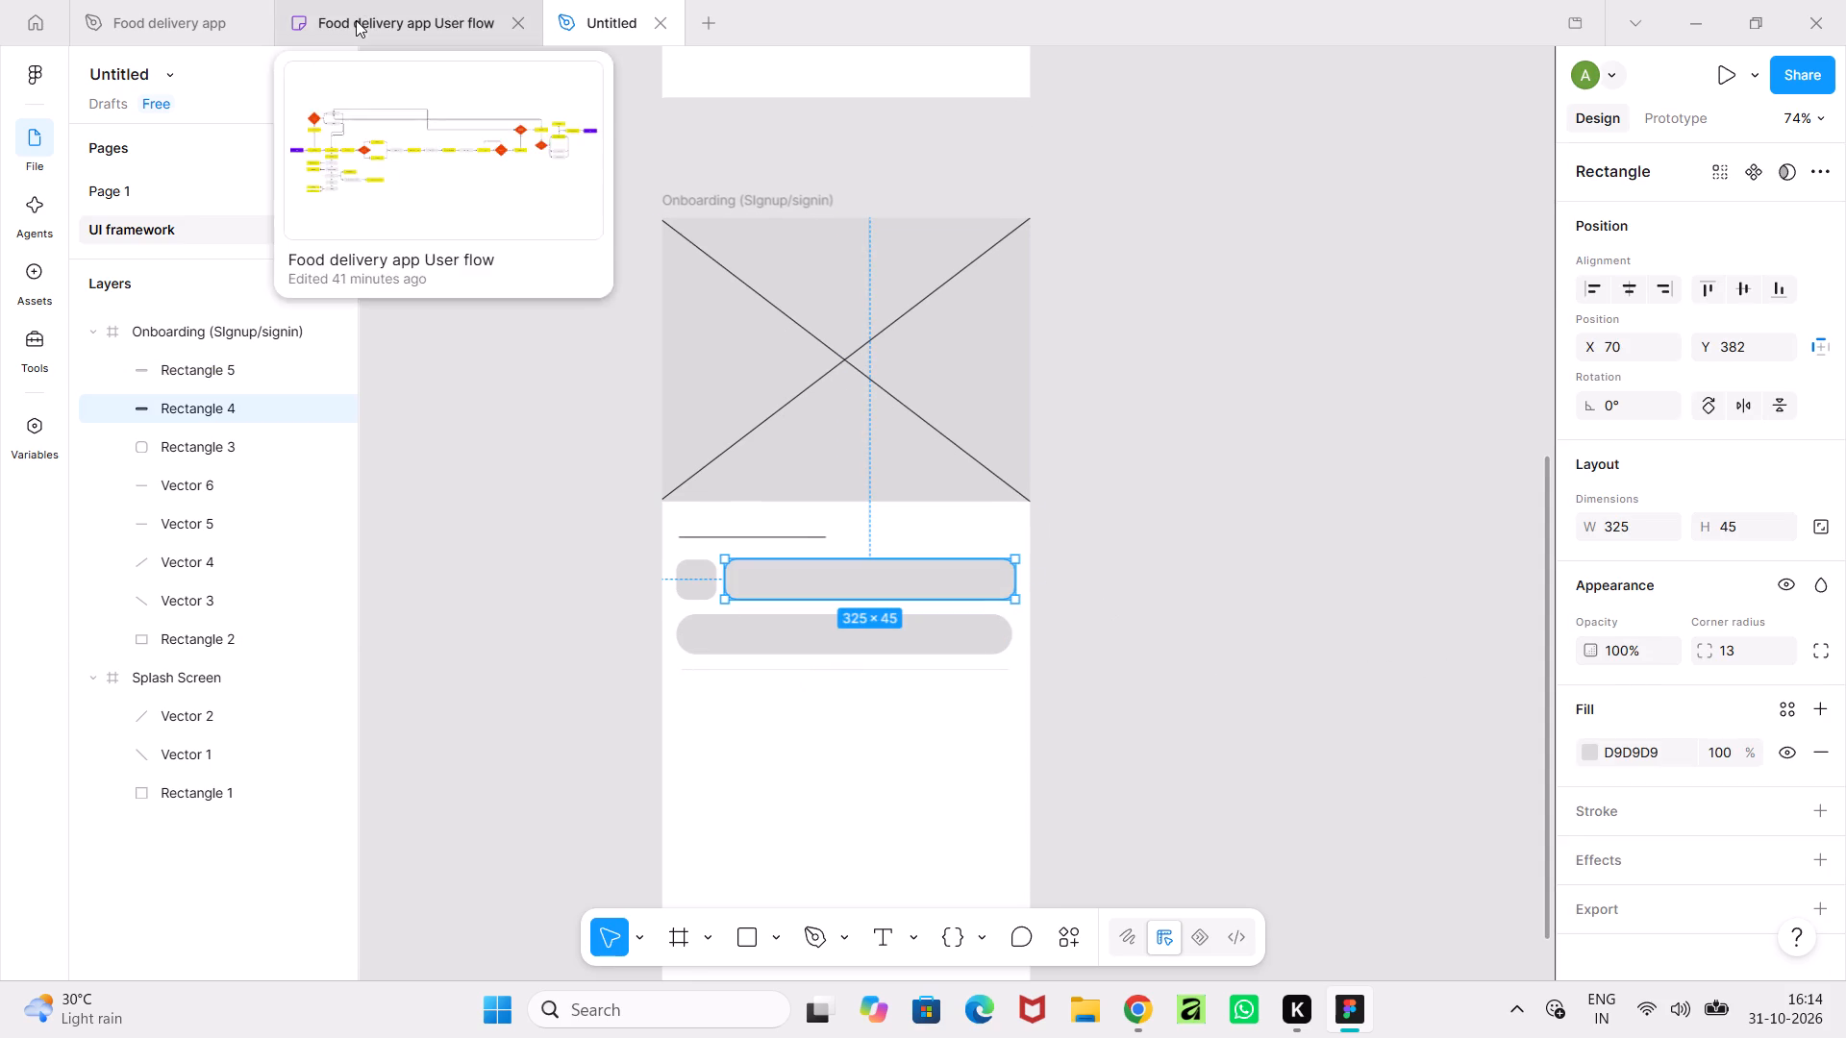
left_click(125, 31)
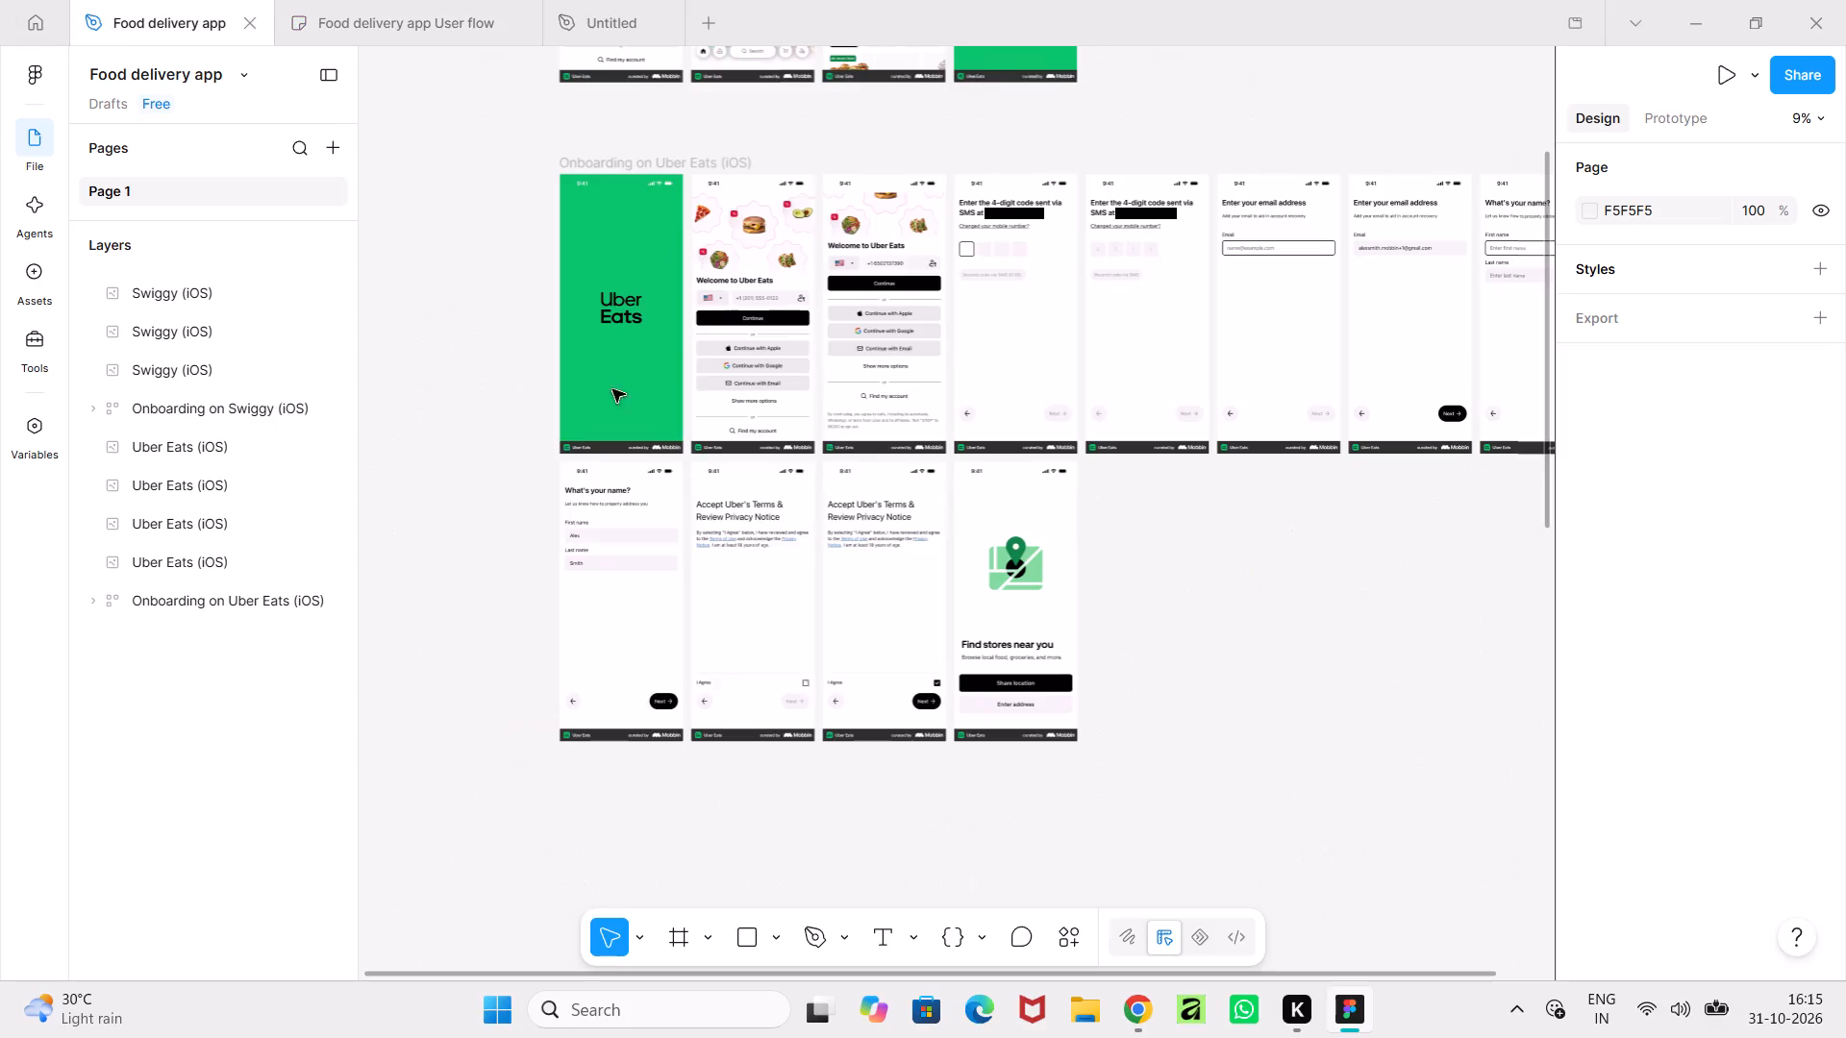
middle_click_drag(795, 395, 776, 579)
scroll(770, 566, "up", 9, "ctrl")
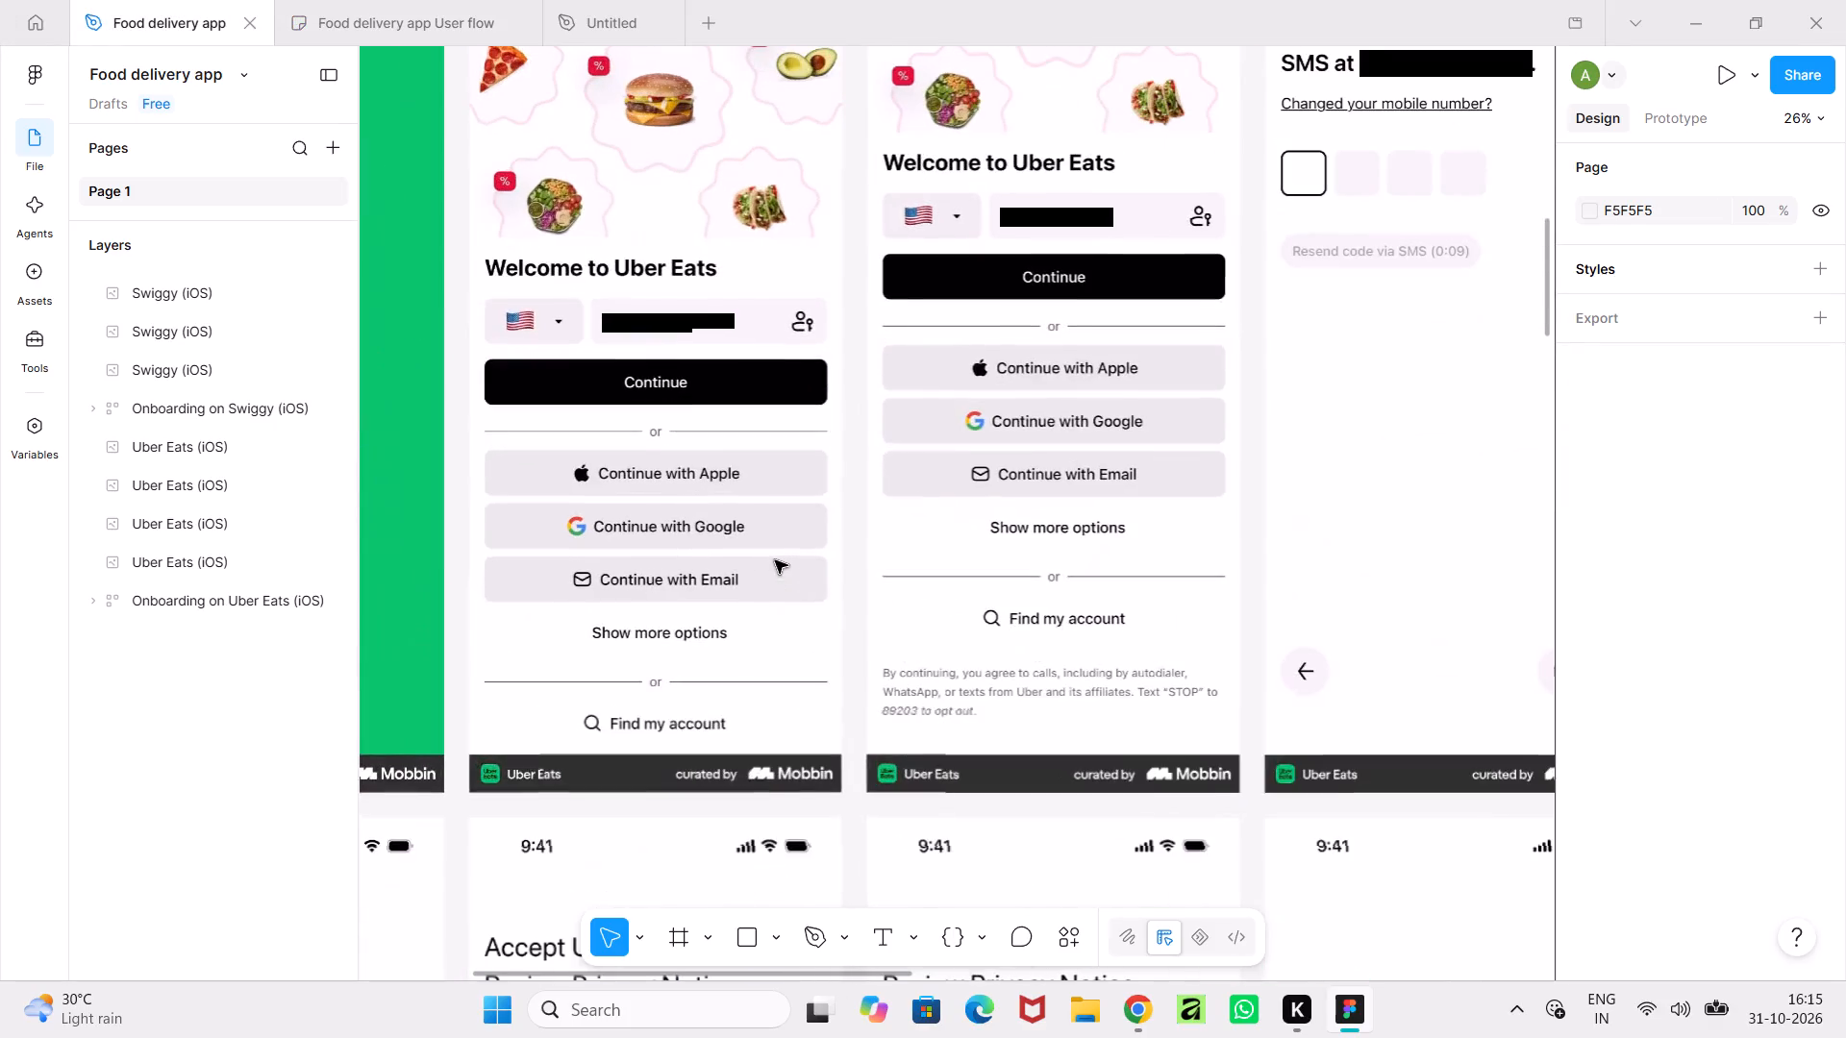
middle_click_drag(775, 560, 787, 1037, "ctrl")
scroll(800, 486, "down", 11, "ctrl")
middle_click_drag(858, 765, 791, 399)
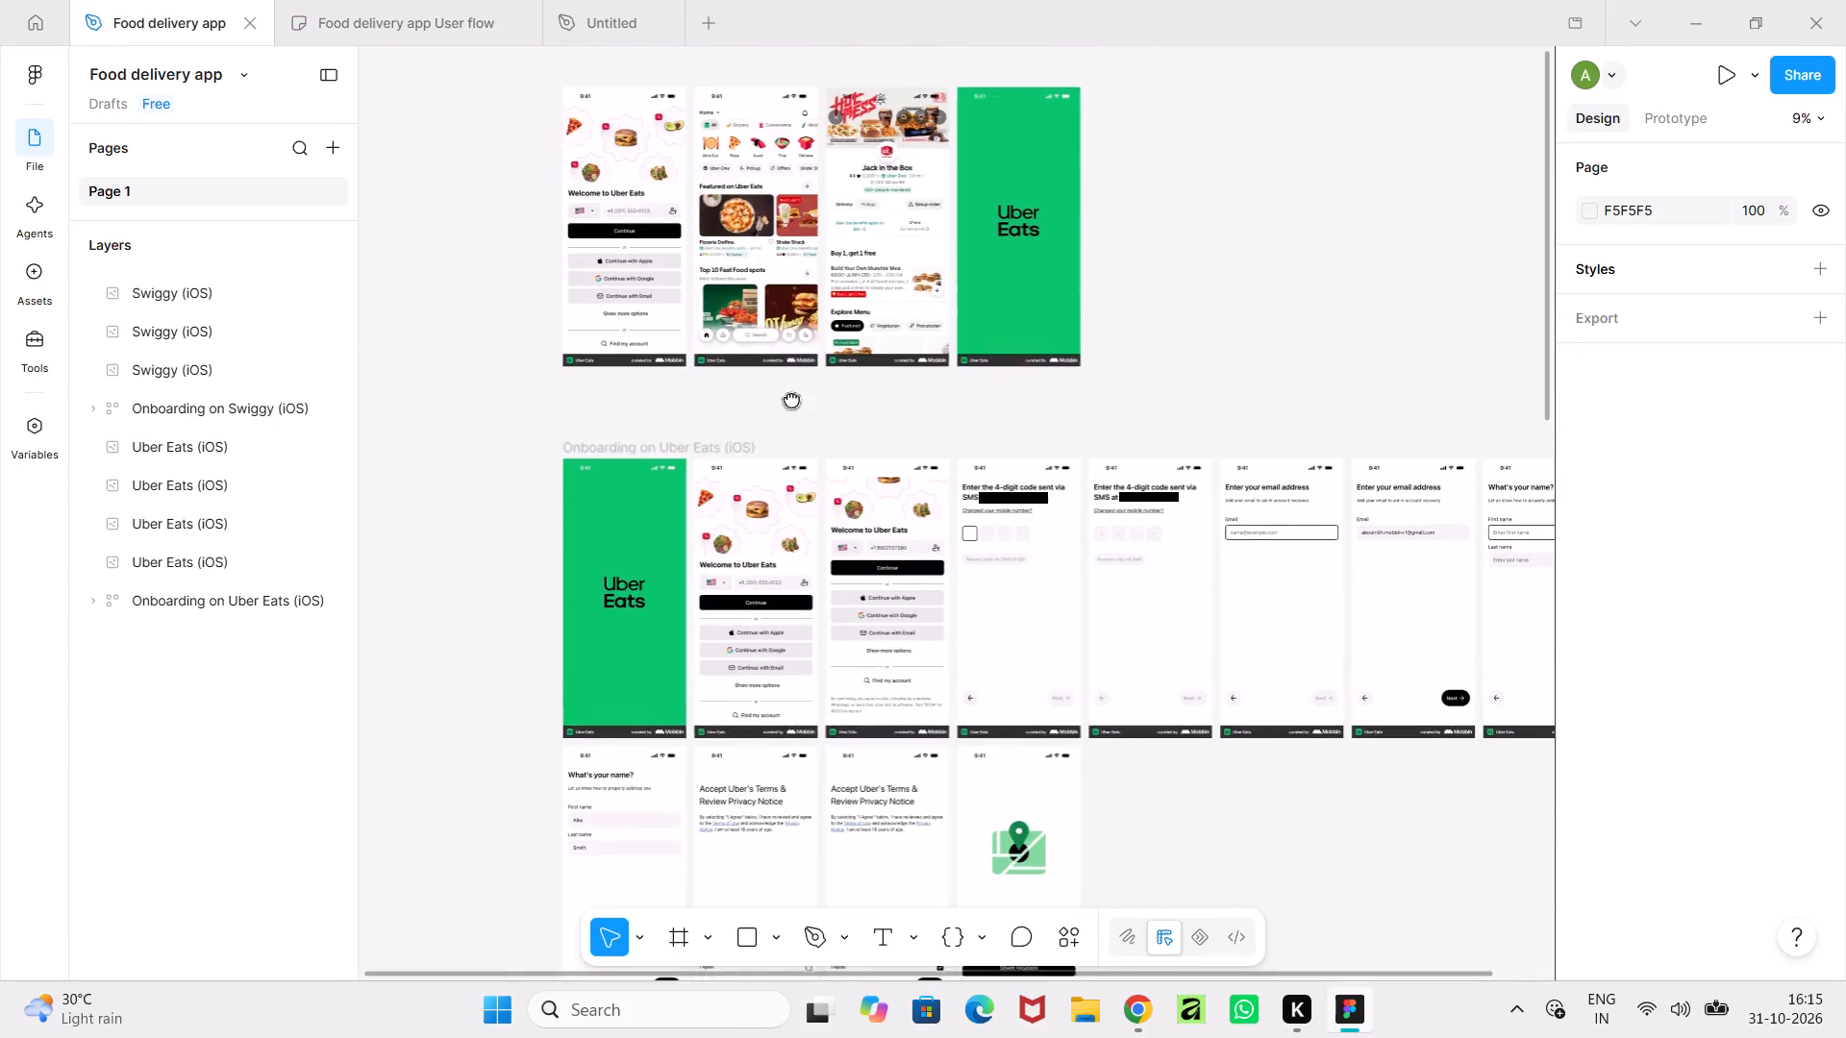
middle_click_drag(791, 399, 756, 182)
middle_click_drag(924, 718, 1085, 244)
middle_click_drag(931, 586, 835, 91)
scroll(919, 530, "up", 6, "ctrl")
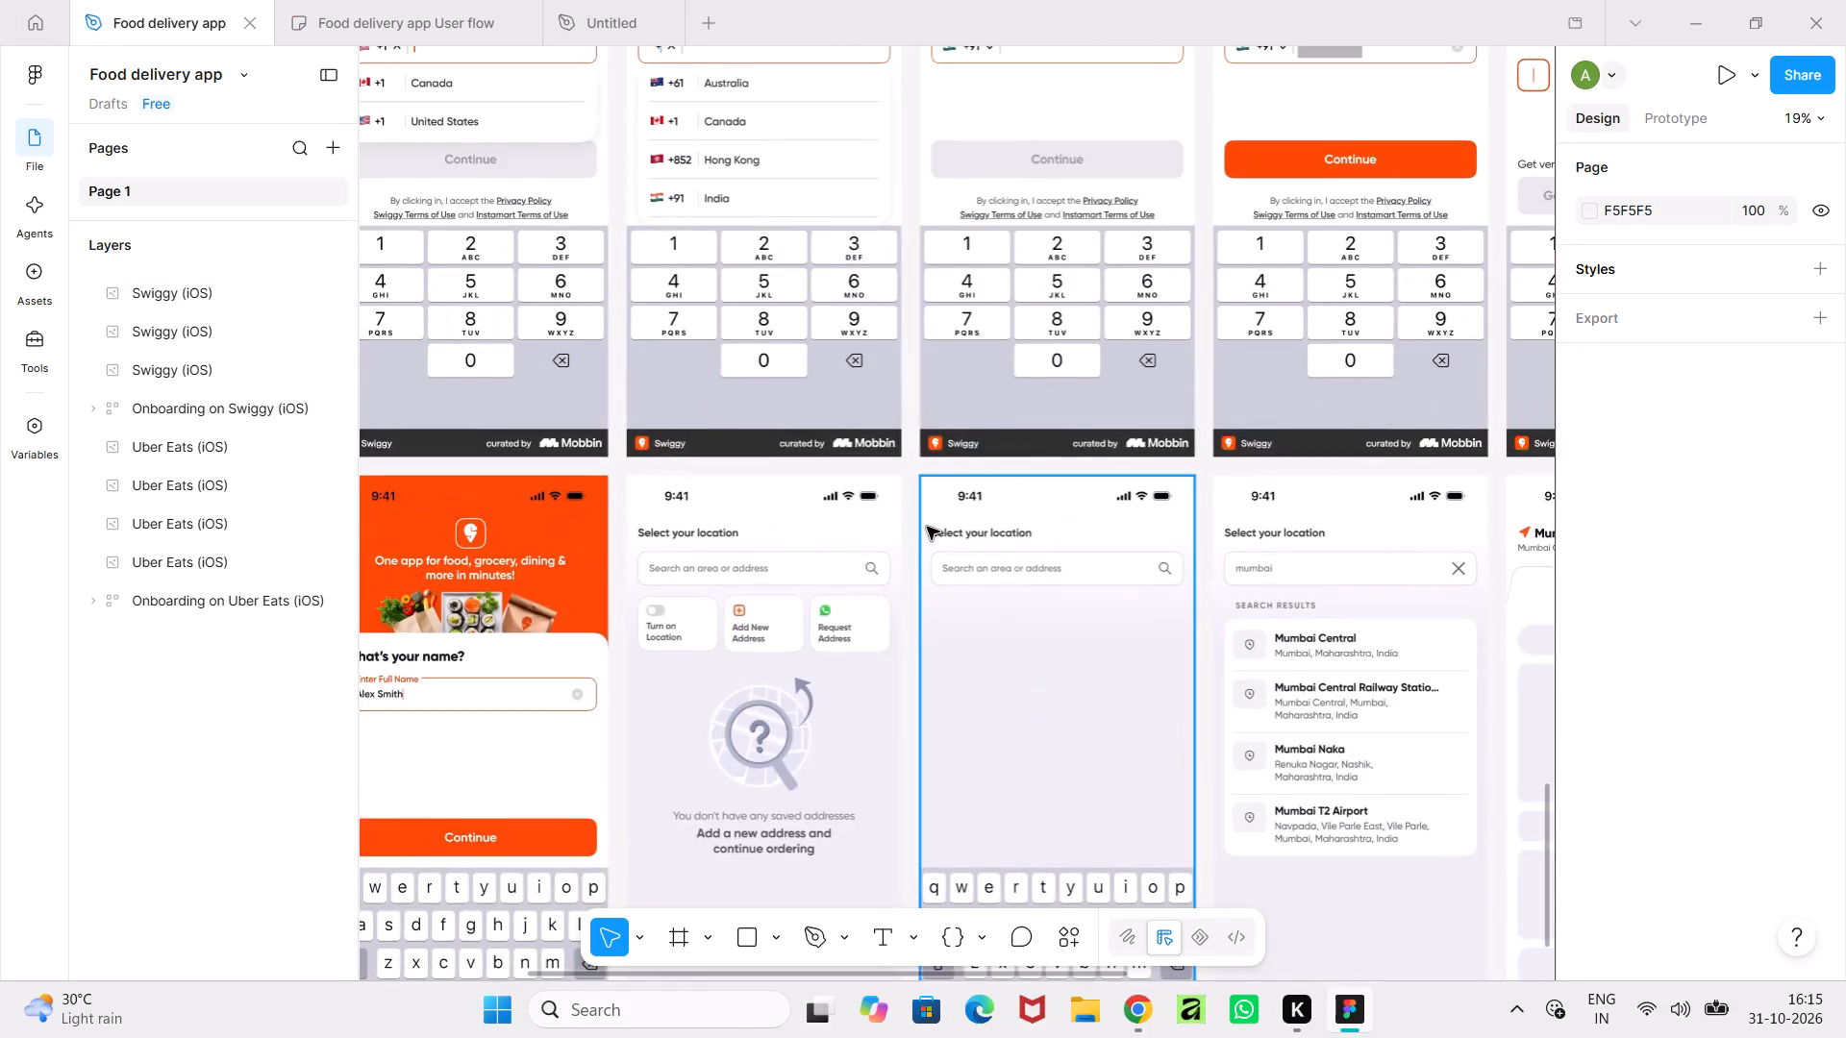
scroll(927, 527, "down", 2, "ctrl")
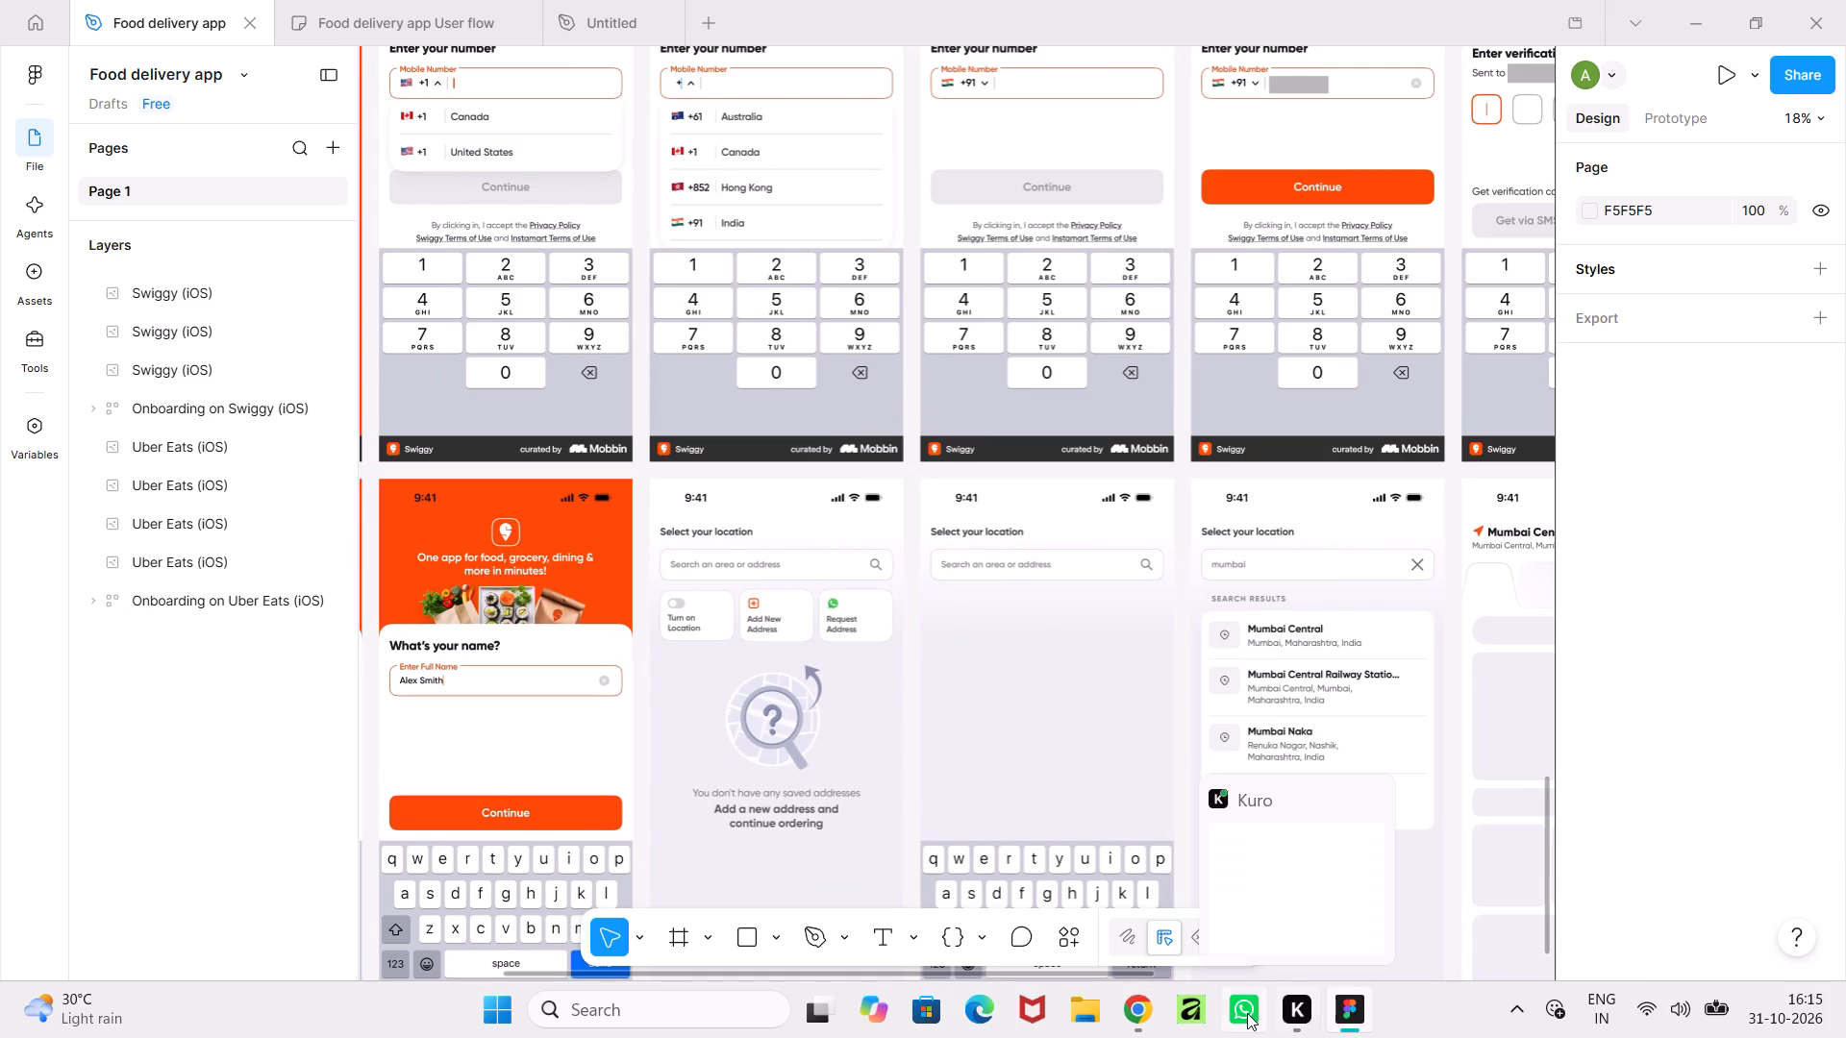
left_click(613, 9)
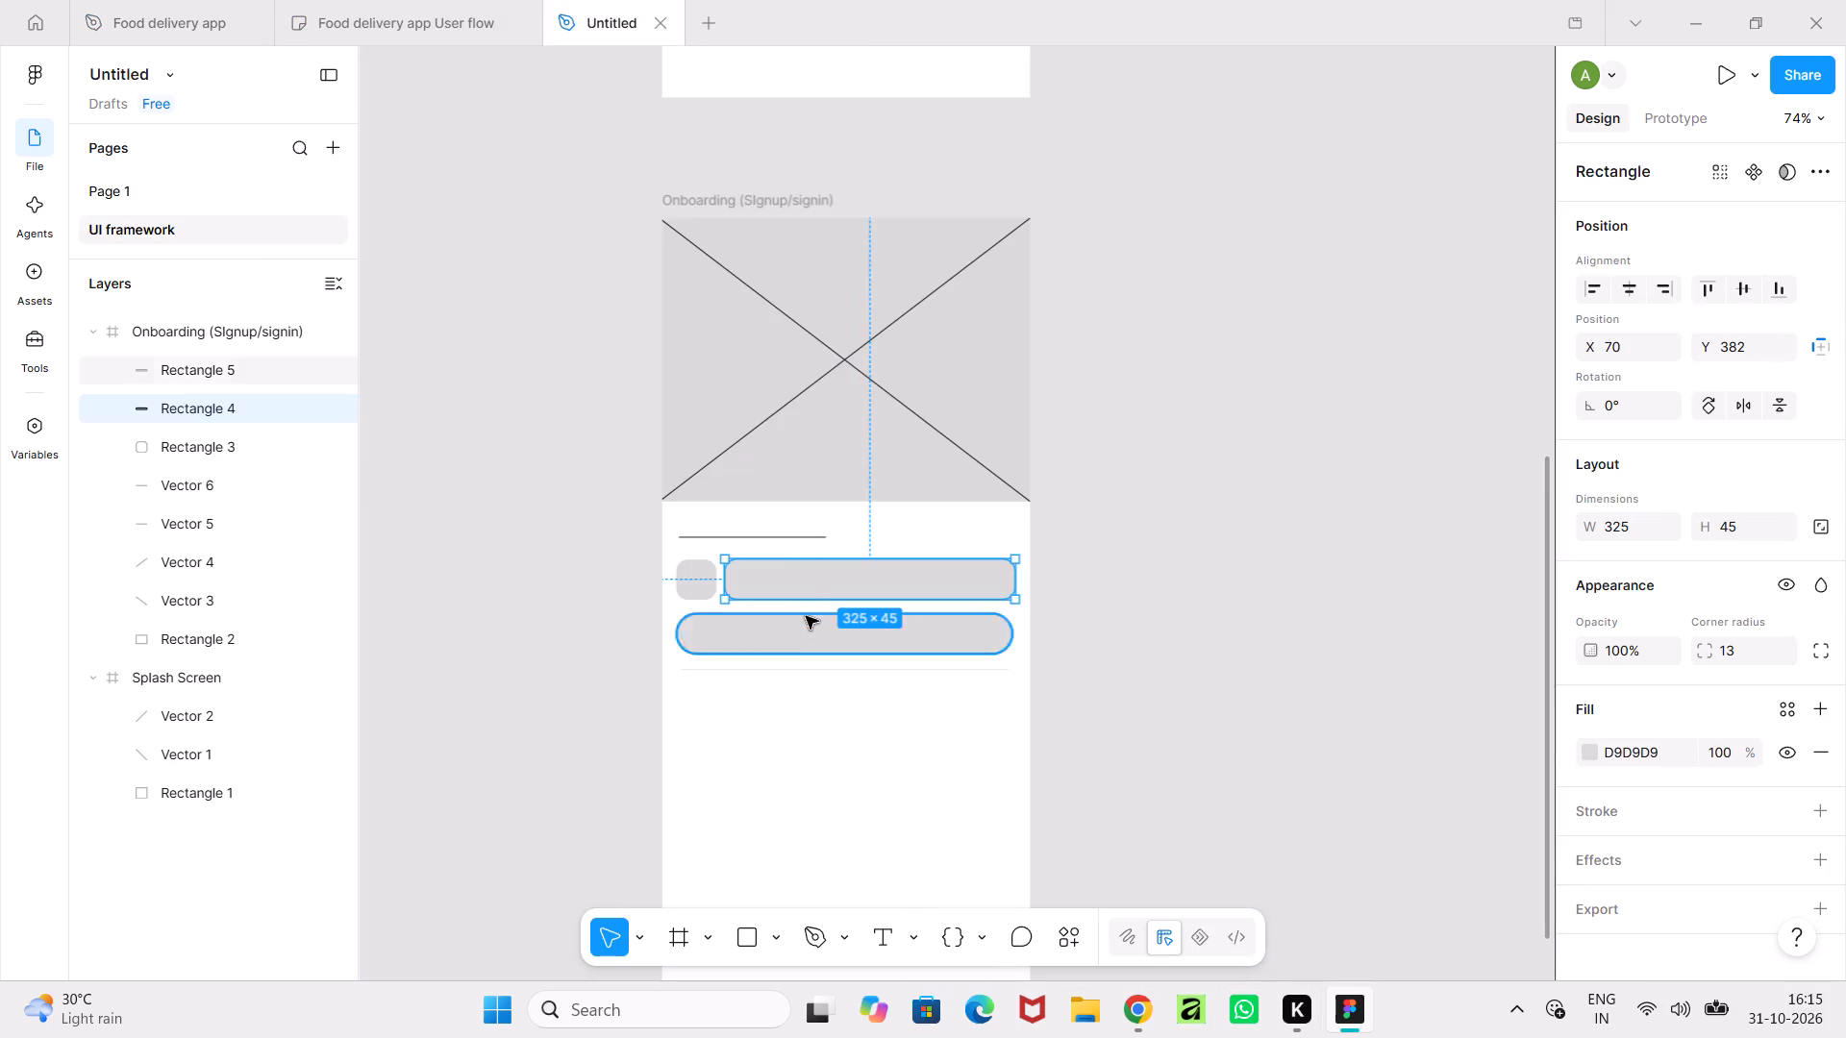
Reduce the second bar's corner radius to 13, matching the wide bar in the row above.
left_click(774, 632)
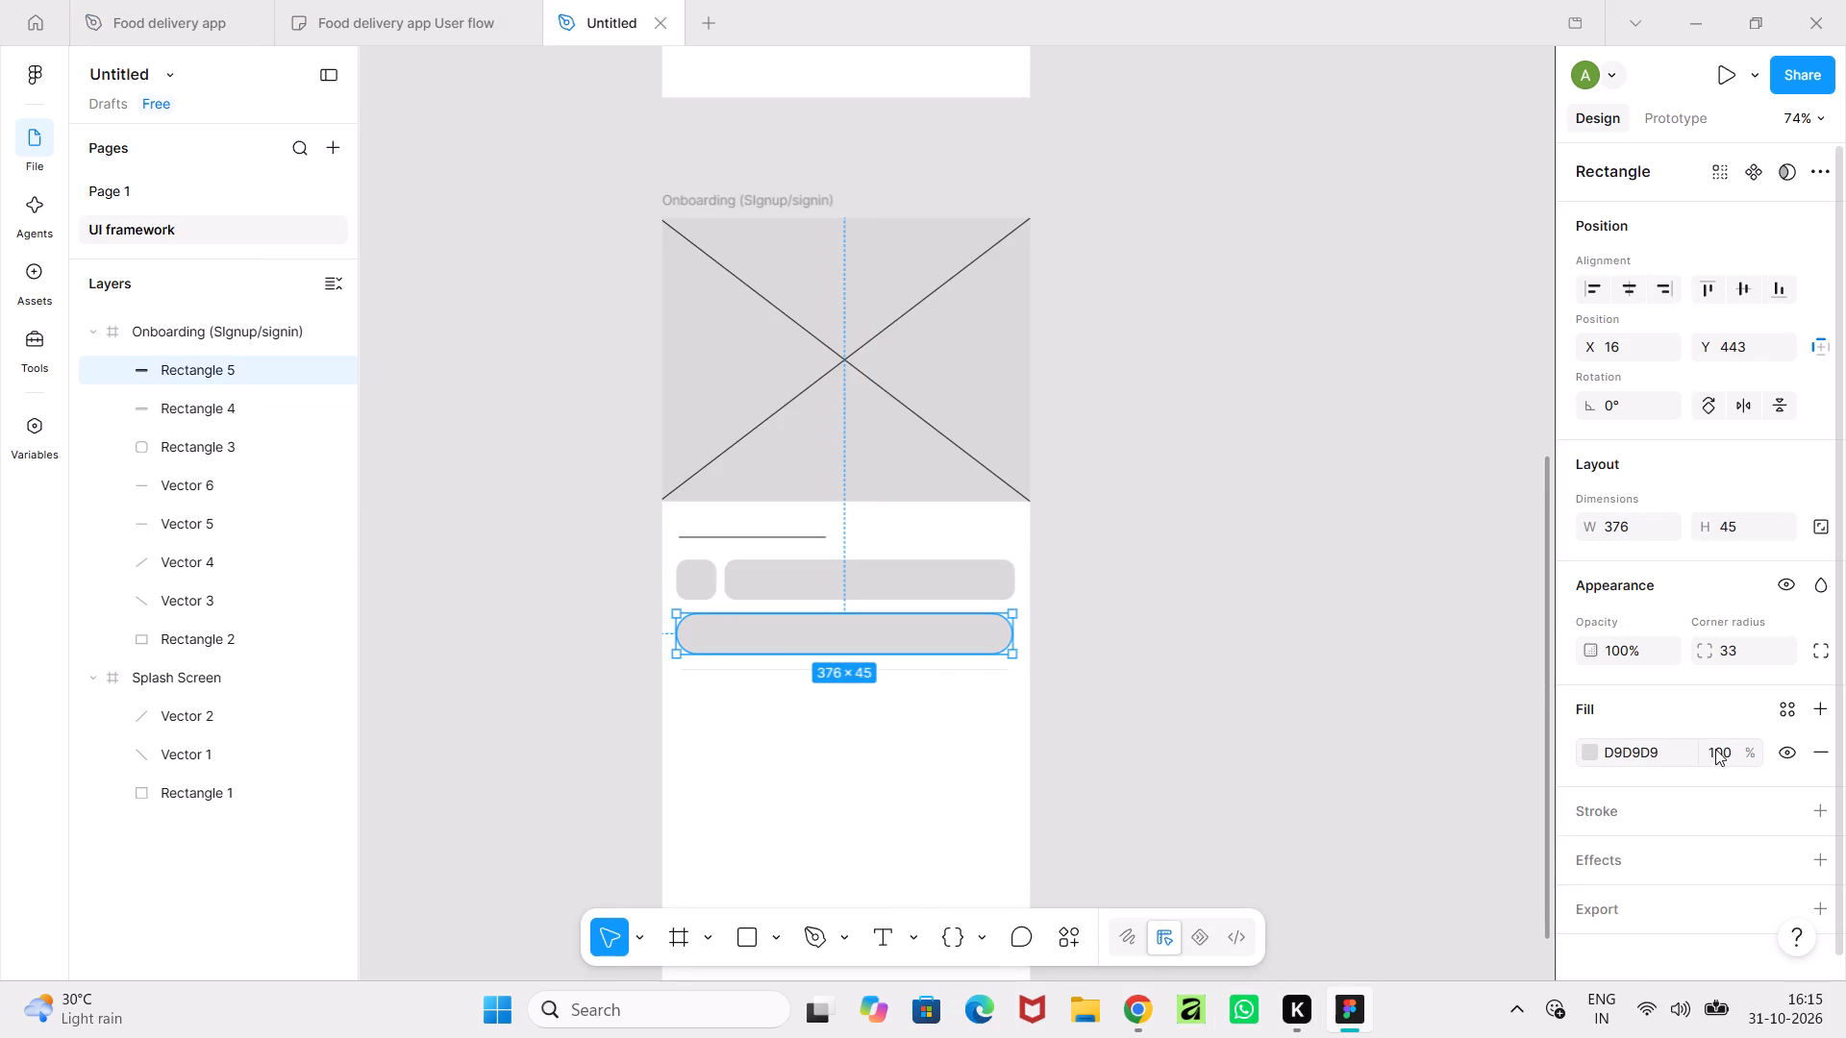
left_click_drag(1707, 652, 726, 531)
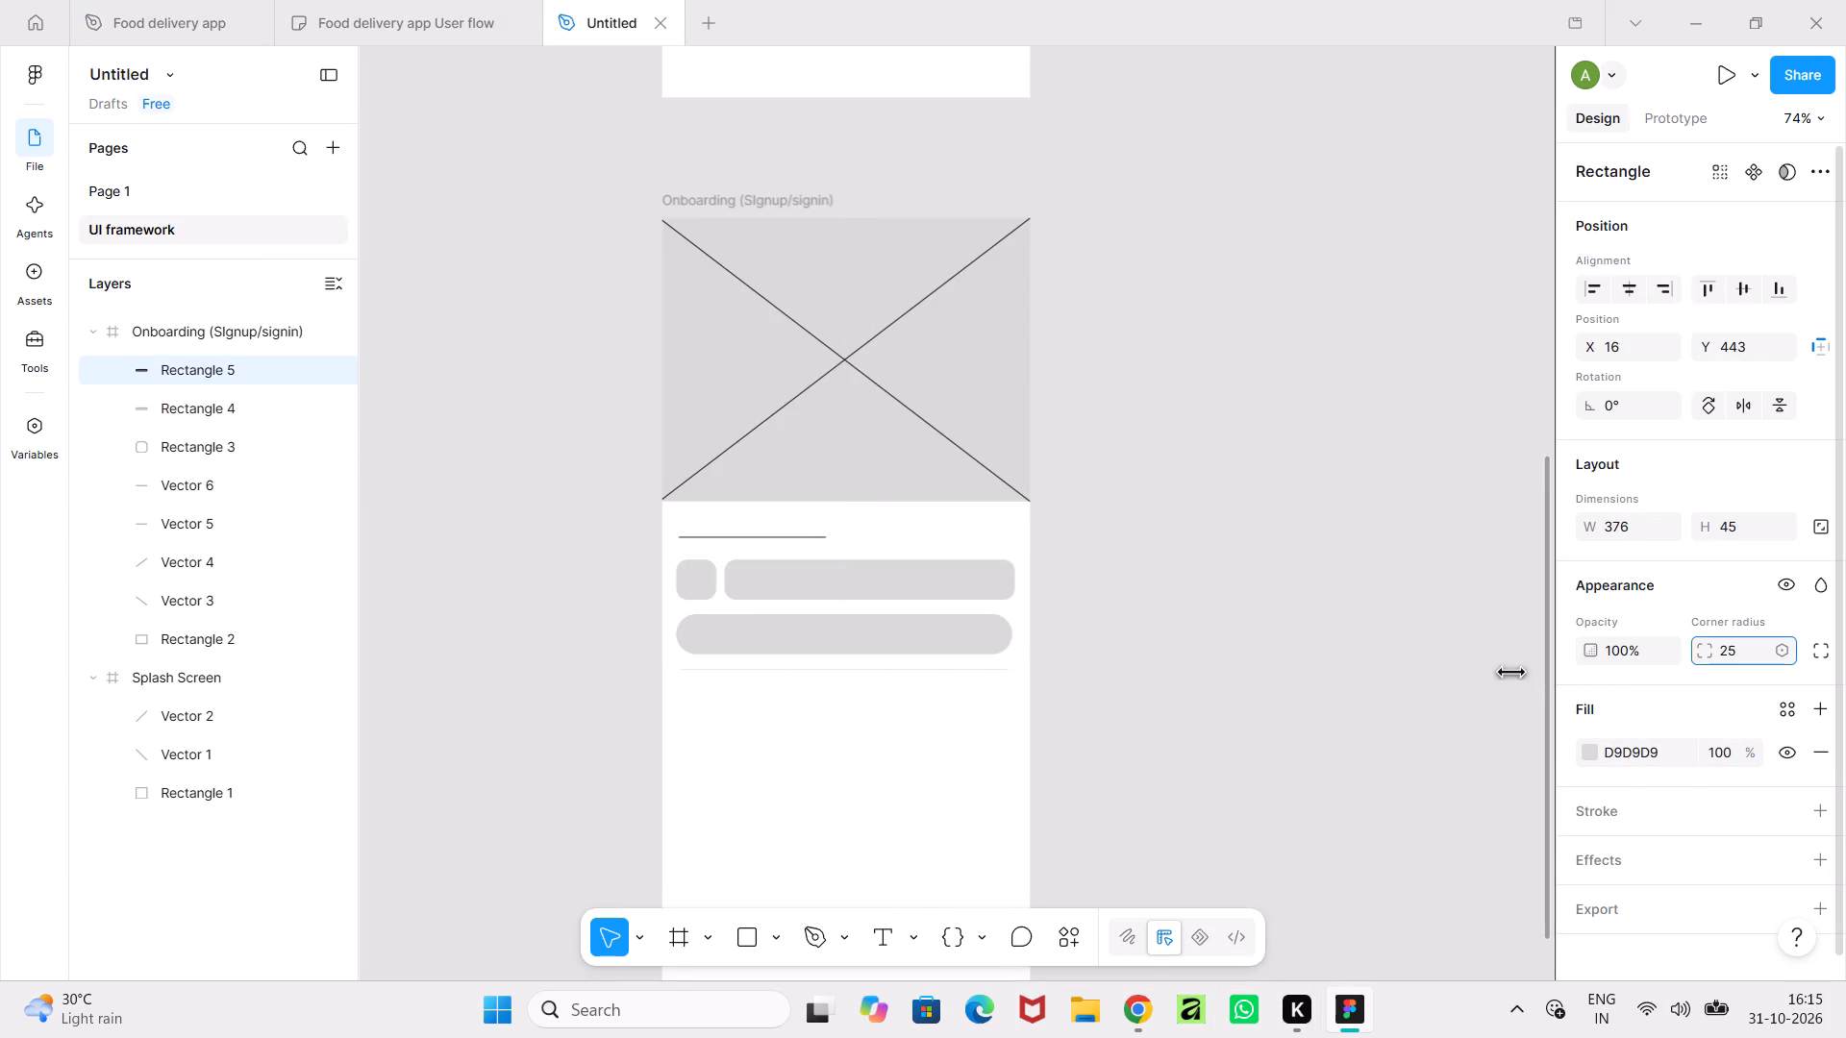
left_click_drag(726, 531, 370, 518)
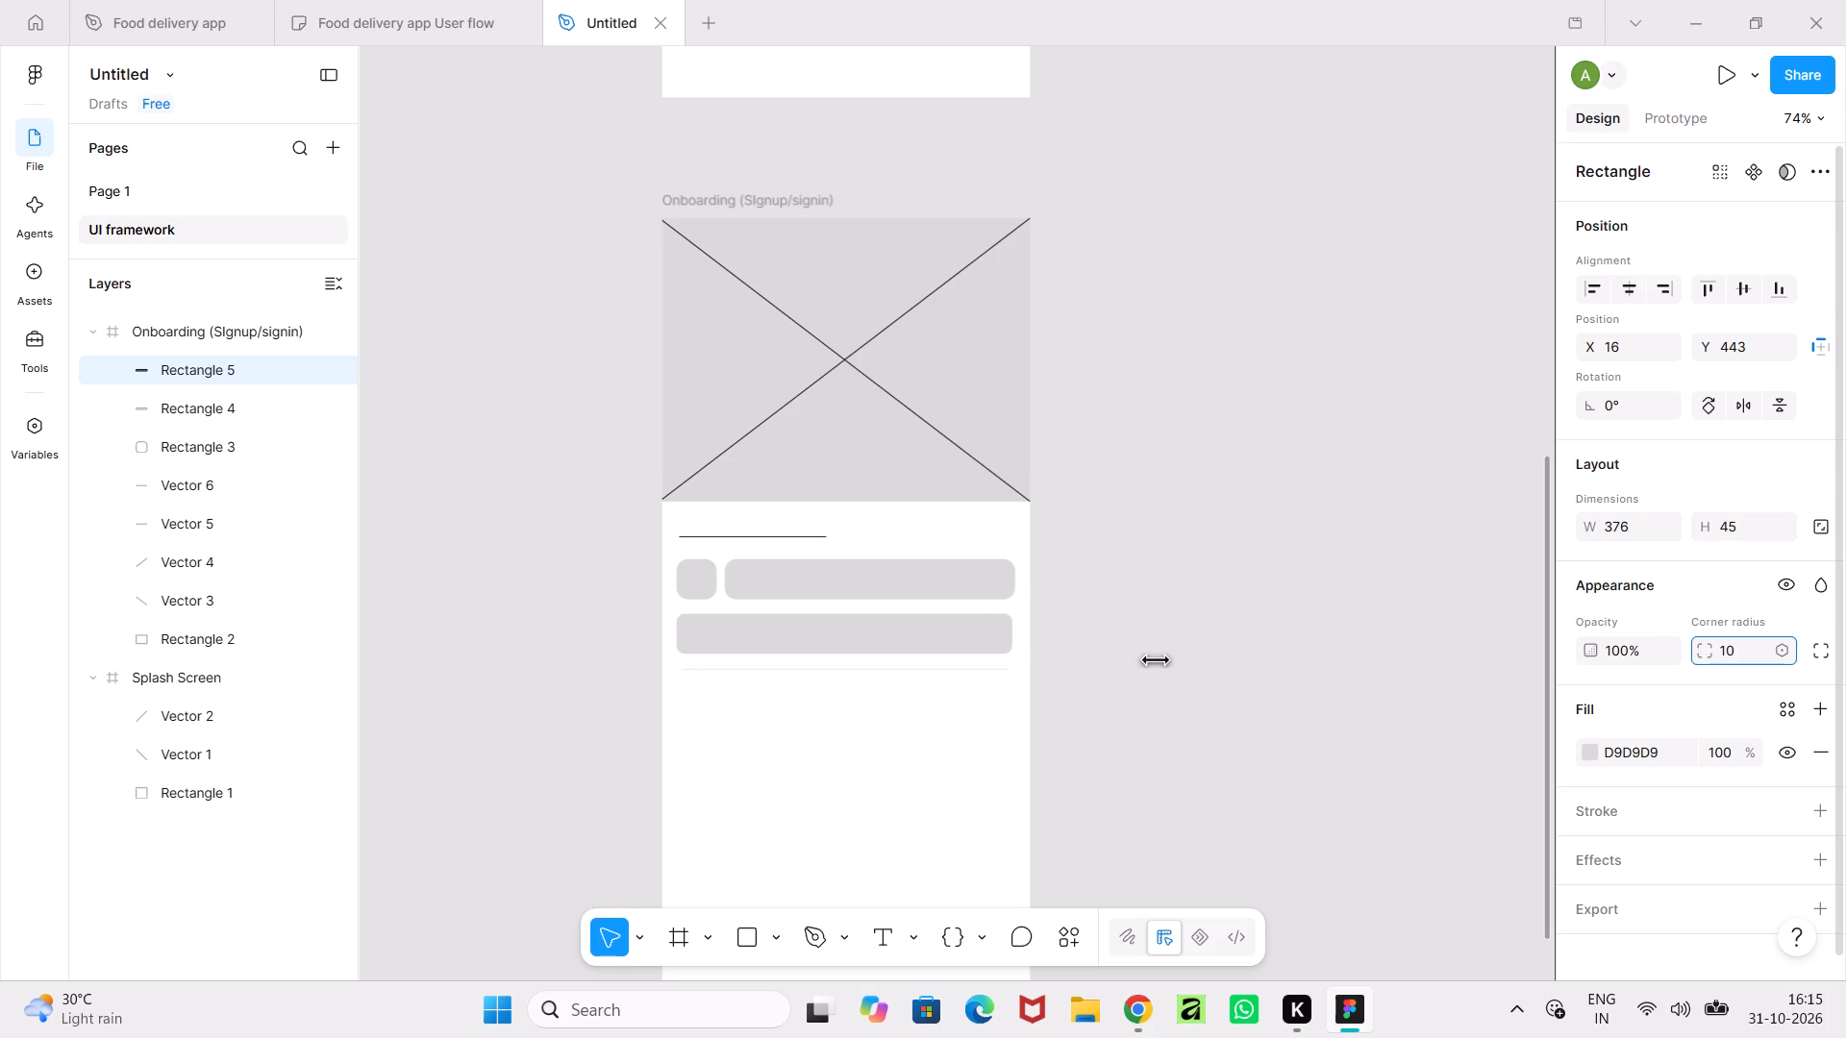
left_click_drag(370, 518, 436, 518)
left_click_drag(1699, 647, 923, 511)
left_click(1204, 691)
Examine the Onboarding frame's overall layout and its placement below the Splash Screen frame.
scroll(1204, 691, "down", 3, "ctrl")
middle_click_drag(1202, 691, 1174, 523)
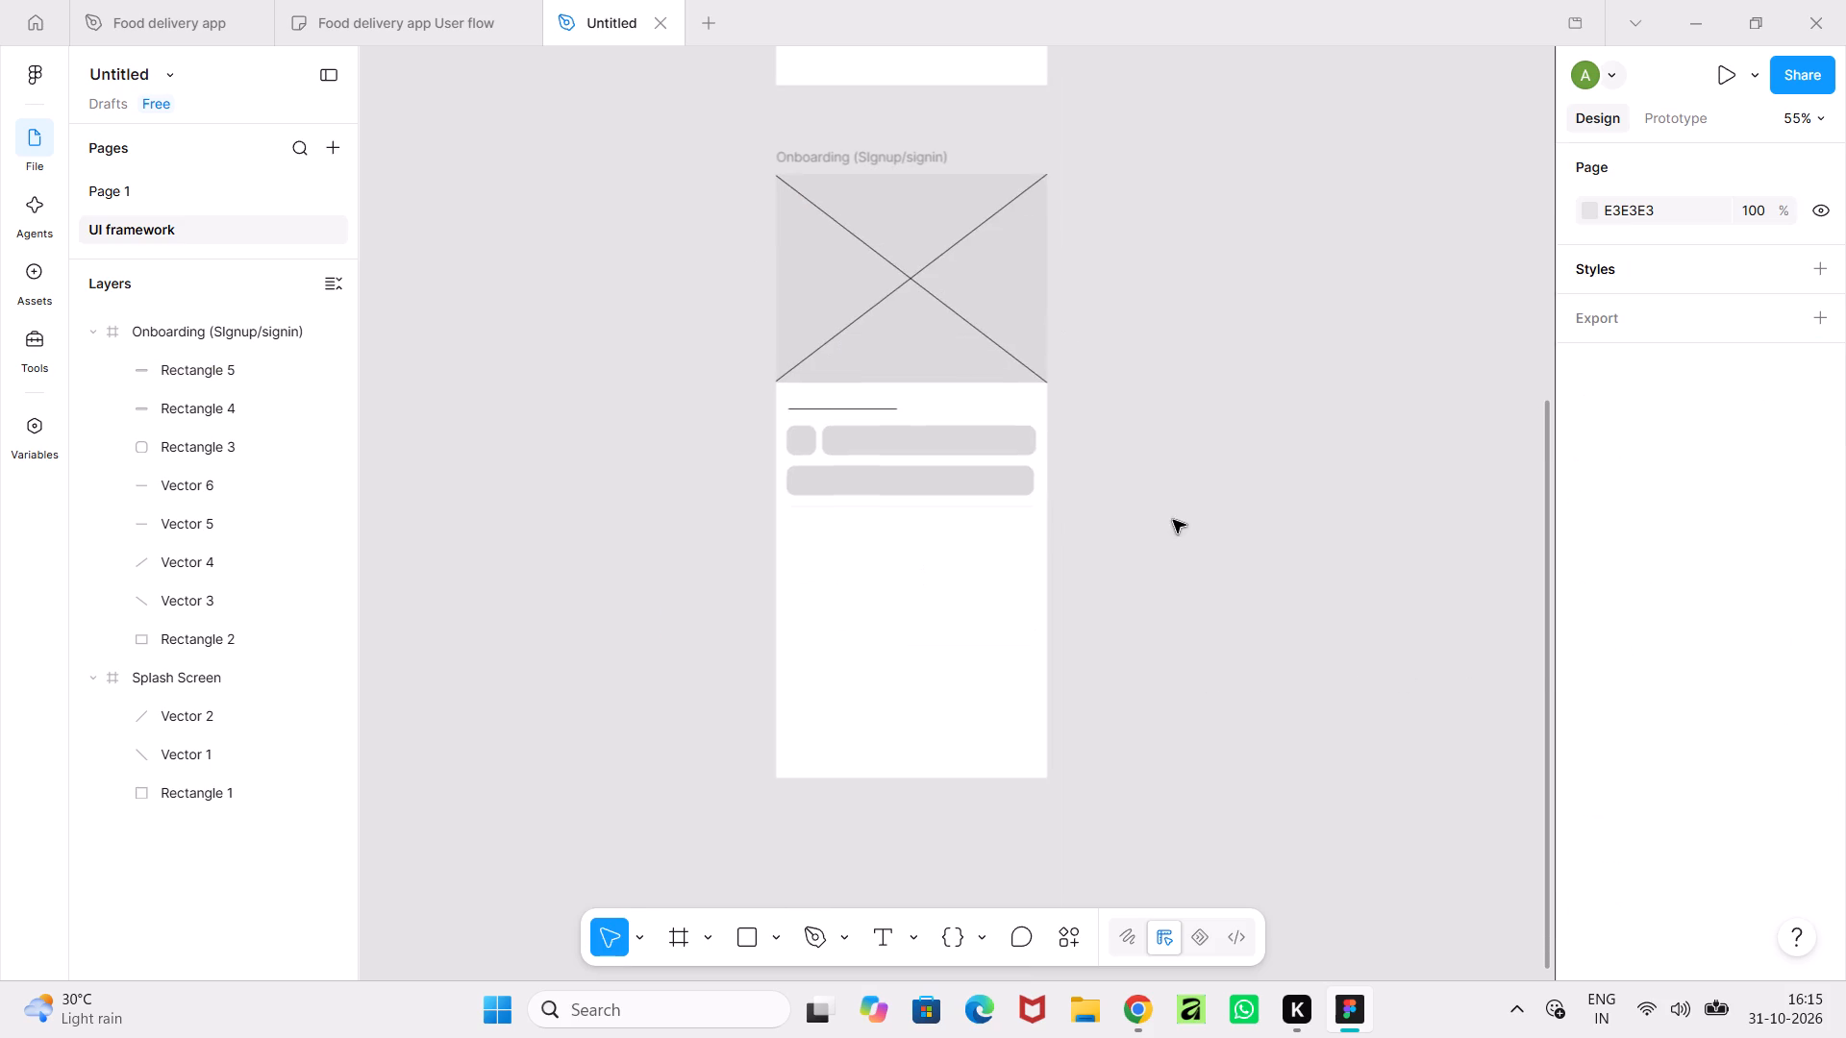
scroll(1138, 494, "up", 6, "ctrl")
middle_click_drag(1138, 494, 1288, 855)
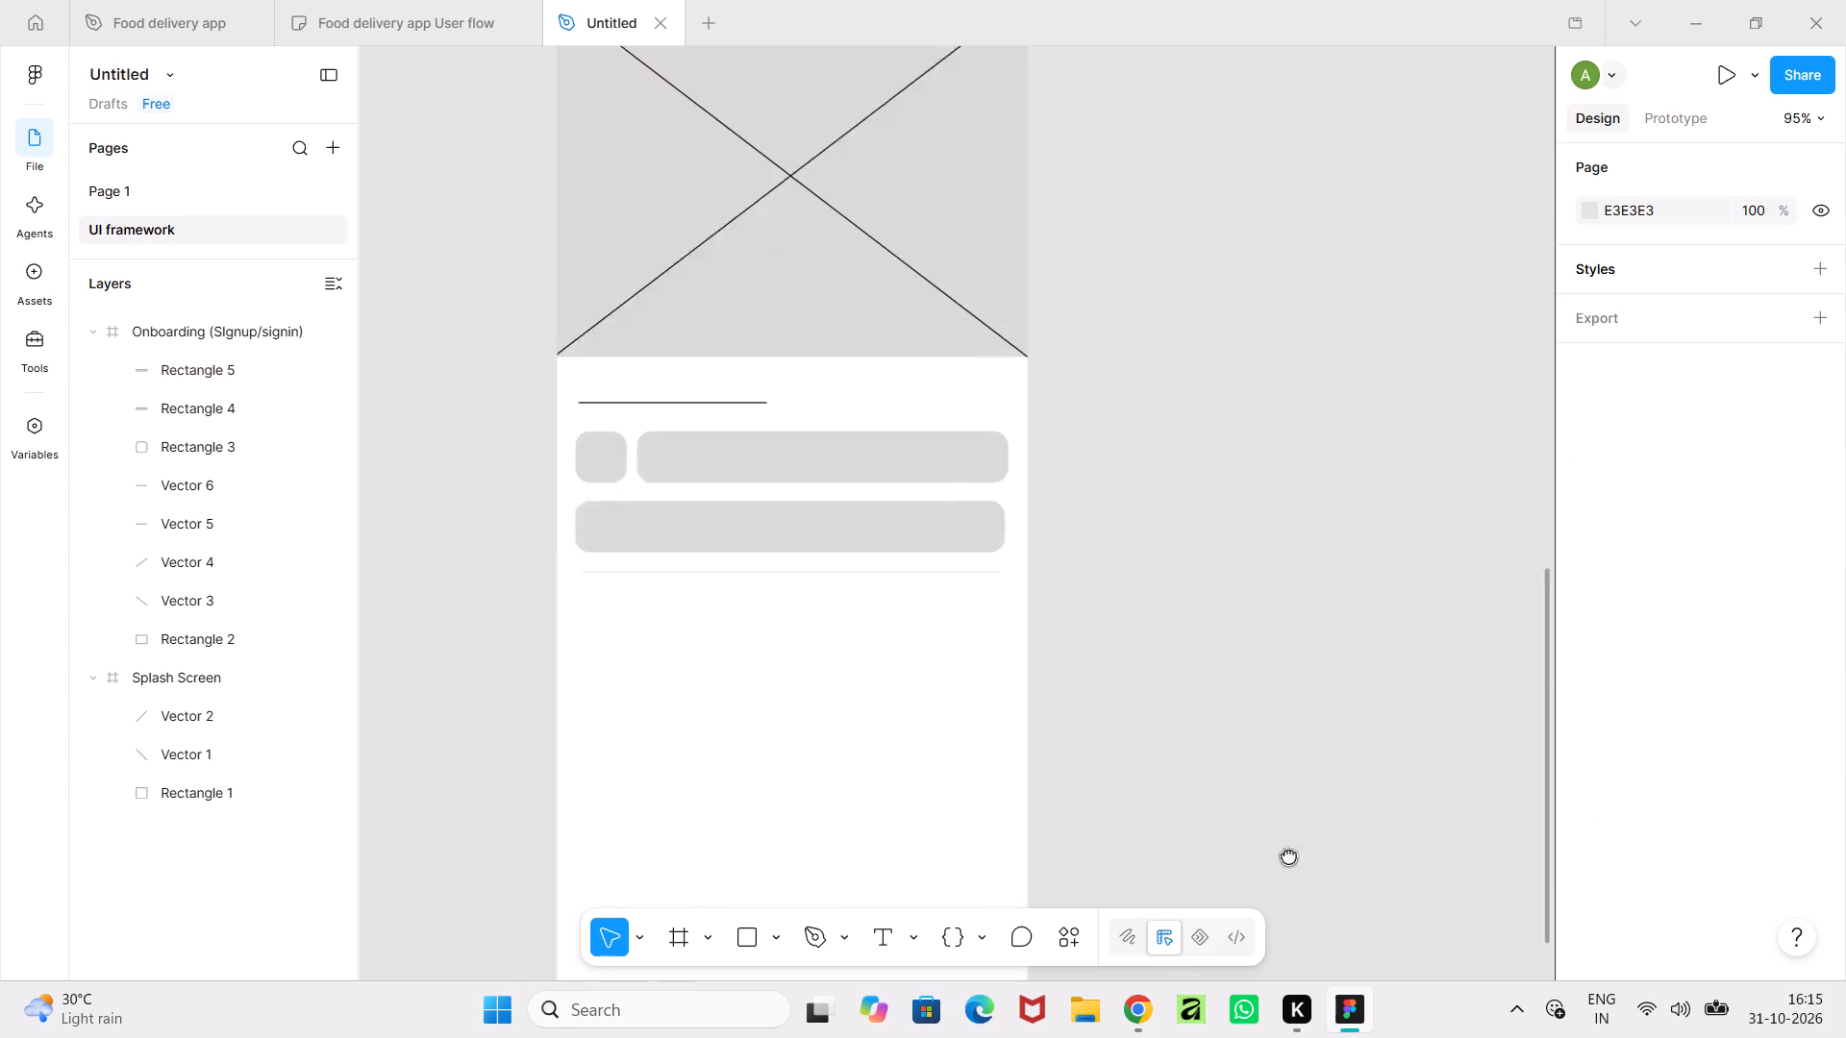
middle_click_drag(1288, 855, 1321, 927)
scroll(1314, 828, "down", 3, "ctrl")
middle_click_drag(1314, 828, 1065, 399, "ctrl")
scroll(1080, 420, "up", 5, "ctrl")
middle_click(1080, 420)
scroll(1087, 430, "down", 10, "ctrl")
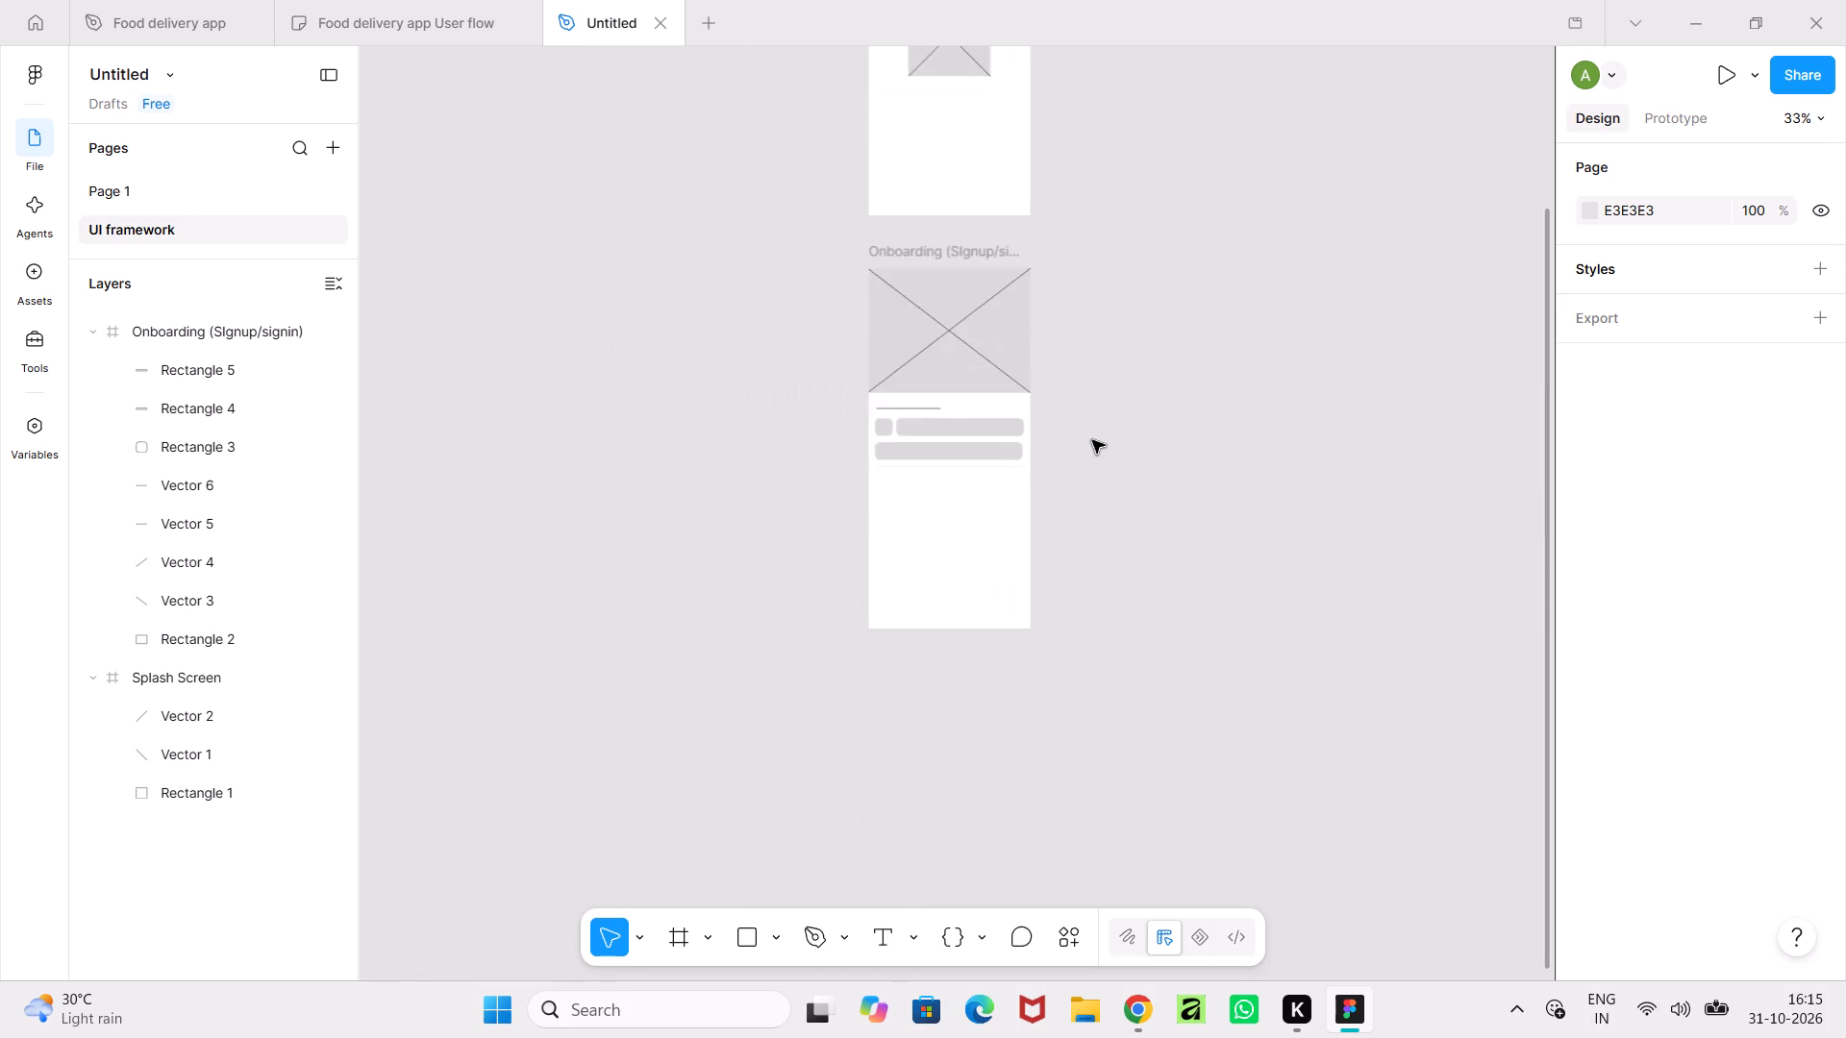
middle_click_drag(1092, 440, 1069, 694)
middle_click_drag(1072, 686, 881, 382)
Duplicate the second bar and place the copy beneath the faint line at X 16, Y 530.
scroll(870, 404, "up", 5, "ctrl")
middle_click_drag(875, 475, 994, 343)
scroll(968, 358, "up", 4, "ctrl")
middle_click_drag(969, 358, 1135, 373)
left_click(716, 250)
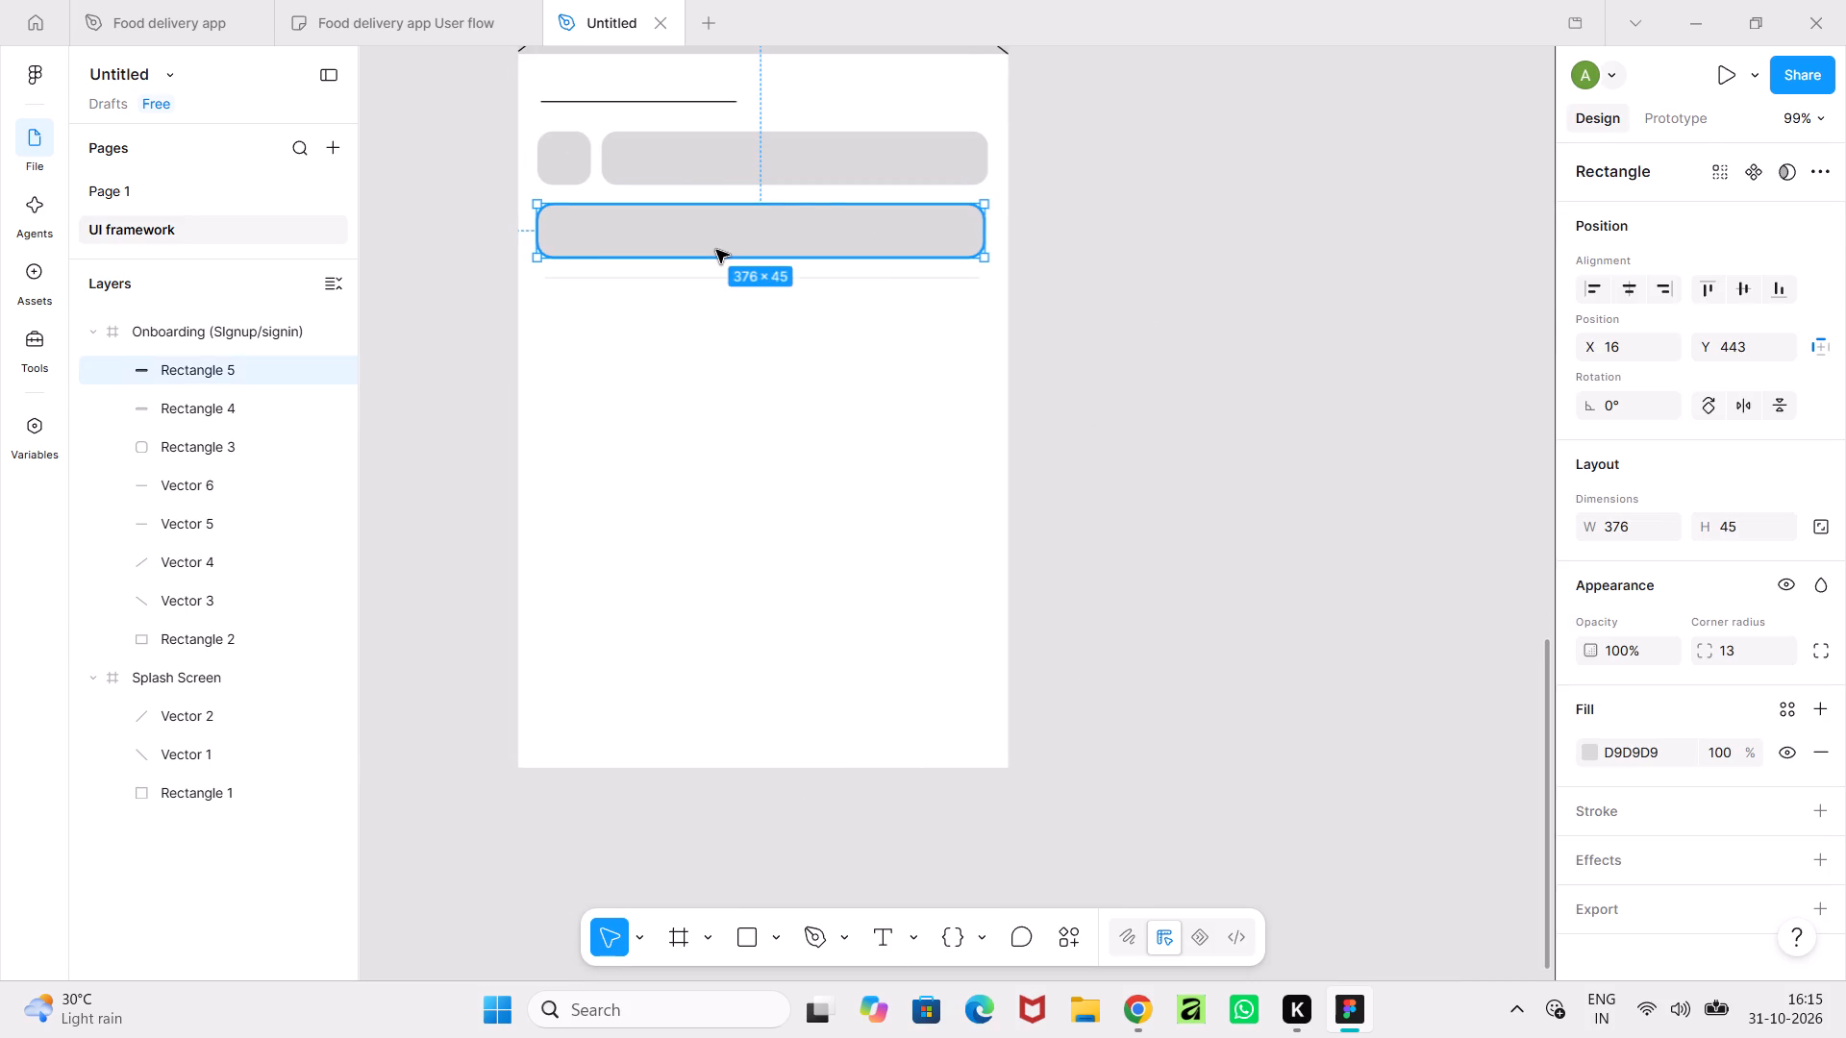
key("ctrl+c")
key("ctrl+v")
left_click_drag(764, 244, 767, 264)
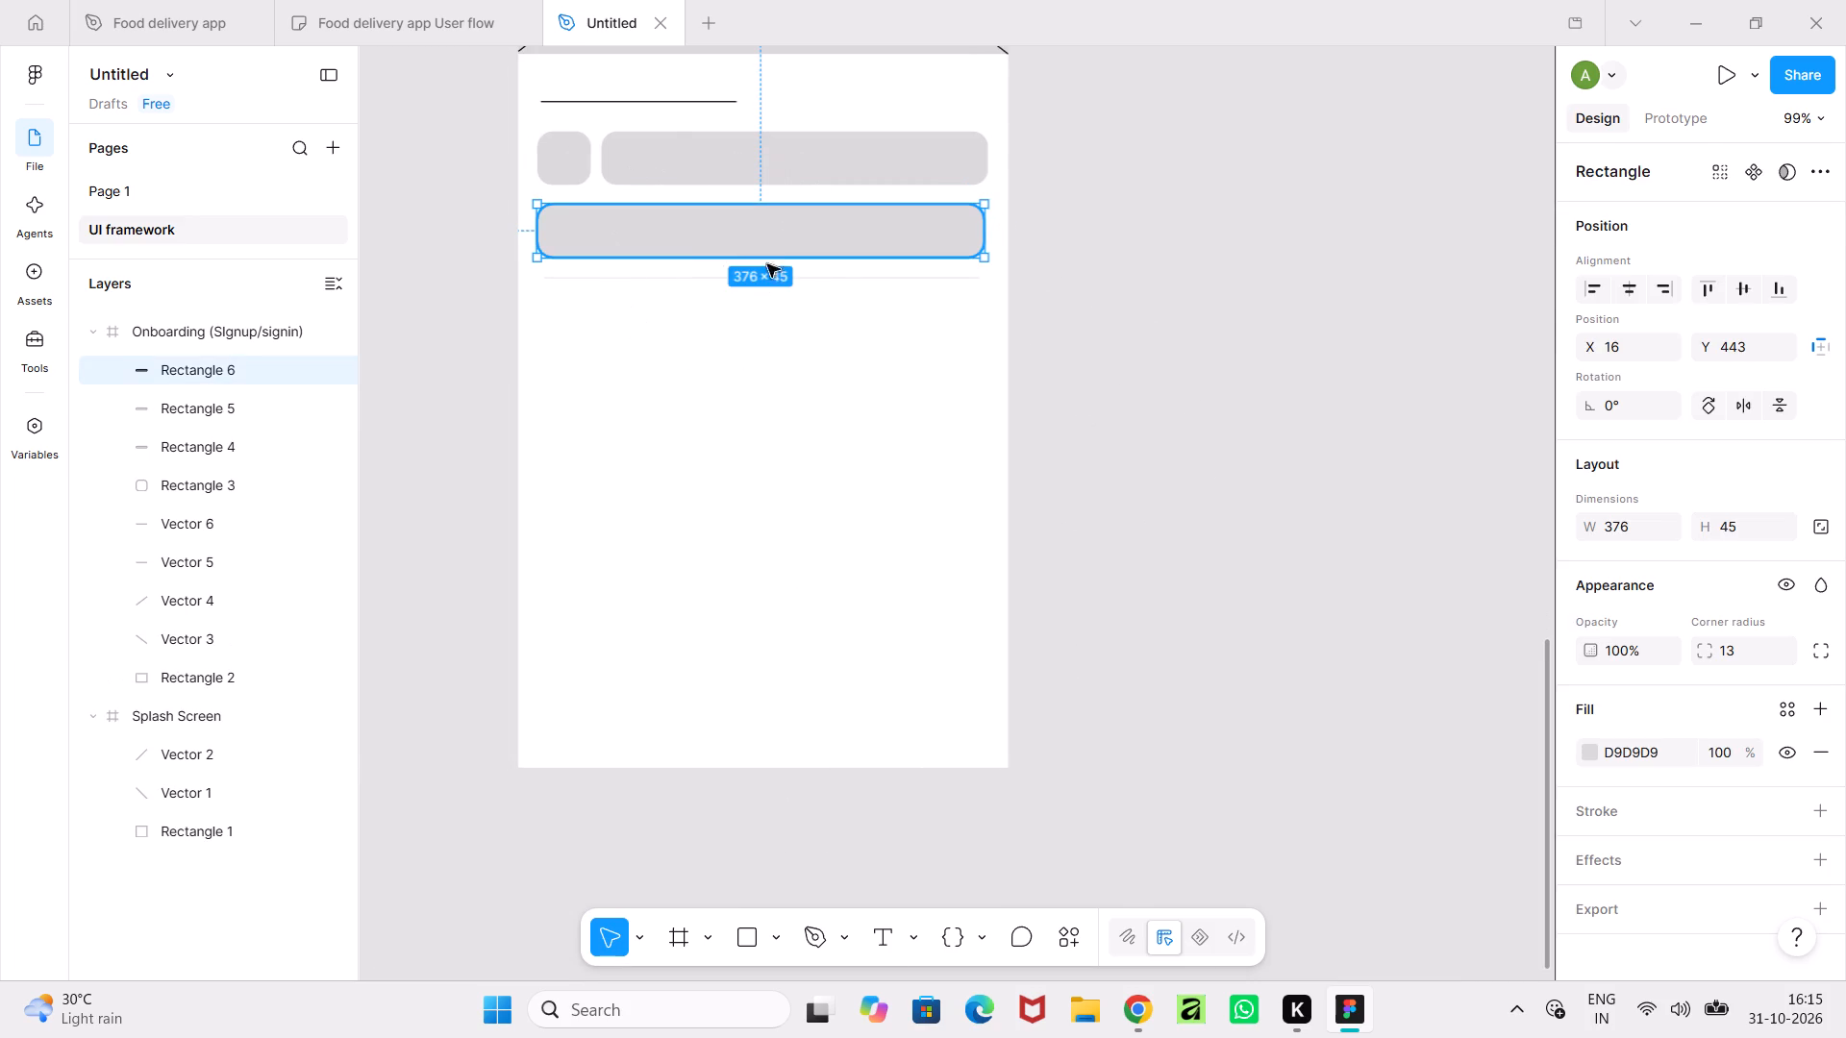
left_click_drag(767, 264, 765, 342)
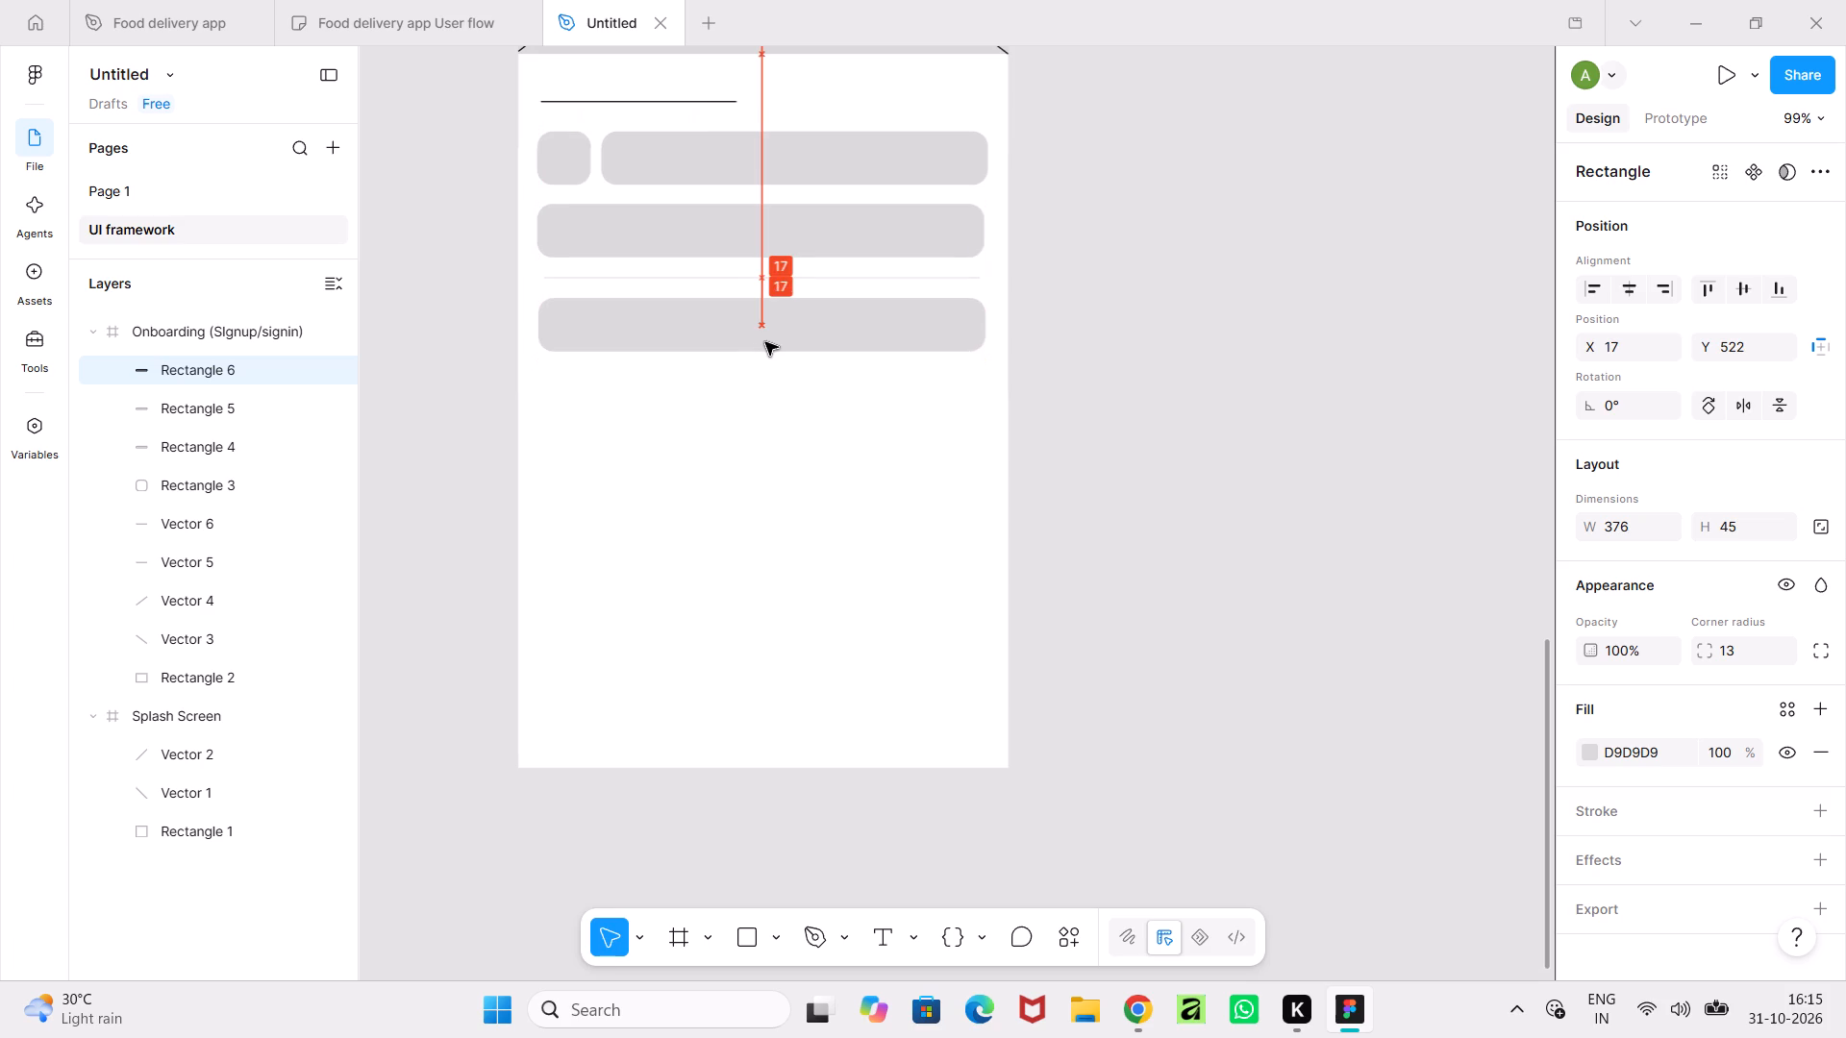
left_click_drag(765, 342, 763, 348)
Duplicate the bar beneath the faint line and place the copy directly under it at X 16, Y 591.
key("ctrl+c")
key("ctrl+v")
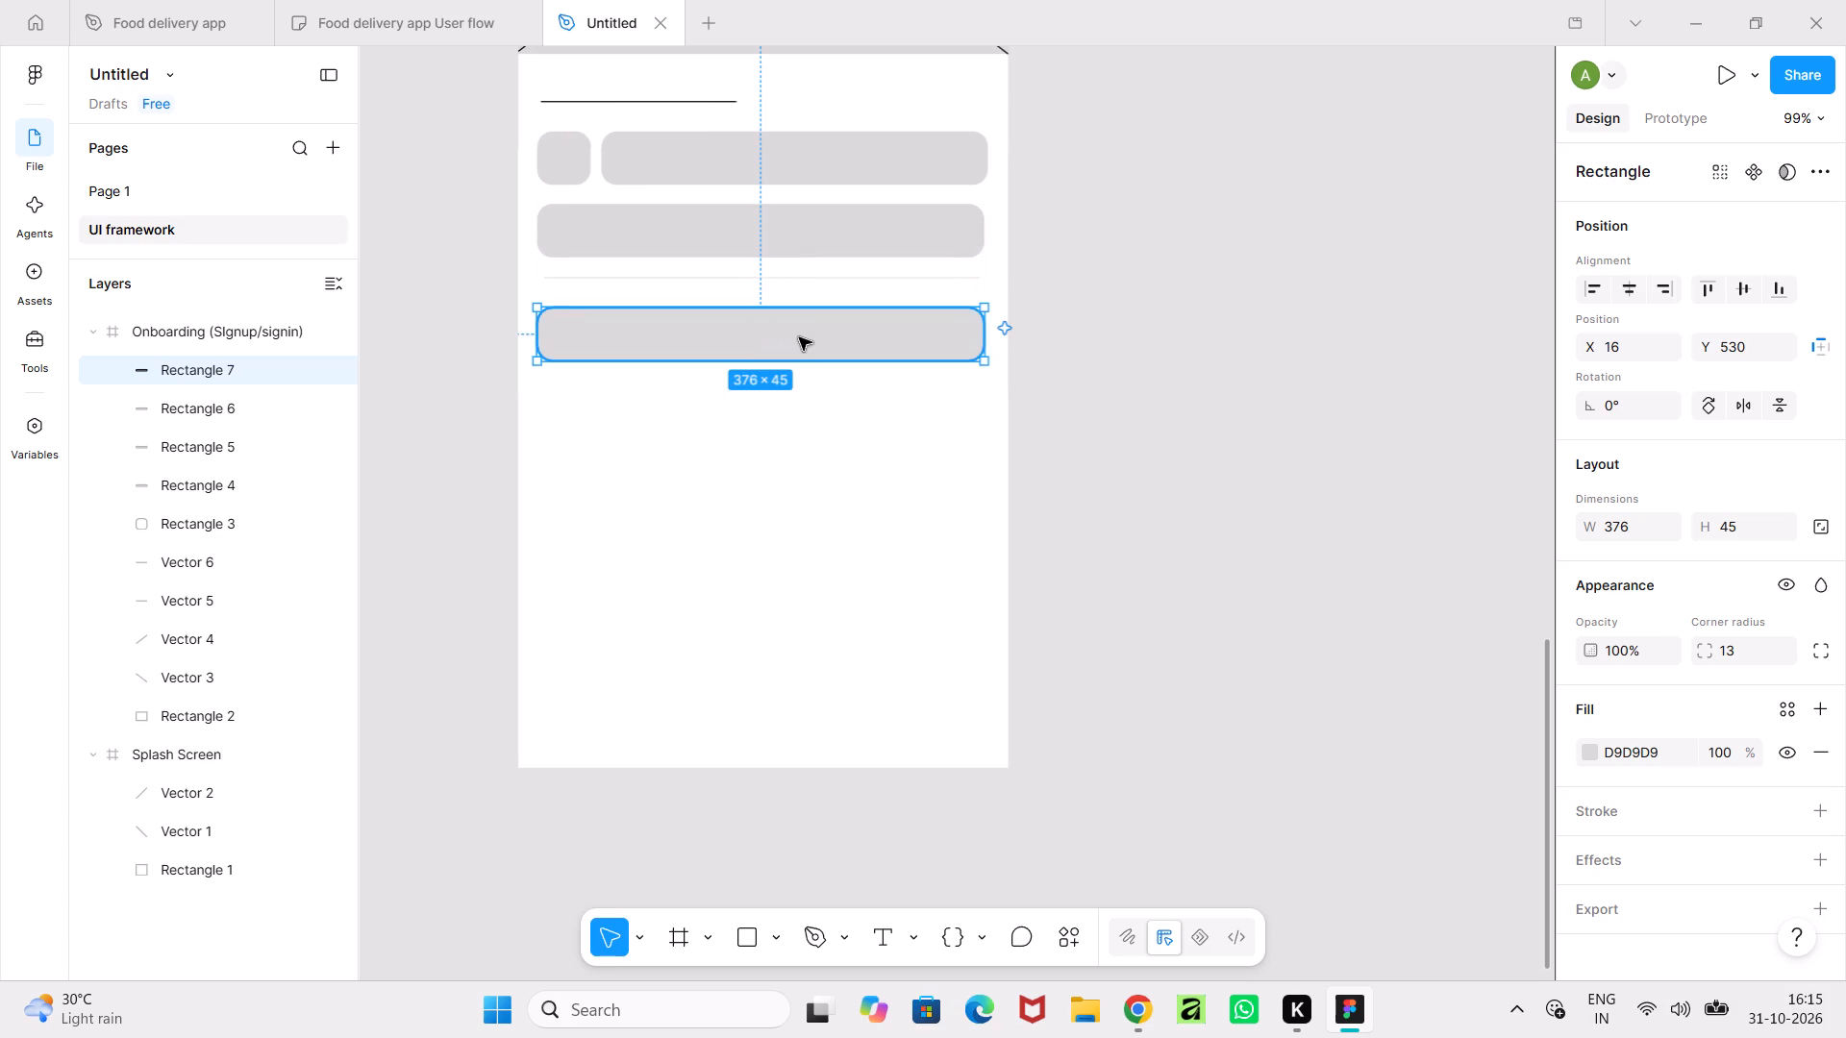
left_click_drag(799, 337, 796, 407)
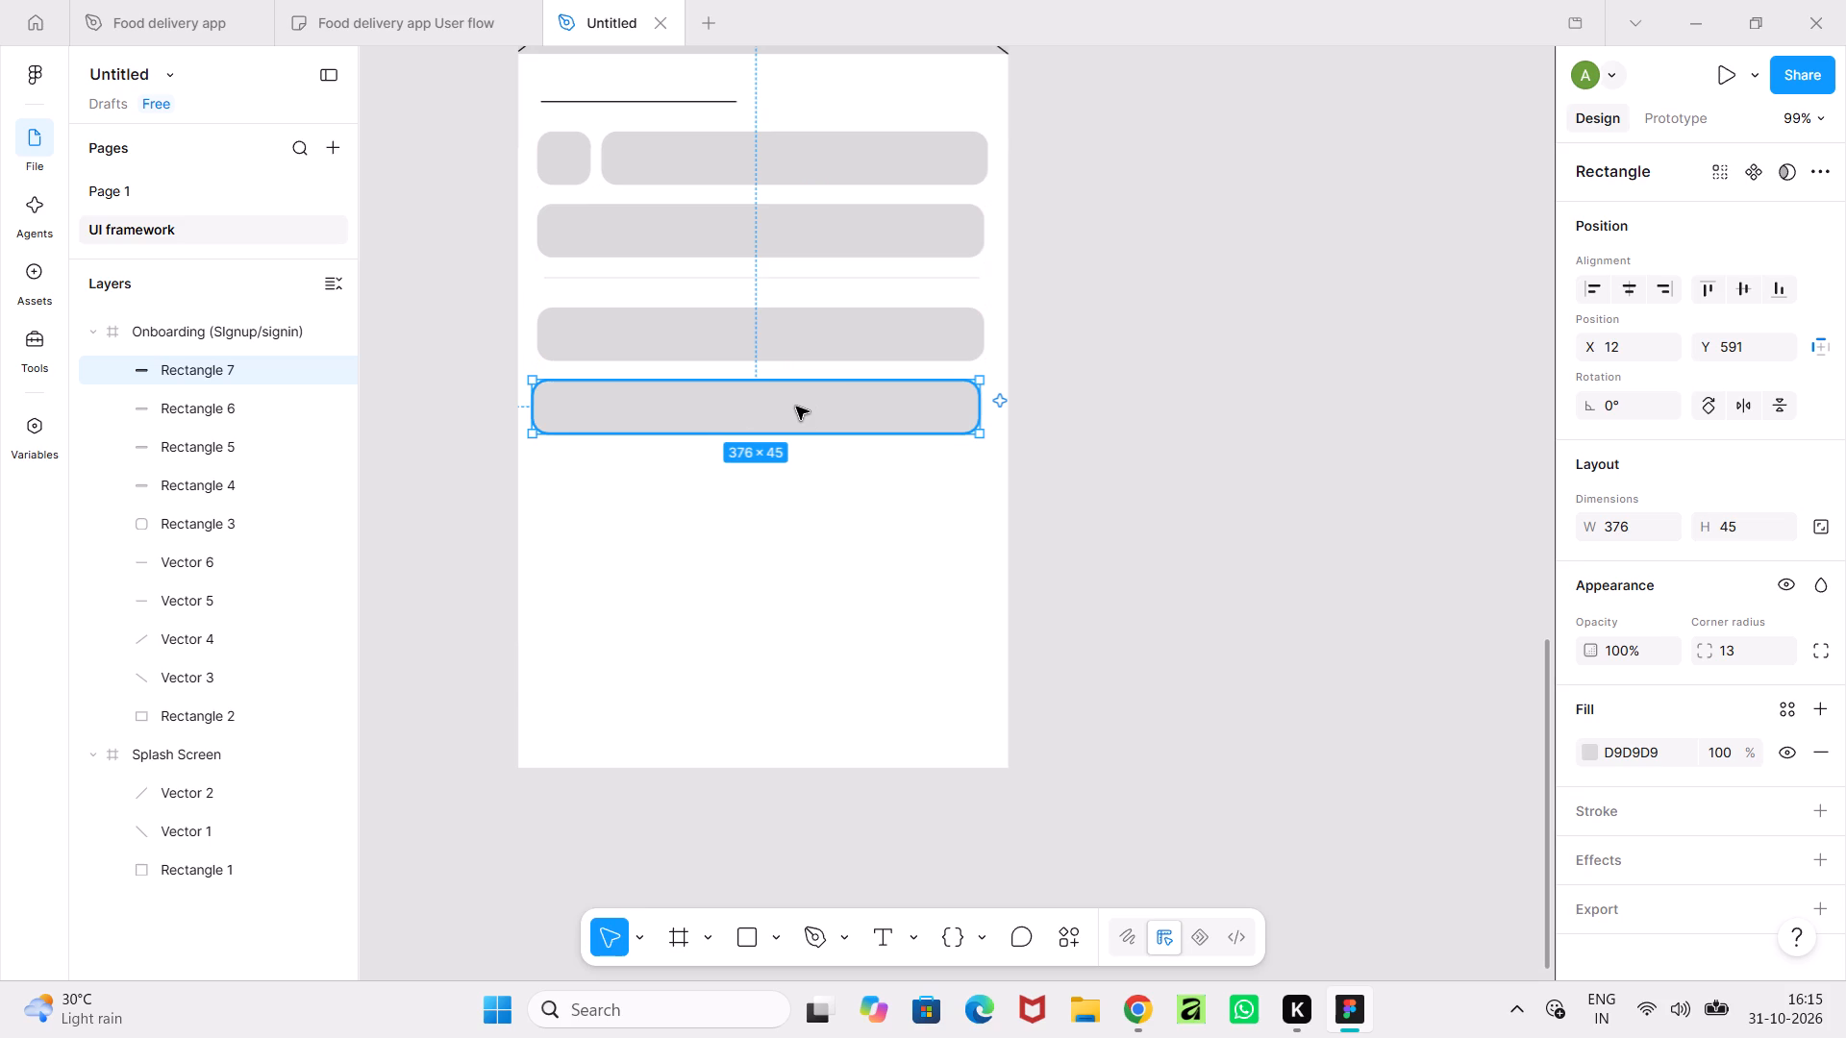
left_click(796, 407)
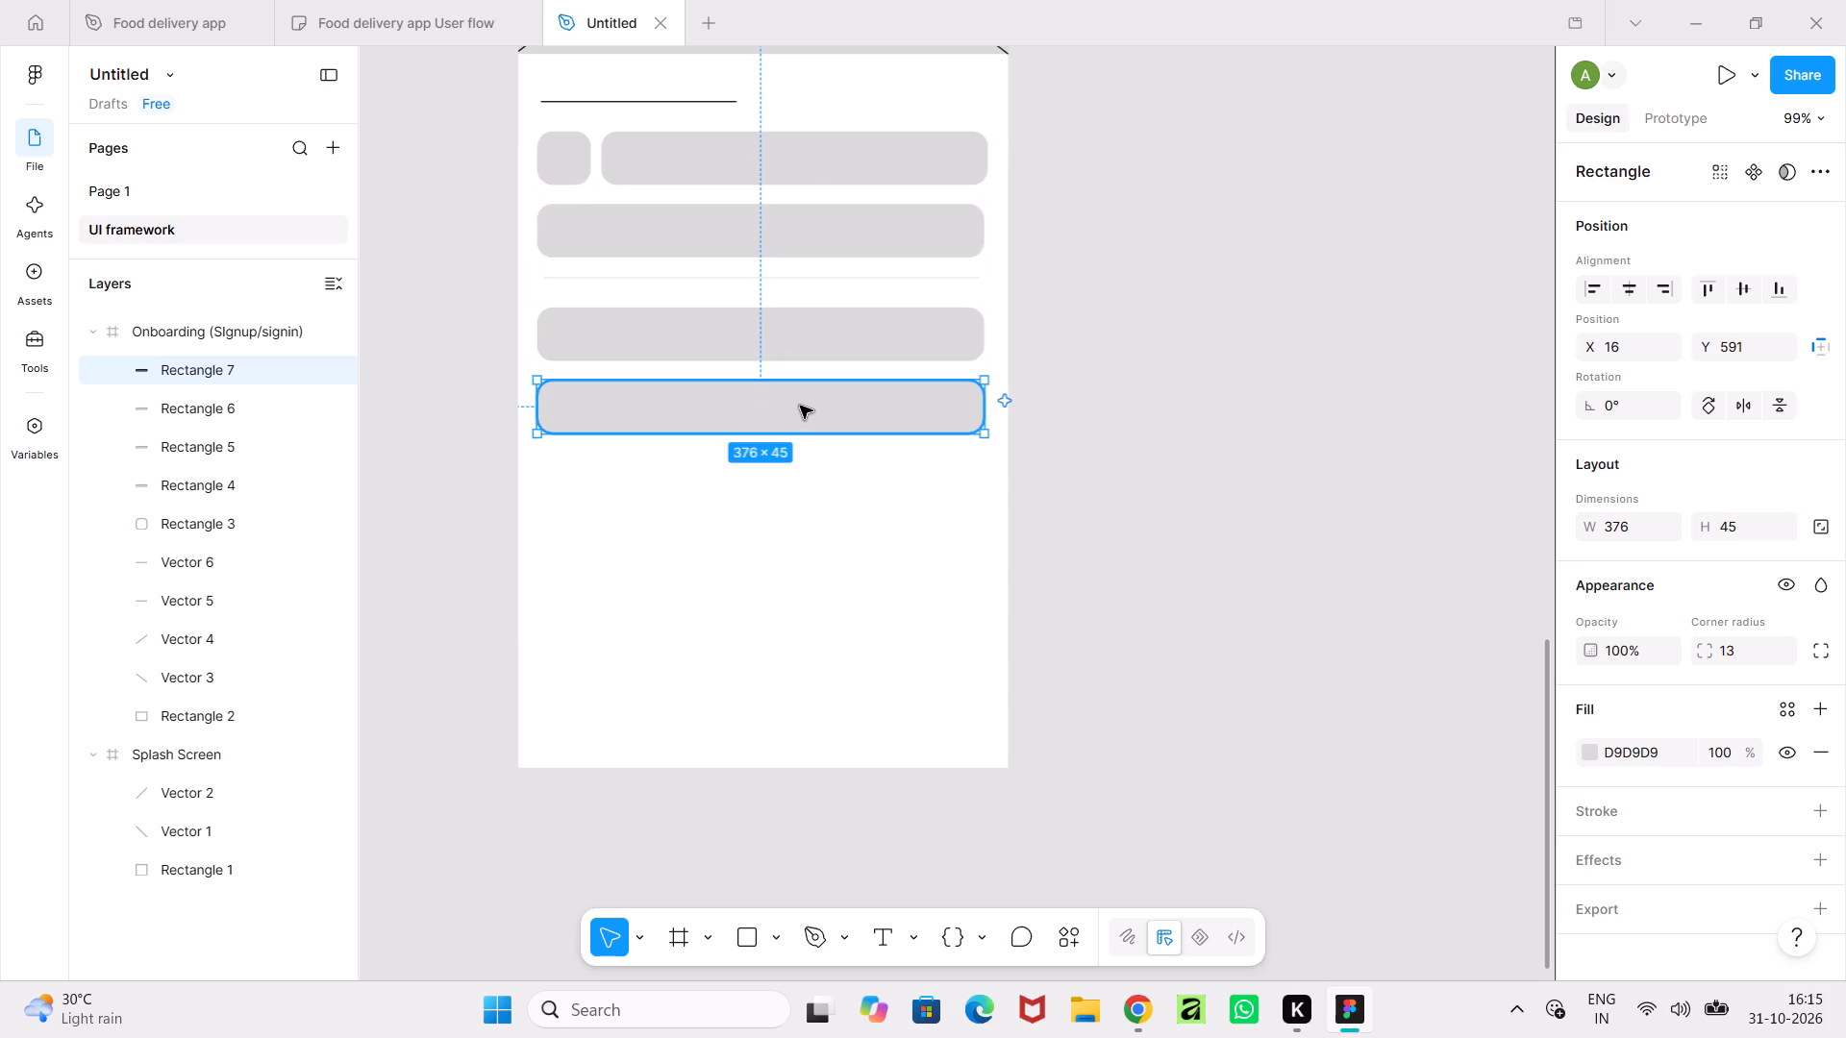
Duplicate the lowest bar once more and place the copy beneath it, left-aligned with the same vertical spacing.
key("ctrl+c")
key("ctrl+v")
left_click_drag(800, 406, 802, 417)
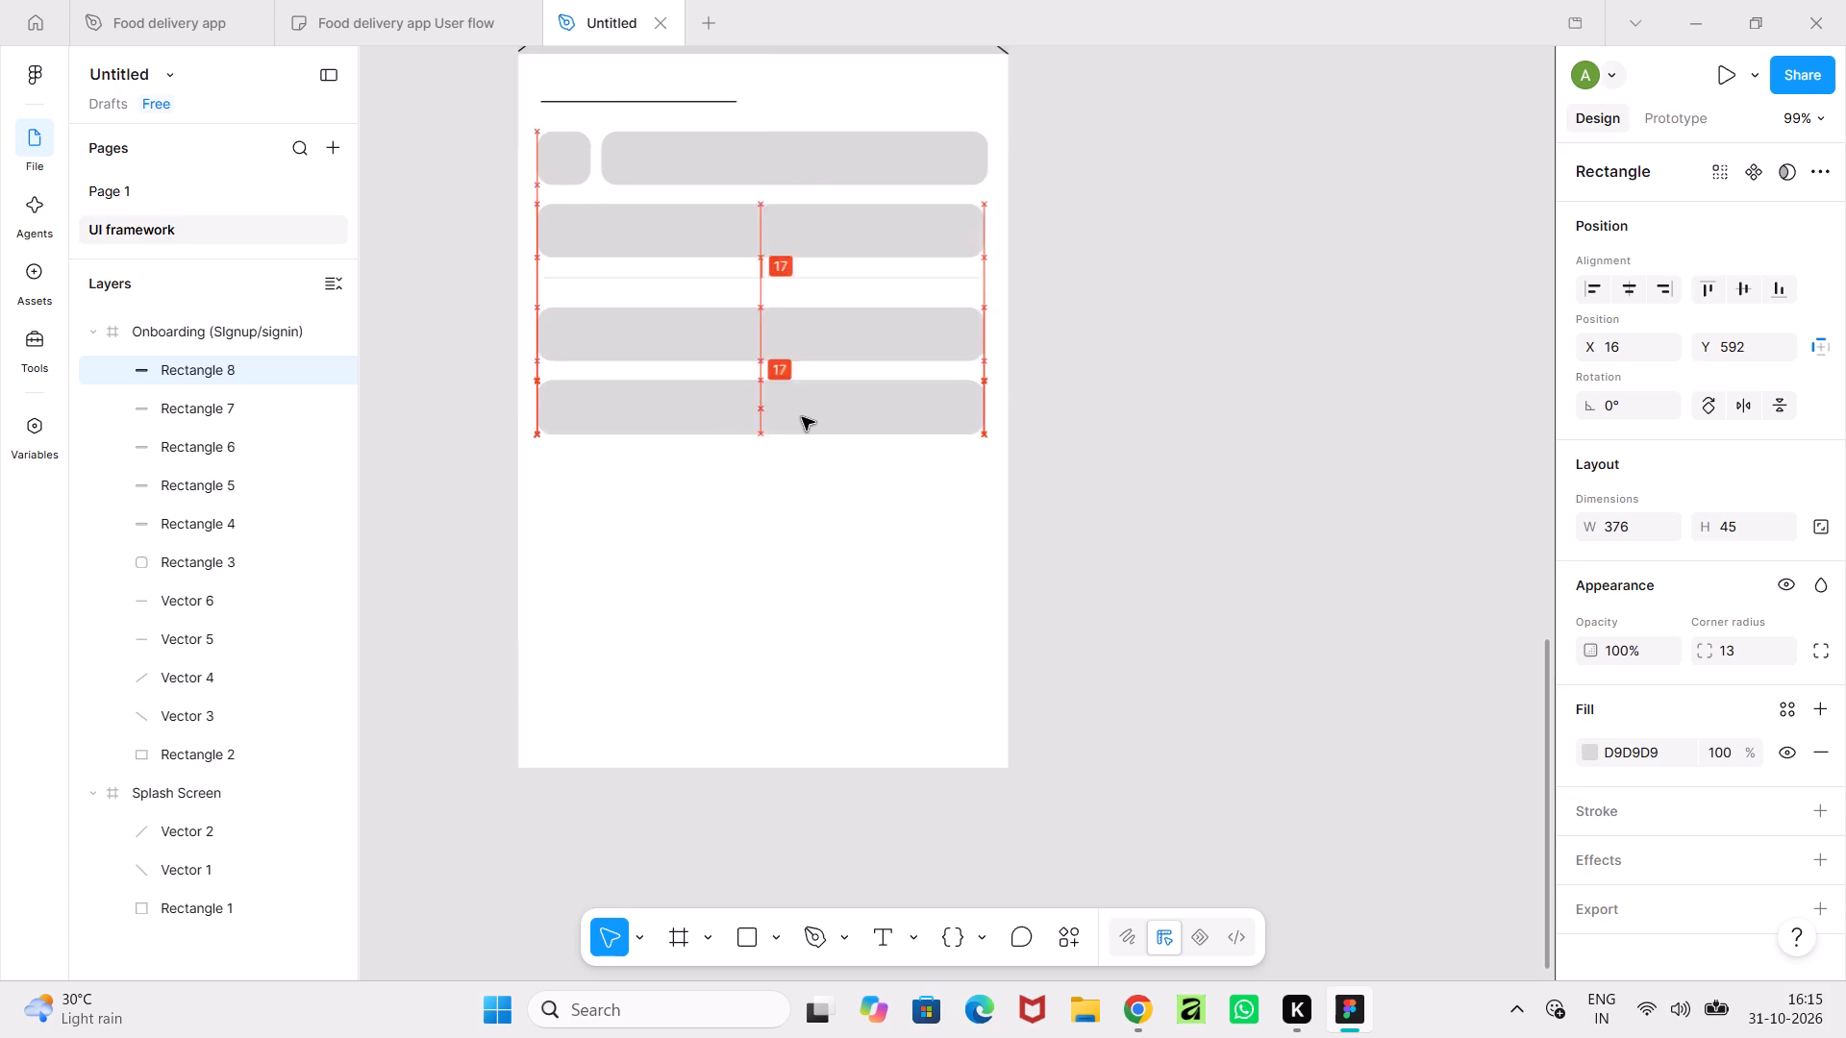
left_click_drag(802, 417, 798, 468)
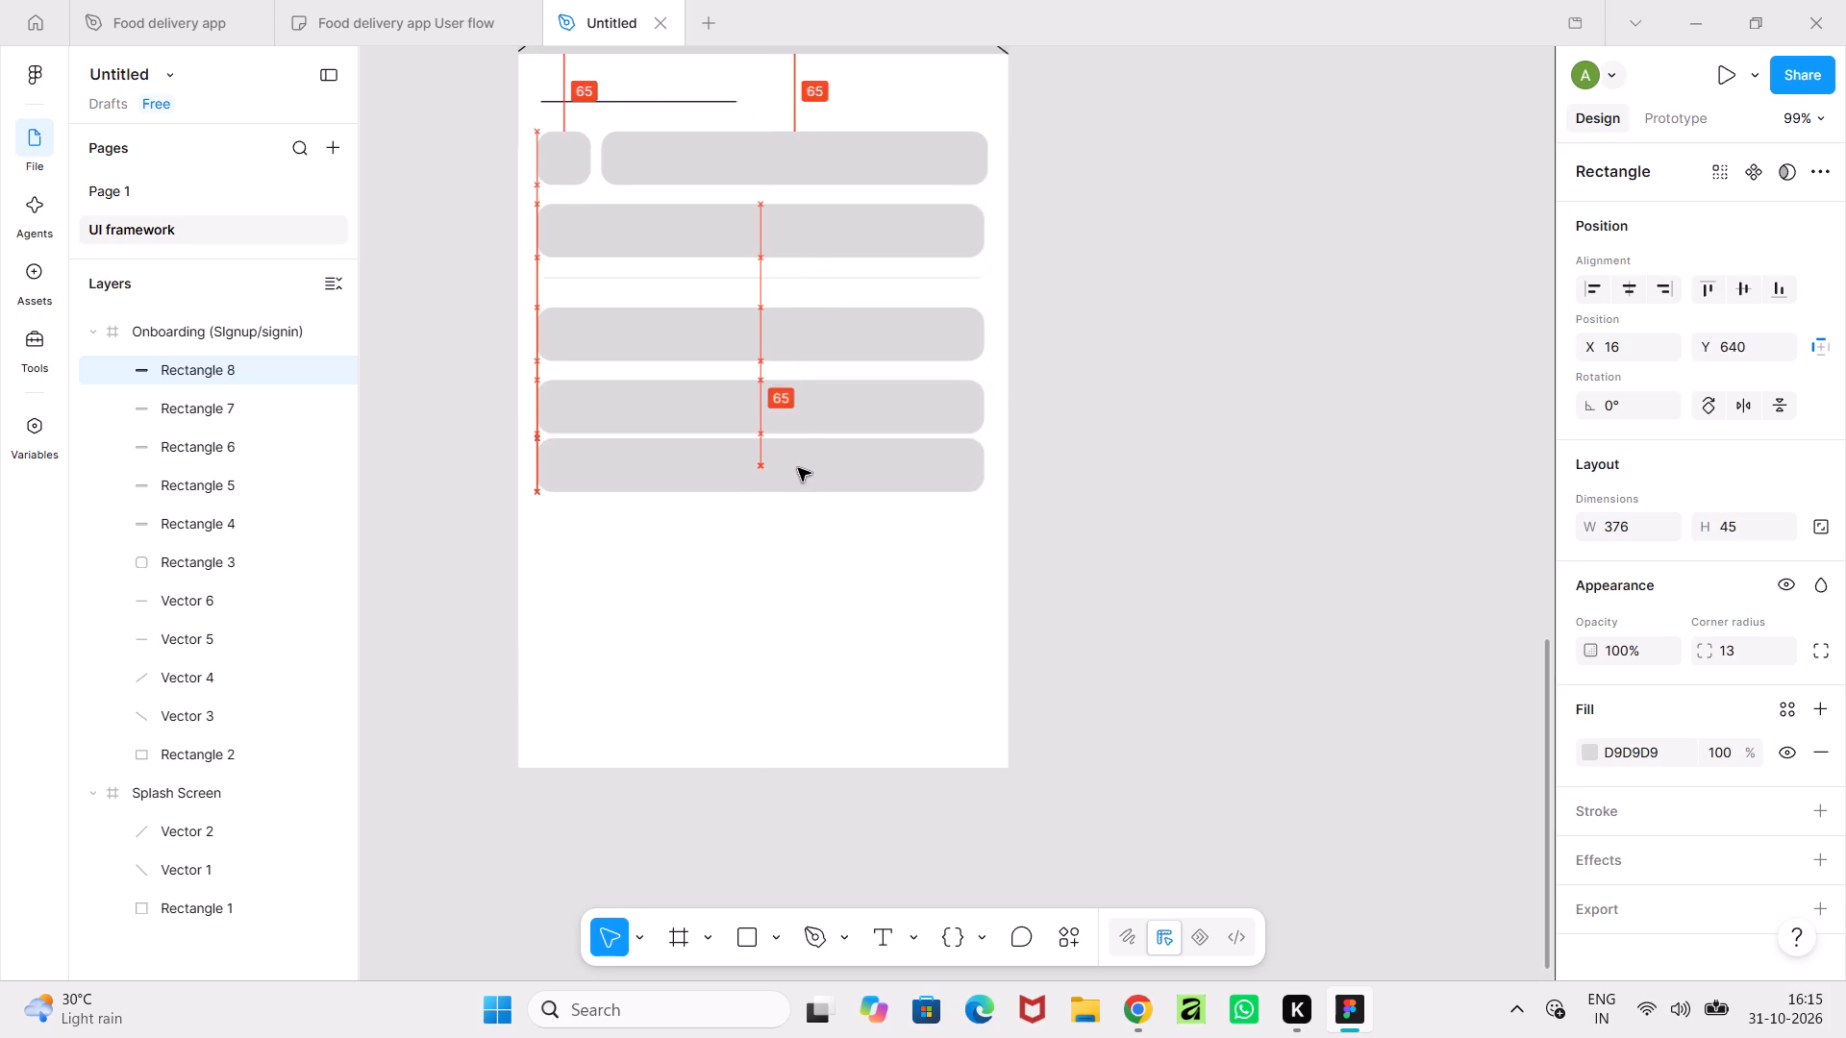
left_click_drag(798, 468, 798, 474)
left_click(1085, 501)
Examine the Onboarding frame's stacked bars as a whole and the empty area left beneath them.
scroll(1085, 501, "down", 5, "ctrl")
middle_click_drag(1085, 501, 1059, 580, "ctrl")
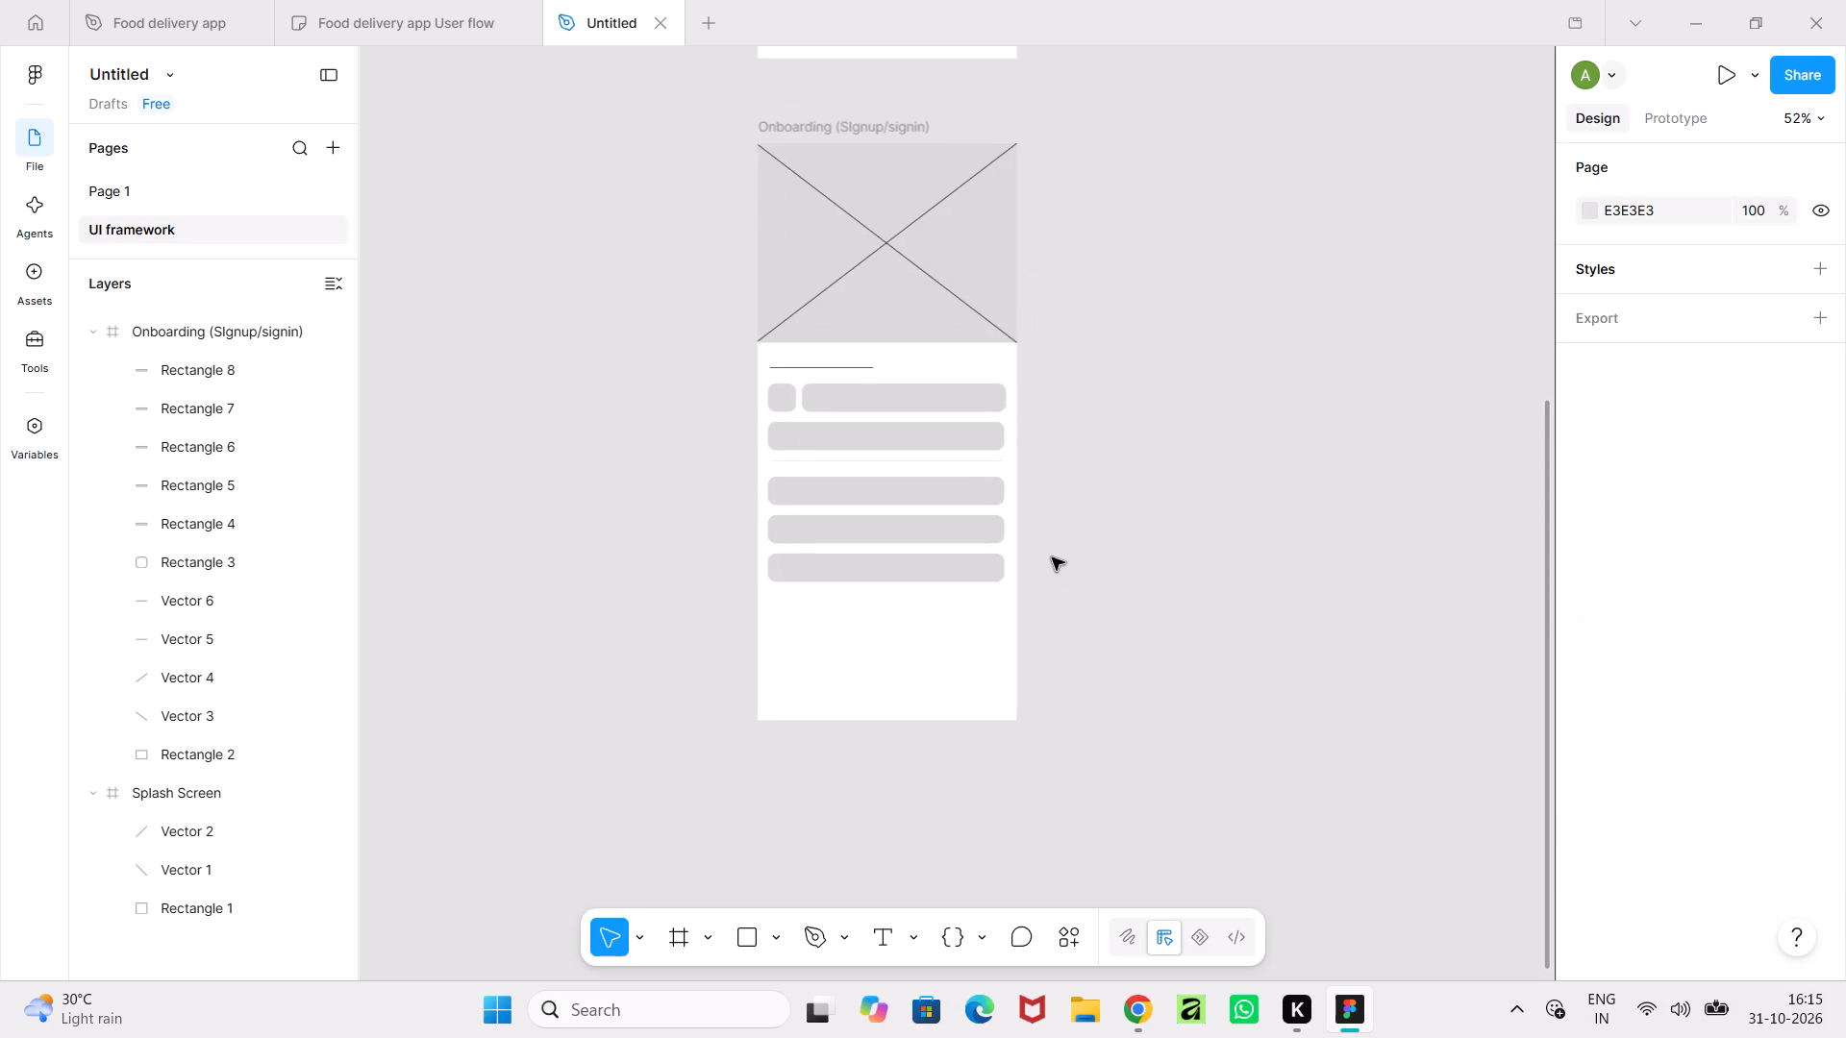
scroll(1052, 557, "down", 1)
scroll(1052, 557, "down", 3, "ctrl")
middle_click_drag(1052, 557, 1018, 802, "ctrl")
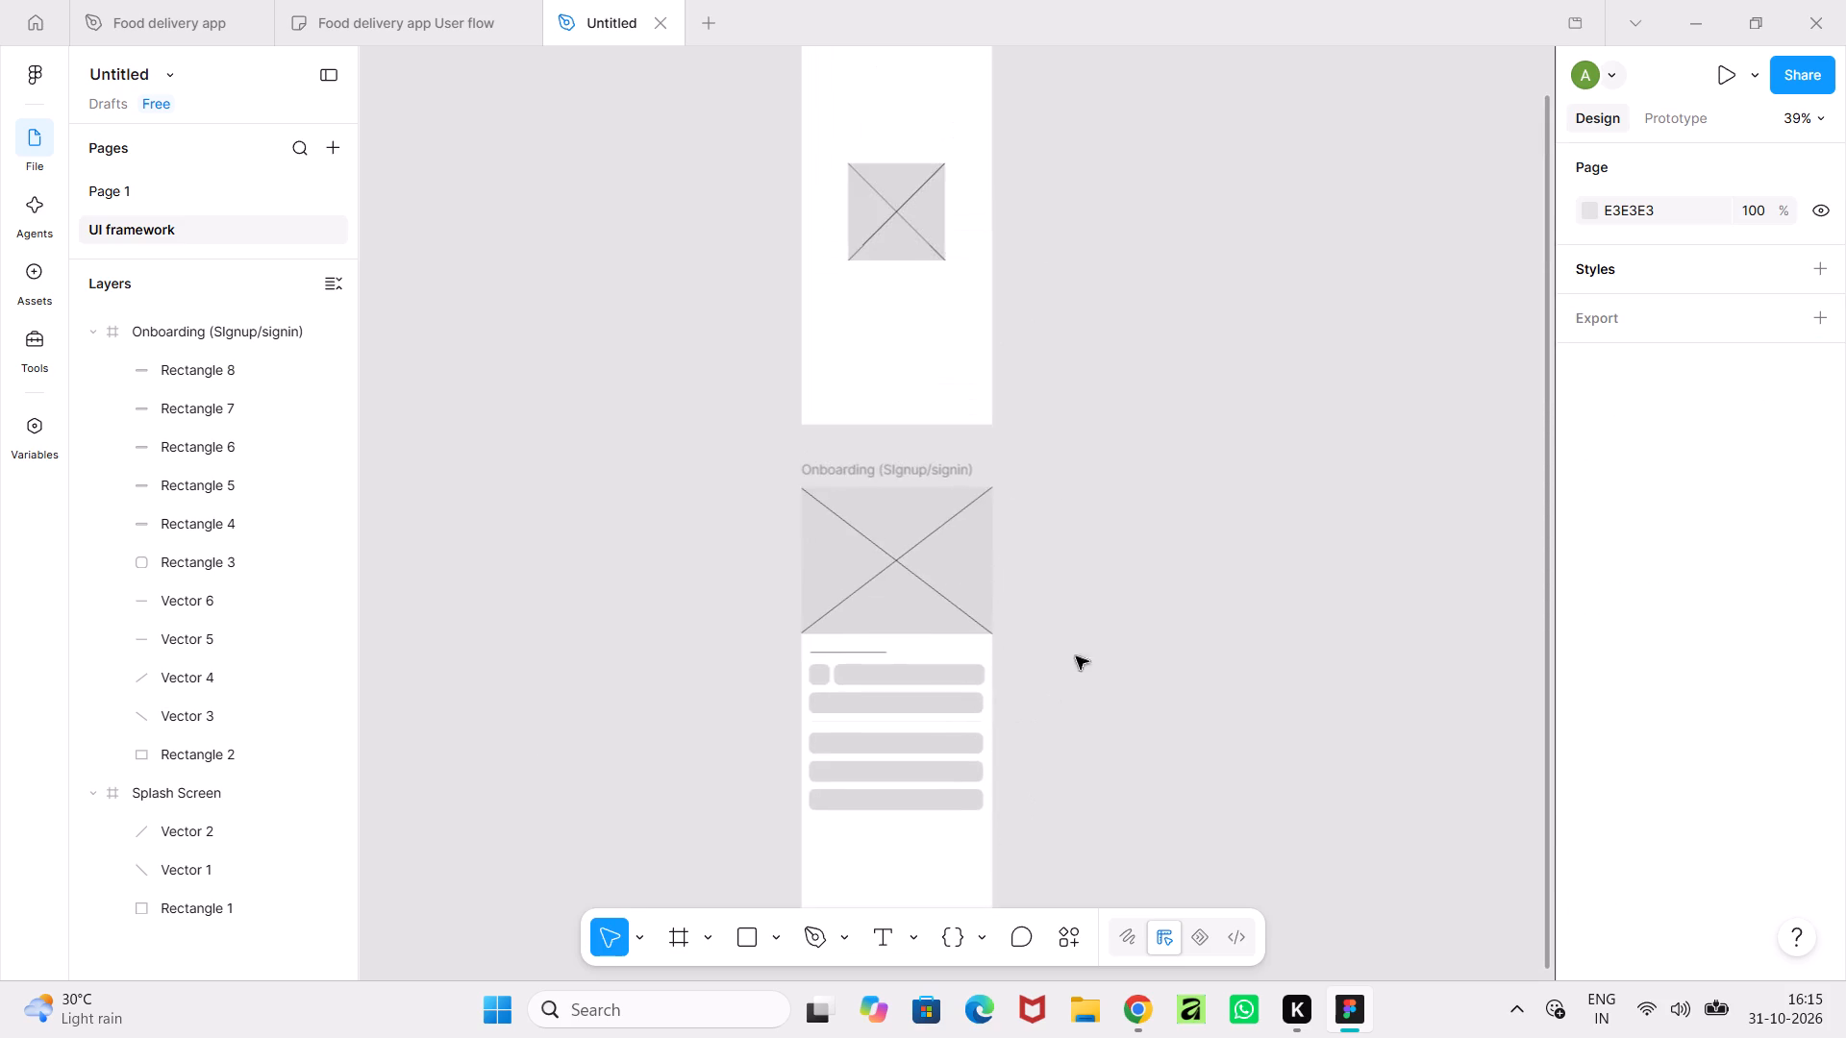
scroll(1091, 622, "down", 2, "ctrl")
middle_click_drag(1091, 622, 1060, 477)
scroll(1060, 470, "up", 4, "ctrl")
middle_click_drag(1054, 549, 1068, 383)
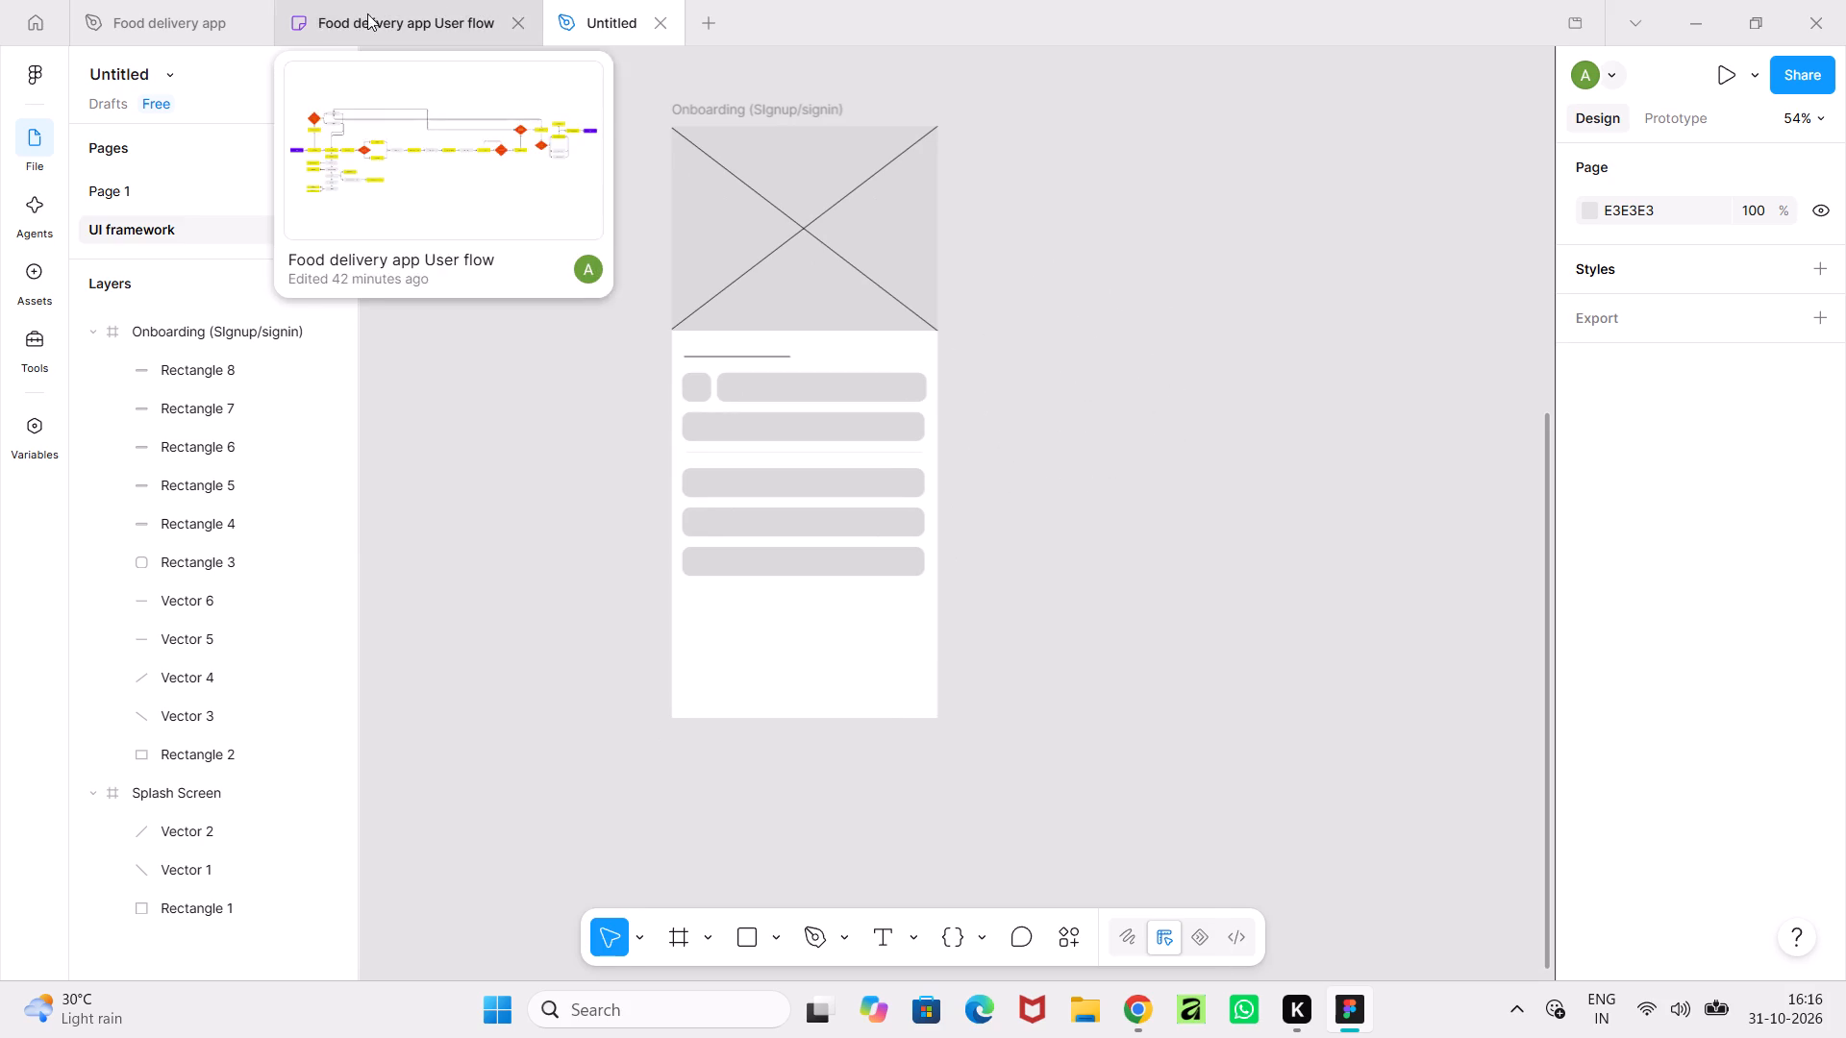
Switch to the Food delivery app file and examine the Uber Eats welcome screens' sign-in options.
left_click(167, 6)
scroll(907, 417, "down", 3, "ctrl")
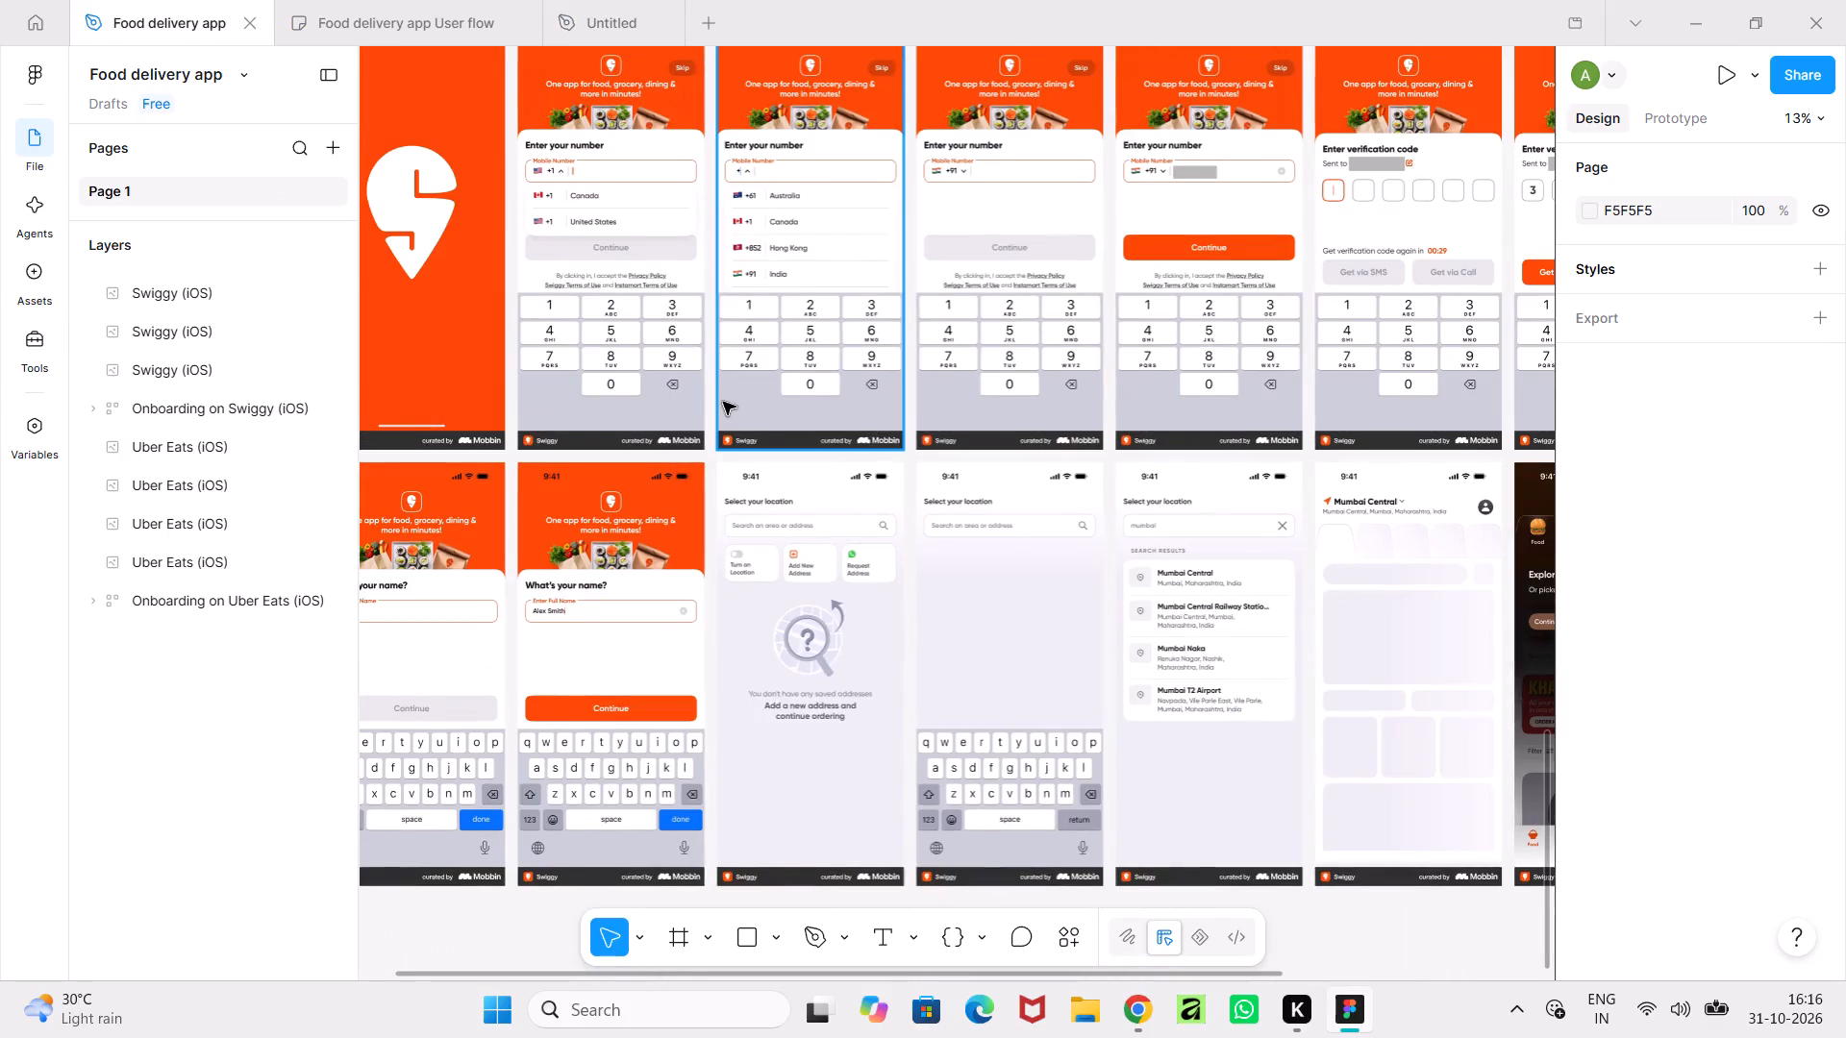
scroll(723, 402, "down", 4, "ctrl")
middle_click_drag(723, 402, 818, 911, "ctrl")
middle_click_drag(693, 545, 702, 962)
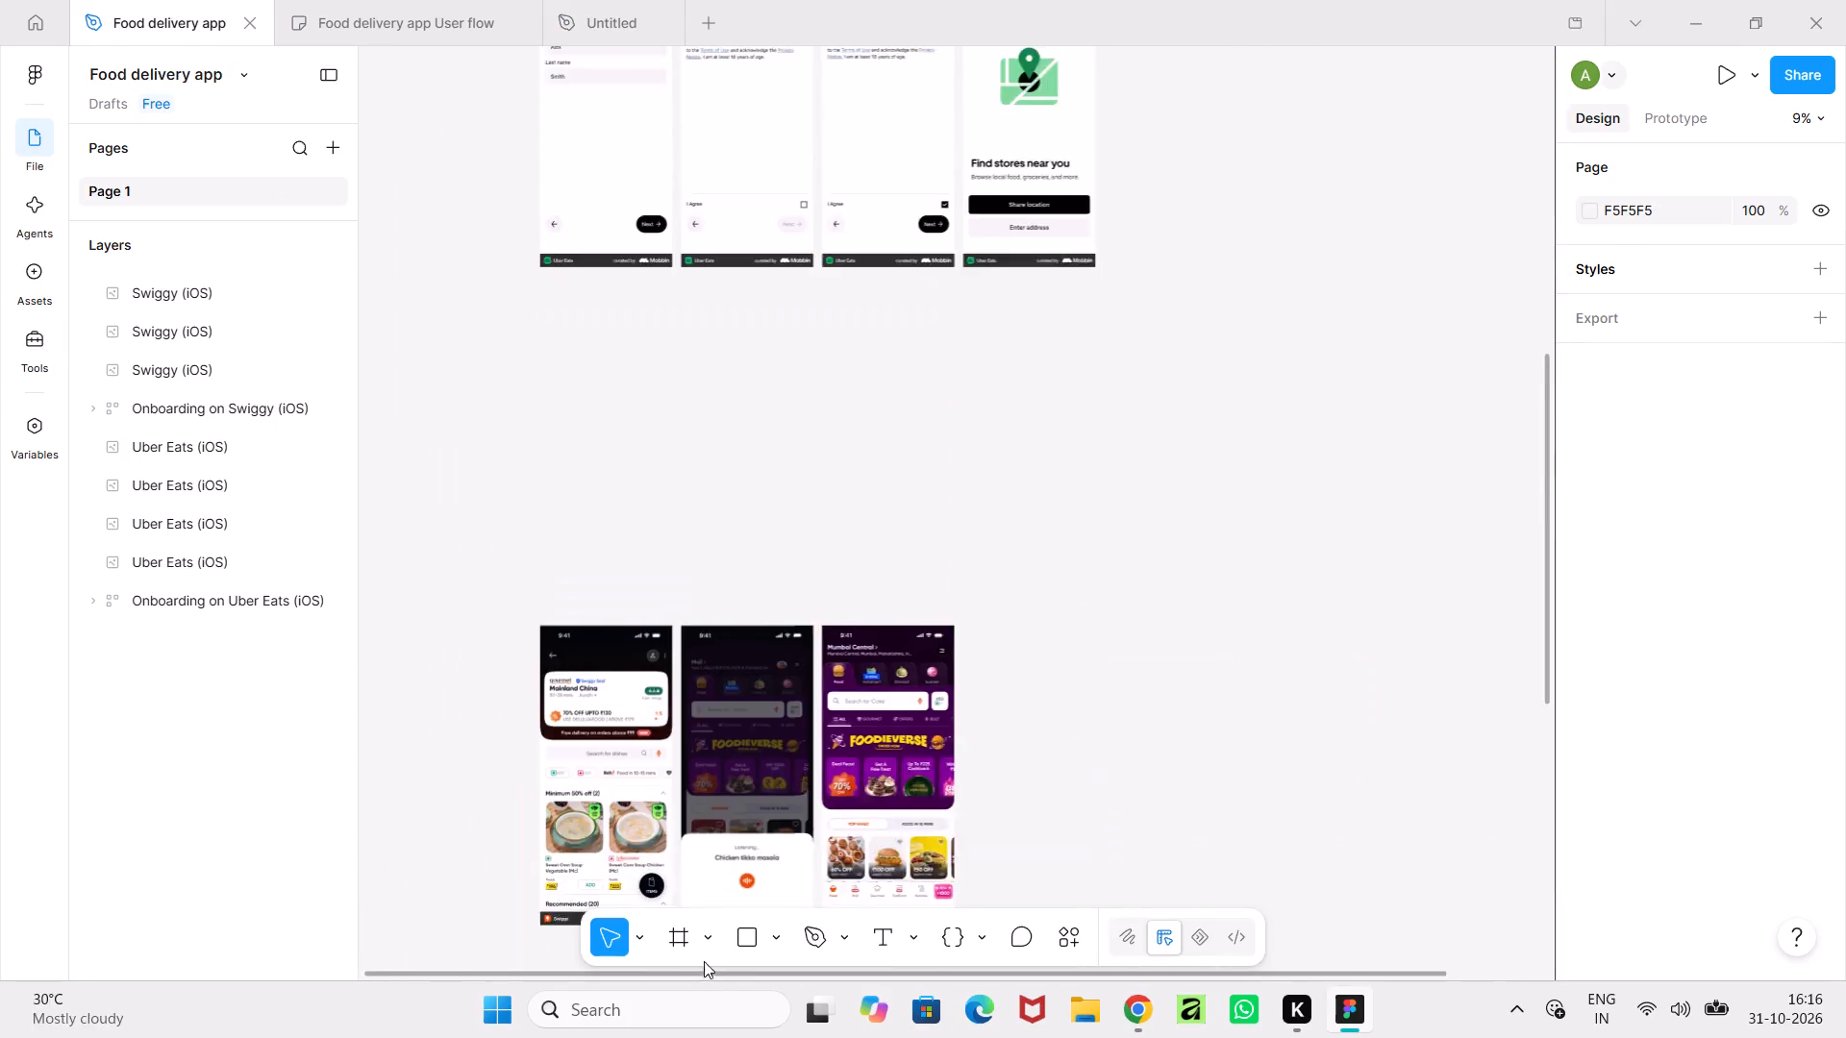
middle_click_drag(726, 532, 706, 943)
middle_click_drag(687, 562, 669, 882)
scroll(786, 612, "up", 9, "ctrl")
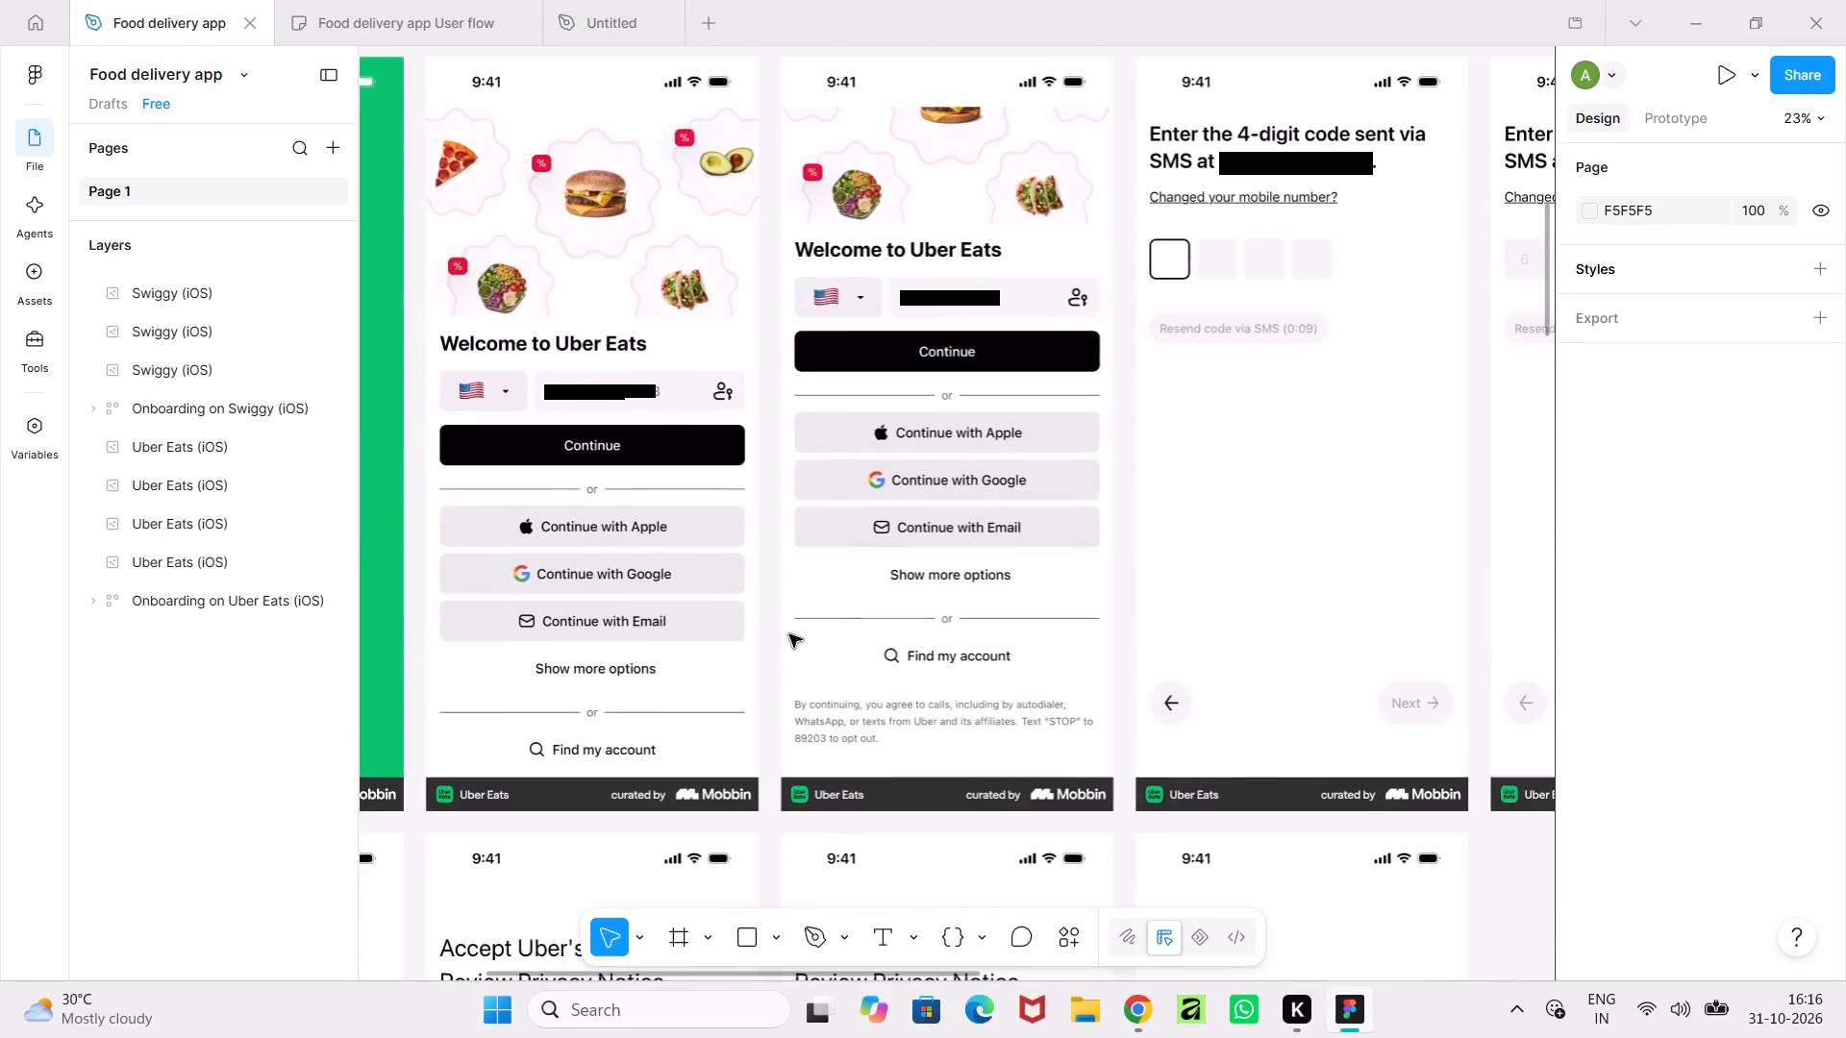
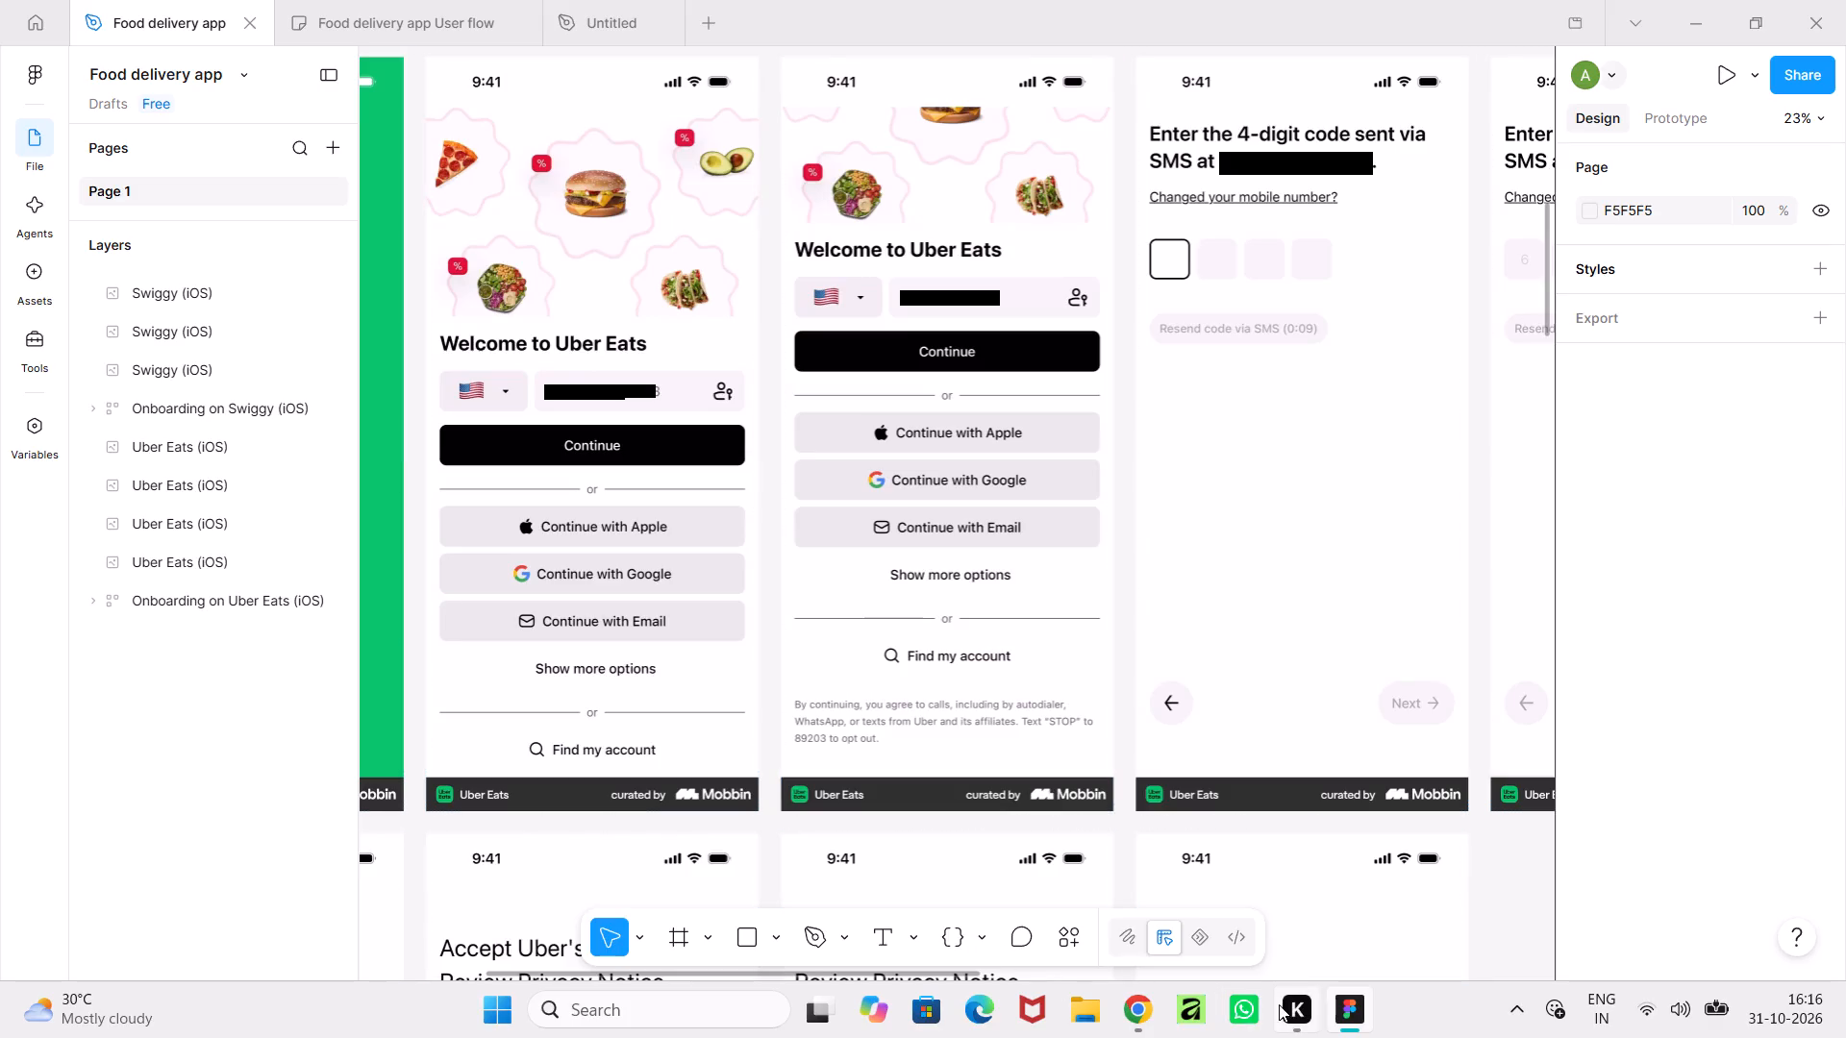
In the Untitled file, shorten the wide field bar from its left side and widen the small square beside it to 79 × 45.
left_click(597, 8)
left_click(750, 394)
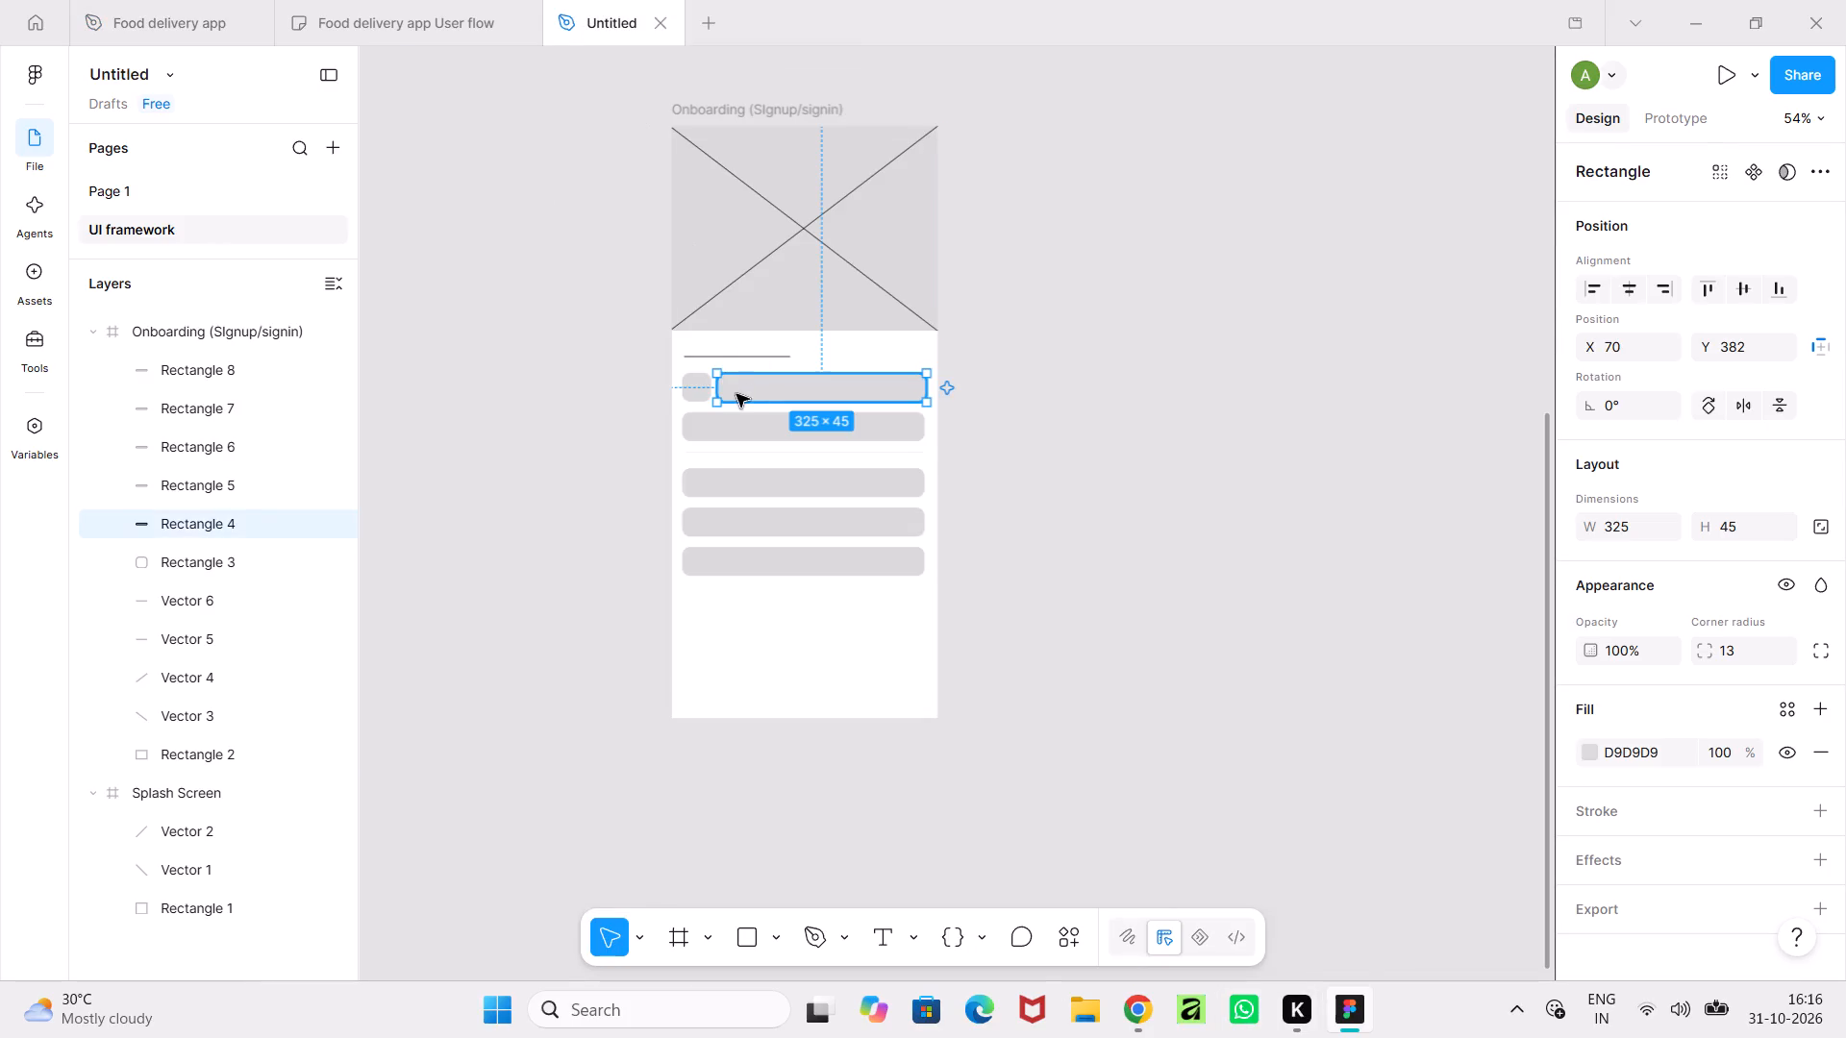
left_click_drag(720, 391, 742, 386)
left_click(703, 390)
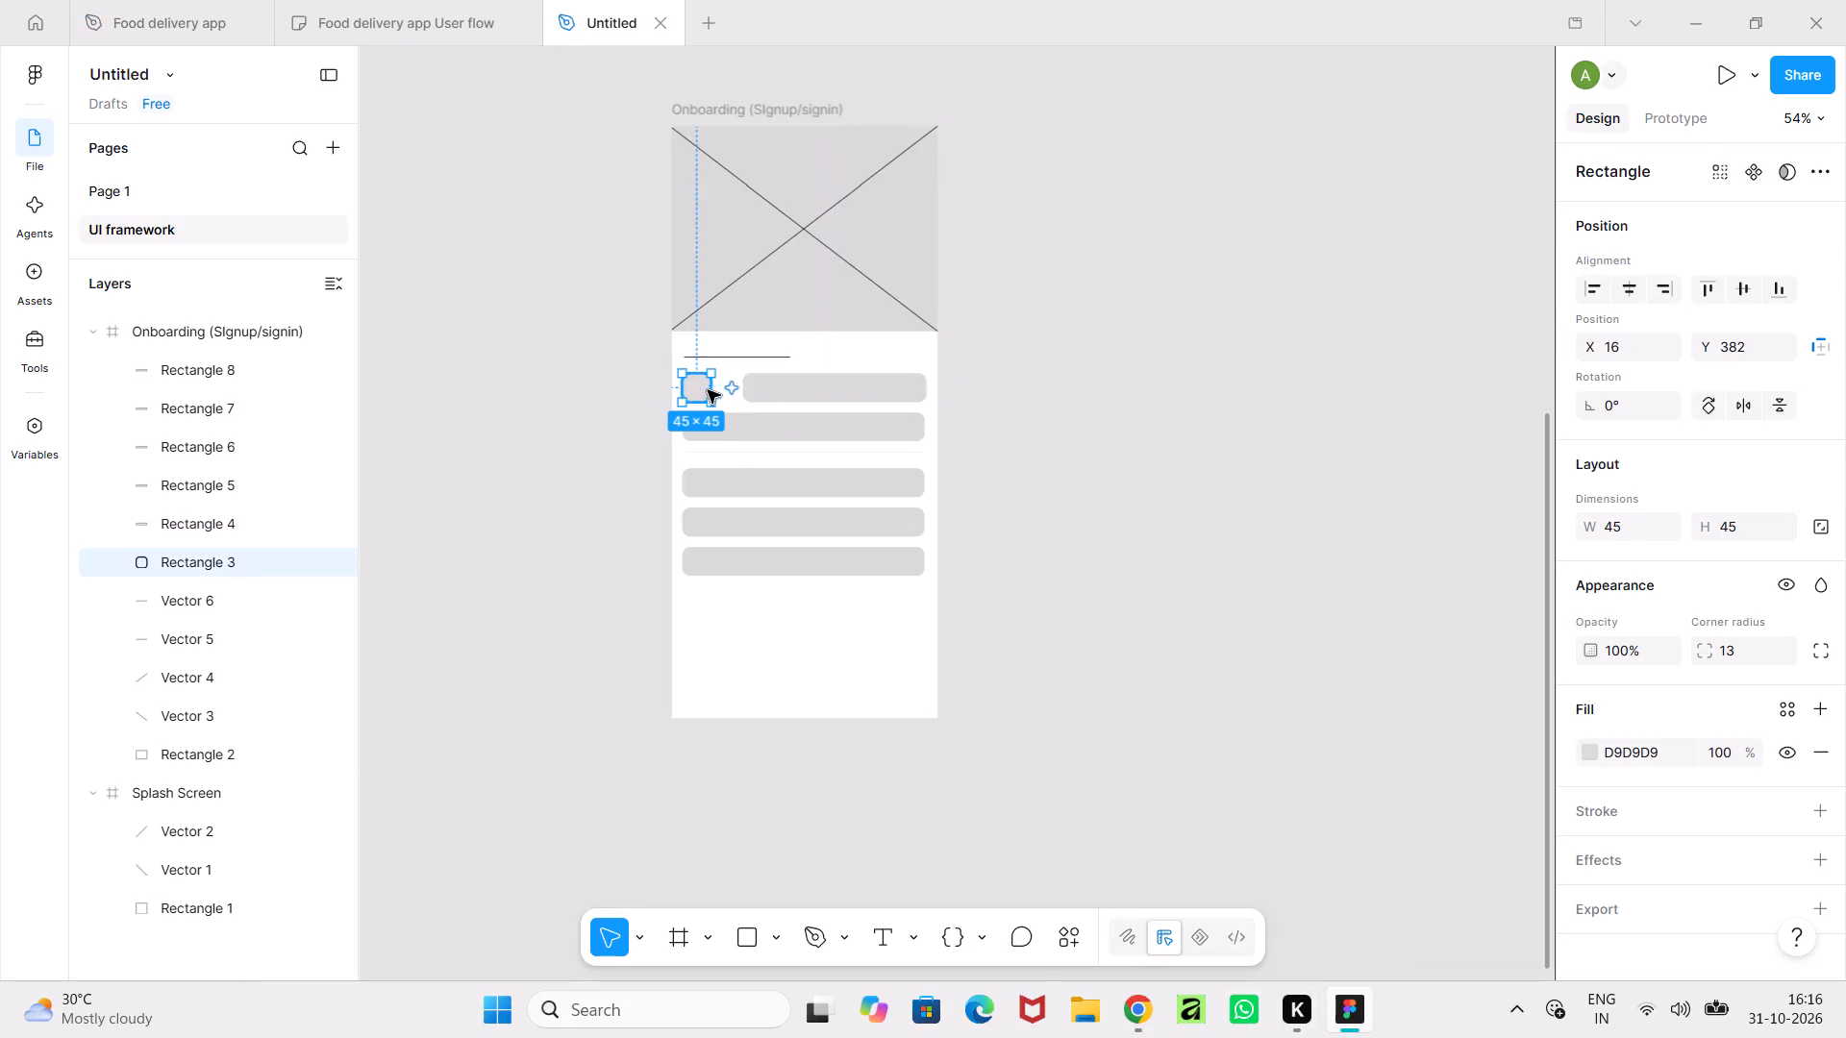
left_click_drag(711, 388, 734, 390)
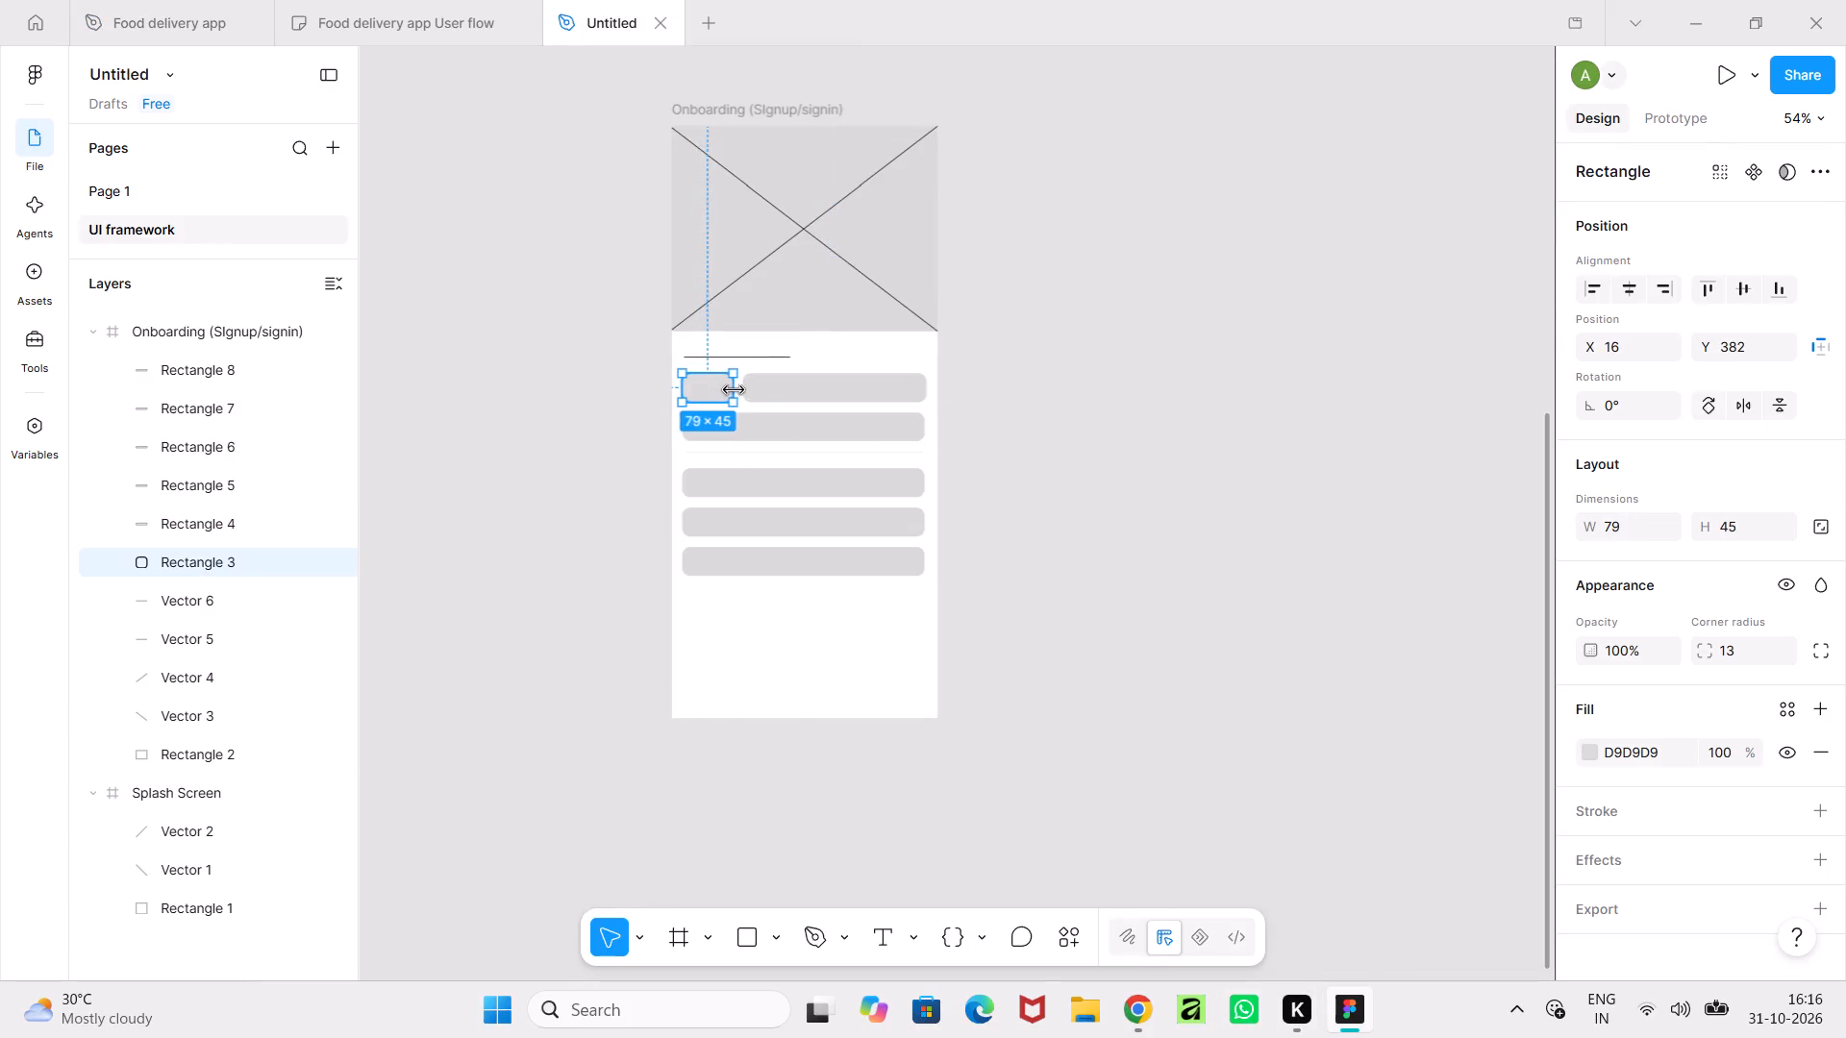
left_click_drag(734, 390, 735, 390)
left_click(478, 419)
Examine the Splash Screen and Onboarding frames one above the other, comparing their layout and placeholders.
middle_click_drag(1235, 597, 1230, 656)
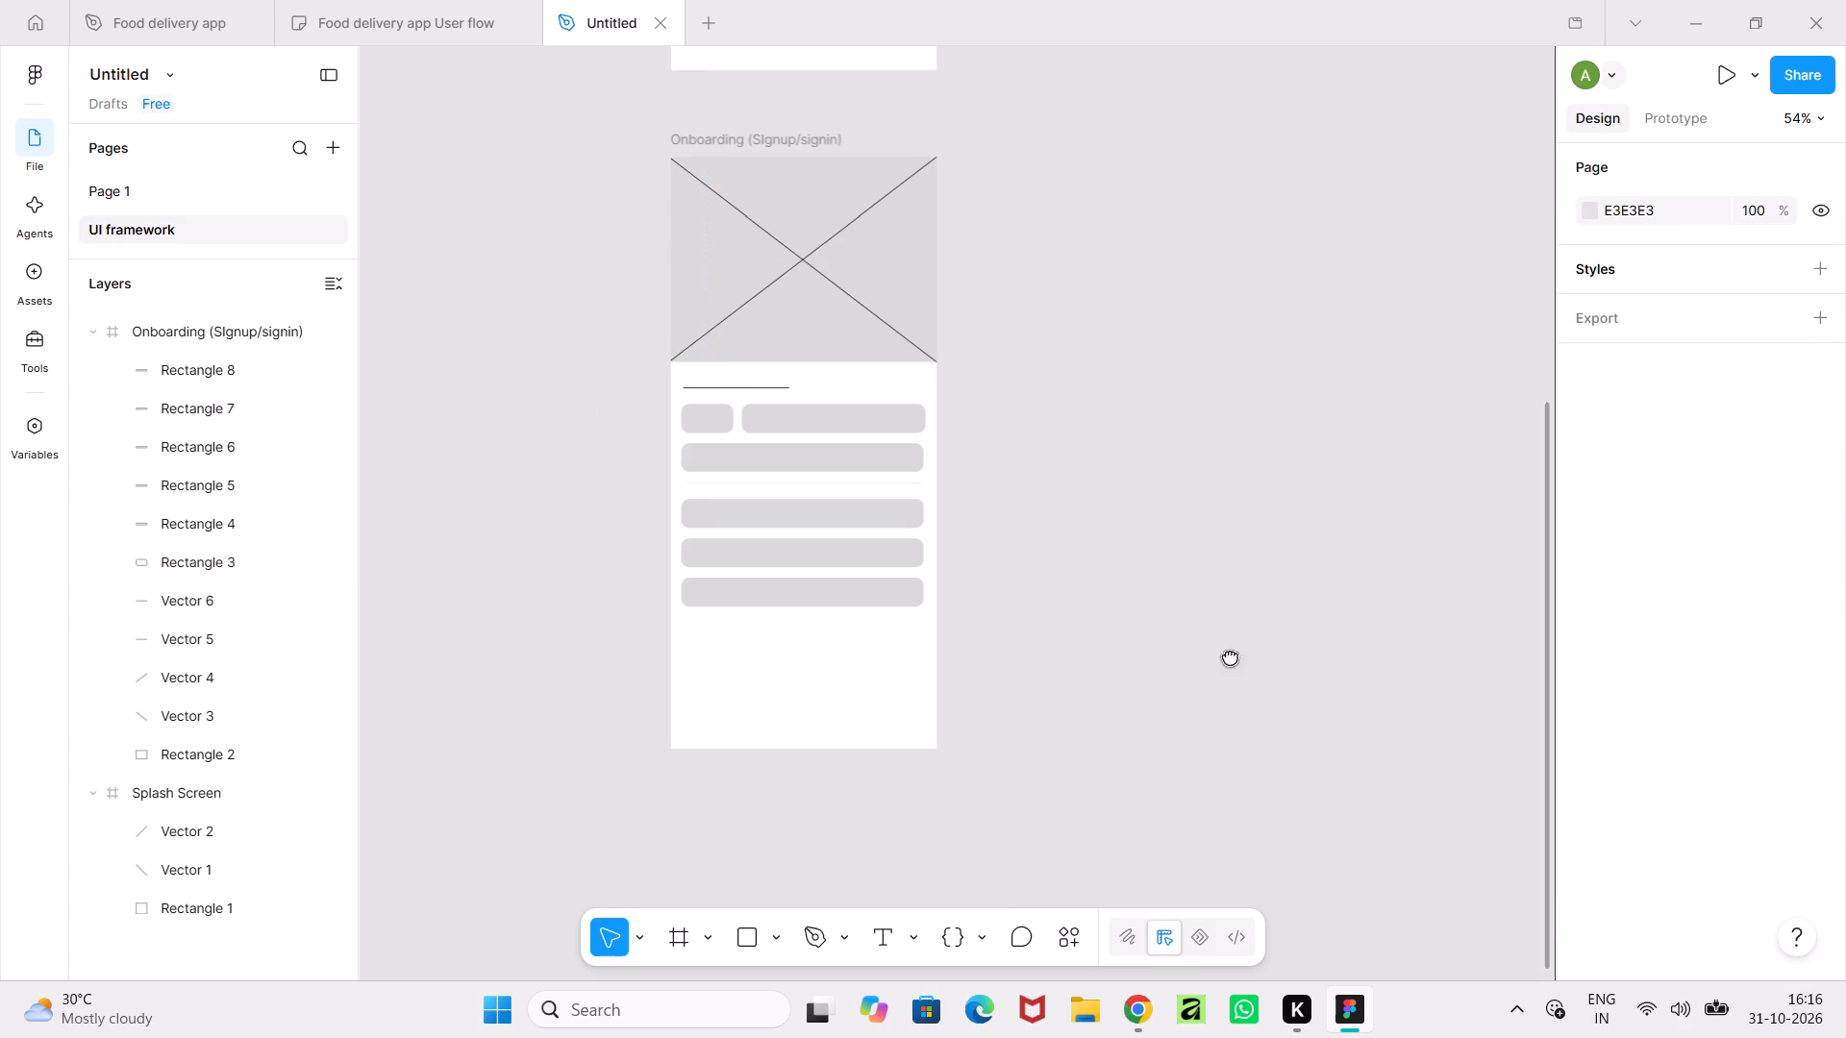
middle_click_drag(1230, 656, 1218, 693)
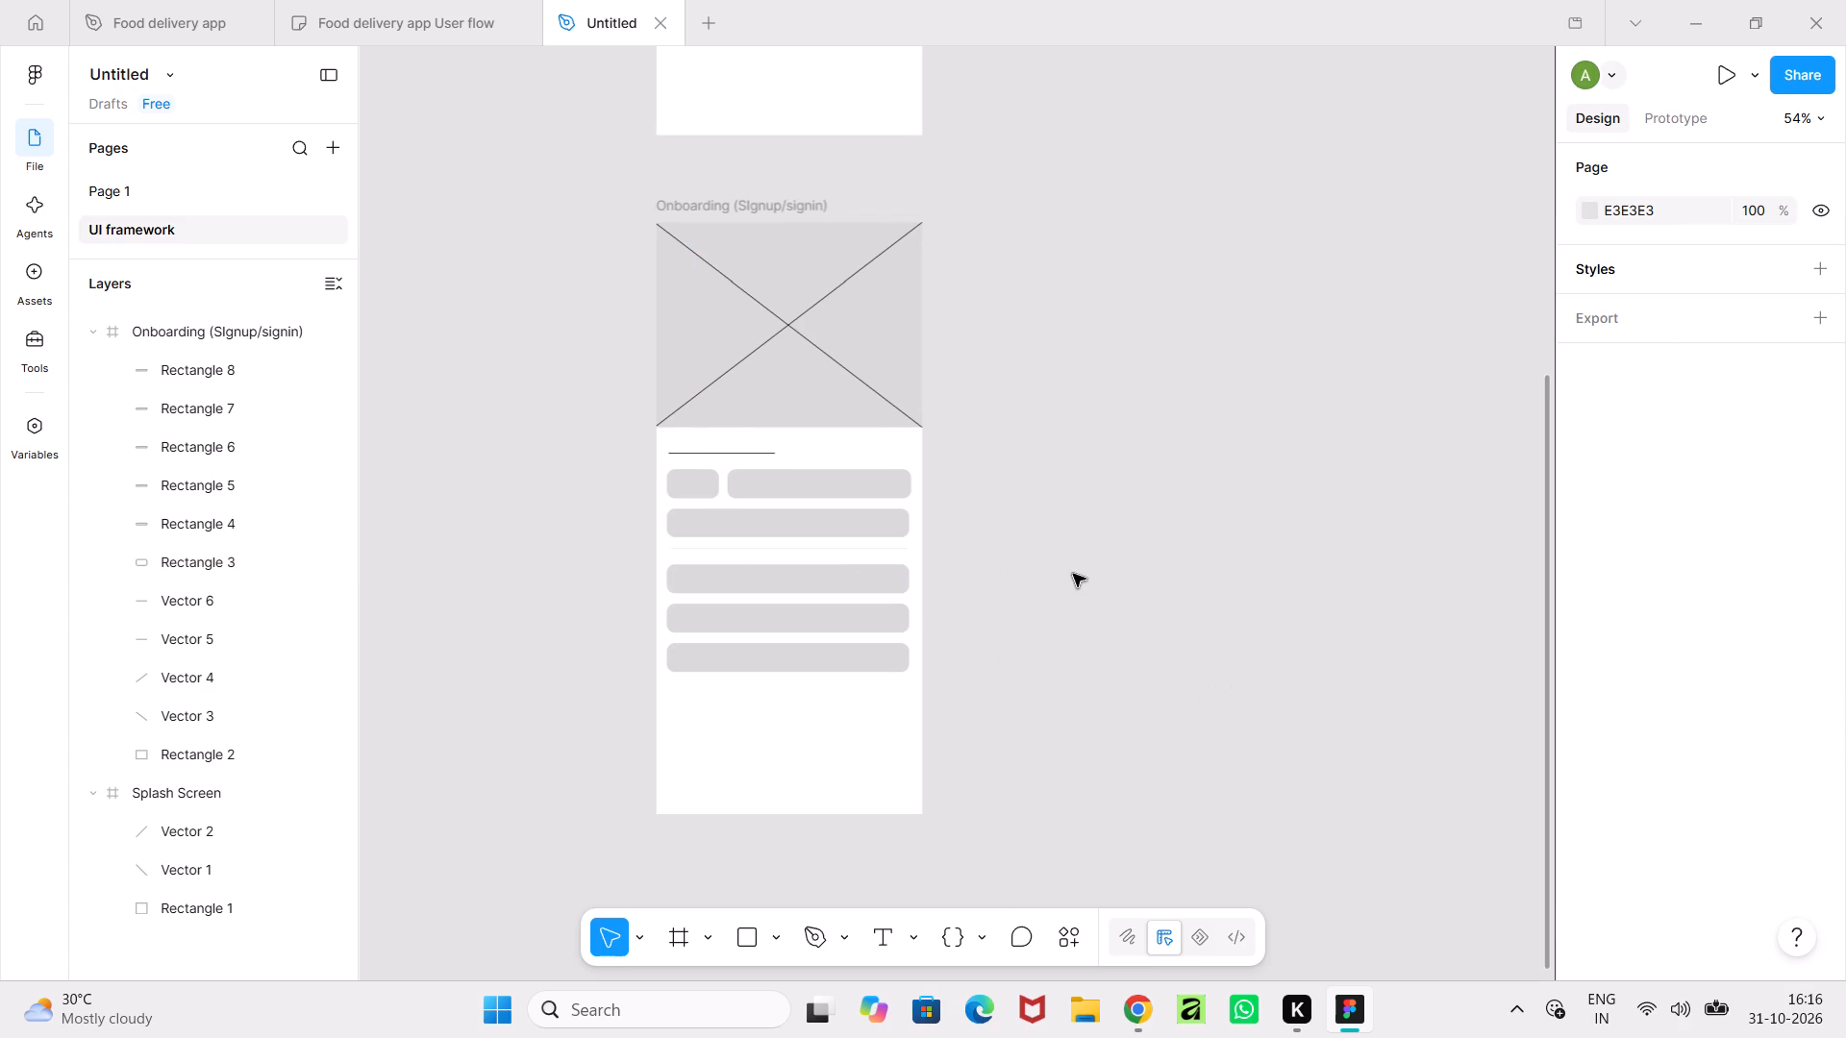
scroll(1073, 574, "up", 8)
scroll(1073, 574, "down", 3)
scroll(1073, 574, "up", 3)
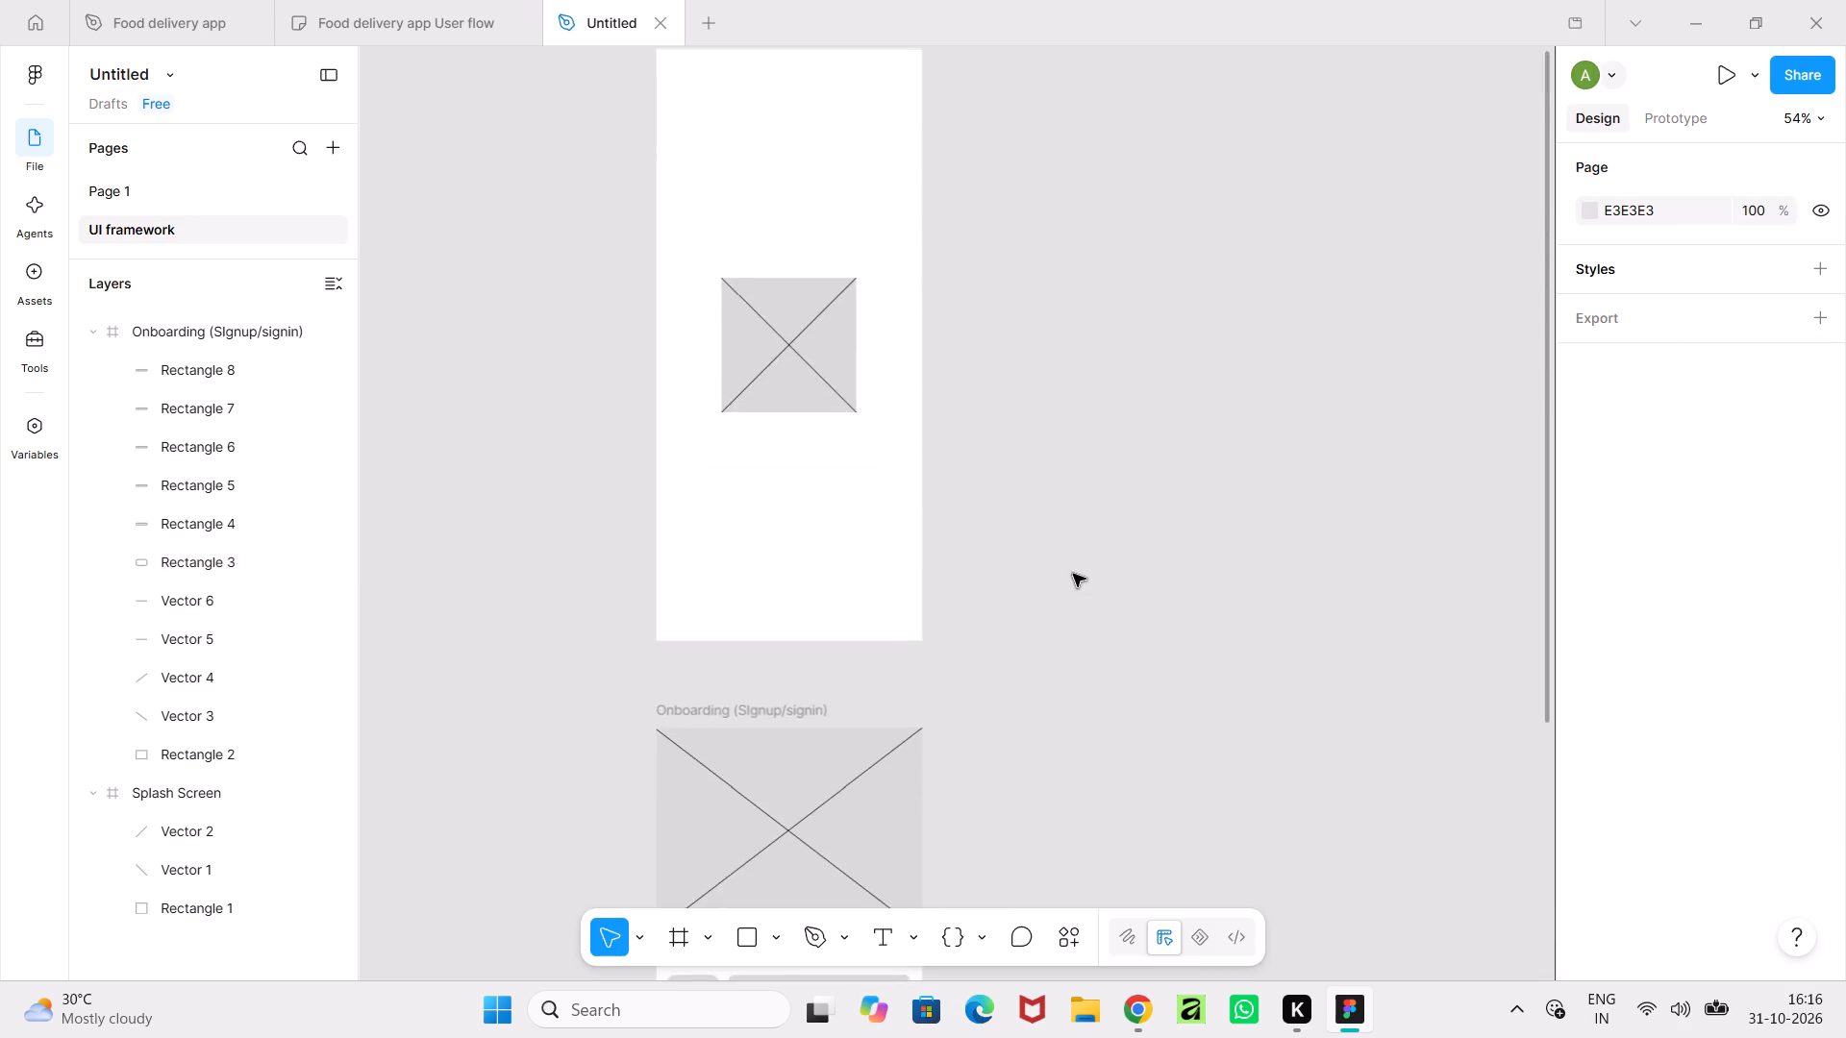
scroll(1073, 574, "down", 7)
scroll(1073, 574, "up", 5)
scroll(1073, 574, "down", 5)
scroll(1073, 574, "up", 5)
scroll(1073, 574, "down", 5)
scroll(1073, 574, "up", 5)
scroll(1073, 574, "down", 5)
scroll(1073, 574, "up", 5)
scroll(1073, 574, "down", 5)
scroll(1073, 574, "up", 4)
scroll(1073, 574, "down", 5)
scroll(1073, 574, "up", 8)
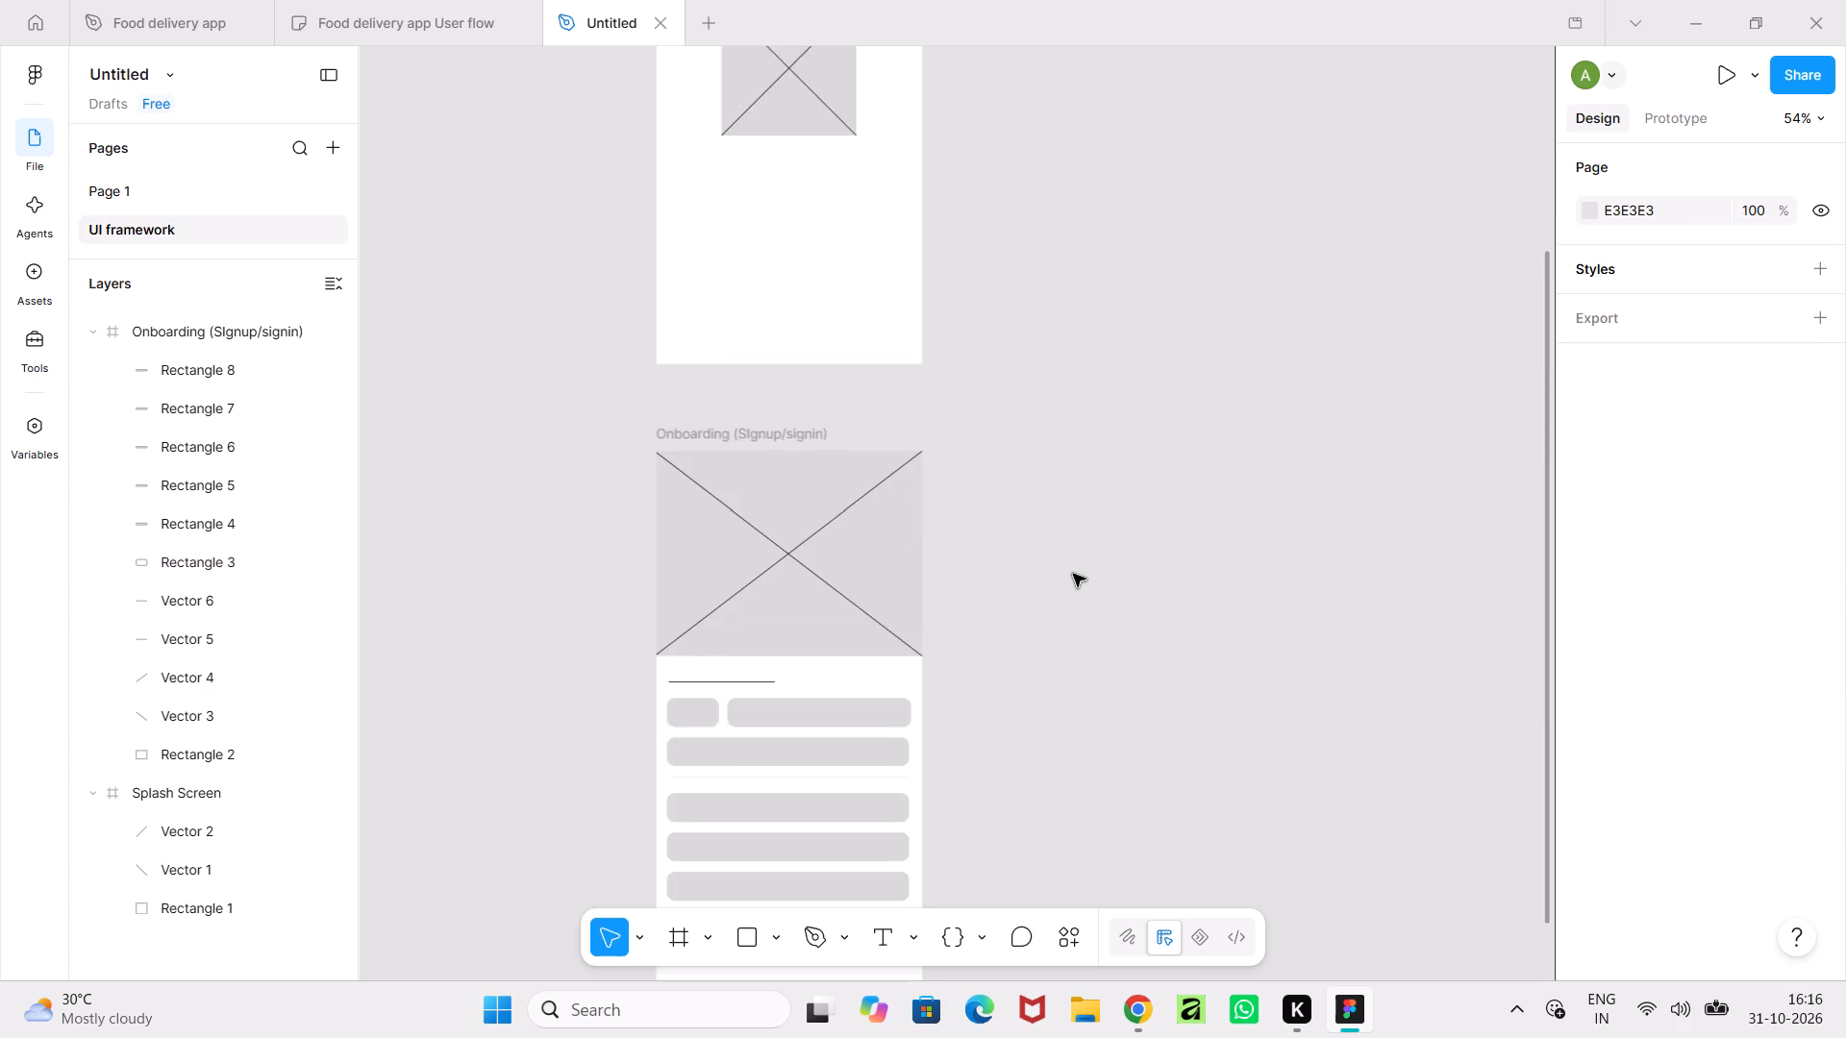
scroll(1073, 574, "up", 5)
scroll(1073, 574, "down", 13)
scroll(1073, 574, "up", 11)
scroll(1073, 574, "down", 1)
scroll(1073, 574, "up", 4)
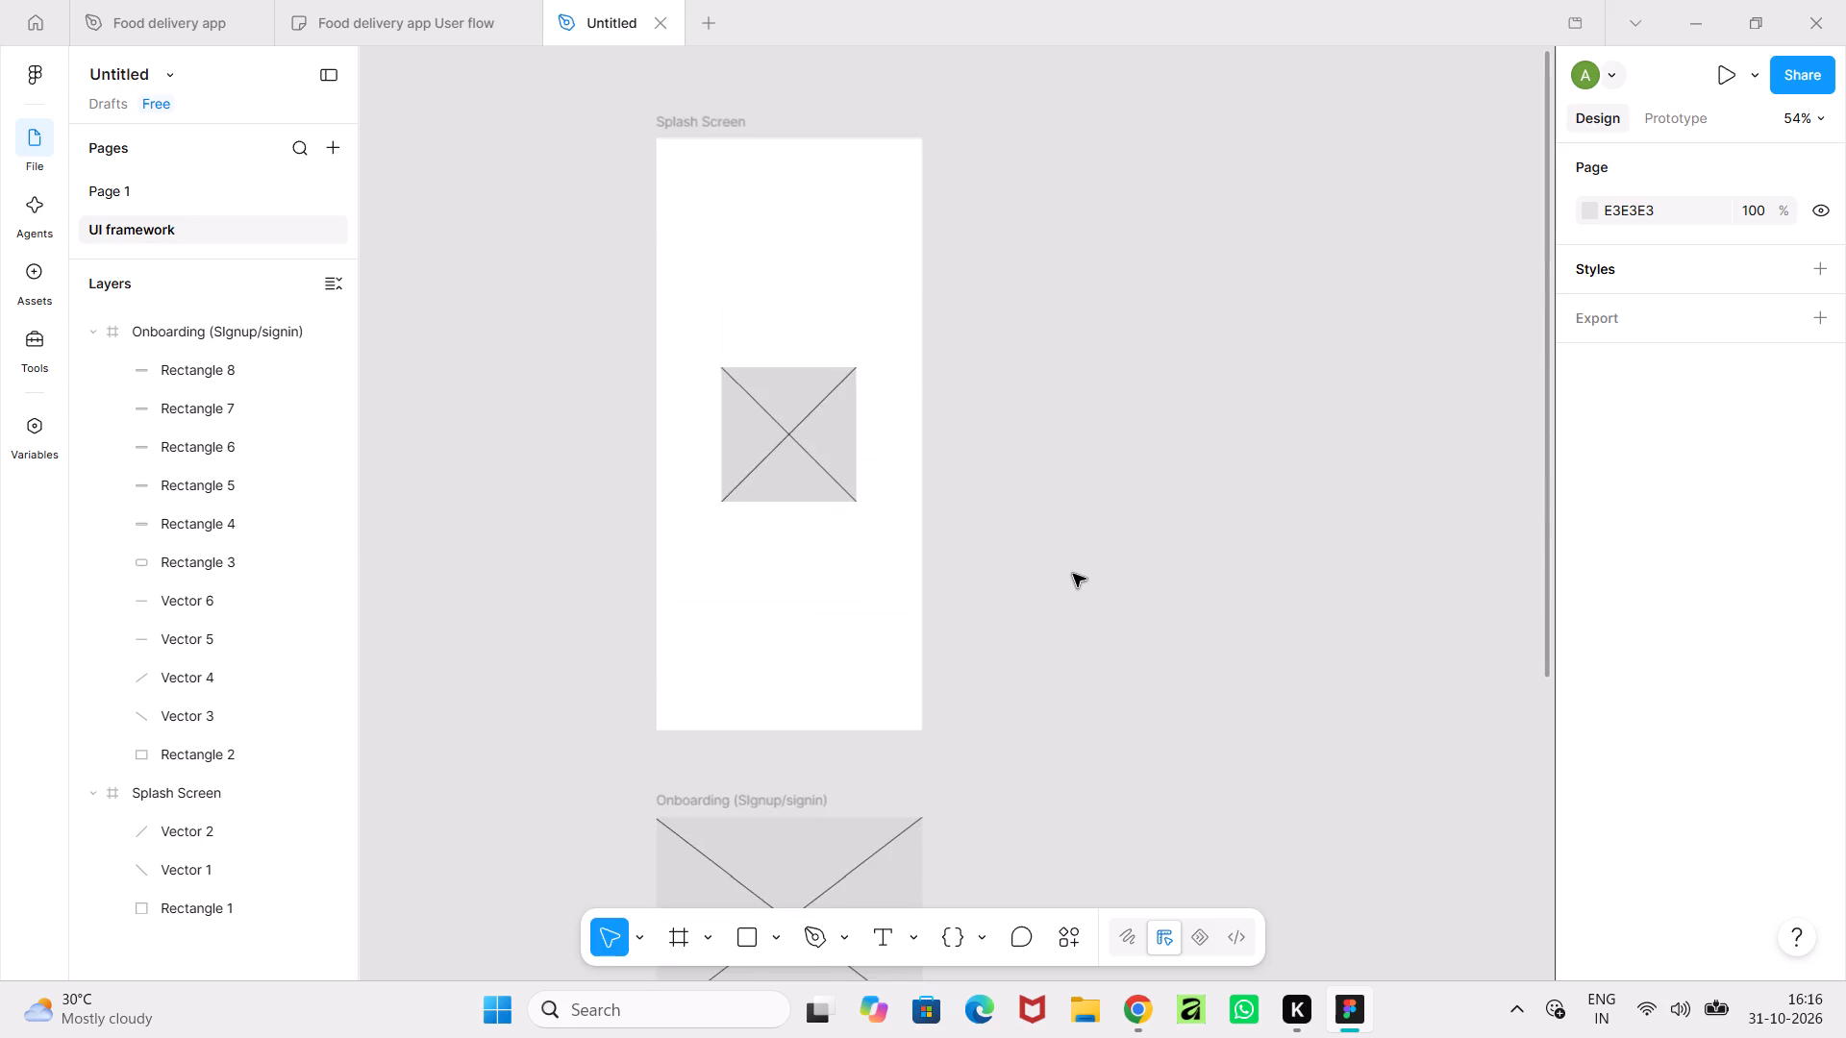
scroll(1073, 574, "down", 10)
scroll(1073, 574, "up", 6)
scroll(1073, 574, "down", 4)
scroll(1073, 574, "up", 2)
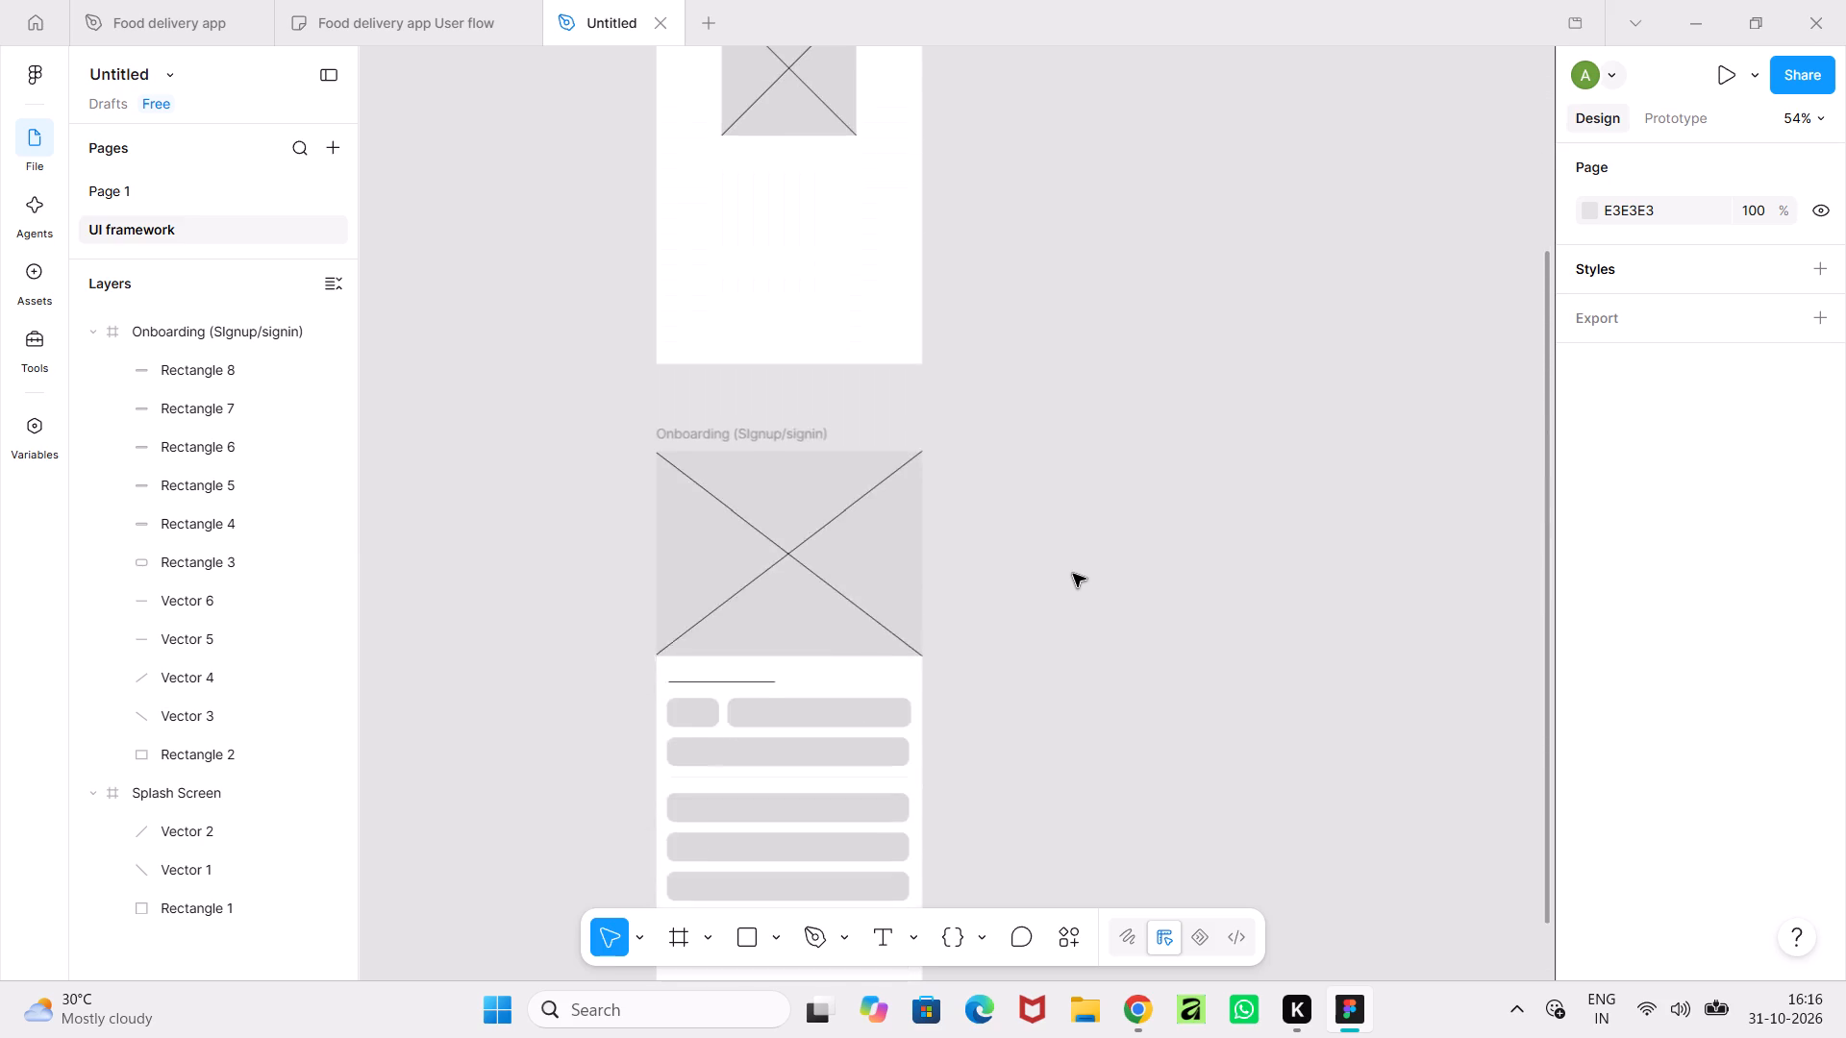
scroll(1073, 574, "up", 7)
scroll(1073, 574, "down", 12)
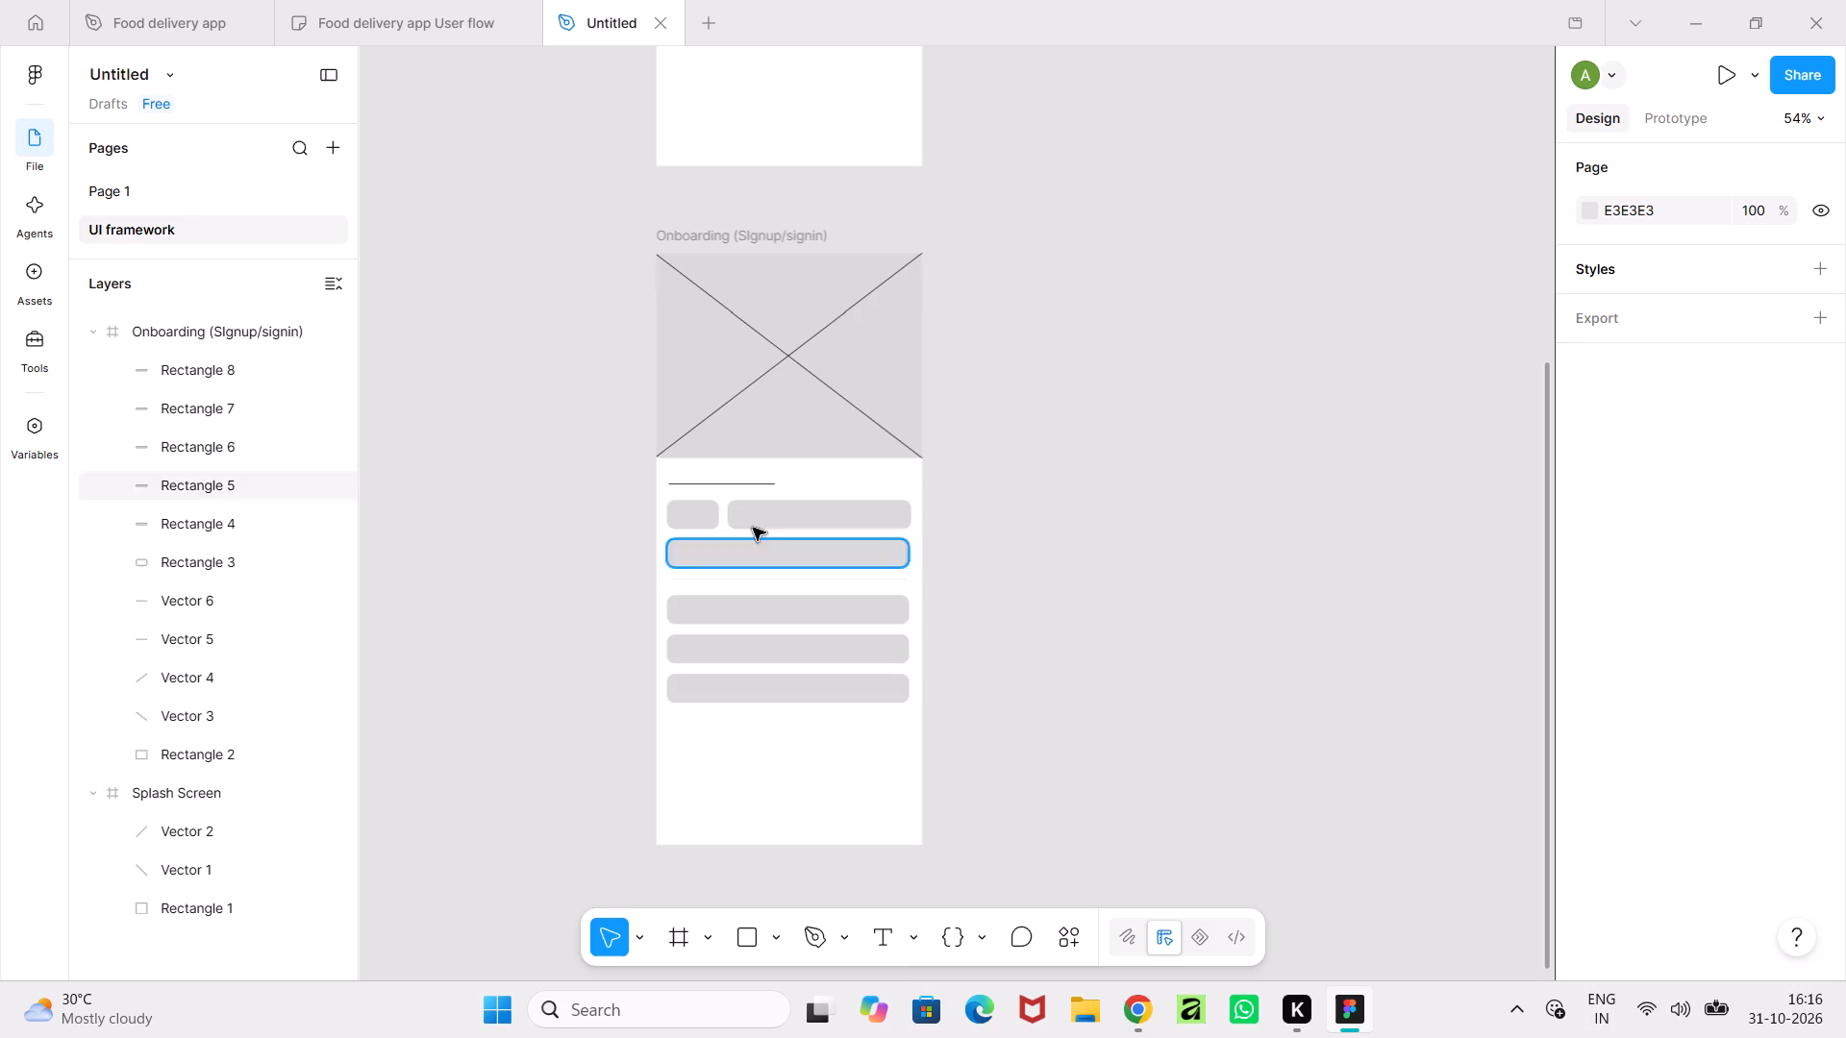
Duplicate the short heading line and place the copy centred beneath the lowest bar at X 124, Y 714.
left_click(744, 487)
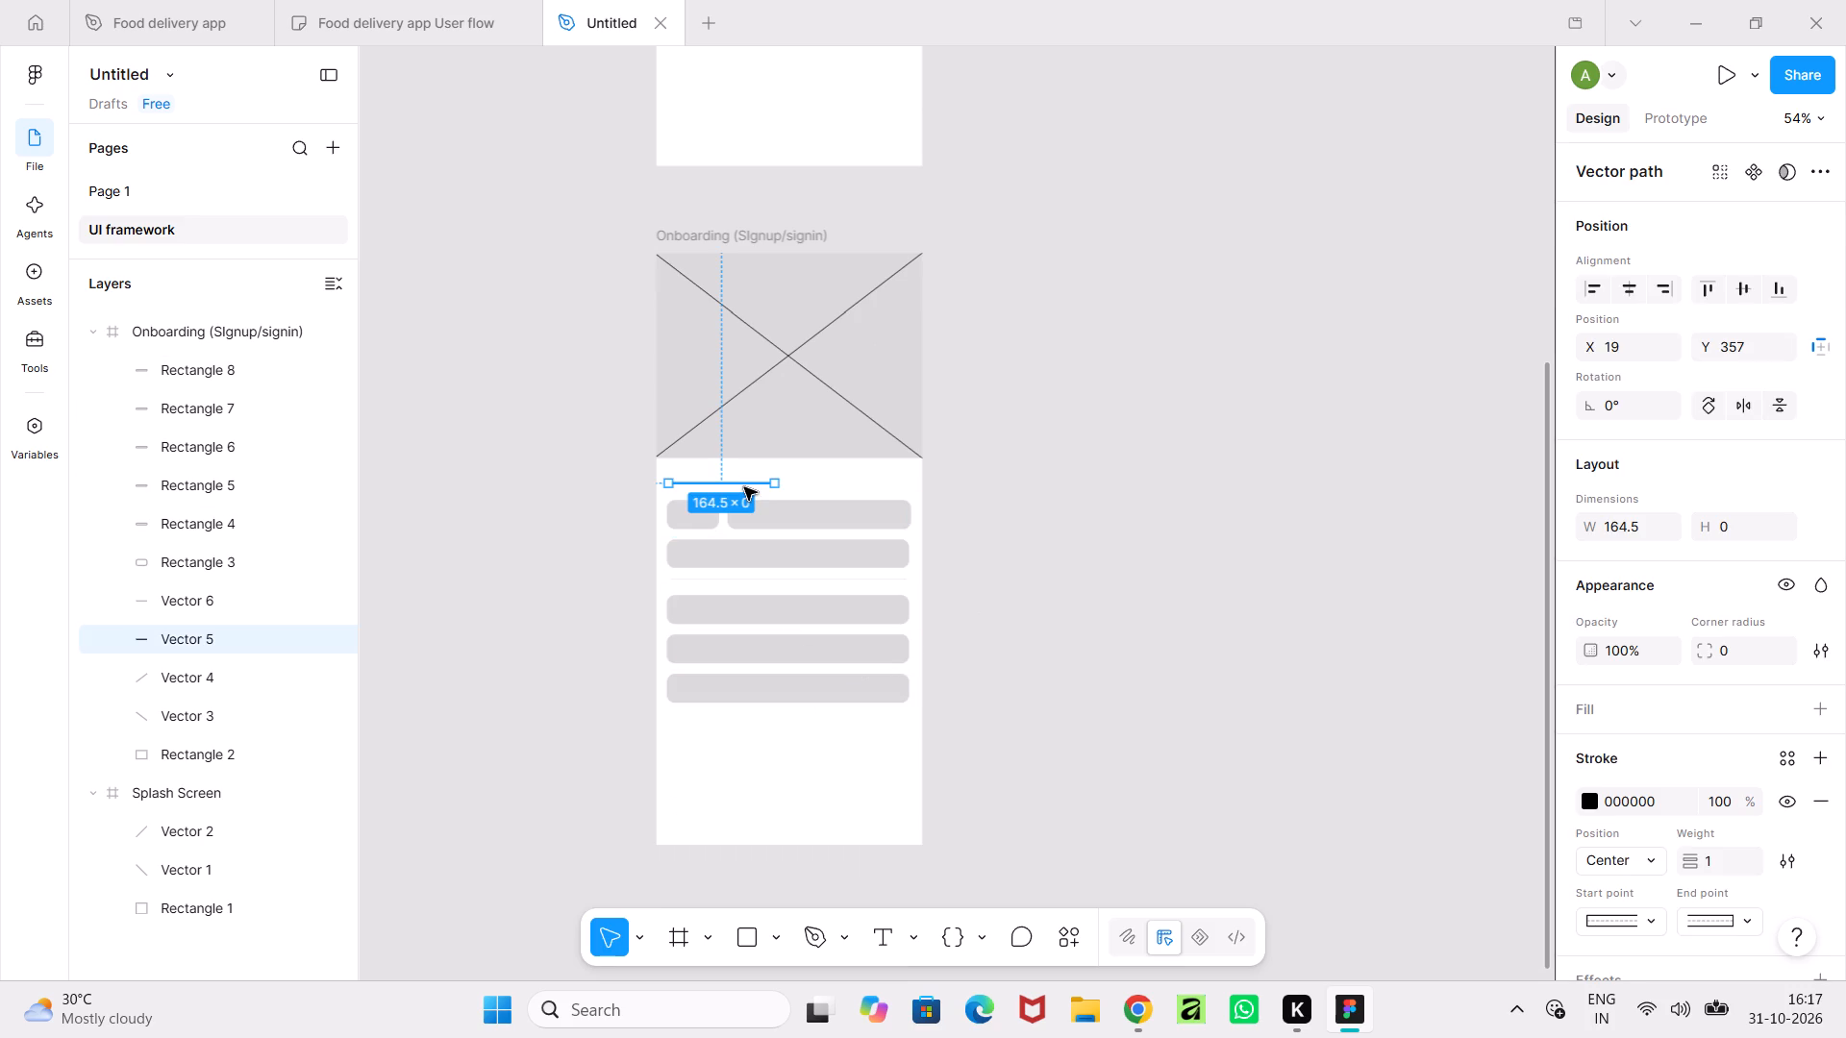
left_click(1047, 621)
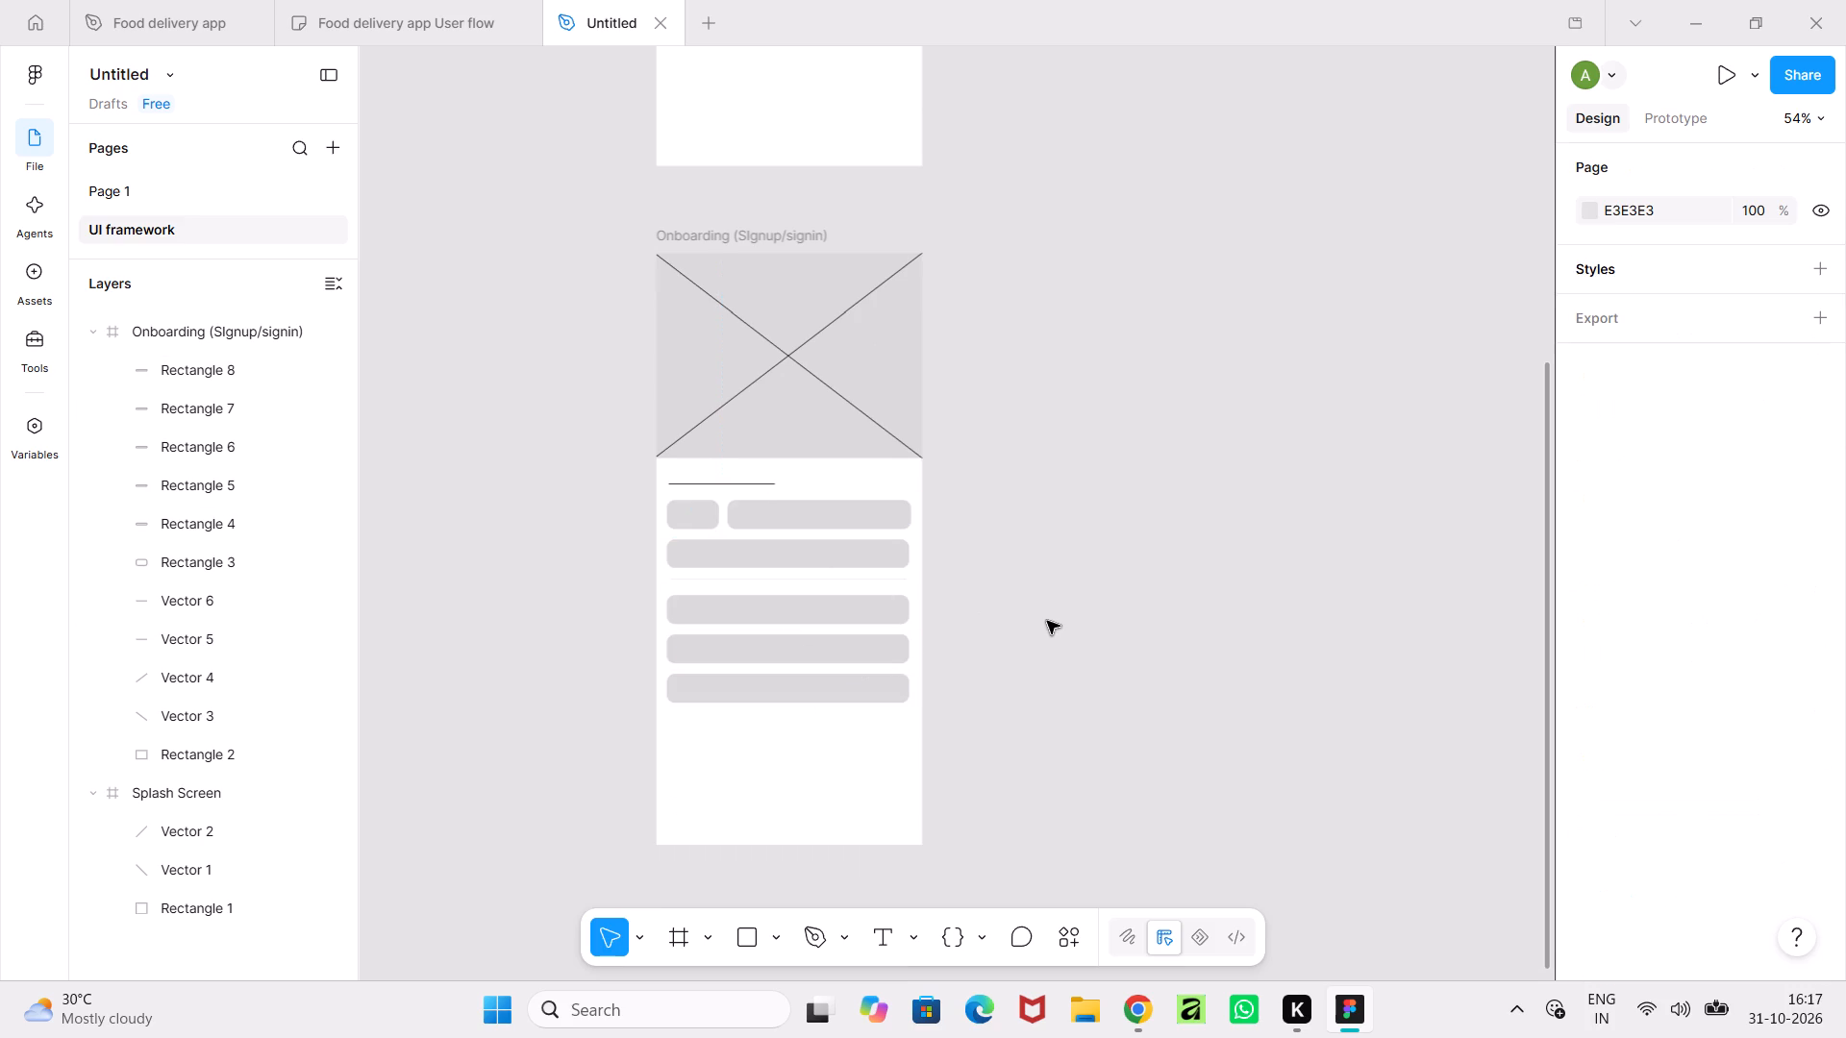
left_click(730, 488)
key("ctrl+c")
key("ctrl+v")
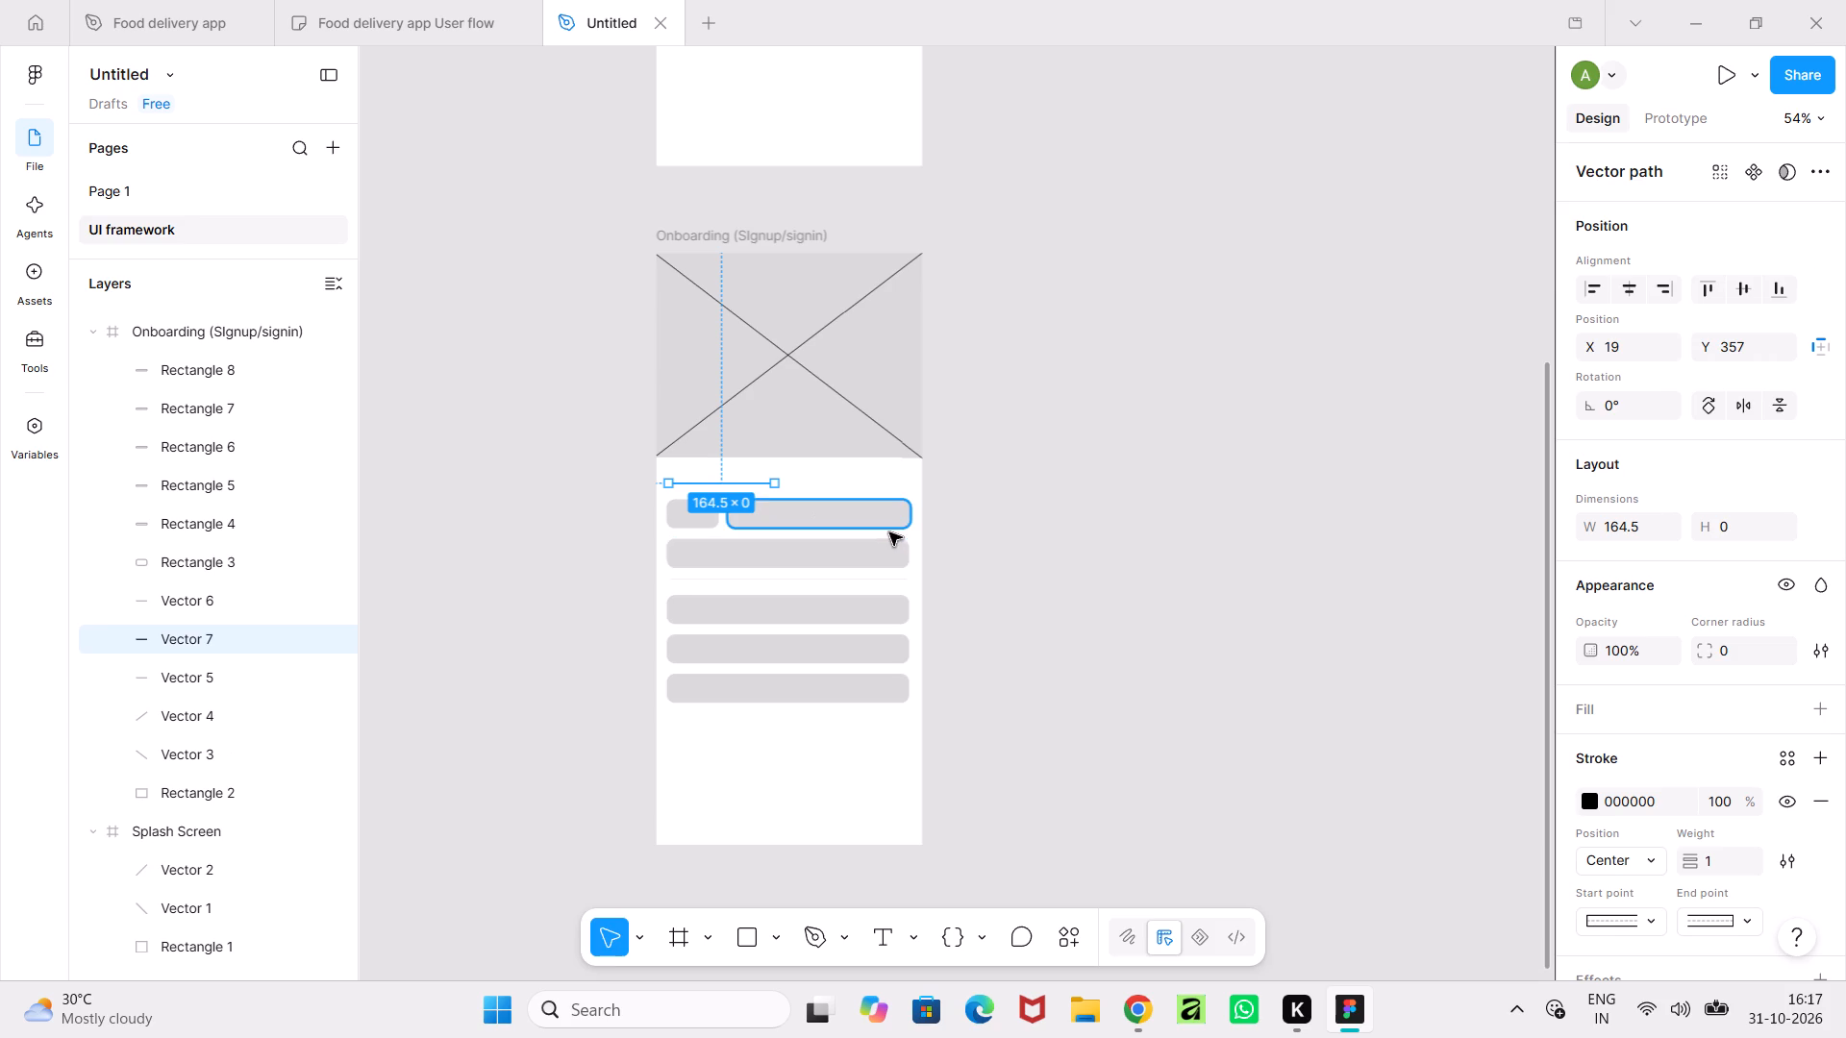
left_click_drag(742, 481, 786, 733)
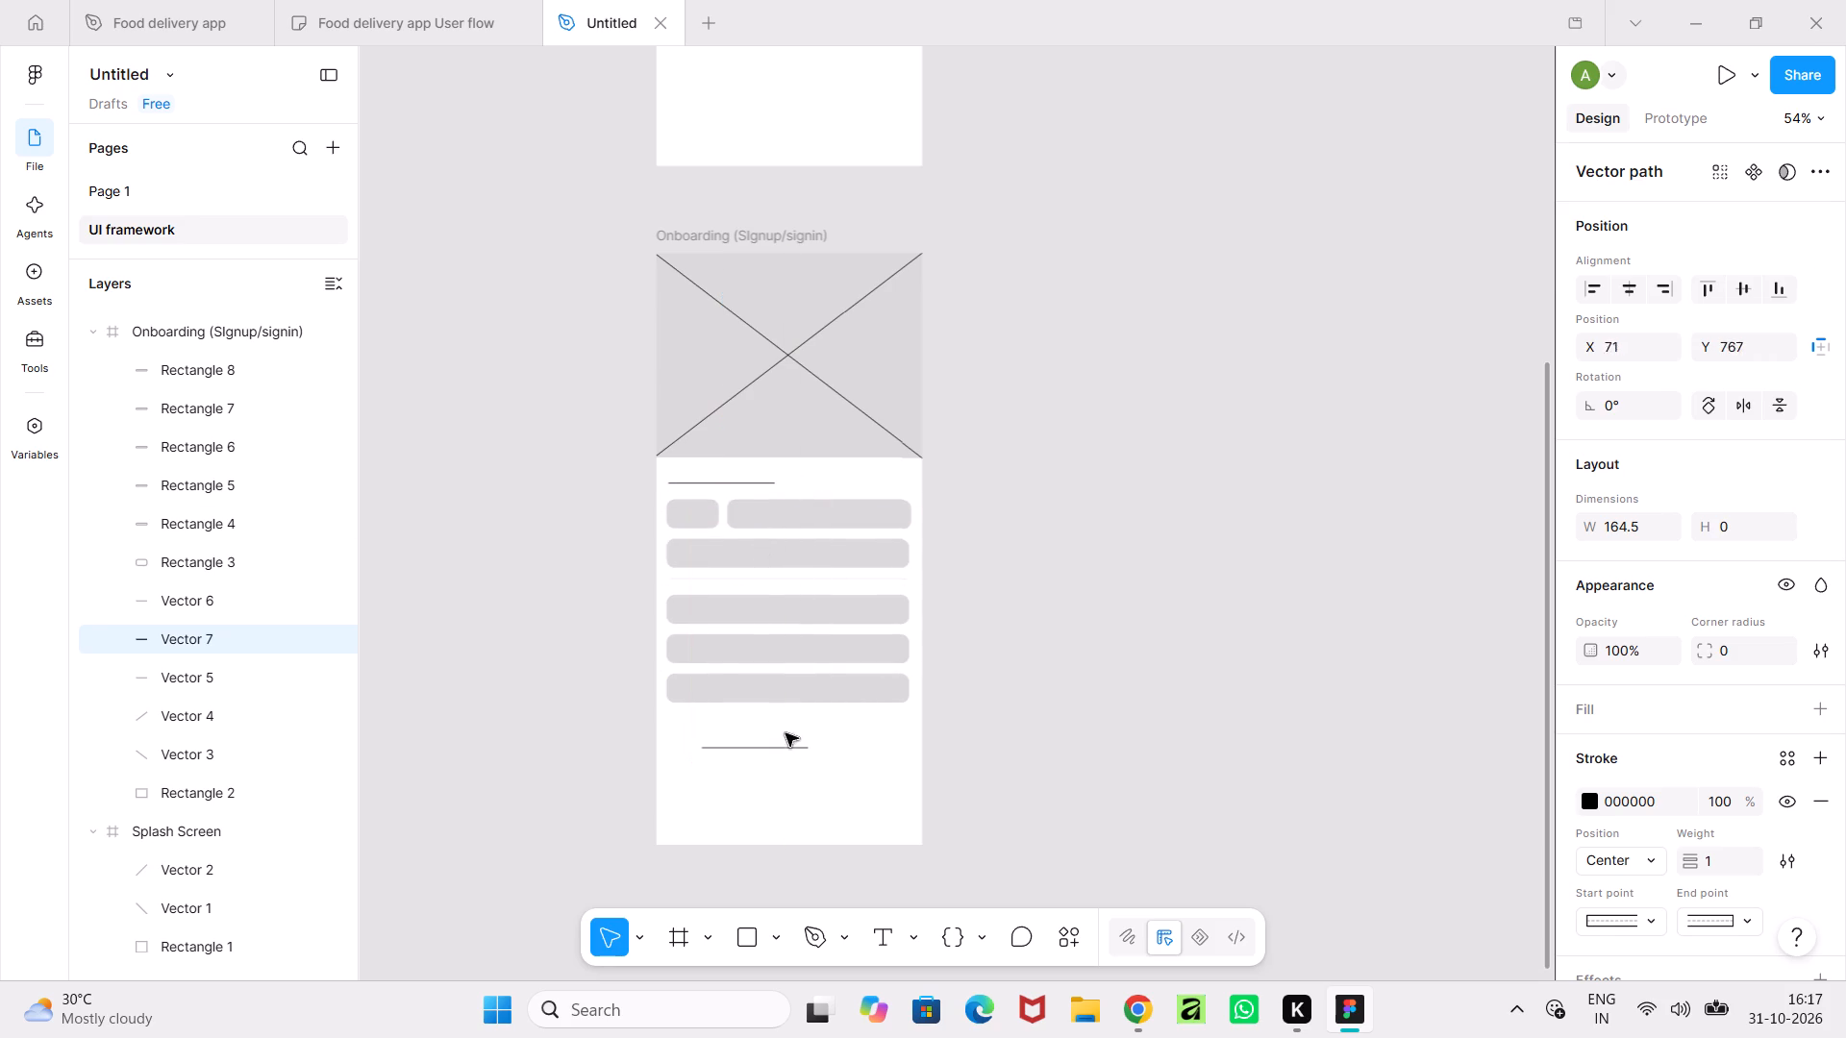
left_click_drag(786, 733, 796, 711)
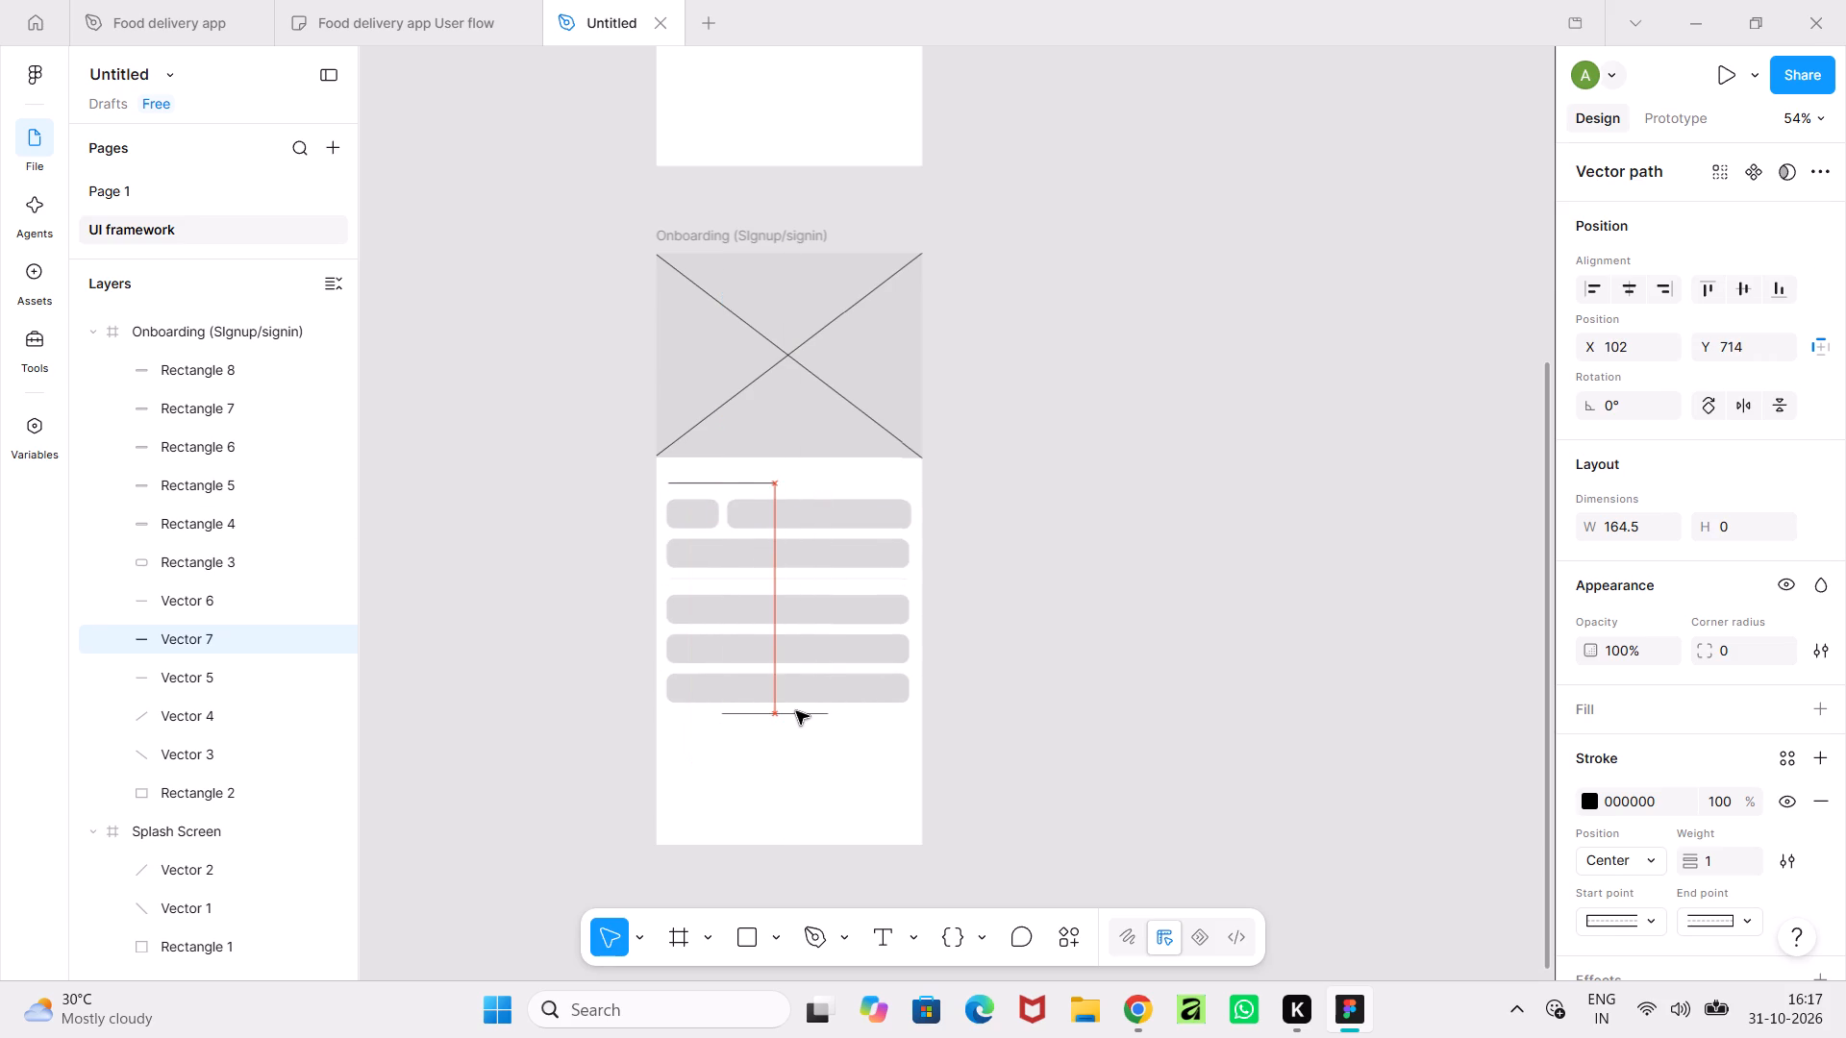
left_click_drag(796, 711, 811, 711)
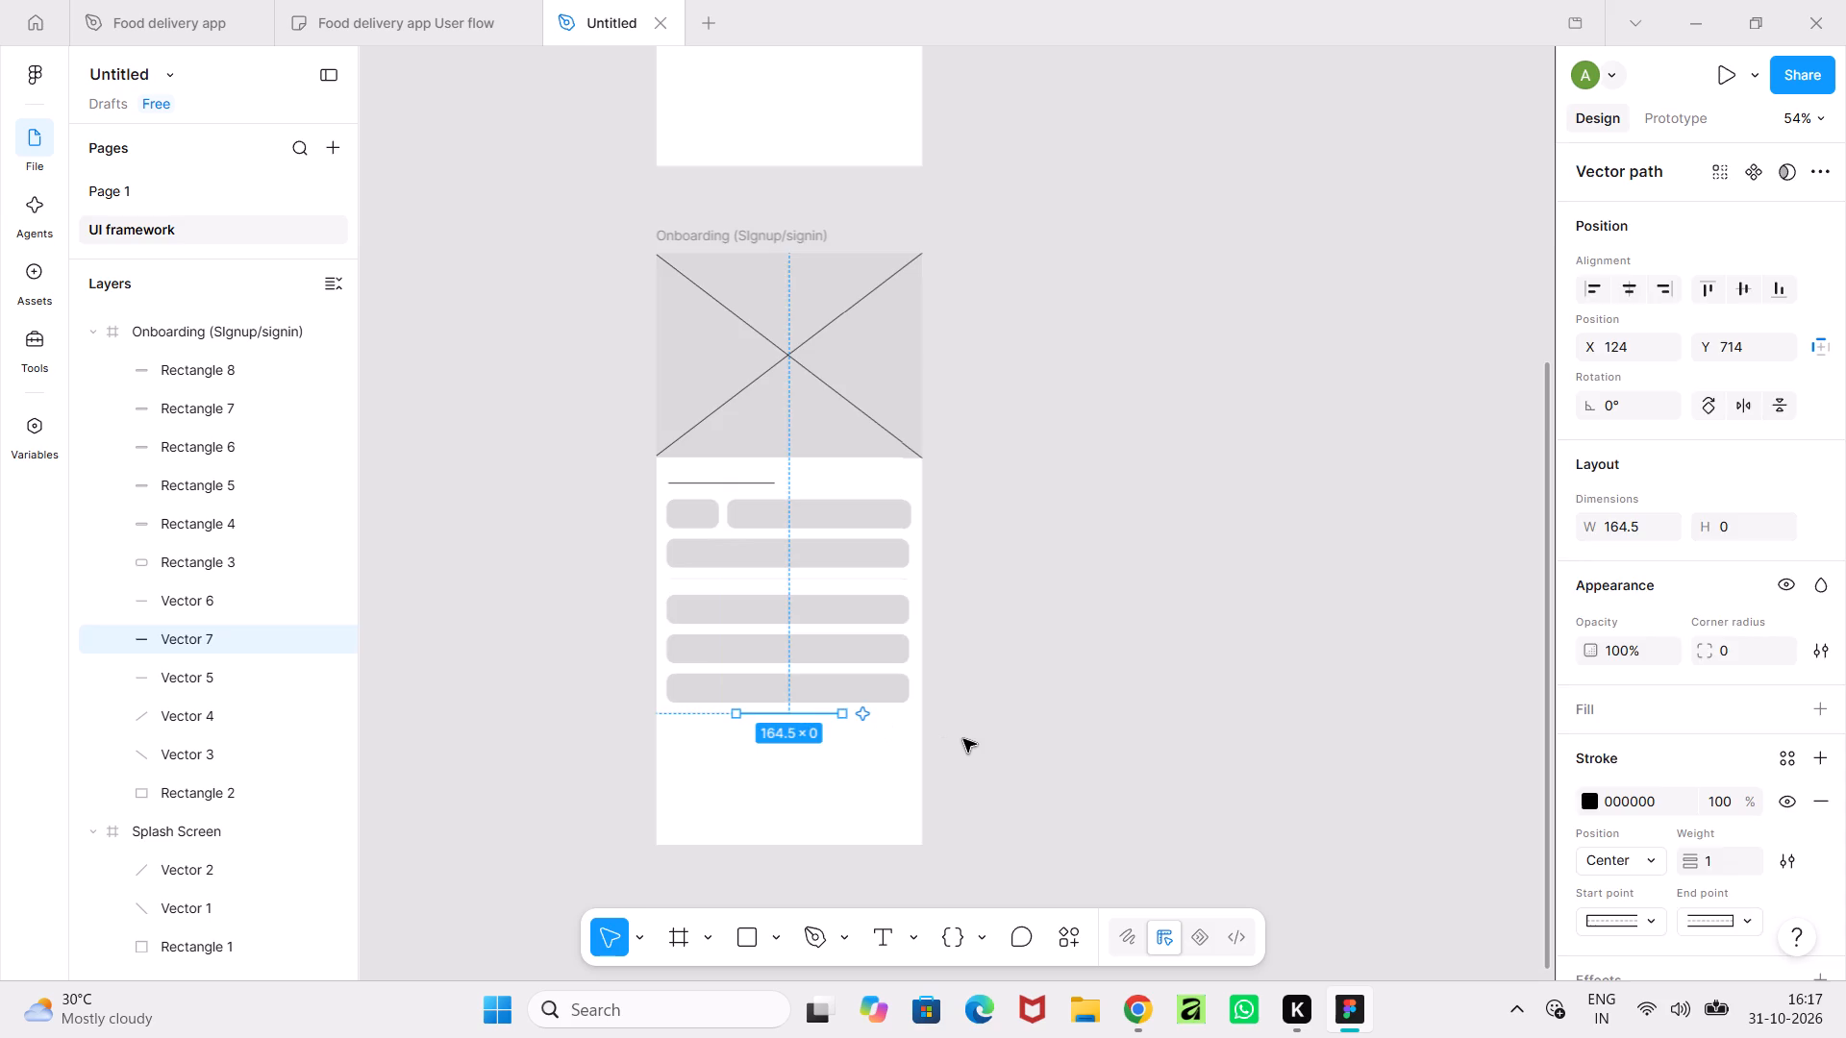
left_click(963, 739)
Fine-tune the copied line's gap beneath the lowest bar, keeping it centred at X 124 and about Y 713.
scroll(833, 715, "up", 6, "ctrl")
left_click(787, 716)
left_click_drag(785, 716, 785, 719)
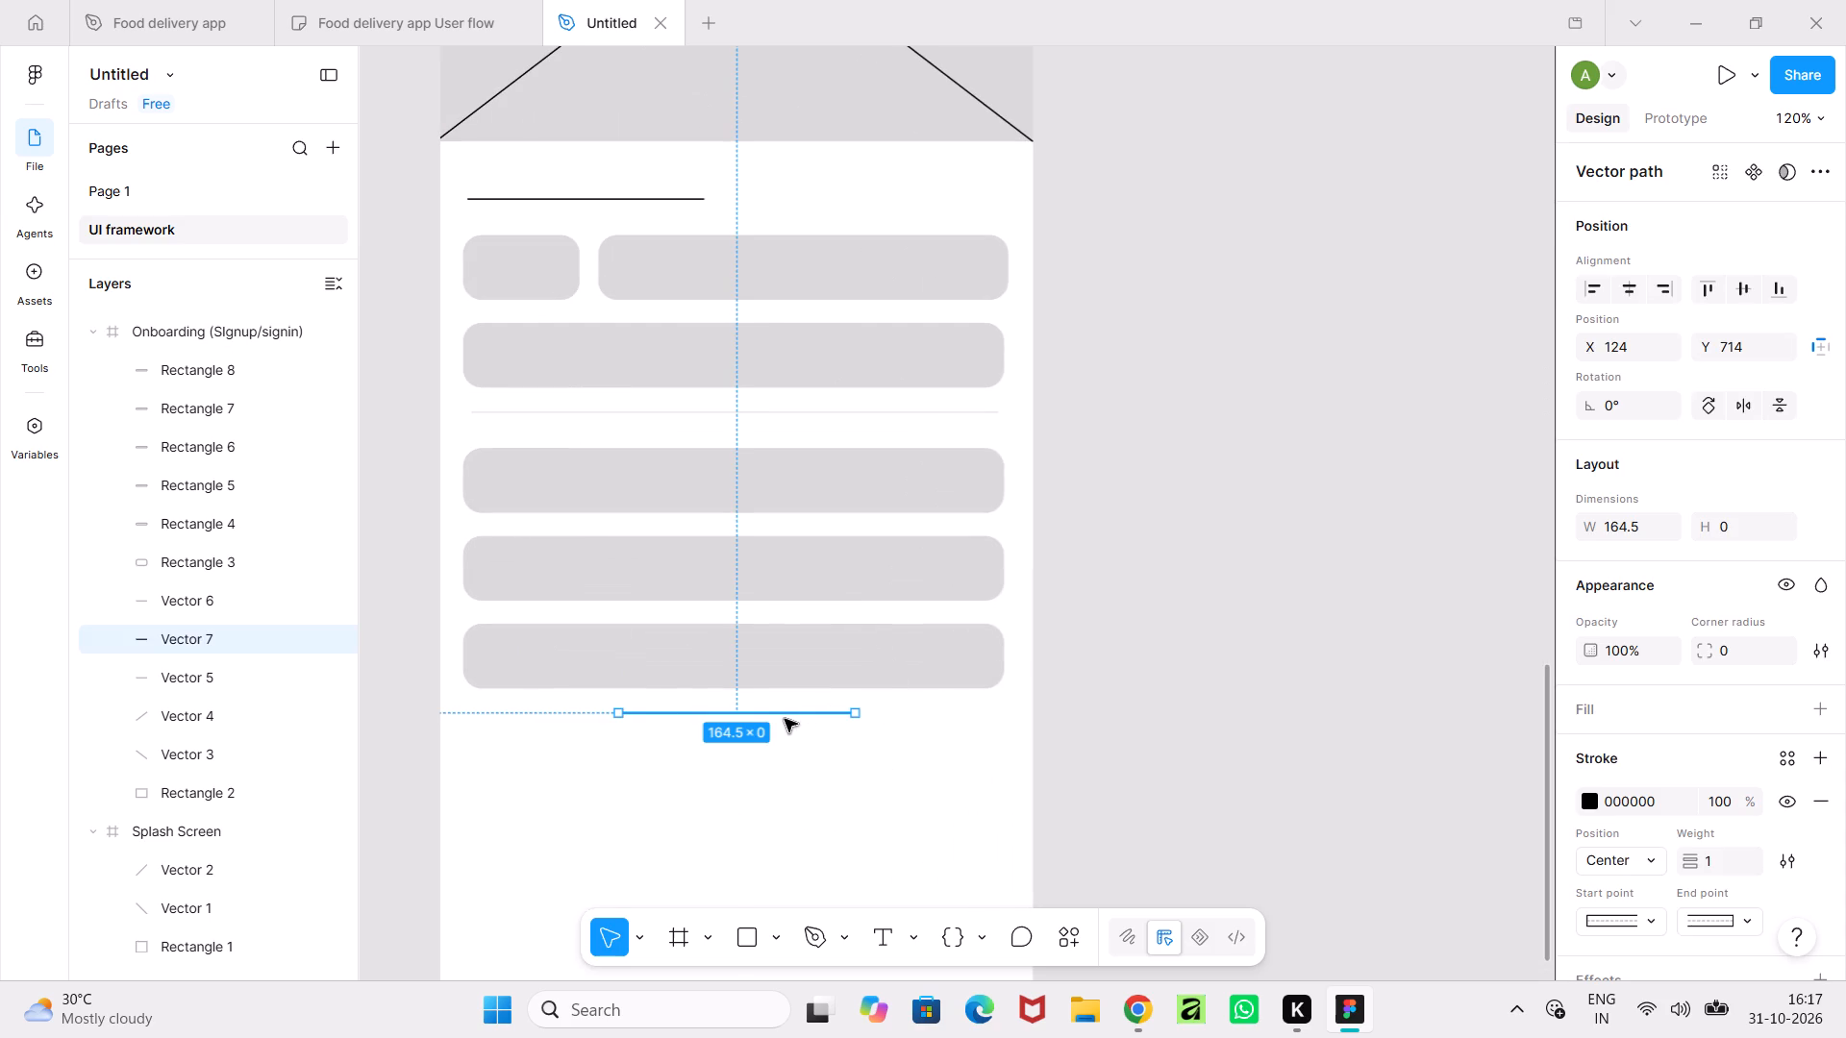
left_click_drag(785, 719, 785, 735)
left_click(1186, 717)
scroll(1186, 717, "down", 6, "ctrl")
middle_click_drag(1186, 717, 1090, 603, "ctrl")
scroll(1087, 602, "down", 2, "ctrl")
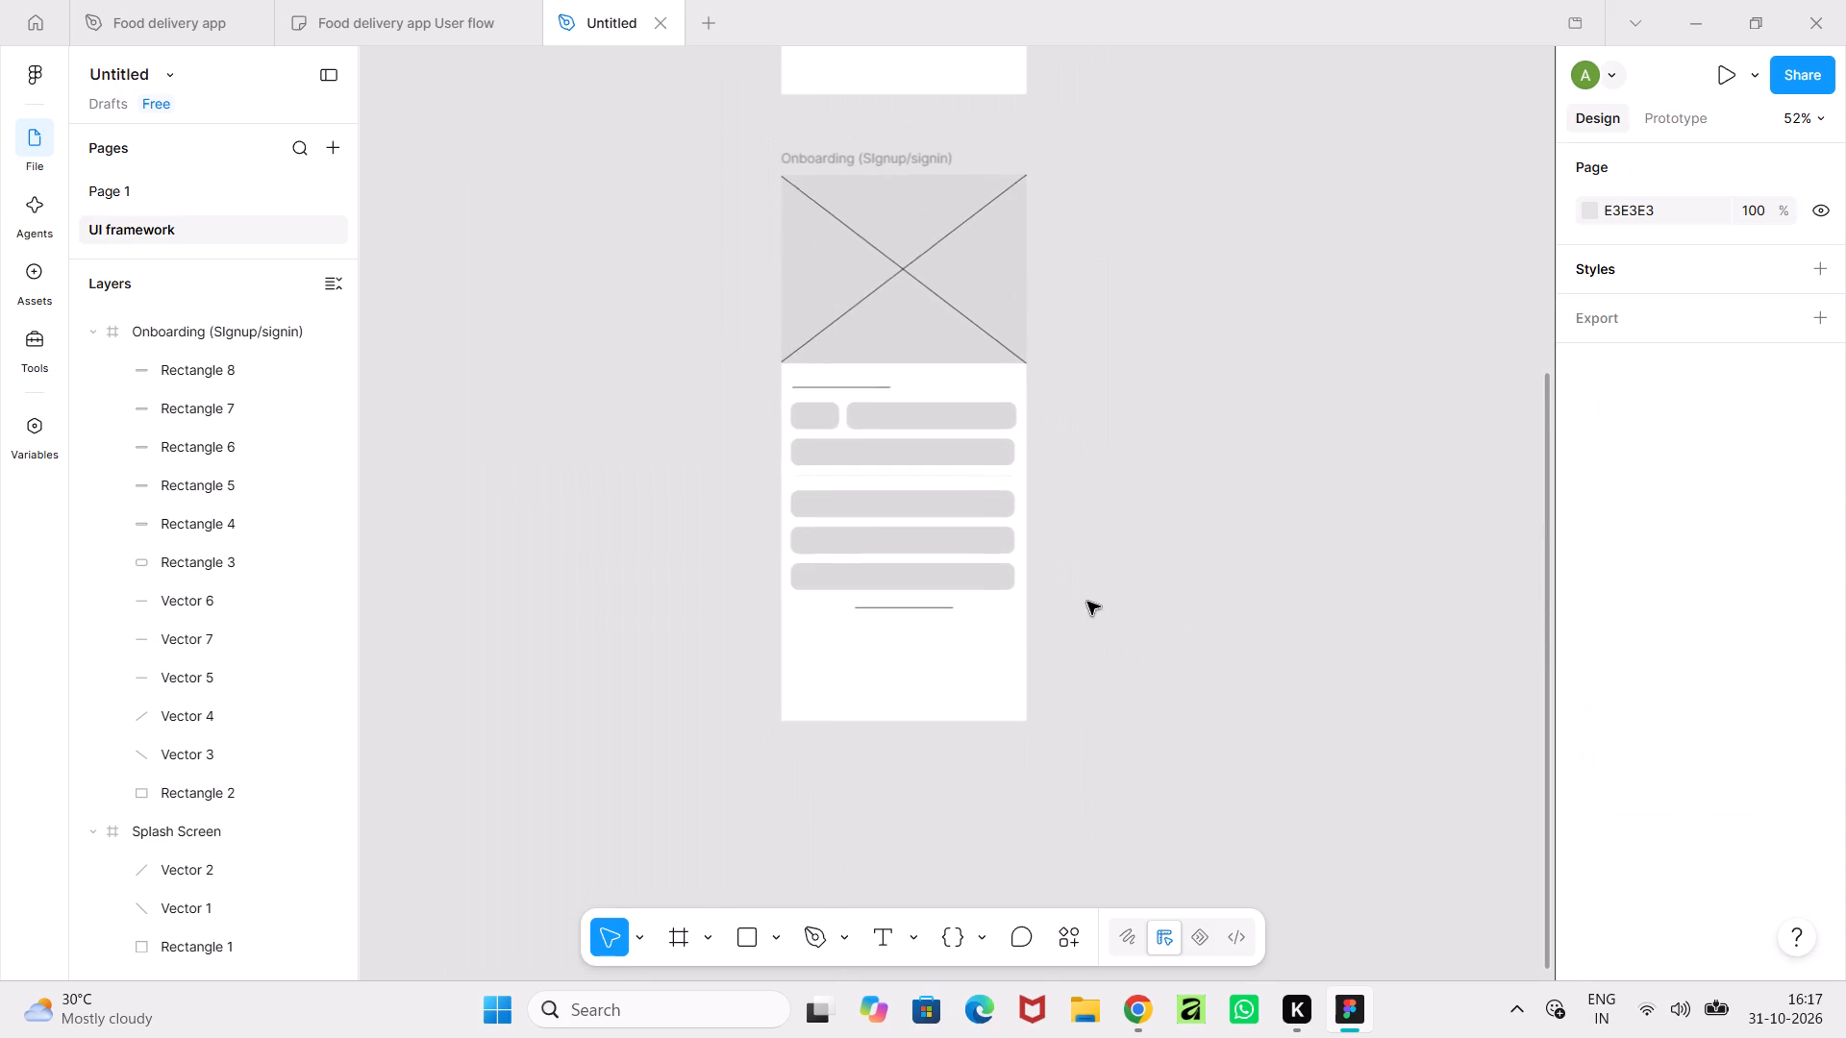
left_click(904, 605)
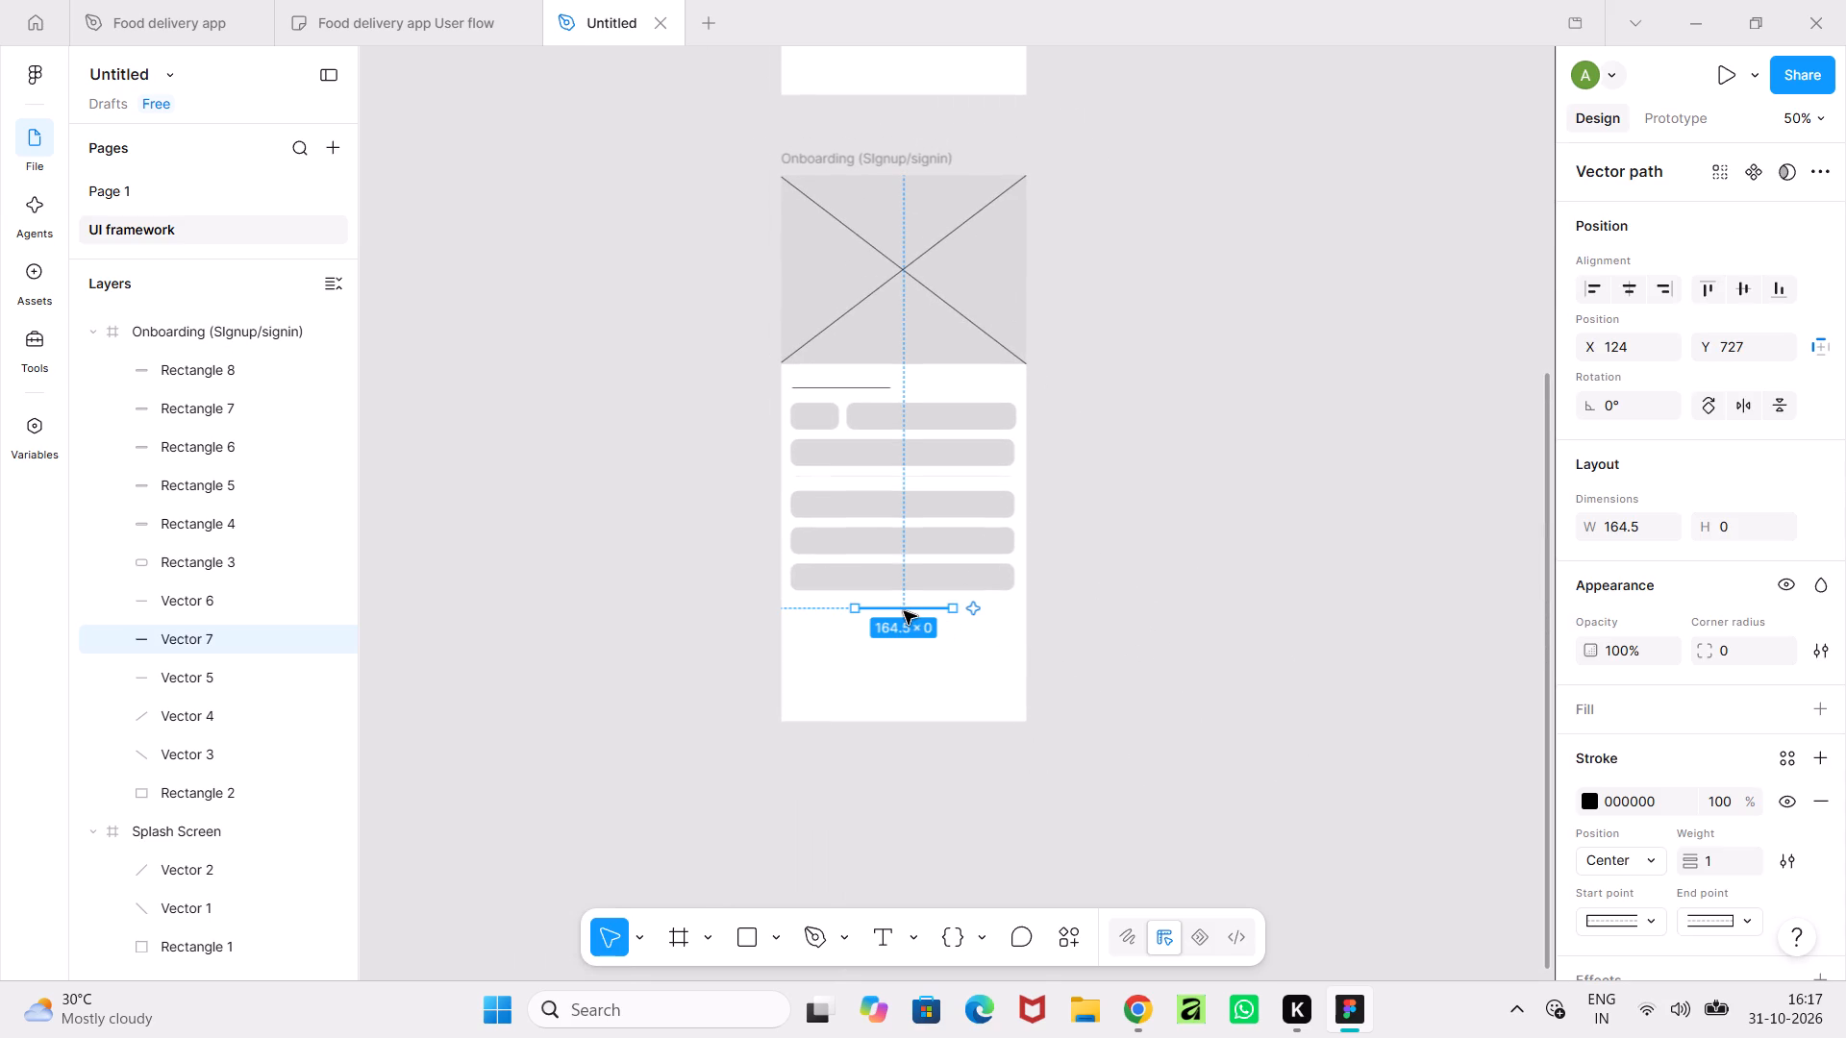
left_click(904, 611)
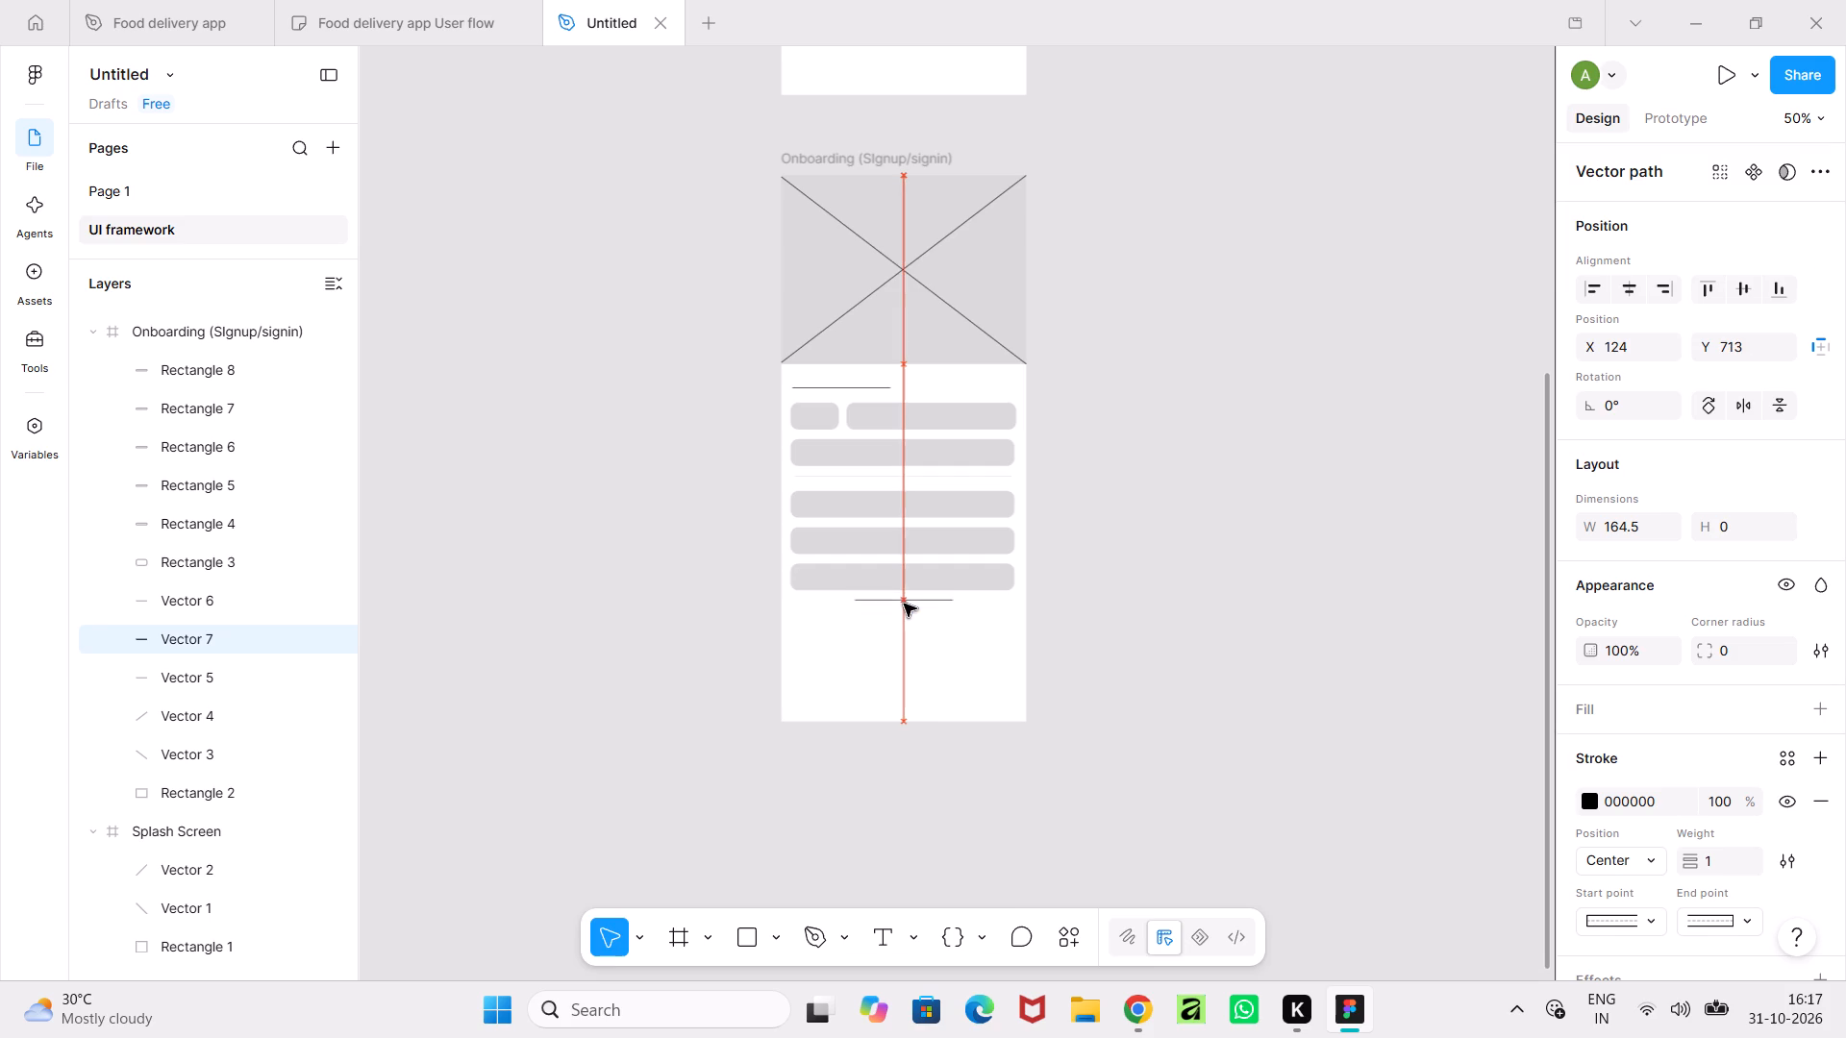
left_click(1194, 646)
Move all nine lines and bars below the Onboarding frame's image placeholder down together, opening space beneath the image.
scroll(1194, 646, "down", 4, "ctrl")
middle_click_drag(1194, 646, 1133, 779)
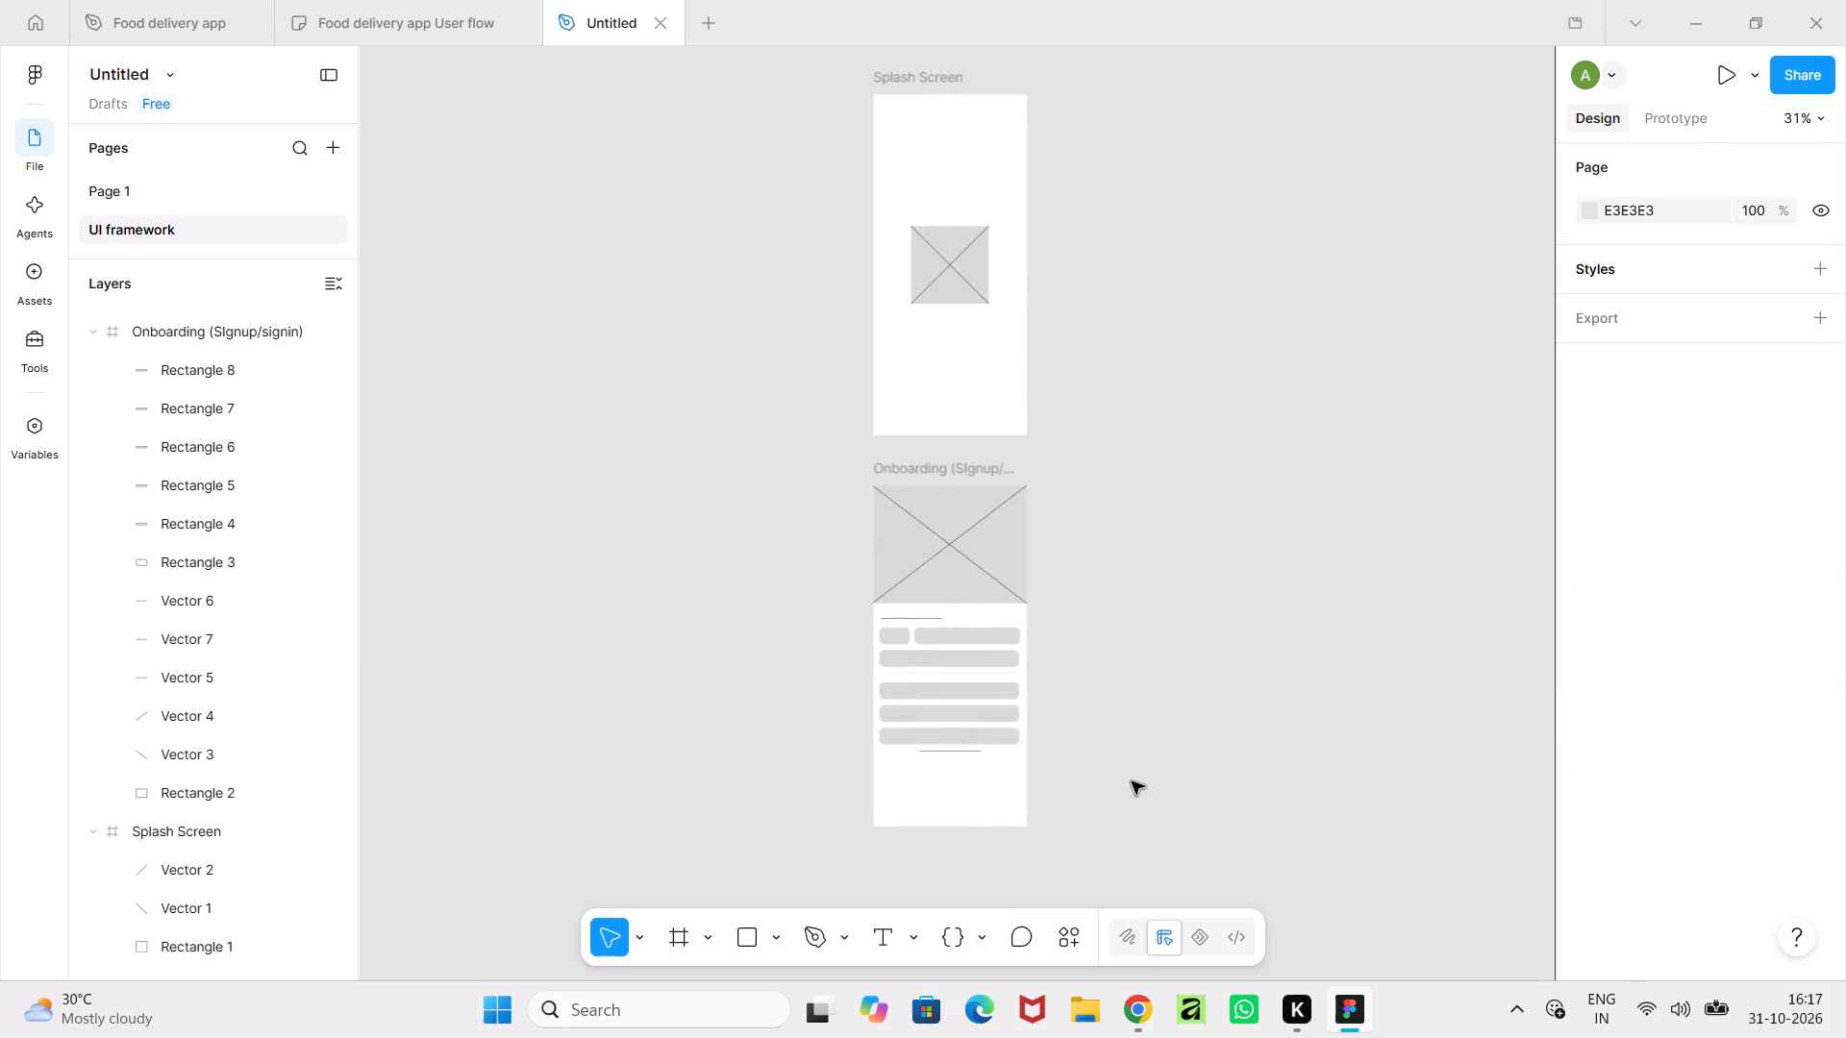
scroll(1132, 781, "up", 5, "ctrl")
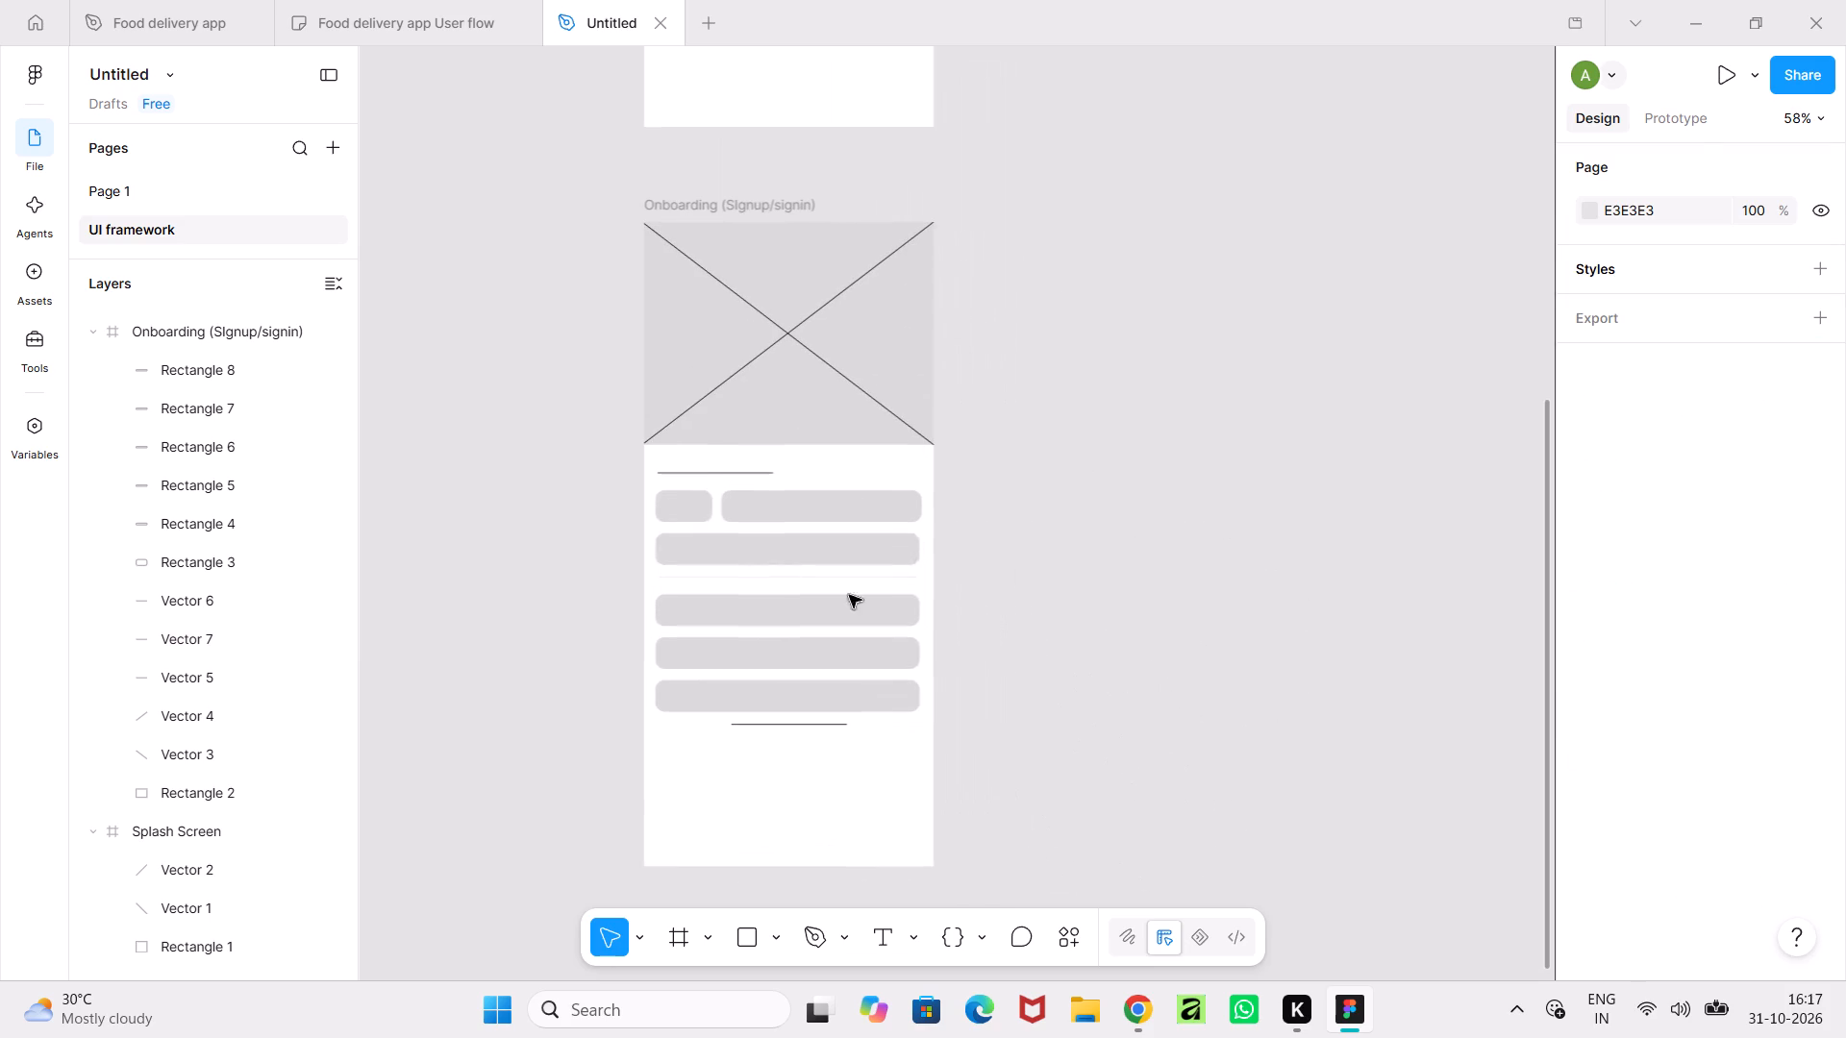
left_click_drag(575, 457, 930, 764)
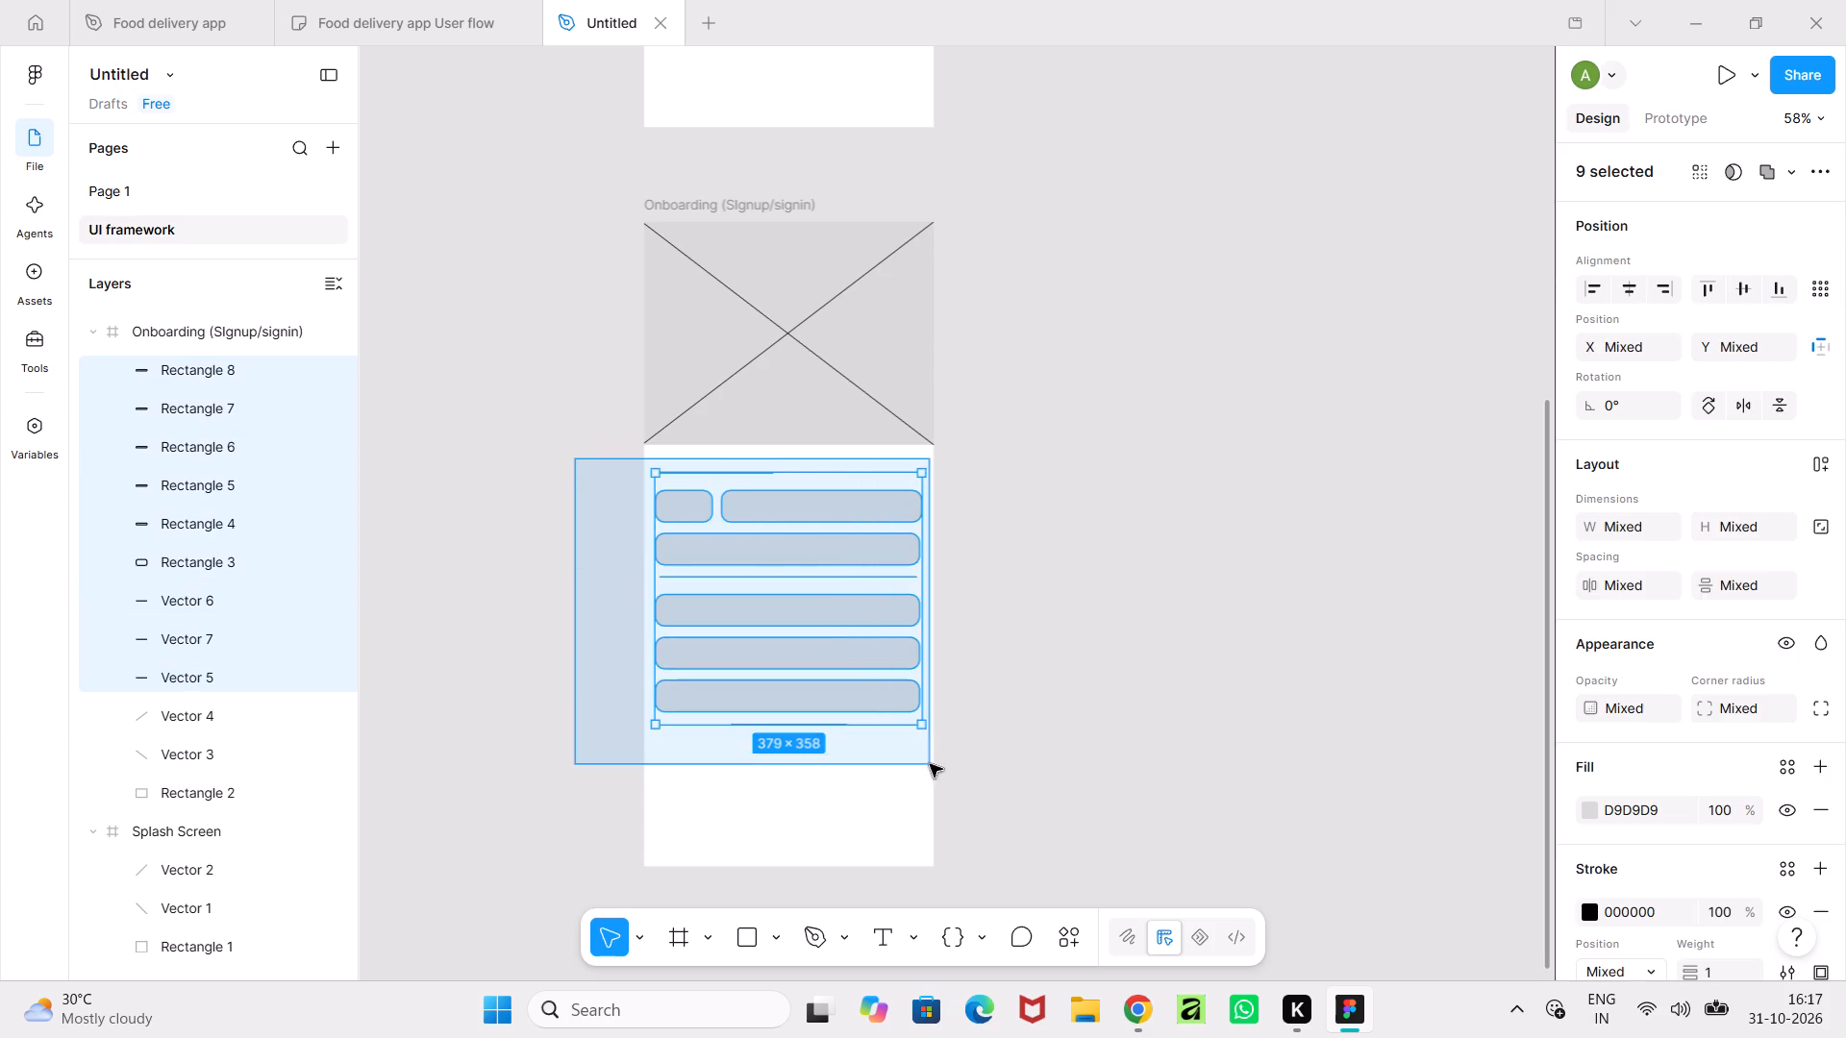
left_click_drag(858, 677, 858, 714)
left_click(983, 686)
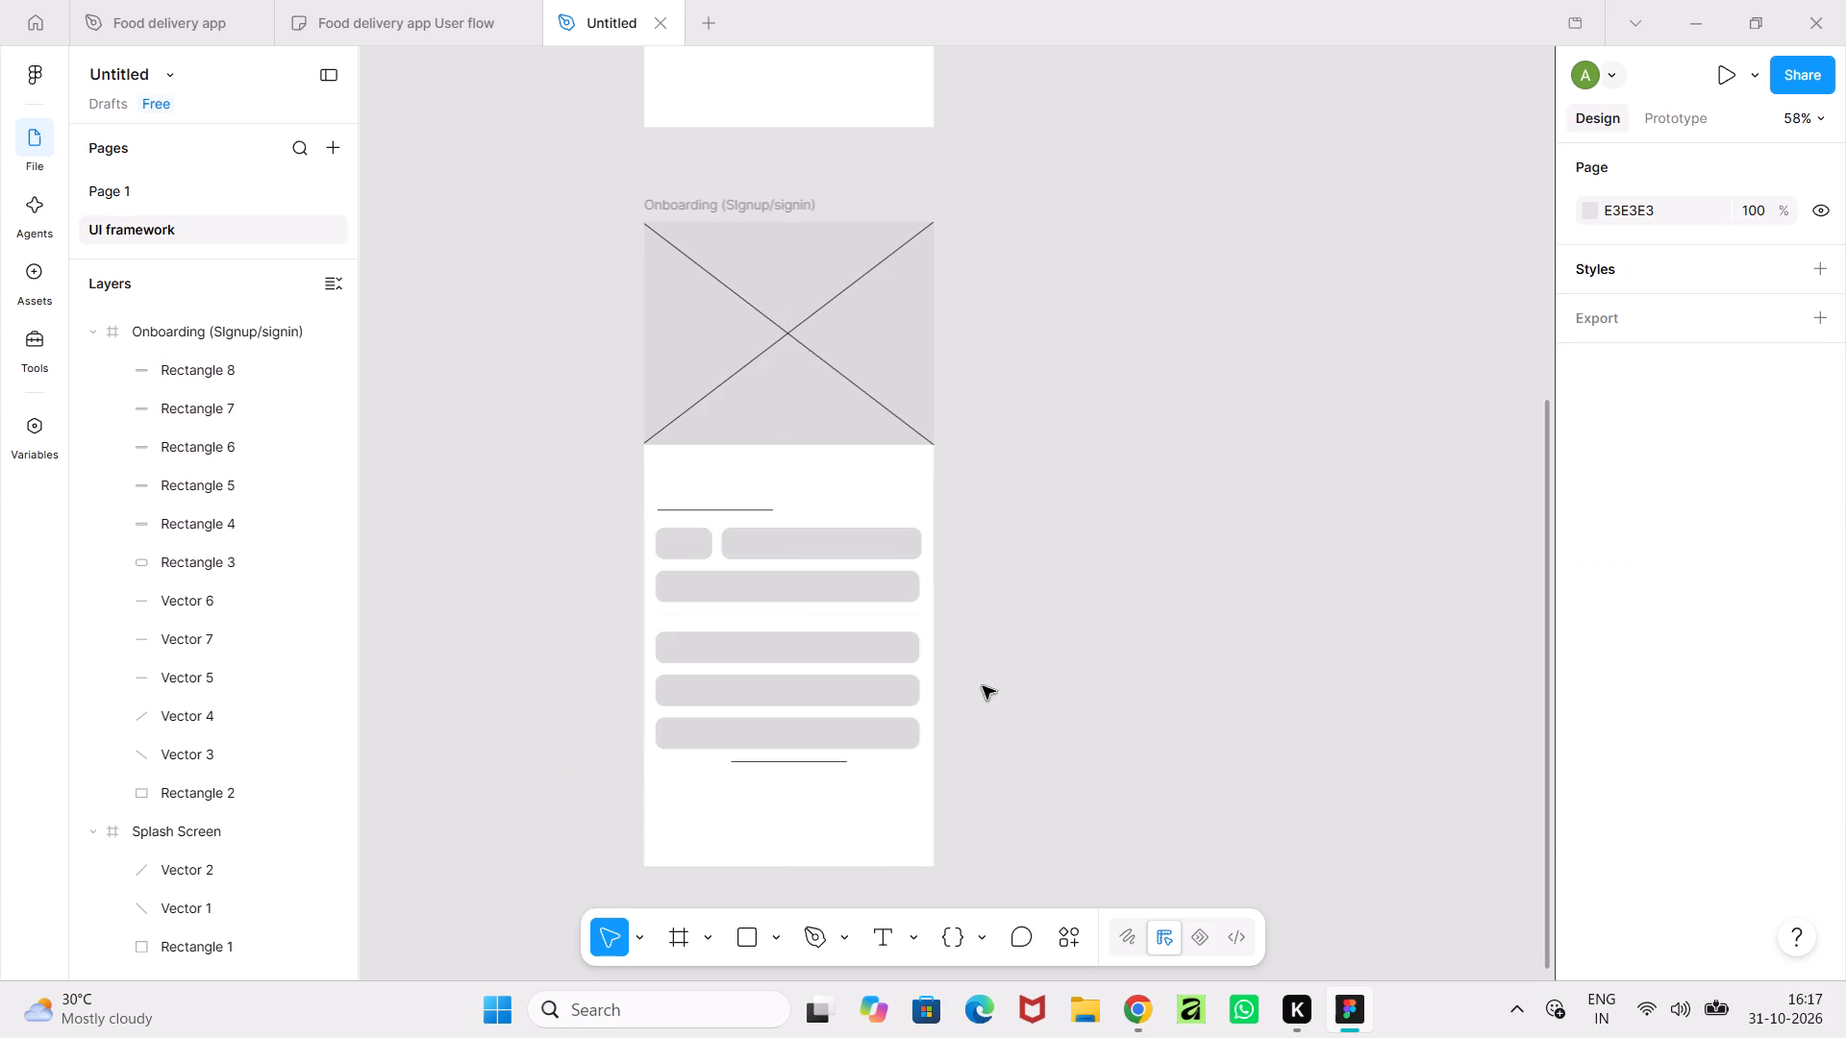
Stretch the Onboarding image placeholder and its crossing diagonals downward to a height of 377.
left_click_drag(549, 235, 958, 437)
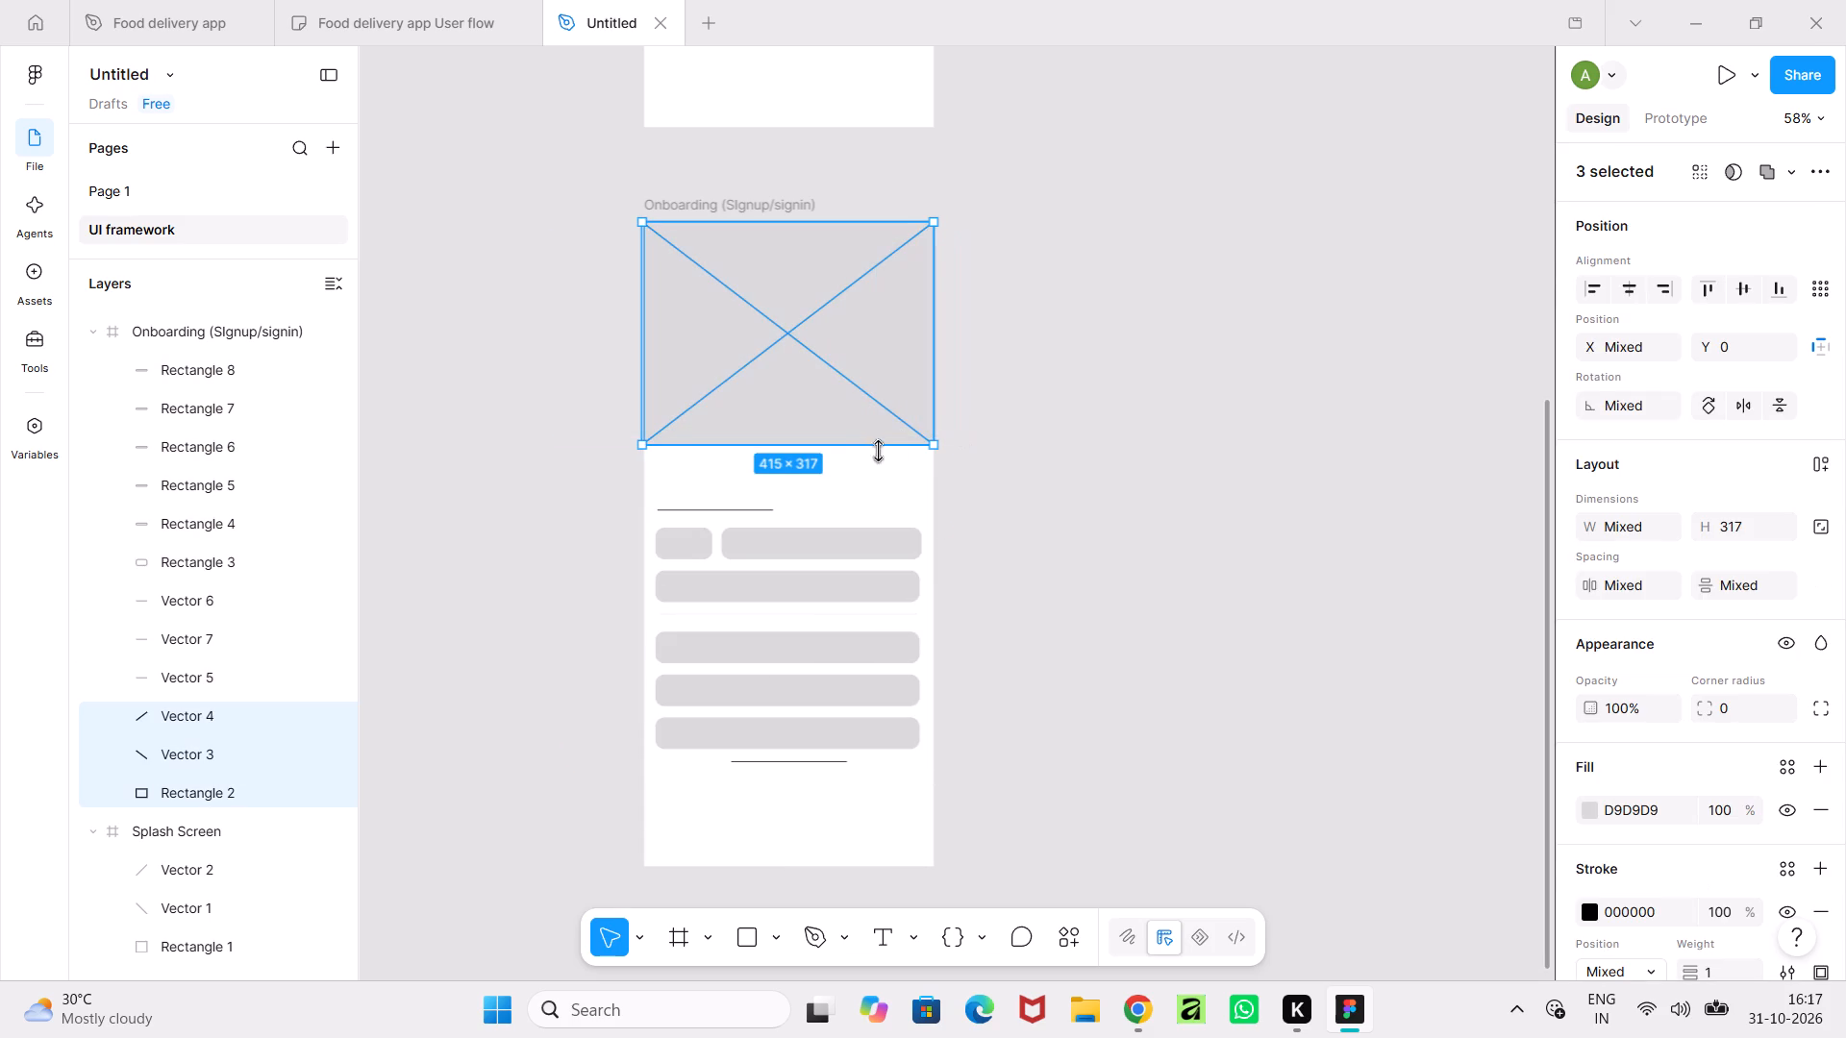
left_click_drag(863, 449, 864, 486)
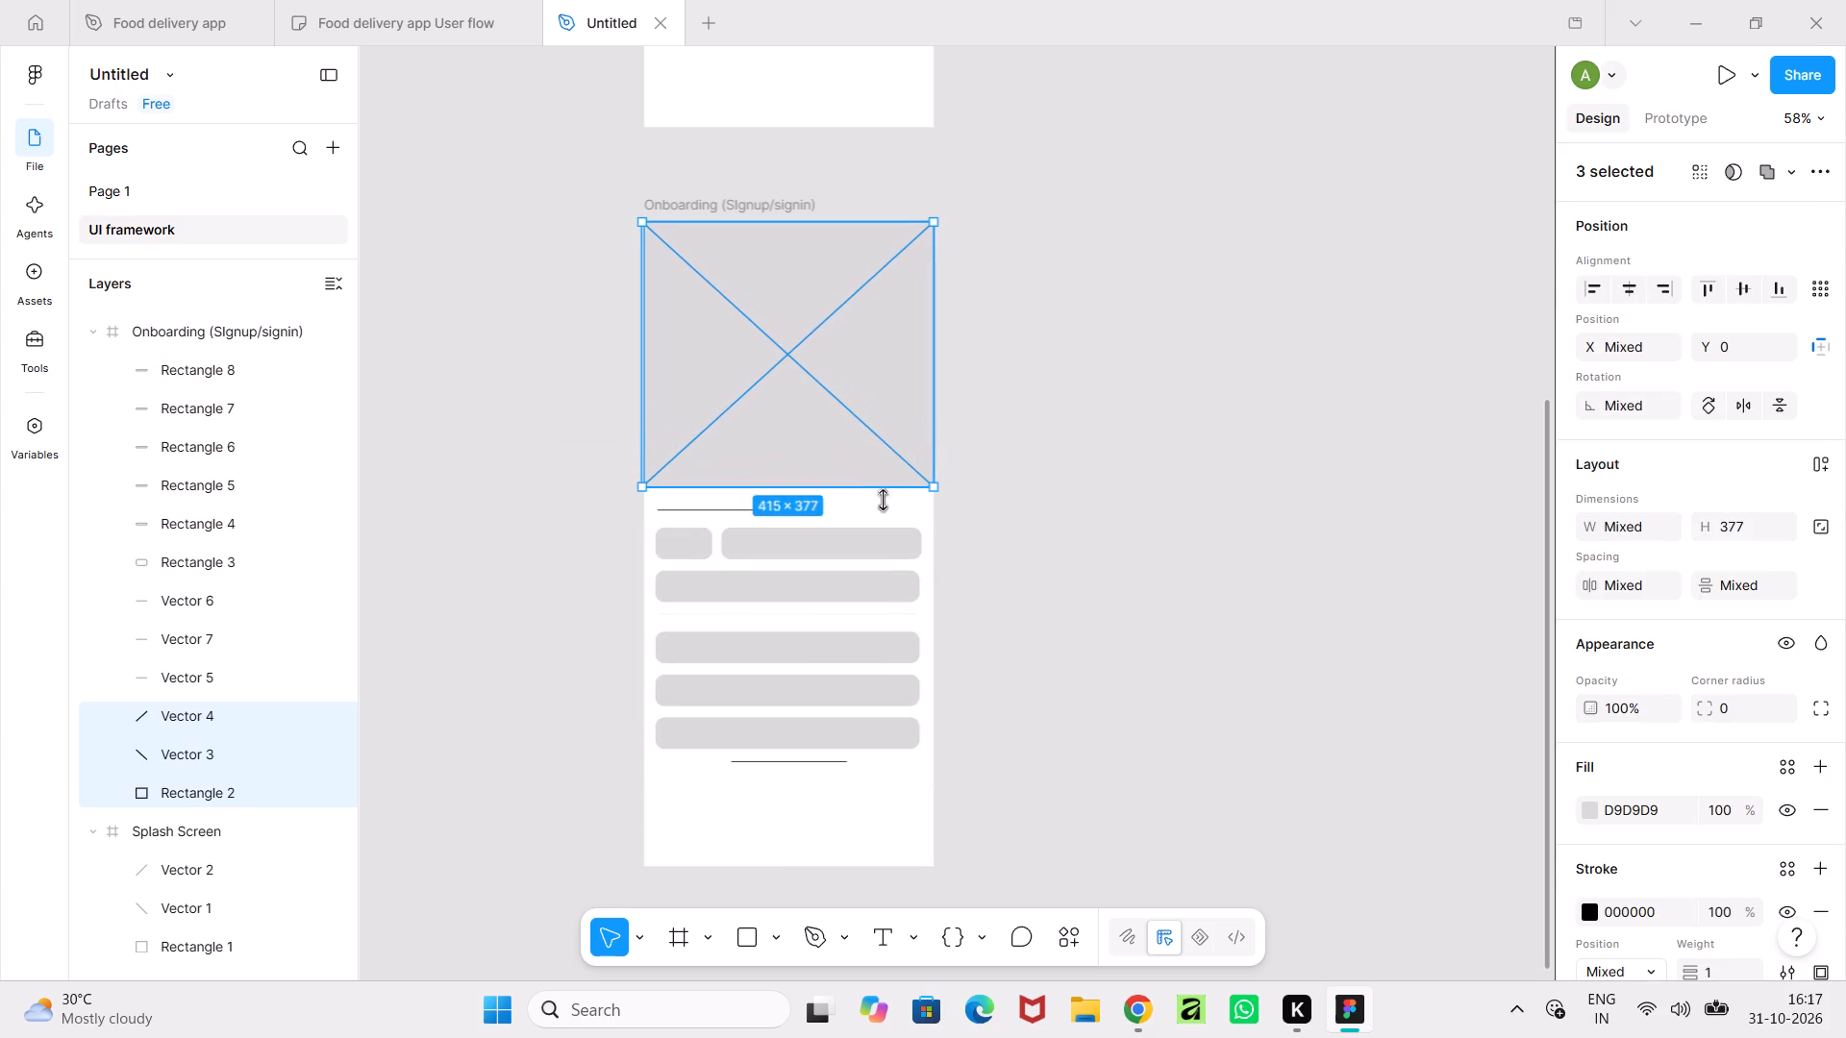
left_click(960, 523)
Examine the Onboarding frame's enlarged image area, form bars and line spacing, alone and beside the Splash Screen.
scroll(960, 523, "down", 3, "ctrl")
scroll(1015, 539, "up", 6, "ctrl")
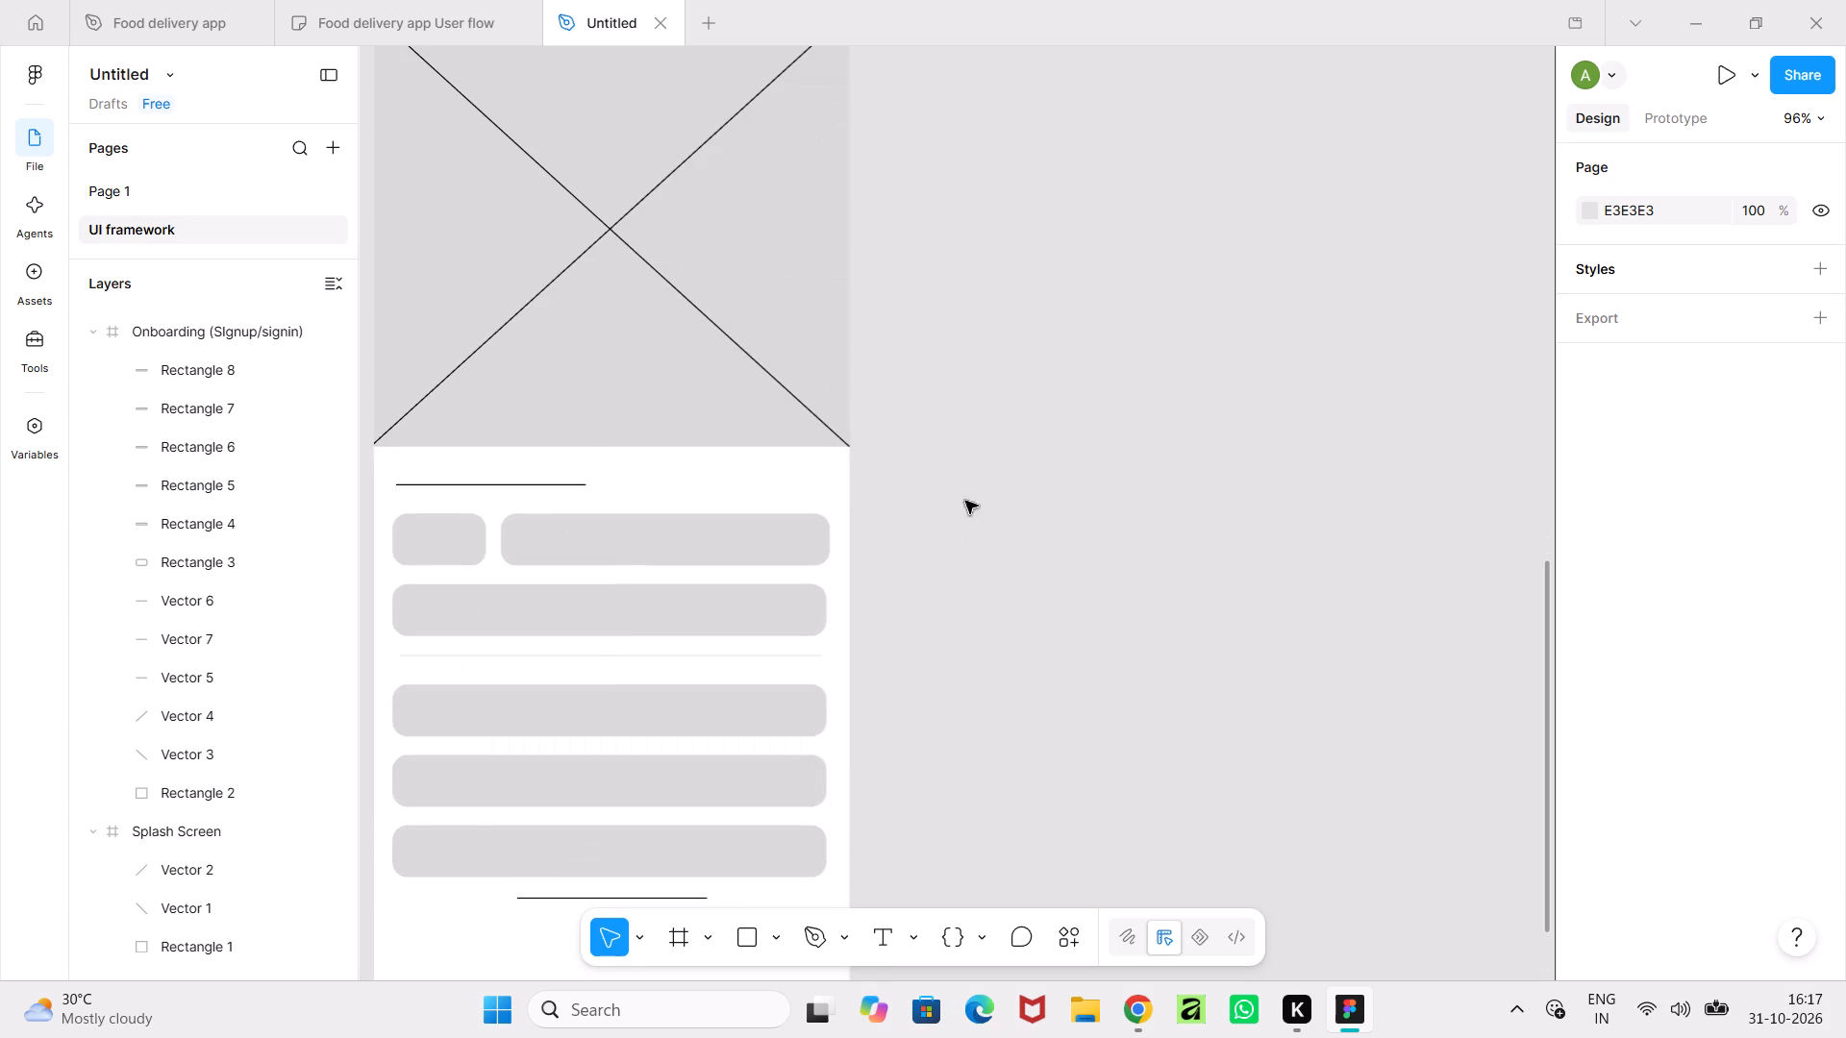
scroll(927, 457, "up", 6, "ctrl")
scroll(927, 457, "down", 12, "ctrl")
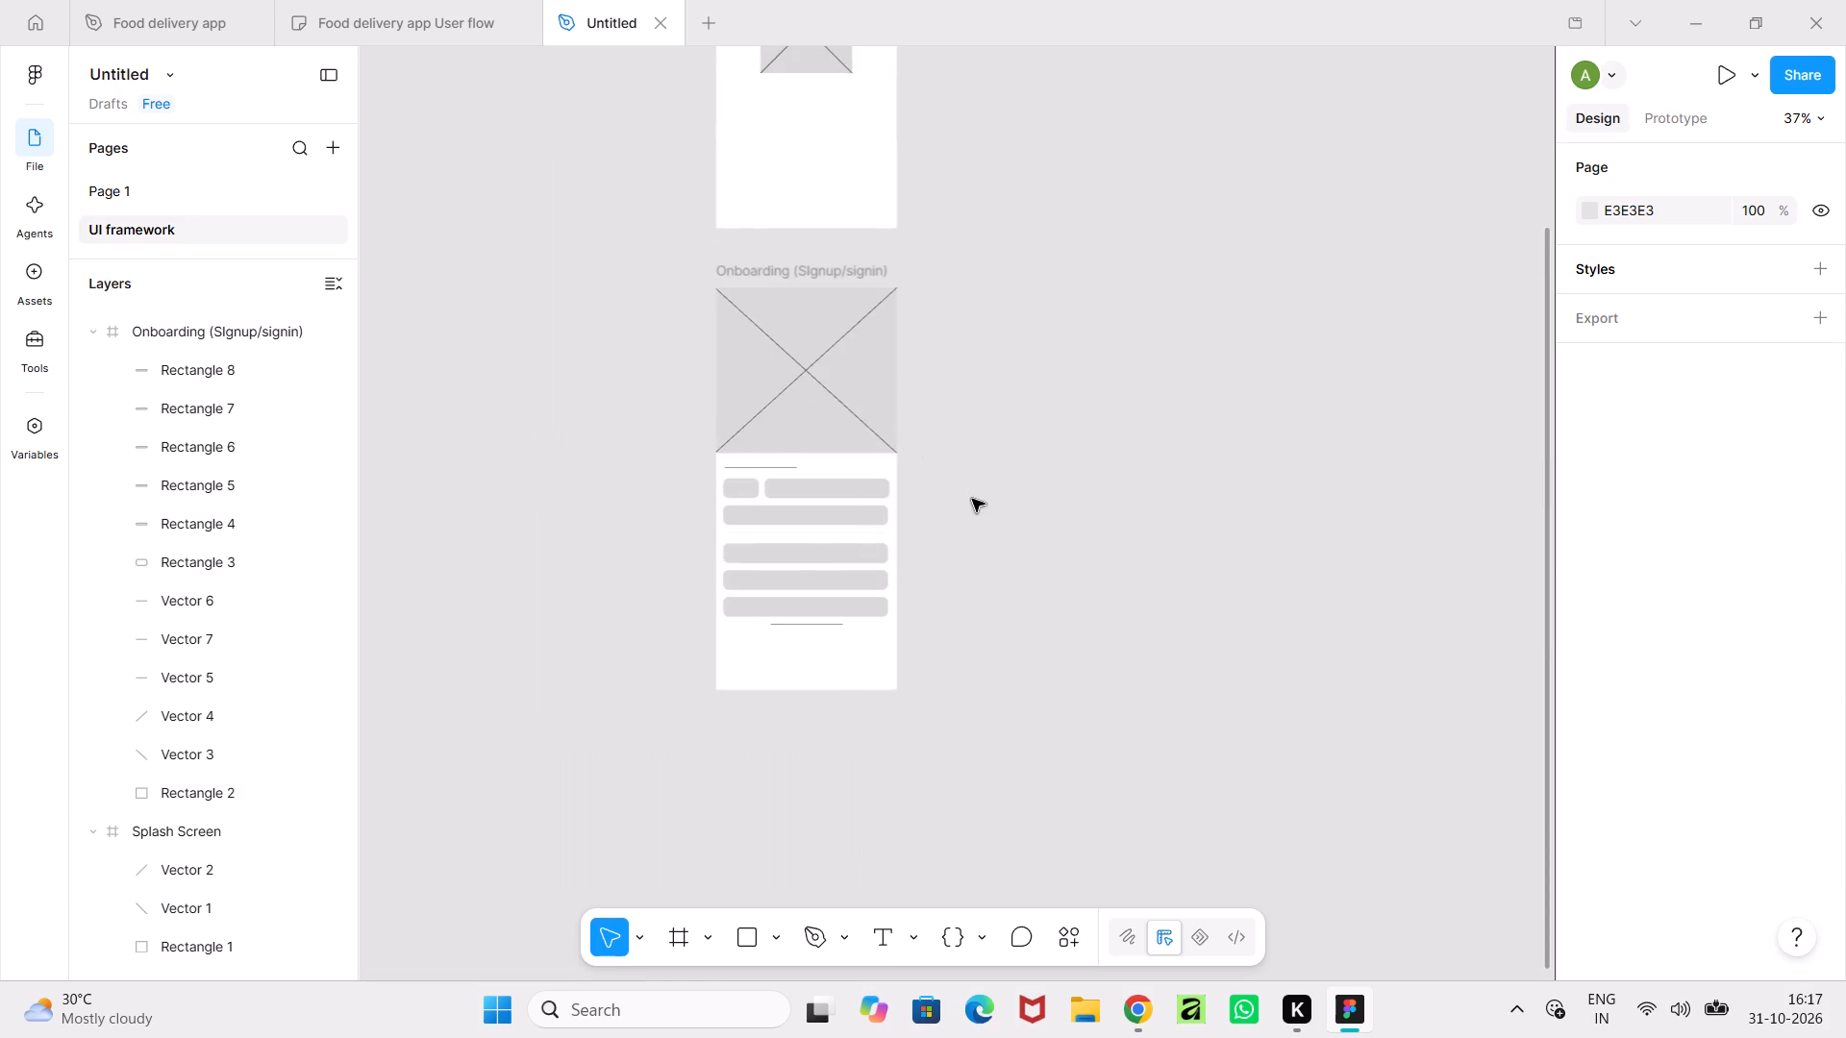
middle_click_drag(969, 415, 960, 536)
middle_click_drag(970, 605, 975, 639, "ctrl")
scroll(978, 640, "down", 4, "ctrl")
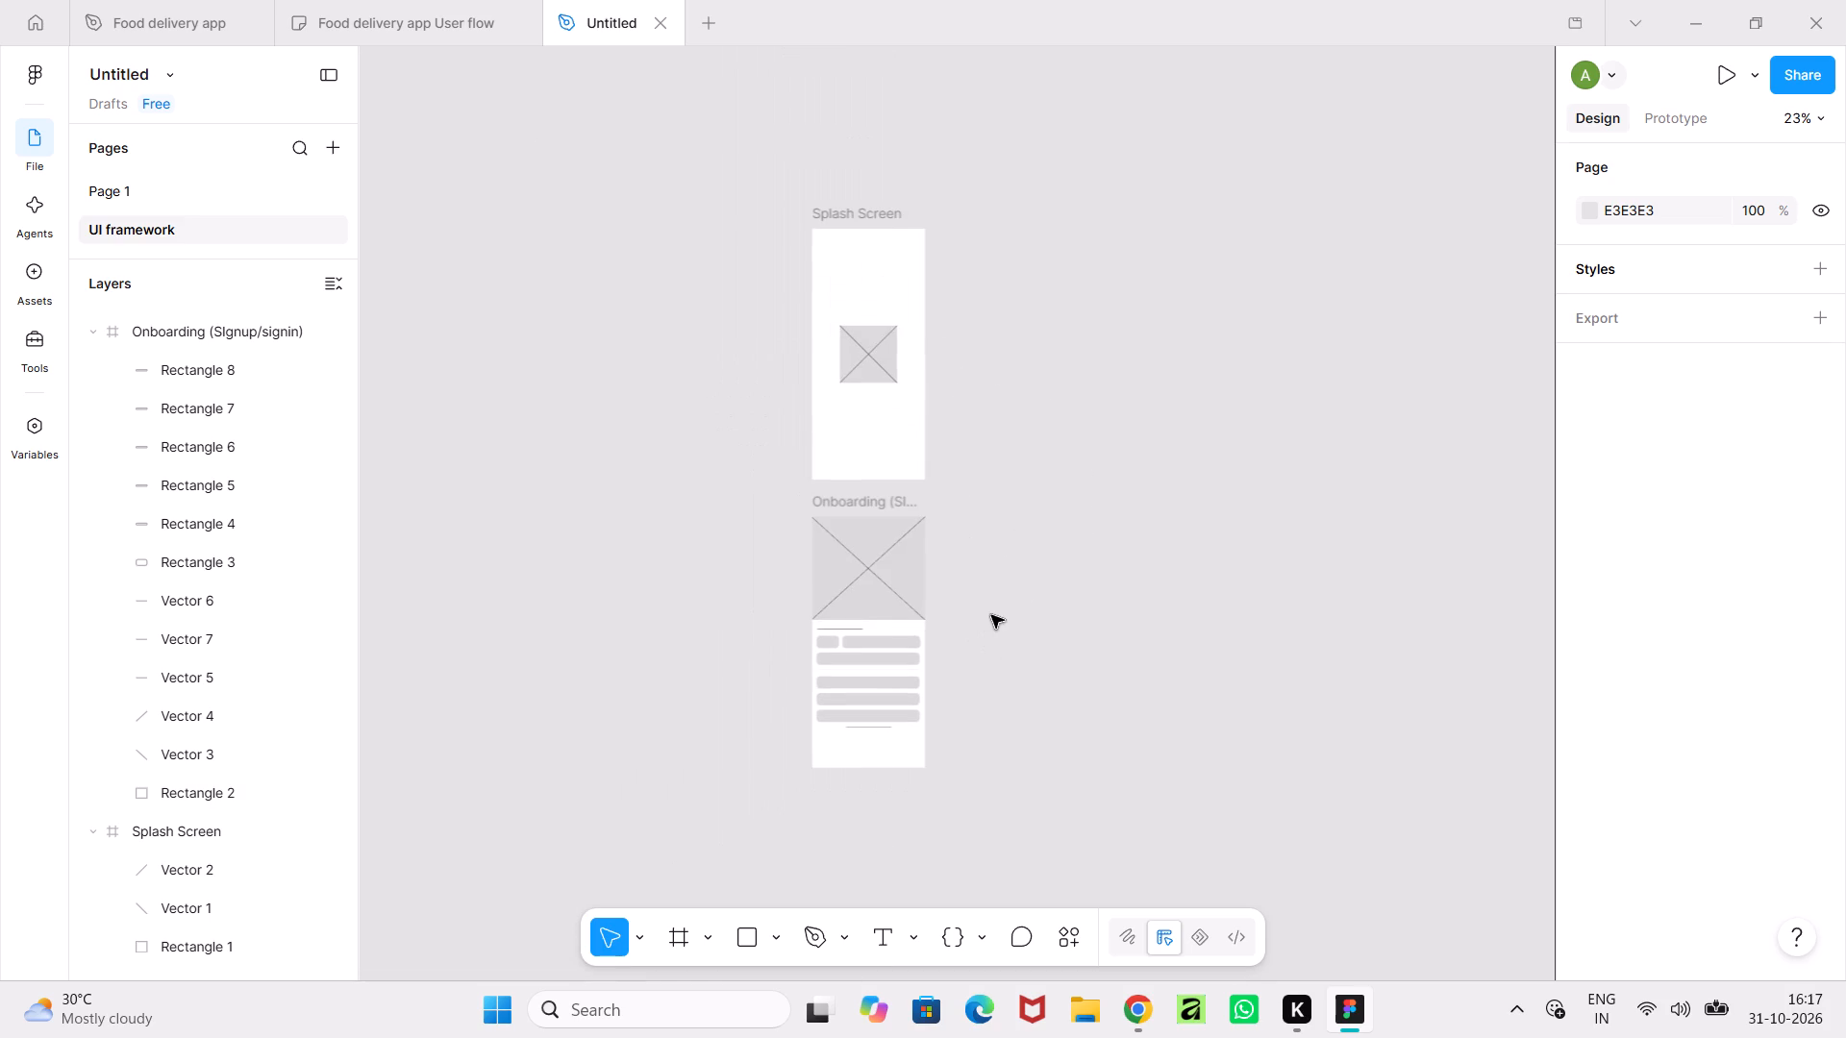
scroll(991, 615, "up", 5, "ctrl")
middle_click_drag(996, 605, 994, 519, "ctrl")
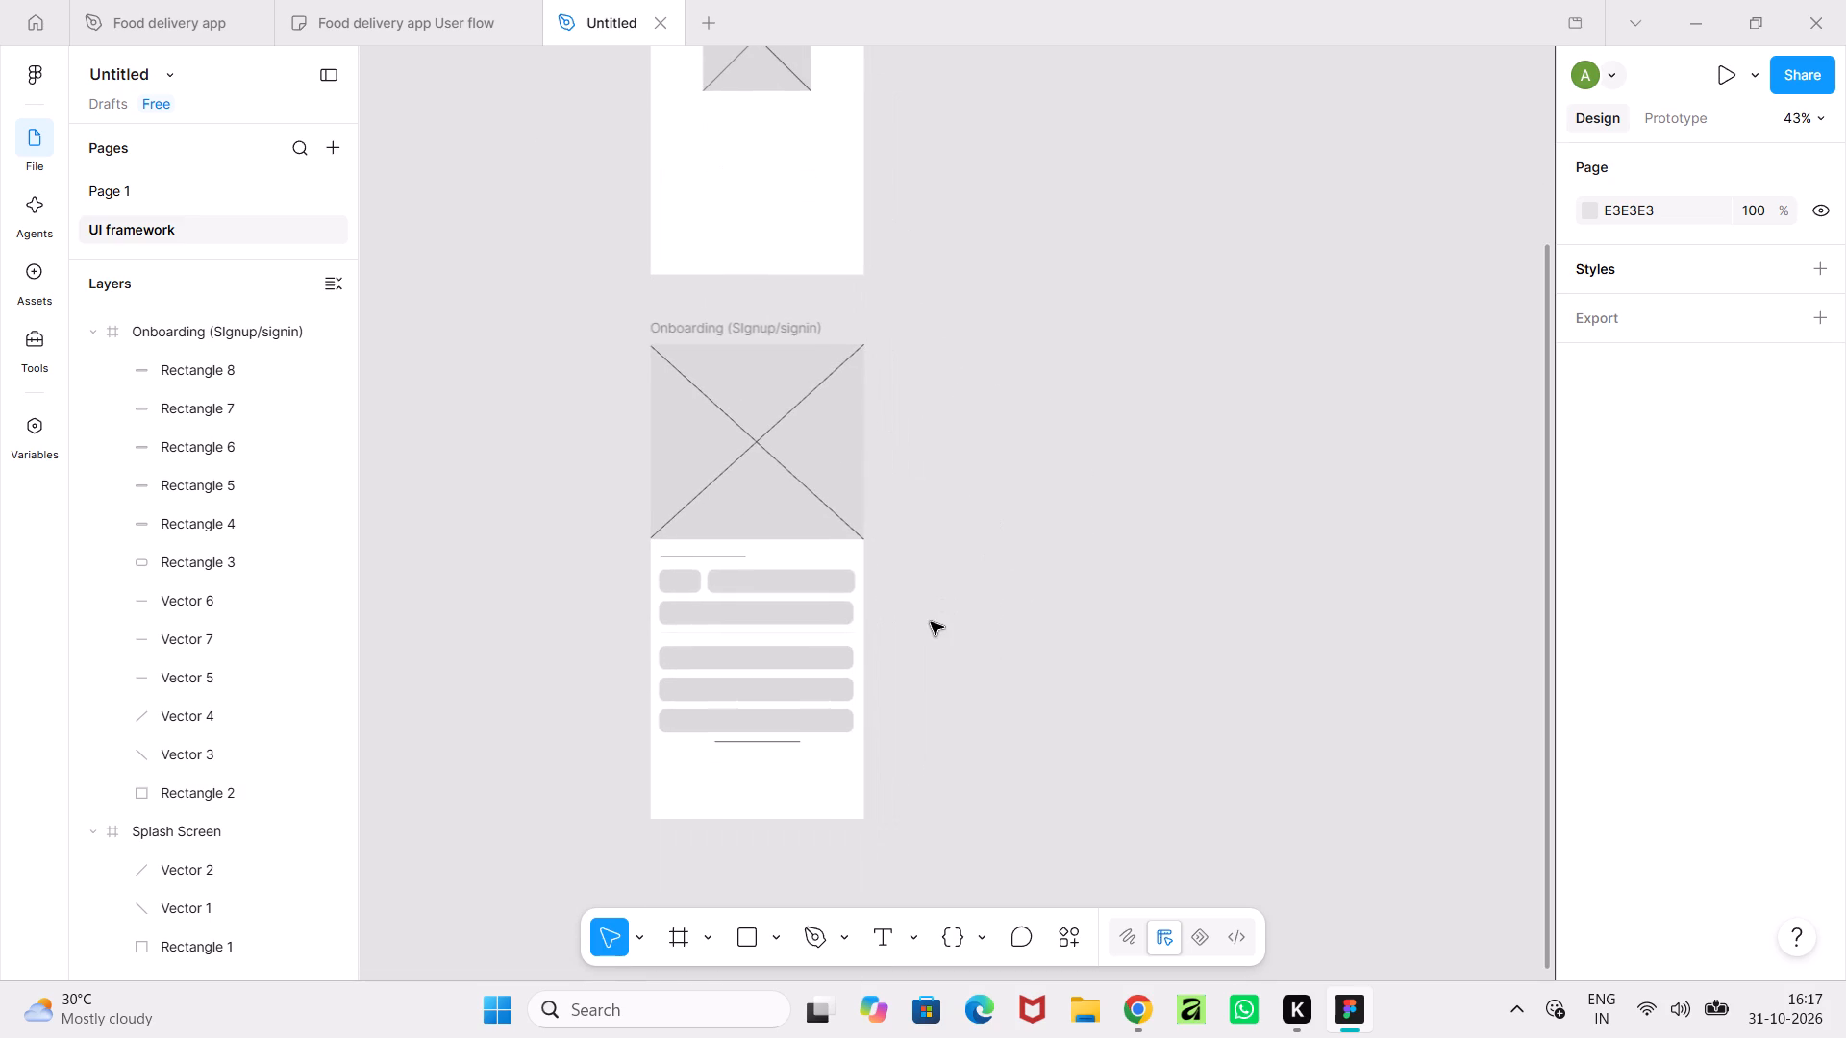
scroll(931, 622, "up", 4, "ctrl")
middle_click_drag(931, 622, 1012, 515)
scroll(986, 558, "up", 4, "ctrl")
middle_click_drag(986, 568, 1019, 406)
scroll(1043, 516, "down", 3, "ctrl")
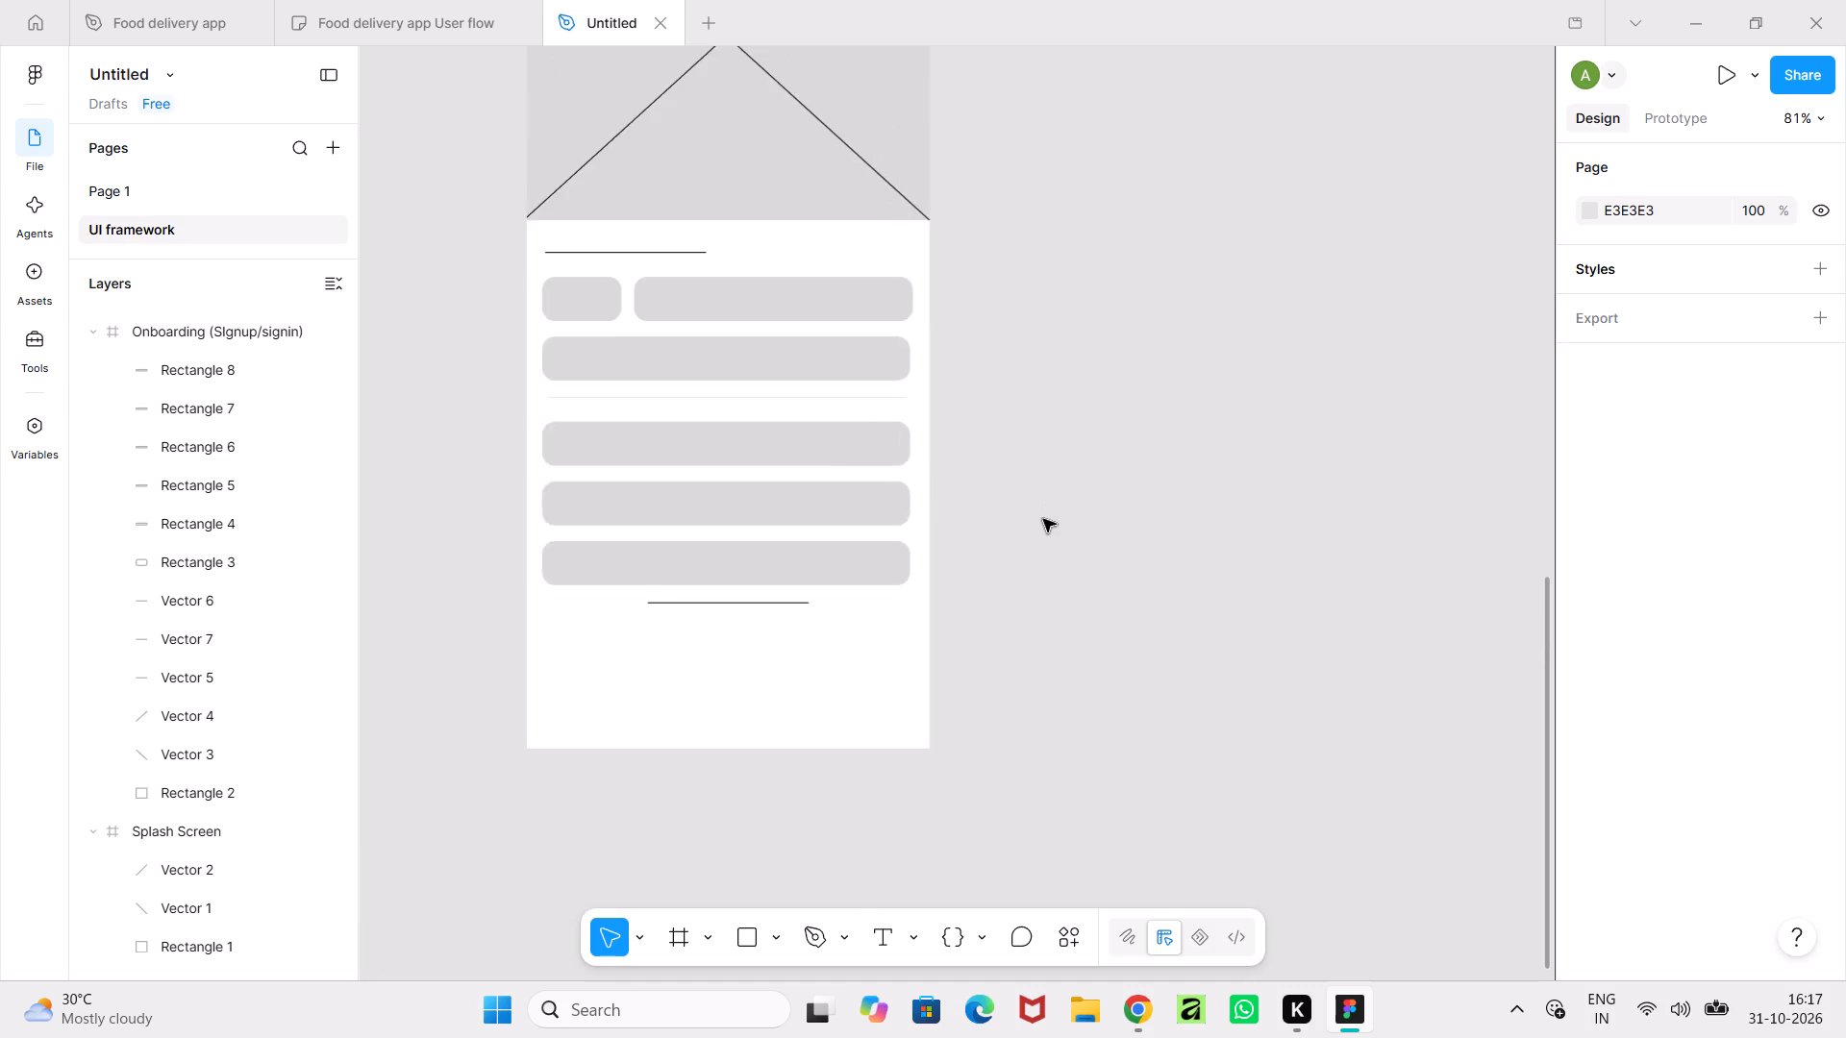
scroll(1043, 519, "down", 2, "ctrl")
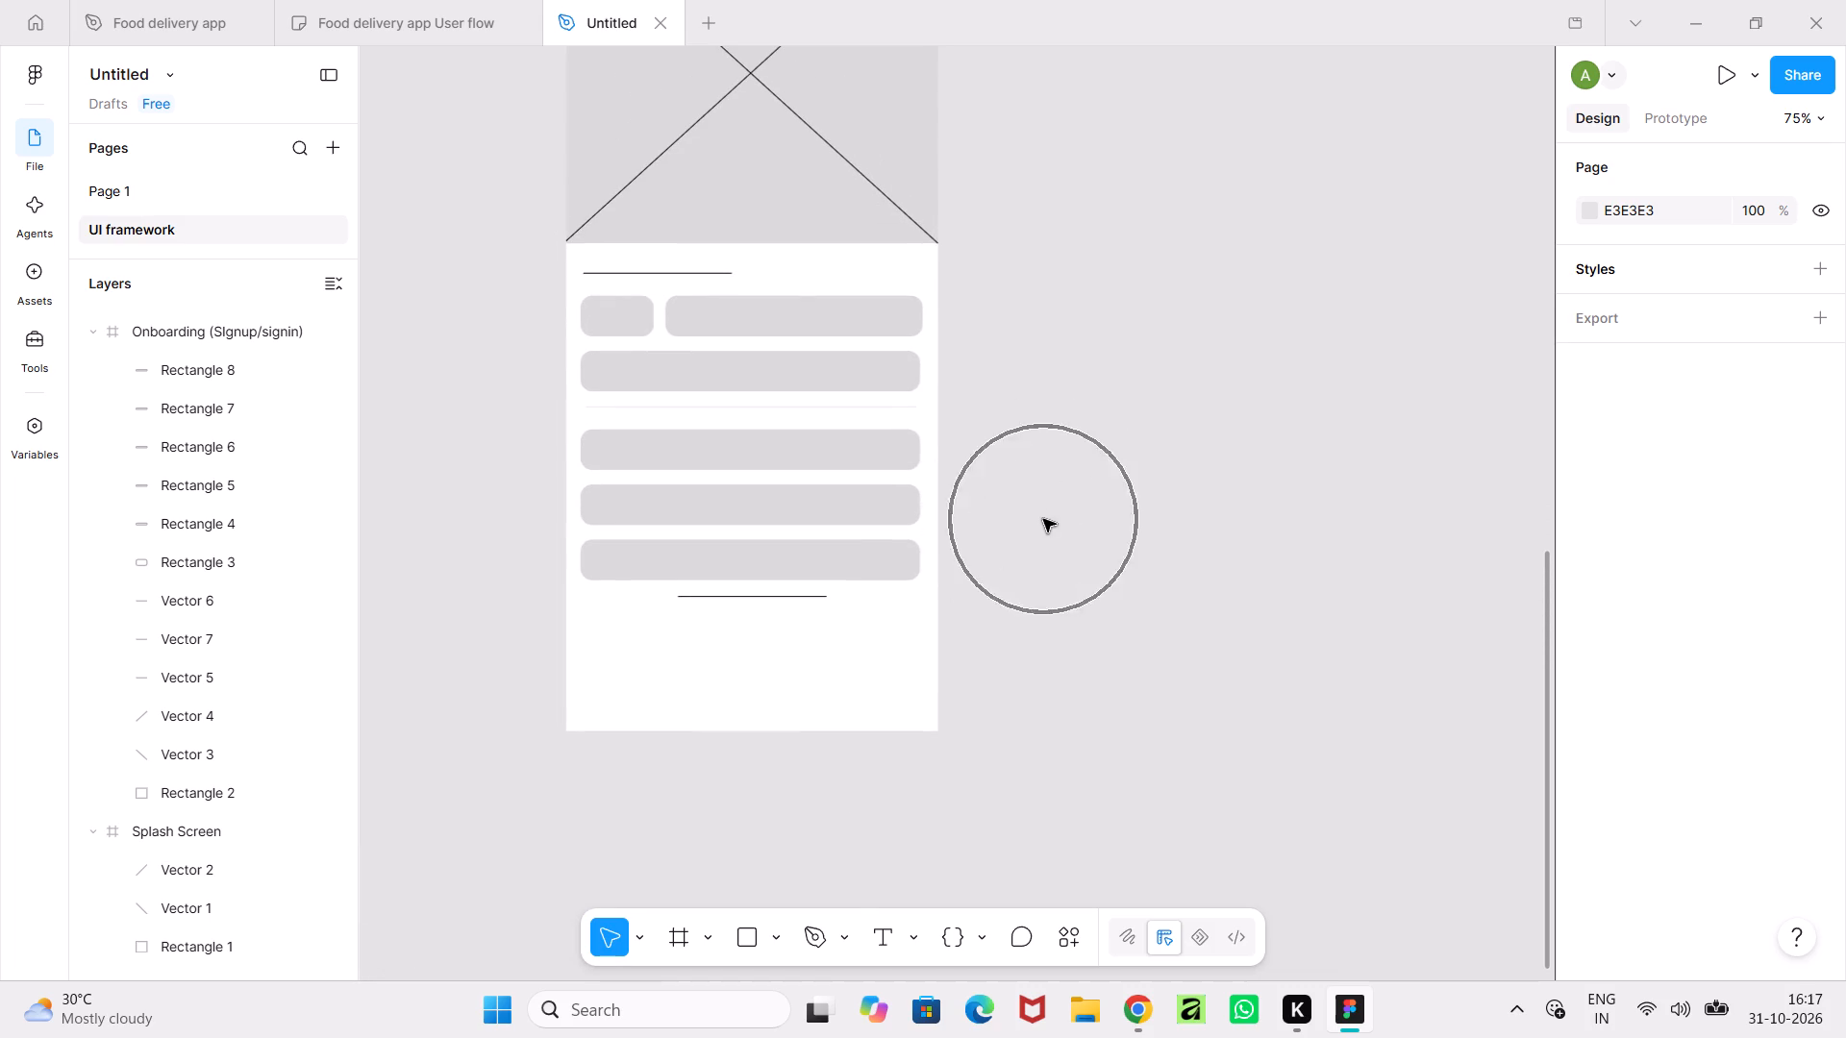
scroll(935, 712, "down", 5, "ctrl")
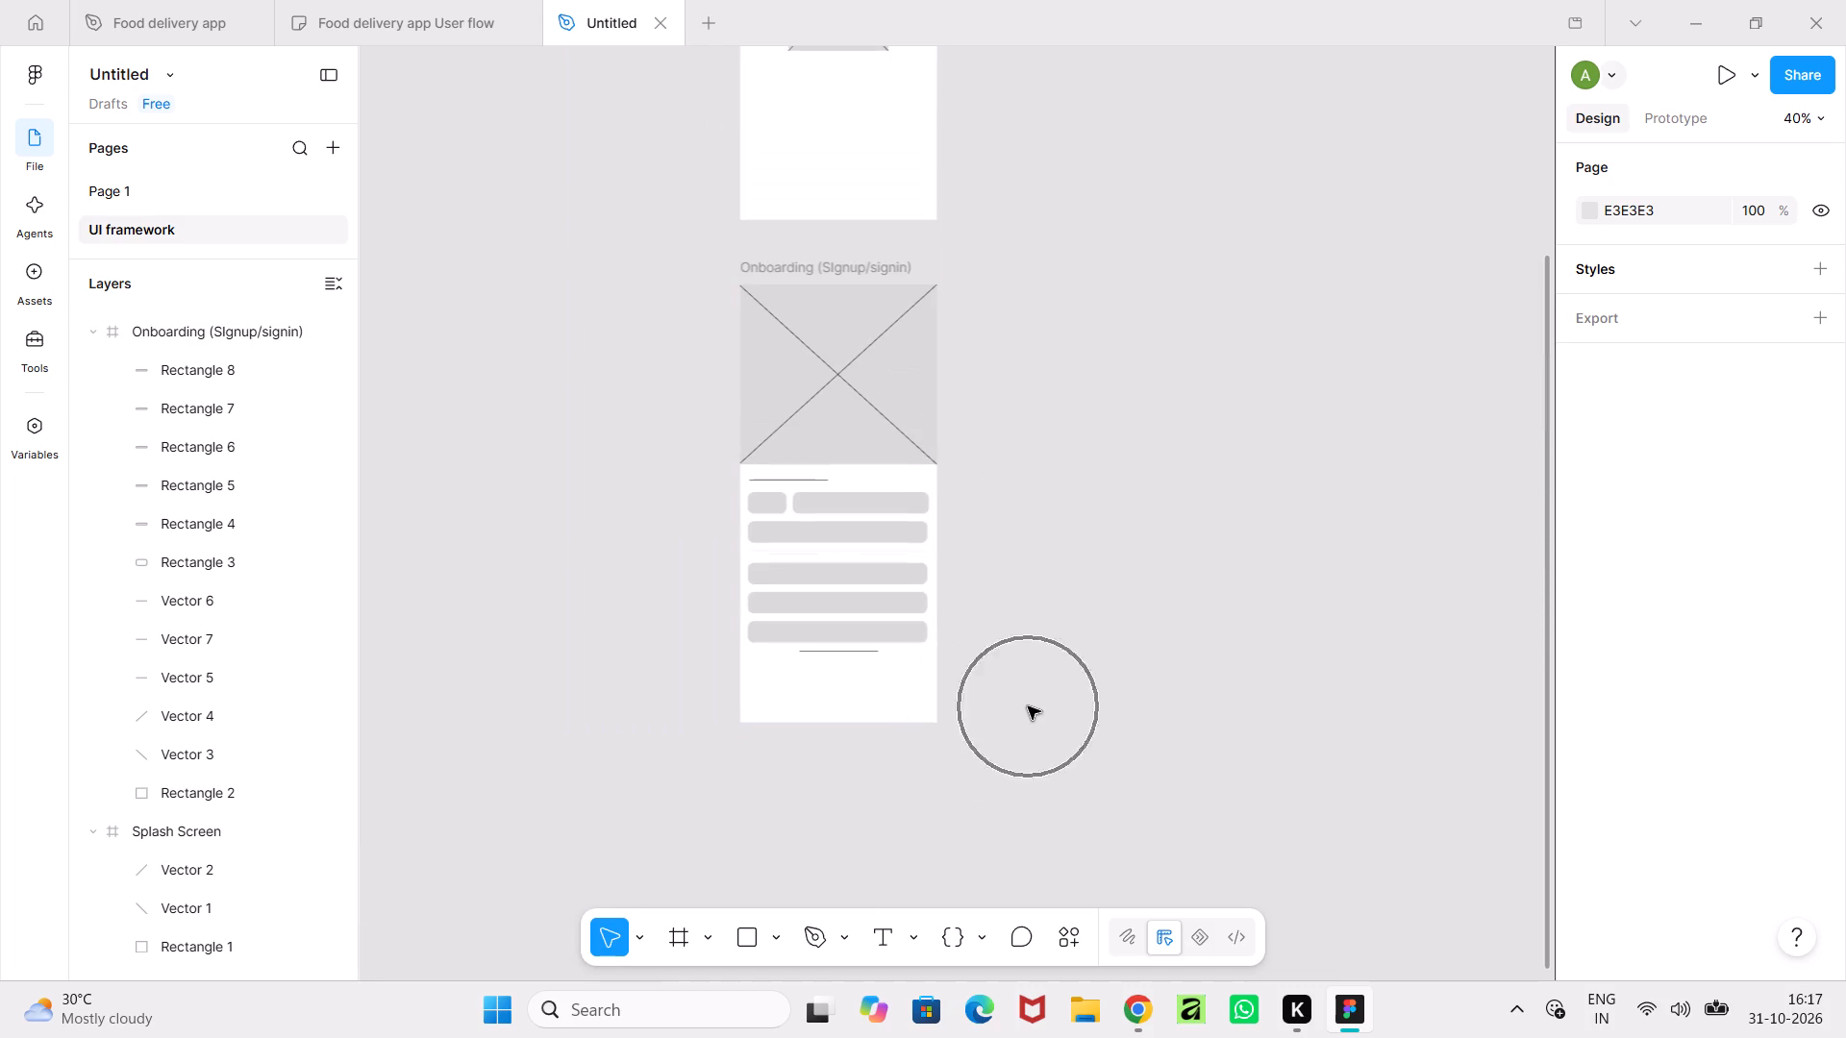
scroll(1028, 706, "up", 2, "ctrl")
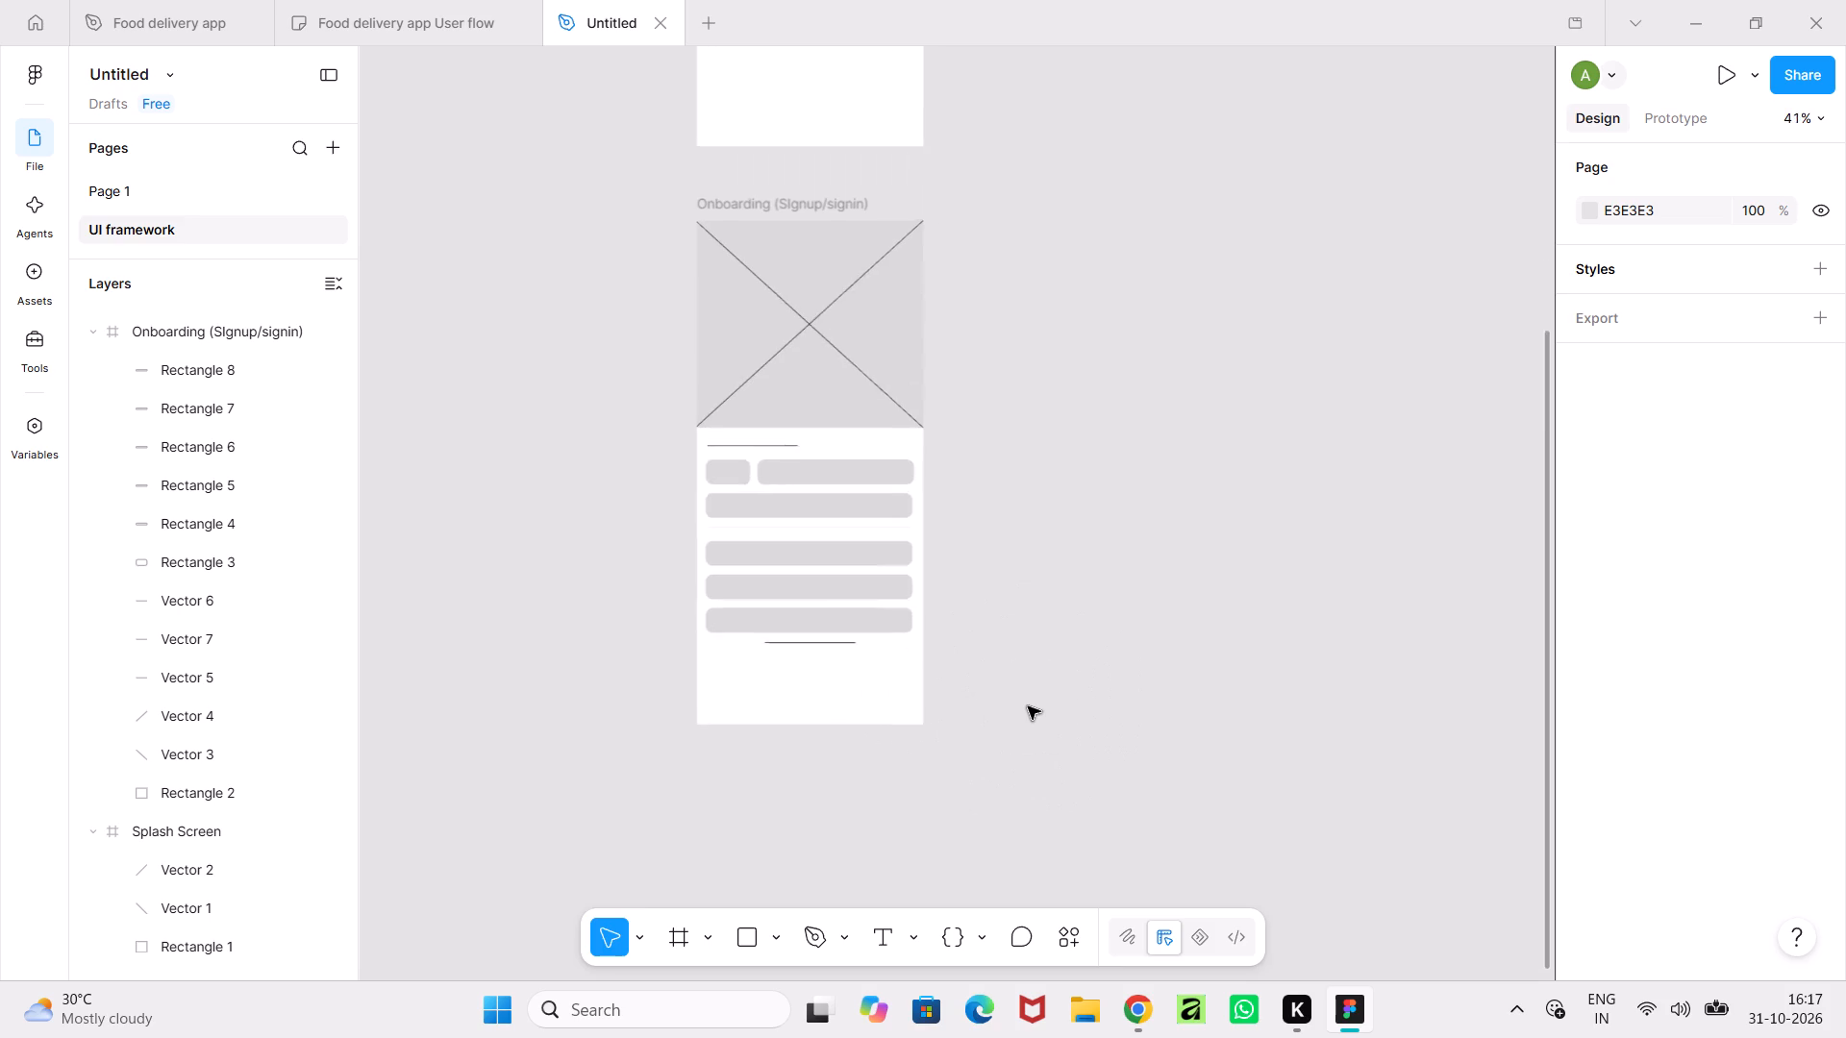
scroll(1028, 706, "up", 2, "ctrl")
scroll(950, 645, "up", 4, "ctrl")
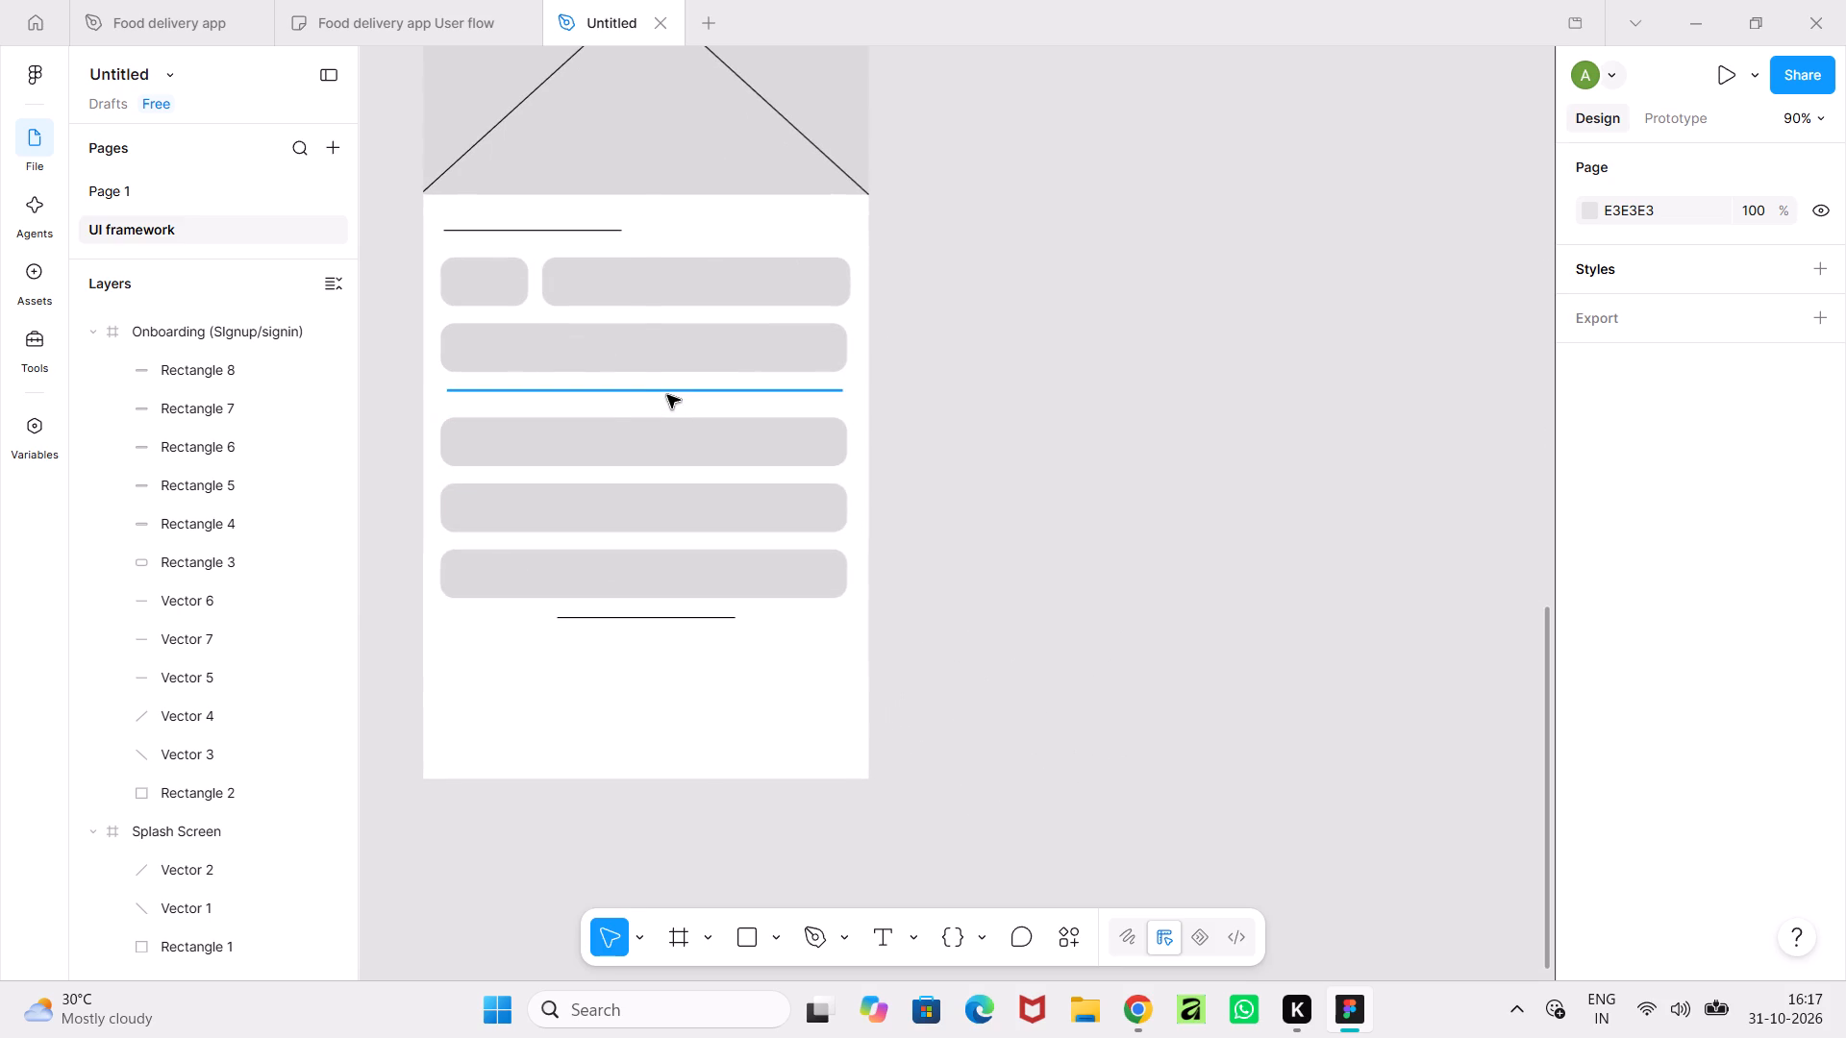
Move the faint divider line slightly down between the bars to X 21, Y 561 and check its spacing.
left_click(667, 395)
left_click(667, 395)
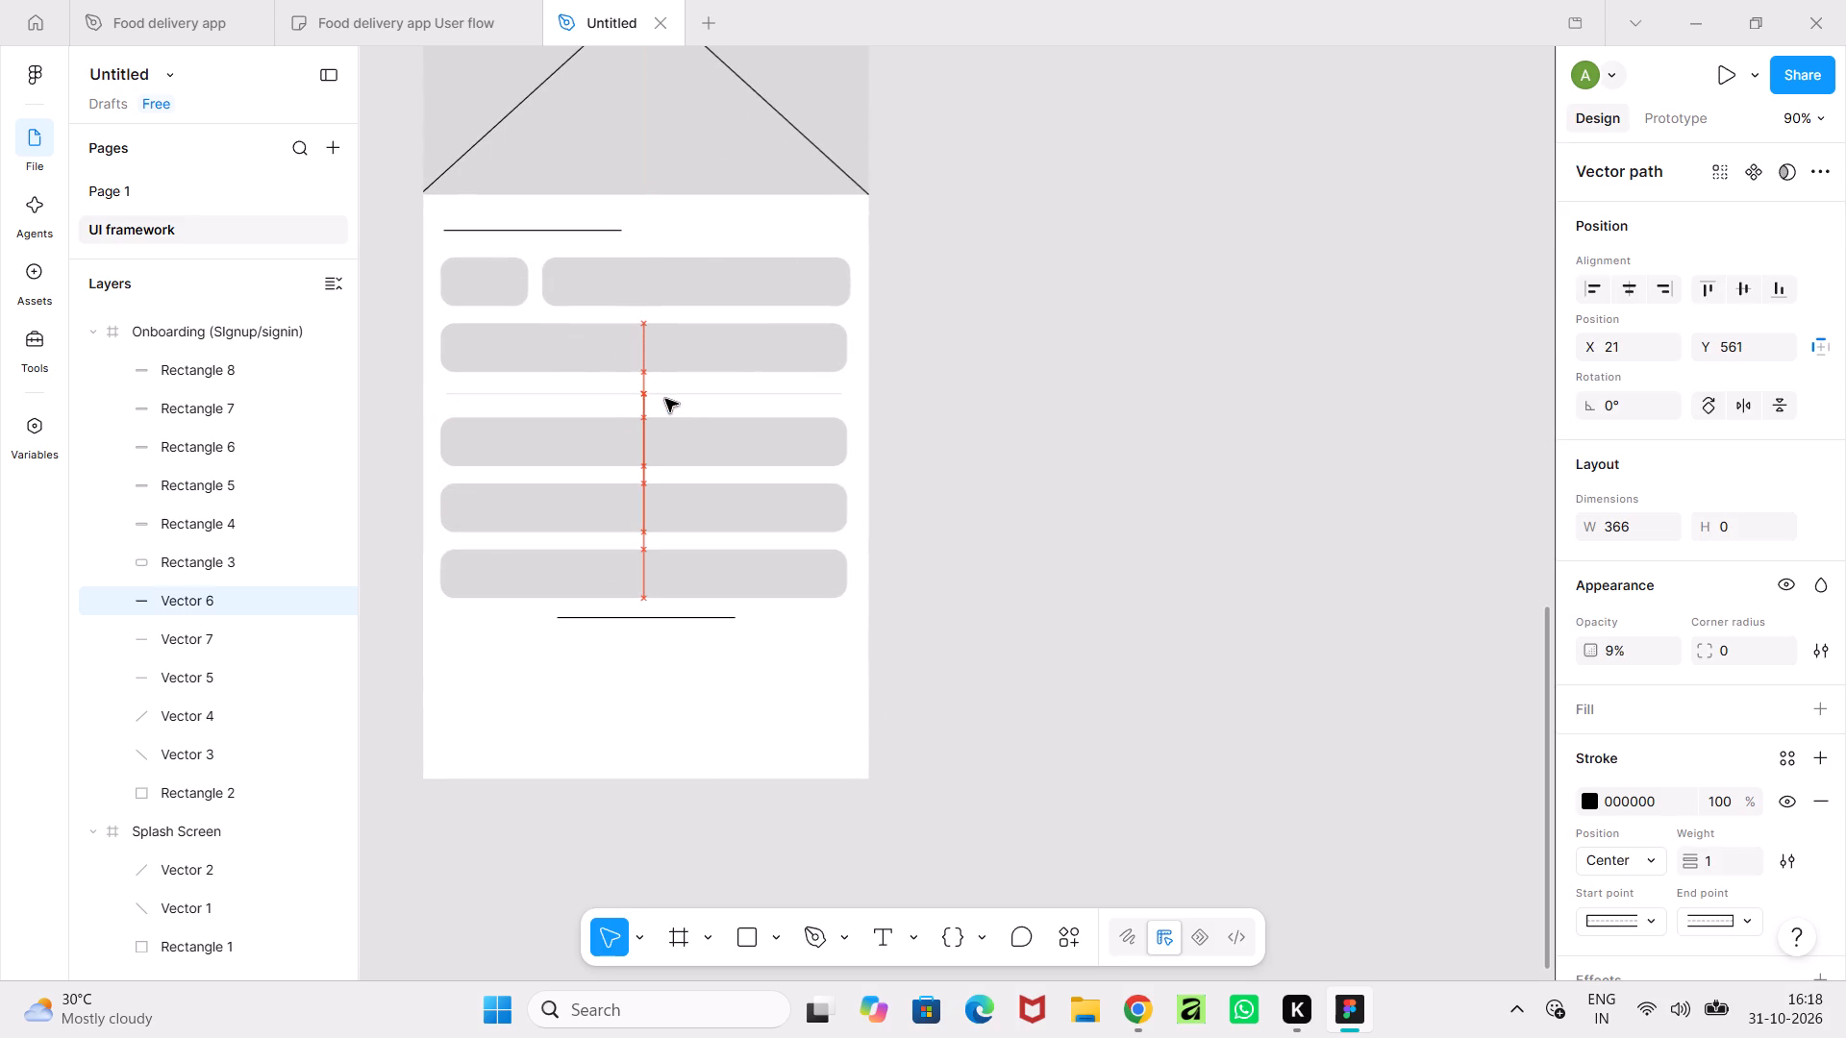
left_click(993, 477)
scroll(652, 393, "up", 6, "ctrl")
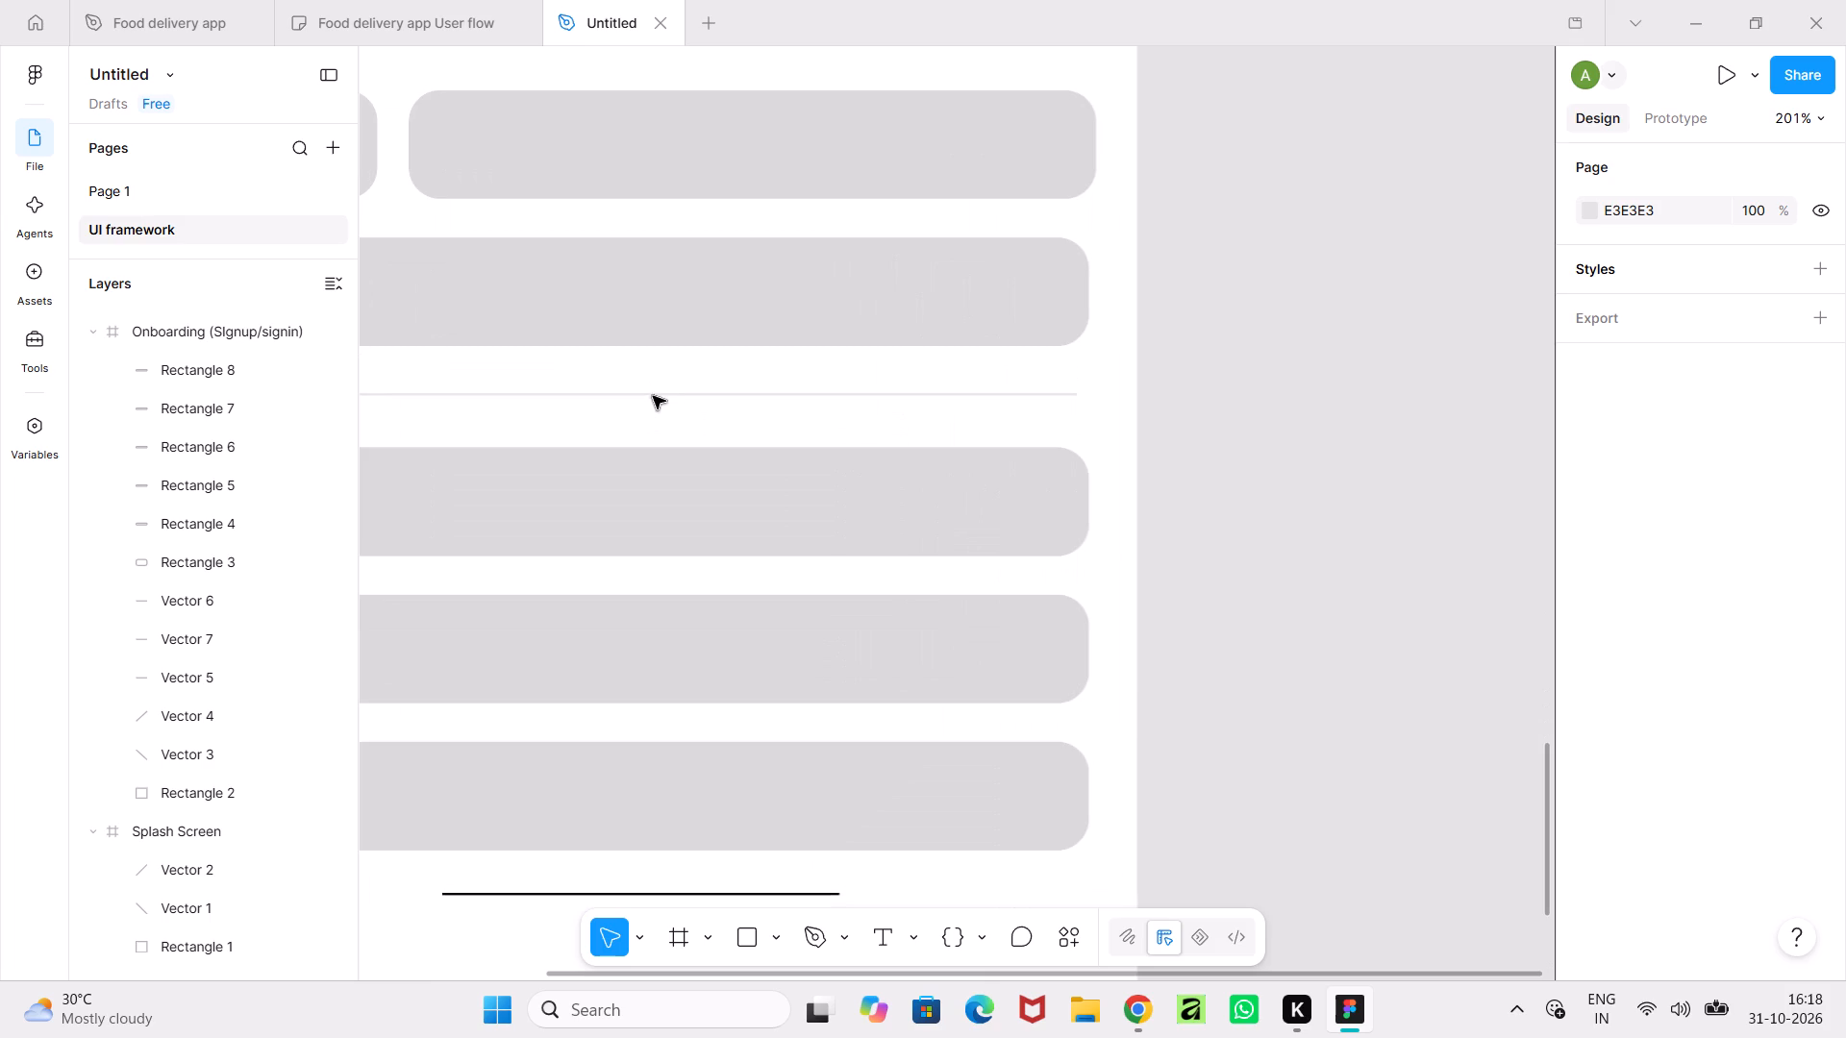
scroll(1148, 472, "down", 7, "ctrl")
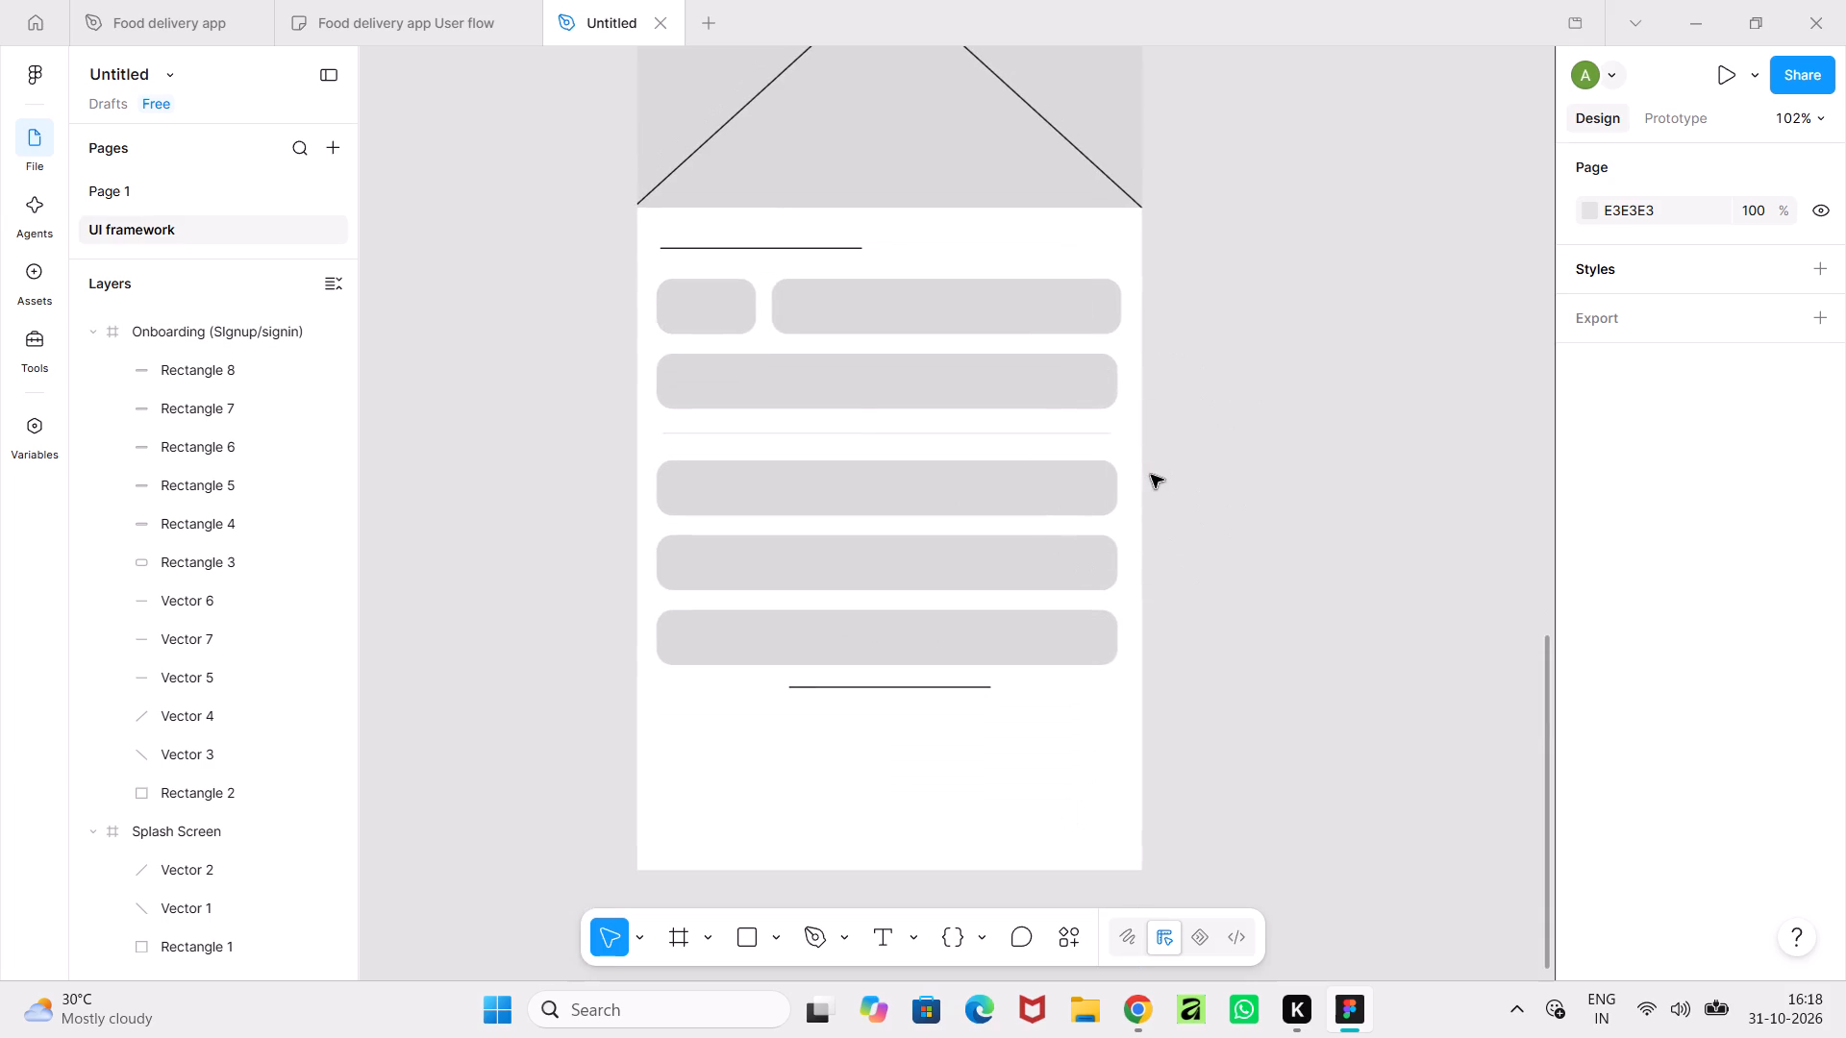
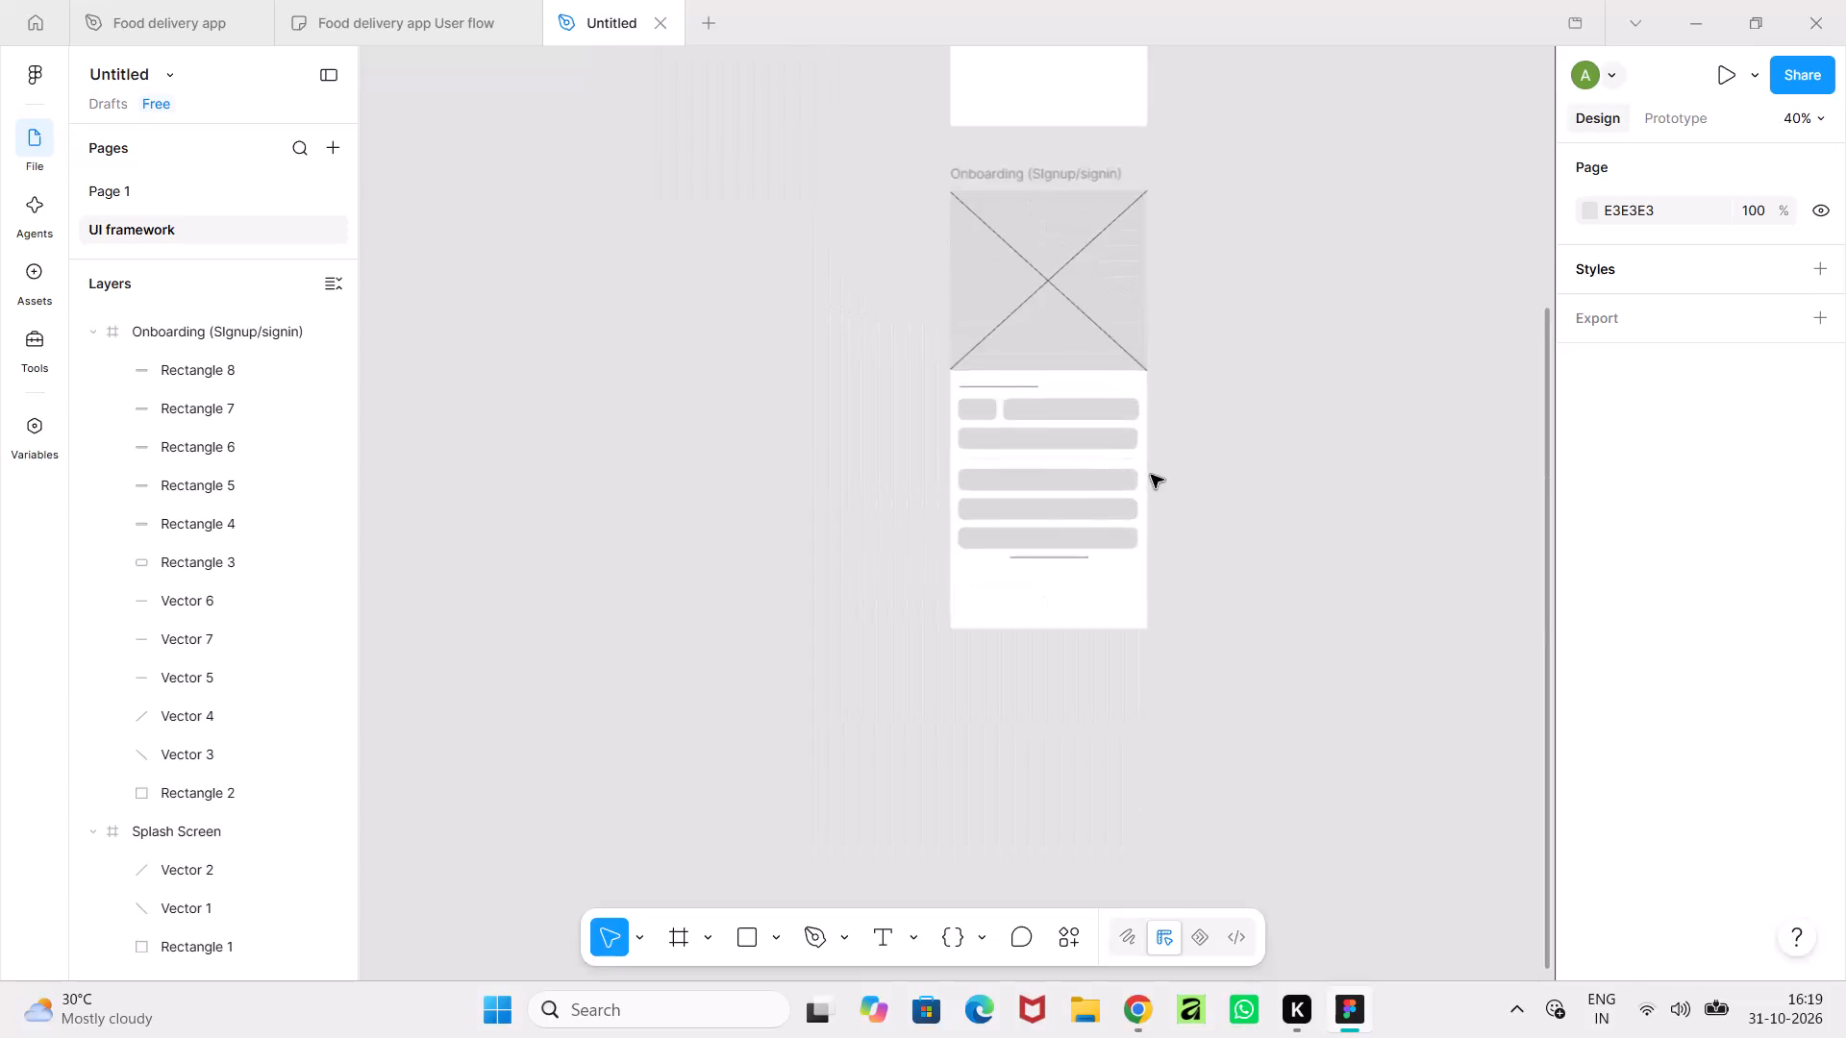
Examine the Splash Screen and Onboarding wireframe frames together, comparing their layout and spacing.
middle_click_drag(1151, 475, 993, 801)
scroll(1053, 683, "down", 2, "ctrl")
middle_click_drag(1053, 676, 1033, 583)
middle_click_drag(1033, 583, 1034, 655)
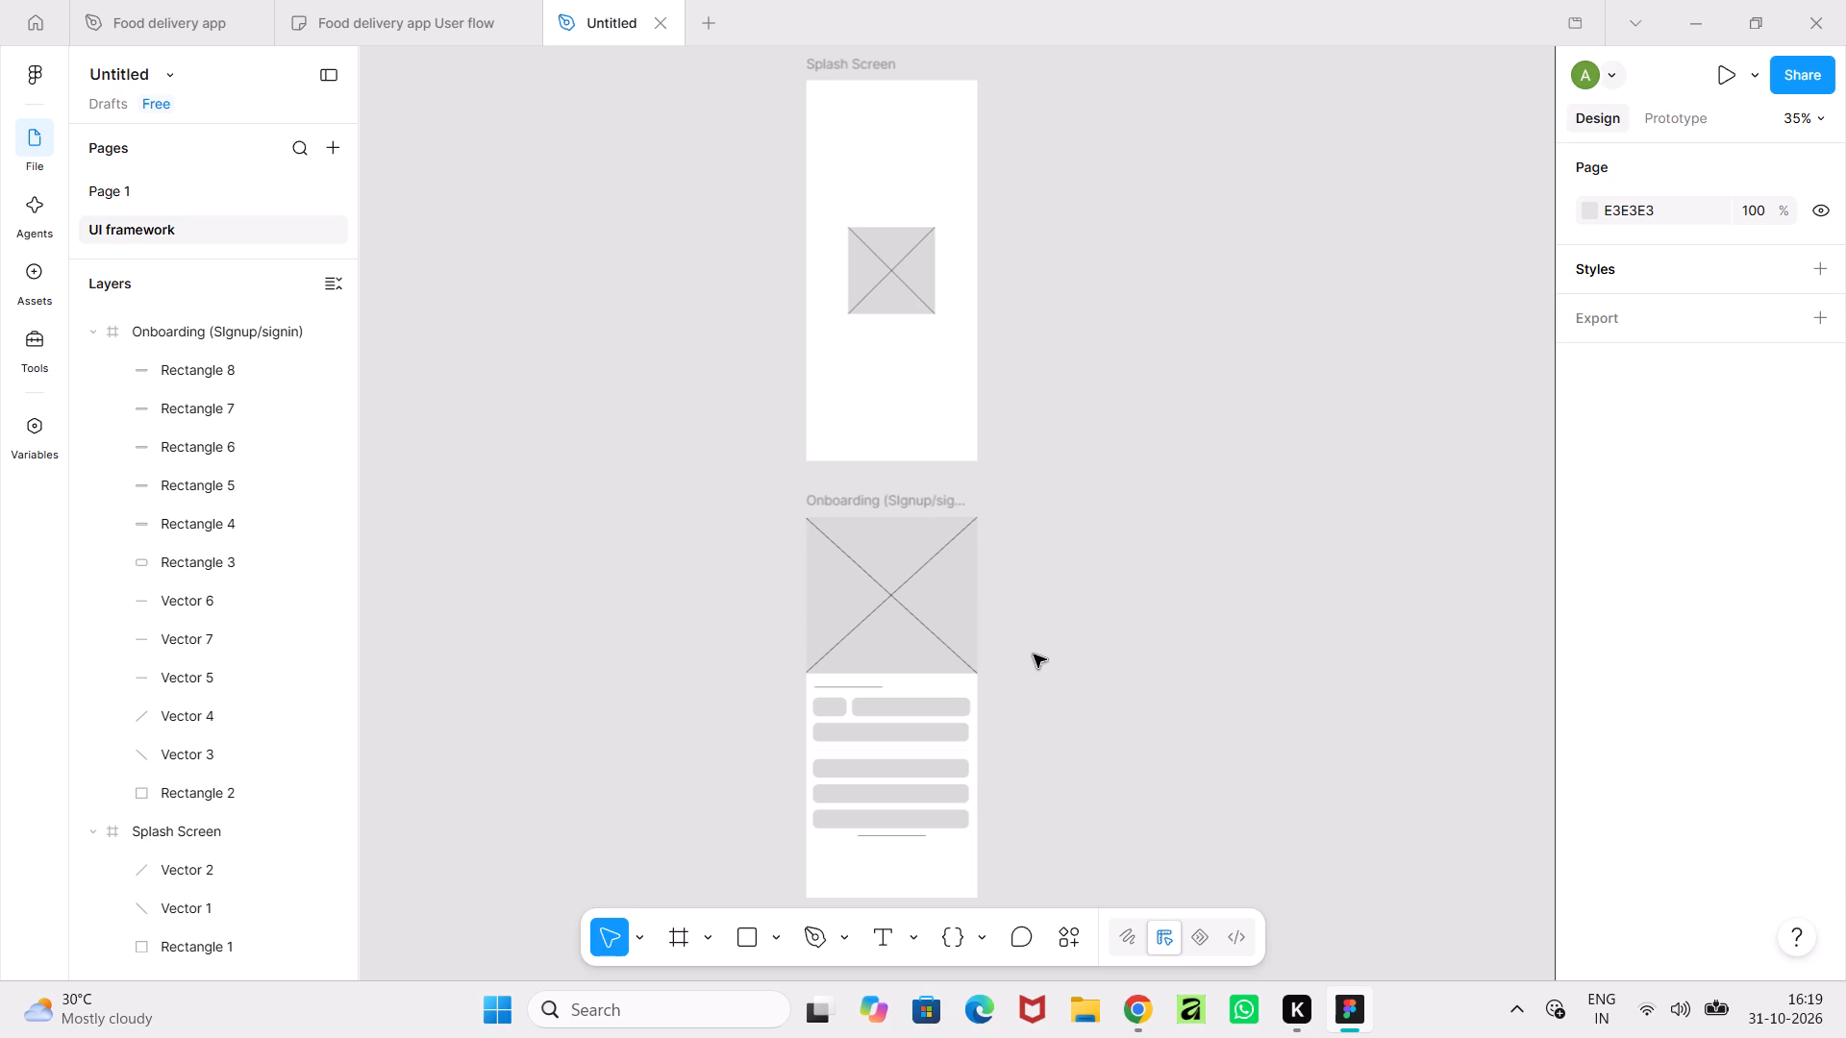
right_click_drag(1024, 655, 1012, 655)
right_click_drag(1012, 655, 995, 655)
scroll(982, 670, "down", 1)
scroll(981, 670, "up", 5)
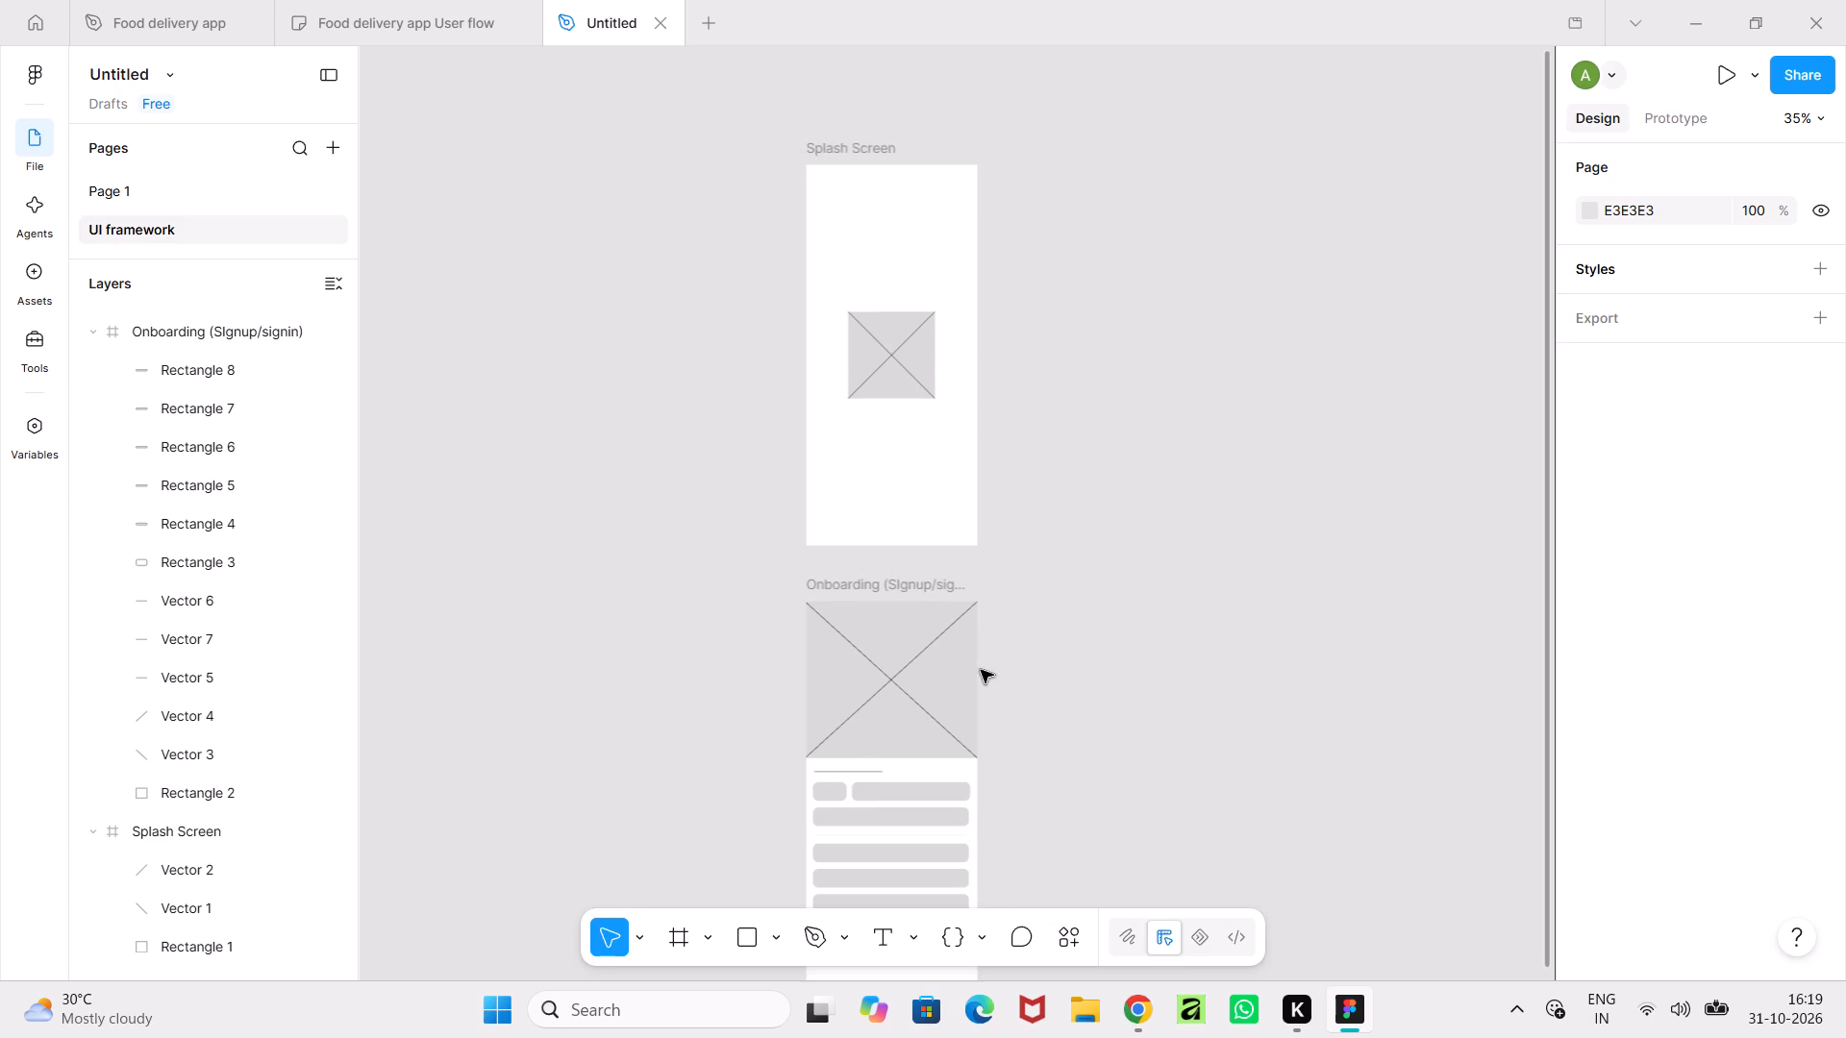
scroll(981, 670, "down", 8)
middle_click(976, 683)
scroll(976, 683, "up", 4)
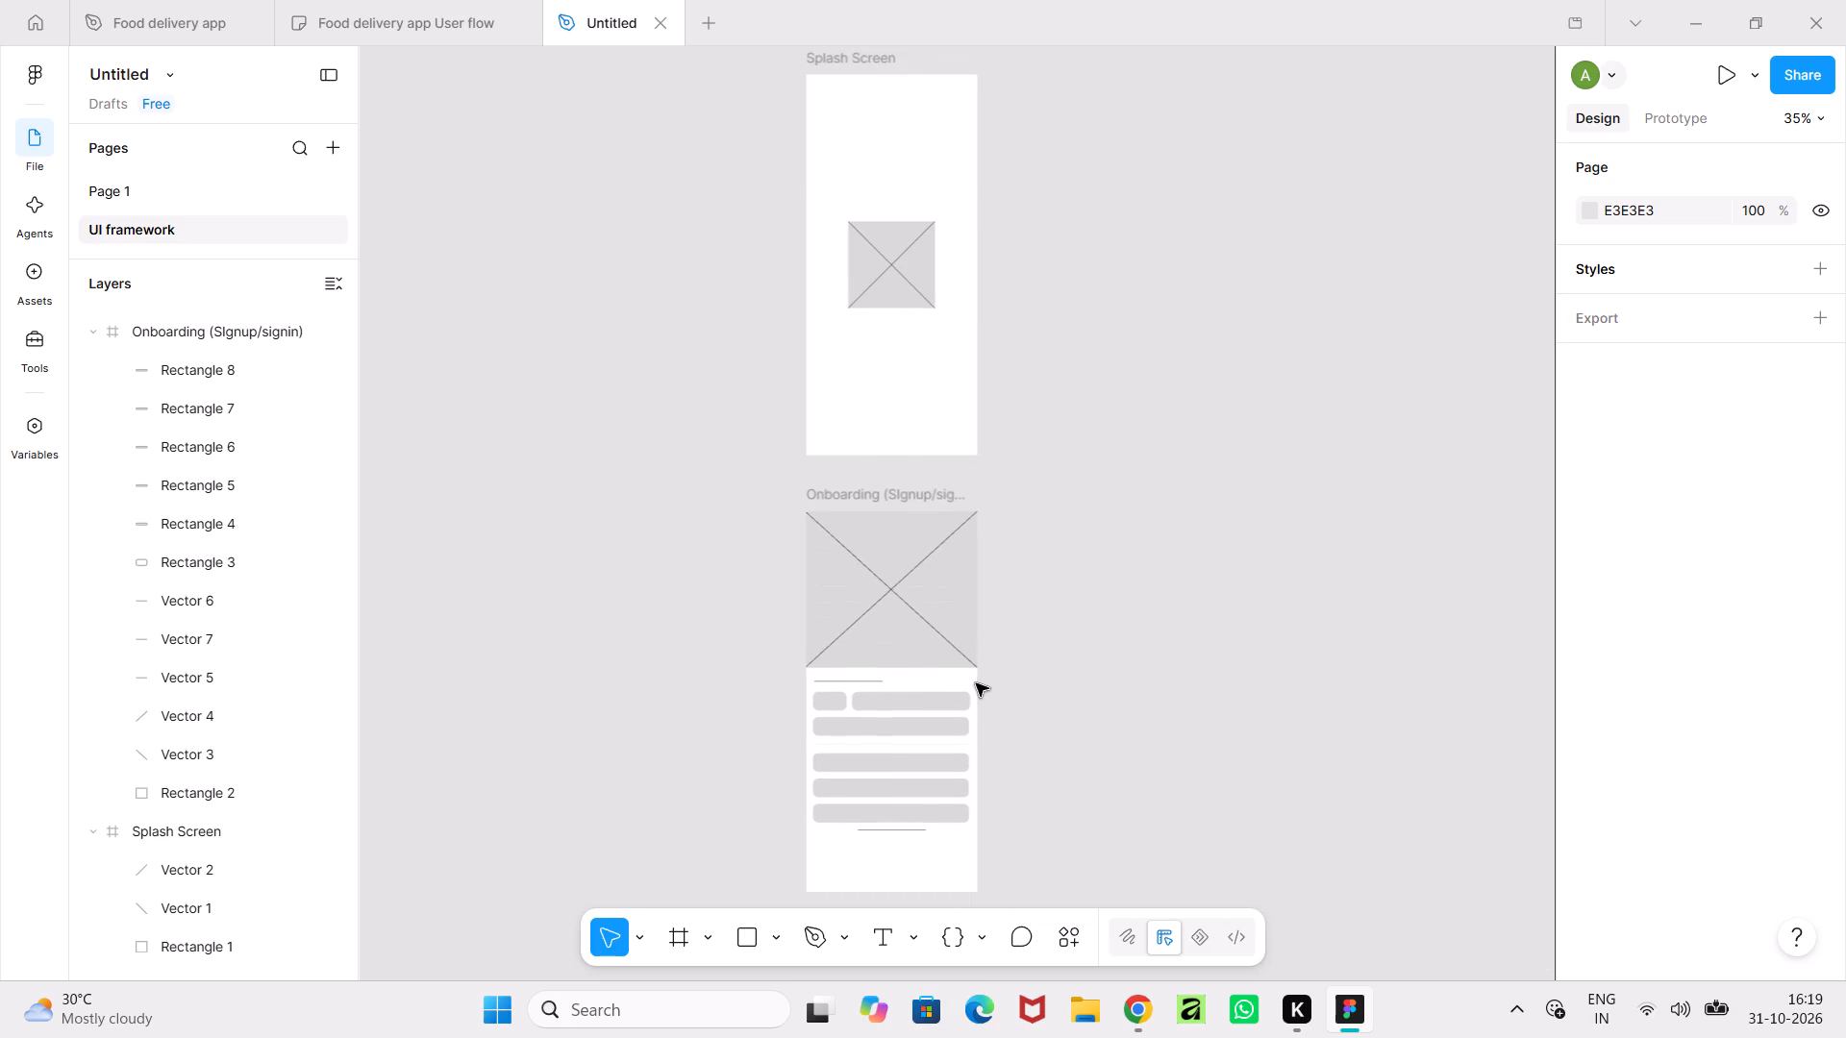
scroll(976, 683, "up", 3)
scroll(971, 690, "down", 2)
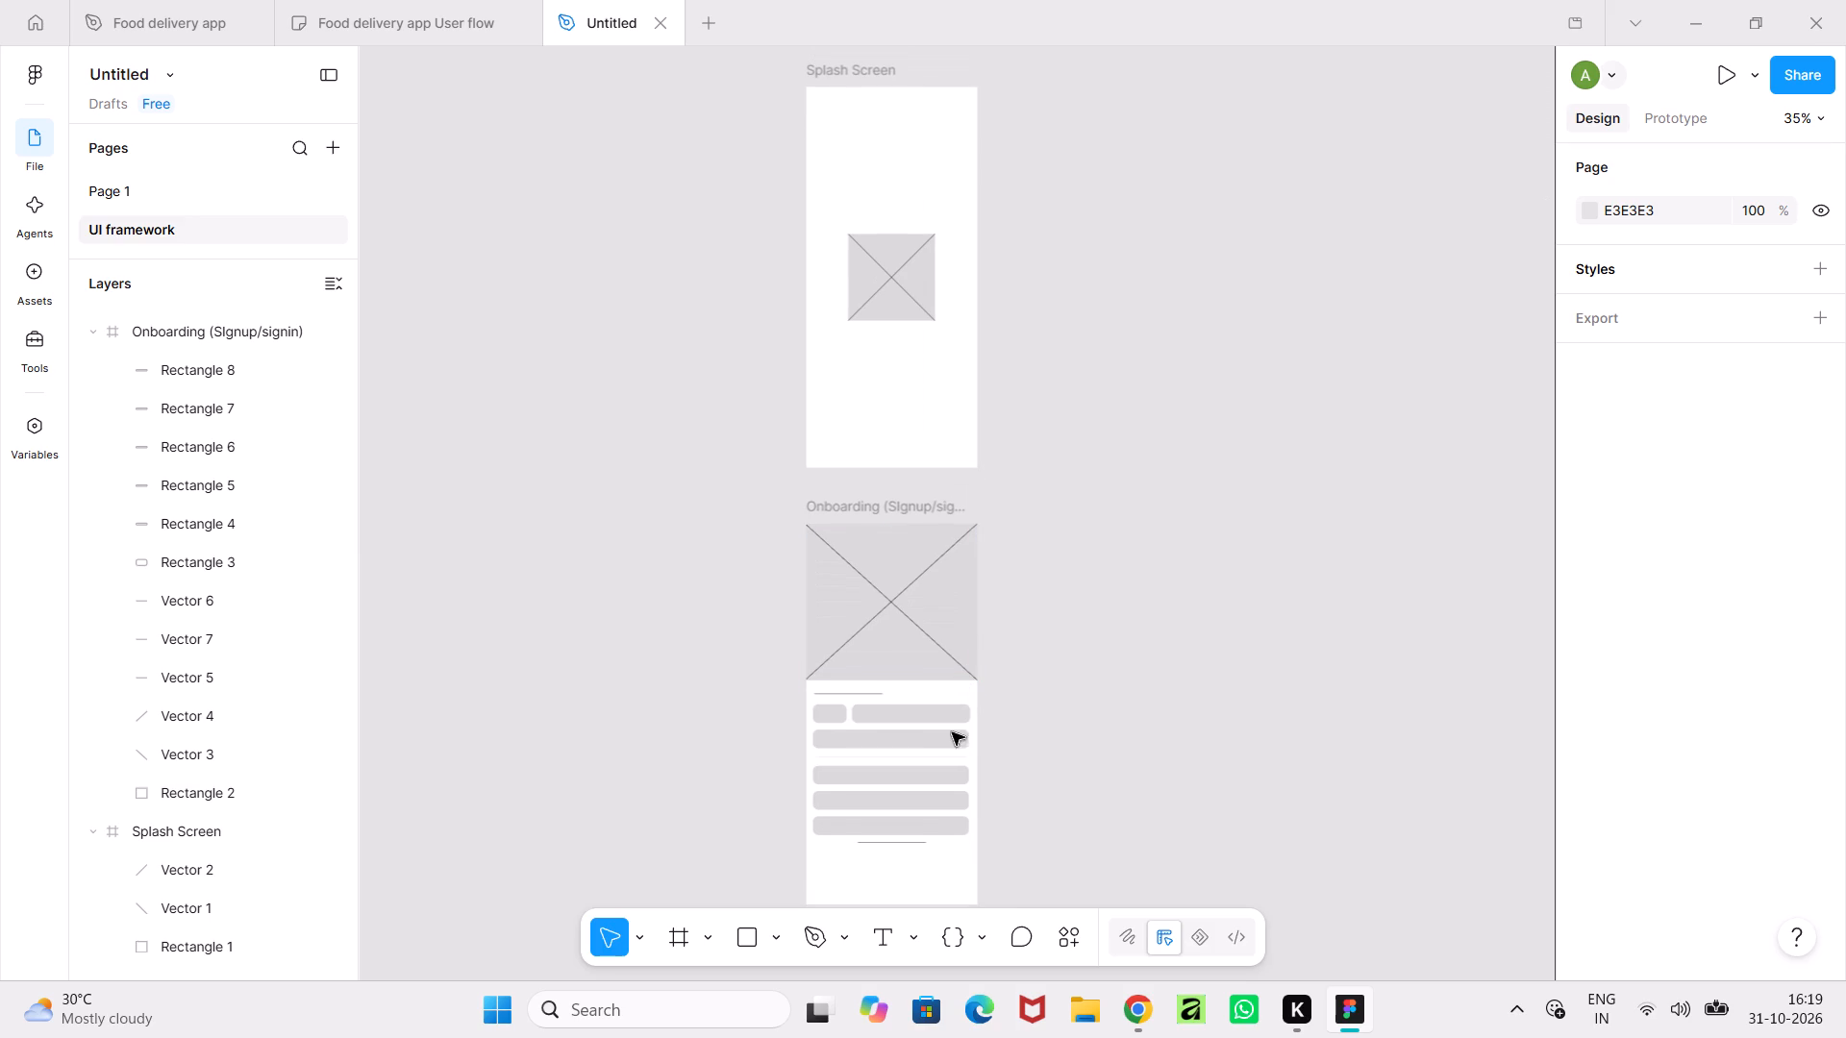
scroll(940, 801, "down", 2)
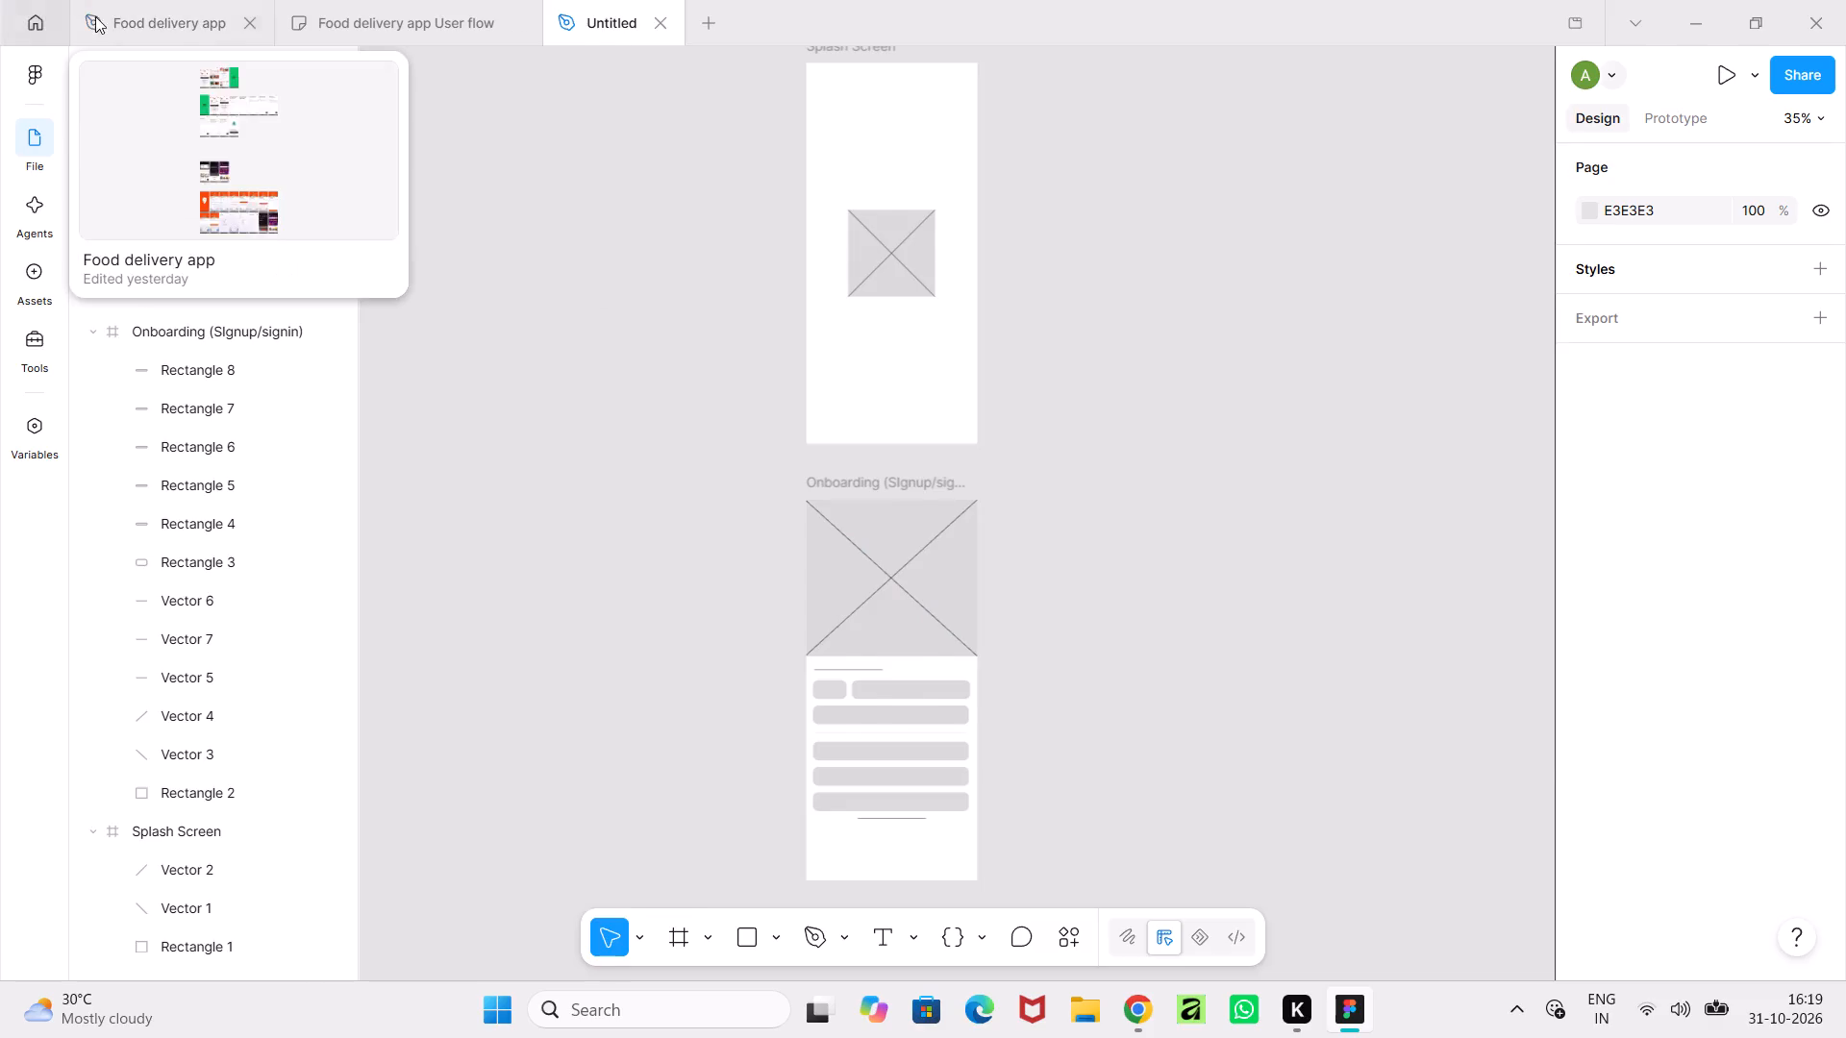
Switch to the Food delivery app file and review the Uber Eats and Swiggy reference screens and their onboarding flows.
left_click(138, 5)
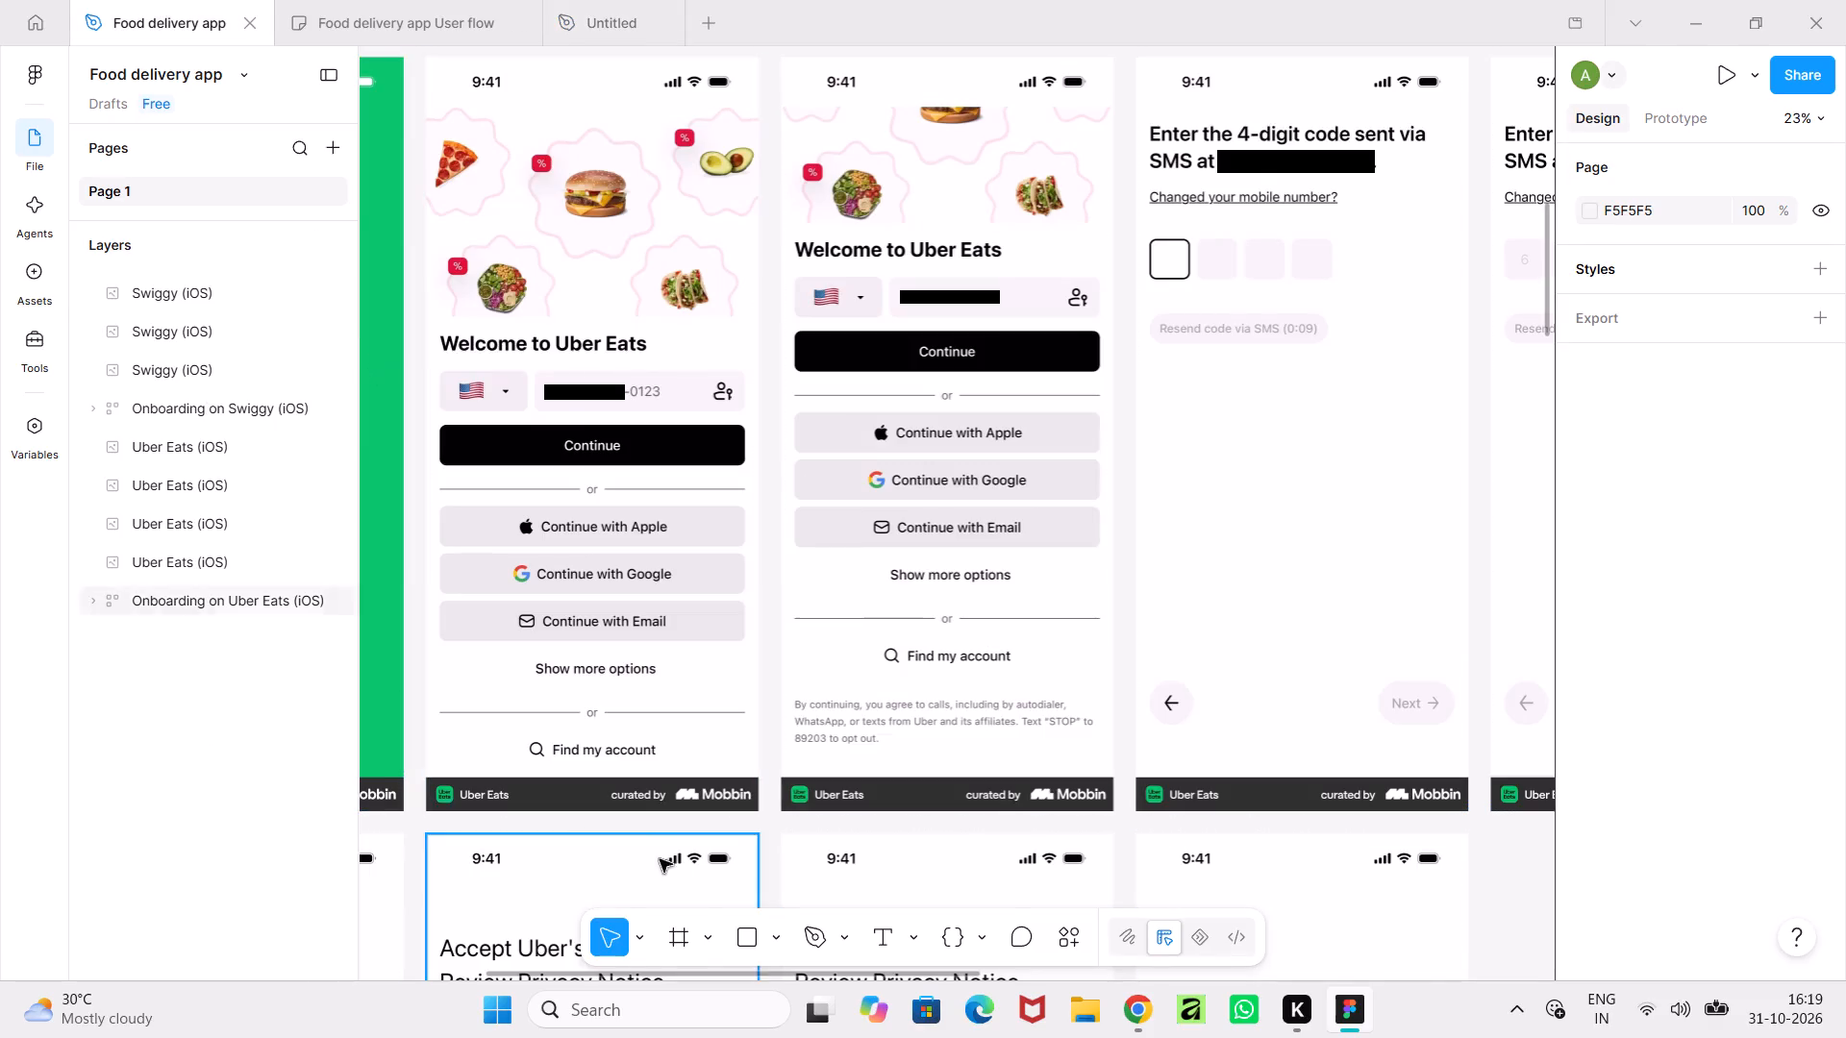
scroll(637, 680, "down", 10, "ctrl")
scroll(861, 688, "down", 4, "ctrl")
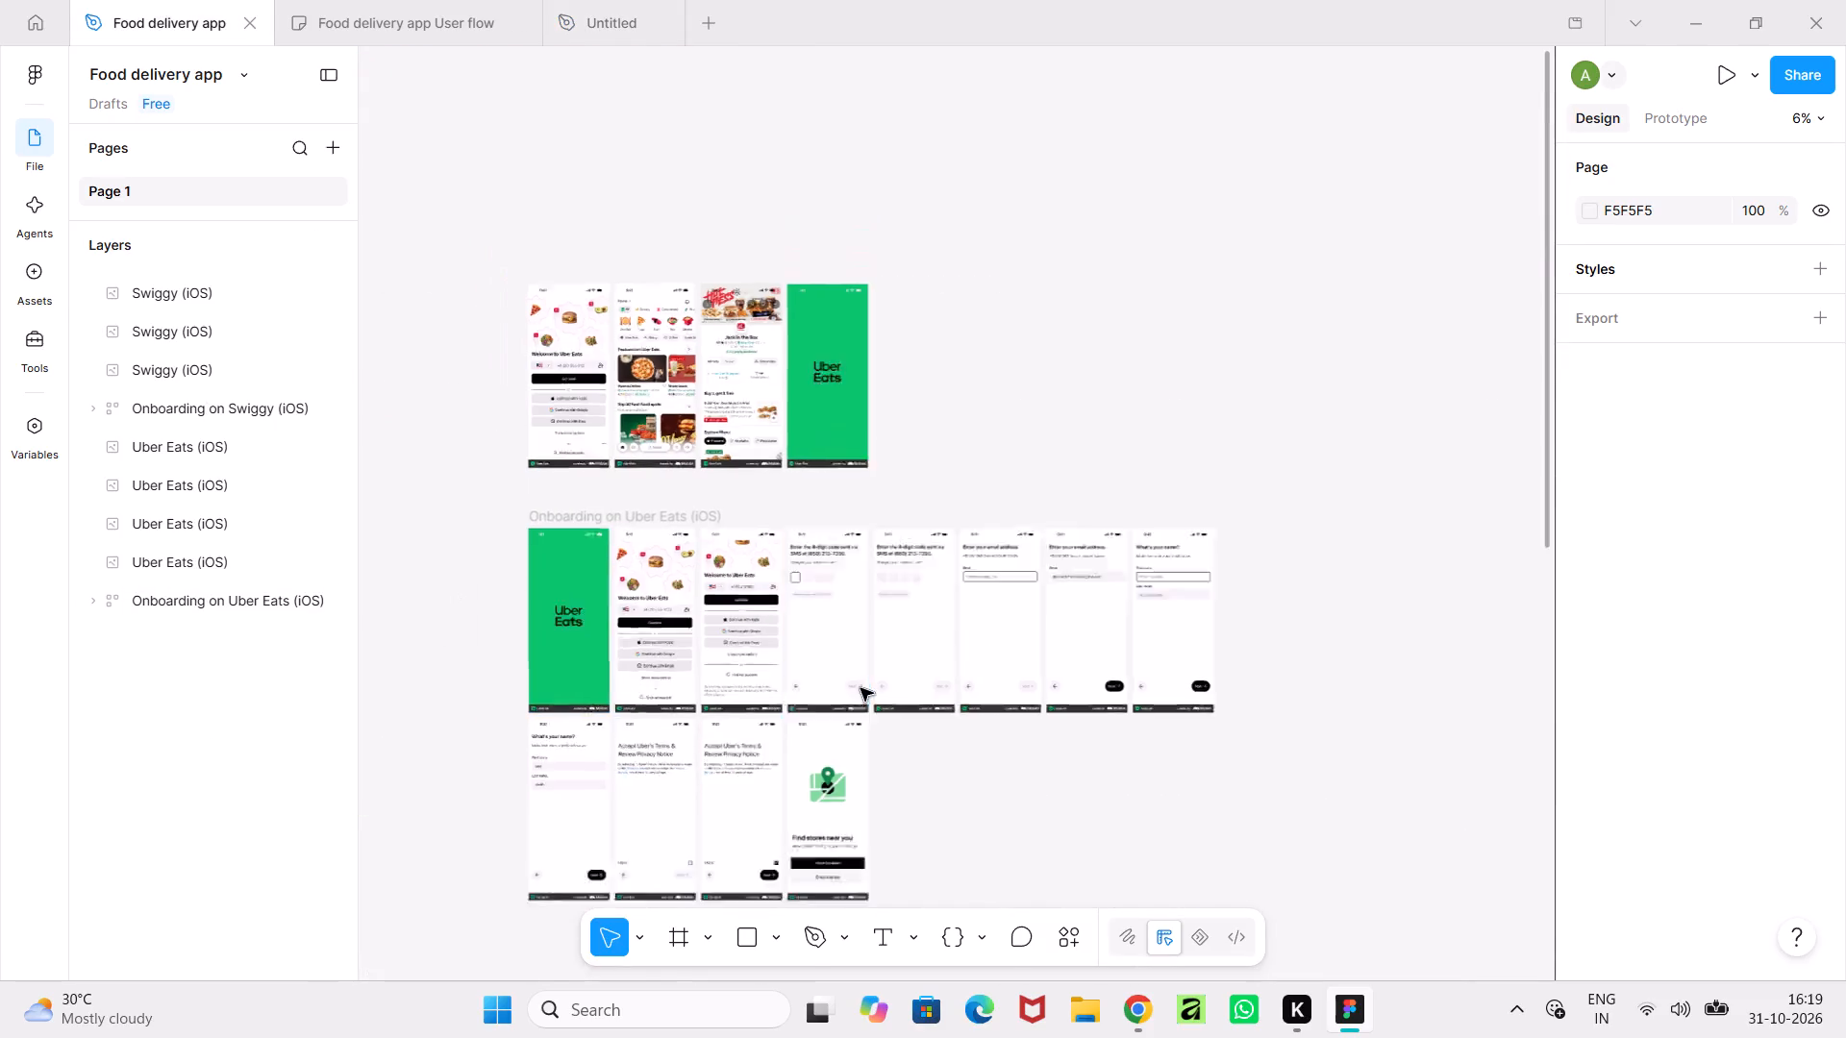
scroll(861, 688, "down", 1, "ctrl")
scroll(939, 775, "up", 7, "ctrl")
middle_click_drag(735, 651, 1239, 585)
scroll(1182, 638, "down", 5, "ctrl")
middle_click_drag(1187, 696, 1078, 613)
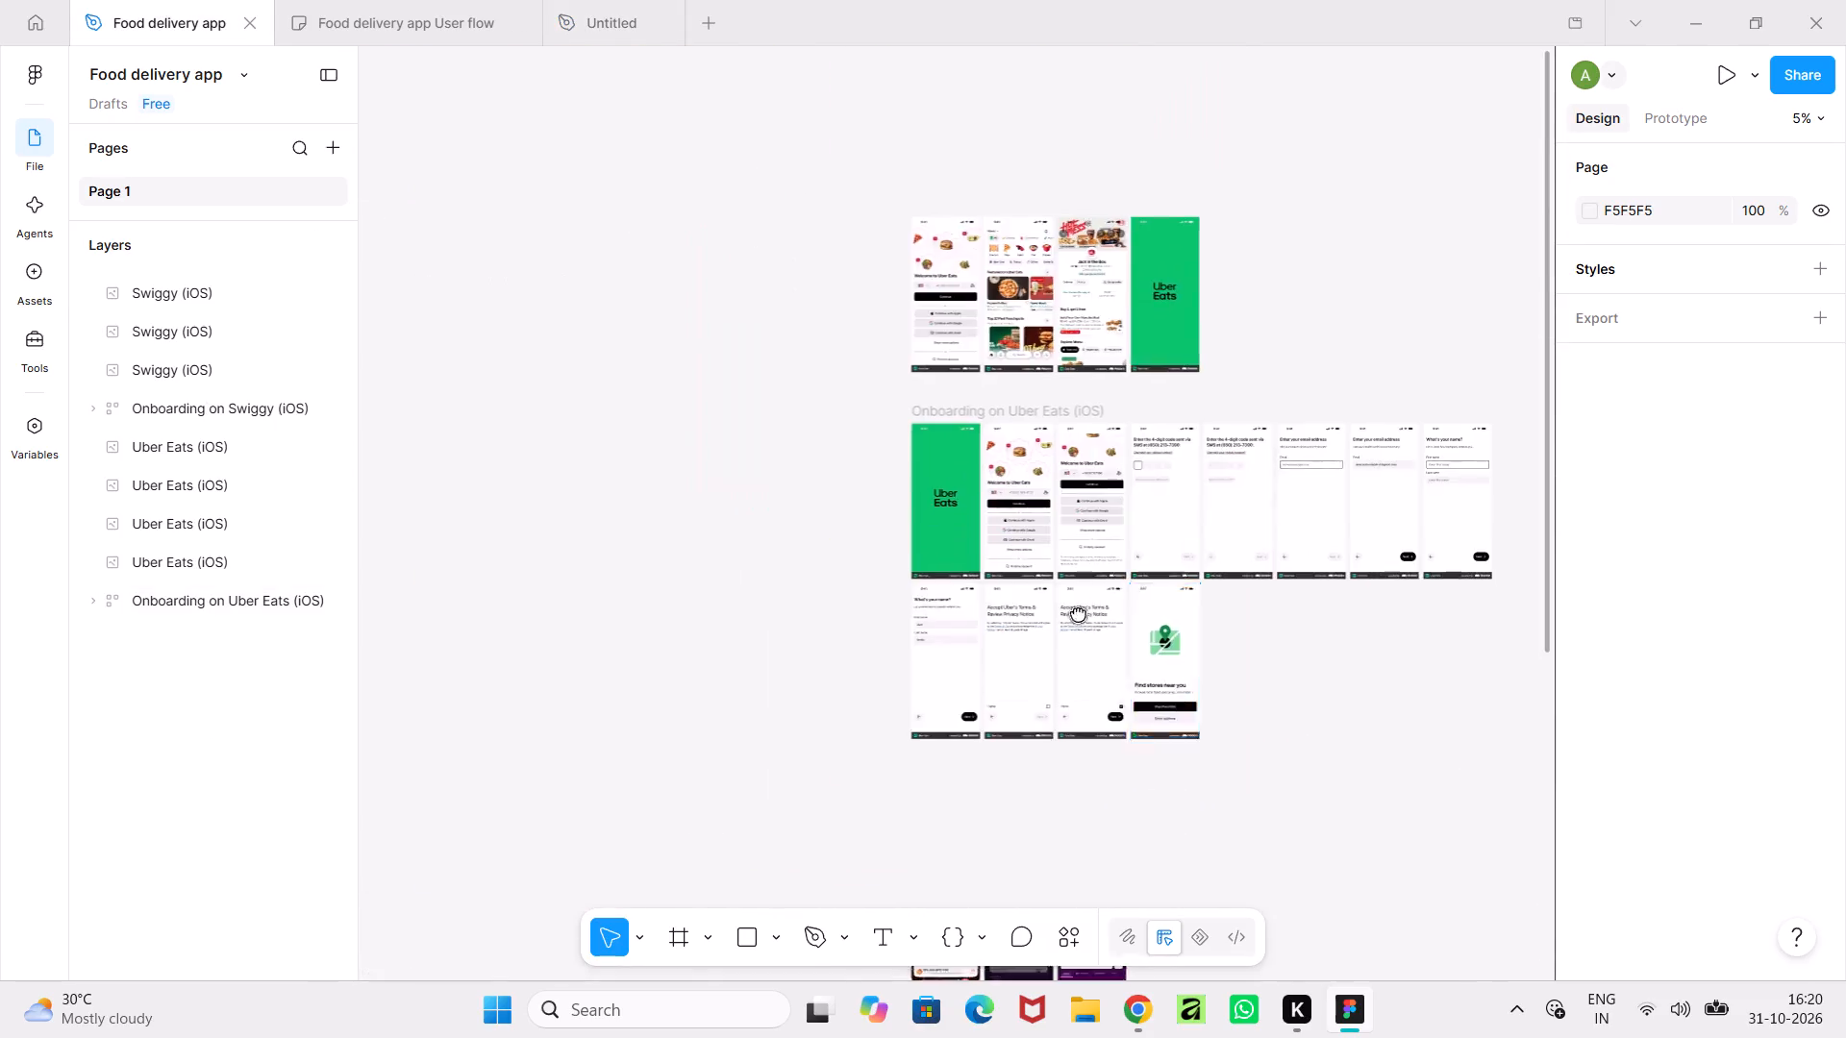
middle_click_drag(1078, 613, 629, 220)
middle_click_drag(771, 545, 973, 100)
scroll(954, 317, "up", 5, "ctrl")
middle_click_drag(954, 317, 1017, 471, "ctrl")
scroll(1020, 474, "down", 2, "ctrl")
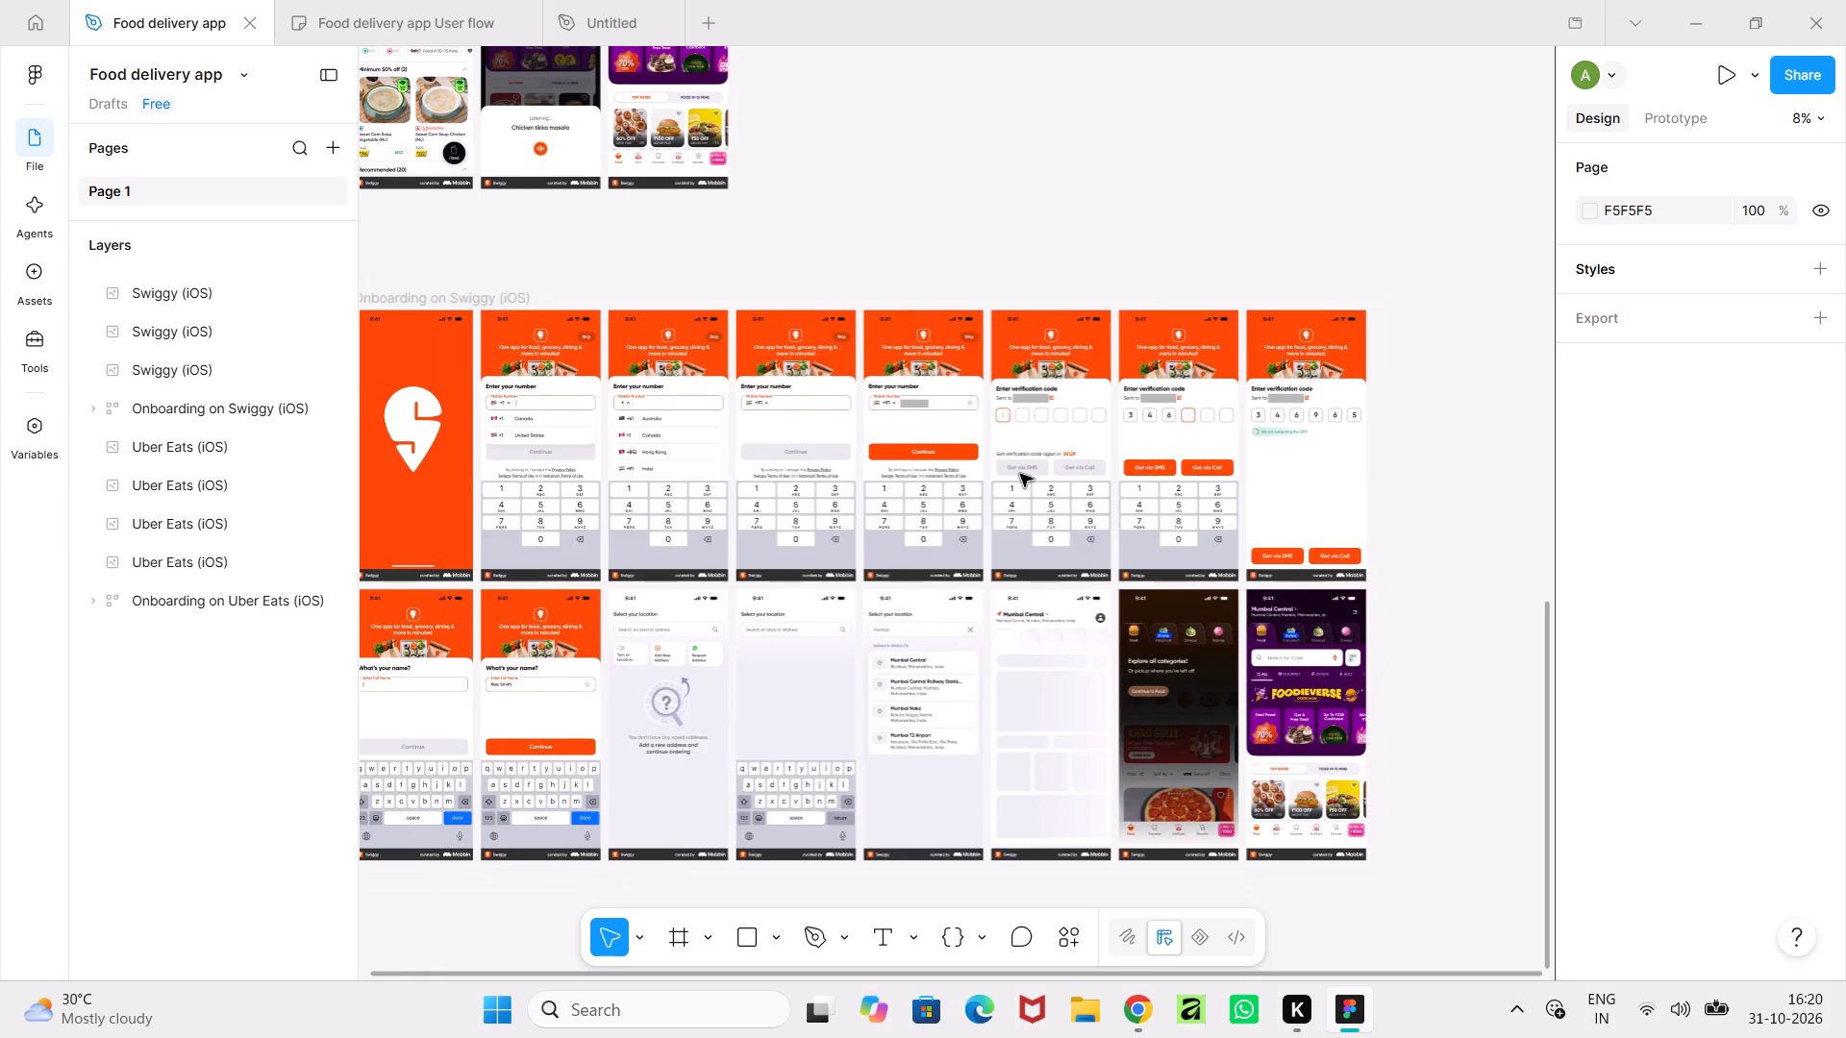
scroll(1021, 474, "down", 4, "ctrl")
middle_click_drag(1021, 474, 1022, 732, "ctrl")
scroll(1036, 463, "down", 5, "ctrl")
middle_click_drag(1036, 463, 1009, 686, "ctrl")
Move the three separate Swiggy screenshots down together to about Y 7270, closer to the Onboarding on Swiggy group.
scroll(1009, 679, "up", 4, "ctrl")
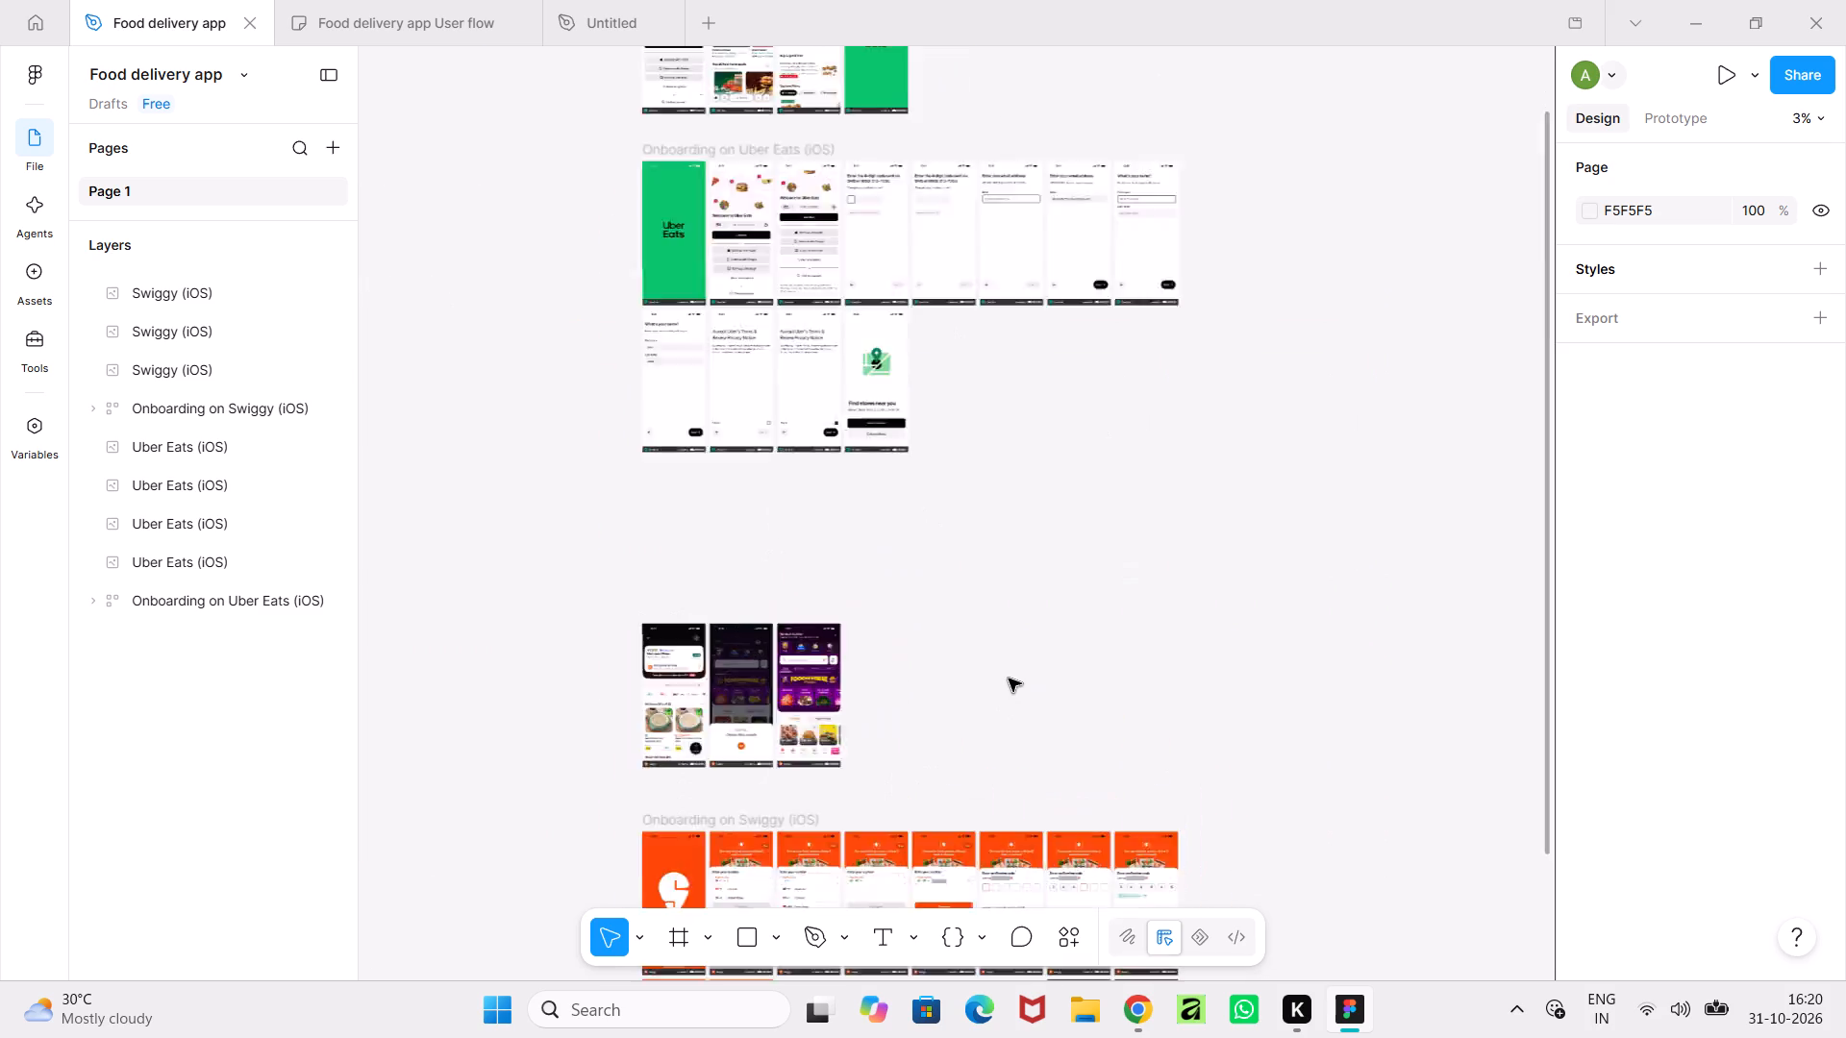
scroll(1009, 679, "up", 2, "ctrl")
middle_click_drag(1009, 679, 1048, 531)
left_click_drag(444, 383, 736, 716)
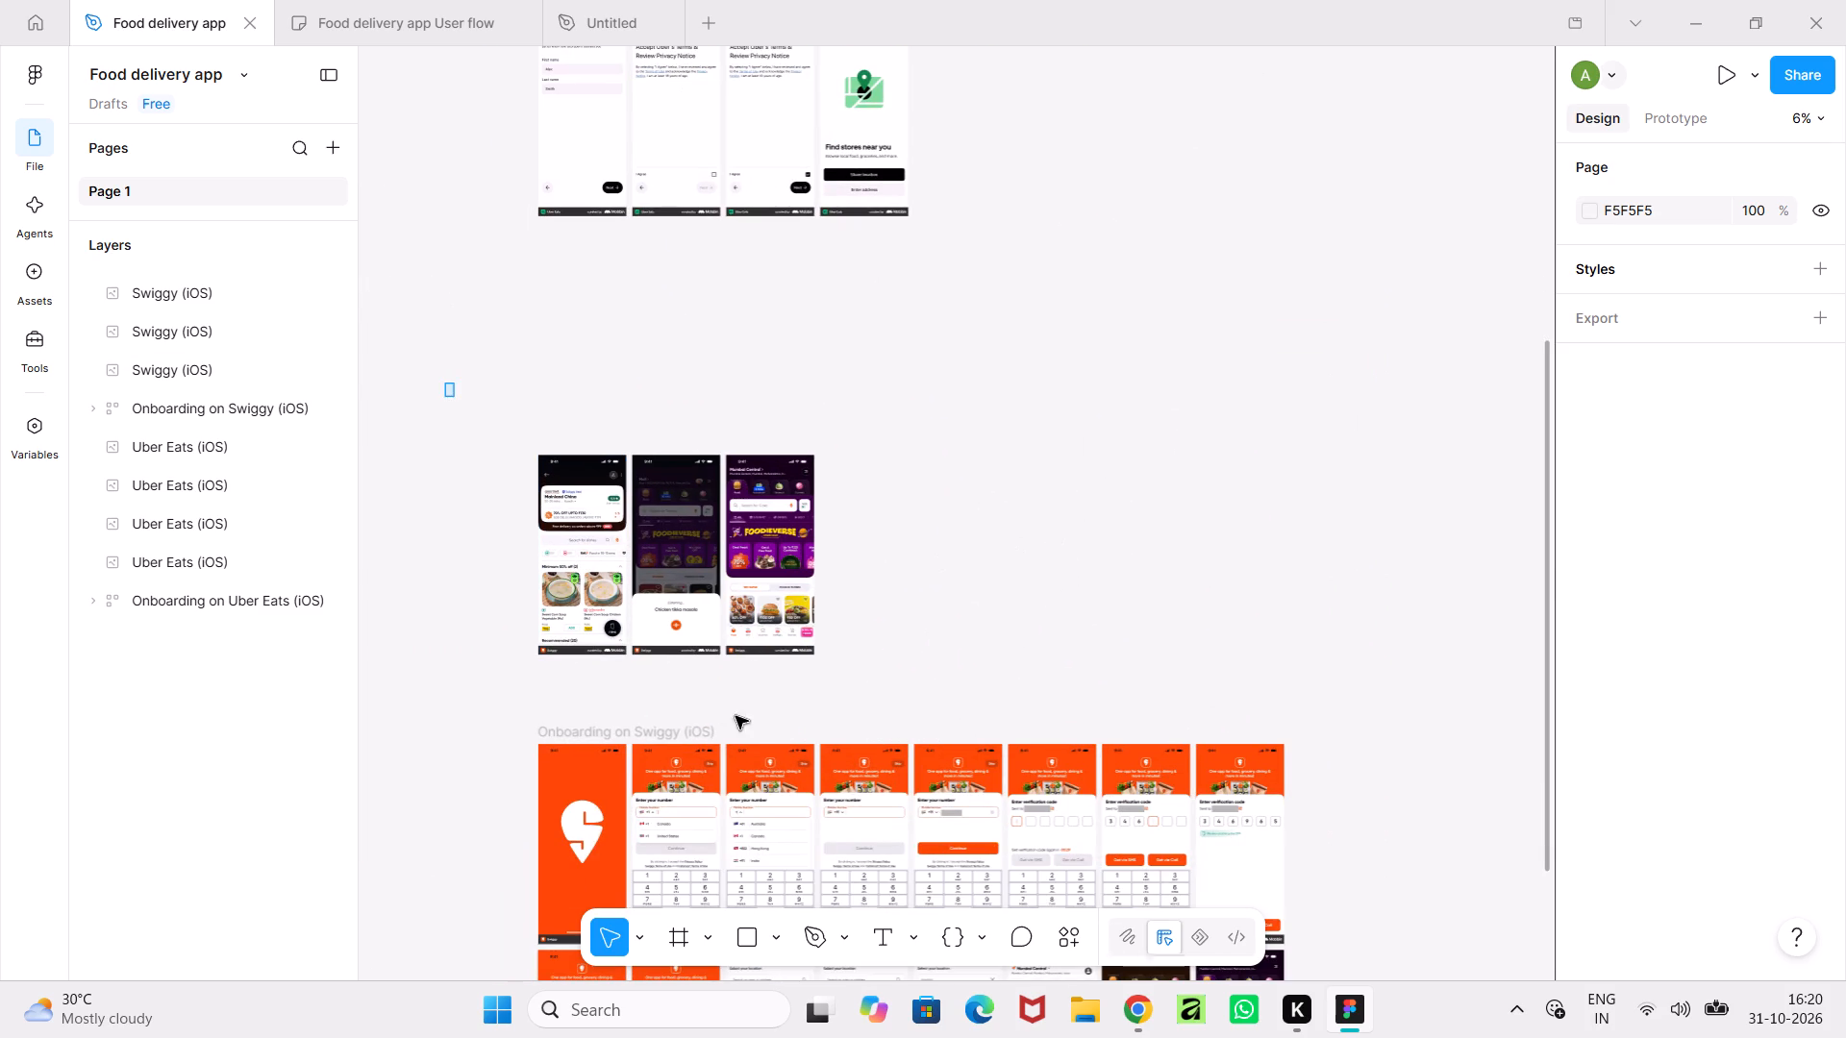
left_click_drag(557, 516, 560, 567)
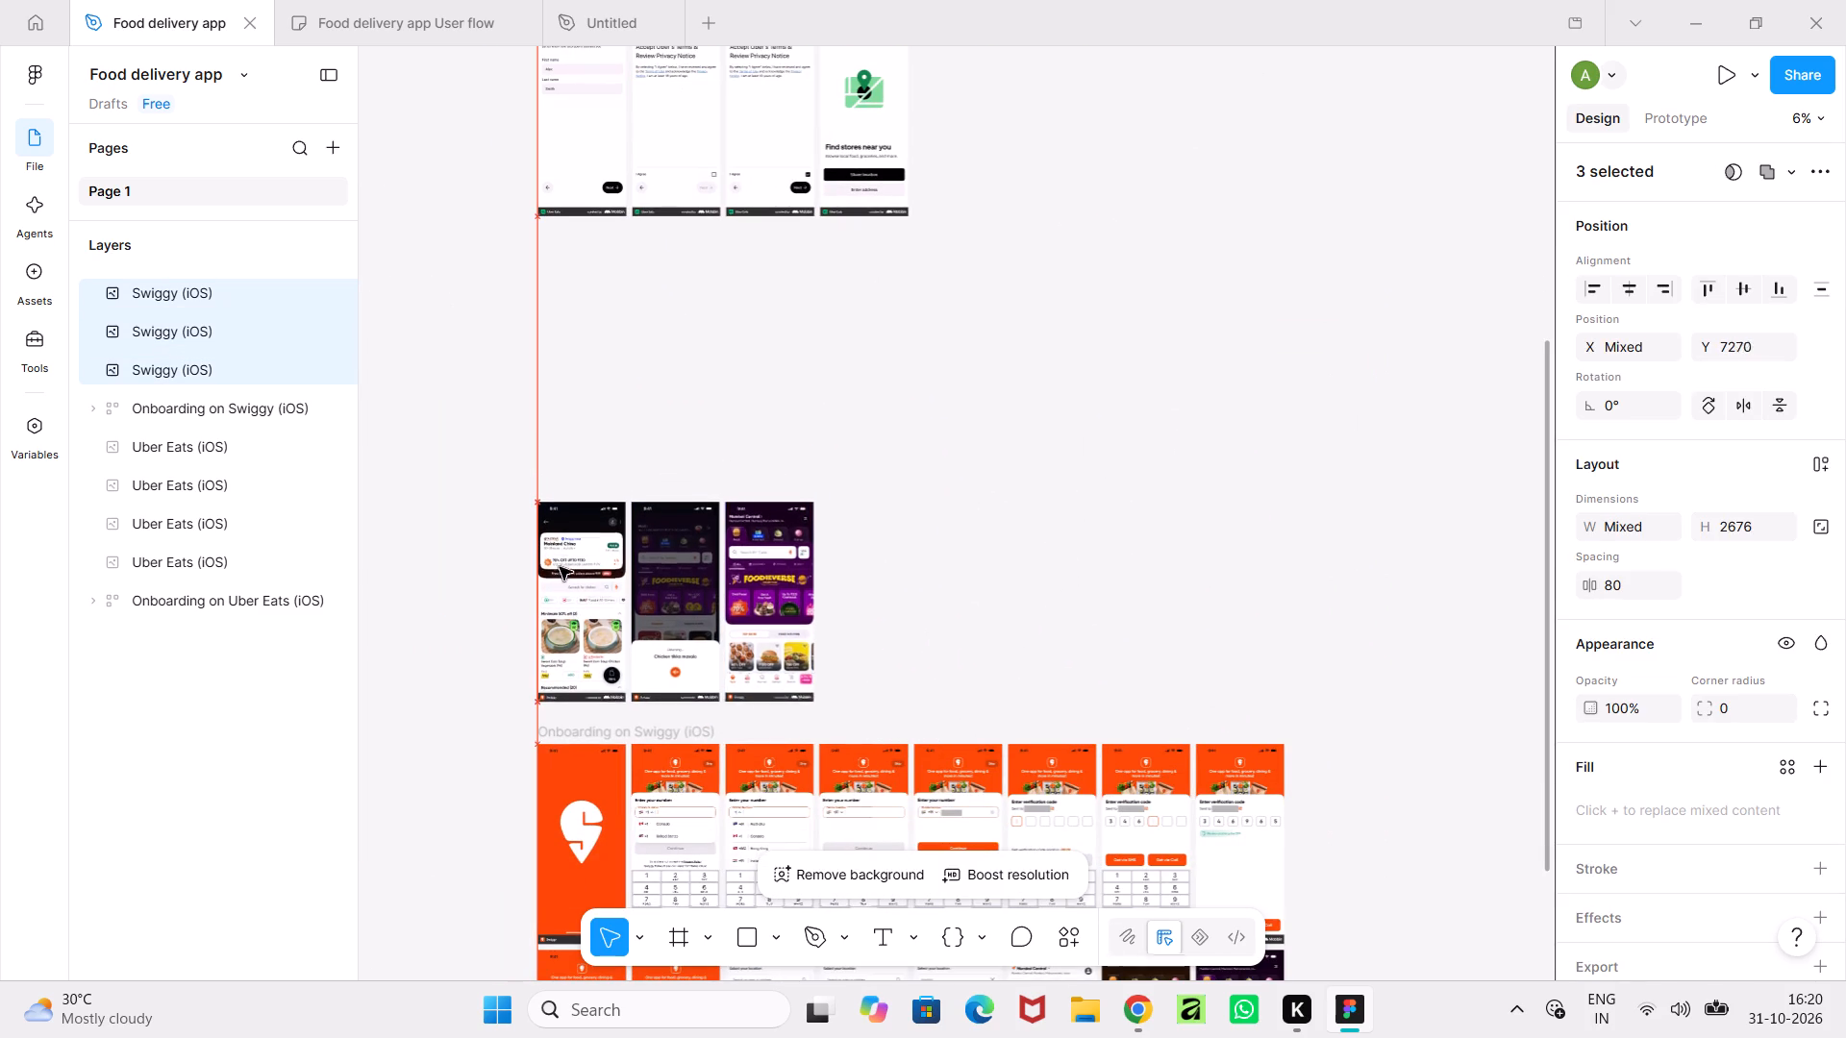
left_click_drag(560, 567, 560, 568)
left_click(471, 646)
middle_click(471, 646, "ctrl")
Examine the full set of reference screens, focusing on the Uber Eats screenshots and onboarding sequence.
scroll(471, 646, "down", 5, "ctrl")
scroll(1105, 585, "down", 2, "ctrl")
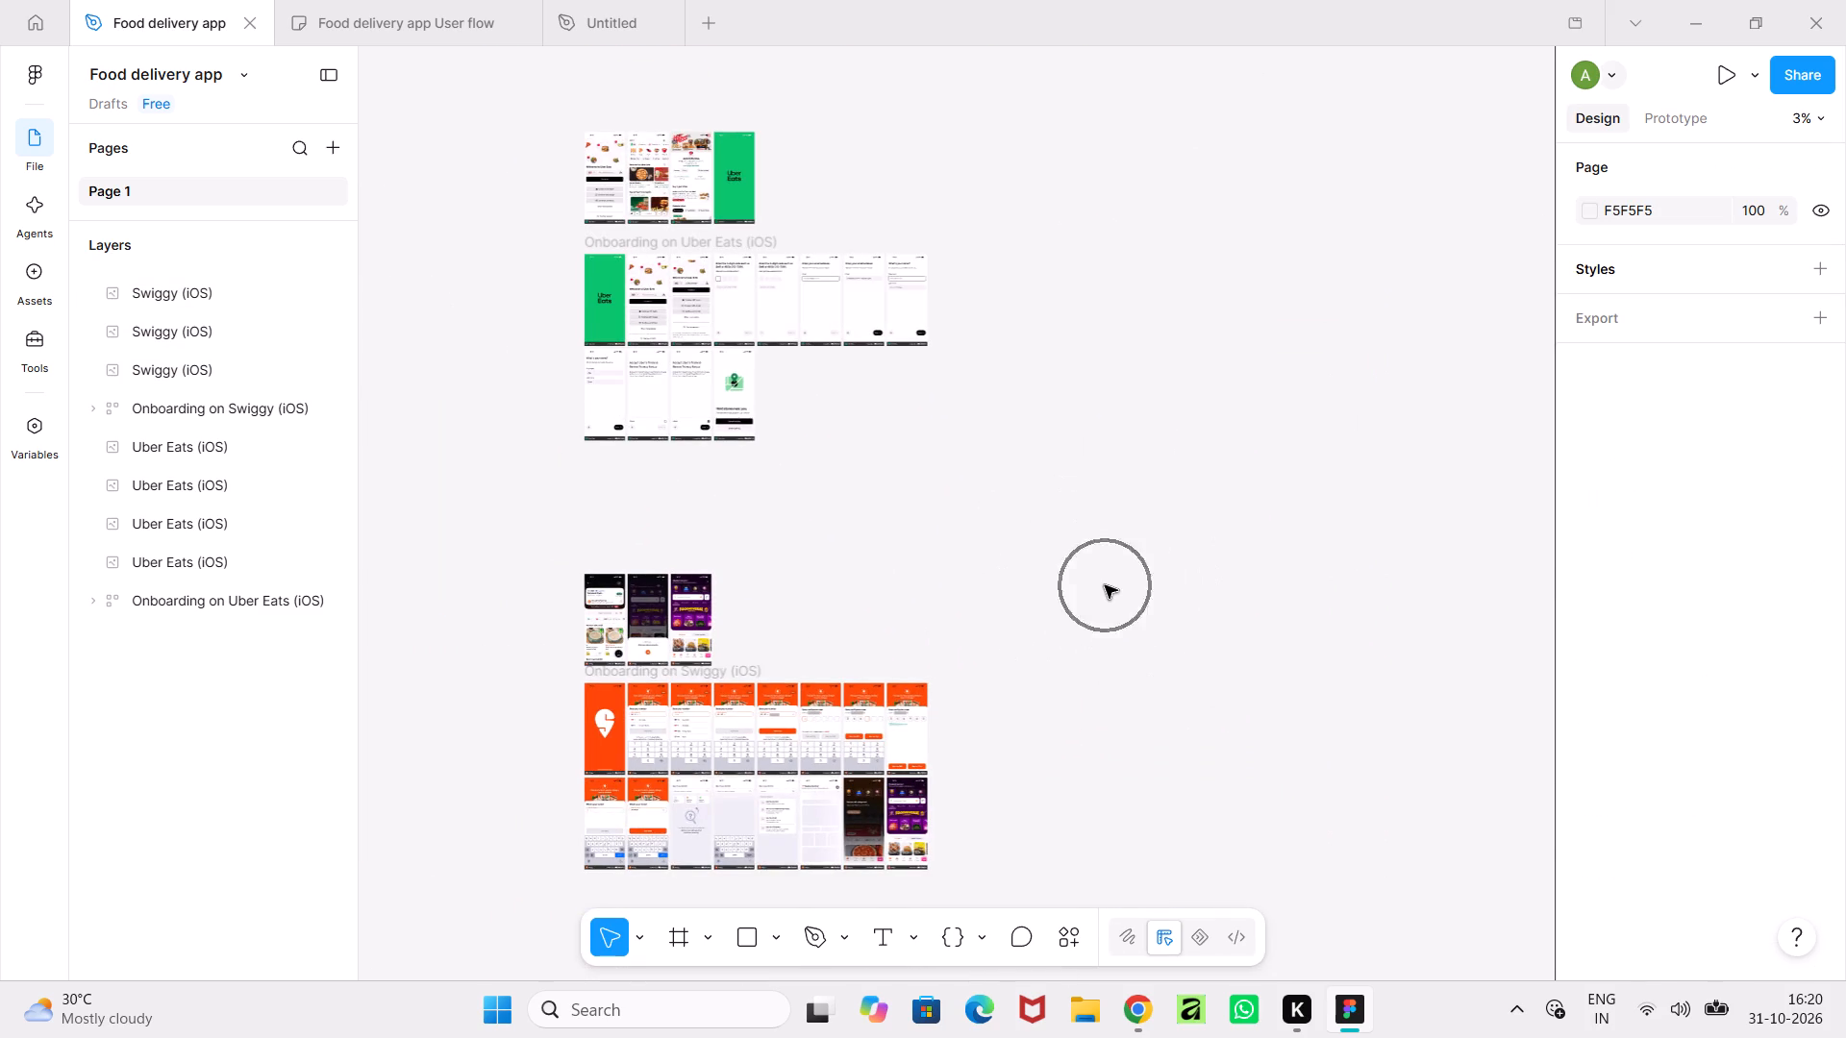
scroll(1105, 585, "down", 1, "ctrl")
middle_click_drag(1159, 840, 1228, 1037, "ctrl")
scroll(1076, 778, "up", 6, "ctrl")
middle_click_drag(844, 593, 1189, 976, "ctrl")
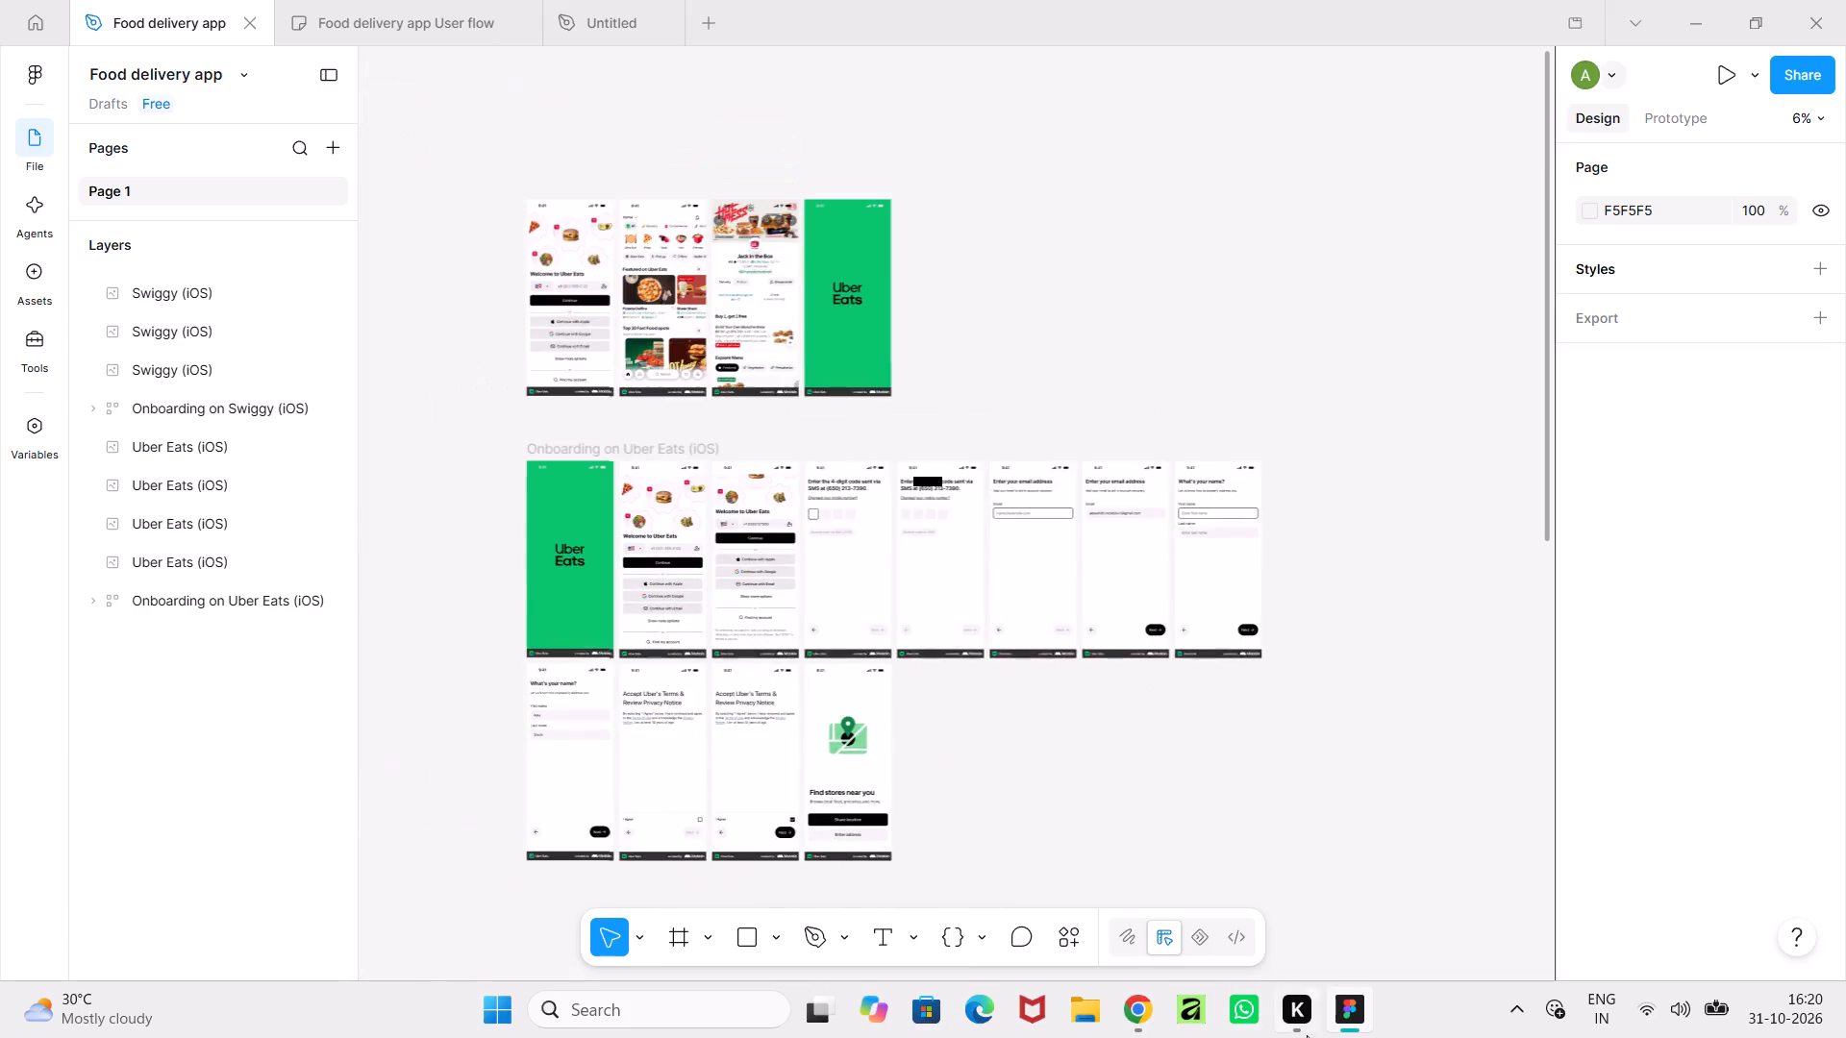
scroll(1176, 919, "up", 5, "ctrl")
scroll(867, 627, "up", 6, "ctrl")
scroll(1007, 764, "down", 4, "ctrl")
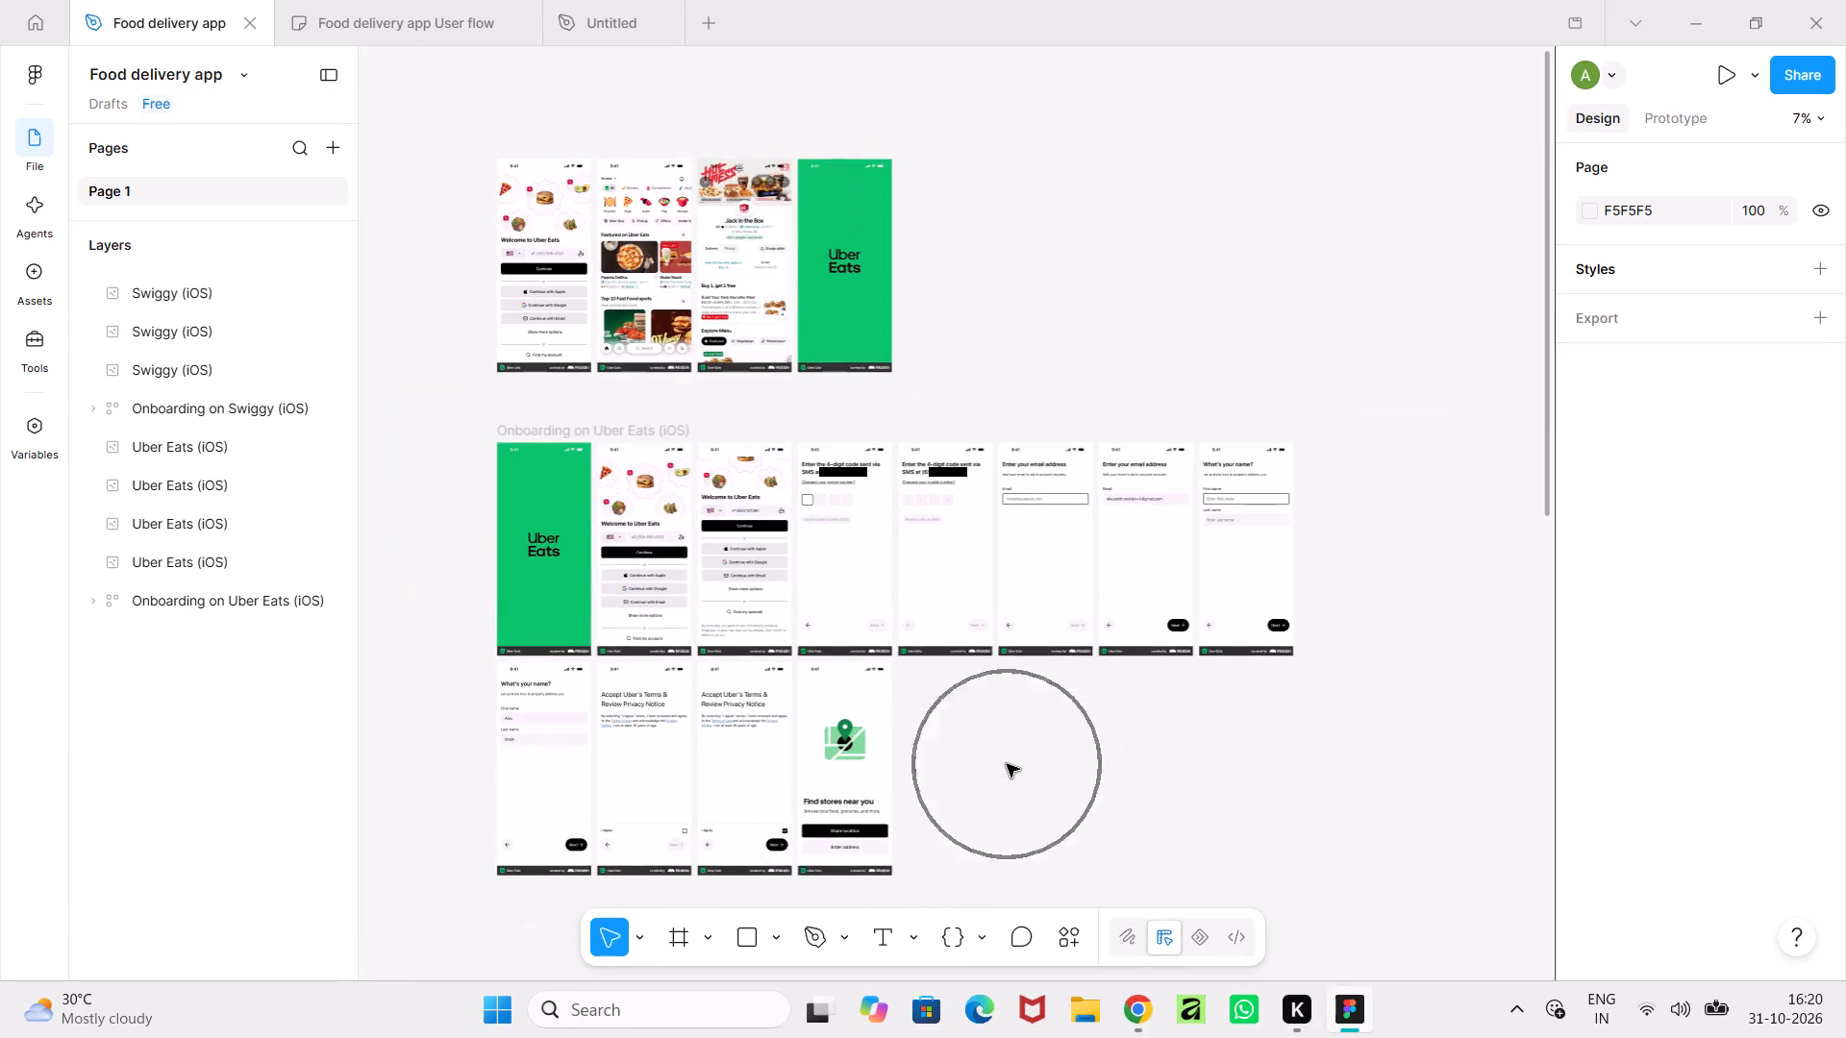
middle_click_drag(1007, 764, 1017, 775)
Return to the Untitled file's UI framework page and view the Splash Screen and Onboarding frames with the empty canvas beside them.
left_click(603, 23)
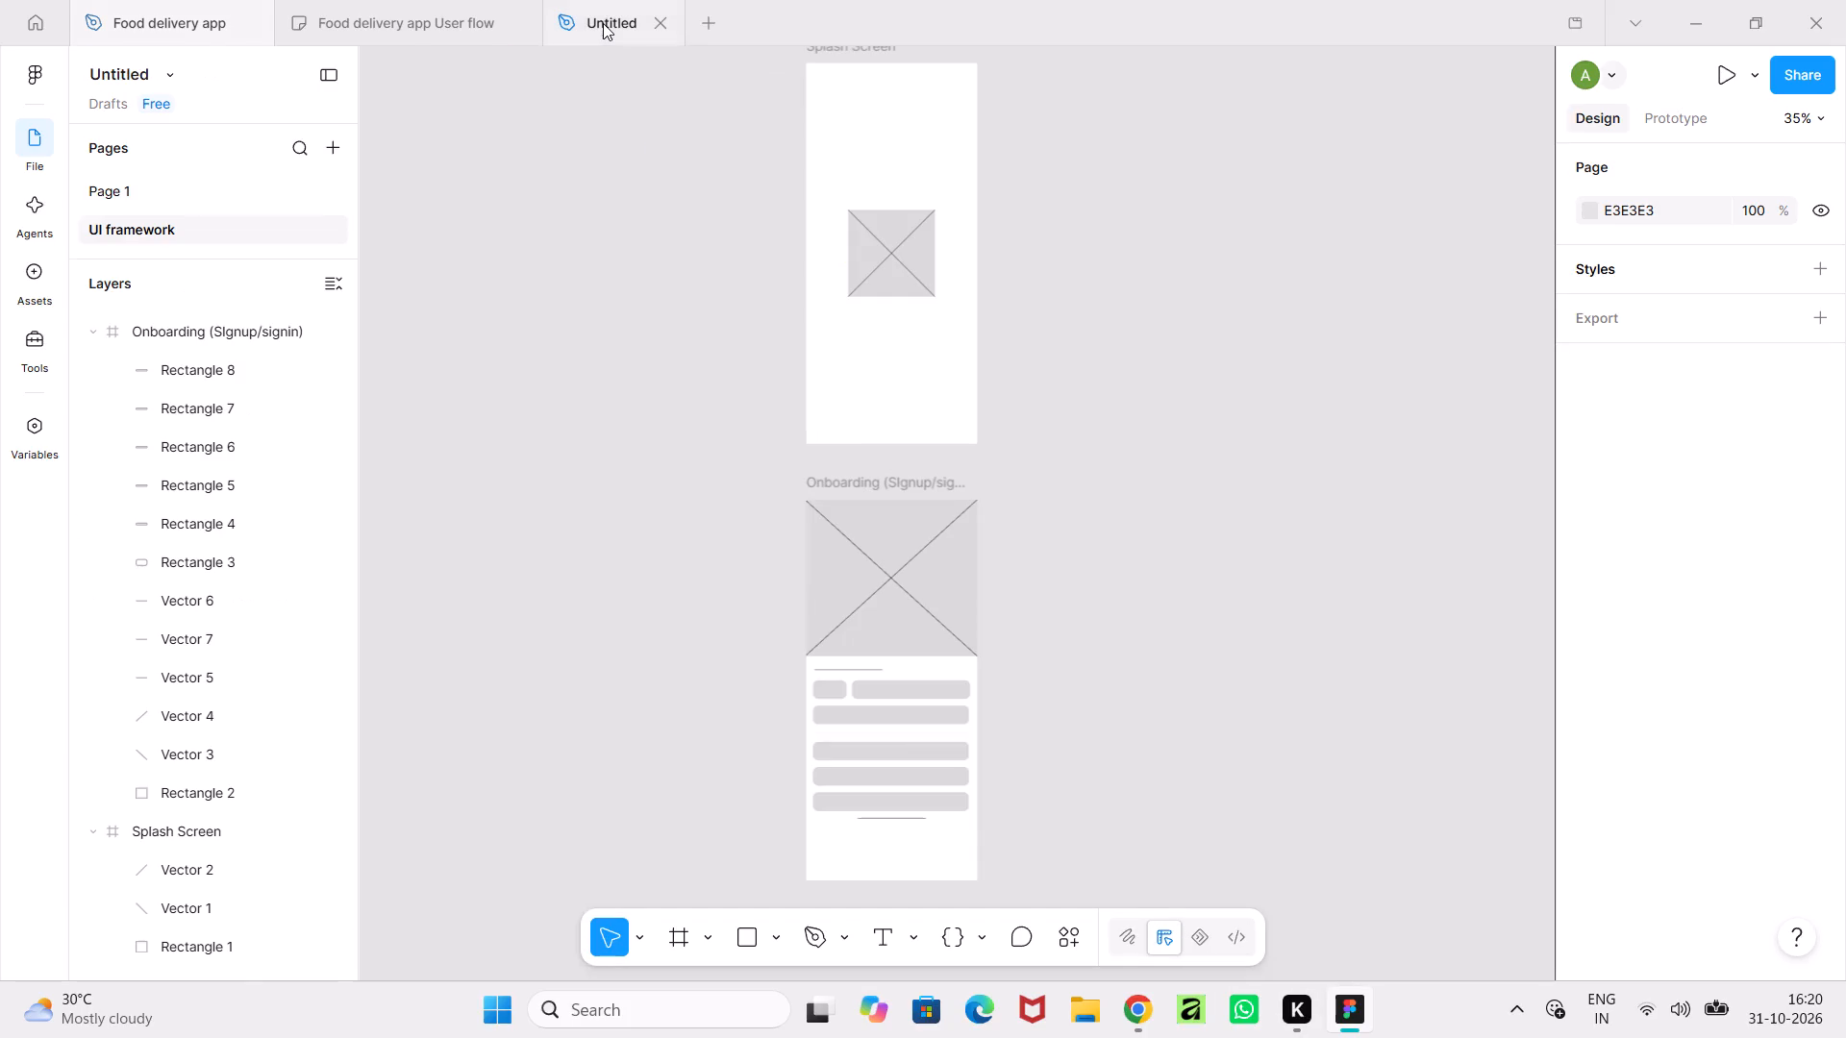
scroll(1340, 704, "down", 4, "ctrl")
middle_click_drag(1340, 704, 1139, 688, "ctrl")
scroll(1117, 687, "up", 3, "ctrl")
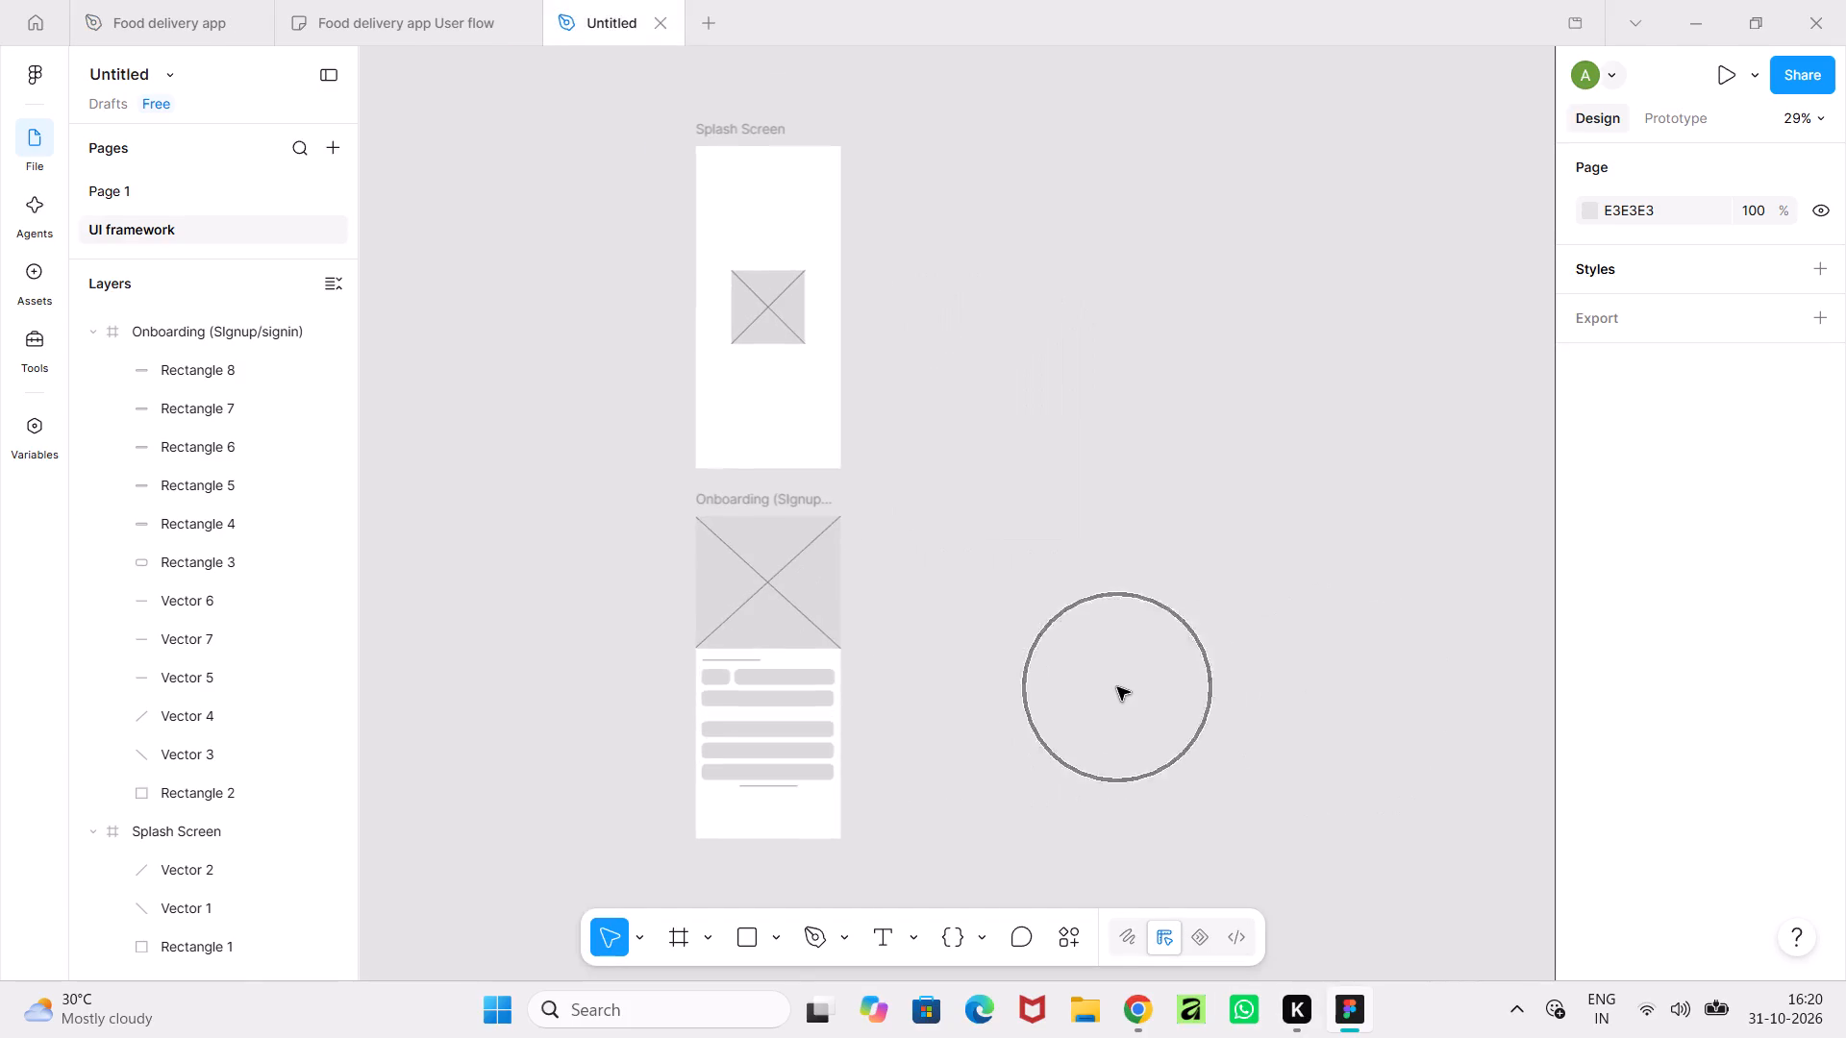
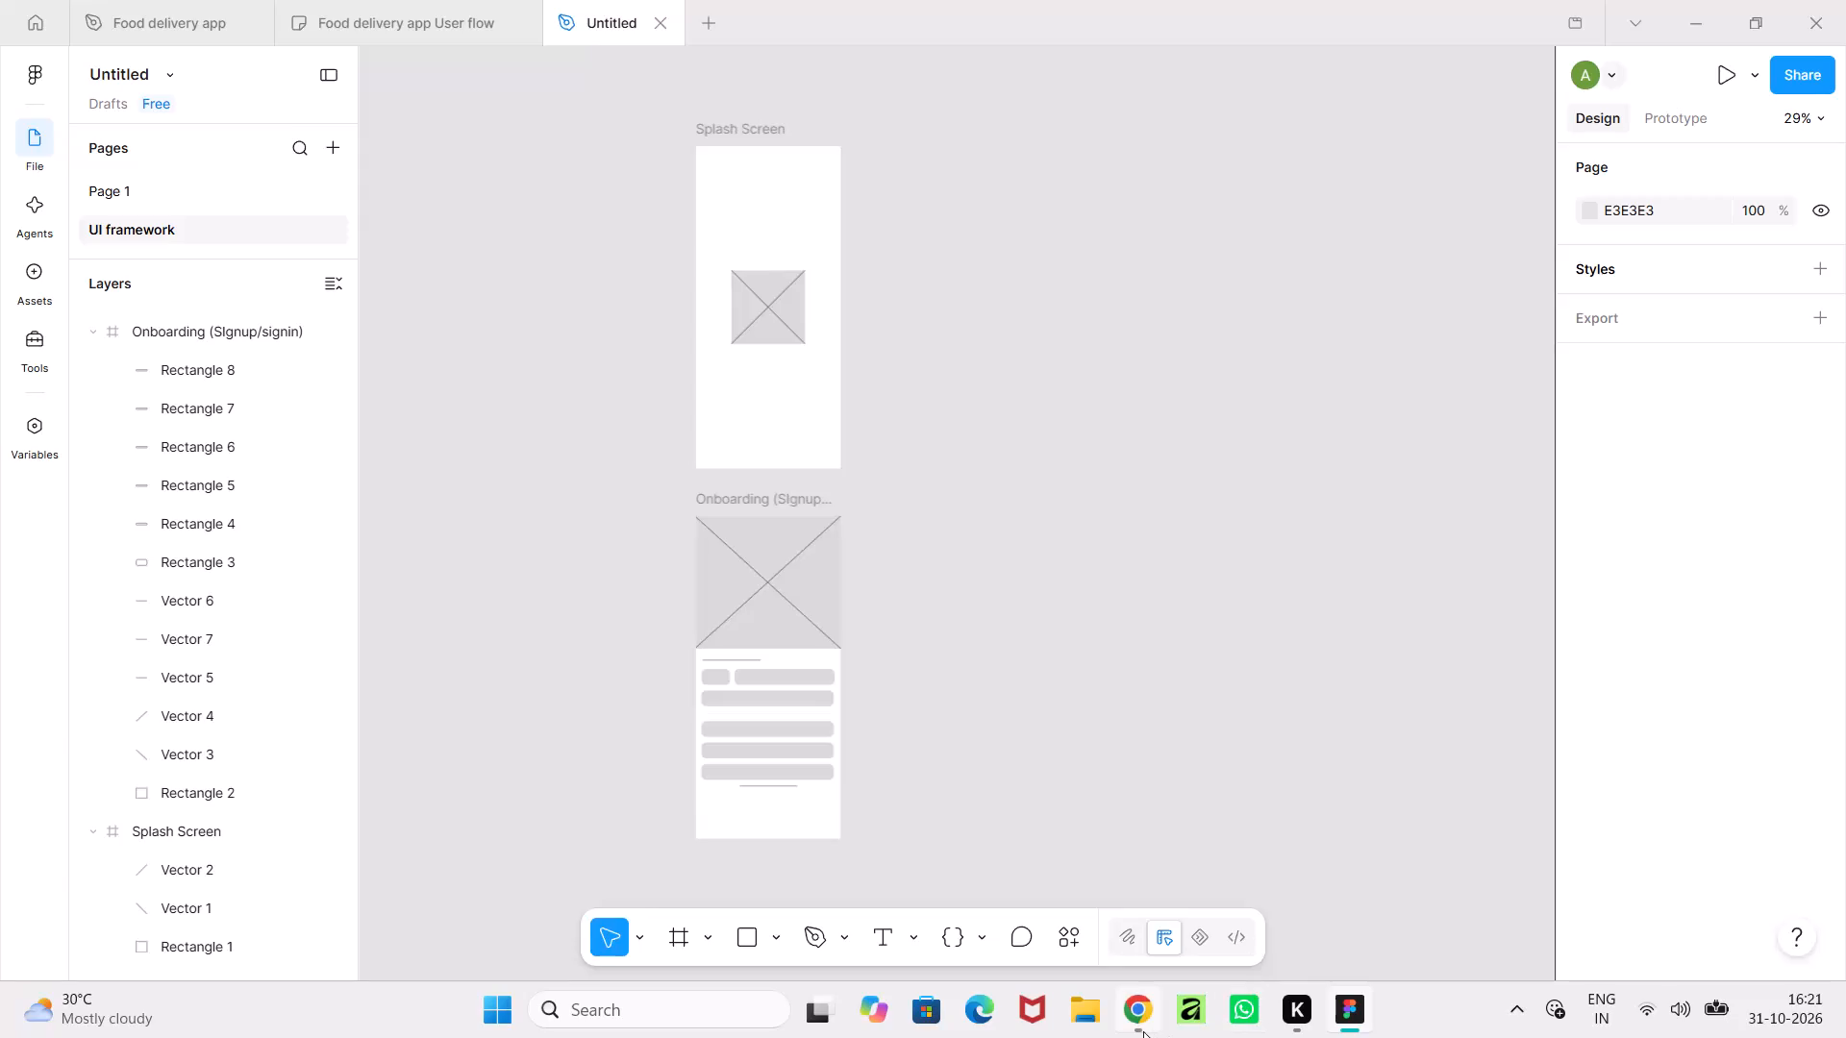
Switch to Chrome, search the web for miro in a new tab, and open the My First Board board.
left_click(1143, 1031)
left_click(1450, 20)
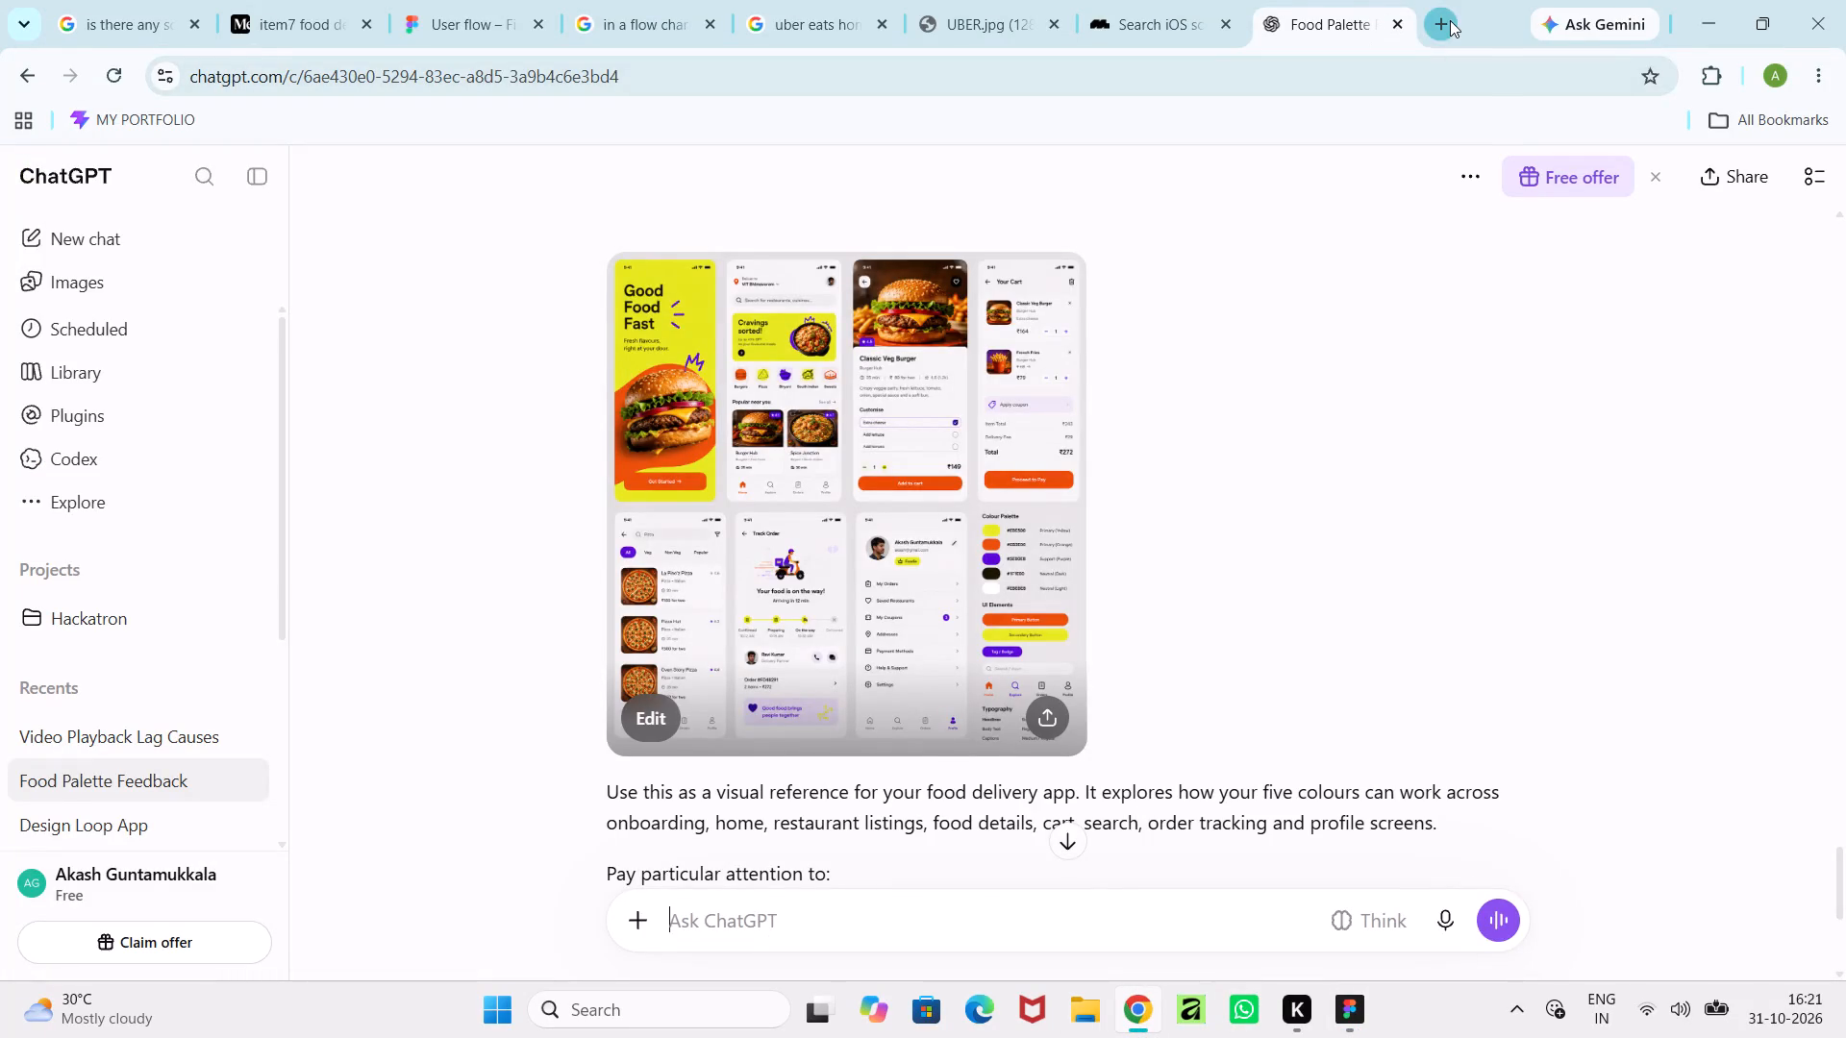
left_click(851, 496)
type("miro")
key("Return")
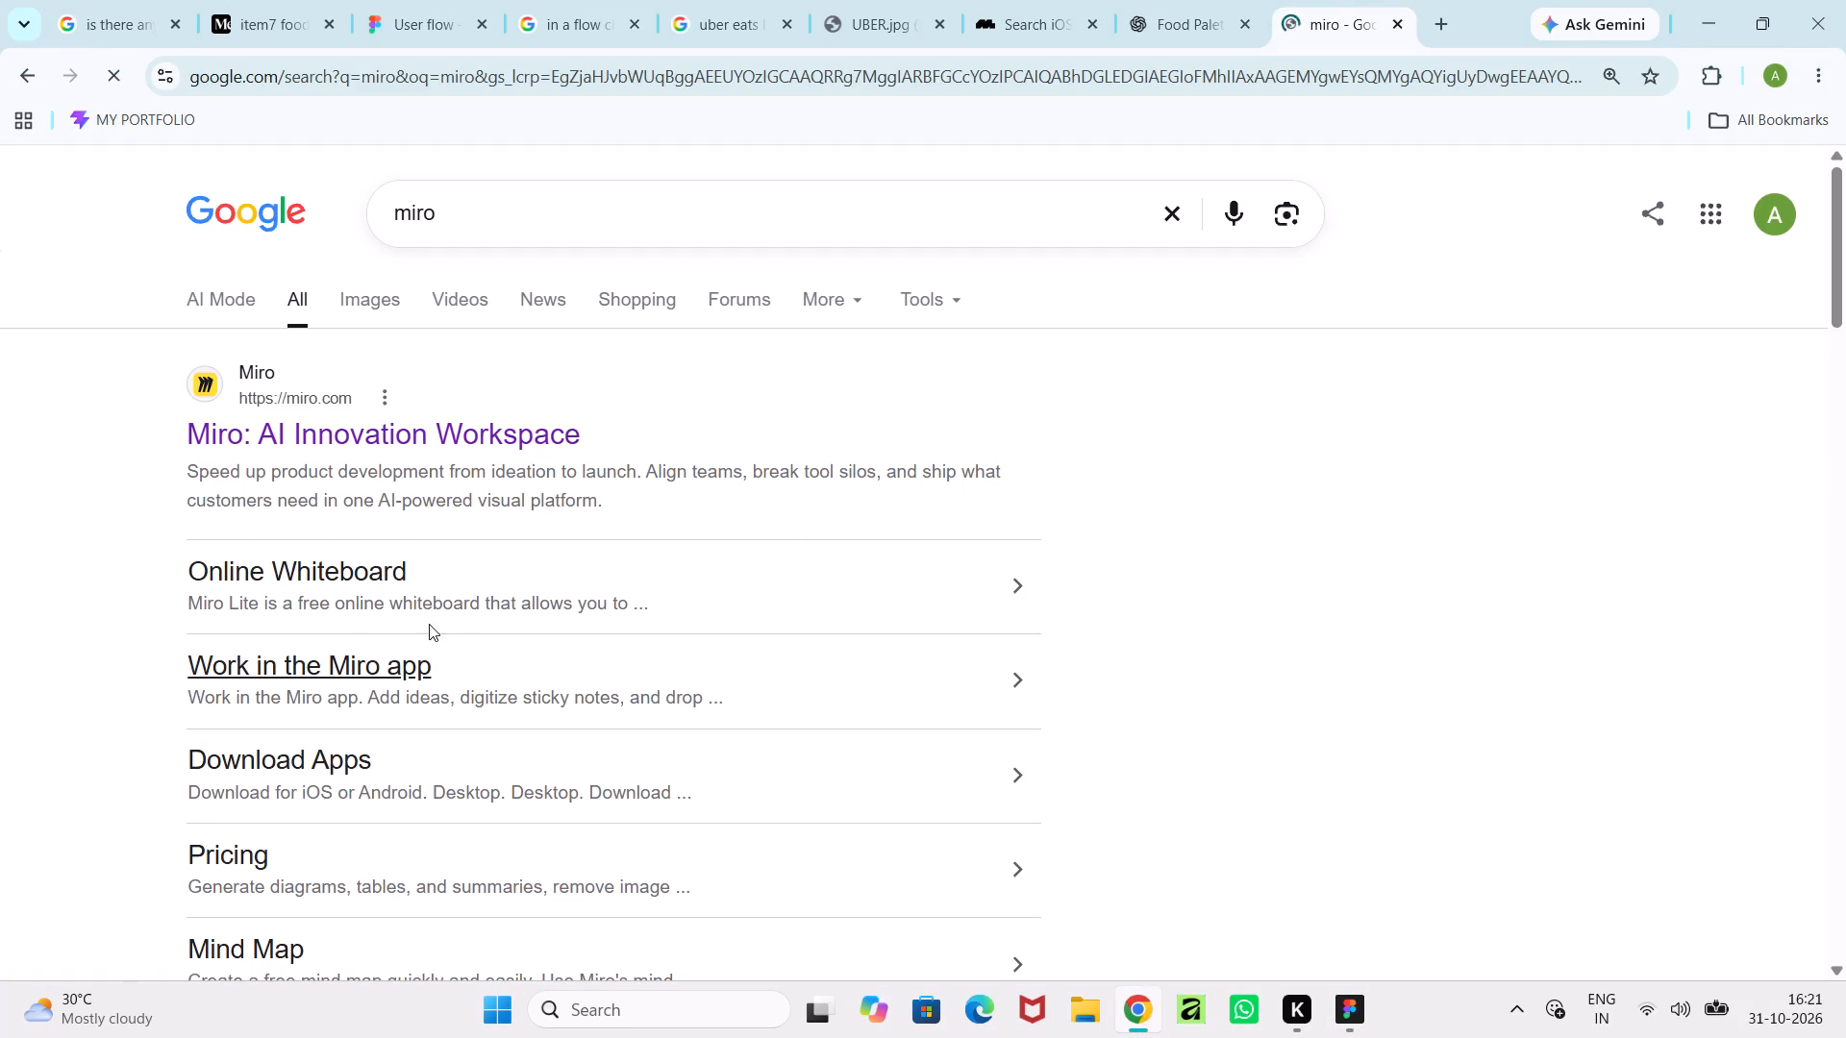
left_click(435, 446)
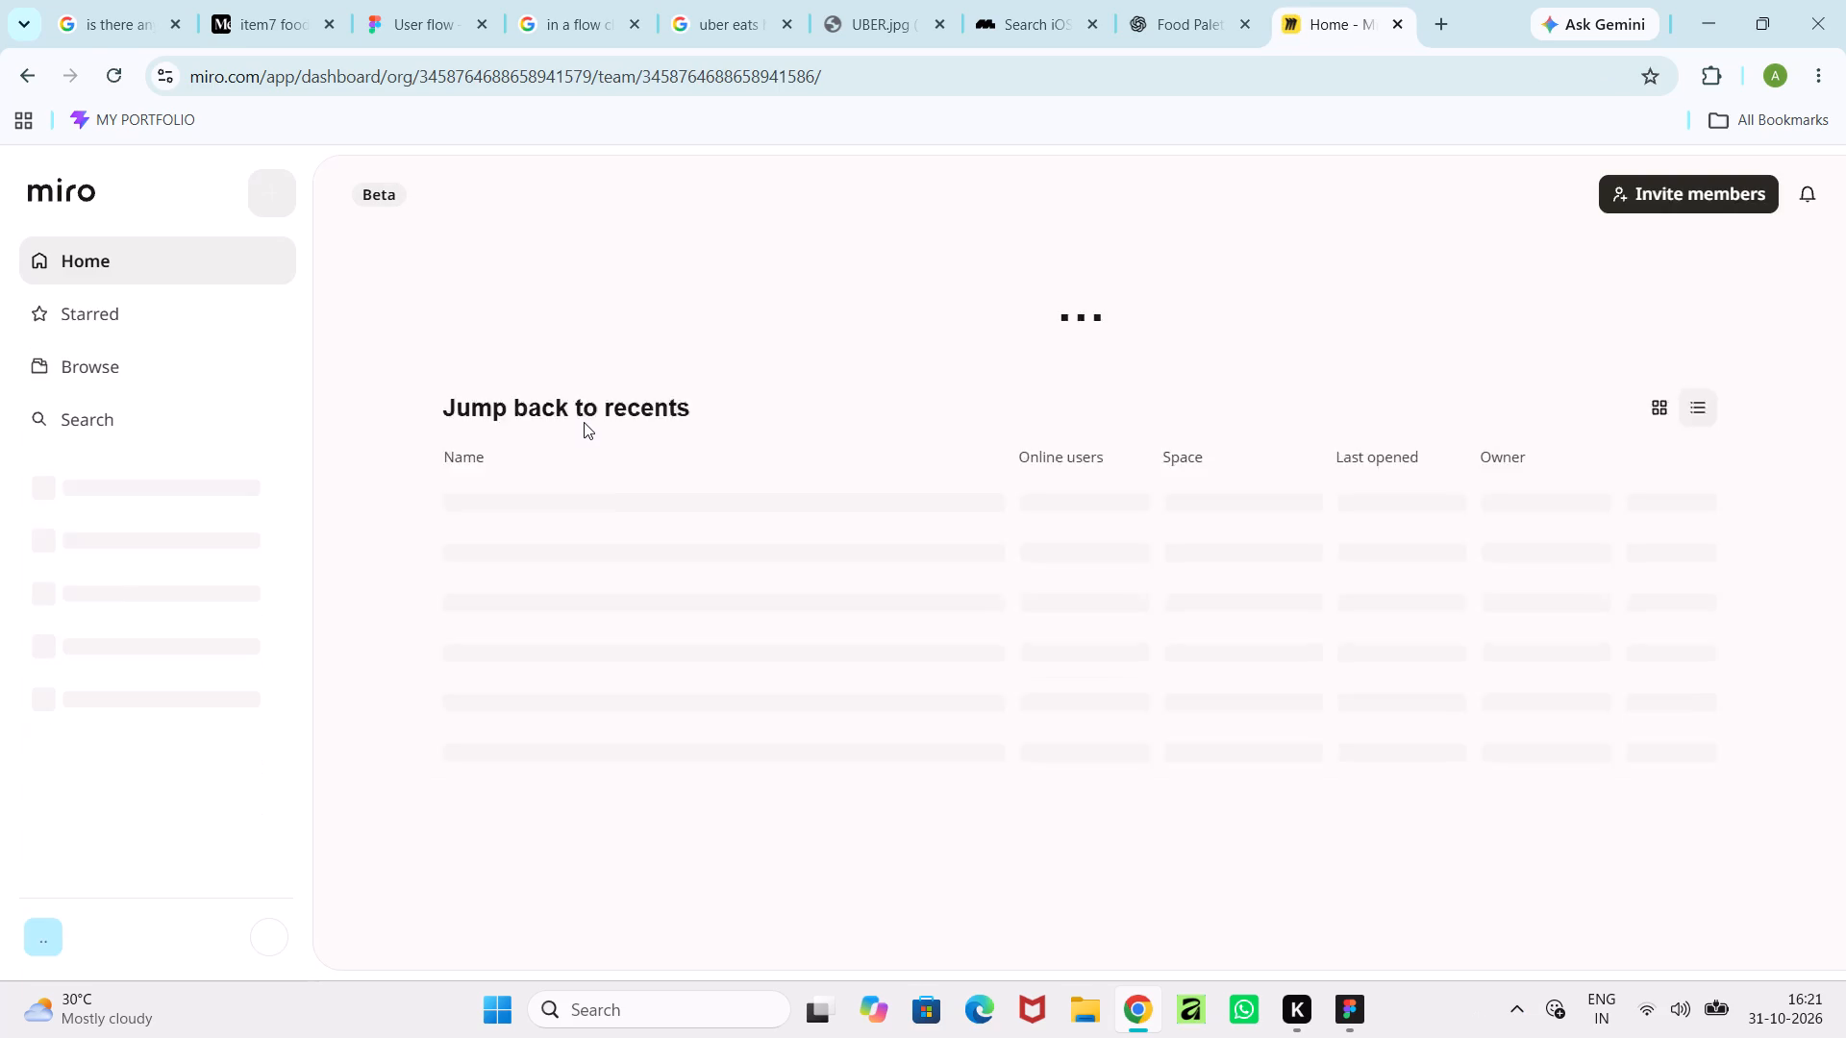
scroll(534, 461, "down", 3)
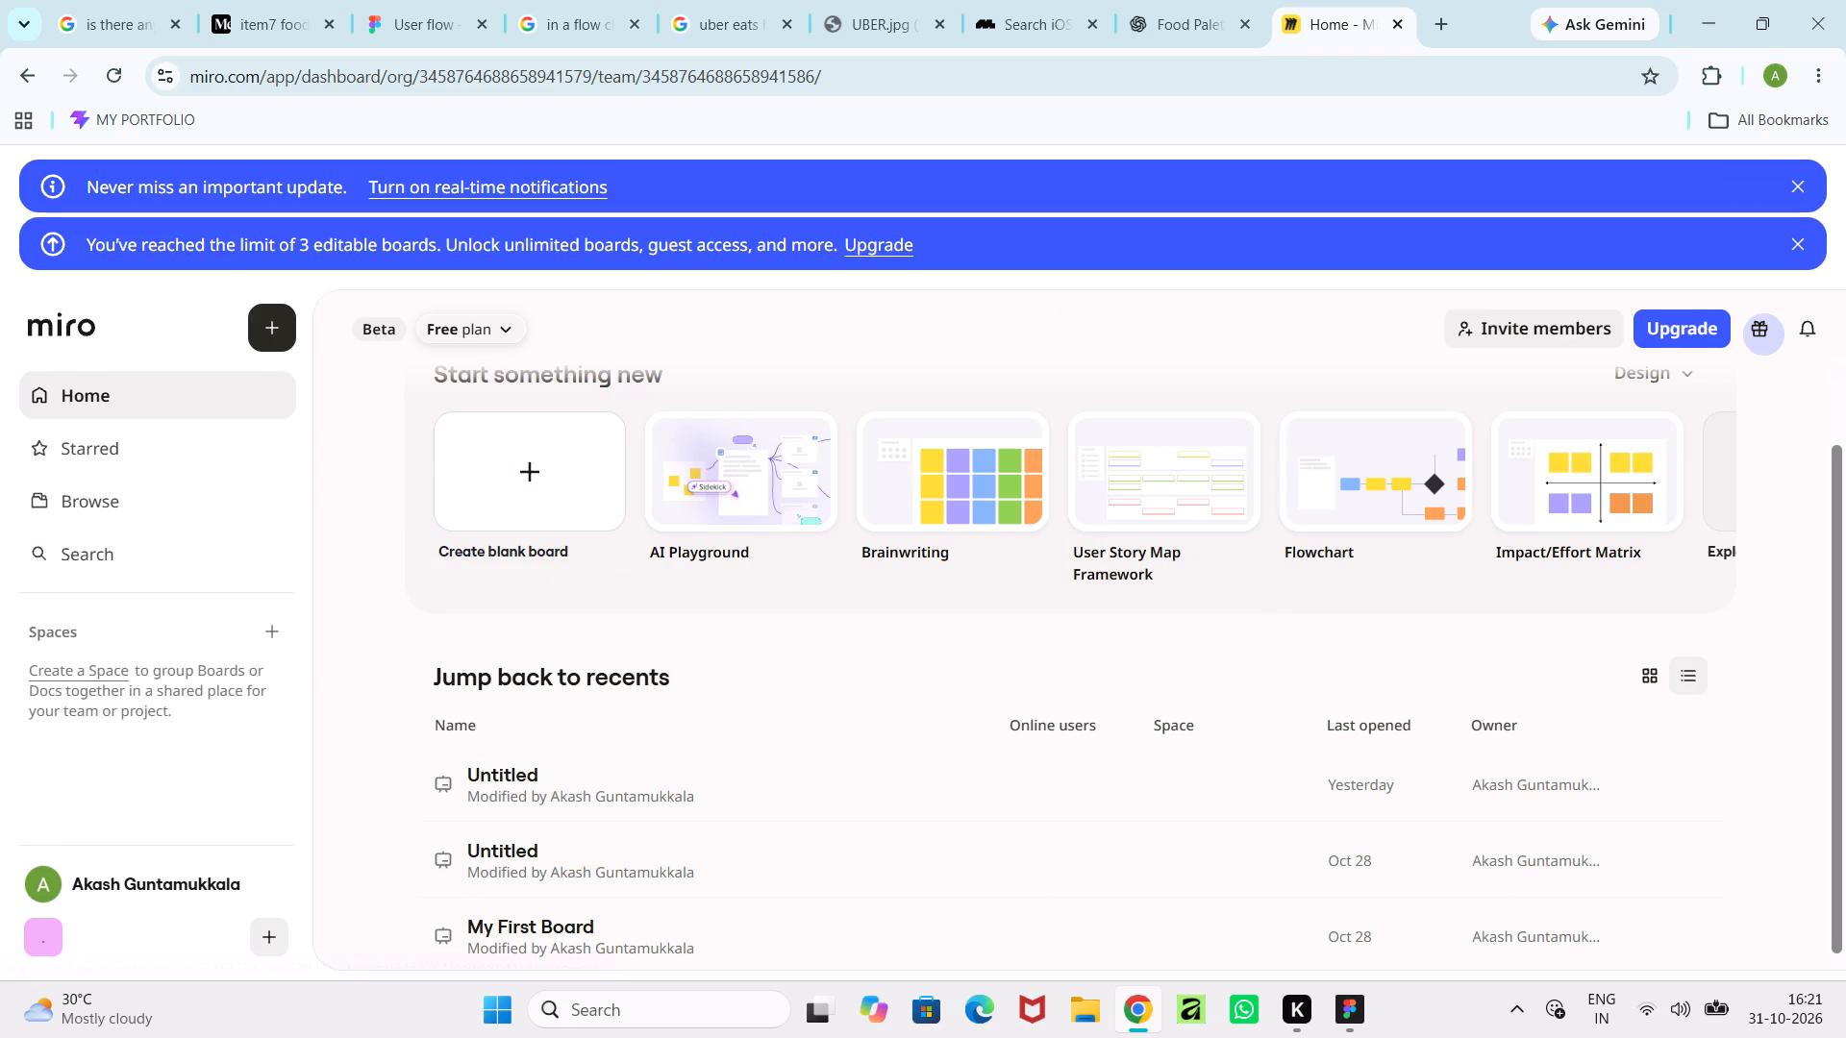
scroll(689, 590, "down", 6)
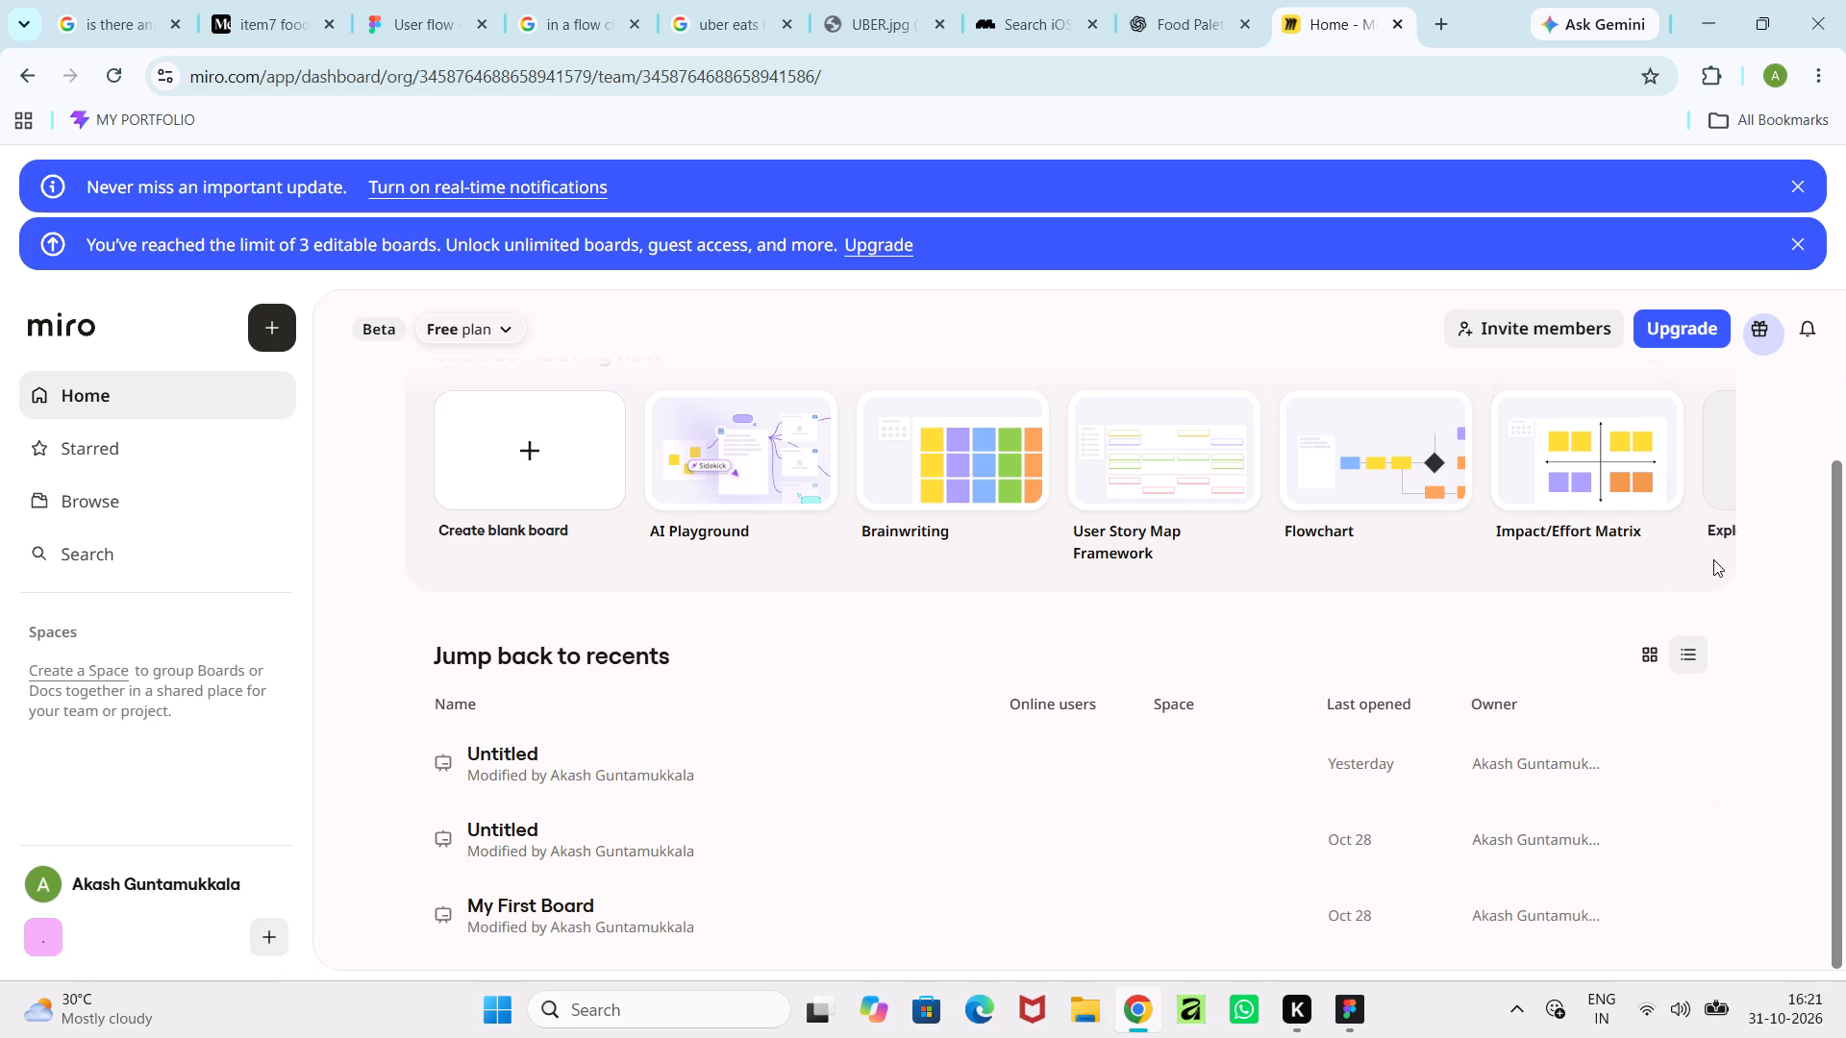
left_click(573, 869)
double_click(571, 913)
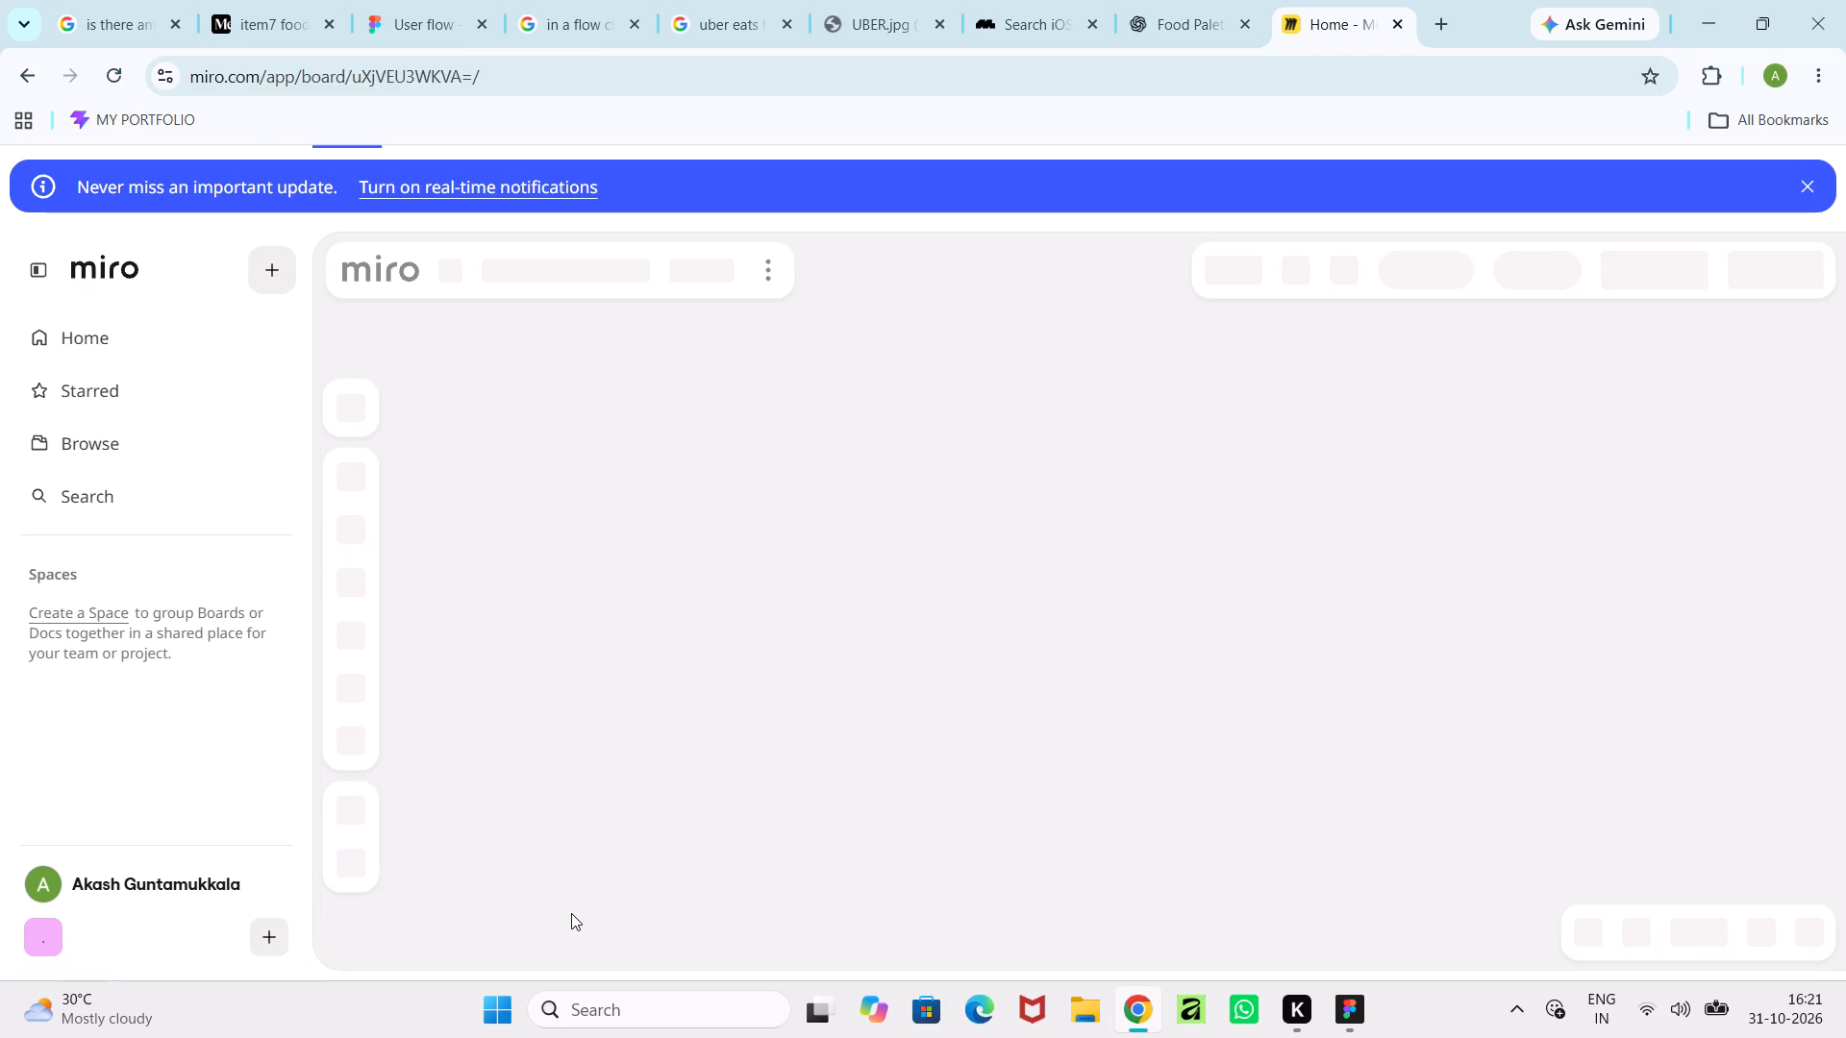
Examine the Landing Page, Product, About and News wireframes on the Miro board, and return to the Figma file.
scroll(915, 717, "down", 5)
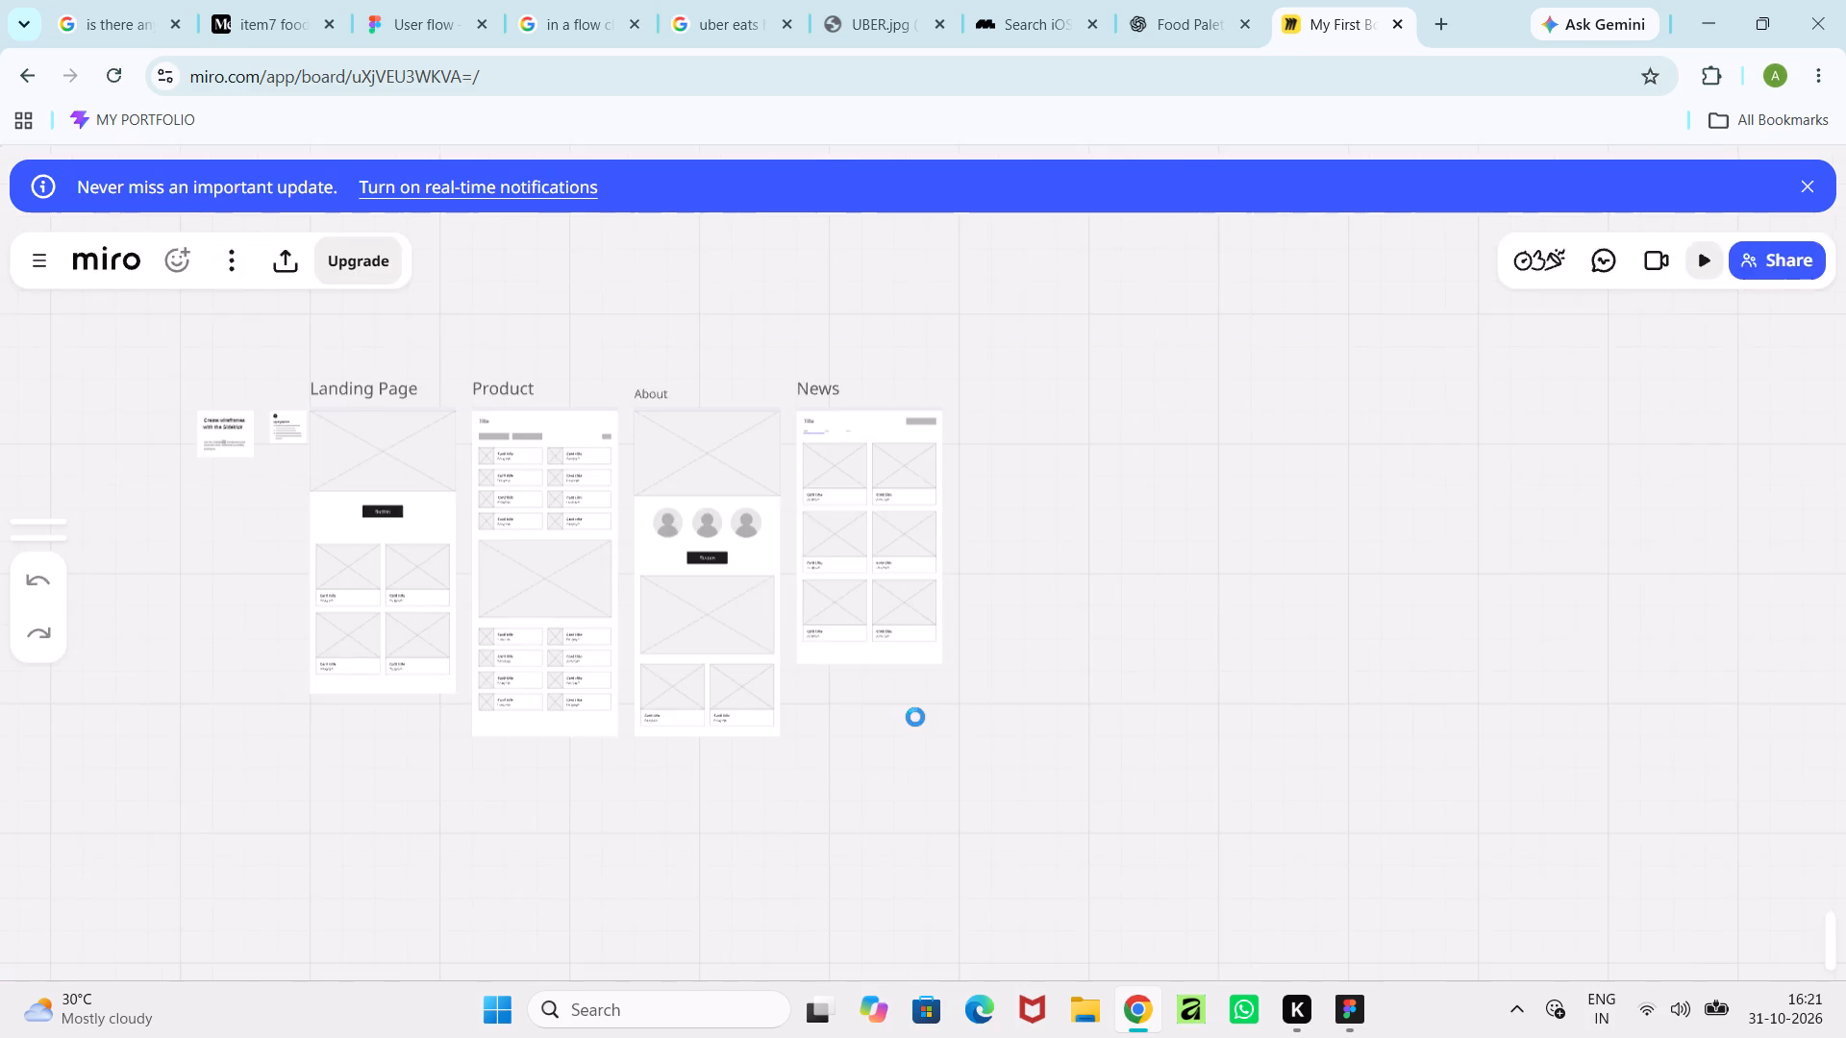
scroll(806, 712, "up", 6)
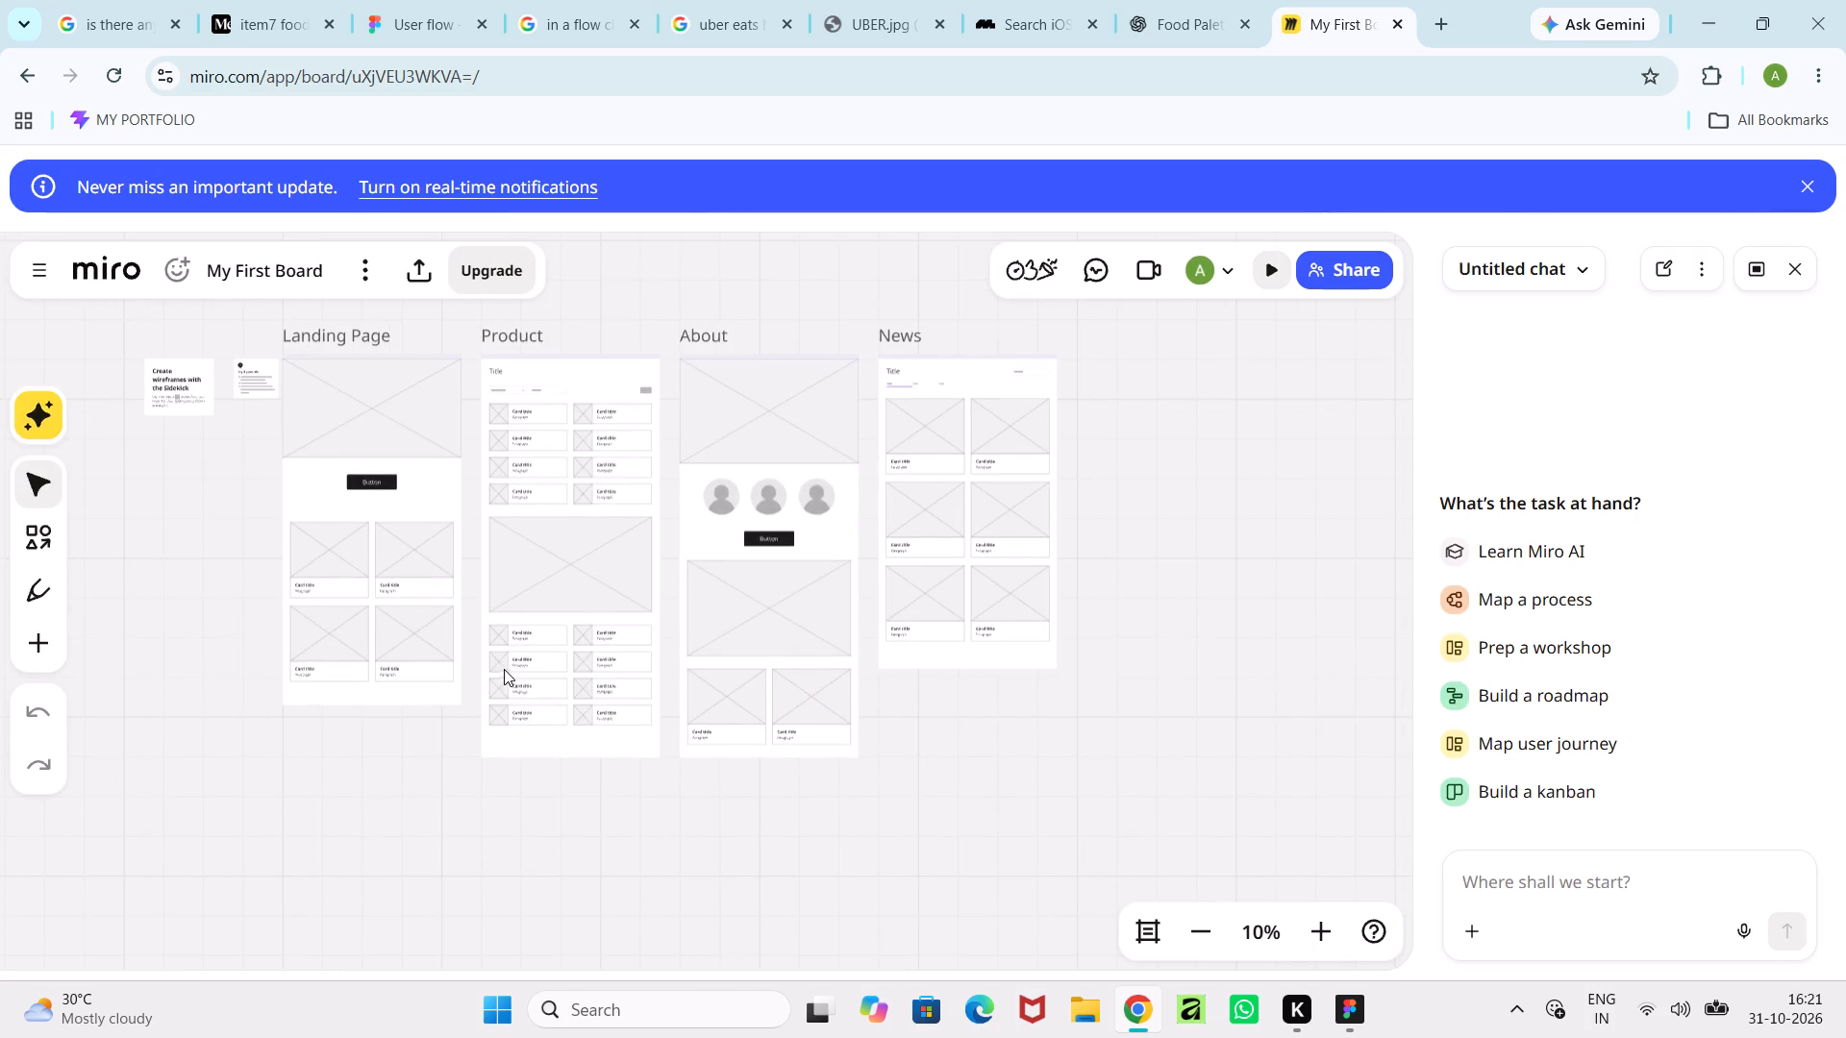
scroll(502, 671, "up", 10, "ctrl")
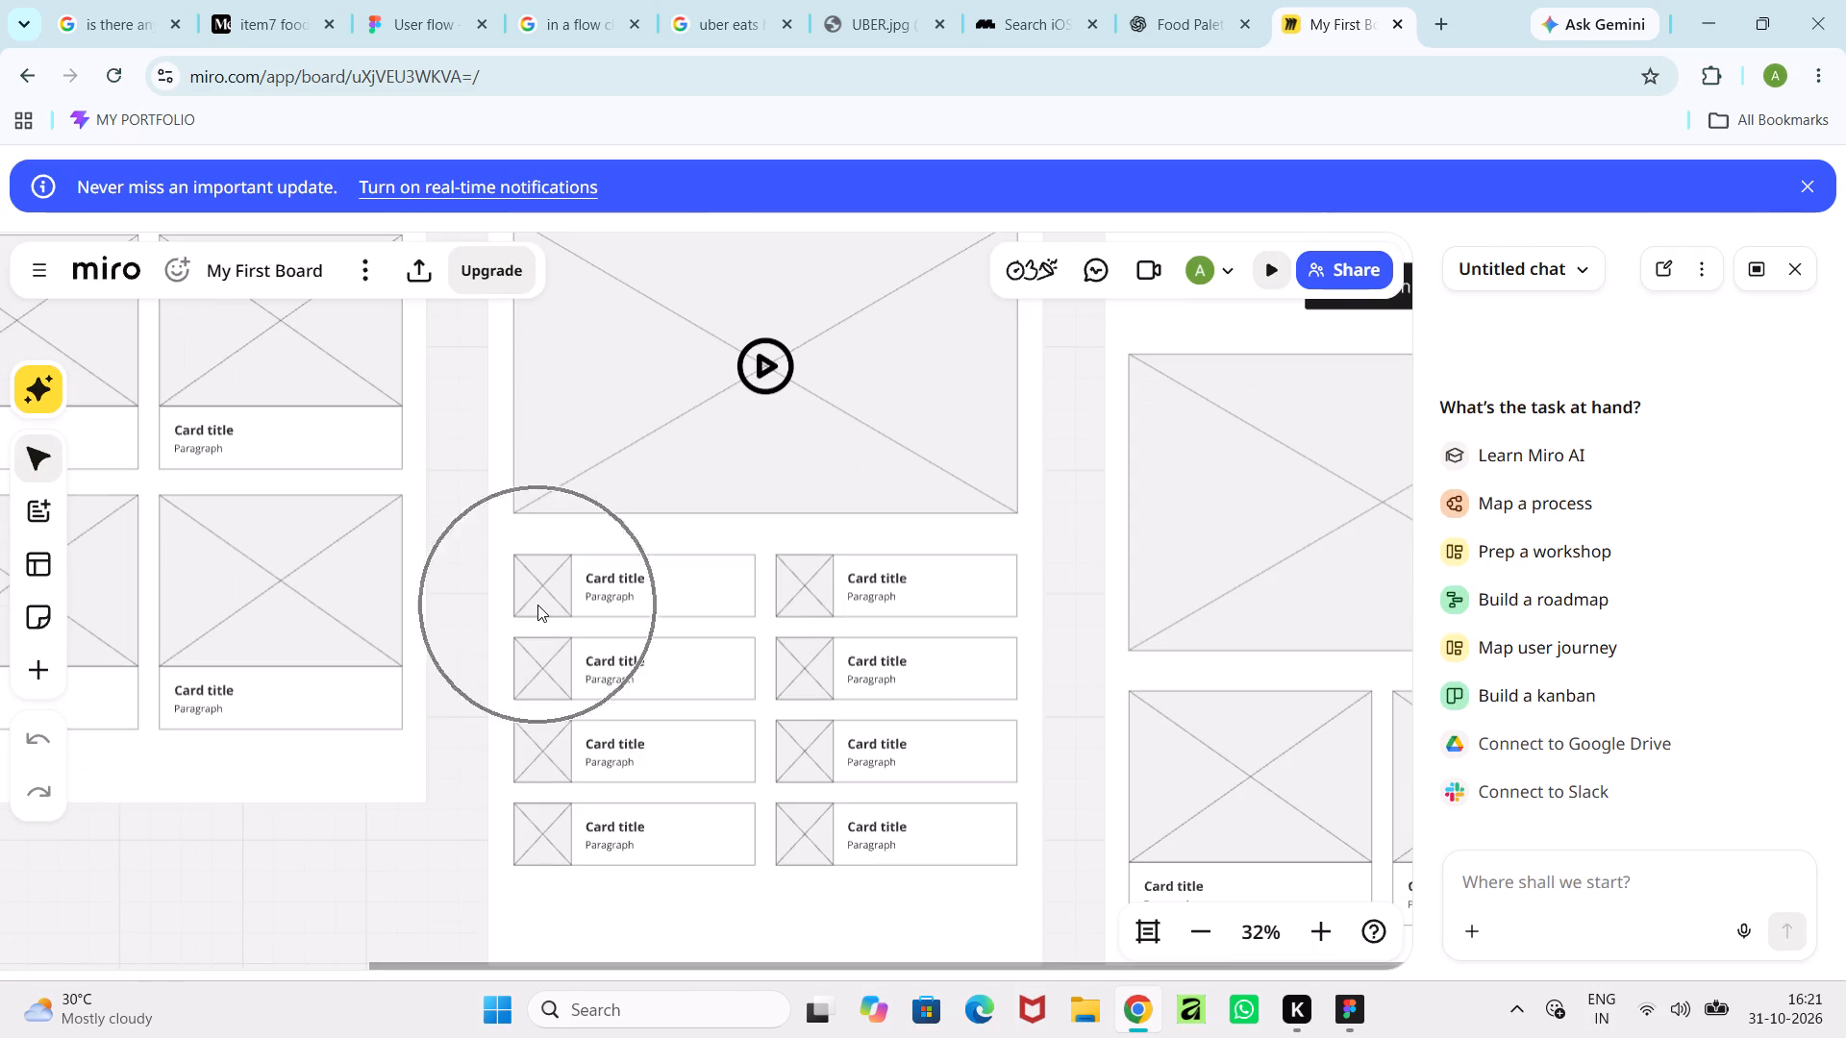
middle_click_drag(478, 636, 782, 1026)
scroll(781, 745, "down", 3, "ctrl")
middle_click_drag(778, 745, 834, 900)
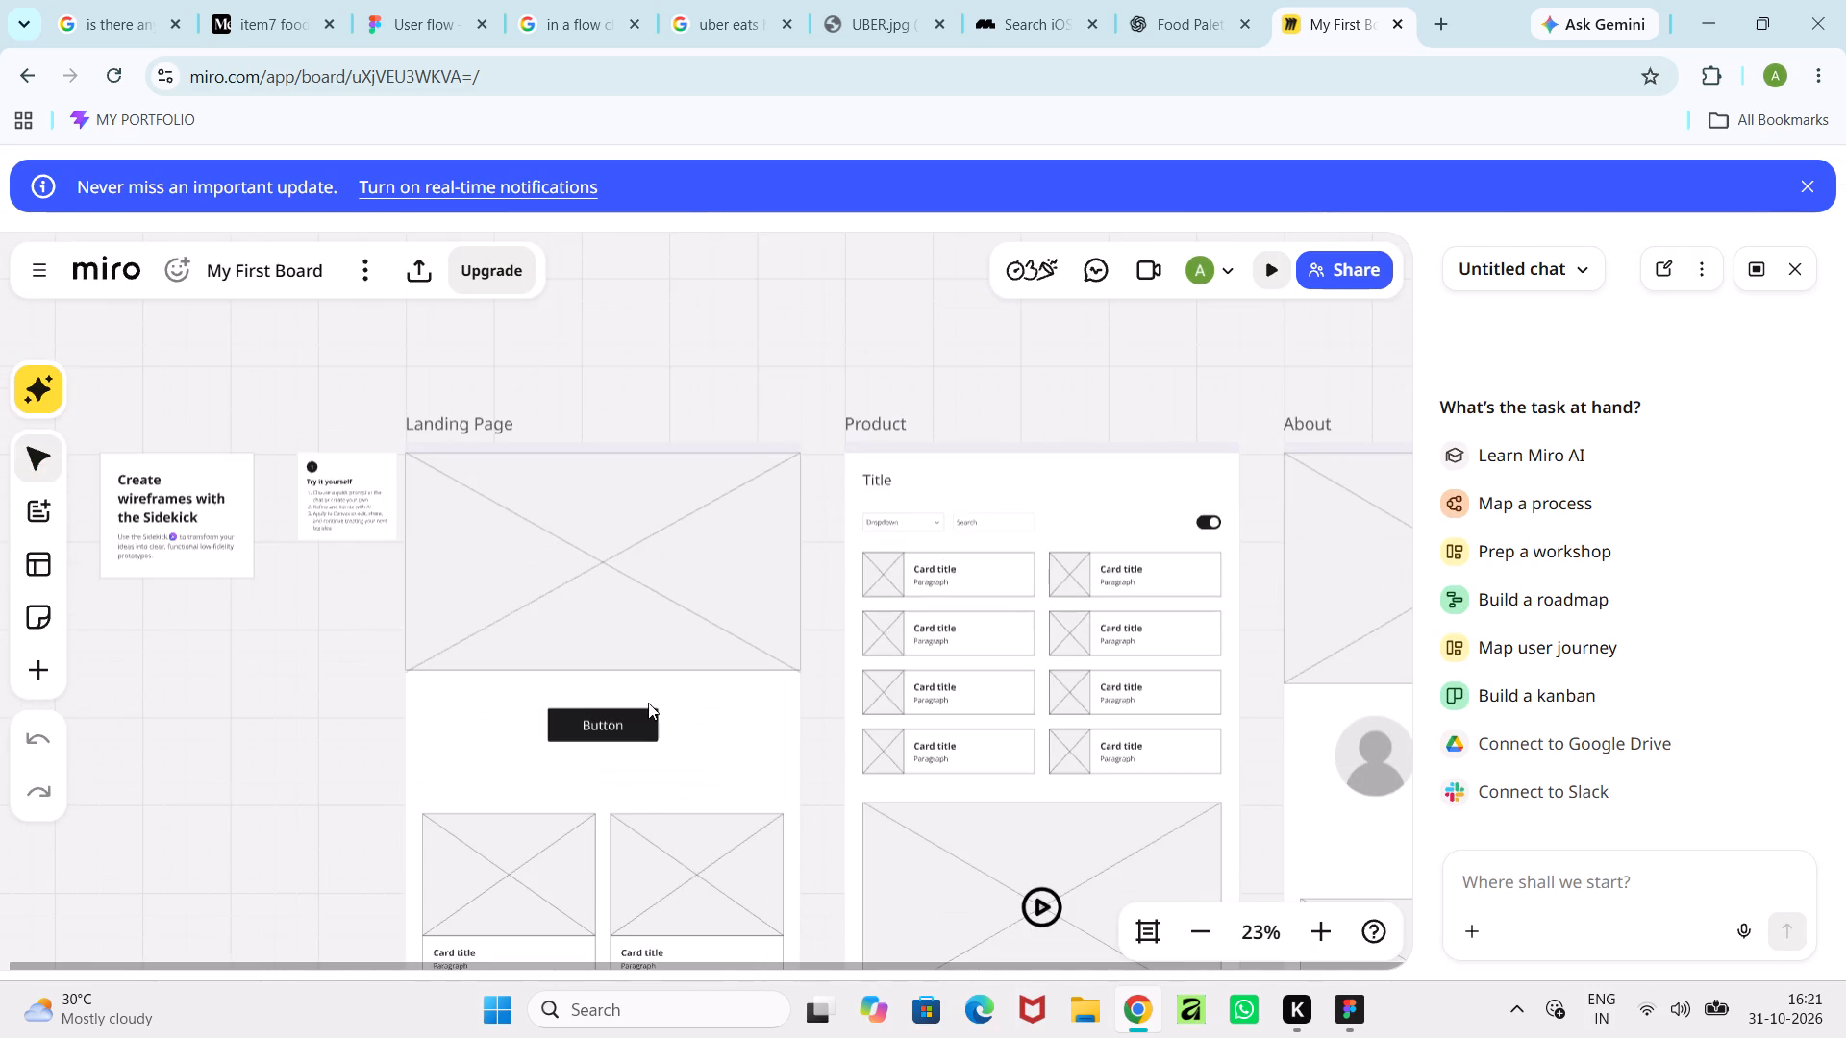
scroll(393, 704, "up", 5, "ctrl")
scroll(393, 704, "down", 5, "ctrl")
middle_click_drag(304, 717, 526, 736)
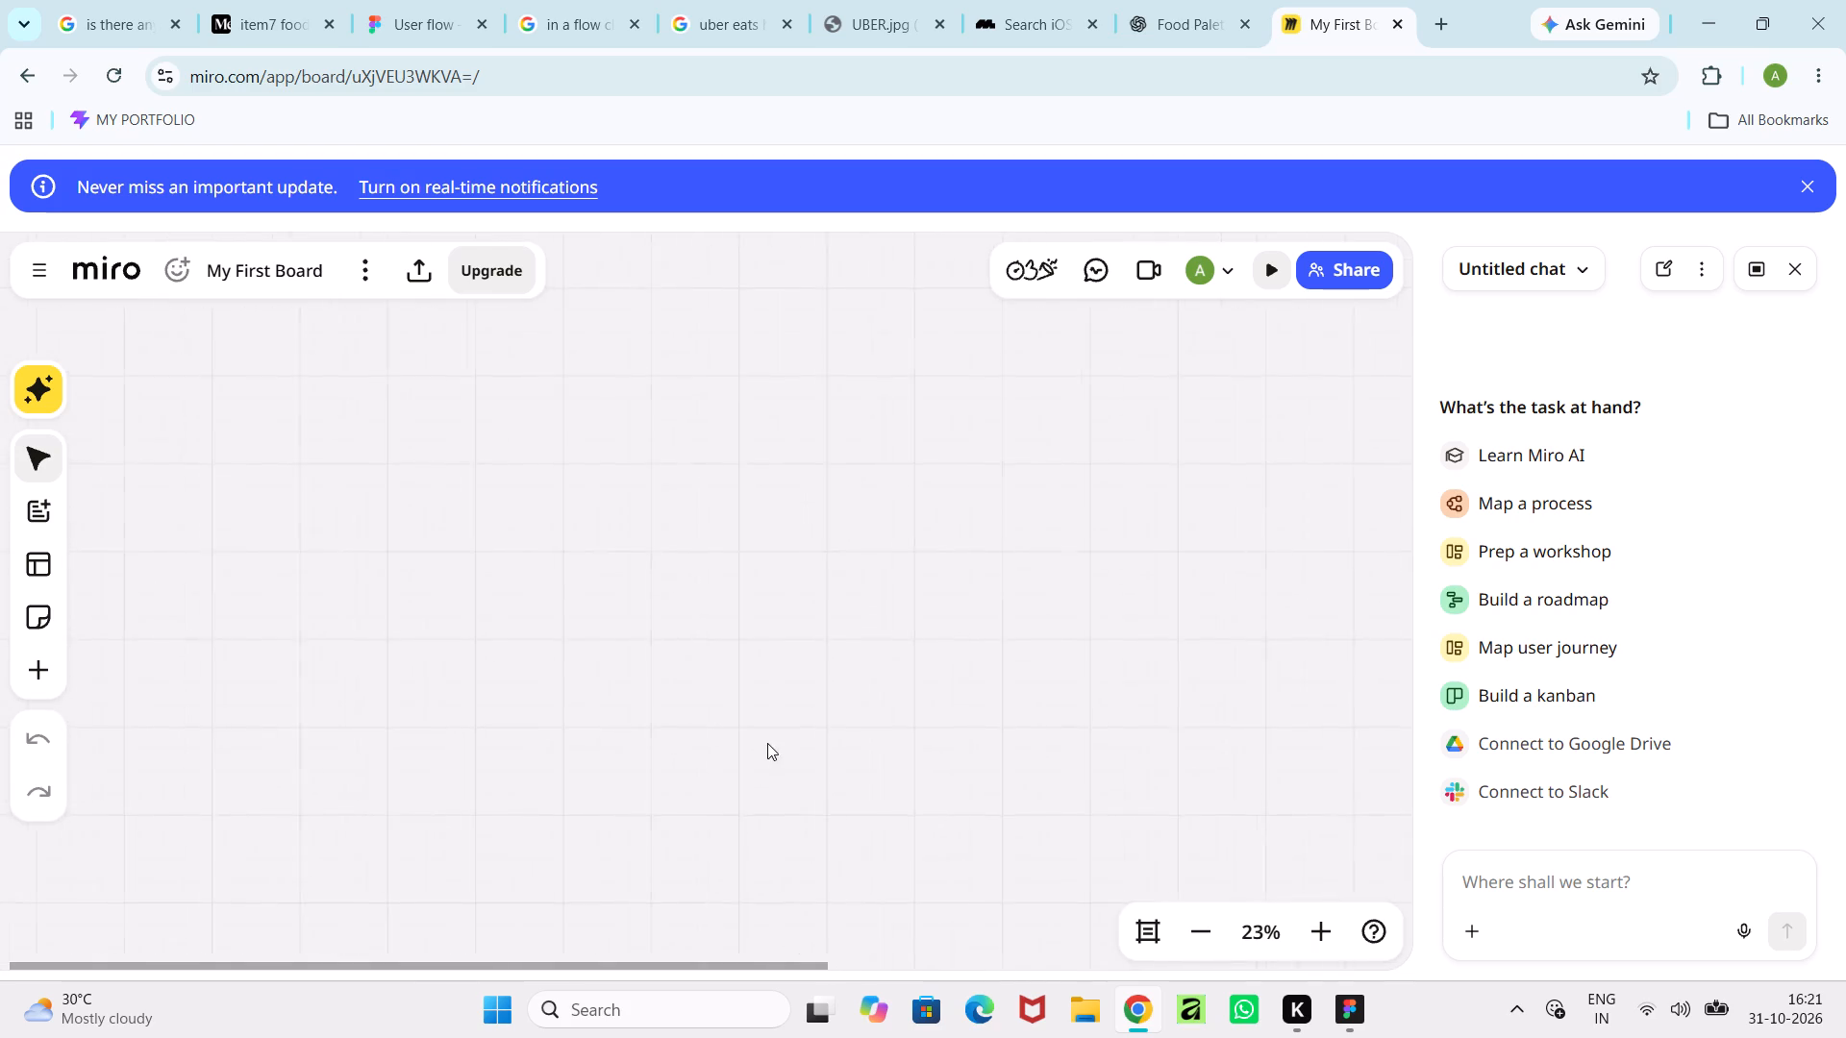
middle_click_drag(767, 743, 0, 692)
middle_click_drag(866, 690, 362, 723)
middle_click_drag(878, 678, 481, 713)
scroll(731, 714, "down", 3, "ctrl")
middle_click_drag(774, 753, 636, 443)
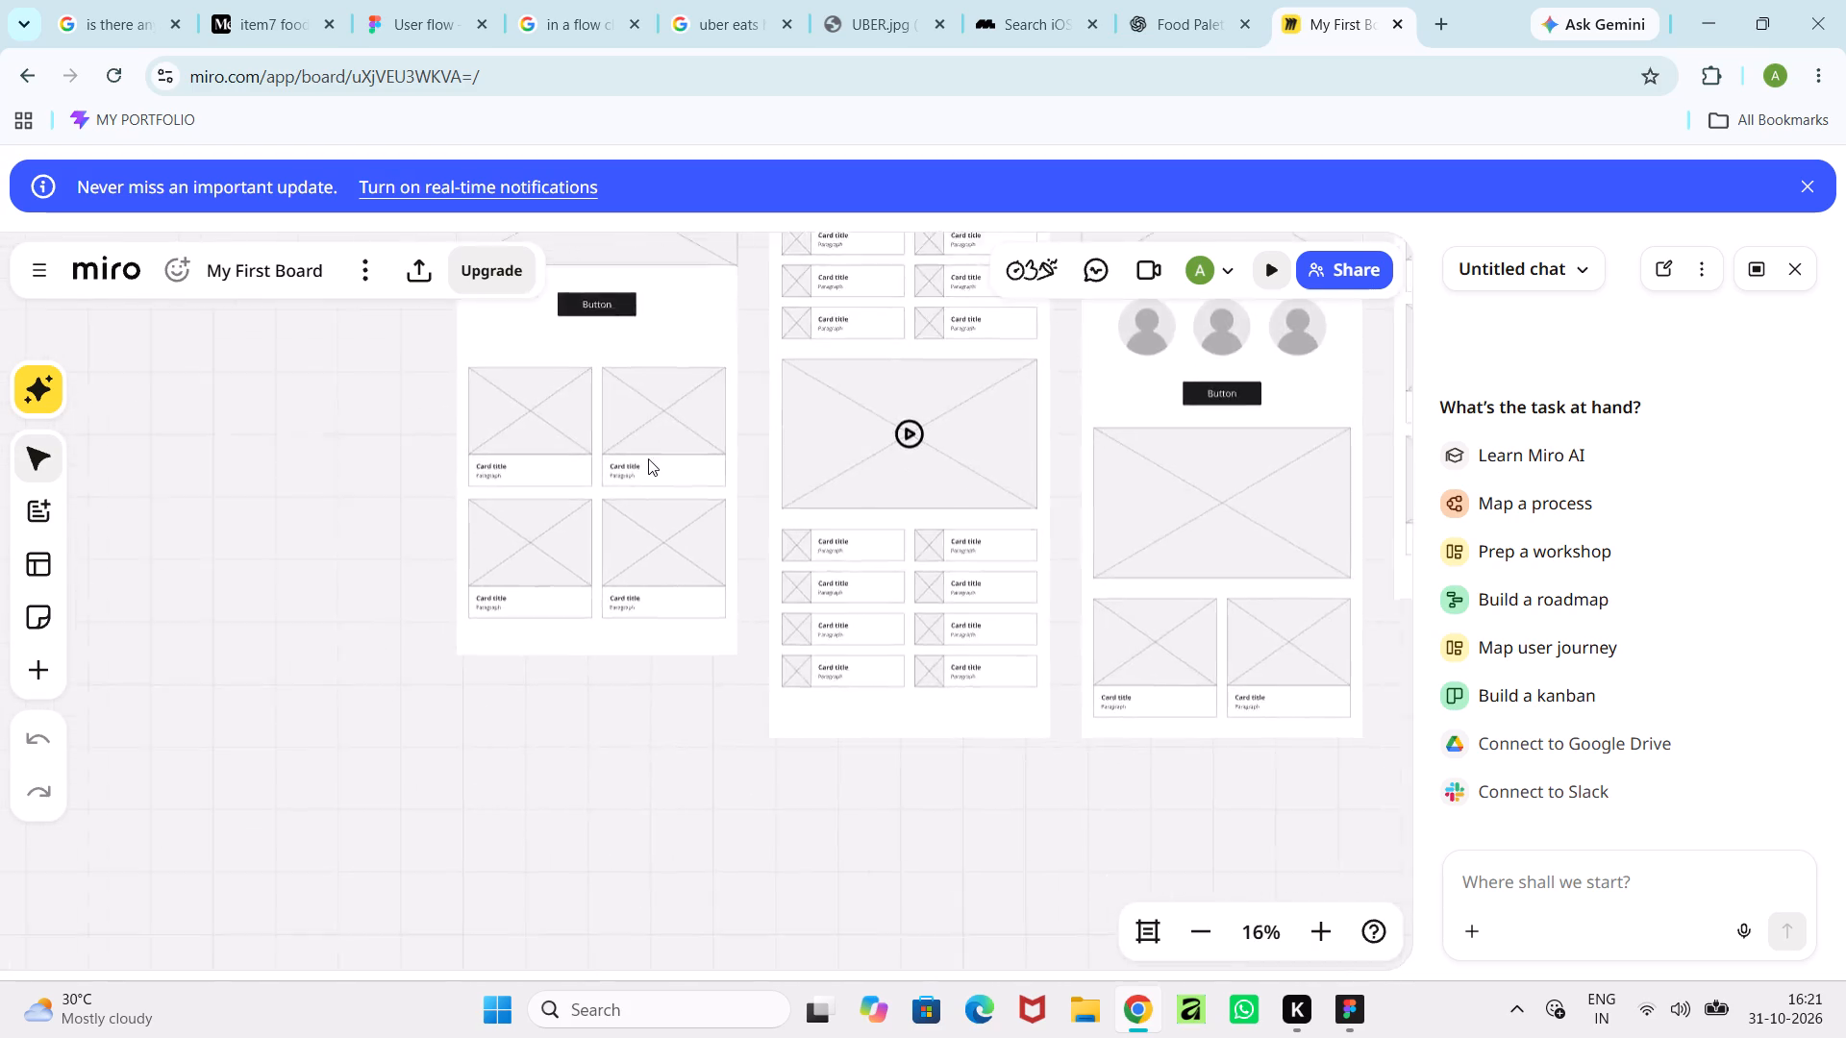
scroll(648, 458, "up", 5, "ctrl")
middle_click_drag(648, 458, 808, 845)
scroll(747, 696, "up", 2, "ctrl")
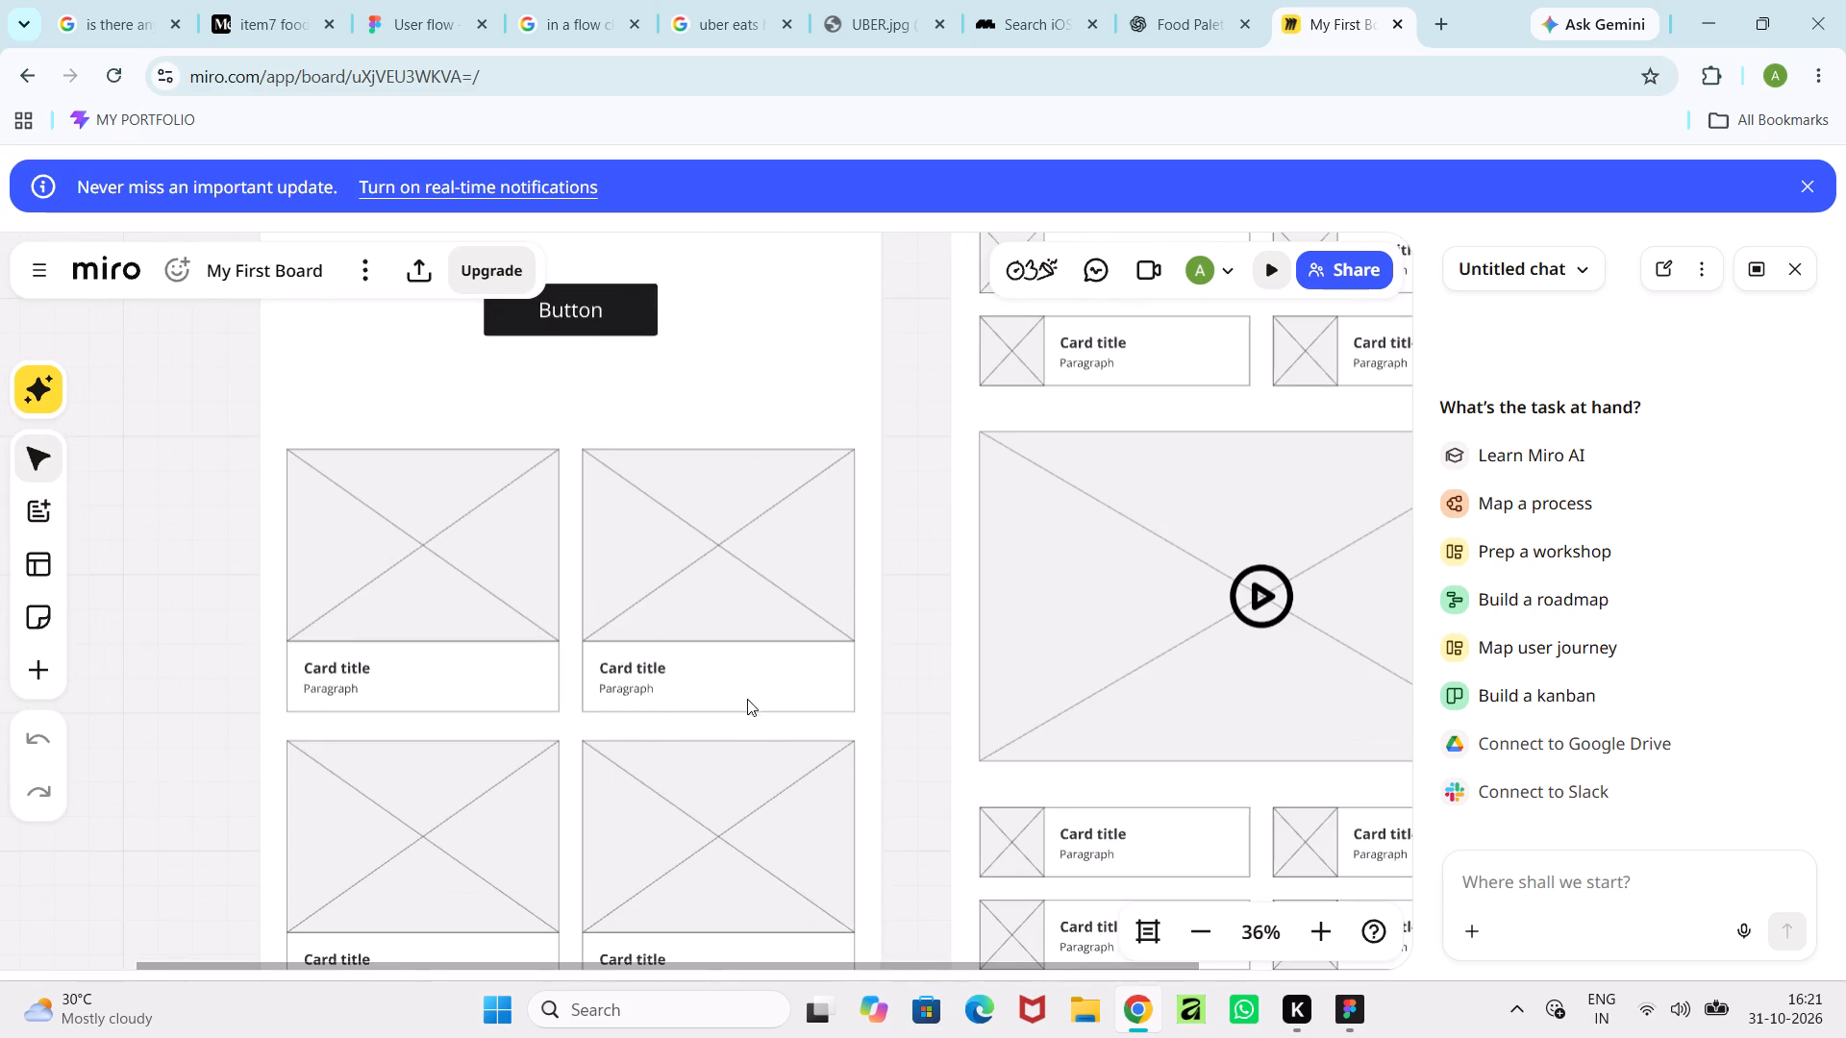
middle_click_drag(759, 738, 827, 960, "ctrl")
middle_click_drag(711, 457, 811, 693)
middle_click_drag(802, 569, 816, 752)
middle_click_drag(821, 691, 829, 837)
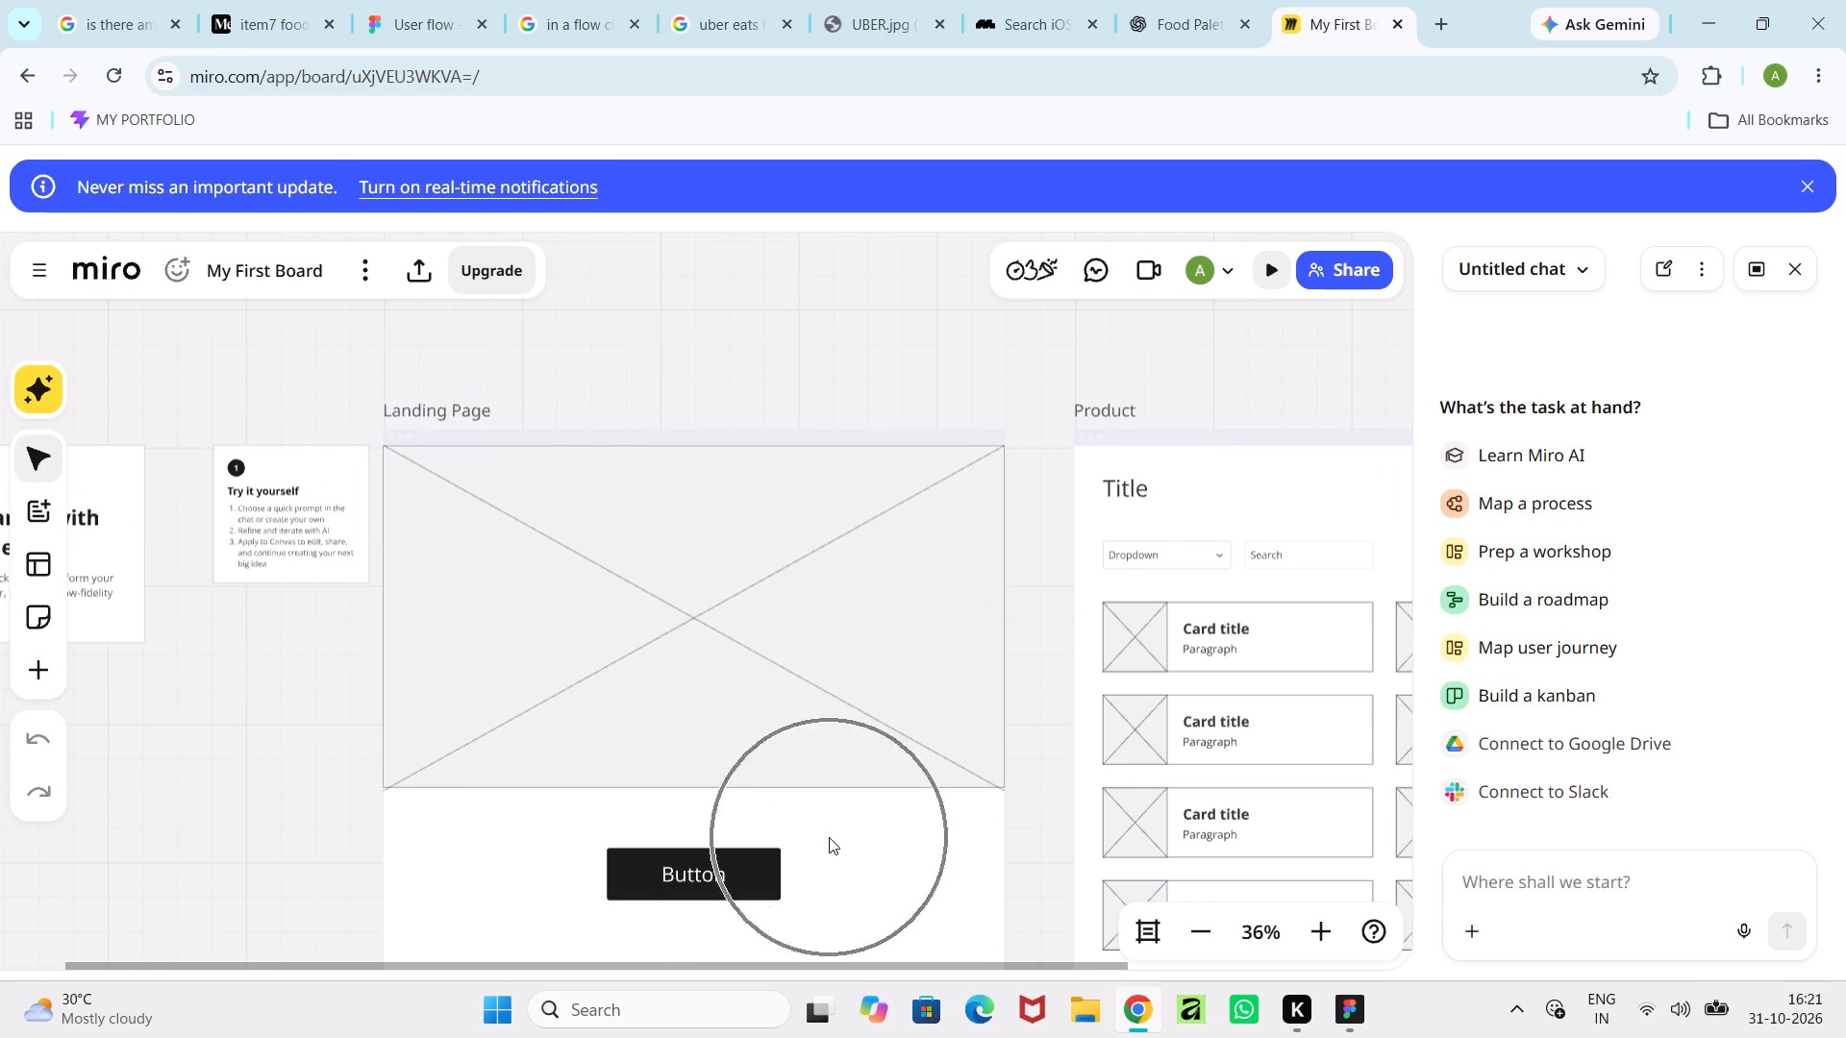
scroll(829, 837, "down", 3, "ctrl")
scroll(829, 837, "up", 1, "ctrl")
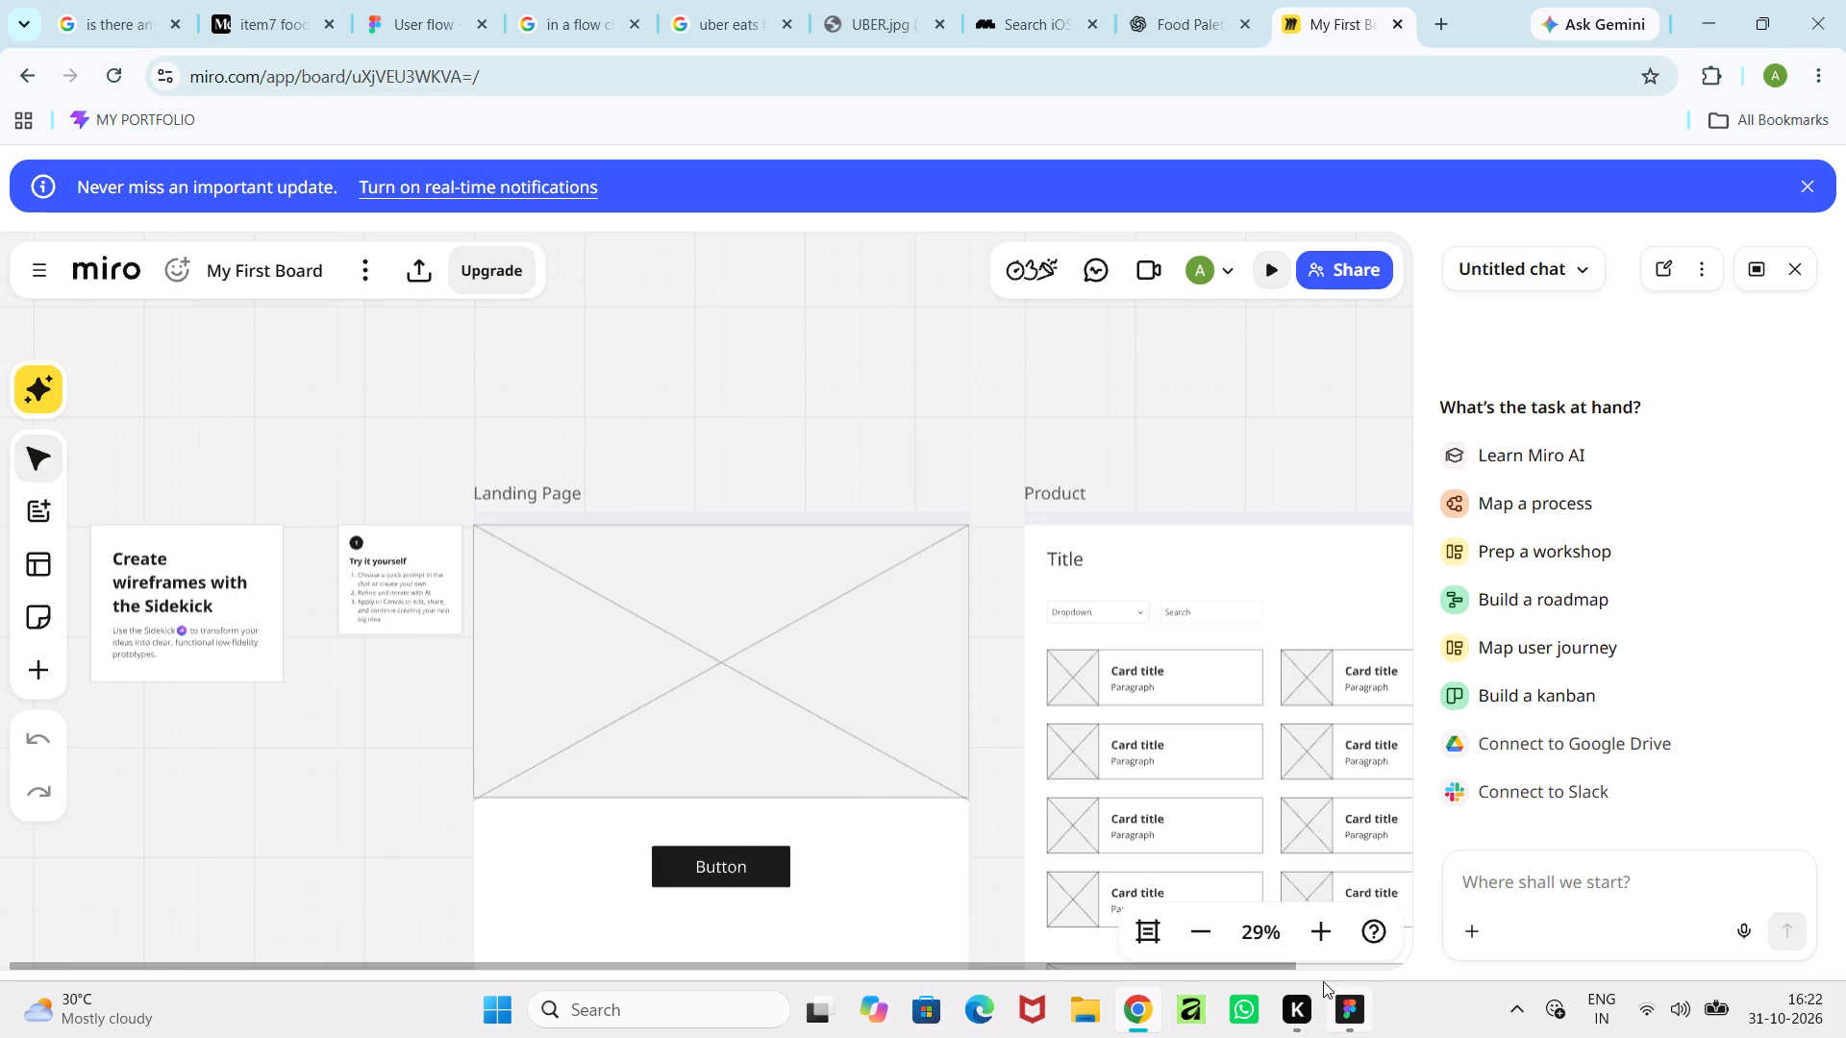
left_click(1344, 1018)
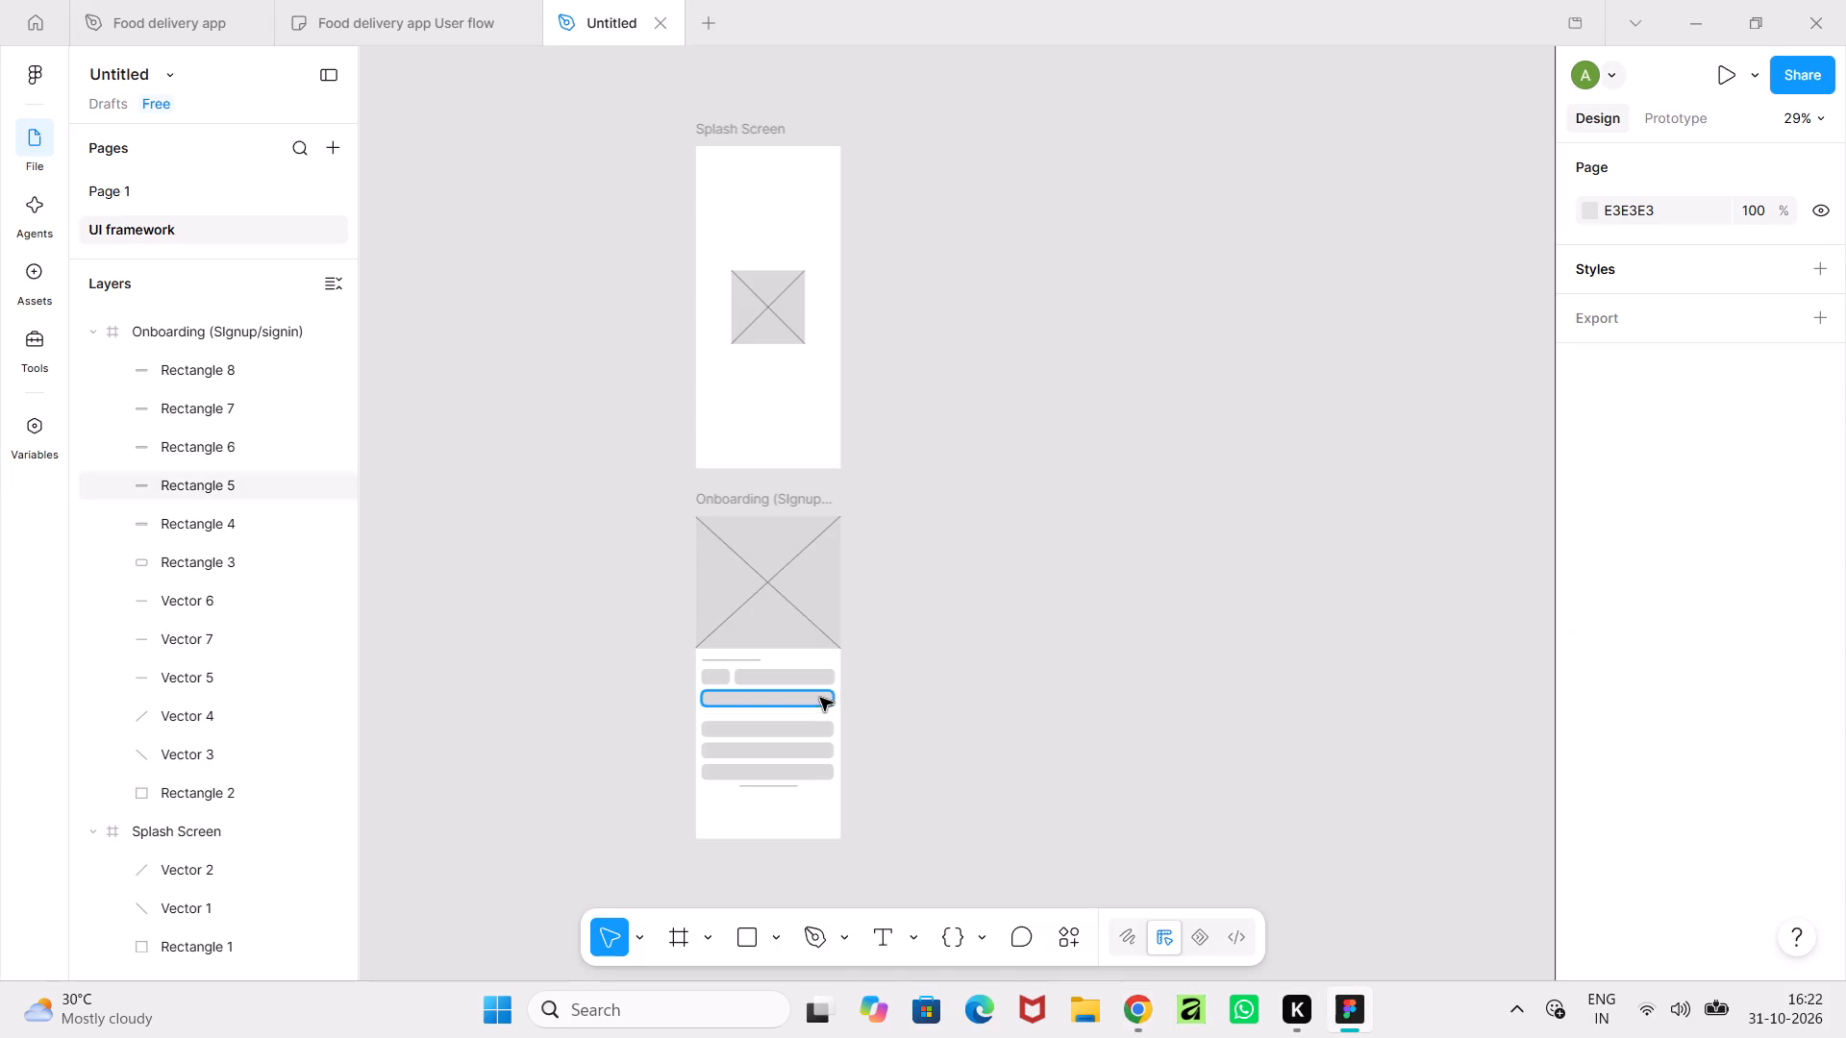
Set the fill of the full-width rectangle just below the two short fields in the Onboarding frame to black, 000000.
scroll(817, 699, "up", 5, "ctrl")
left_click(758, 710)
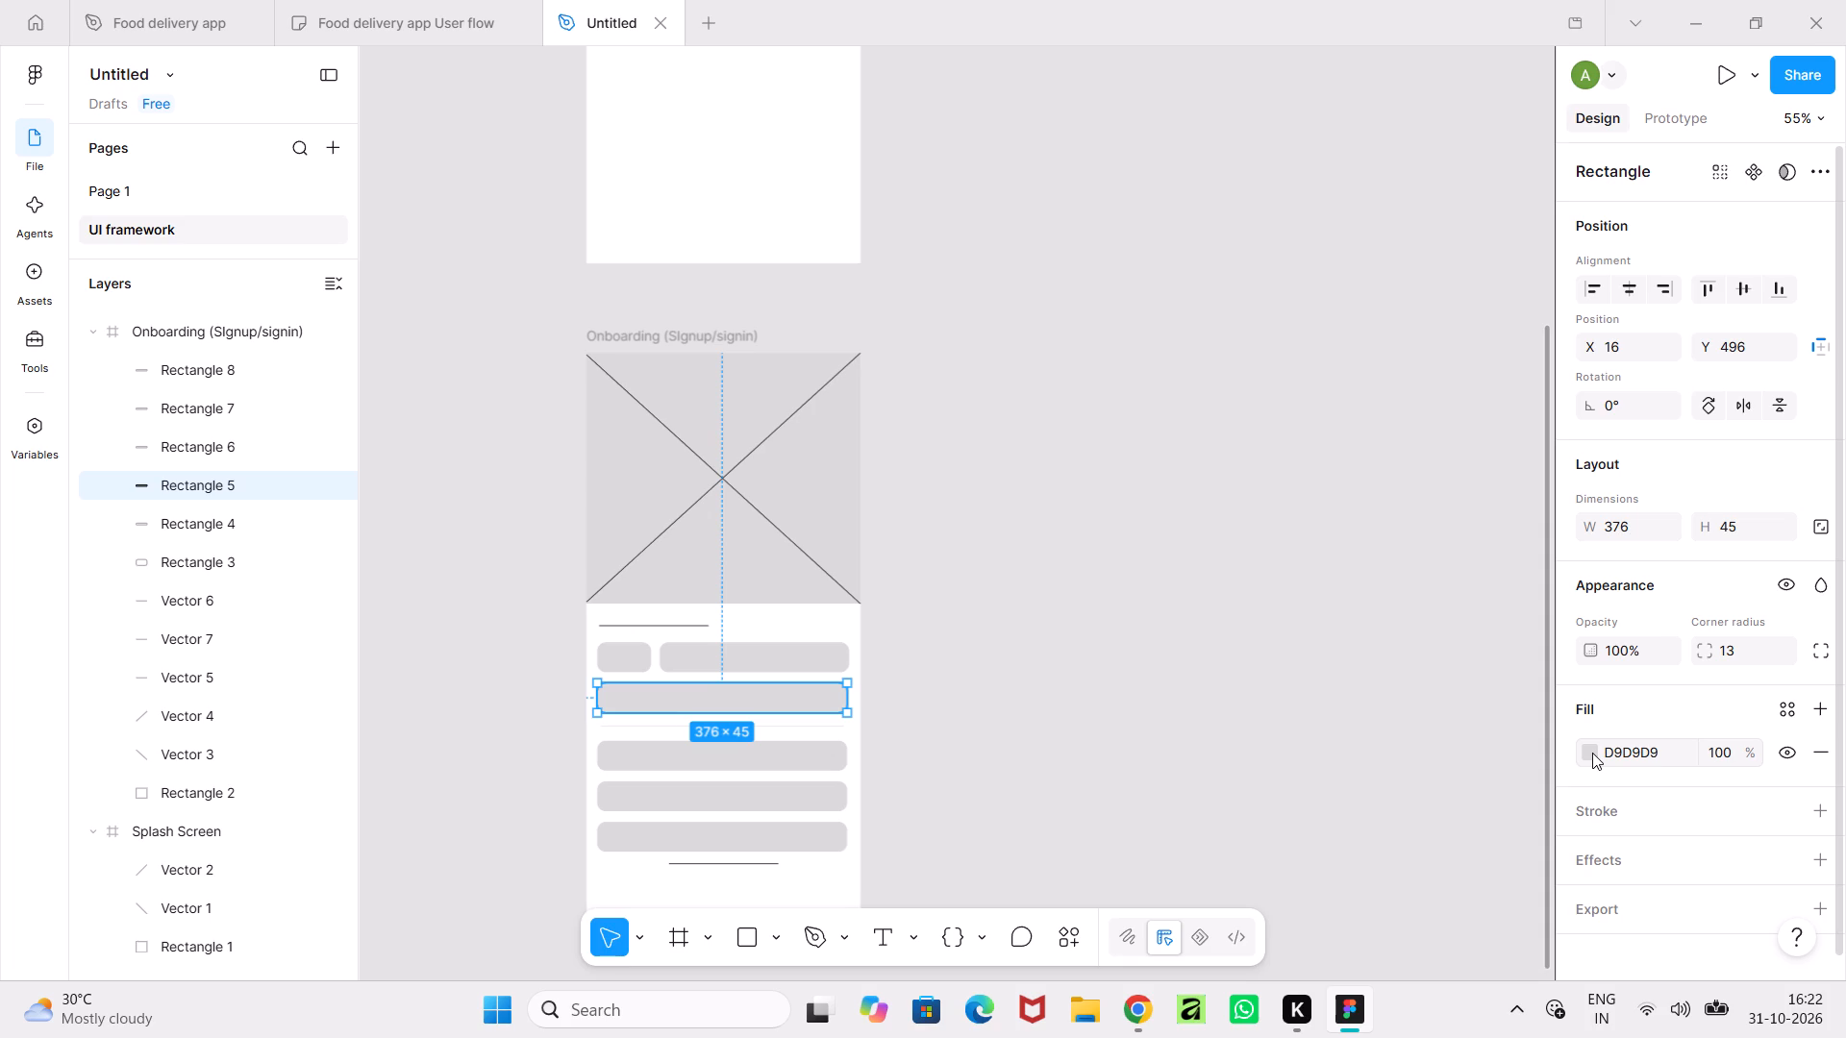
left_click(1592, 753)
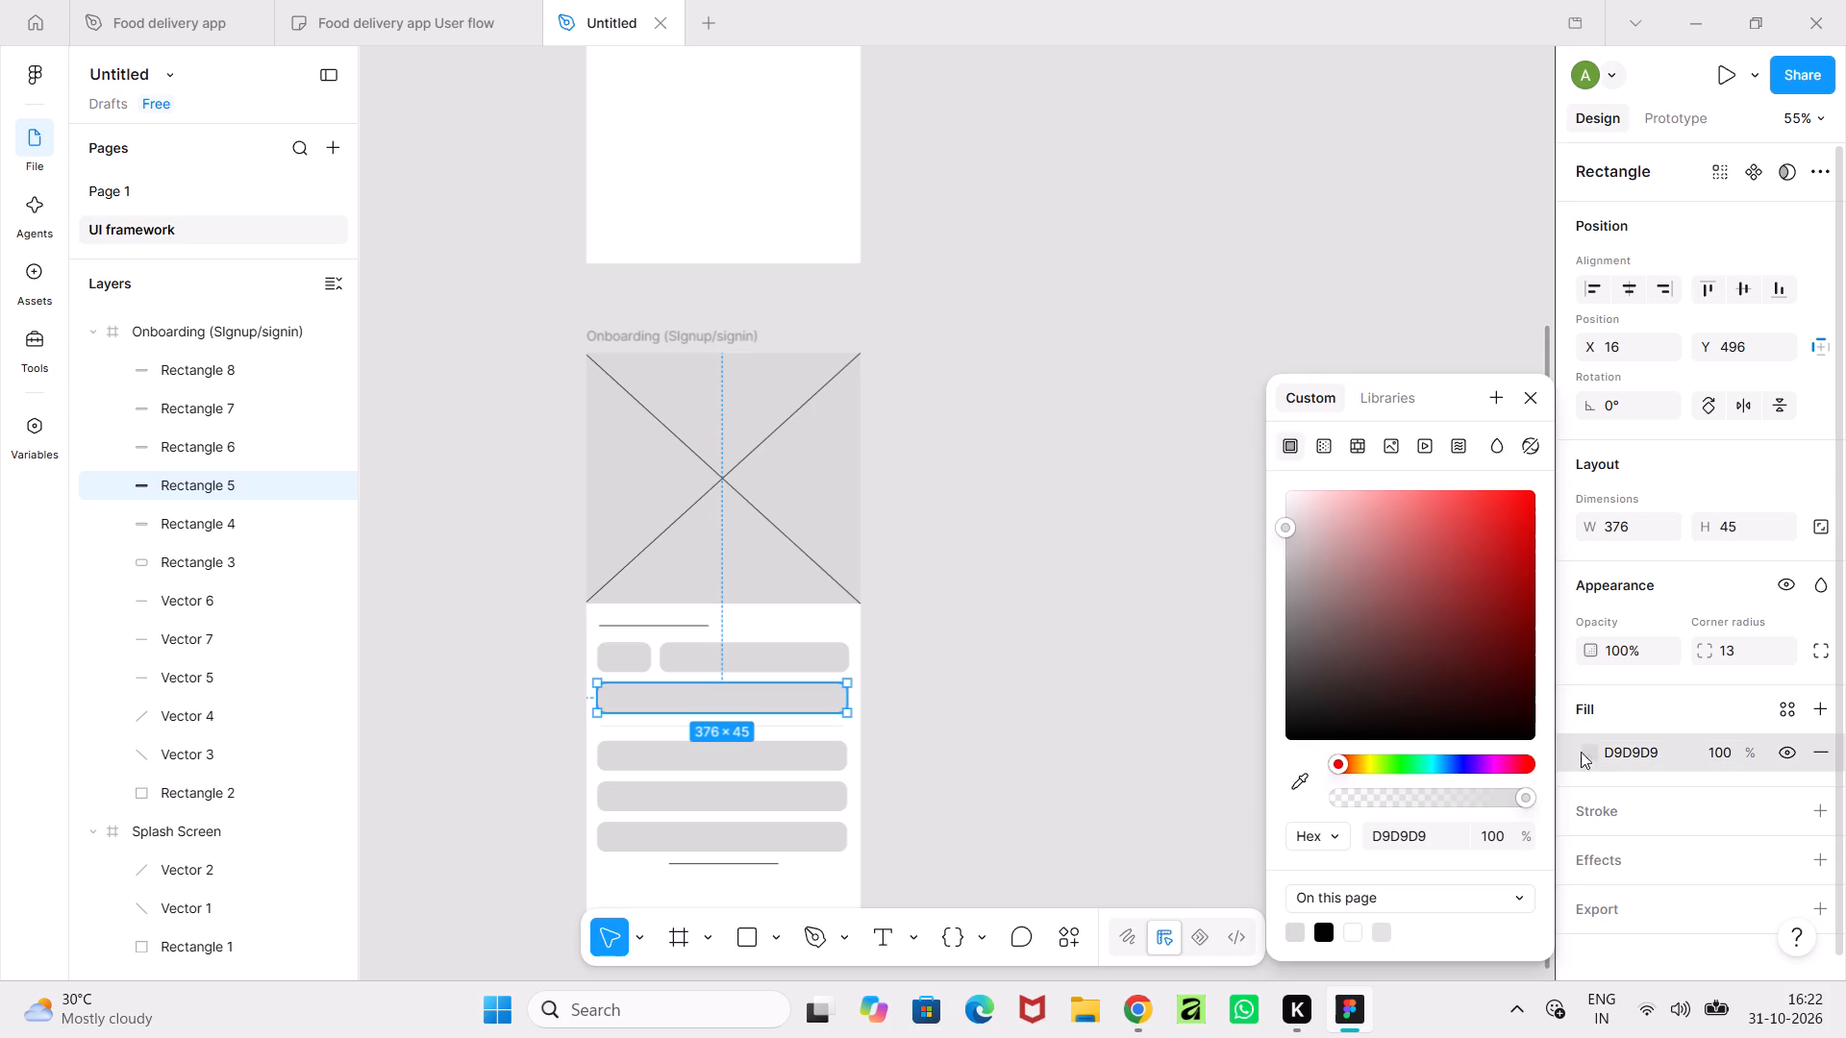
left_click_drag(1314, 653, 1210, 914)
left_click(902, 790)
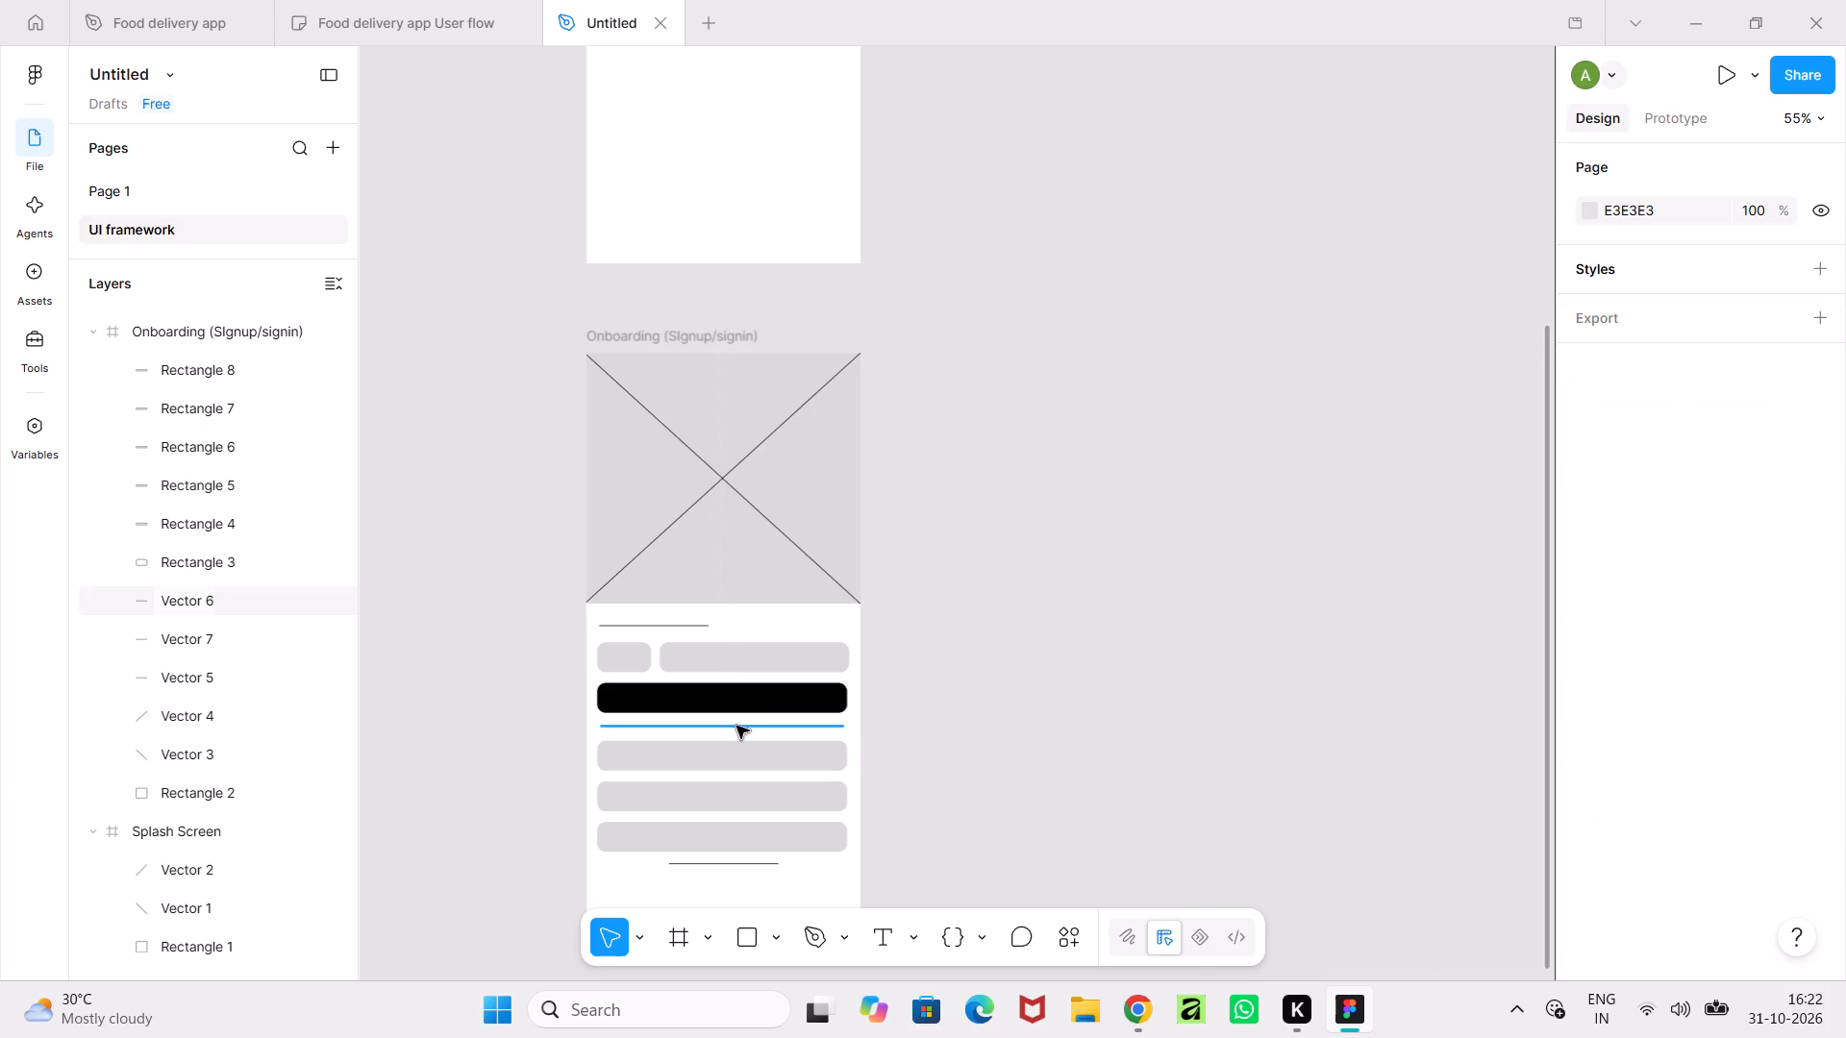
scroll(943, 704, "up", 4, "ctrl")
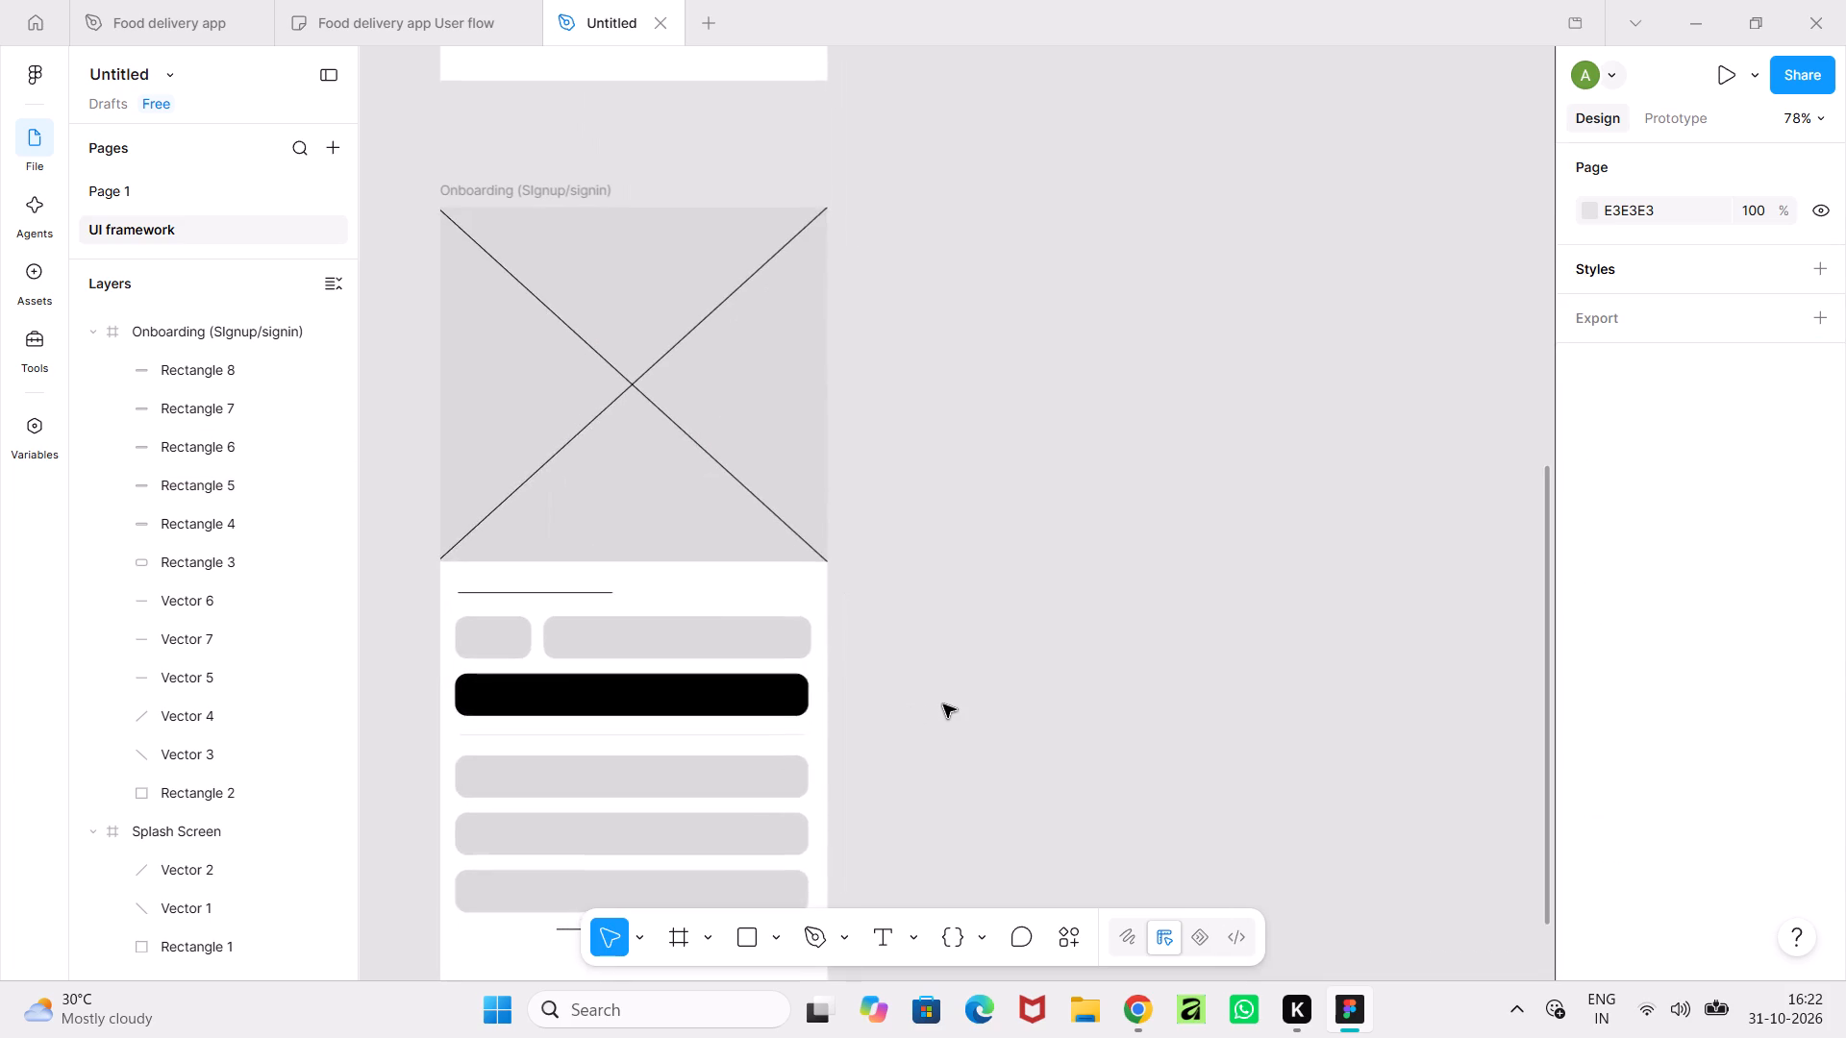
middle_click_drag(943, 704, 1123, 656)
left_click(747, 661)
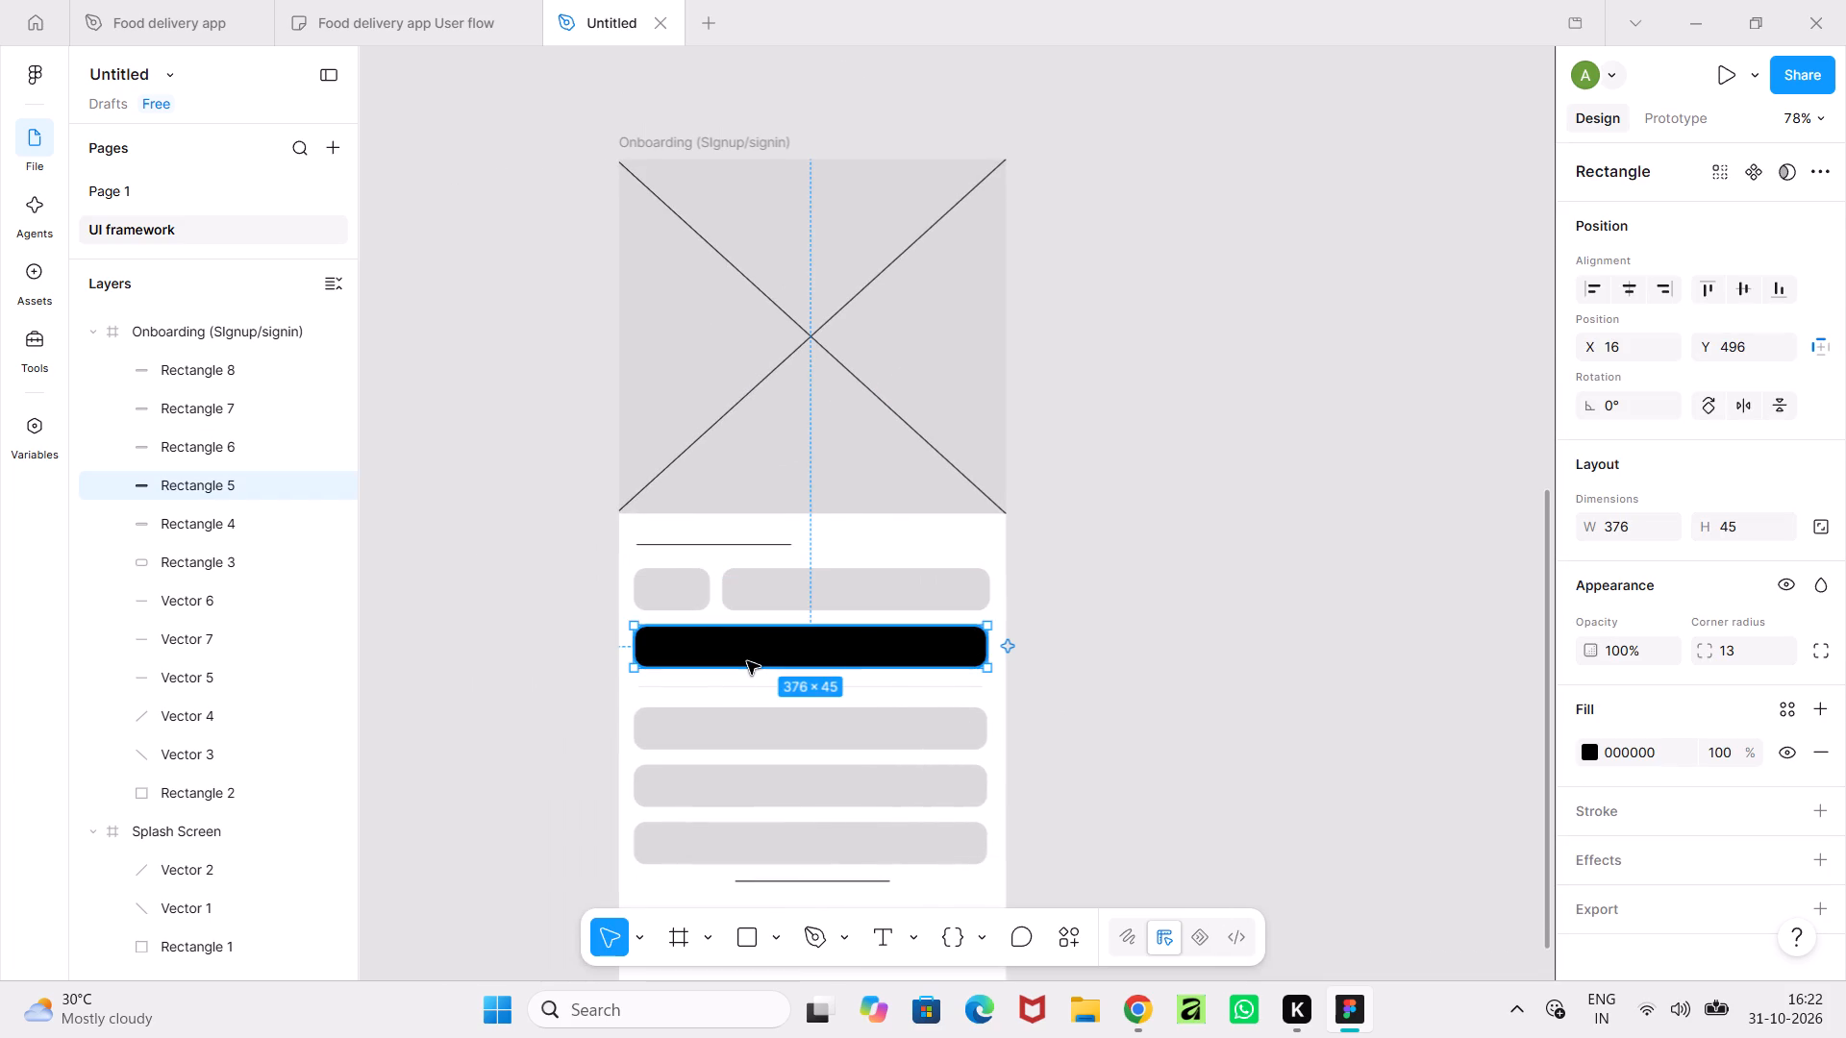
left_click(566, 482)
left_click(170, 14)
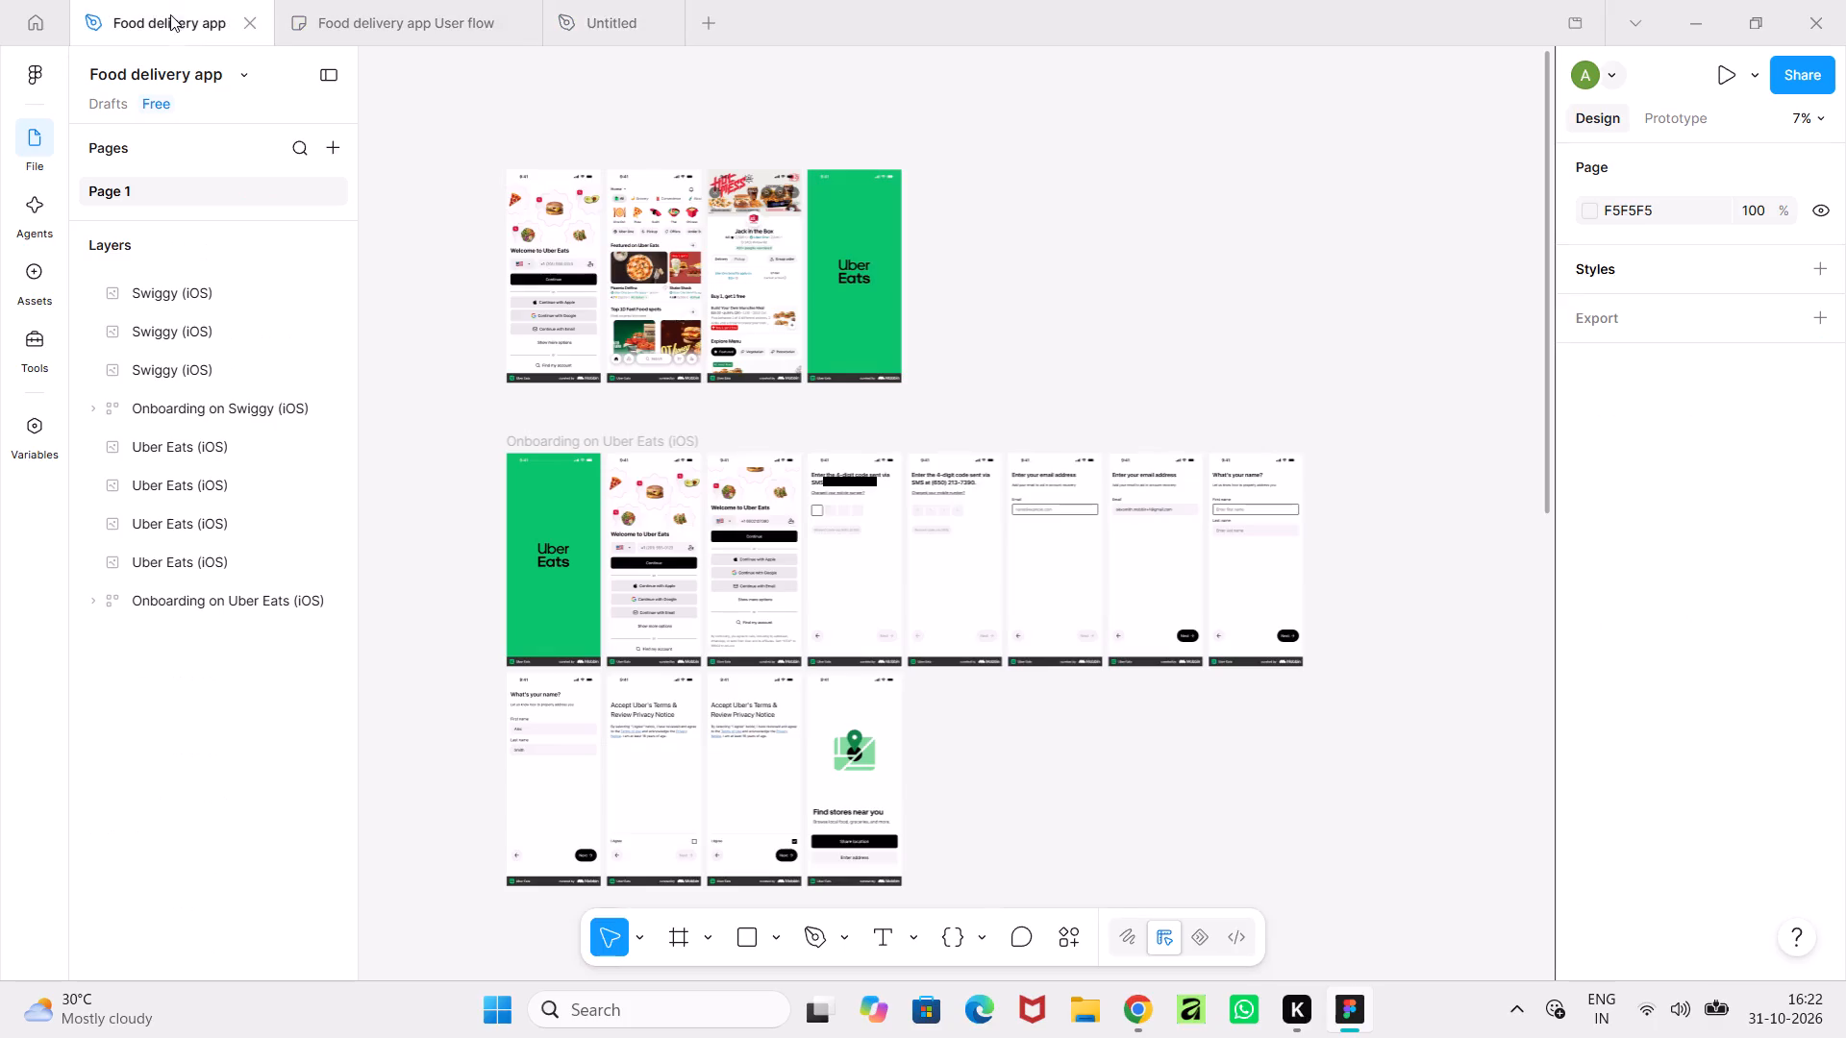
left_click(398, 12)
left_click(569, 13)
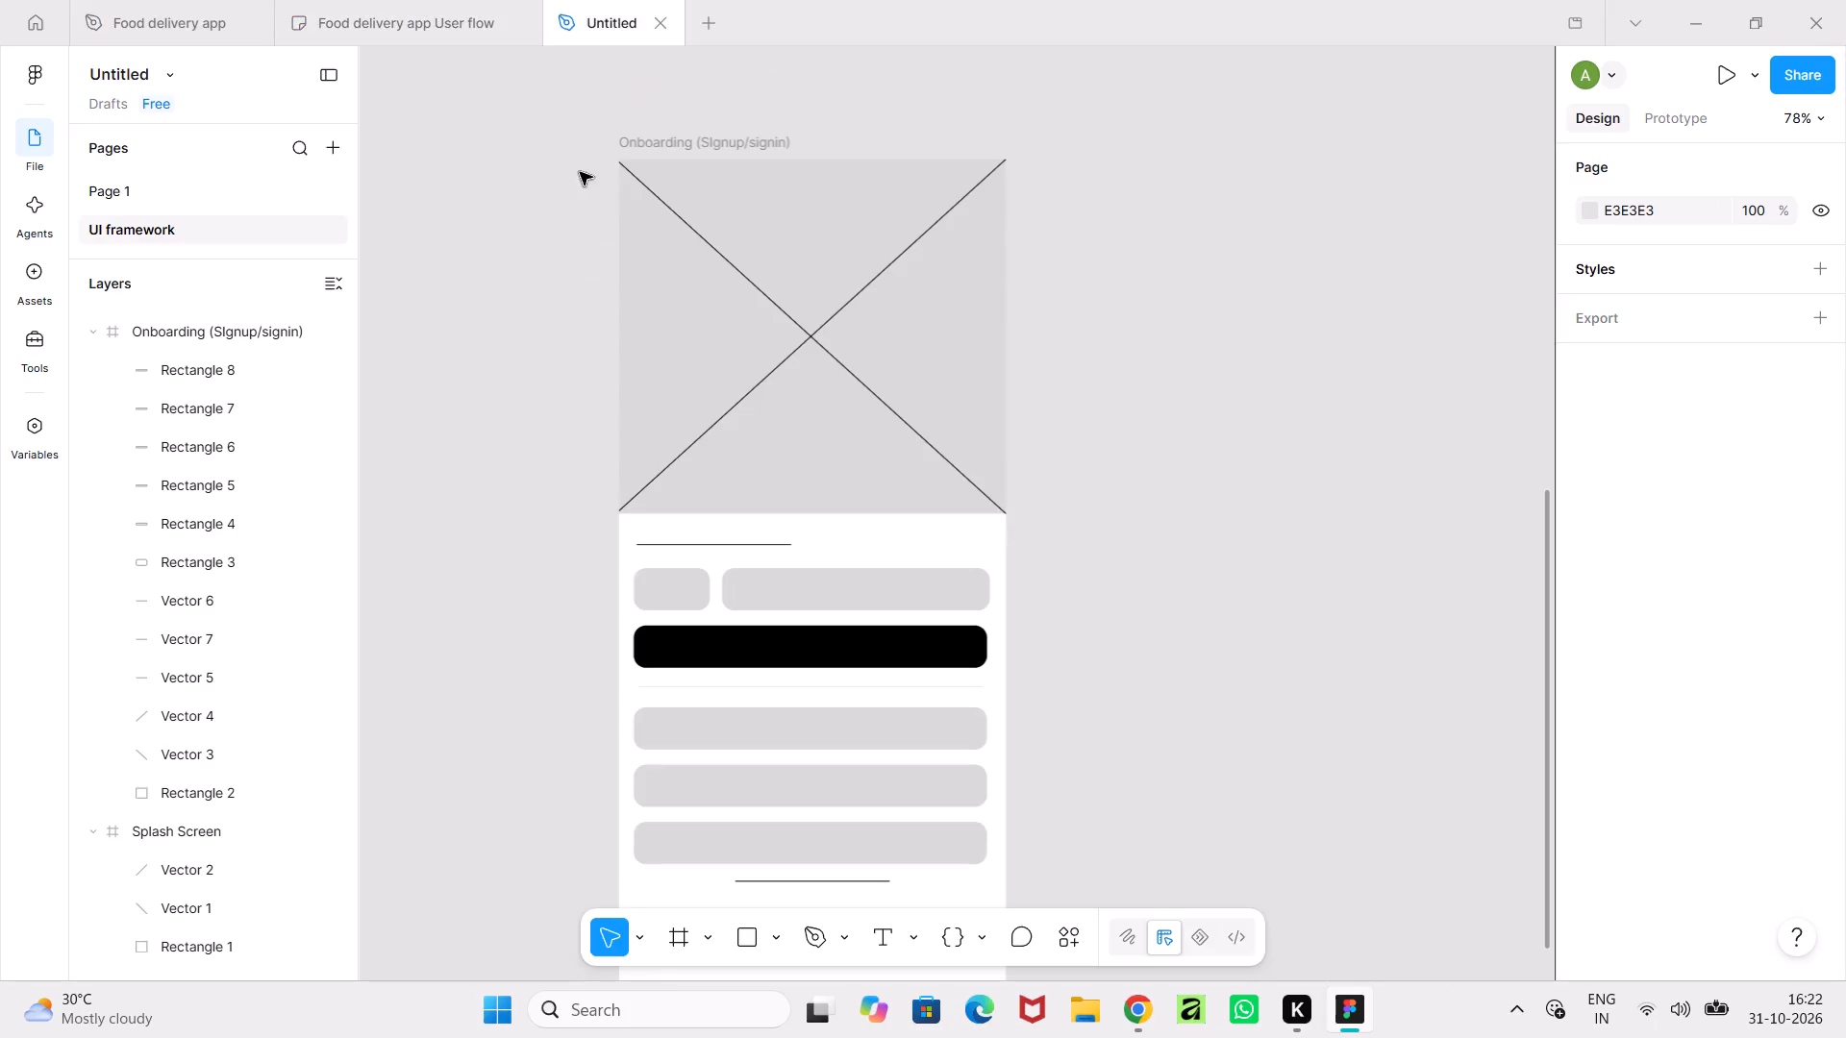
Copy the yellow Secondary button variant from Page 1 and paste it into the Onboarding frame on the UI framework page.
left_click(861, 632)
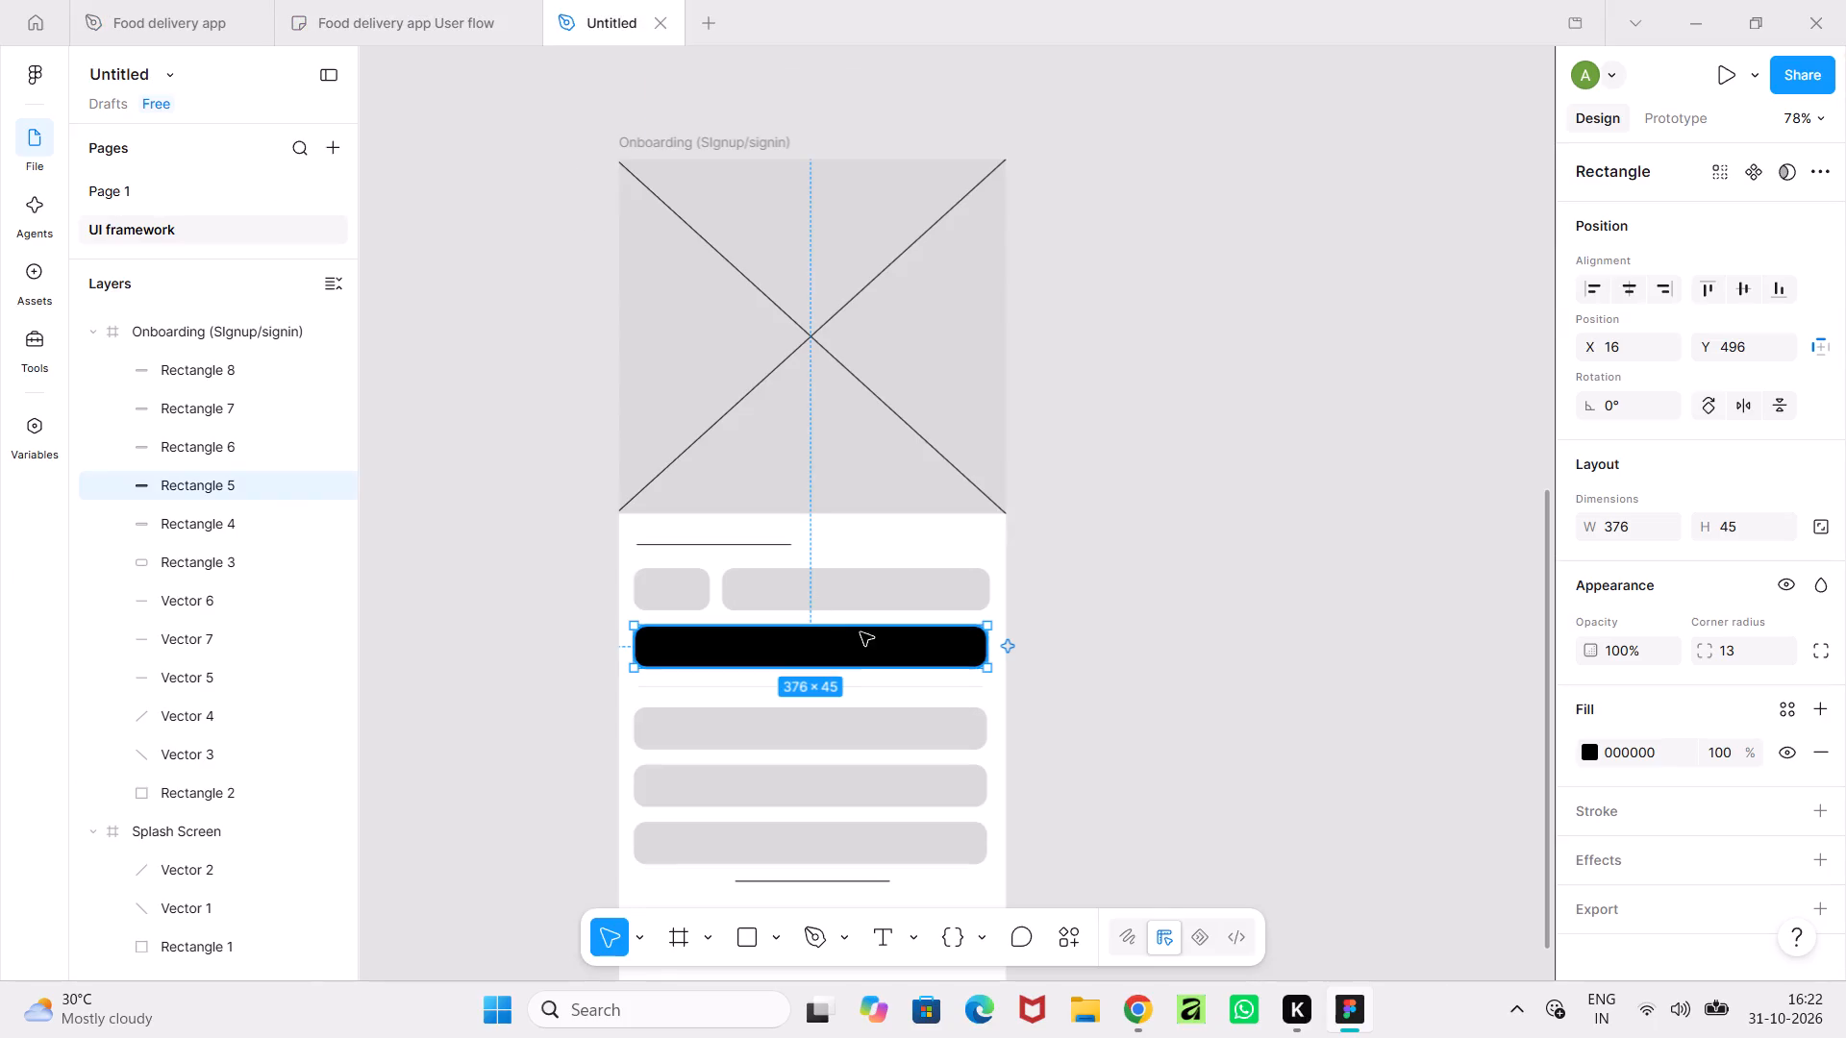
left_click(199, 191)
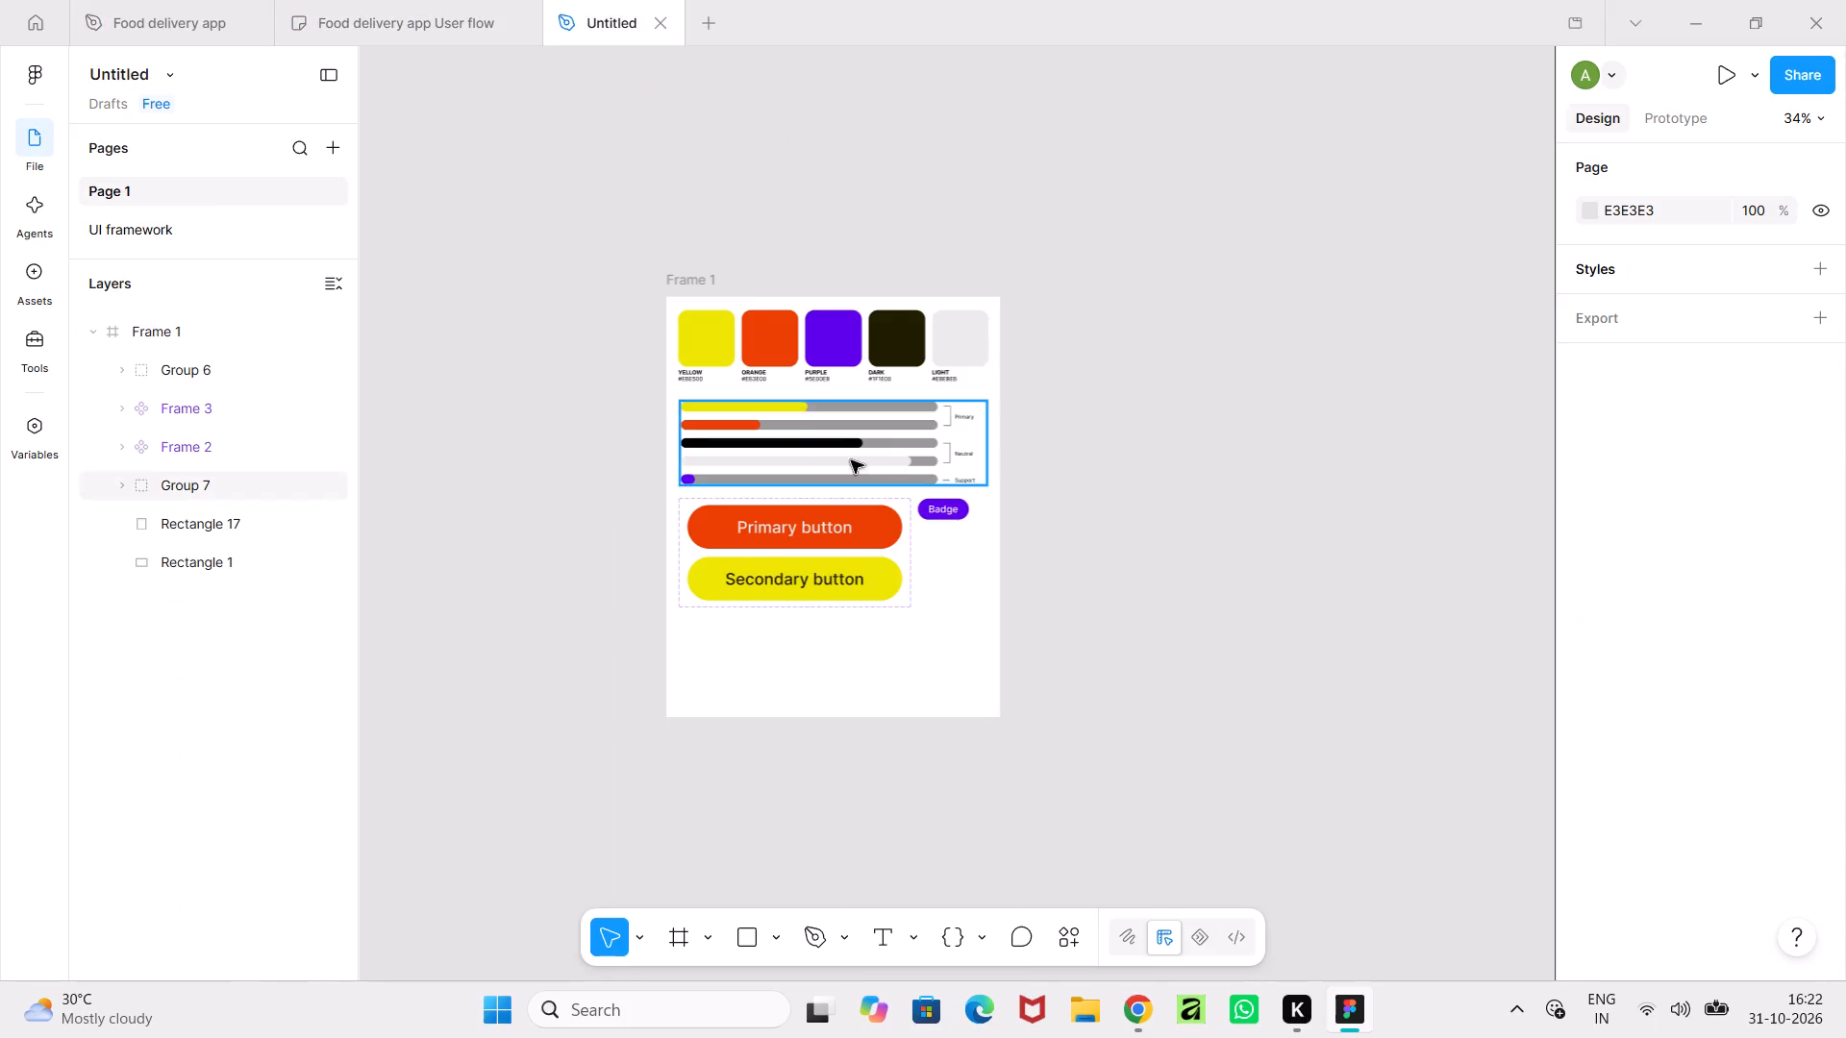
left_click(830, 549)
triple_click(859, 536)
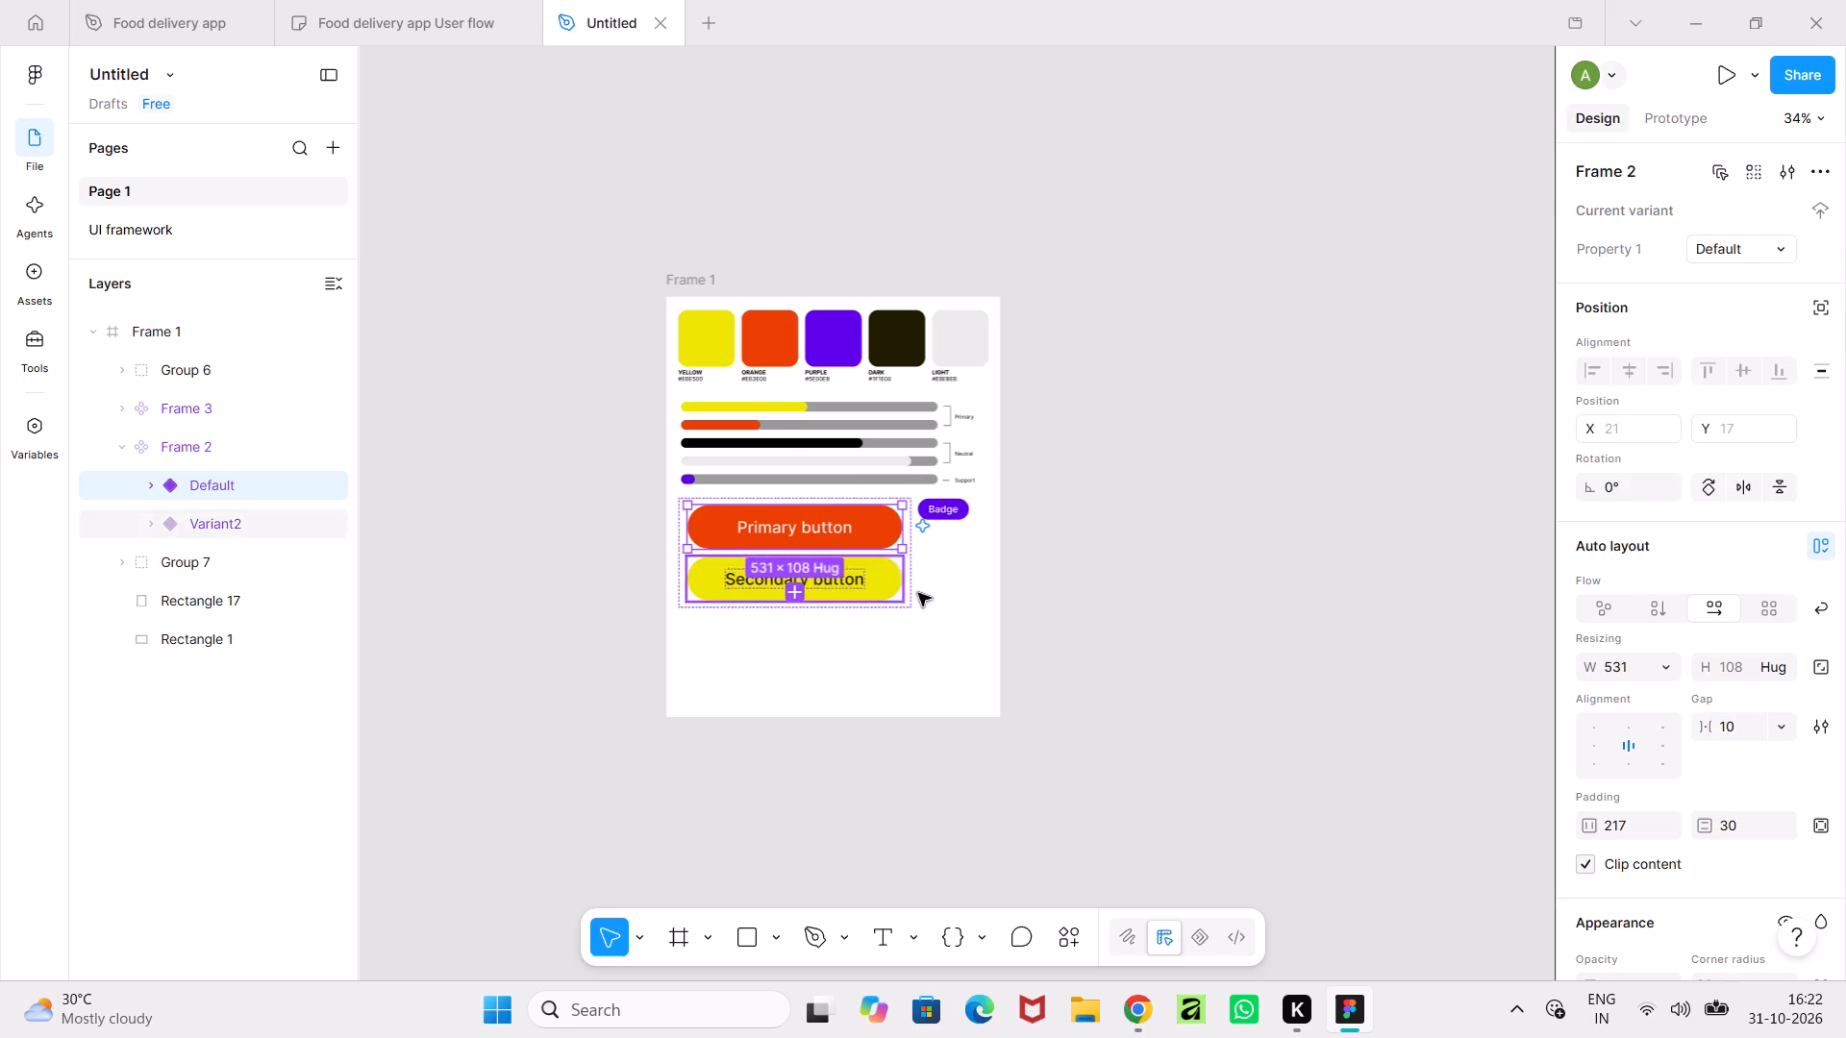
left_click(882, 591)
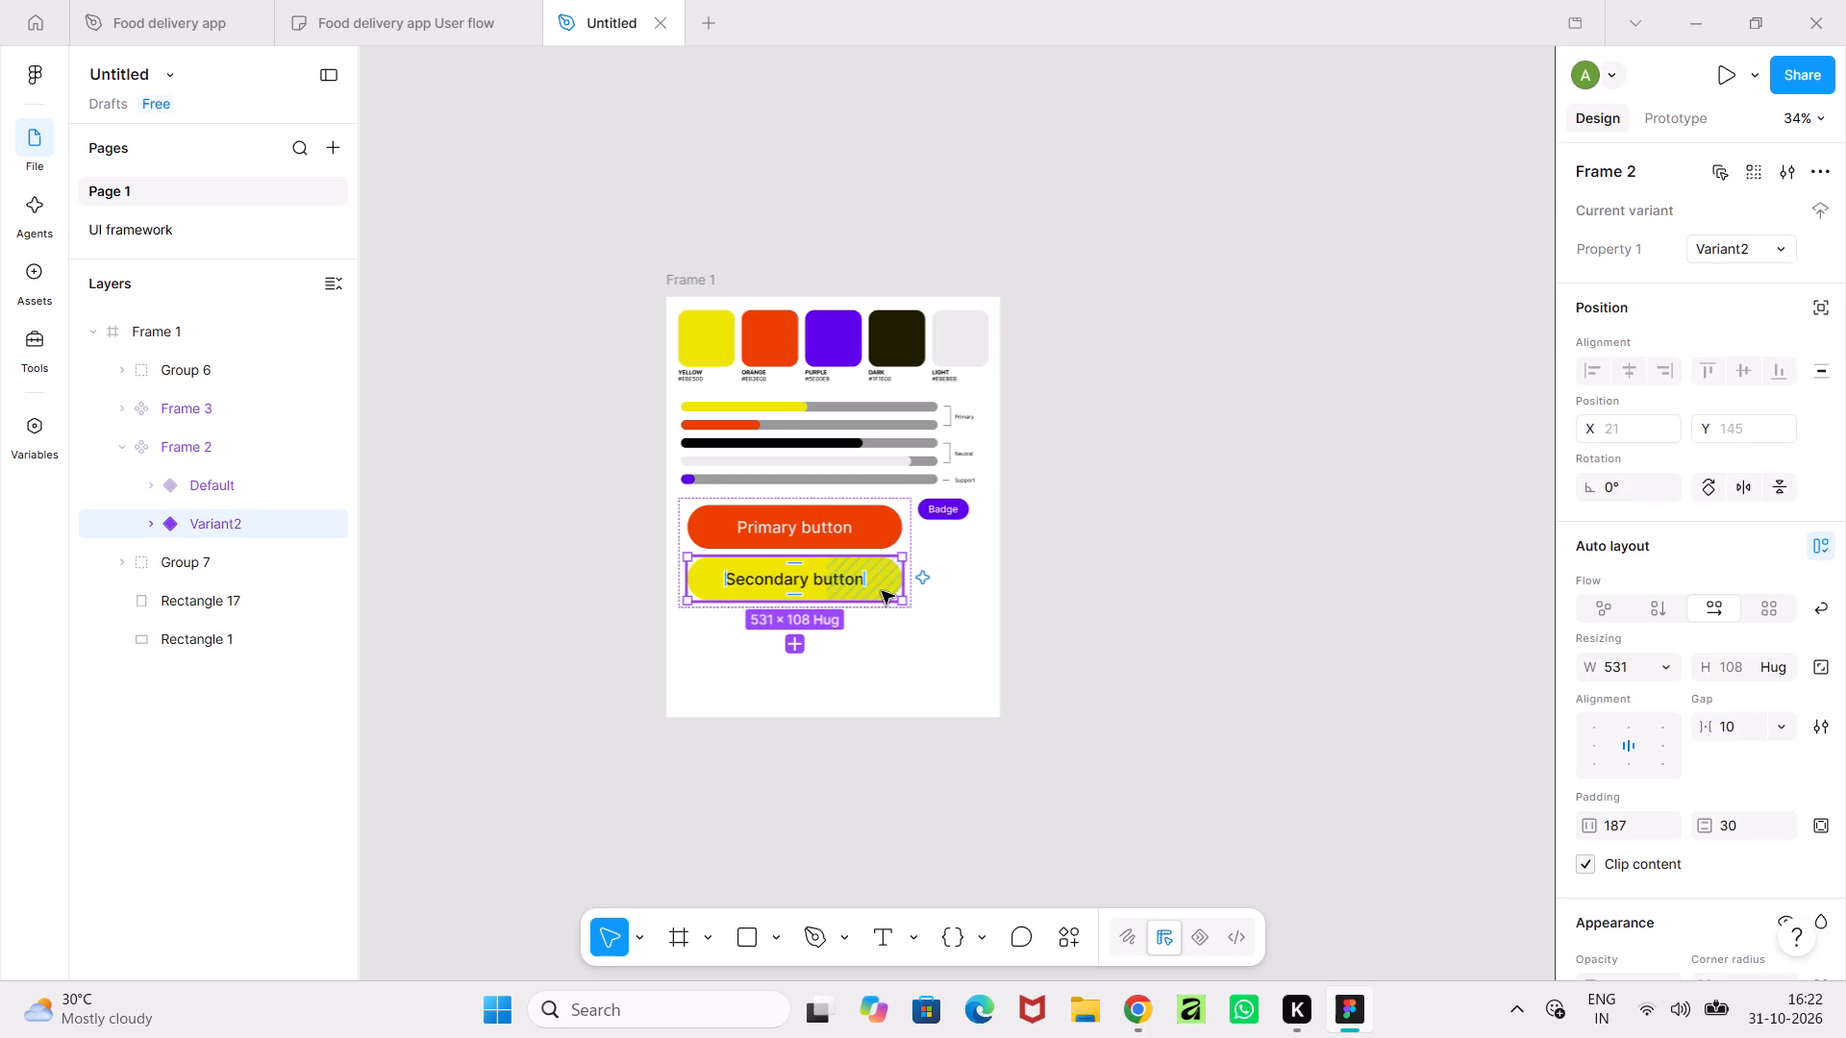
key("ctrl+c")
left_click(204, 237)
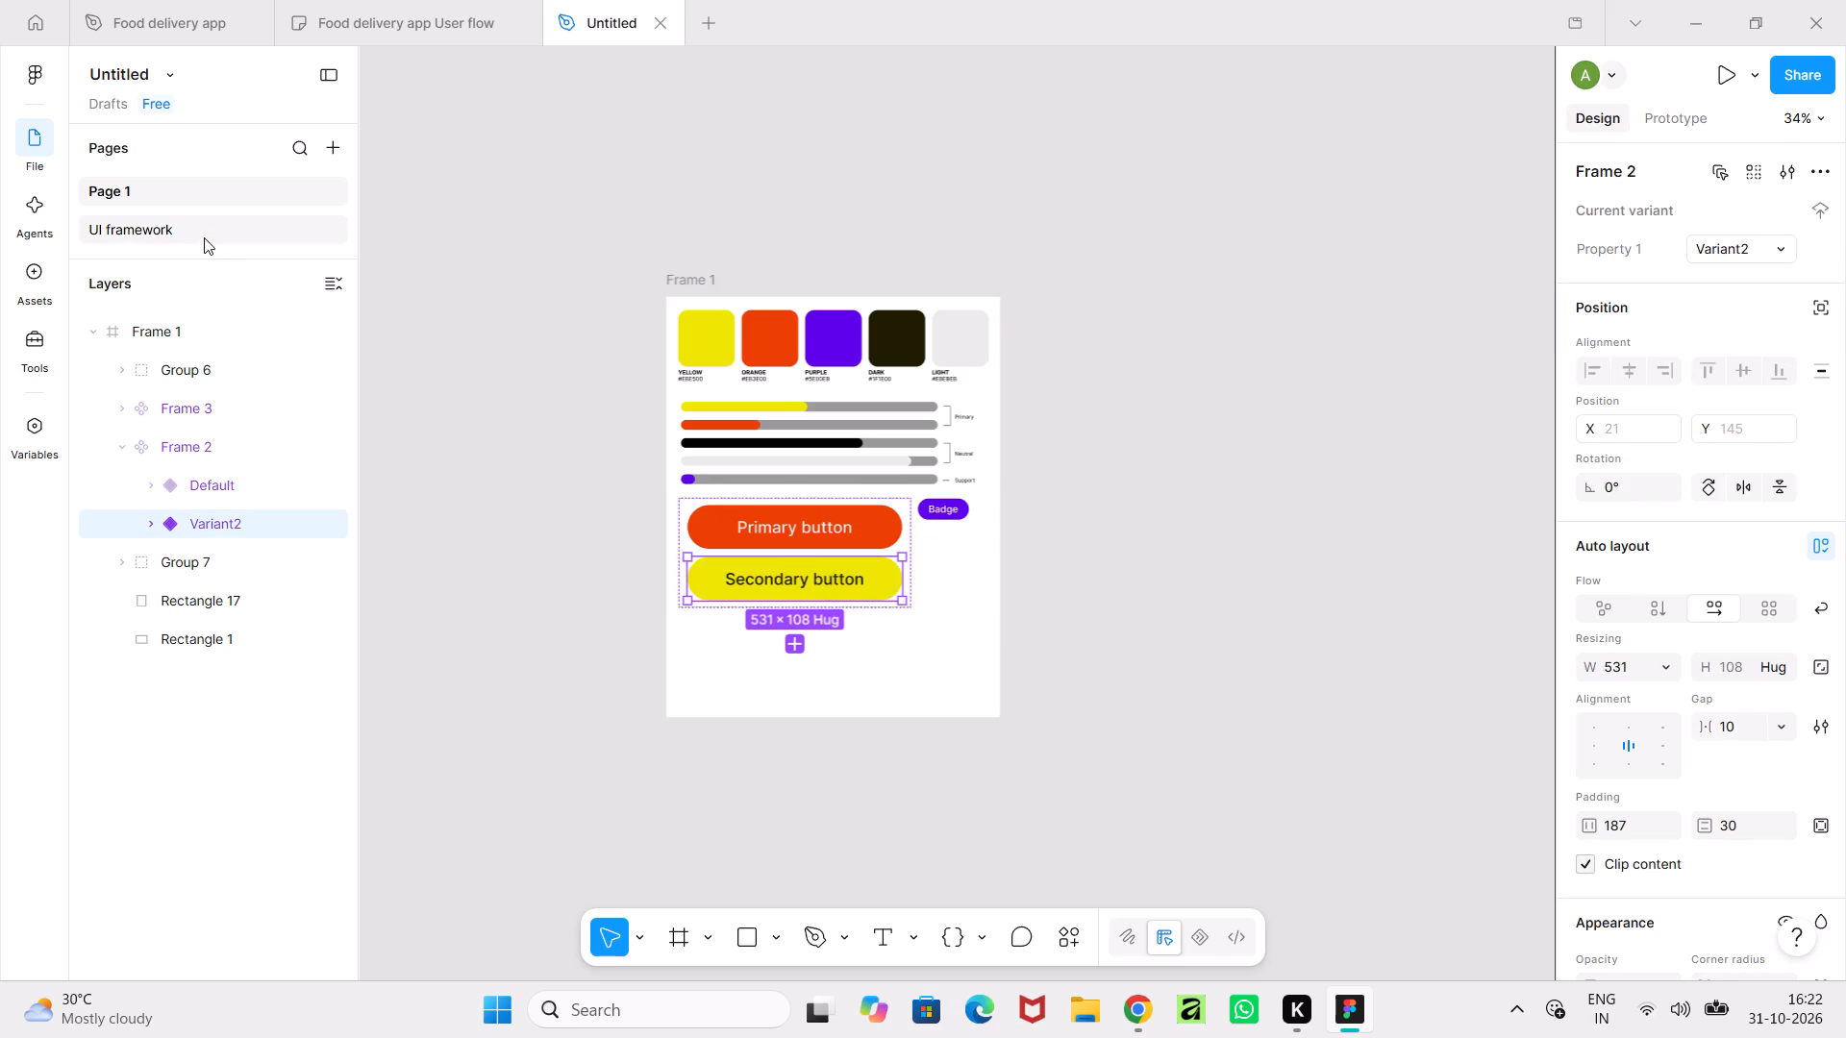
key("ctrl+v")
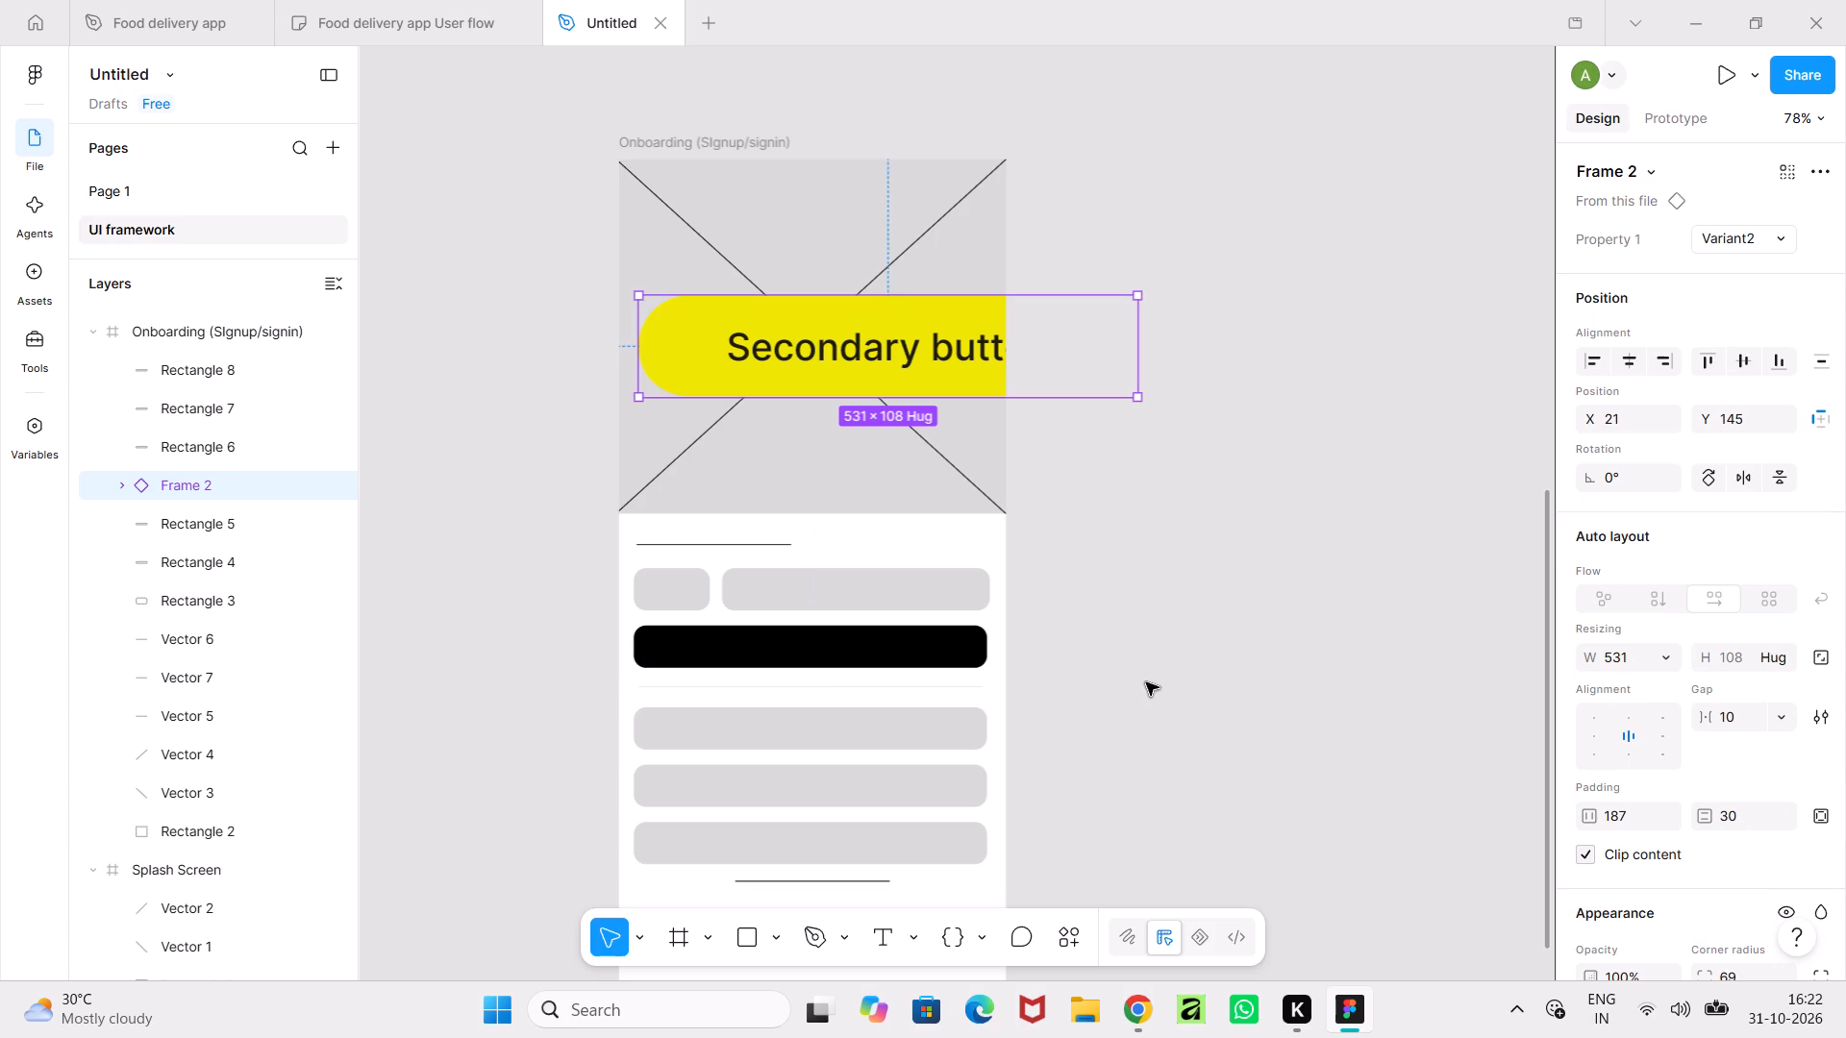
Delete the black full-width rectangle from the Onboarding frame.
left_click(921, 631)
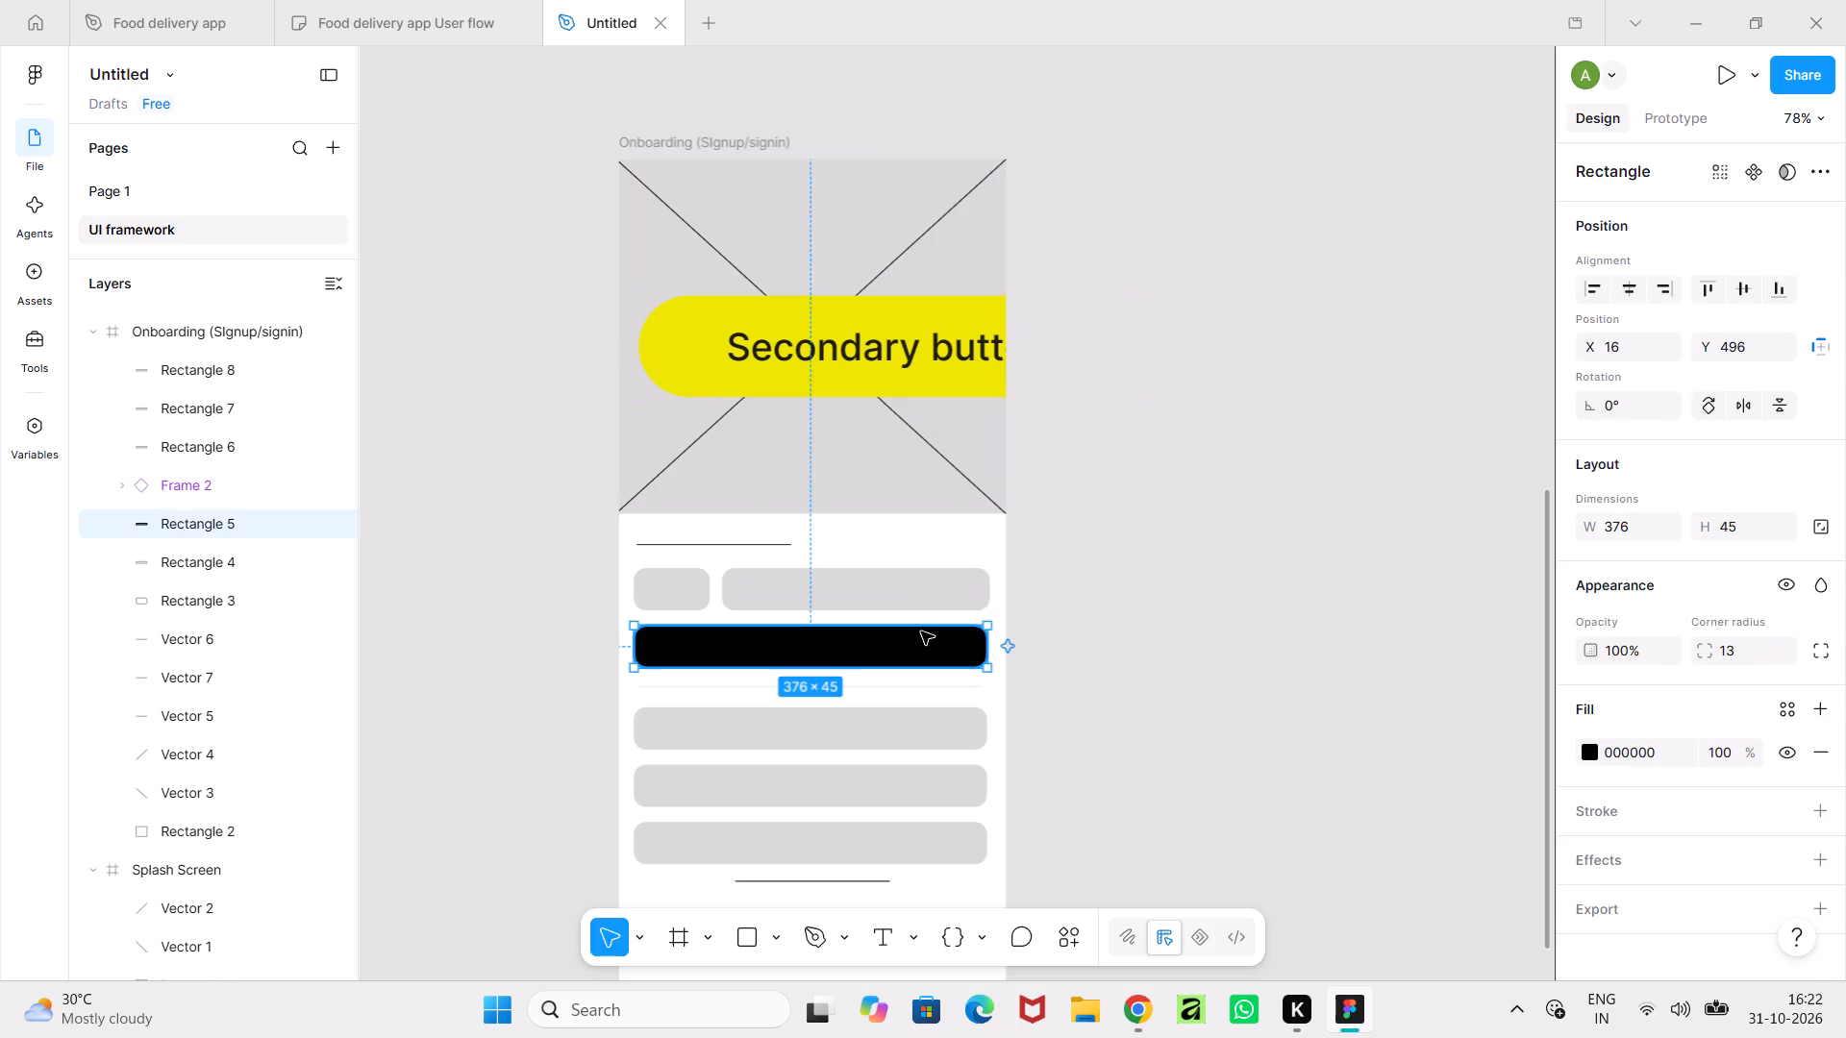
key("Delete")
Resize the Secondary button to 374 × 60 and place it at X 17, Y 491 below the two short fields.
left_click(901, 382)
left_click_drag(923, 381, 897, 678)
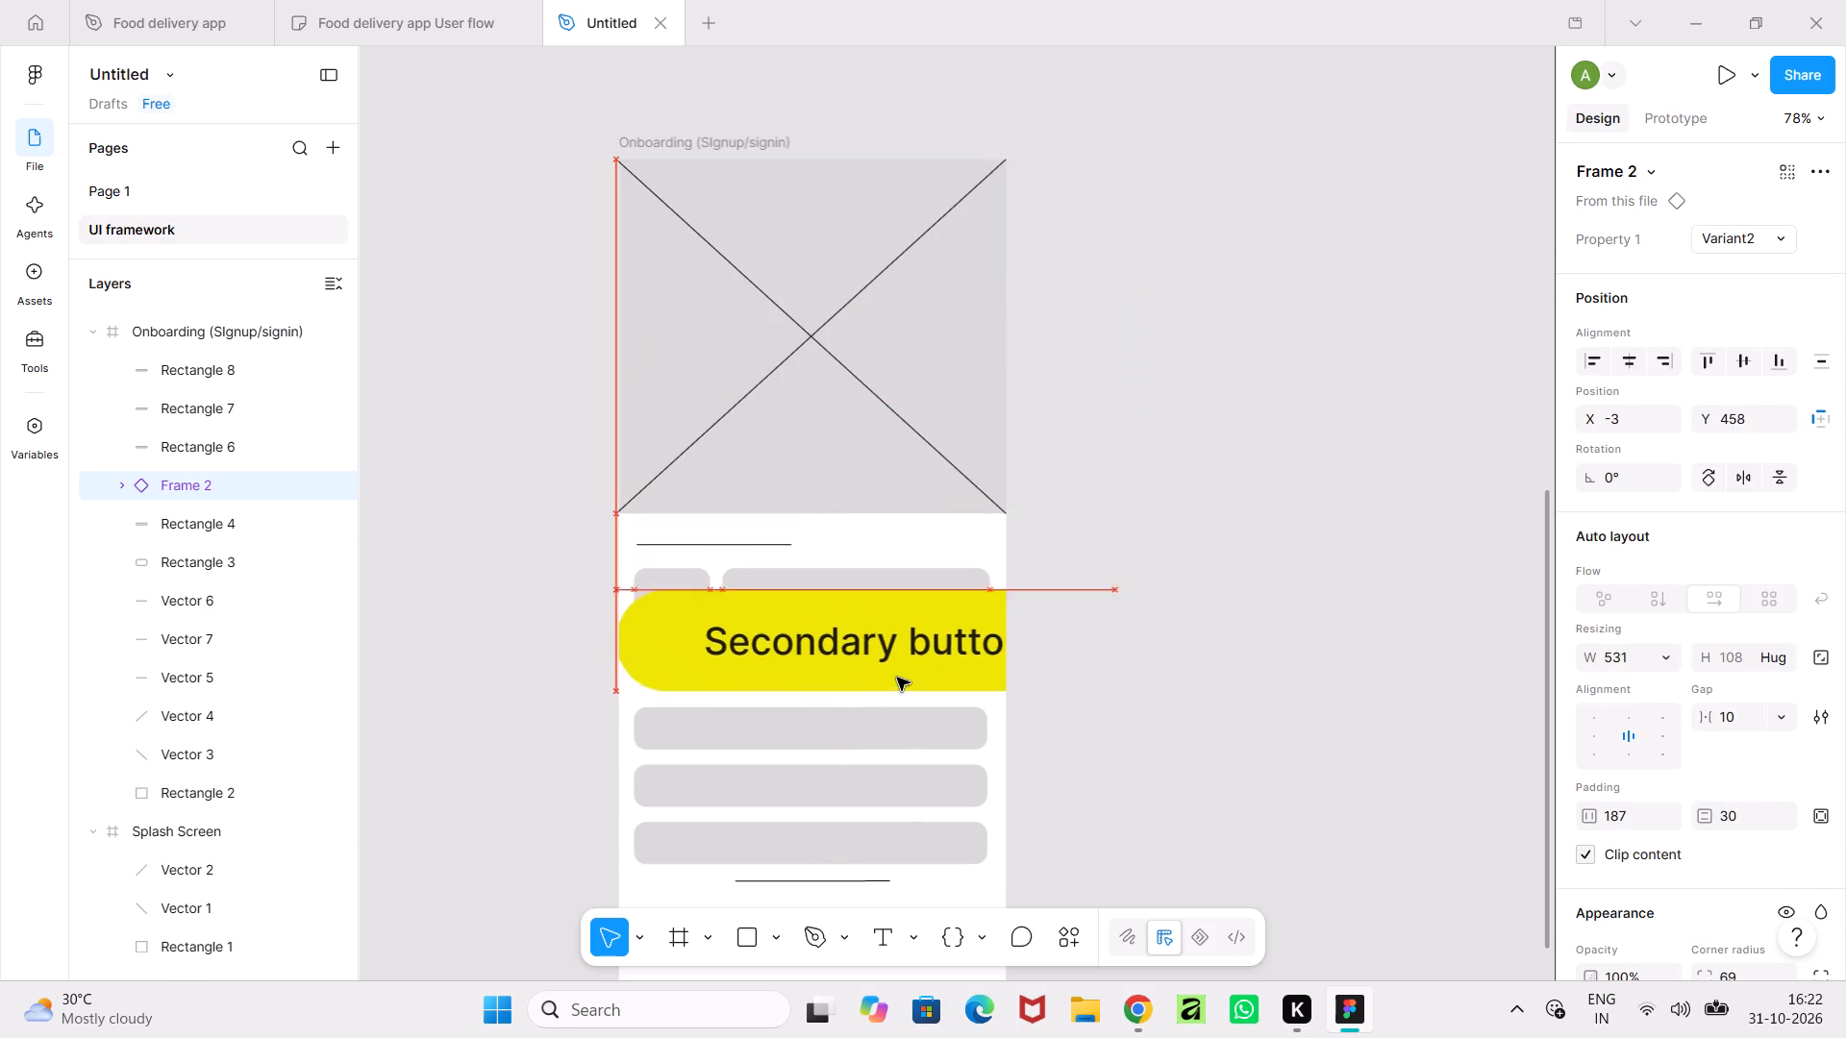
left_click_drag(897, 678, 898, 685)
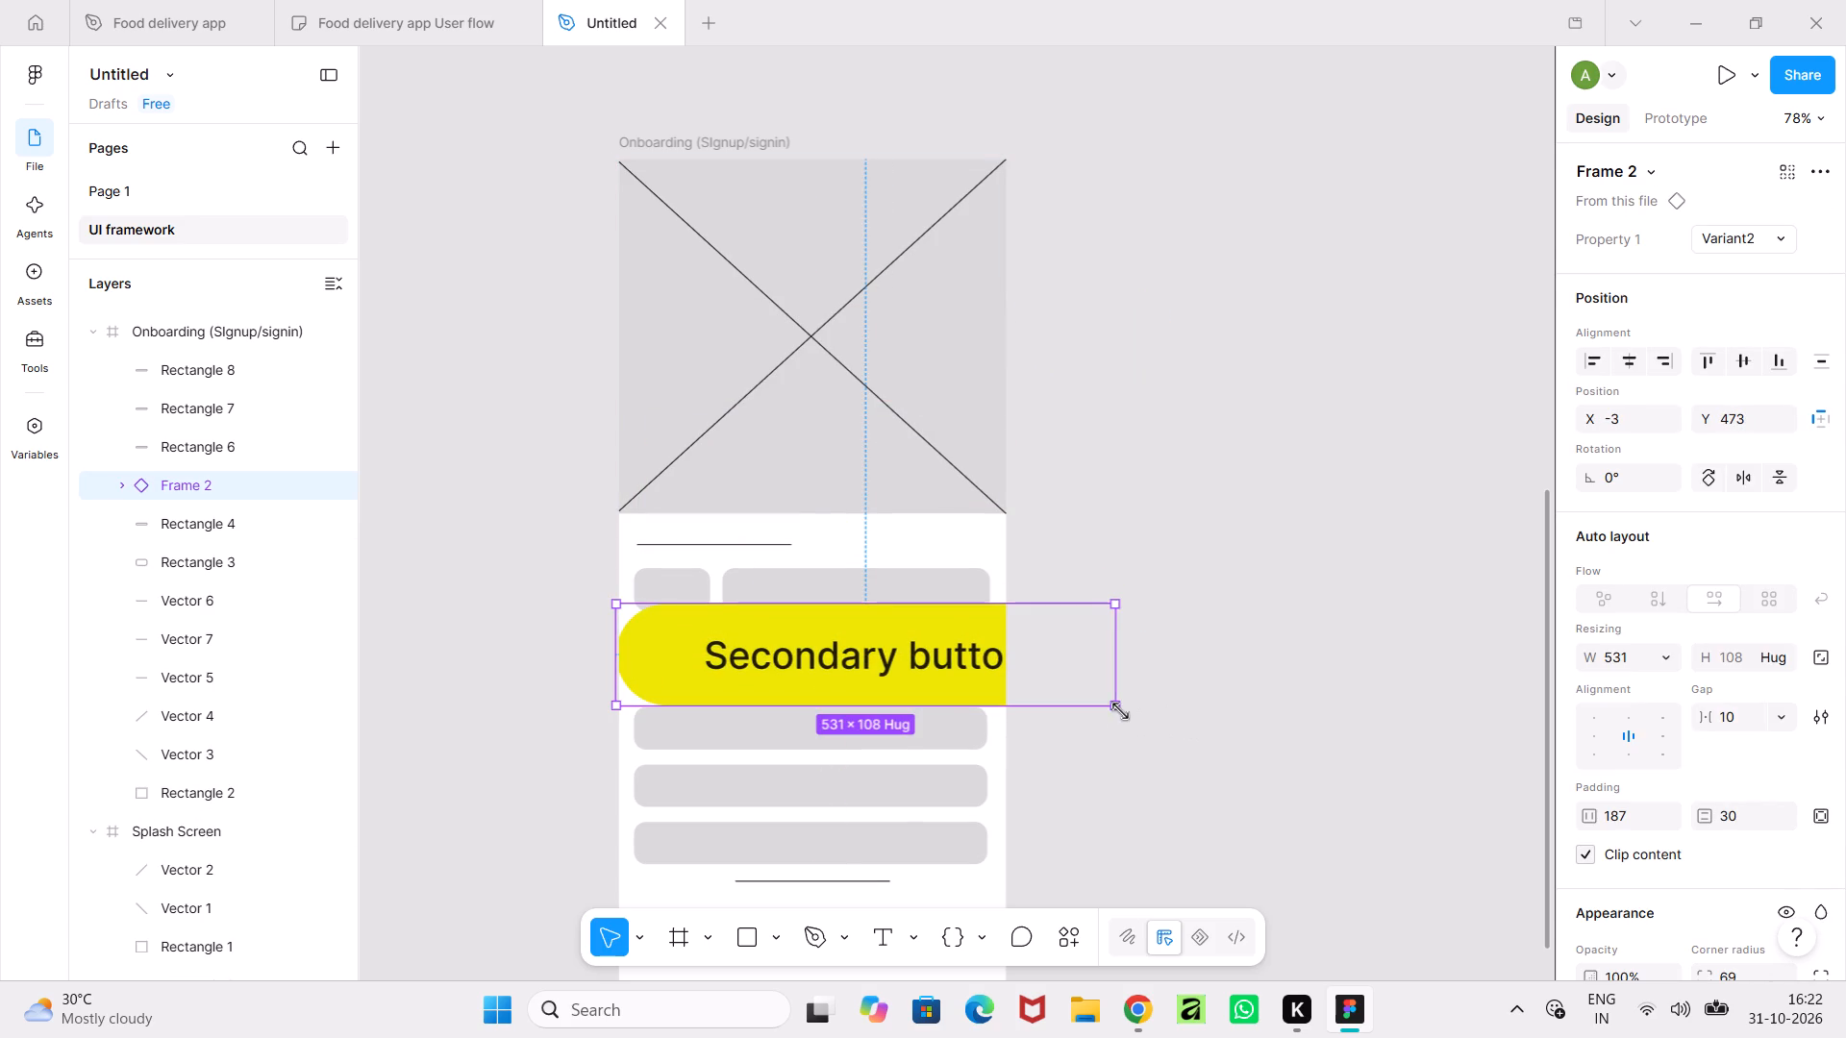
left_click_drag(1120, 711, 903, 659)
left_click_drag(903, 630, 923, 671)
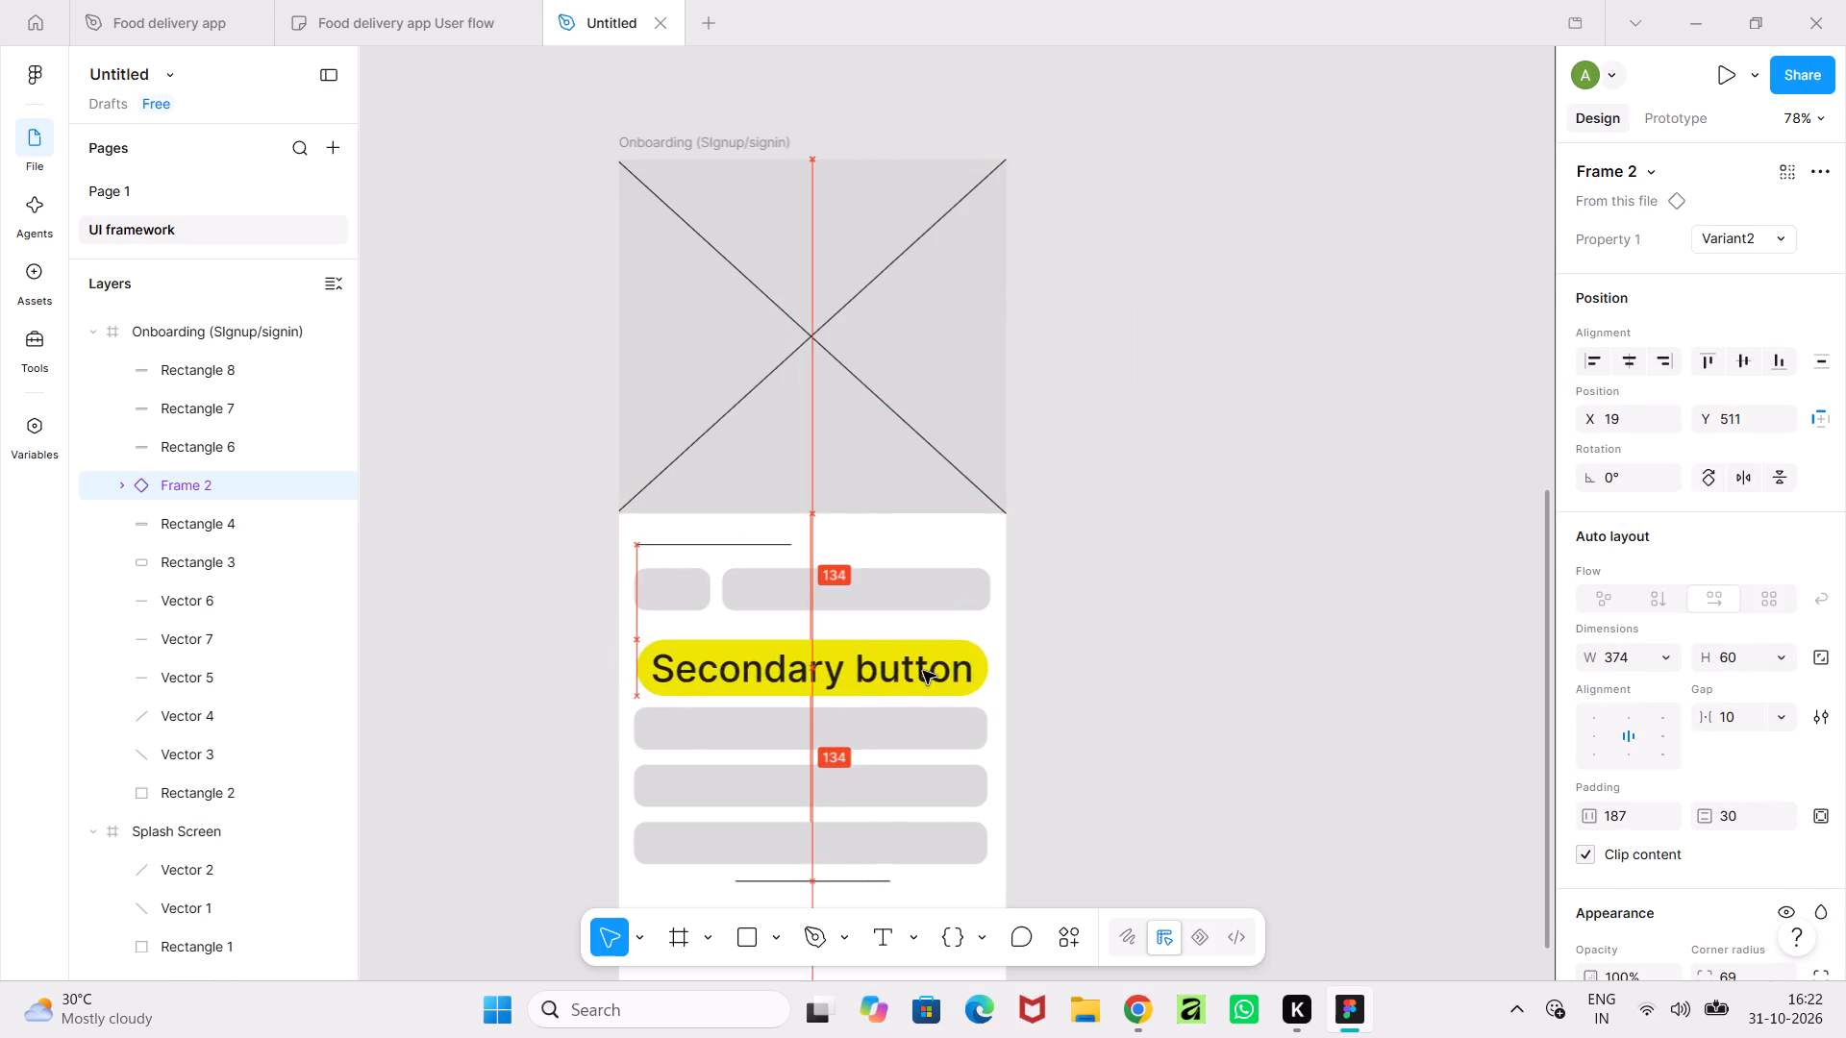
left_click_drag(923, 671, 922, 648)
scroll(922, 648, "up", 6, "ctrl")
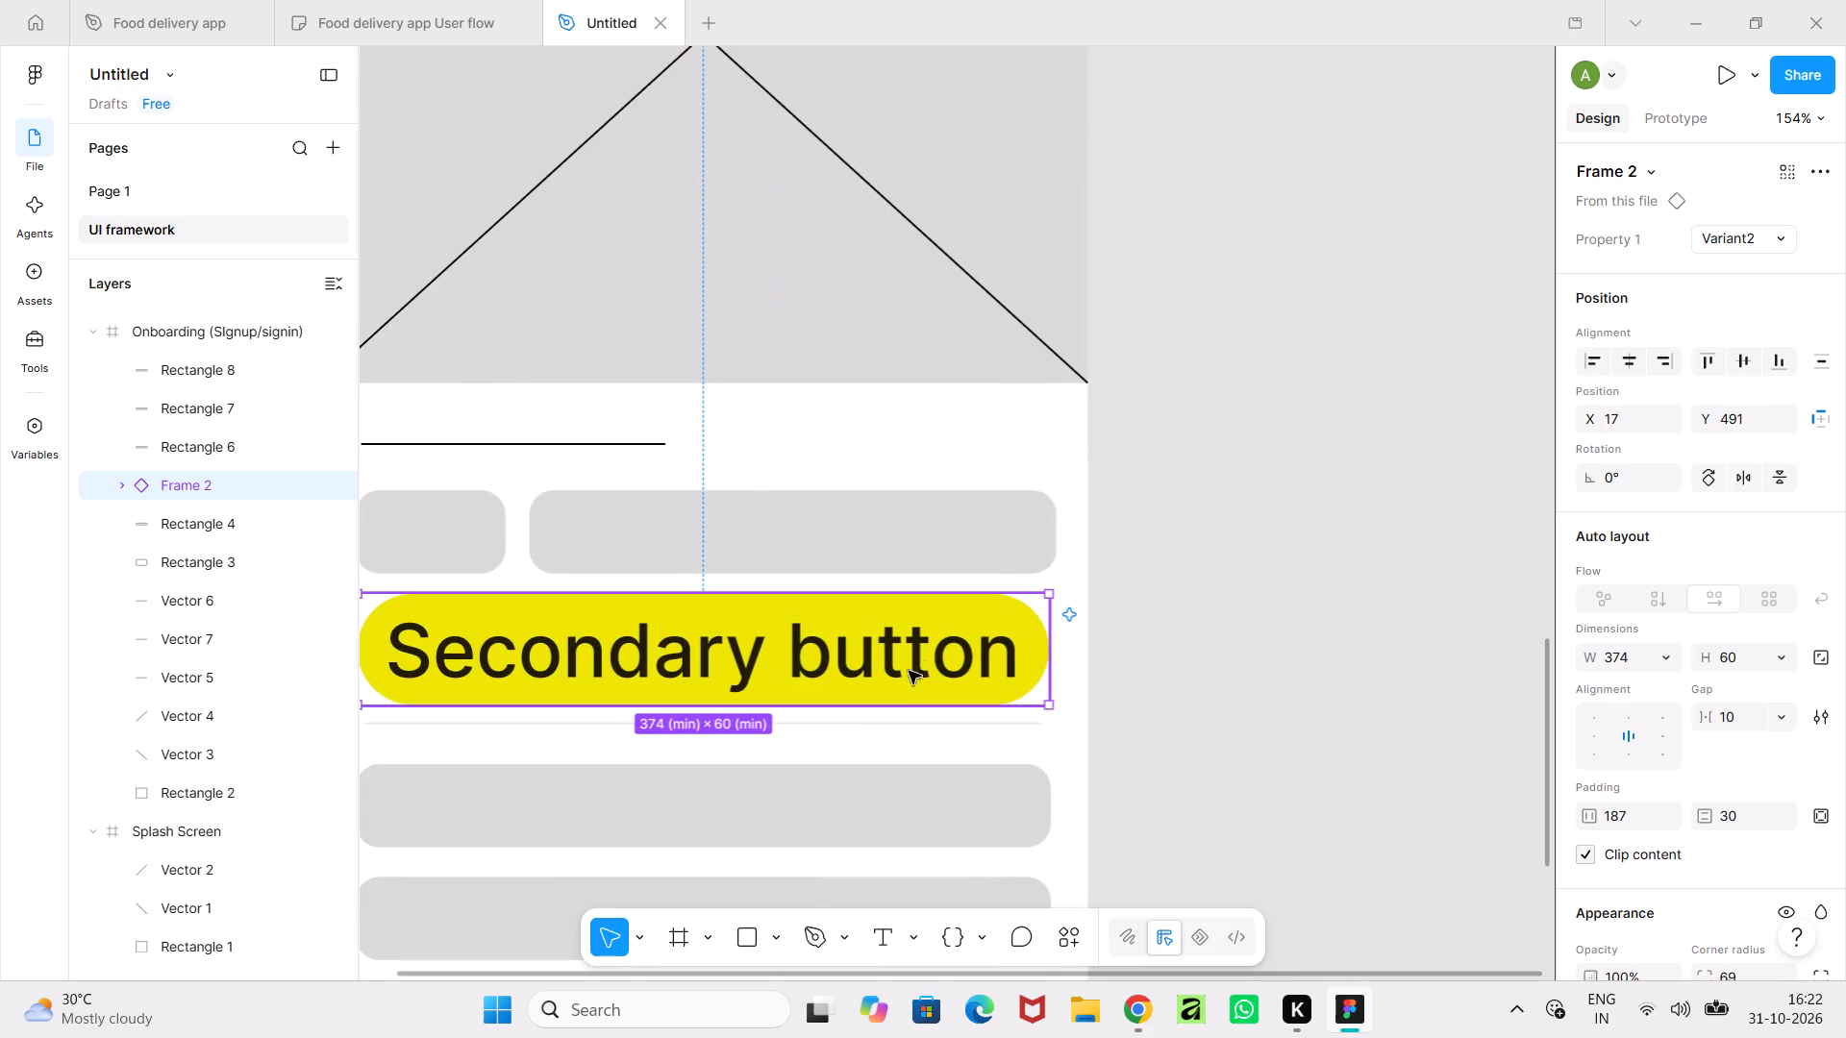
left_click_drag(892, 708, 894, 663)
scroll(927, 677, "down", 4, "ctrl")
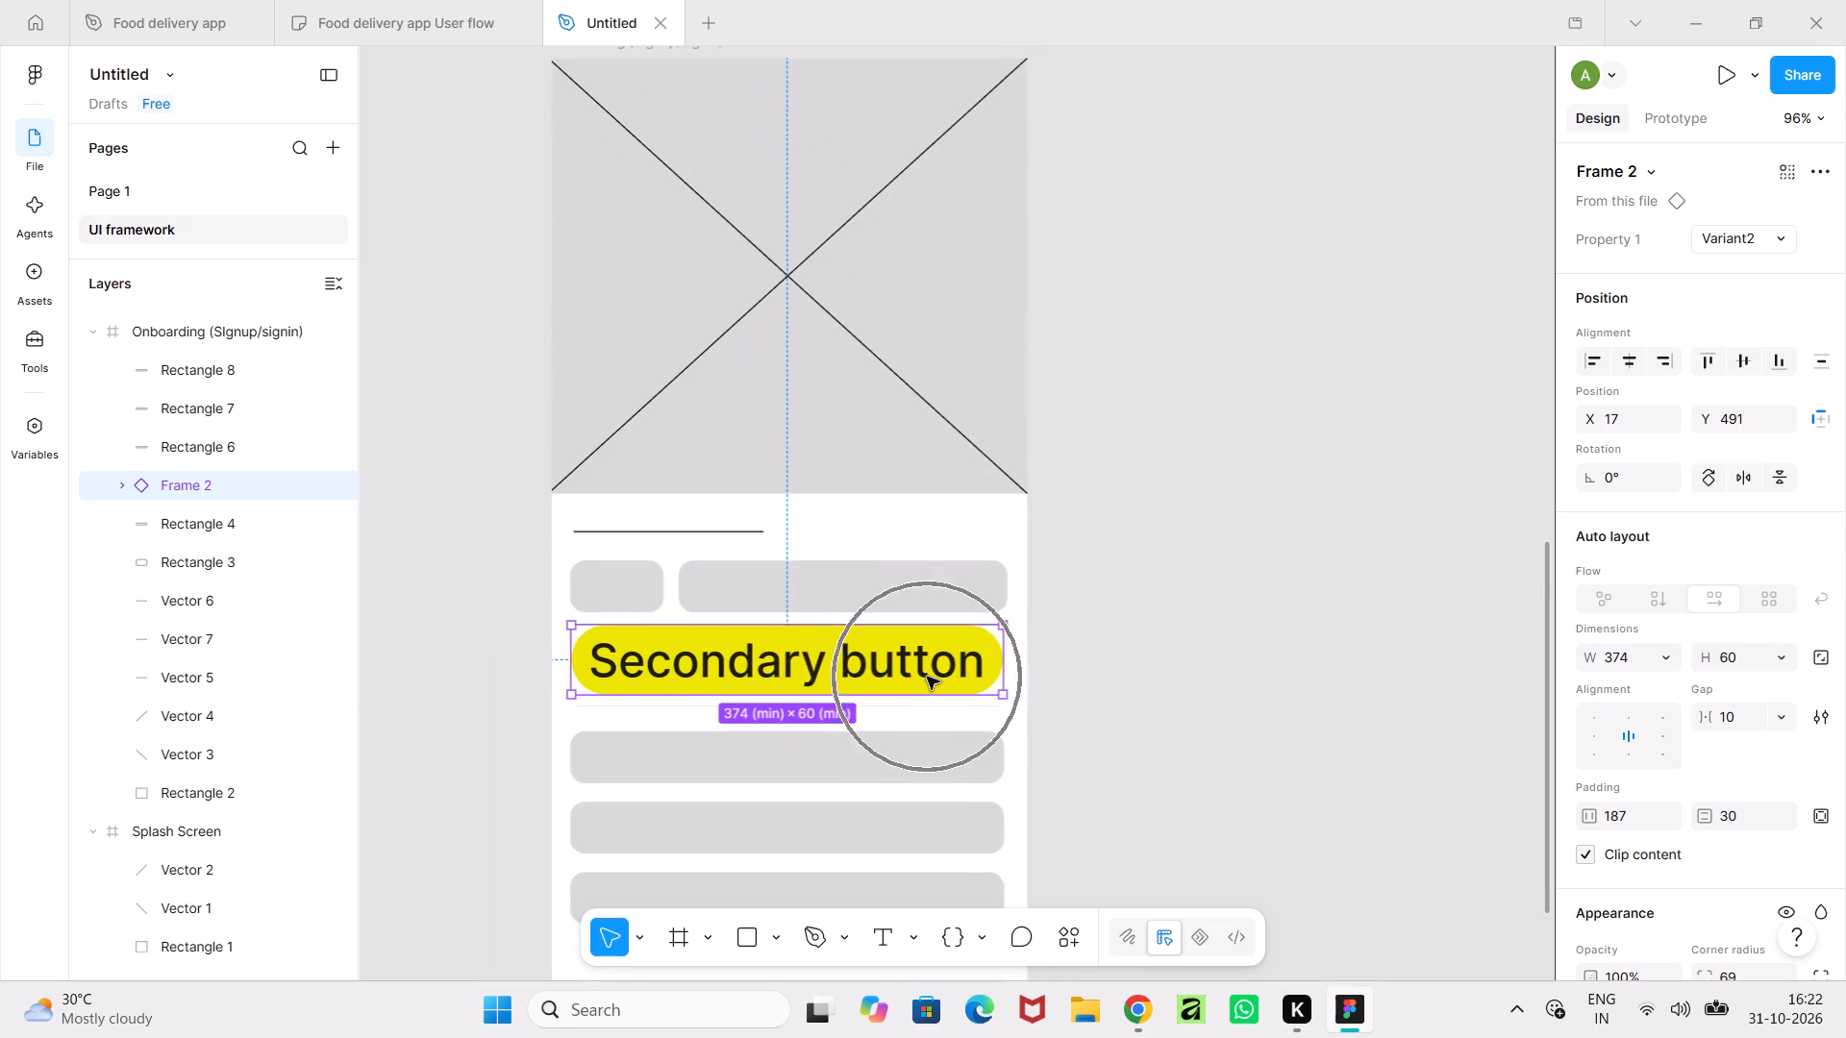
Set the font size of the Secondary button's label in the Onboarding frame to 13.
scroll(1702, 782, "down", 2)
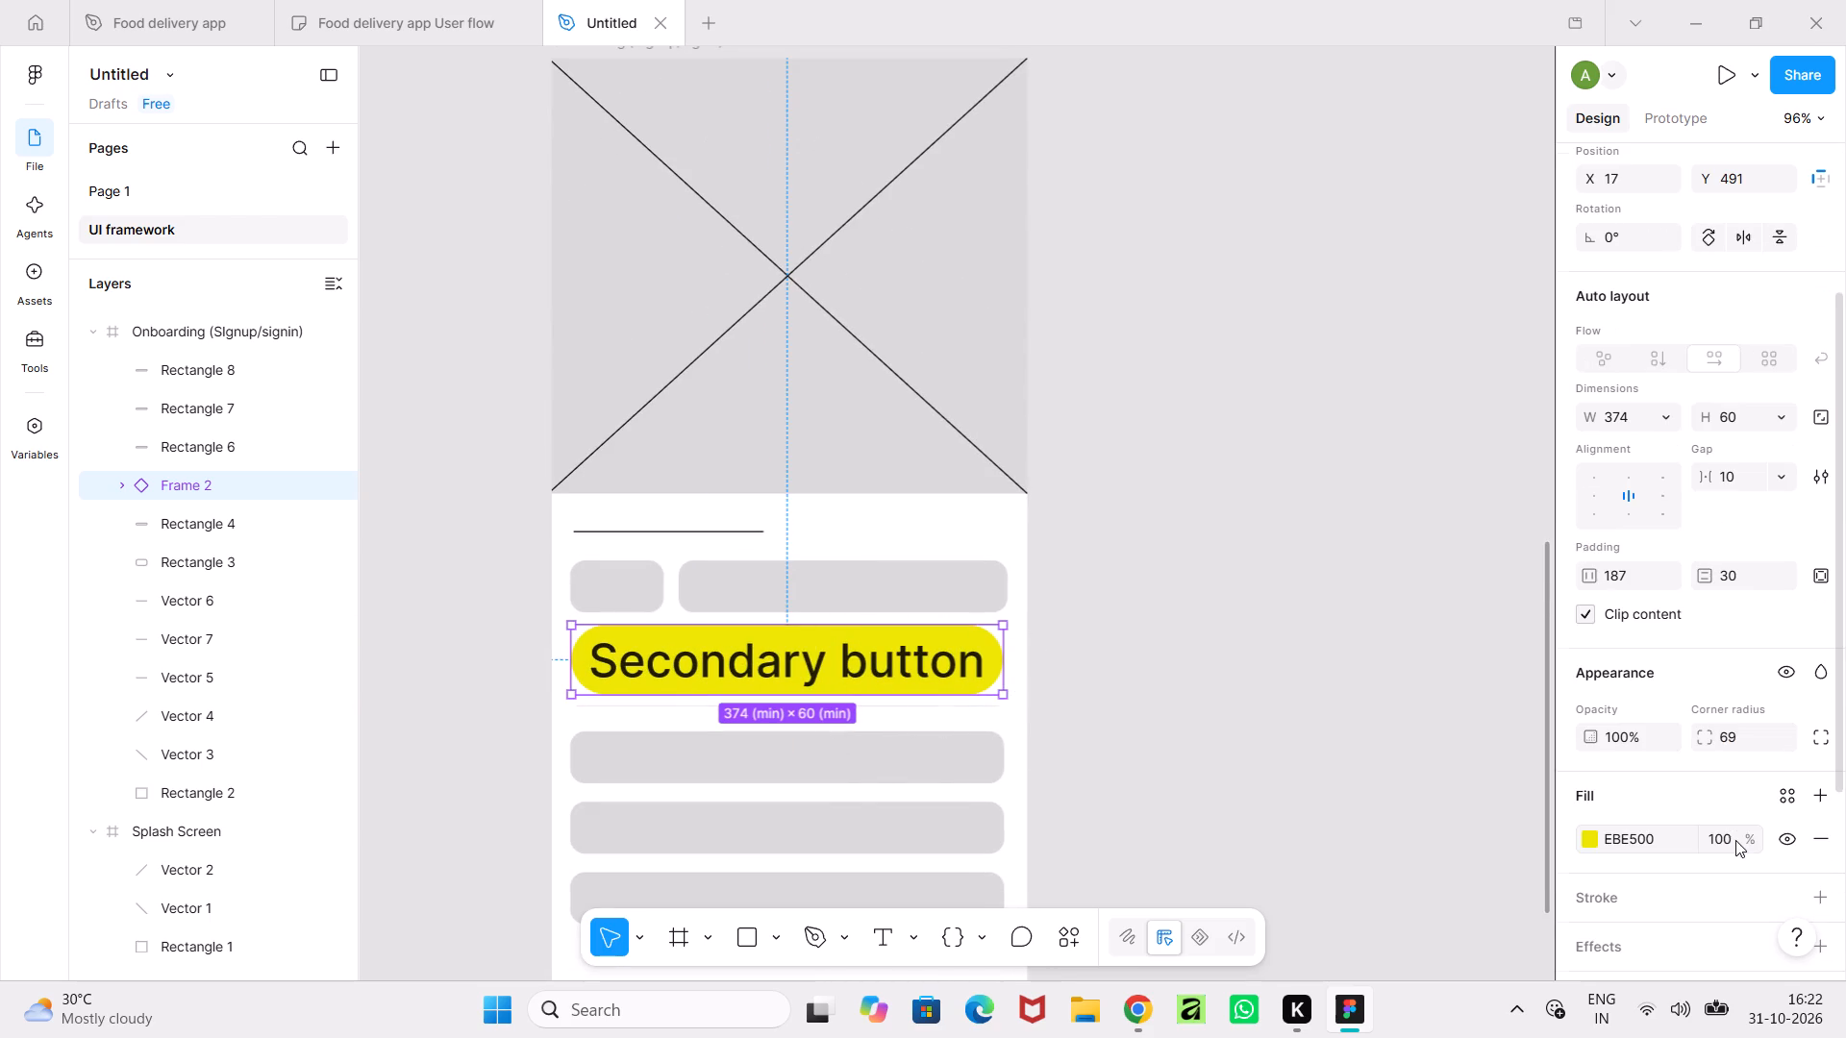
scroll(1711, 759, "down", 4)
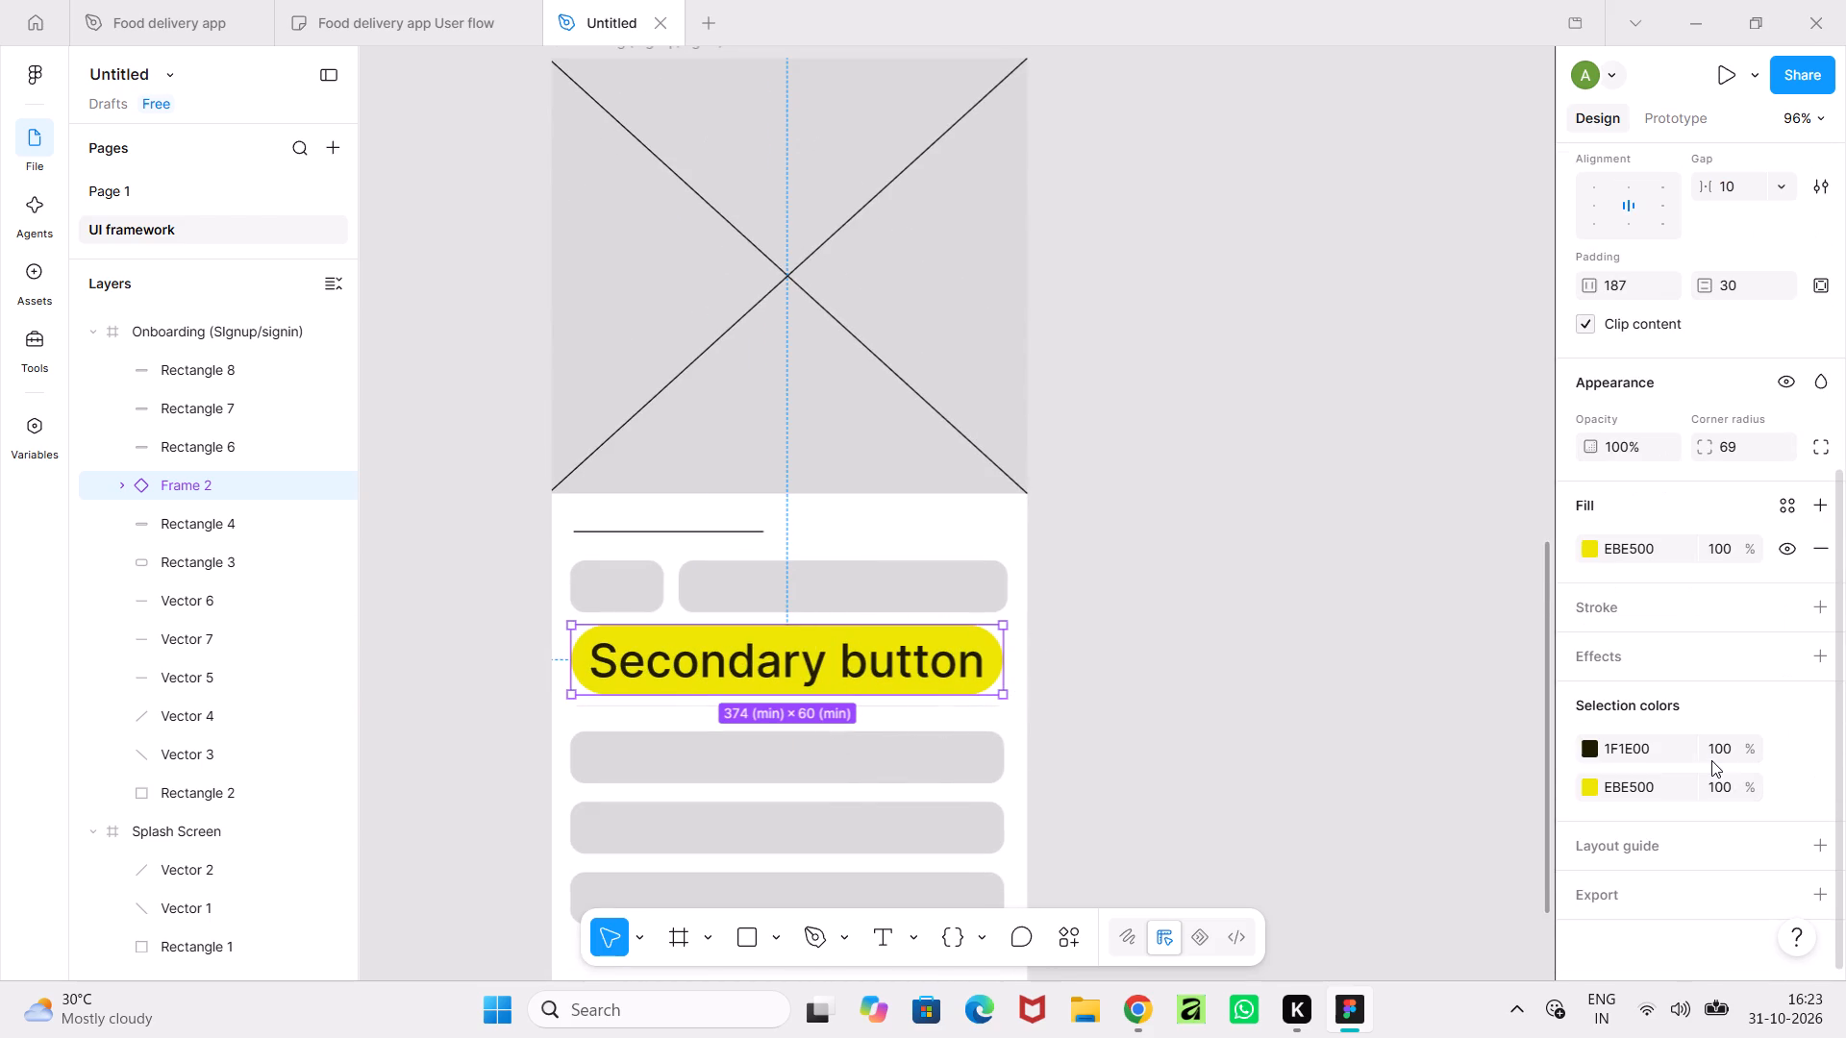
scroll(1711, 760, "up", 2)
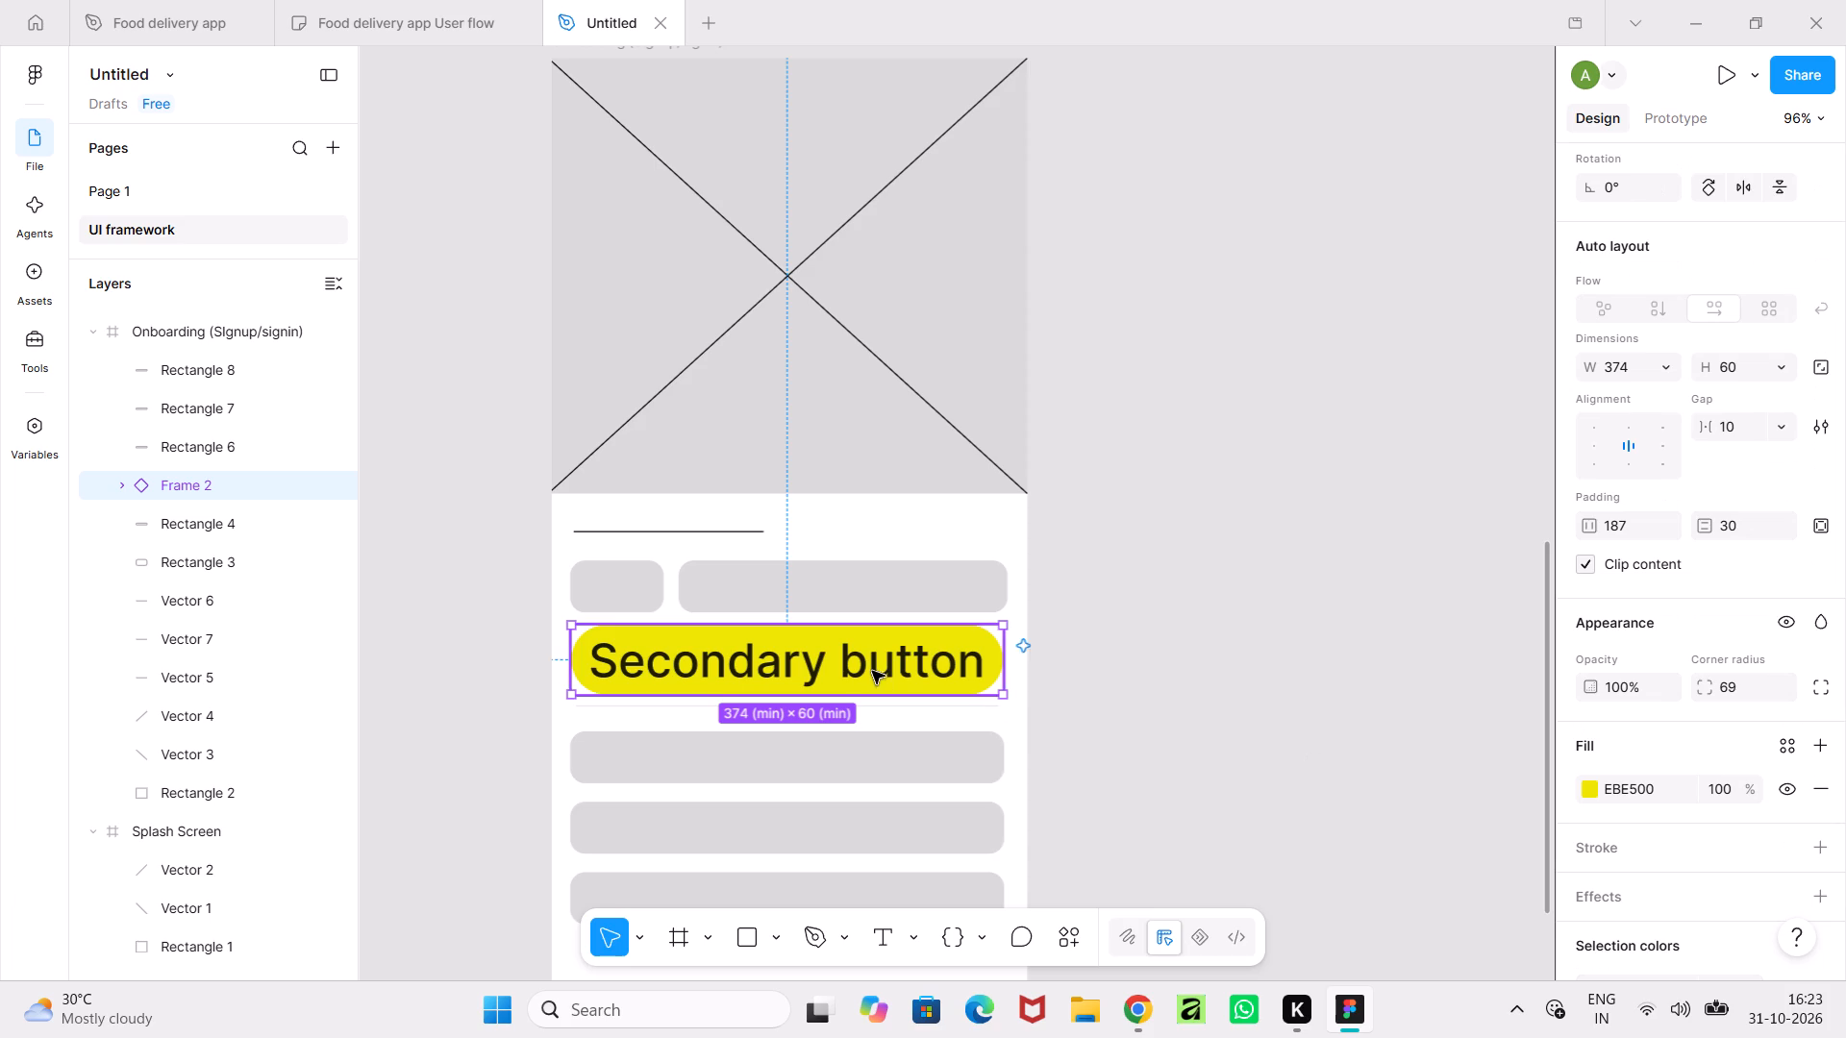
double_click(872, 667)
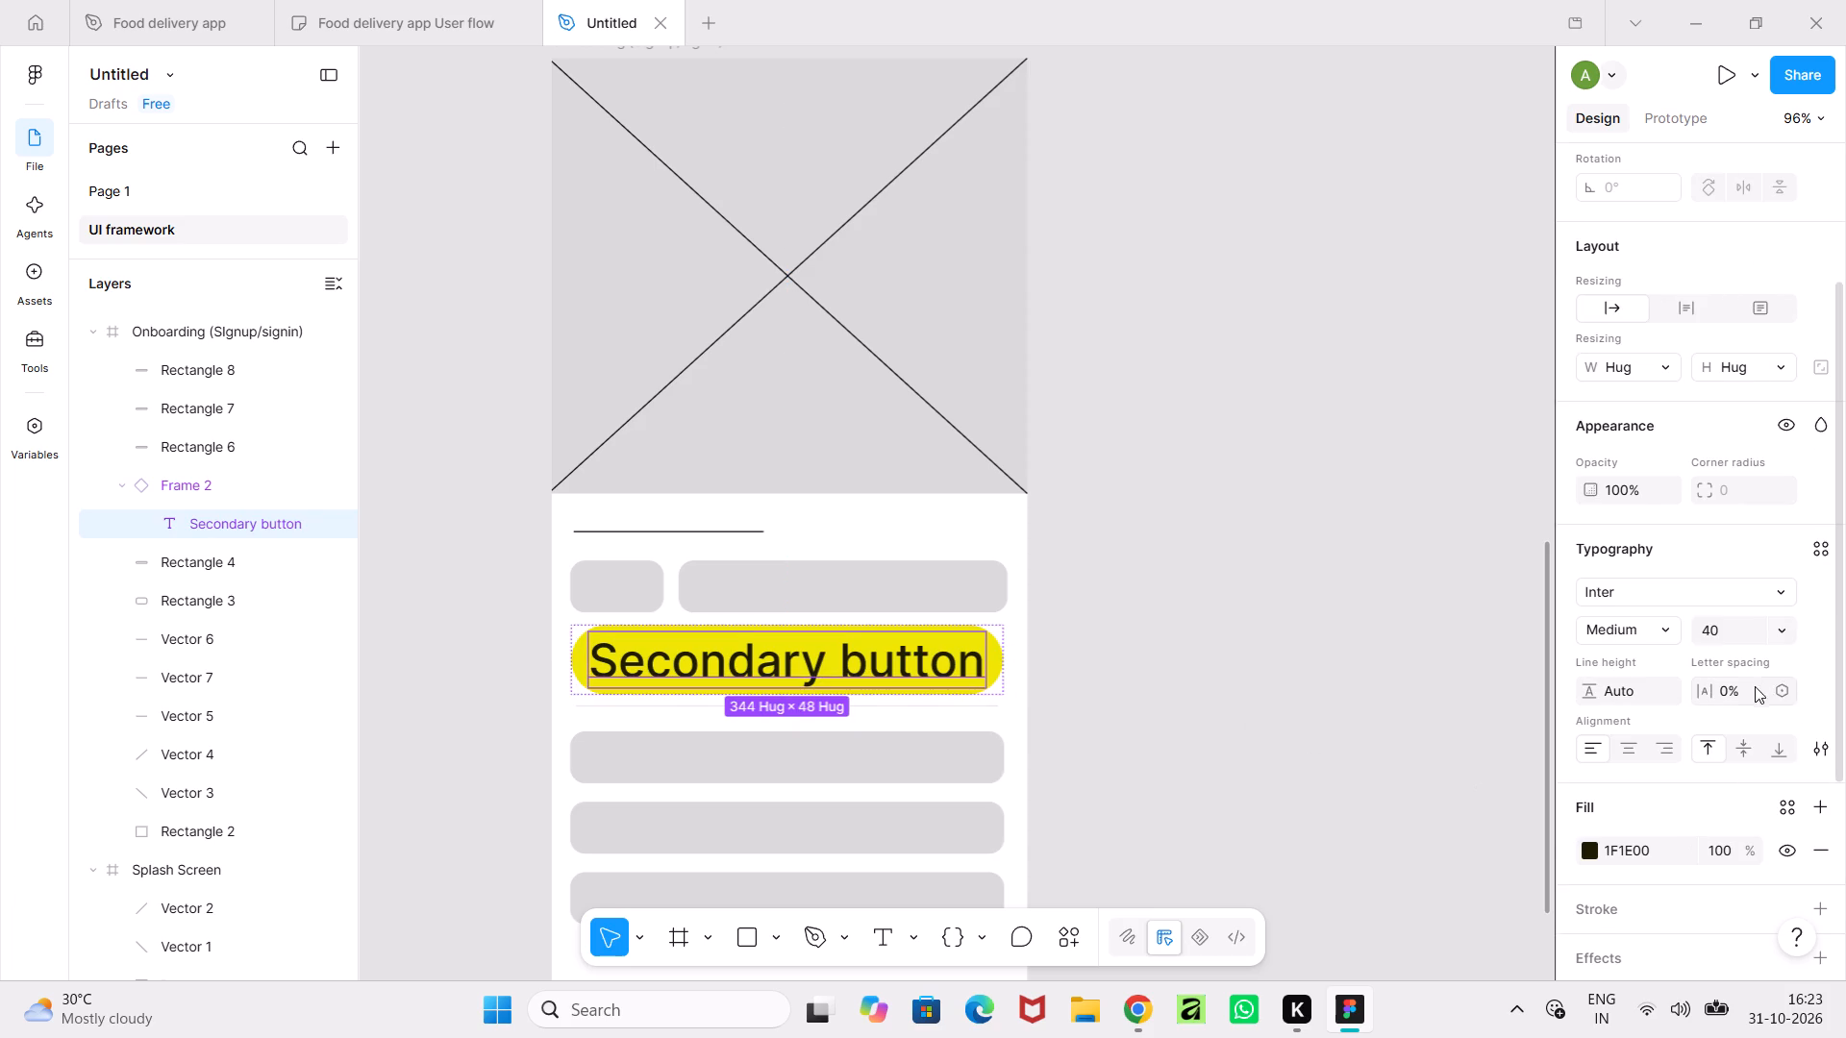
left_click(1785, 629)
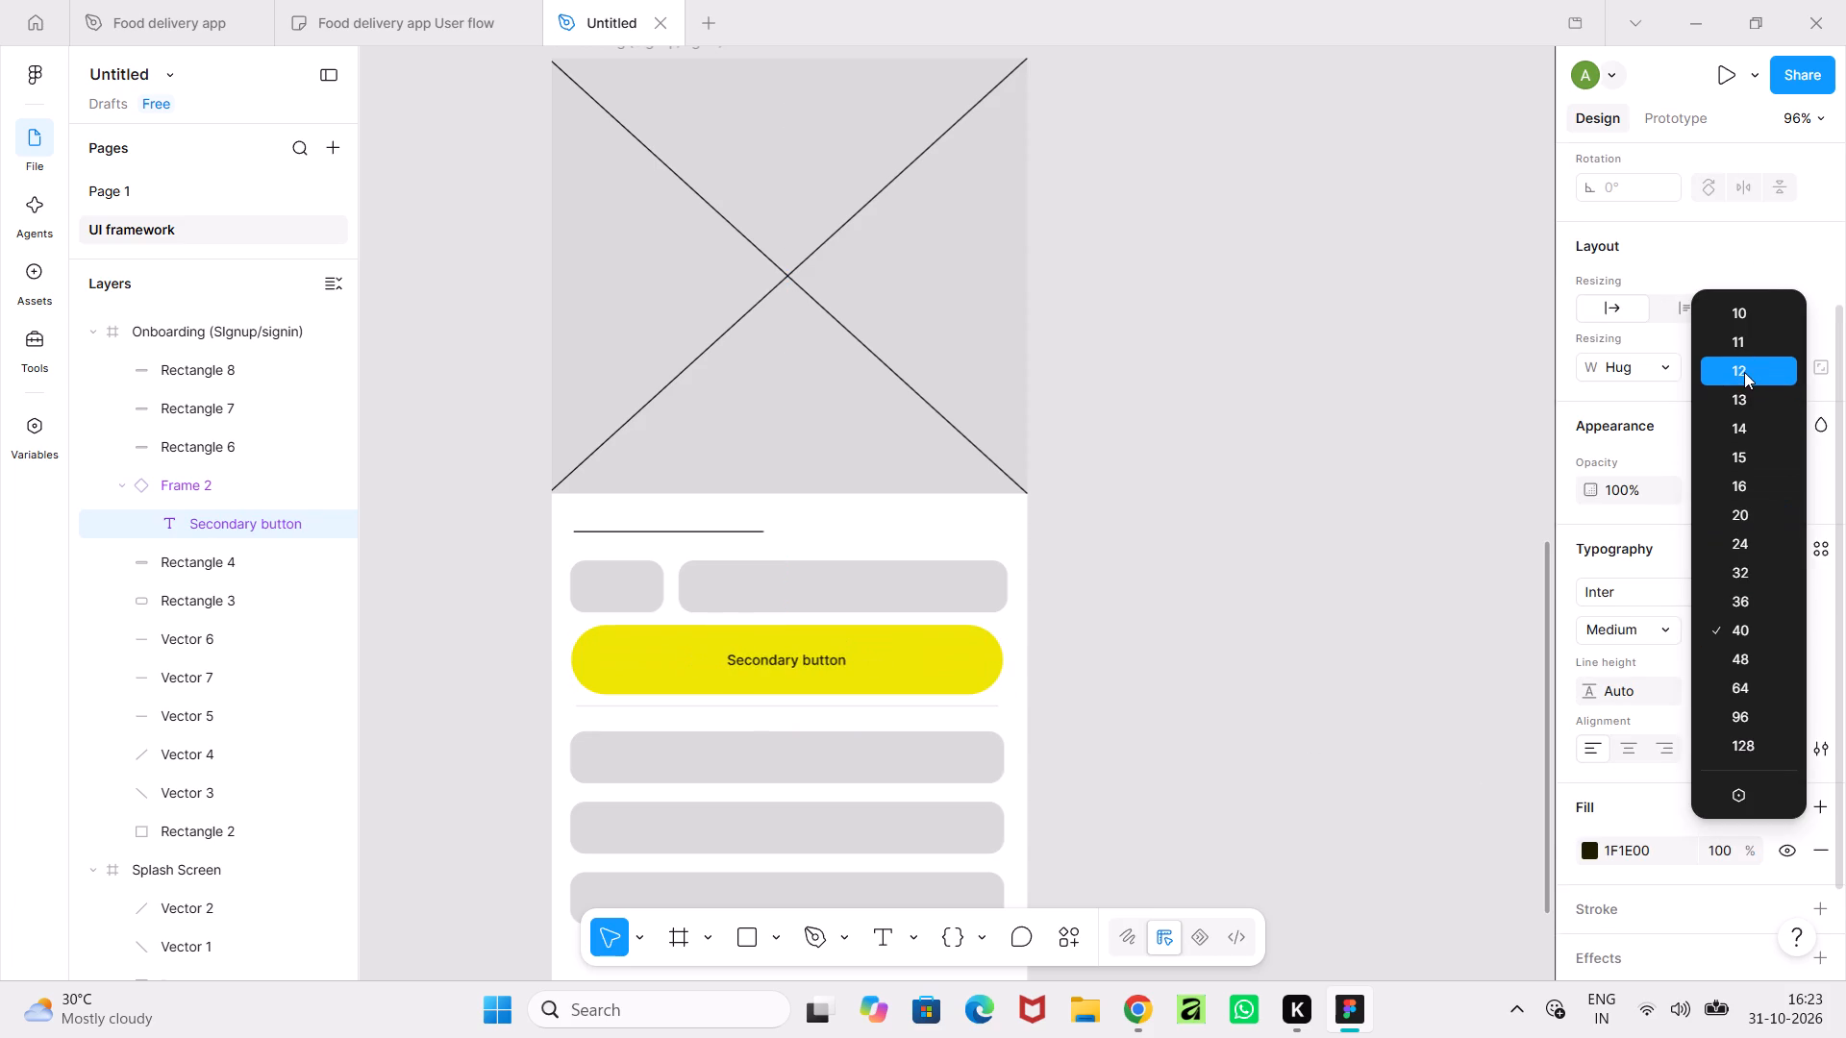
left_click(1746, 395)
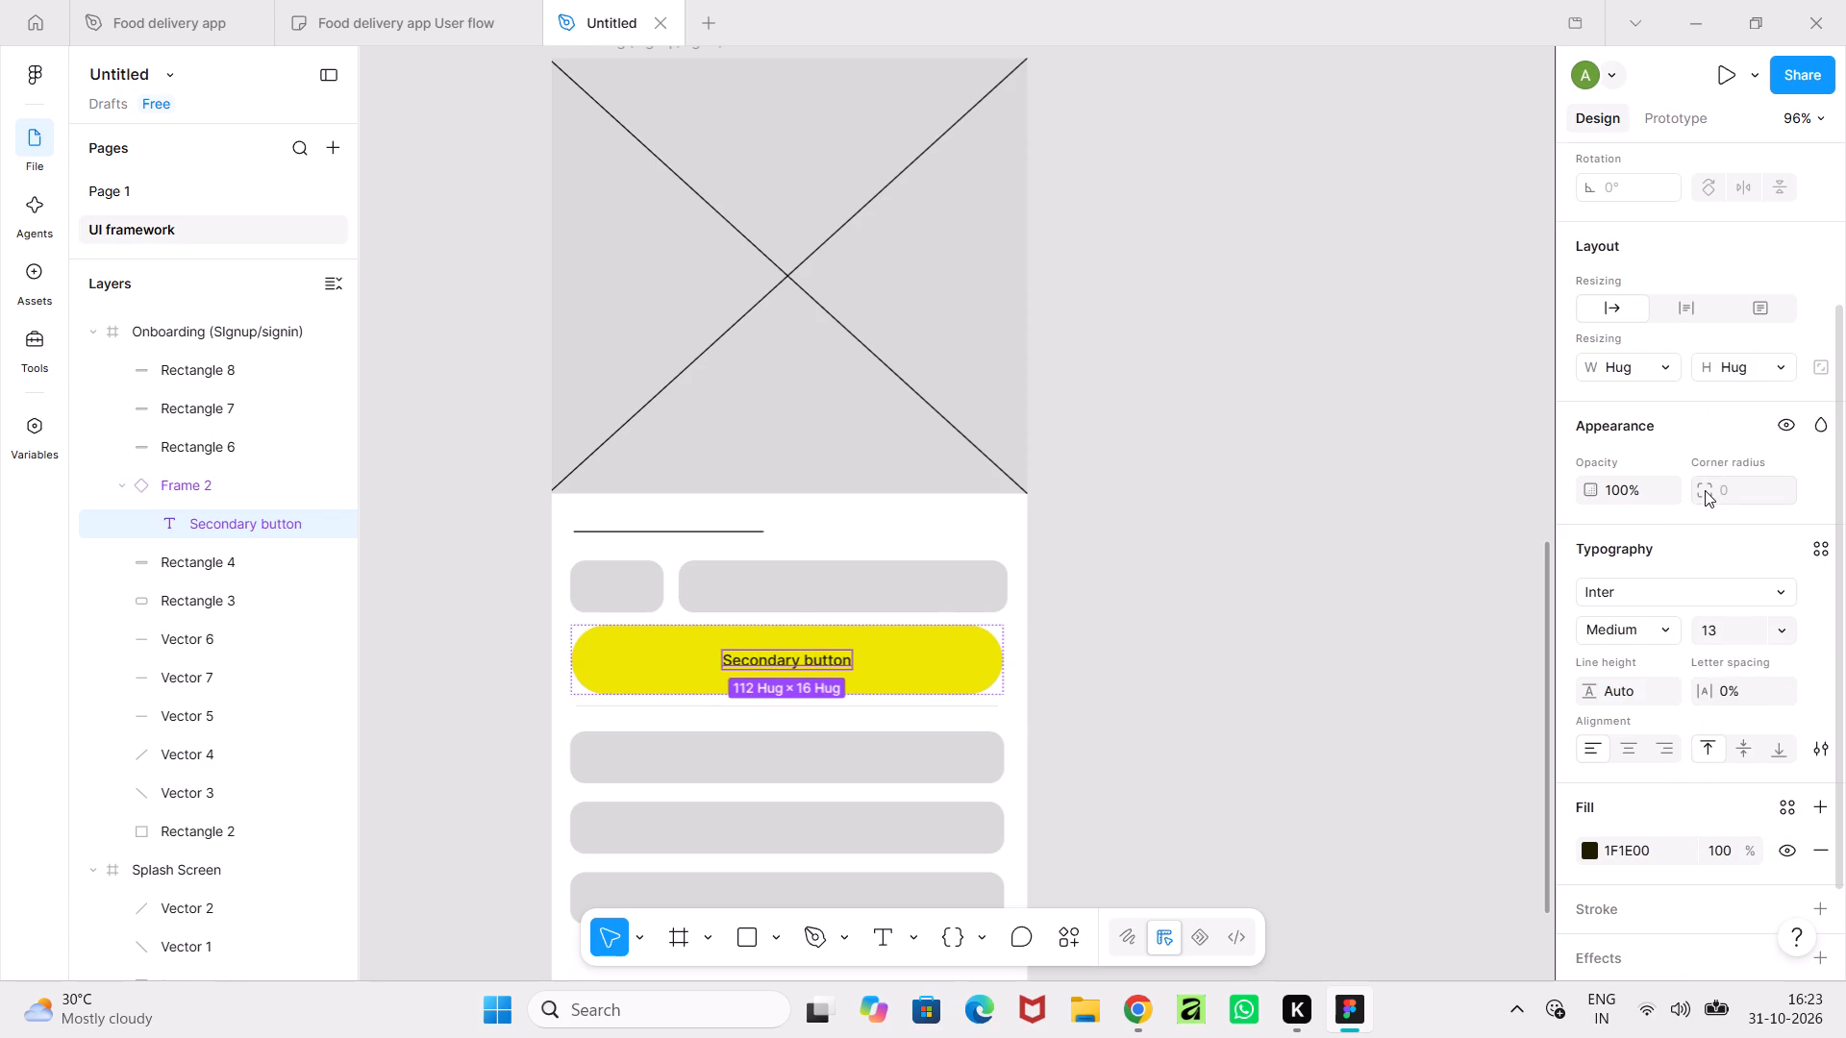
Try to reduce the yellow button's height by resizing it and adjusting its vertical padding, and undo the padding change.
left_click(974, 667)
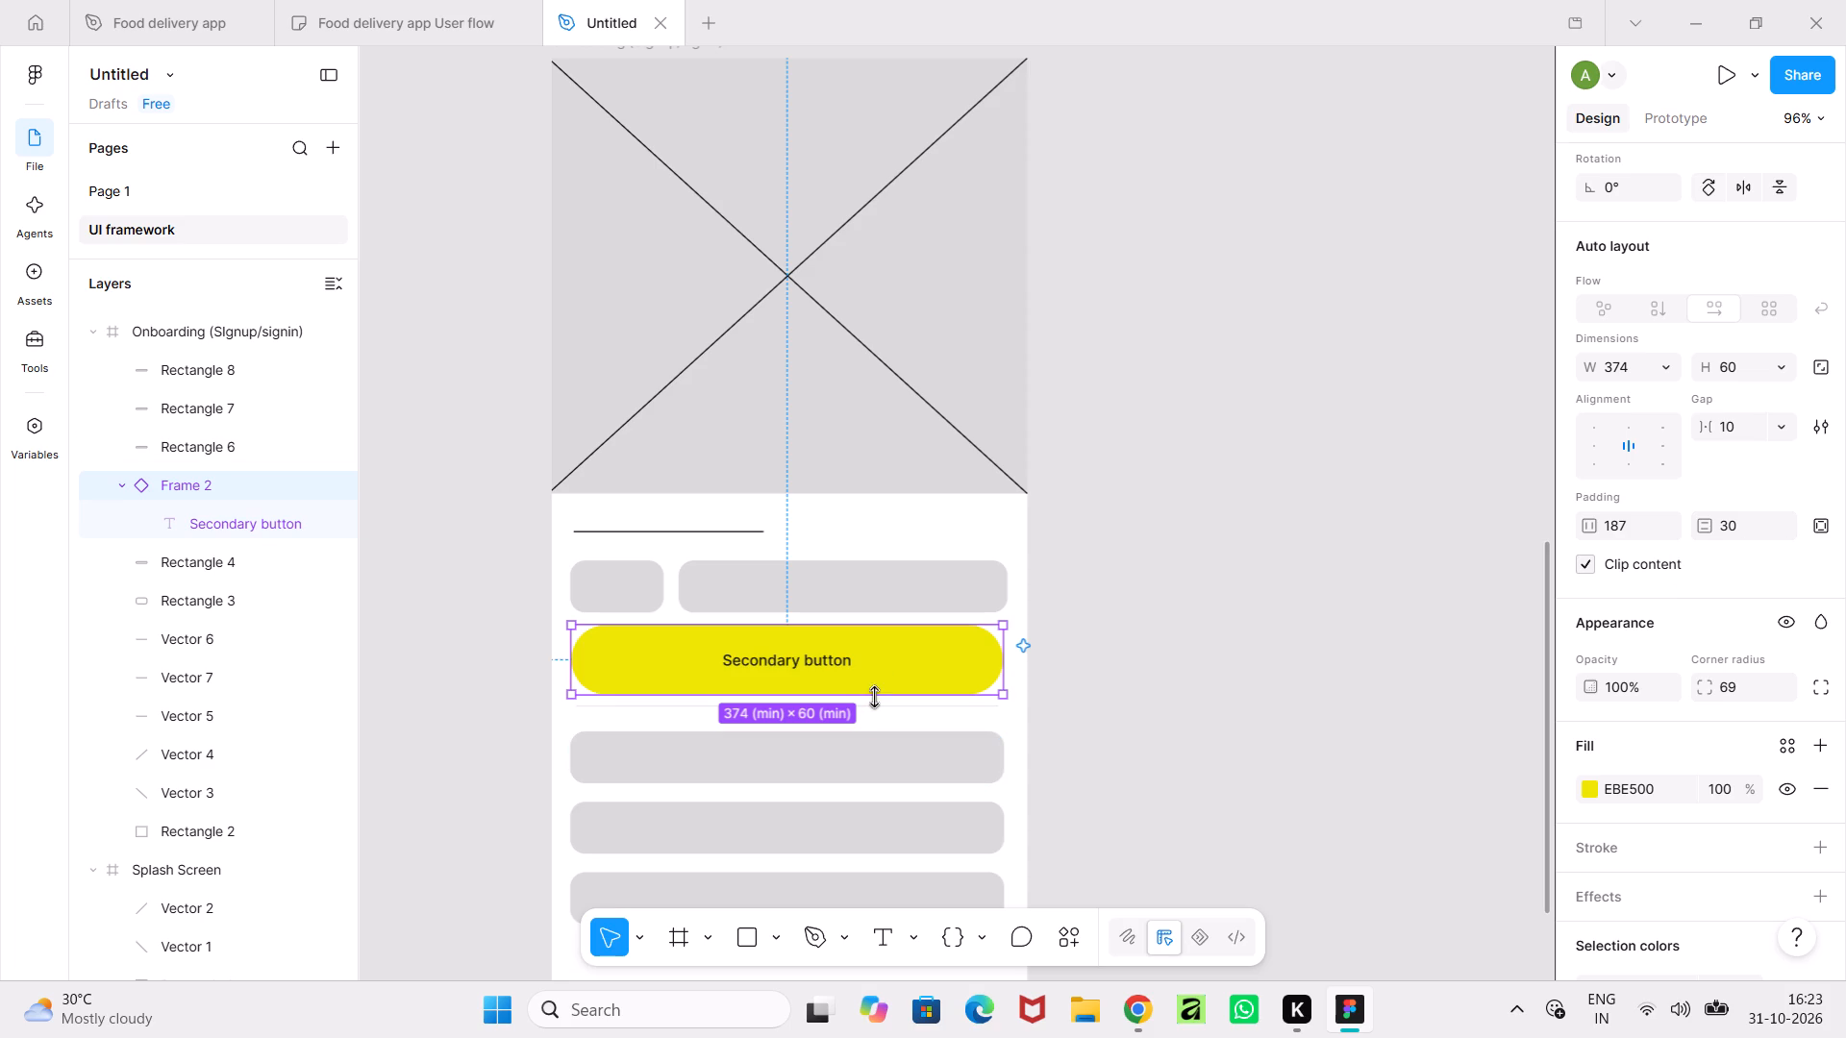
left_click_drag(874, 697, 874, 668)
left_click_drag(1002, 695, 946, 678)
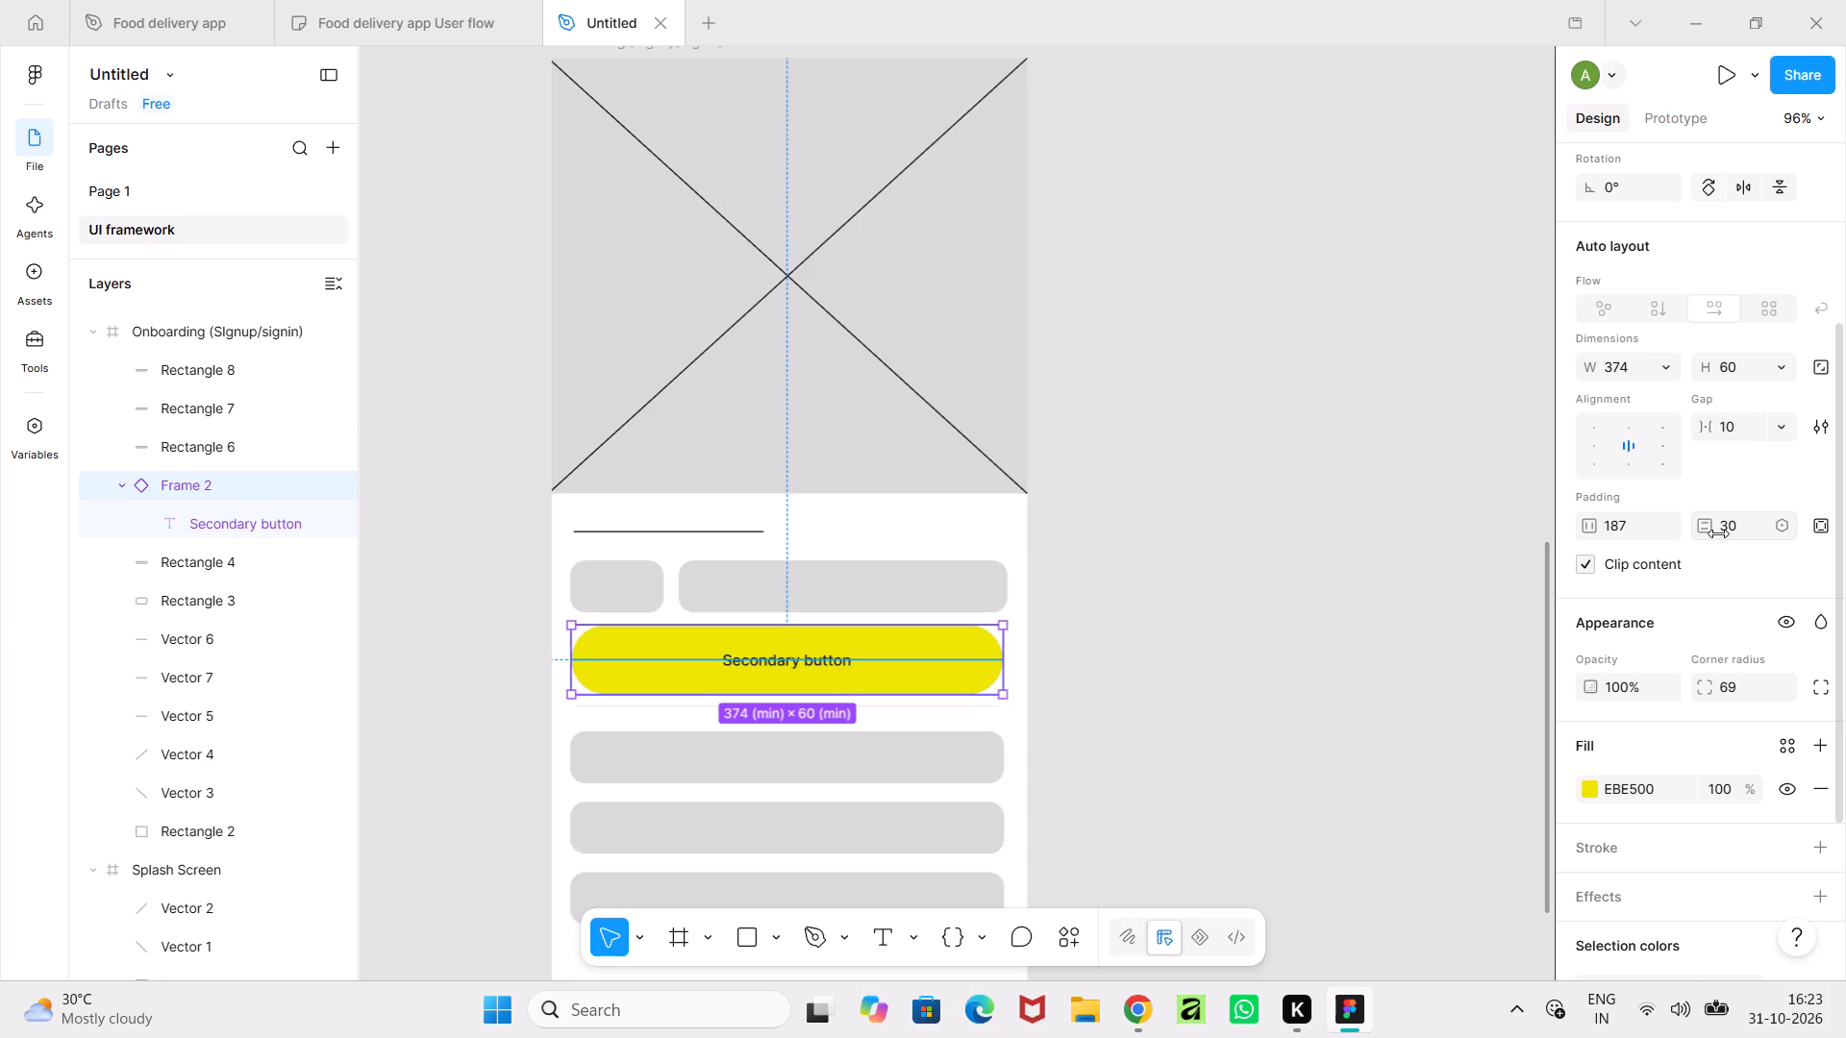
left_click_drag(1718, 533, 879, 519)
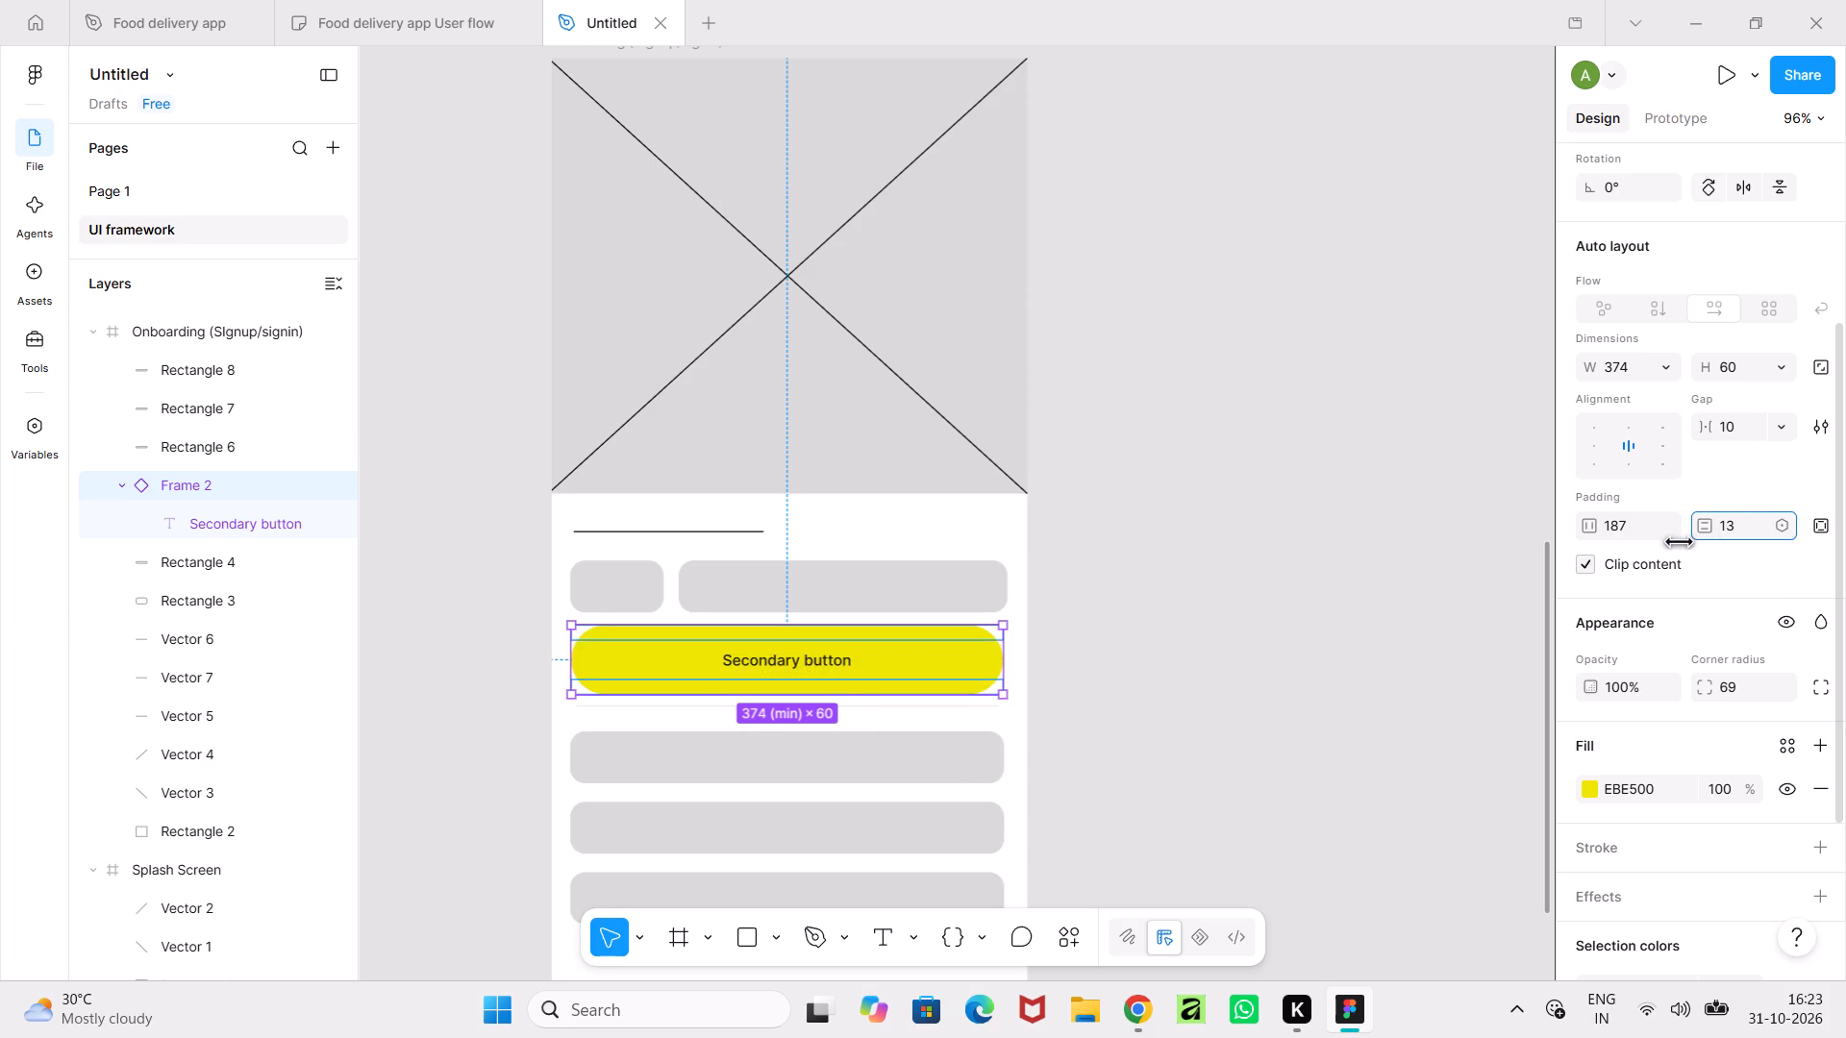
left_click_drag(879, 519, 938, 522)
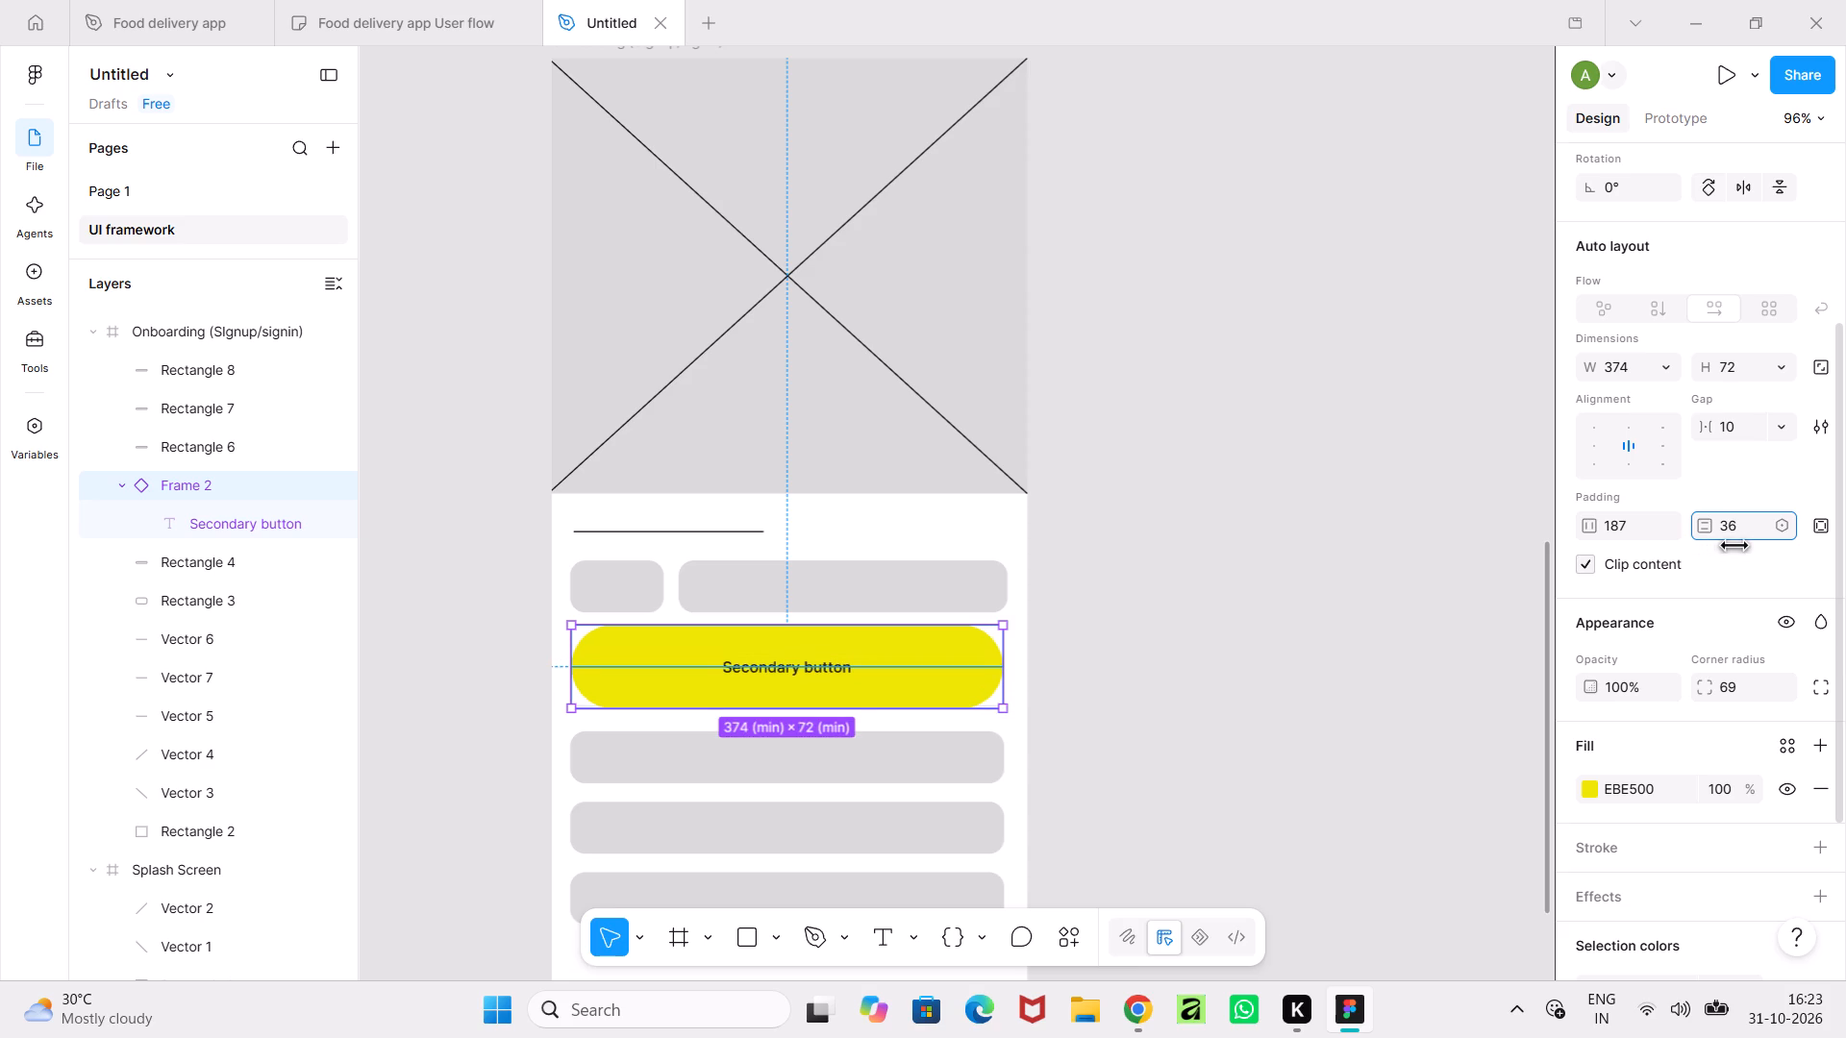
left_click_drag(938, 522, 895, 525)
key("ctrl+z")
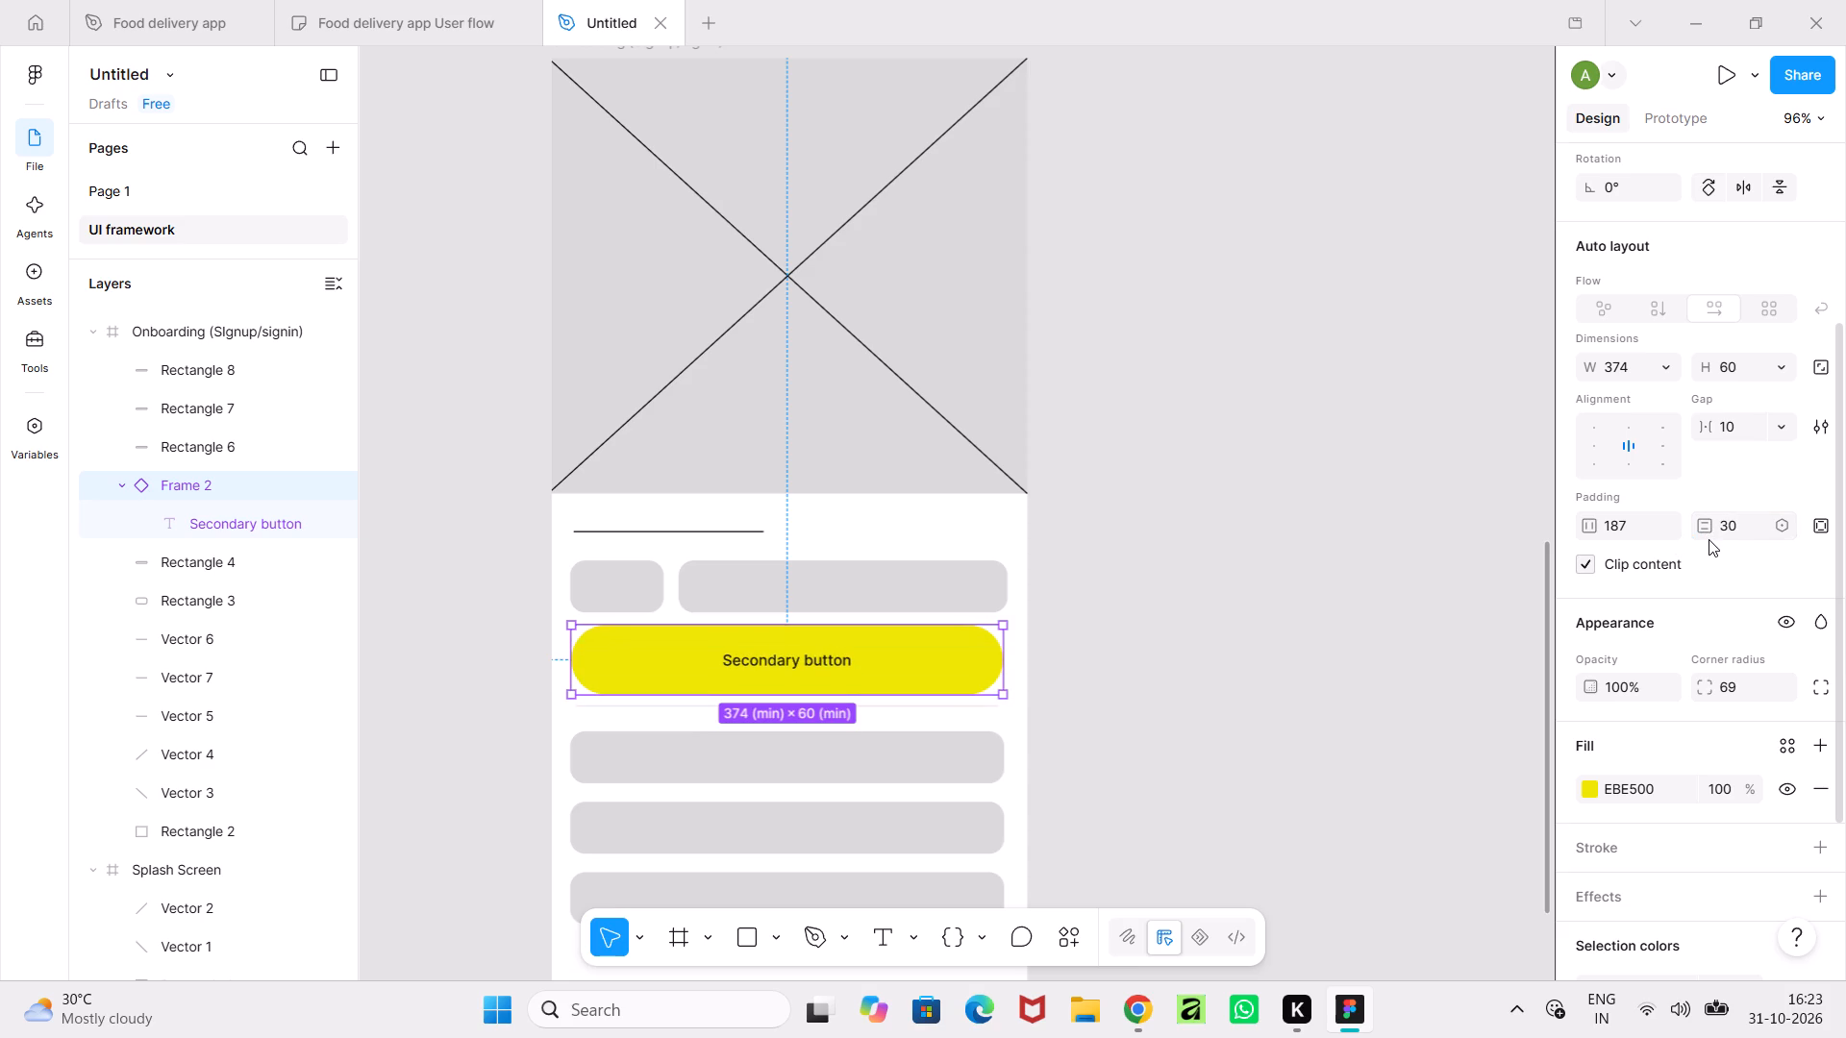
Change the fill of the yellow button in the Onboarding frame to black, 000000.
left_click(1120, 705)
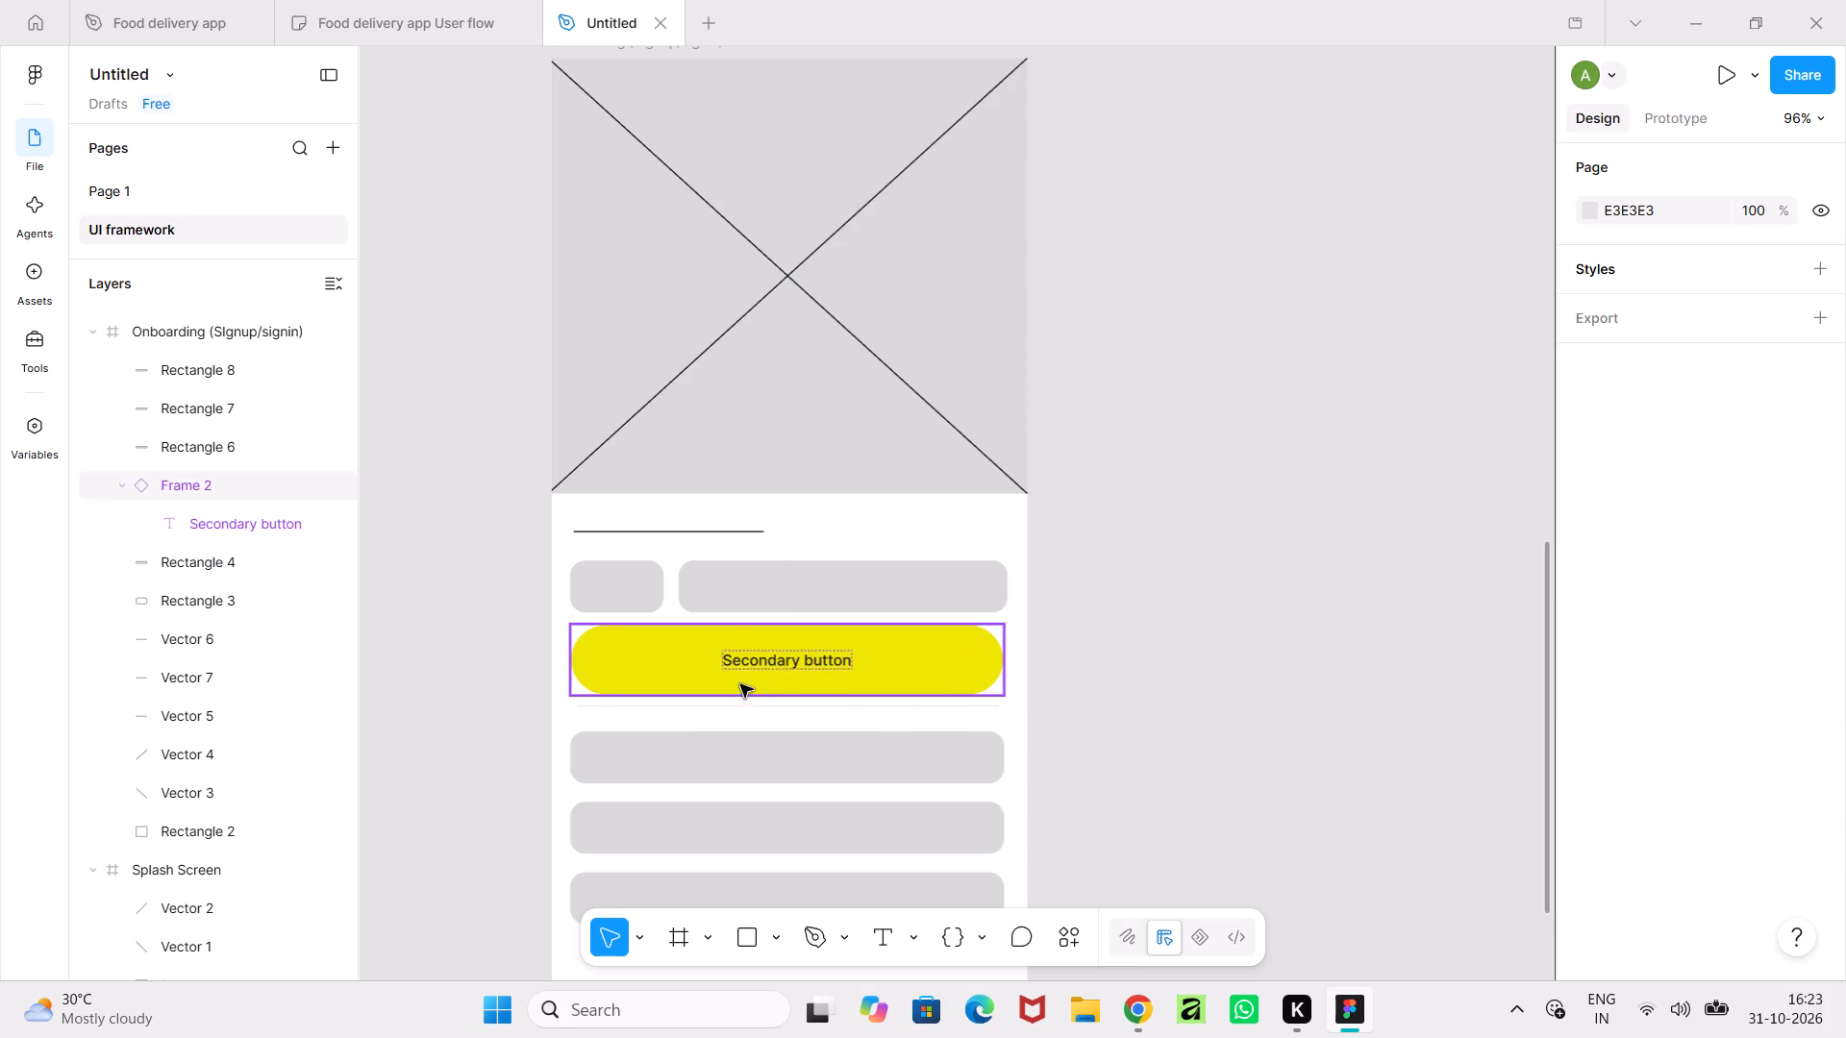
left_click(780, 665)
left_click(929, 680)
scroll(1690, 719, "down", 4)
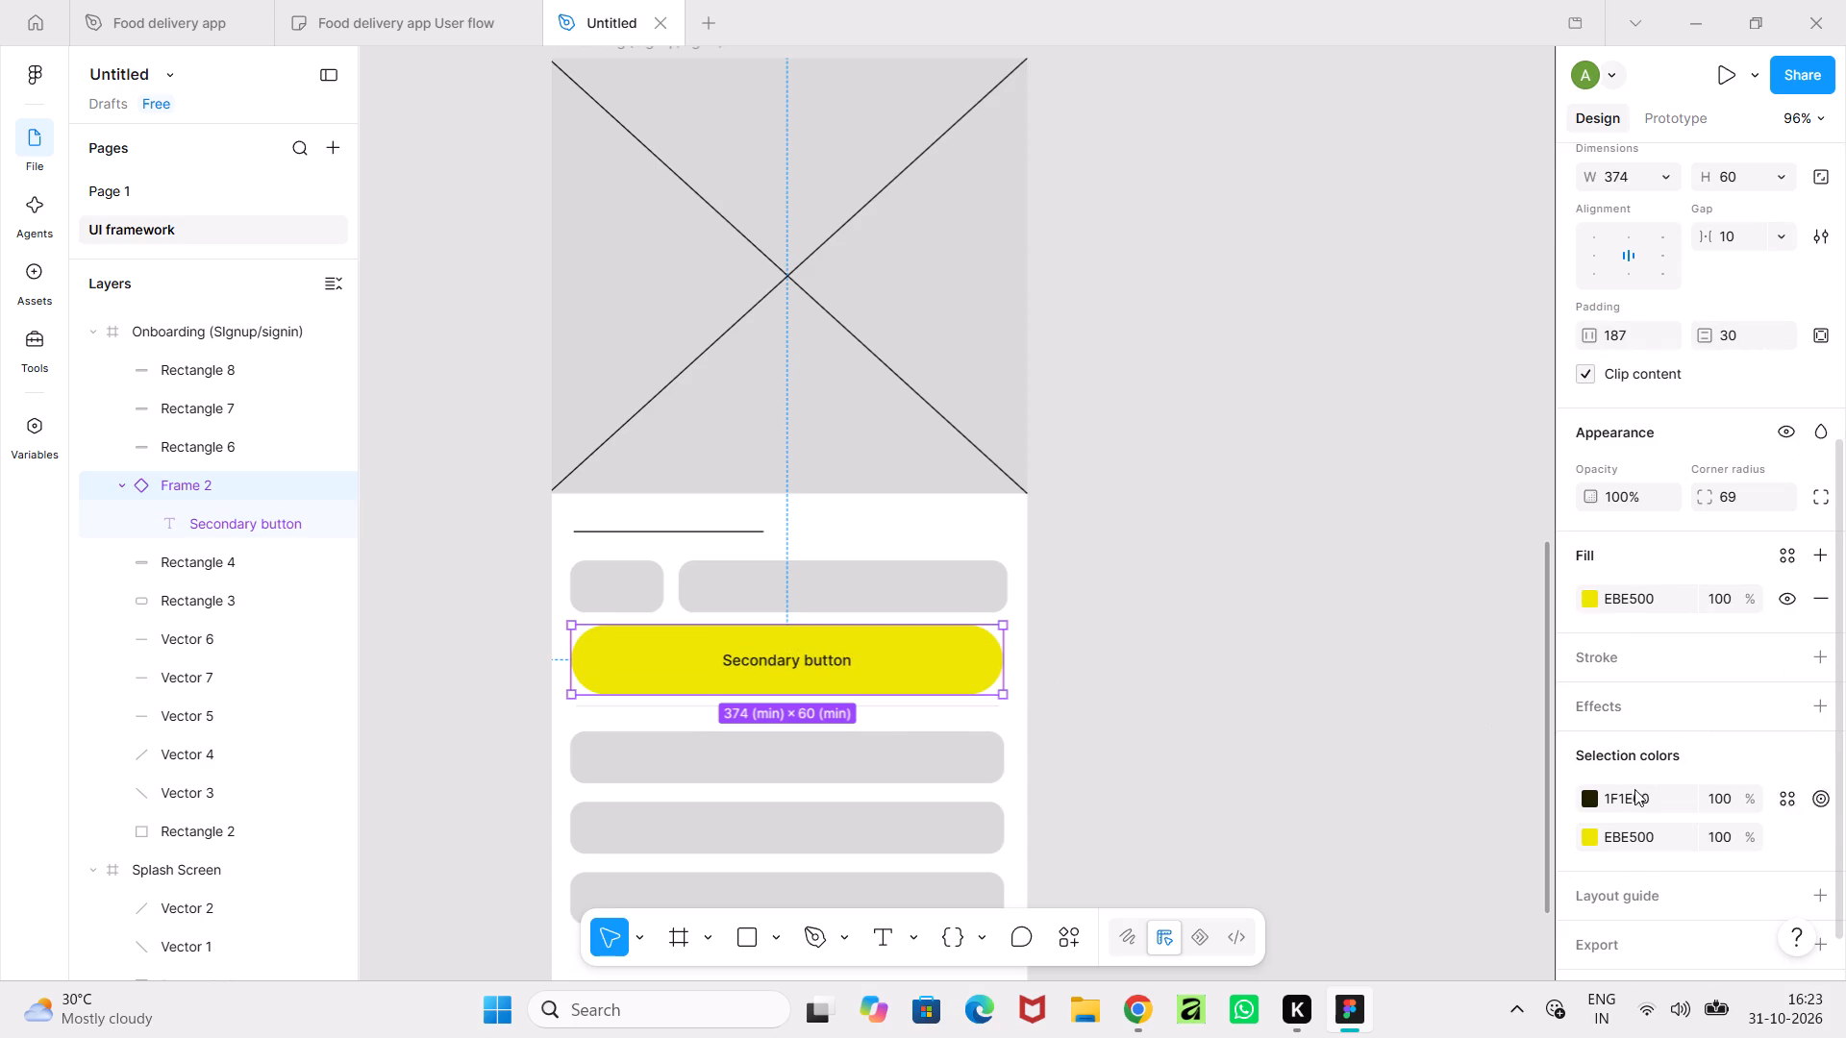
left_click(1595, 597)
left_click_drag(1316, 671, 1237, 814)
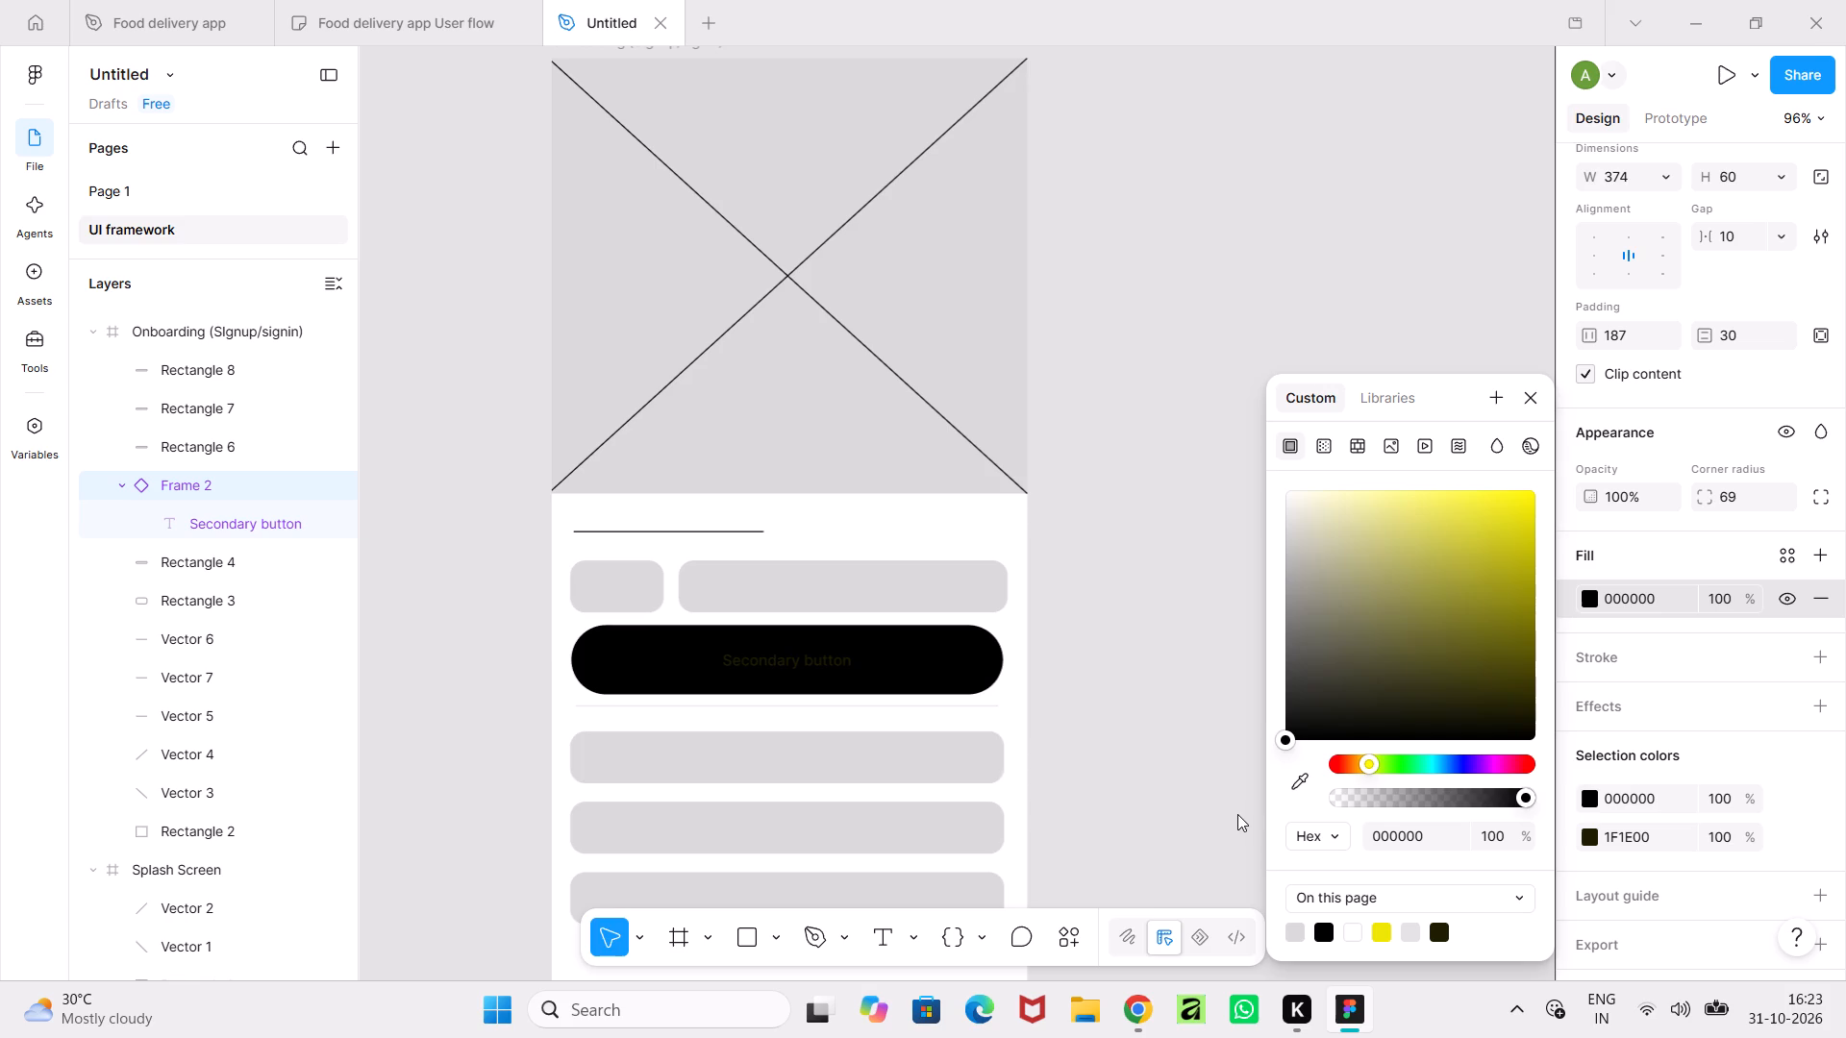
left_click_drag(1237, 814, 1235, 816)
Change the text colour of the black button's label to white, FFFFFF.
double_click(772, 665)
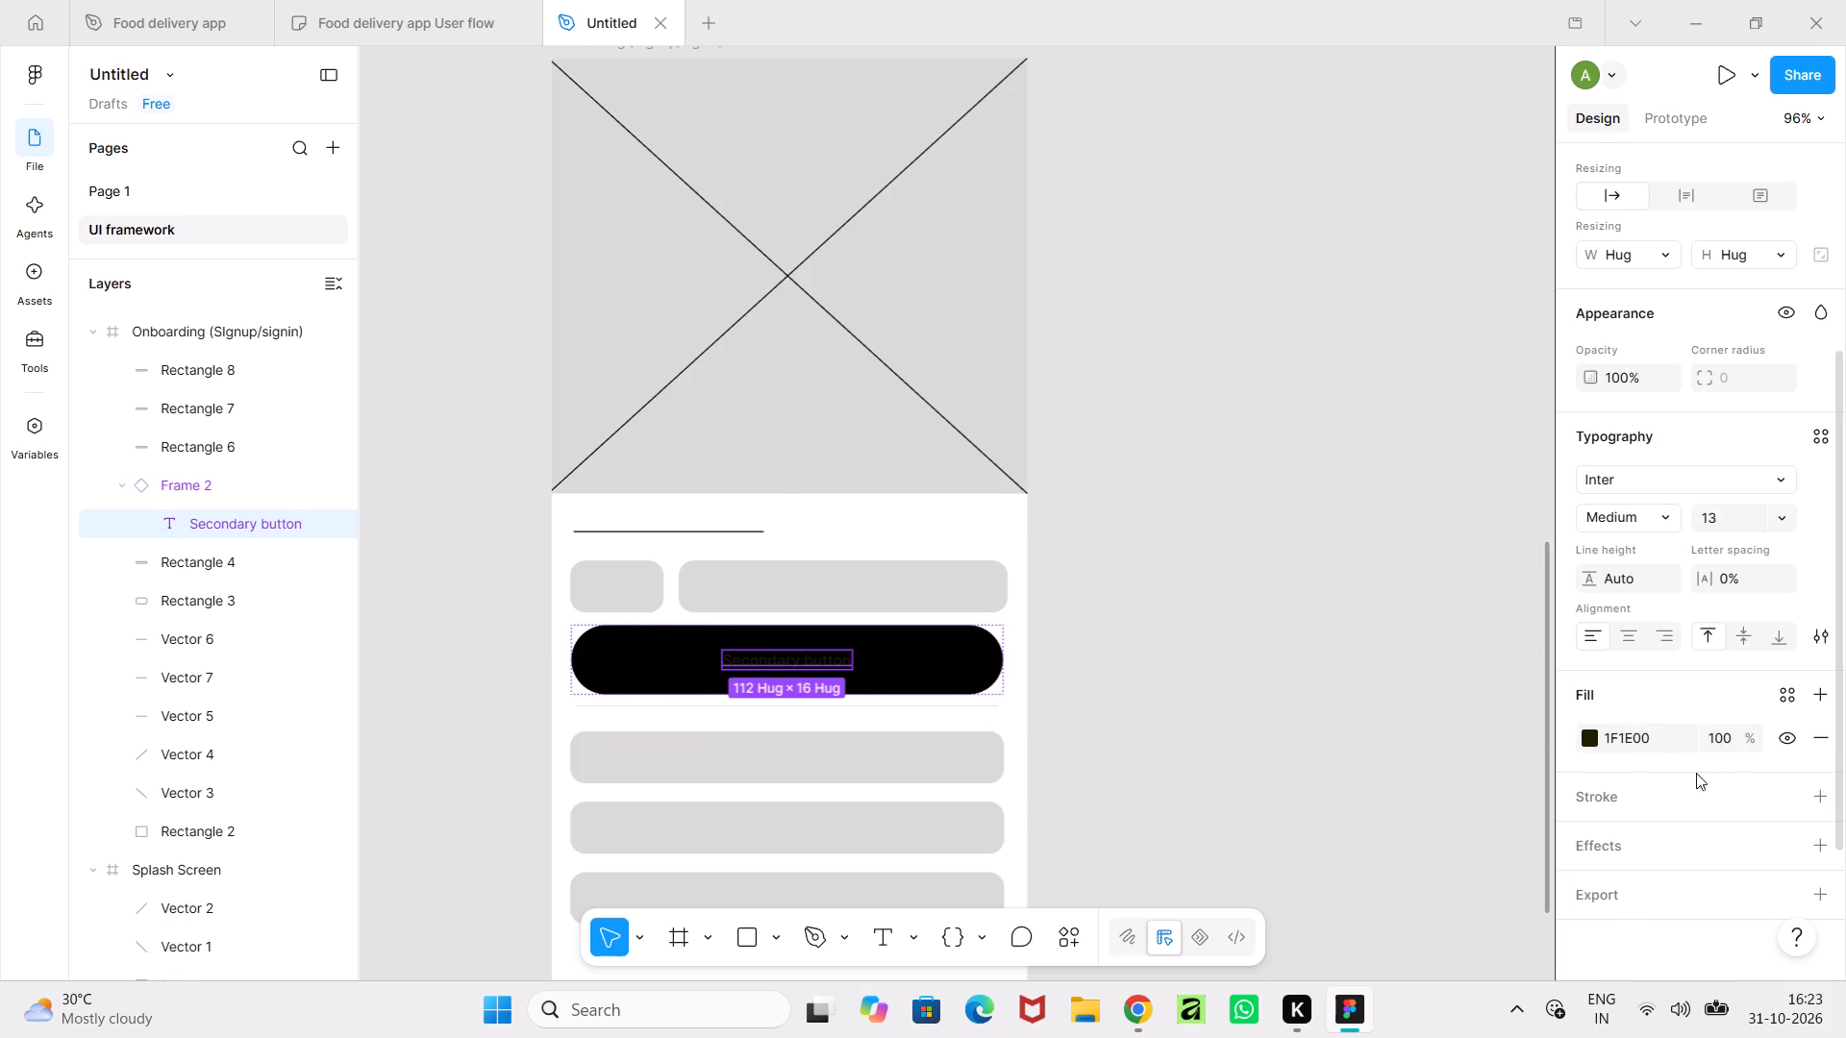
left_click(1587, 738)
left_click_drag(1307, 610, 1210, 408)
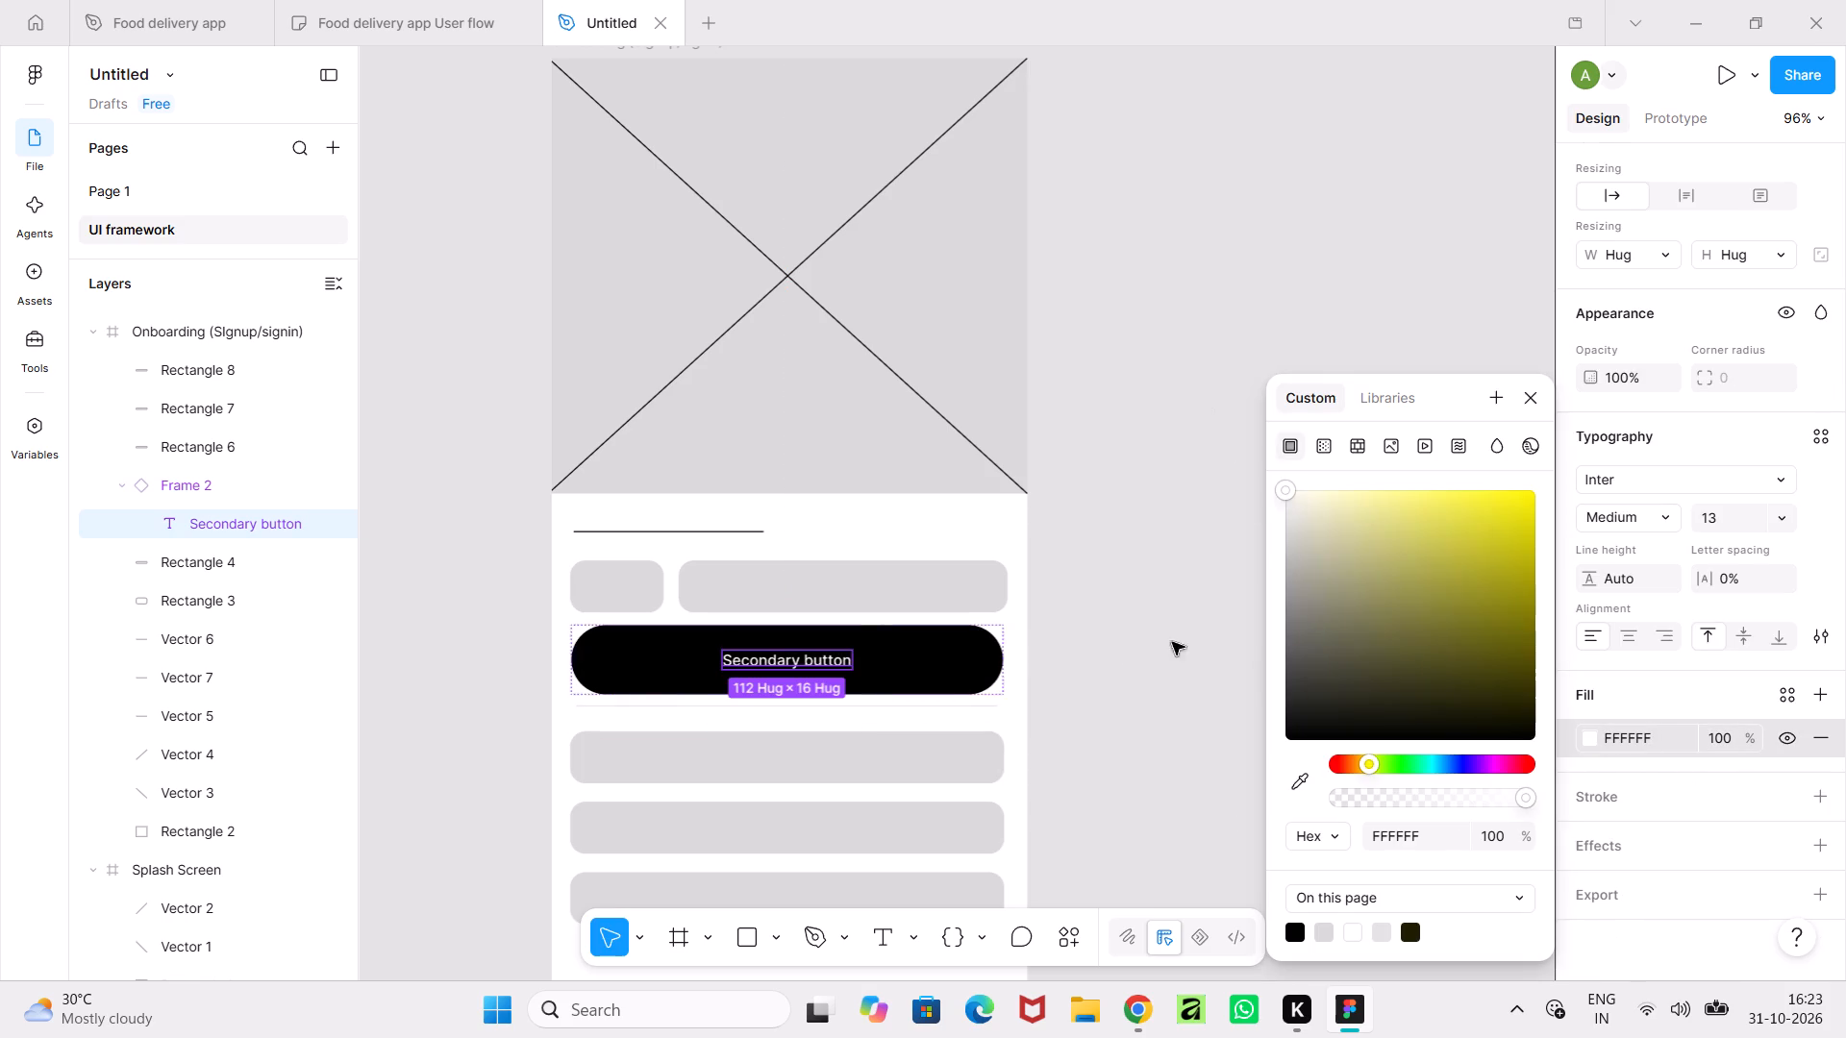
Replace the black button's label text with "Button".
double_click(812, 660)
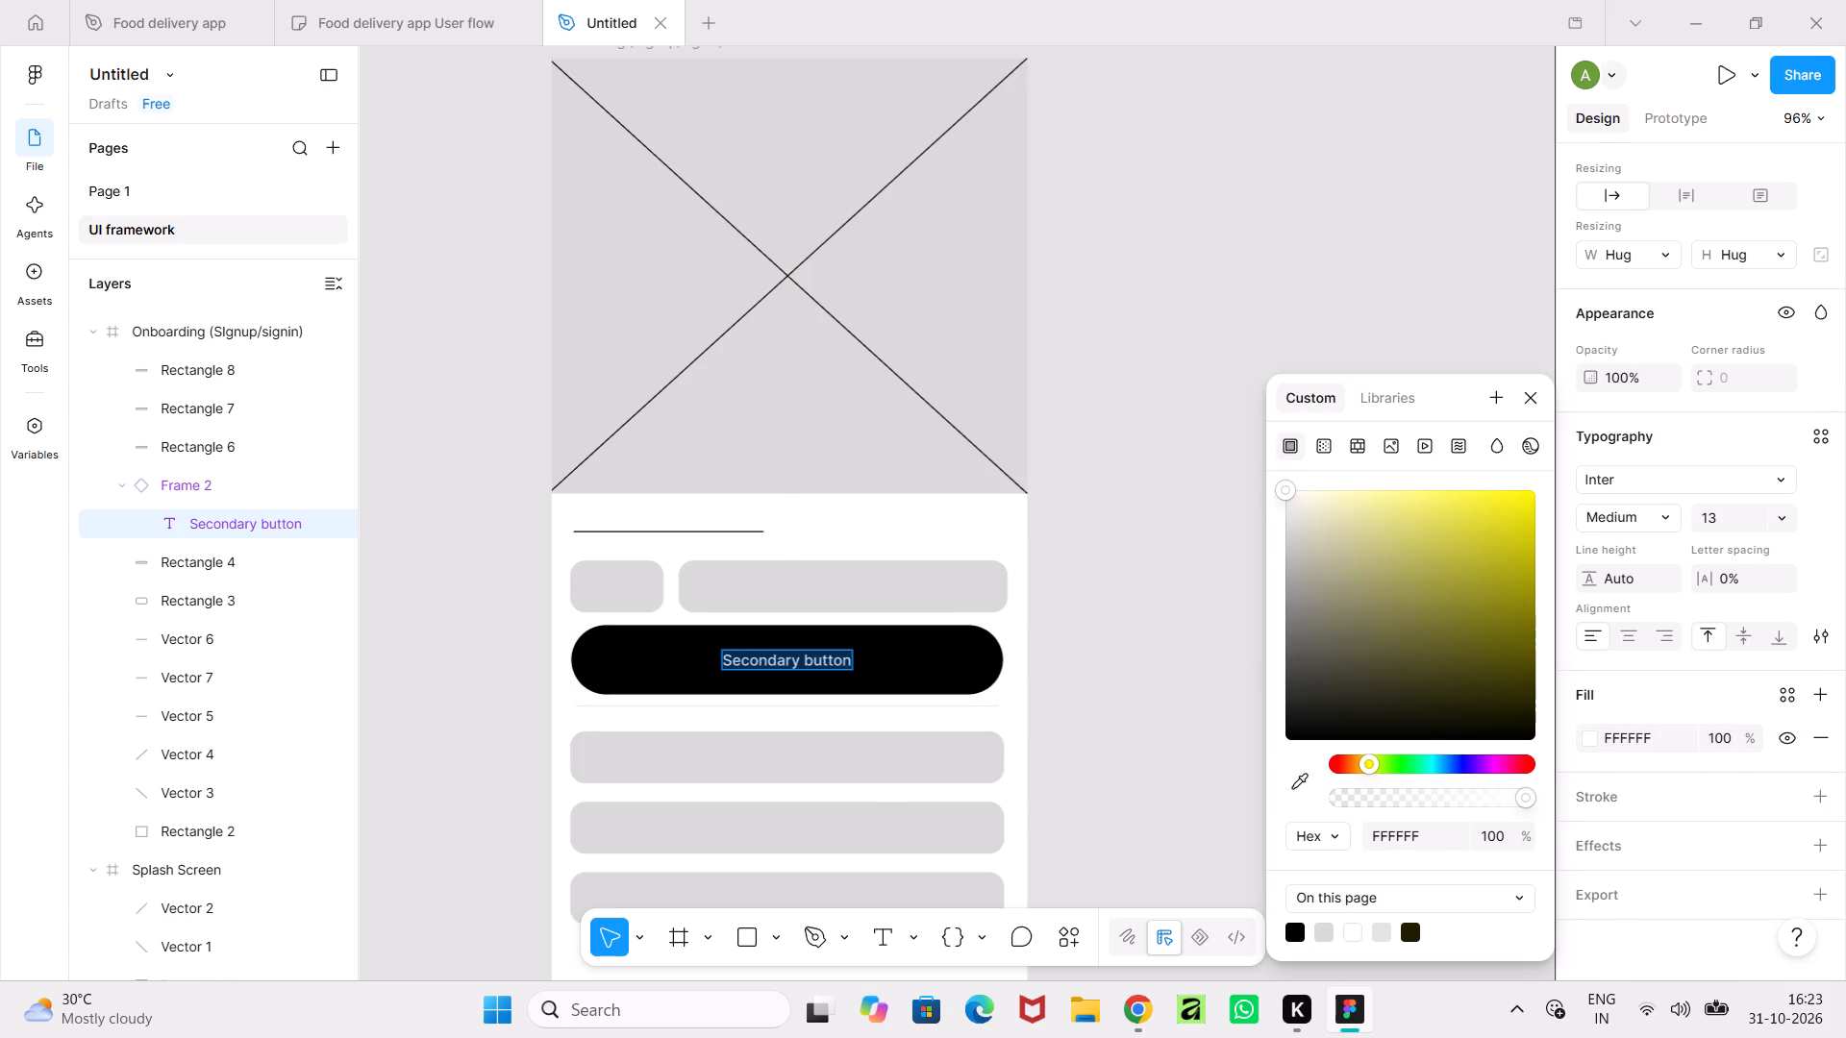
type("Bu")
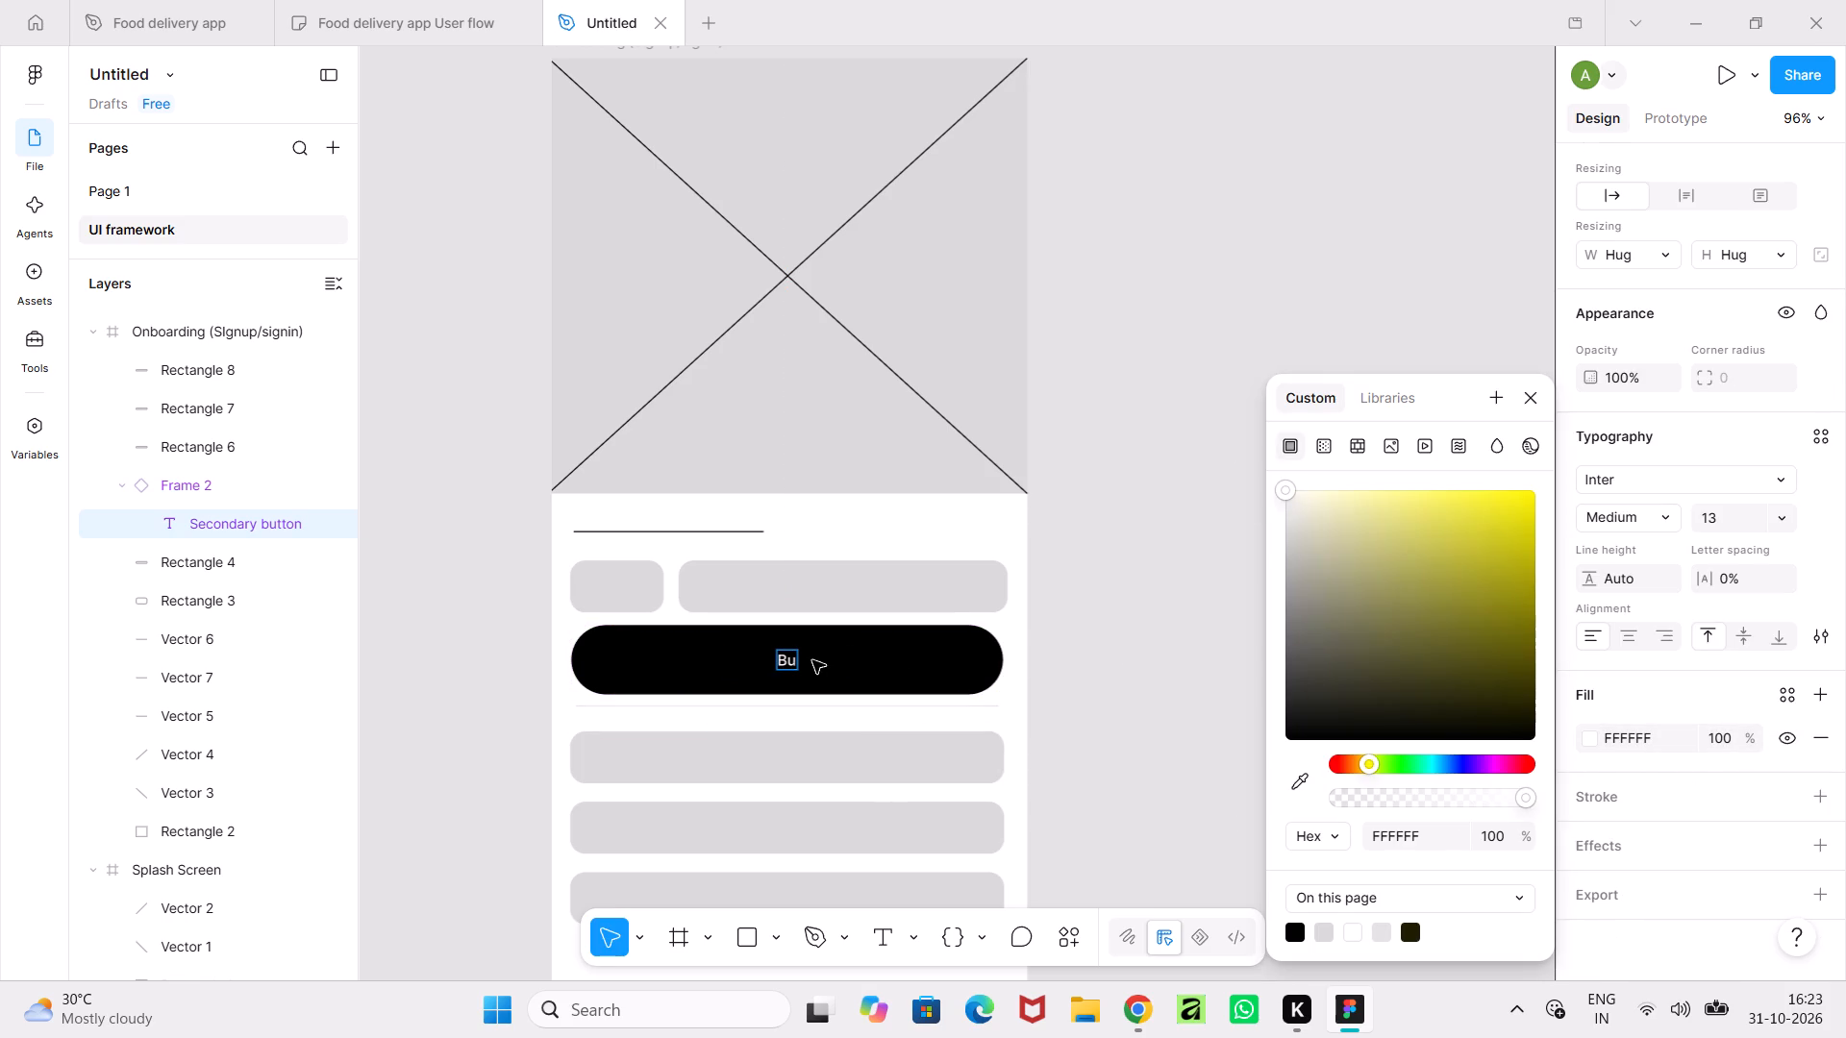
type("tton")
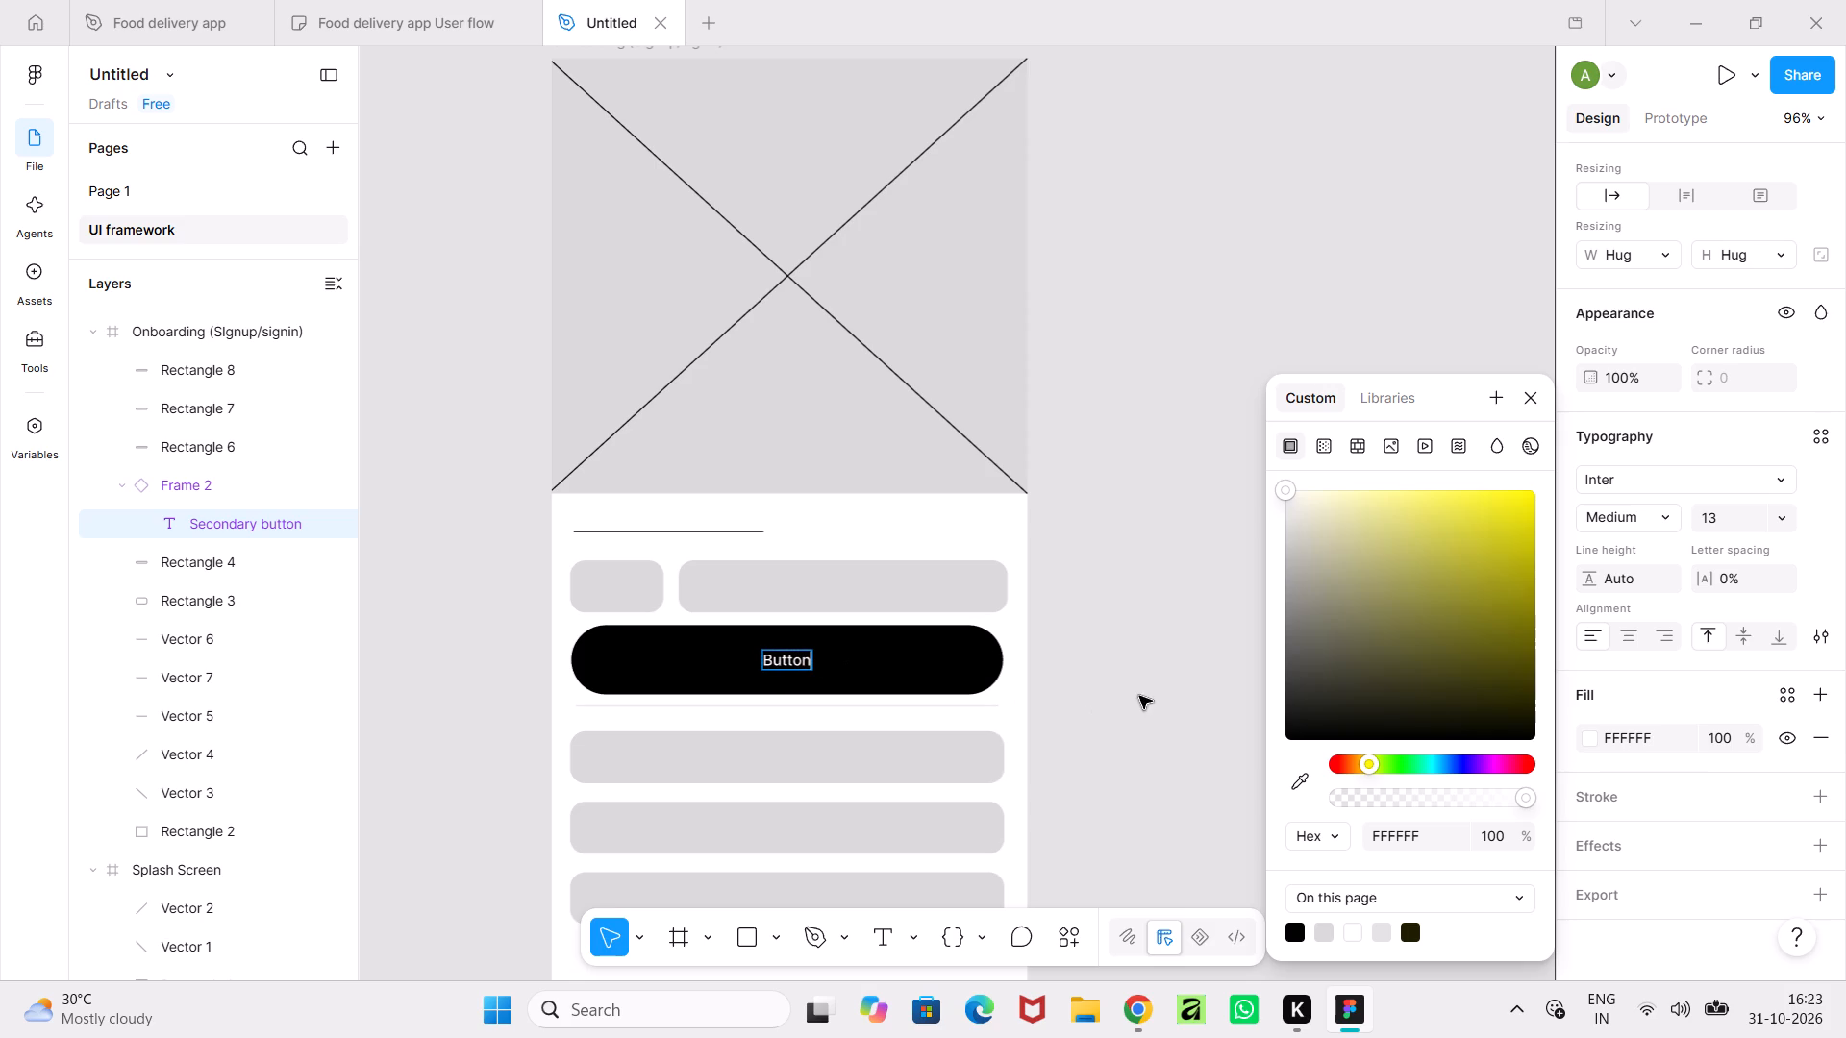
left_click(1151, 716)
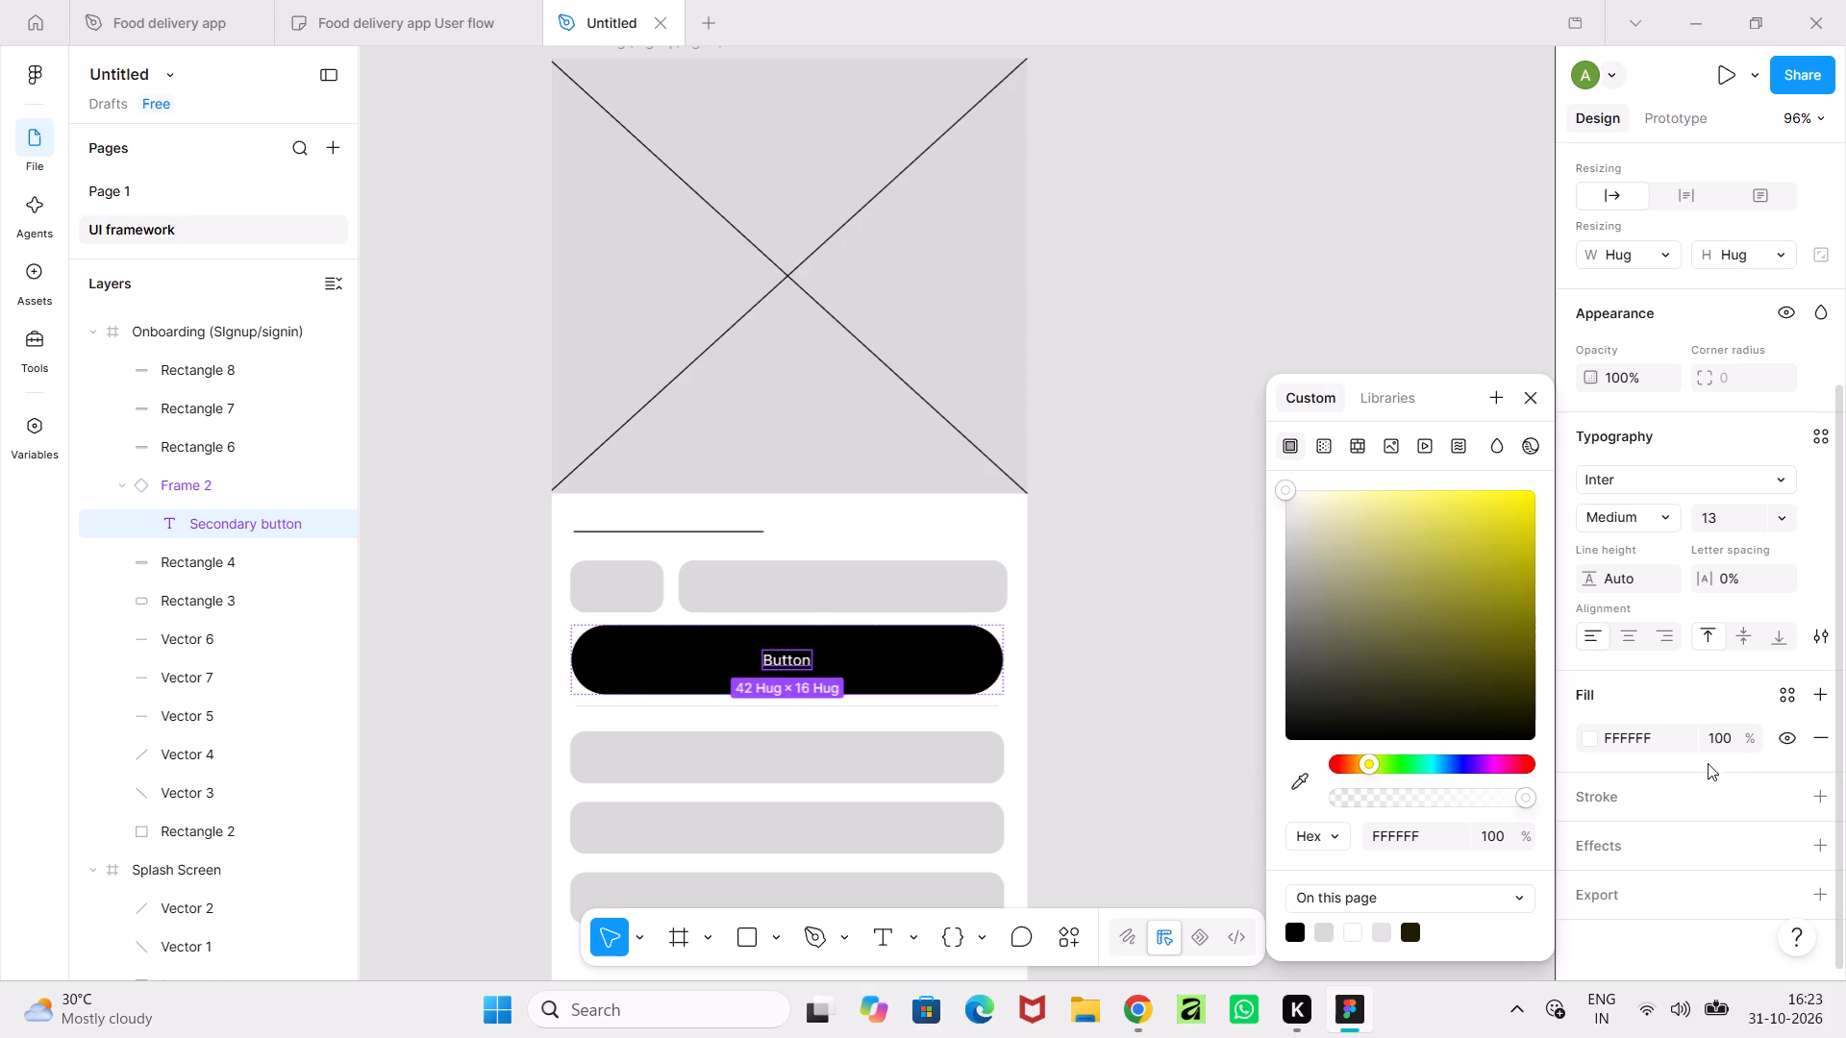
scroll(1750, 759, "down", 2)
left_click(861, 587)
left_click(1150, 783)
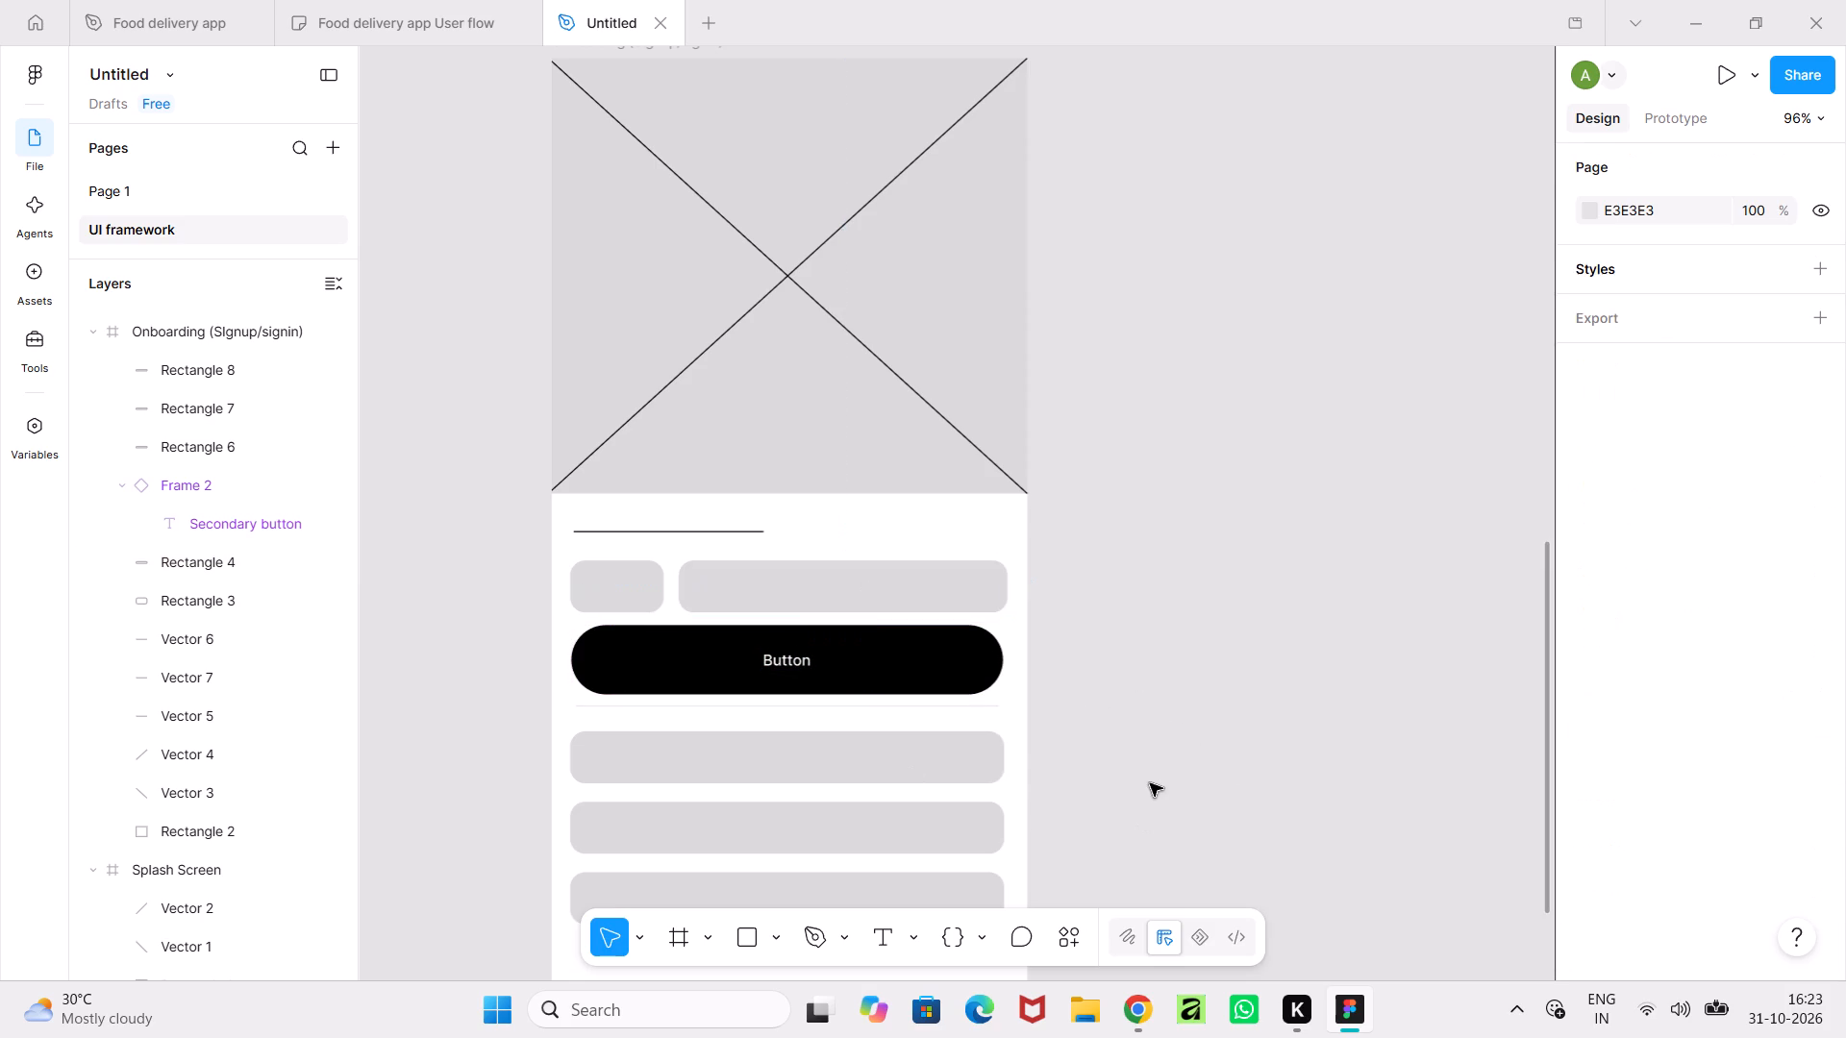
Set the corner radius of the black button in the Onboarding frame to 13.
left_click(924, 704)
left_click(925, 687)
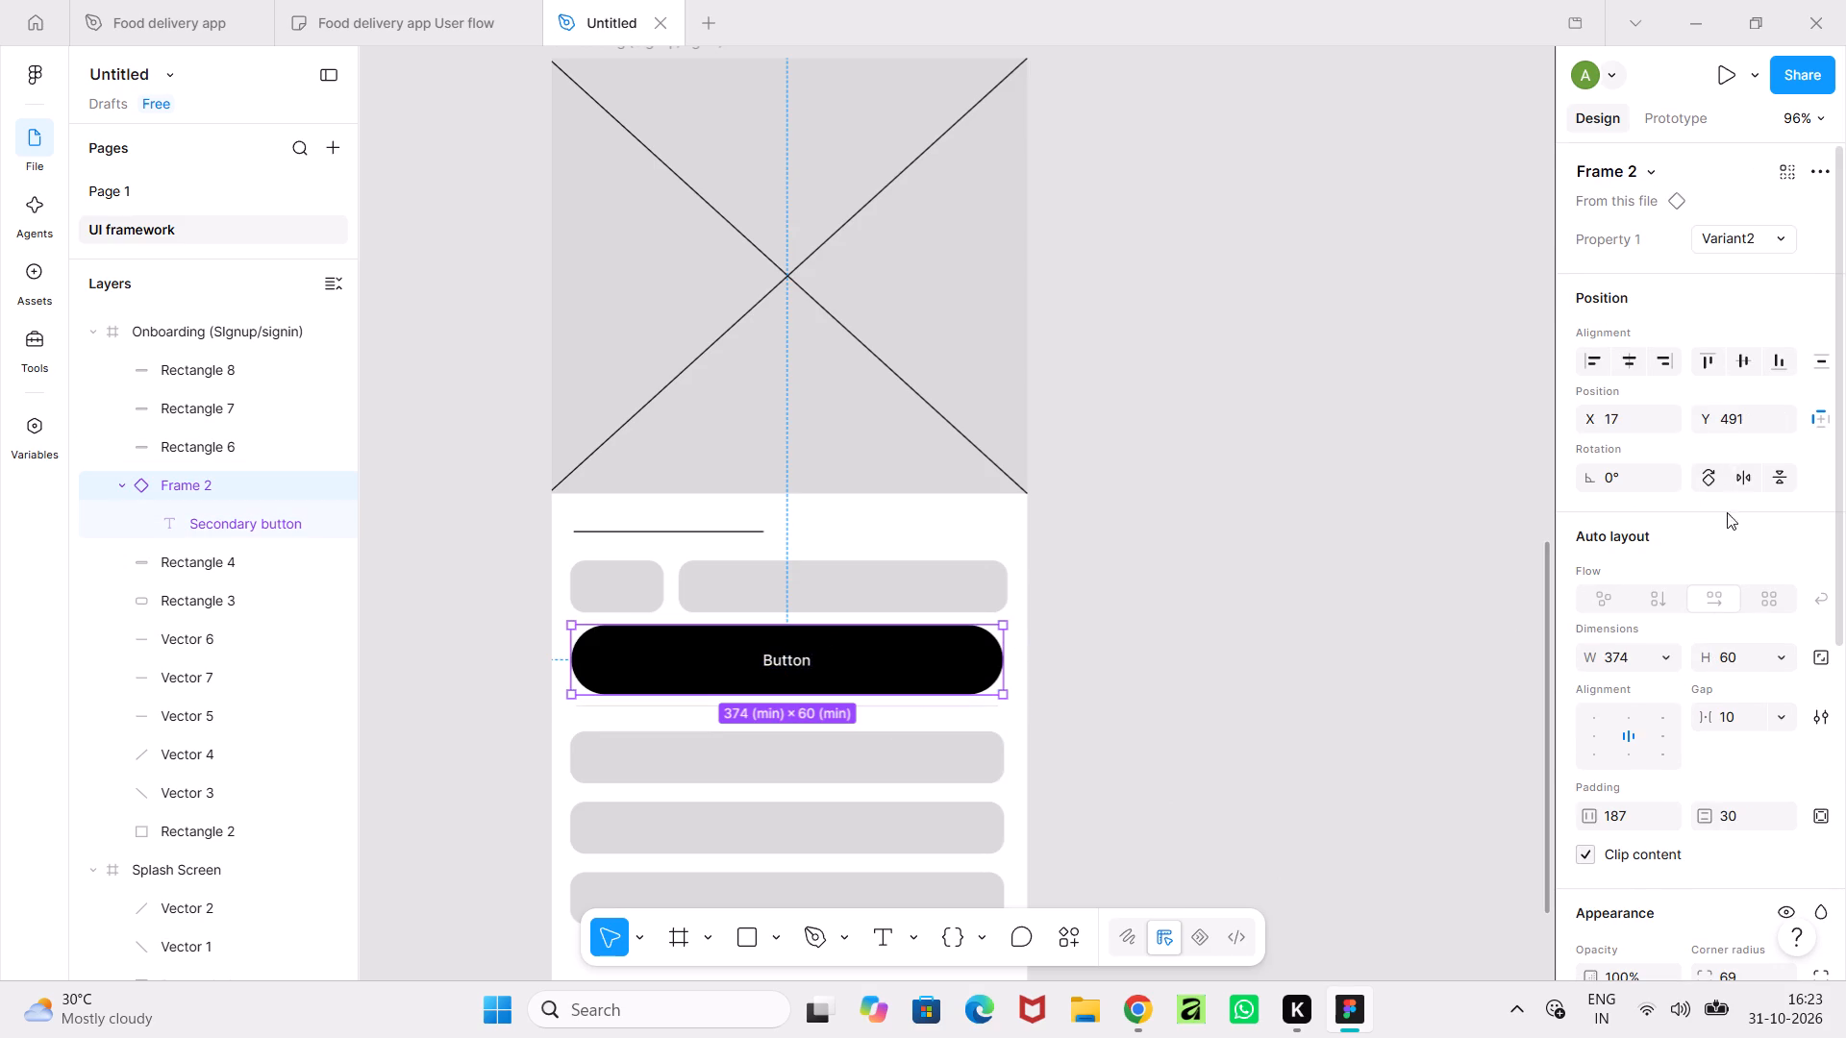
scroll(1727, 518, "down", 1)
scroll(1726, 604, "down", 1)
left_click_drag(1704, 745, 915, 511)
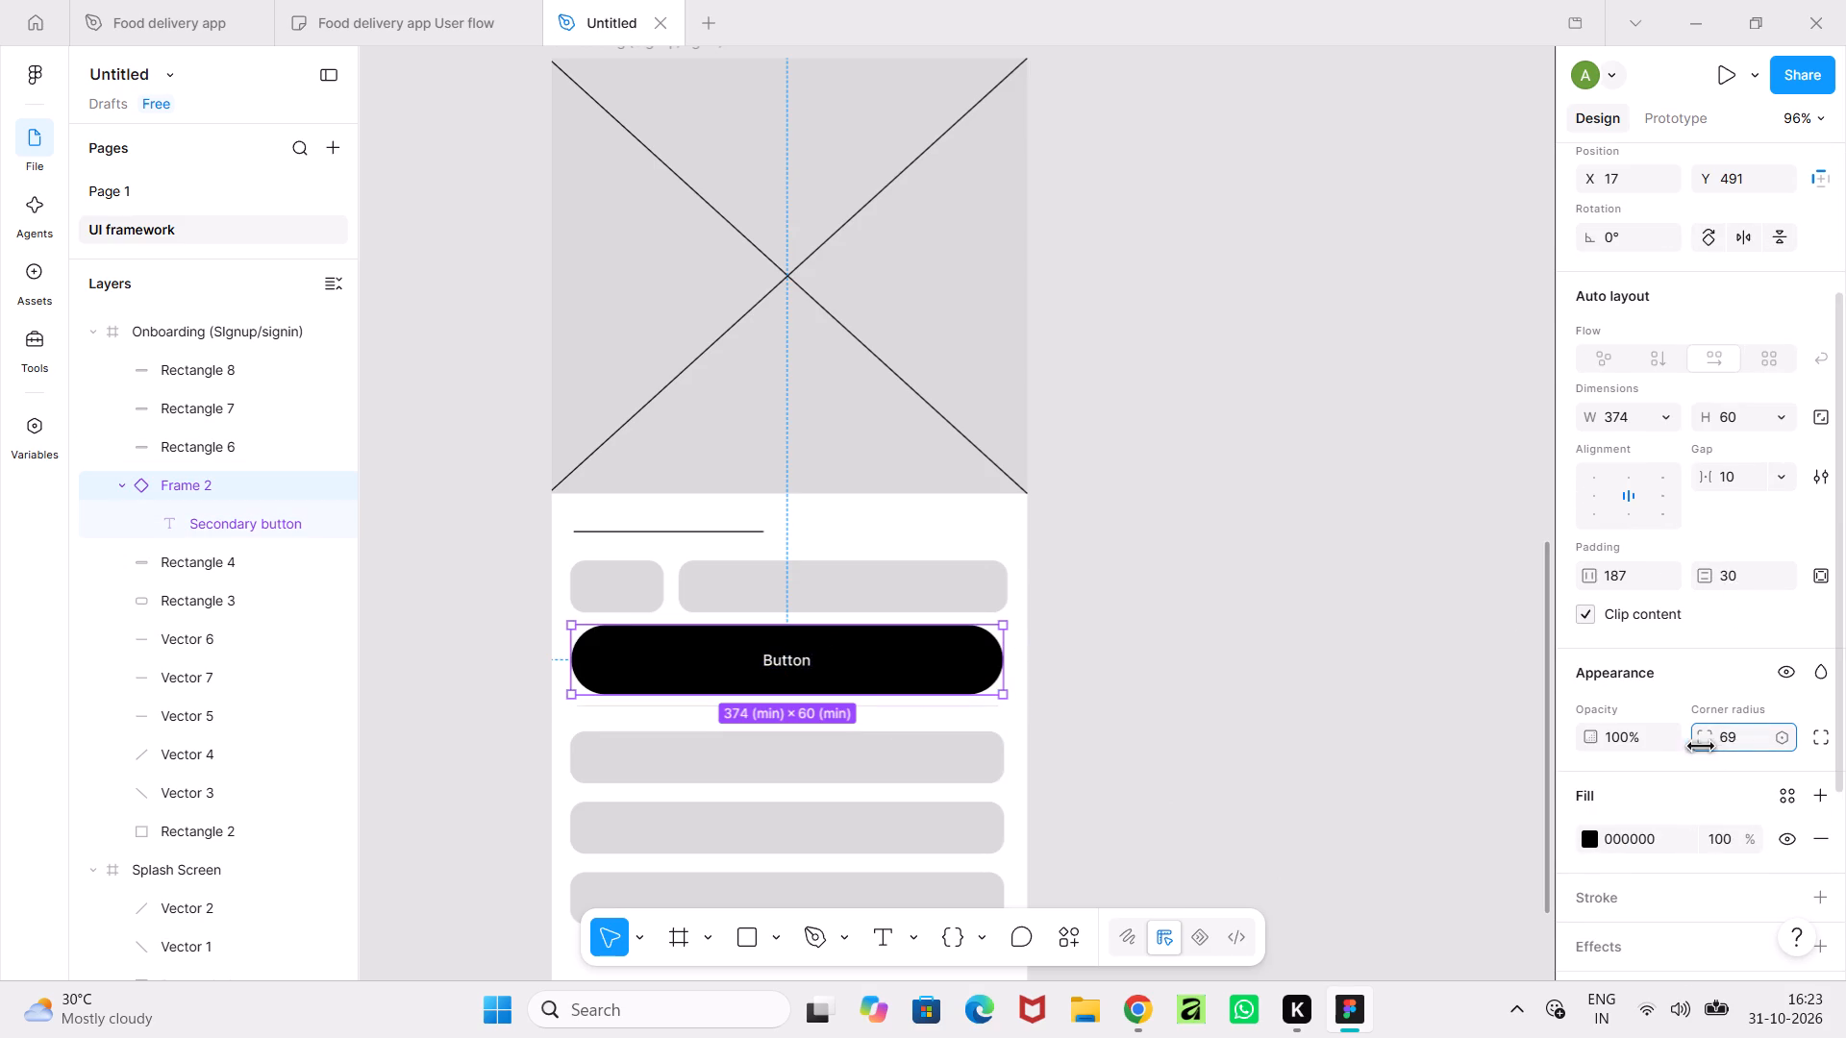
left_click_drag(915, 511, 782, 501)
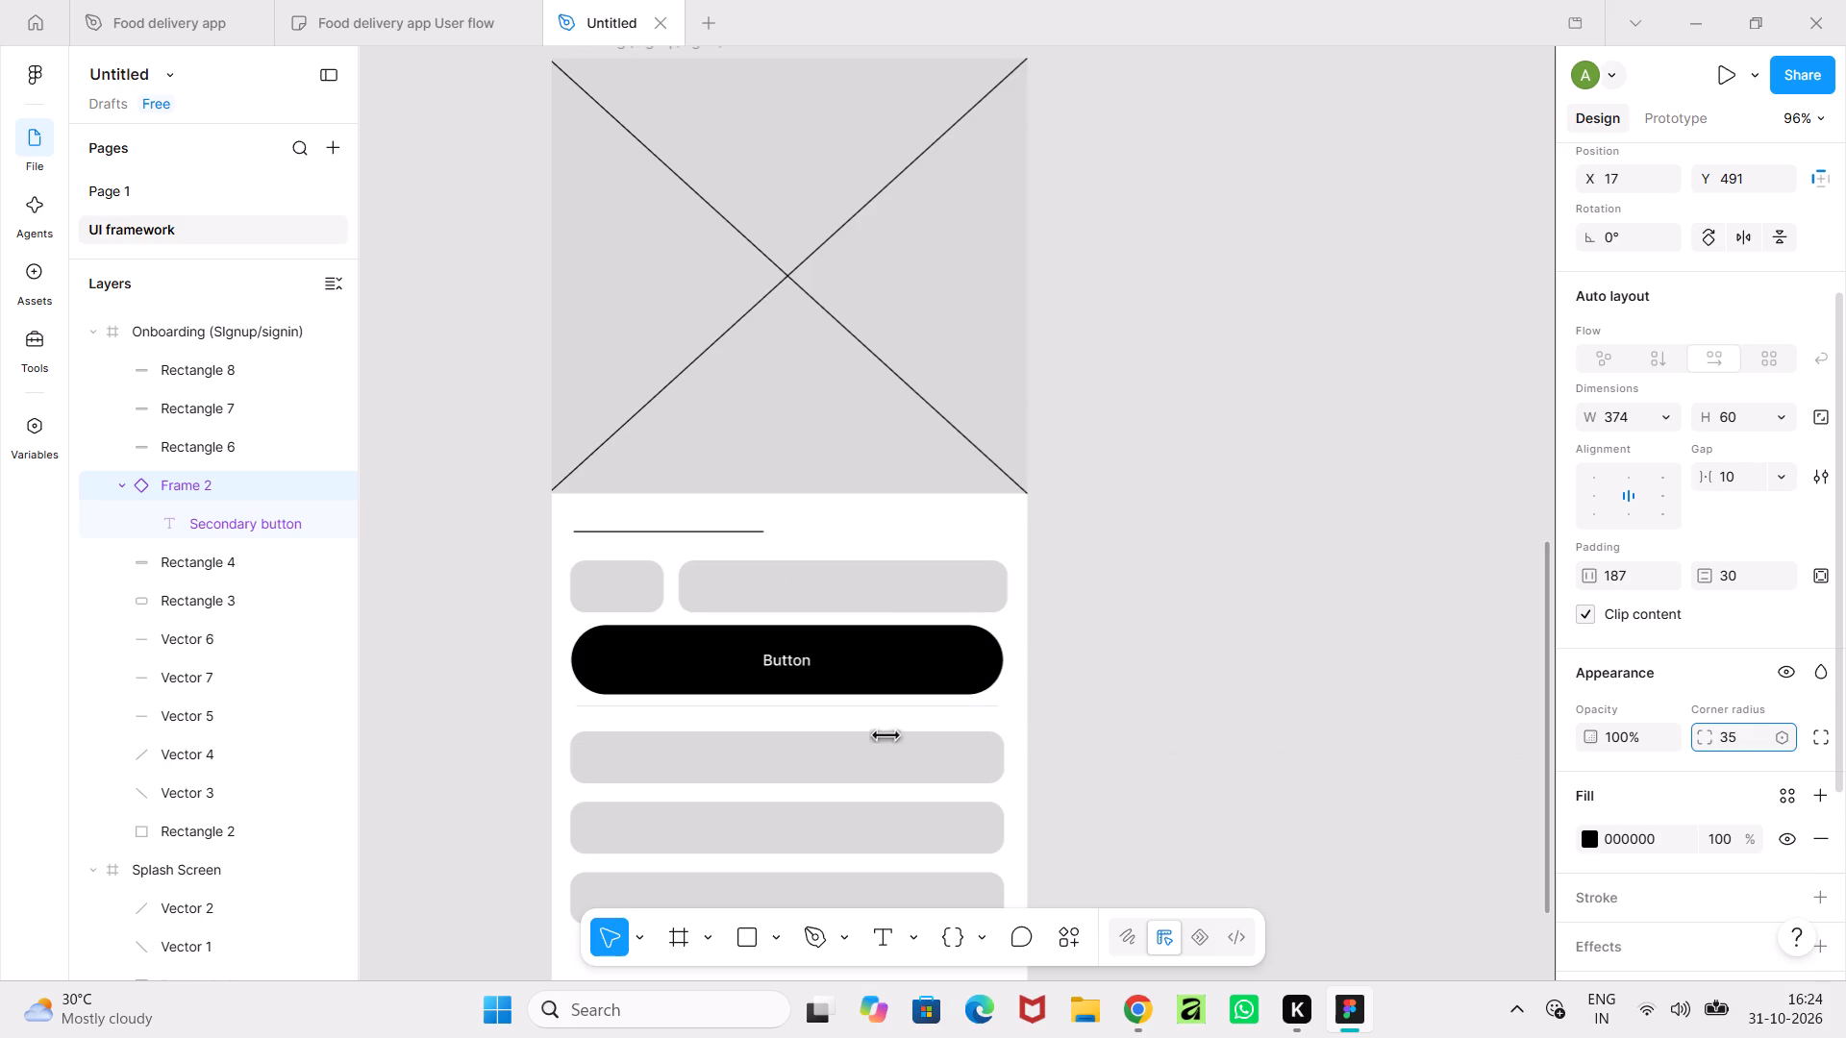
left_click_drag(782, 501, 852, 511)
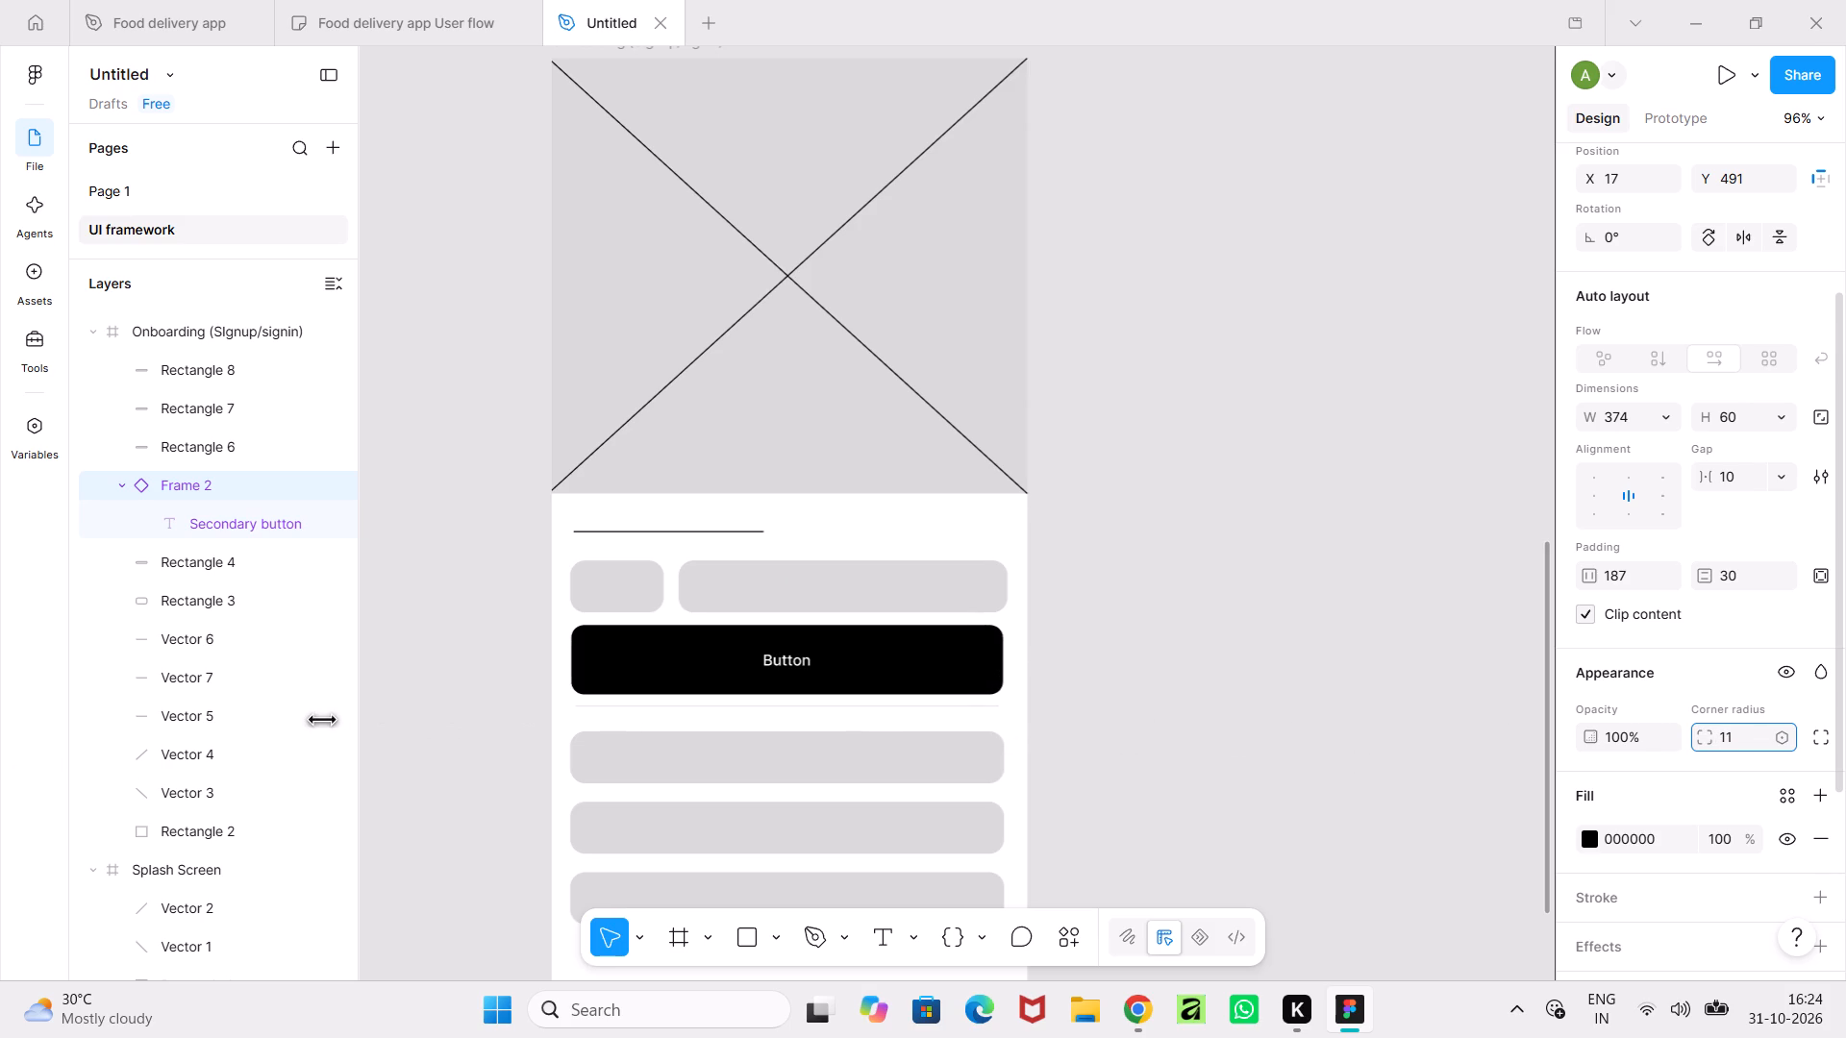
left_click_drag(852, 511, 902, 510)
left_click_drag(902, 510, 899, 510)
left_click(1447, 636)
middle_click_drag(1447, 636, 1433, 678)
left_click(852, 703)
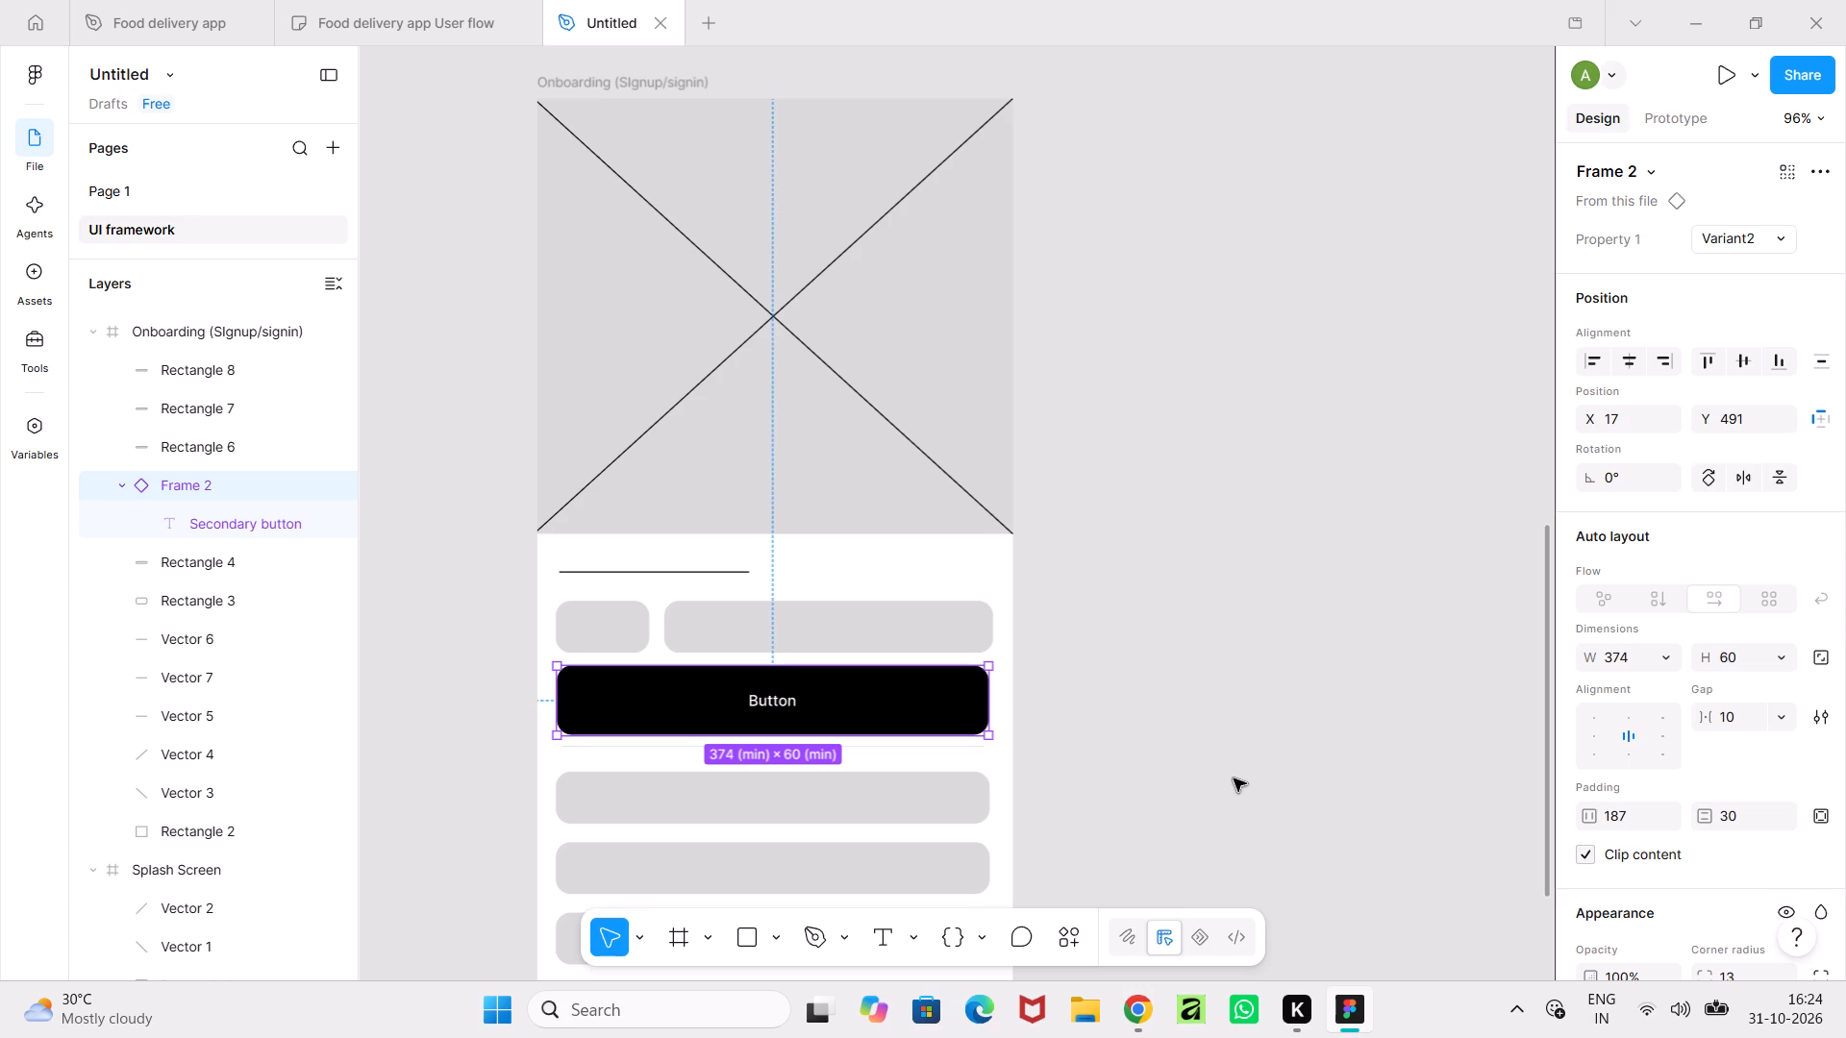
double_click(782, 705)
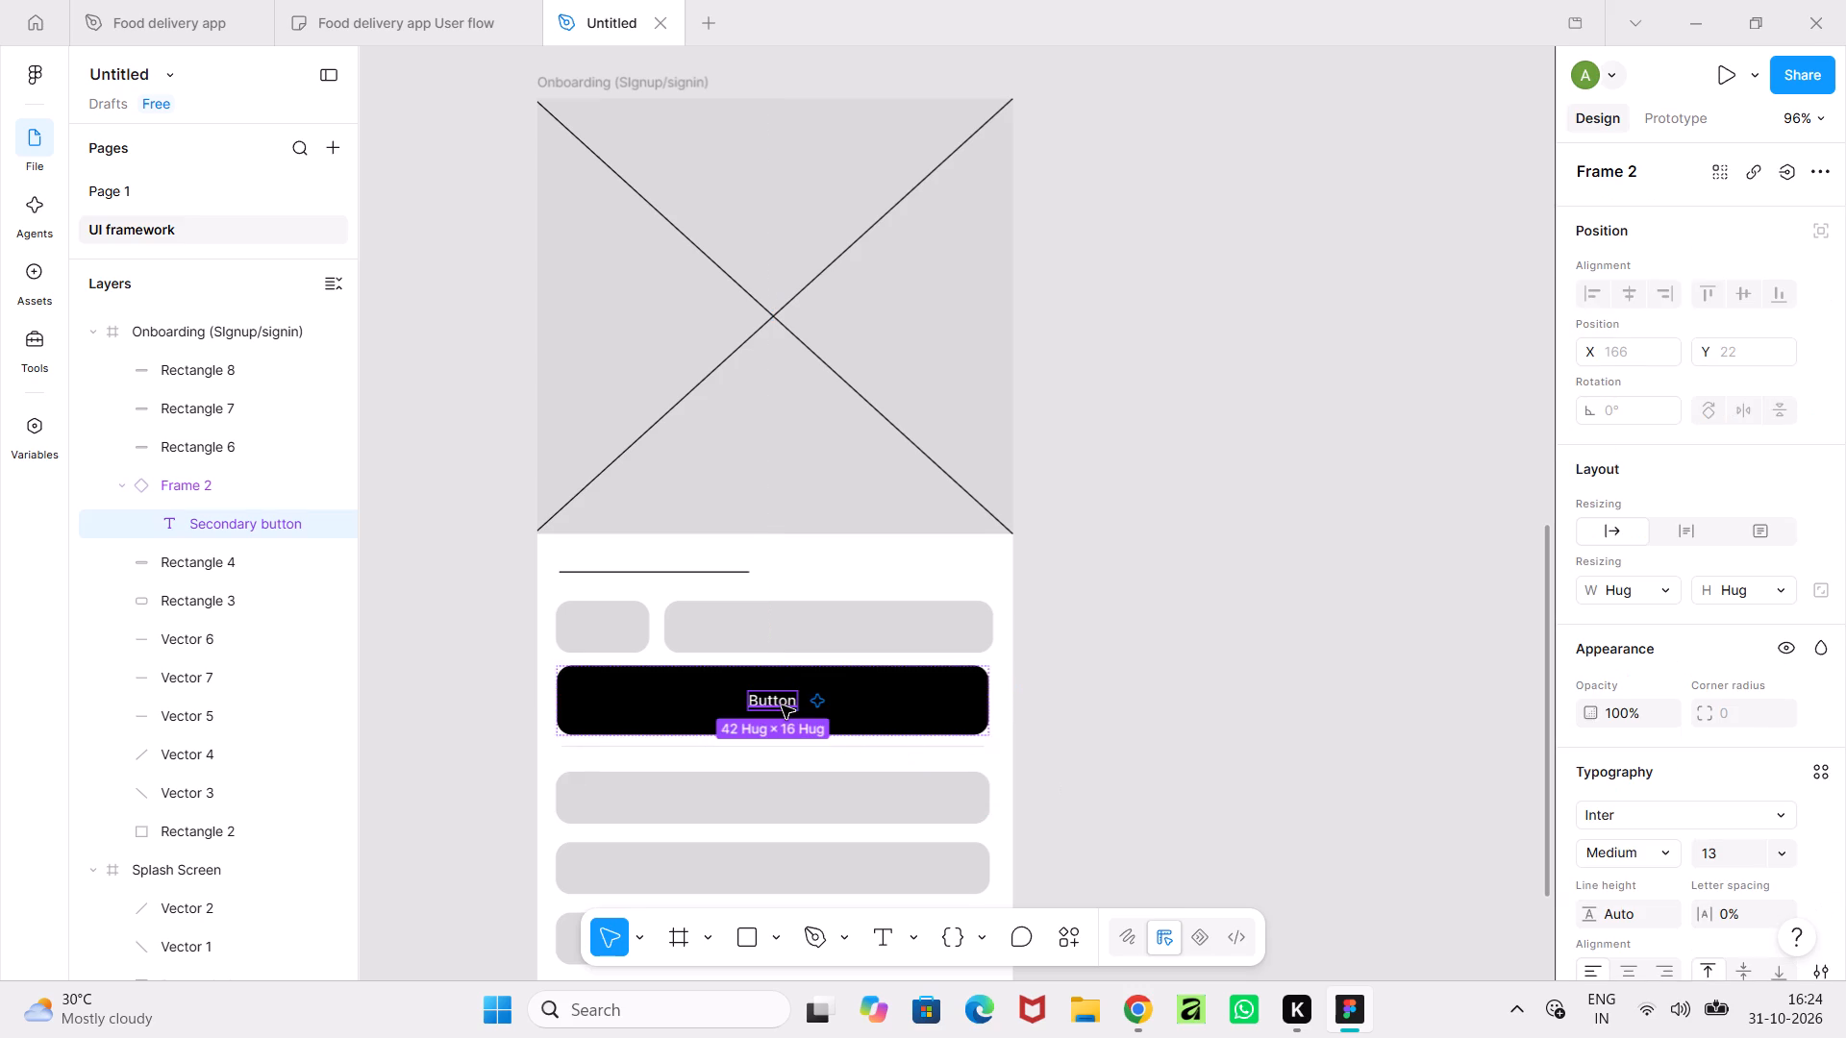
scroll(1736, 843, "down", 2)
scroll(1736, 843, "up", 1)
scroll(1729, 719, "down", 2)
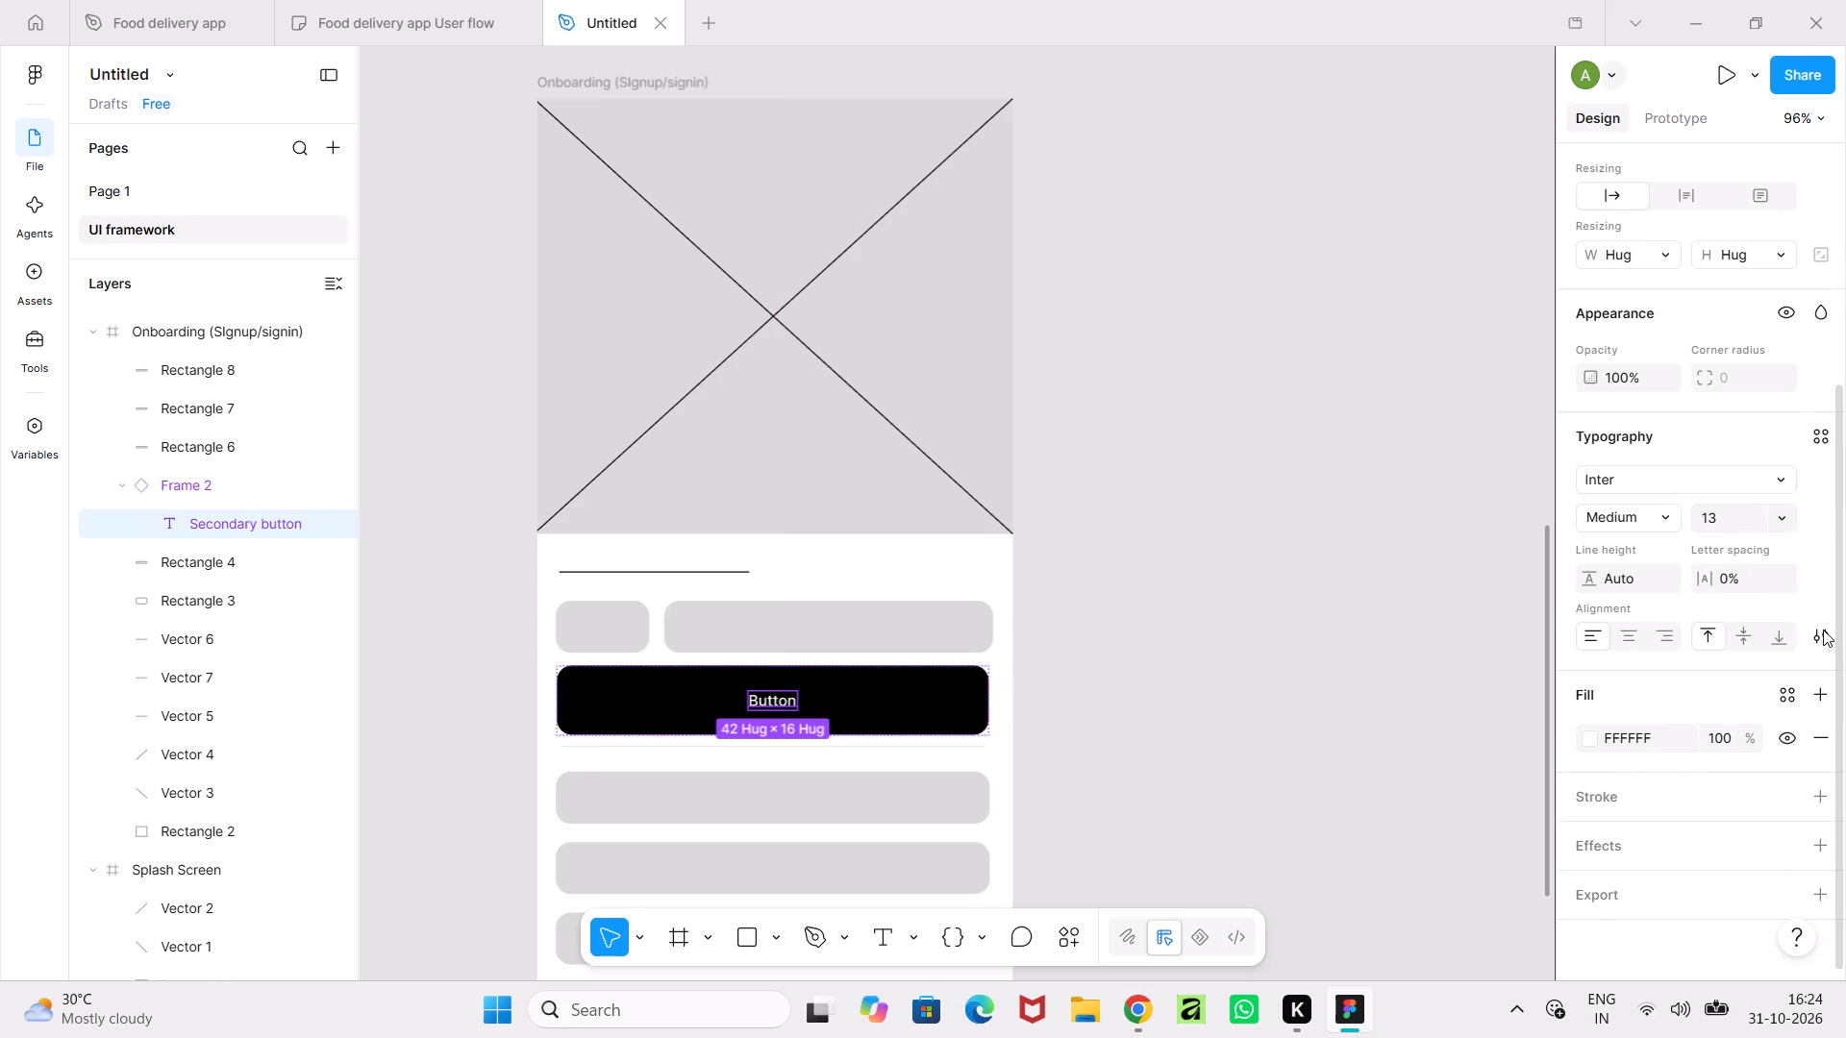
On Page 1, draw a rectangle about 519 × 92 in Frame 1 below the Secondary button, at about X 64, Y 797.
left_click(113, 180)
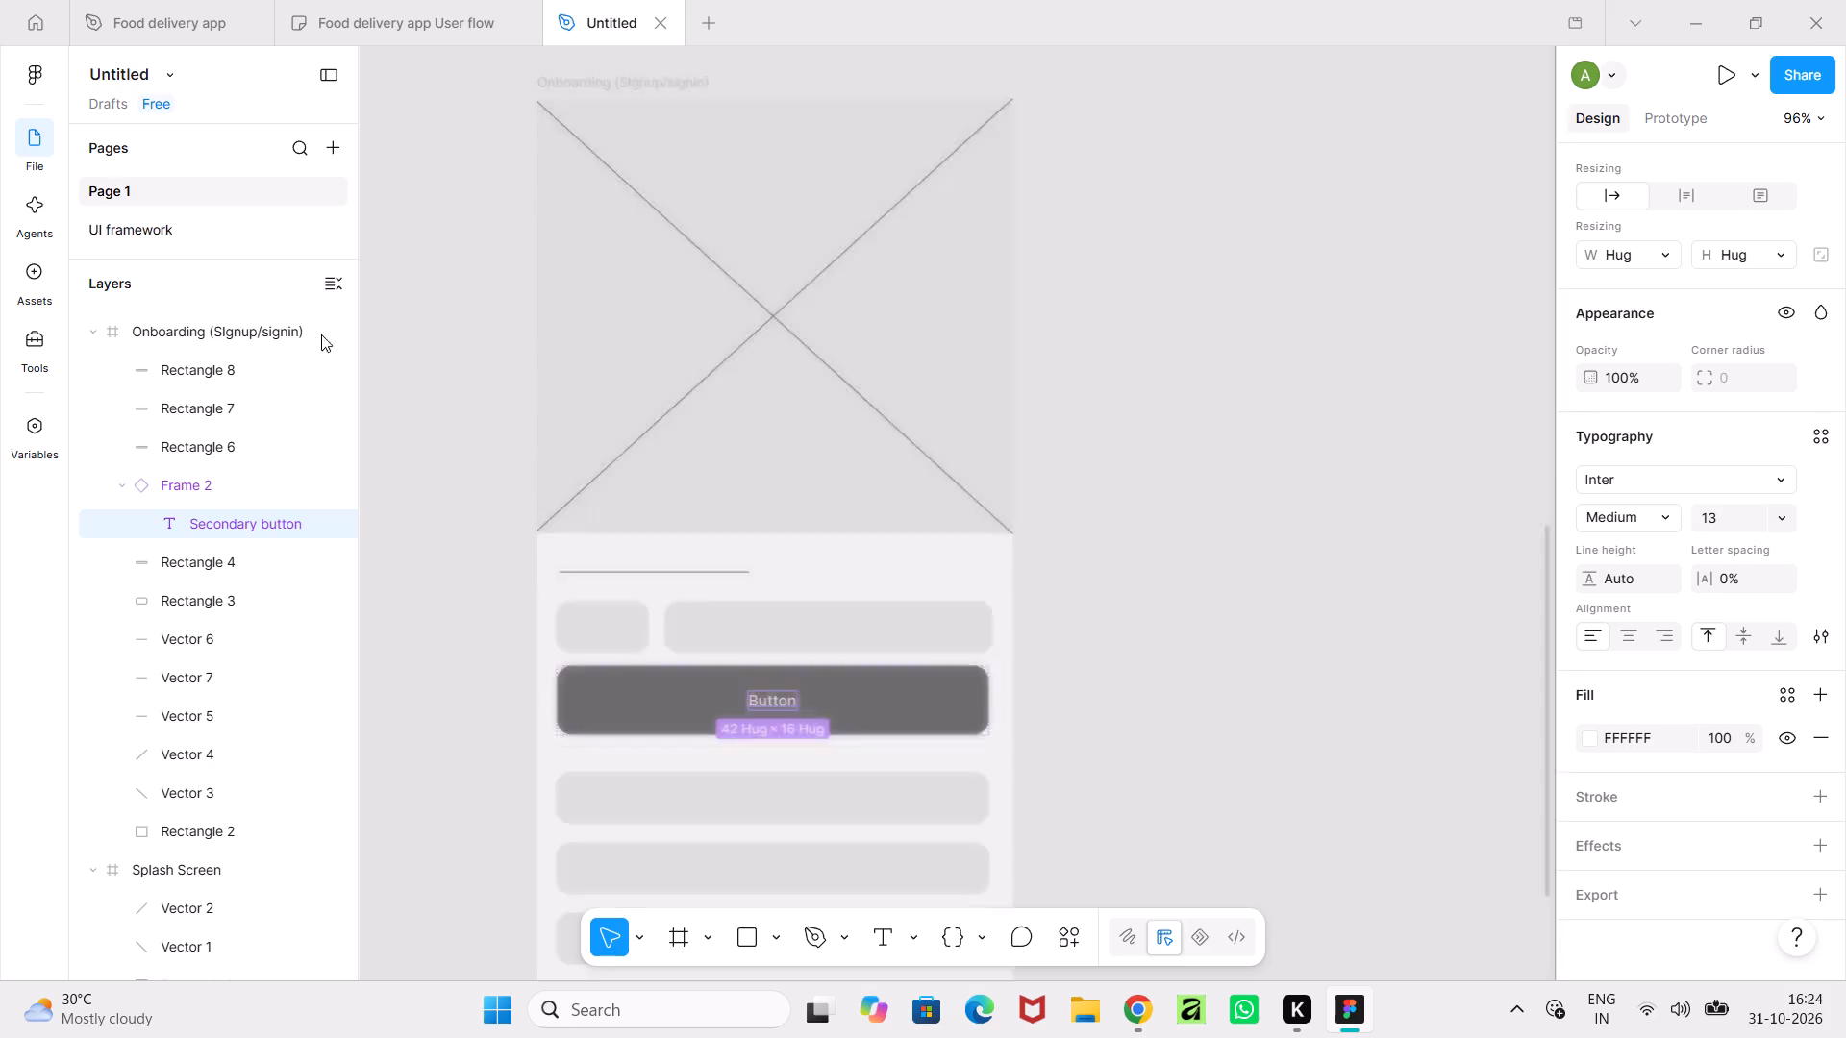
left_click(885, 651)
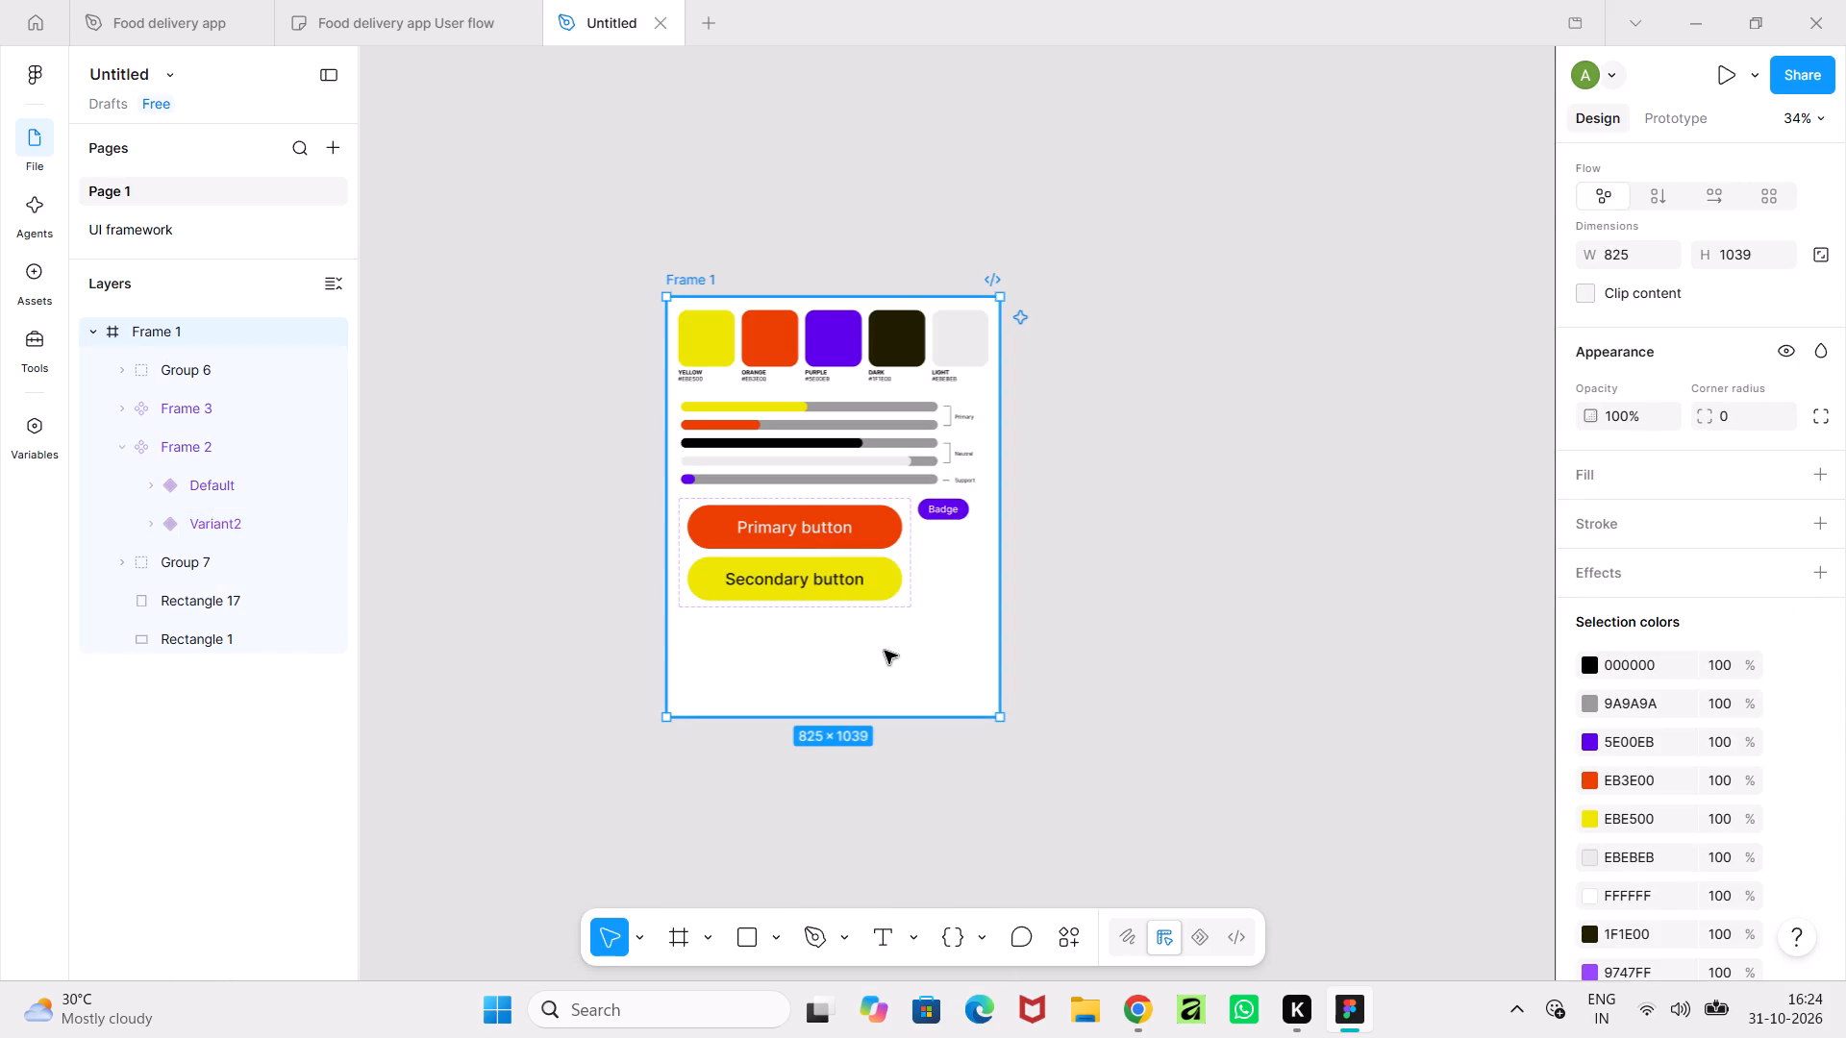
left_click(1138, 760)
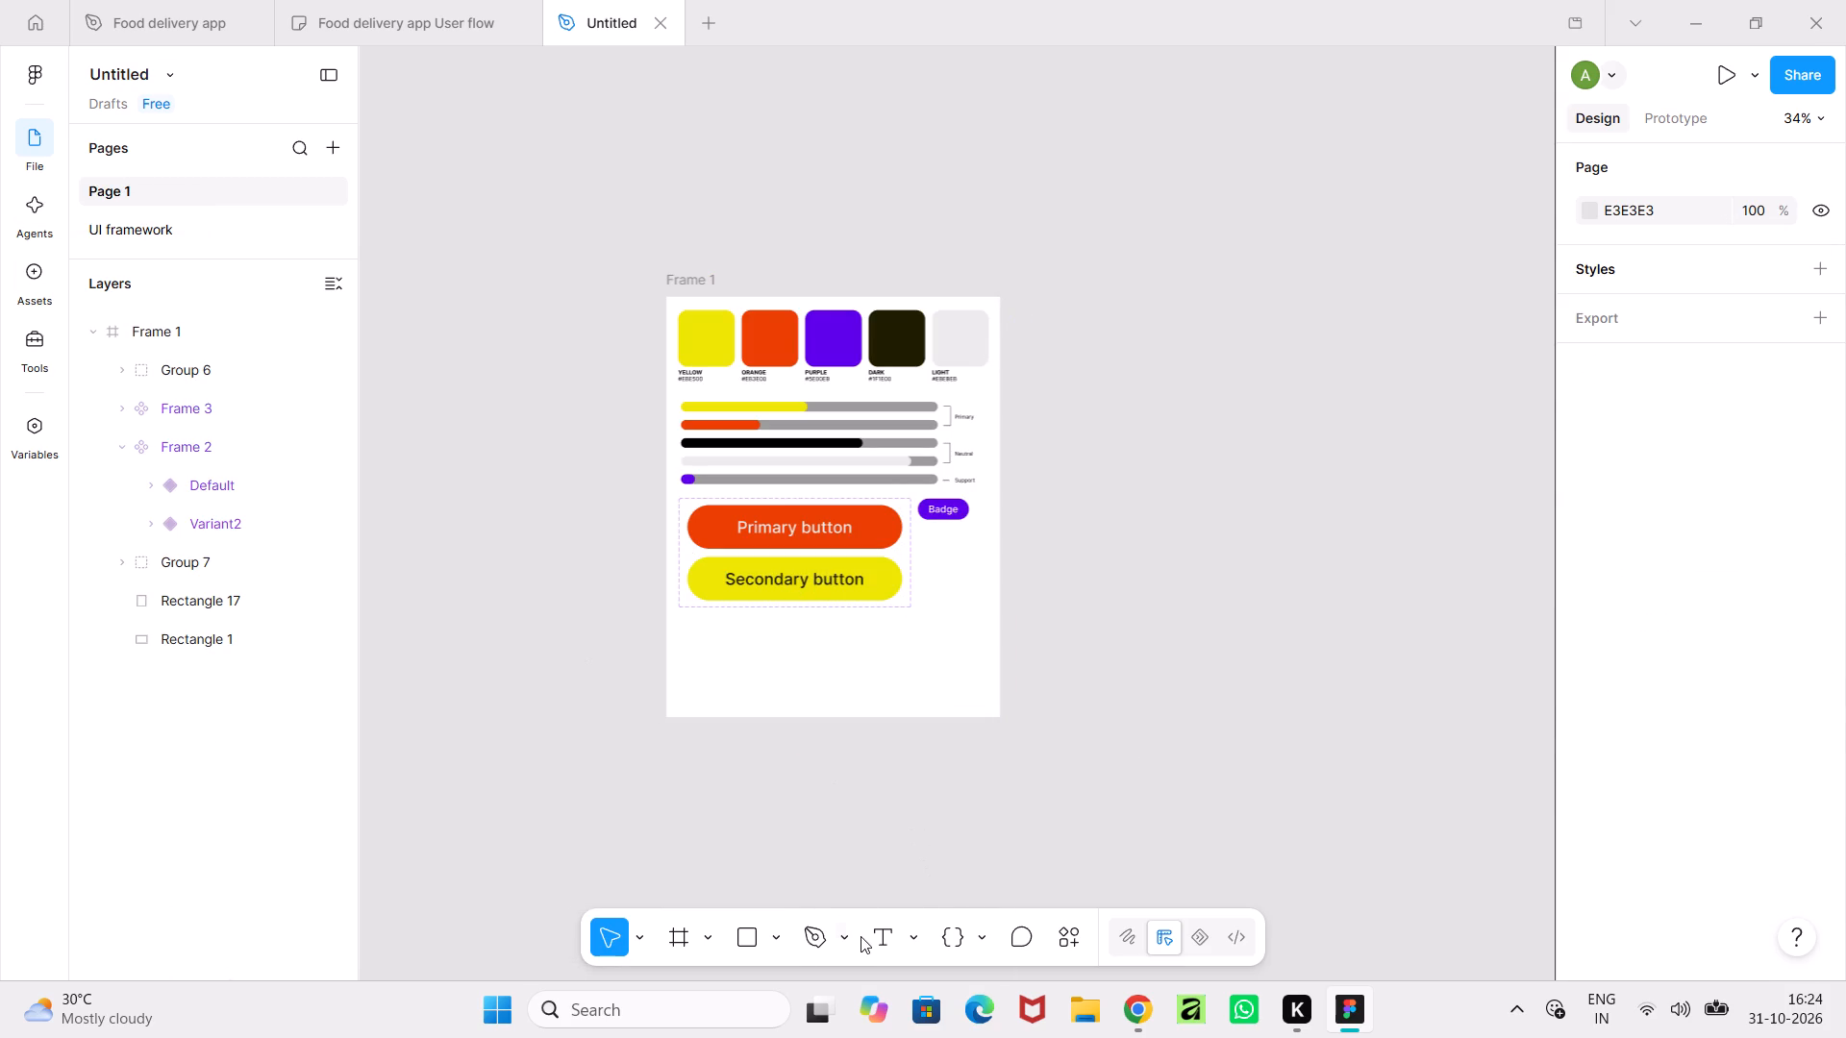
left_click(747, 940)
left_click_drag(692, 619, 710, 634)
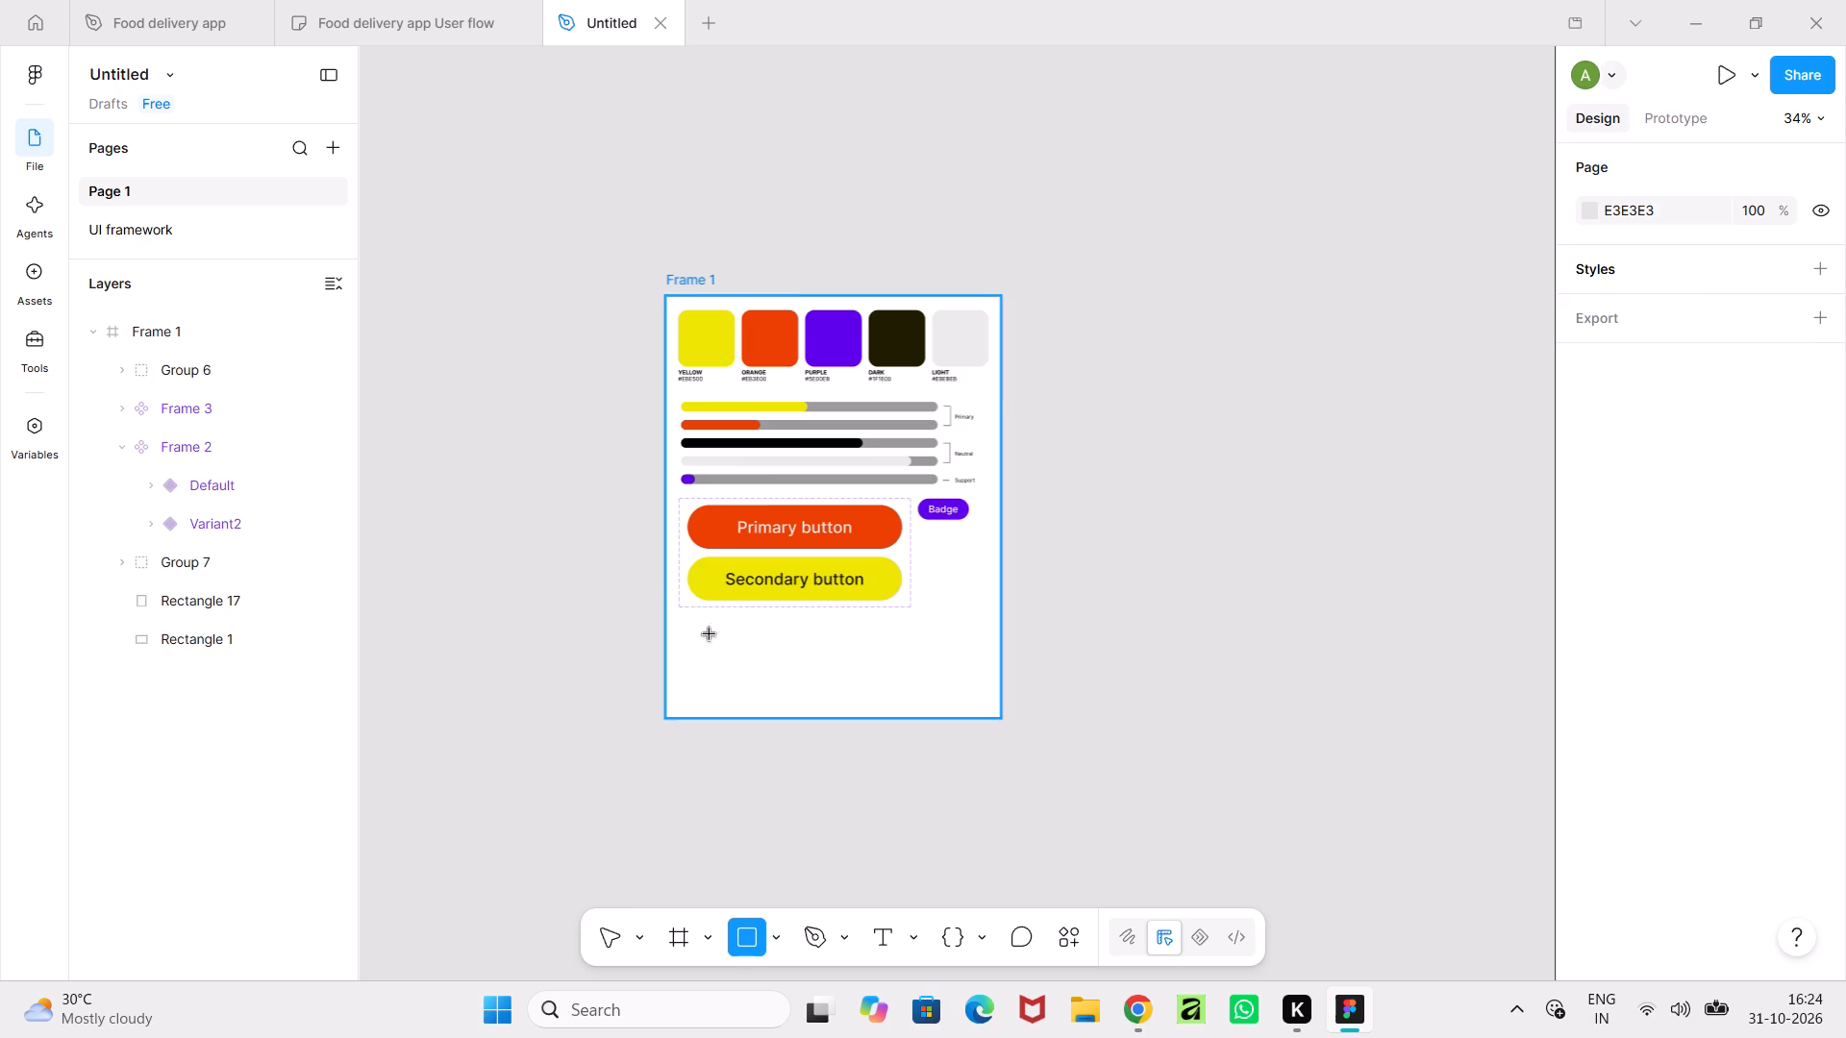
left_click_drag(710, 634, 903, 656)
scroll(903, 656, "up", 6, "ctrl")
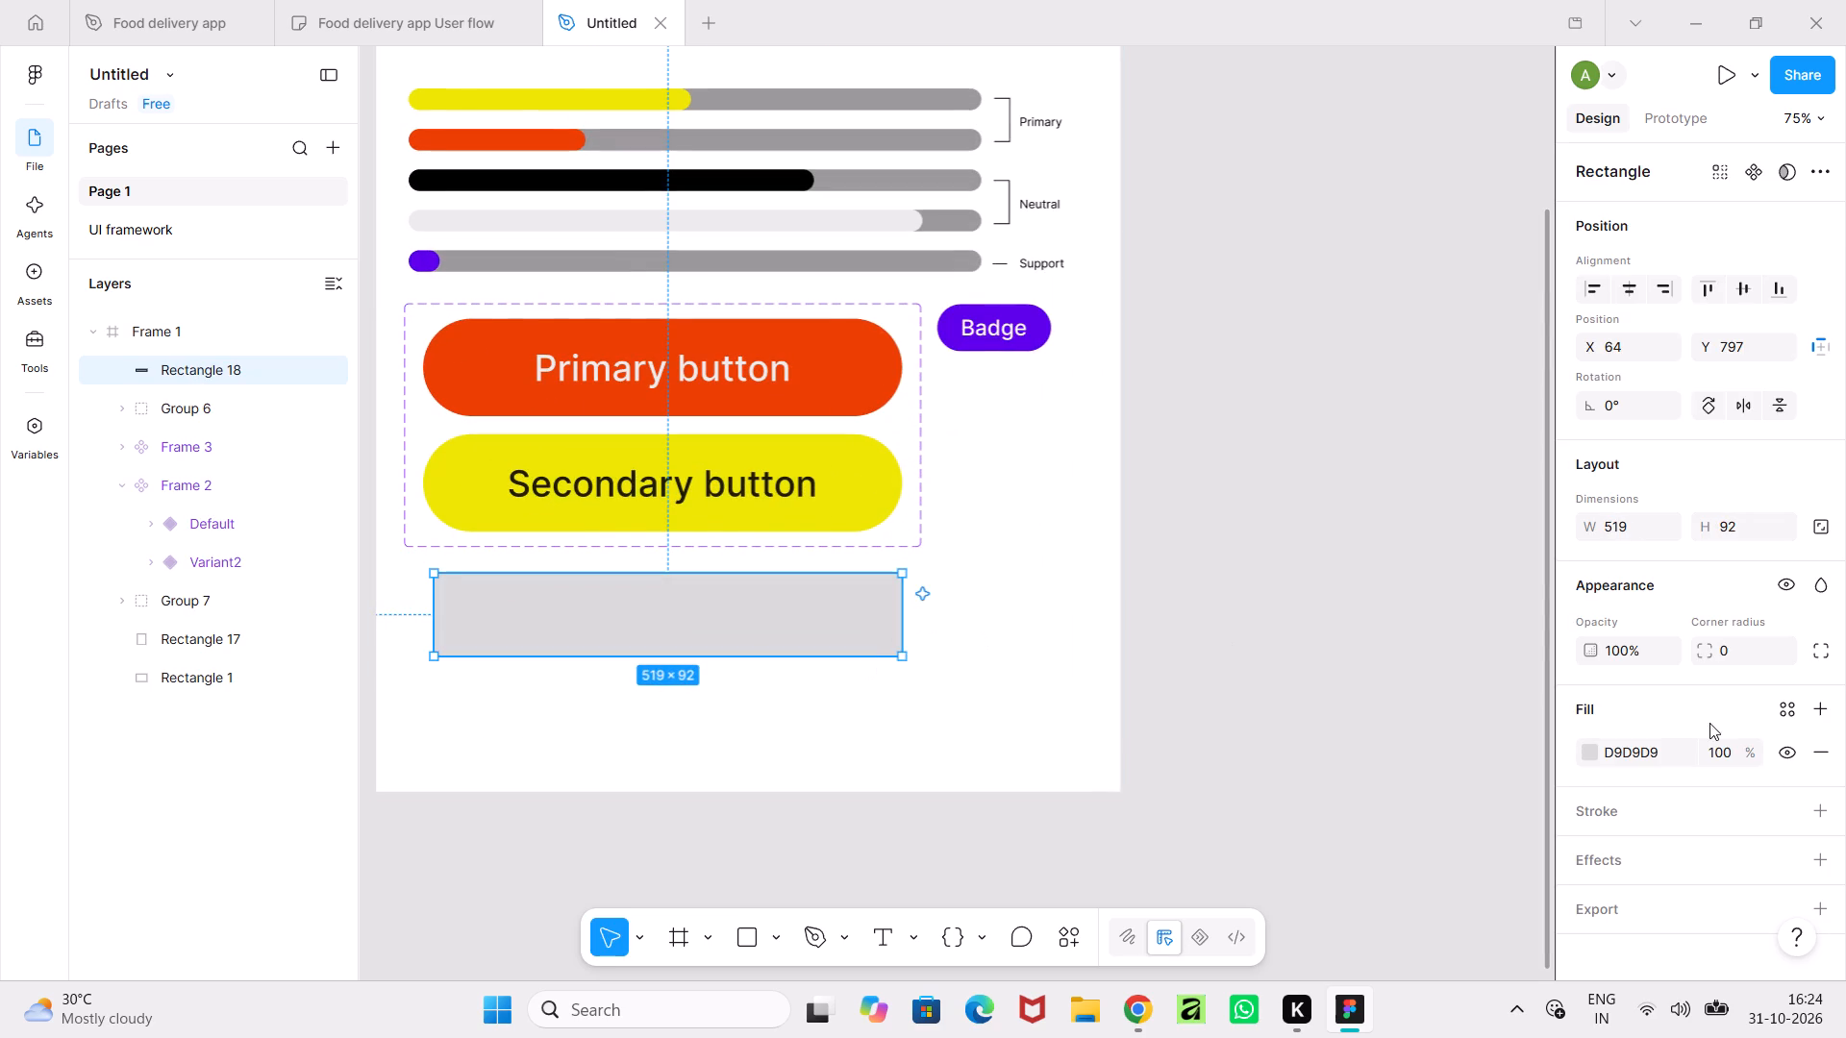
Set the corner radius of the new grey rectangle to 13.
left_click_drag(1704, 655, 1081, 513)
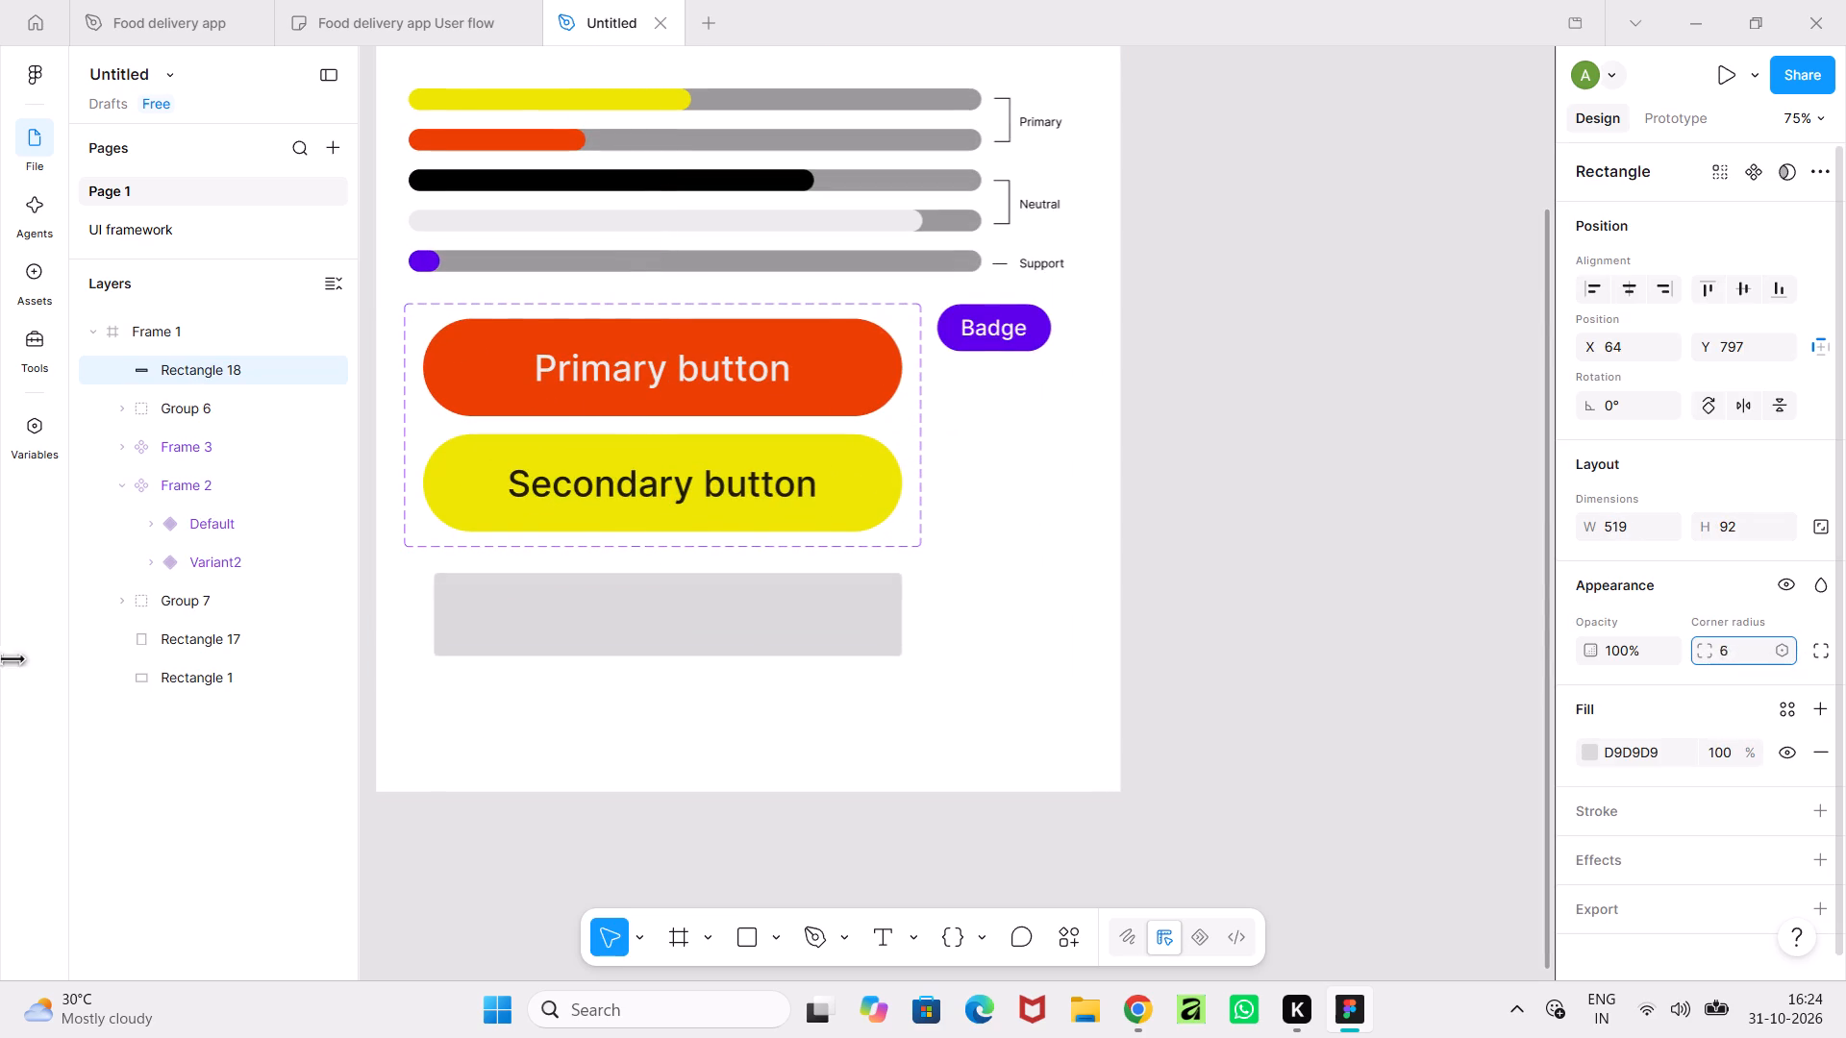
left_click_drag(1081, 513, 1243, 515)
Move the grey rectangle to about X 29, Y 784 below the Secondary button and reduce its height to about 86.
scroll(863, 663, "down", 2, "ctrl")
middle_click_drag(899, 724, 934, 768)
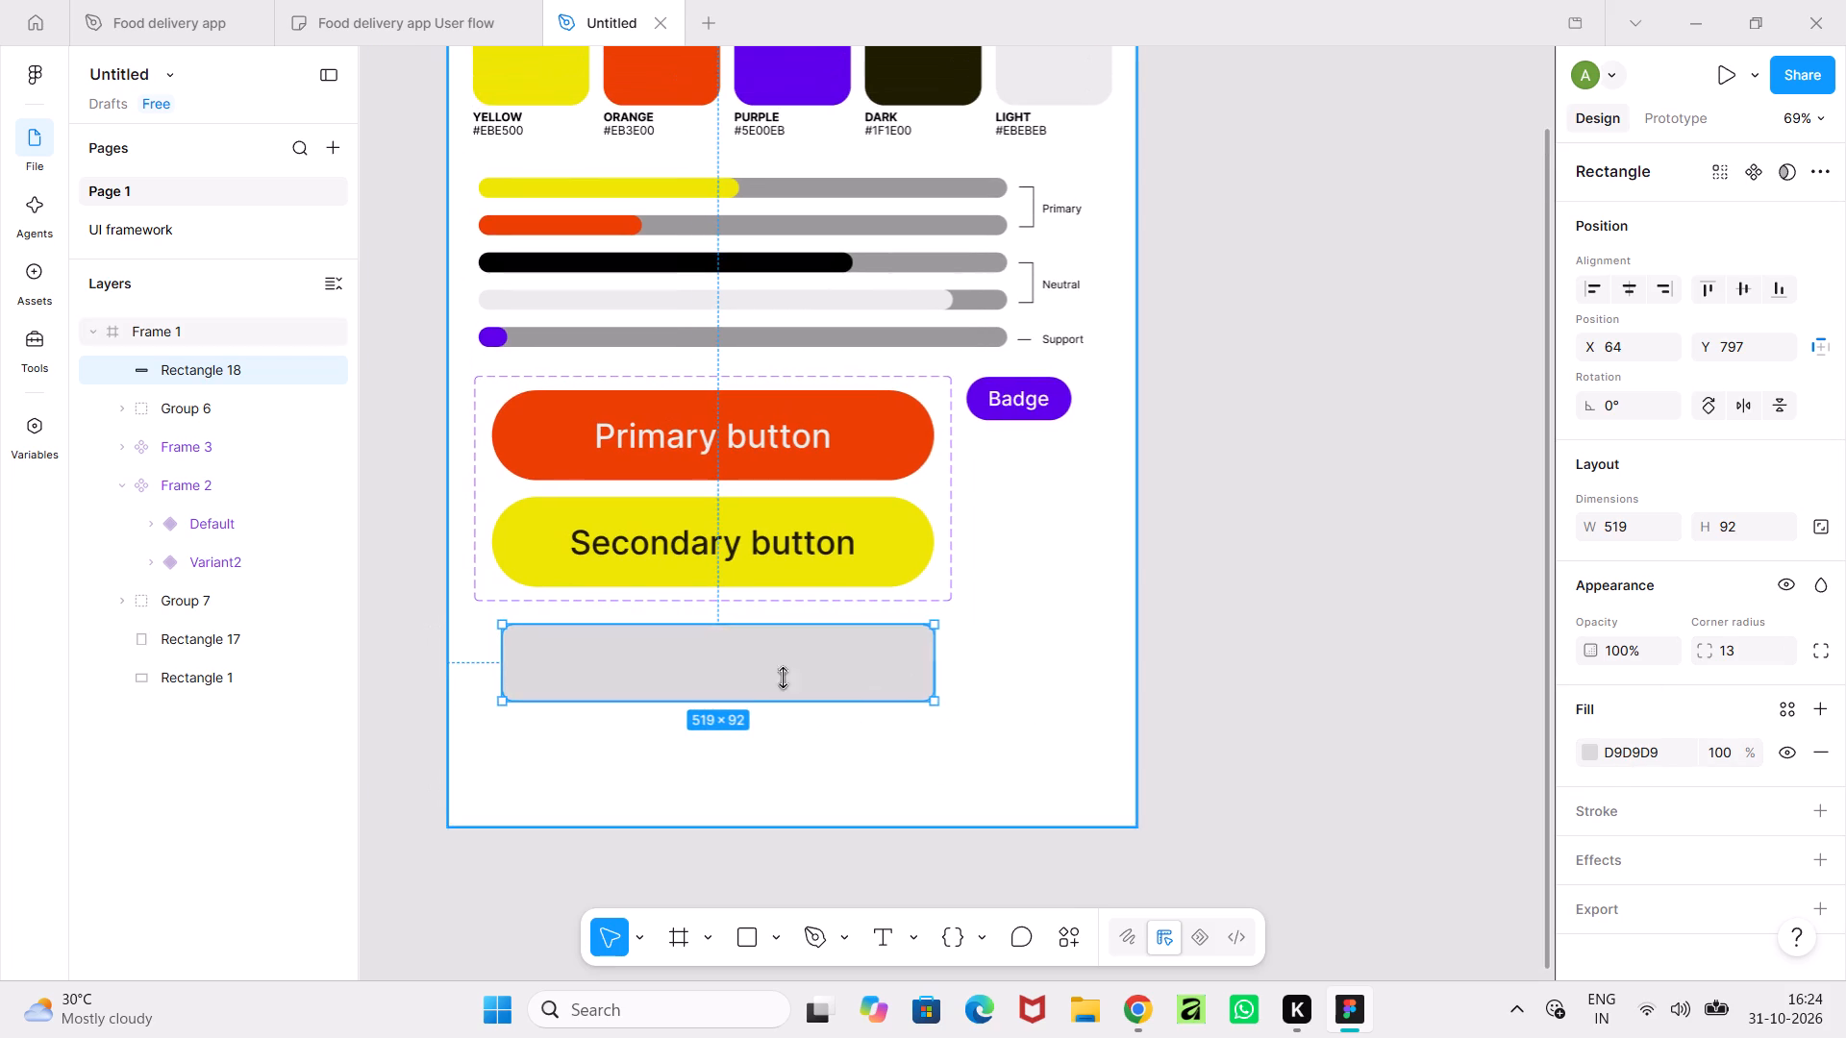
left_click_drag(757, 678, 729, 667)
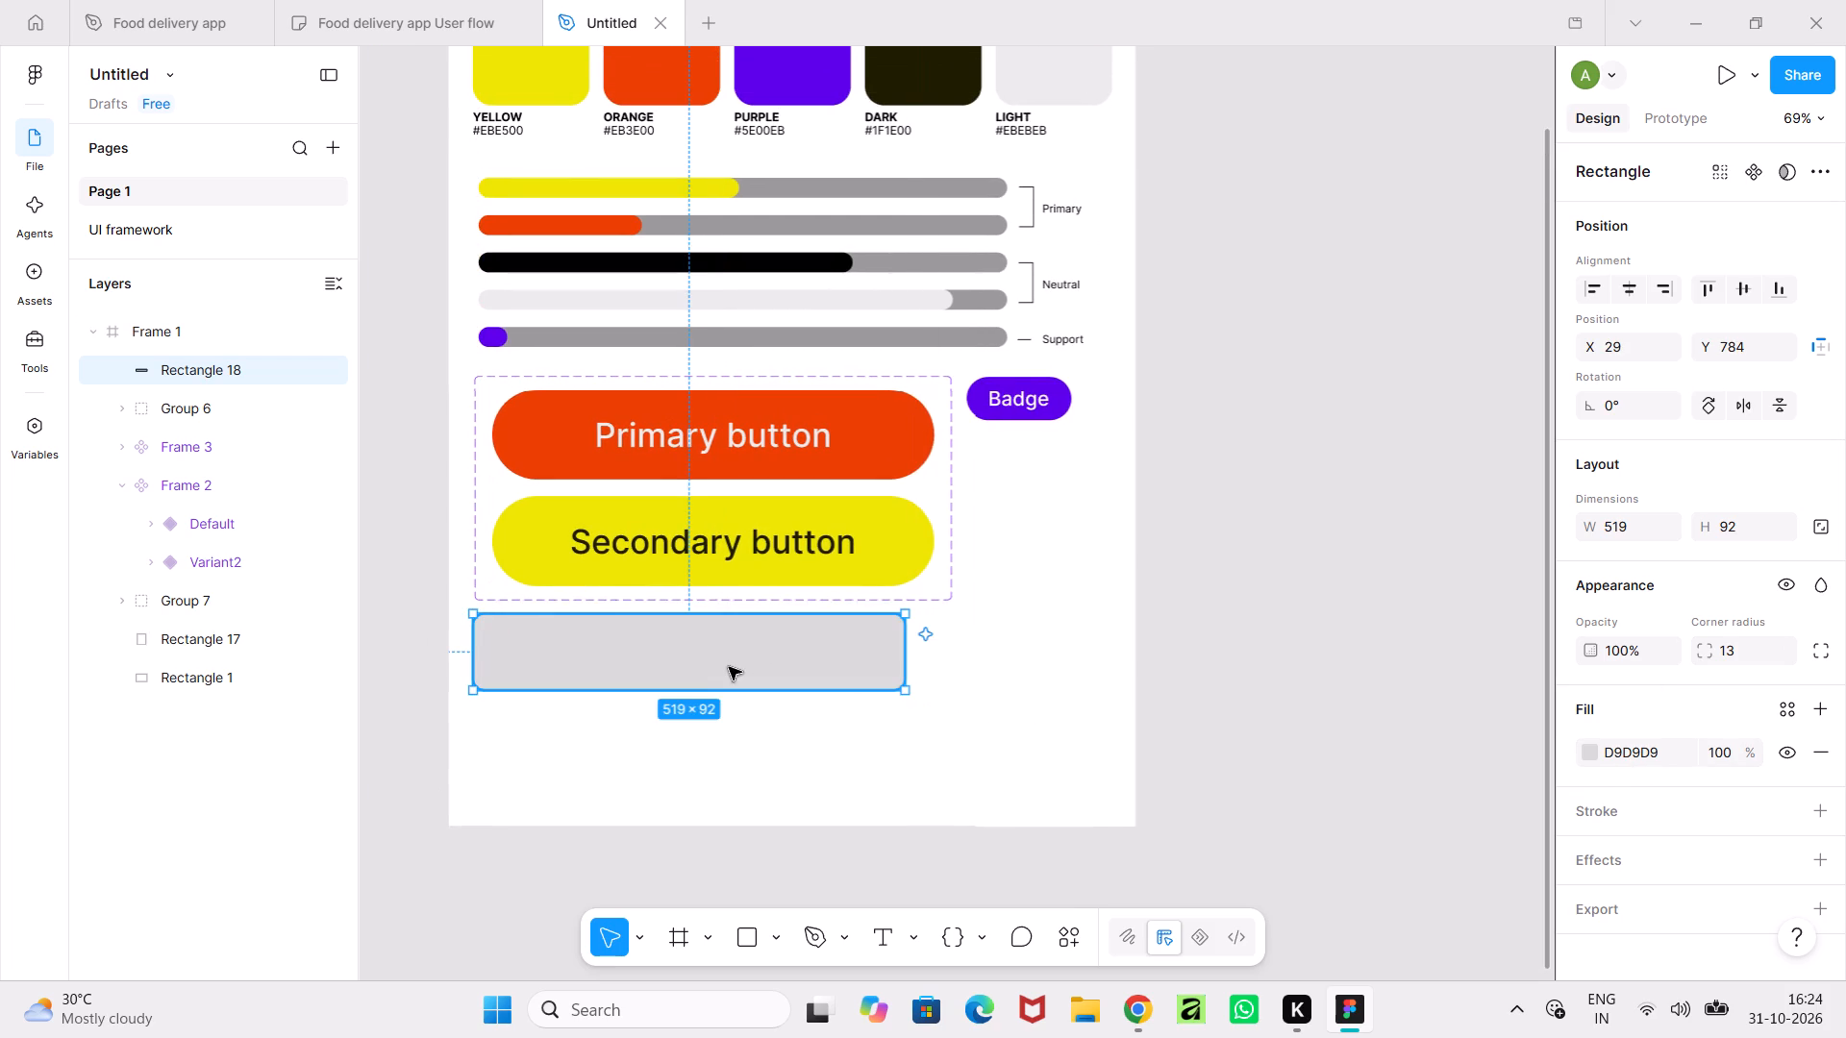
left_click_drag(715, 696, 718, 684)
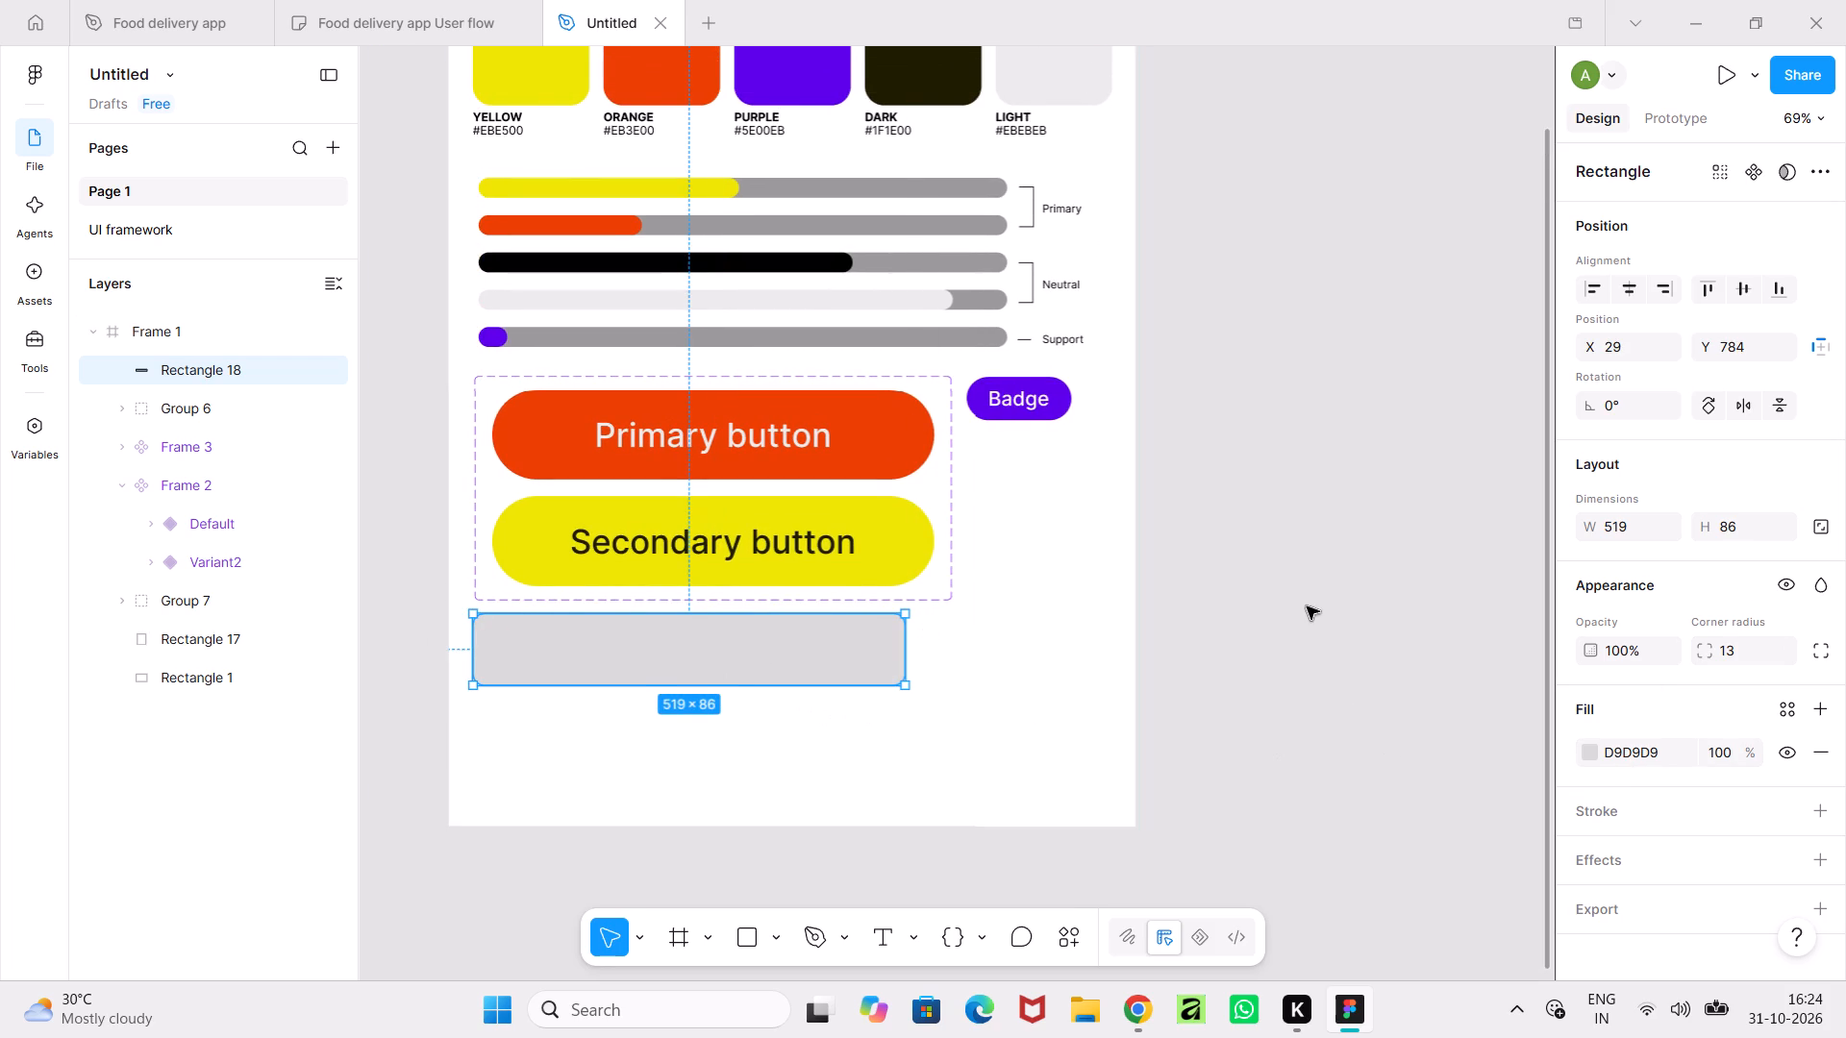
Fill the rectangle with the colour 1F1E00 sampled from the DARK palette swatch.
middle_click_drag(1307, 606, 1324, 655)
left_click(1592, 760)
left_click(1591, 753)
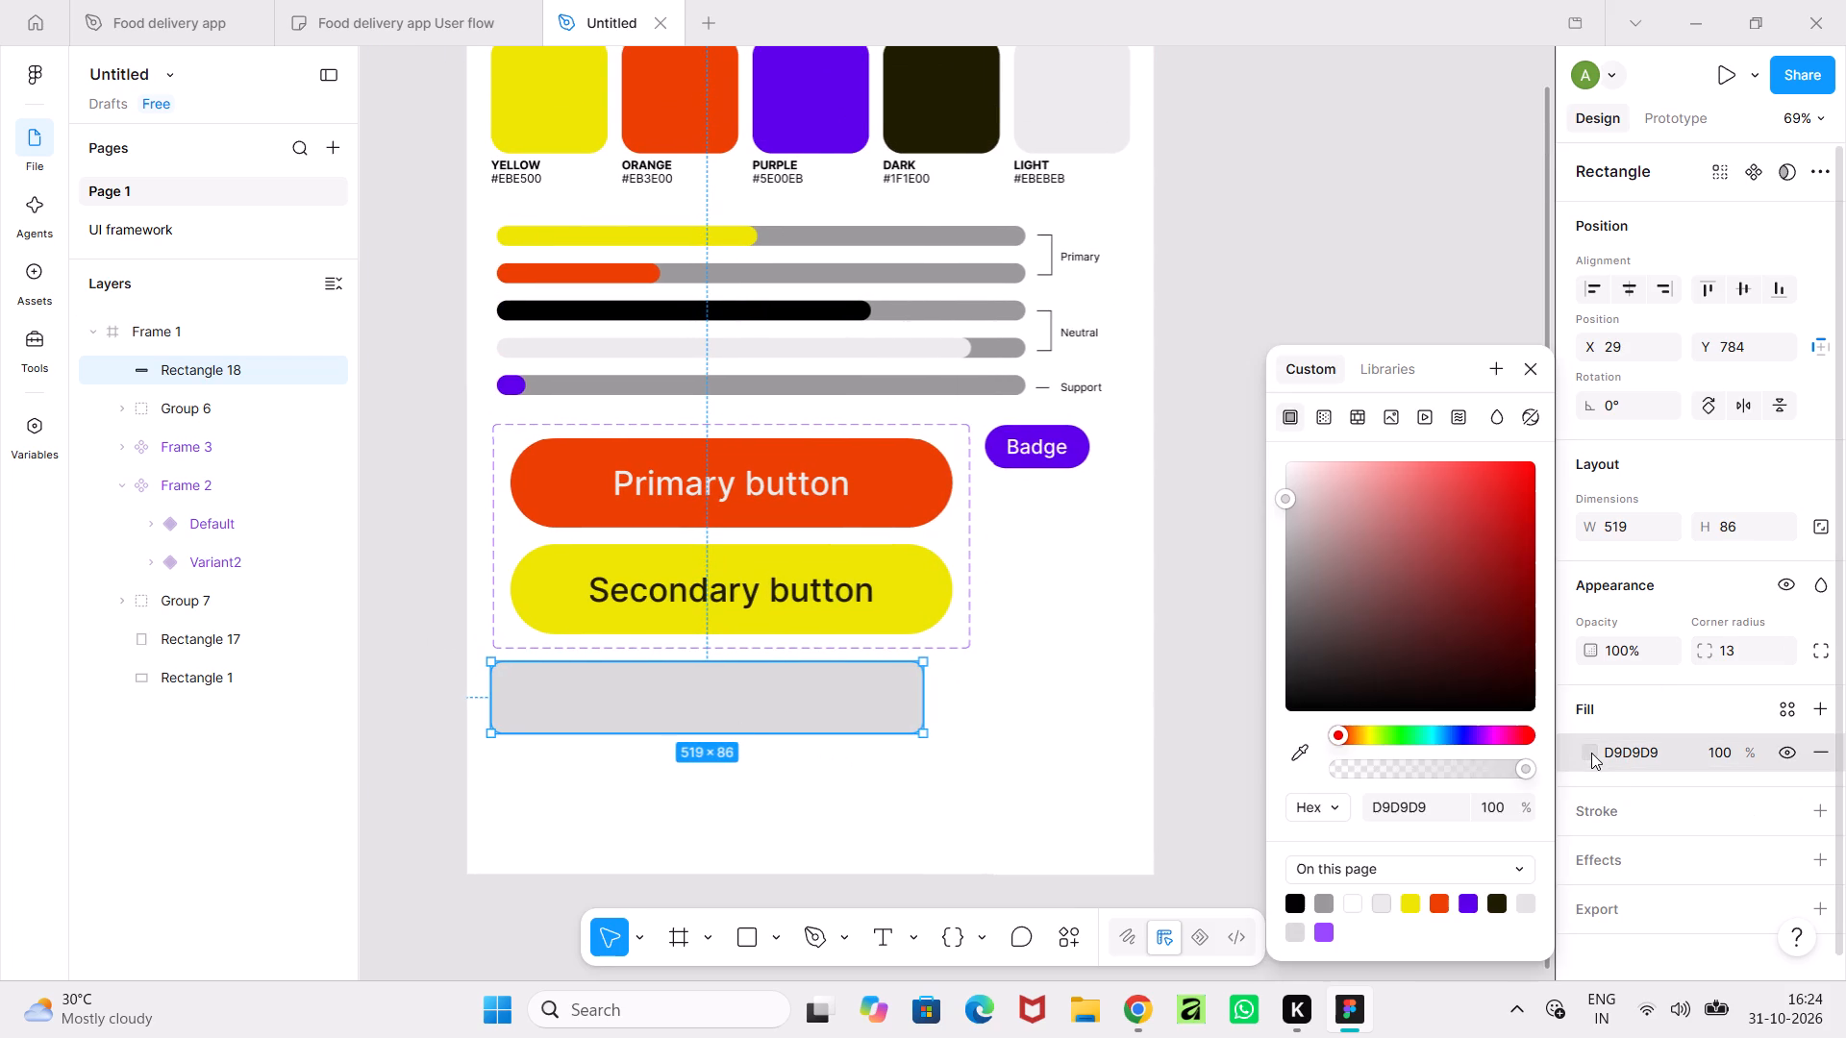
left_click(1303, 750)
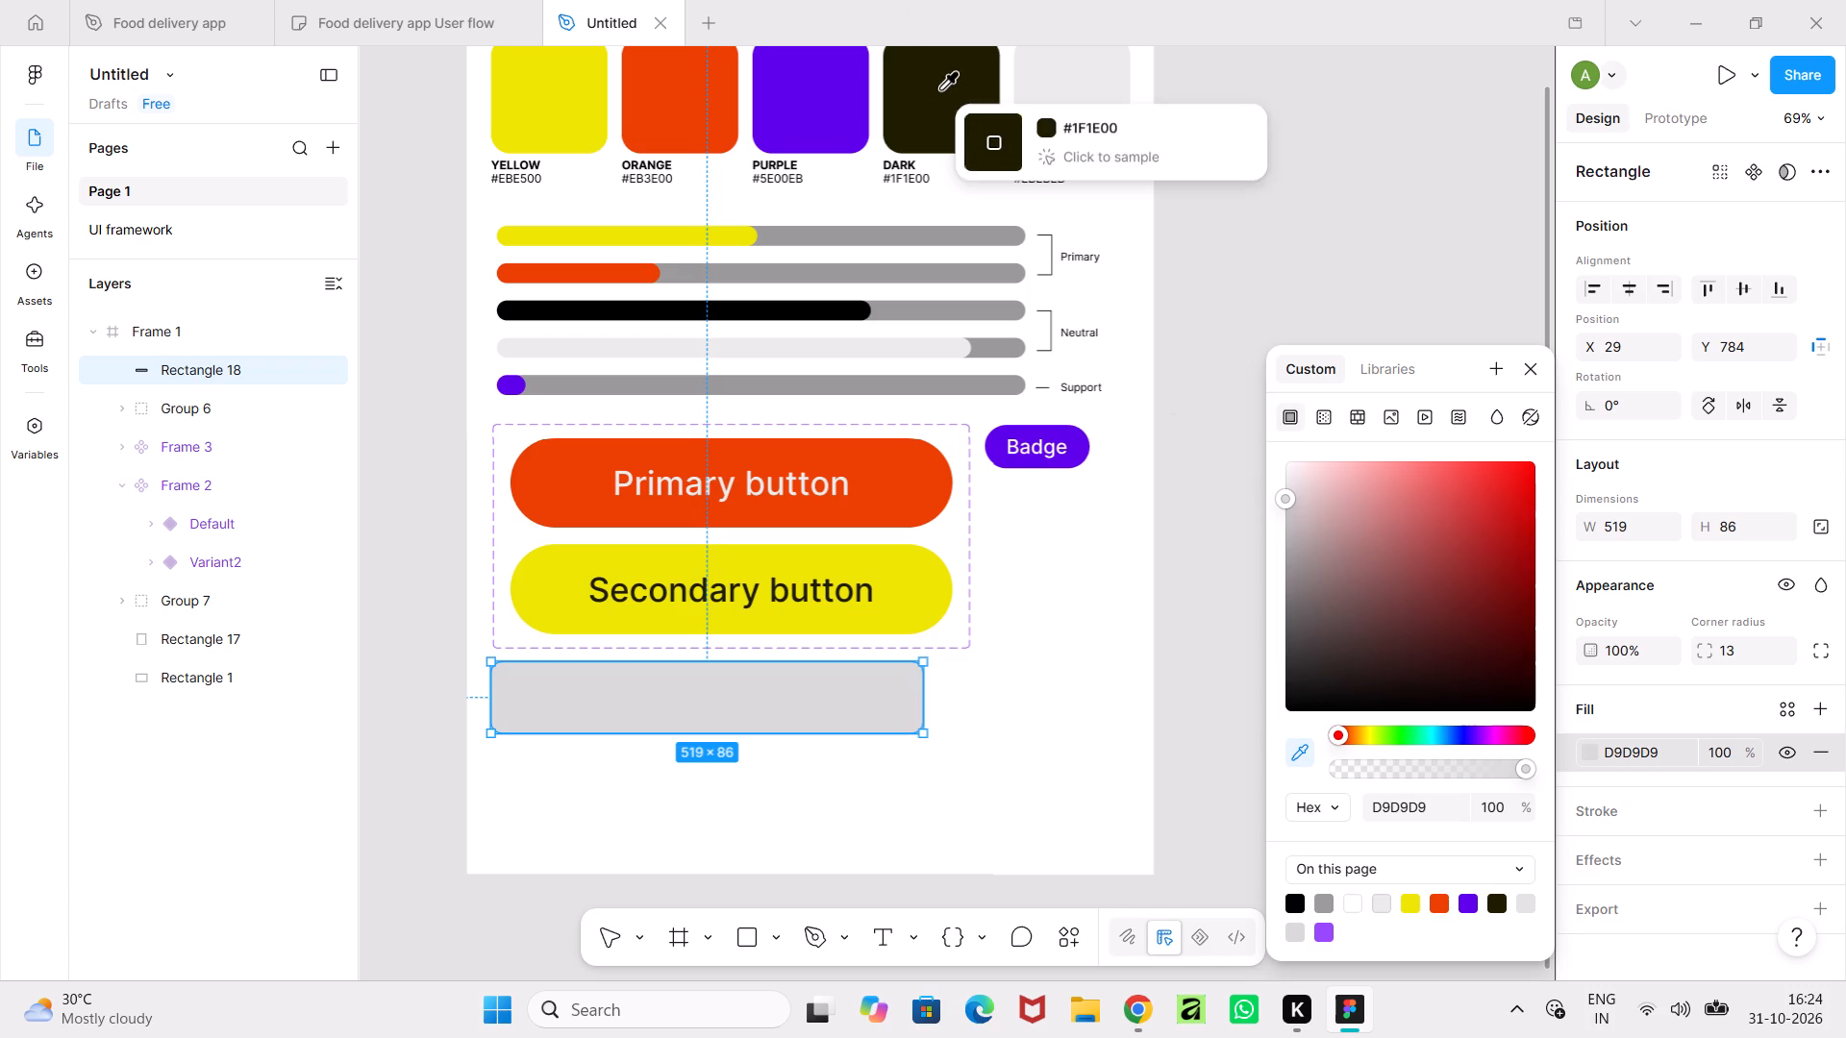
left_click(941, 89)
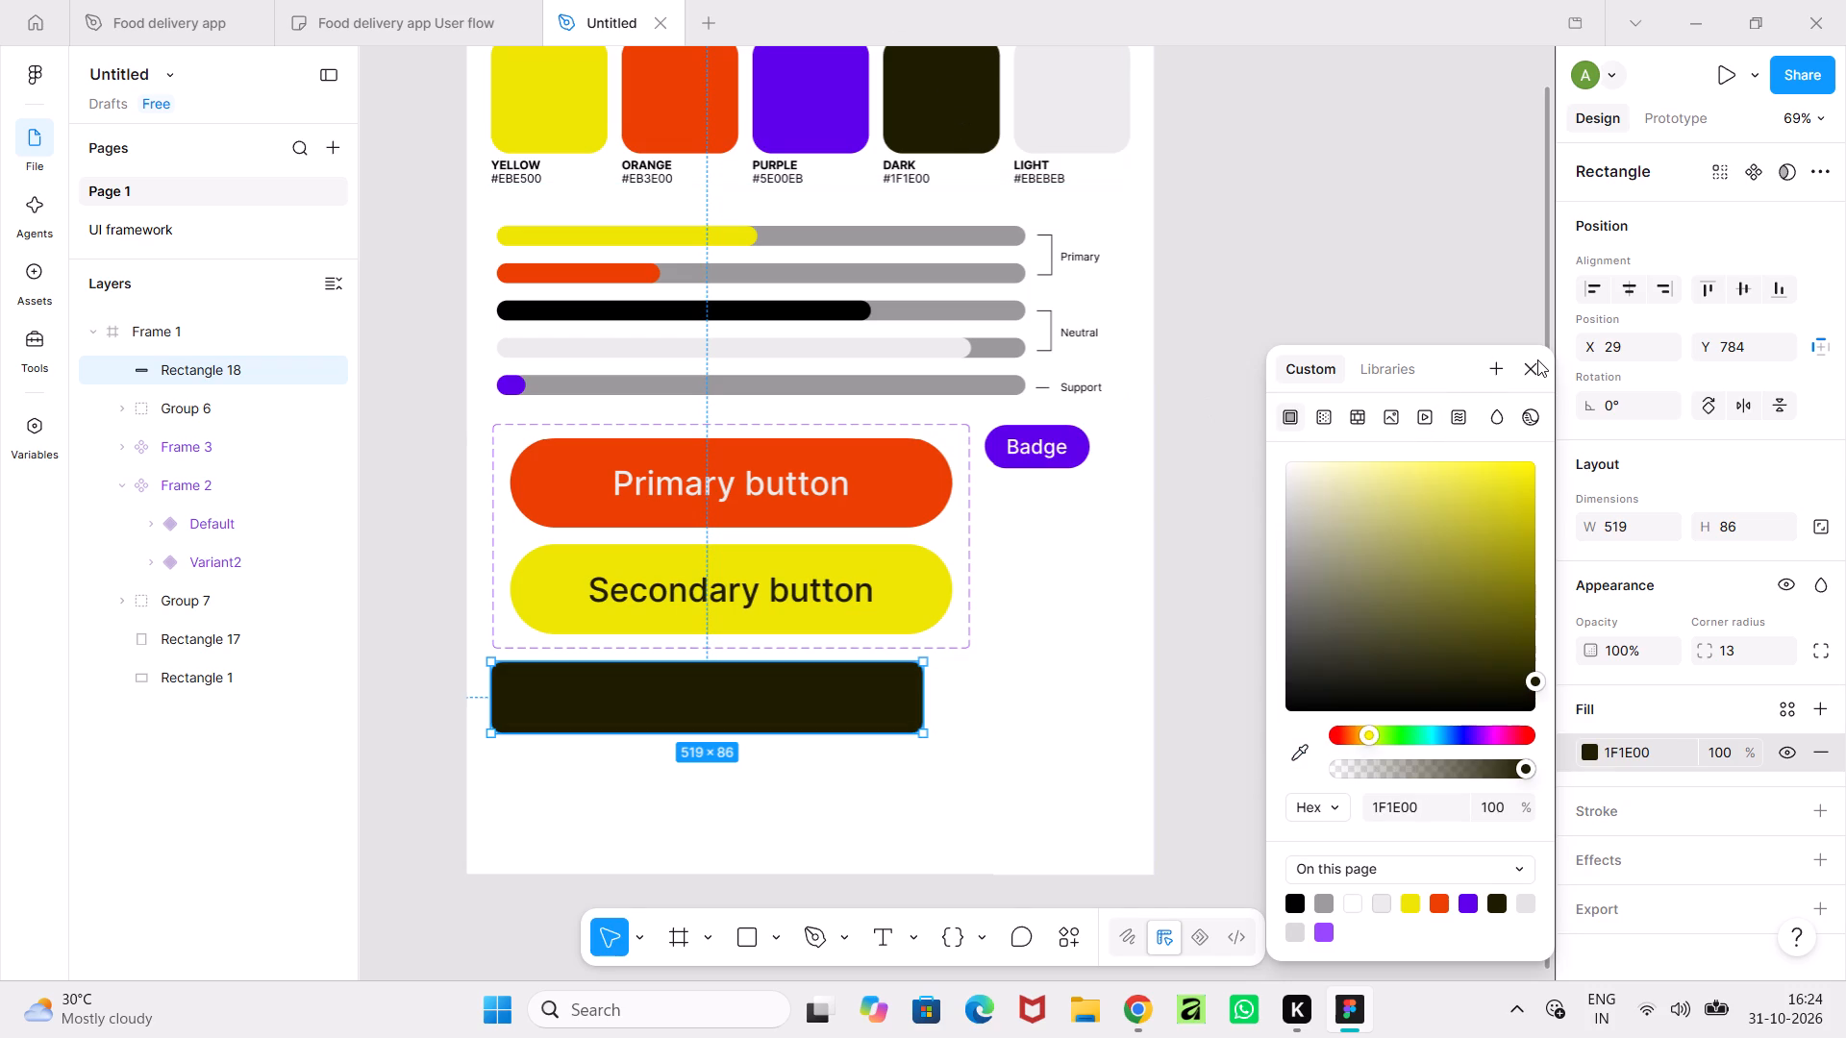
left_click(1537, 359)
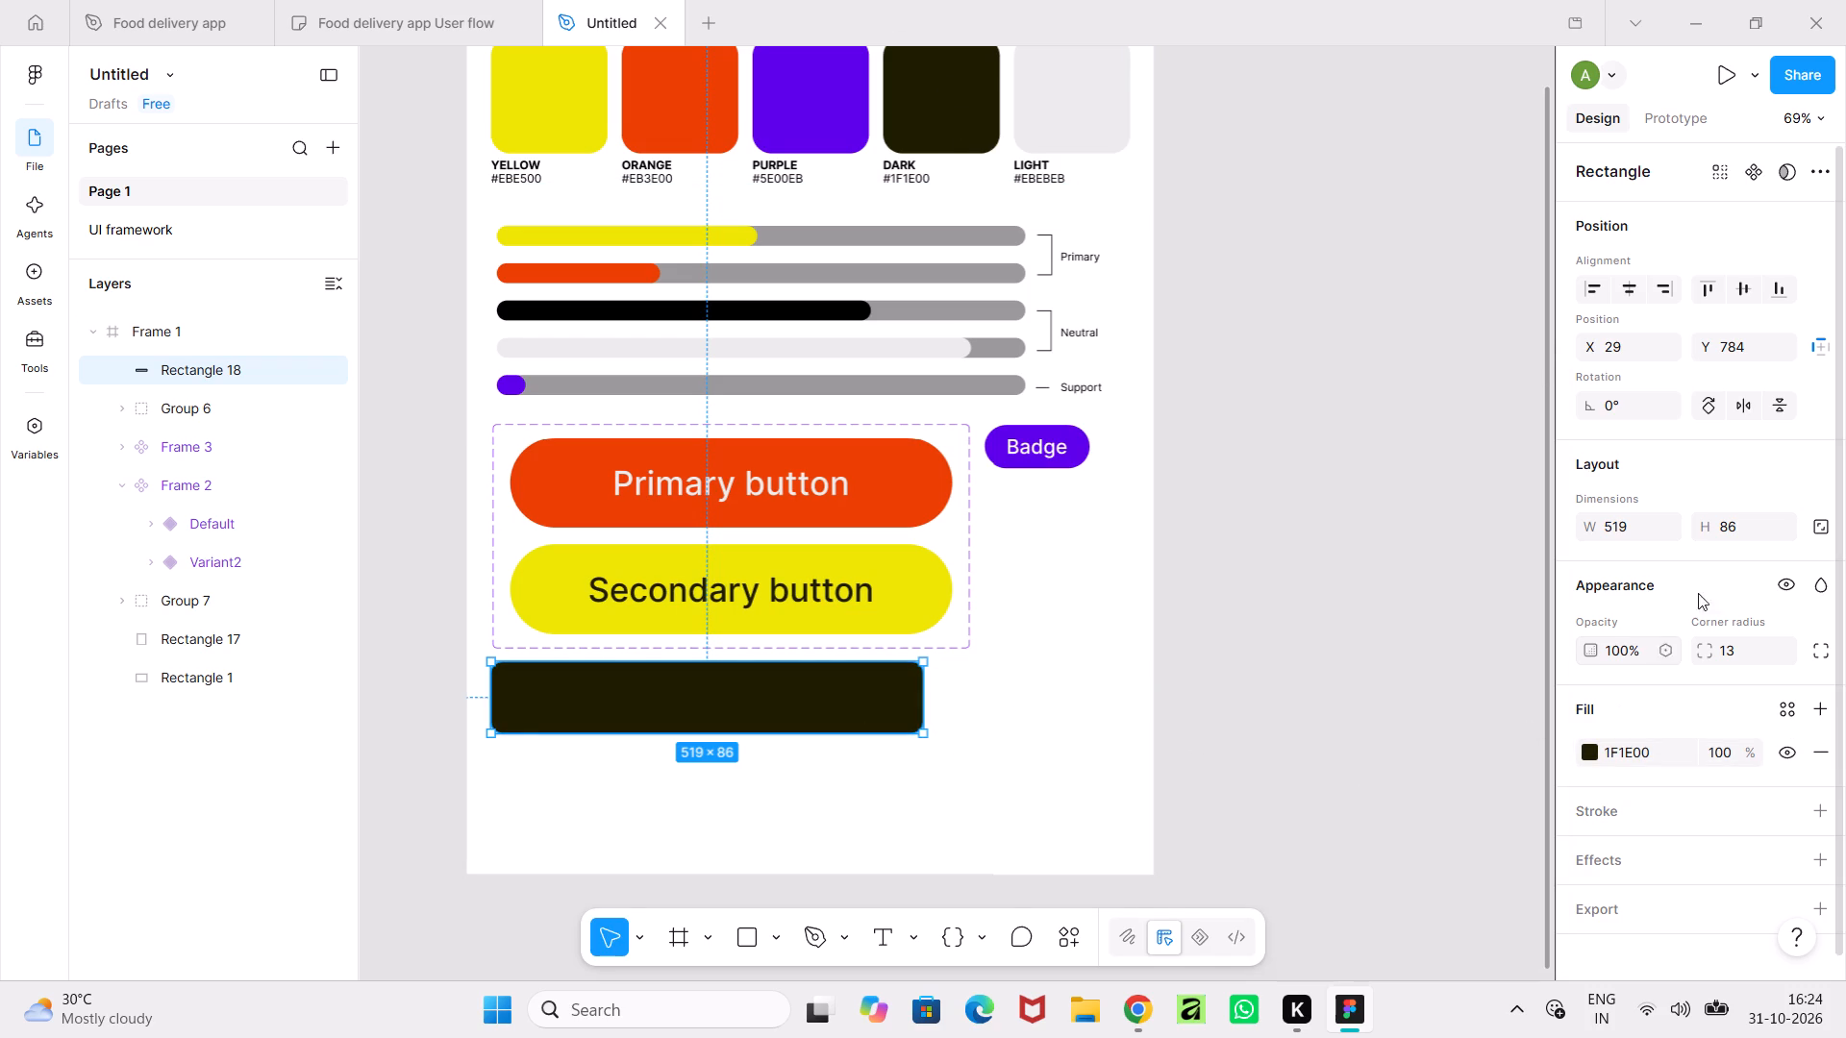
Add a text box about 56 × 35 reading "Button" on the dark rectangle.
left_click(886, 951)
left_click_drag(590, 689, 629, 713)
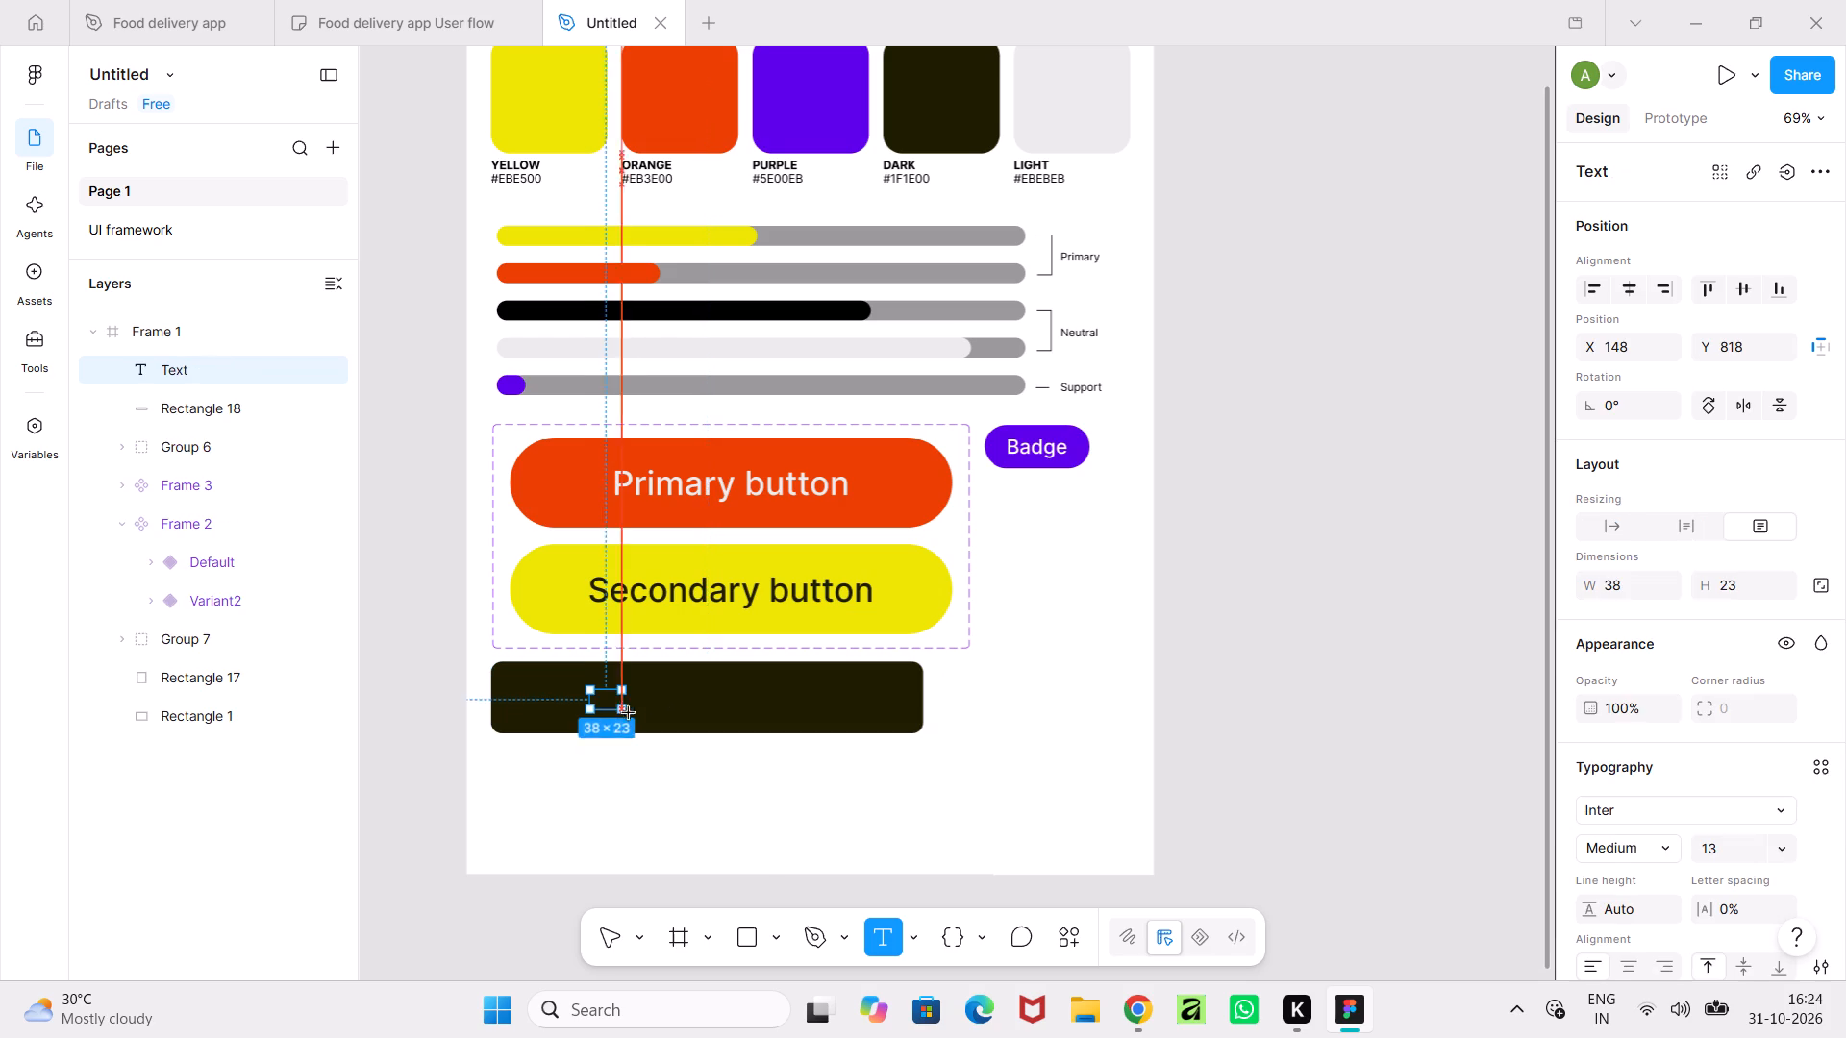
left_click_drag(629, 713, 636, 718)
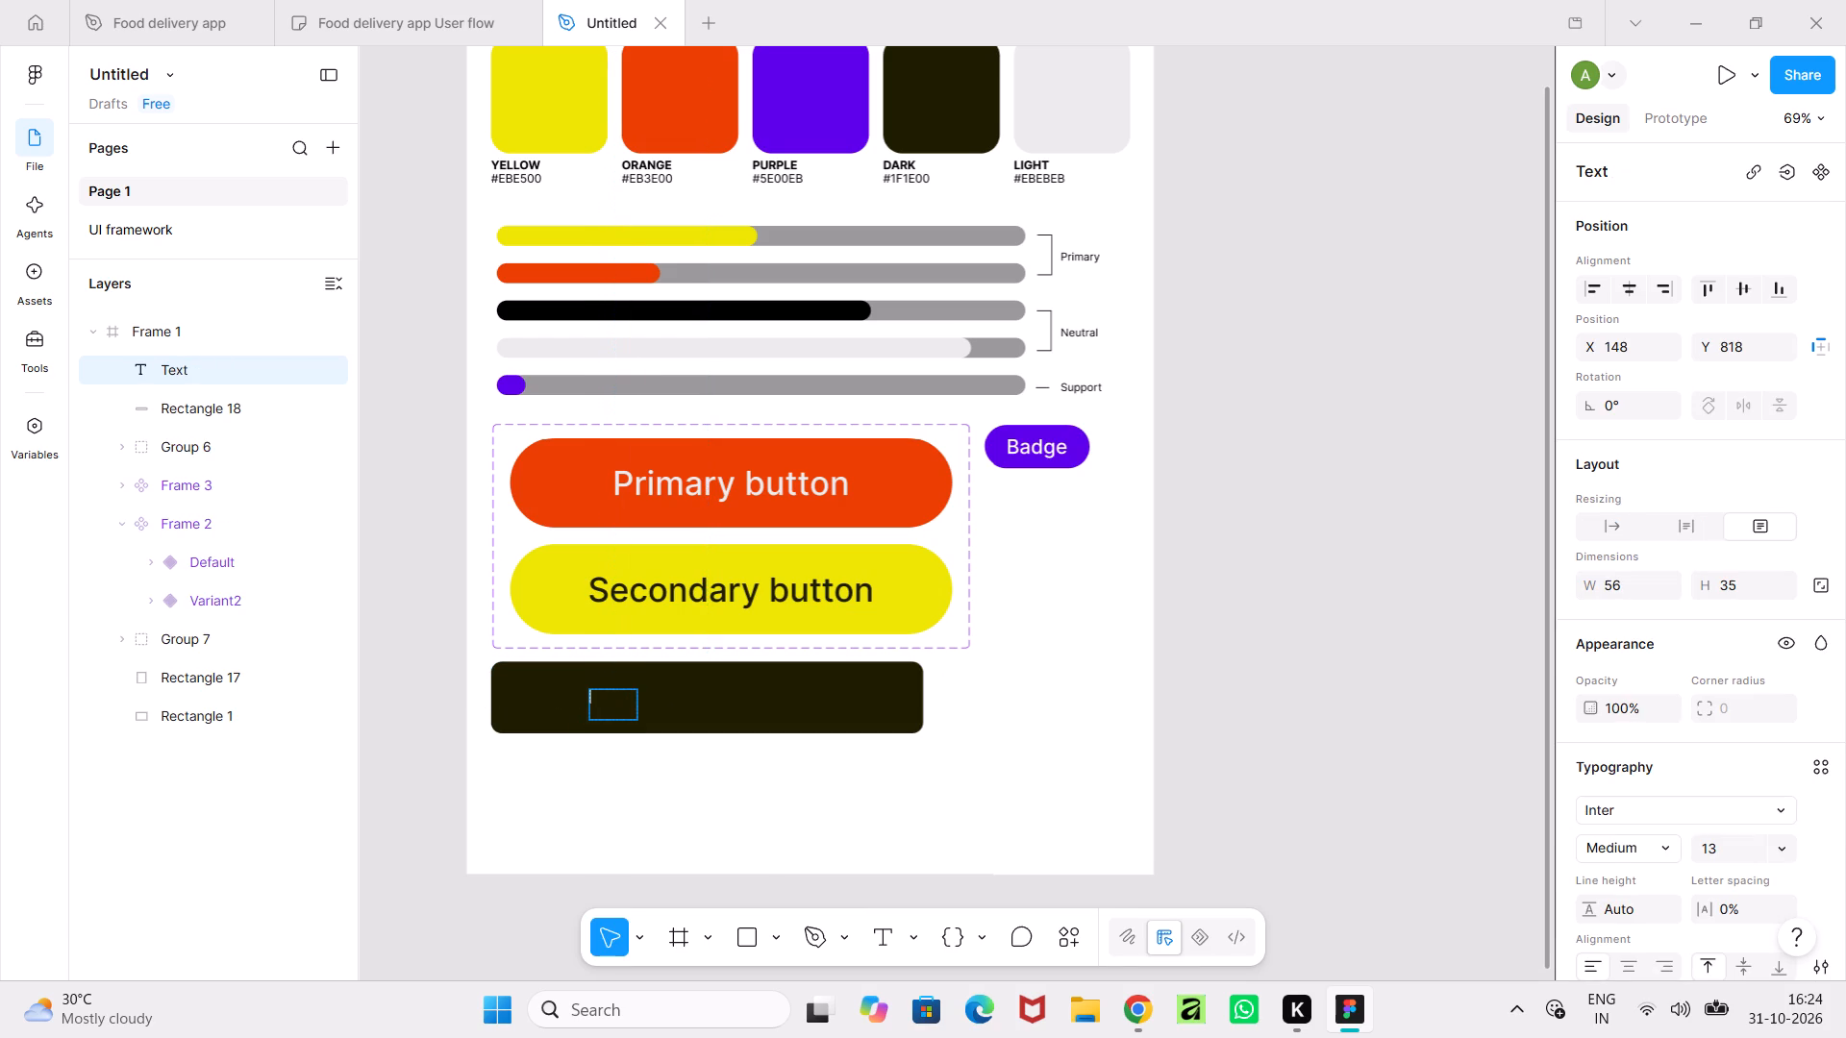
key("shift+b")
type("utt")
type("on")
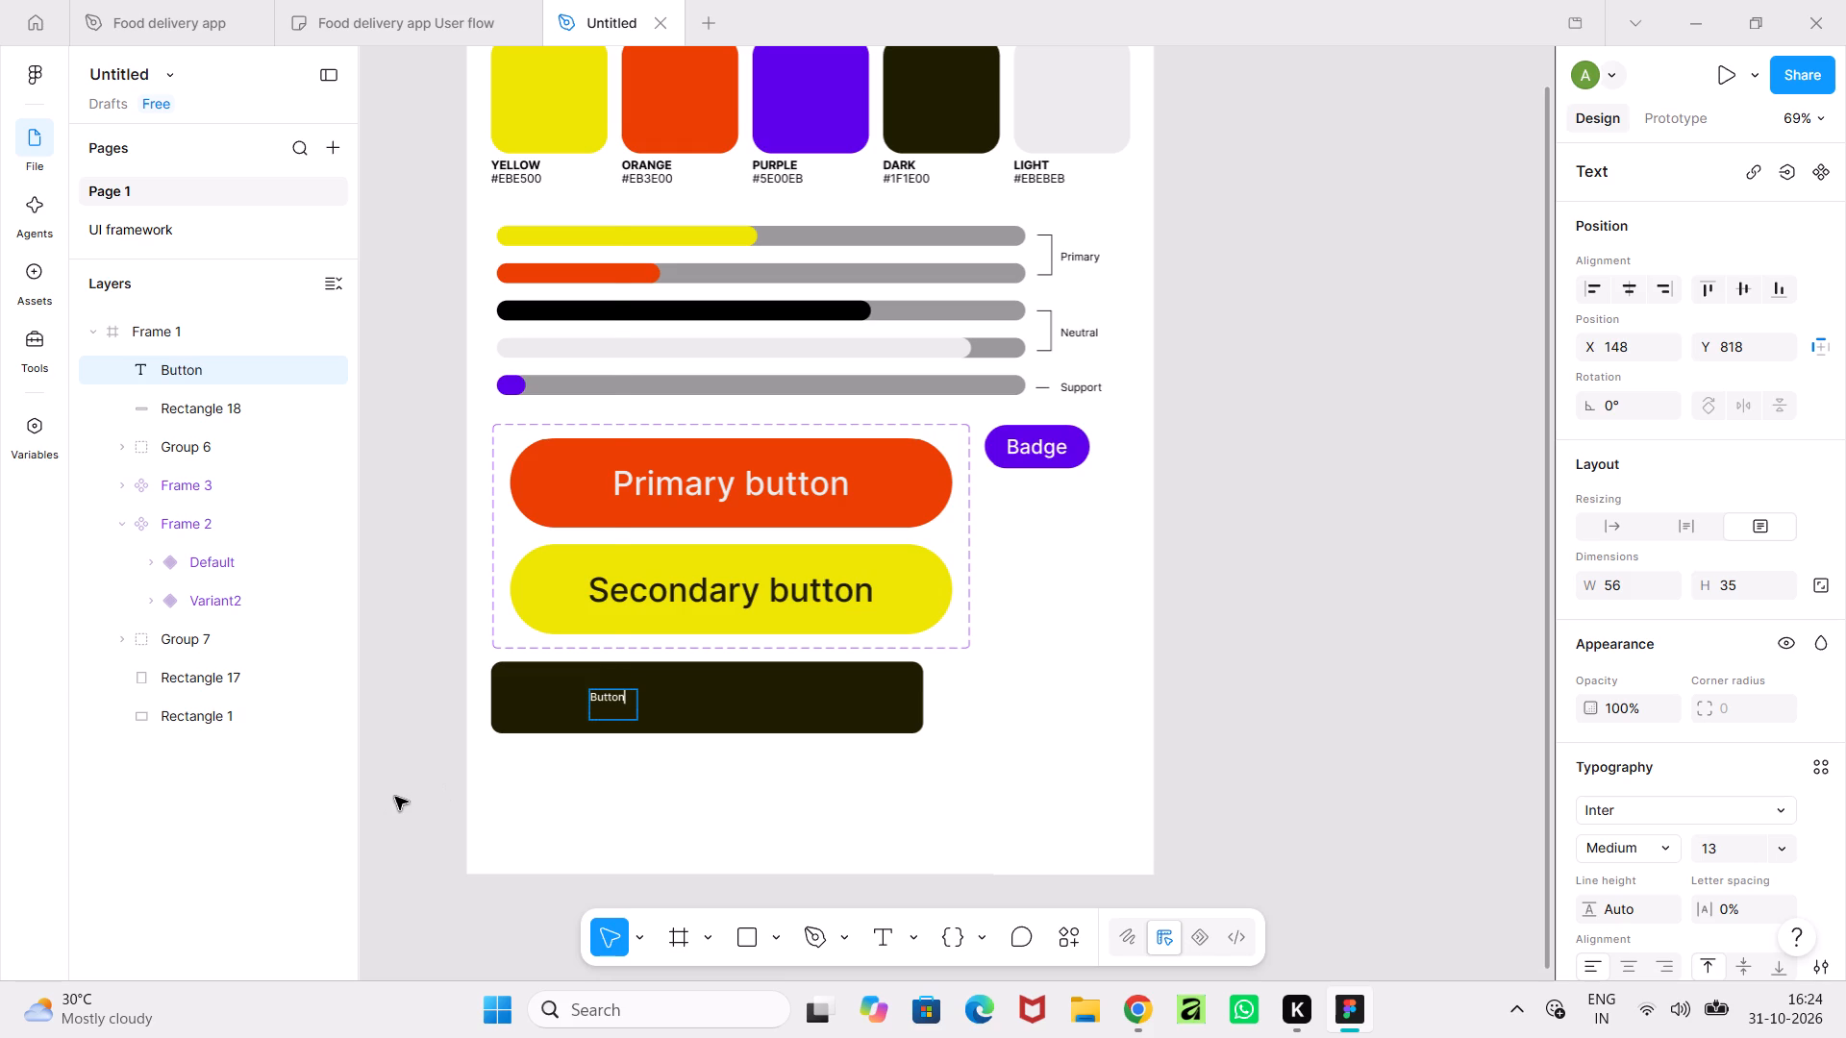
left_click(395, 797)
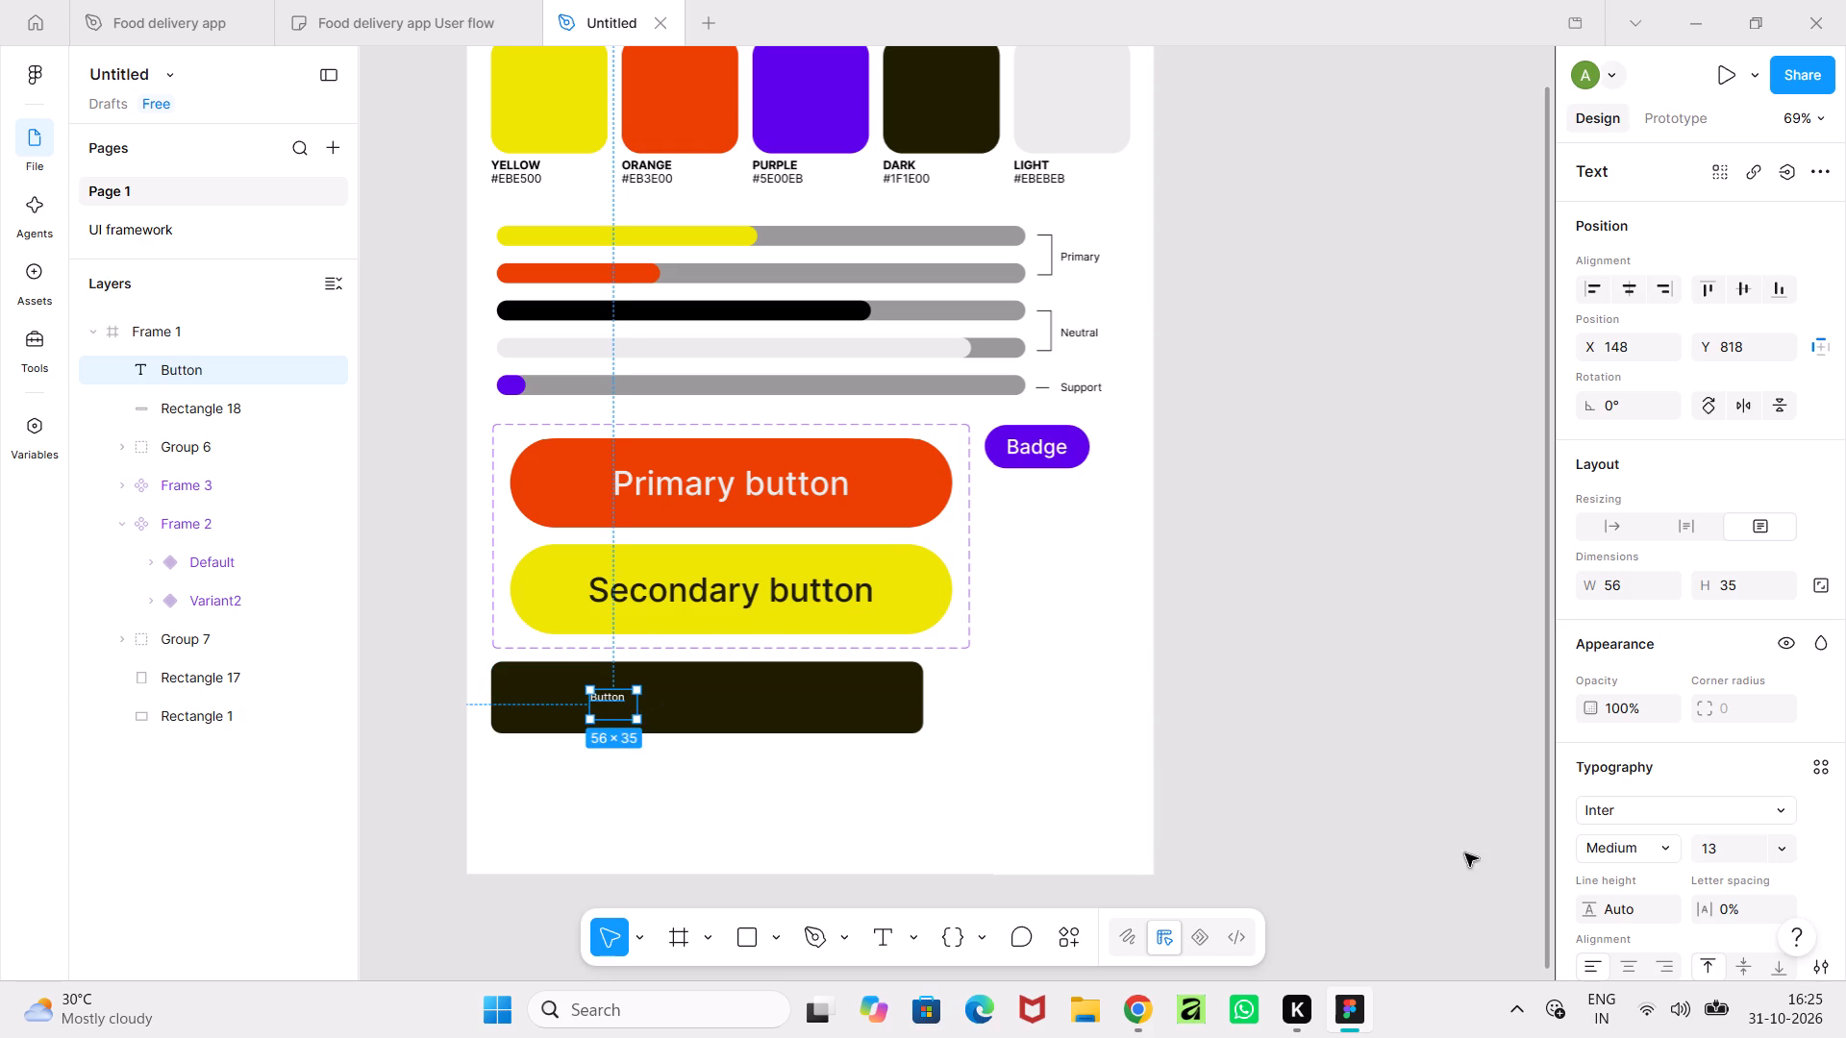
Widen the "Button" label's text box, nudge it upward, and set its font size to 32.
left_click_drag(636, 704, 825, 709)
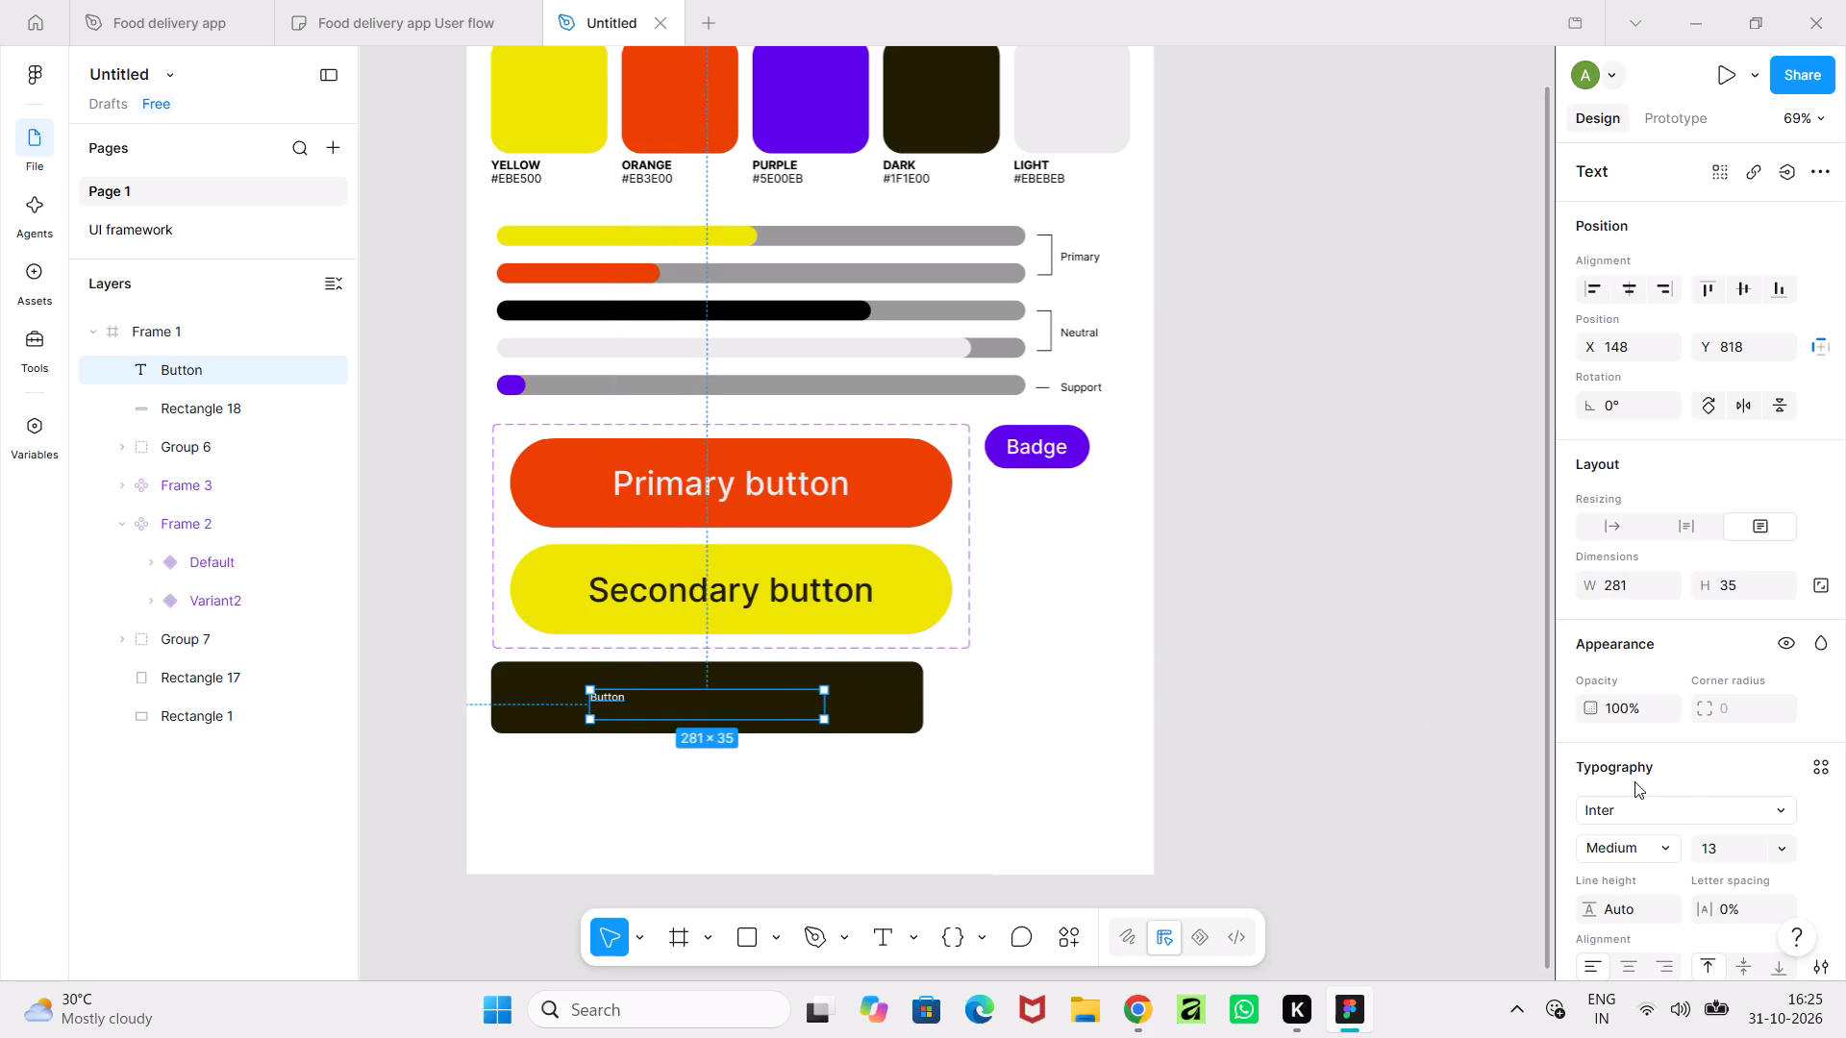
left_click(1786, 851)
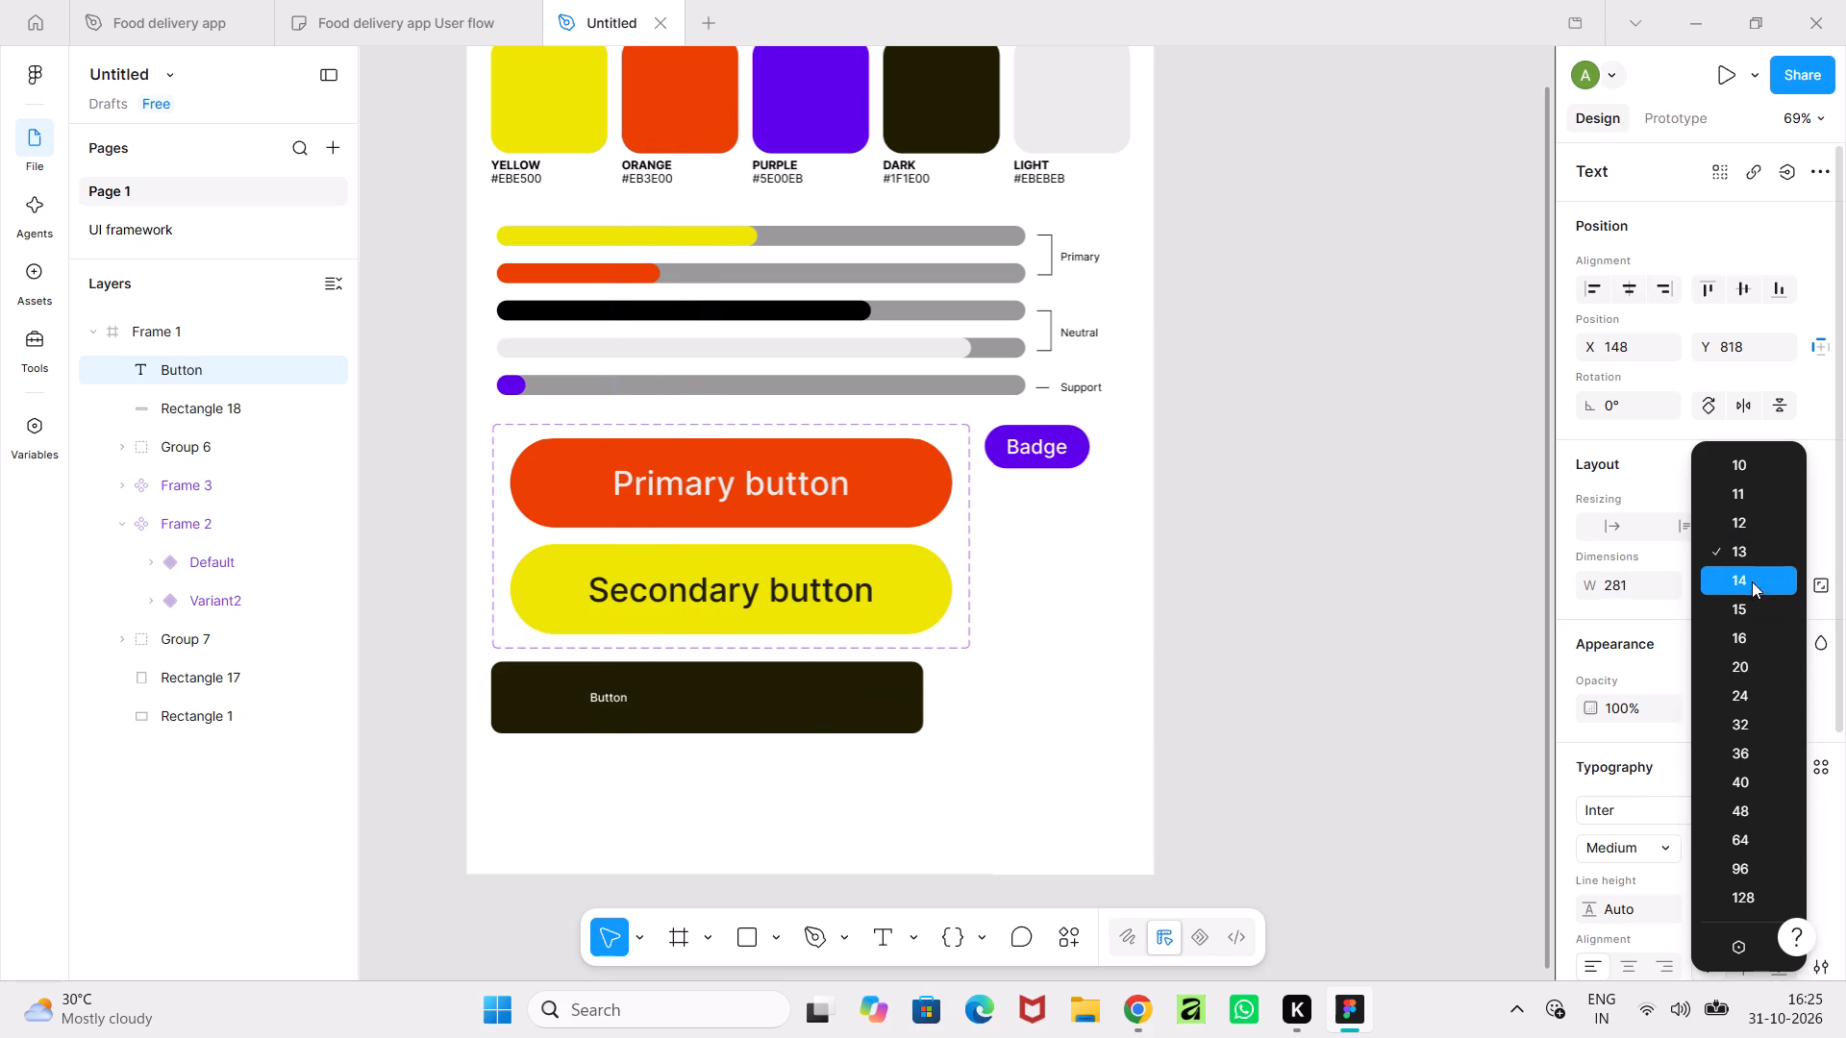
left_click(1747, 594)
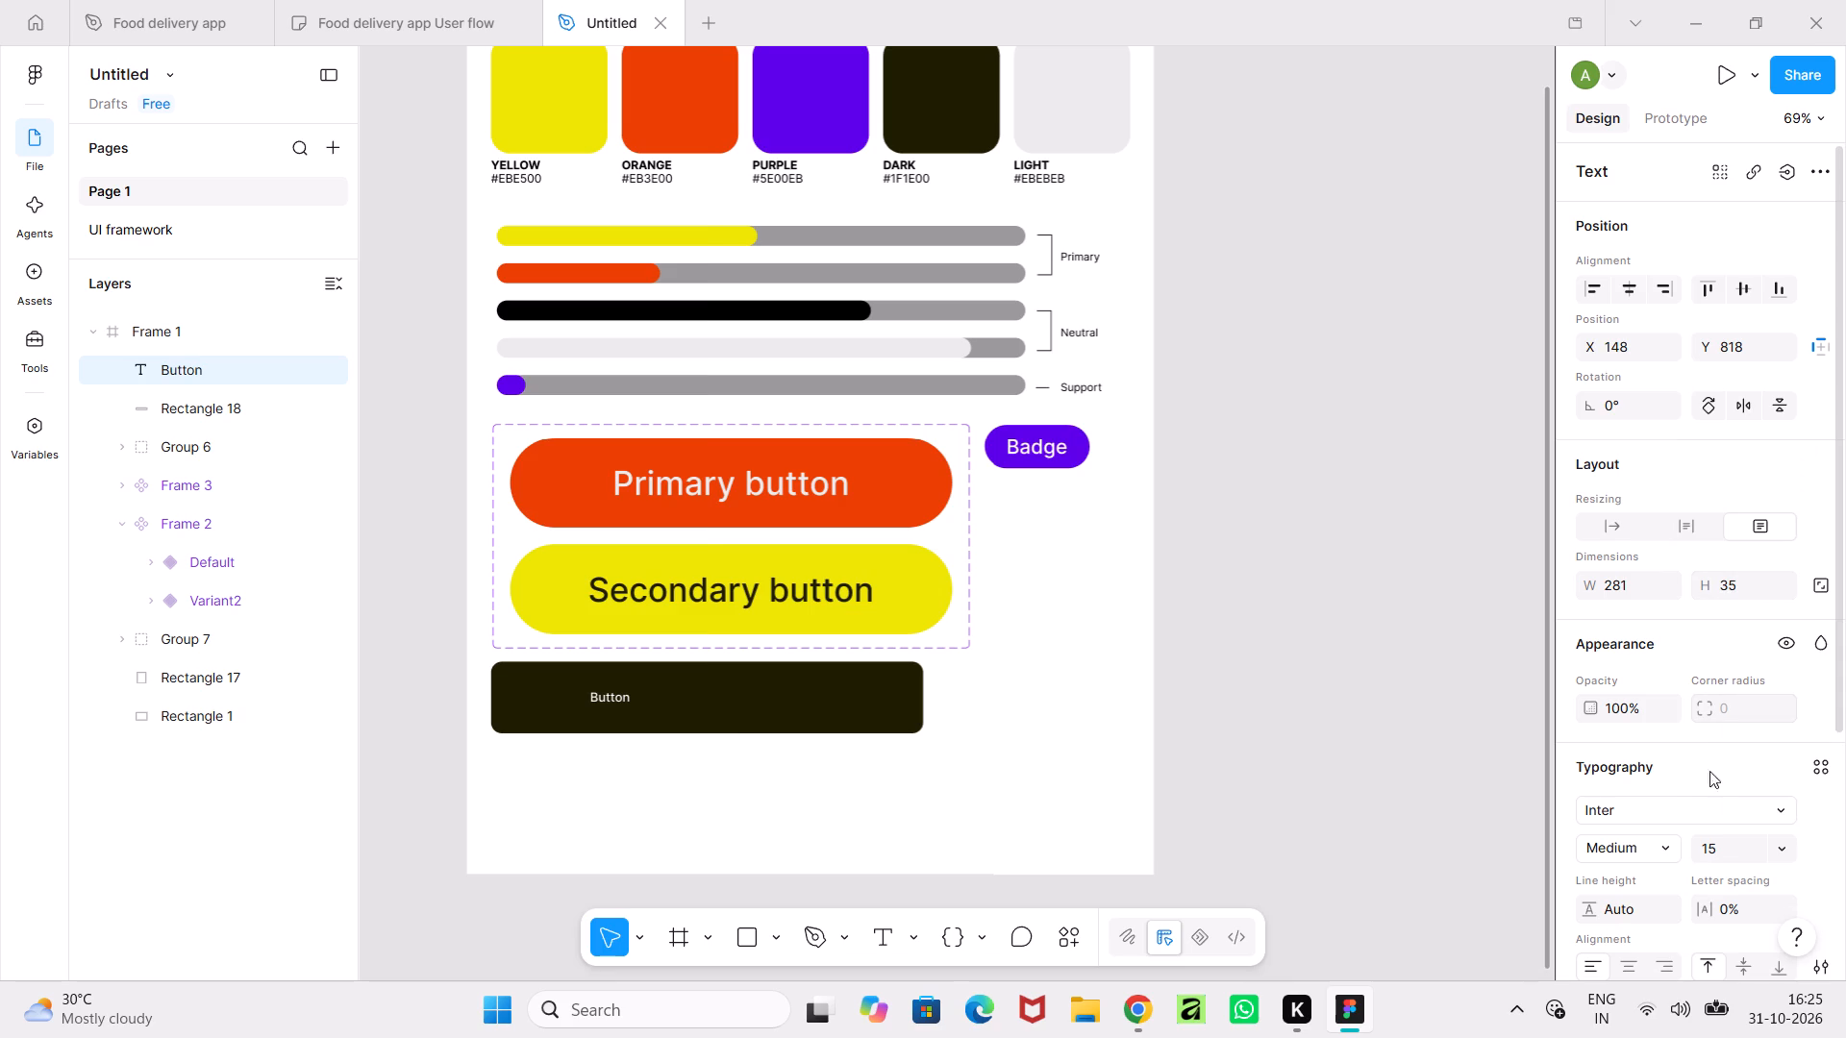
left_click_drag(680, 708, 686, 698)
left_click(1775, 847)
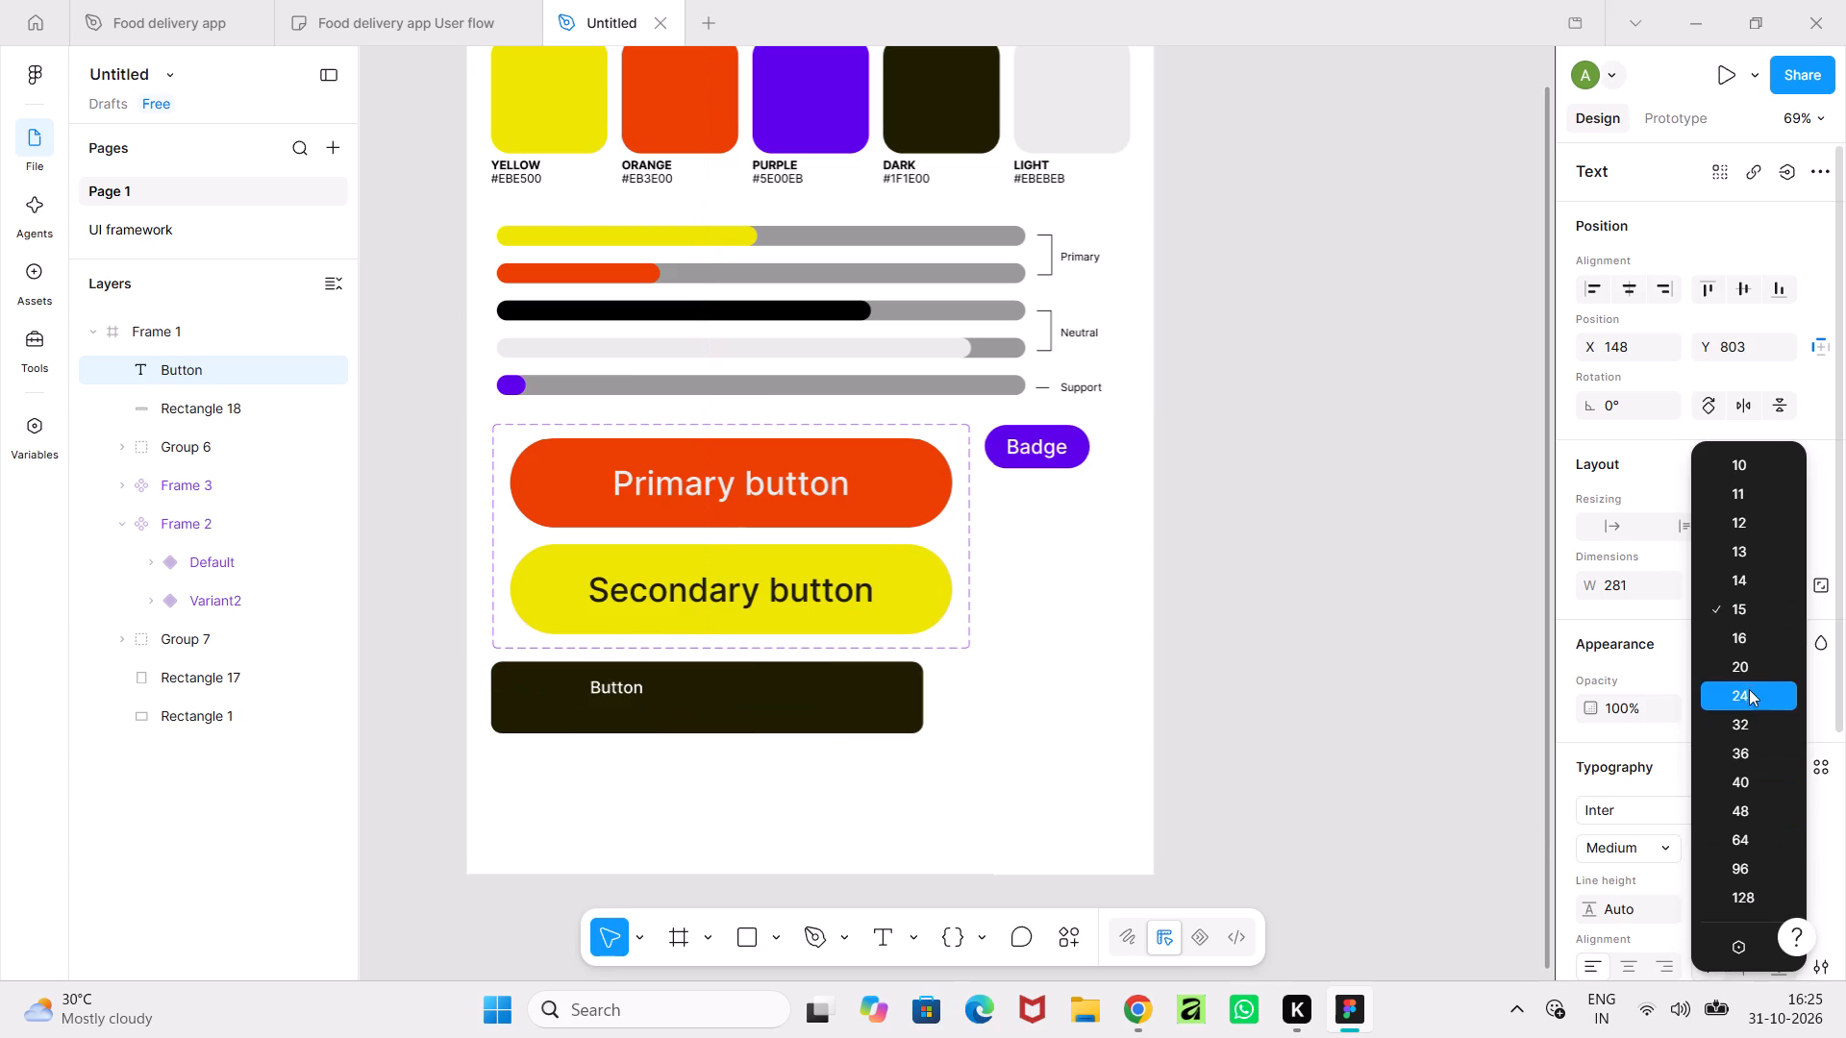
left_click(1754, 728)
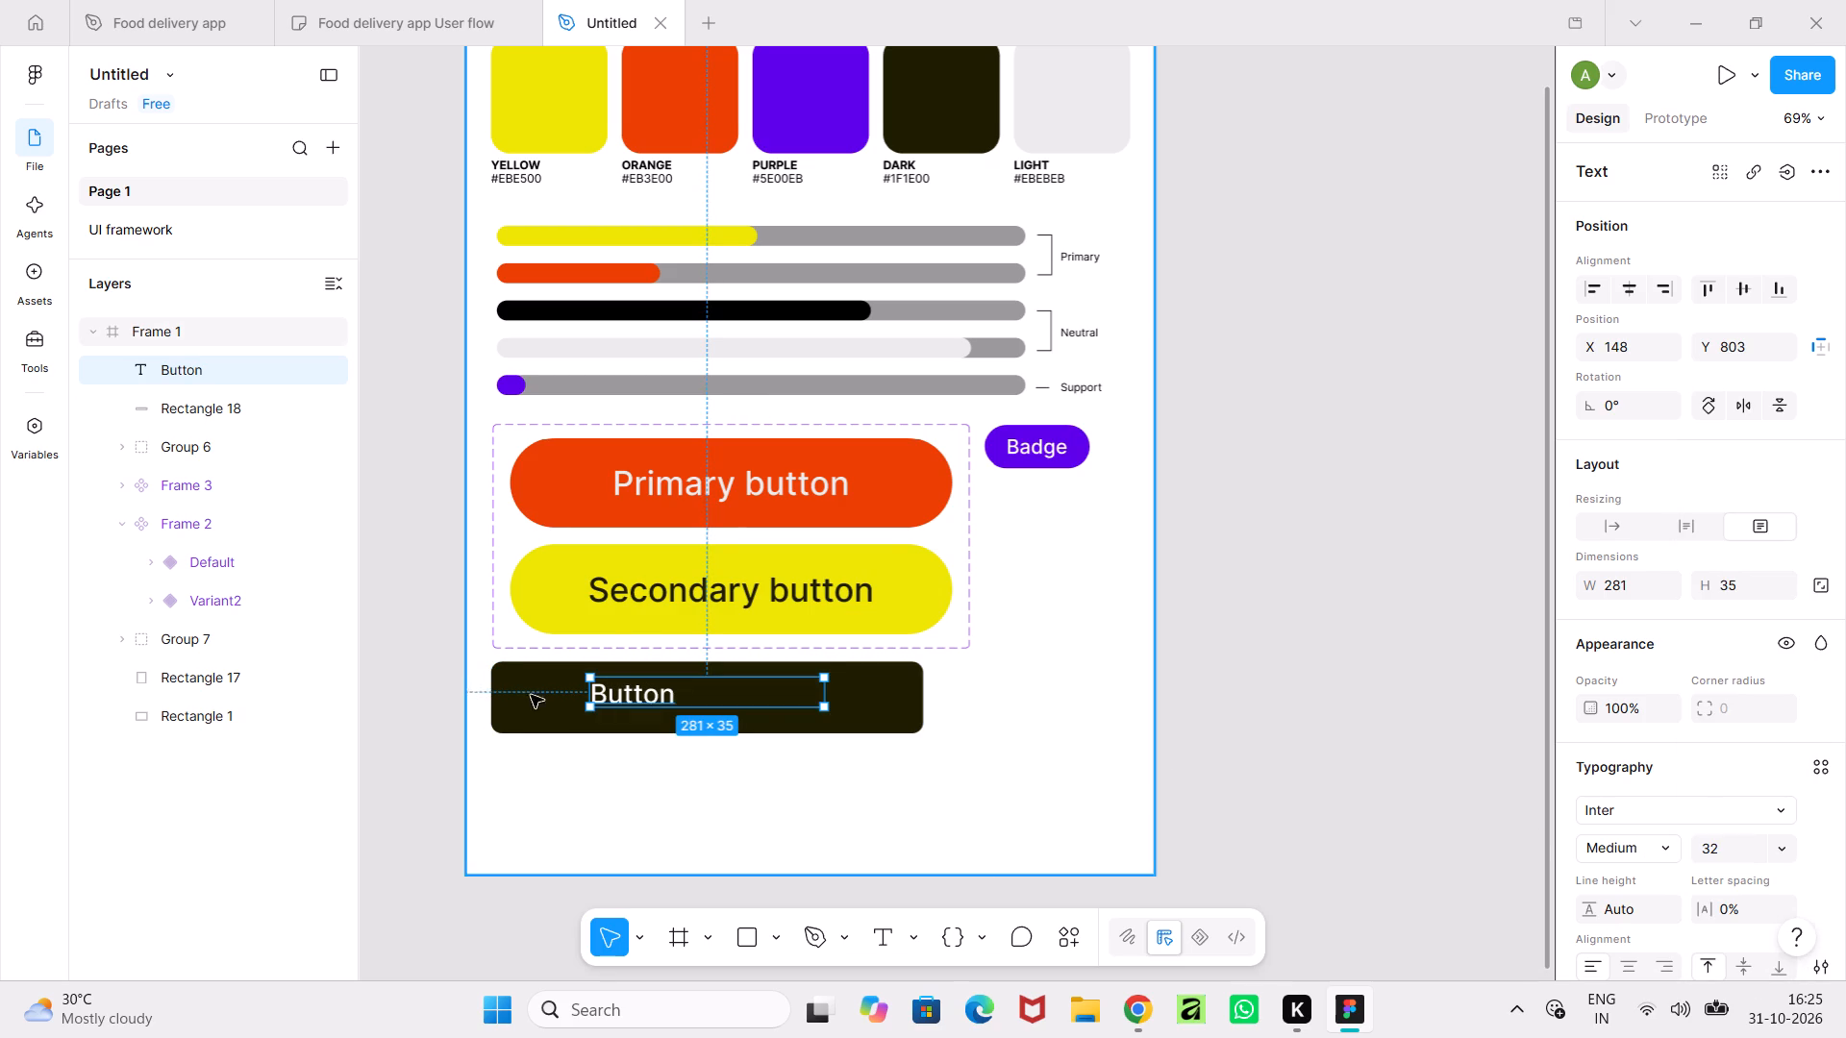
Narrow the label's text box to about 102 wide and centre it on the dark rectangle, at about X 237, Y 809.
left_click_drag(832, 699, 677, 699)
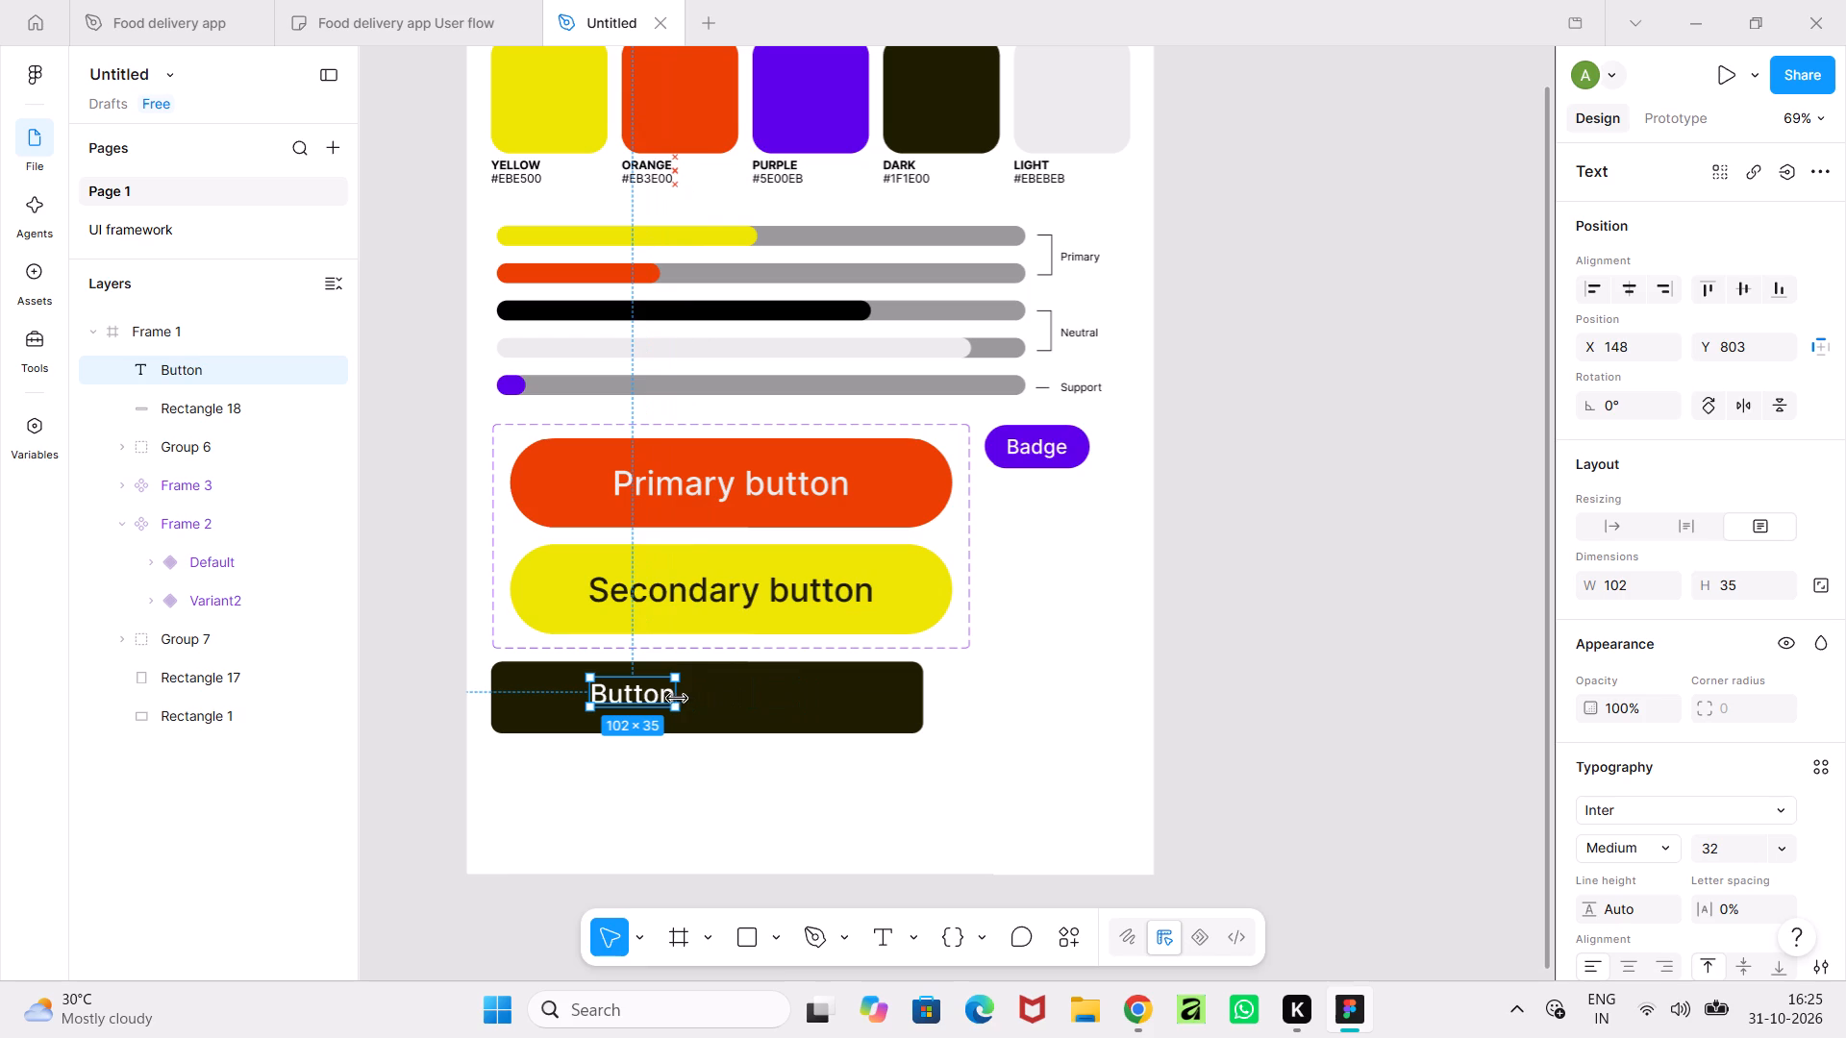
left_click_drag(677, 699, 675, 699)
left_click_drag(626, 694, 700, 694)
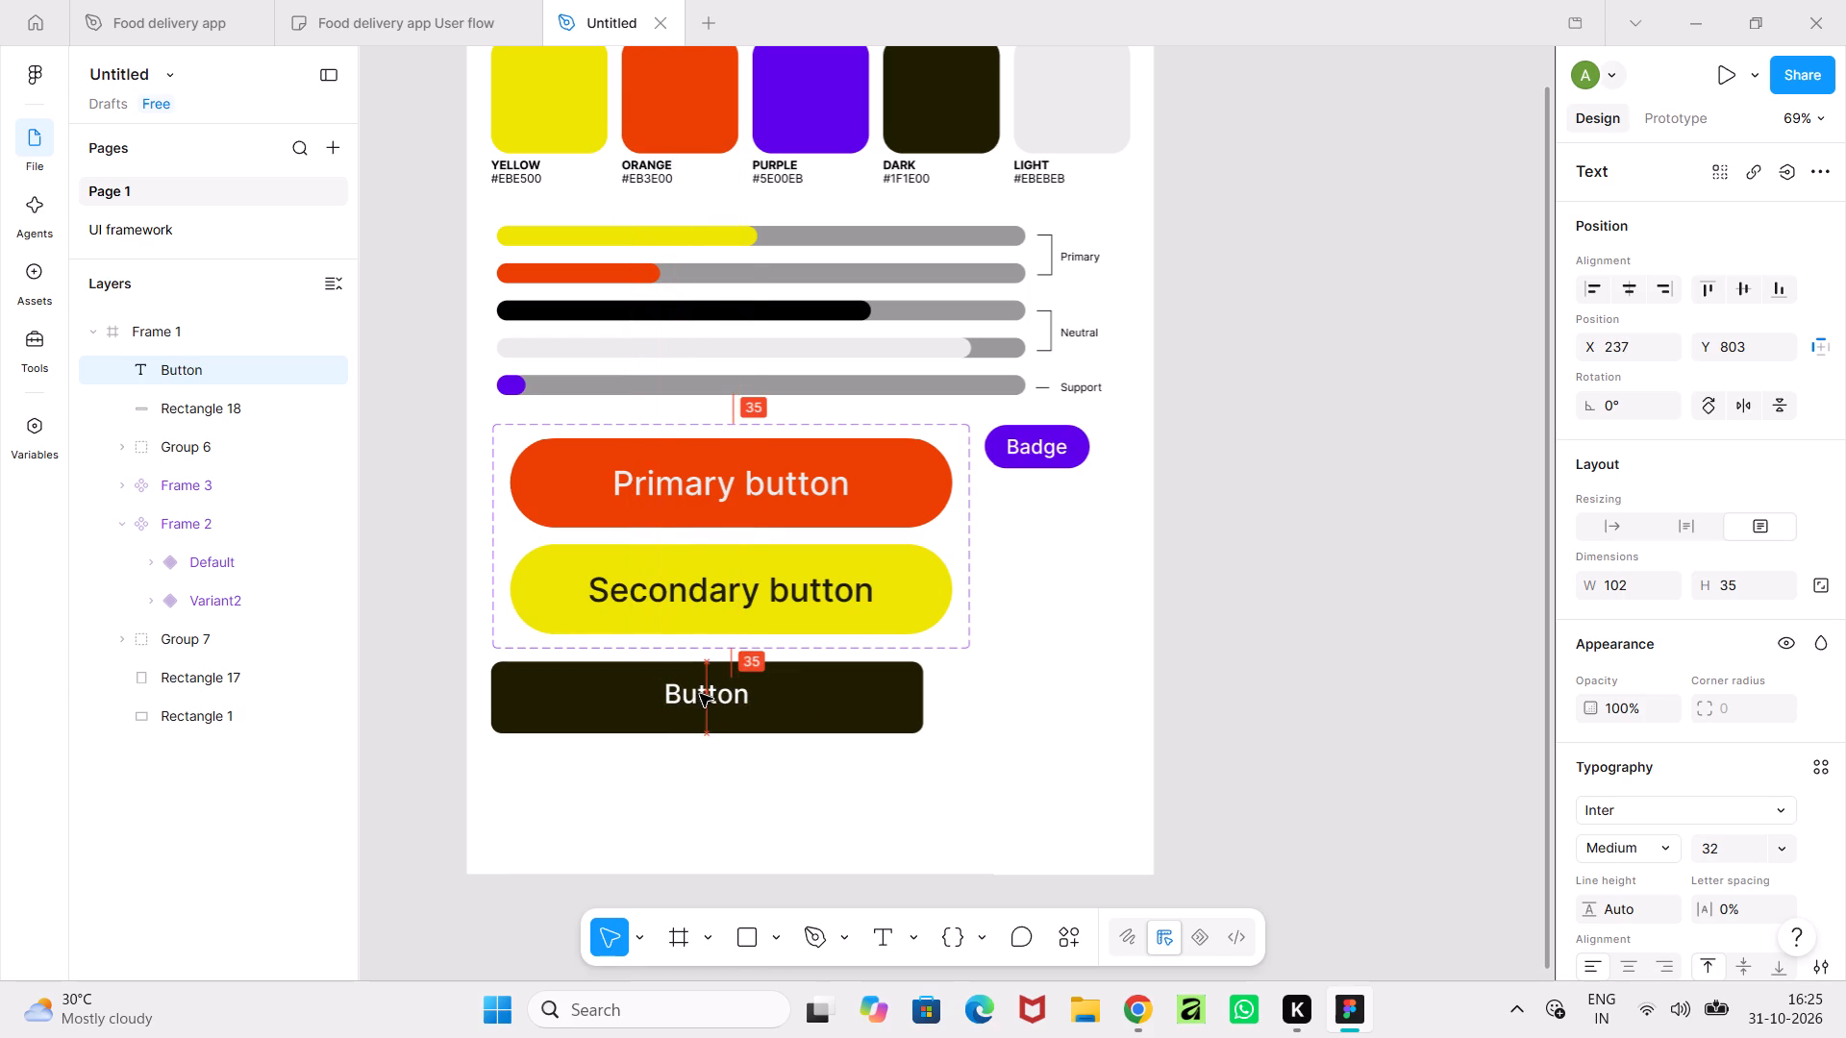
left_click_drag(700, 694, 699, 696)
left_click_drag(699, 696, 699, 700)
left_click(985, 754)
left_click(1277, 768)
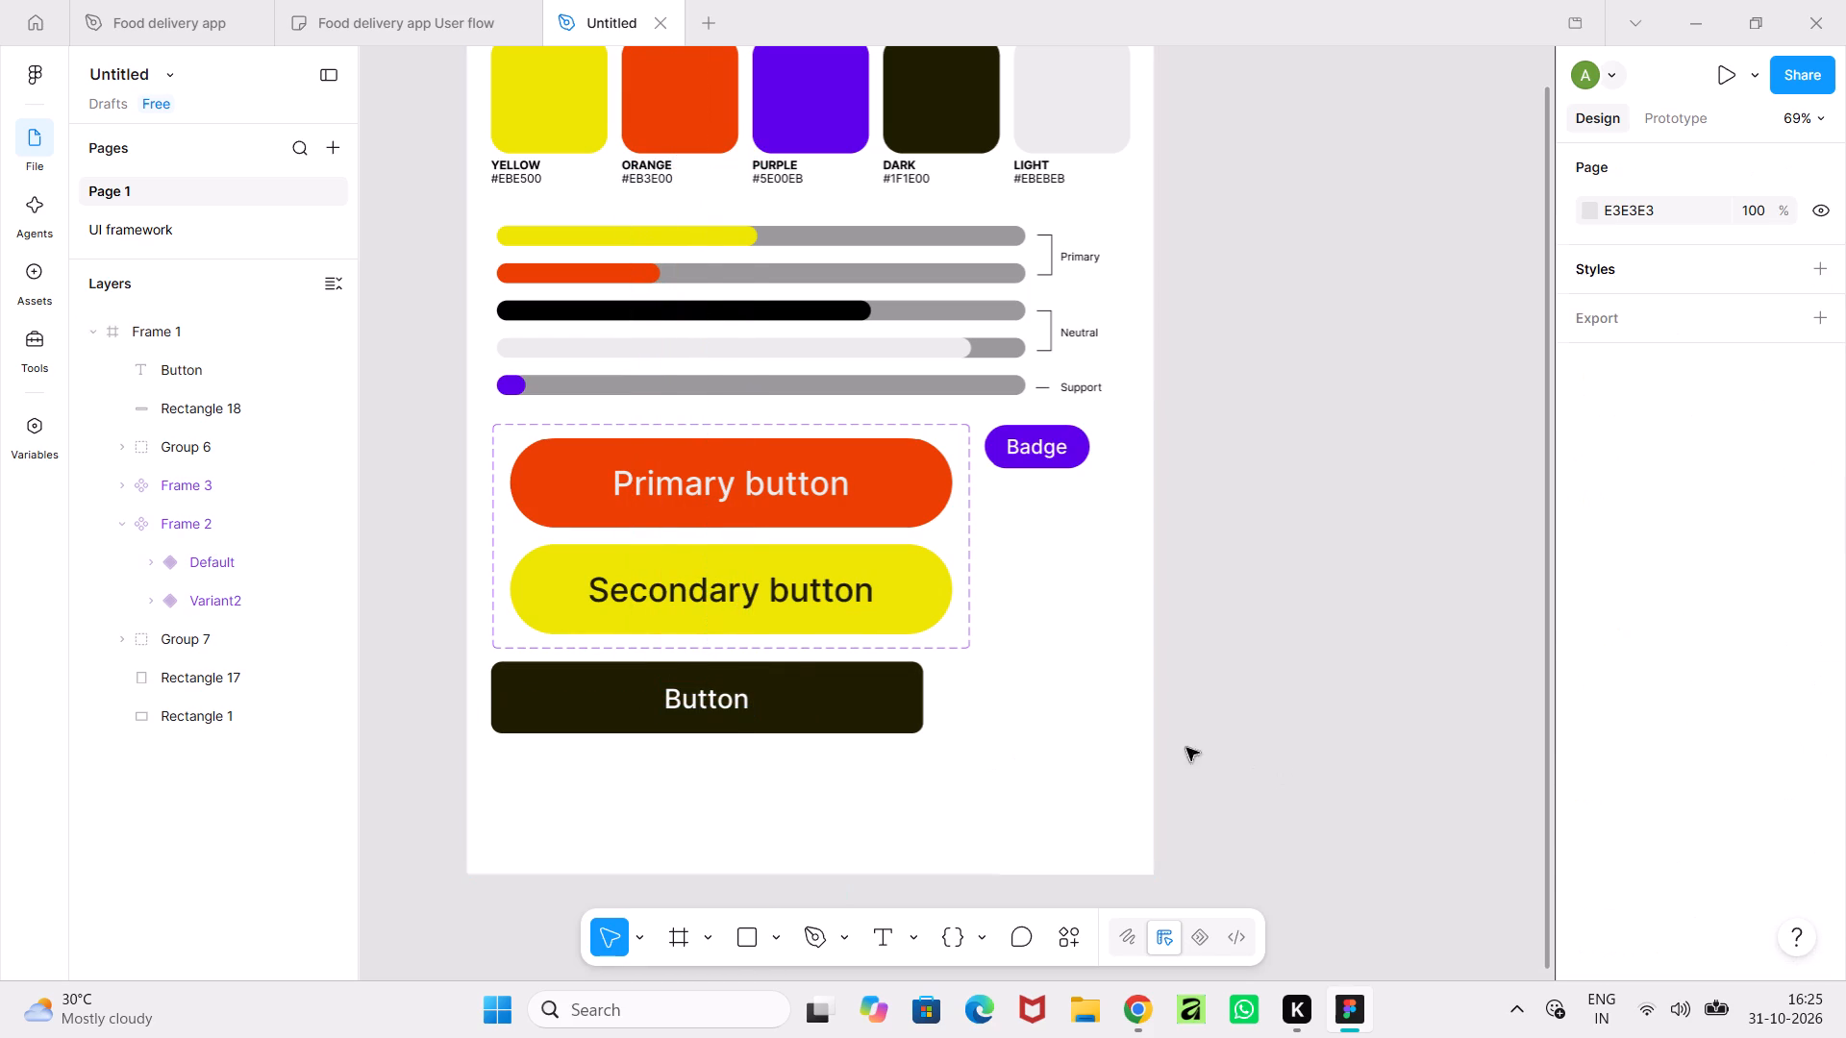
Create a component from the dark rectangle on its own, without its "Button" label.
left_click(764, 715)
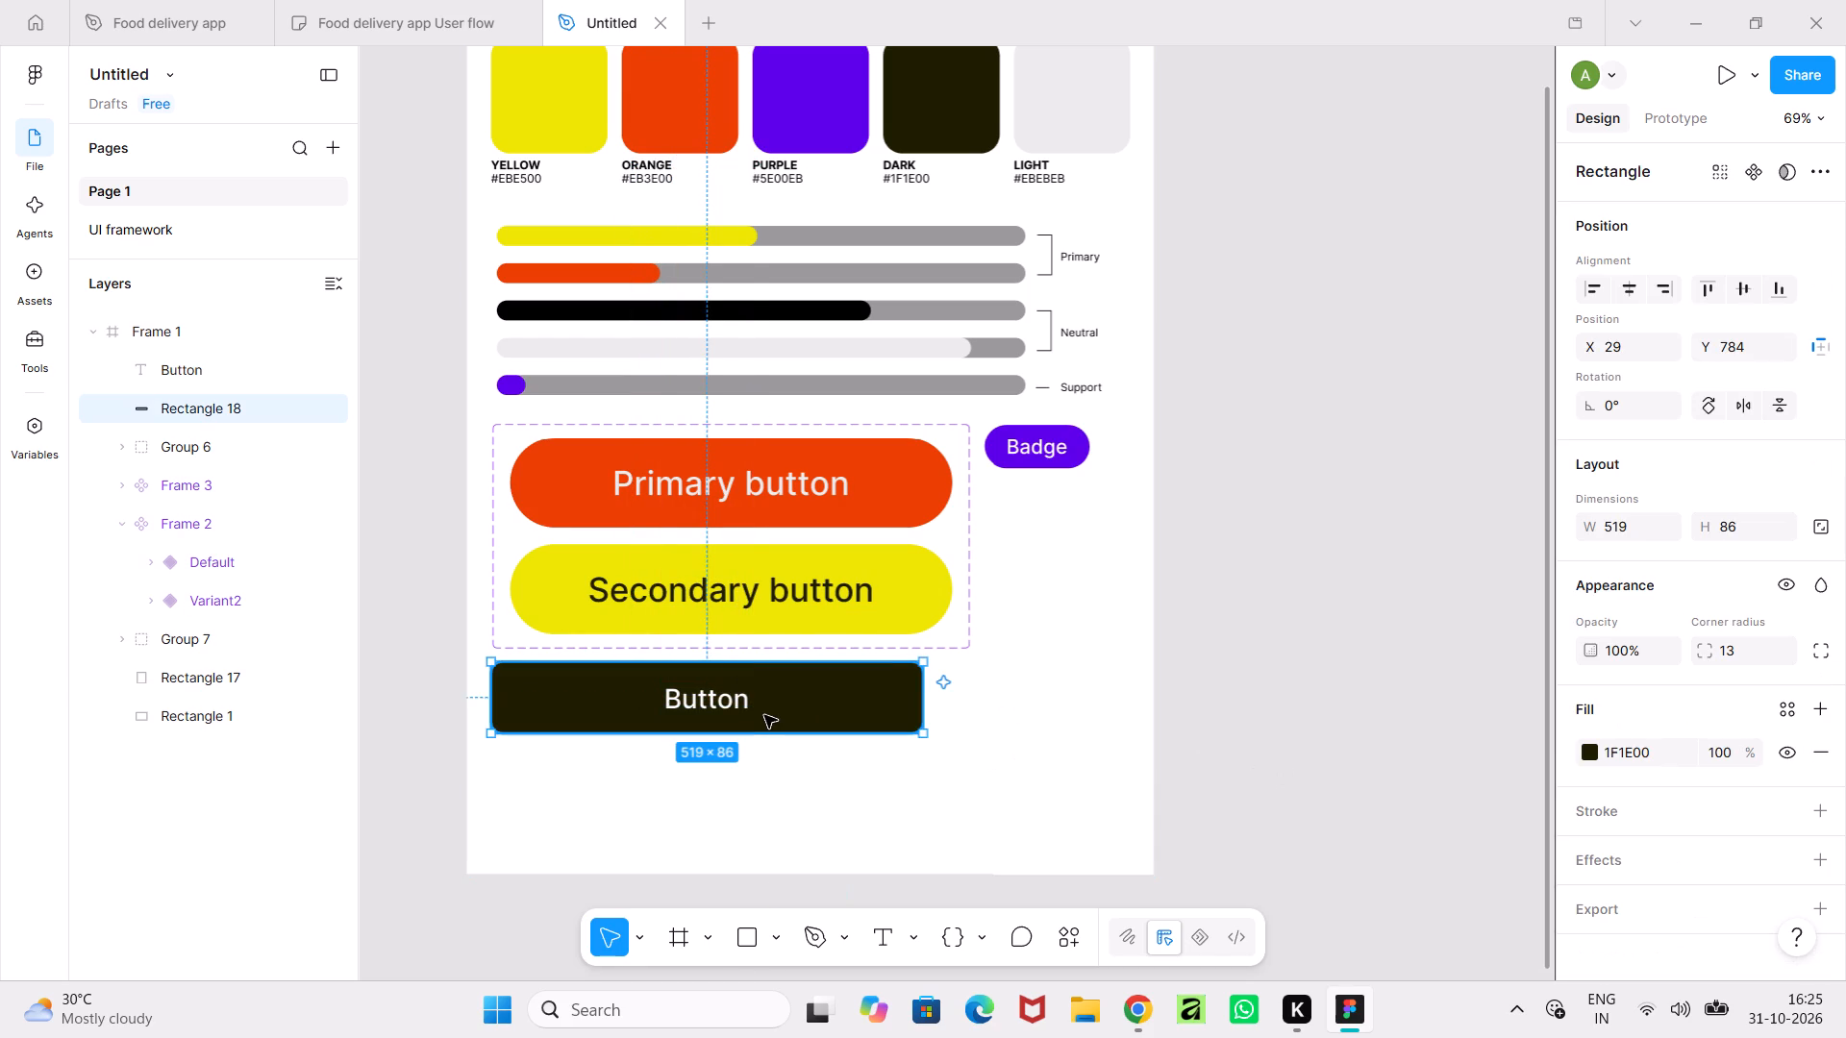
left_click(740, 712, "shift")
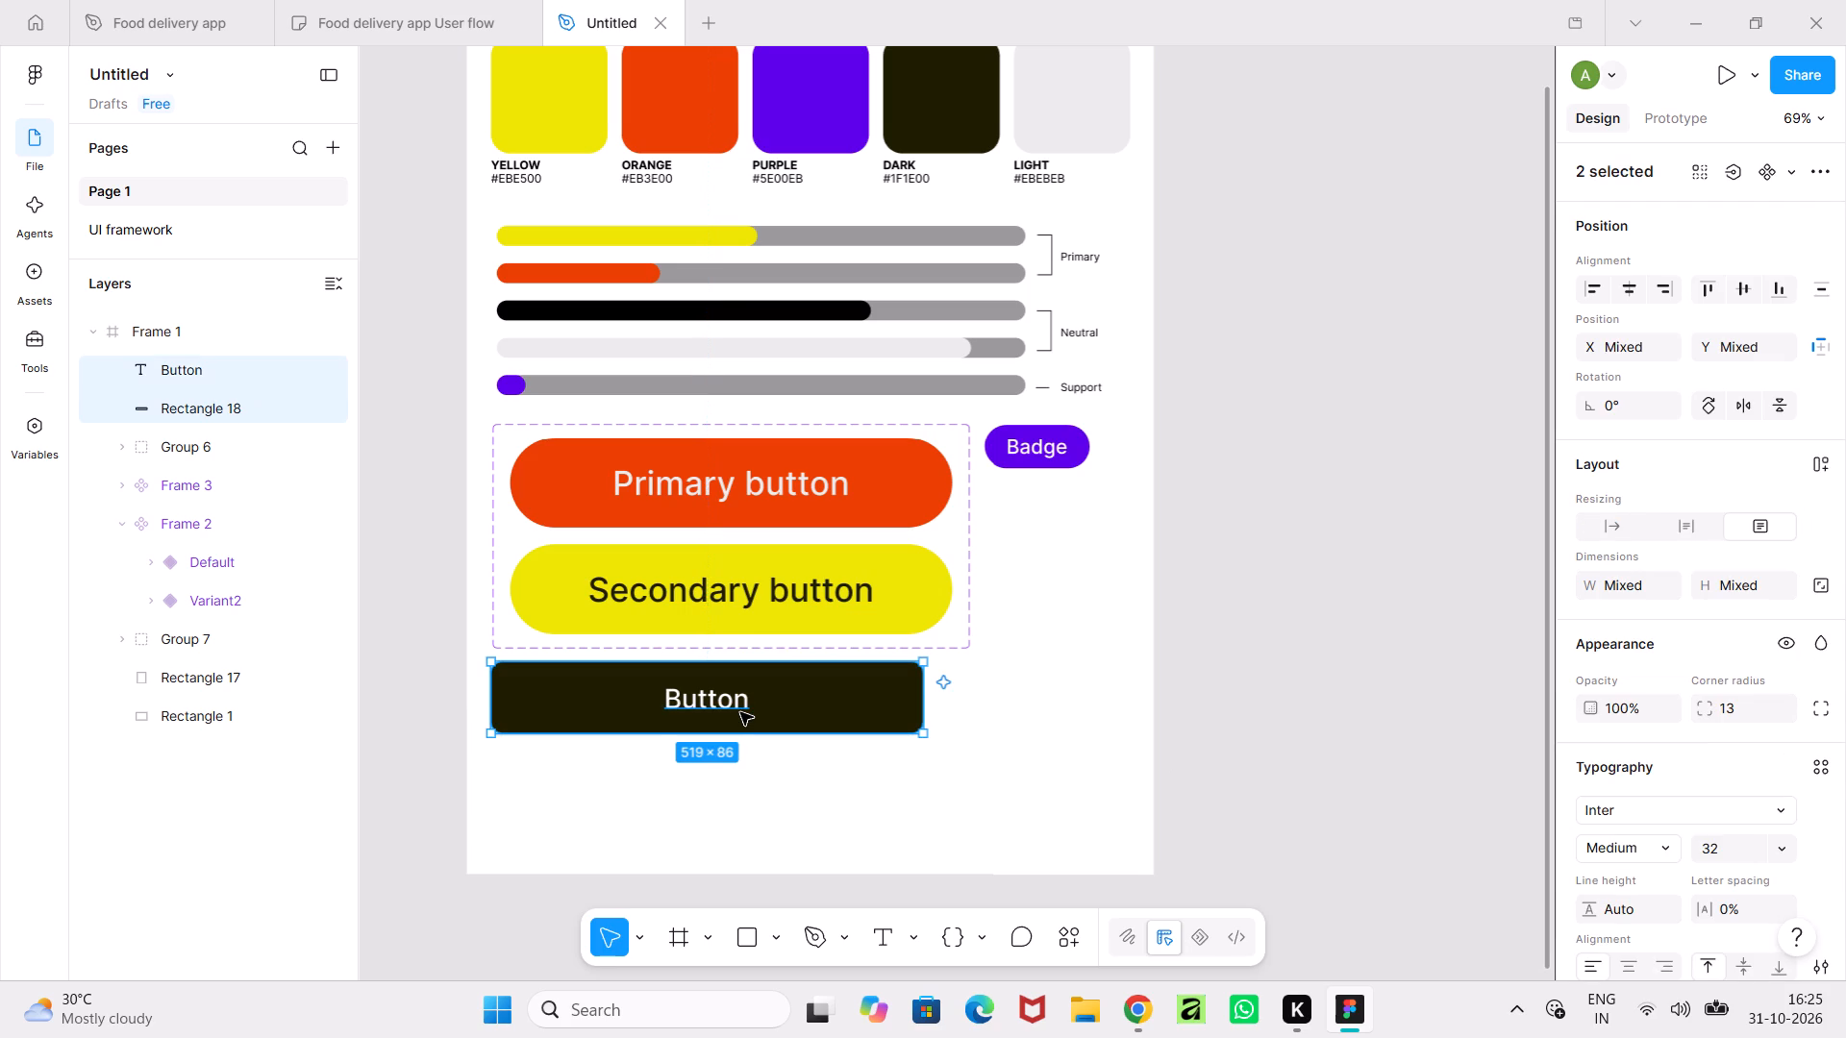
left_click(739, 700, "shift")
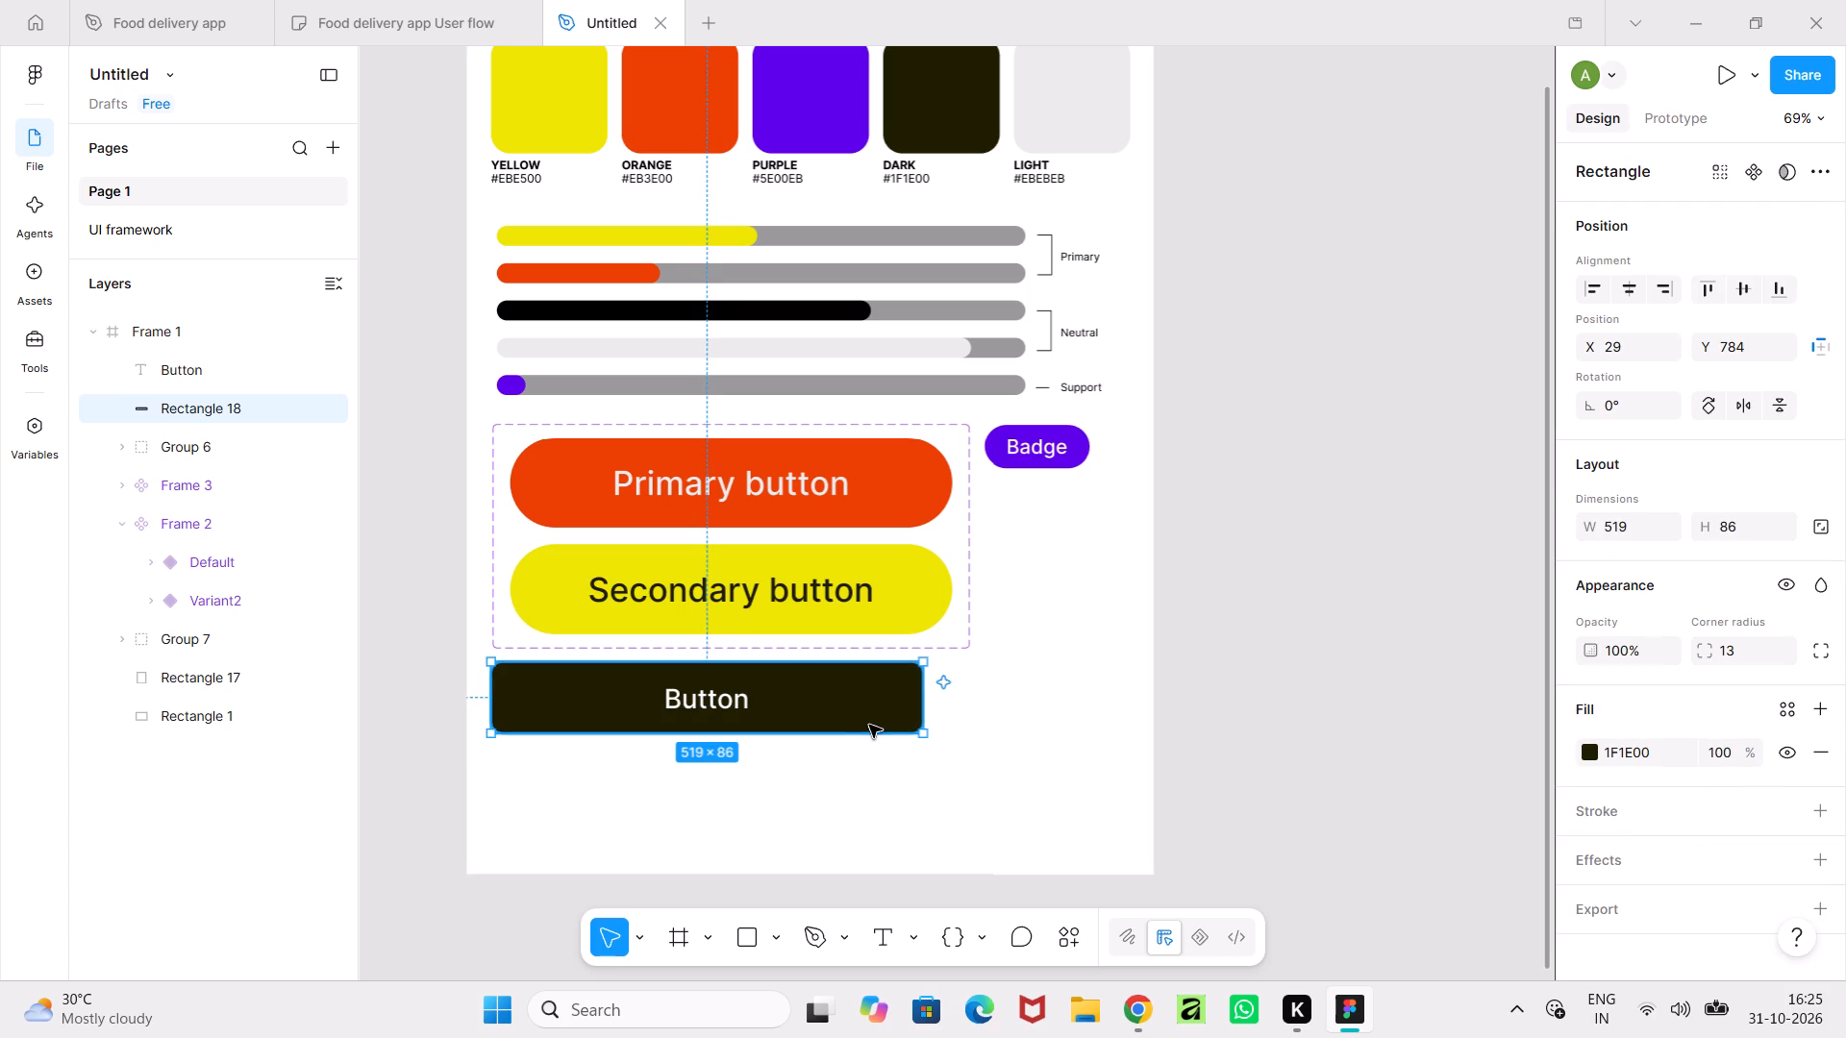
left_click(869, 725)
left_click(1761, 170)
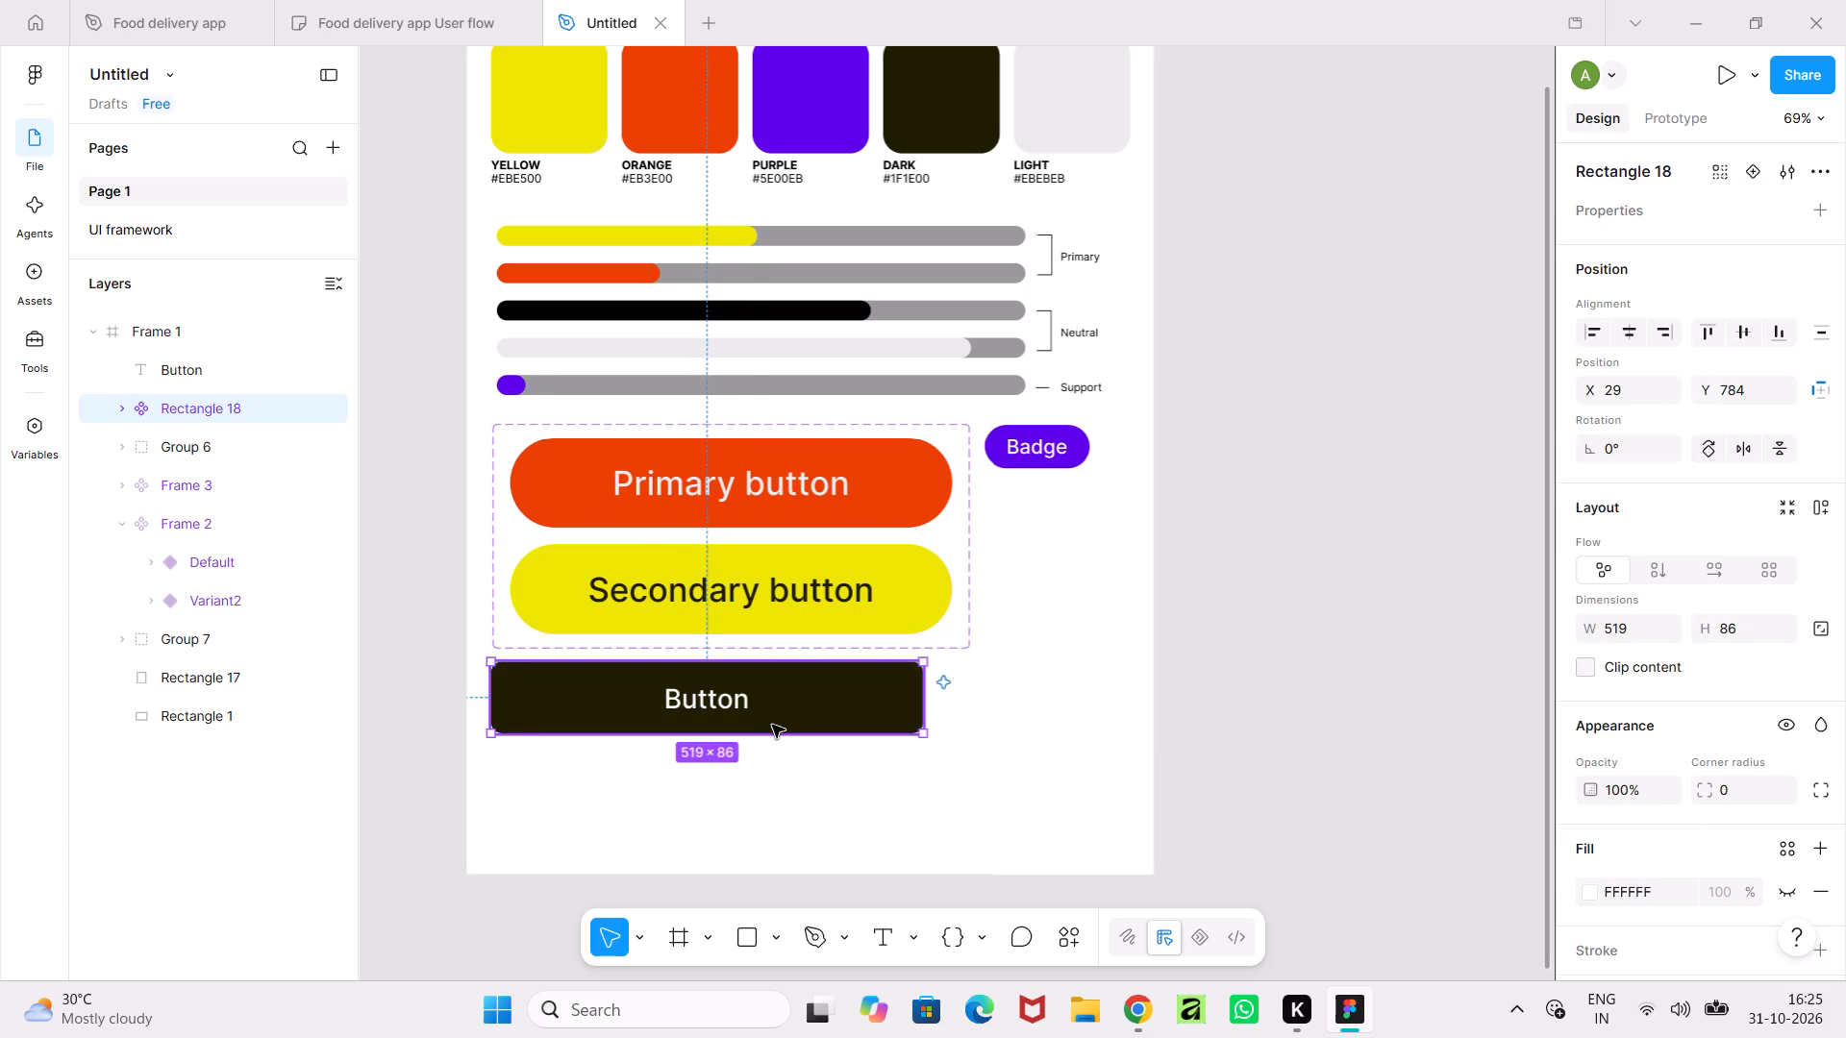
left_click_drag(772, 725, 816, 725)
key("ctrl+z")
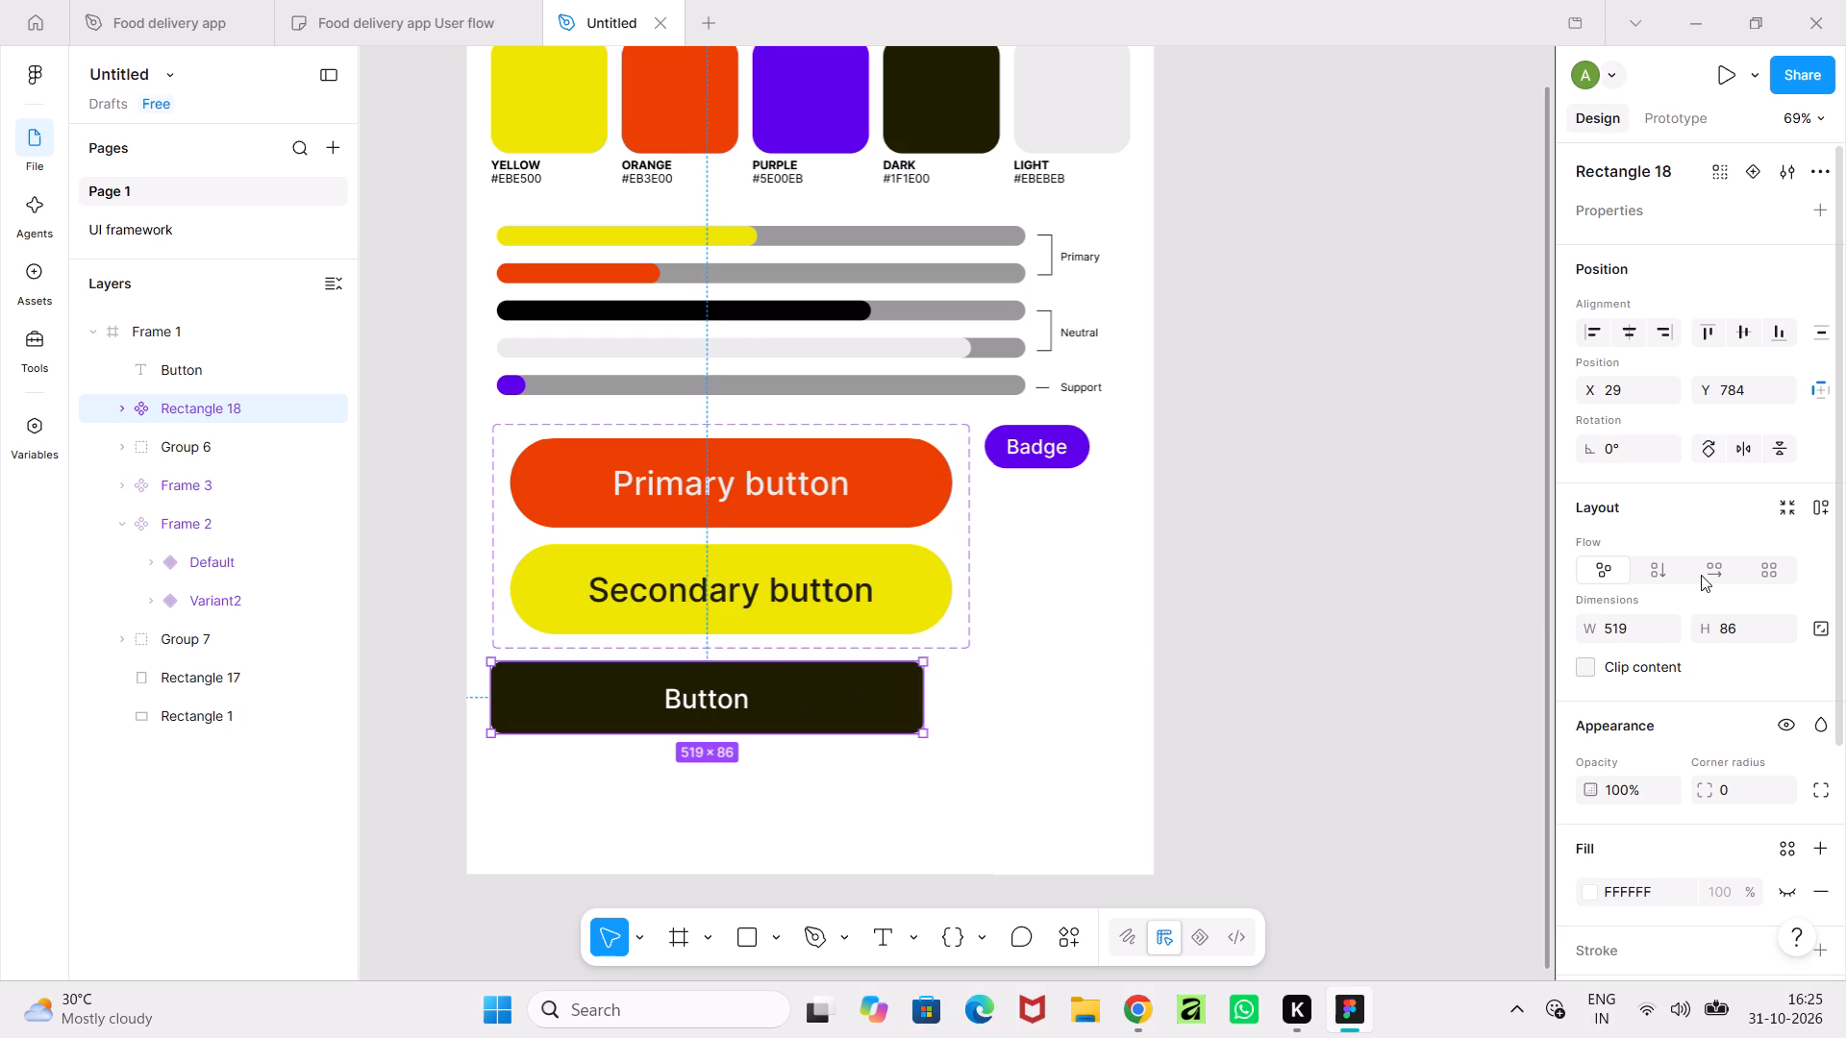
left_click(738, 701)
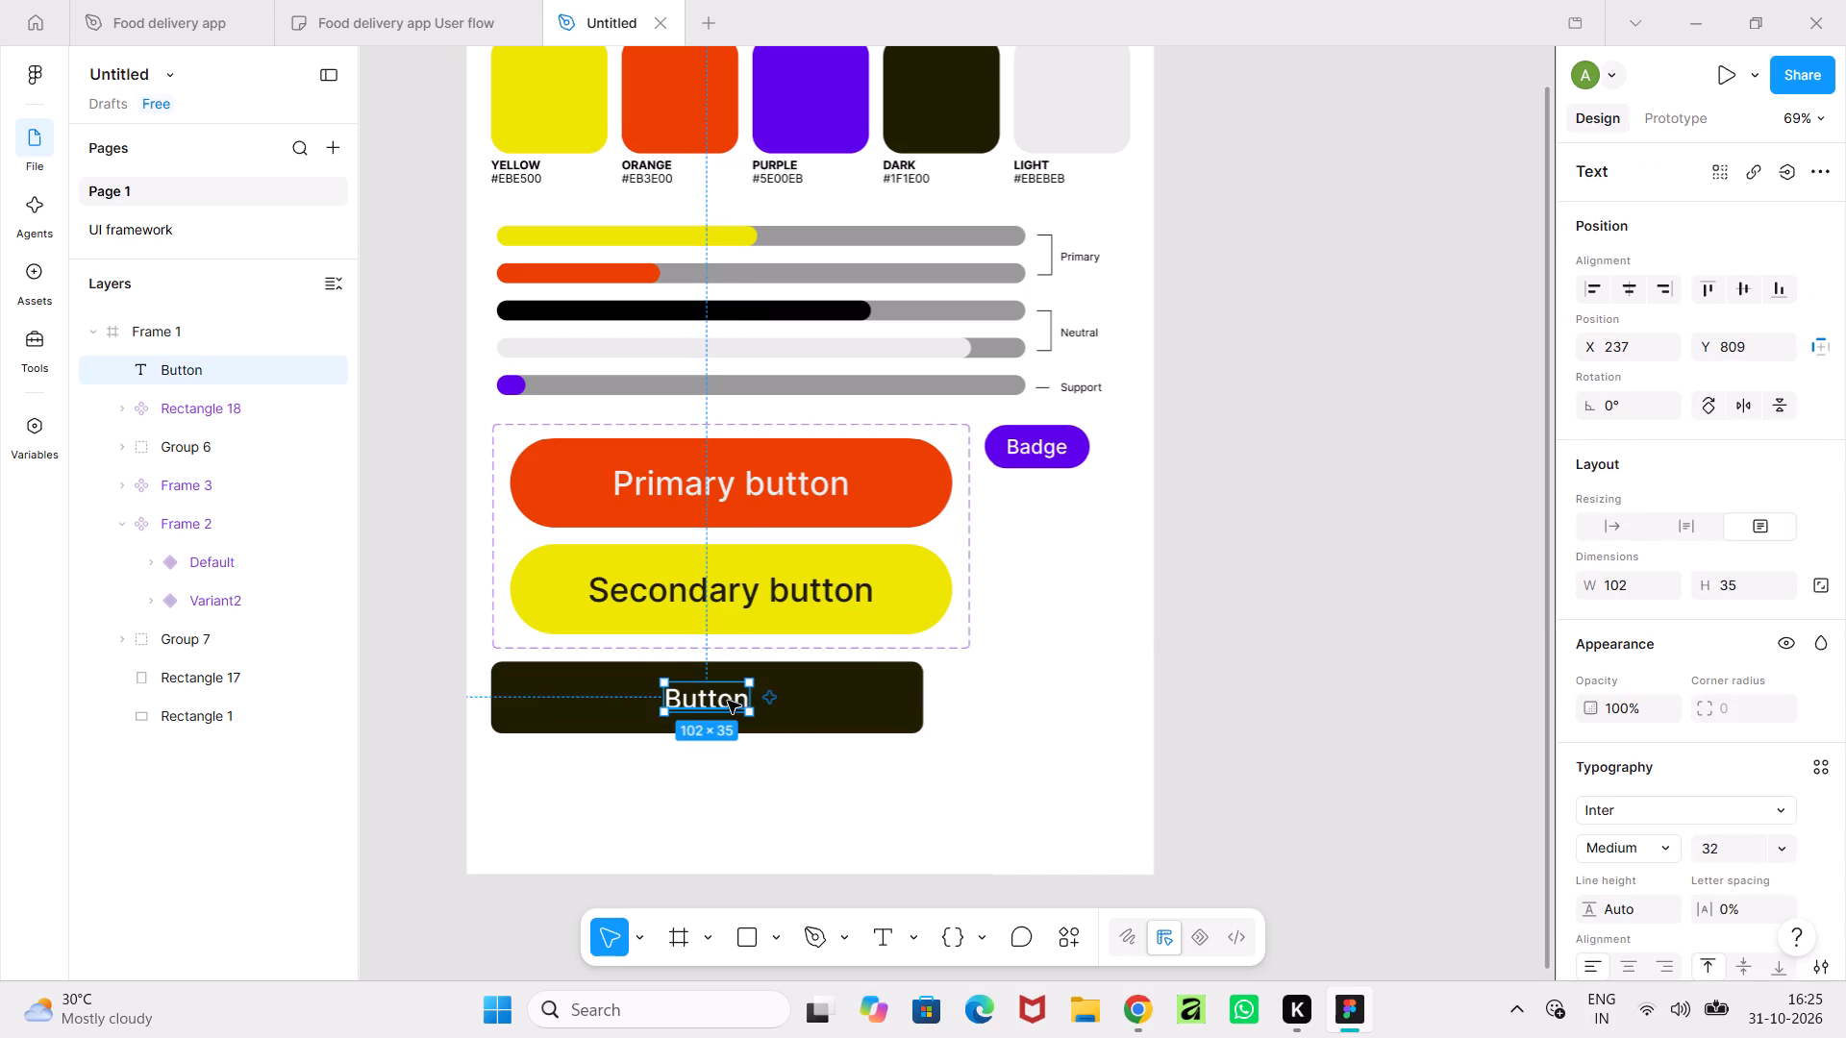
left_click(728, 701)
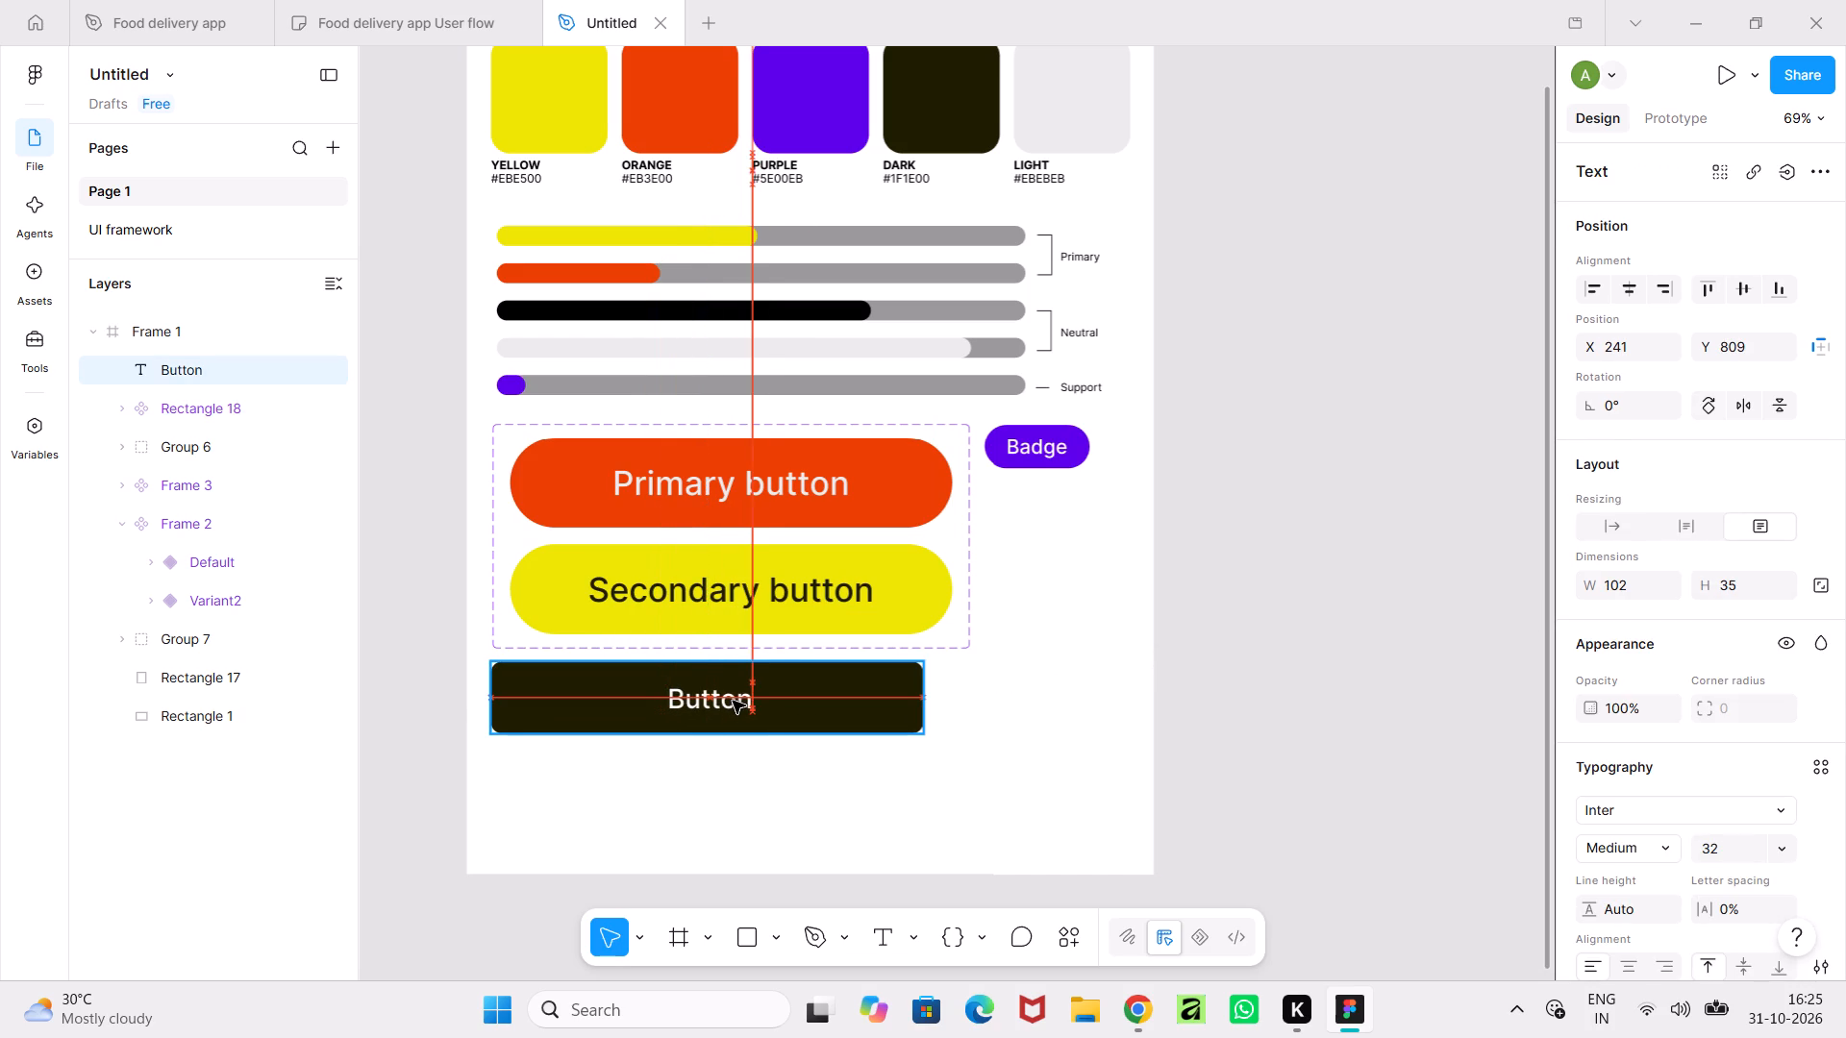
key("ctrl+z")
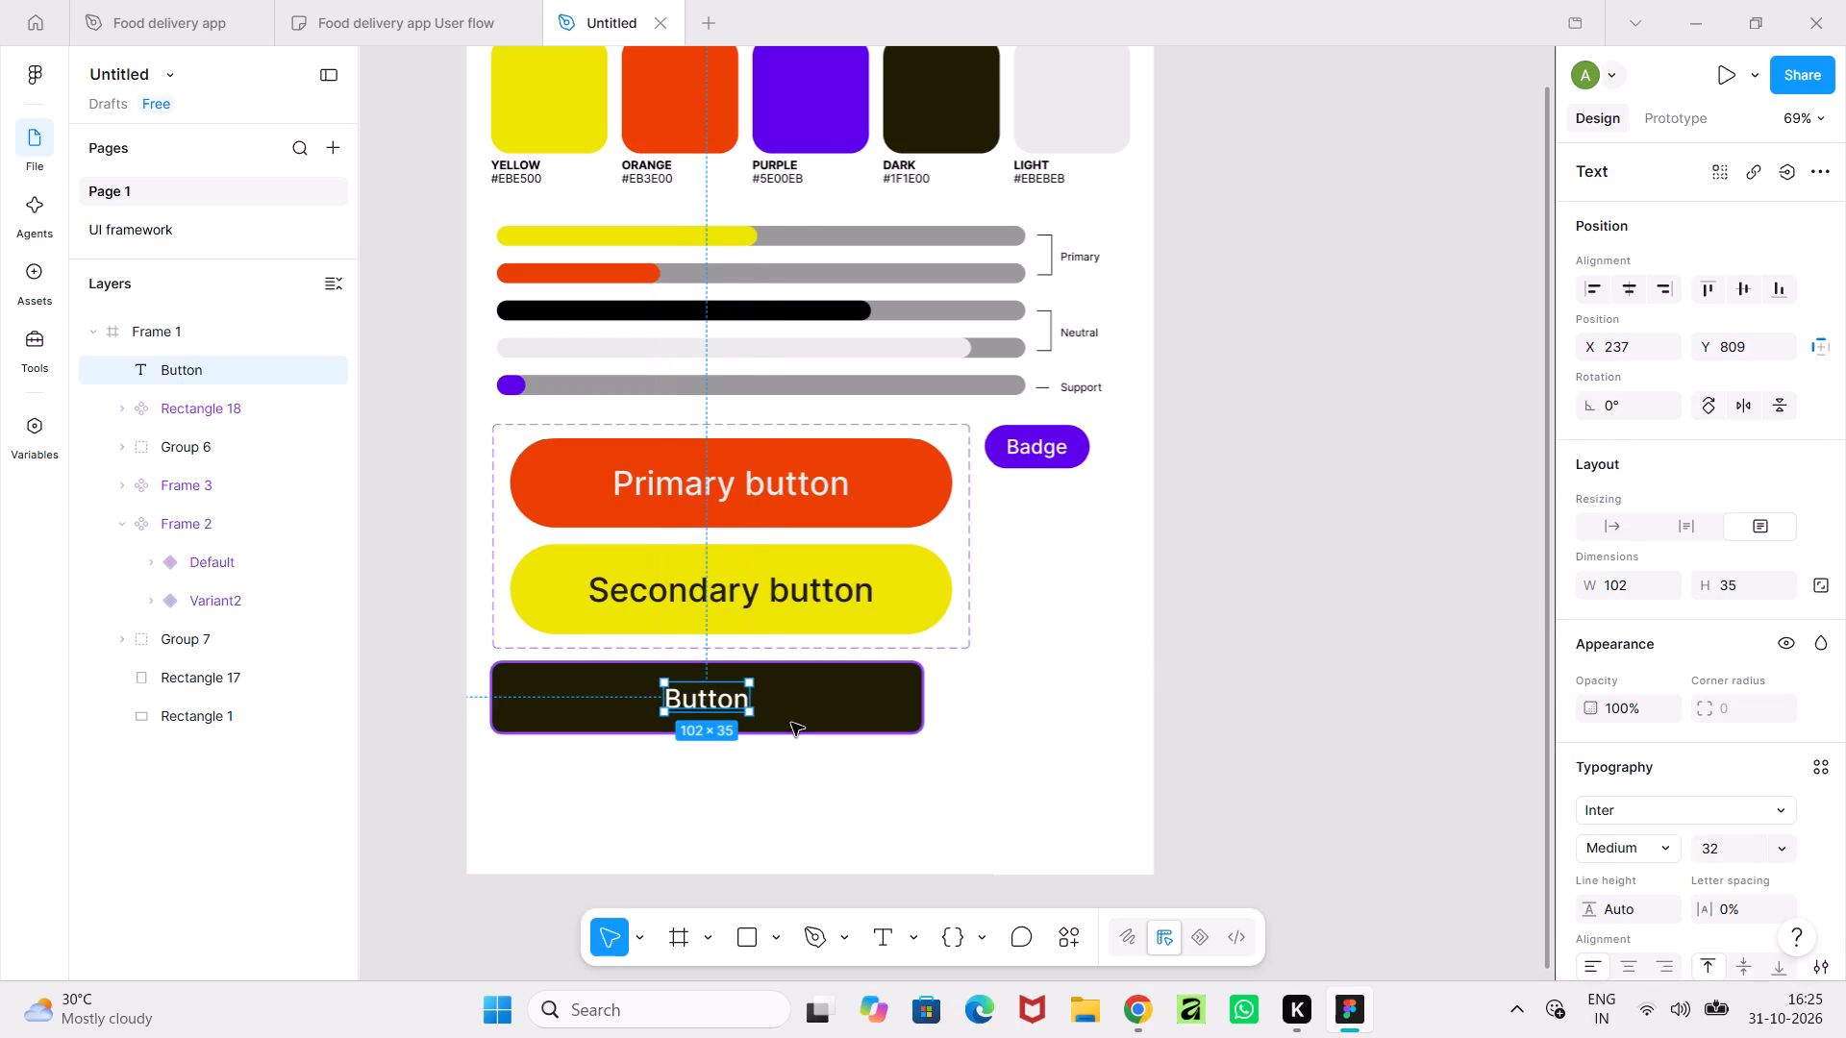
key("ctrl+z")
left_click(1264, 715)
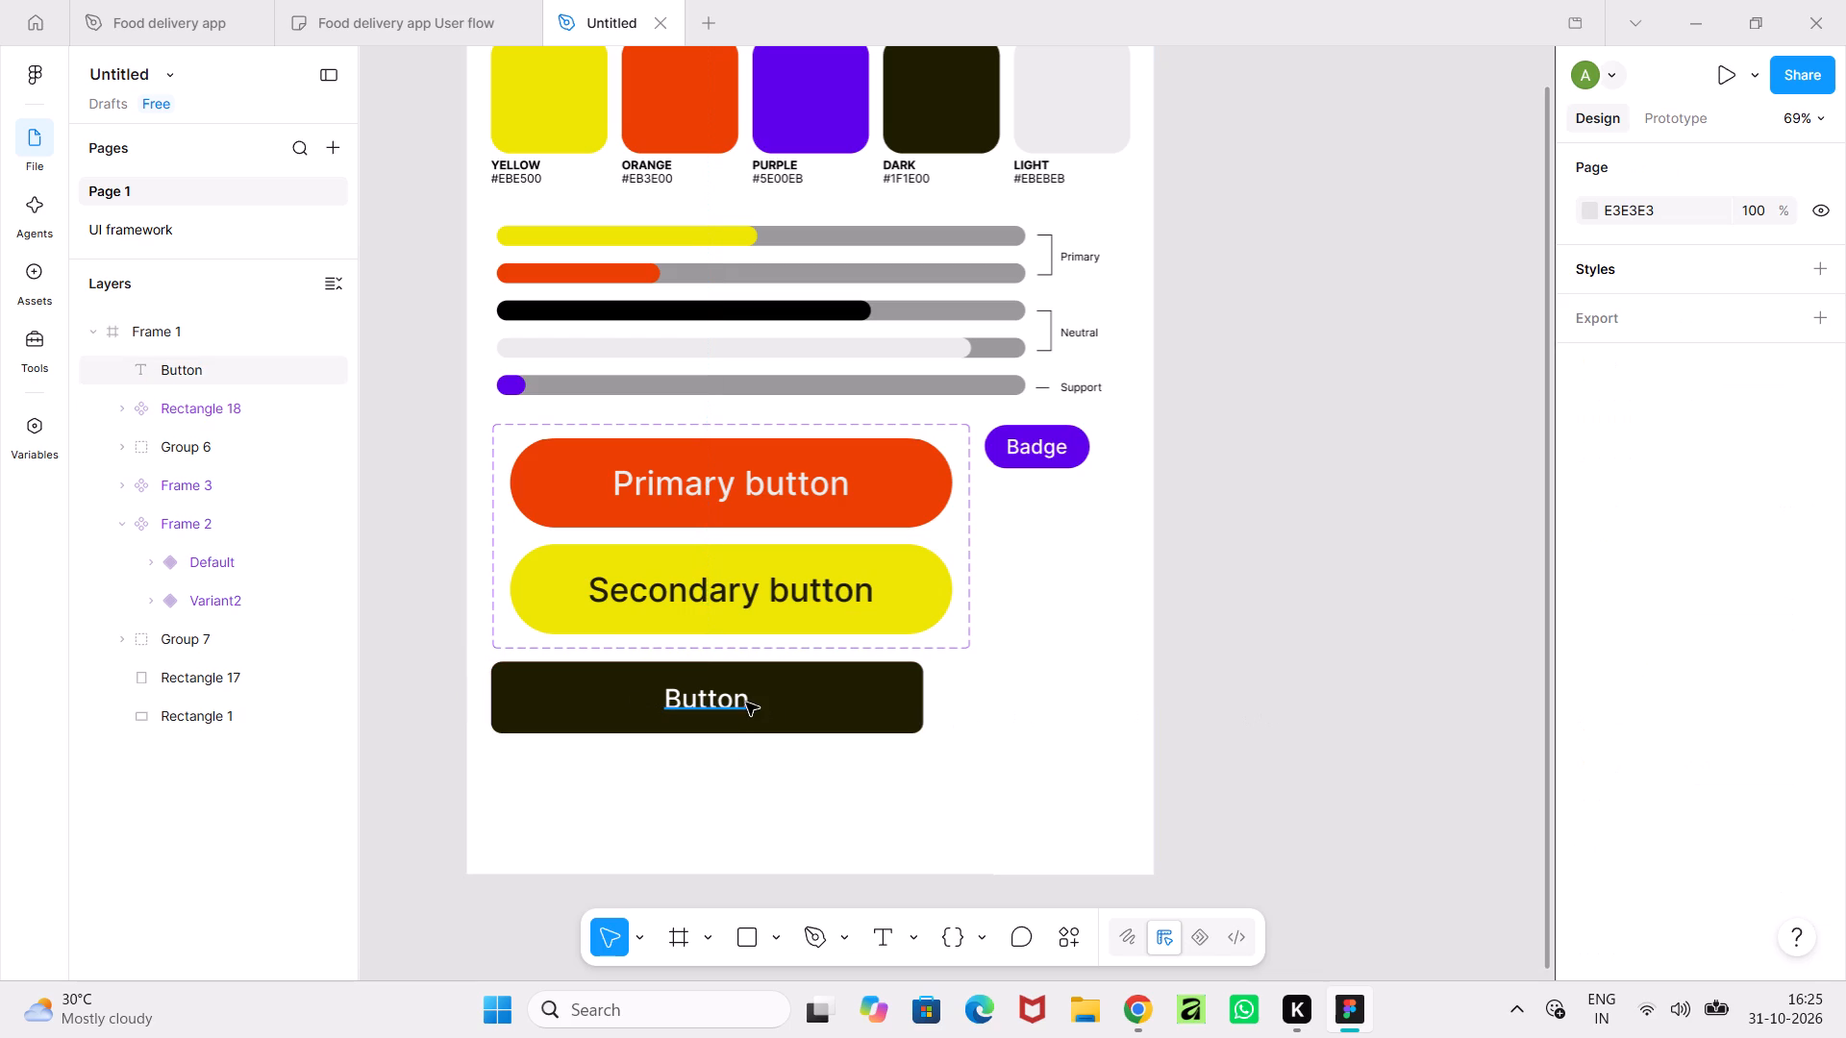
Select the "Button" label together with the Rectangle 18 component and create a single component from them.
left_click(746, 703)
left_click(780, 696, "shift")
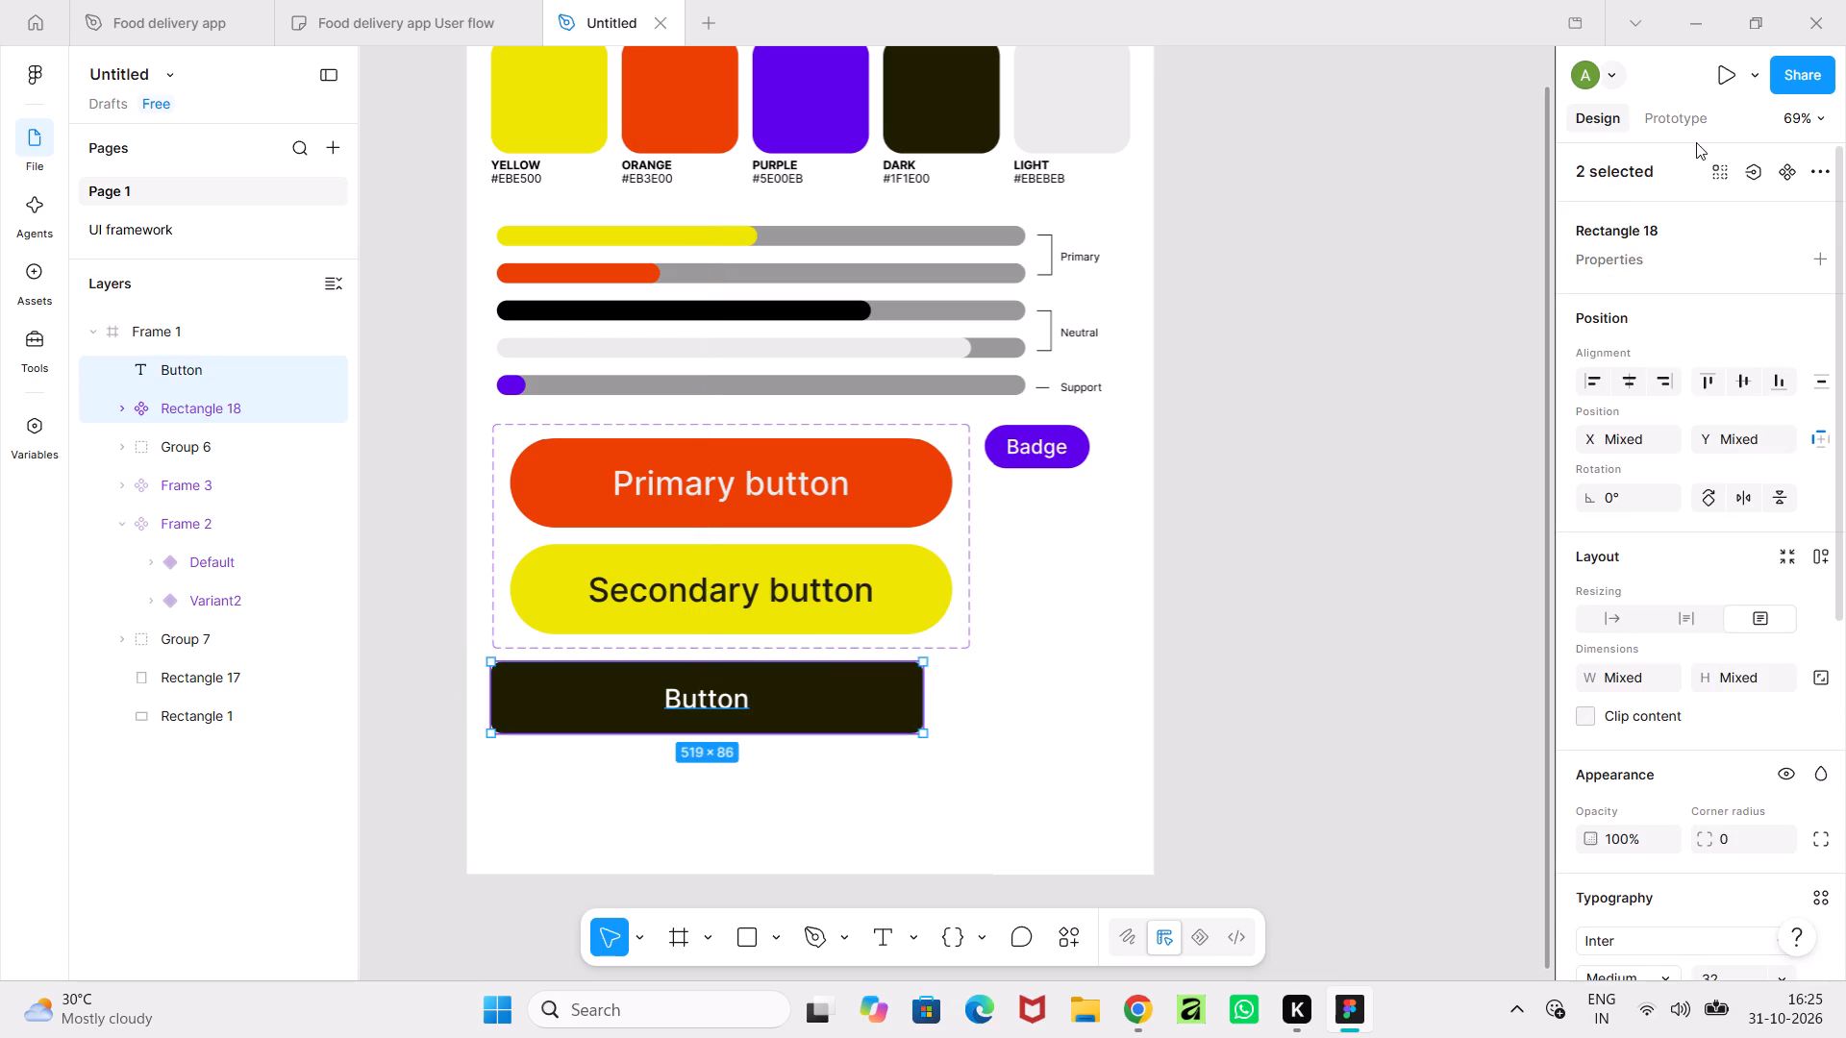
left_click(1785, 171)
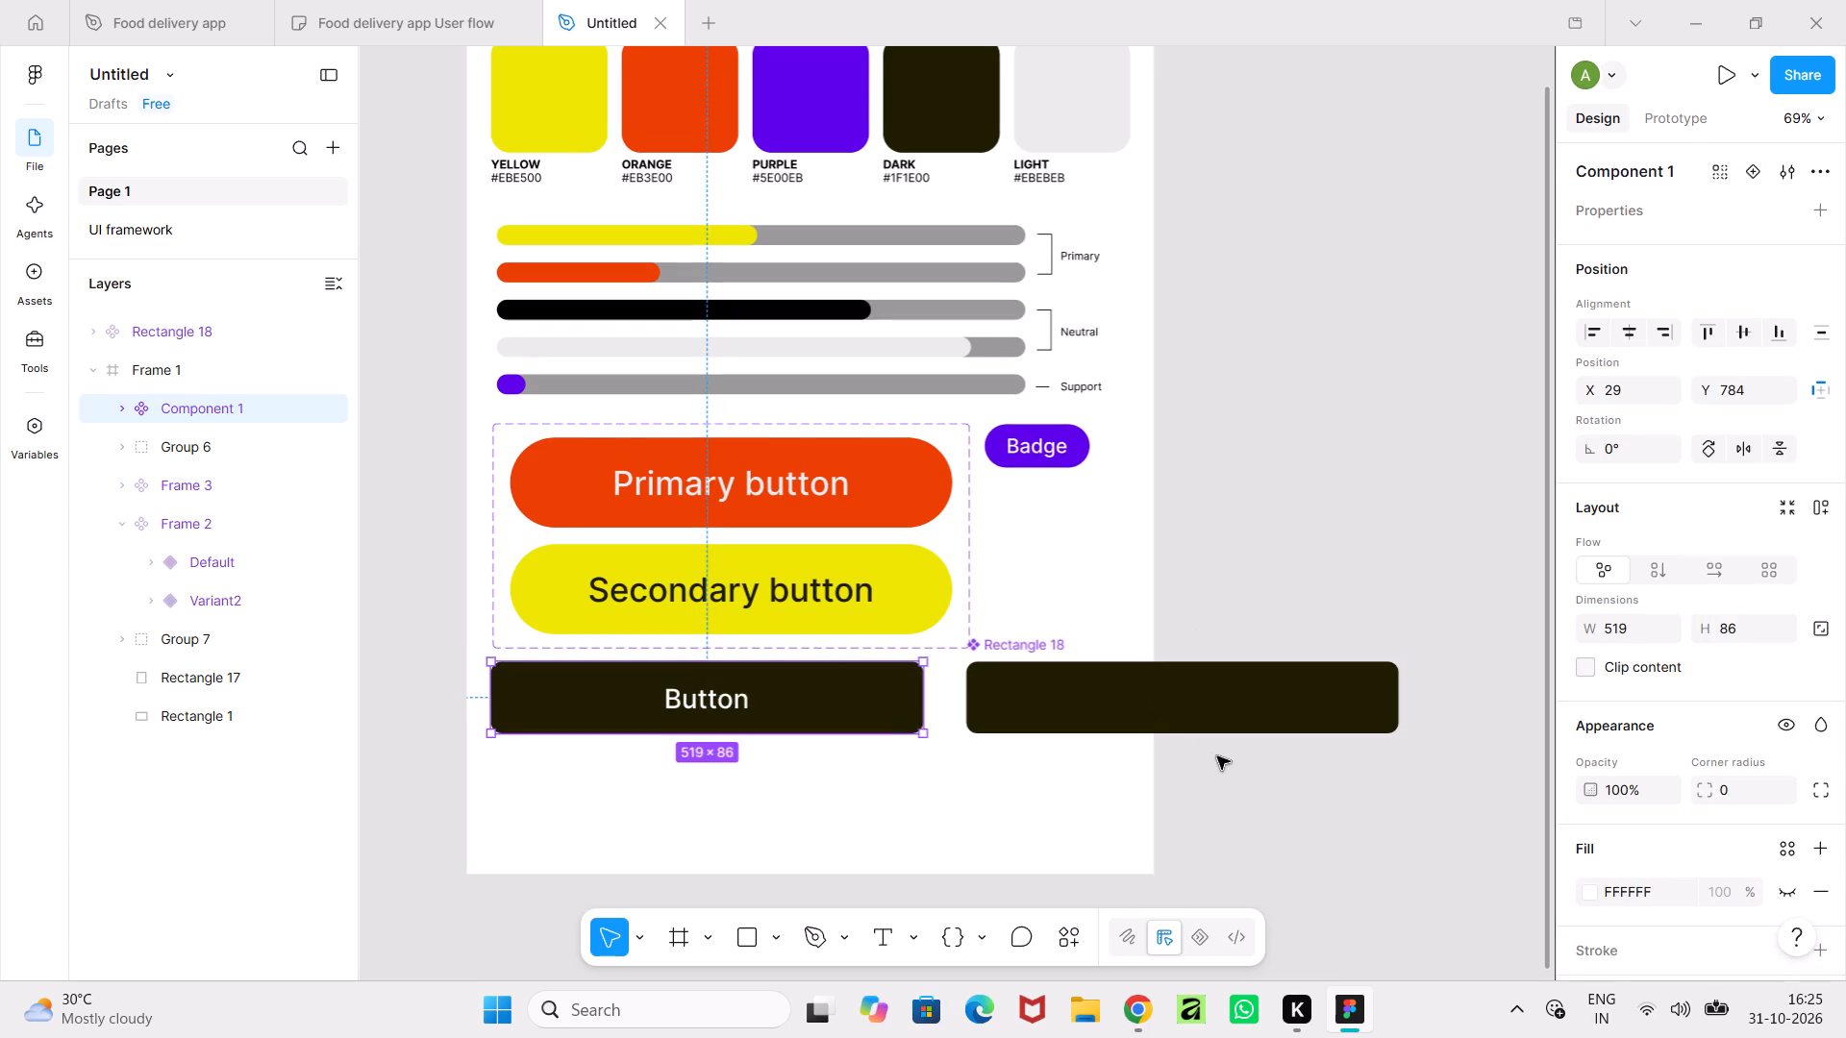
Delete the separate, unlabelled Rectangle 18 component beside the new Button component.
left_click(1217, 756)
left_click(1143, 714)
left_click_drag(1151, 710, 1076, 769)
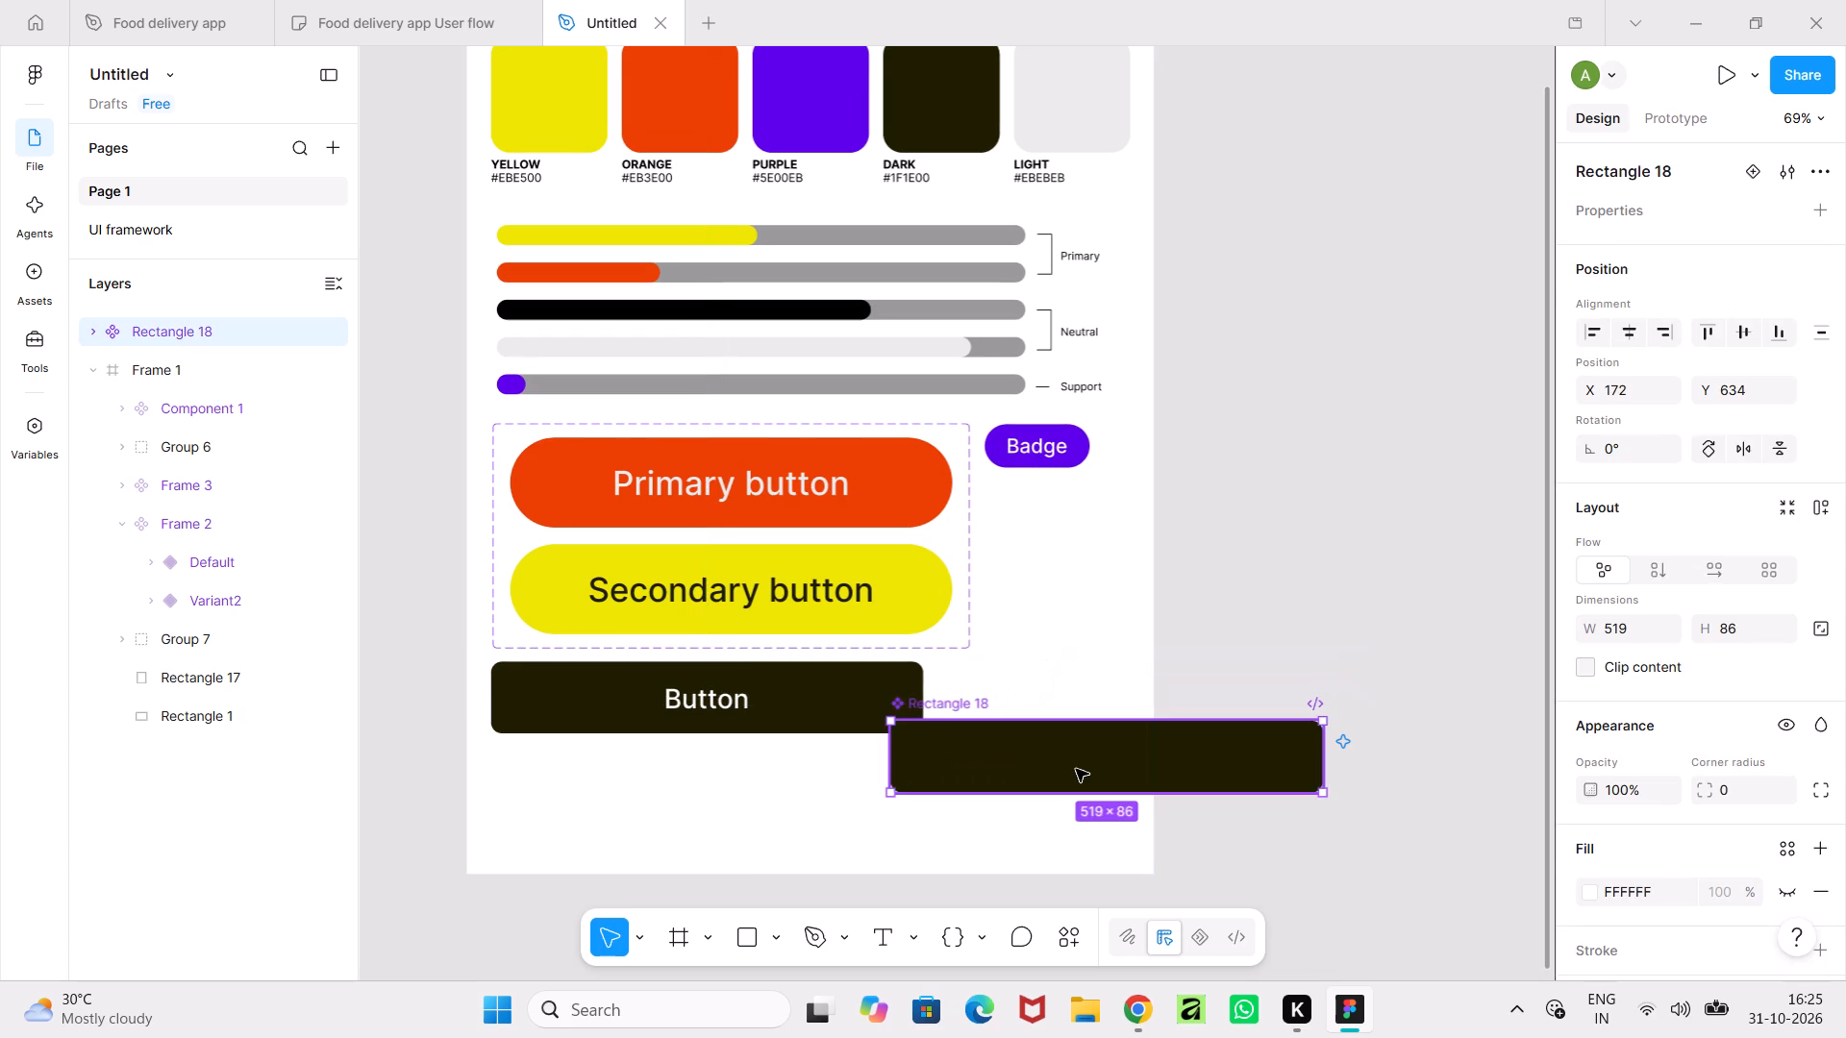
key("Delete")
Move the dark Button component slightly to about X 31, Y 780, below the Secondary button in Frame 1.
left_click(728, 693)
left_click(835, 708)
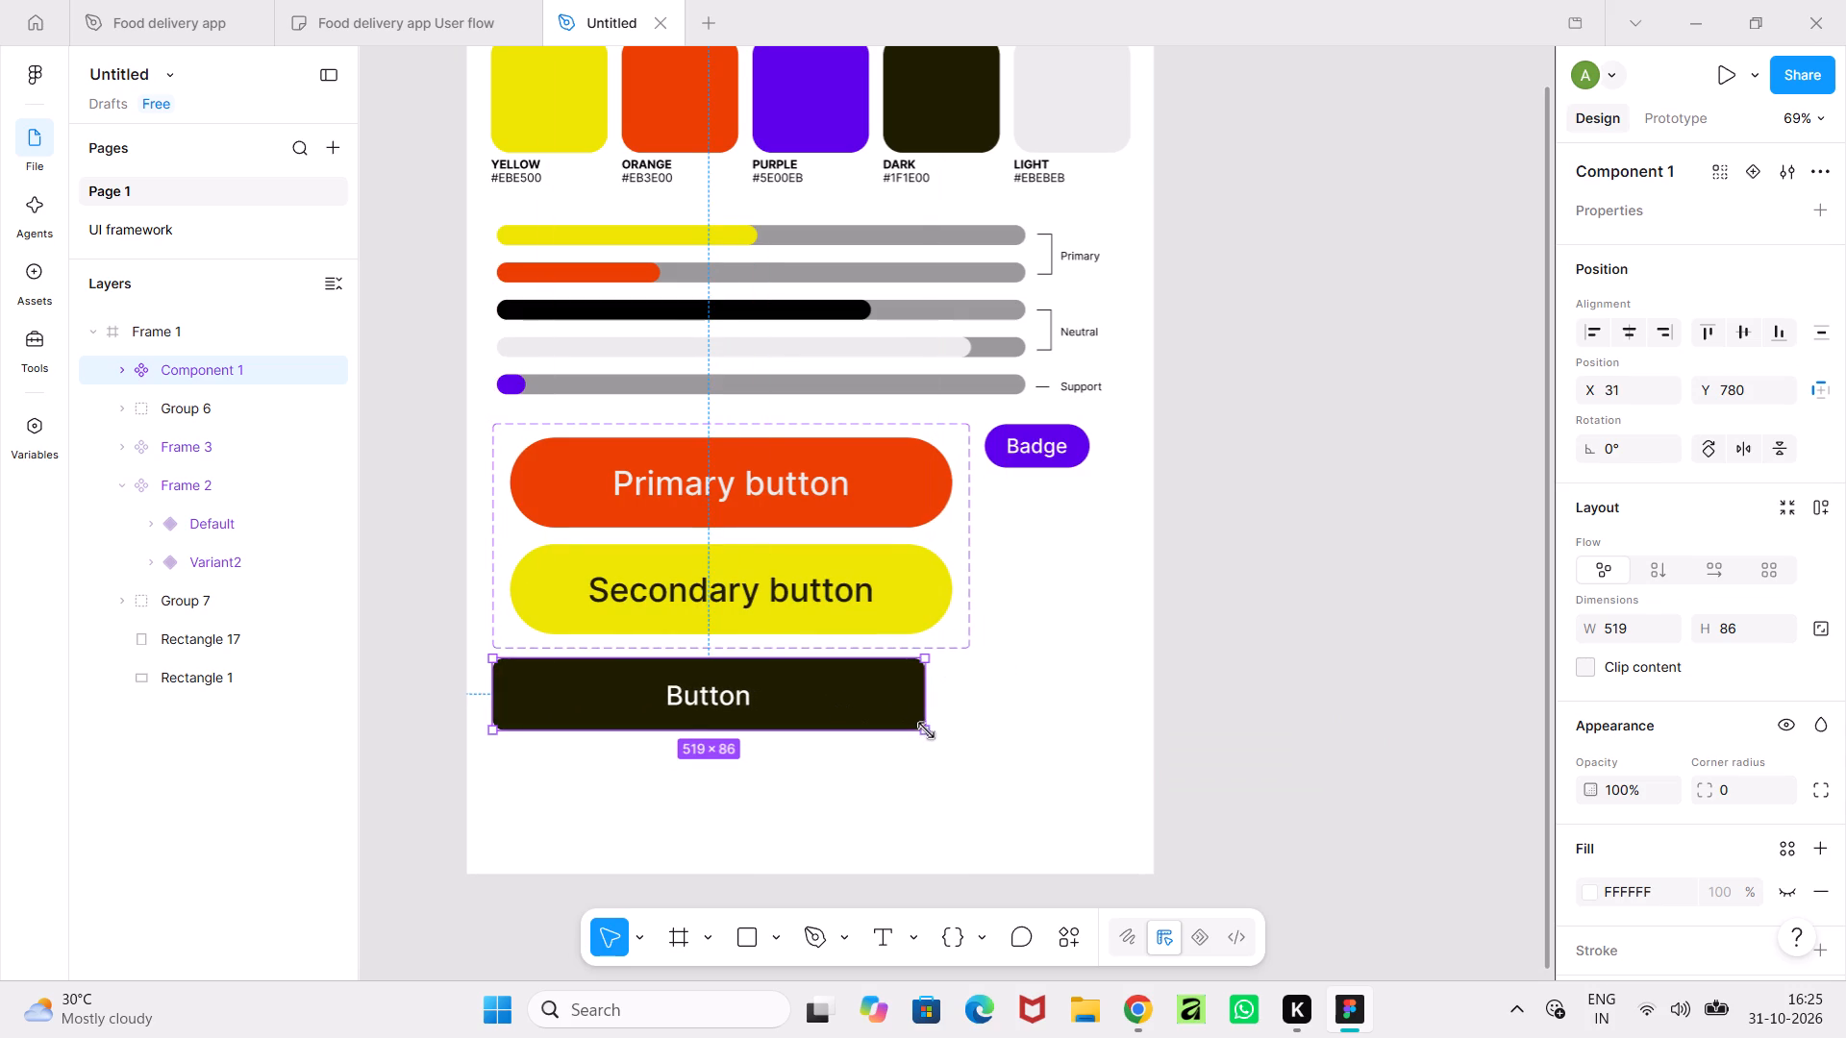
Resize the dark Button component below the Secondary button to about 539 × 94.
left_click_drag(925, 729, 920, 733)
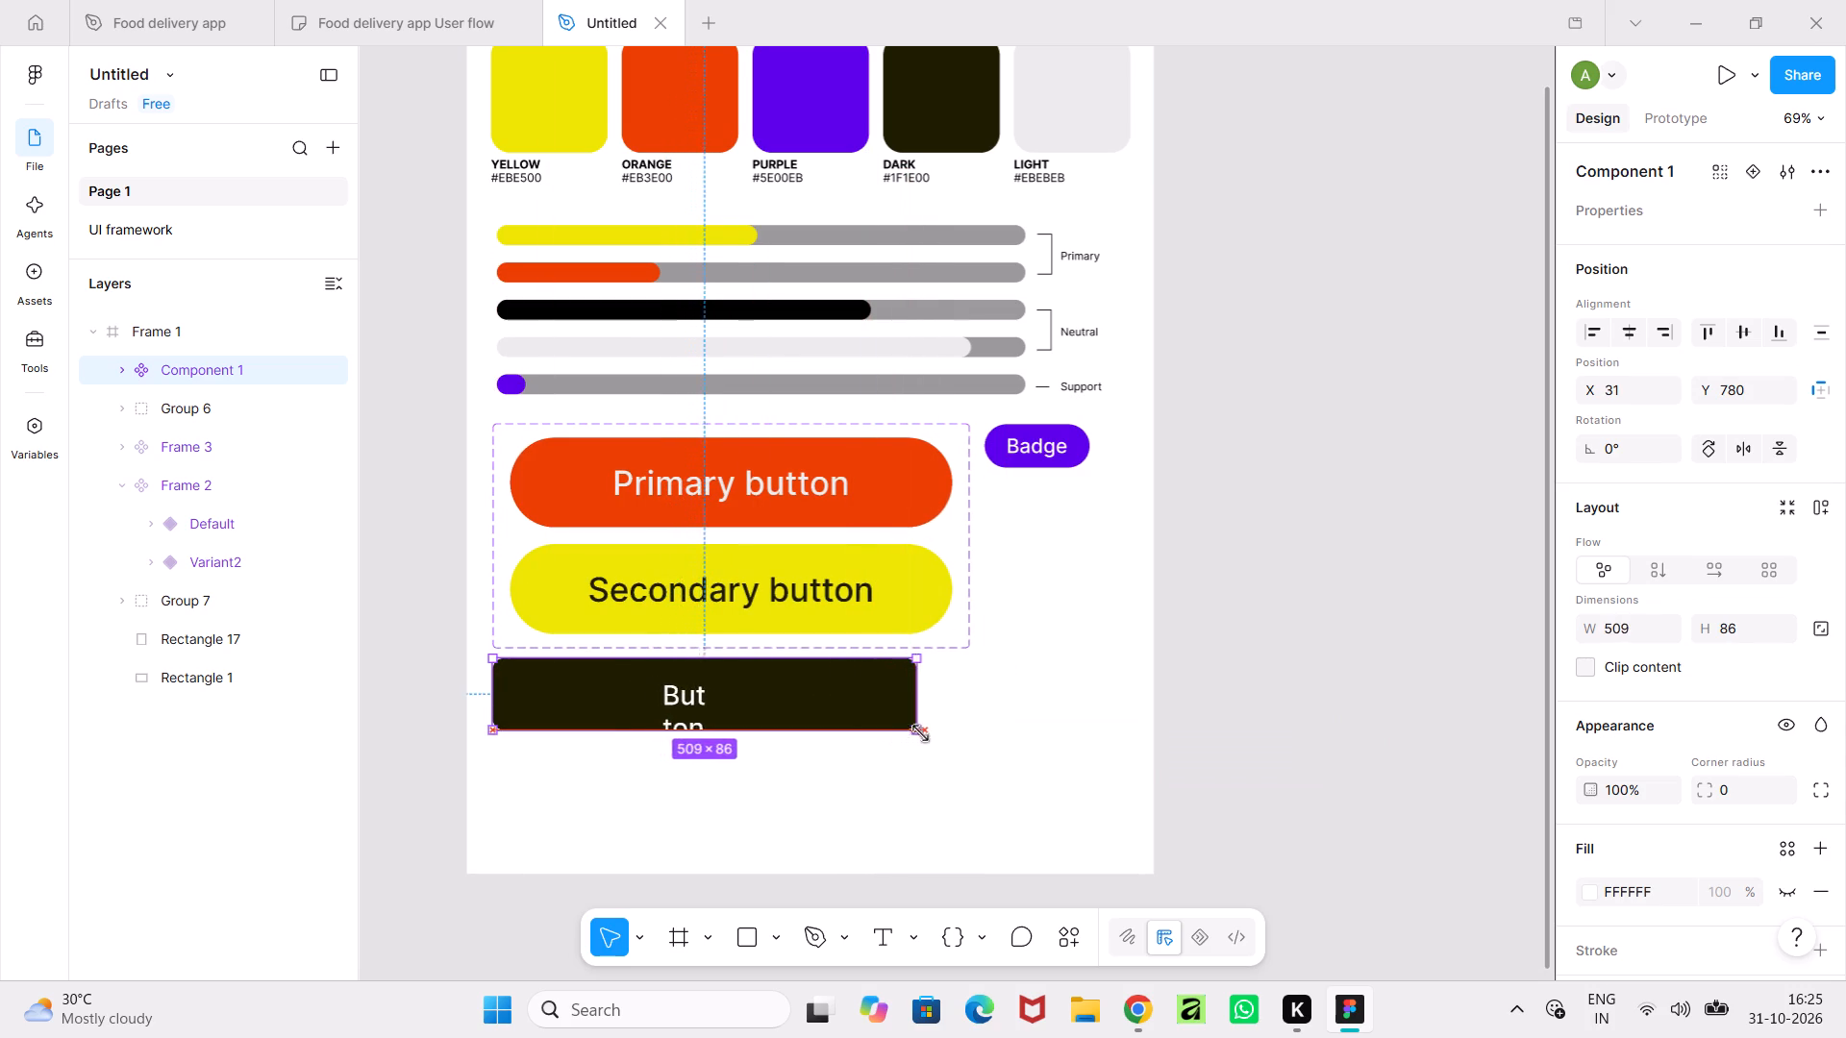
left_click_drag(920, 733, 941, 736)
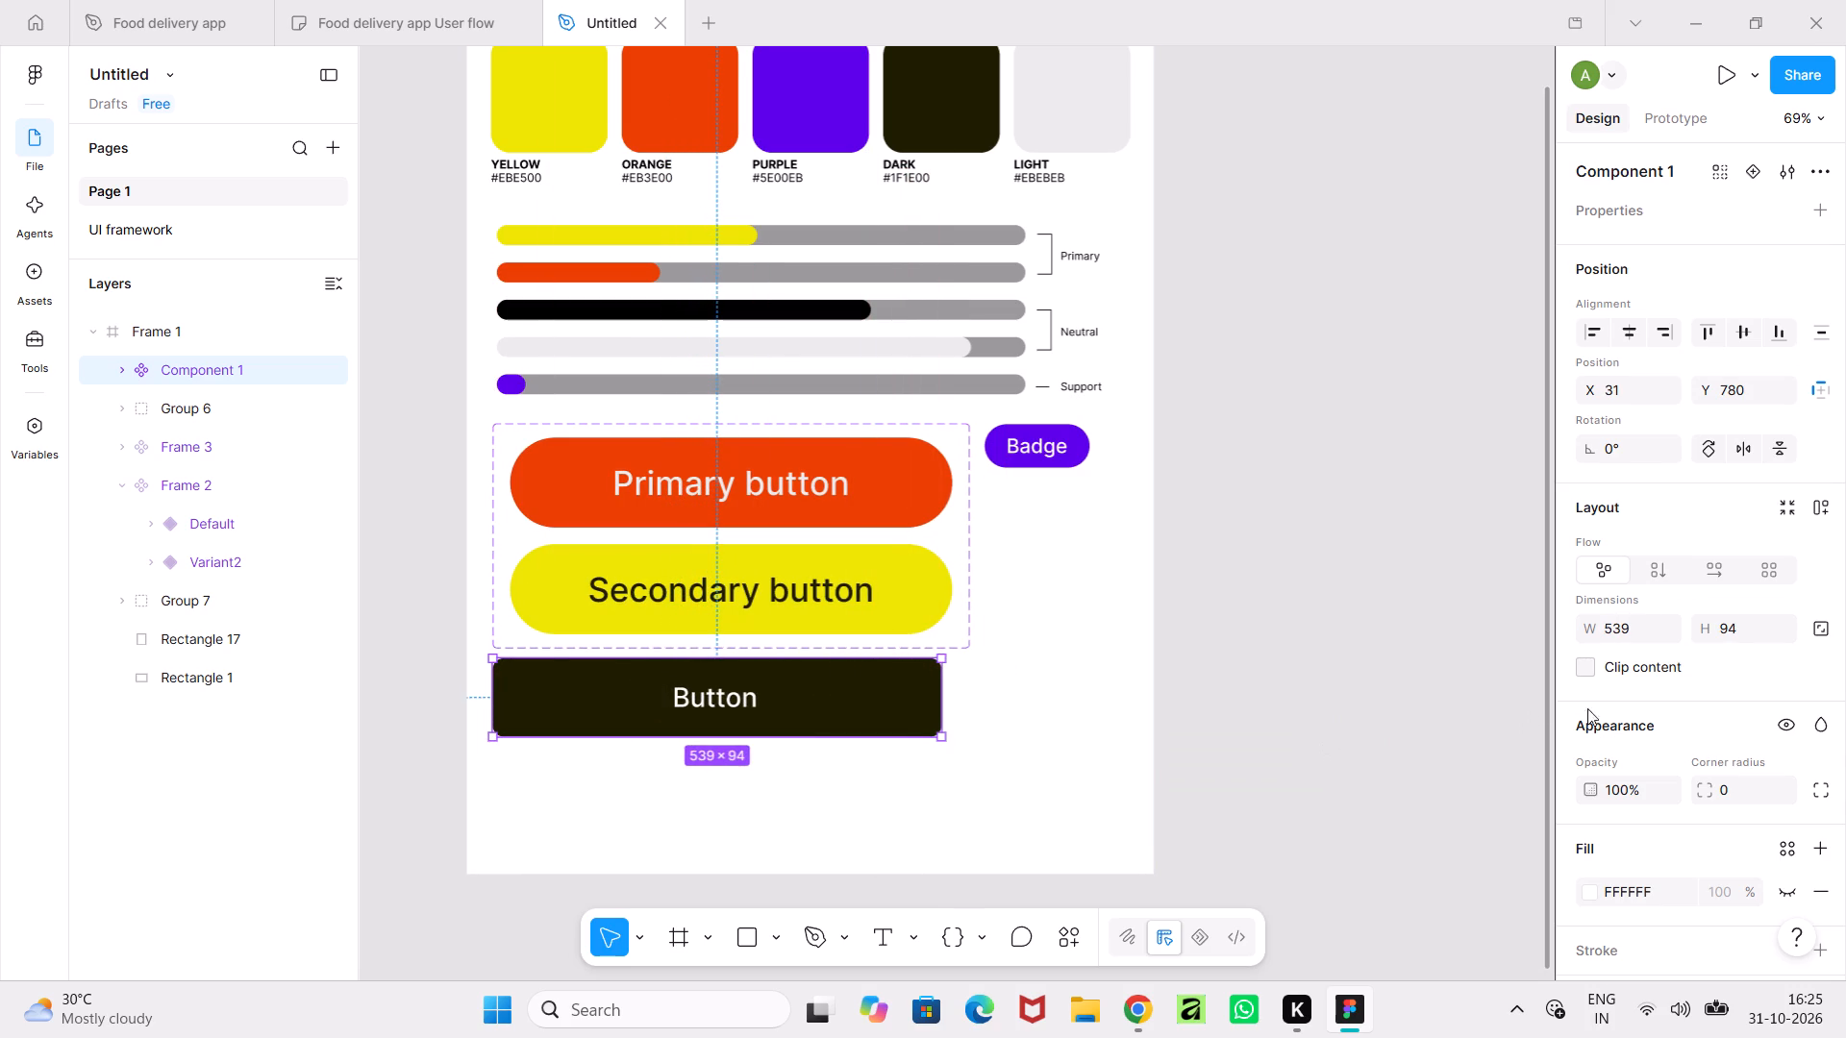
Turn on content clipping for the dark Button component and resize it to about 552 × 106.
left_click(1591, 667)
left_click_drag(945, 737, 832, 729)
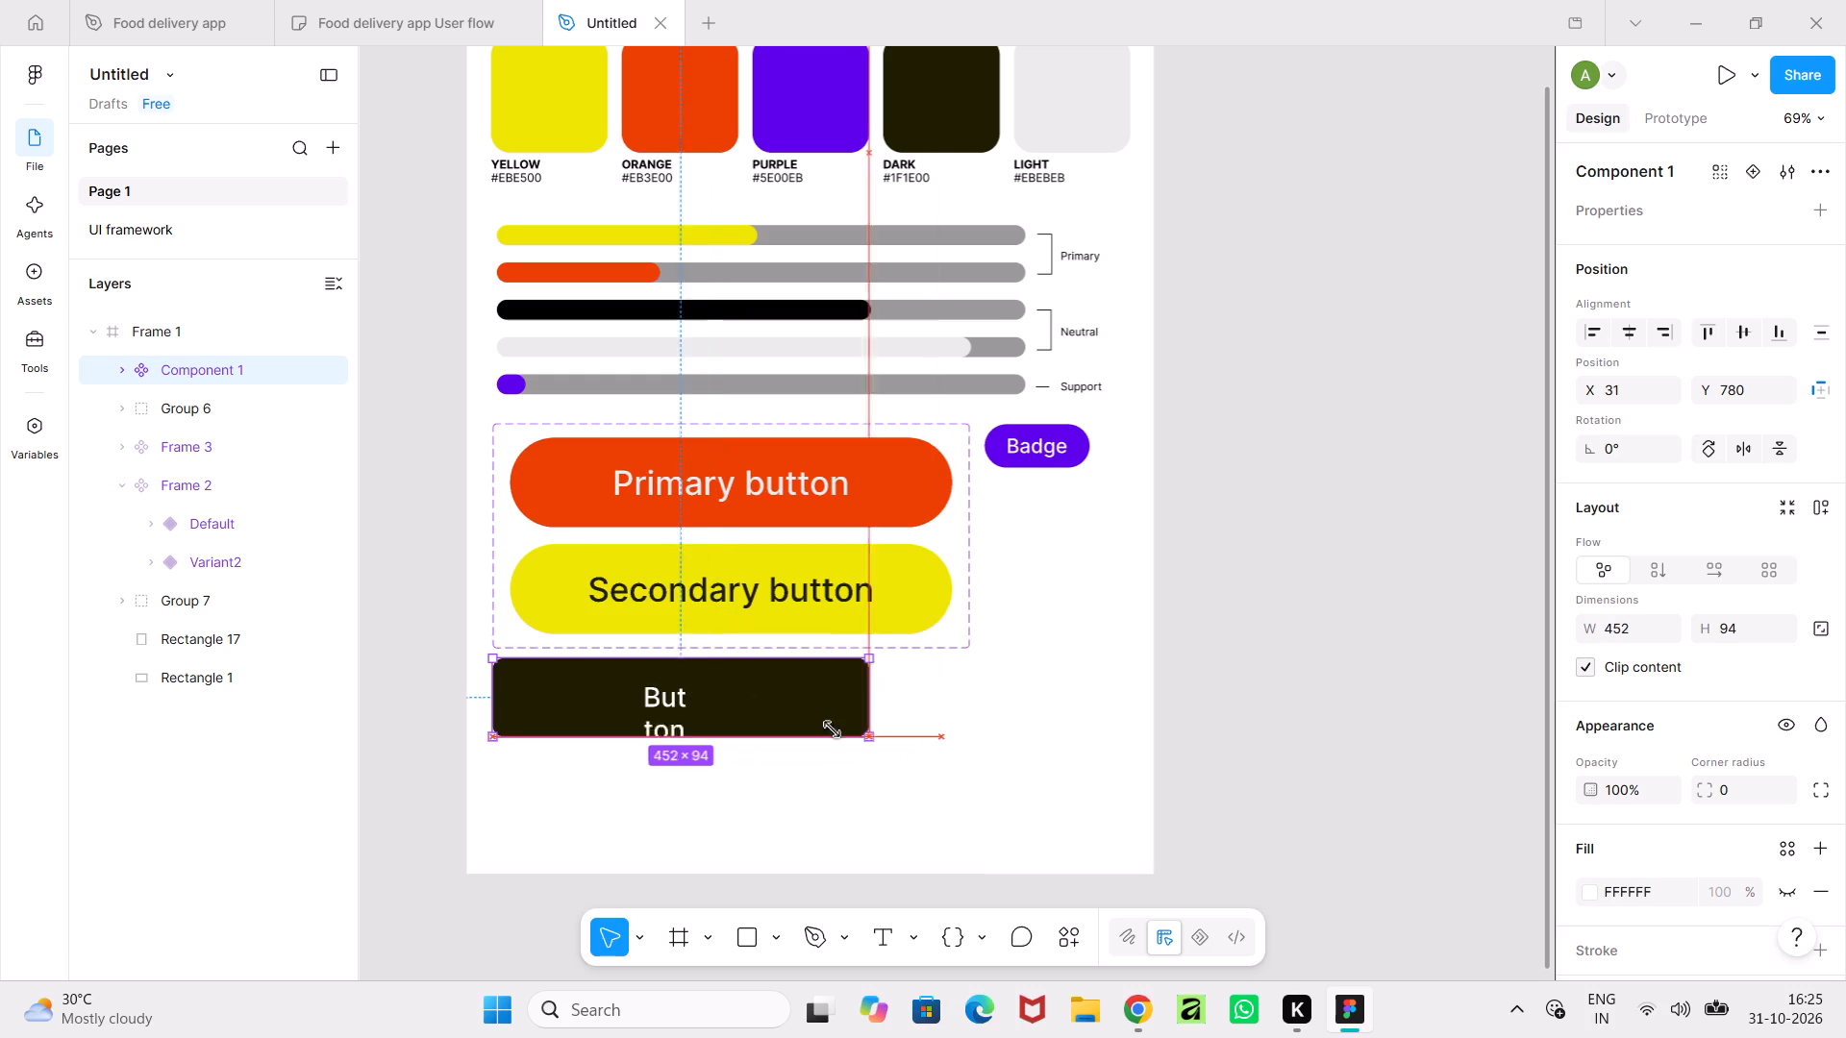
left_click_drag(832, 729, 942, 755)
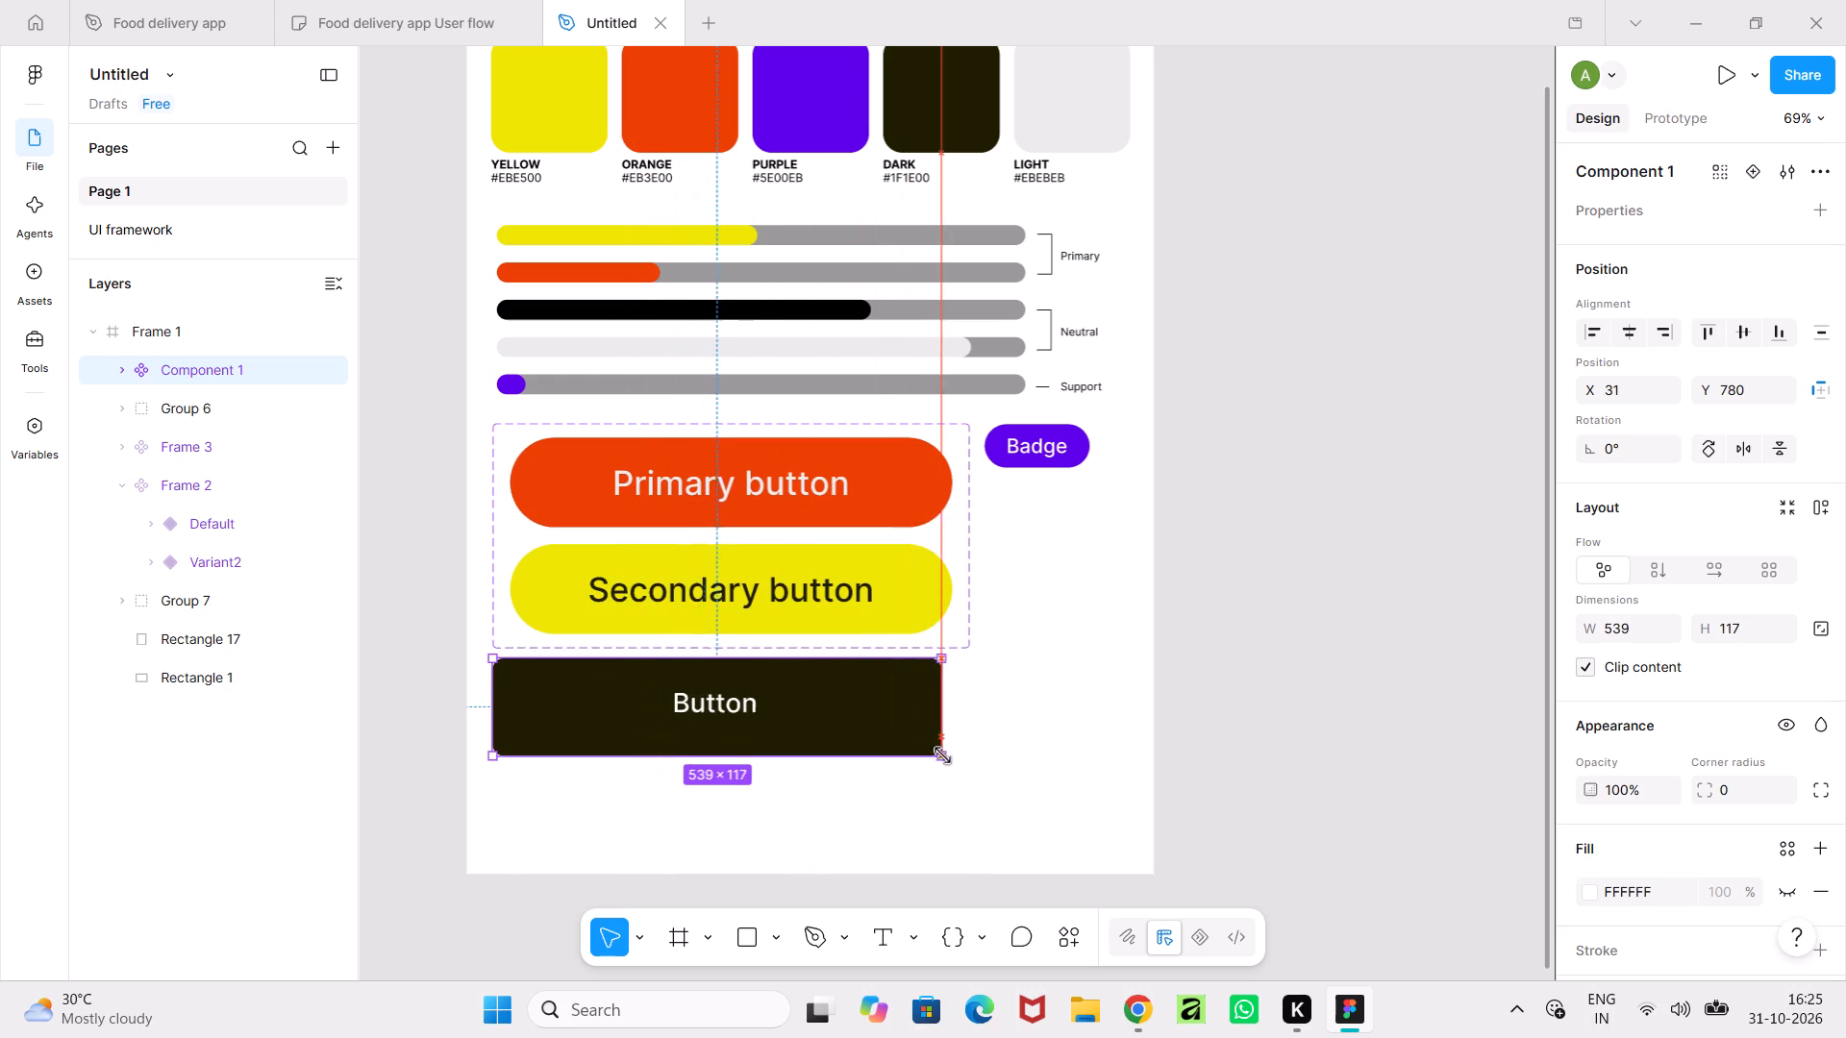
left_click_drag(942, 755, 957, 746)
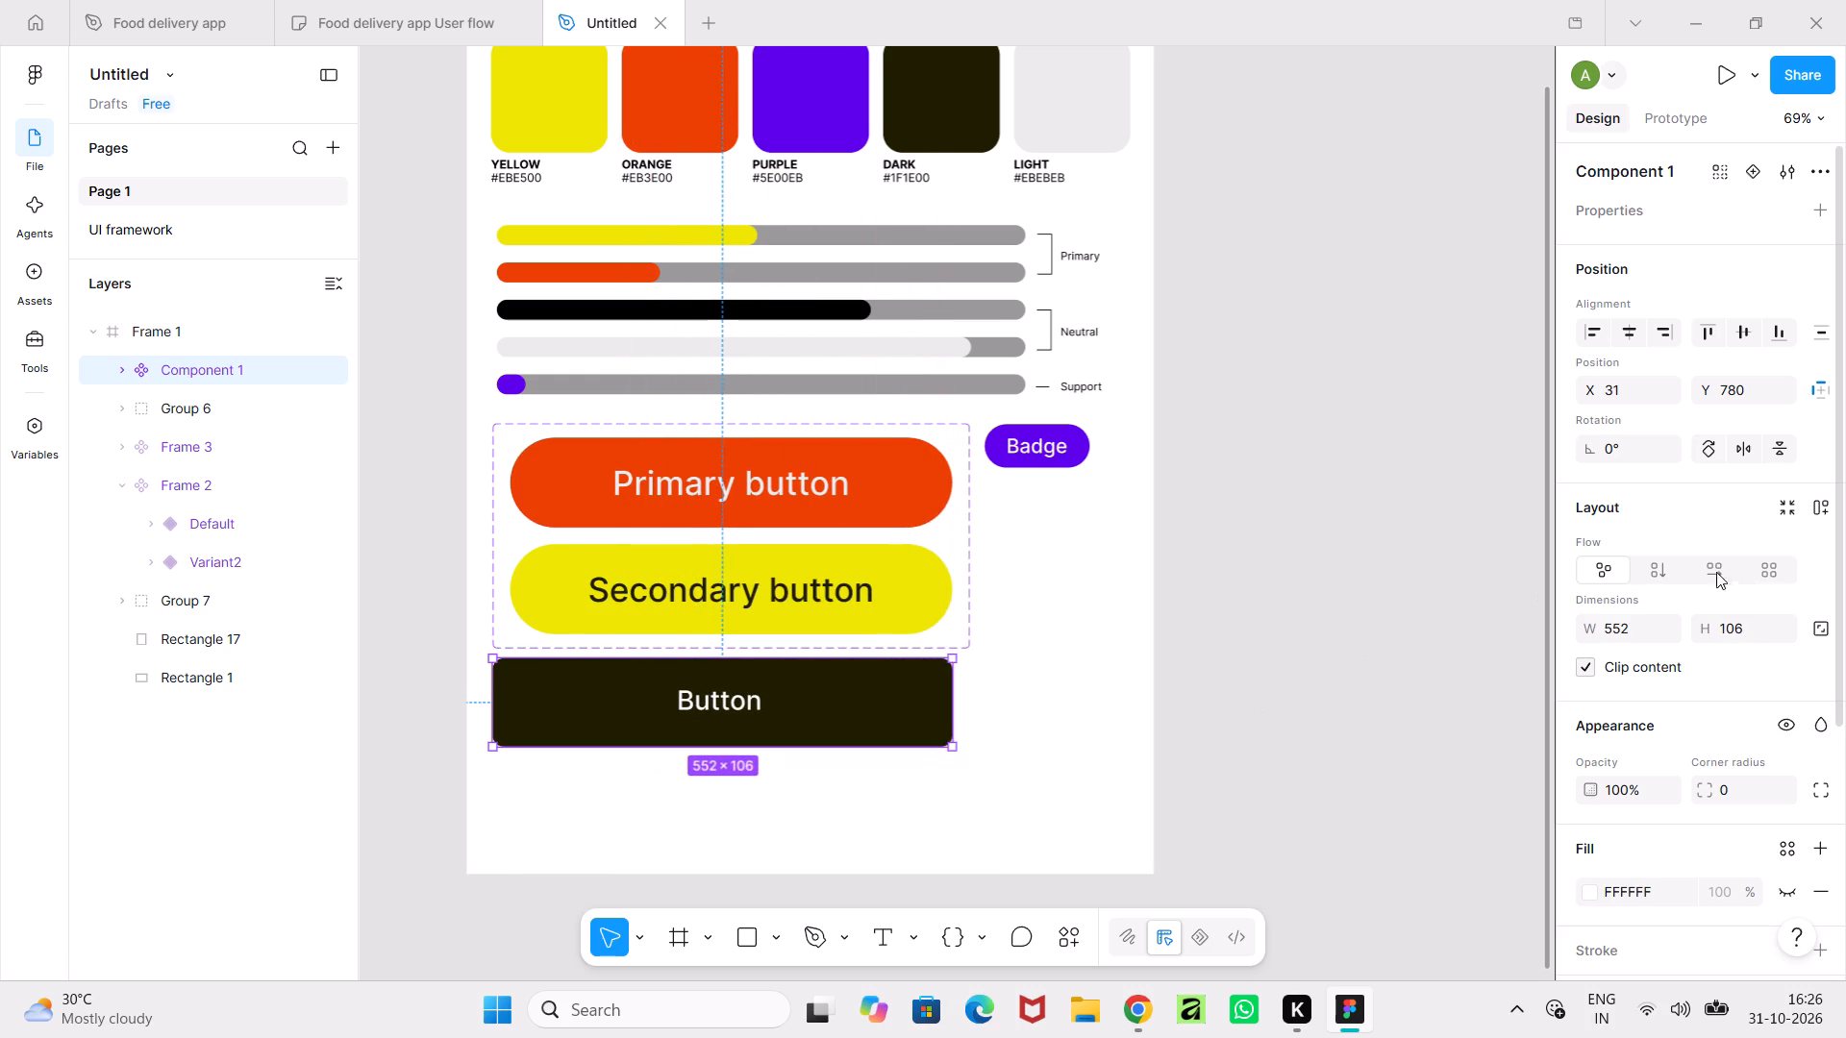
Apply a horizontal auto layout to the dark Button component.
left_click(1710, 570)
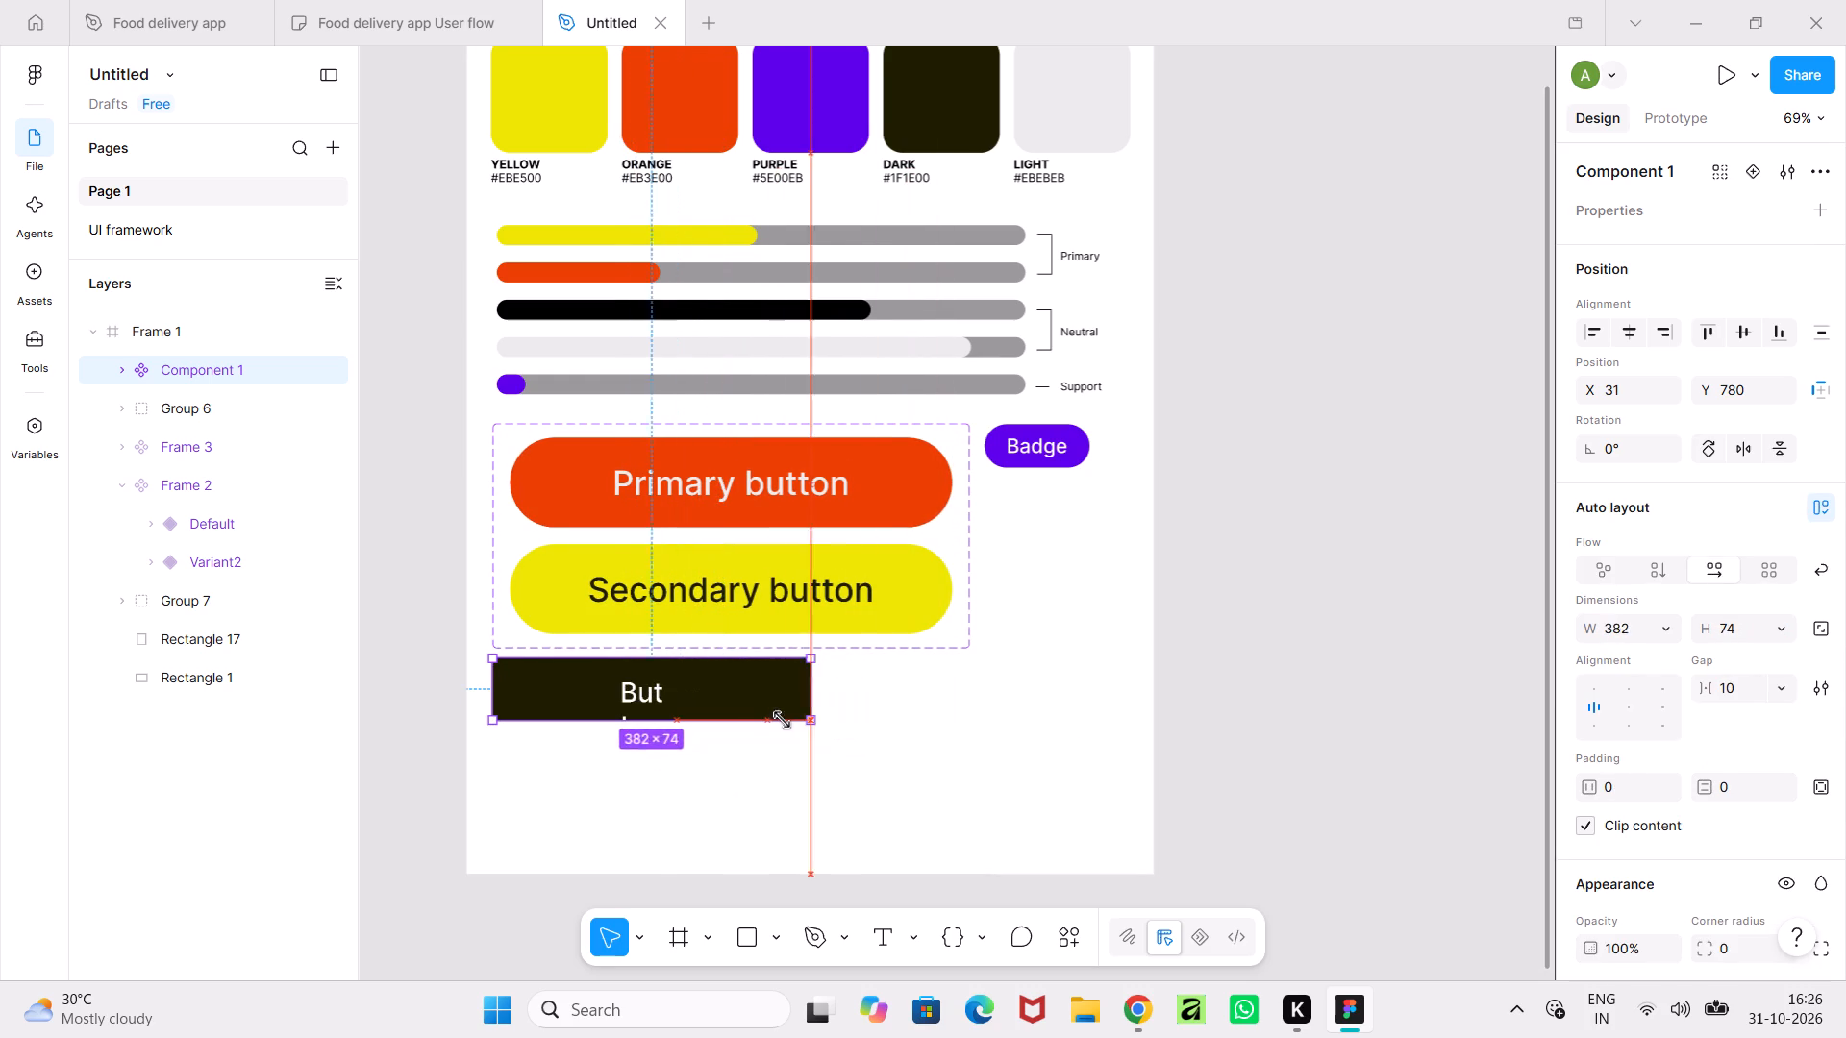
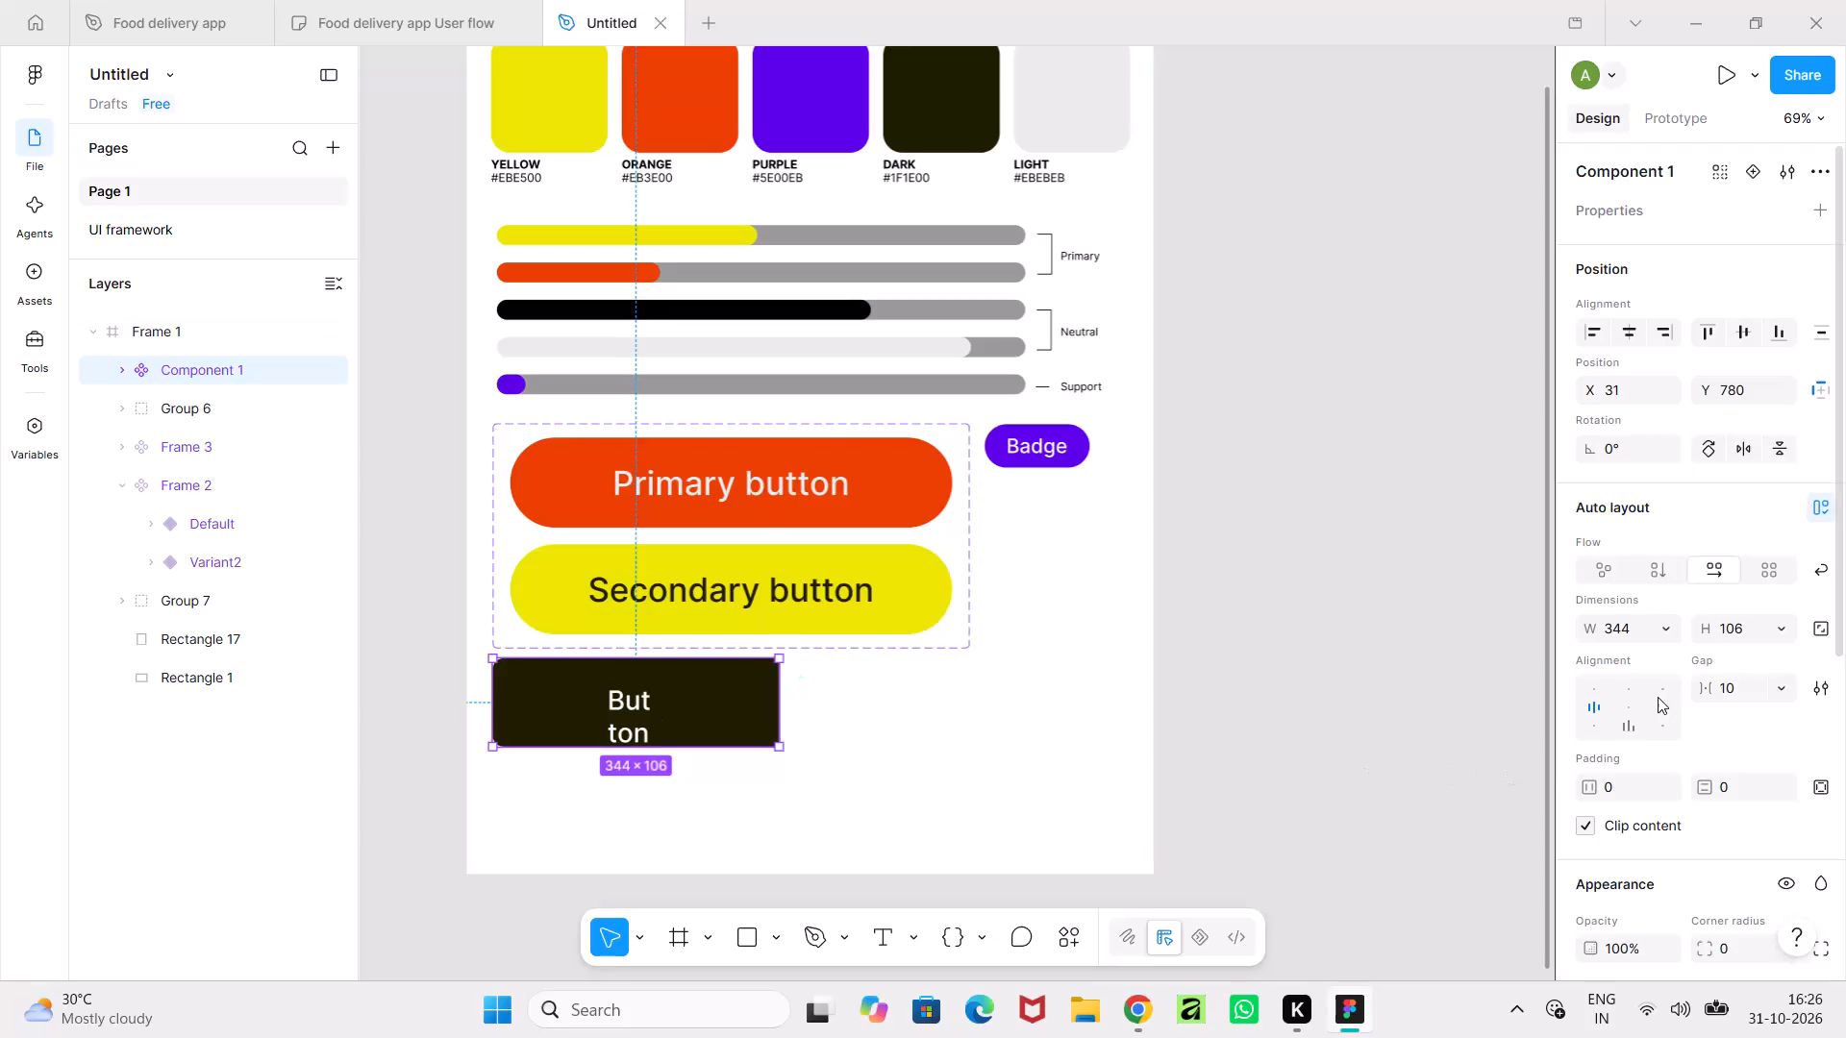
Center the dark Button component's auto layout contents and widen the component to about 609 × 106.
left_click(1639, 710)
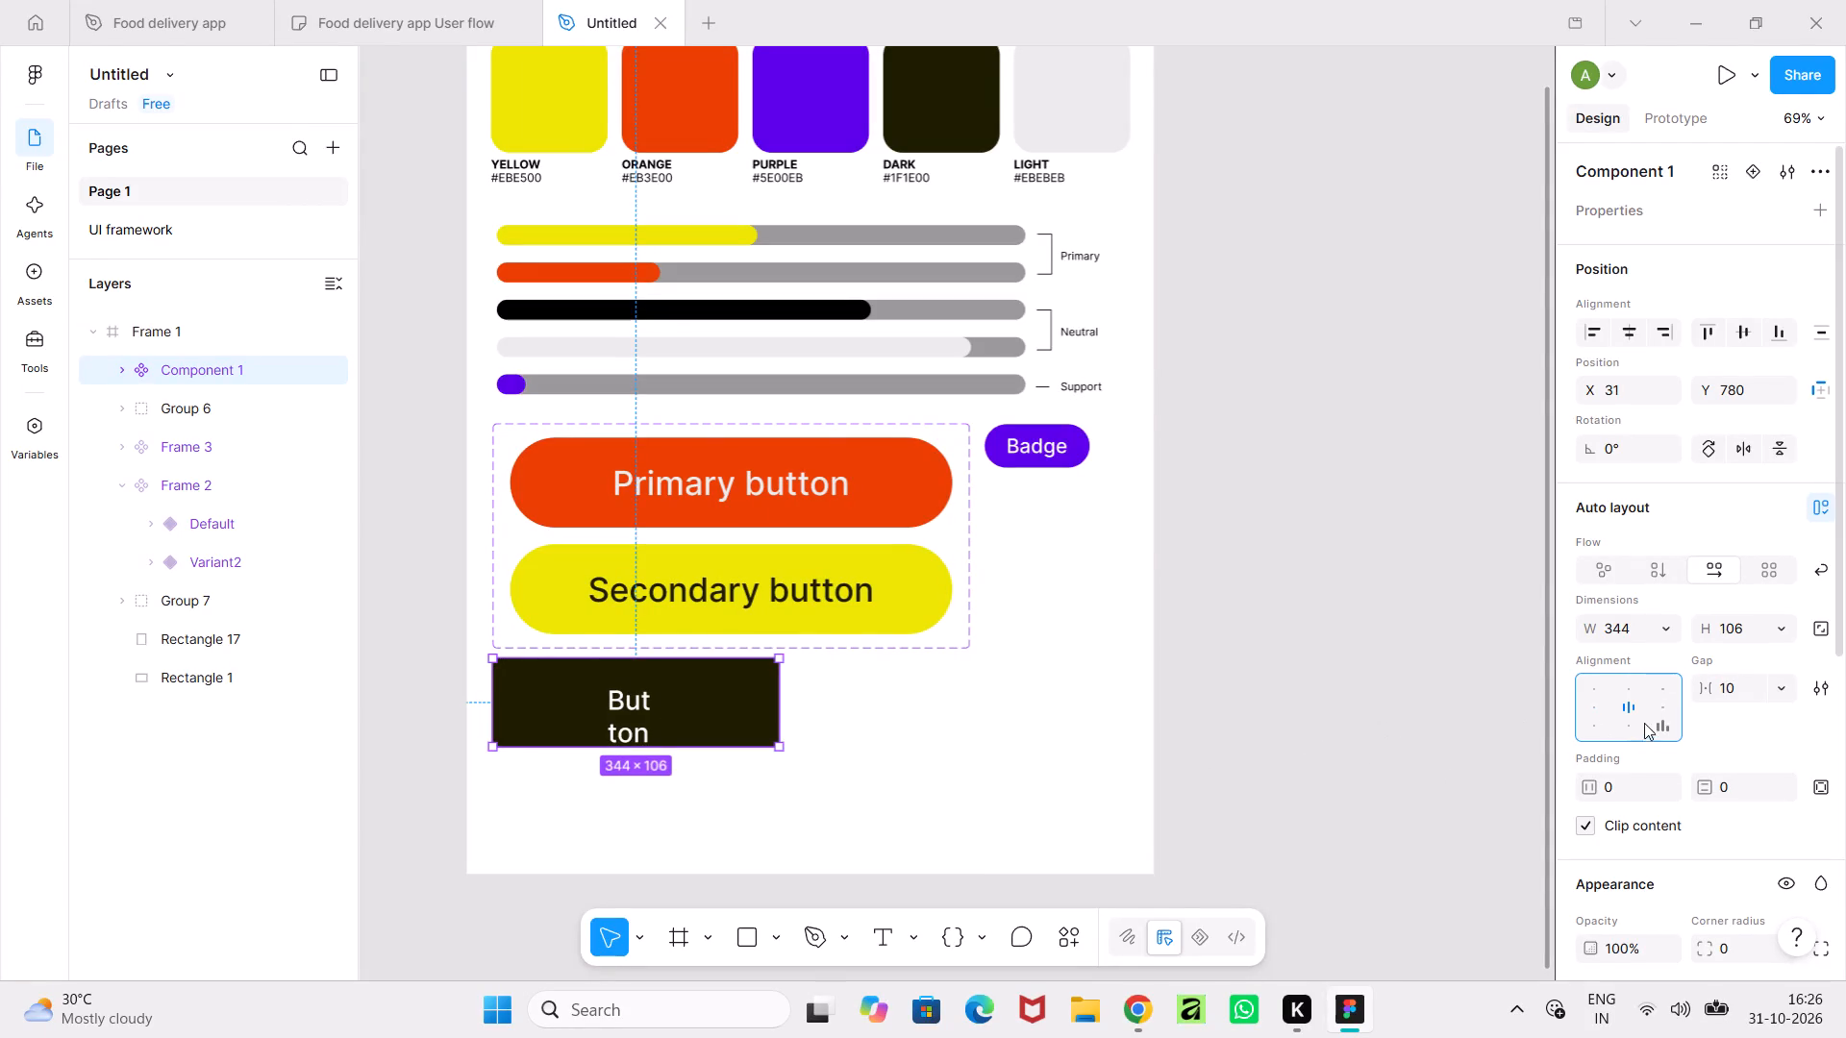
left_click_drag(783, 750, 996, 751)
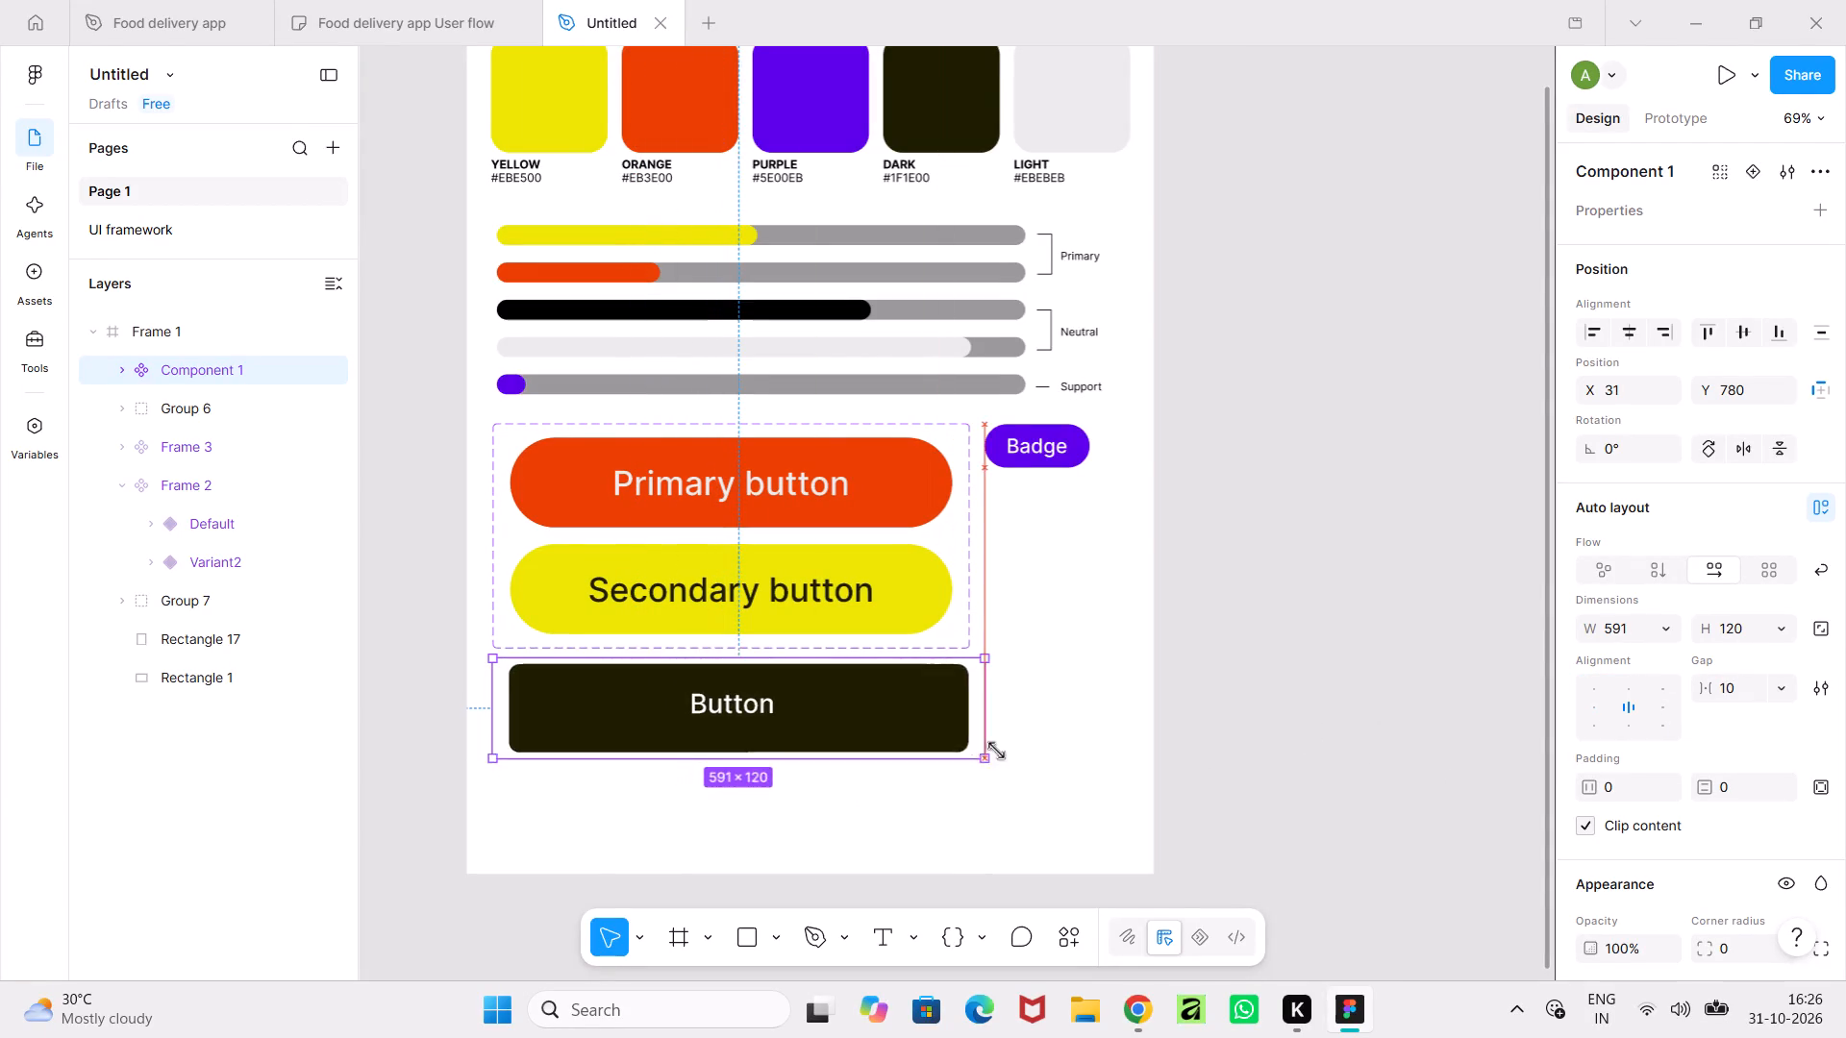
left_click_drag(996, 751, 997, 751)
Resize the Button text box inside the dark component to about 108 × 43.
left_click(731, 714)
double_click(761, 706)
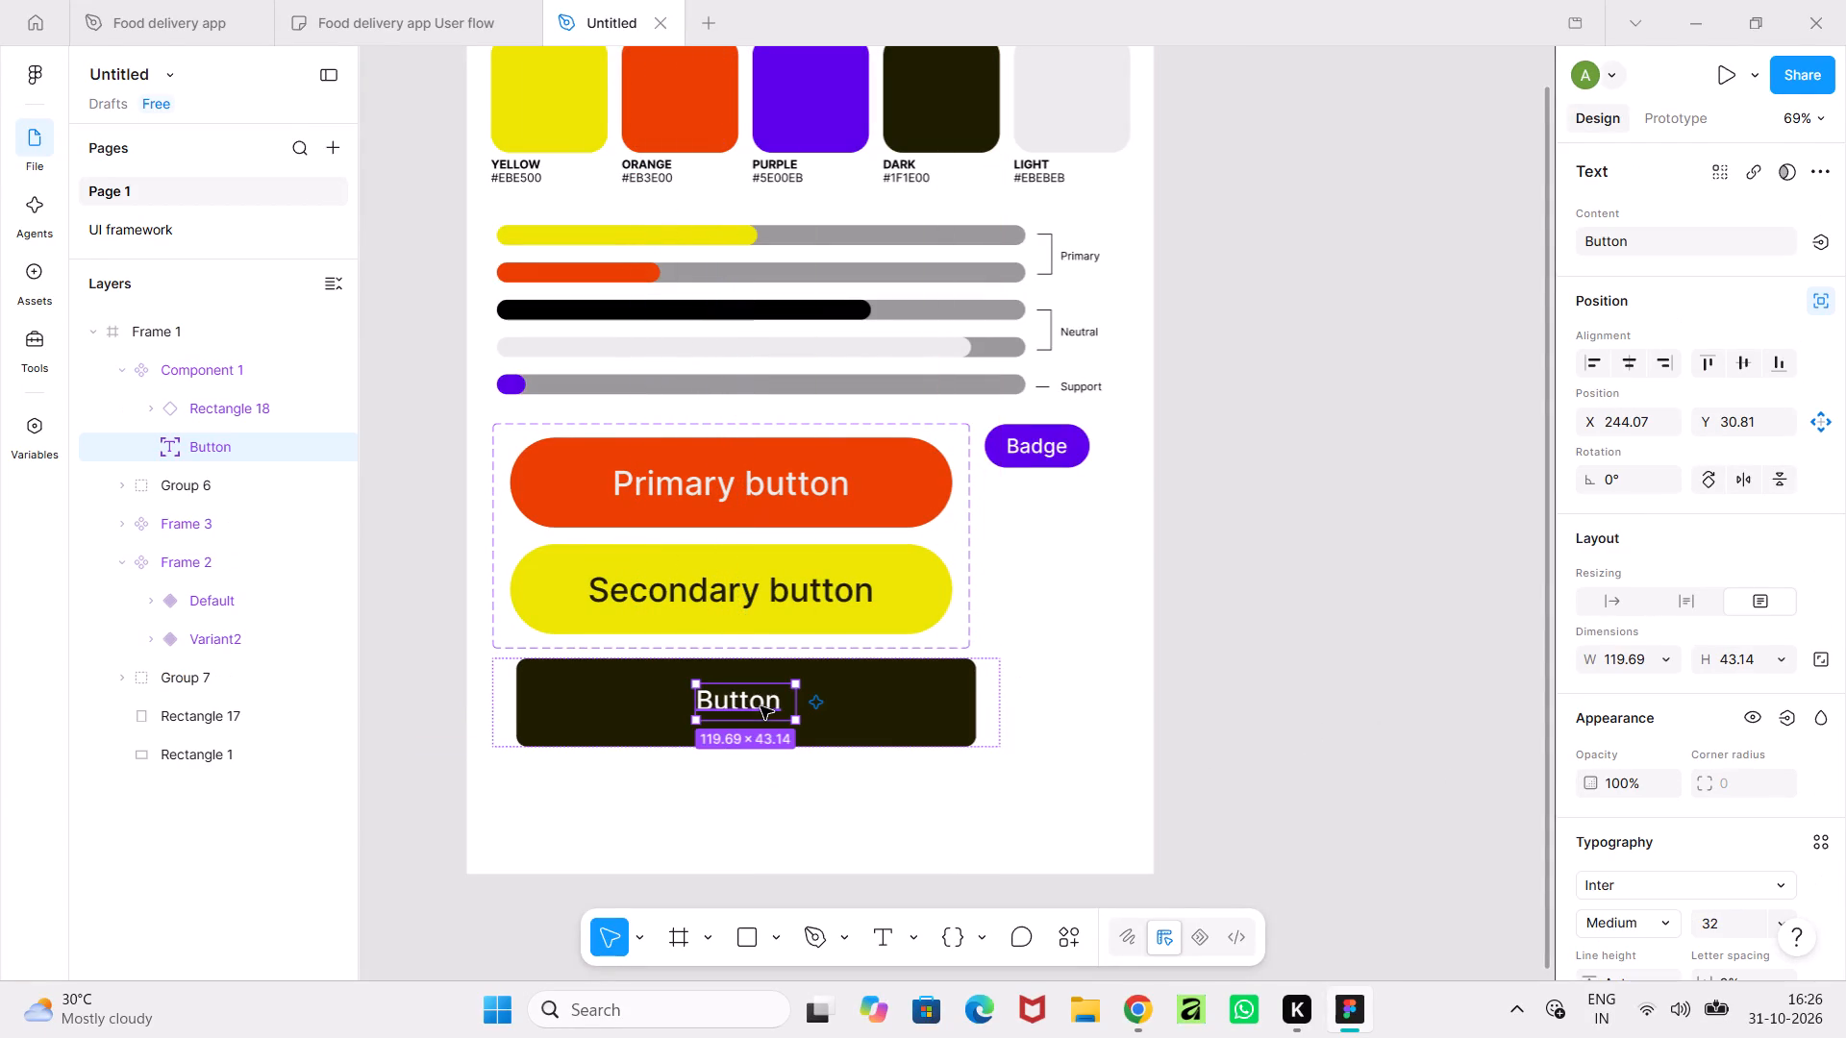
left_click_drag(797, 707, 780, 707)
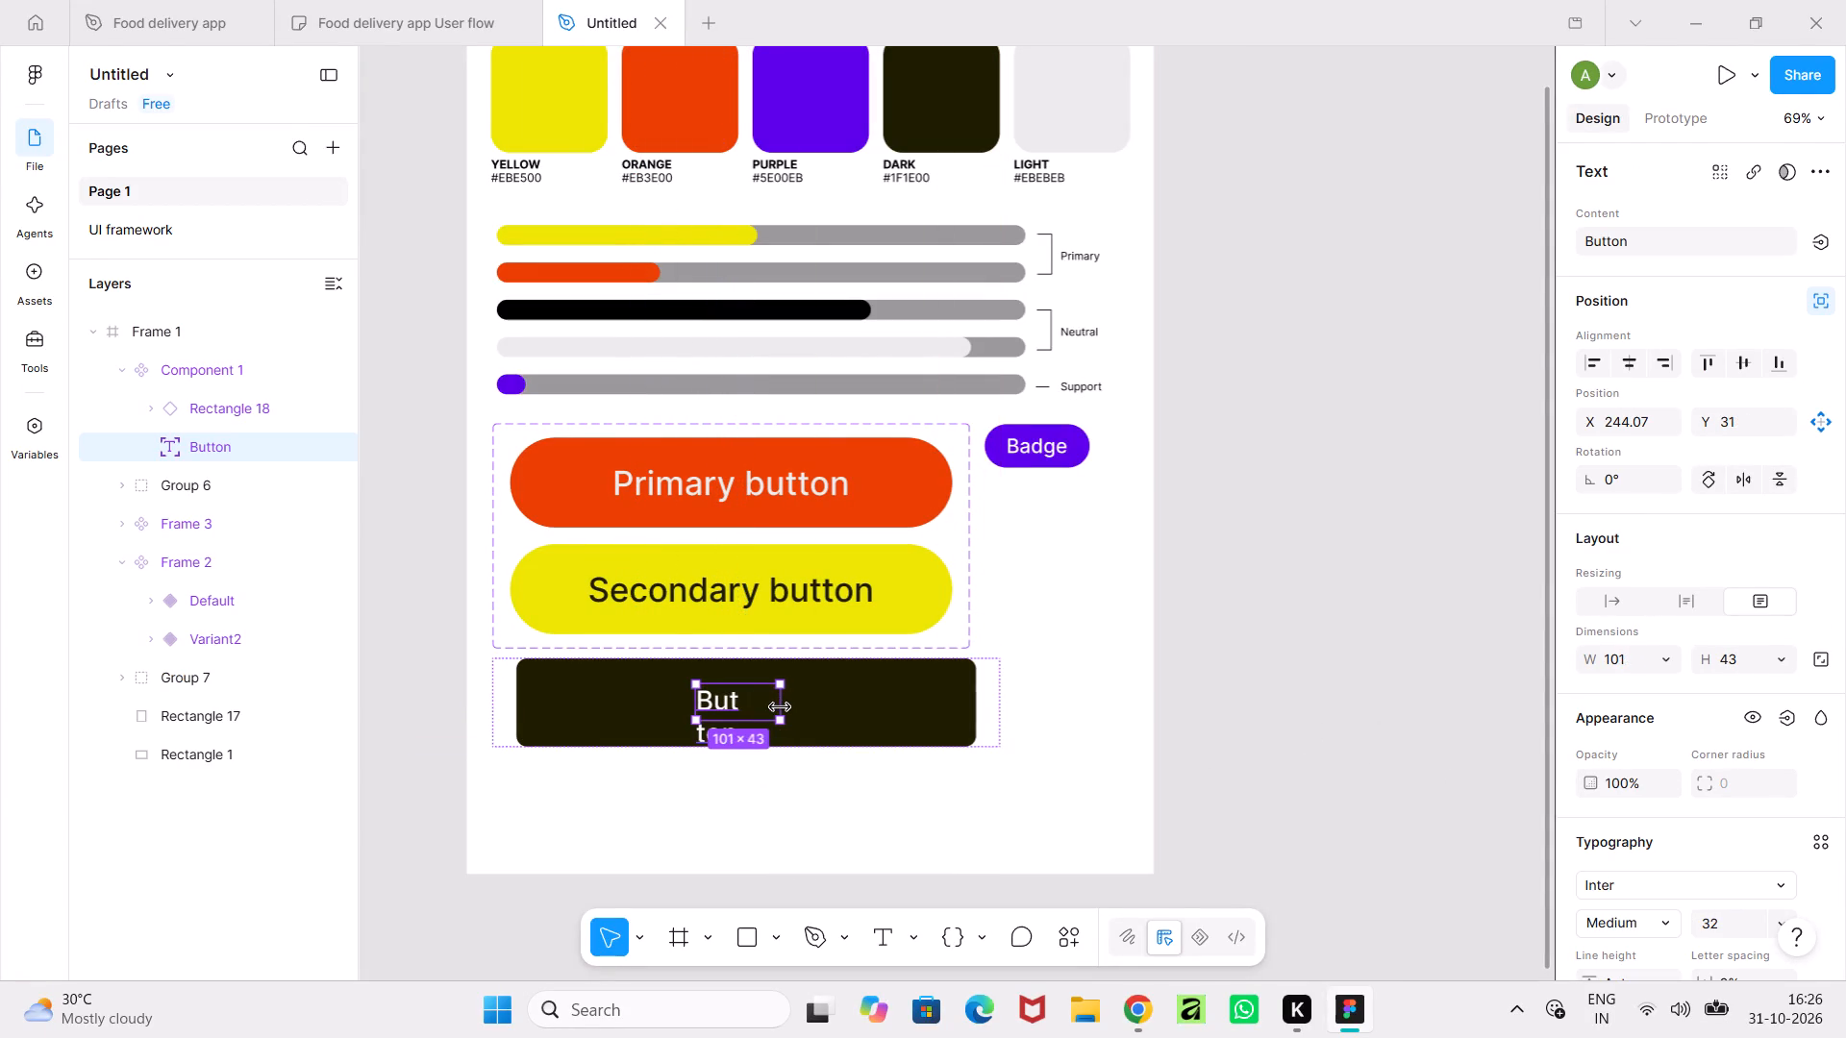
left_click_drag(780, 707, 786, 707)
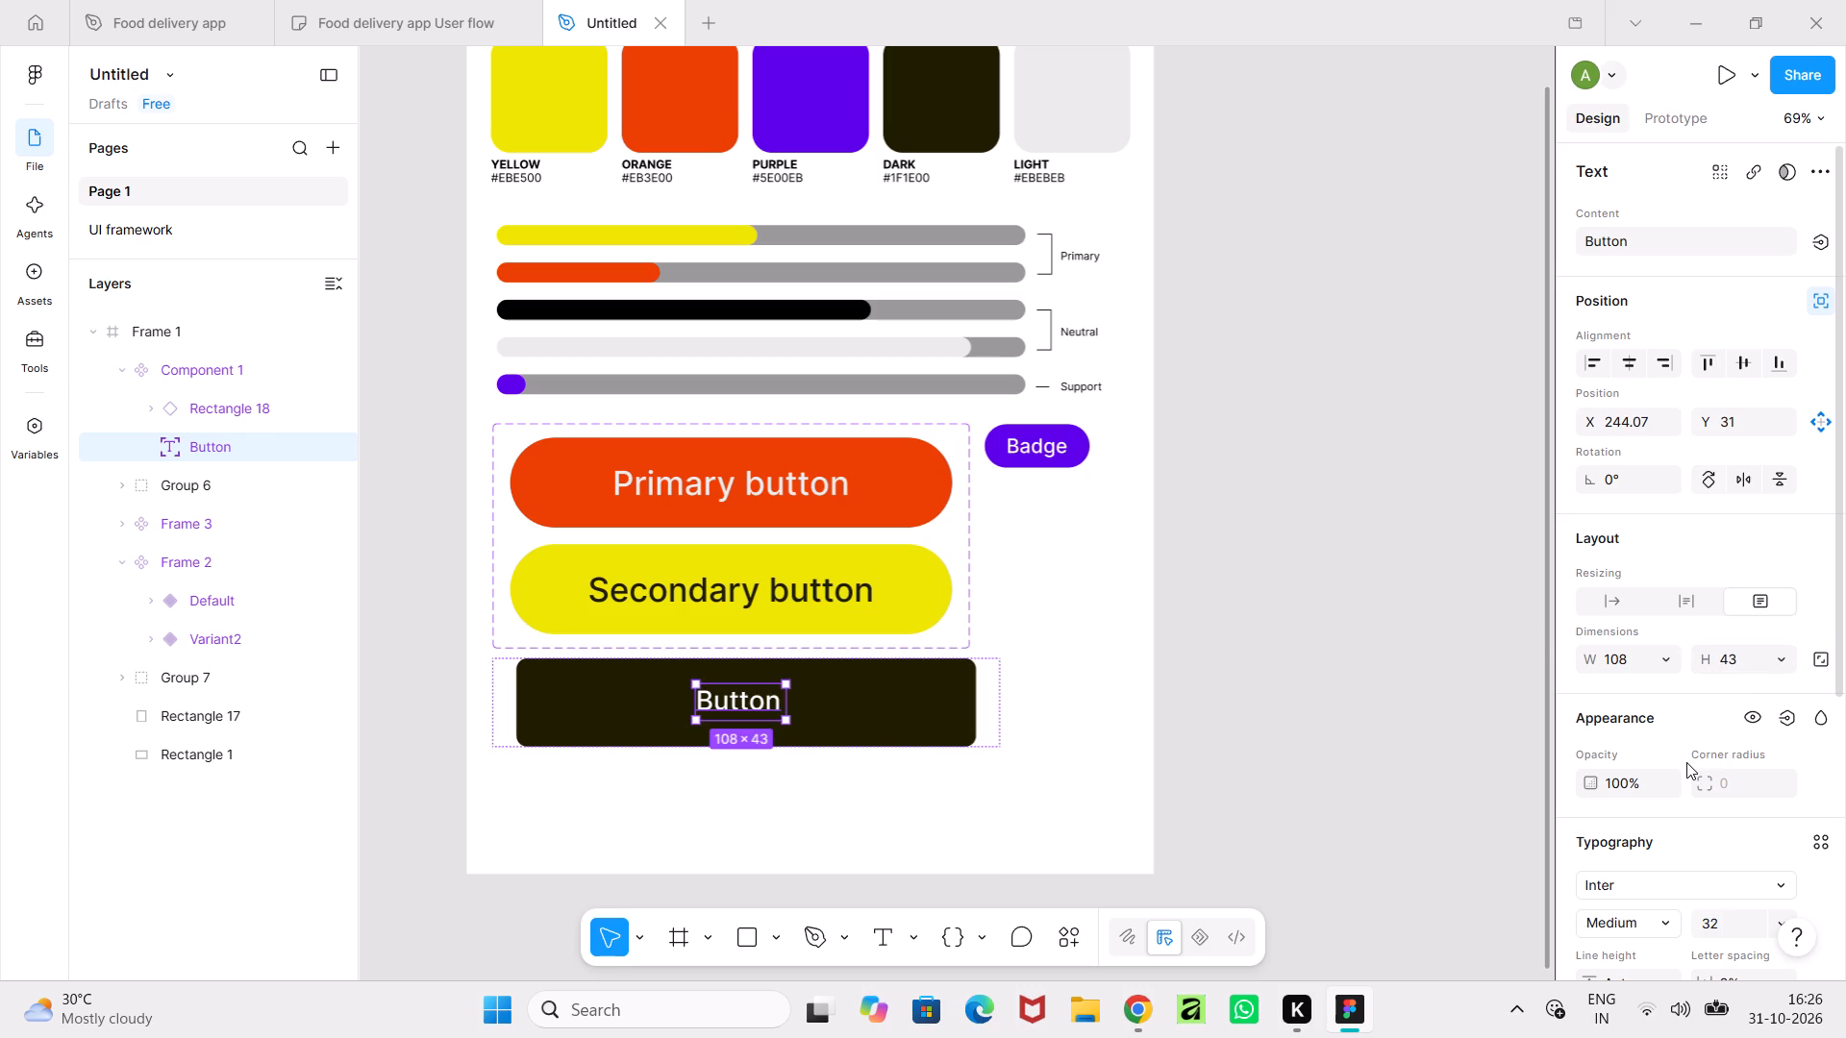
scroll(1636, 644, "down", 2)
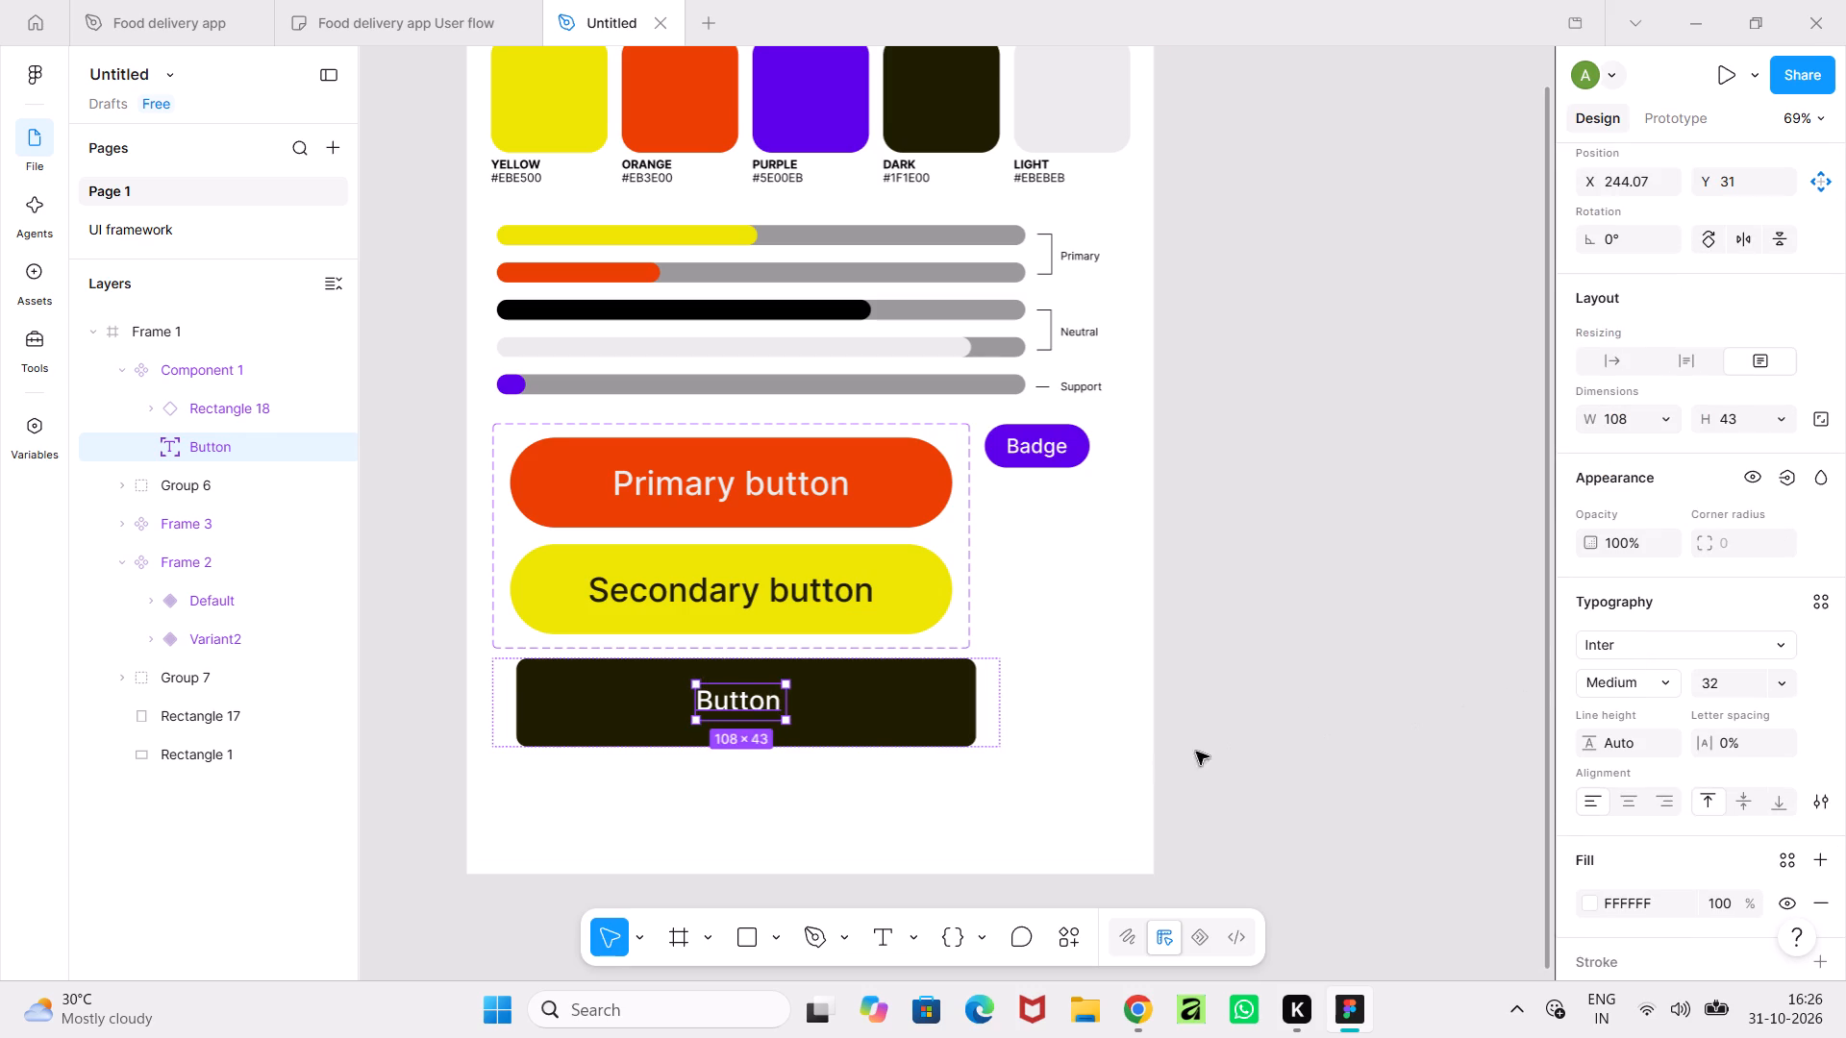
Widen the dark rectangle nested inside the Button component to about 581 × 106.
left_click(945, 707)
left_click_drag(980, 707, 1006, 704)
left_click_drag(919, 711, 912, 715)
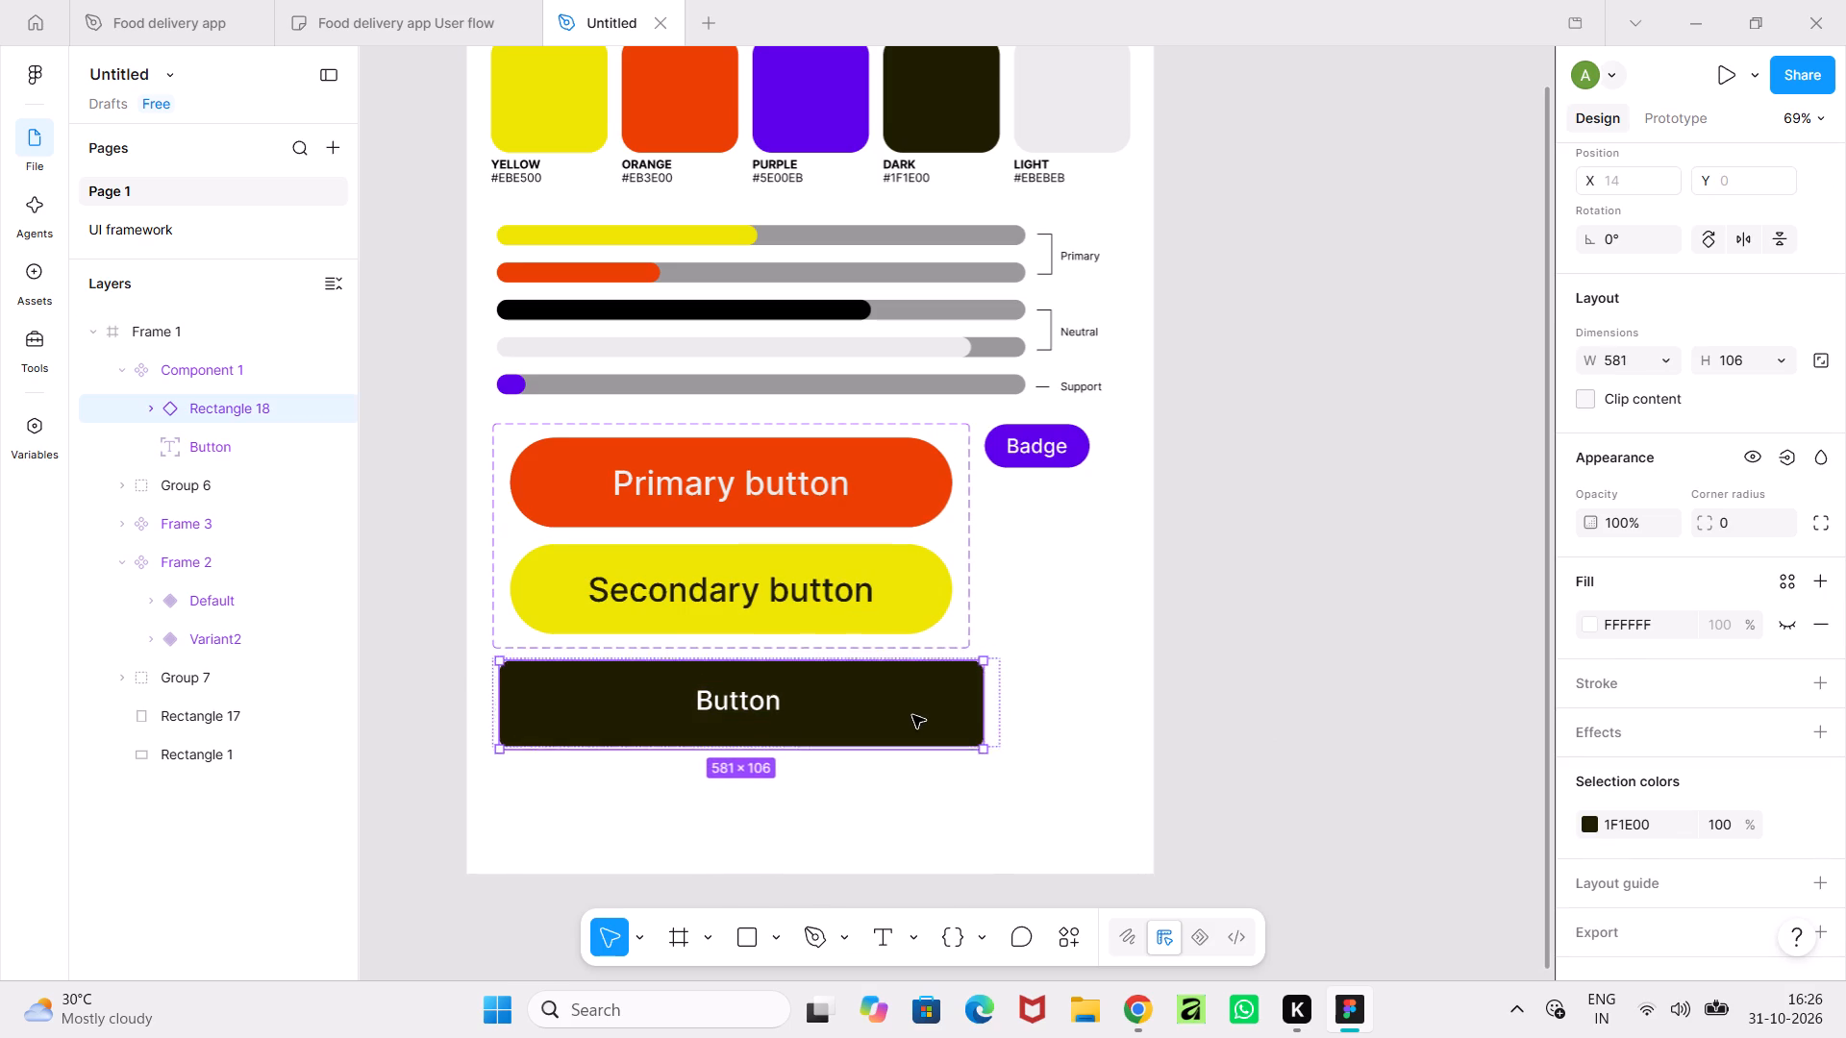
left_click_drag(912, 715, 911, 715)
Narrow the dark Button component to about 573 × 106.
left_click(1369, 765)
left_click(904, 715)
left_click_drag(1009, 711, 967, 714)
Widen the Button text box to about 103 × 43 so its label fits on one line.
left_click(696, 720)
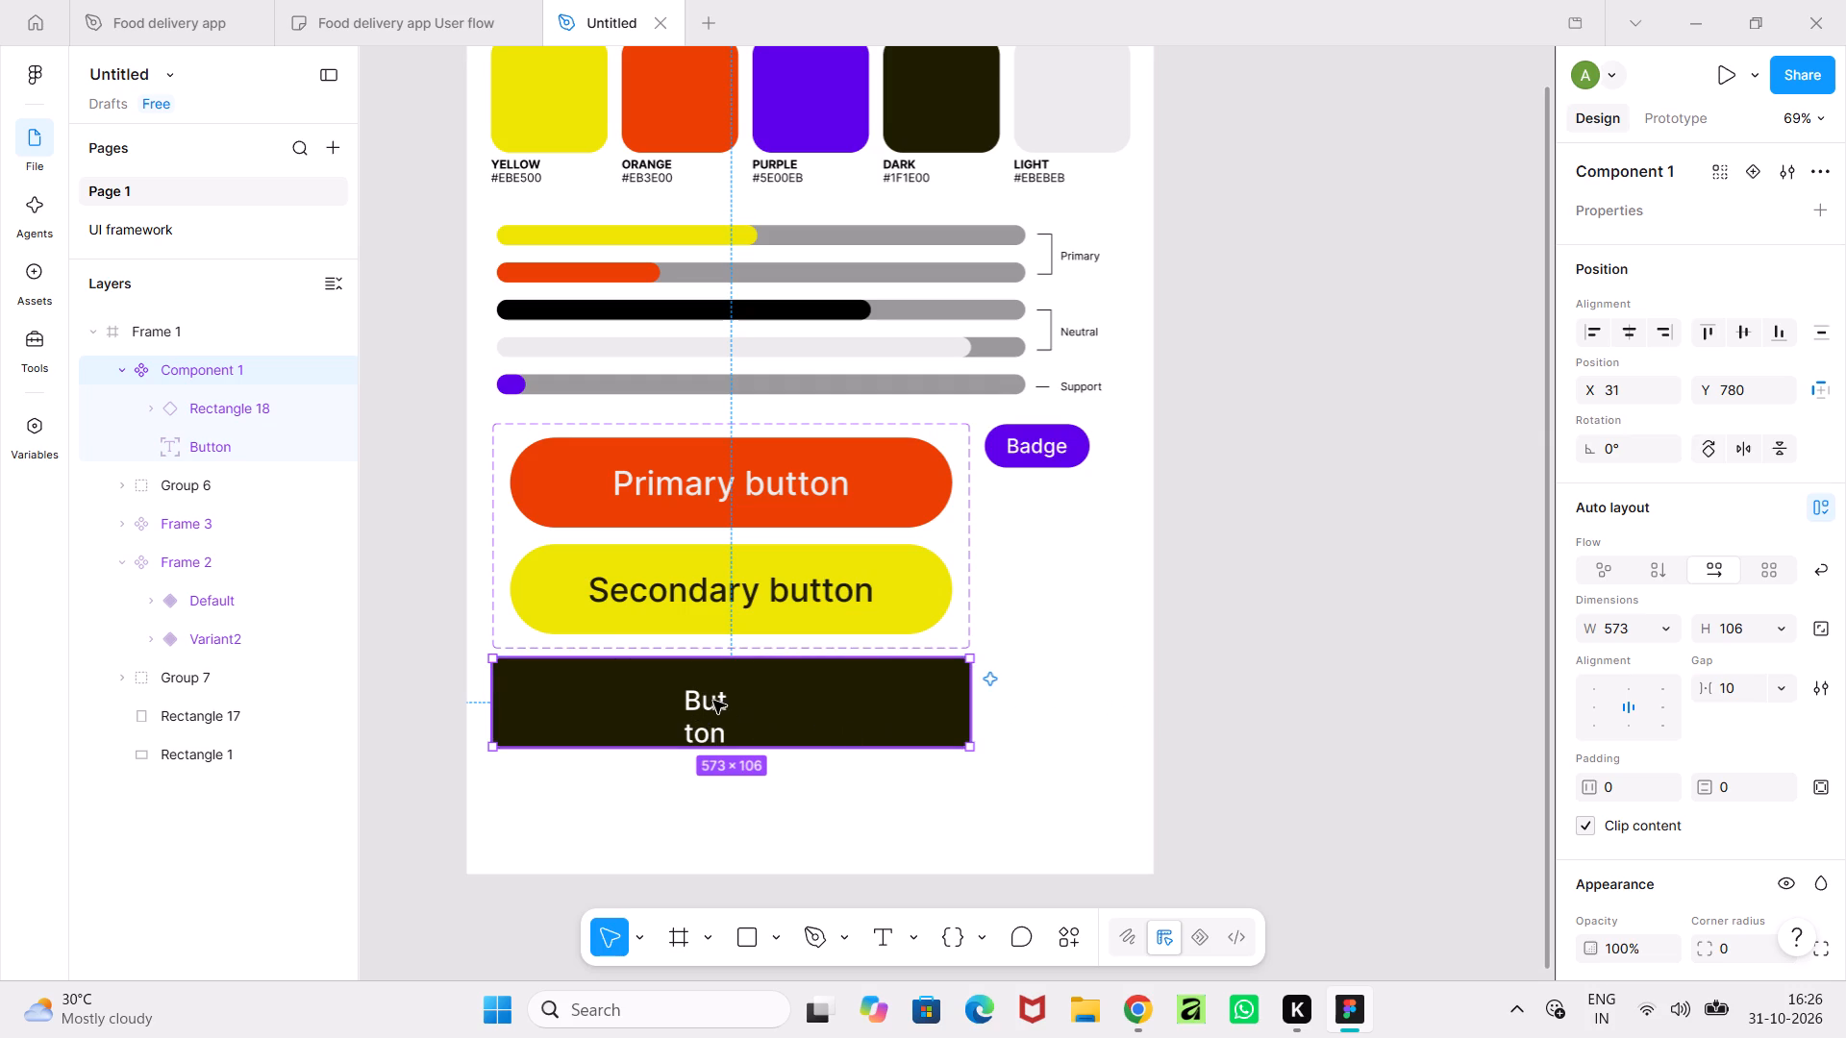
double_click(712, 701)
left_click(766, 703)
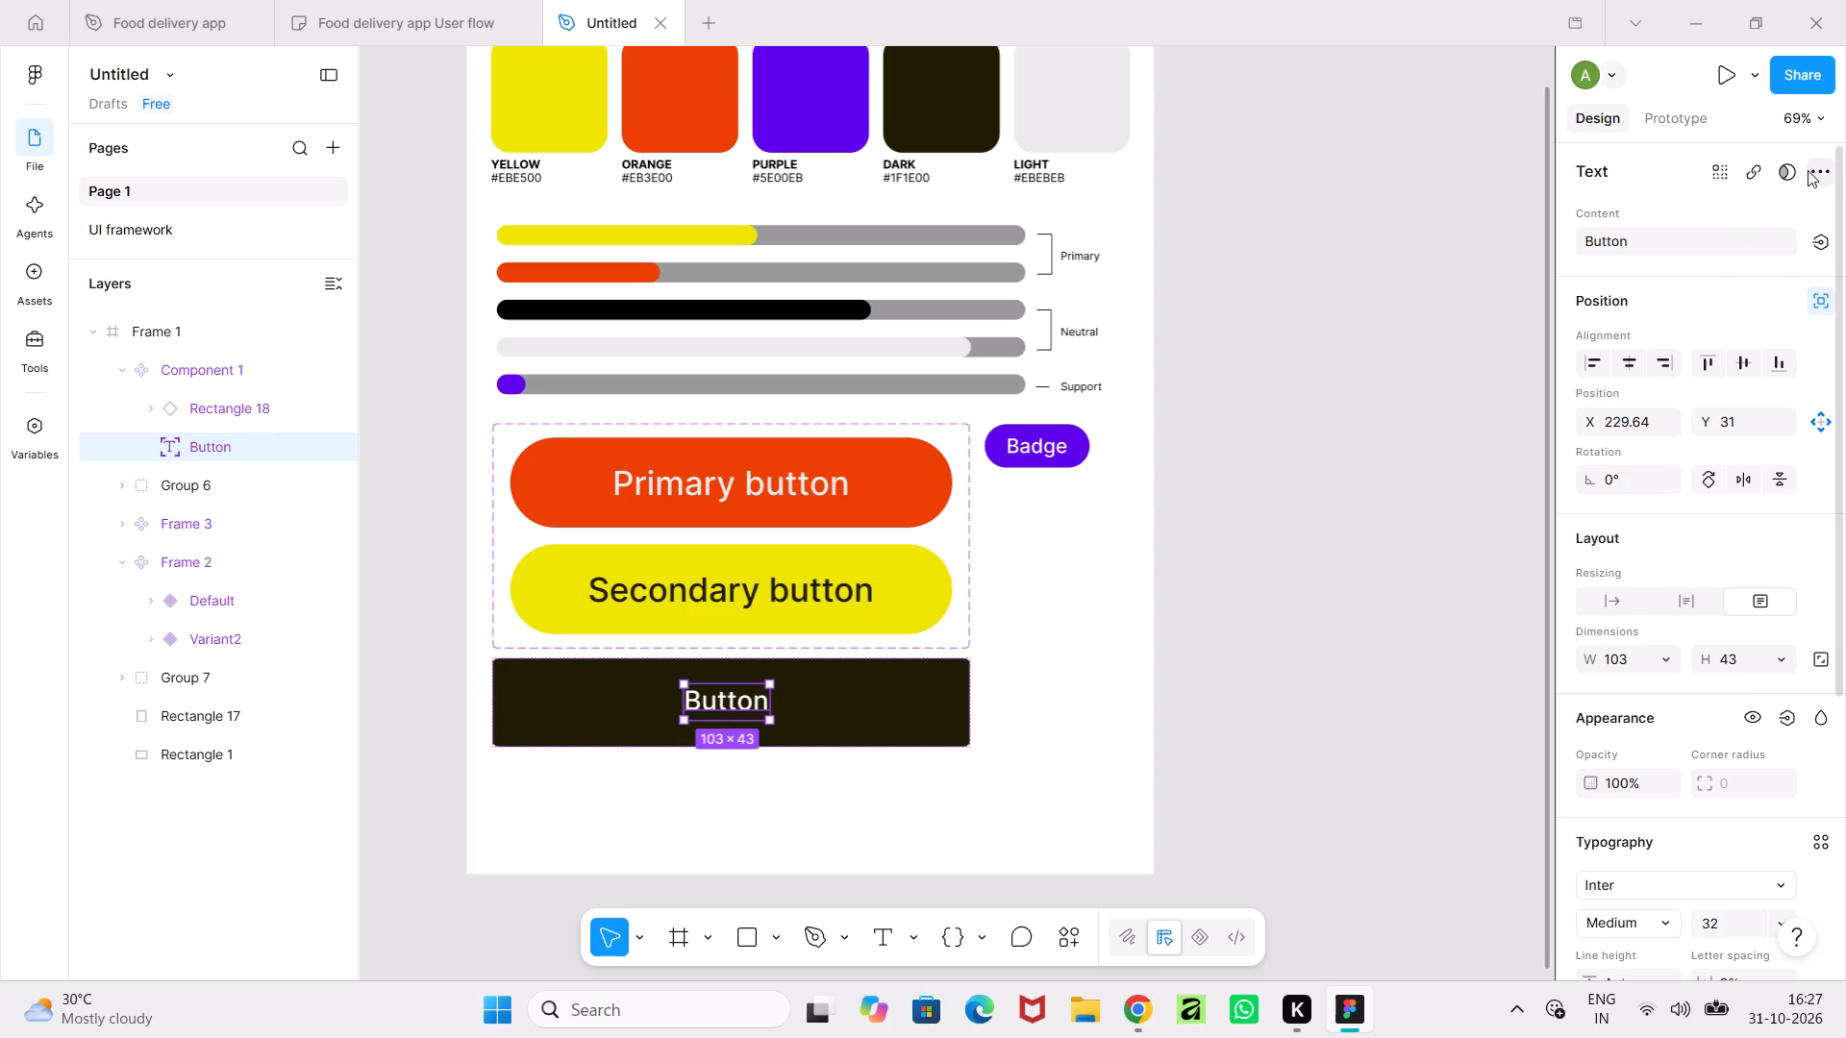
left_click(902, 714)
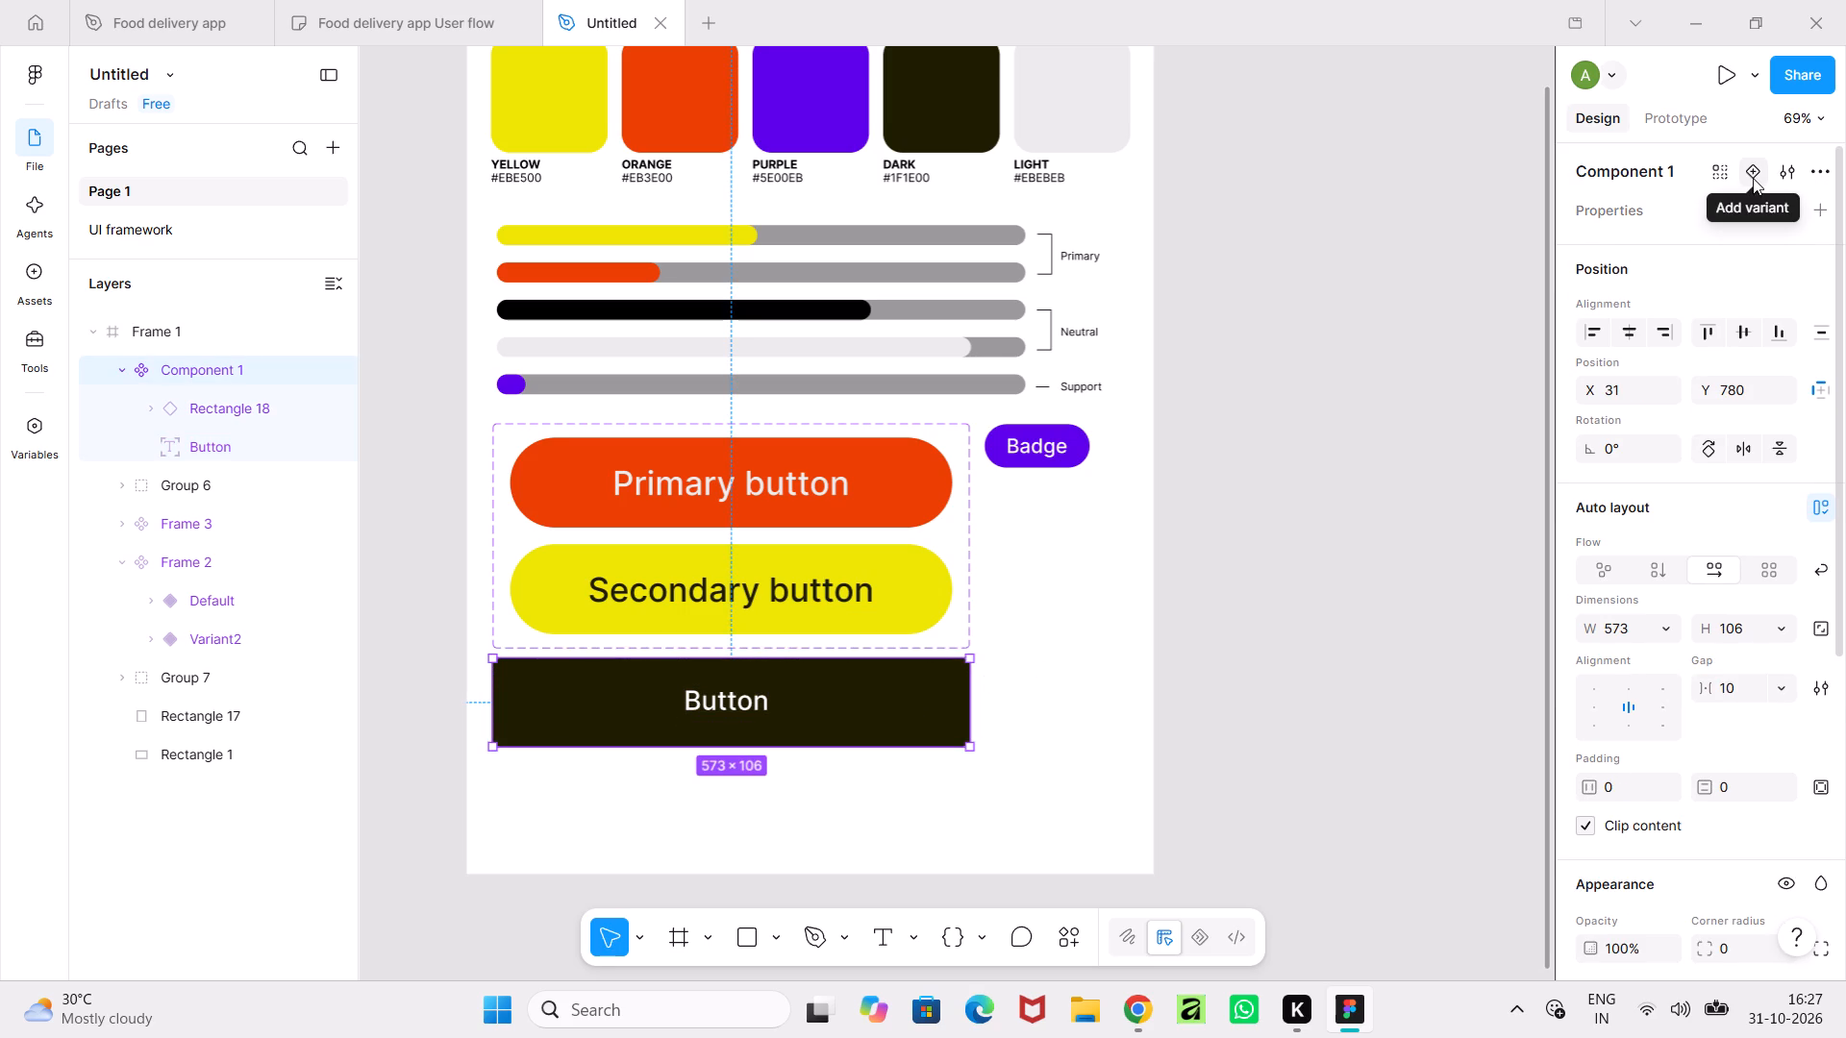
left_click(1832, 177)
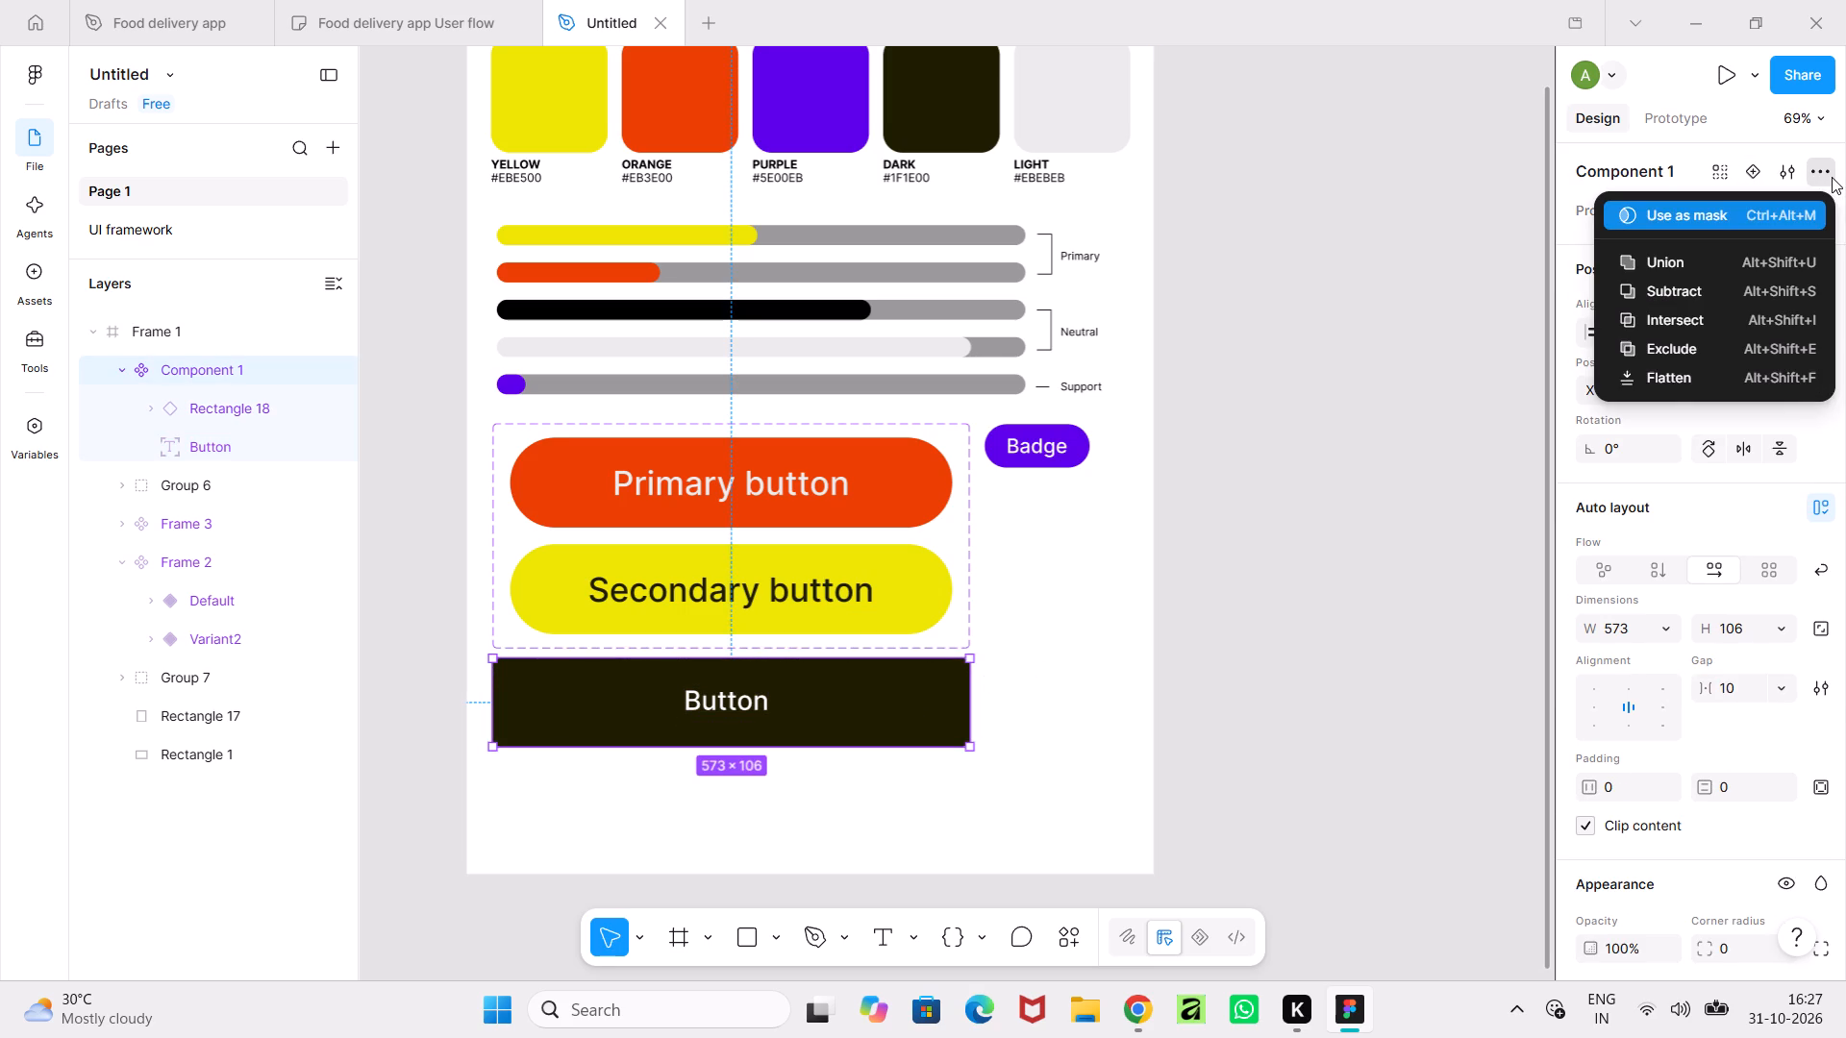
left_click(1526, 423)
Undo the dark Button's resizing, auto layout and component conversions, back to the separate rectangle and text layers.
key("ctrl+z")
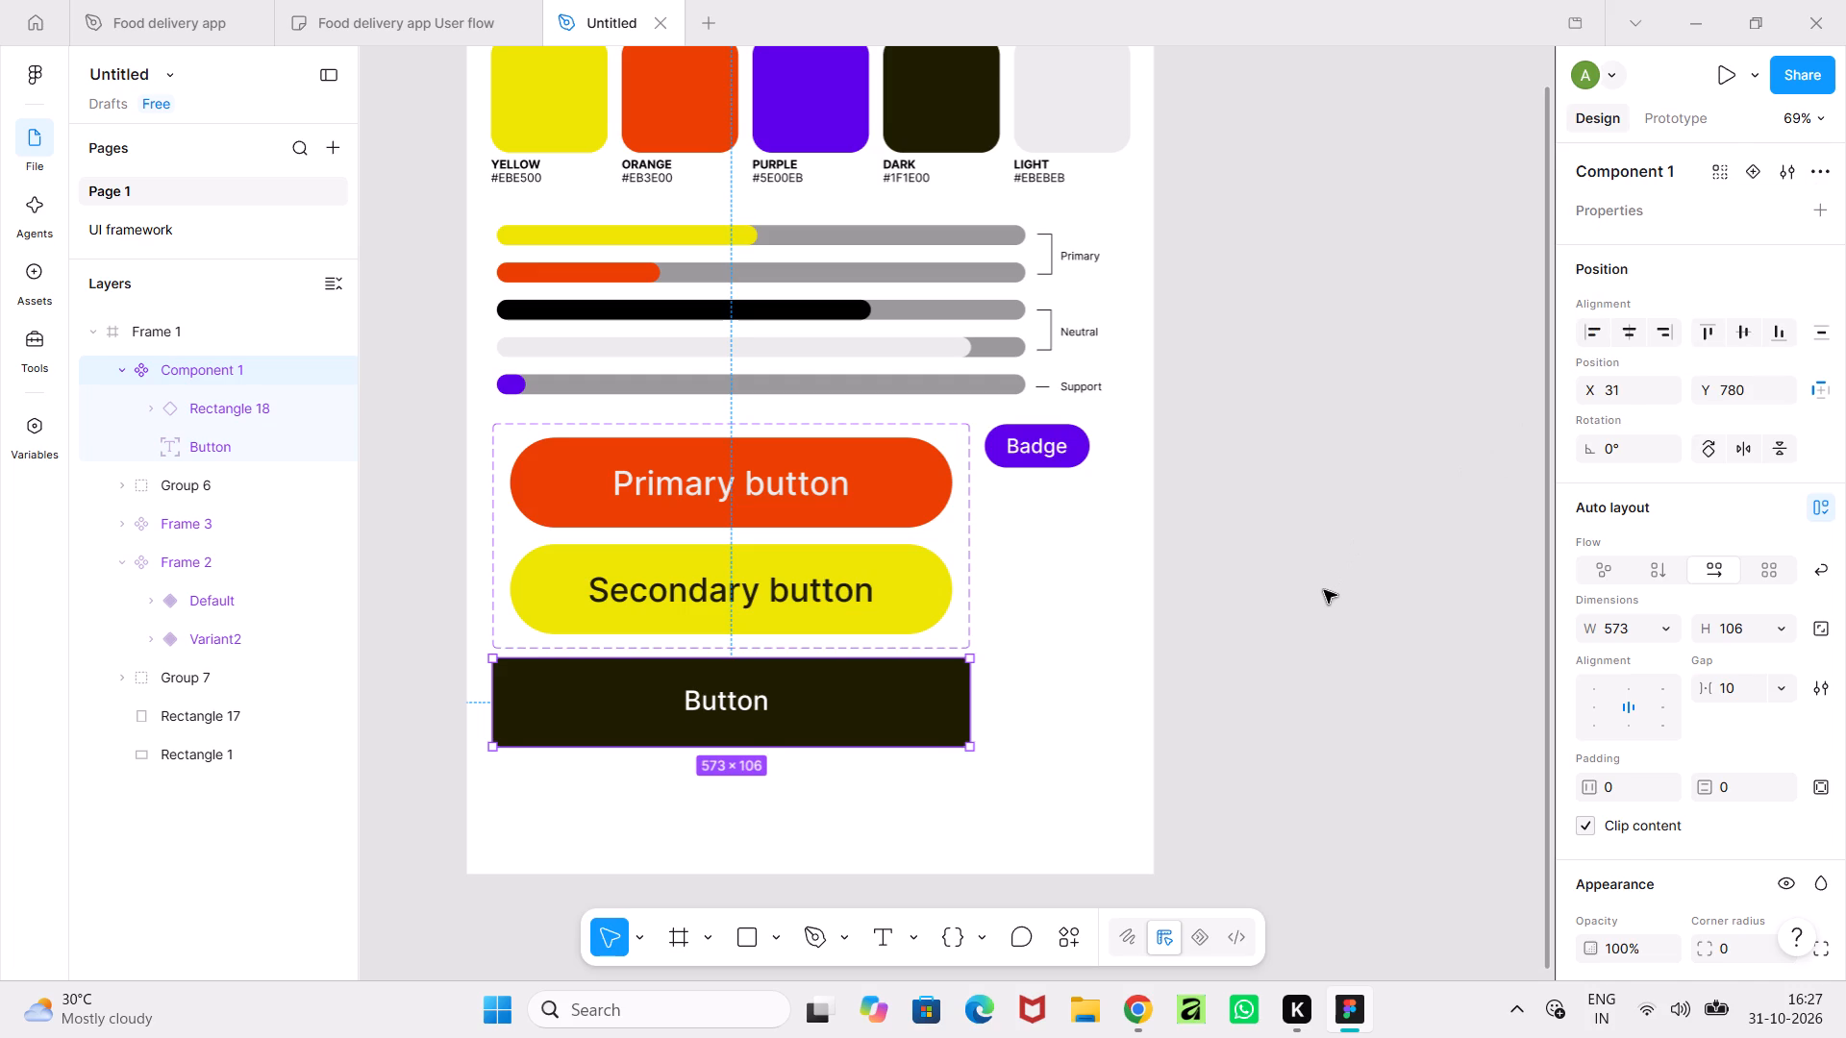
key("ctrl+z")
key("ctrl+z")
key("ctrl+z")
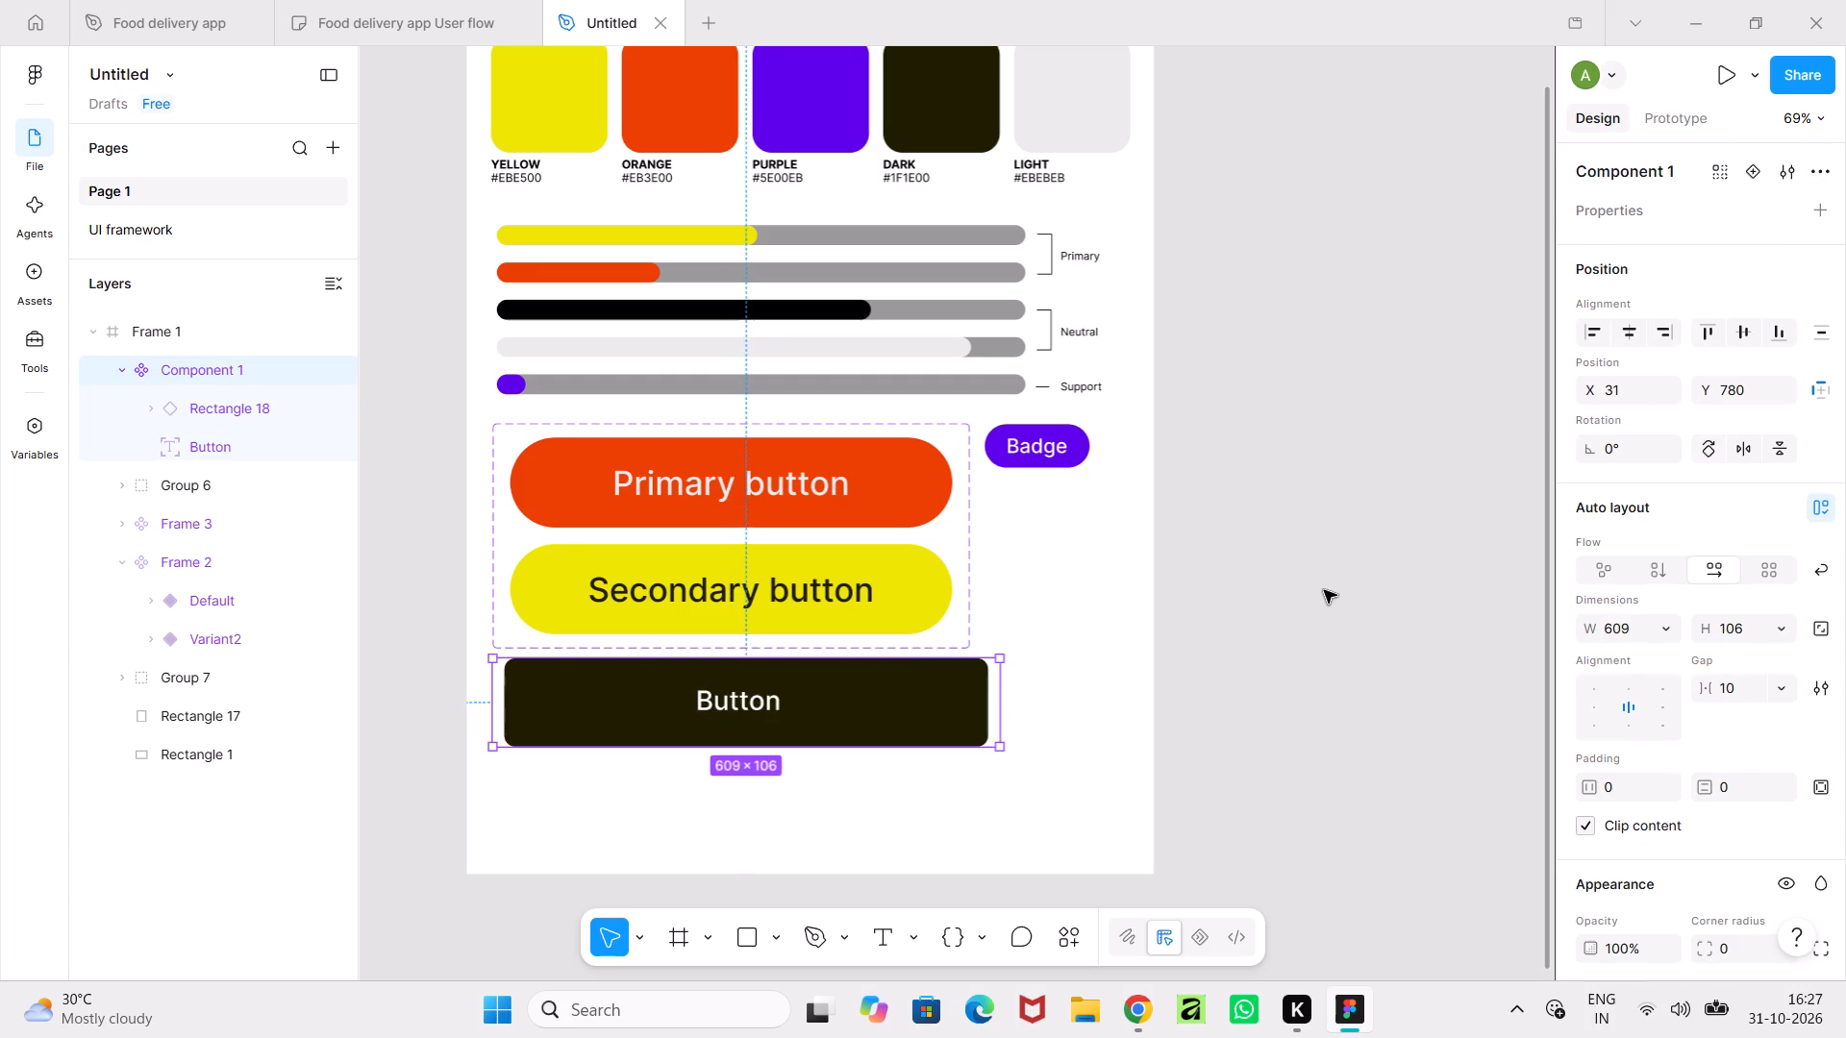
key("ctrl+z")
key("ctrl+z")
key("ctrl+z")
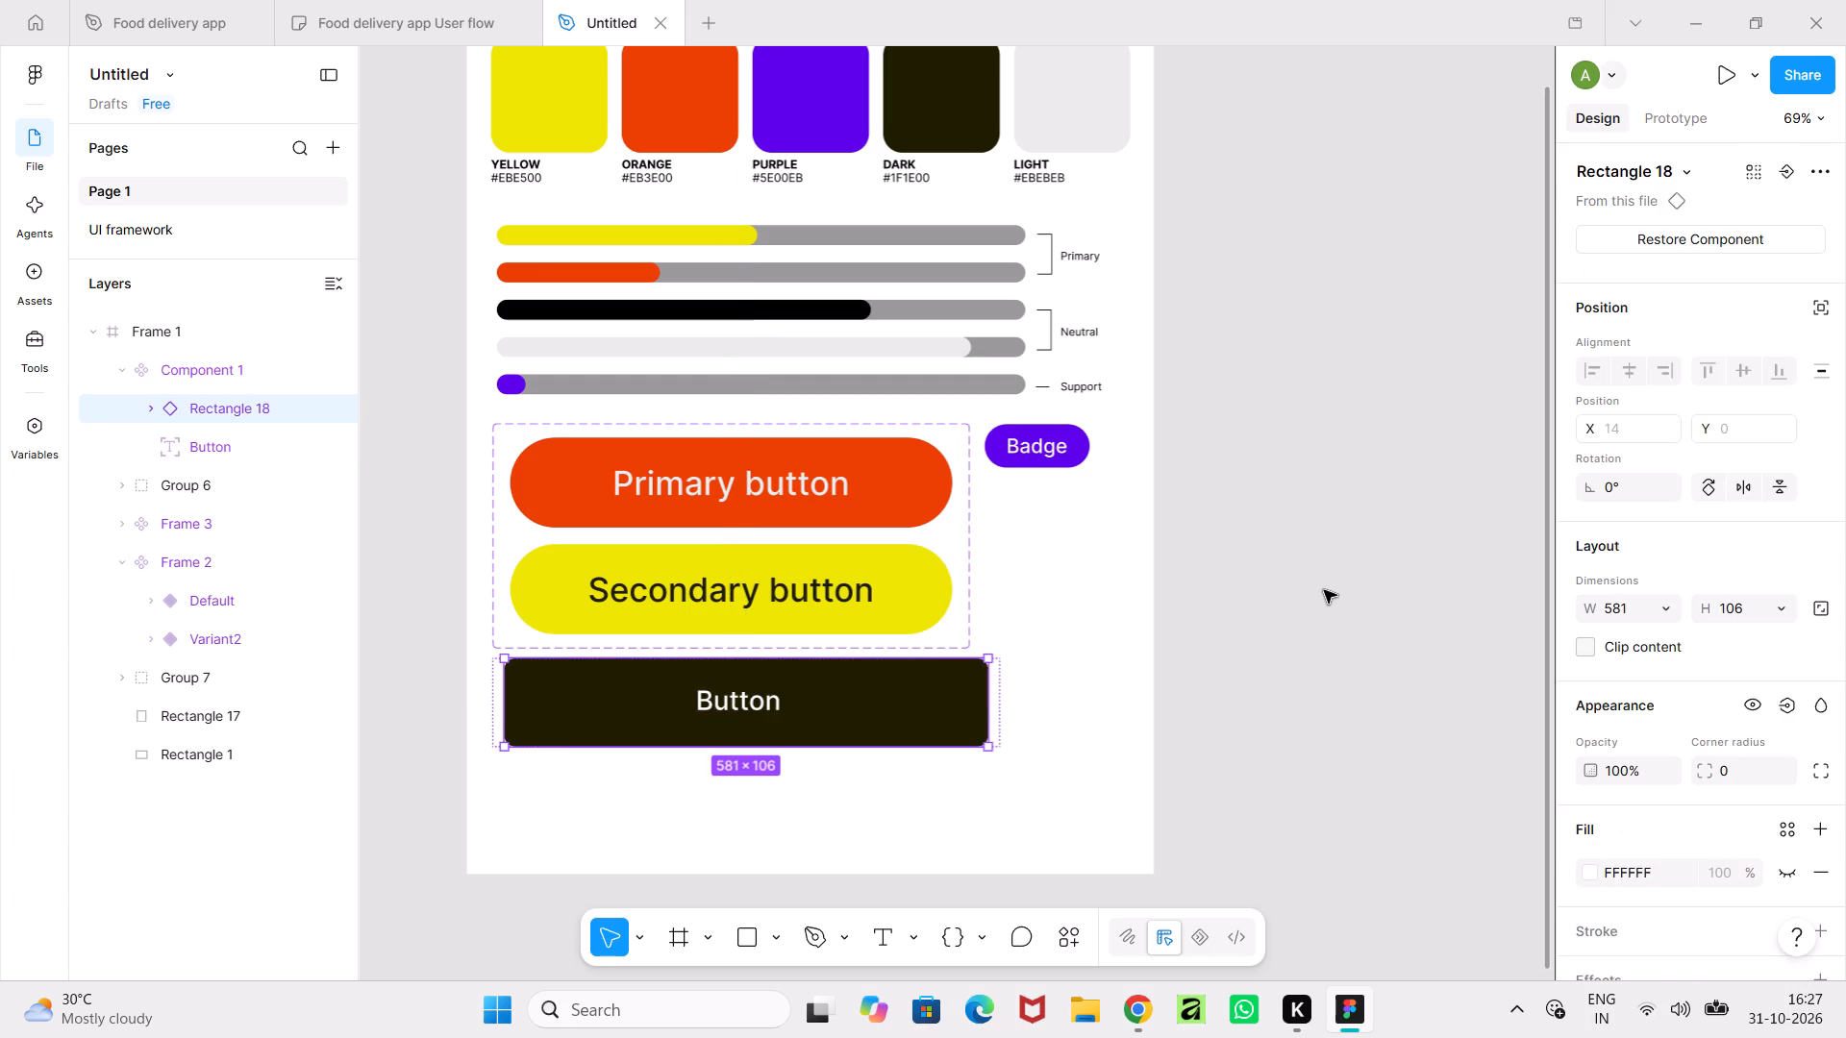
key("ctrl+z")
key("ctrl+z")
key("ctrl+z")
key("ctrl+z")
key("ctrl+z")
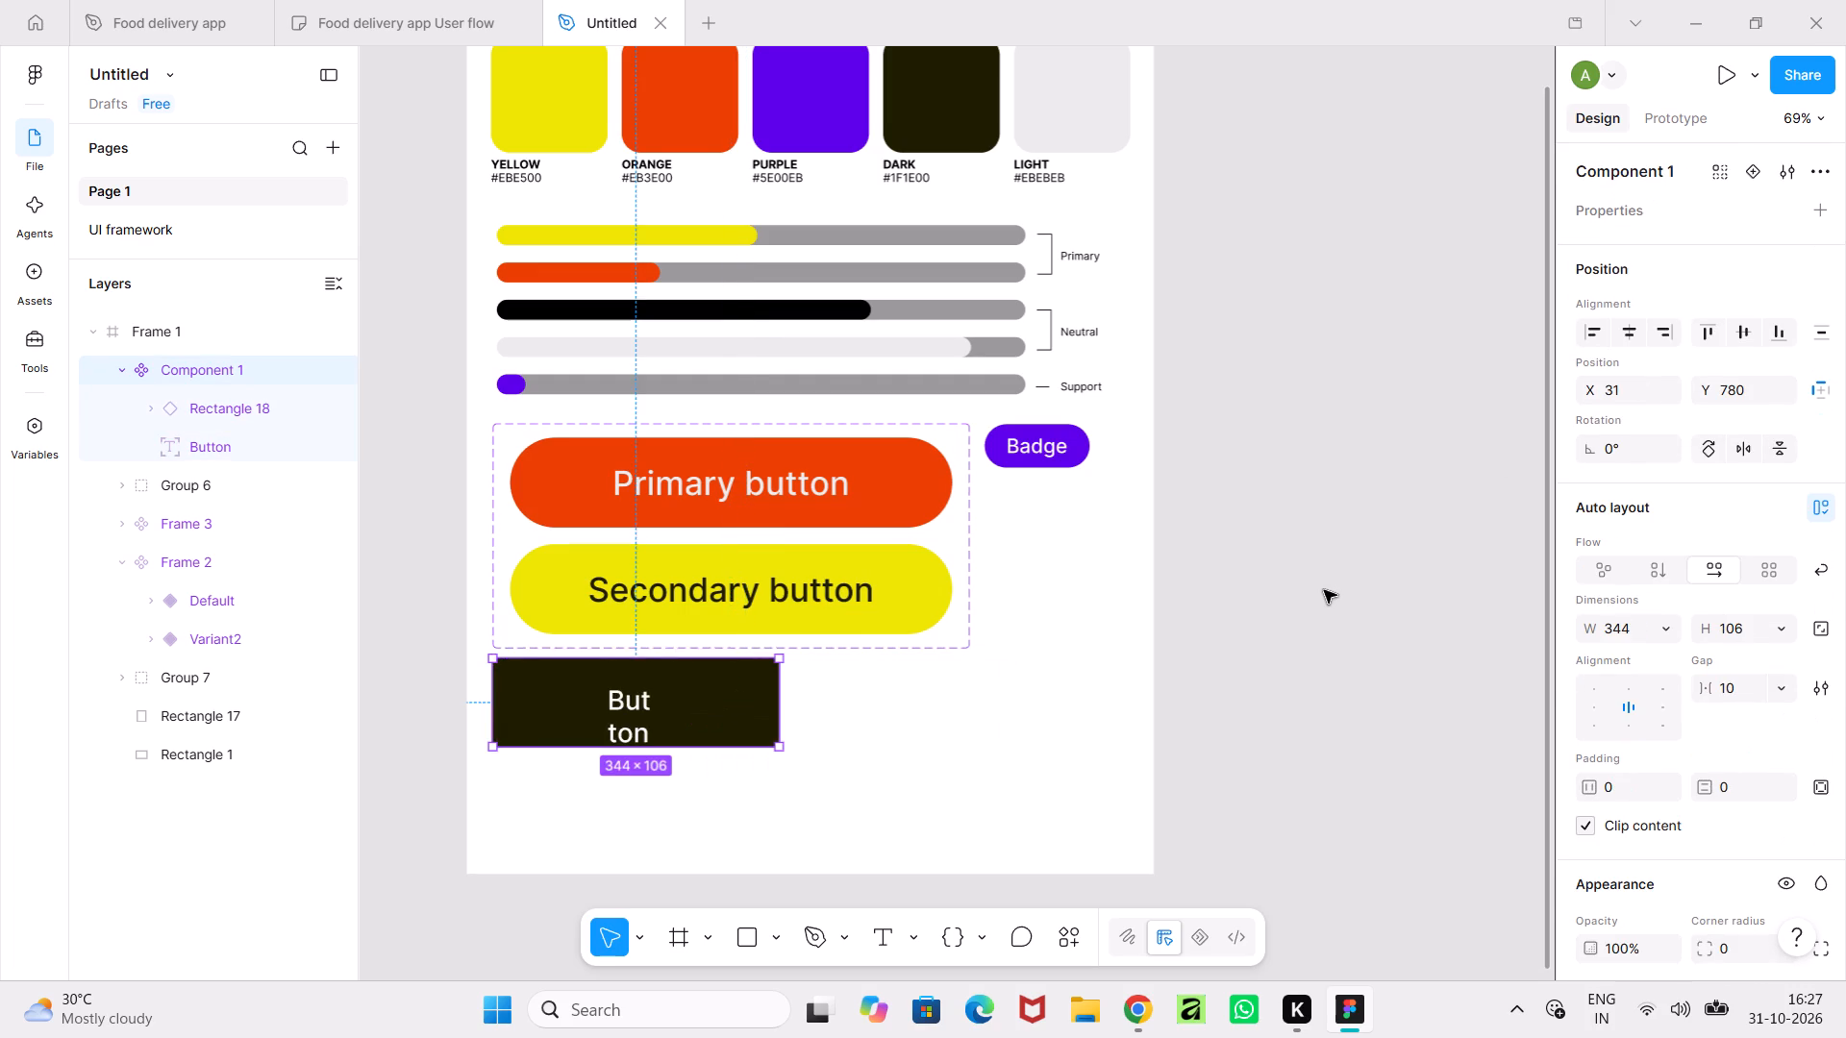
key("ctrl+z")
key("ctrl+z")
key("ctrl+z")
key("ctrl+z")
key("ctrl+z")
key("ctrl+z")
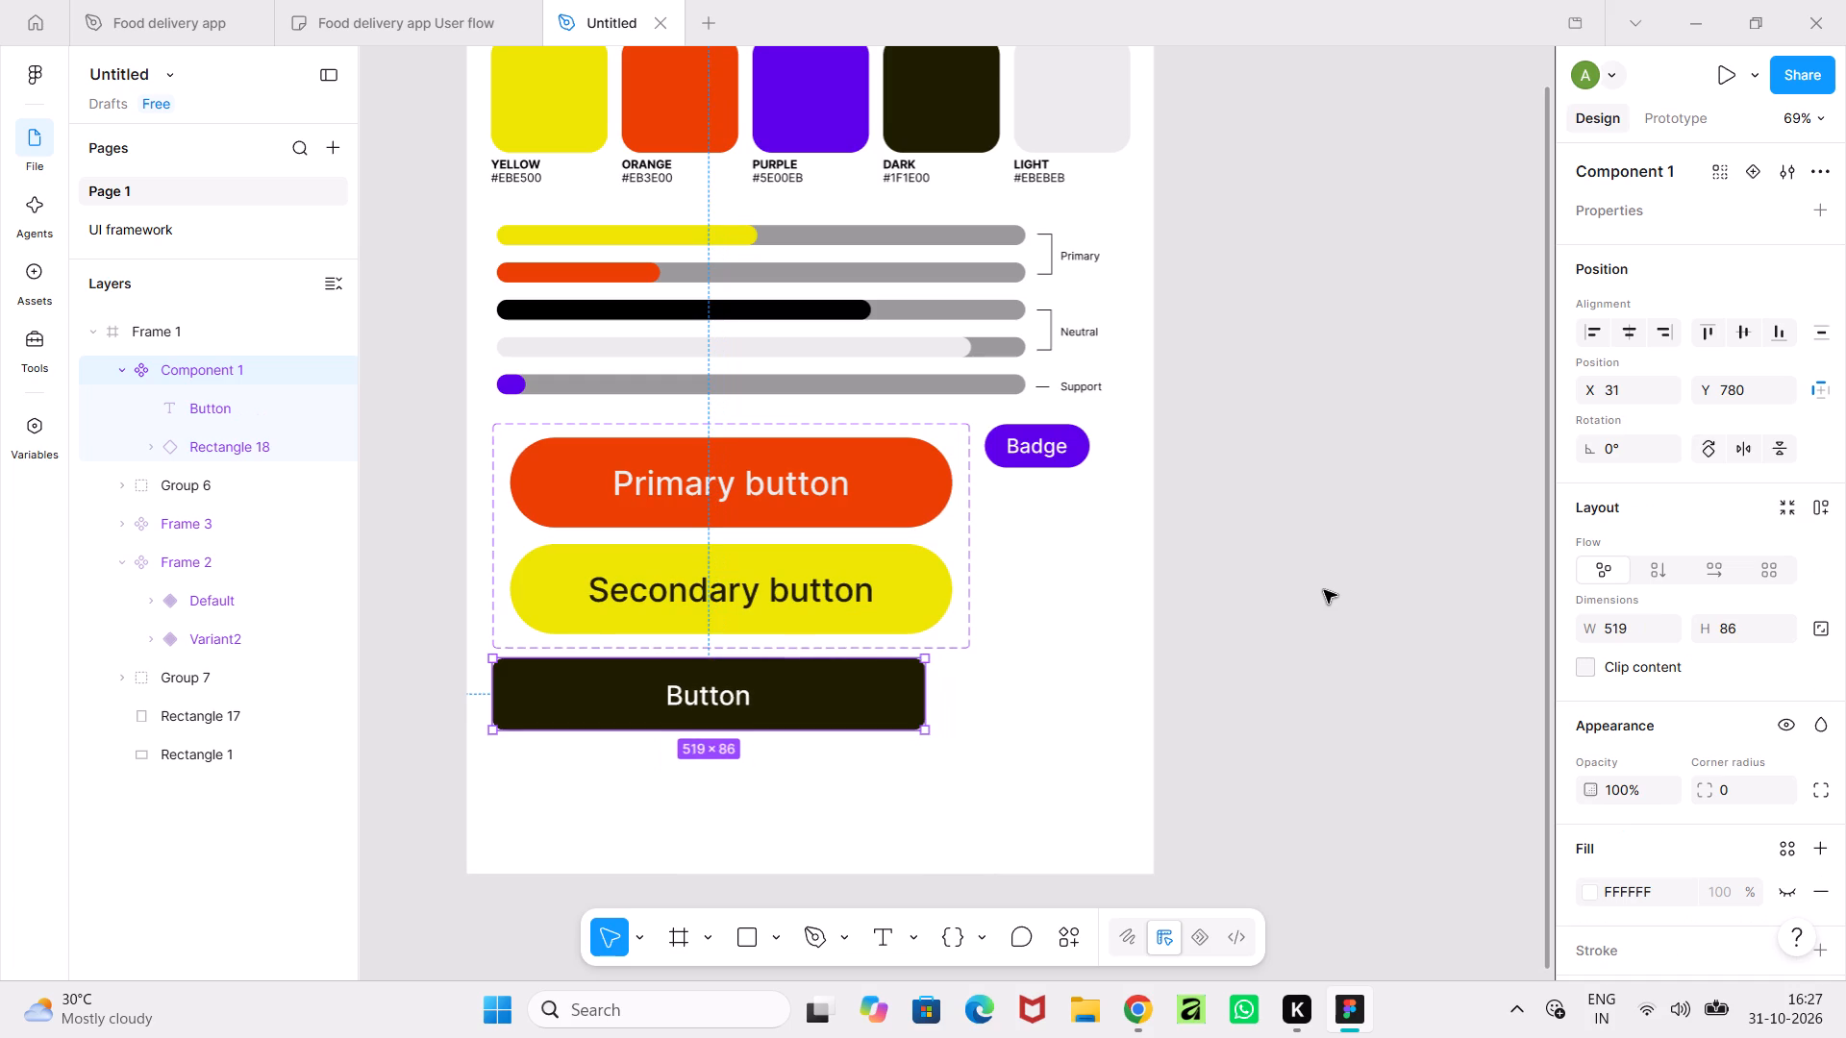
key("ctrl+z")
key("ctrl+z")
key("ctrl+z")
key("ctrl+z")
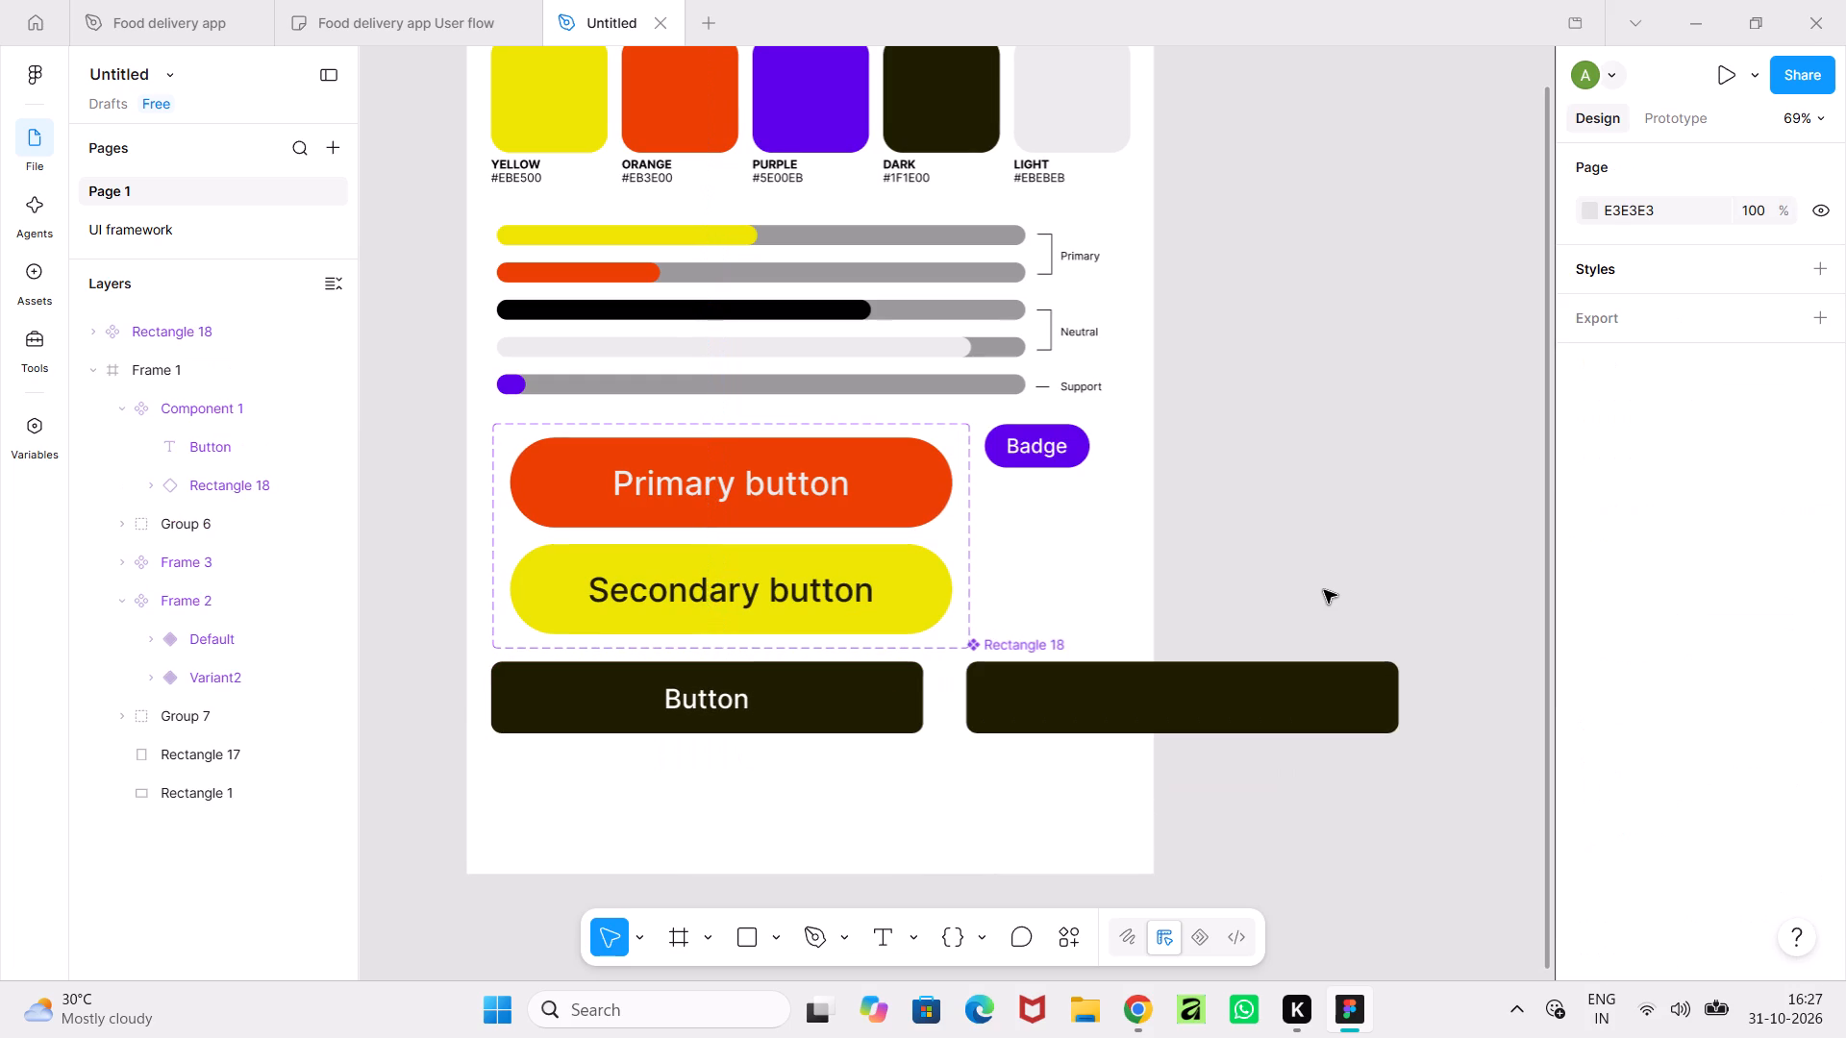
key("ctrl+z")
key("ctrl+z")
key("ctrl+z")
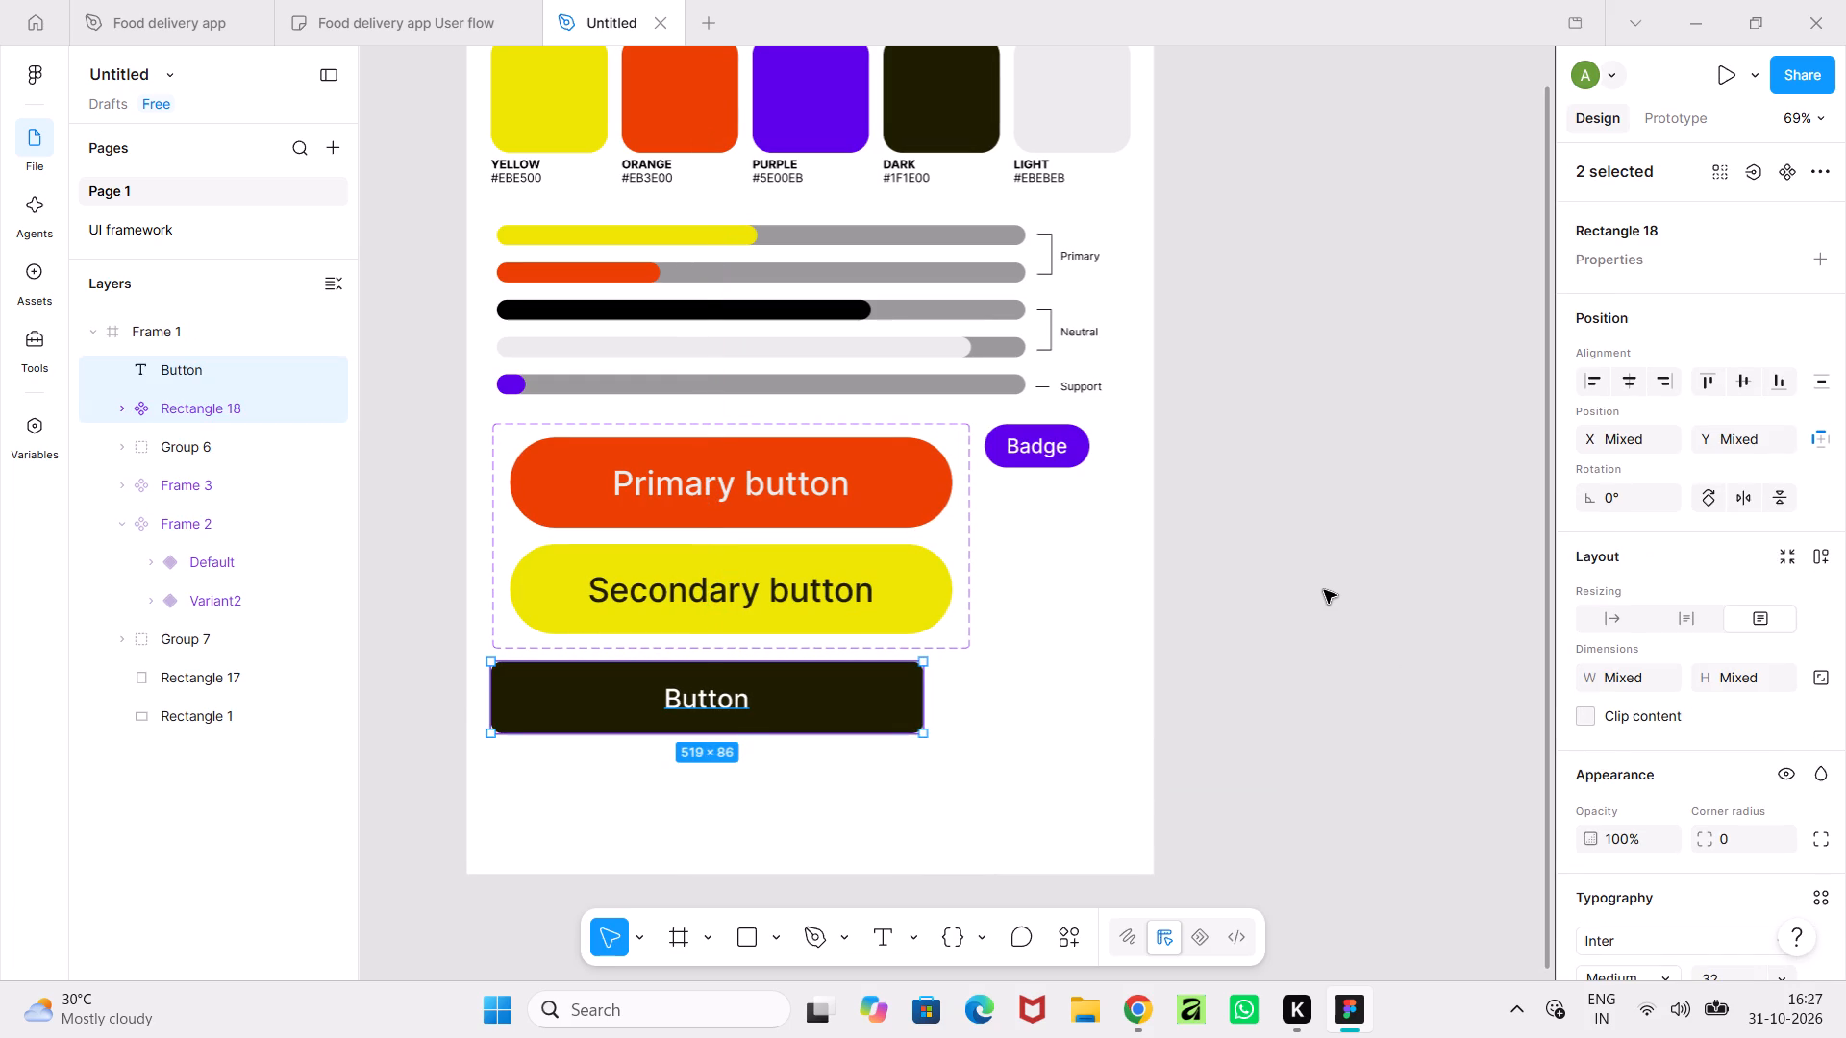
key("ctrl+z")
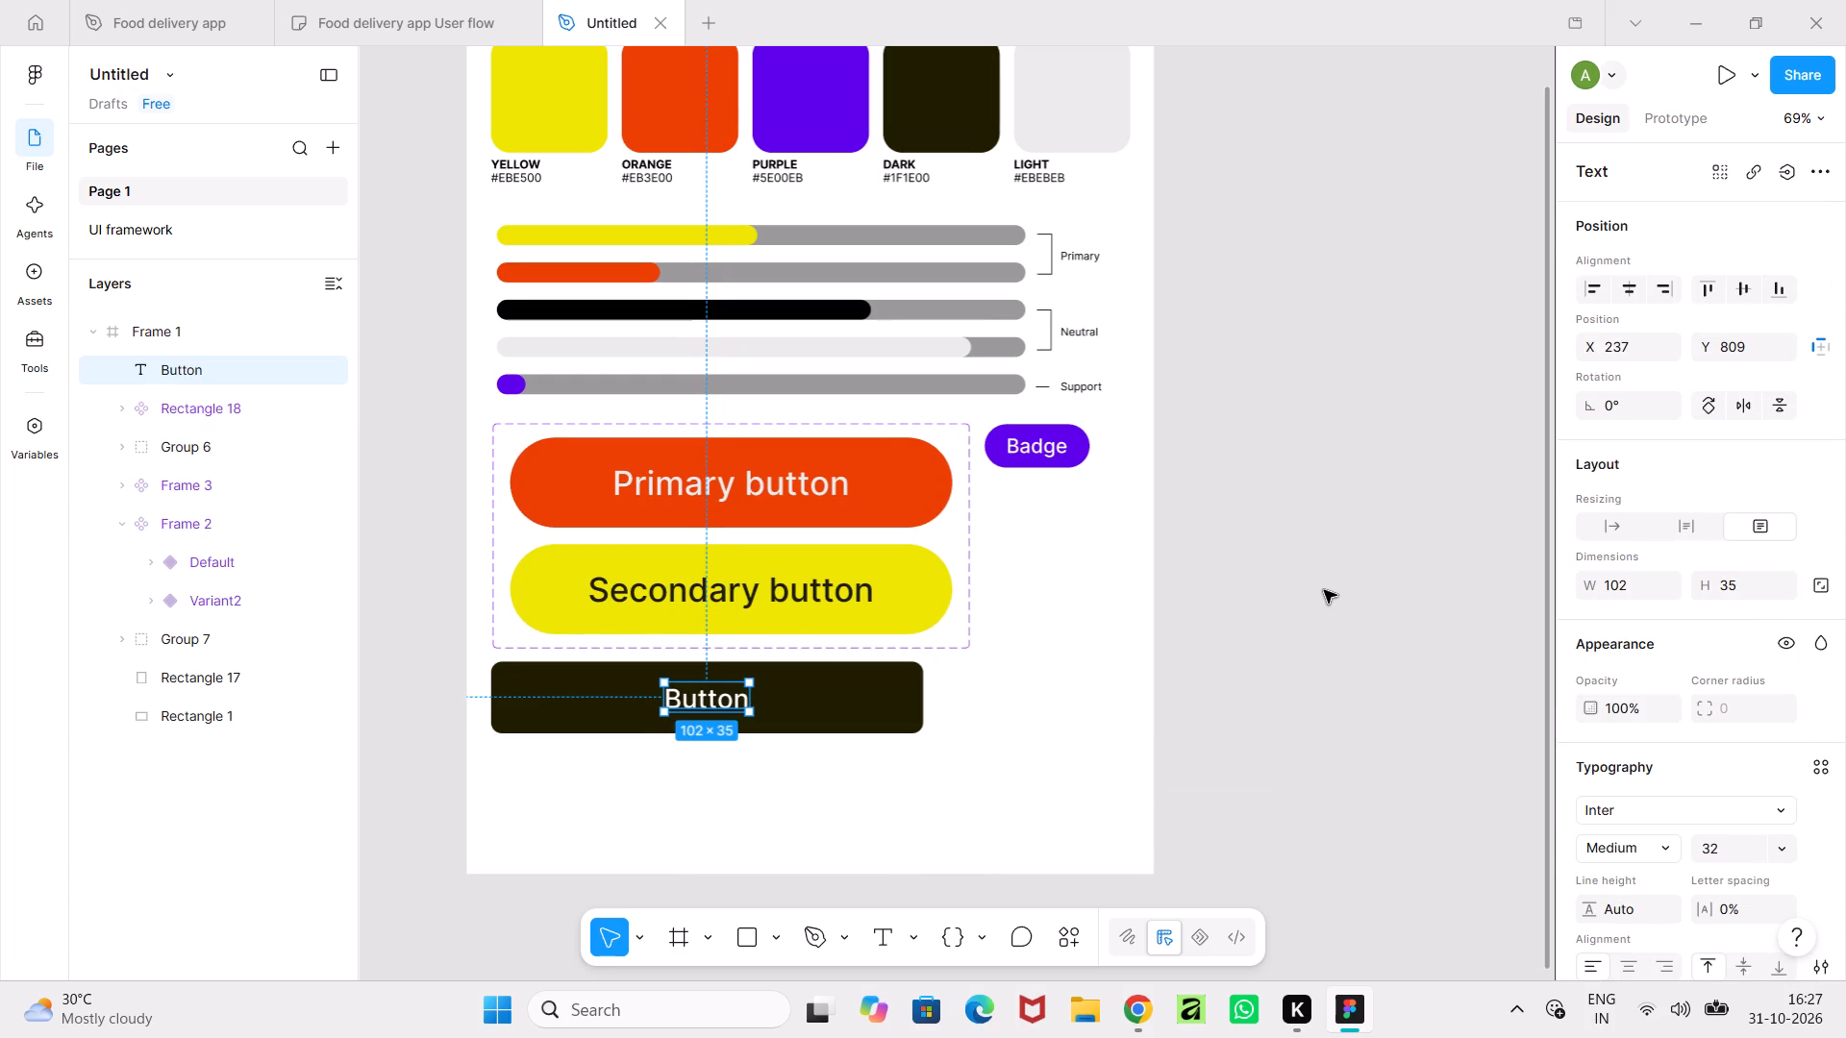
key("ctrl+z")
key("ctrl+z")
key("ctrl+z")
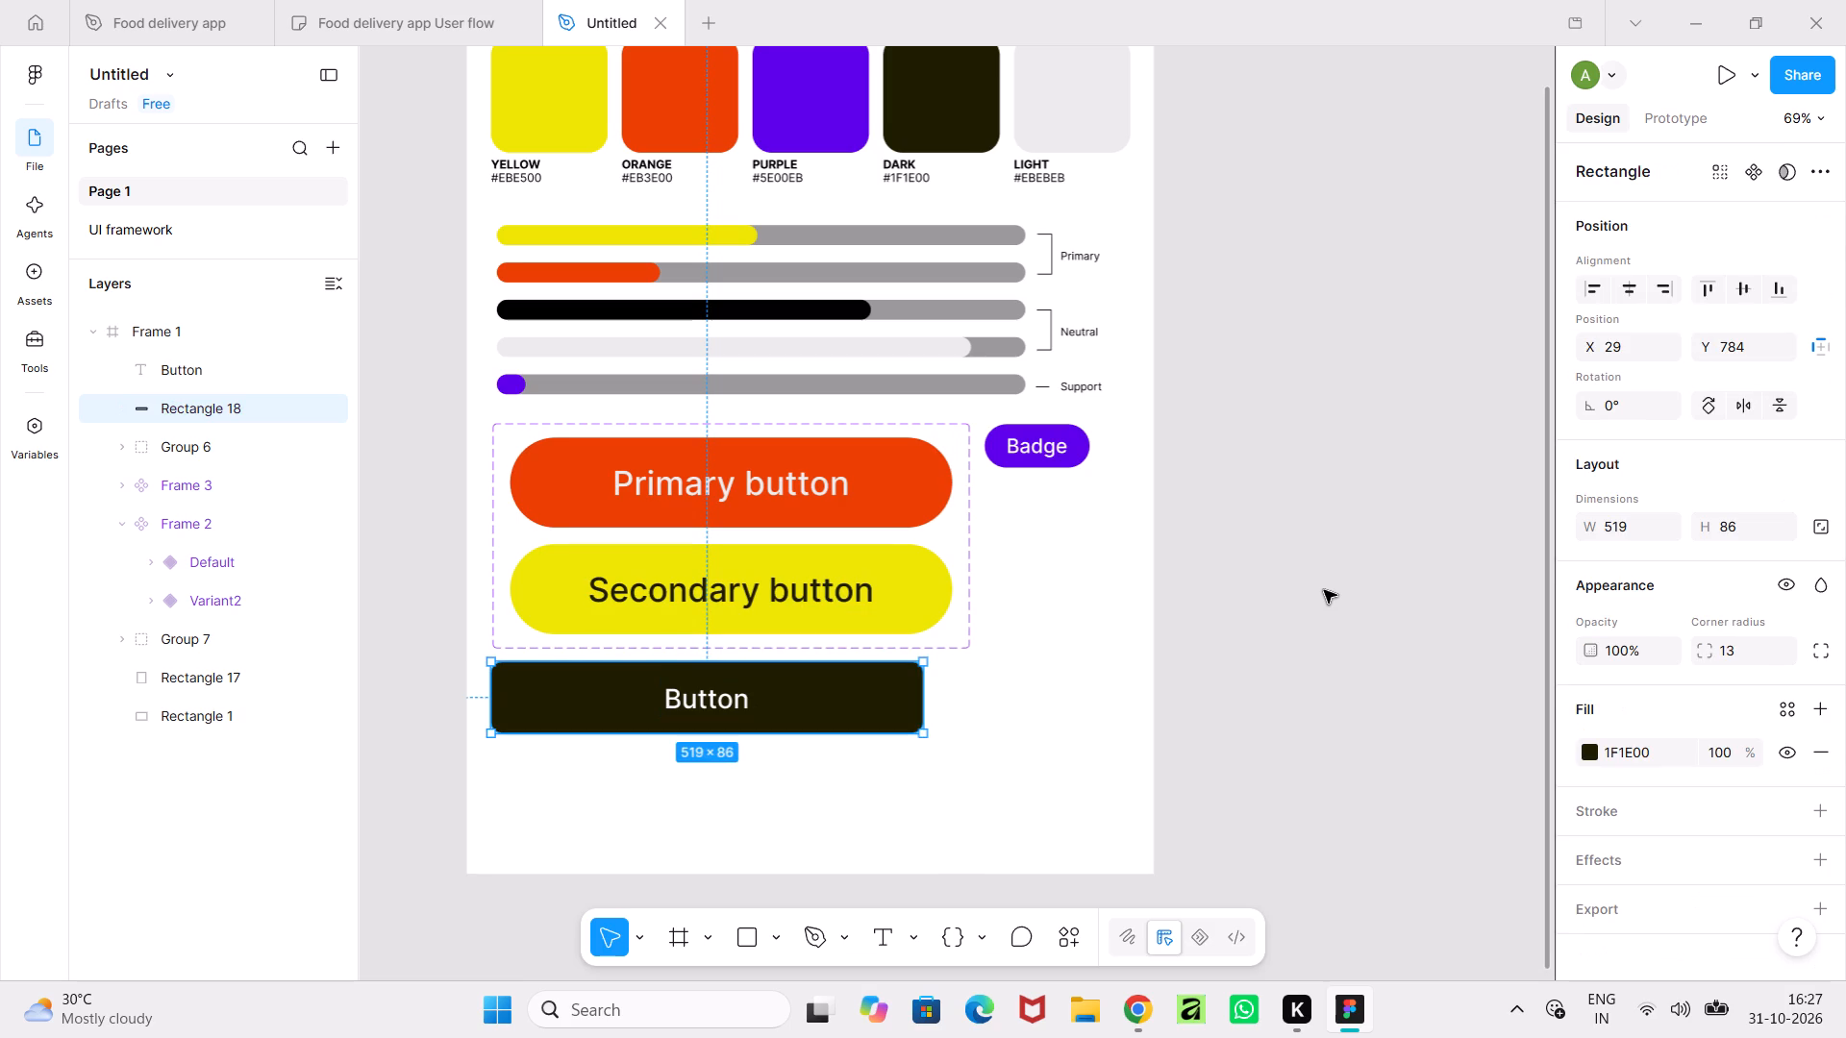
Create a component set from the dark rectangle and its Button text.
left_click(674, 706, "shift")
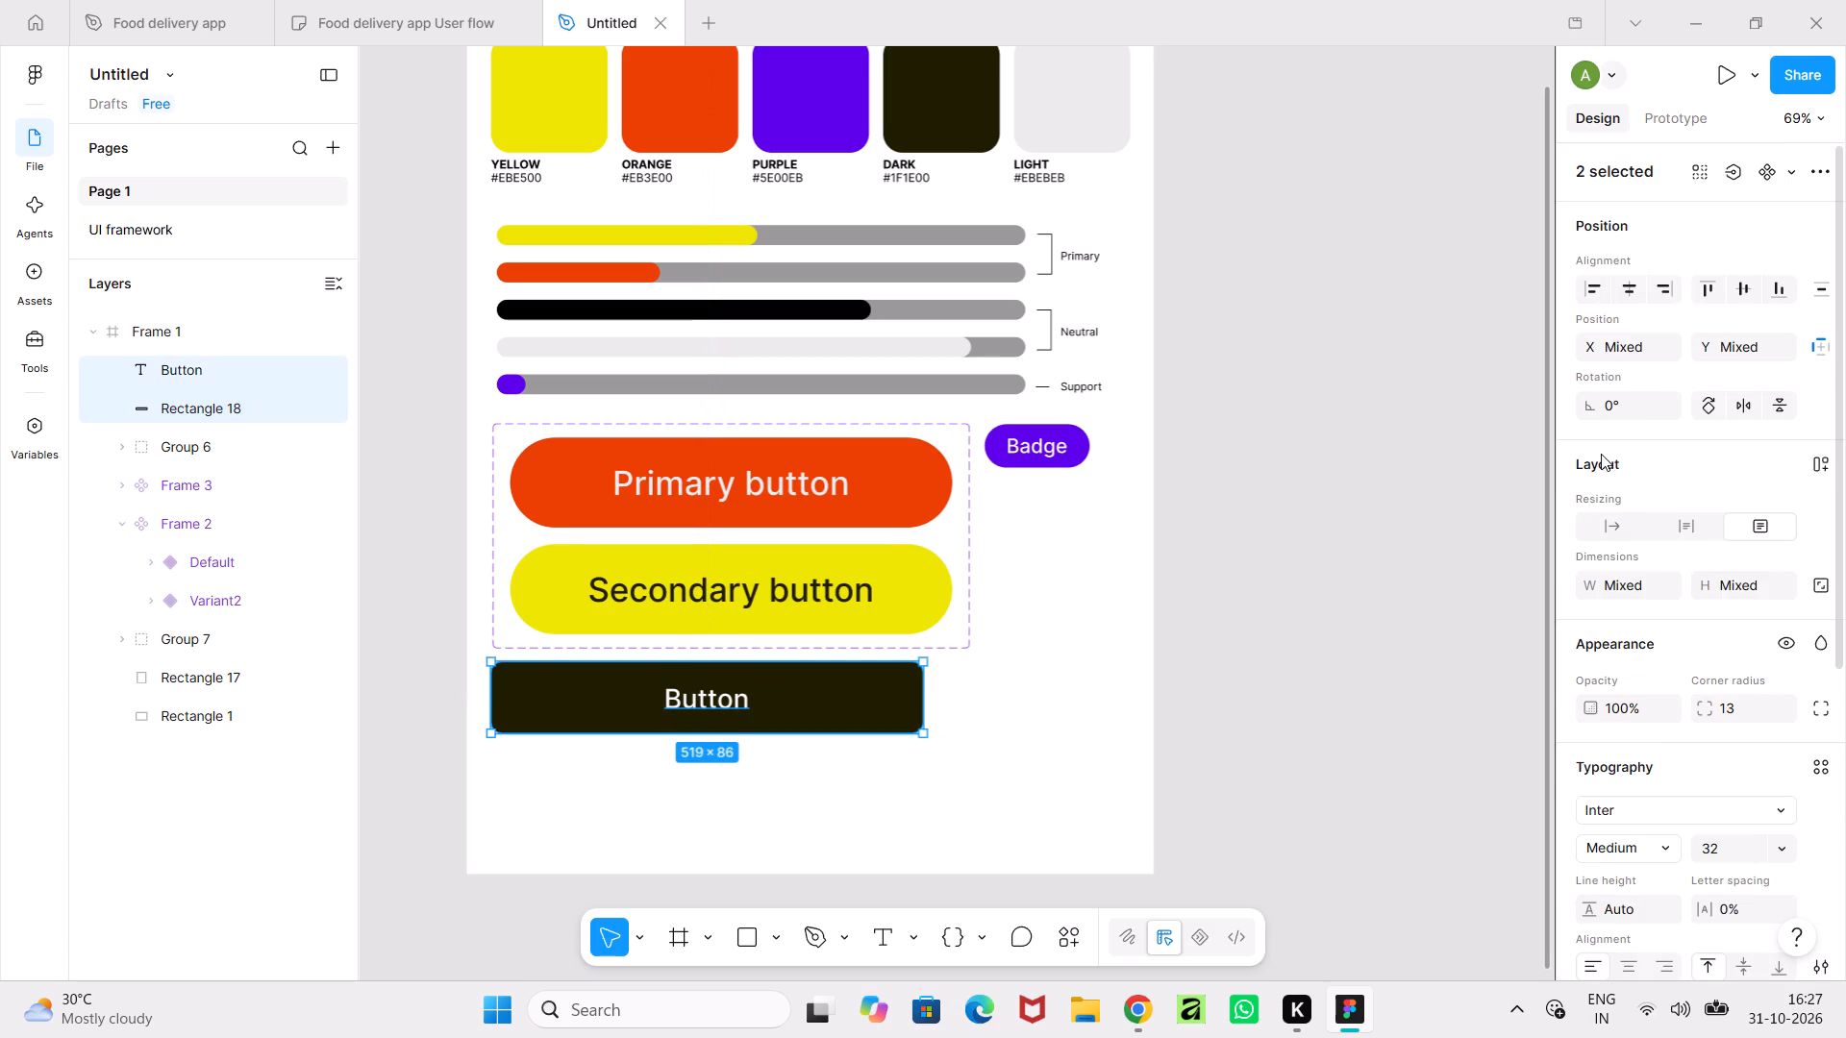
left_click(1797, 178)
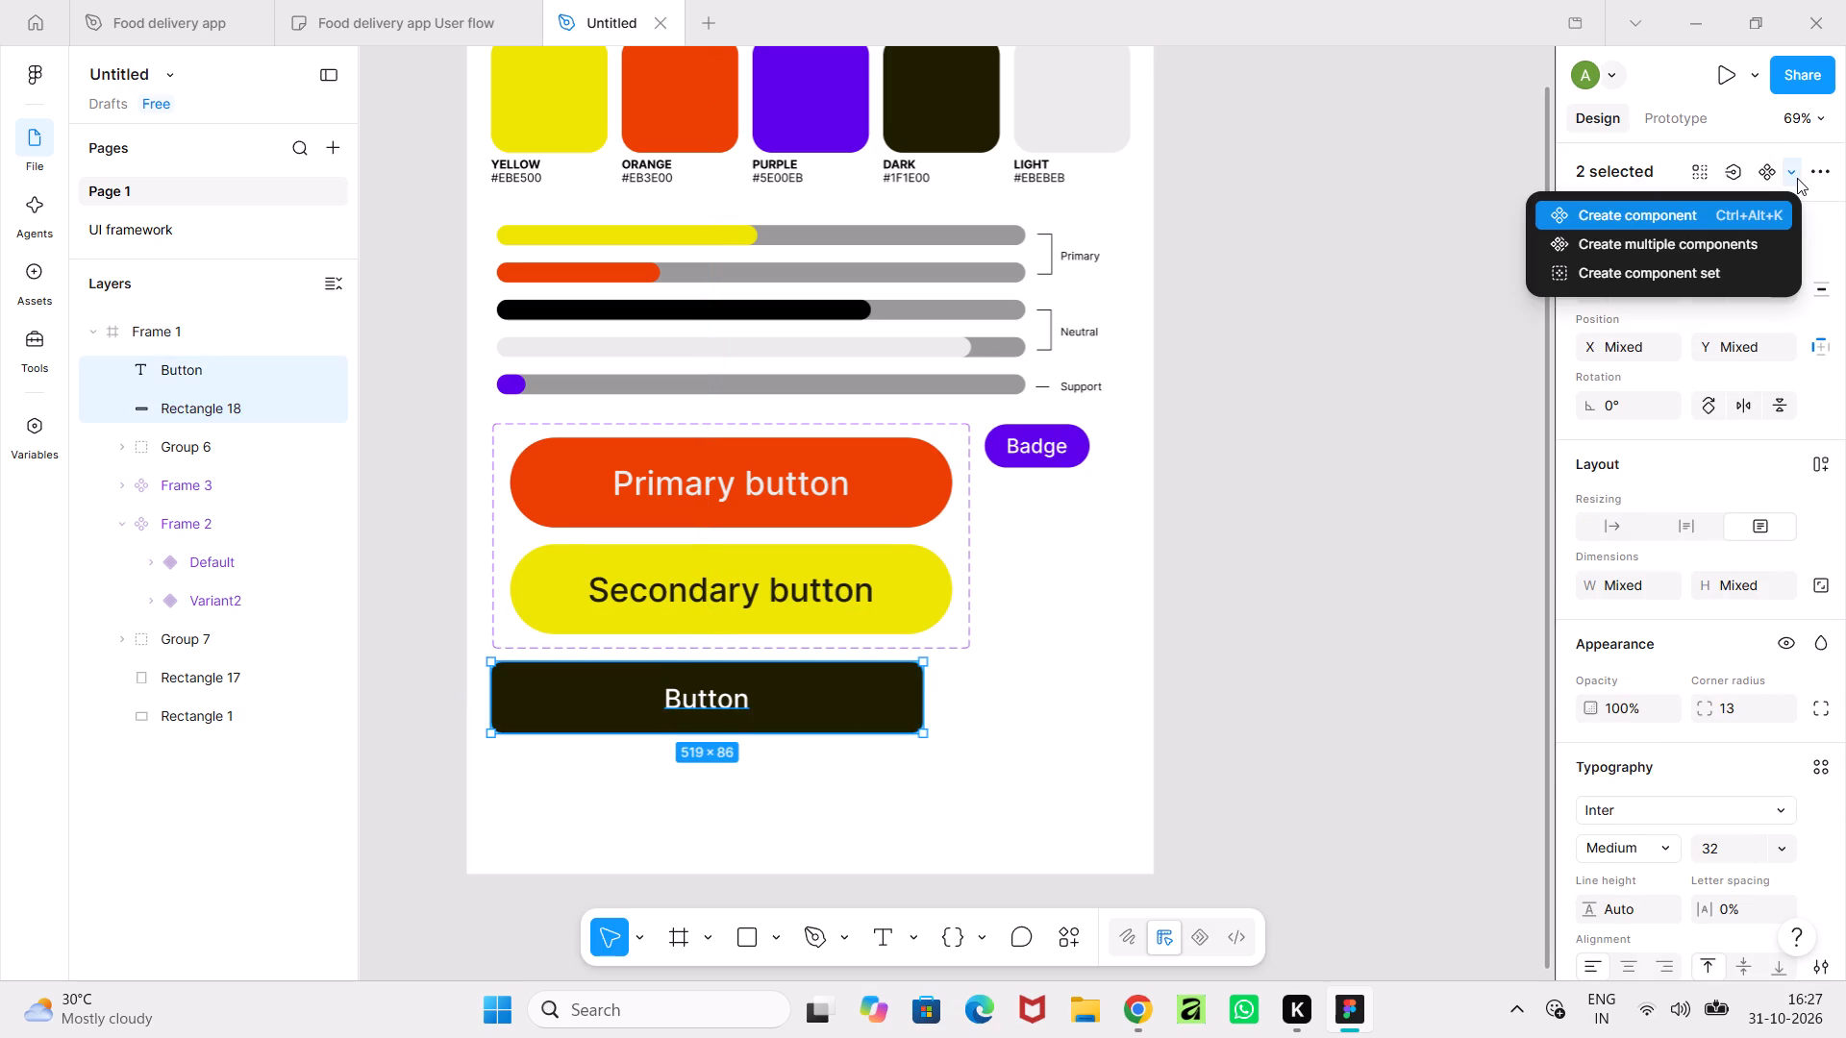
left_click(1713, 277)
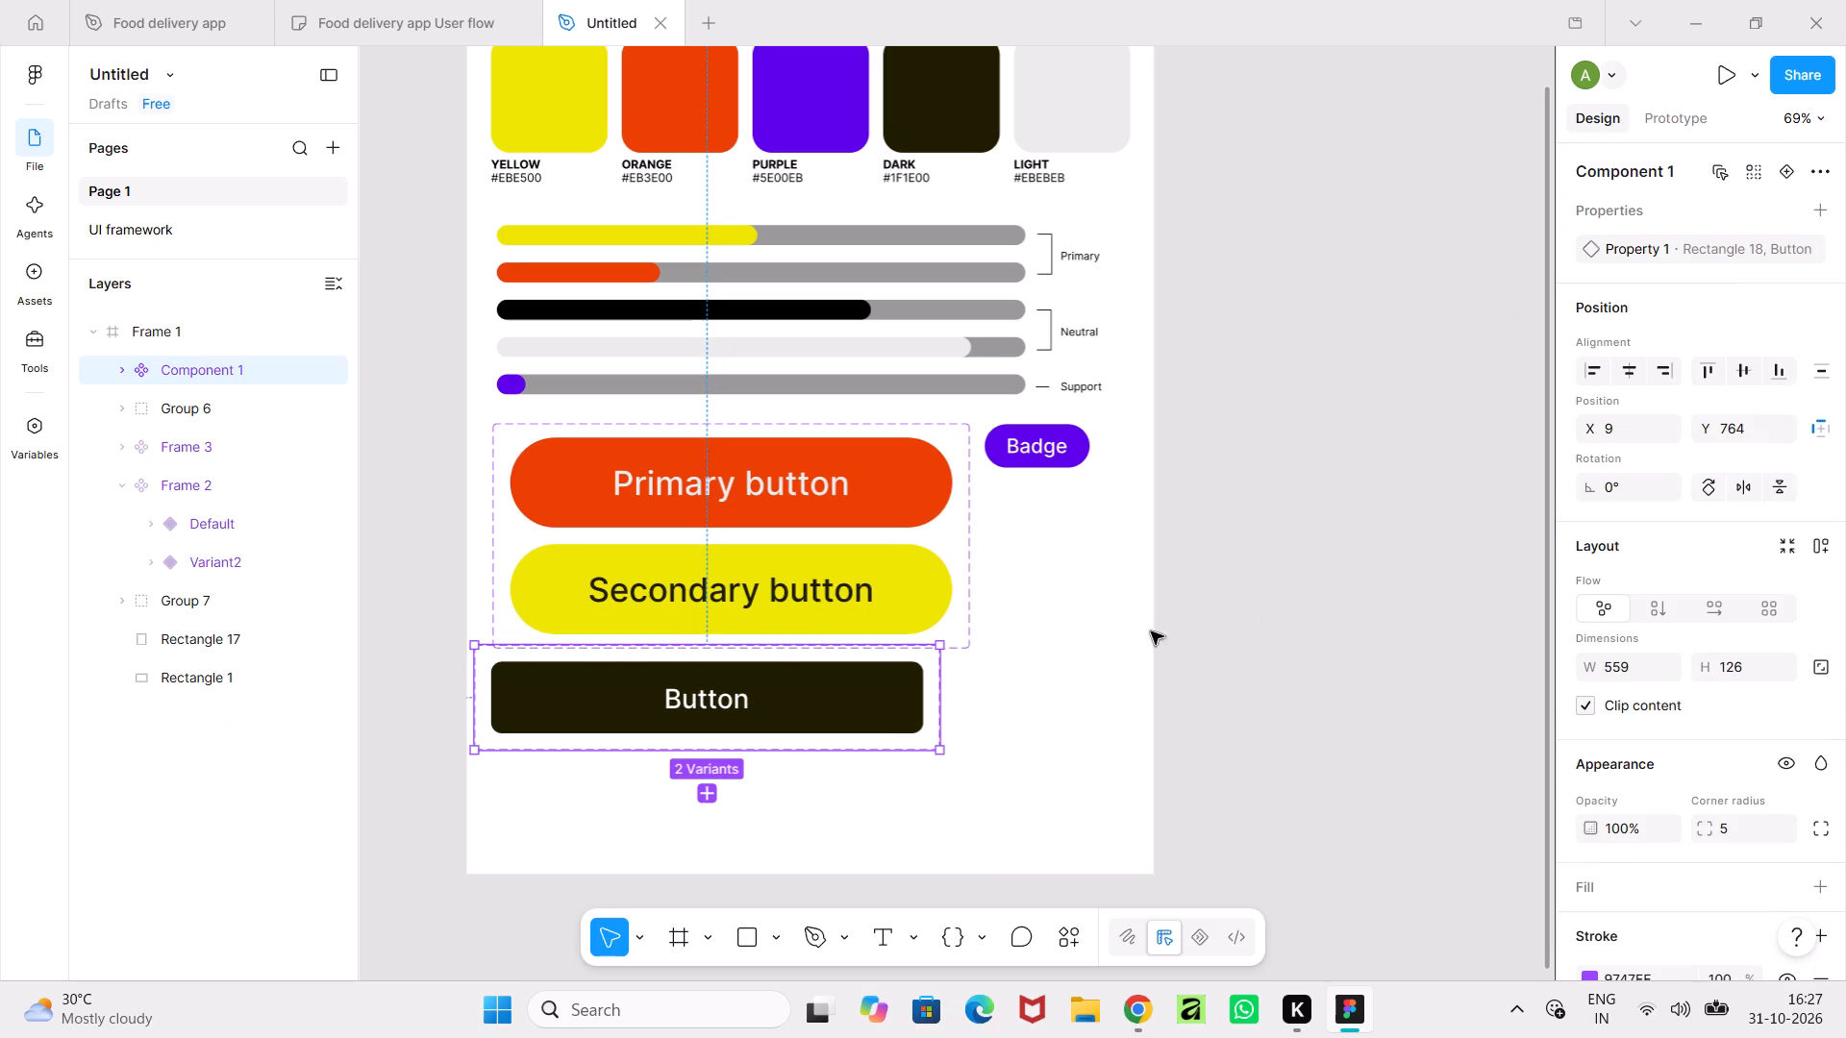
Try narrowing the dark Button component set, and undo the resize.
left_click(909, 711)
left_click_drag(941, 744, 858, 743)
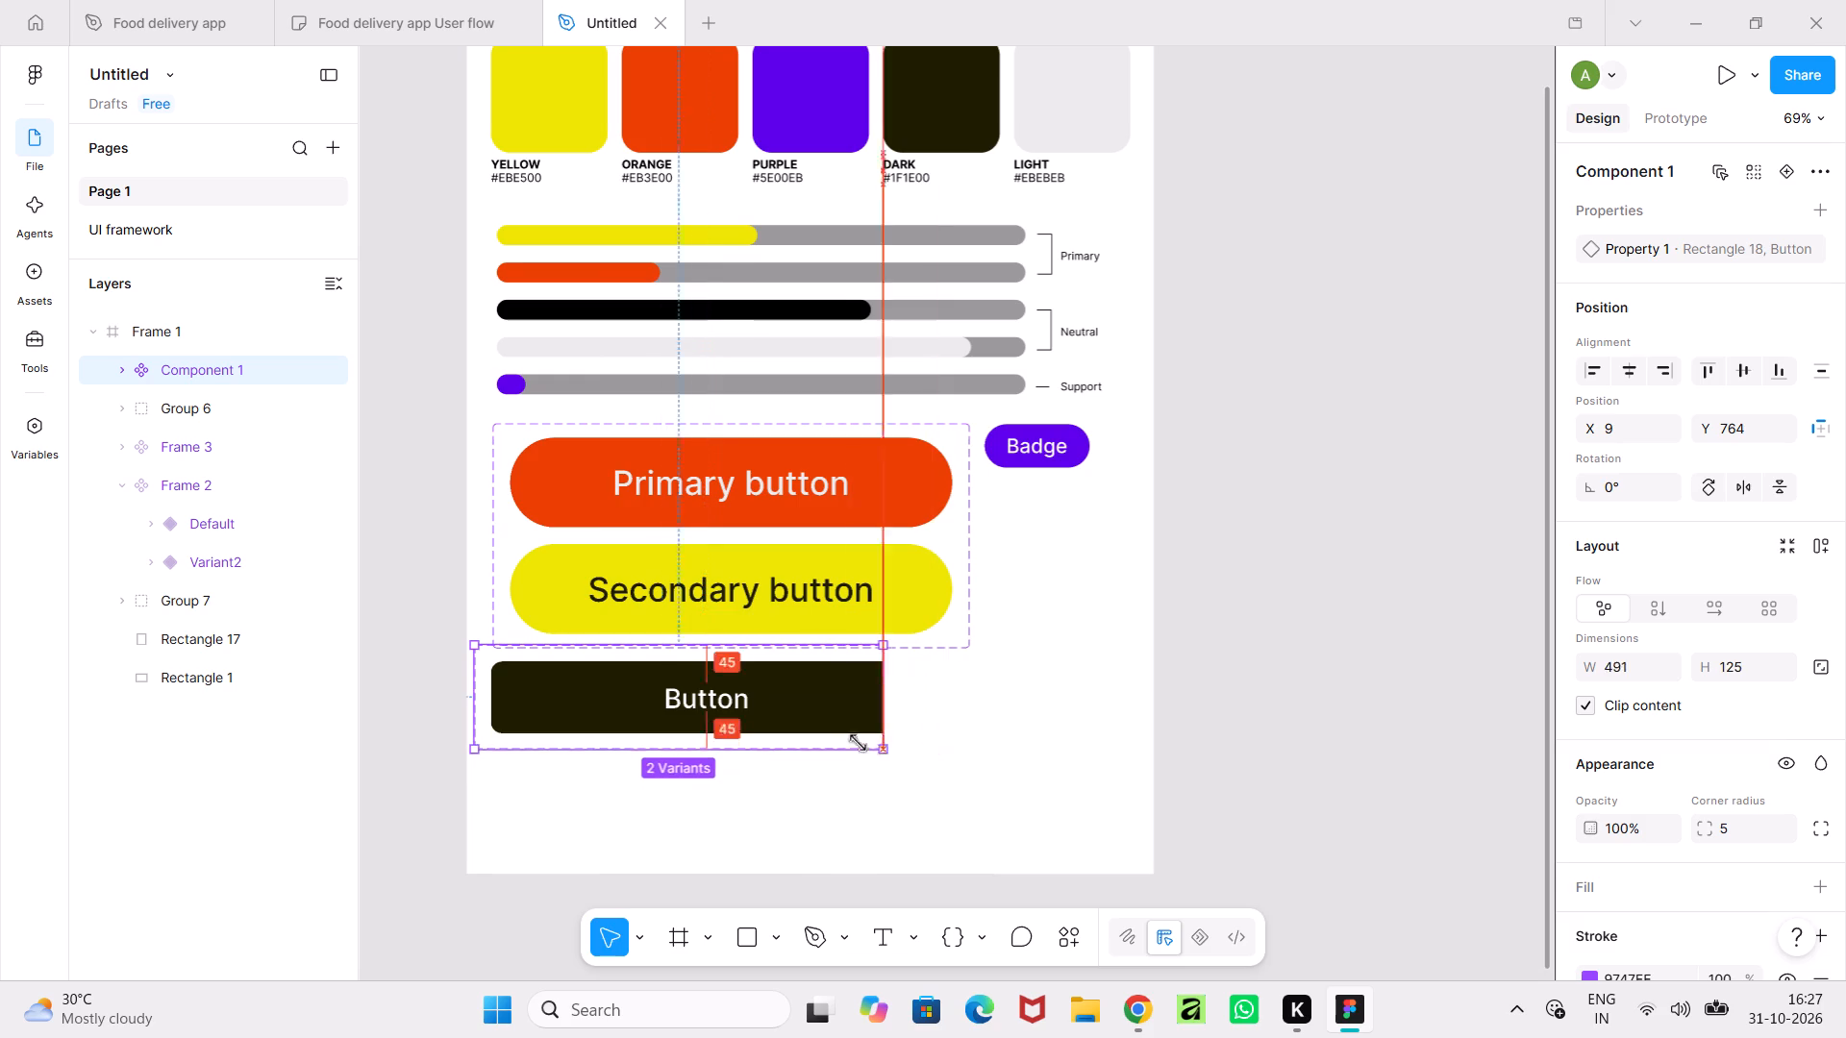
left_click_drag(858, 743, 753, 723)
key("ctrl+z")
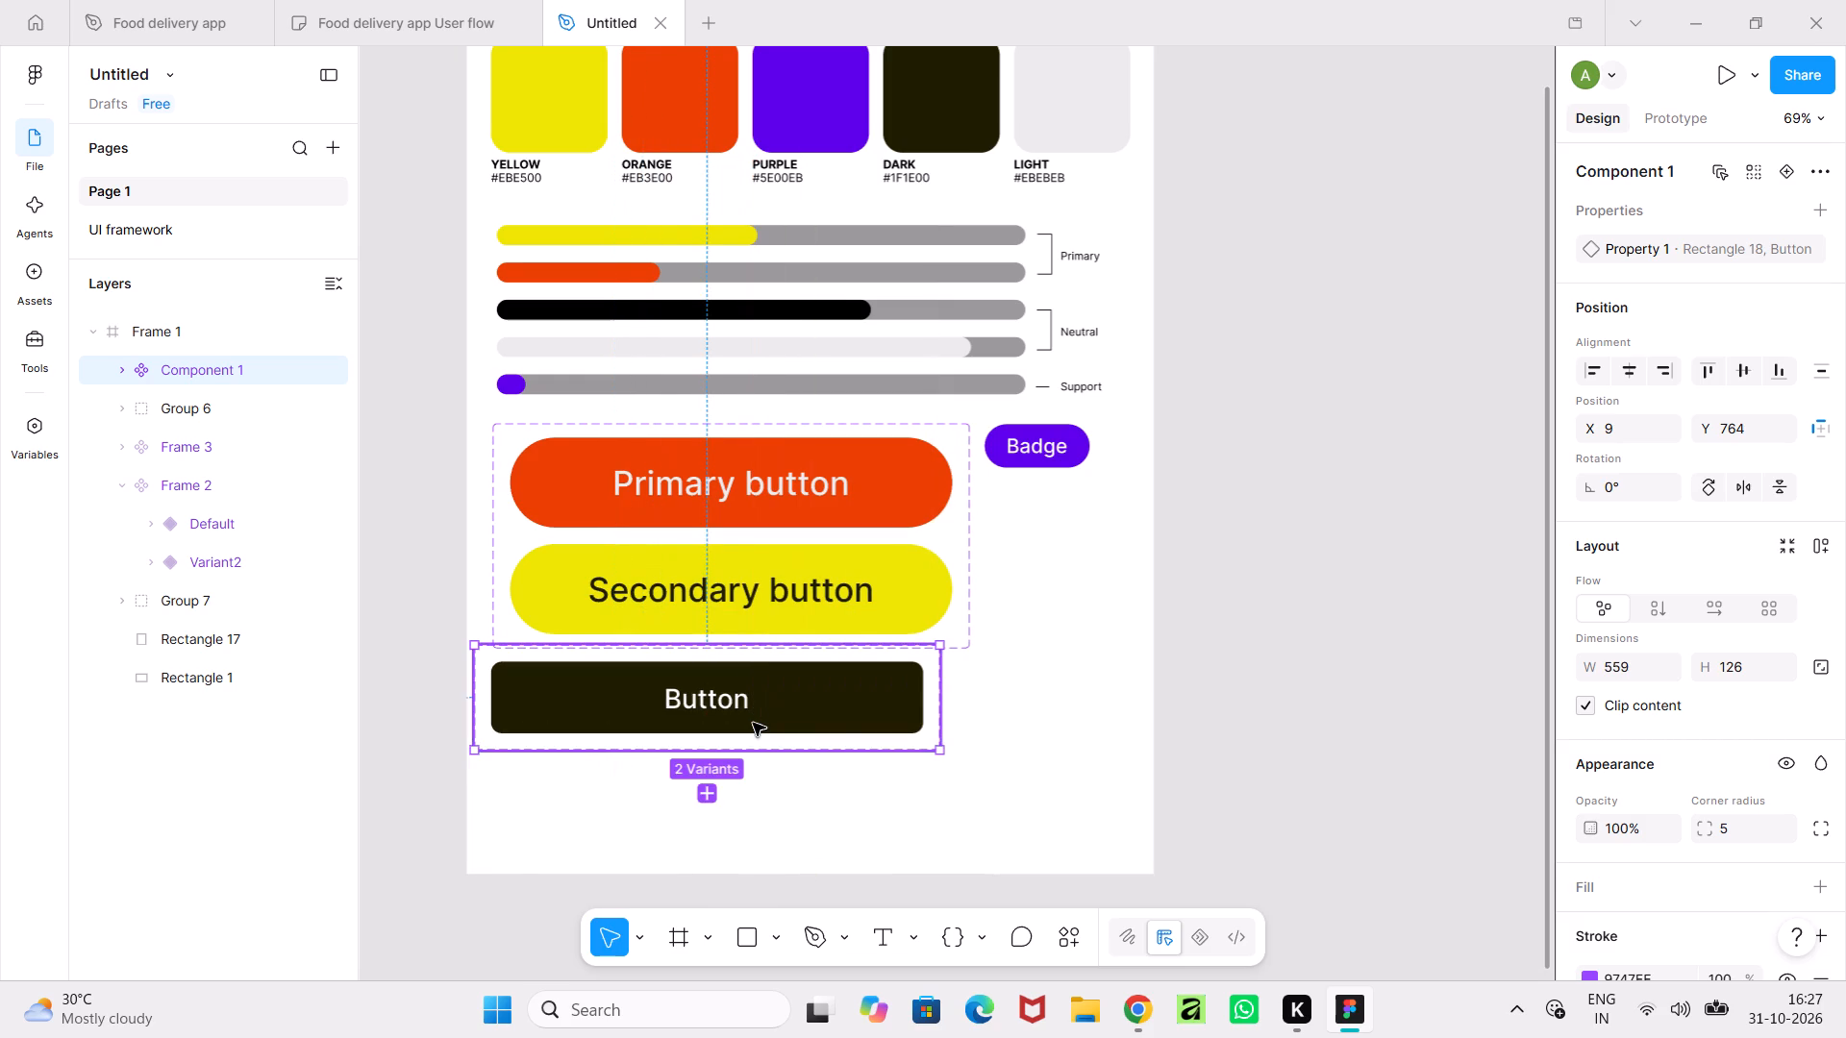
Apply a horizontal auto layout to the dark Button component set.
left_click(1710, 618)
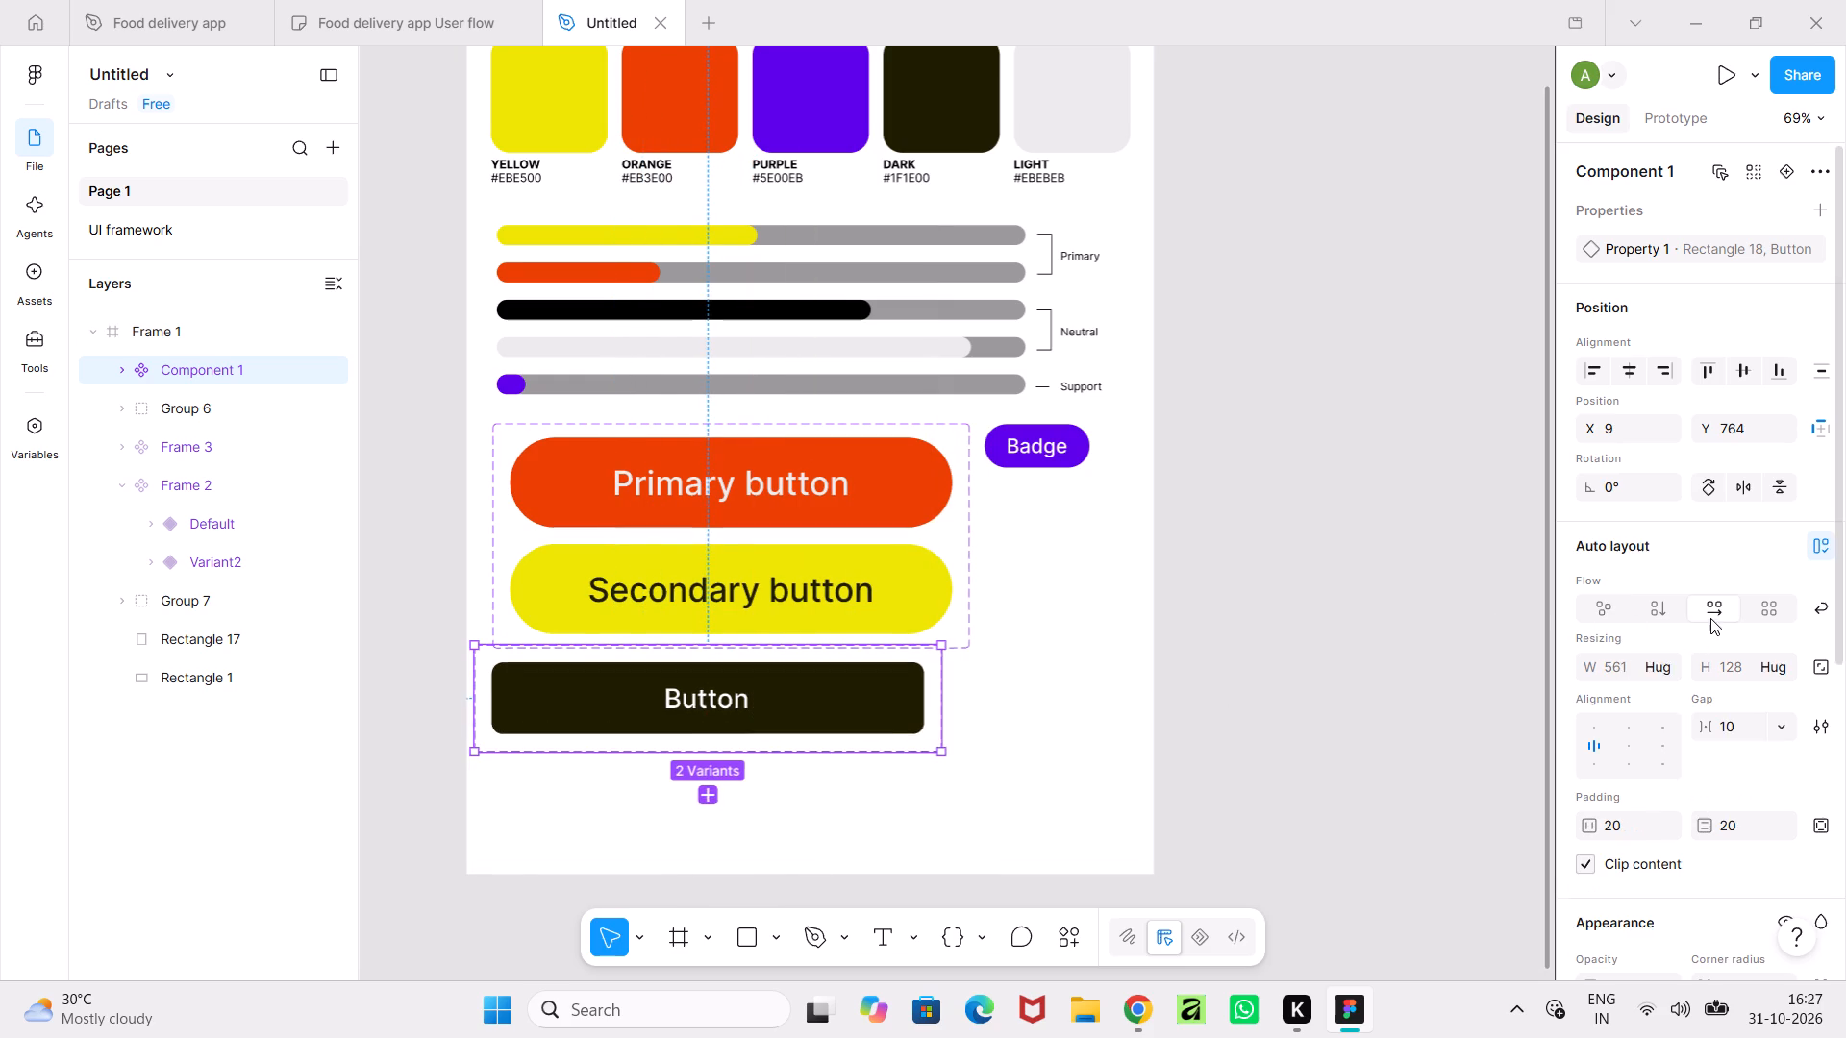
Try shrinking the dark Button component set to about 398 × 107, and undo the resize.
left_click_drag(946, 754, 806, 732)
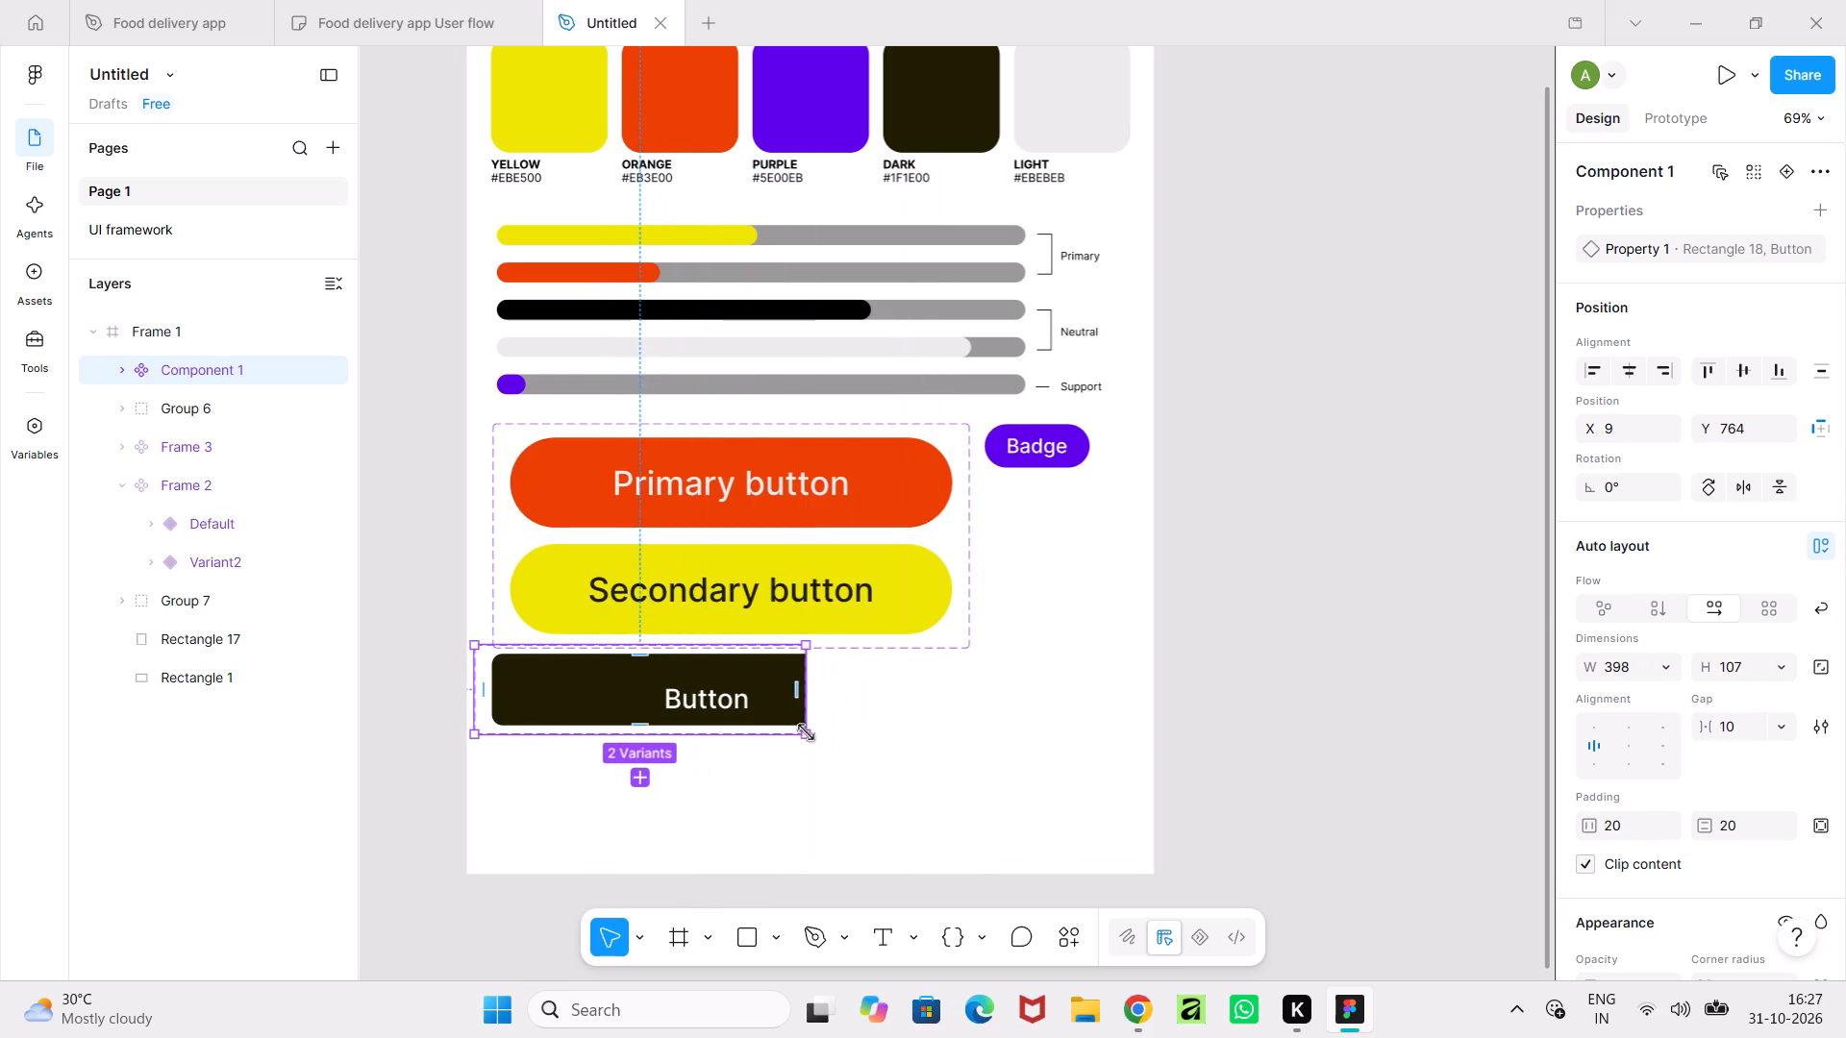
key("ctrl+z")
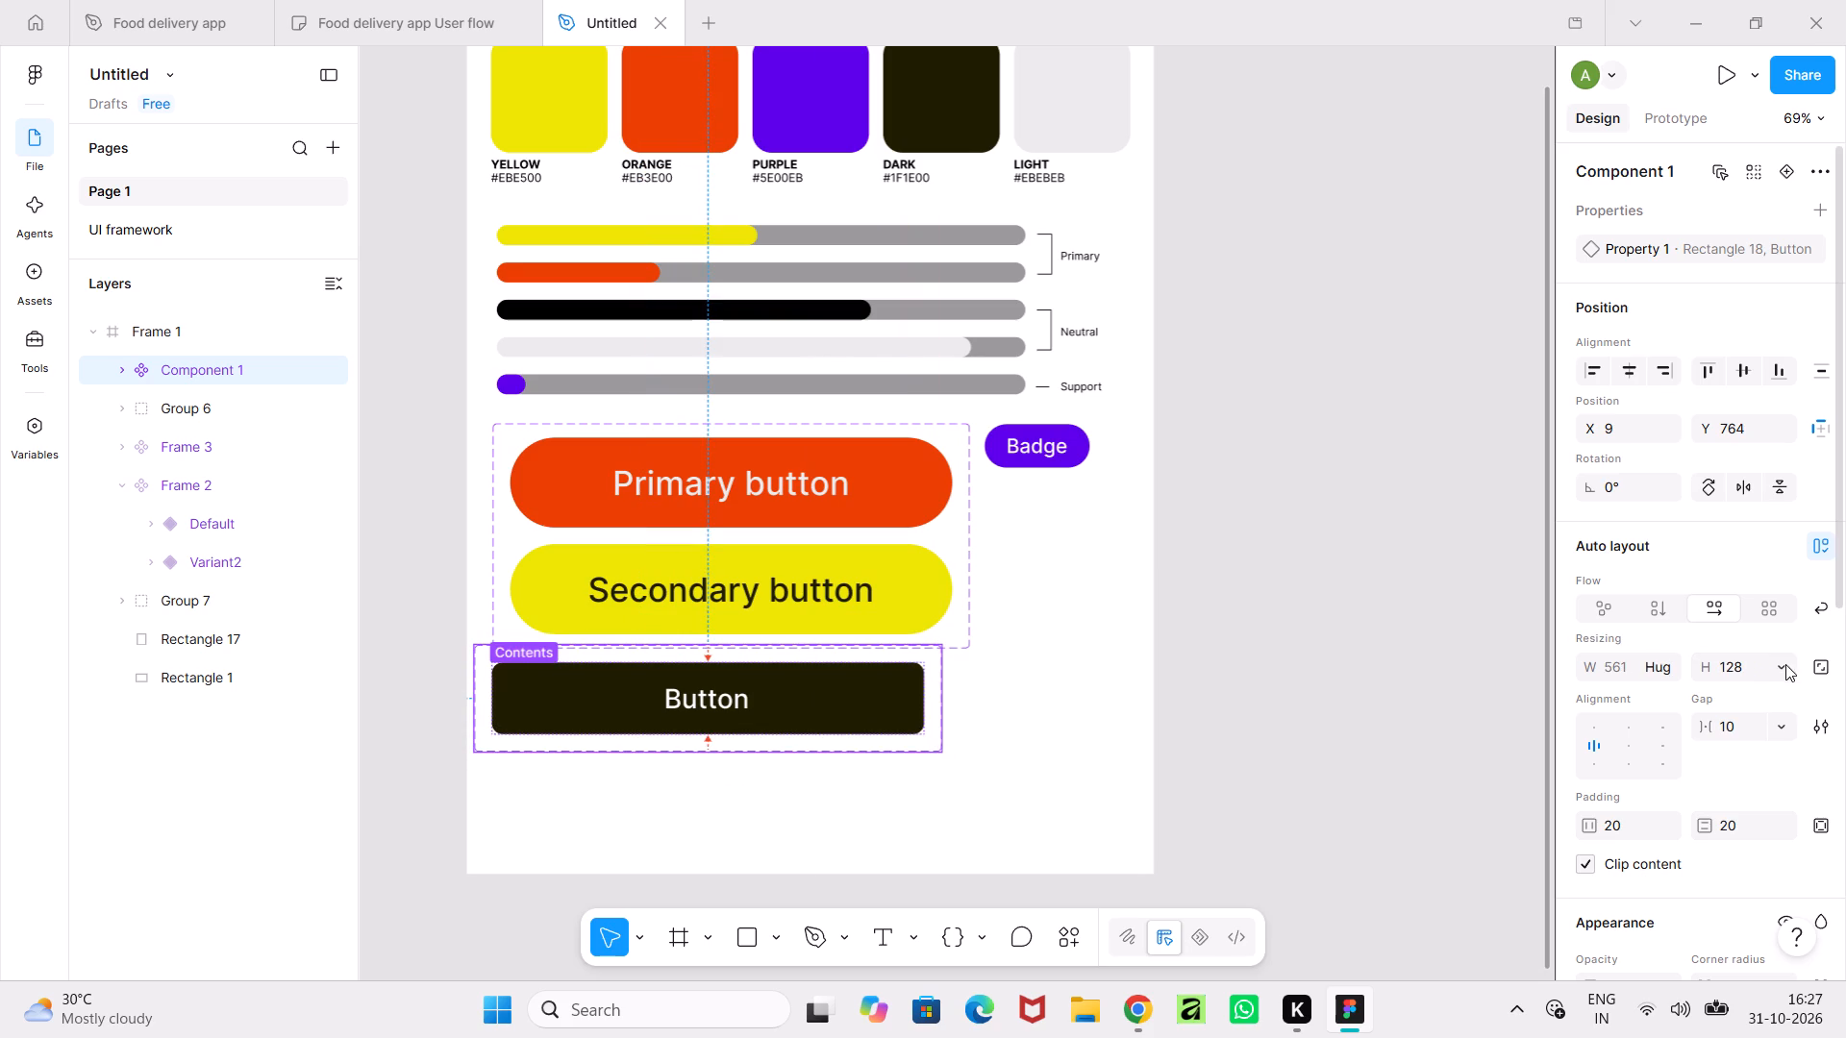
Set the dark Button component set's horizontal resizing to a fixed width of 561.
left_click(1664, 670)
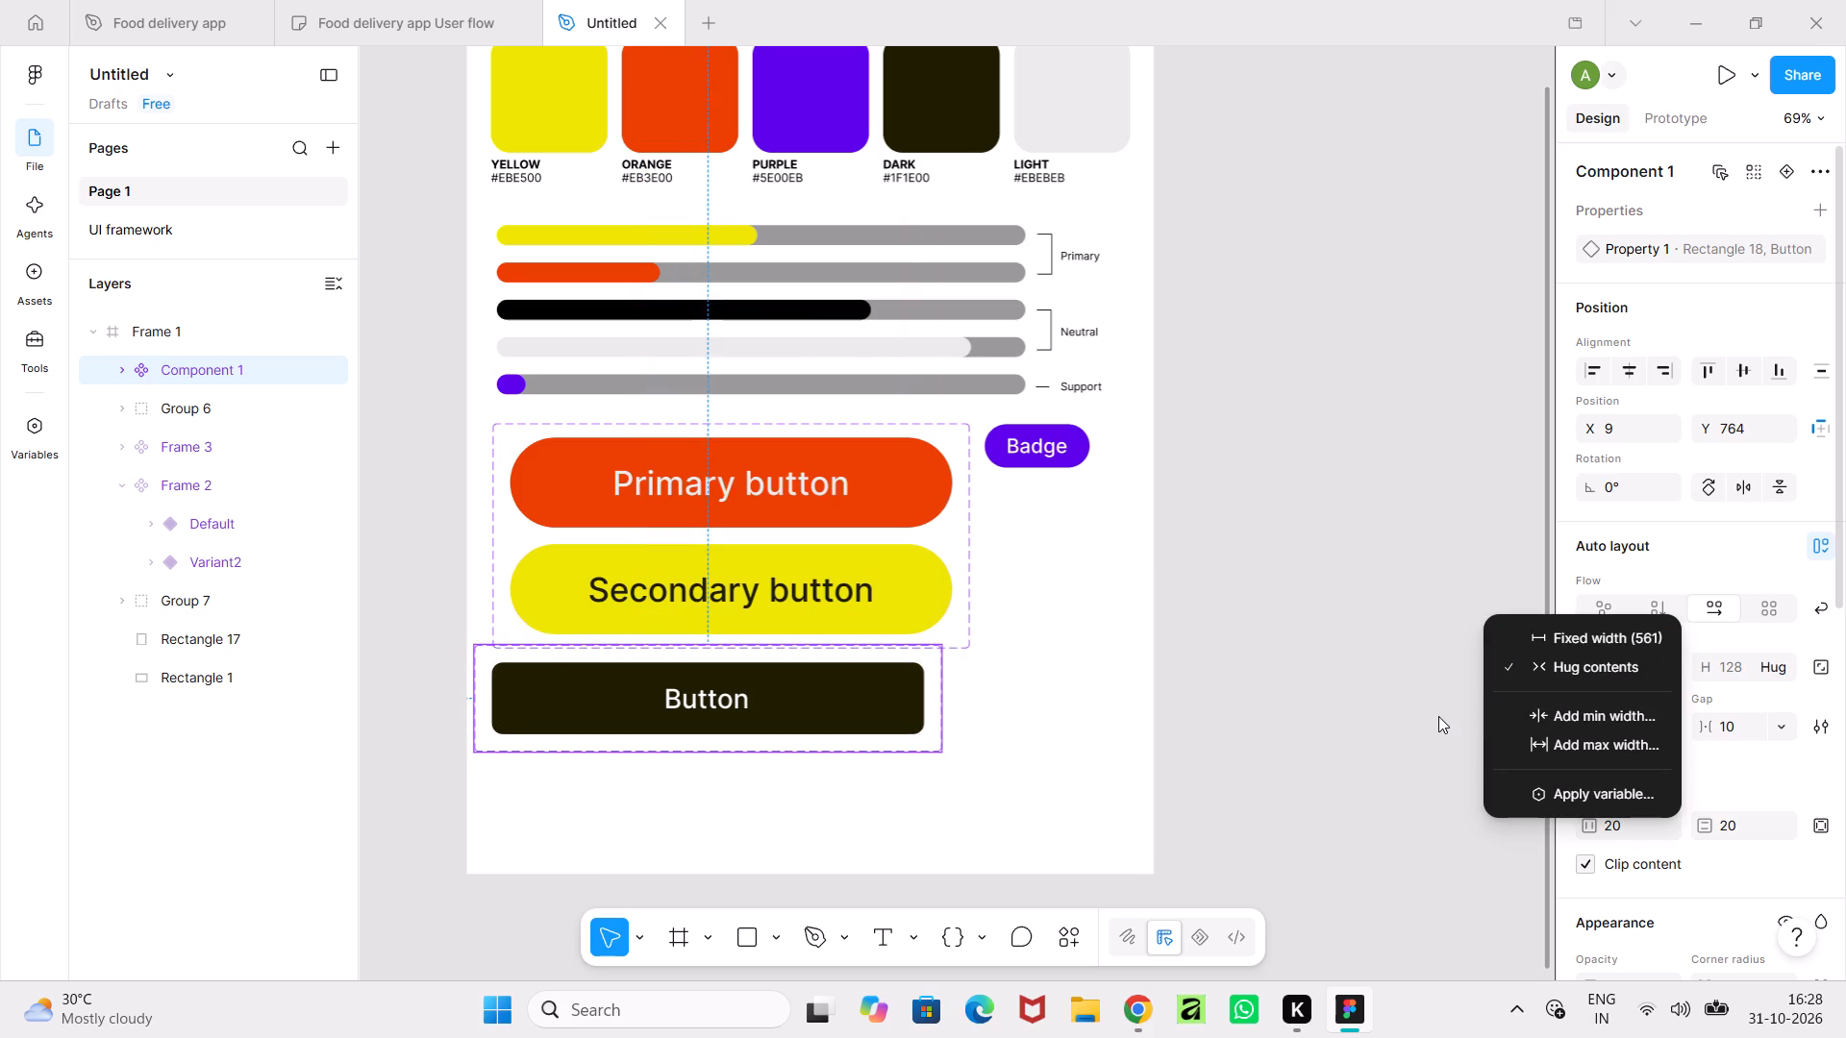
left_click(1553, 638)
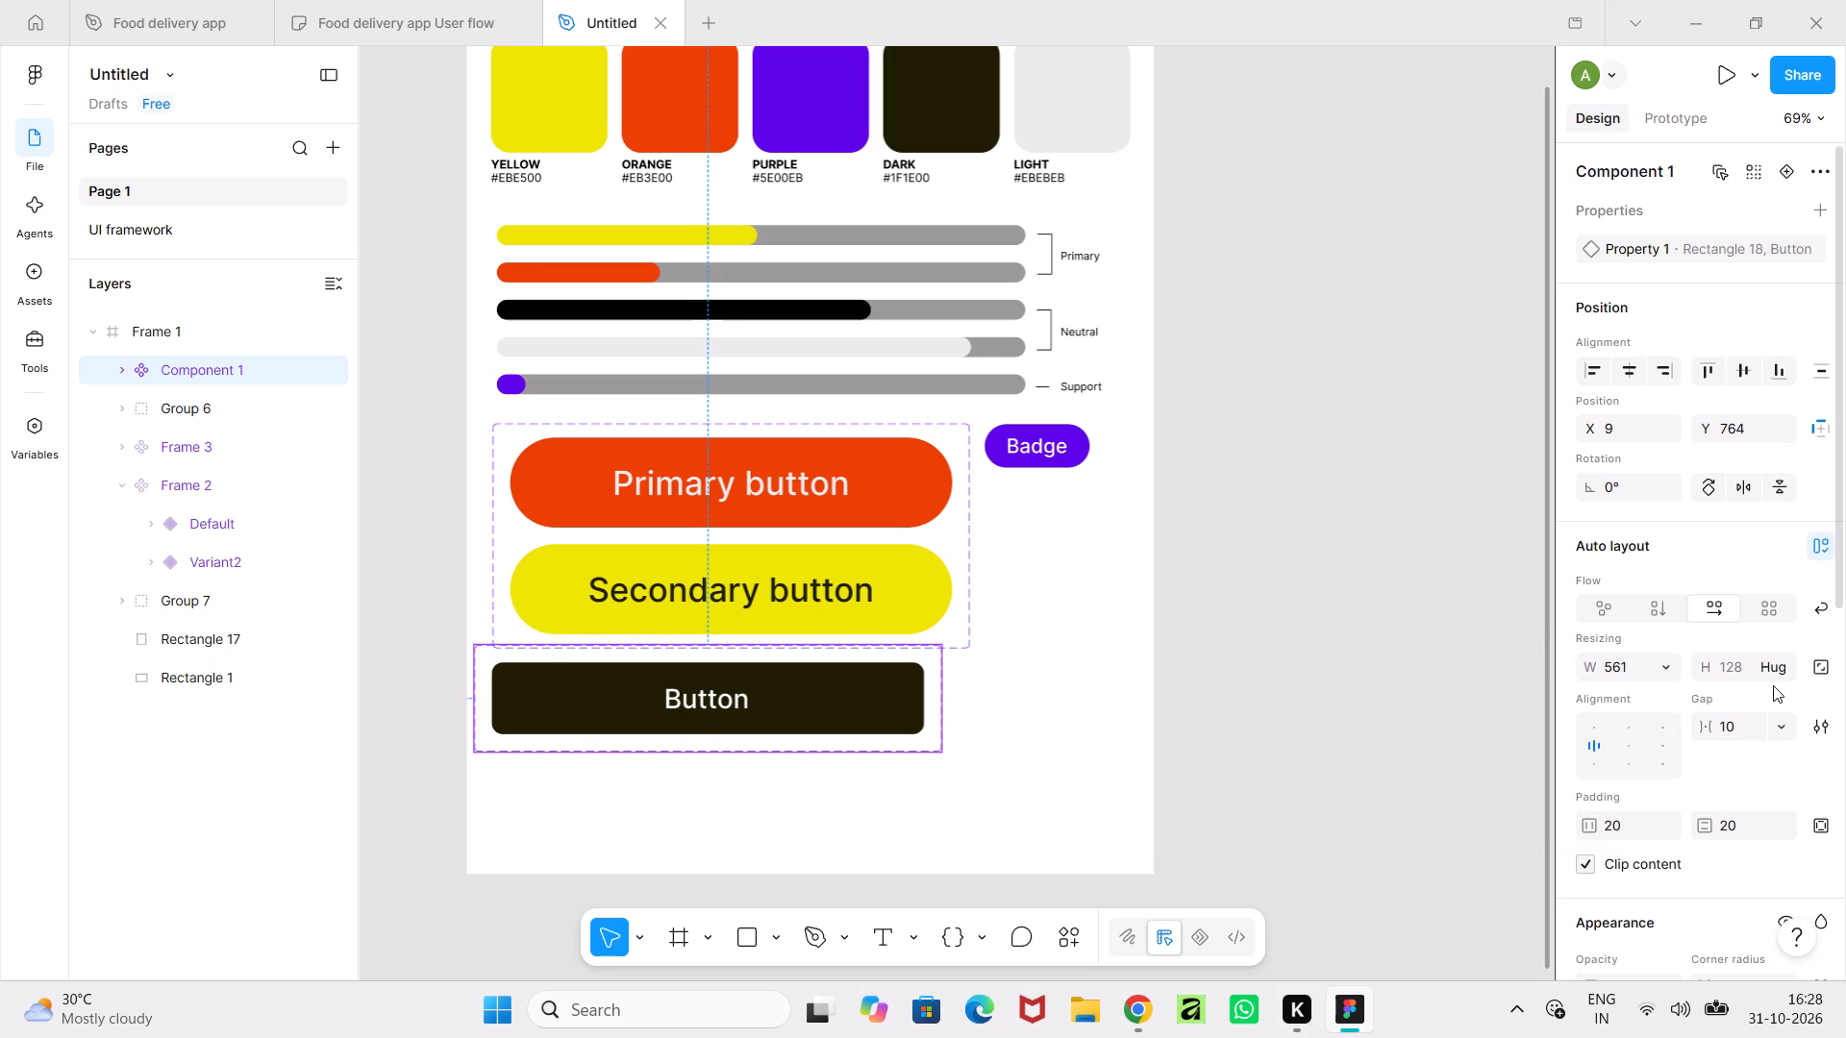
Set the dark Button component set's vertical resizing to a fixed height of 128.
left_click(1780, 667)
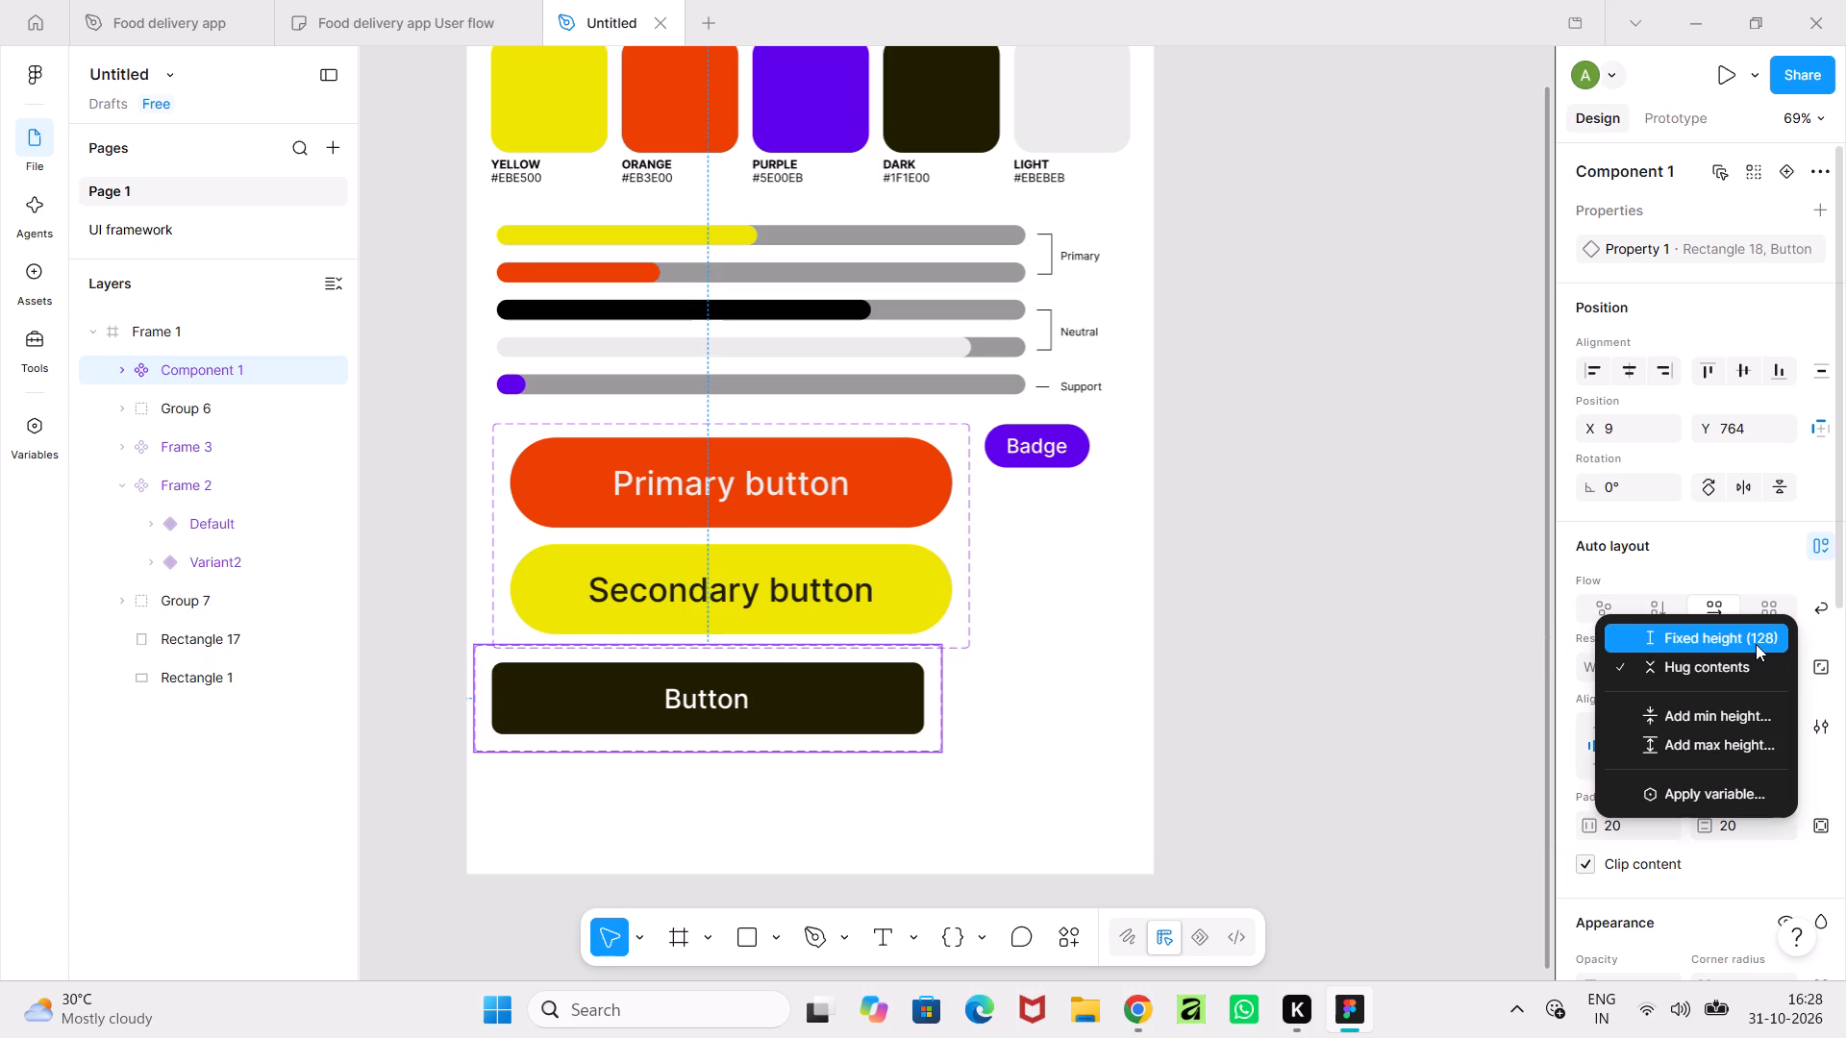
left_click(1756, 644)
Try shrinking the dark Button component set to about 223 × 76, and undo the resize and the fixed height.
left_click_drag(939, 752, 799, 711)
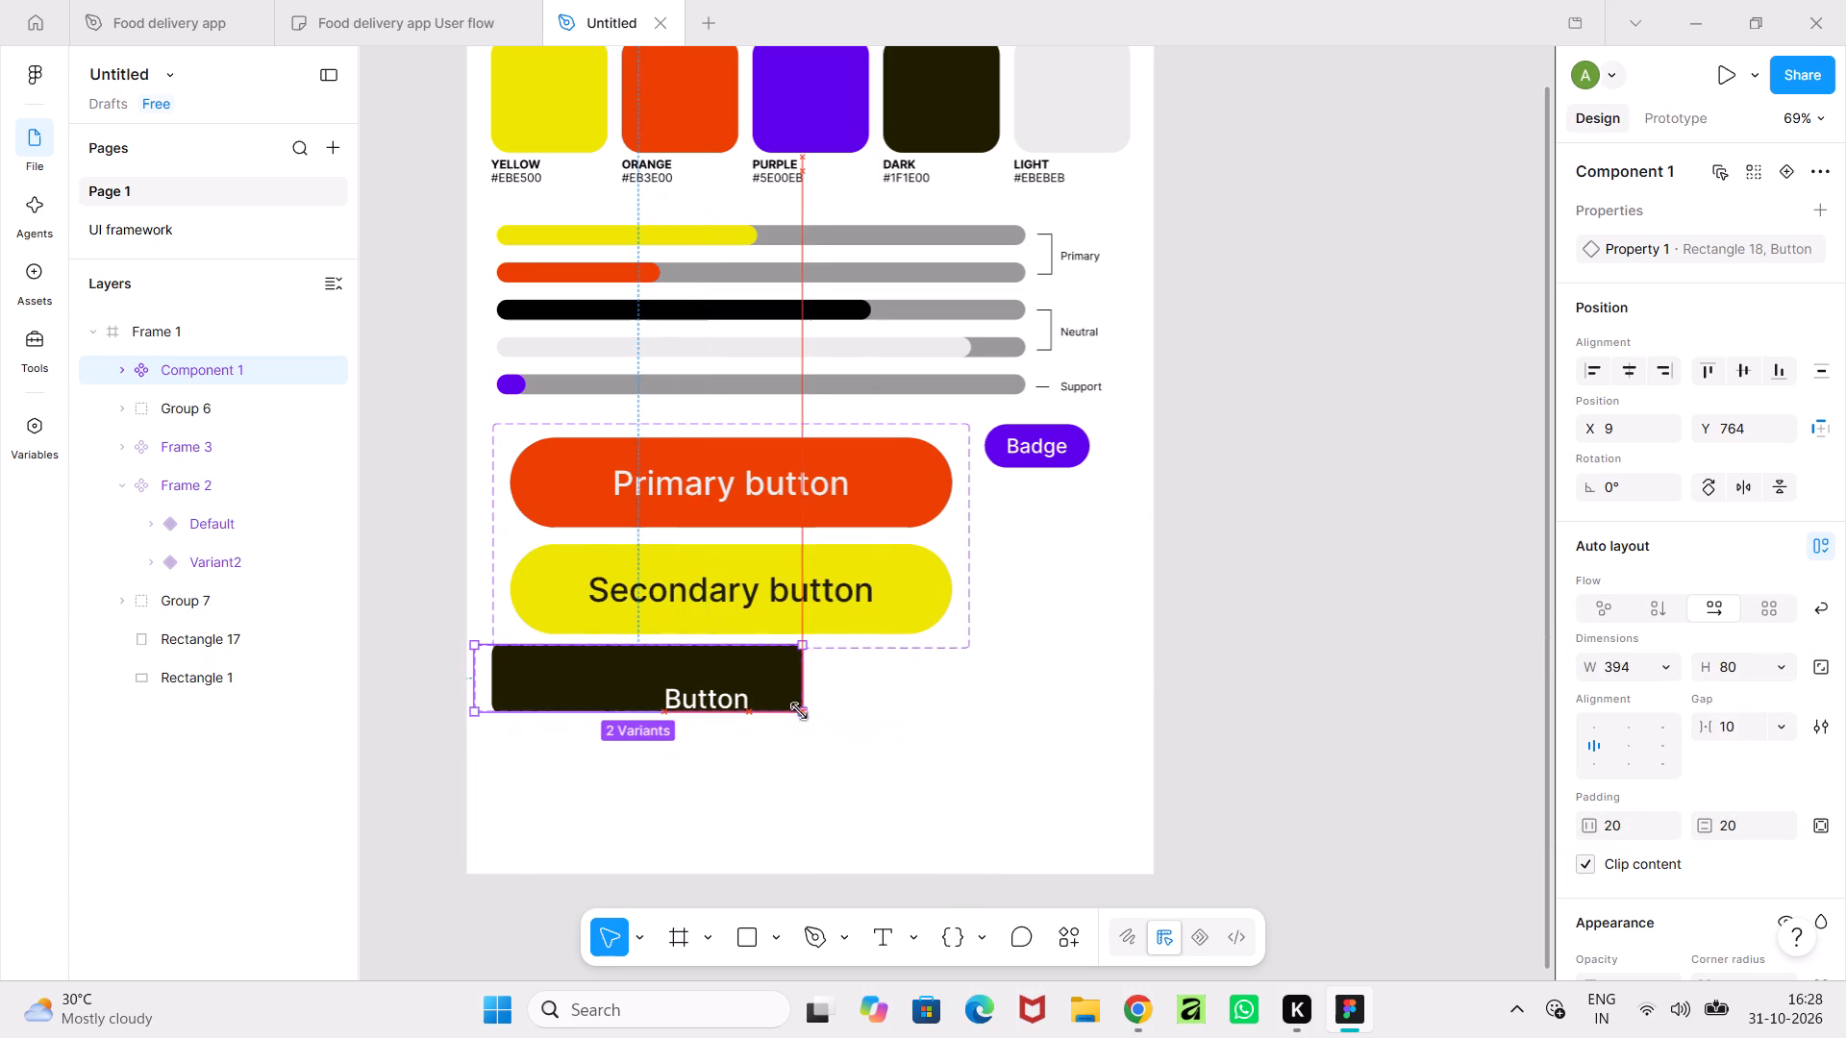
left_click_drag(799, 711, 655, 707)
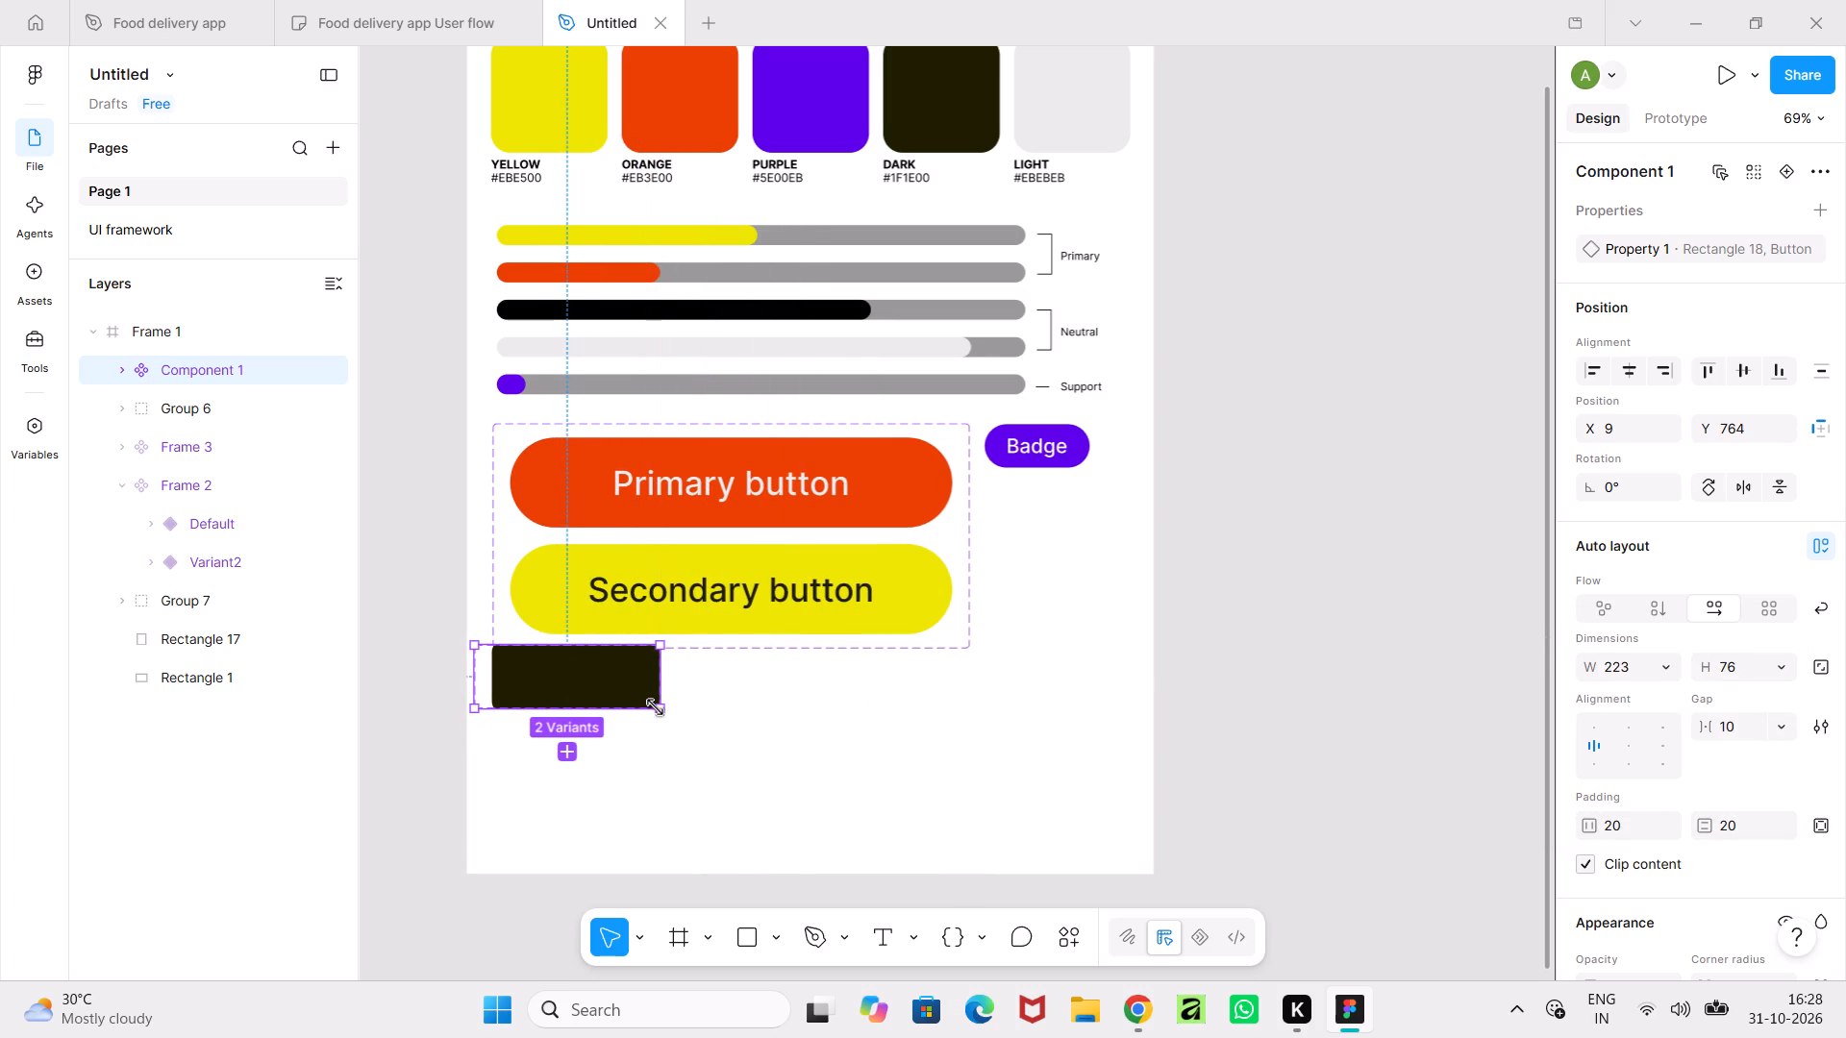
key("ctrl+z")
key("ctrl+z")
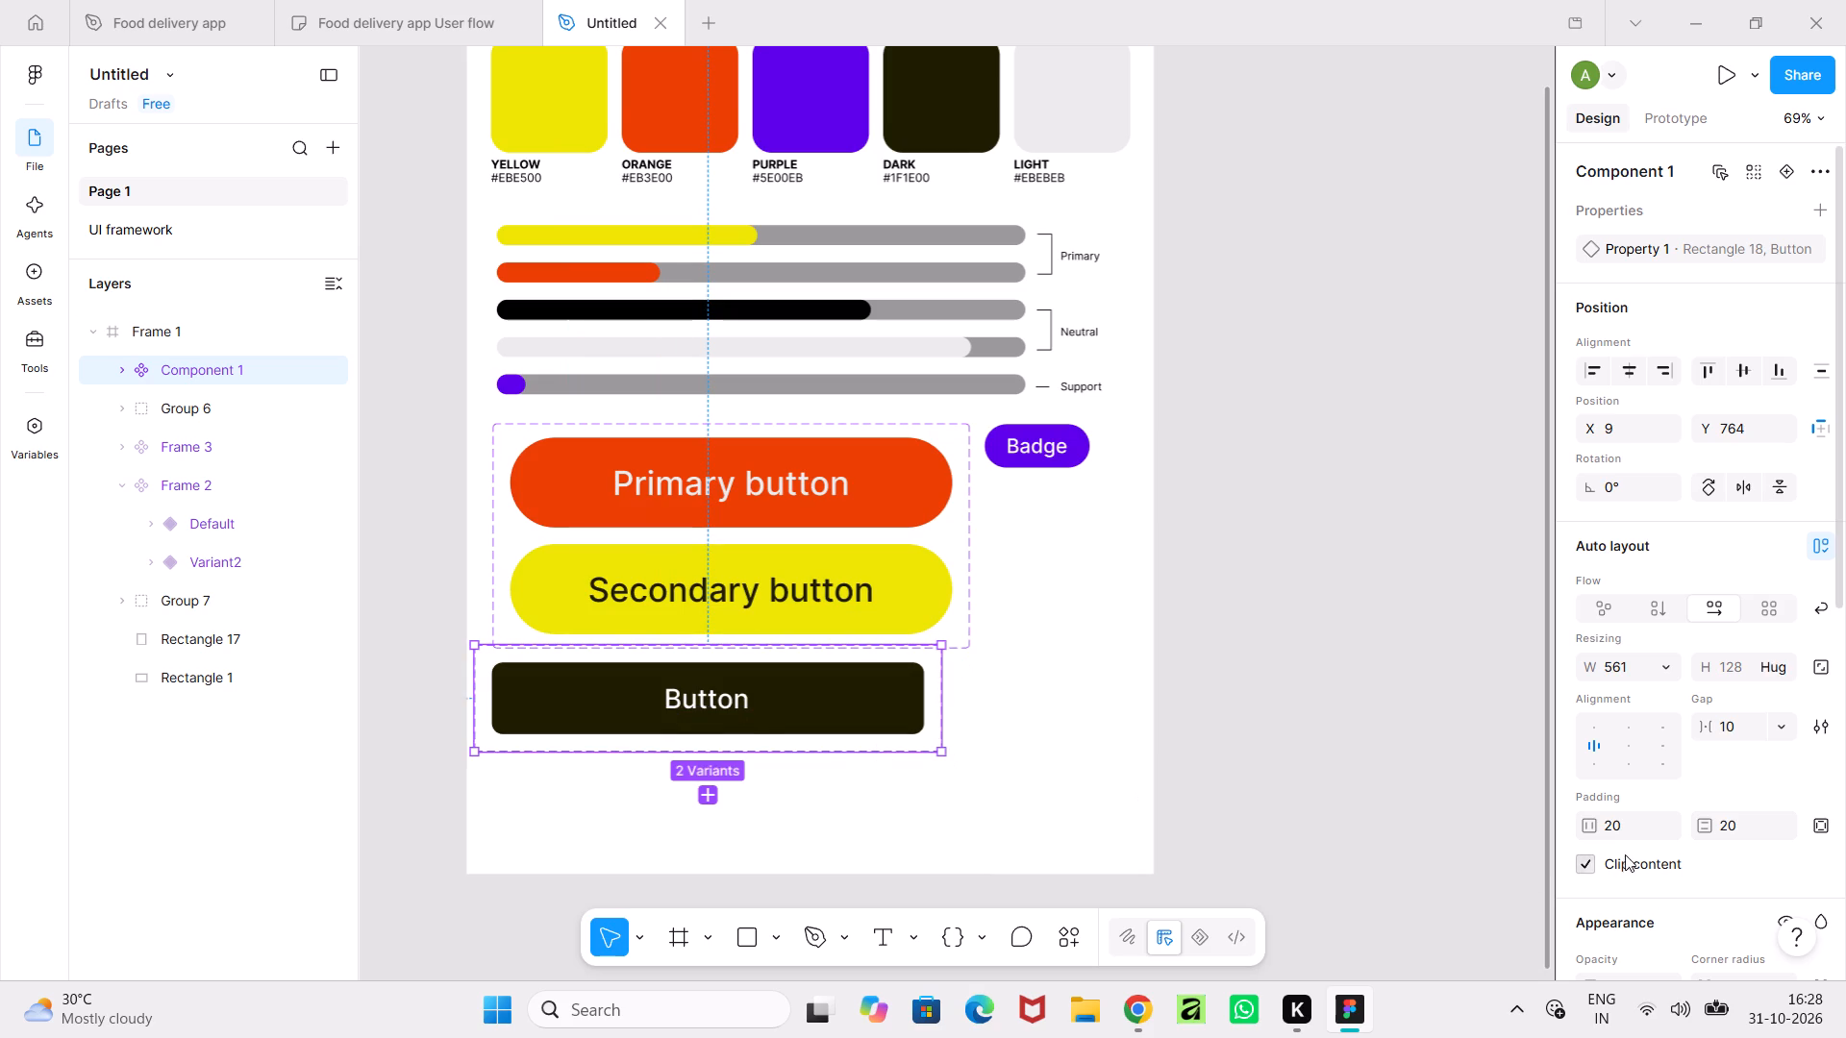
Center the contents of the dark Button component set's auto layout both horizontally and vertically.
left_click(1623, 744)
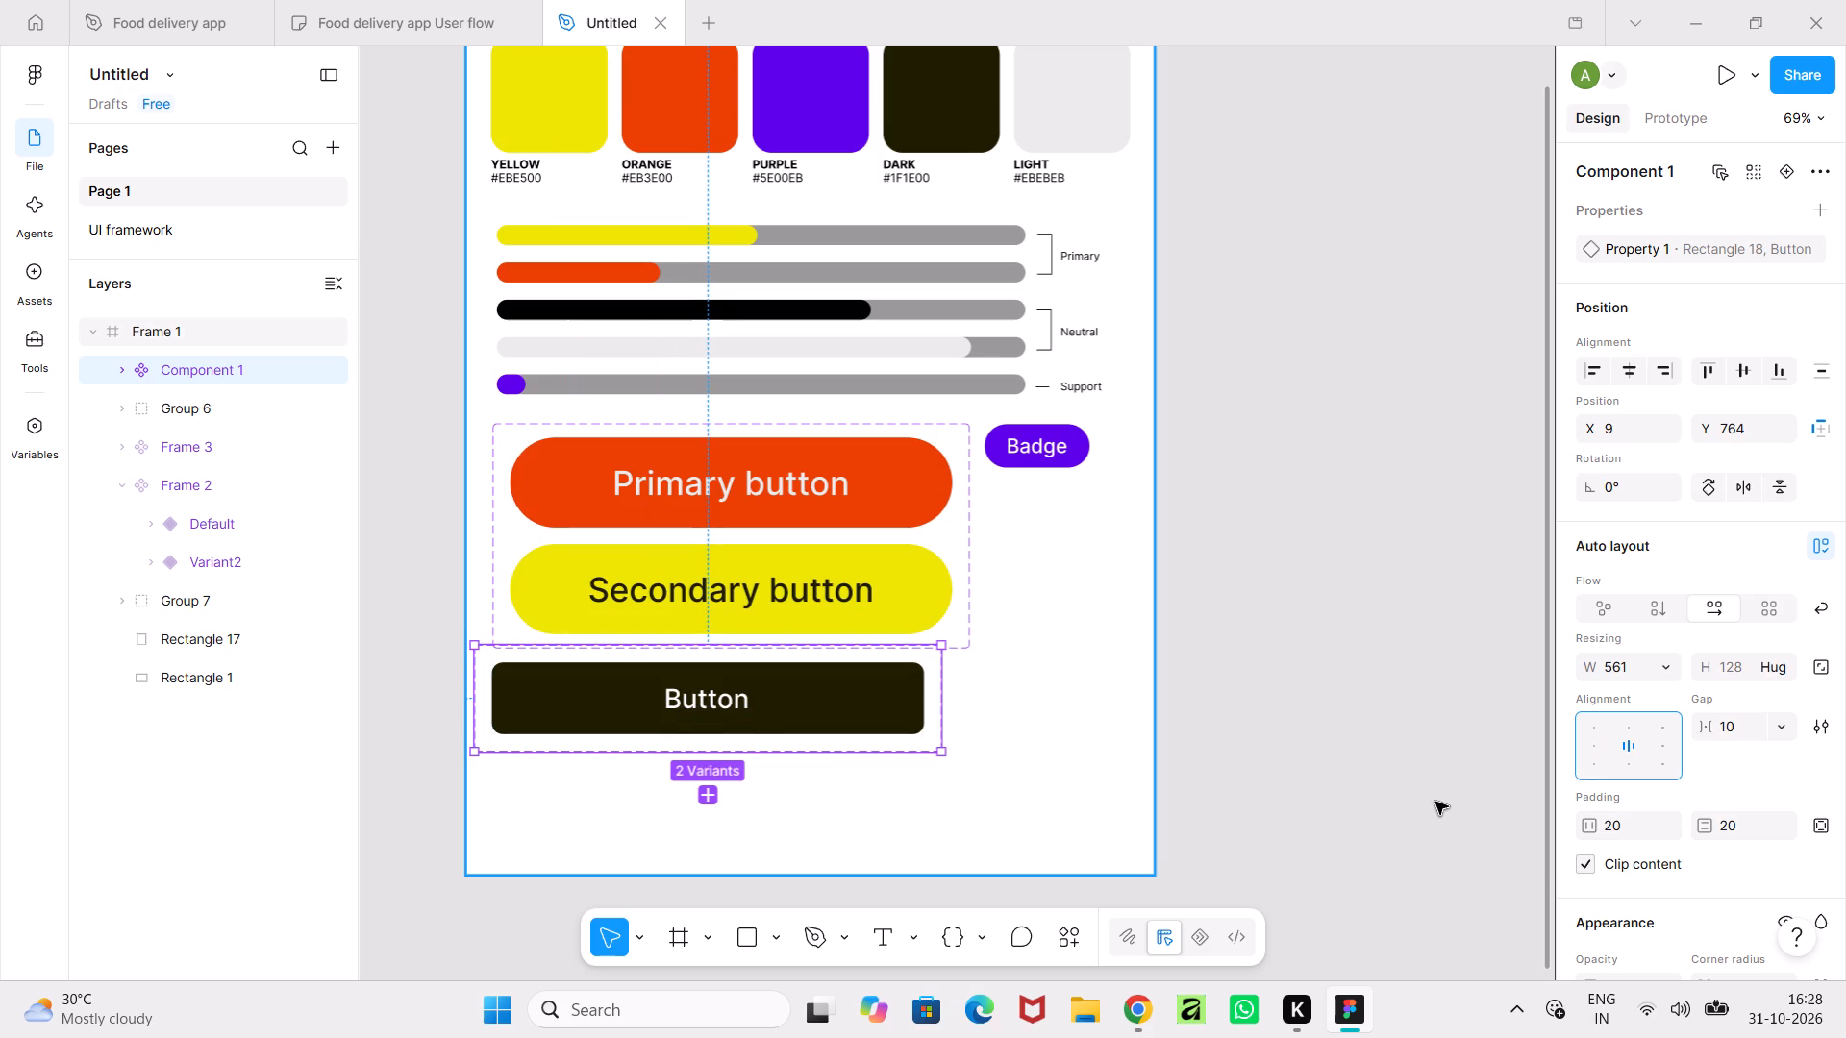
Set the dark Button component set to a fixed height of 128, keeping its fixed width of 561.
left_click(1776, 671)
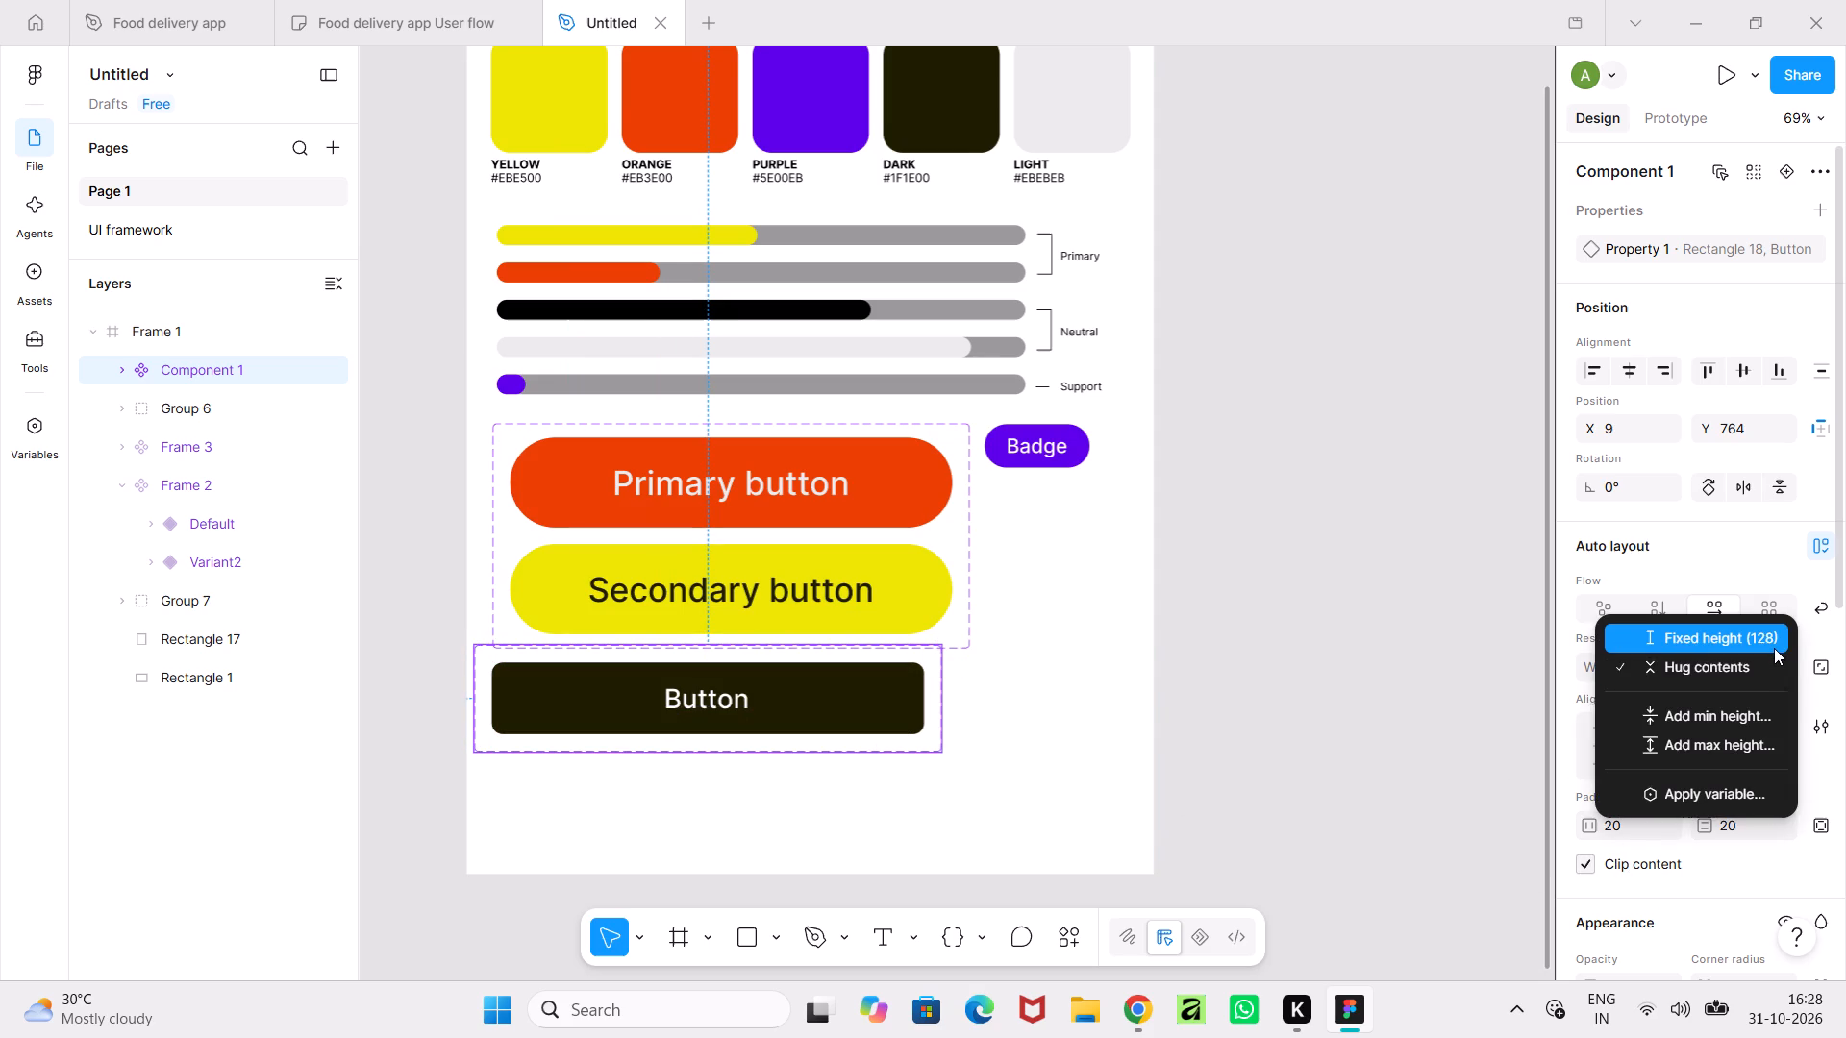
left_click(1774, 648)
left_click(1653, 663)
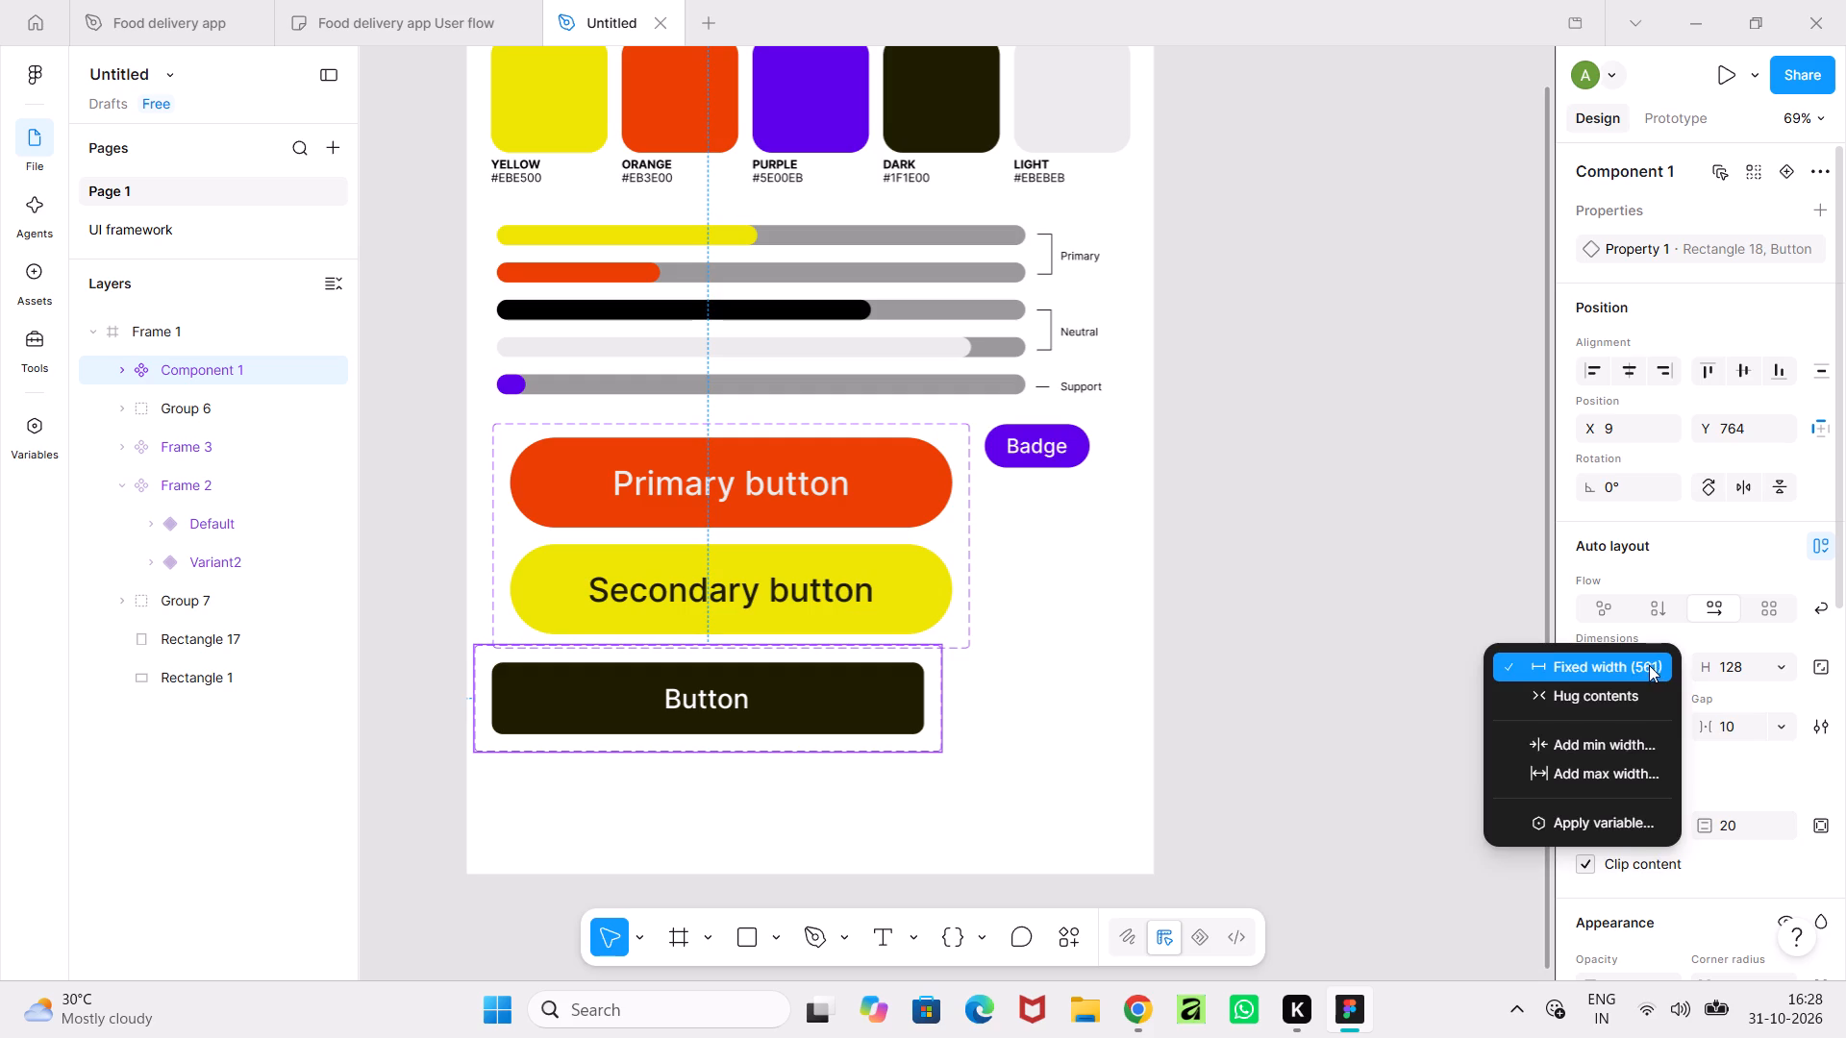
left_click(1649, 665)
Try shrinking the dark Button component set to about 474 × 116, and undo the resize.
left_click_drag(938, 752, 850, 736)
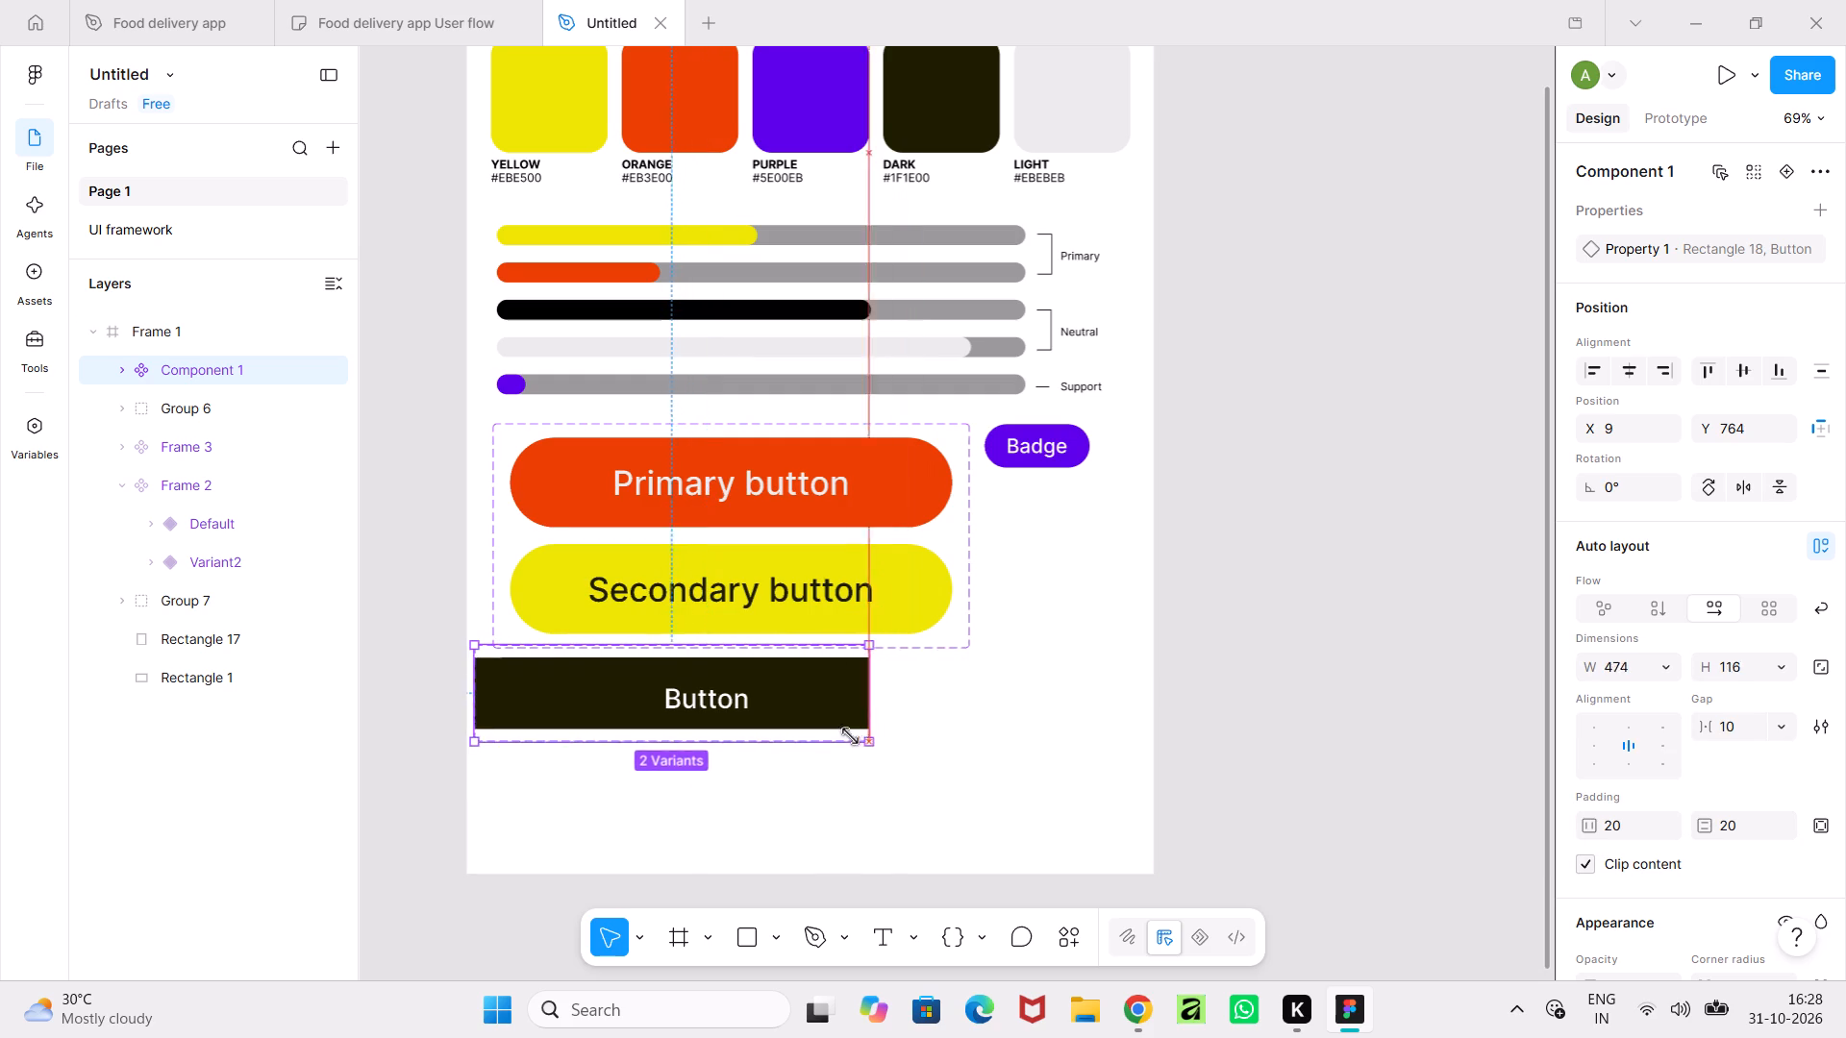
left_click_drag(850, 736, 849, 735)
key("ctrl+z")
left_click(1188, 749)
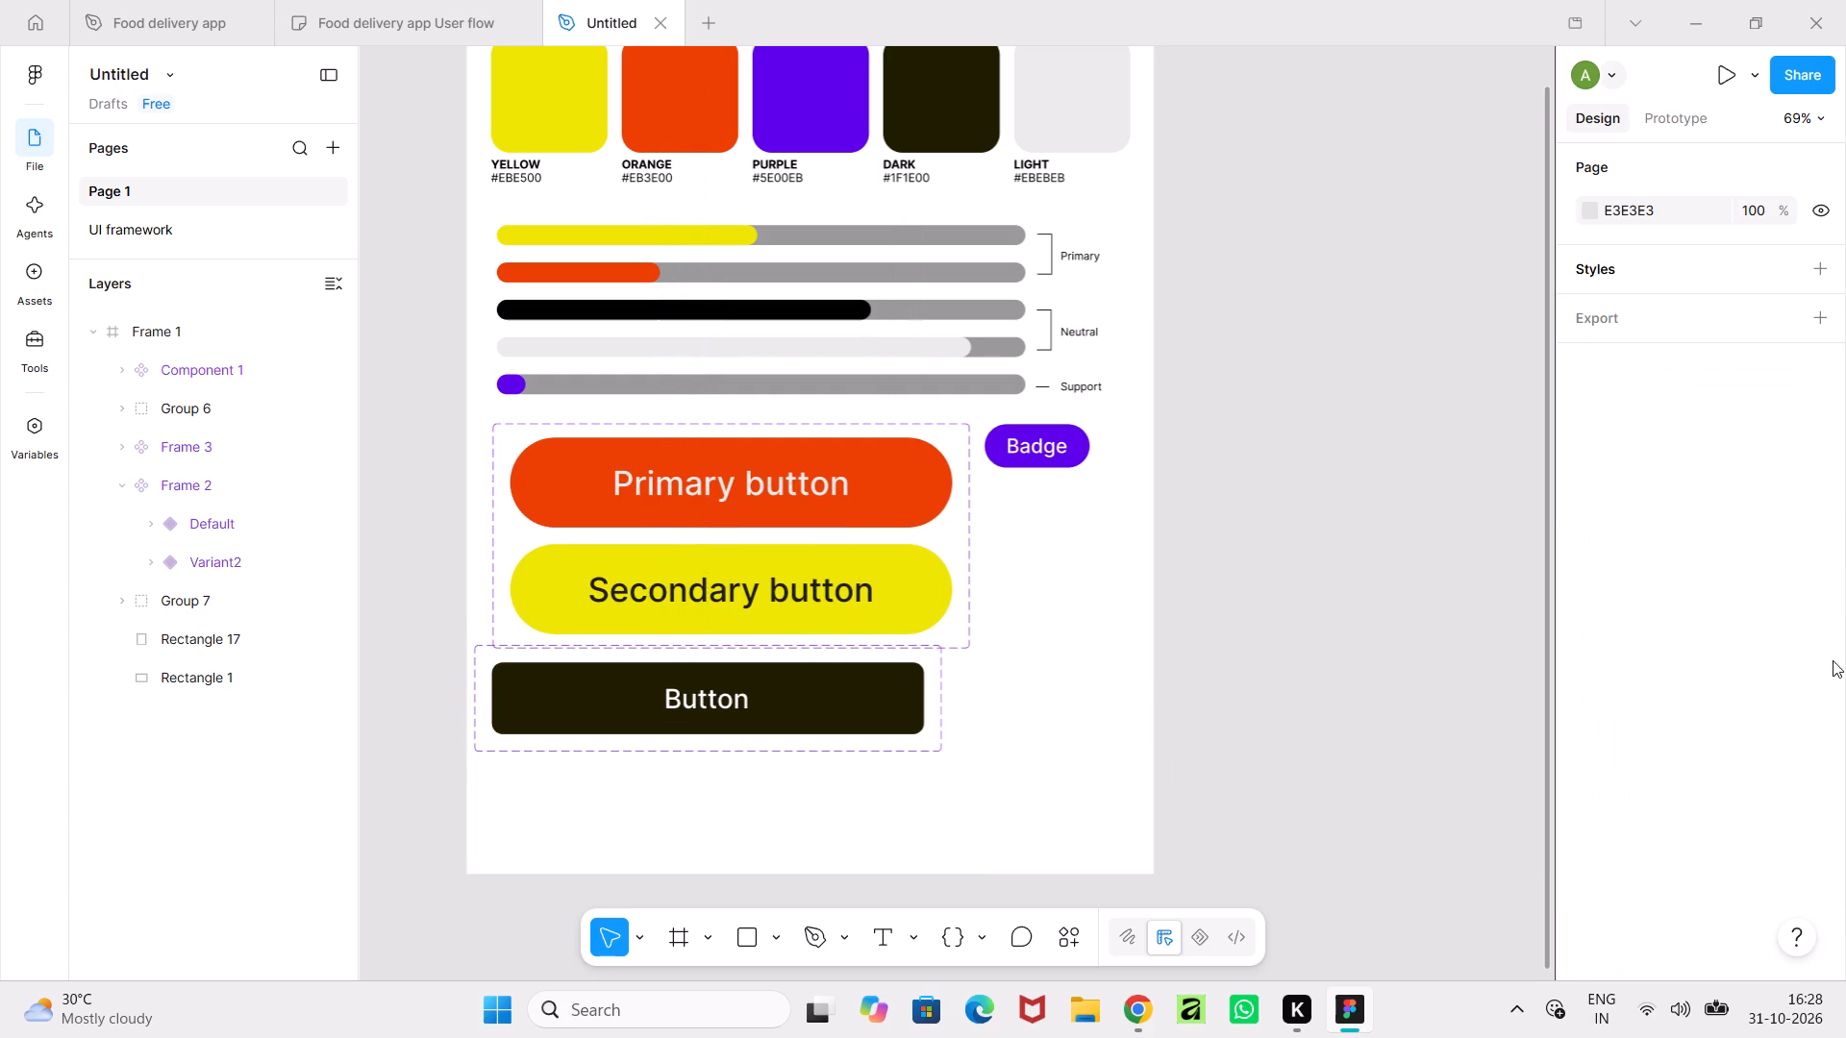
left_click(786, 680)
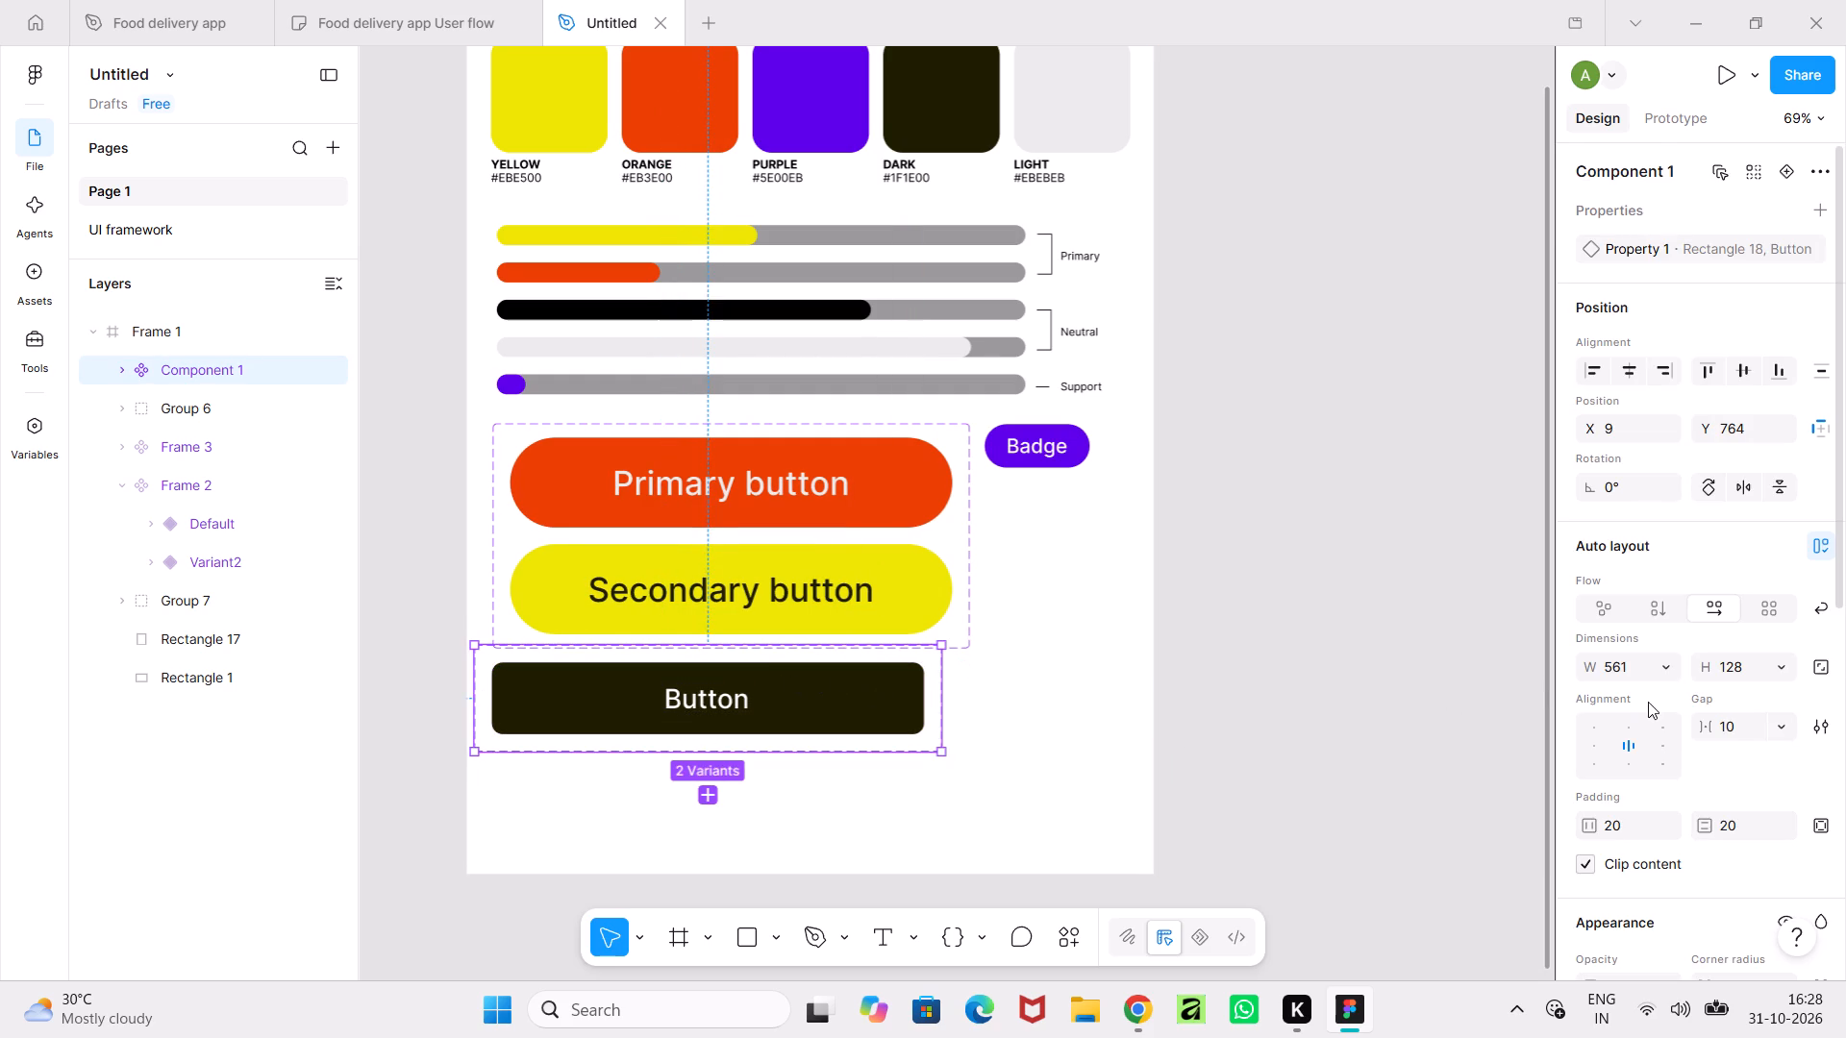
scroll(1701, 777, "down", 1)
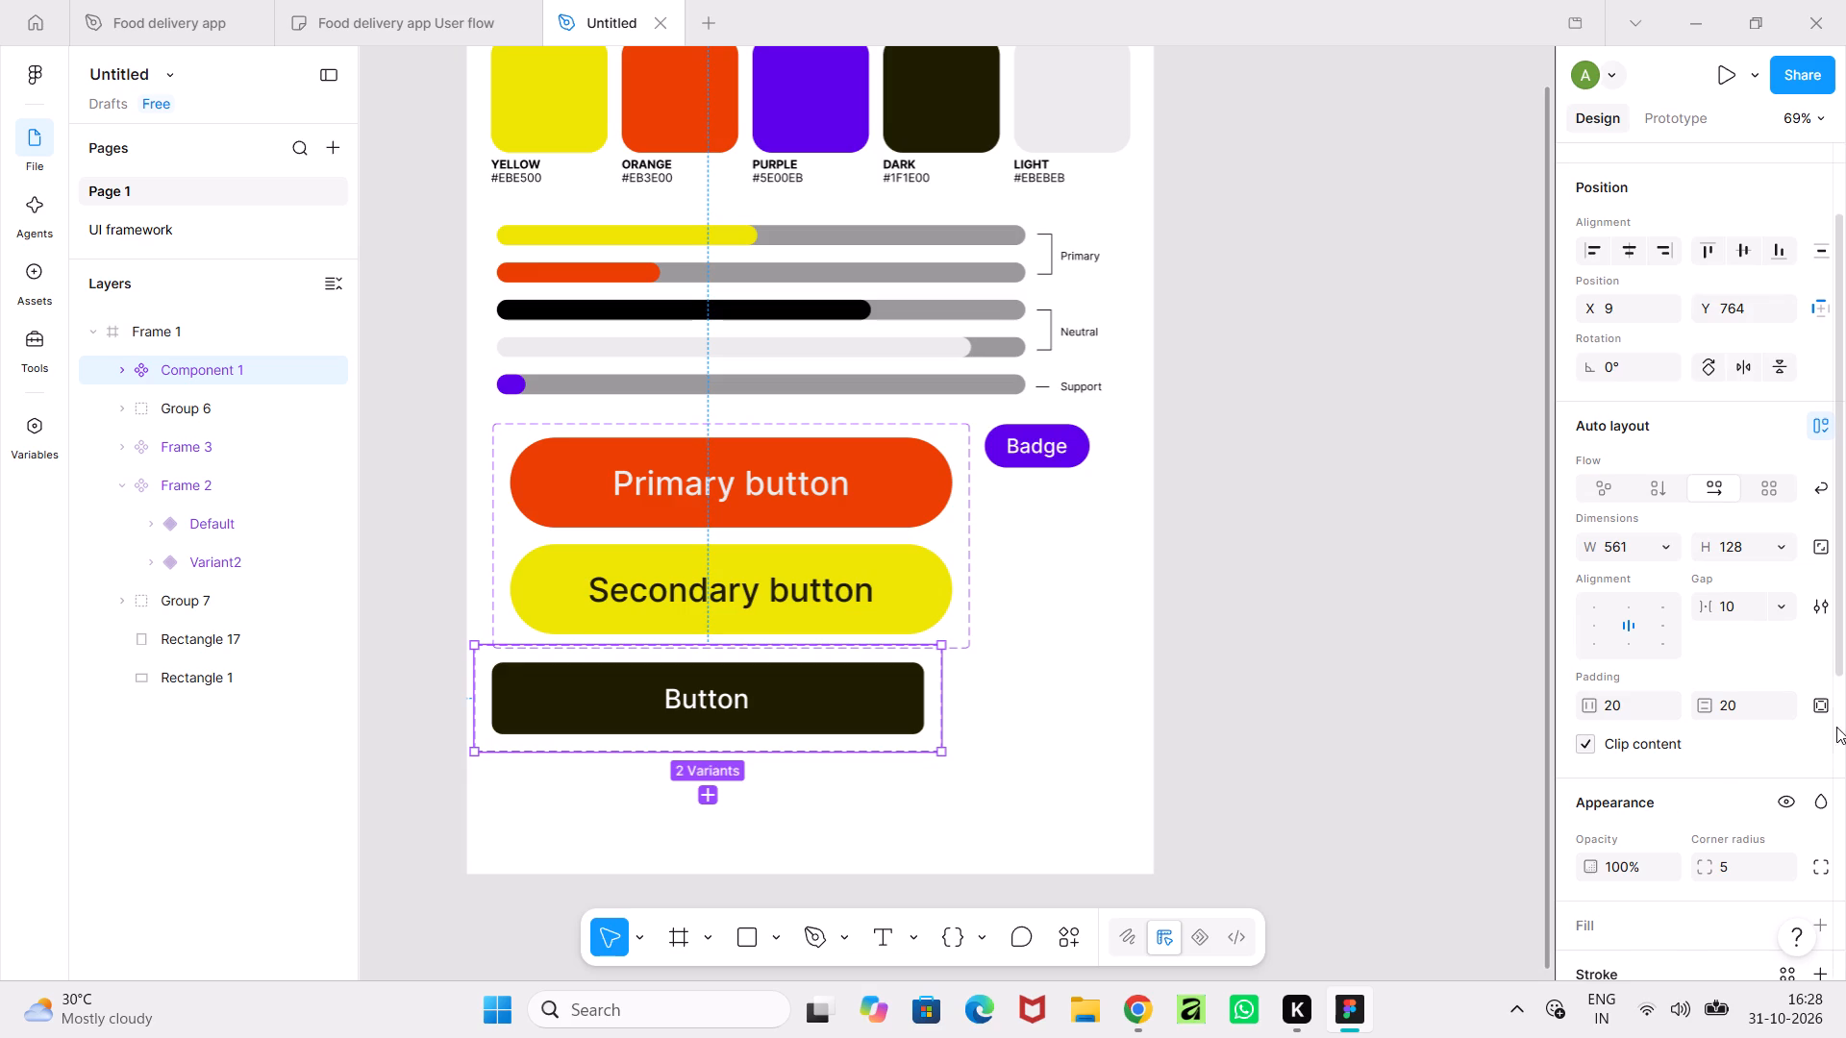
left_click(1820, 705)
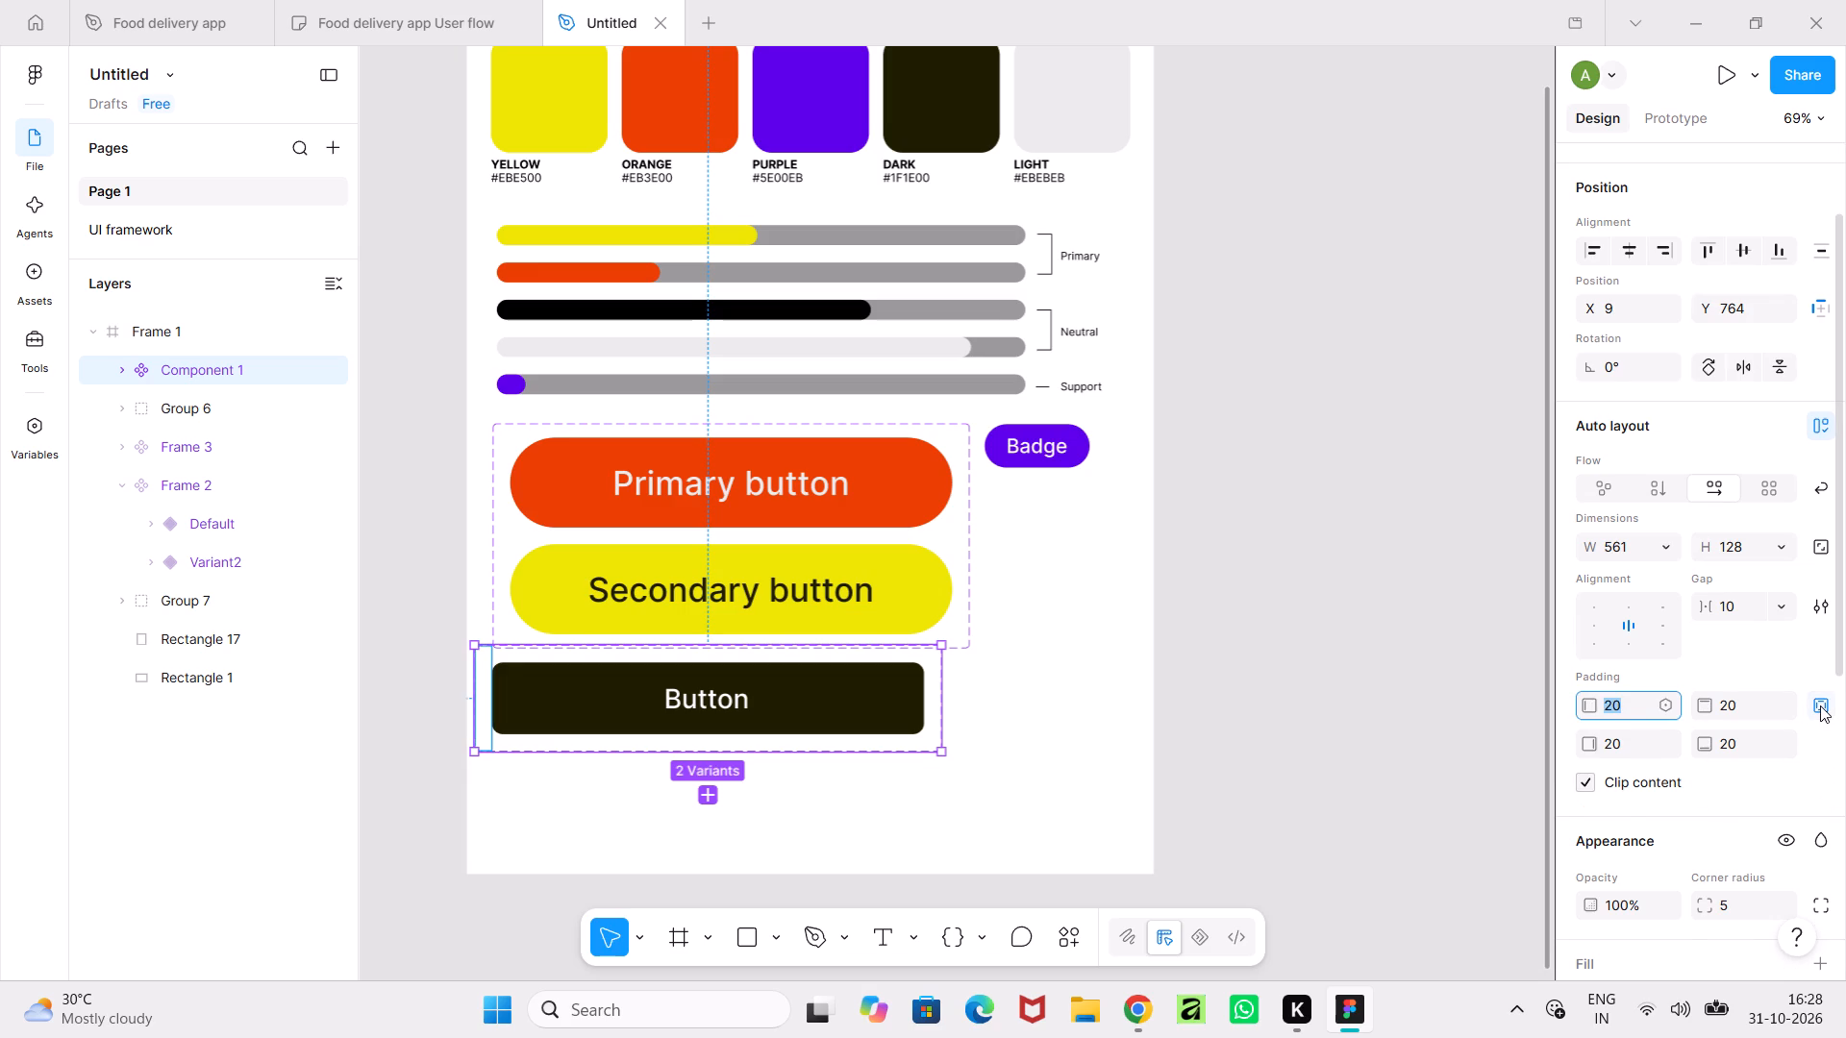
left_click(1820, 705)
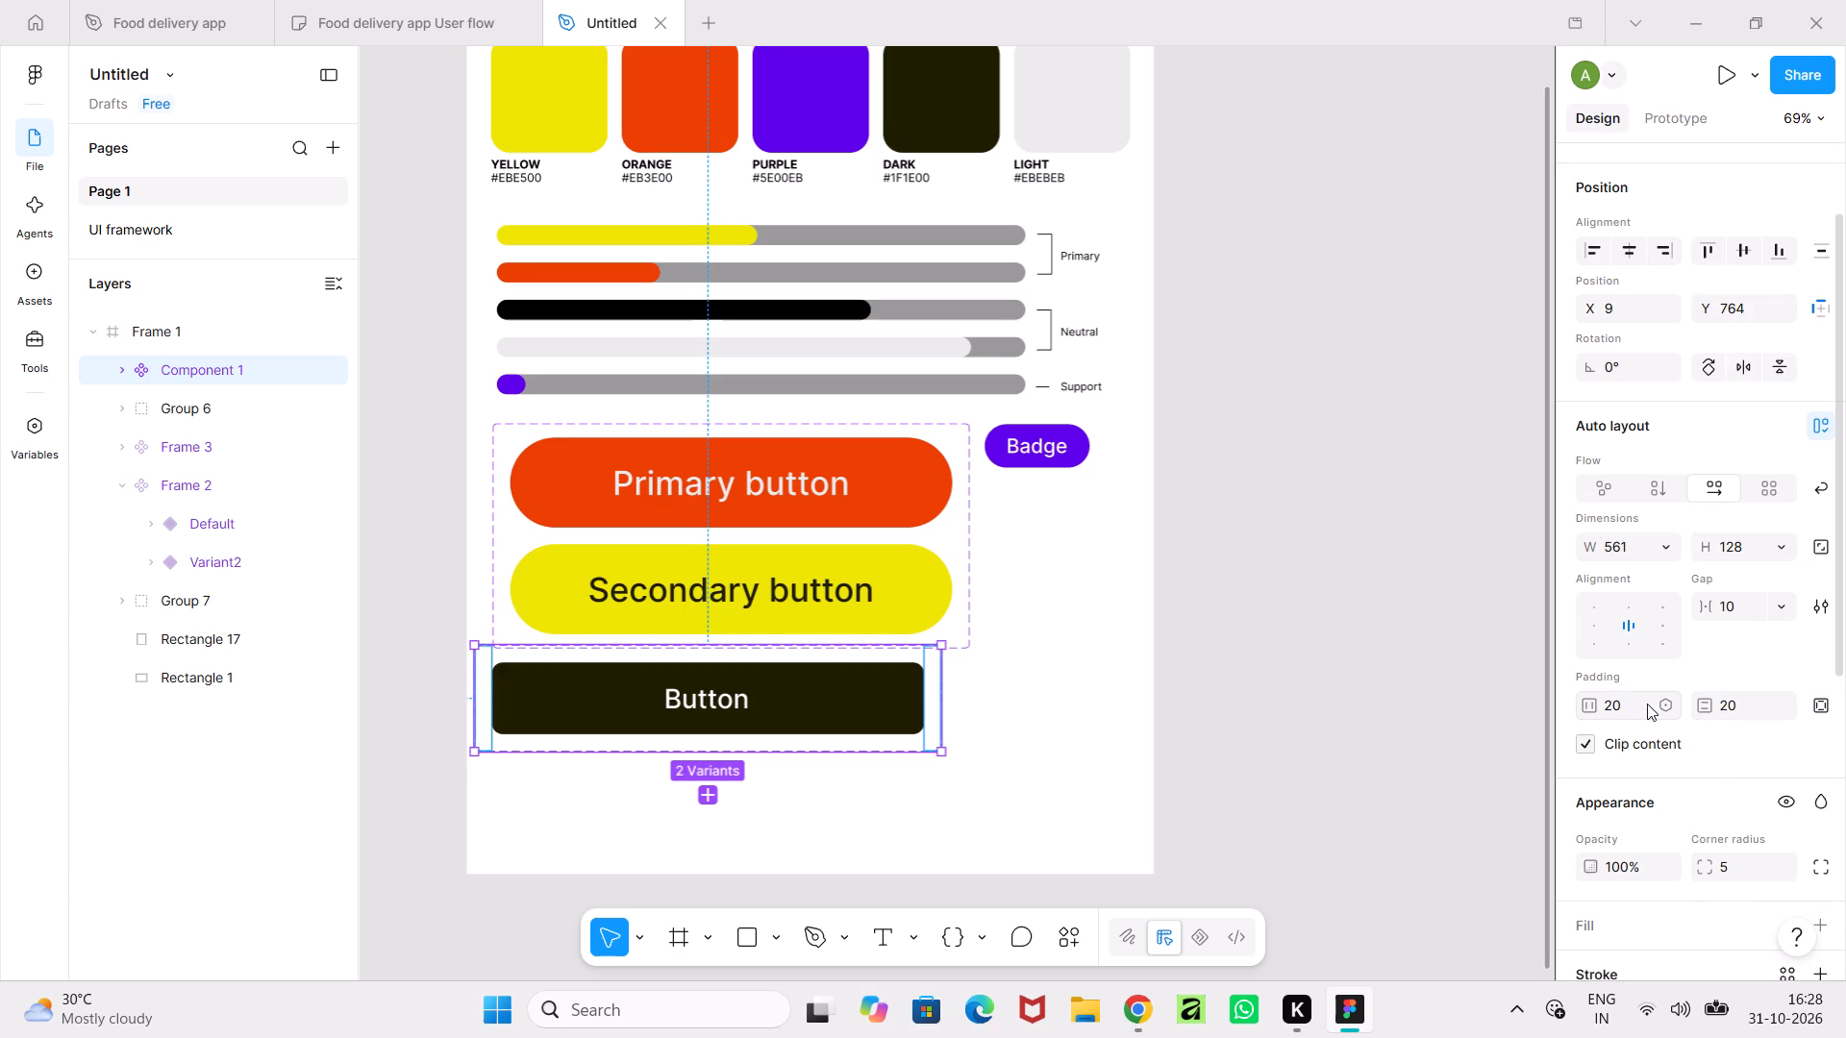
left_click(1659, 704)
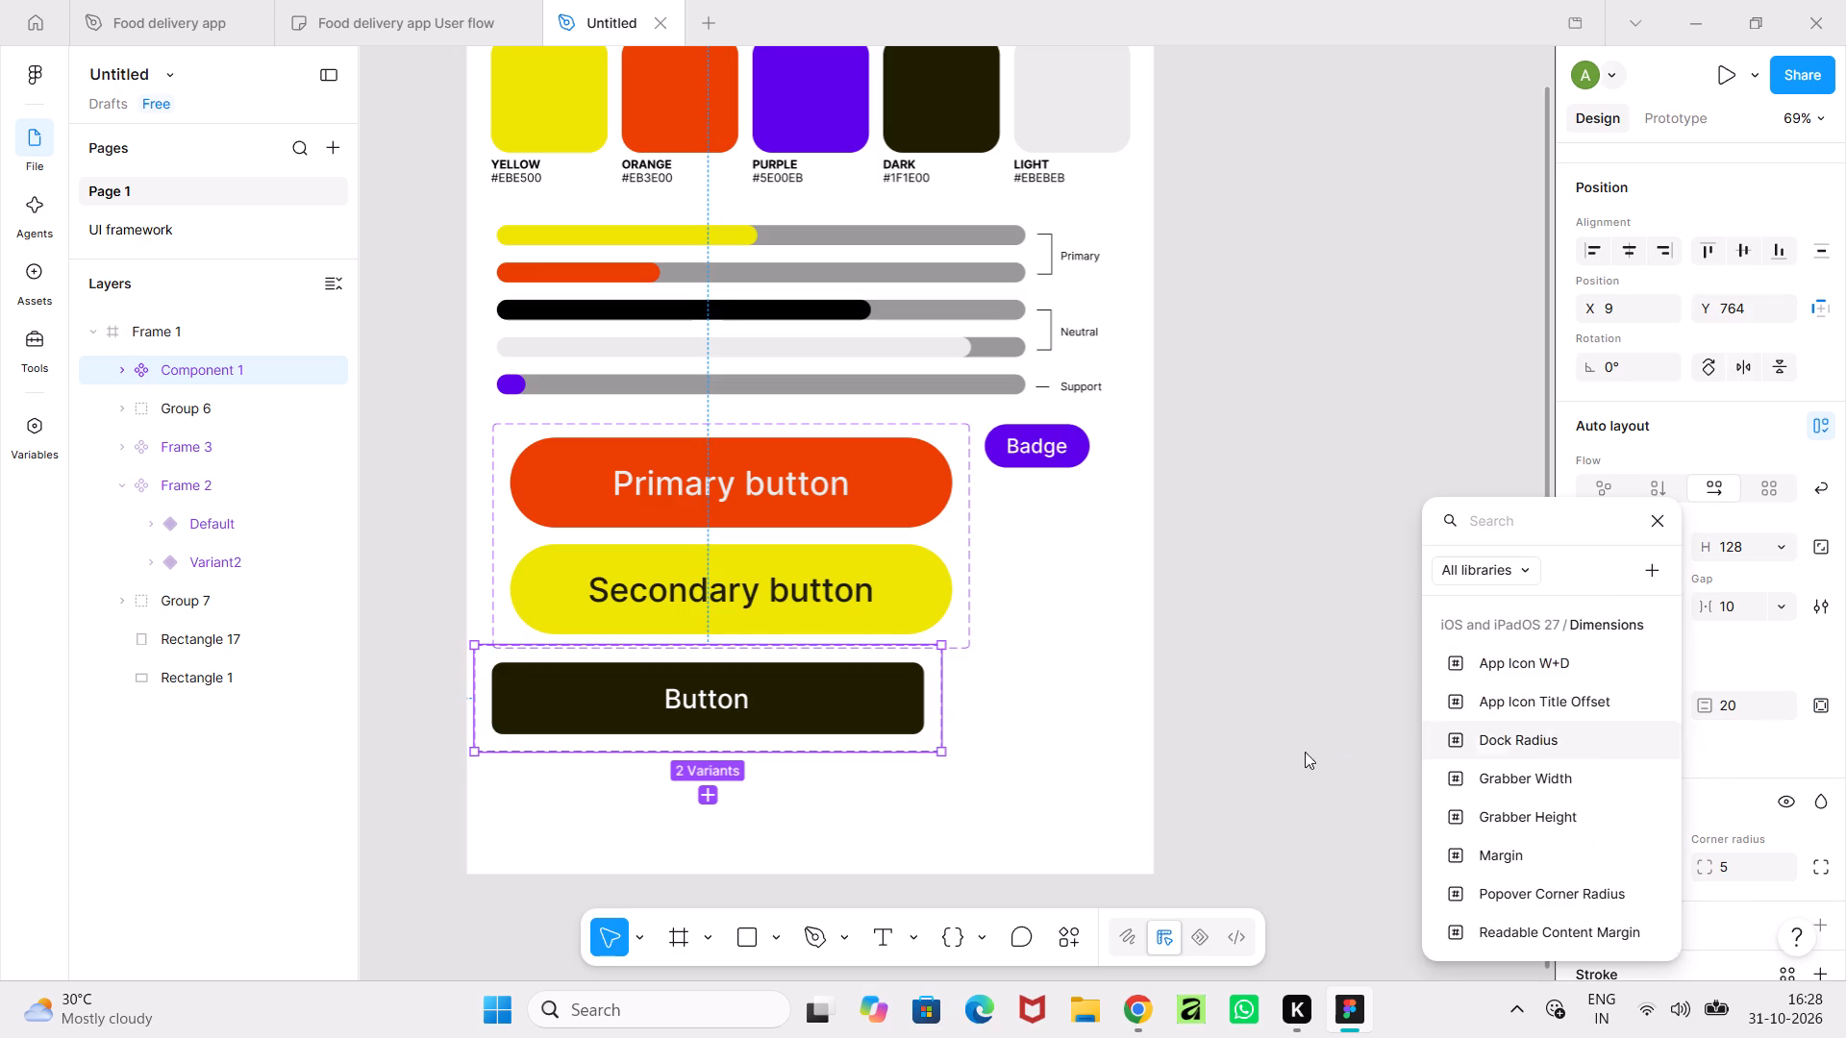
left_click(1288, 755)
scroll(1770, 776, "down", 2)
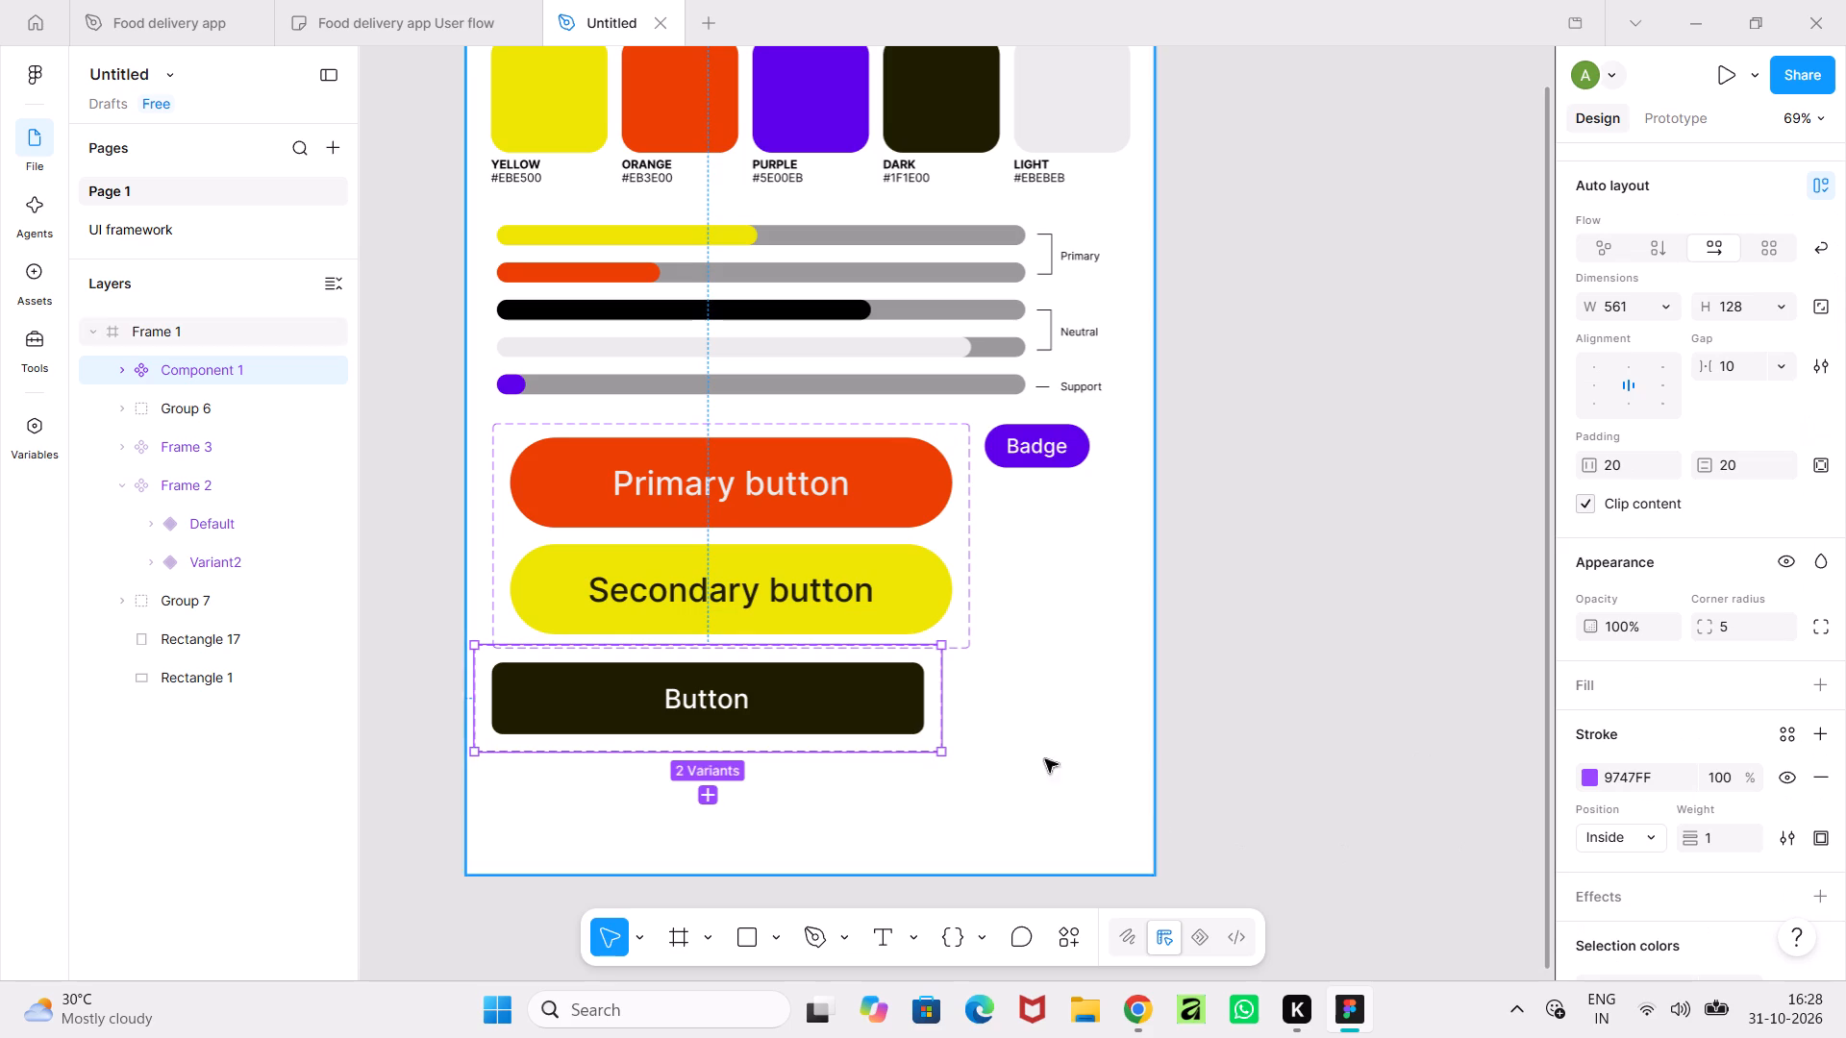
Move the dark Button component set beneath the Secondary button, to about X 37, Y 768.
left_click_drag(897, 720, 917, 730)
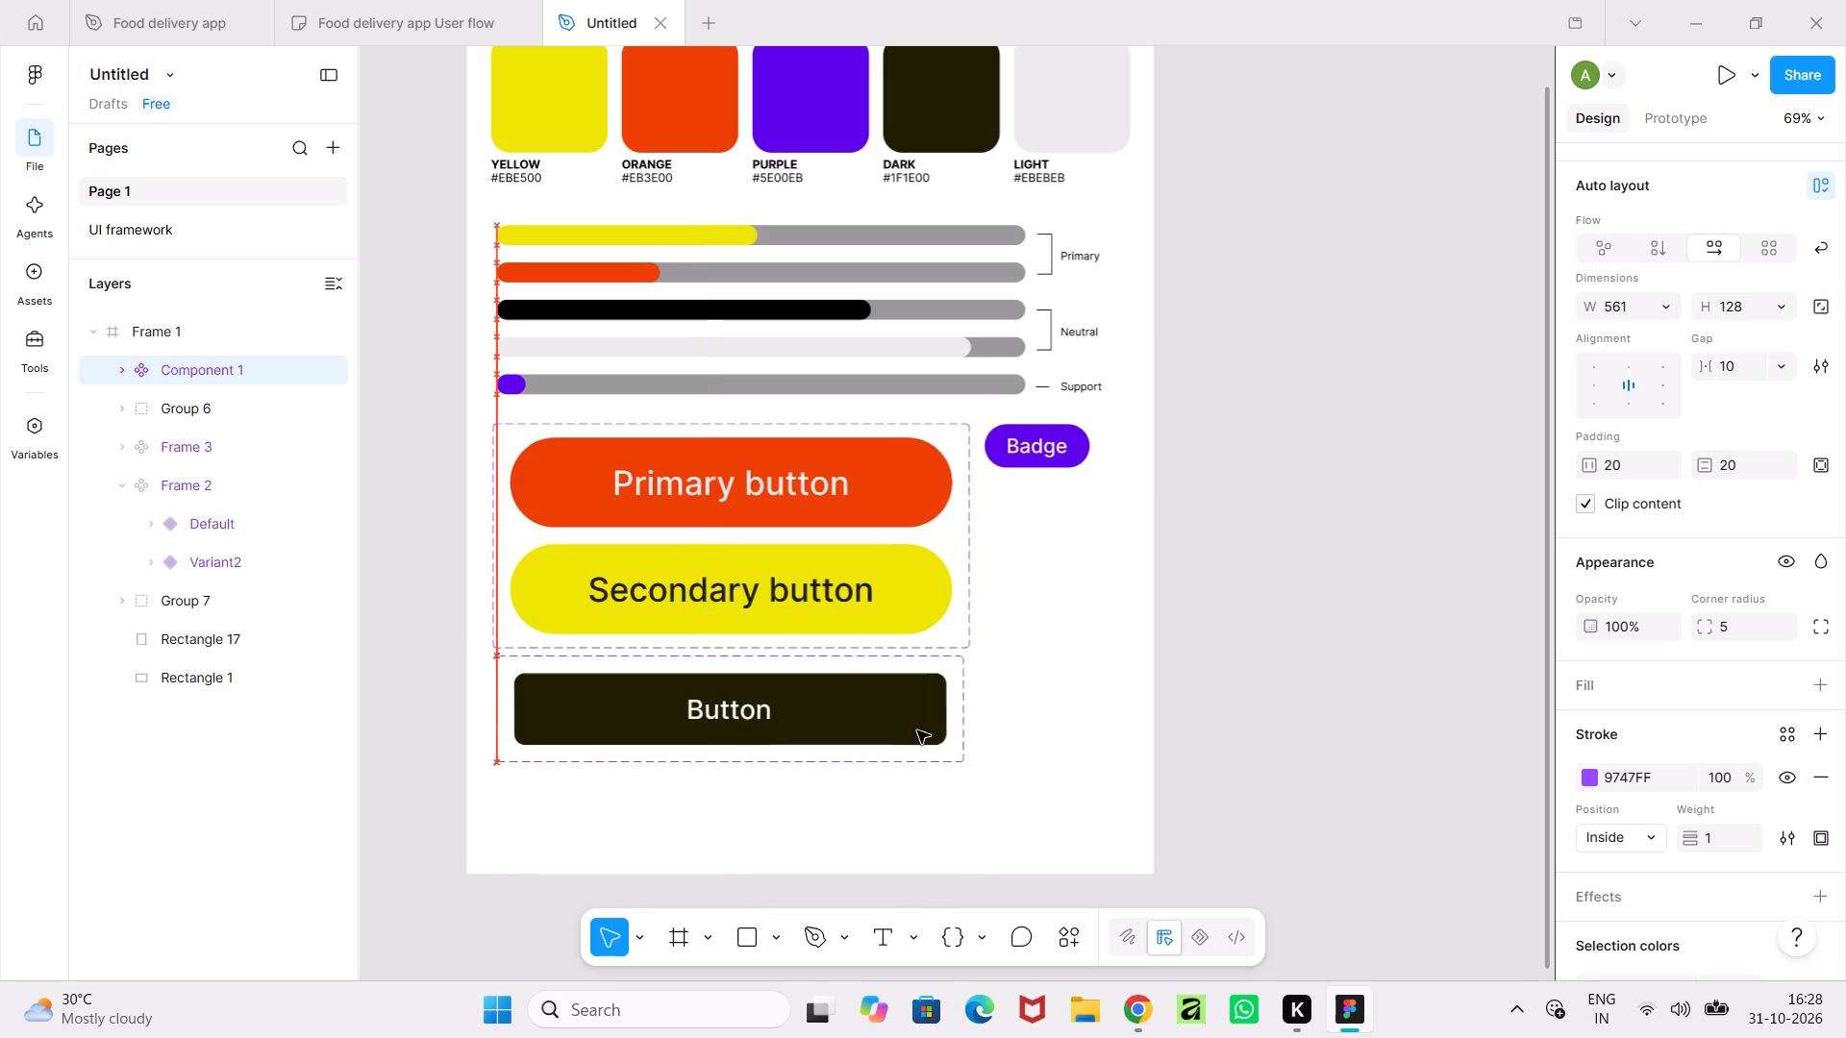
left_click_drag(917, 730, 922, 726)
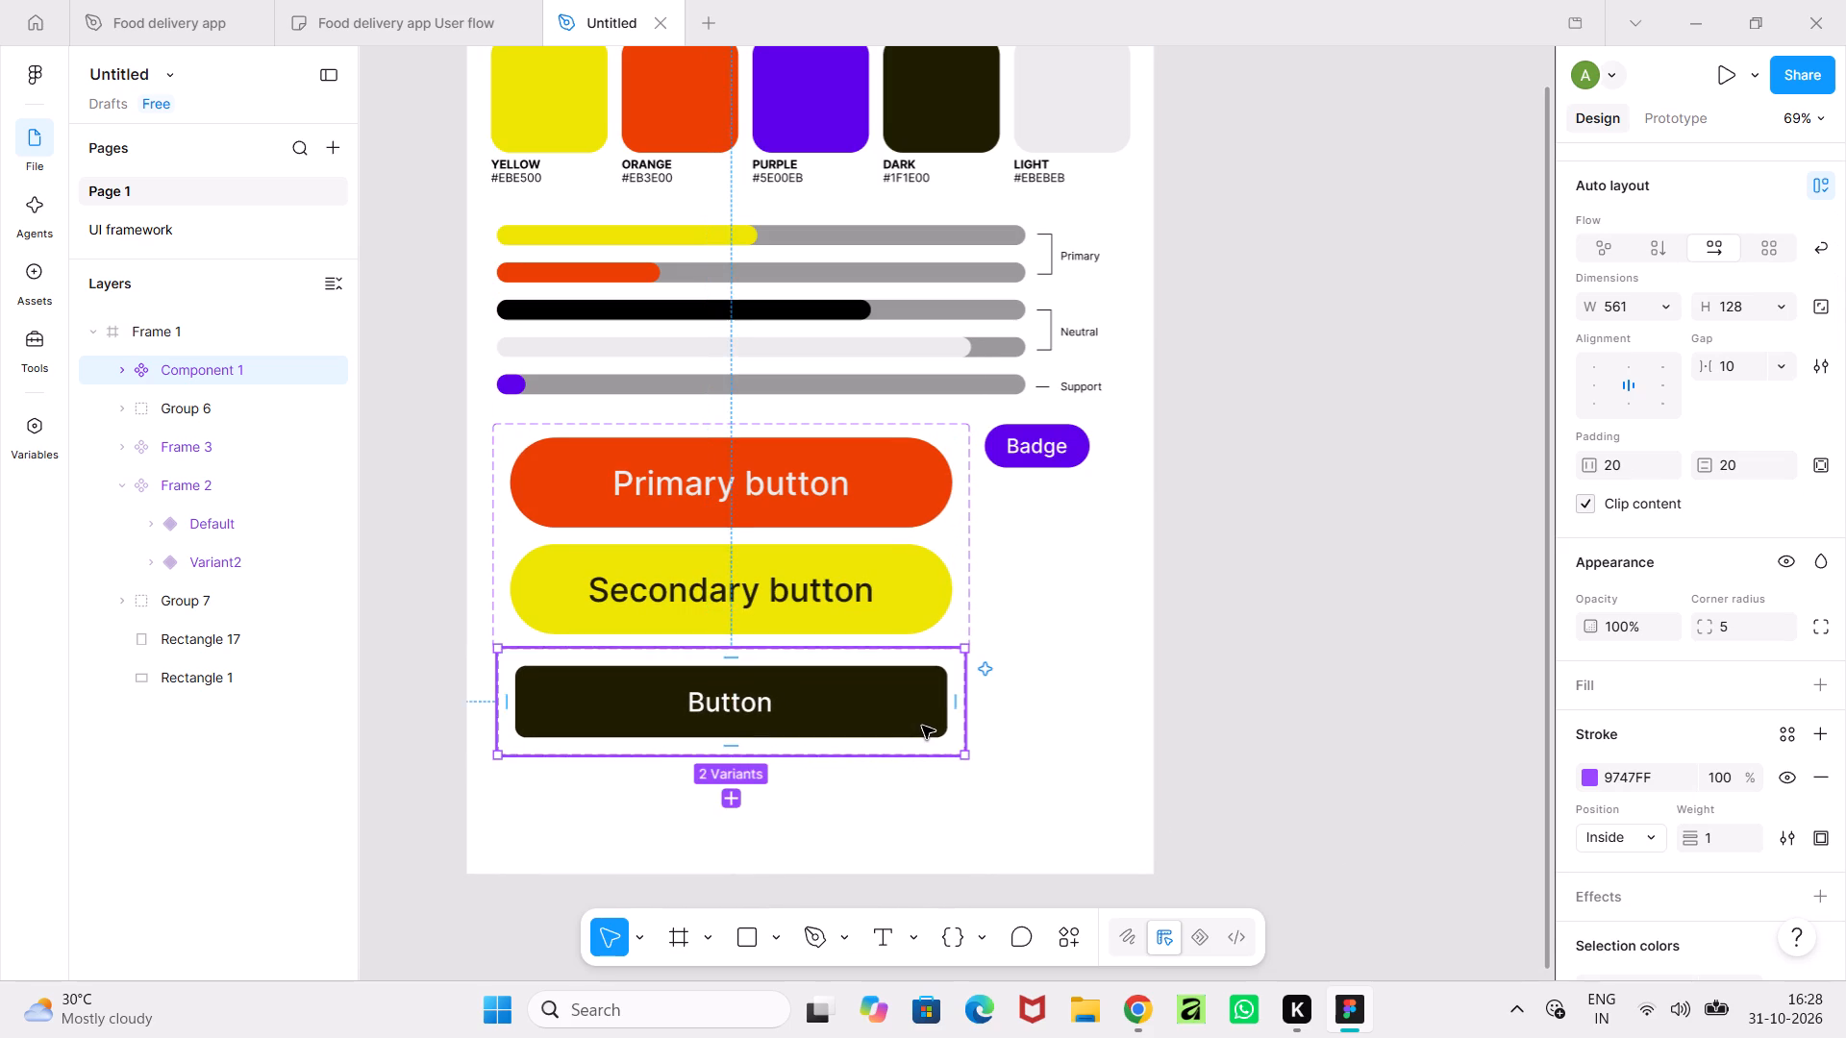
left_click(1226, 761)
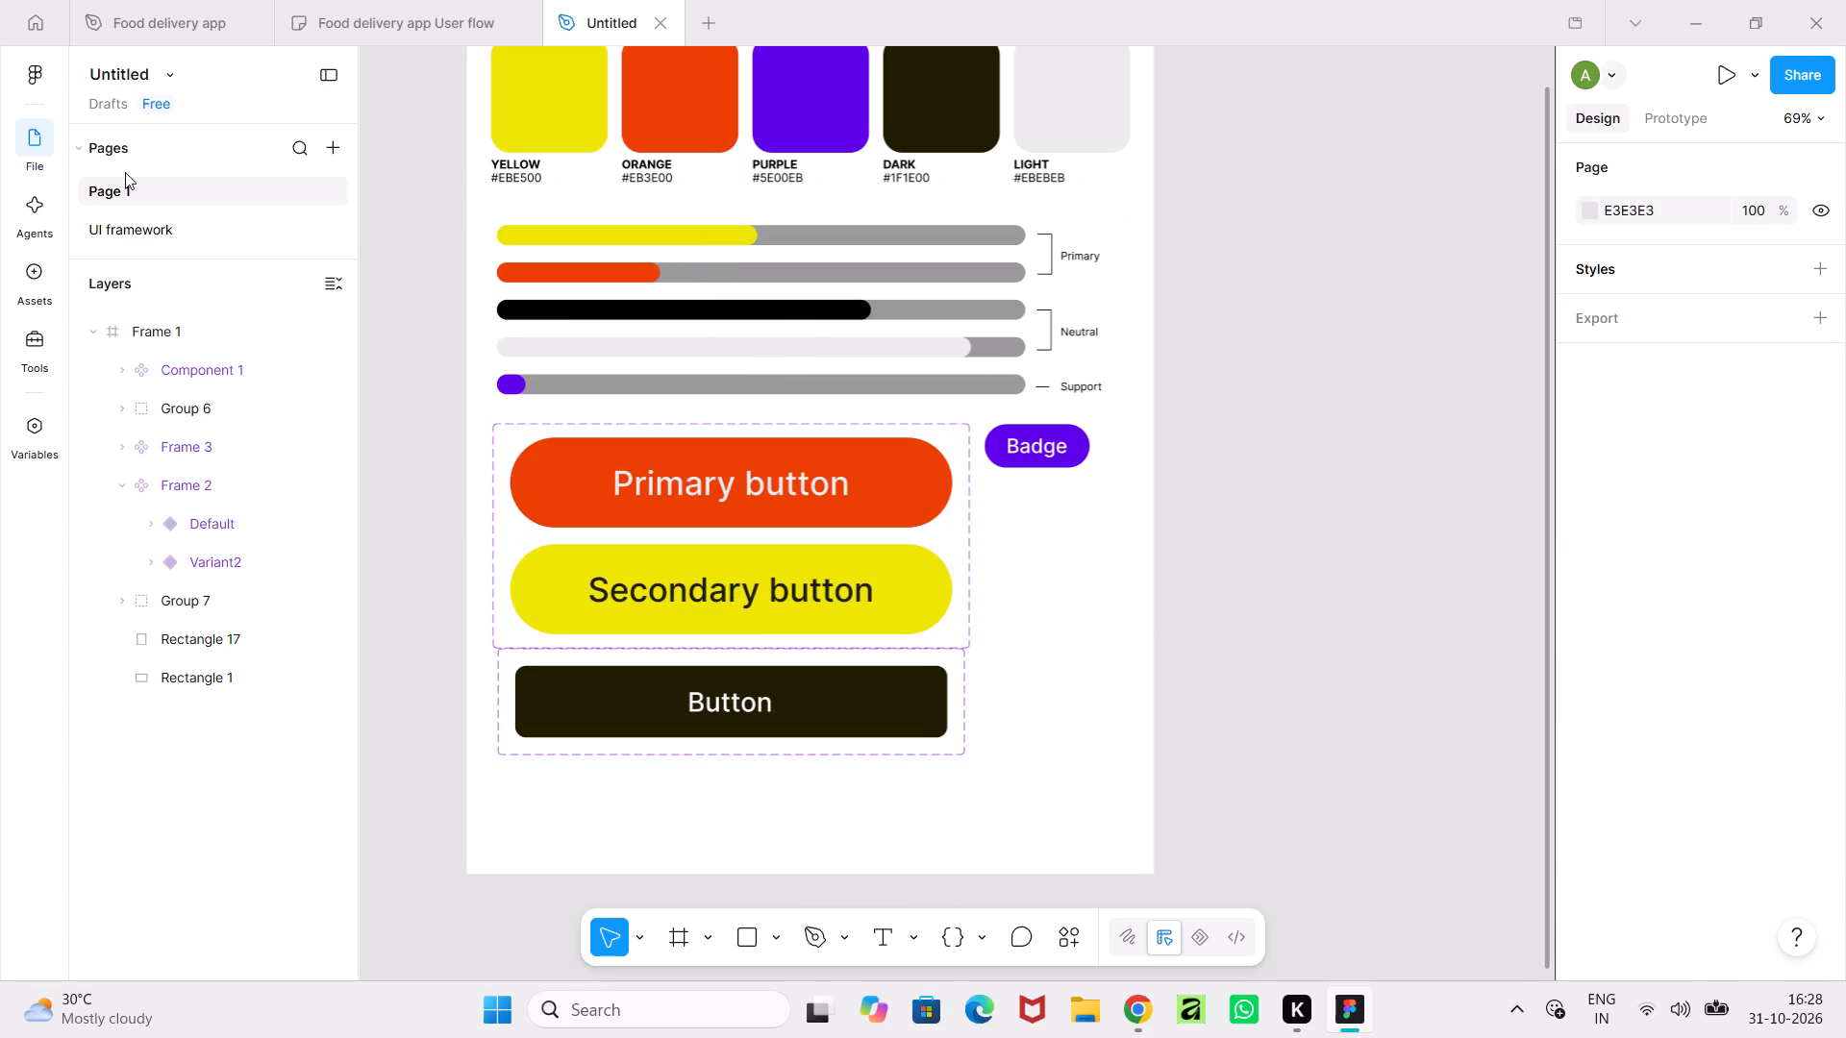
Delete the black Button instance from the Onboarding screen on the UI framework page.
left_click(121, 229)
left_click(847, 708)
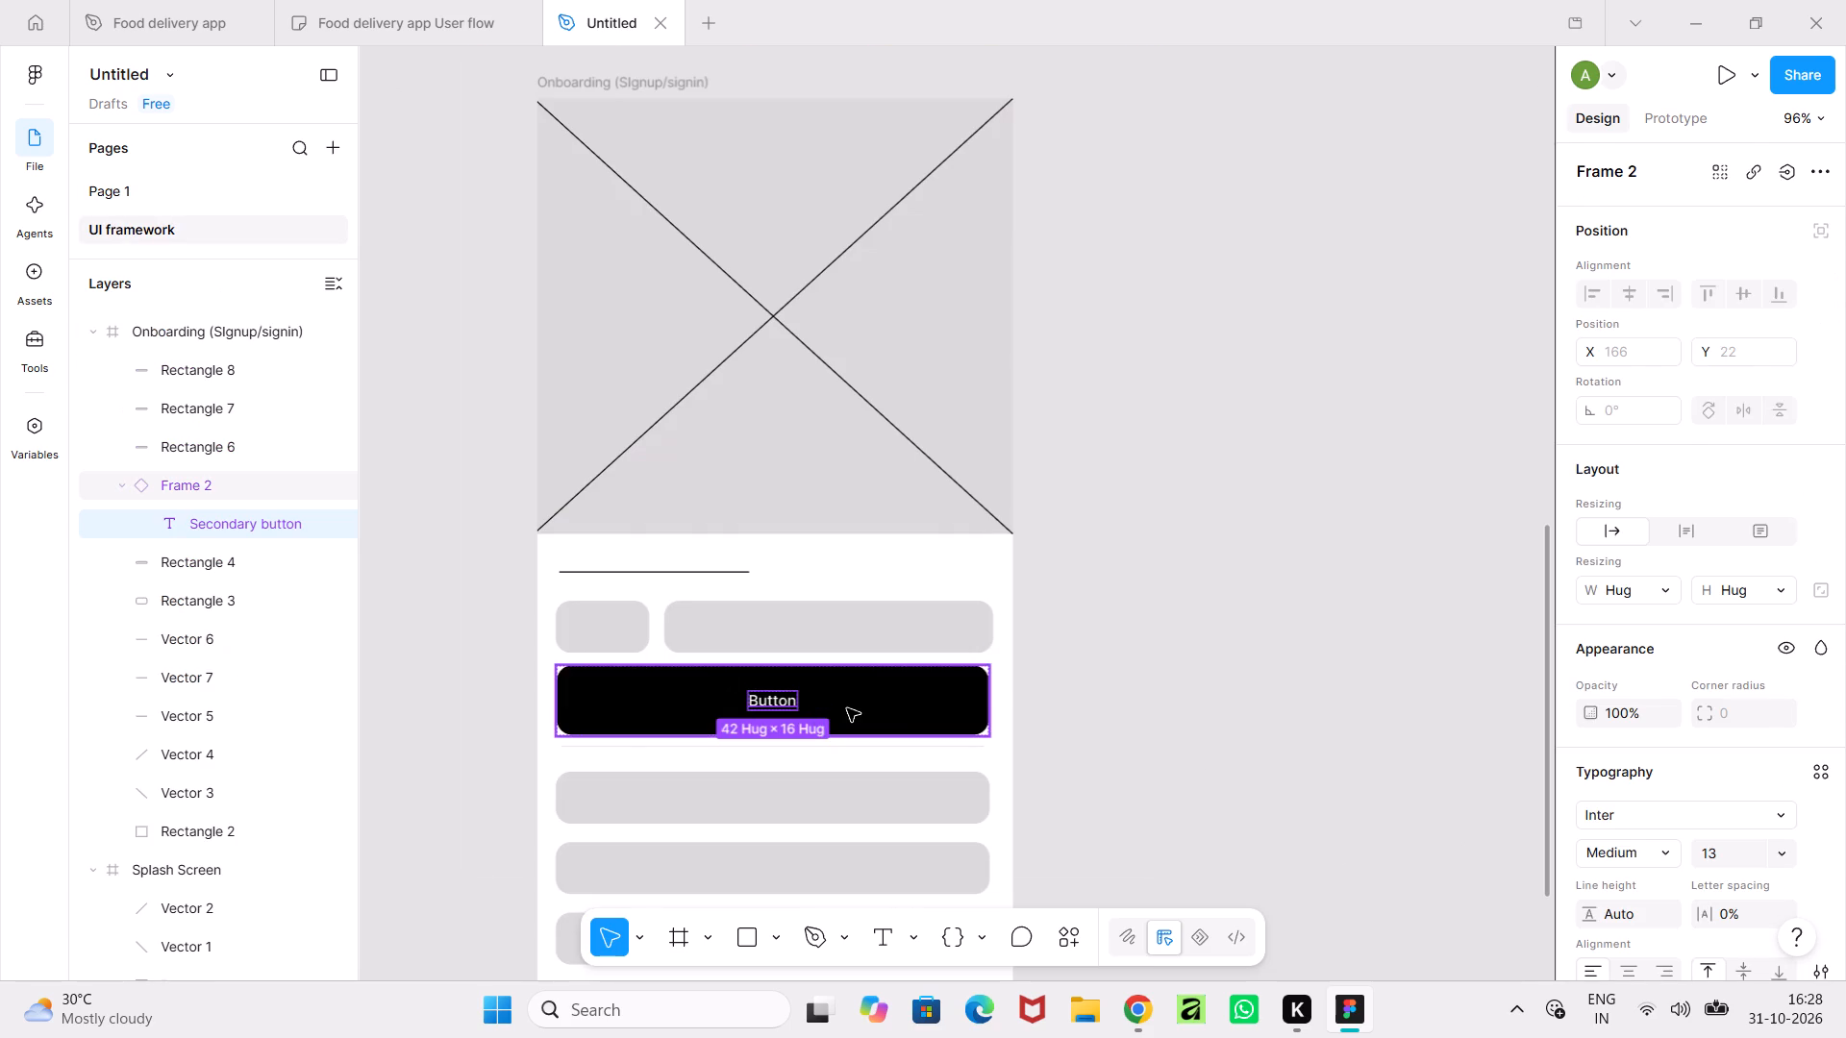
key("Delete")
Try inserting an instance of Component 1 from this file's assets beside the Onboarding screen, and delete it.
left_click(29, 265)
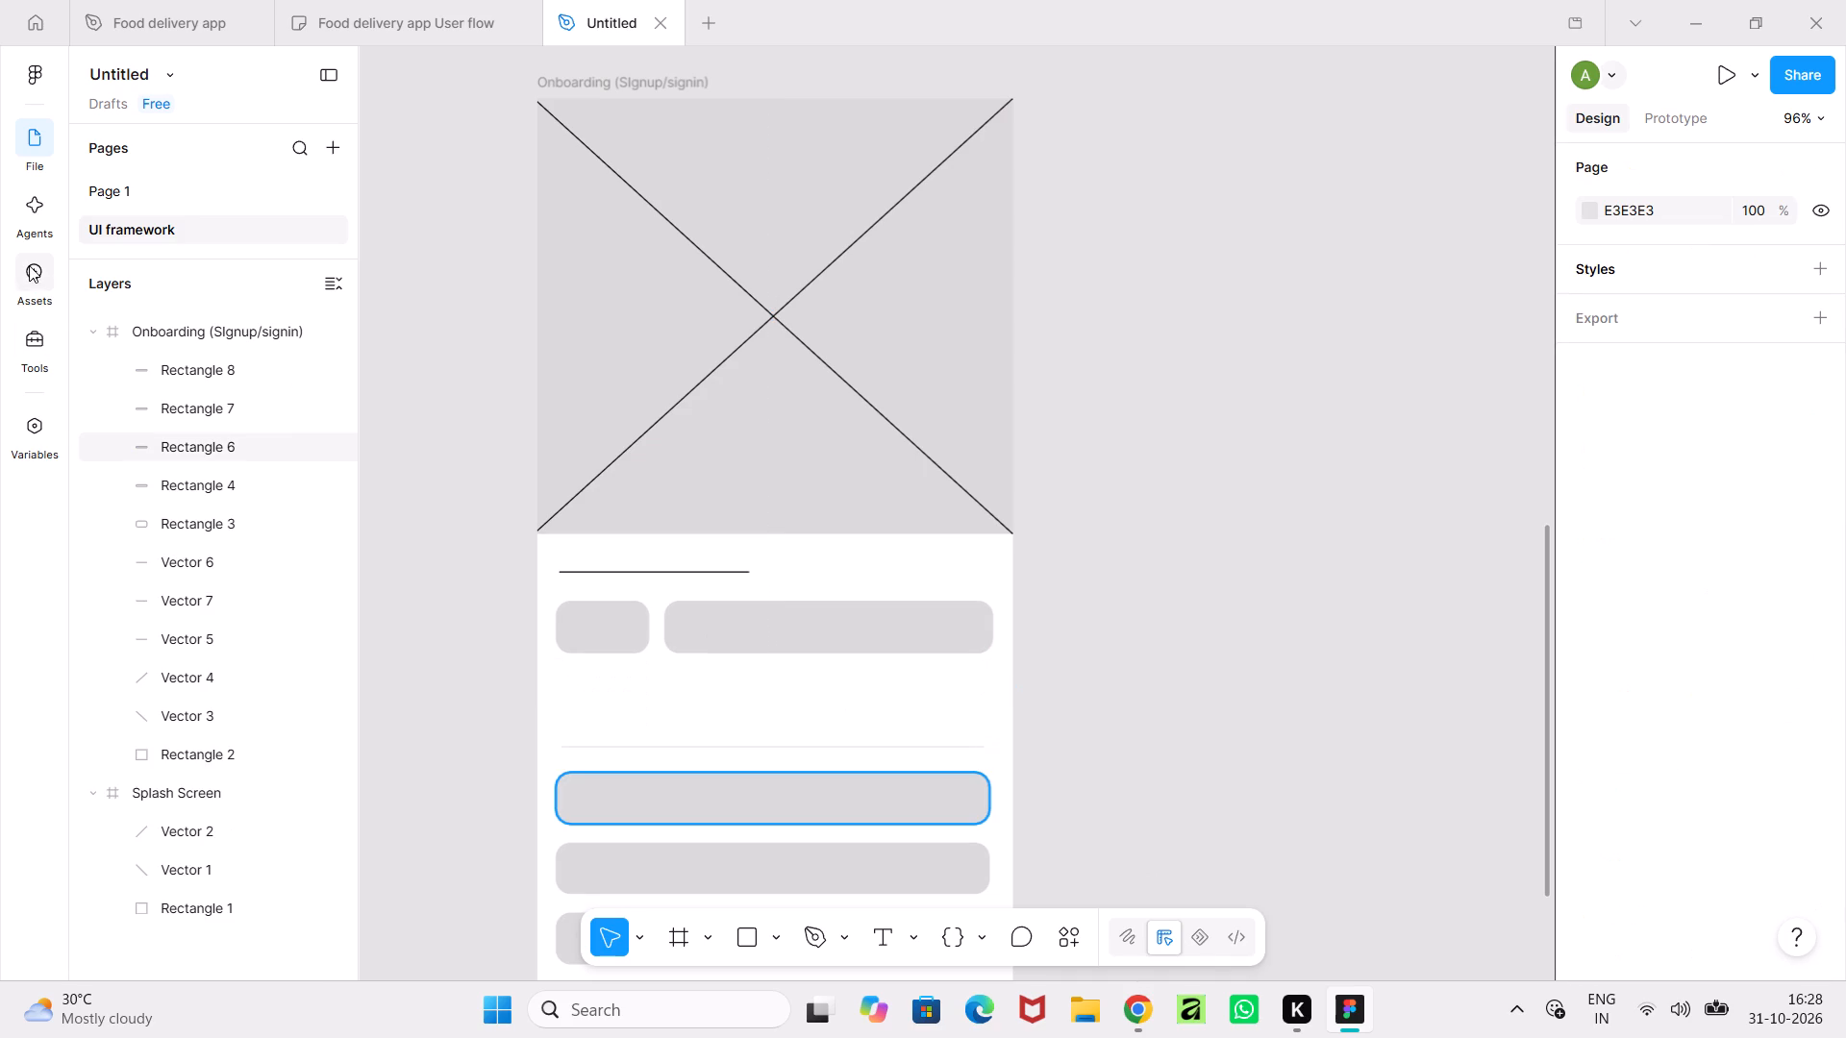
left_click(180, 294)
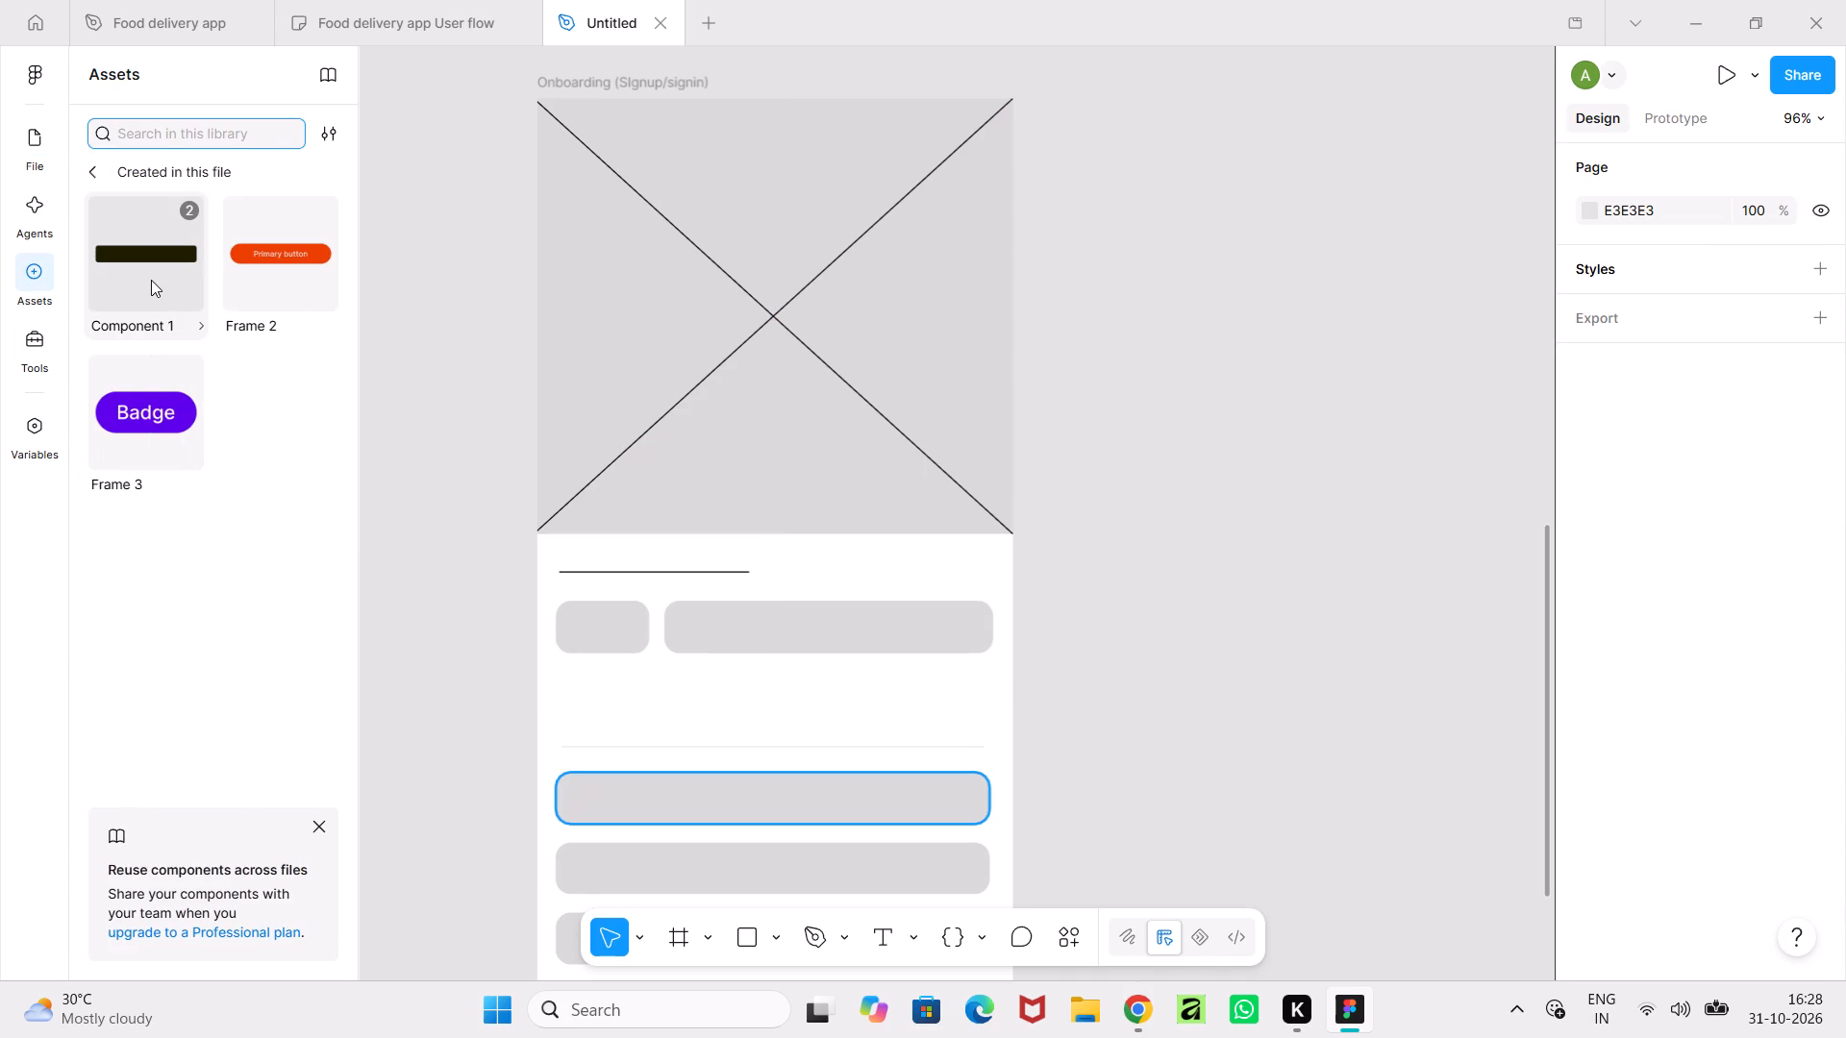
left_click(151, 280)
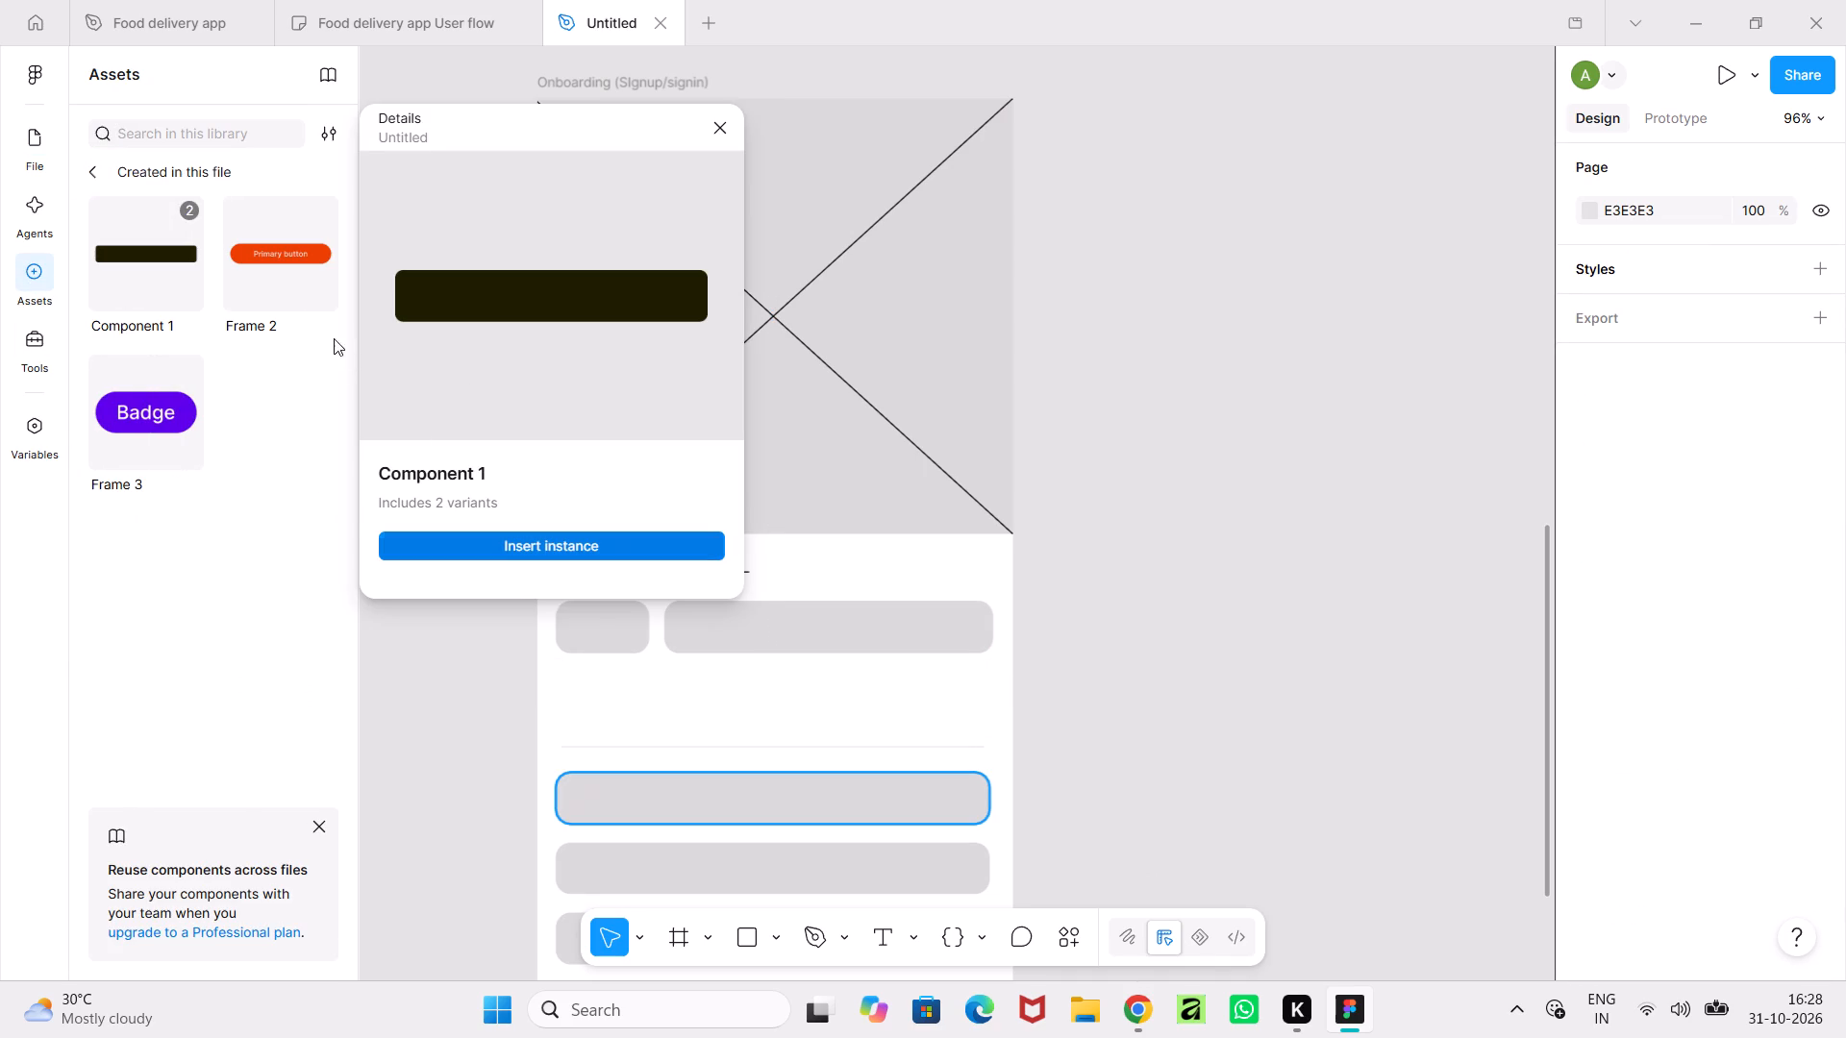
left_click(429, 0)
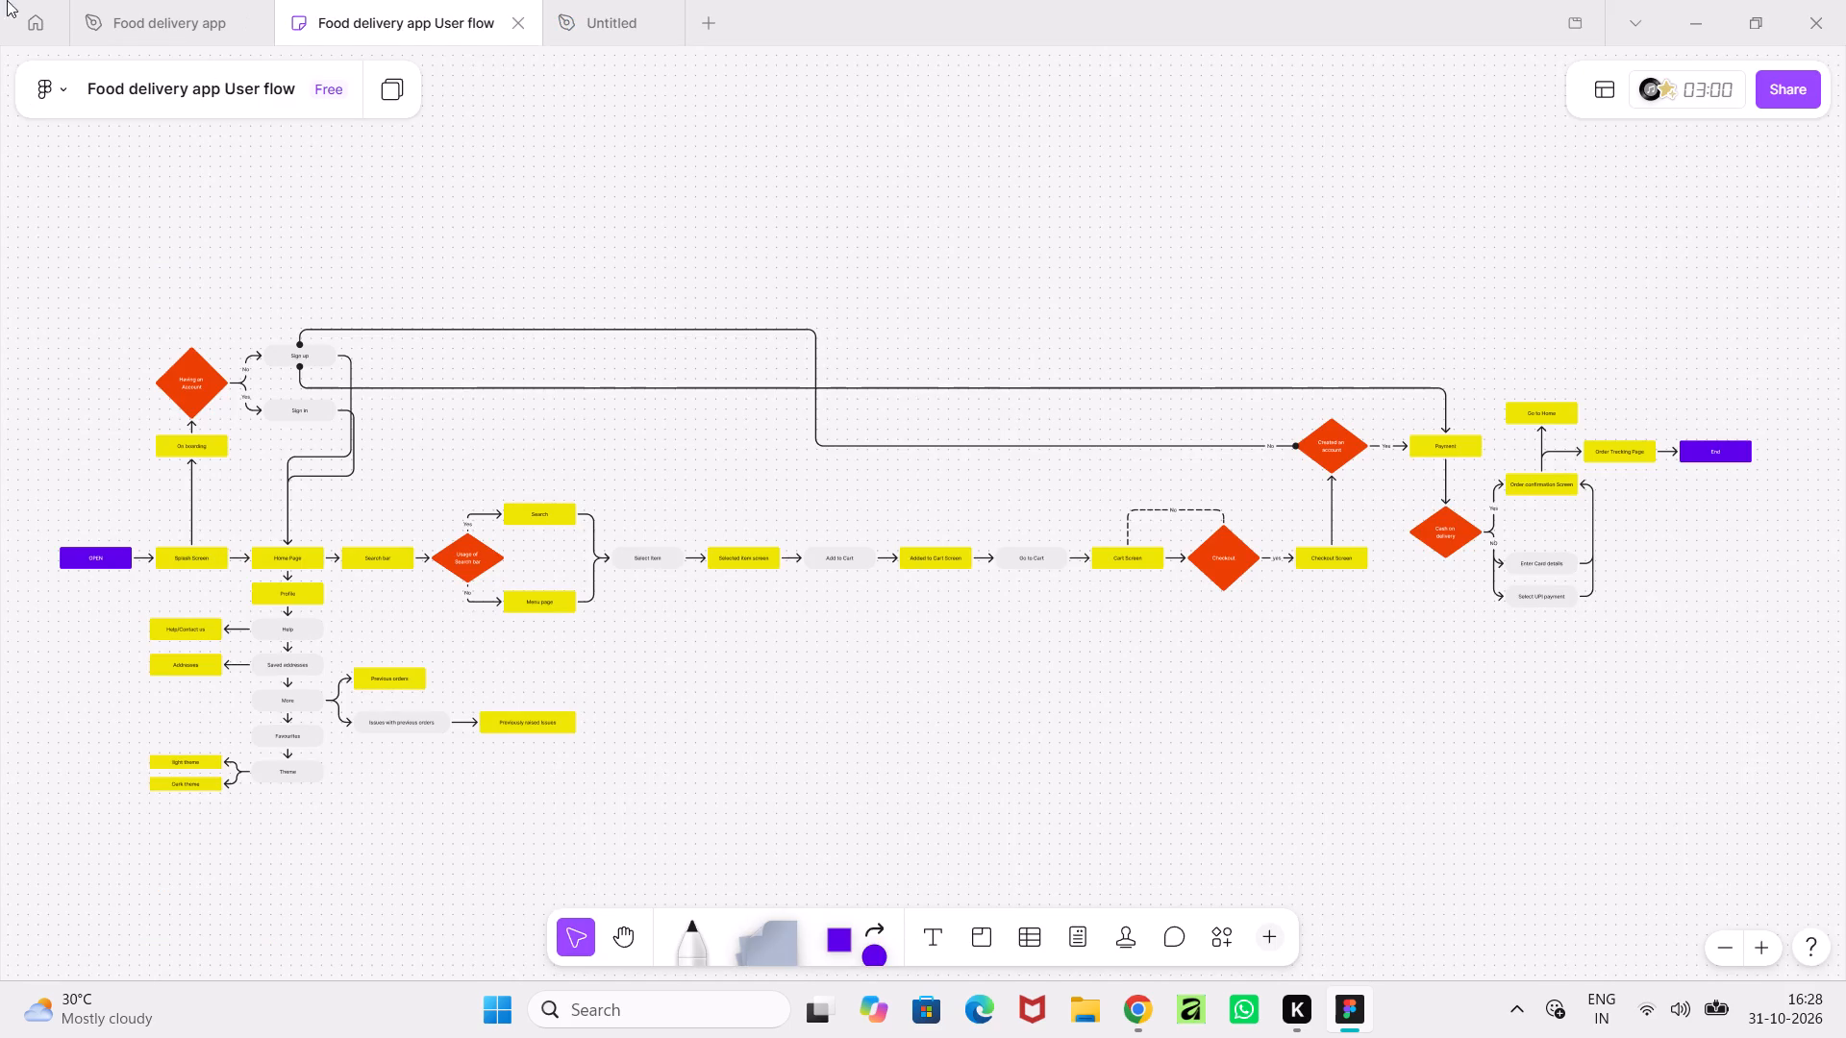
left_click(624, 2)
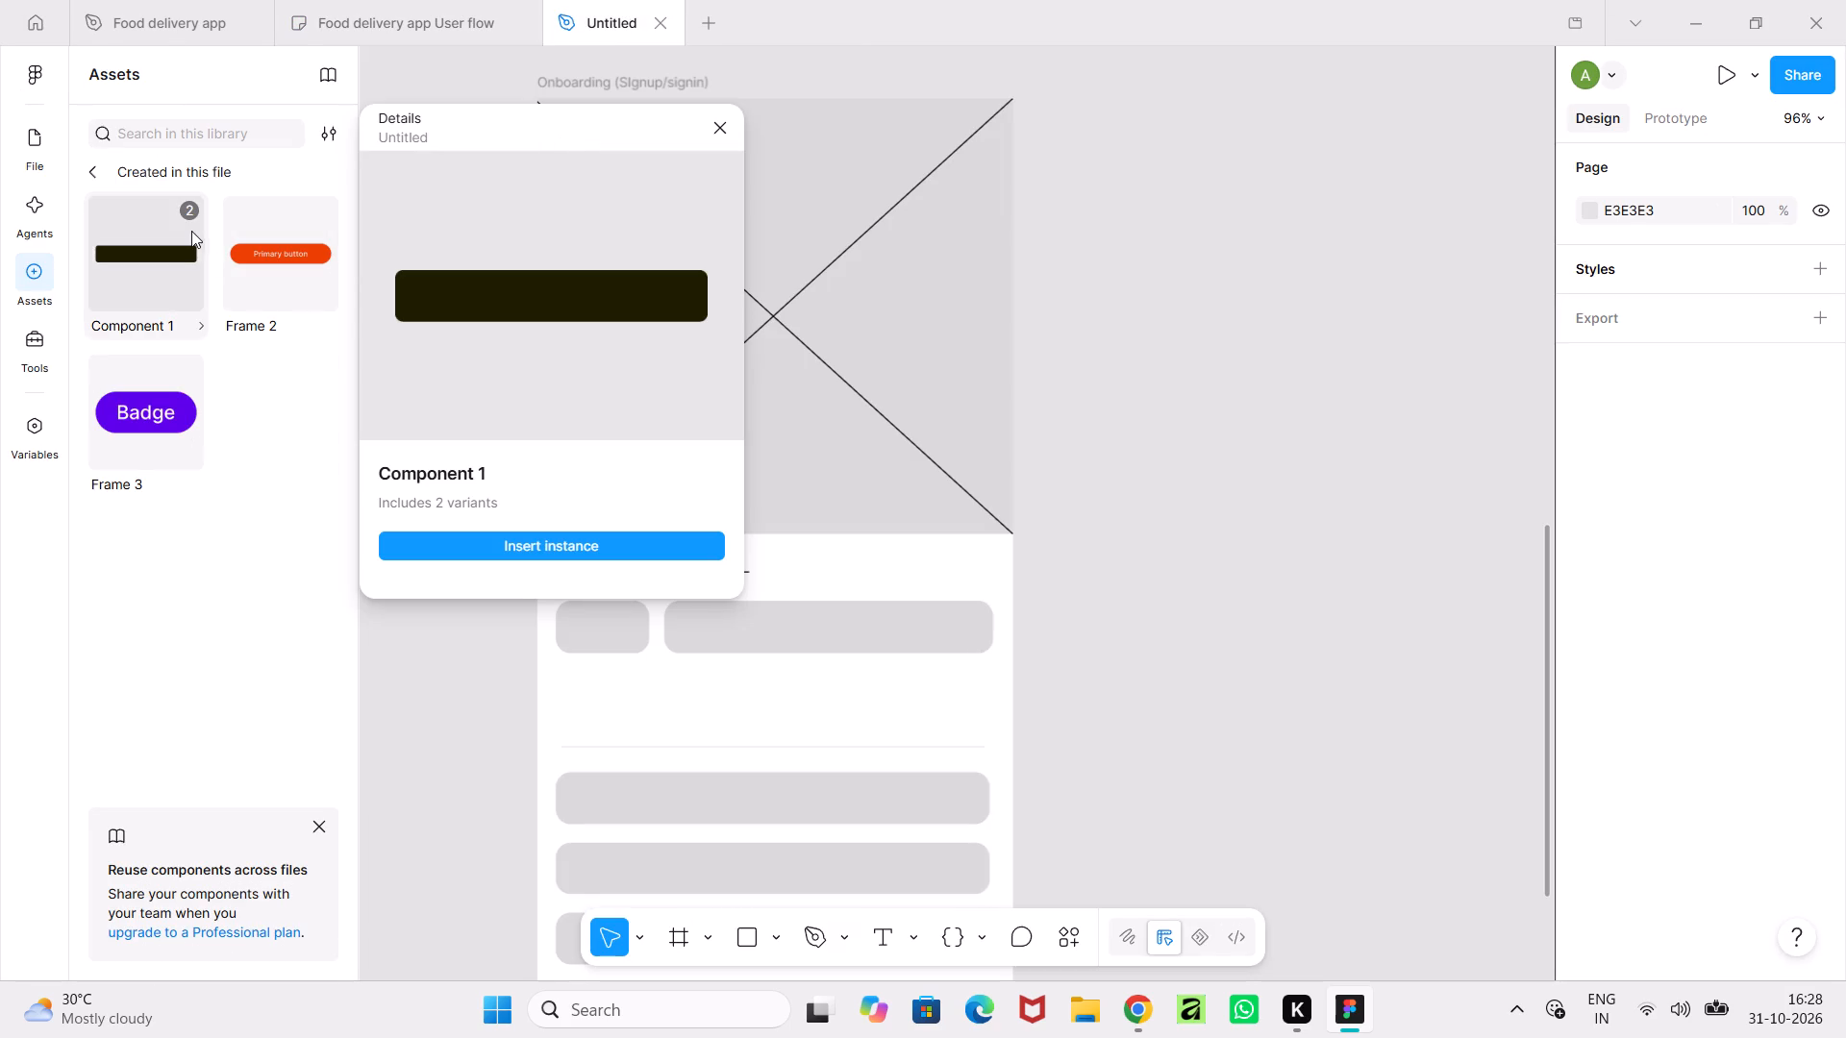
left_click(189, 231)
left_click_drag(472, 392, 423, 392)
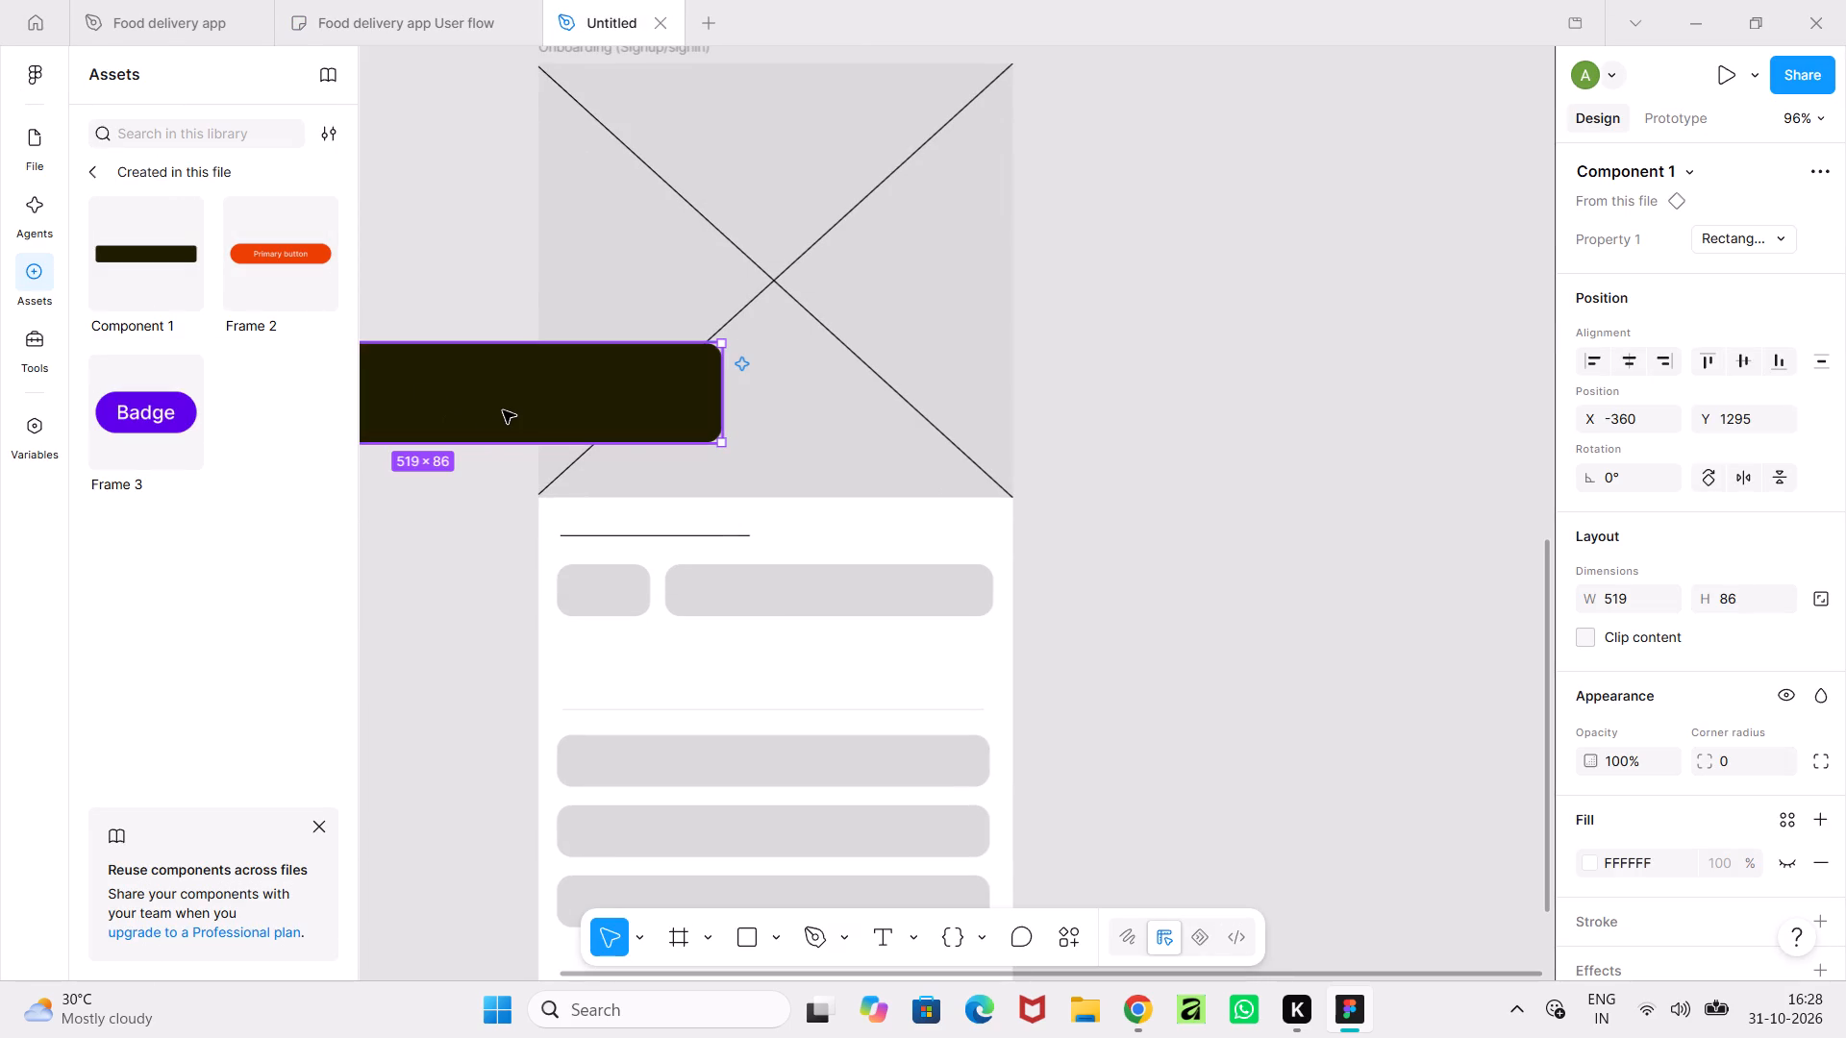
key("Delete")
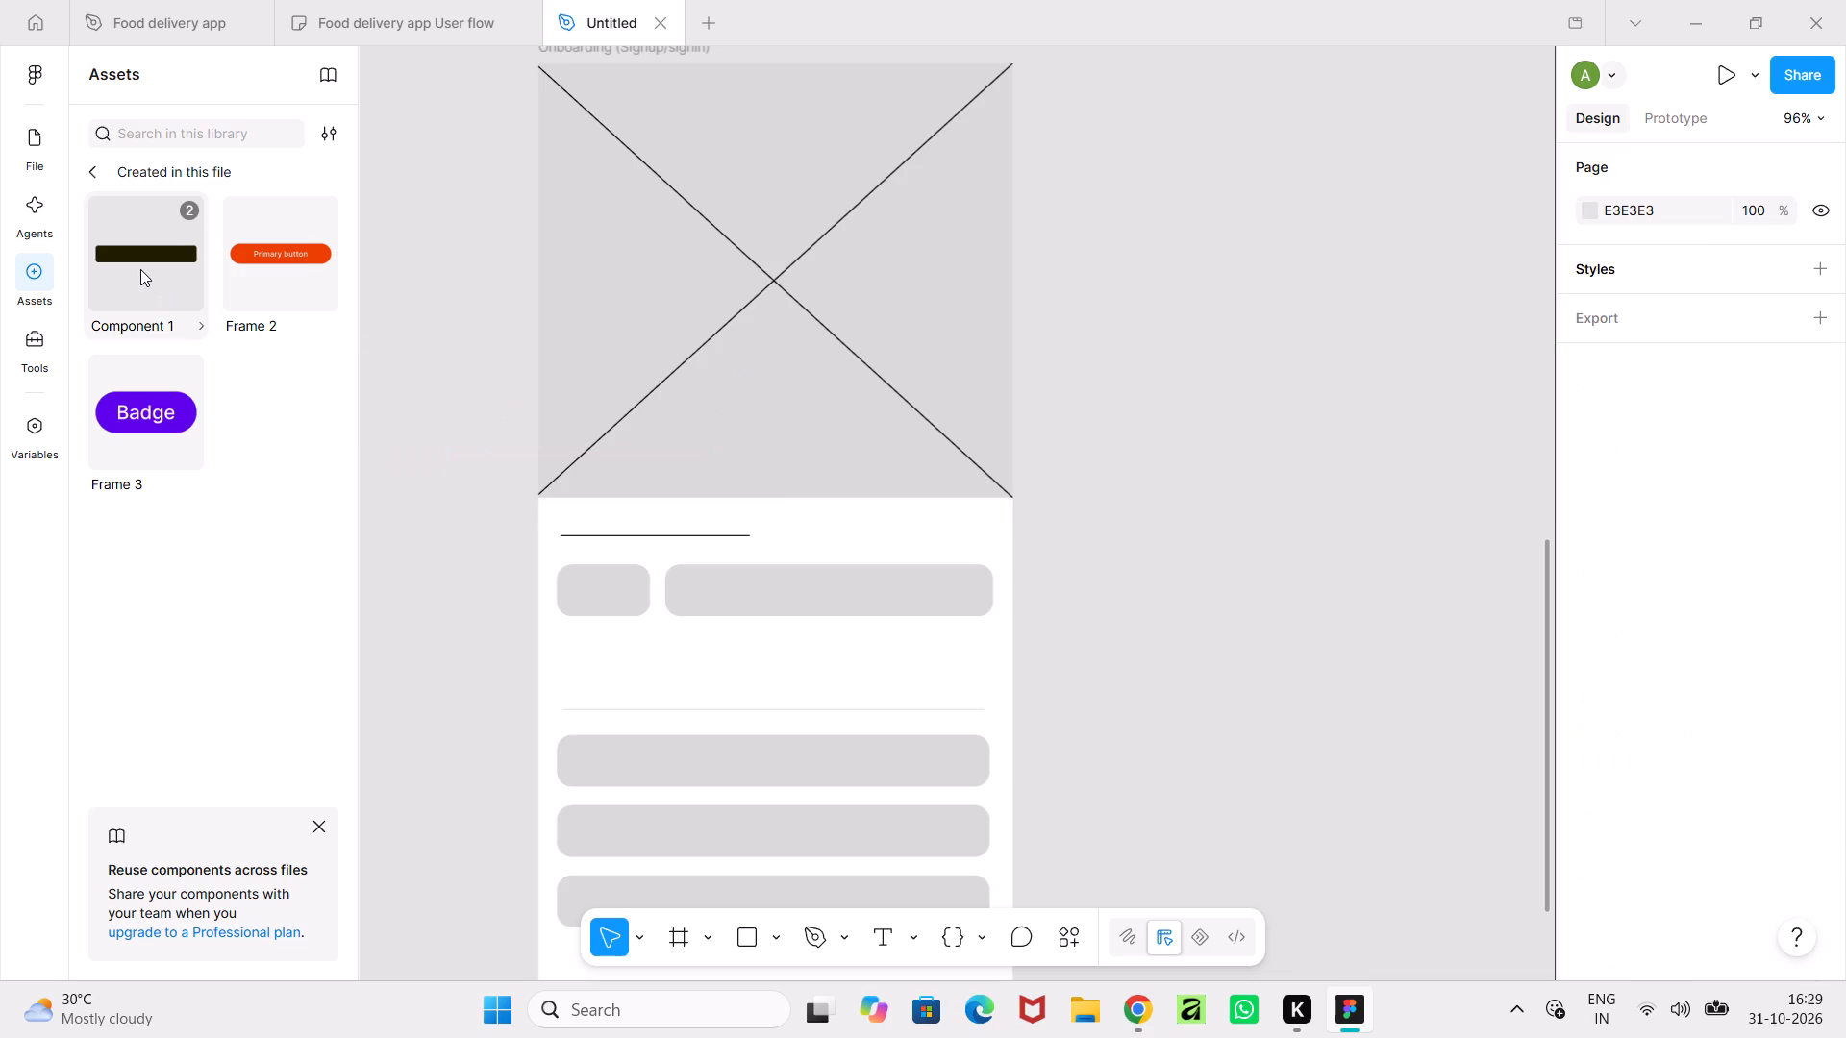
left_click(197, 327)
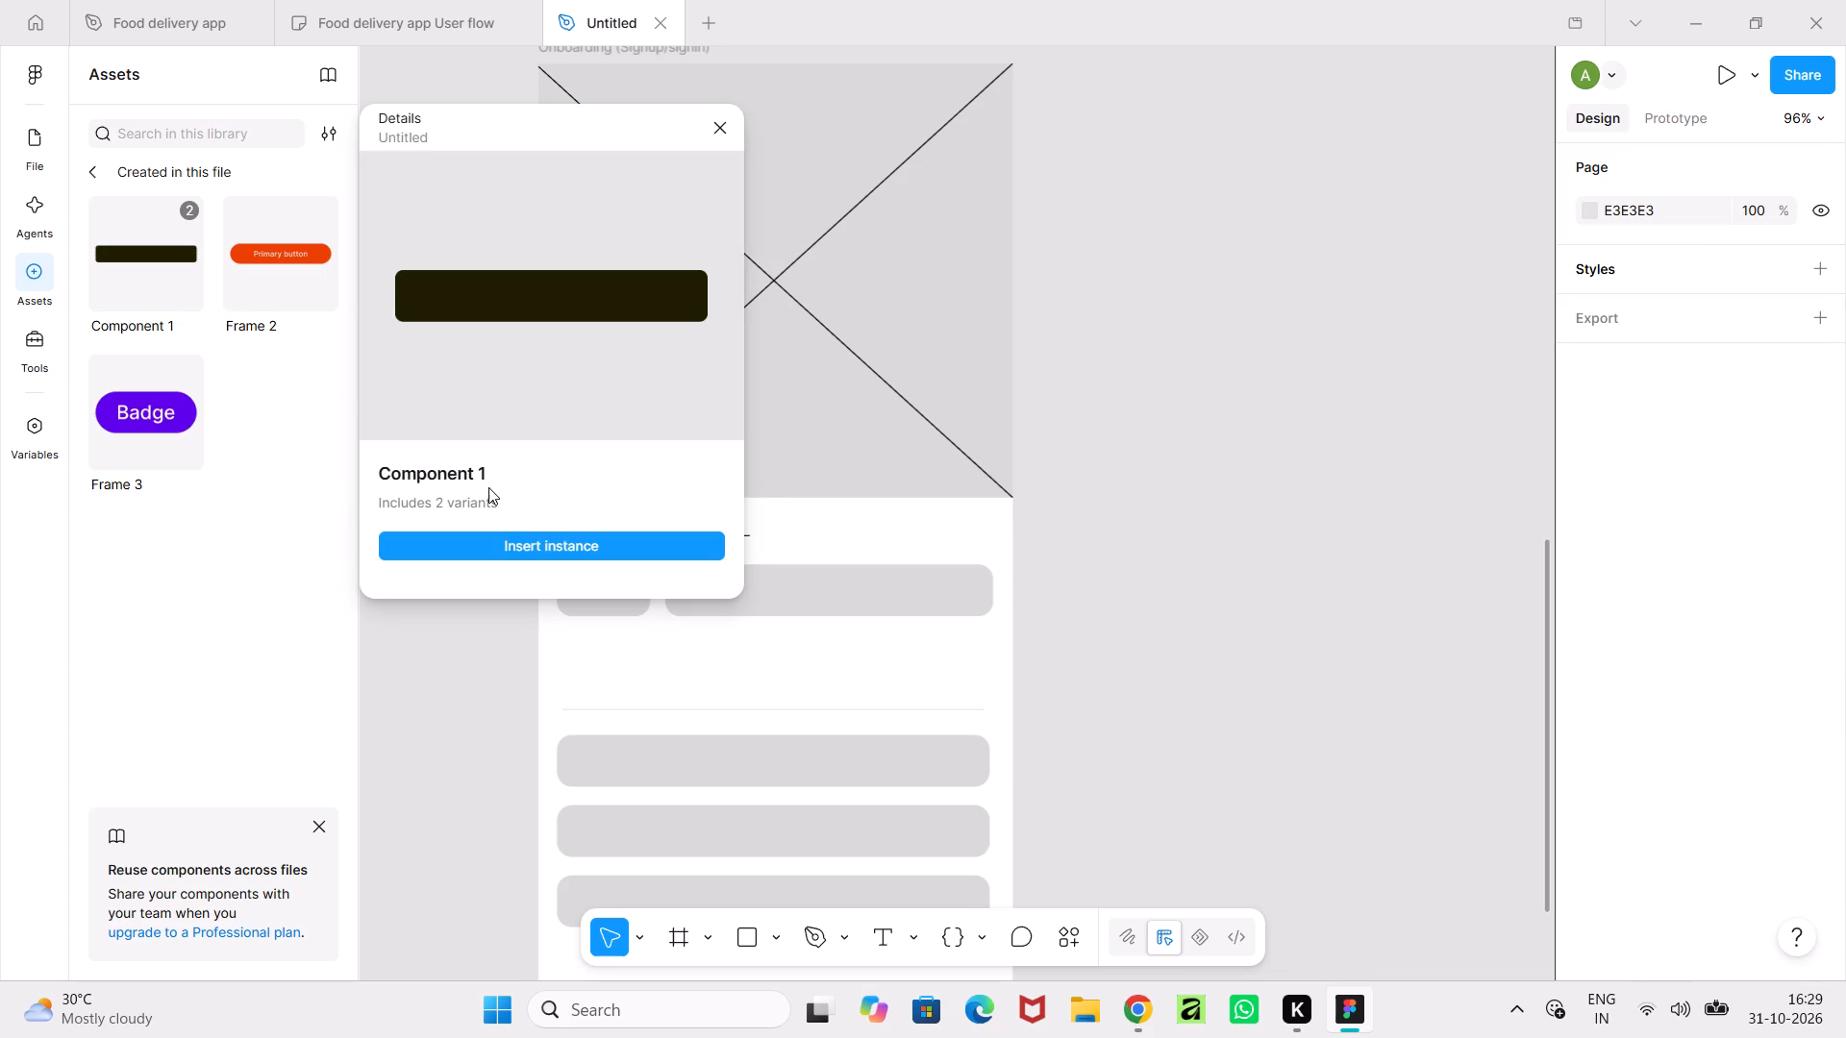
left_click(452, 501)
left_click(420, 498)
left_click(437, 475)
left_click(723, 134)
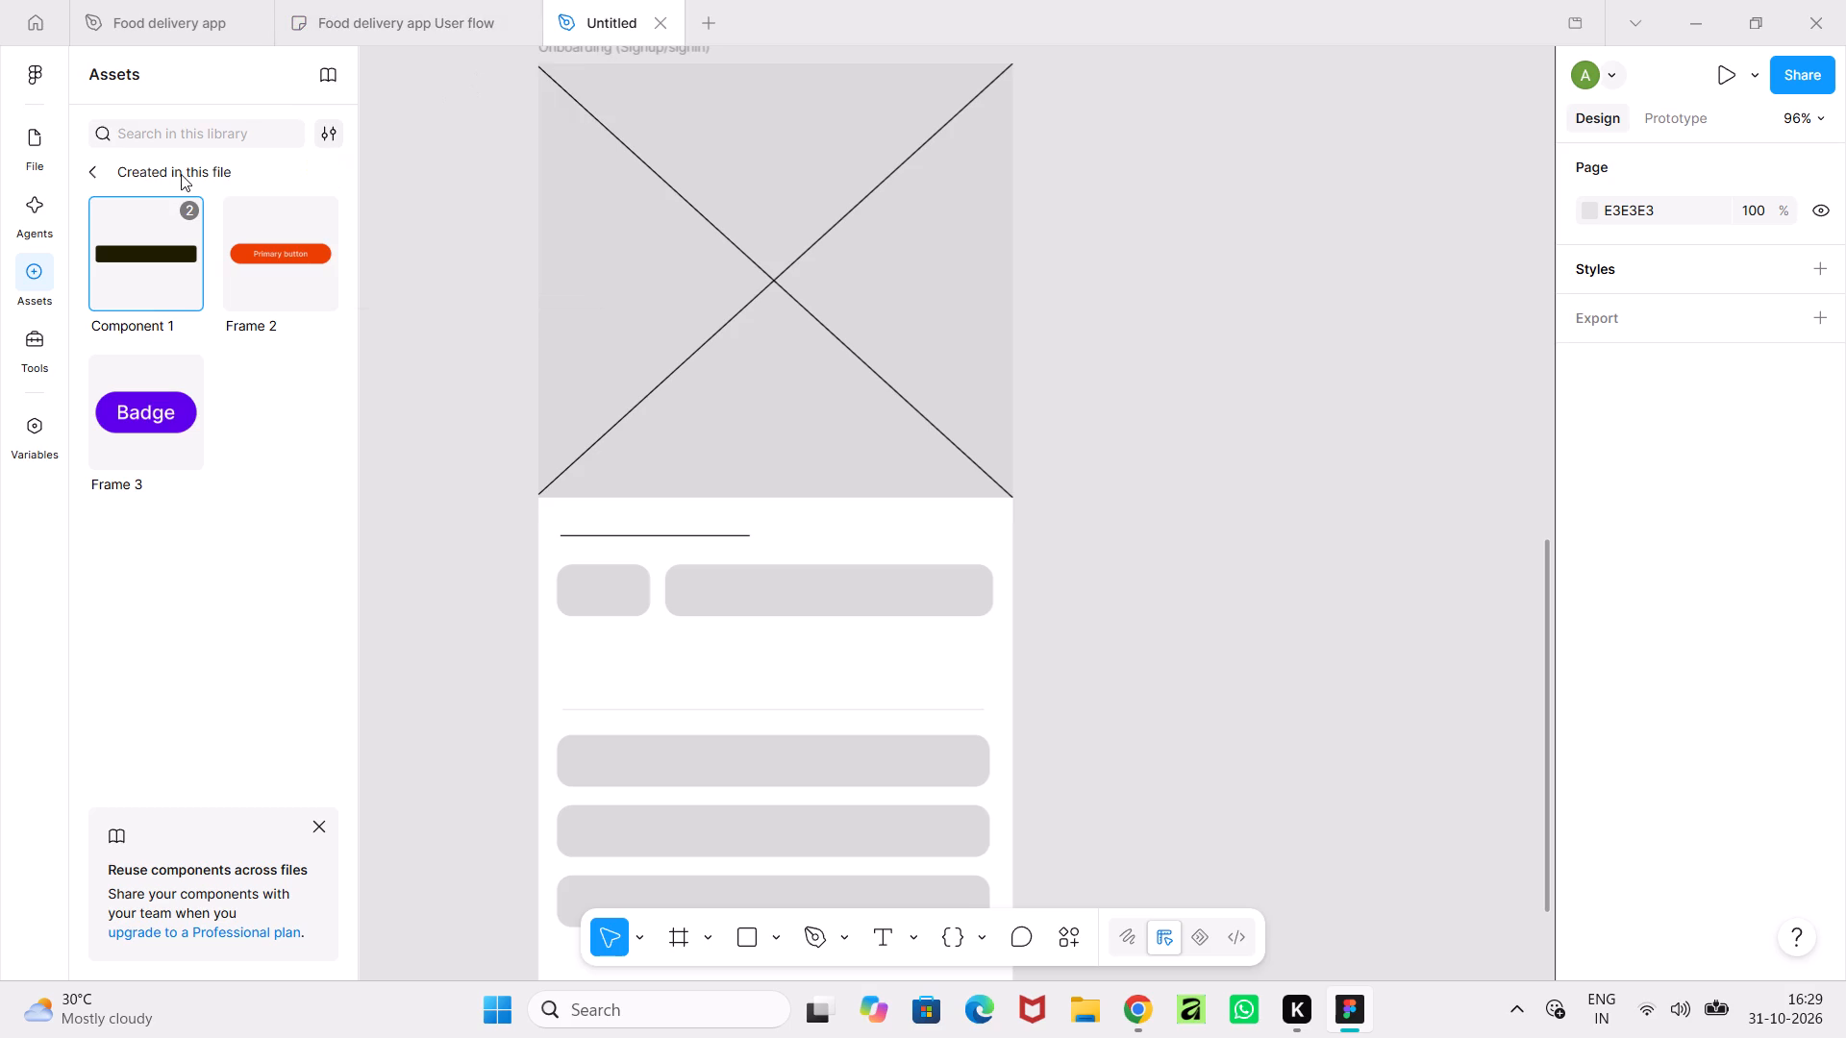
On Page 1, examine Component 1's variants and compare their layout settings with the Primary and Secondary button variants.
left_click(16, 170)
left_click(124, 209)
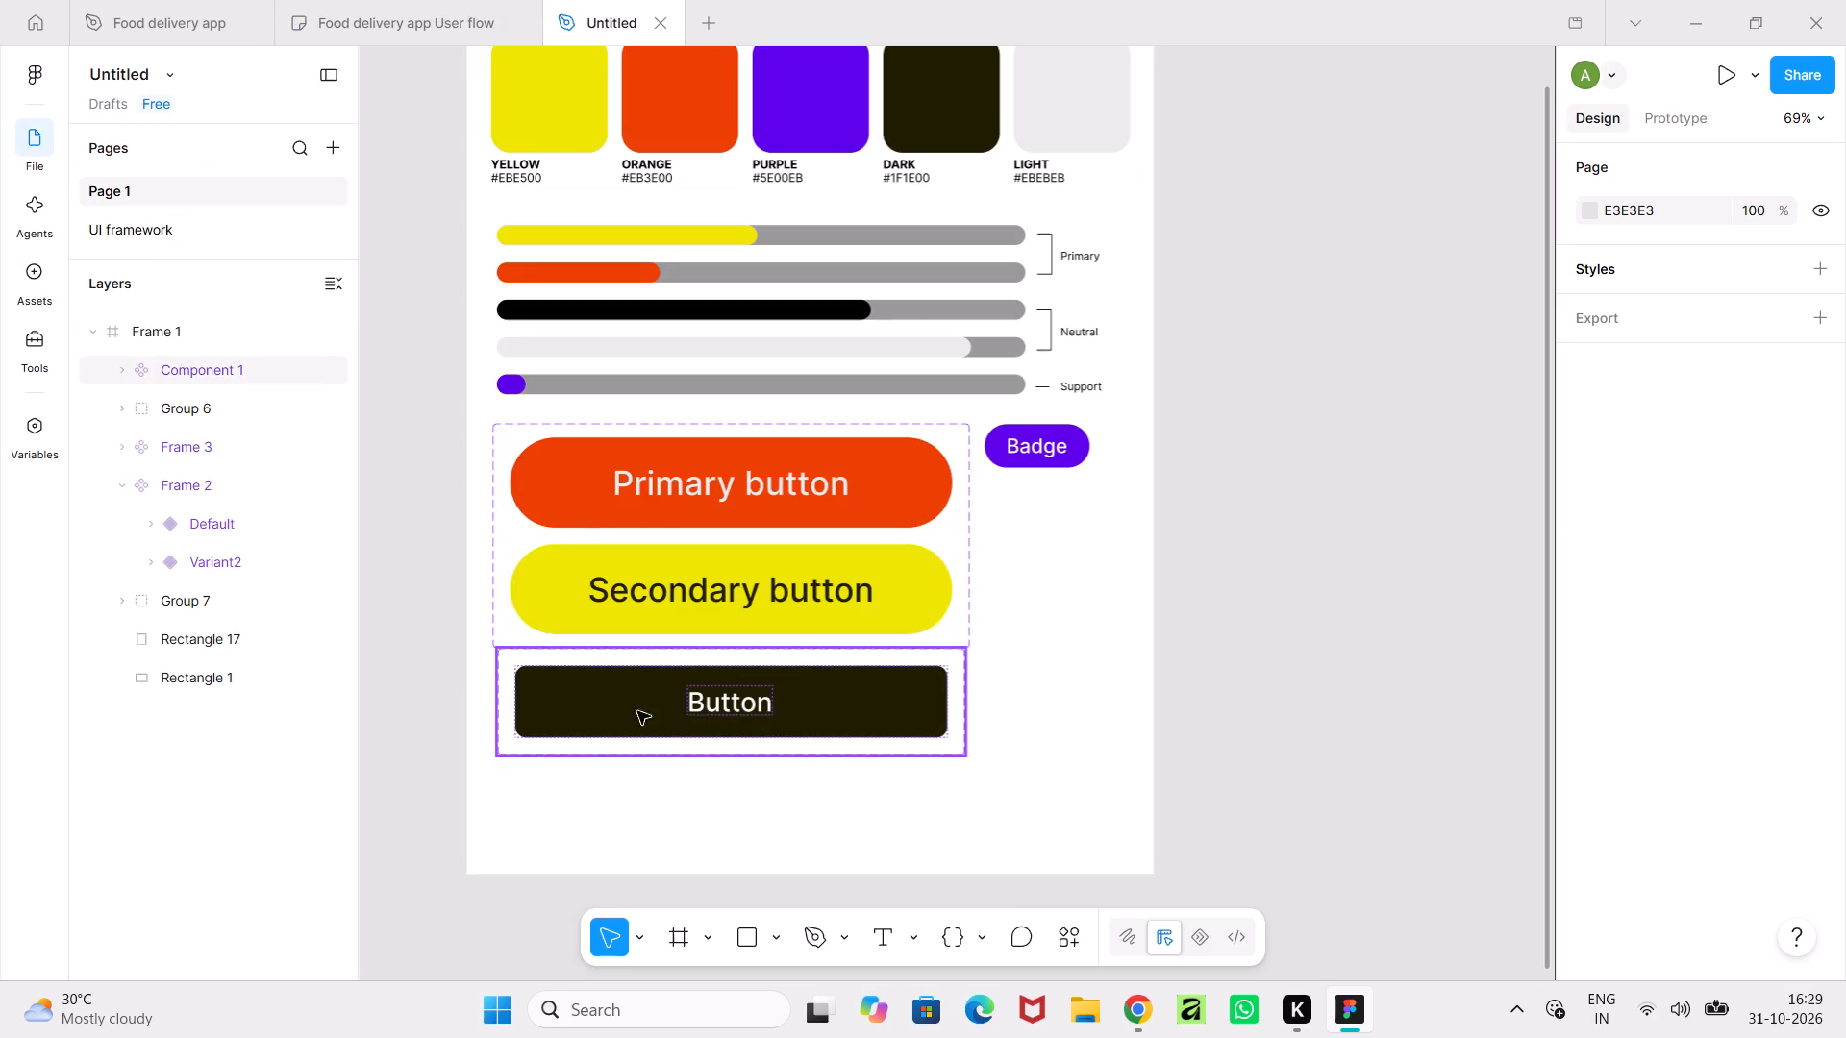
left_click(806, 729)
left_click(749, 697)
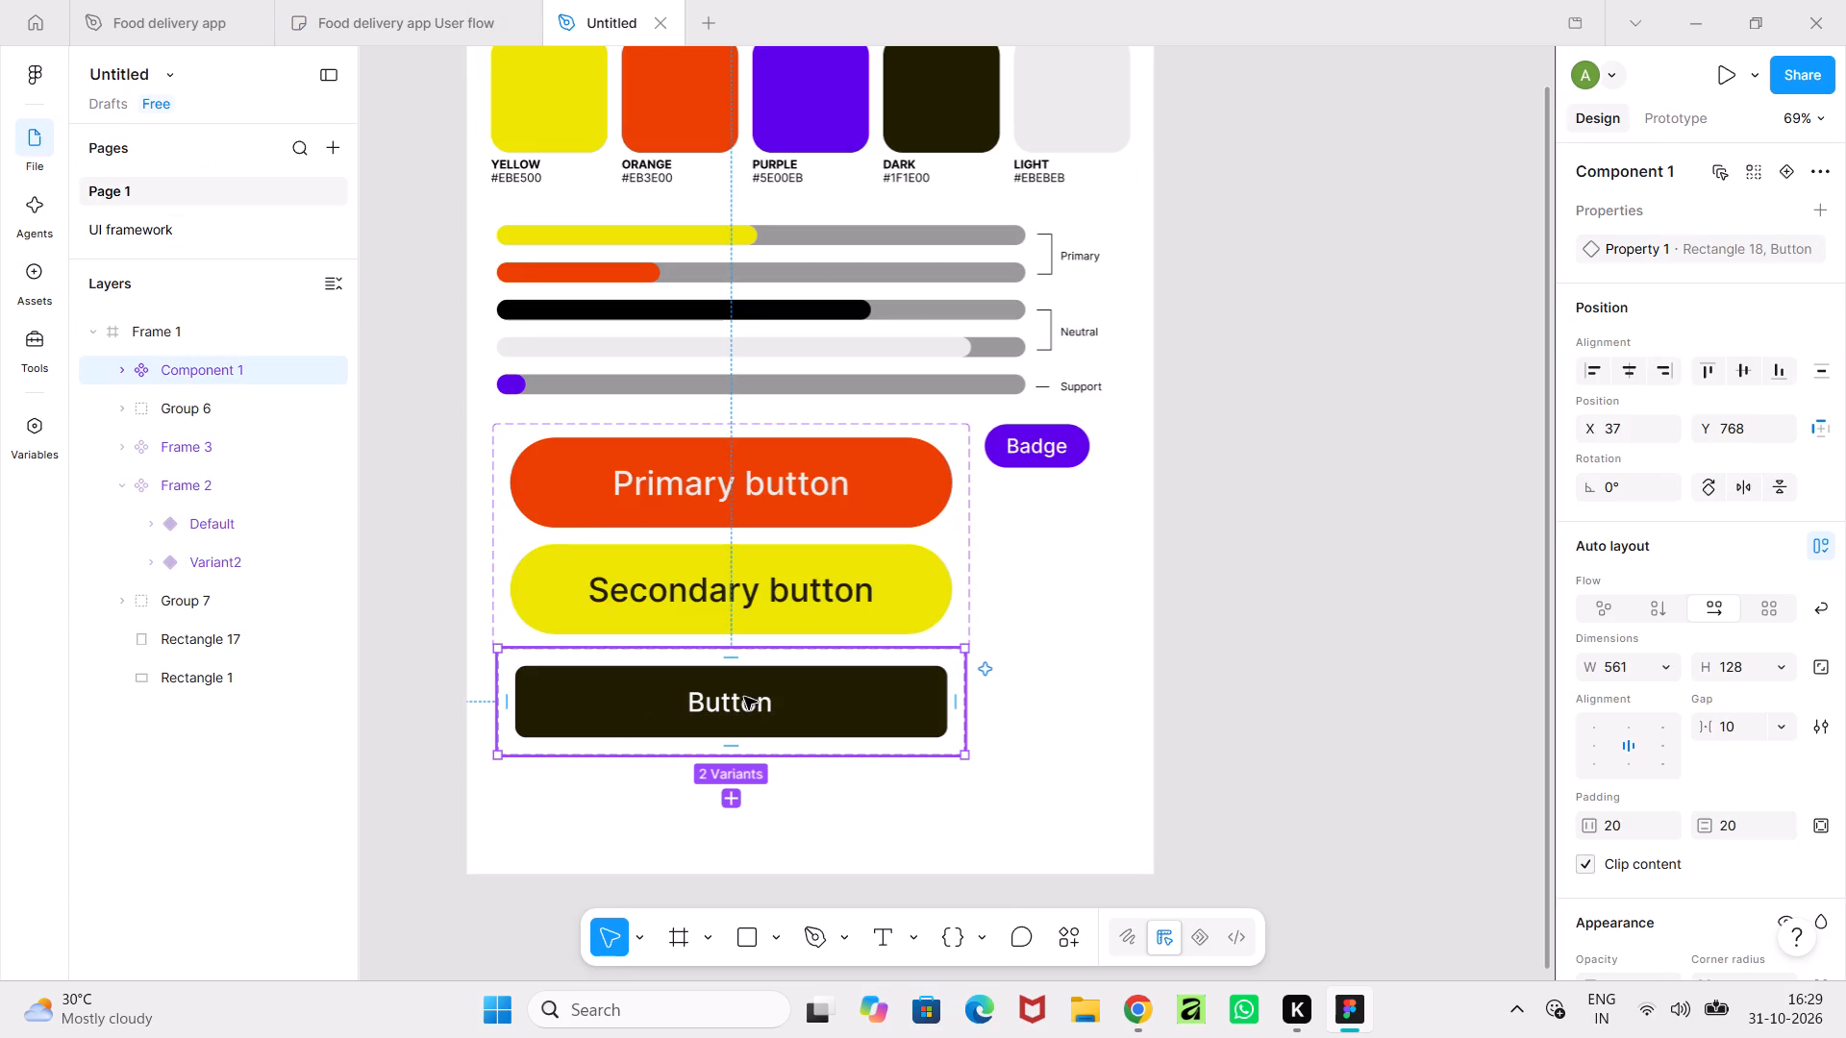
left_click(216, 420)
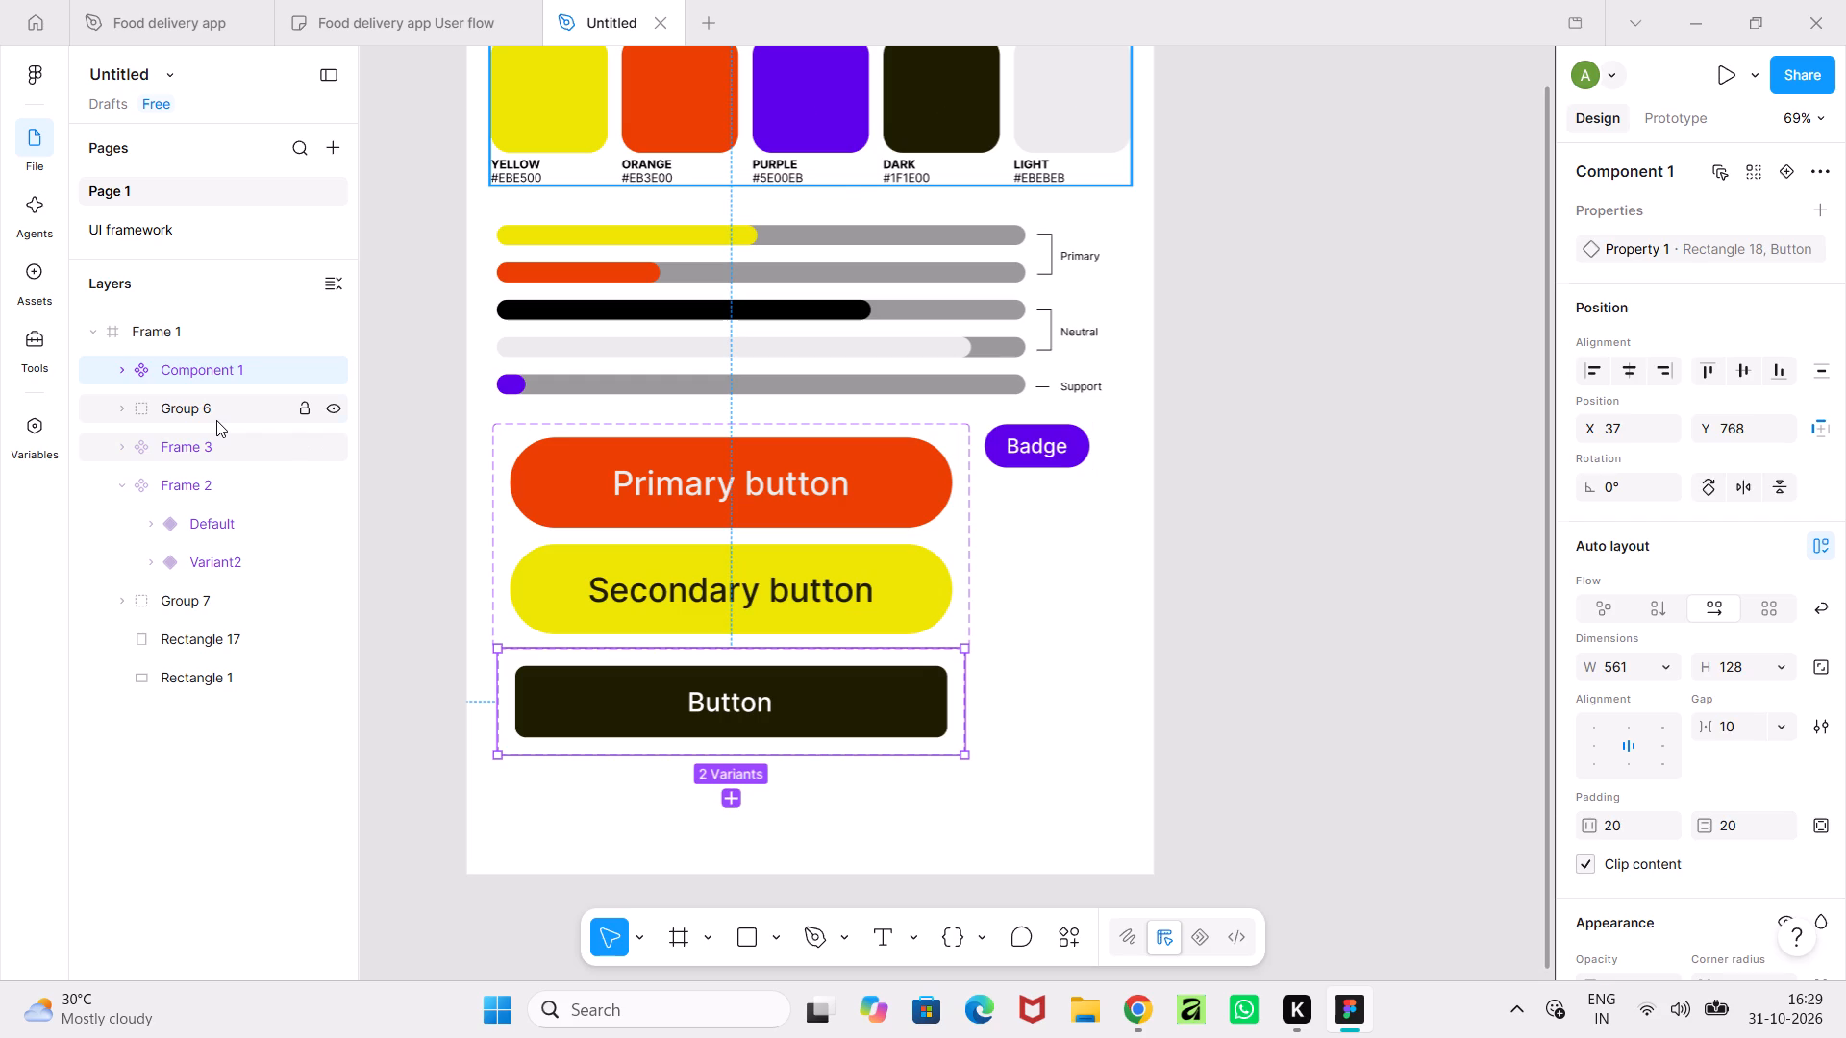
left_click(389, 653)
left_click(121, 365)
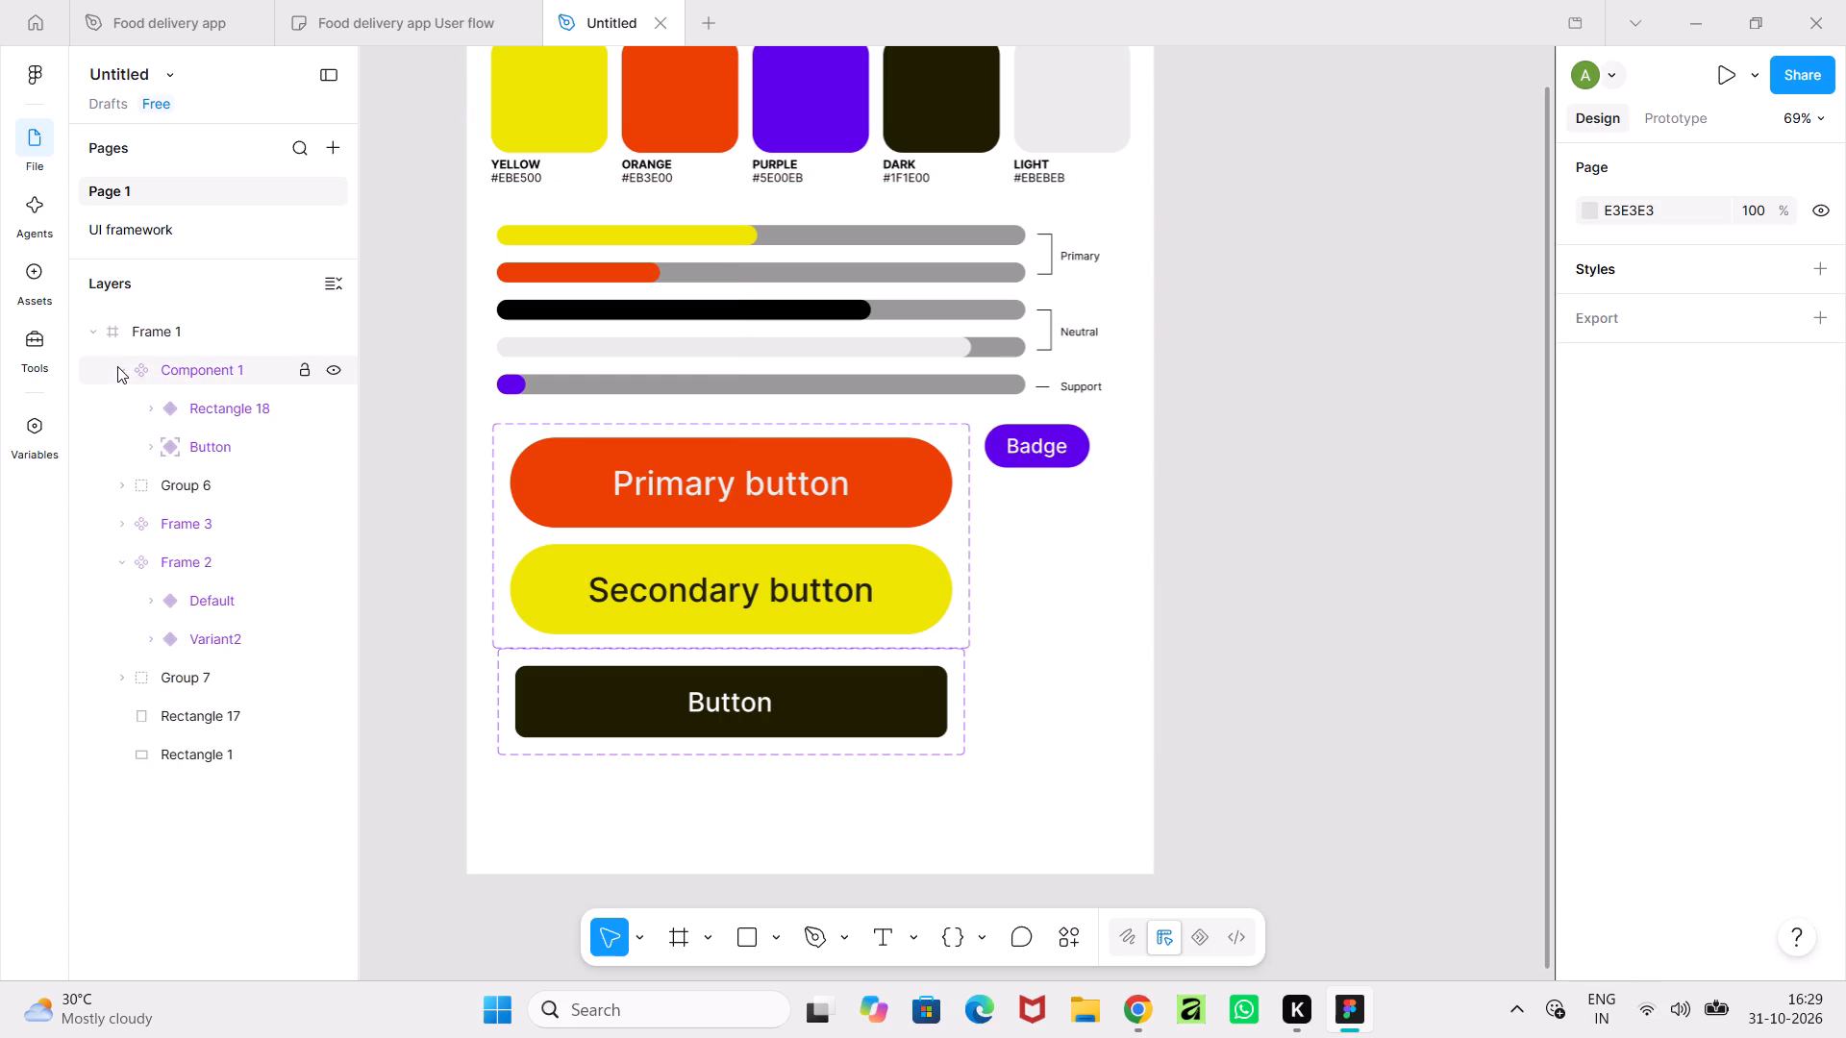
left_click(224, 452)
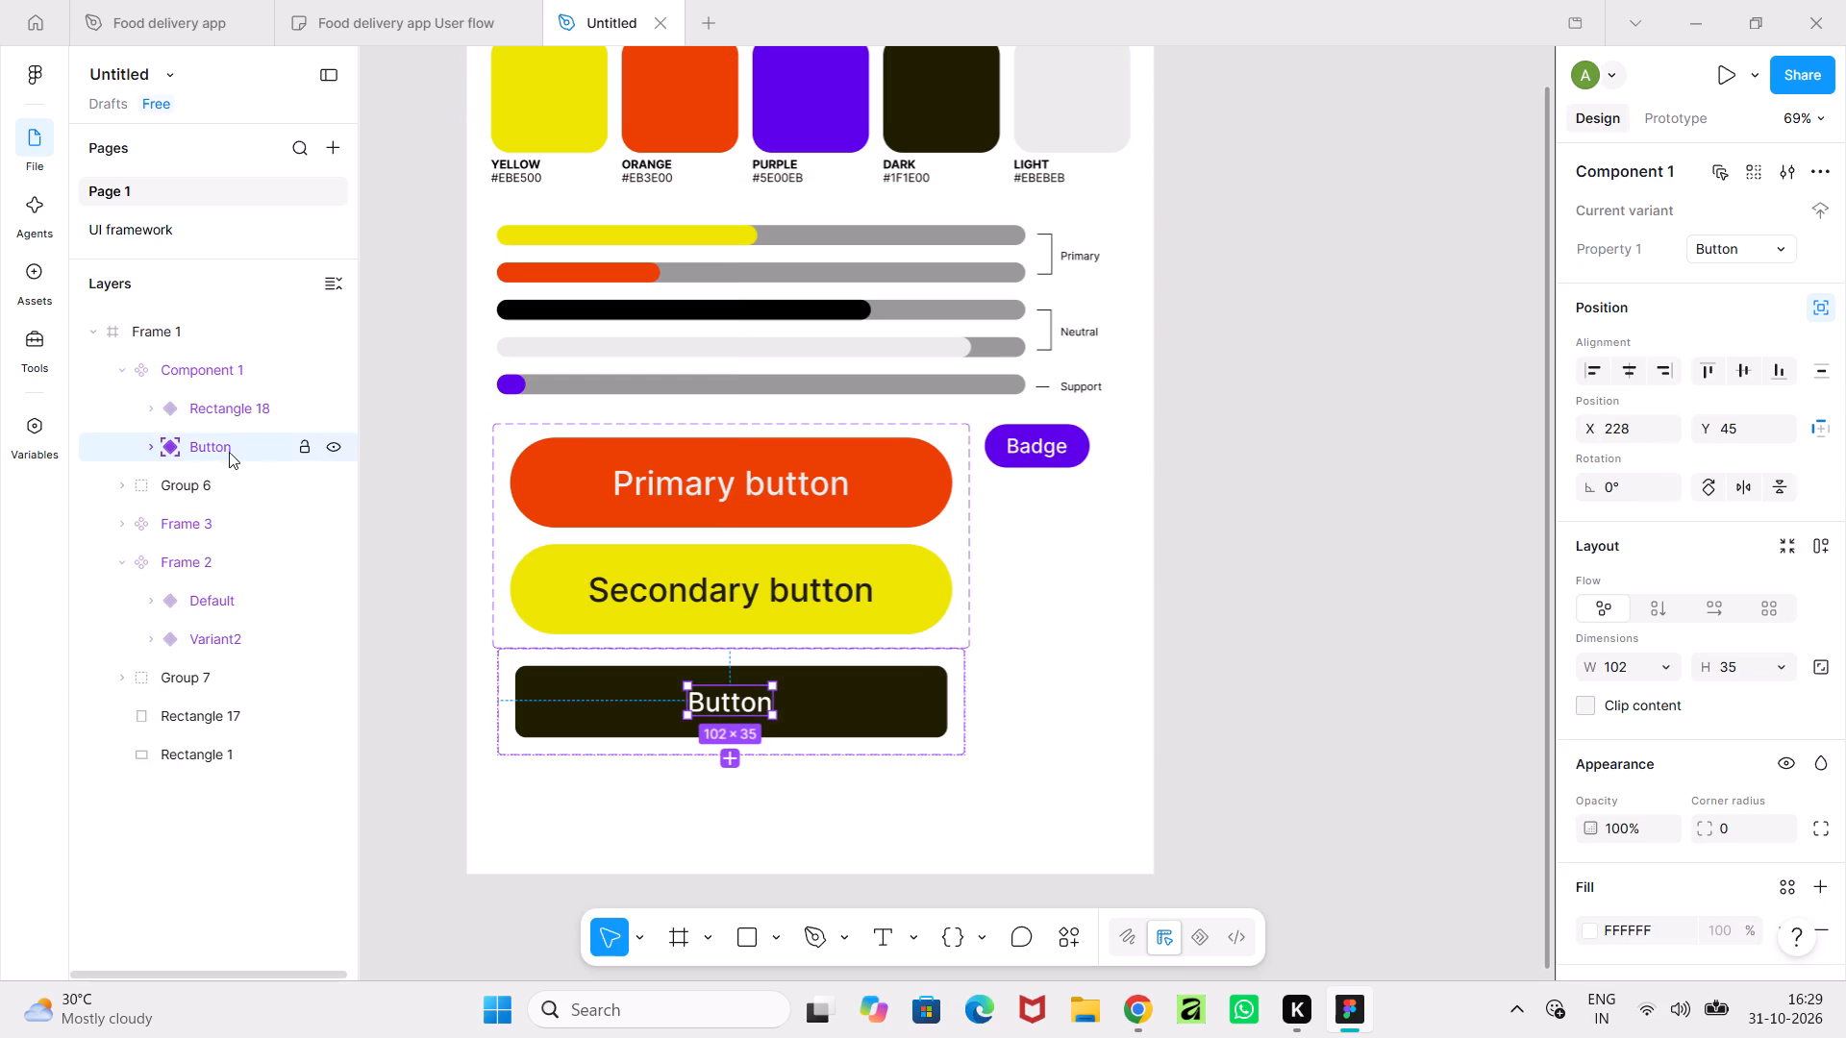
left_click(243, 451)
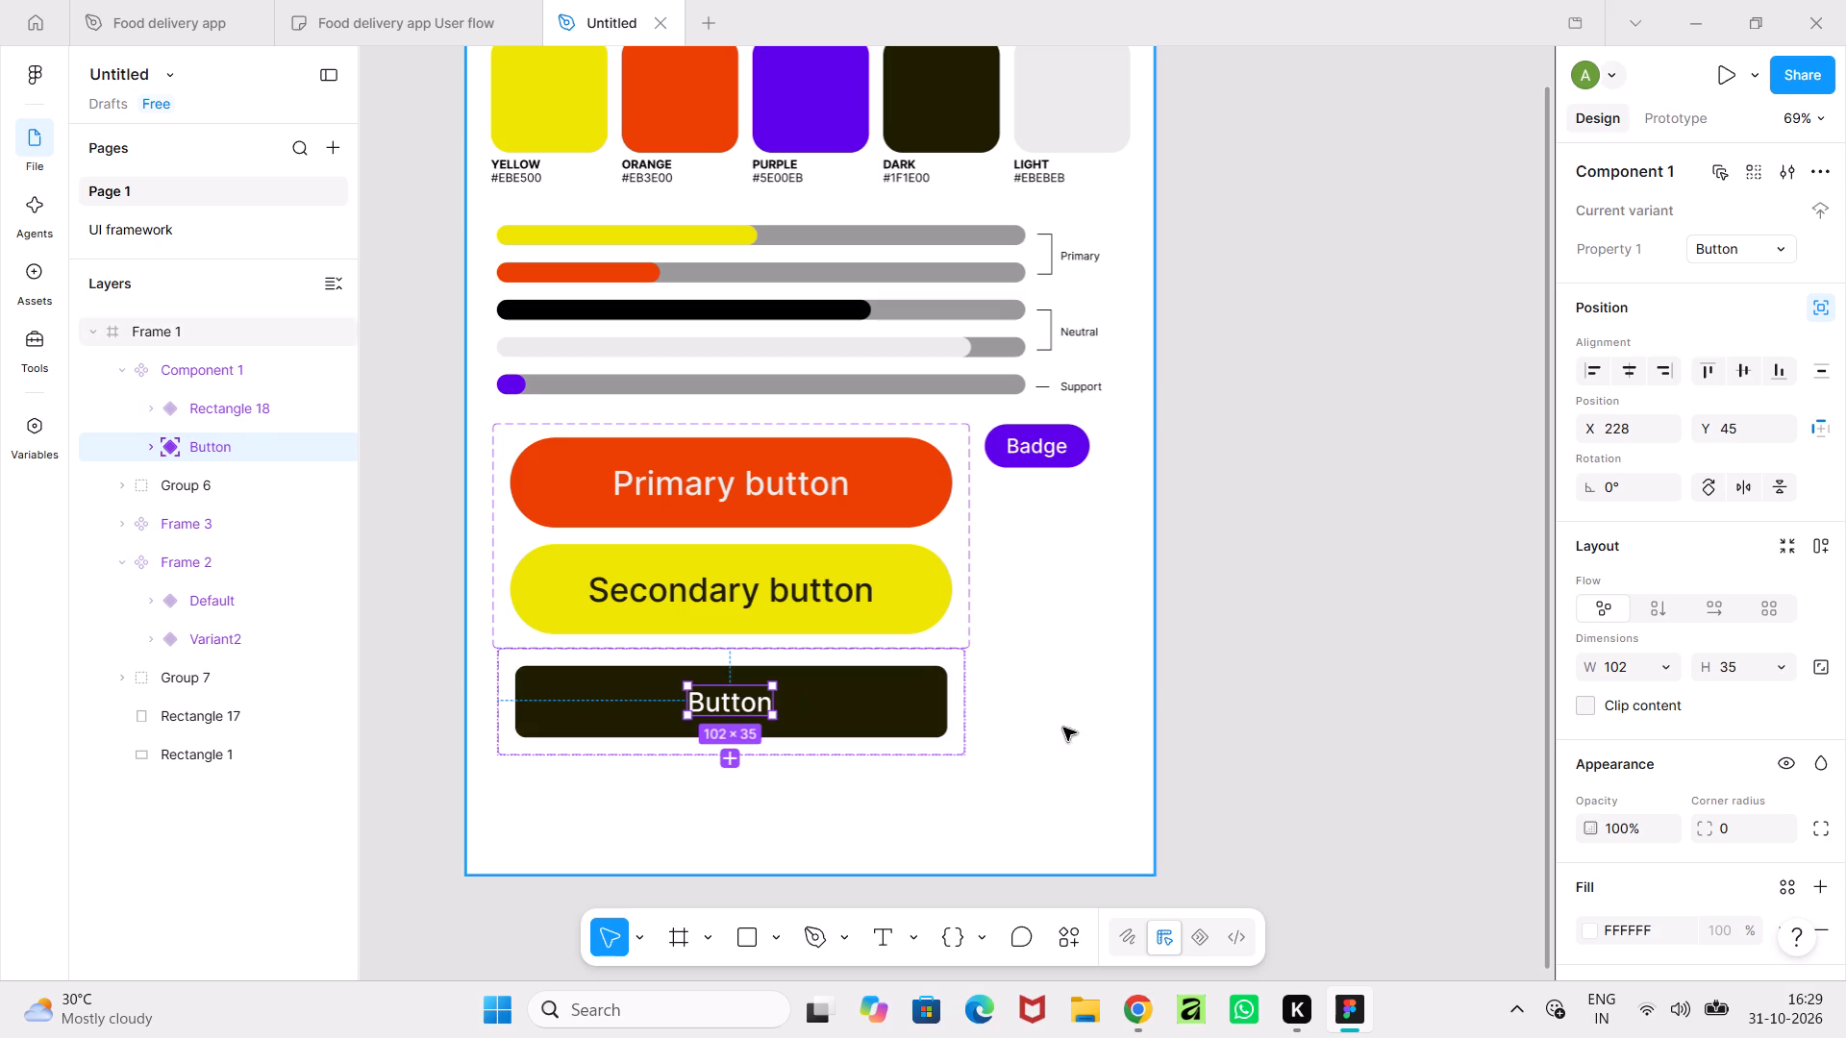
left_click(935, 614)
left_click(935, 614)
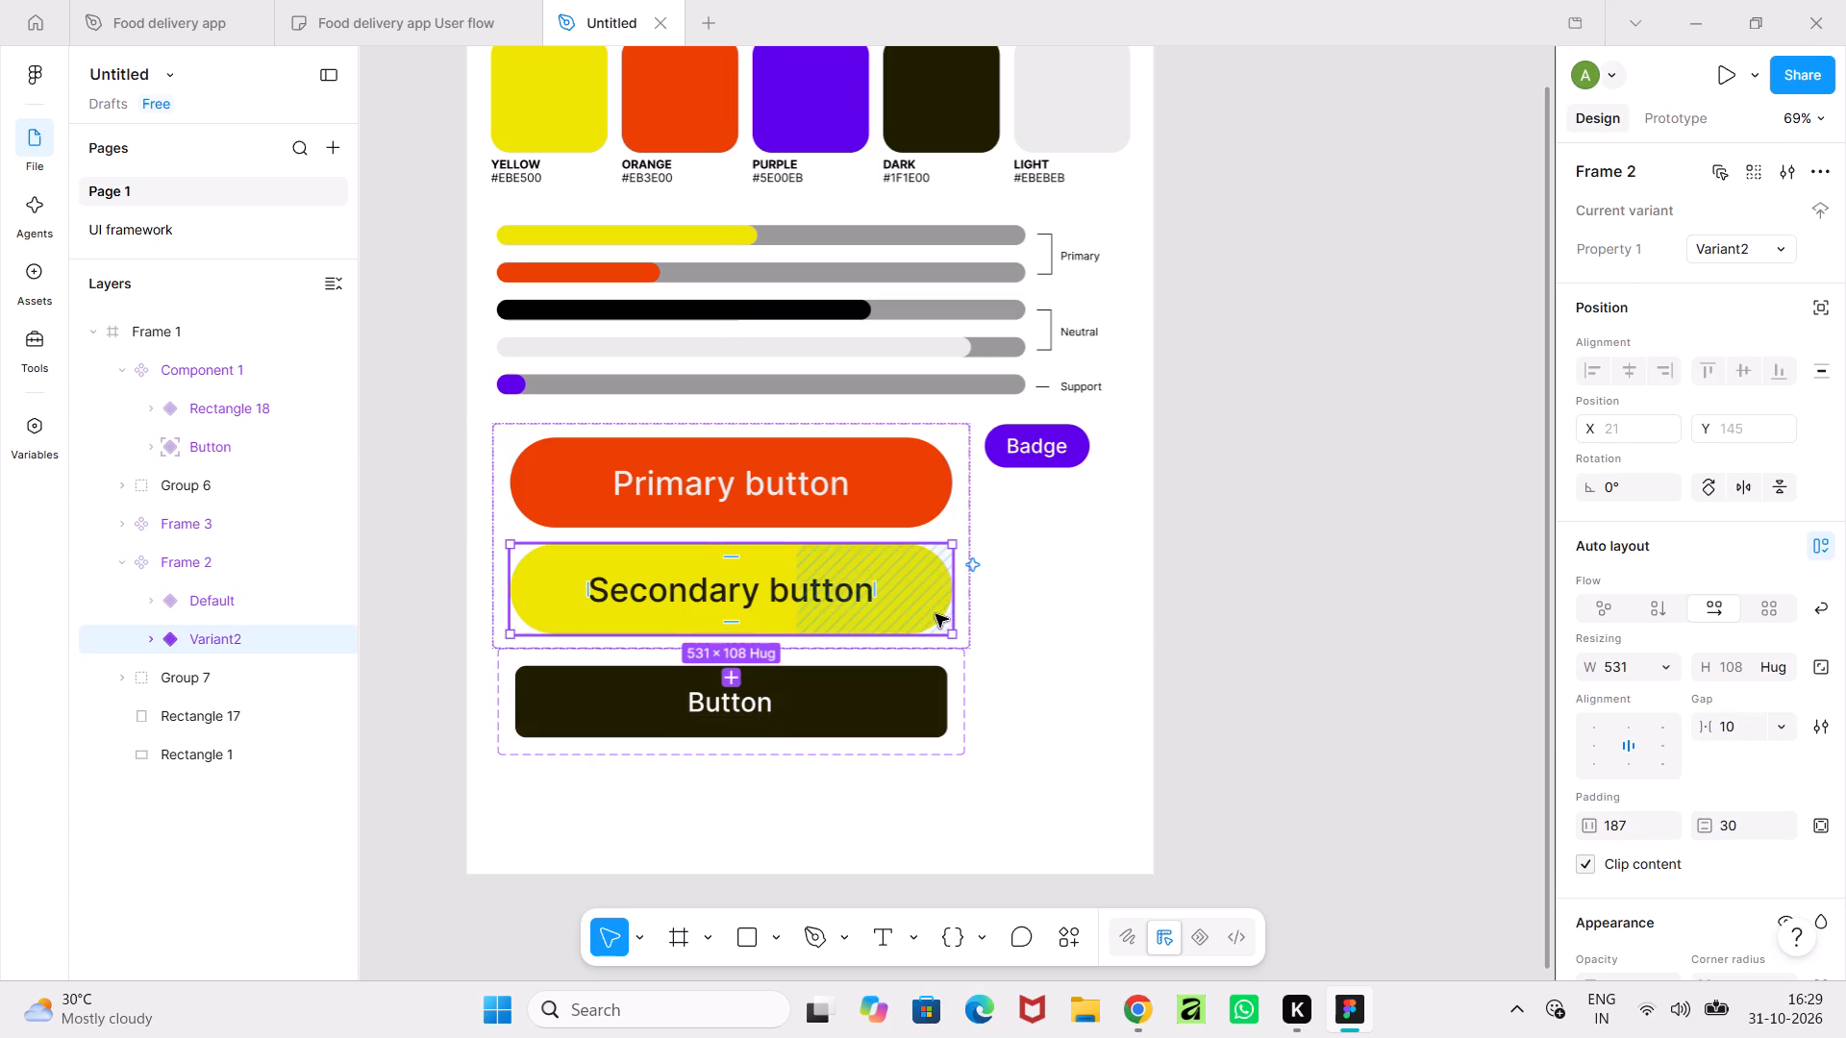
double_click(904, 526)
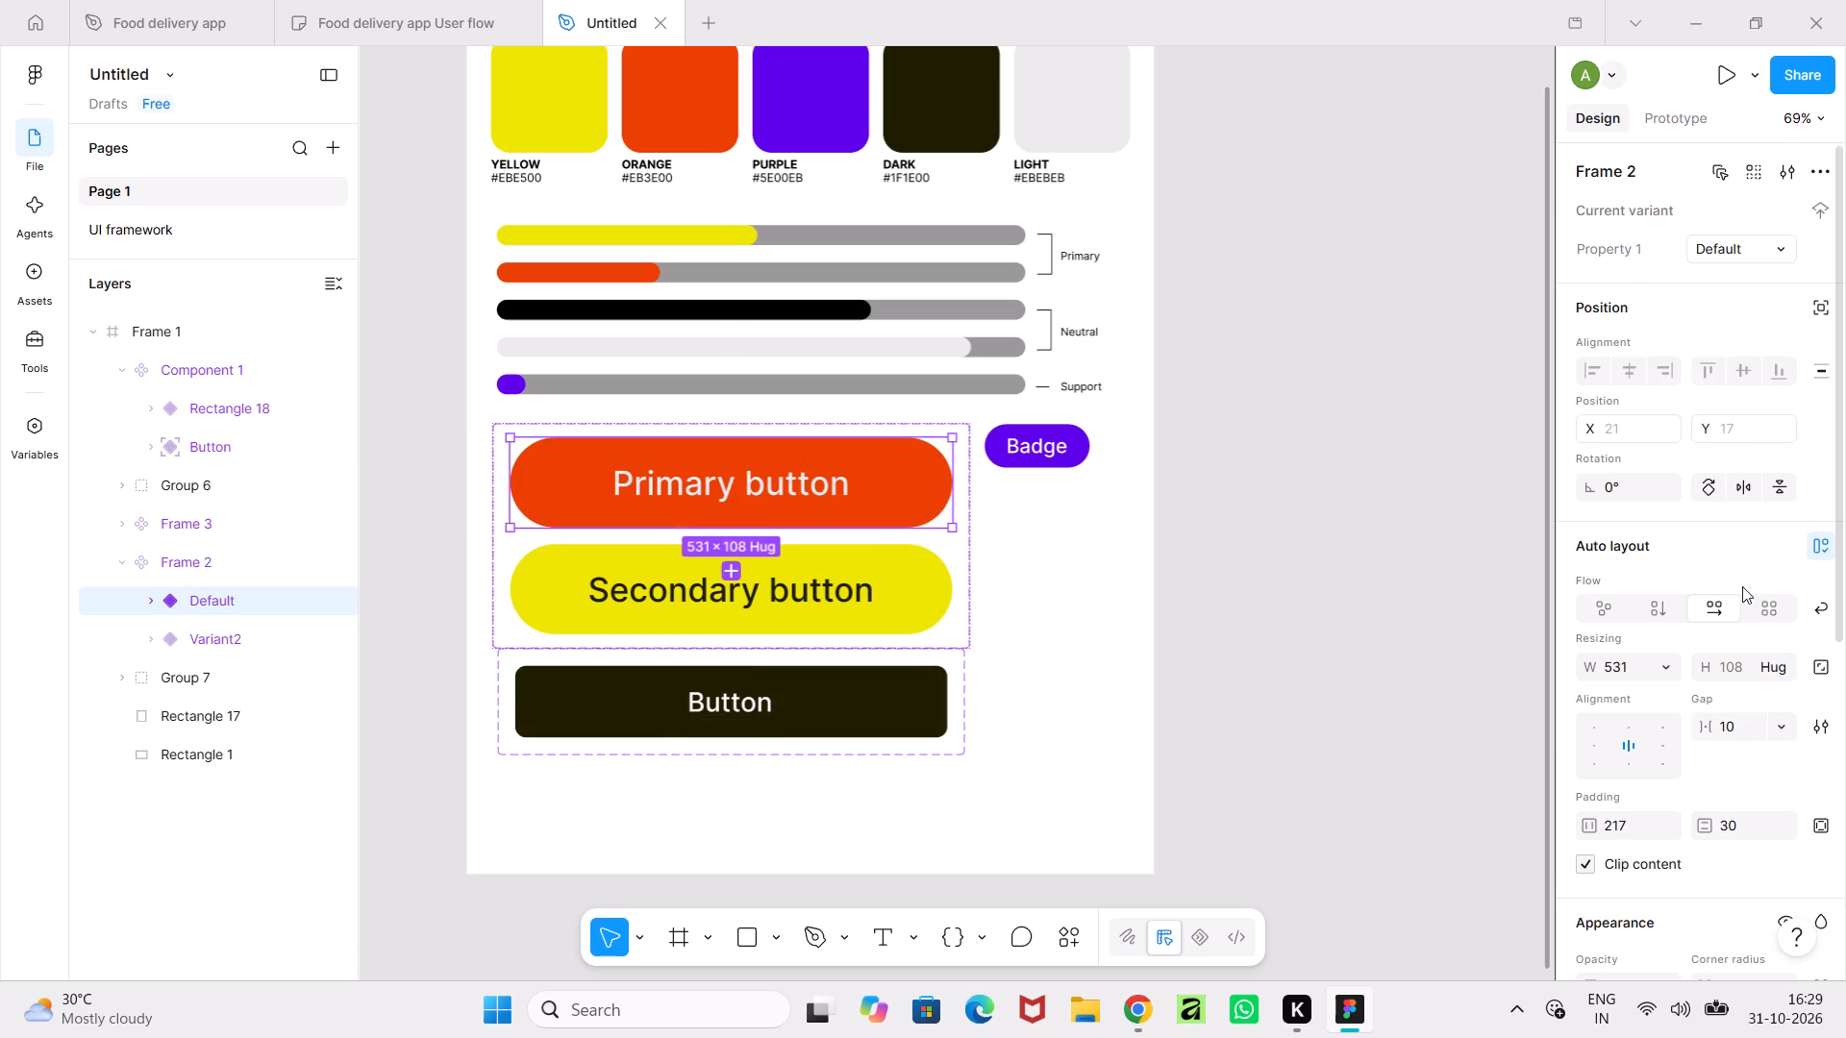
left_click(911, 686)
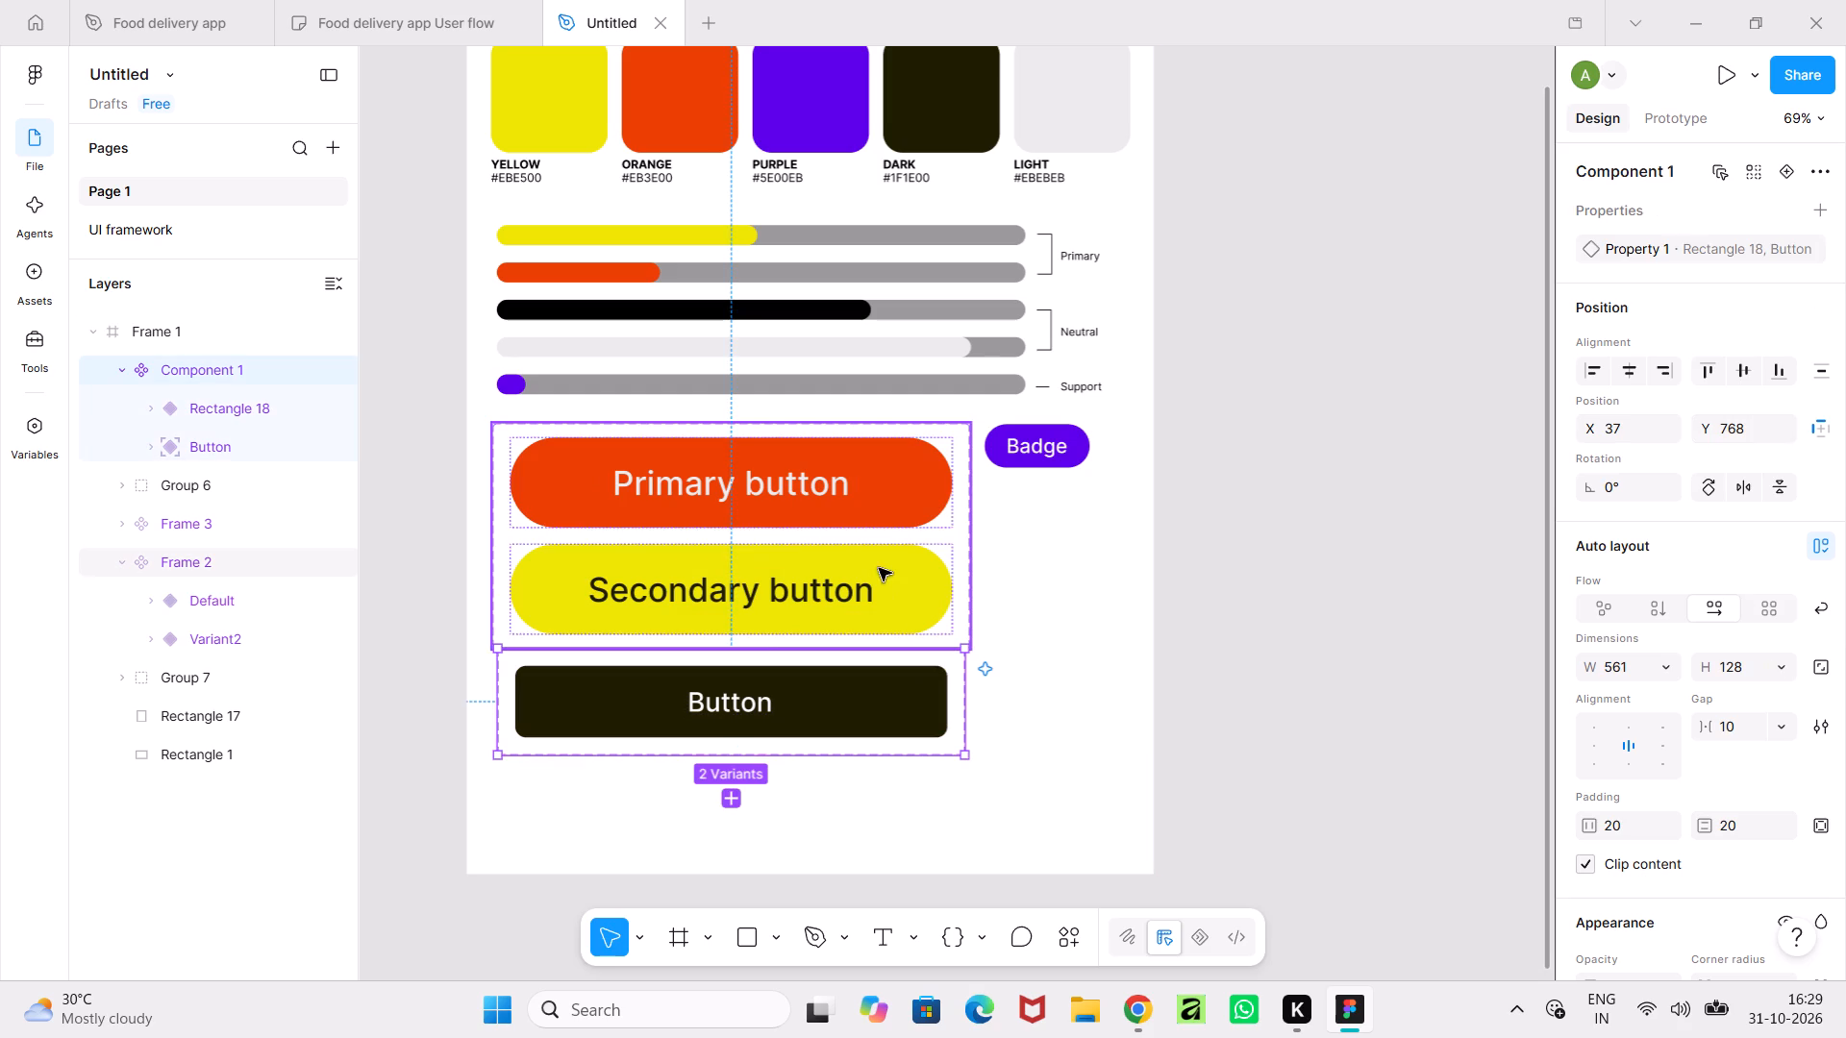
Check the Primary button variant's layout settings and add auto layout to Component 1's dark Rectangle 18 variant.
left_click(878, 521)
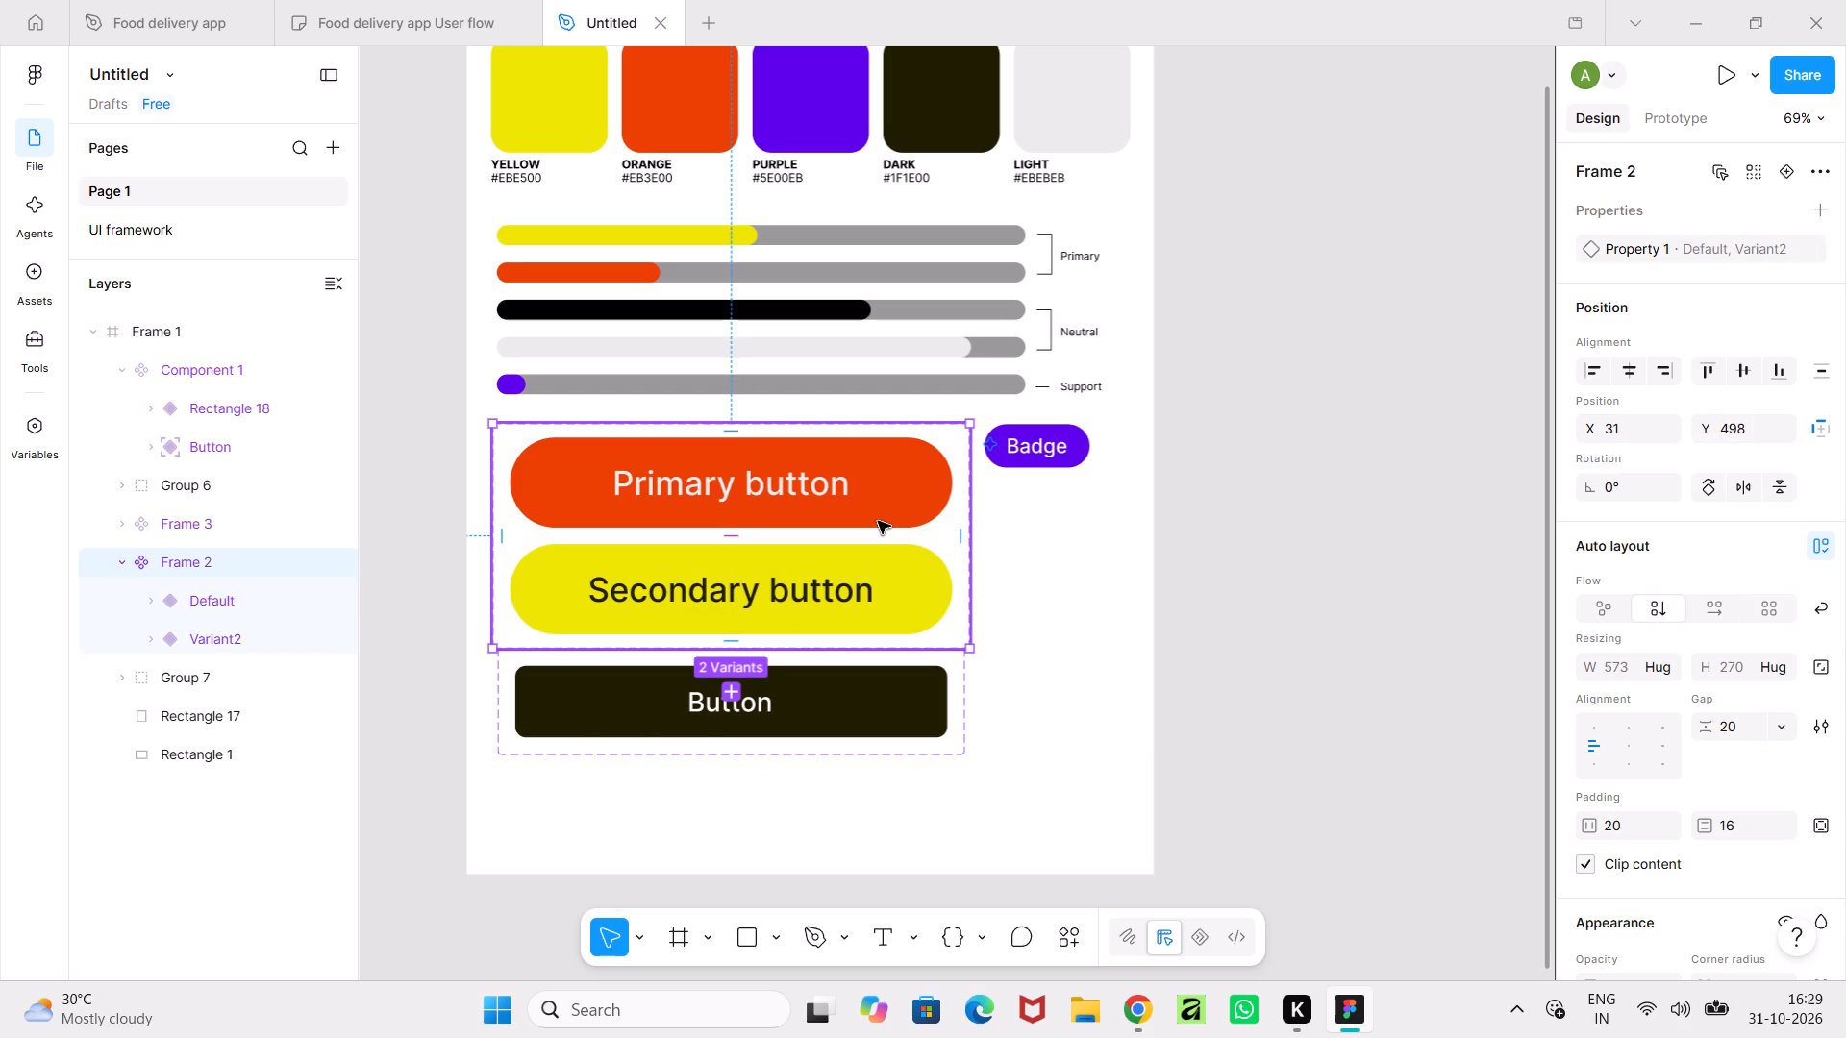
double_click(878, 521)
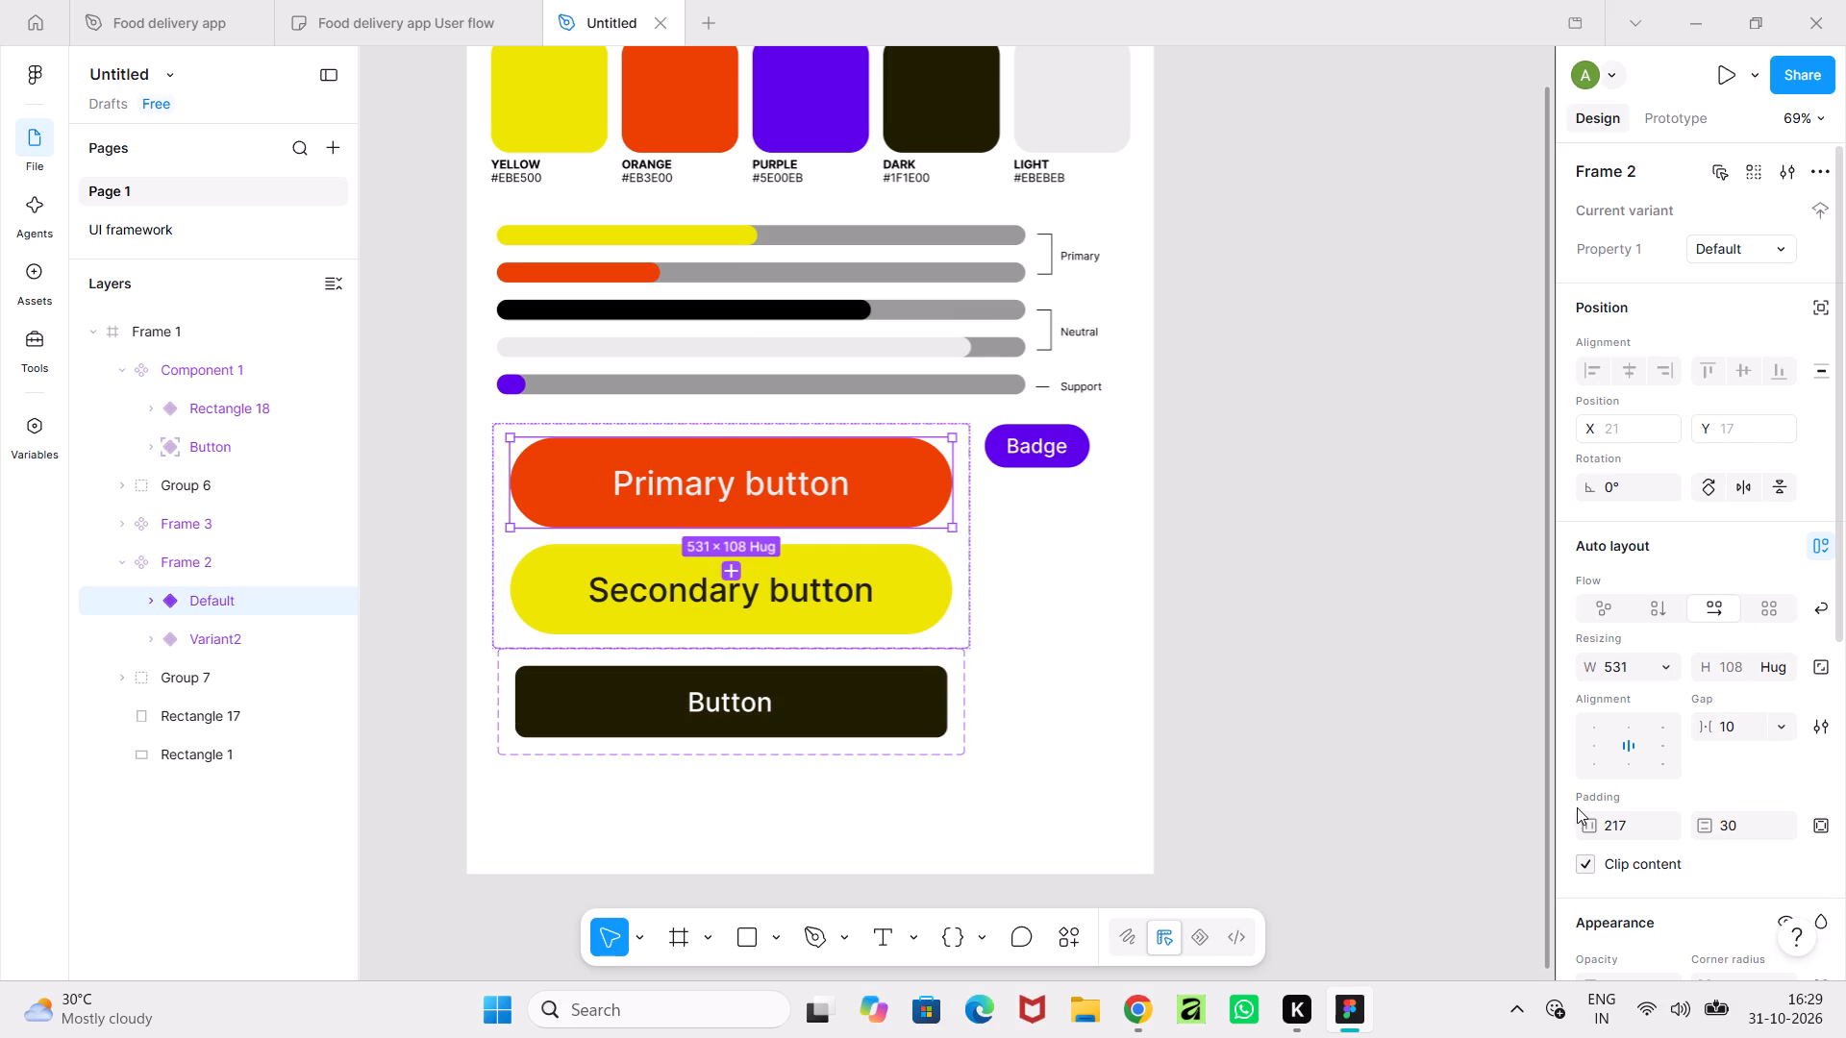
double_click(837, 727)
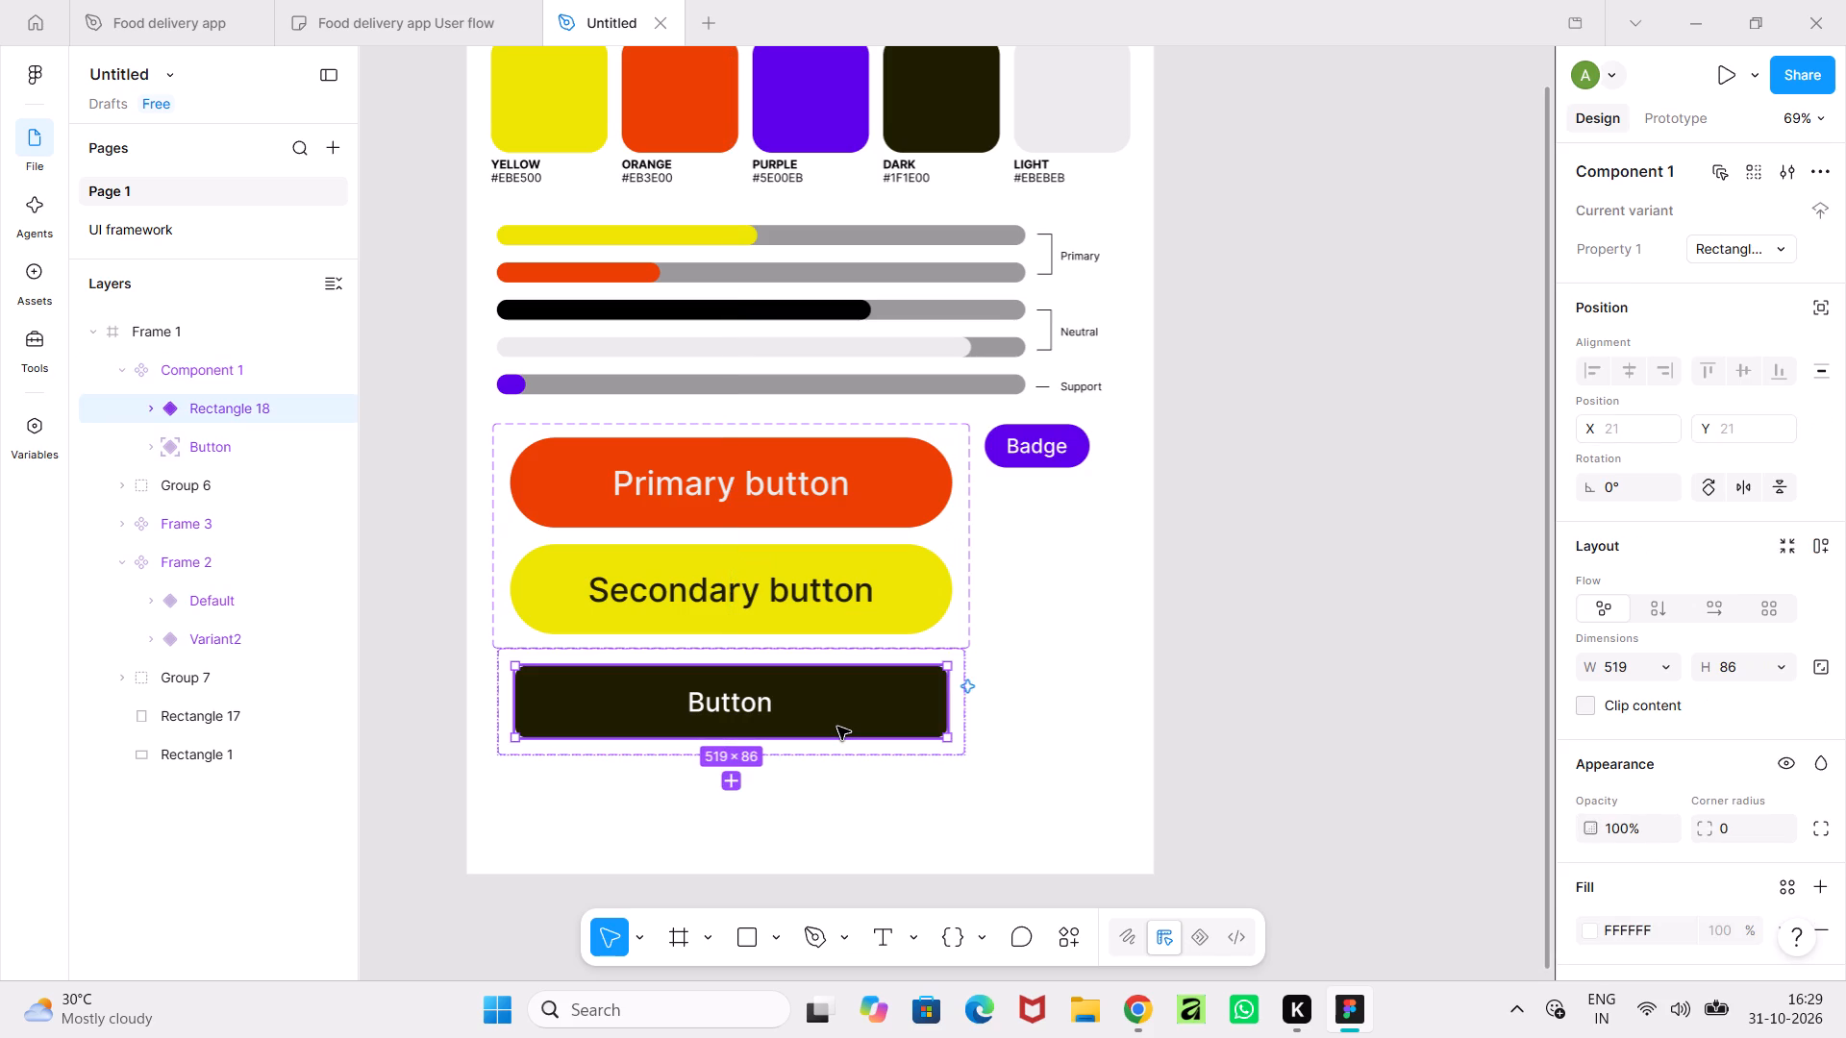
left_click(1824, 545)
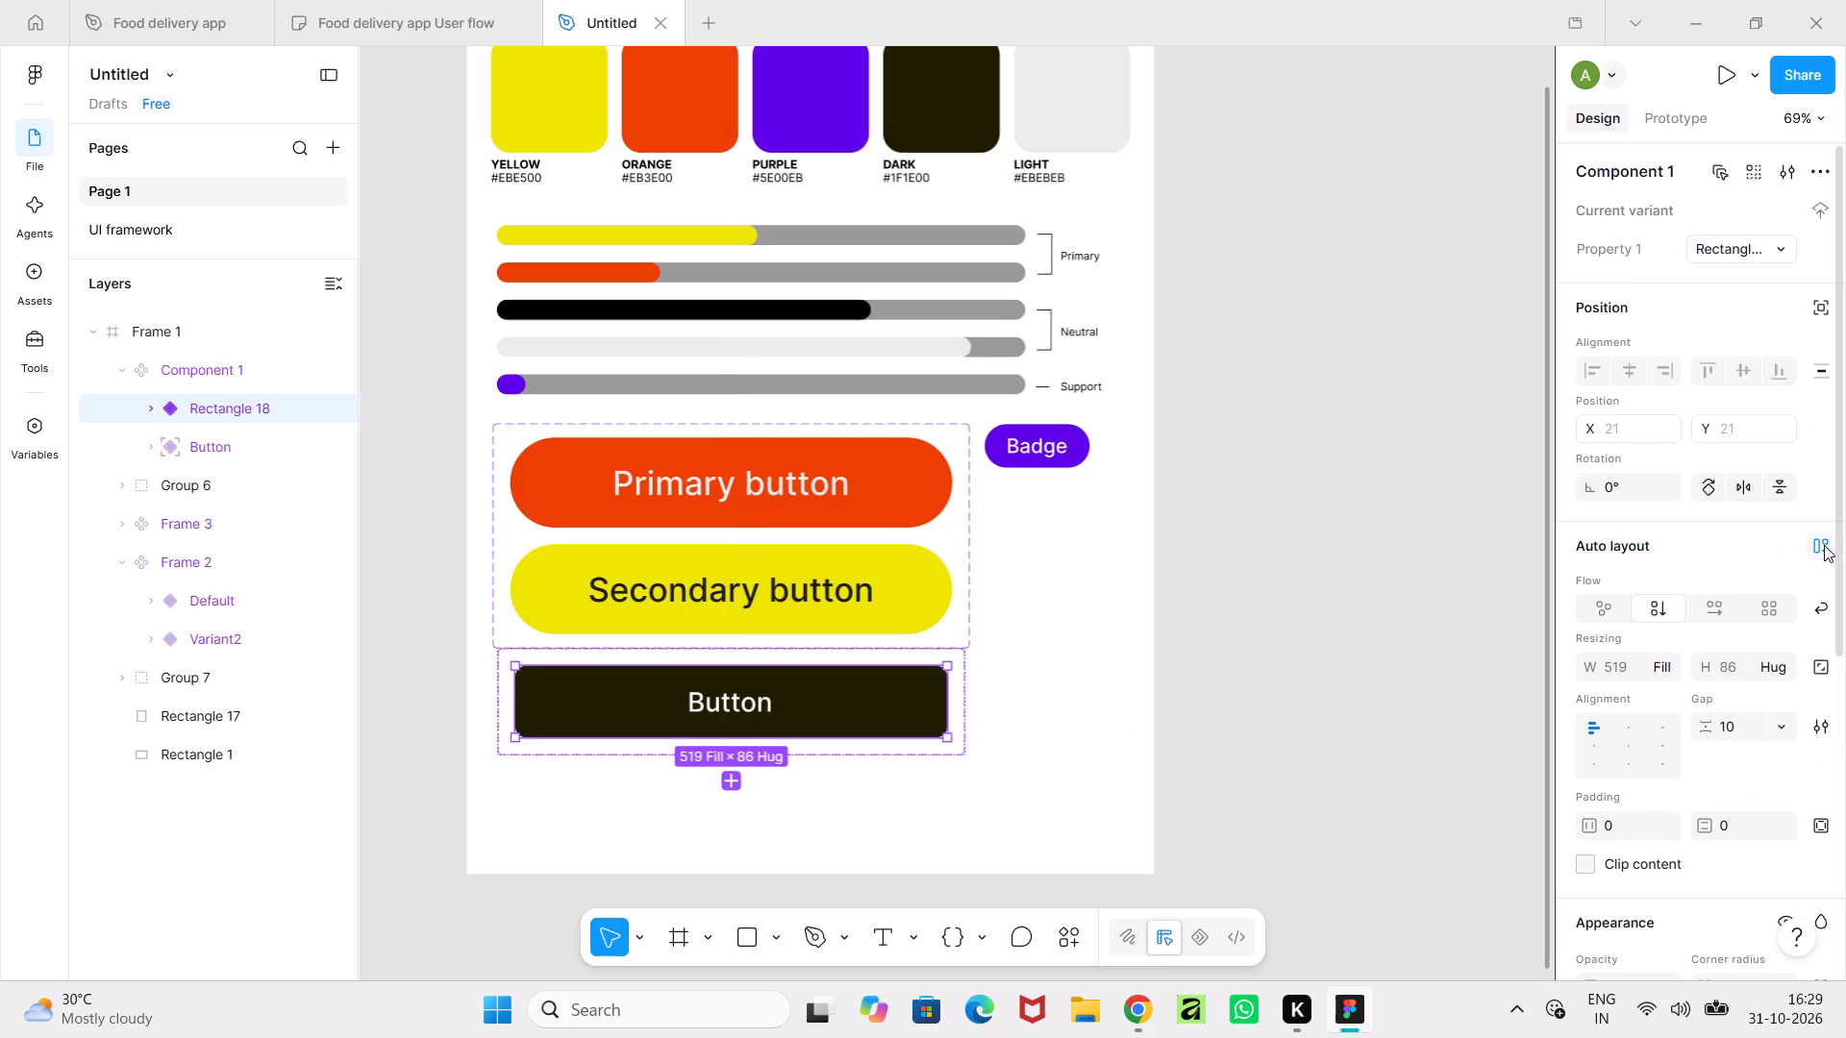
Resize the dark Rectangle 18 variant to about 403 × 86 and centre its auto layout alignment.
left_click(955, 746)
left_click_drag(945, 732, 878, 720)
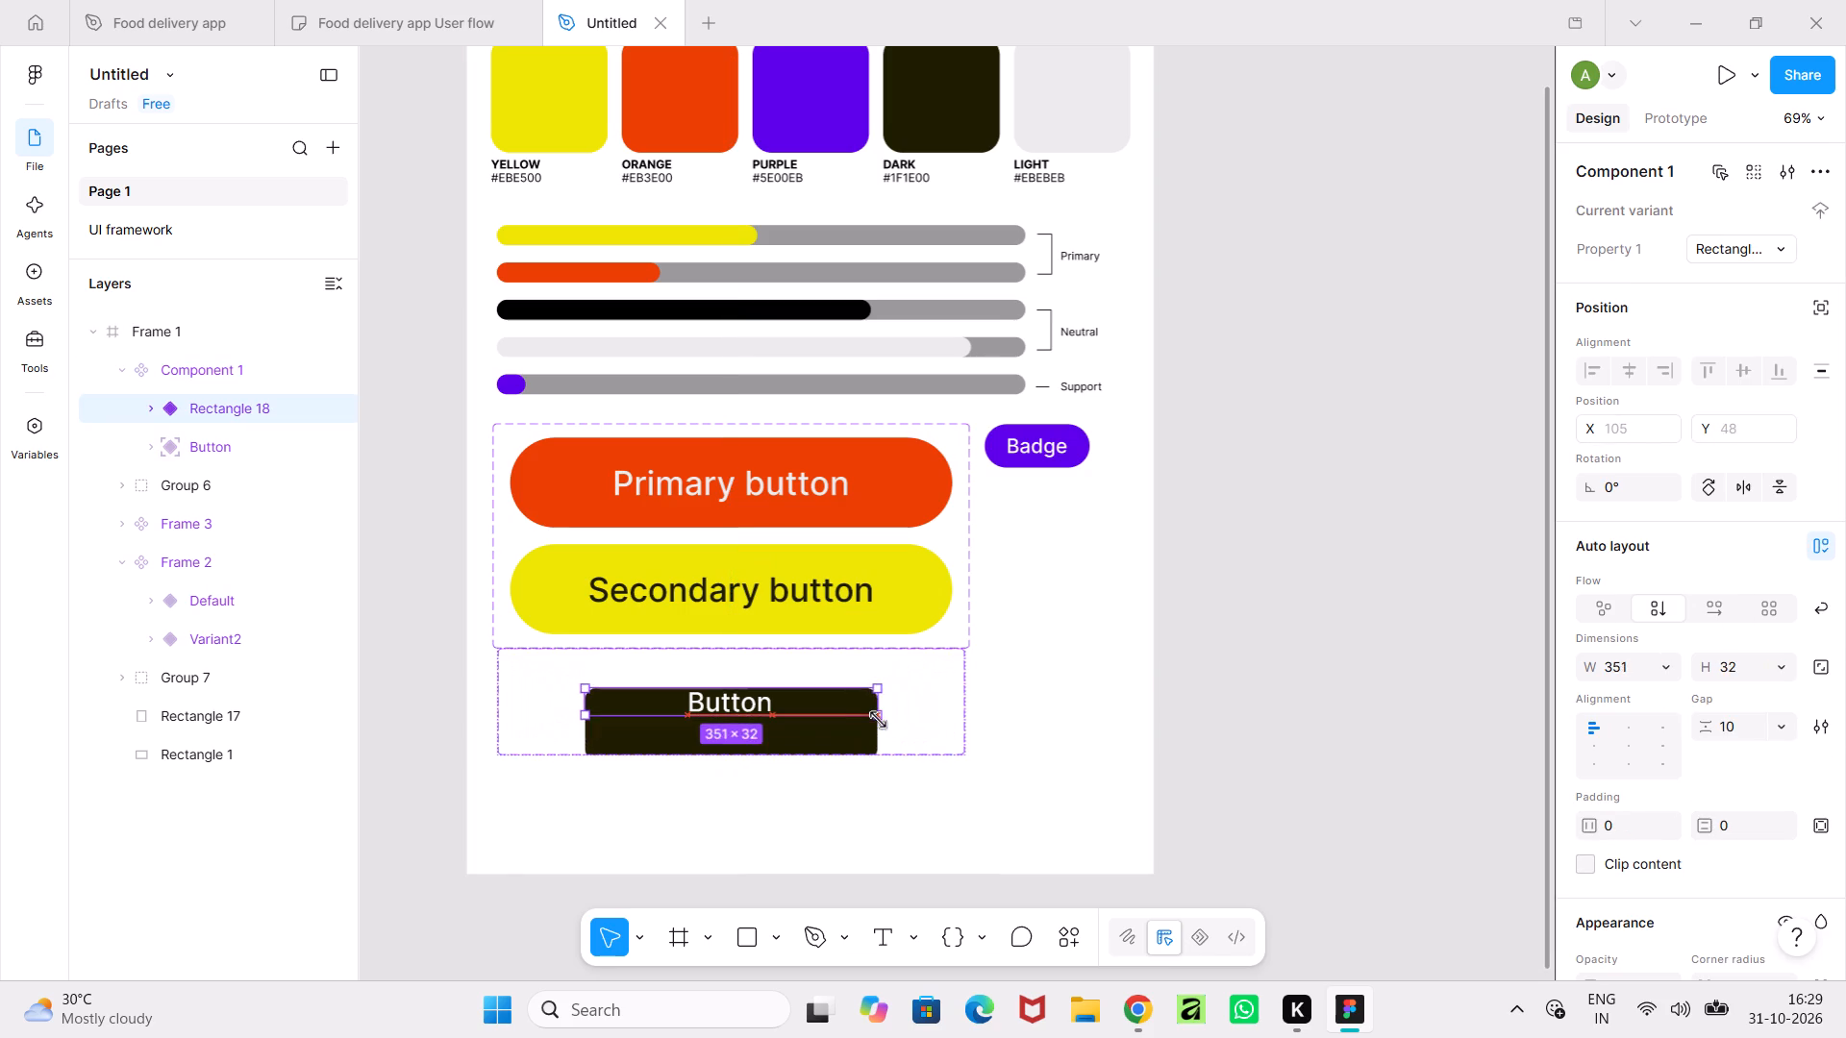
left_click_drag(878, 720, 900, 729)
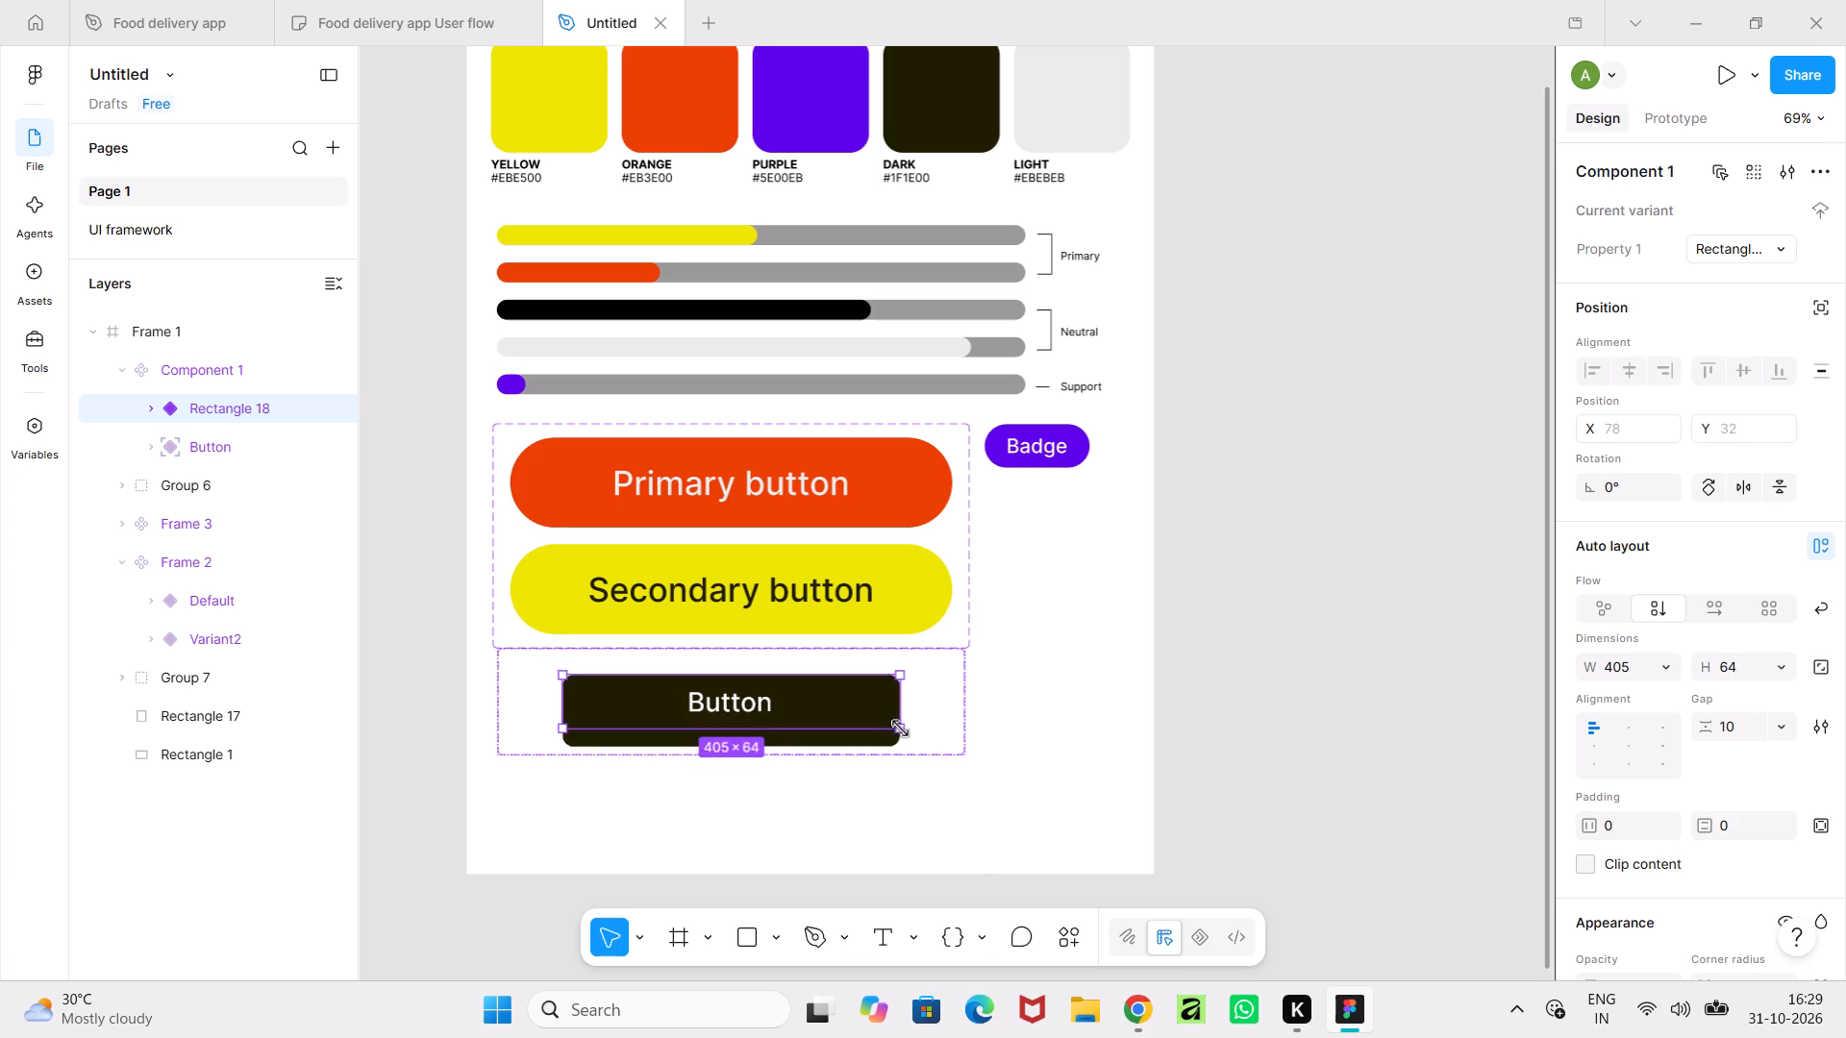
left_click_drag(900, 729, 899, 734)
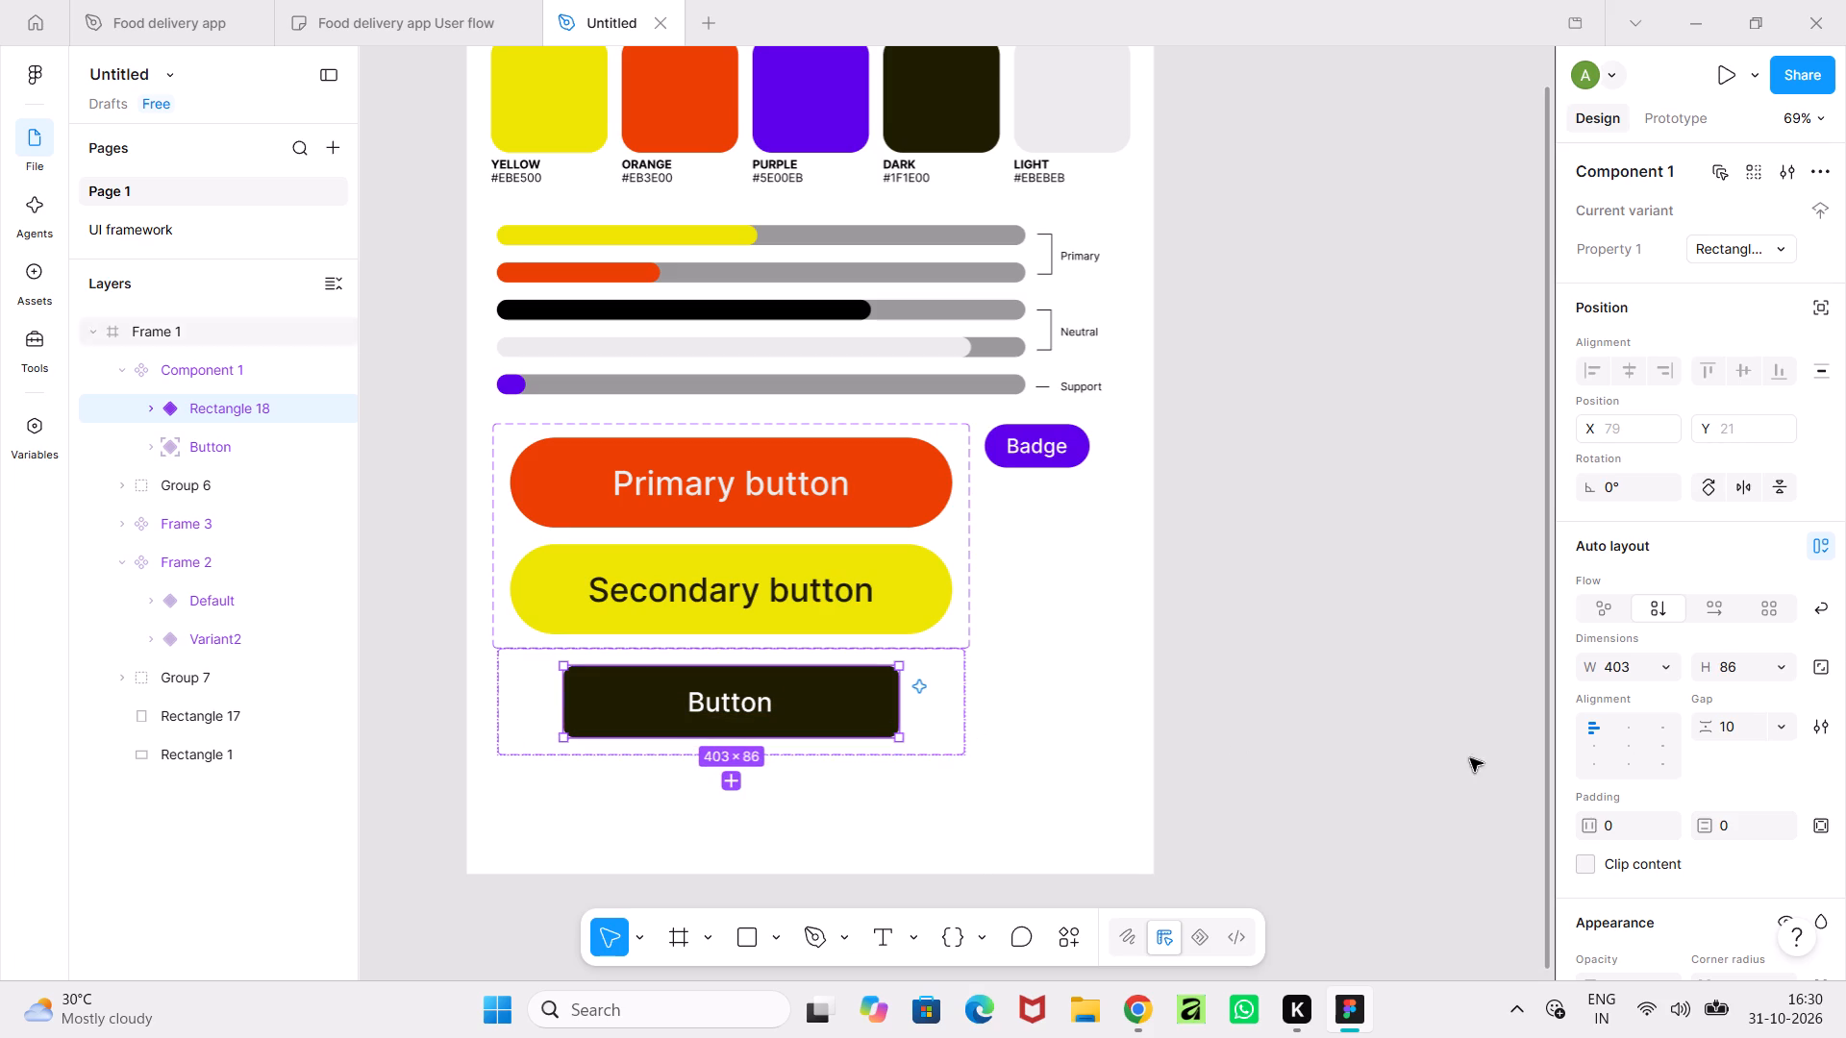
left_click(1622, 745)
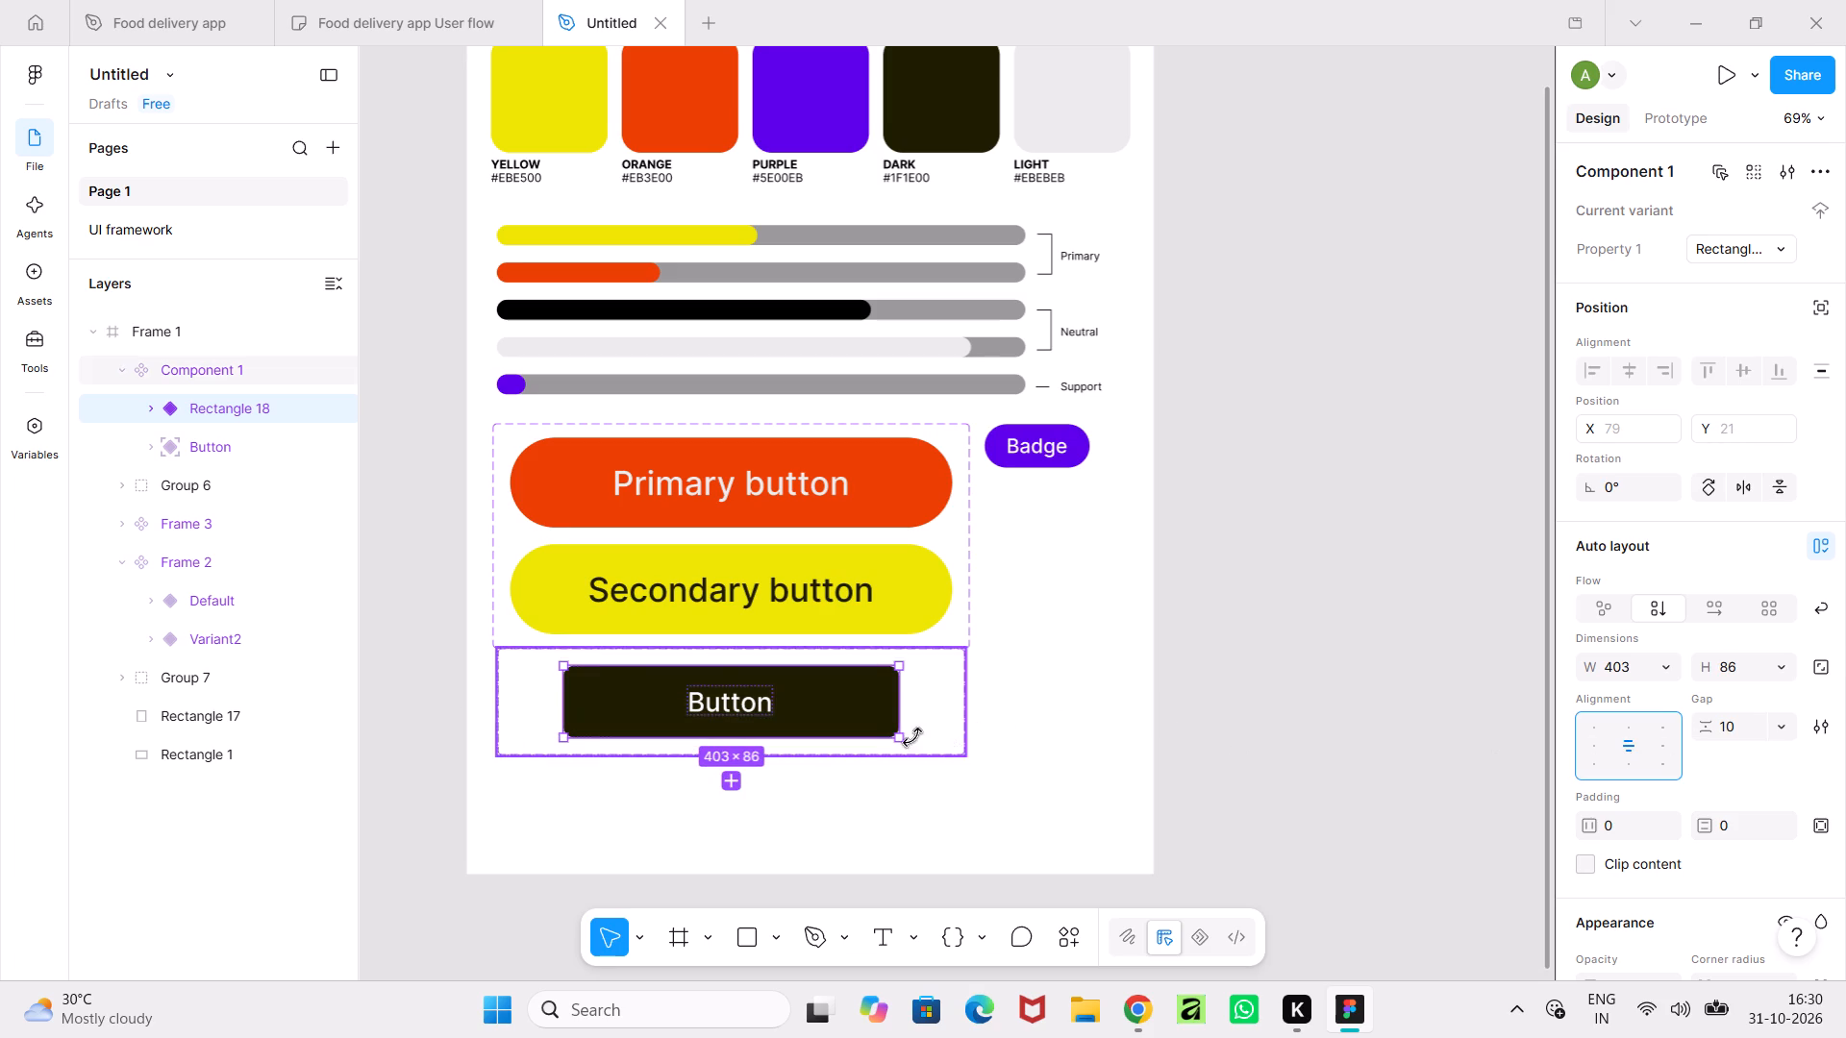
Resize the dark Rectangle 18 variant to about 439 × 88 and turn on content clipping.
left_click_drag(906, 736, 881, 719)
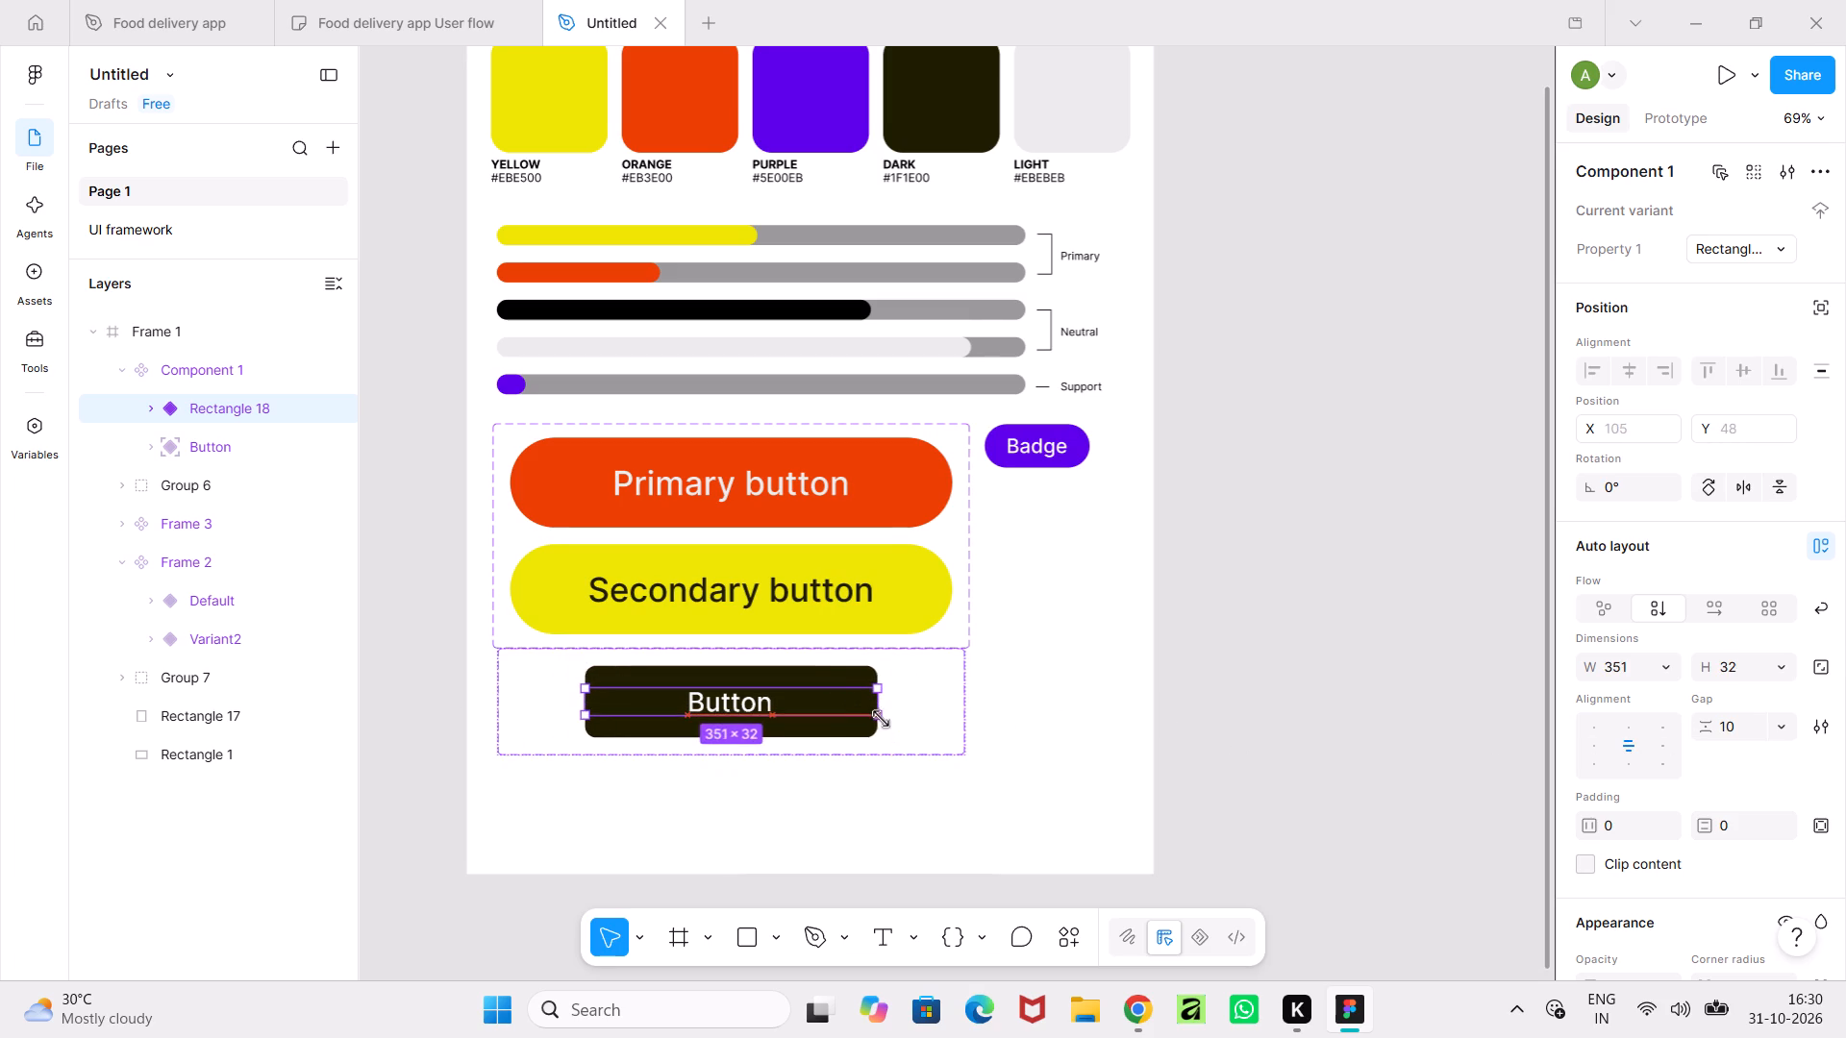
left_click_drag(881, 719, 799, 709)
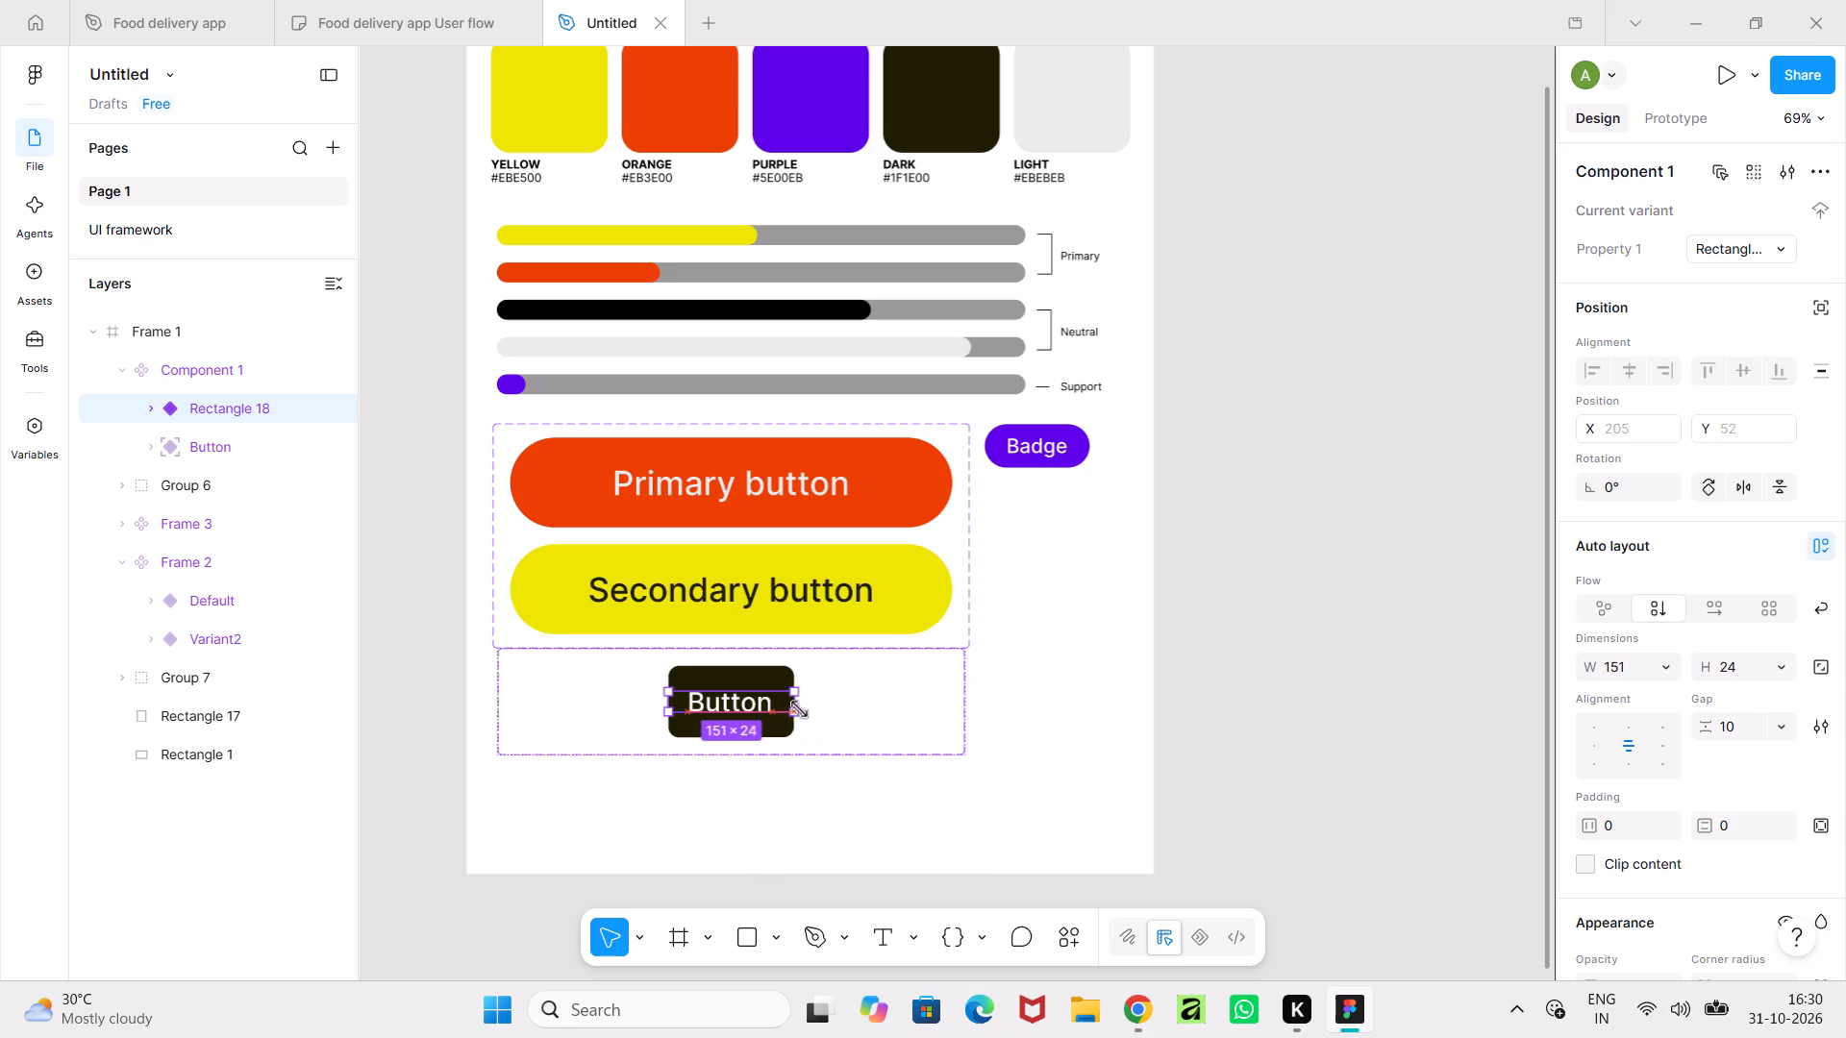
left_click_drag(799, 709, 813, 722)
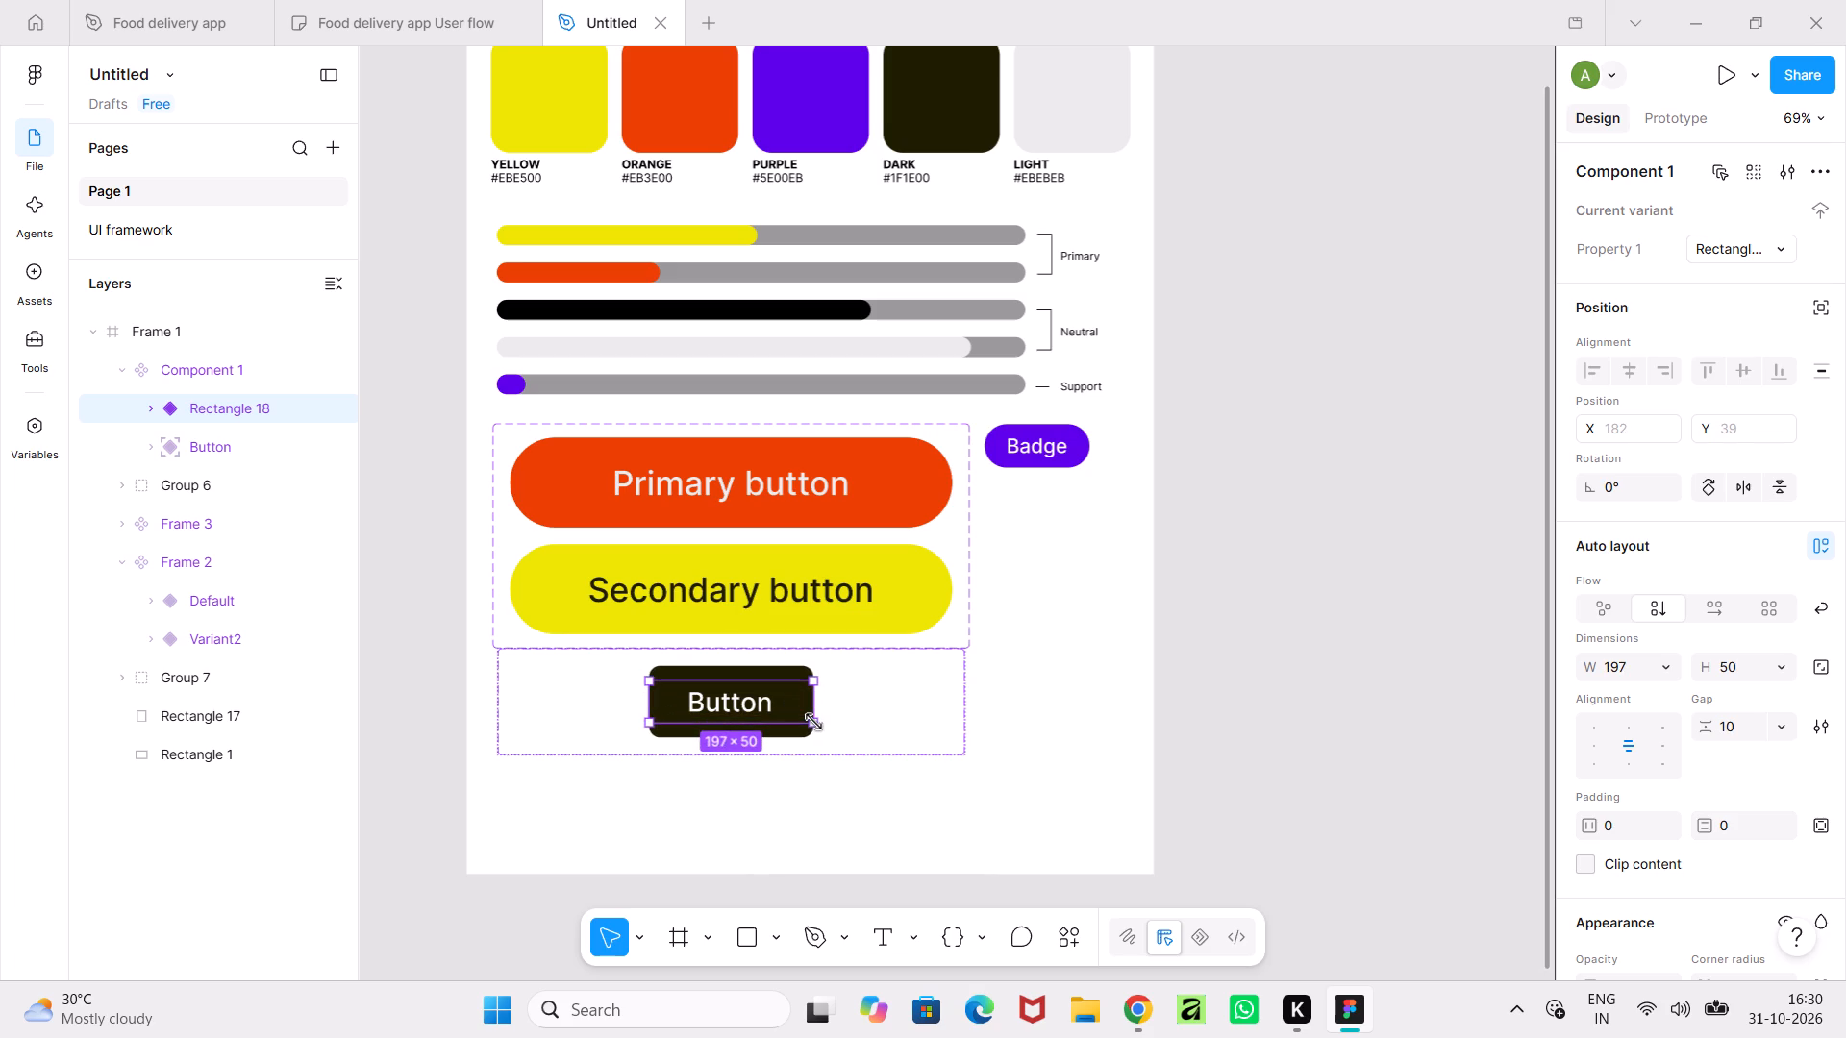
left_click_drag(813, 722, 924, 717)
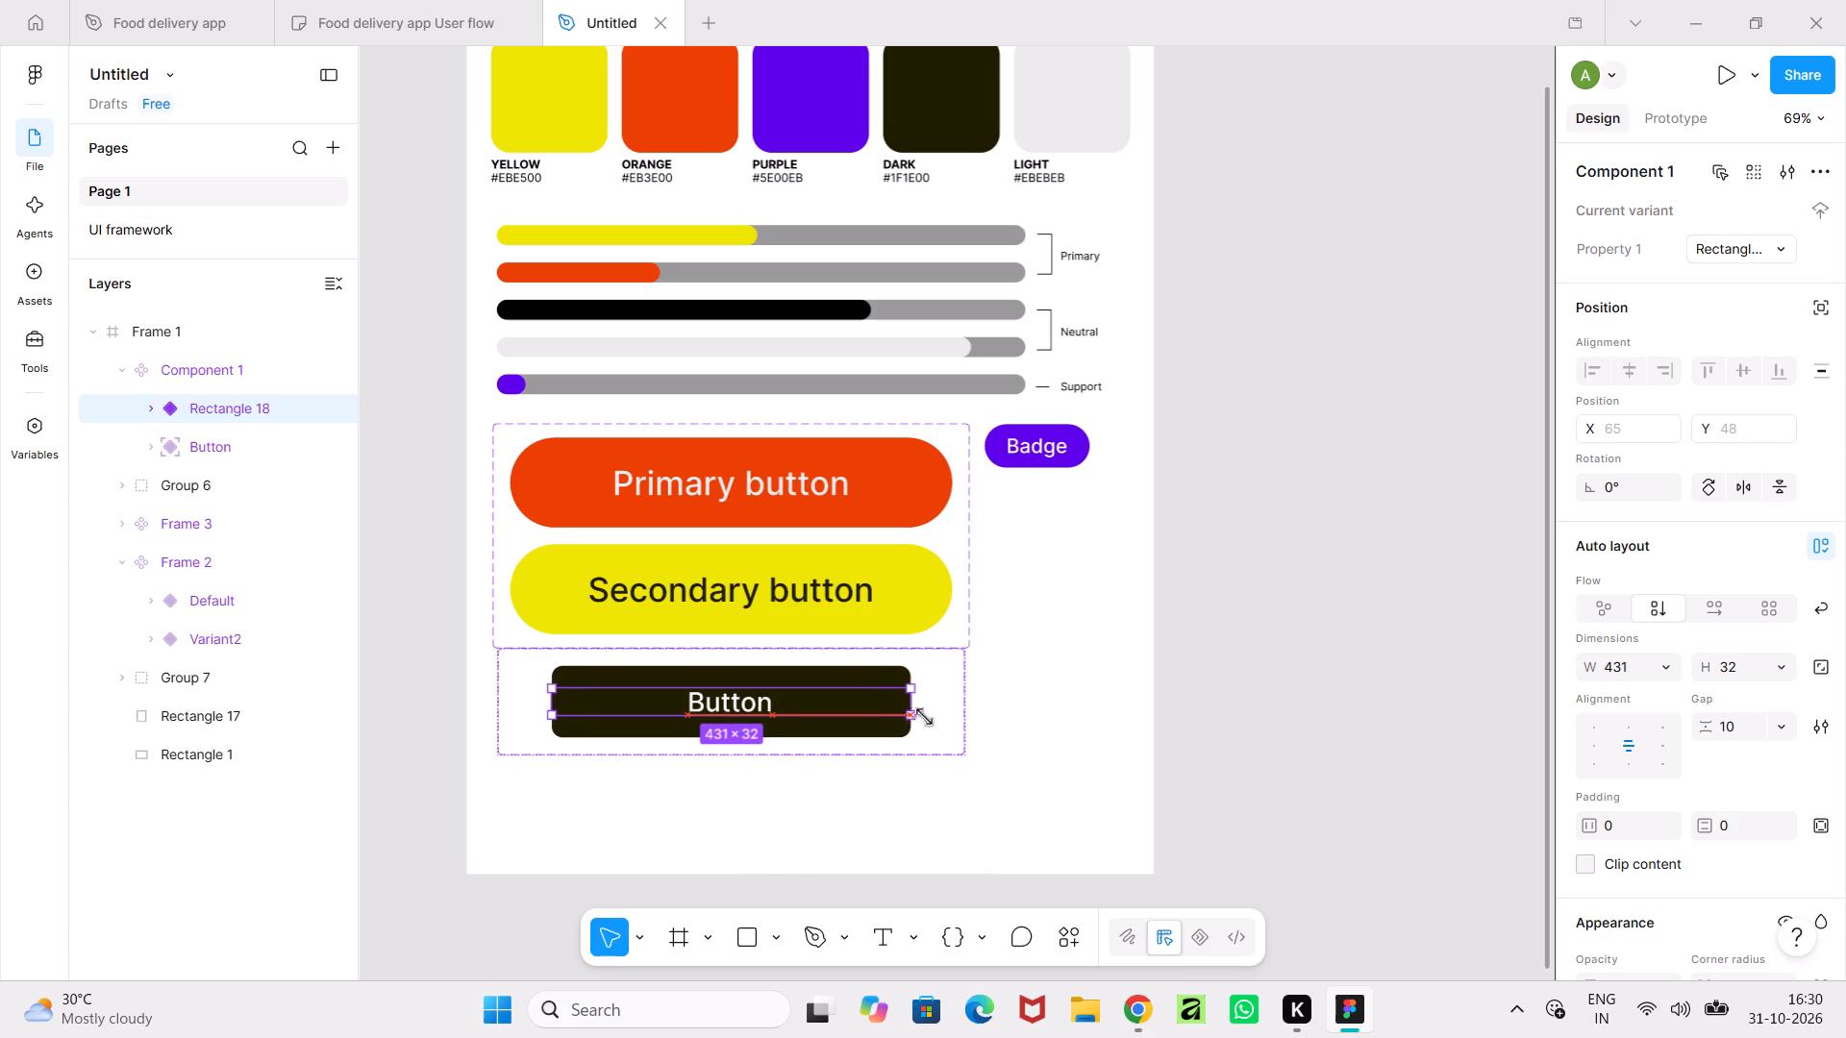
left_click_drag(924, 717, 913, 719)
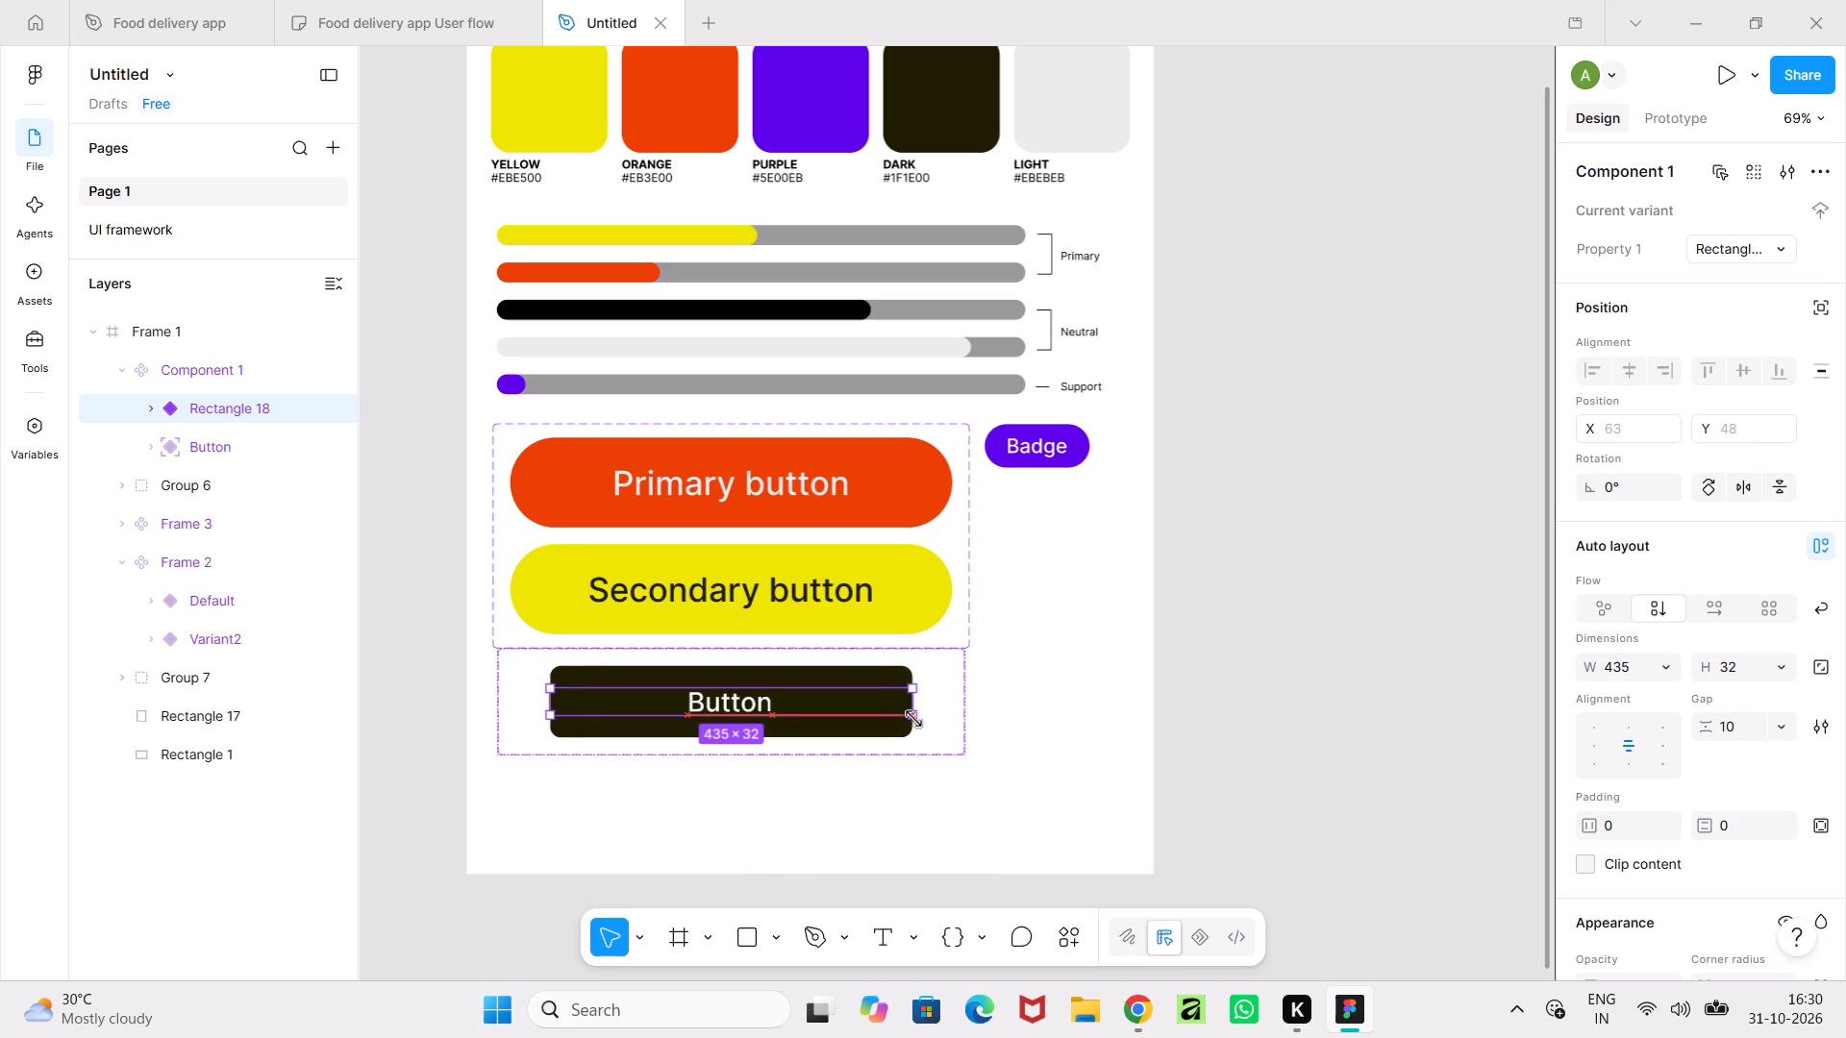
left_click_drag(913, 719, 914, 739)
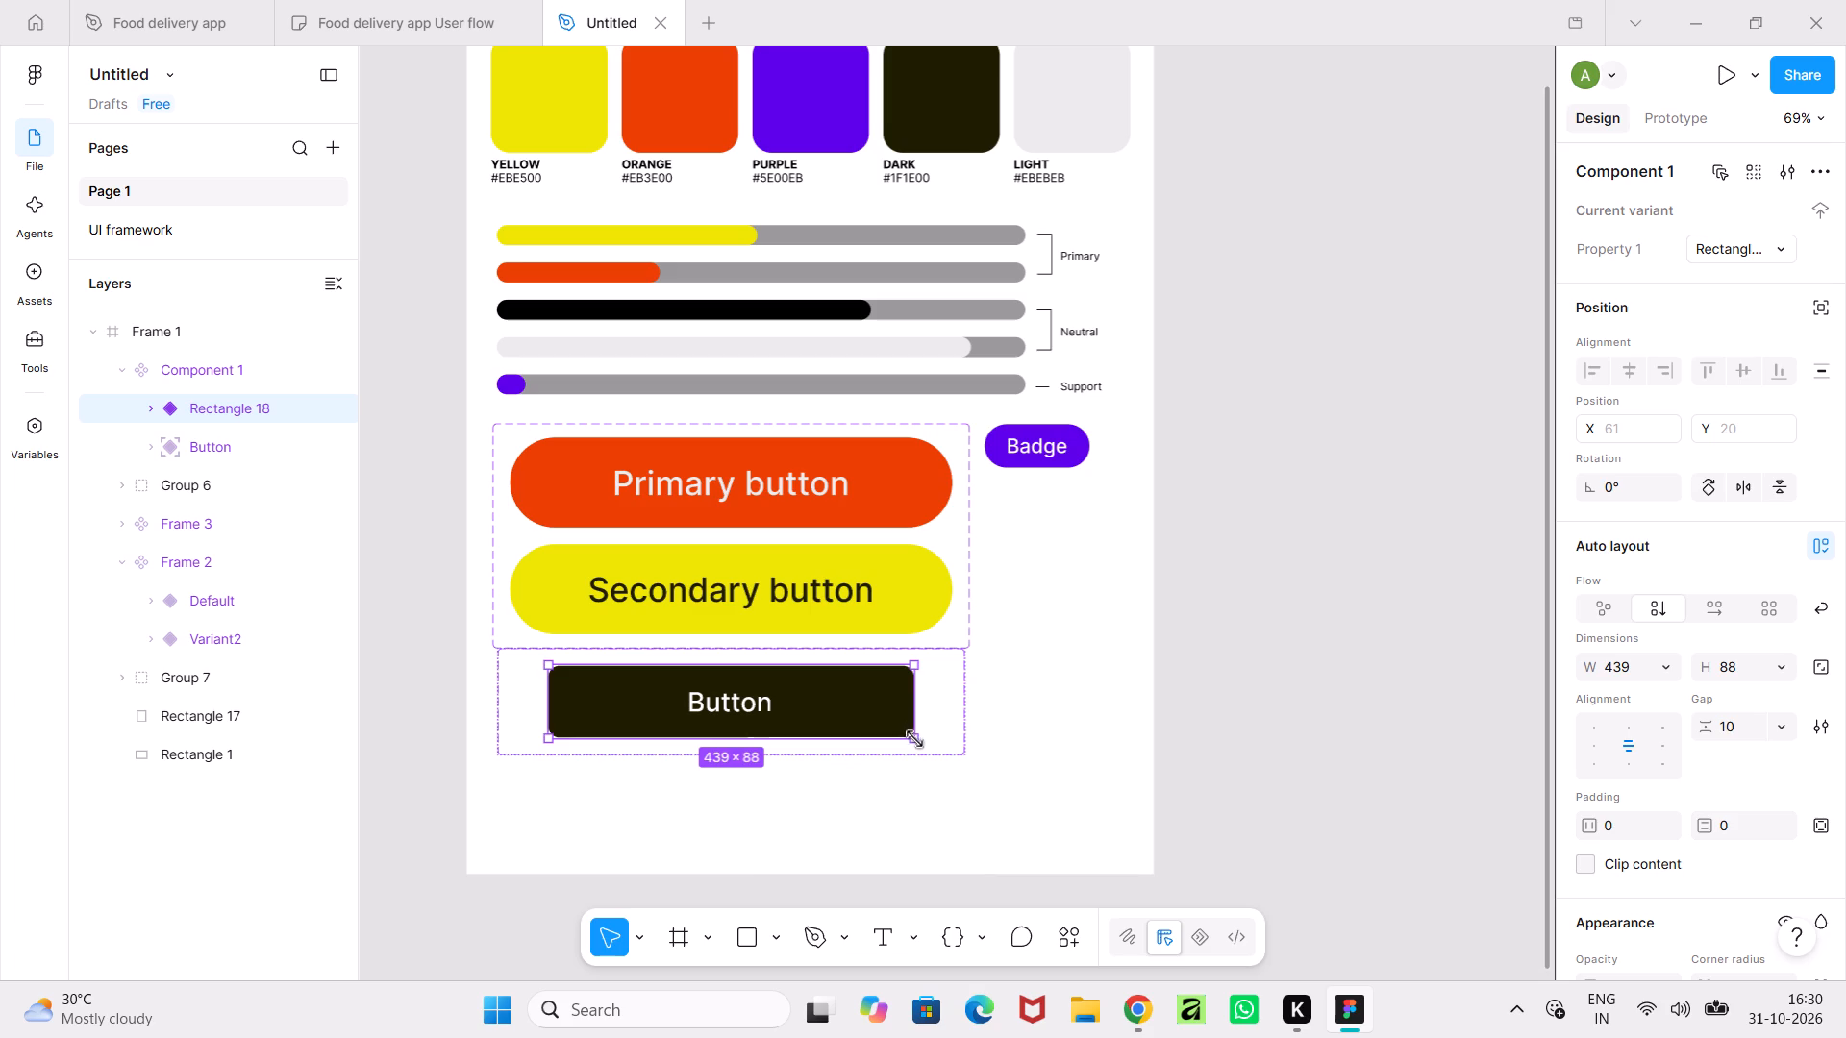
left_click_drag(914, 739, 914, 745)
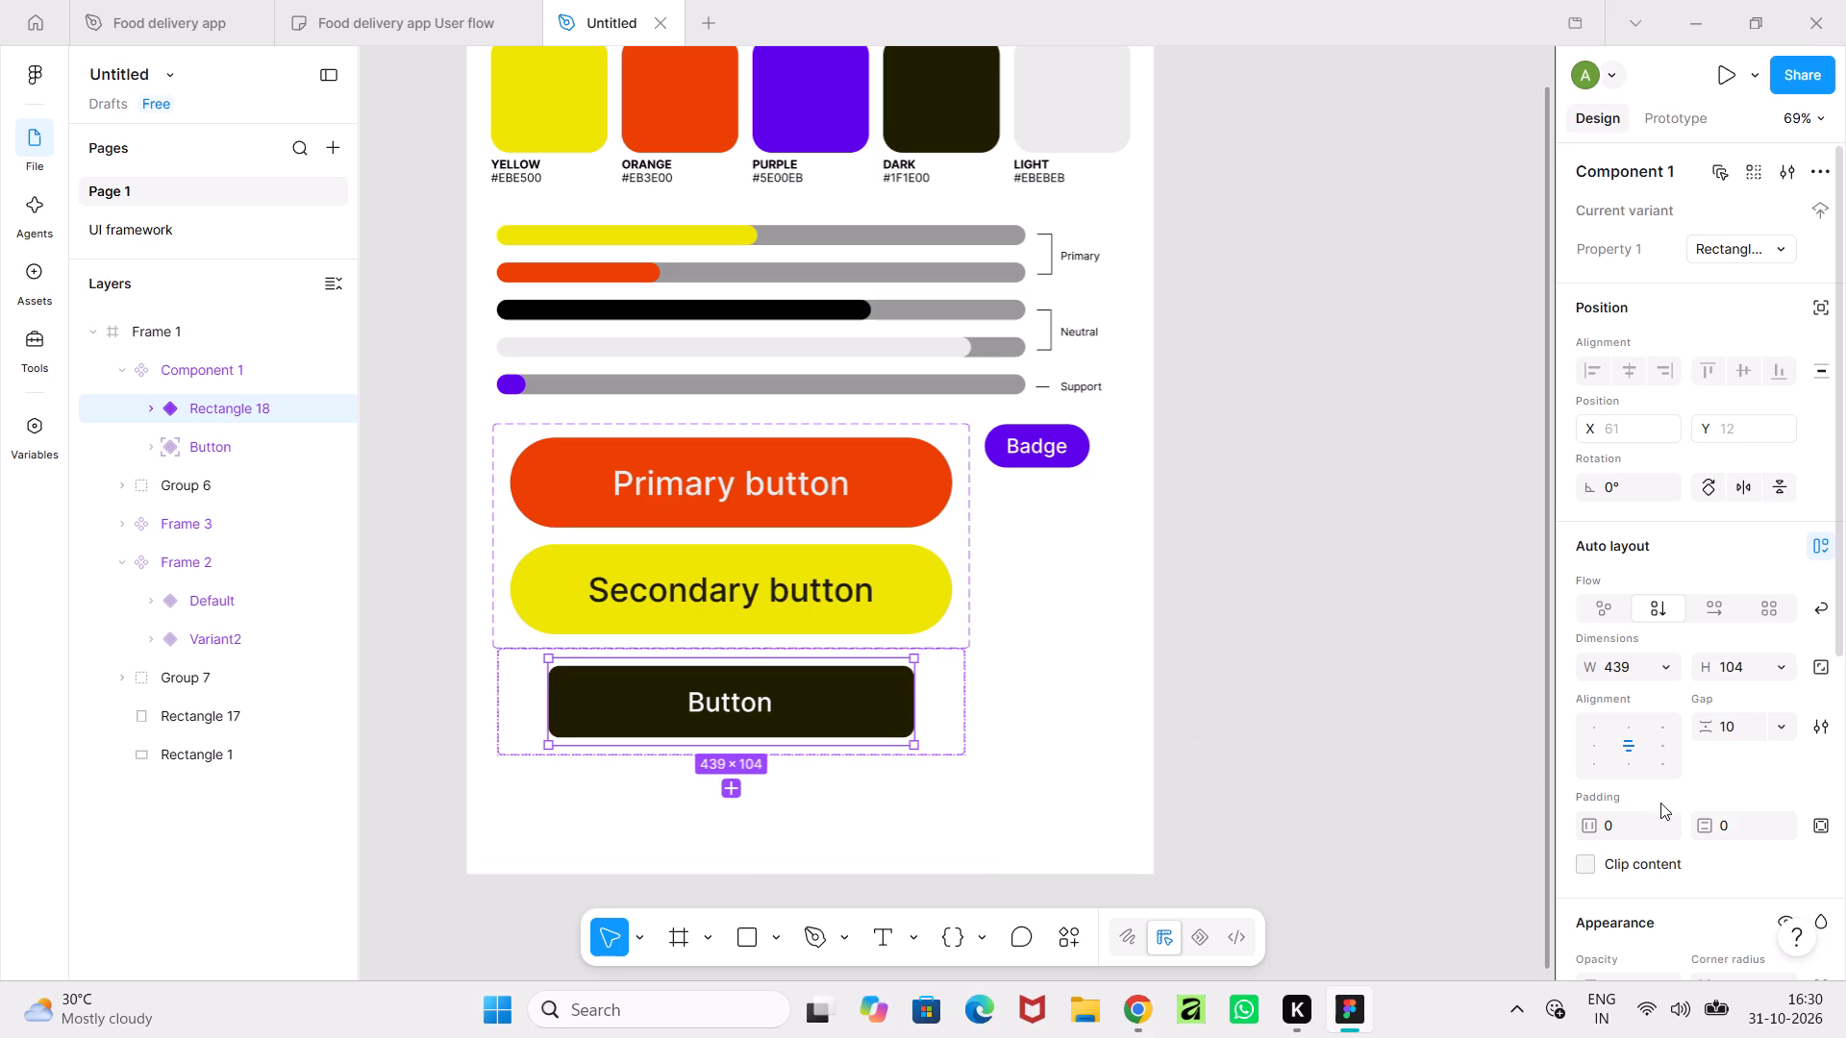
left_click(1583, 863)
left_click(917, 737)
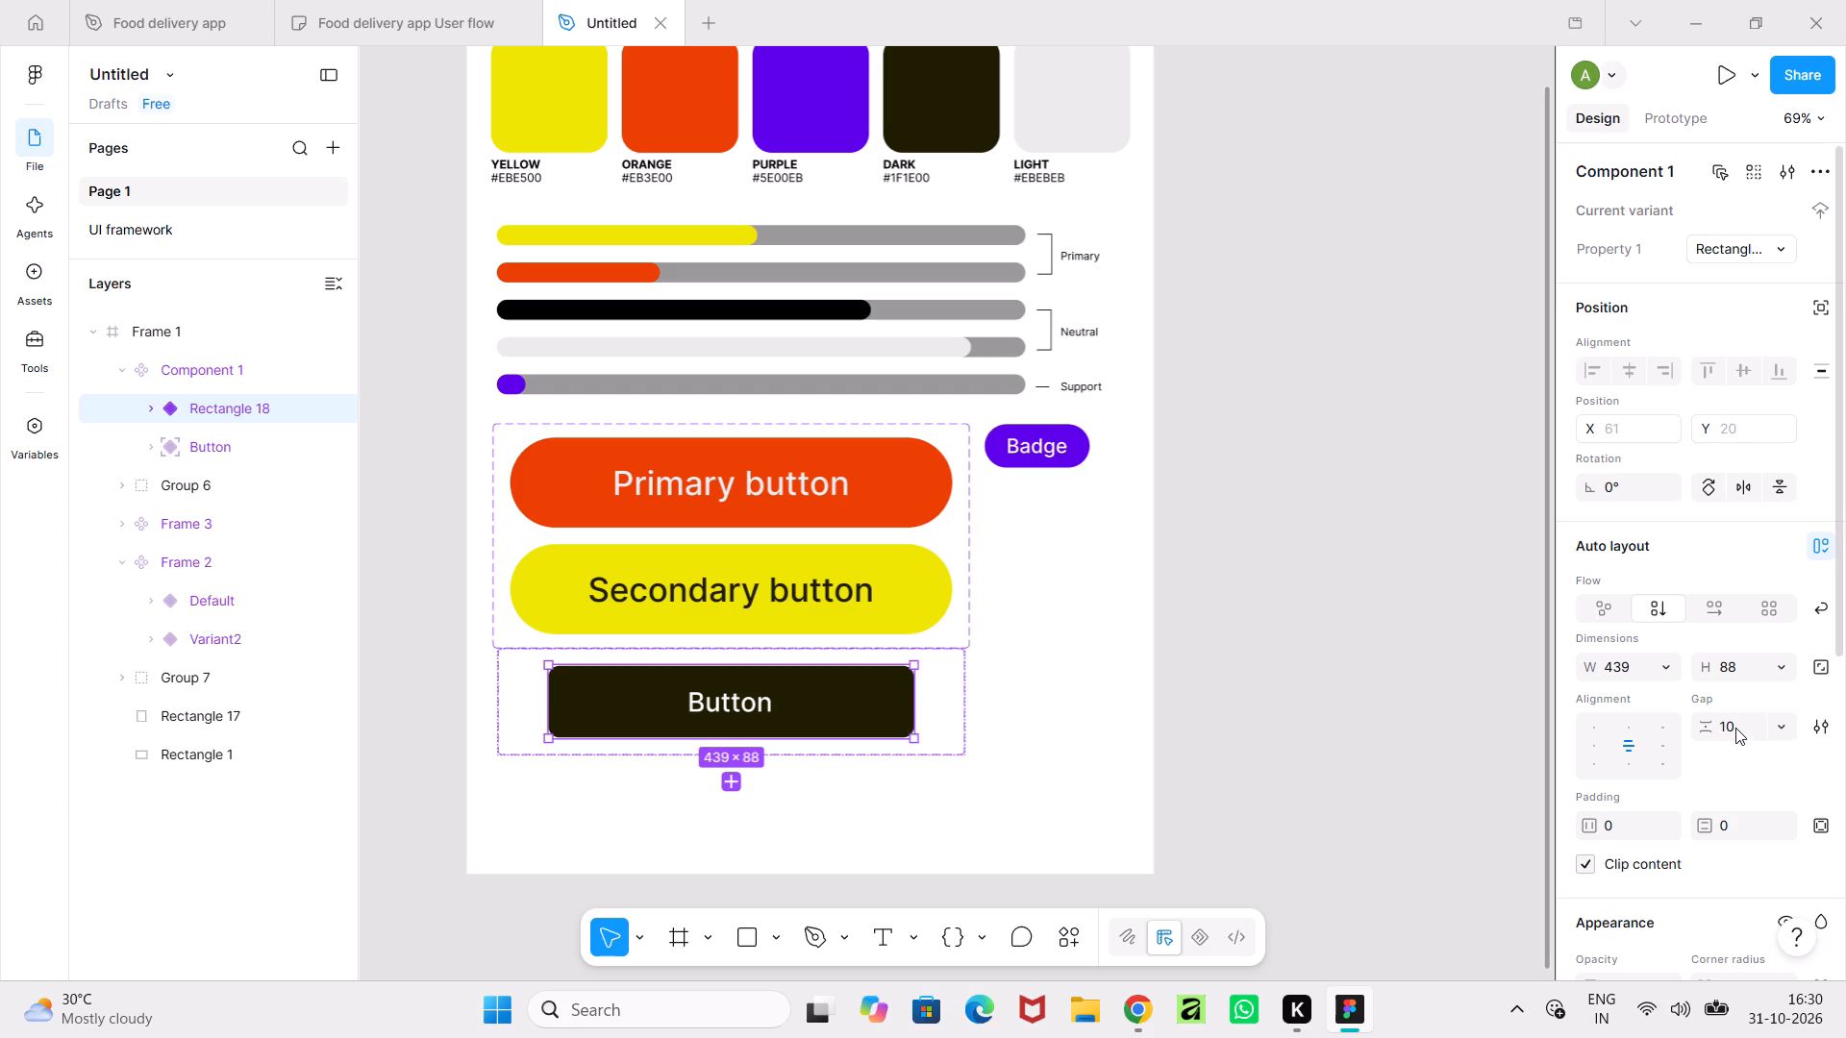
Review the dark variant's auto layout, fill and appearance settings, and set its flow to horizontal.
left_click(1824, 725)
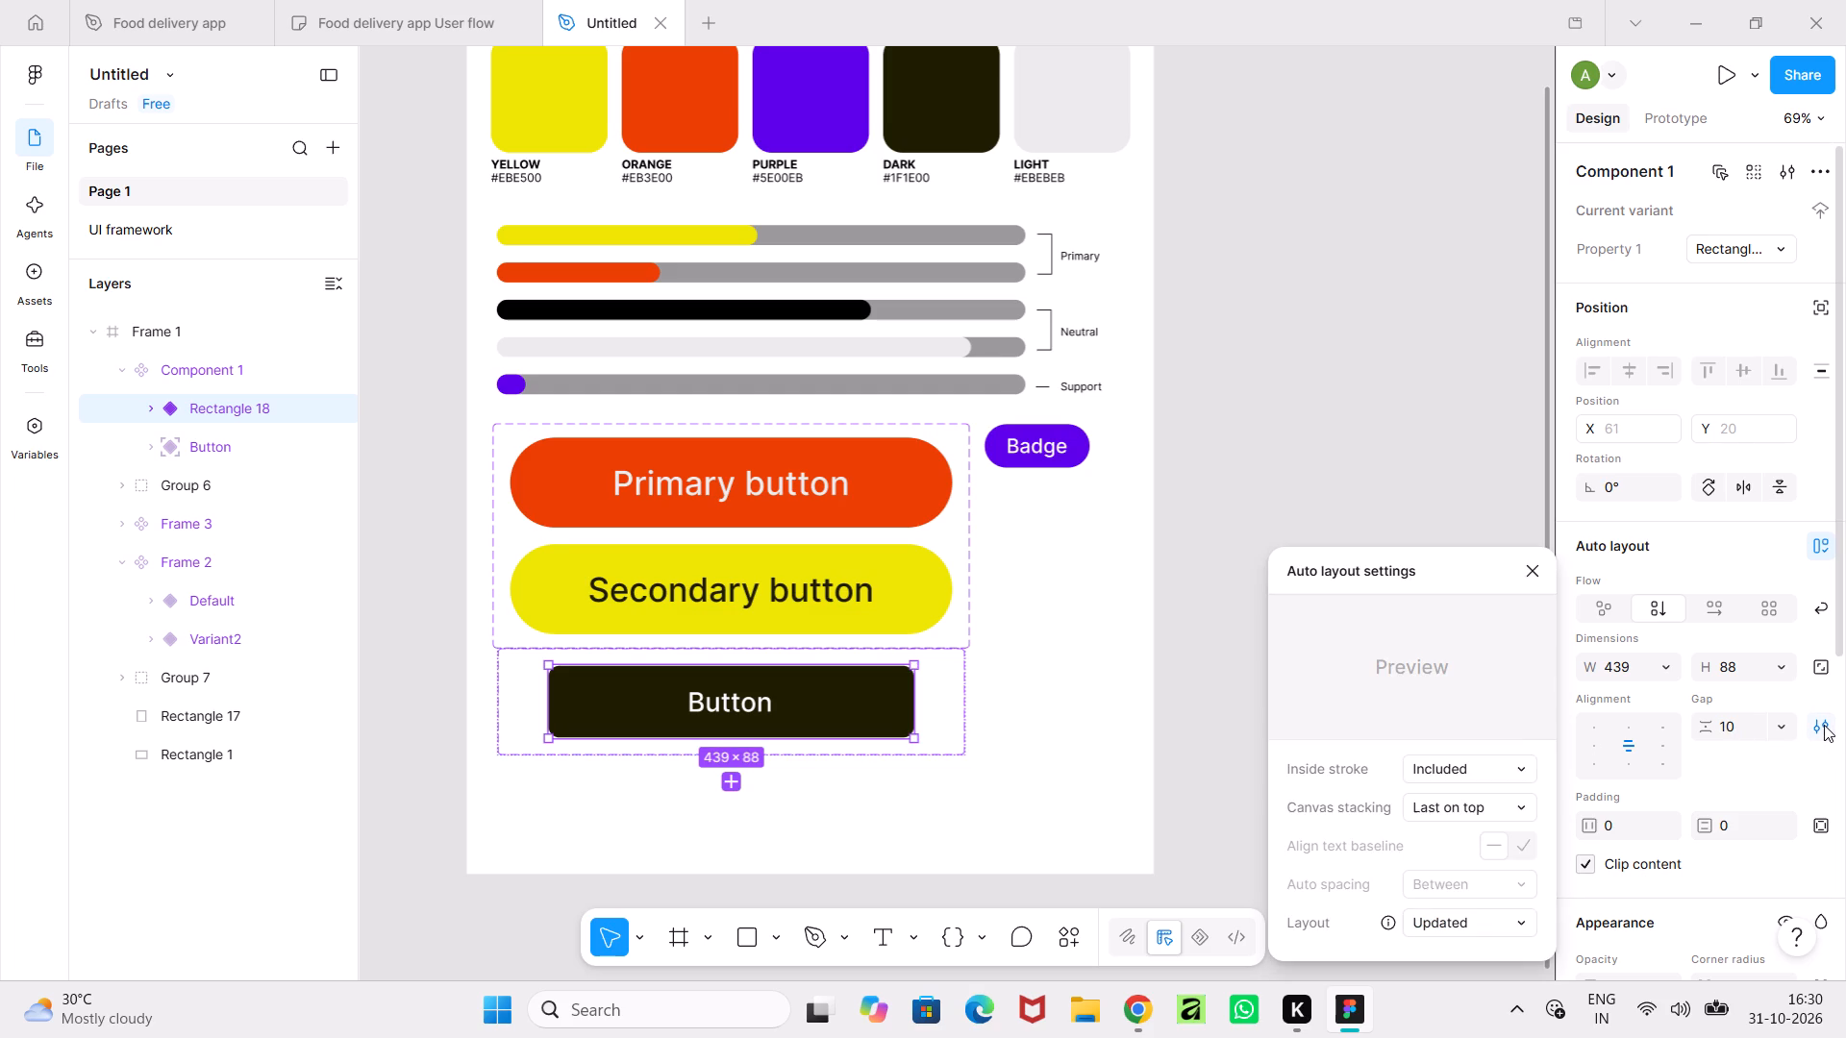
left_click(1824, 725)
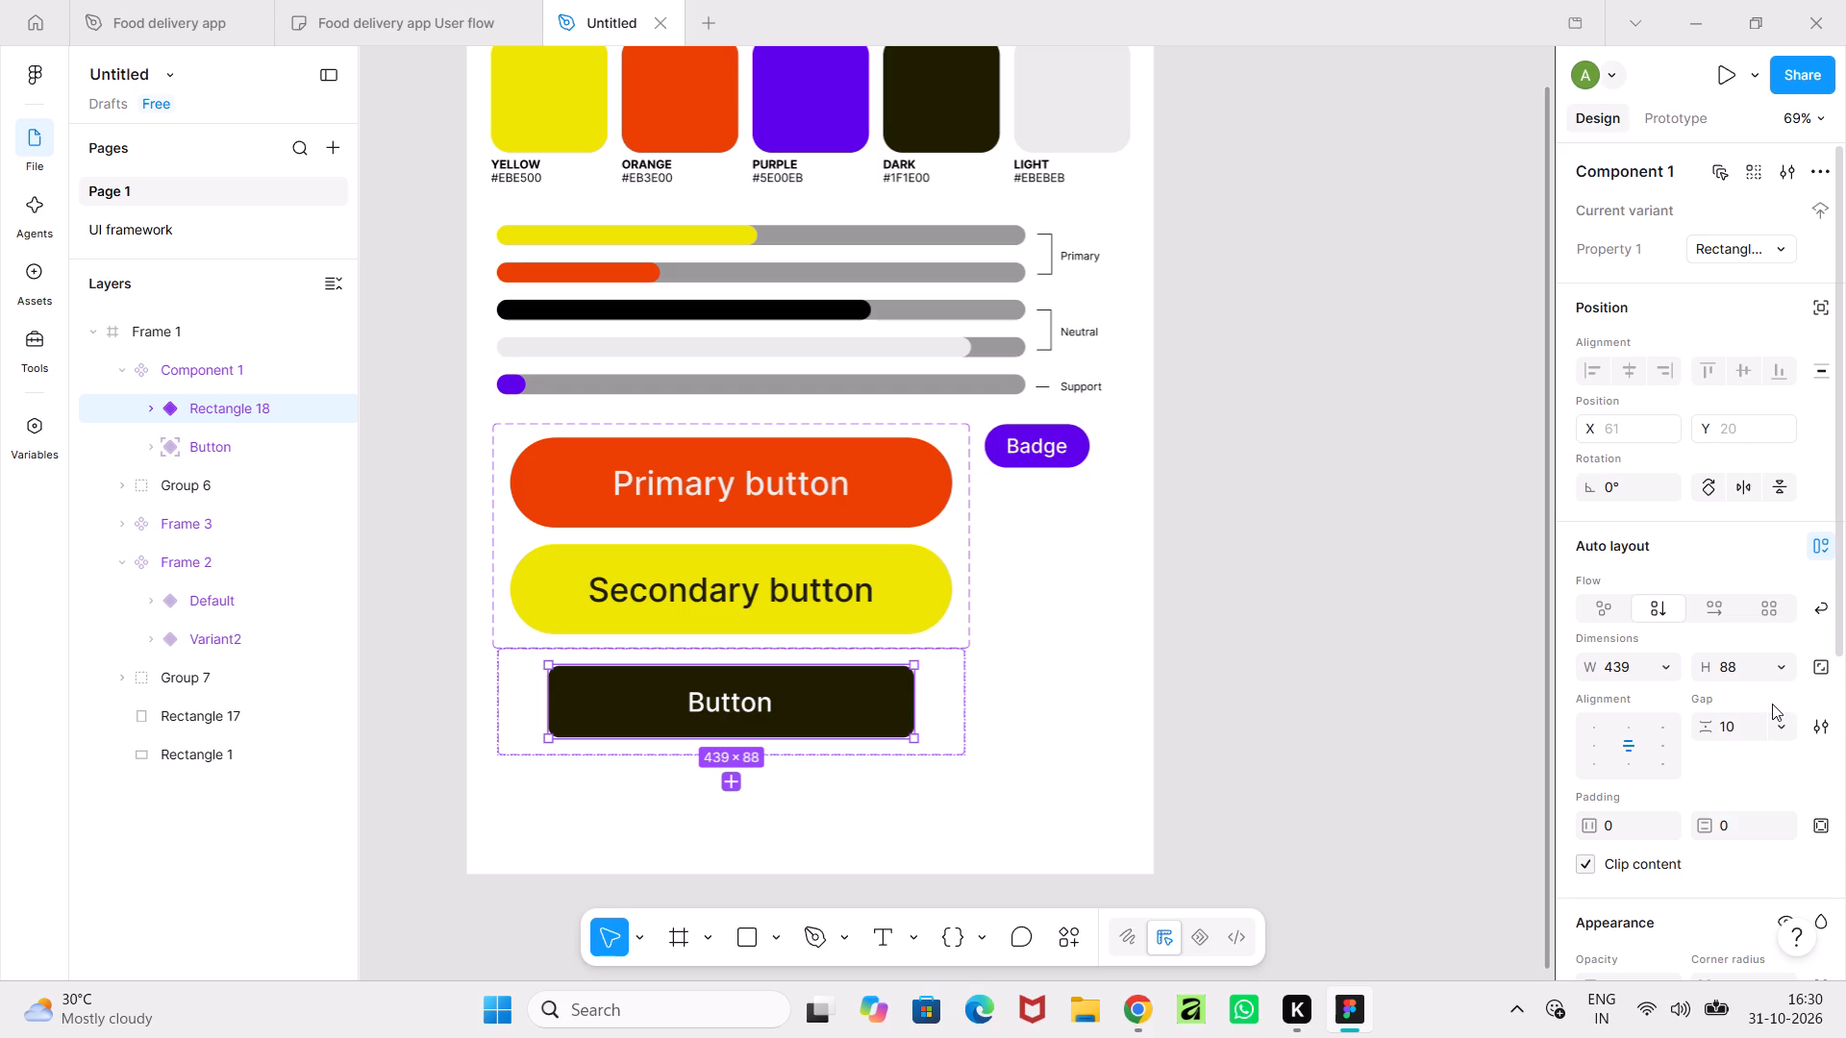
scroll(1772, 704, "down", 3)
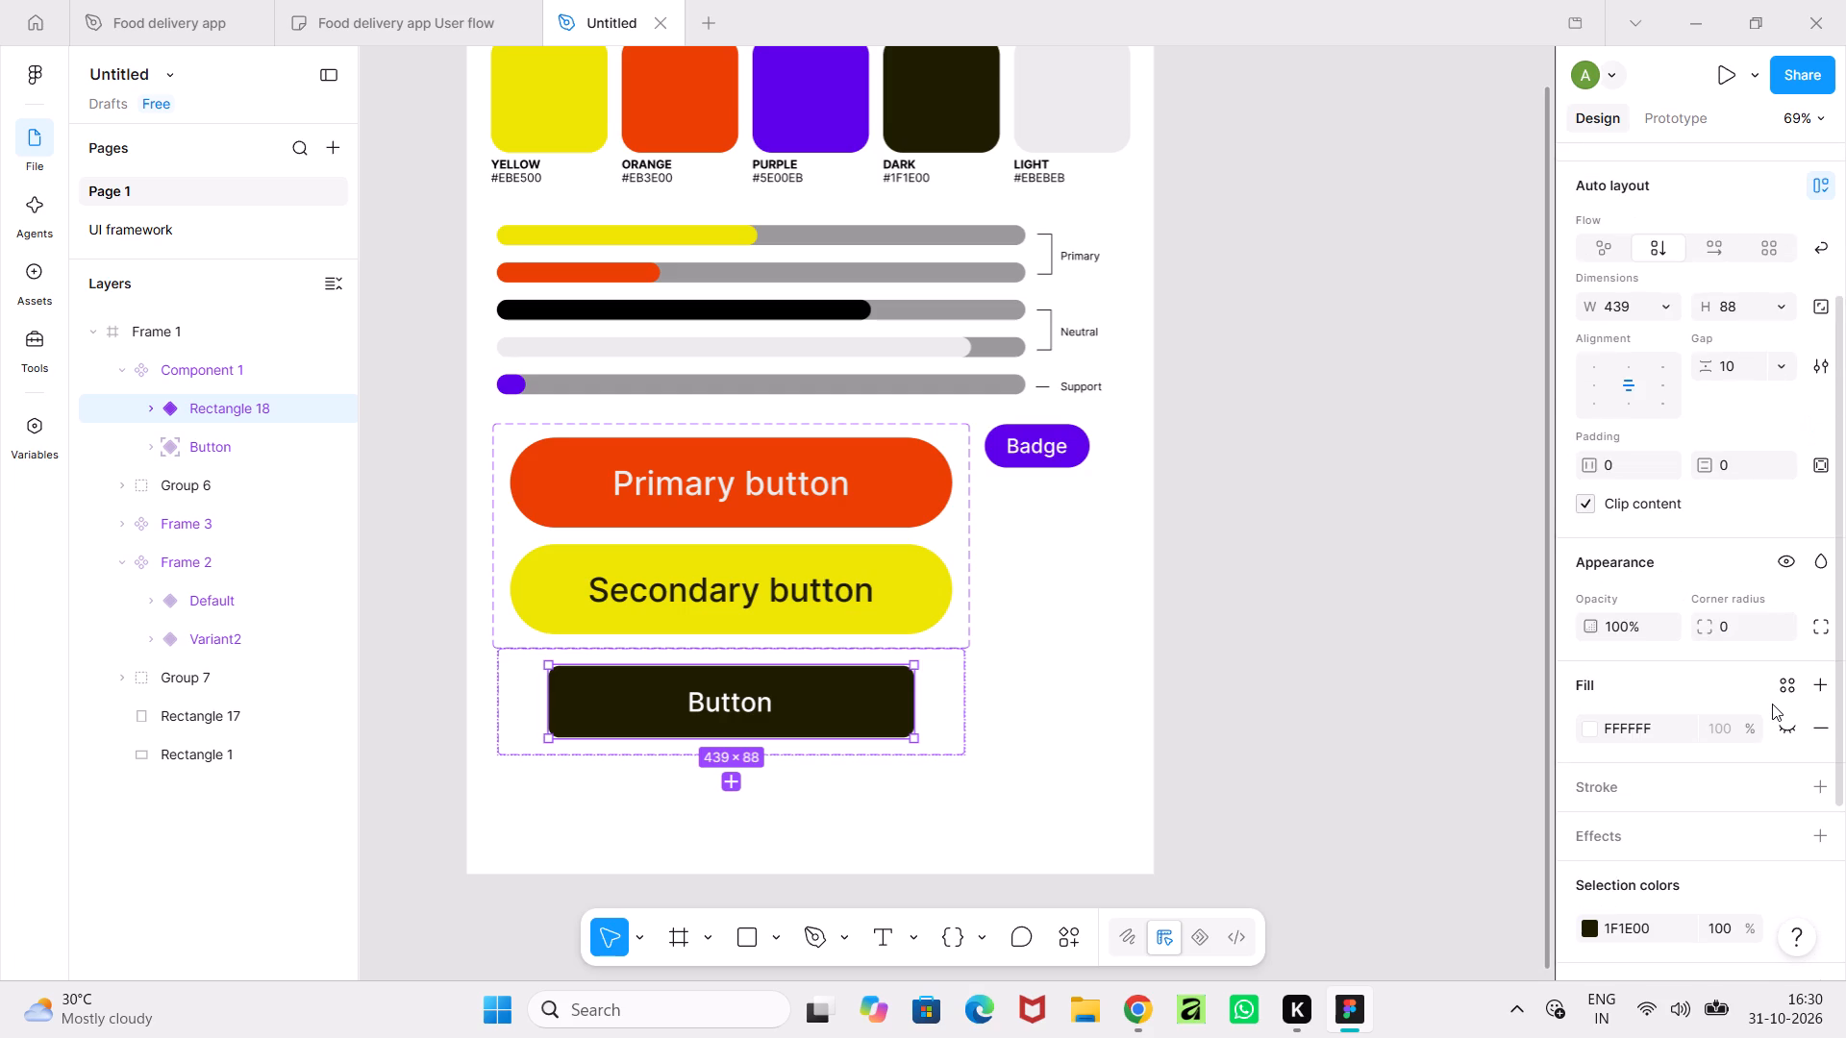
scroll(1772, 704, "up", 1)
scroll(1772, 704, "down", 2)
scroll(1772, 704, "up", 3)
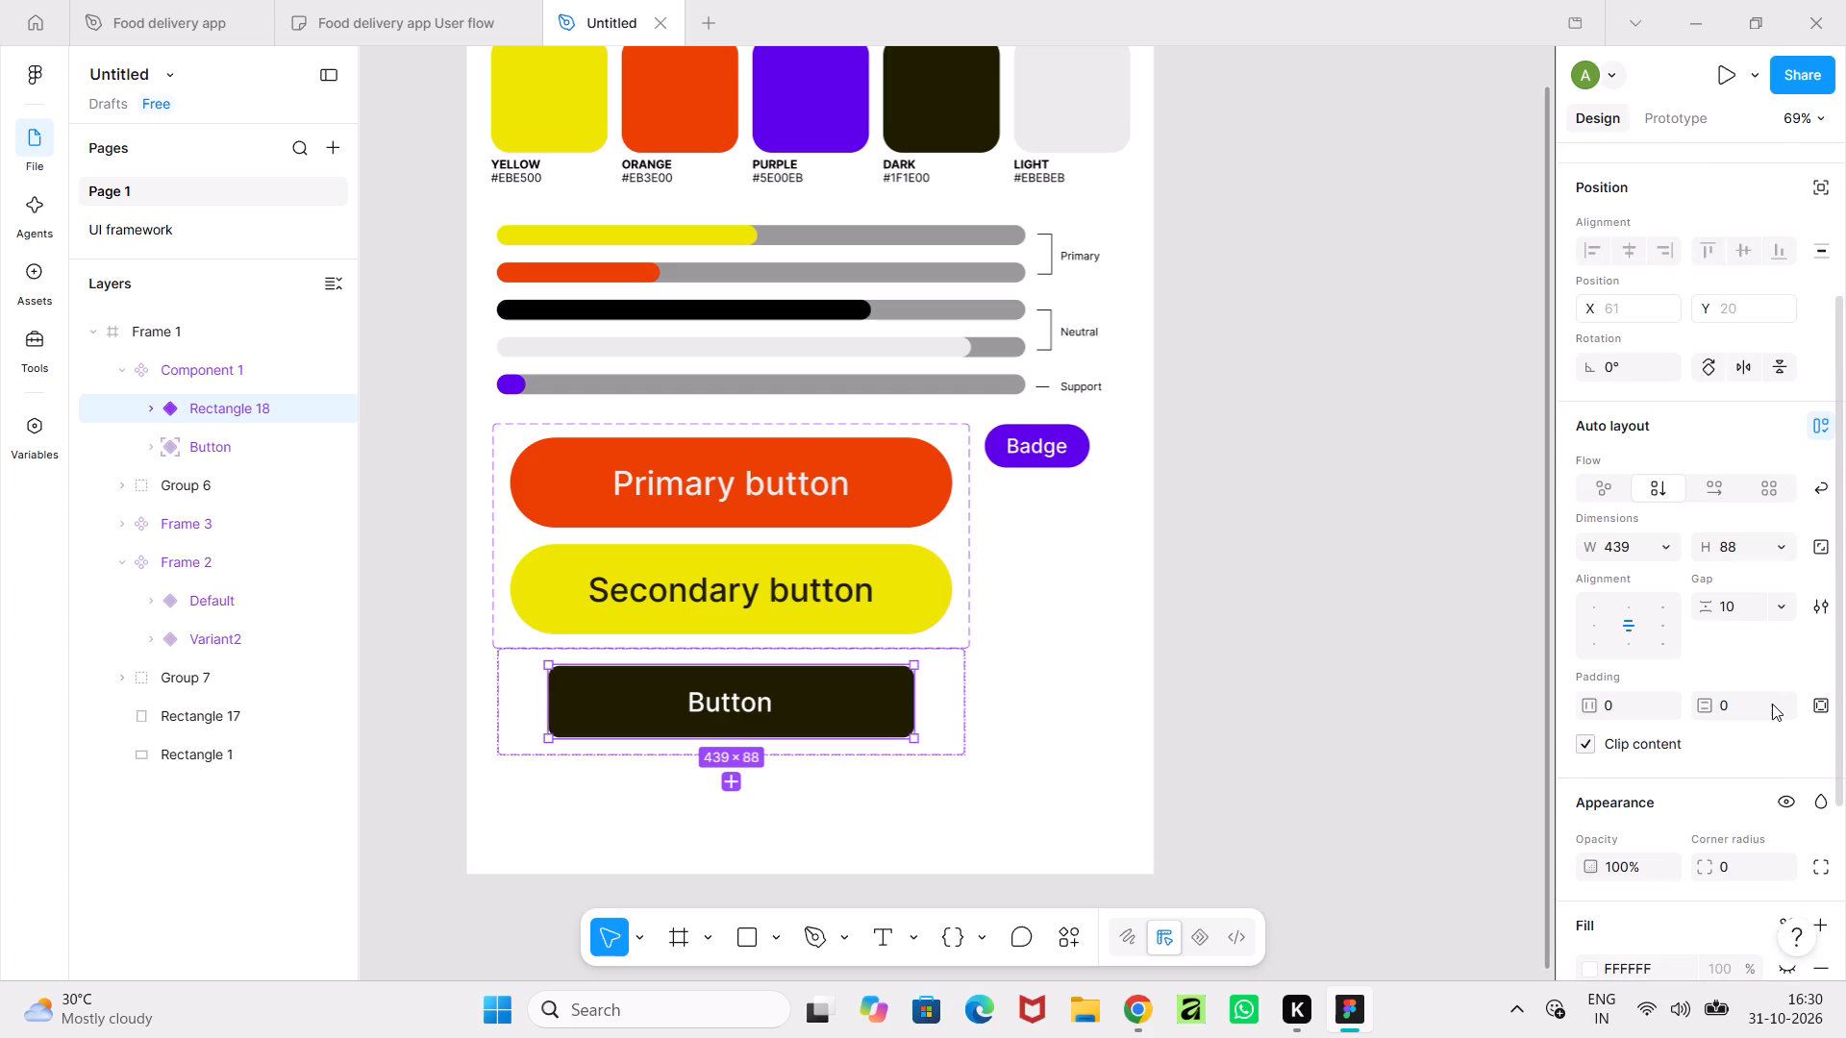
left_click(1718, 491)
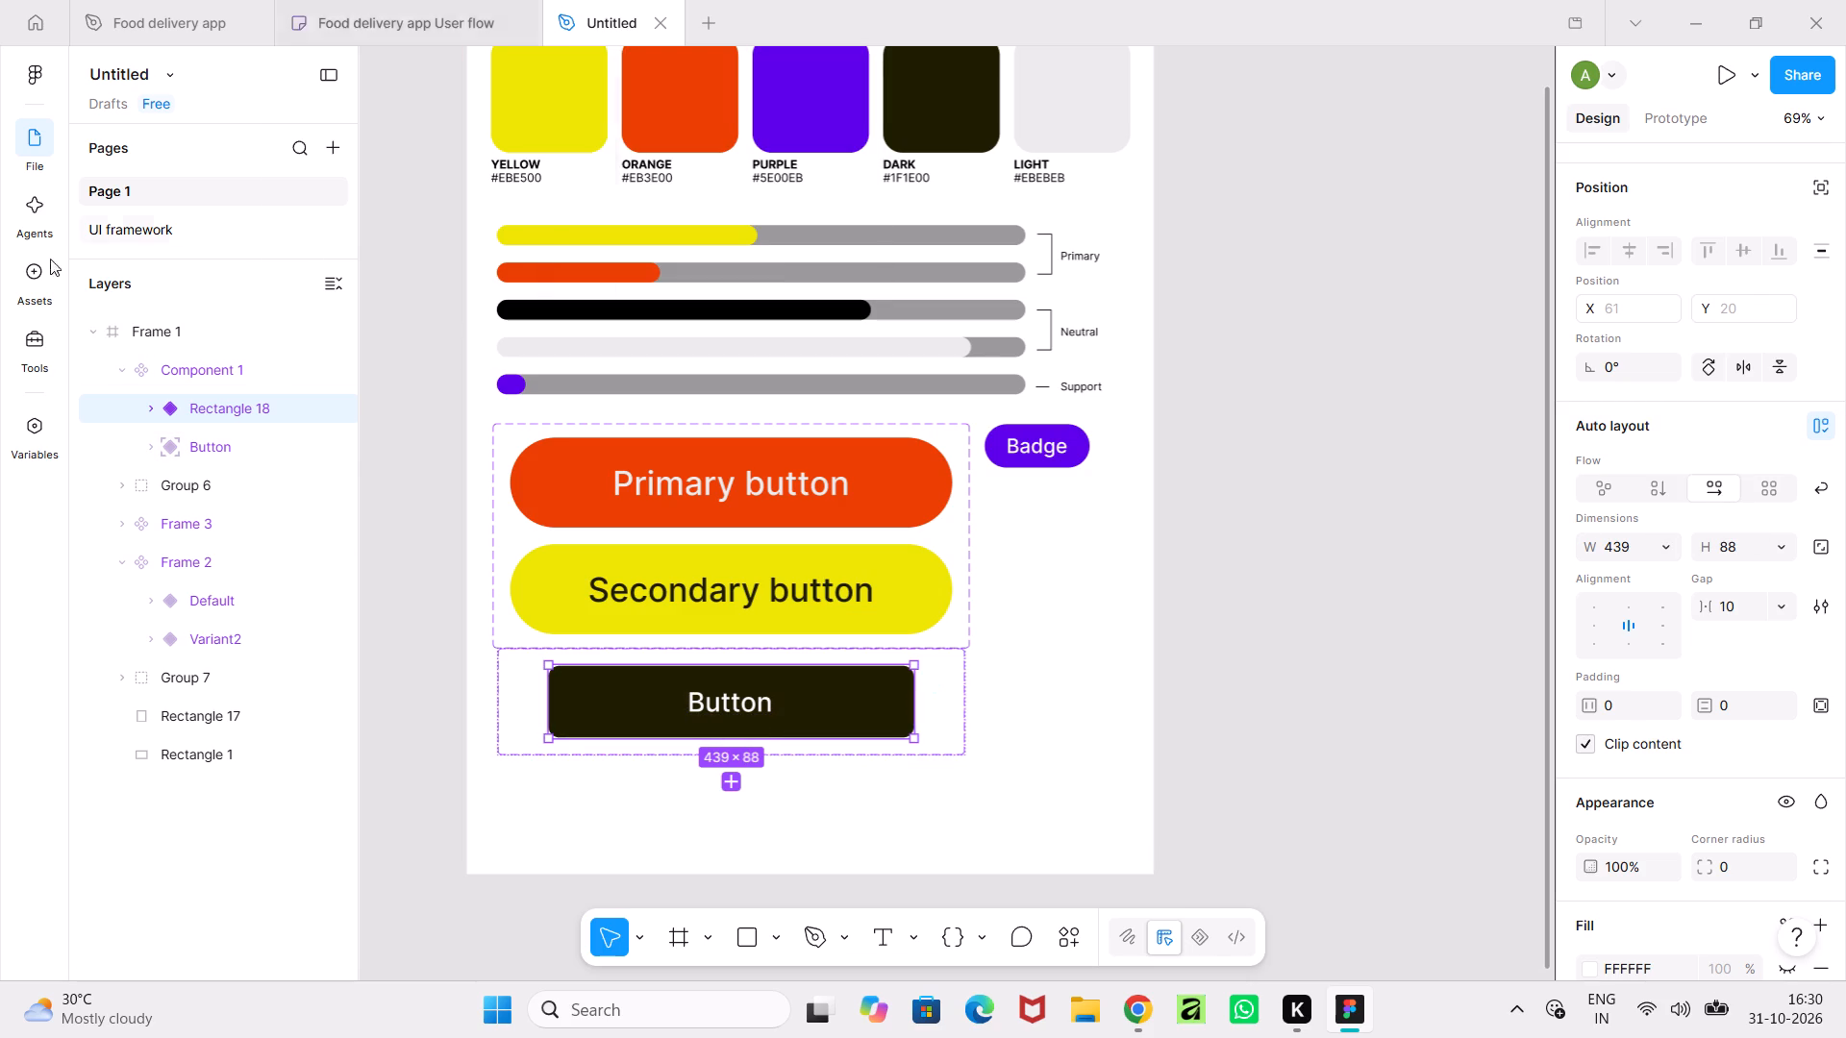
On the UI framework page, preview Component 1 among the assets created in this file.
left_click(132, 217)
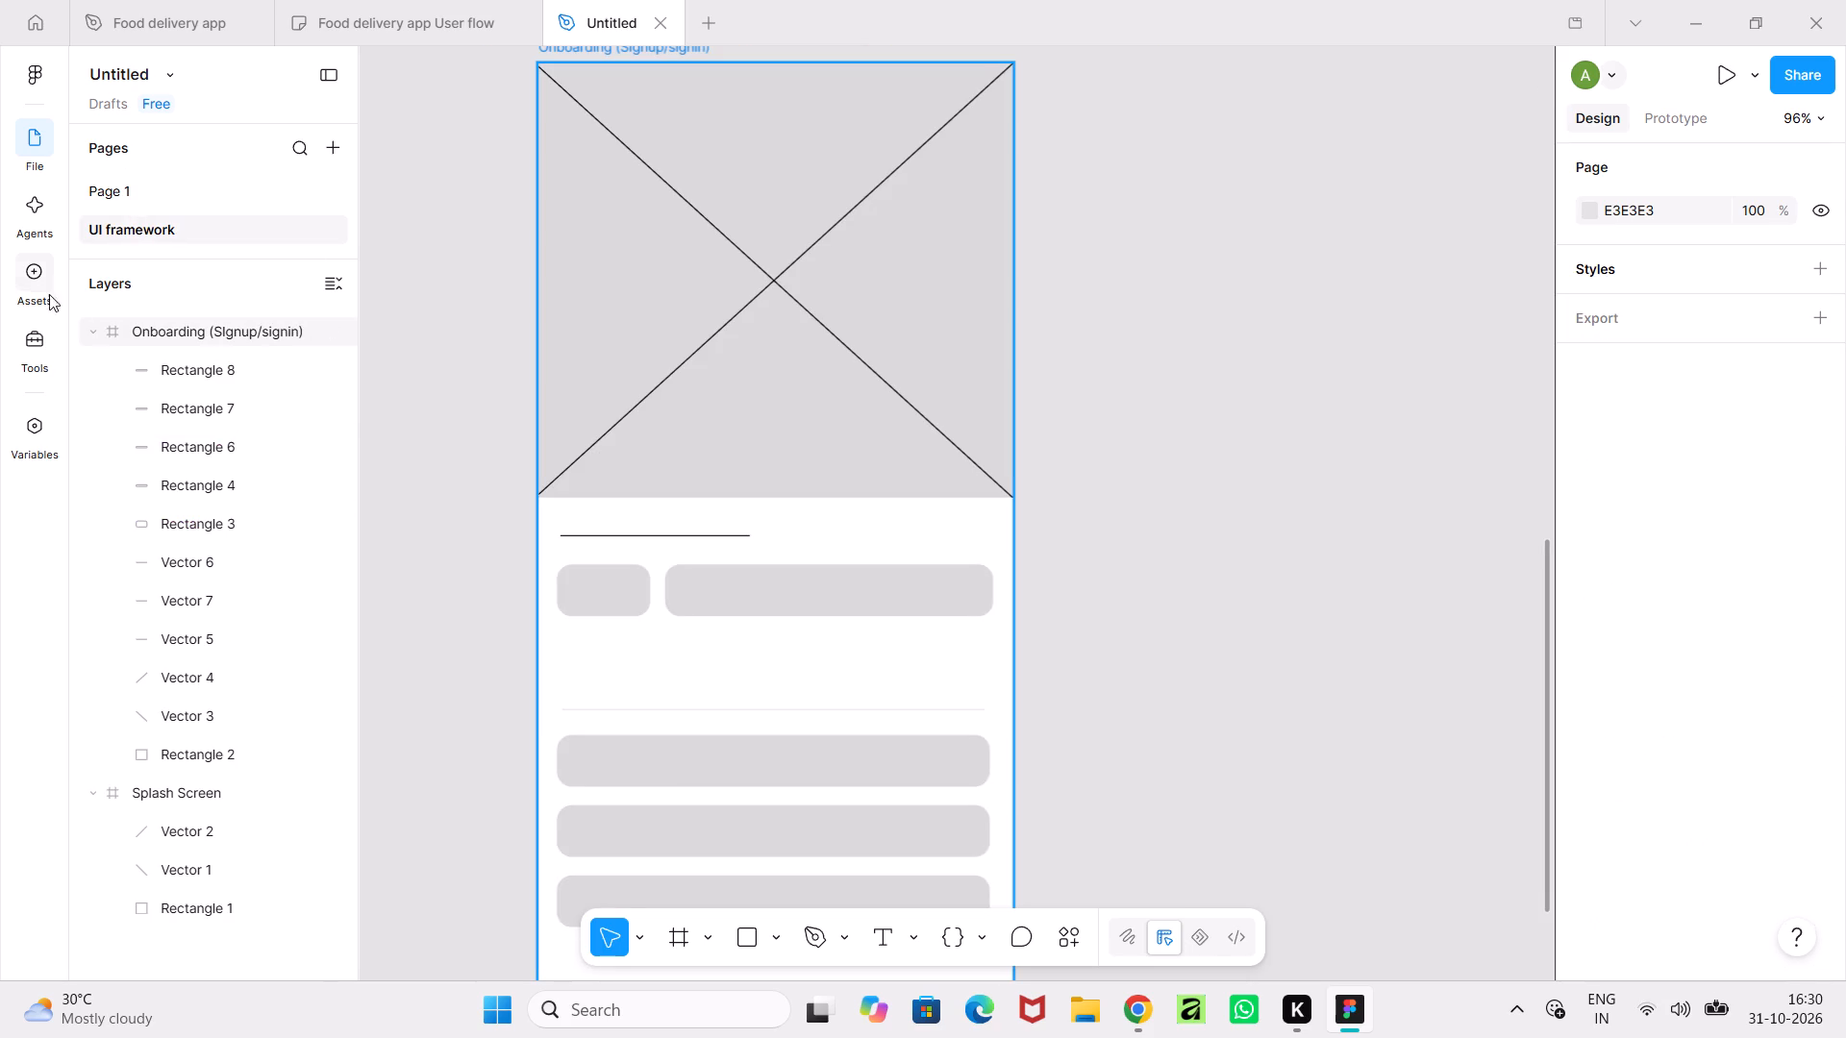
left_click(36, 278)
left_click(127, 285)
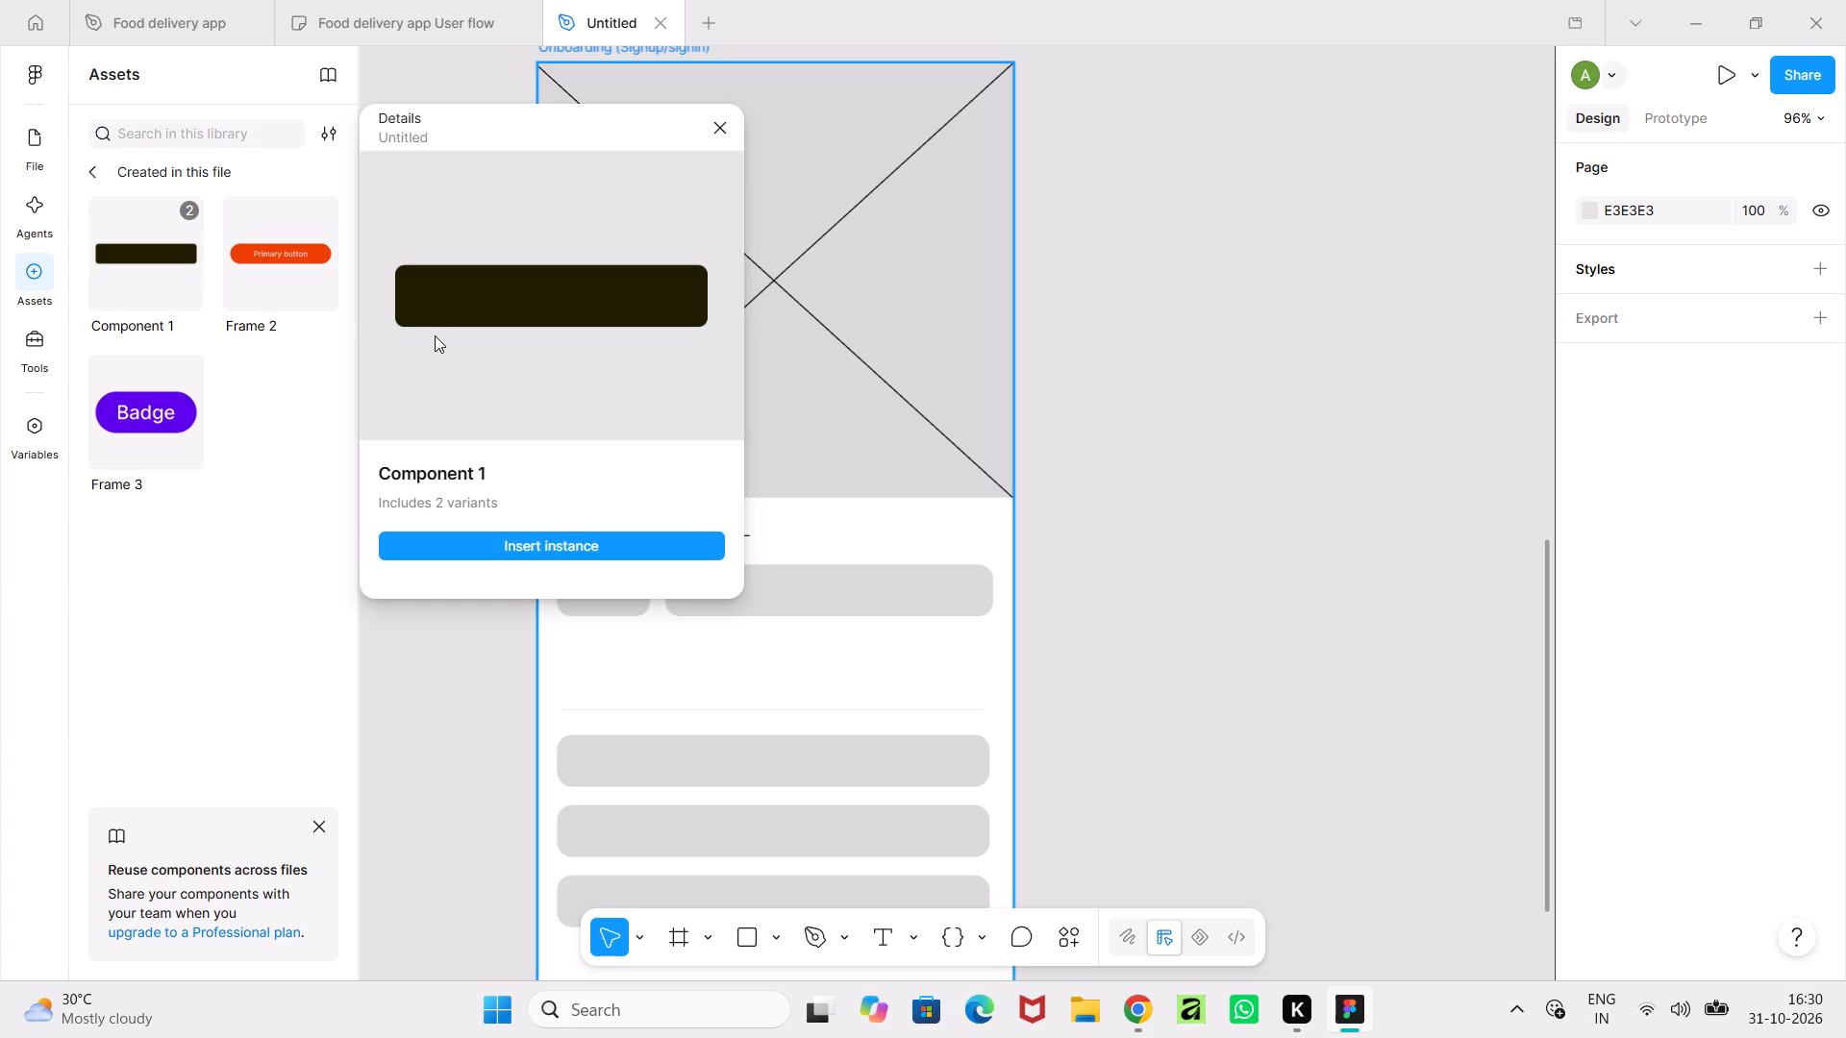
left_click(435, 335)
left_click(1344, 693)
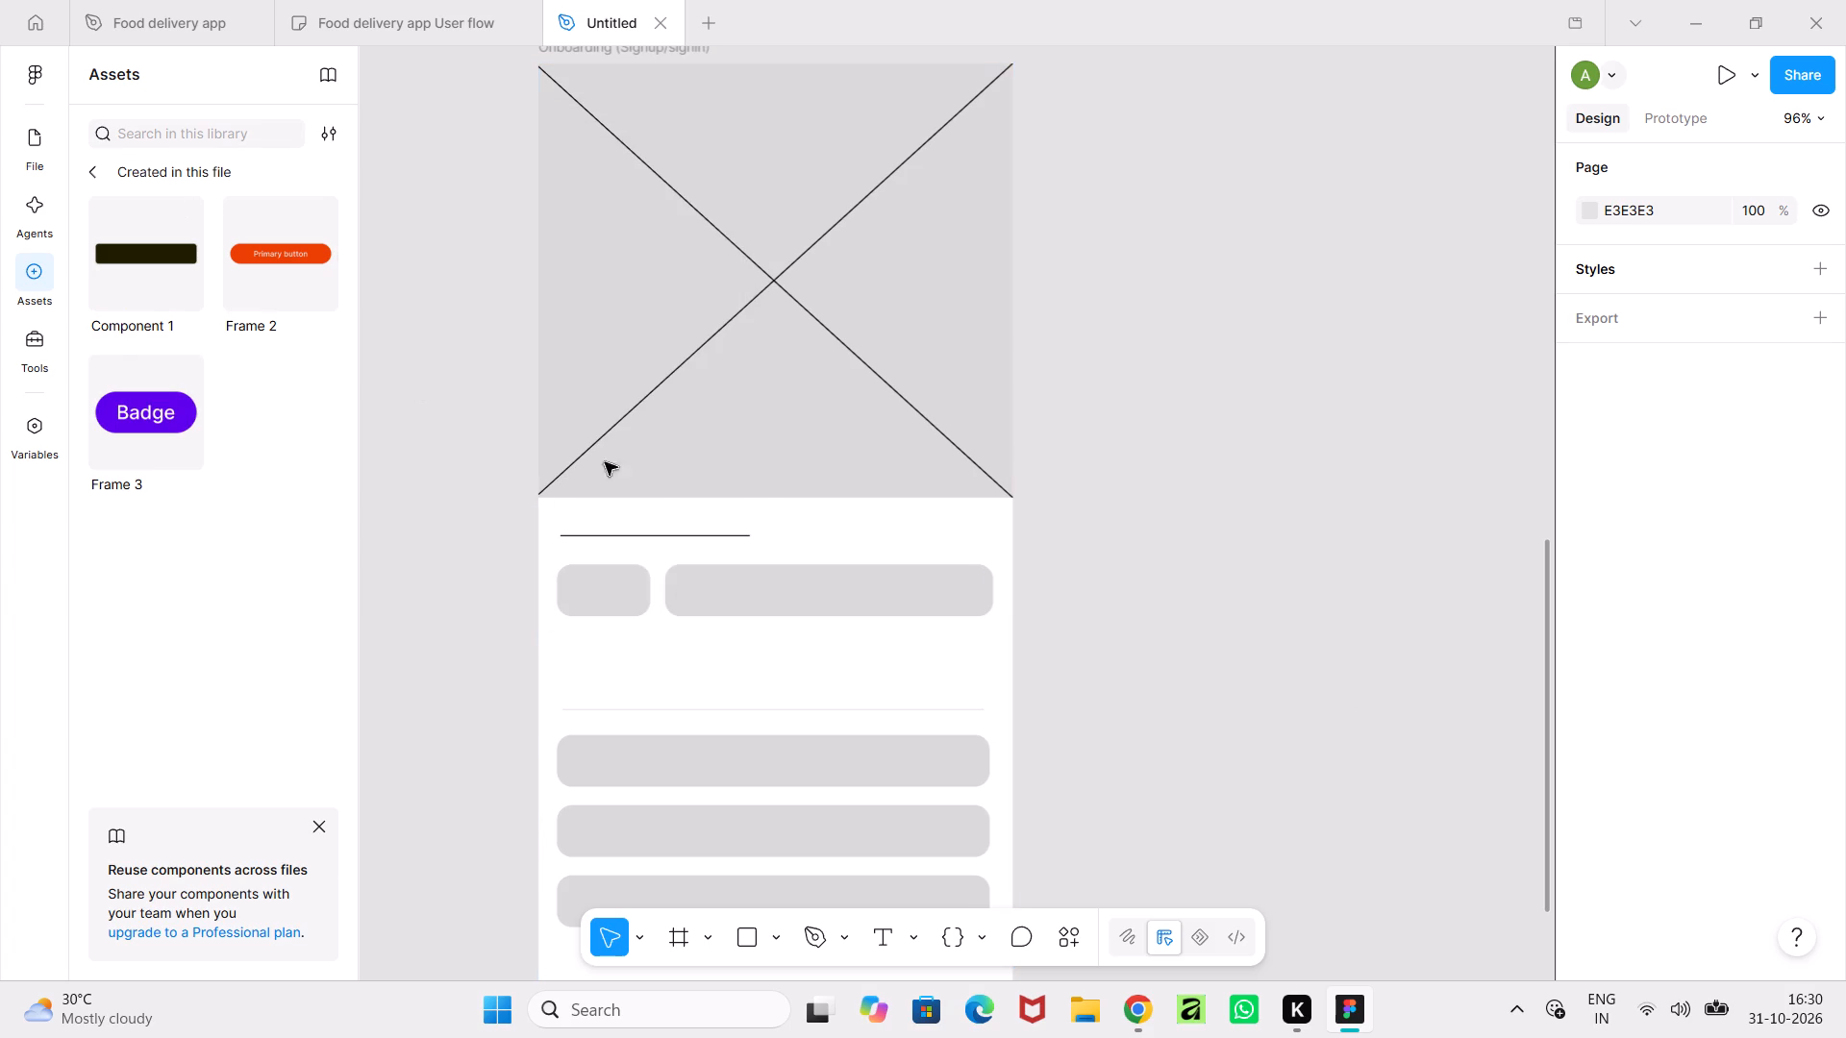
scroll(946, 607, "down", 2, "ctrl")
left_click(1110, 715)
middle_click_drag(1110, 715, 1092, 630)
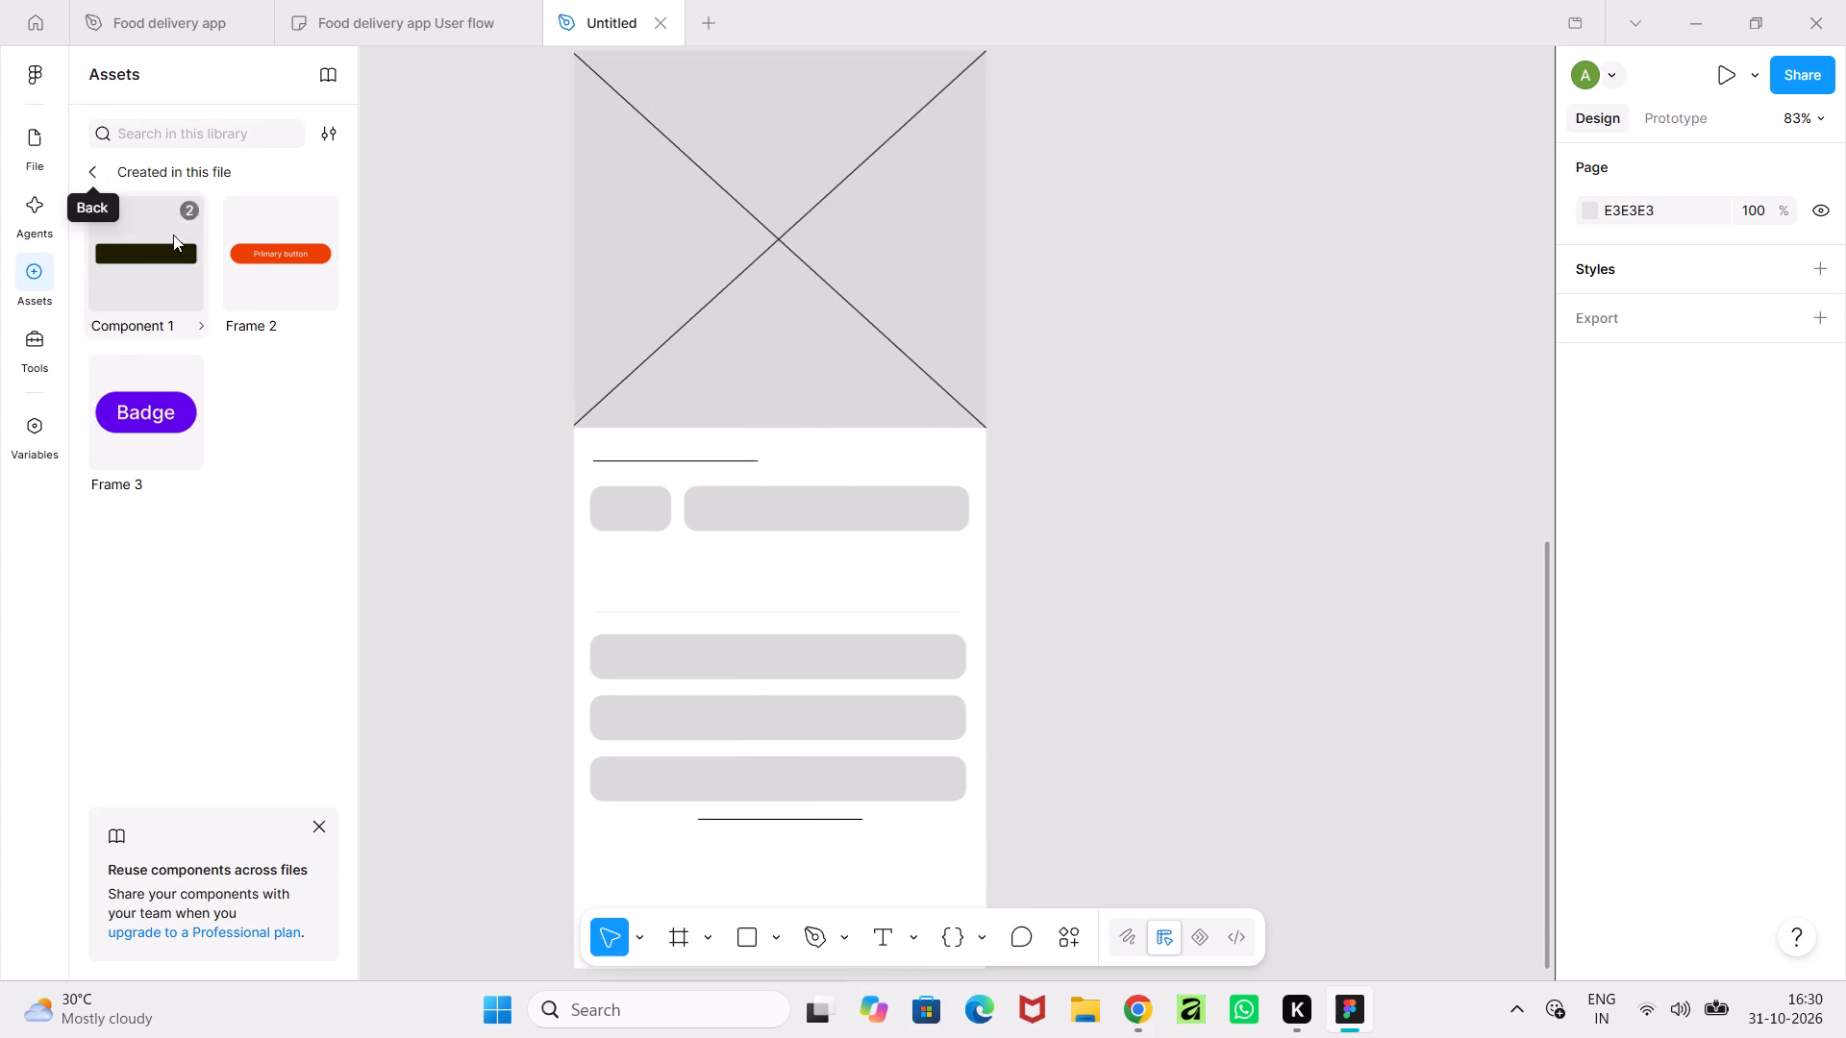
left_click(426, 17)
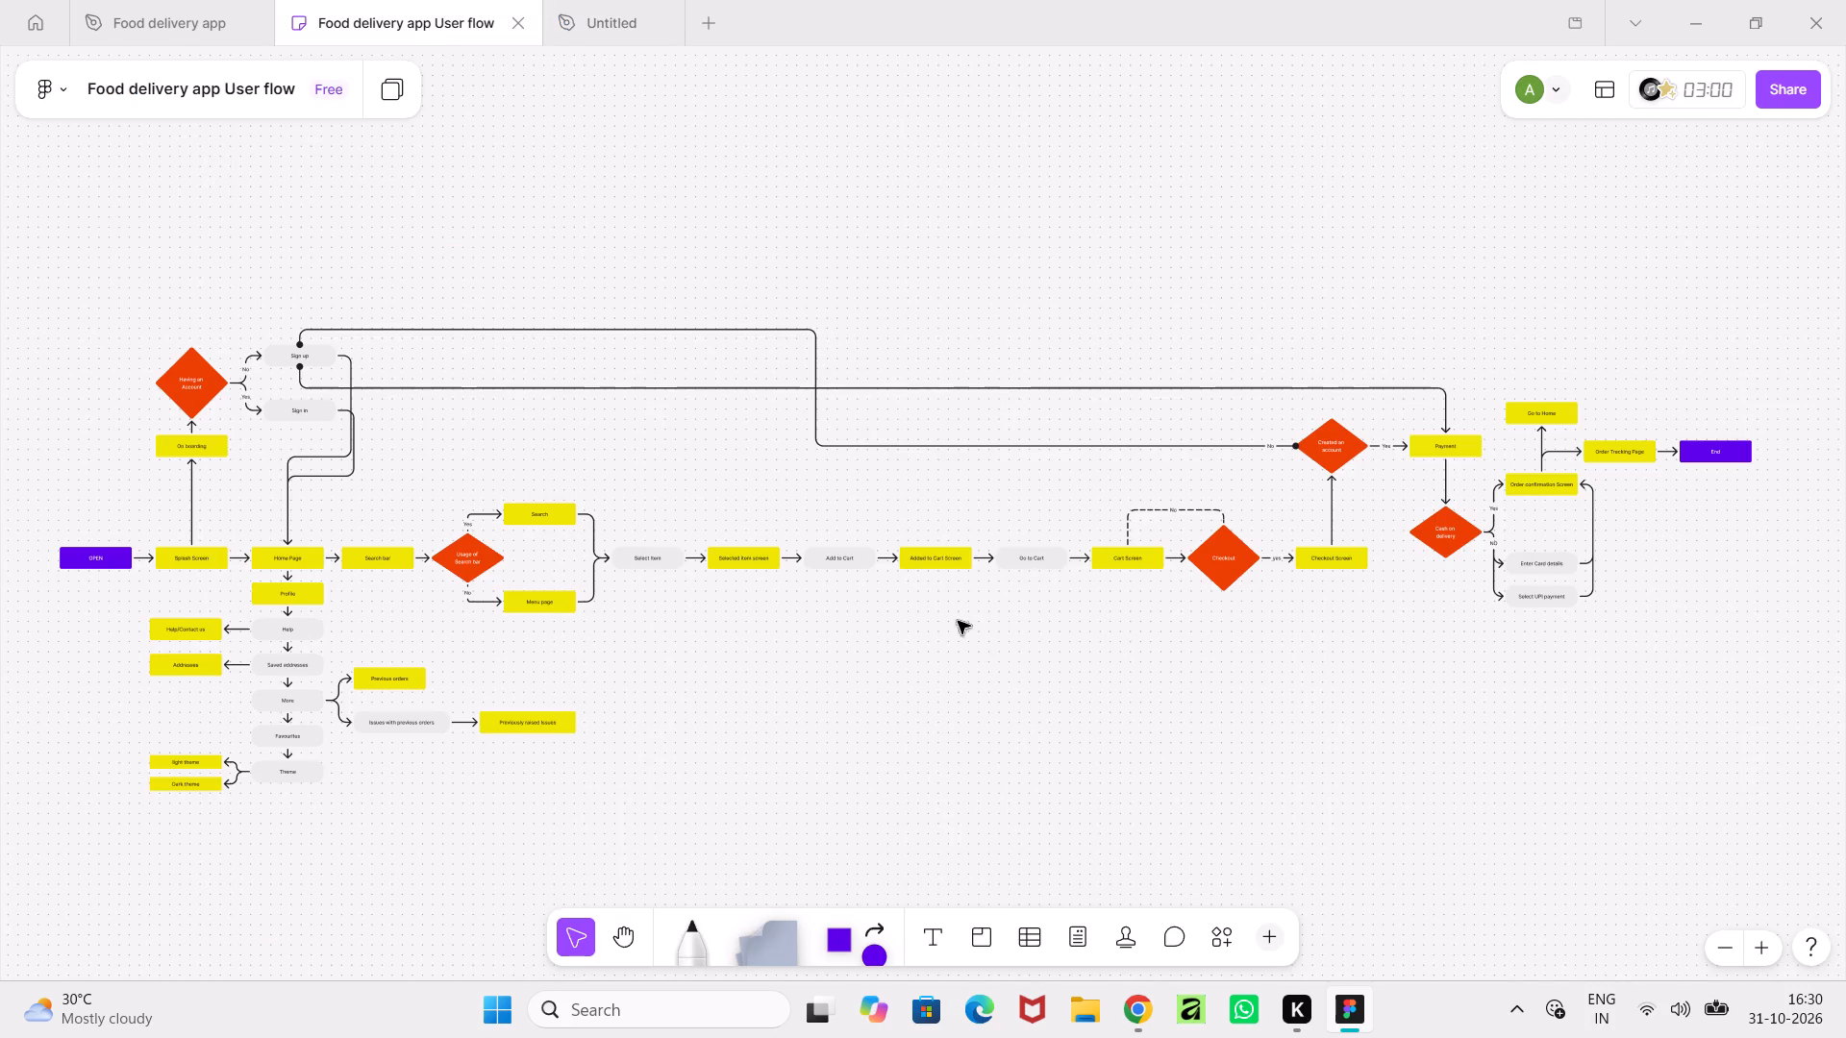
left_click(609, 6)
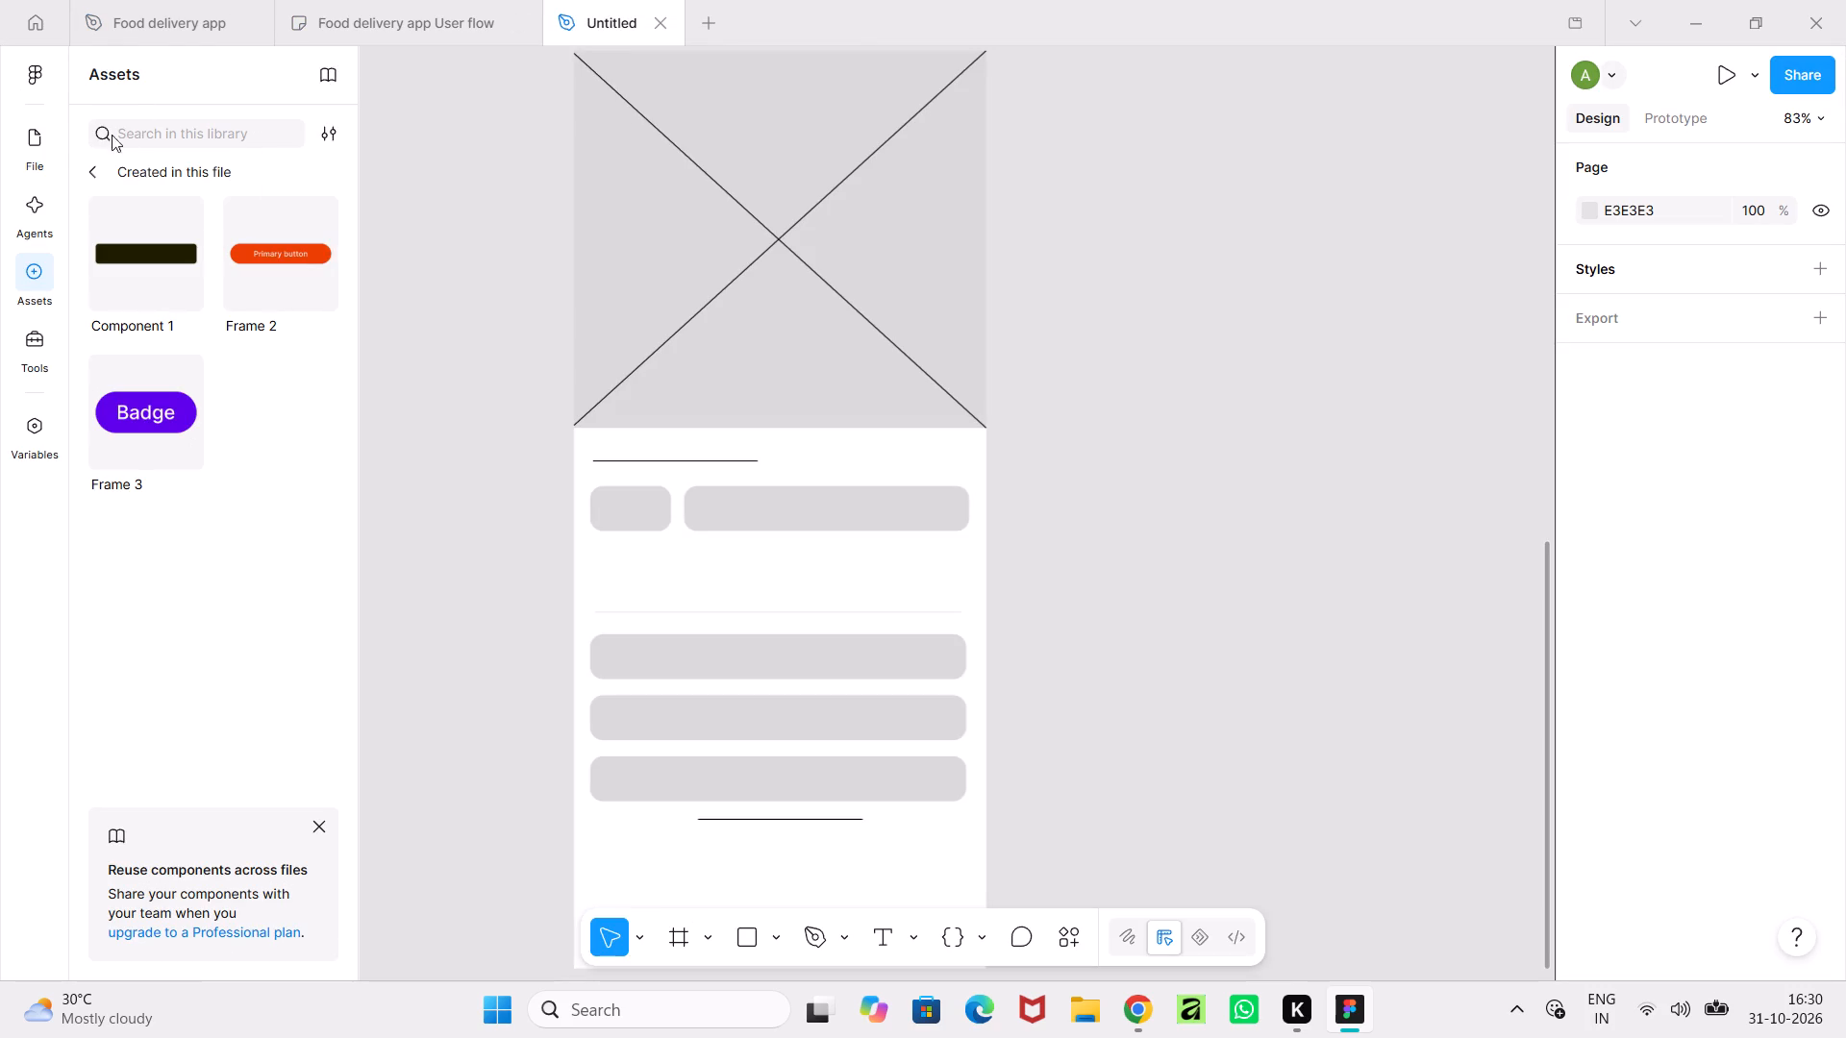
Delete the dark Component 1 set beneath the Secondary button on Page 1.
left_click(43, 147)
left_click(126, 200)
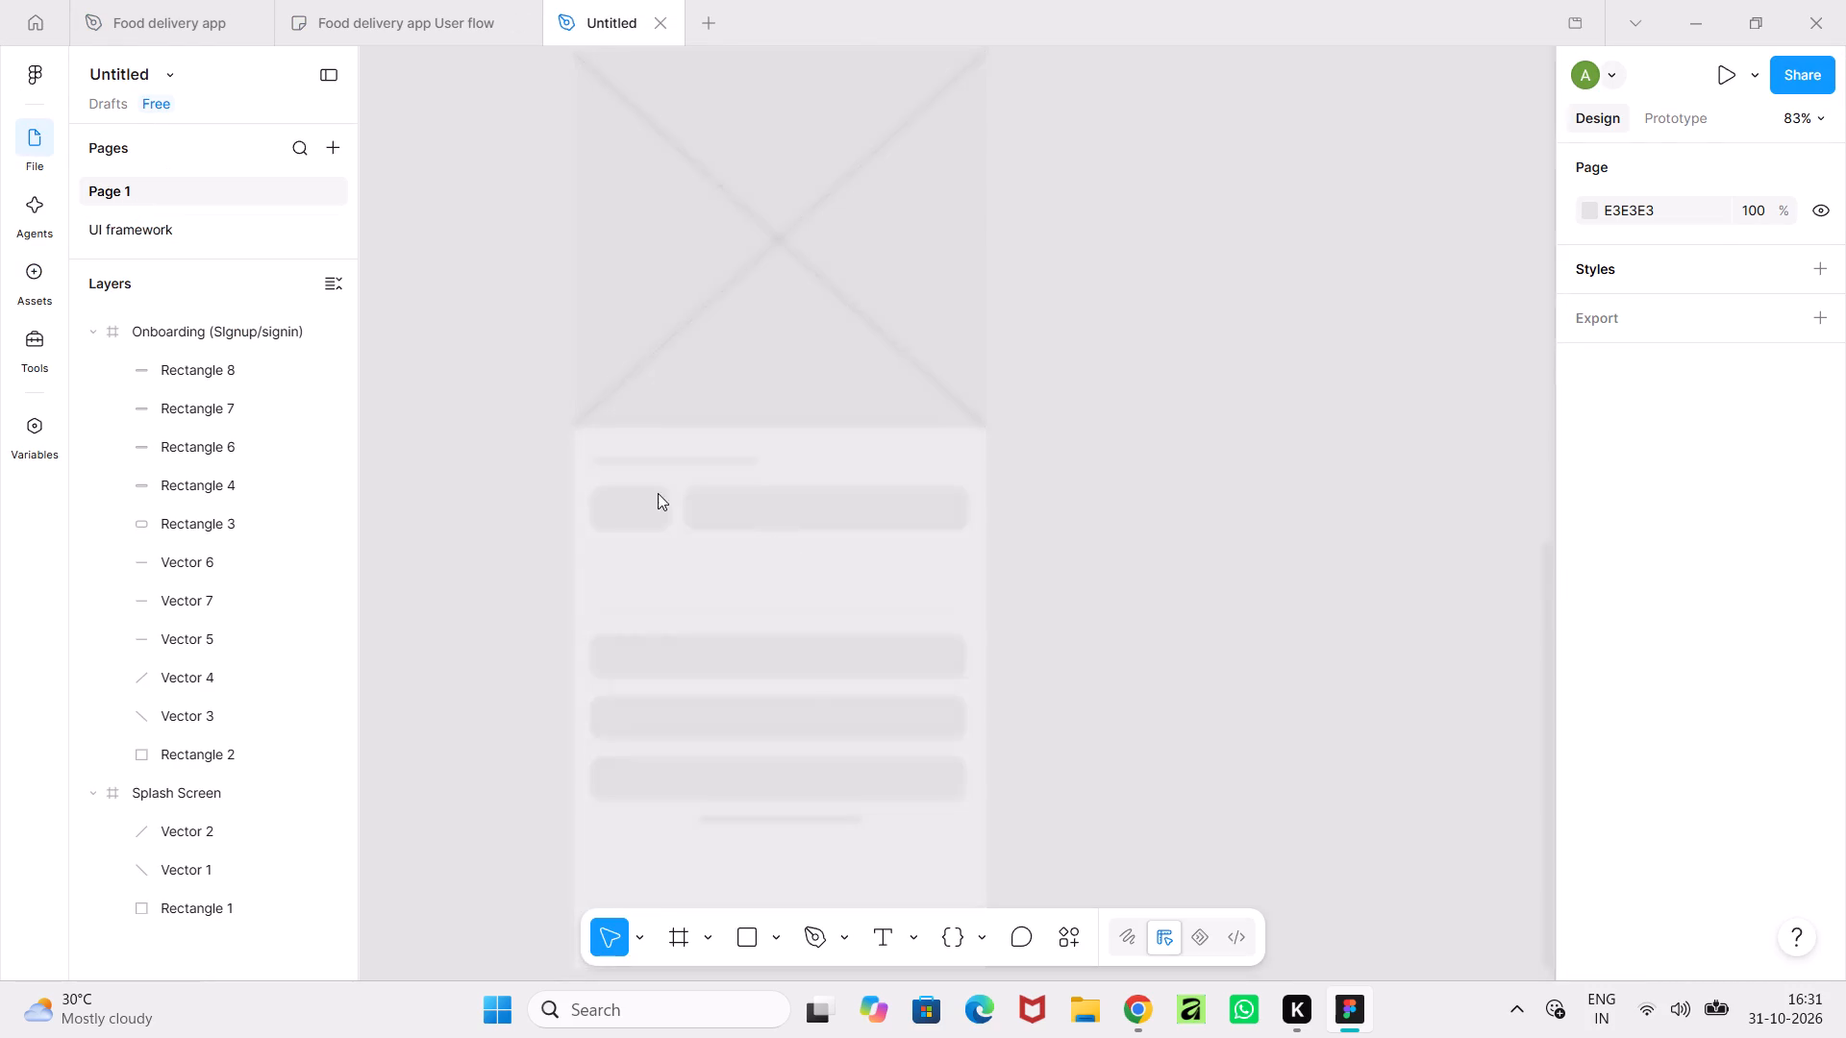
left_click(797, 701)
left_click(959, 743)
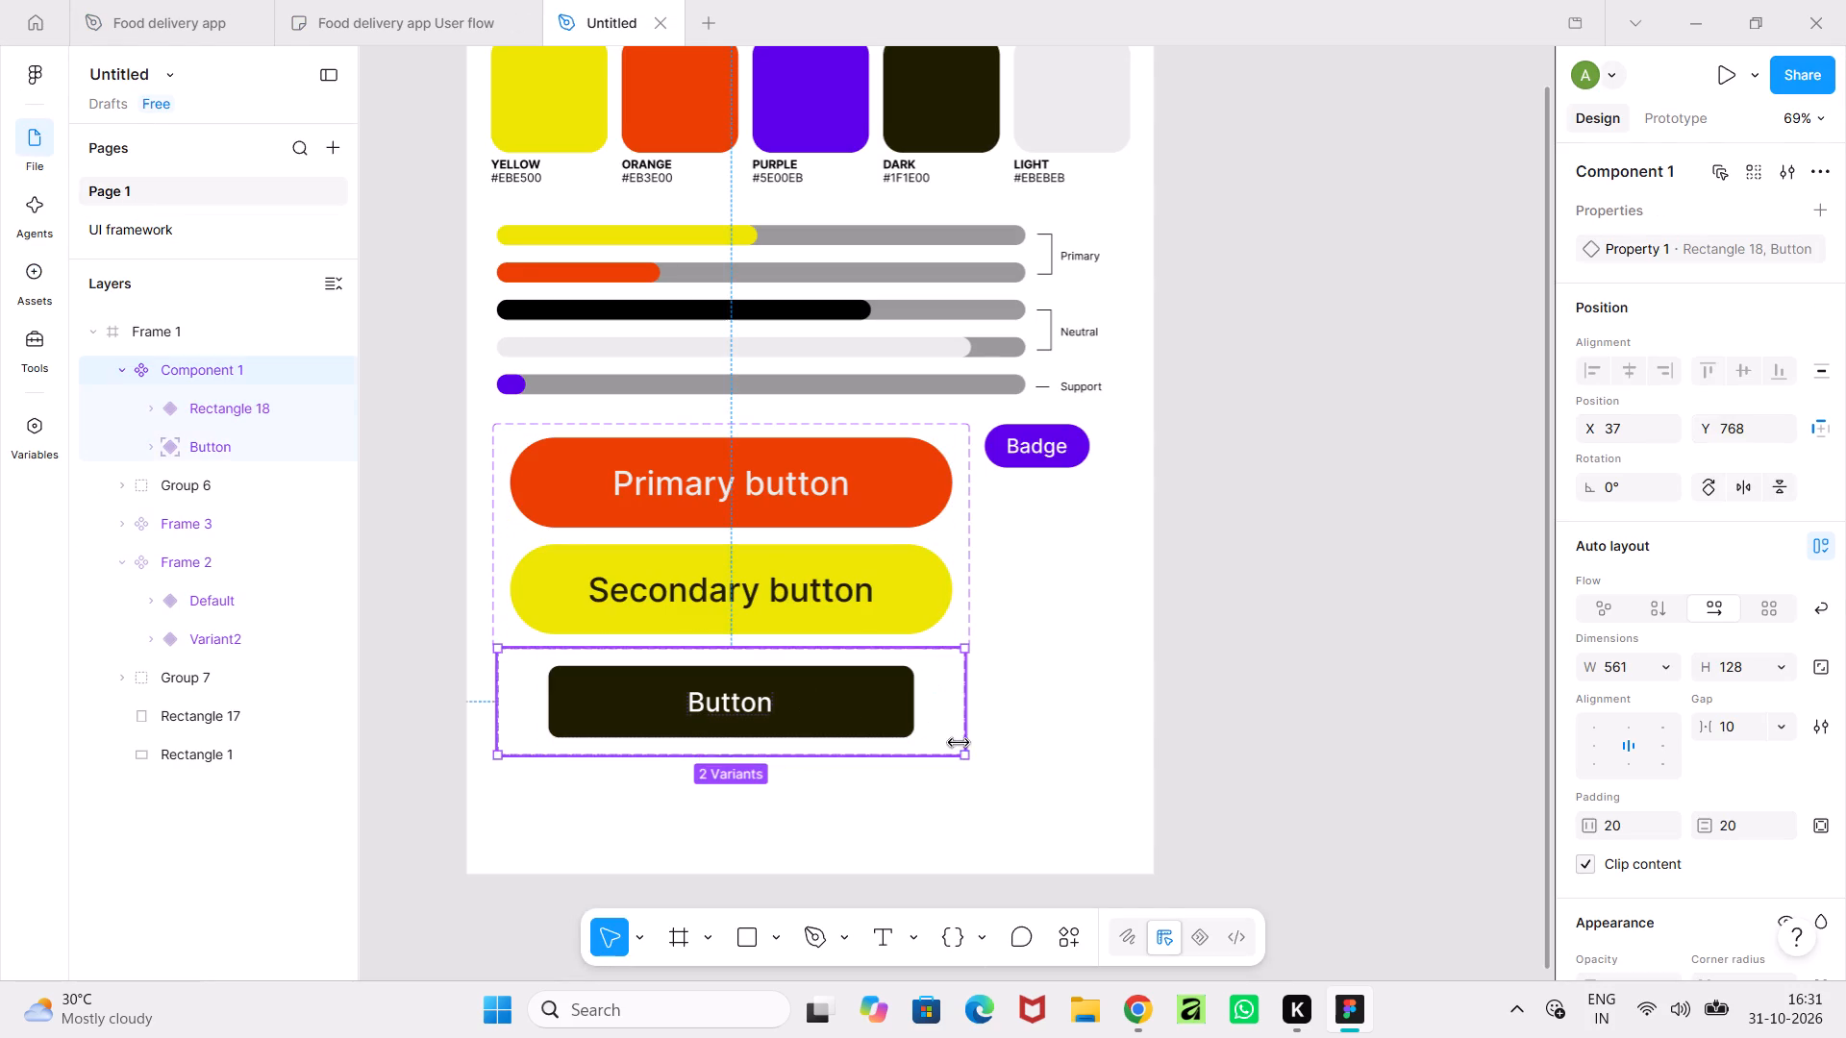
key("Delete")
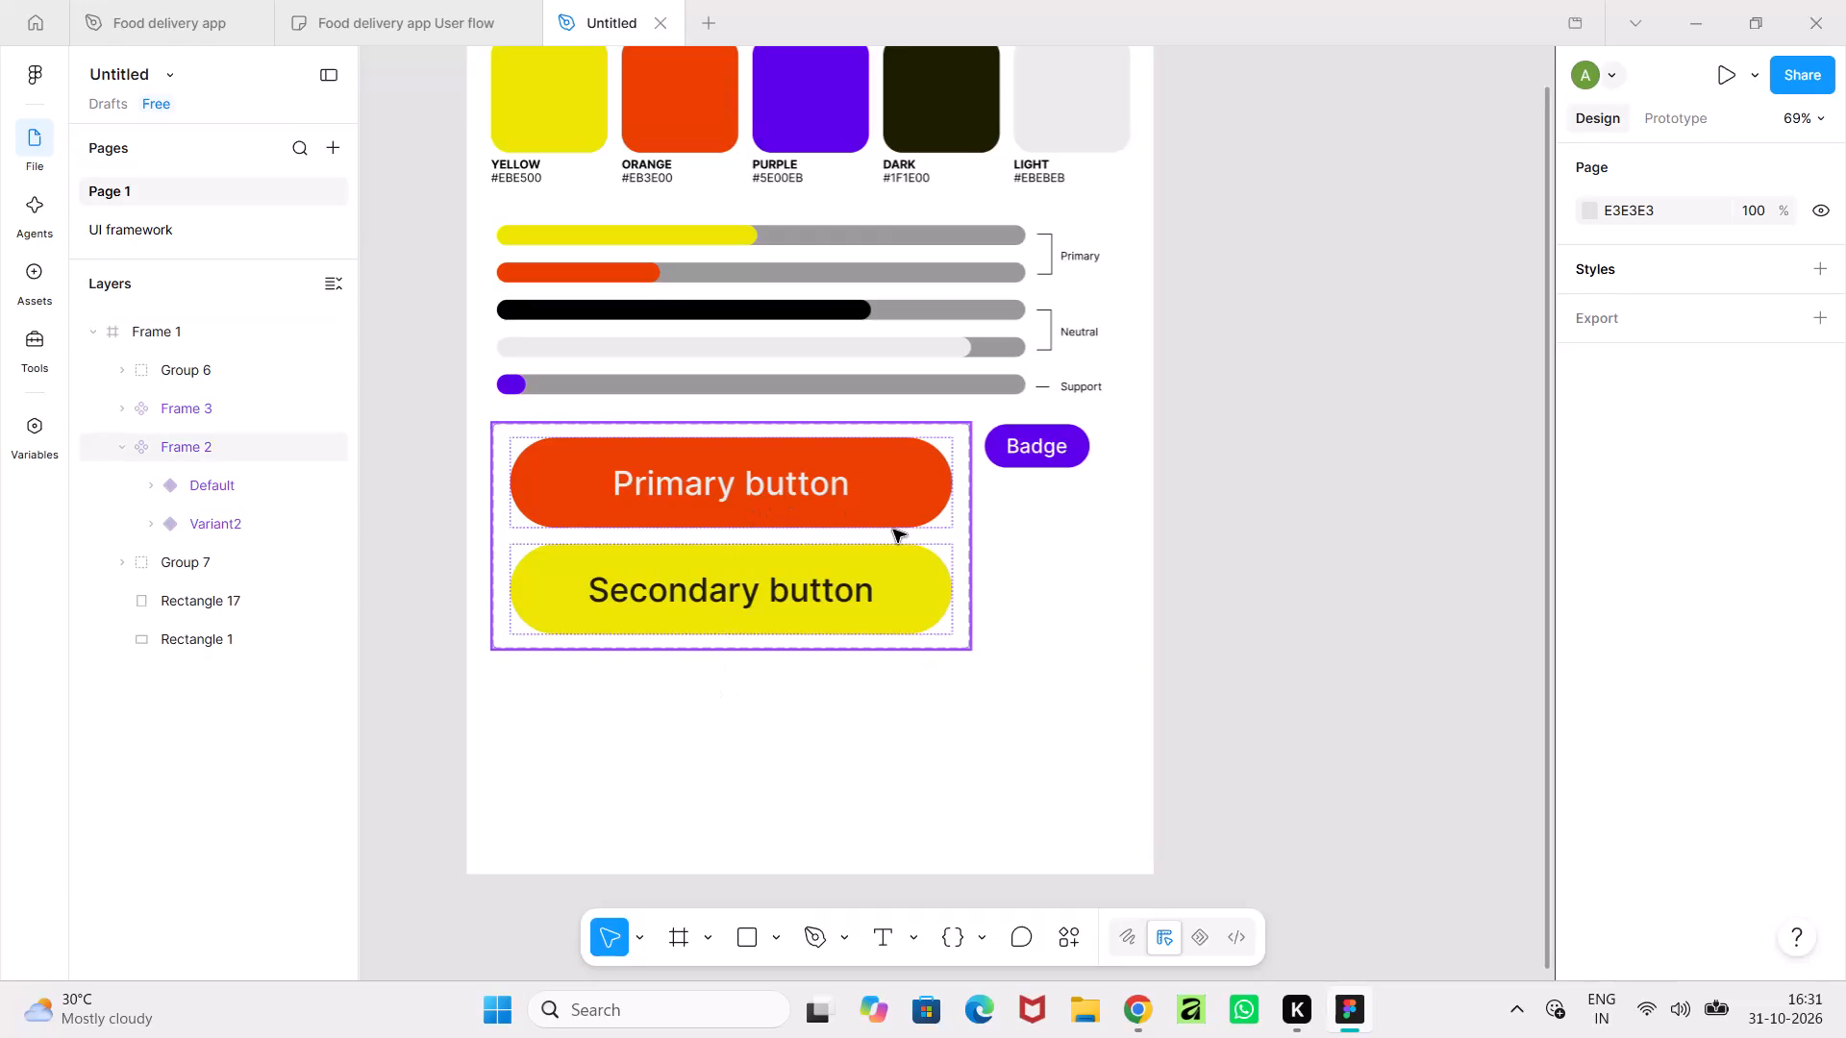
Add a third variant to the Frame 2 button component set, beneath the Secondary button.
left_click(893, 530)
left_click(722, 696)
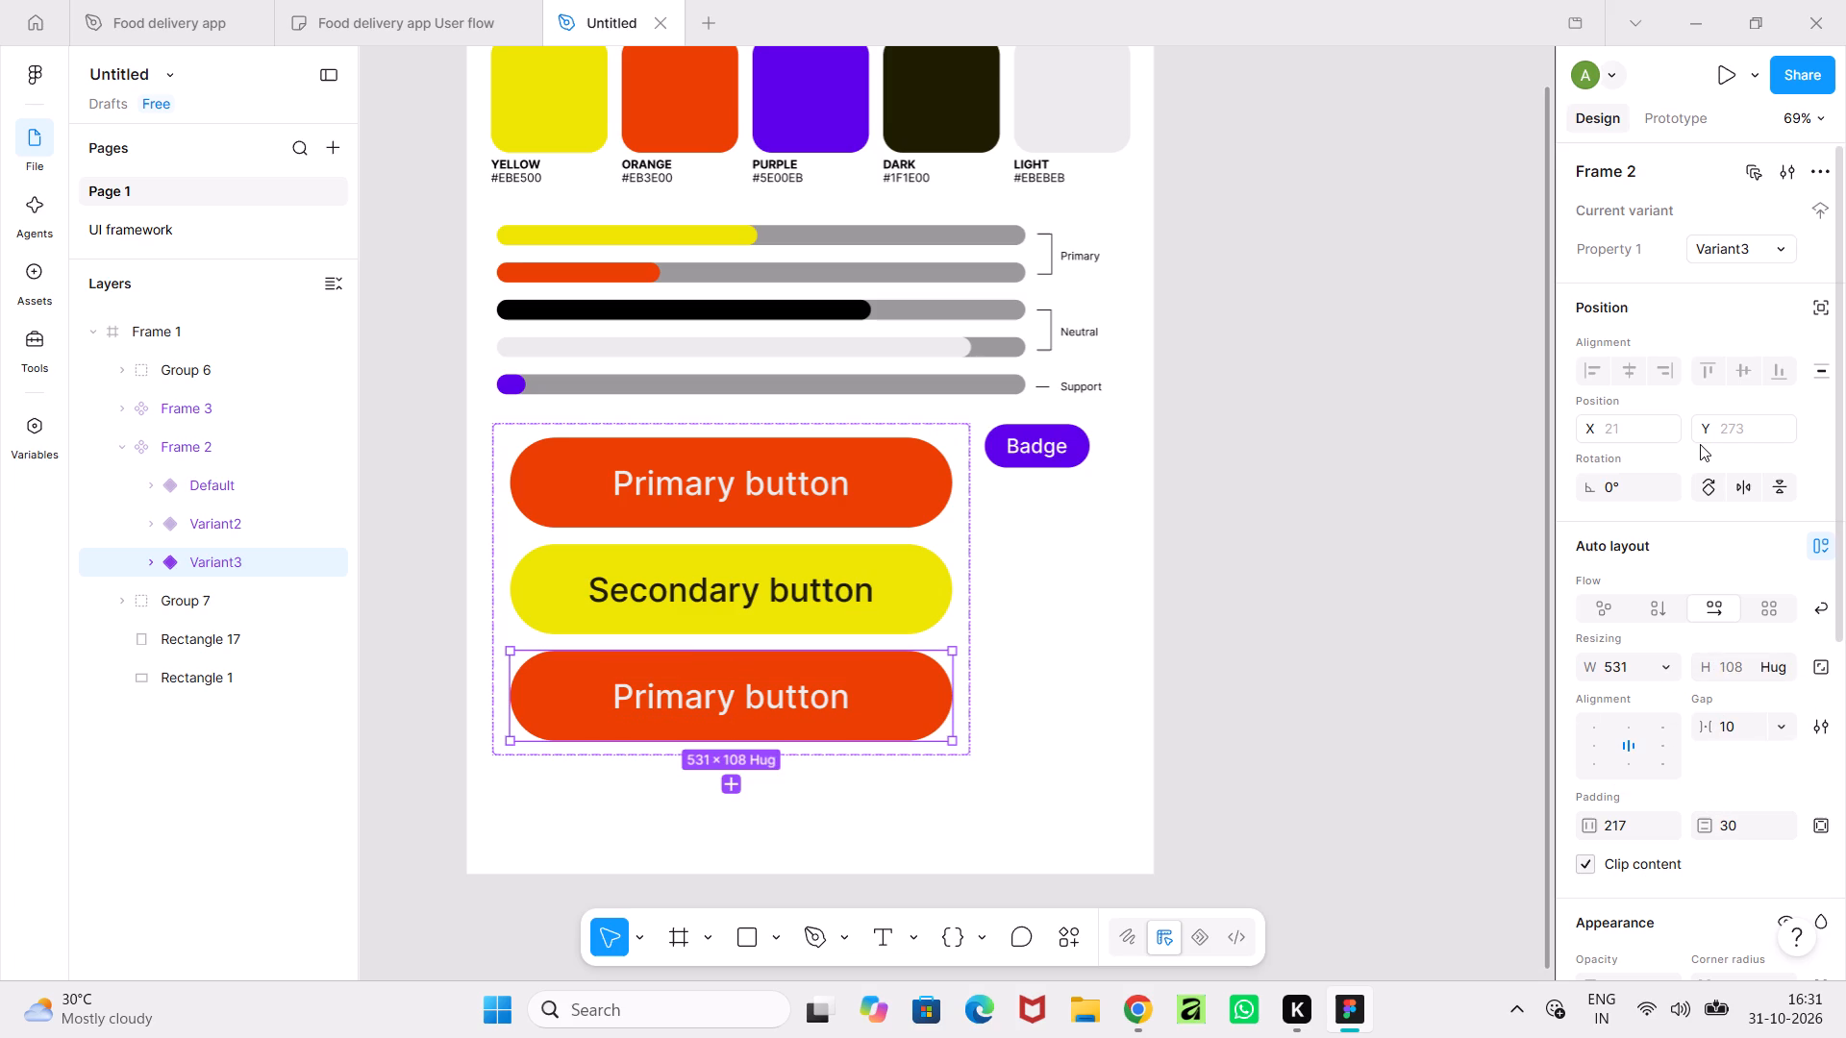
Reduce the corner radius of the third Frame 2 button variant to 13.
scroll(1700, 444, "down", 2)
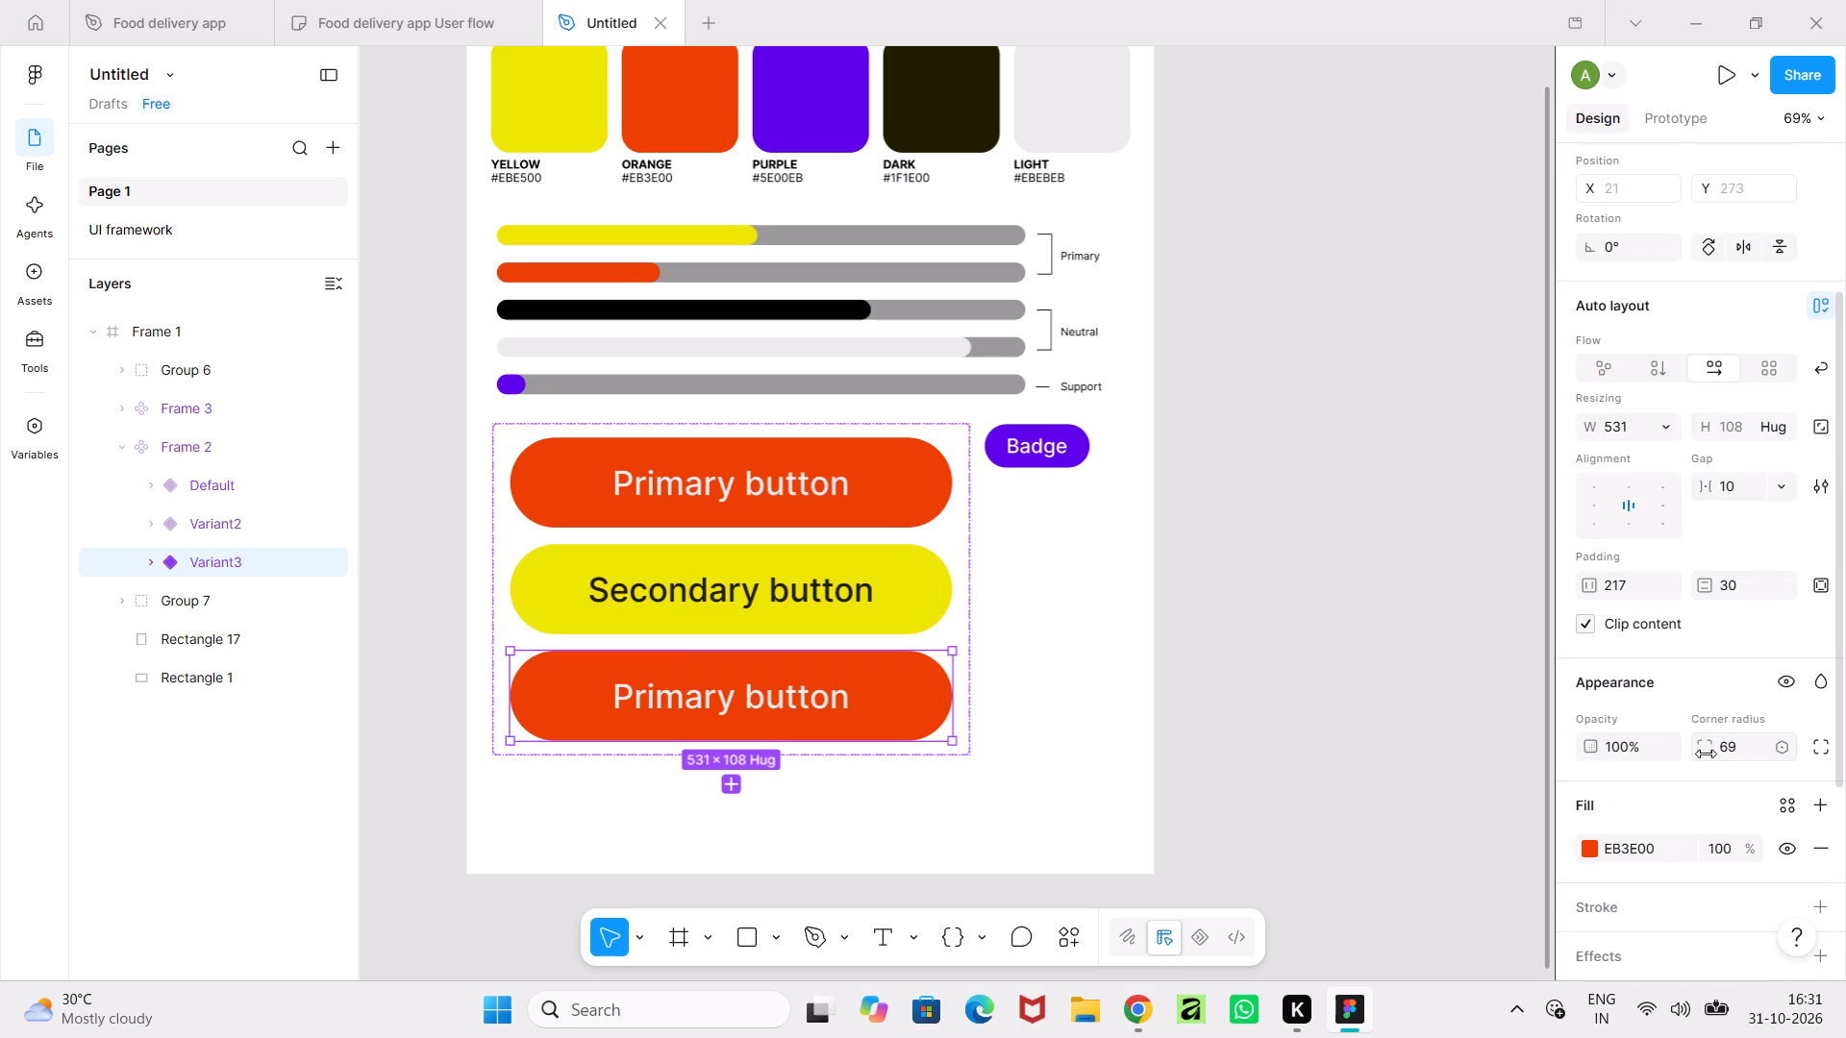
left_click_drag(1706, 754, 431, 531)
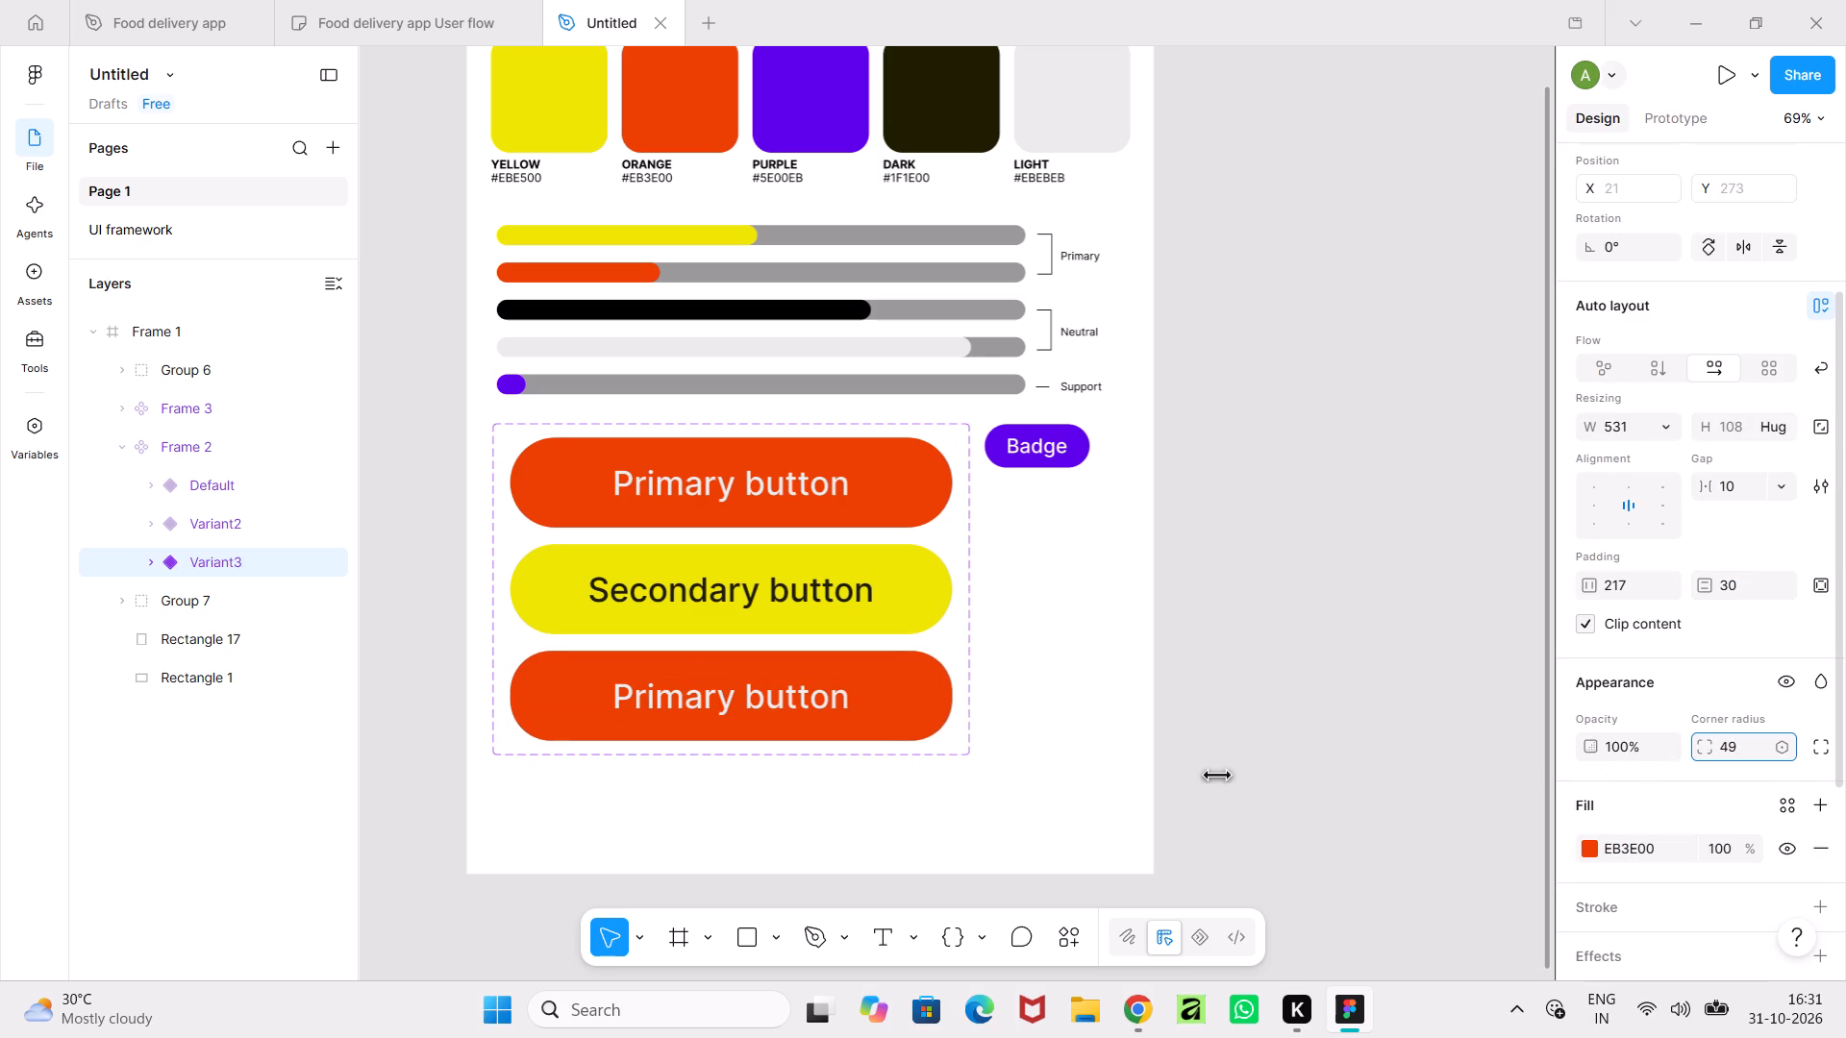
left_click_drag(431, 531, 600, 515)
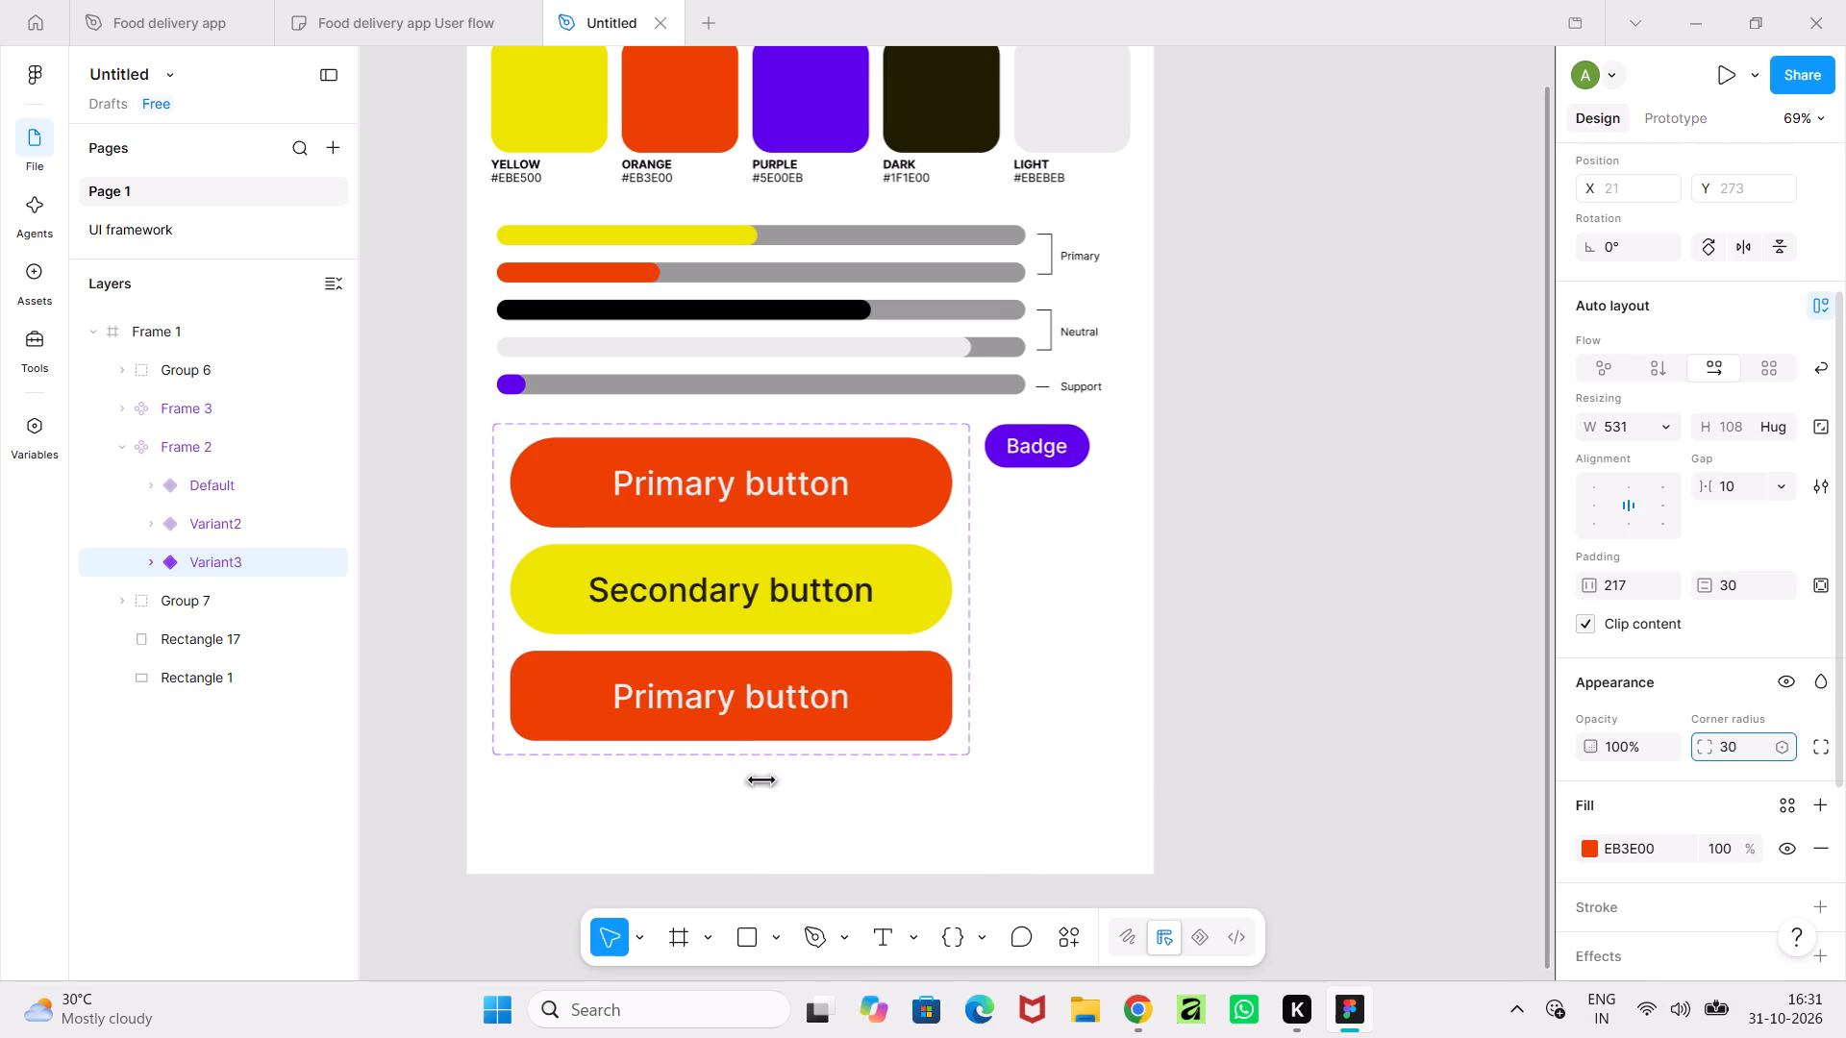
left_click_drag(600, 515, 302, 518)
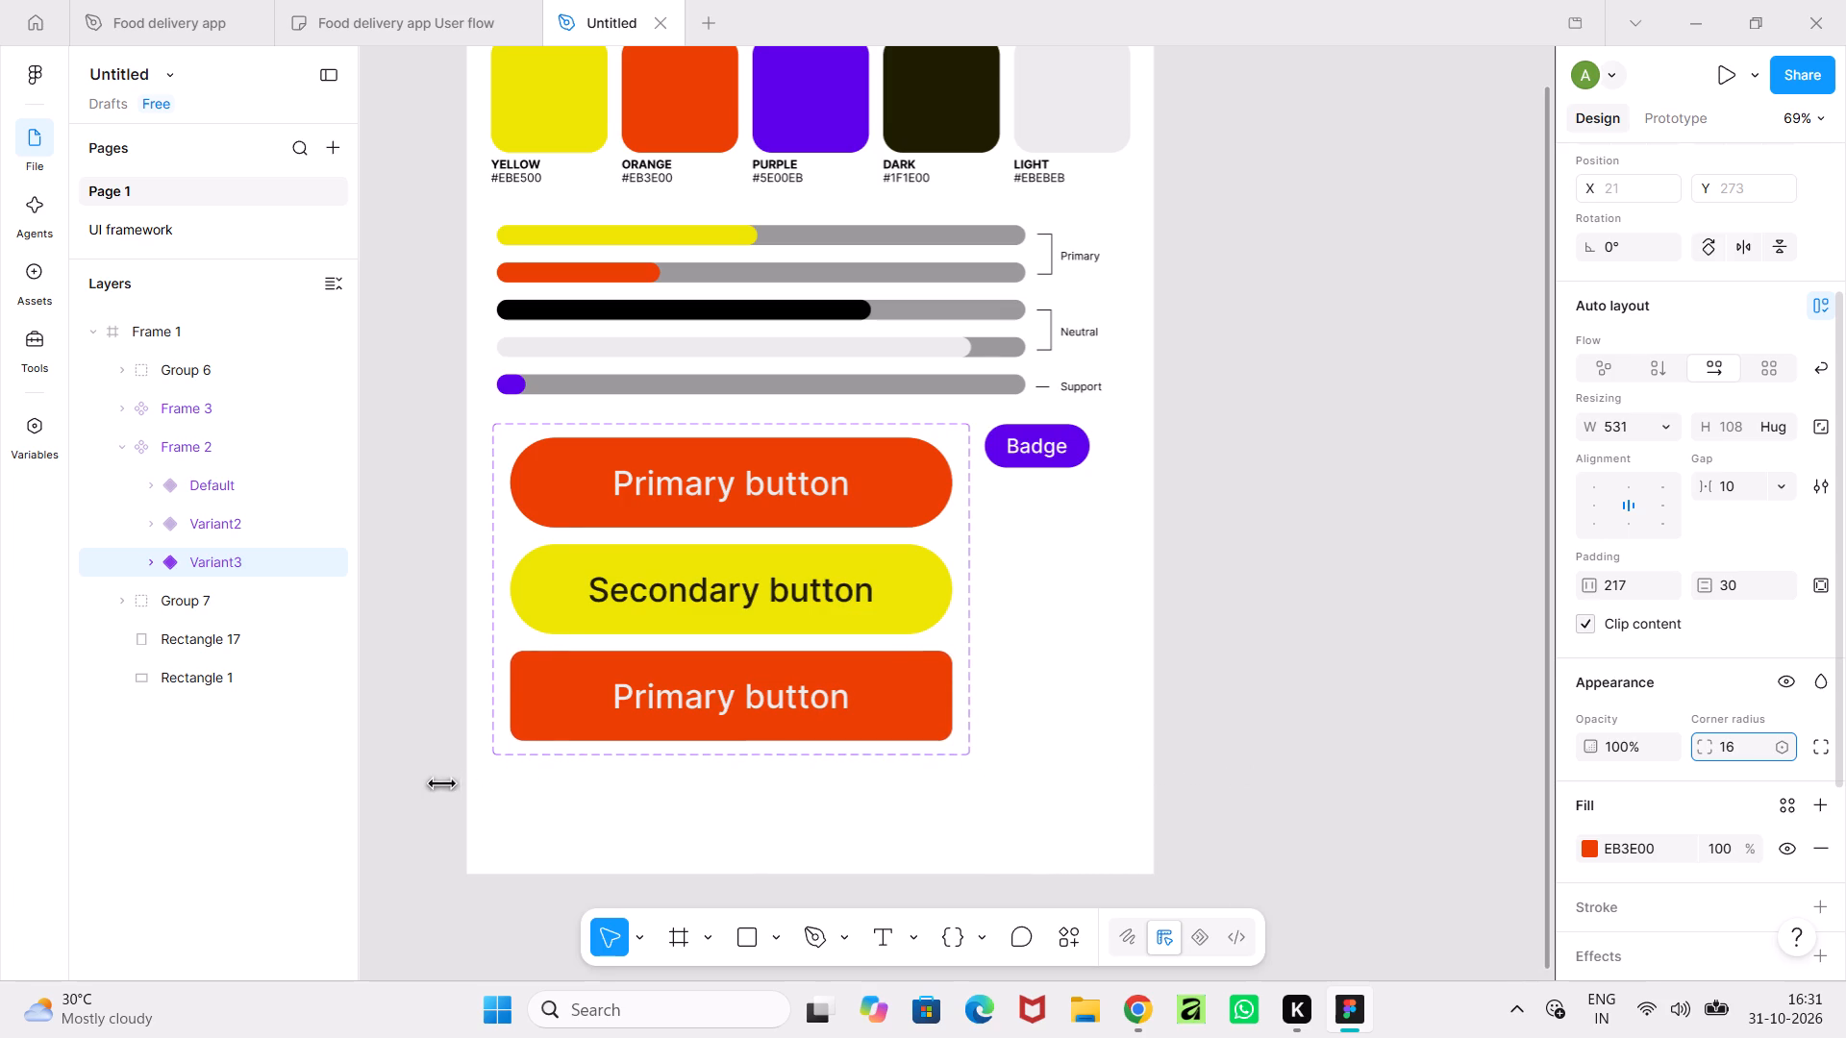
left_click_drag(302, 518, 886, 511)
left_click_drag(886, 511, 872, 513)
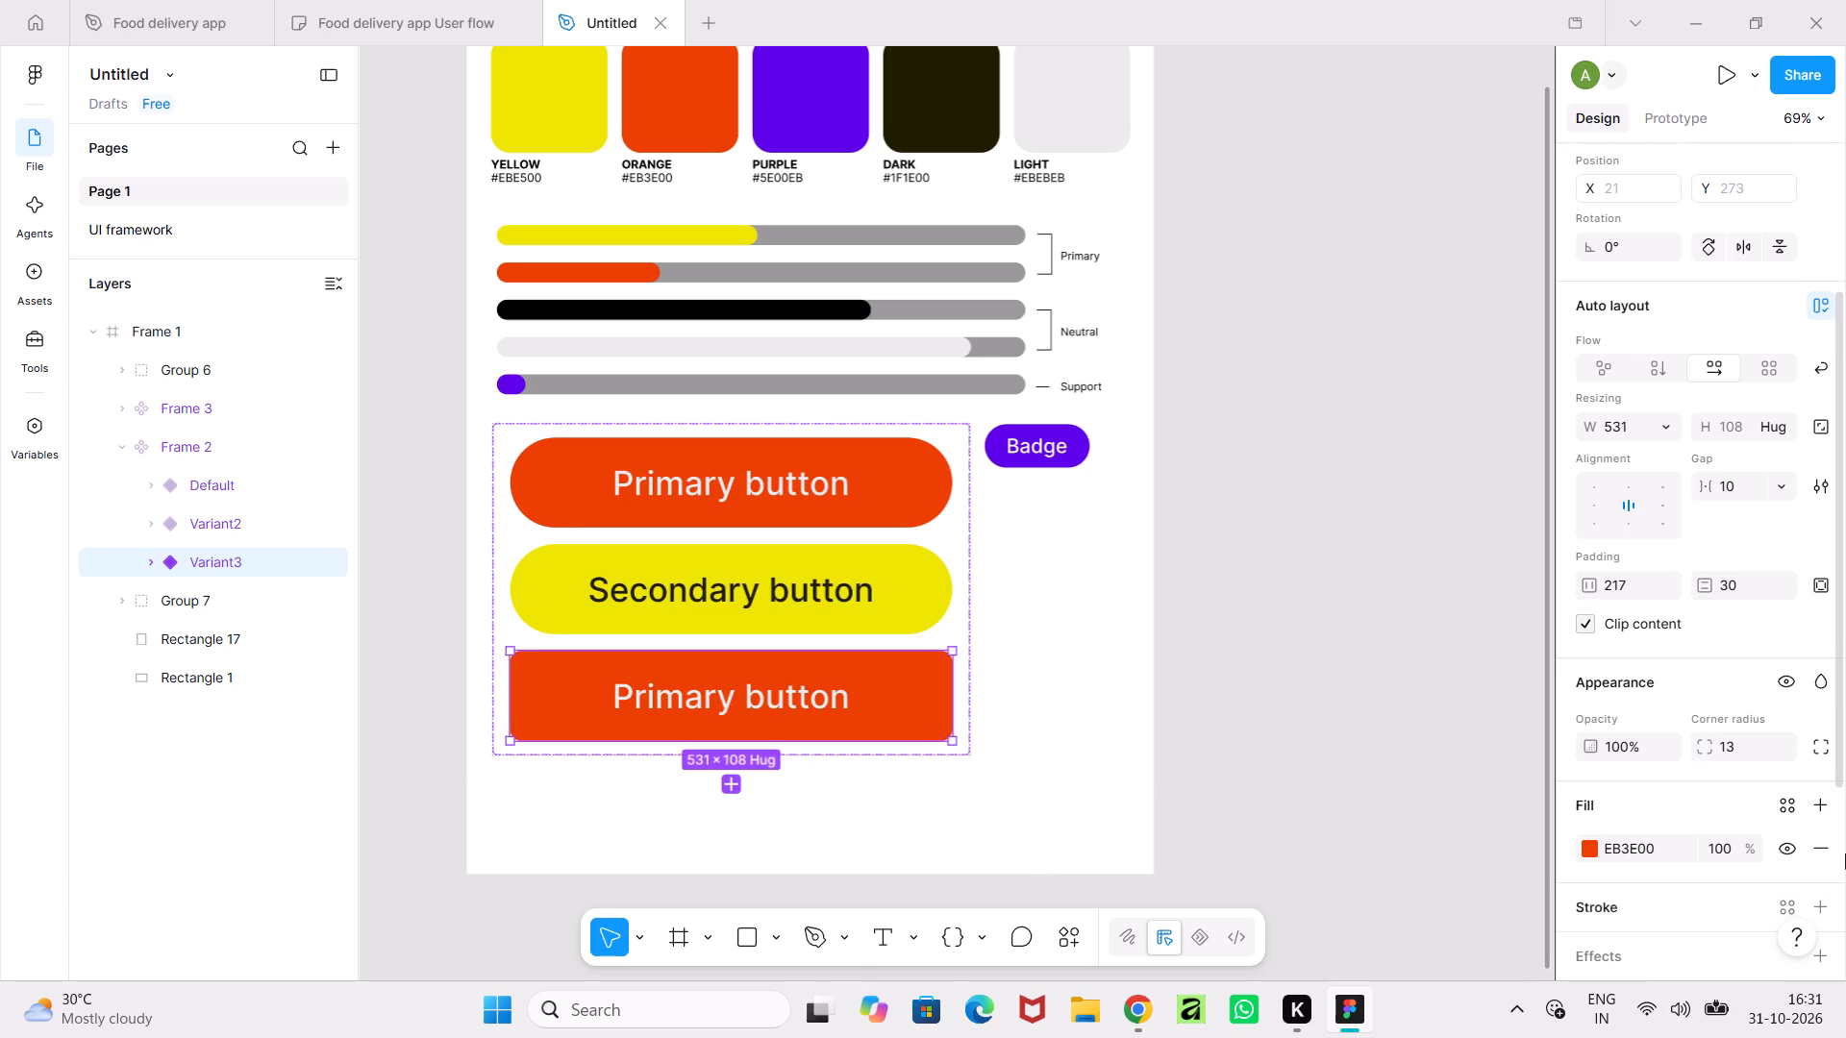
Fill the third button variant with the dark colour 1F1E00, sampled from the DARK palette swatch.
left_click(1584, 846)
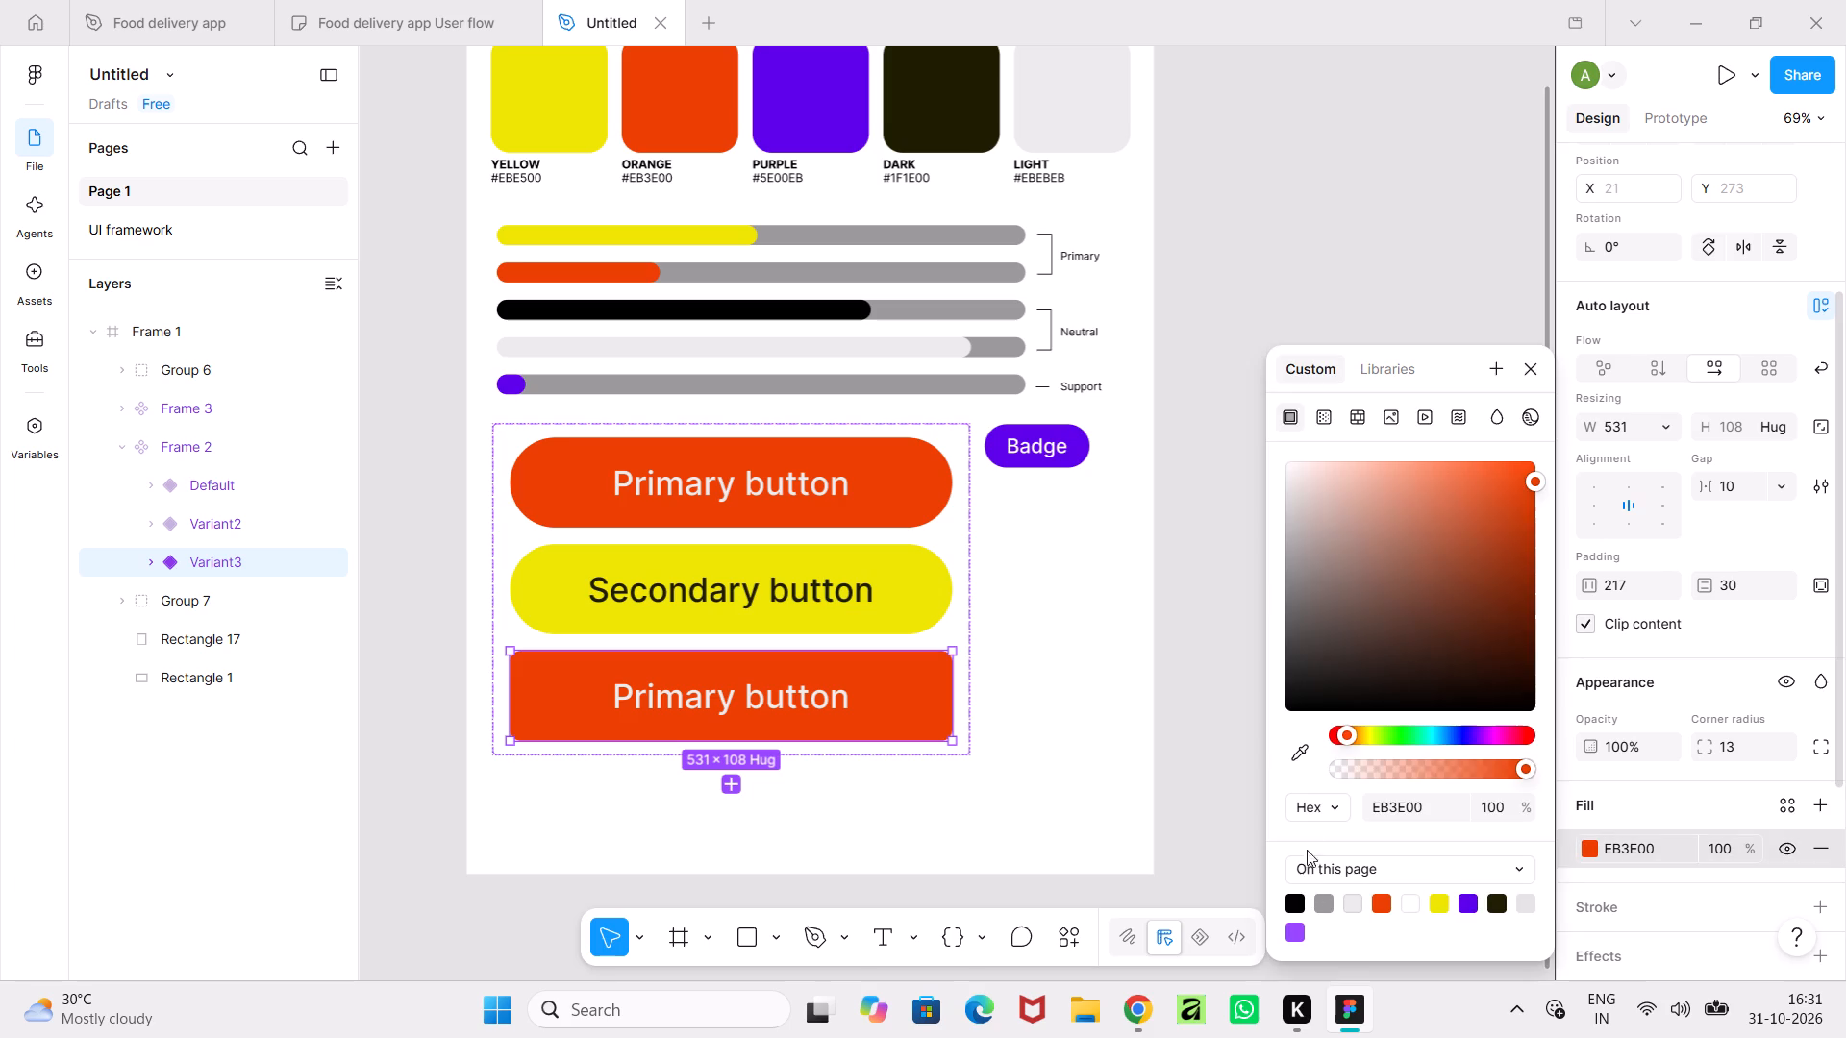
left_click(1304, 754)
left_click(897, 87)
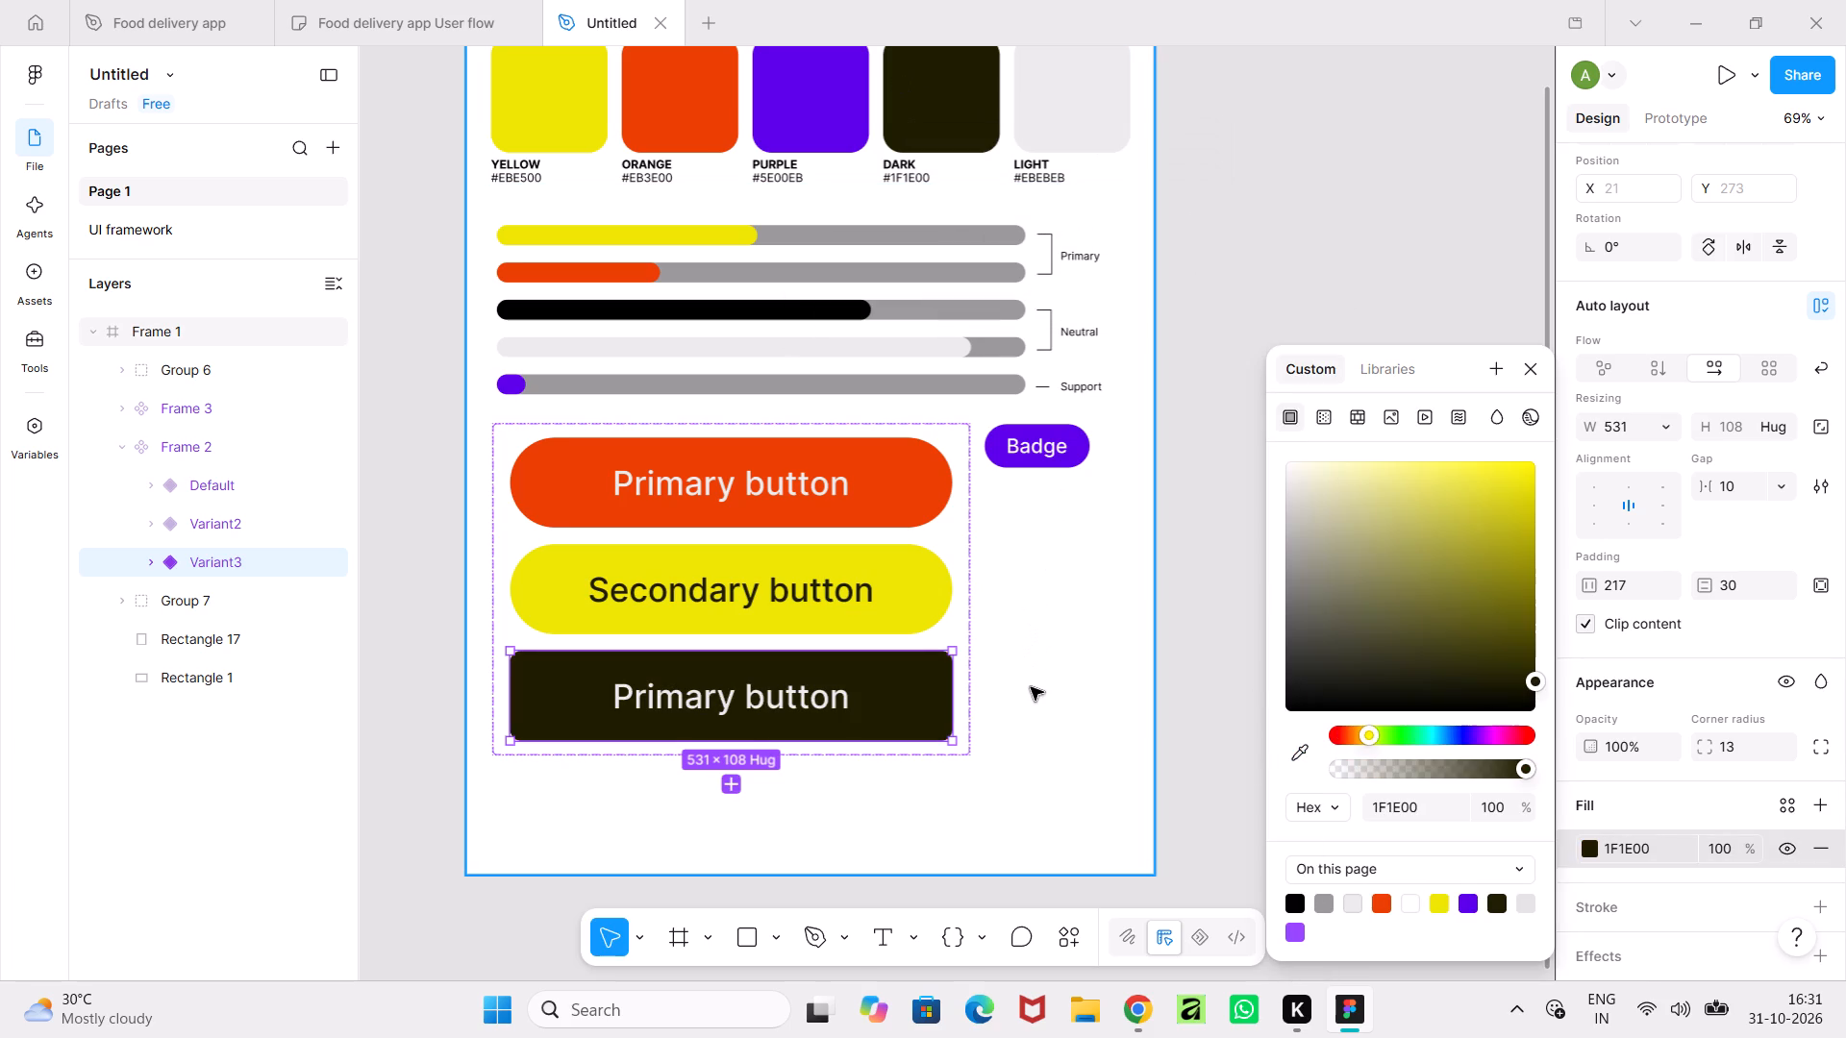
left_click(1179, 685)
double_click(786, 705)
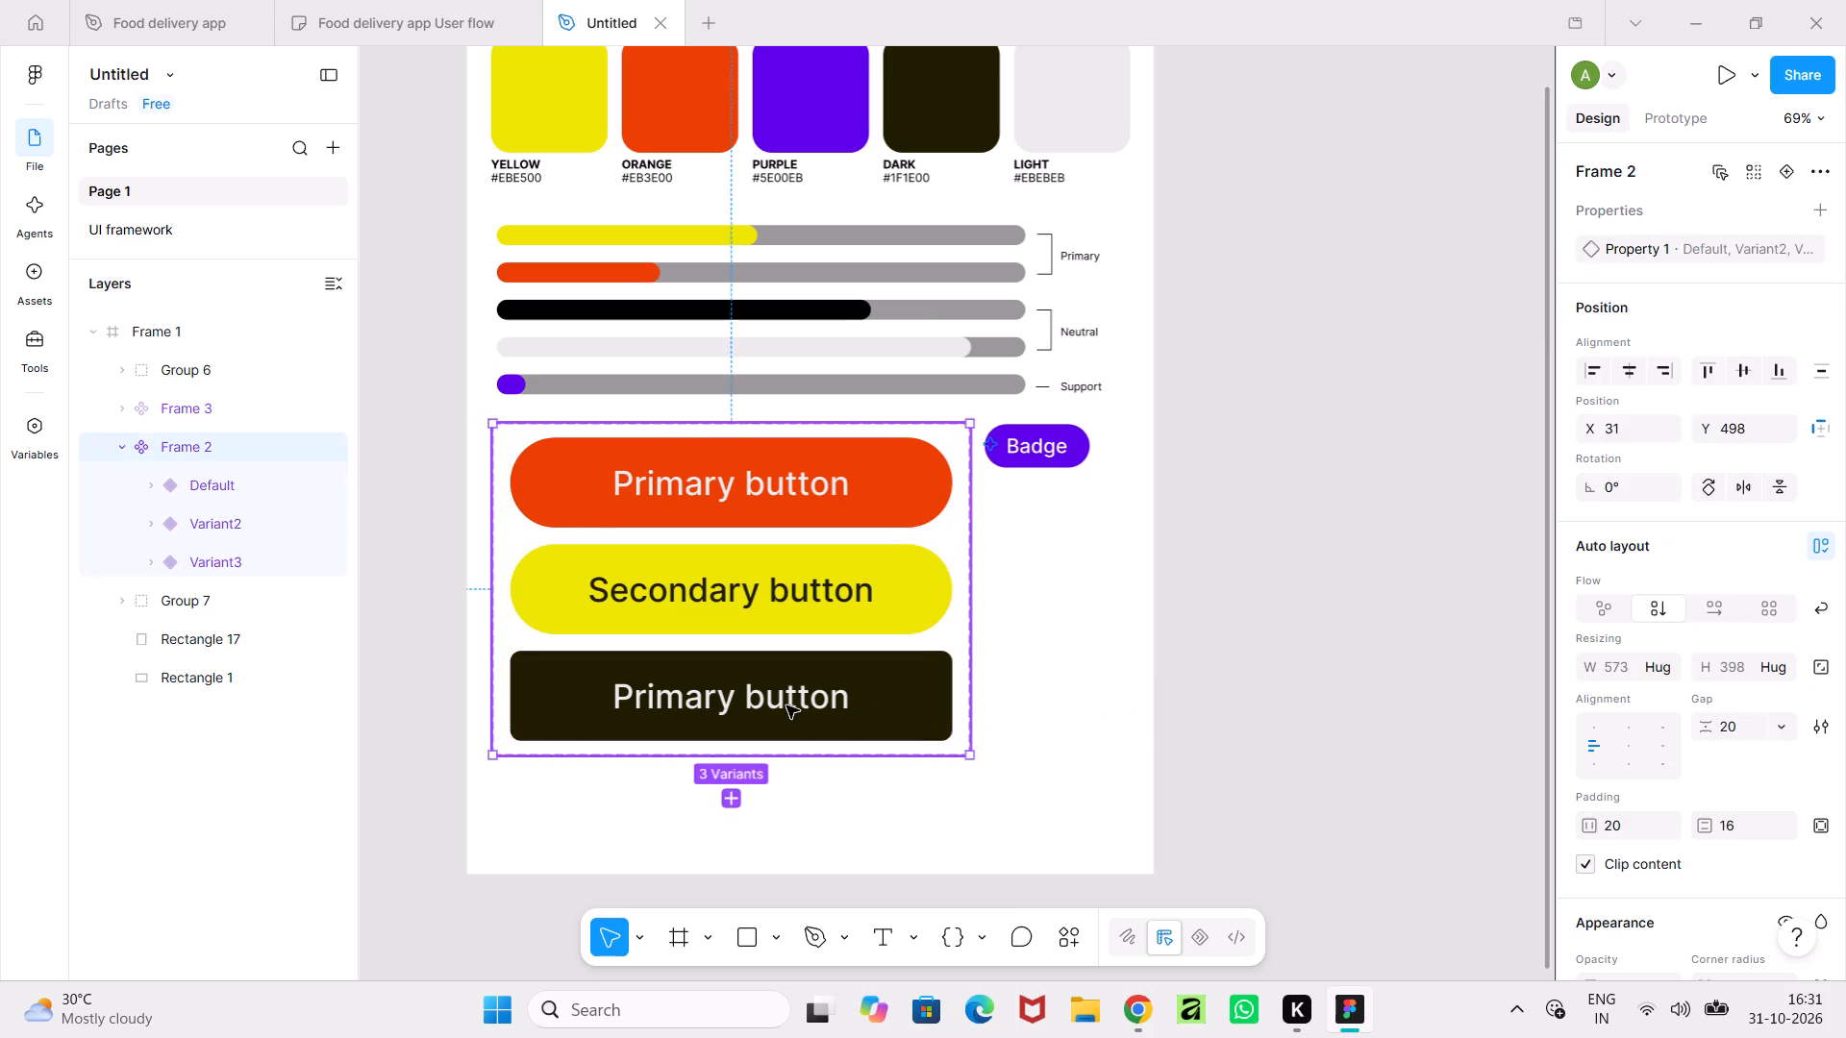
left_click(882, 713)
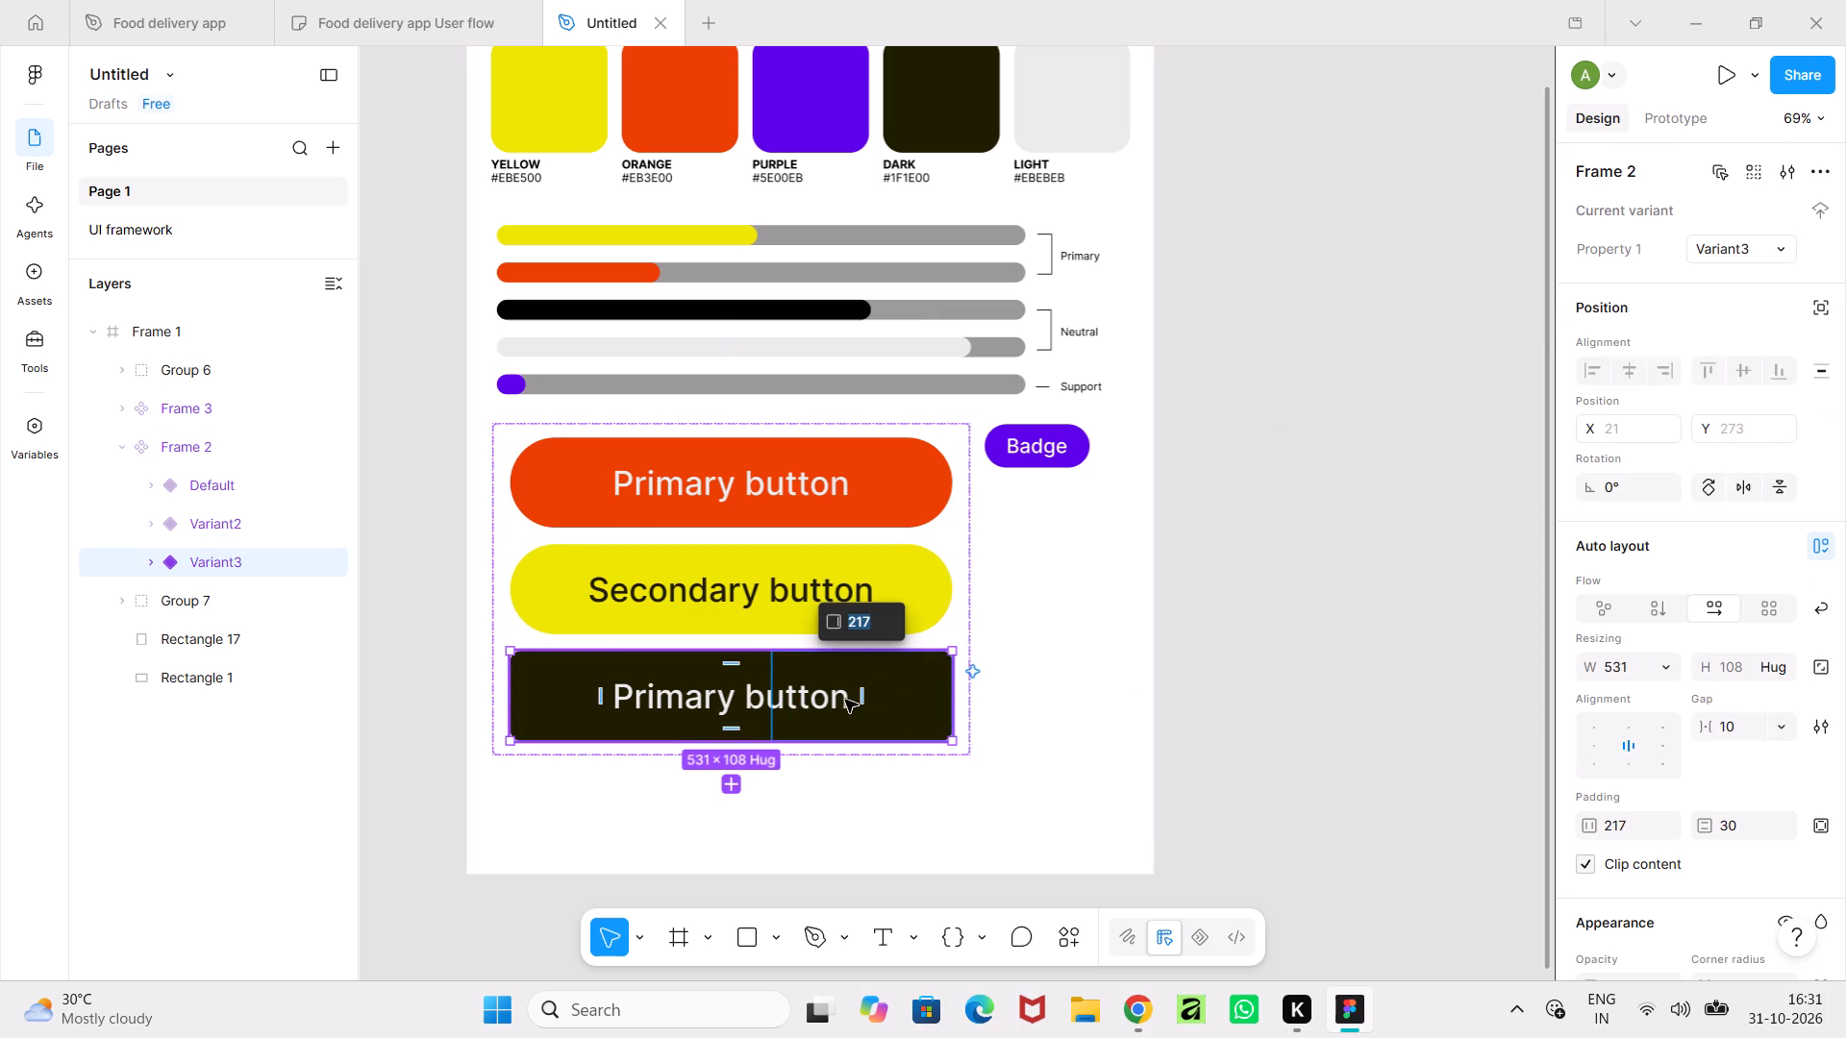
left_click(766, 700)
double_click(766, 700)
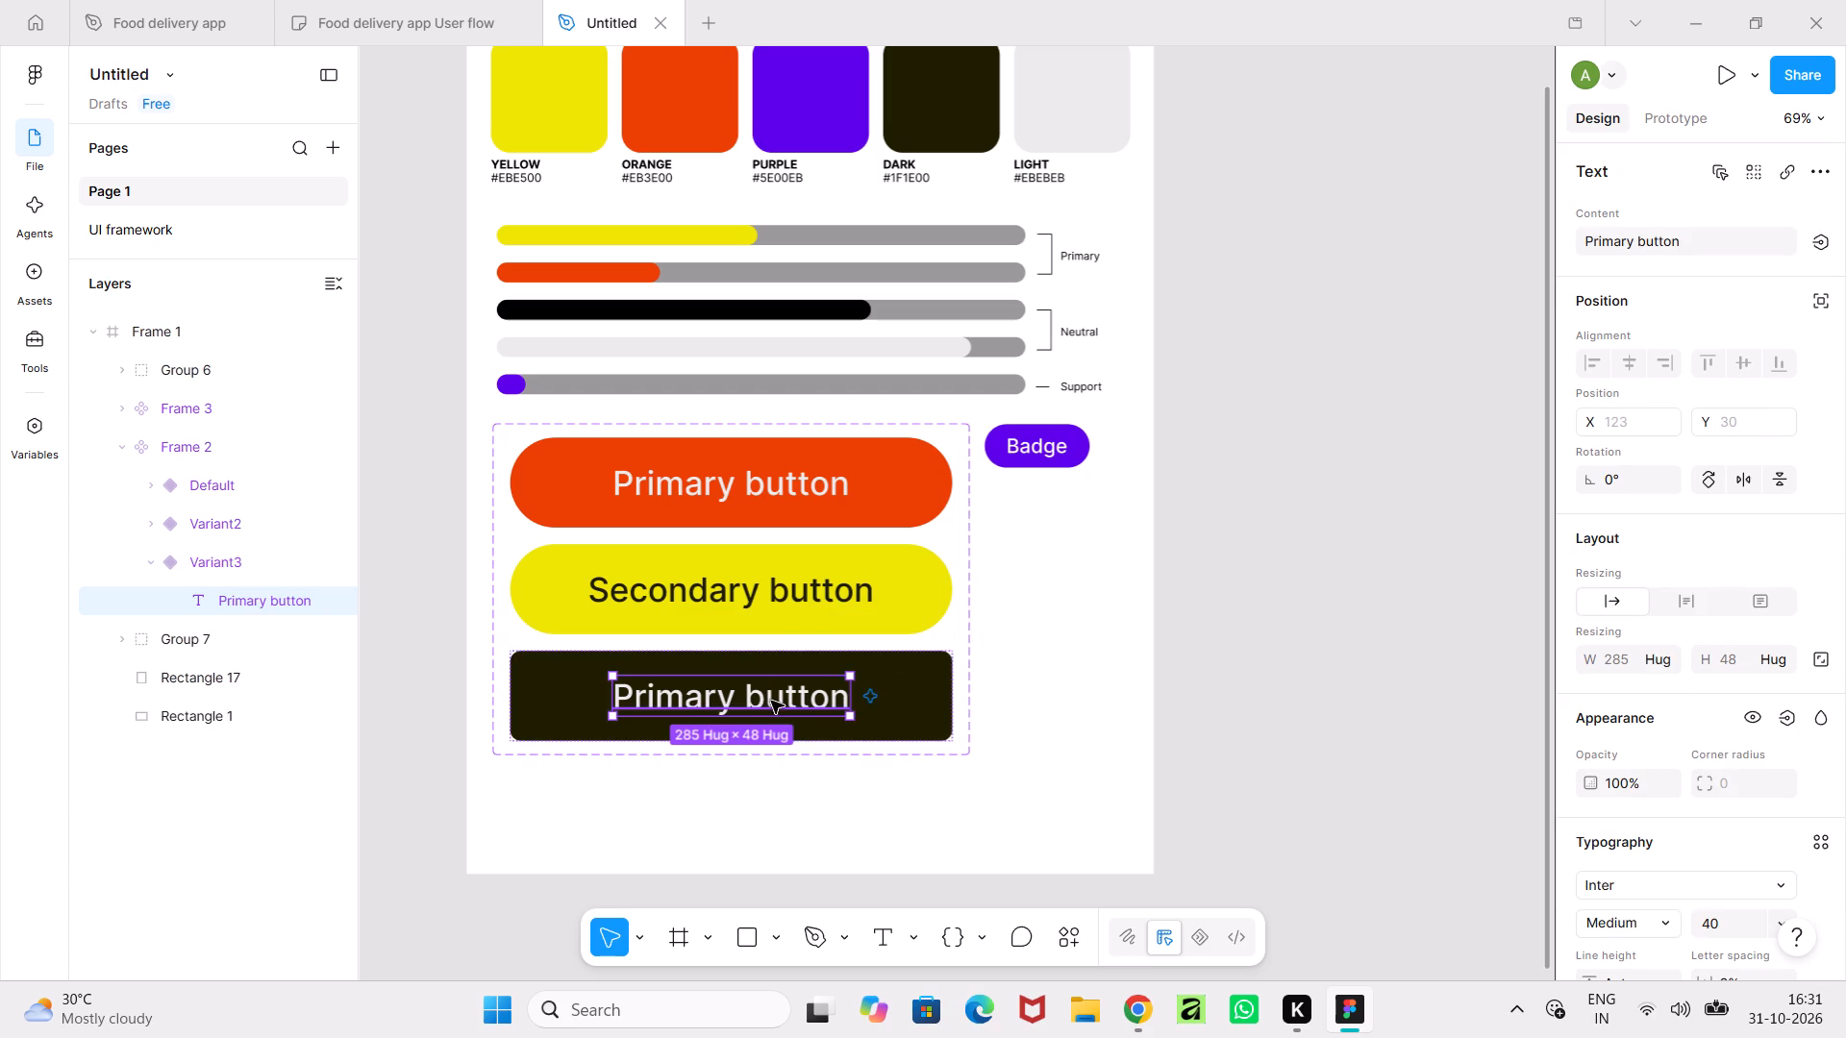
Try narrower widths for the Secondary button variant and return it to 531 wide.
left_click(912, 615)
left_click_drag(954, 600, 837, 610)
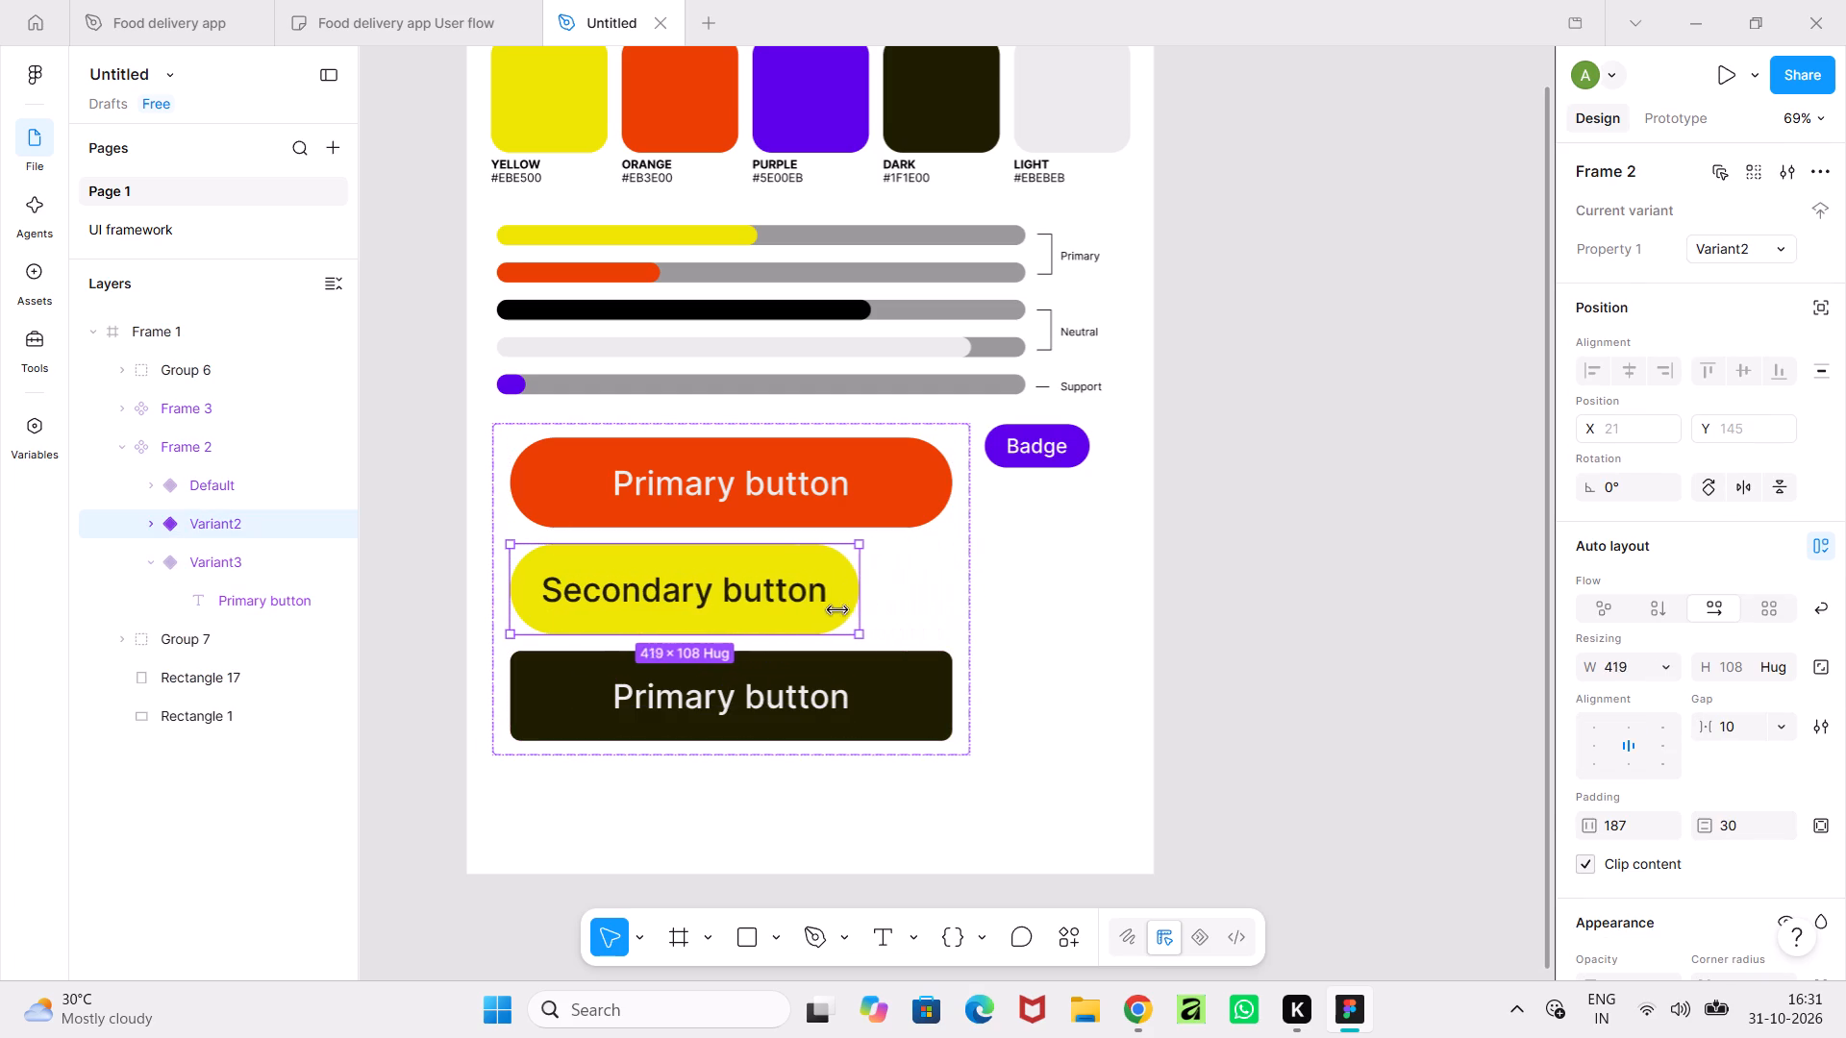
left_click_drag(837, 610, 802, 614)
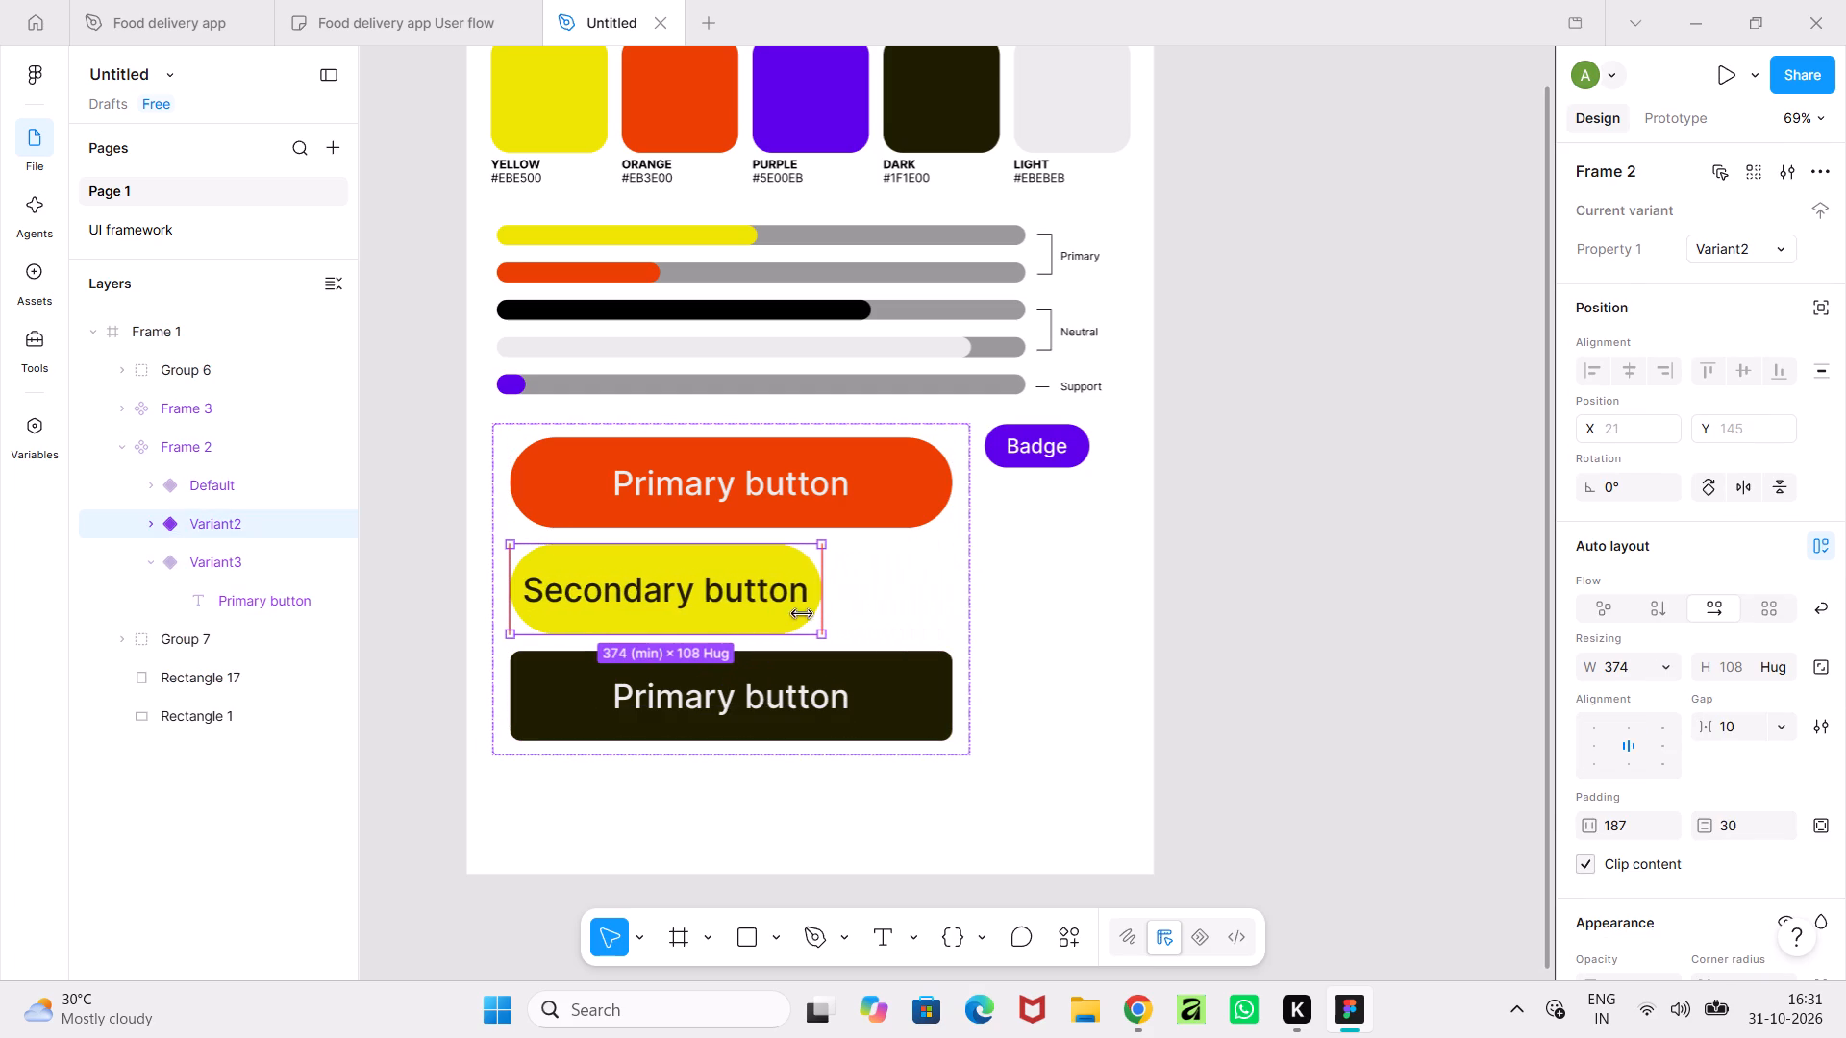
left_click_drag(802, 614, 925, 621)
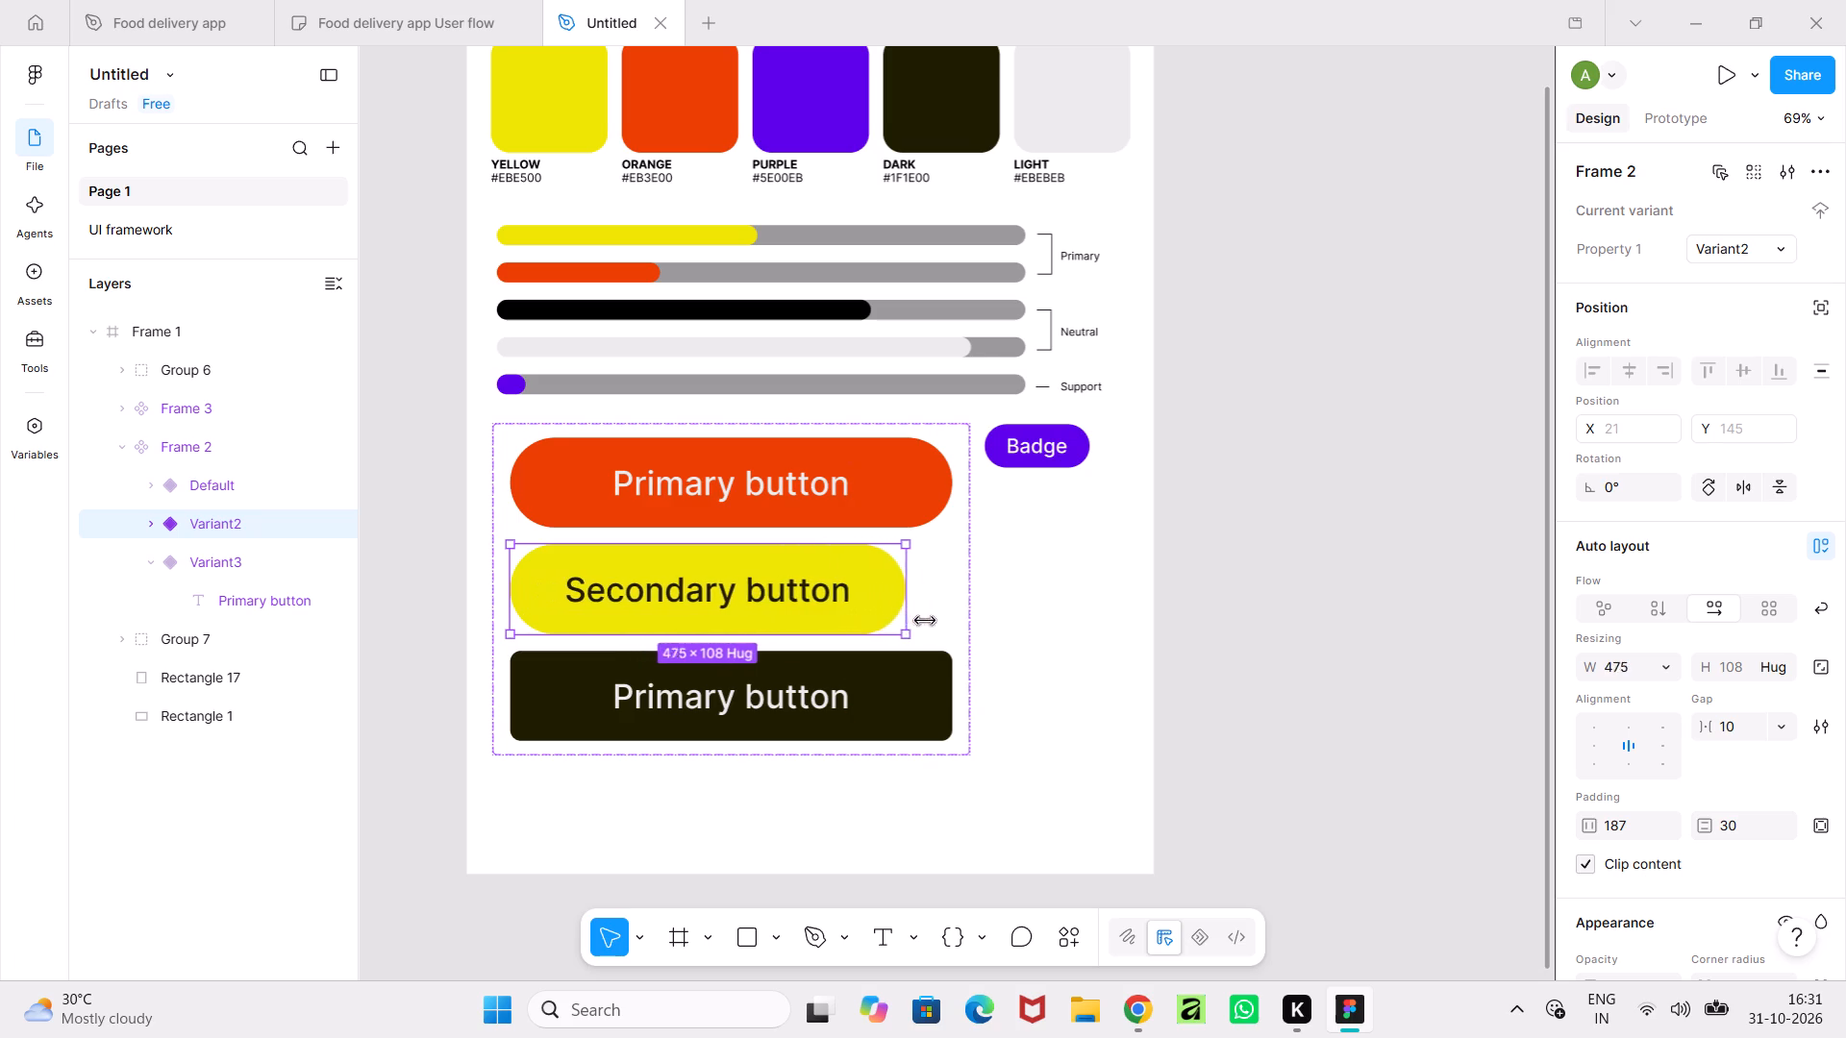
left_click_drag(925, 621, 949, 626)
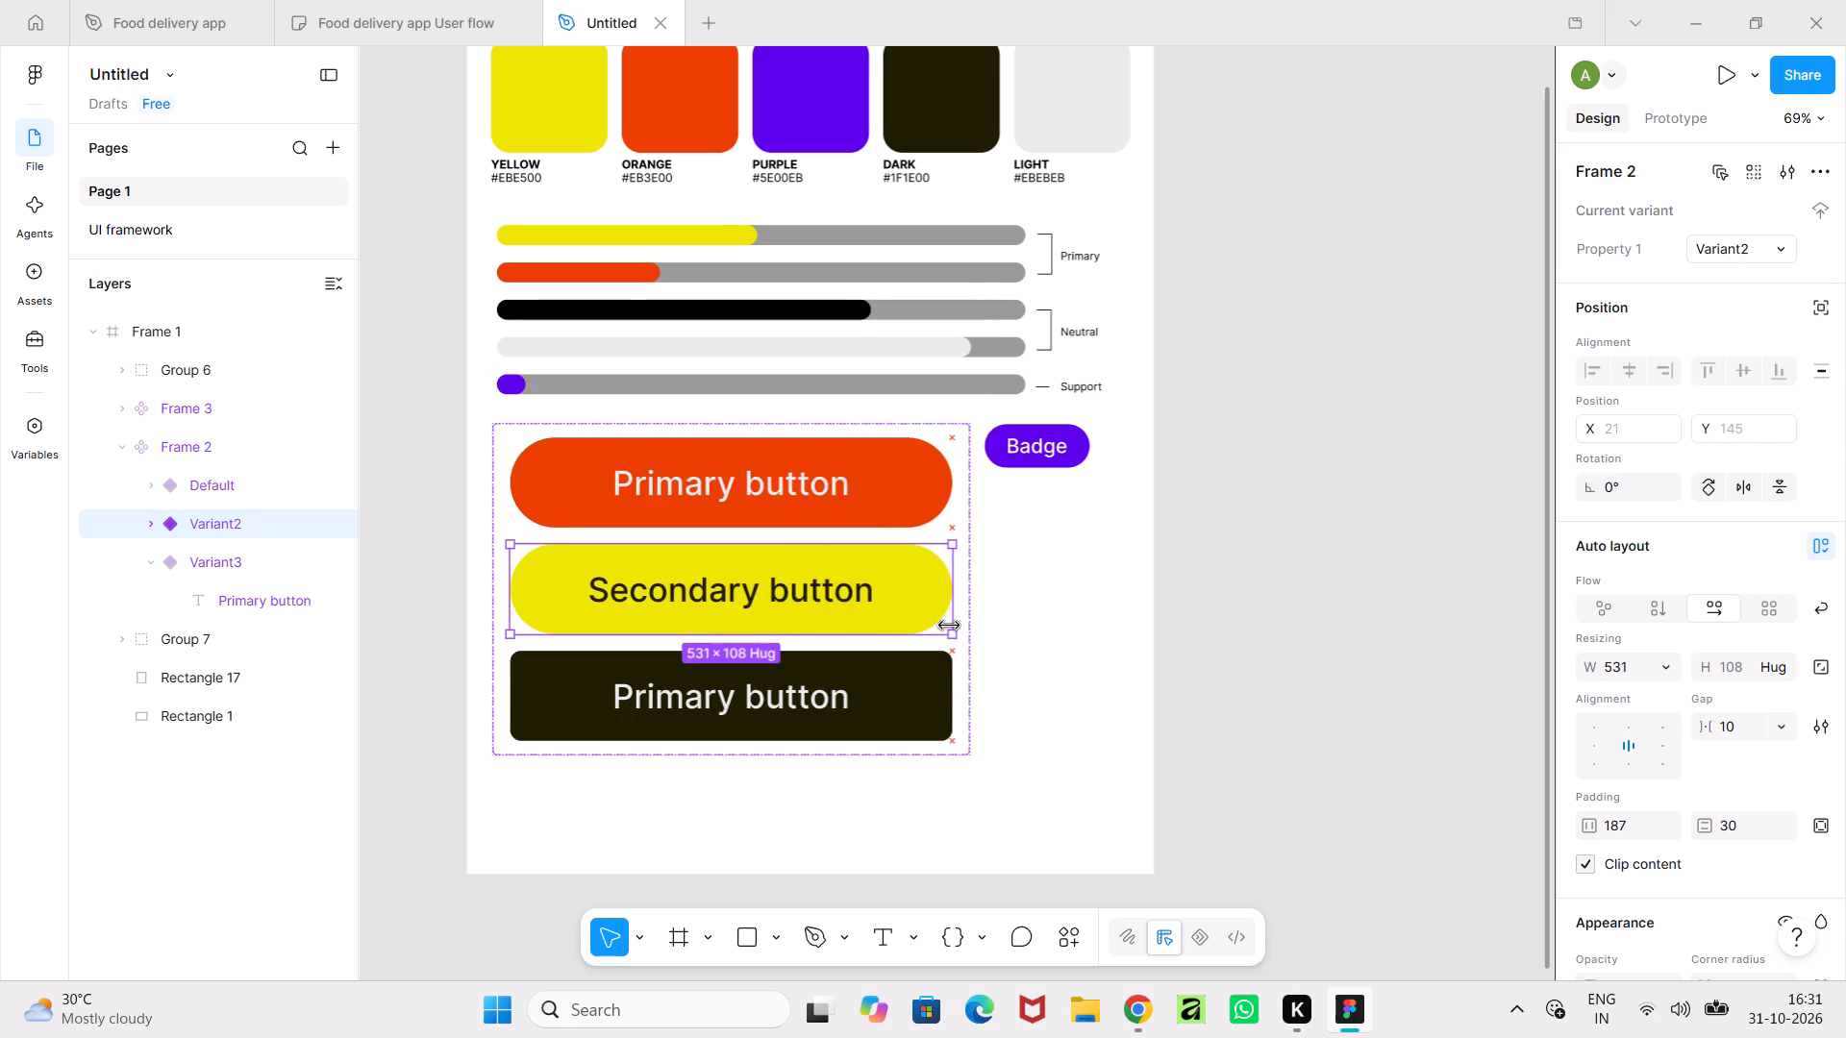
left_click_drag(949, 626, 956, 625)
Review the dark variant's auto layout, appearance, fill and selection colour settings.
left_click(937, 706)
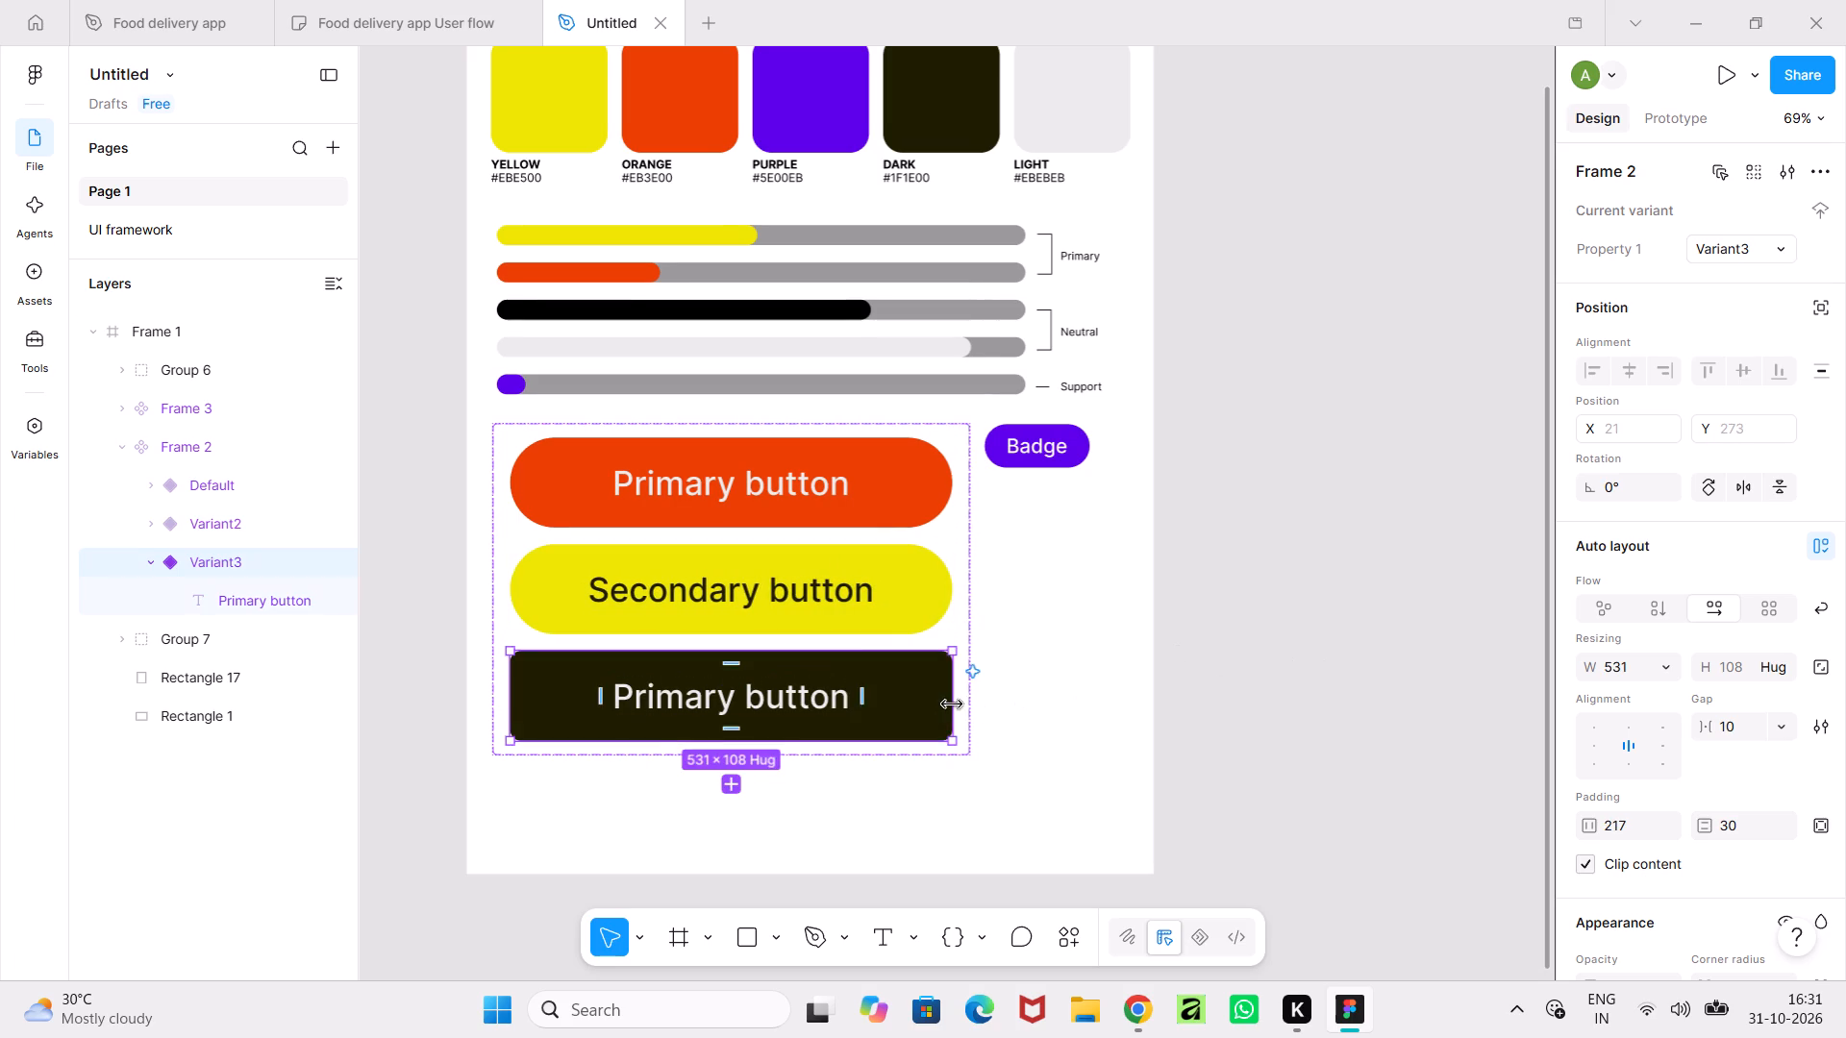
left_click(952, 704)
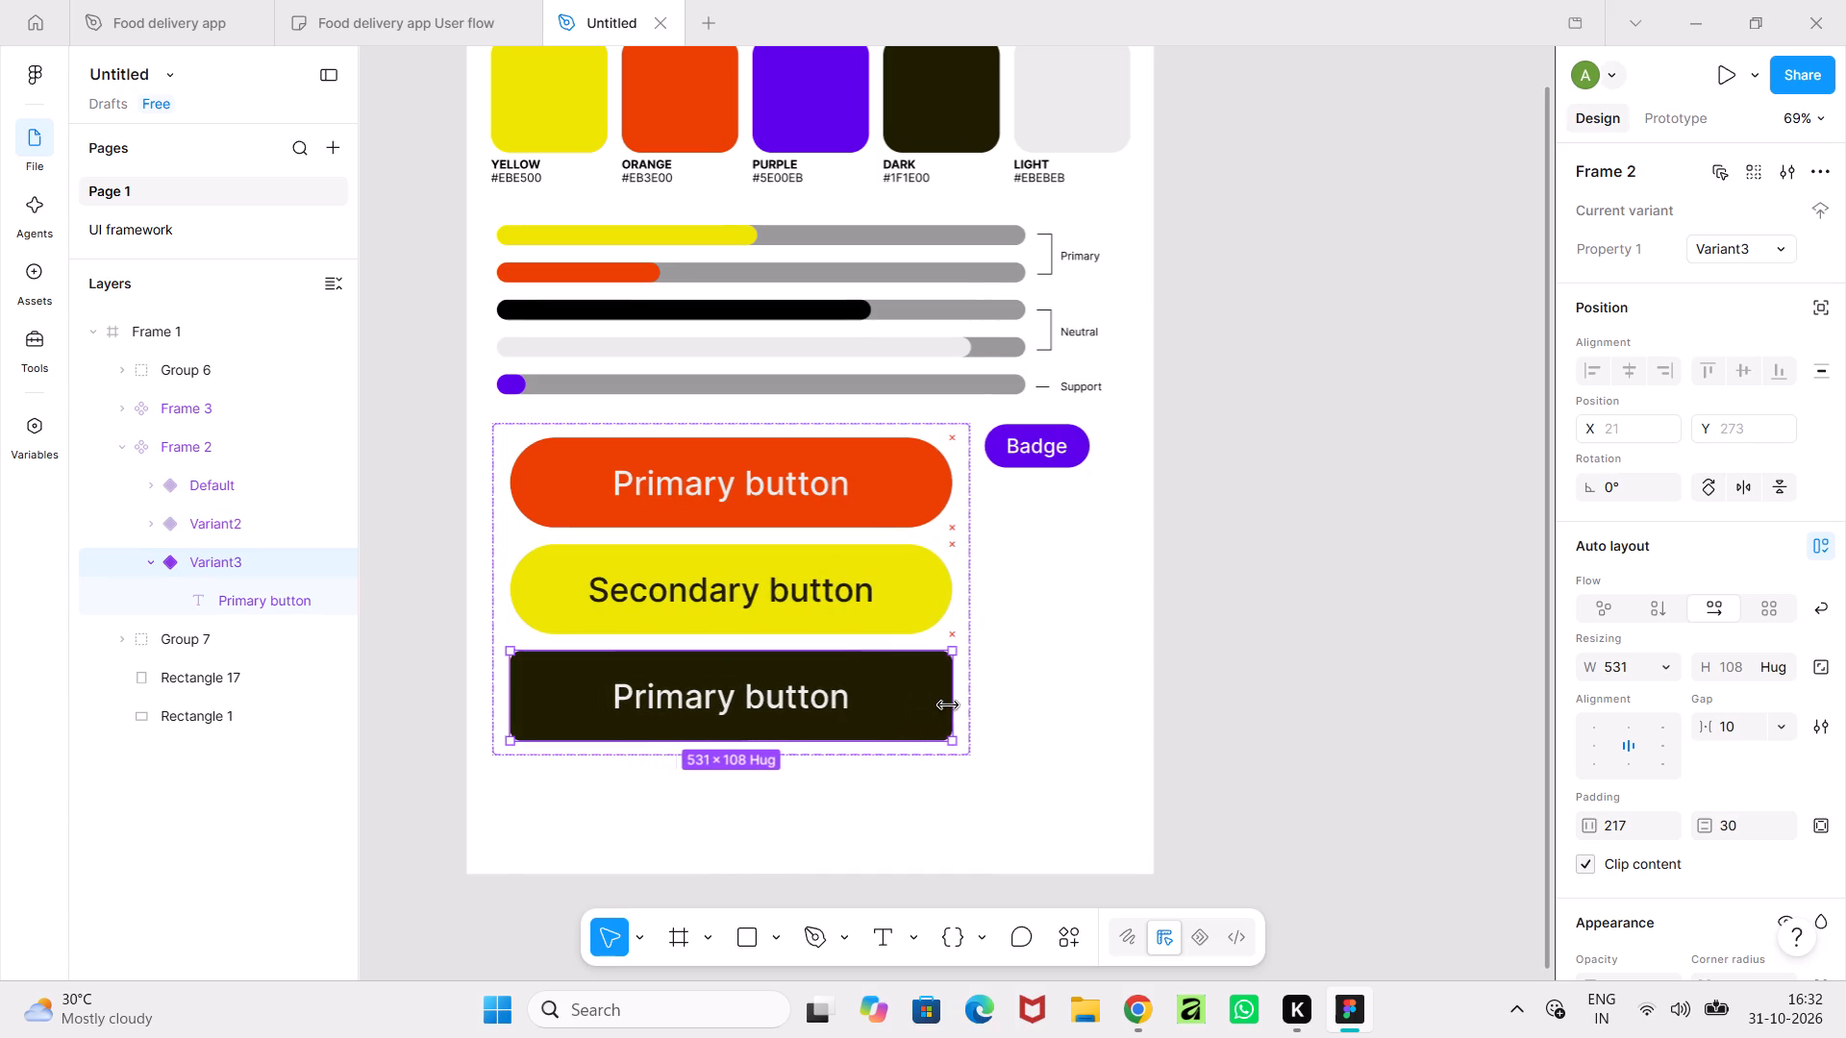
scroll(1652, 852, "down", 3)
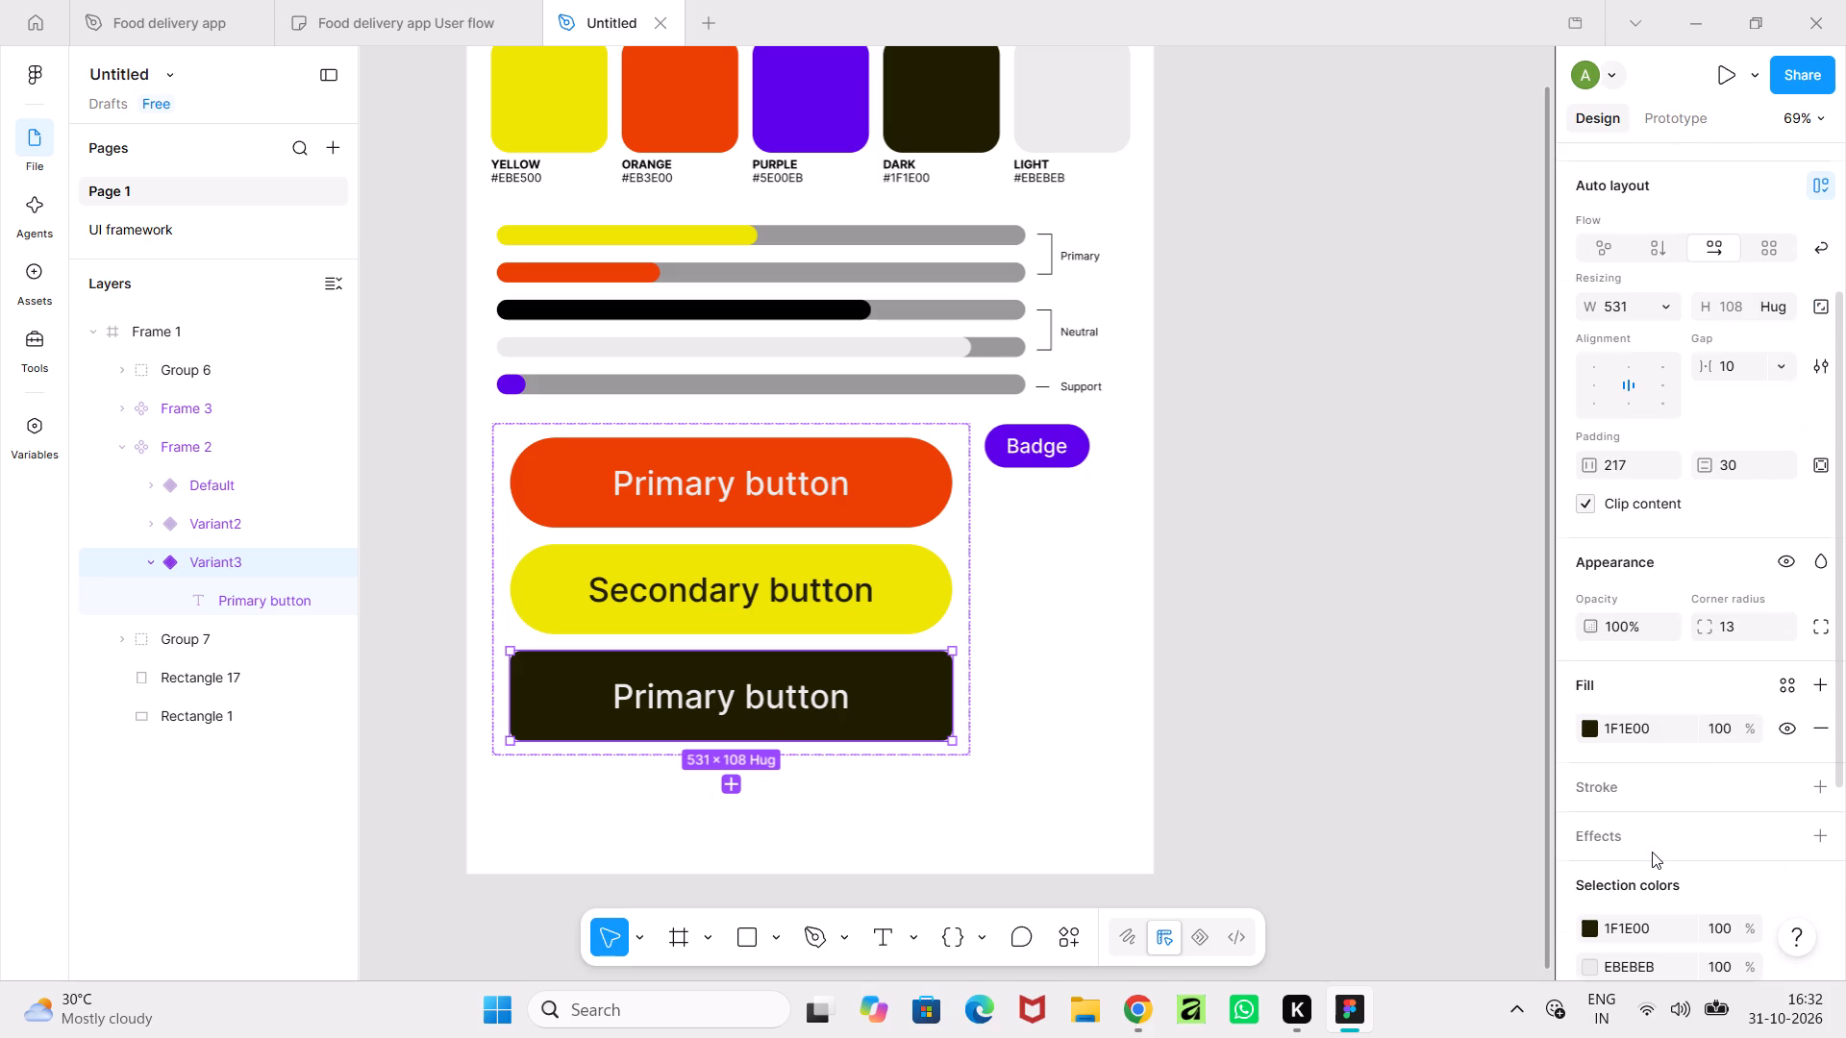
scroll(1652, 852, "down", 1)
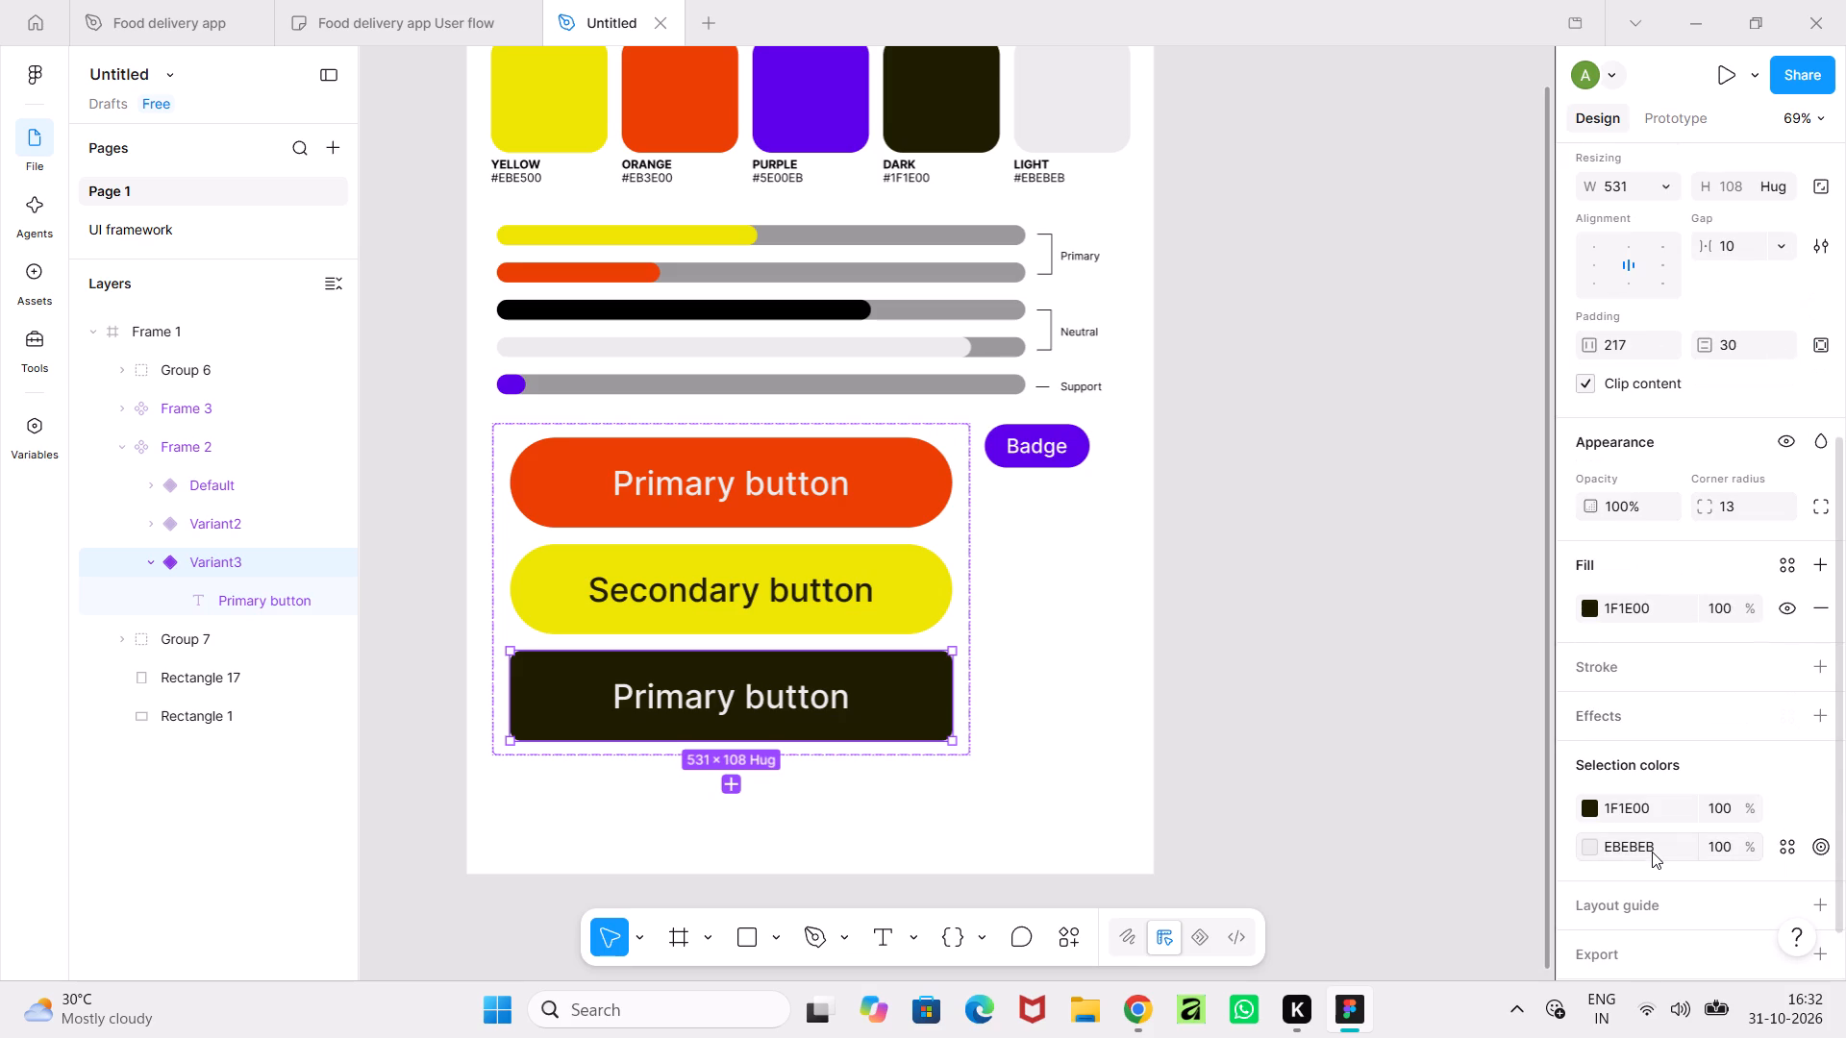
scroll(1644, 630, "up", 1)
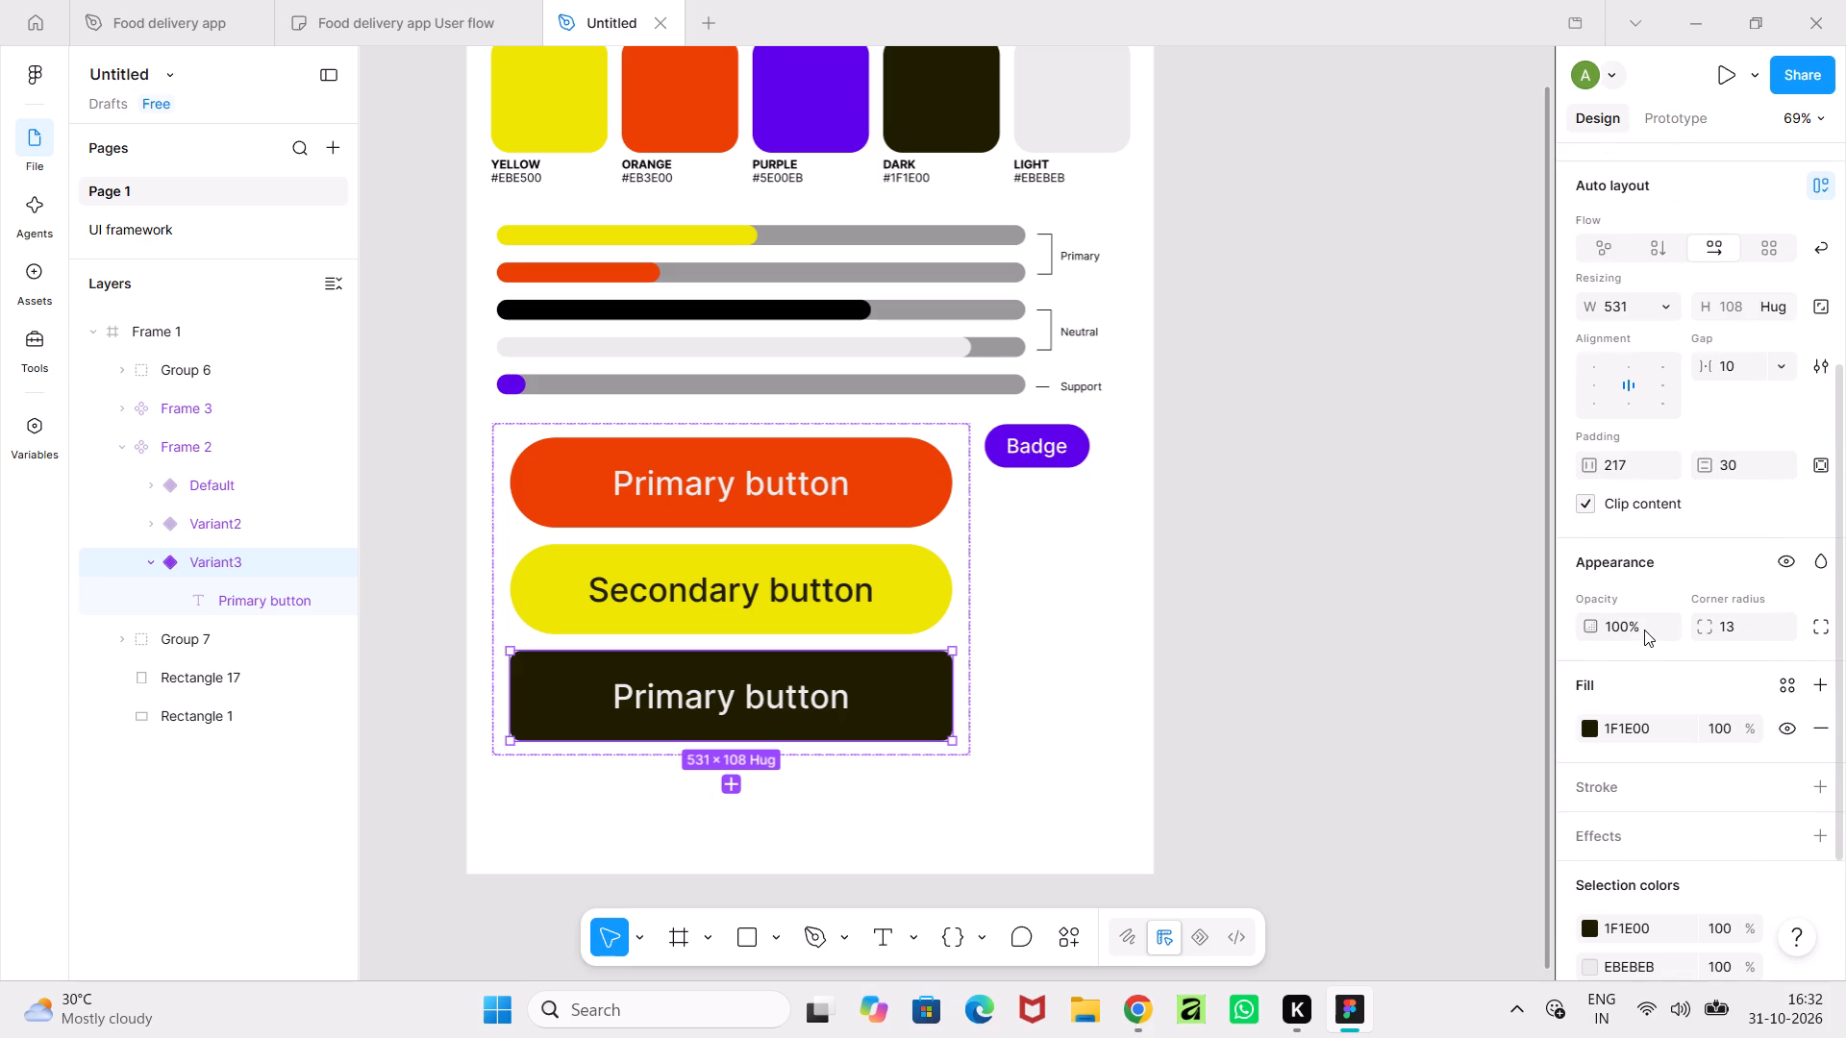
scroll(1644, 630, "up", 1)
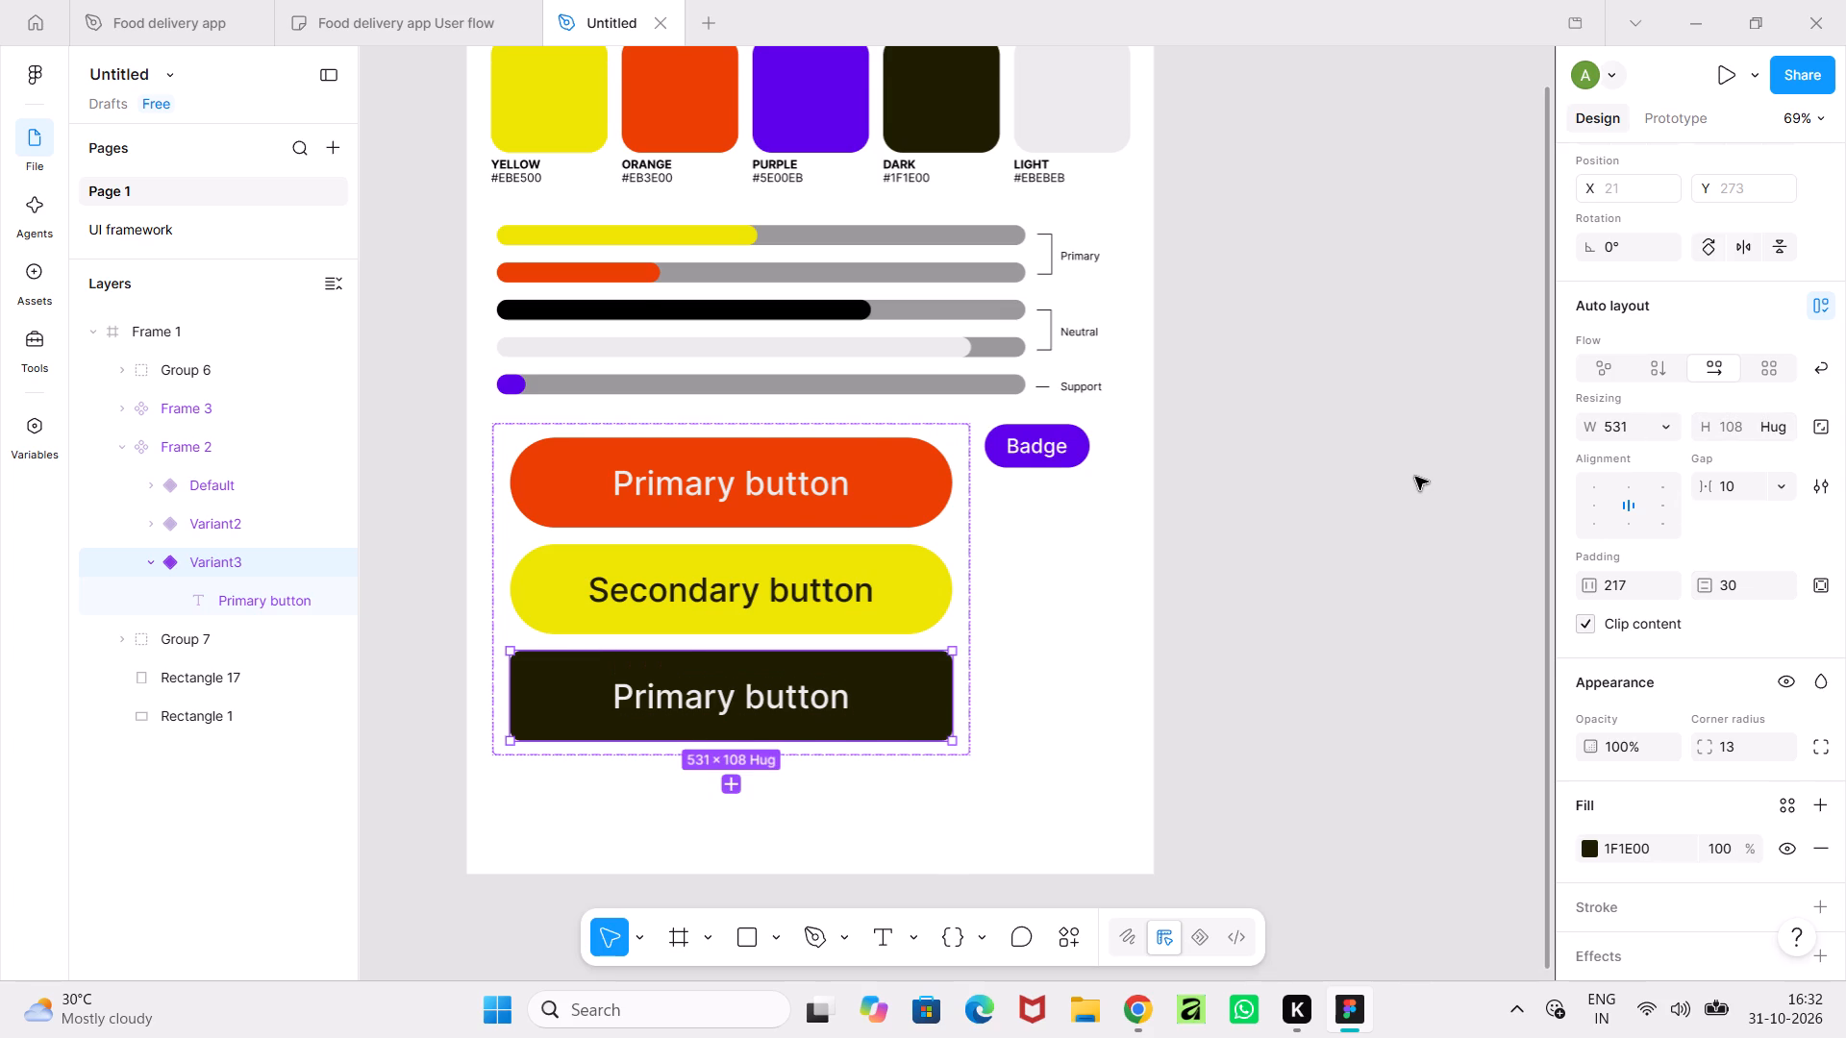
scroll(1415, 477, "up", 1)
scroll(1631, 482, "up", 1)
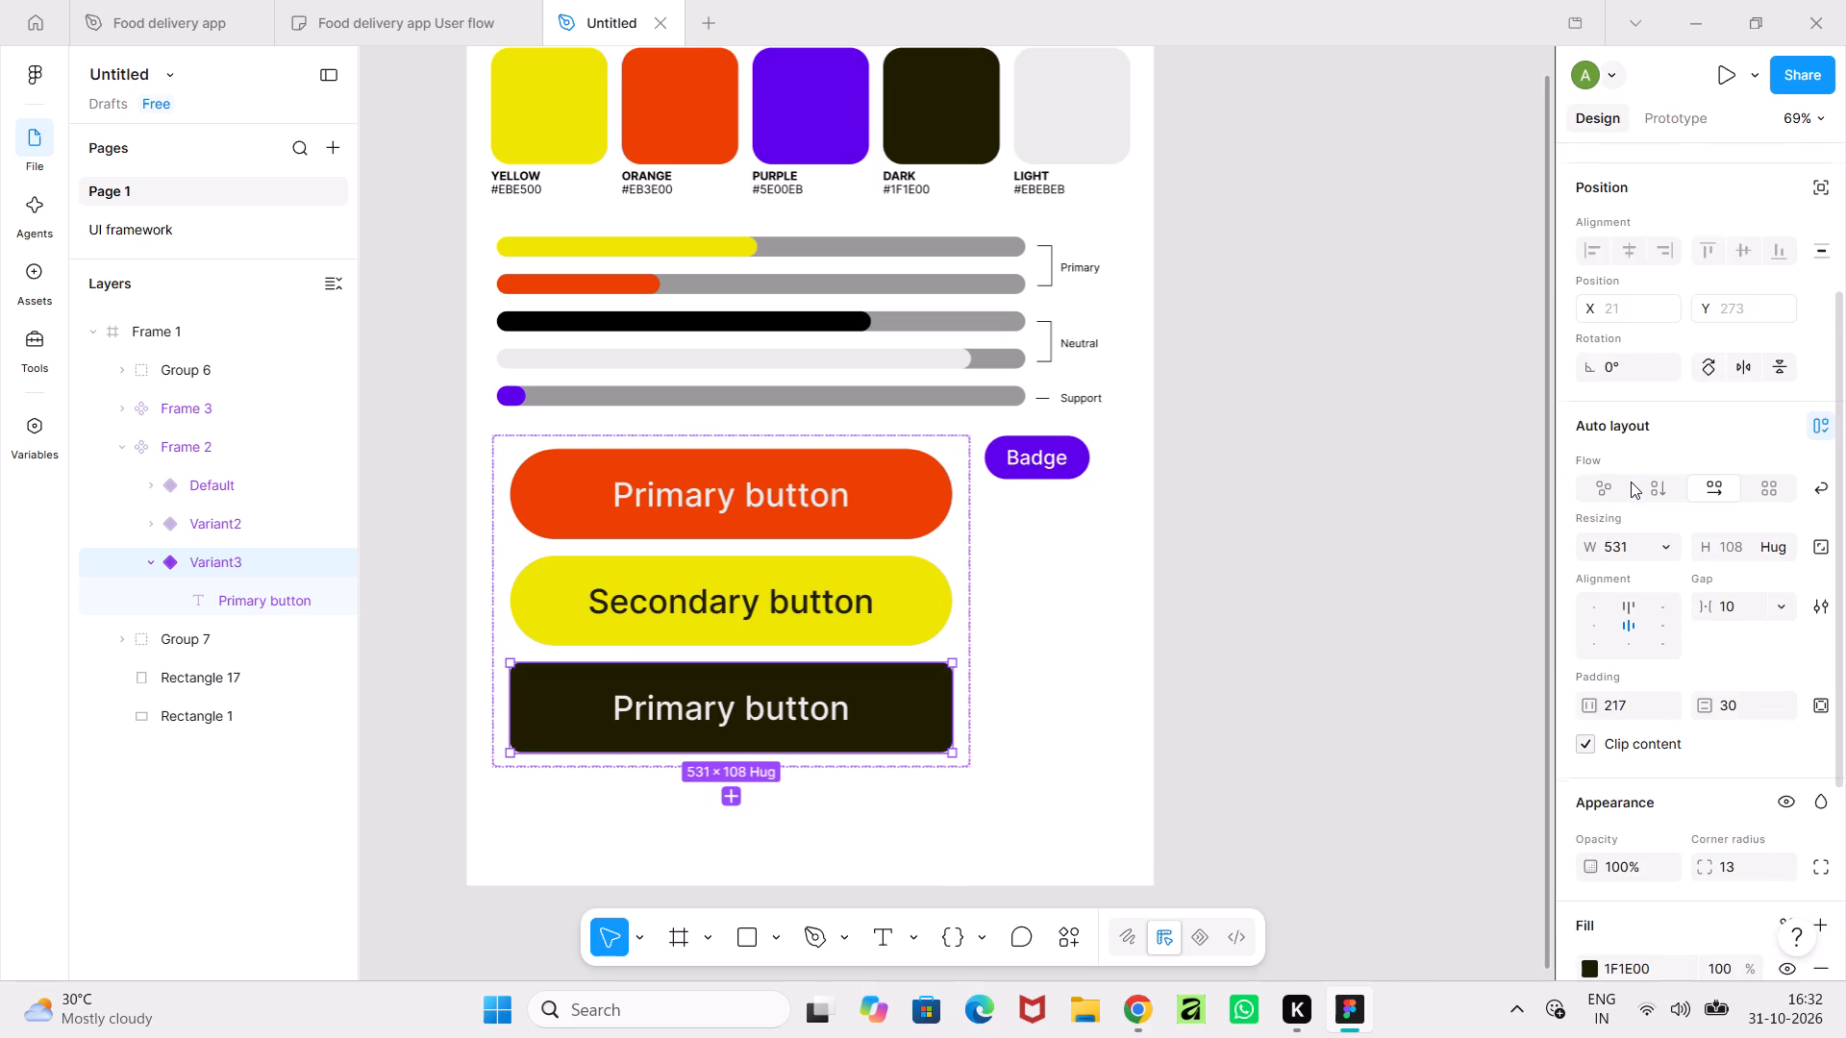
scroll(1631, 482, "up", 1)
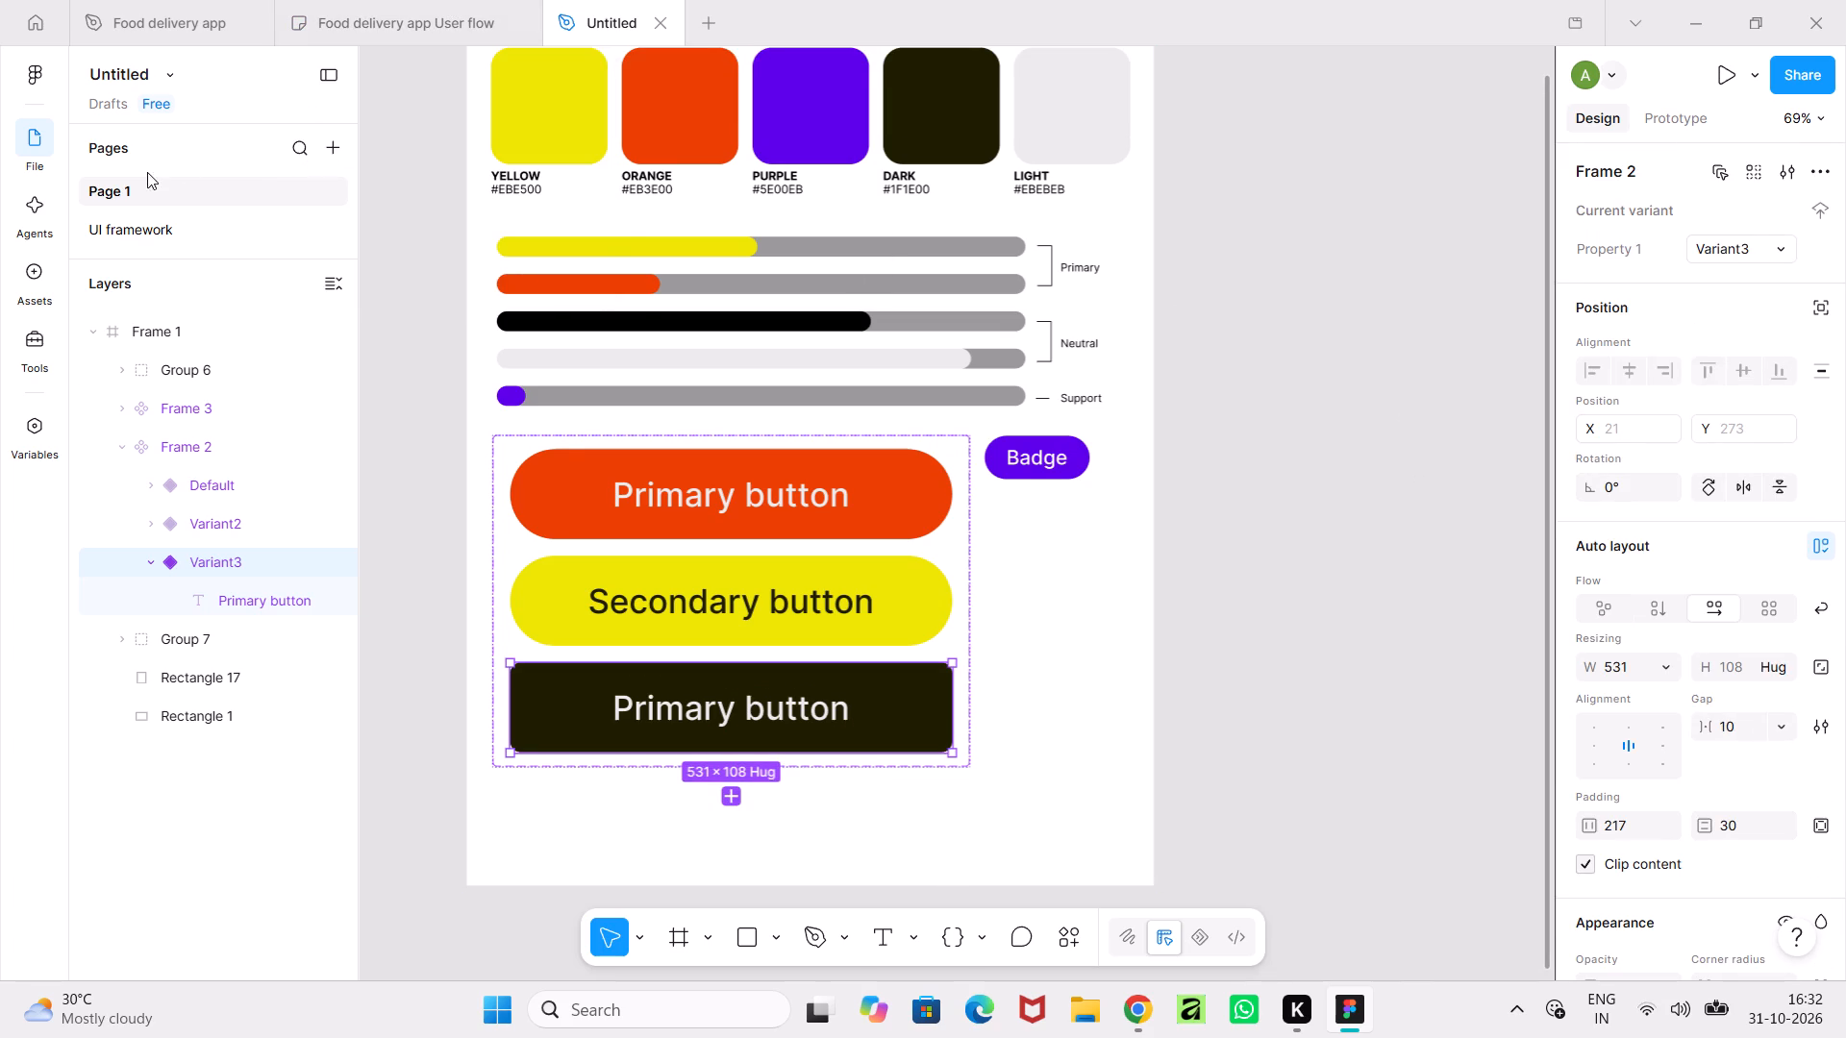
Compare the Onboarding wireframe on the UI framework page with the palette and button variants on Page 1.
left_click(122, 245)
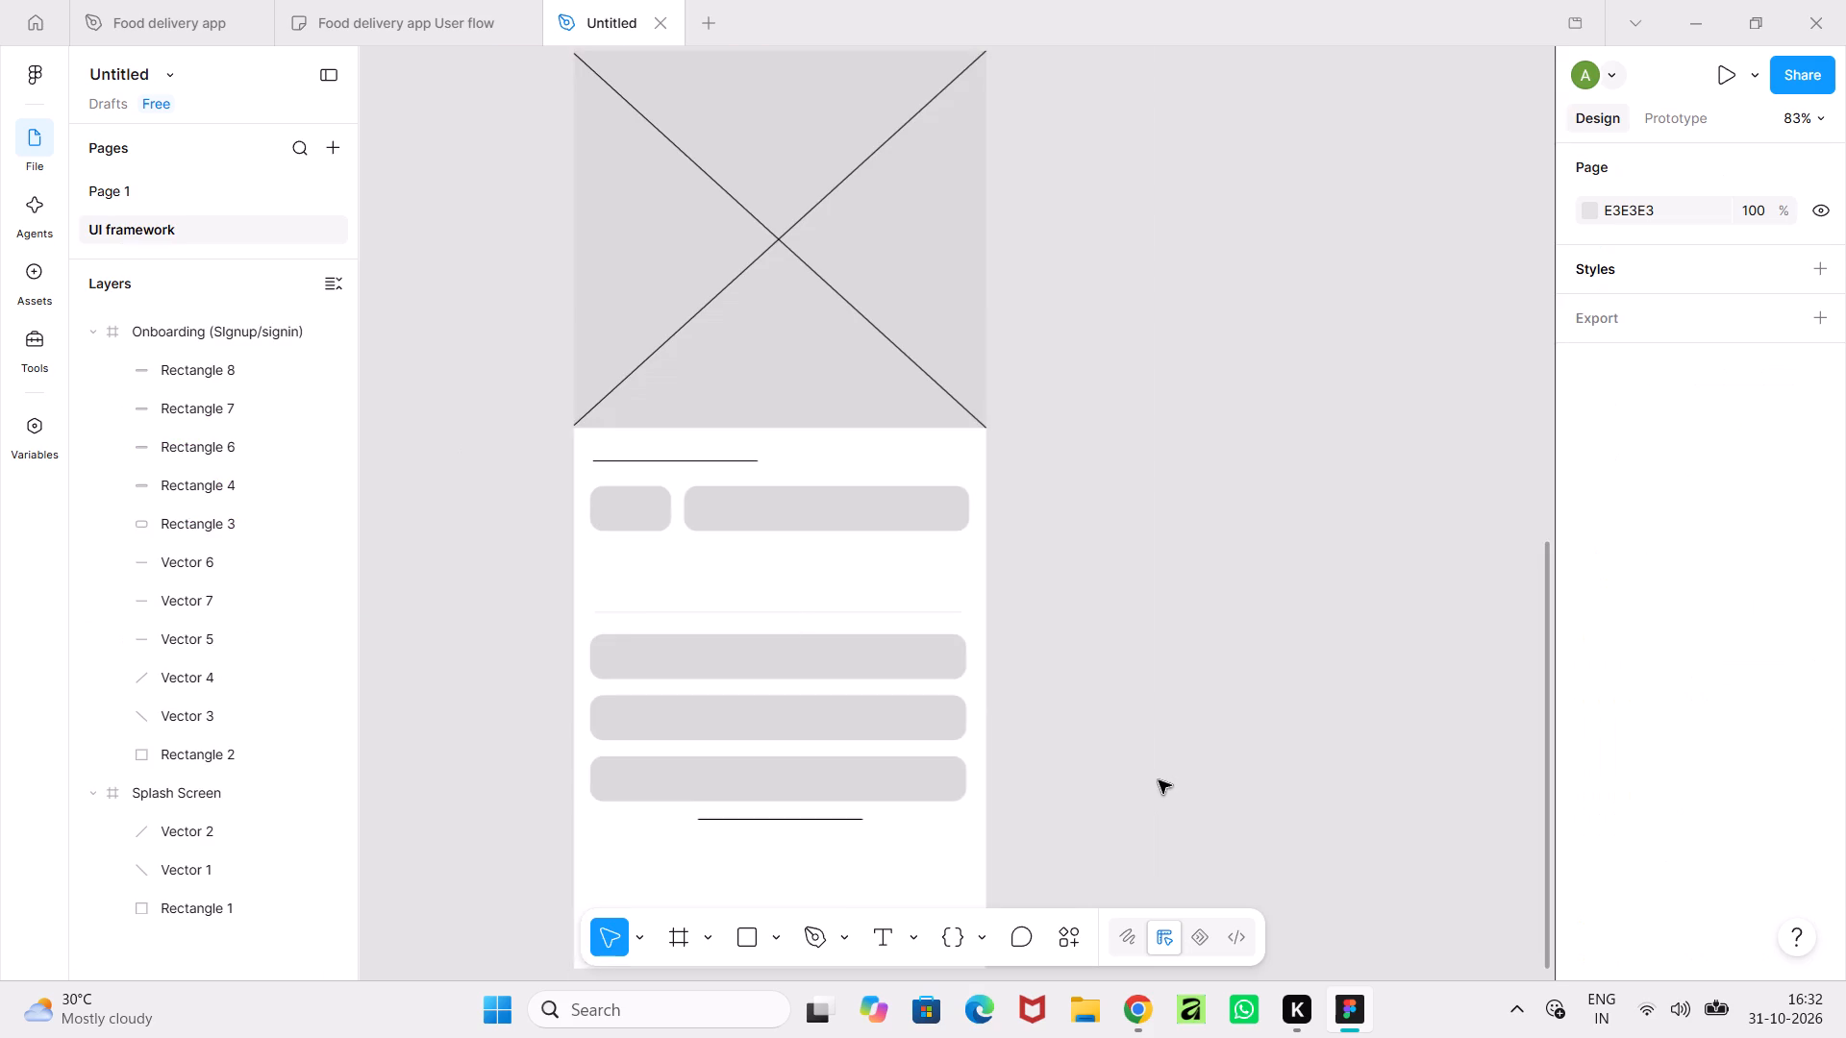
middle_click_drag(1159, 780, 1241, 778)
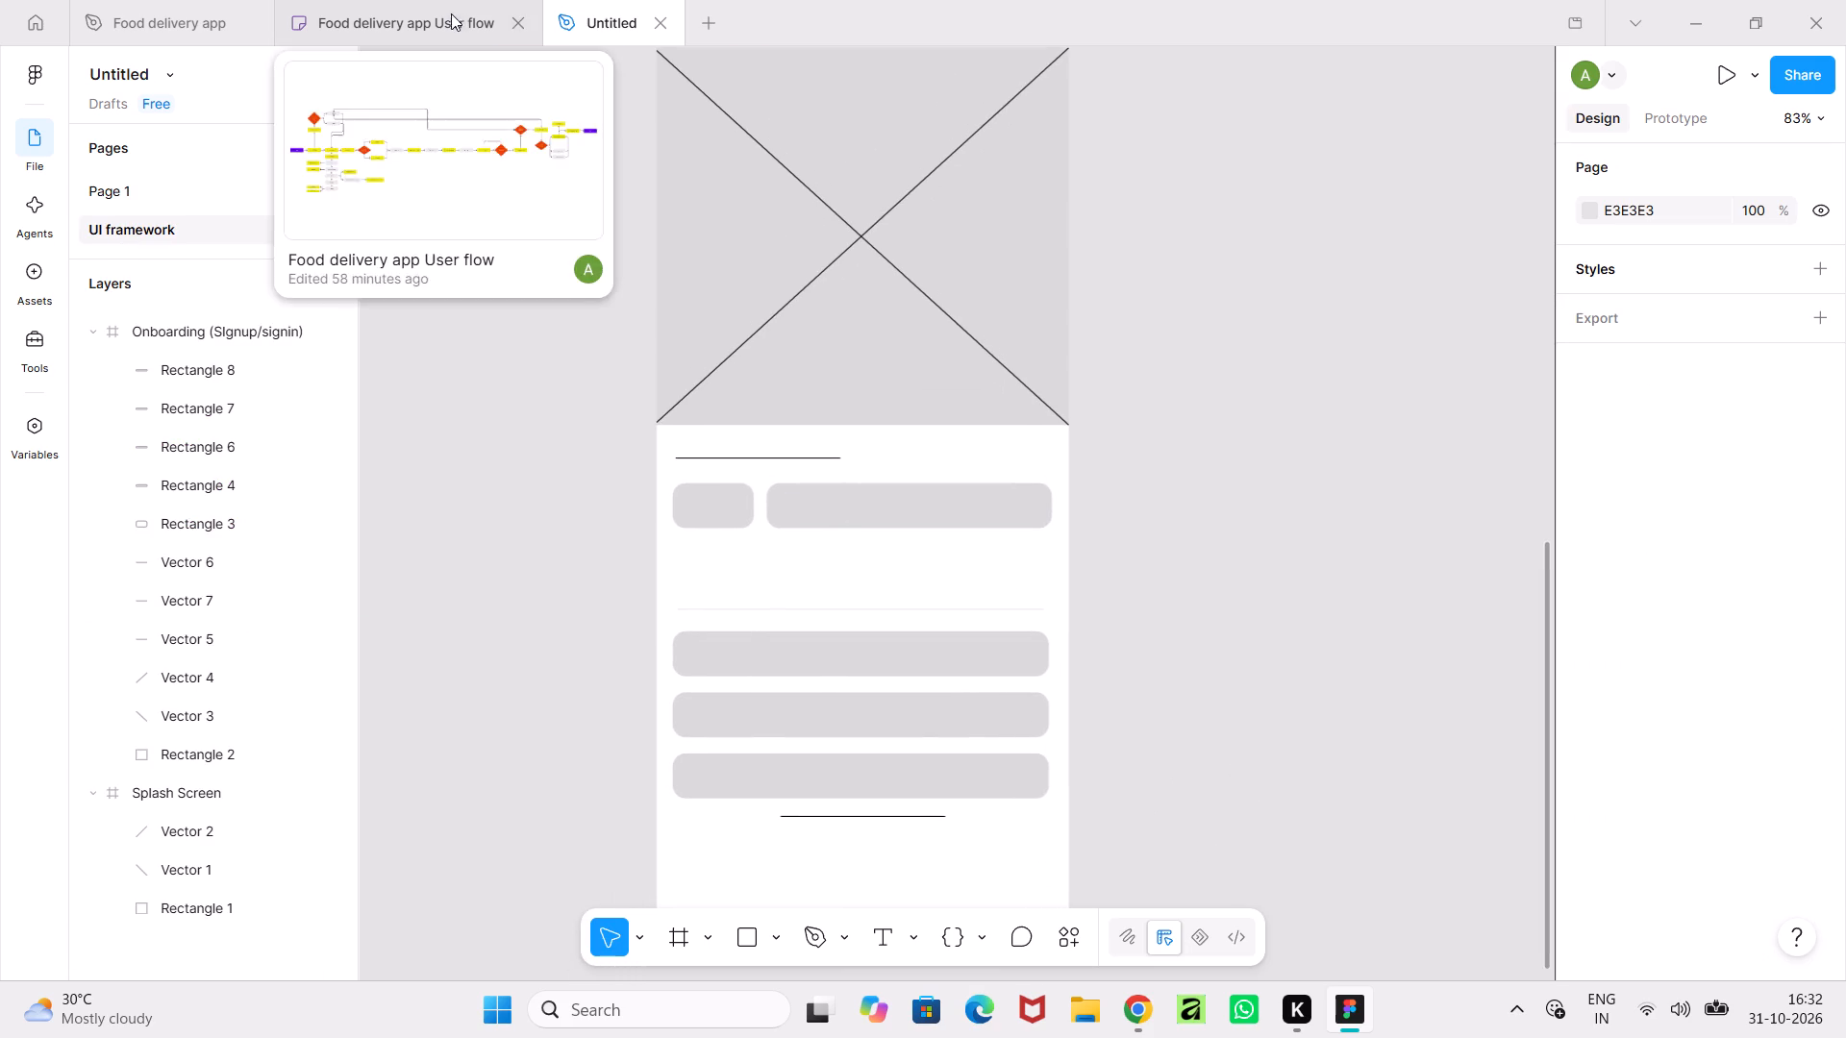
left_click(451, 12)
left_click(598, 15)
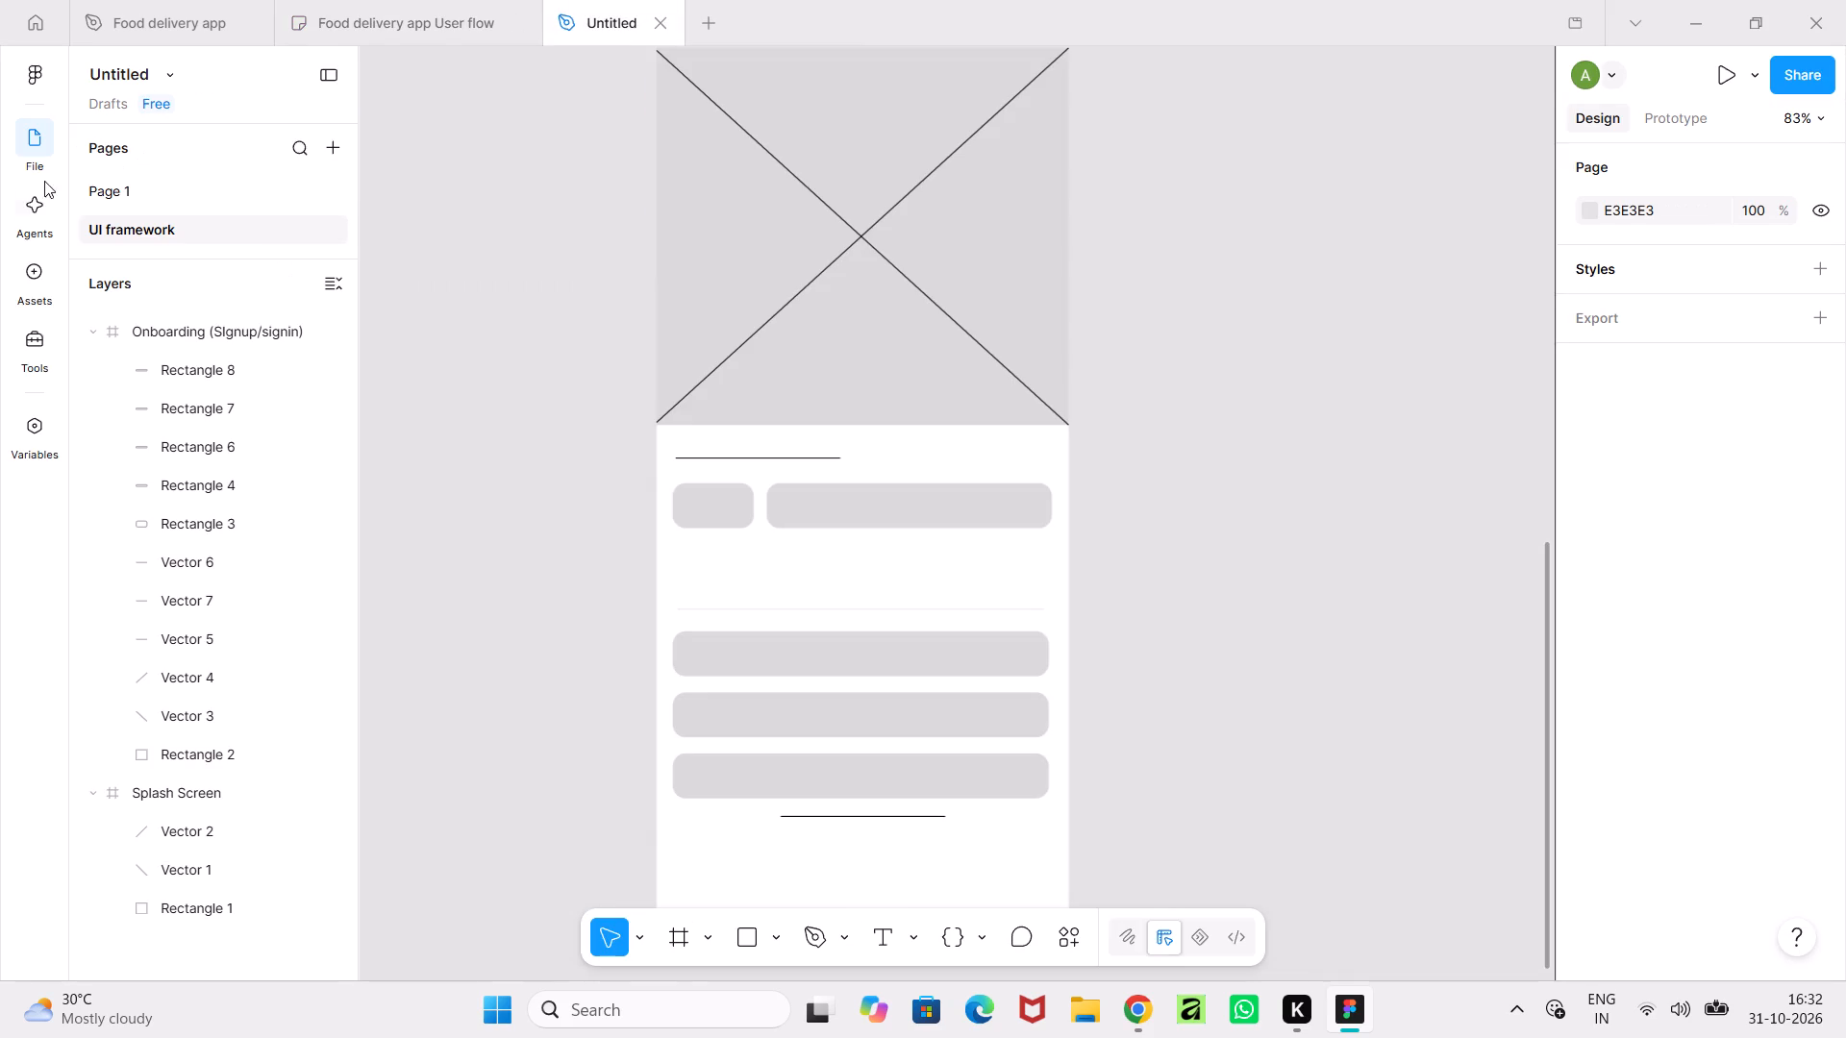
left_click(134, 185)
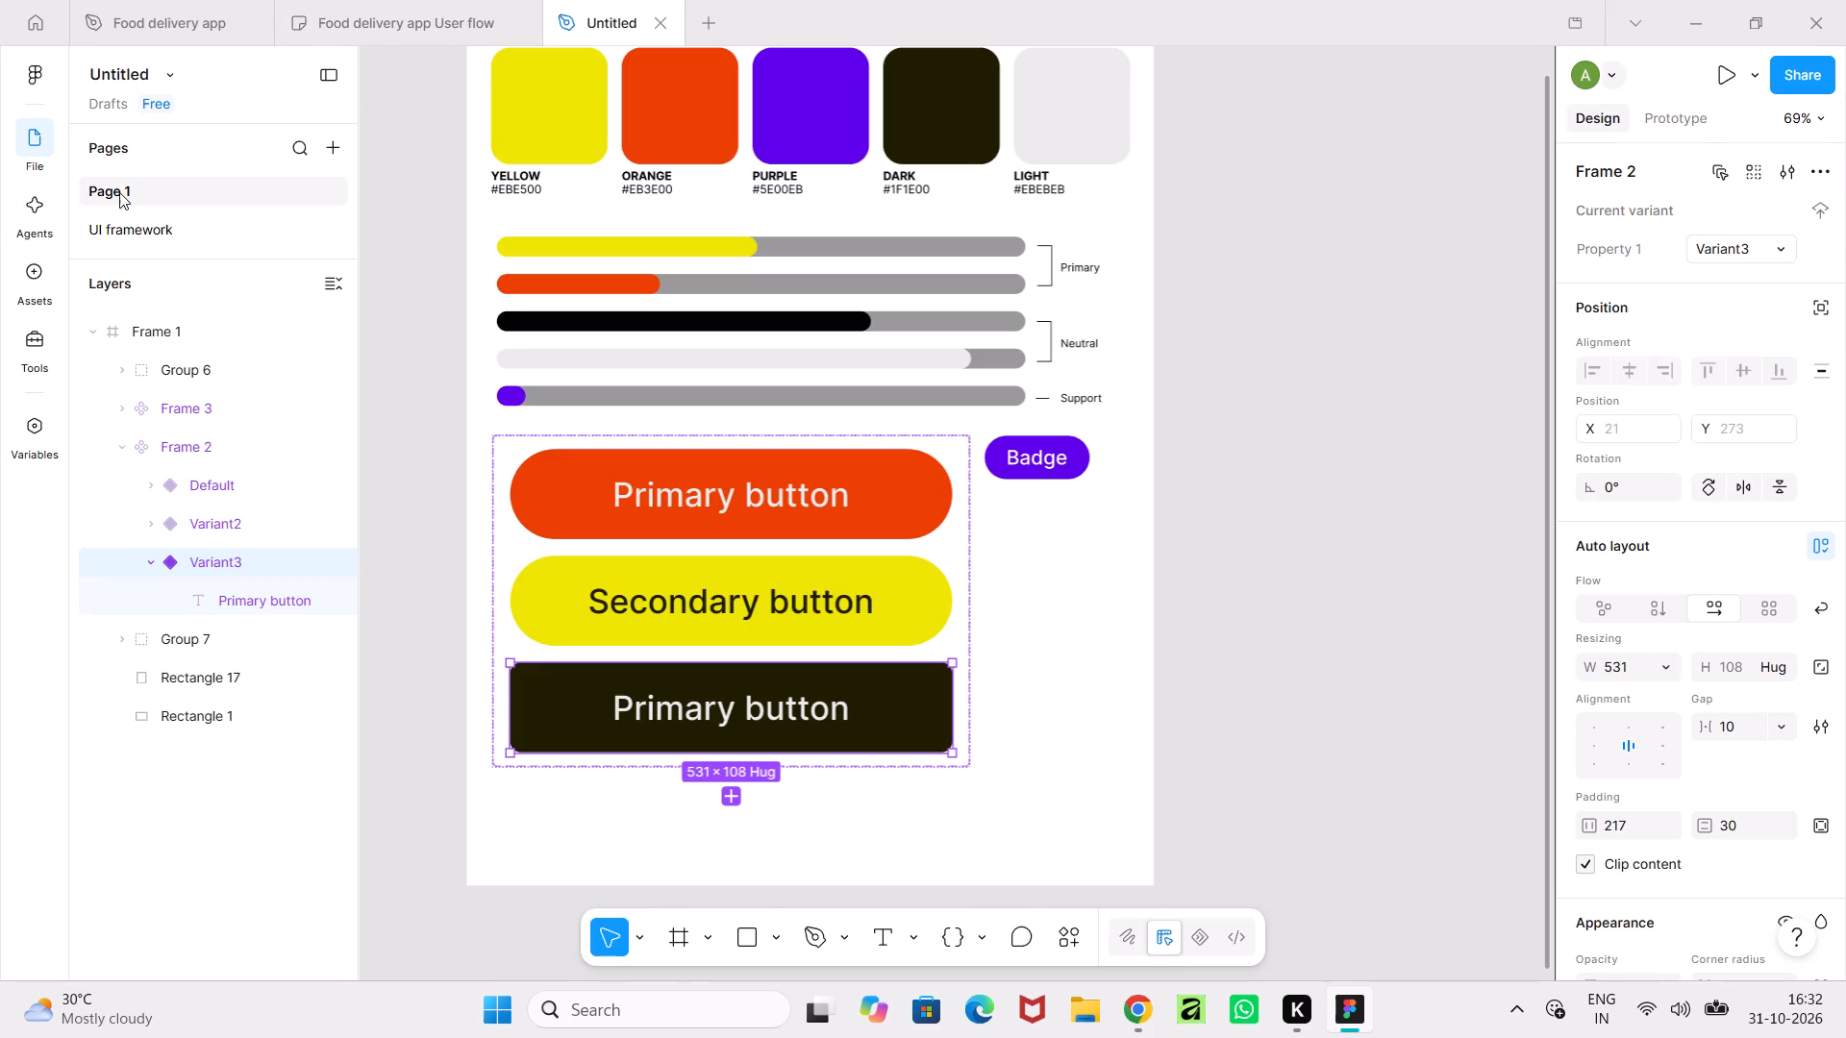
left_click(1313, 458)
middle_click_drag(1313, 458, 1395, 581)
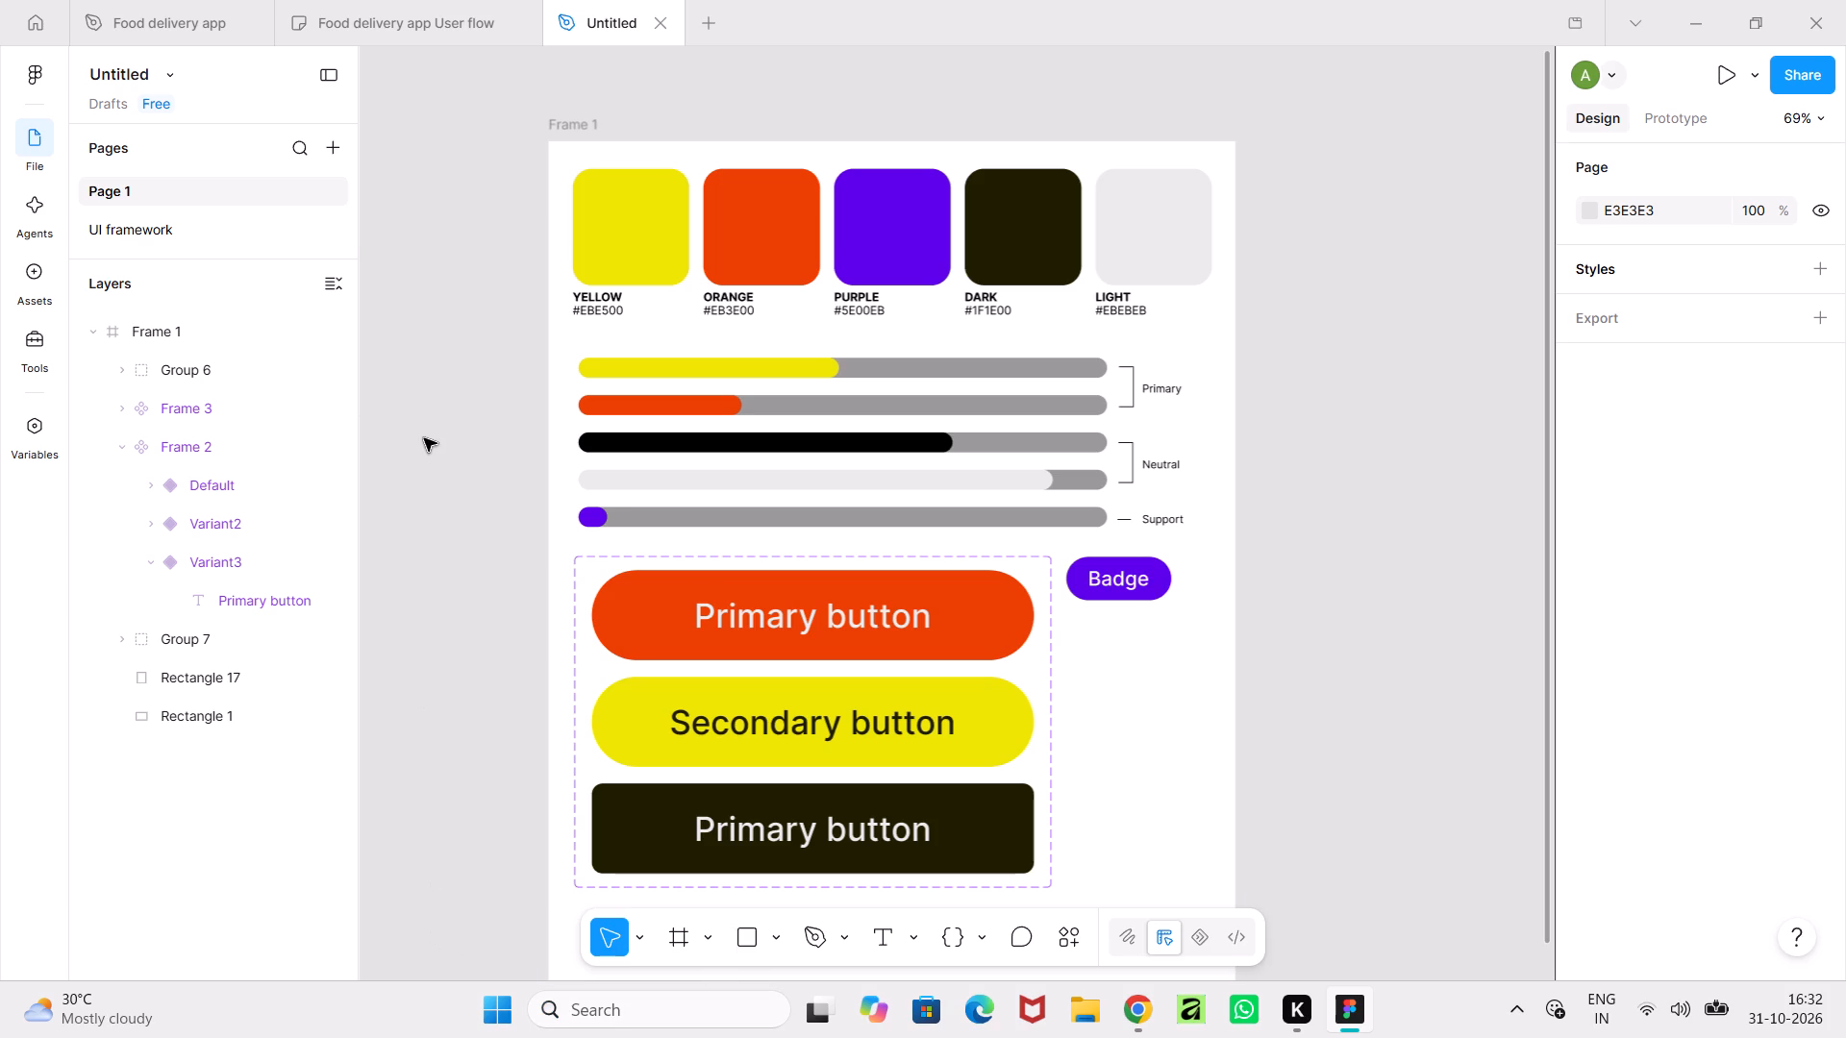
left_click(97, 224)
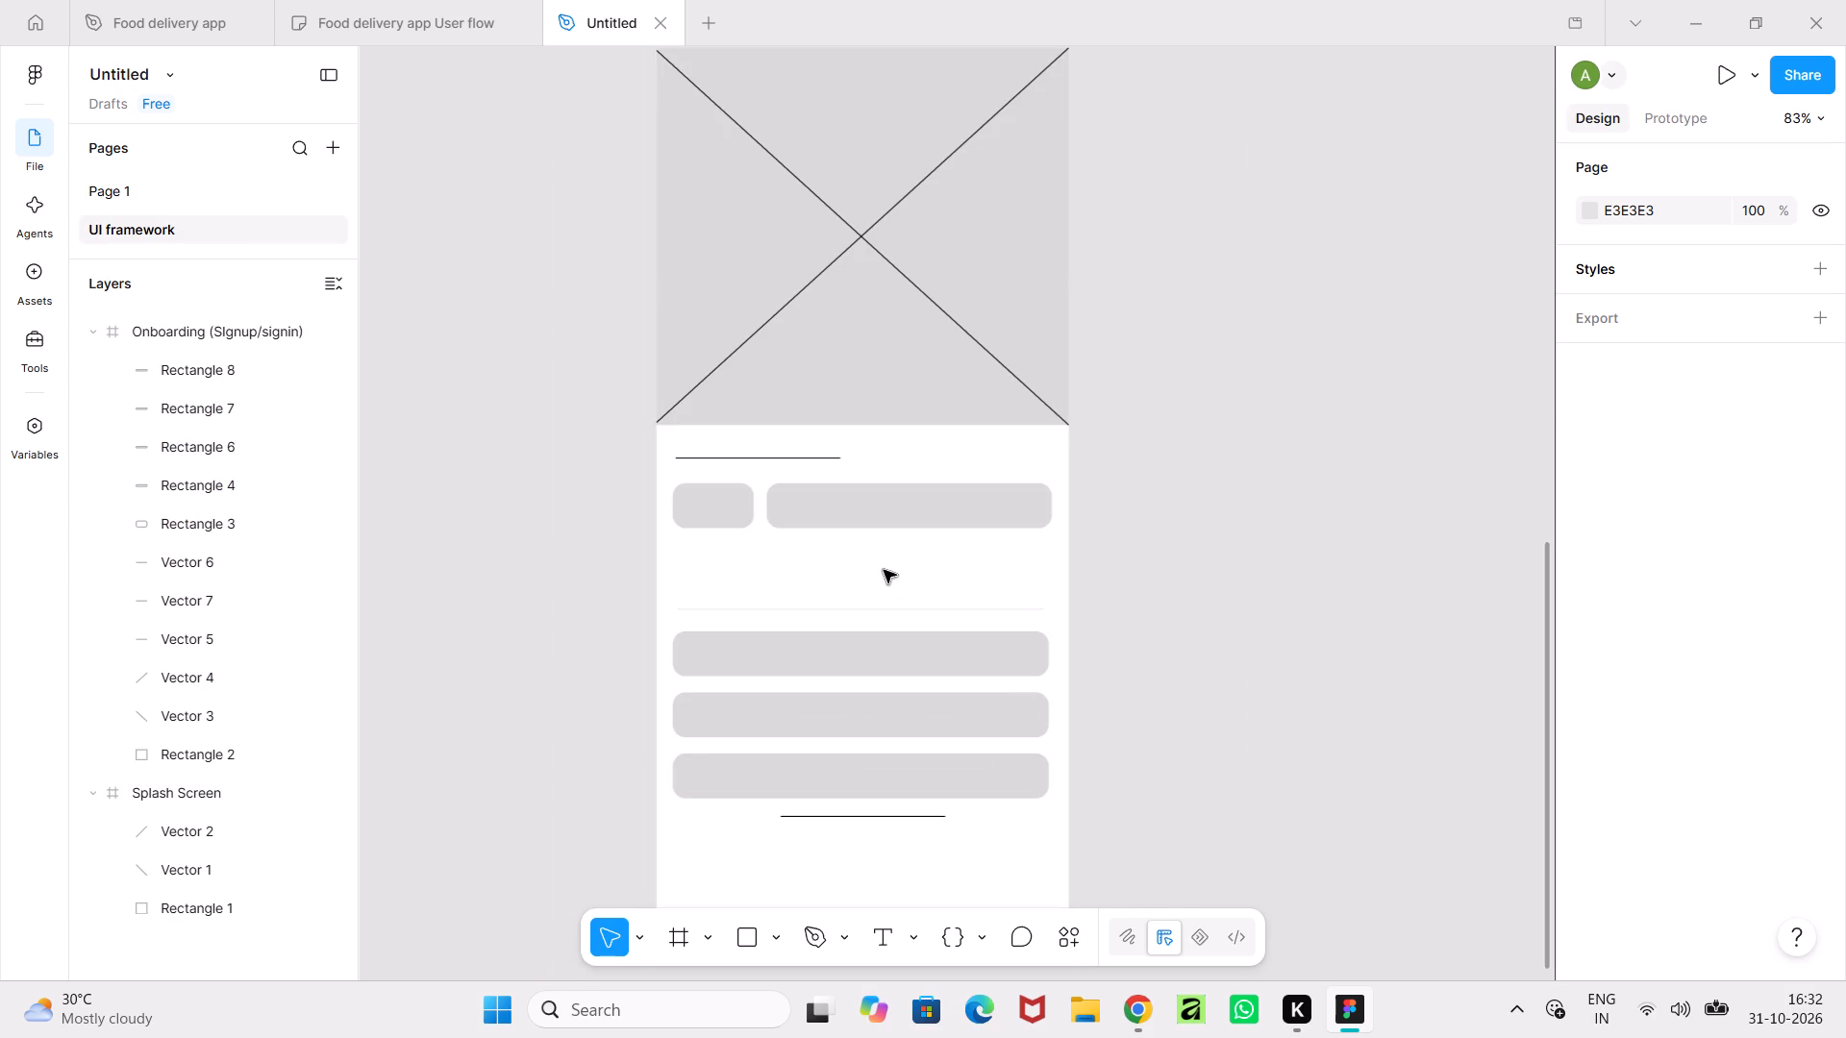
left_click(177, 184)
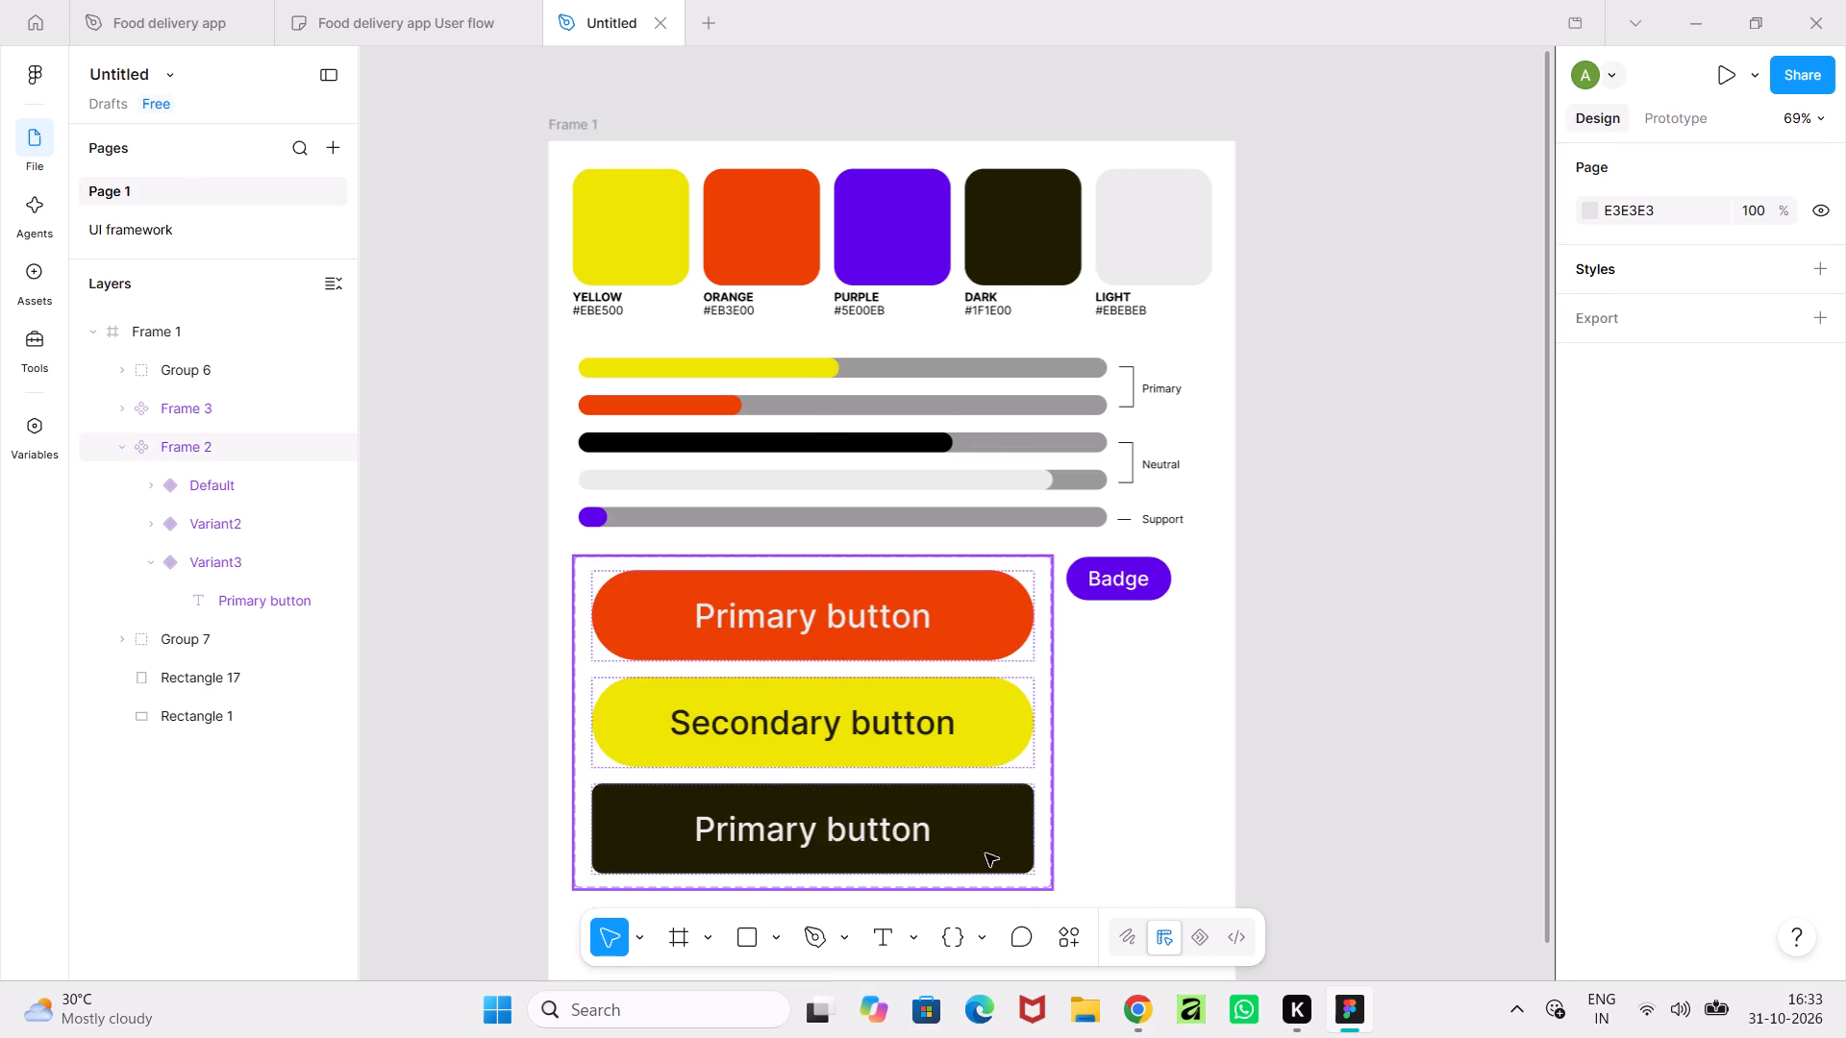
double_click(982, 852)
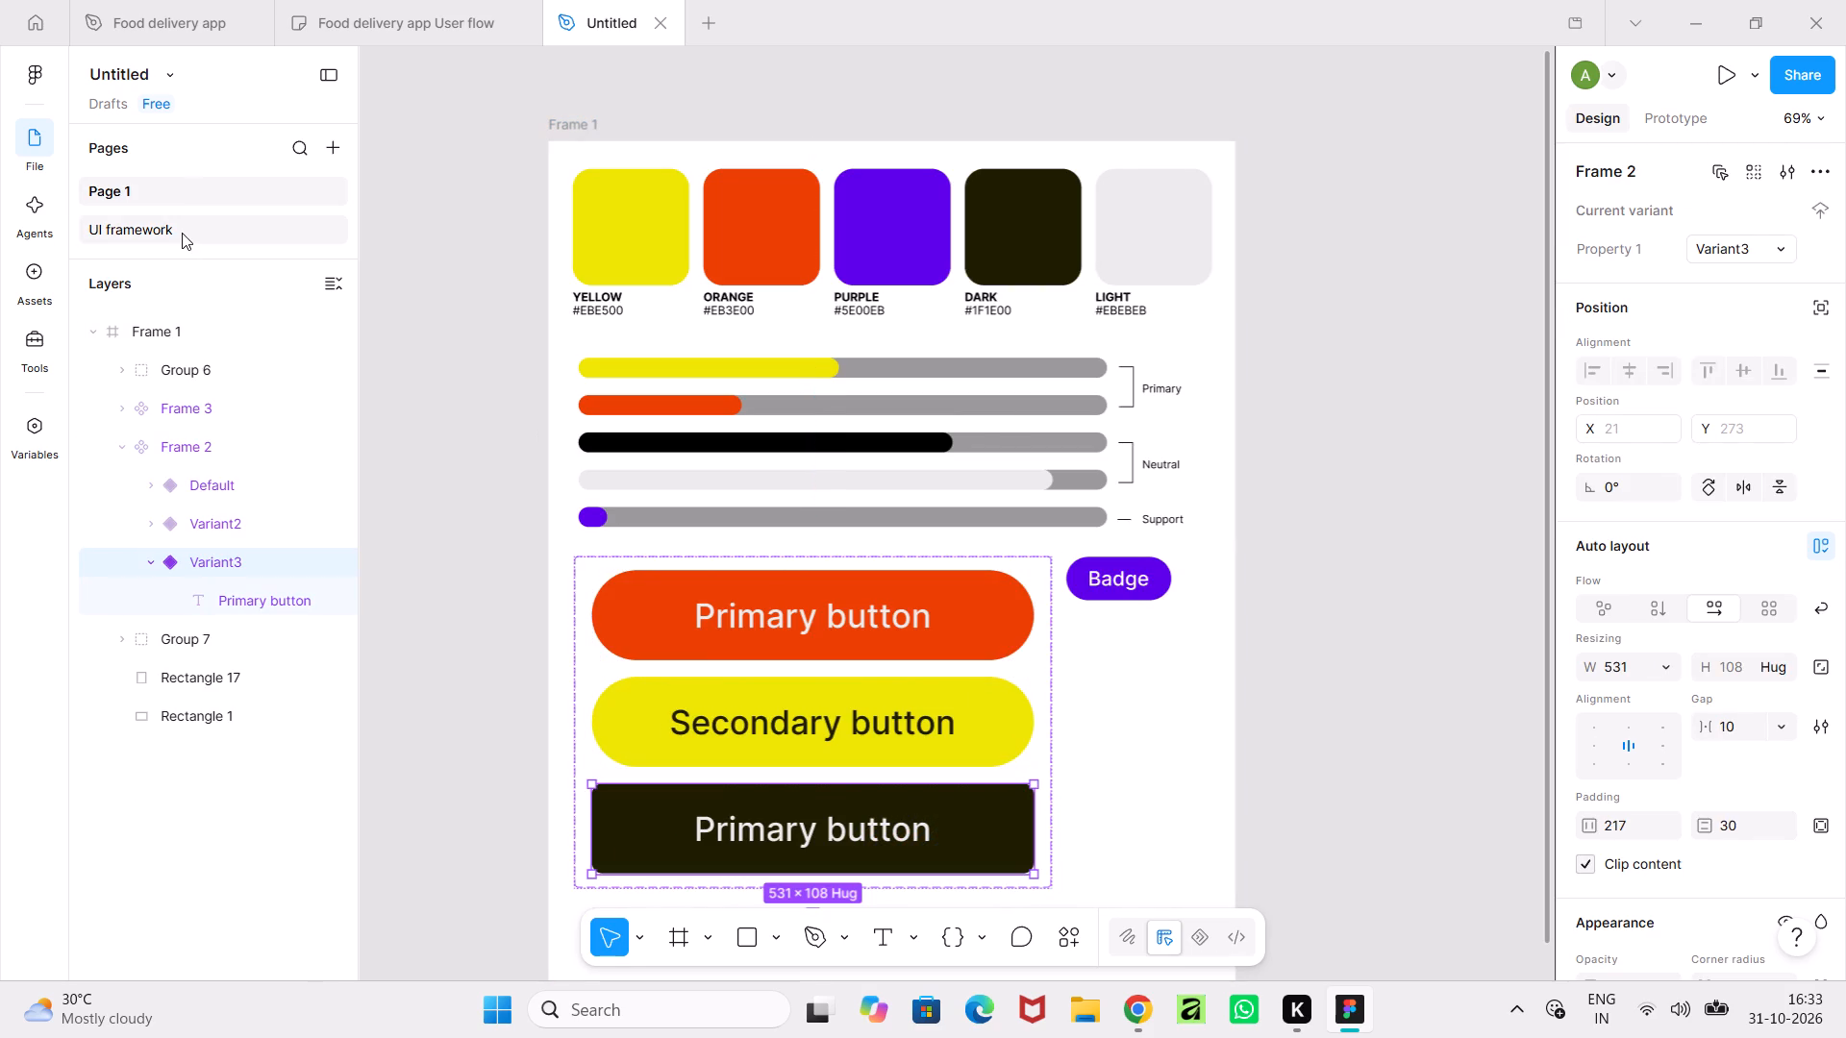
Insert an instance of the Frame 2 button component from this file's assets over the Onboarding wireframe on the UI framework page.
left_click(182, 233)
left_click(18, 283)
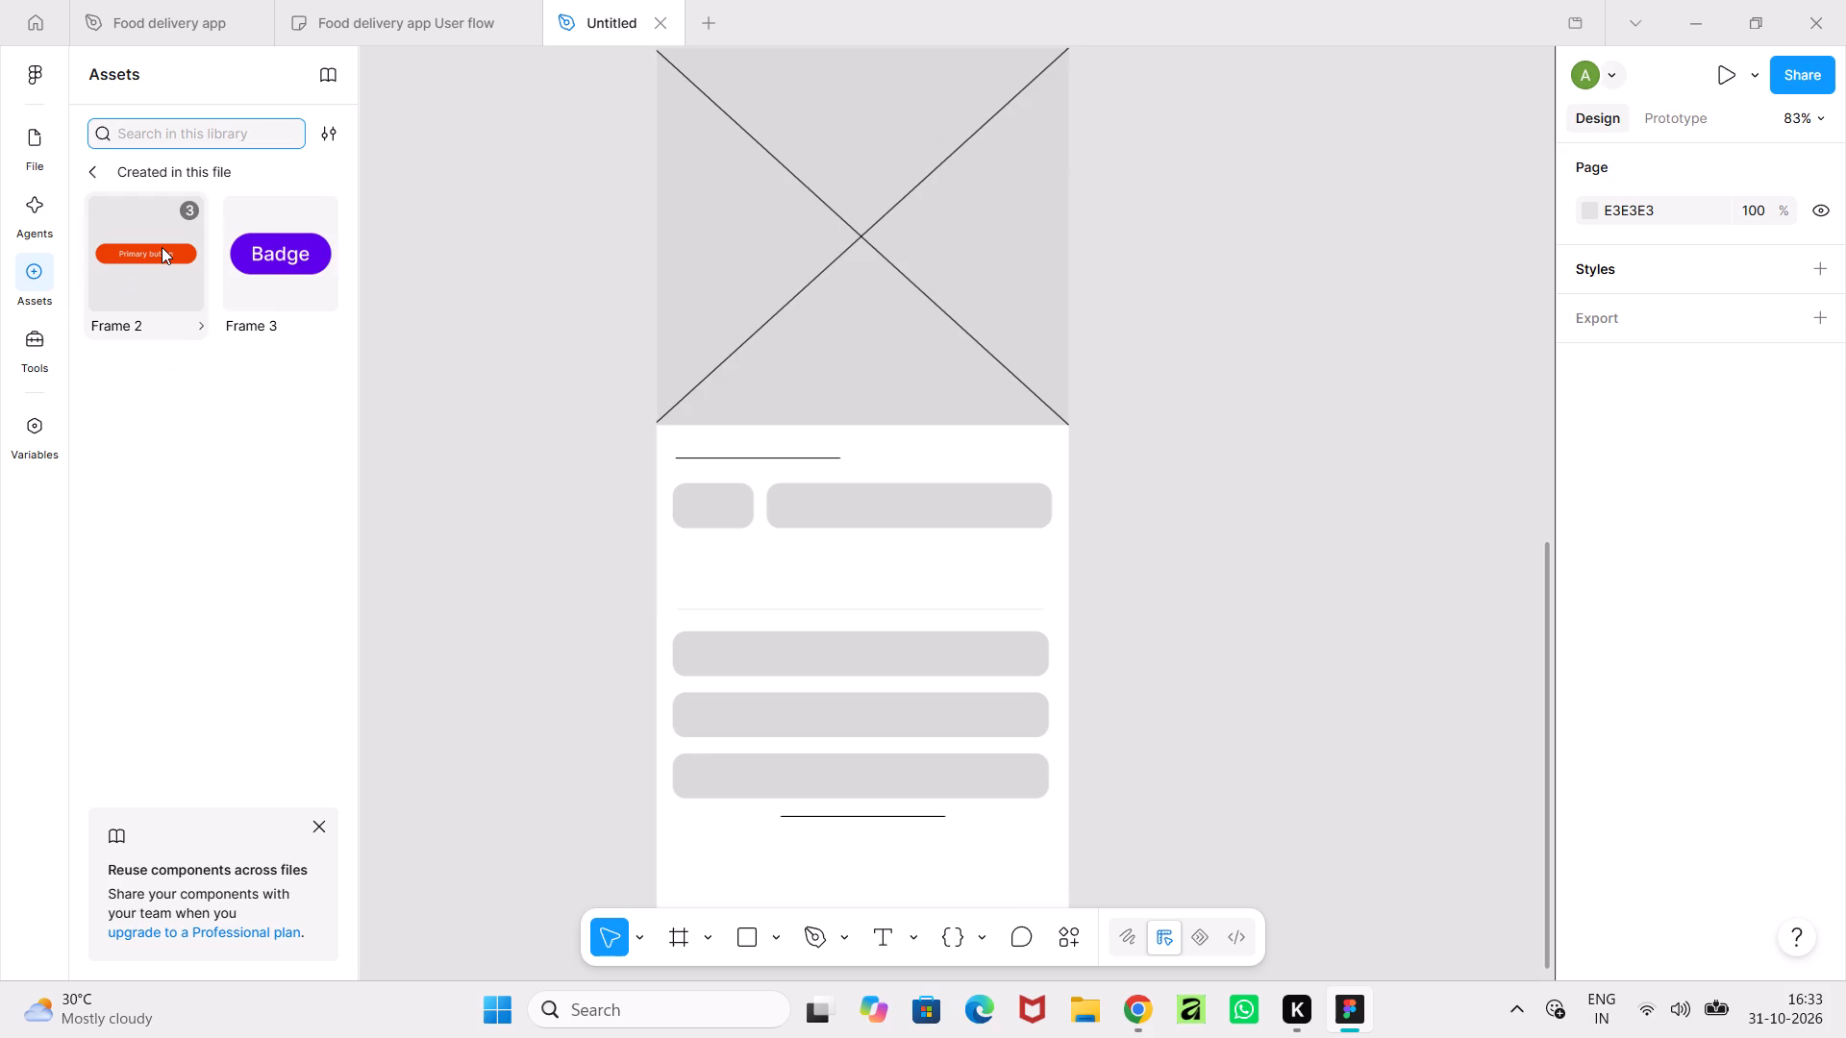
left_click(162, 247)
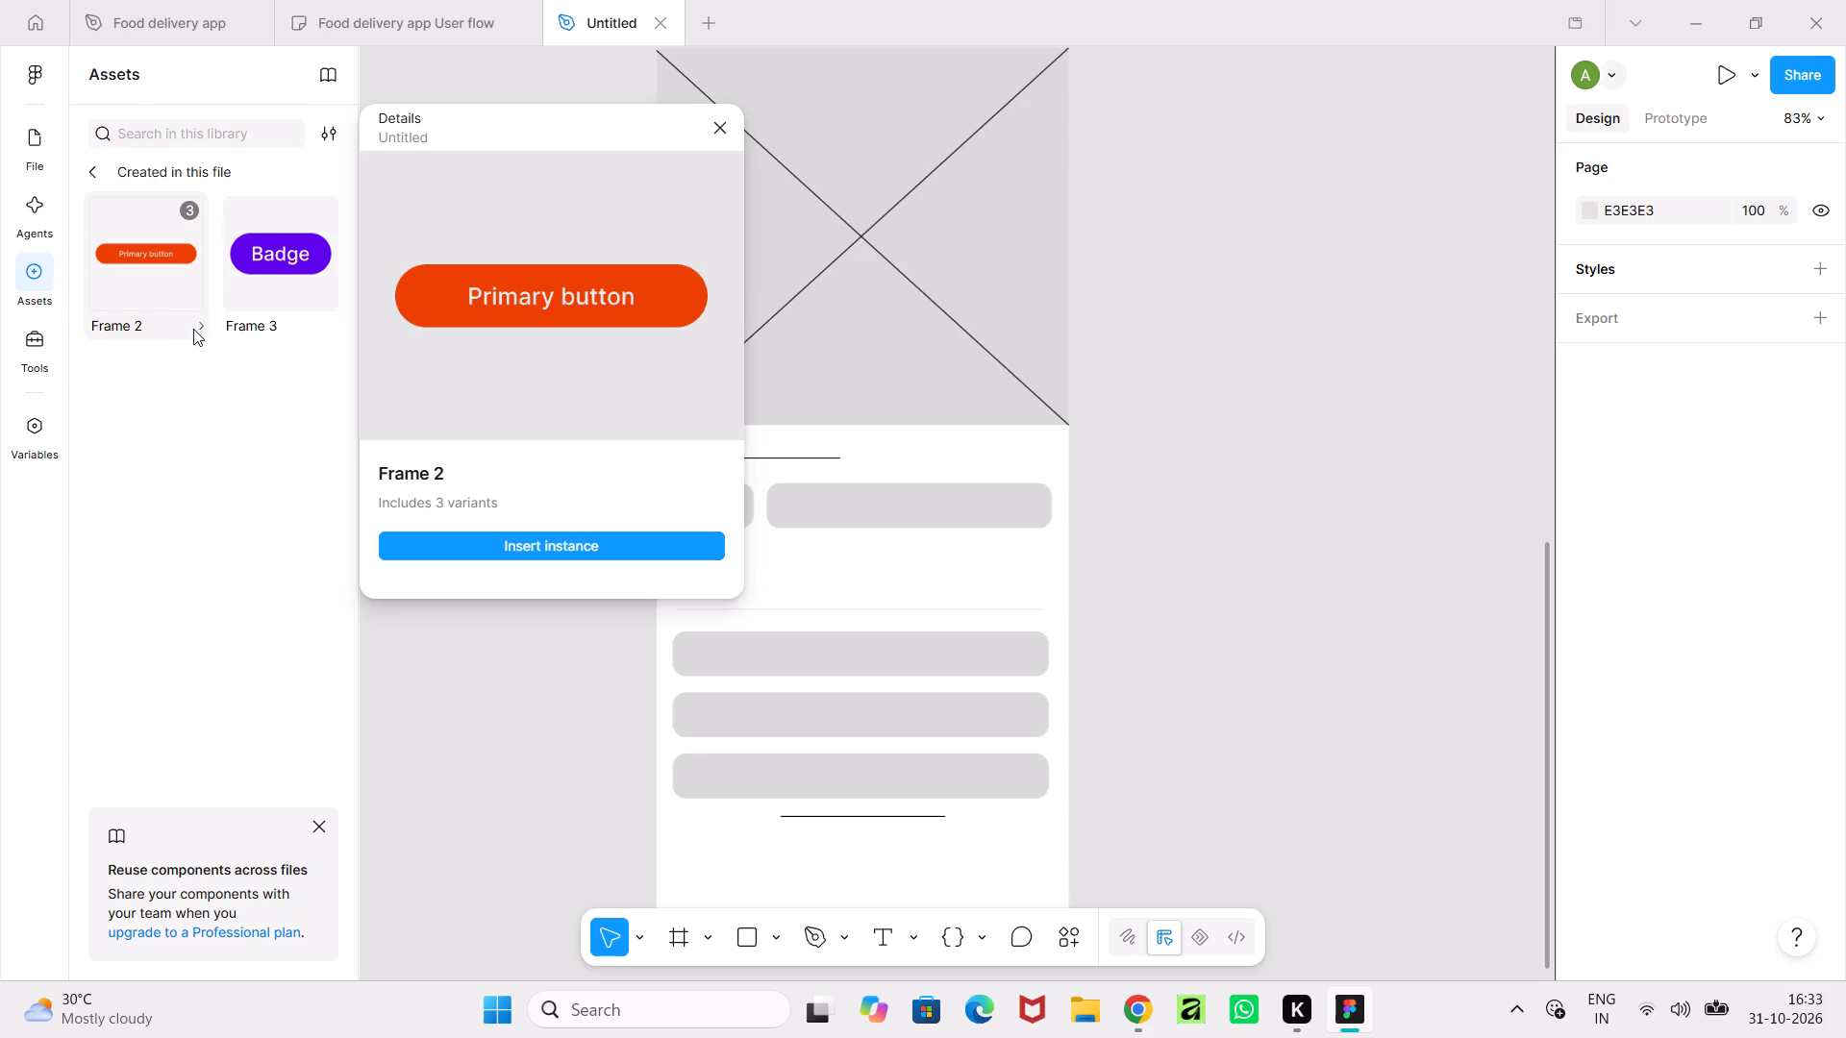
left_click(193, 329)
double_click(193, 329)
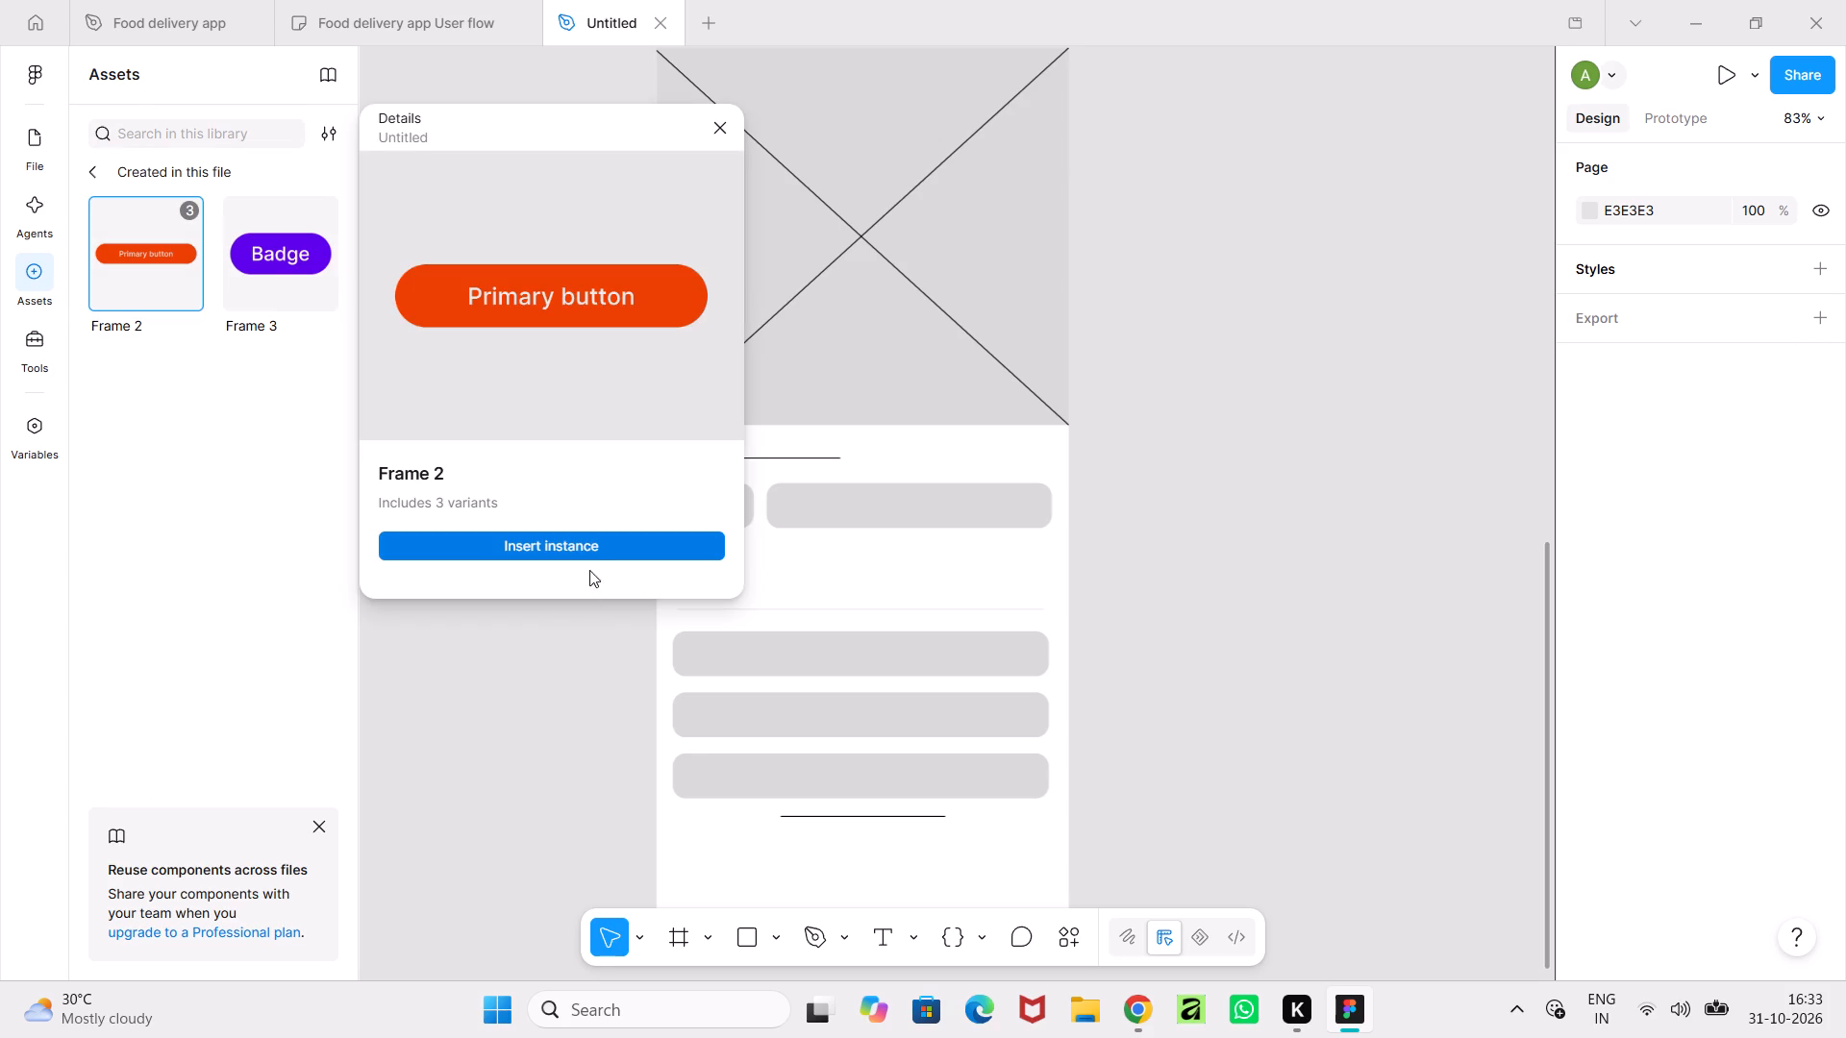
left_click(590, 554)
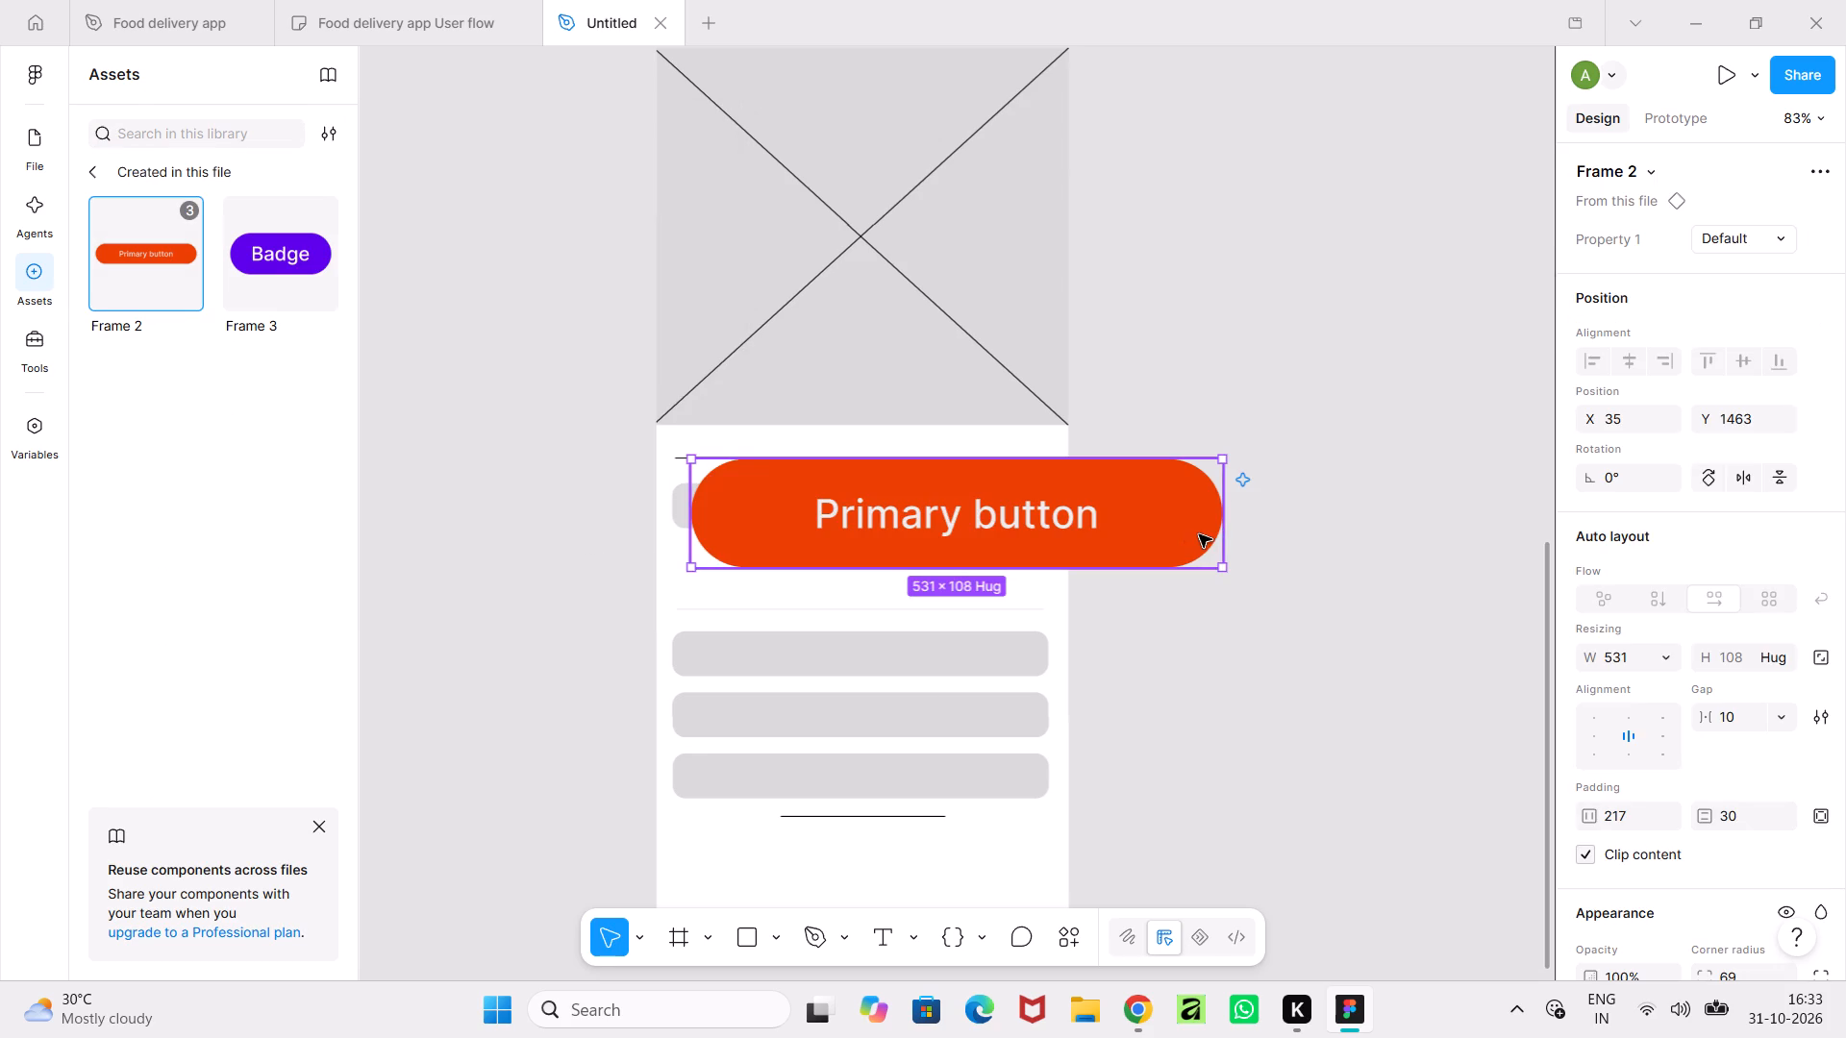
Shrink the button instance to 434 × 60 and place it below the top row of fields on the Onboarding screen.
double_click(1187, 541)
left_click(1187, 541)
left_click_drag(1187, 541, 1184, 552)
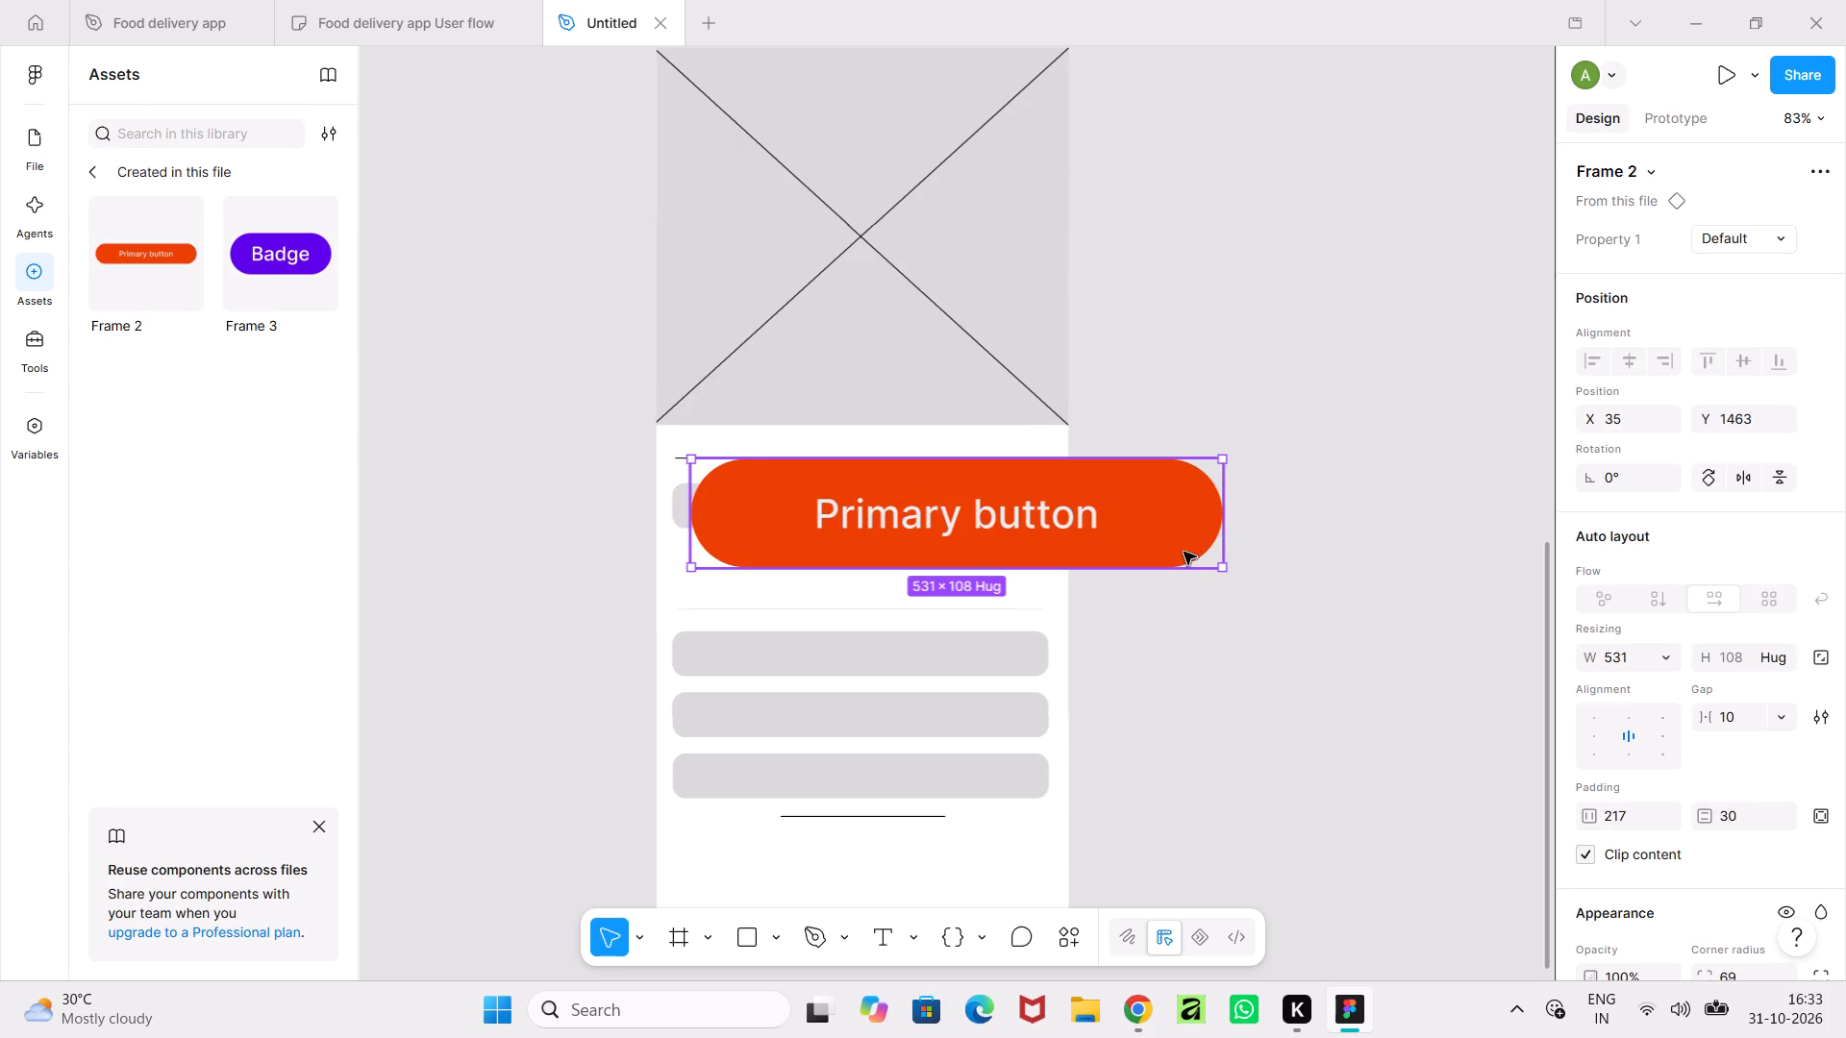
left_click_drag(1184, 552, 856, 624)
left_click_drag(856, 624, 1044, 612)
left_click_drag(1084, 646, 858, 581)
left_click_drag(943, 564, 955, 571)
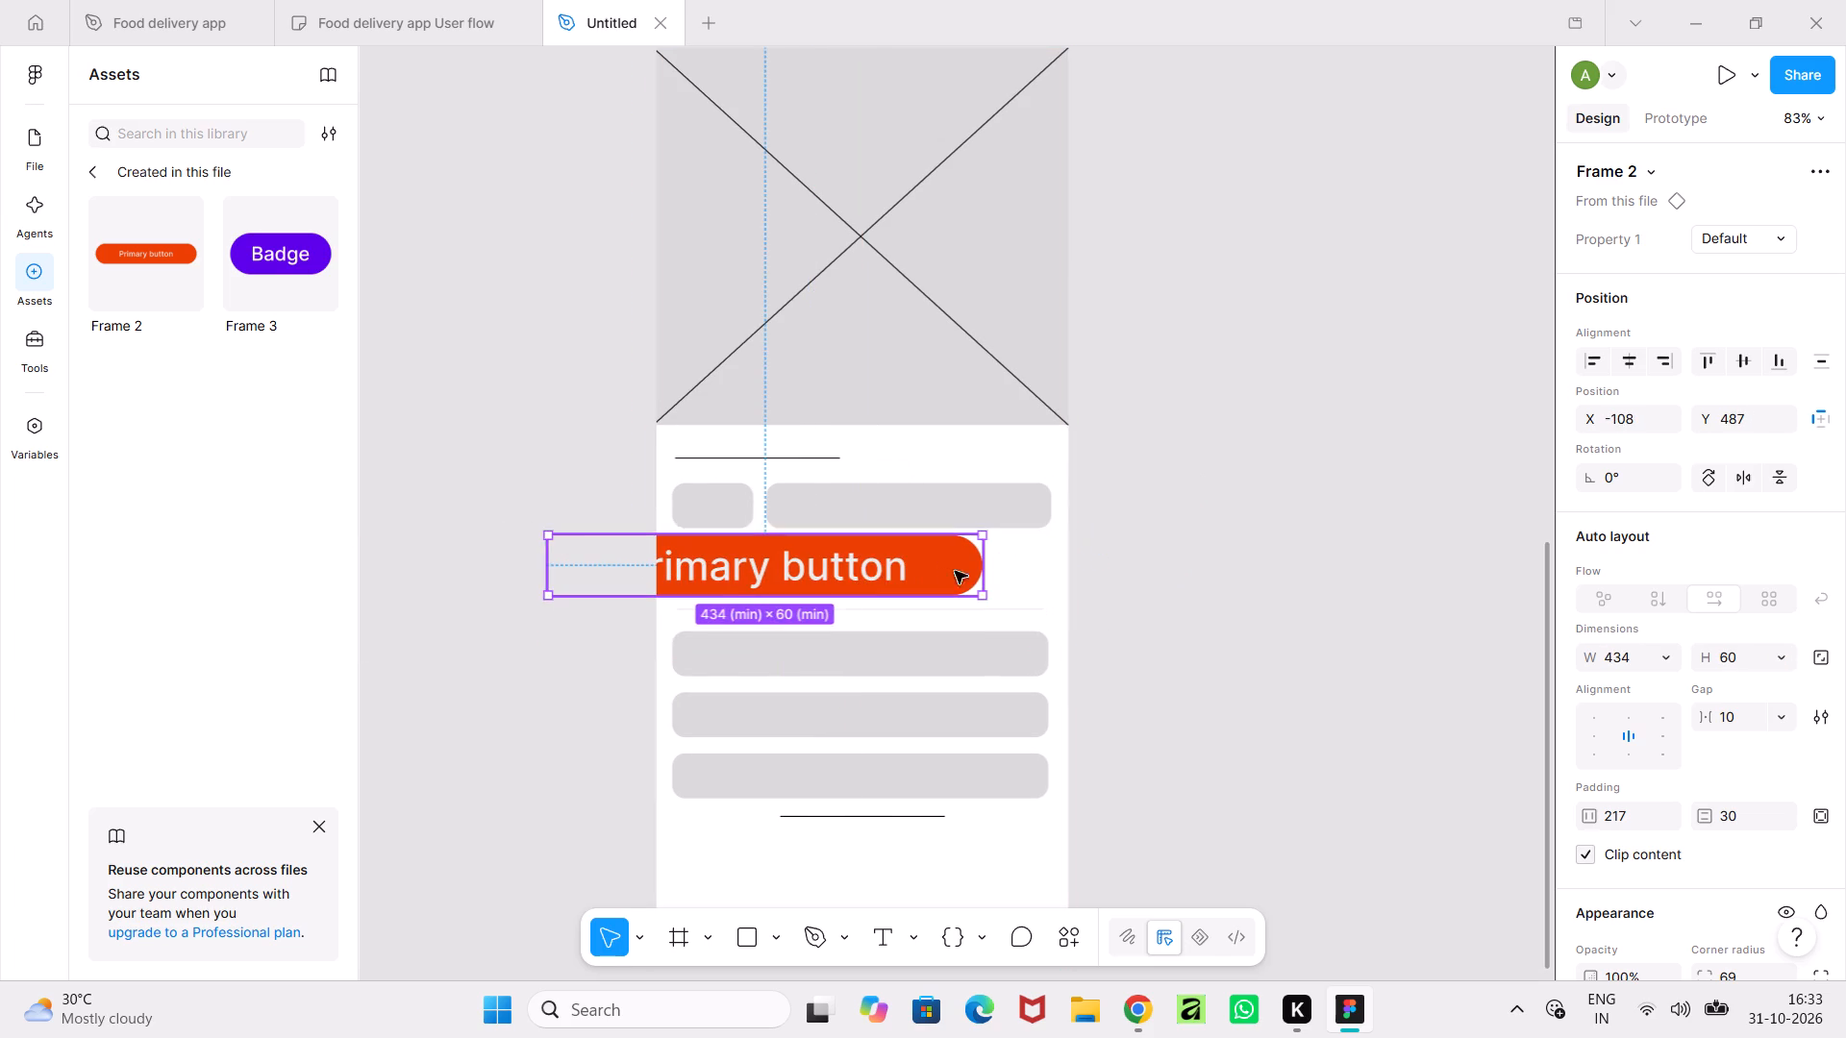
left_click_drag(955, 571, 1059, 588)
left_click(1059, 588)
left_click_drag(1101, 591, 991, 607)
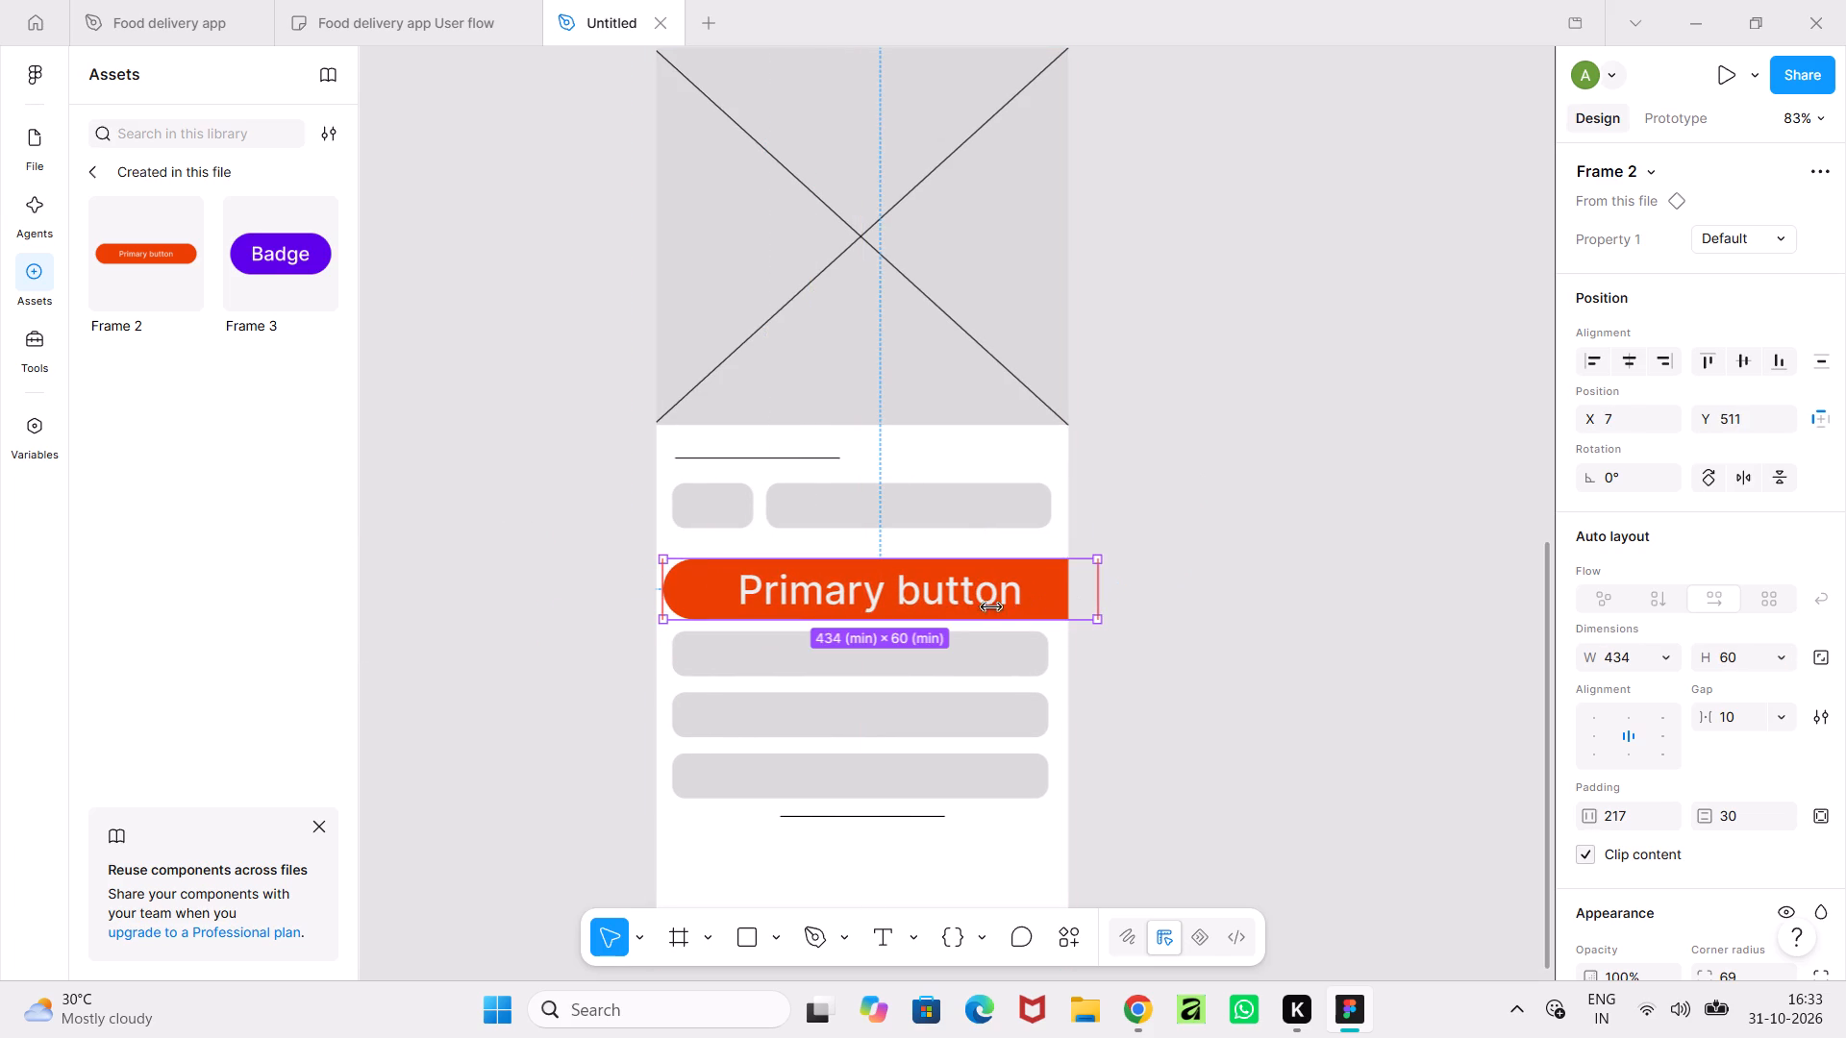
left_click_drag(991, 607, 977, 607)
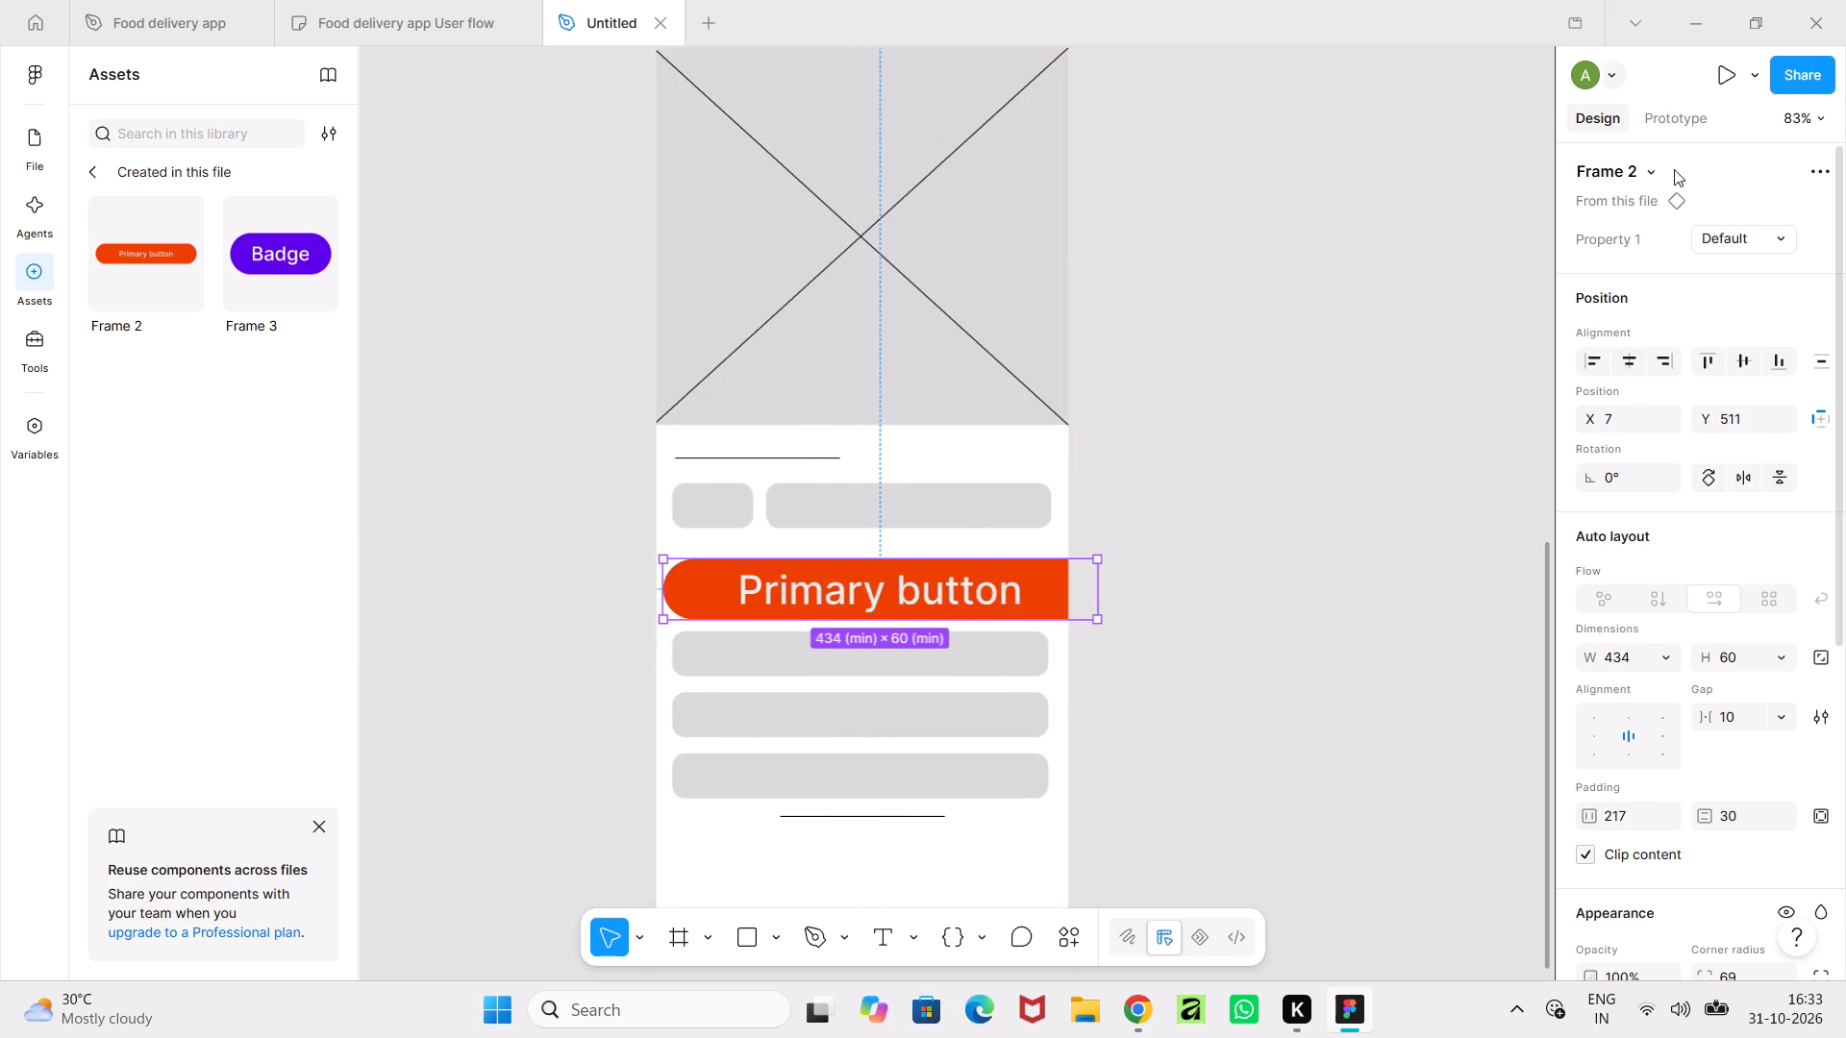
Switch the button instance on the Onboarding screen to Variant3.
left_click(1786, 241)
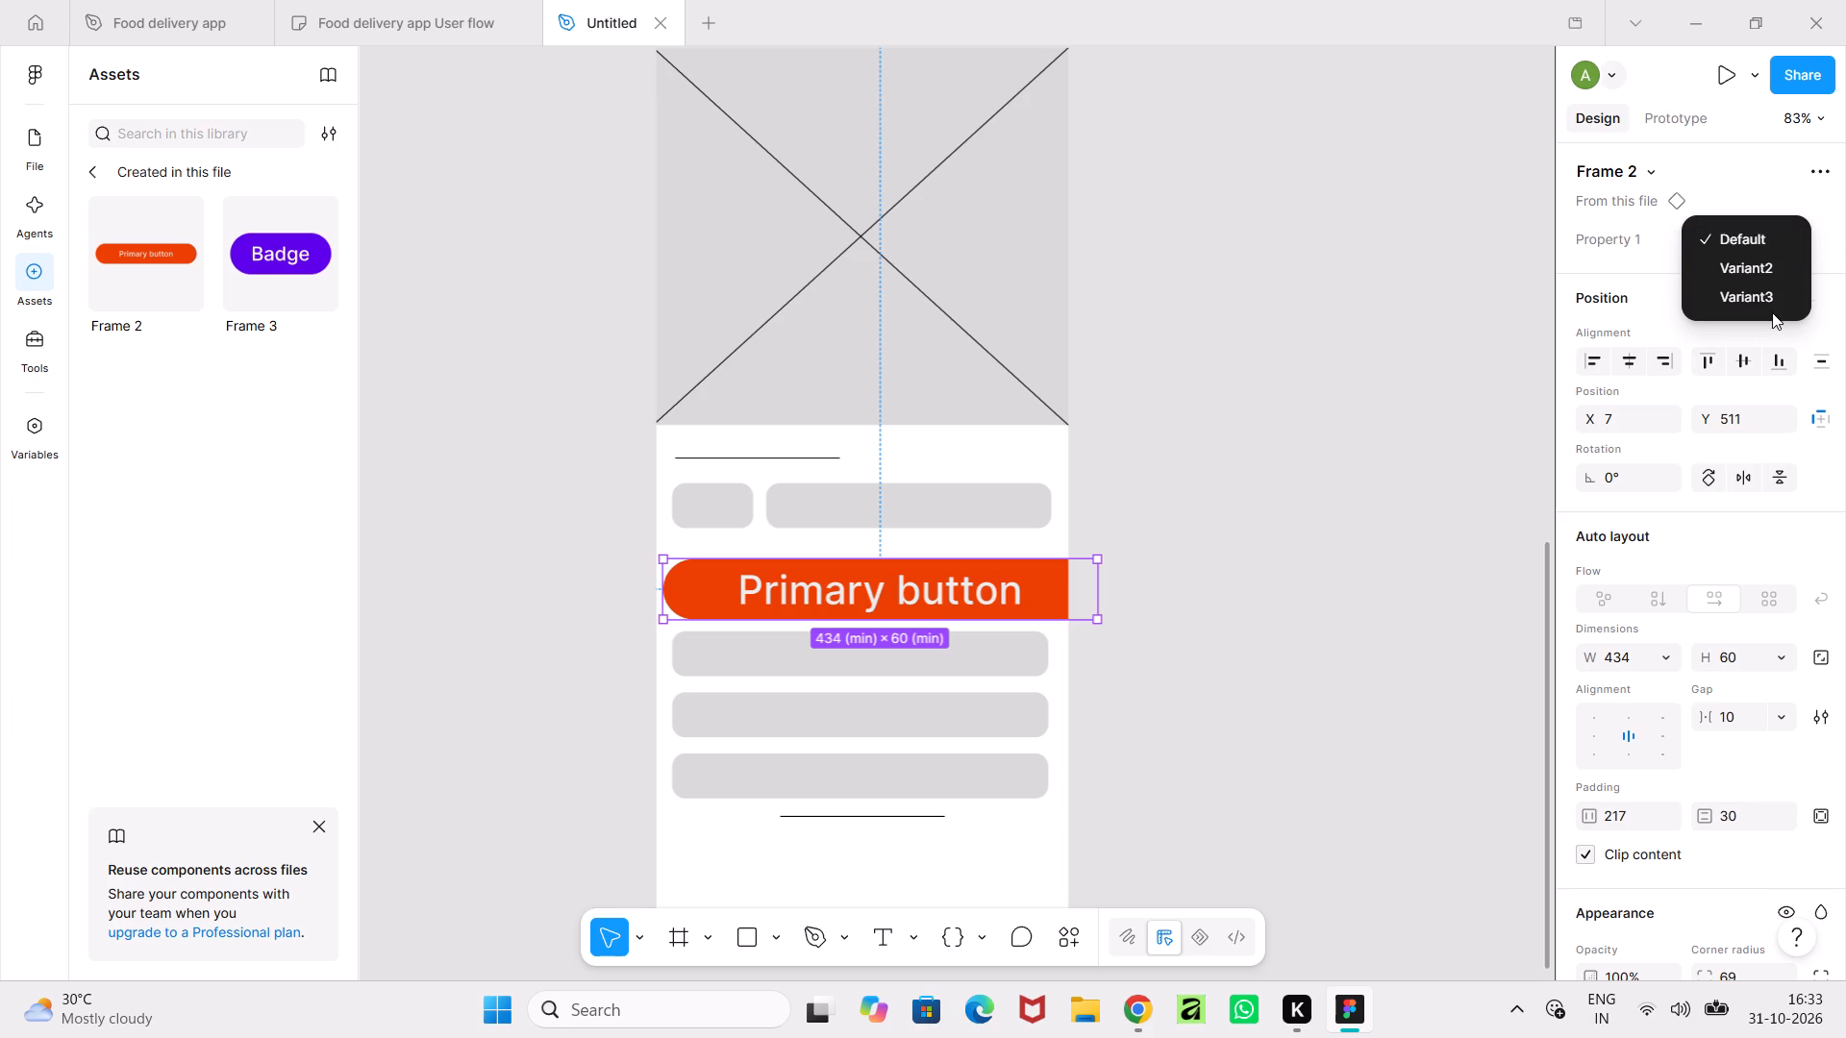
left_click(1770, 301)
Set the font size of the button instance's label to 20.
scroll(1043, 607, "down", 2, "ctrl")
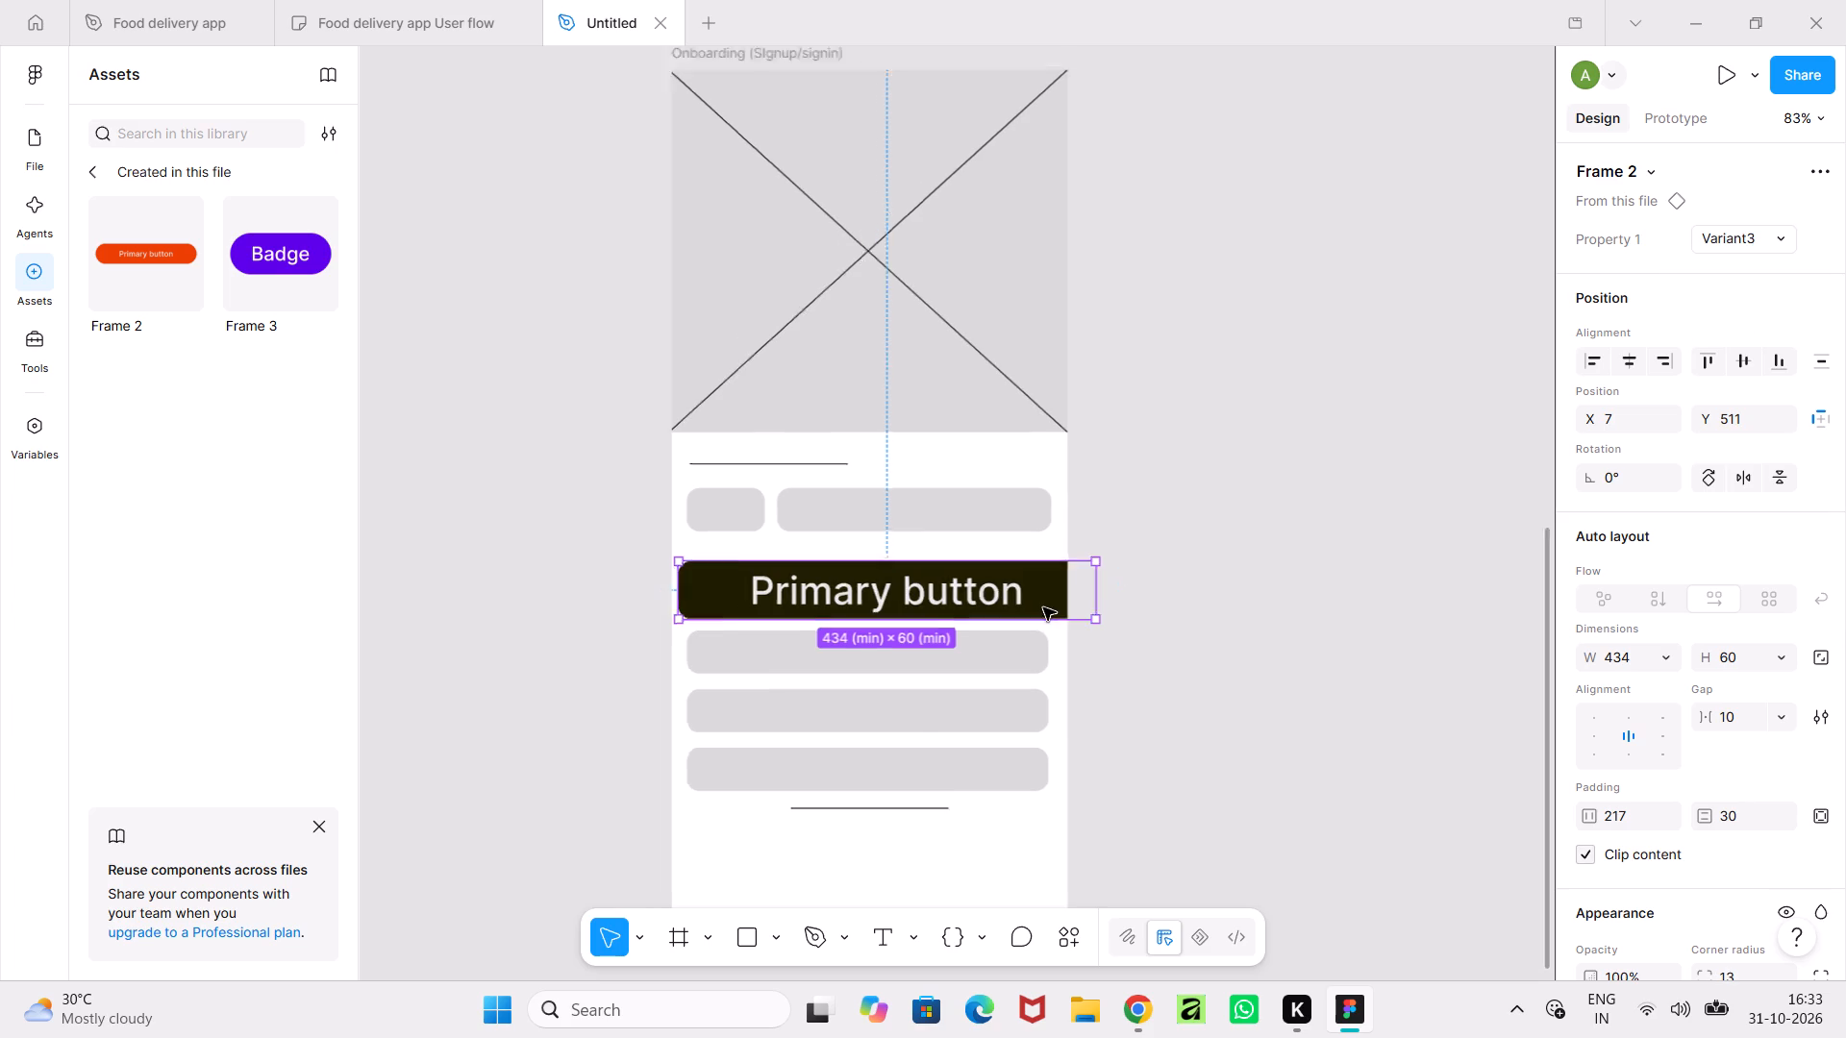
scroll(1043, 607, "down", 1, "ctrl")
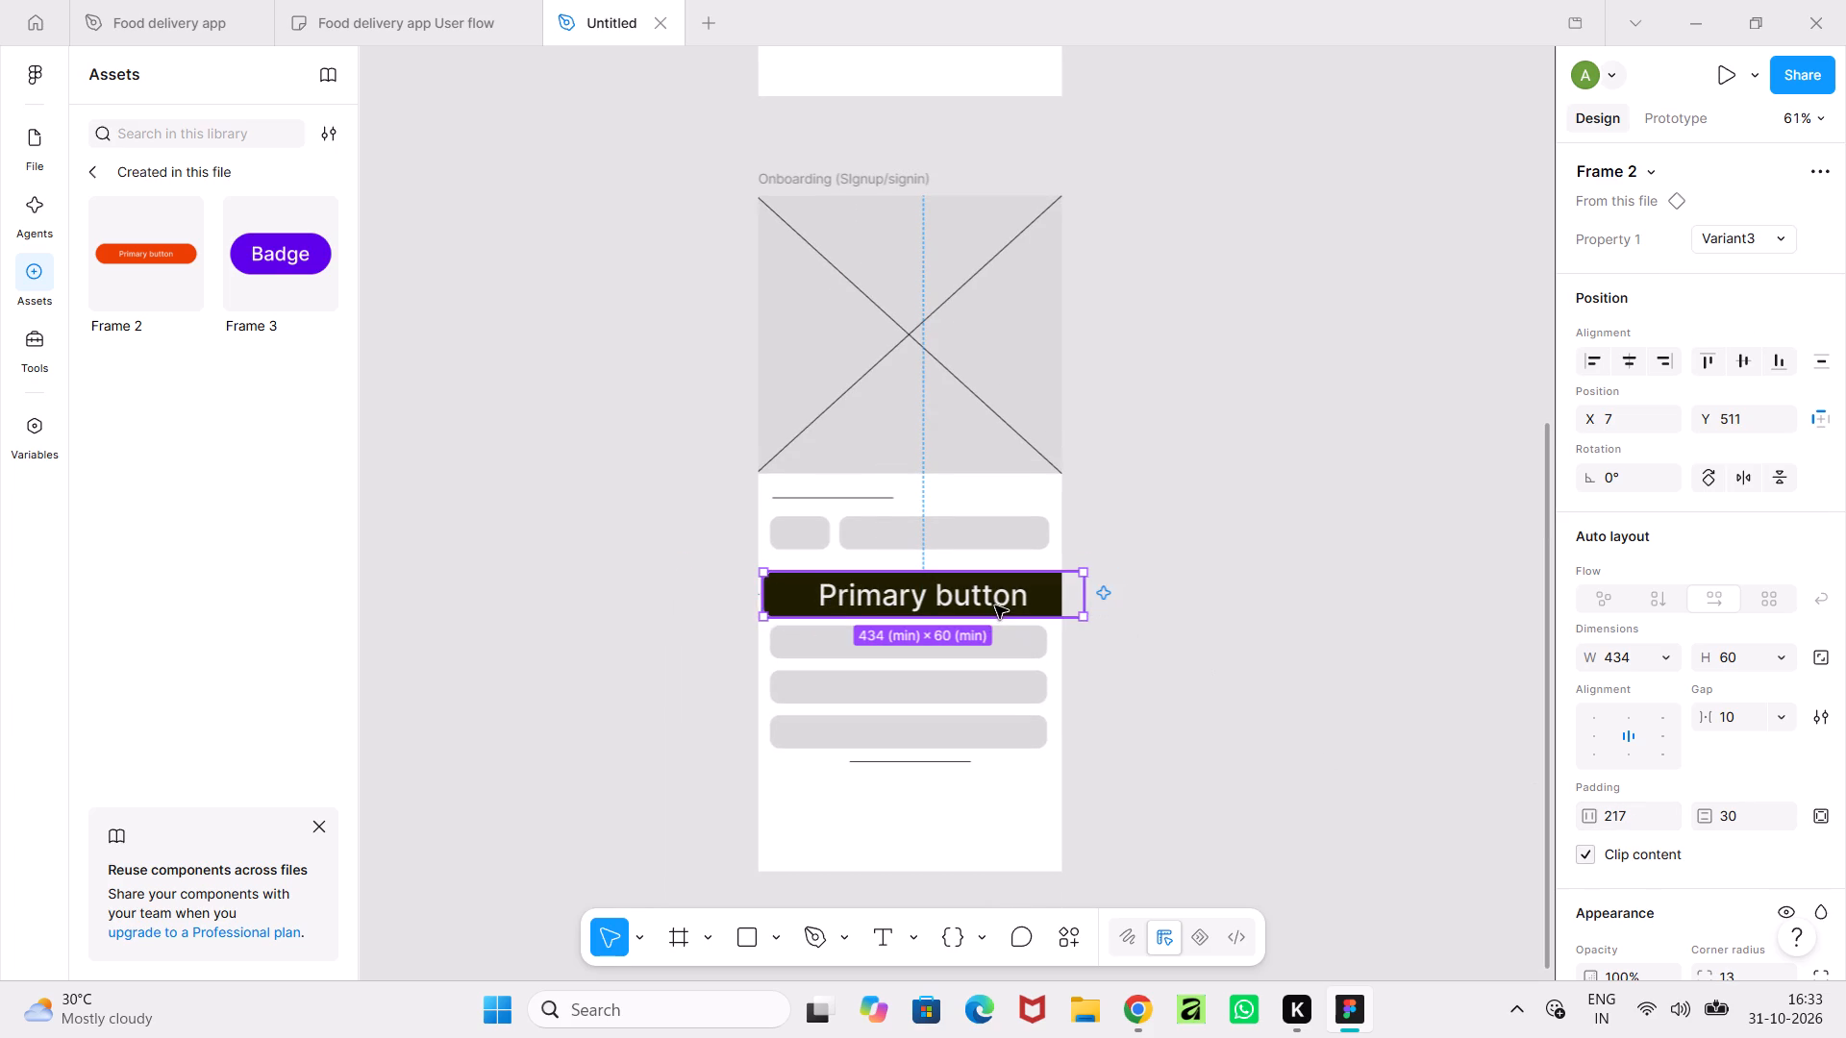
double_click(995, 605)
left_click(1783, 848)
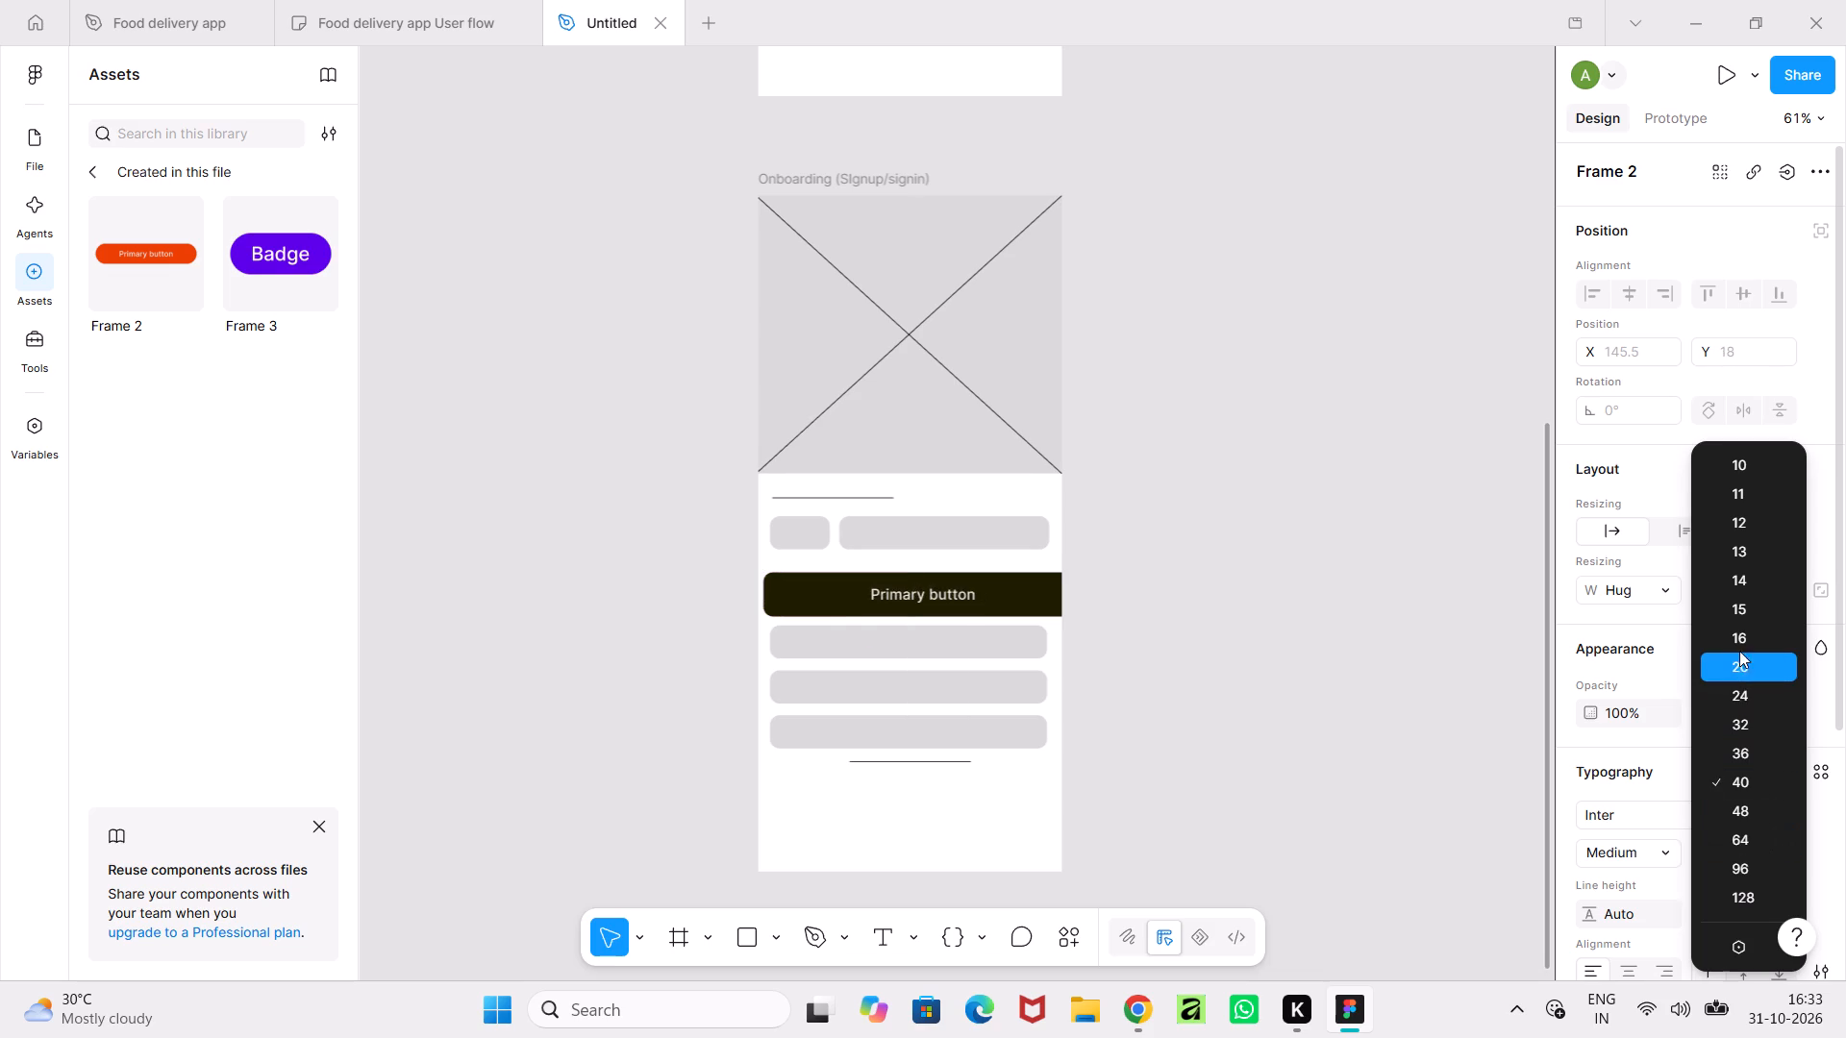
left_click(1742, 669)
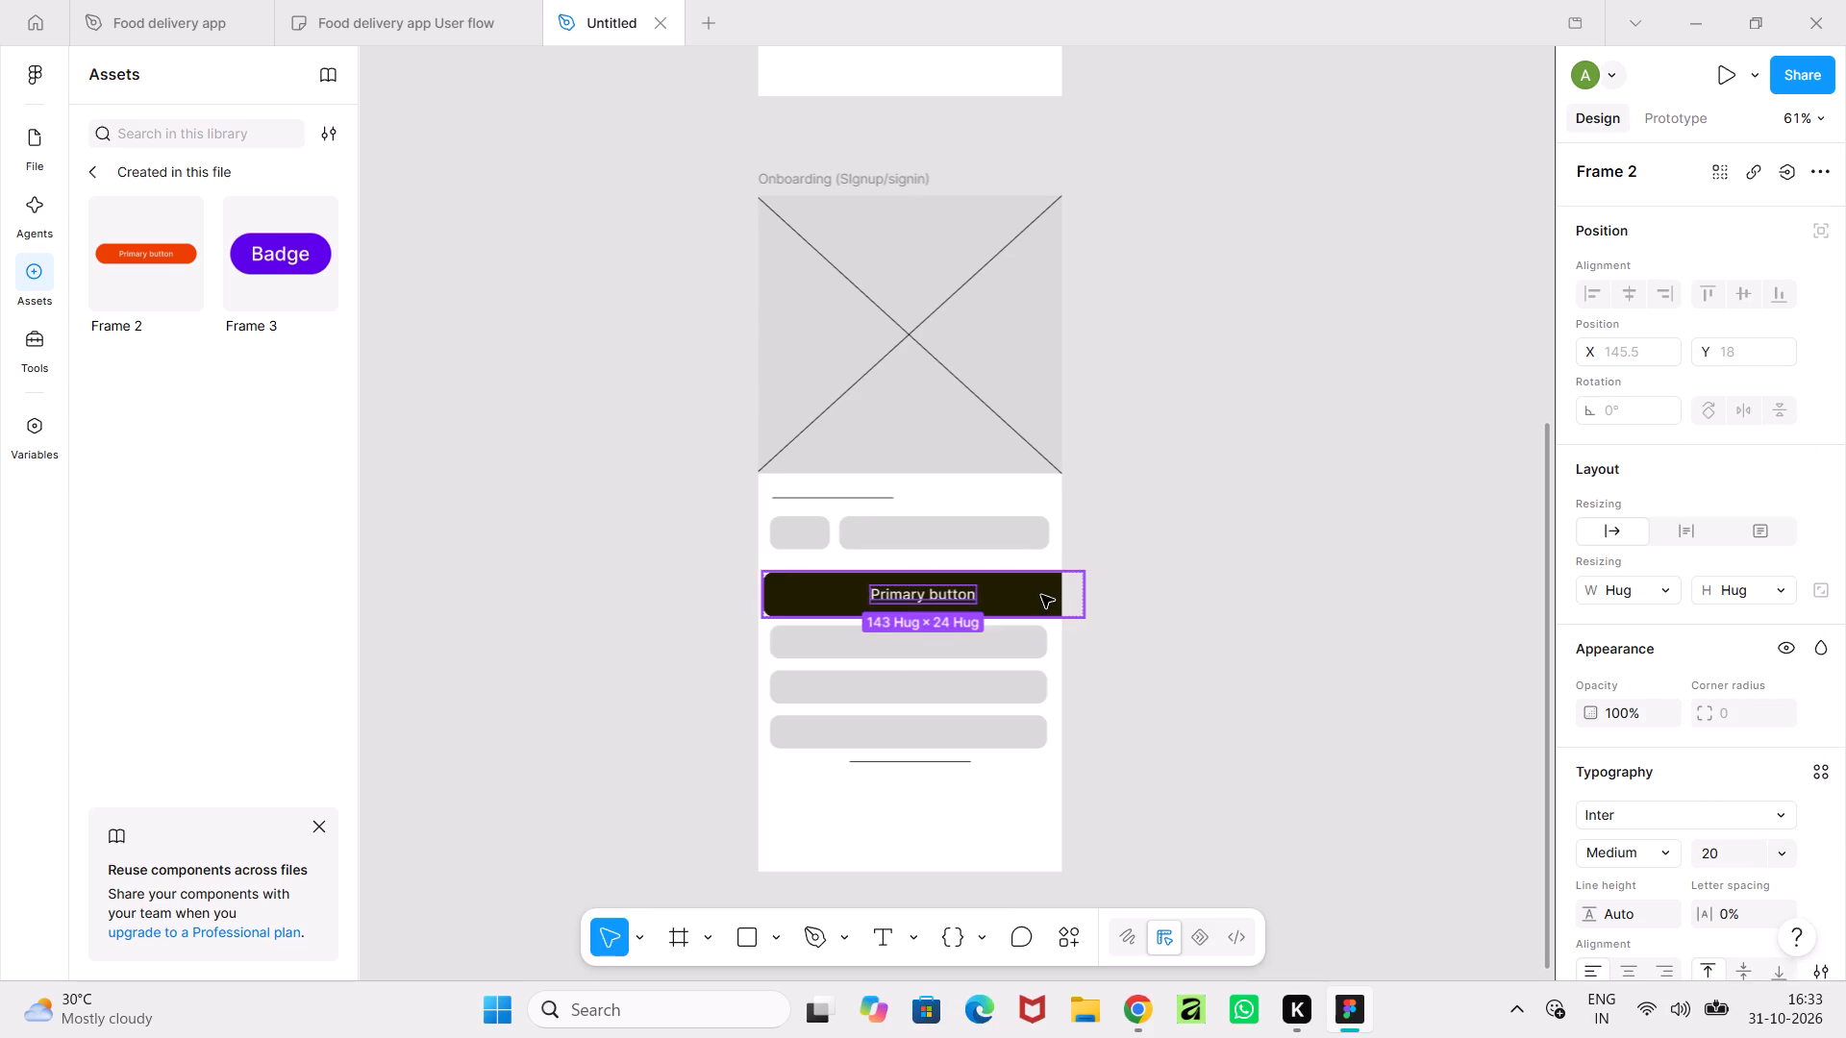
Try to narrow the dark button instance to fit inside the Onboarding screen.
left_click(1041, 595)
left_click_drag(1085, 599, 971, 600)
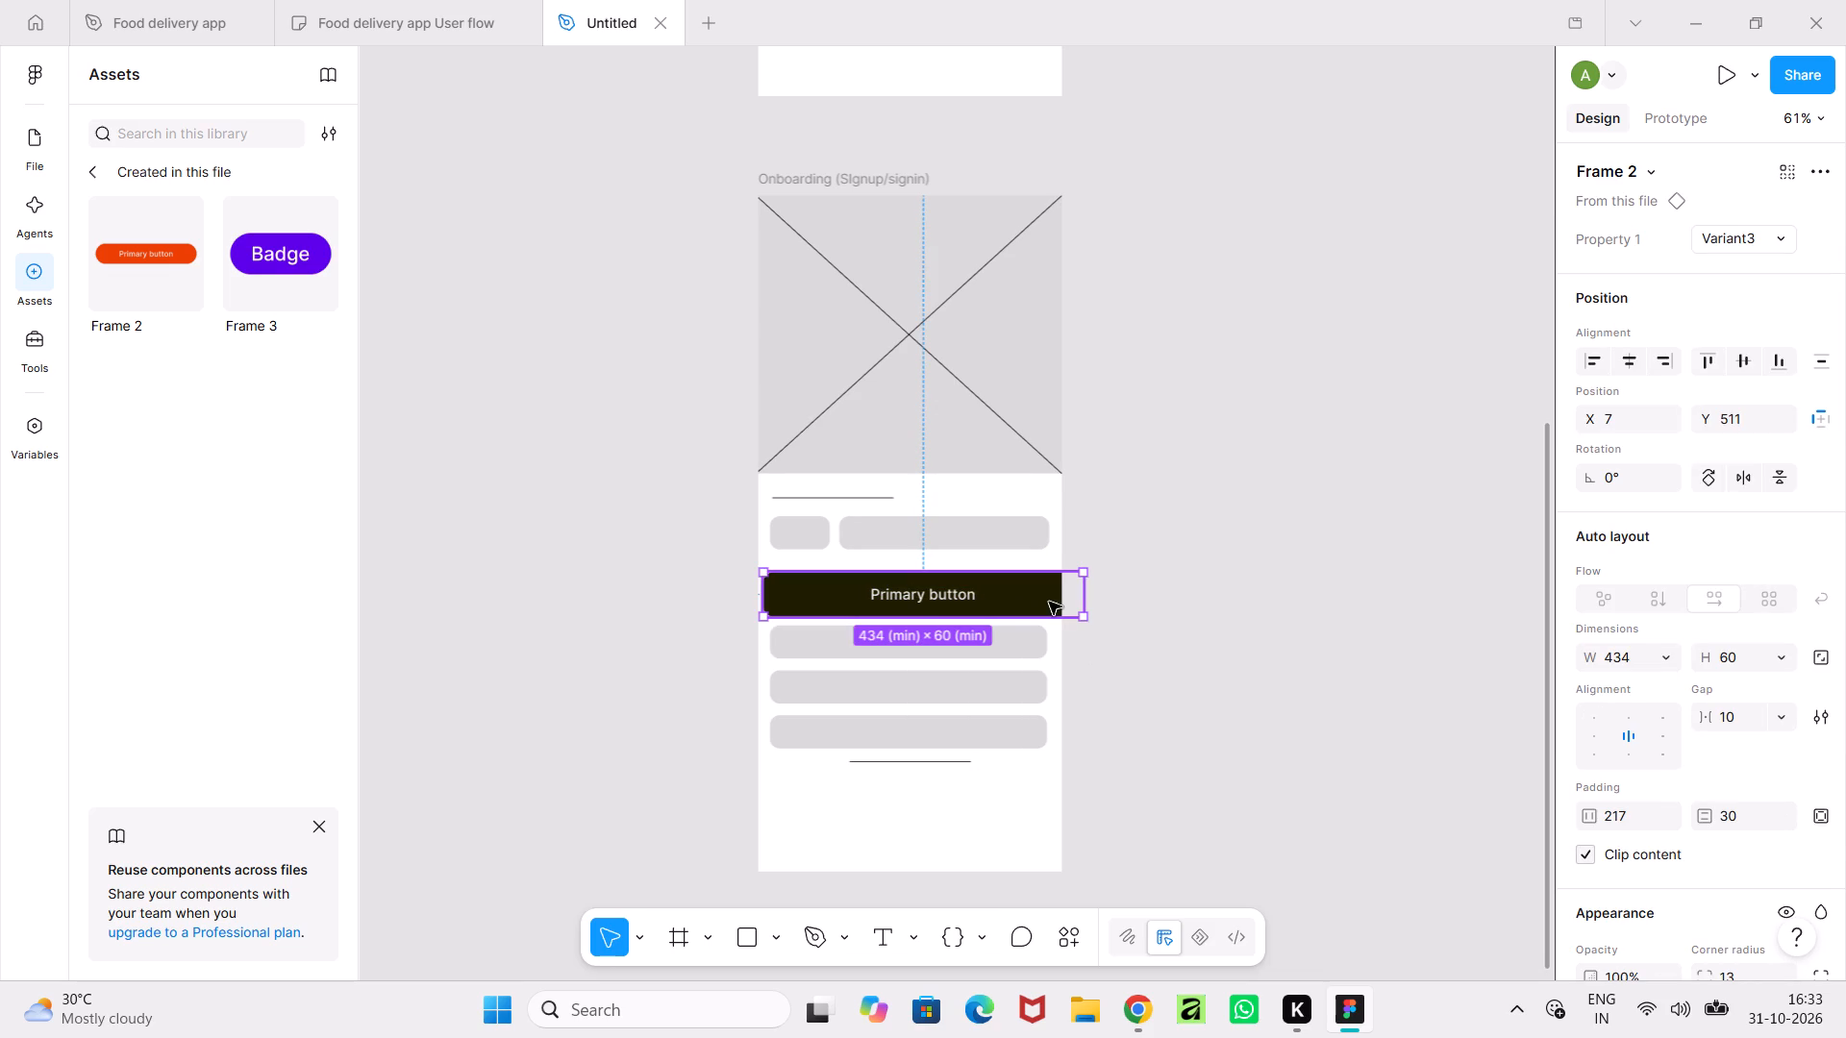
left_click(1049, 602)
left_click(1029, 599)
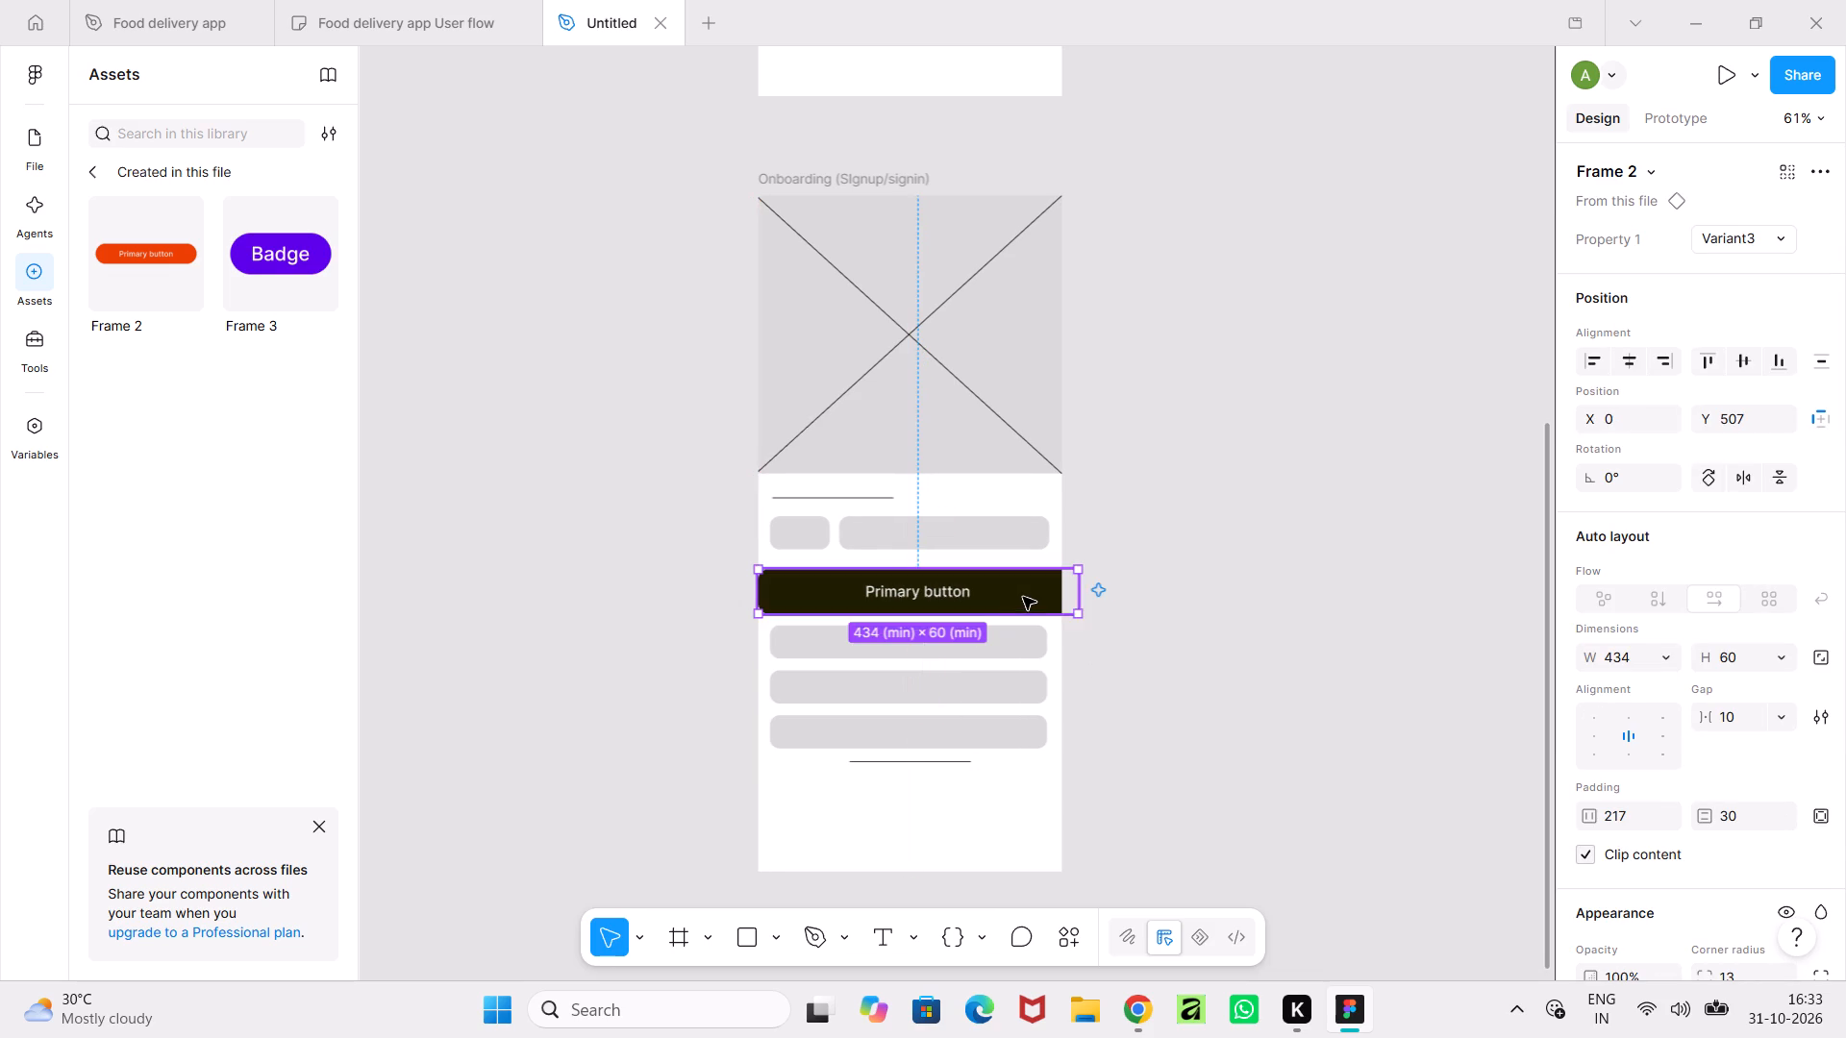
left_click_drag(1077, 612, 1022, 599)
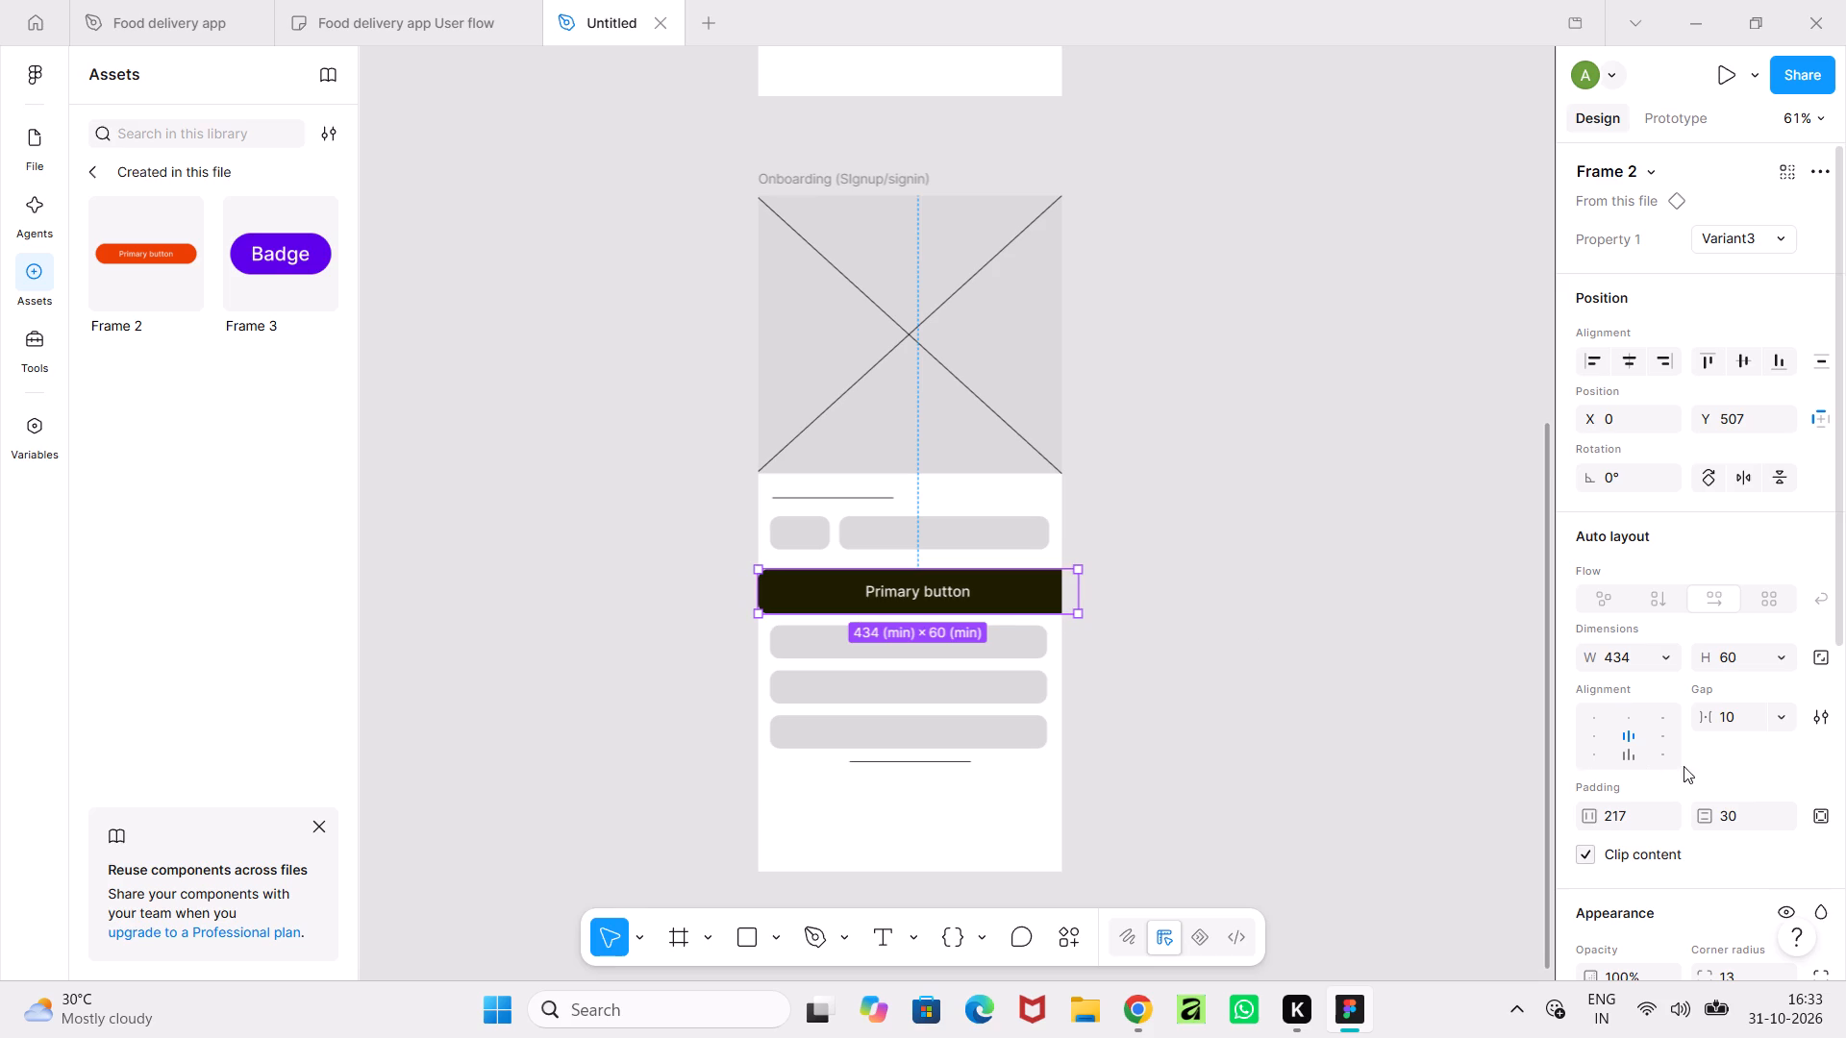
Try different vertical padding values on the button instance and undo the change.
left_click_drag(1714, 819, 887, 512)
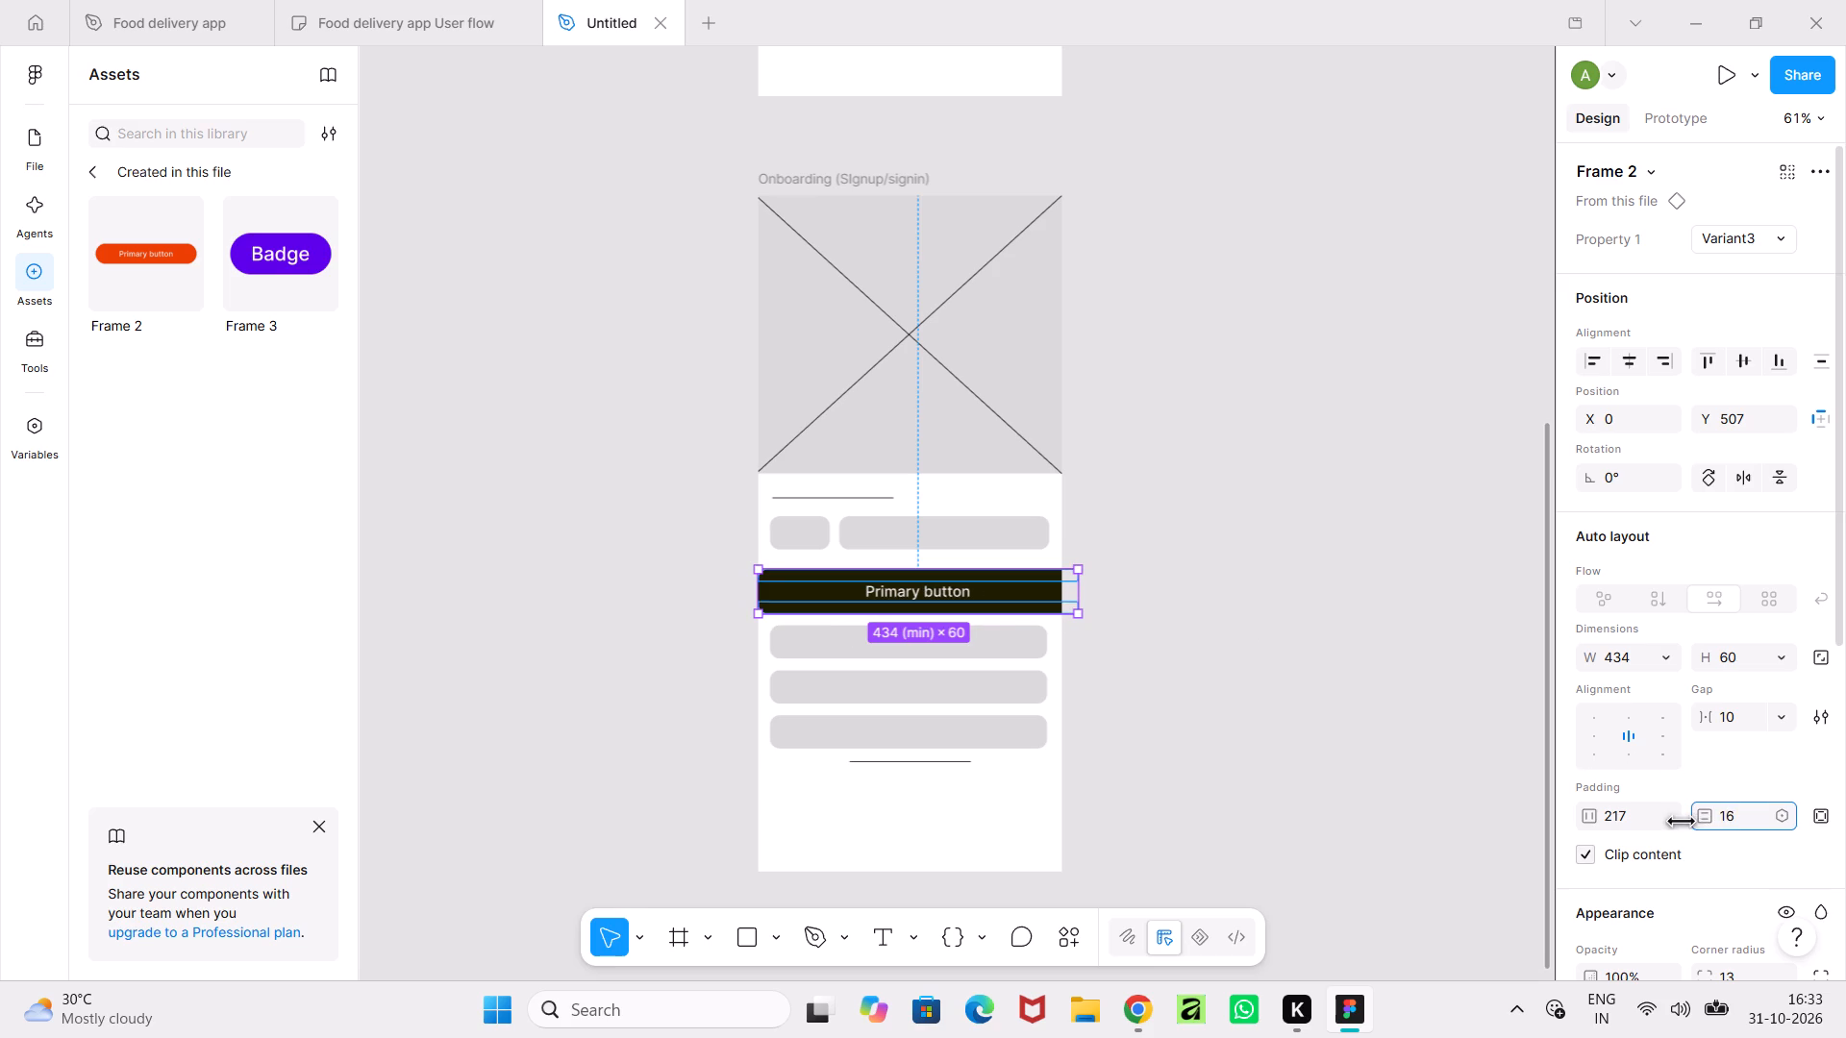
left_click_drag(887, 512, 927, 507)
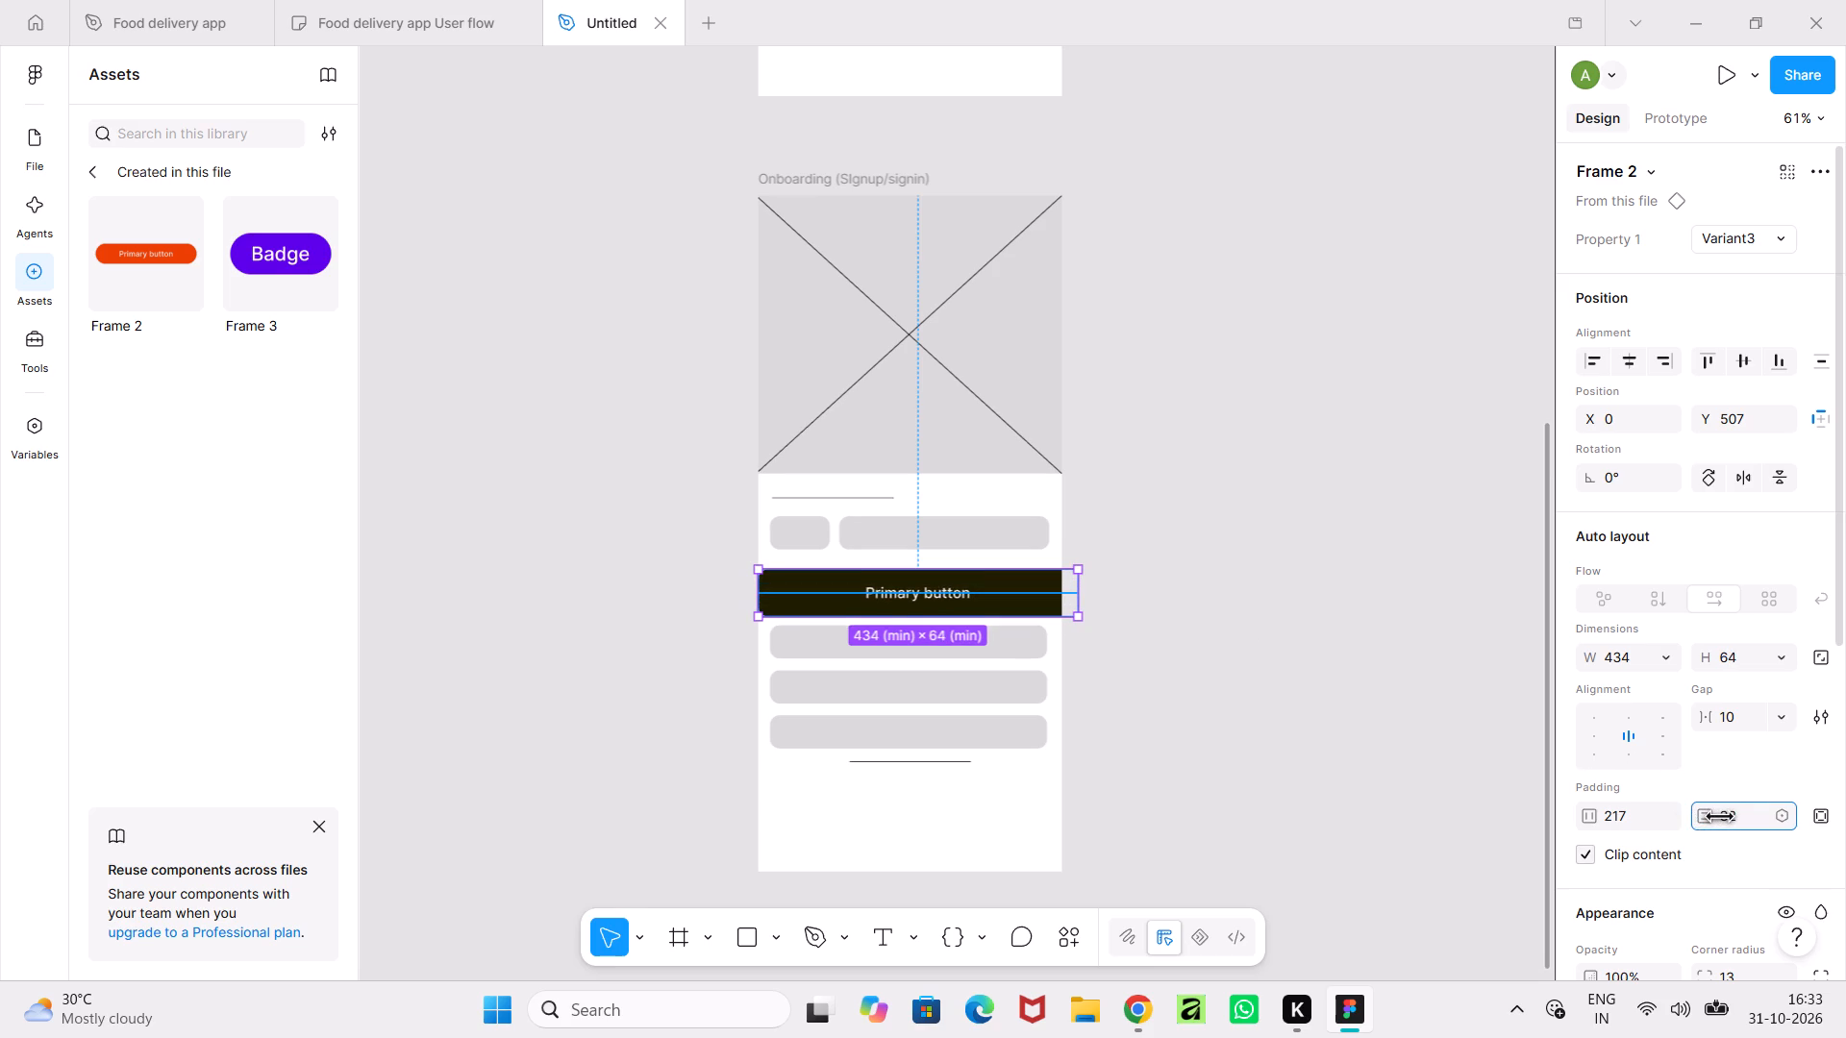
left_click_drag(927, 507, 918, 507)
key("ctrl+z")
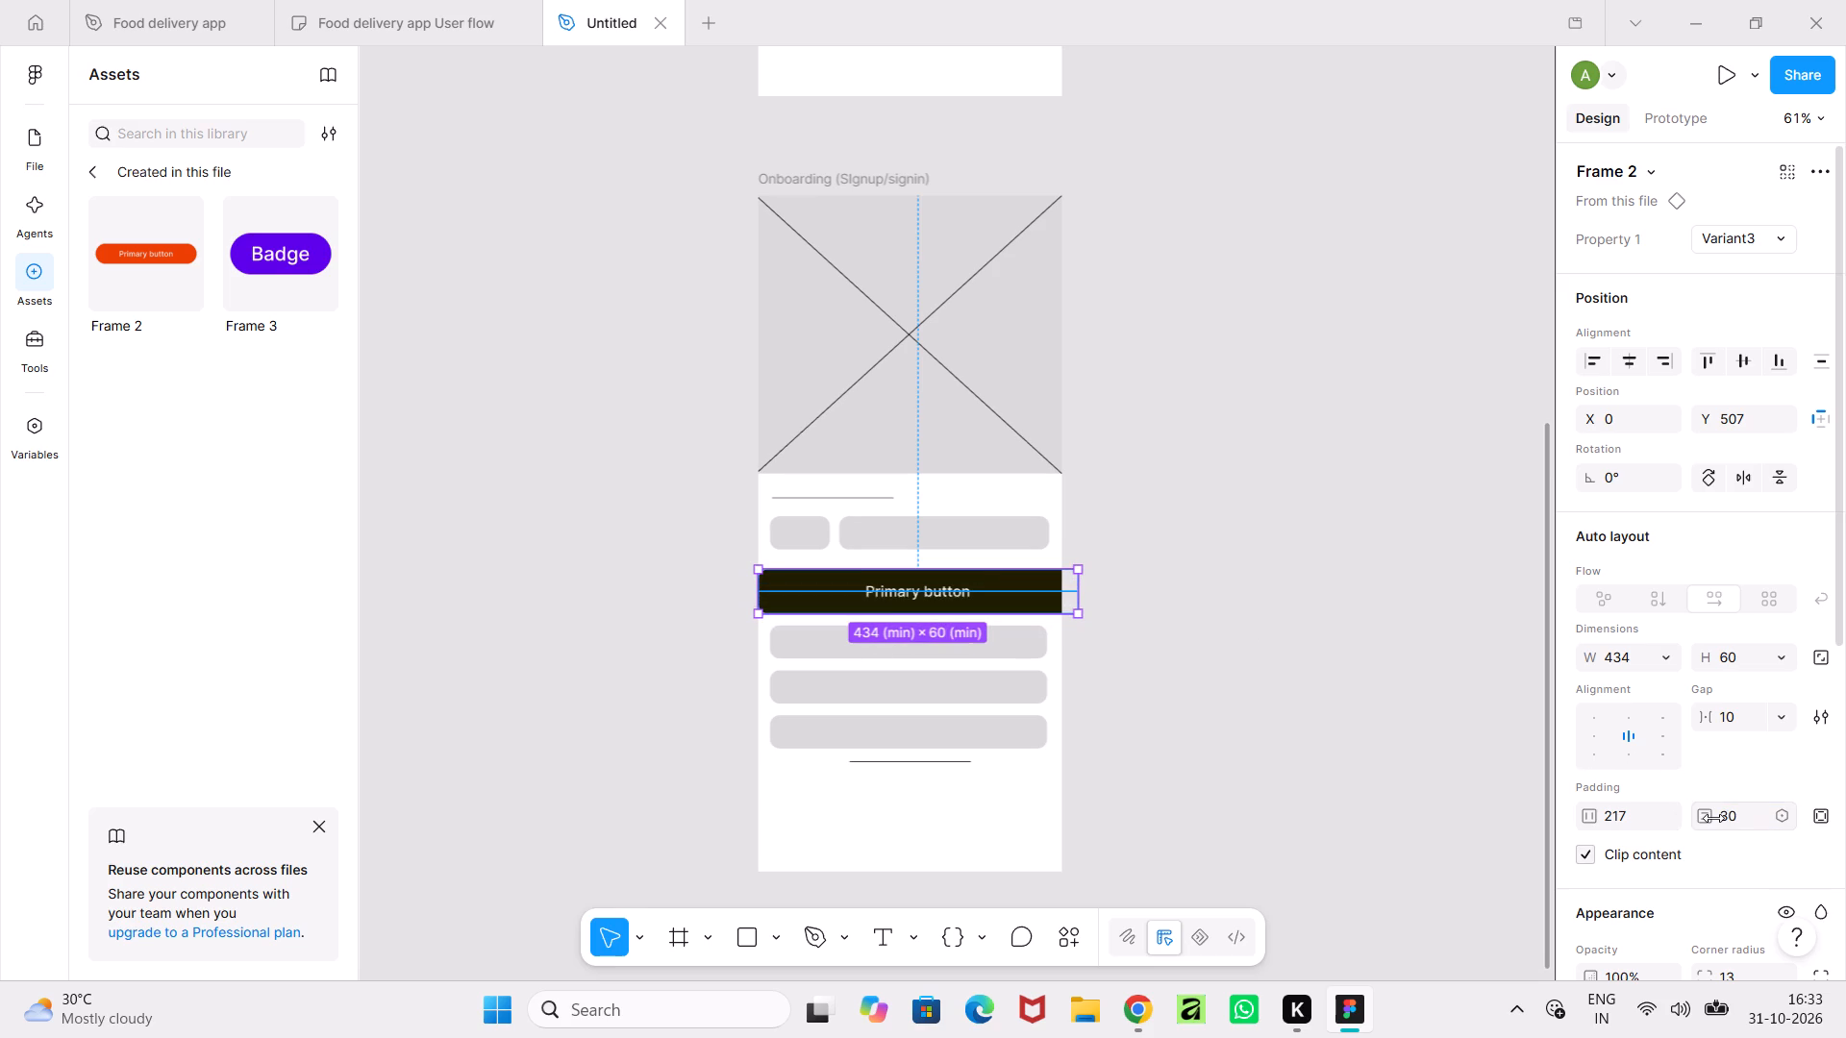
Reduce the button's horizontal padding to 181, narrow it to 379 wide and align it at X 16 with the fields.
left_click_drag(1599, 820, 886, 511)
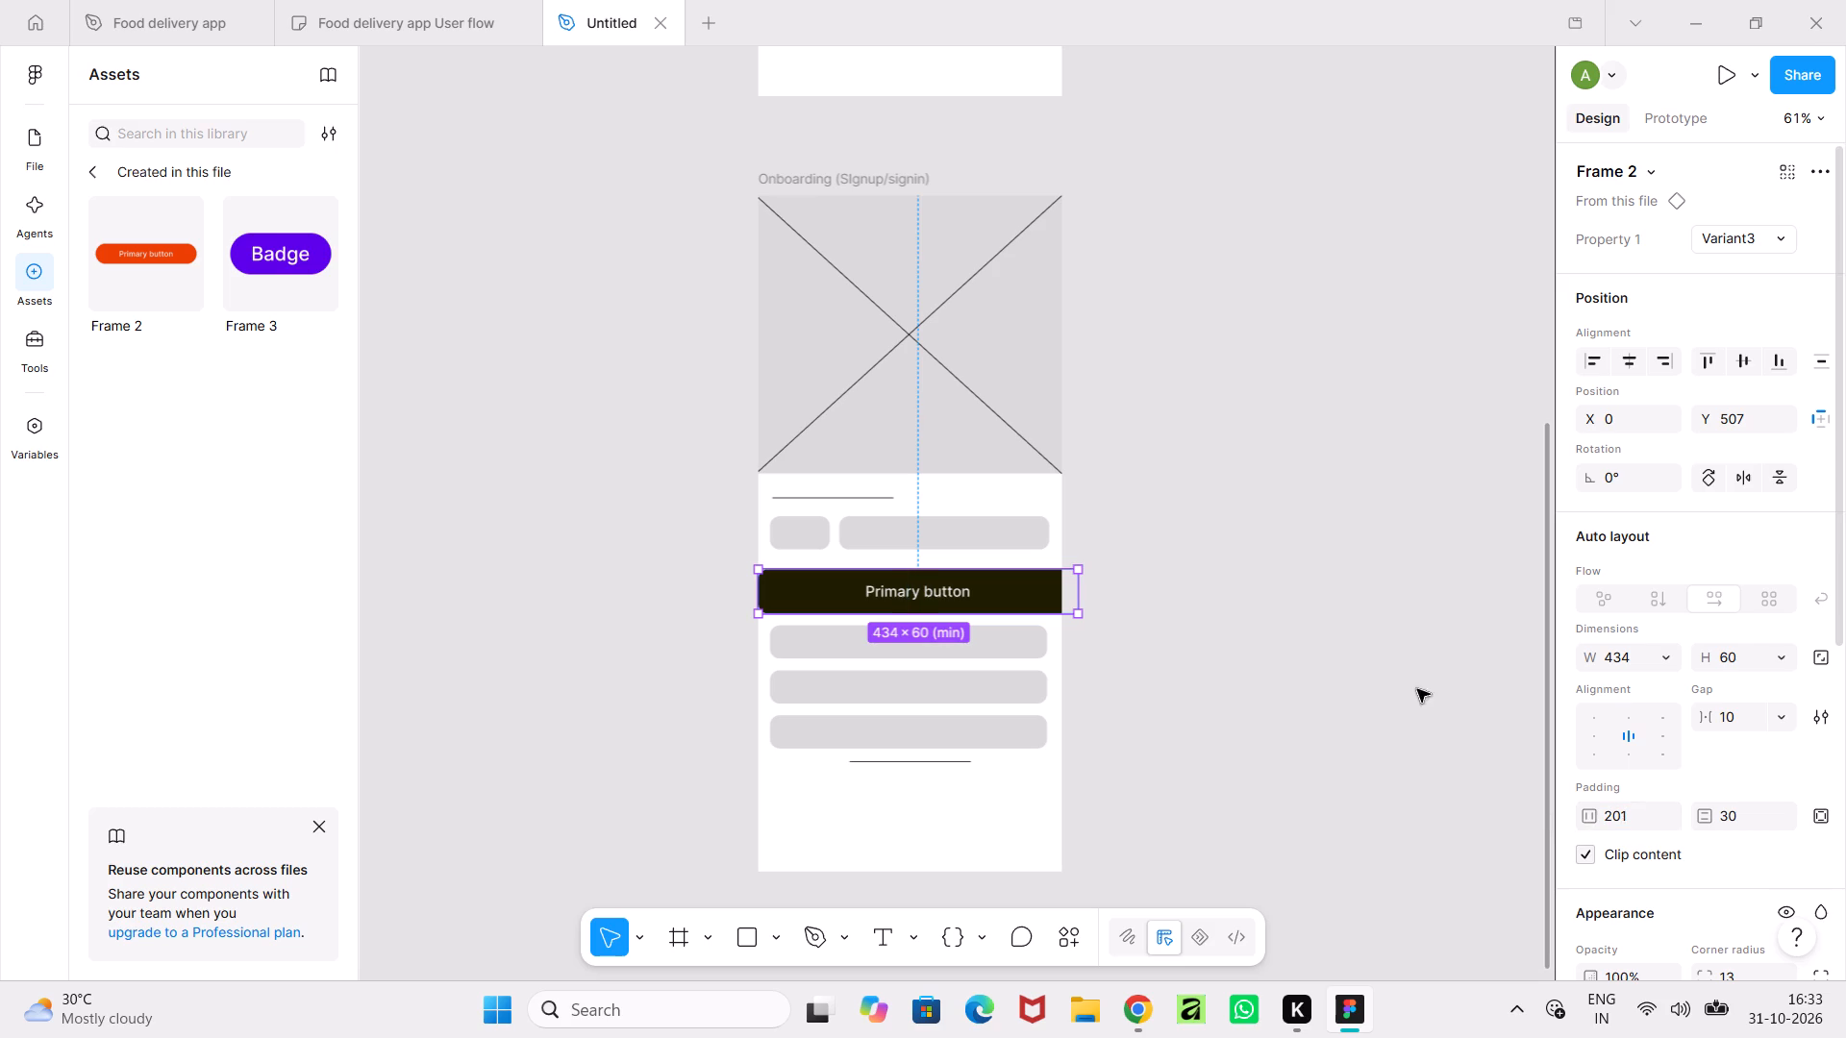
left_click_drag(1076, 589, 1043, 593)
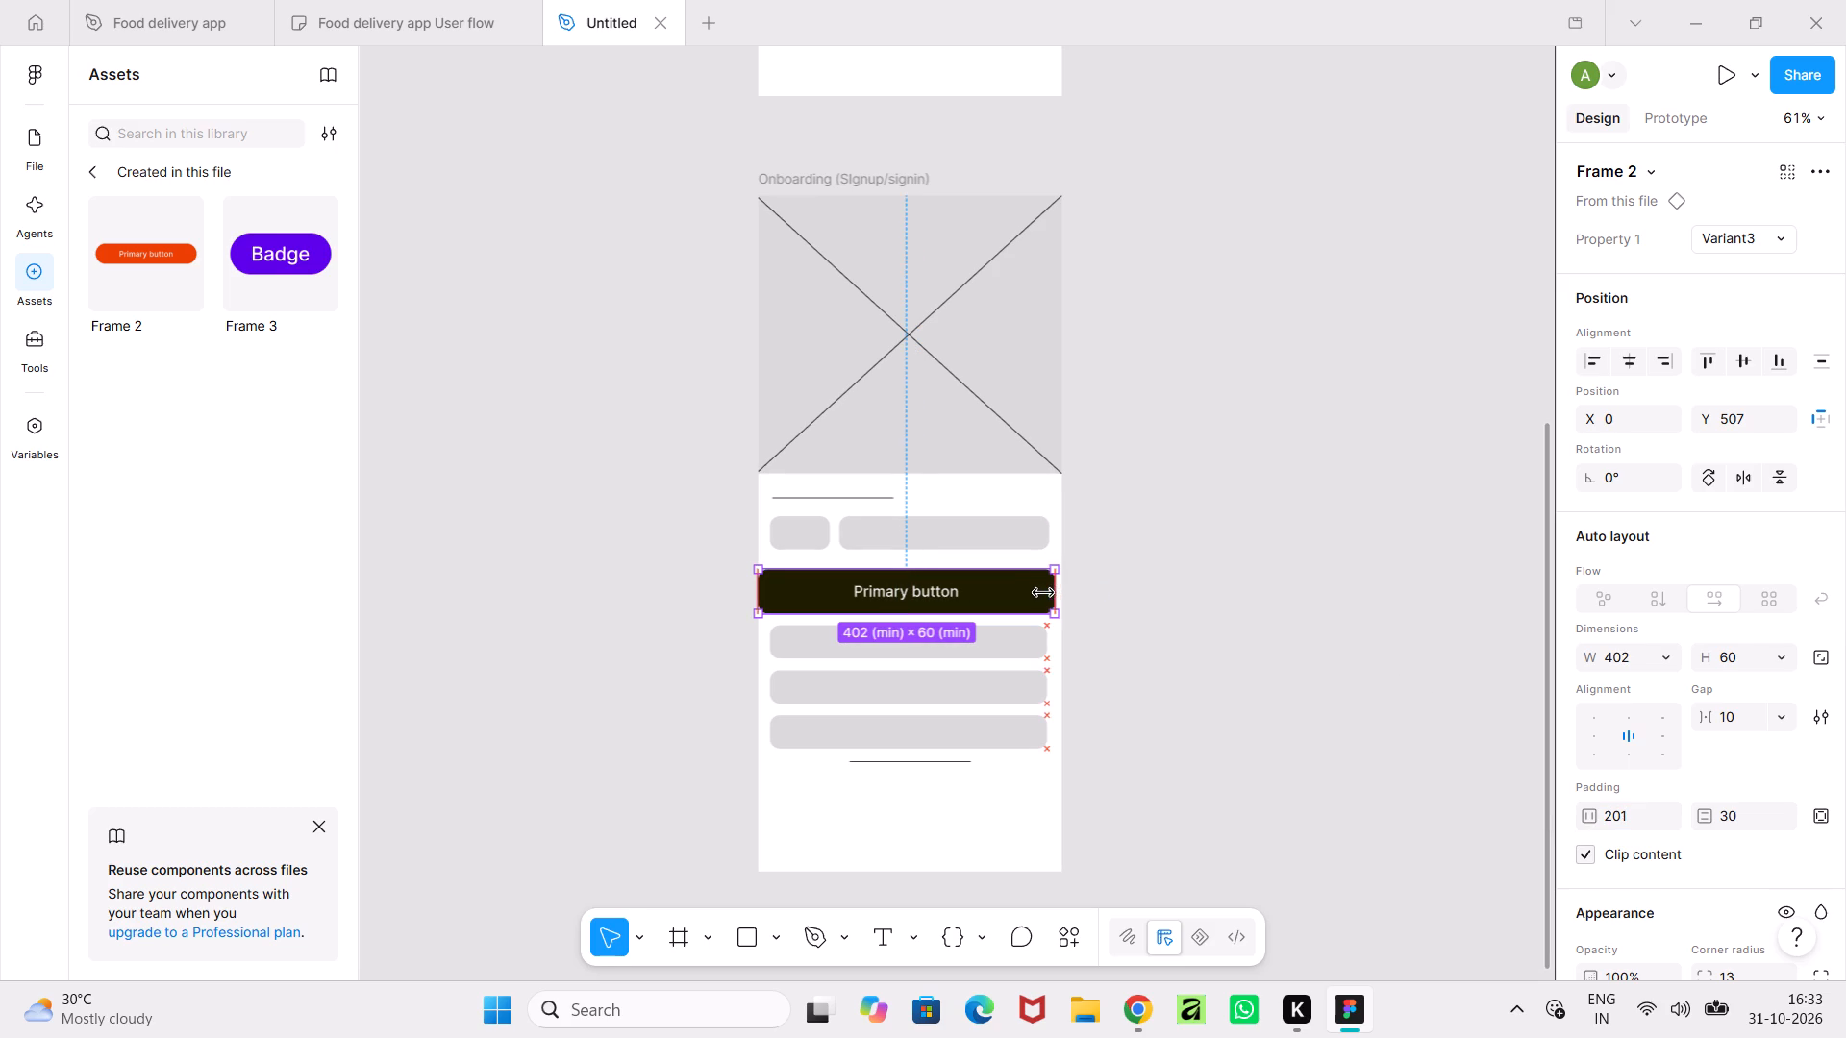
left_click_drag(1043, 593, 1035, 595)
left_click(994, 595)
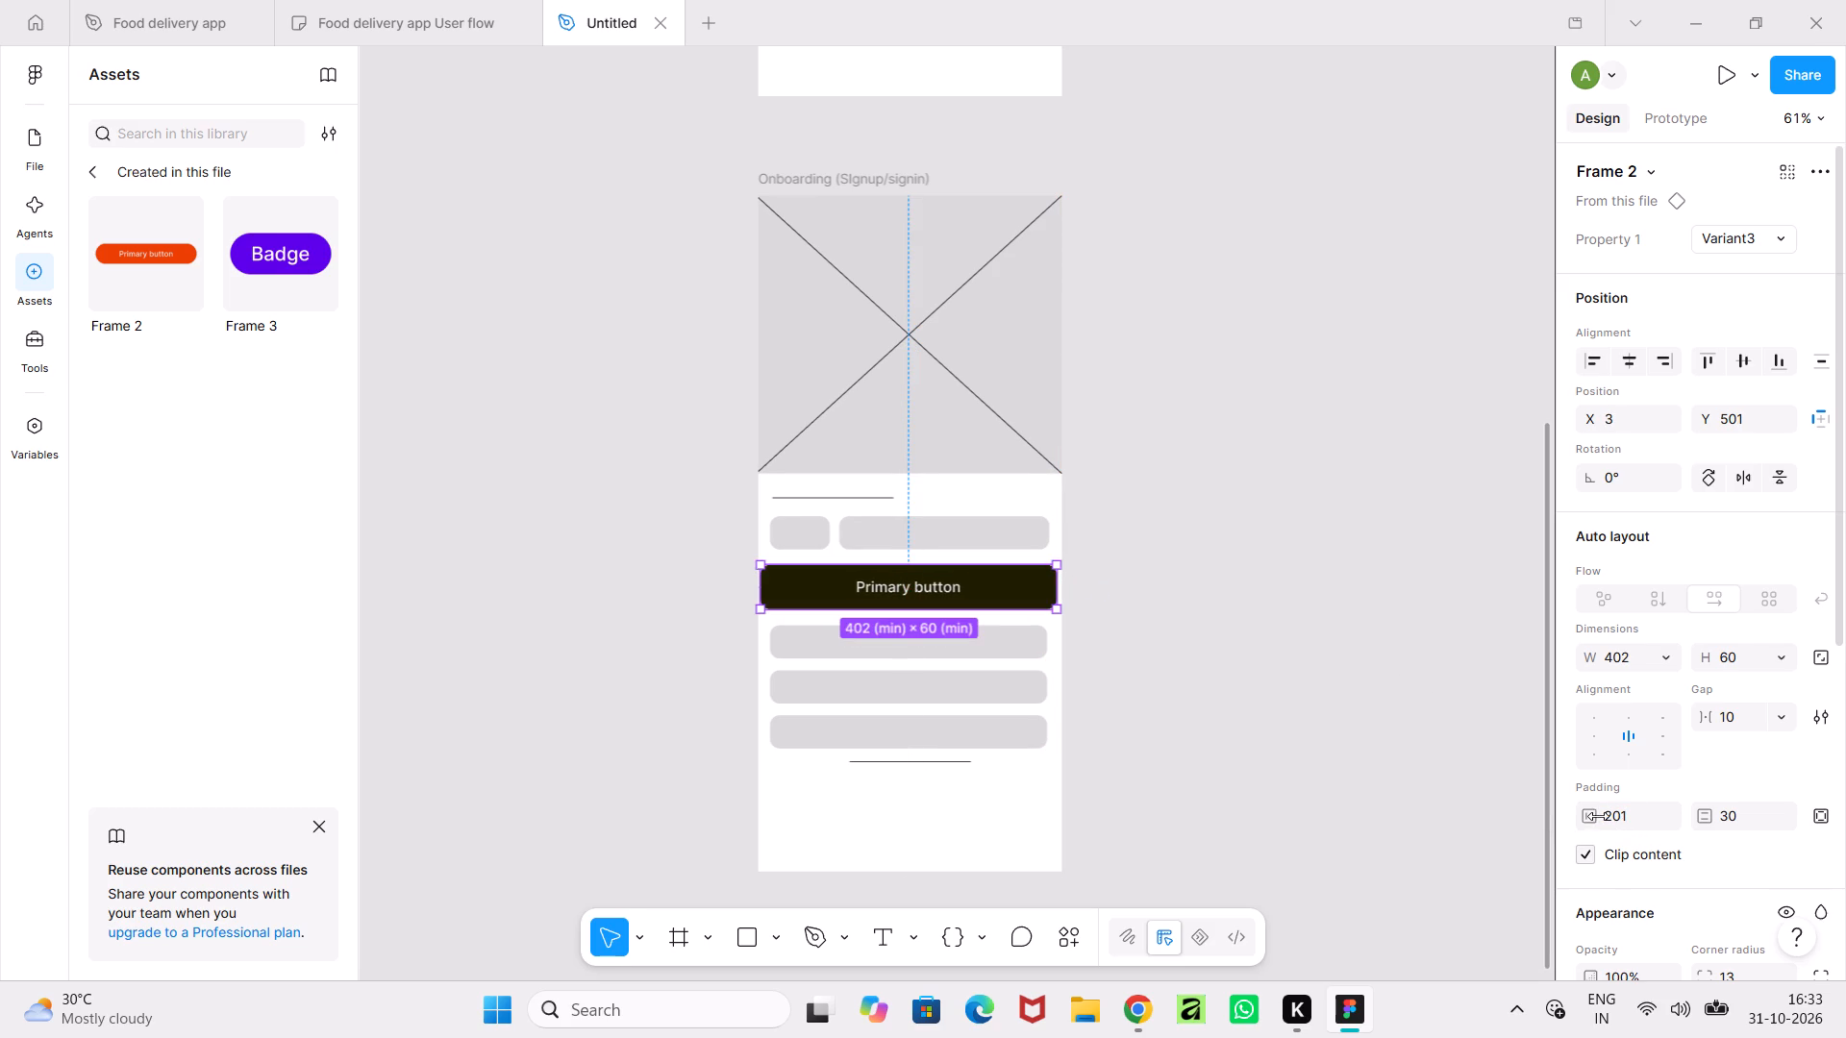
left_click_drag(1598, 816, 876, 512)
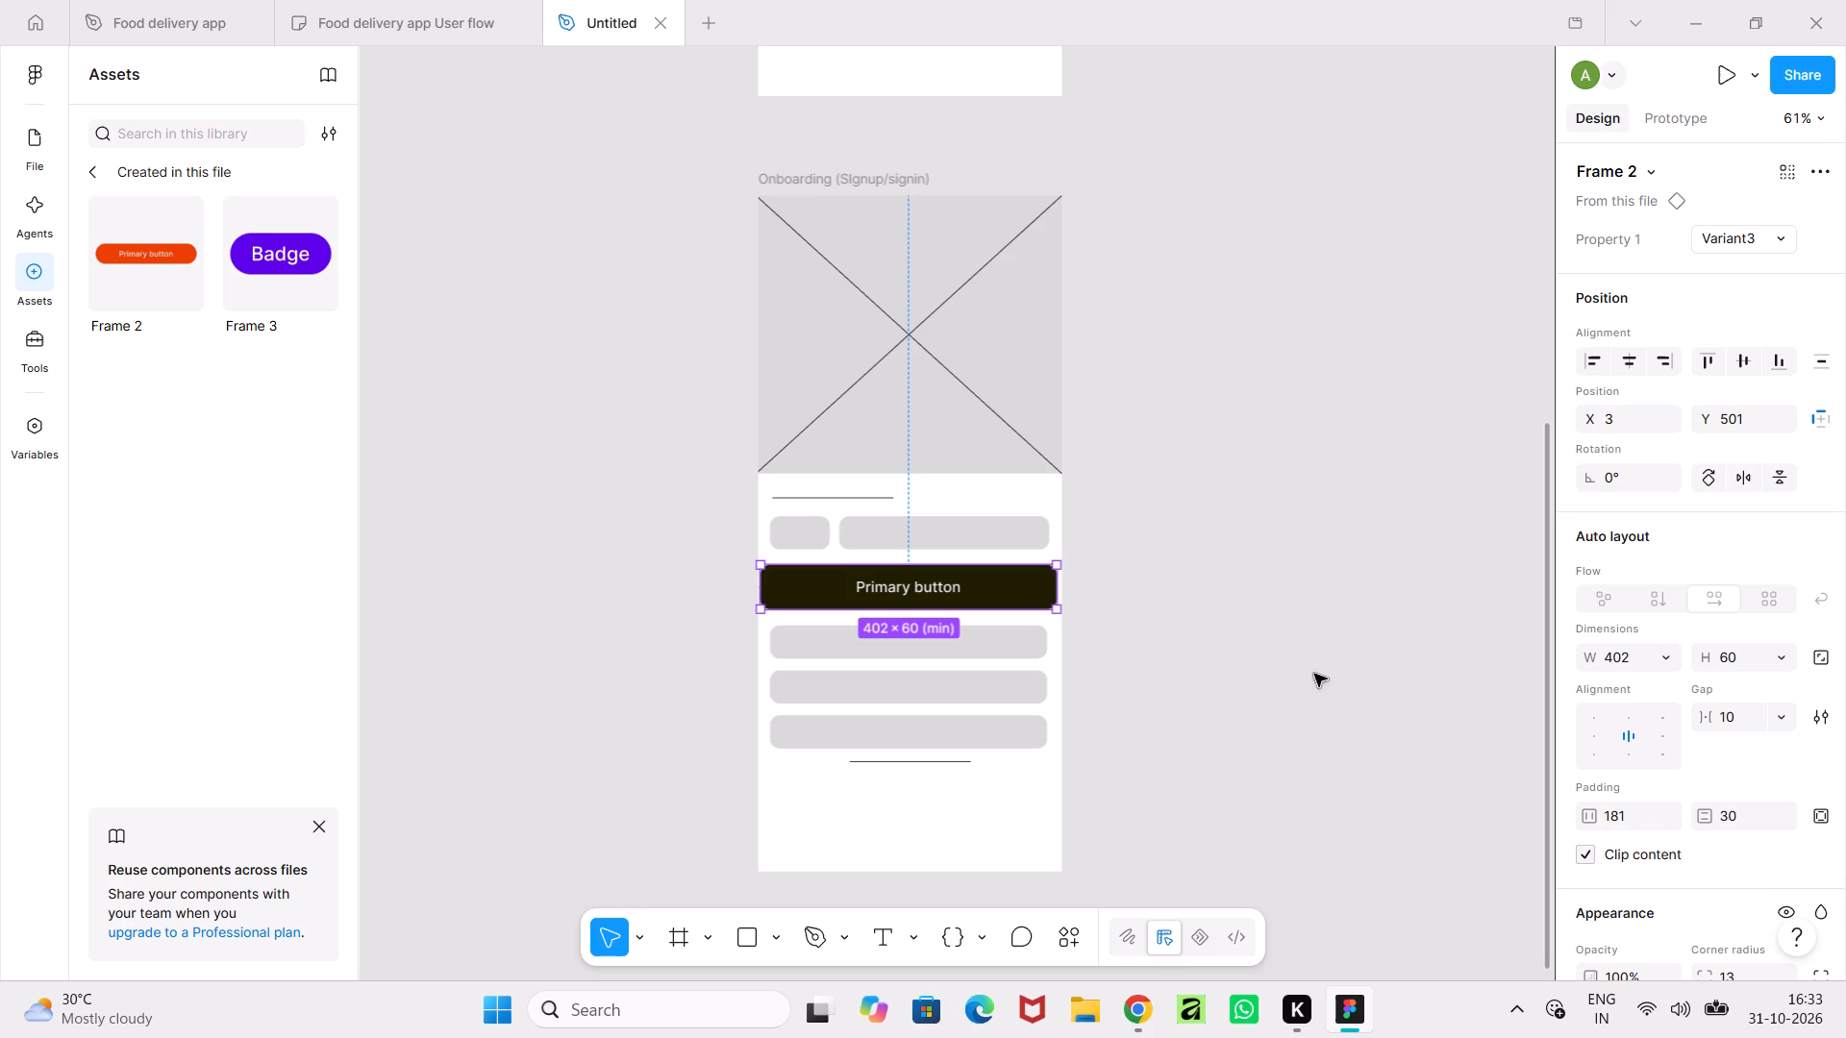
left_click_drag(1060, 593, 1037, 593)
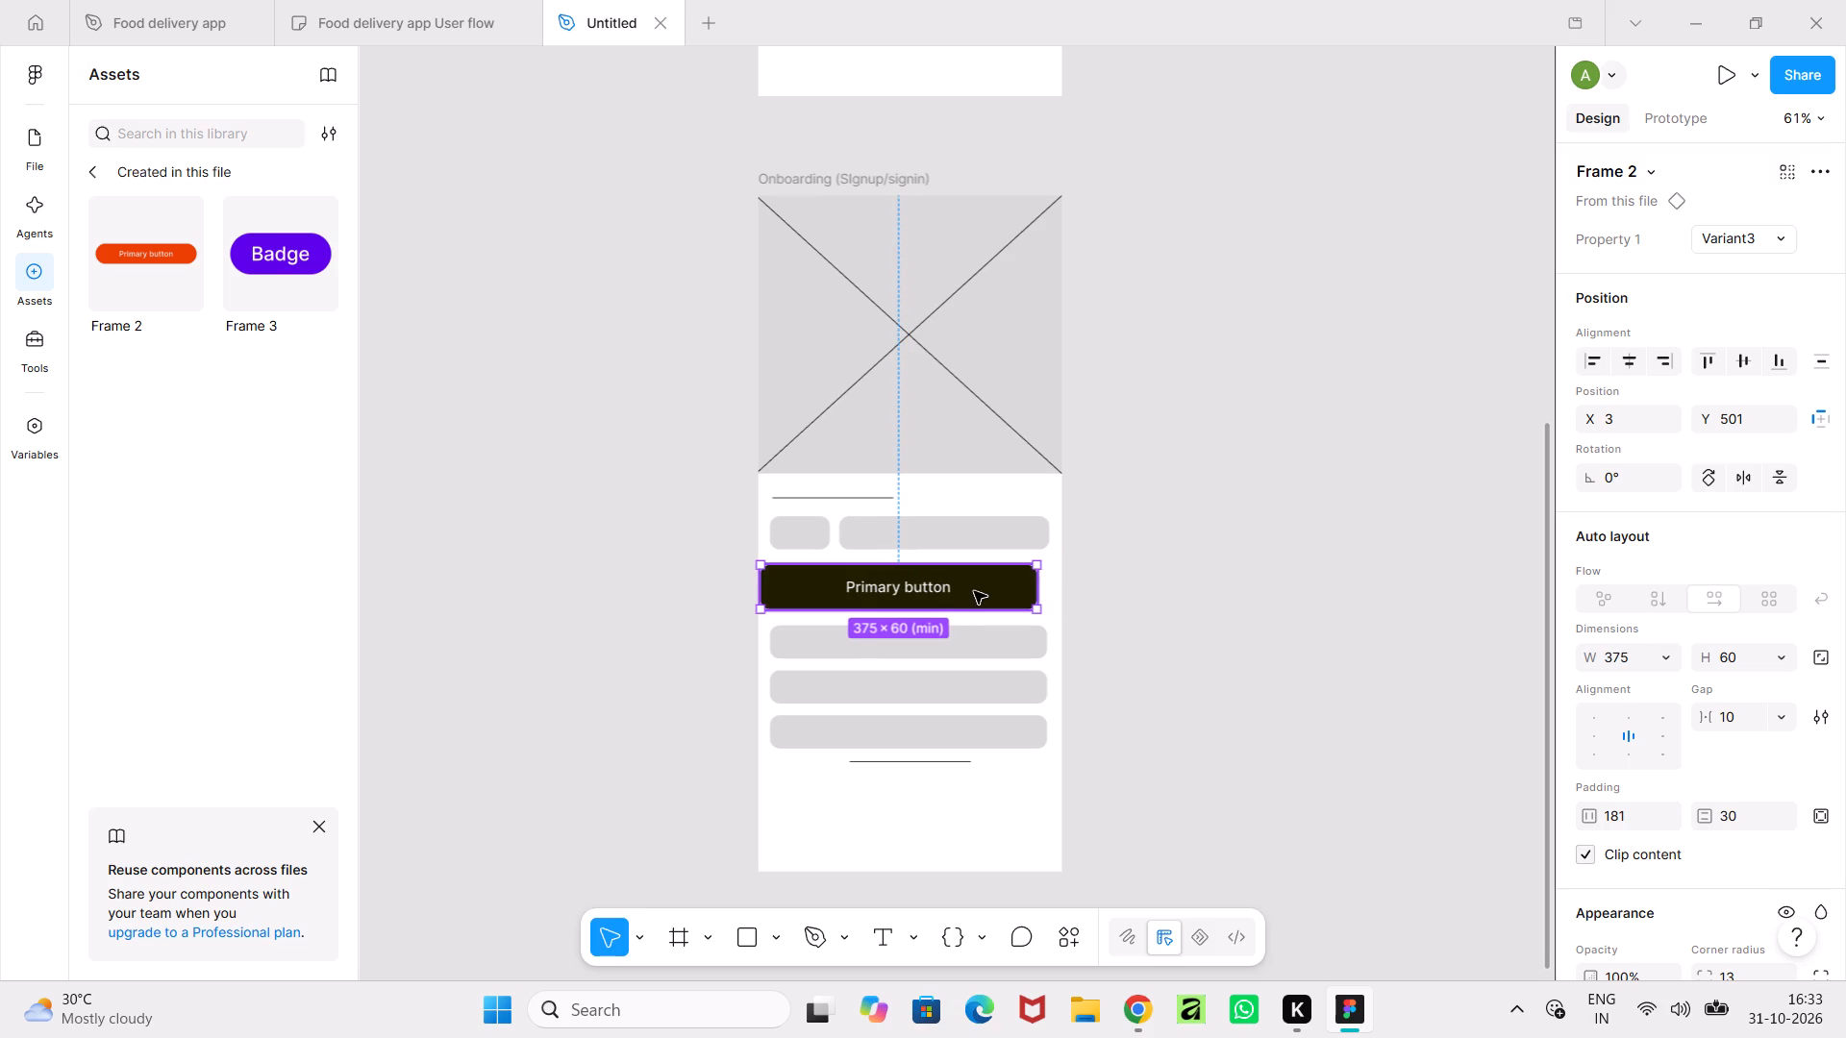
left_click_drag(973, 591, 984, 586)
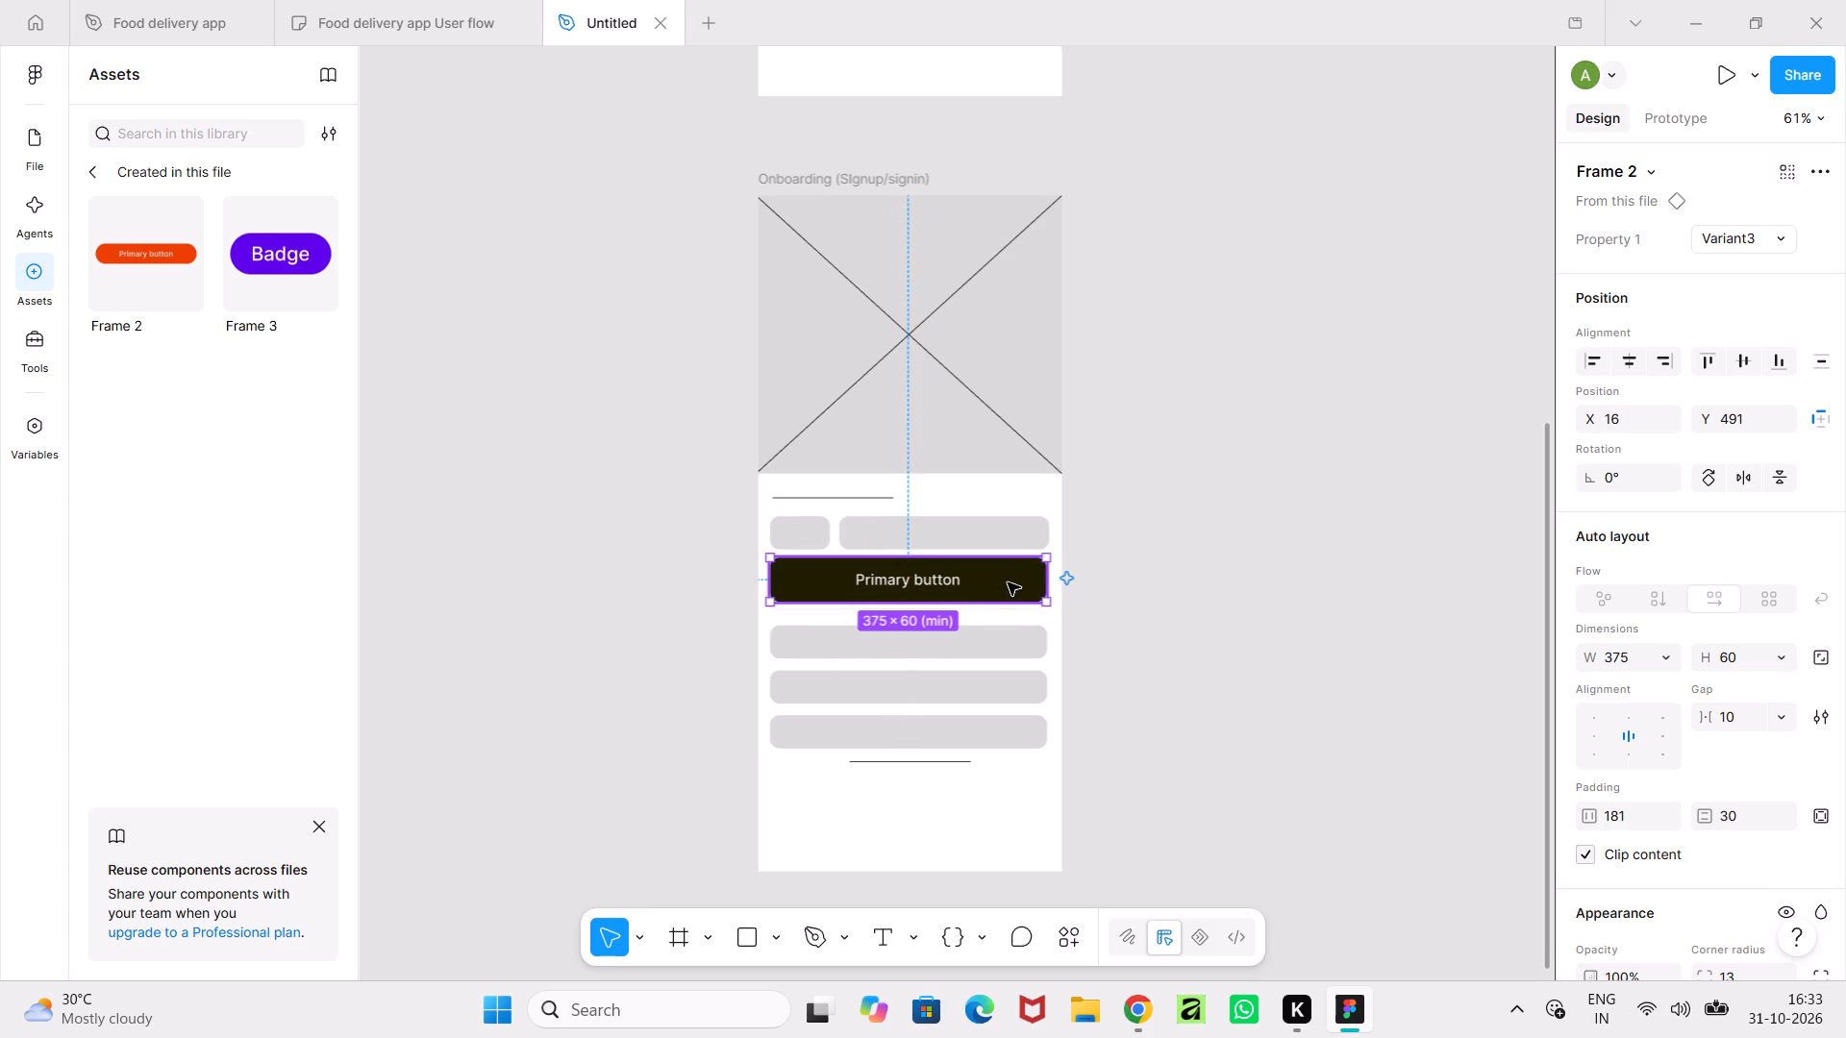
left_click(1044, 581)
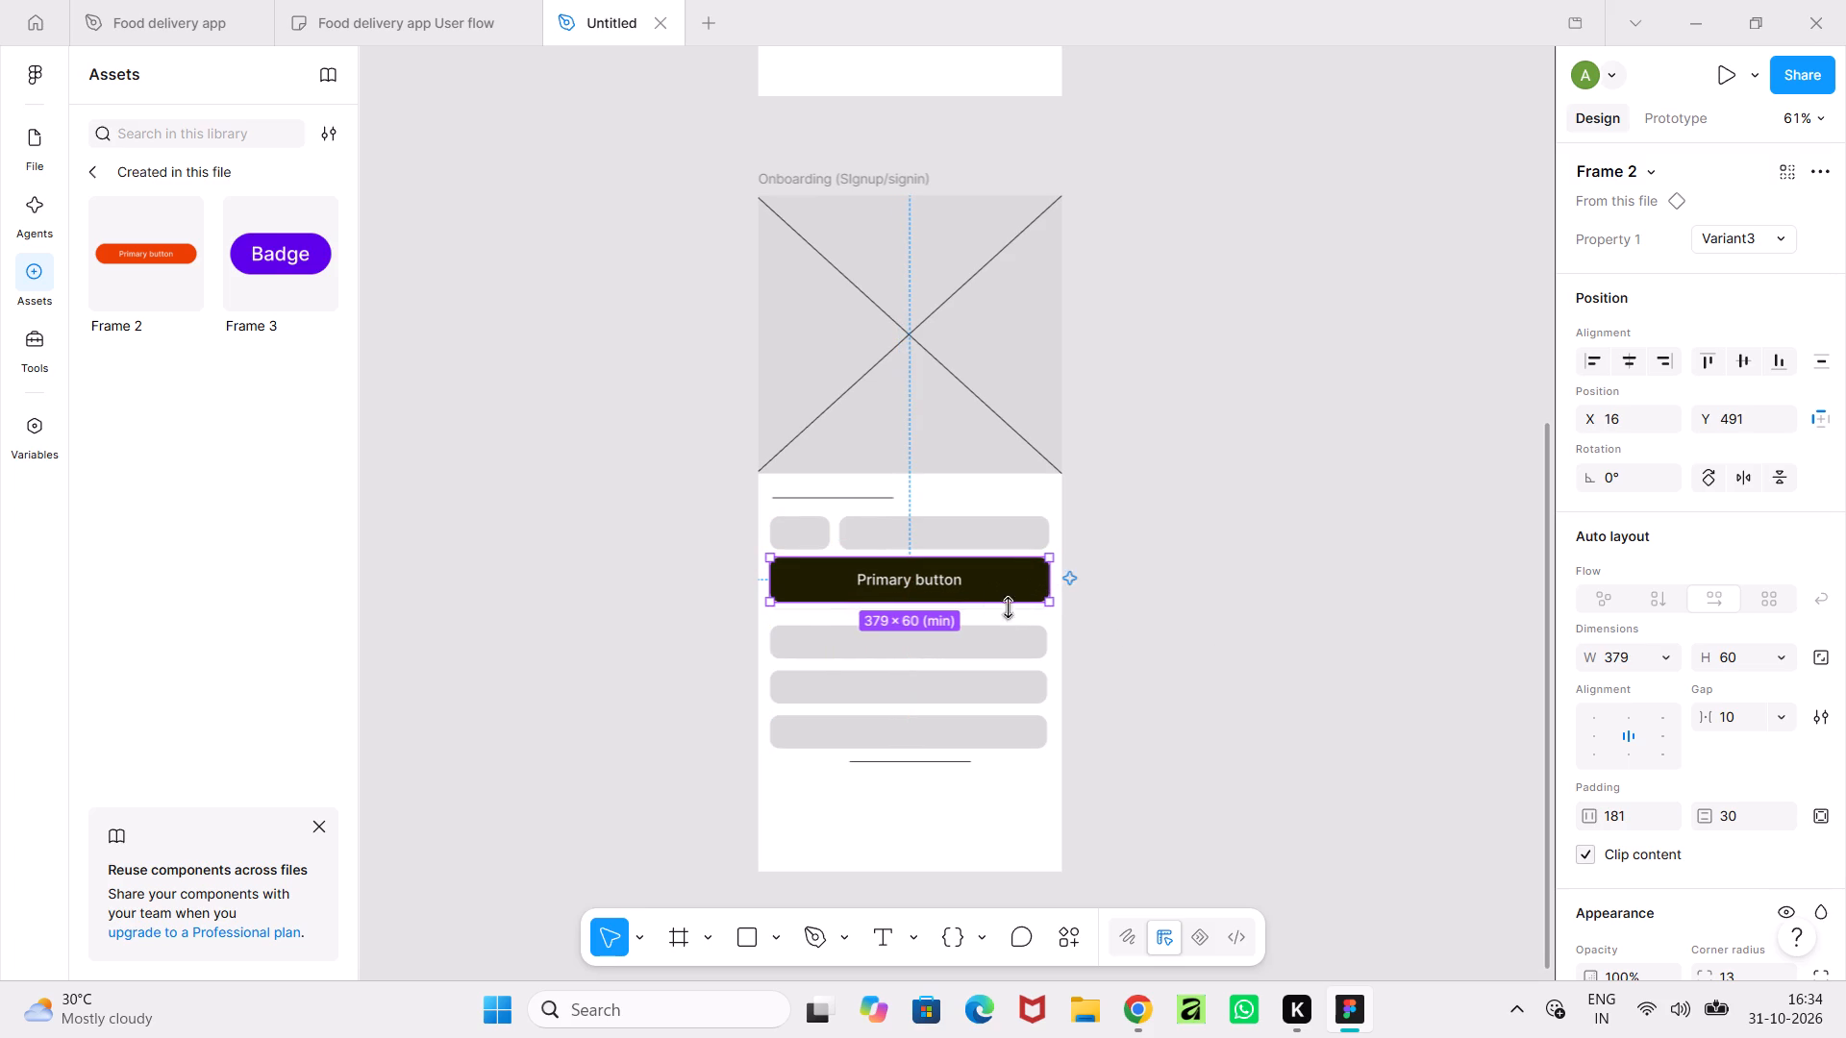
Reduce the button's vertical padding to 23 and its height to 54.
left_click_drag(953, 599, 952, 581)
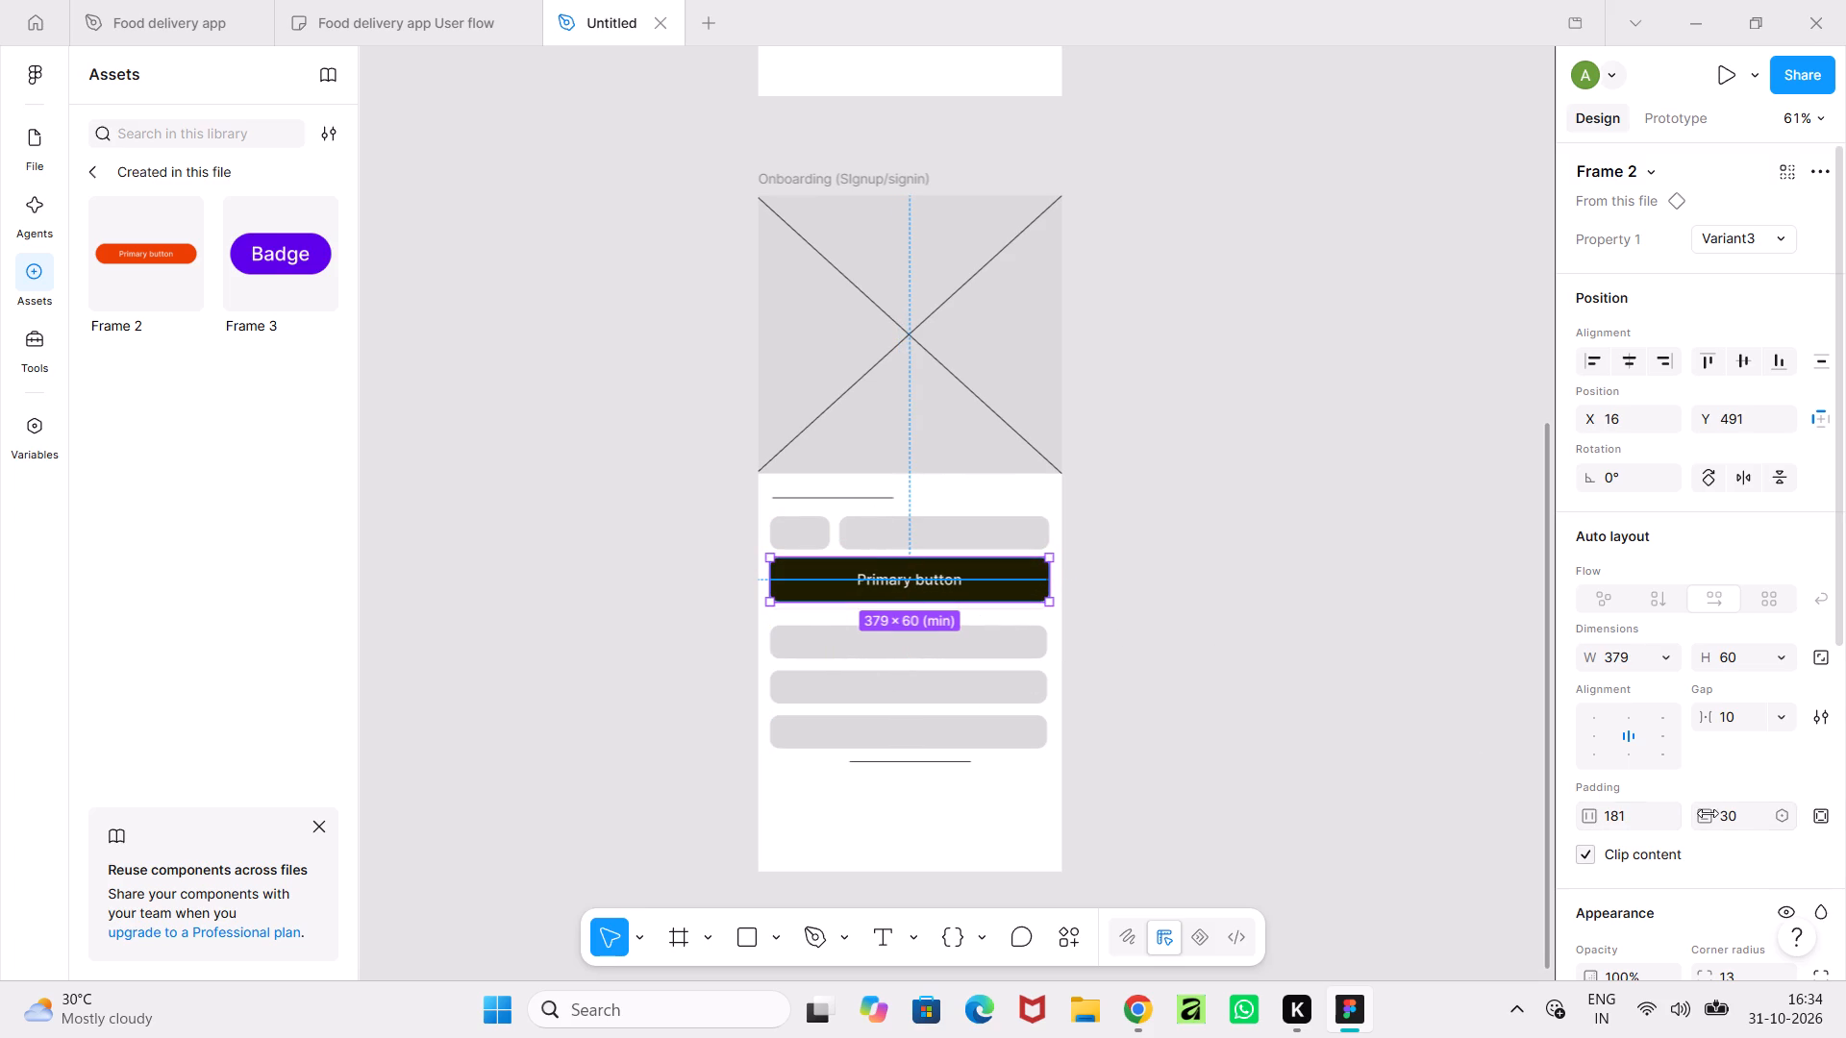
left_click_drag(1708, 813, 906, 515)
left_click(941, 595)
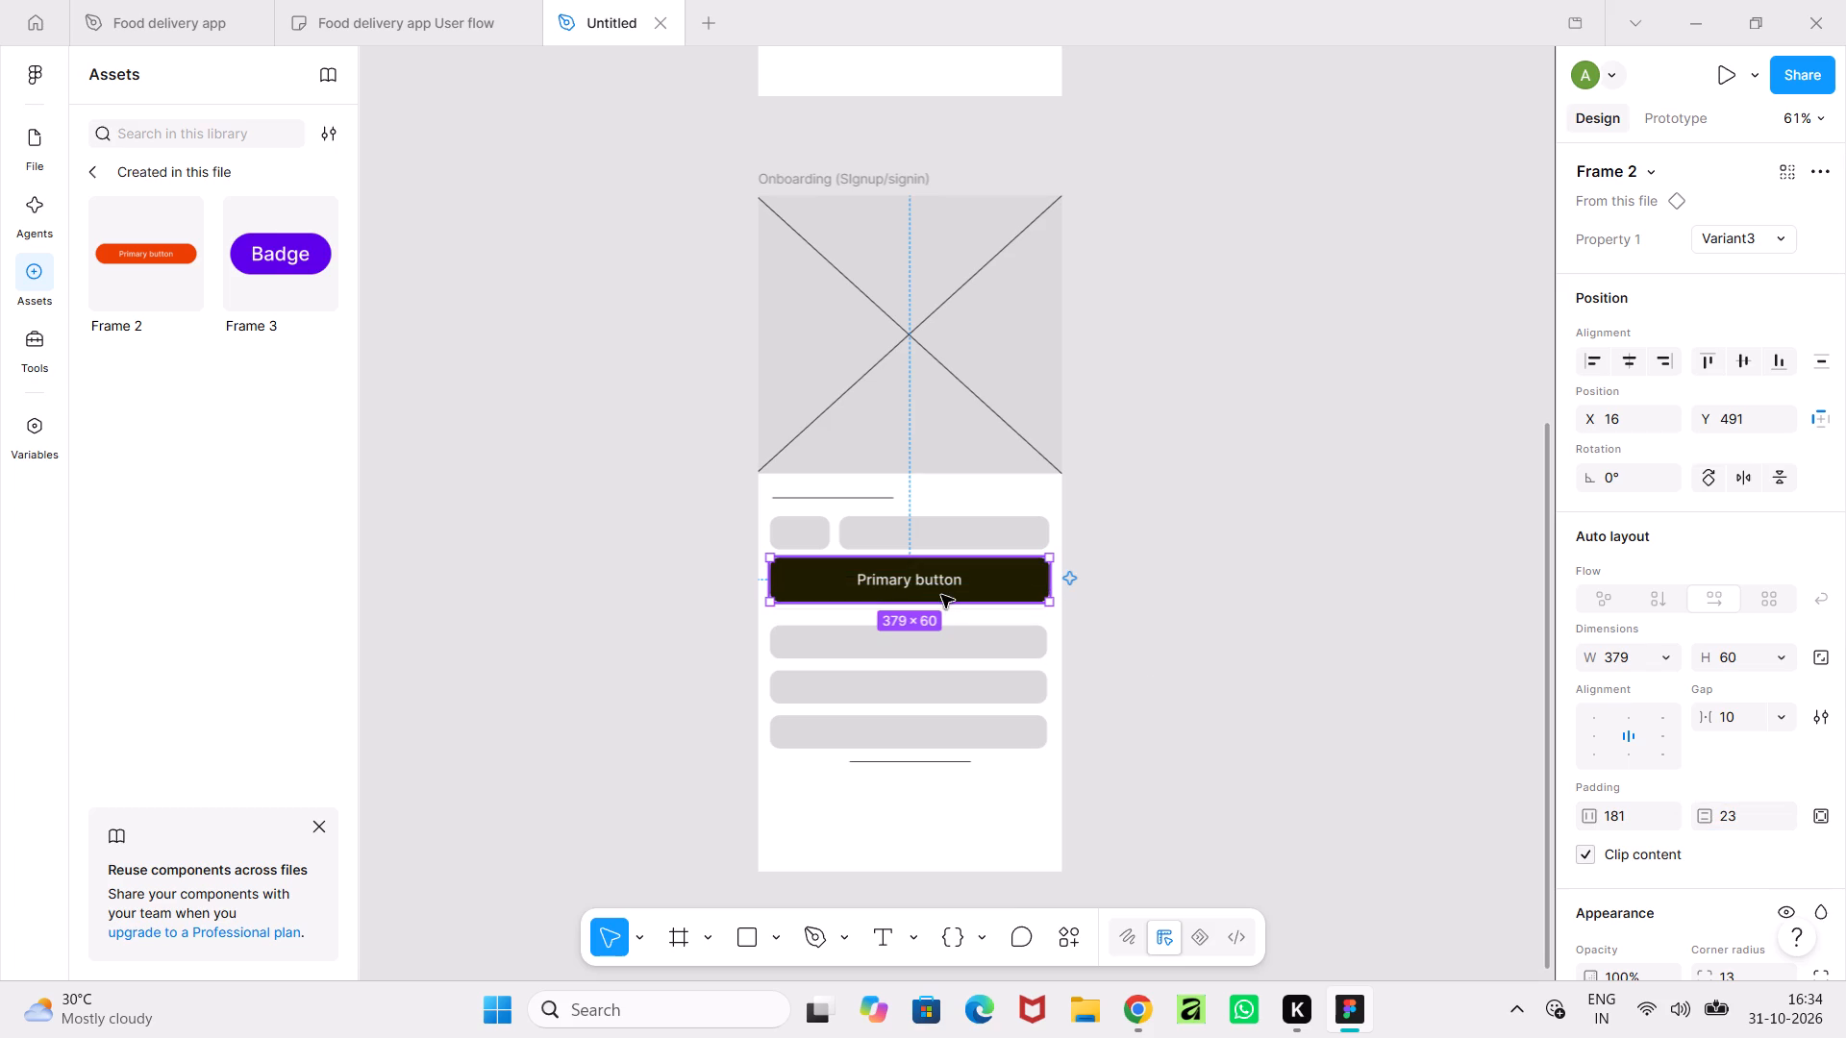
left_click_drag(941, 609, 946, 595)
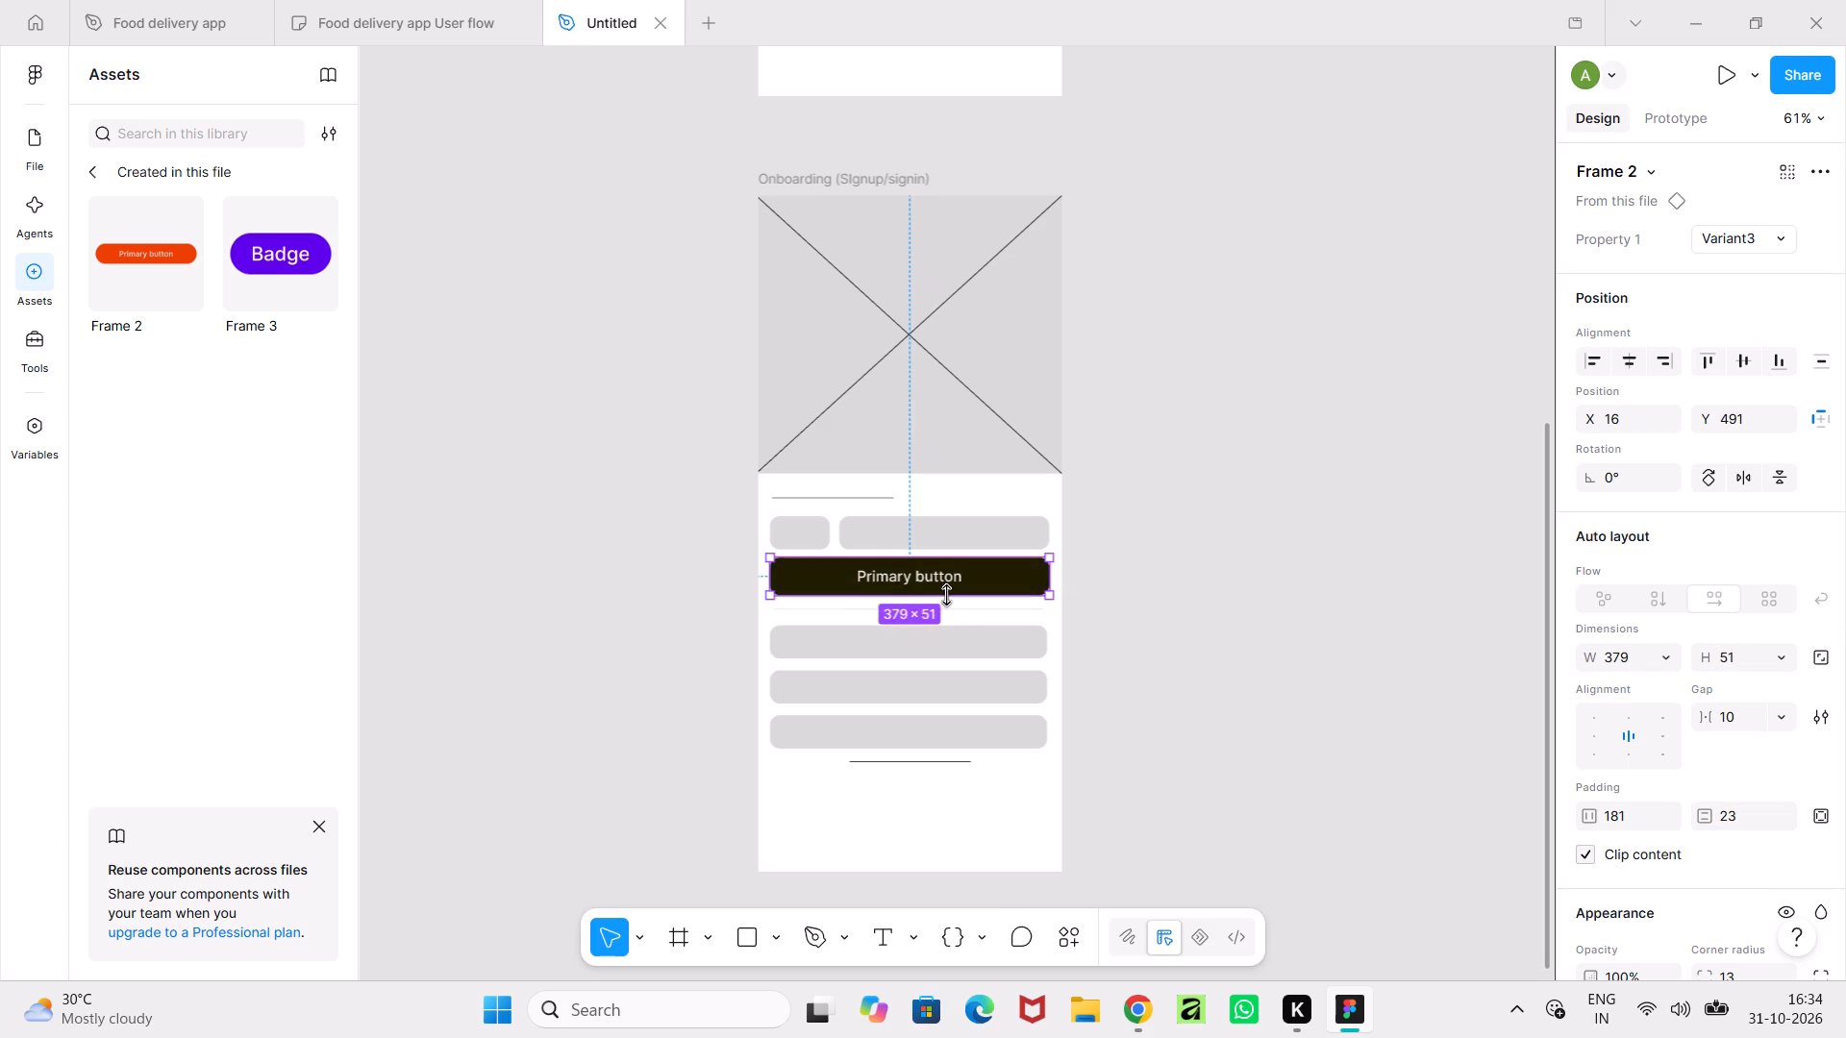
left_click_drag(946, 595, 946, 597)
left_click(1148, 629)
Position the button at X 16, Y 500, between the top row of fields and the divider line.
scroll(1148, 629, "up", 4, "ctrl")
left_click_drag(891, 542, 889, 553)
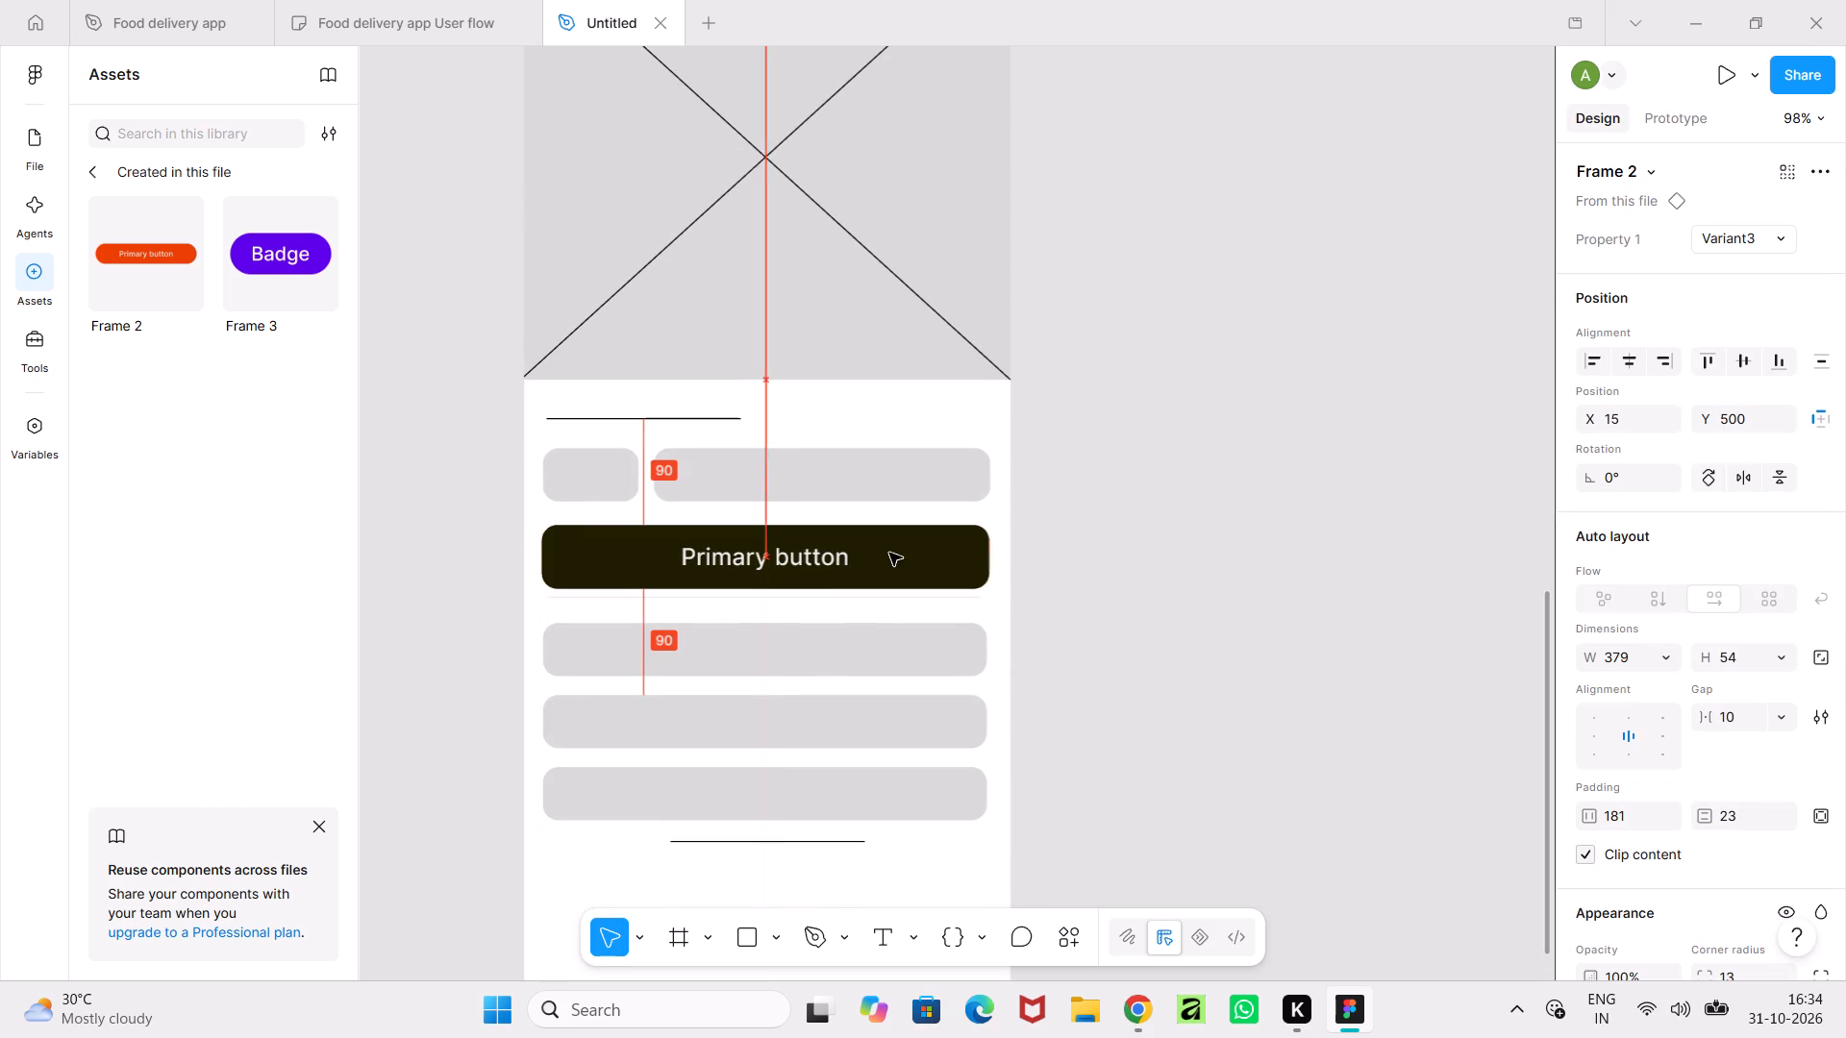
left_click_drag(889, 553, 891, 553)
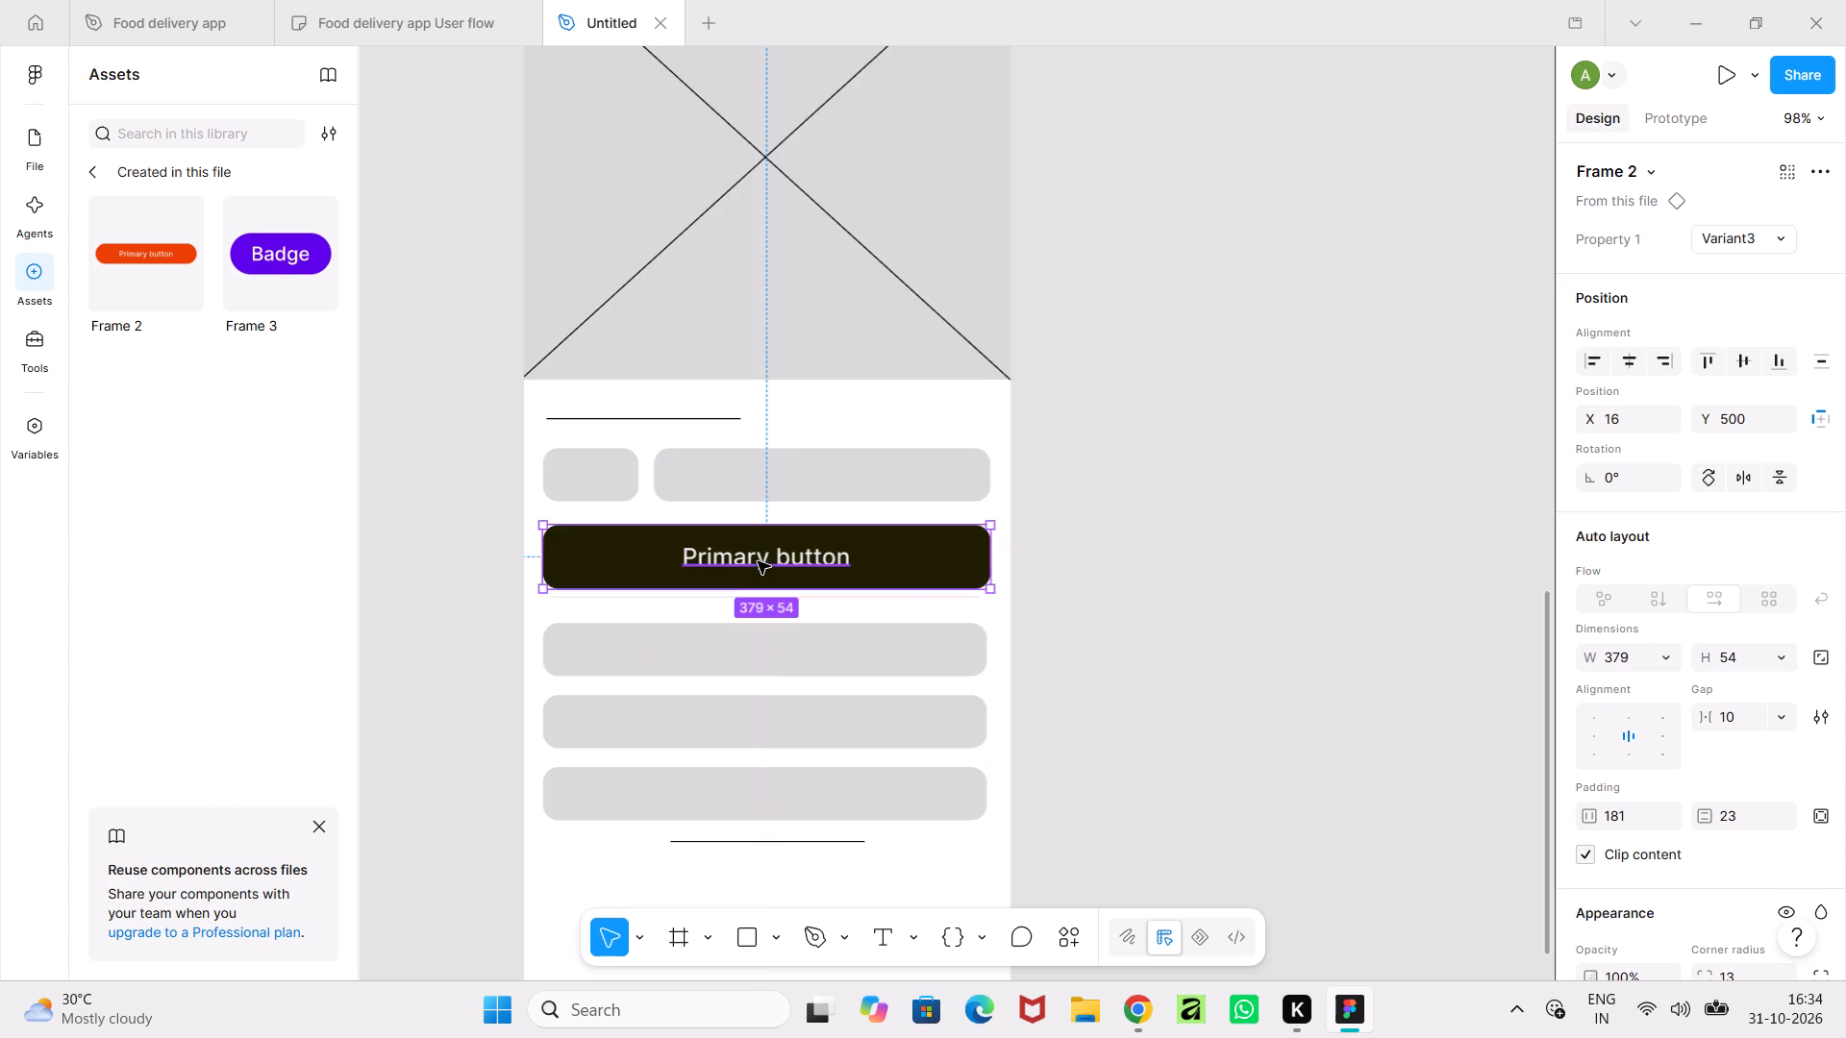
Change the button instance's label to "Button".
double_click(761, 560)
double_click(765, 561)
left_click(765, 561)
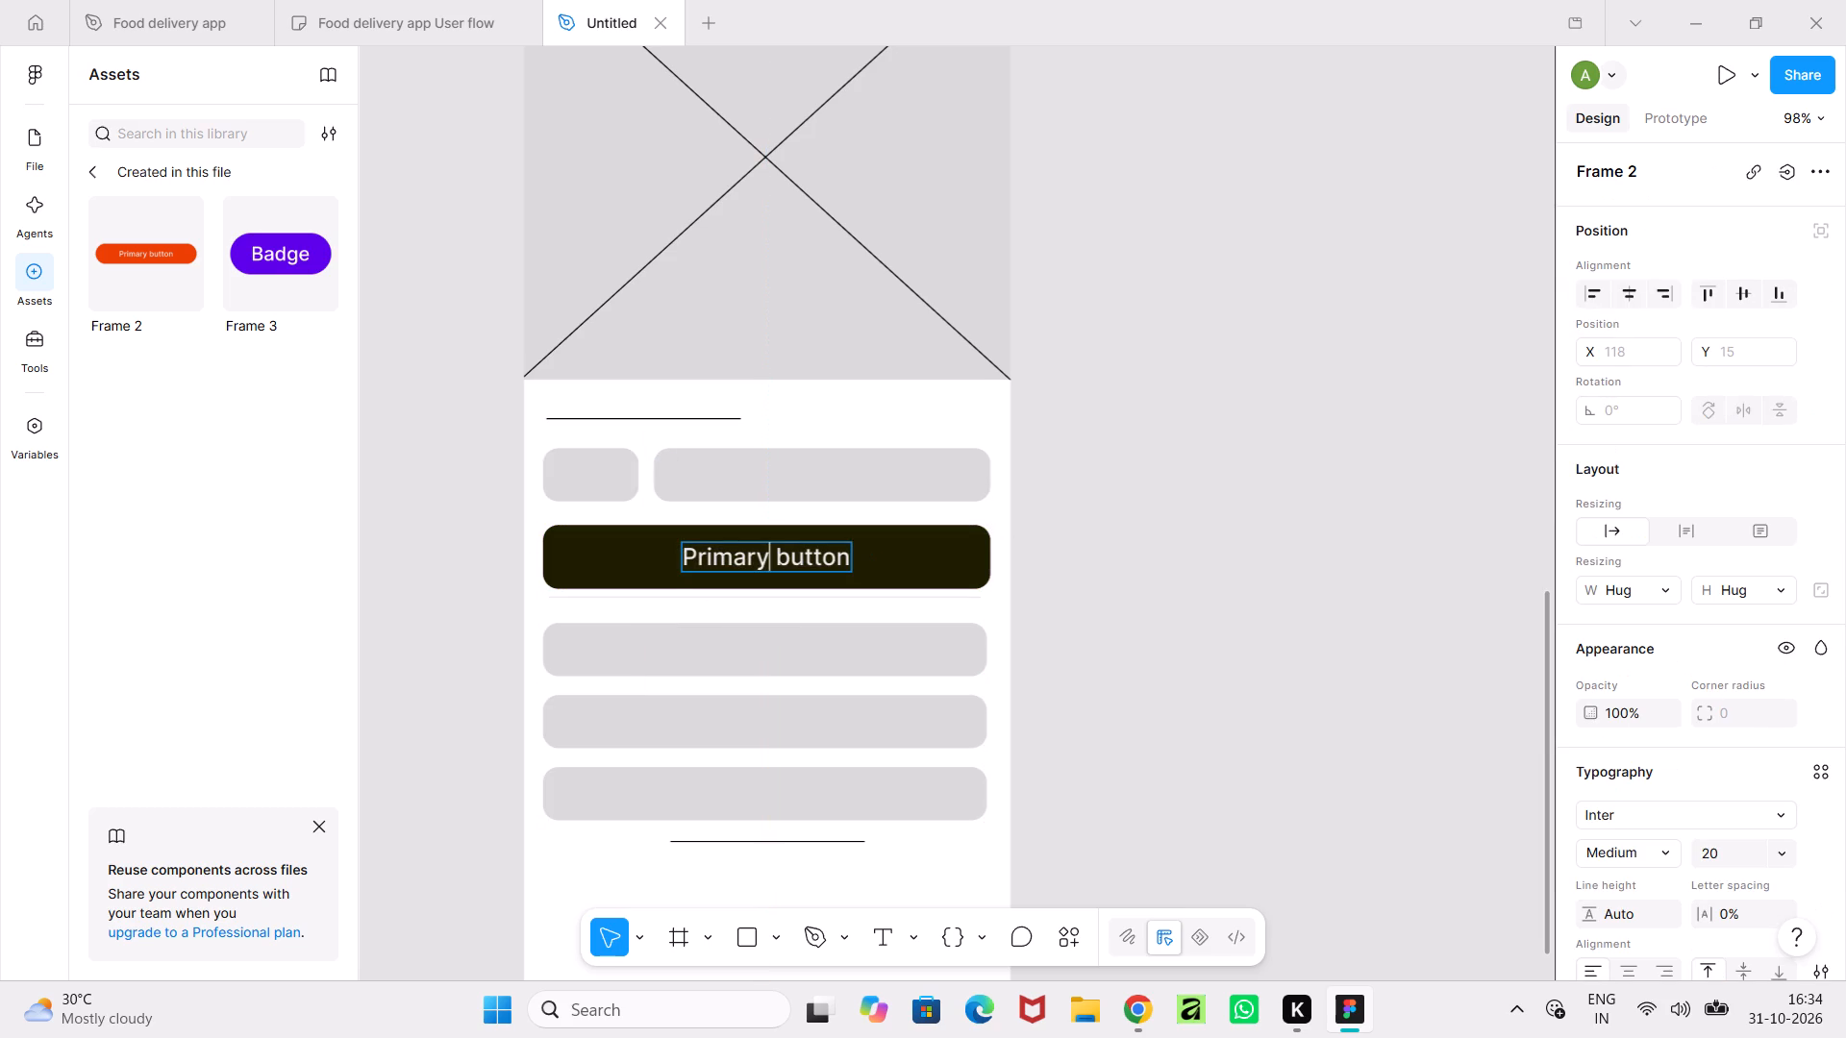
left_click_drag(765, 561, 713, 565)
key("BackSpace")
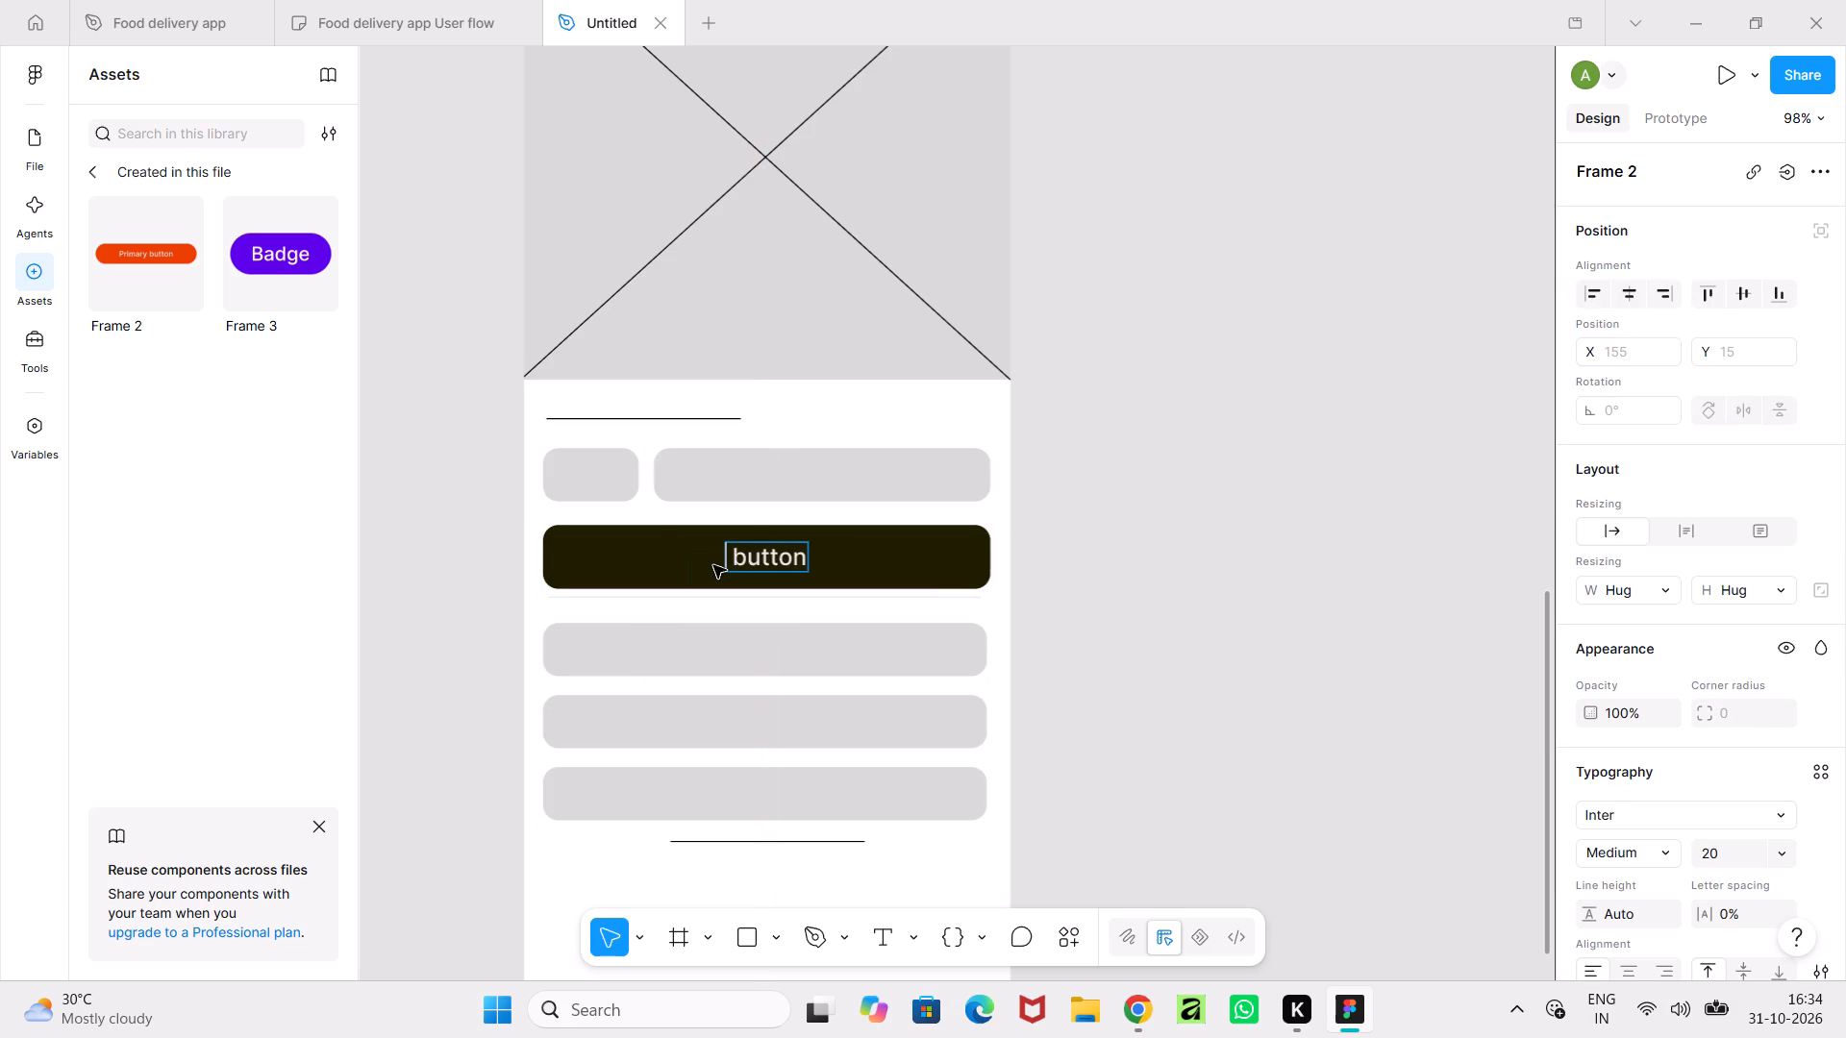
key("Right")
key("BackSpace")
key("Right")
key("BackSpace")
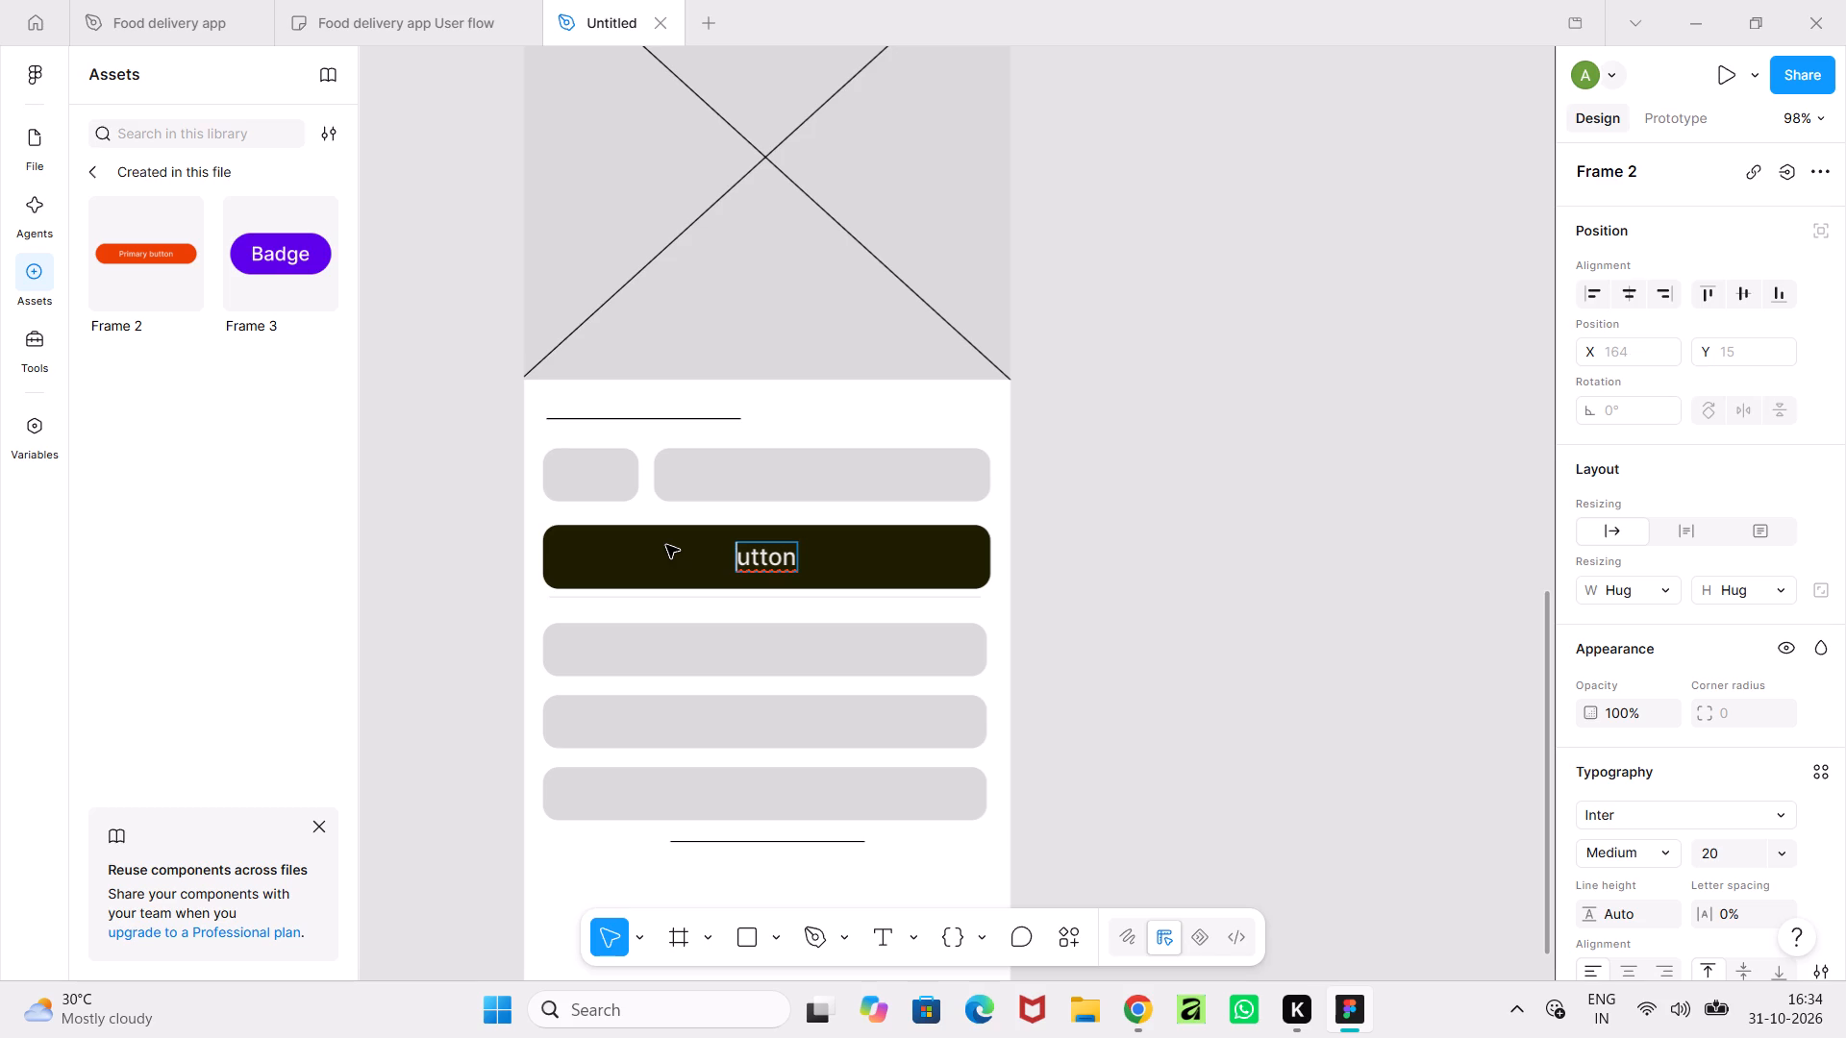
key("shift+b")
Move the faint divider line below the button down to Y 569.
left_click(1206, 622)
left_click(1206, 622)
scroll(1206, 622, "down", 4, "ctrl")
middle_click(1206, 622, "ctrl")
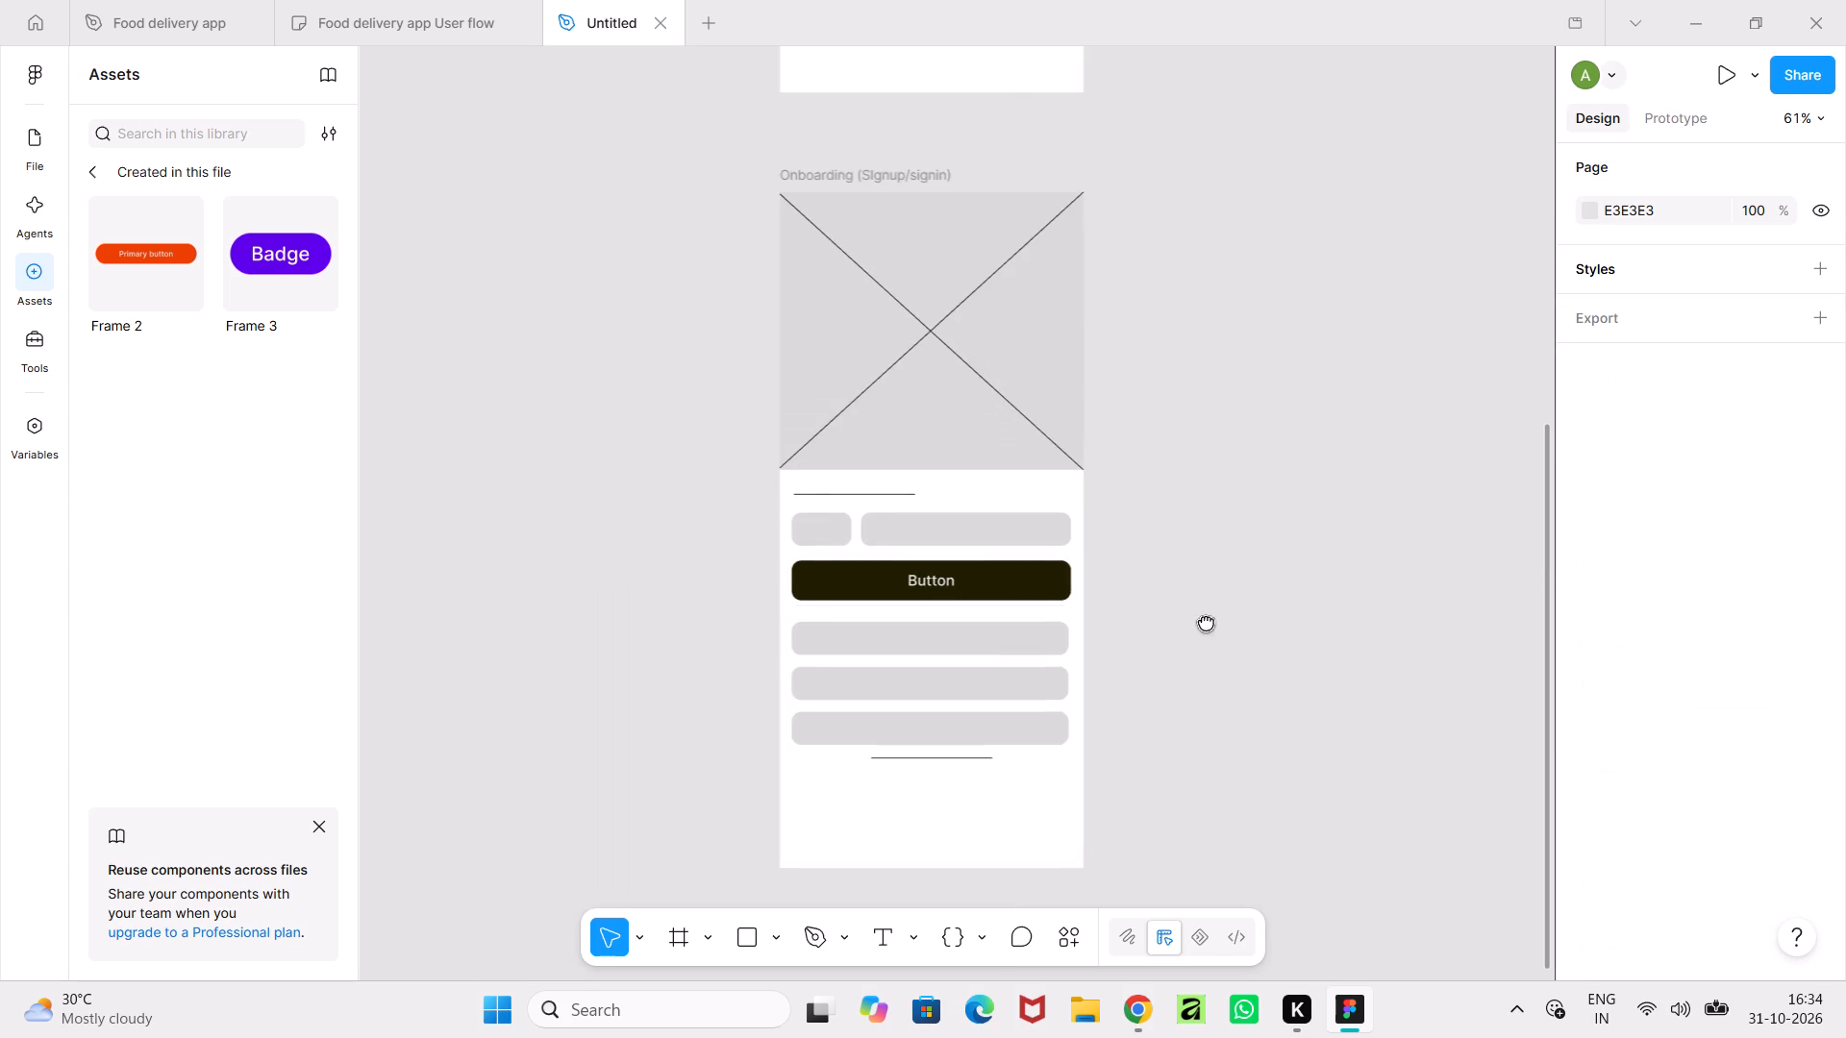
scroll(1208, 637, "down", 2, "ctrl")
scroll(1015, 645, "up", 3, "ctrl")
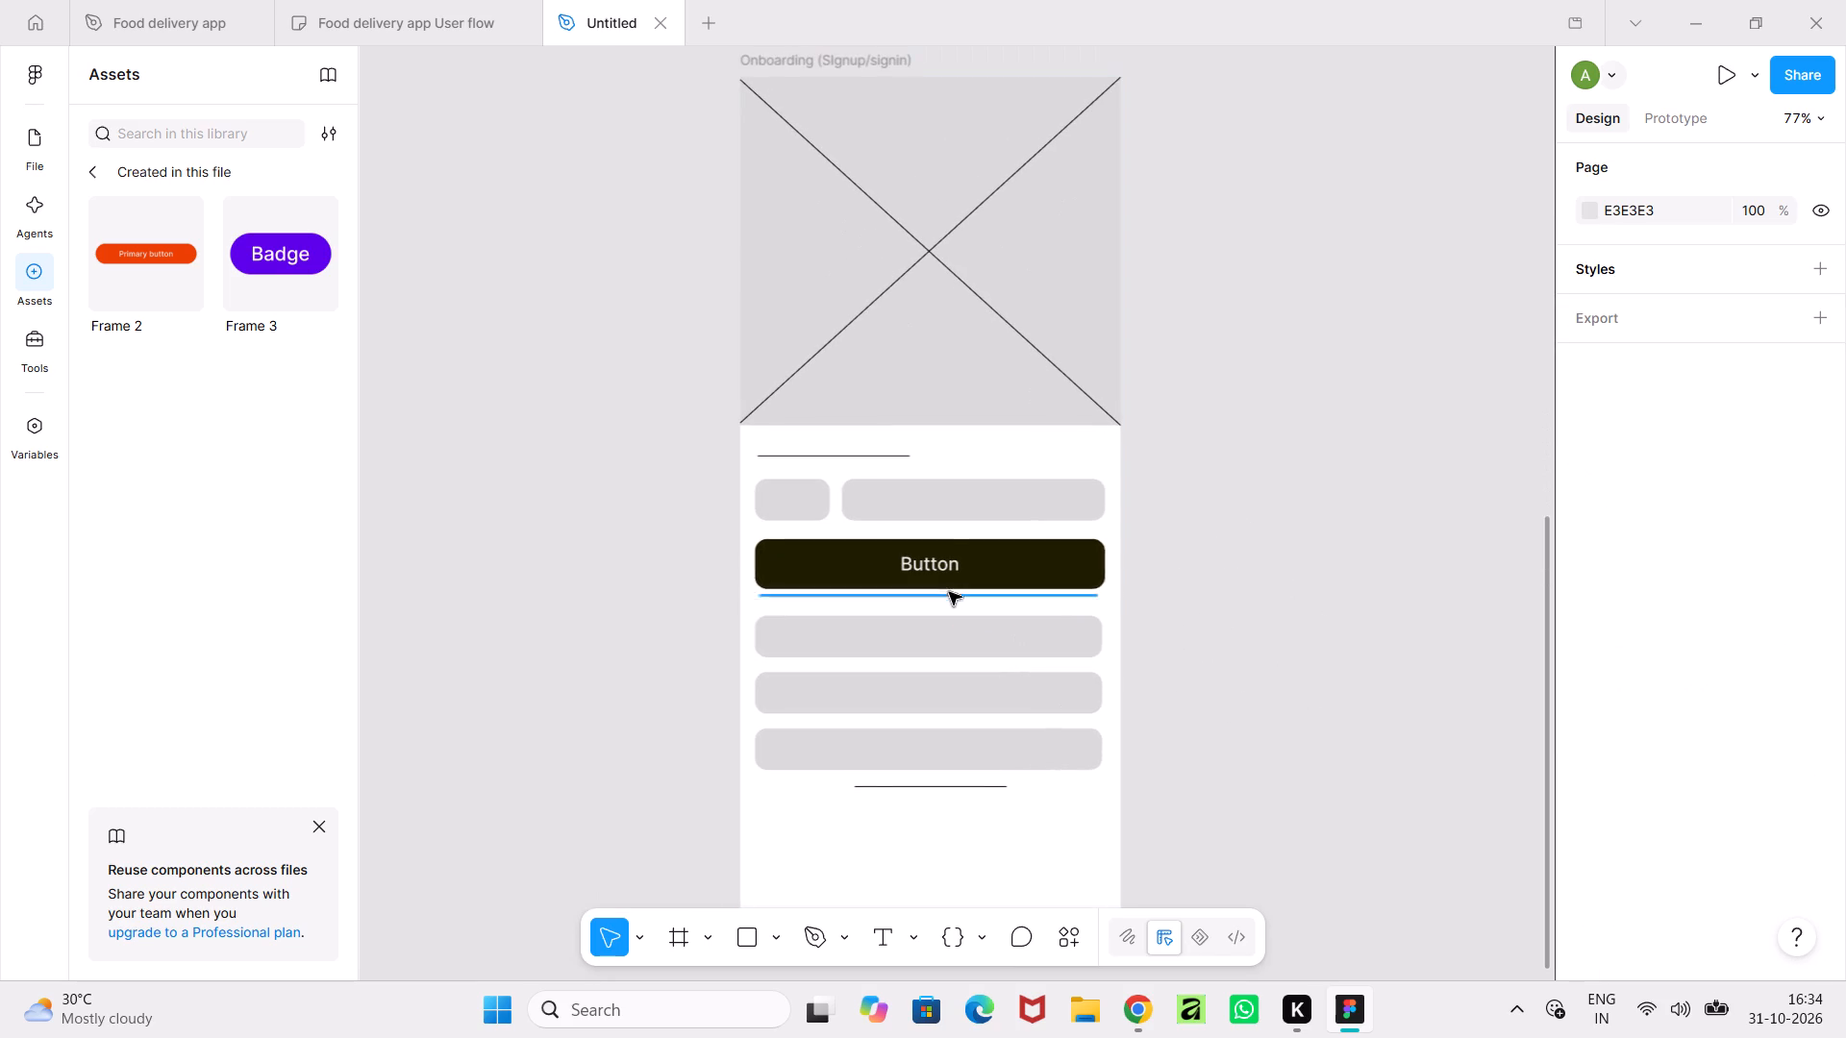
left_click(947, 598)
key("Down")
key("Down")
key("Down")
key("Down")
key("Down")
key("Down")
key("Down")
key("Down")
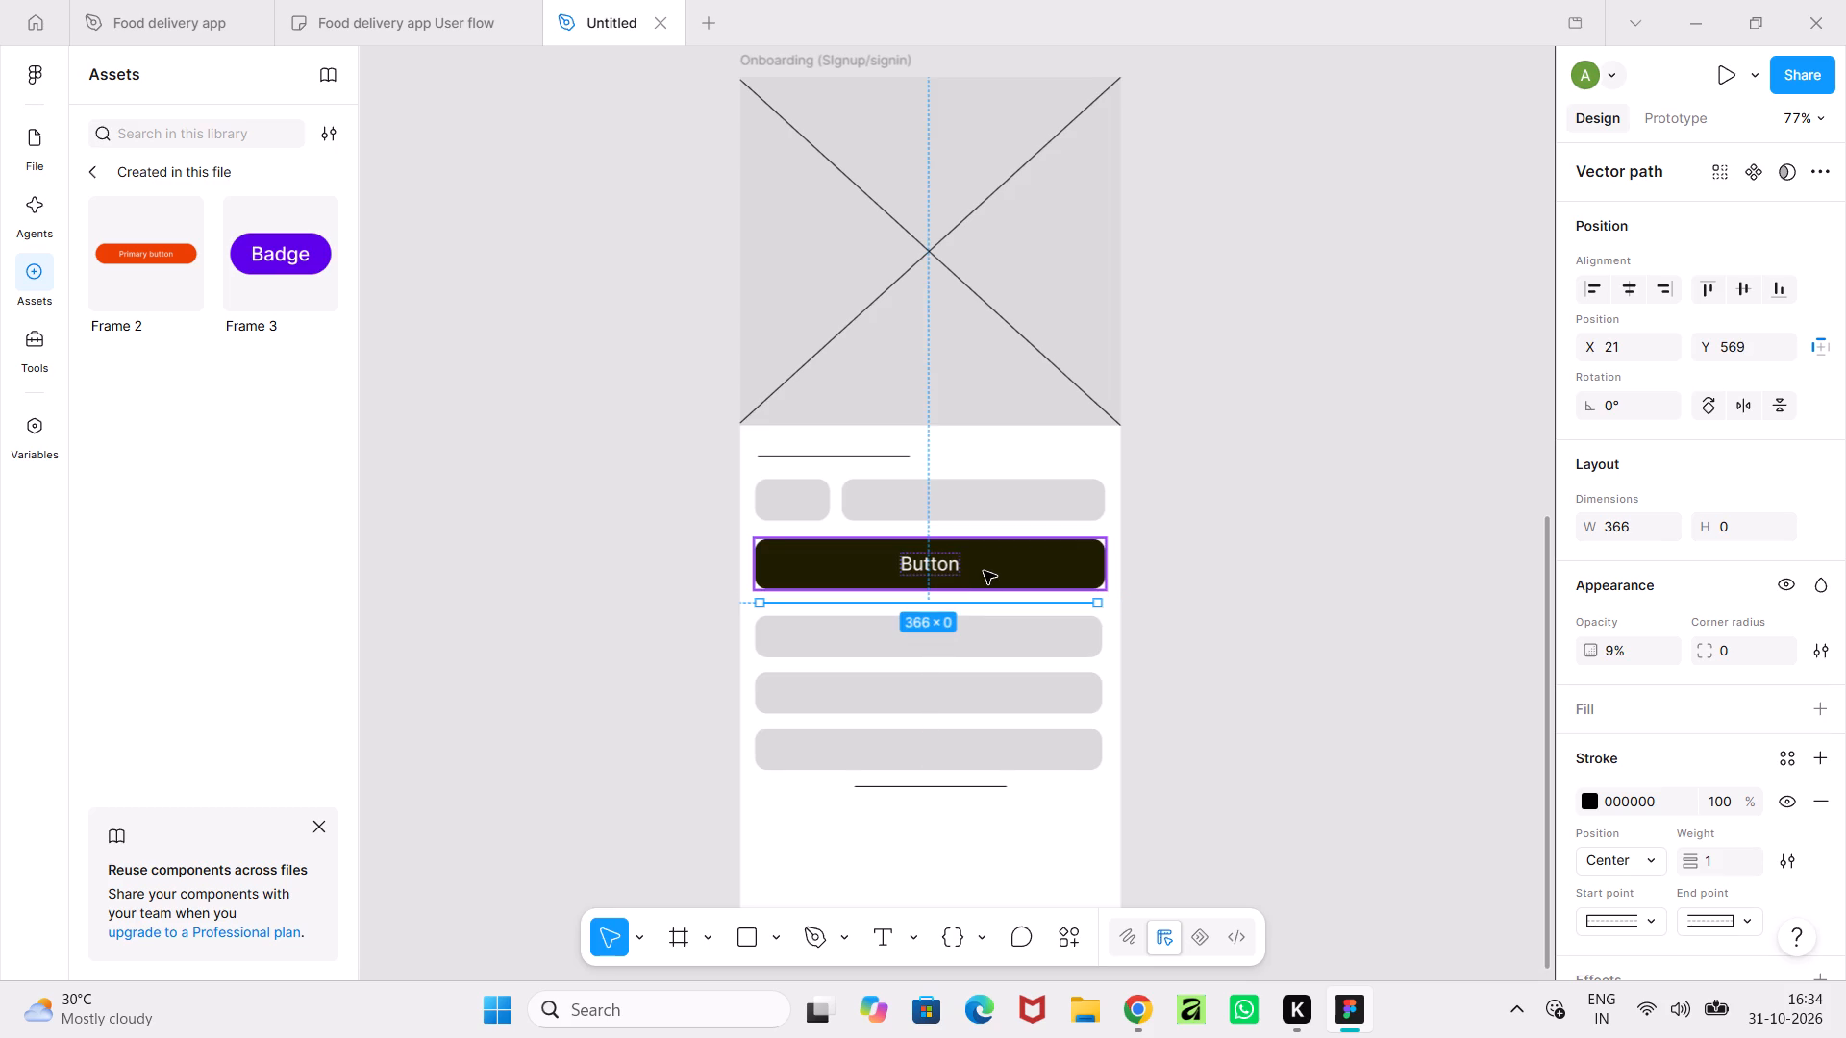
Move the dark button to X 15, Y 498, leaving equal 18 px gaps to the fields above and the divider below.
left_click(984, 571)
left_click(998, 575)
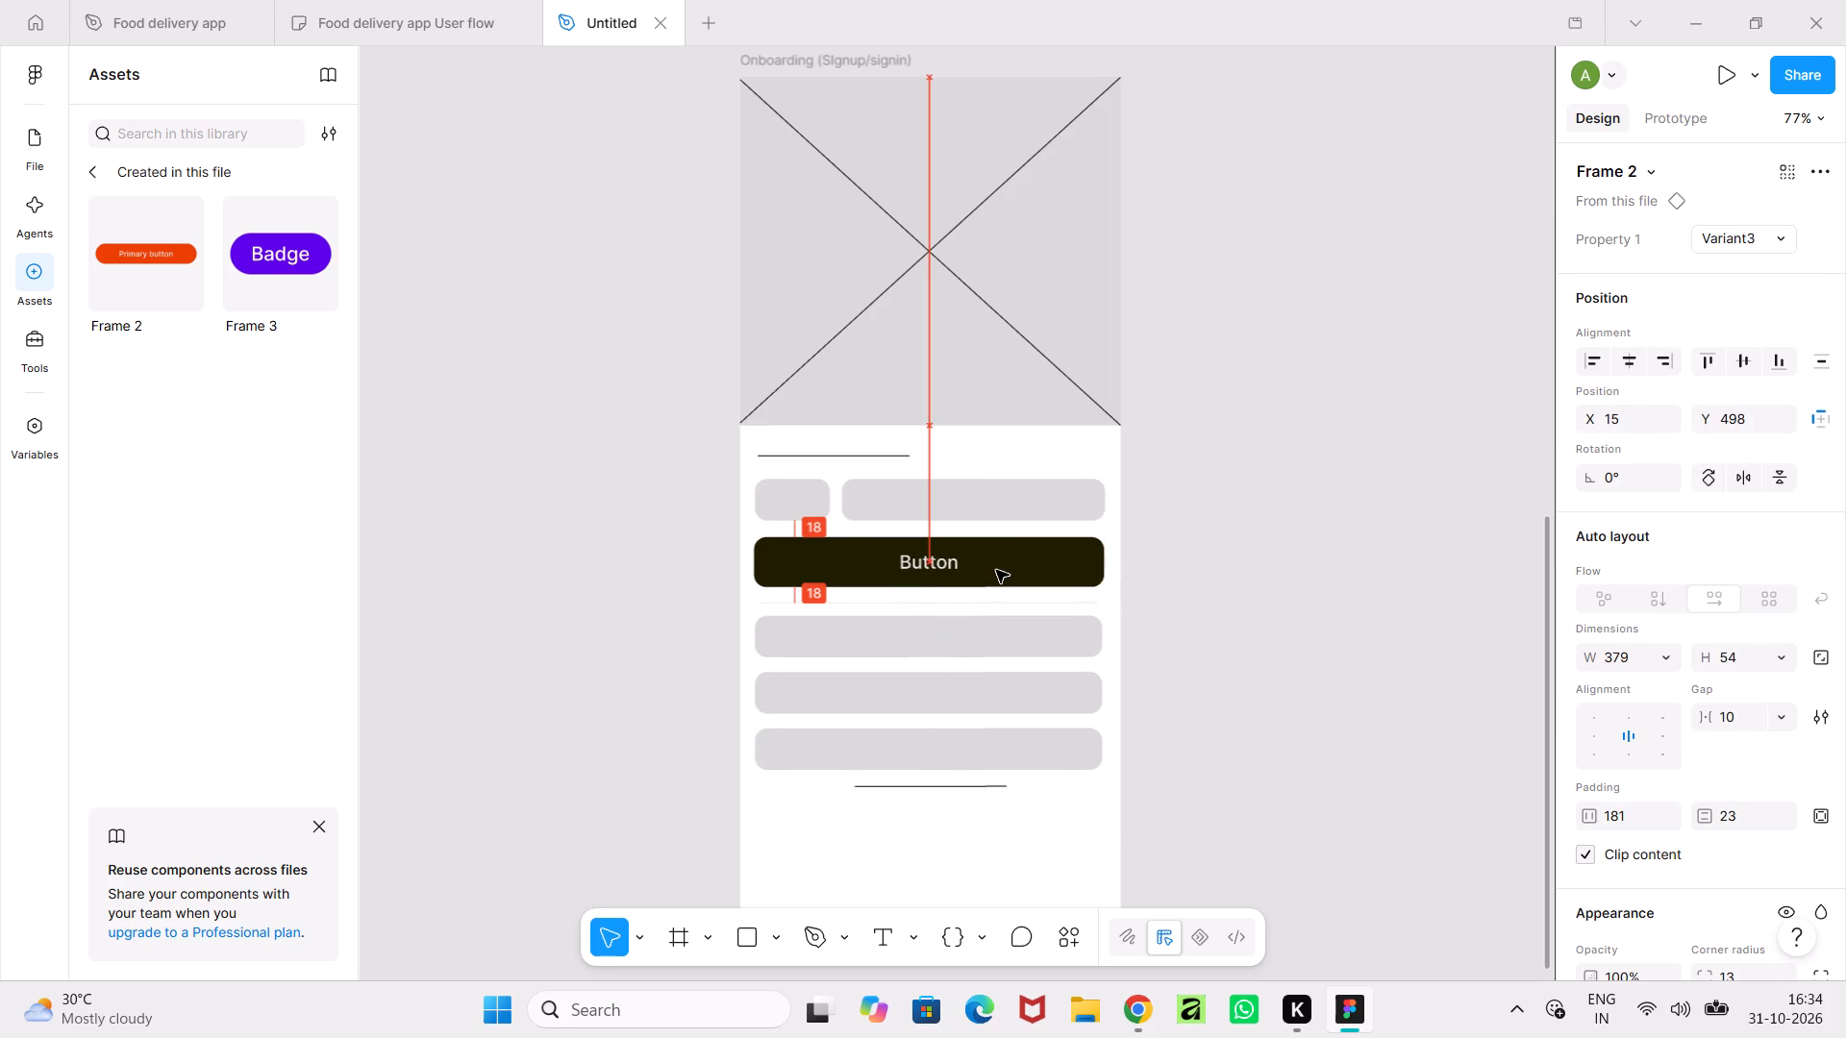
left_click(1203, 605)
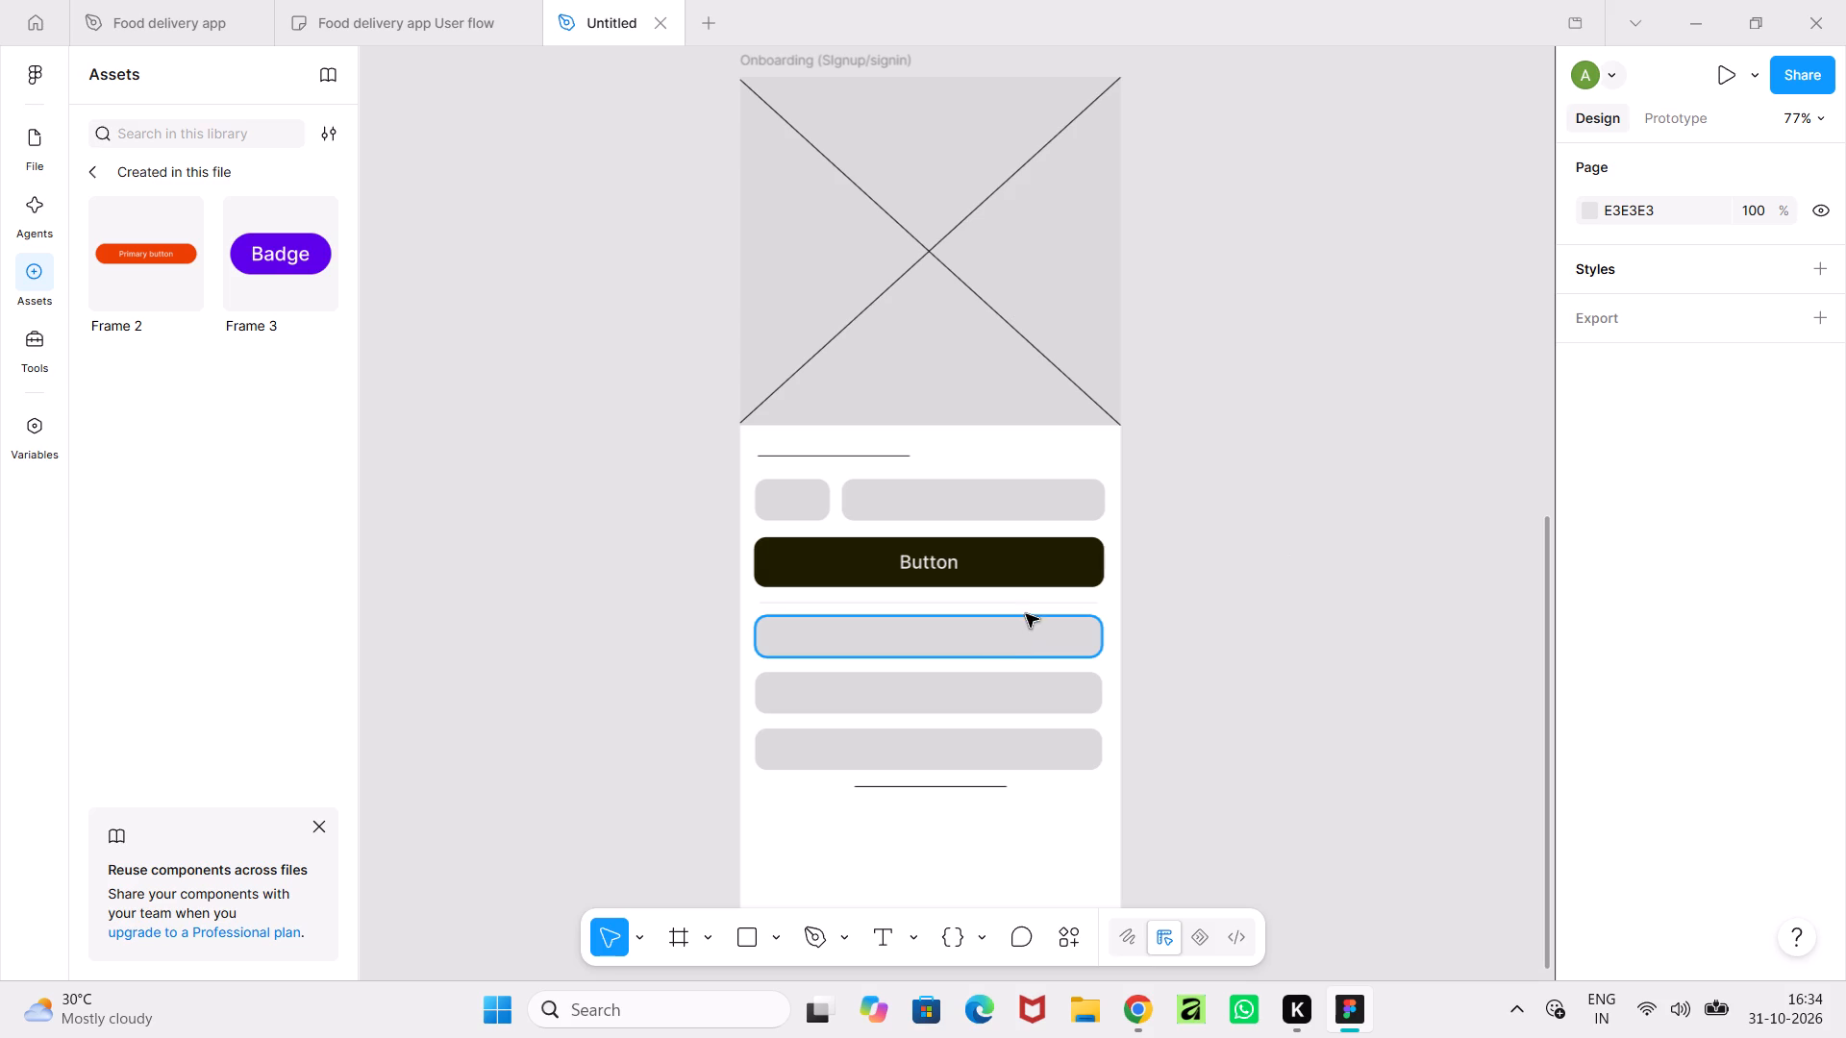
Move the three stacked grey fields and the short line beneath them down slightly, leaving an 18 px gap below the divider.
left_click(1027, 642)
left_click(1012, 702, "shift")
left_click(986, 763, "shift")
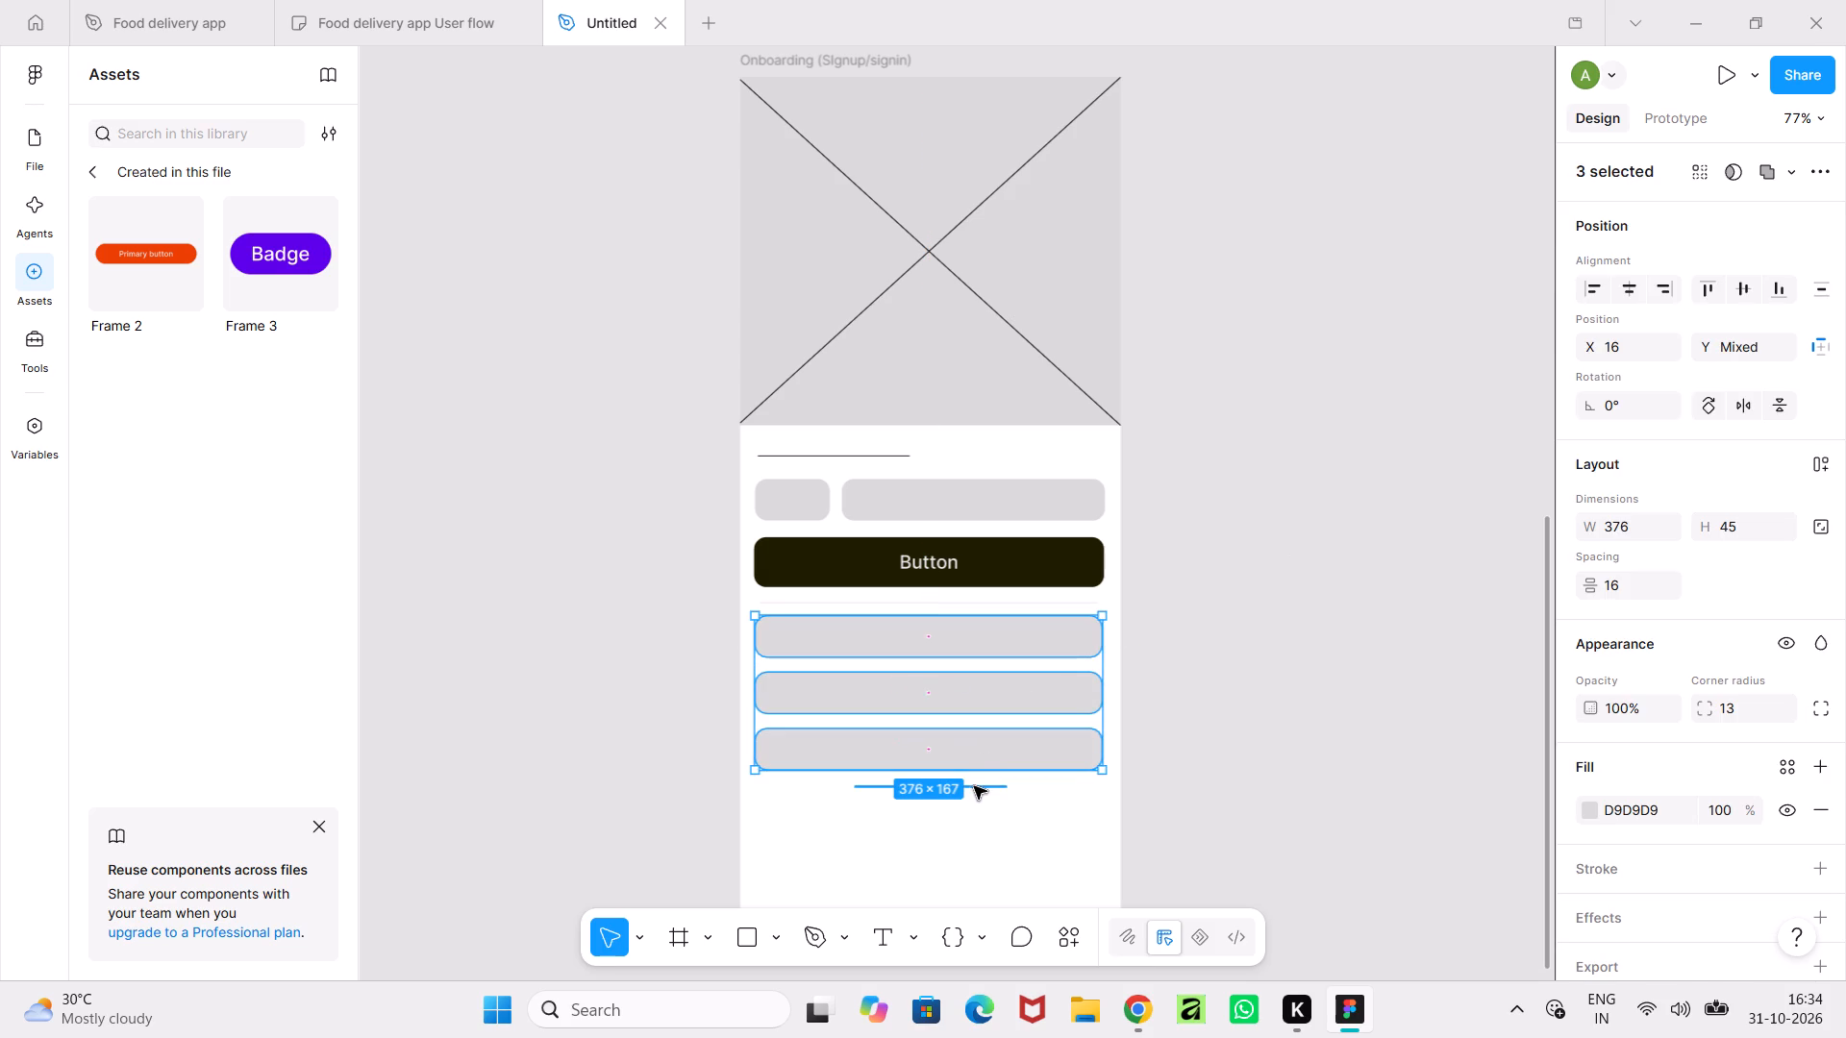
left_click(974, 786, "shift")
left_click(1014, 705)
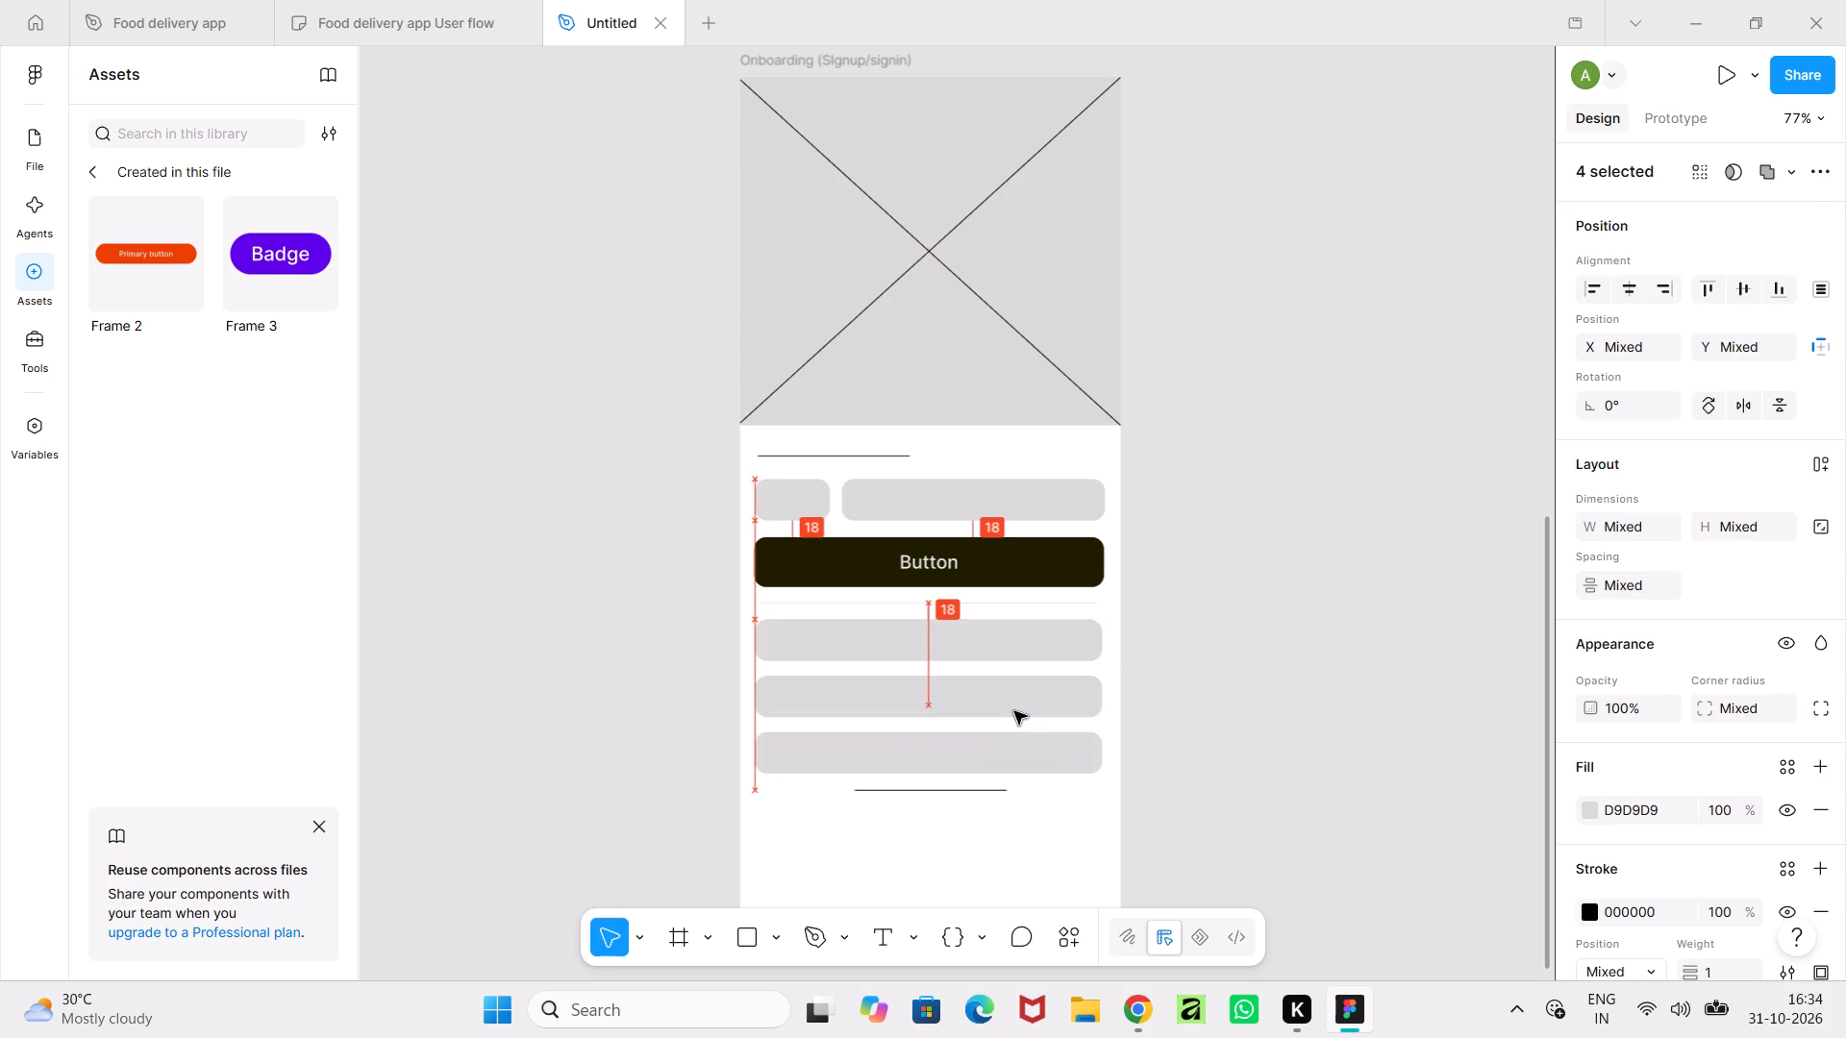
left_click(1439, 703)
Review the Onboarding screen's updated layout alongside the Splash Screen.
scroll(1349, 712, "down", 3, "ctrl")
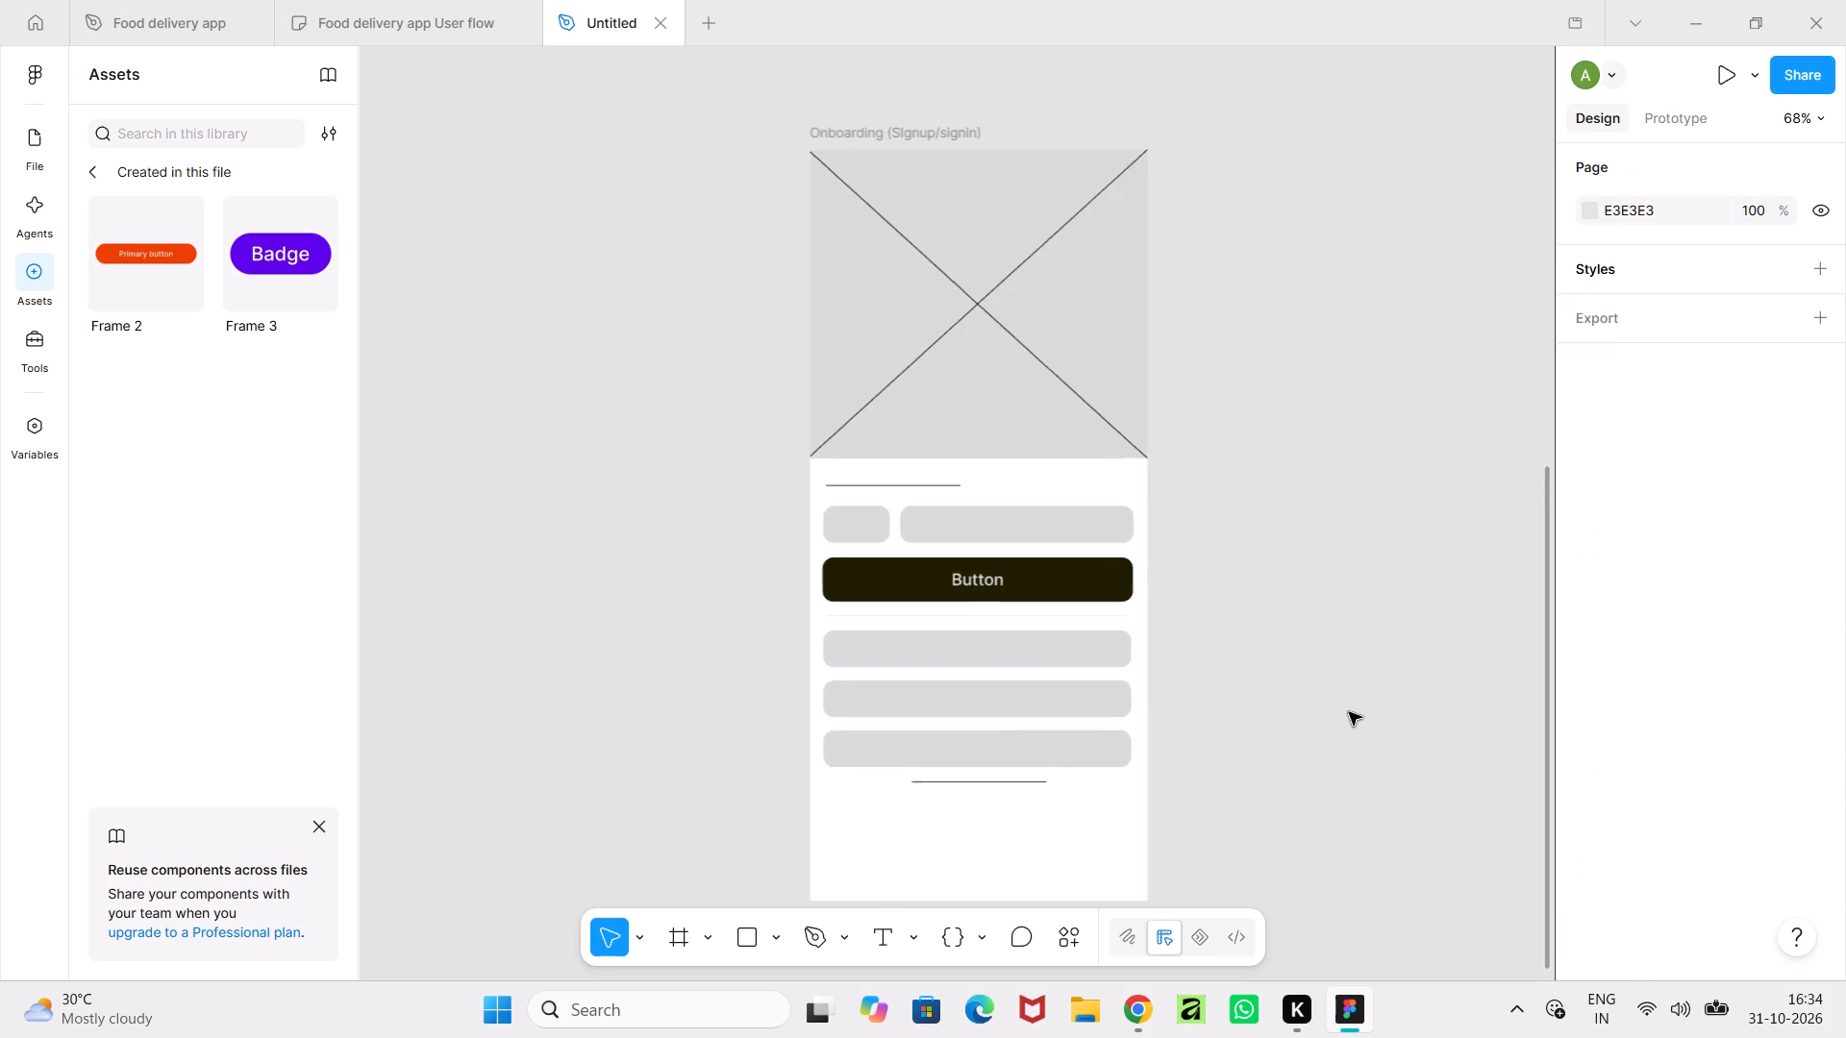
scroll(1349, 712, "down", 4, "ctrl")
middle_click_drag(1349, 712, 1012, 730)
scroll(1027, 723, "up", 4, "ctrl")
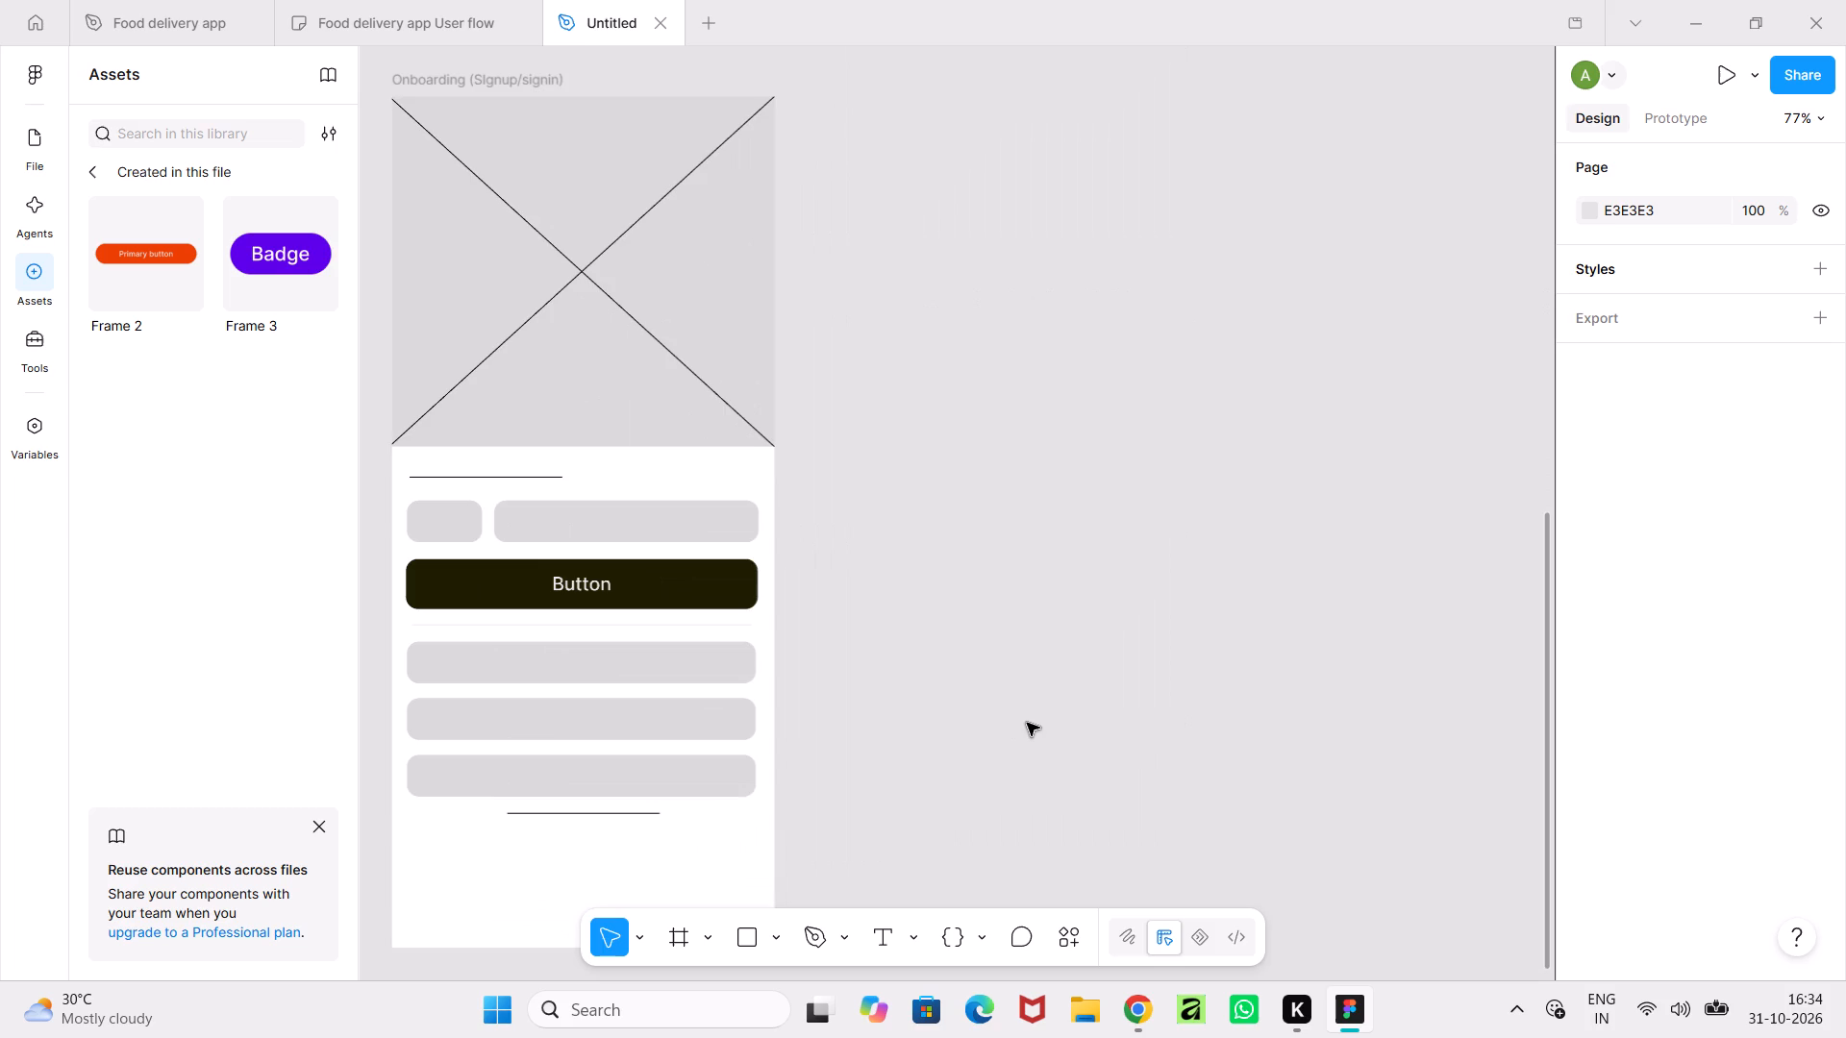
middle_click_drag(1027, 723, 1033, 734)
scroll(1031, 731, "down", 4)
scroll(1034, 735, "down", 5, "ctrl")
middle_click_drag(1034, 735, 1063, 810)
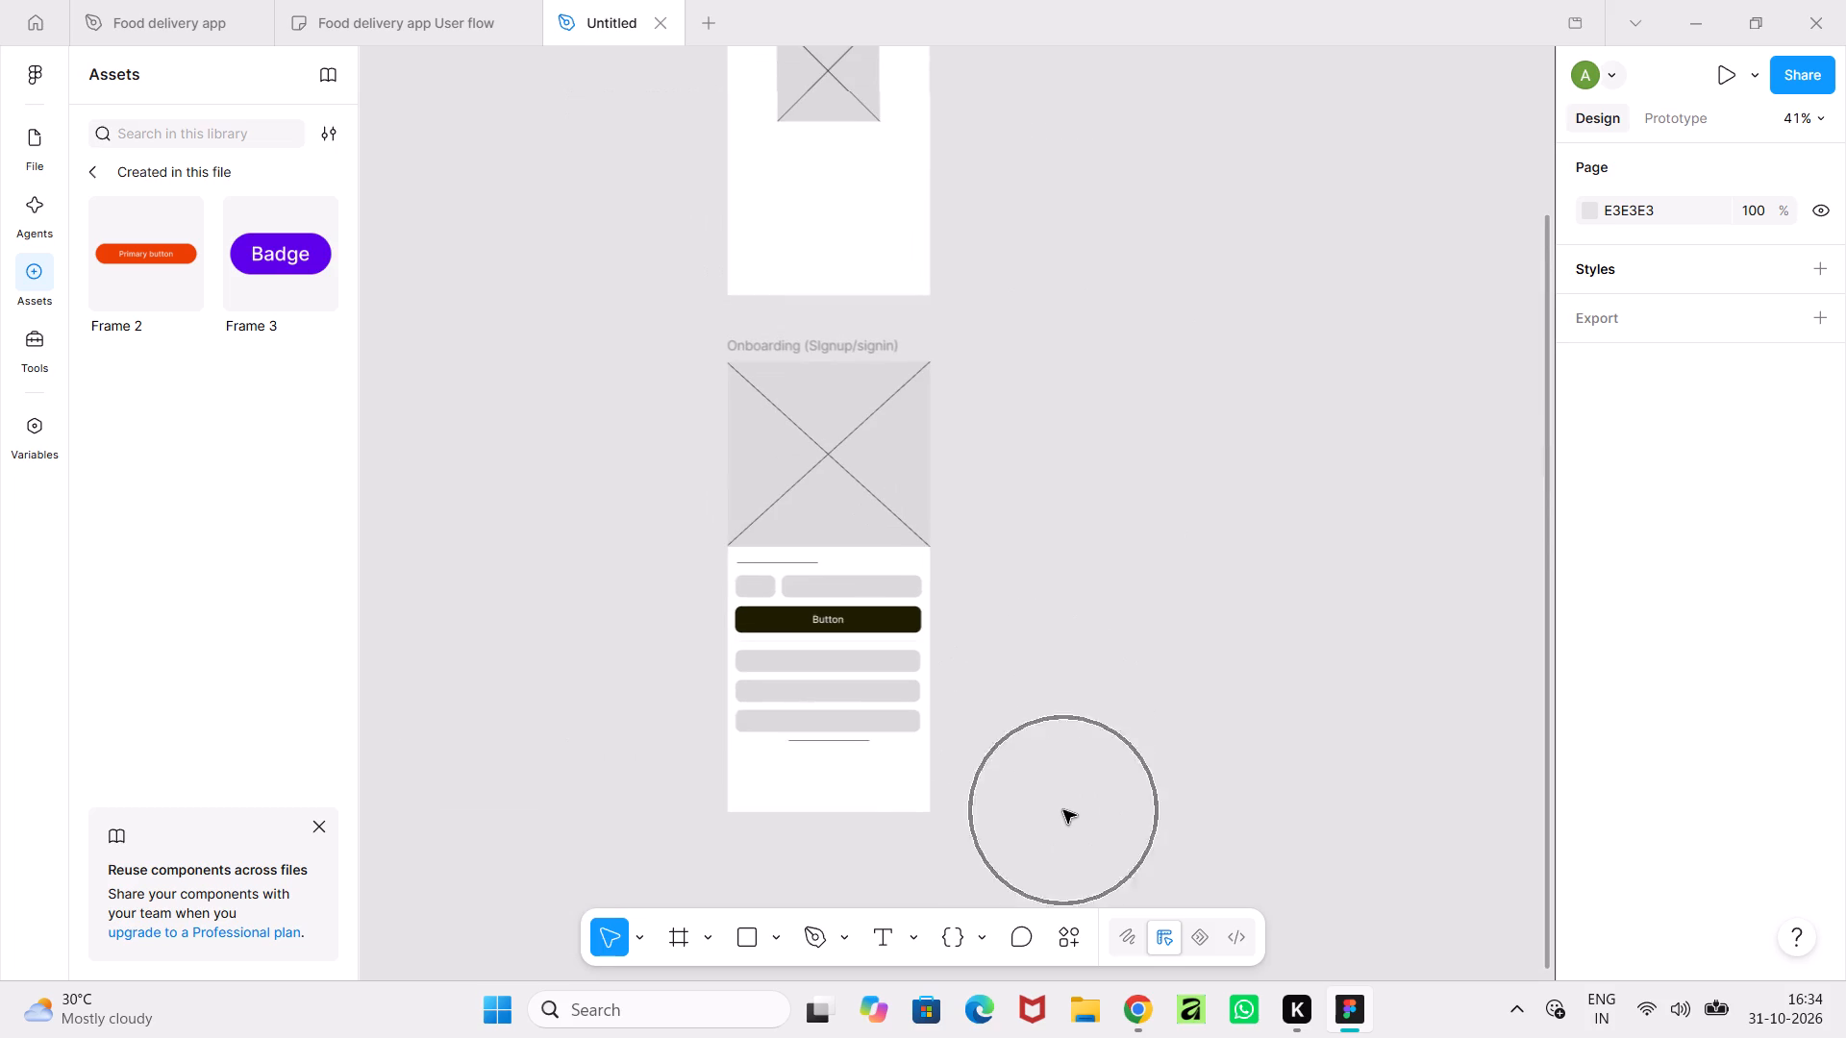
scroll(1063, 810, "up", 3, "ctrl")
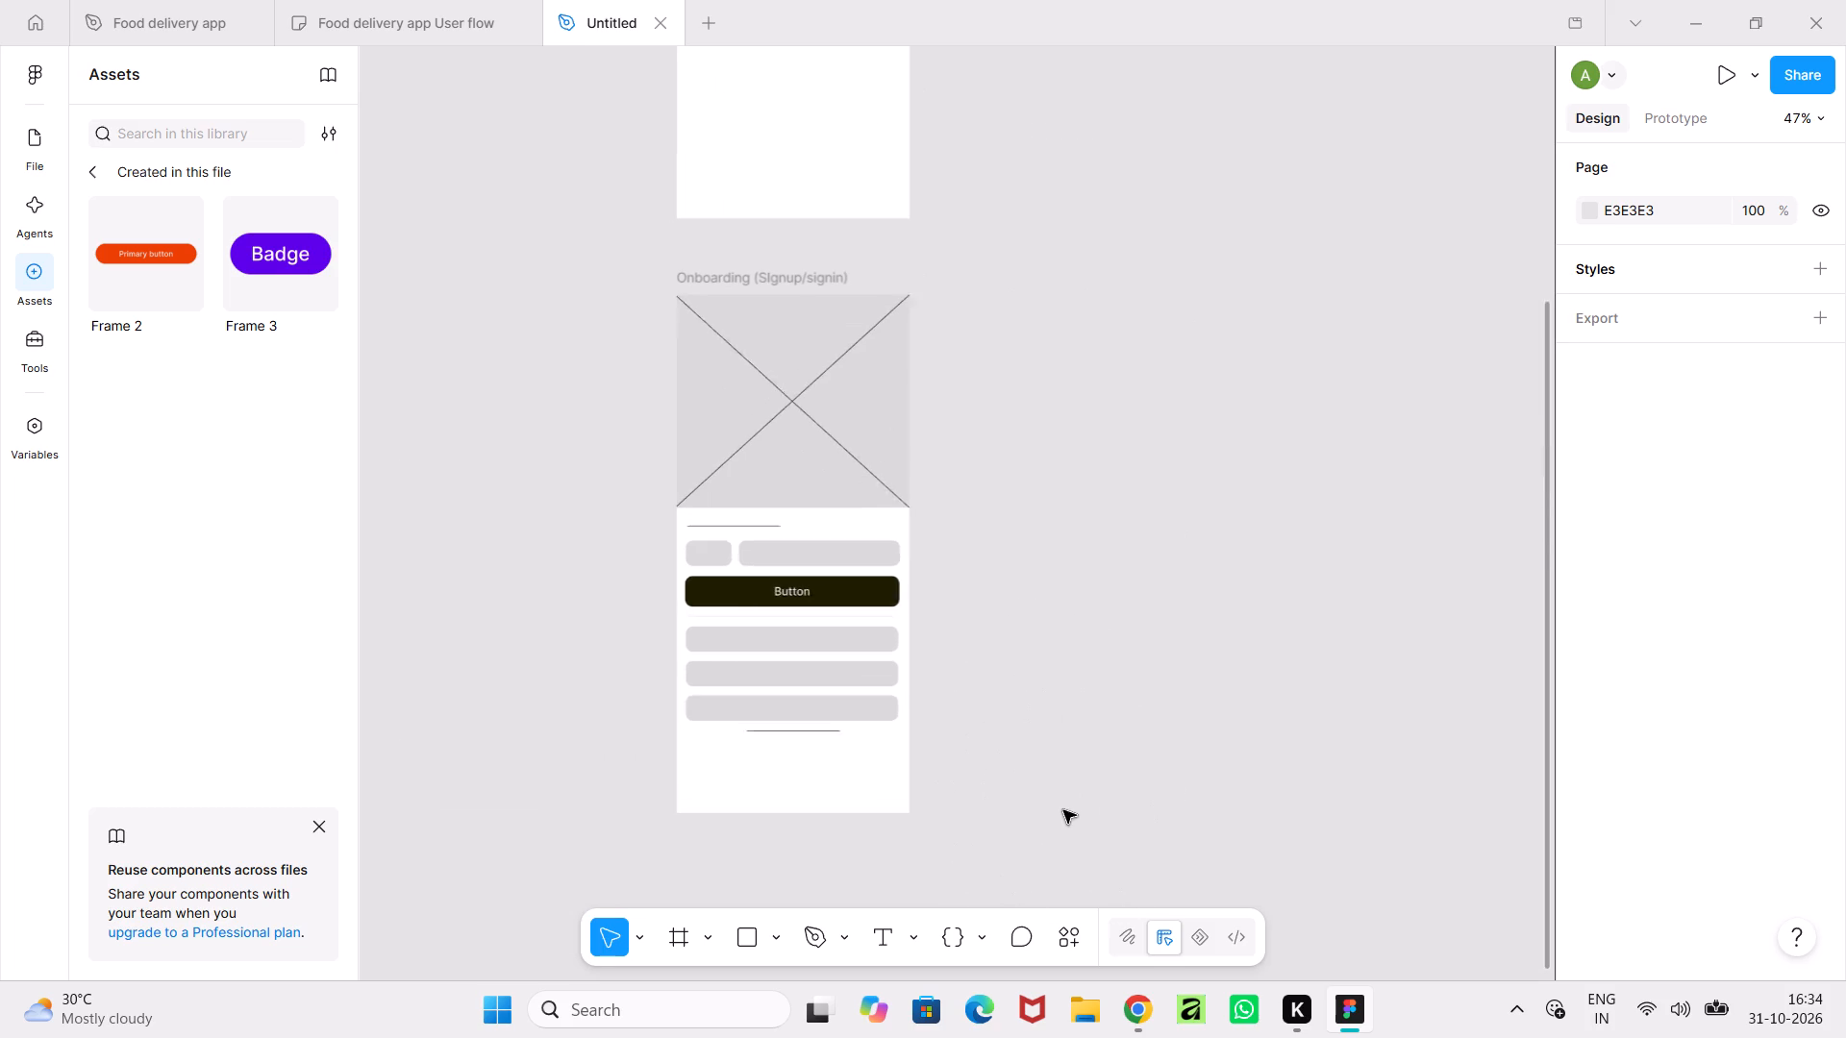
middle_click_drag(932, 556, 1019, 775)
scroll(1028, 694, "down", 3, "ctrl")
middle_click_drag(1028, 694, 1034, 620)
scroll(1034, 620, "down", 4, "ctrl")
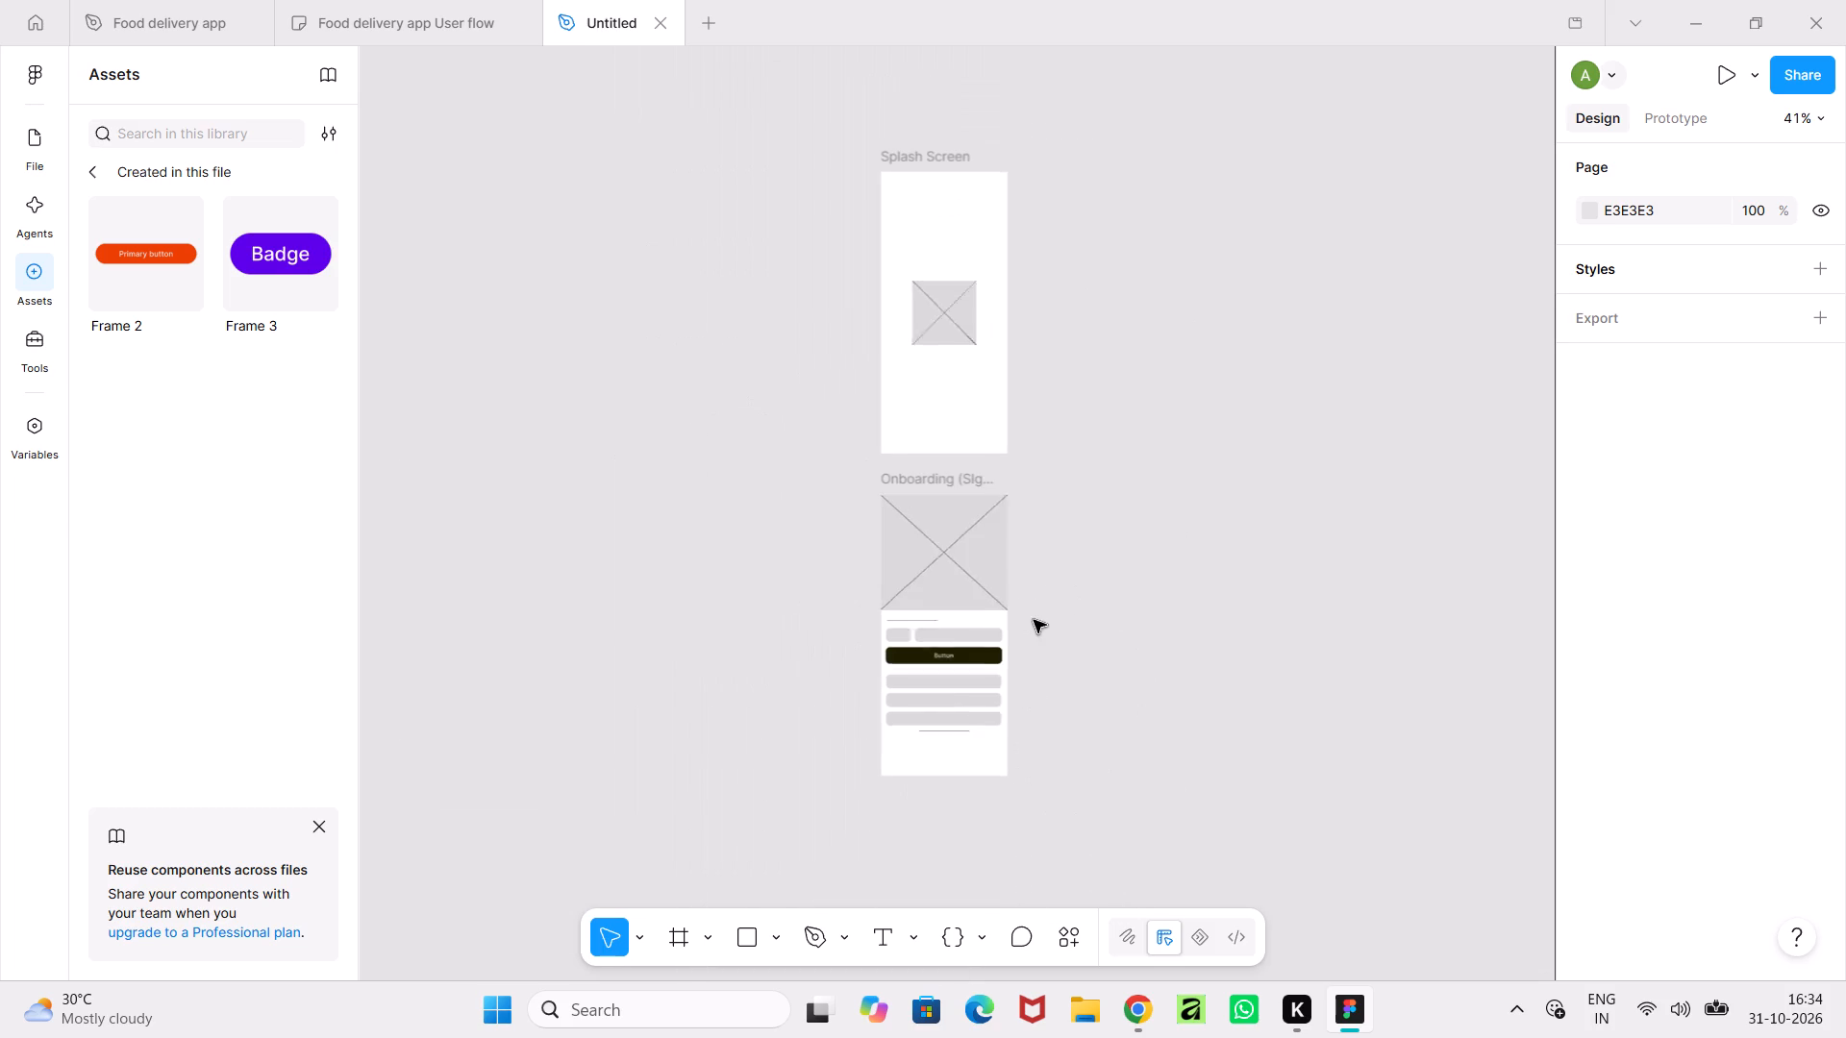
middle_click_drag(1028, 722, 1025, 761)
scroll(1034, 754, "up", 5, "ctrl")
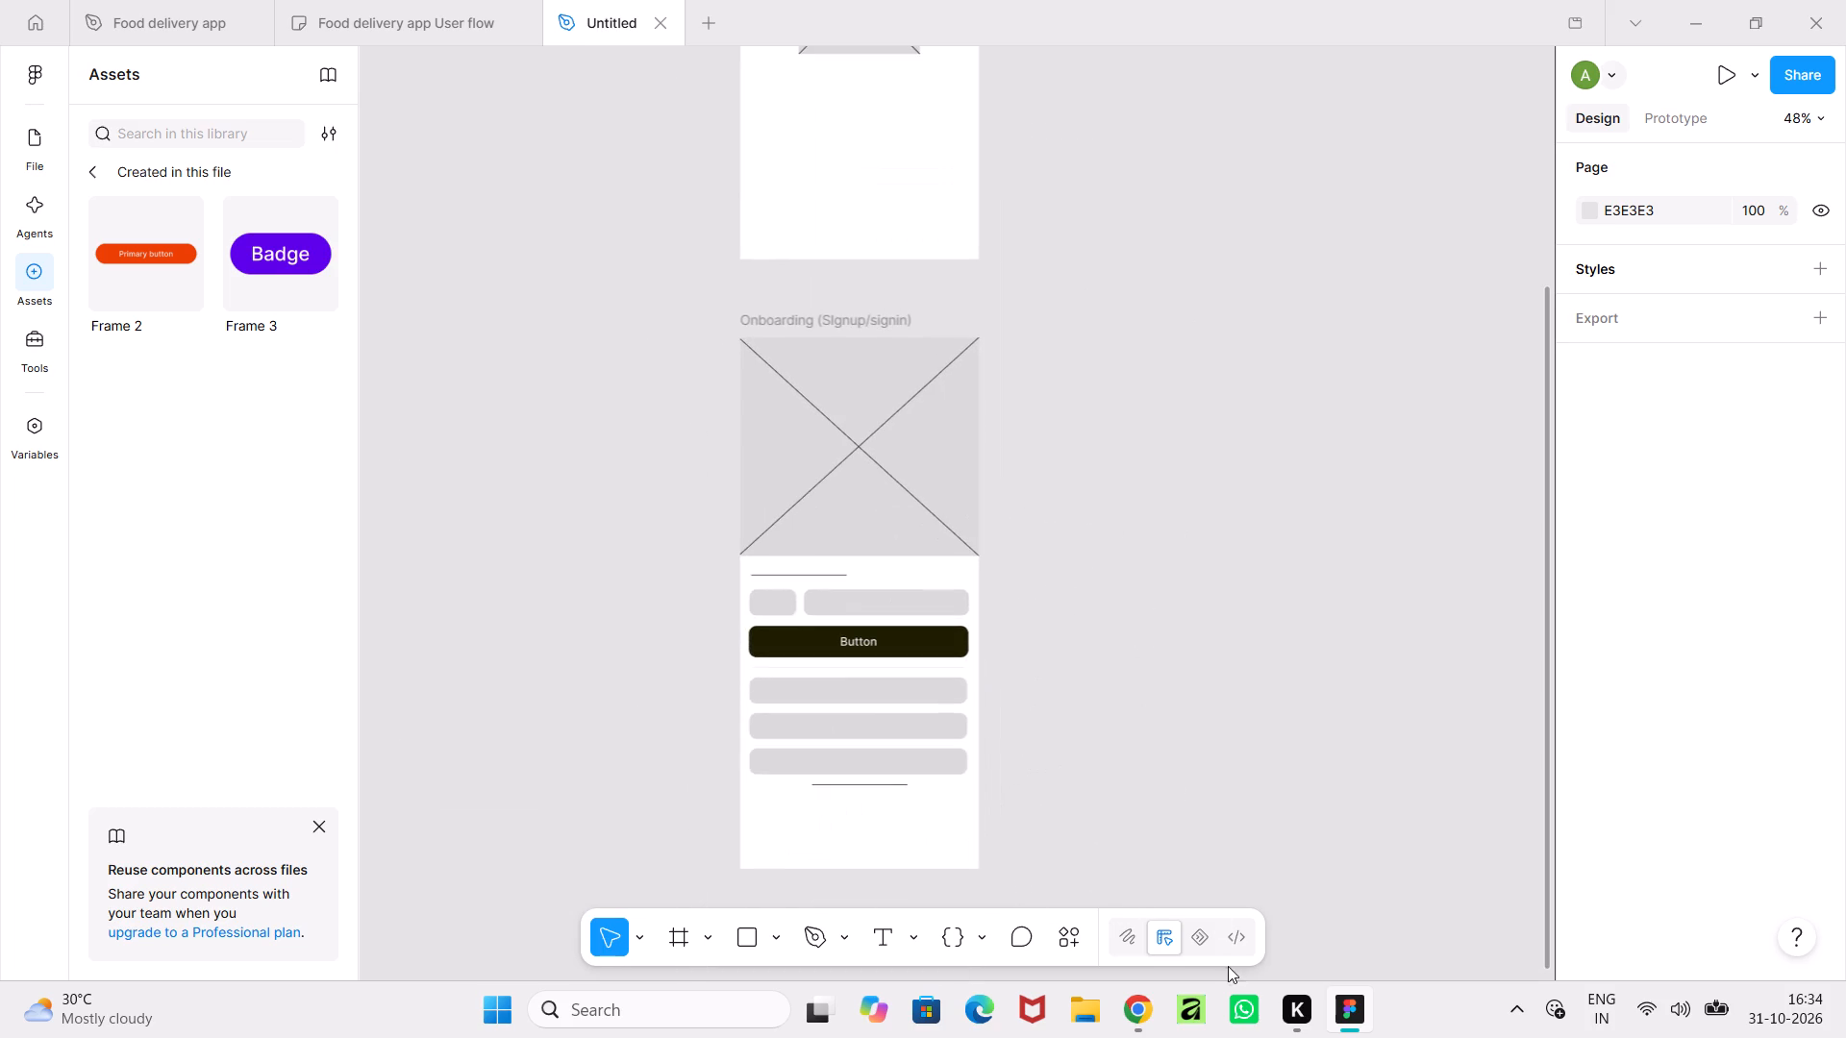
Switch to the Miro board in Chrome and look over its Landing Page, Product and About wireframes.
left_click(1151, 1023)
scroll(1094, 527, "down", 5, "ctrl")
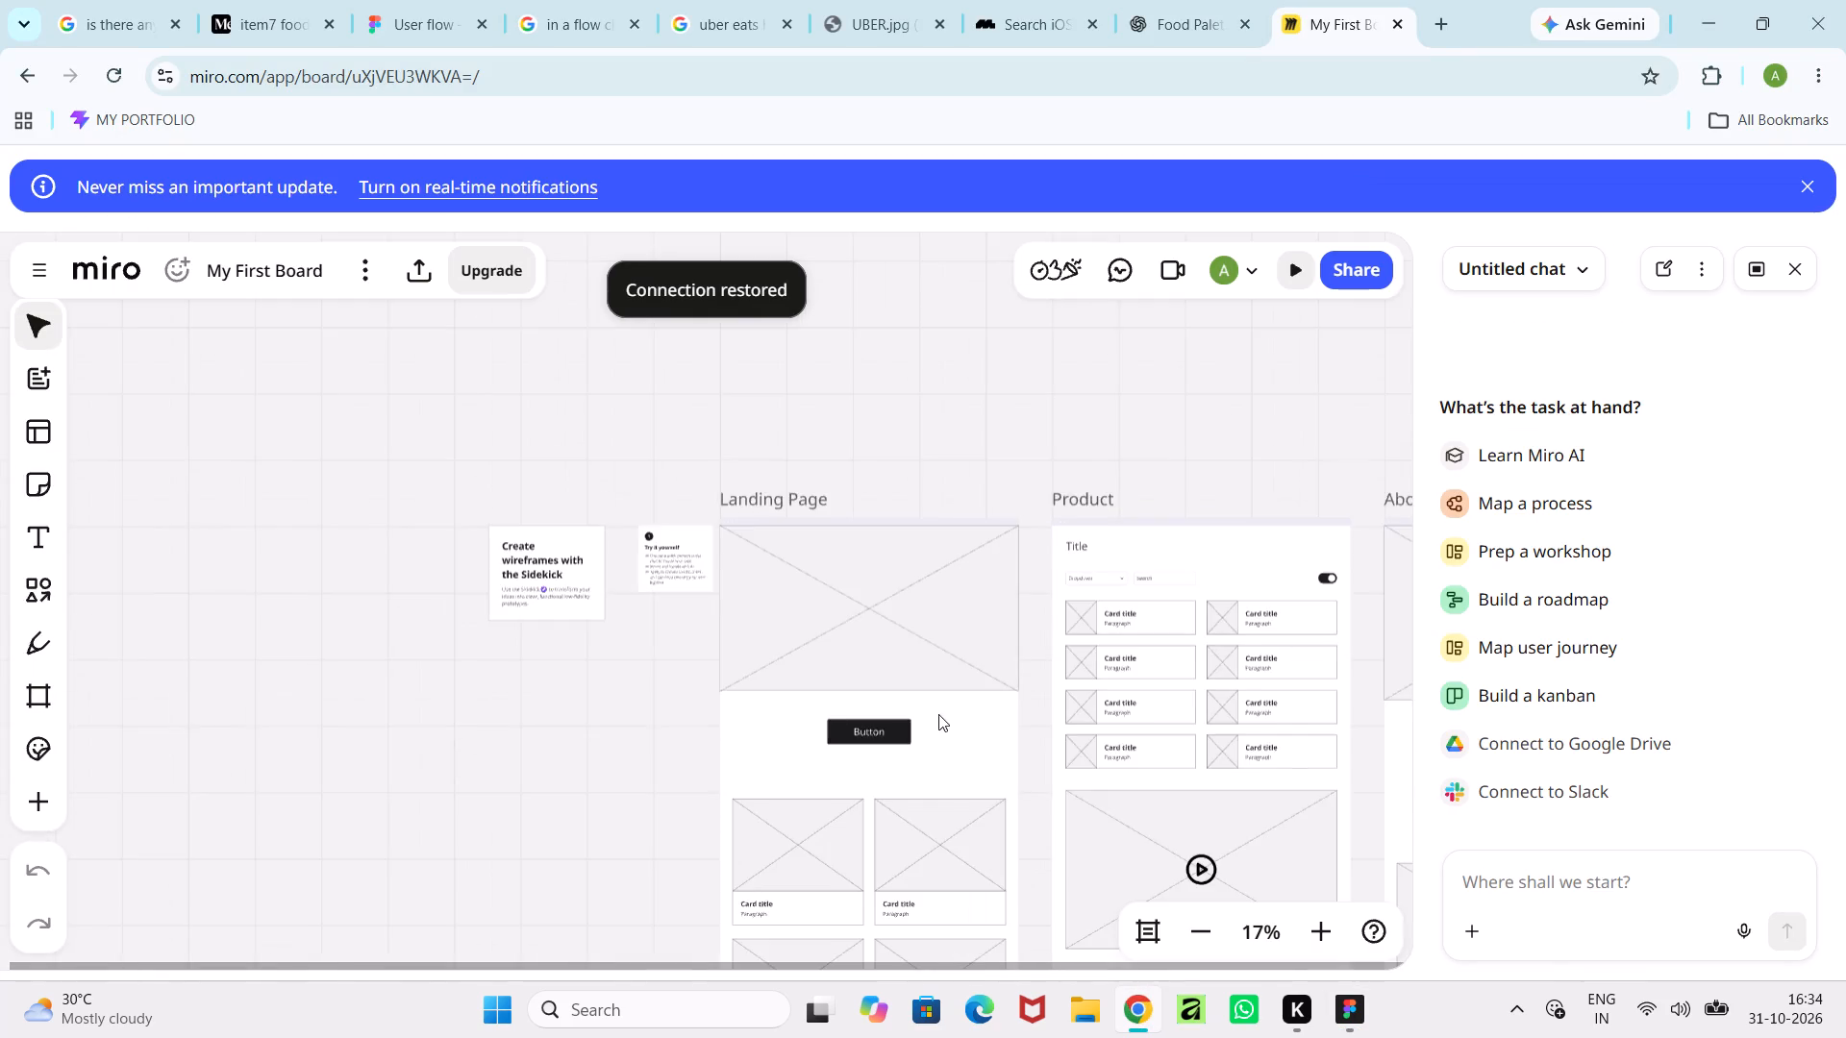
middle_click_drag(938, 714, 913, 569)
middle_click_drag(603, 549, 299, 585)
middle_click_drag(790, 589, 858, 480)
scroll(870, 491, "down", 3, "ctrl")
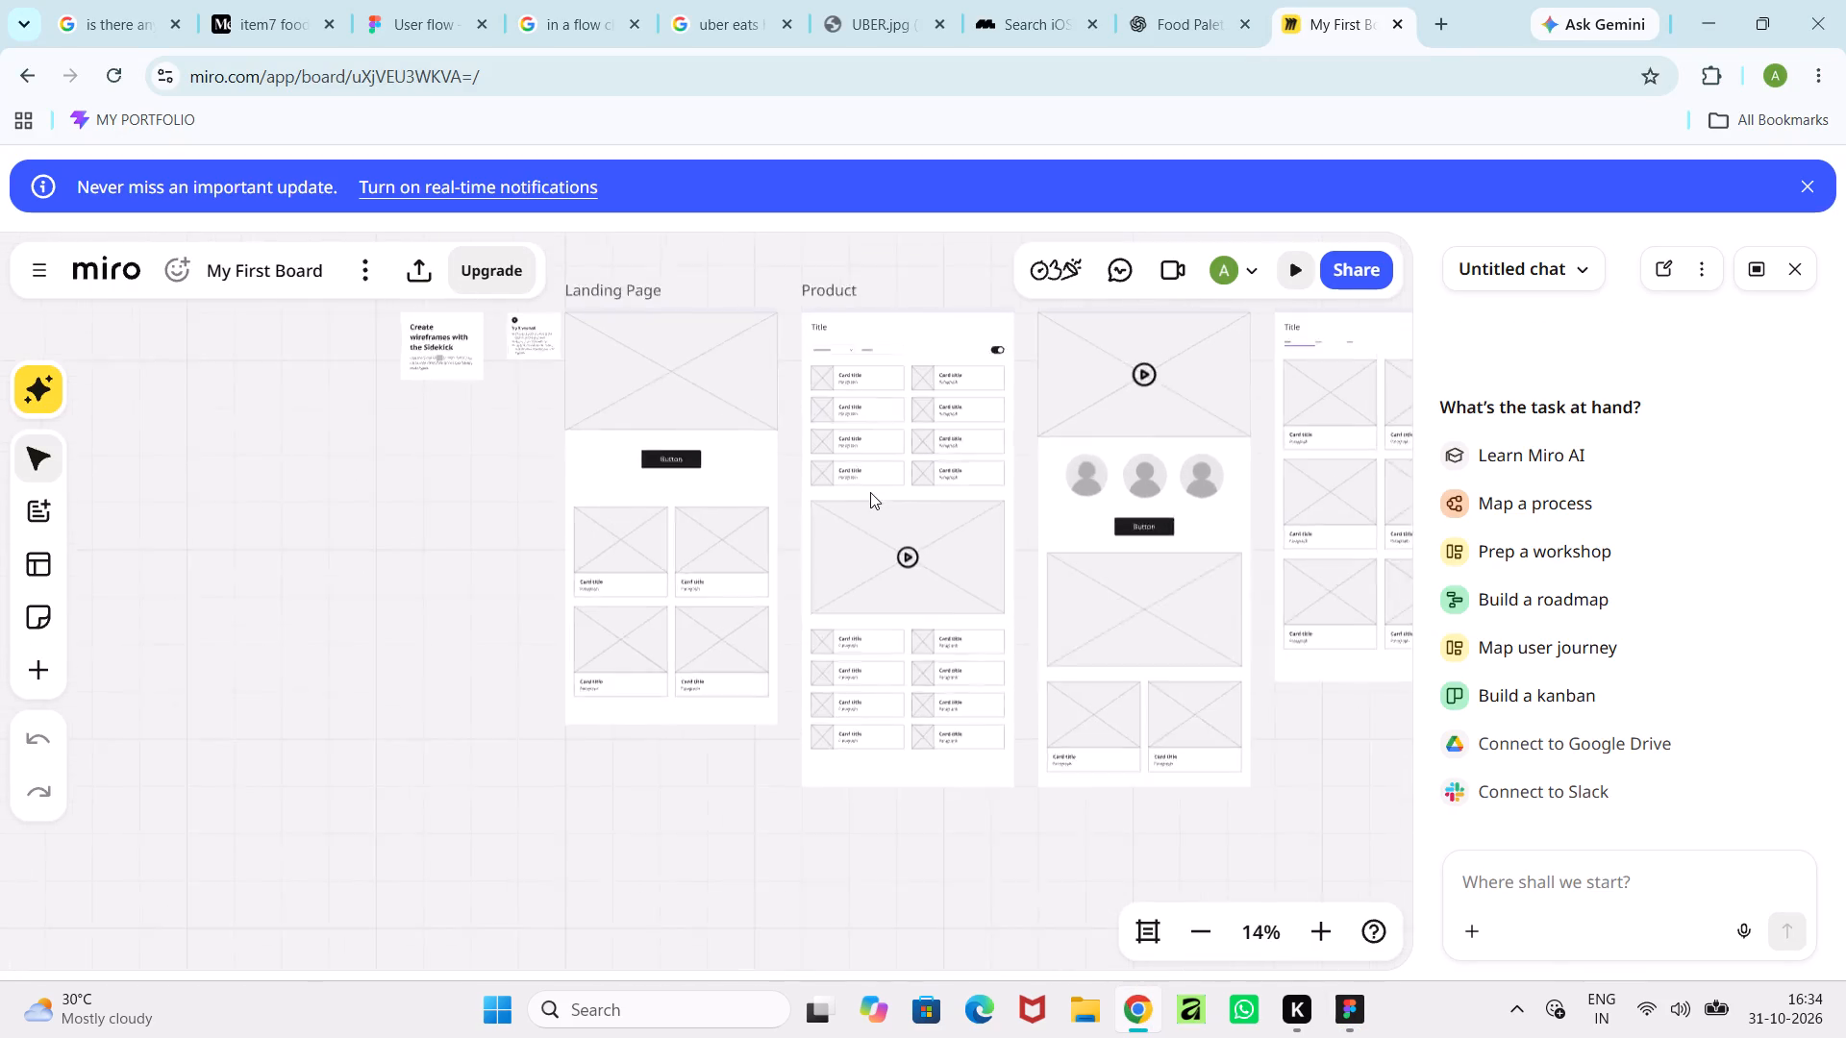
scroll(870, 492, "down", 1, "ctrl")
middle_click_drag(878, 498, 722, 604)
scroll(721, 605, "down", 2, "ctrl")
scroll(721, 605, "up", 7, "ctrl")
middle_click_drag(721, 605, 731, 605, "ctrl")
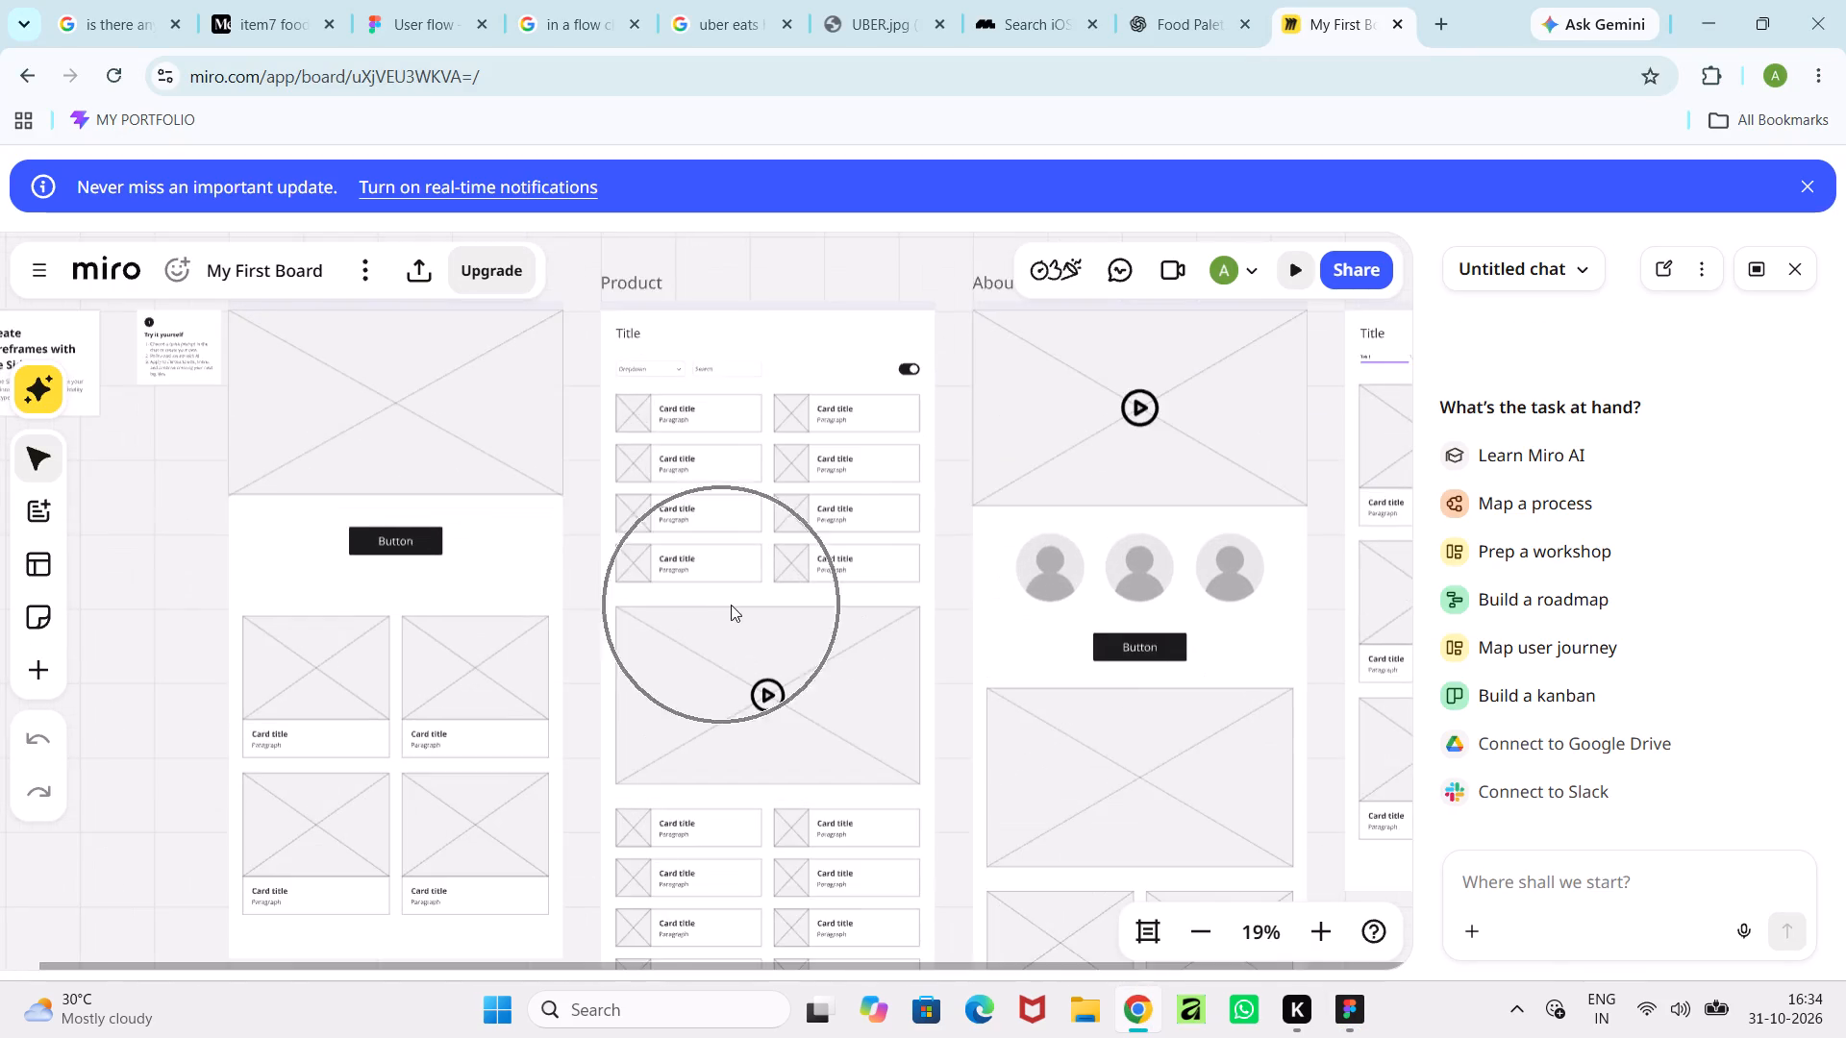
middle_click_drag(731, 605, 968, 566, "ctrl")
Draft the Miro AI chat prompt "generate an onboarding page framework".
left_click(1676, 884)
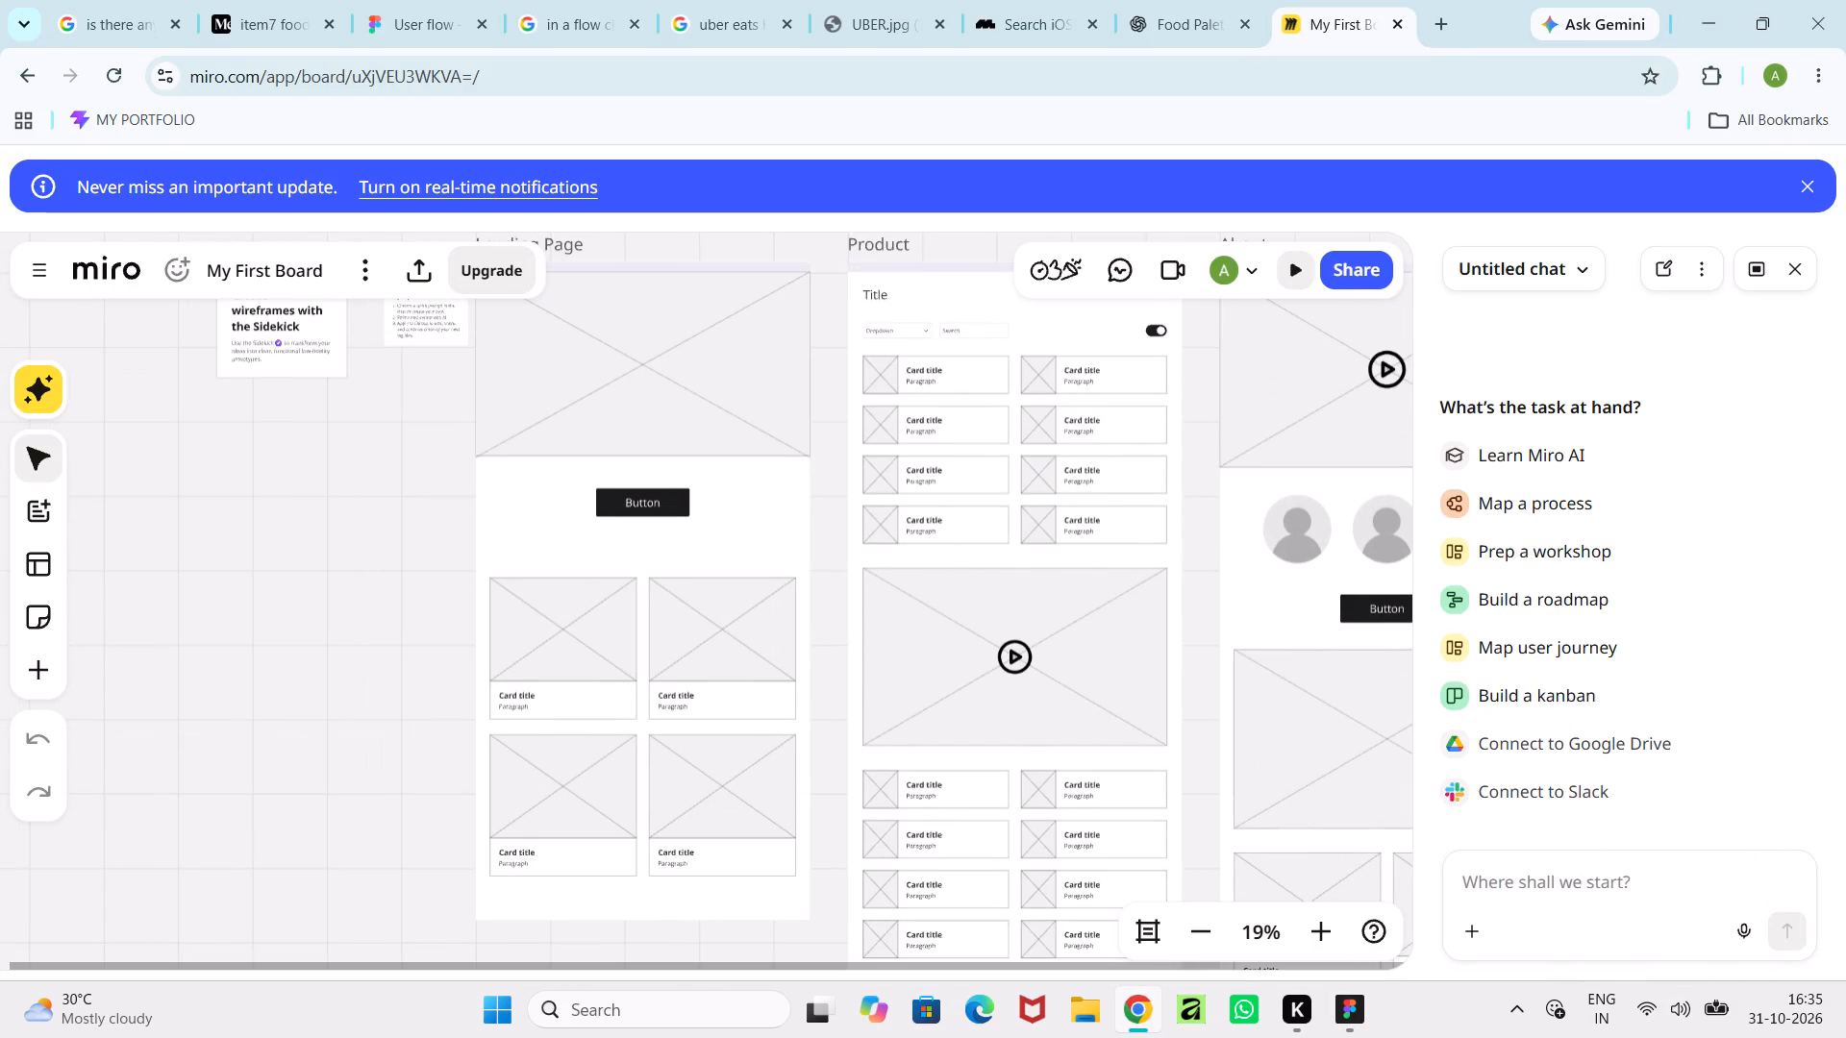
type("generate a")
key("space")
key("BackSpace")
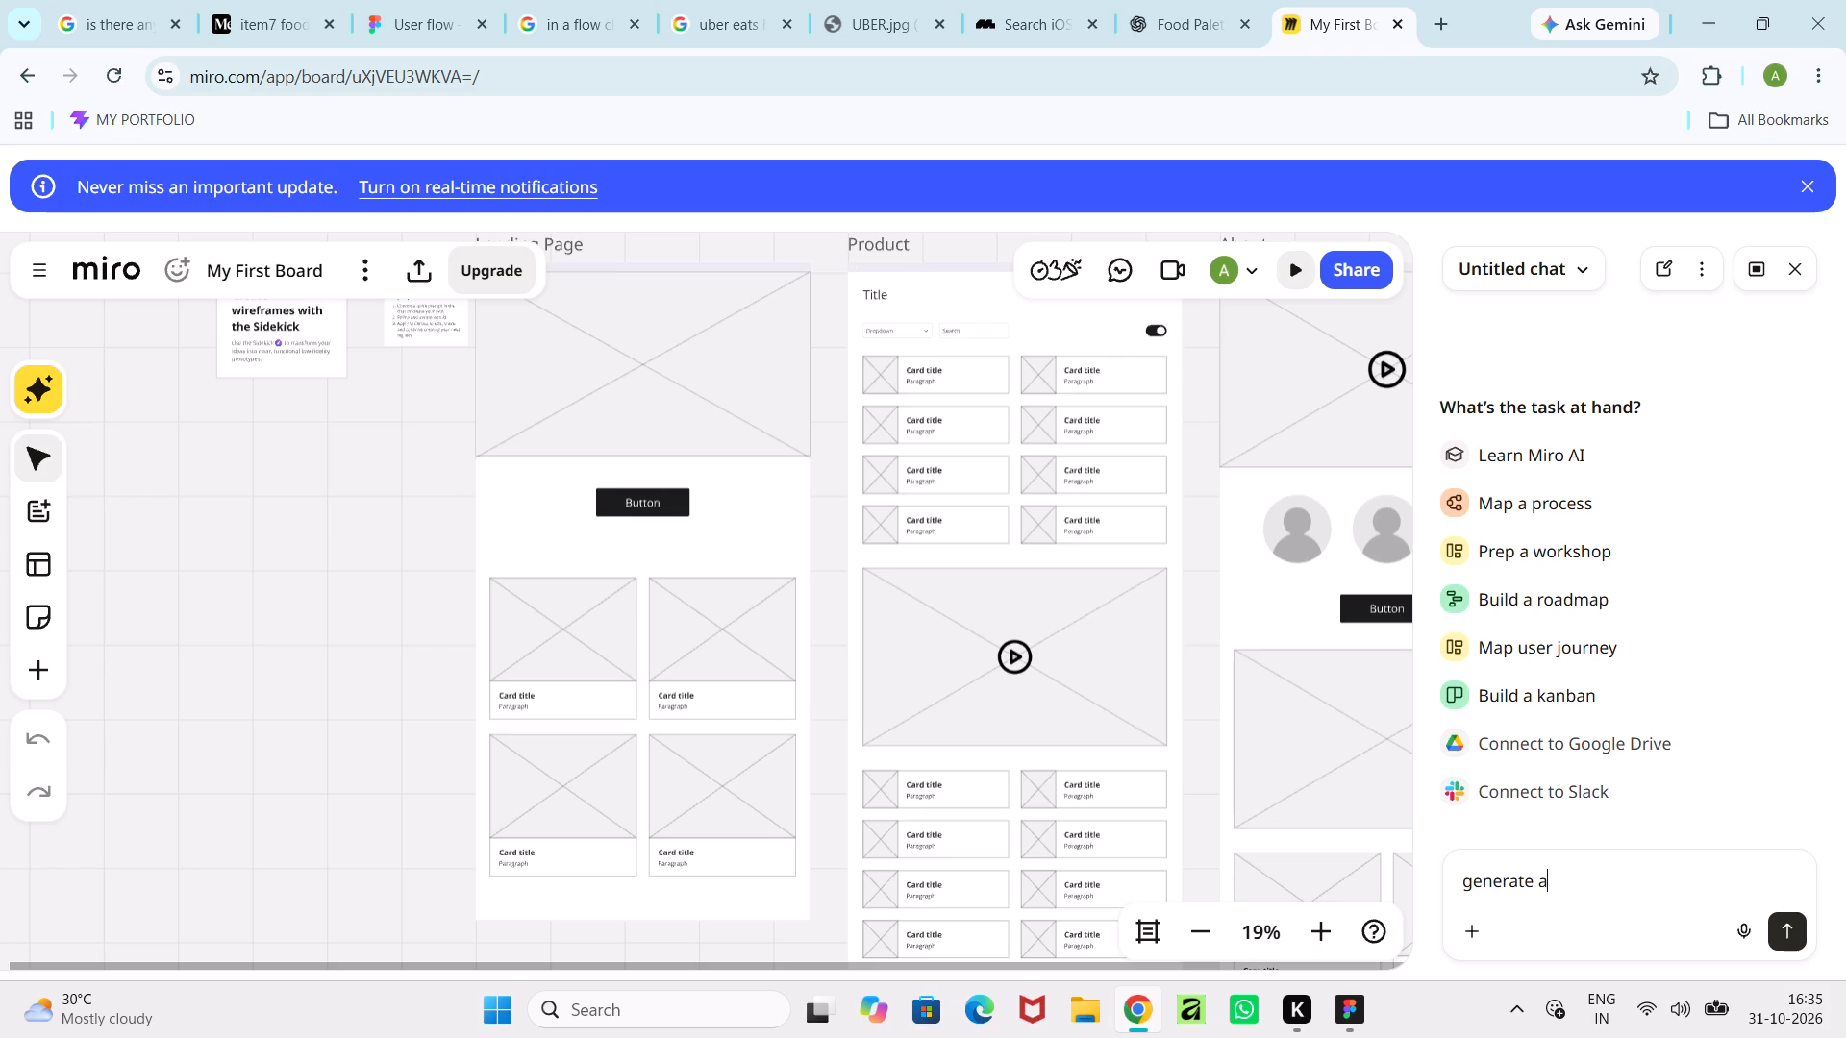
type("n onboarding page")
key("space")
type("framework")
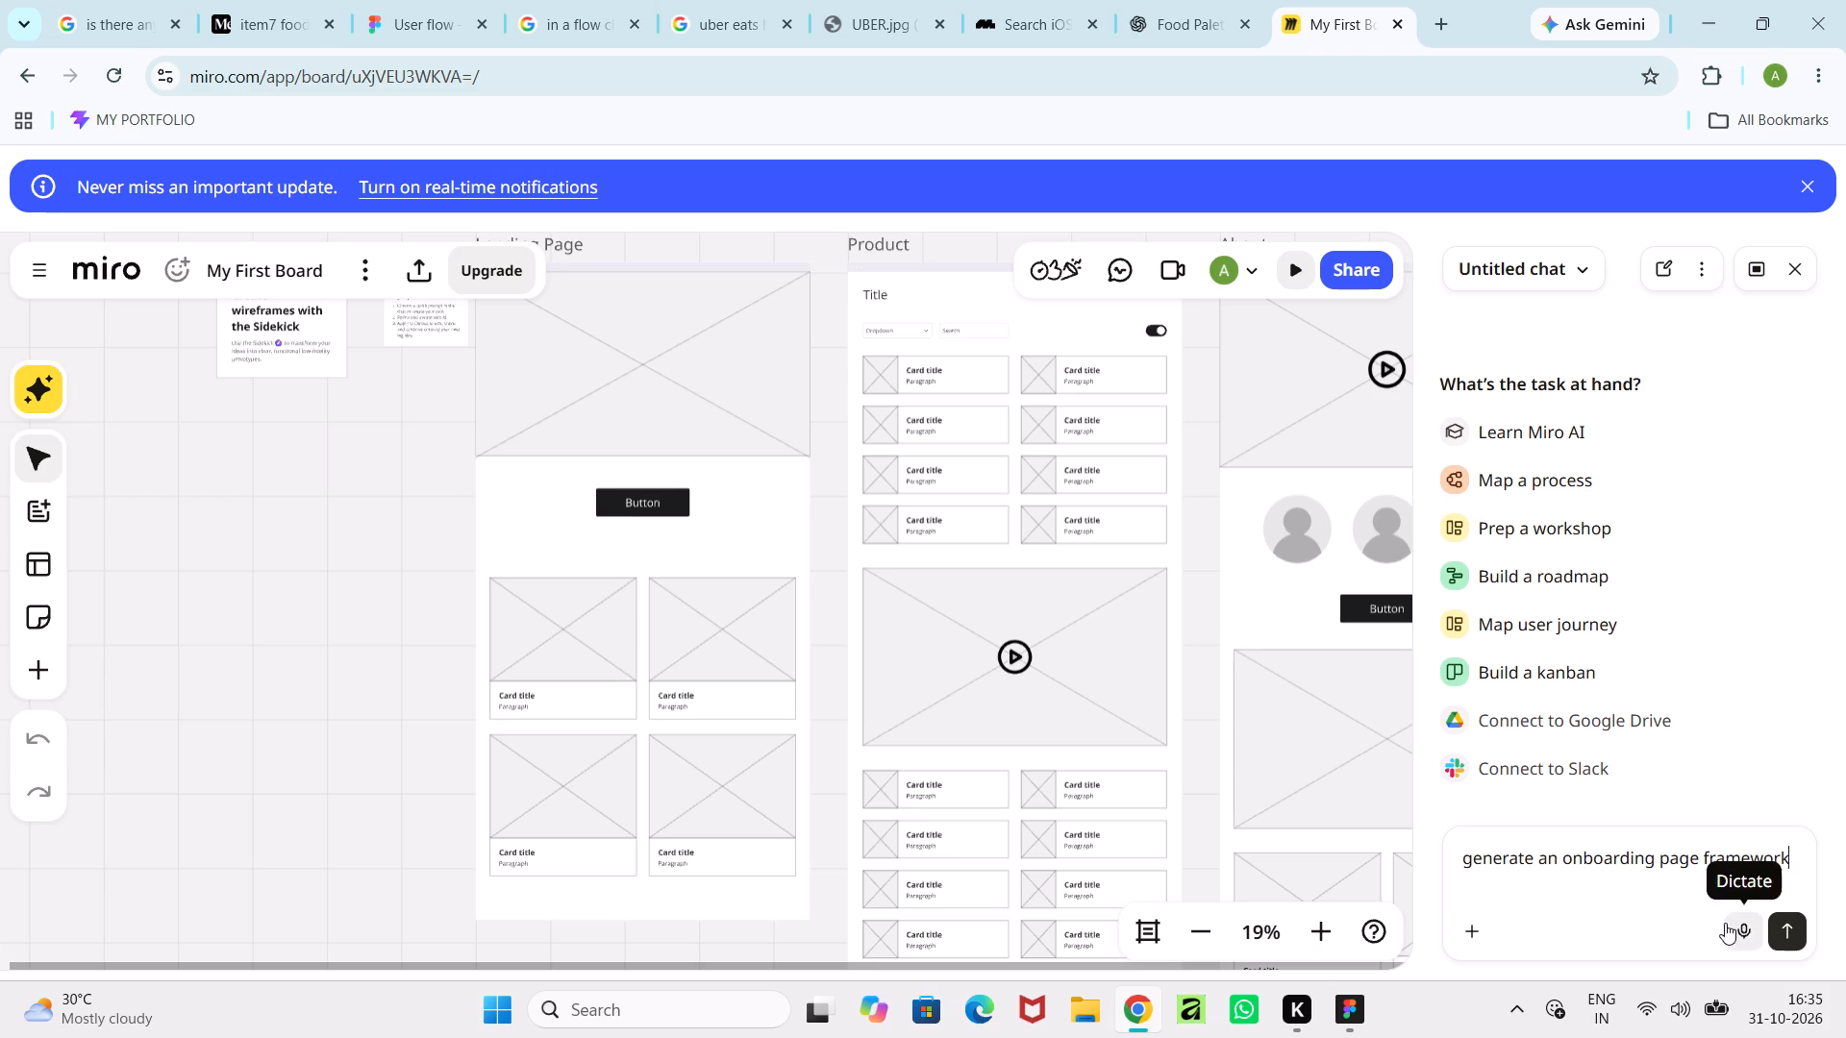
Reword the prompt to "generate onboarding pages framework".
left_click(1559, 866)
key("BackSpace")
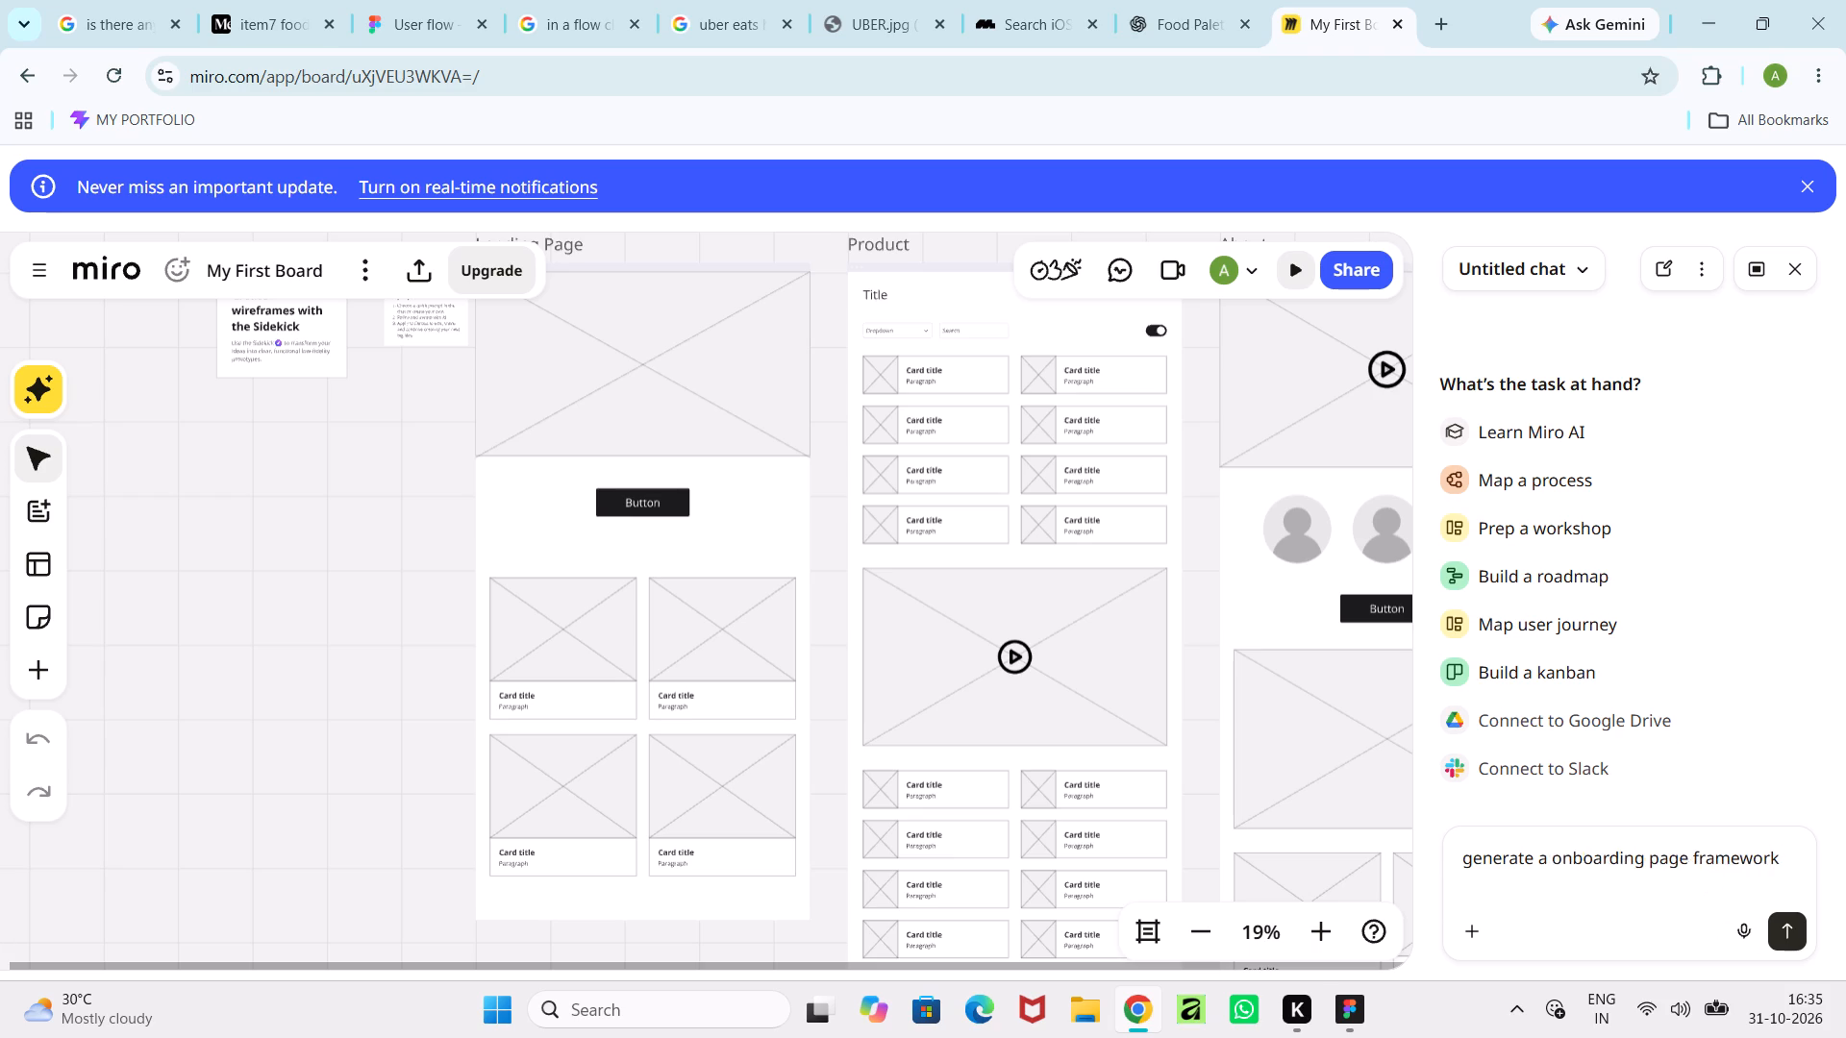
key("BackSpace")
key("BackSpace")
key("Right")
key("Right")
key("Right")
key("Right")
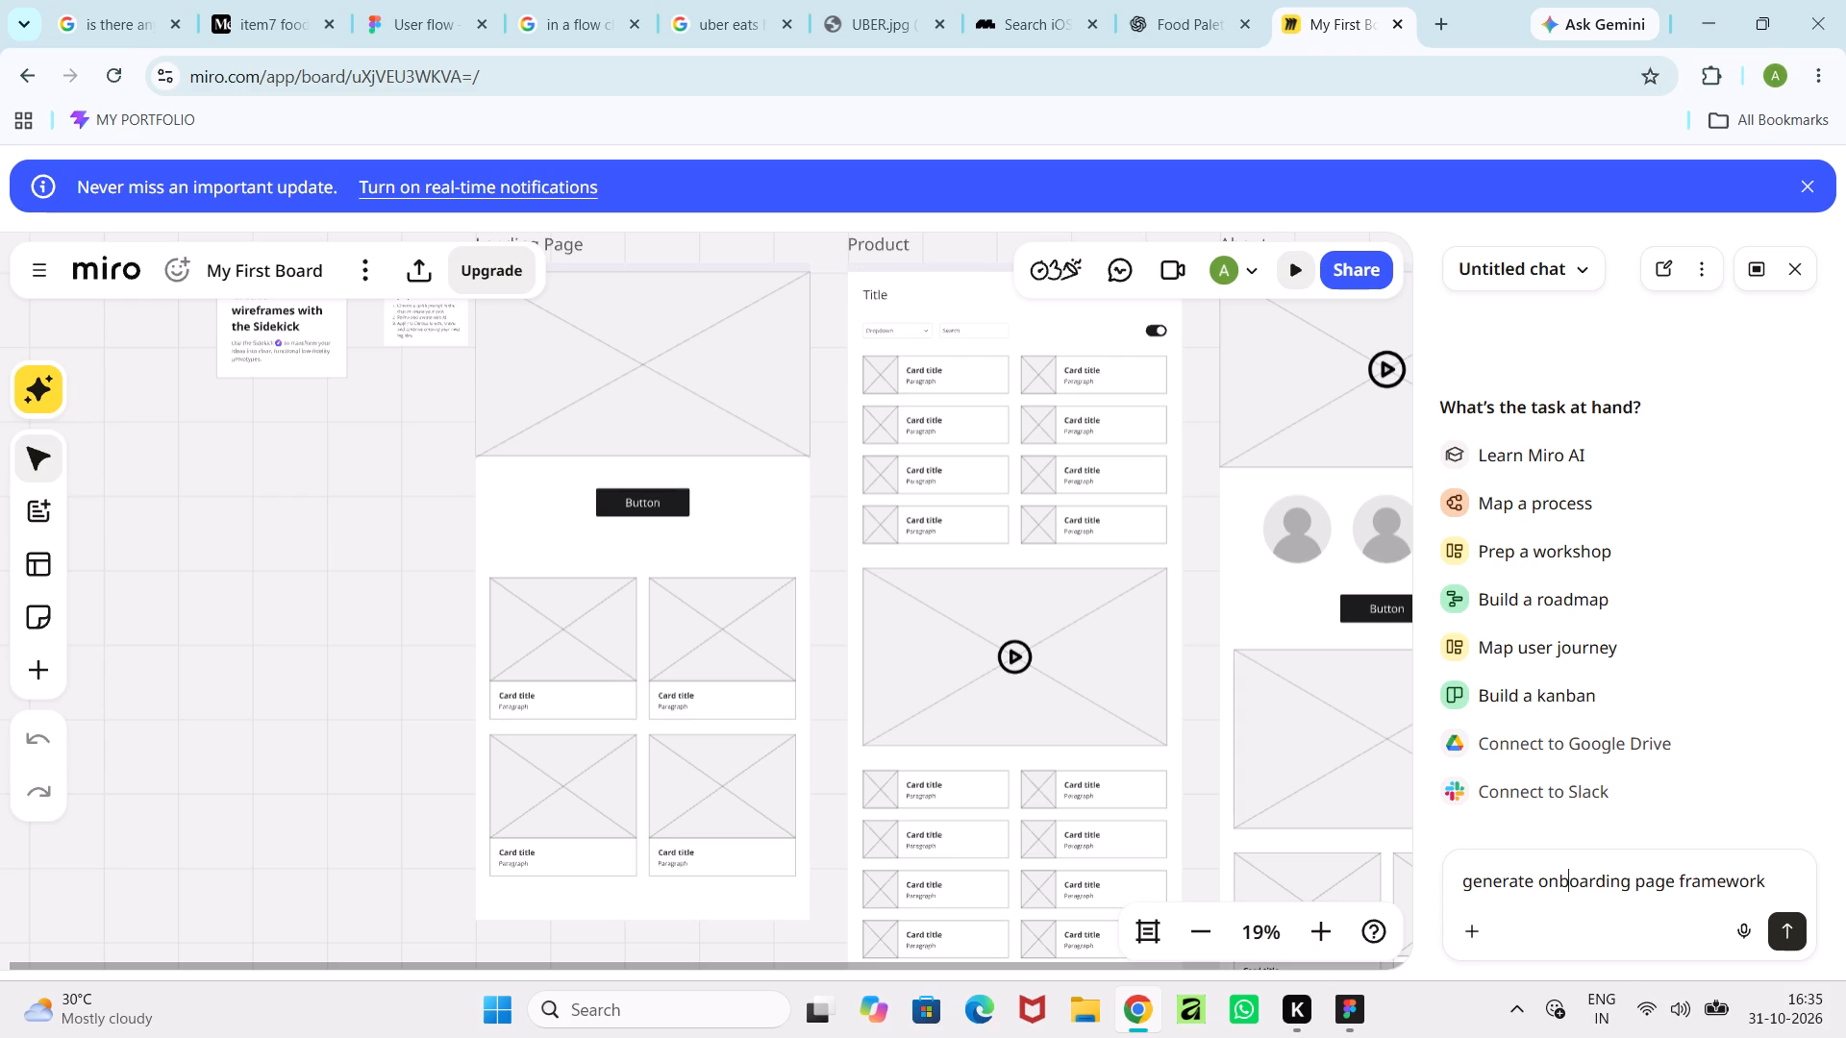
key("Right")
key("Right")
key("Right")
key("Right")
key("Right")
key("Right")
key("Right")
key("Right")
key("Right")
key("Right")
key("Right")
key("Right")
key("s")
Extend the prompt with "from signup page to till home page" and send it to Miro AI.
key("Right")
key("Right")
key("Right")
key("Right")
key("Right")
key("Right")
key("Right")
key("Right")
key("Right")
key("Right")
key("Right")
key("Right")
key("Right")
key("Right")
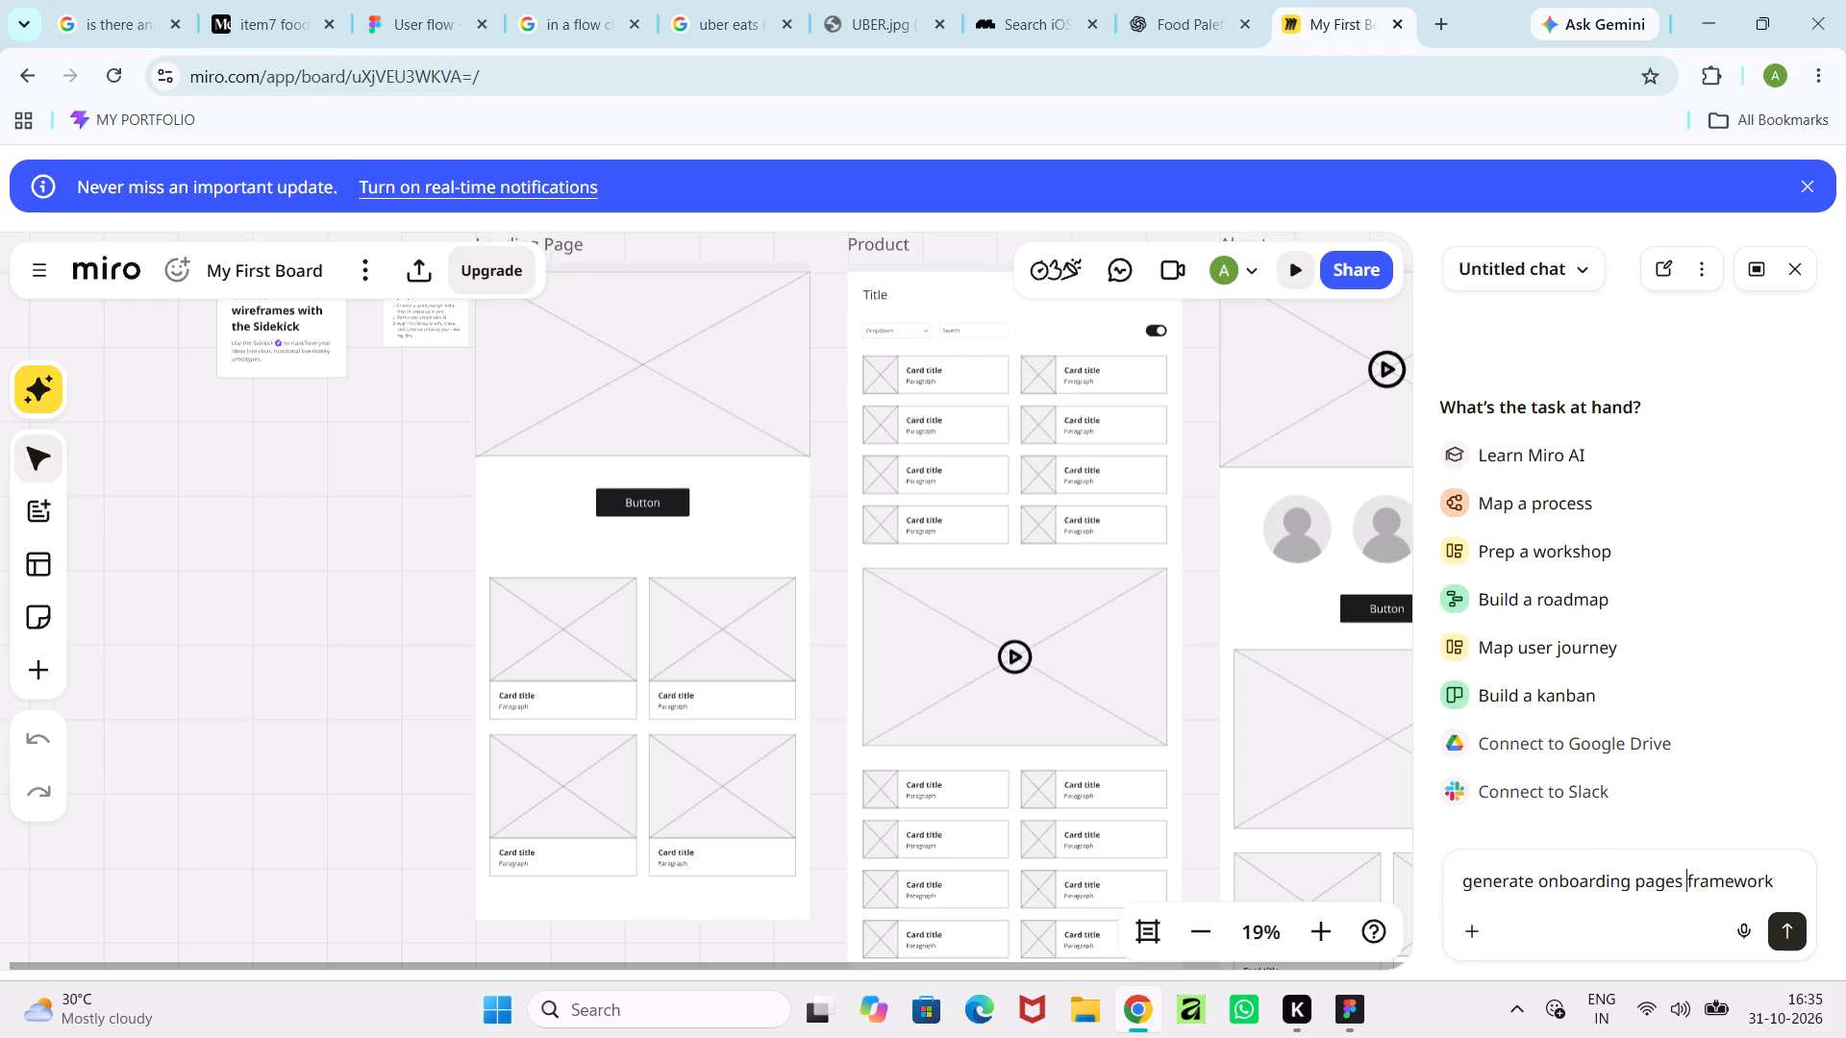
key("space")
type("from signup")
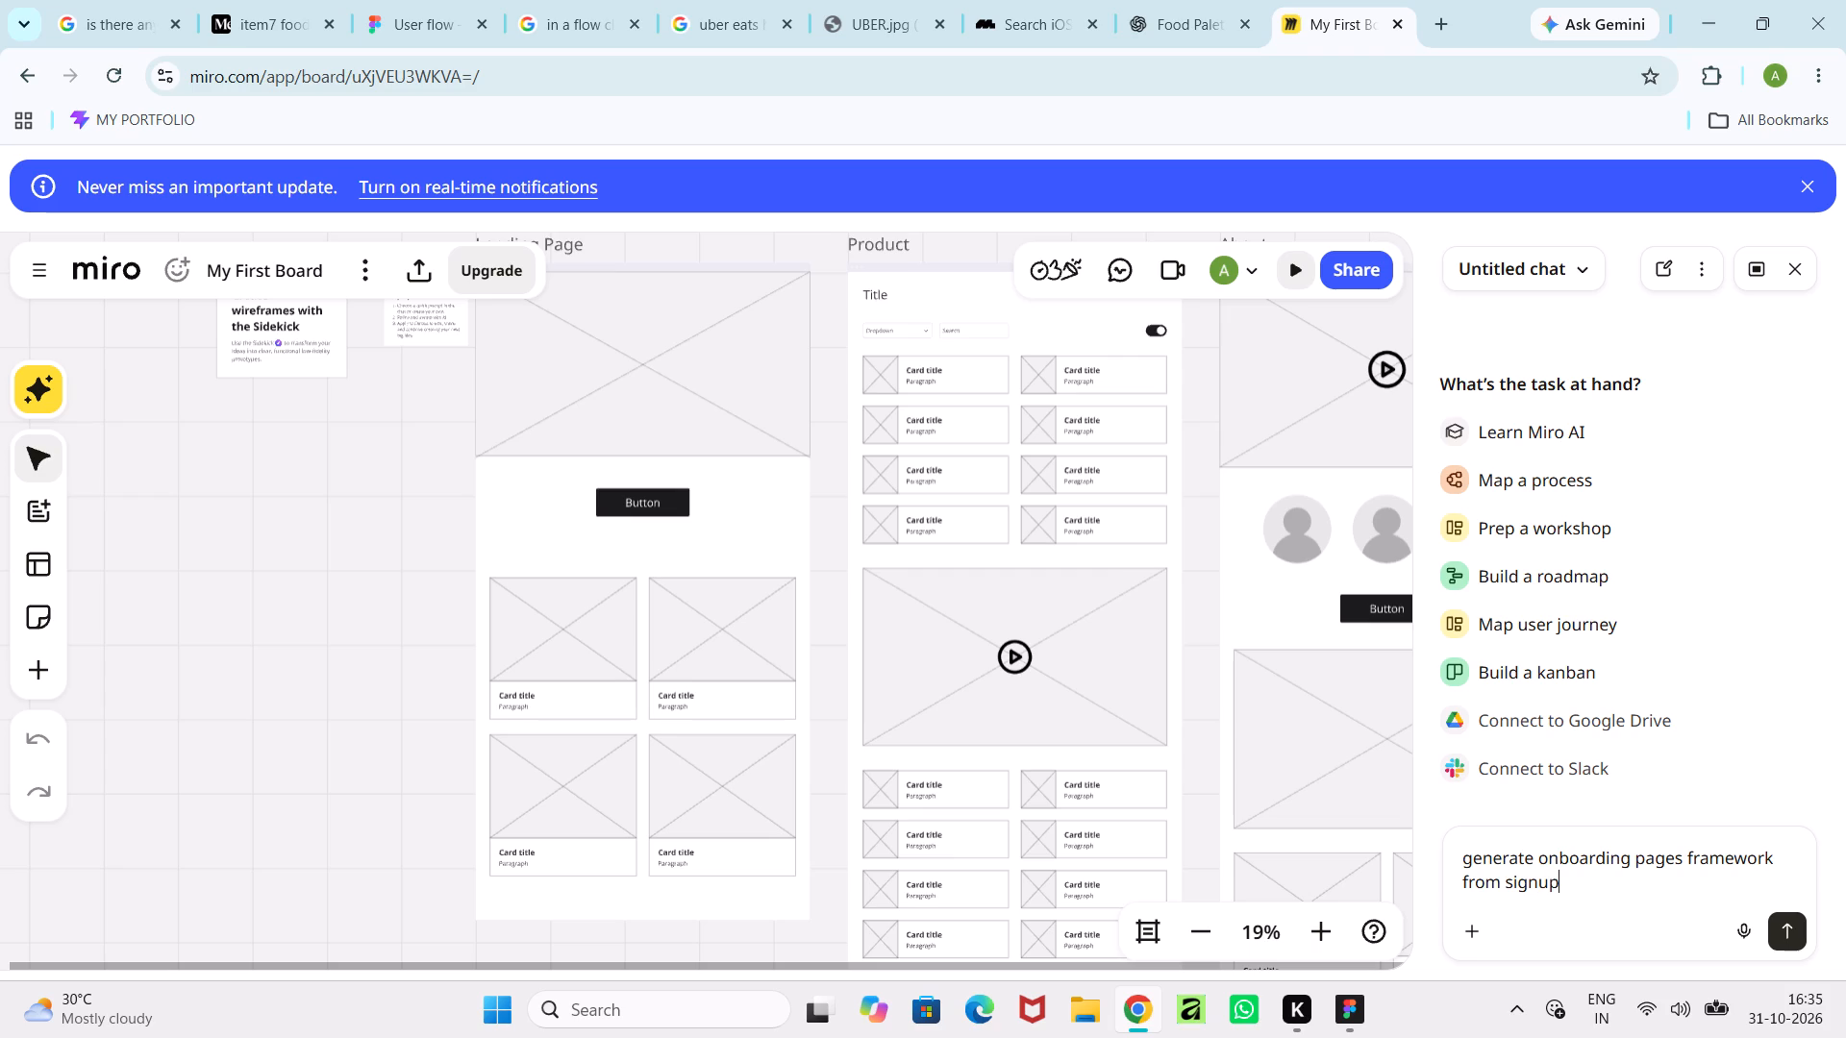
key("space")
type("page to")
key("space")
key("BackSpace")
key("BackSpace")
type("o till")
key("space")
type("home page")
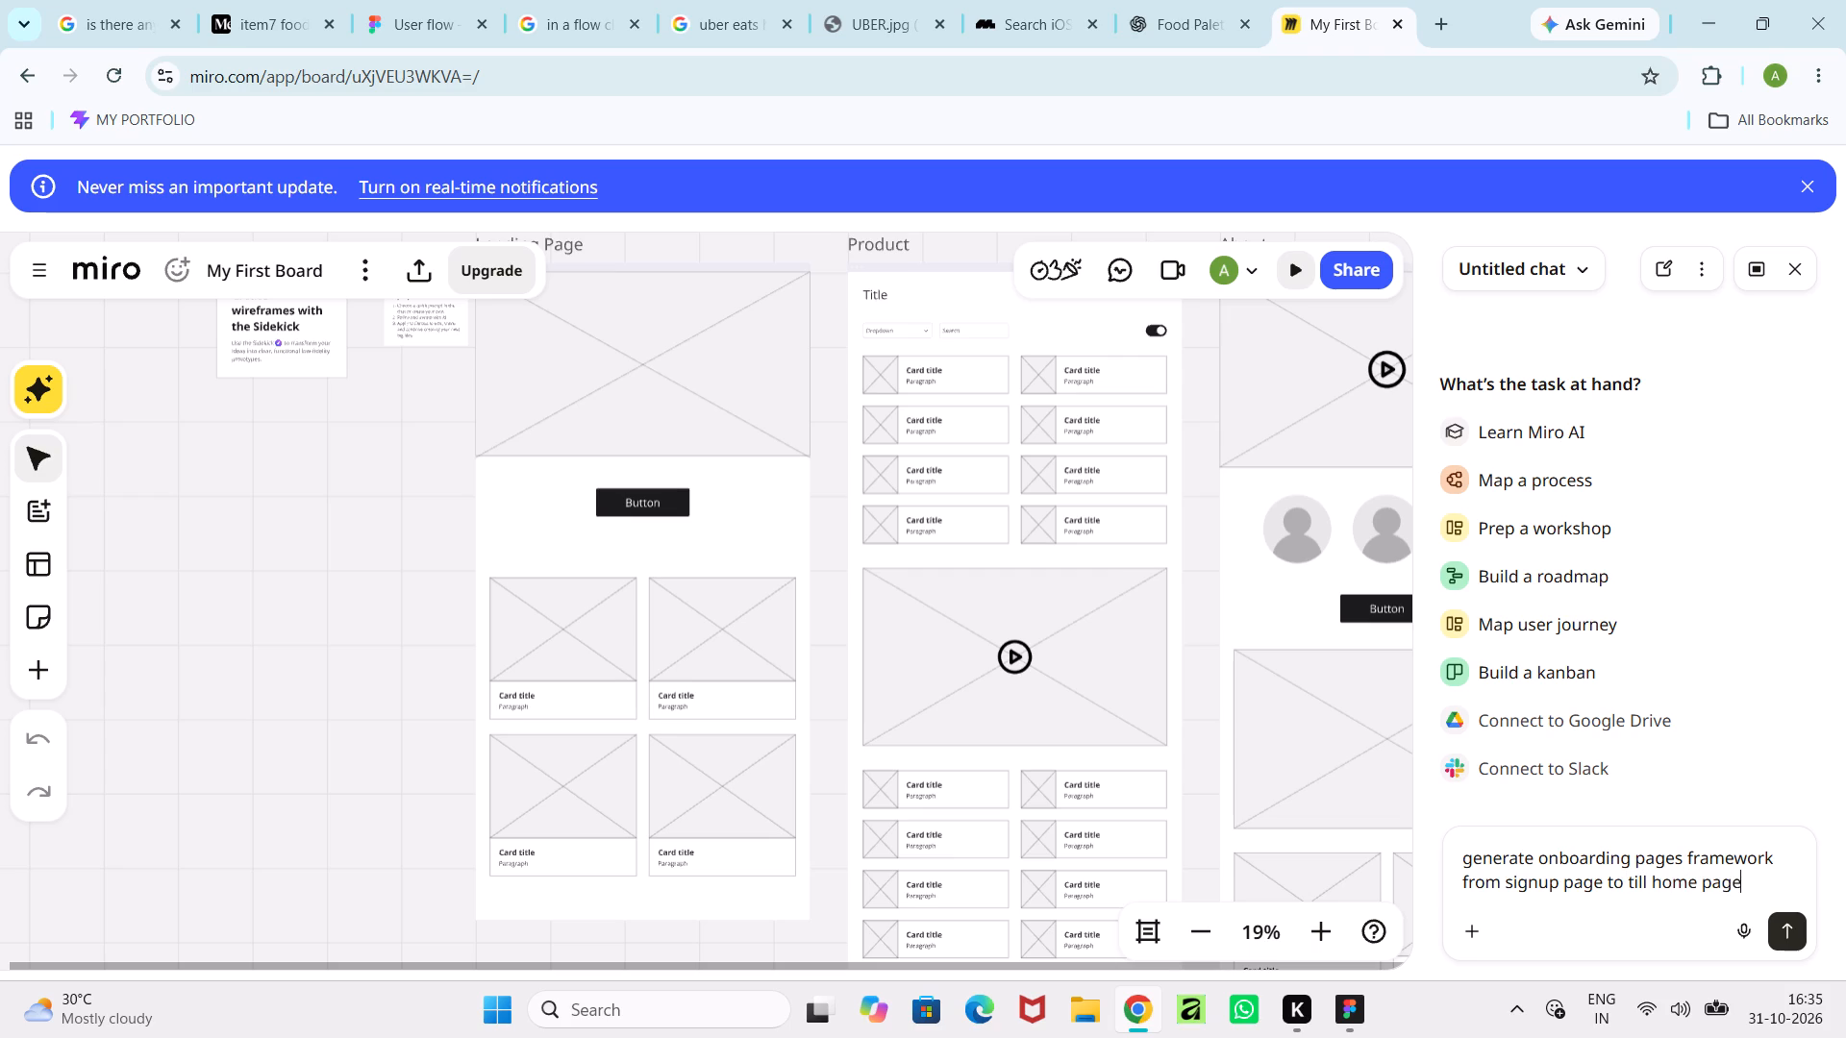
key("Return")
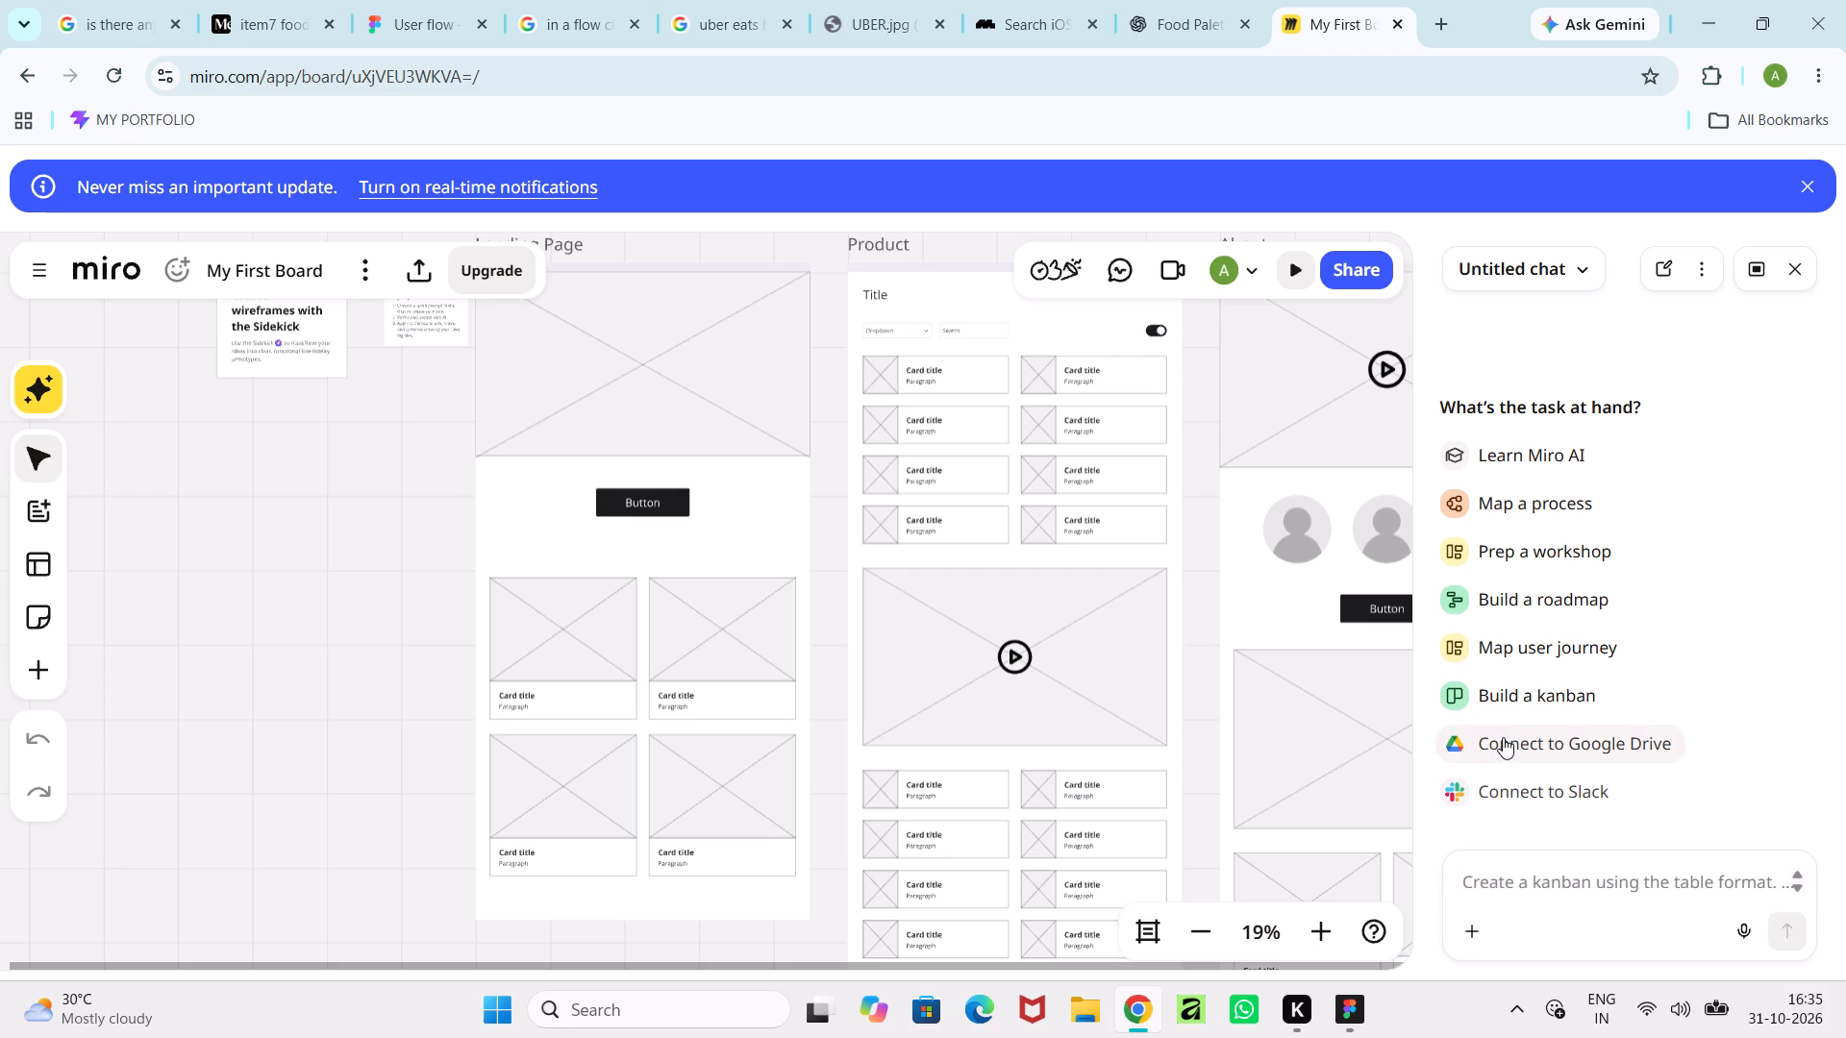
Look over the Landing Page, Product, About and News wireframes while Miro AI processes the request.
scroll(730, 755, "down", 4, "ctrl")
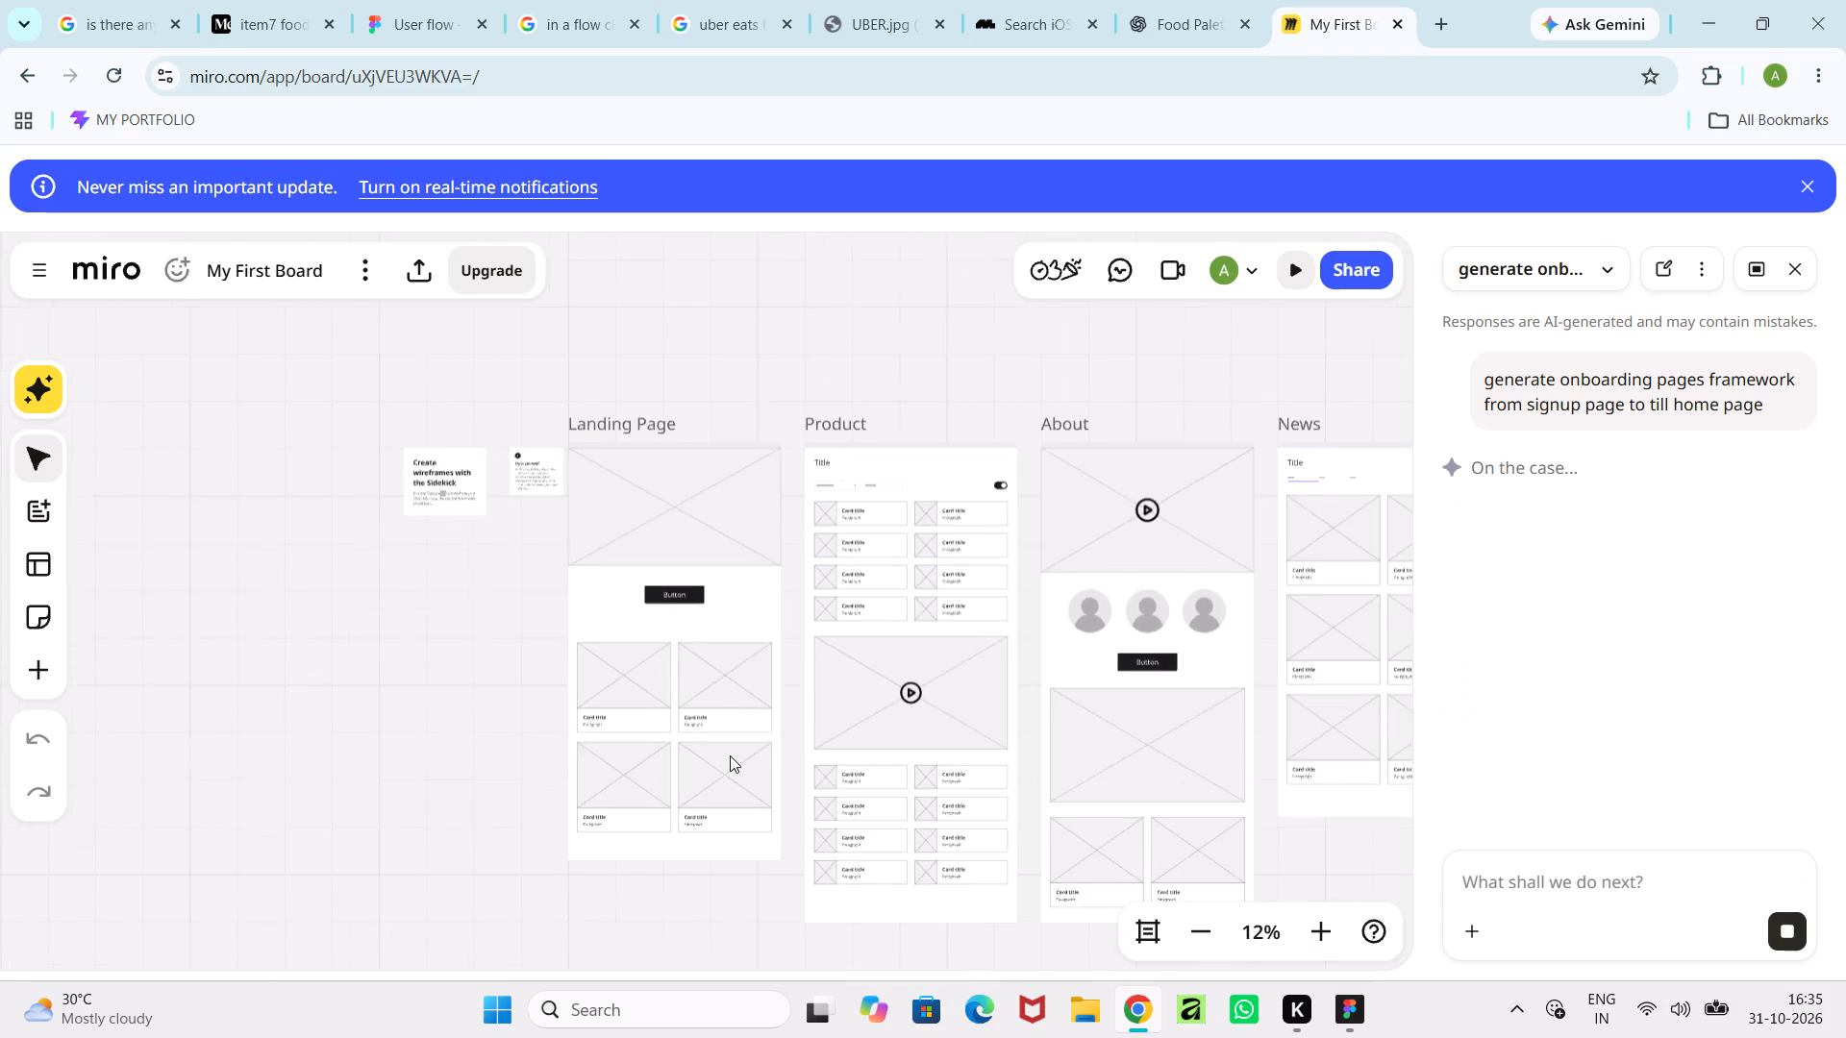
scroll(730, 755, "down", 4, "ctrl")
middle_click_drag(768, 754, 140, 556, "ctrl")
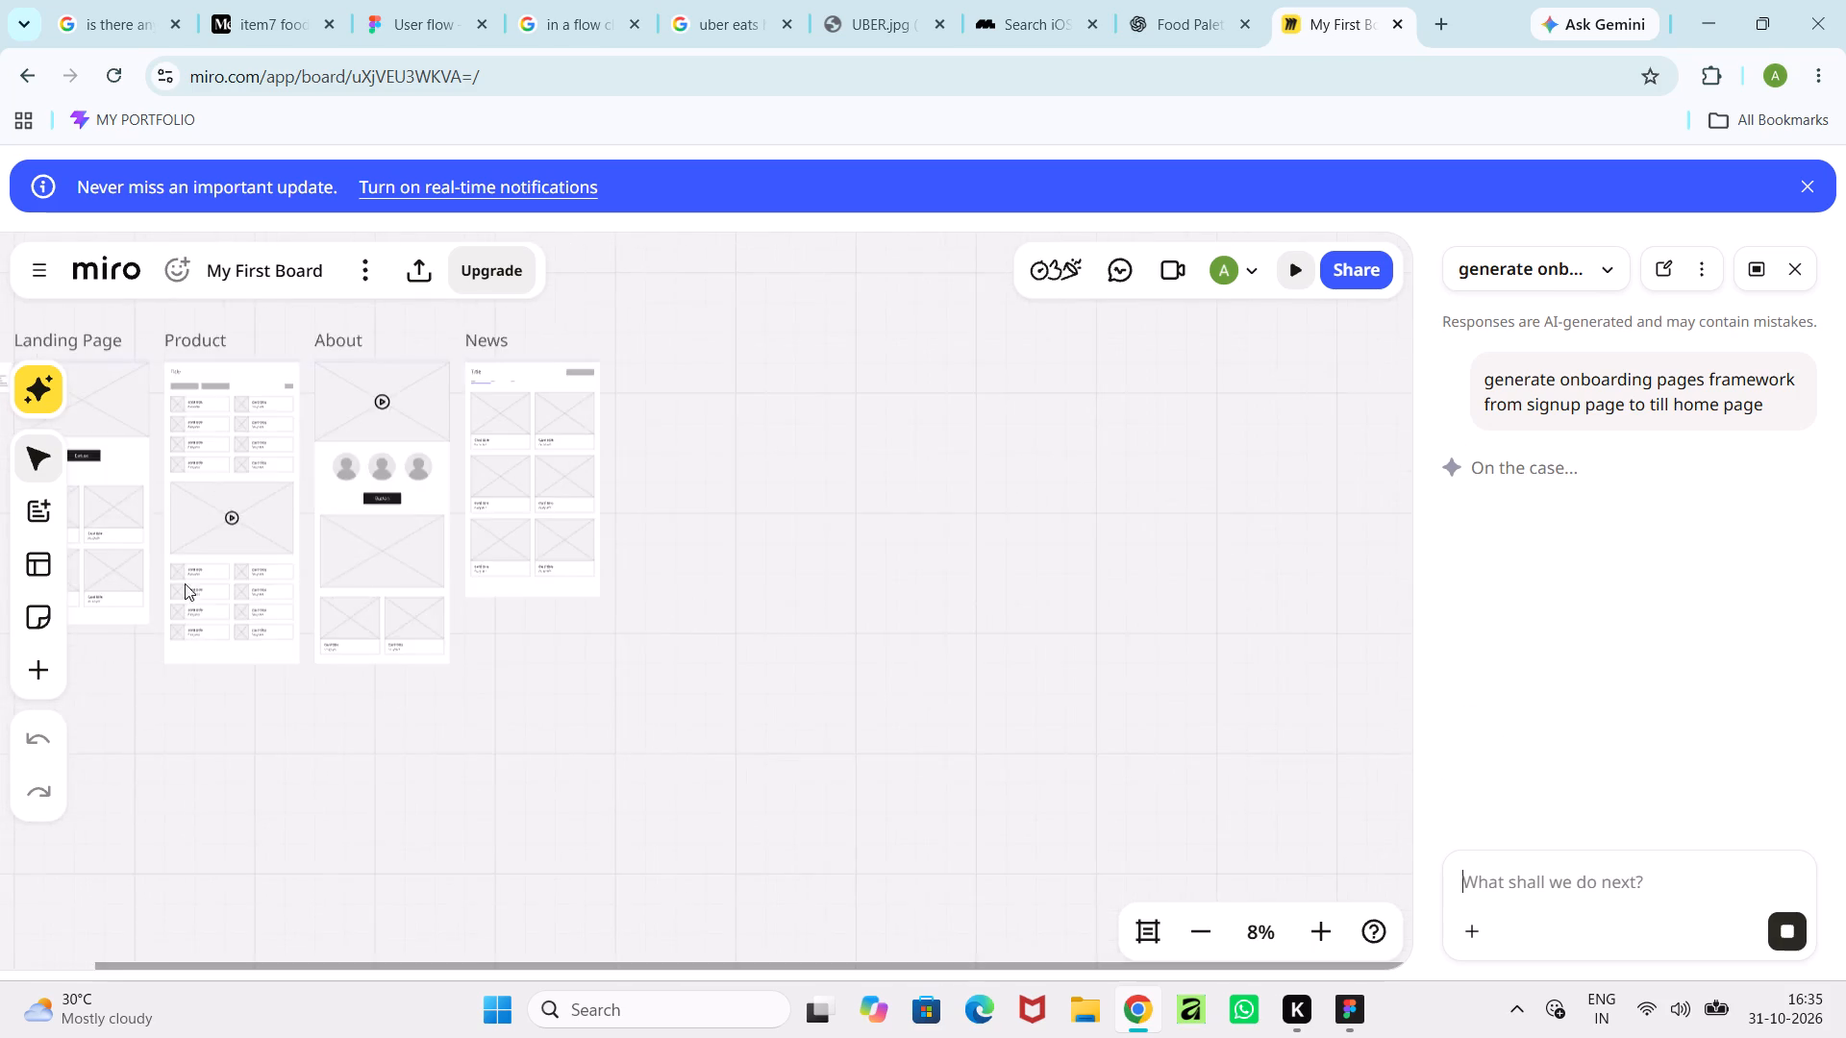
scroll(646, 718, "up", 5, "ctrl")
middle_click_drag(642, 716, 1057, 863)
middle_click_drag(591, 717, 556, 699)
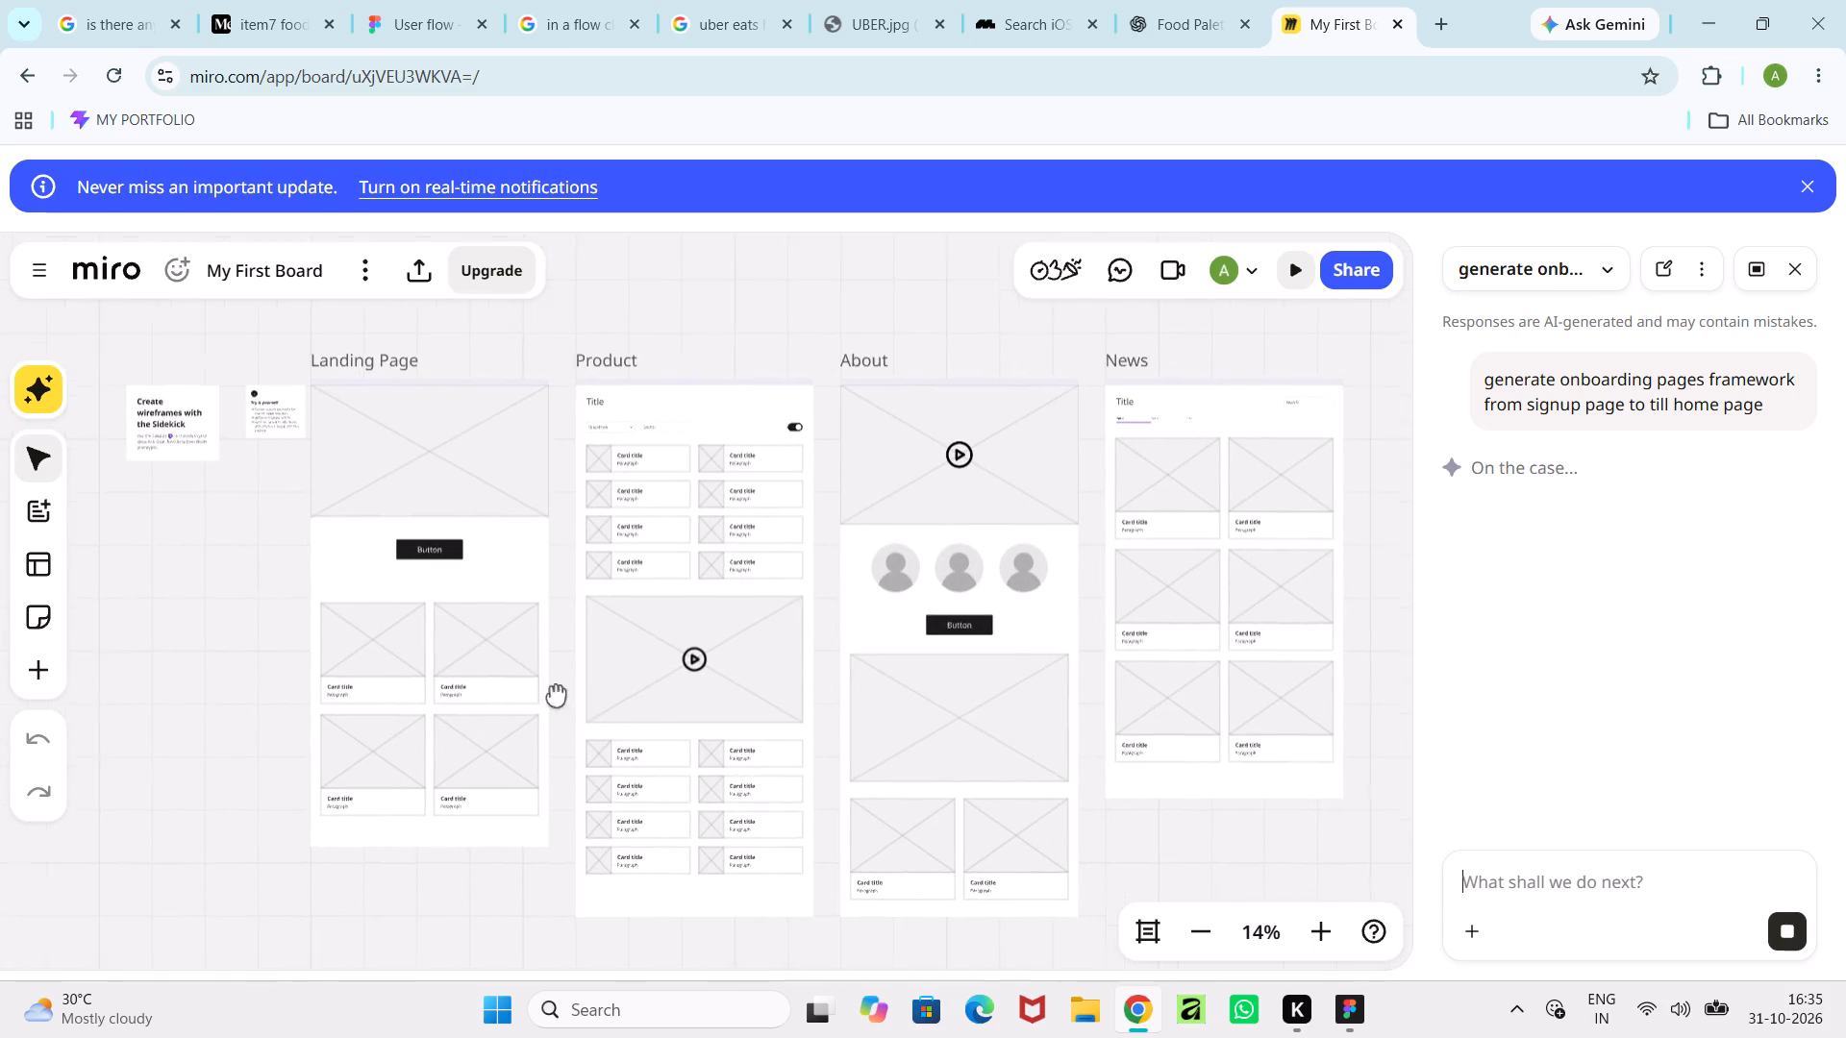
middle_click_drag(556, 699, 334, 624)
middle_click_drag(334, 624, 512, 707)
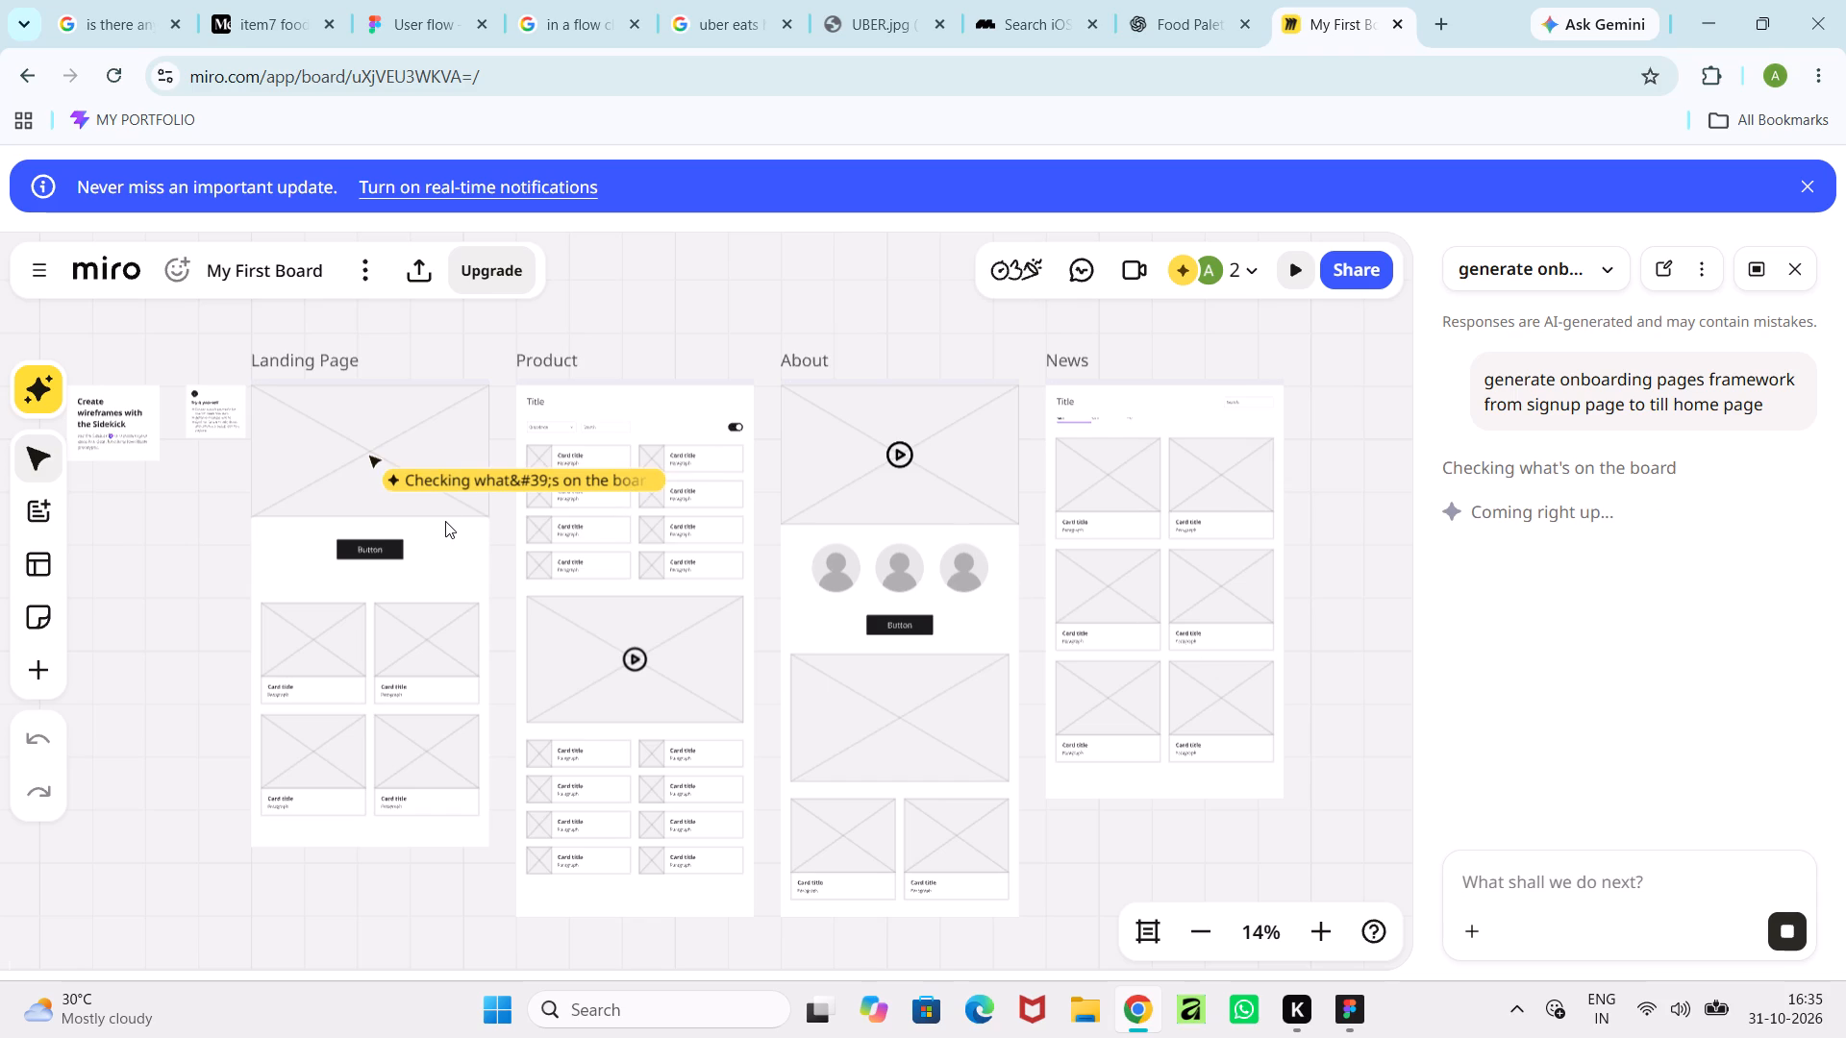
scroll(881, 408, "up", 5, "ctrl")
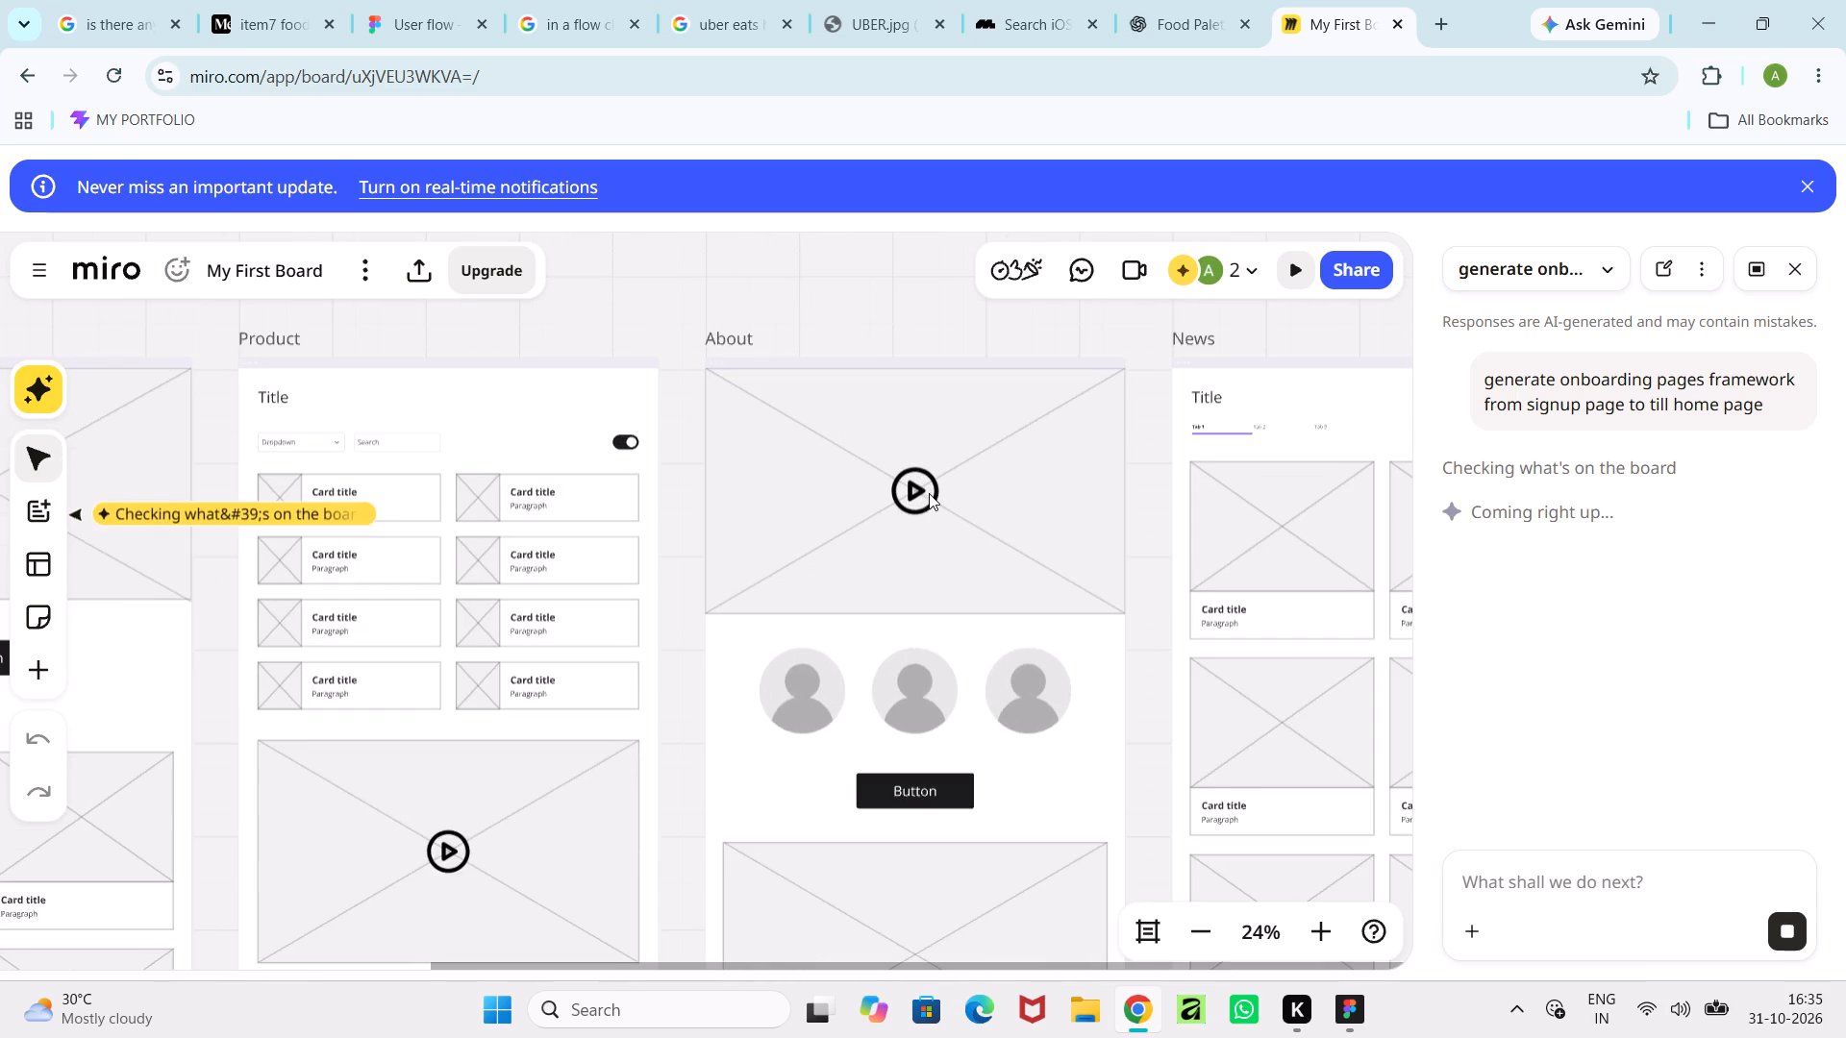
scroll(633, 616, "down", 3, "ctrl")
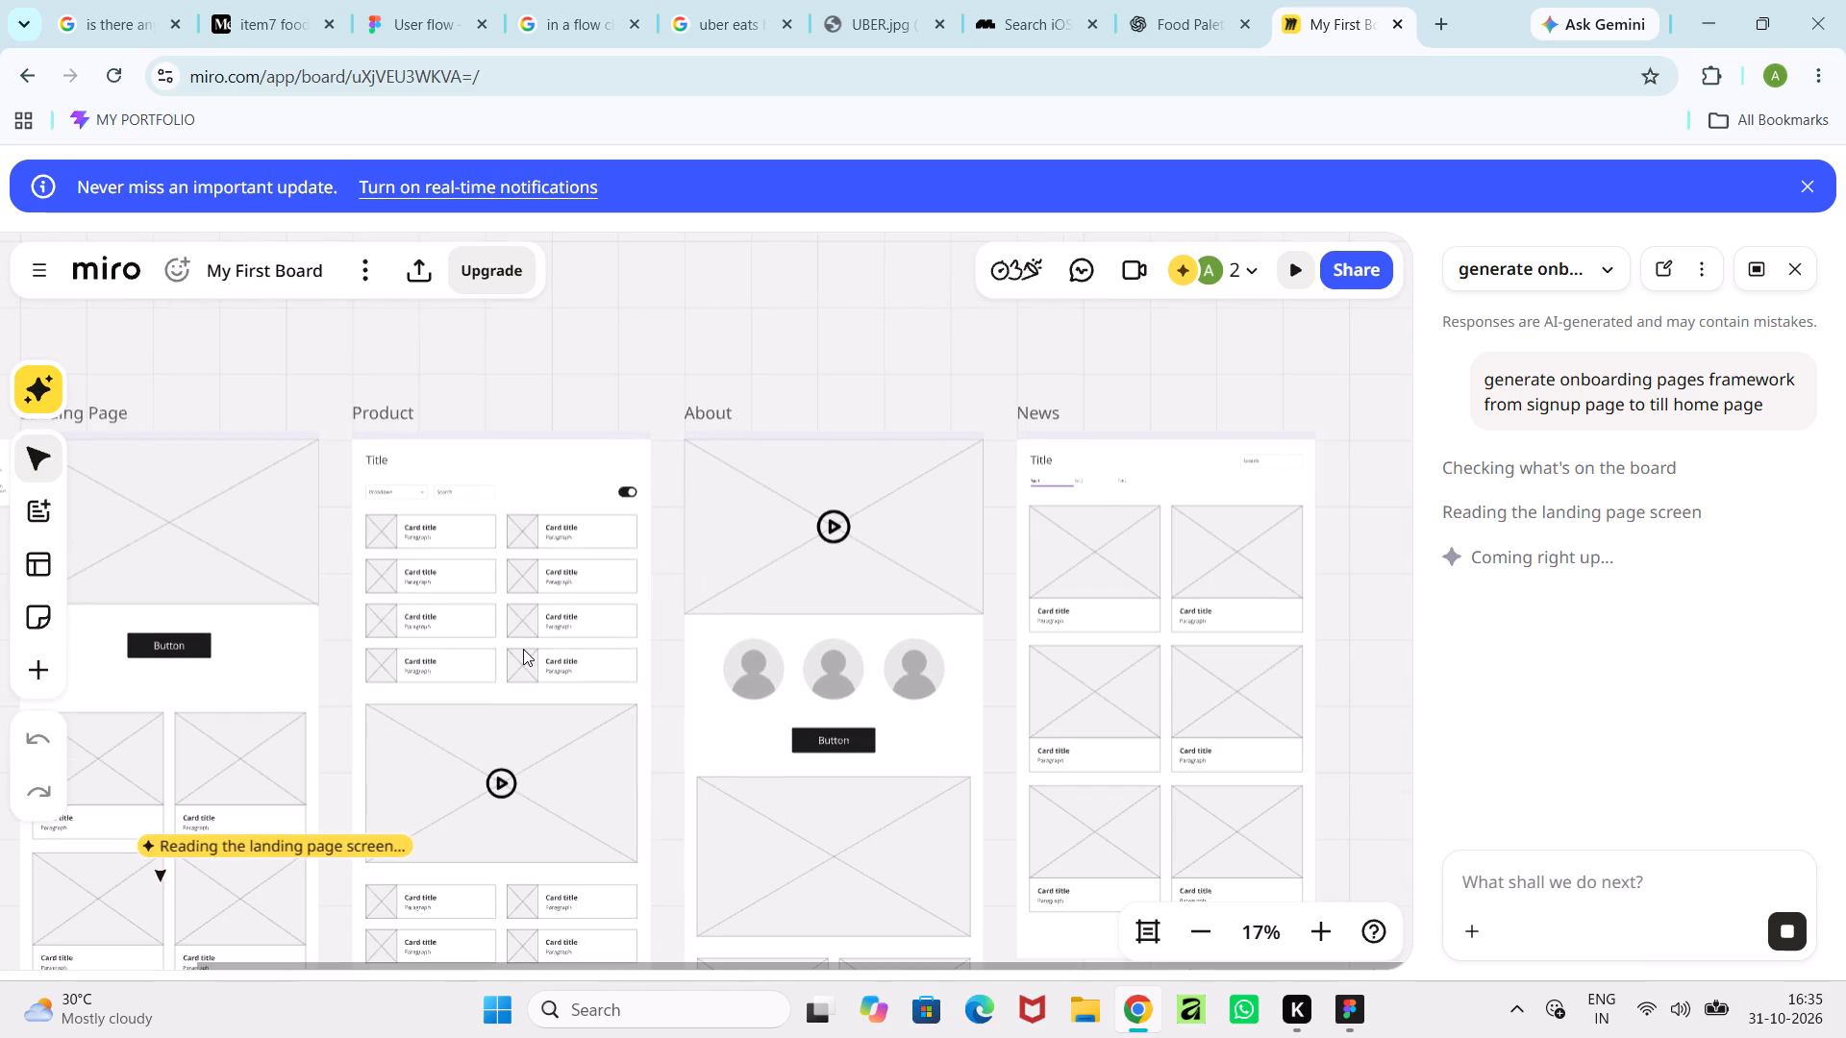
Select the toggle switch at the top of the Product wireframe and try to operate it.
scroll(535, 482, "up", 5, "ctrl")
scroll(686, 513, "up", 8, "ctrl")
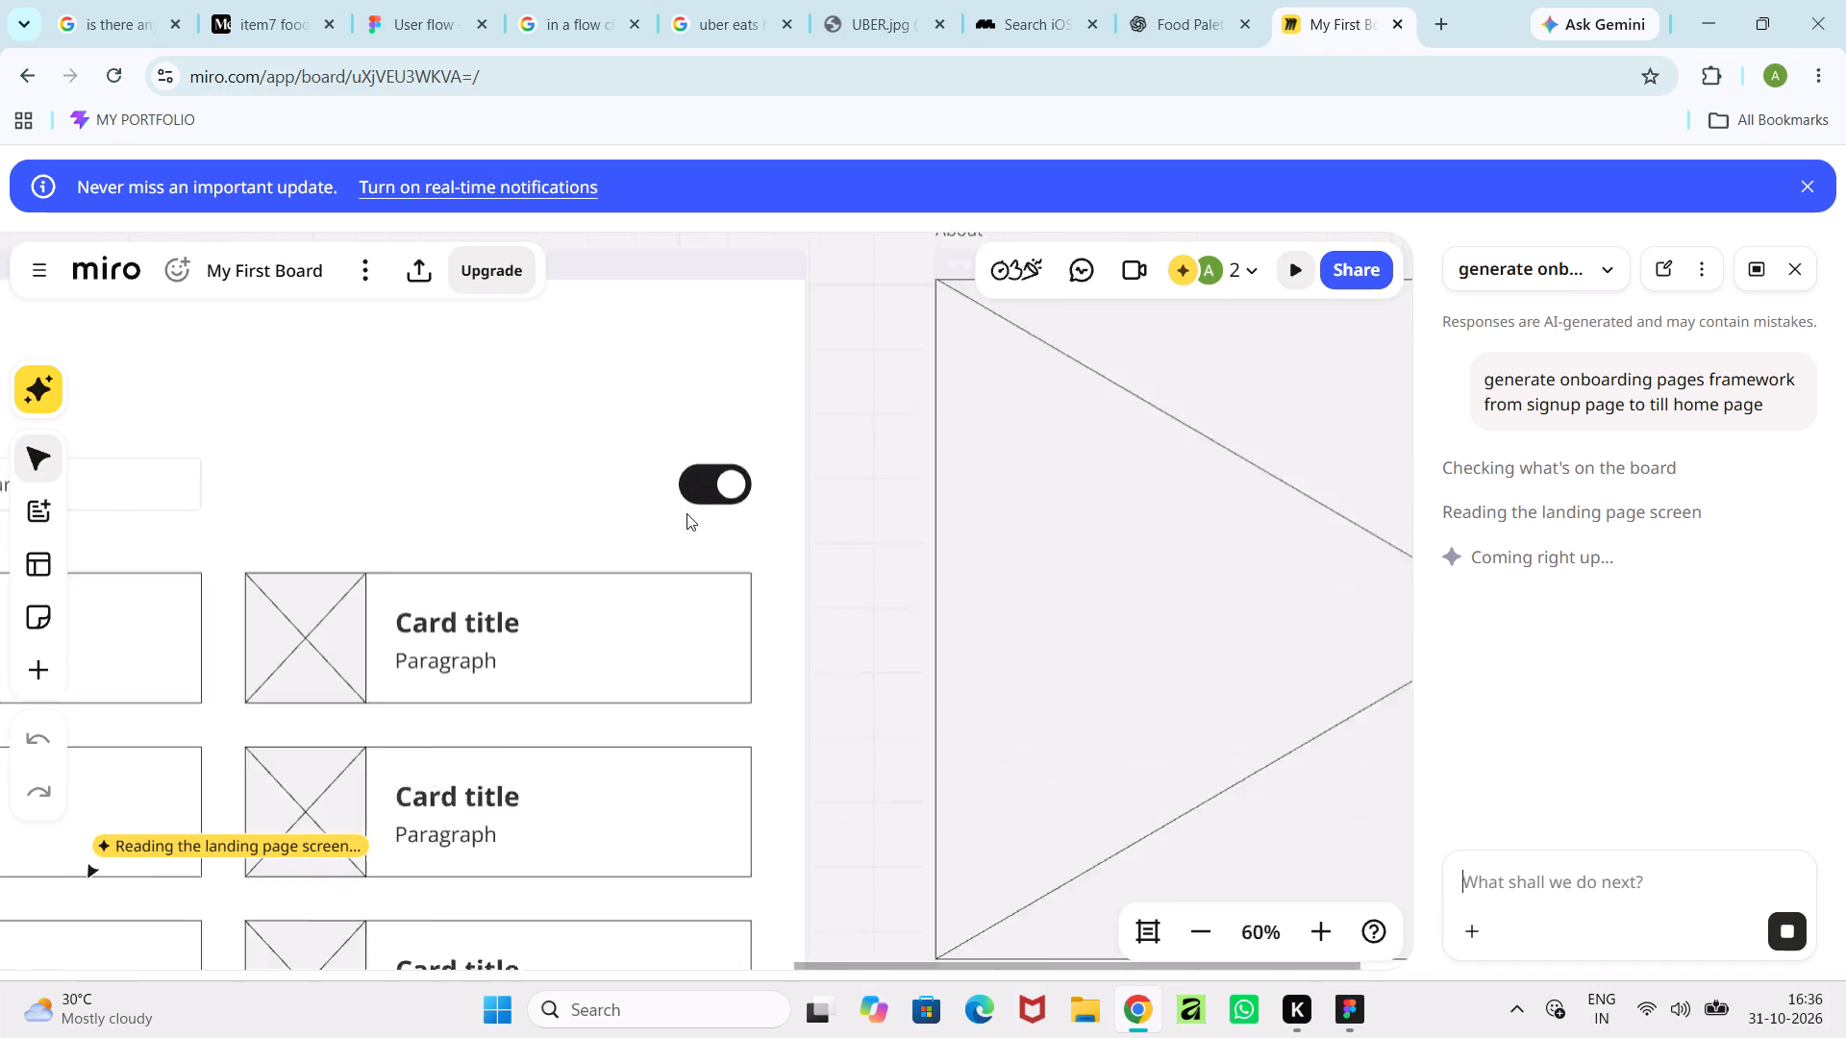
left_click(704, 489)
left_click(734, 484)
left_click(734, 484)
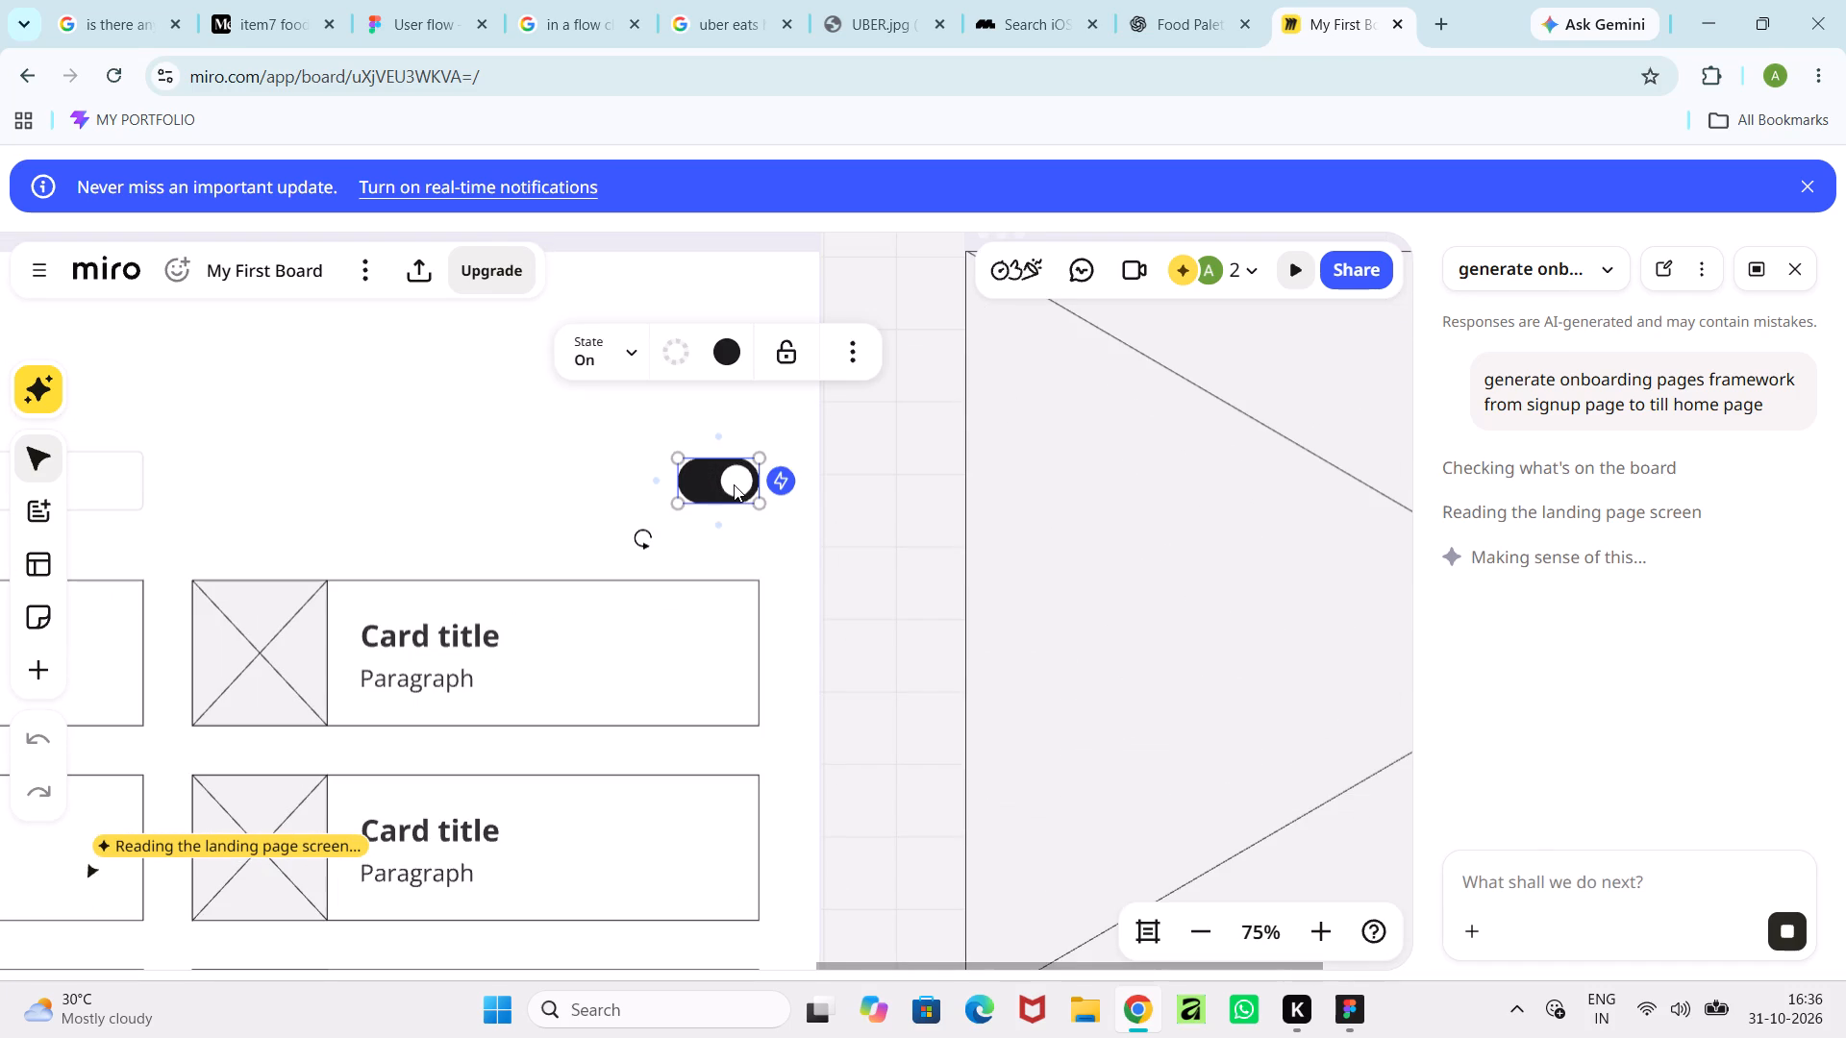
left_click(738, 485)
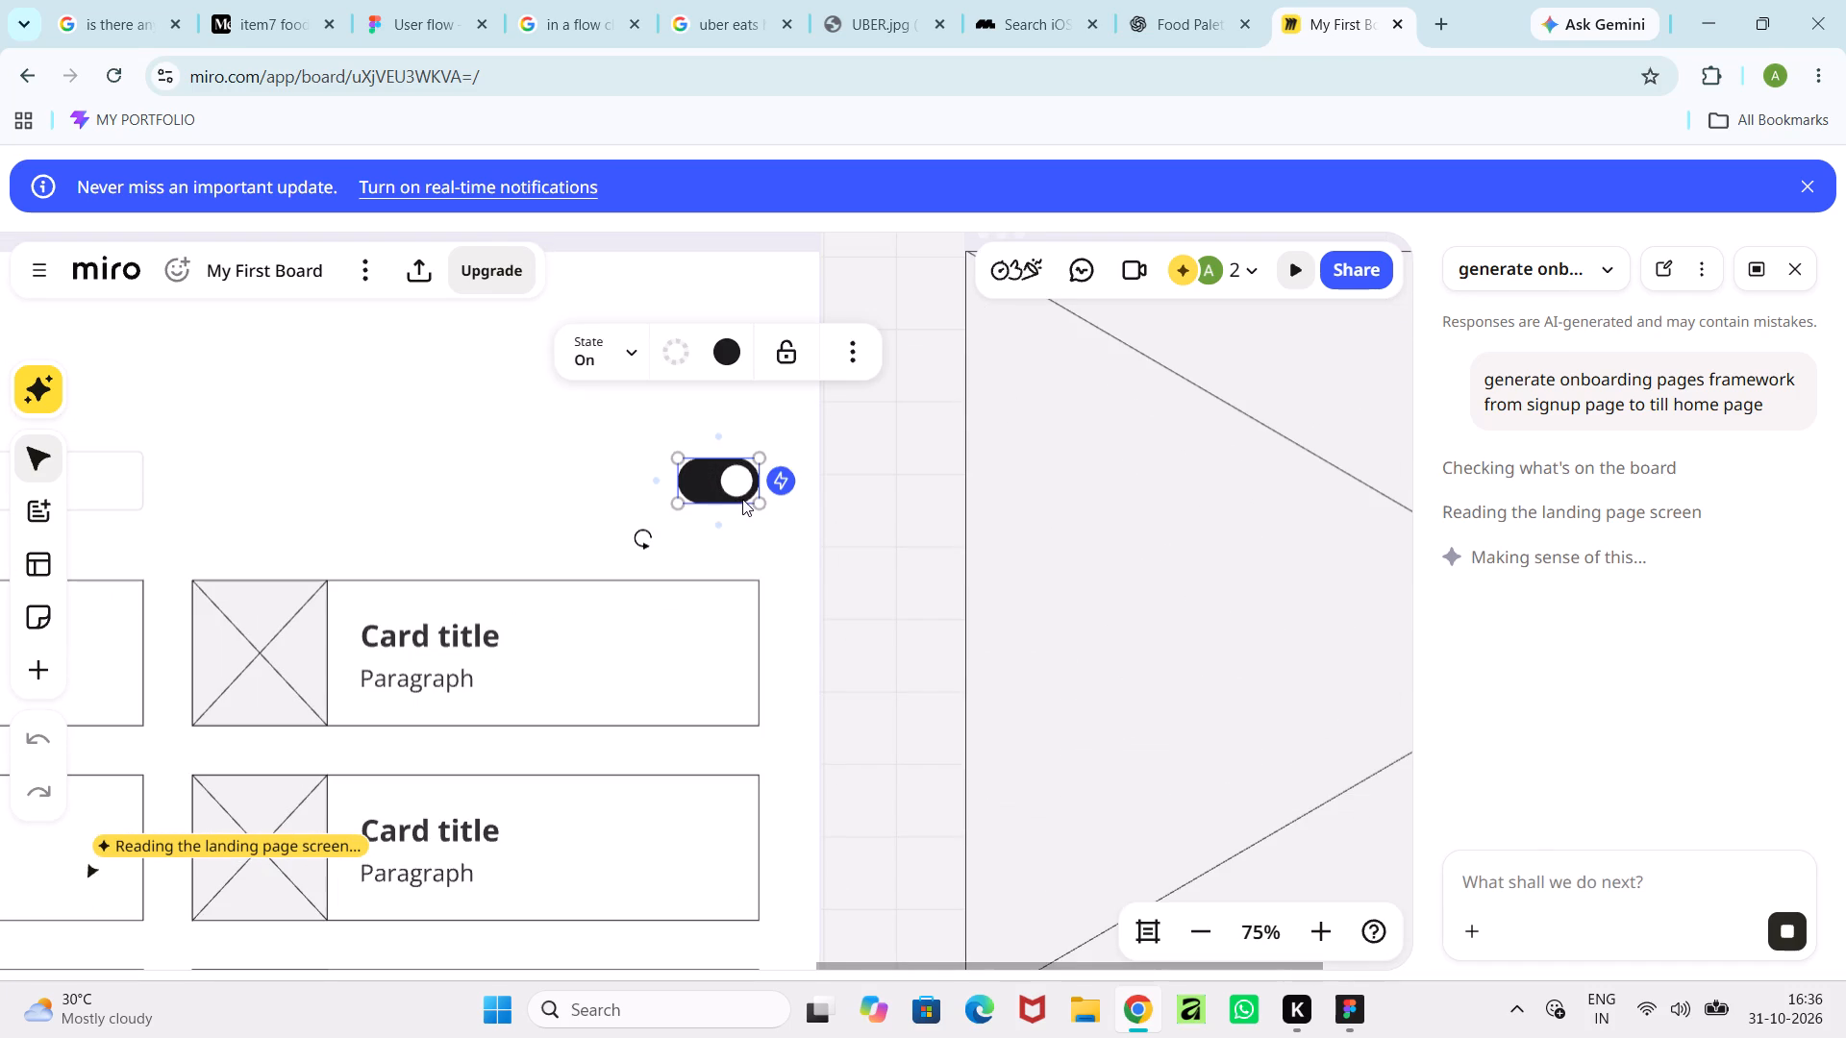
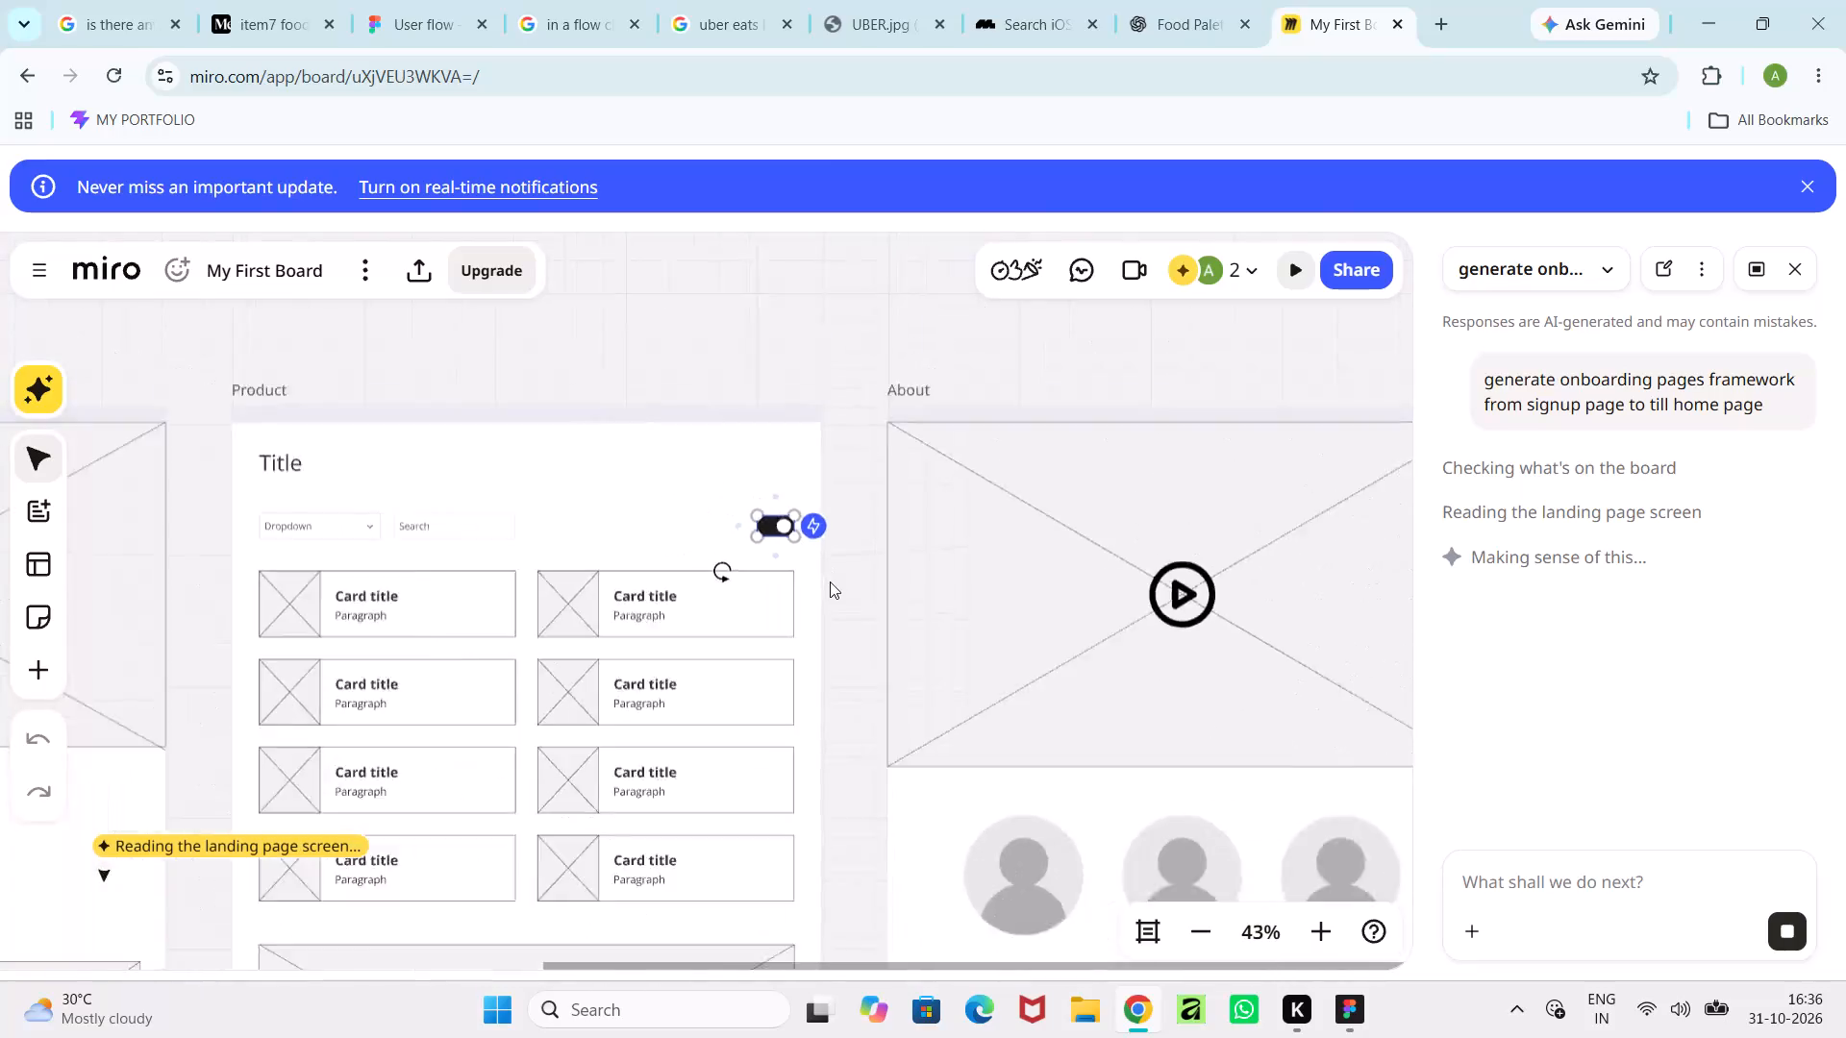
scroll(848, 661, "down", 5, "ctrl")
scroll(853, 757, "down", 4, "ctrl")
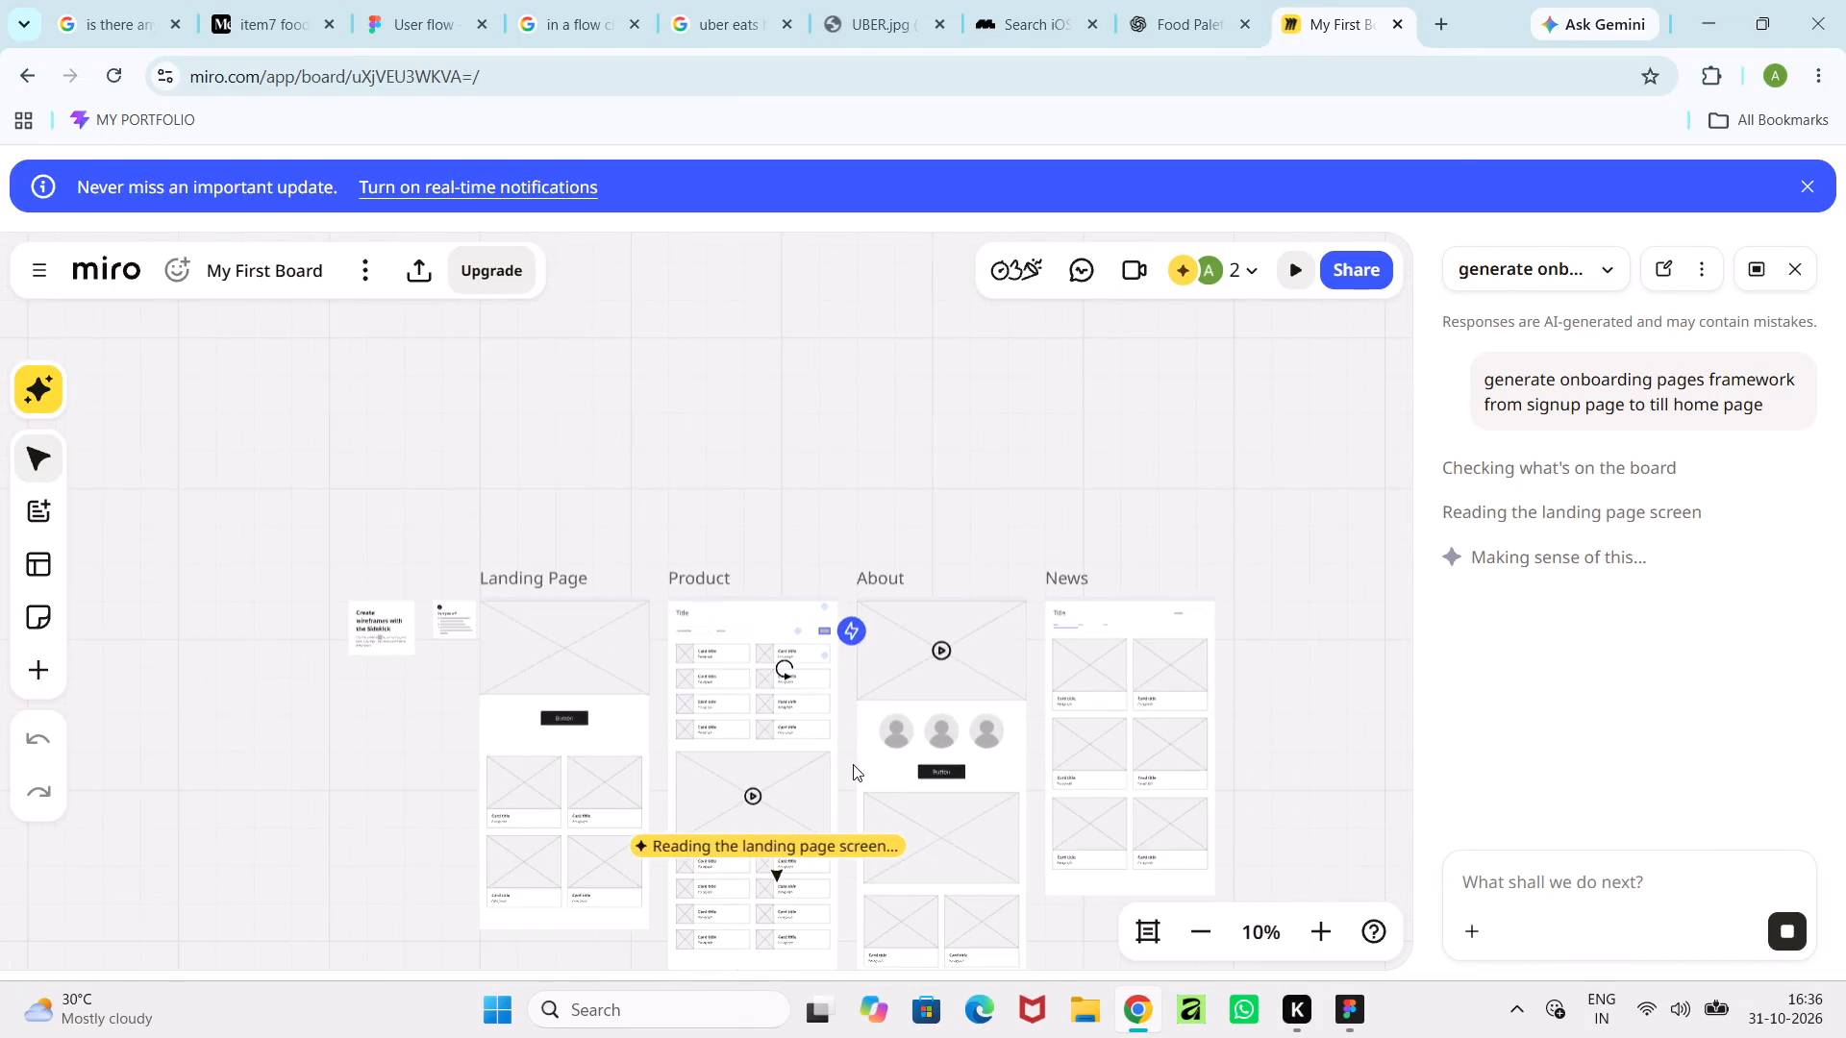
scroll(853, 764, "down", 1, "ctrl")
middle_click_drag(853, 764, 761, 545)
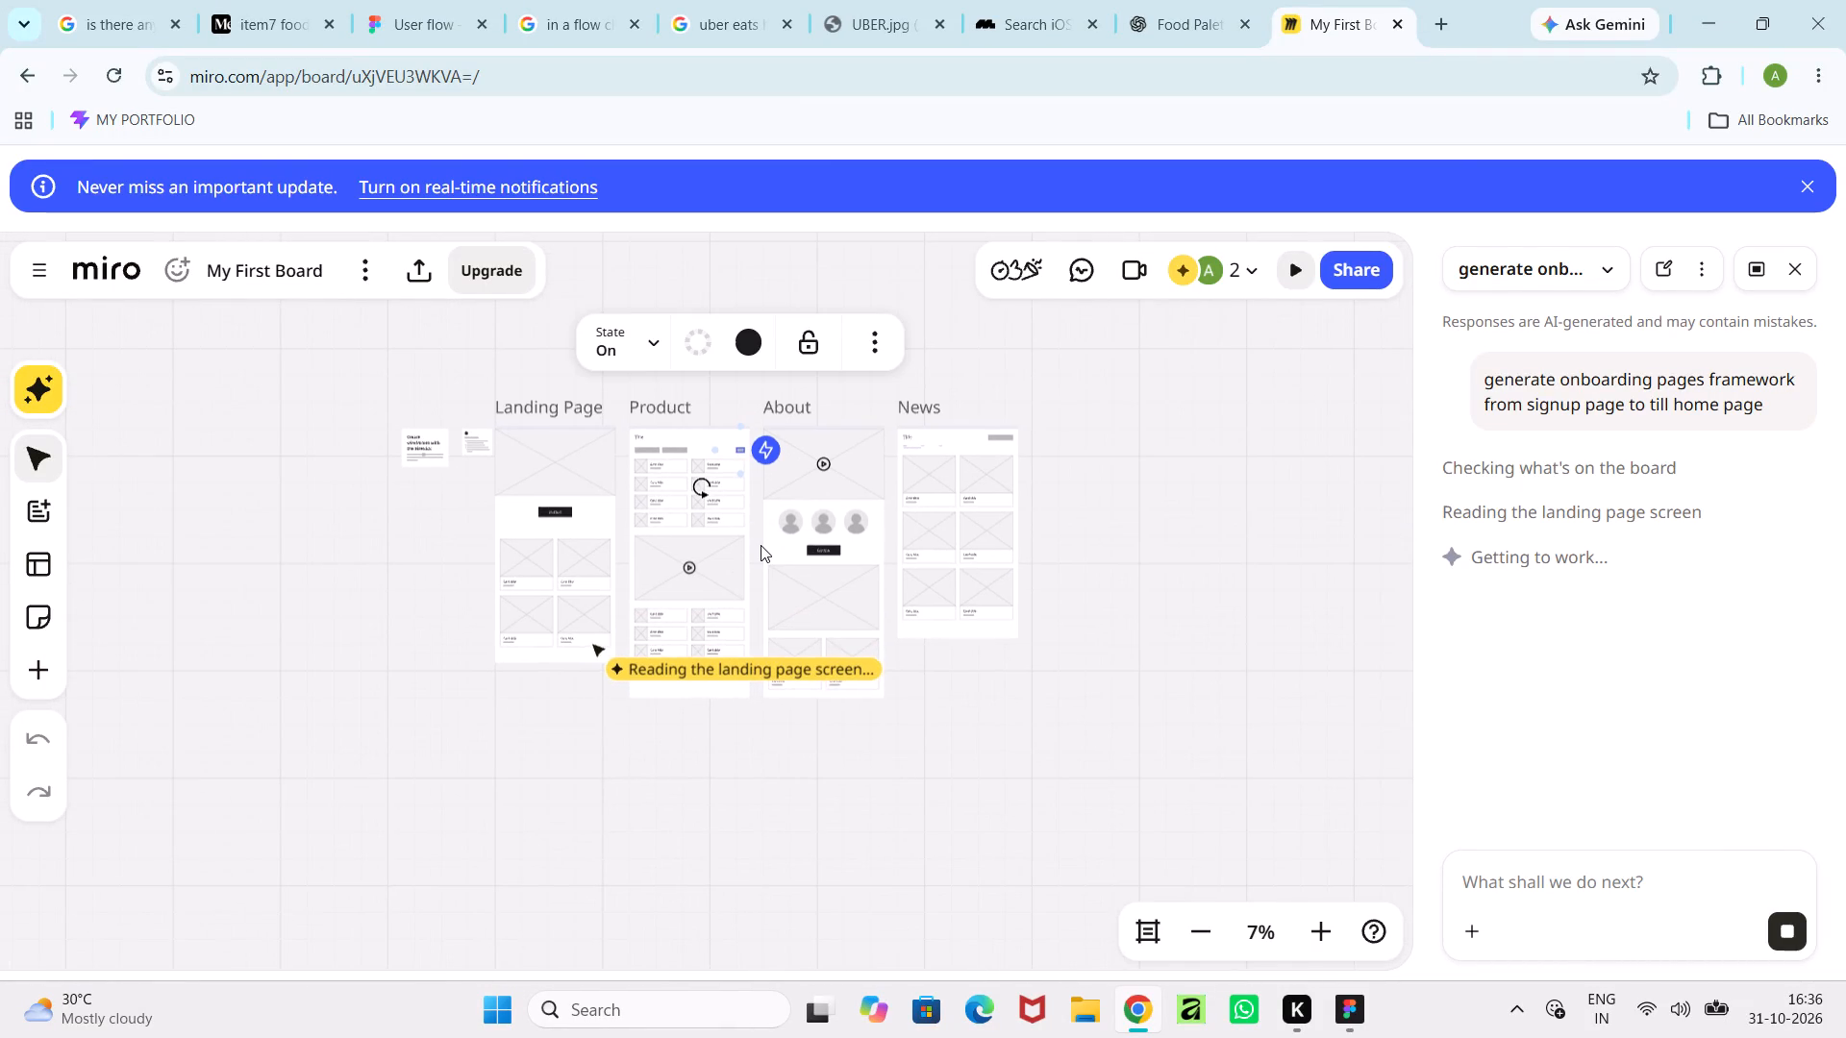
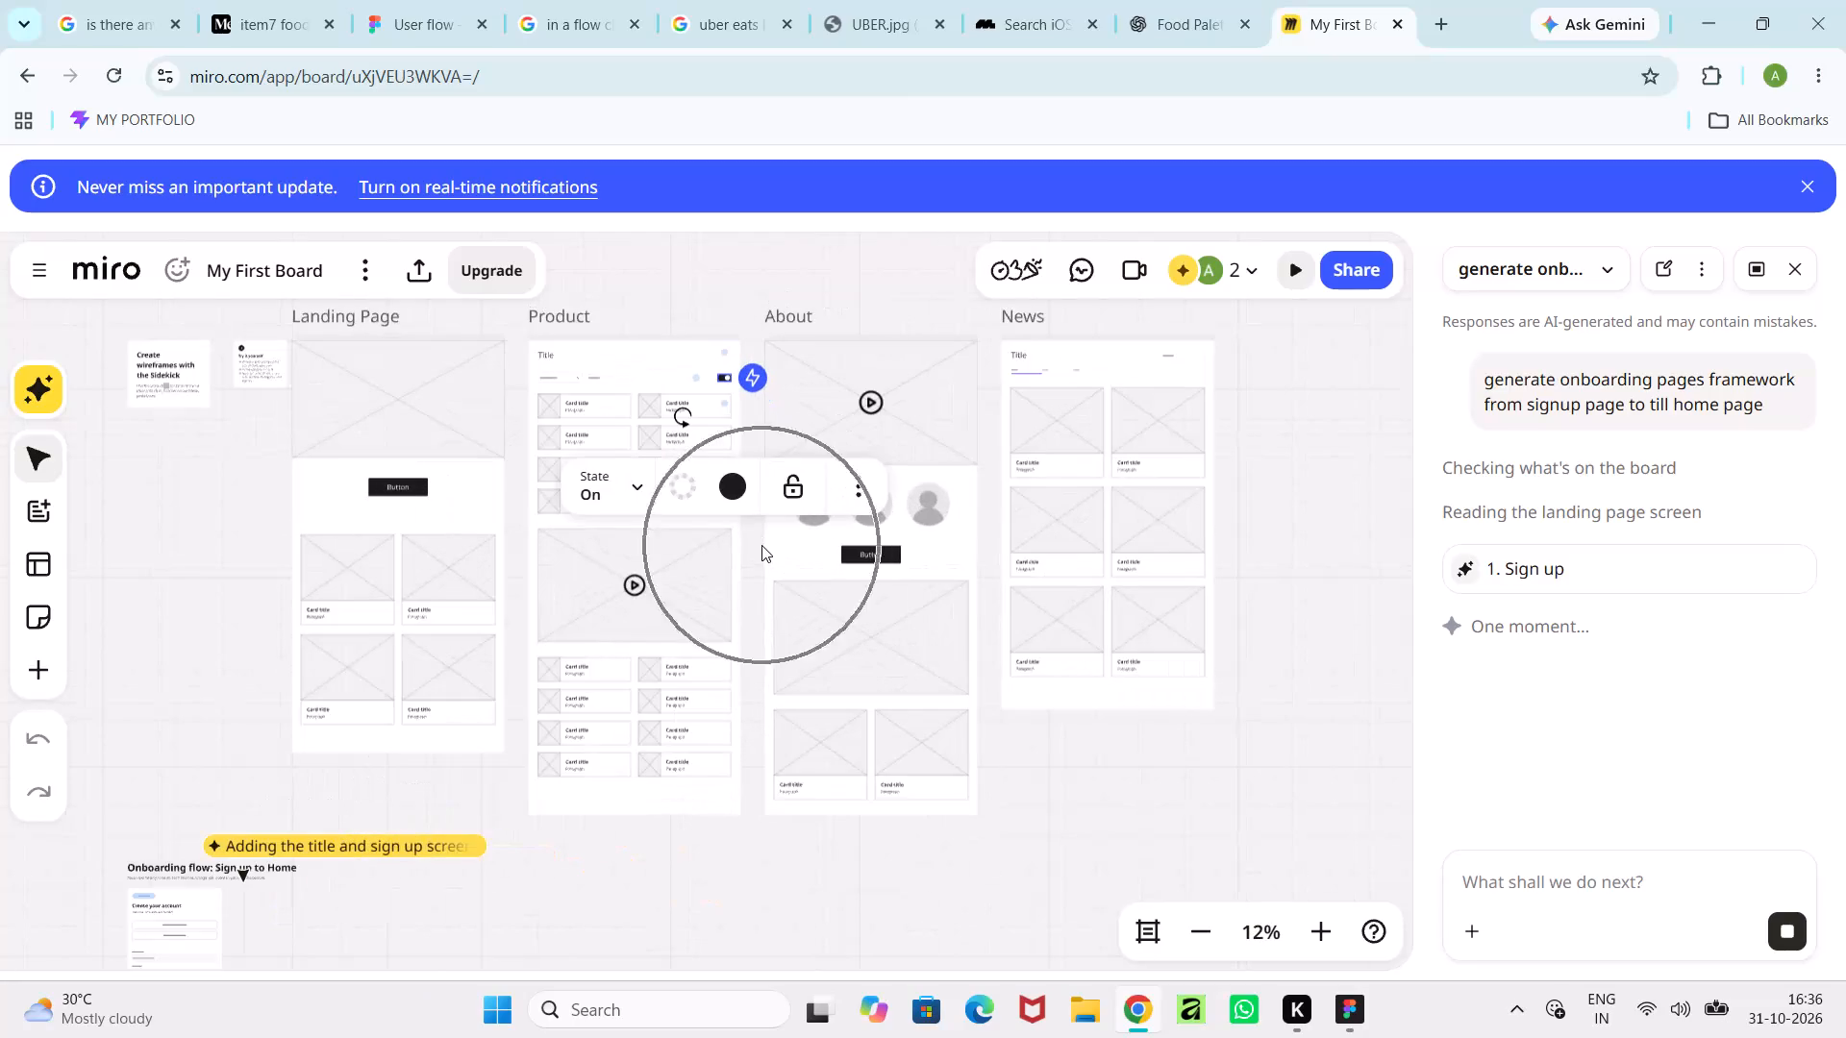
Examine the generated Sign up screen of the onboarding flow on the board.
middle_click_drag(761, 545, 1220, 149)
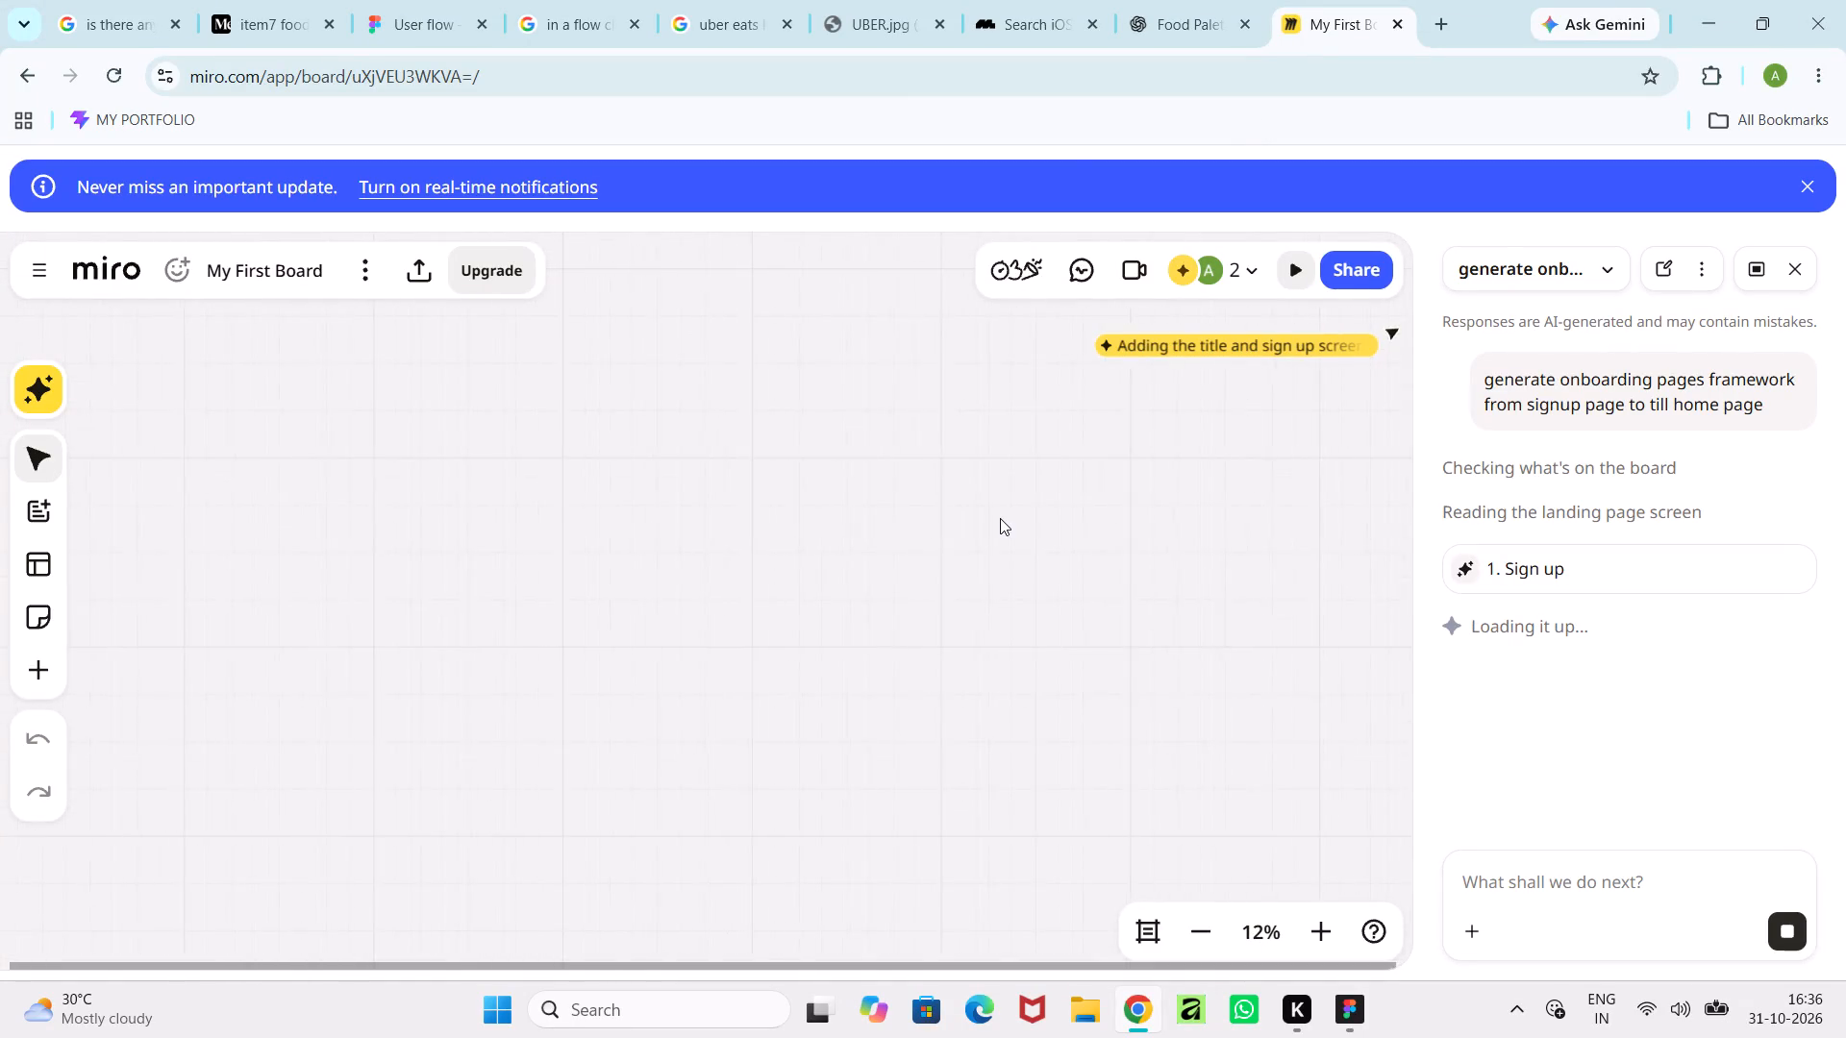
middle_click_drag(1000, 518, 724, 796)
middle_click_drag(1206, 554, 893, 680)
scroll(895, 675, "up", 6, "ctrl")
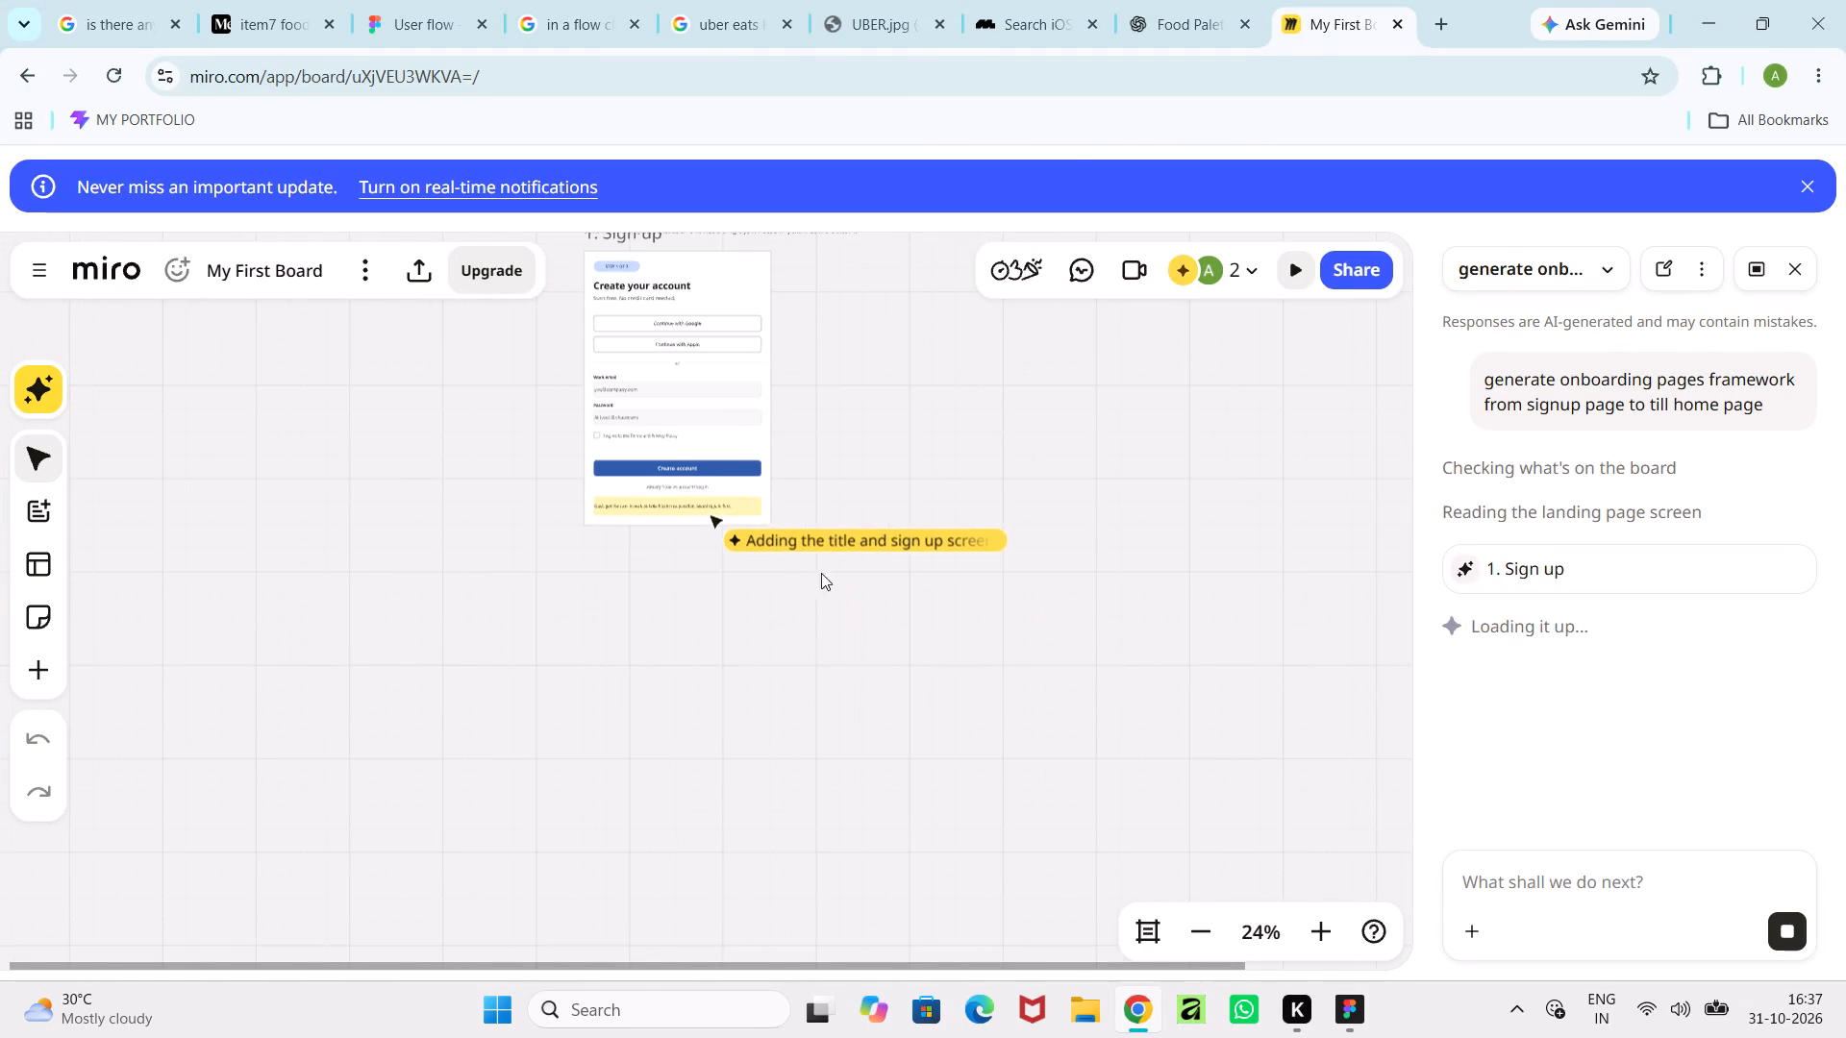
middle_click_drag(880, 443, 889, 613)
scroll(828, 556, "up", 5, "ctrl")
scroll(828, 556, "down", 1, "ctrl")
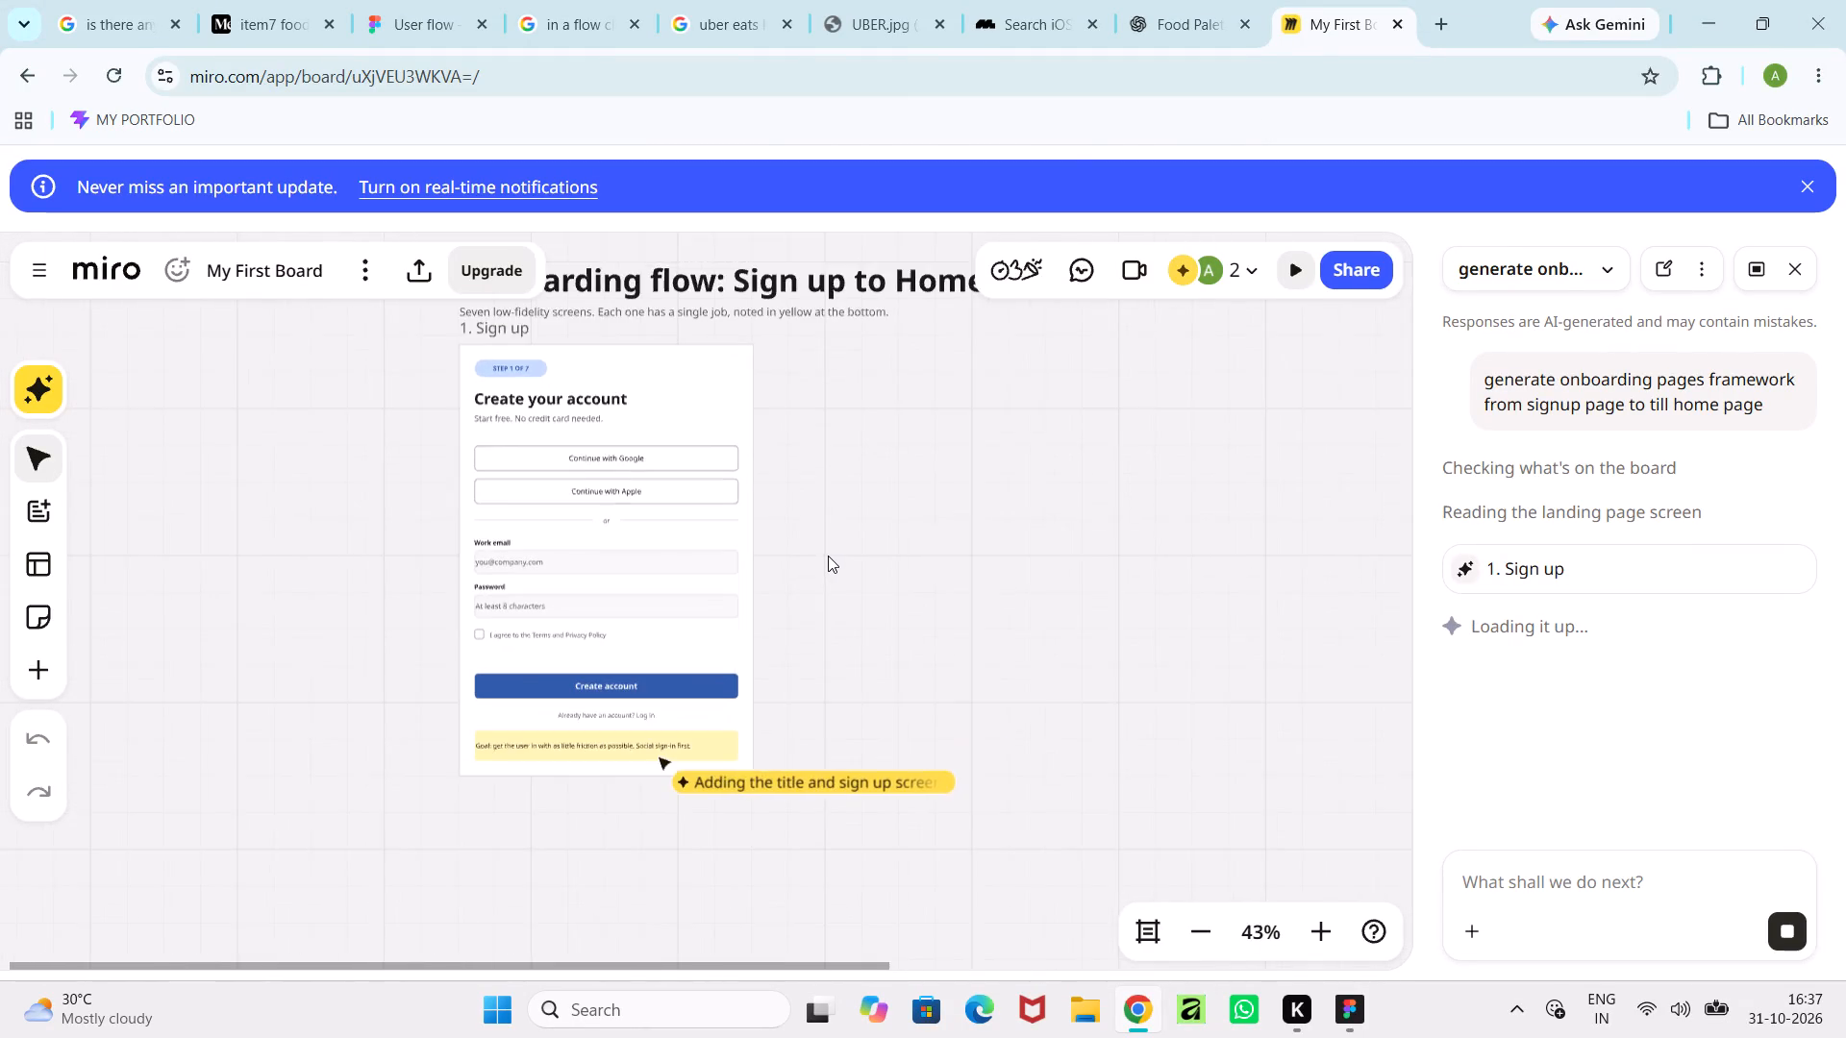
scroll(828, 556, "up", 3, "ctrl")
middle_click_drag(828, 556, 942, 670)
middle_click_drag(942, 670, 936, 600)
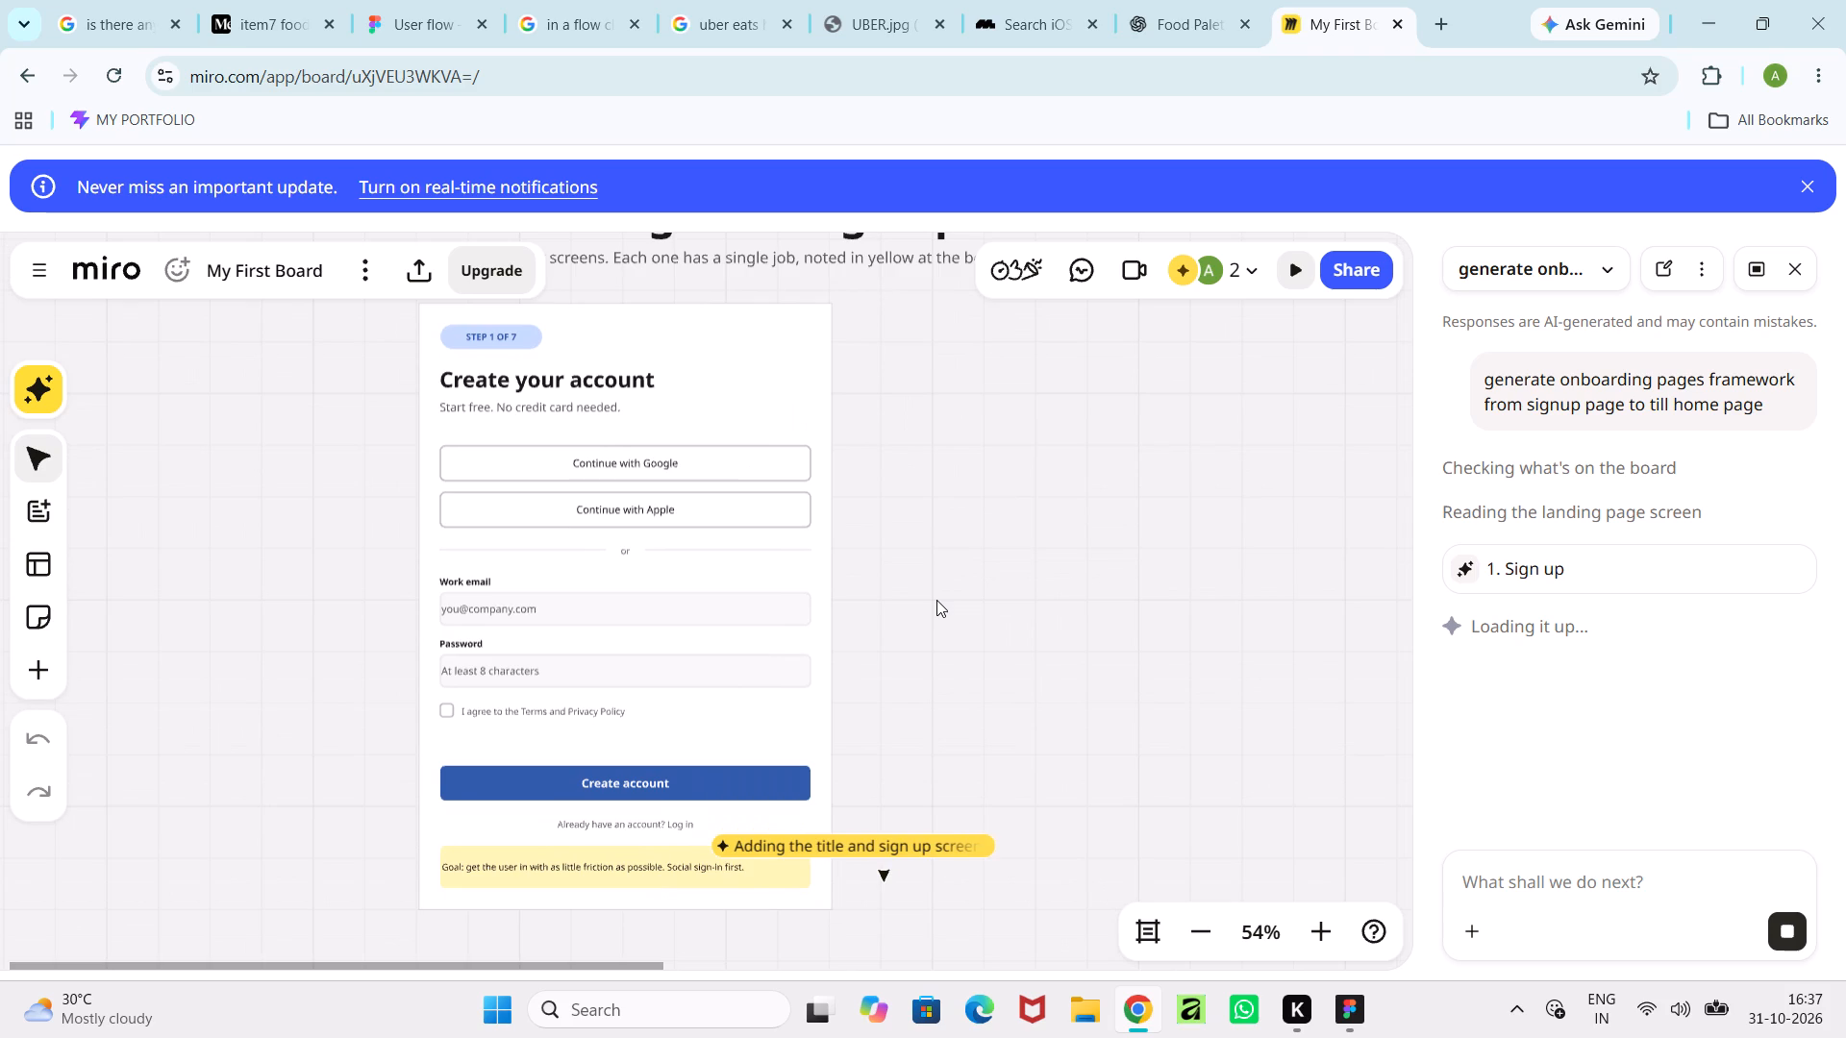
scroll(936, 600, "up", 4, "ctrl")
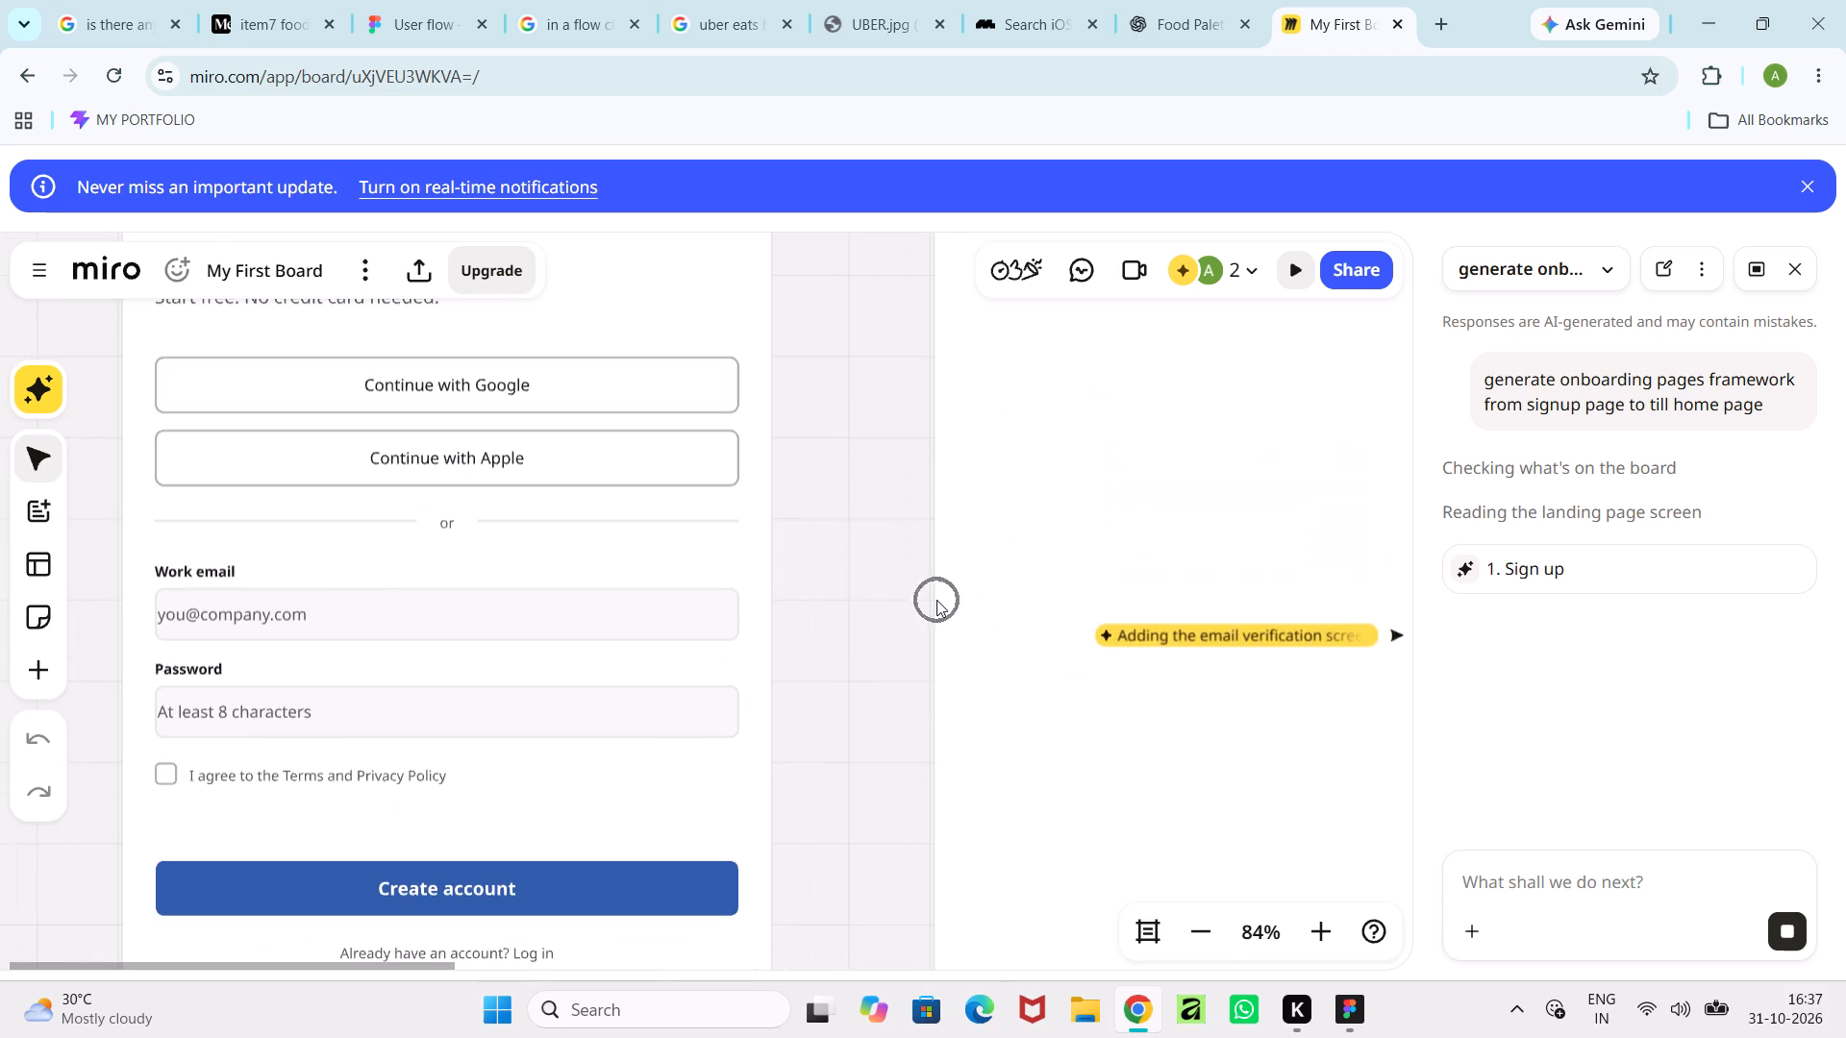
Review the generated Sign up and Verify email screens of the onboarding flow.
scroll(936, 600, "down", 8, "ctrl")
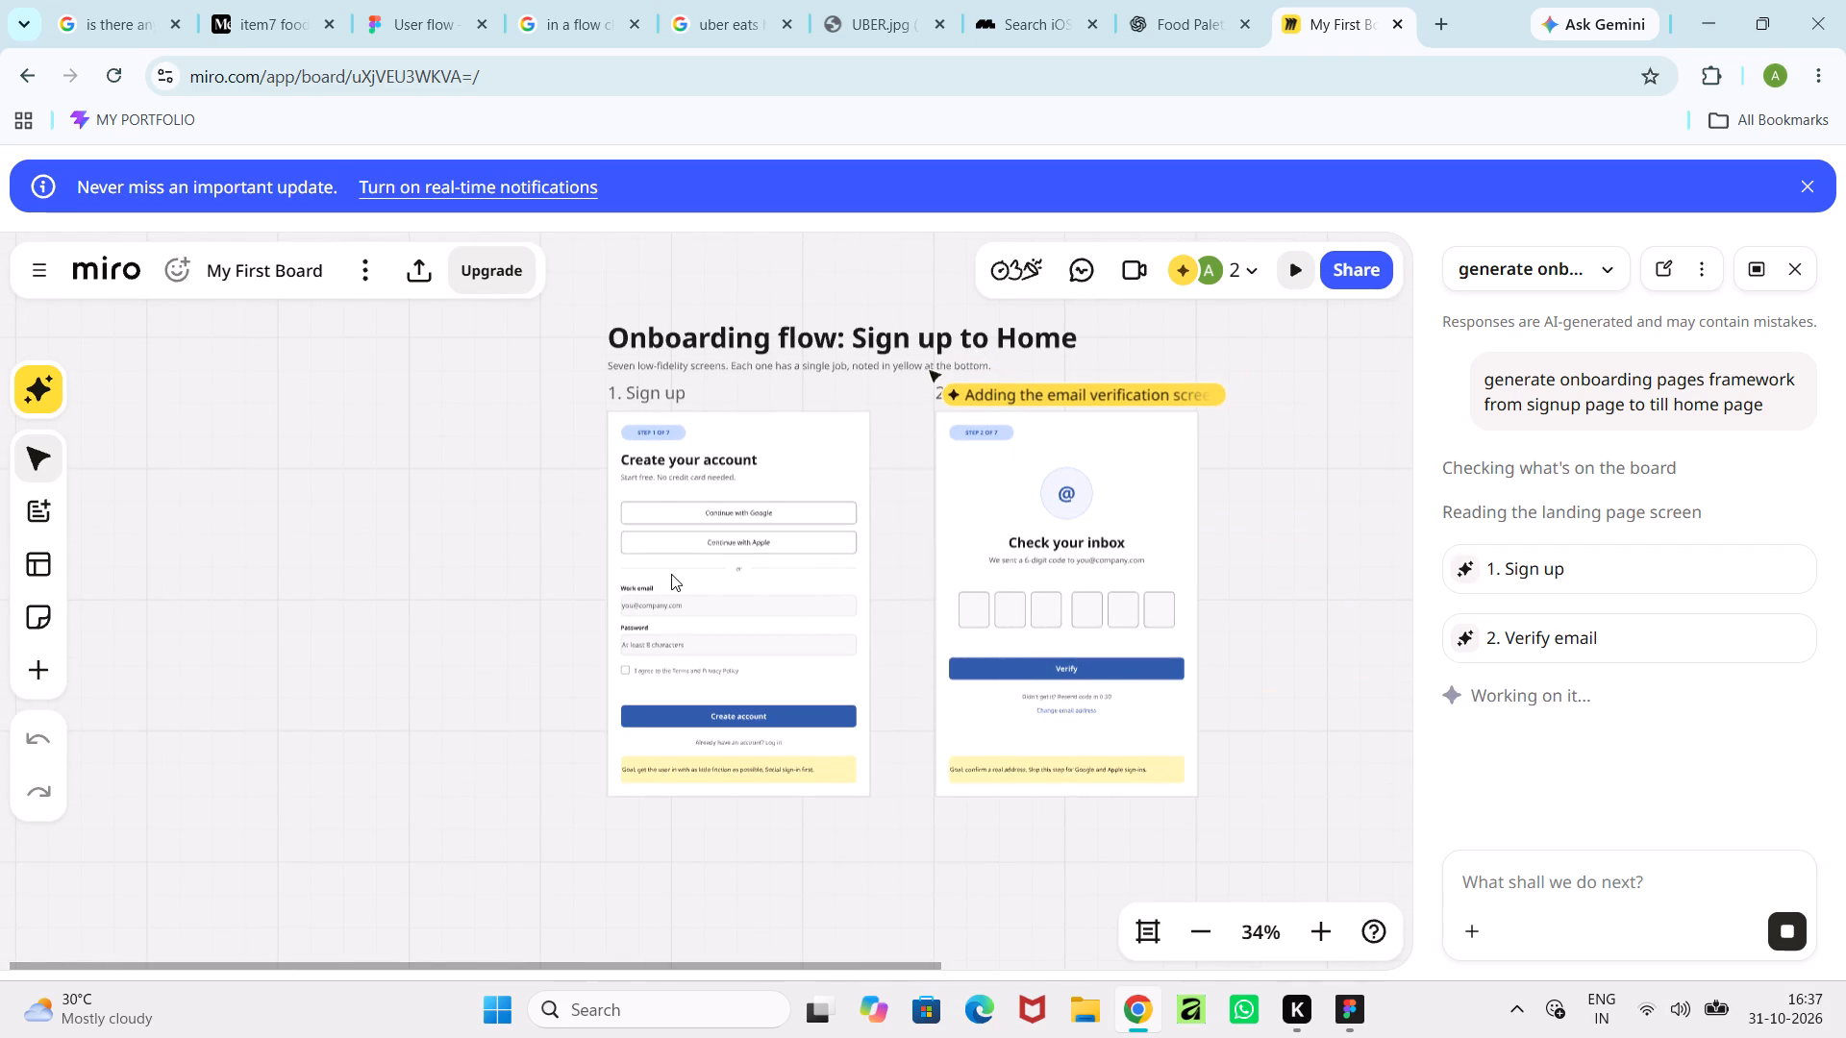
scroll(671, 574, "up", 5, "ctrl")
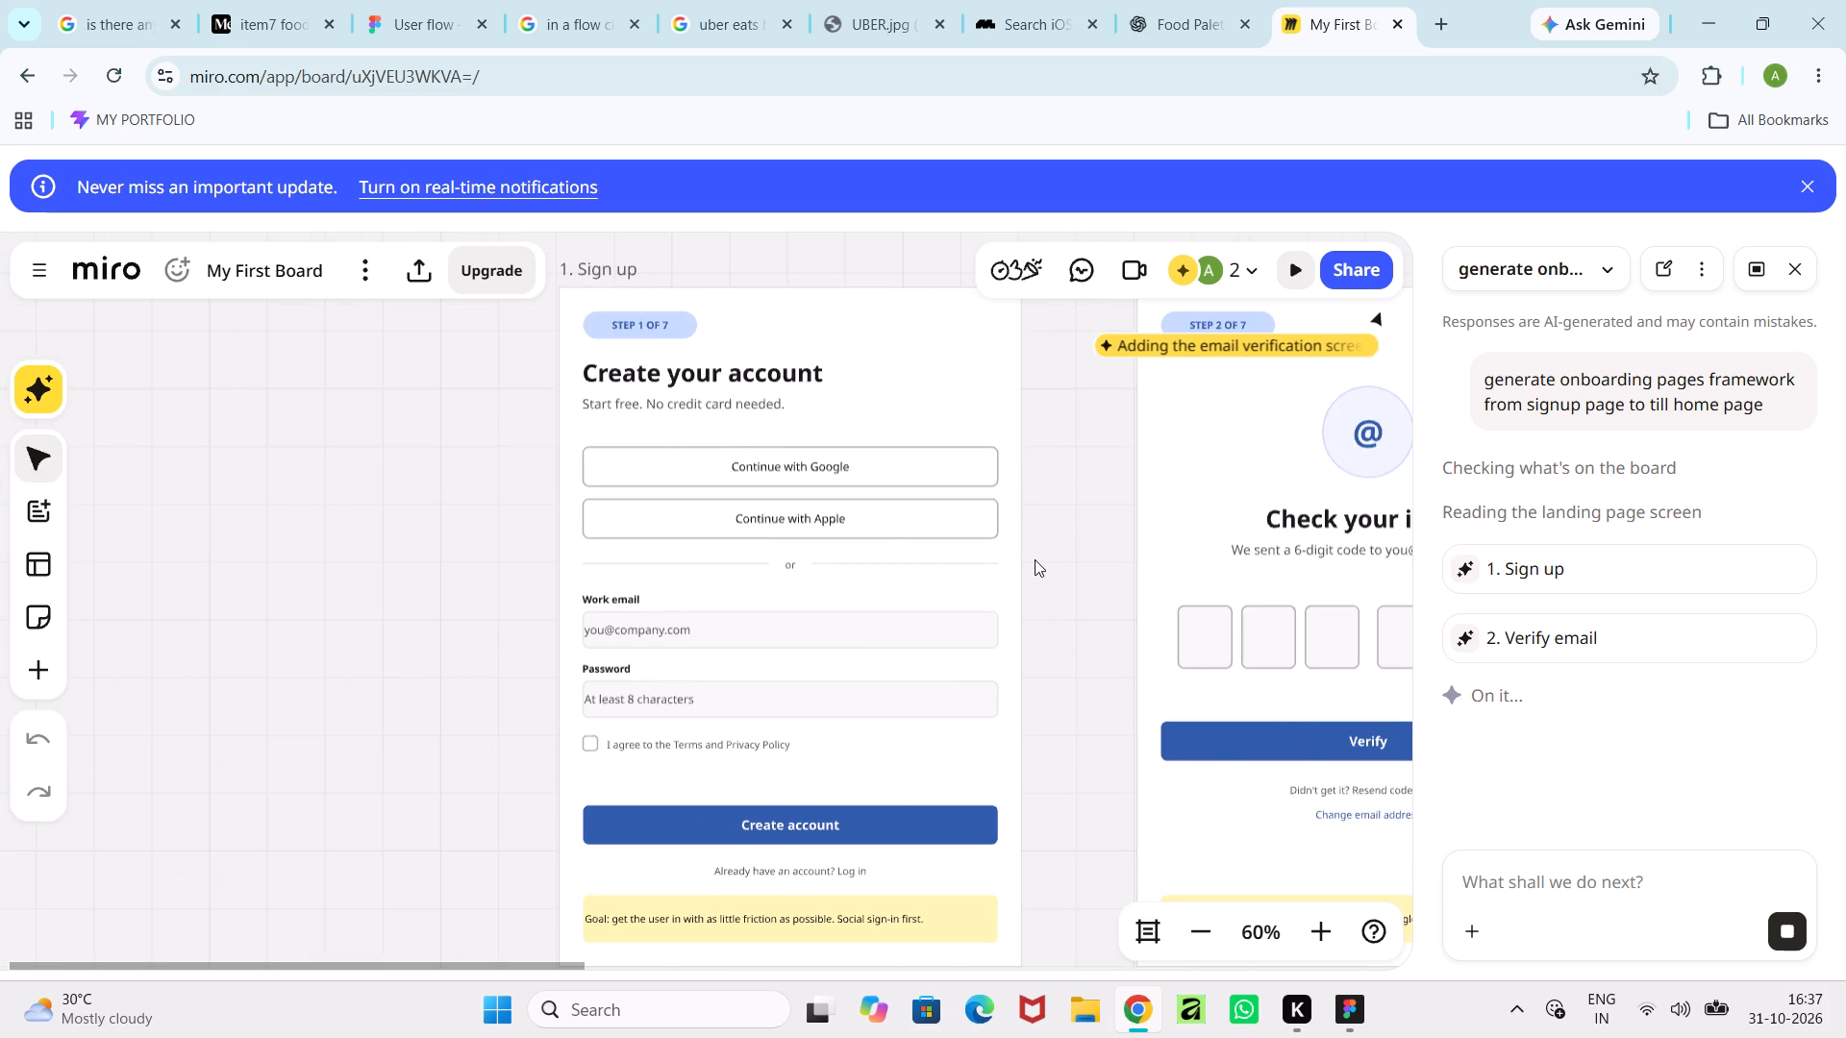
middle_click_drag(1035, 559, 1032, 602)
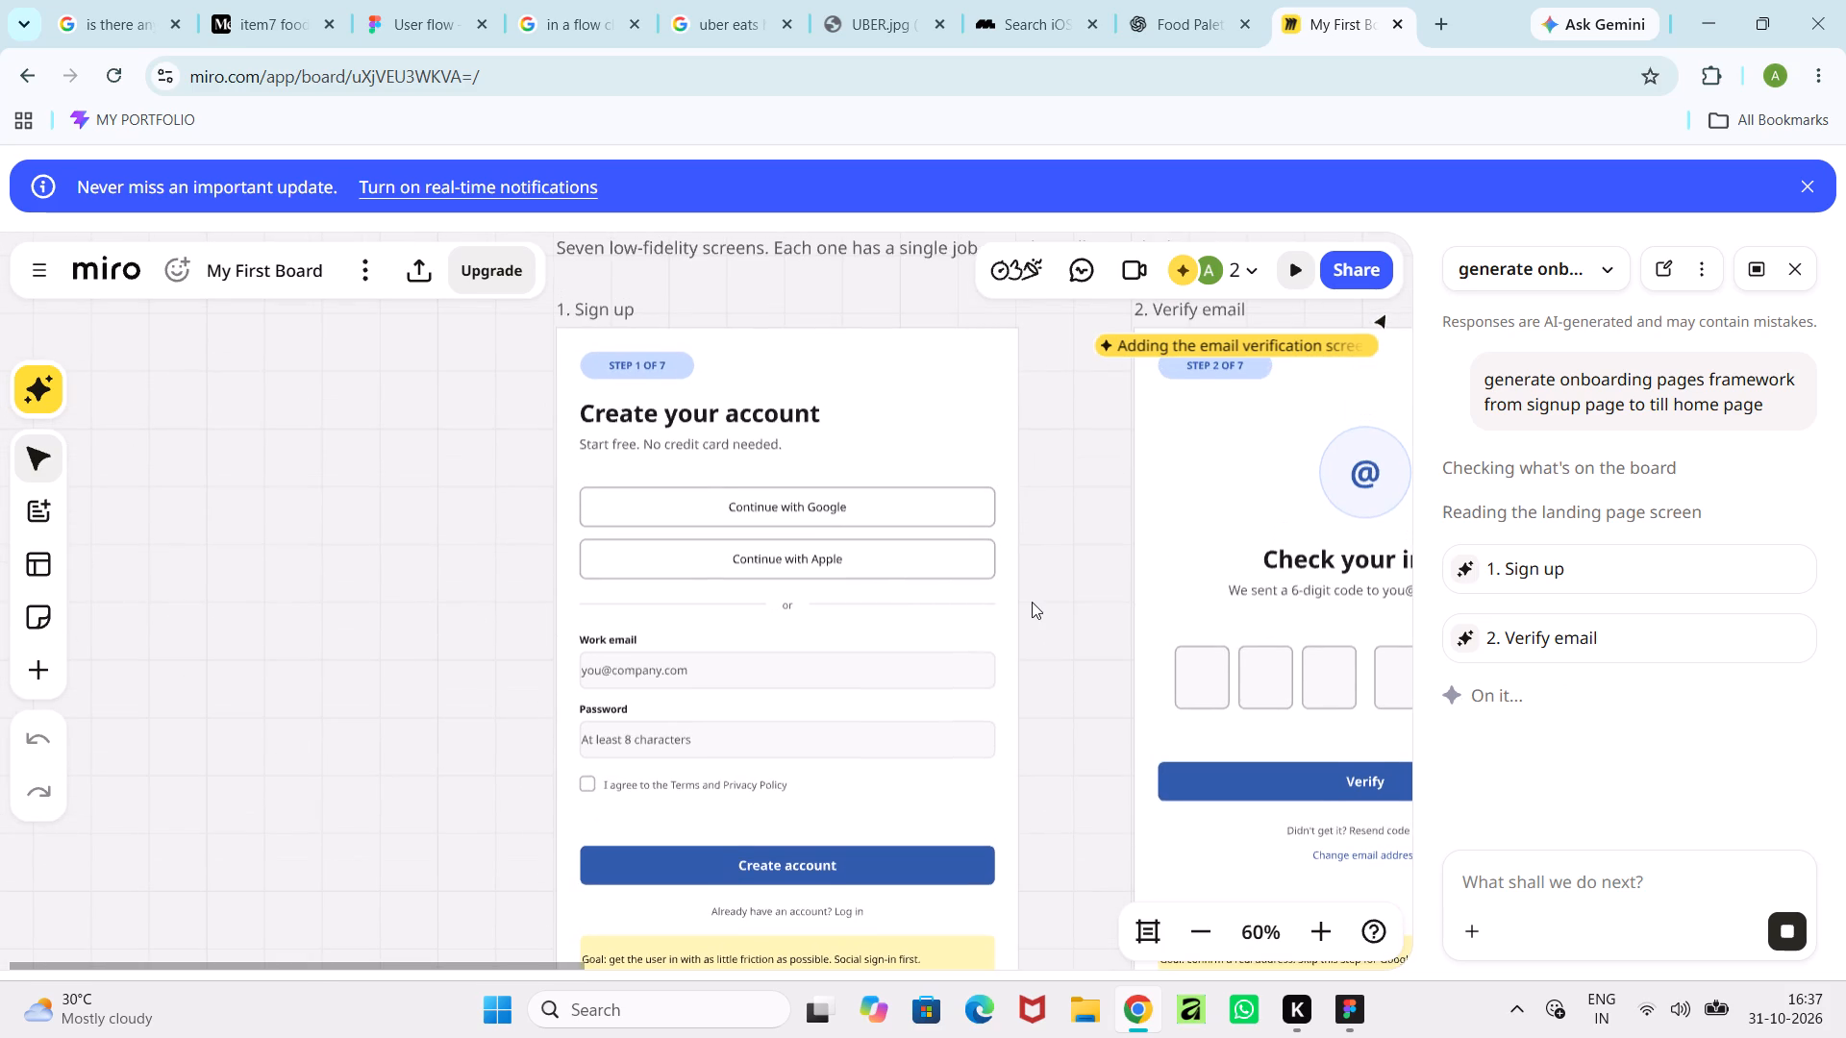
scroll(1032, 602, "up", 3, "ctrl")
scroll(1032, 602, "down", 1, "ctrl")
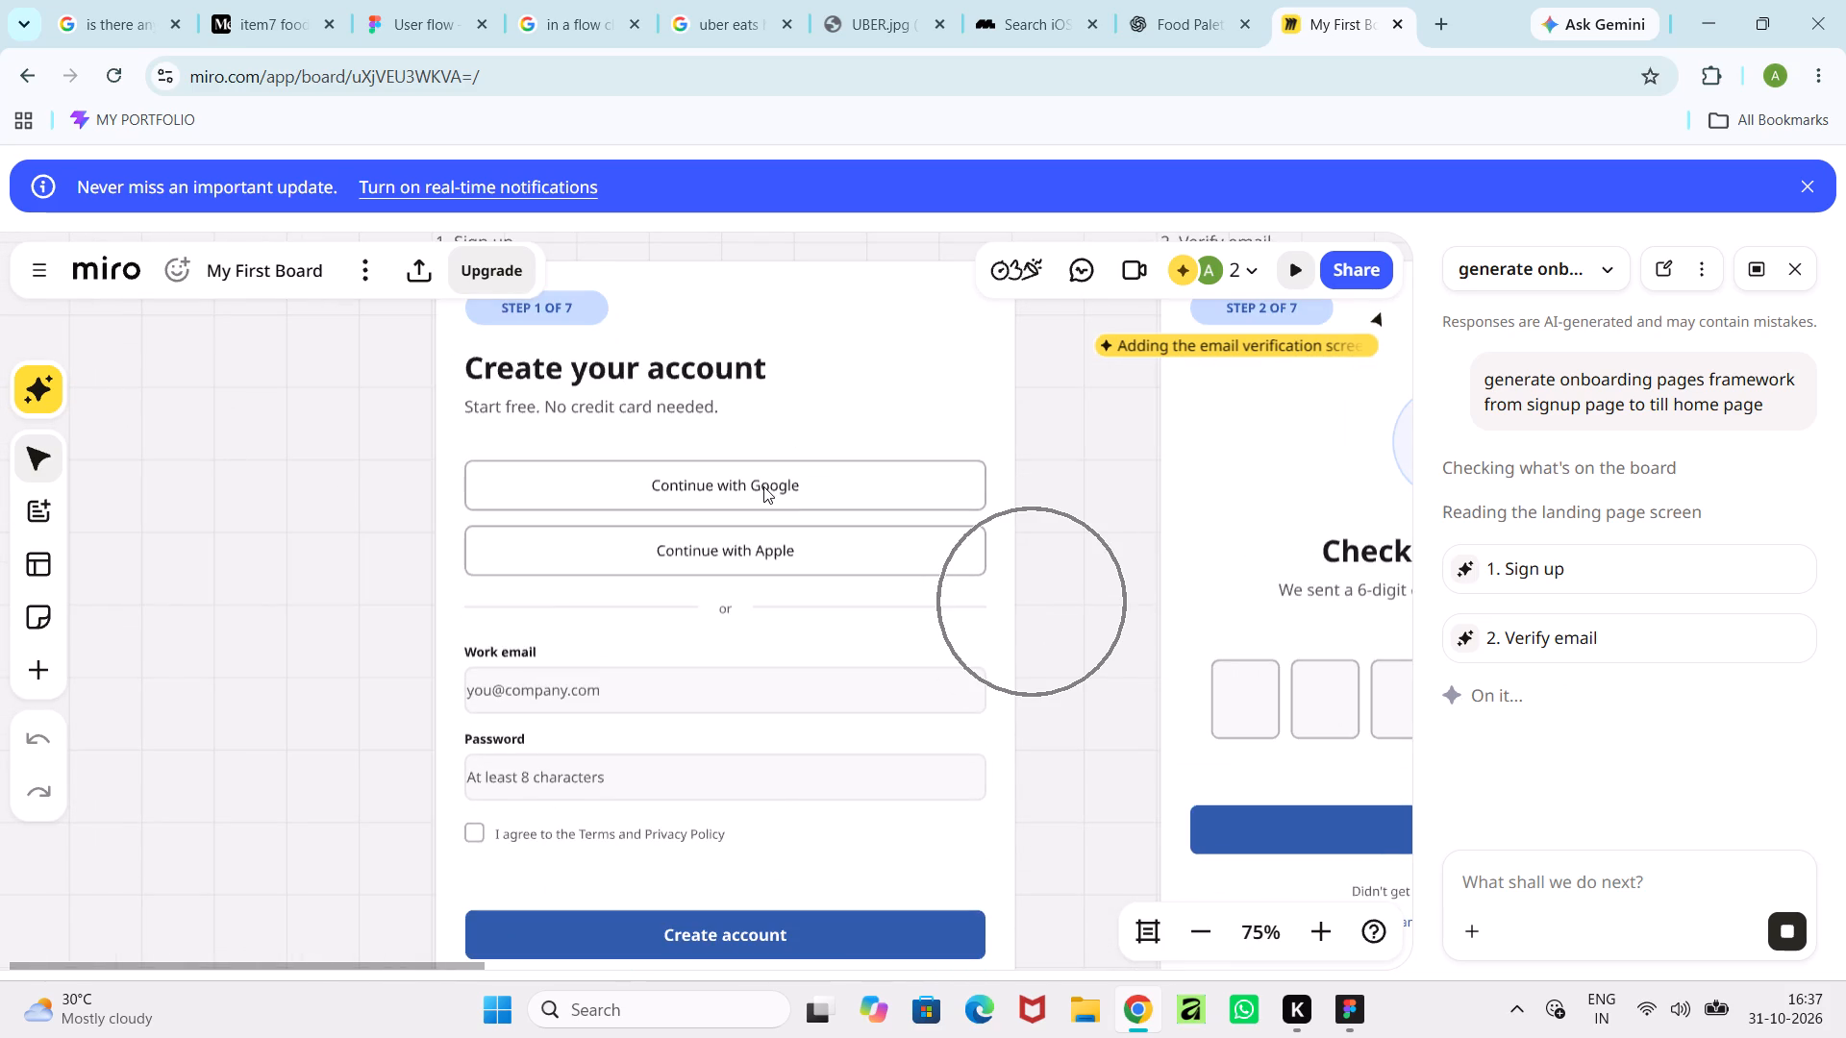
scroll(1080, 551, "down", 5, "ctrl")
Narrow the black button on the Landing Page wireframe from its right edge, keeping its label on one line.
middle_click_drag(1080, 551, 984, 848)
scroll(1000, 490, "down", 5, "ctrl")
middle_click_drag(1000, 490, 833, 794)
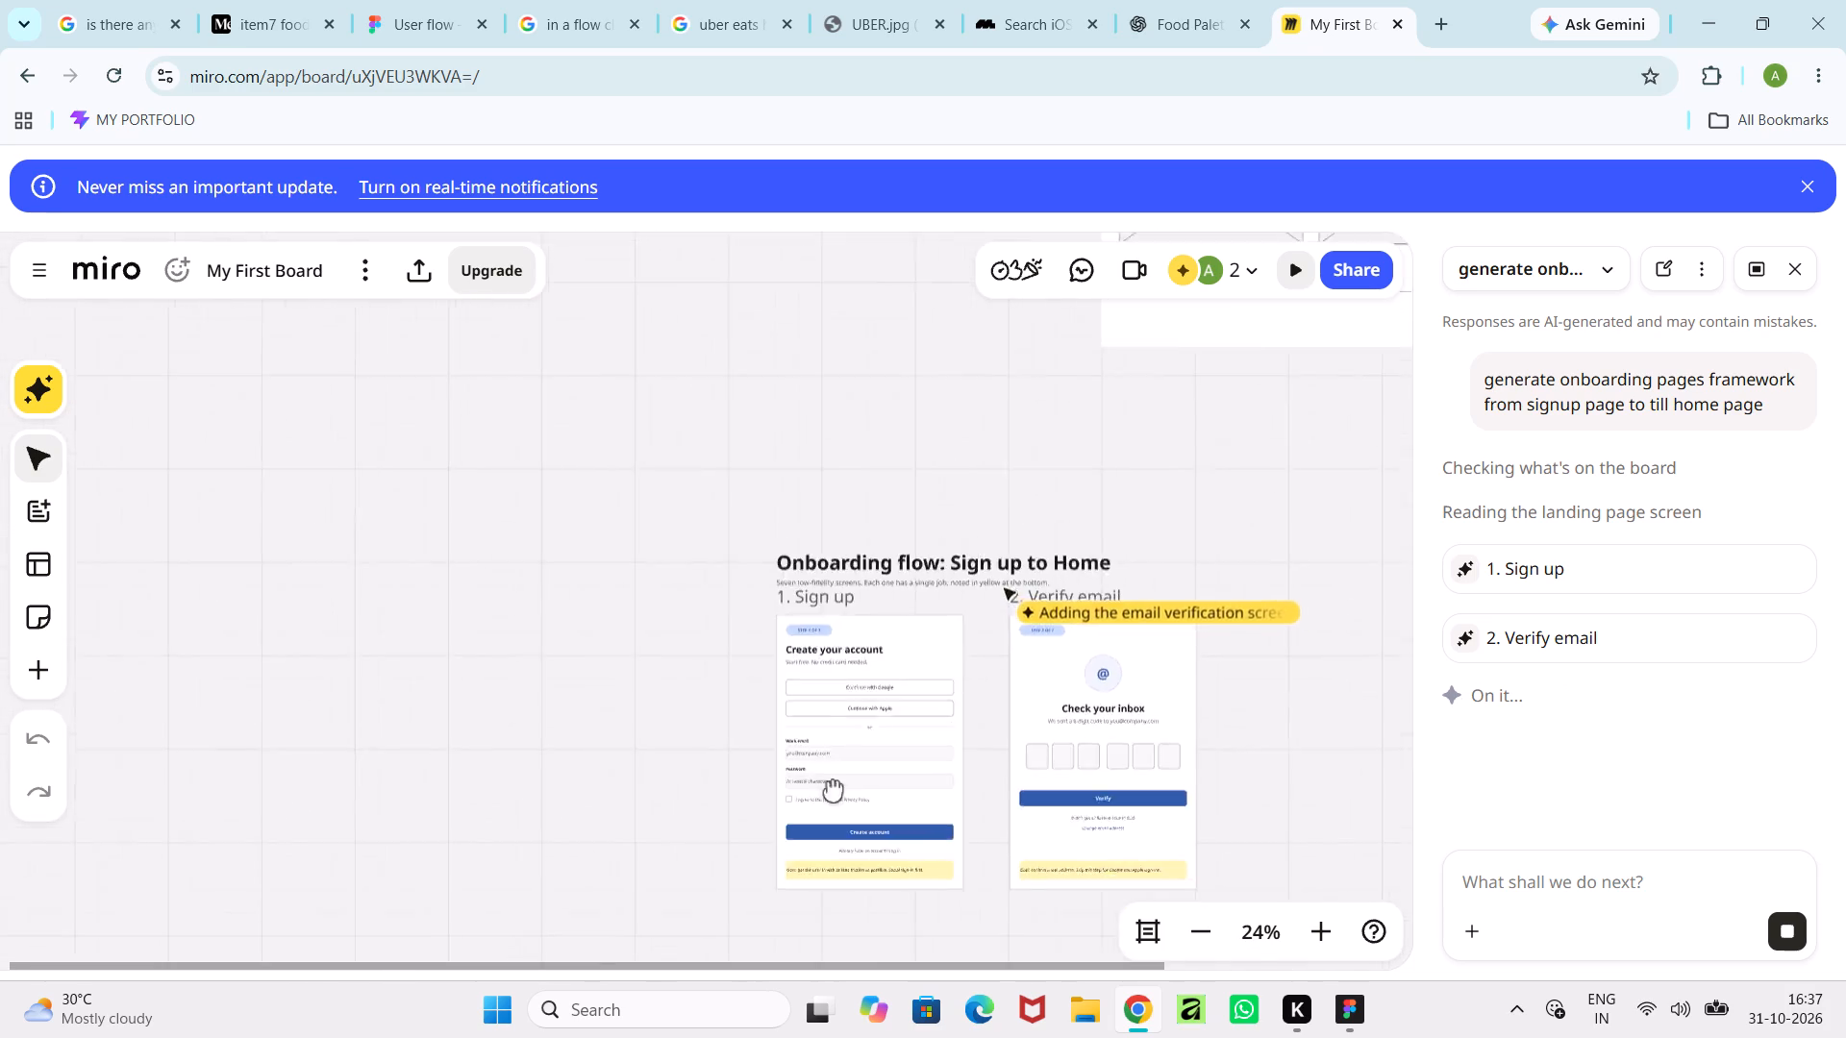
middle_click_drag(833, 794, 802, 843)
scroll(884, 620, "down", 4, "ctrl")
middle_click_drag(884, 620, 702, 887)
scroll(702, 890, "down", 3)
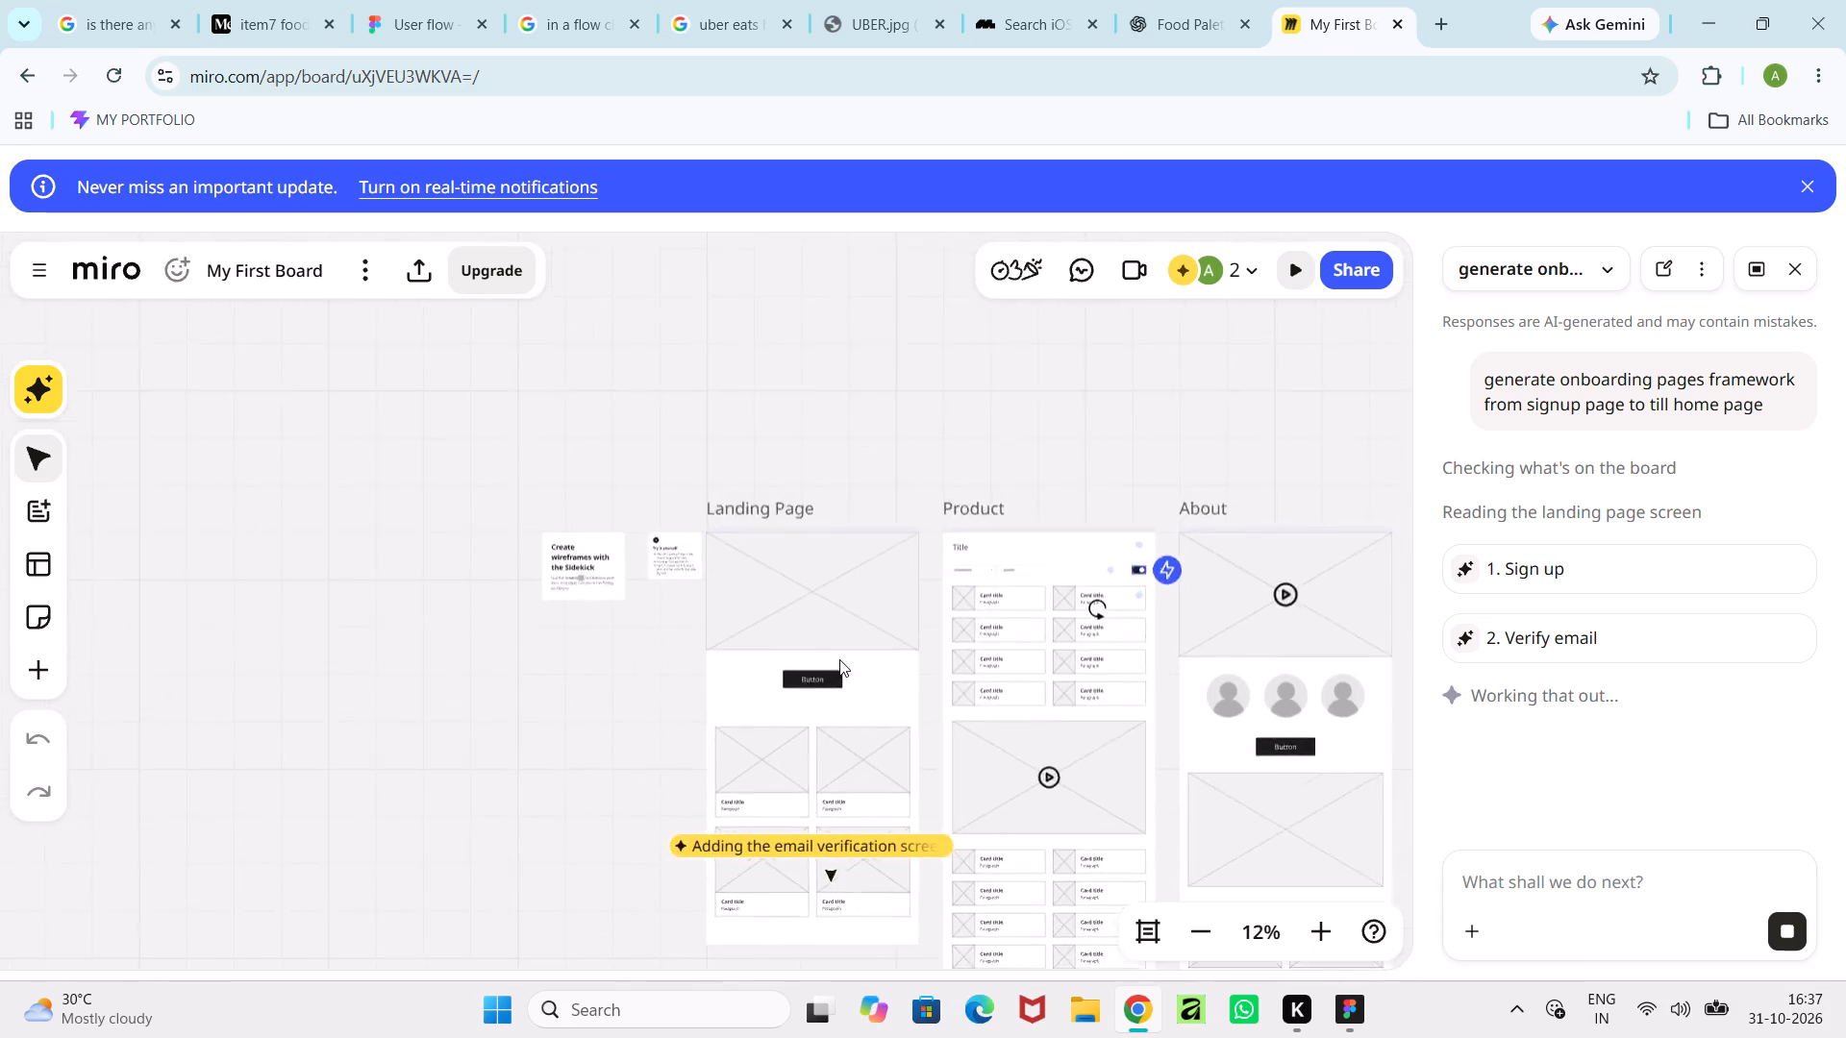
scroll(838, 664, "up", 11, "ctrl")
left_click(796, 702)
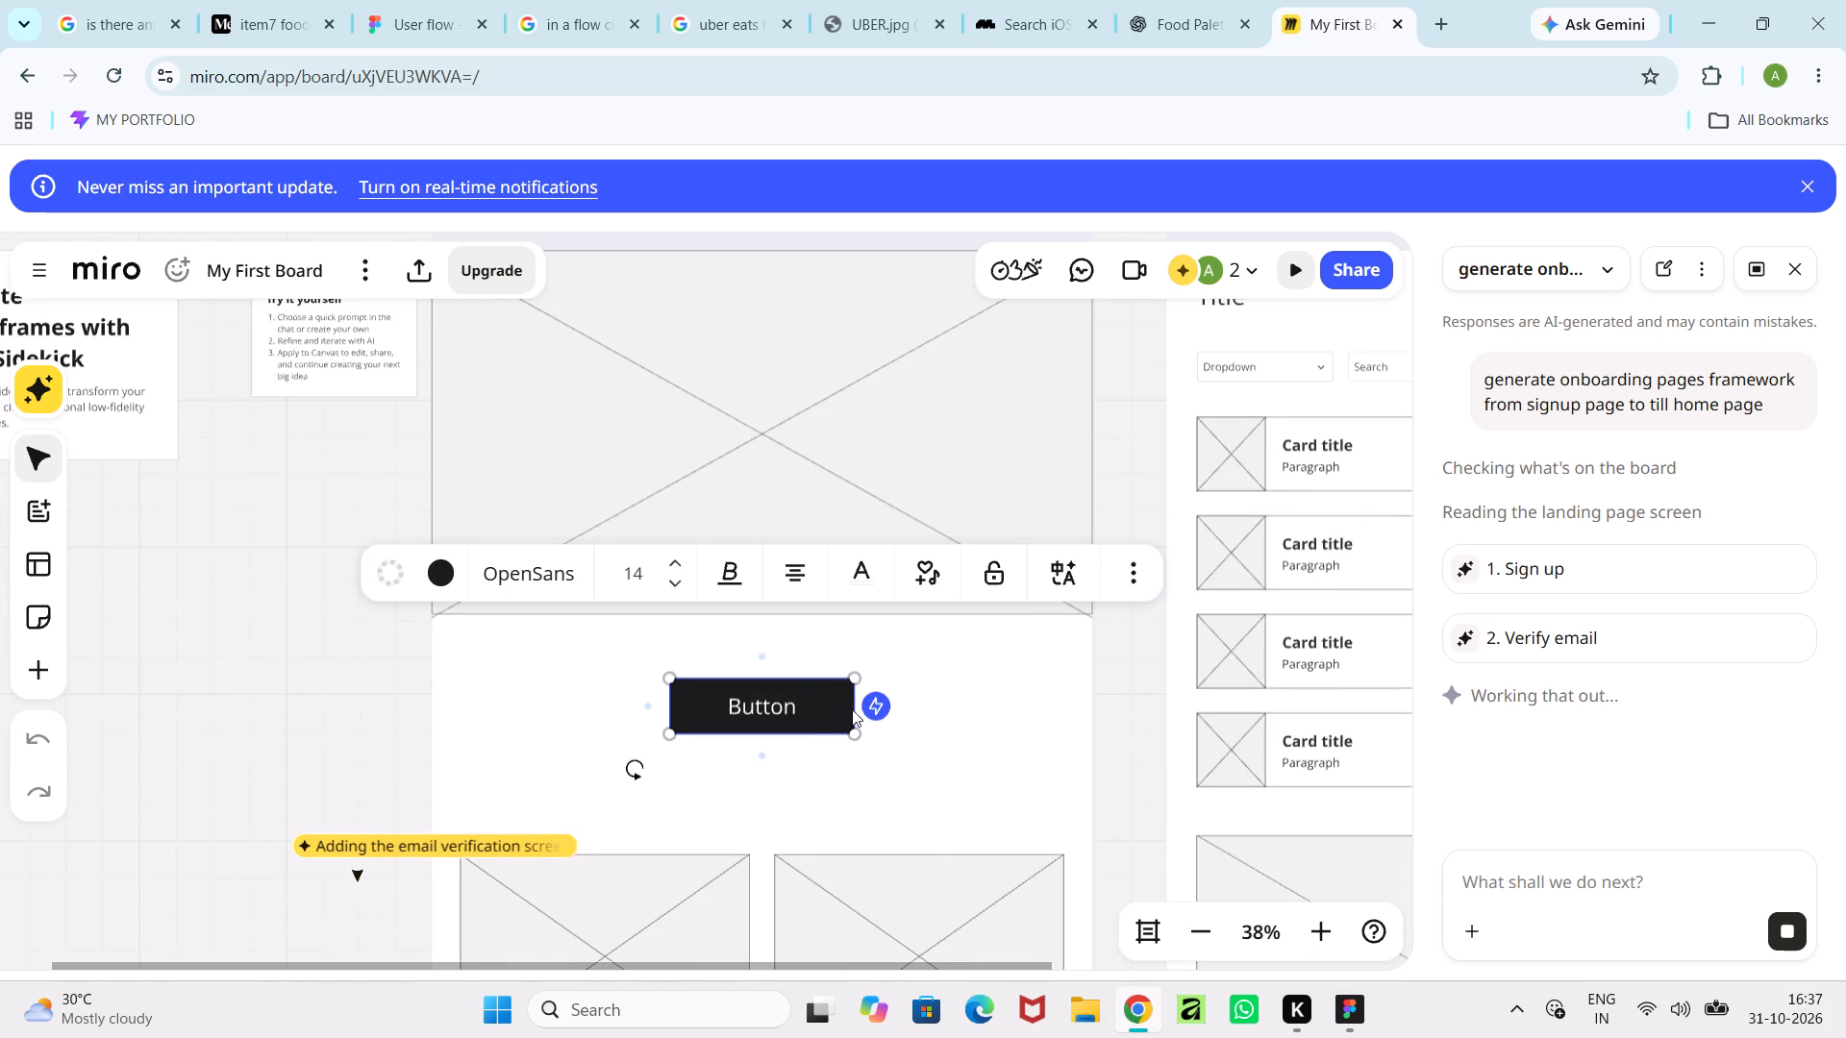
left_click_drag(855, 709, 771, 721)
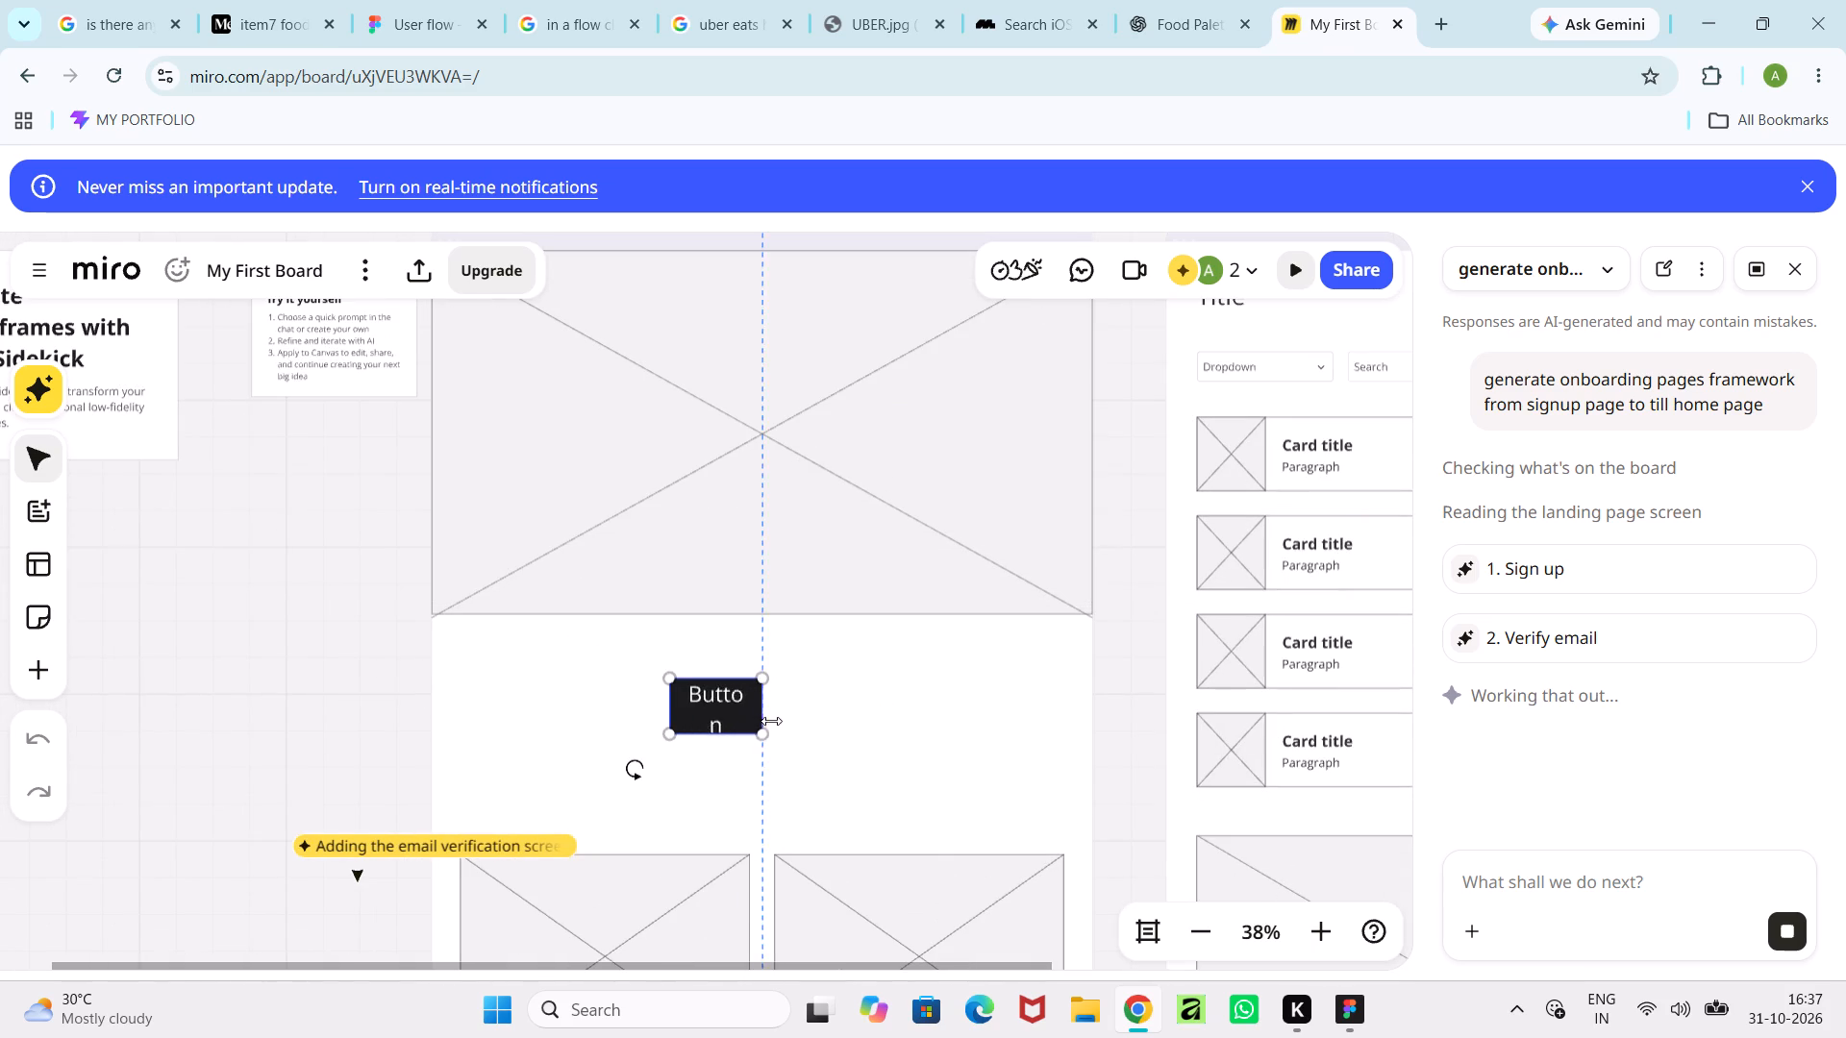
left_click_drag(771, 721, 802, 721)
double_click(723, 721)
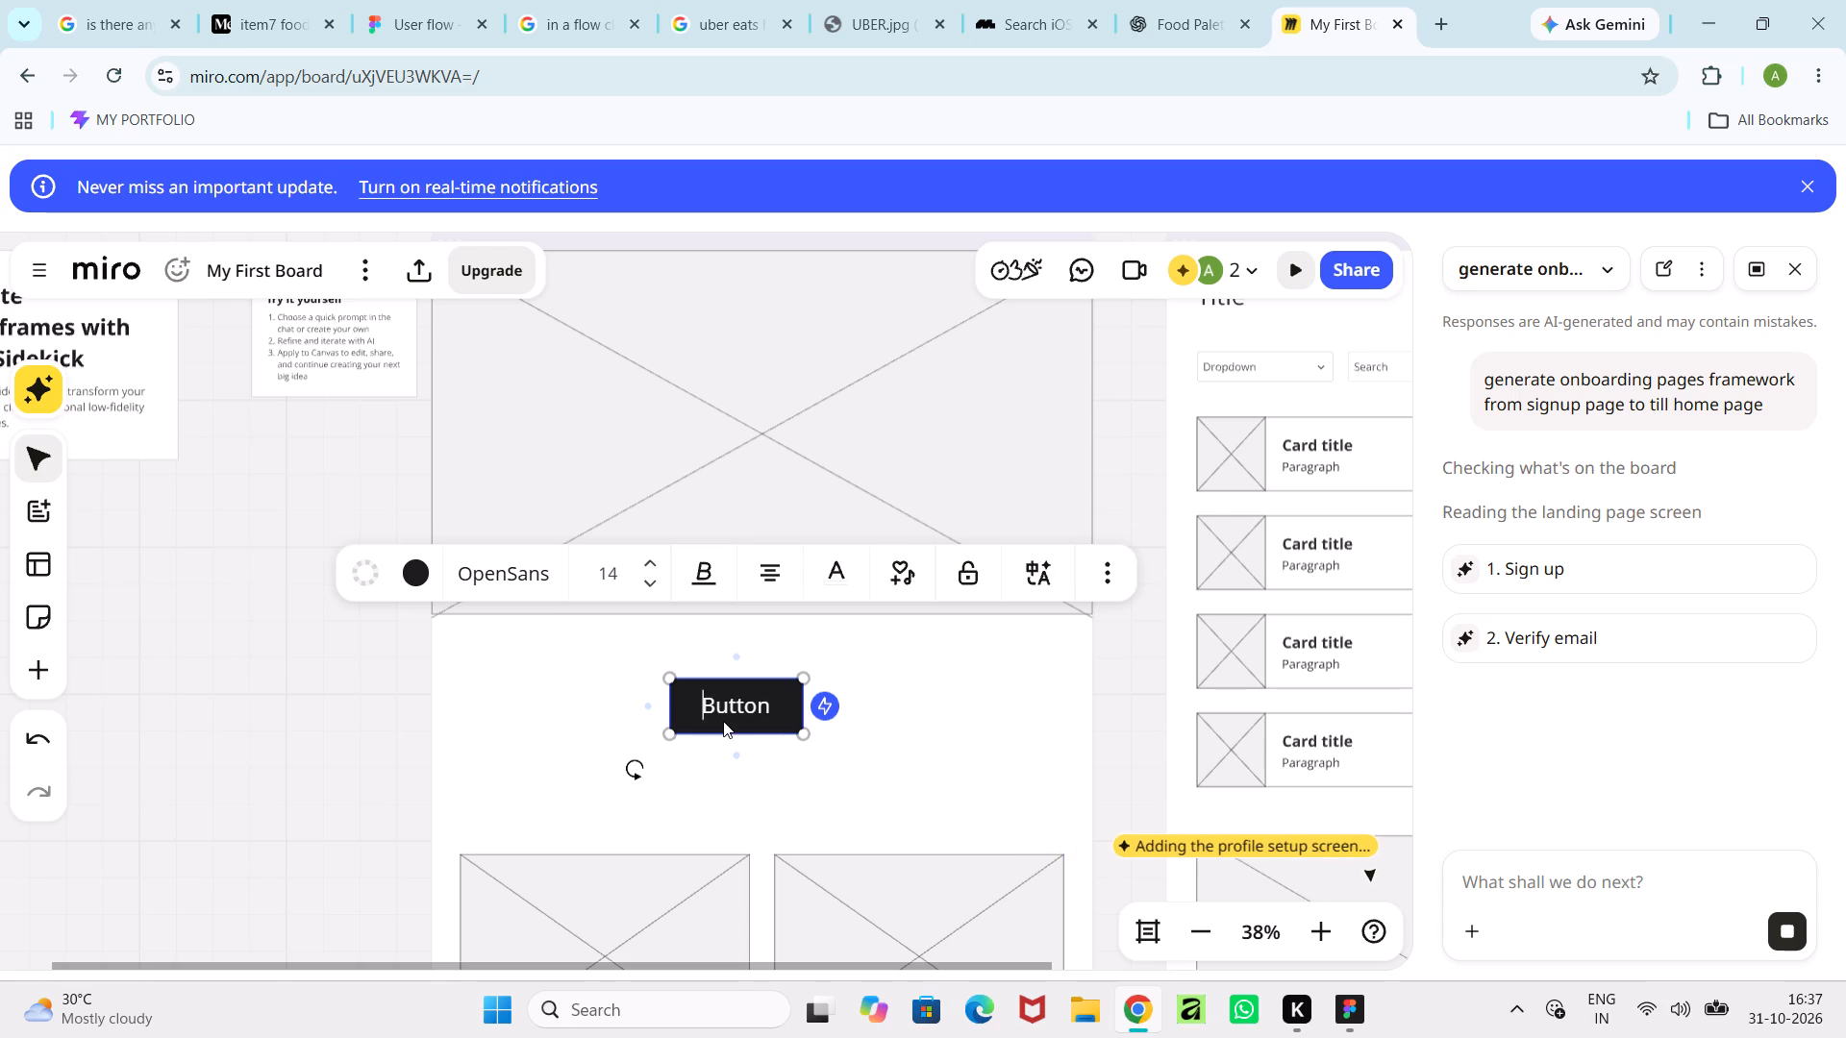
left_click(760, 714)
left_click(782, 713)
left_click(361, 671)
Look over the generated onboarding screens from Sign up through Personalize below the existing wireframes.
scroll(525, 675, "down", 4, "ctrl")
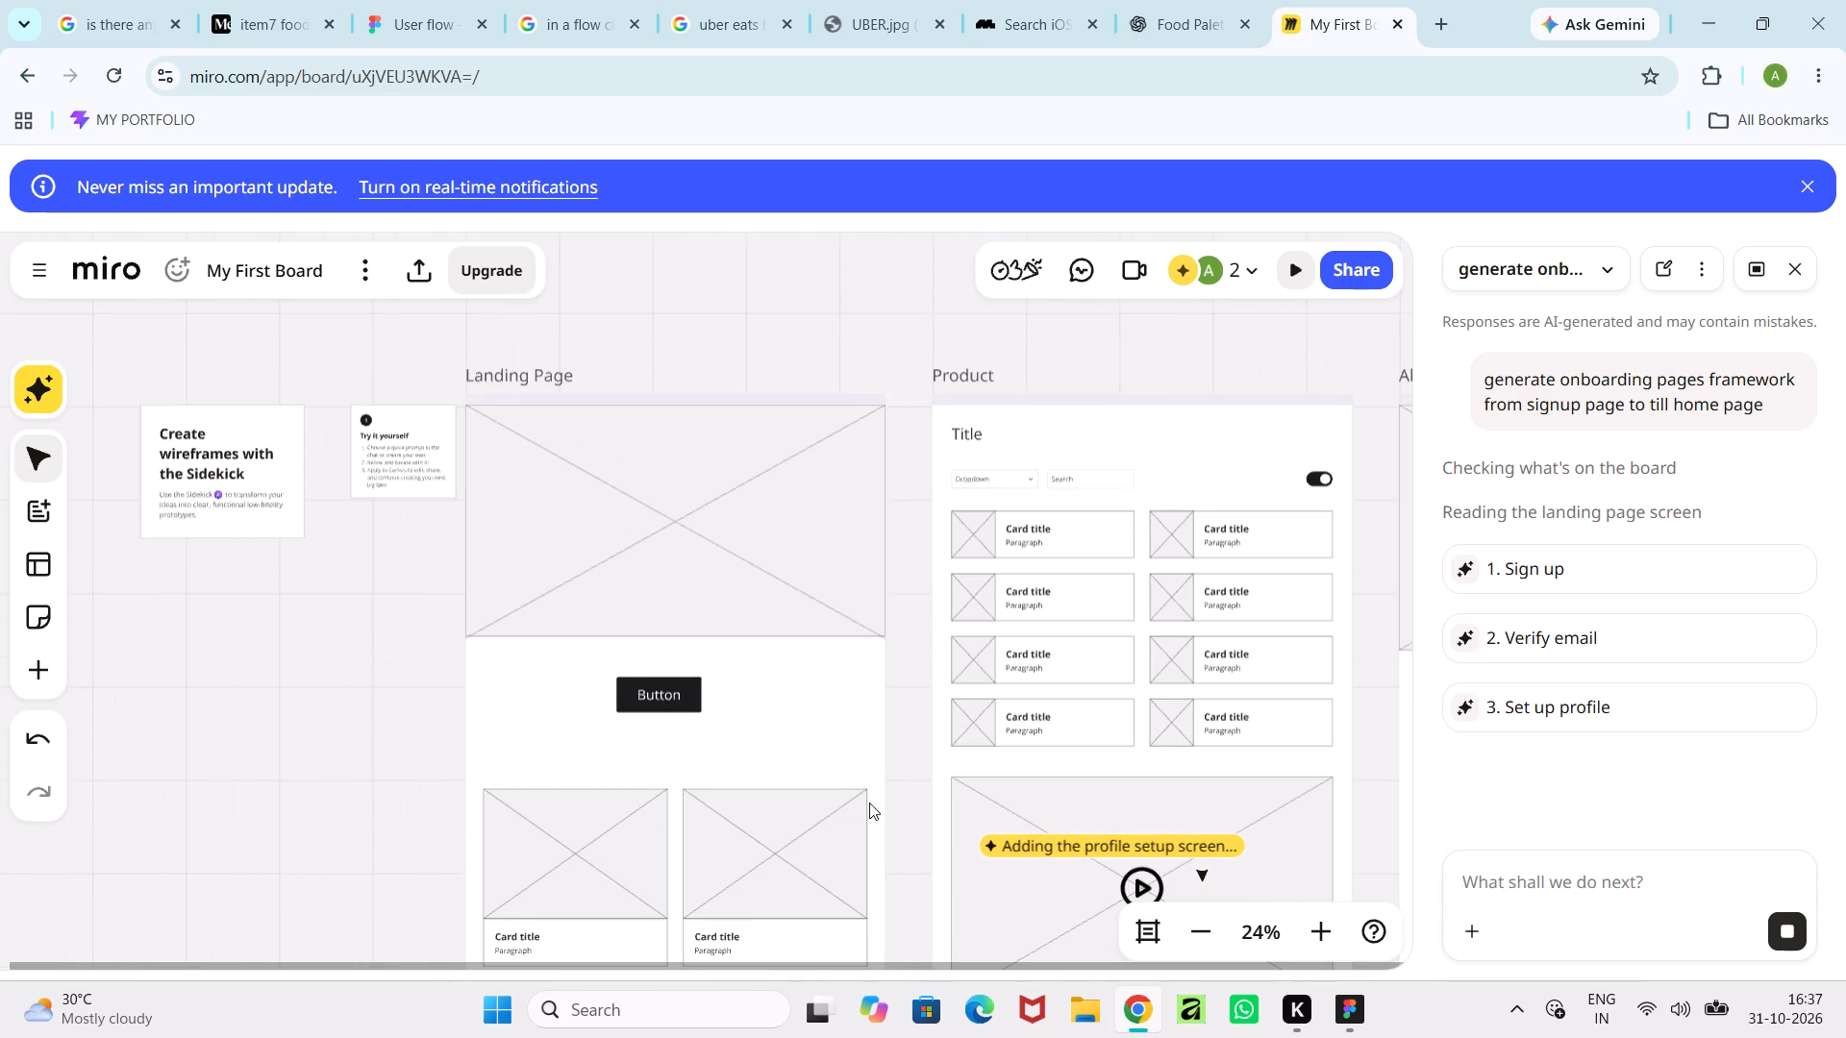
scroll(1441, 999, "down", 4, "ctrl")
scroll(636, 727, "down", 5, "ctrl")
middle_click_drag(645, 725, 904, 453)
scroll(905, 451, "up", 1)
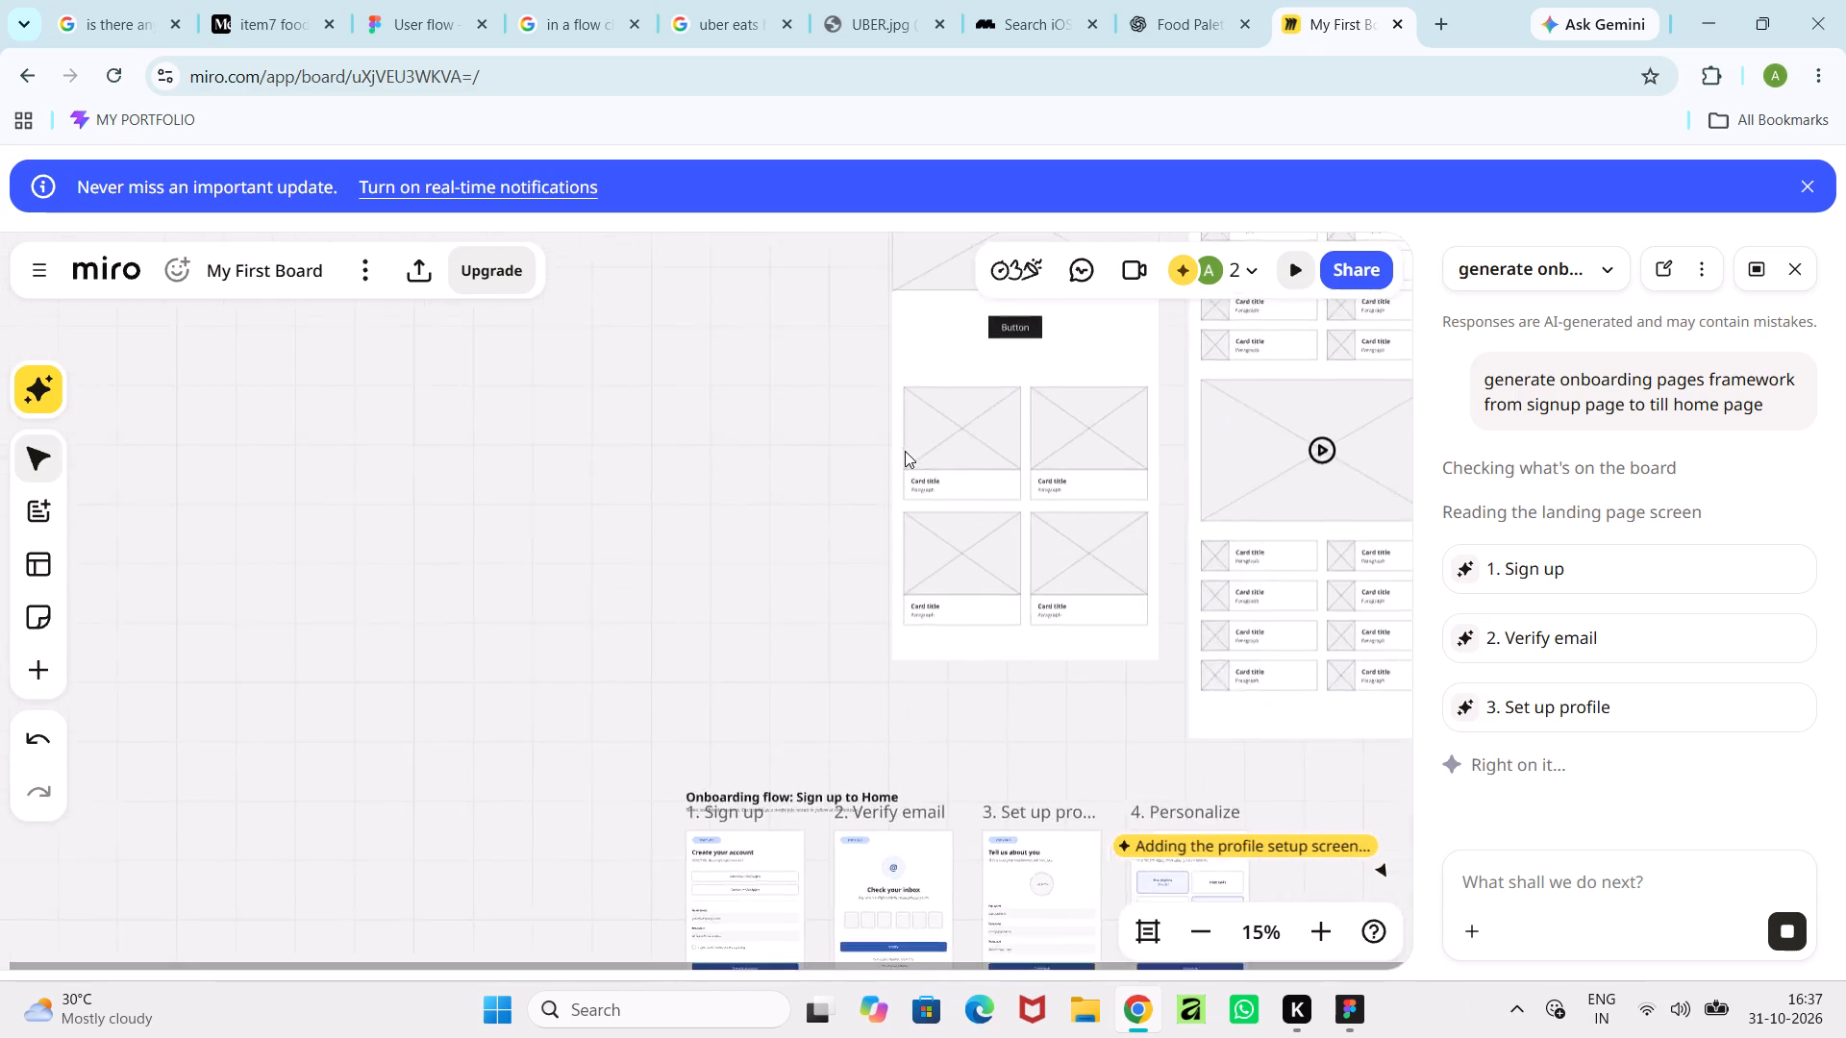
scroll(921, 580, "down", 2, "ctrl")
scroll(924, 590, "up", 1, "ctrl")
middle_click_drag(924, 590, 801, 504, "ctrl")
scroll(962, 769, "up", 5, "ctrl")
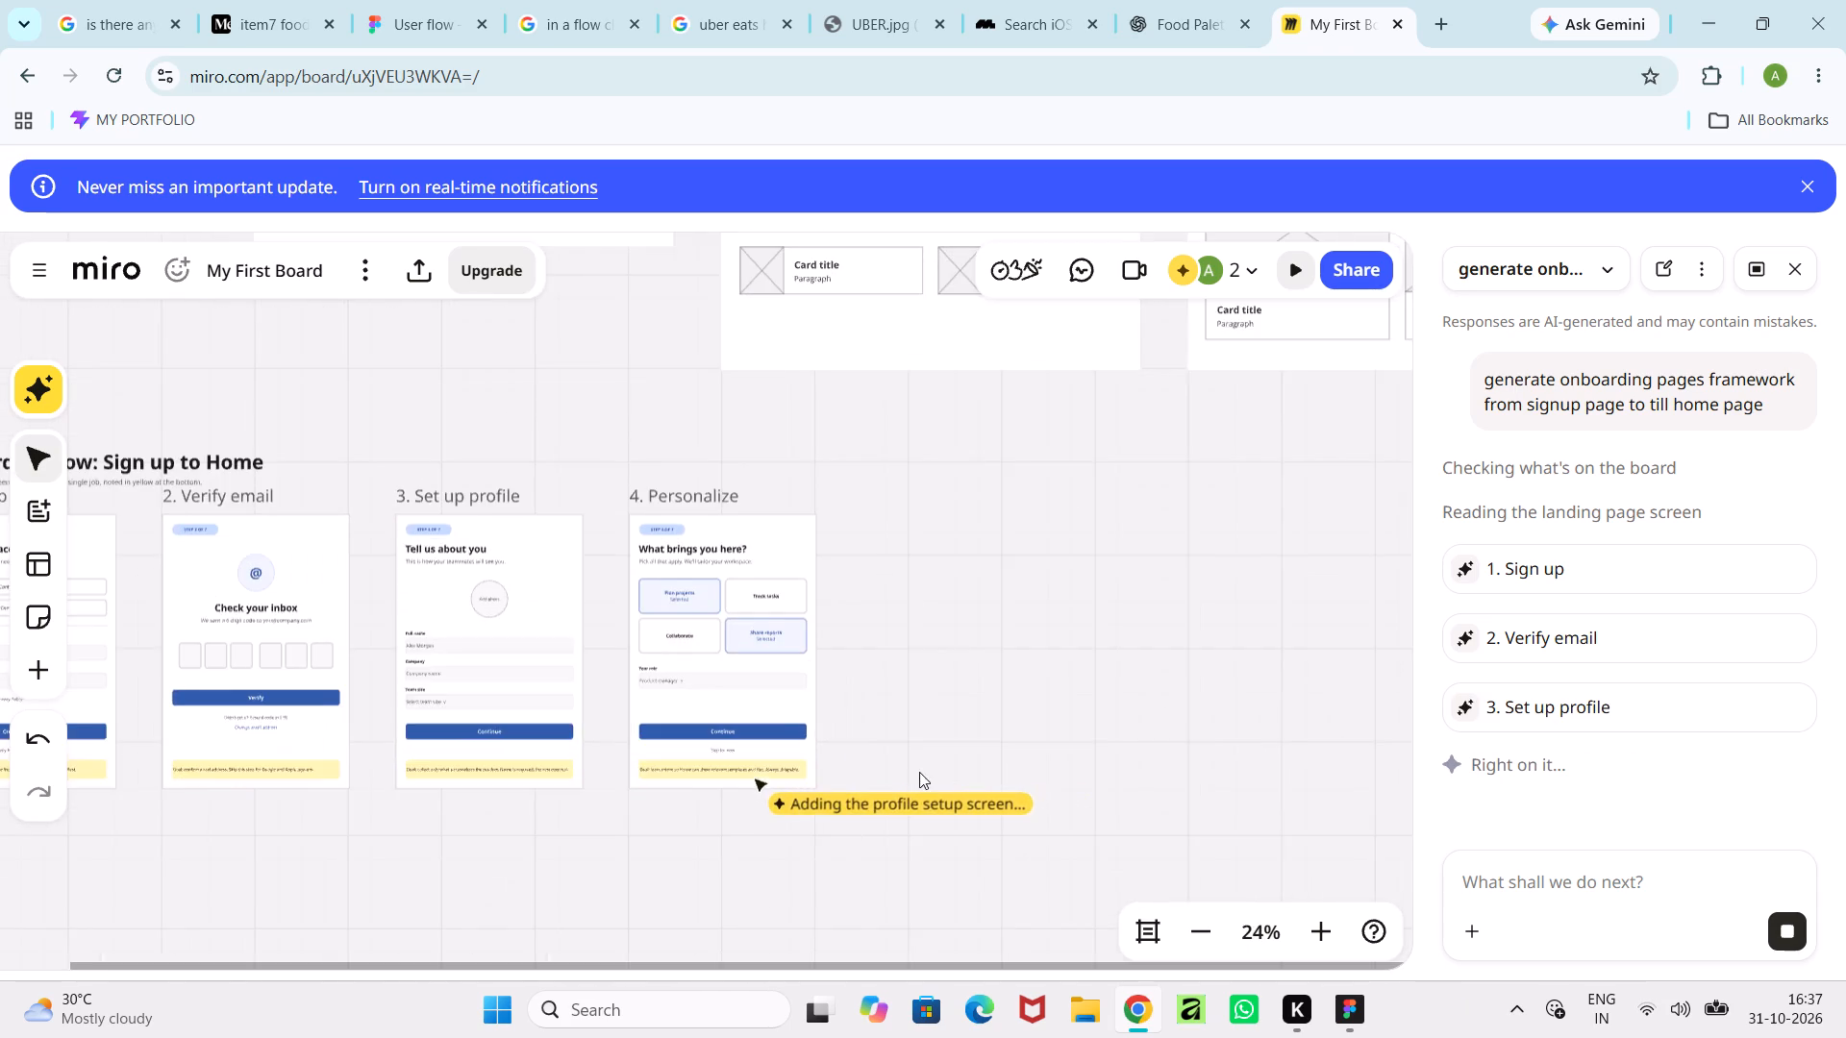
middle_click_drag(919, 772, 1001, 740)
scroll(577, 736, "up", 4, "ctrl")
middle_click_drag(577, 736, 741, 739)
scroll(560, 706, "up", 4, "ctrl")
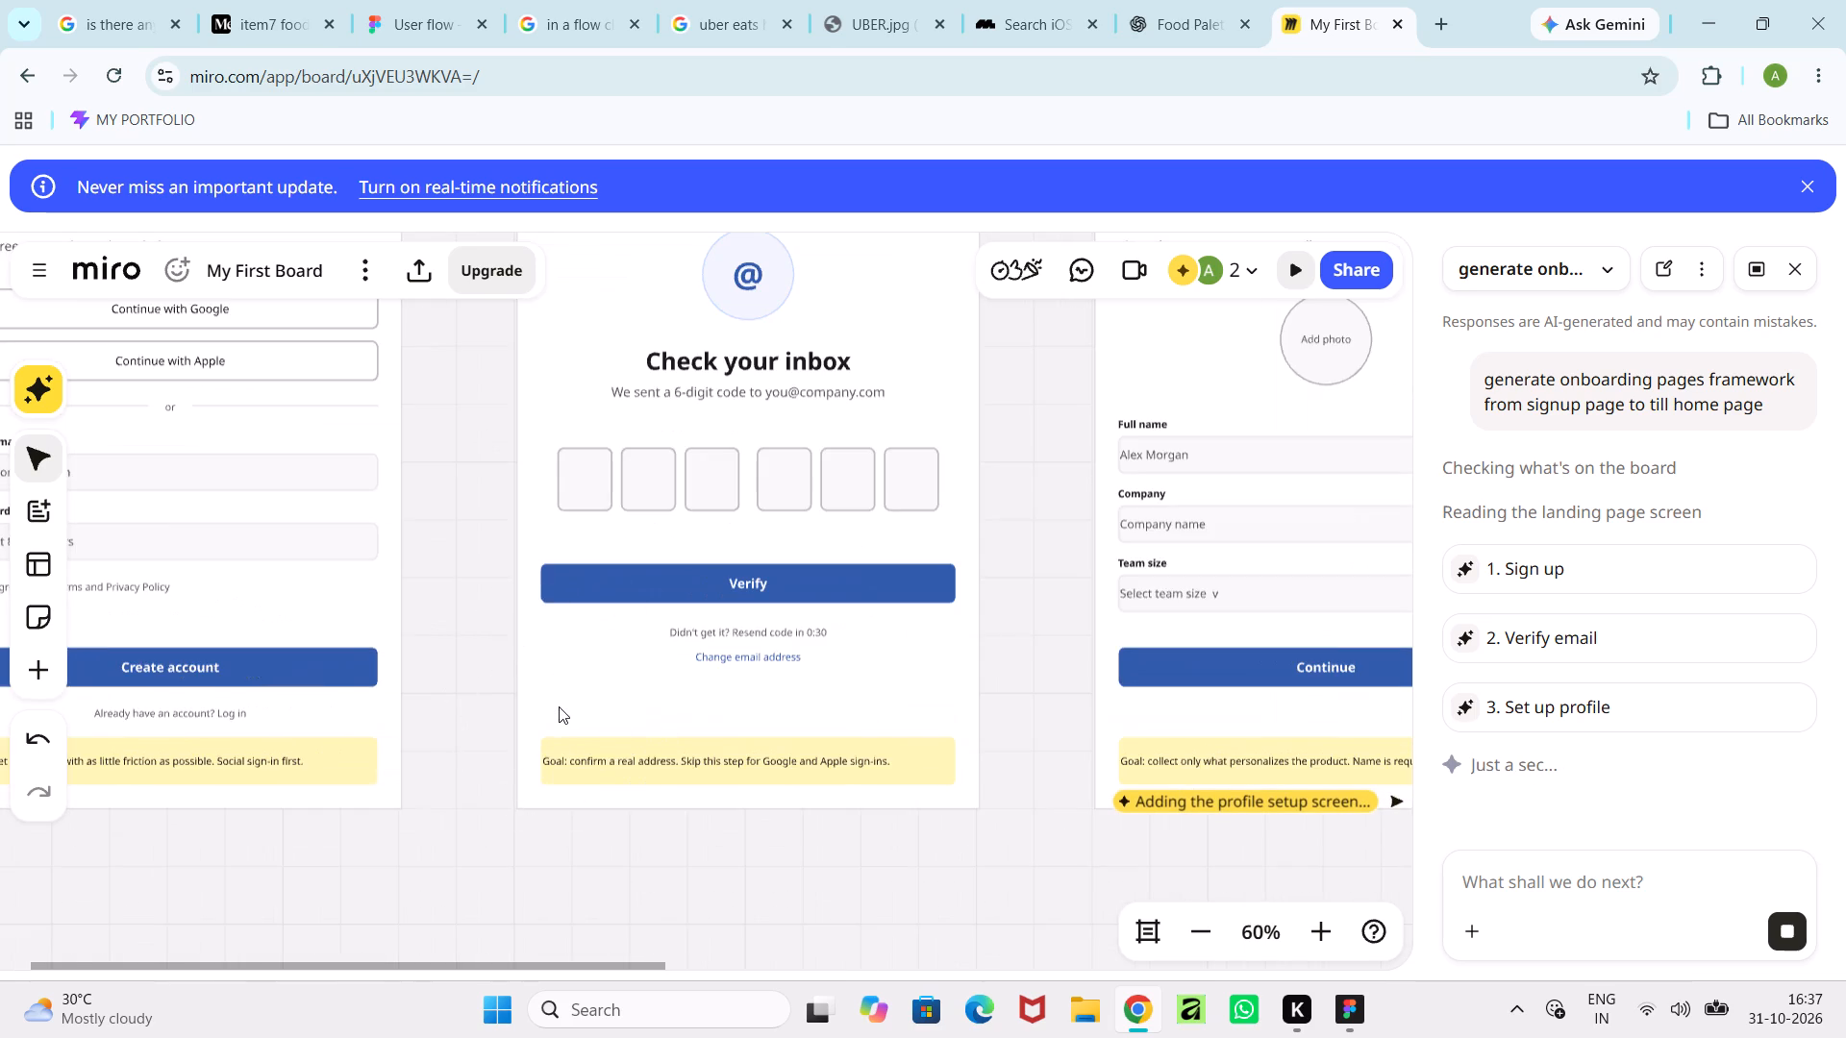
Inspect the Sign up and Verify email screens up close, including their form elements and yellow goal notes.
scroll(559, 706, "down", 4, "ctrl")
middle_click_drag(505, 711, 683, 686)
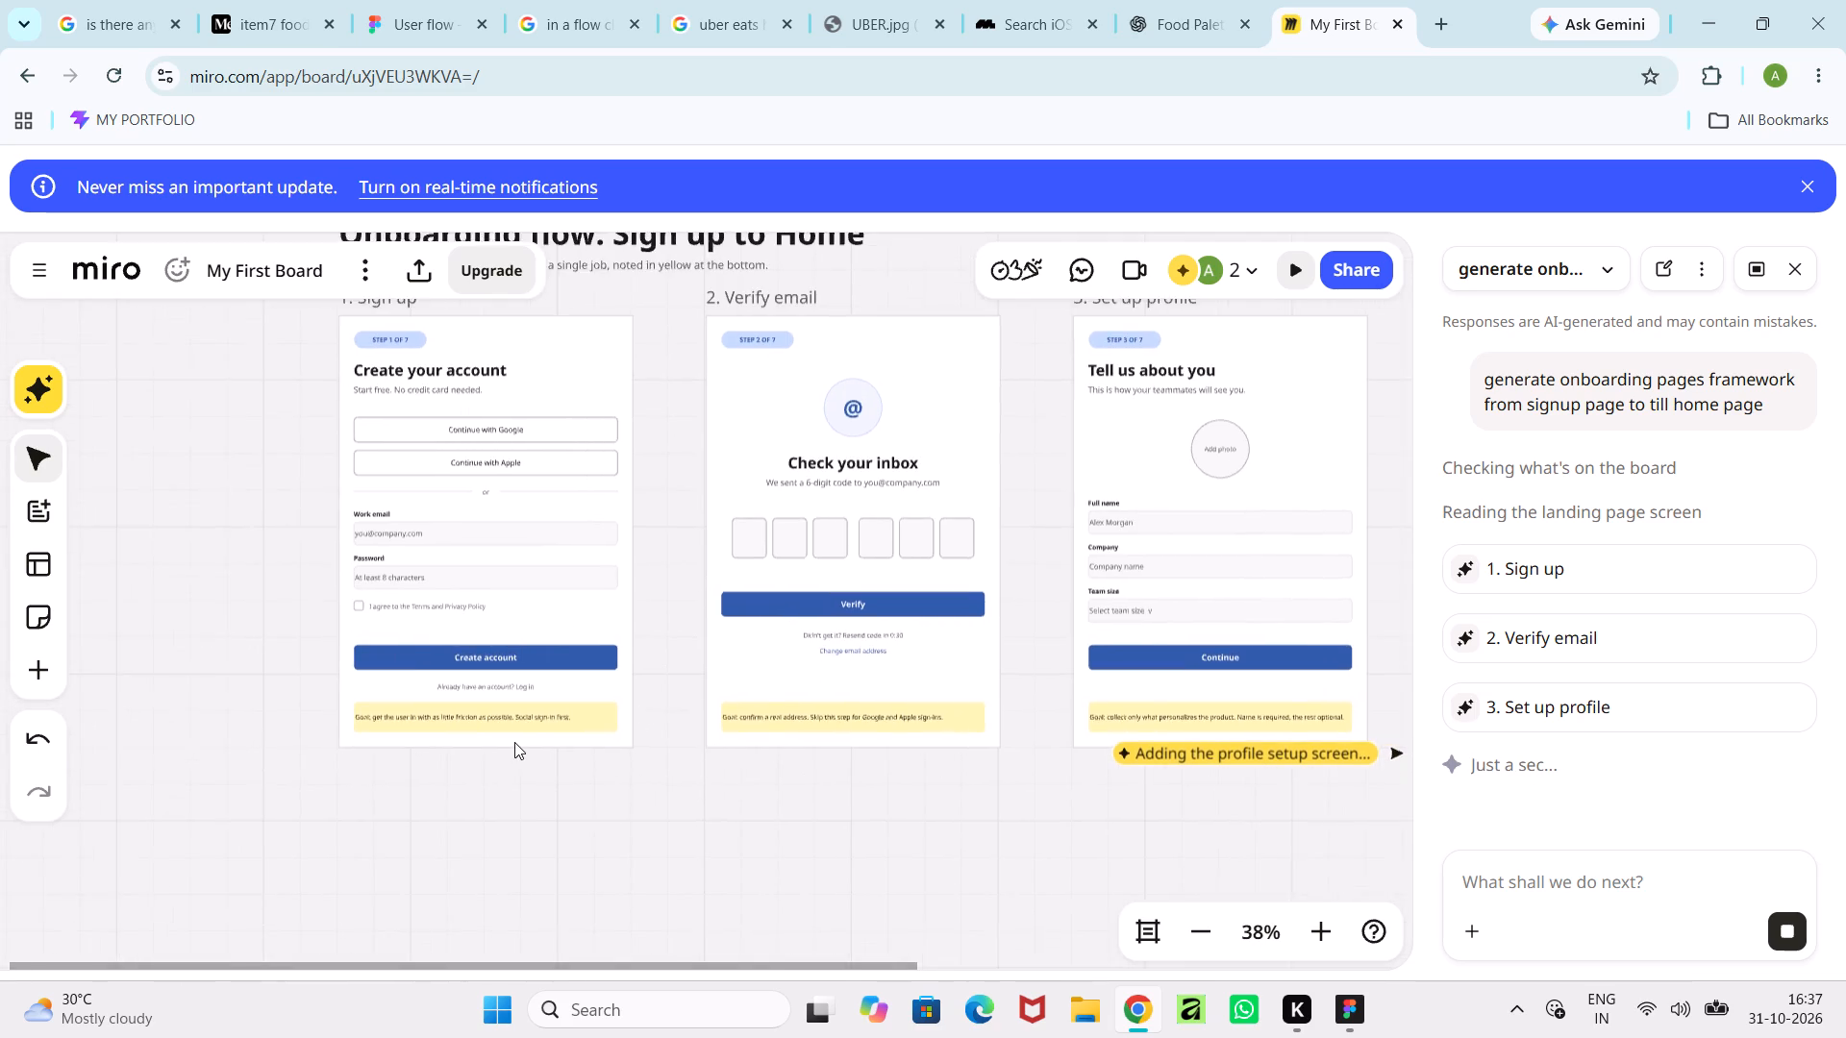
scroll(514, 742, "up", 11, "ctrl")
scroll(513, 747, "down", 5, "ctrl")
middle_click_drag(513, 747, 570, 760)
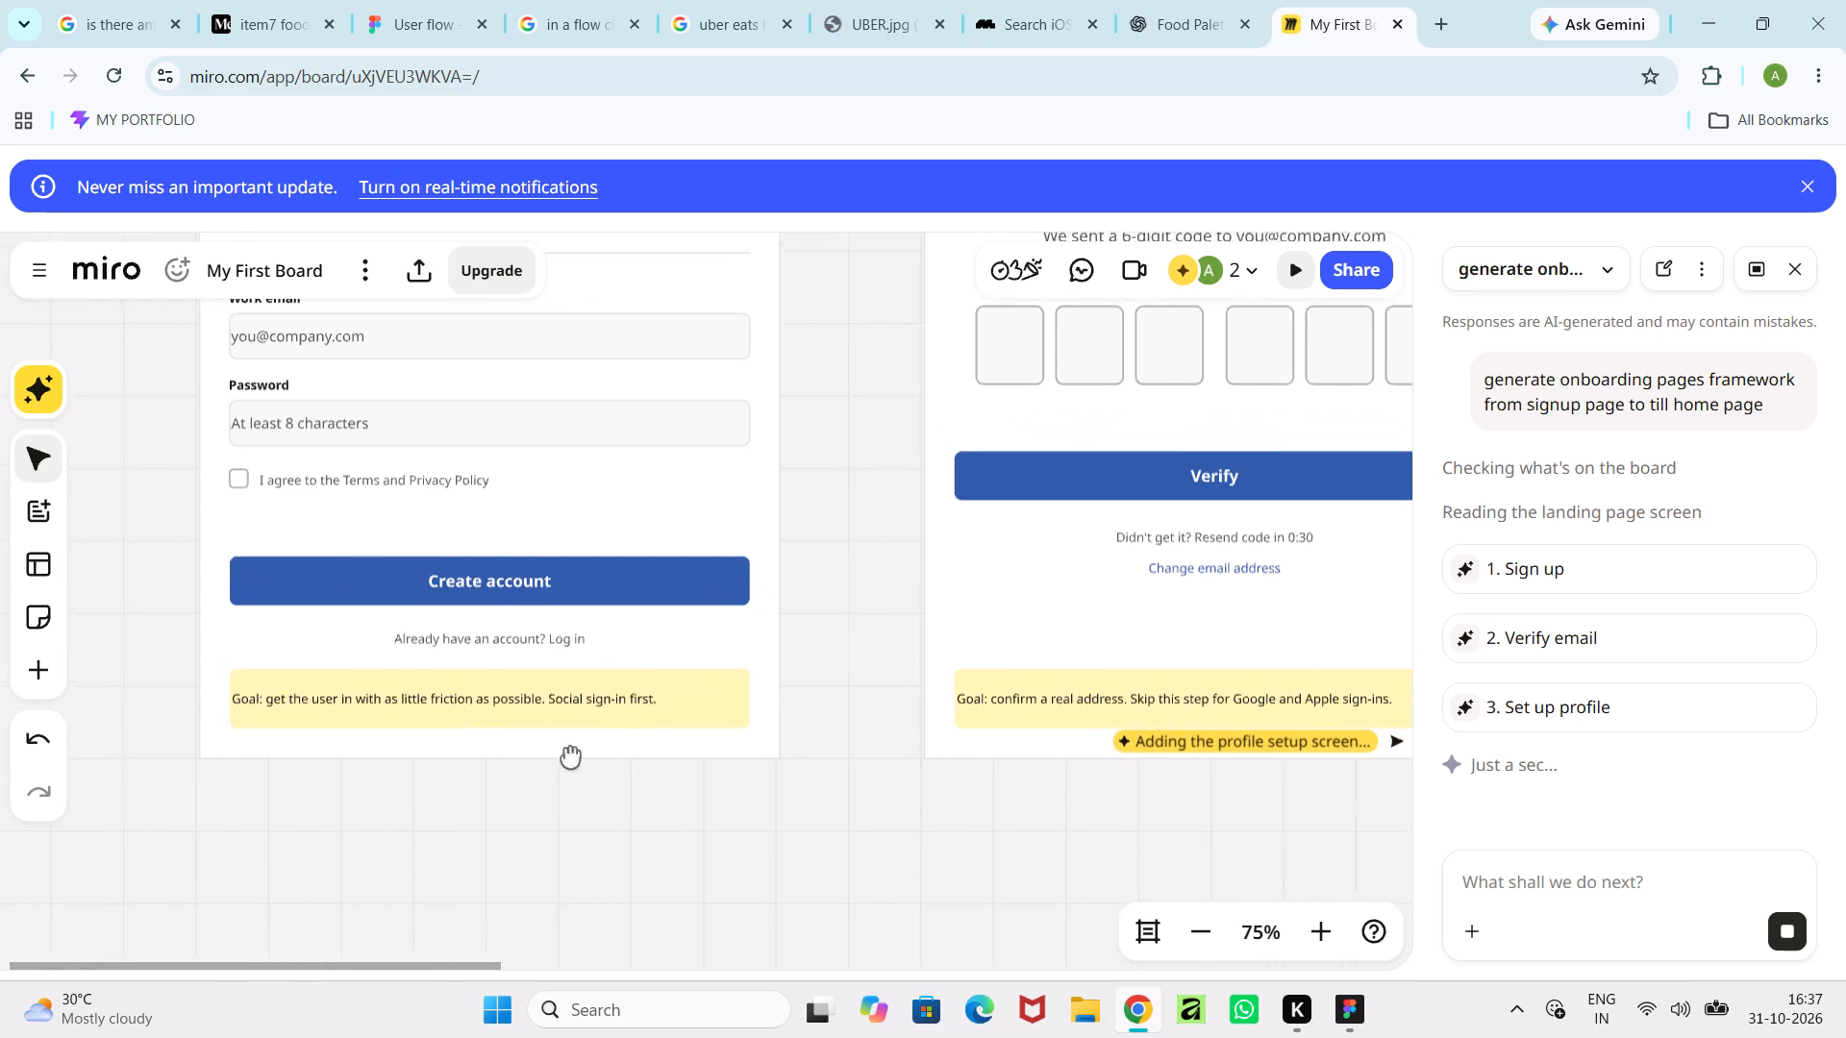
middle_click_drag(570, 760, 624, 764)
middle_click_drag(640, 767, 622, 910)
scroll(831, 671, "down", 2, "ctrl")
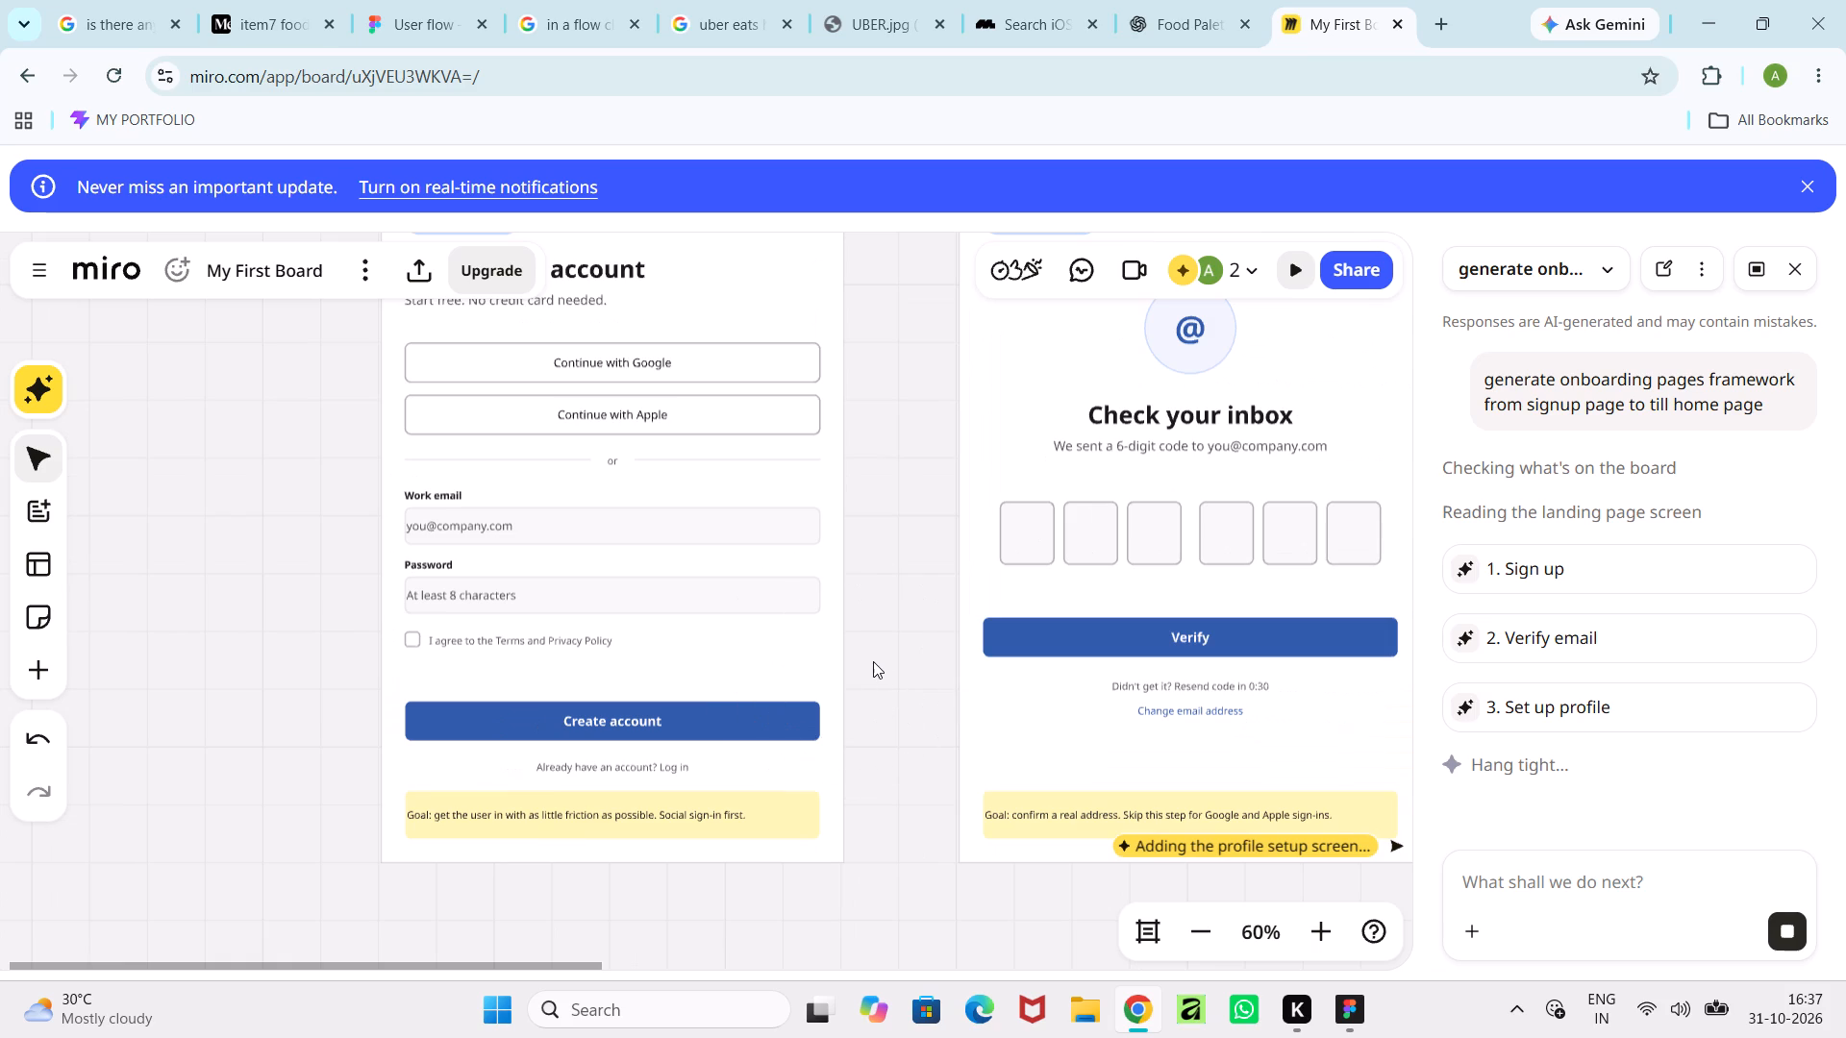
middle_click_drag(878, 659, 879, 659)
middle_click_drag(879, 659, 891, 687)
middle_click_drag(891, 687, 893, 756)
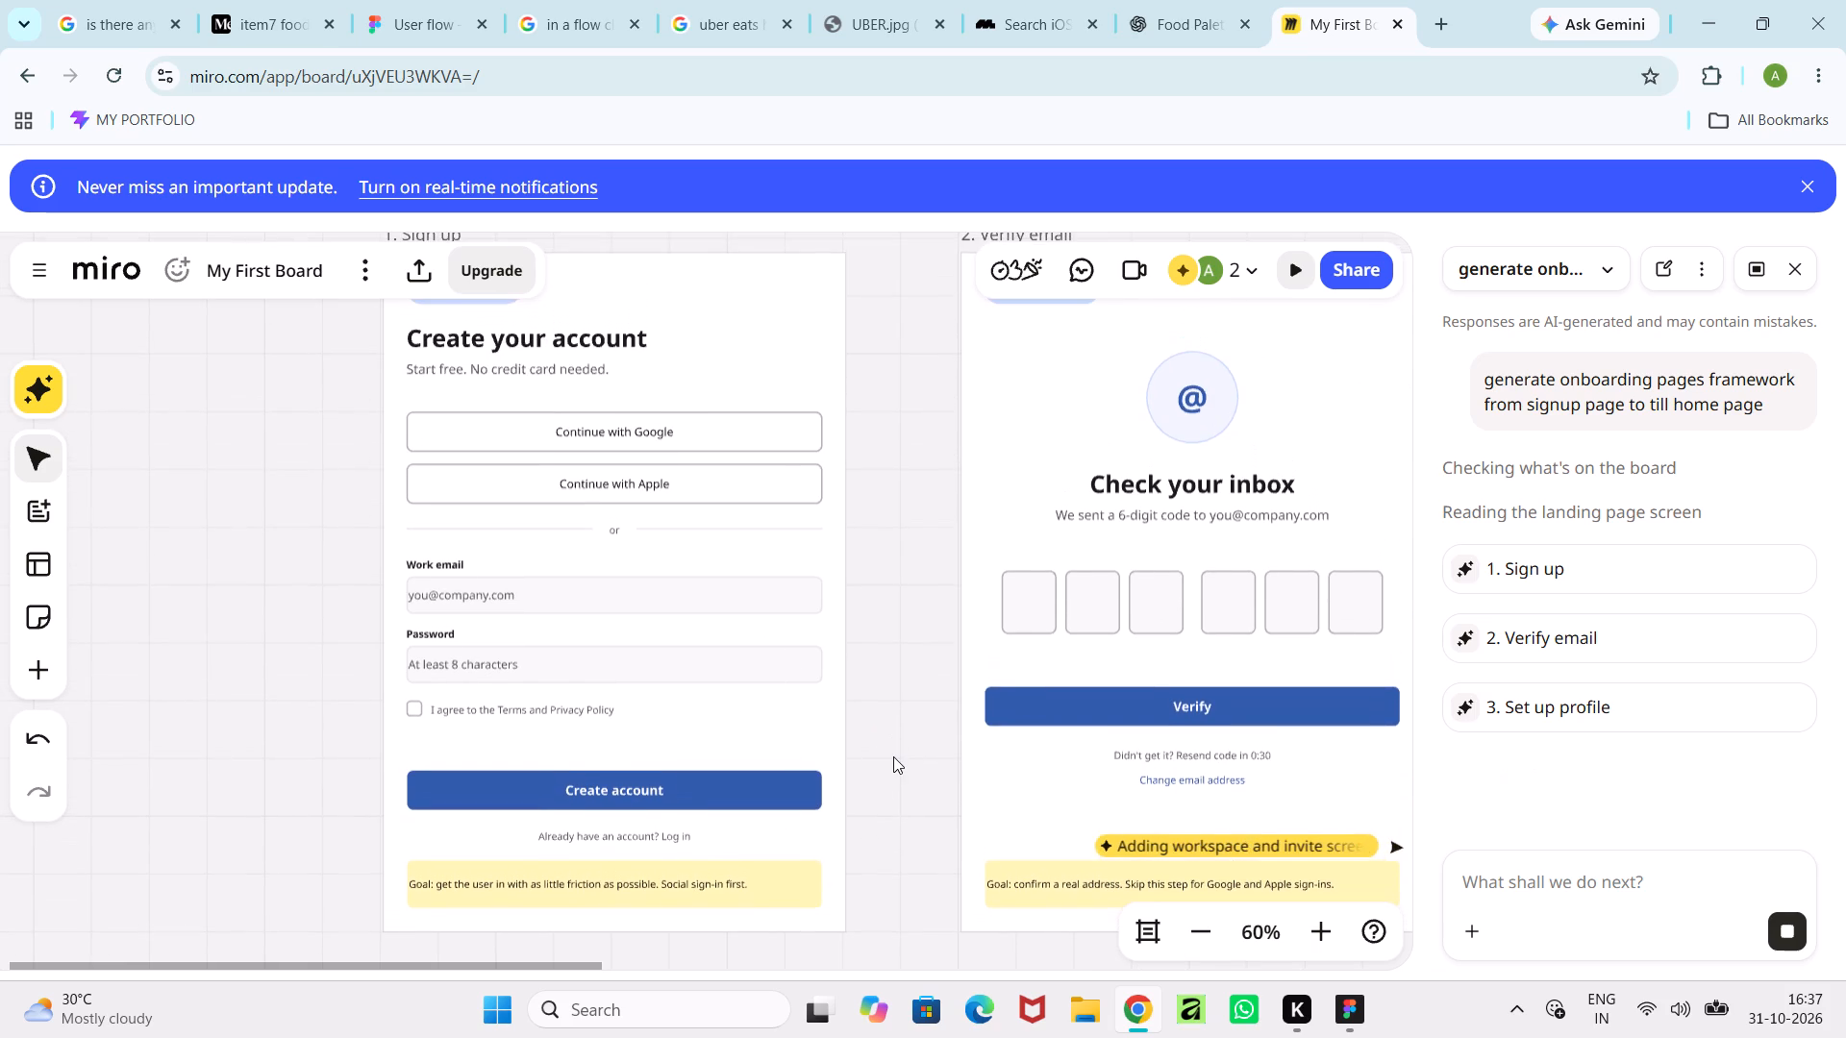
Enter the follow-up prompt "I dont want UI I just want that frame work" for the AI assistant.
left_click(1566, 884)
type("I dont")
key("space")
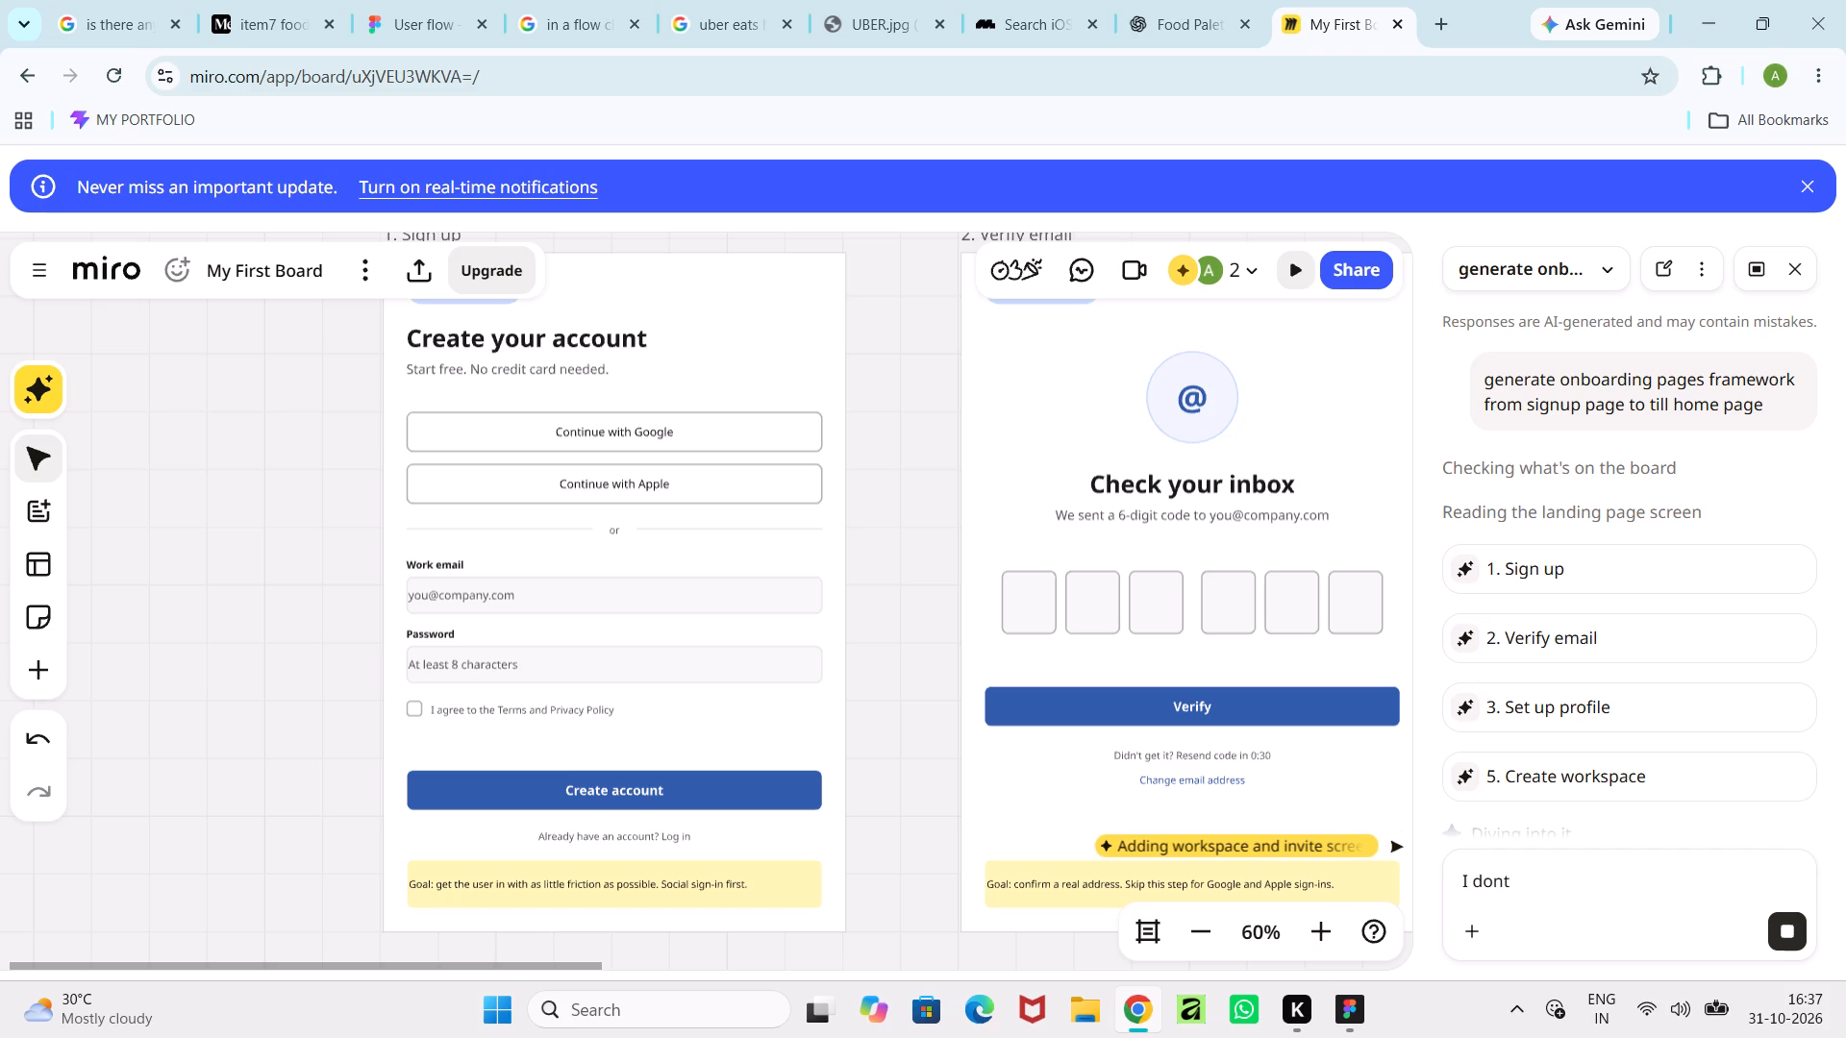
type("want")
key("space")
type("UI")
key("space")
type("I jus")
key("space")
key("BackSpace")
type("t want that frane")
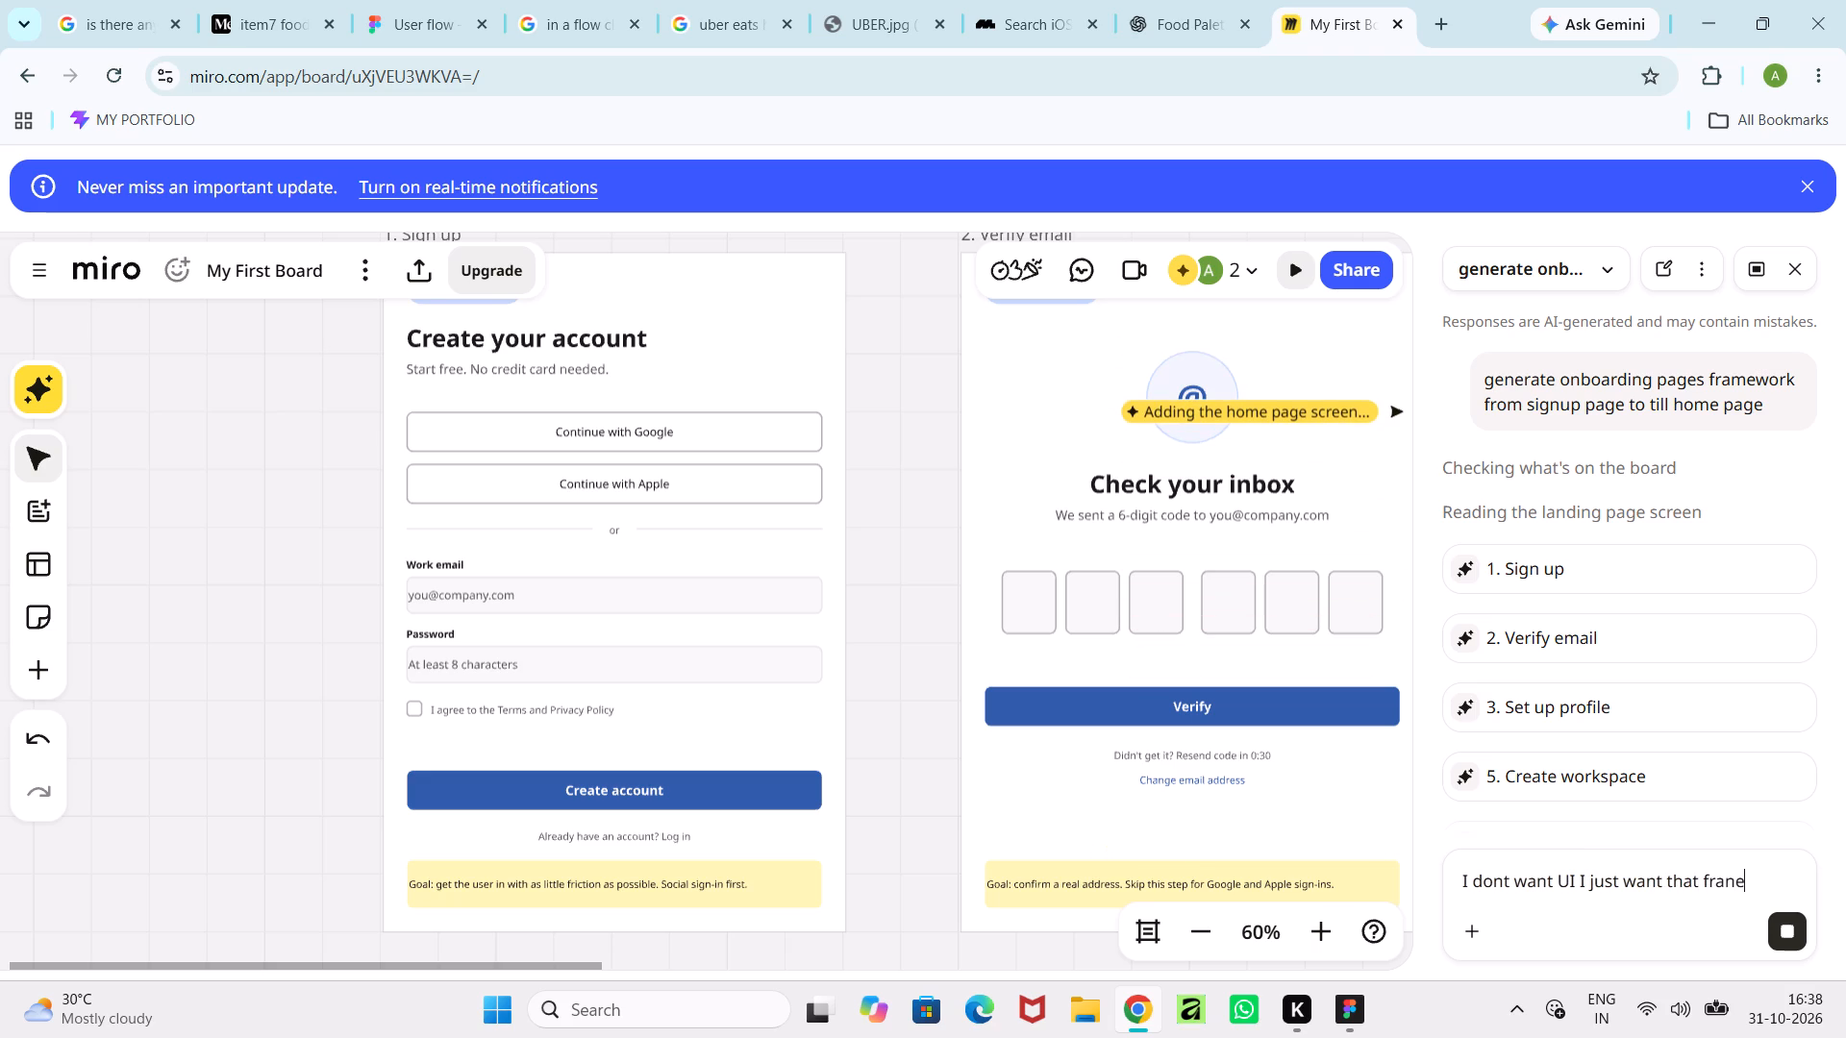
key("BackSpace")
key("BackSpace")
type("me work")
key("Return")
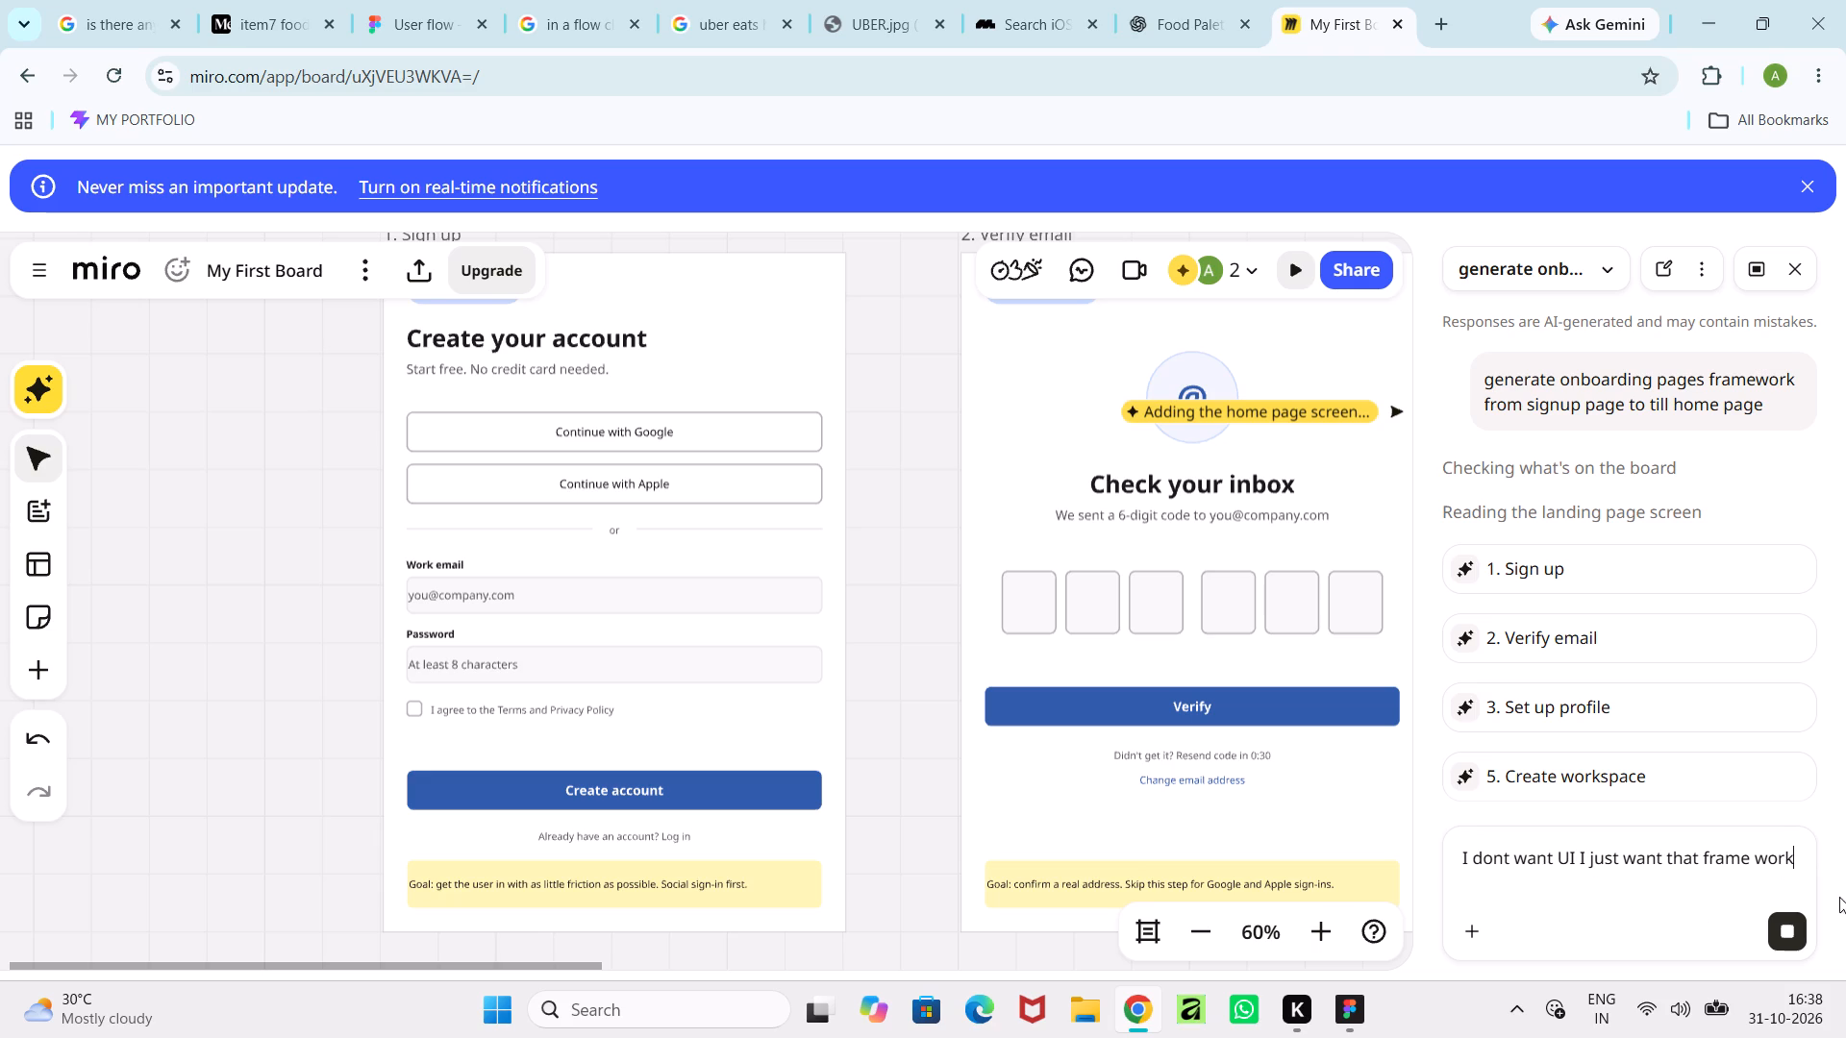
Review the whole generated onboarding flow, from Sign up to Home (first visit).
scroll(1098, 847, "down", 7, "ctrl")
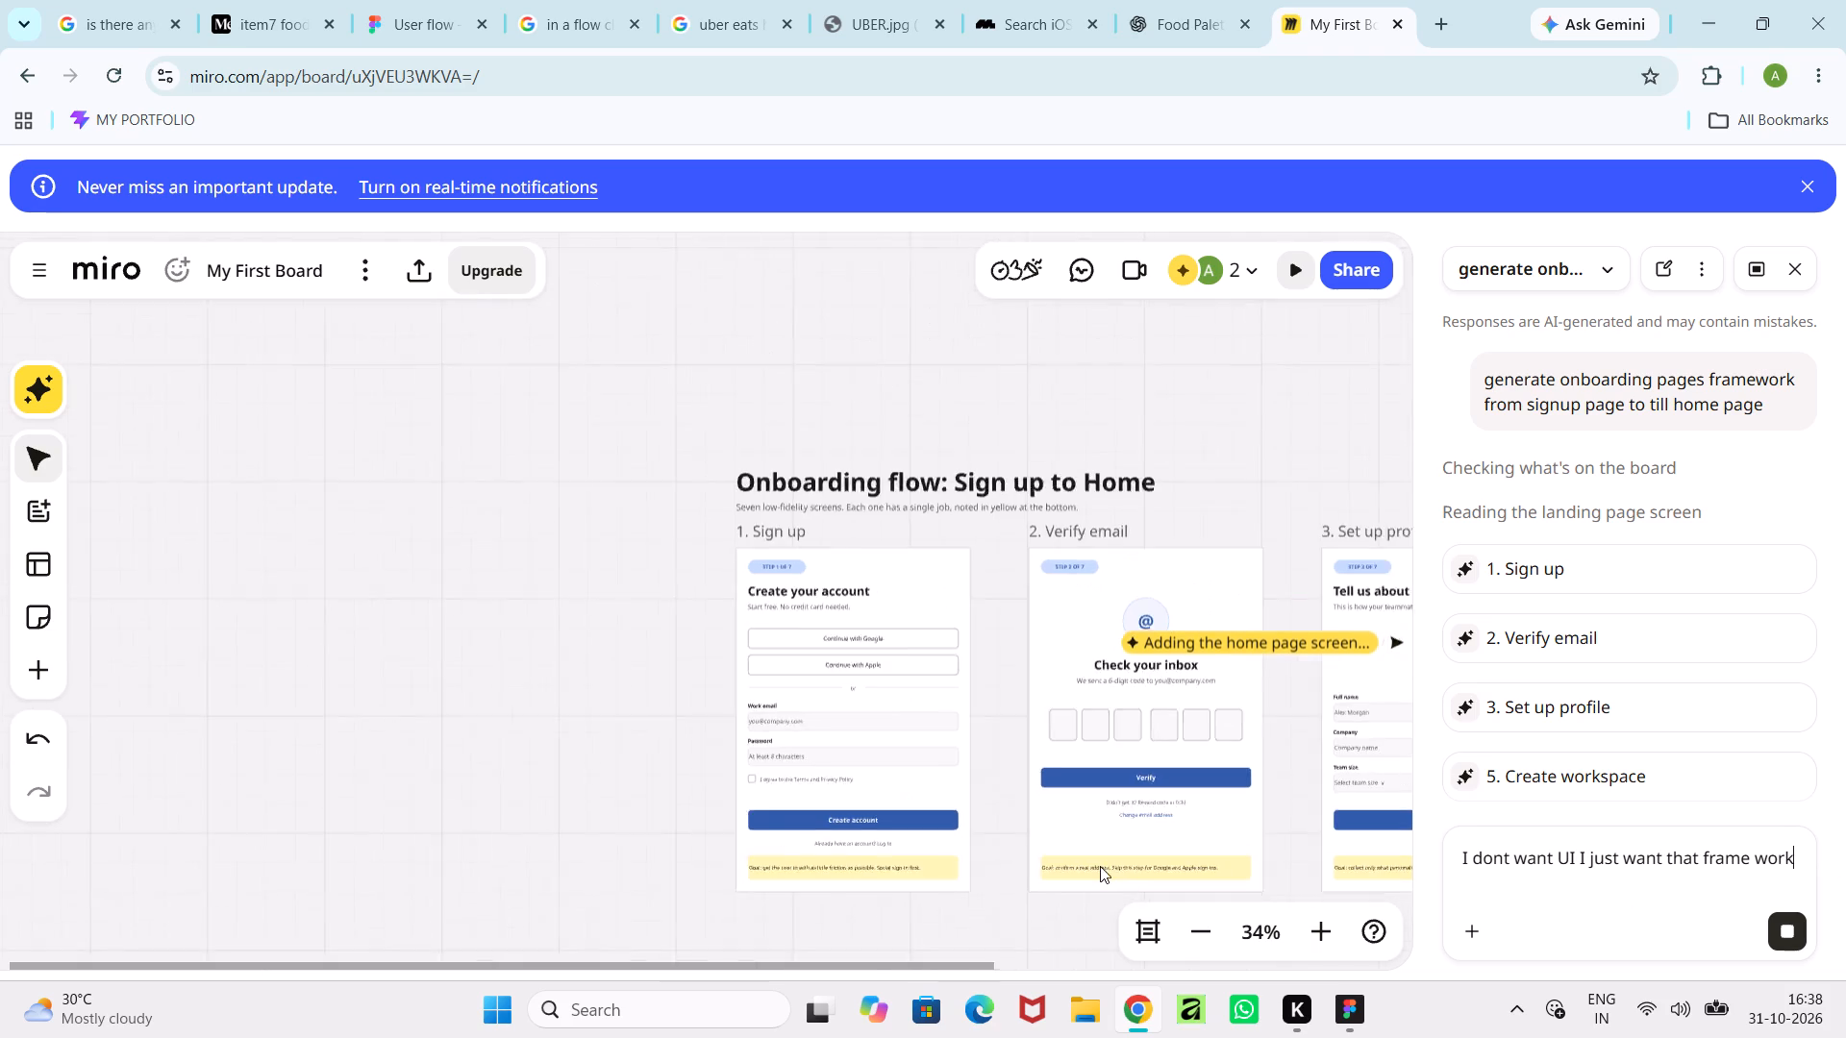
scroll(1100, 866, "down", 1, "ctrl")
middle_click_drag(1087, 861, 621, 784)
scroll(882, 733, "down", 6, "ctrl")
middle_click_drag(957, 786, 798, 774)
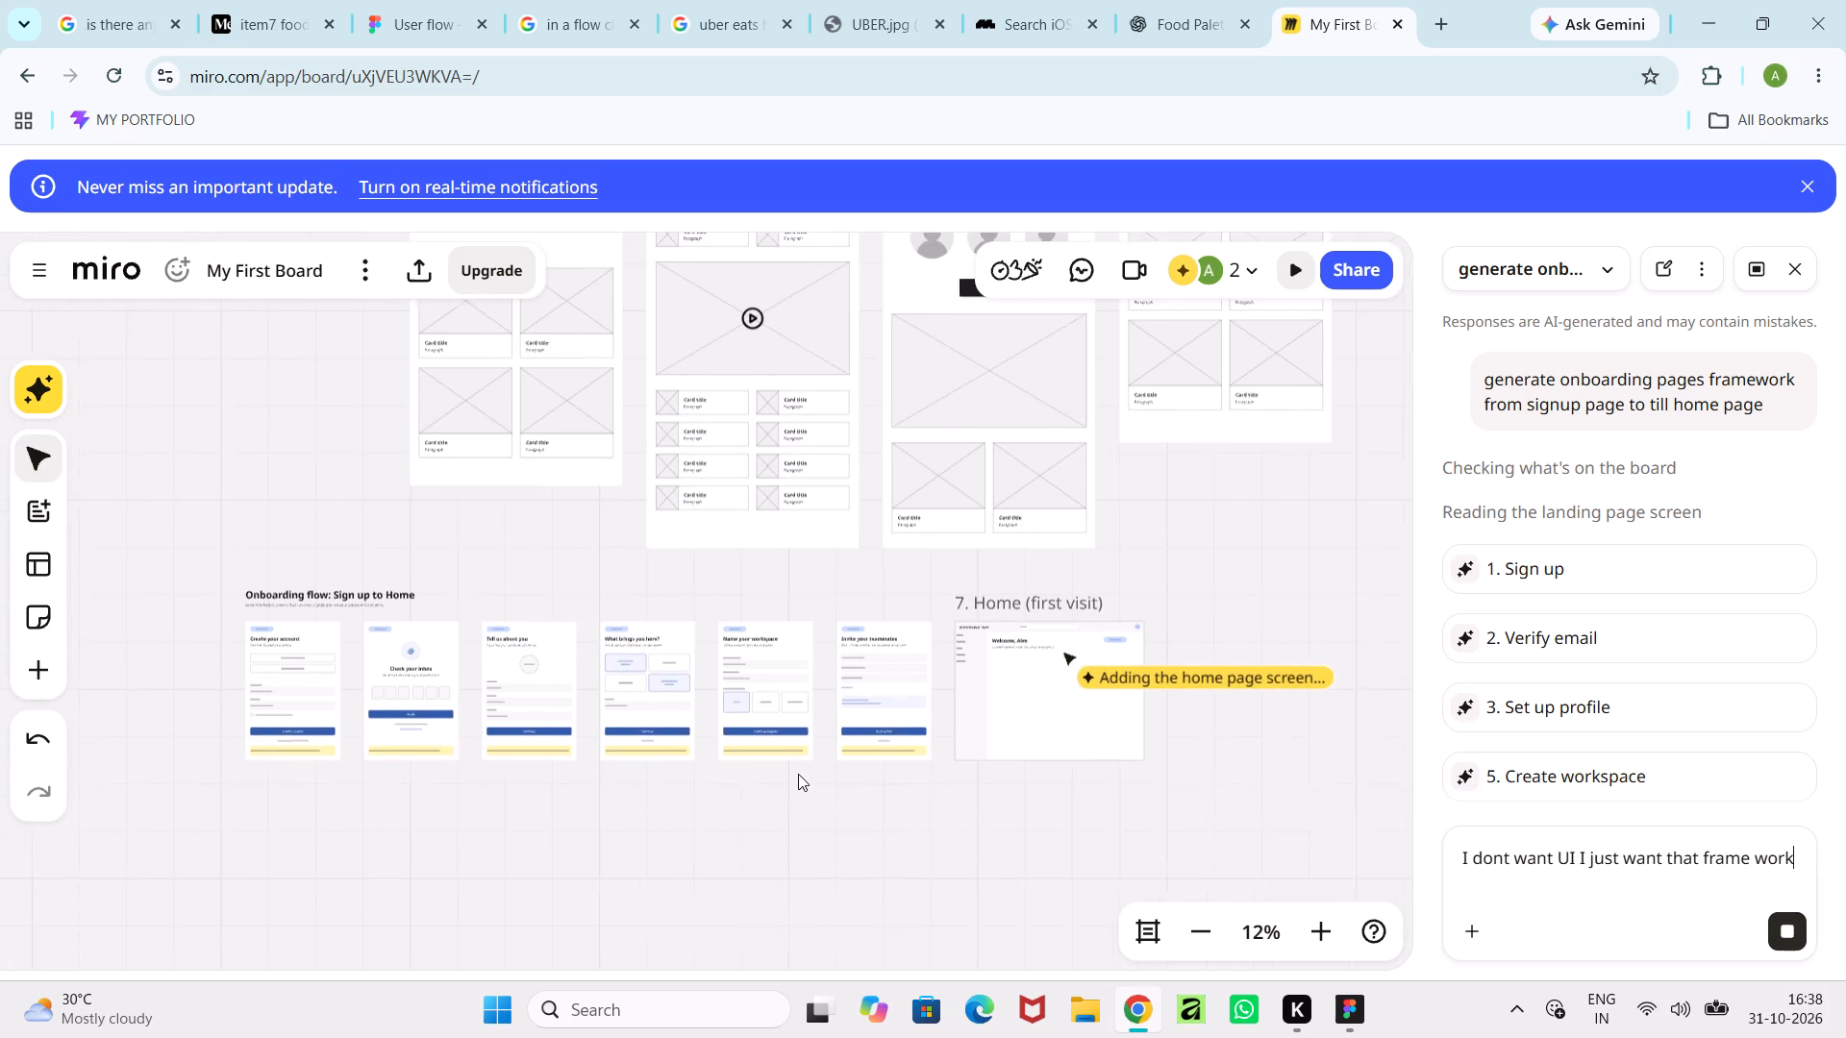
middle_click_drag(798, 774, 799, 774)
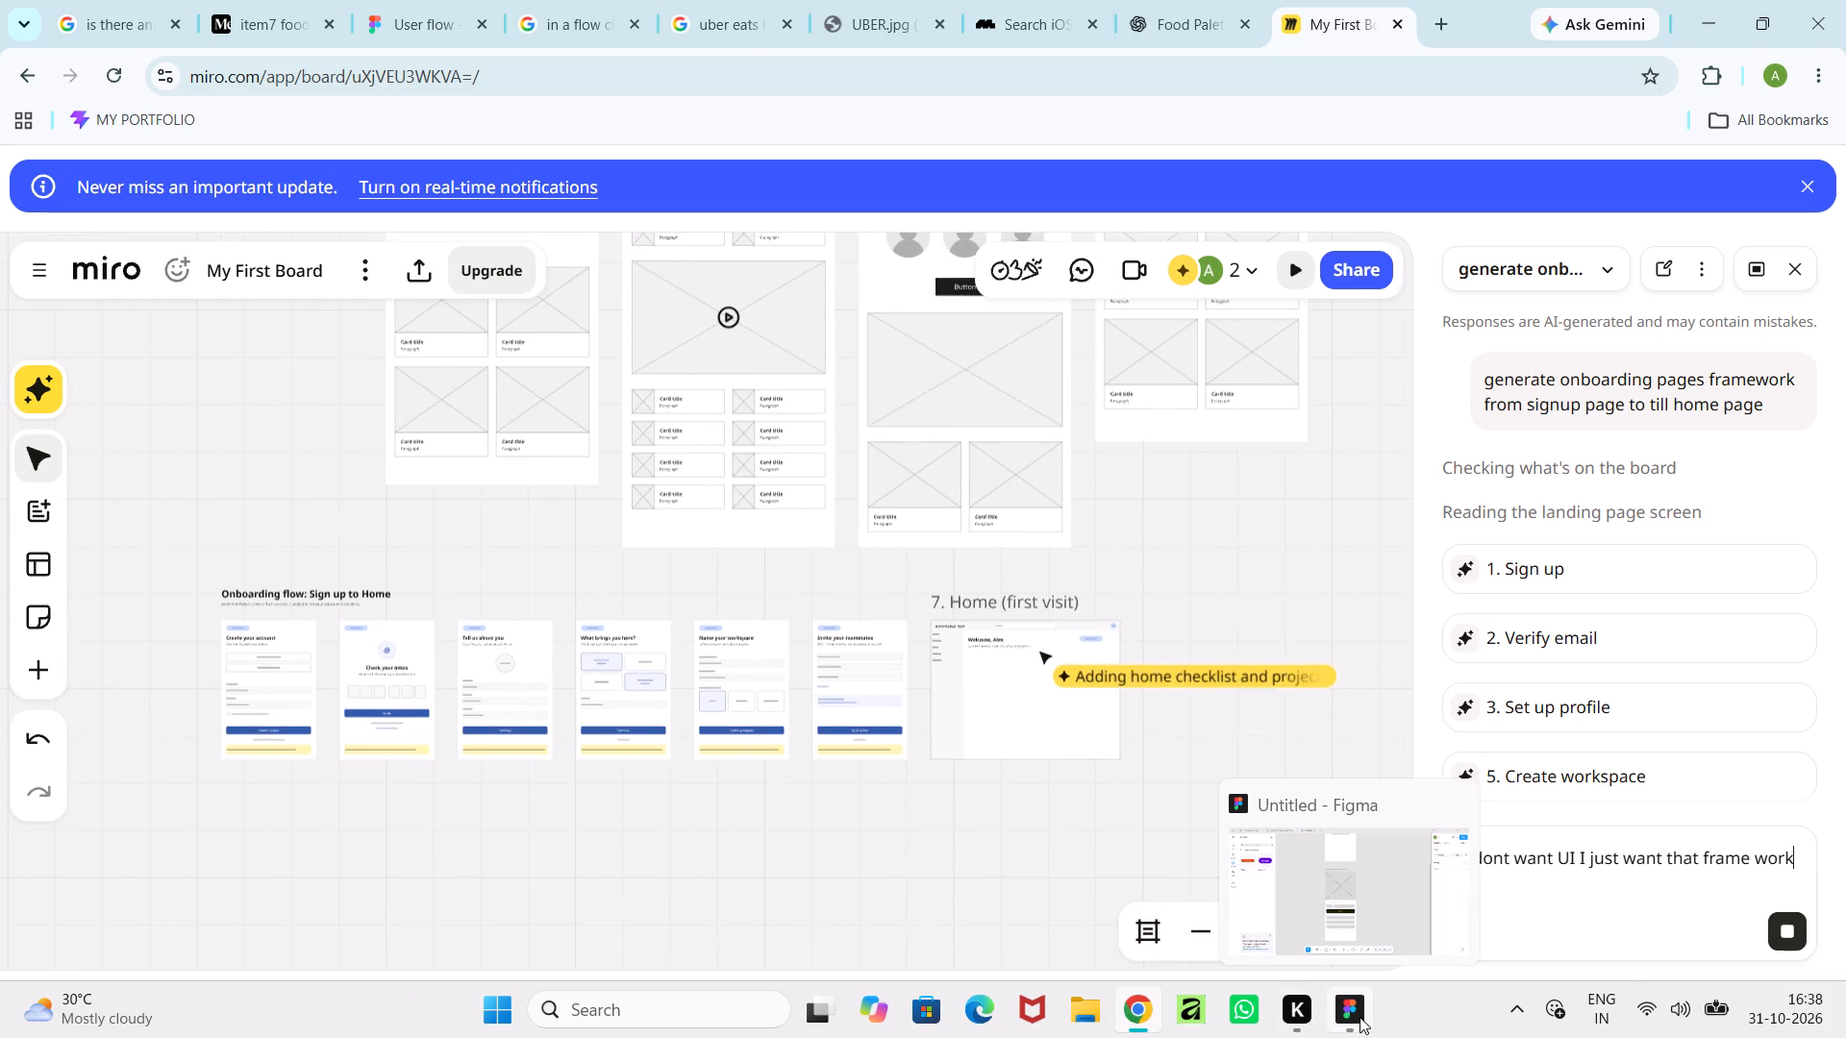
Switch to Figma and open Page 1 of the Untitled file to view its colour palette and button components.
left_click(1360, 1017)
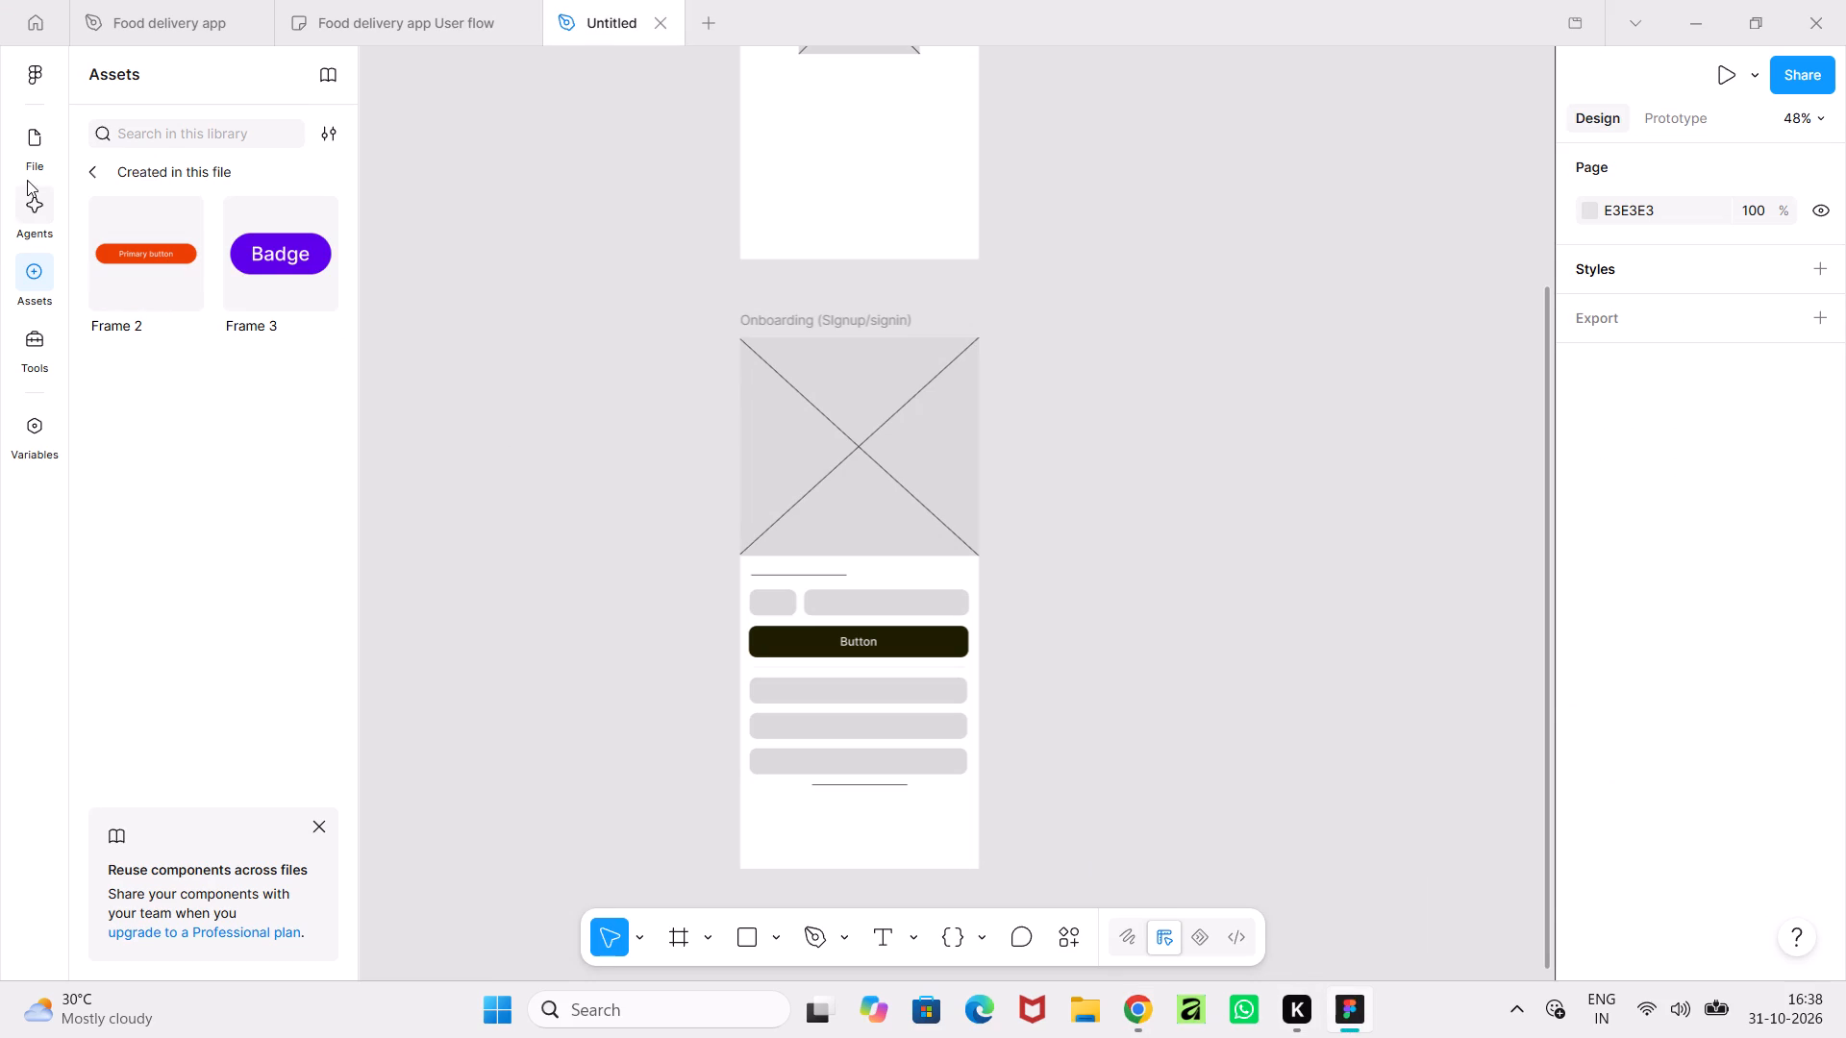
left_click(47, 139)
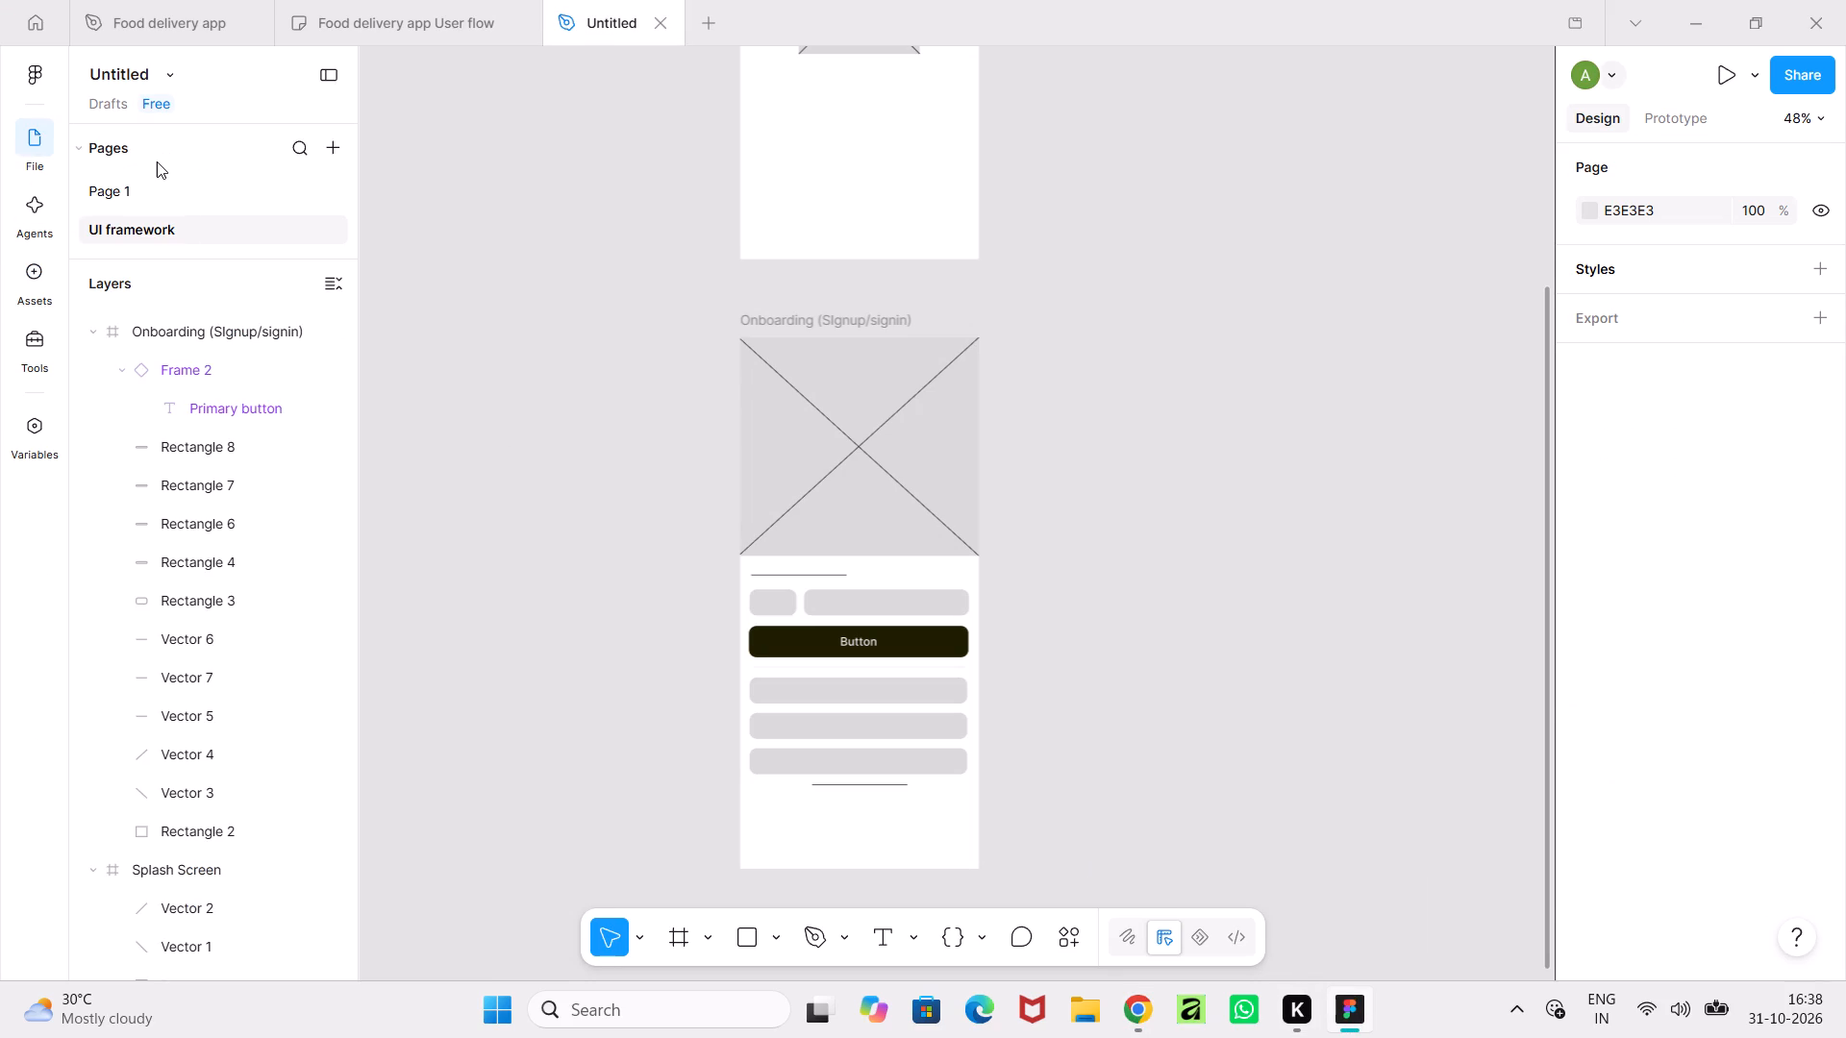
left_click(136, 196)
scroll(736, 321, "up", 8, "ctrl")
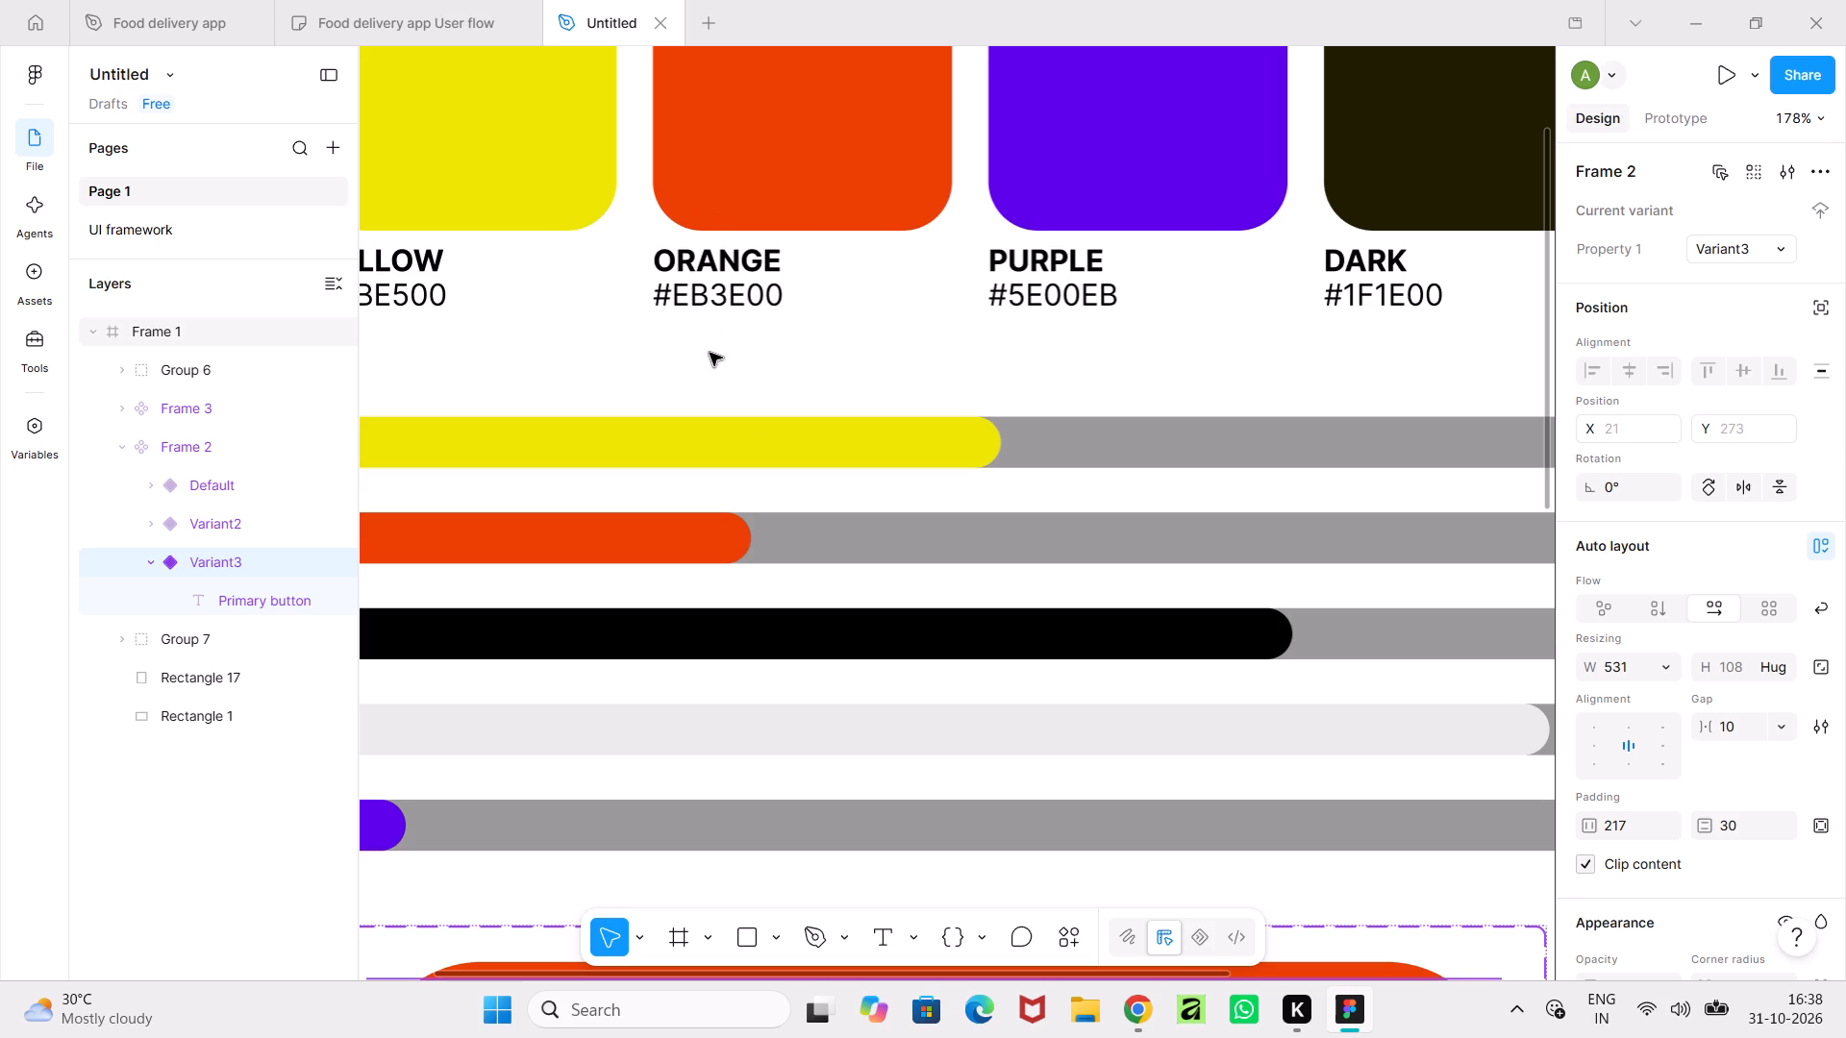
scroll(732, 378, "down", 10, "ctrl")
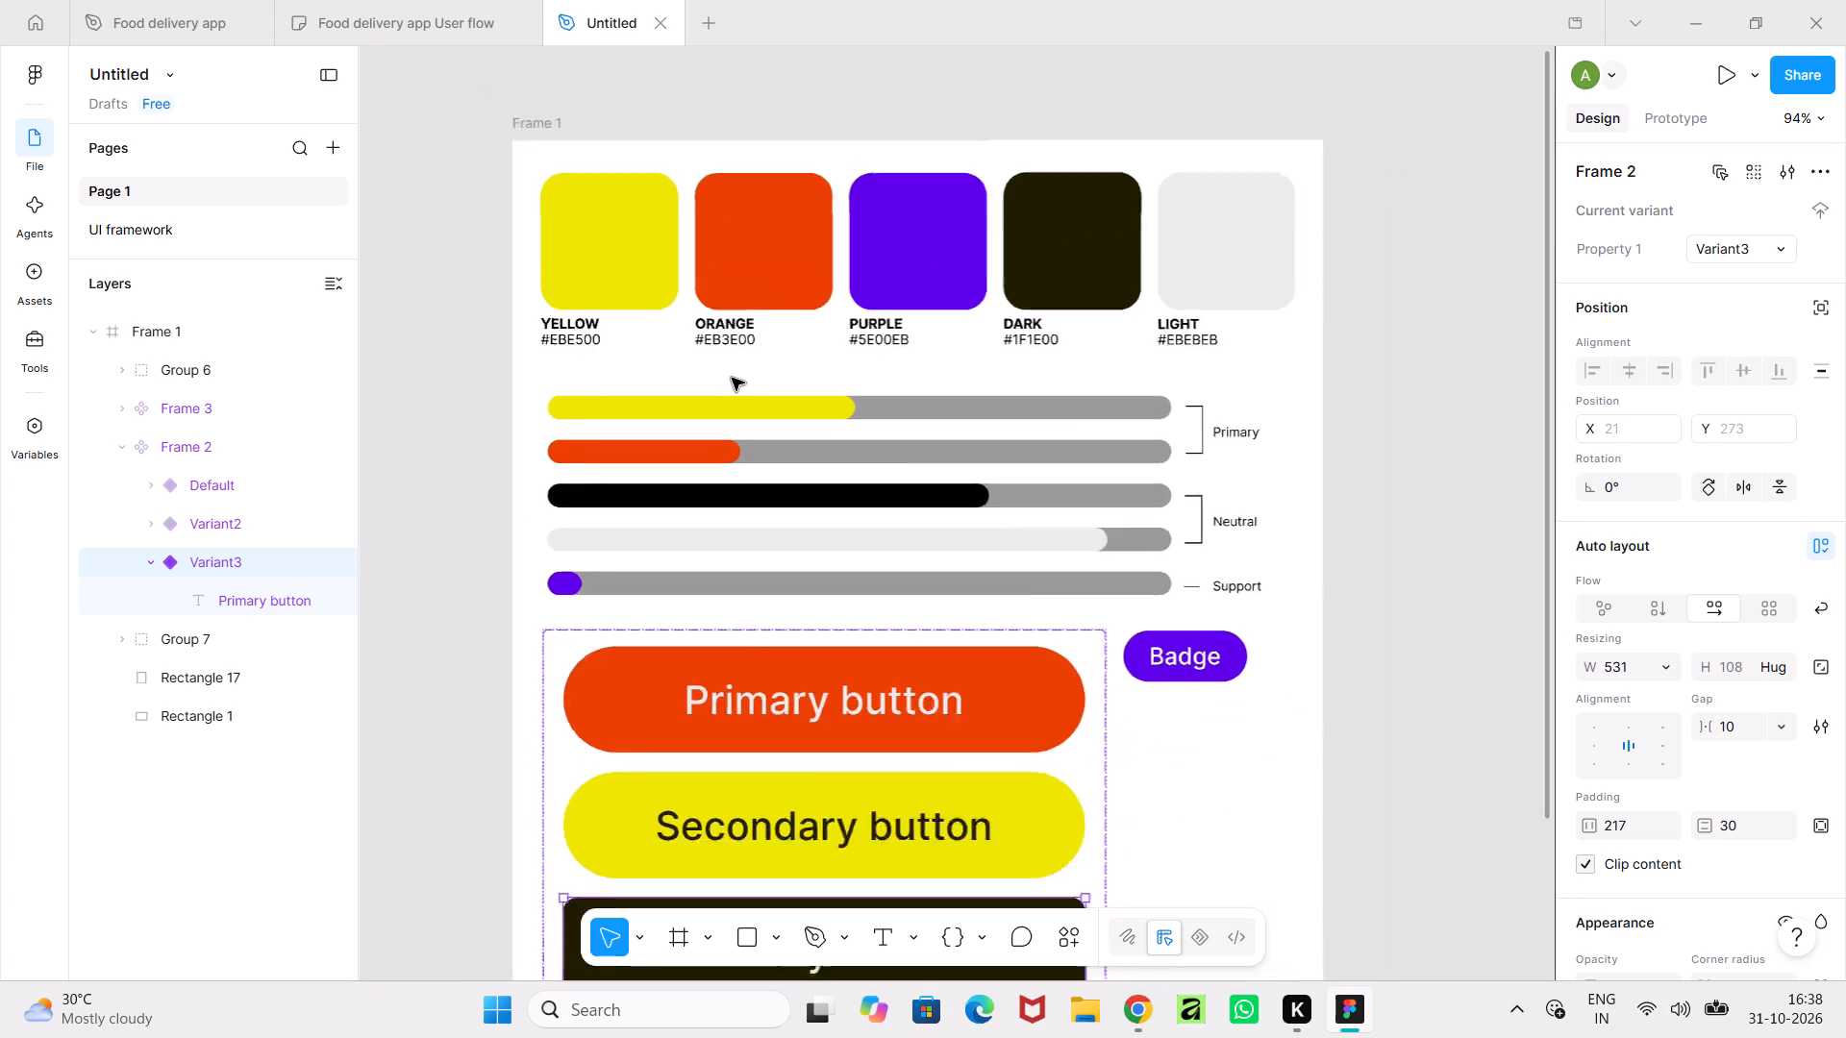
View the whole of Frame 1 with its colour swatches, proportion bars, buttons and badge.
scroll(1482, 828, "down", 3, "ctrl")
left_click(1482, 828)
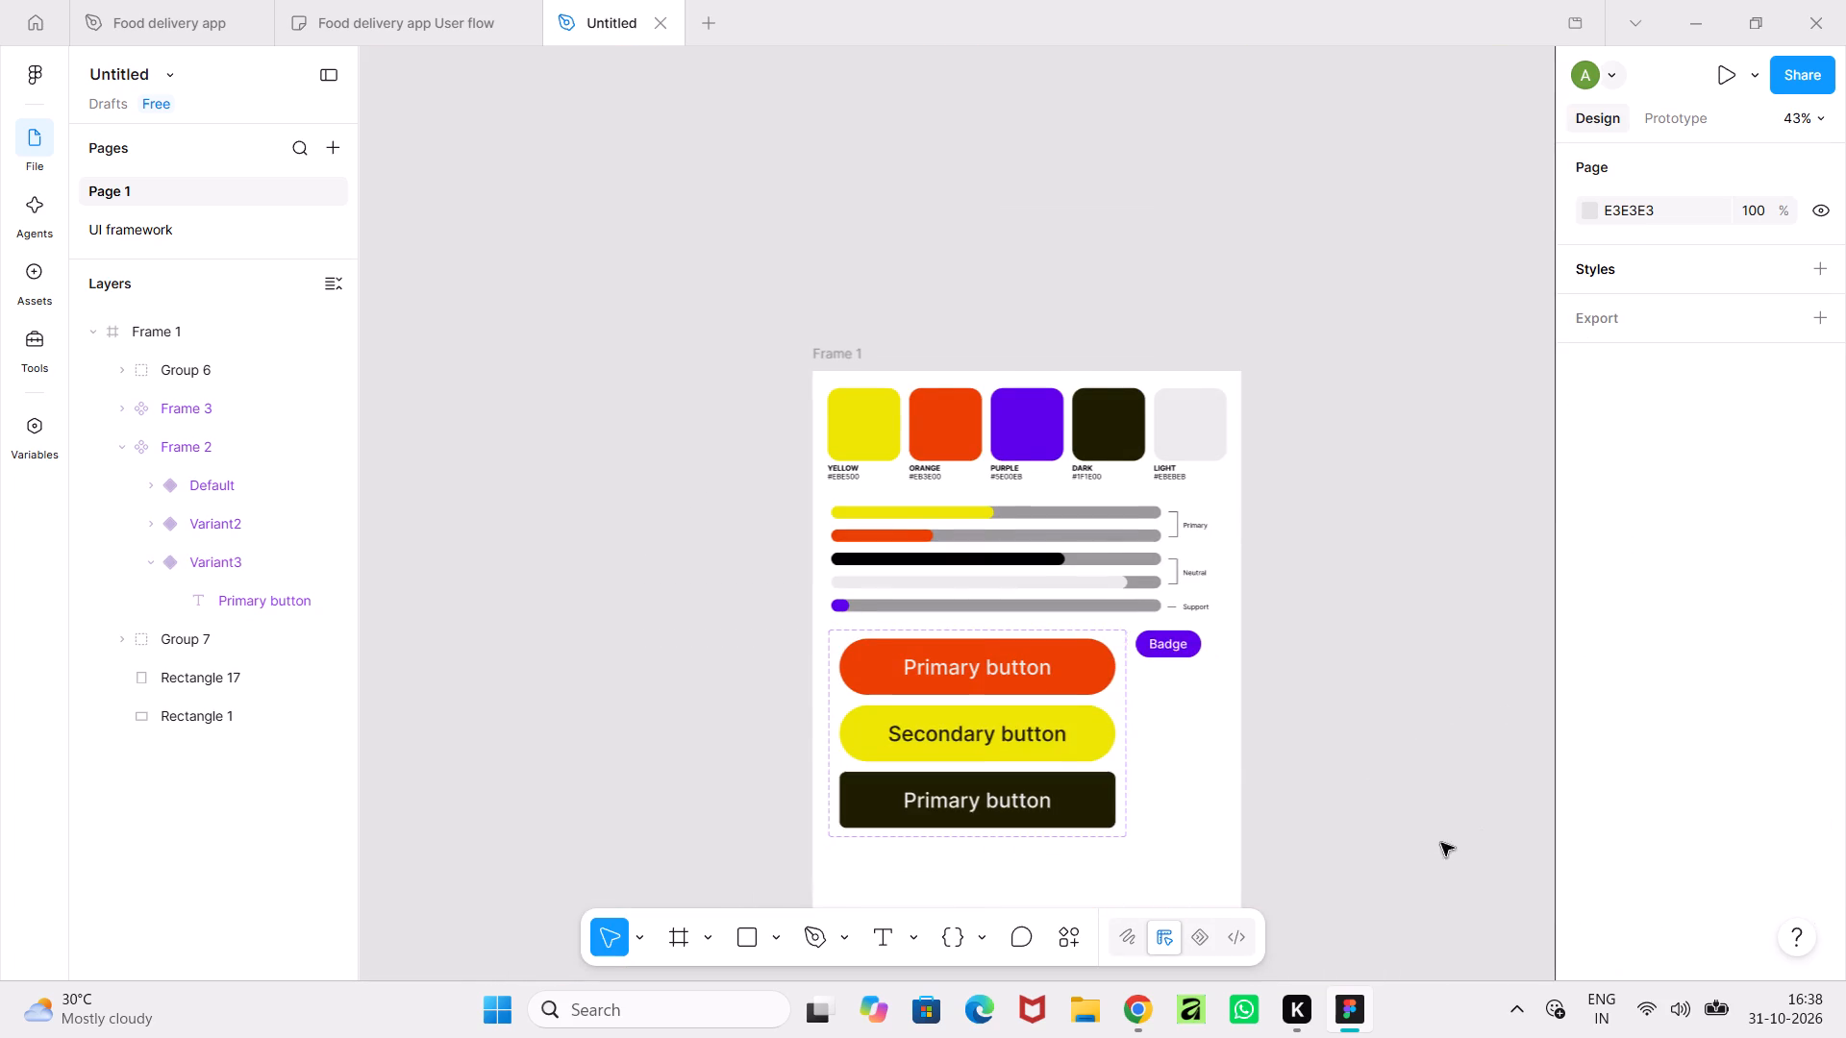
middle_click_drag(1434, 844, 1347, 770)
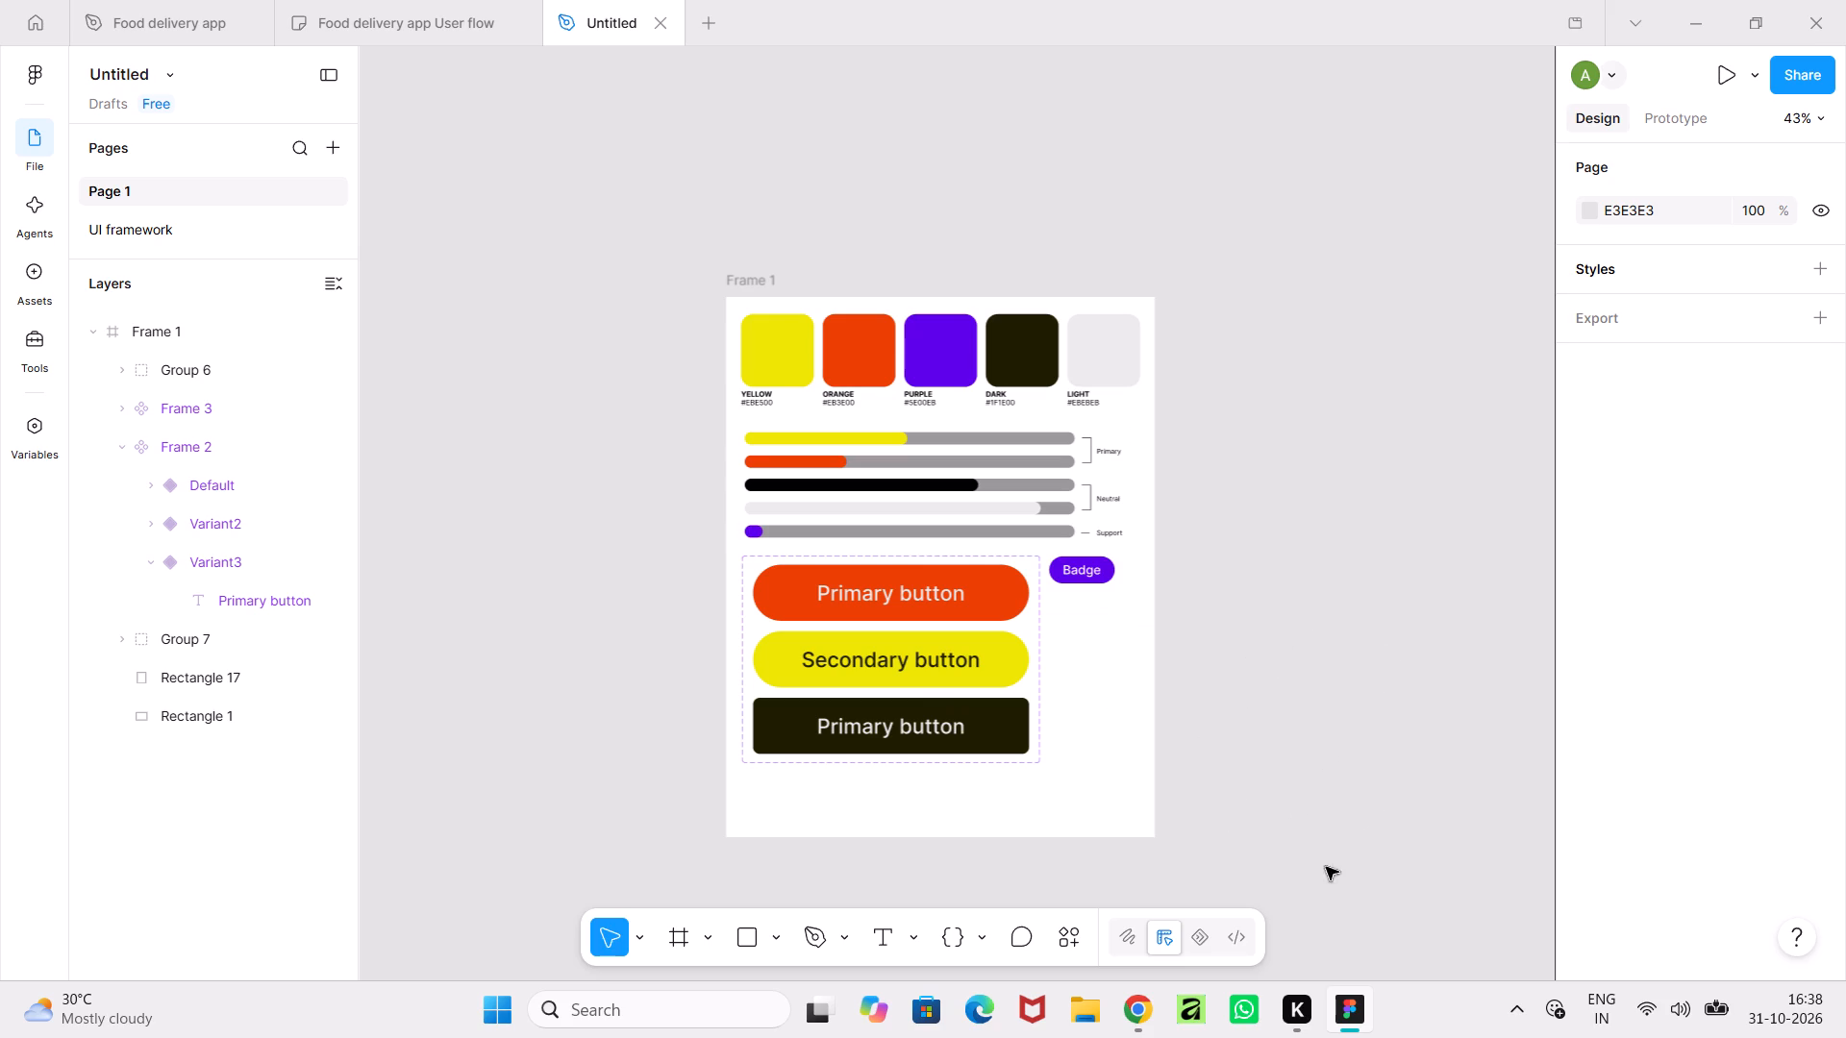
Switch to the Miro board in Chrome and send the prompt "I dont want UI I just want that frame work".
left_click(1156, 1023)
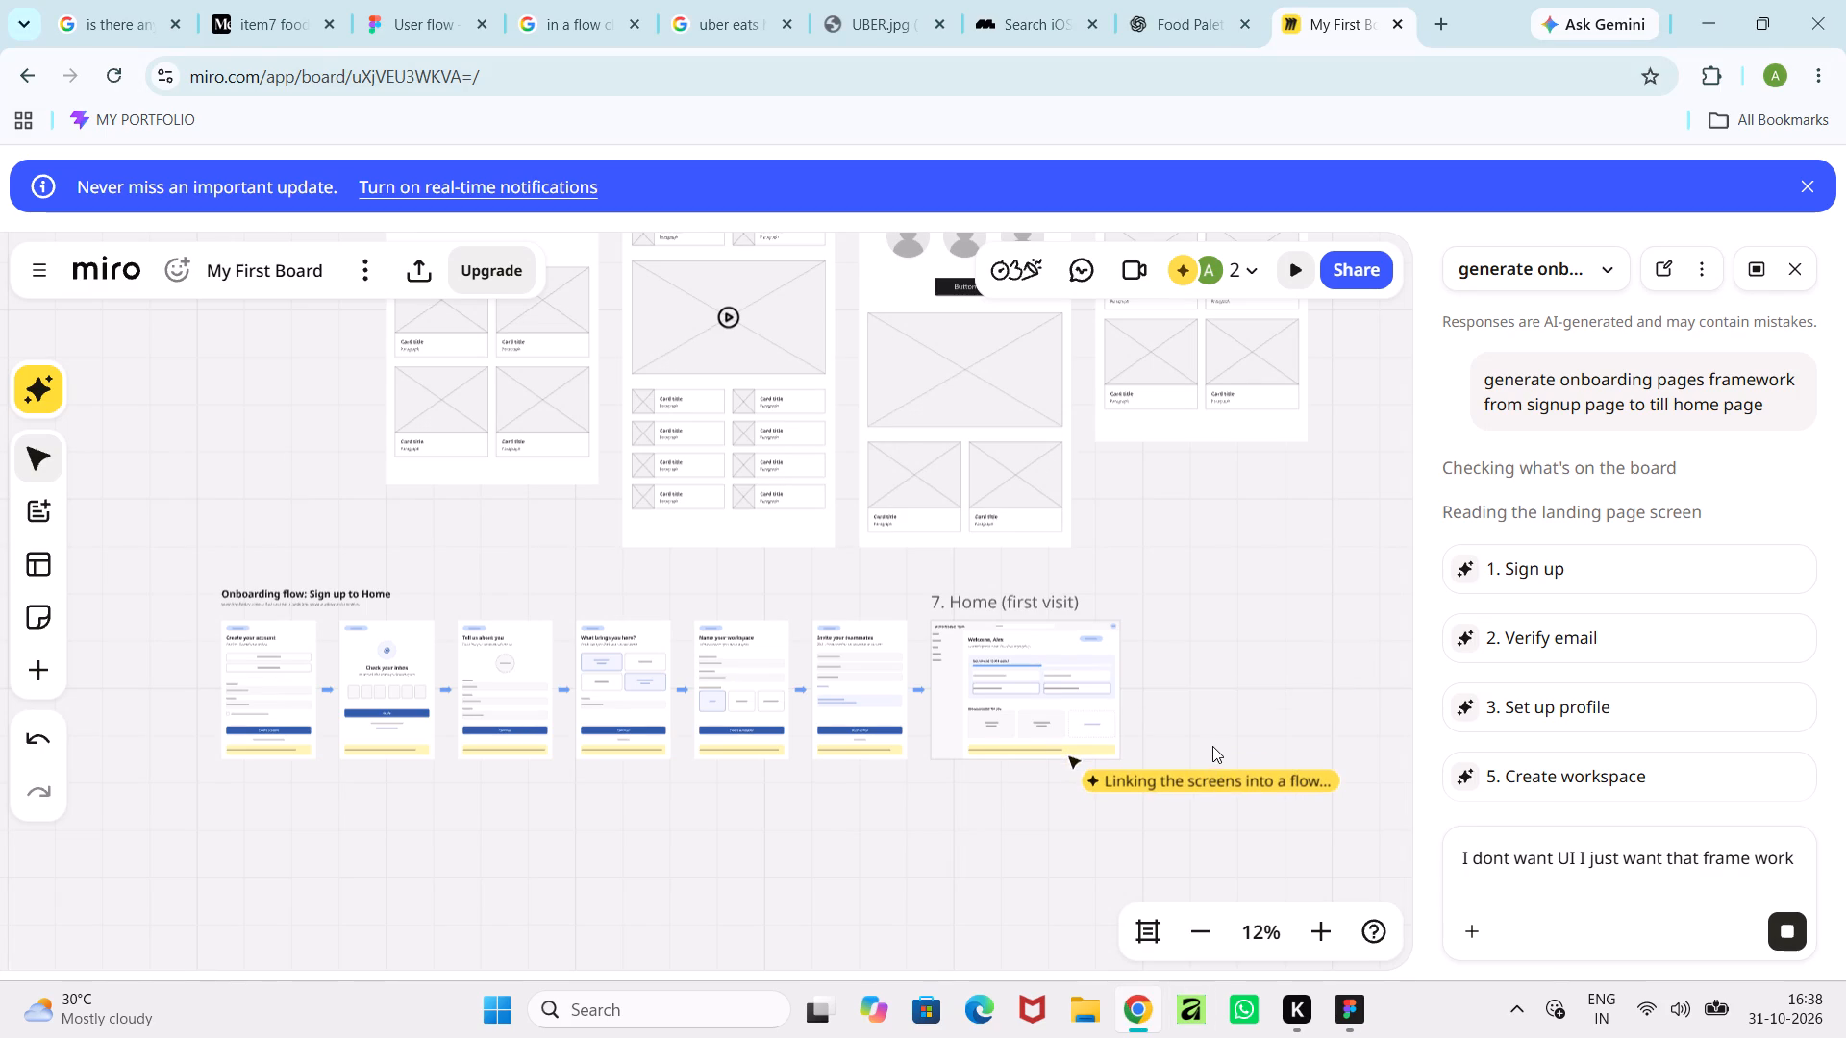
scroll(806, 717, "up", 6, "ctrl")
scroll(807, 717, "down", 1, "ctrl")
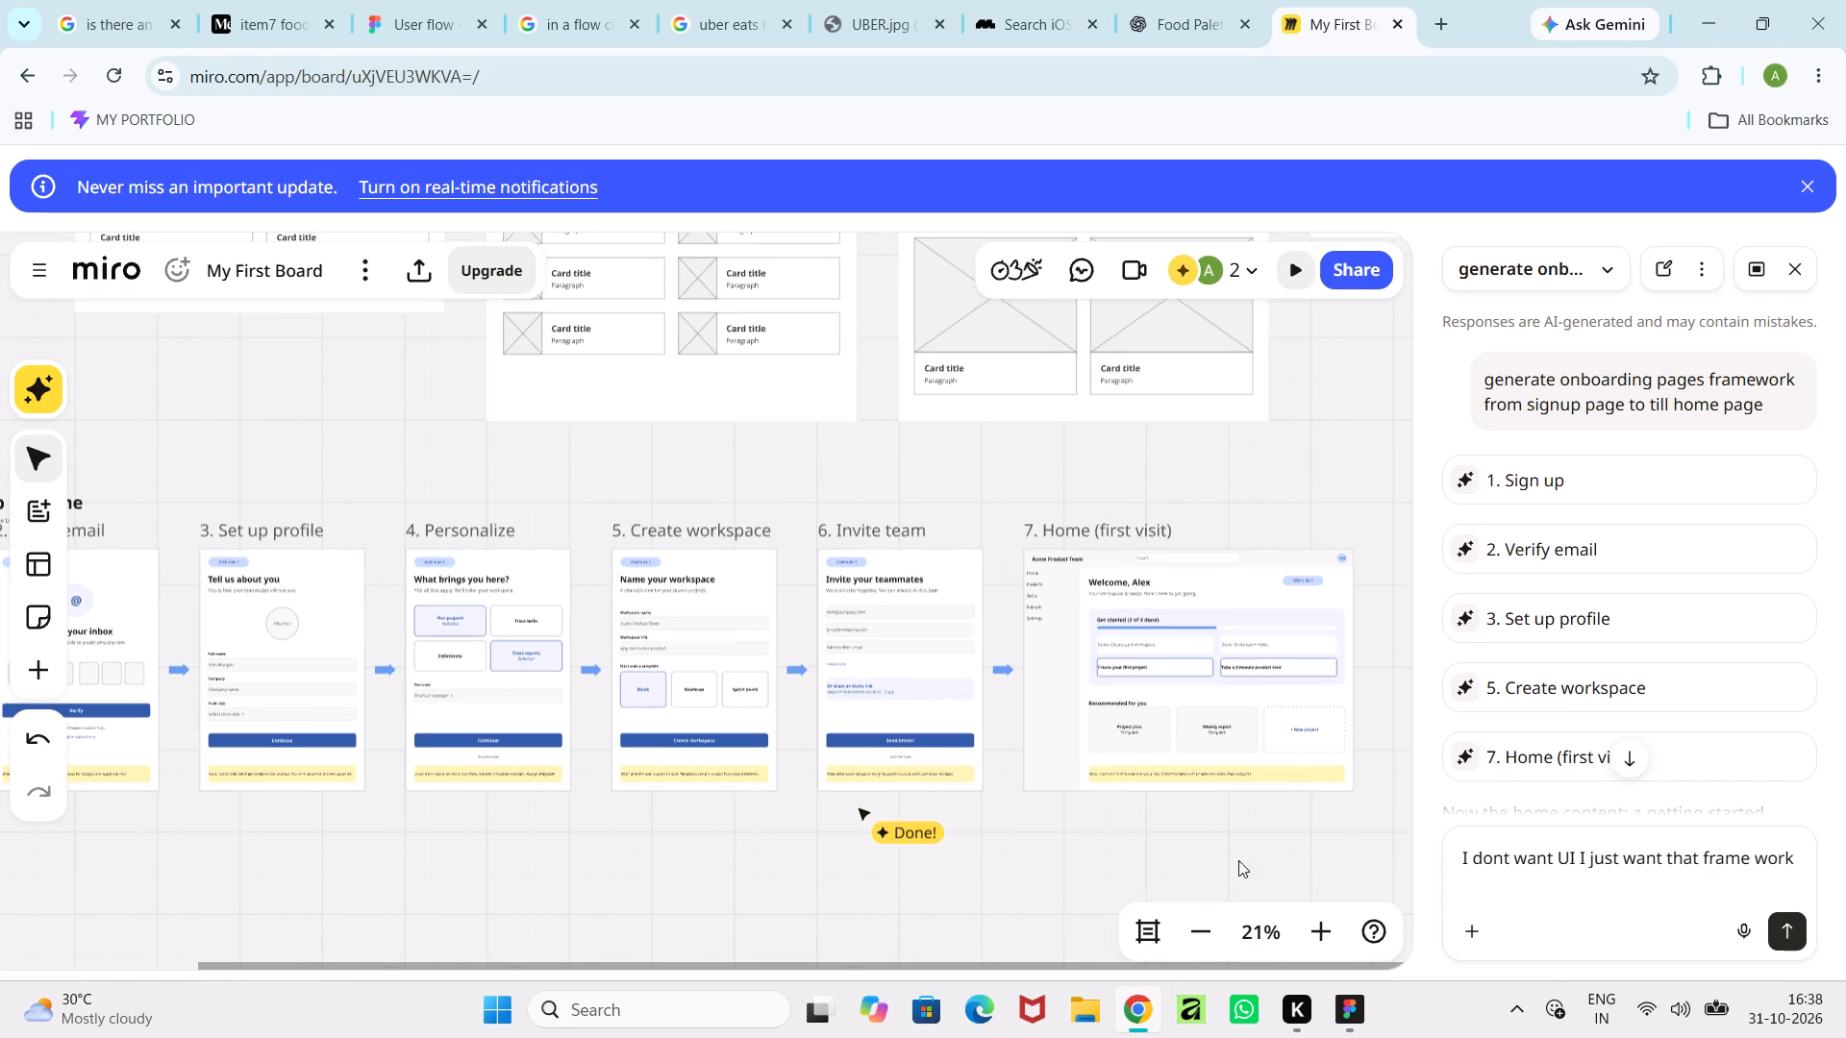
left_click(1783, 923)
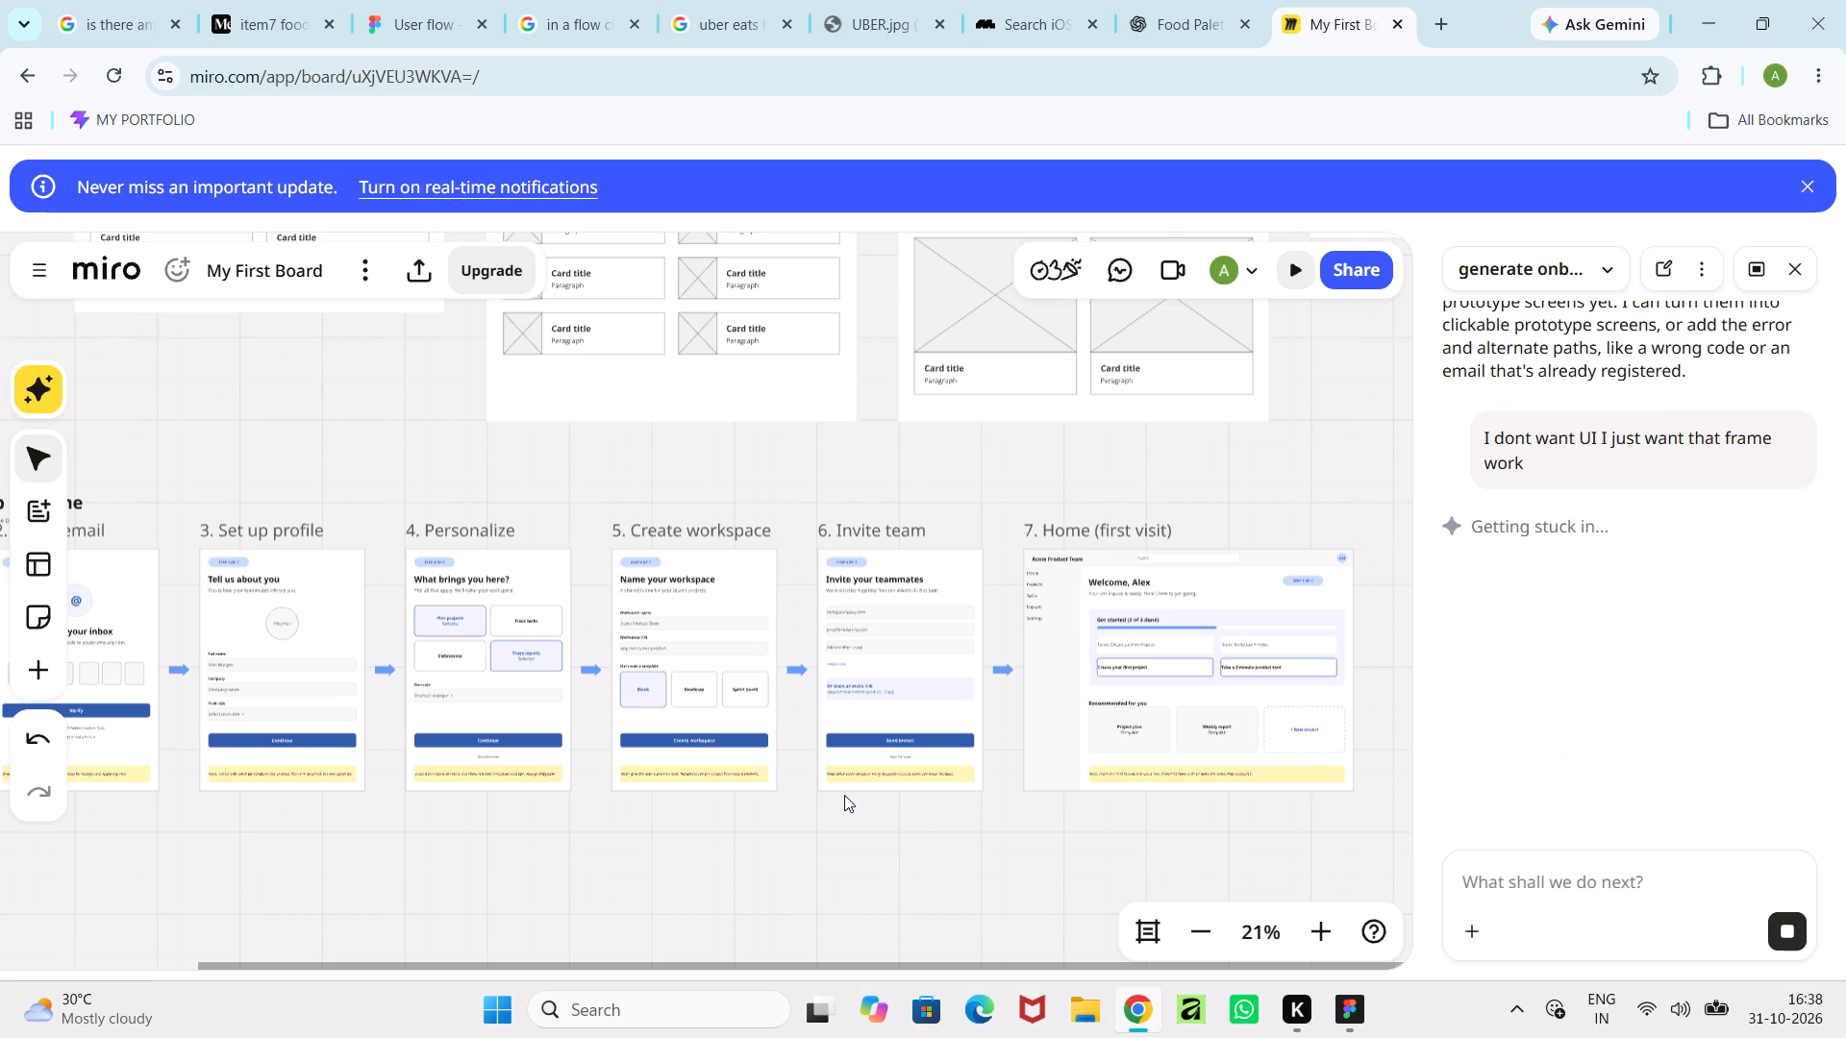
Look over the Landing Page, Product, About and News wireframes together with the generated onboarding screens.
scroll(844, 795, "down", 4, "ctrl")
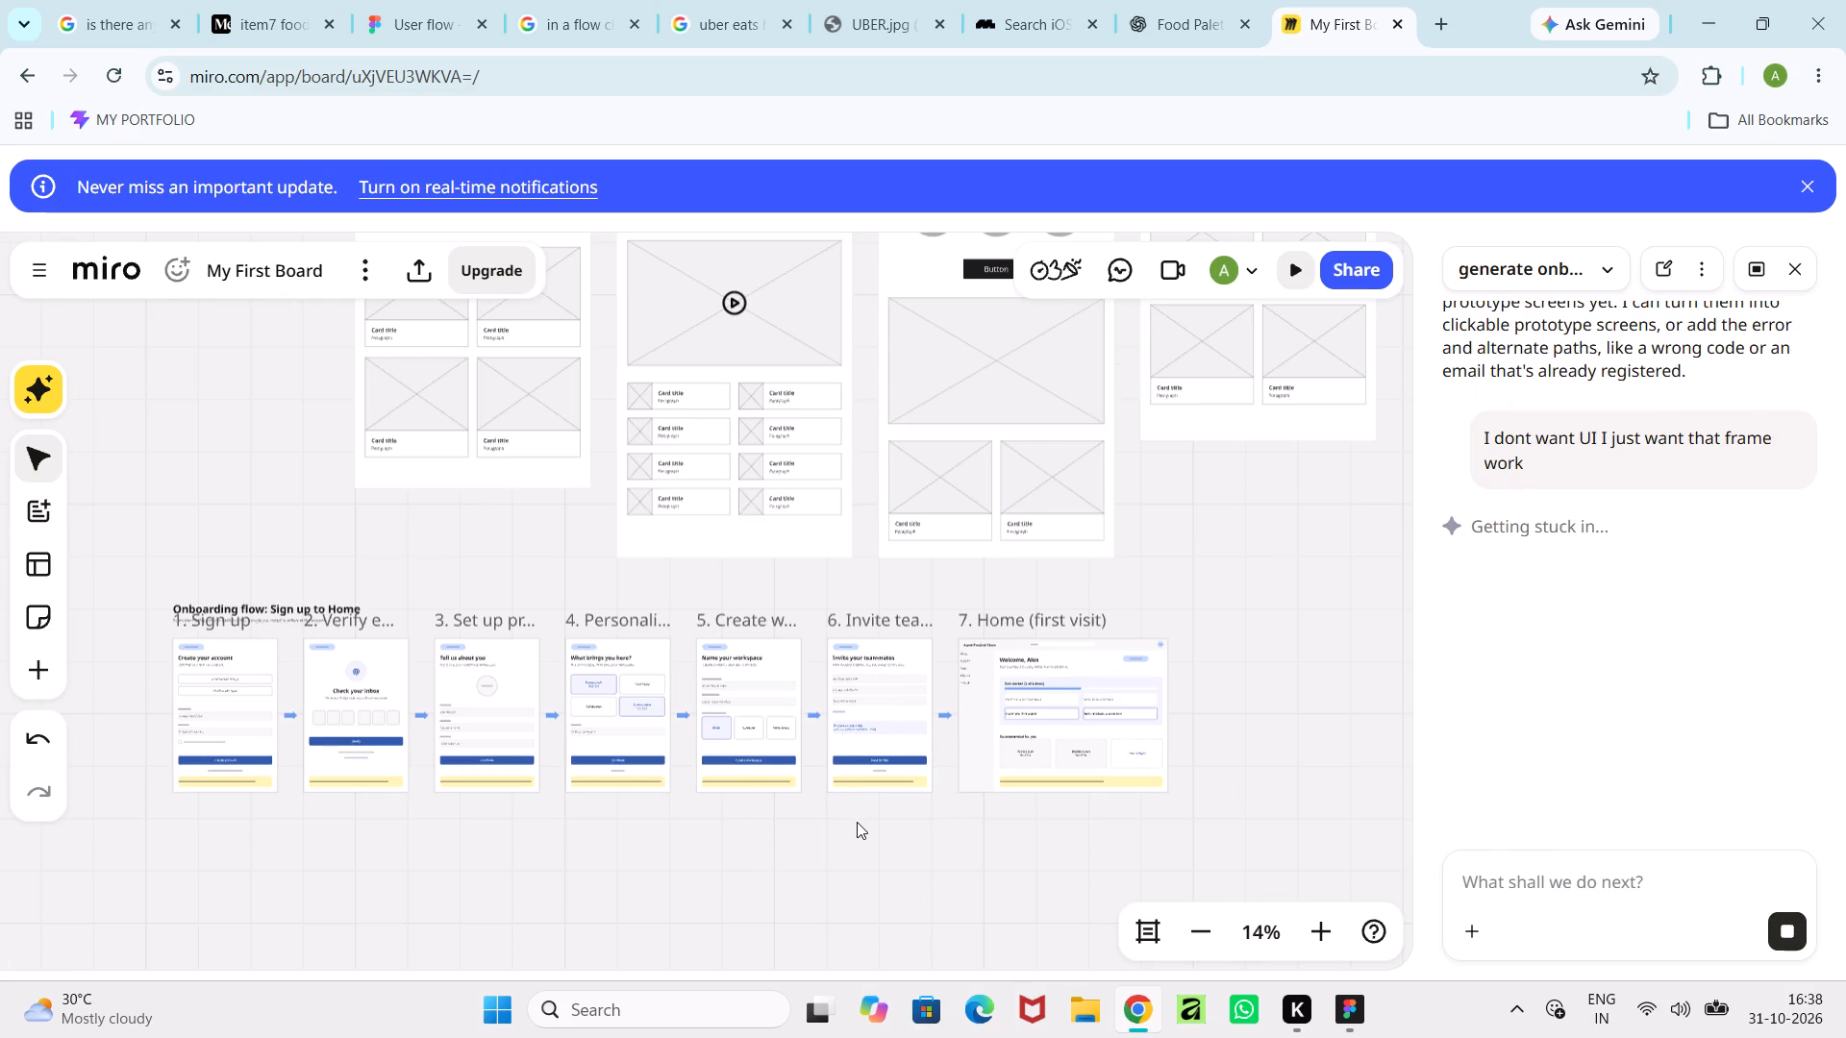
middle_click_drag(857, 822, 869, 901)
scroll(869, 901, "down", 2, "ctrl")
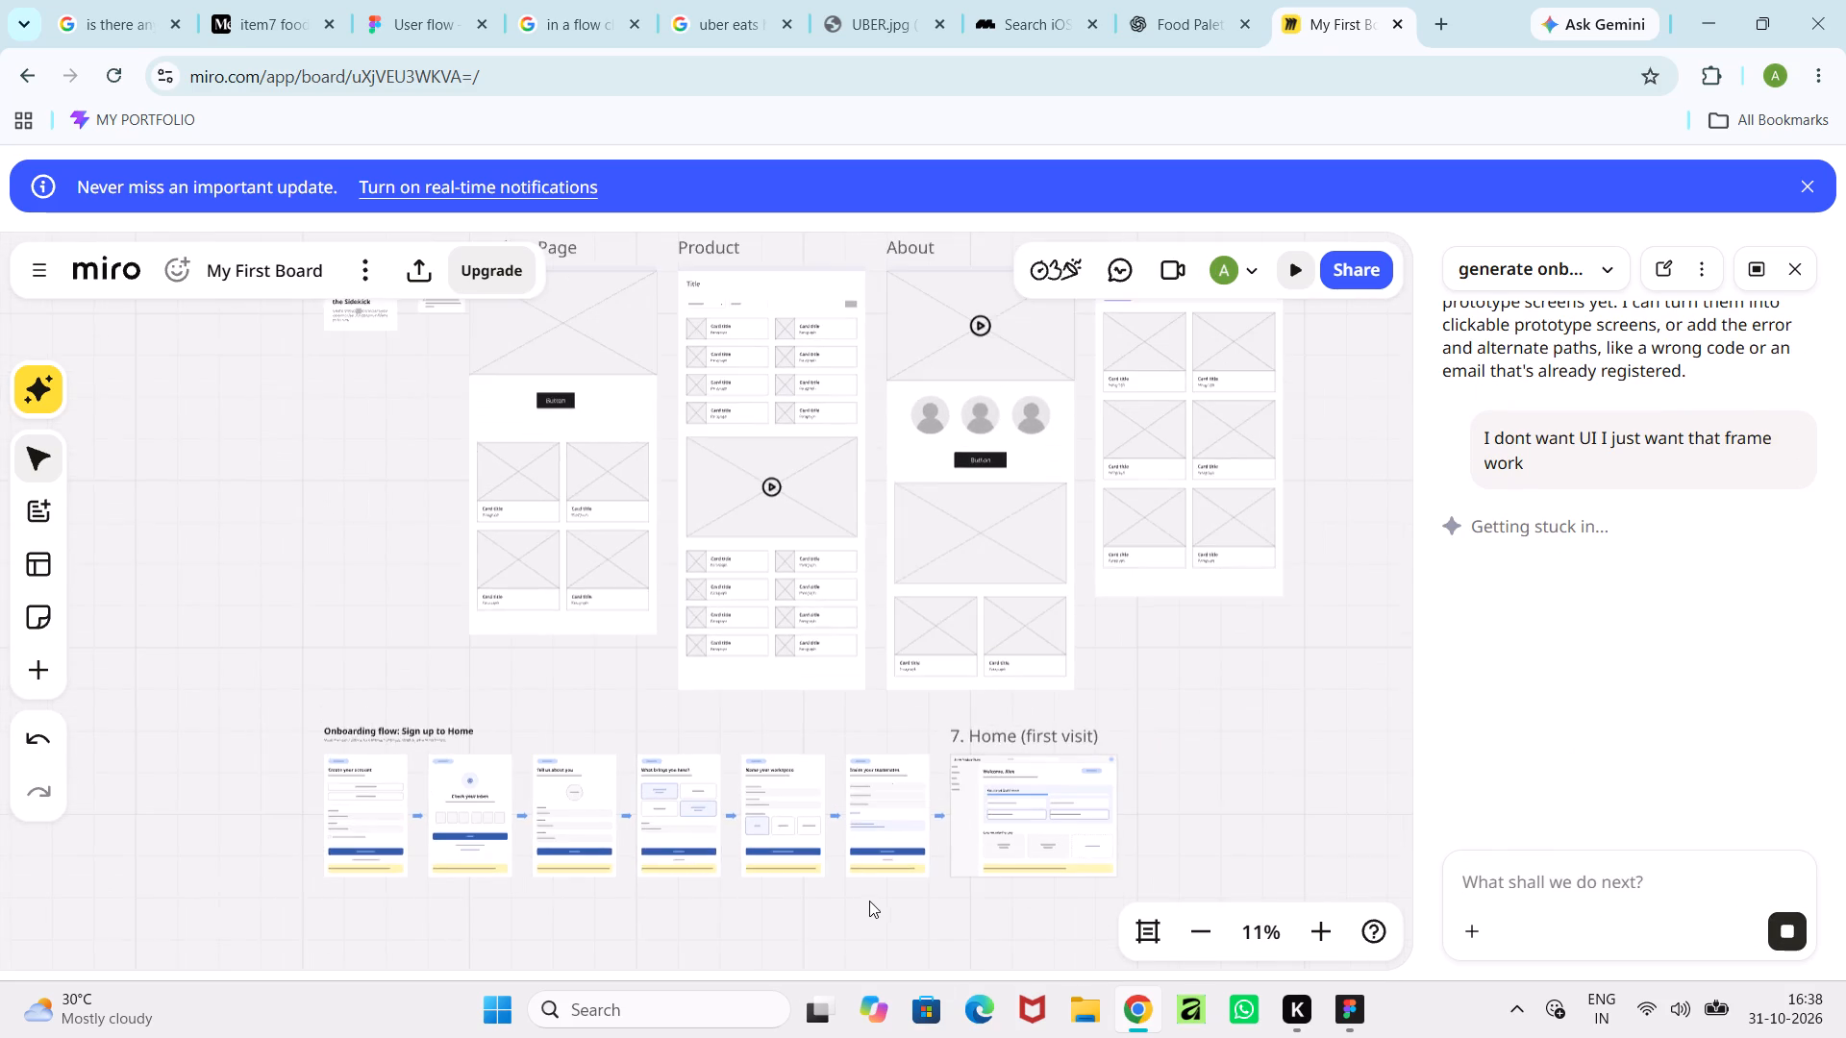
middle_click_drag(869, 901, 911, 803)
middle_click_drag(929, 772, 909, 920)
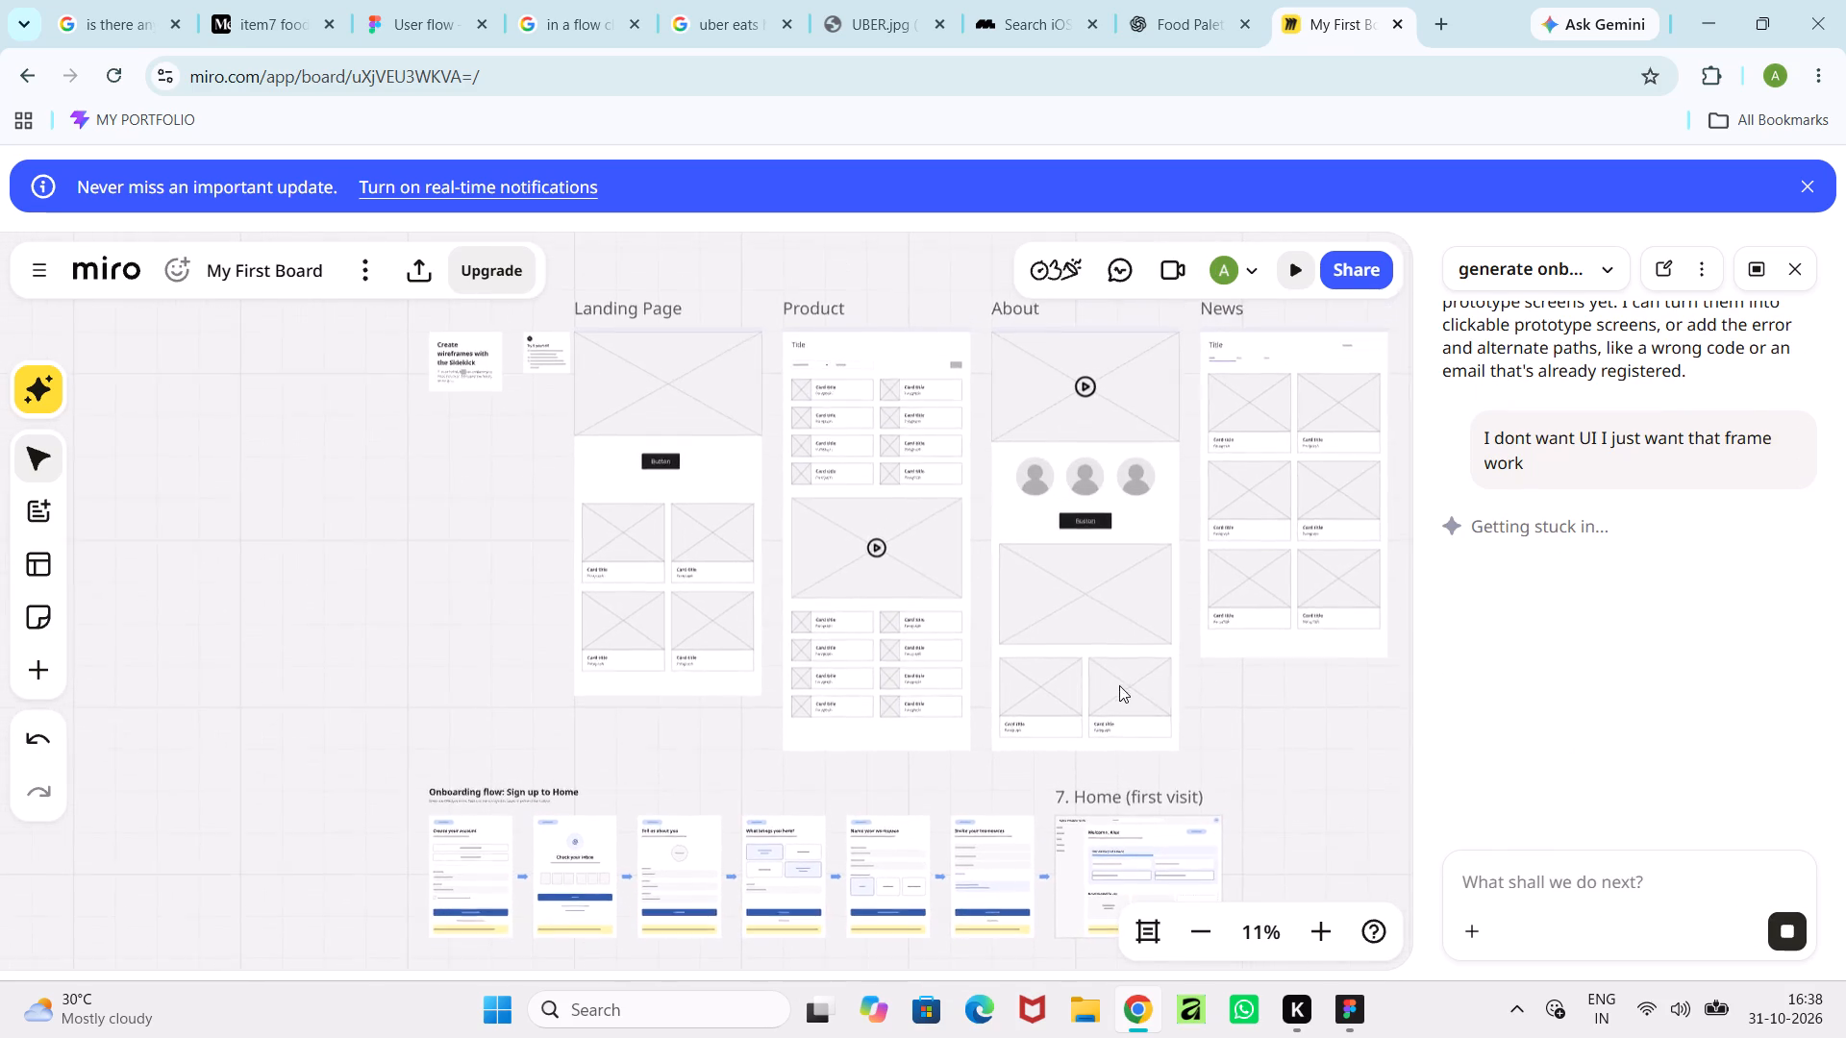
middle_click_drag(1184, 737, 1075, 760)
scroll(1075, 760, "down", 2, "ctrl")
scroll(886, 877, "up", 5, "ctrl")
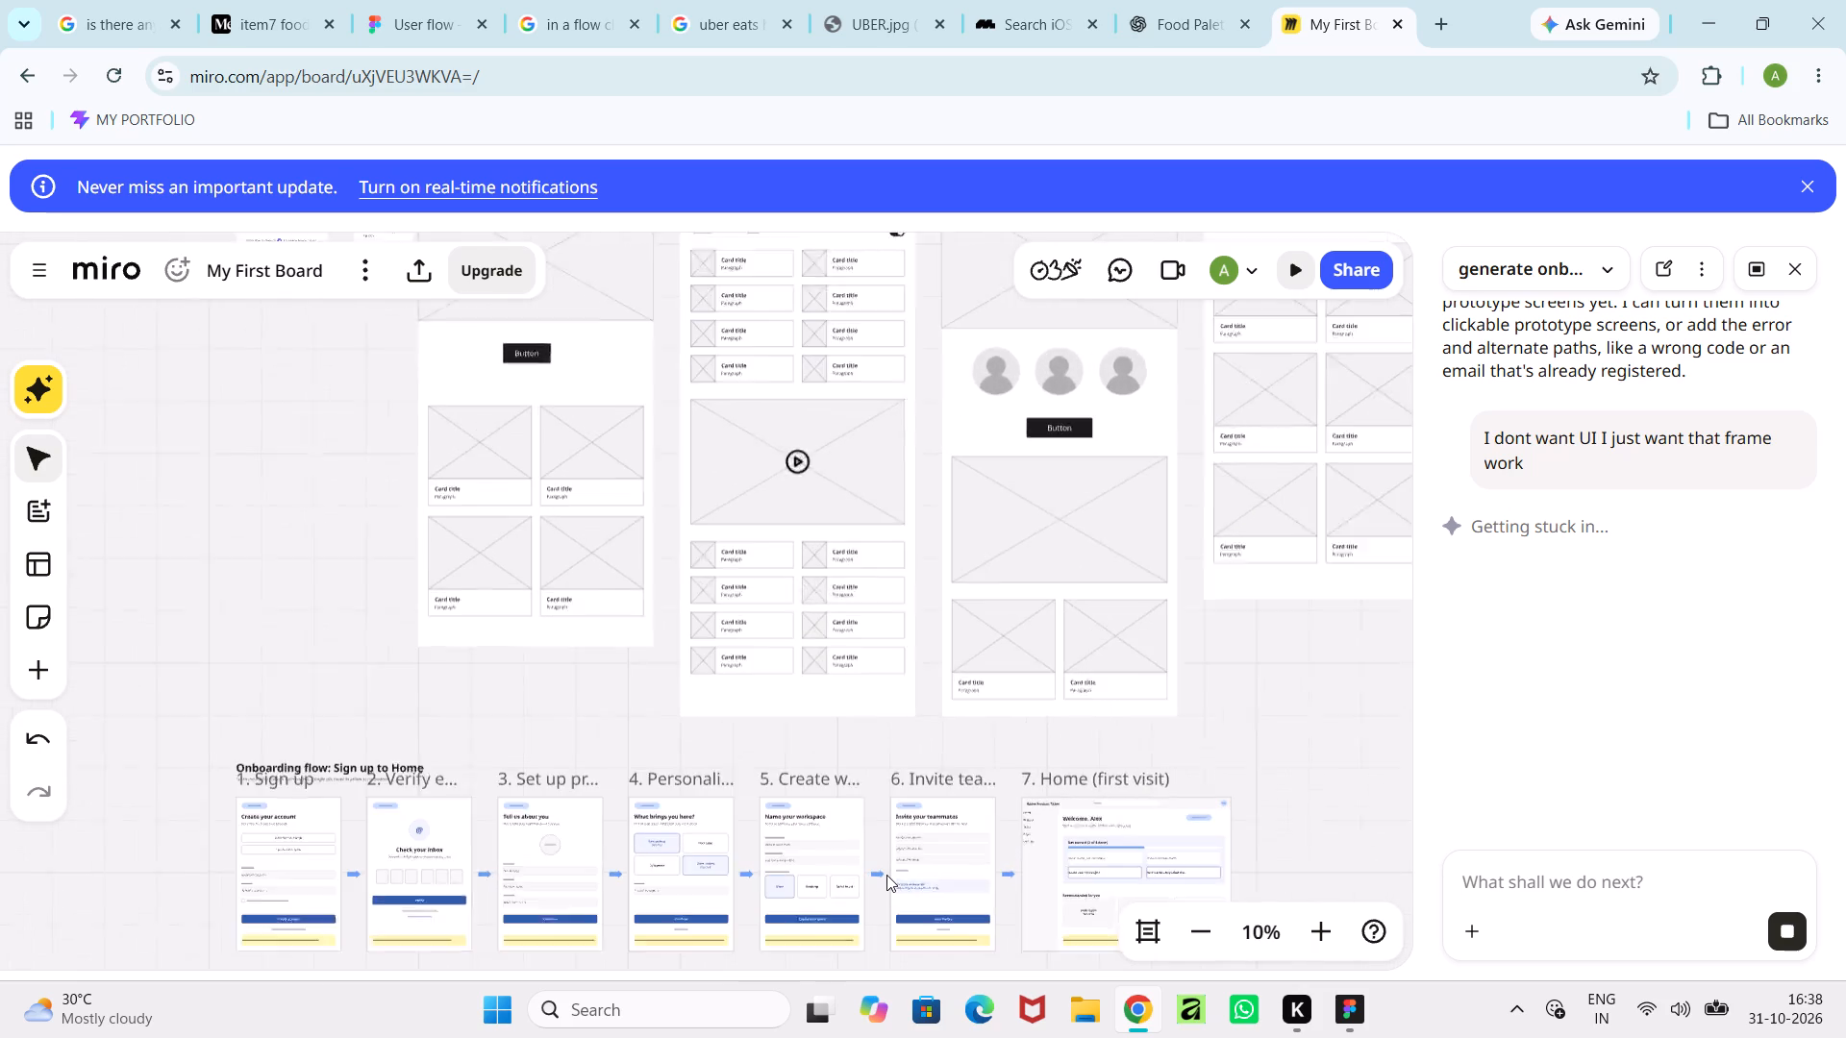
scroll(886, 875, "down", 1, "ctrl")
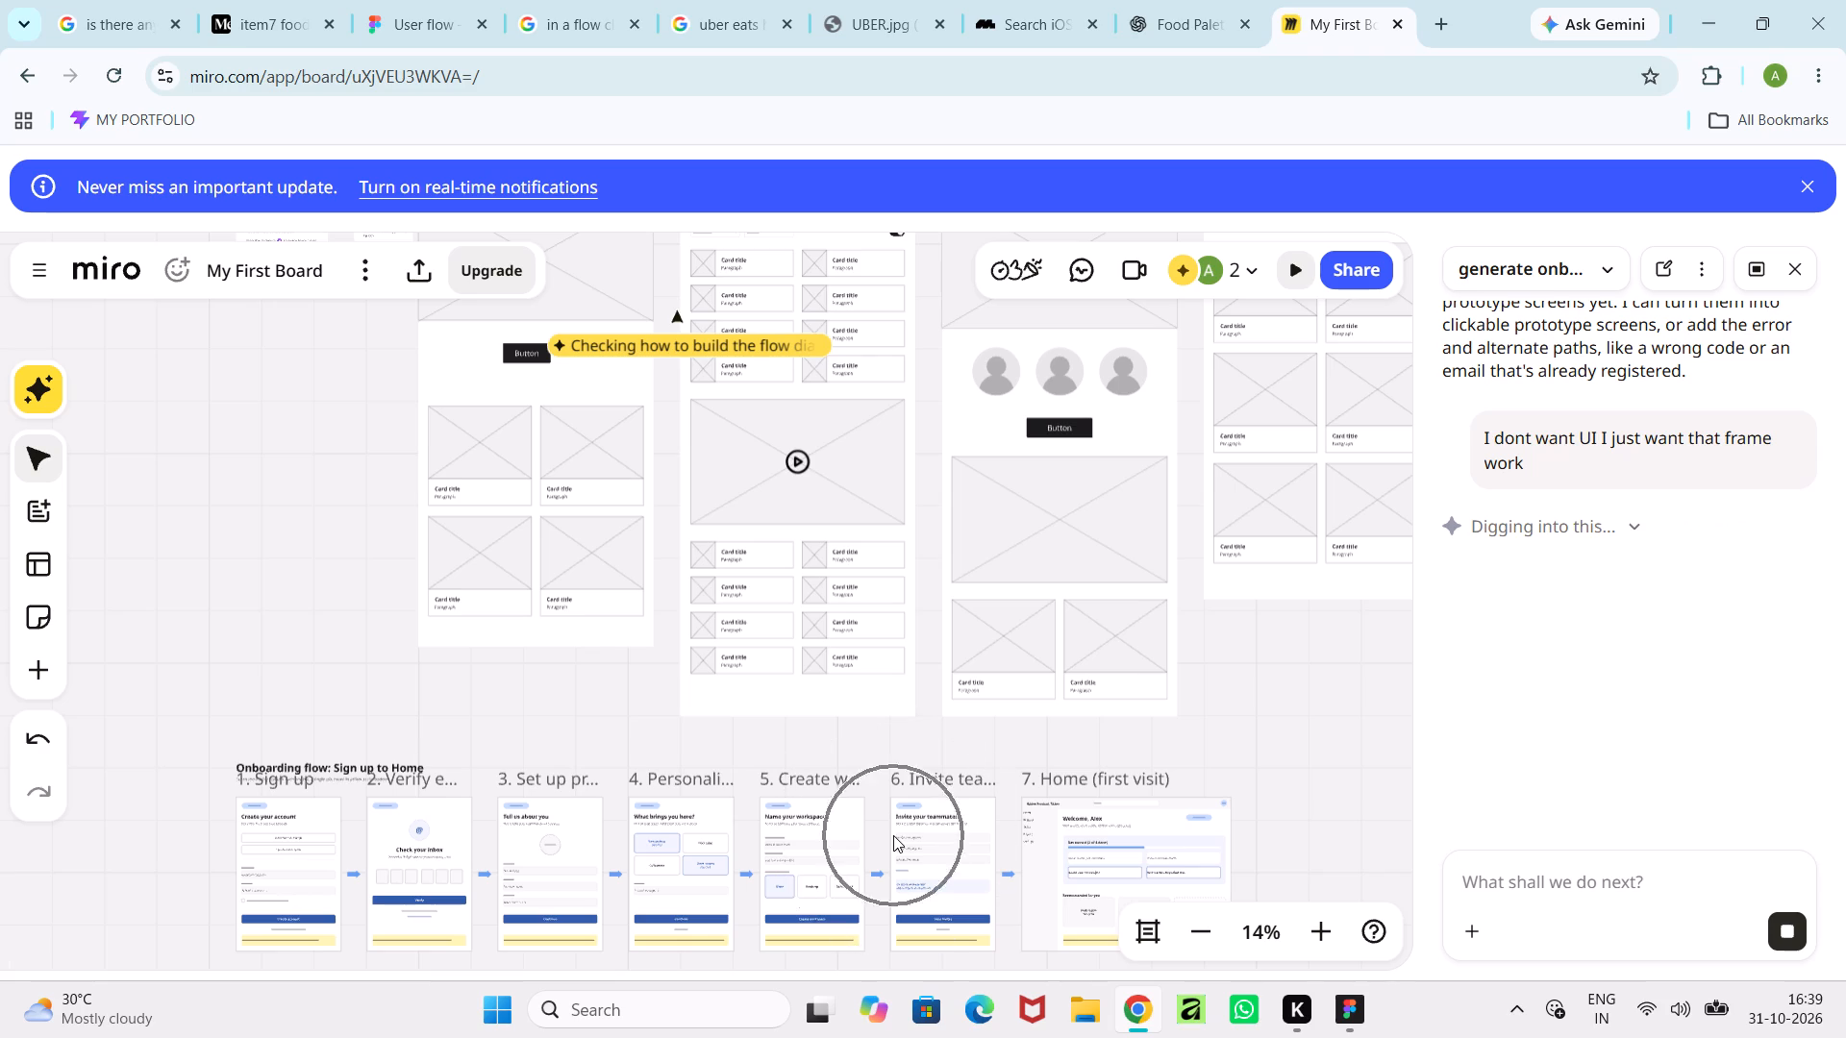
scroll(893, 835, "down", 3, "ctrl")
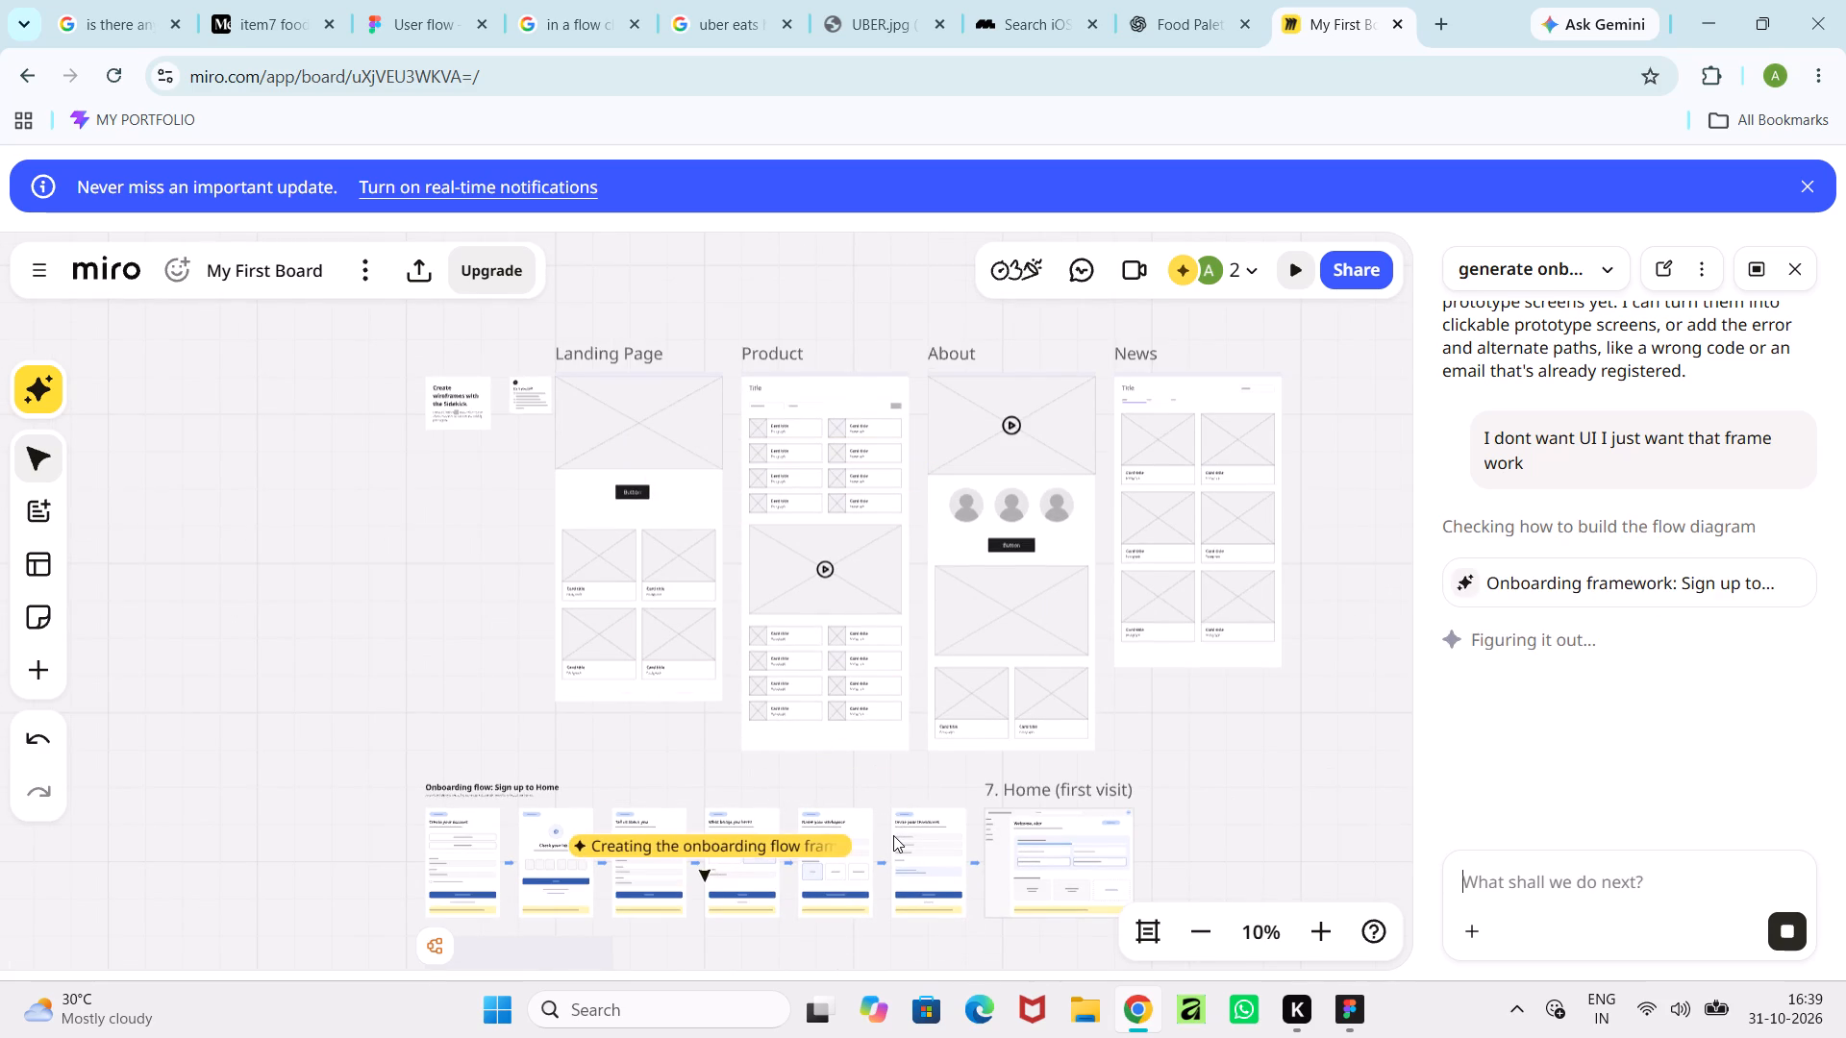
Examine the generated "Onboarding framework: Sign up to Home" flow diagram below the onboarding screens.
middle_click_drag(897, 819, 953, 651)
scroll(566, 807, "up", 4, "ctrl")
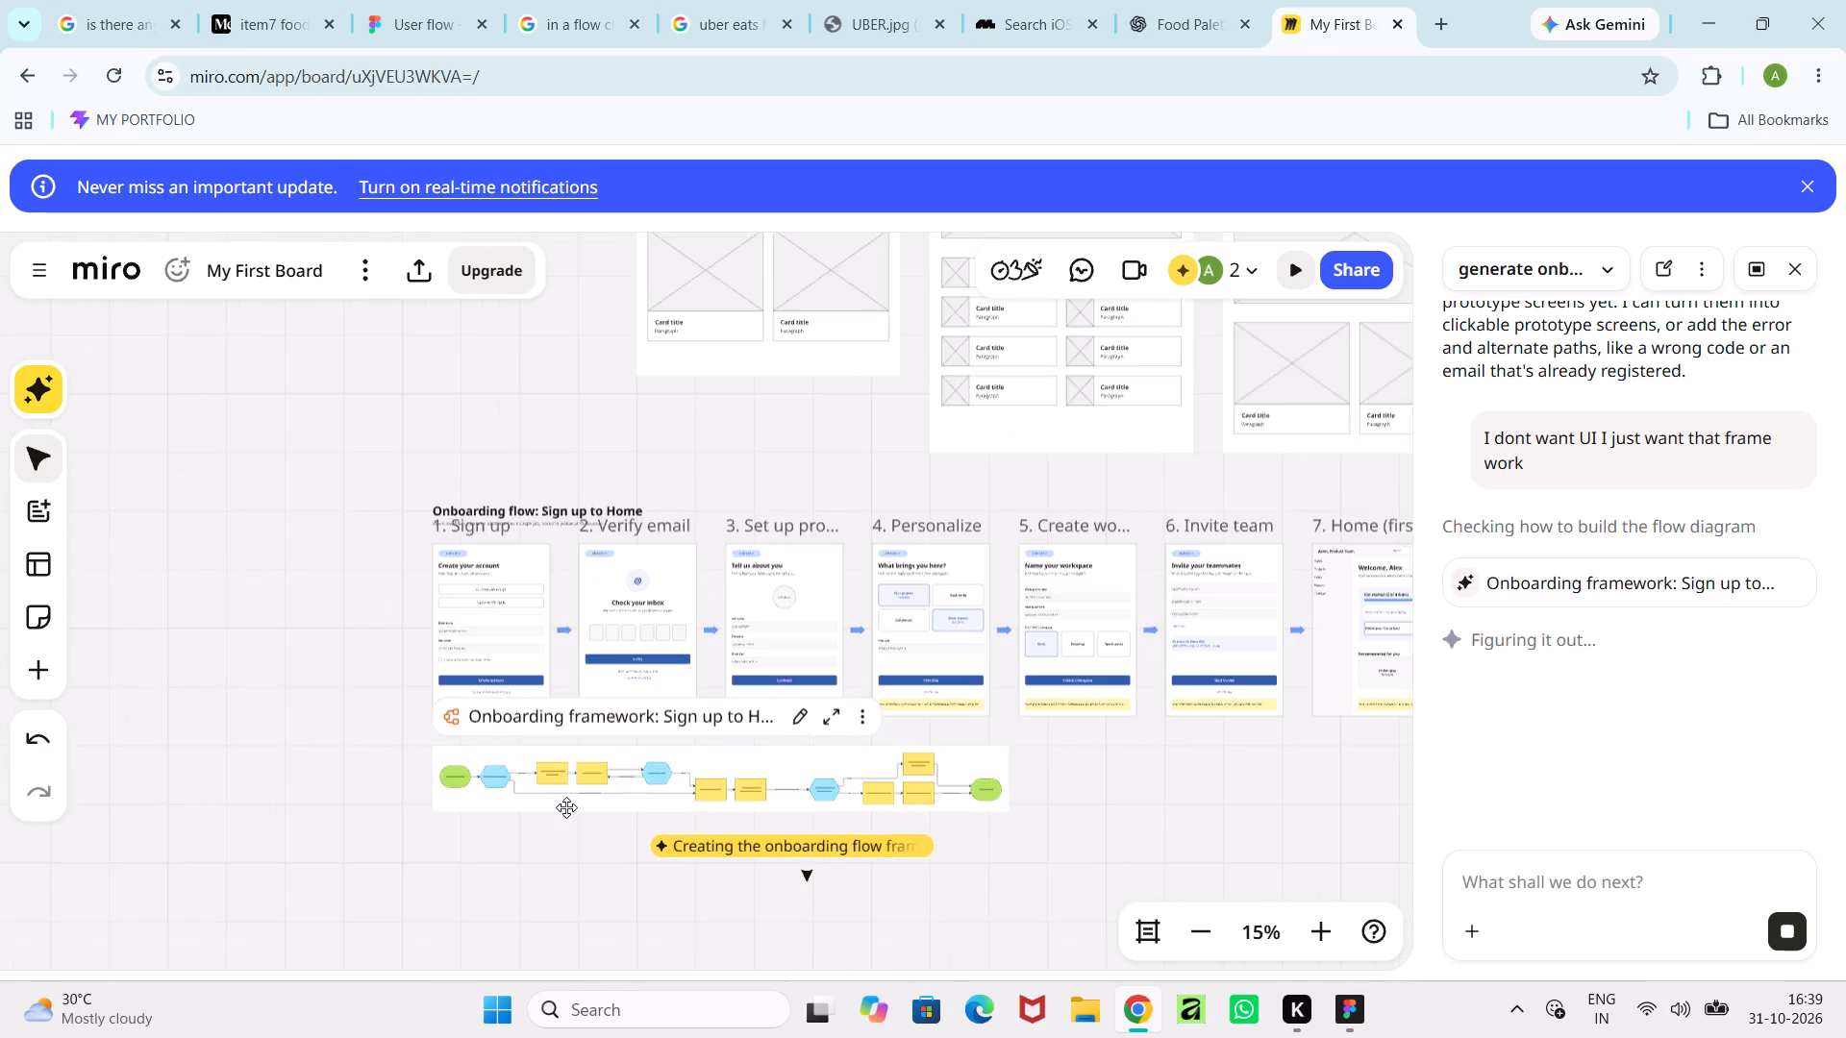
scroll(566, 807, "up", 5, "ctrl")
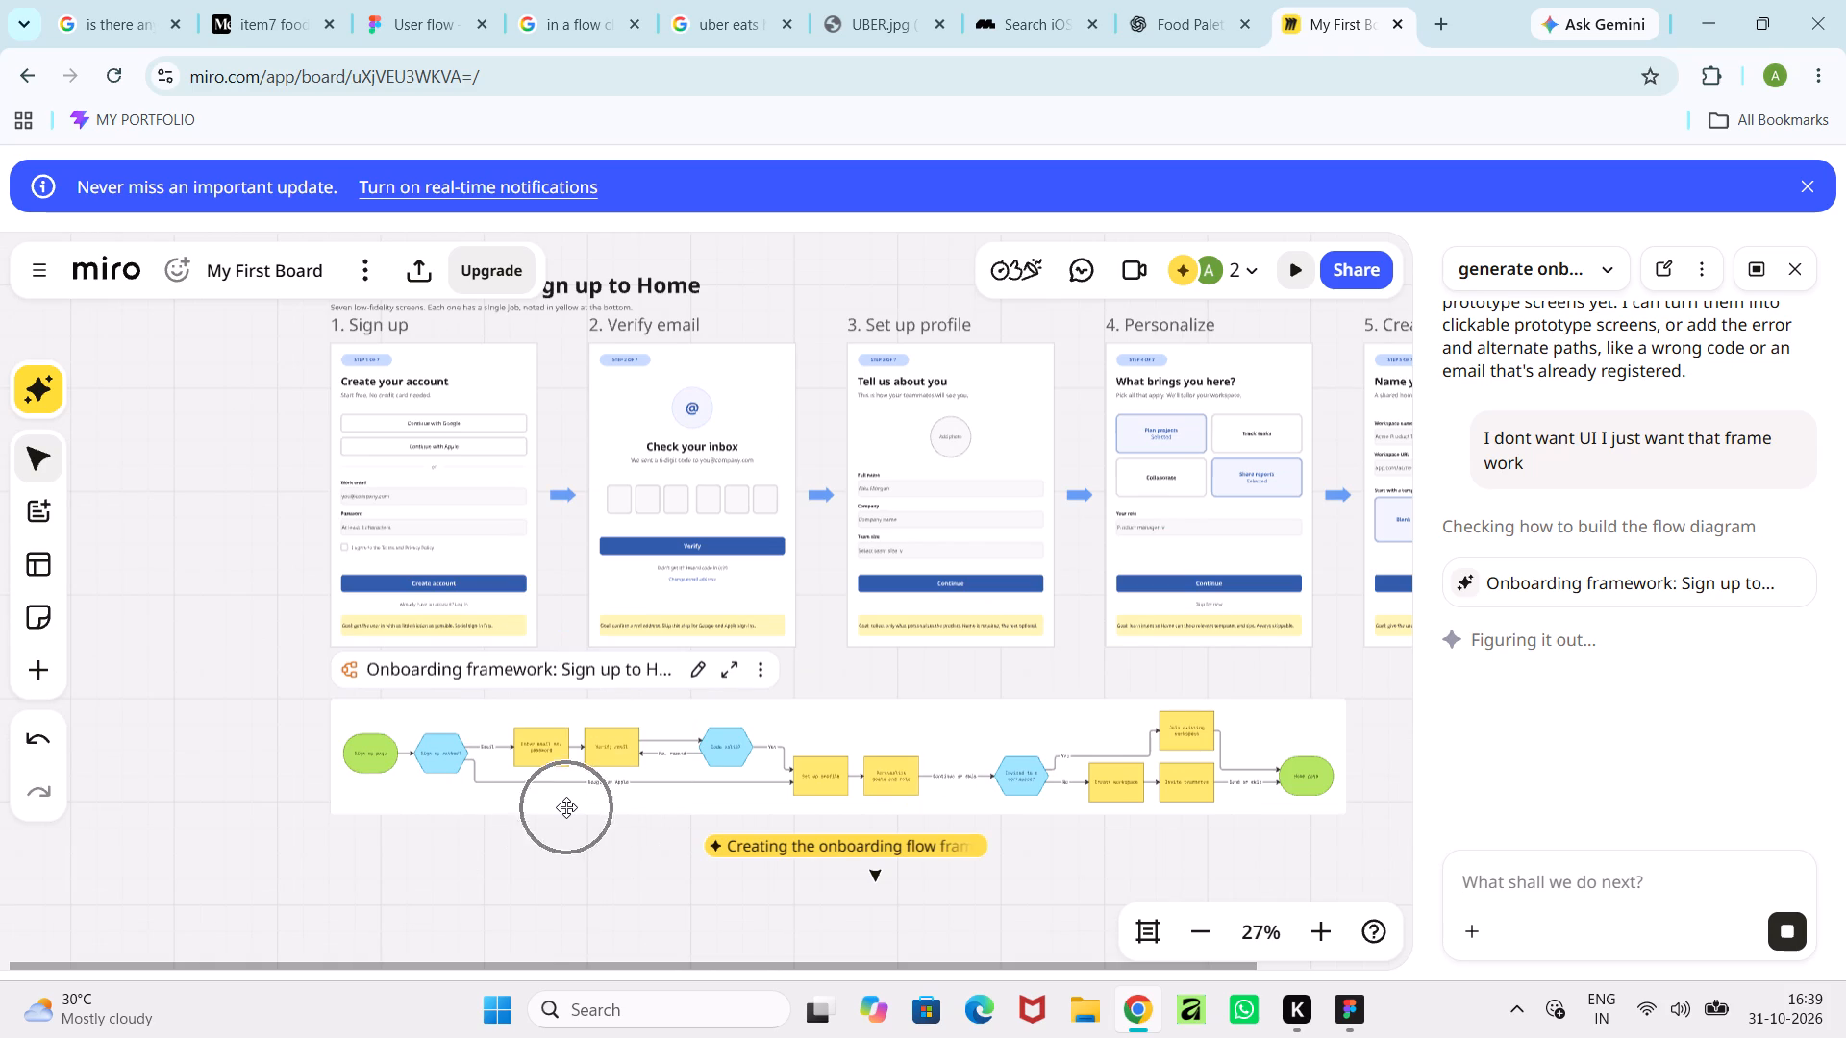
scroll(566, 807, "up", 6, "ctrl")
scroll(566, 807, "down", 4, "ctrl")
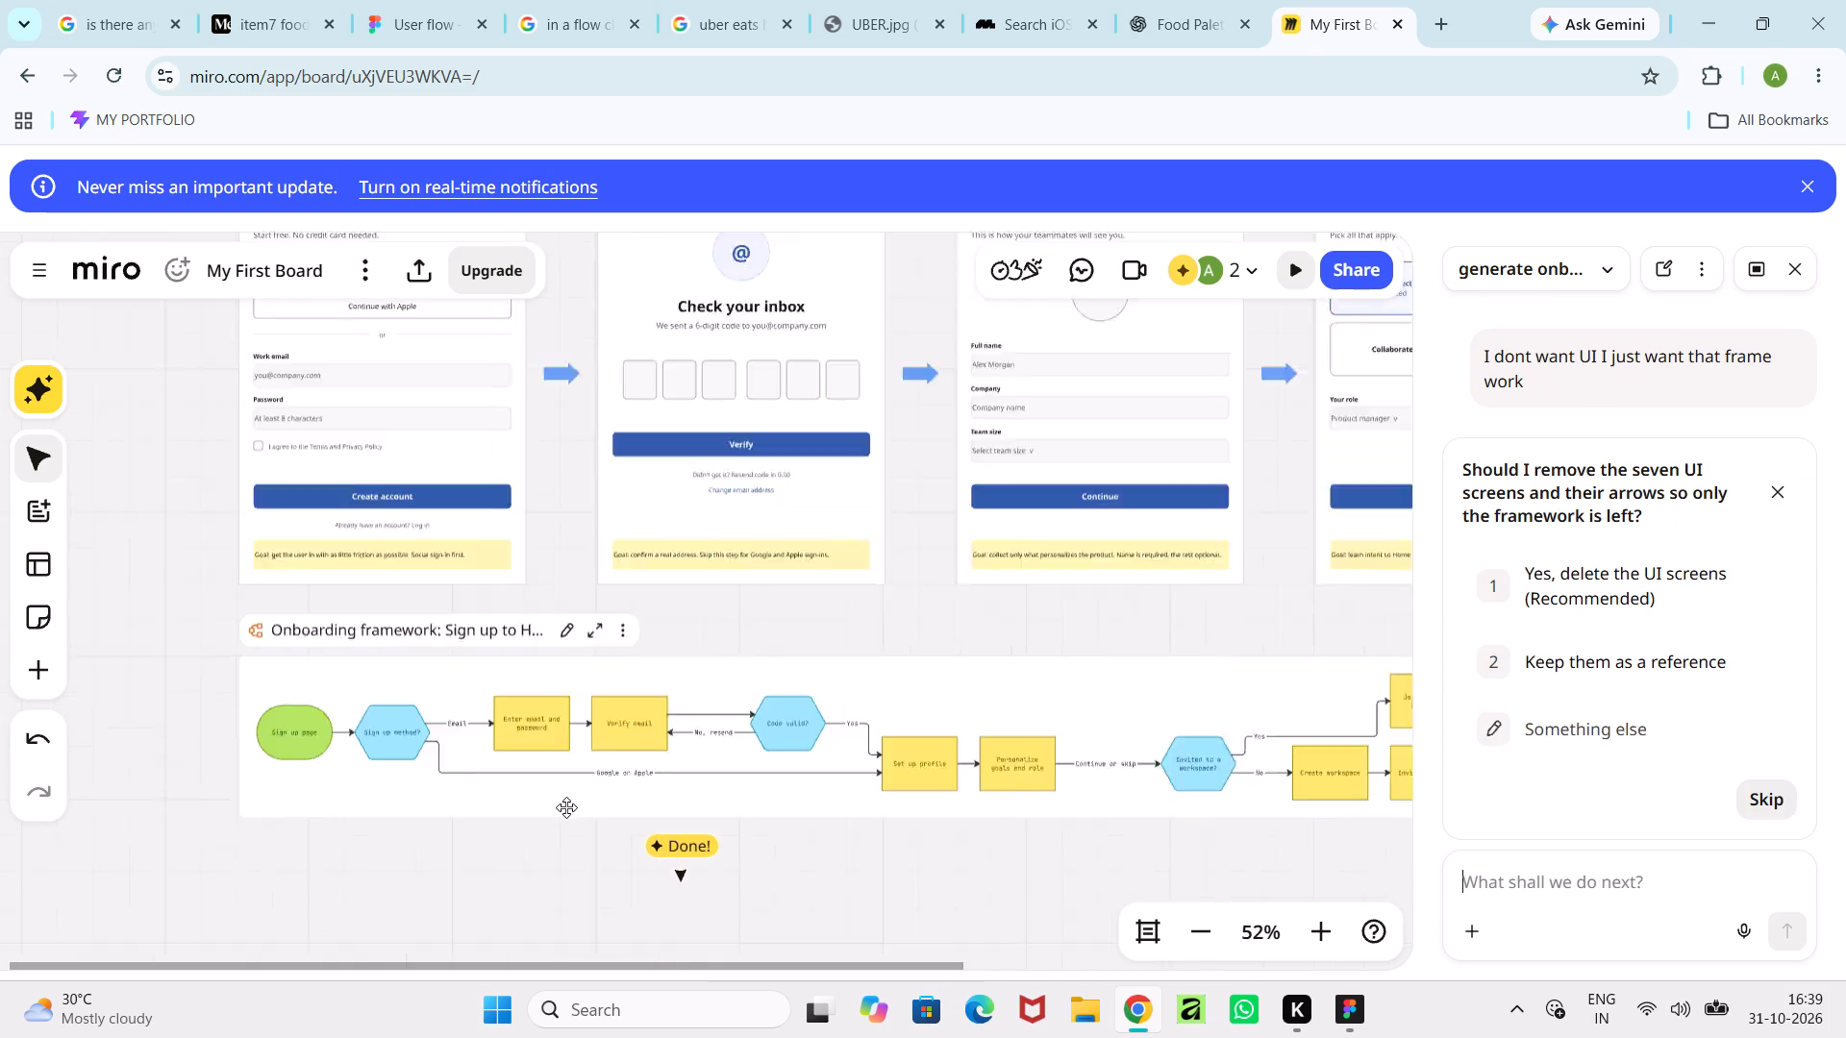
scroll(566, 807, "down", 6, "ctrl")
middle_click_drag(792, 872, 675, 834)
Send the follow-up prompt "I want fraame work not flow" to the AI assistant.
left_click(1532, 901)
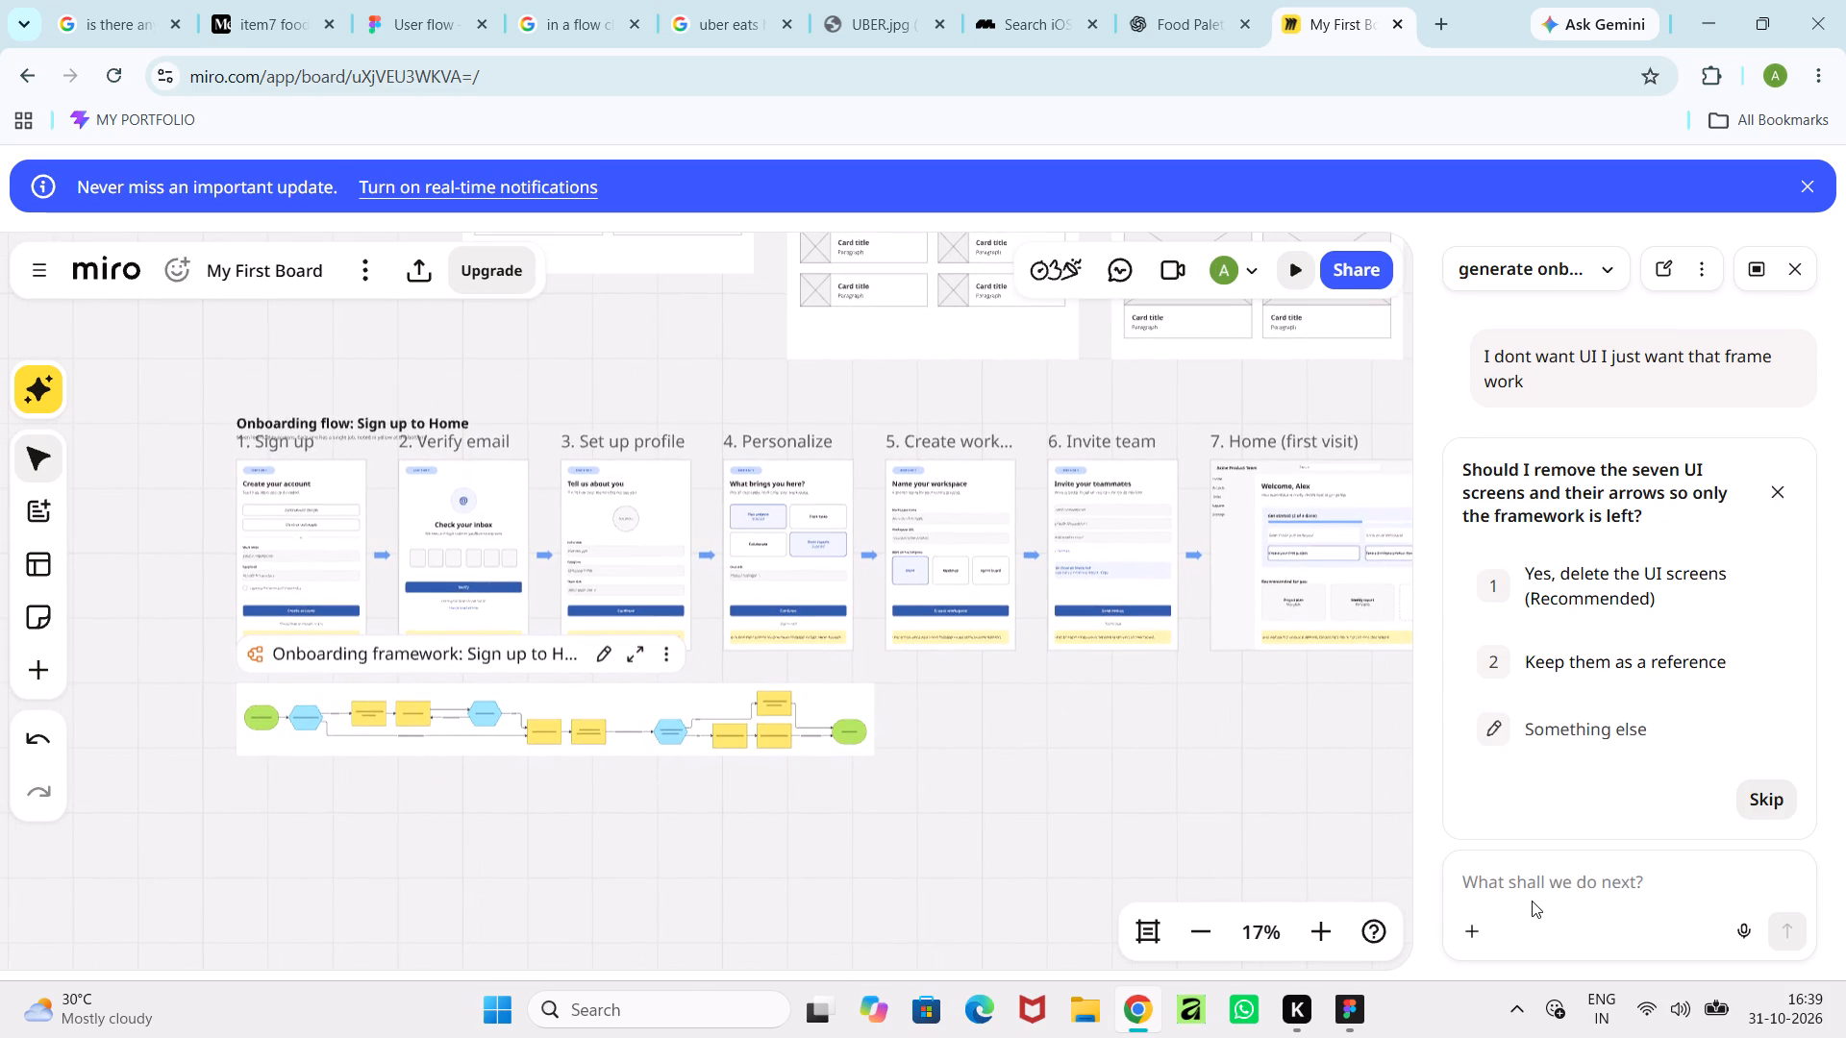
type("I want")
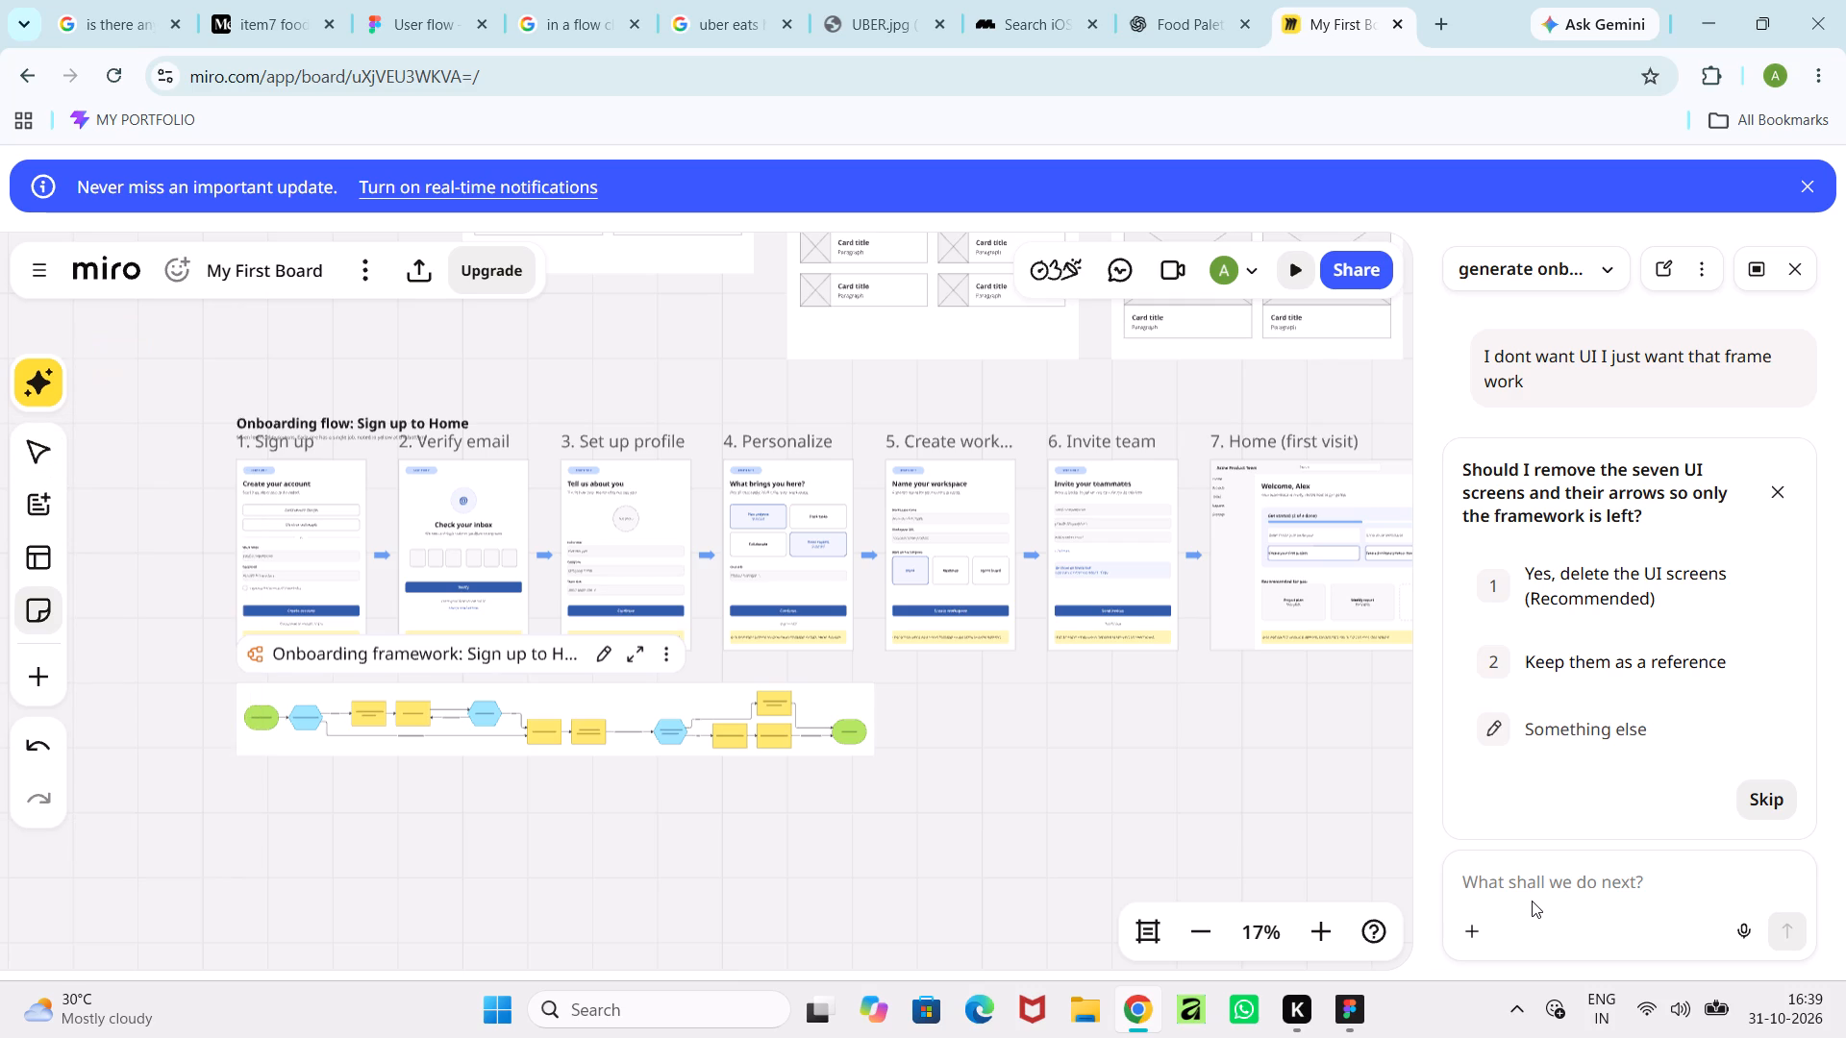
key("space")
left_click(1543, 881)
type("I want fraame work no")
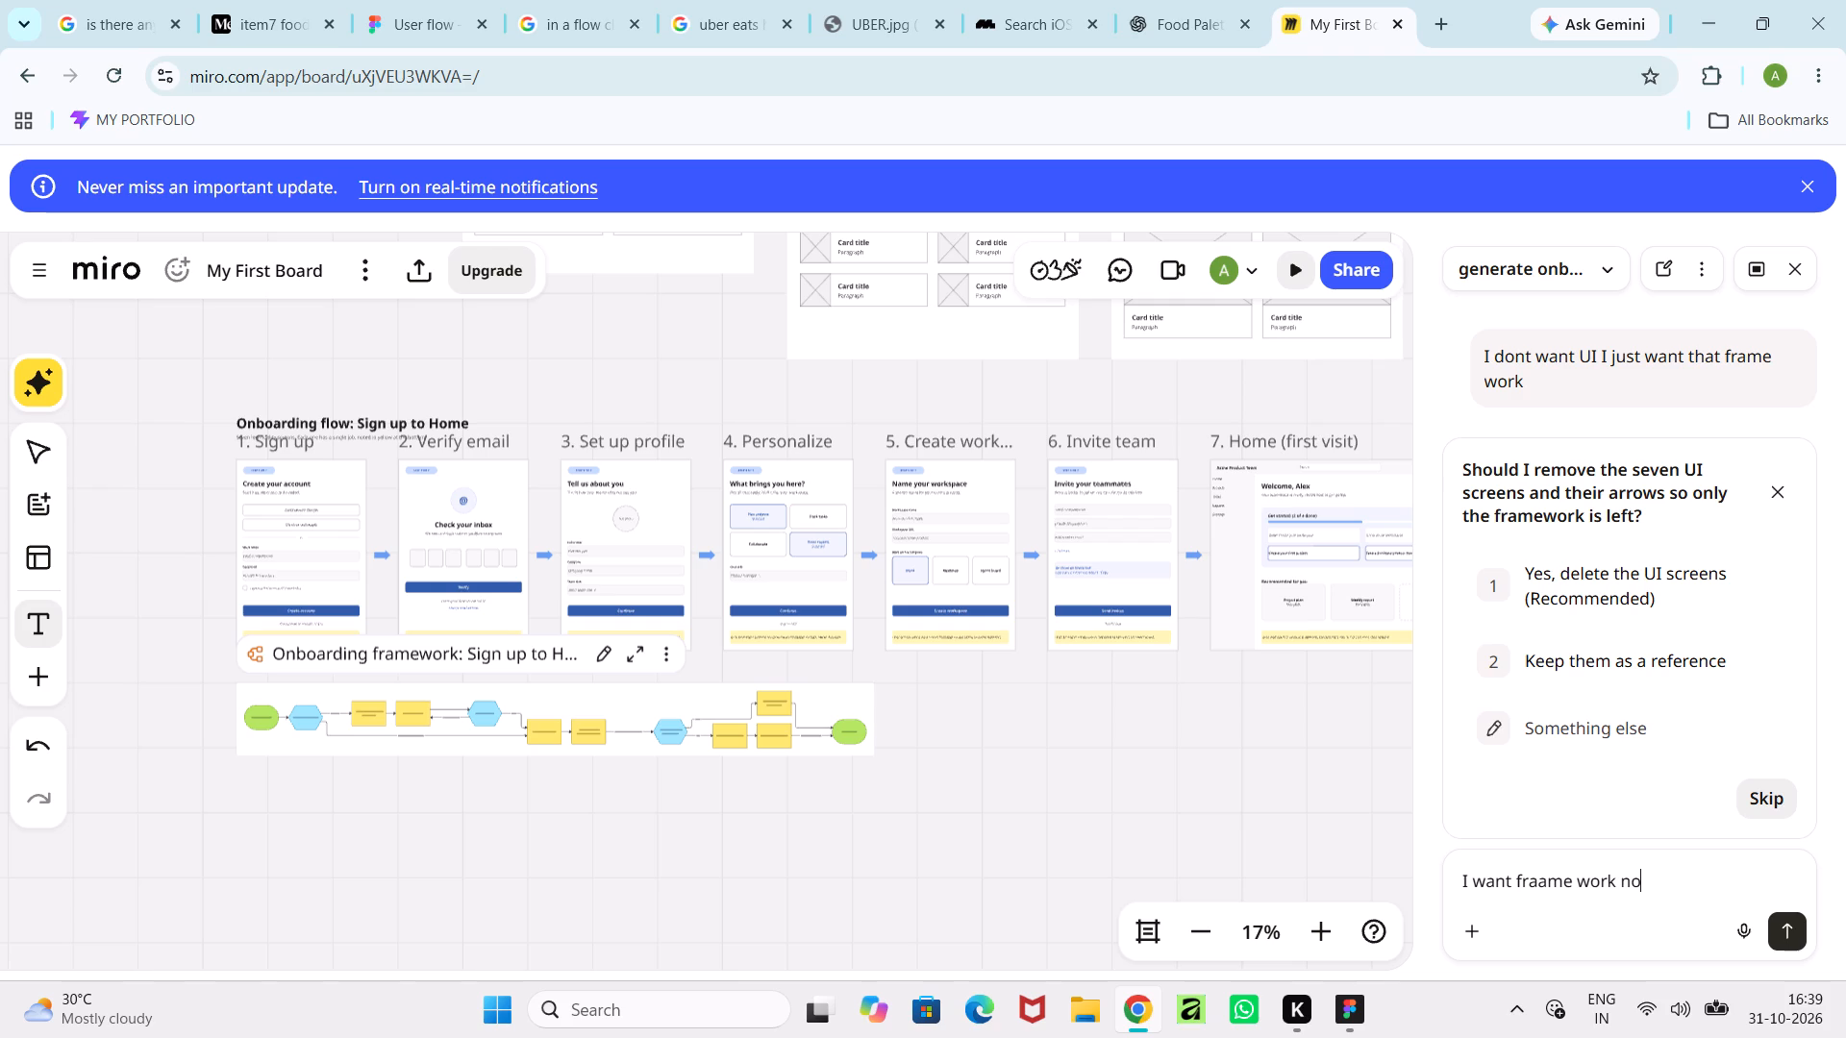
type("t flow")
key("Return")
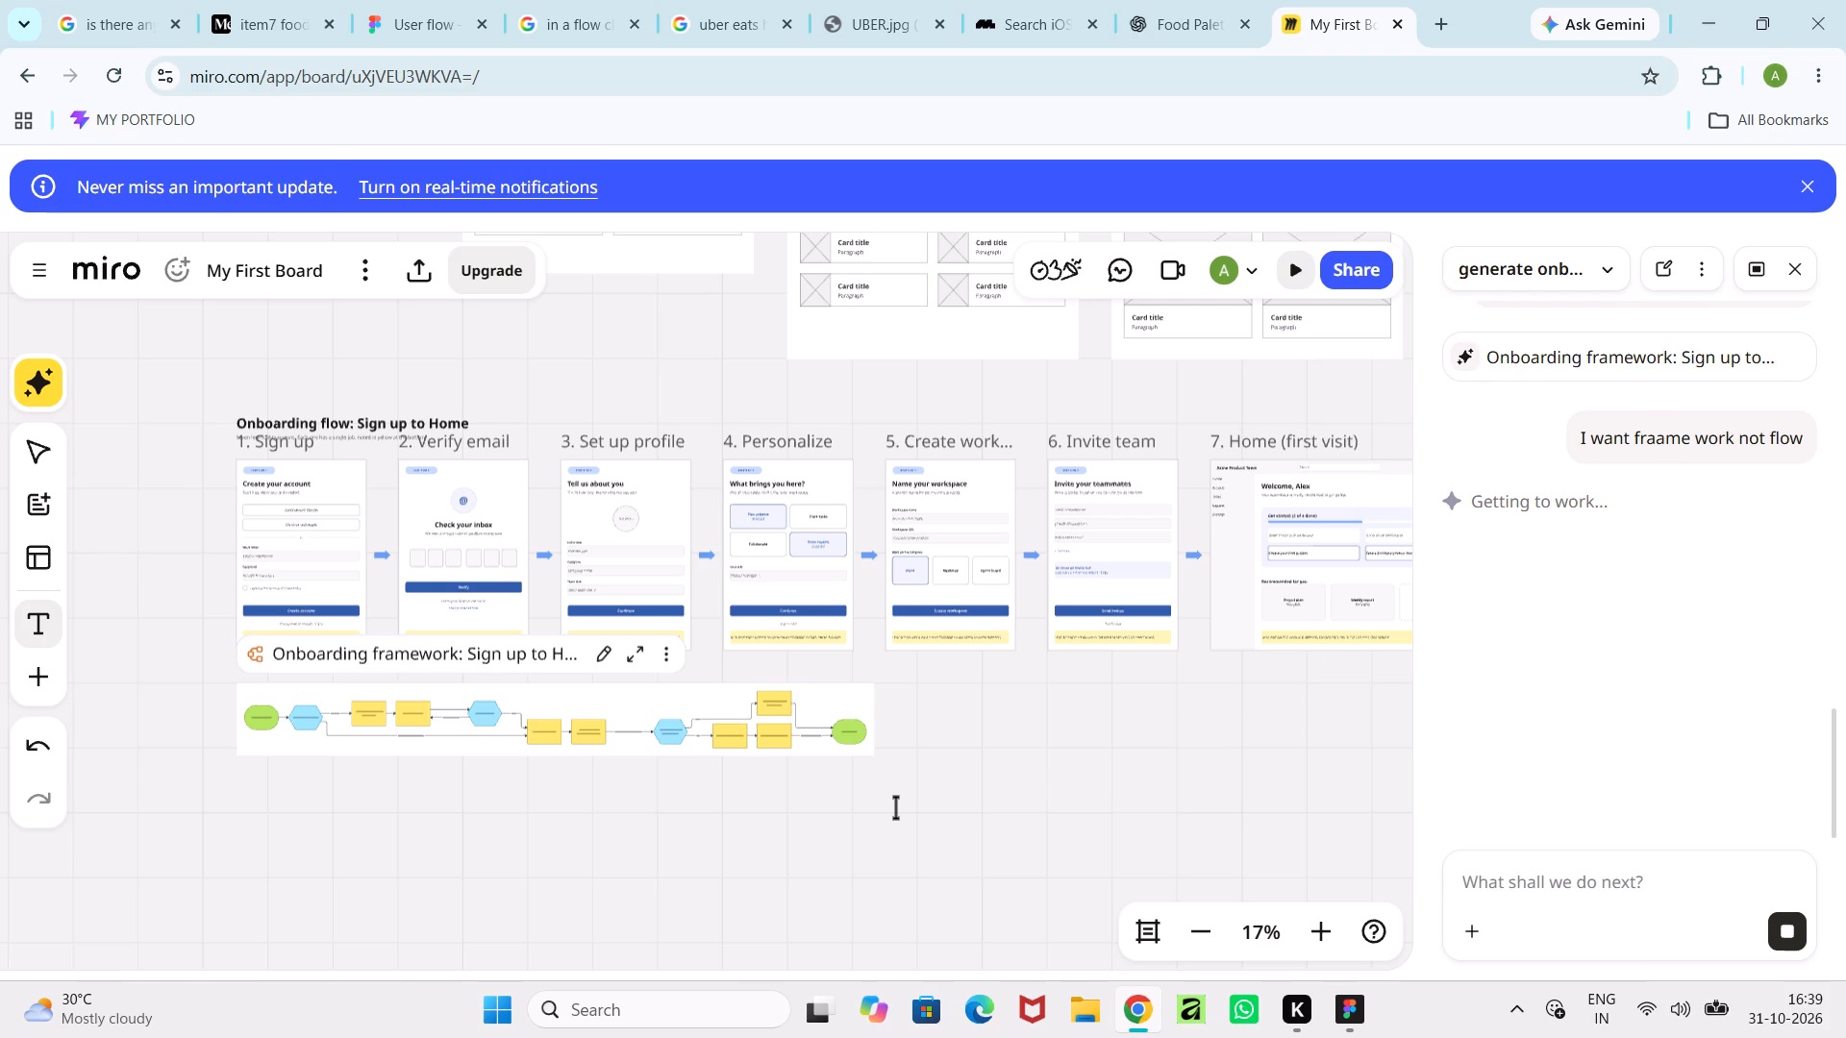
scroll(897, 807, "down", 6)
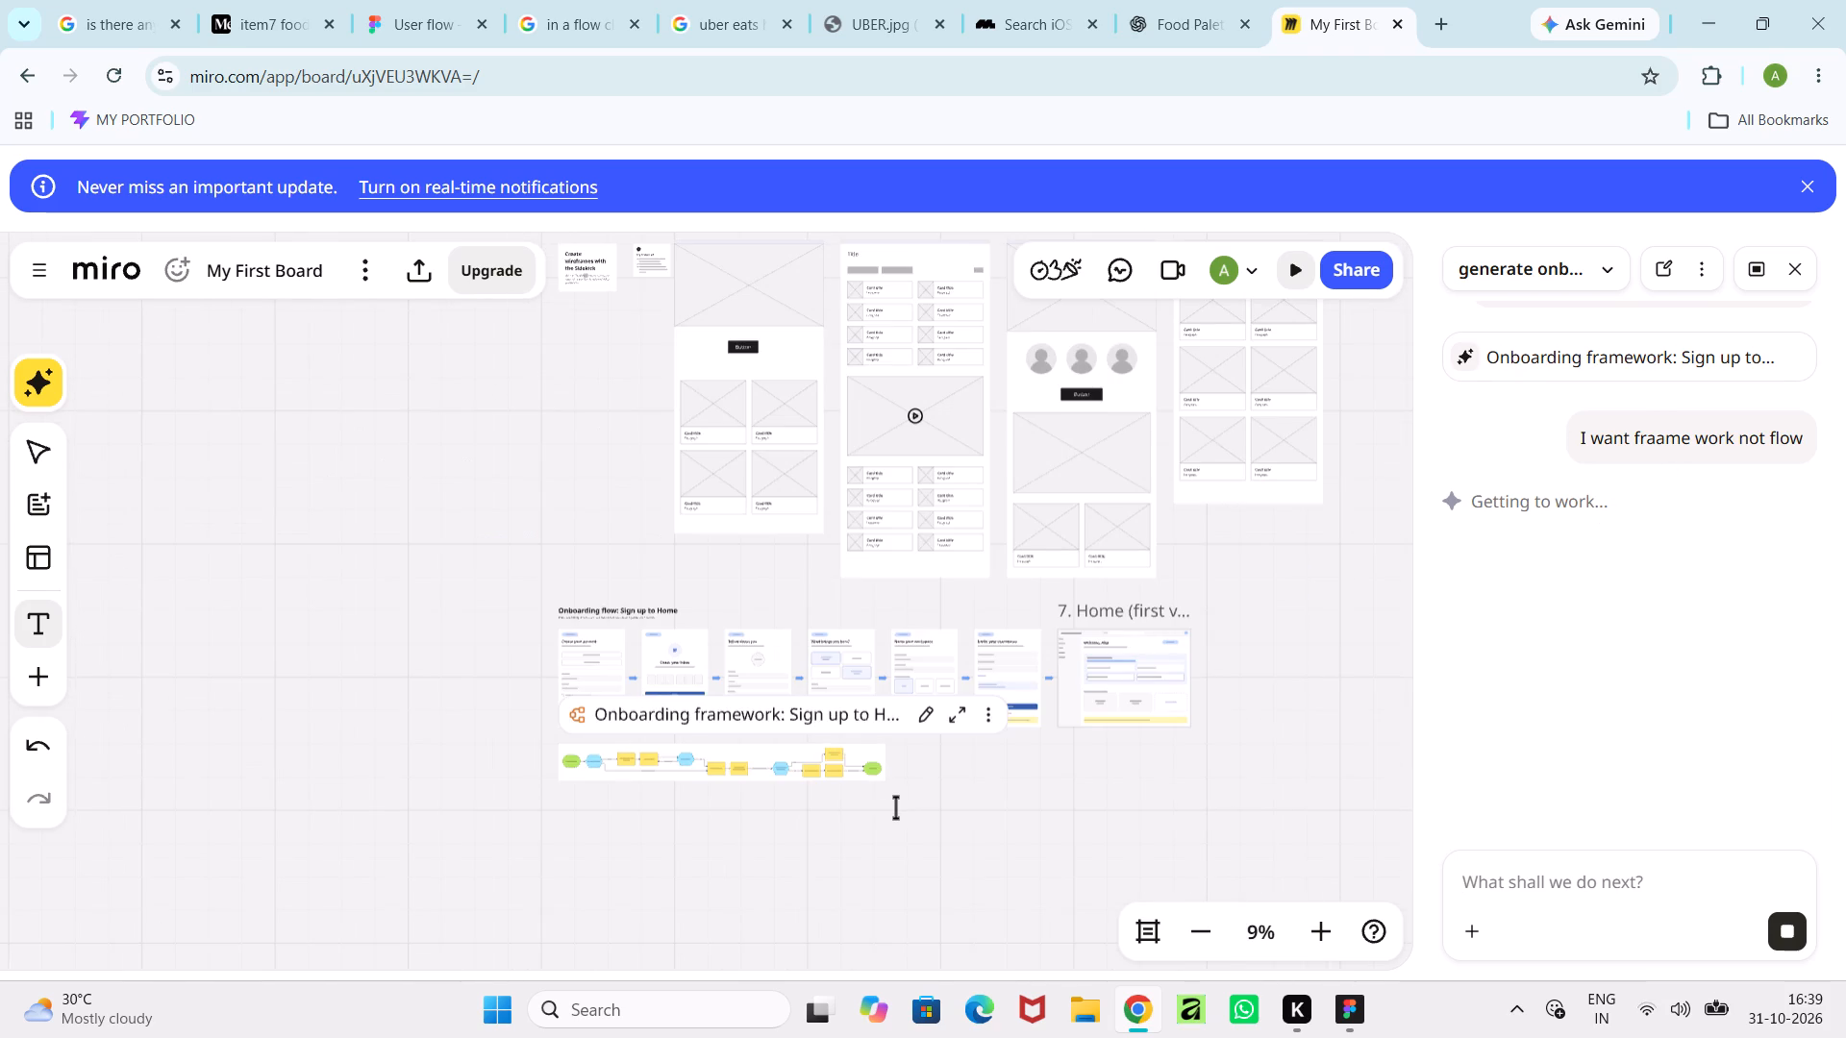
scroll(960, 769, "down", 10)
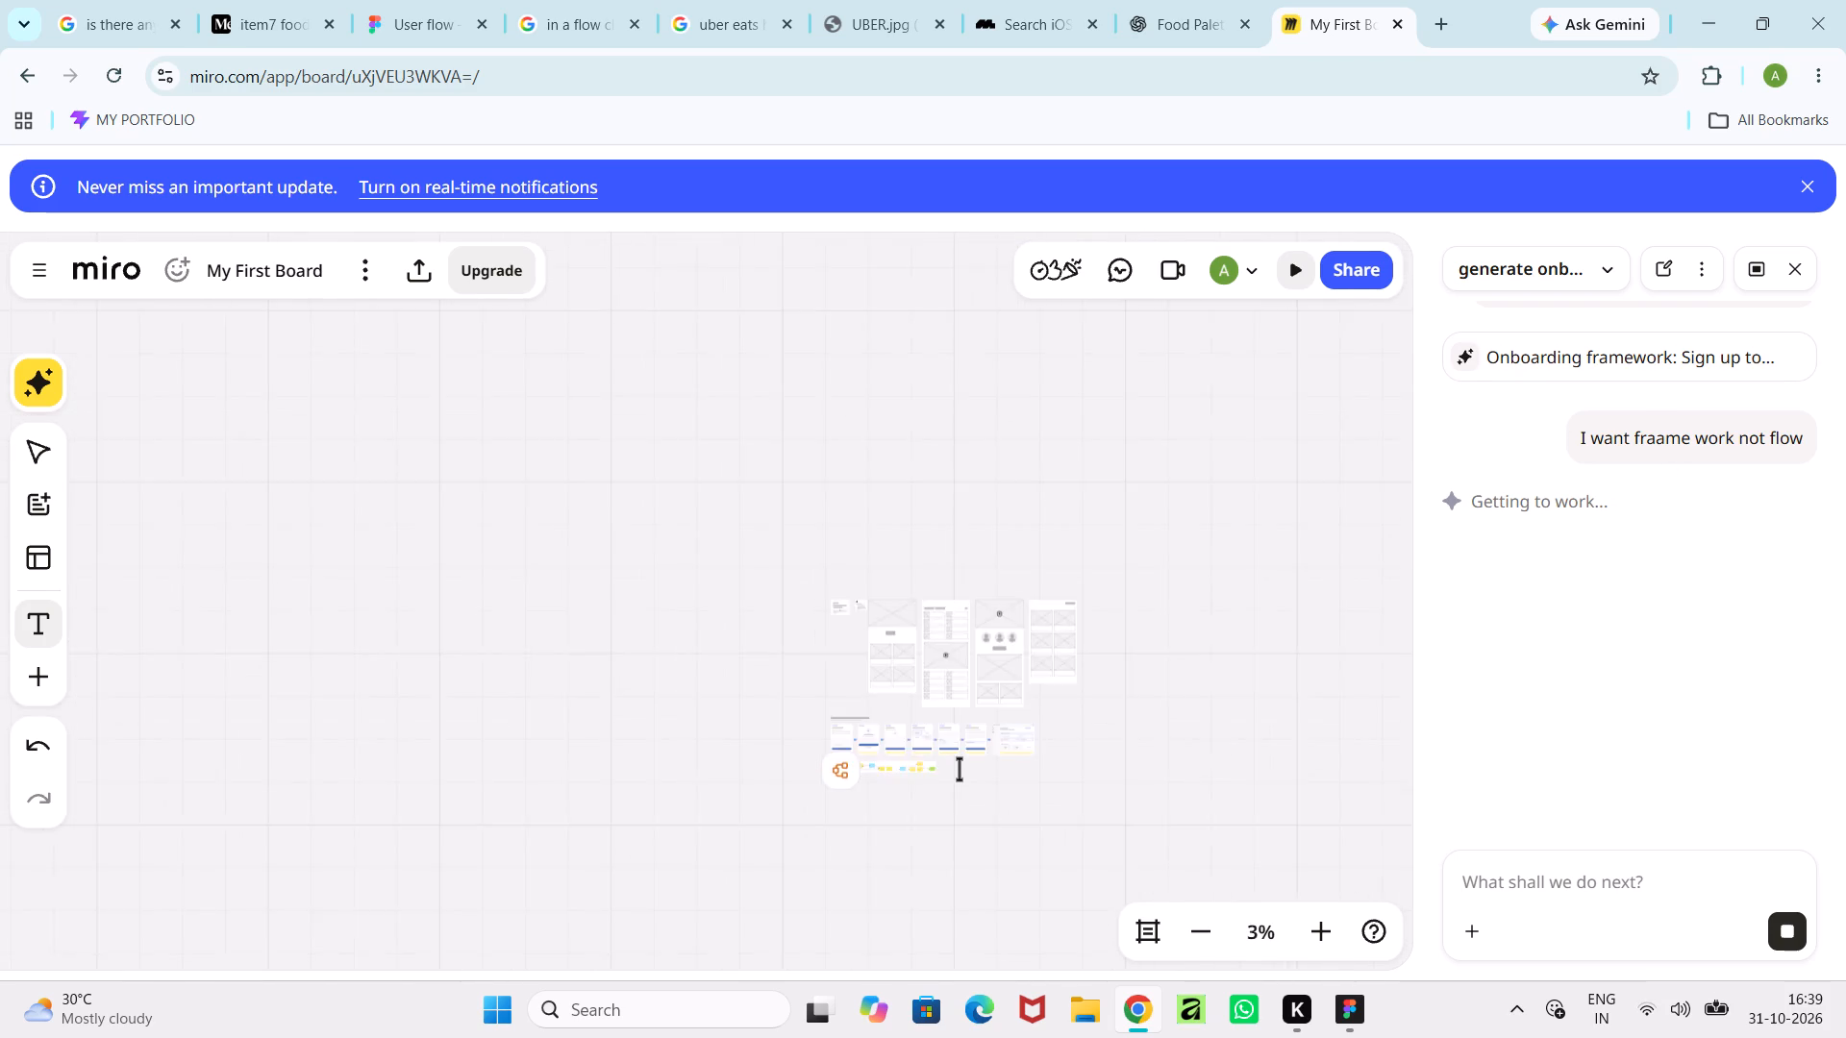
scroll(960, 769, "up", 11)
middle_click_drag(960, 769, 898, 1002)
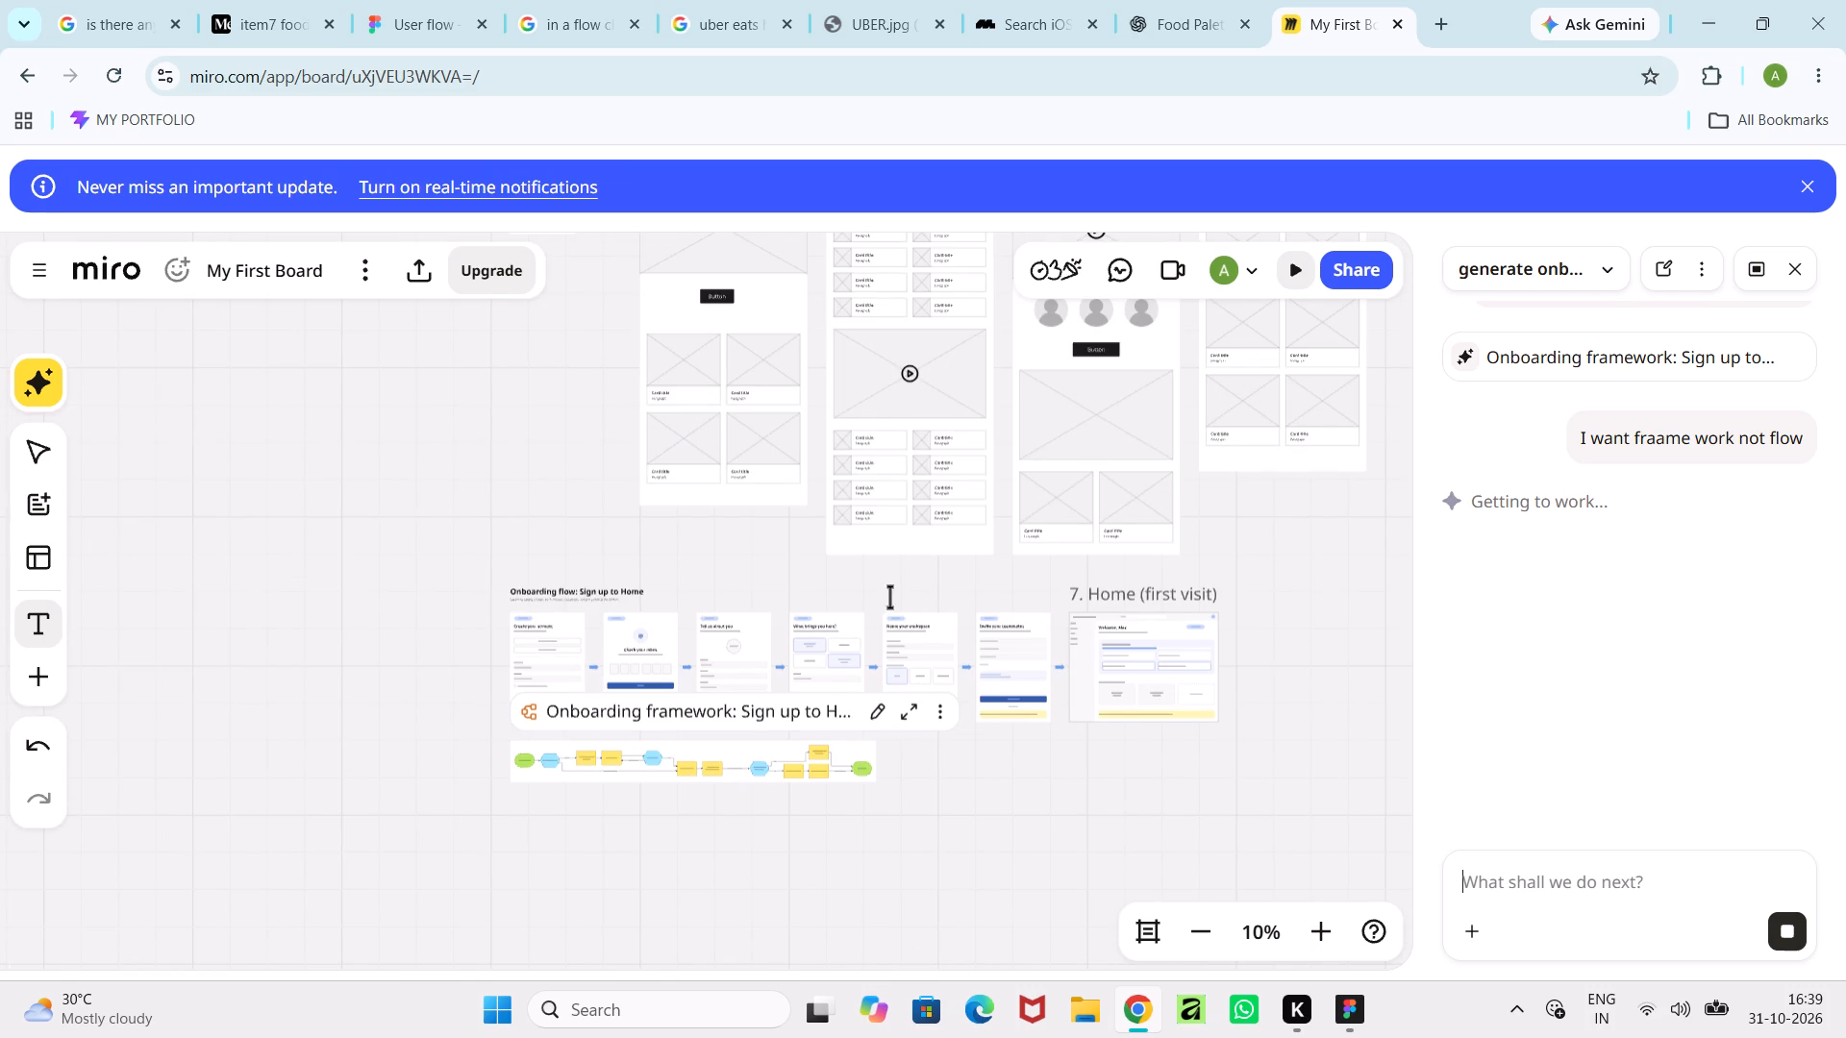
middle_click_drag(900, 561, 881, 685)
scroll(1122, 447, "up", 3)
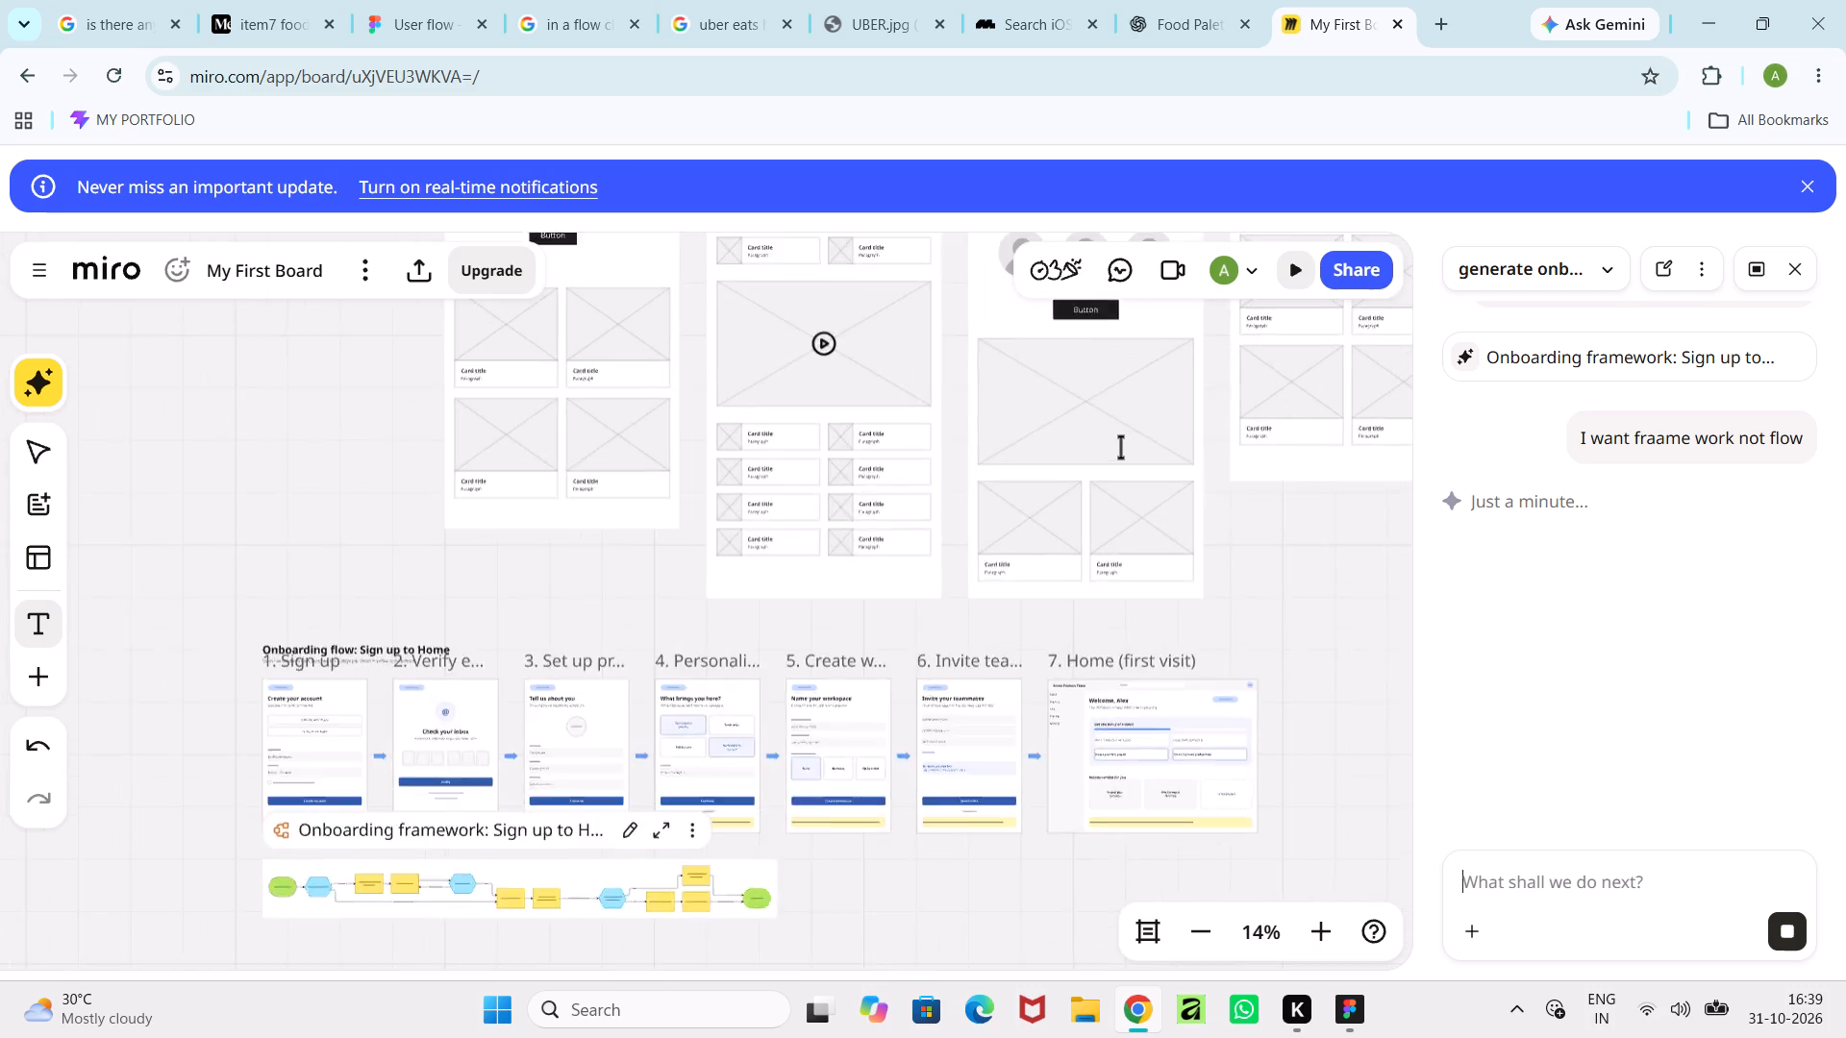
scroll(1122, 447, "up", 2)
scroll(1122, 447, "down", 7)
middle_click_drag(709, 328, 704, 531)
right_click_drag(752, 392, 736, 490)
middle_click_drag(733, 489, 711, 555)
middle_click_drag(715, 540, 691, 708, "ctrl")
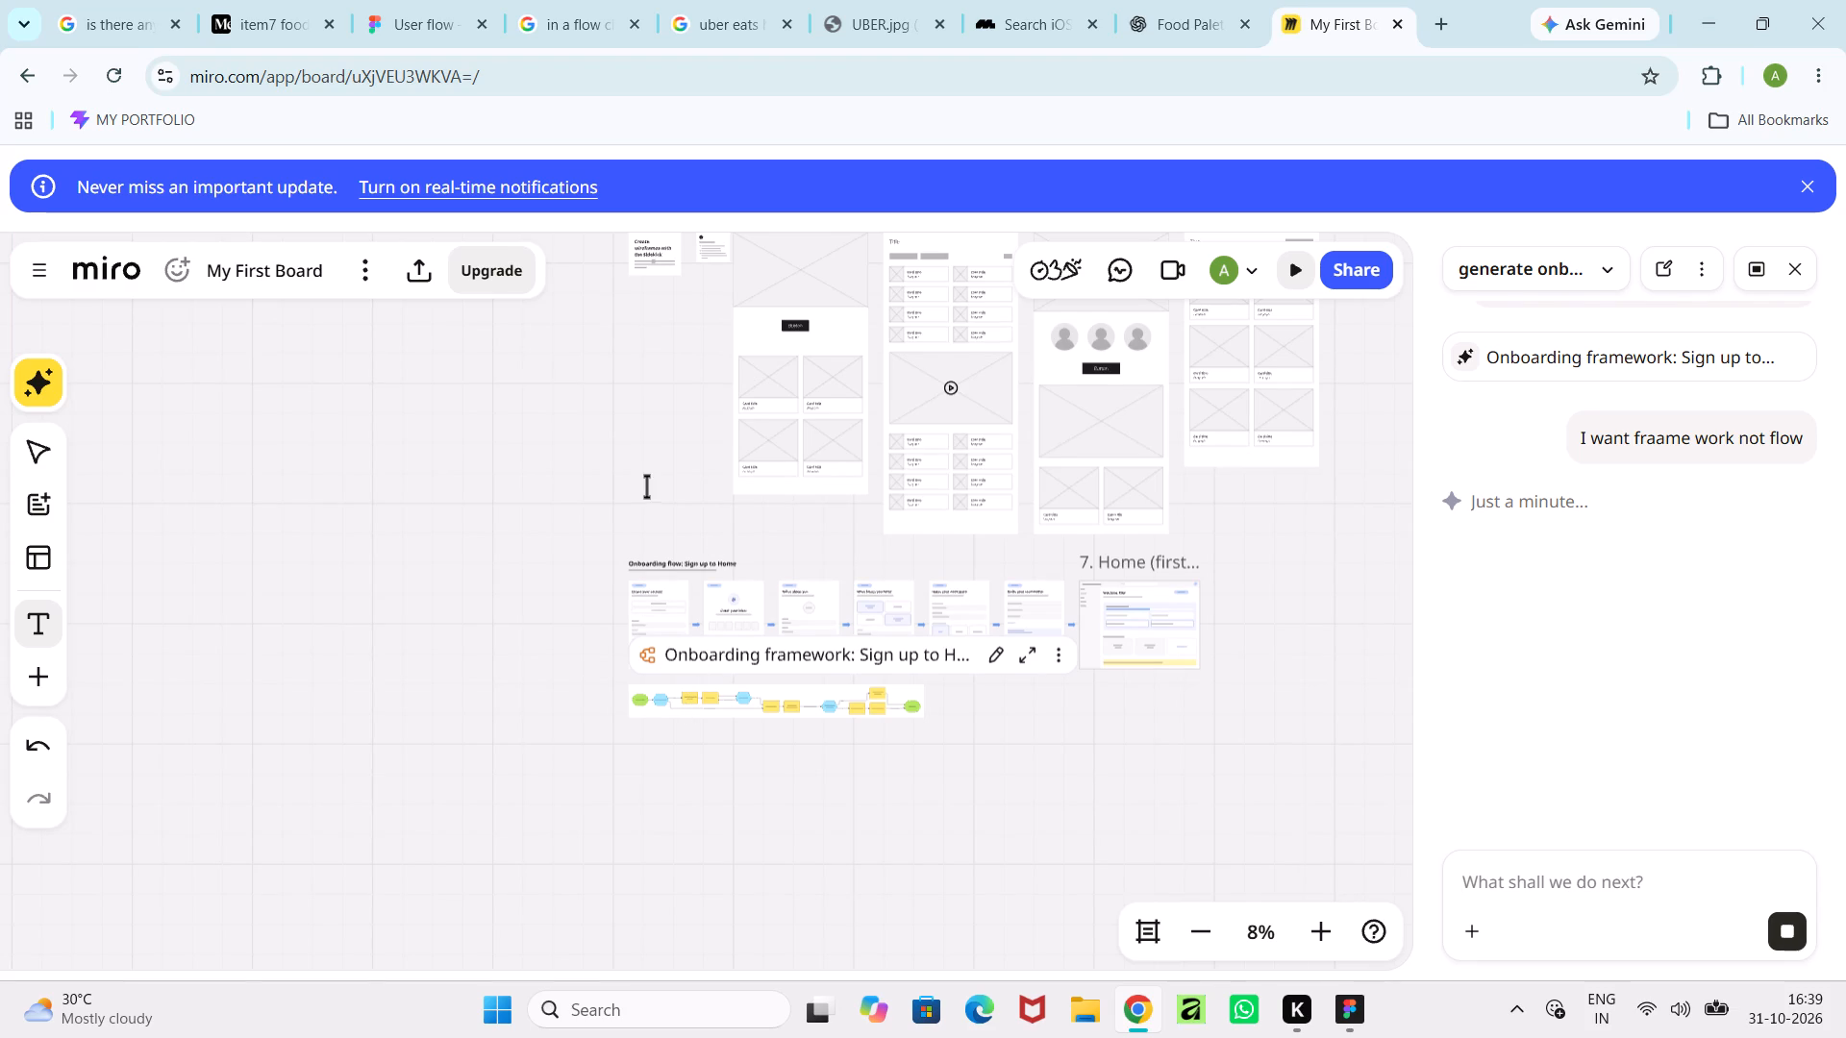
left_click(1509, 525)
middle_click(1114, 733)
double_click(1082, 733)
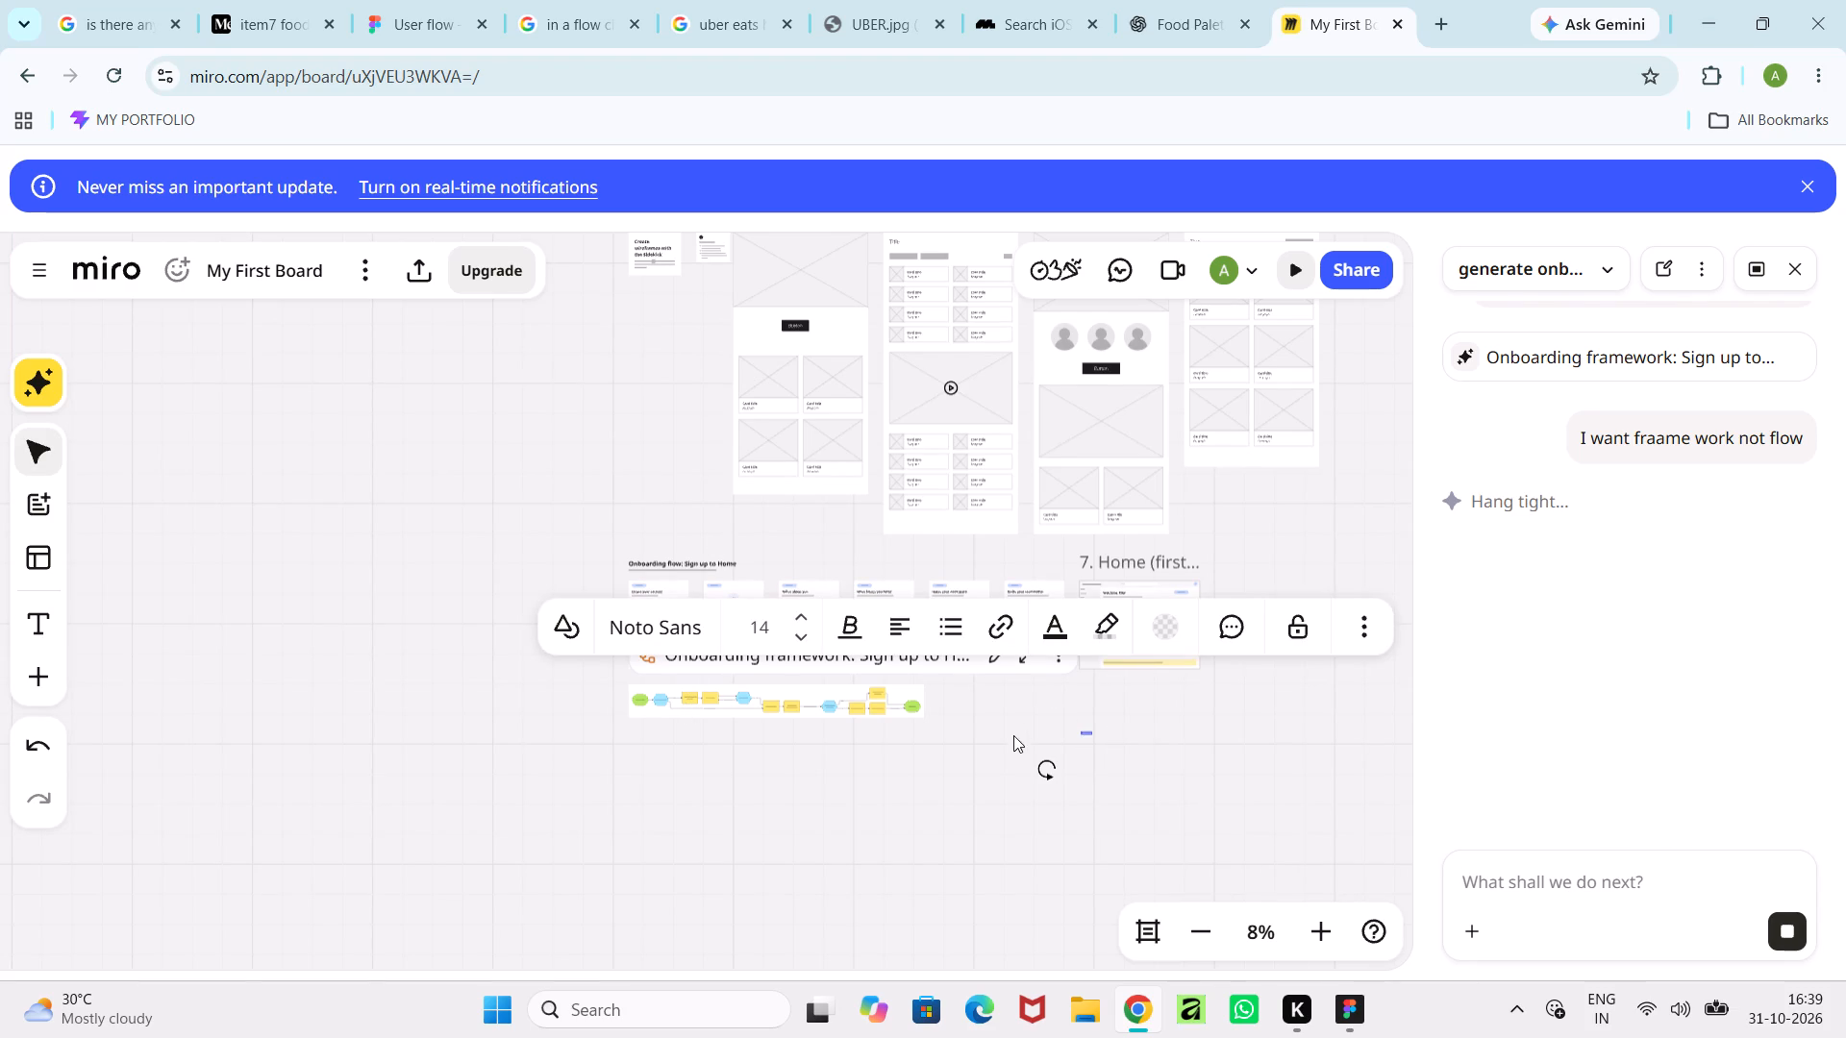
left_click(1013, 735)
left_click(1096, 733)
Look over the Landing Page wireframe and the new onboarding framework frame being generated below the flow diagram.
middle_click_drag(1097, 733, 1052, 913)
middle_click_drag(1178, 703, 1099, 856)
scroll(638, 548, "up", 10, "ctrl")
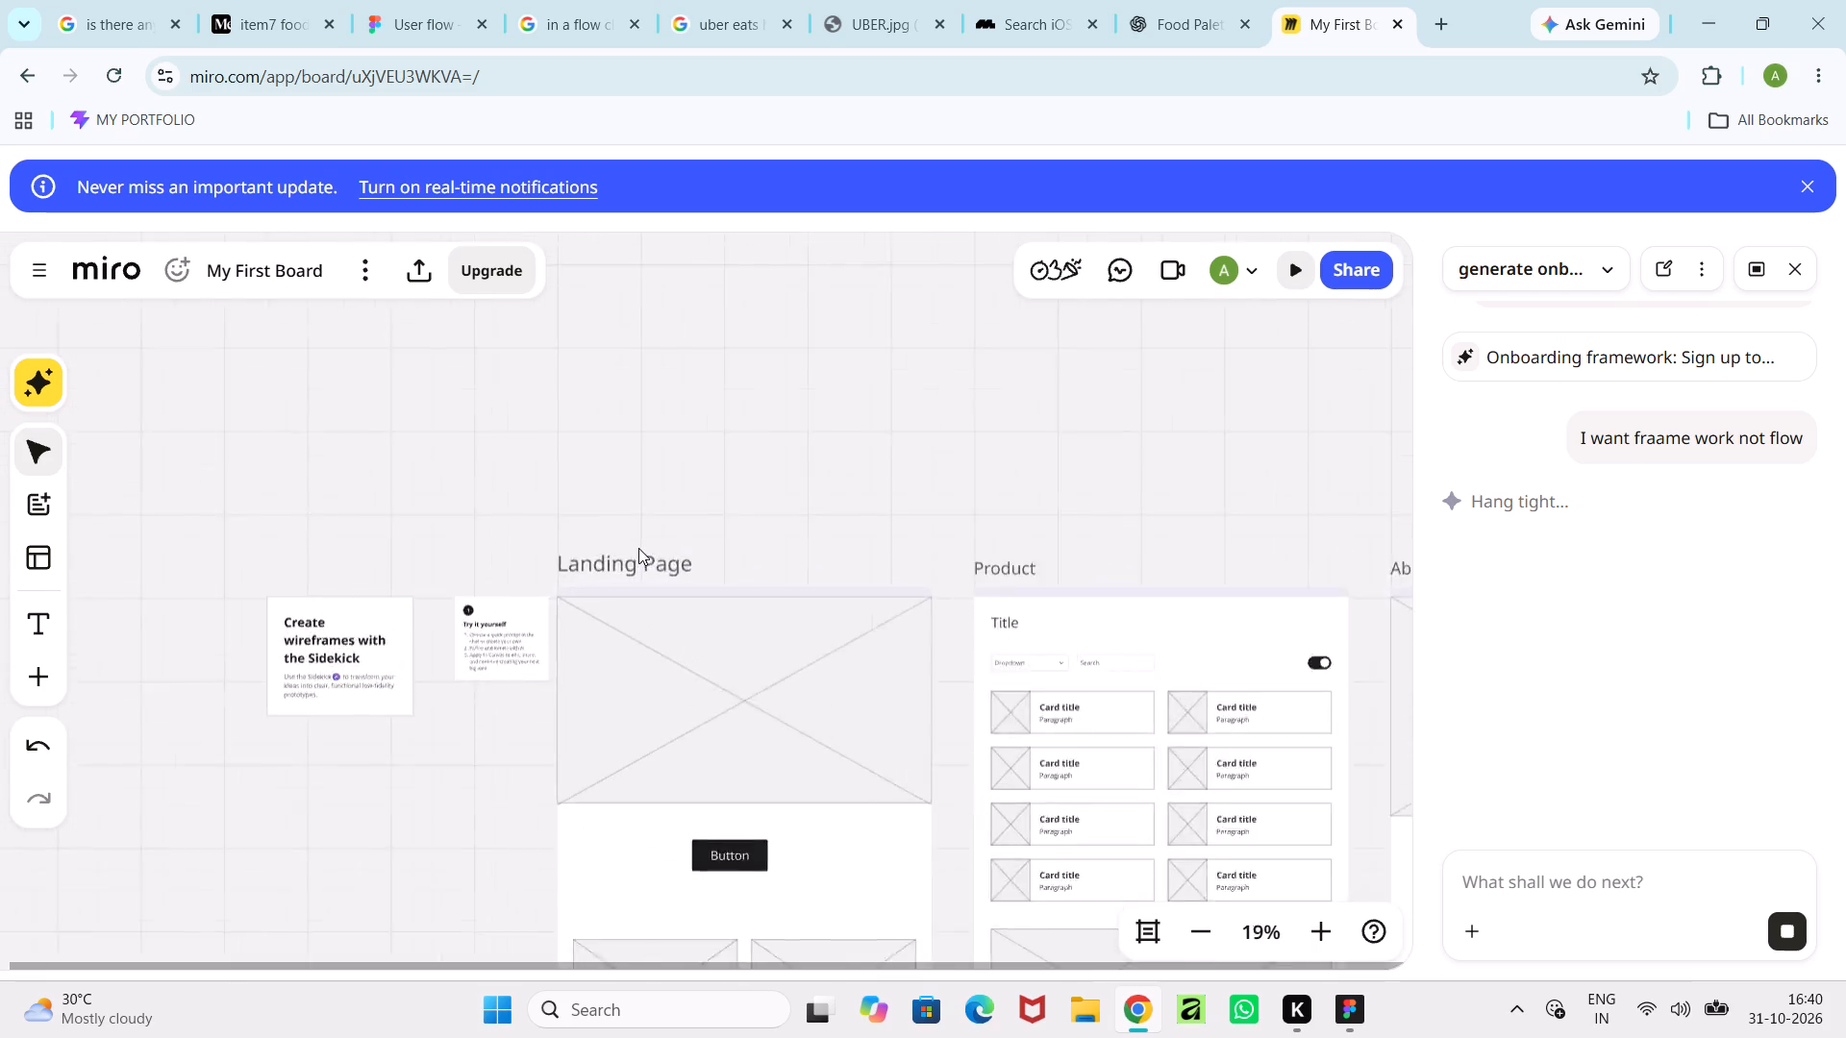
scroll(638, 548, "down", 5, "ctrl")
scroll(539, 629, "up", 12, "ctrl")
scroll(539, 625, "down", 20, "ctrl")
scroll(539, 625, "down", 4, "ctrl")
middle_click_drag(765, 870, 761, 858)
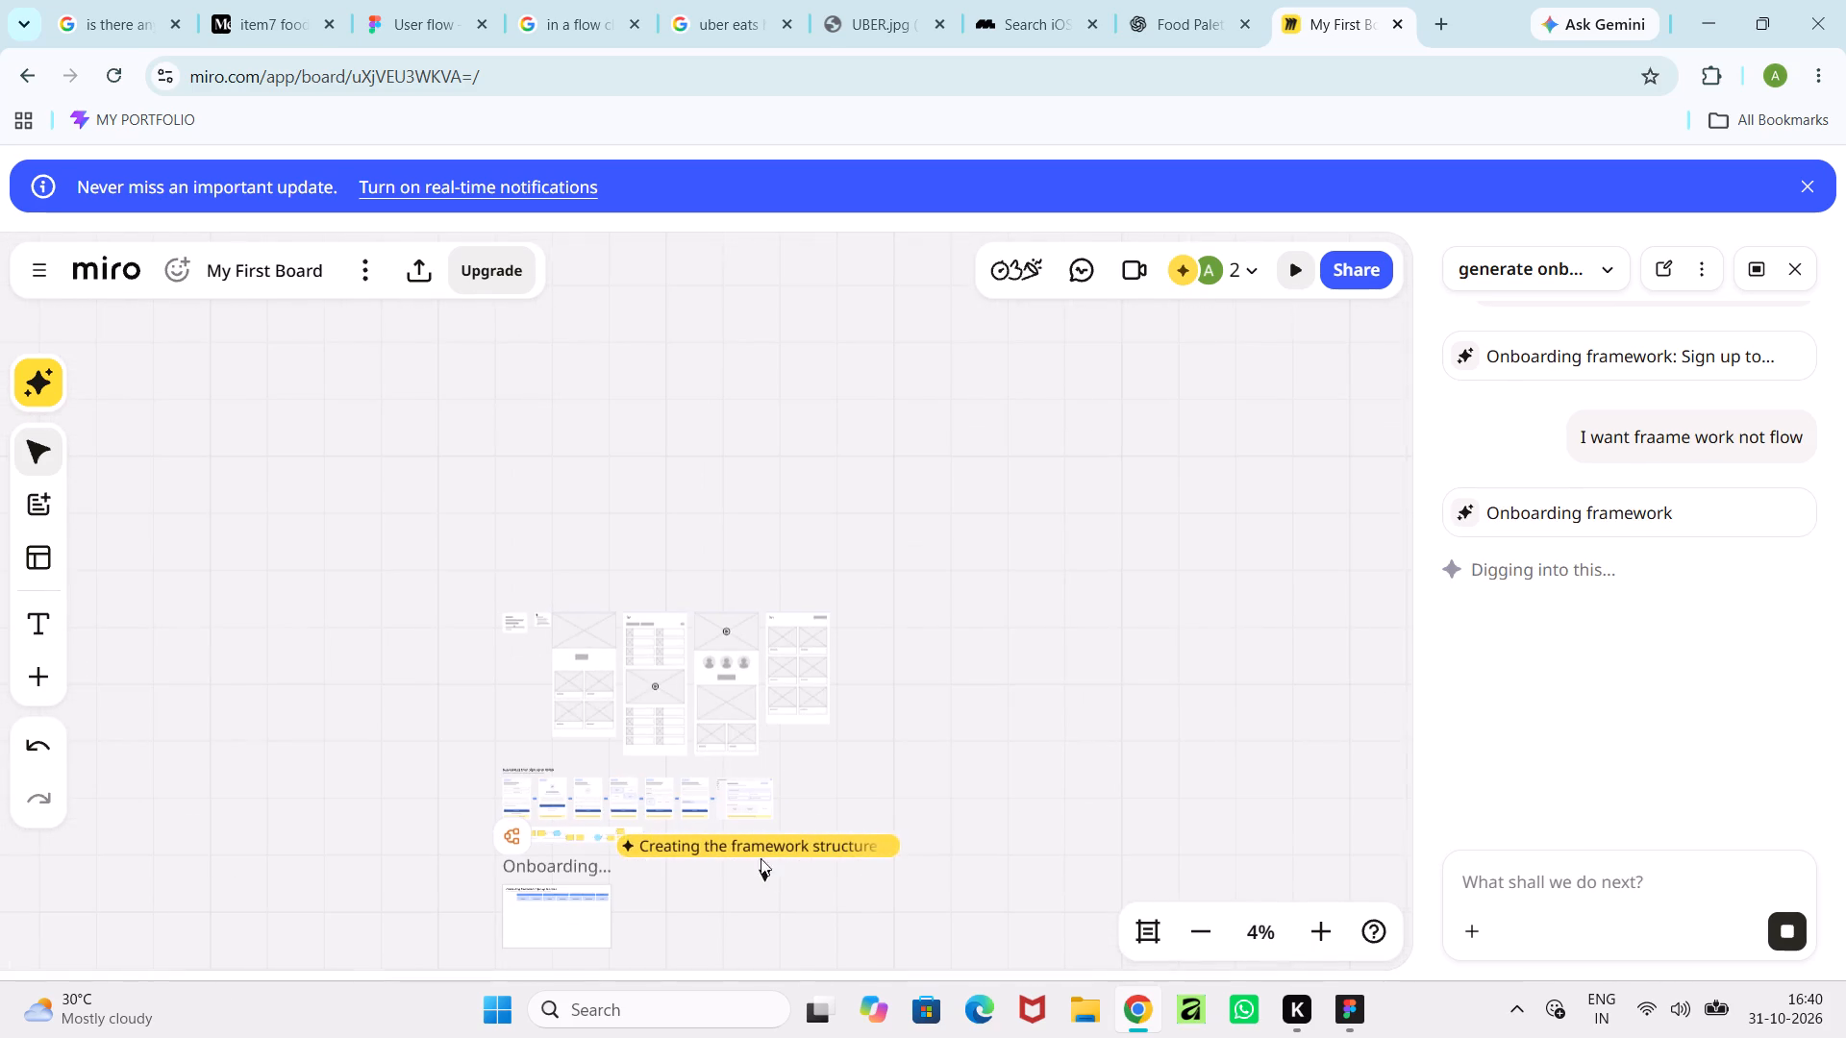
middle_click_drag(761, 858, 785, 739)
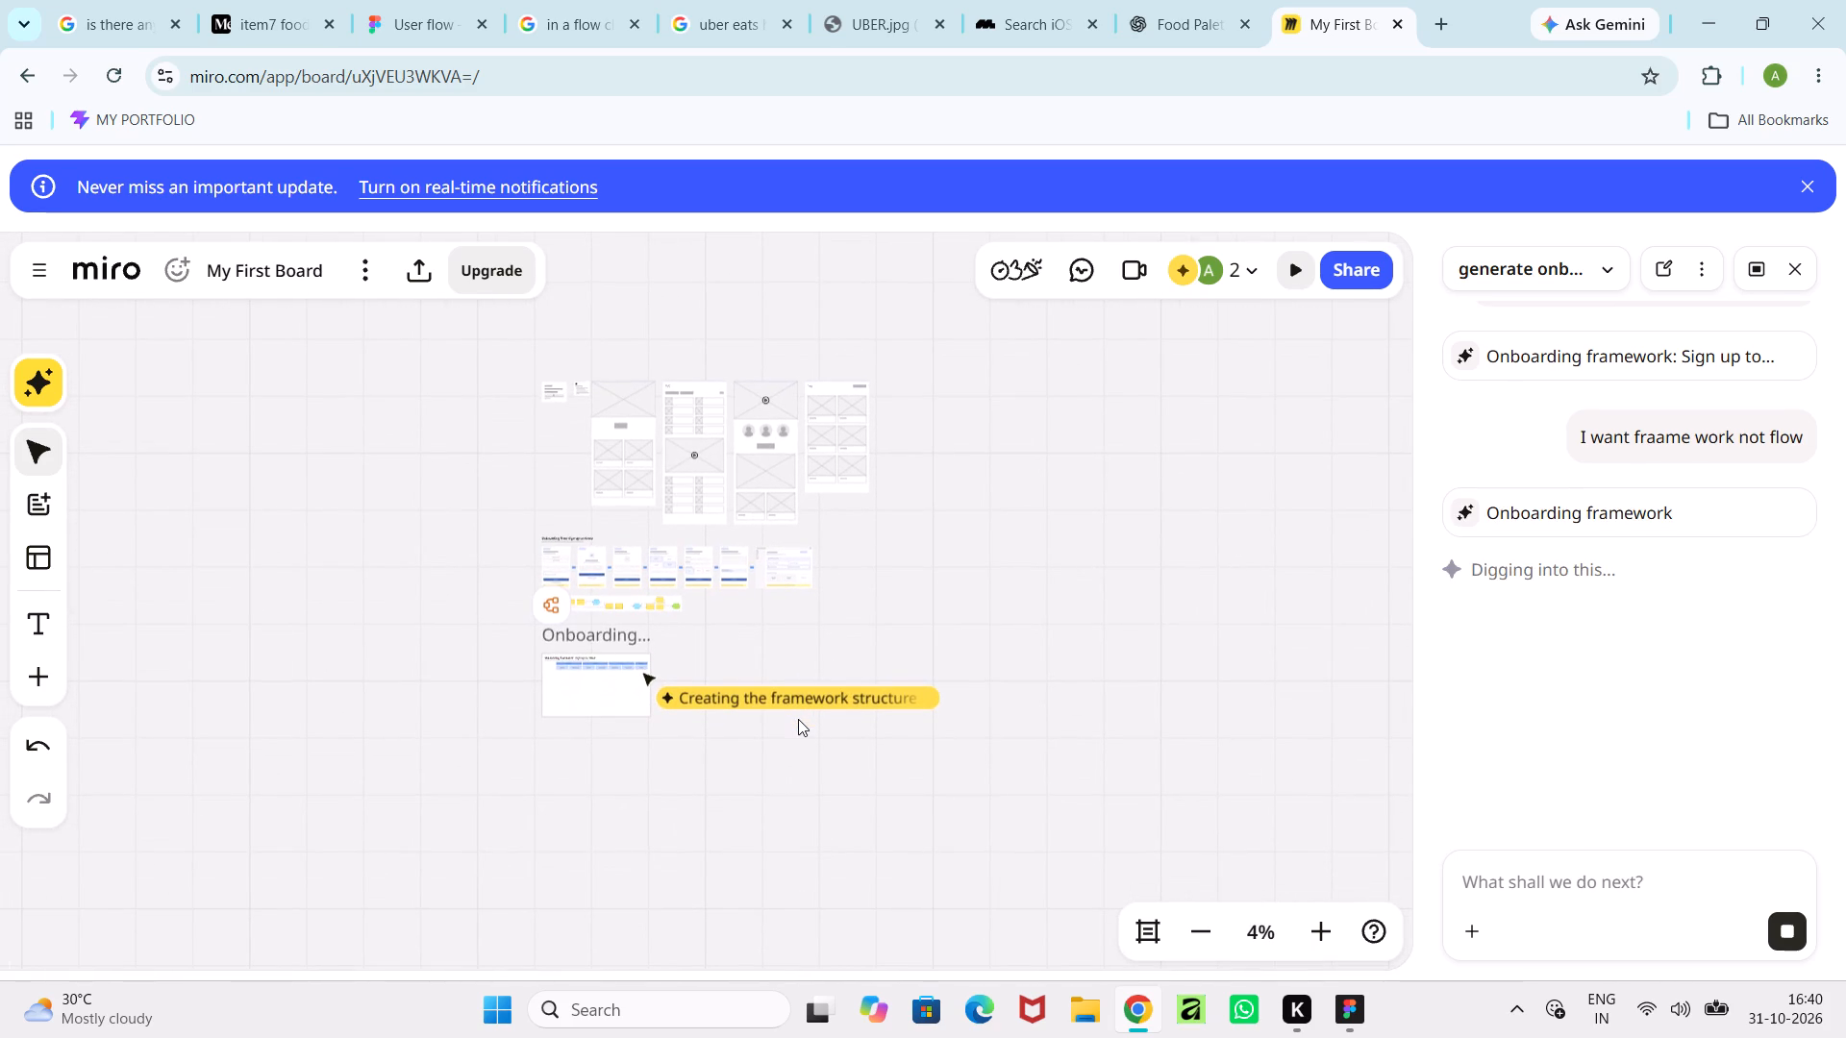
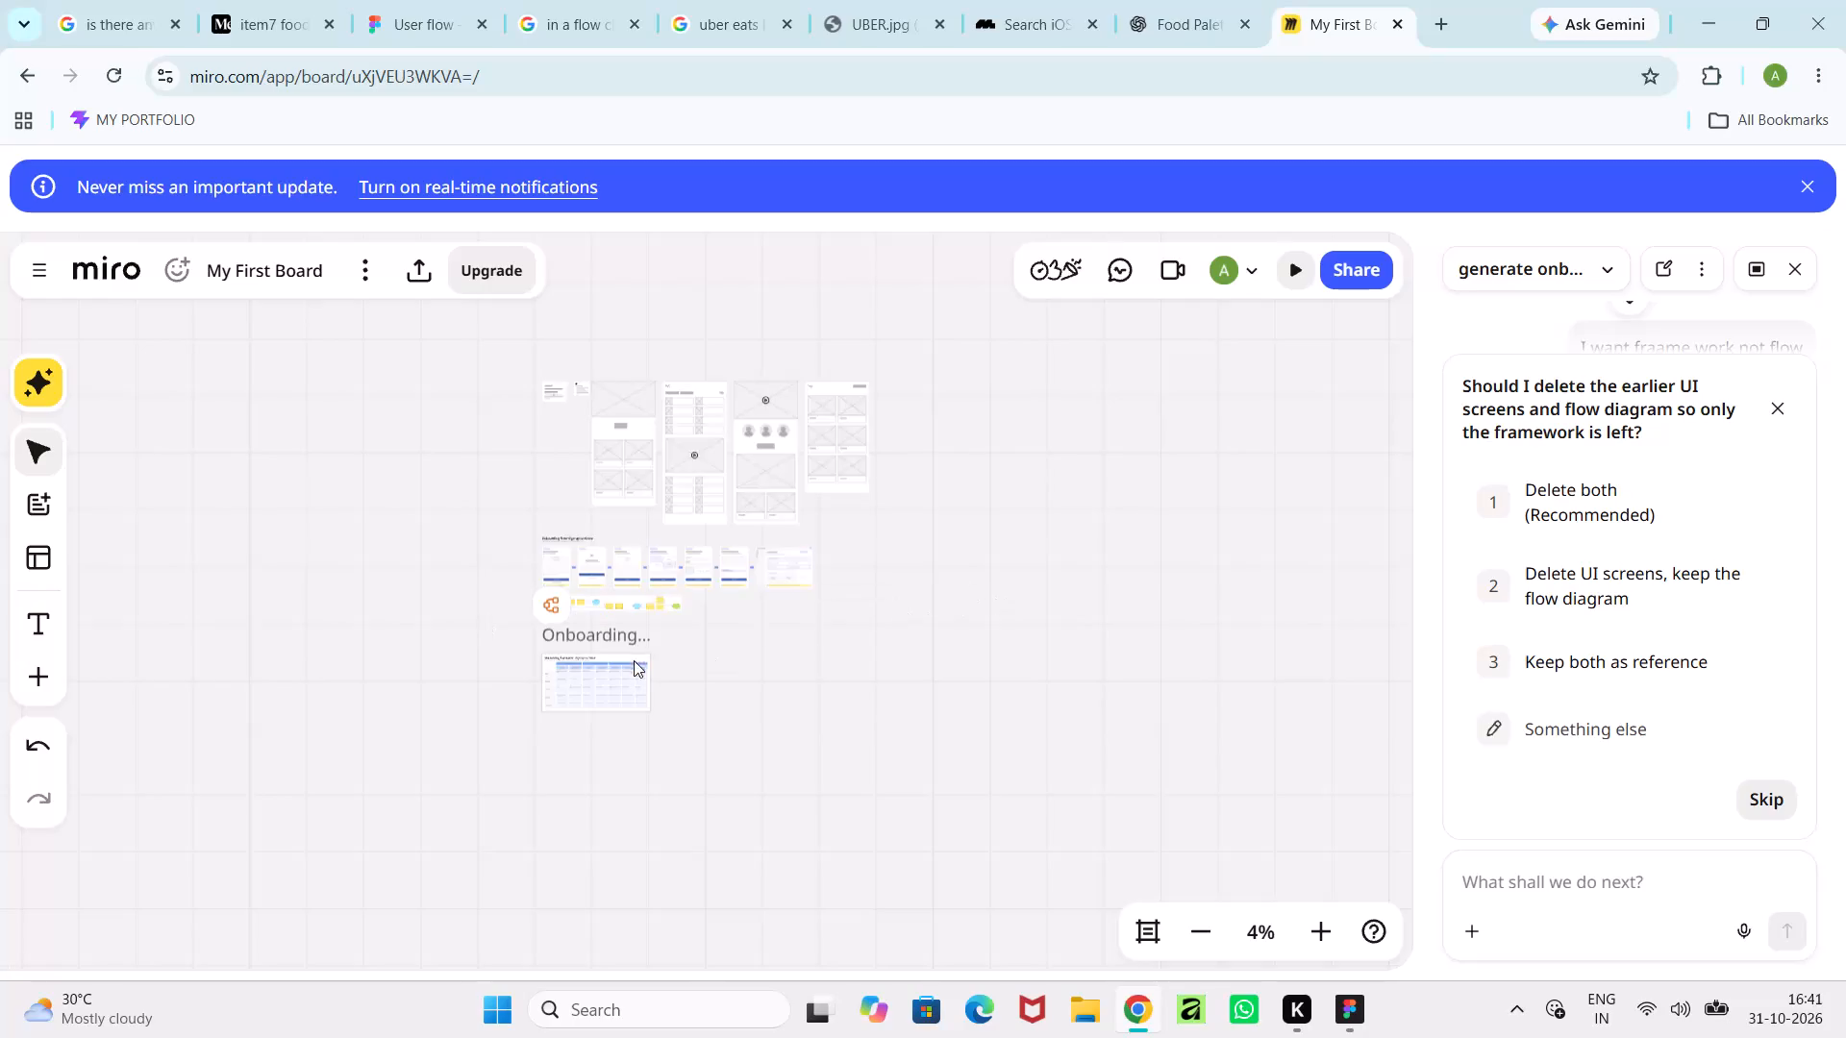
Examine the generated "Onboarding framework: Sign up to Home" table up close, including its phases, stages and row categories.
scroll(663, 680, "up", 12, "ctrl")
middle_click_drag(663, 732, 875, 699)
scroll(663, 732, "down", 1)
middle_click_drag(712, 642, 151, 662)
middle_click_drag(756, 675, 376, 675)
scroll(718, 658, "up", 2, "ctrl")
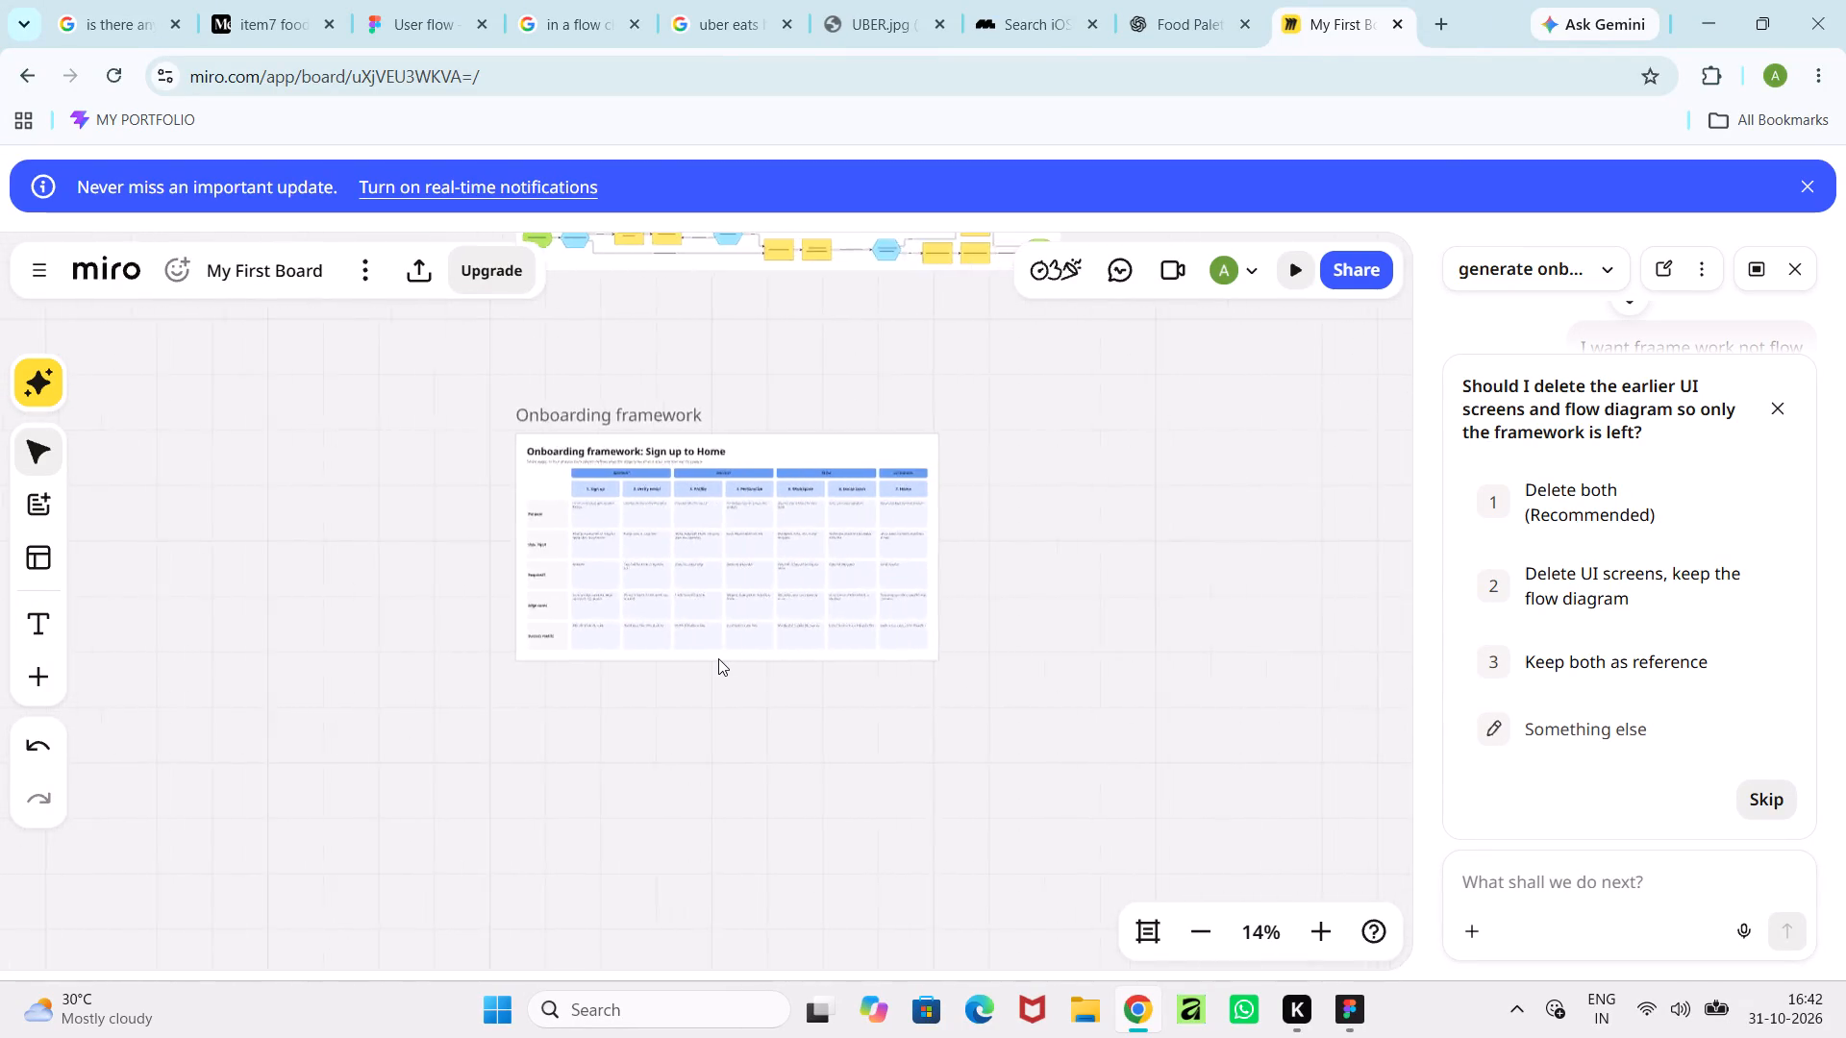
scroll(718, 658, "up", 8, "ctrl")
middle_click_drag(718, 658, 835, 820)
middle_click_drag(458, 339, 584, 569)
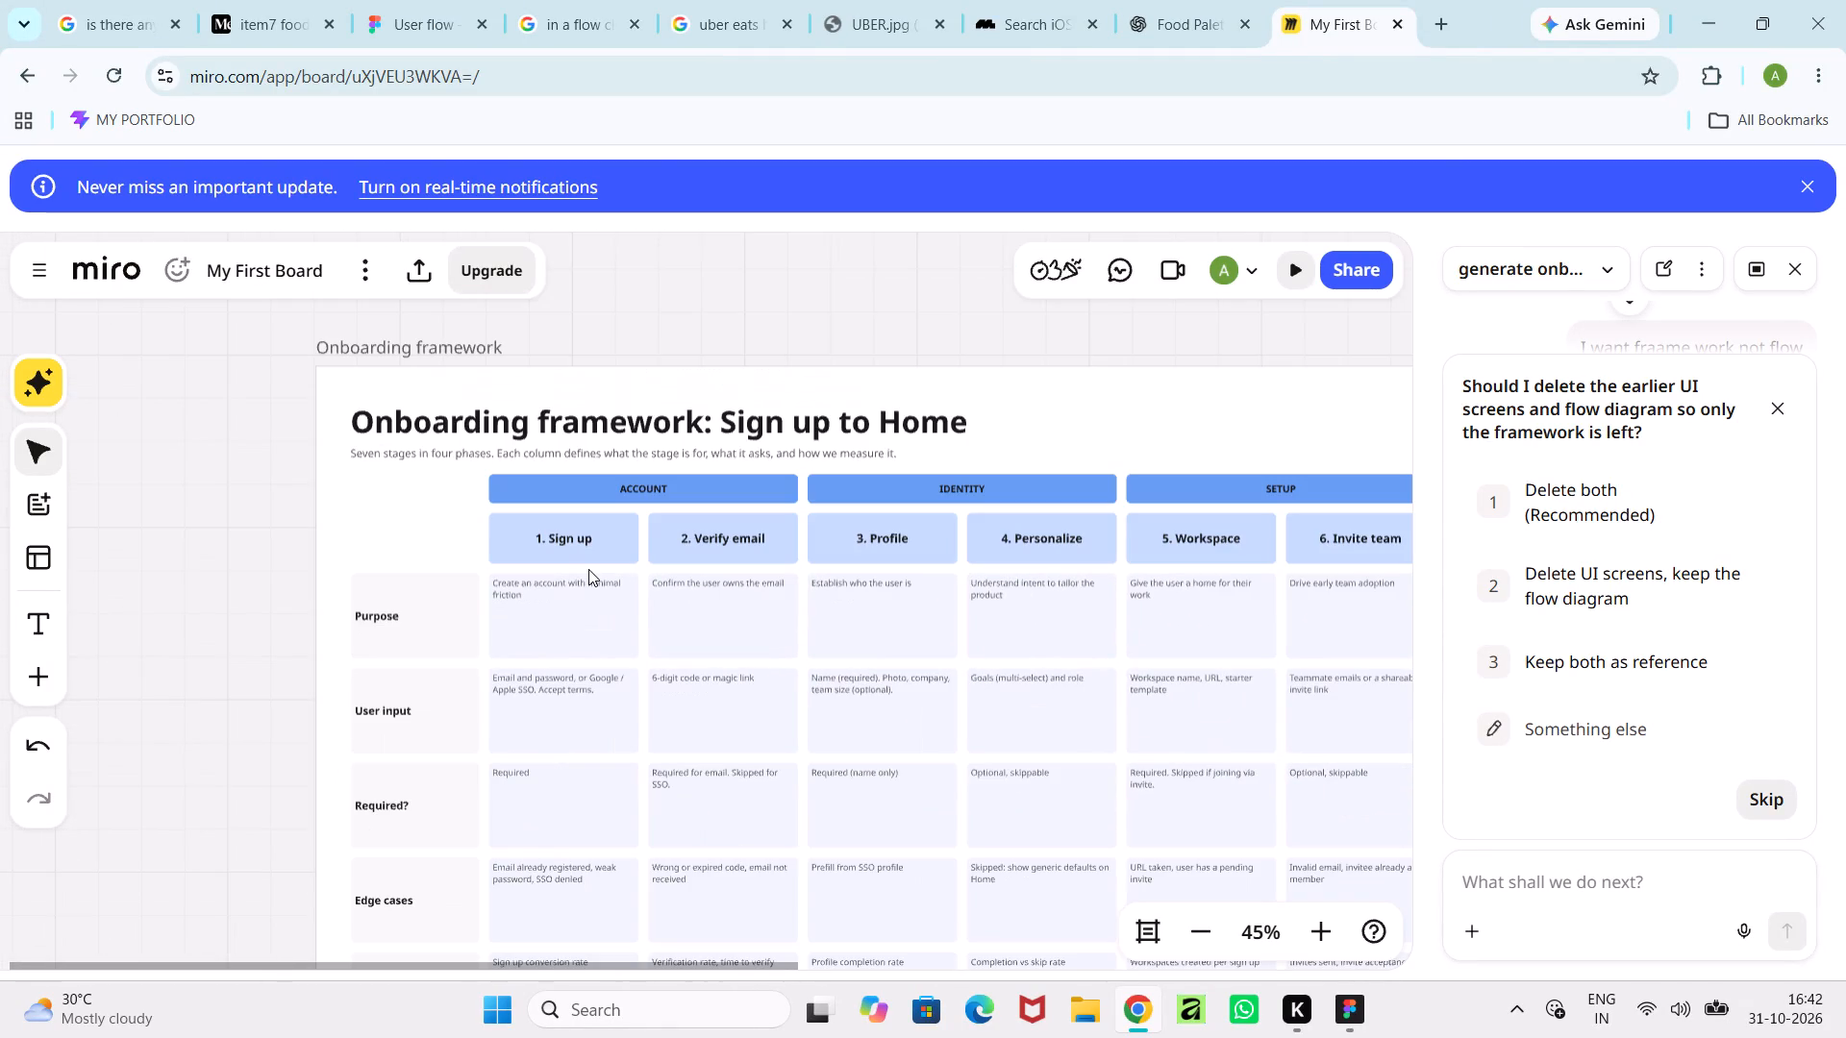
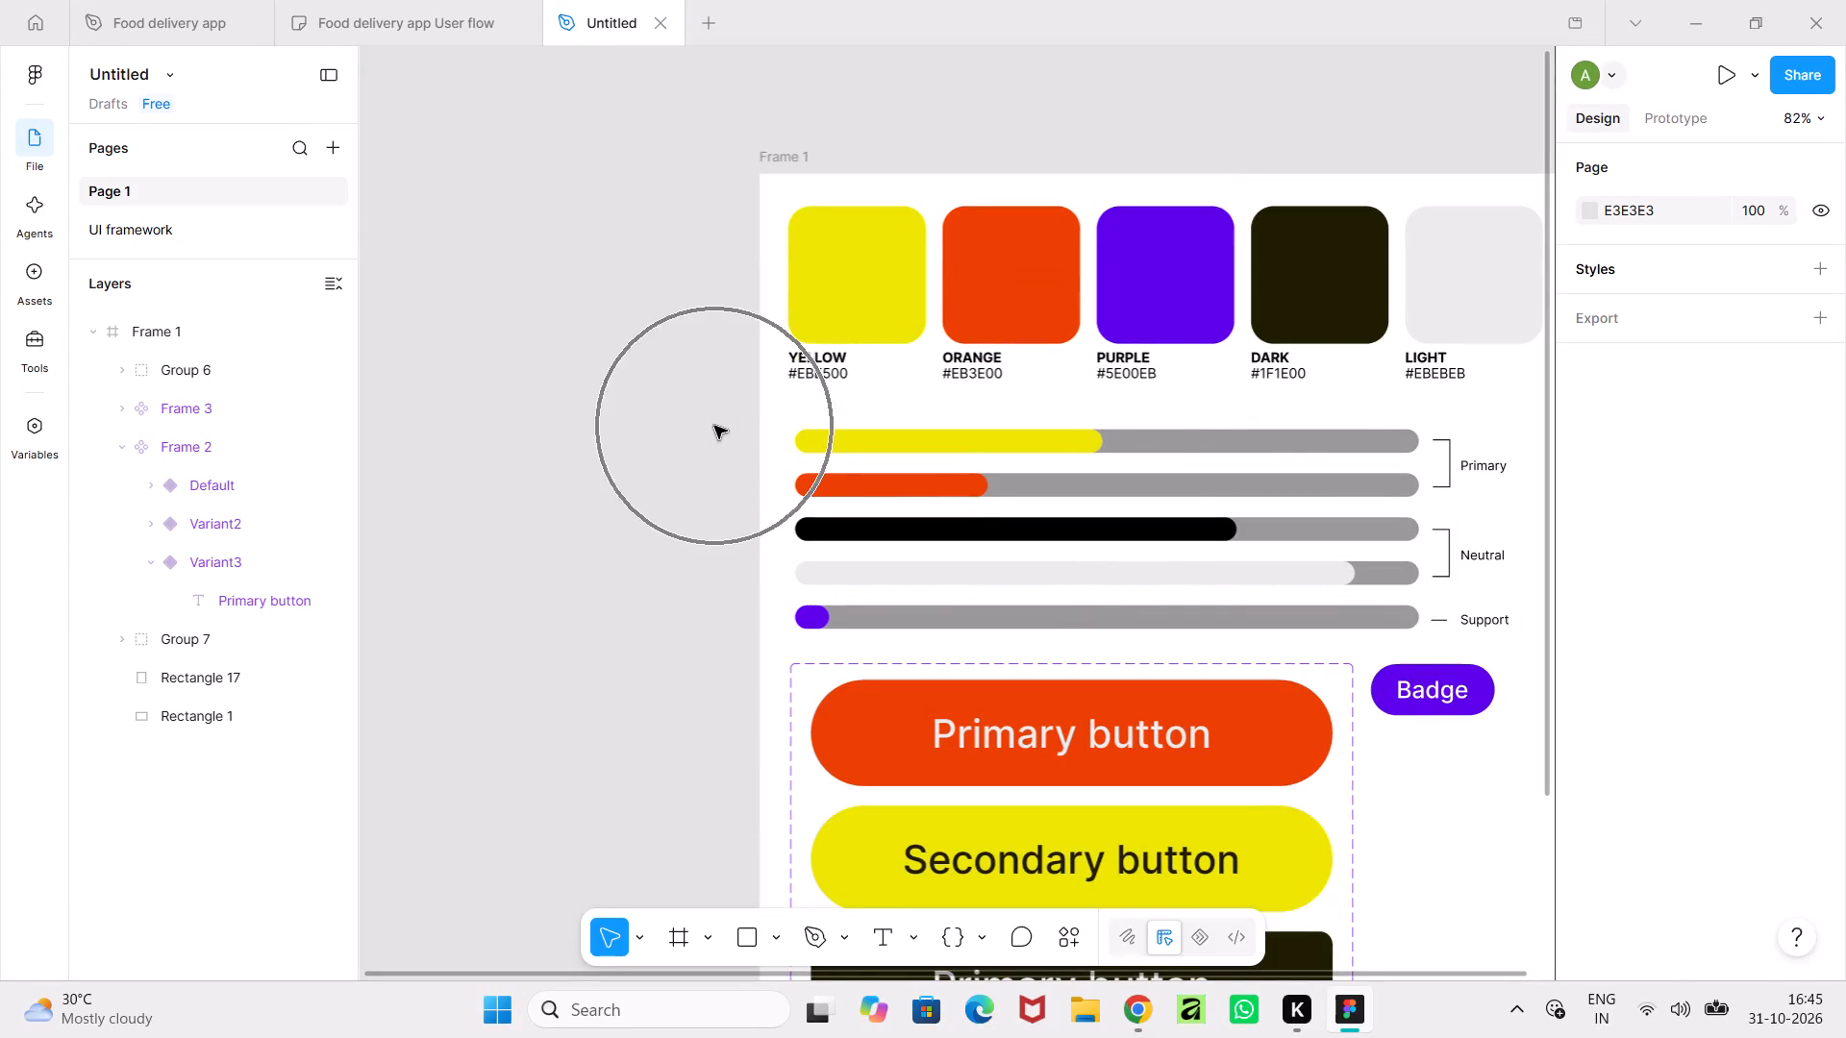
Change the text of the dark button variant, below the Secondary button in Frame 1, to "Button".
scroll(714, 426, "up", 5, "ctrl")
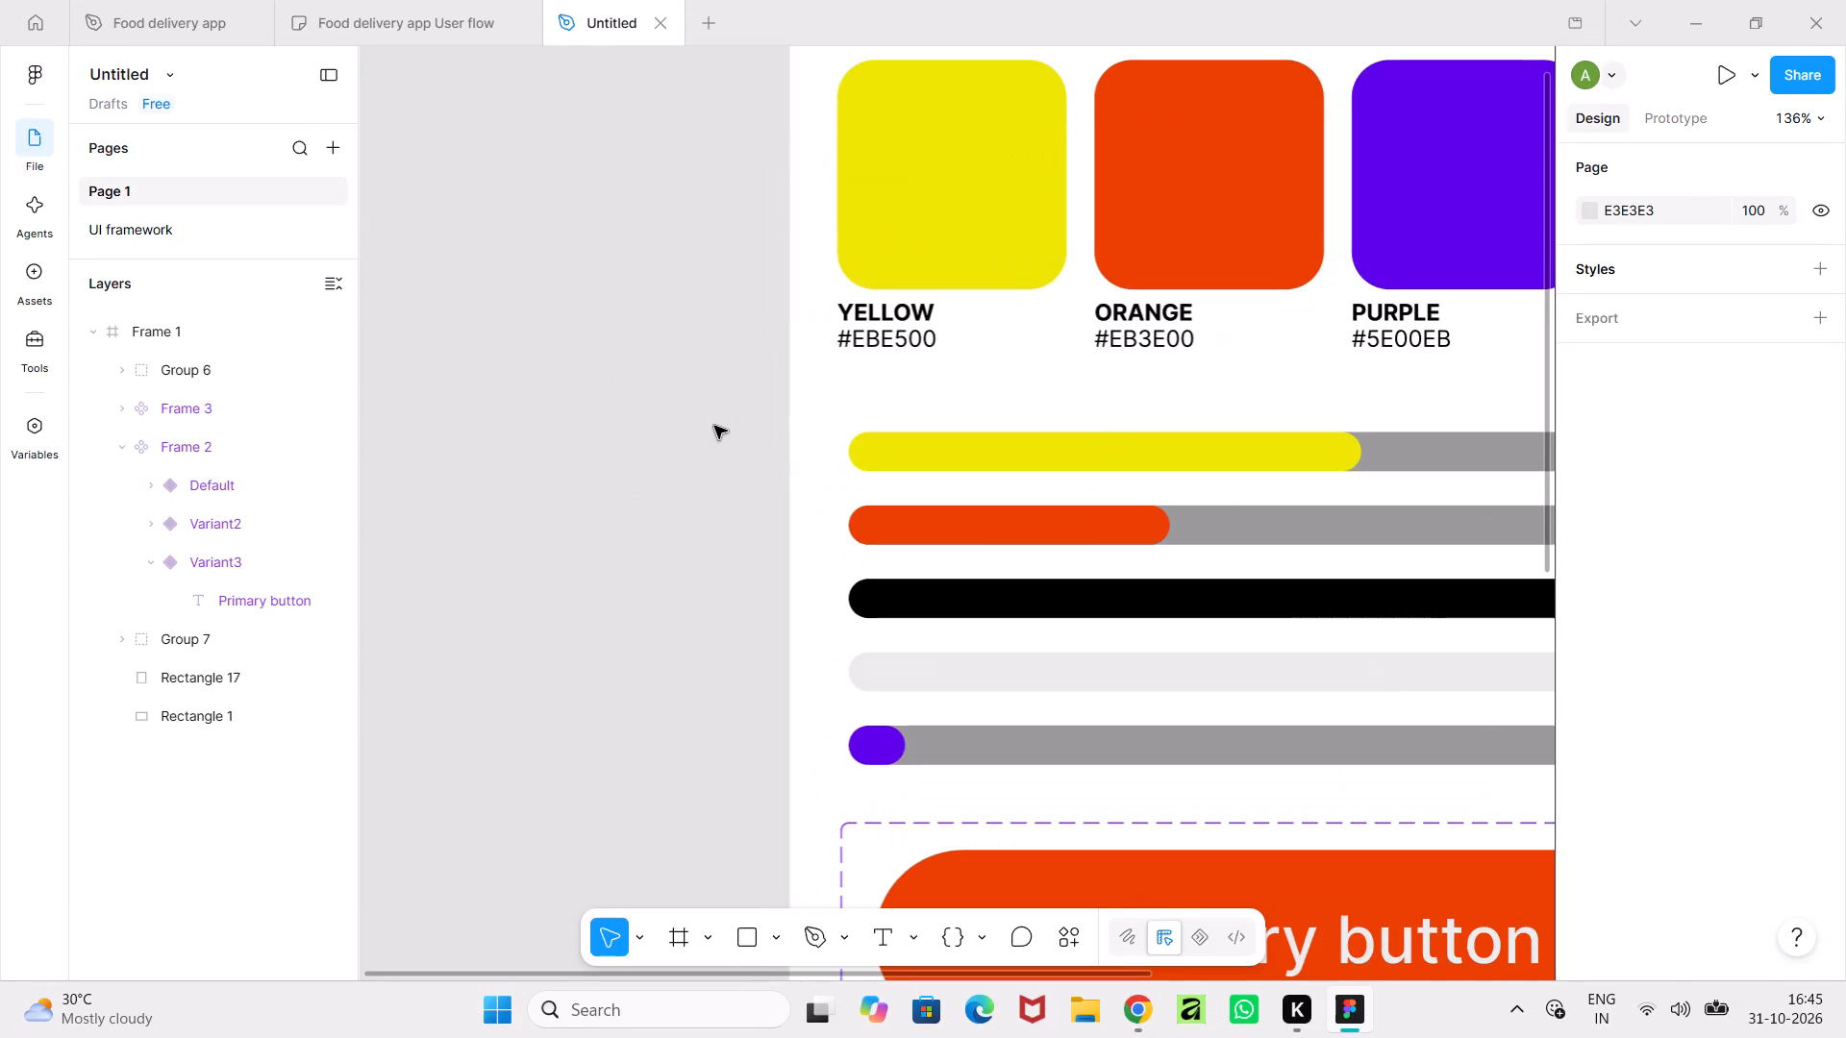
scroll(714, 426, "down", 11, "ctrl")
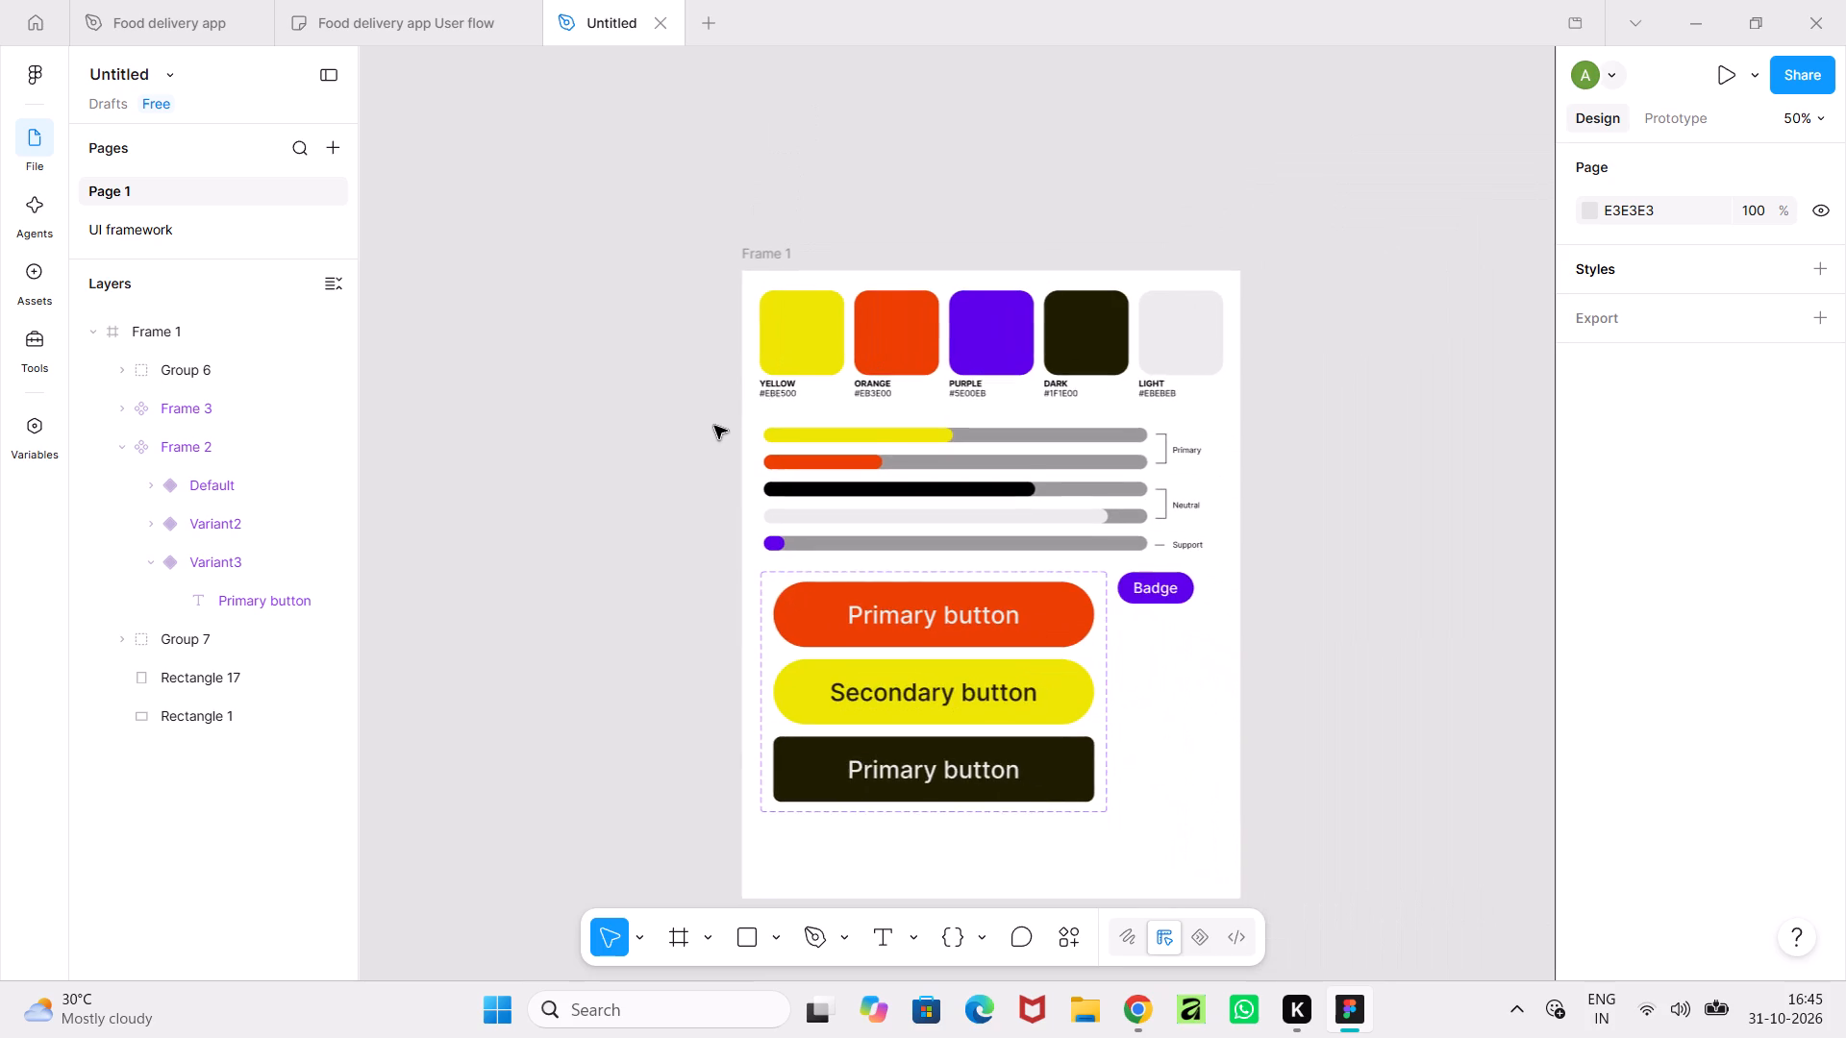
scroll(714, 426, "up", 2, "ctrl")
double_click(970, 827)
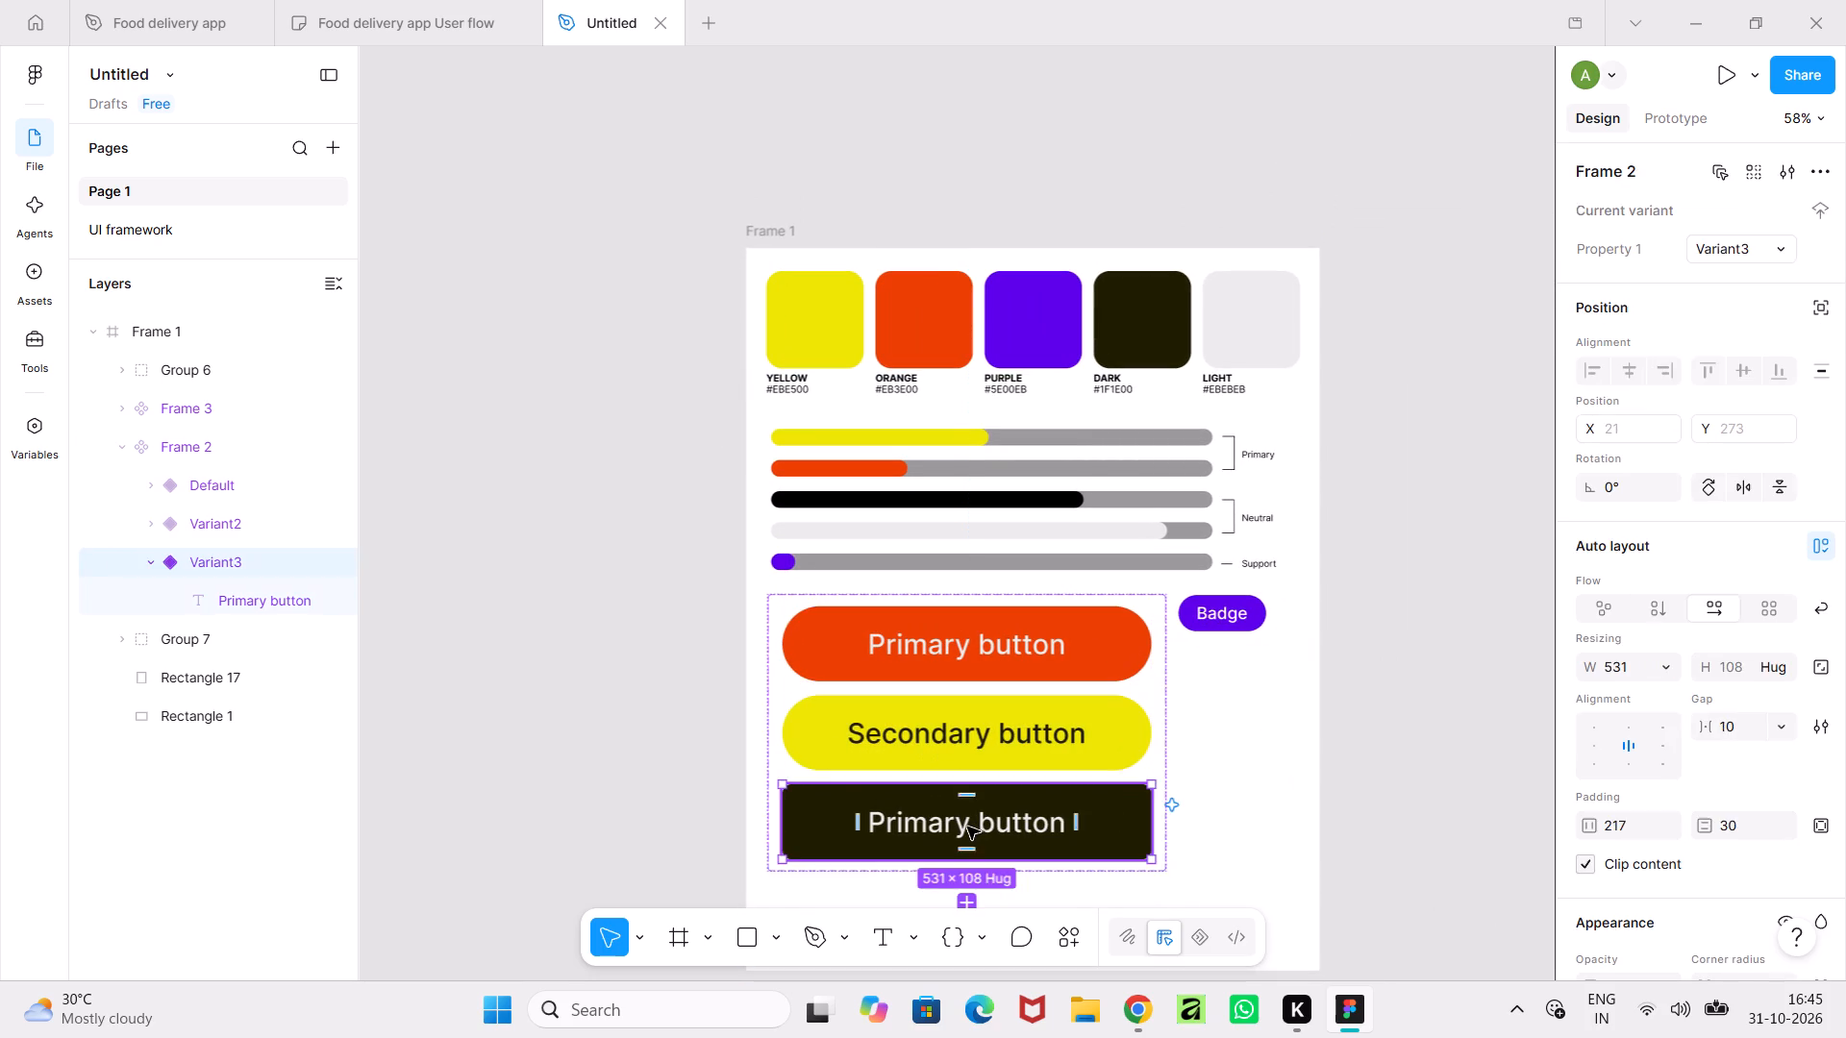
left_click(967, 827)
left_click(967, 827)
left_click(967, 827)
double_click(967, 827)
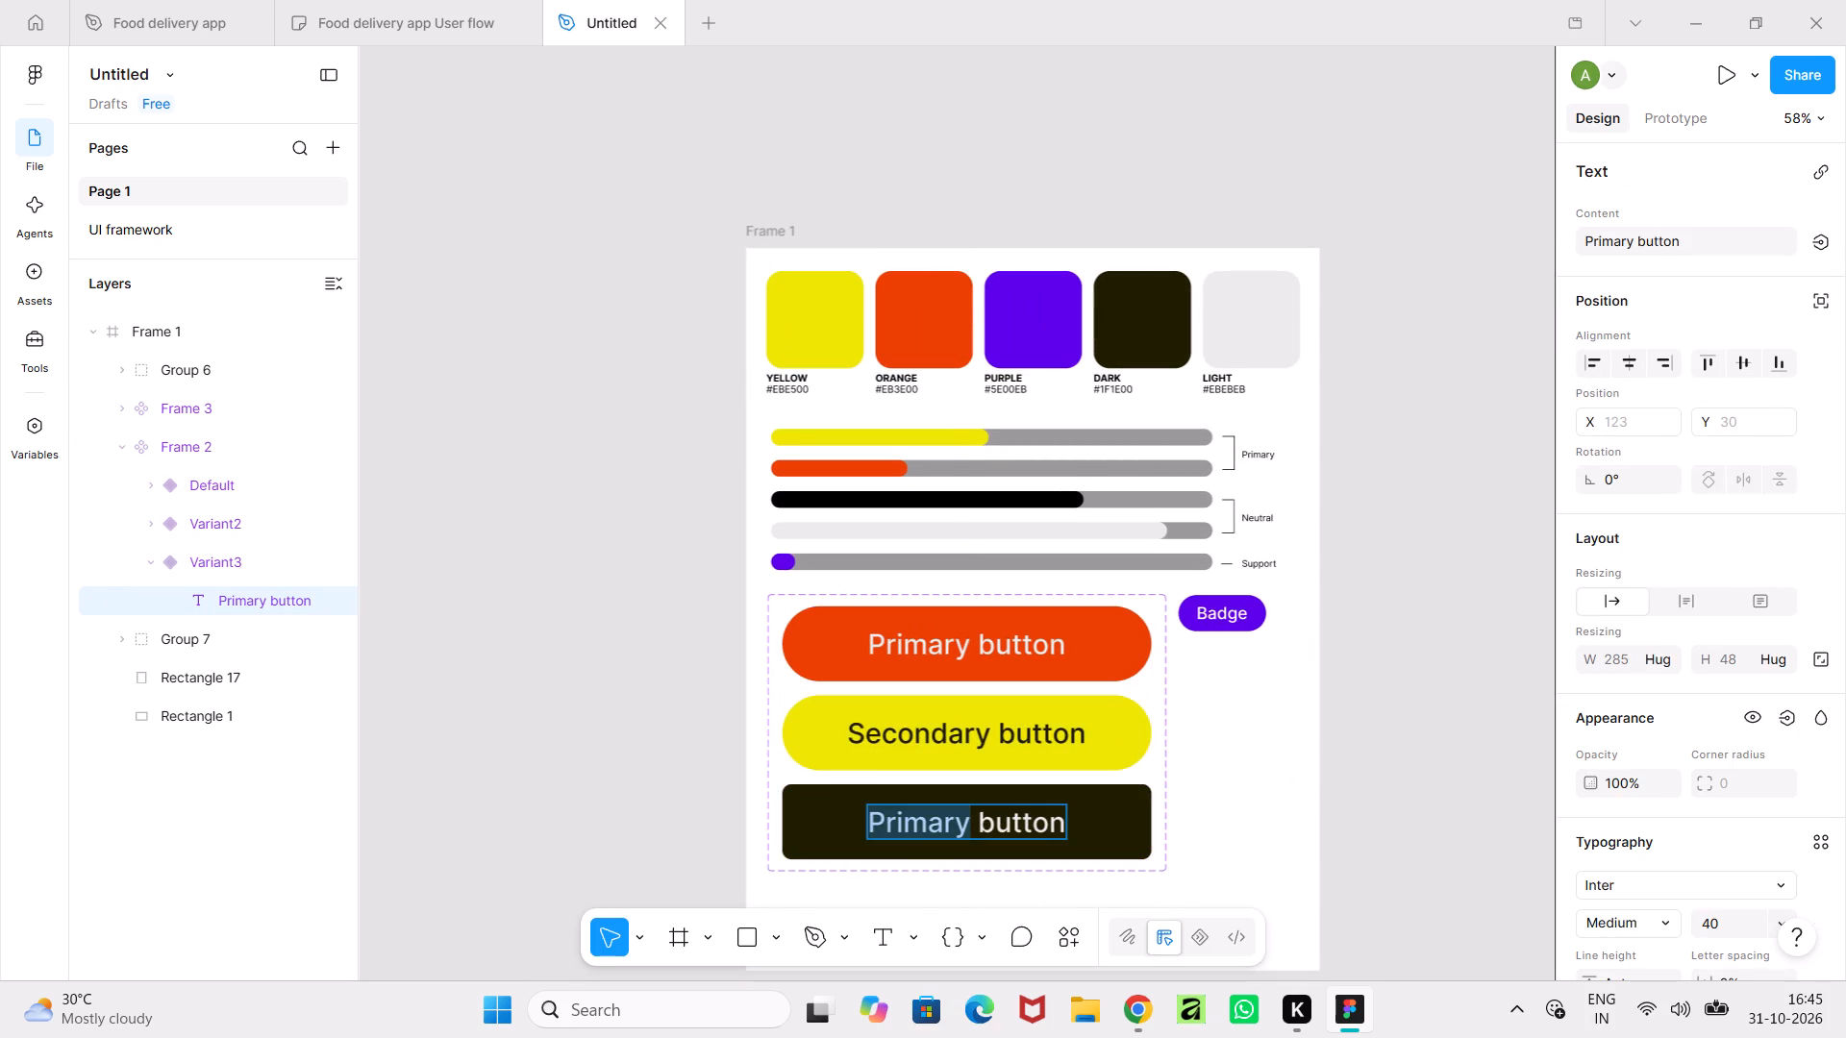
key("BackSpace")
key("Right")
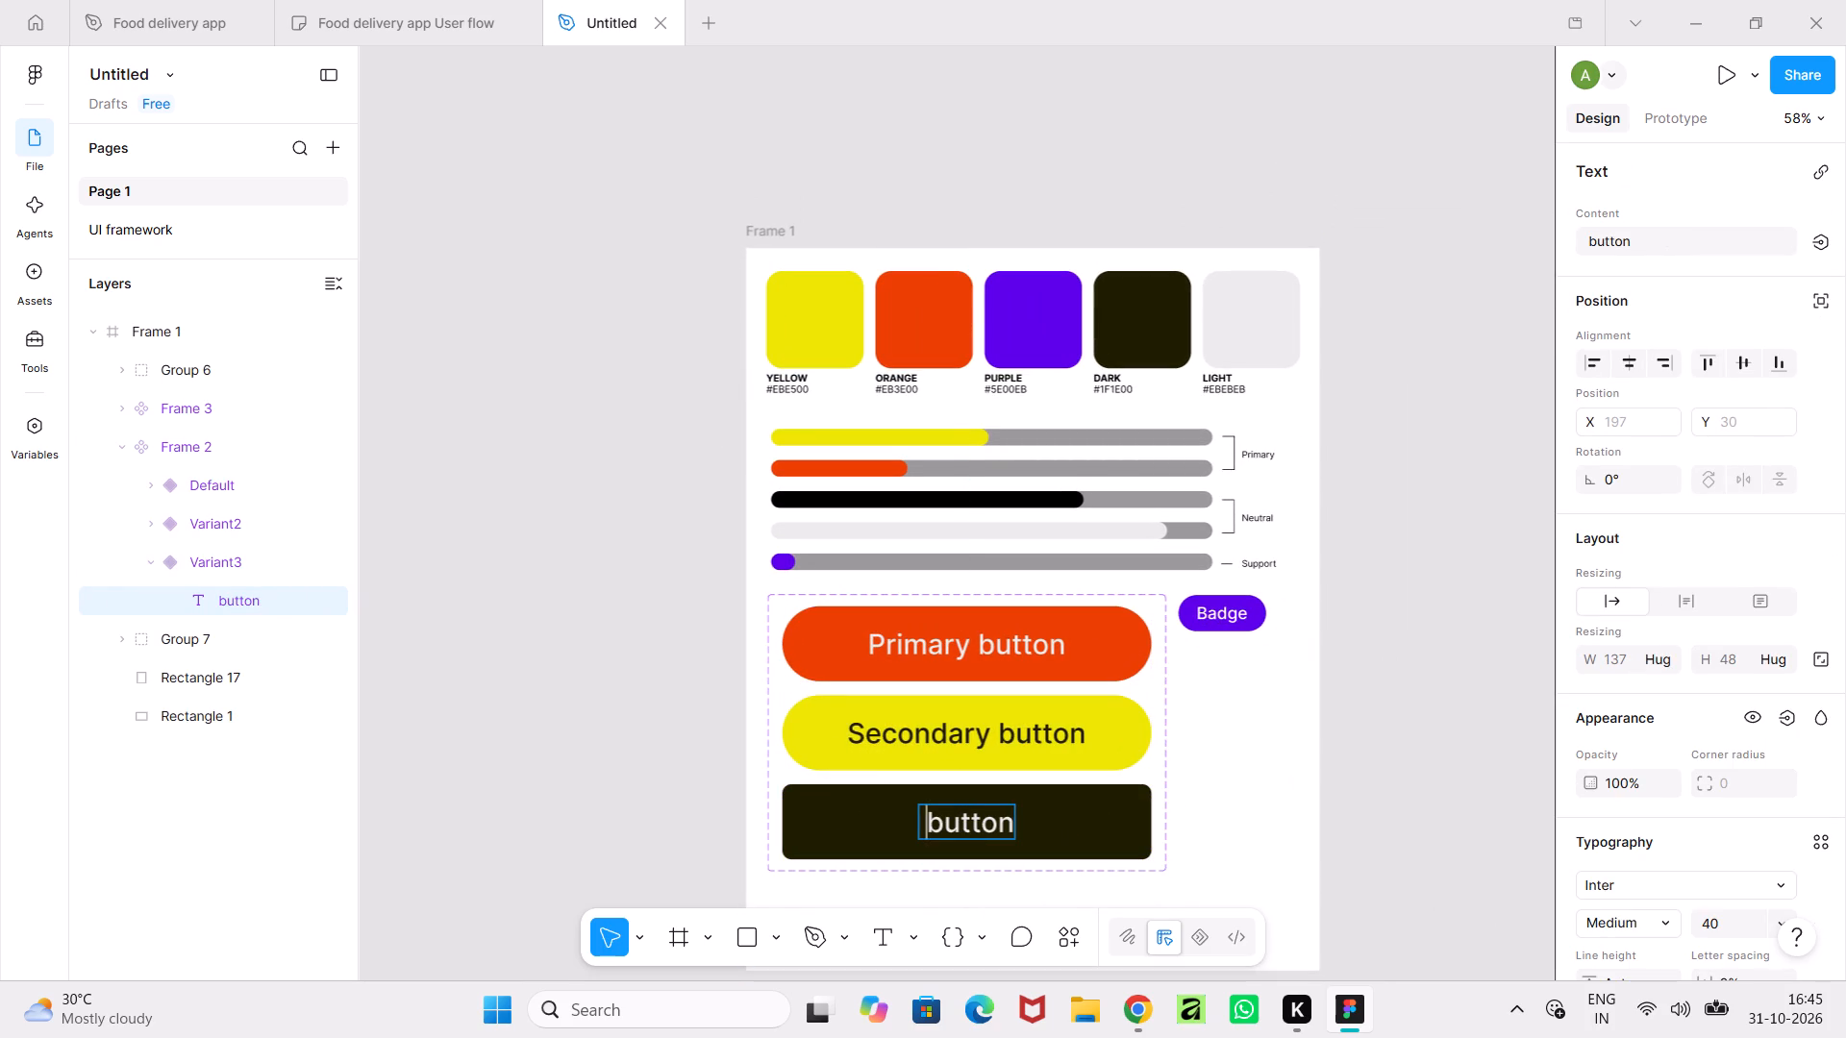
key("BackSpace")
key("Right")
key("BackSpace")
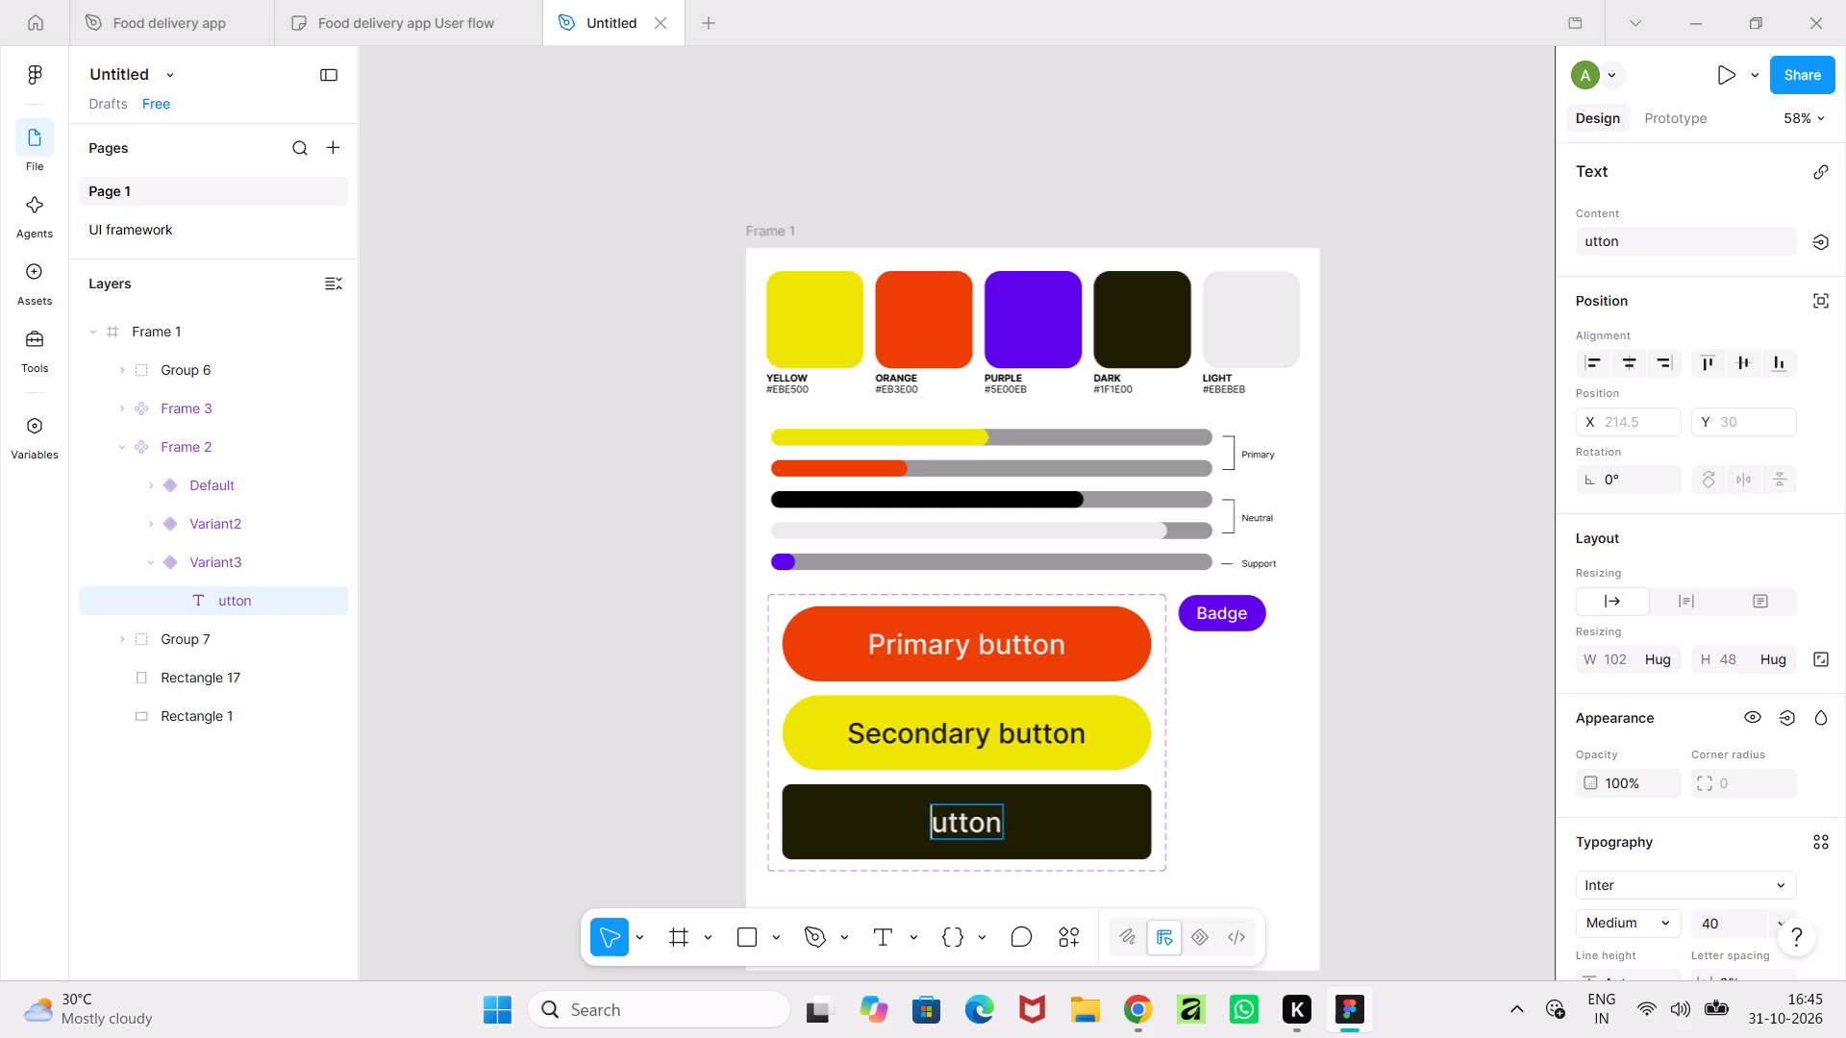
key("shift+b")
left_click(695, 821)
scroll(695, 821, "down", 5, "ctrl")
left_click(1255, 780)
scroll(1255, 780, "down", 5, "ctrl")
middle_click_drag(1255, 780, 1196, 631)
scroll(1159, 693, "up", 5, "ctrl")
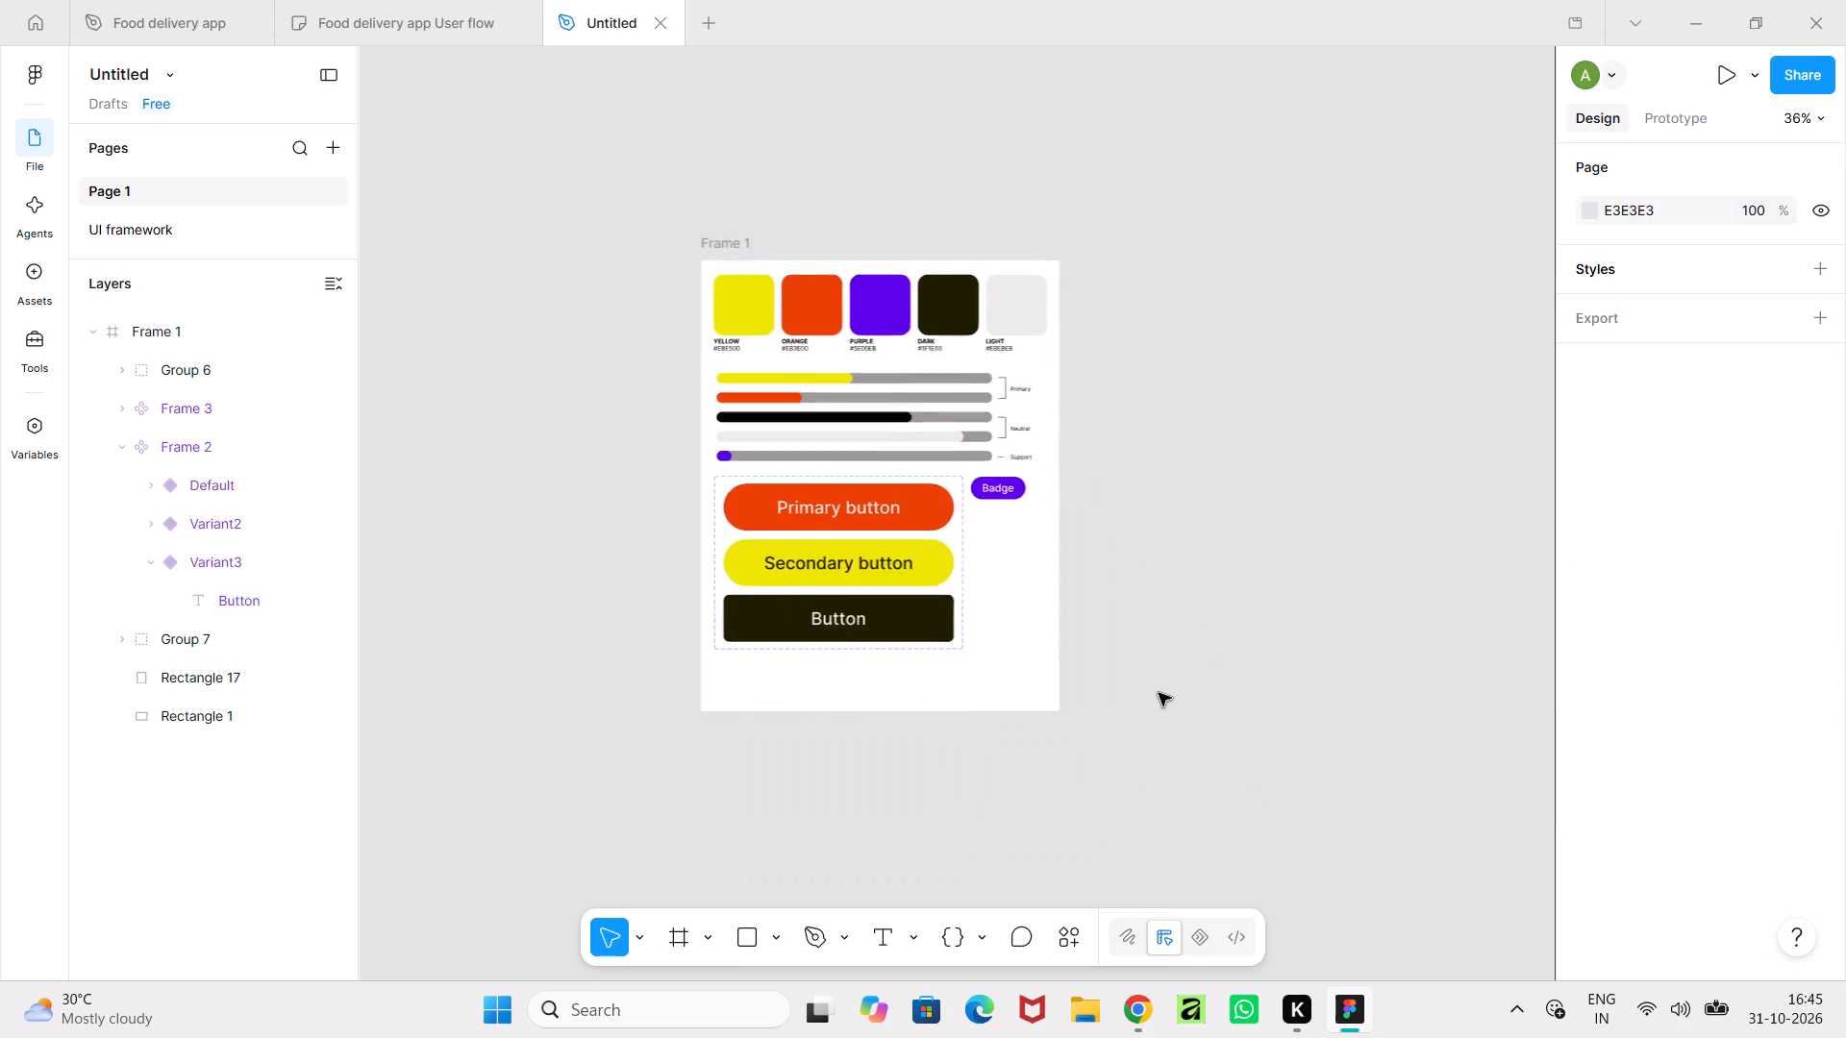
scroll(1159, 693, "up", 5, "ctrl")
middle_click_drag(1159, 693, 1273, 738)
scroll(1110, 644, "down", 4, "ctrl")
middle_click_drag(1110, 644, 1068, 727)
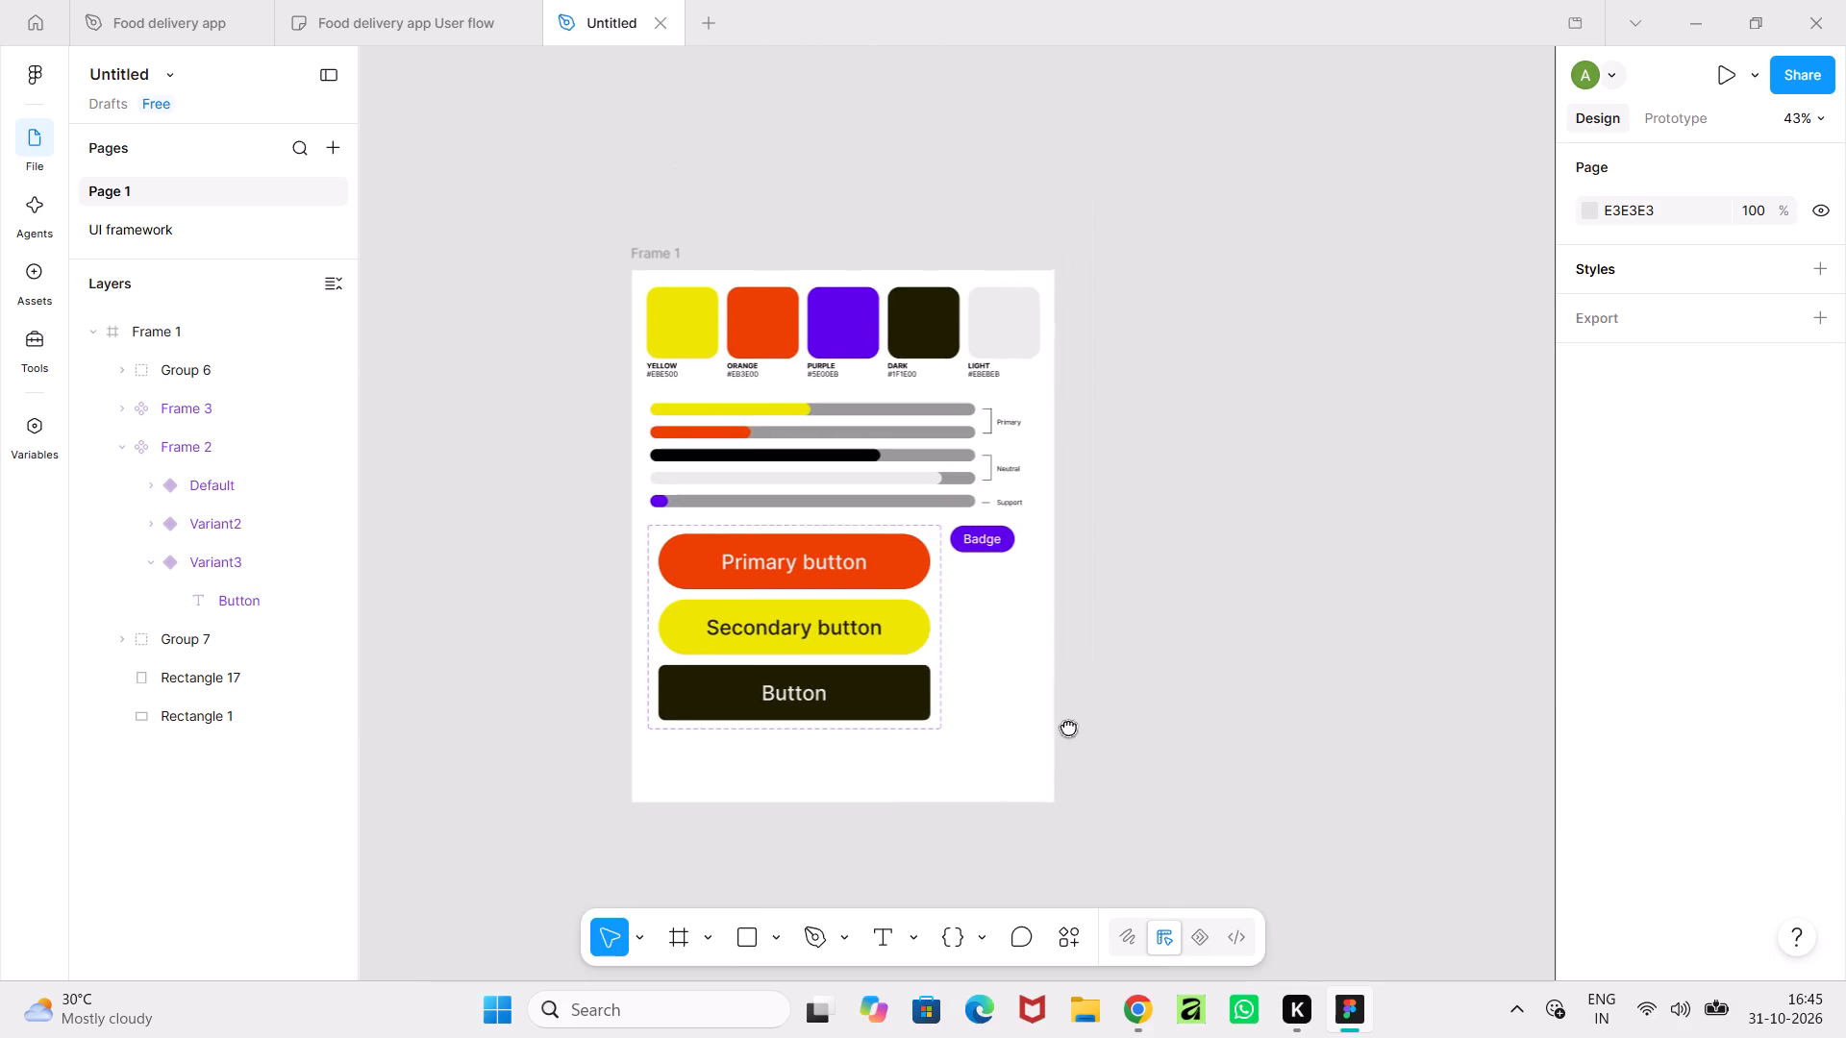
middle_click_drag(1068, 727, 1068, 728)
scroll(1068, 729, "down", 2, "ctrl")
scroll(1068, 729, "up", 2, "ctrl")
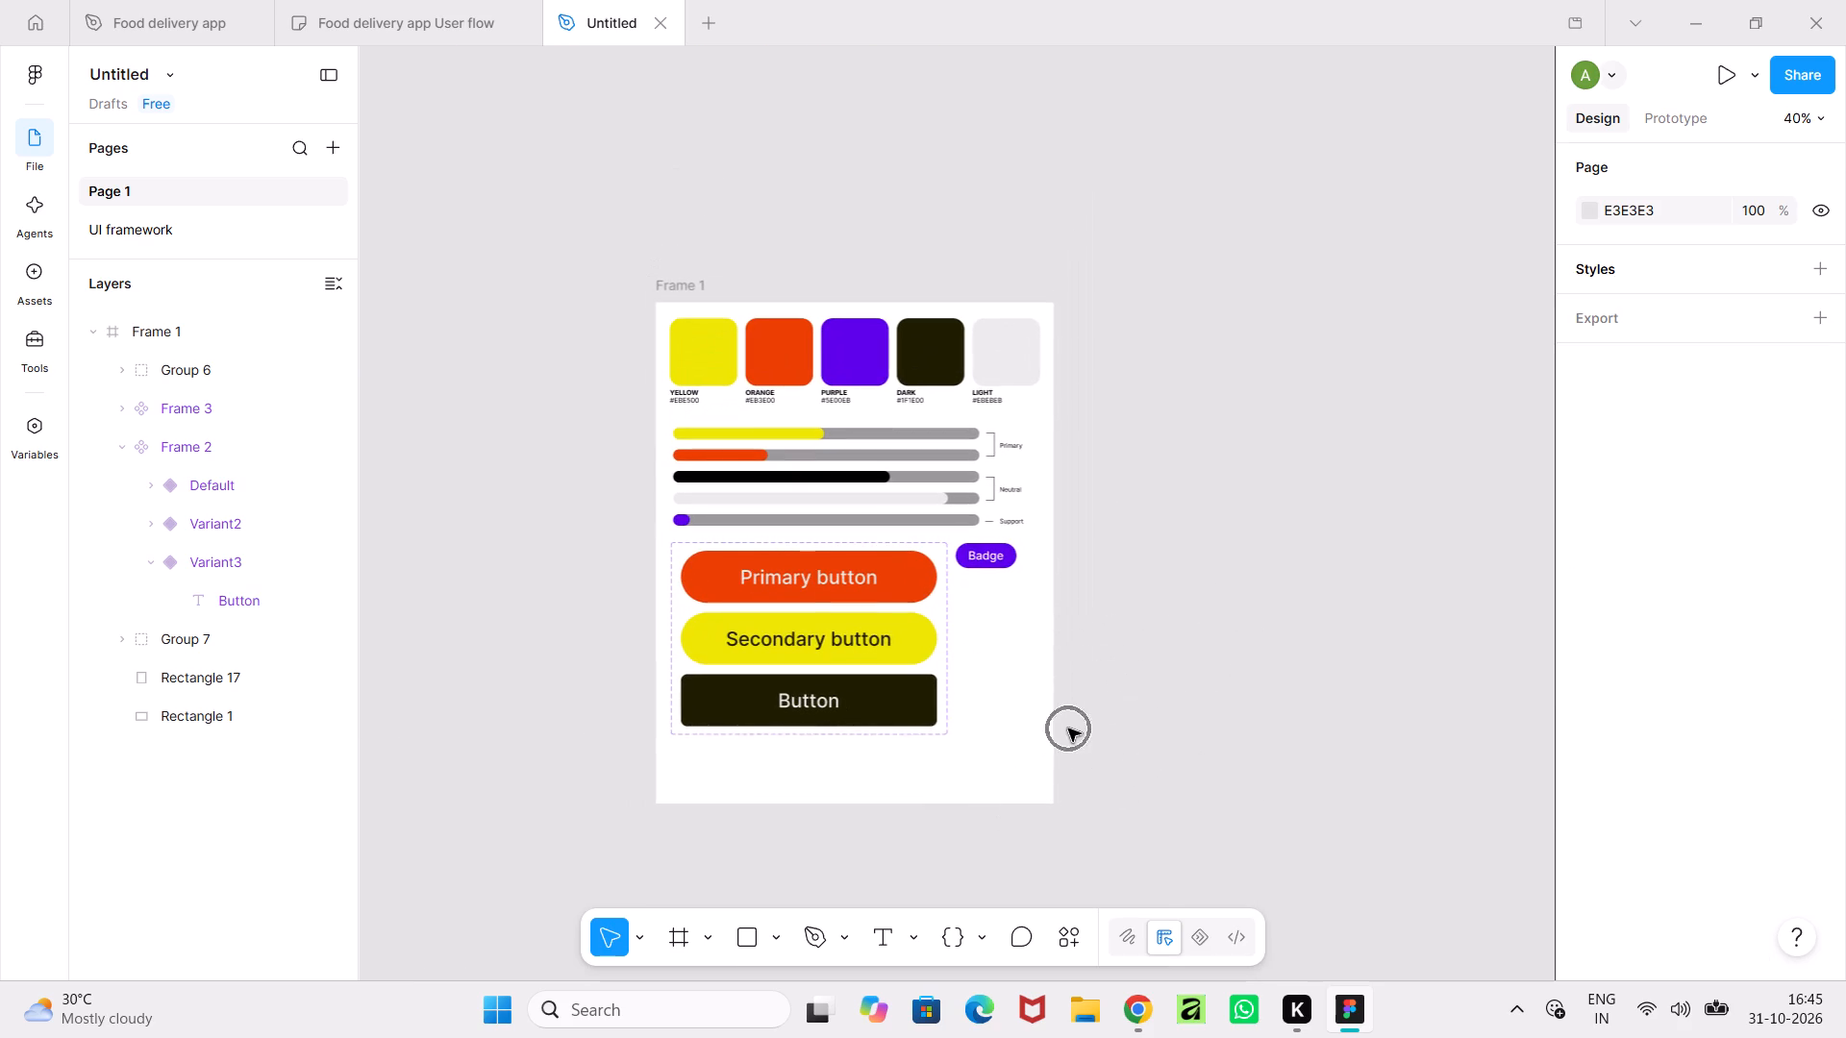
Move the dark Button variant out of the Frame 2 component set, placing it just below the set at about X 52, Y 784.
double_click(913, 709)
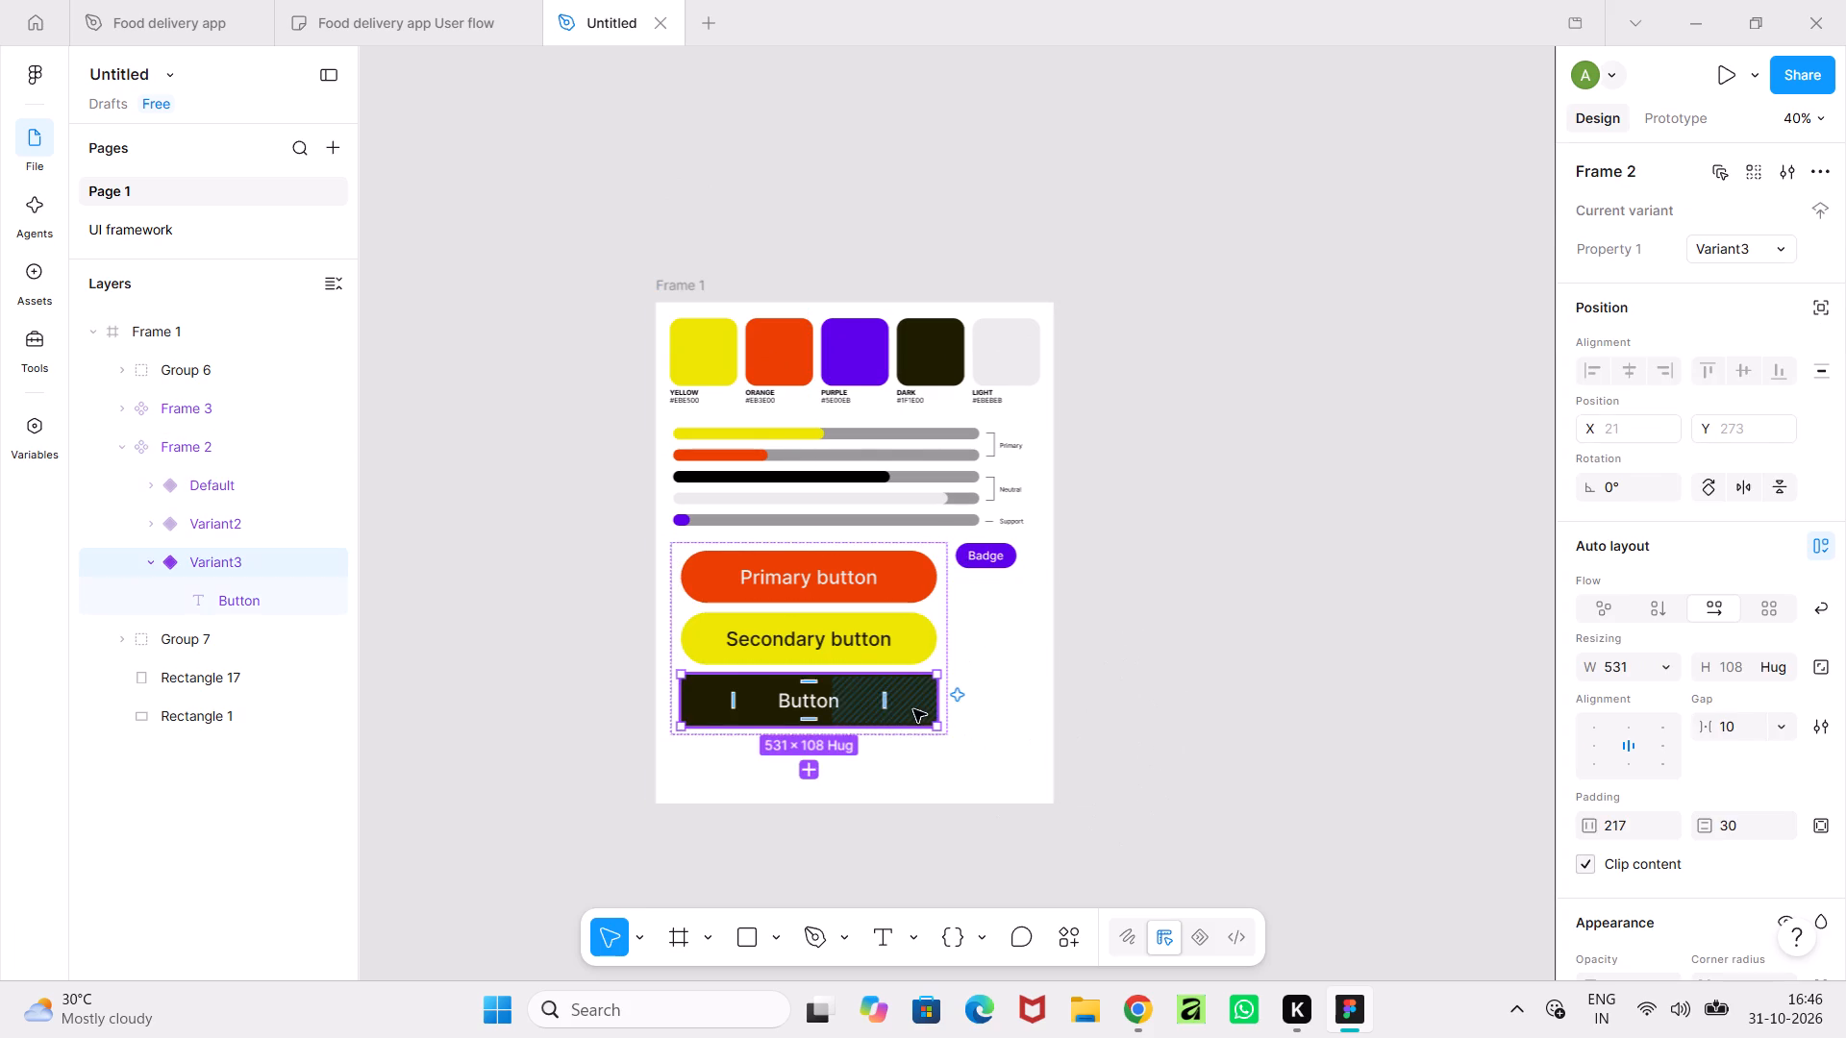
left_click_drag(913, 709, 909, 730)
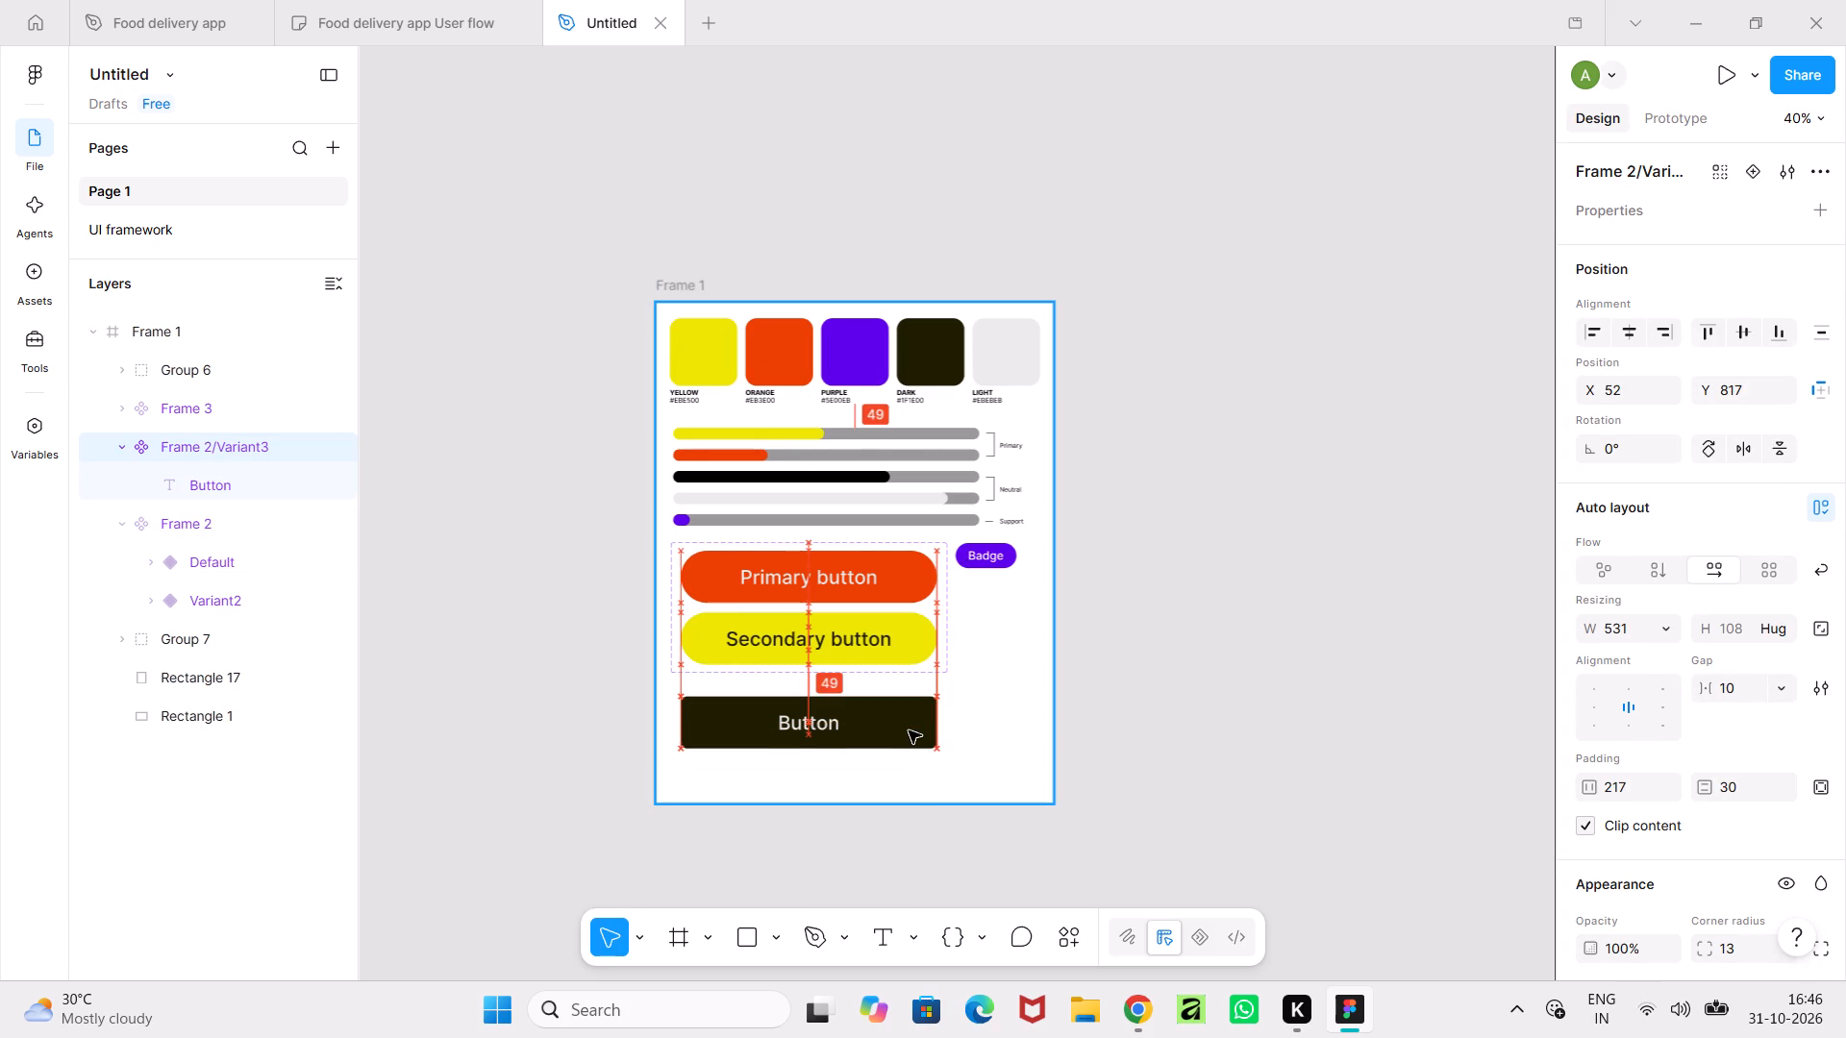
left_click_drag(909, 730, 909, 724)
left_click(1303, 734)
scroll(905, 706, "up", 4, "ctrl")
left_click(897, 712)
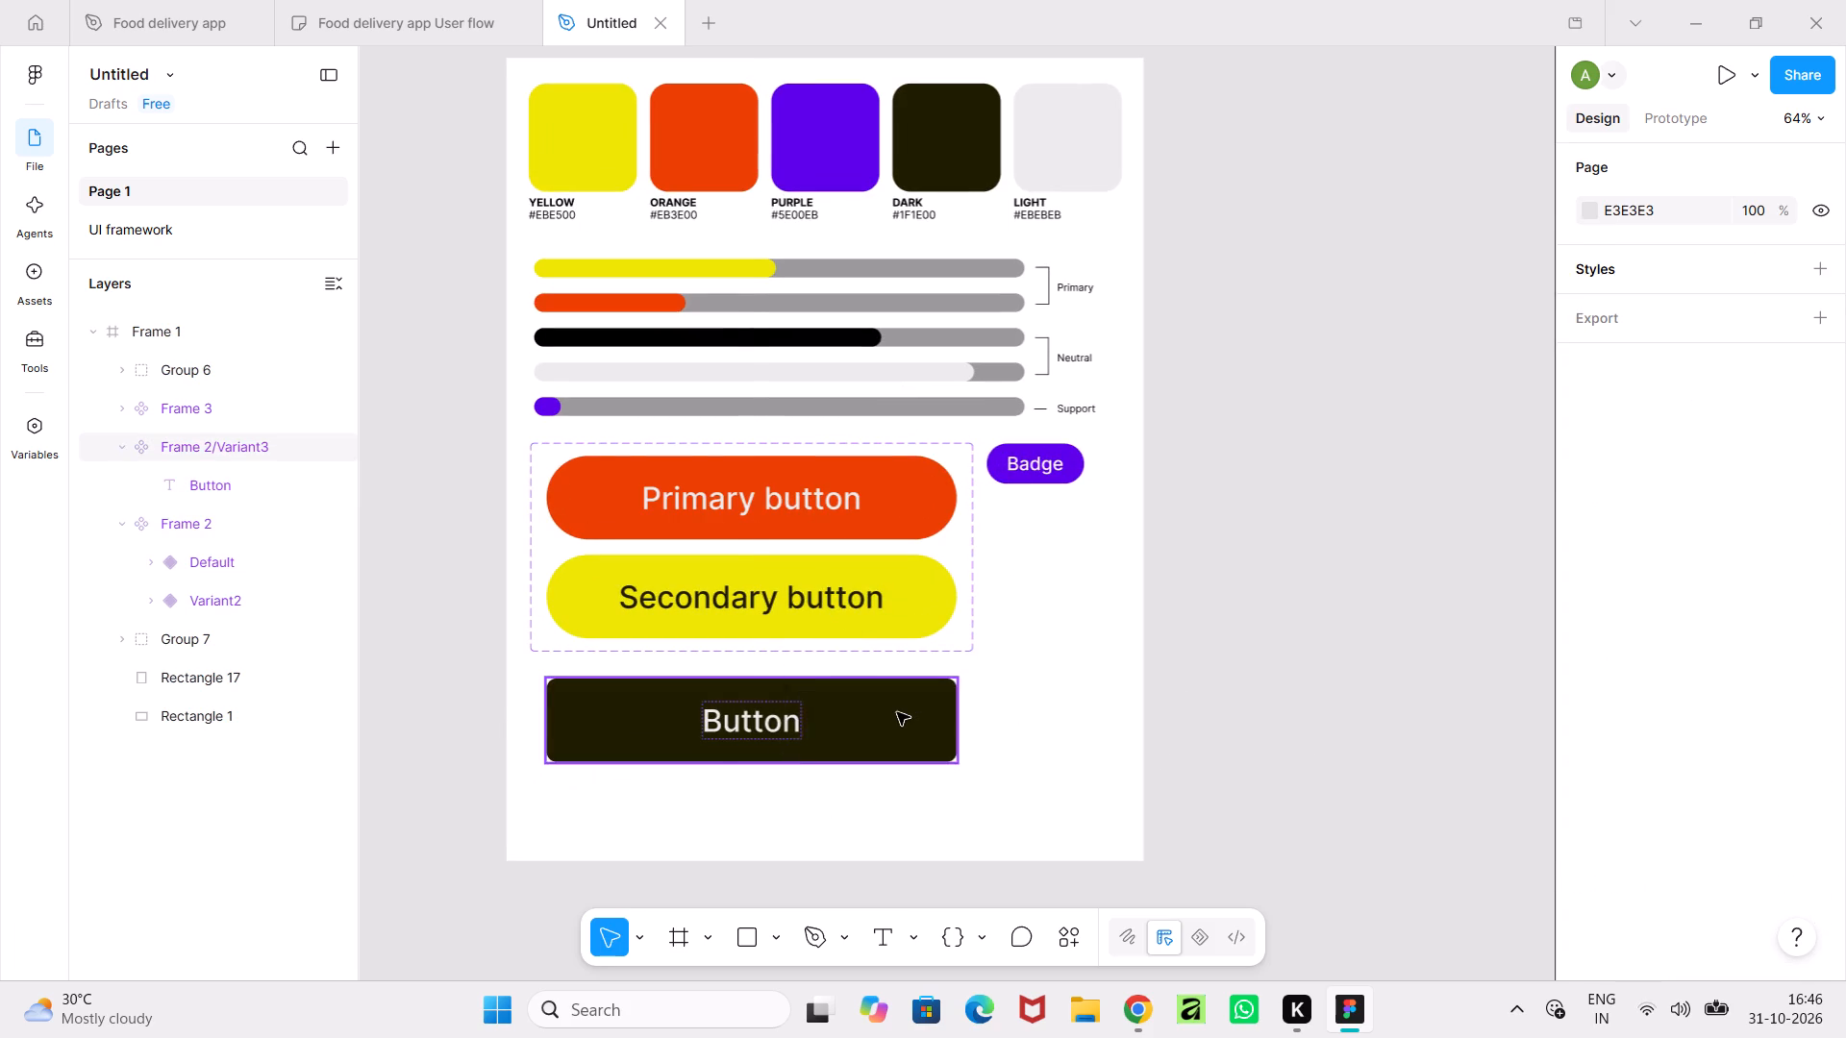
left_click(1227, 669)
left_click_drag(886, 725, 886, 710)
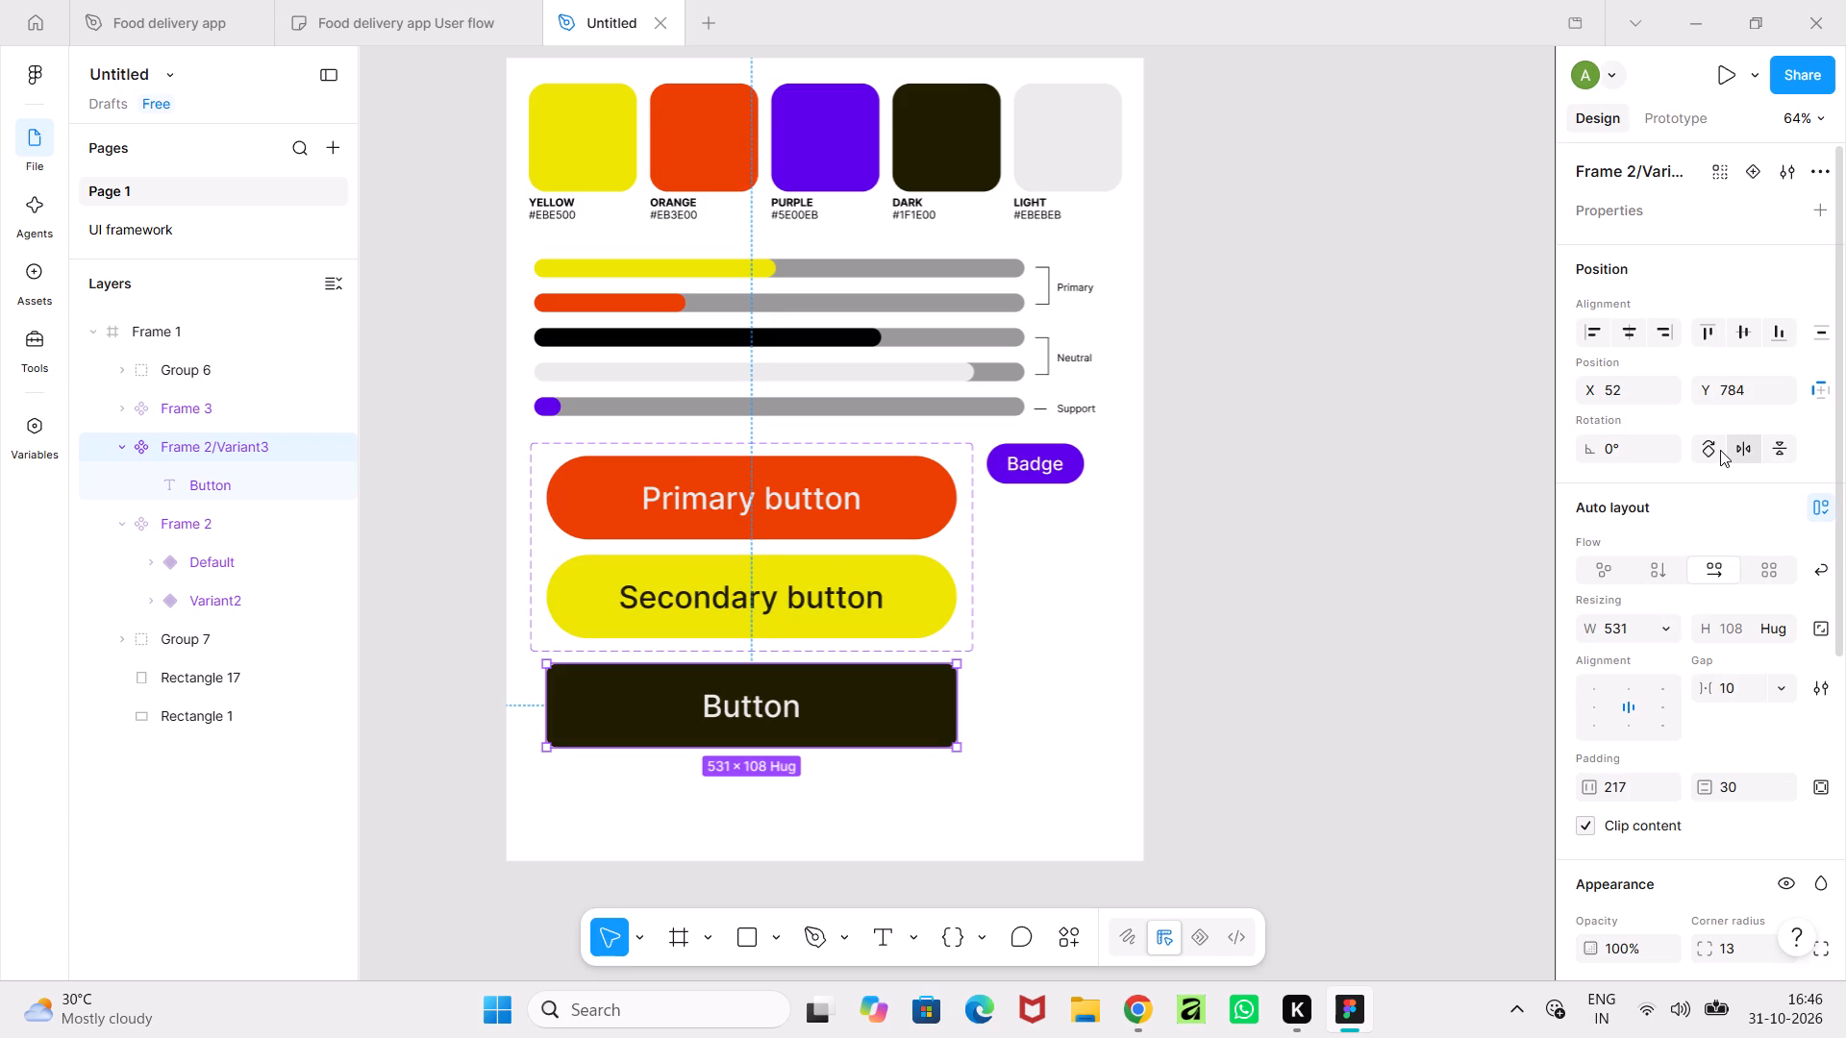
left_click(1420, 613)
Open the UI framework page to view the Onboarding signup/signin wireframe.
scroll(1387, 672, "down", 5, "ctrl")
middle_click_drag(1387, 672, 1295, 728)
scroll(1291, 730, "up", 4, "ctrl")
scroll(1335, 701, "up", 1)
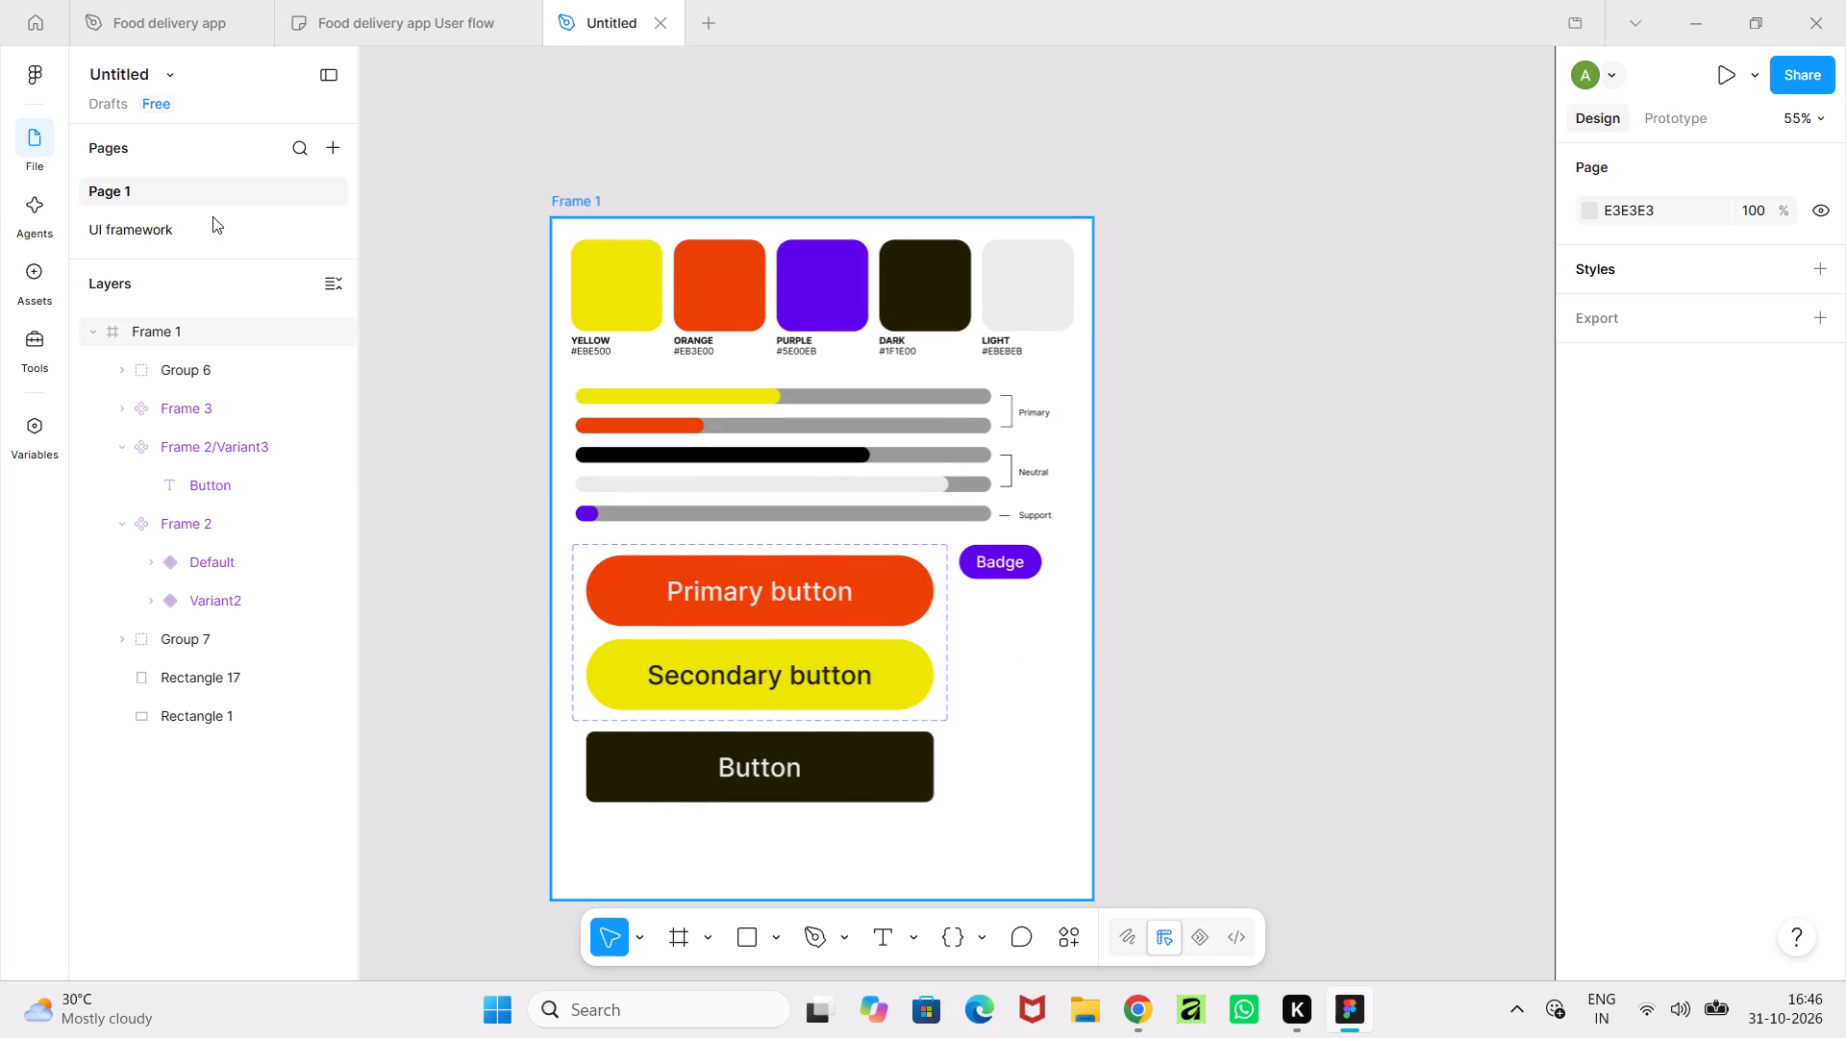
left_click(212, 215)
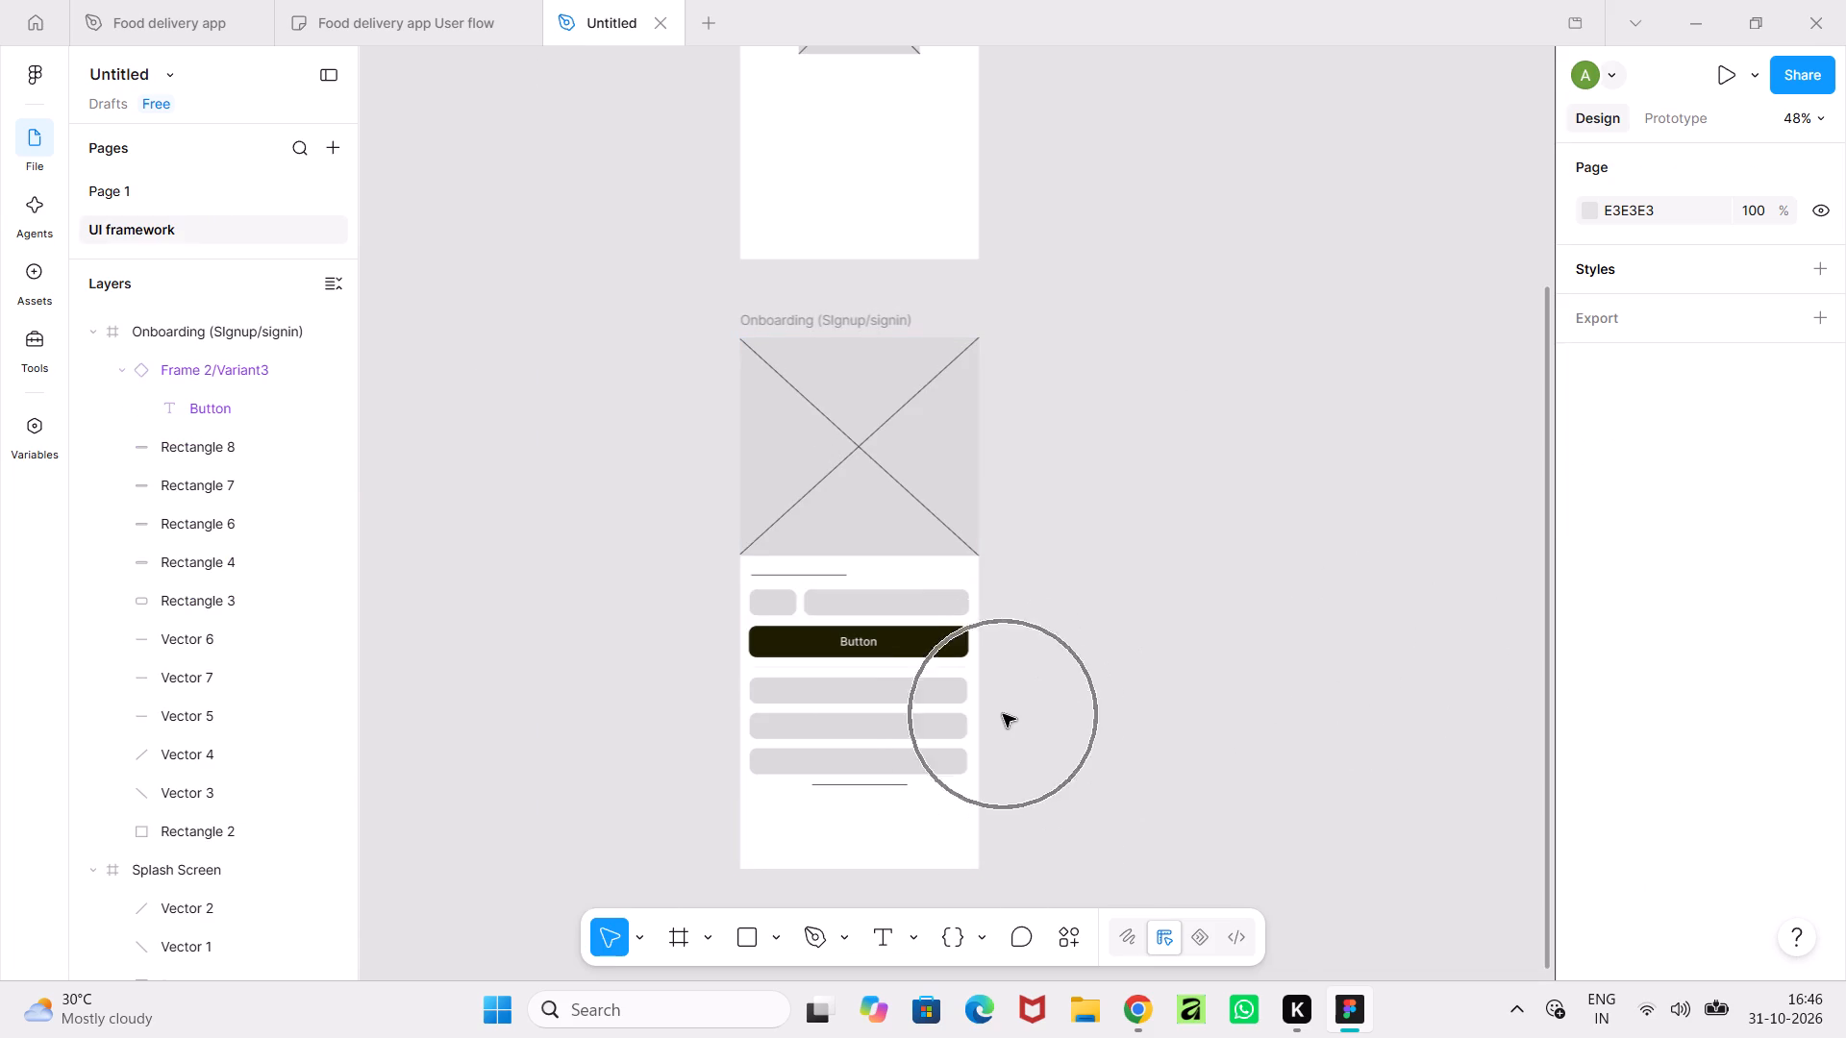
Switch to Chrome and enter "signup page Framework" as a Google search in a new tab.
left_click(1145, 1037)
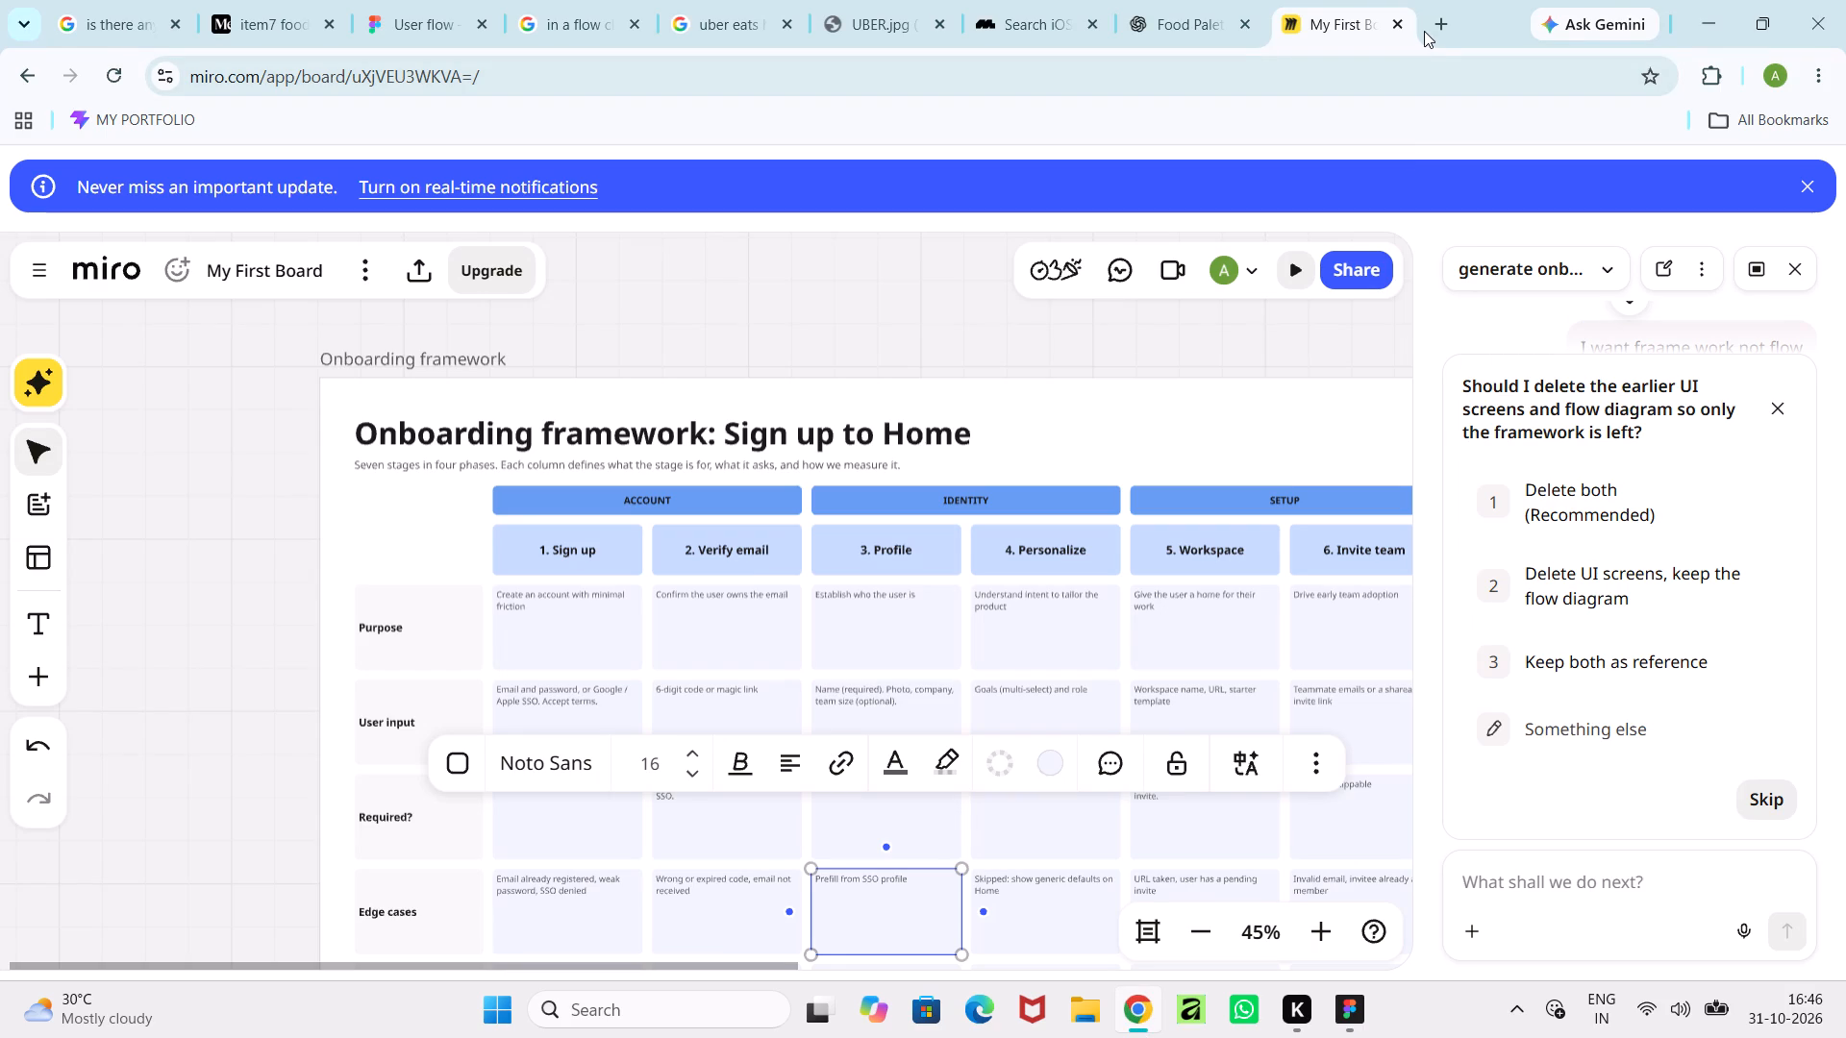
left_click(1438, 28)
left_click(853, 502)
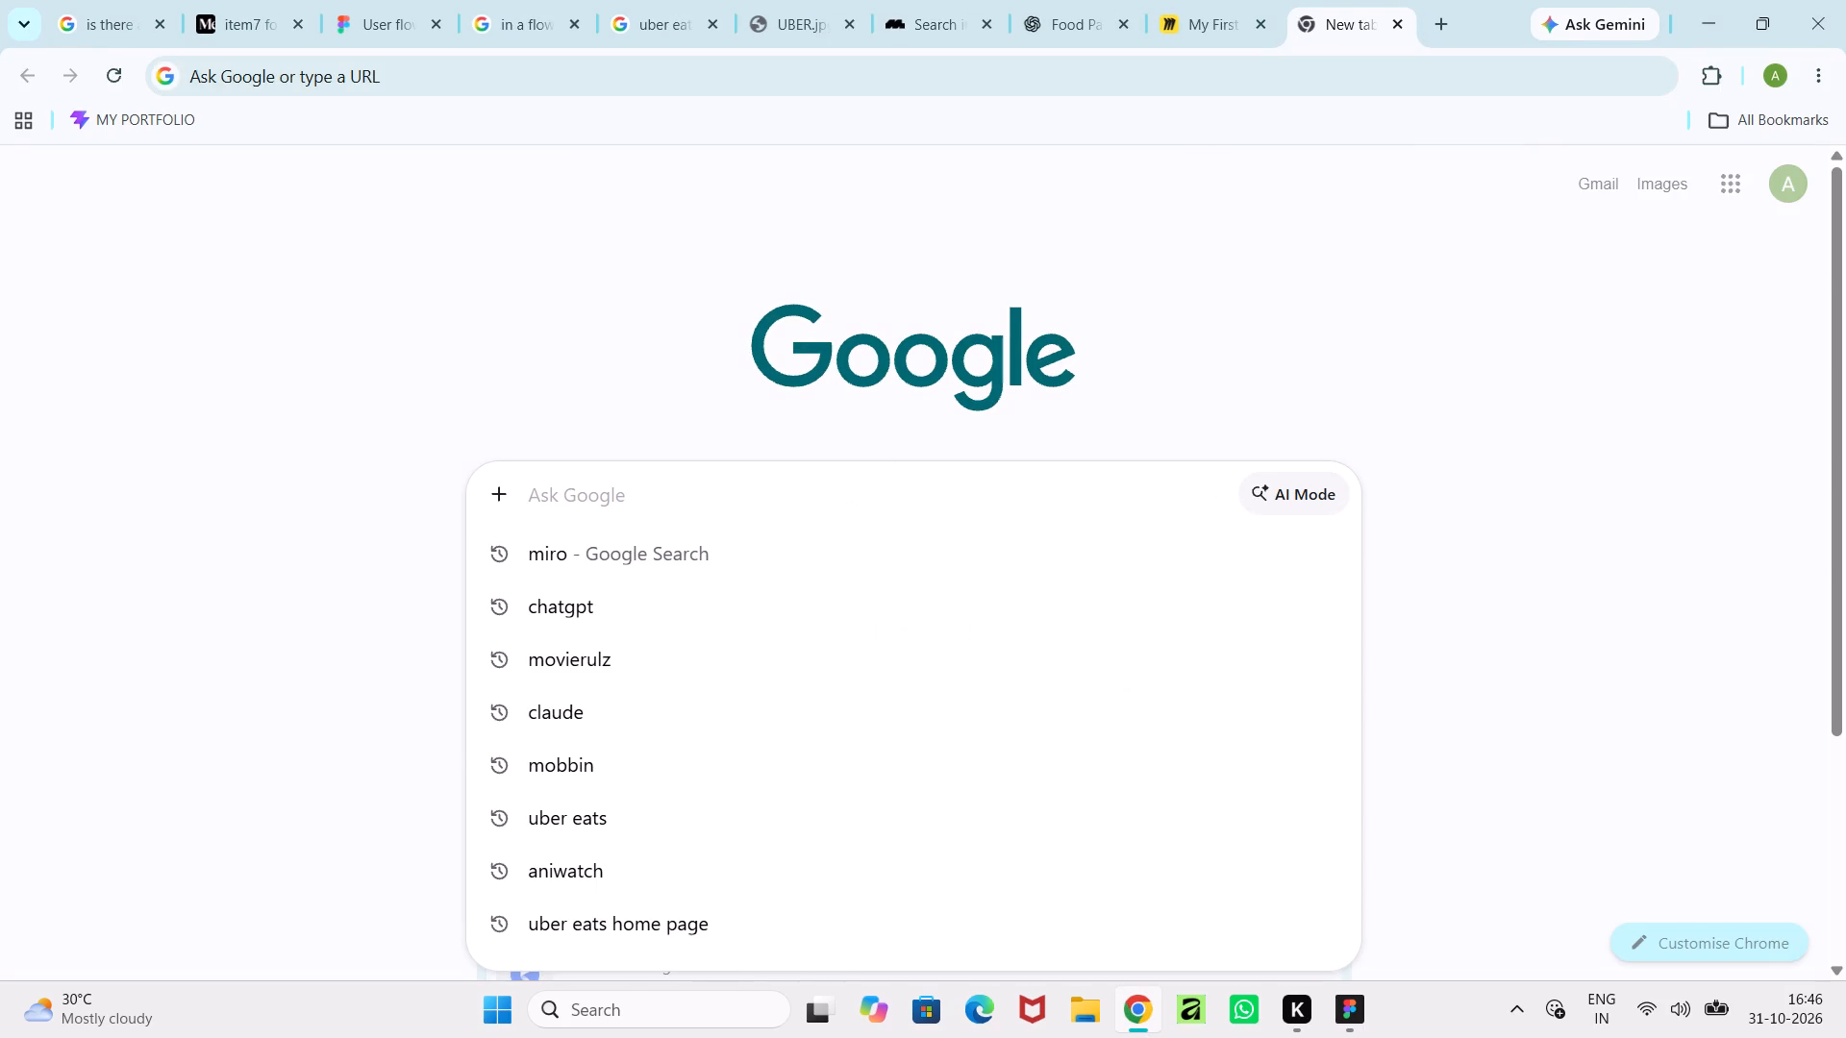
type("onb")
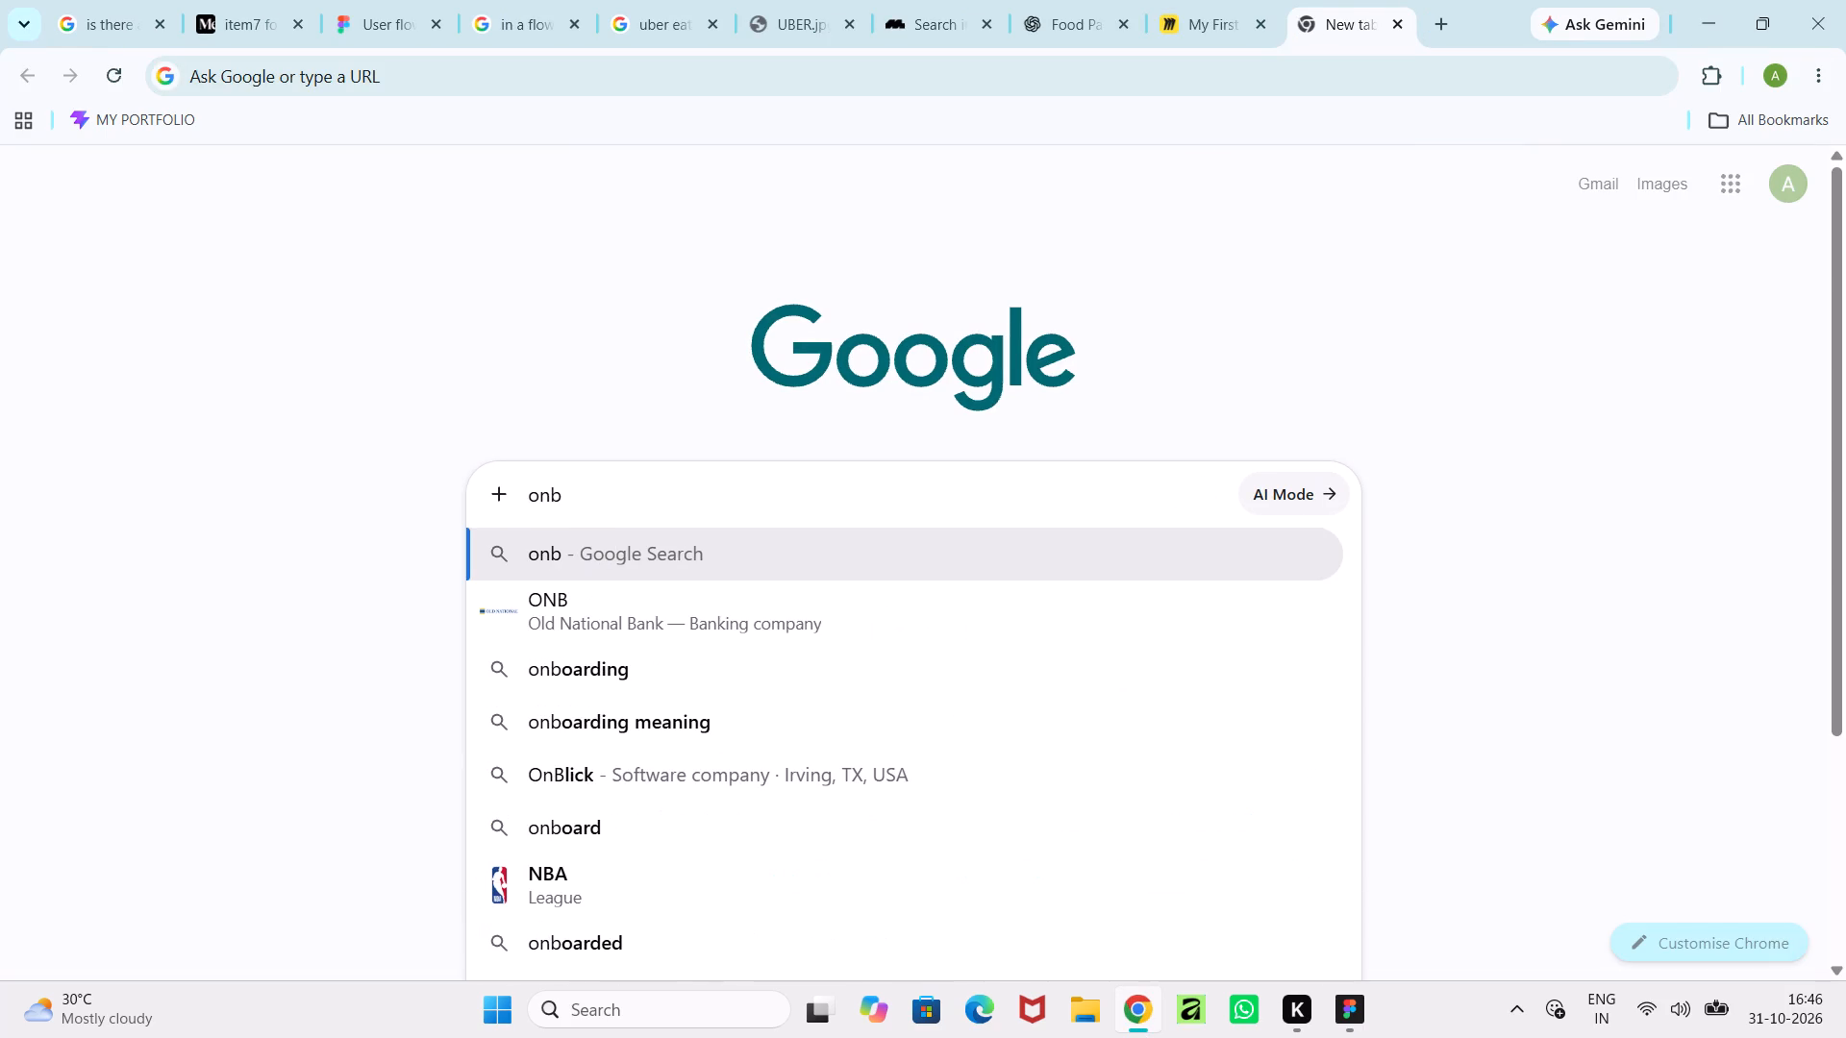
key("BackSpace")
key("BackSpace")
key("BackSpace")
type("sign")
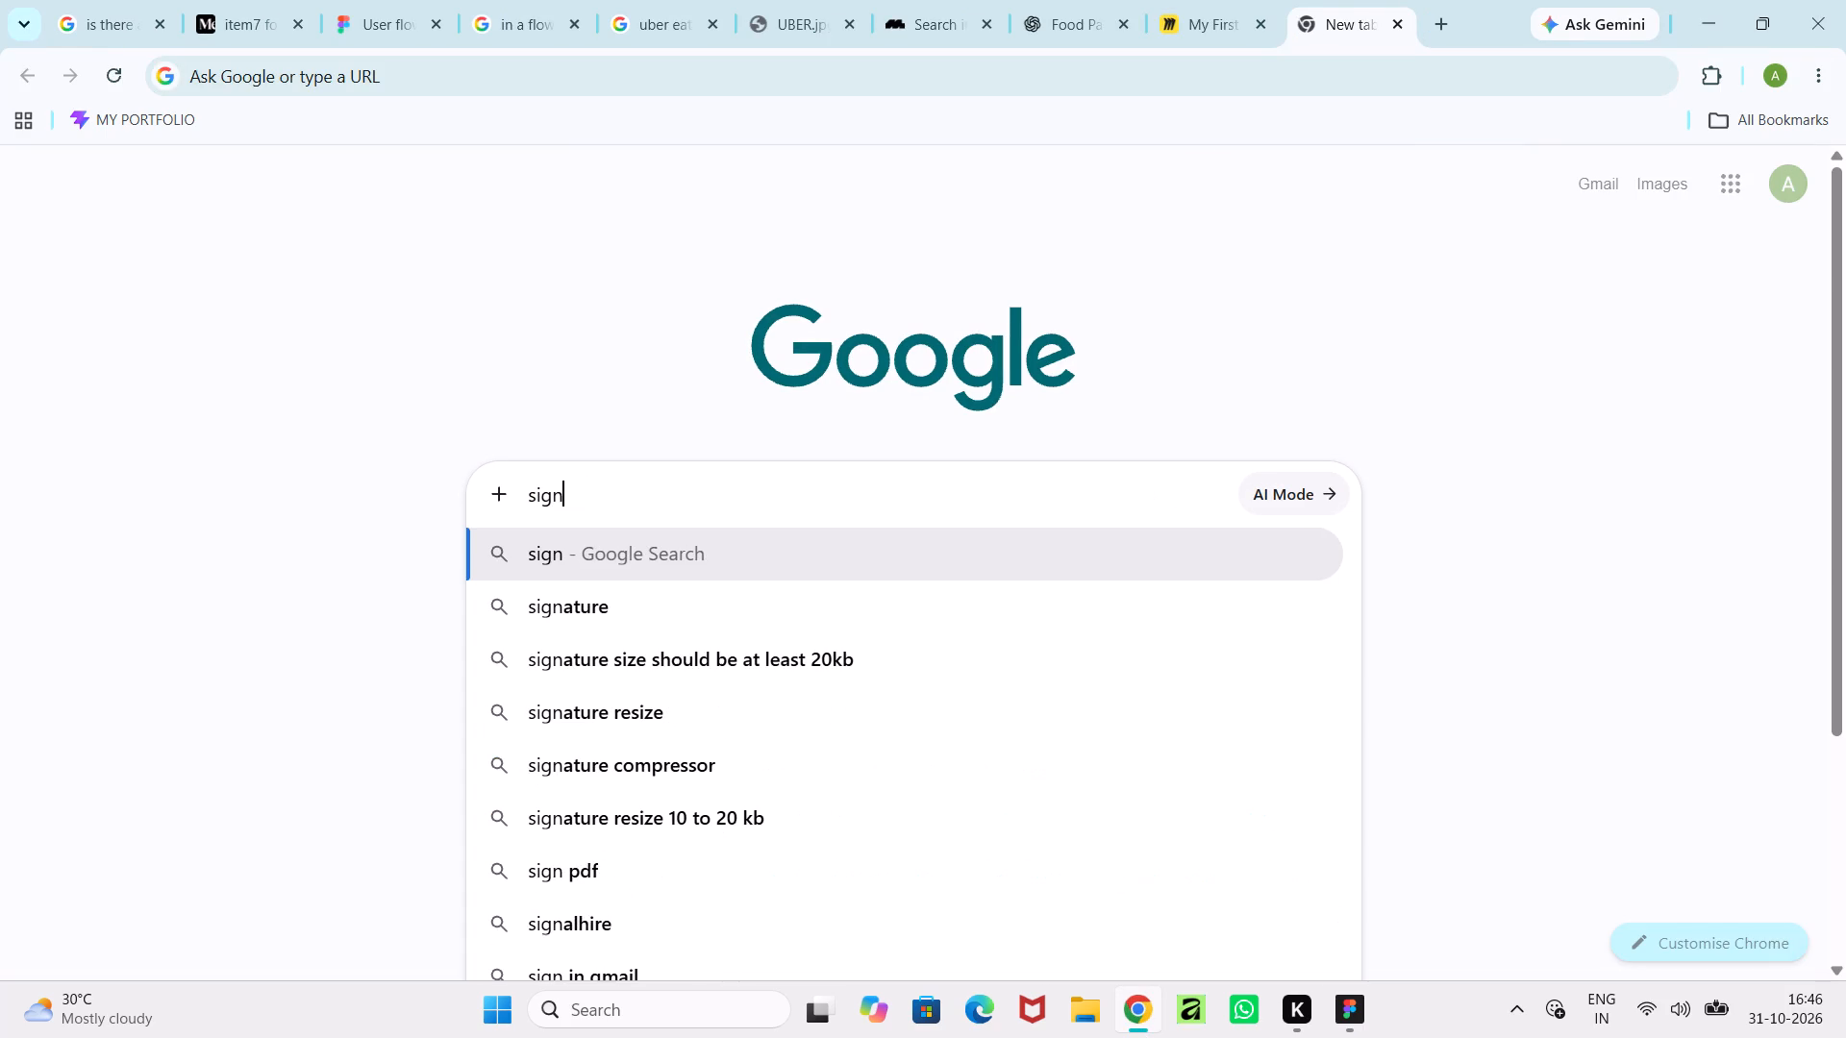
type("up page")
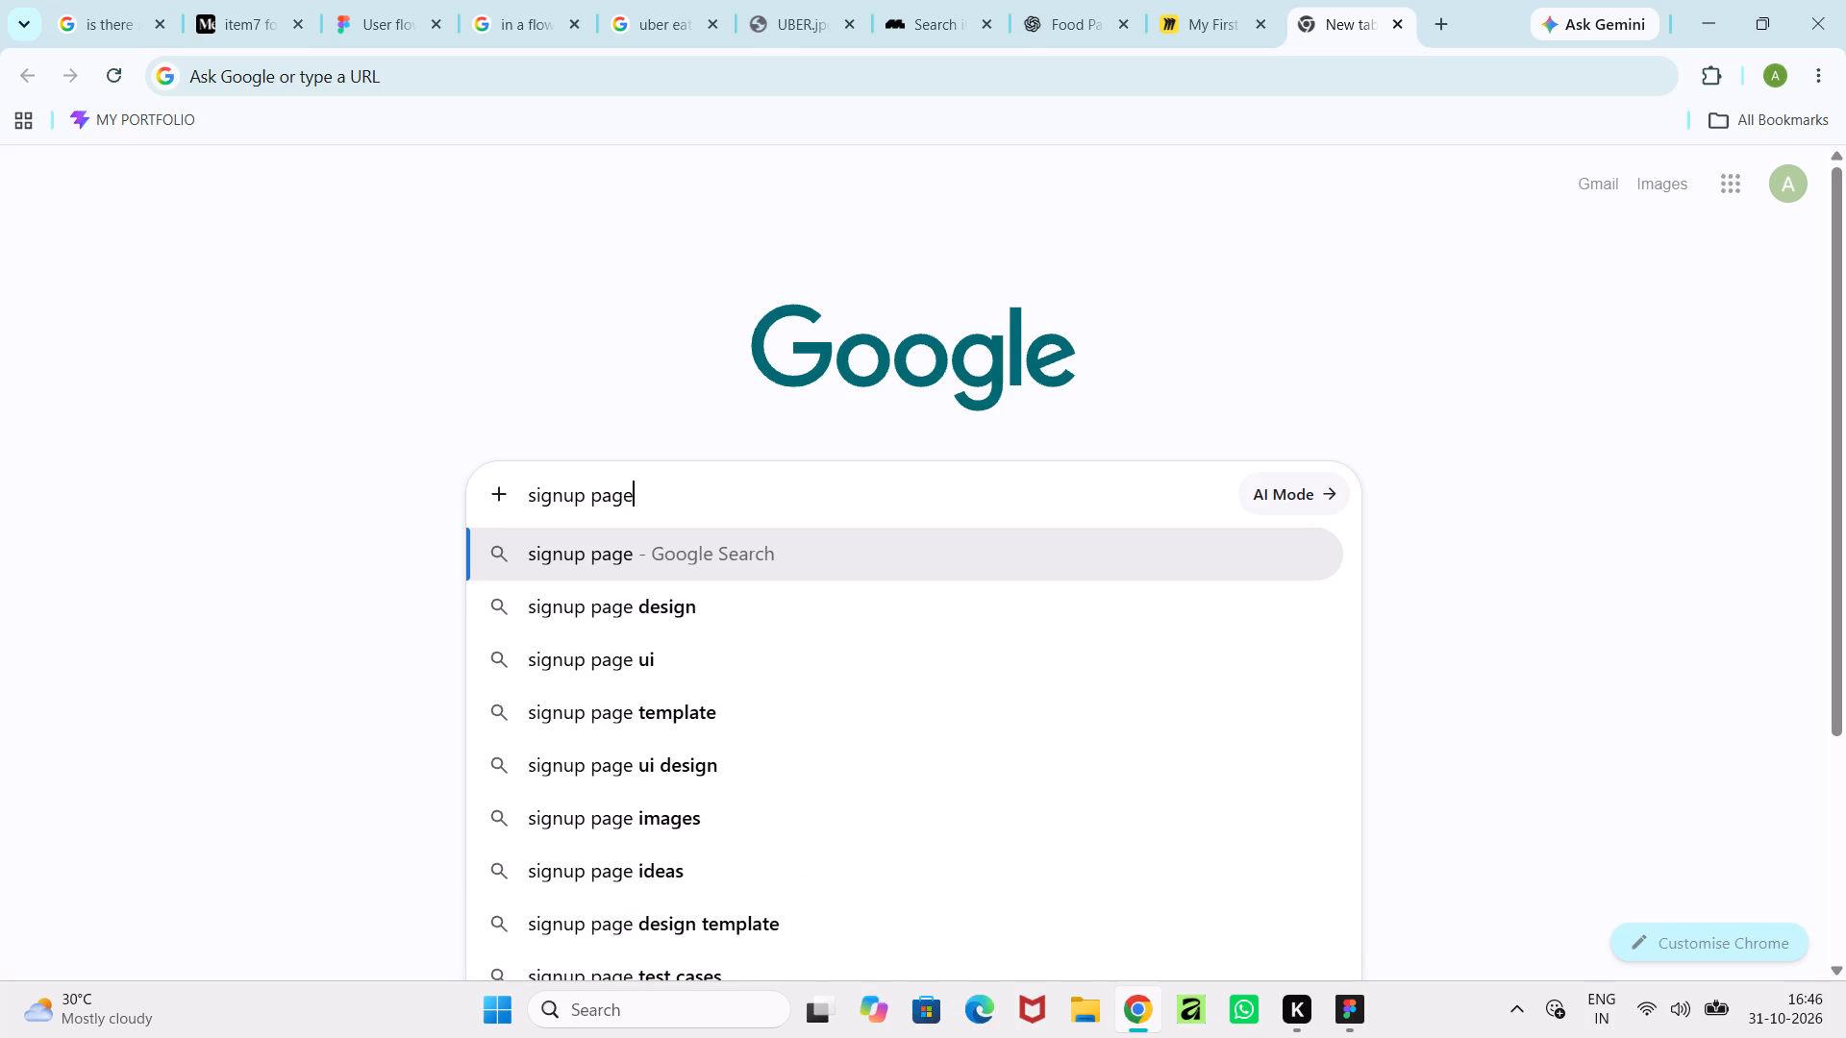
key("space")
type("Framework")
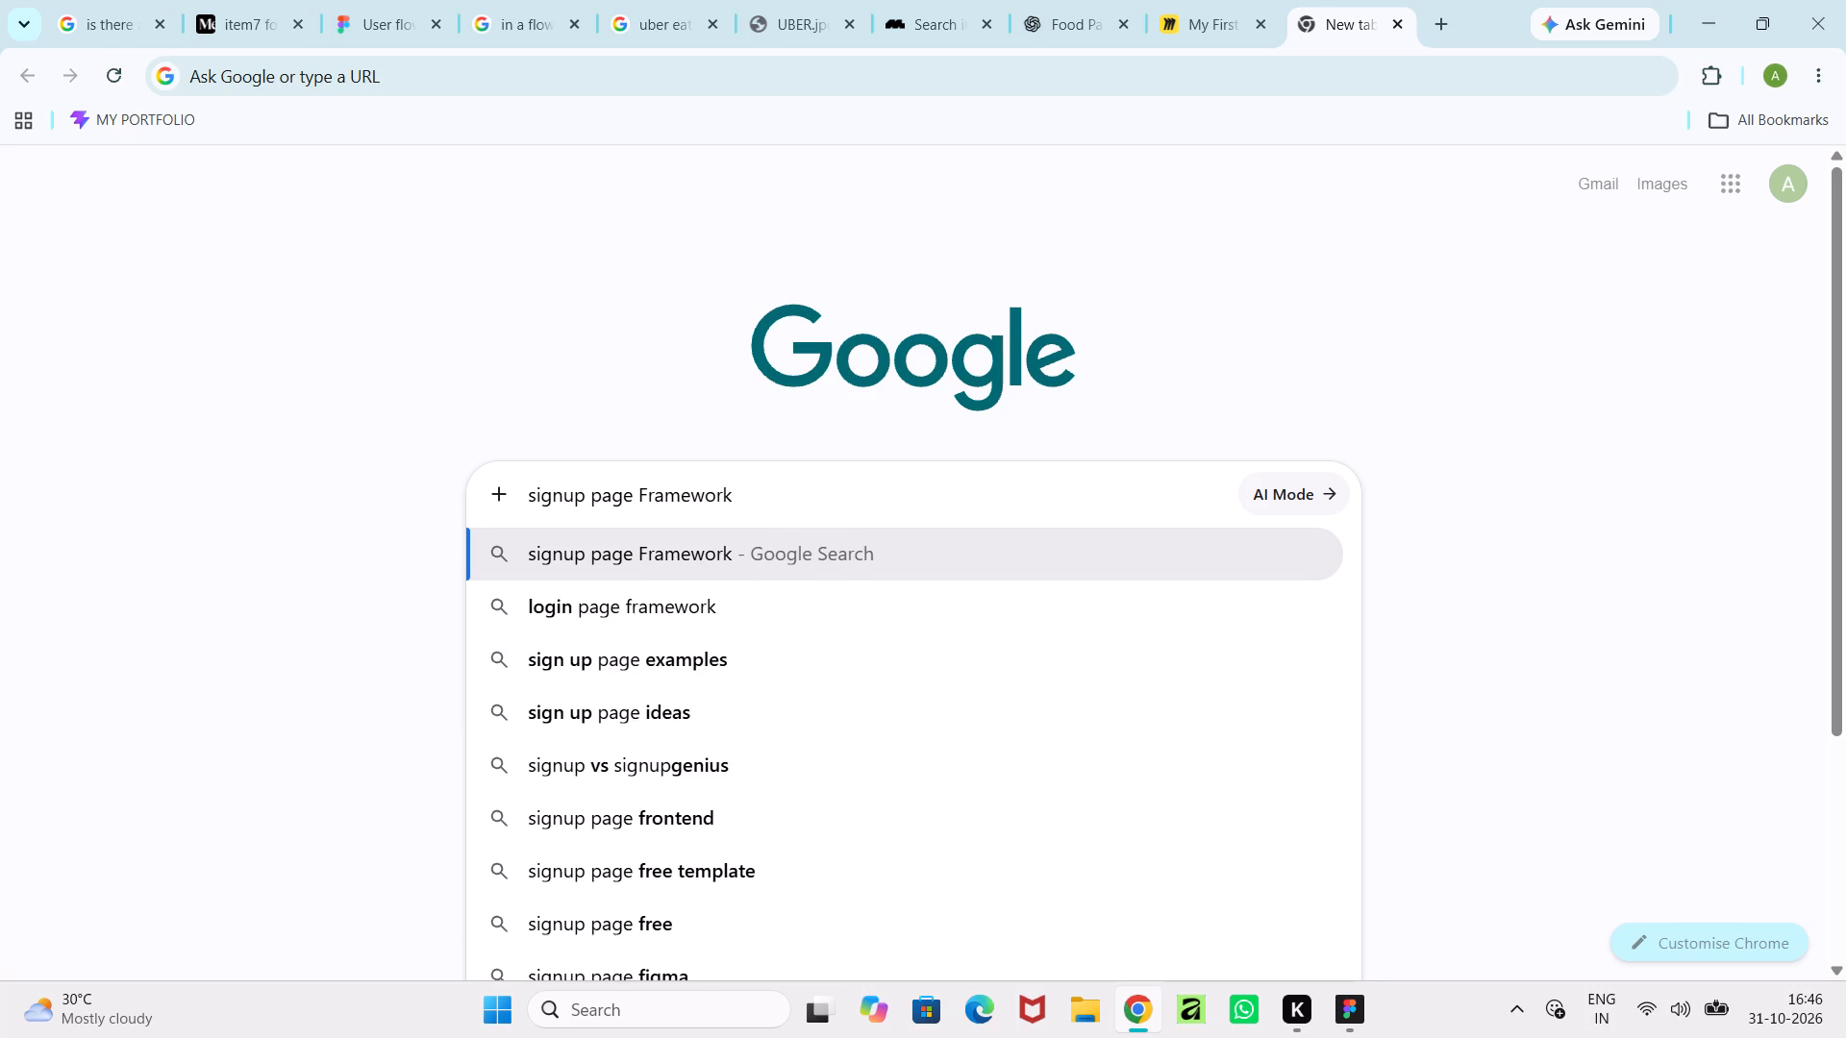
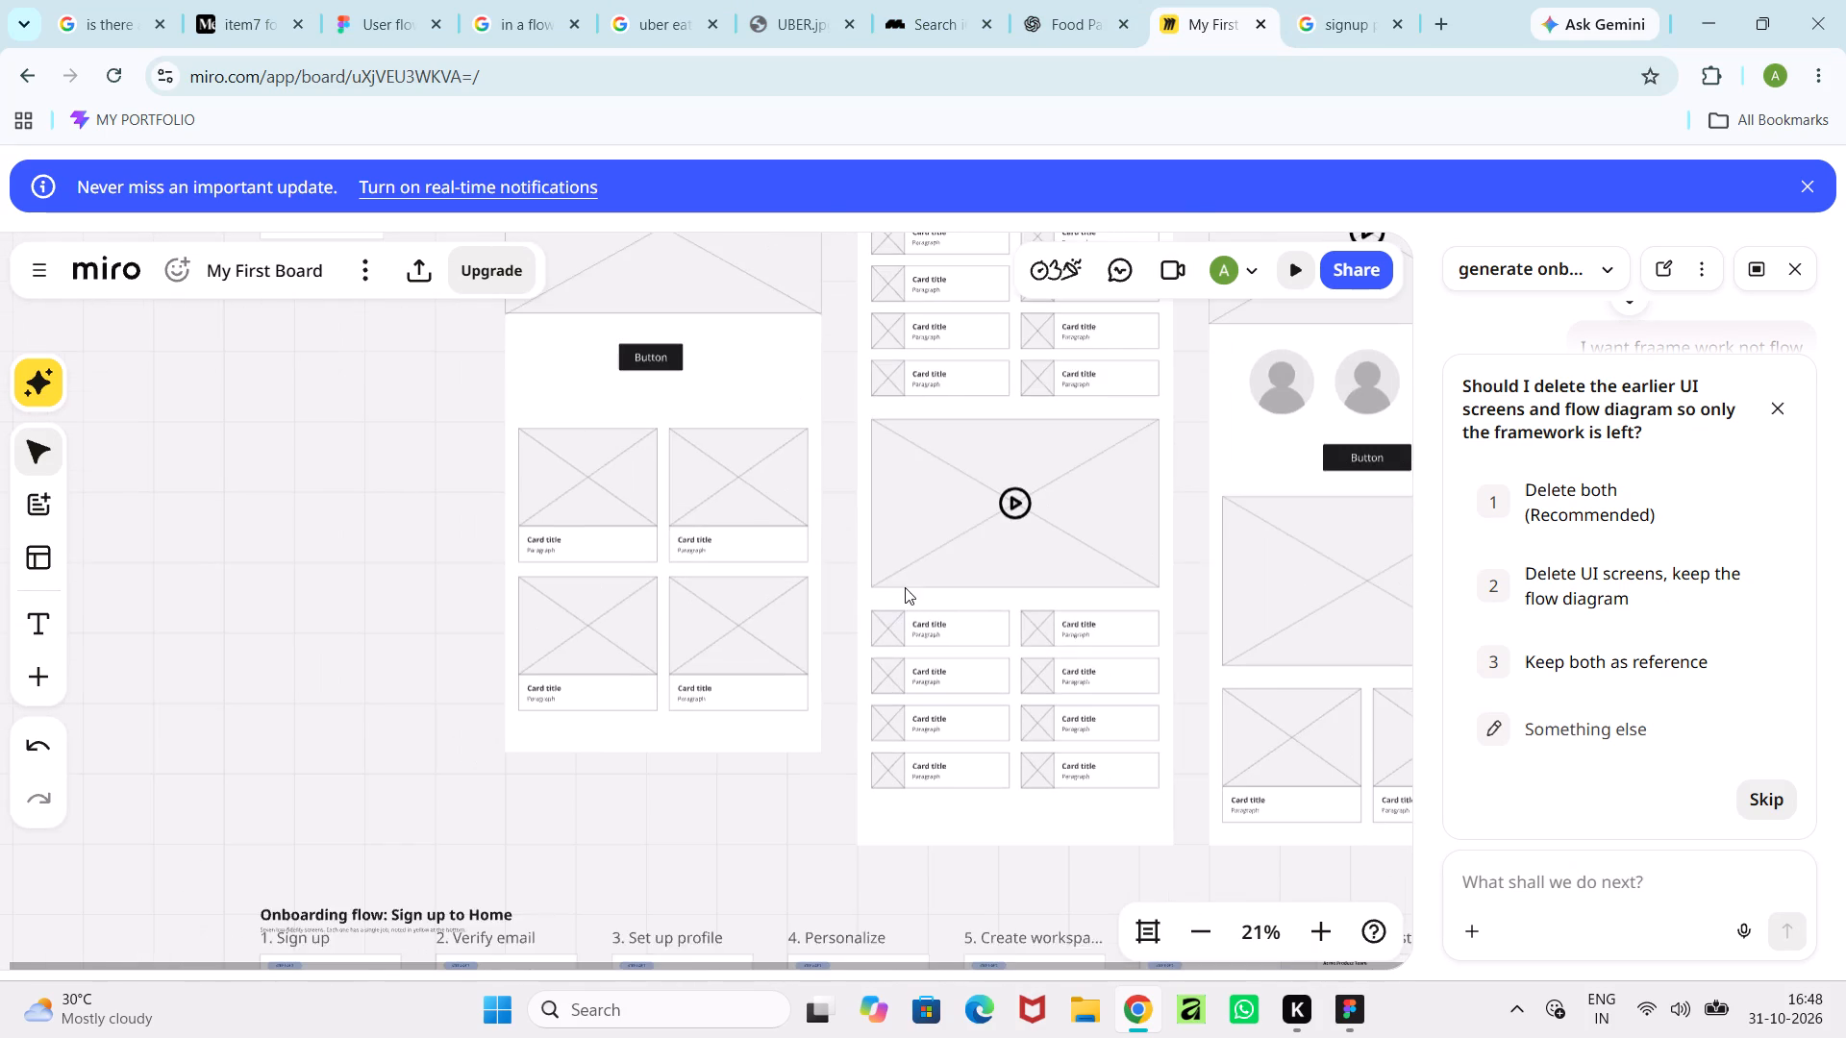
Examine the Landing Page, Product and About wireframes and the Sidekick instruction cards on the Miro board.
middle_click_drag(841, 546, 823, 689)
middle_click_drag(823, 689, 836, 723)
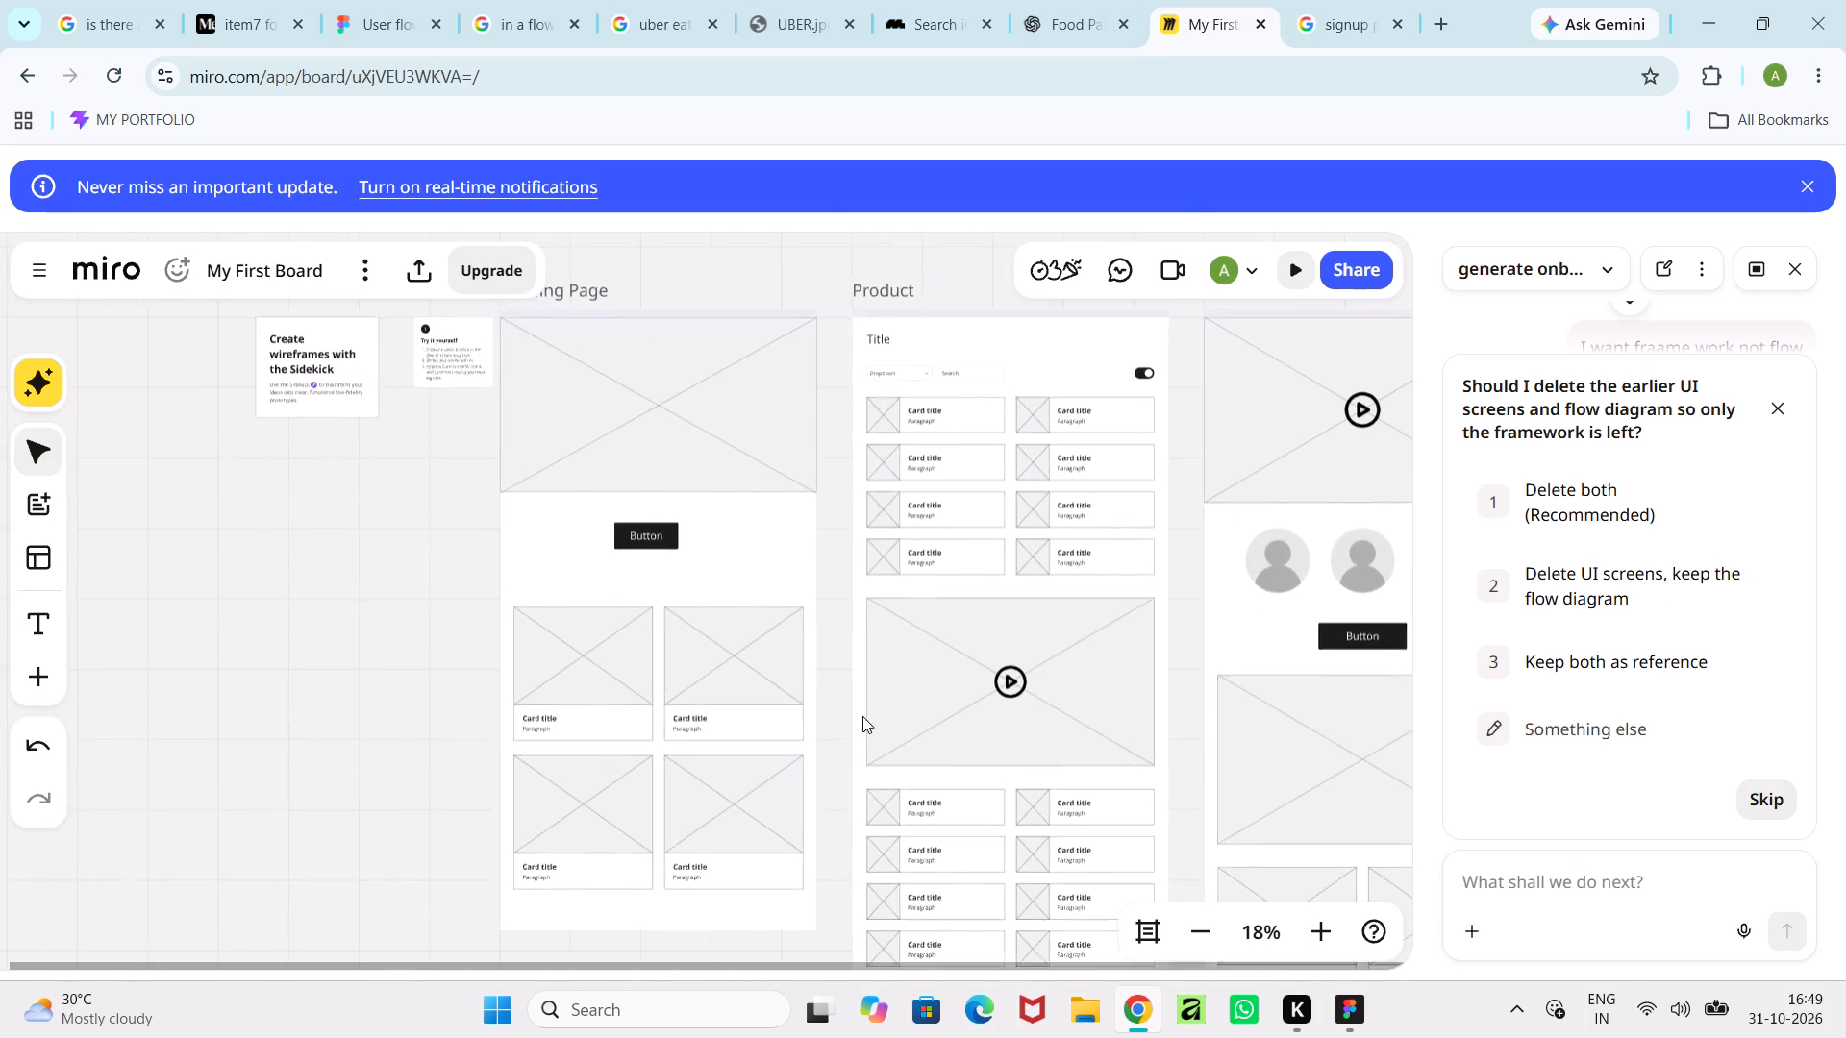
middle_click_drag(901, 716, 602, 471)
scroll(954, 609, "up", 6, "ctrl")
scroll(954, 609, "down", 1, "ctrl")
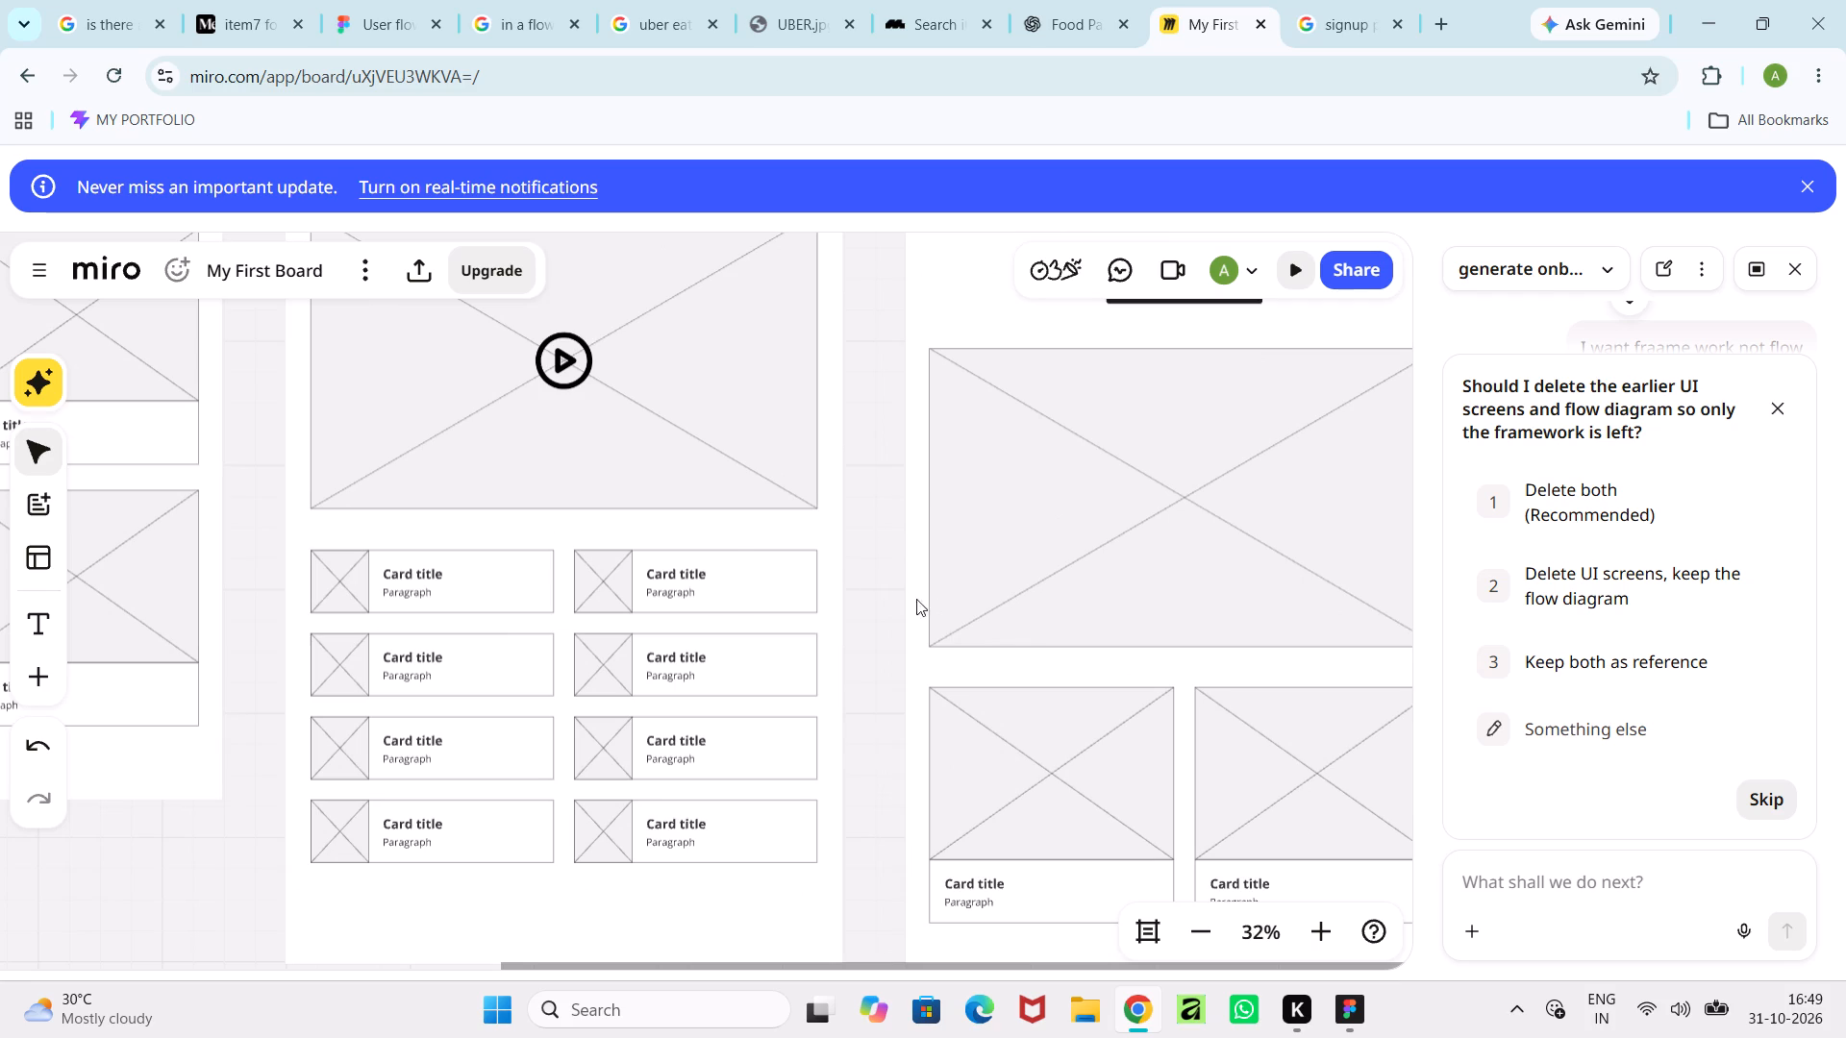
middle_click_drag(848, 570, 860, 823)
middle_click_drag(888, 546, 882, 708)
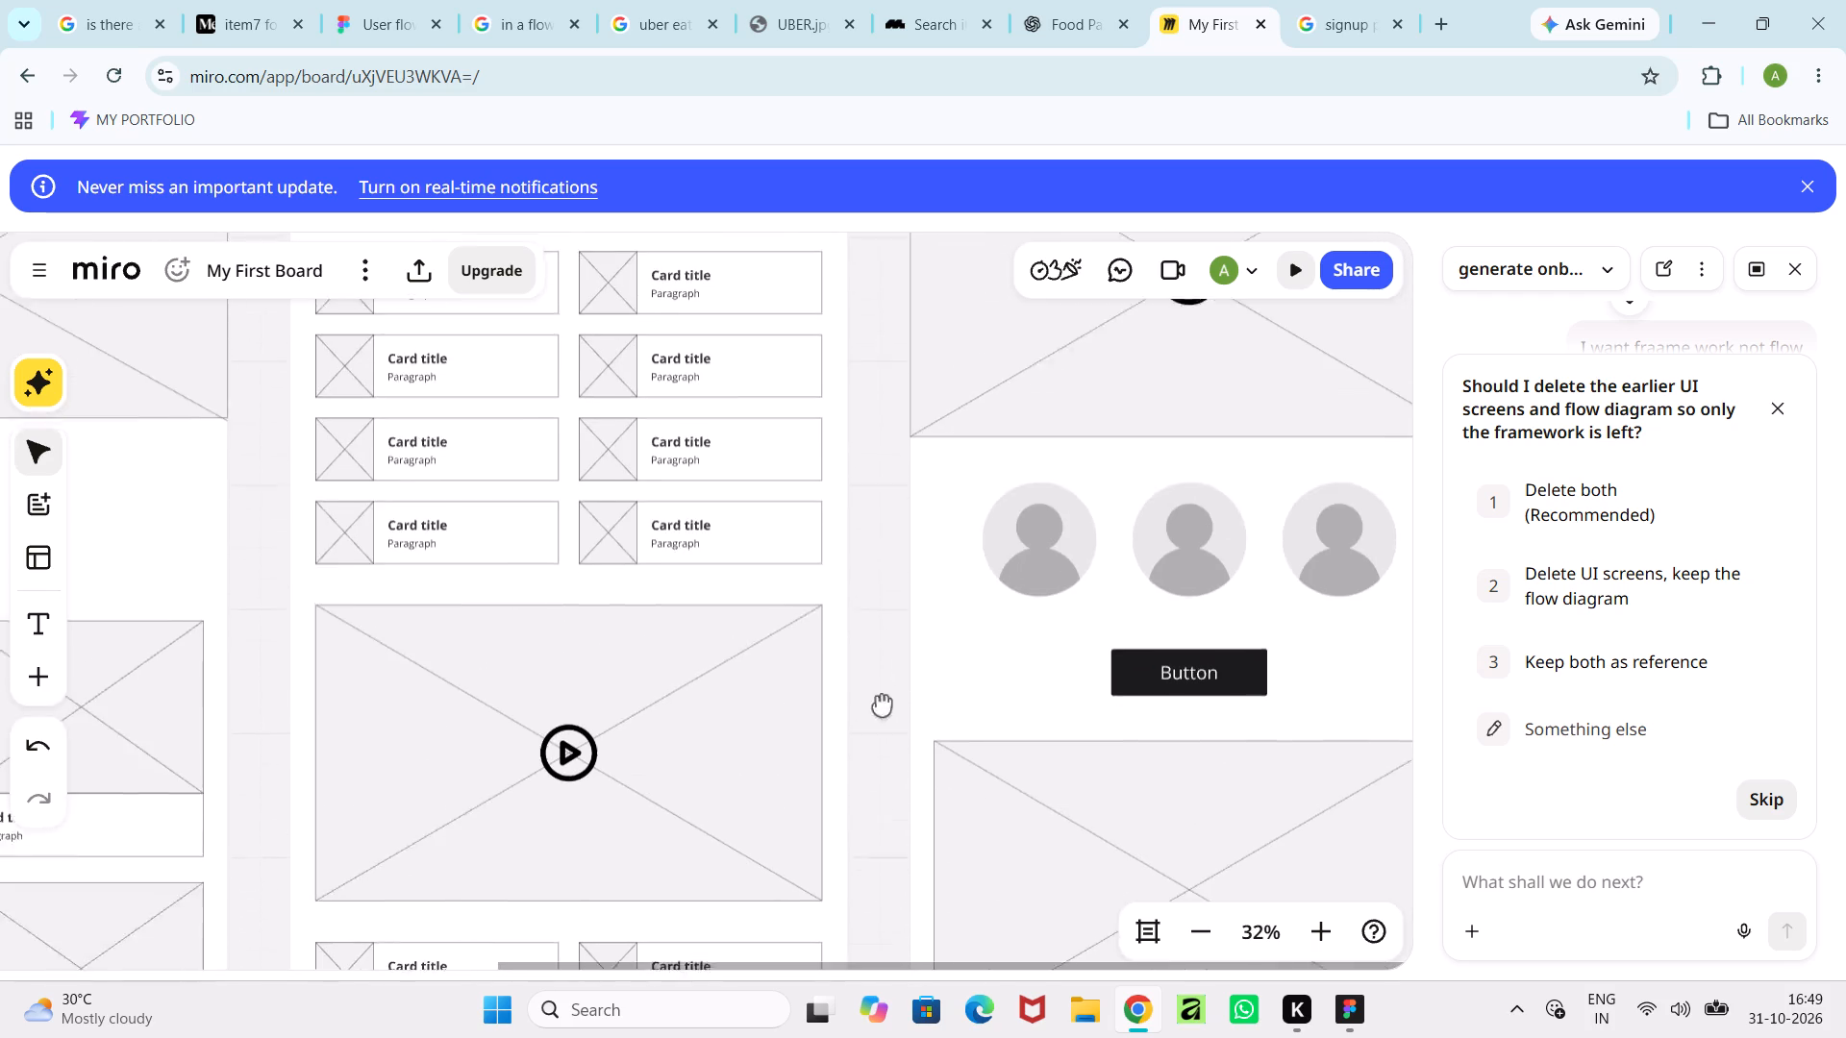
middle_click_drag(882, 708, 882, 787)
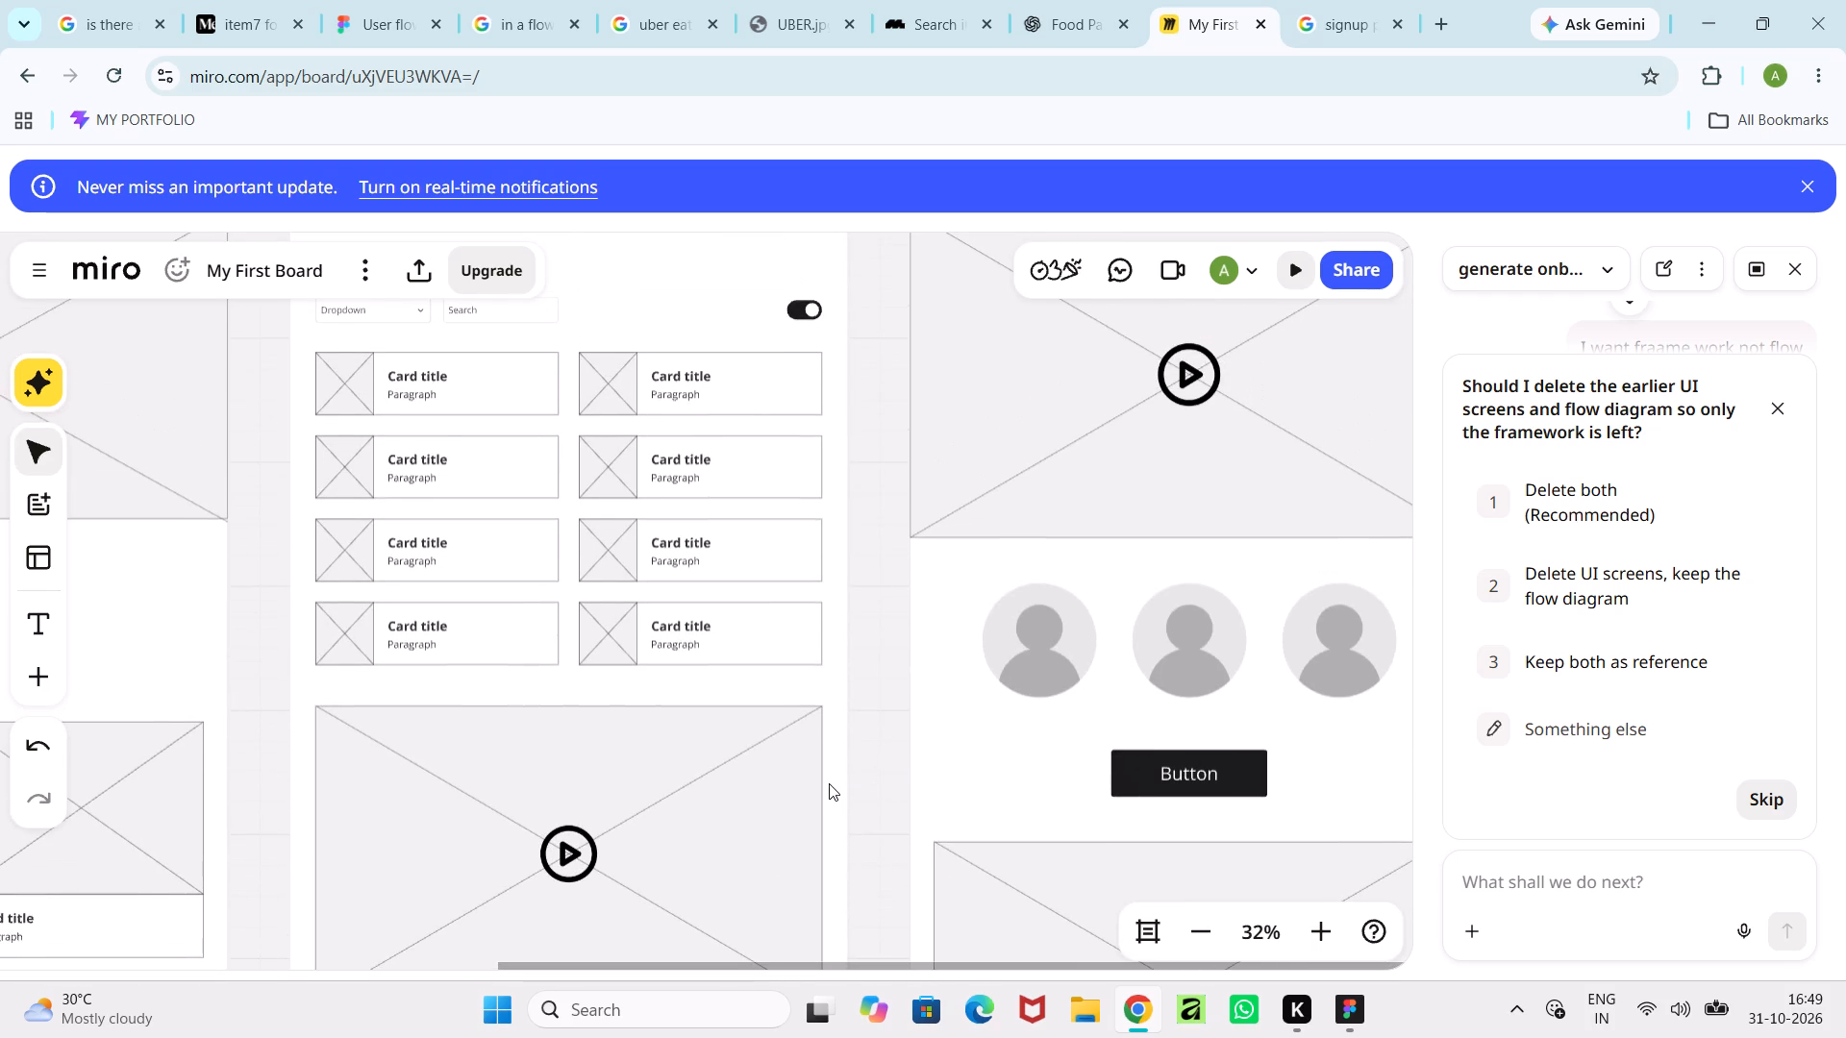
middle_click_drag(829, 783, 860, 797)
scroll(860, 797, "down", 5, "ctrl")
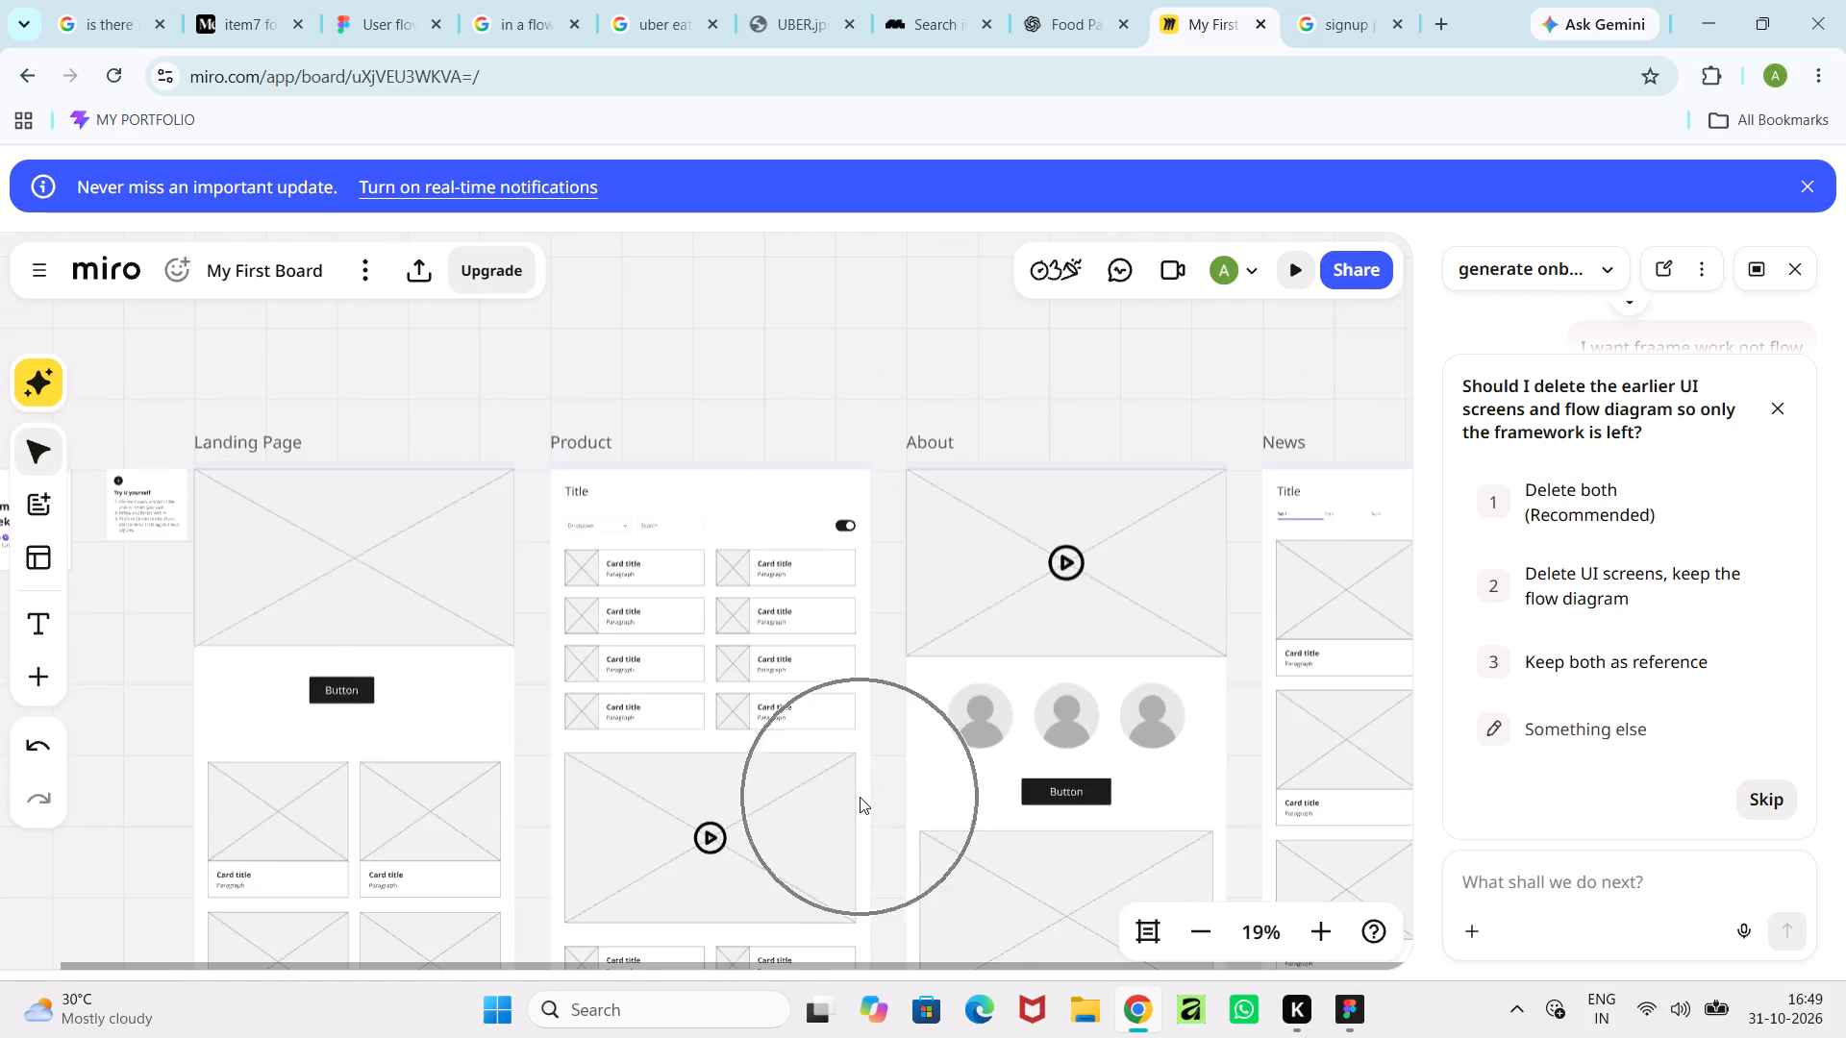
middle_click_drag(860, 797, 535, 645)
scroll(557, 649, "up", 5, "ctrl")
middle_click_drag(557, 649, 1393, 648)
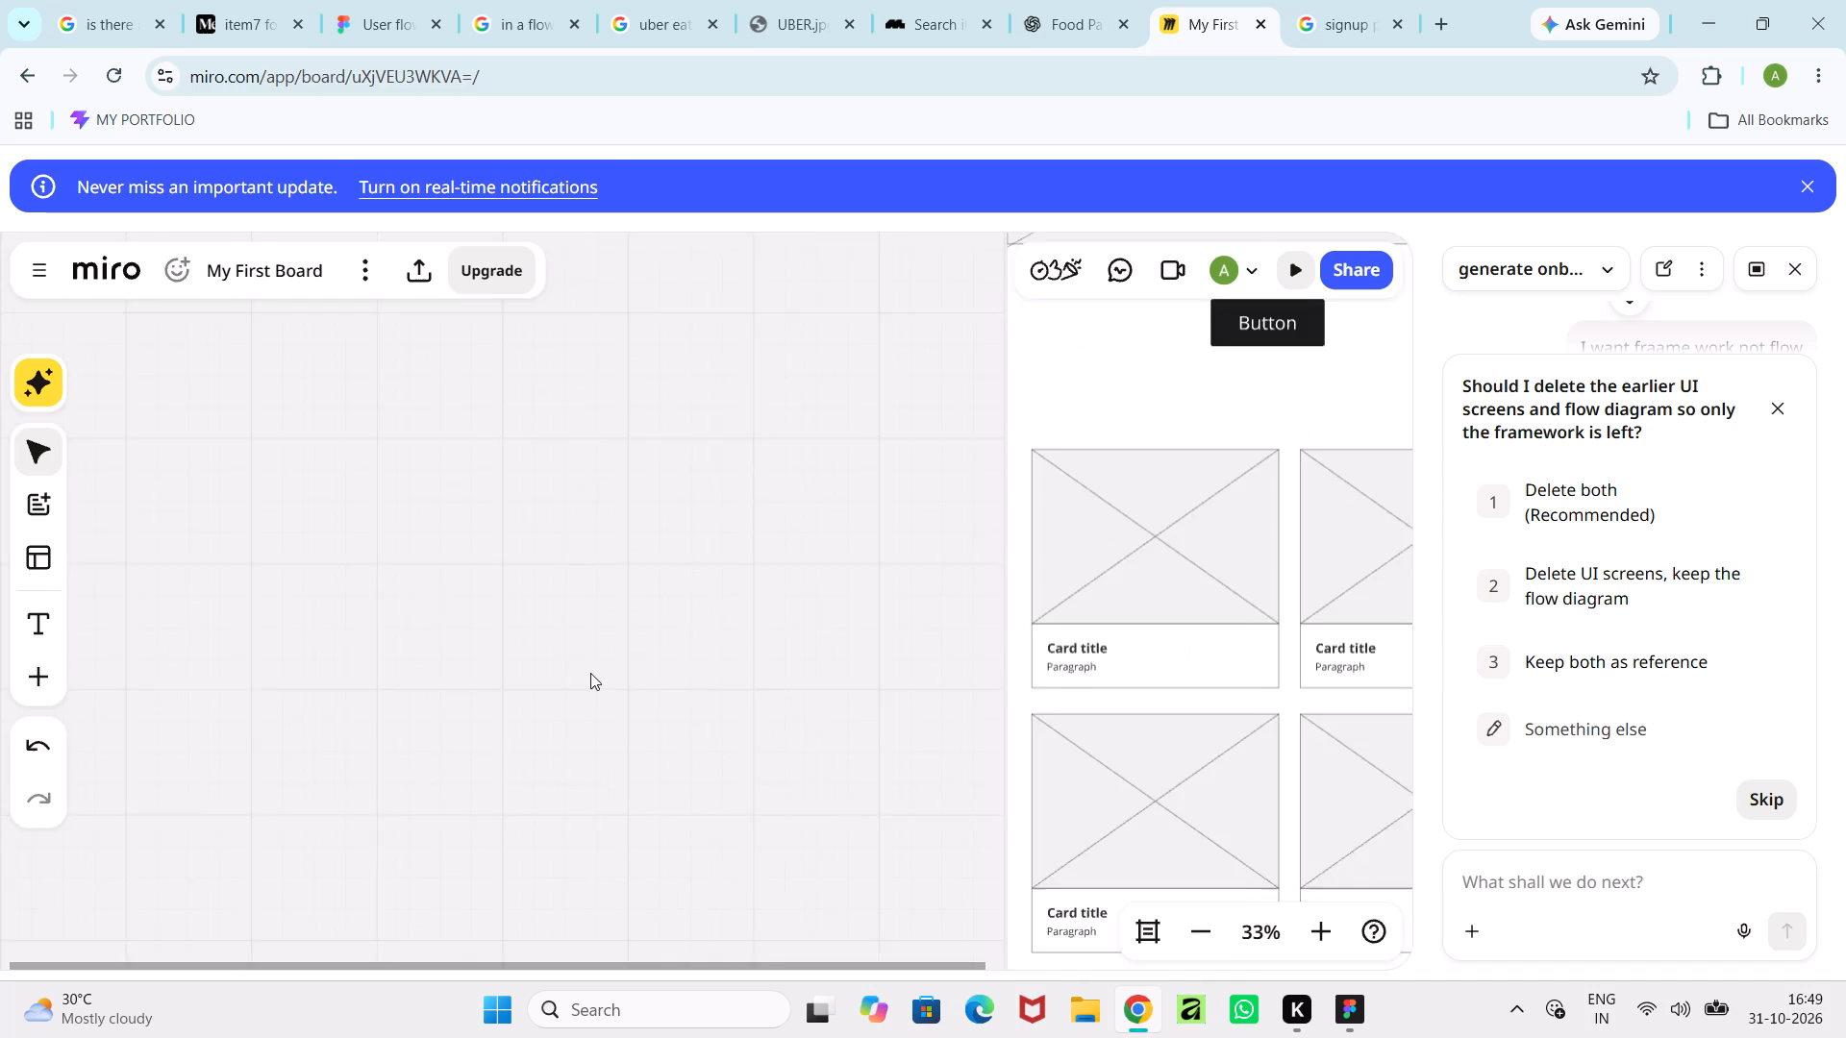
middle_click_drag(590, 673, 129, 1037)
middle_click_drag(528, 567, 933, 638)
scroll(614, 594, "up", 6, "ctrl")
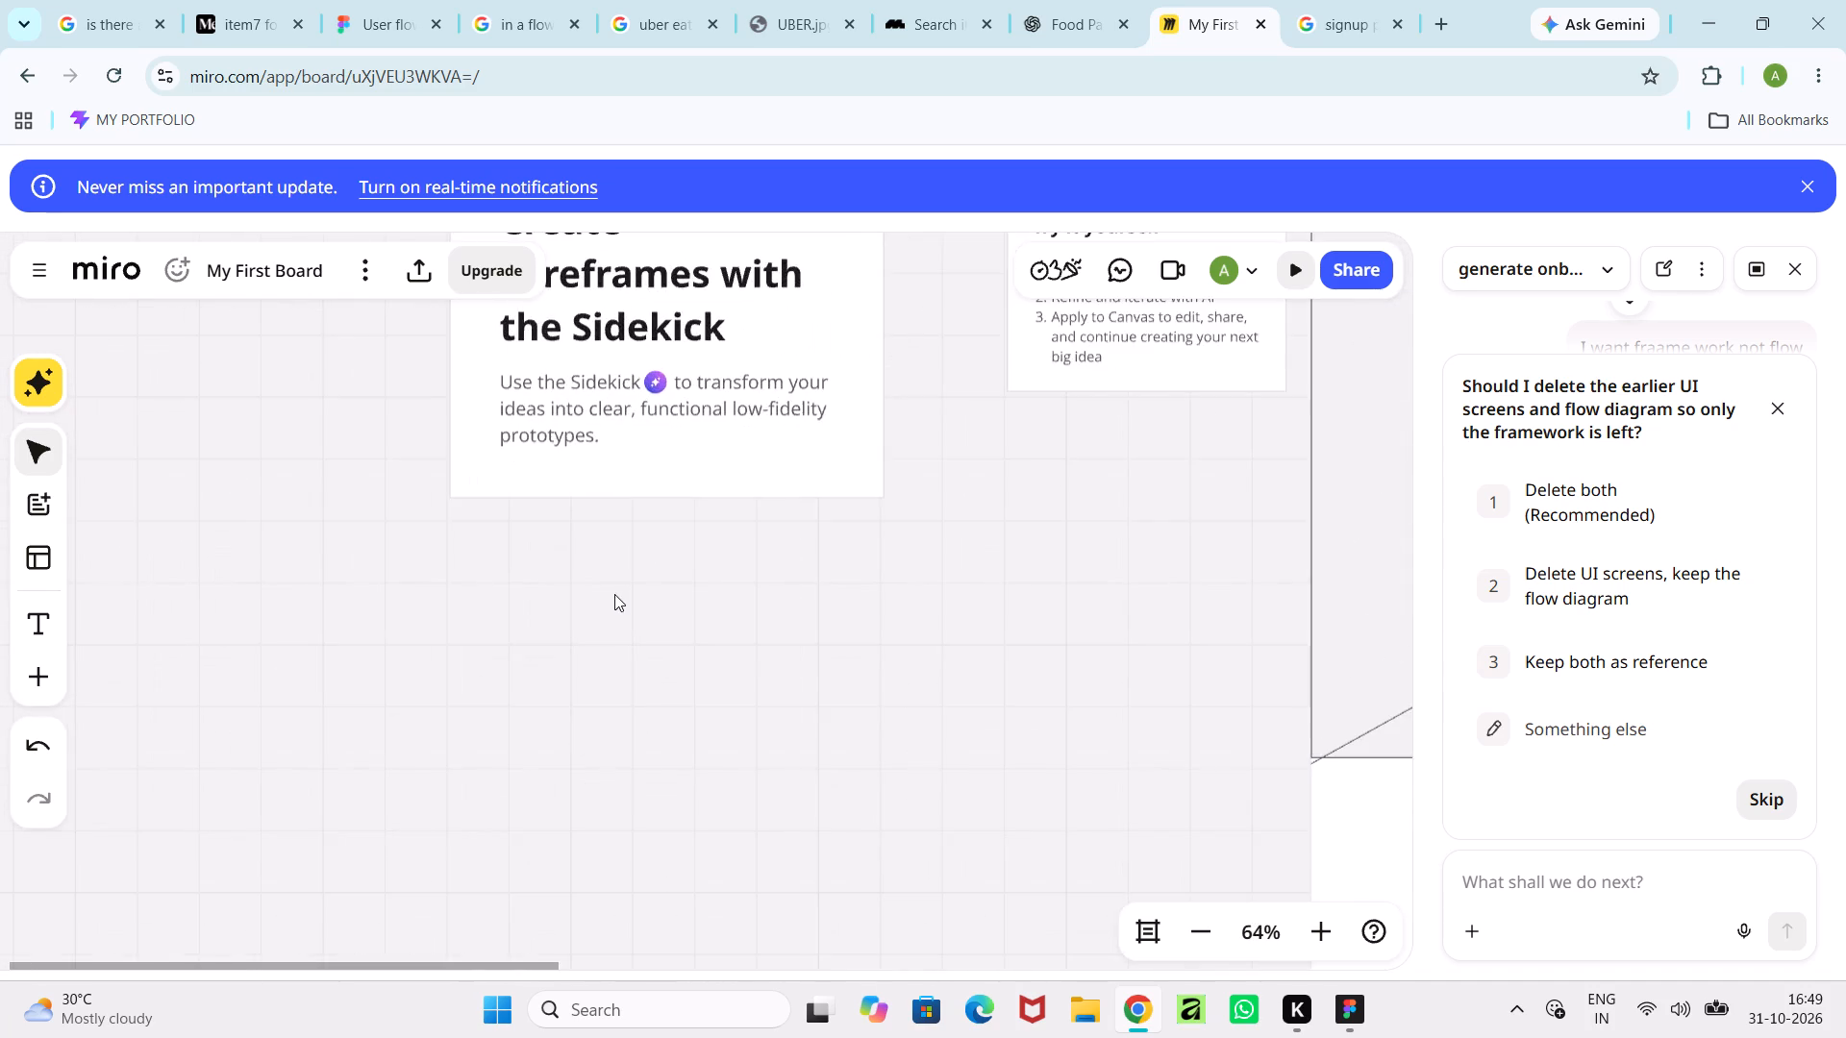
middle_click_drag(614, 594, 562, 908)
left_click(602, 608)
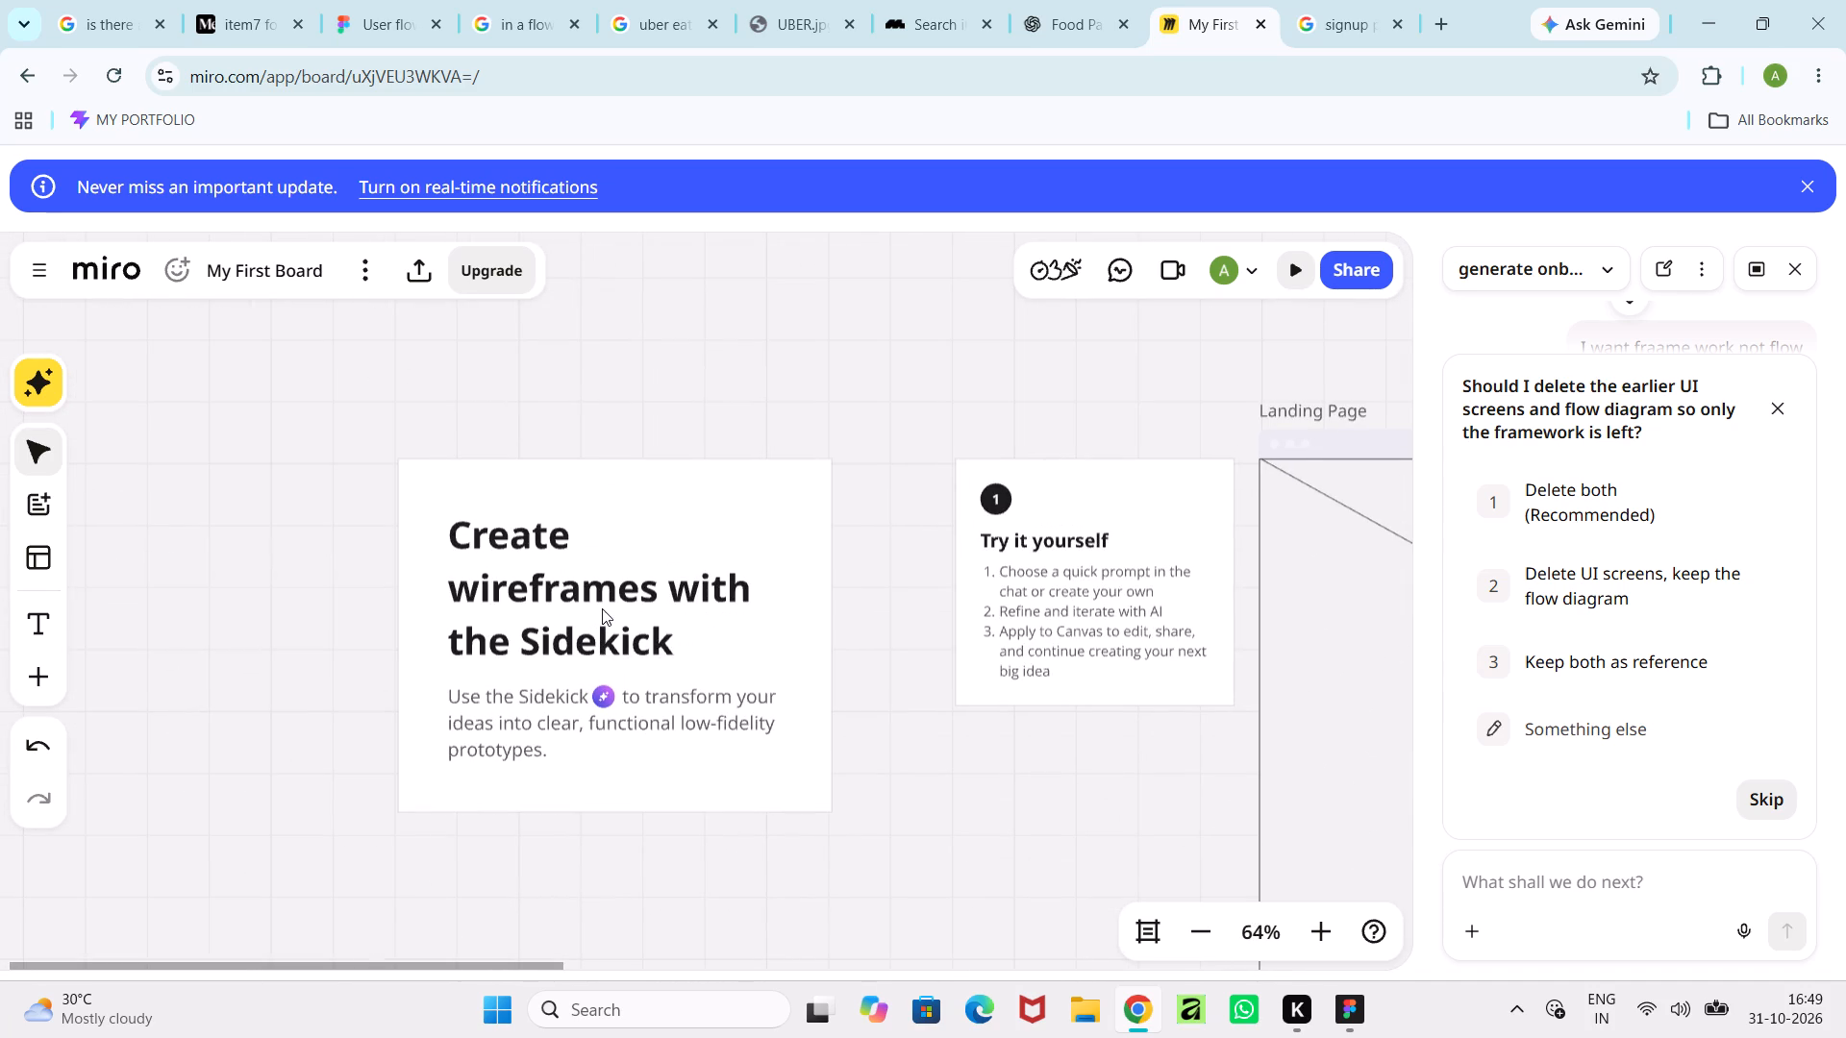
left_click(554, 859)
left_click(843, 827)
scroll(842, 827, "down", 4, "ctrl")
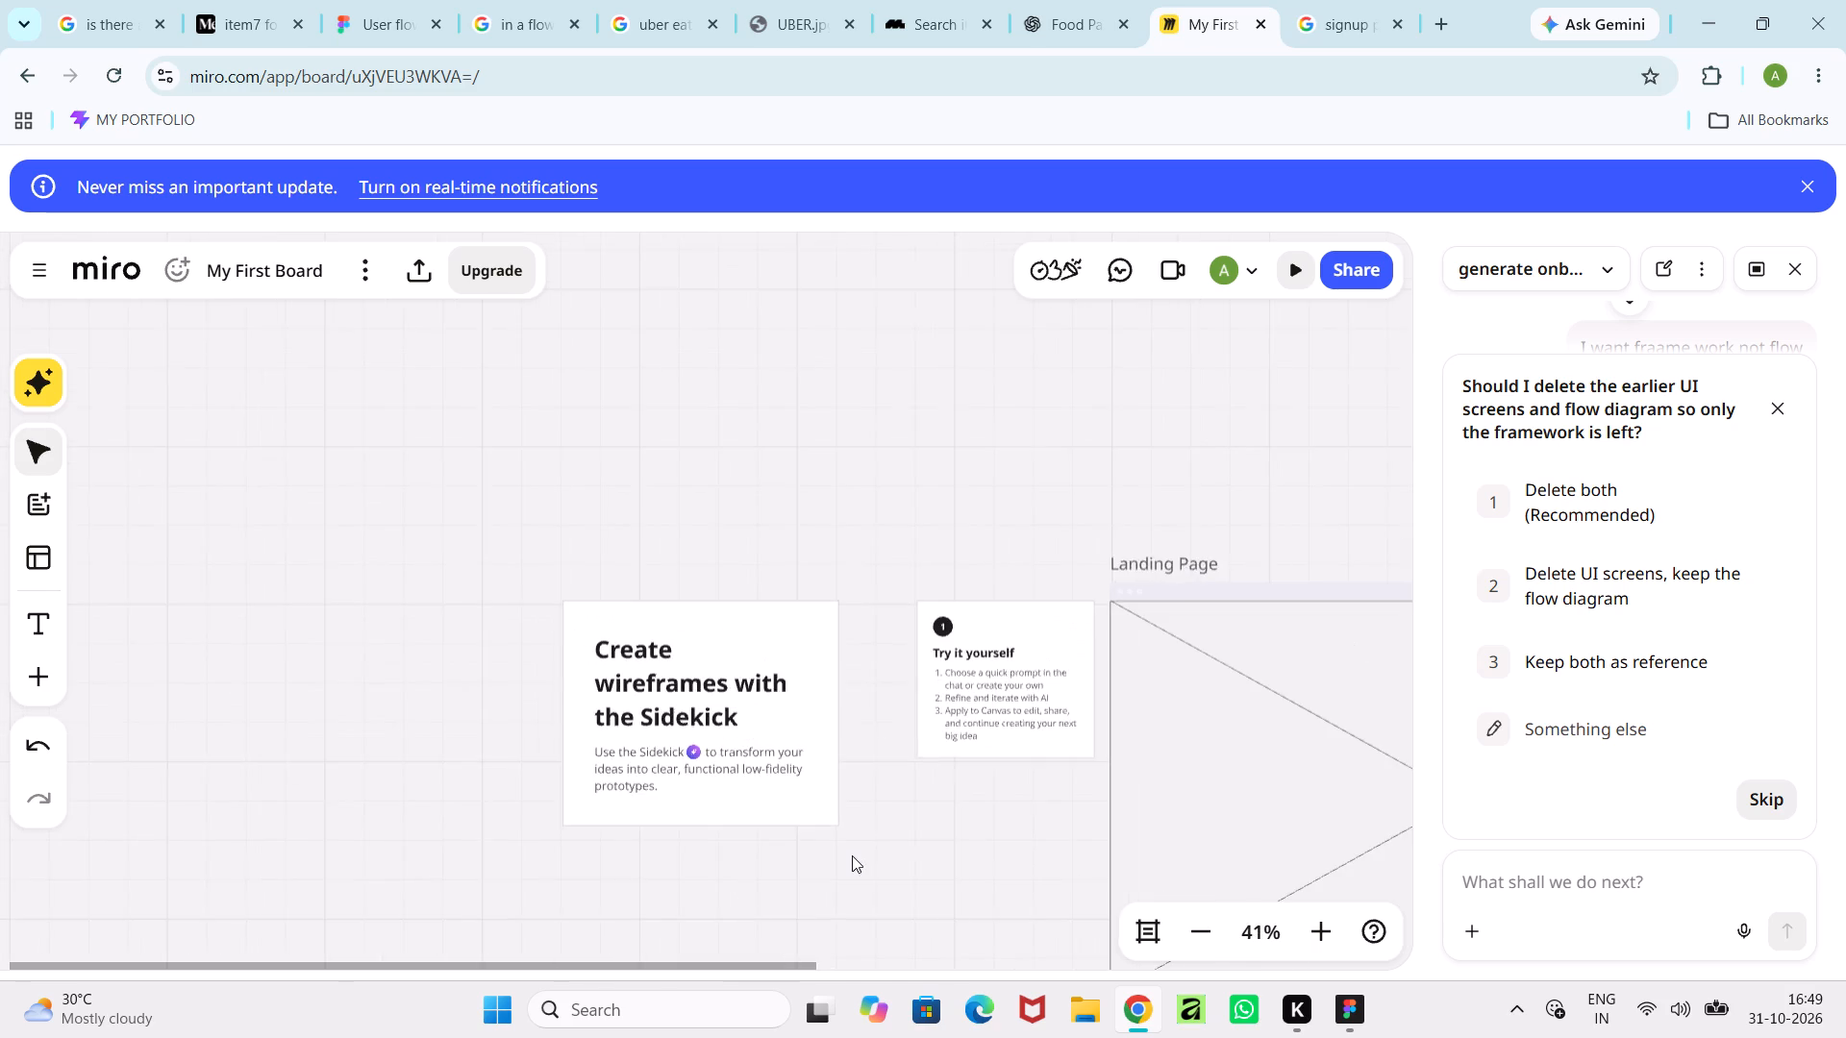
middle_click_drag(852, 855, 523, 666)
Switch to Figma and duplicate the first grey bar below the divider in the Onboarding wireframe, narrowing the copy to 49 × 45.
left_click(1337, 1022)
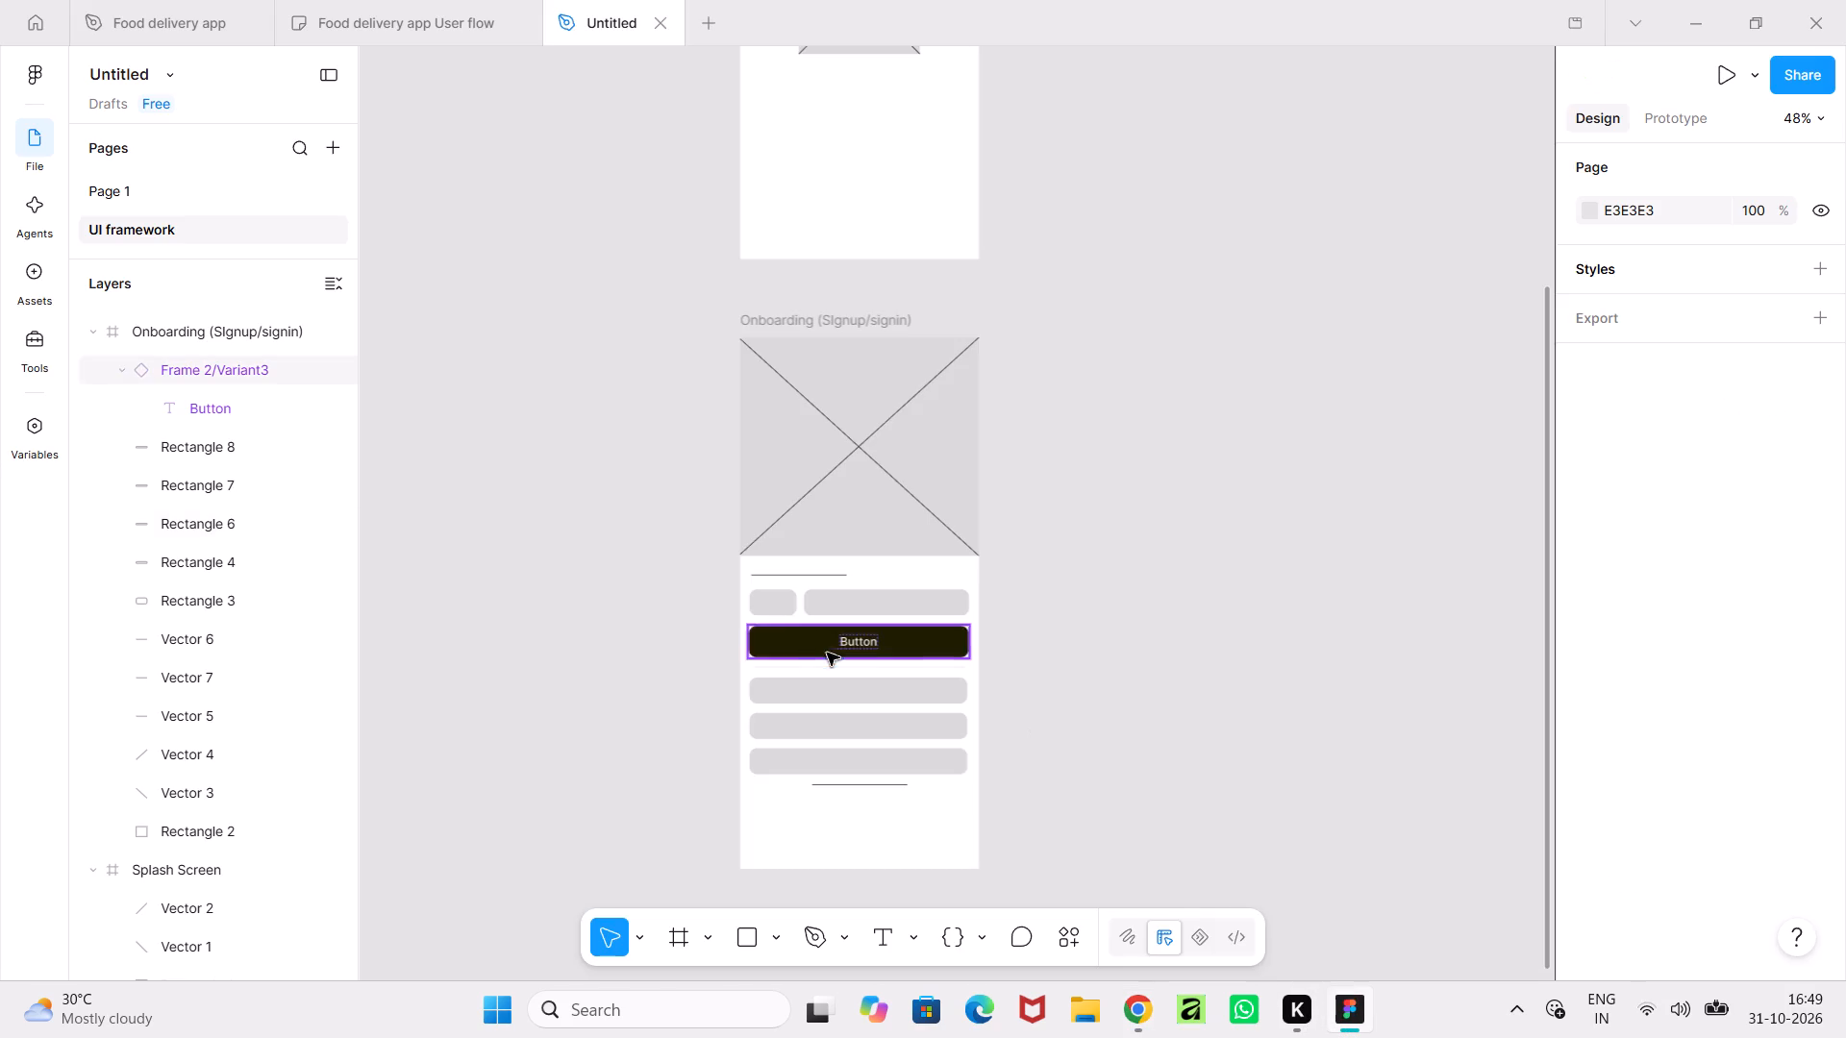
left_click(651, 666)
scroll(932, 708, "up", 6, "ctrl")
middle_click_drag(1161, 706, 1245, 608)
scroll(1220, 614, "up", 2, "ctrl")
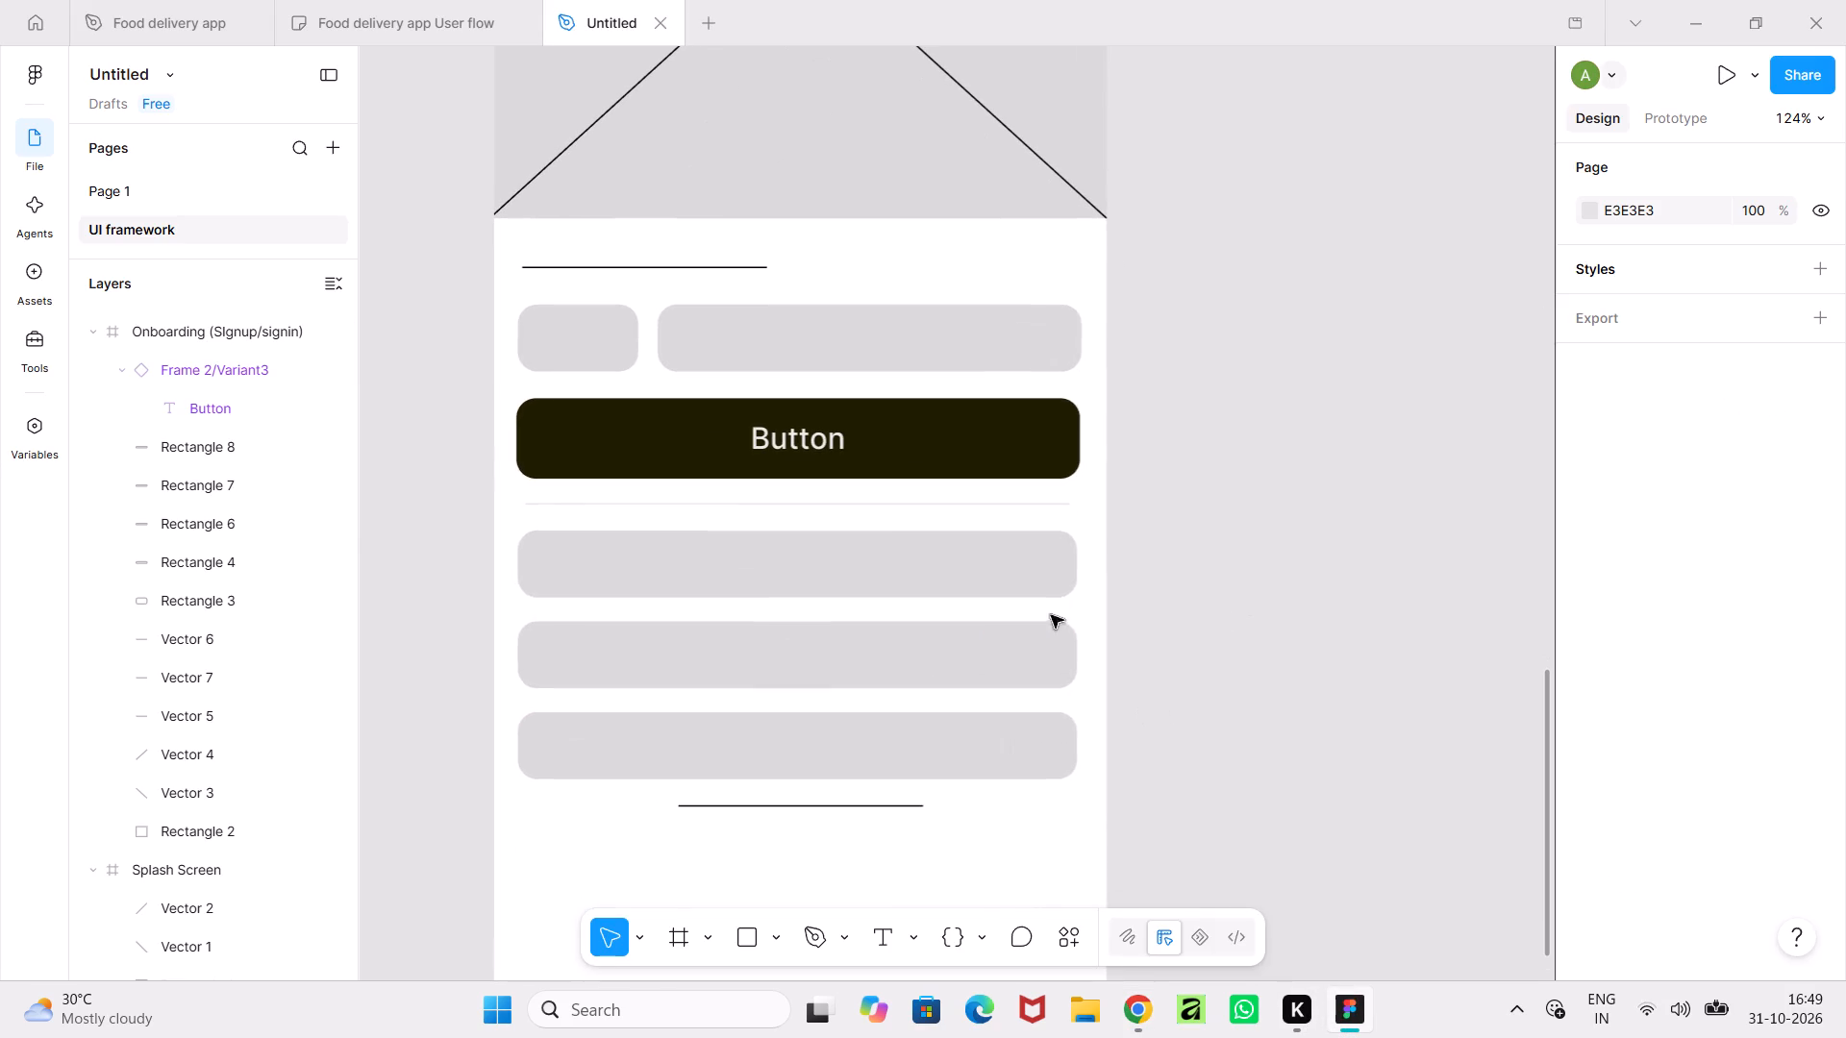
left_click(753, 566)
key("ctrl+c")
key("ctrl+v")
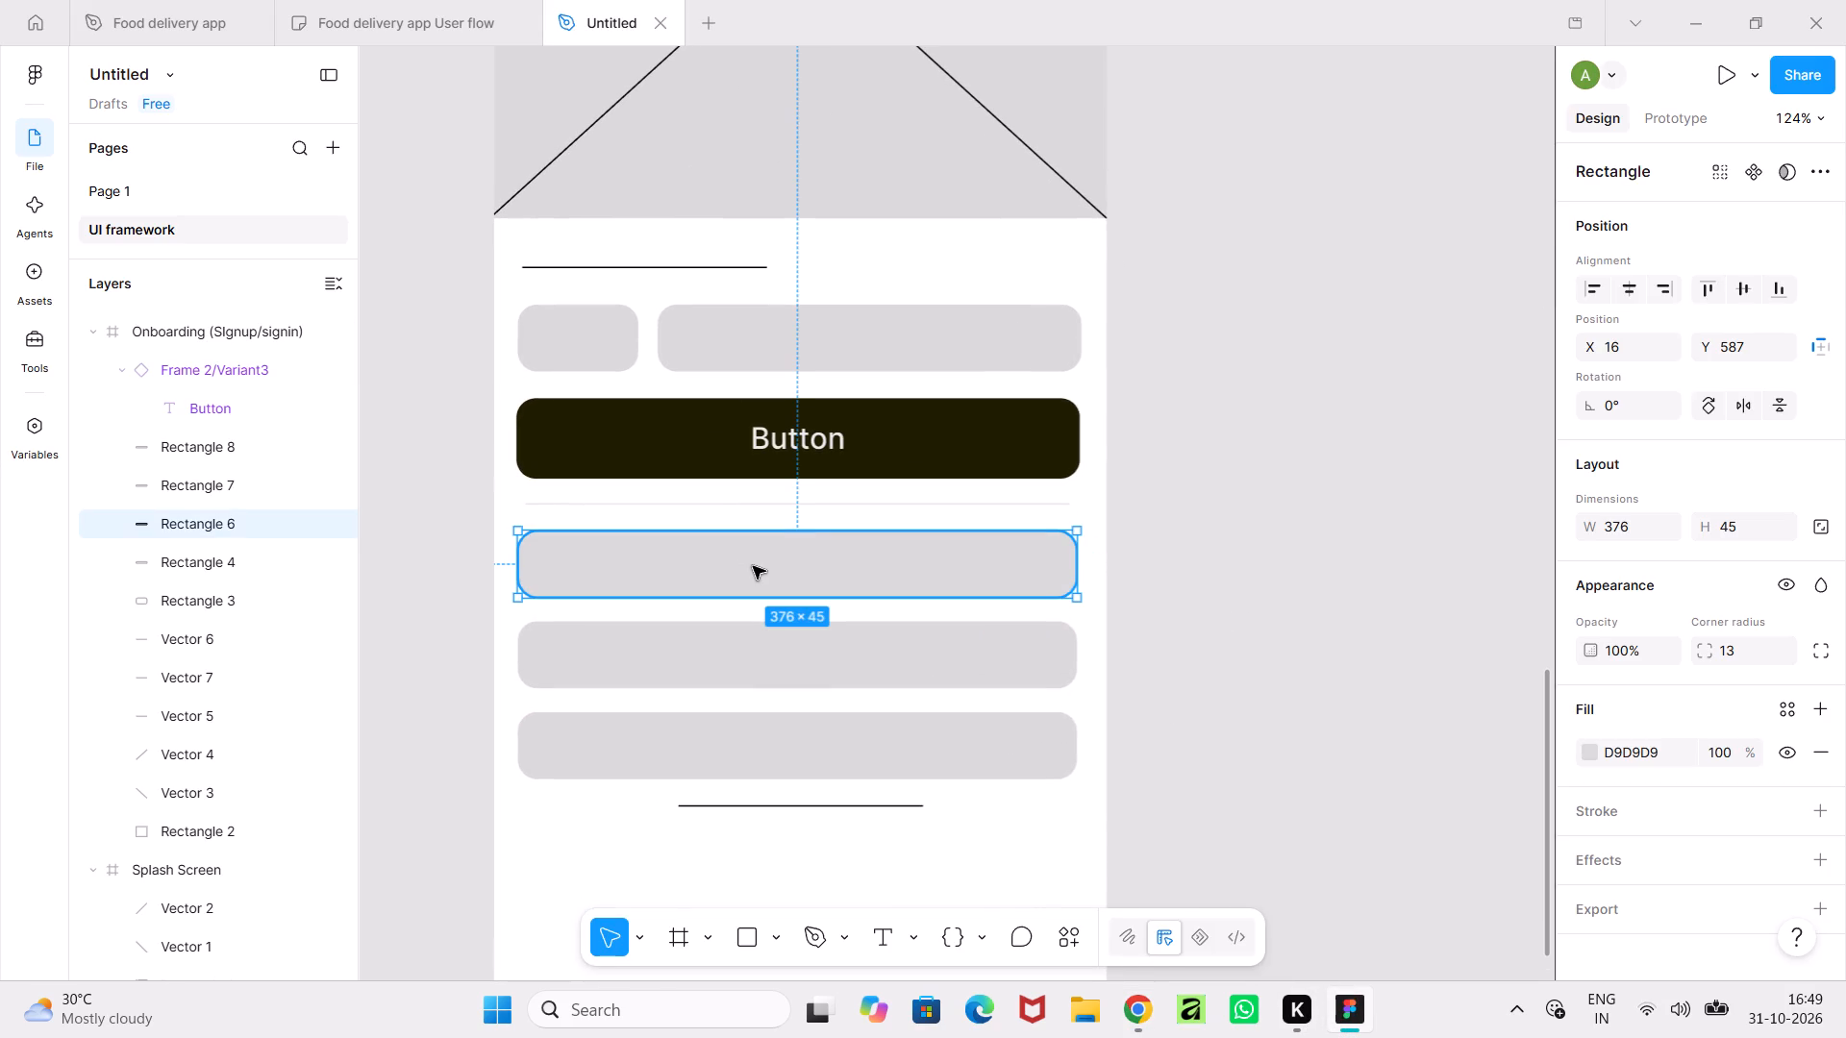
left_click_drag(1080, 575, 589, 588)
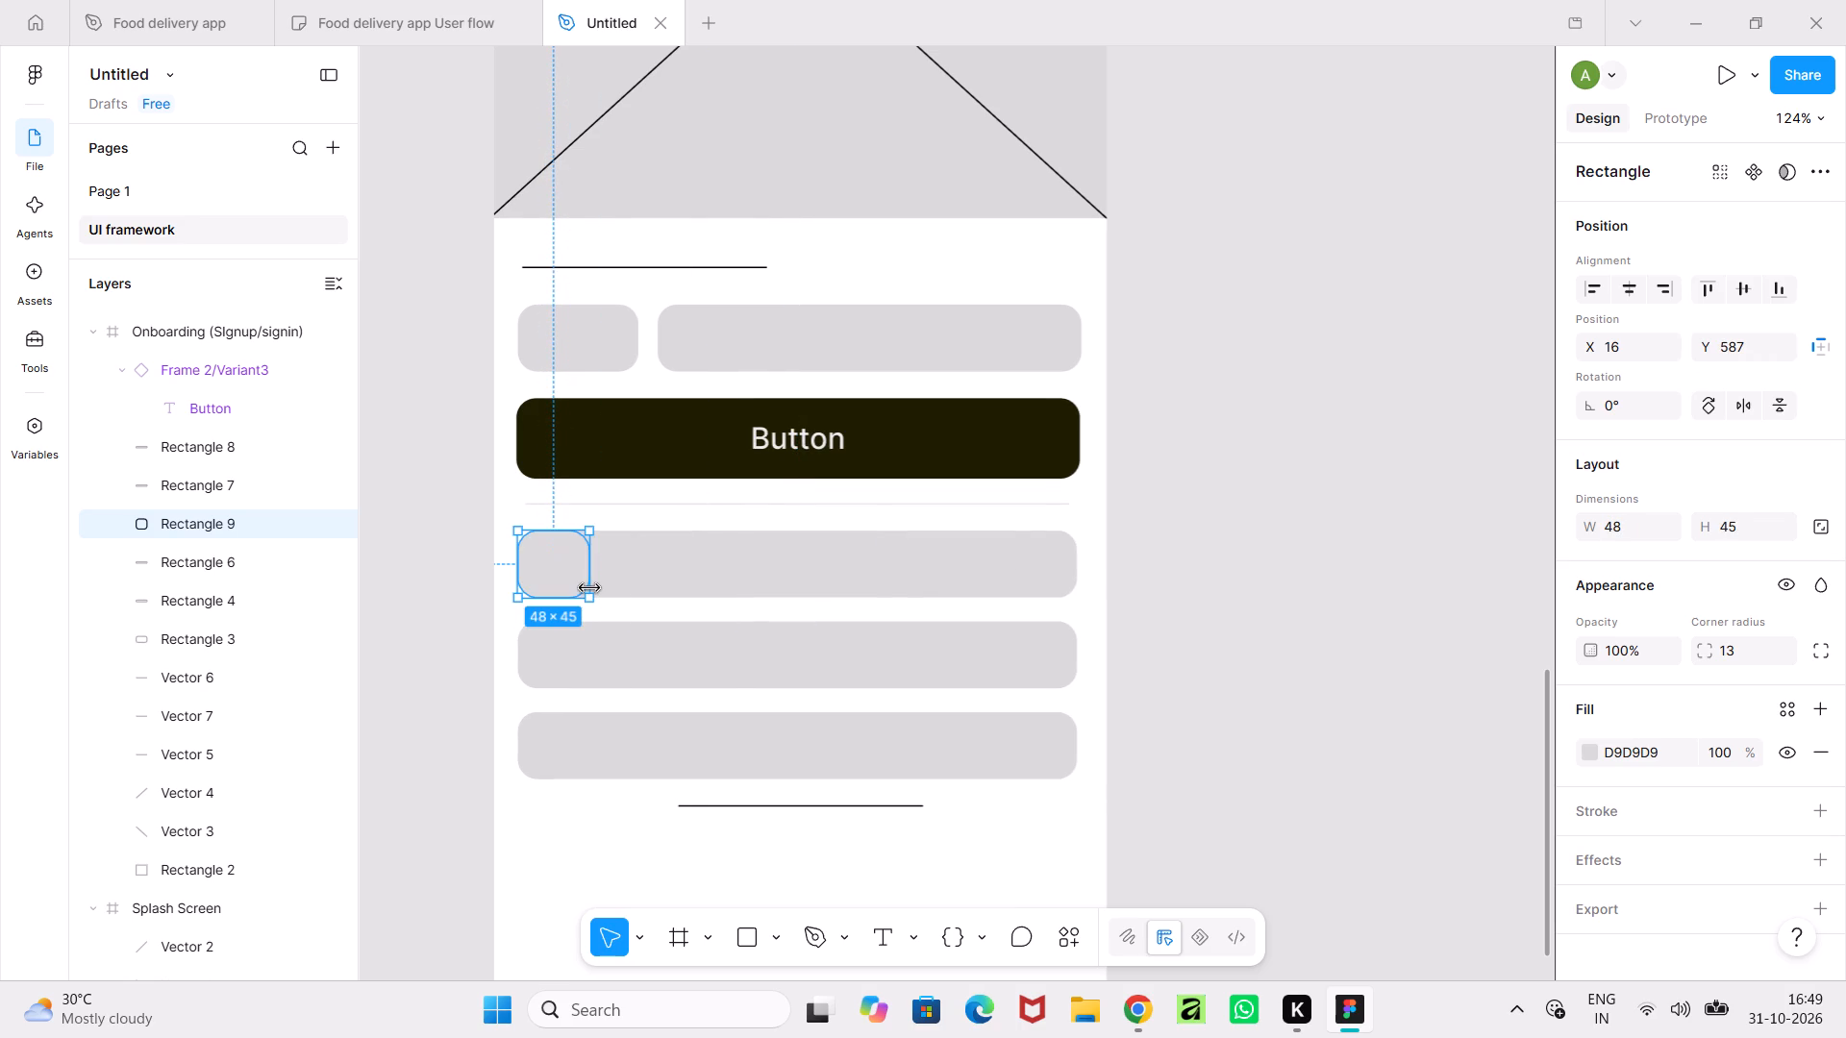
left_click_drag(589, 588, 590, 588)
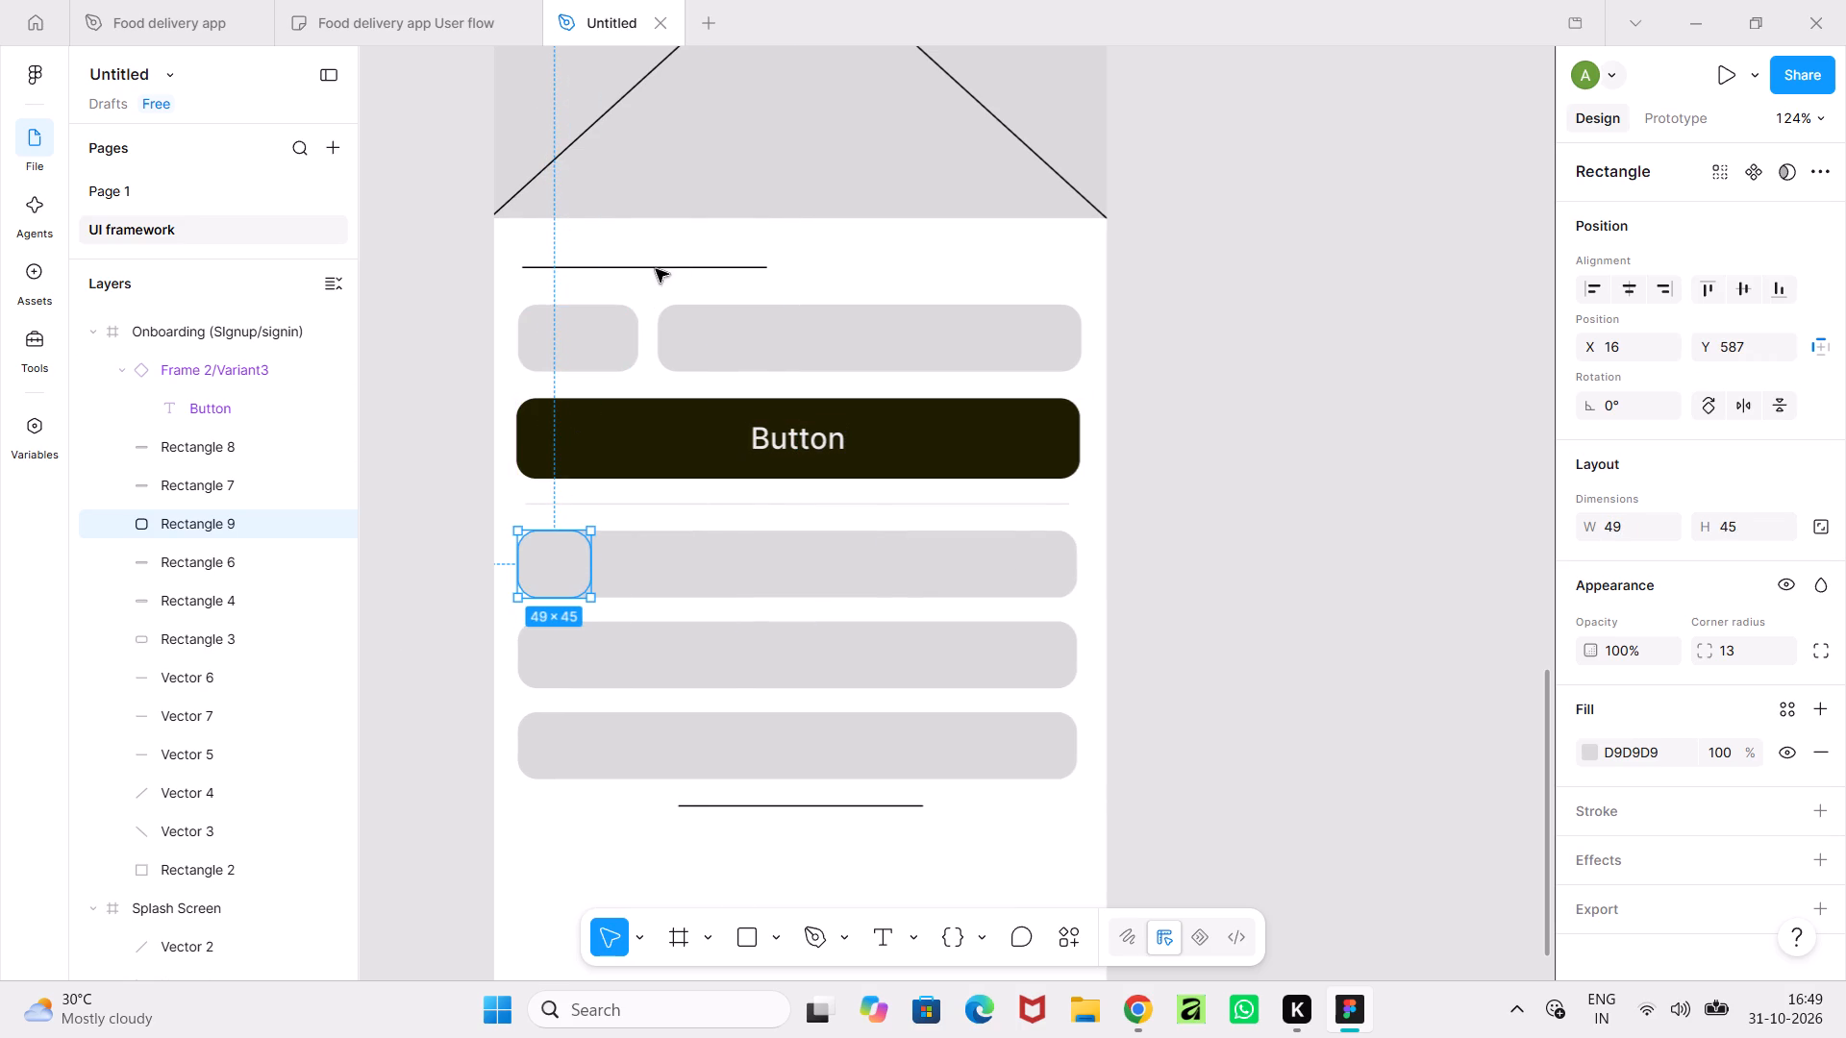
left_click(476, 700)
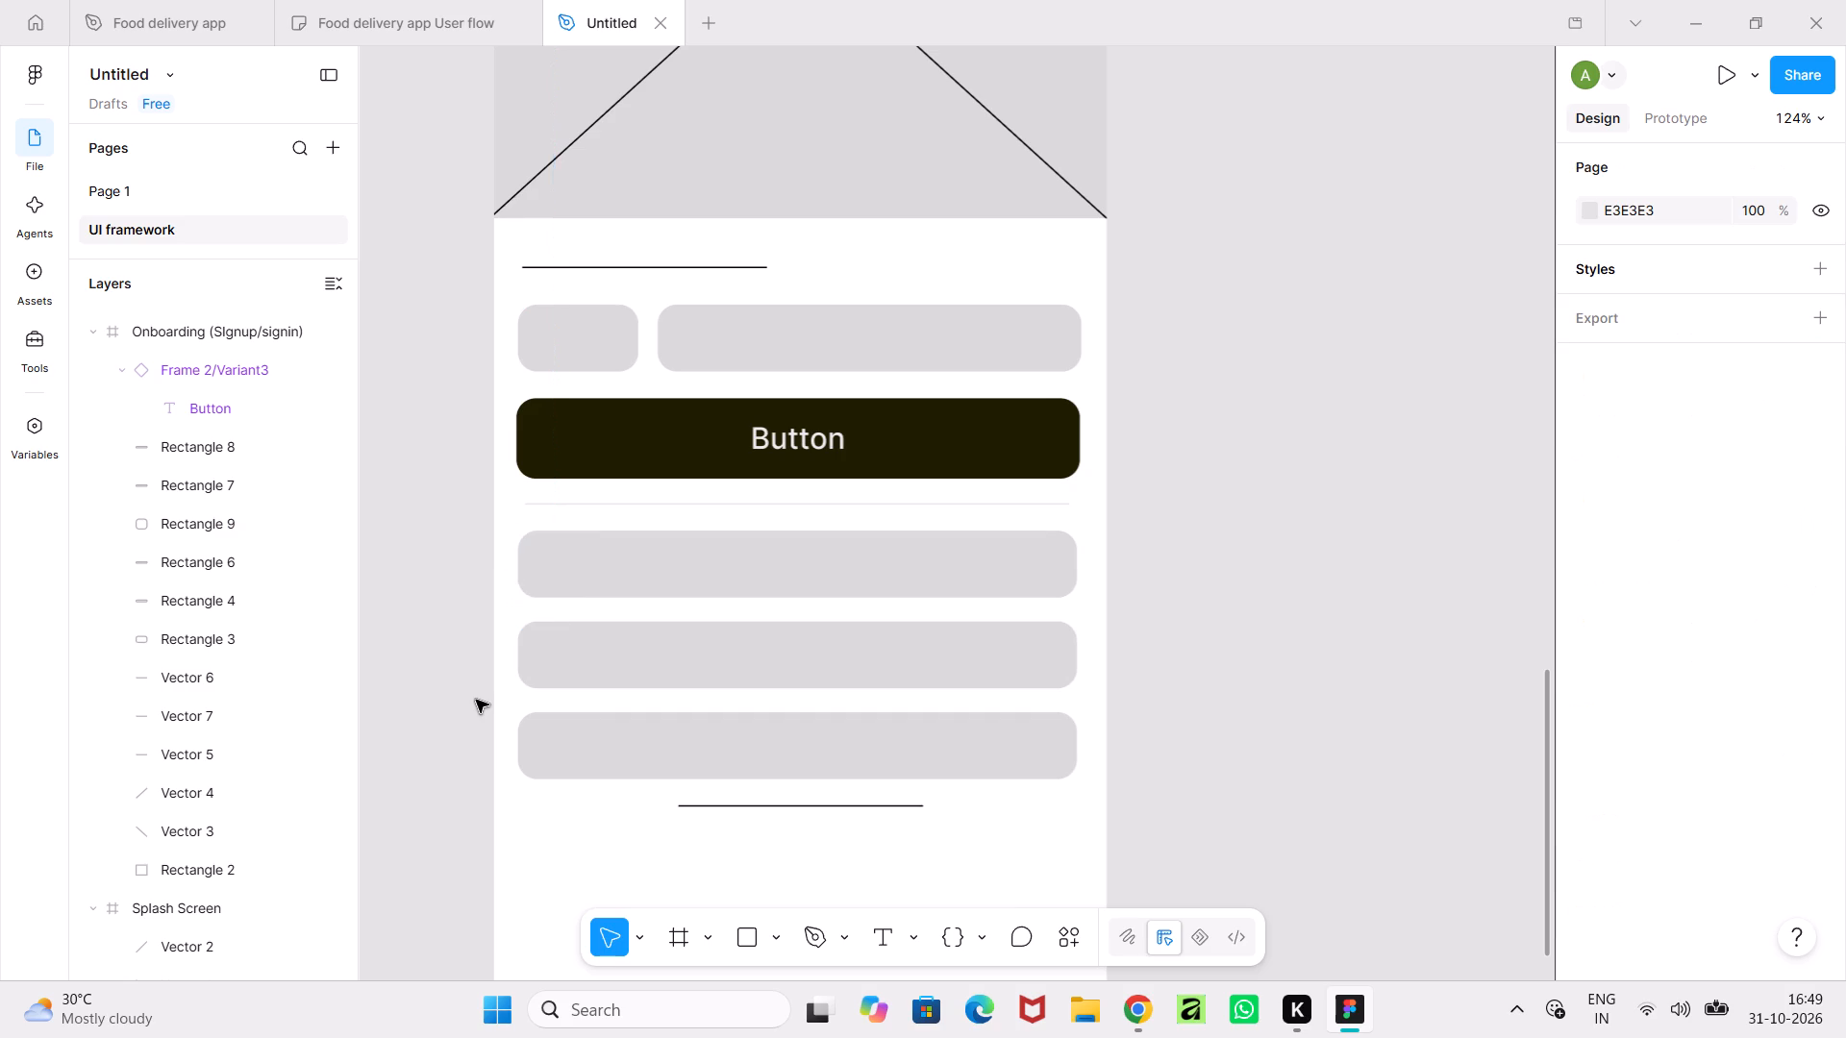
Draw a diagonal line about 38 × 39 with the Pen tool across the small rectangle at the start of the first bar.
scroll(525, 649, "up", 5, "ctrl")
left_click(580, 491)
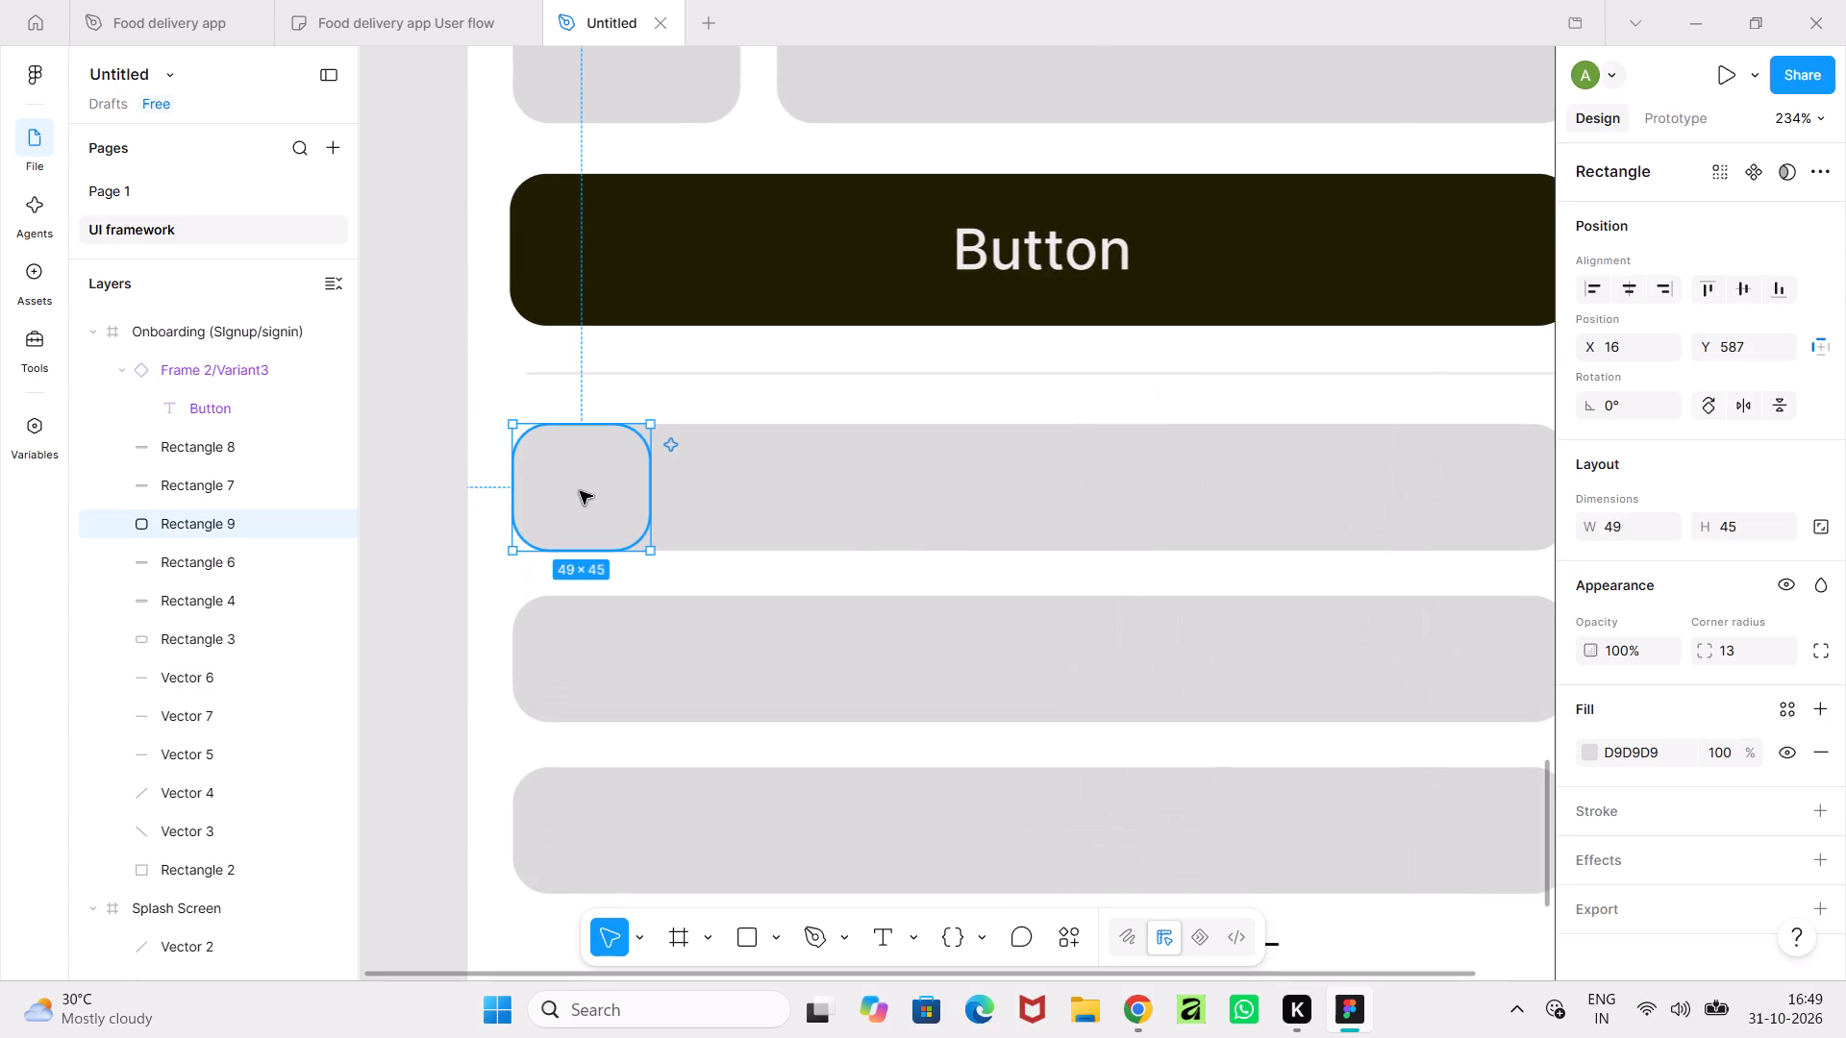
left_click(804, 937)
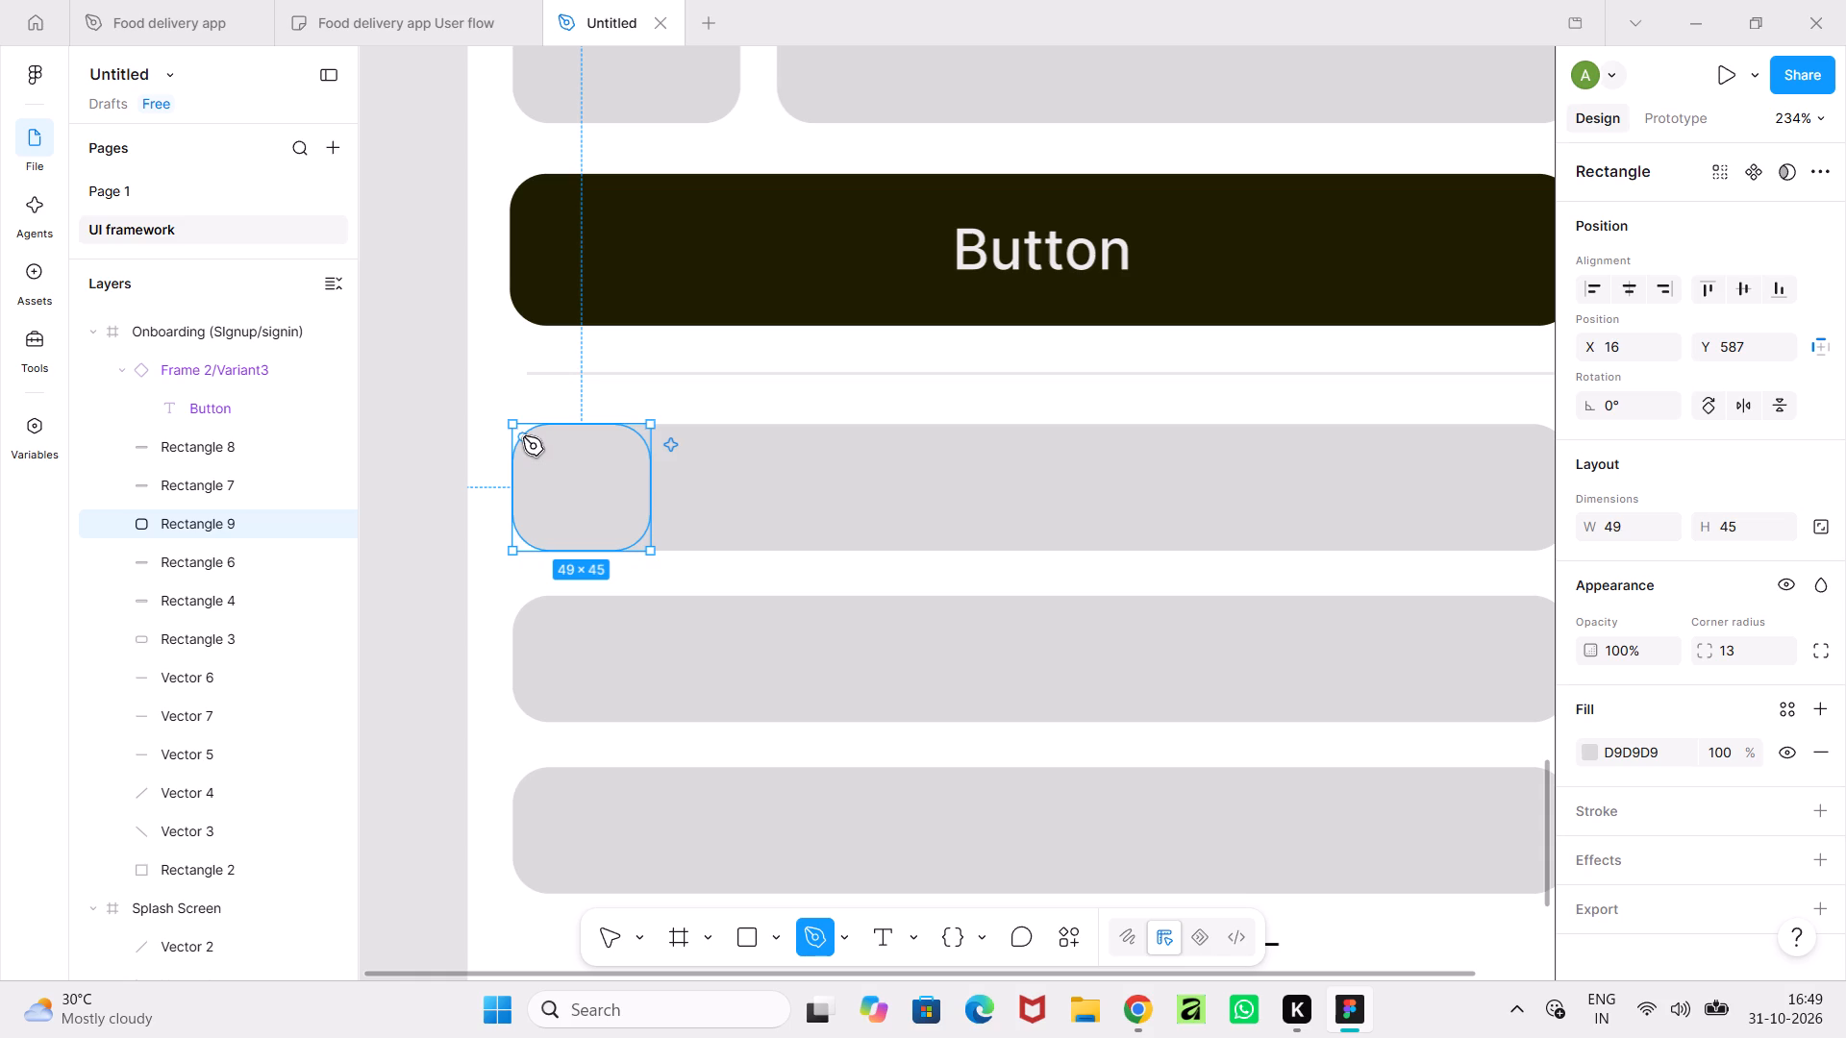
left_click(523, 436)
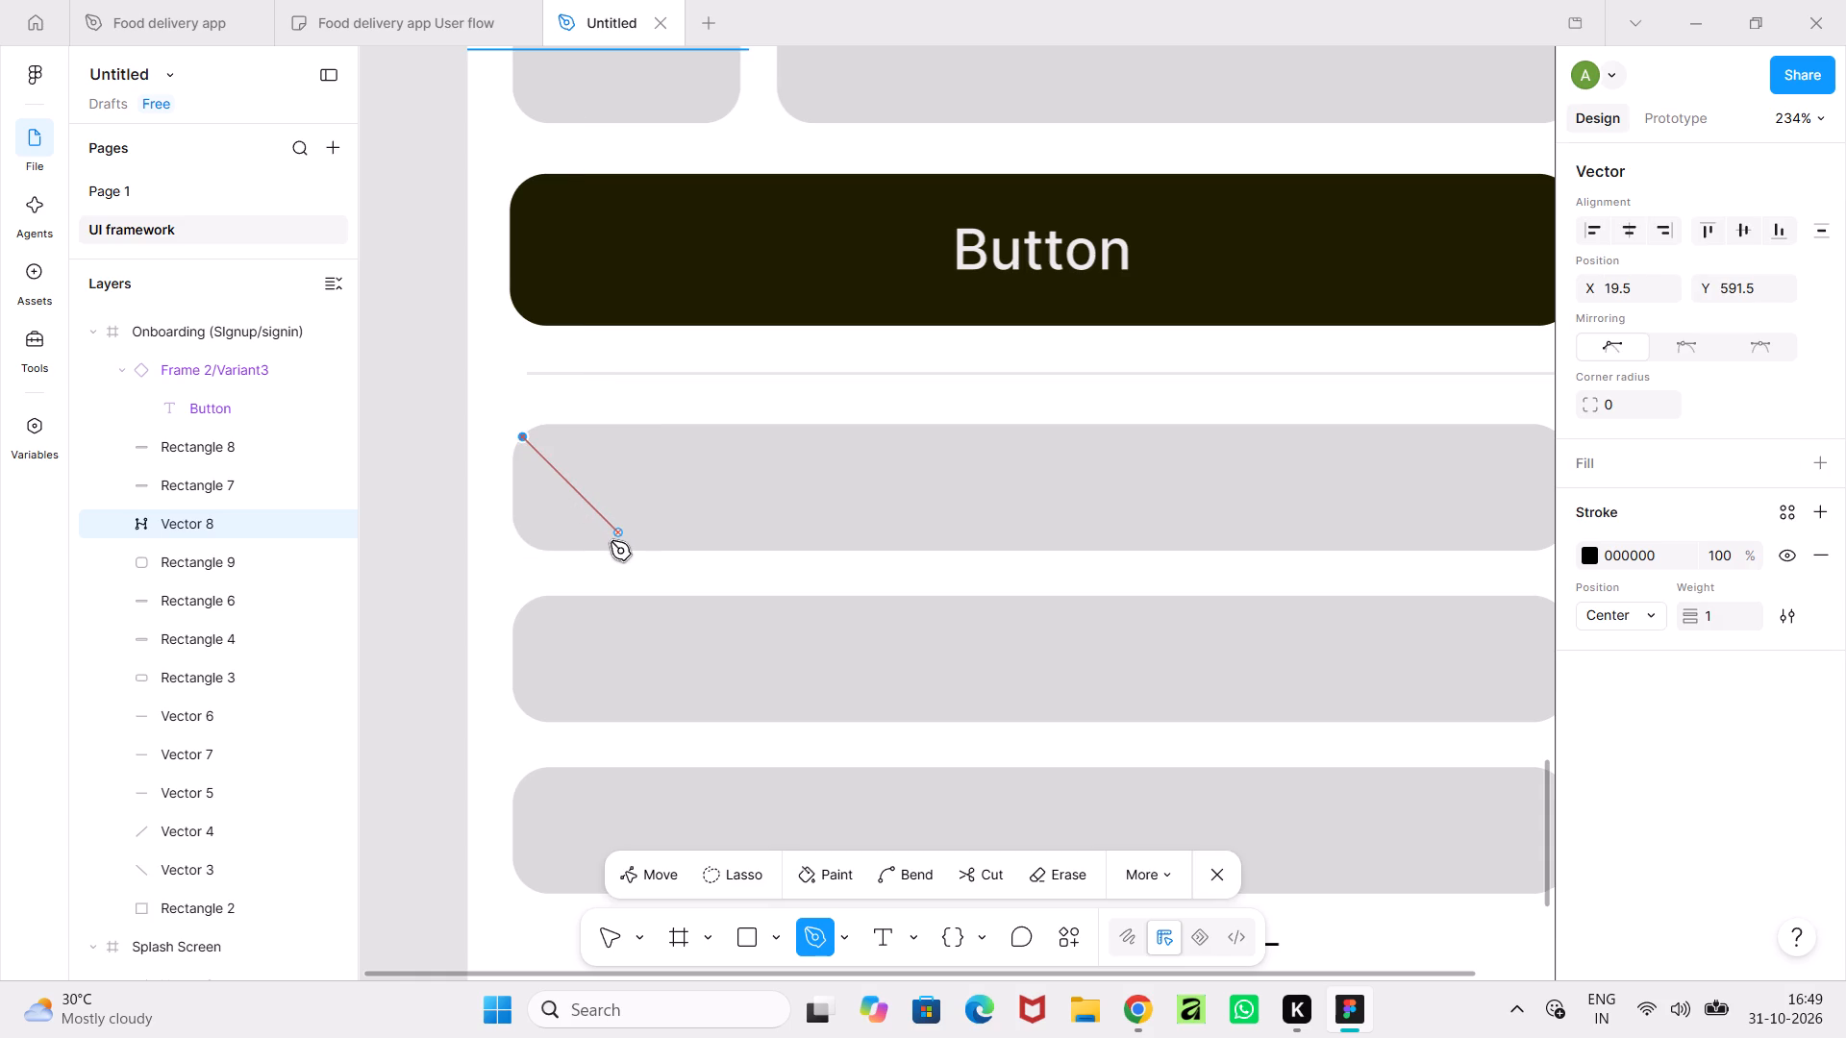
left_click(628, 545)
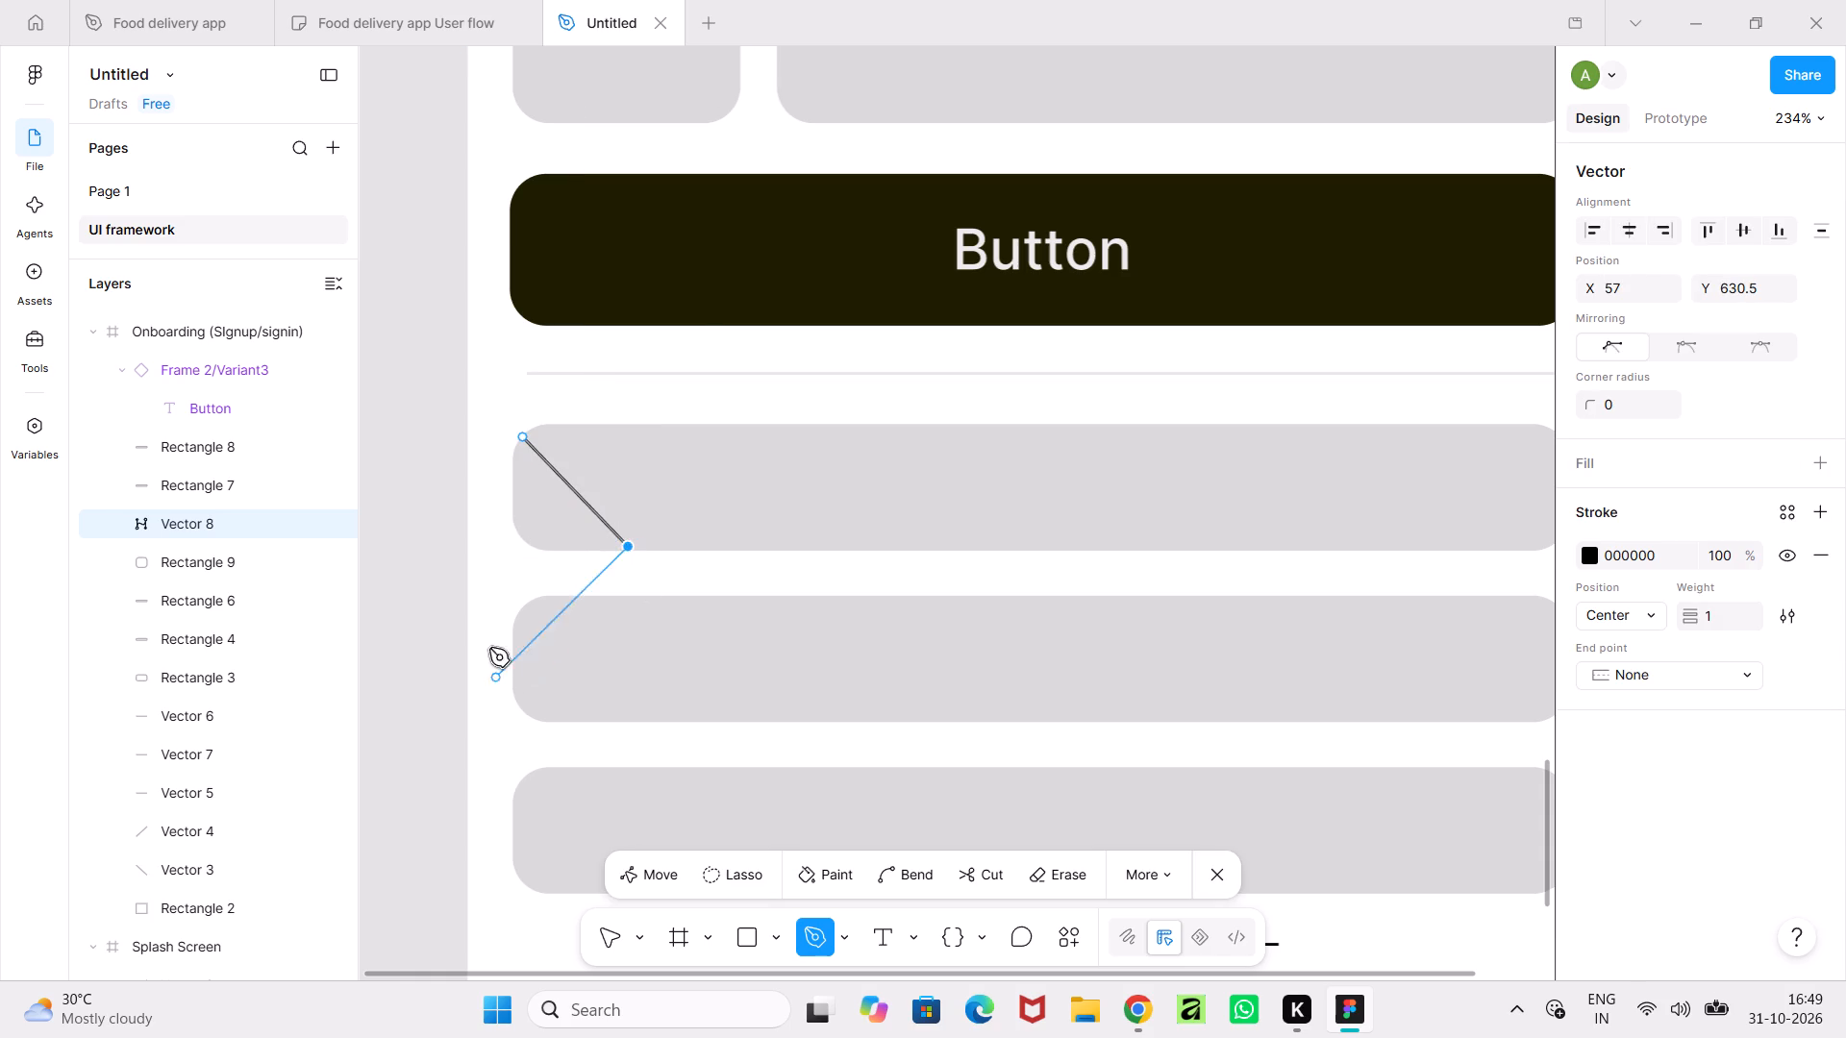
left_click(973, 877)
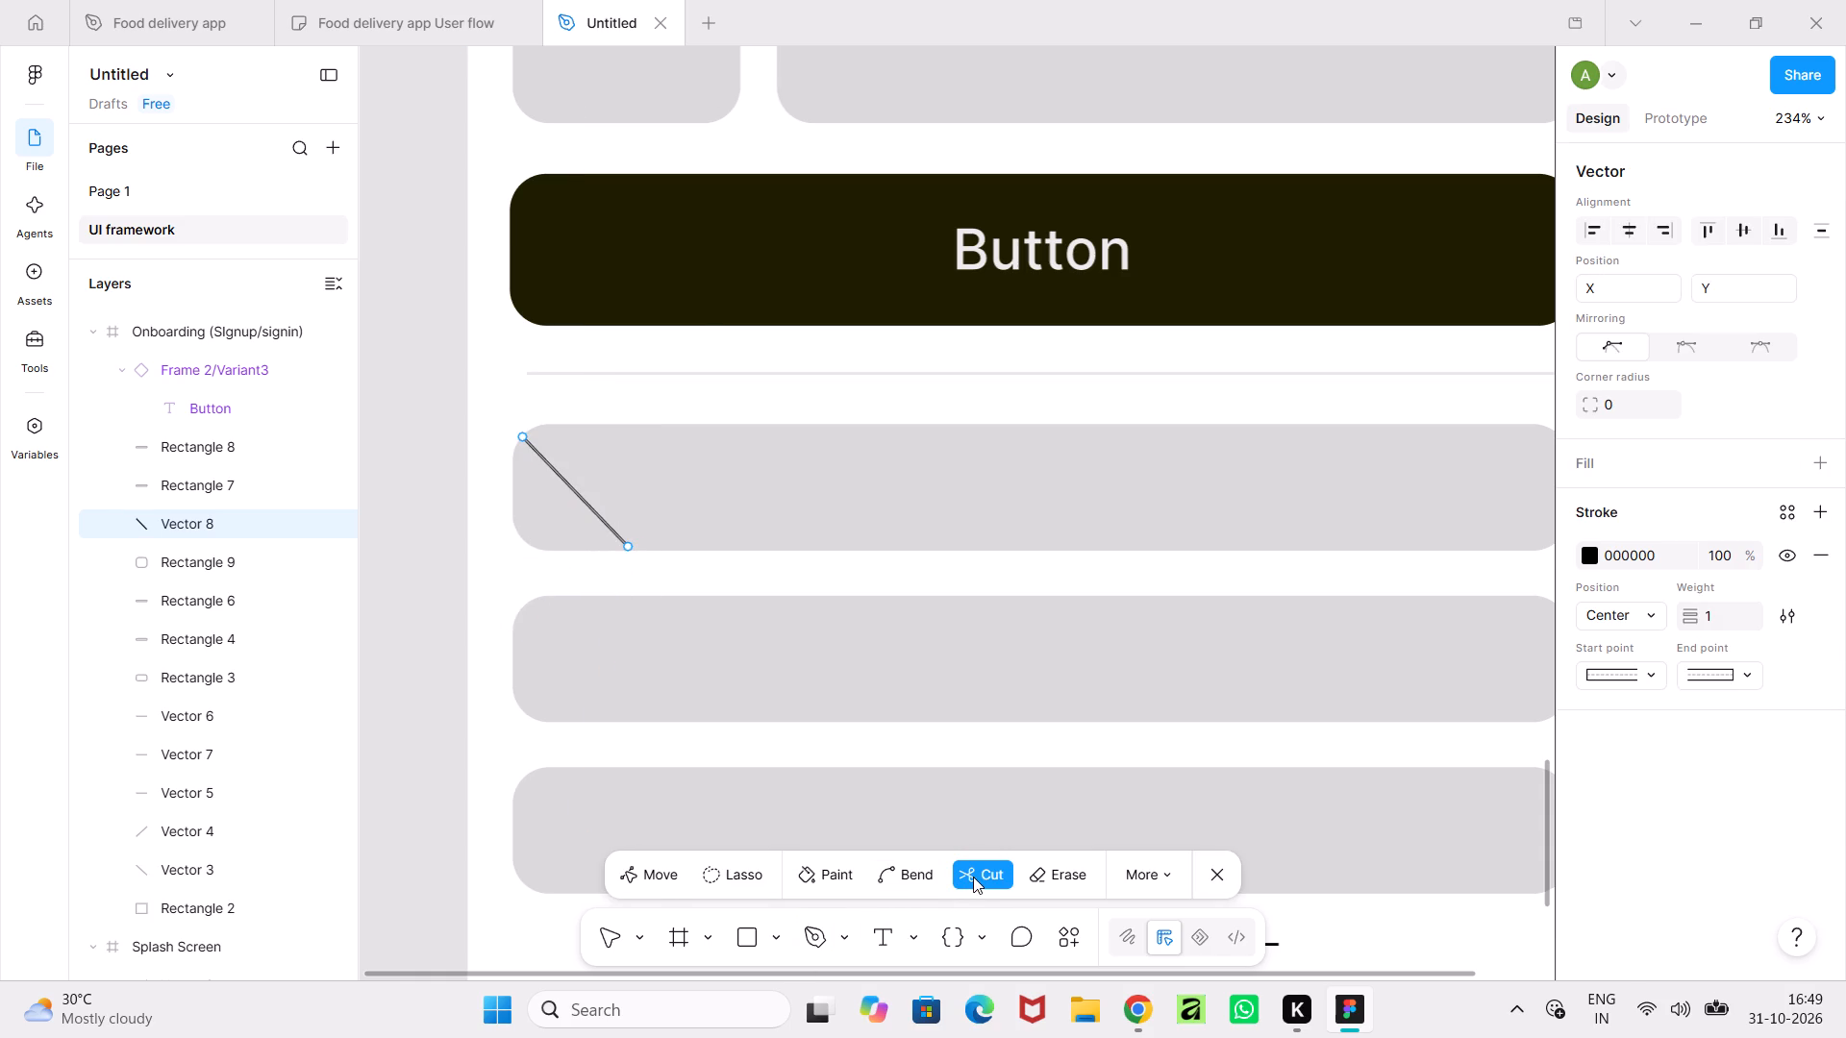
left_click(596, 933)
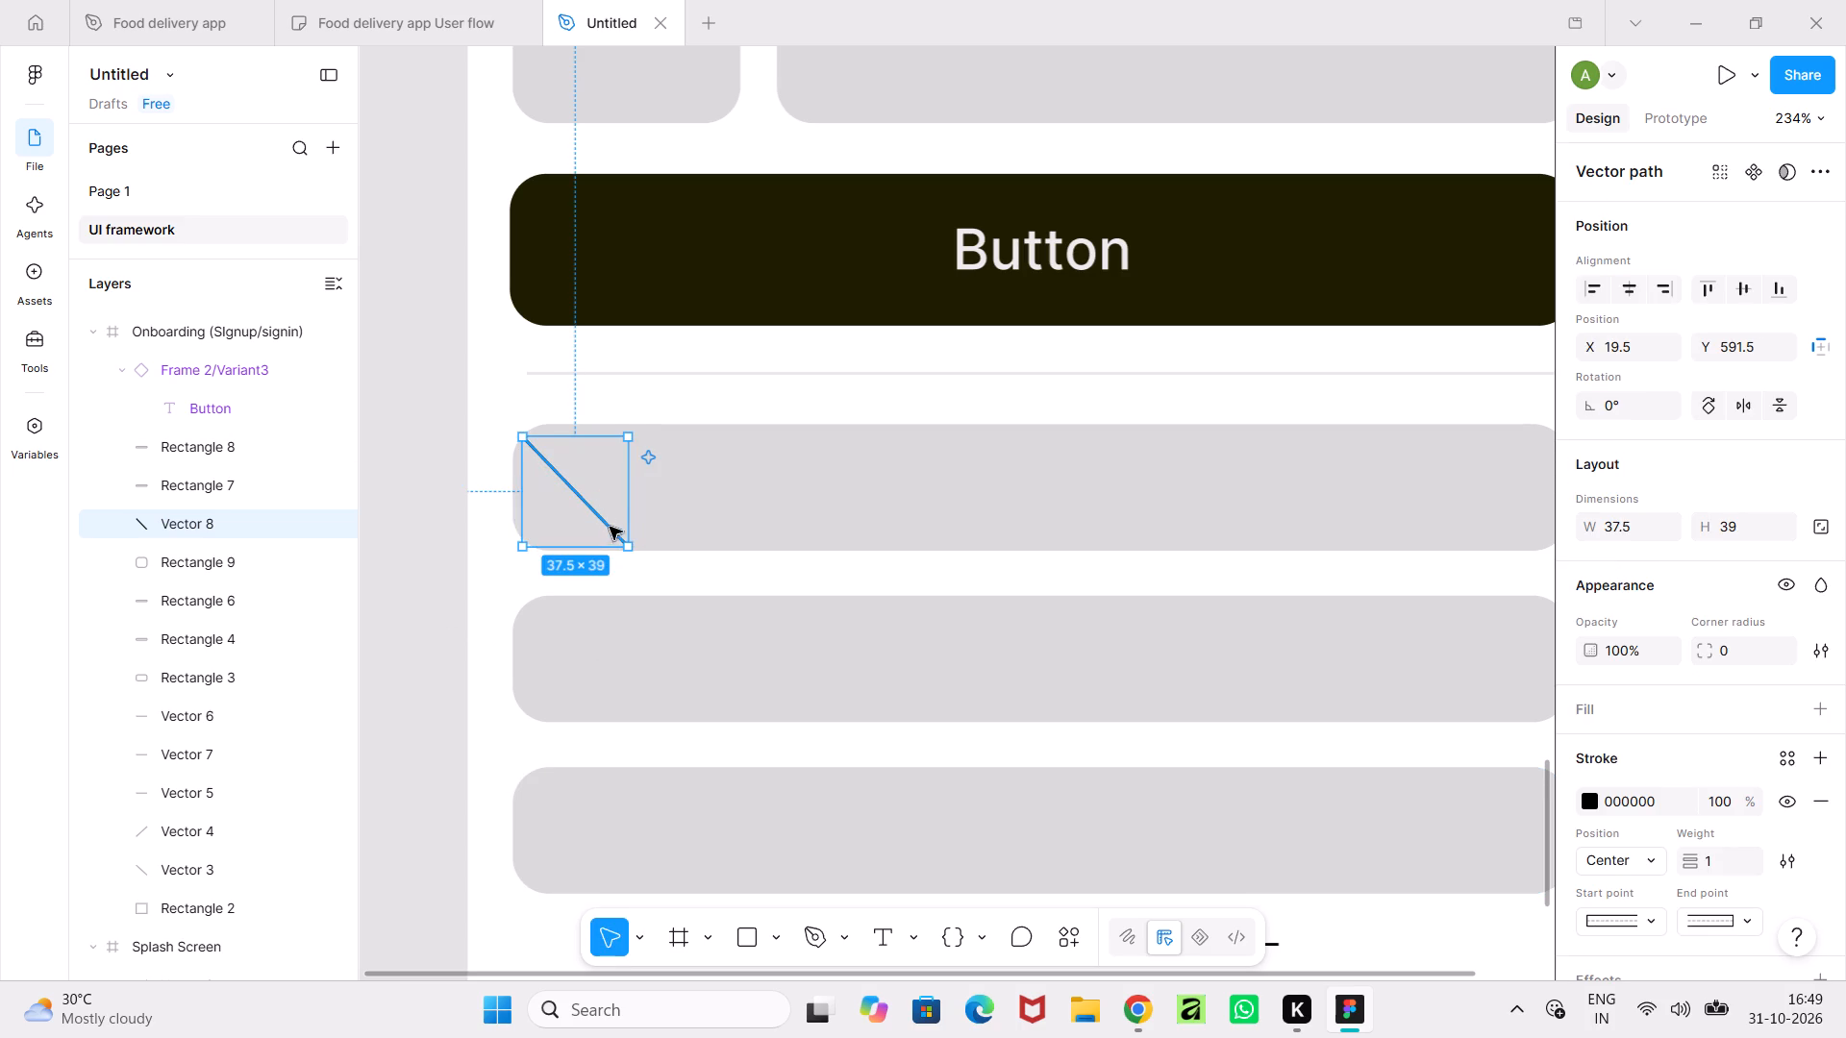
left_click(623, 544)
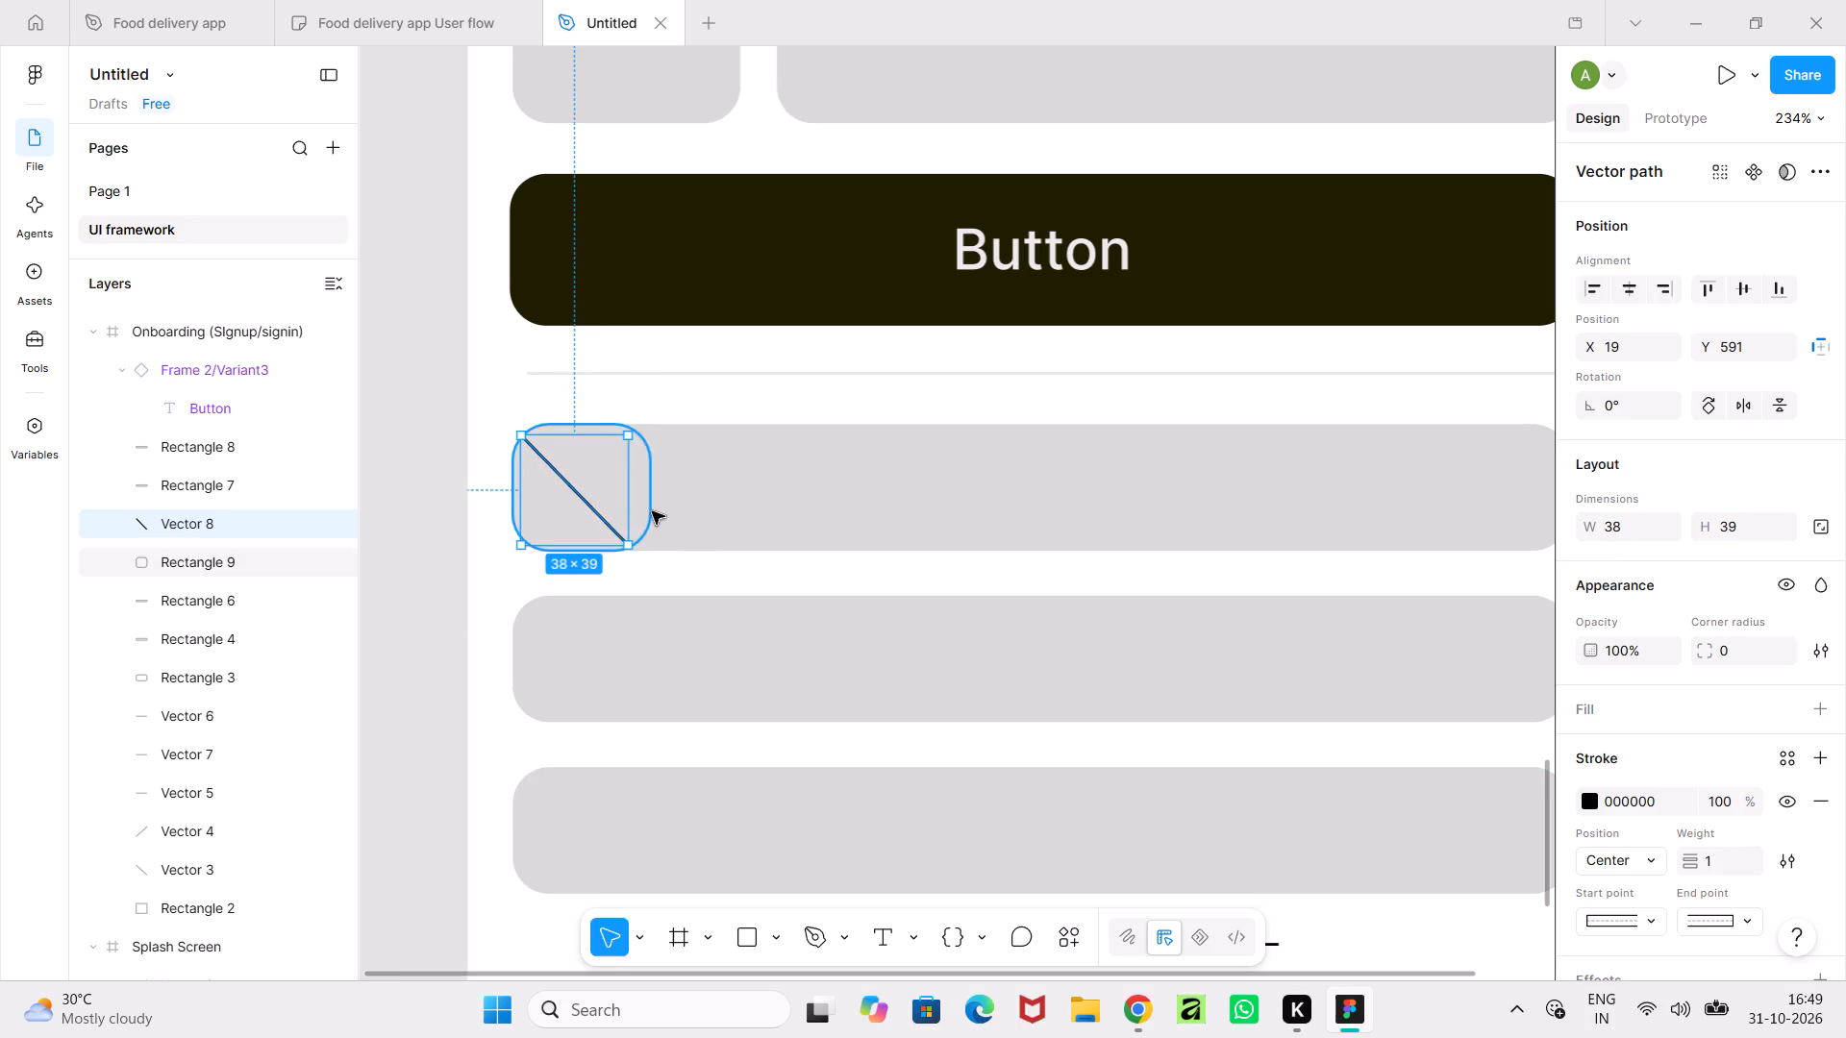
Add a drop shadow to the small 49 × 45 rectangle with its offset set to X 1, Y 0.
left_click(652, 511)
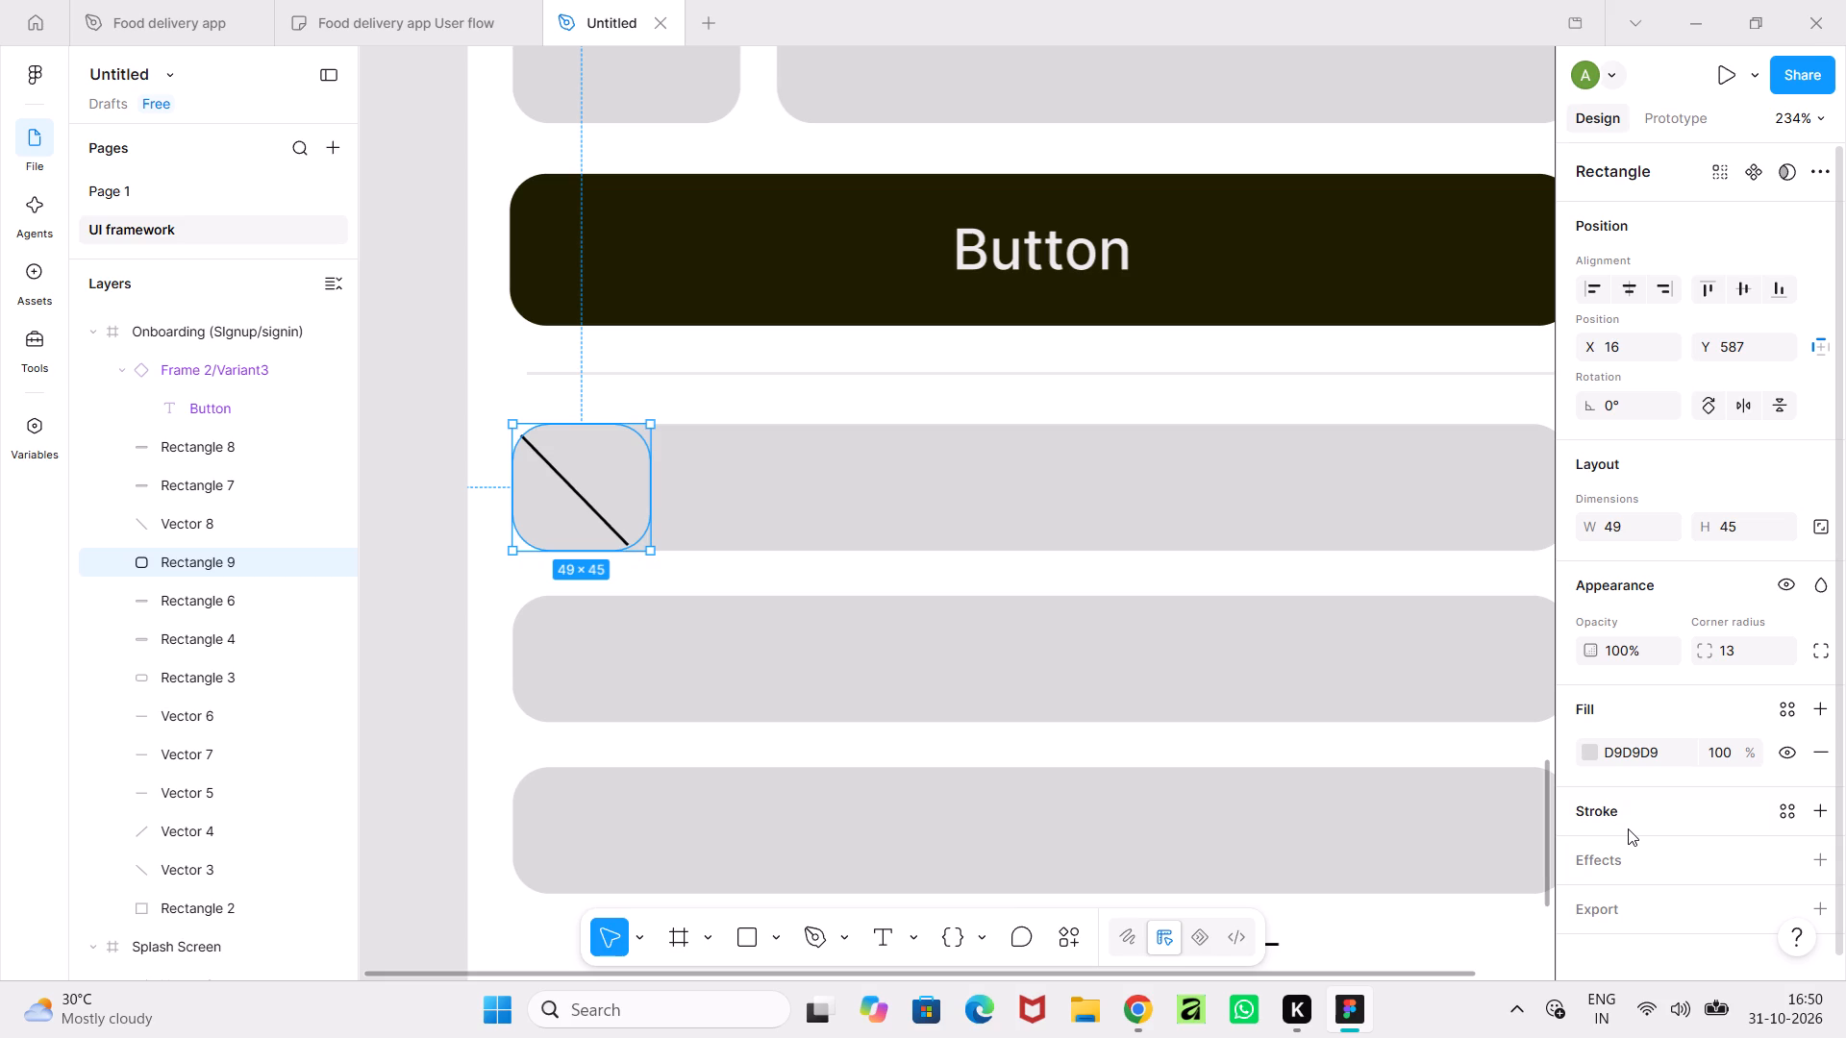
left_click(1822, 860)
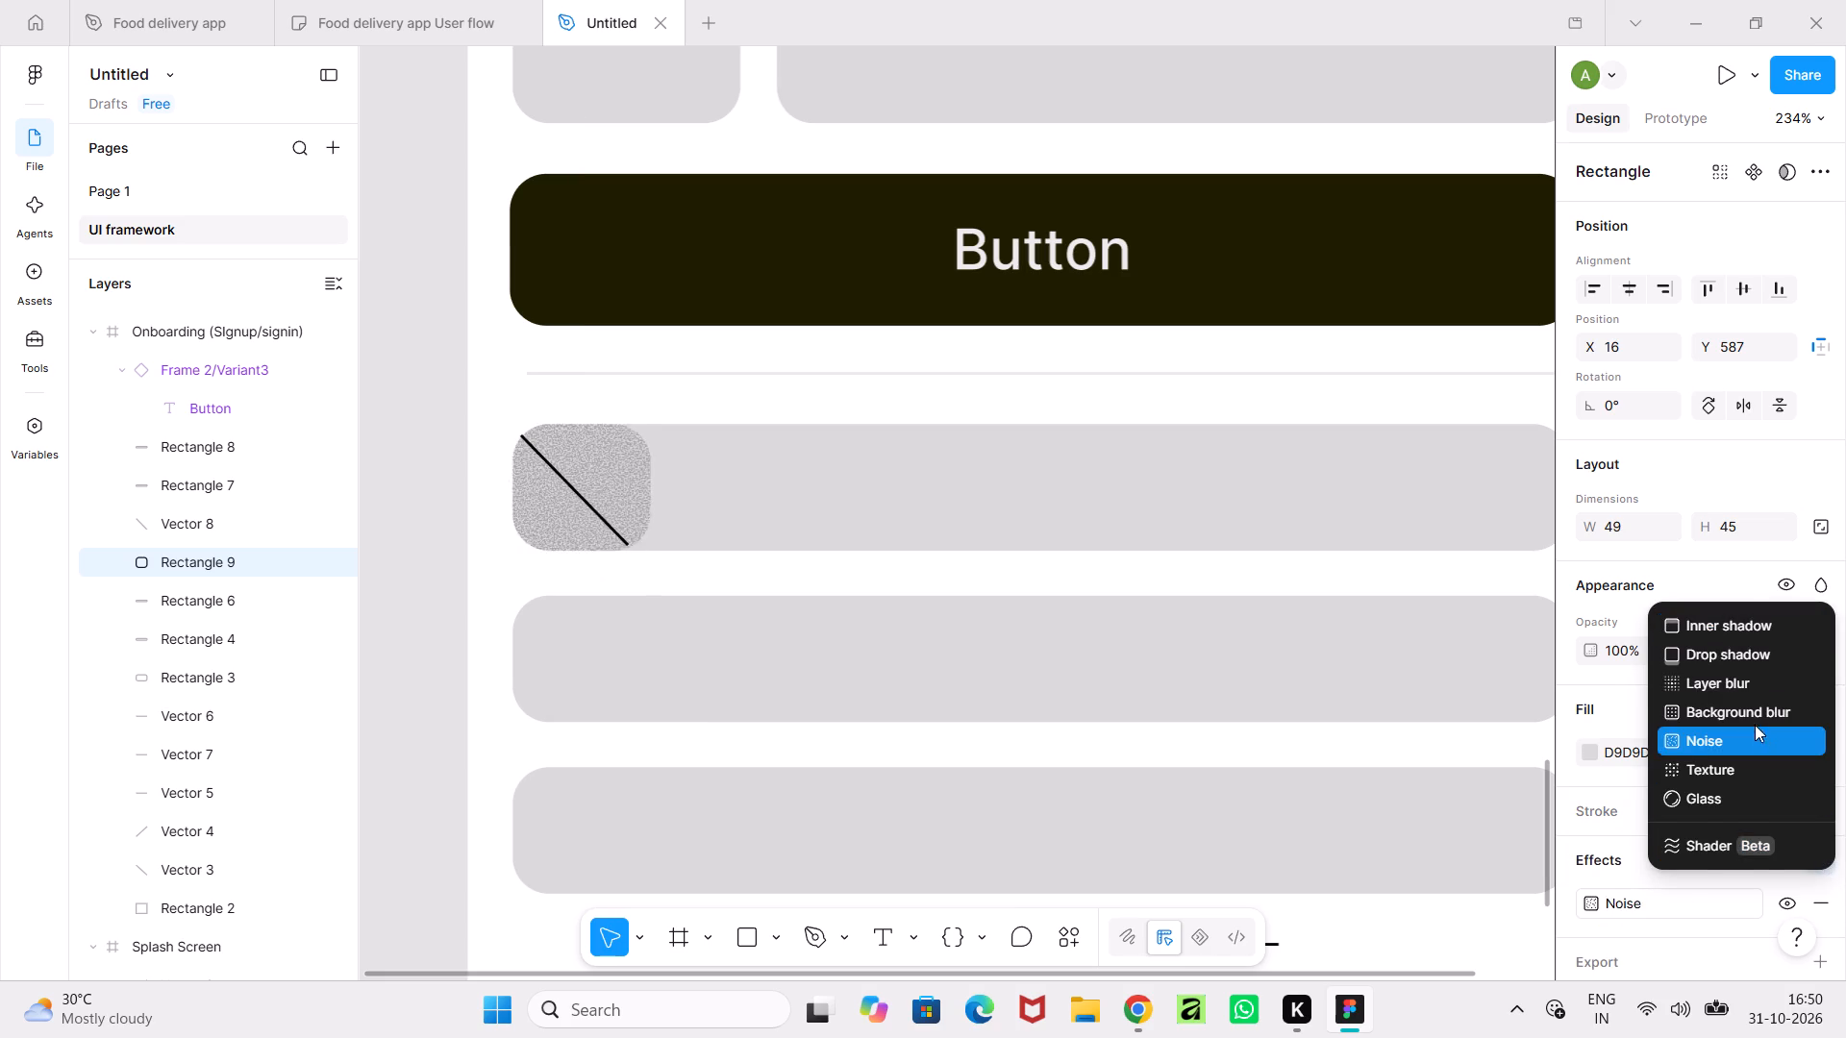
left_click(1736, 659)
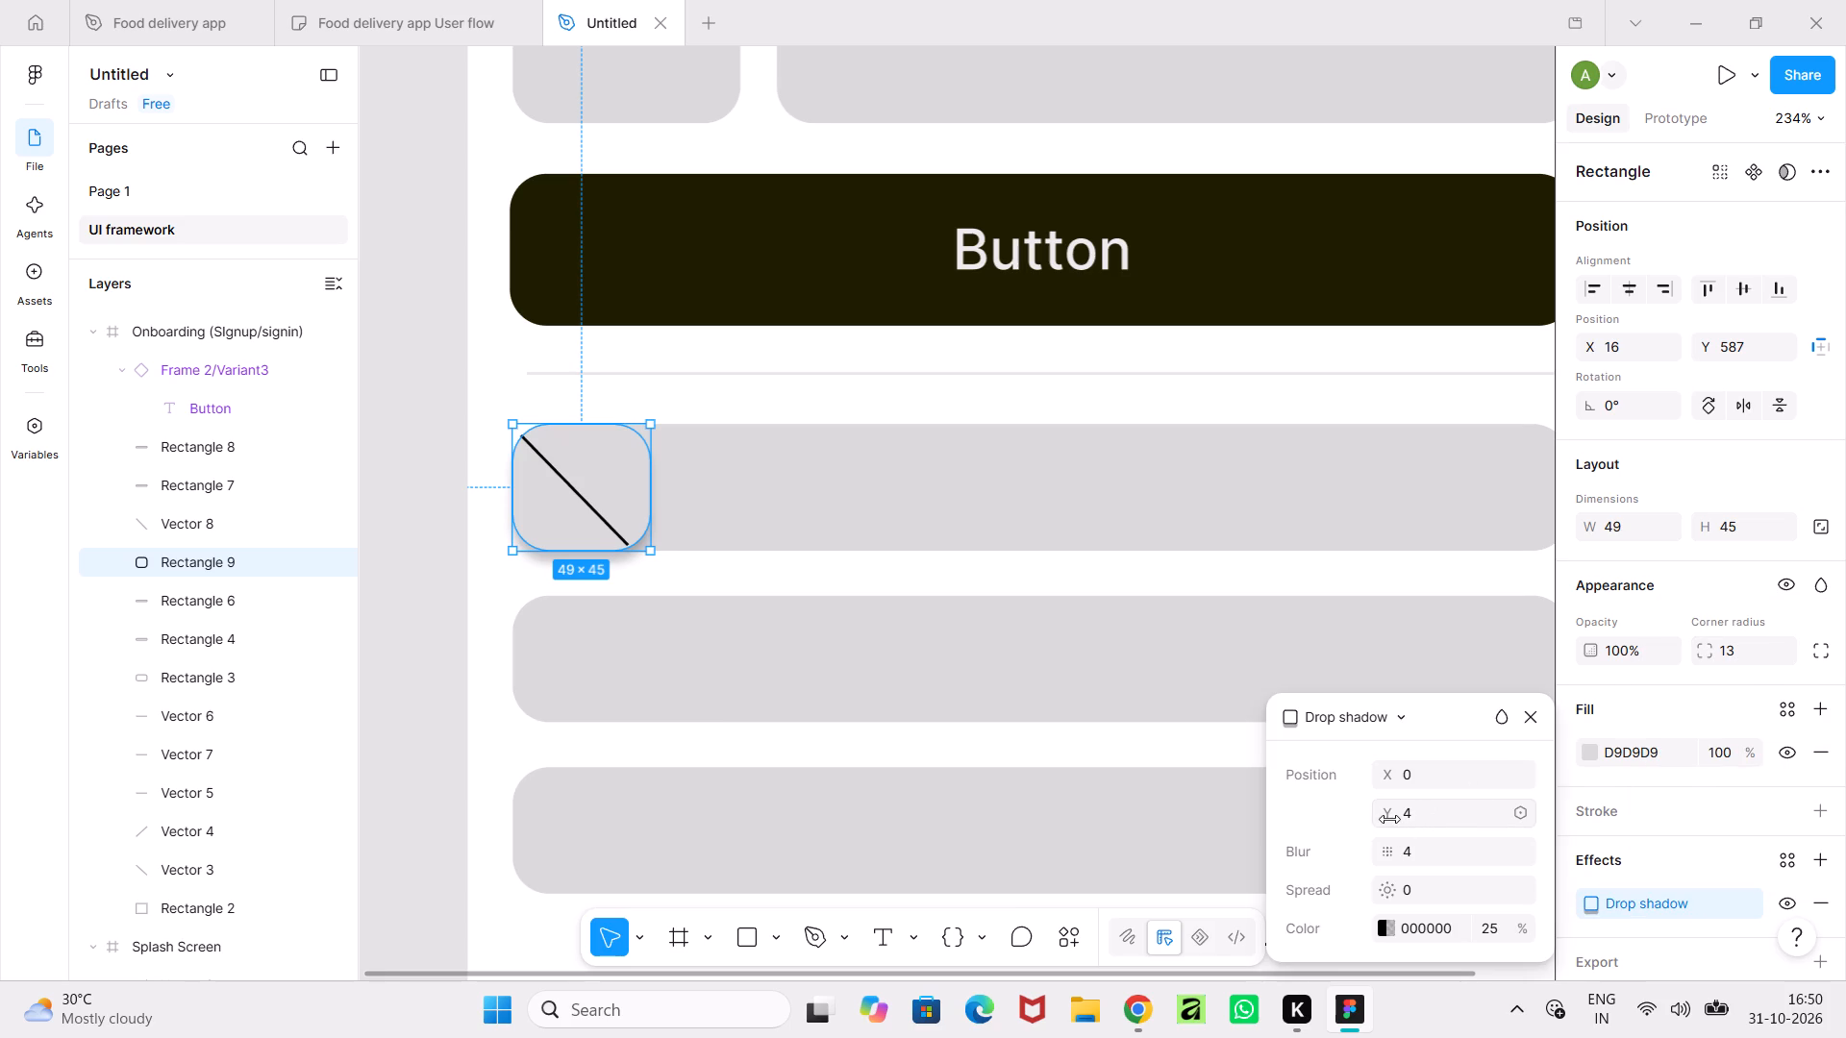
left_click_drag(1389, 819, 1381, 819)
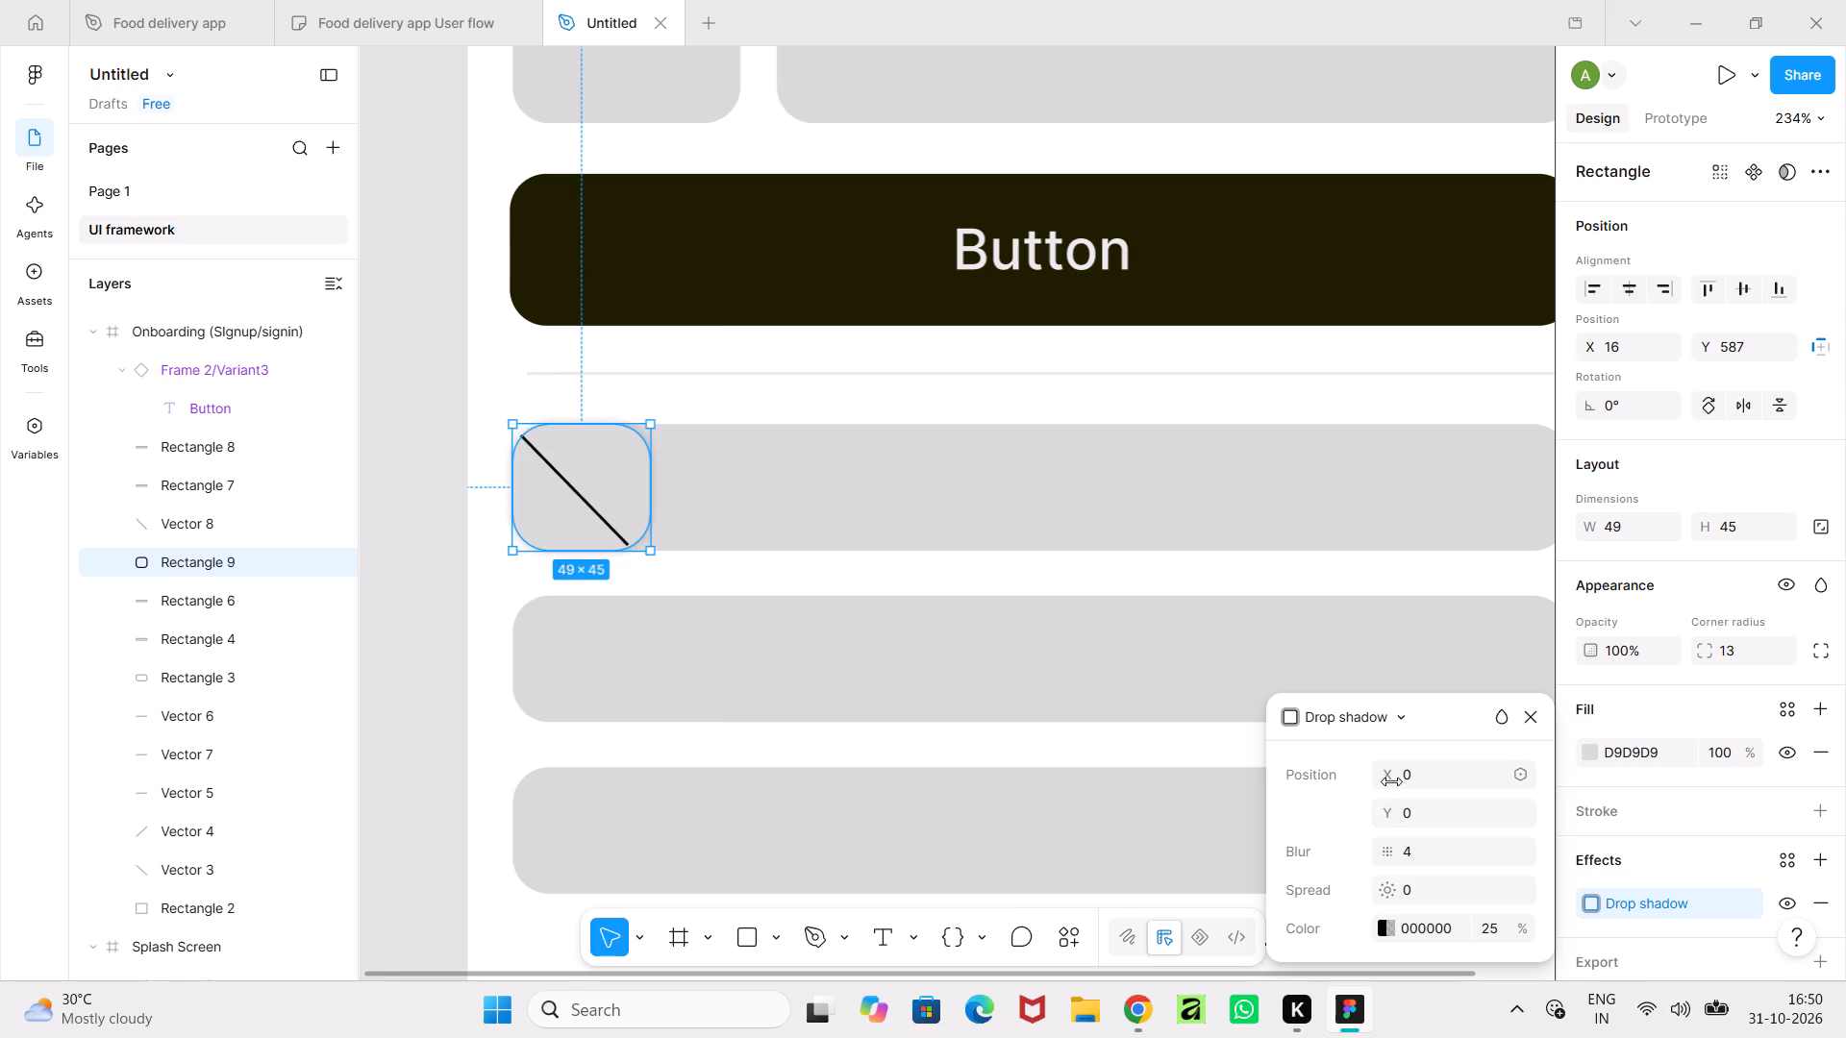
left_click(1391, 781)
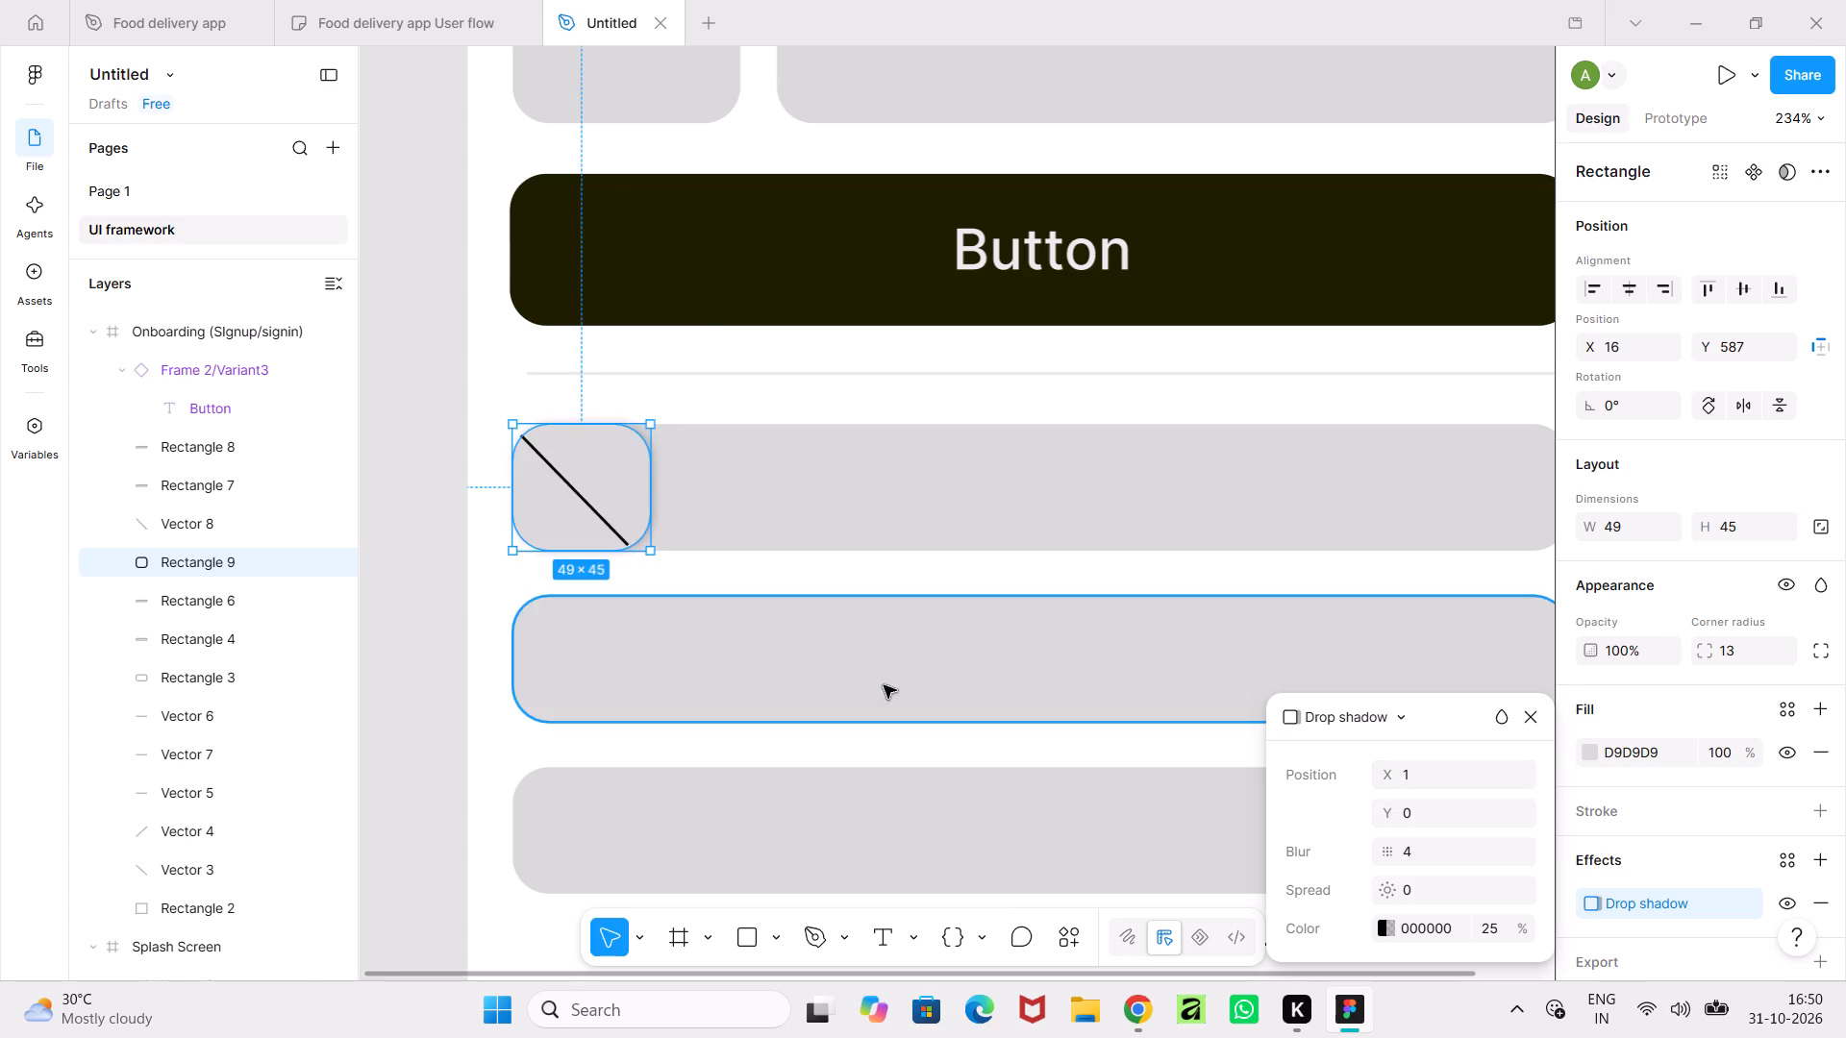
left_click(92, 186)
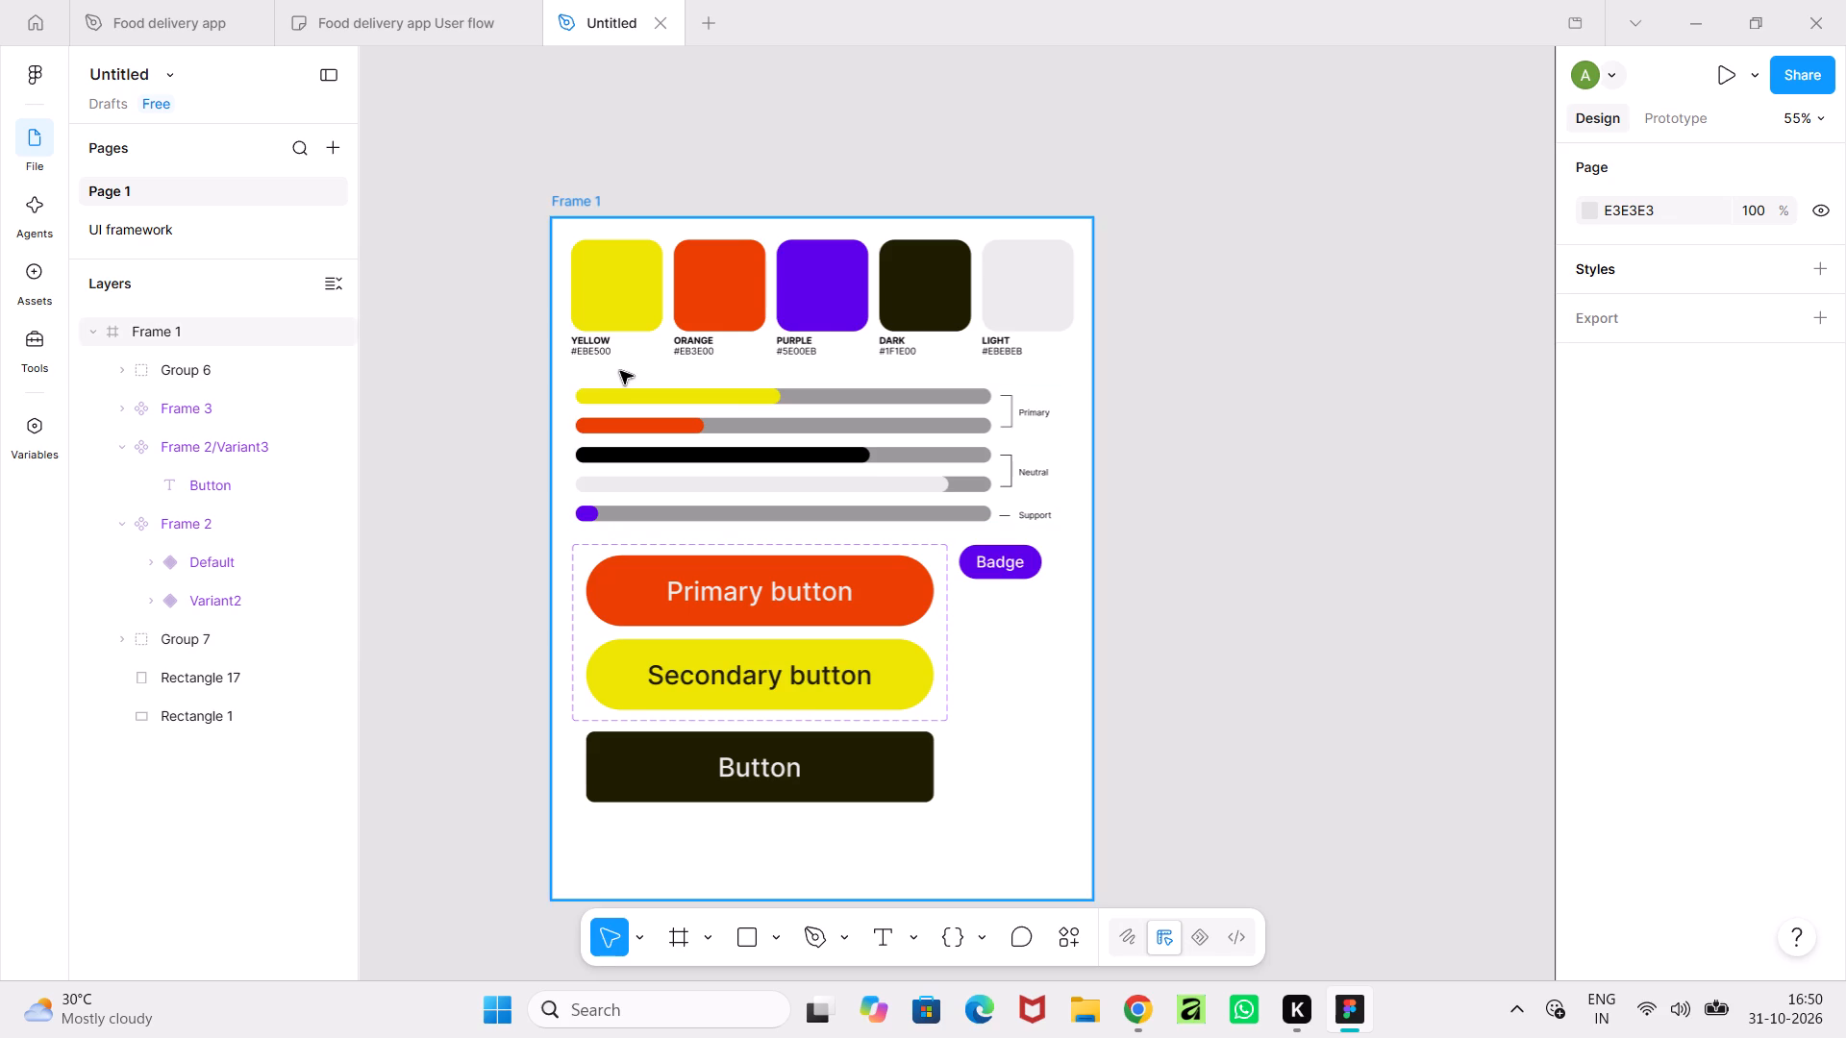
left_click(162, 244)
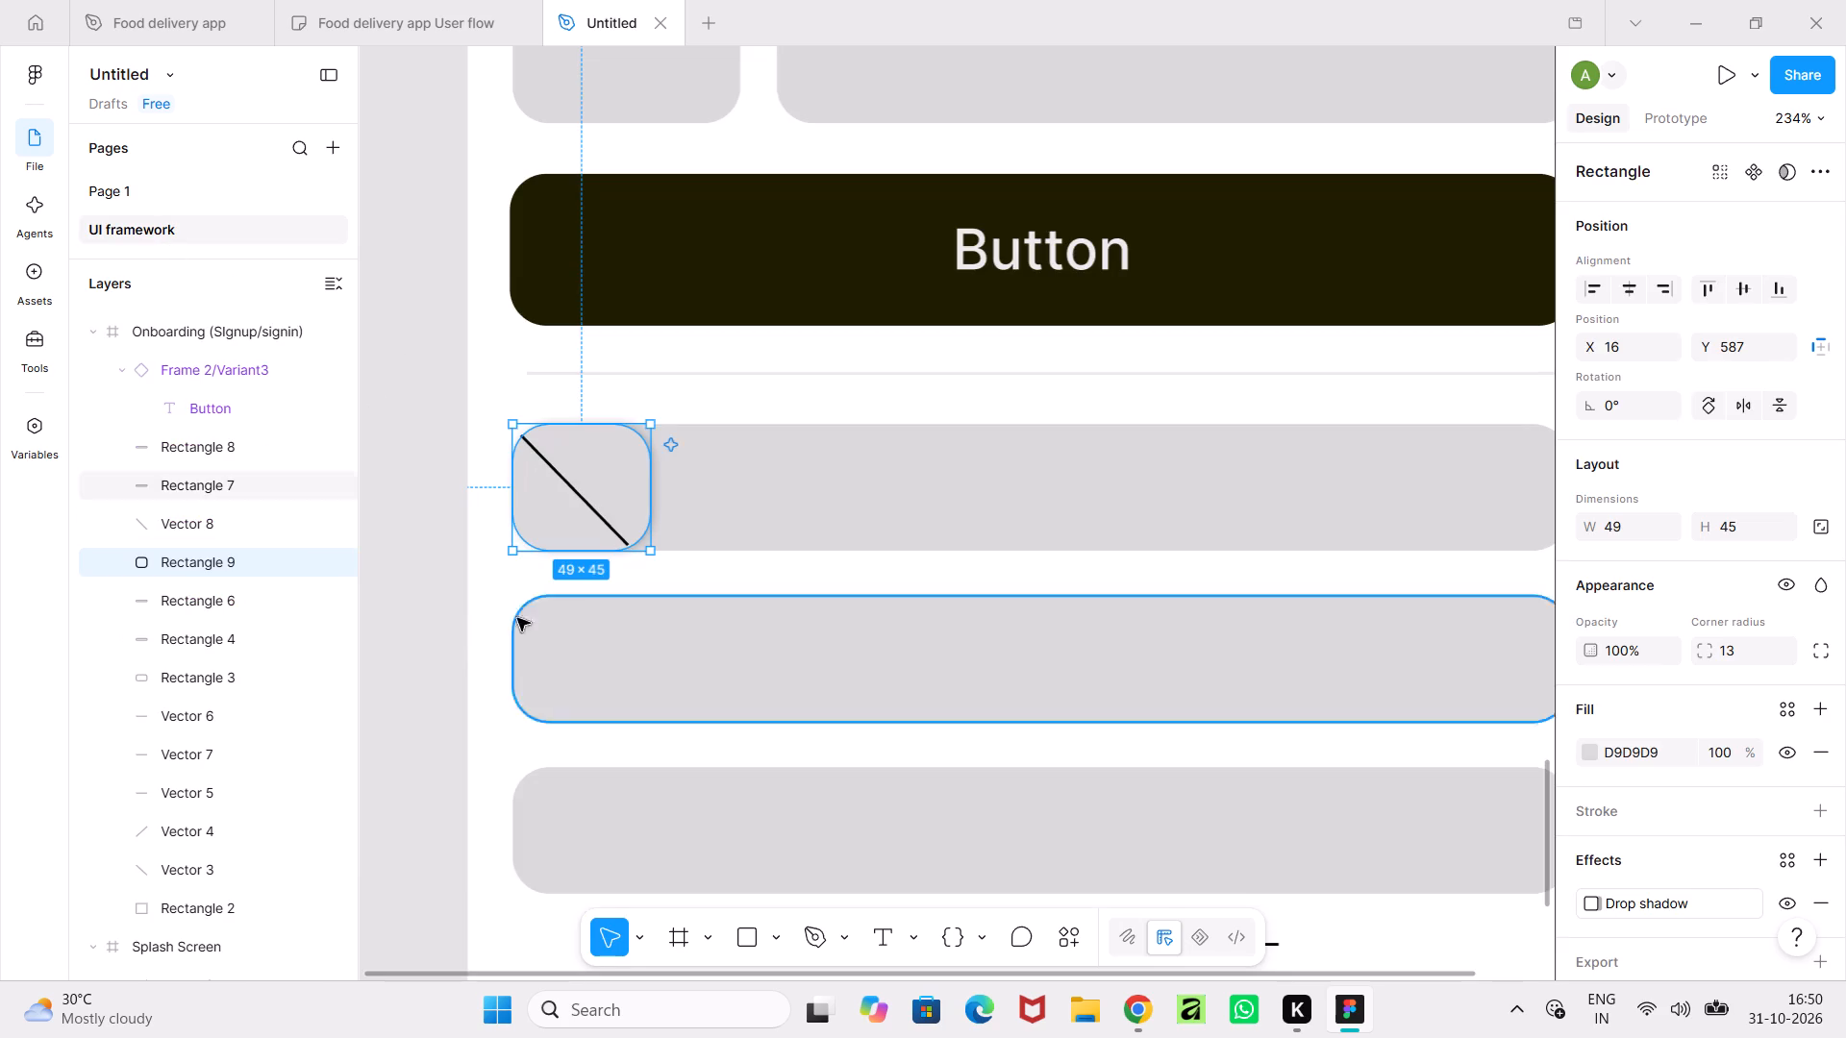
Resize the diagonal line inside the small rectangle to 42 × 36.
left_click(601, 520)
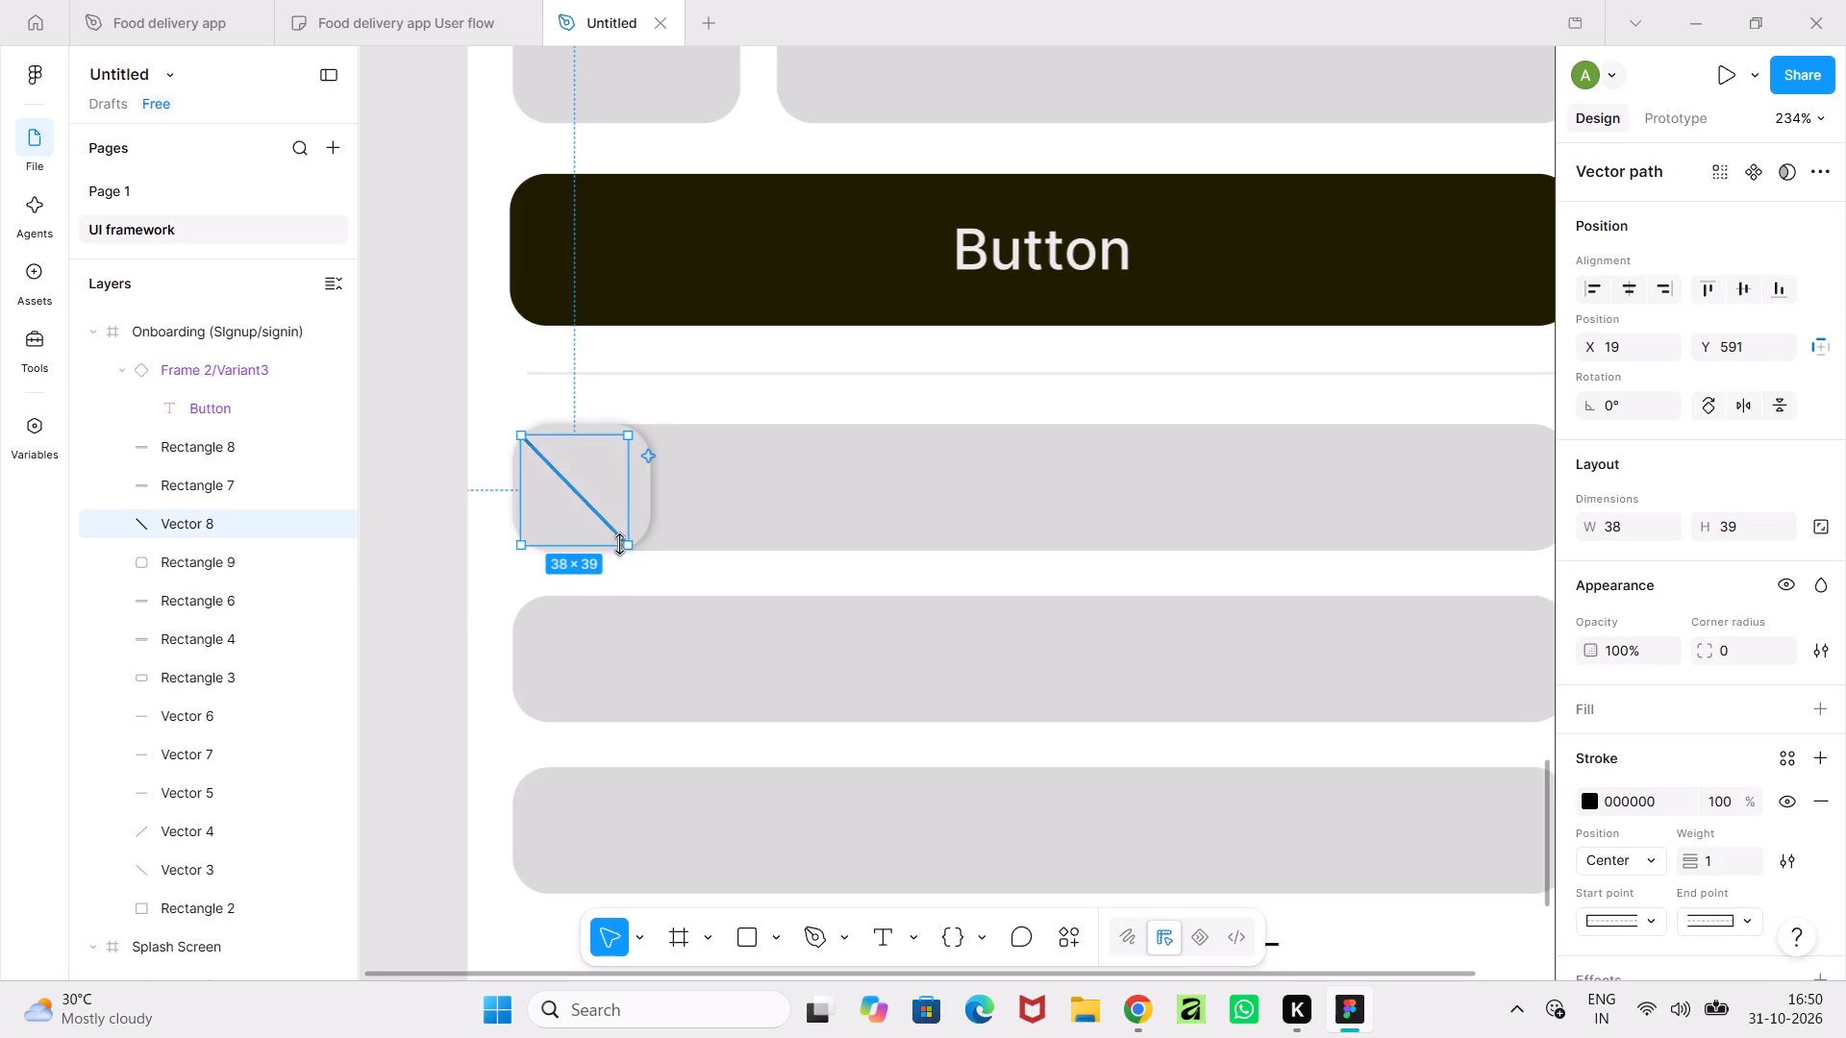
left_click_drag(622, 542, 638, 540)
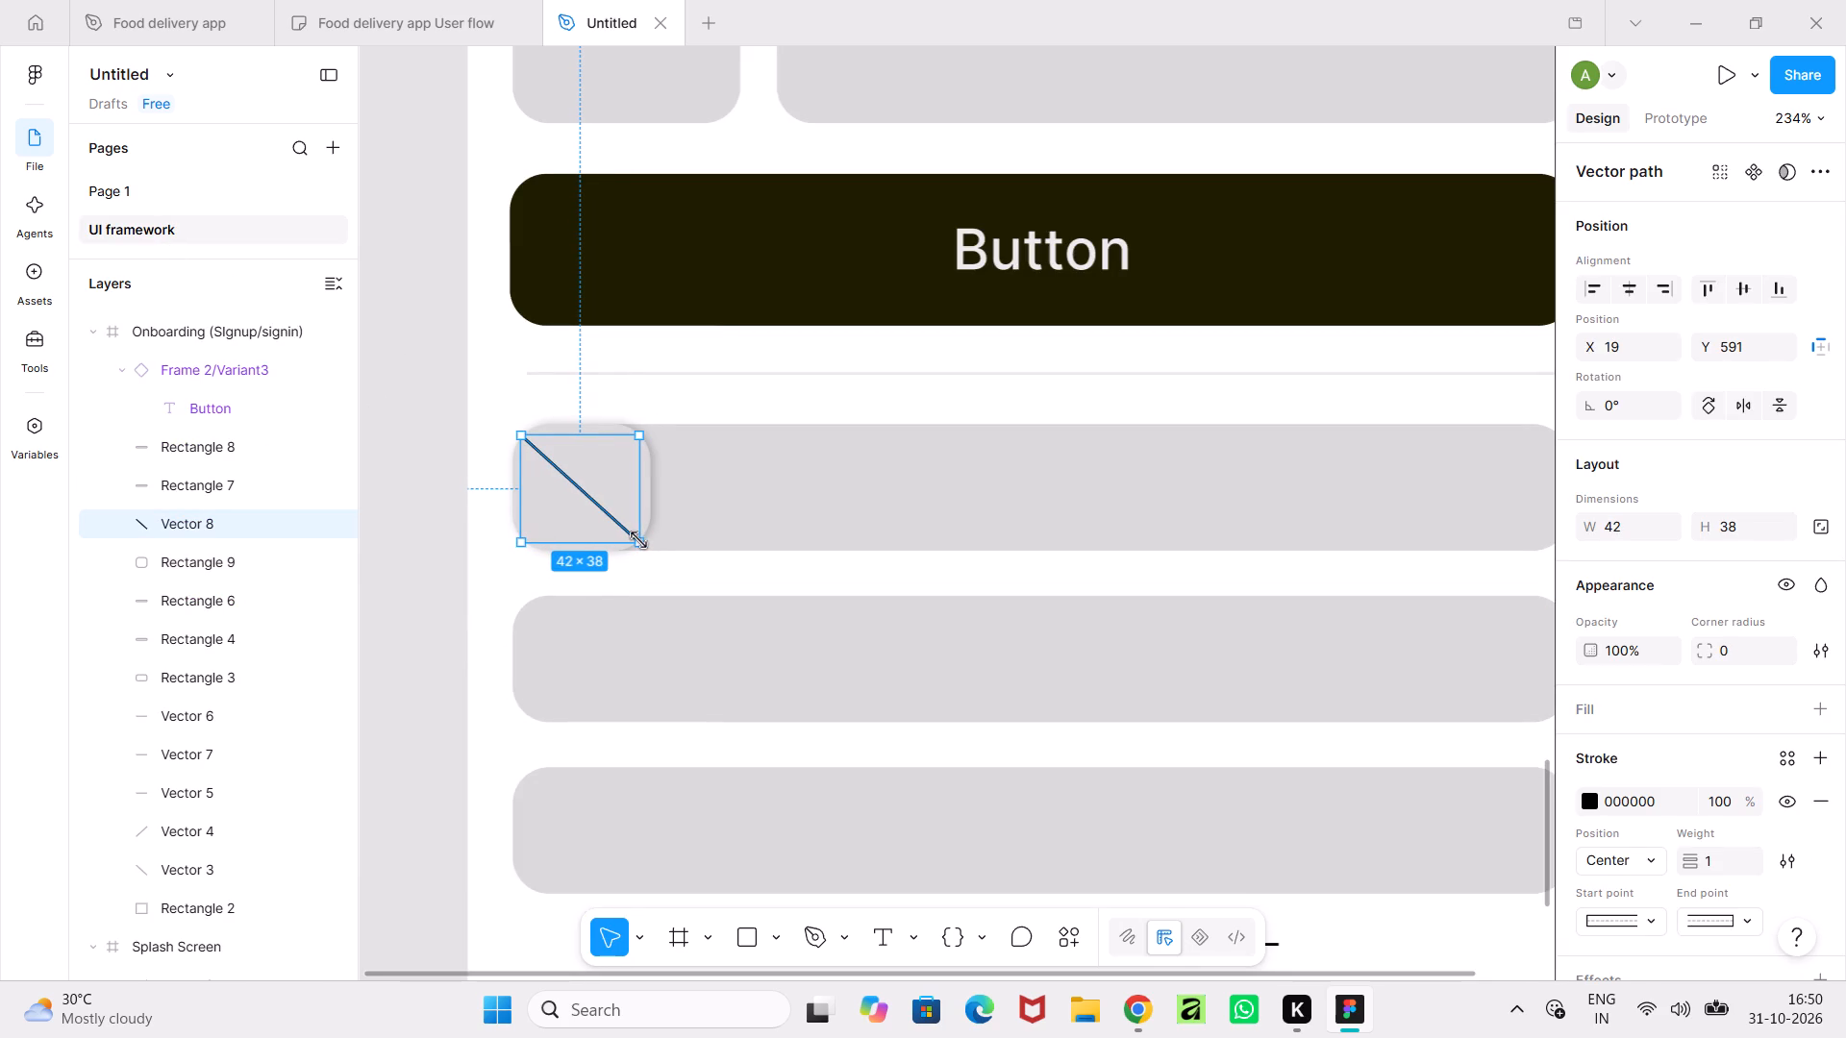
left_click_drag(638, 540, 639, 537)
left_click(467, 466)
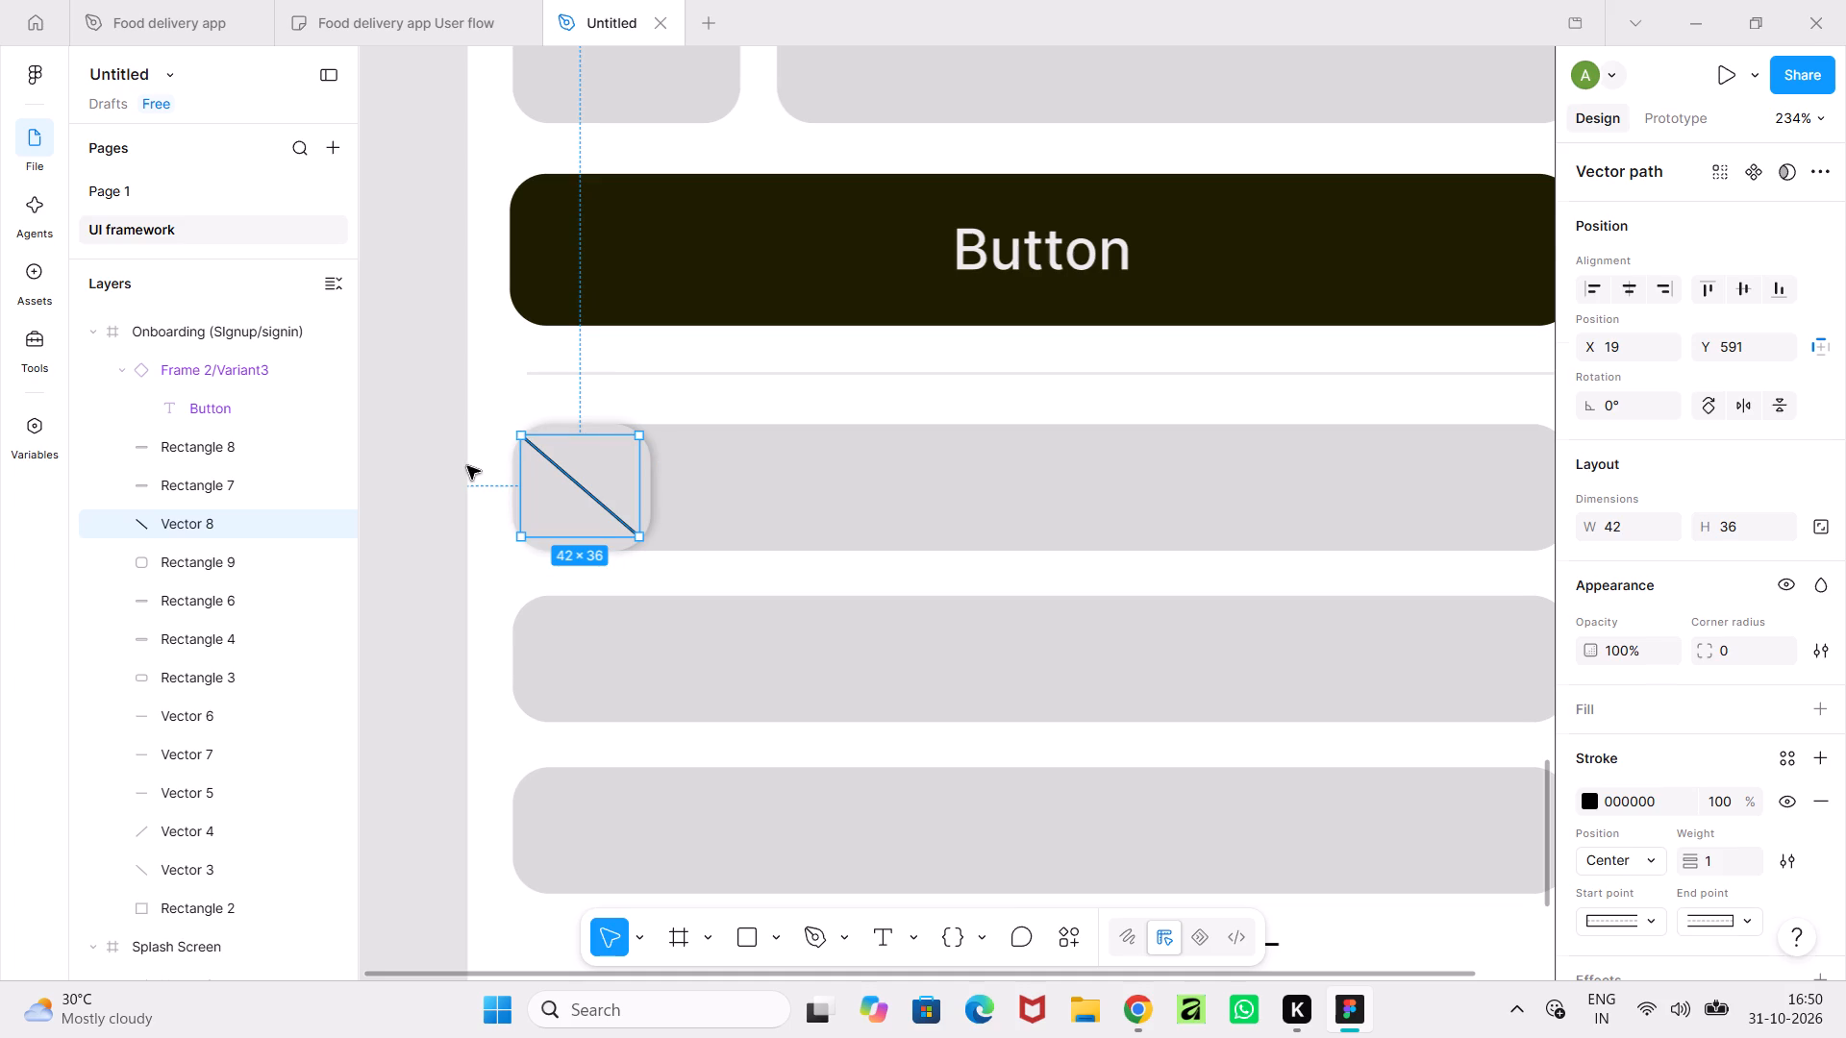
left_click(602, 504)
Resize the diagonal line inside the first bar's icon placeholder to 43 × 37.
left_click(636, 534)
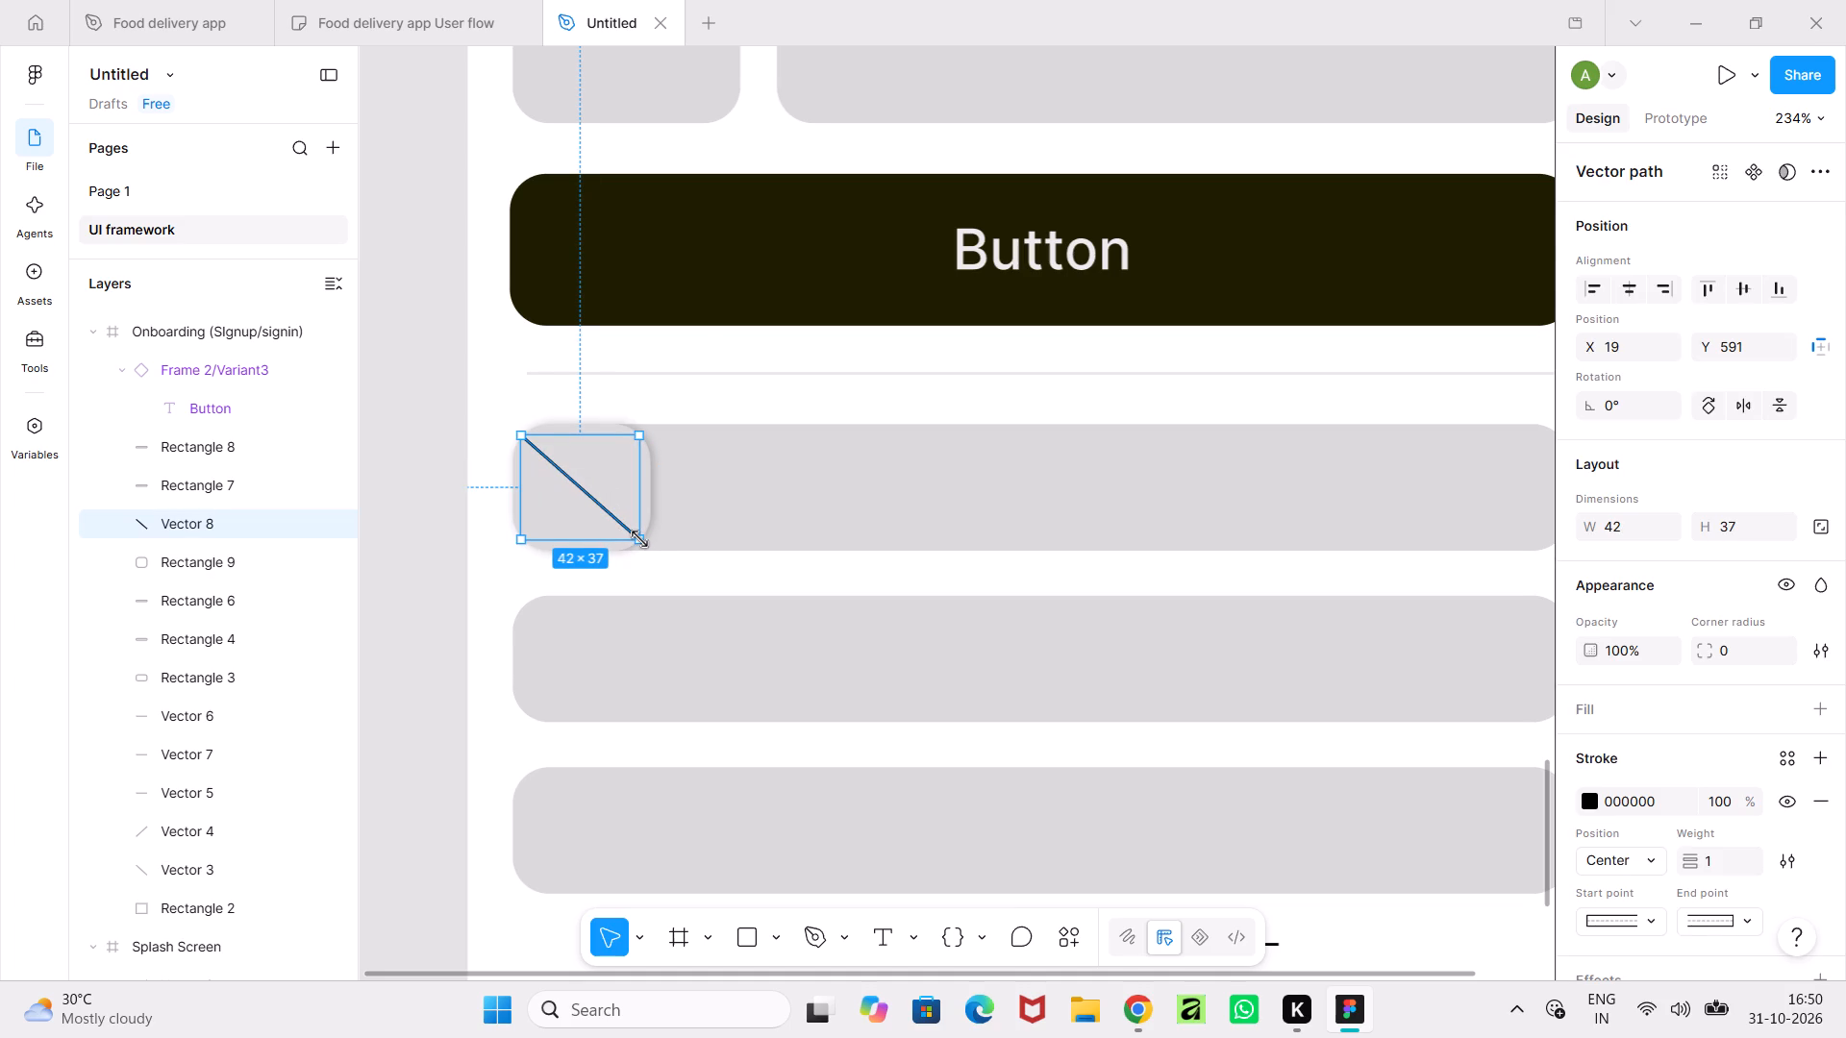
left_click(443, 529)
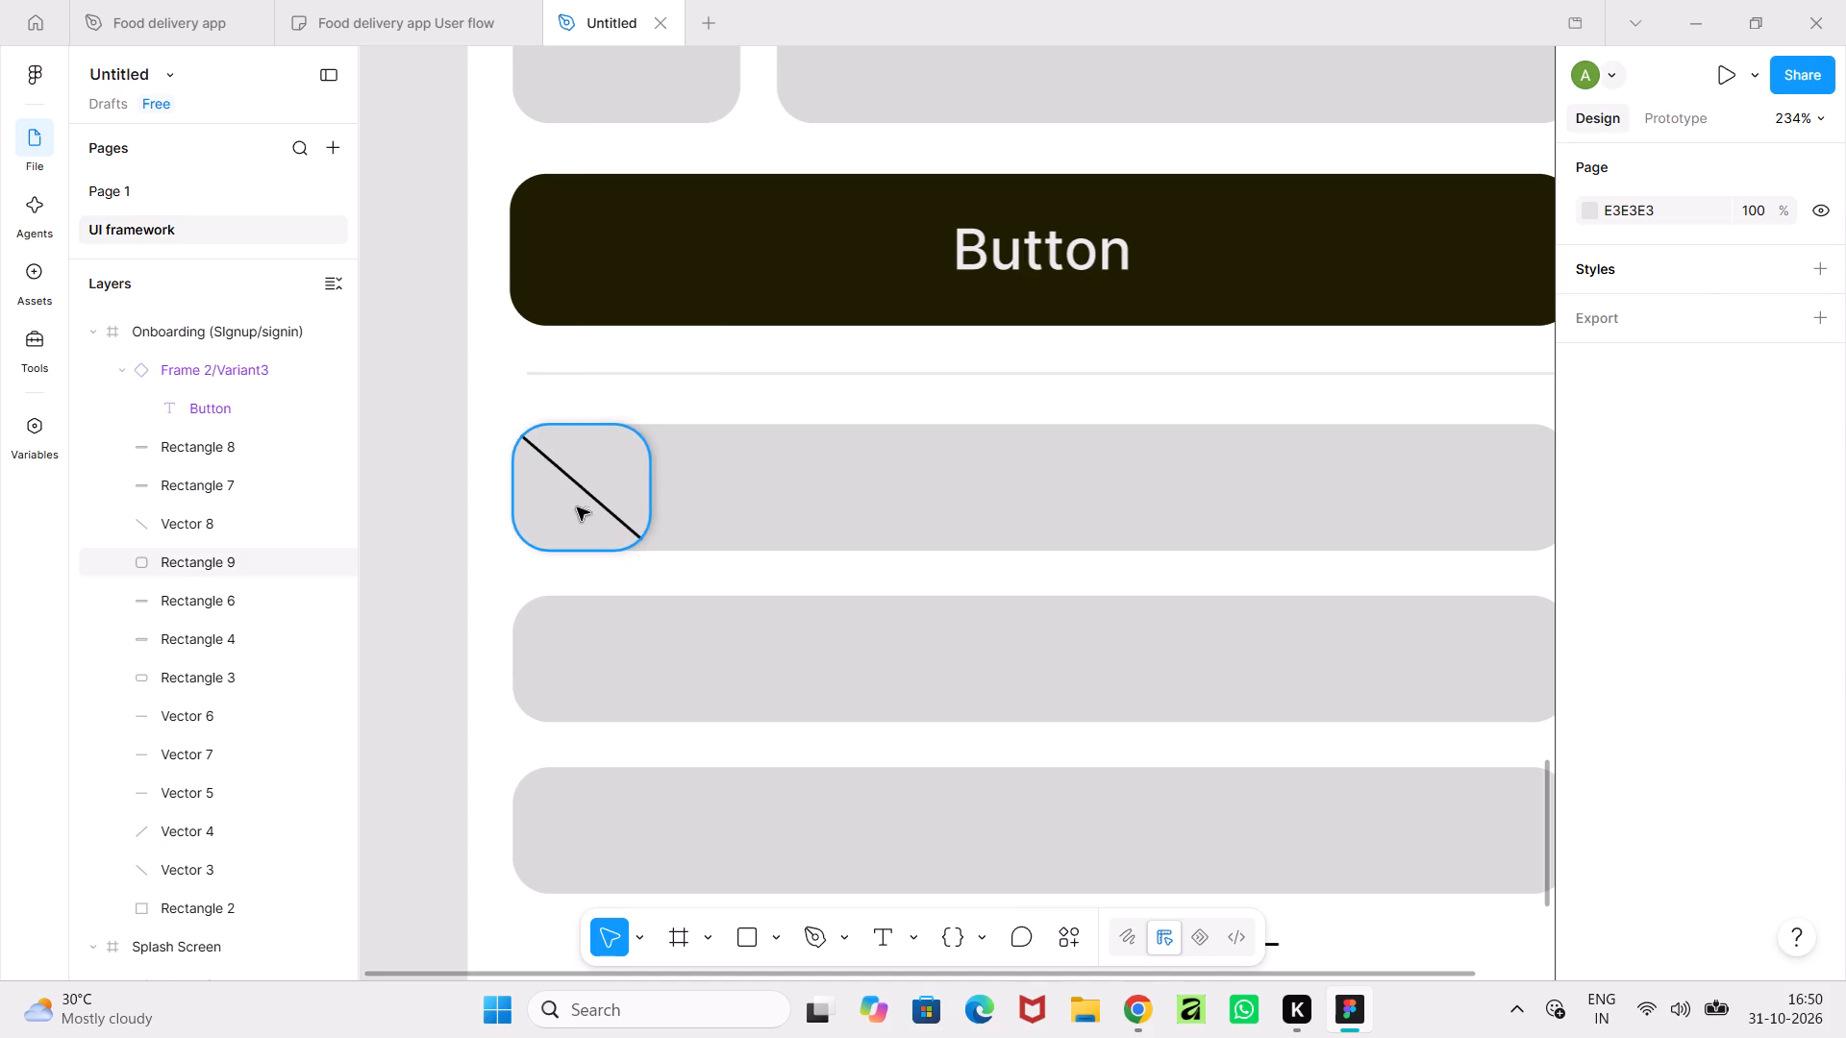
Duplicate the diagonal line in place and flip the copy horizontally to form an X across the small rectangle.
left_click(603, 506)
right_click(603, 506)
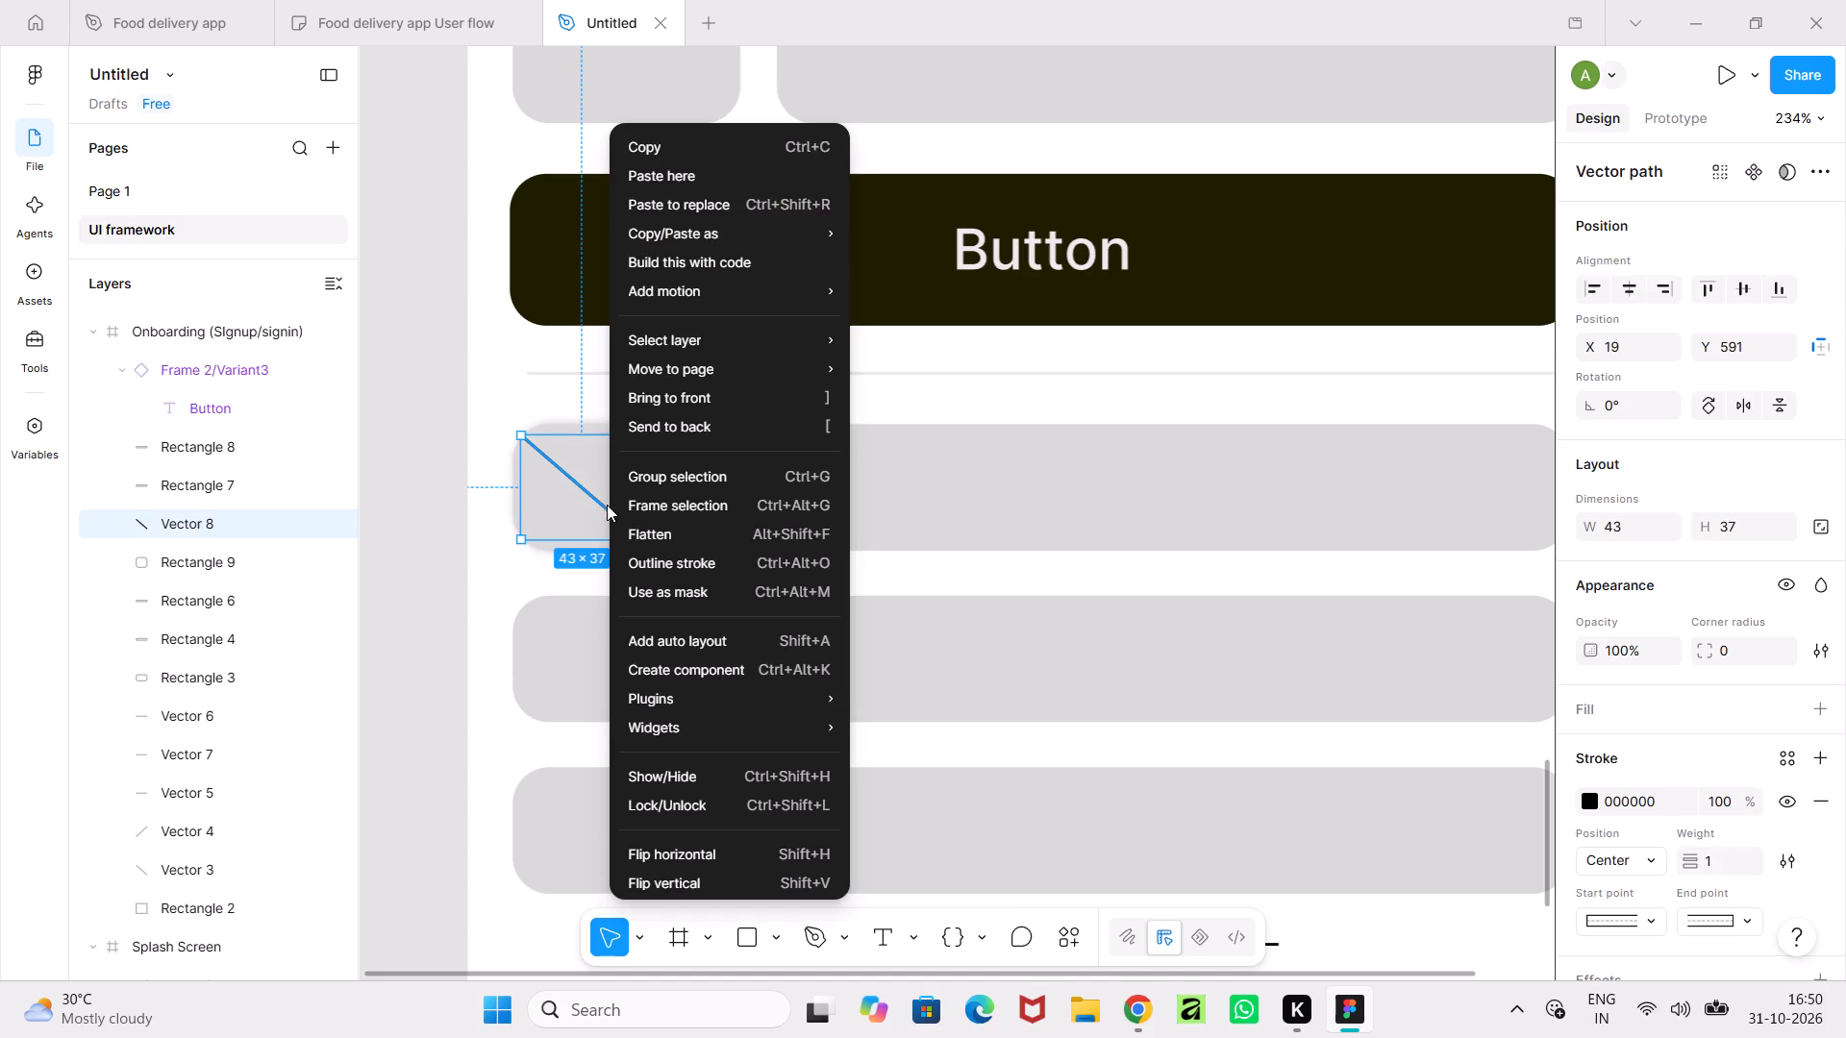
left_click(359, 727)
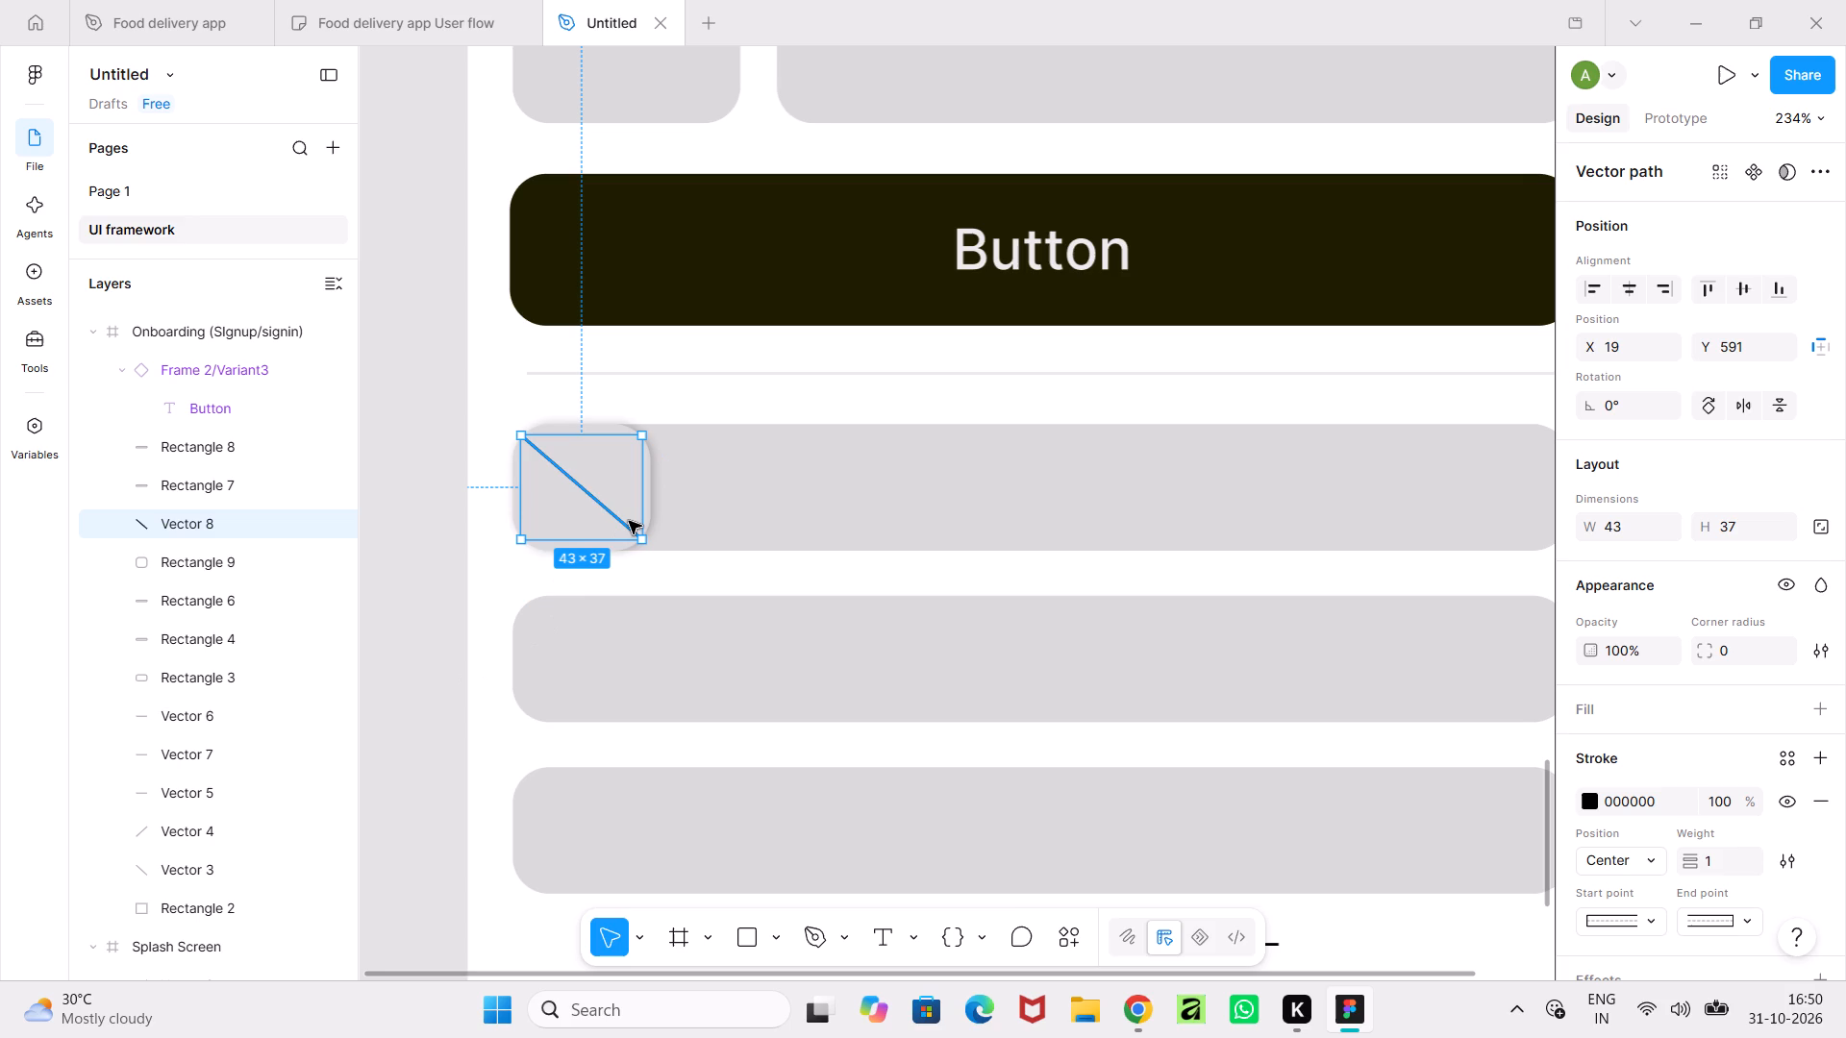
key("ctrl+c")
key("ctrl+v")
right_click(623, 524)
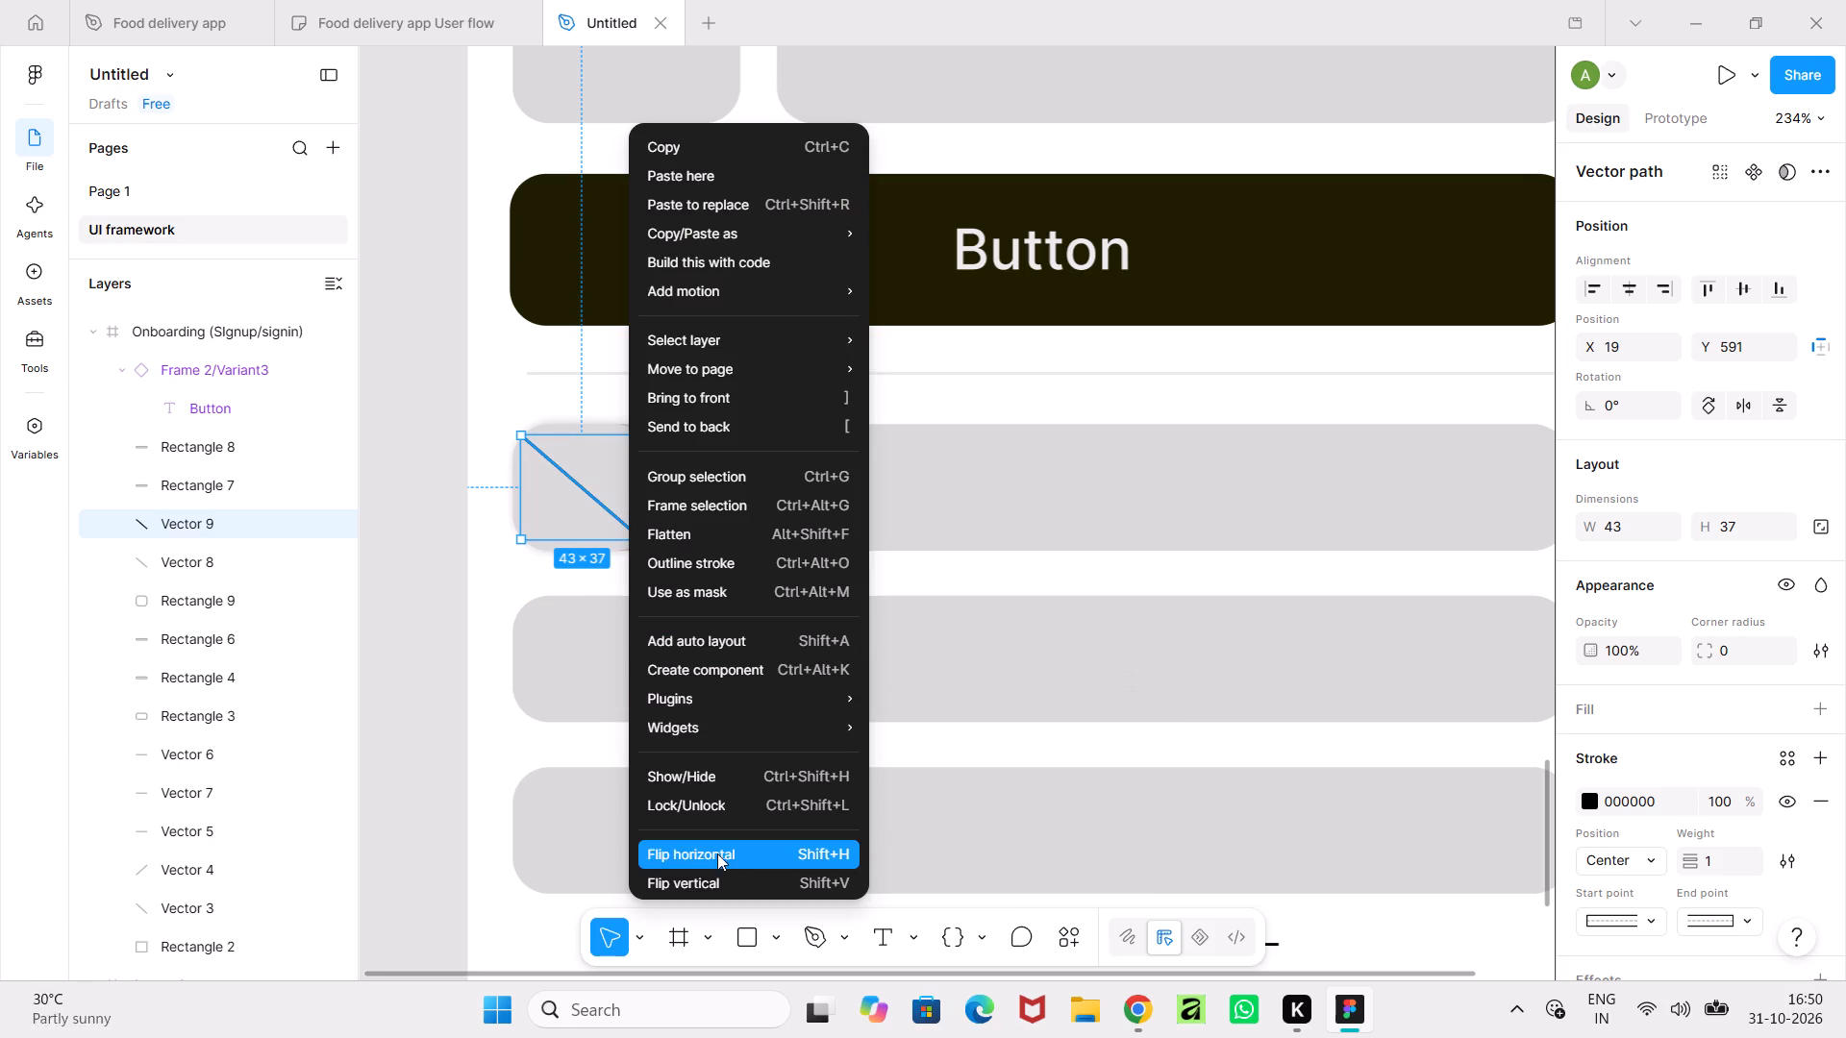
left_click(719, 866)
left_click(448, 654)
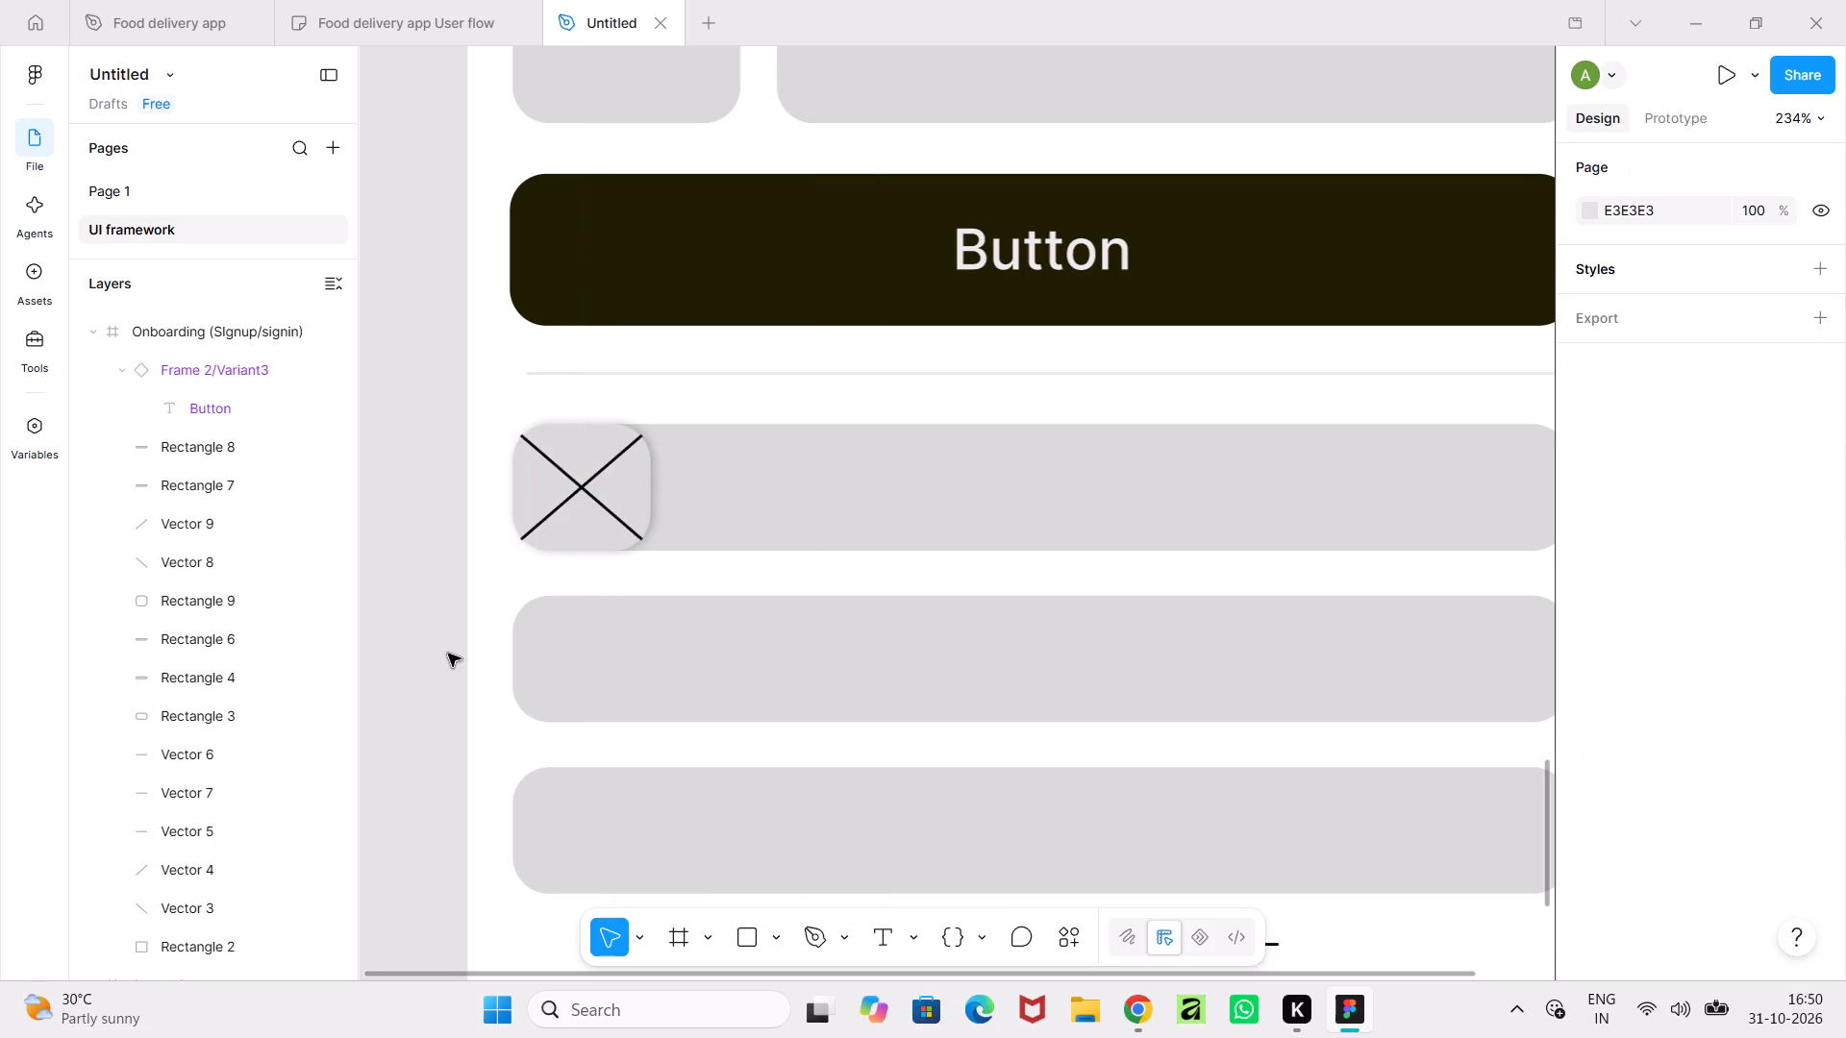
Group the small 49 × 45 rectangle with its two crossing diagonal lines as one icon placeholder.
scroll(448, 654, "down", 6, "ctrl")
scroll(448, 654, "up", 5, "ctrl")
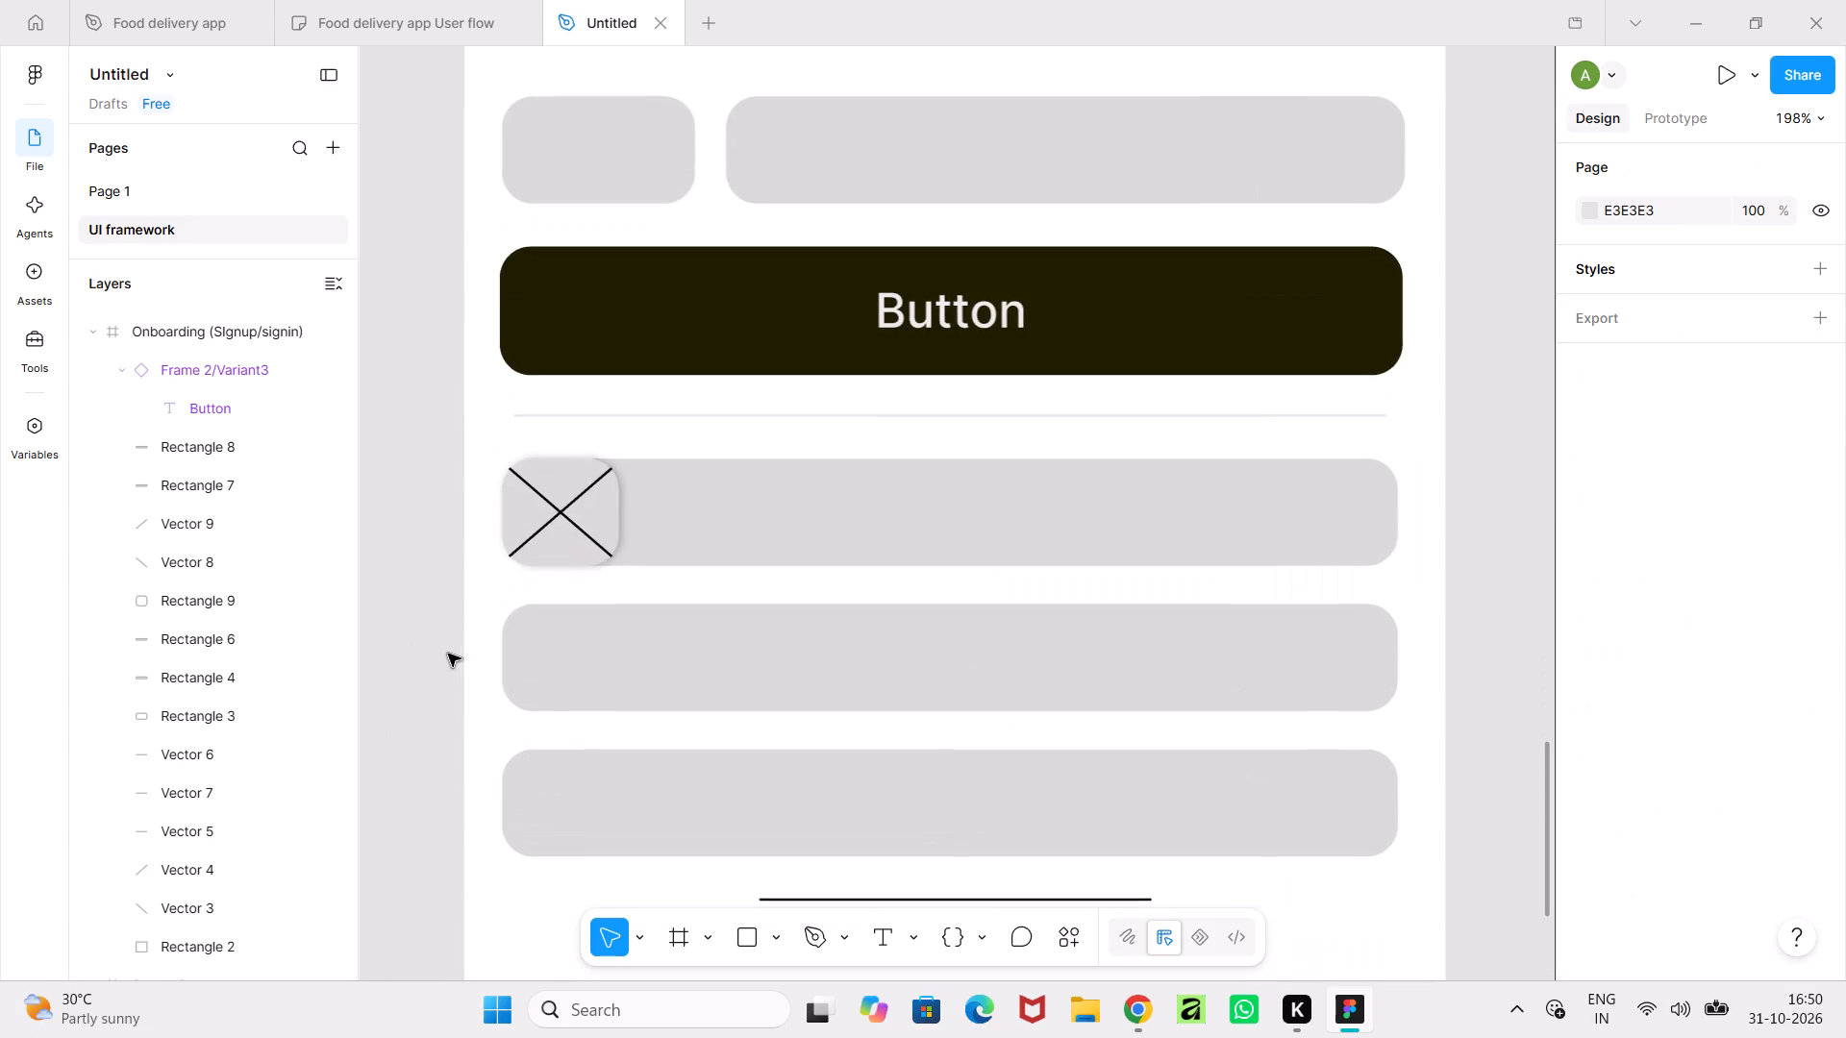
left_click(605, 527)
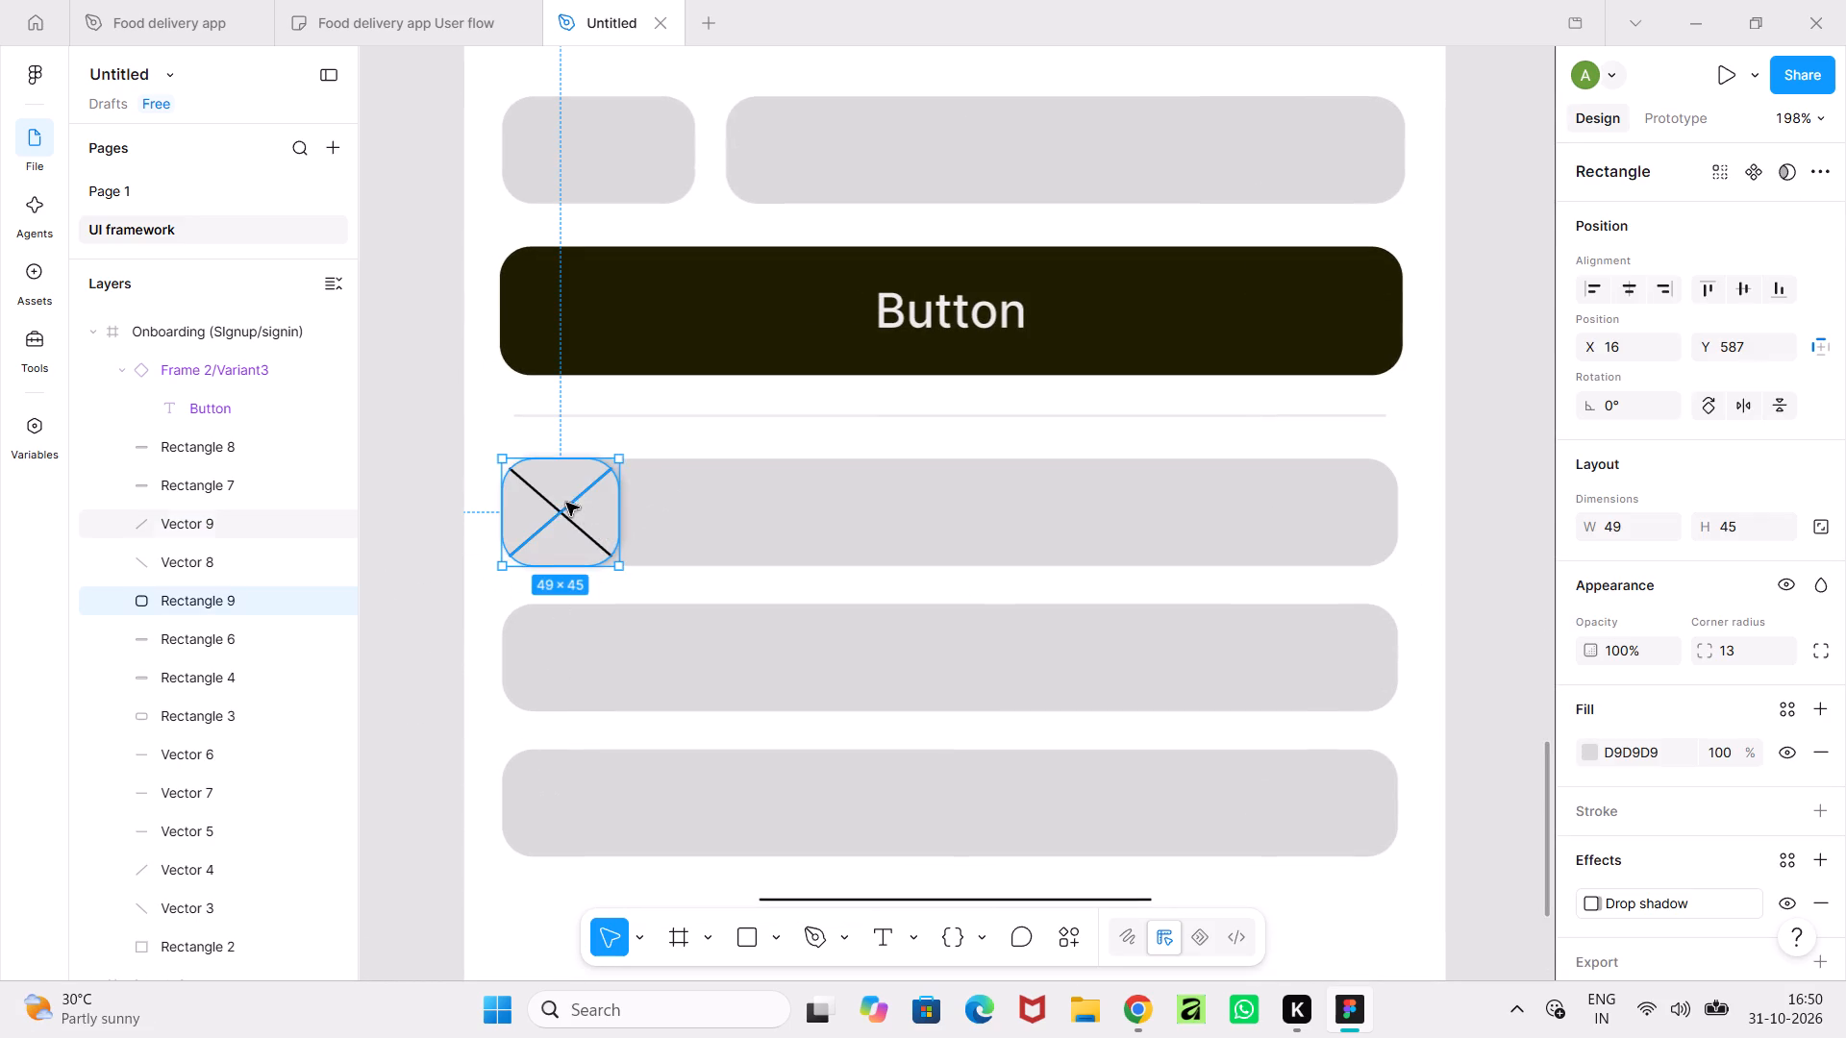
left_click(553, 507, "shift")
left_click(546, 523, "shift")
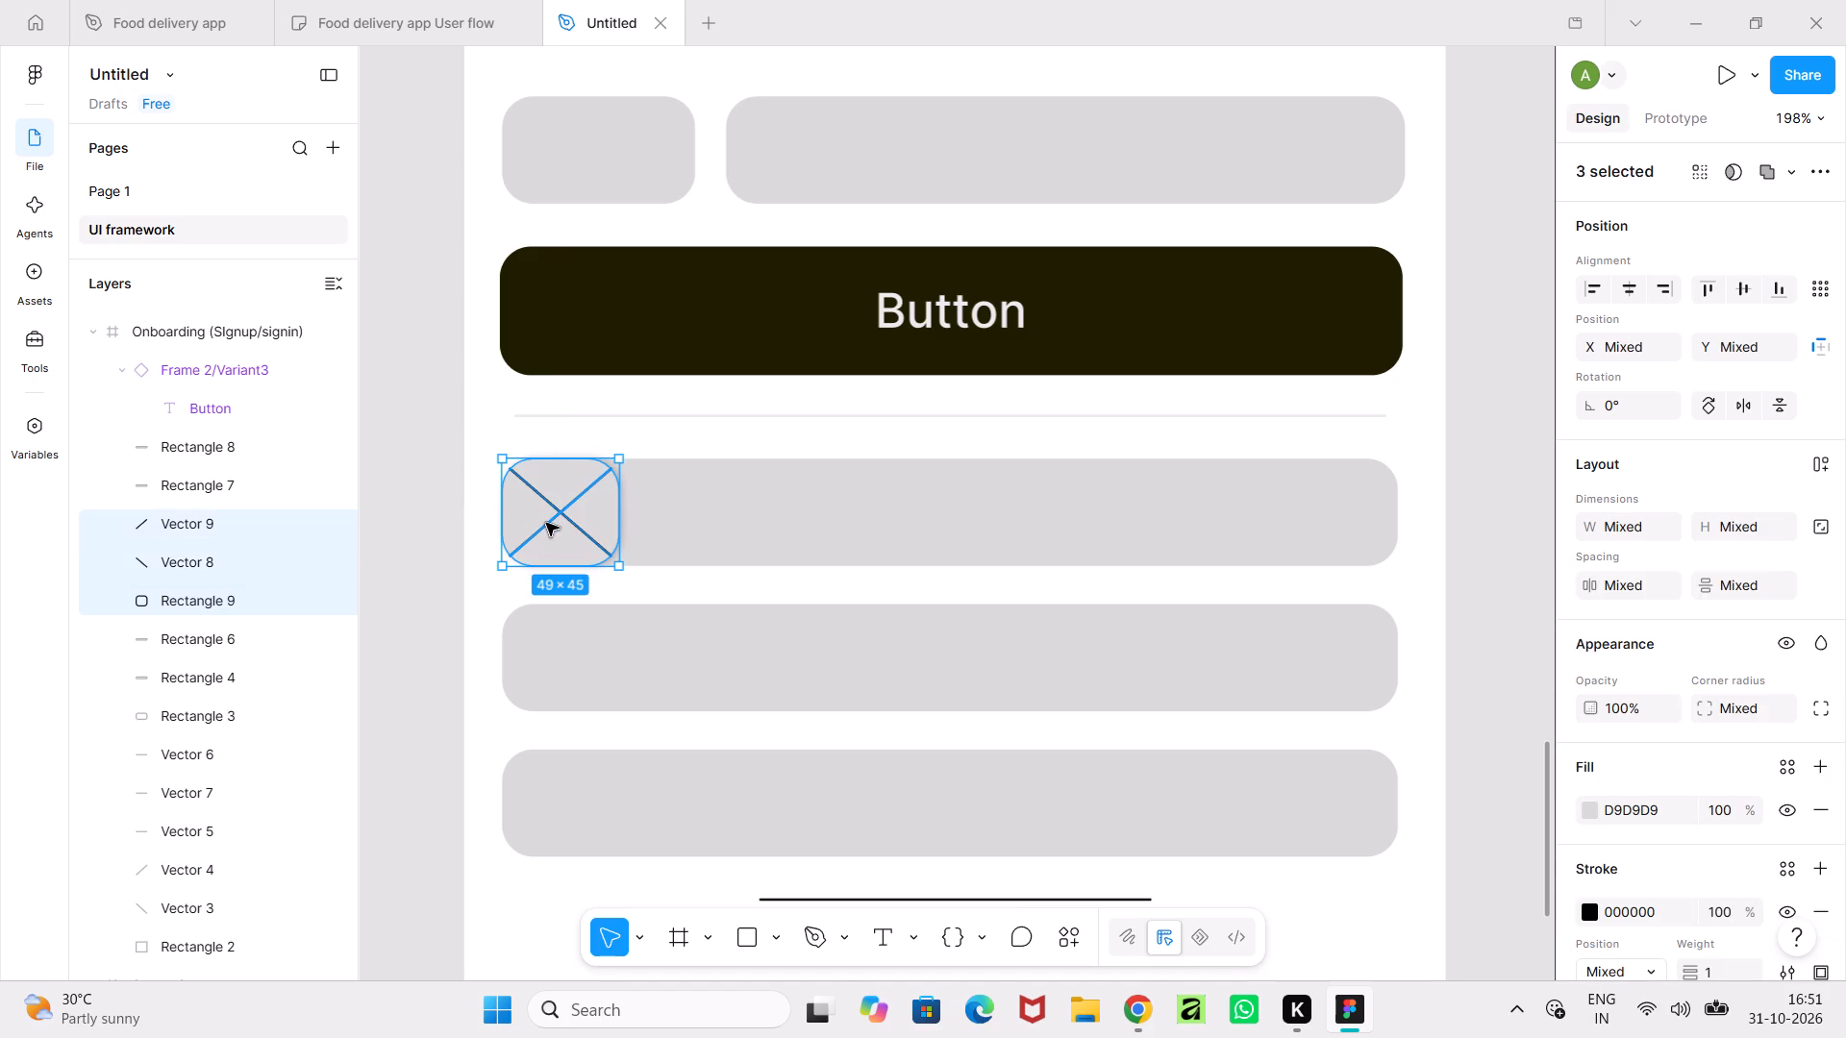
key("ctrl+g")
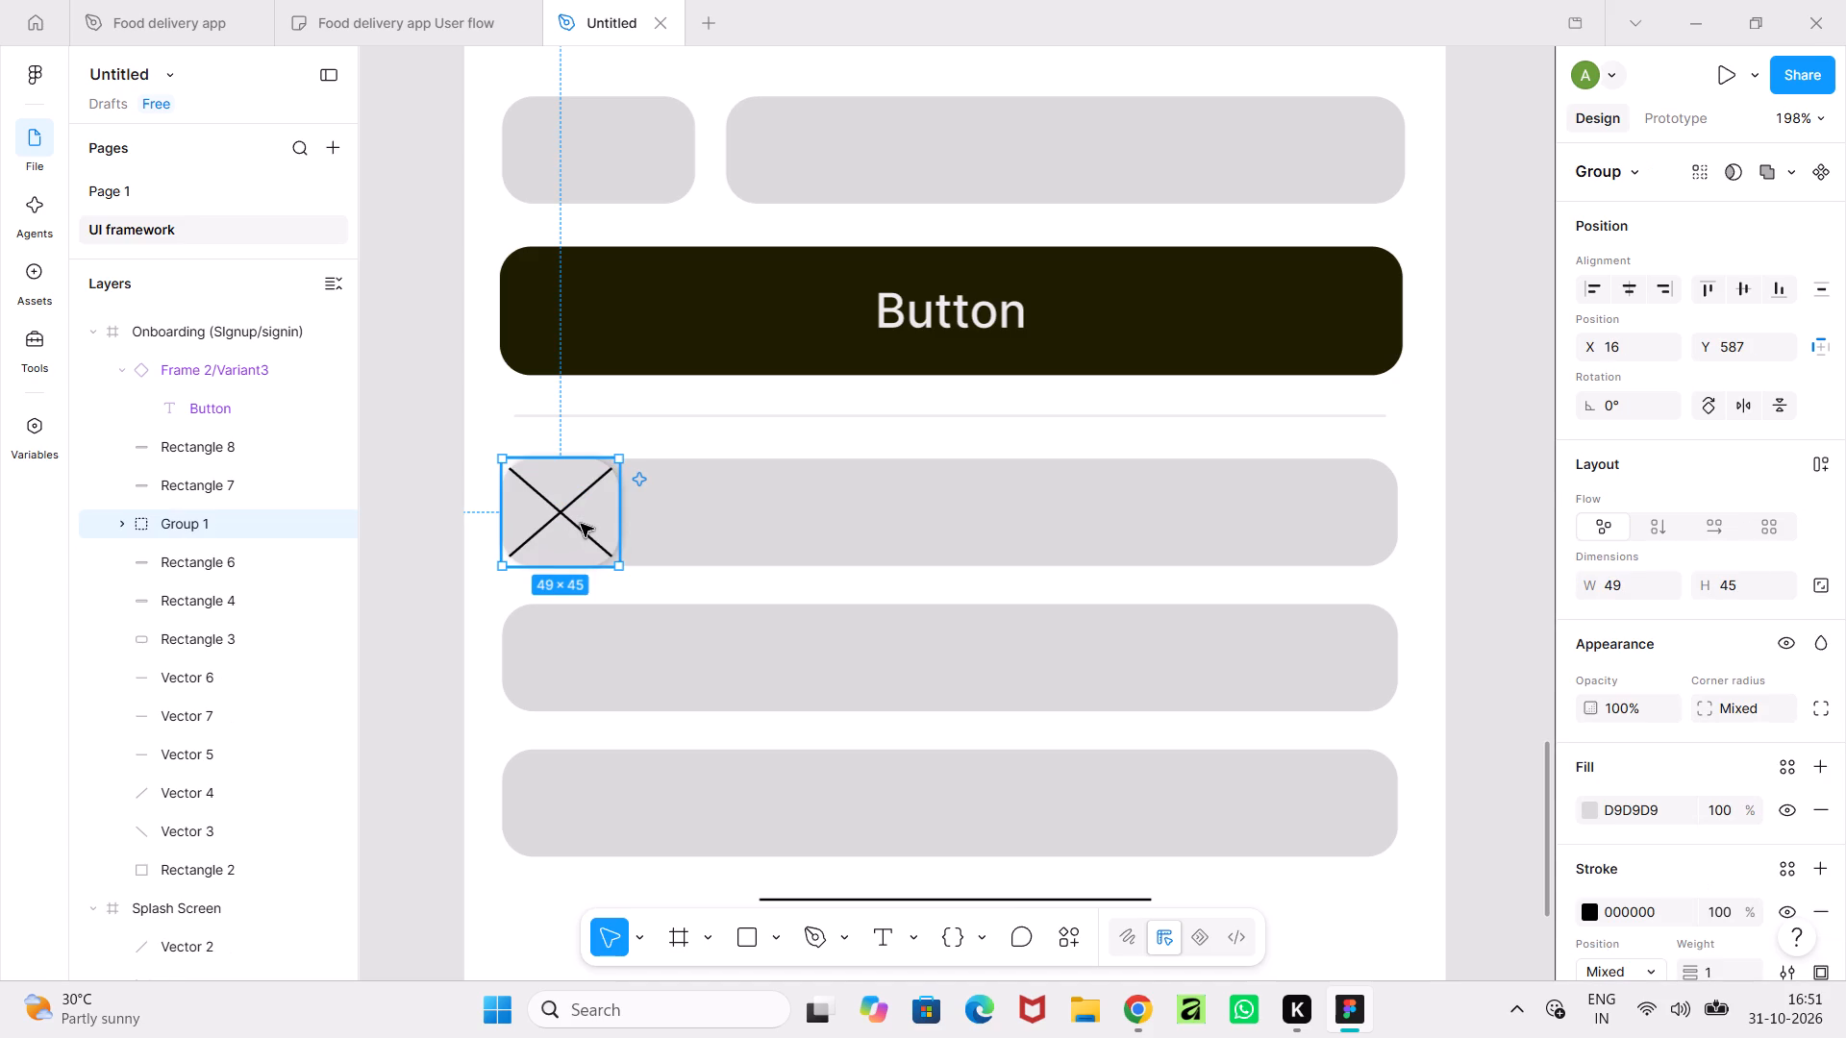
Duplicate the icon placeholder group onto the start of the second bar at X 16, Y 648, layered above that bar.
key("ctrl+c")
key("ctrl+v")
left_click_drag(598, 524, 598, 564)
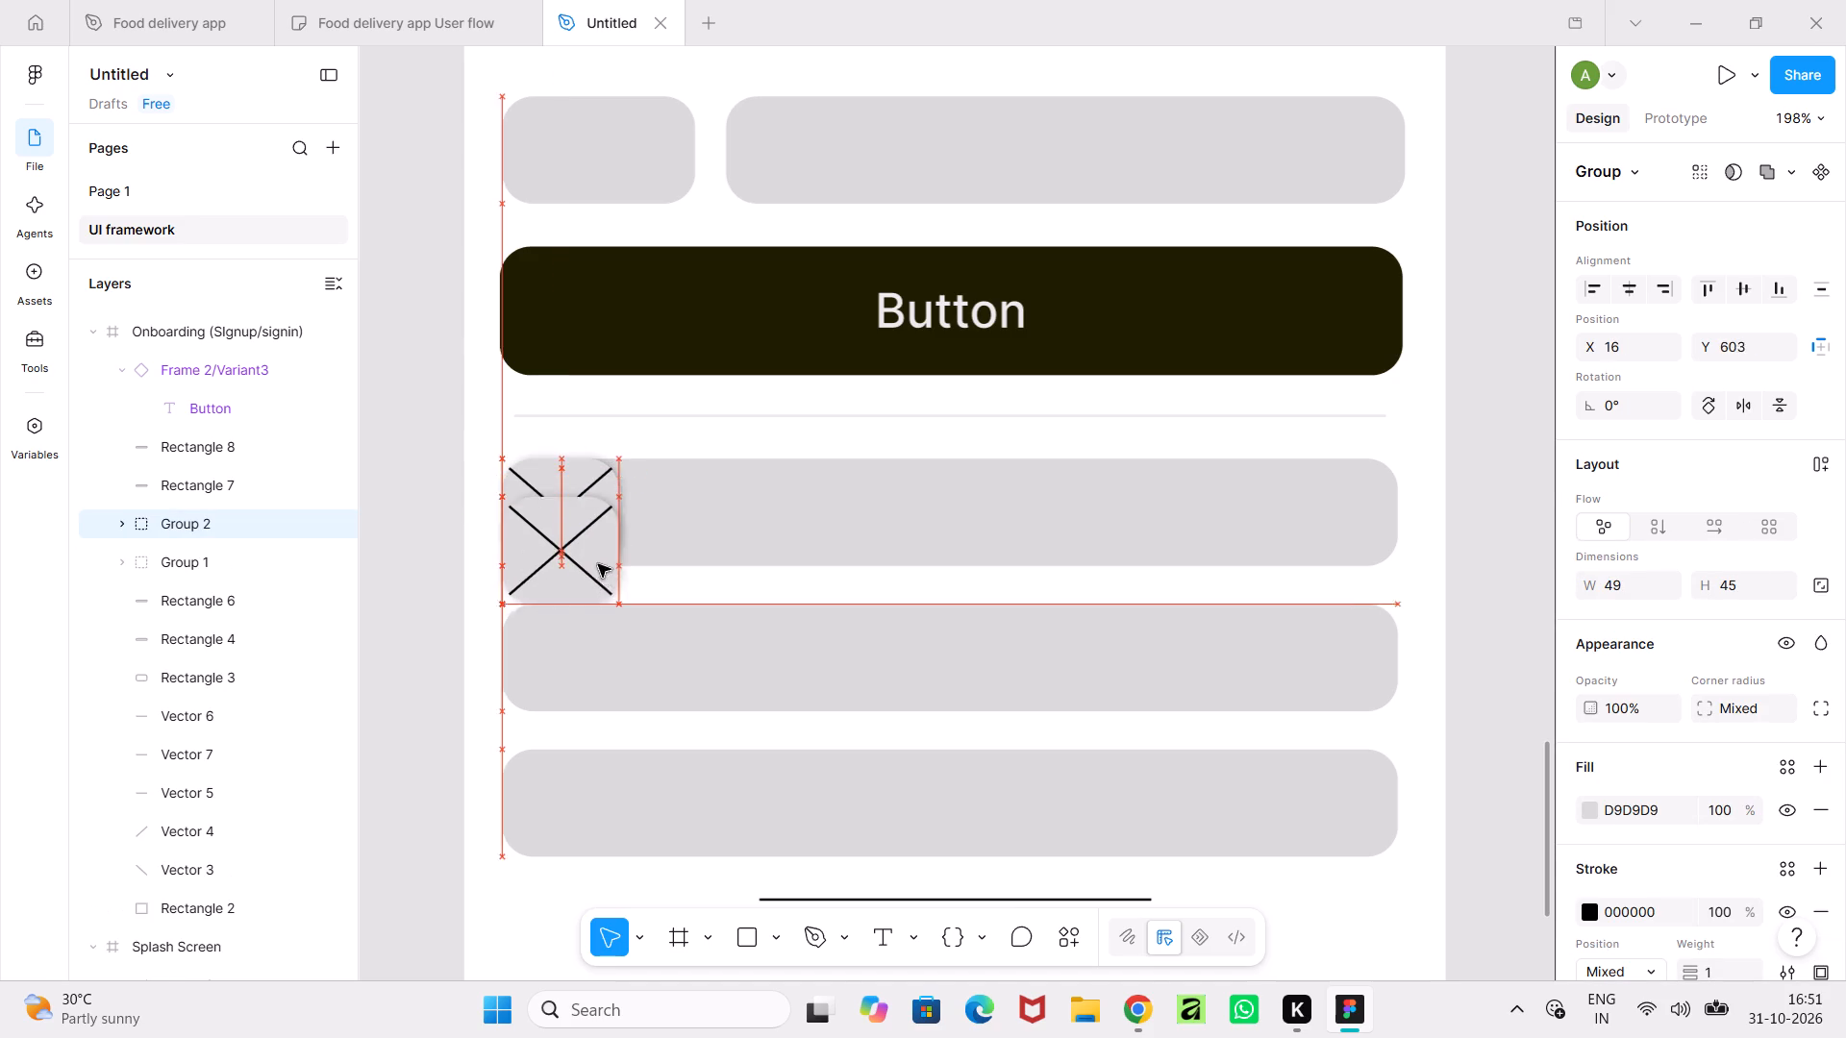
left_click_drag(598, 564, 598, 668)
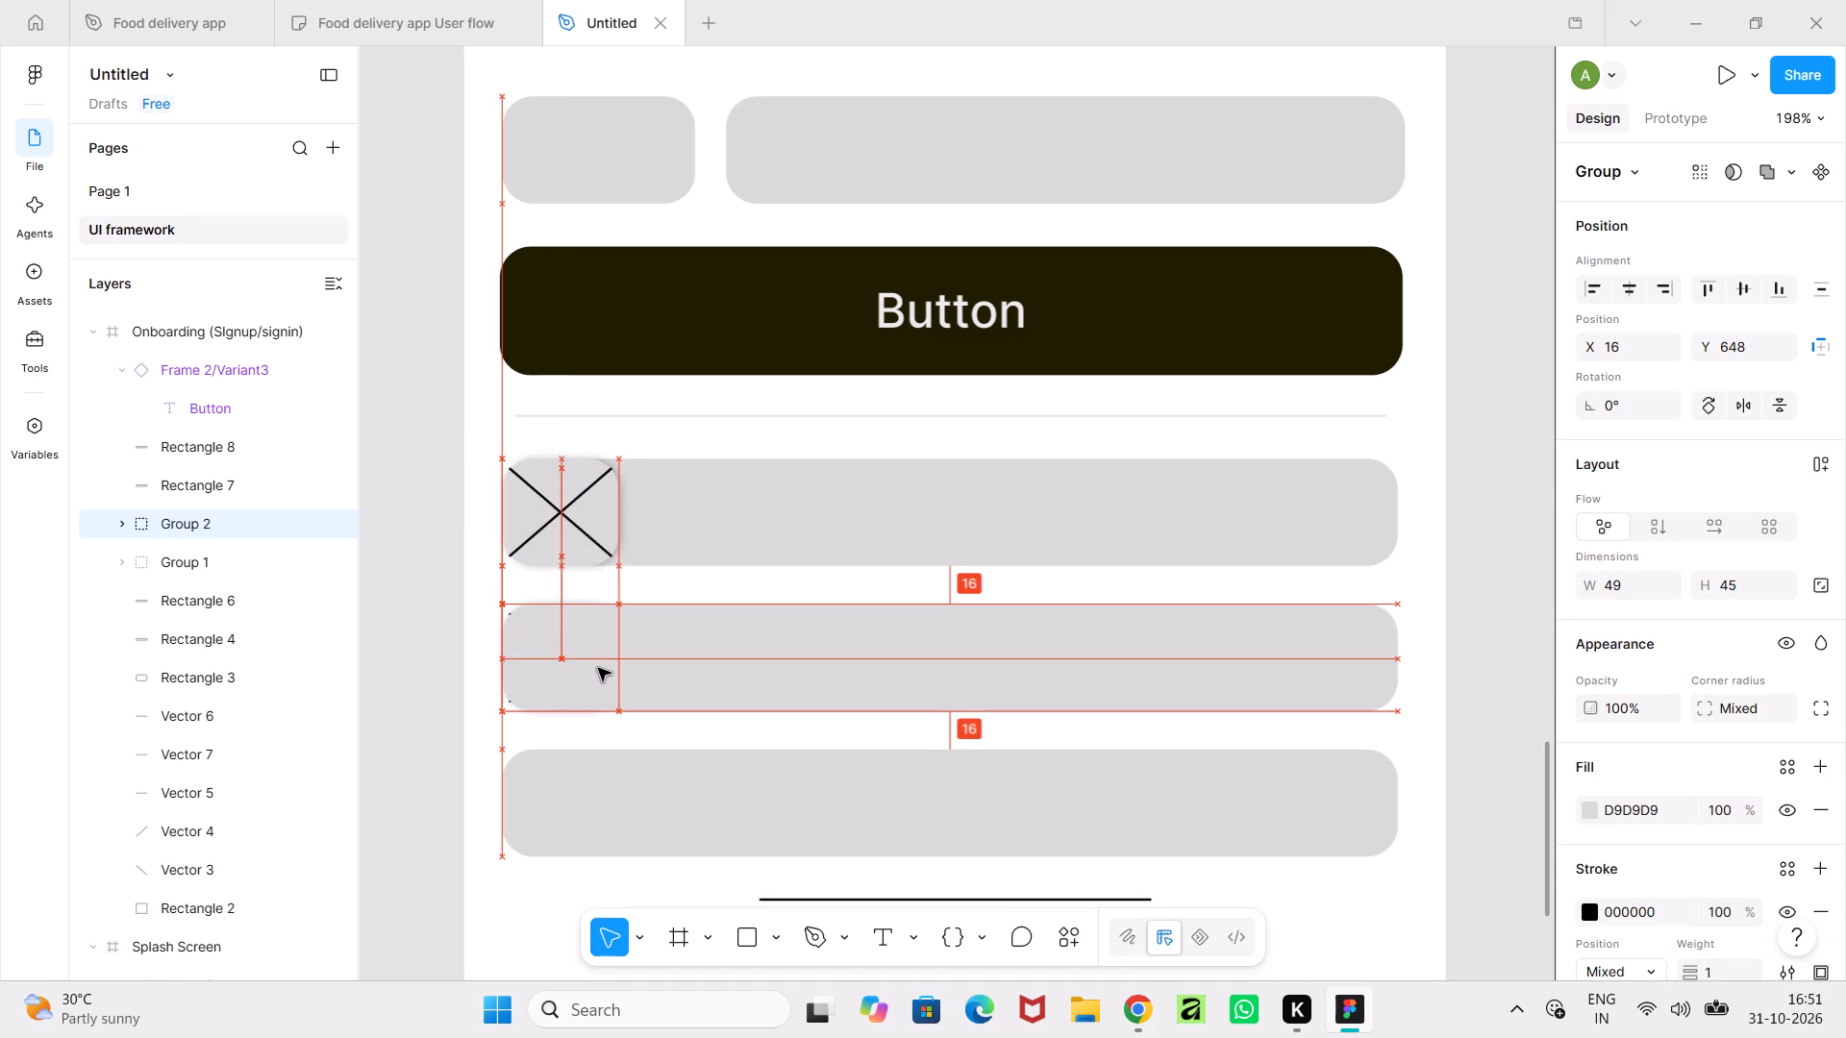
left_click_drag(598, 668, 602, 668)
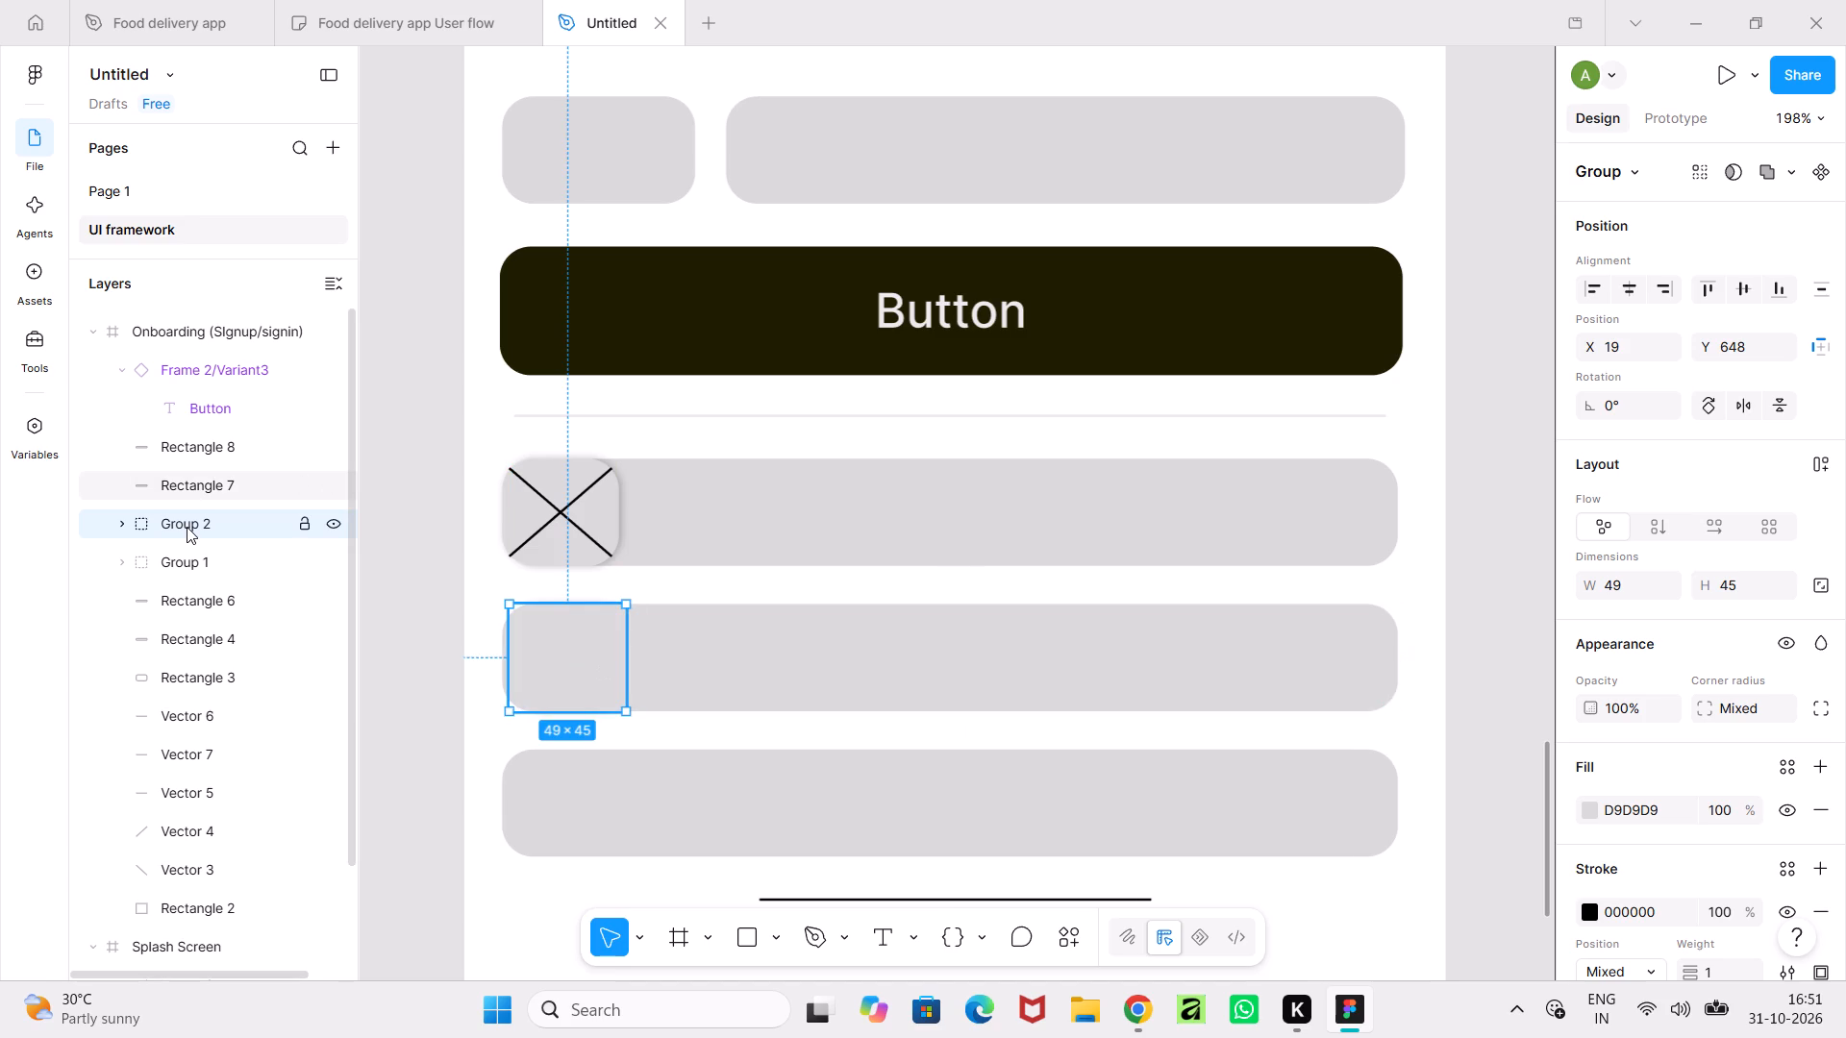
left_click_drag(187, 527, 182, 480)
left_click_drag(182, 480, 182, 473)
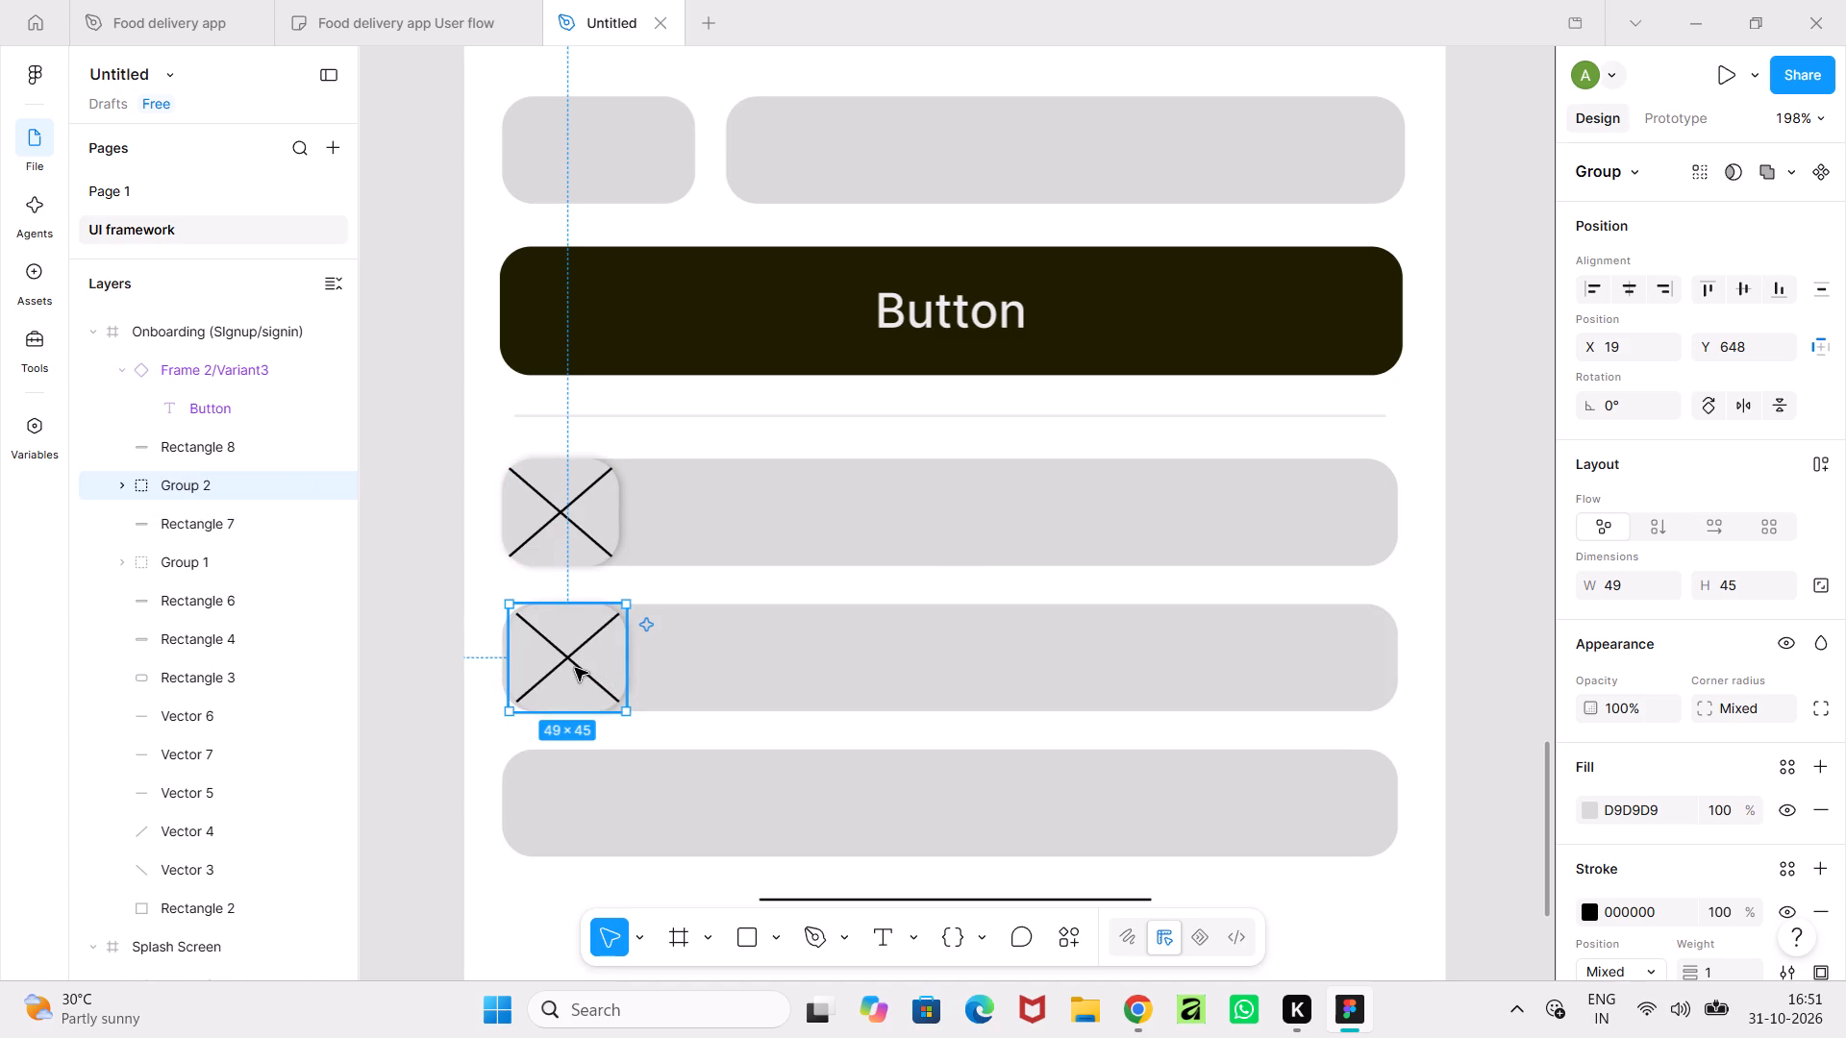
left_click(546, 677)
left_click(425, 686)
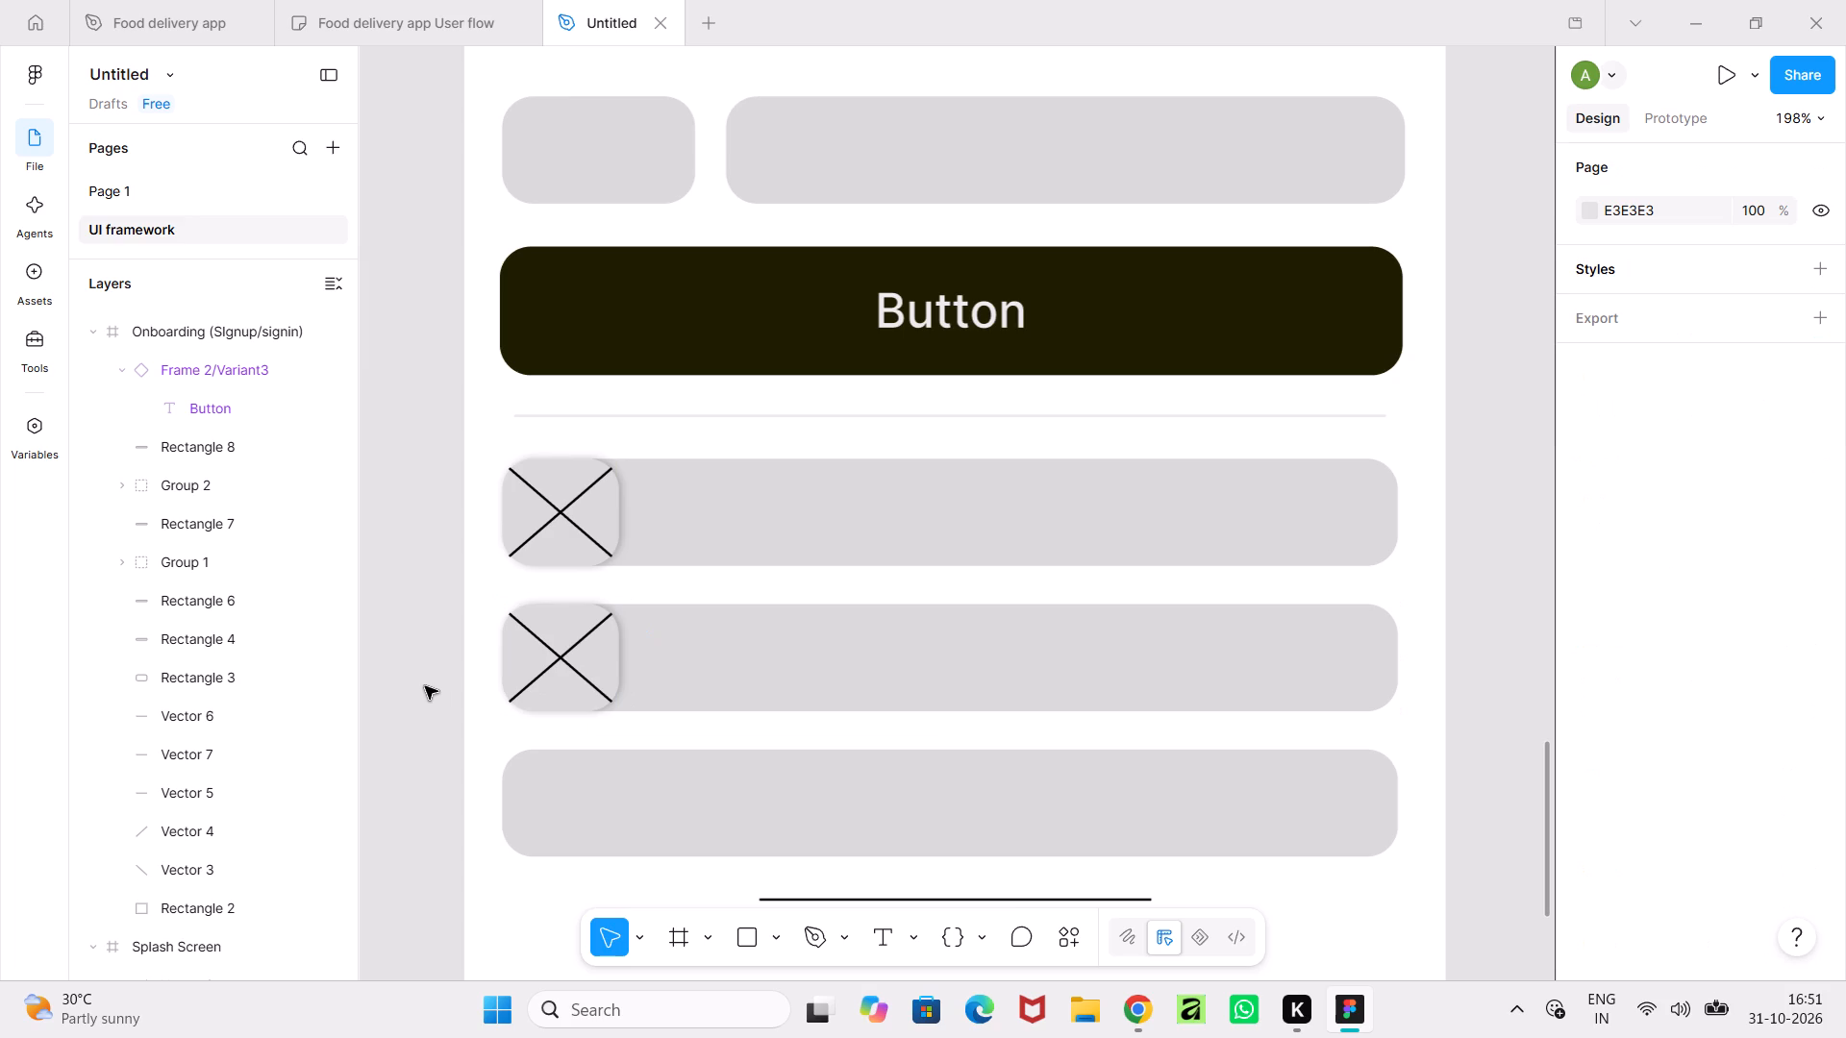
Duplicate the icon placeholder group onto the start of the third bar at X 16, Y 709, layered above that bar.
scroll(425, 686, "down", 2, "ctrl")
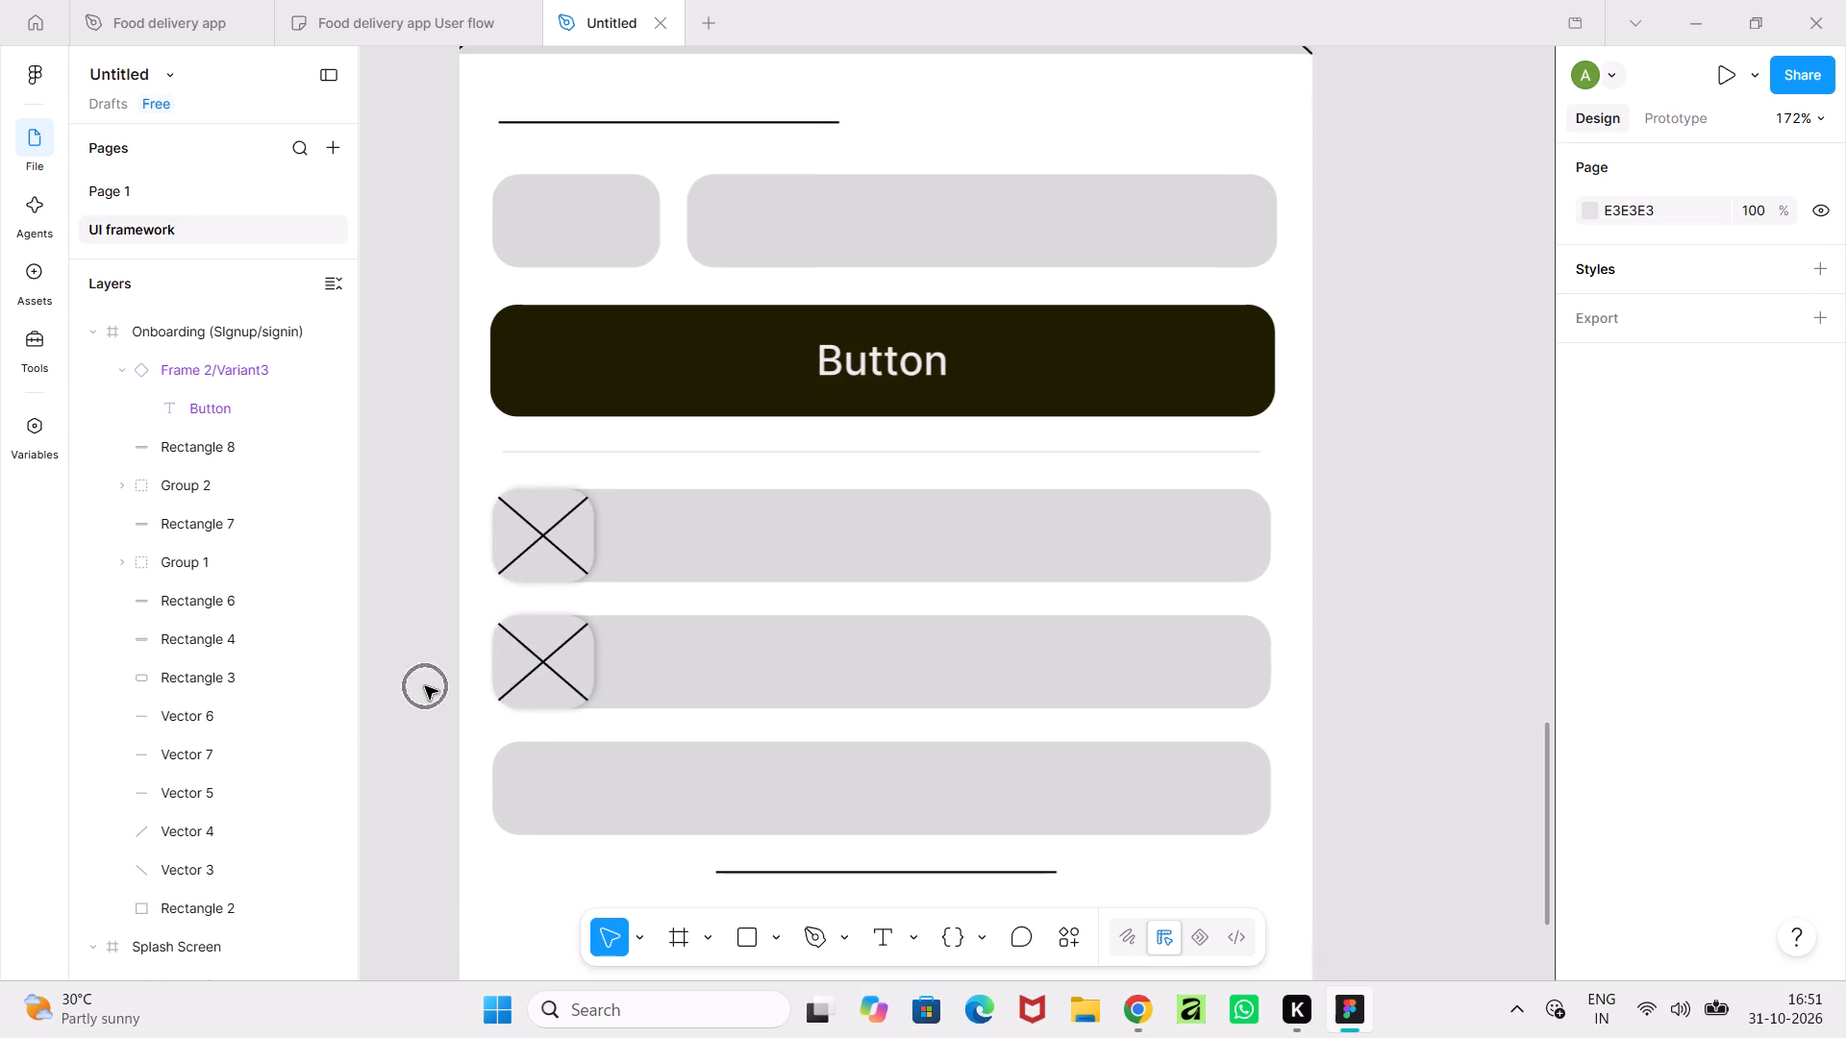
middle_click_drag(425, 686, 523, 625)
left_click(655, 624)
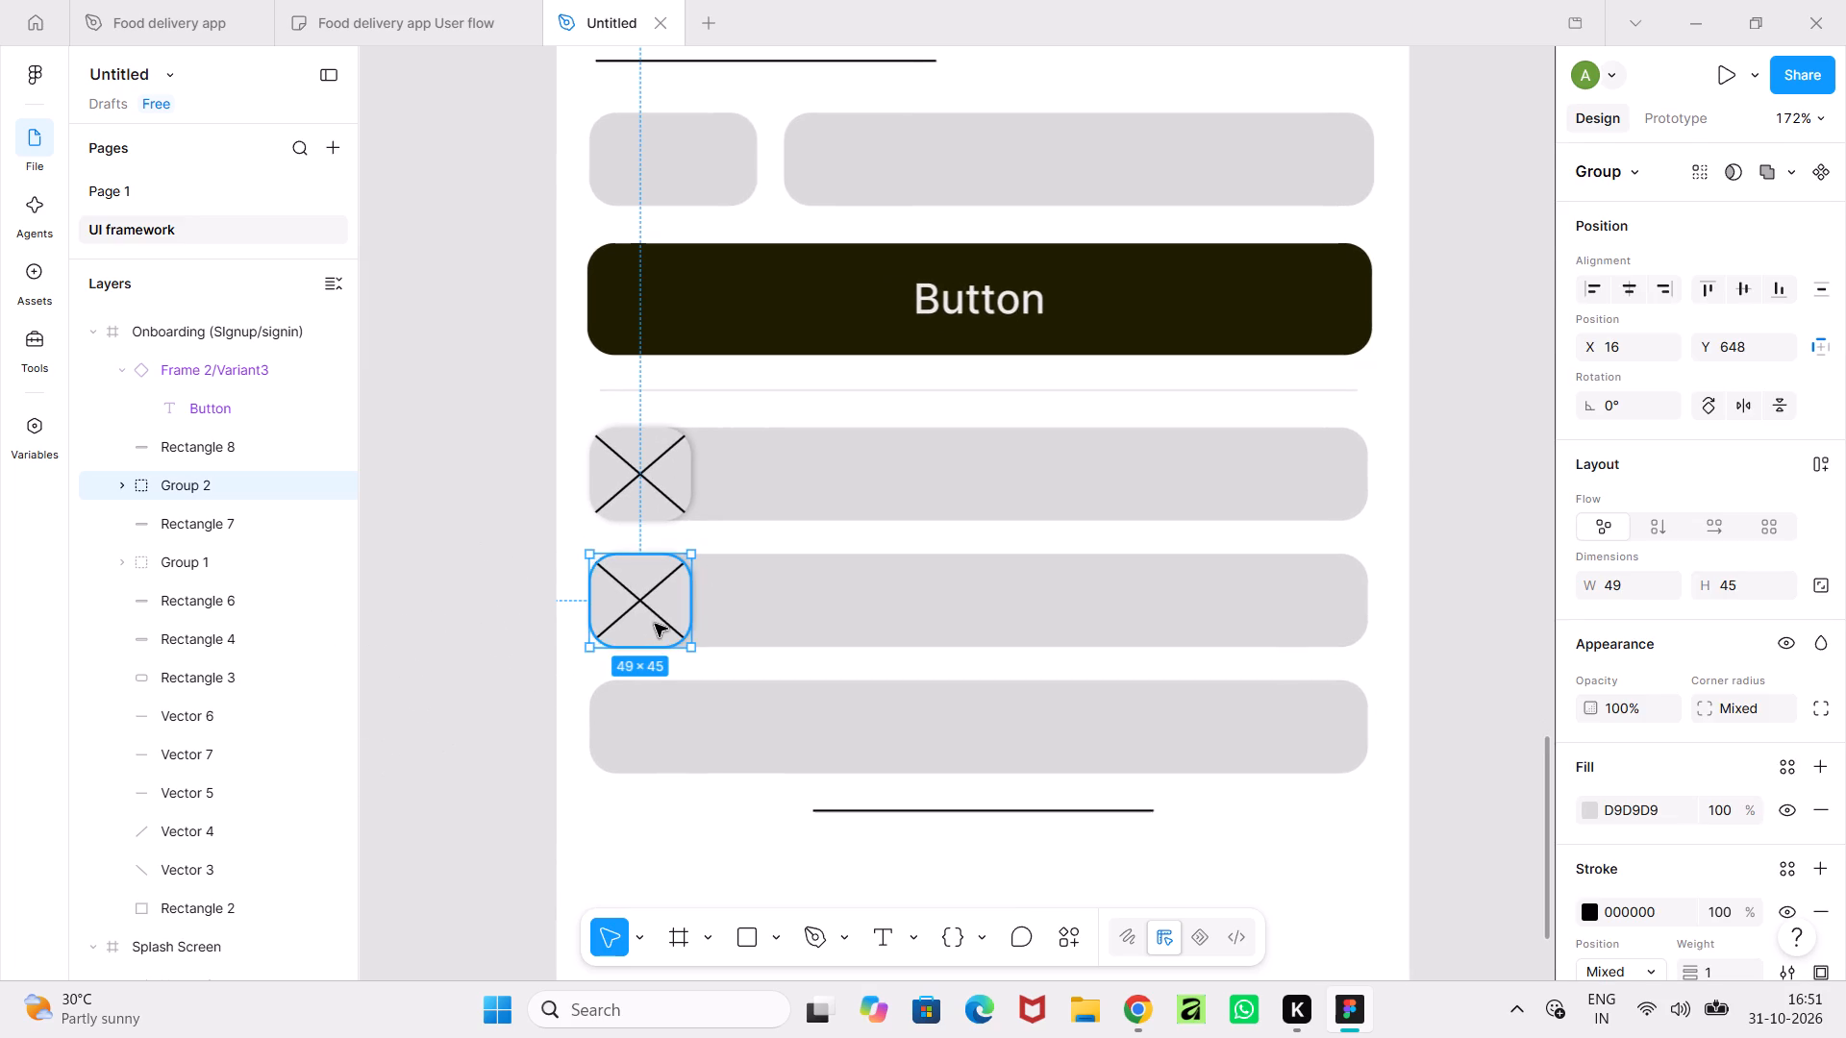
key("ctrl+c")
key("ctrl+v")
left_click_drag(661, 617, 652, 719)
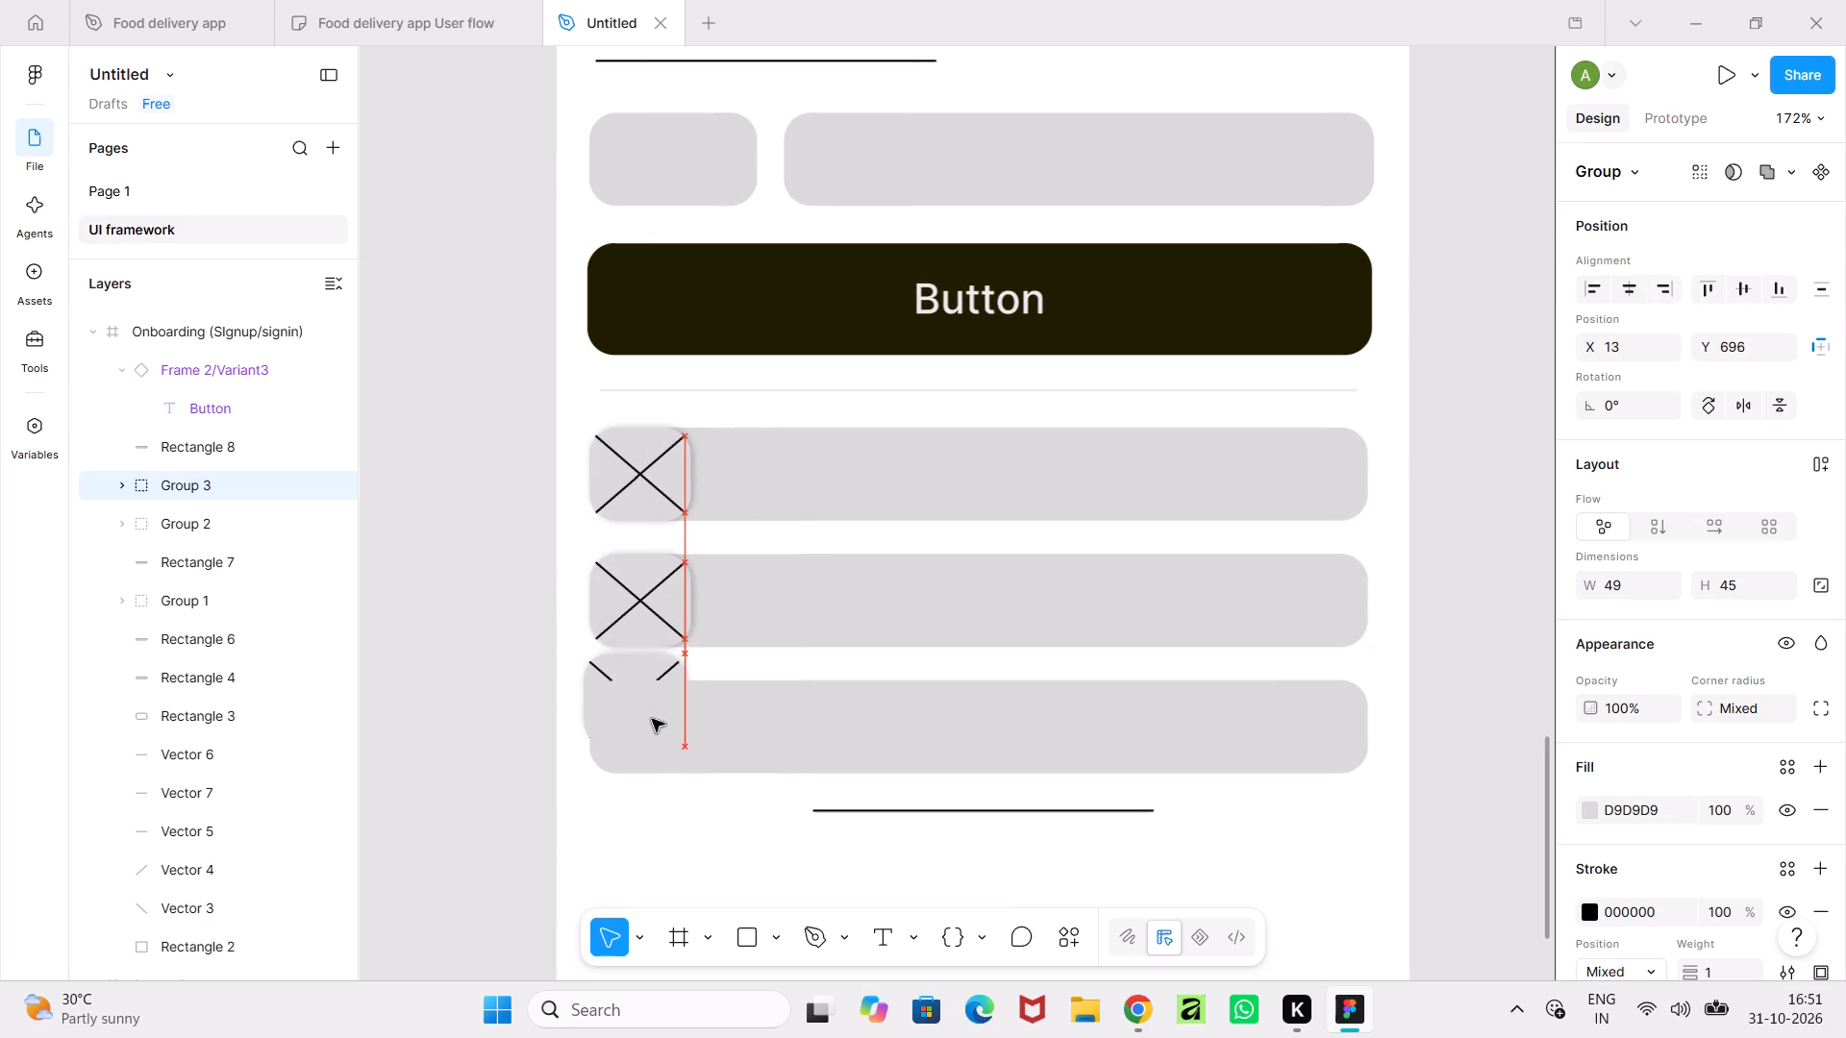
left_click_drag(652, 719, 651, 742)
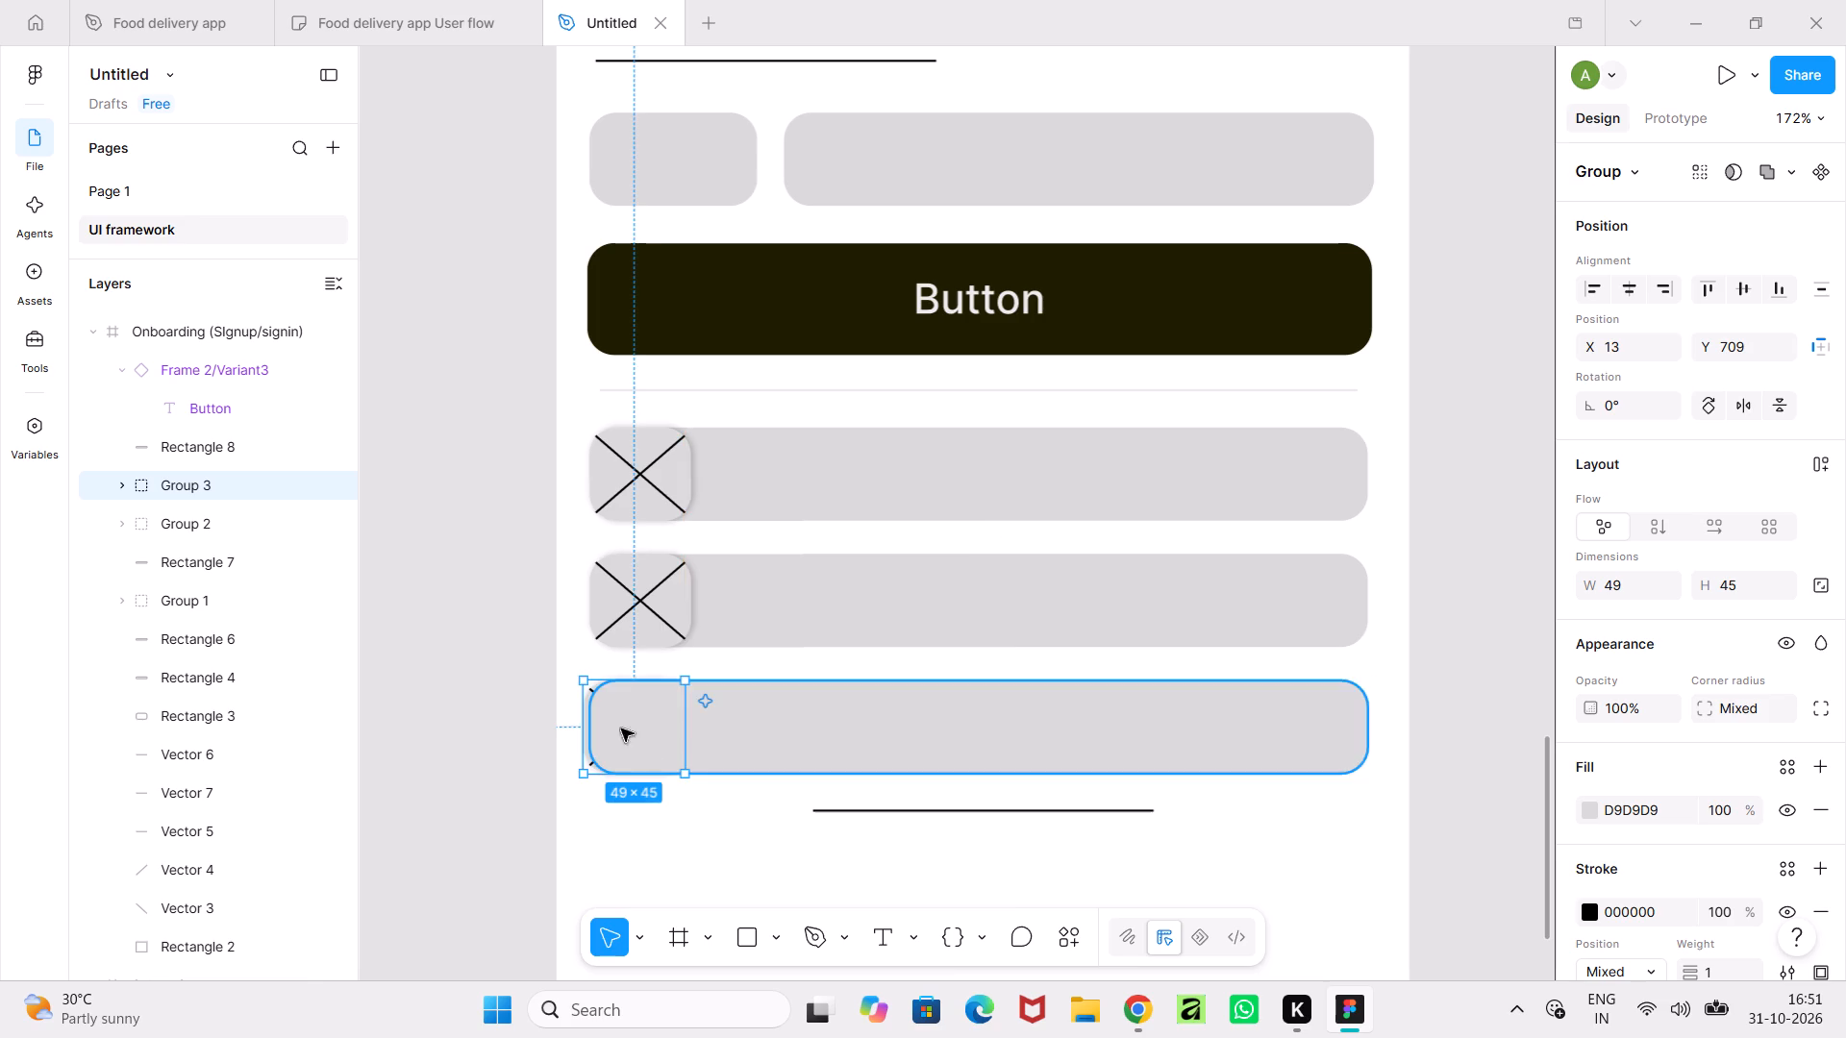
left_click_drag(211, 483, 210, 446)
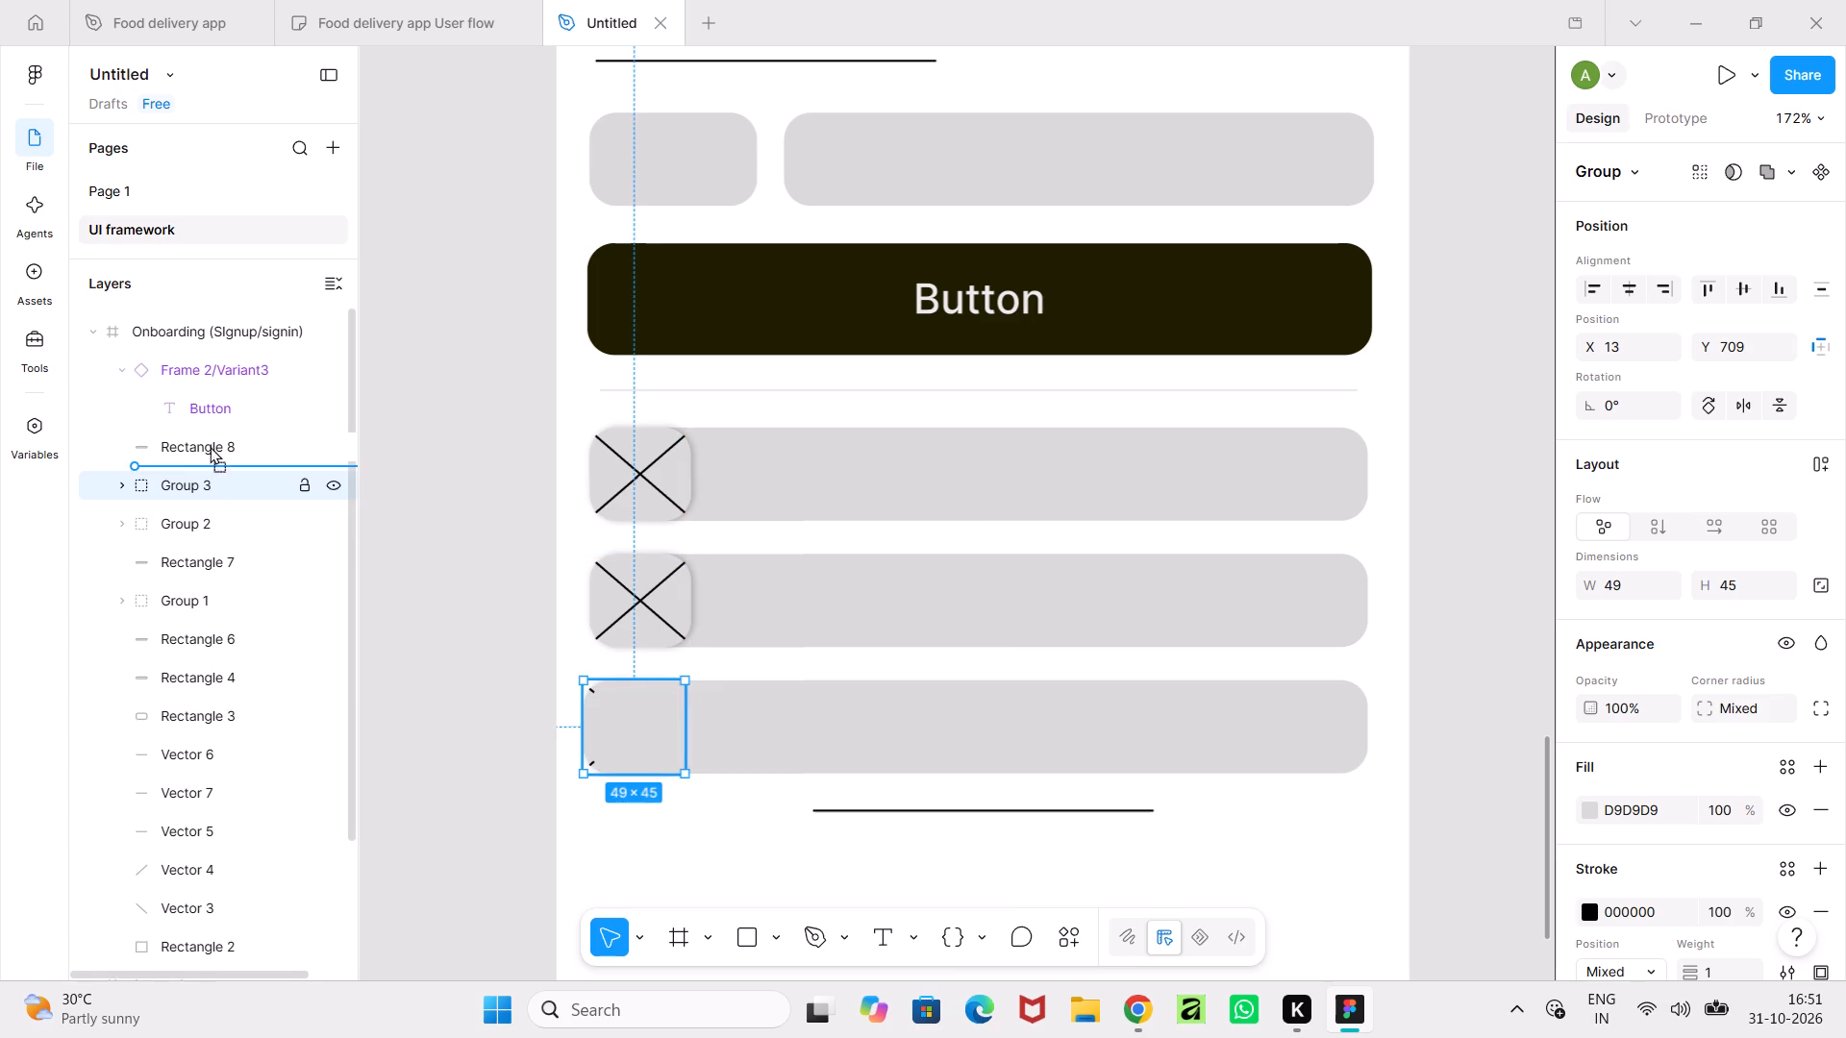
left_click_drag(210, 446, 210, 436)
left_click(388, 648)
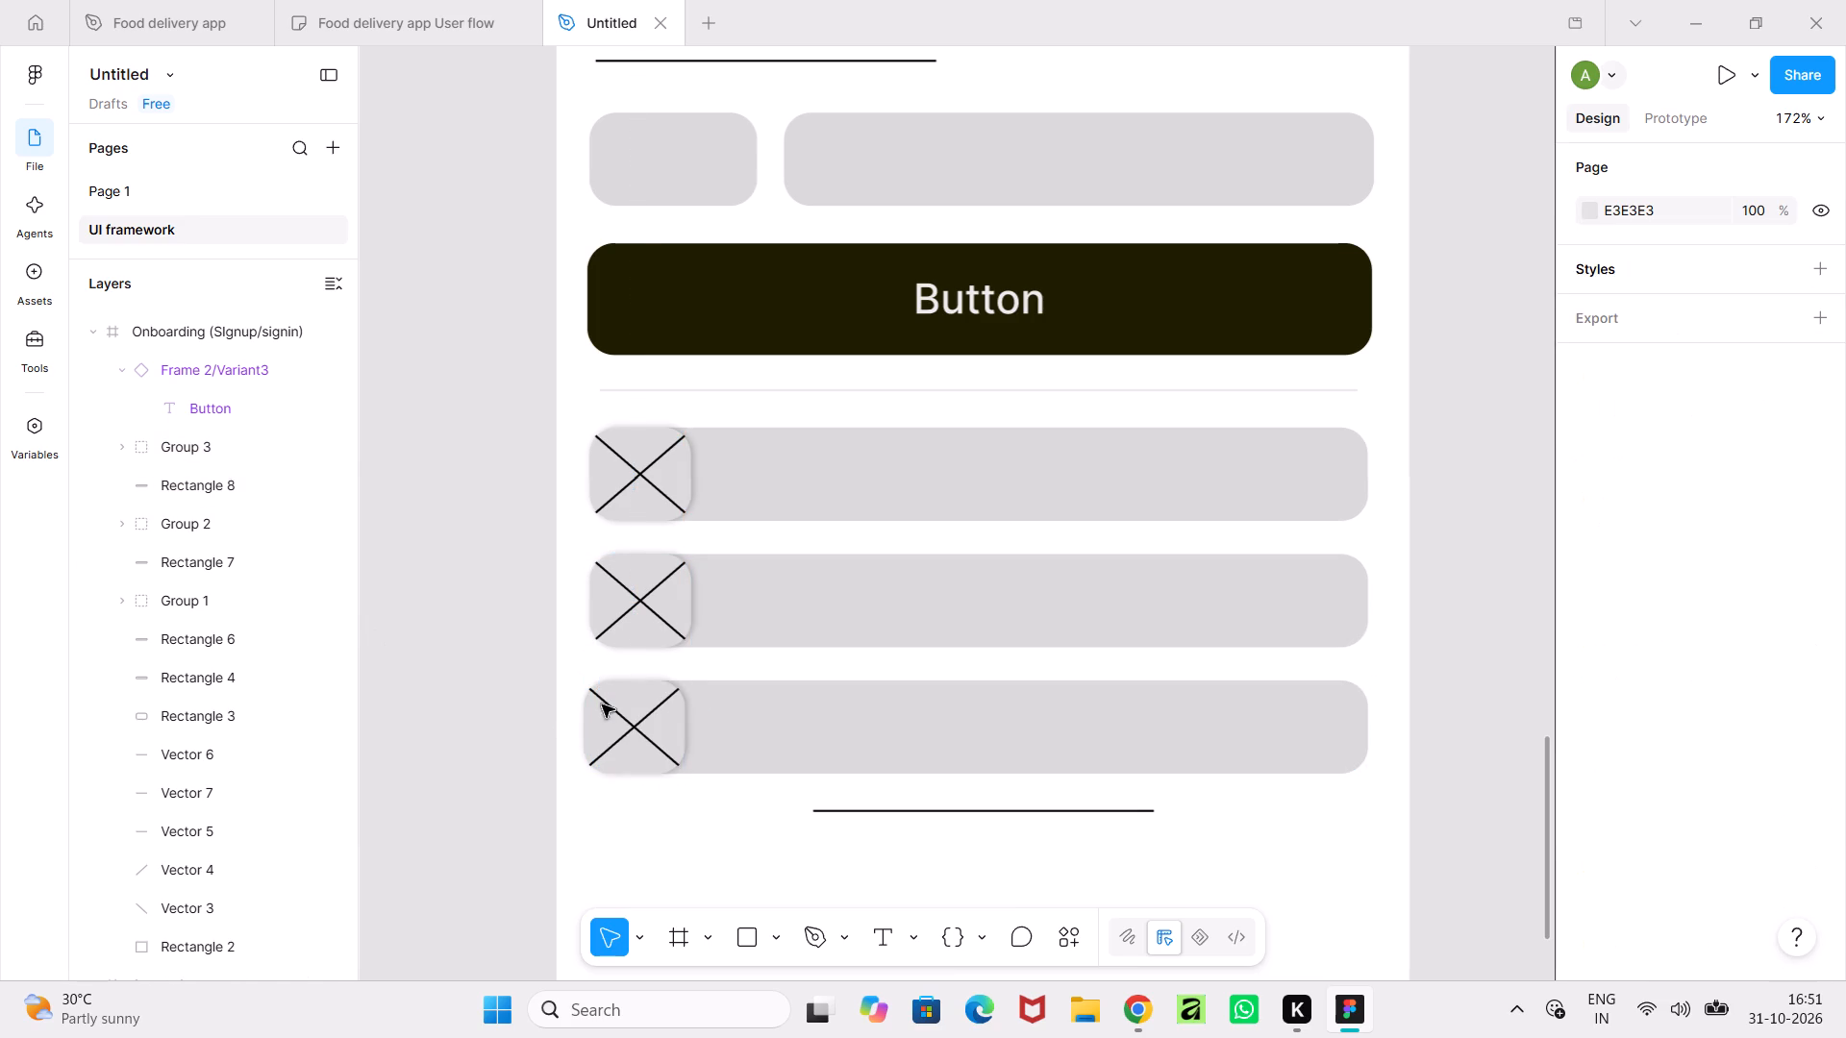
left_click(653, 734)
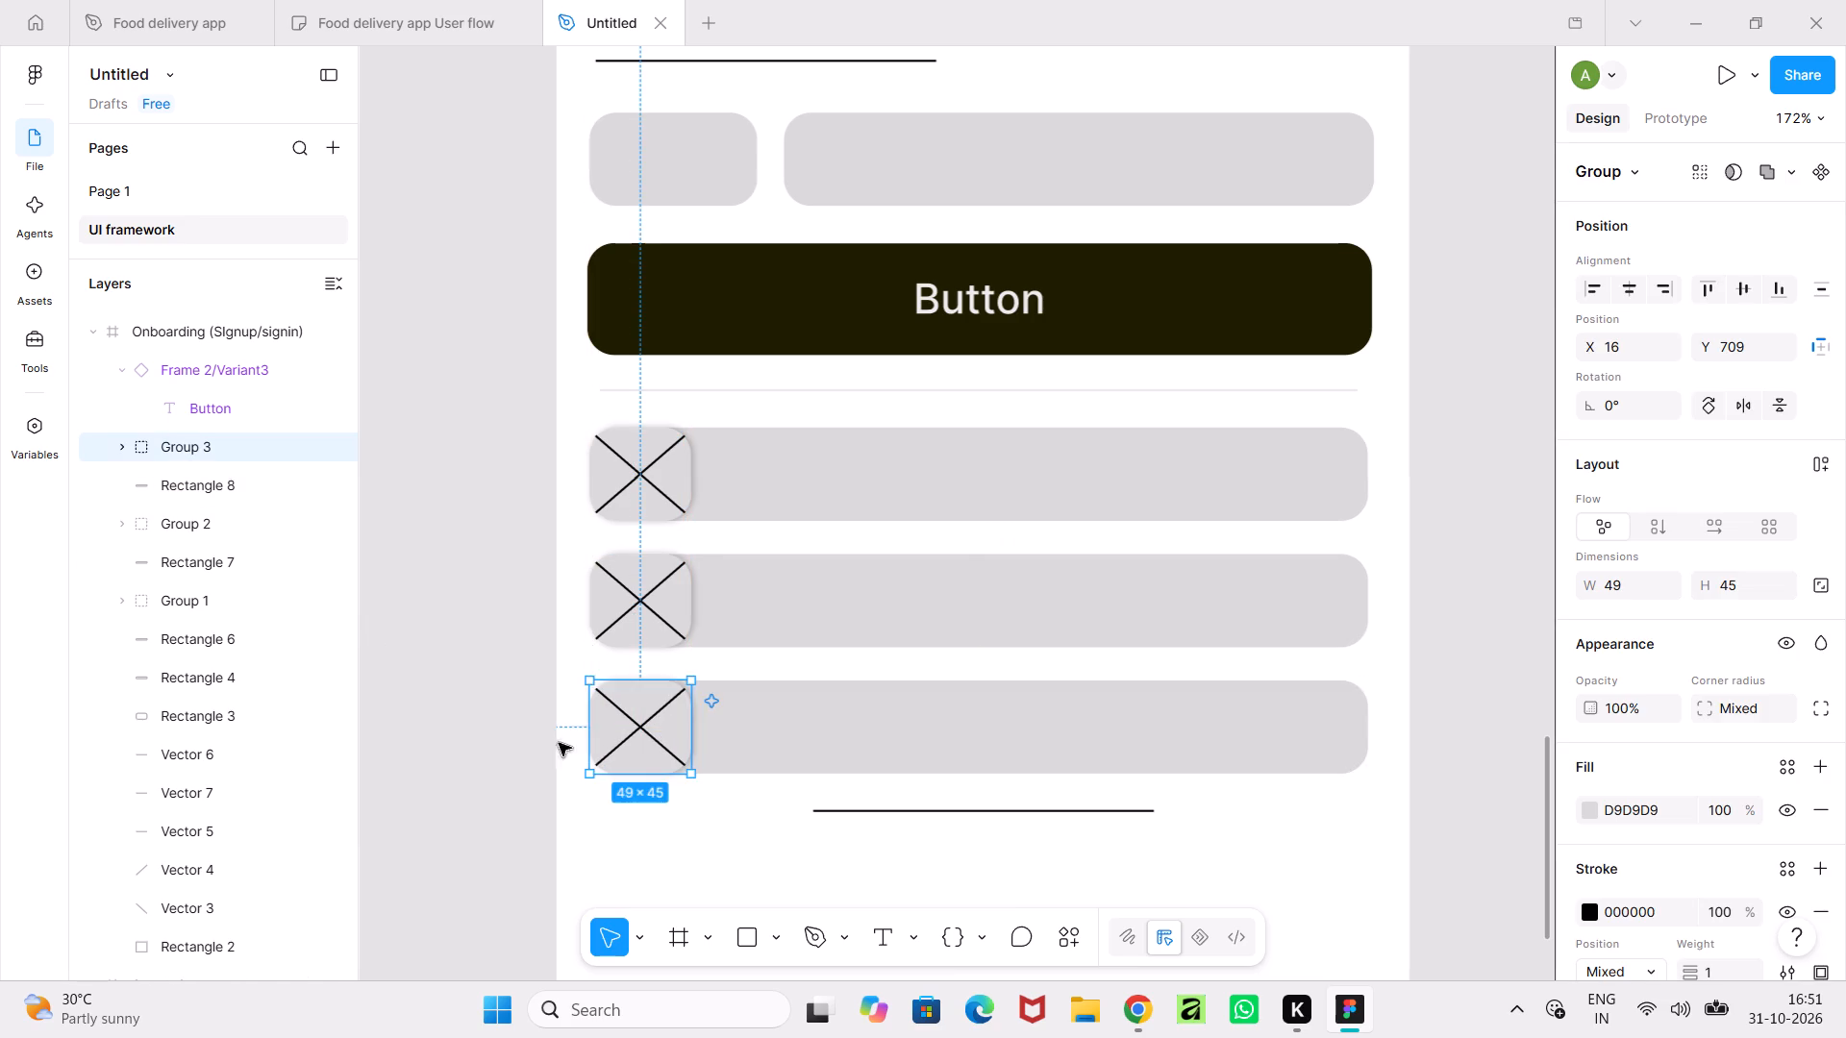
left_click(472, 745)
Review the whole Onboarding (SIgnup/signin) wireframe together with the frame above it.
scroll(467, 748, "down", 8, "ctrl")
middle_click_drag(1107, 773, 1152, 669)
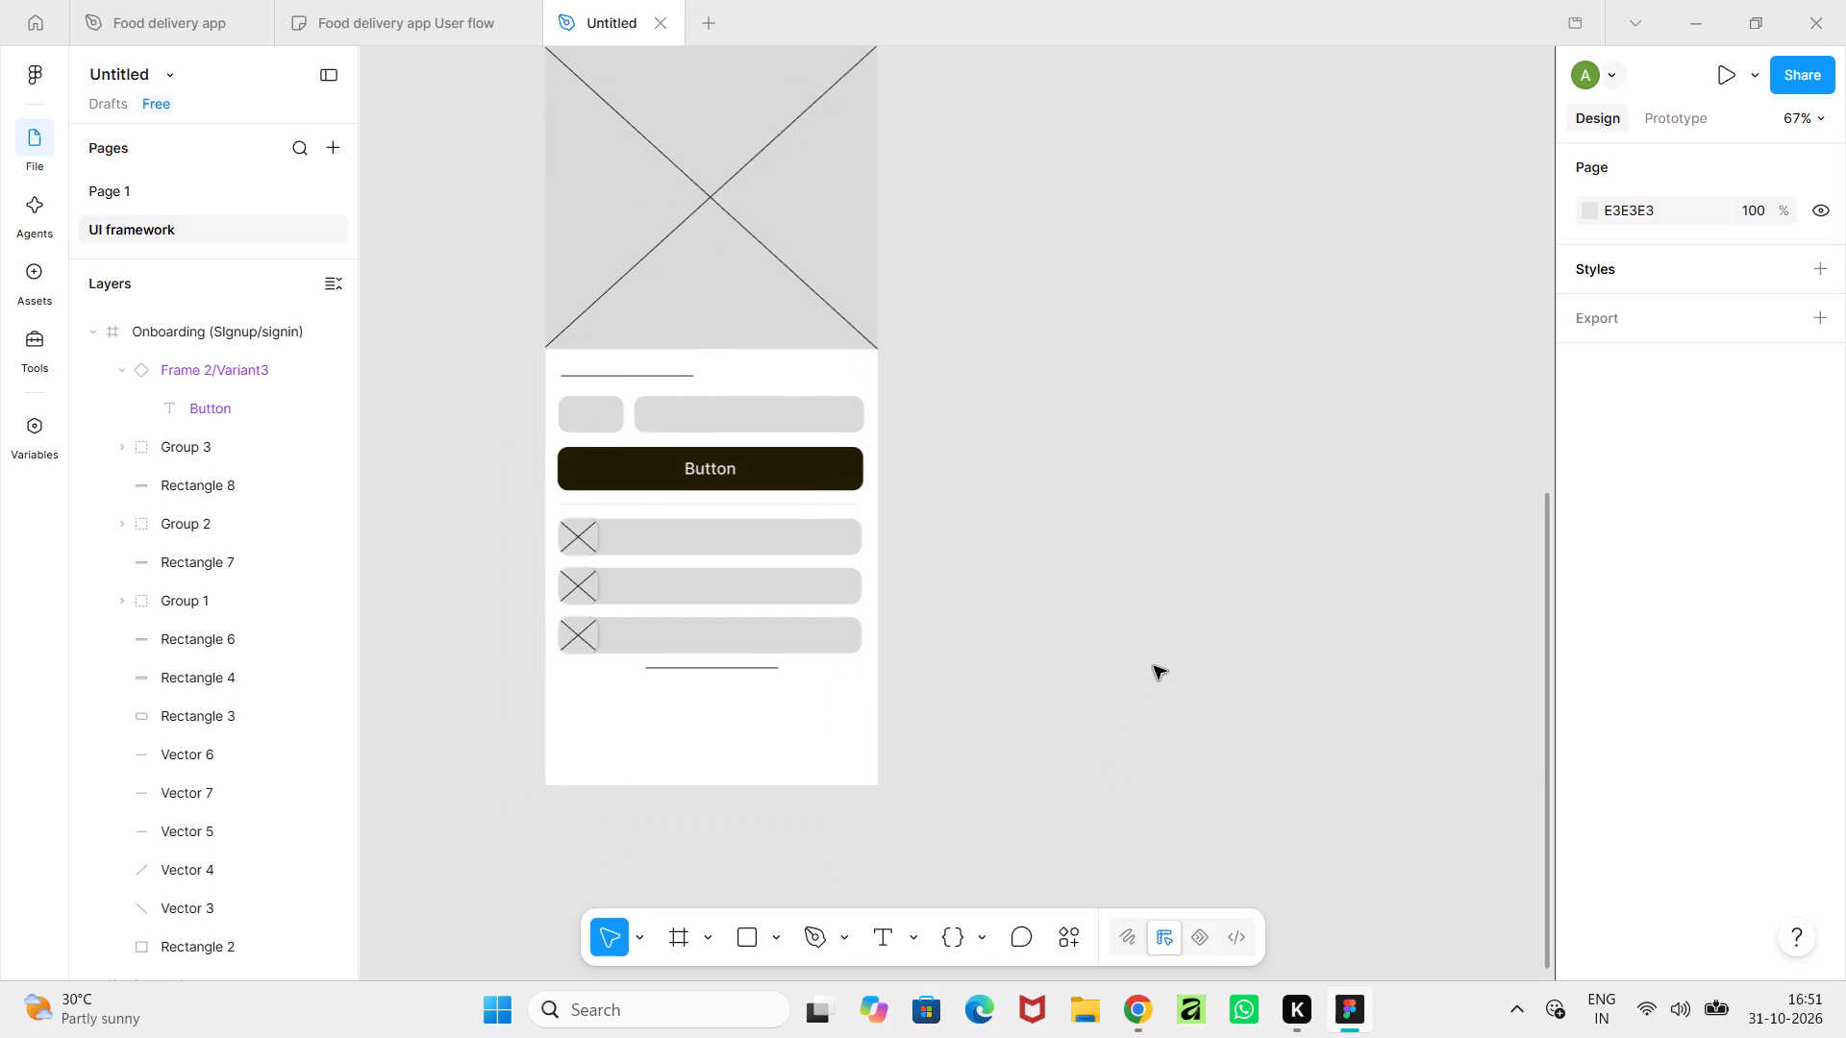
middle_click_drag(1154, 666, 1179, 761)
scroll(1075, 719, "up", 5, "ctrl")
scroll(1075, 719, "down", 5, "ctrl")
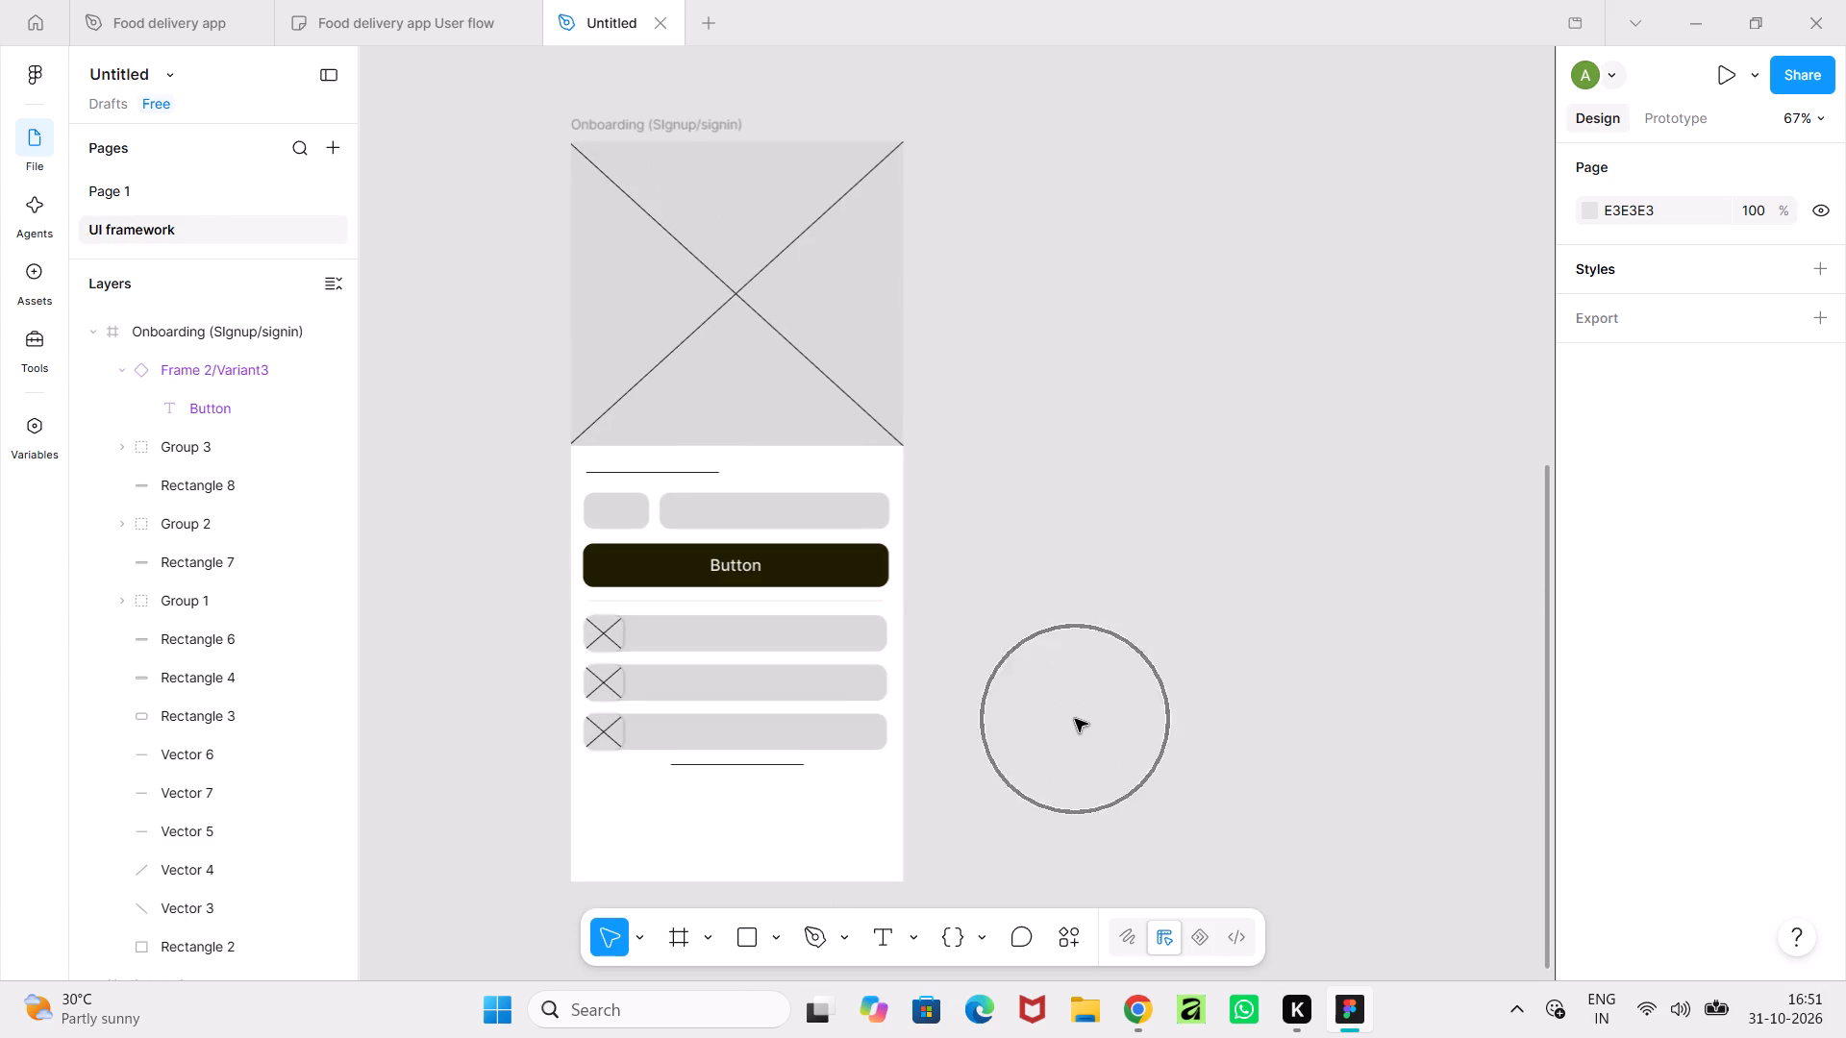
scroll(1075, 719, "down", 4, "ctrl")
middle_click_drag(1075, 719, 1073, 769)
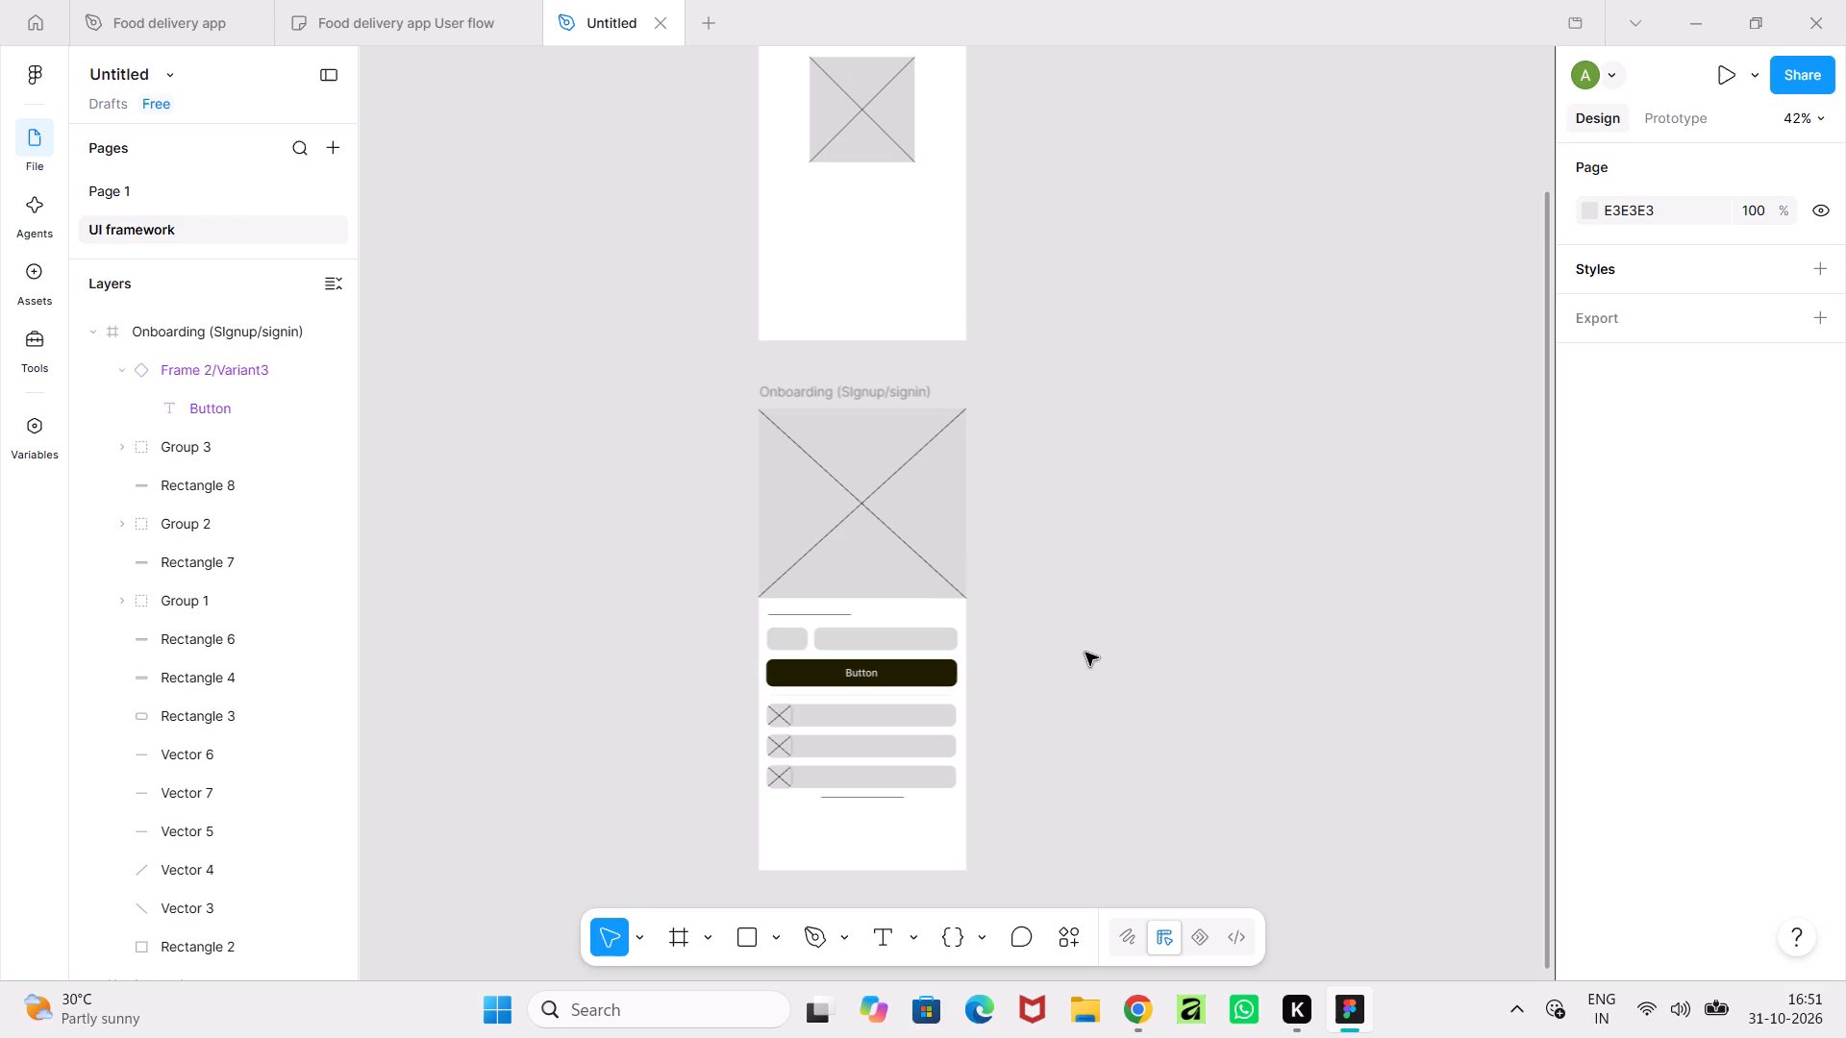
middle_click_drag(1085, 753, 1085, 586)
Move the three bars, their icon placeholders and the short line beneath them down, leaving a gap of about 58 below the divider.
scroll(1010, 665, "up", 2, "ctrl")
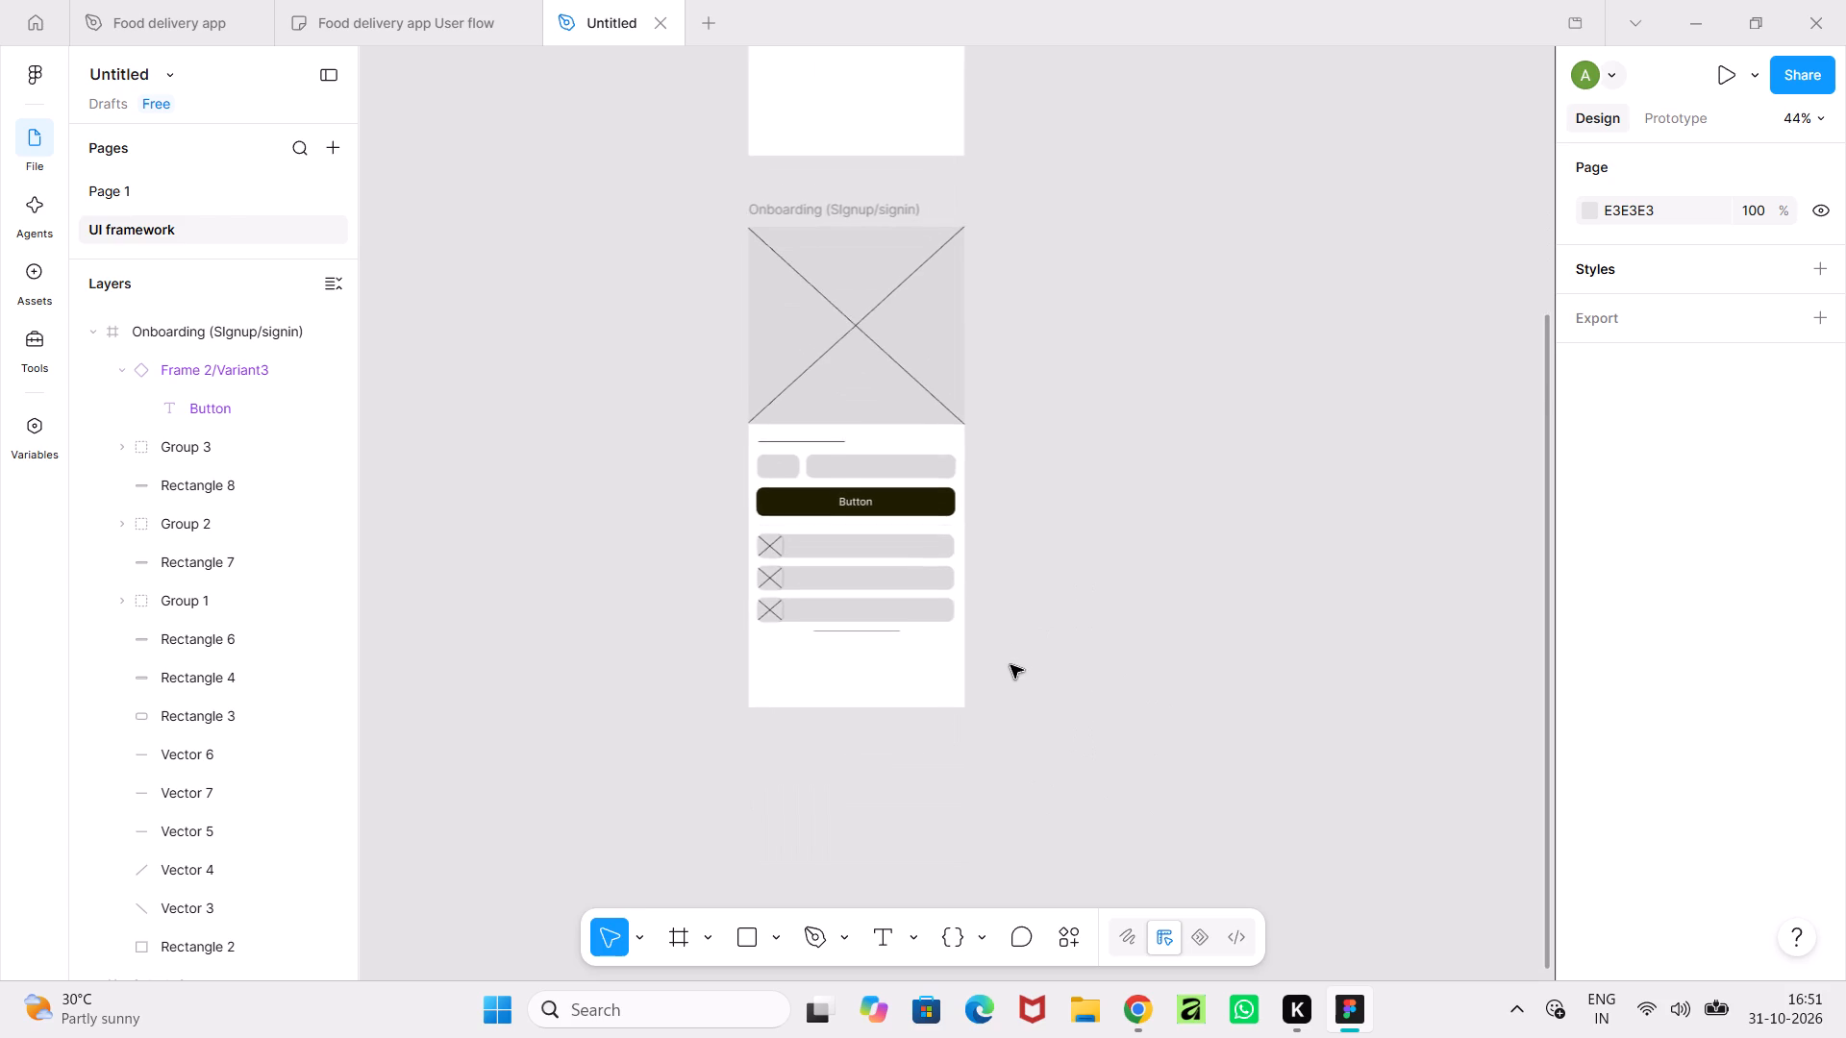
scroll(1010, 665, "up", 7, "ctrl")
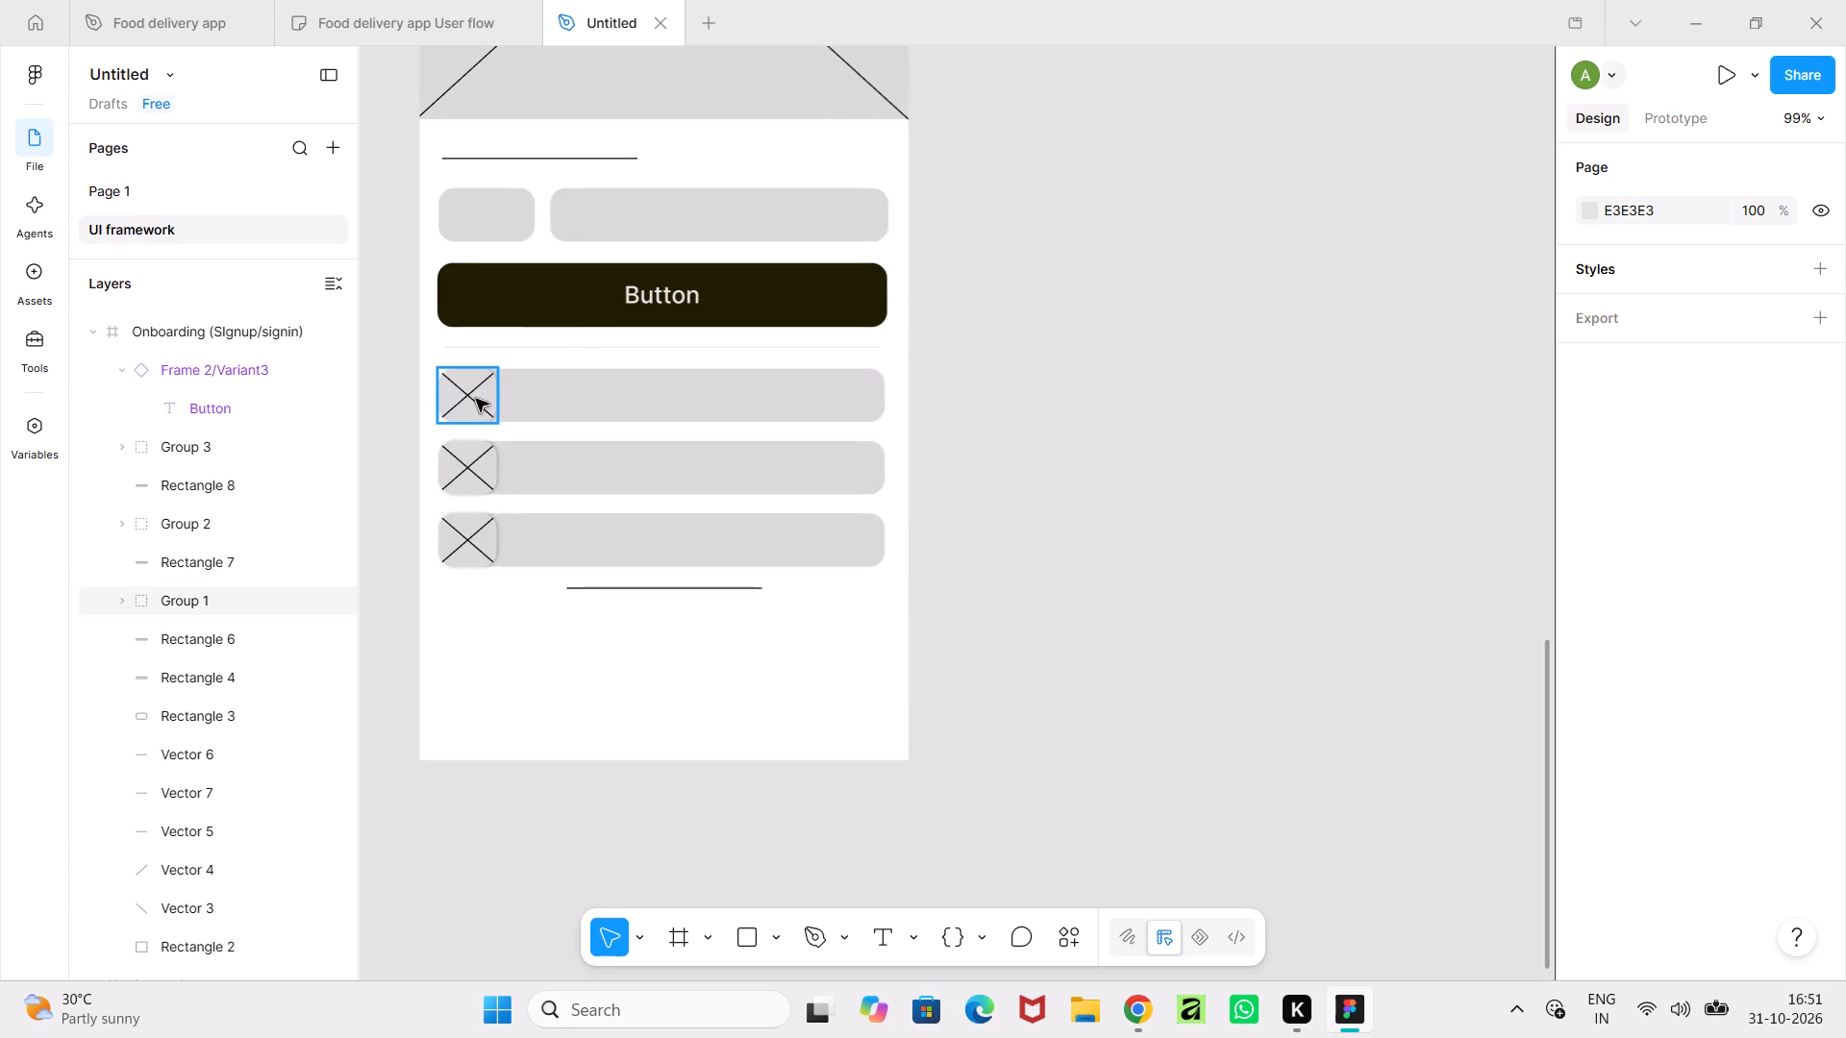
left_click(1096, 517)
left_click_drag(390, 385, 405, 388)
left_click_drag(405, 388, 809, 607)
left_click_drag(794, 529, 796, 571)
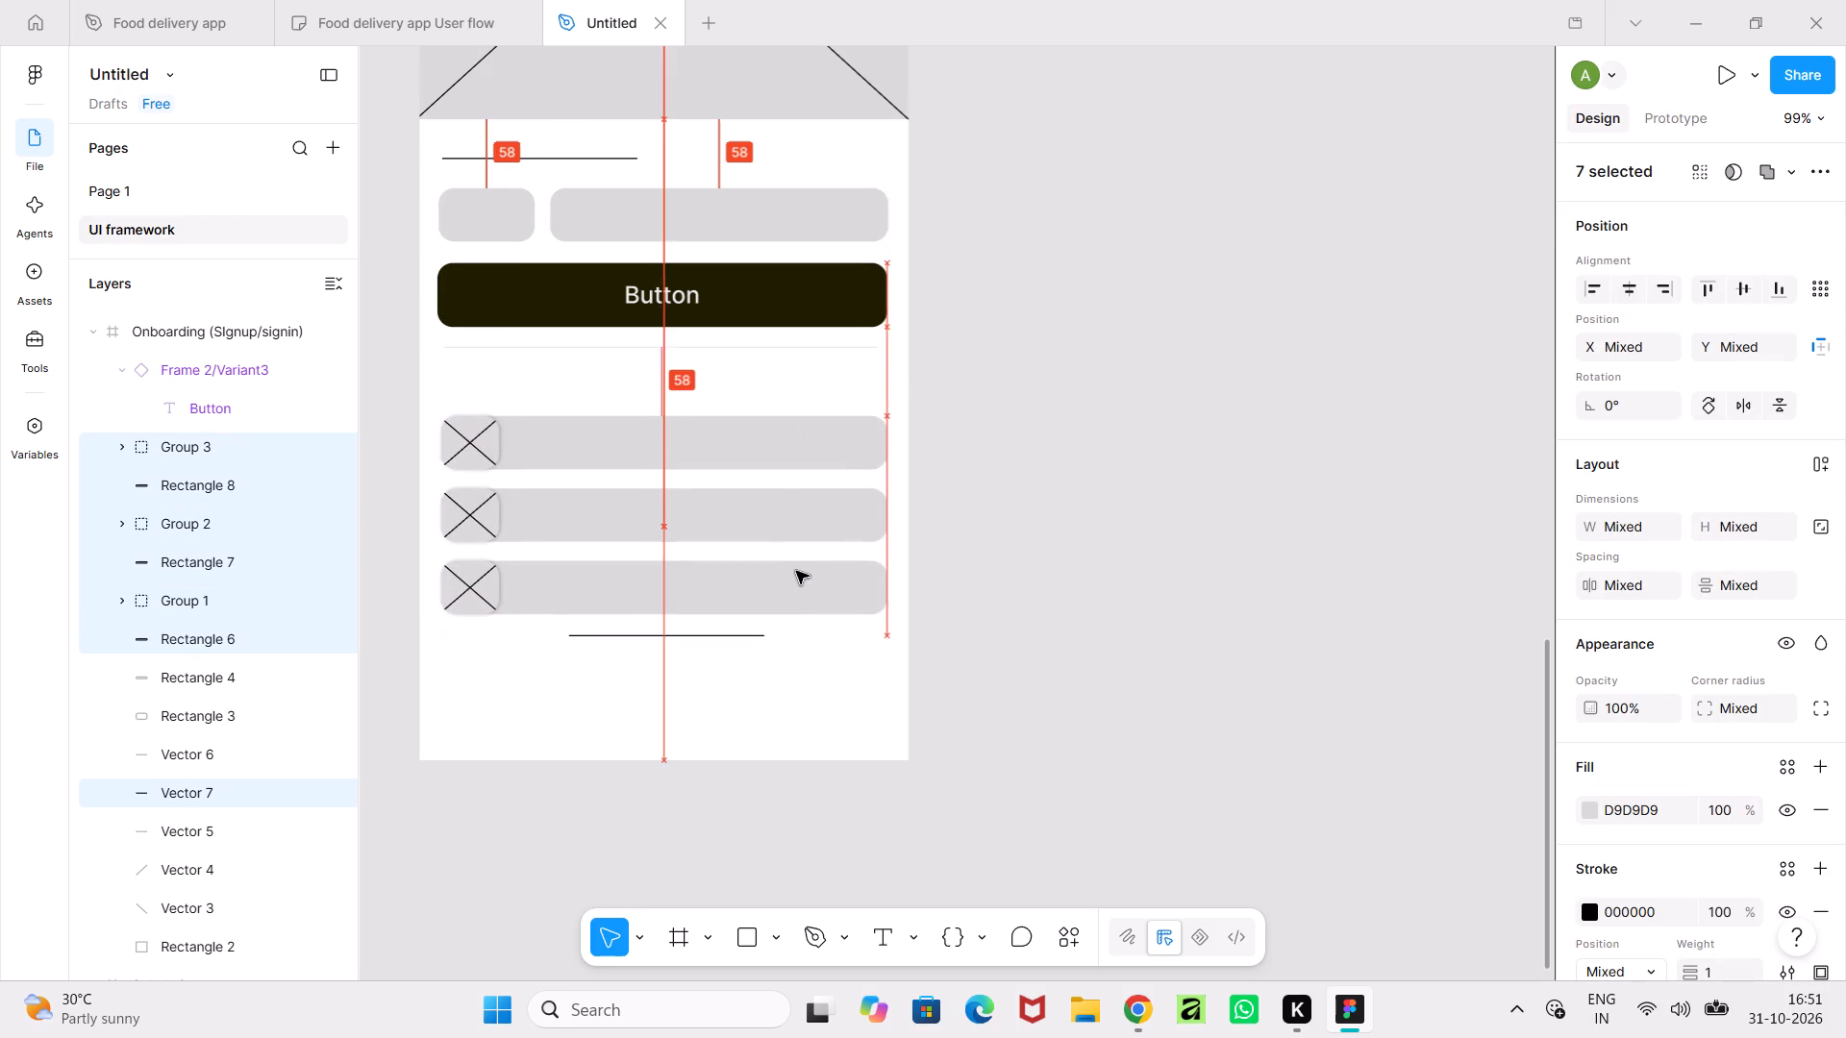
left_click_drag(796, 571, 797, 572)
left_click_drag(797, 572, 796, 572)
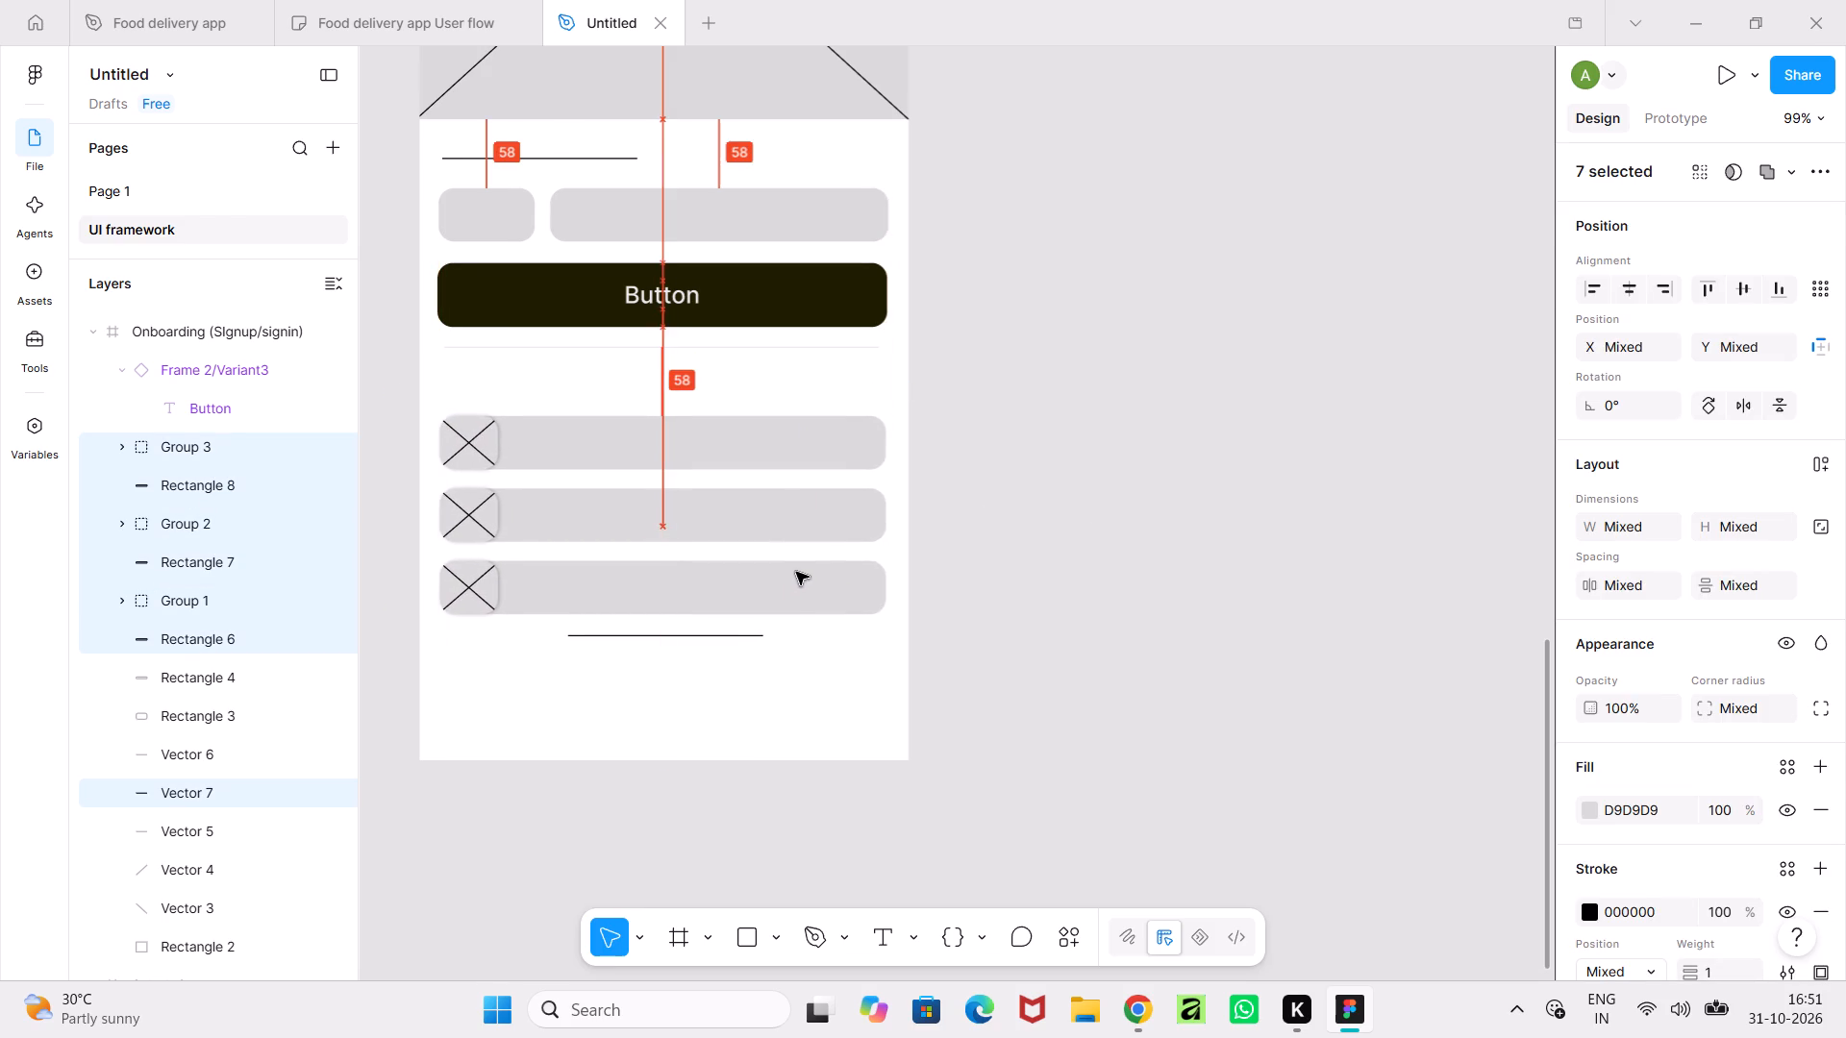
left_click_drag(796, 572, 797, 572)
left_click(1080, 545)
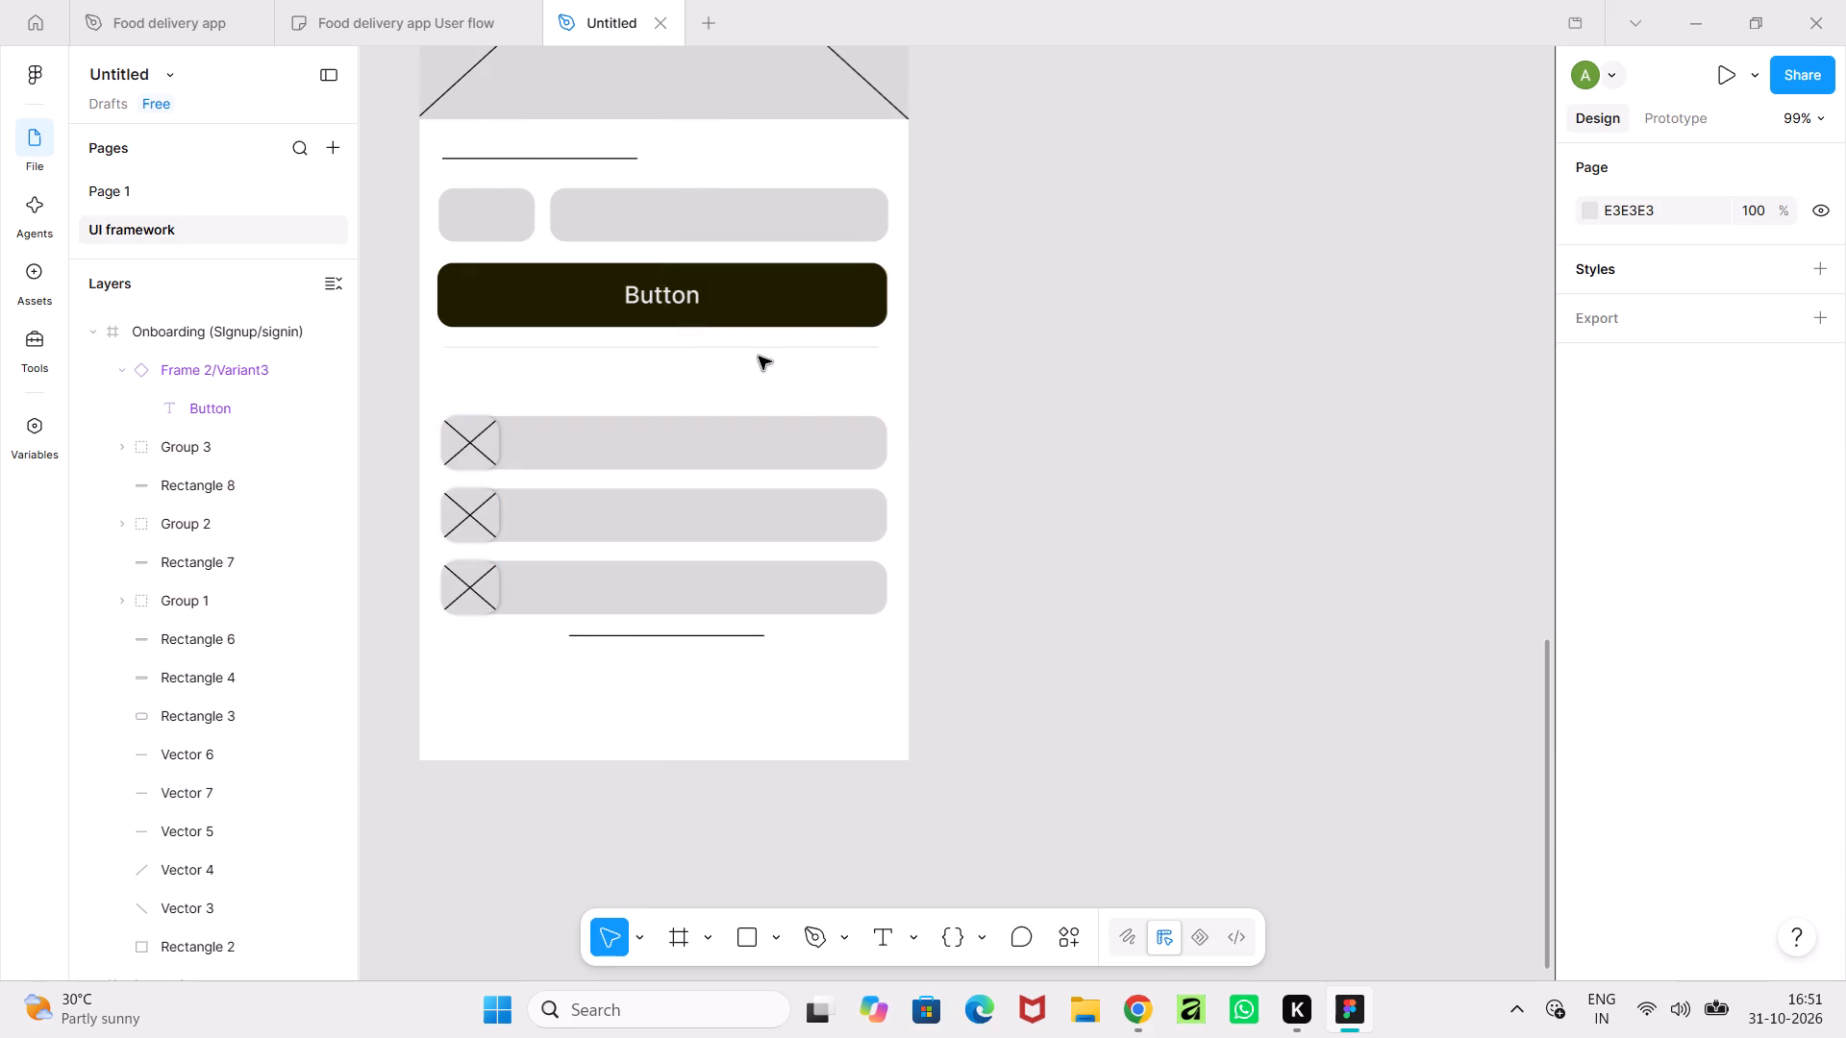
Move the faint divider line below the button down to about Y 598, between the button and the first sign-in bar.
left_click(760, 348)
left_click_drag(760, 348, 761, 371)
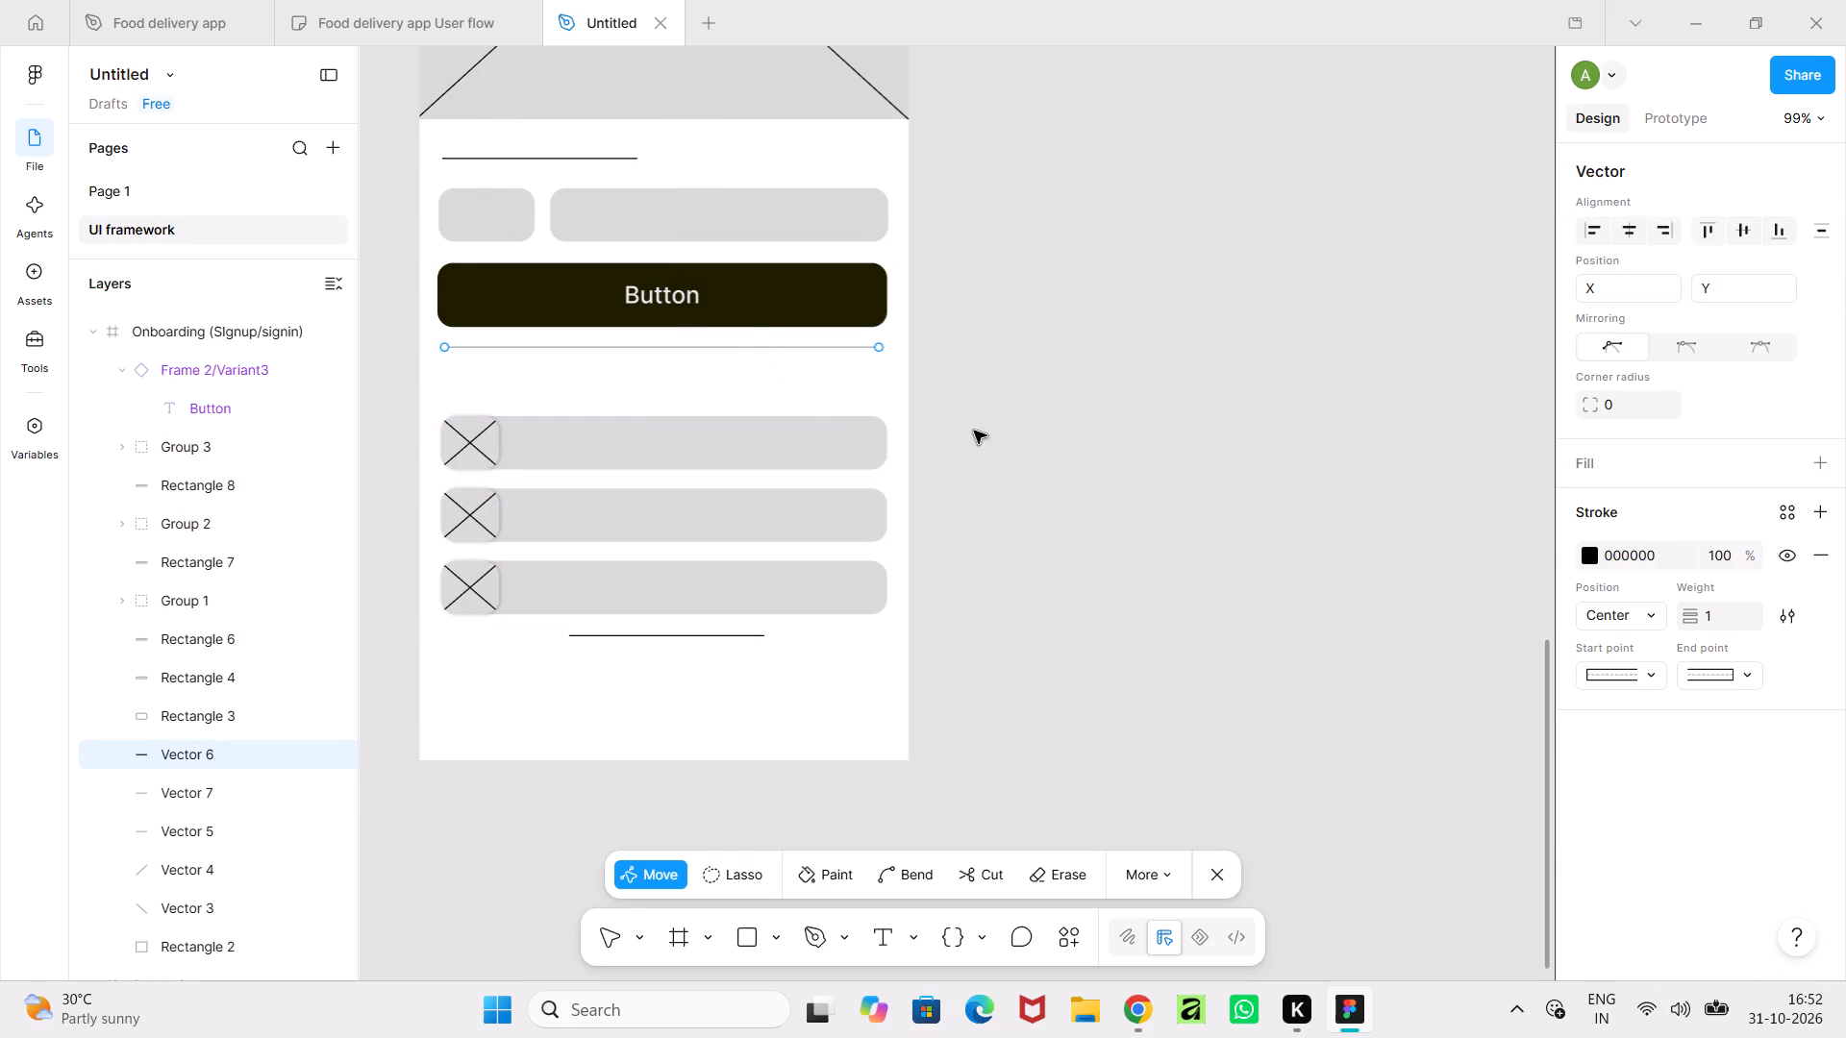
left_click(1008, 440)
left_click(1001, 444)
scroll(1001, 444, "down", 3, "ctrl")
left_click(1006, 445)
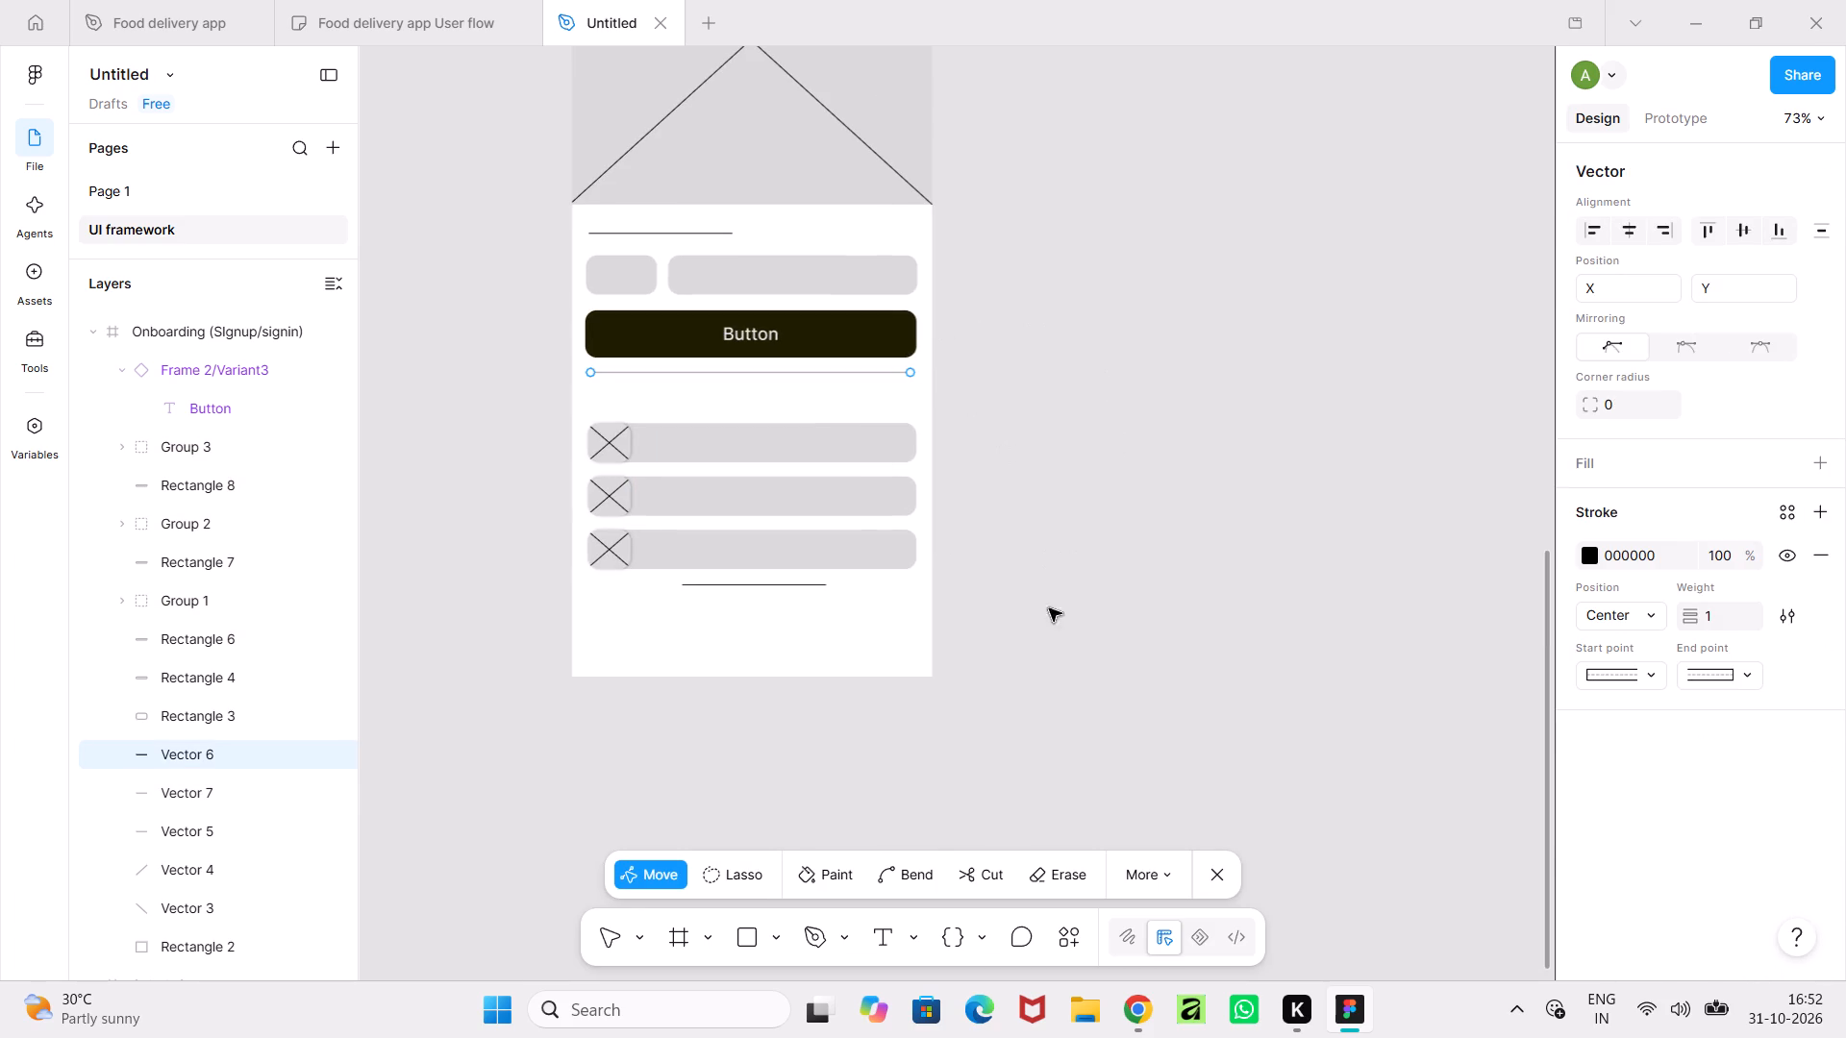
left_click(1215, 871)
left_click_drag(795, 373, 797, 398)
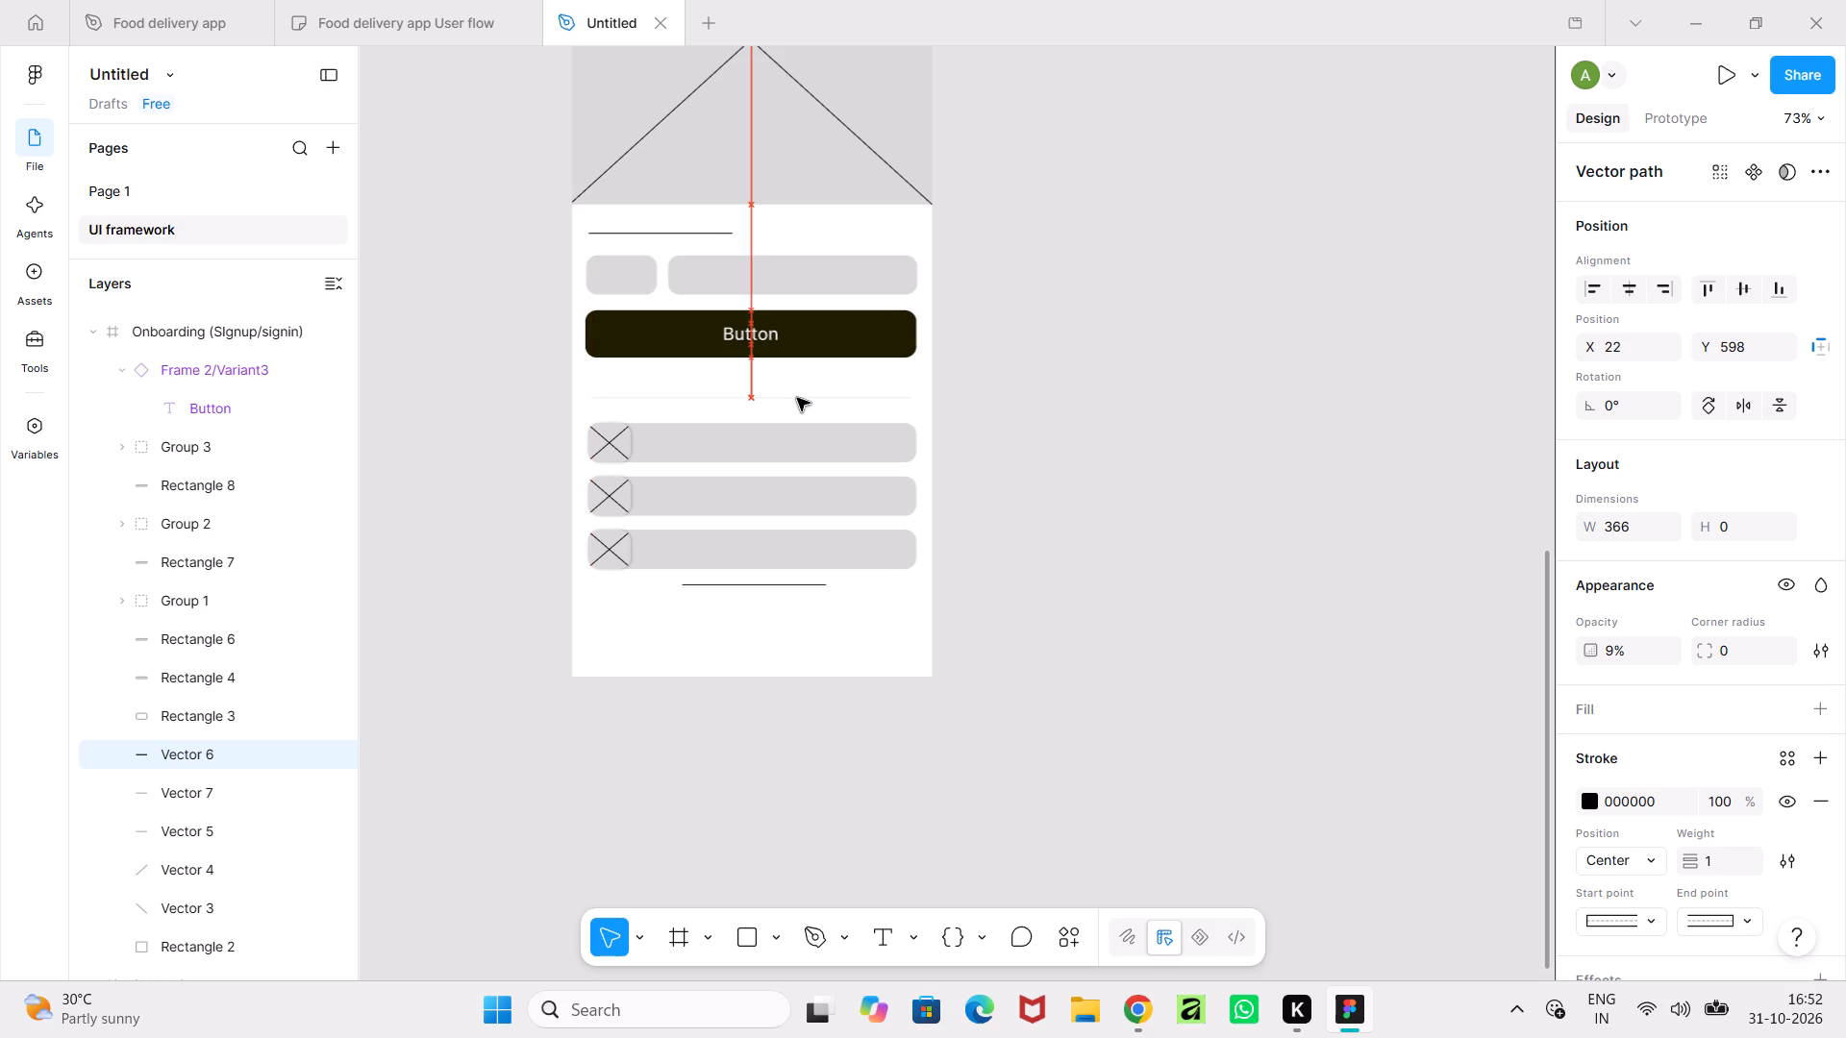
left_click_drag(797, 398, 790, 408)
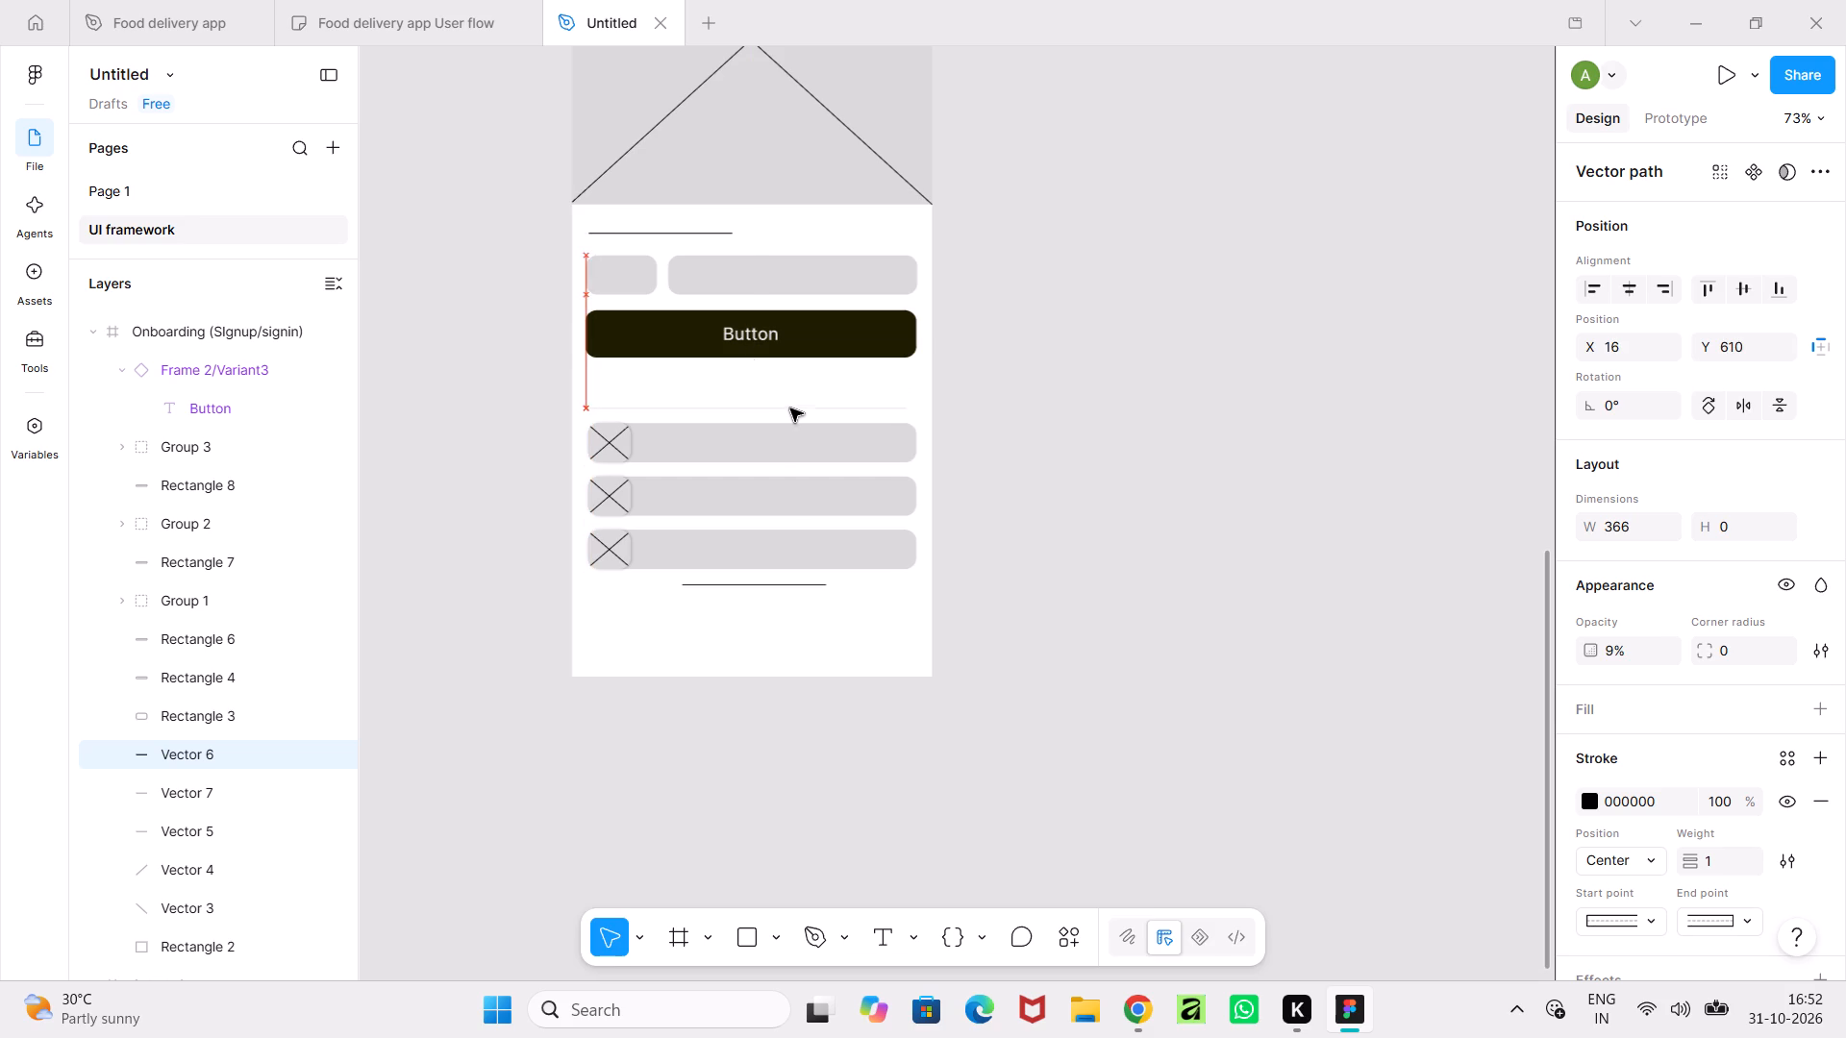
left_click_drag(790, 408, 798, 410)
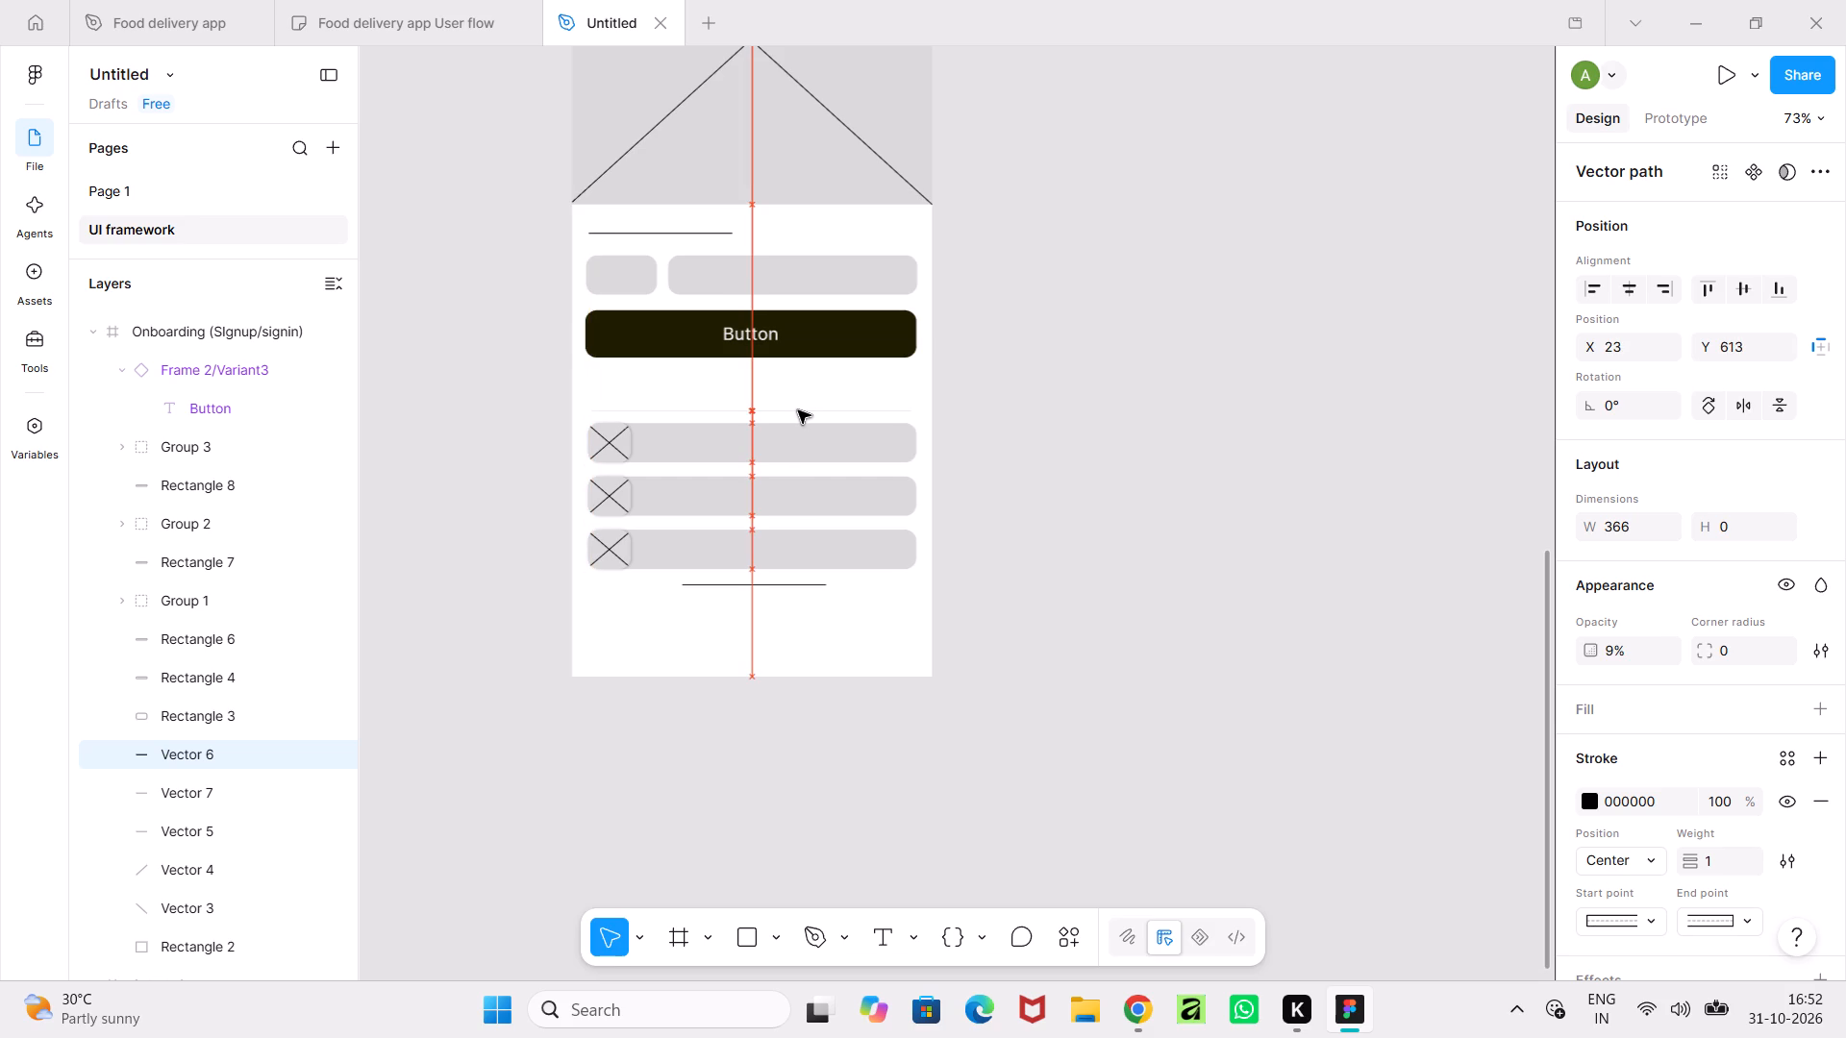
left_click_drag(798, 410, 798, 399)
left_click(1185, 497)
Review the spacing of the Onboarding (SIgnup/signin) wireframe, including the heading line, input fields, button, divider and sign-in bars.
scroll(1185, 497, "down", 3, "ctrl")
middle_click_drag(1185, 497, 1177, 703, "ctrl")
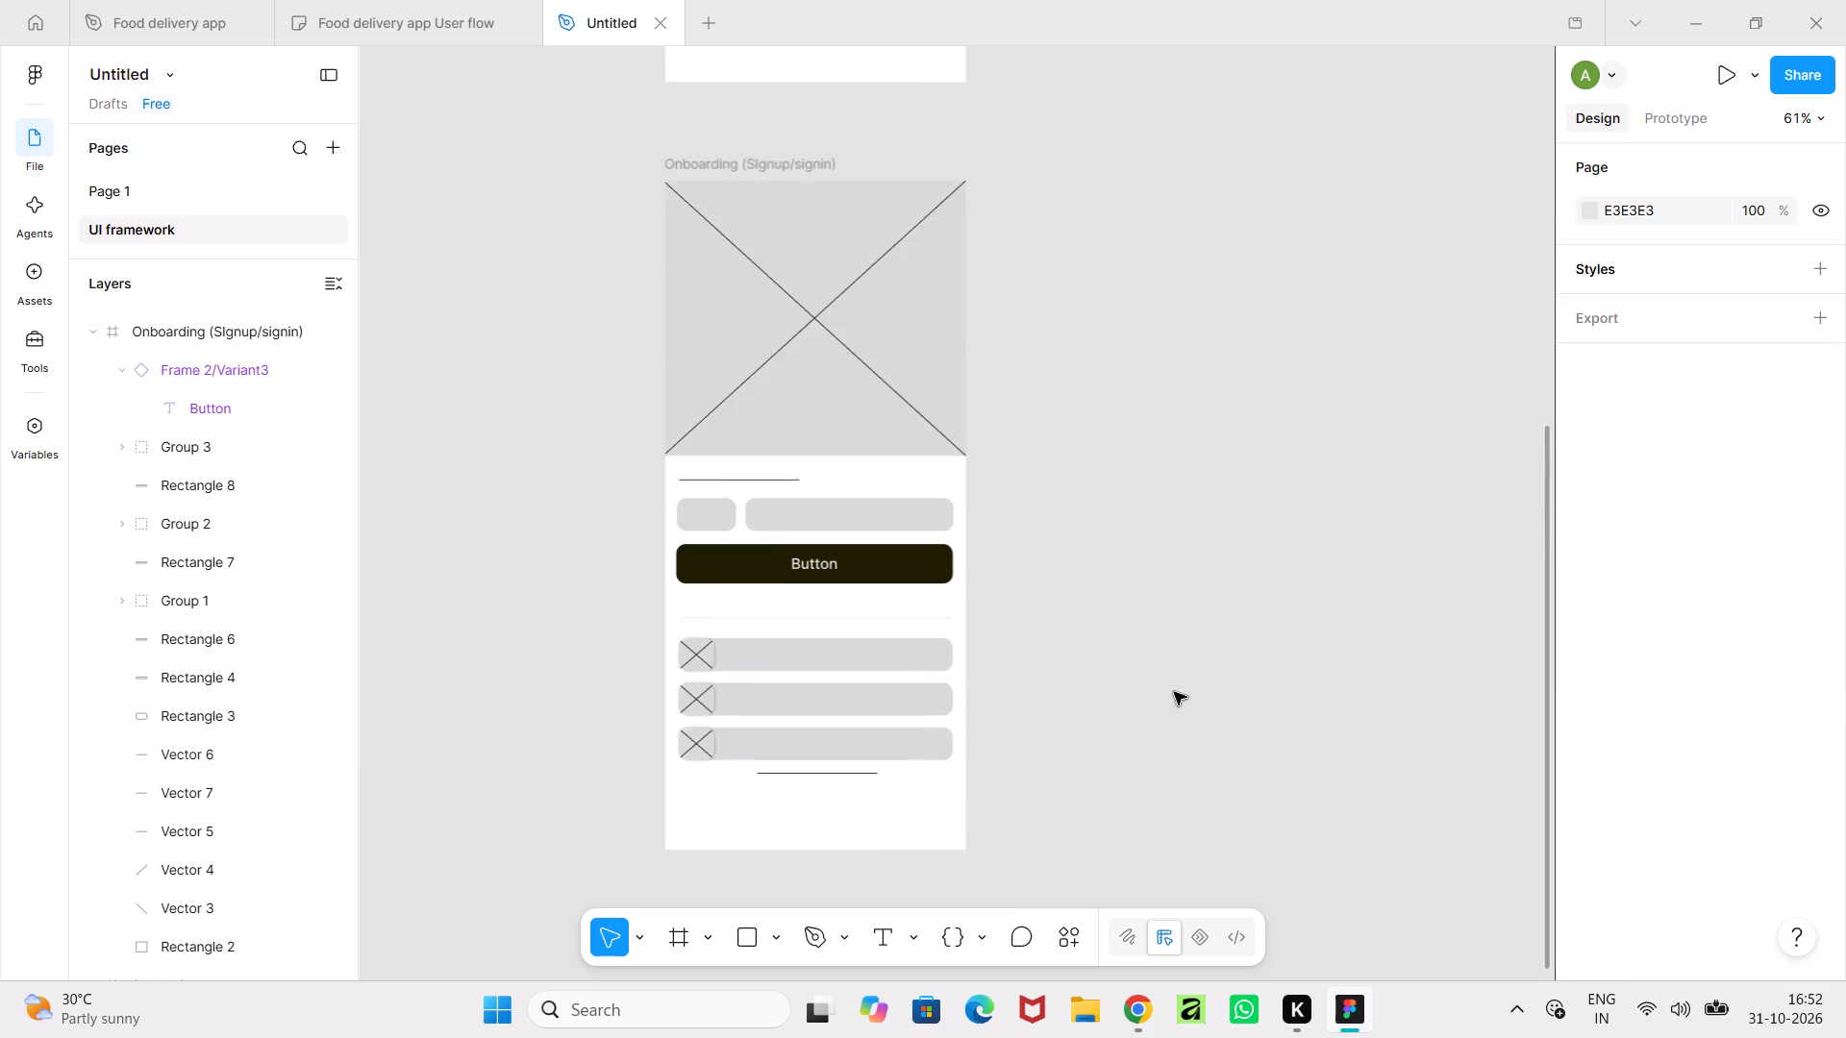
scroll(1155, 659, "down", 4, "ctrl")
scroll(1147, 657, "up", 5, "ctrl")
scroll(1147, 657, "down", 1, "ctrl")
scroll(1147, 657, "up", 3, "ctrl")
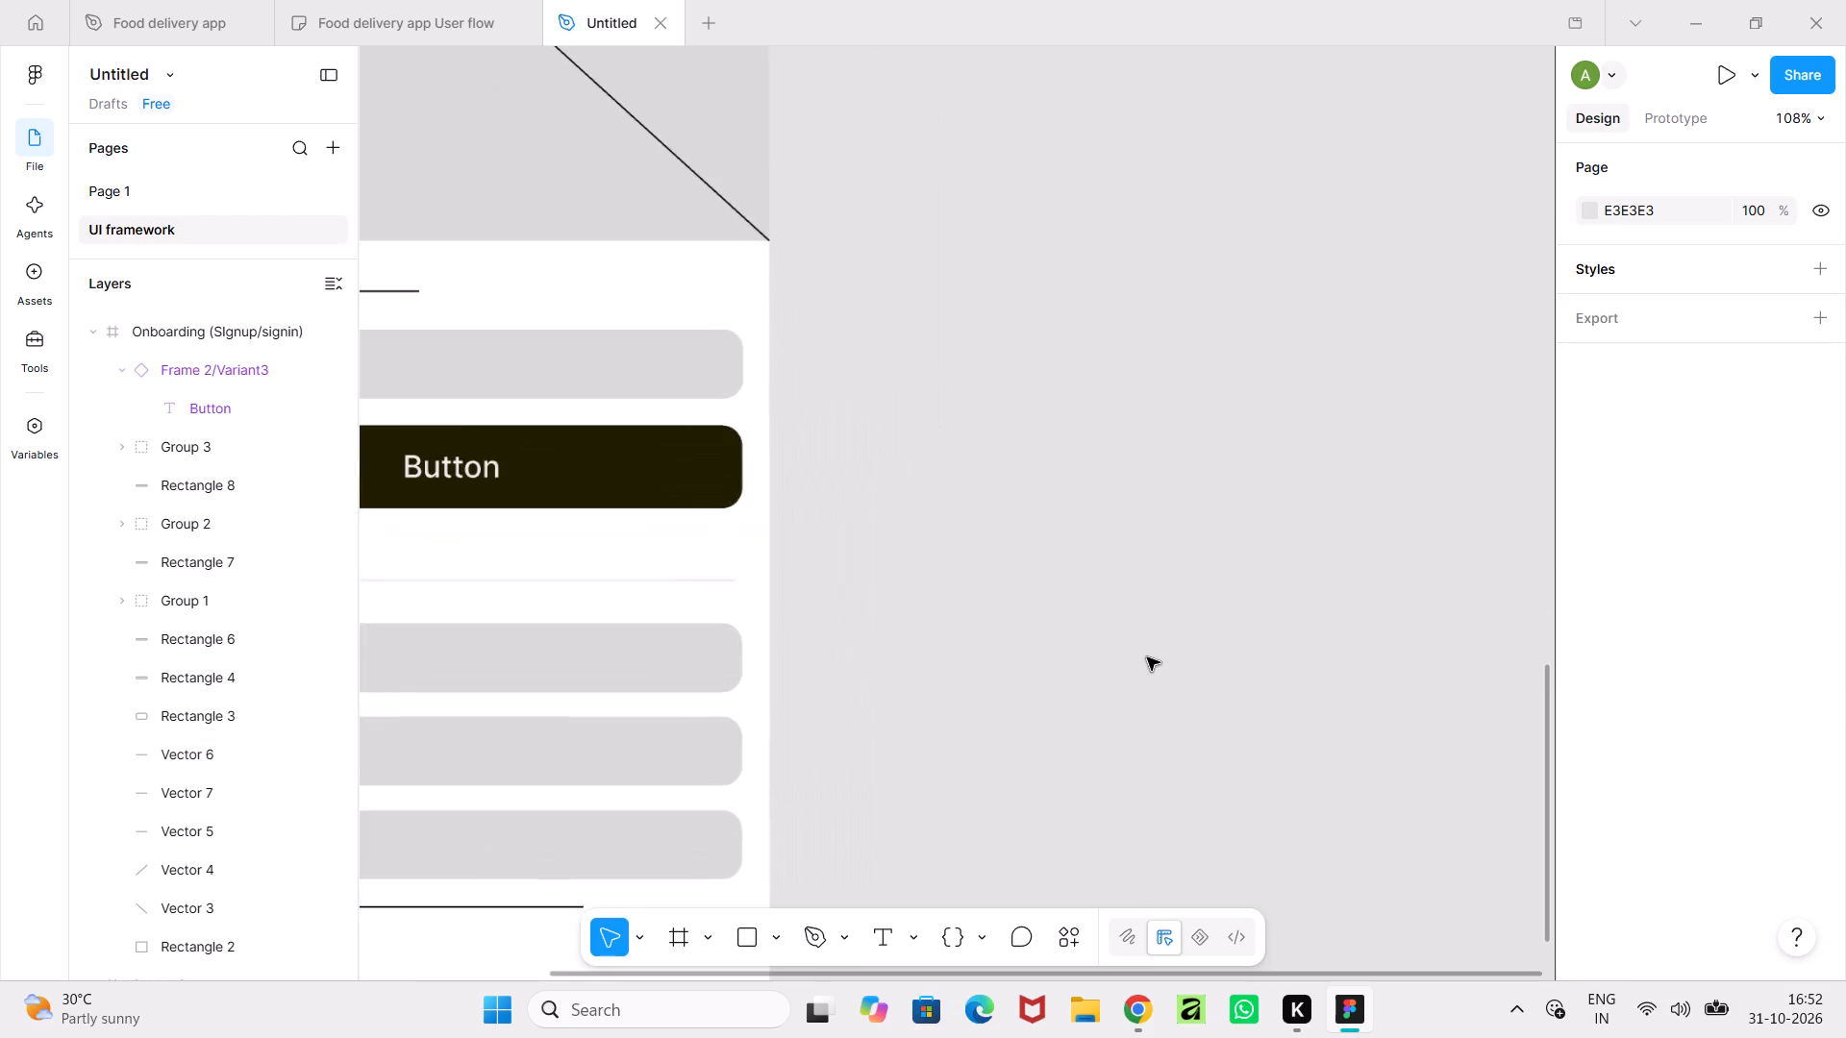
middle_click_drag(1147, 657, 1697, 620)
scroll(845, 712, "down", 1, "ctrl")
scroll(425, 610, "up", 4, "ctrl")
middle_click_drag(719, 620, 446, 493)
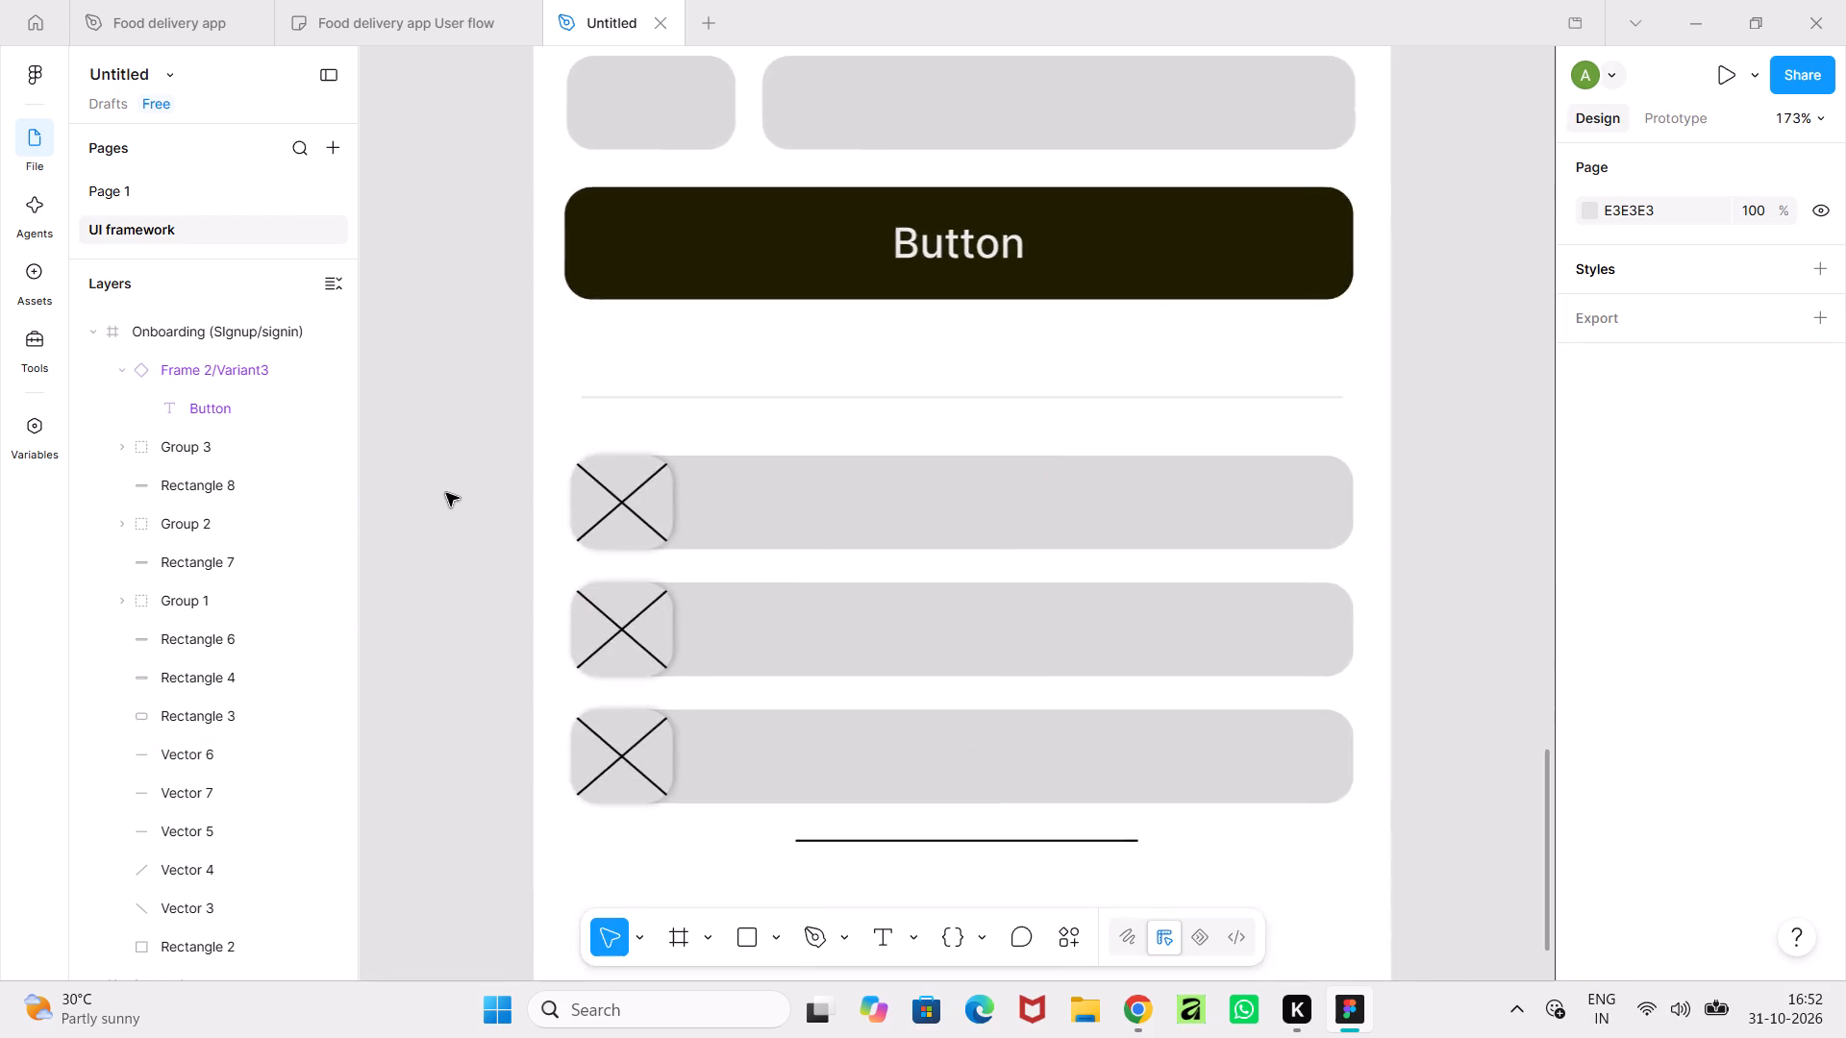
scroll(446, 493, "up", 5, "ctrl")
scroll(446, 493, "down", 9, "ctrl")
middle_click_drag(1151, 491, 1151, 547)
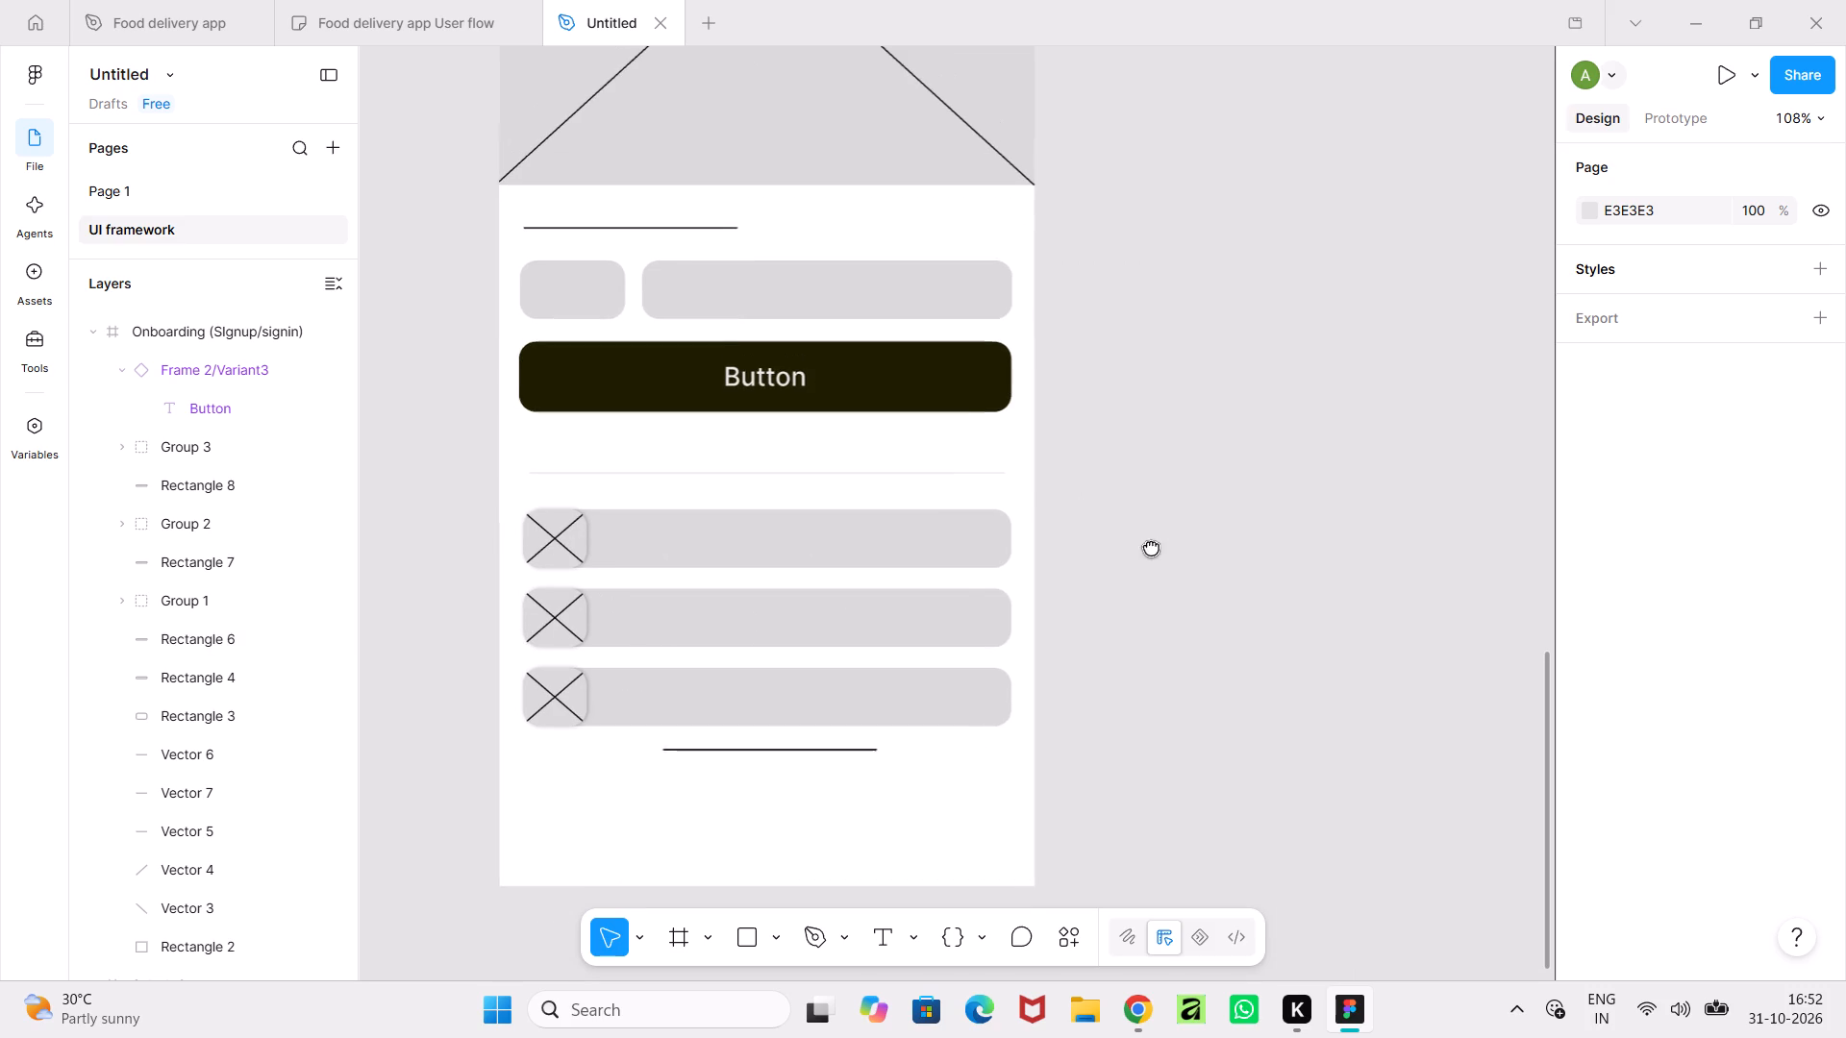
middle_click_drag(1151, 547, 1151, 556)
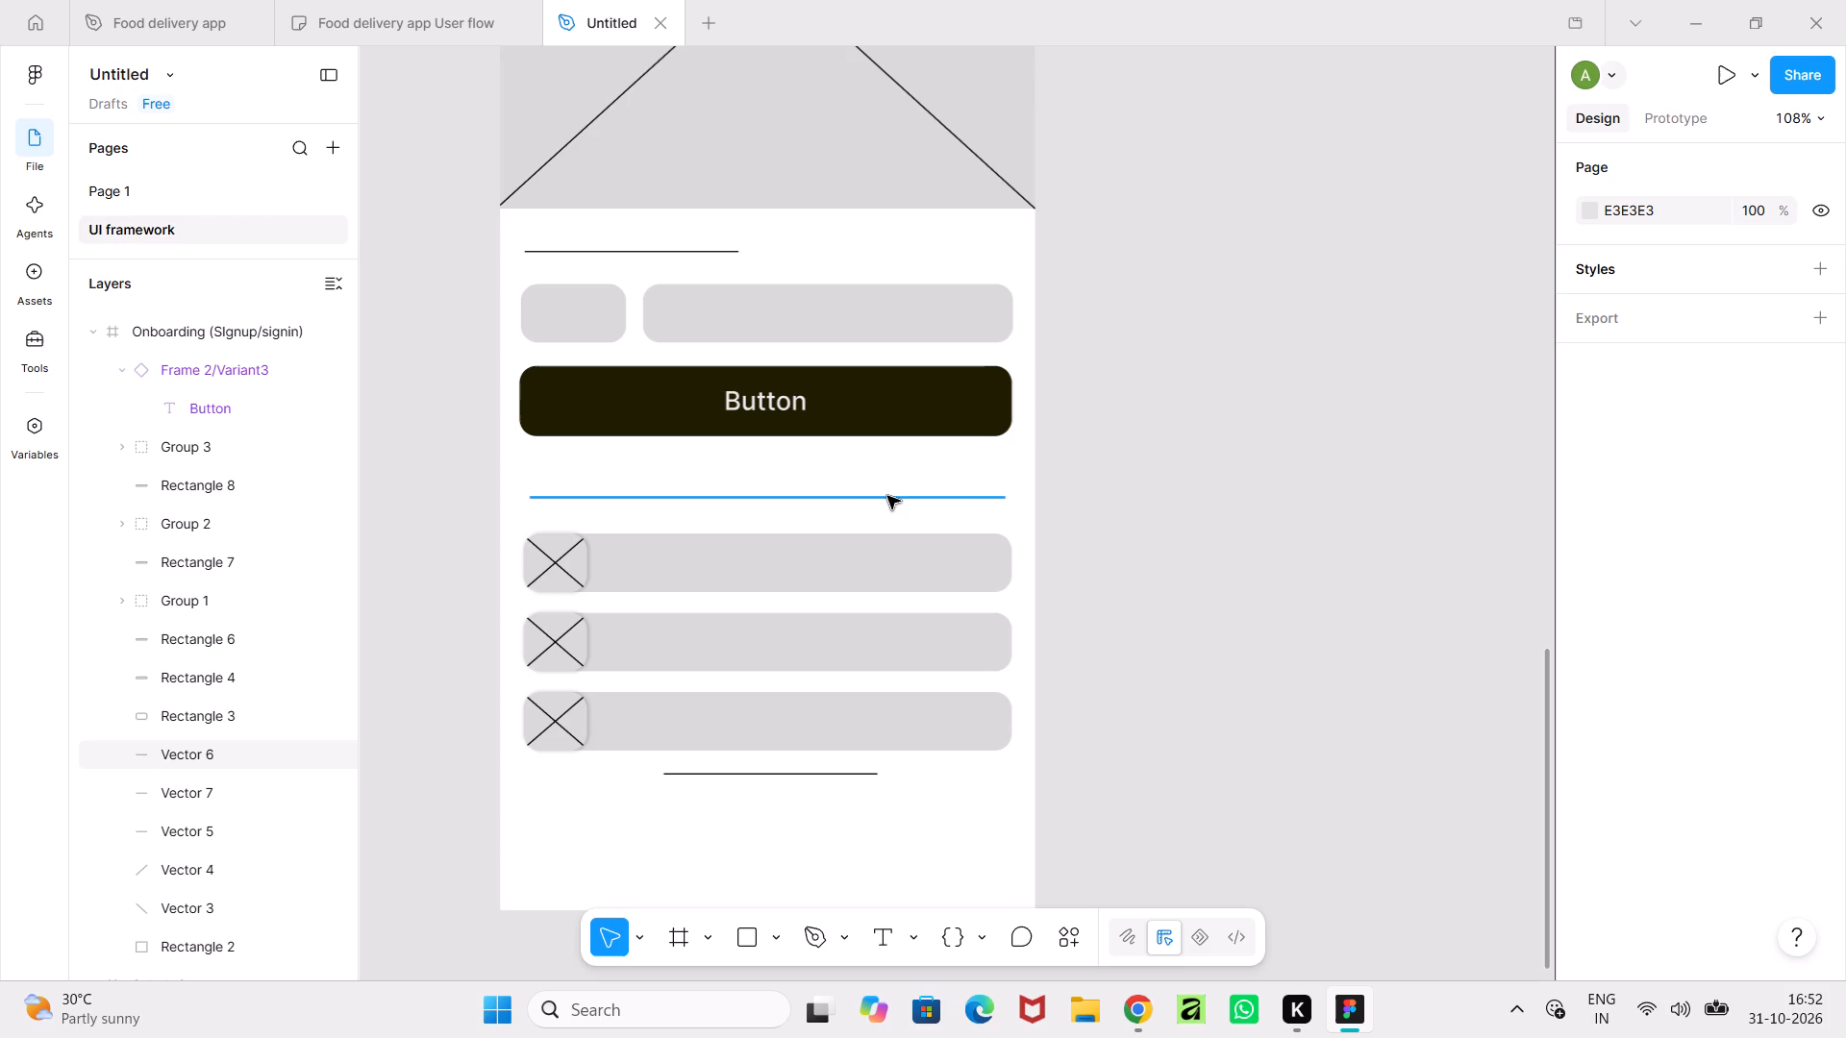
left_click(1231, 492)
scroll(568, 530, "down", 2, "ctrl")
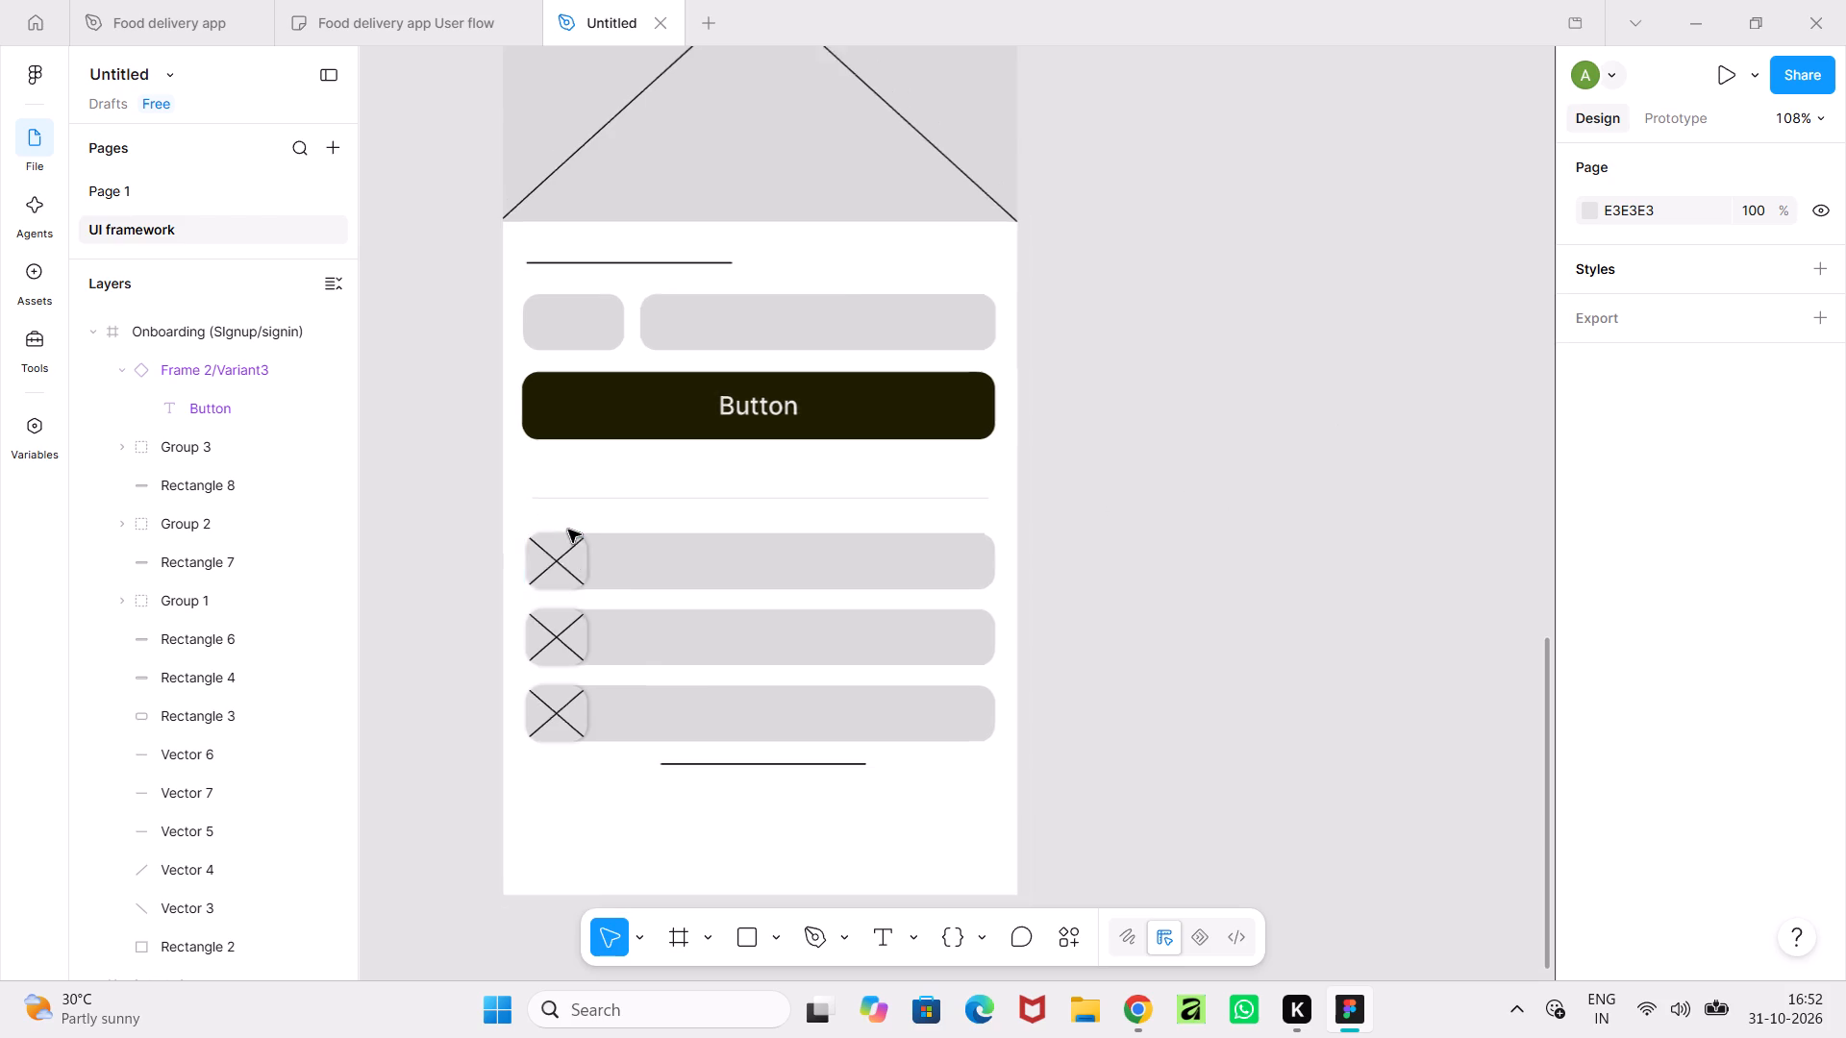
scroll(568, 530, "down", 1, "ctrl")
scroll(776, 562, "down", 4, "ctrl")
middle_click_drag(895, 474, 907, 696)
scroll(932, 651, "down", 4, "ctrl")
scroll(919, 636, "up", 4, "ctrl")
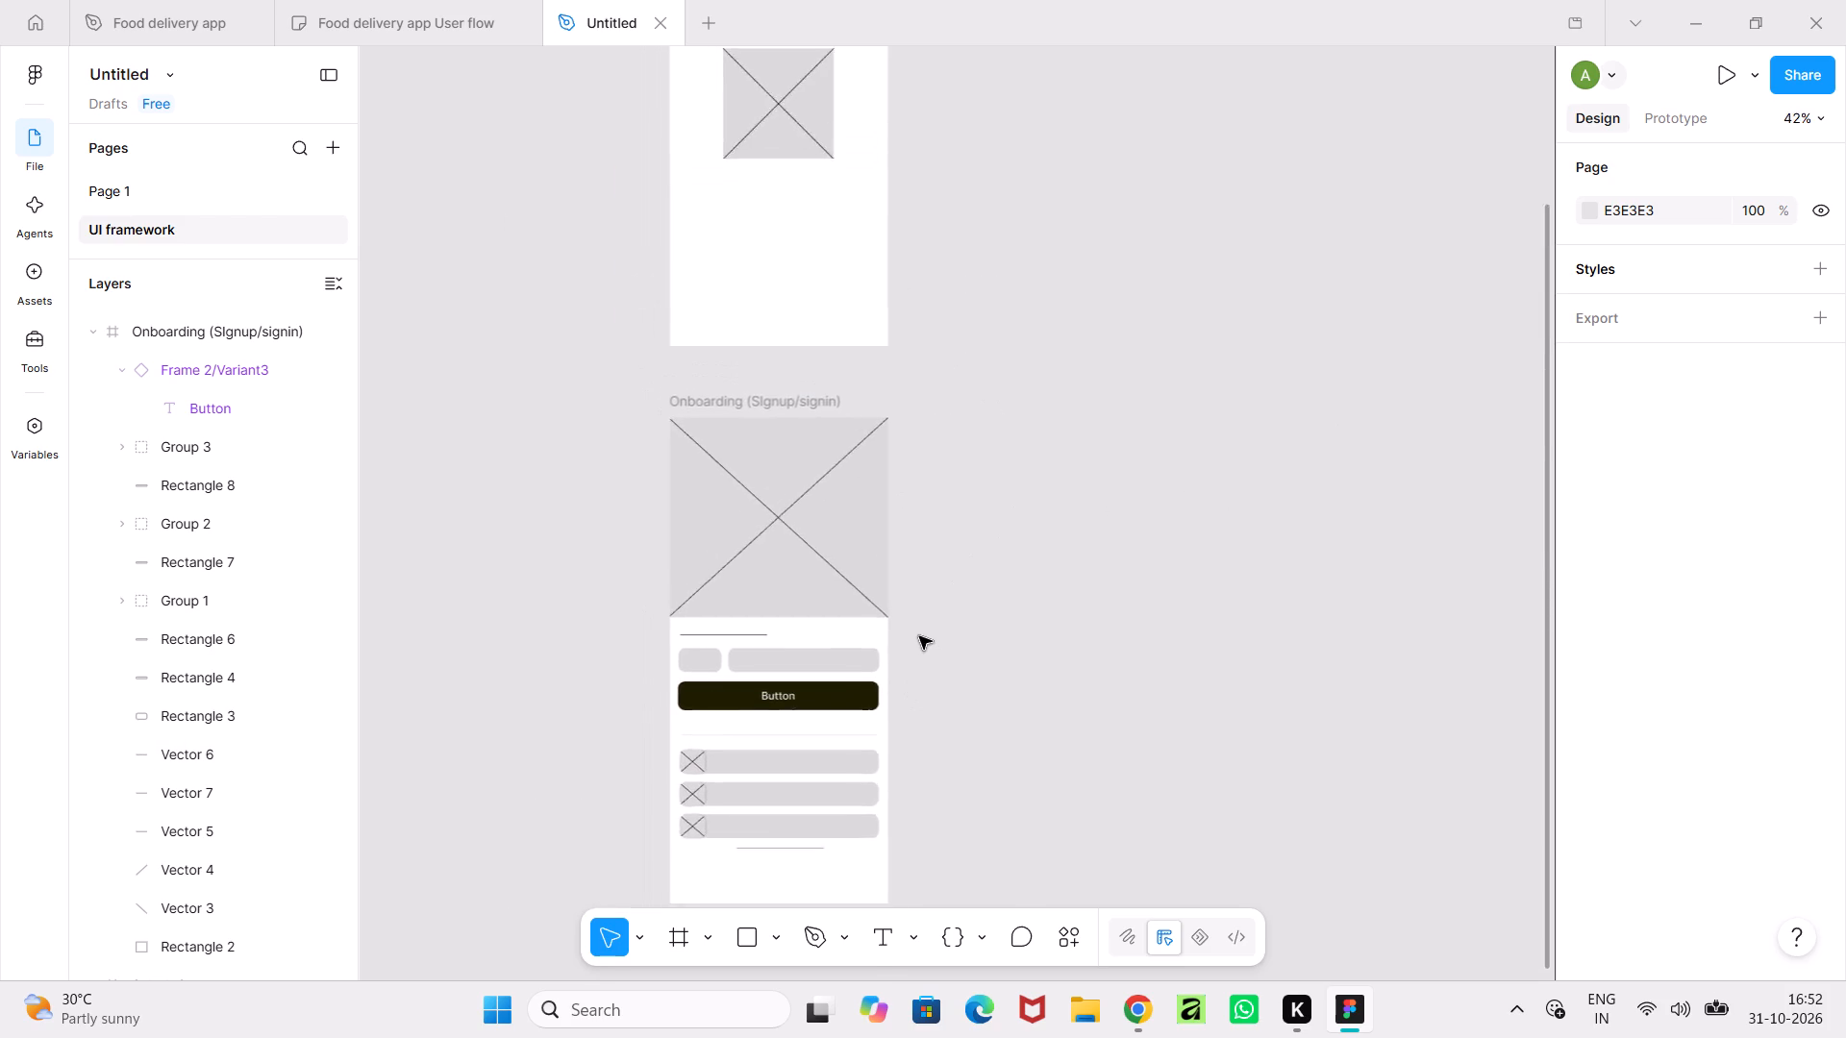
scroll(919, 636, "up", 1, "ctrl")
middle_click_drag(988, 737, 1078, 565, "ctrl")
scroll(1085, 556, "up", 4, "ctrl")
middle_click_drag(1085, 556, 1338, 483)
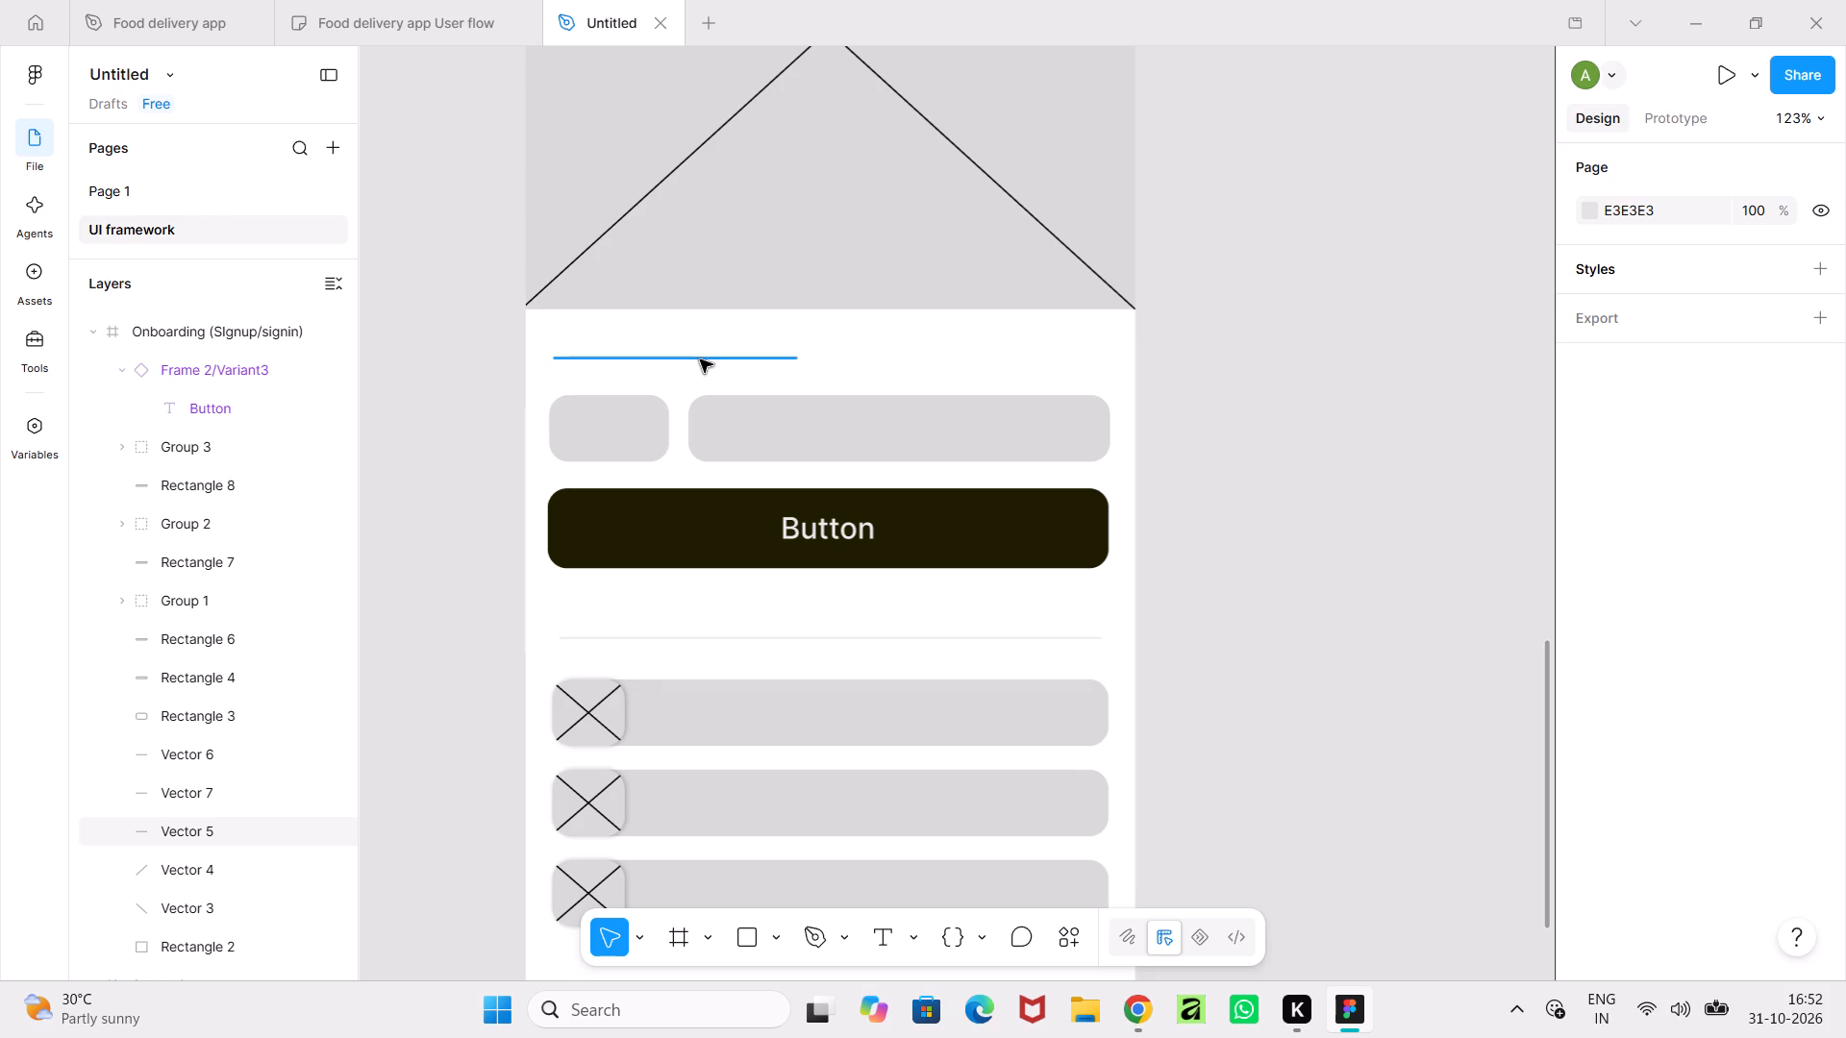
scroll(1201, 820, "down", 4, "ctrl")
middle_click_drag(1201, 820, 1201, 817)
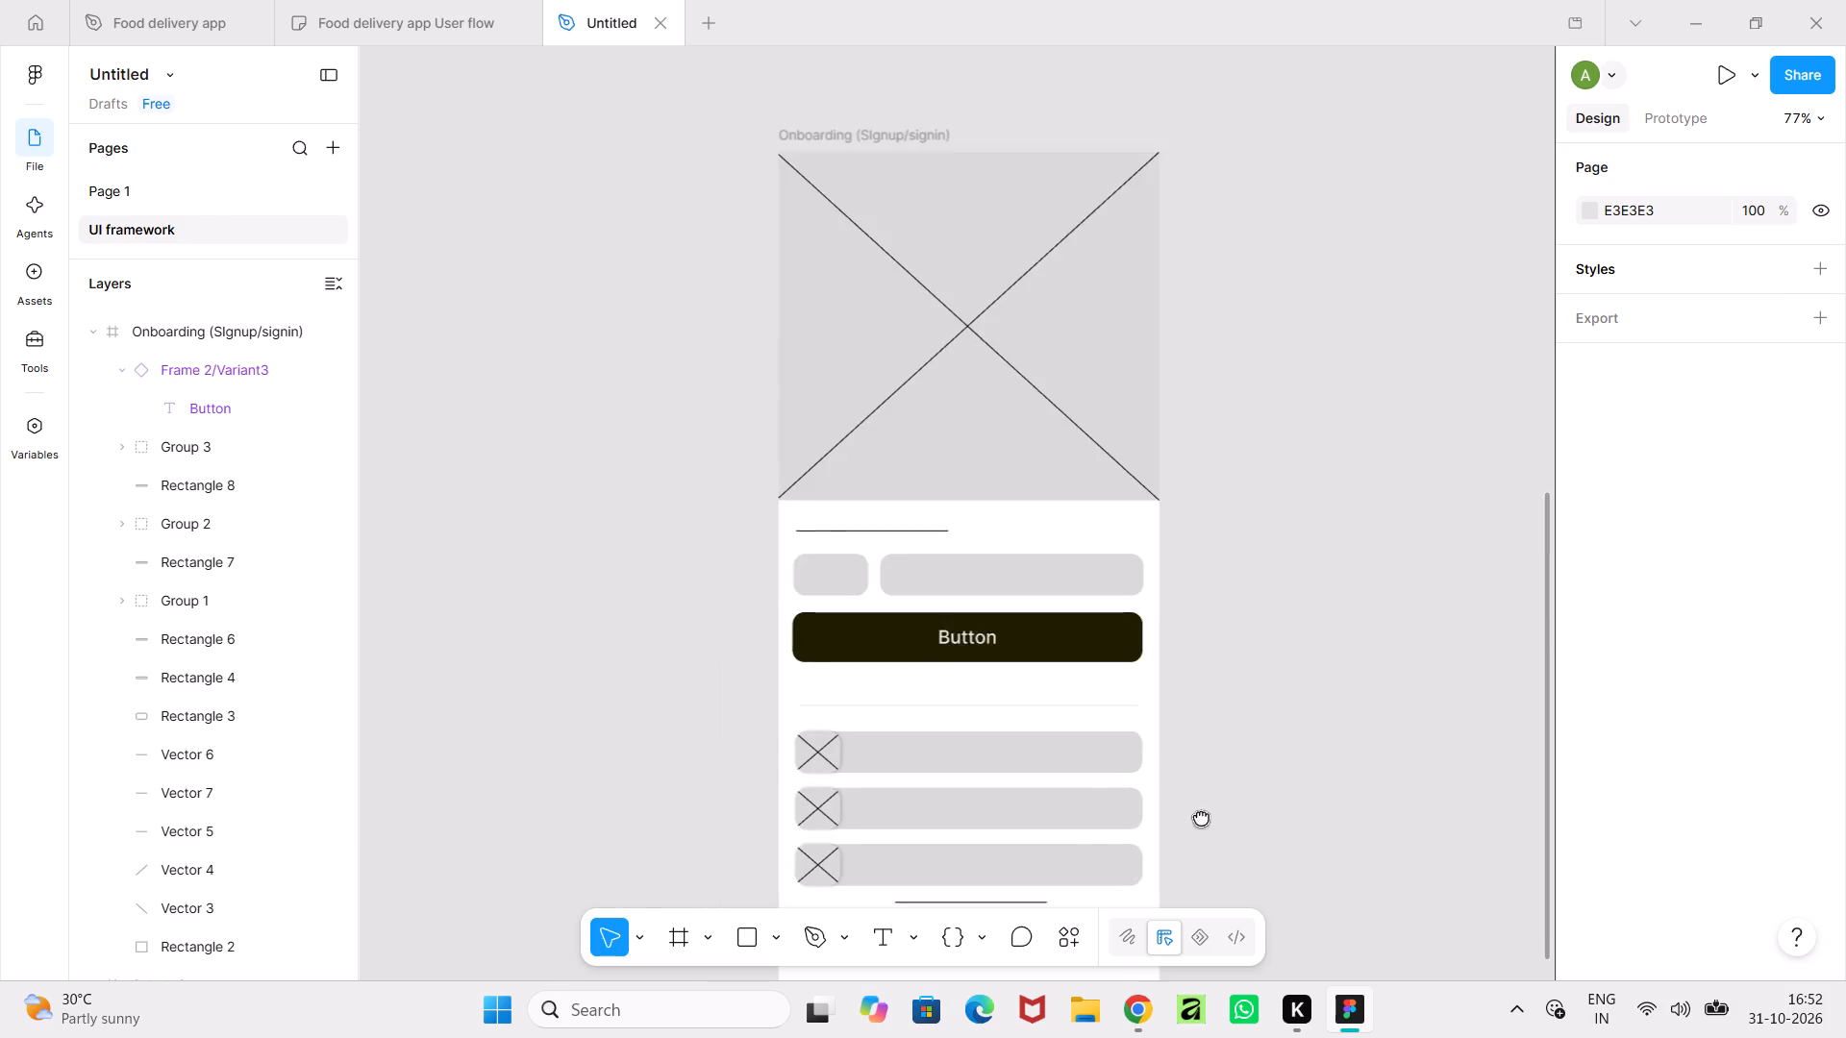
middle_click_drag(1201, 817, 1115, 568)
scroll(1115, 567, "up", 3, "ctrl")
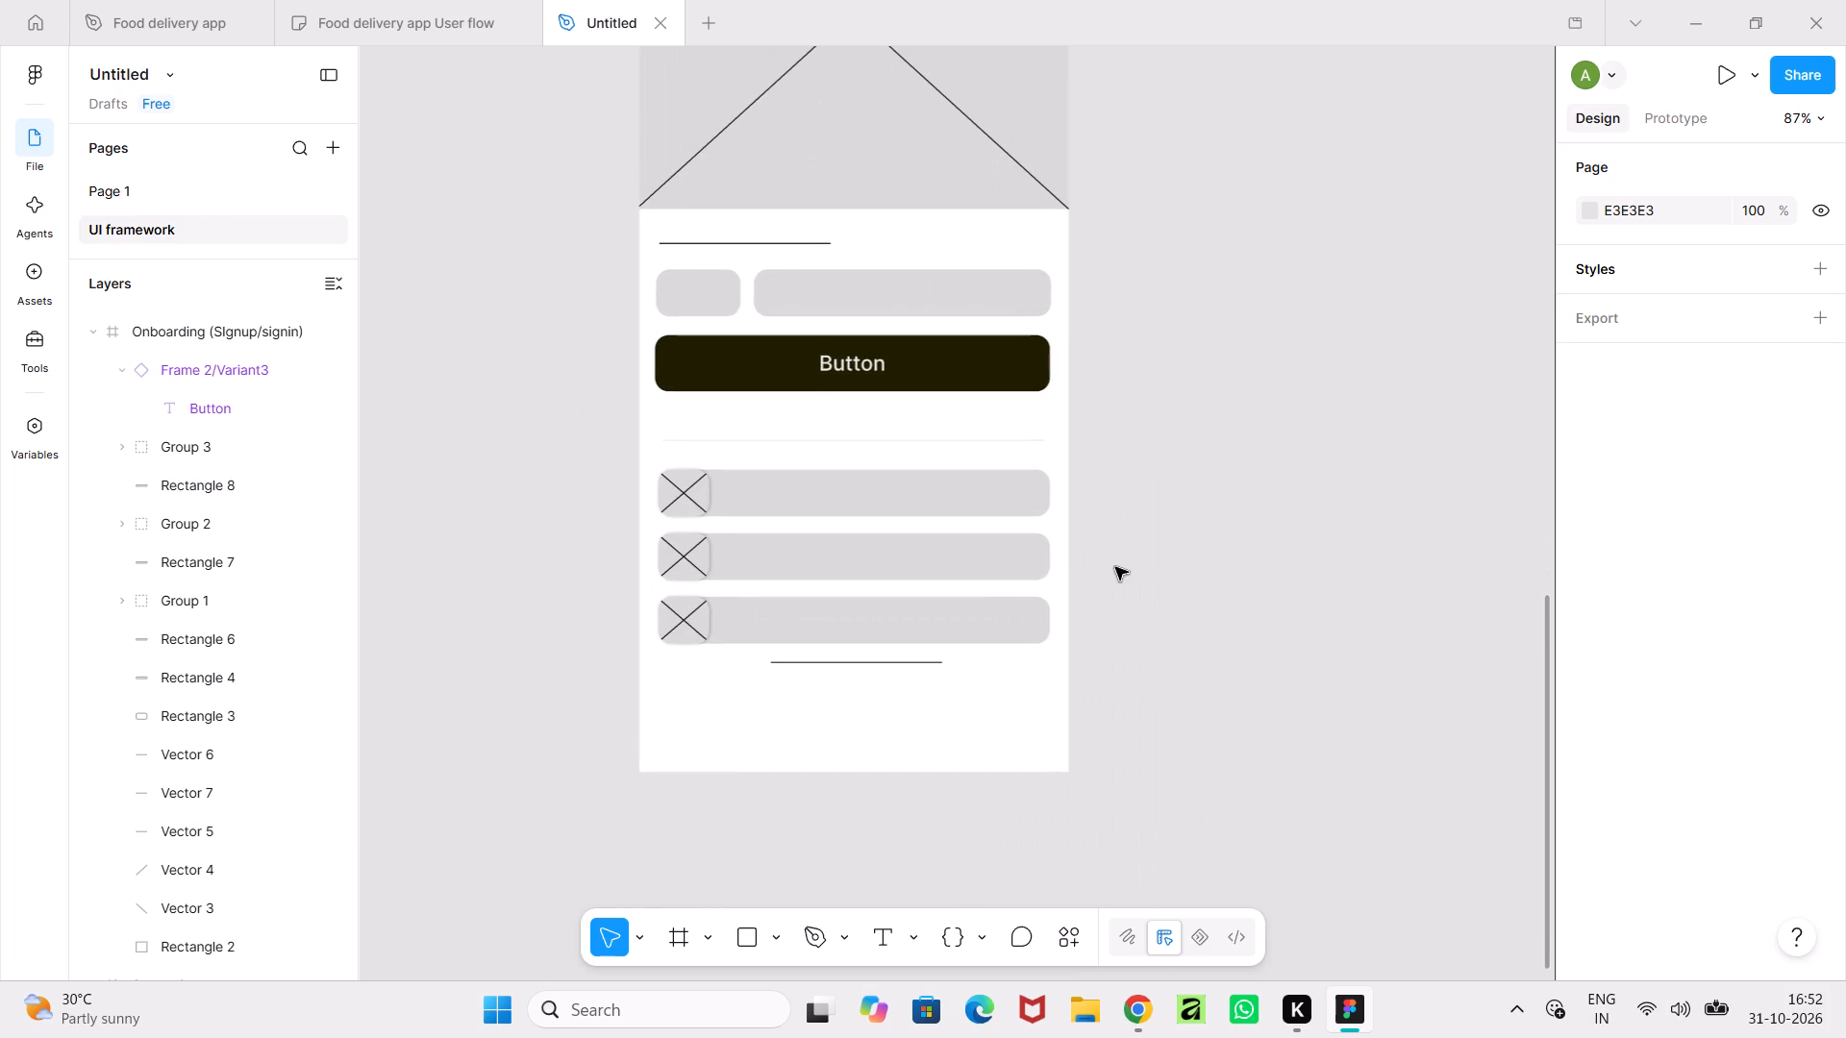
scroll(1115, 567, "down", 2, "ctrl")
middle_click_drag(1212, 538, 1114, 837)
middle_click_drag(1129, 719, 1137, 572)
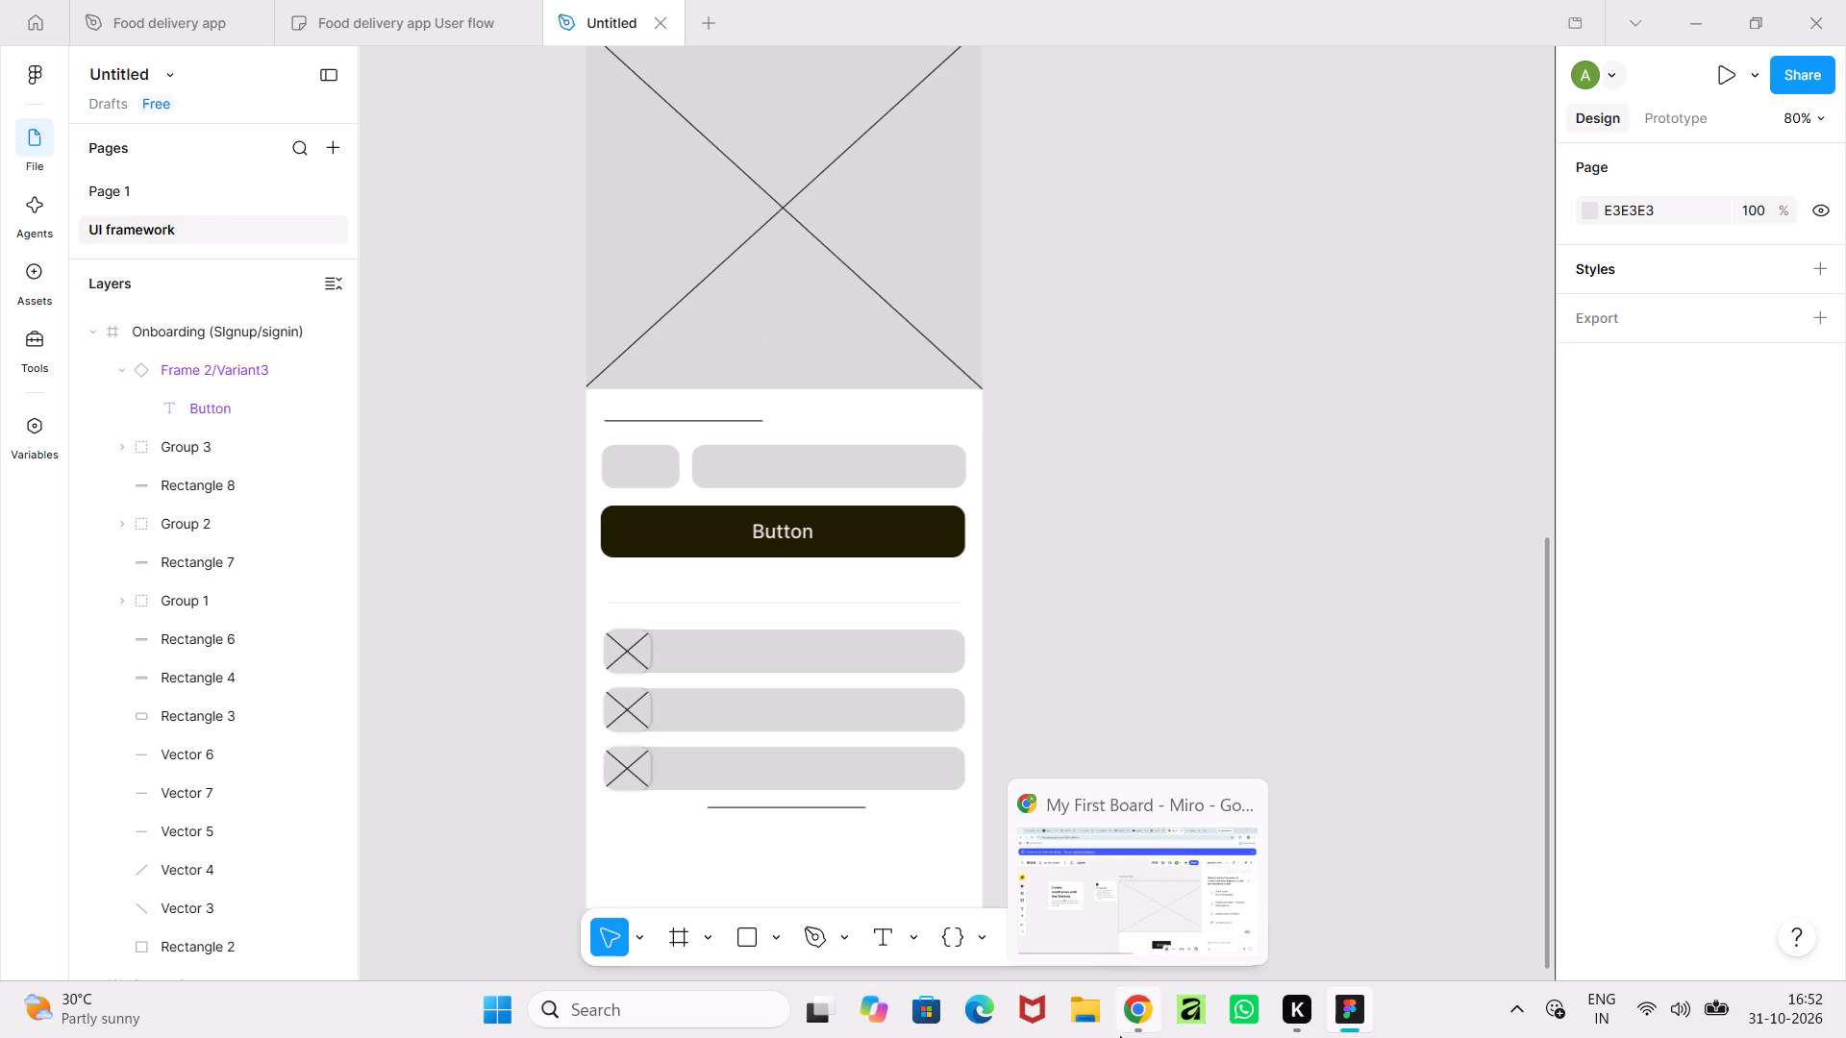
left_click(731, 423)
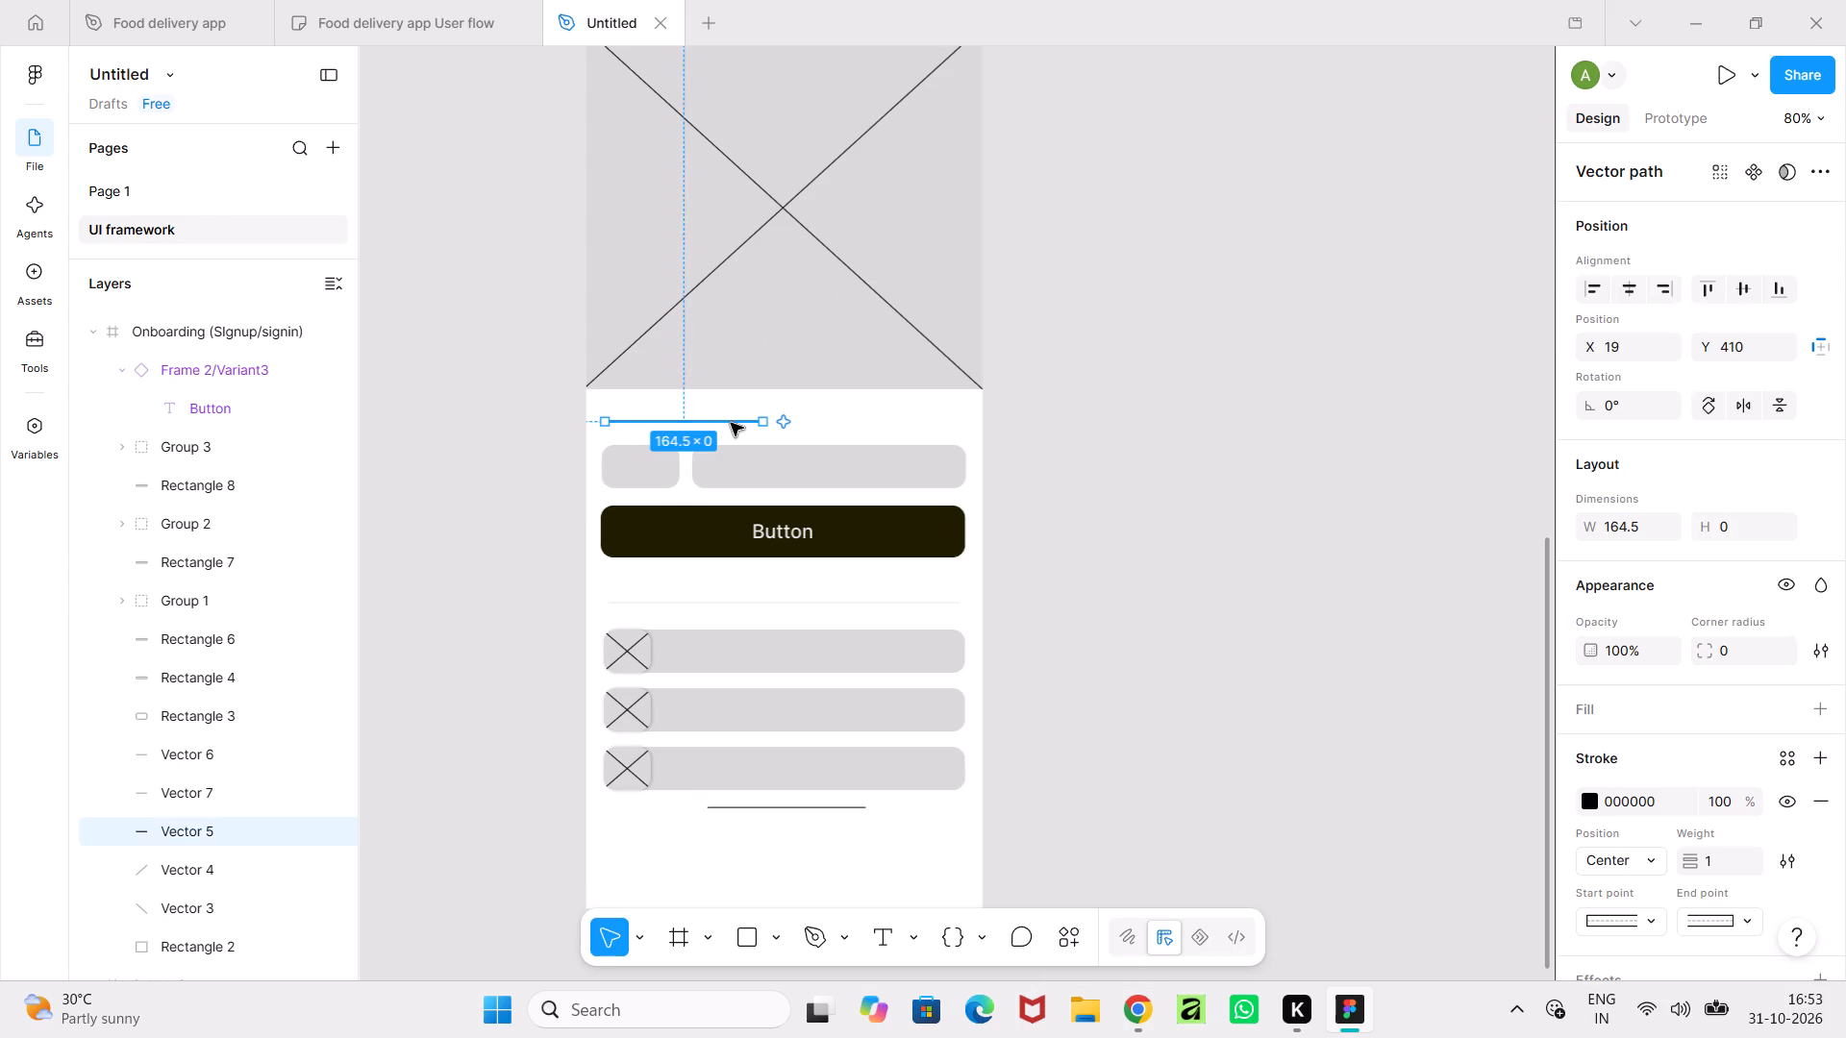
left_click(1161, 776)
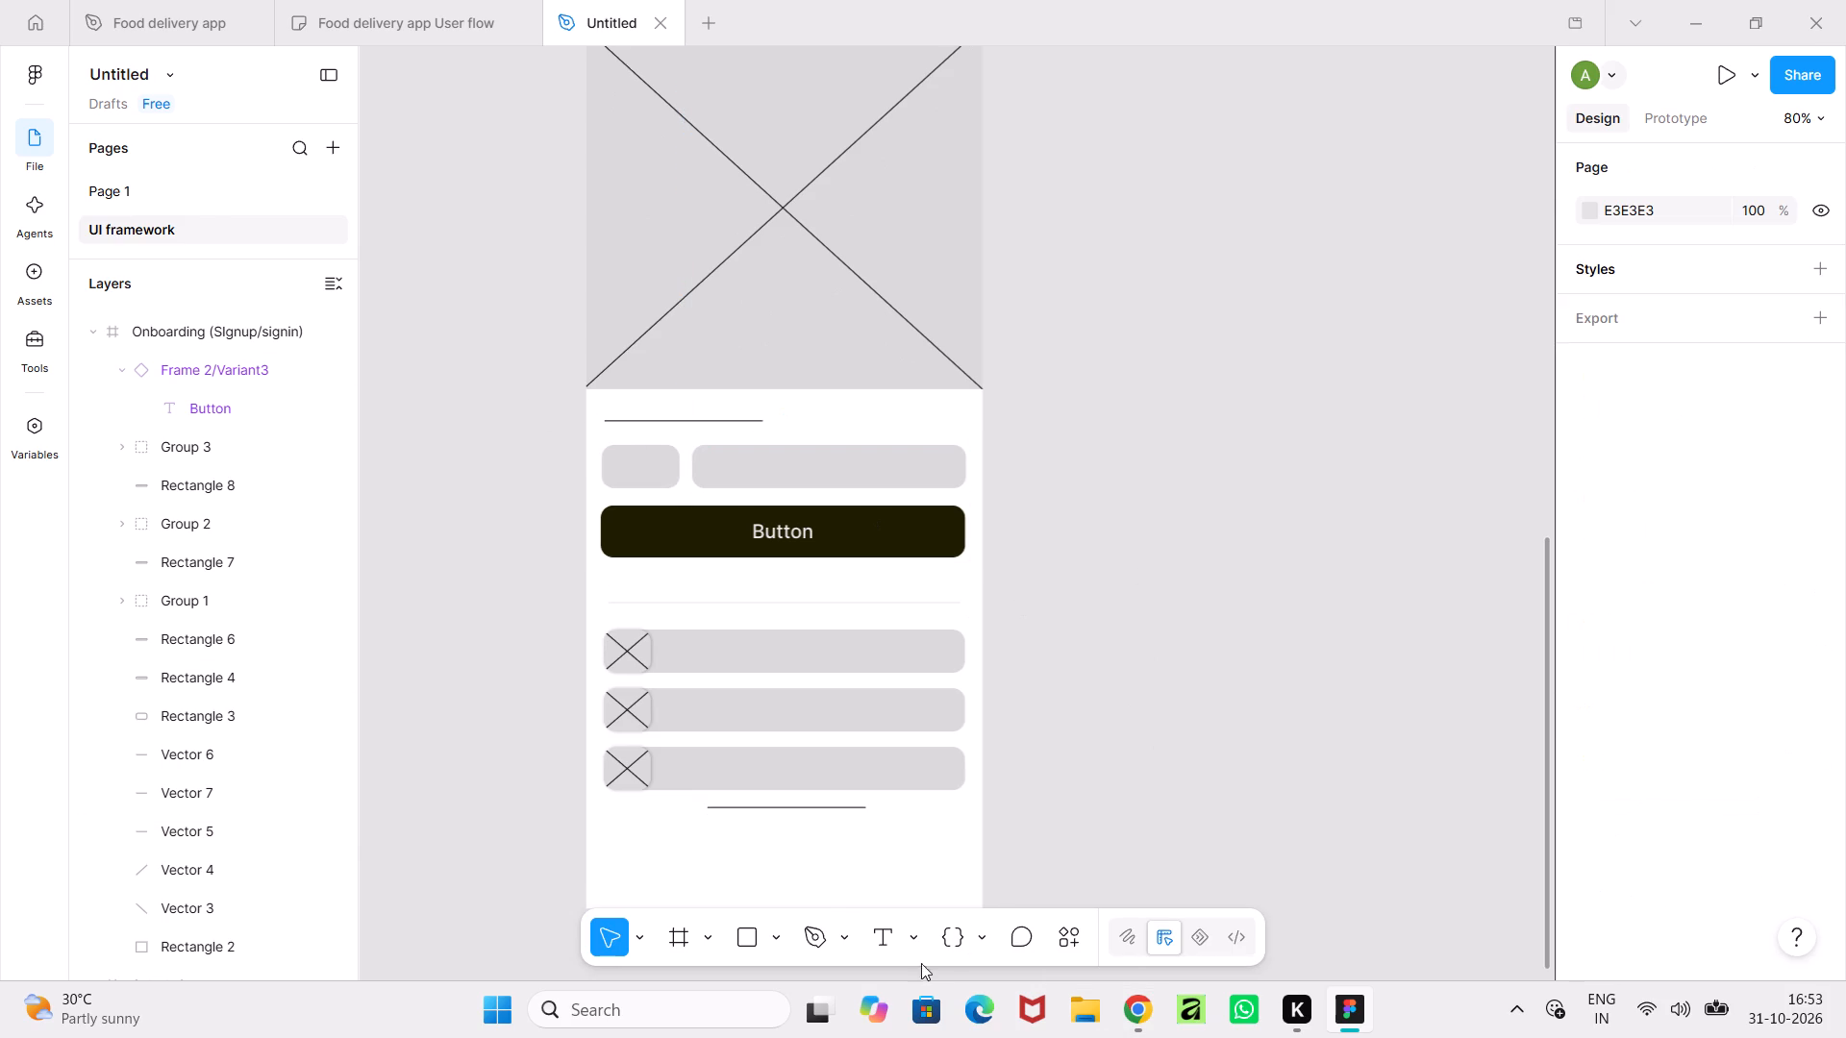
Draw a text box about 164 × 13 over the short heading line above the two input fields.
left_click(873, 932)
left_click(912, 942)
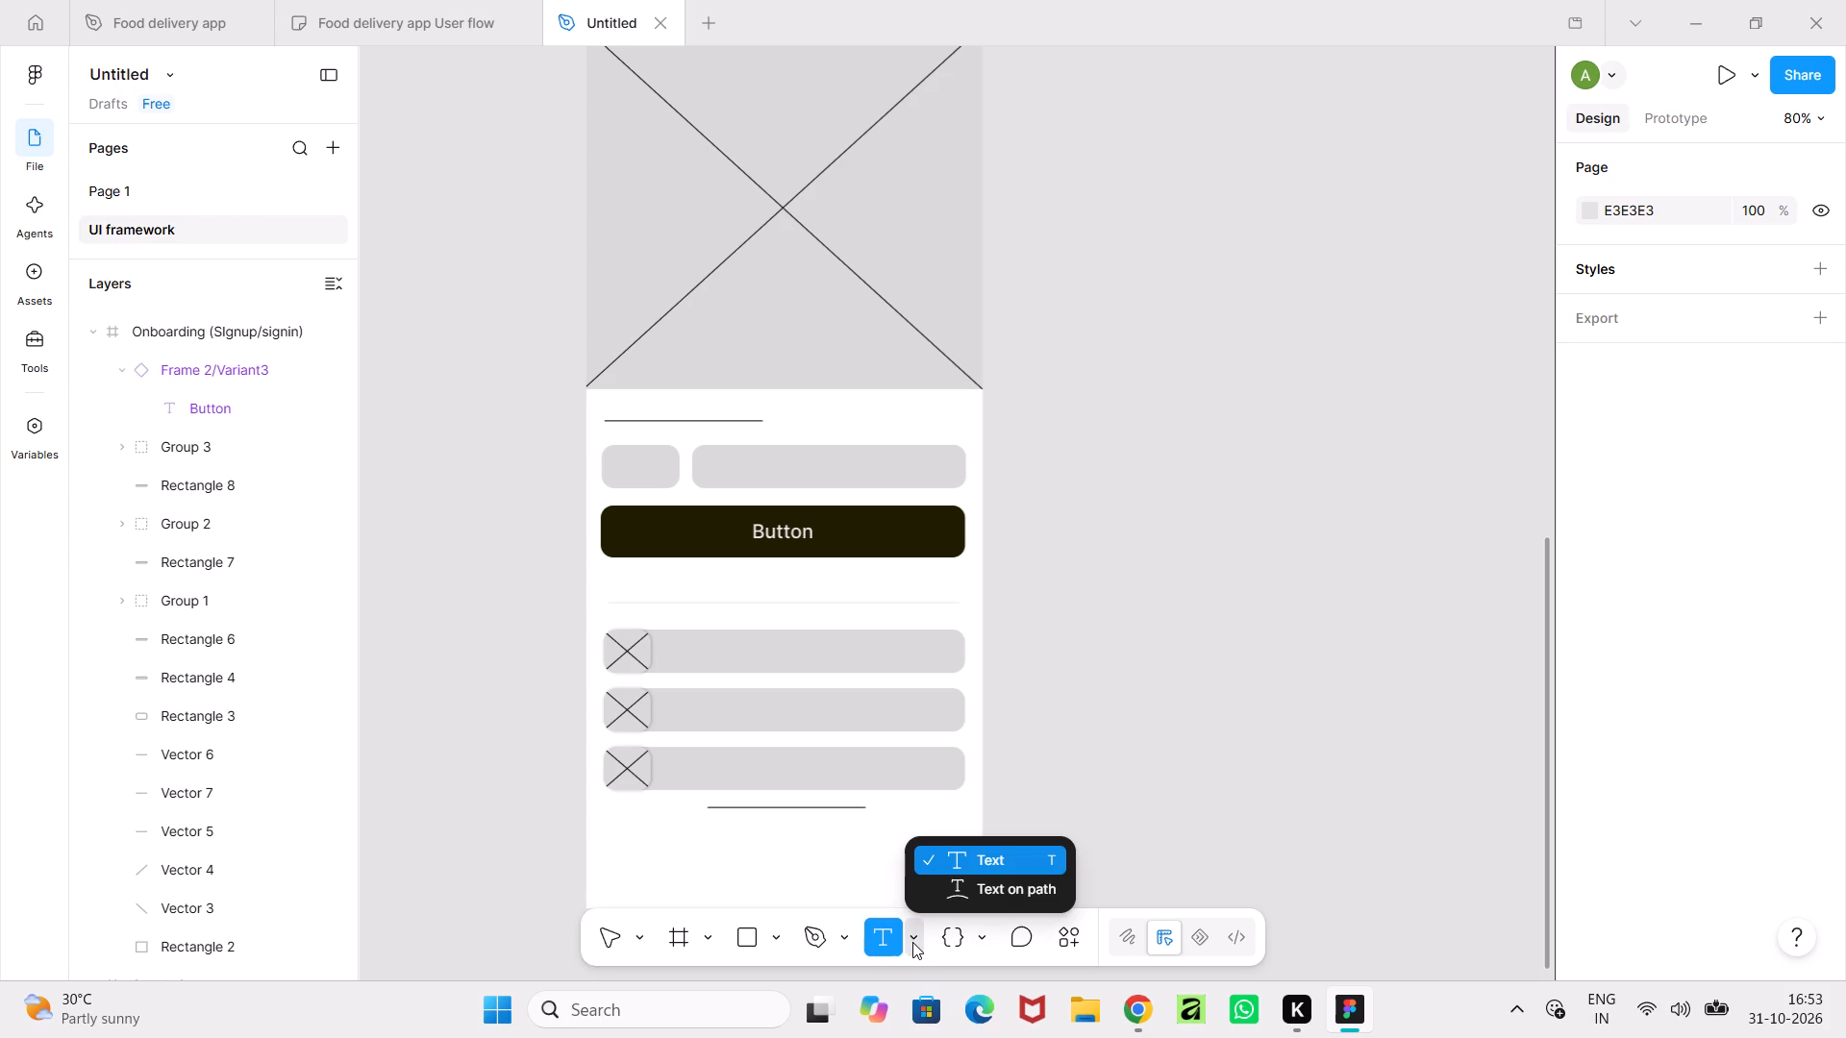
left_click(890, 942)
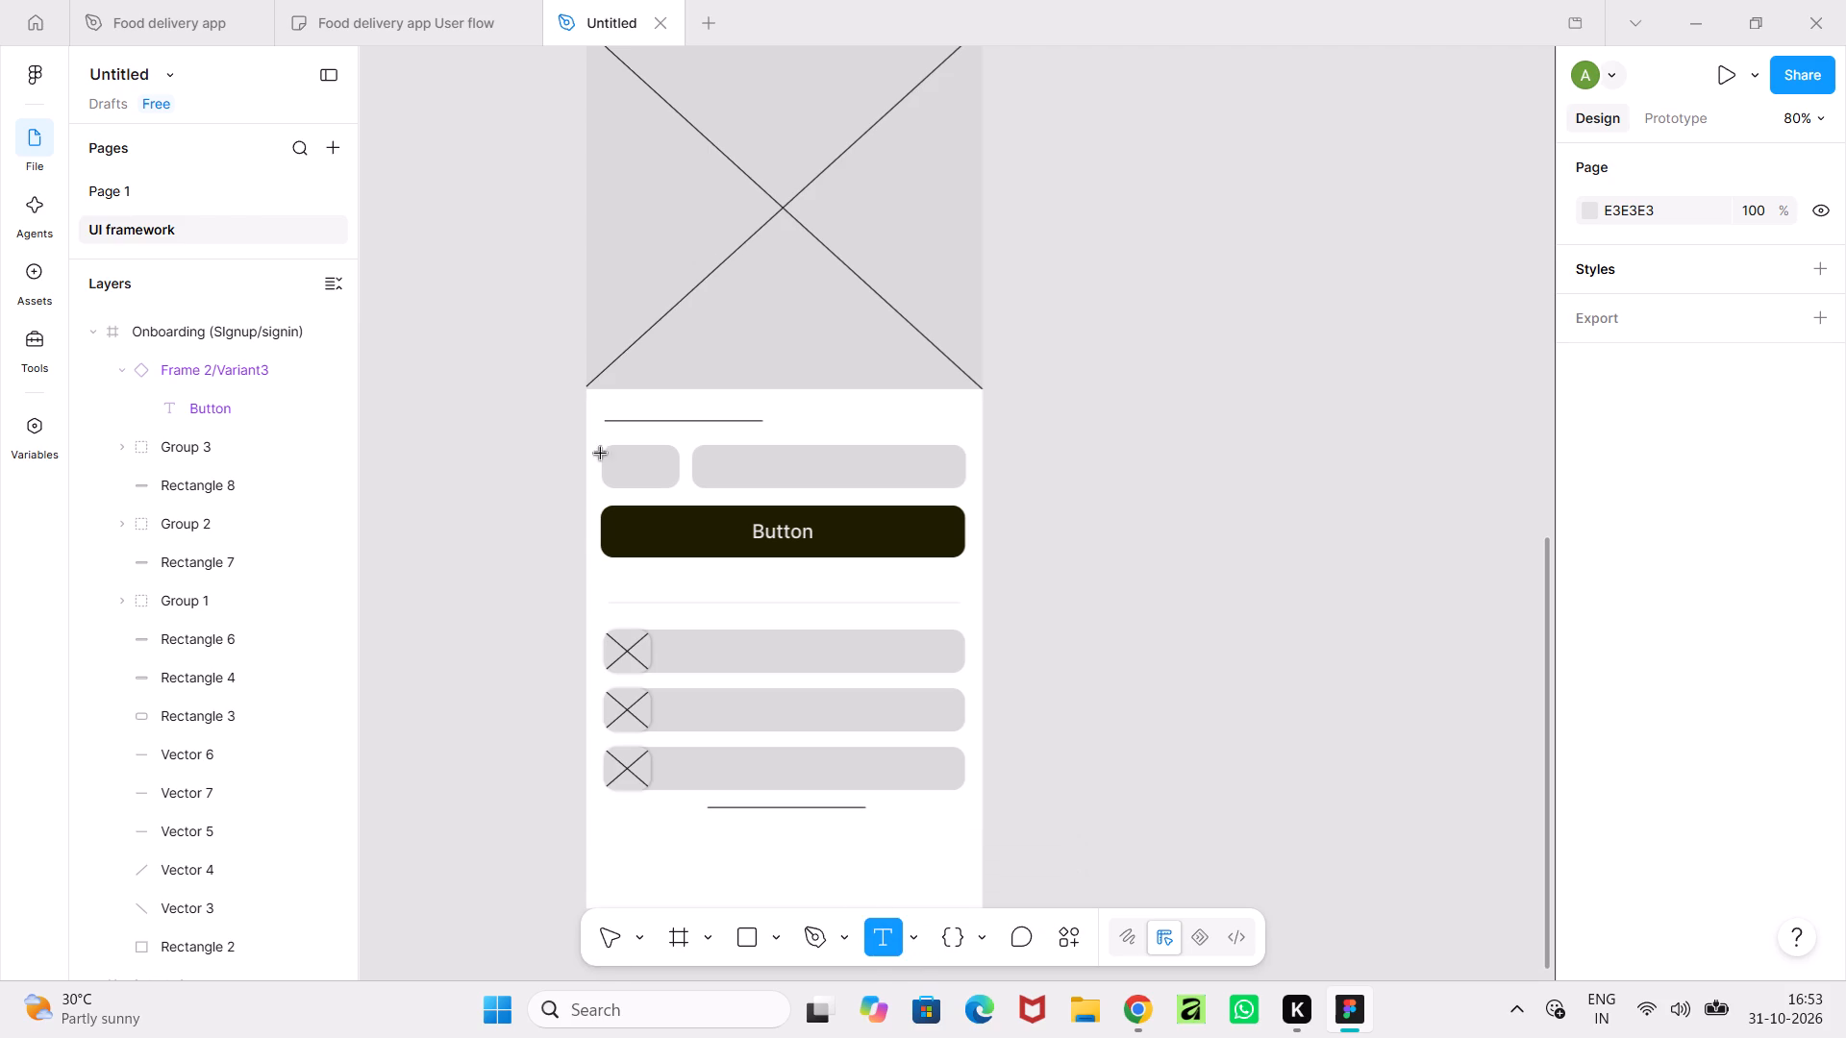
left_click_drag(606, 408, 747, 419)
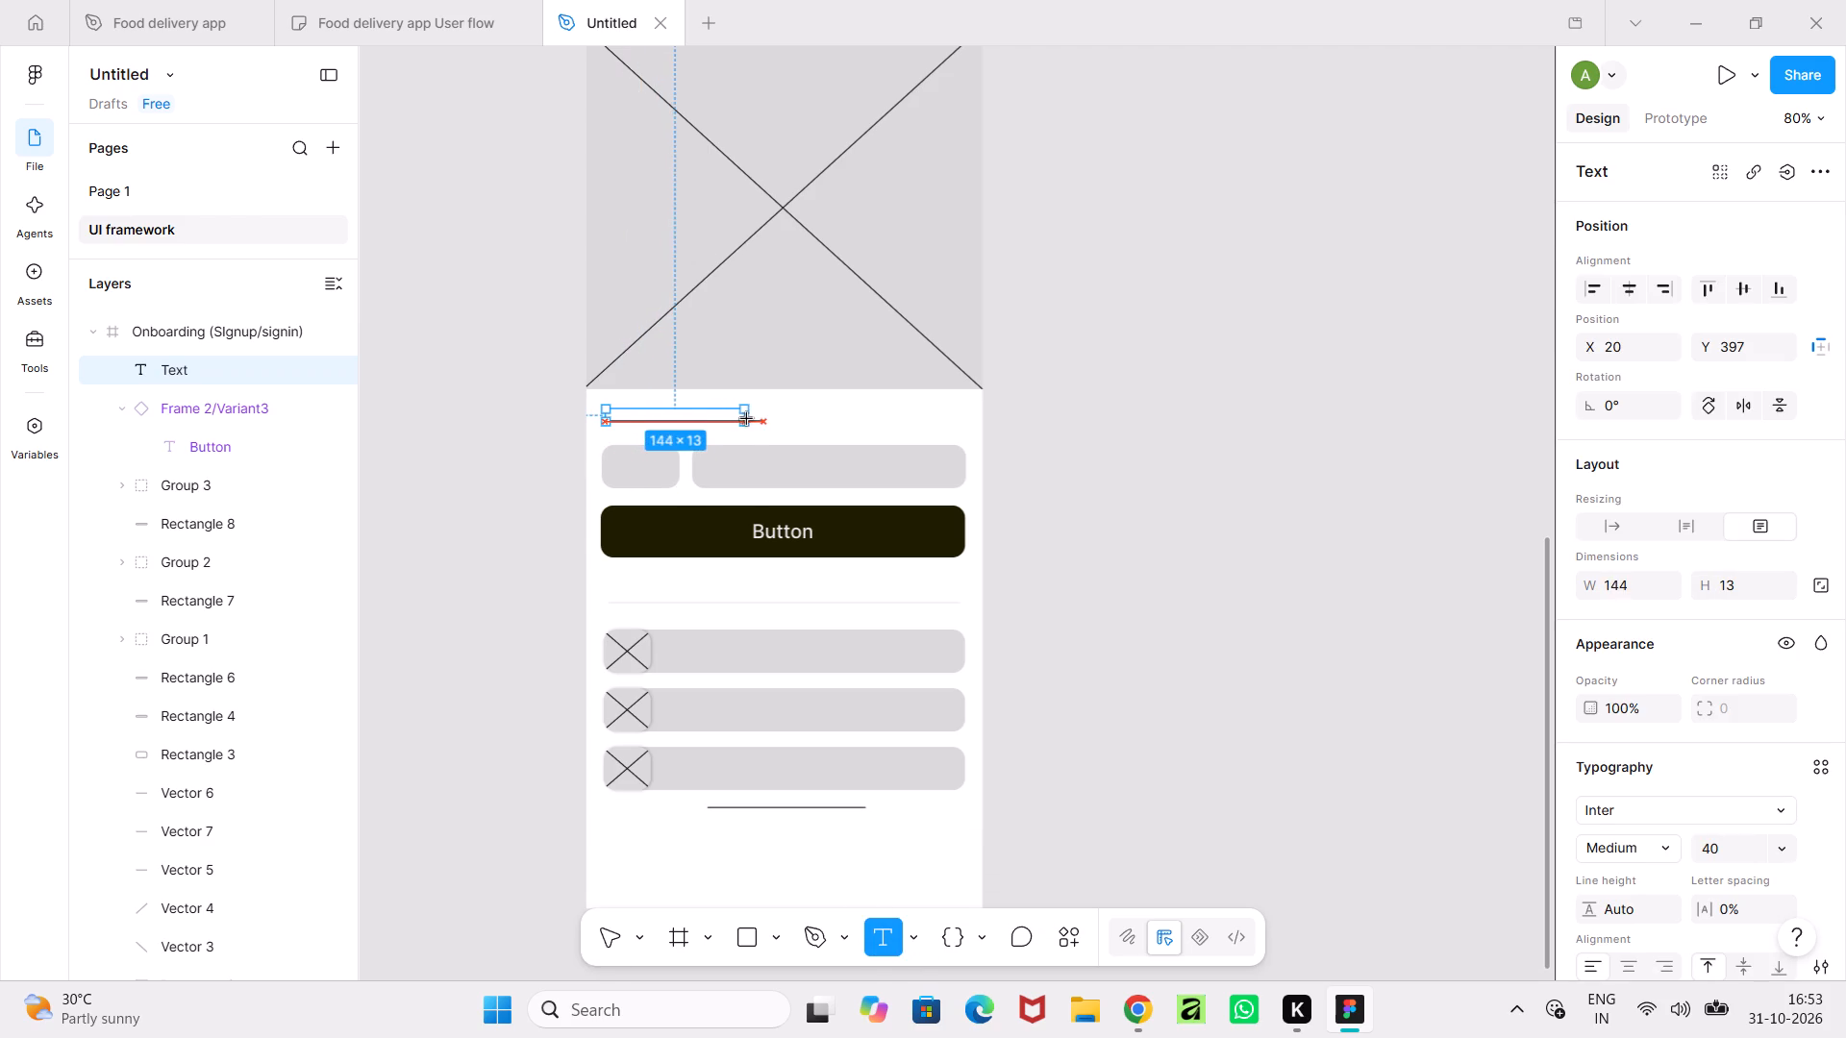
left_click_drag(747, 419, 763, 419)
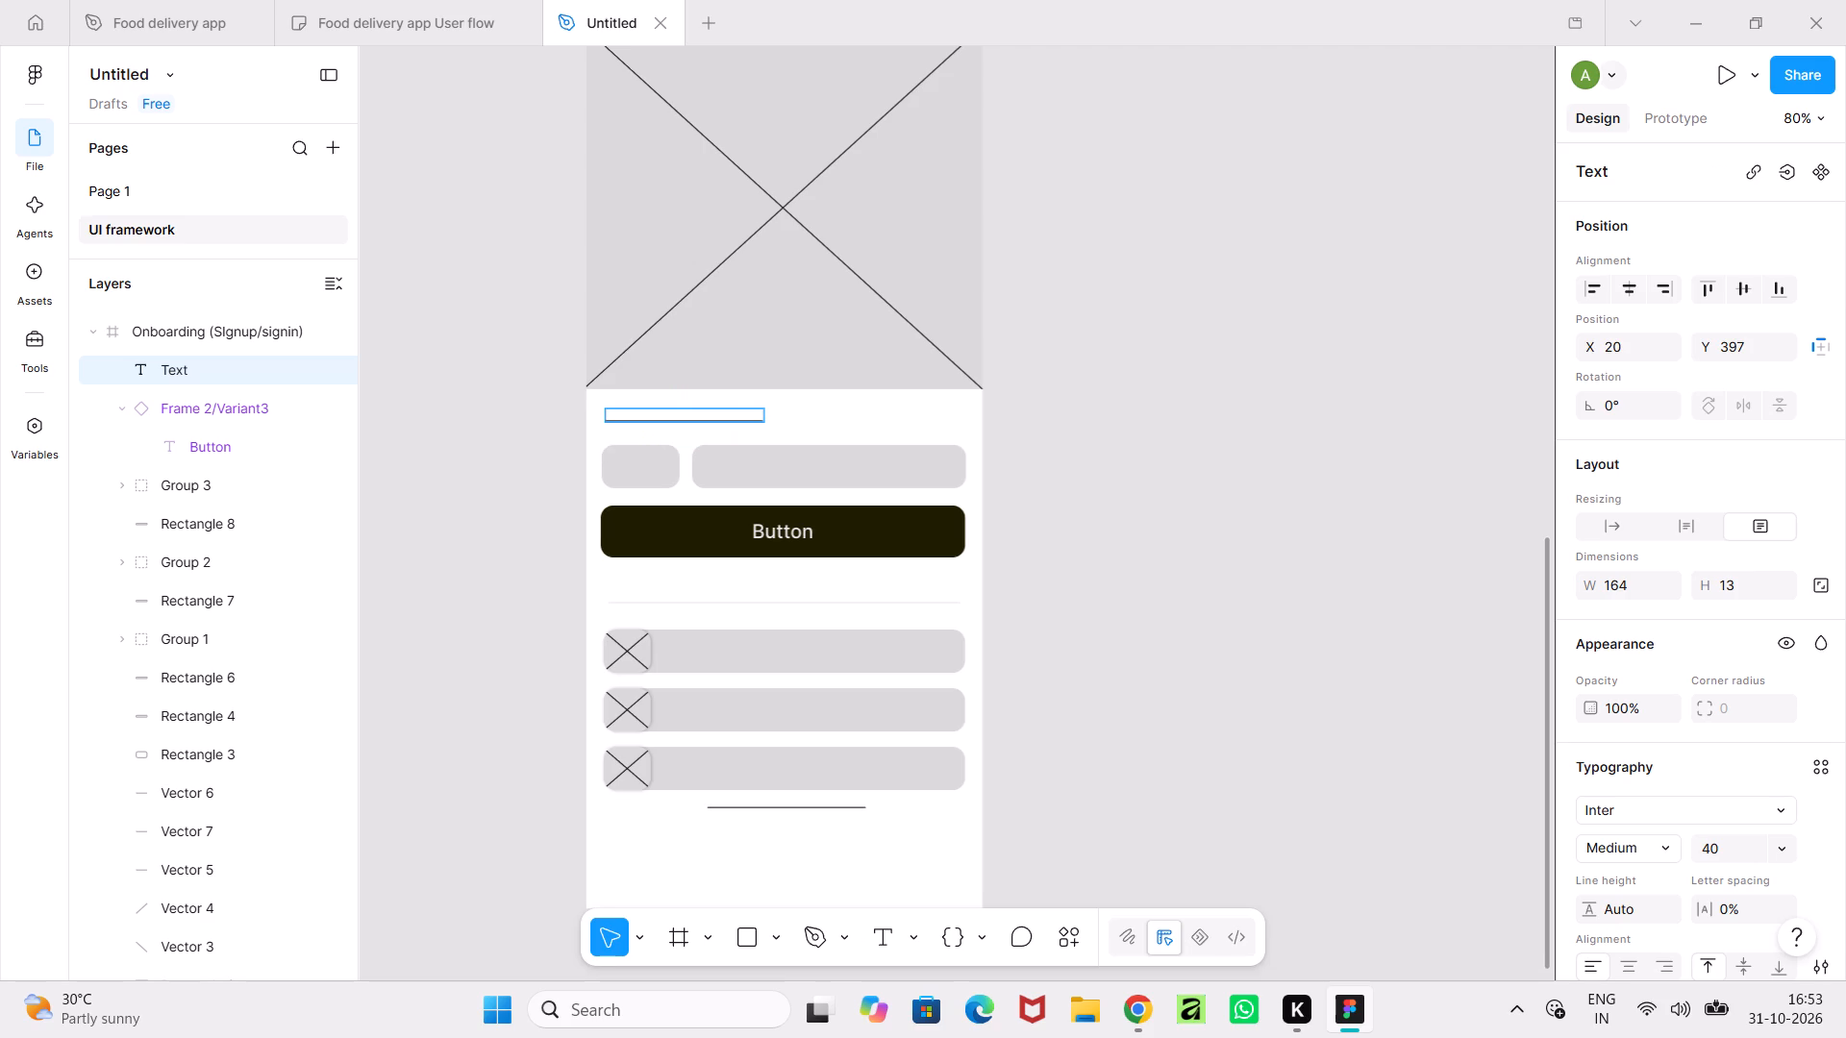
Search the web for "lorem ipsum text" in Chrome, and copy the words "Lorem Ipsum" into the new text box in Figma.
left_click(1152, 1008)
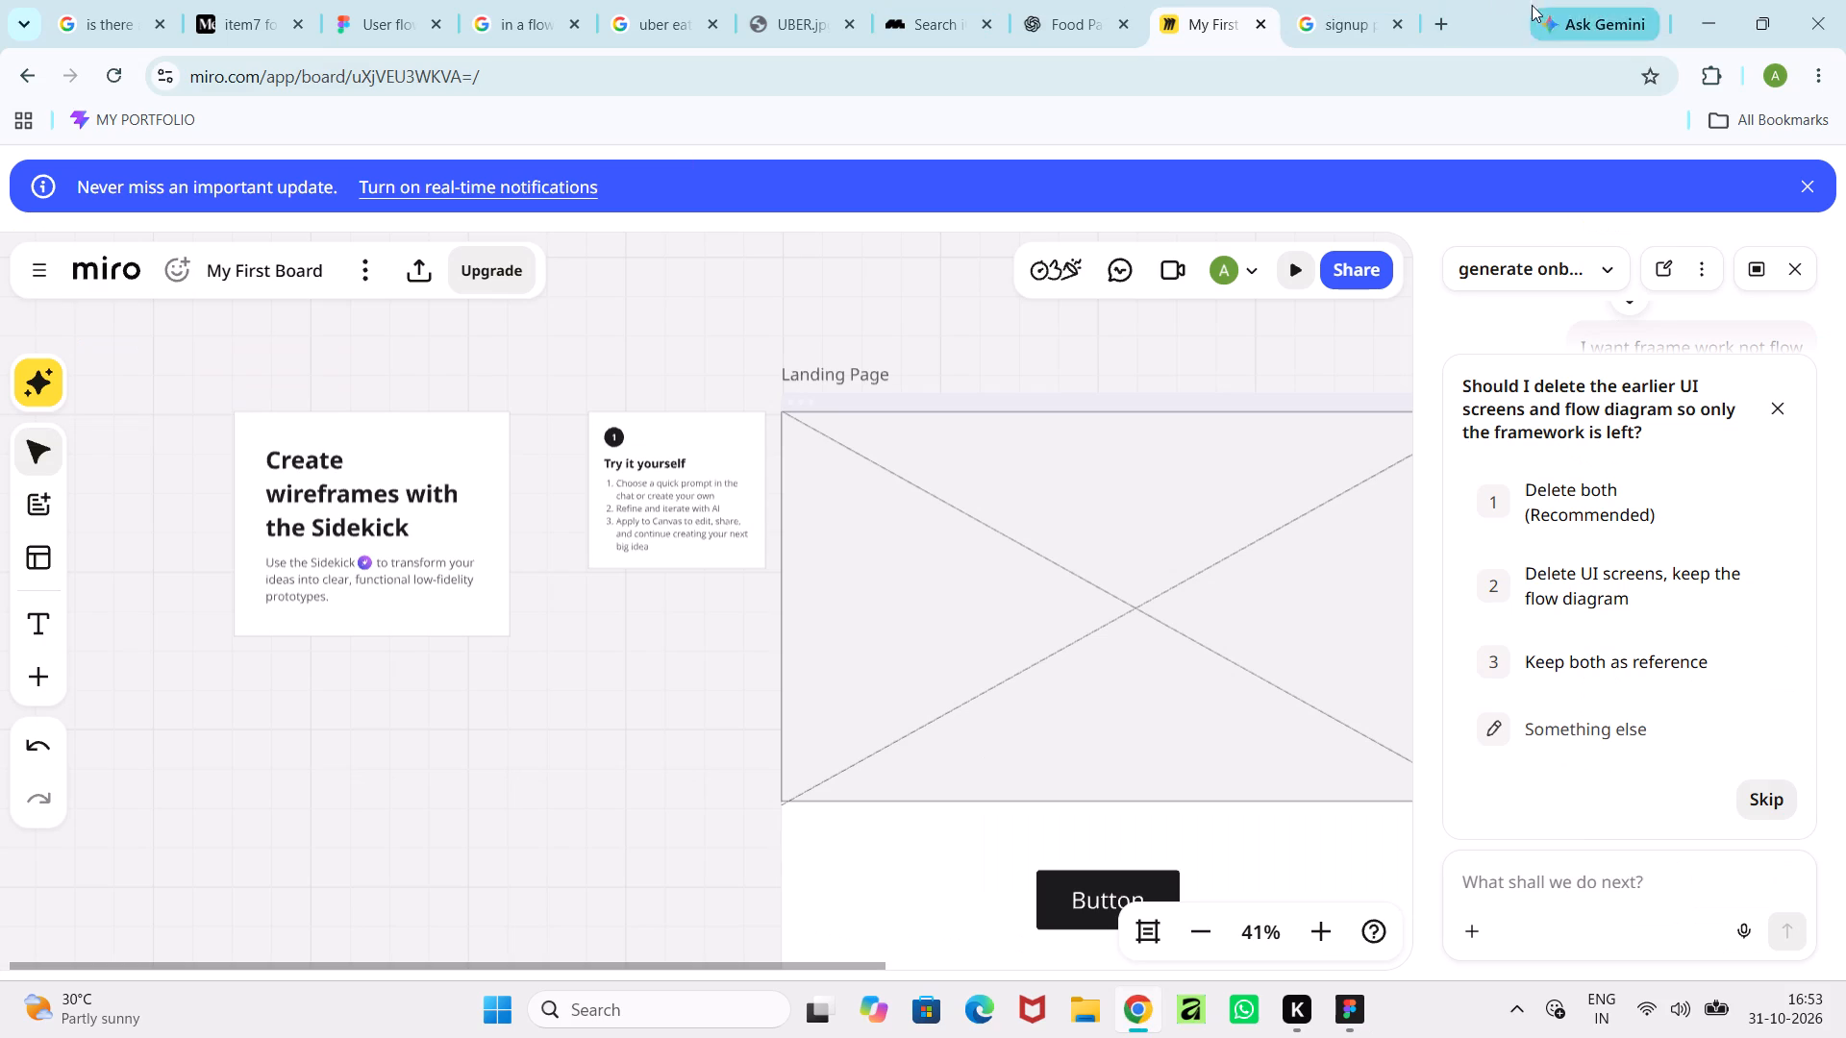
left_click(1435, 32)
left_click(853, 483)
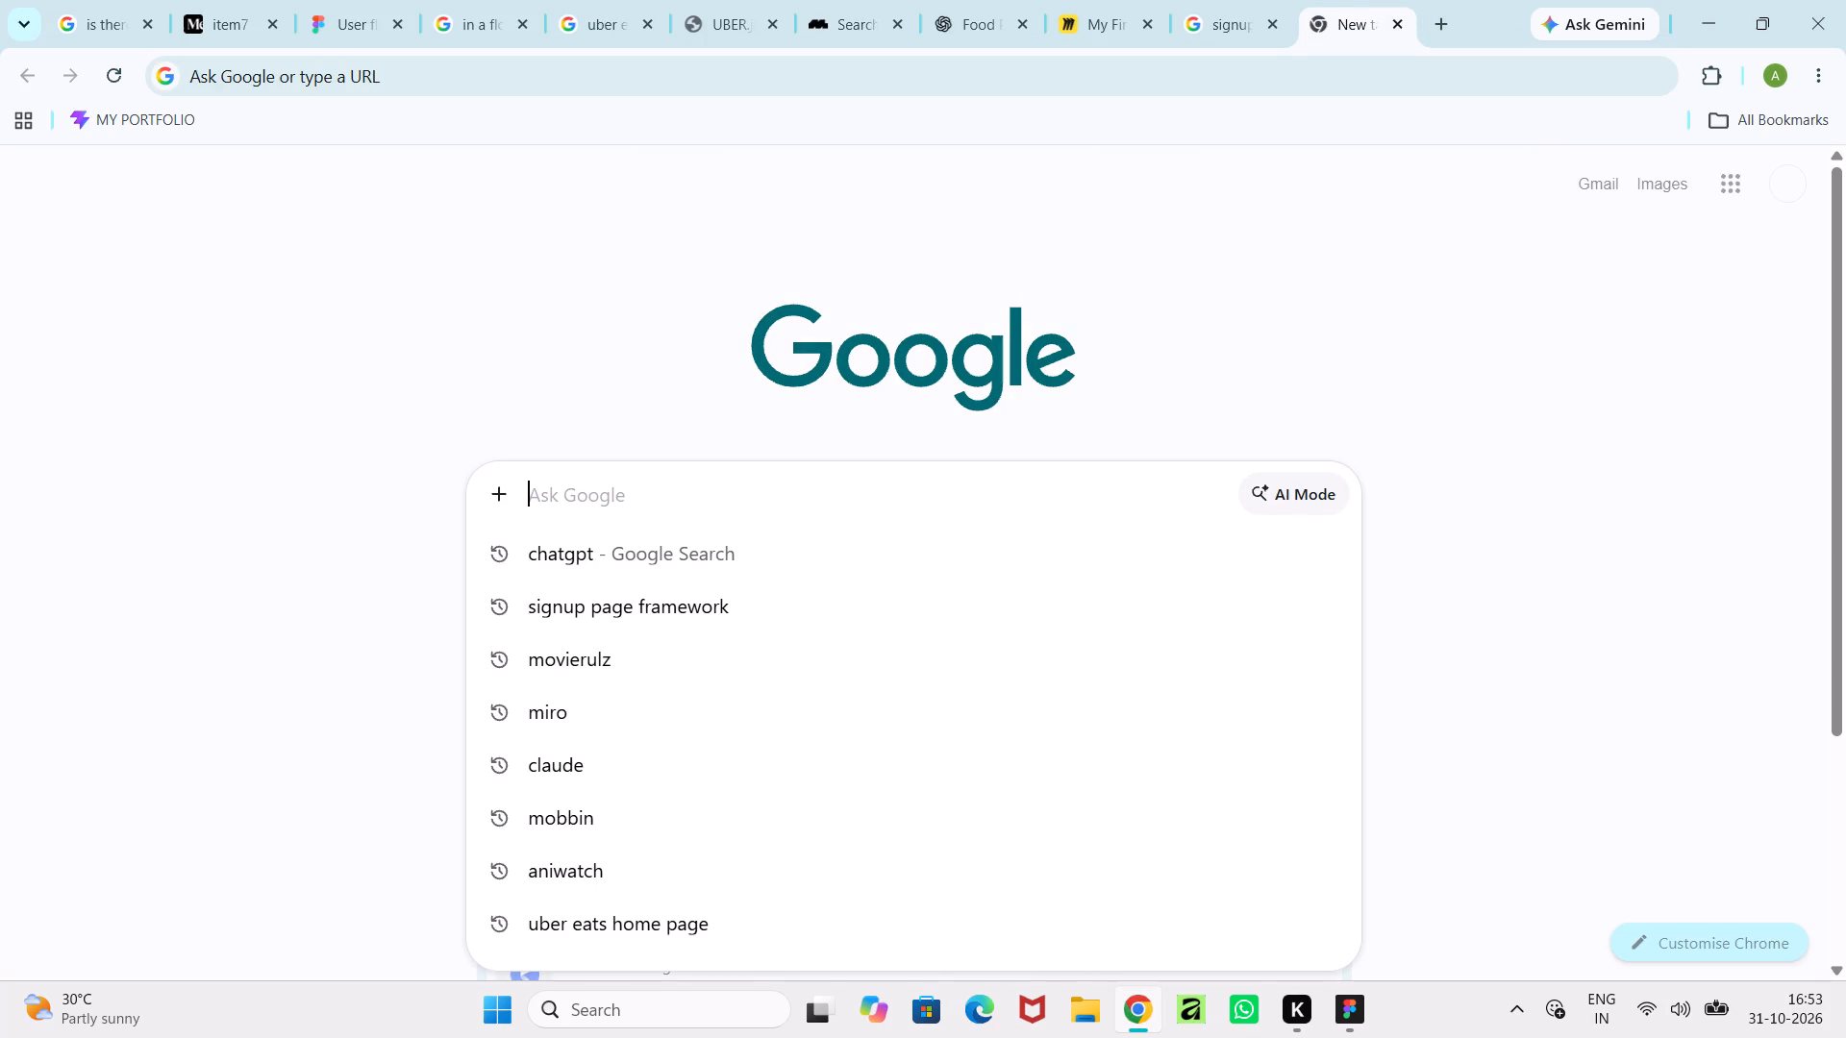
type("loreum")
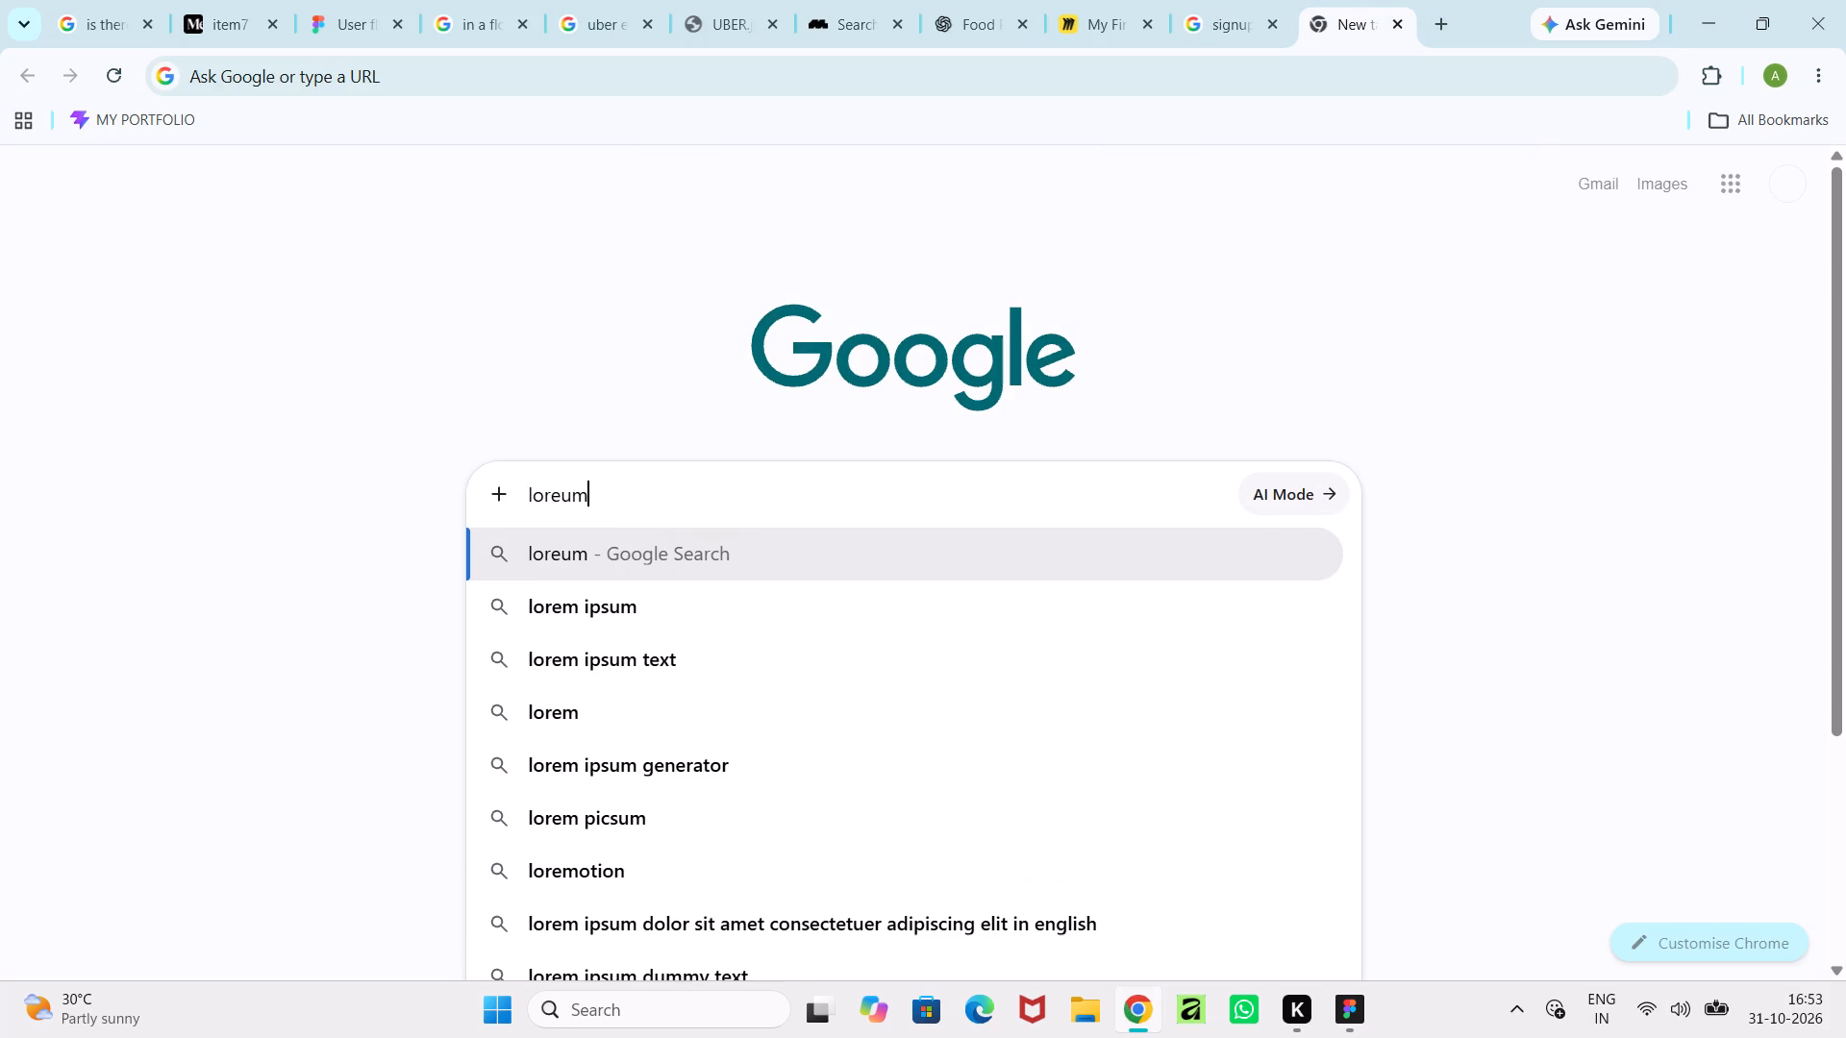
left_click(763, 650)
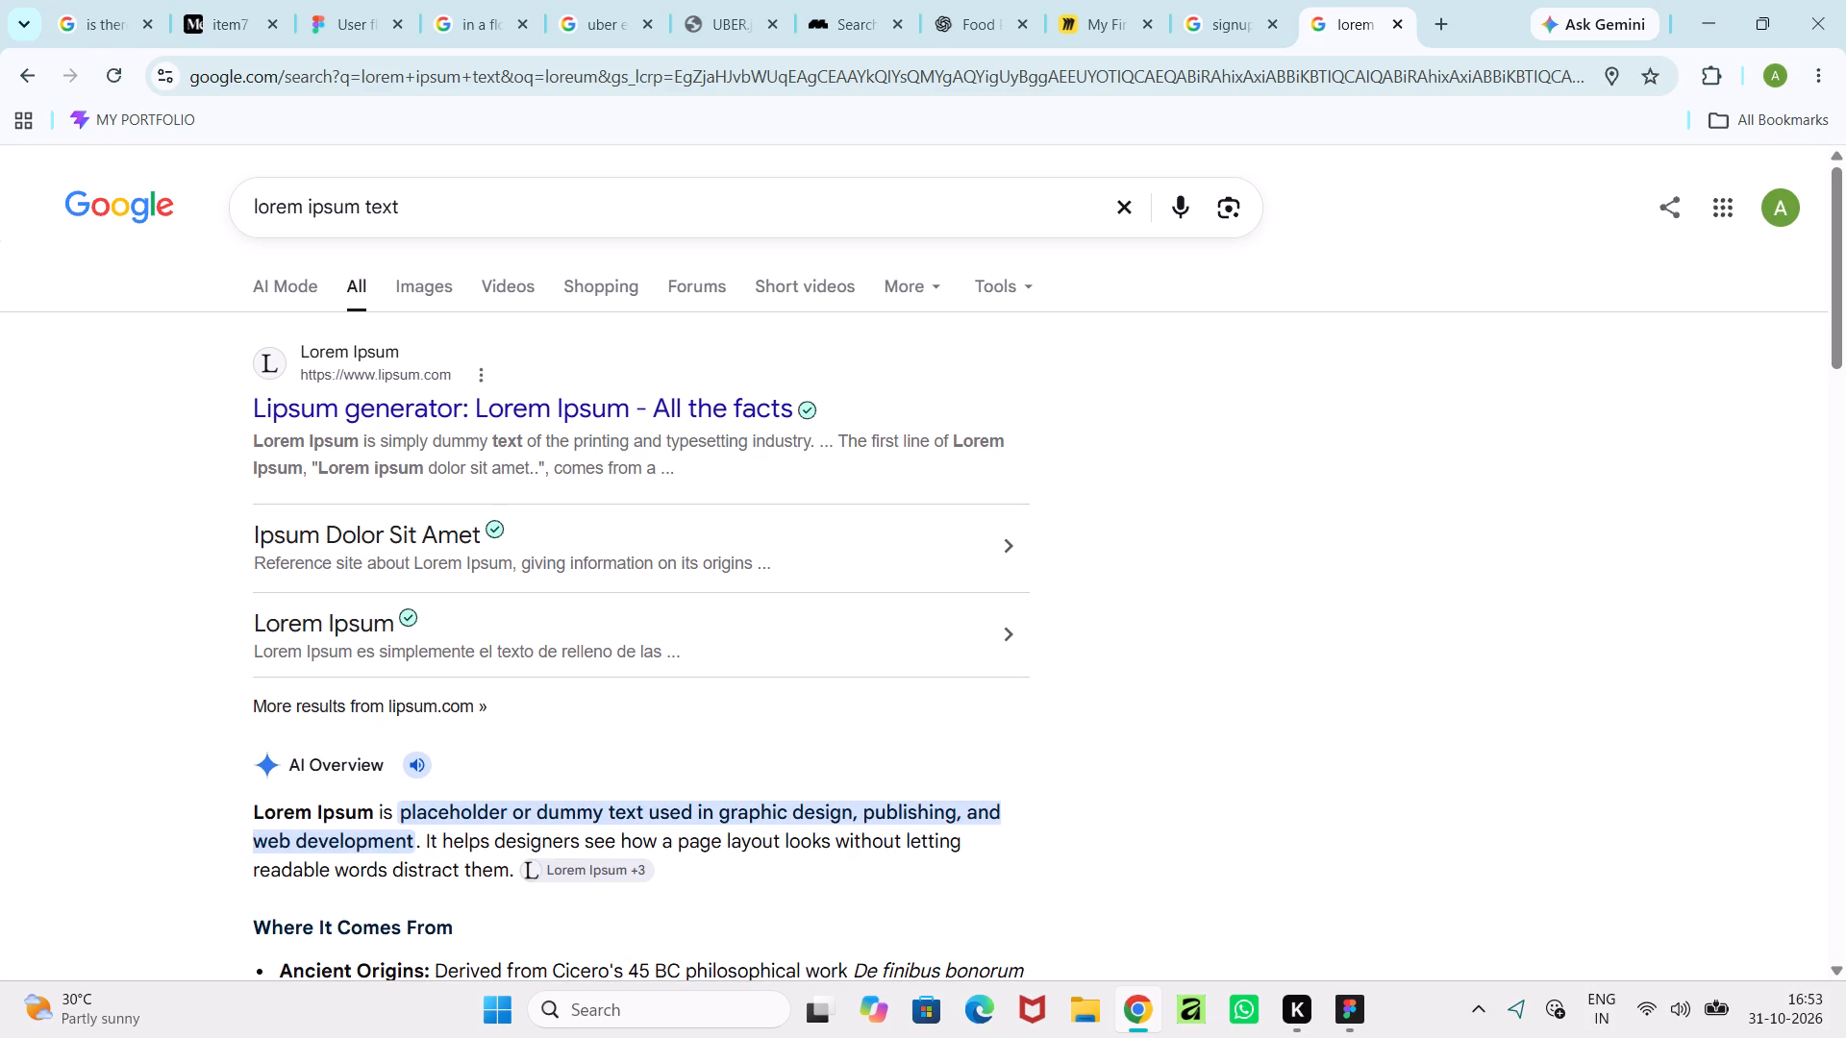
left_click_drag(255, 818, 350, 810)
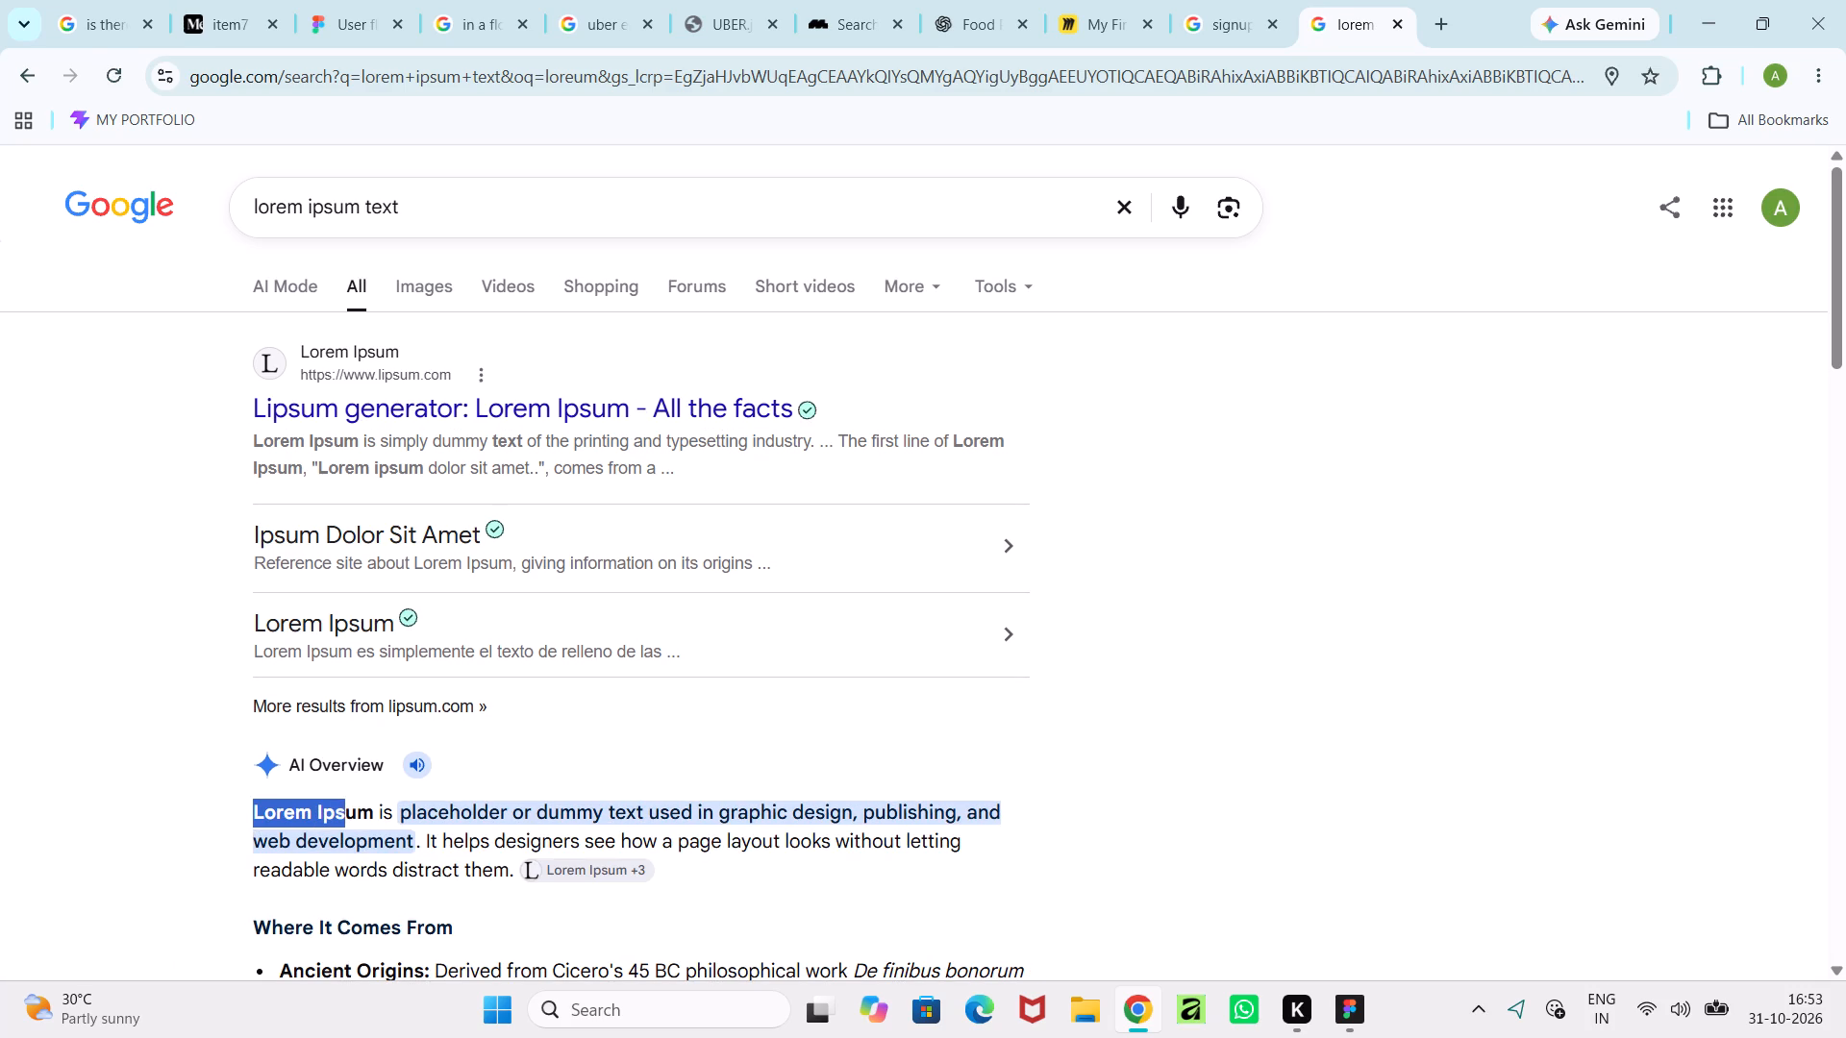
left_click_drag(350, 810, 367, 812)
key("ctrl+c")
key("alt+Tab")
key("ctrl+v")
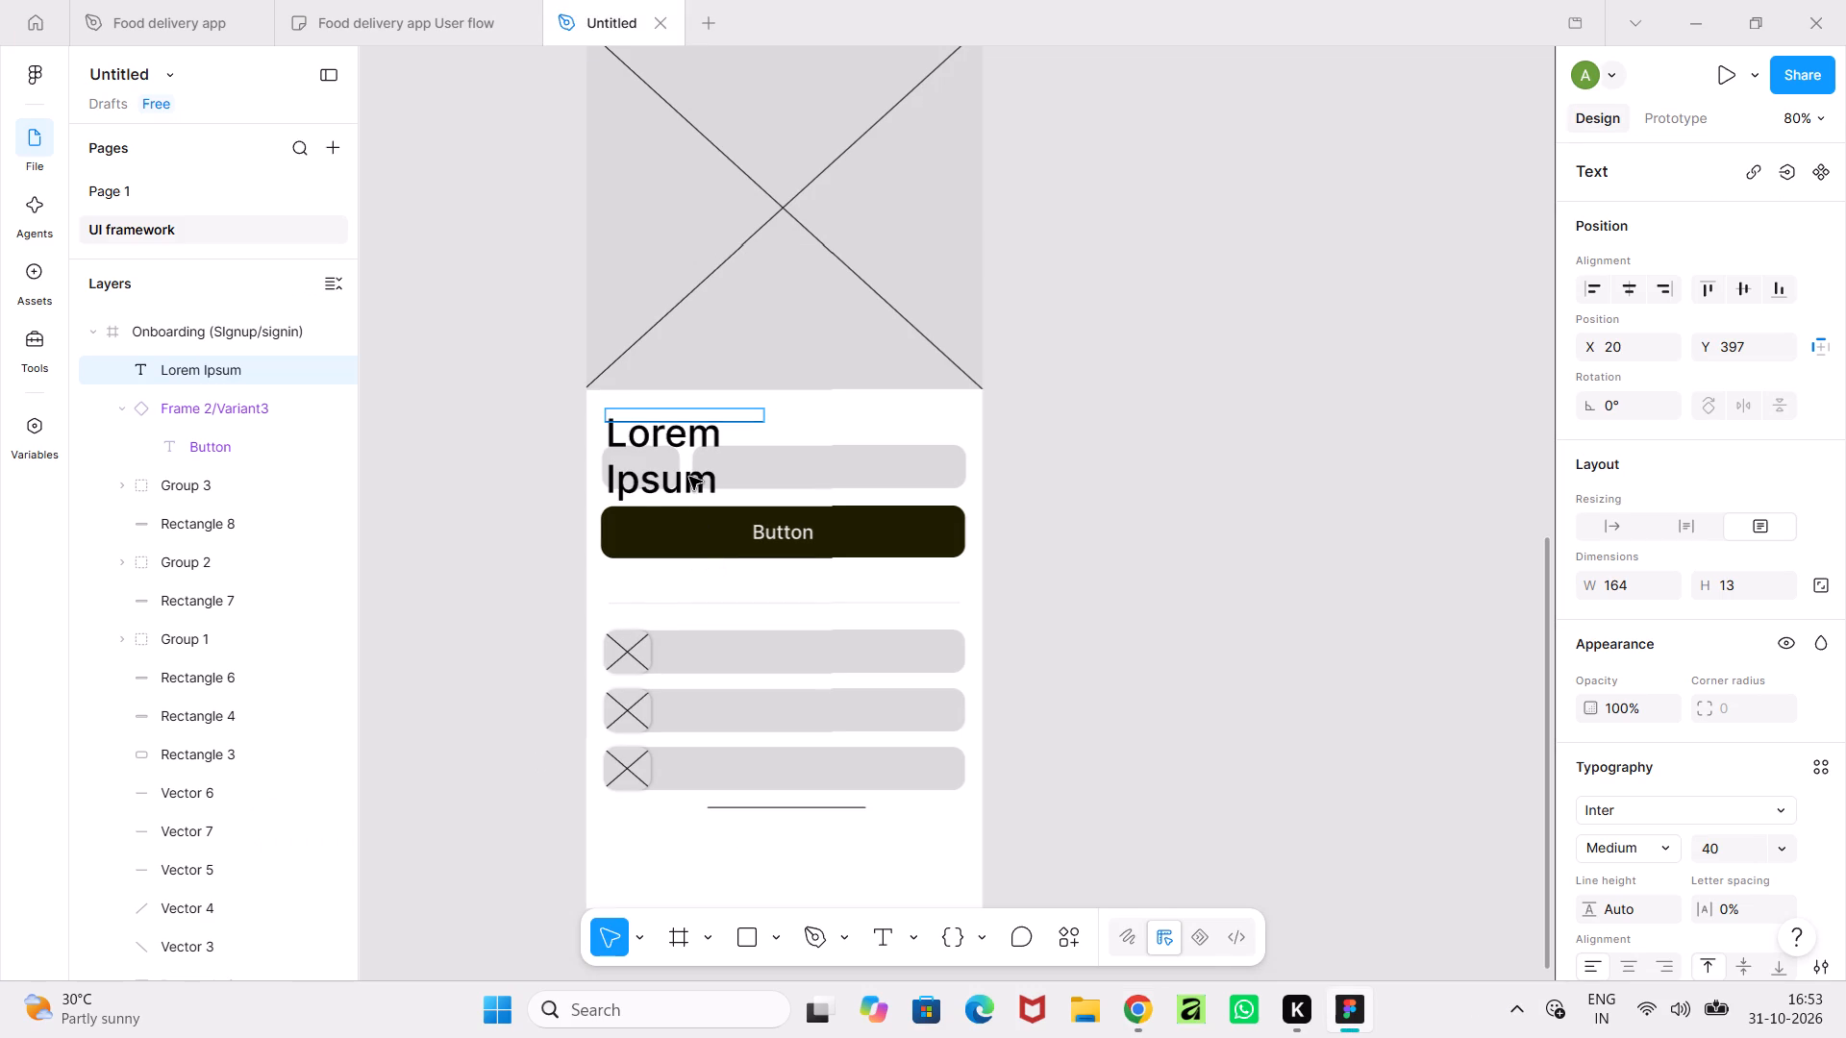
Set the font size of the Lorem Ipsum heading text to 16.
left_click(689, 477)
left_click(1793, 843)
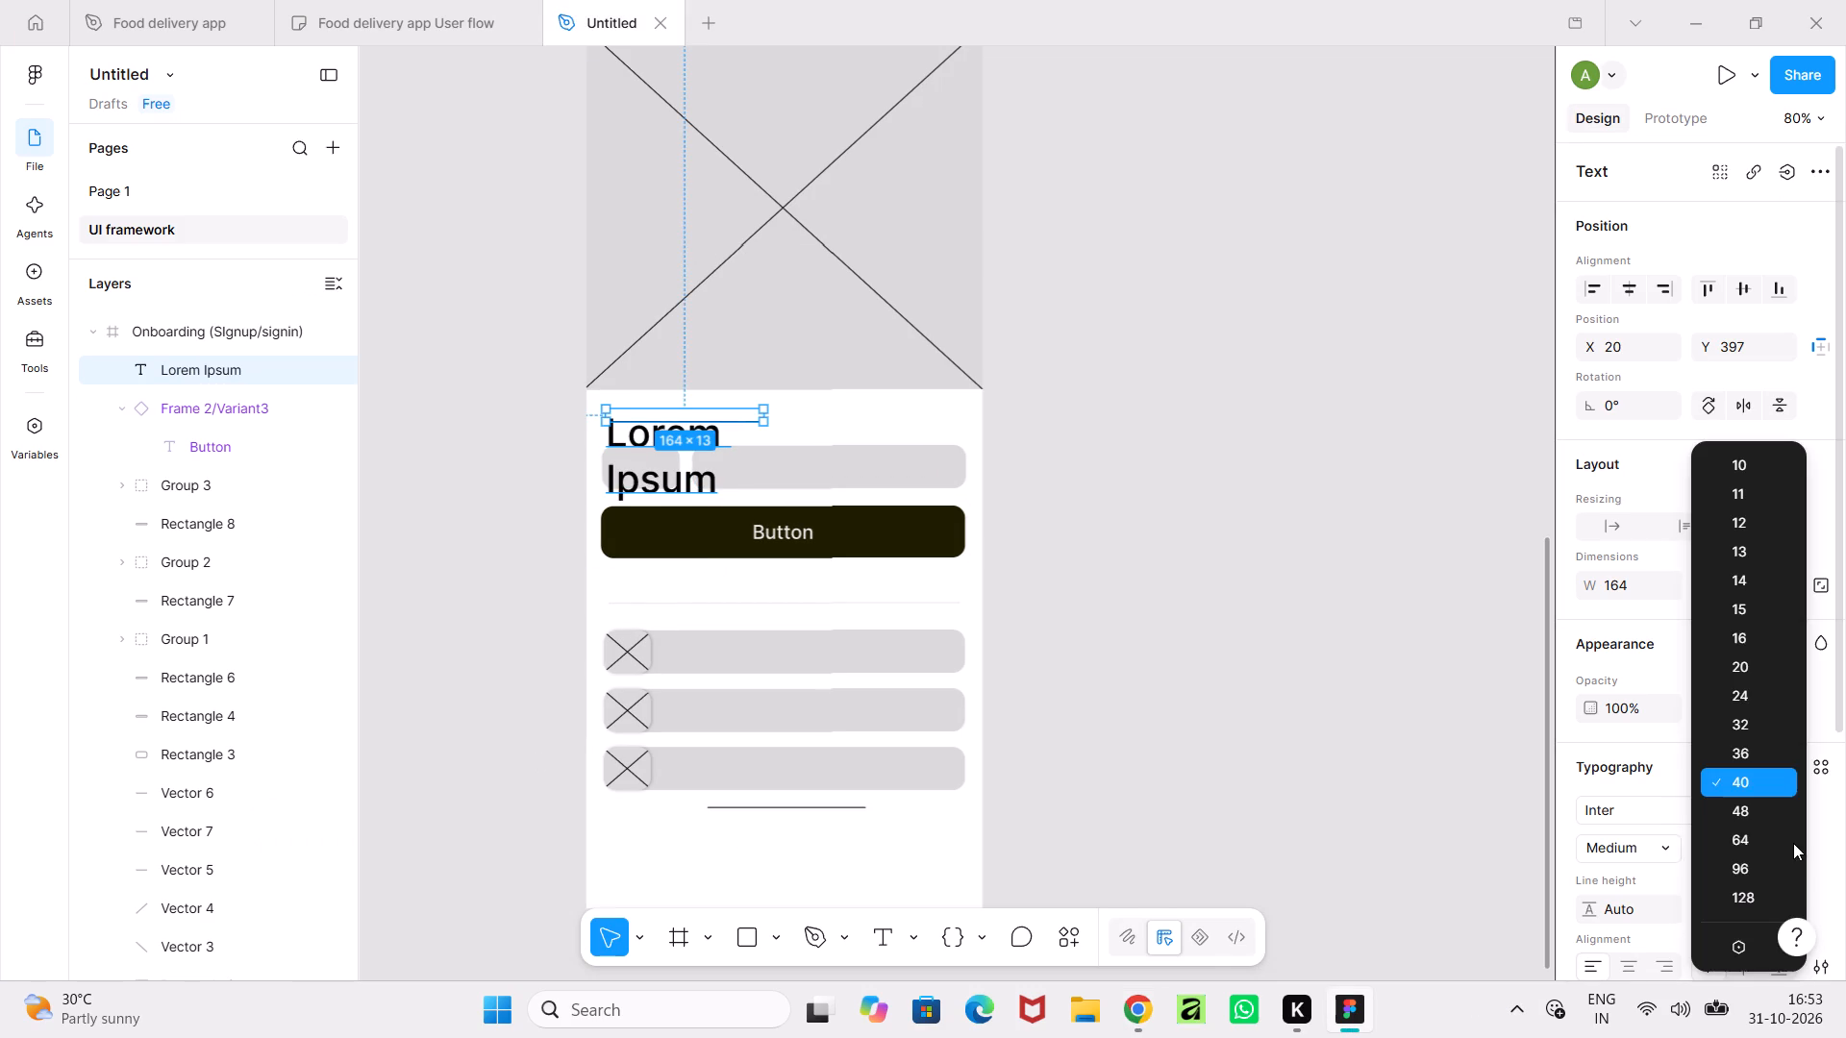
left_click(1760, 637)
left_click(1368, 634)
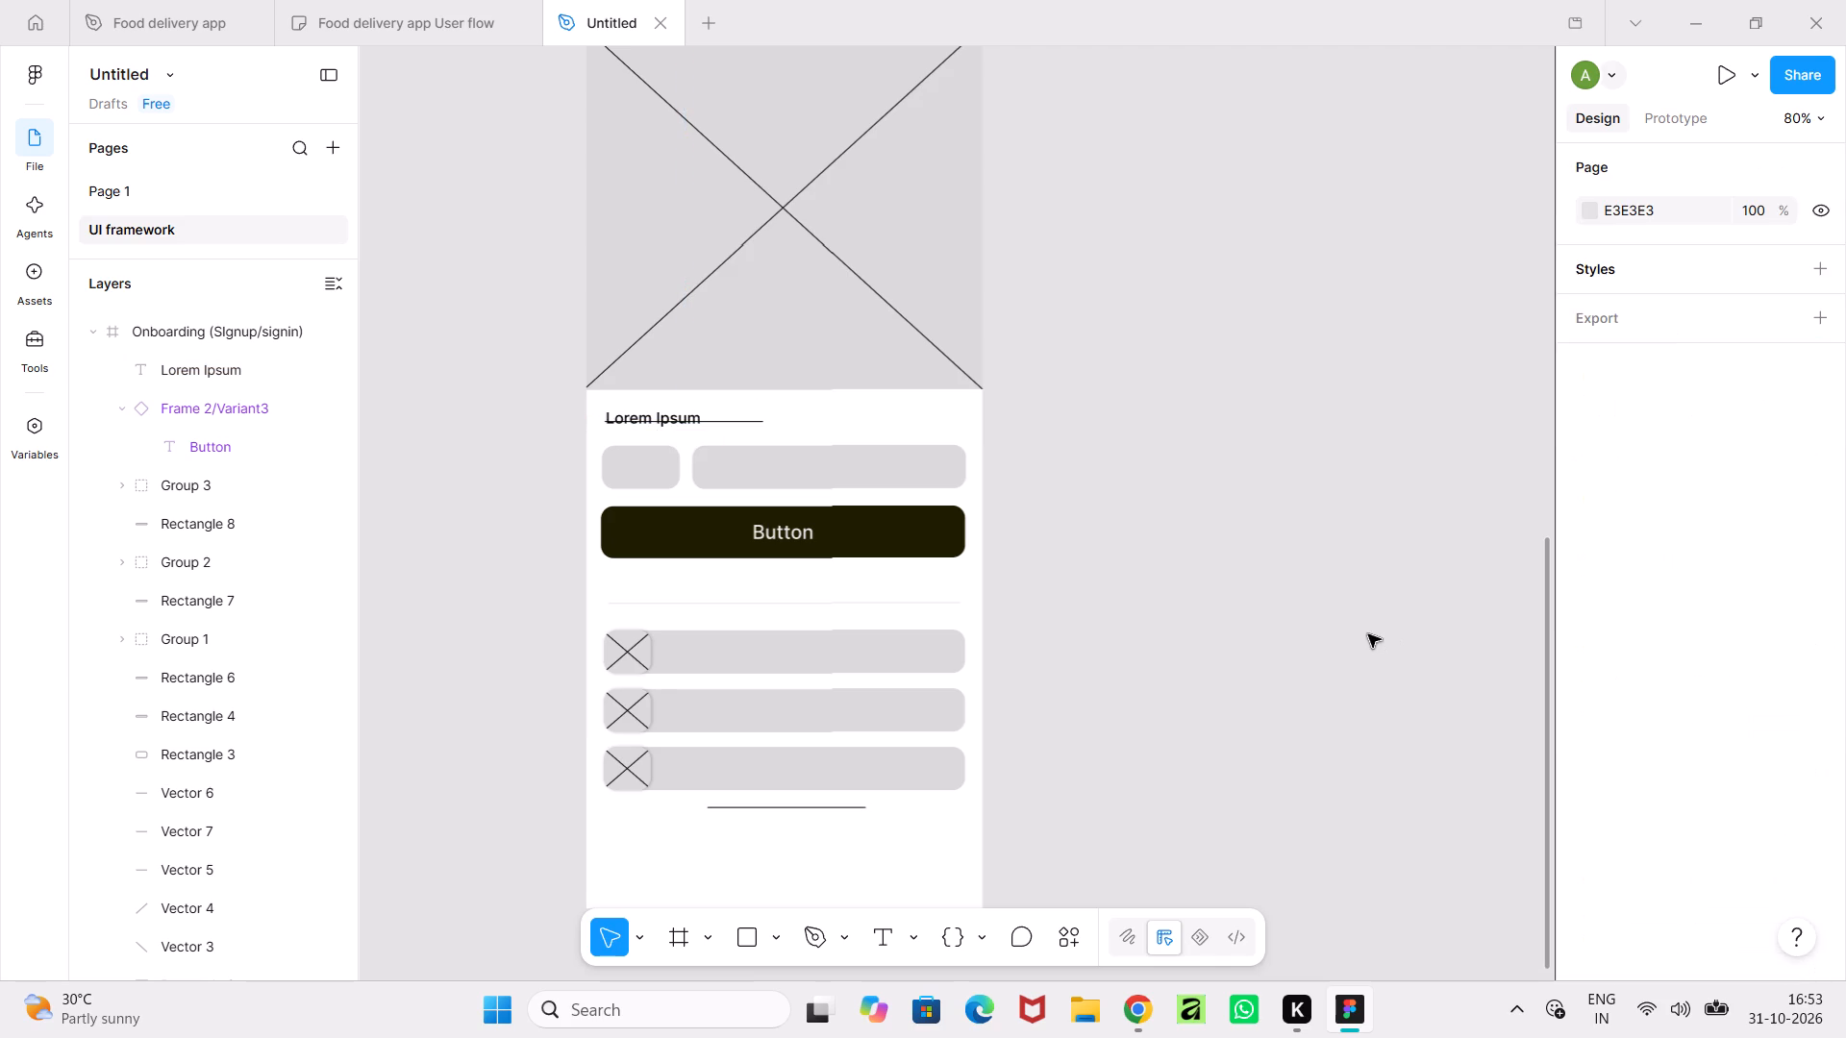
Delete the short placeholder line behind the Lorem Ipsum heading.
scroll(599, 480, "up", 5, "ctrl")
left_click(818, 371)
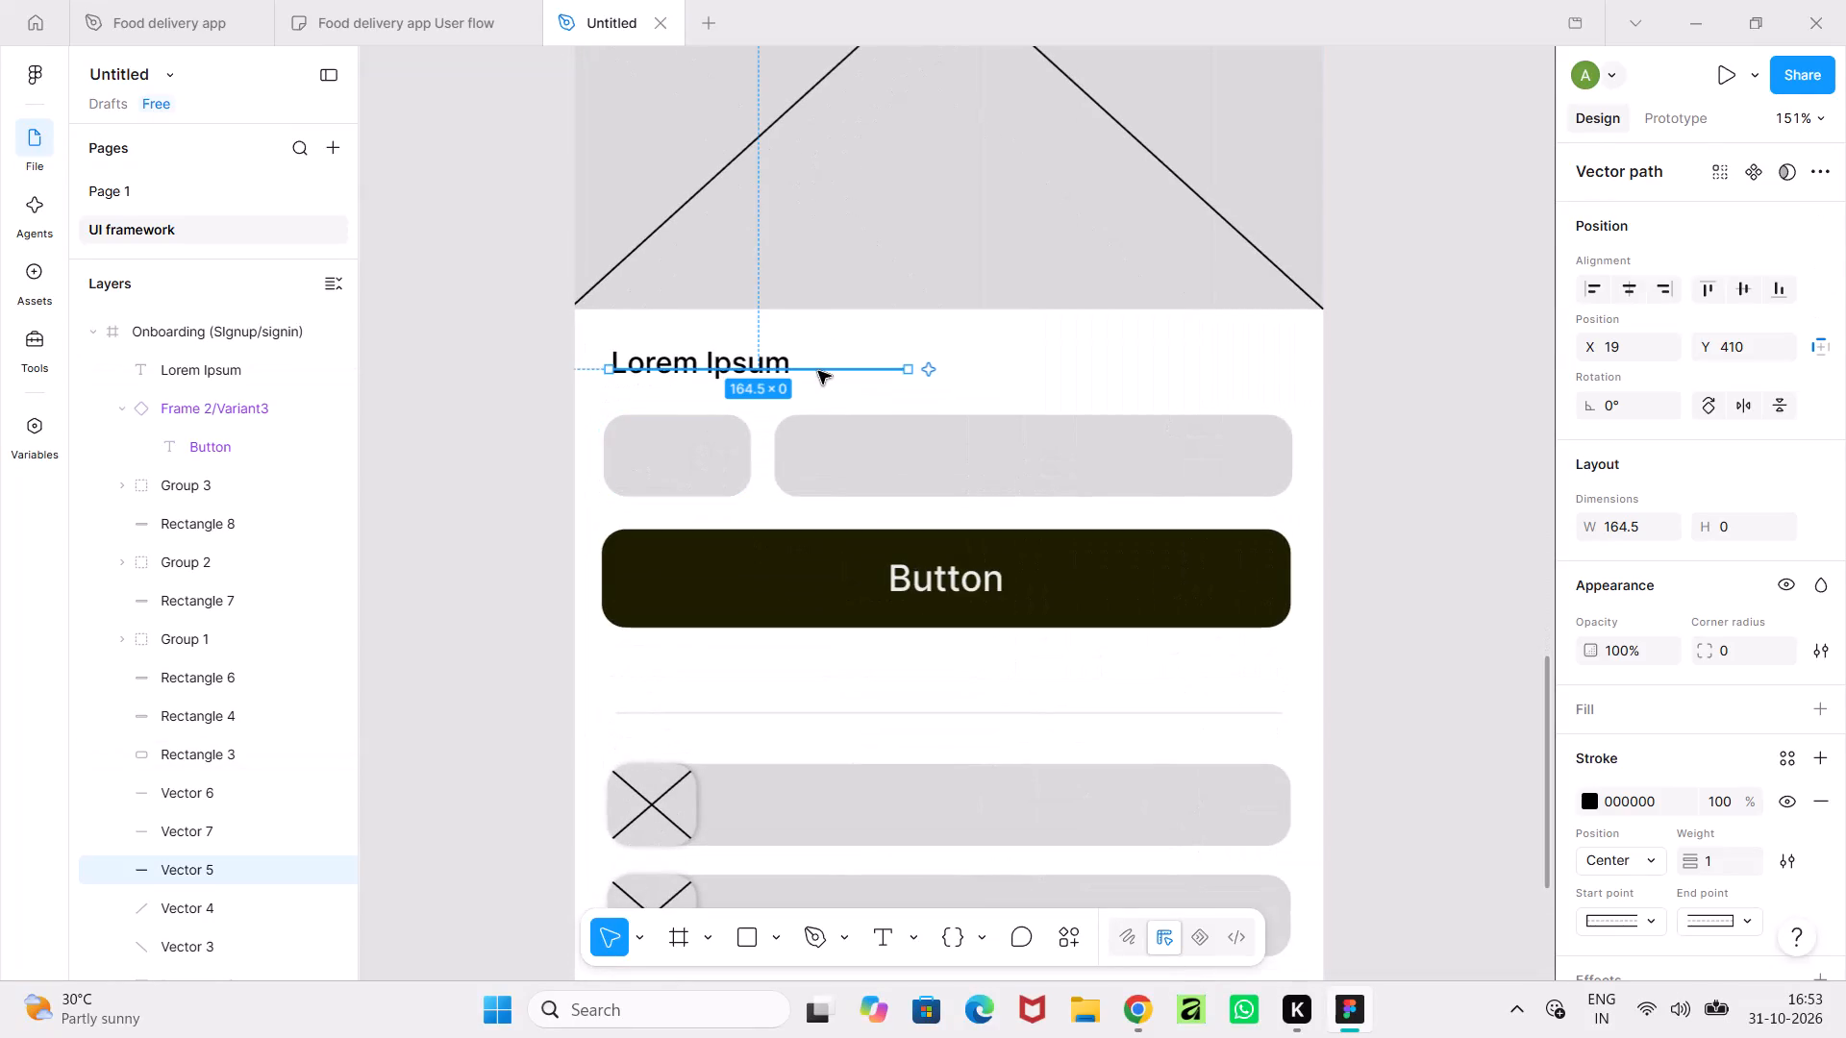
key("Delete")
left_click(1399, 467)
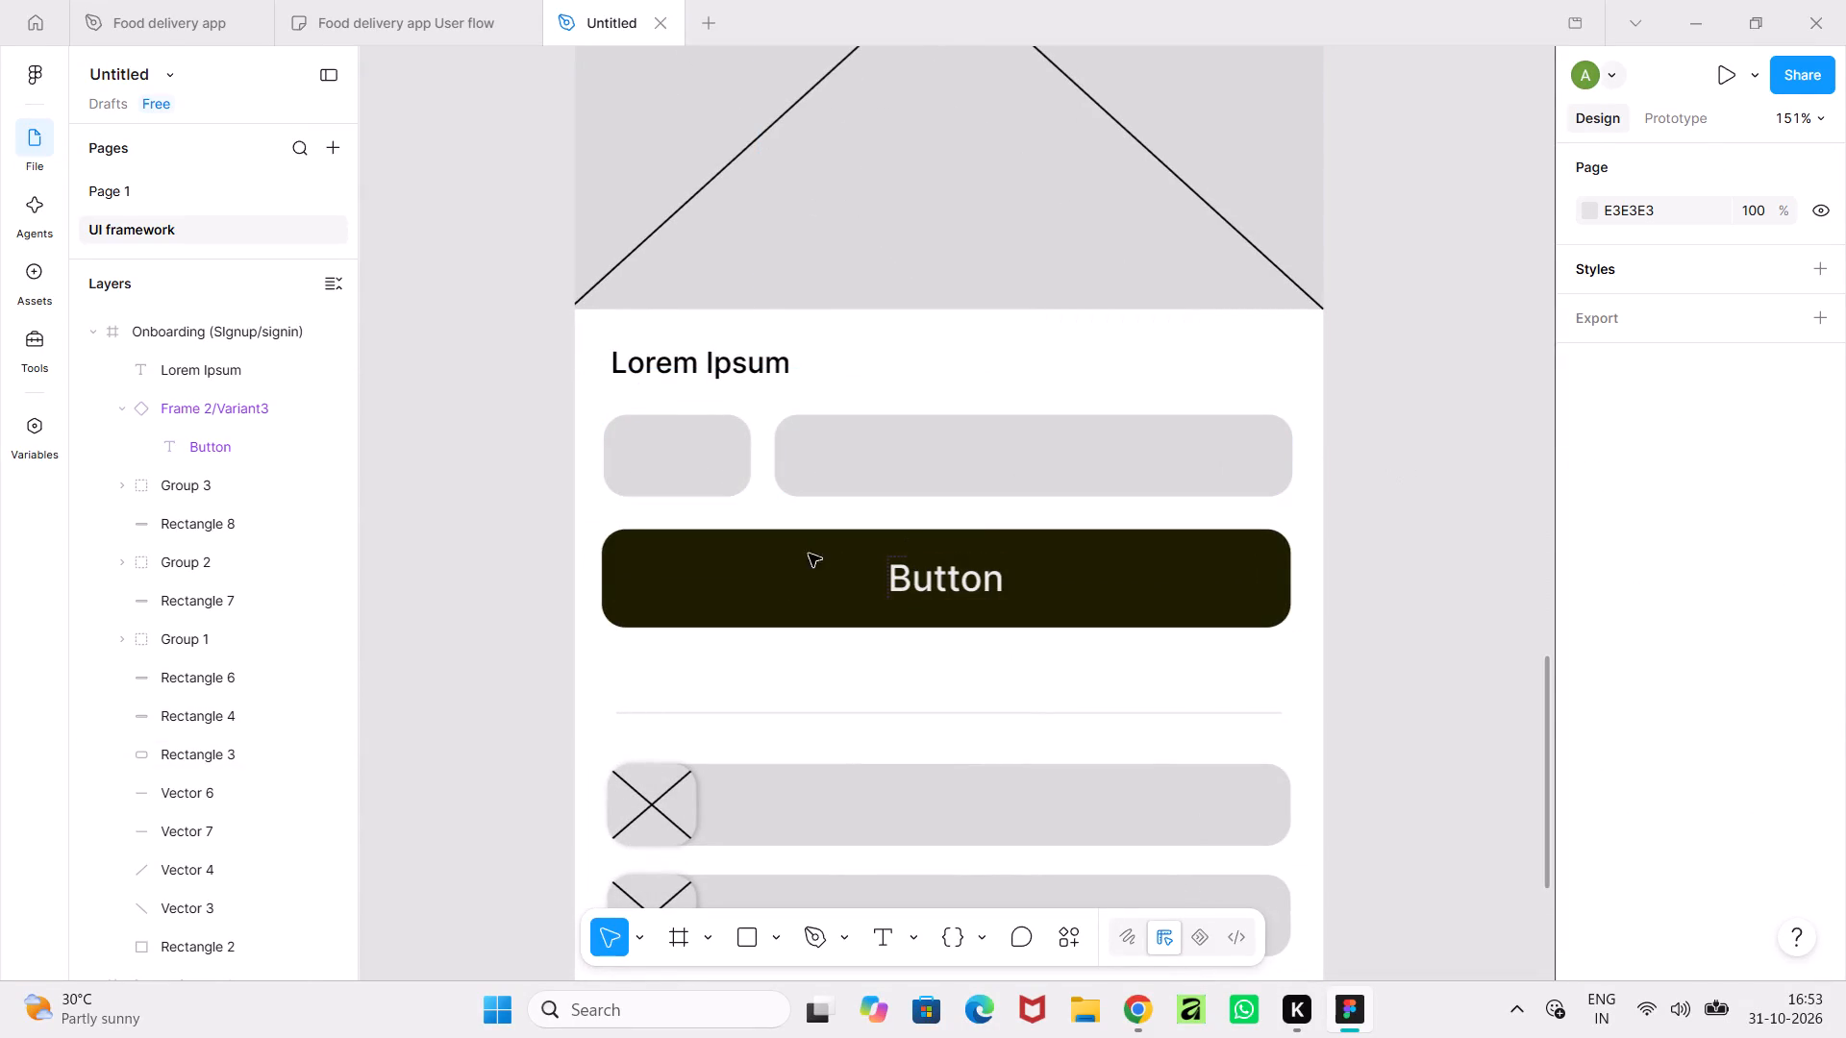
Search Figma's tools for "loreum" to find a placeholder text plugin.
left_click(33, 350)
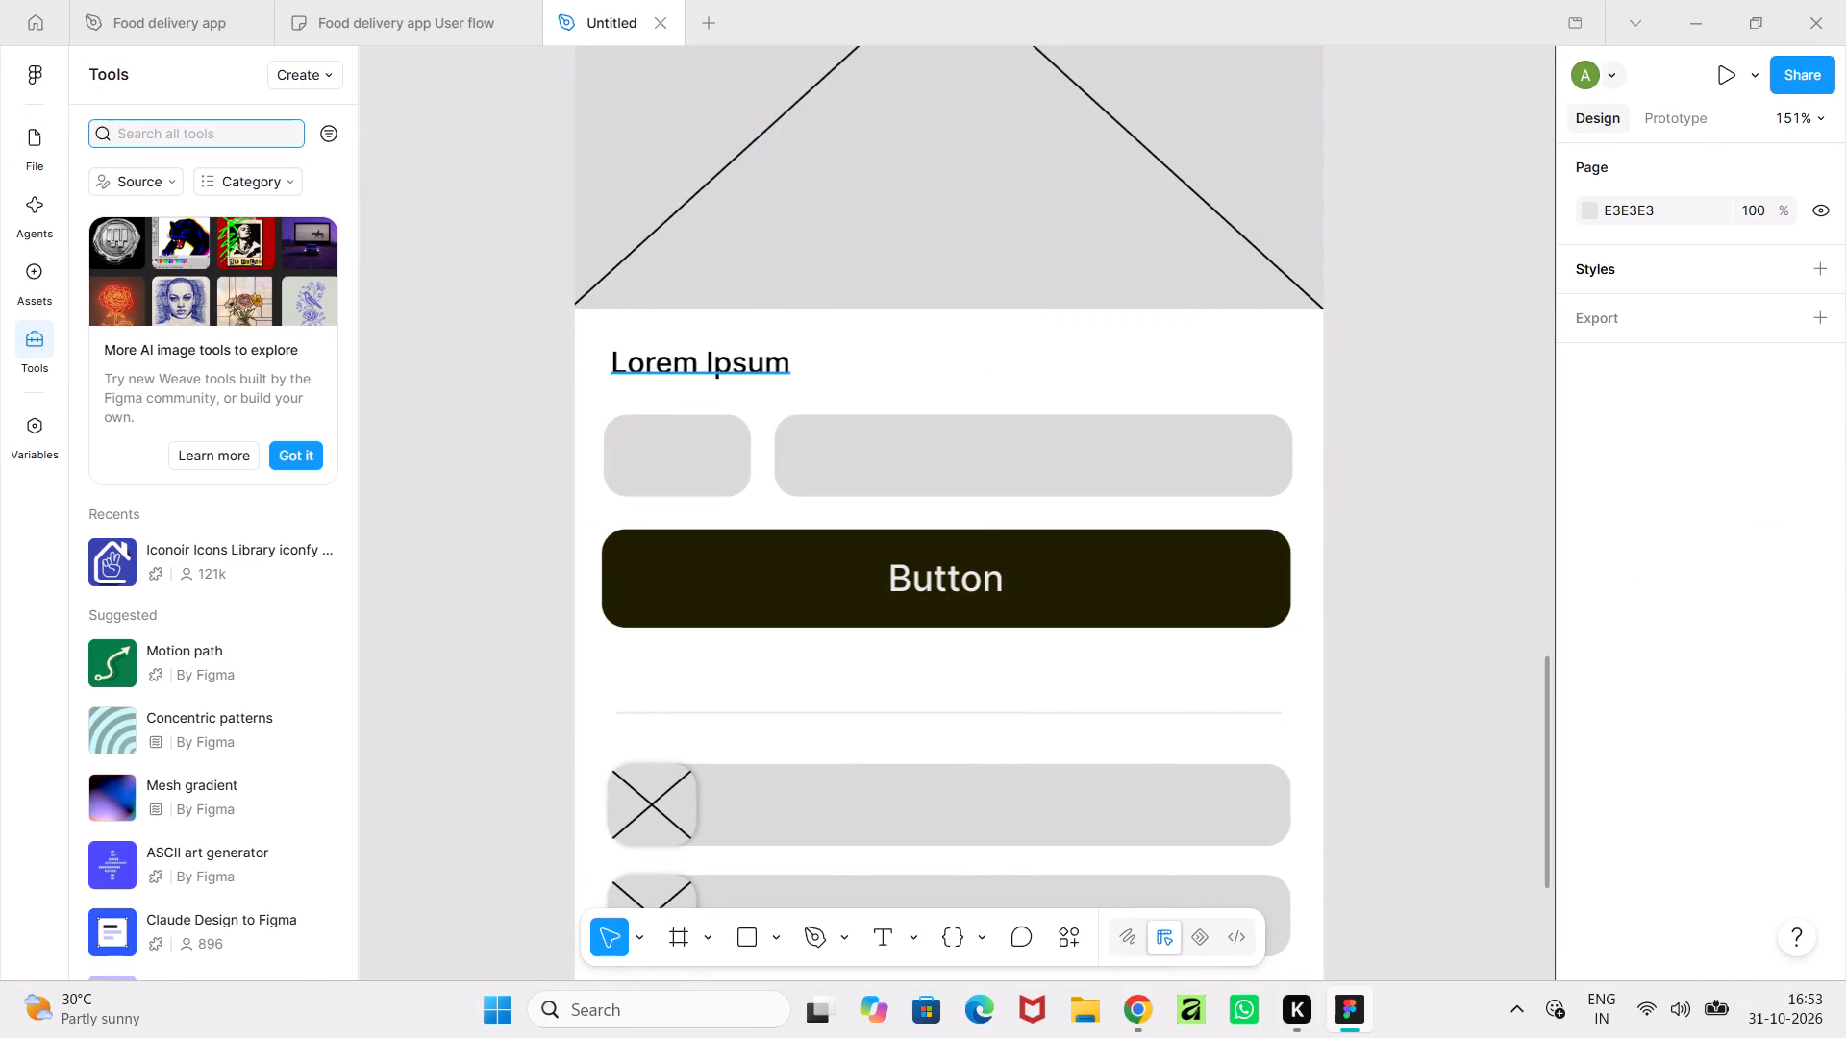
type("loreun")
key("BackSpace")
key("m")
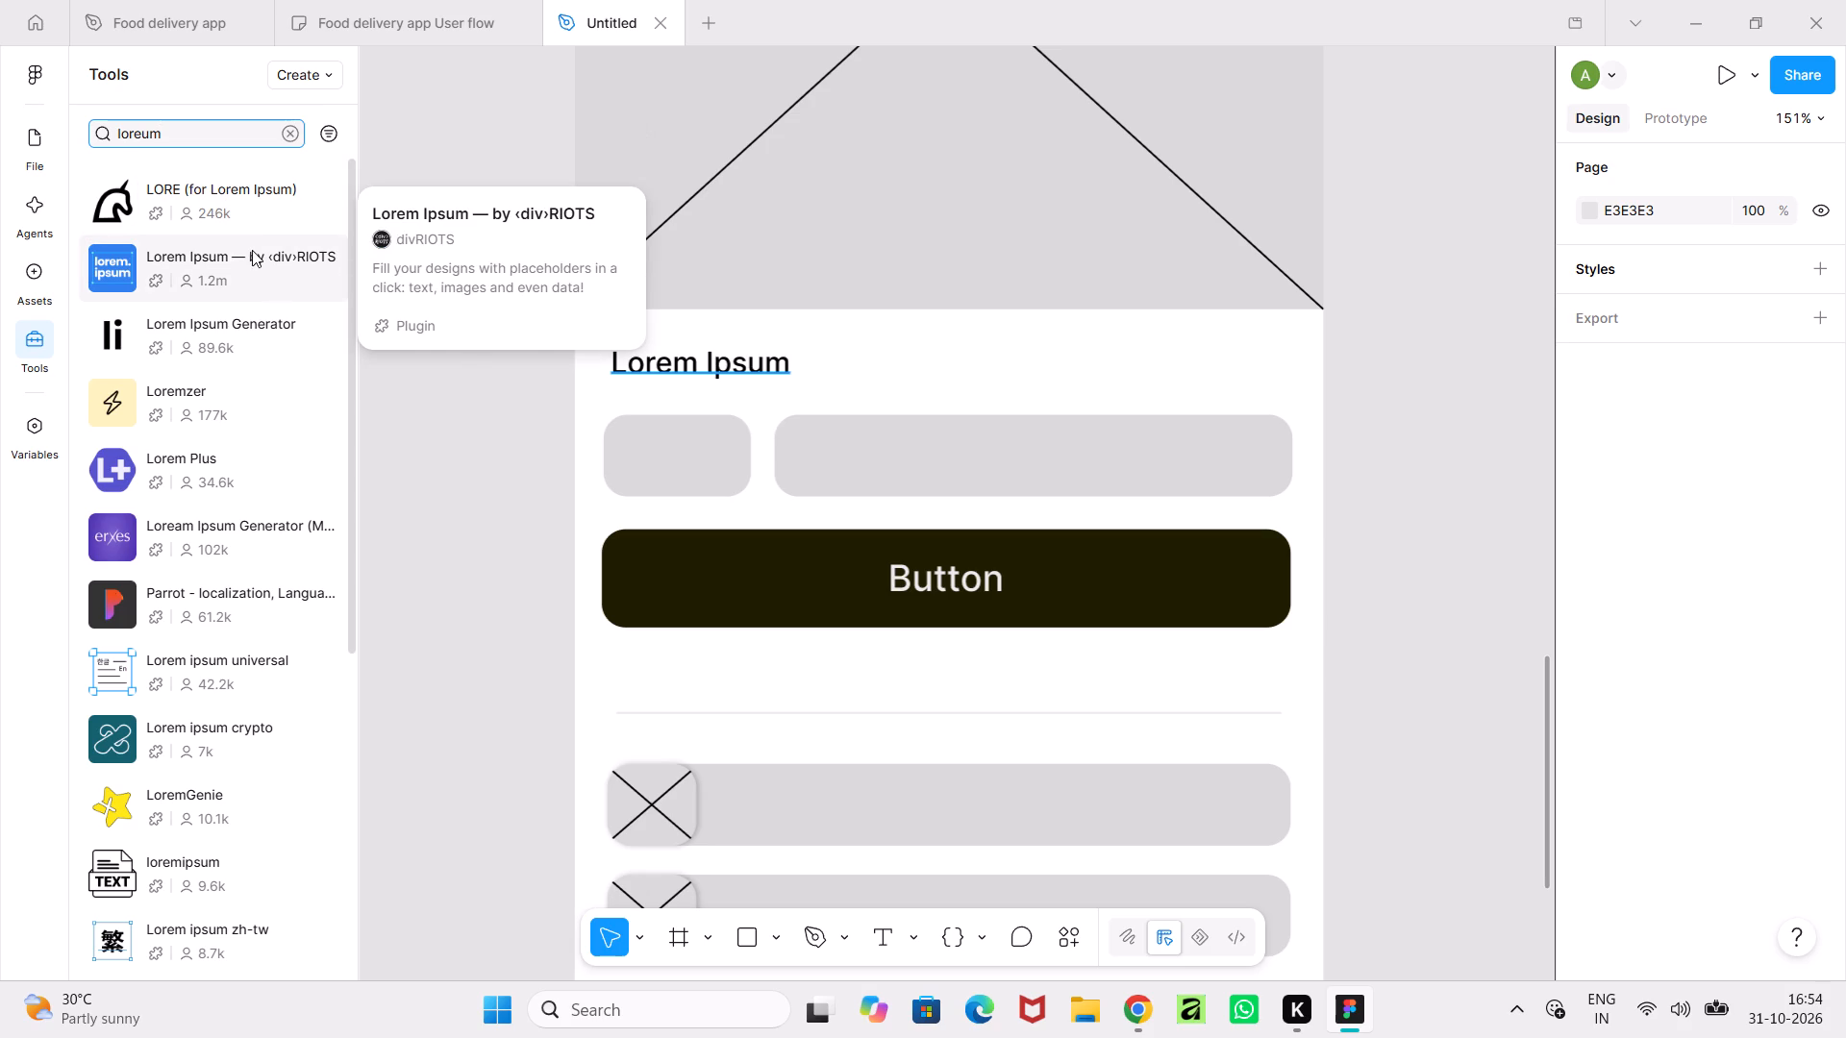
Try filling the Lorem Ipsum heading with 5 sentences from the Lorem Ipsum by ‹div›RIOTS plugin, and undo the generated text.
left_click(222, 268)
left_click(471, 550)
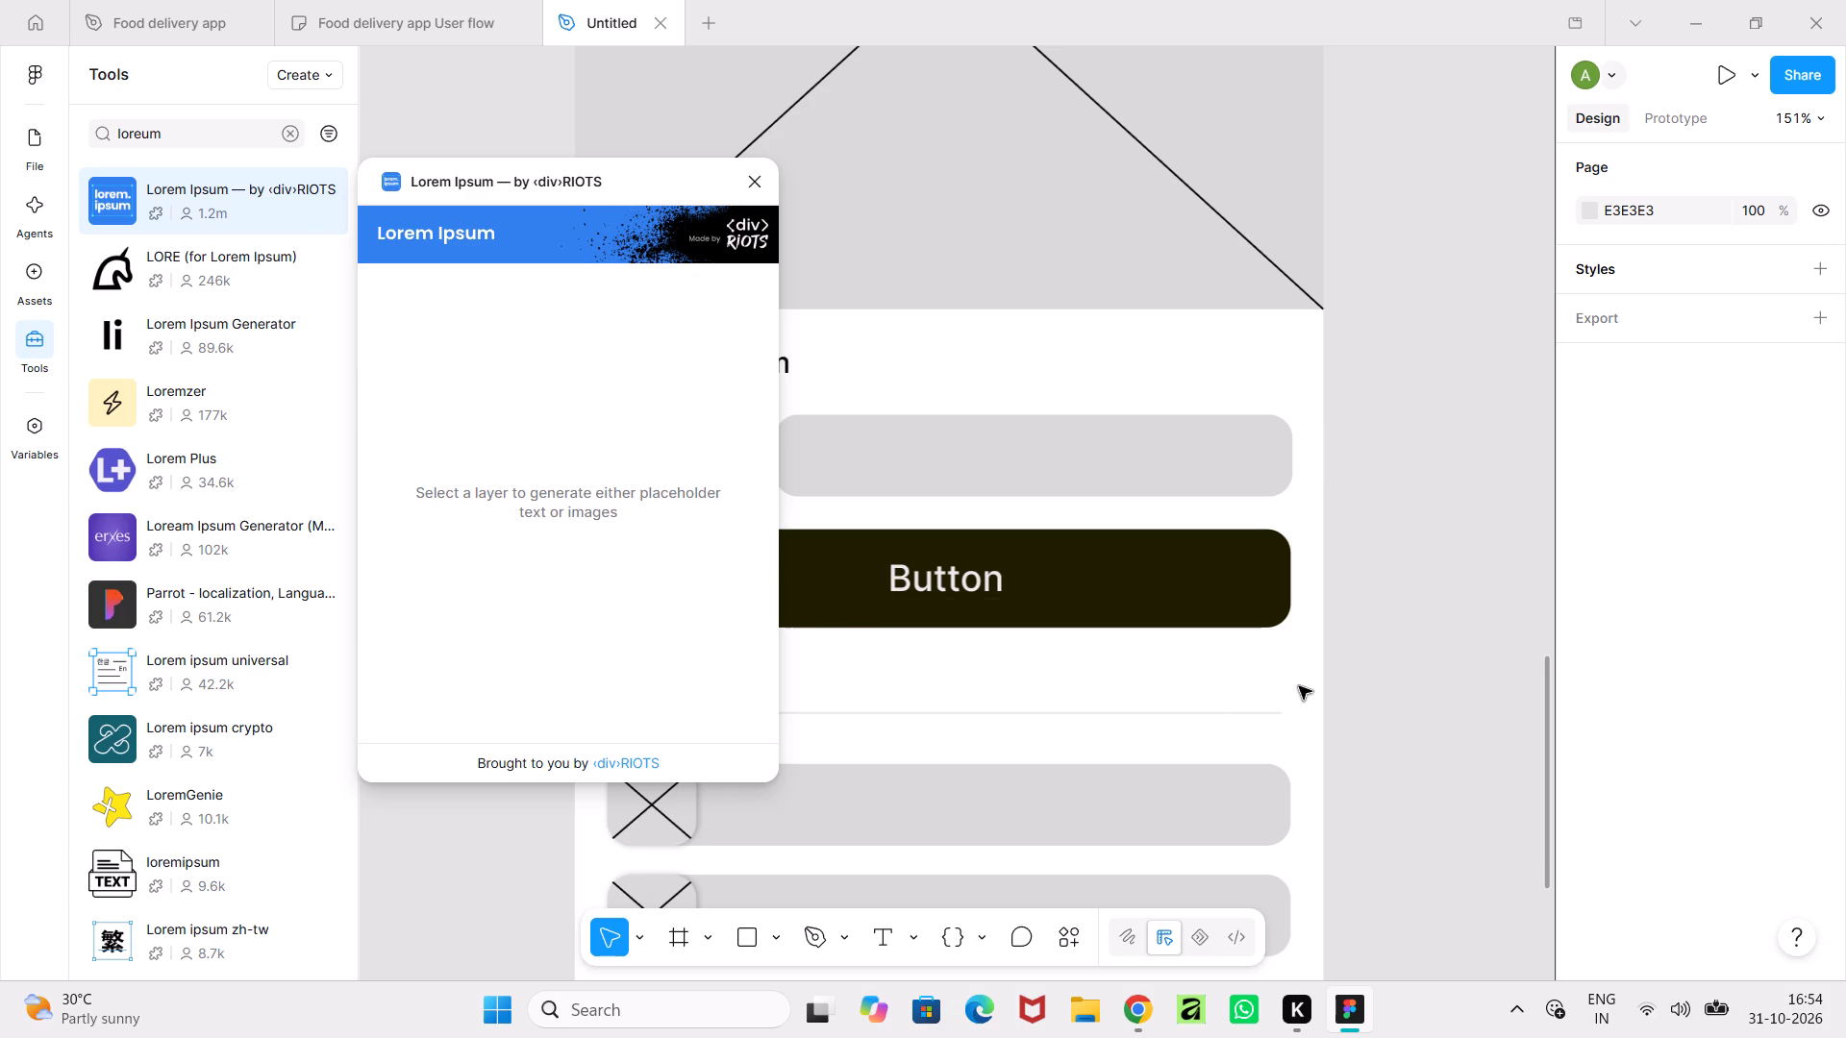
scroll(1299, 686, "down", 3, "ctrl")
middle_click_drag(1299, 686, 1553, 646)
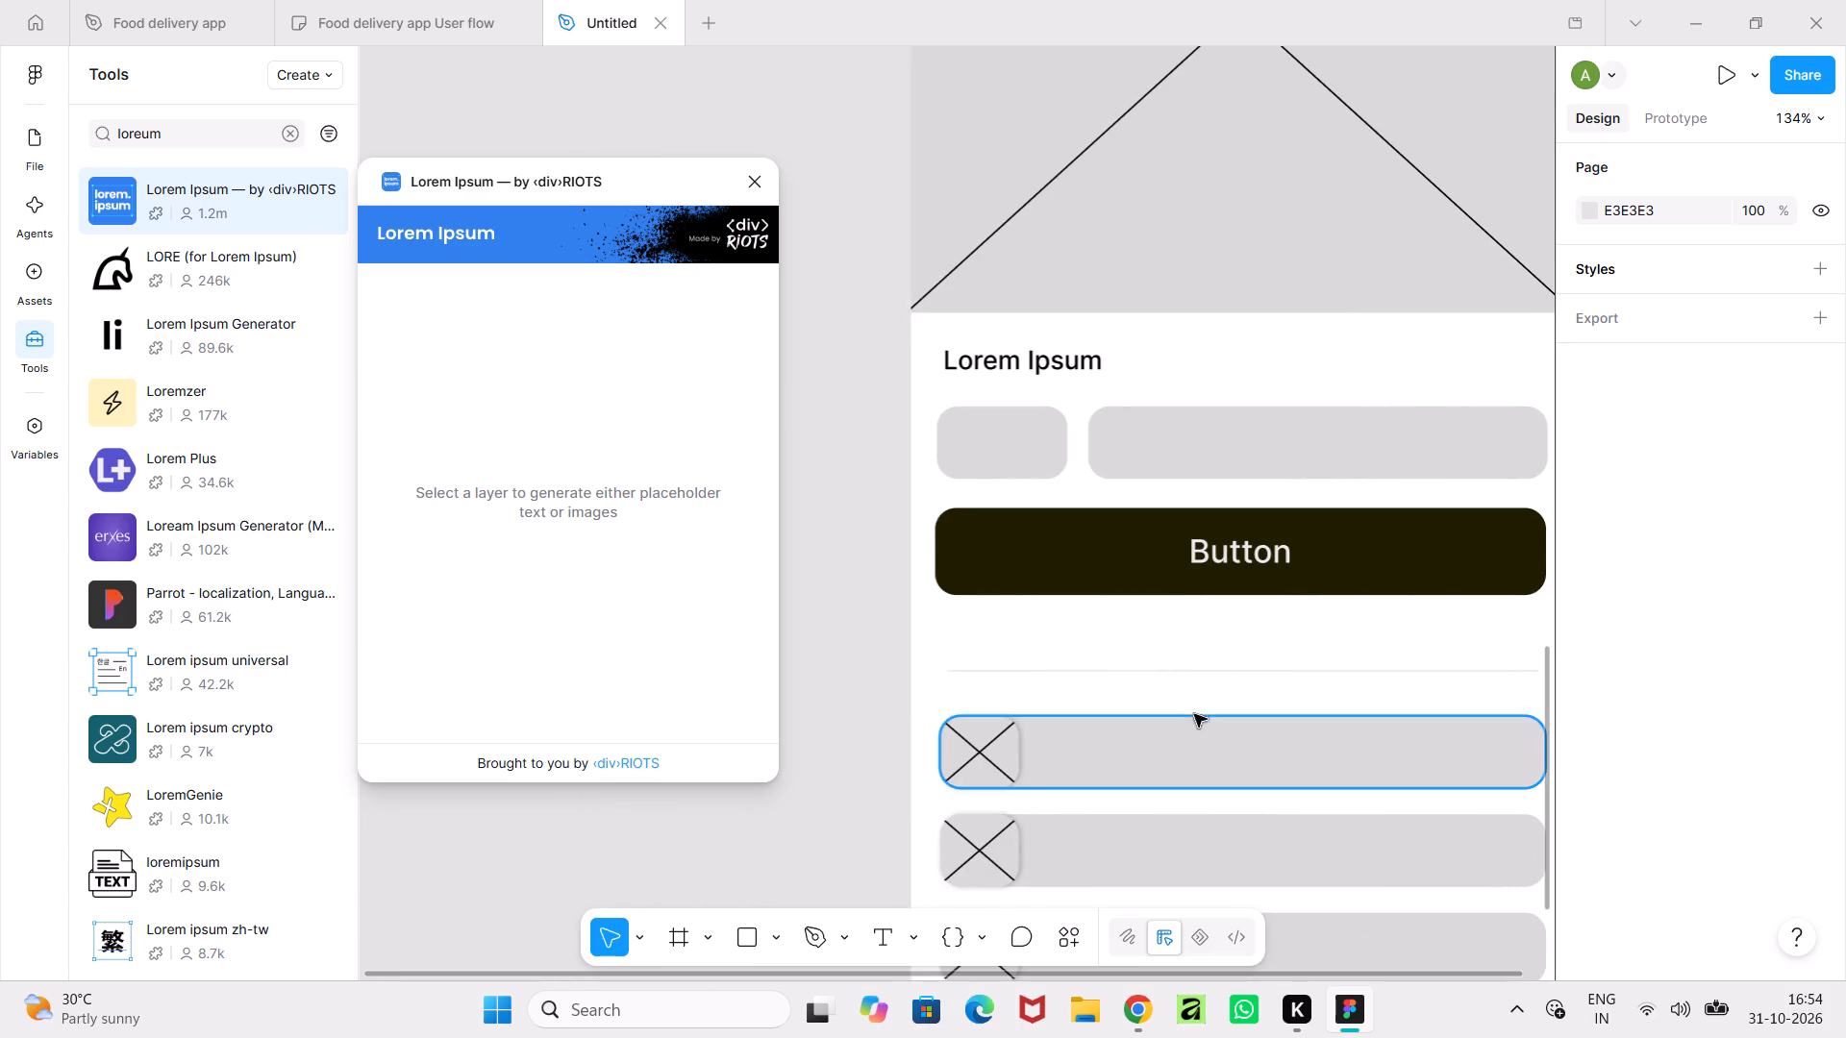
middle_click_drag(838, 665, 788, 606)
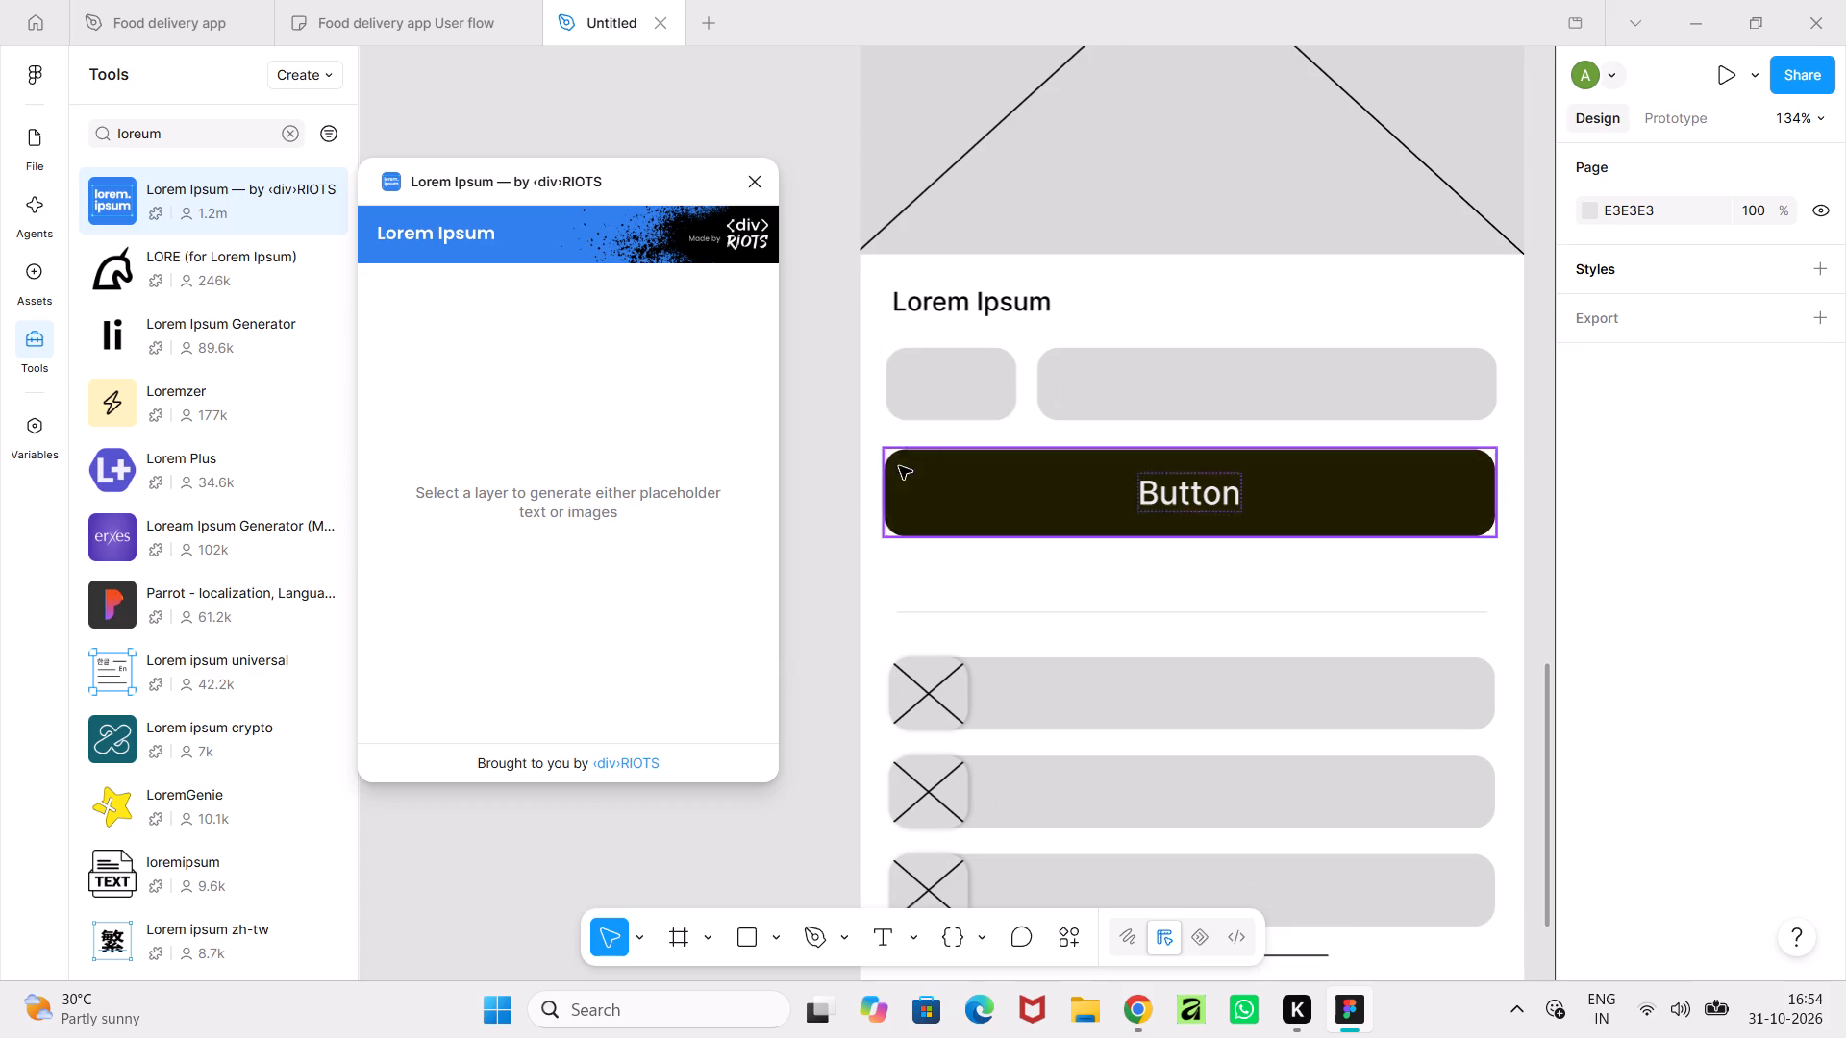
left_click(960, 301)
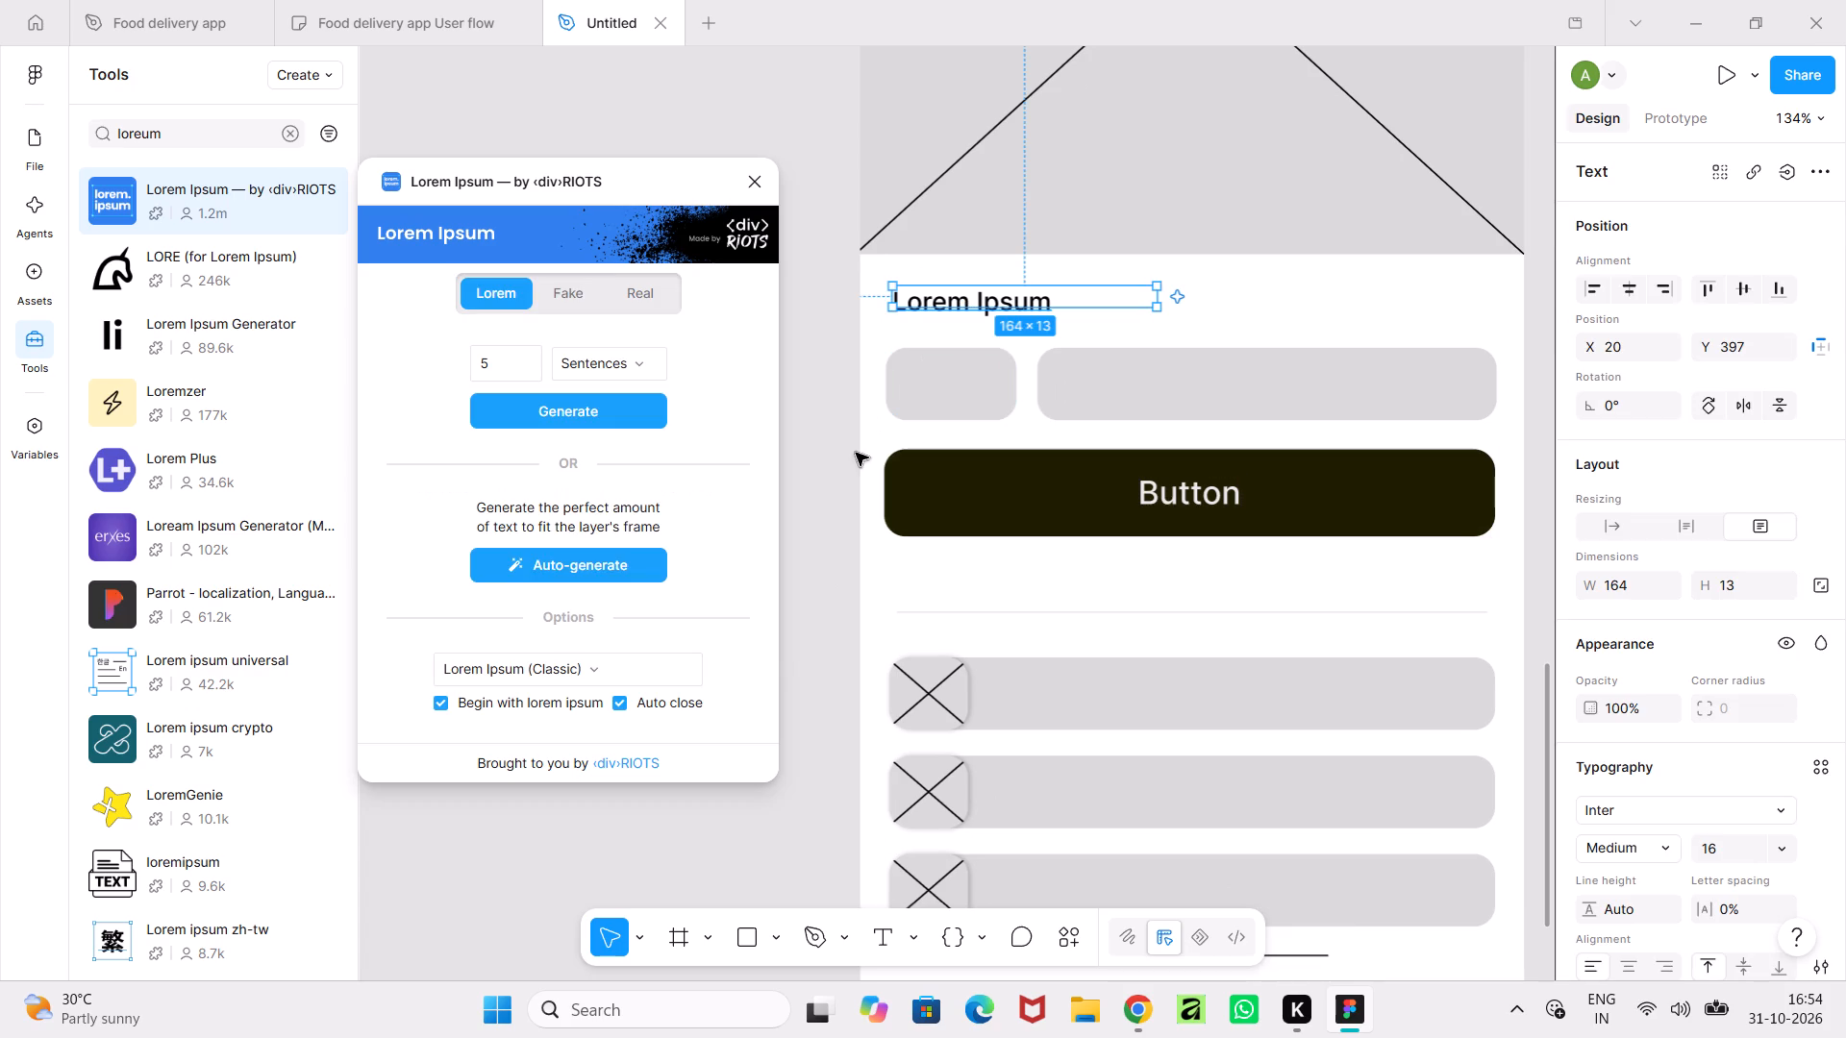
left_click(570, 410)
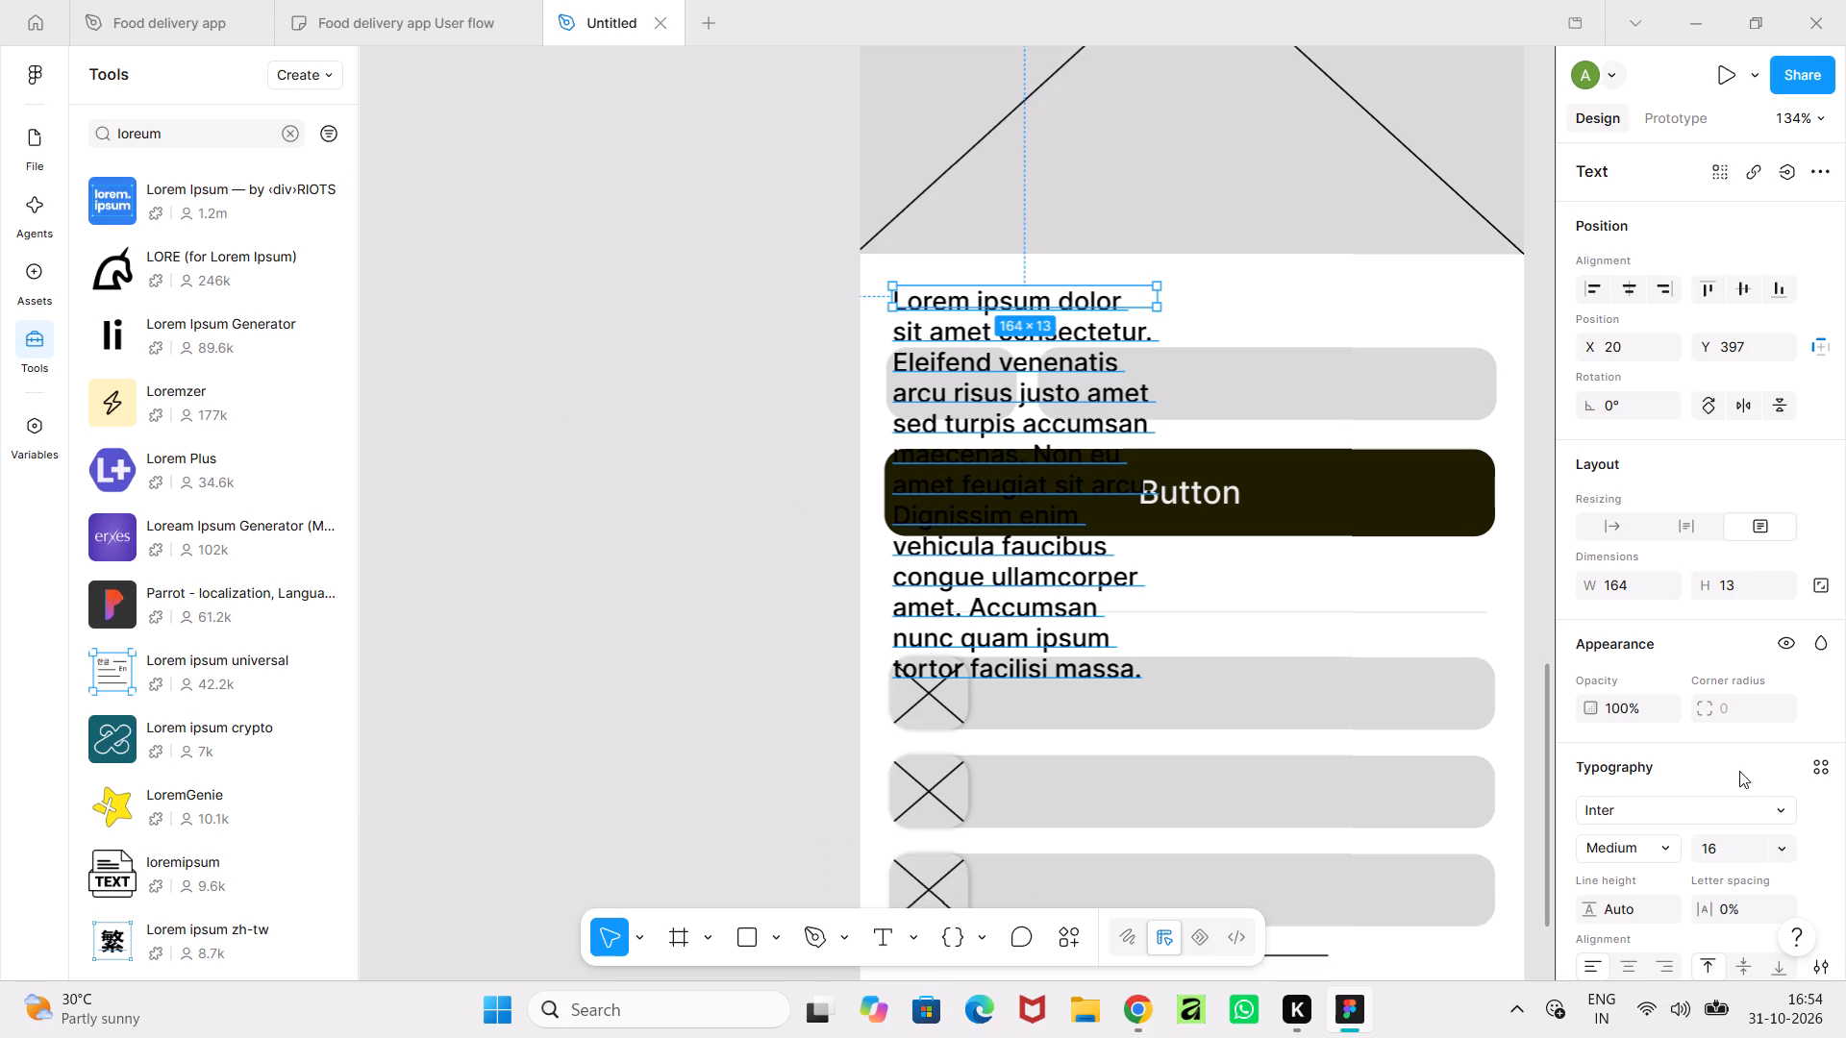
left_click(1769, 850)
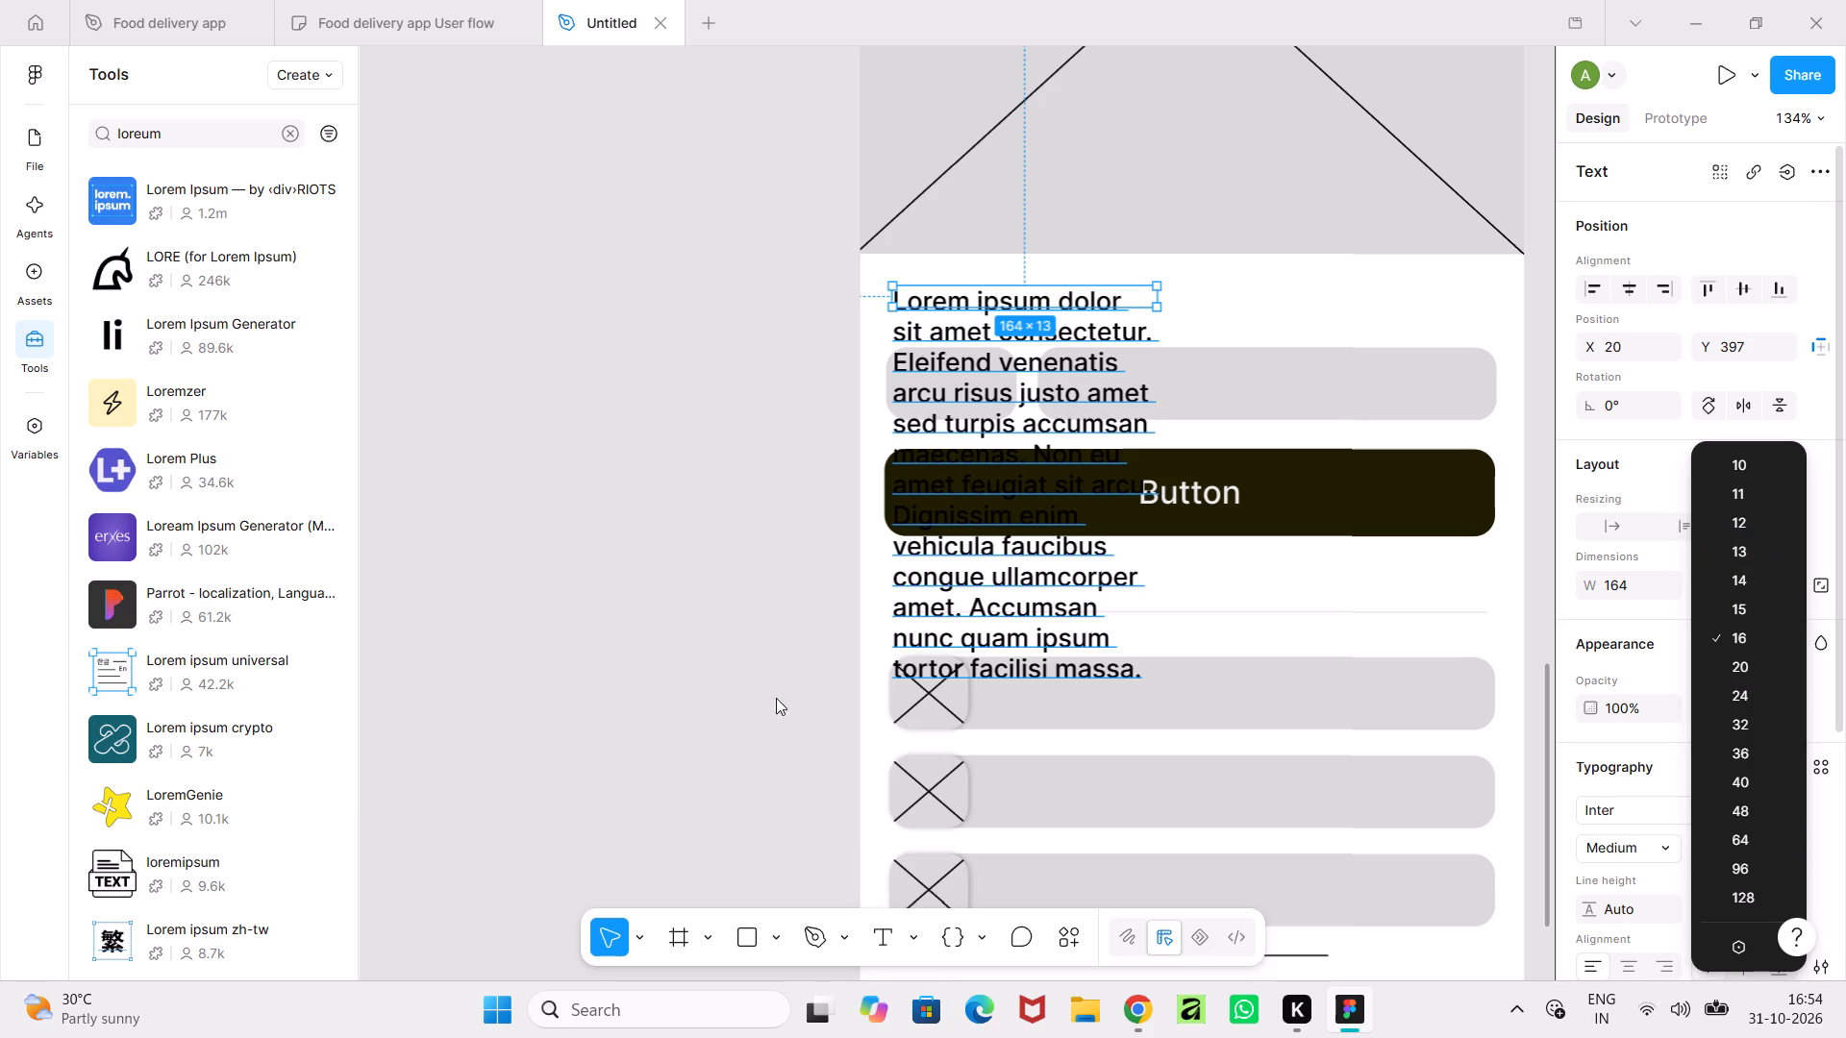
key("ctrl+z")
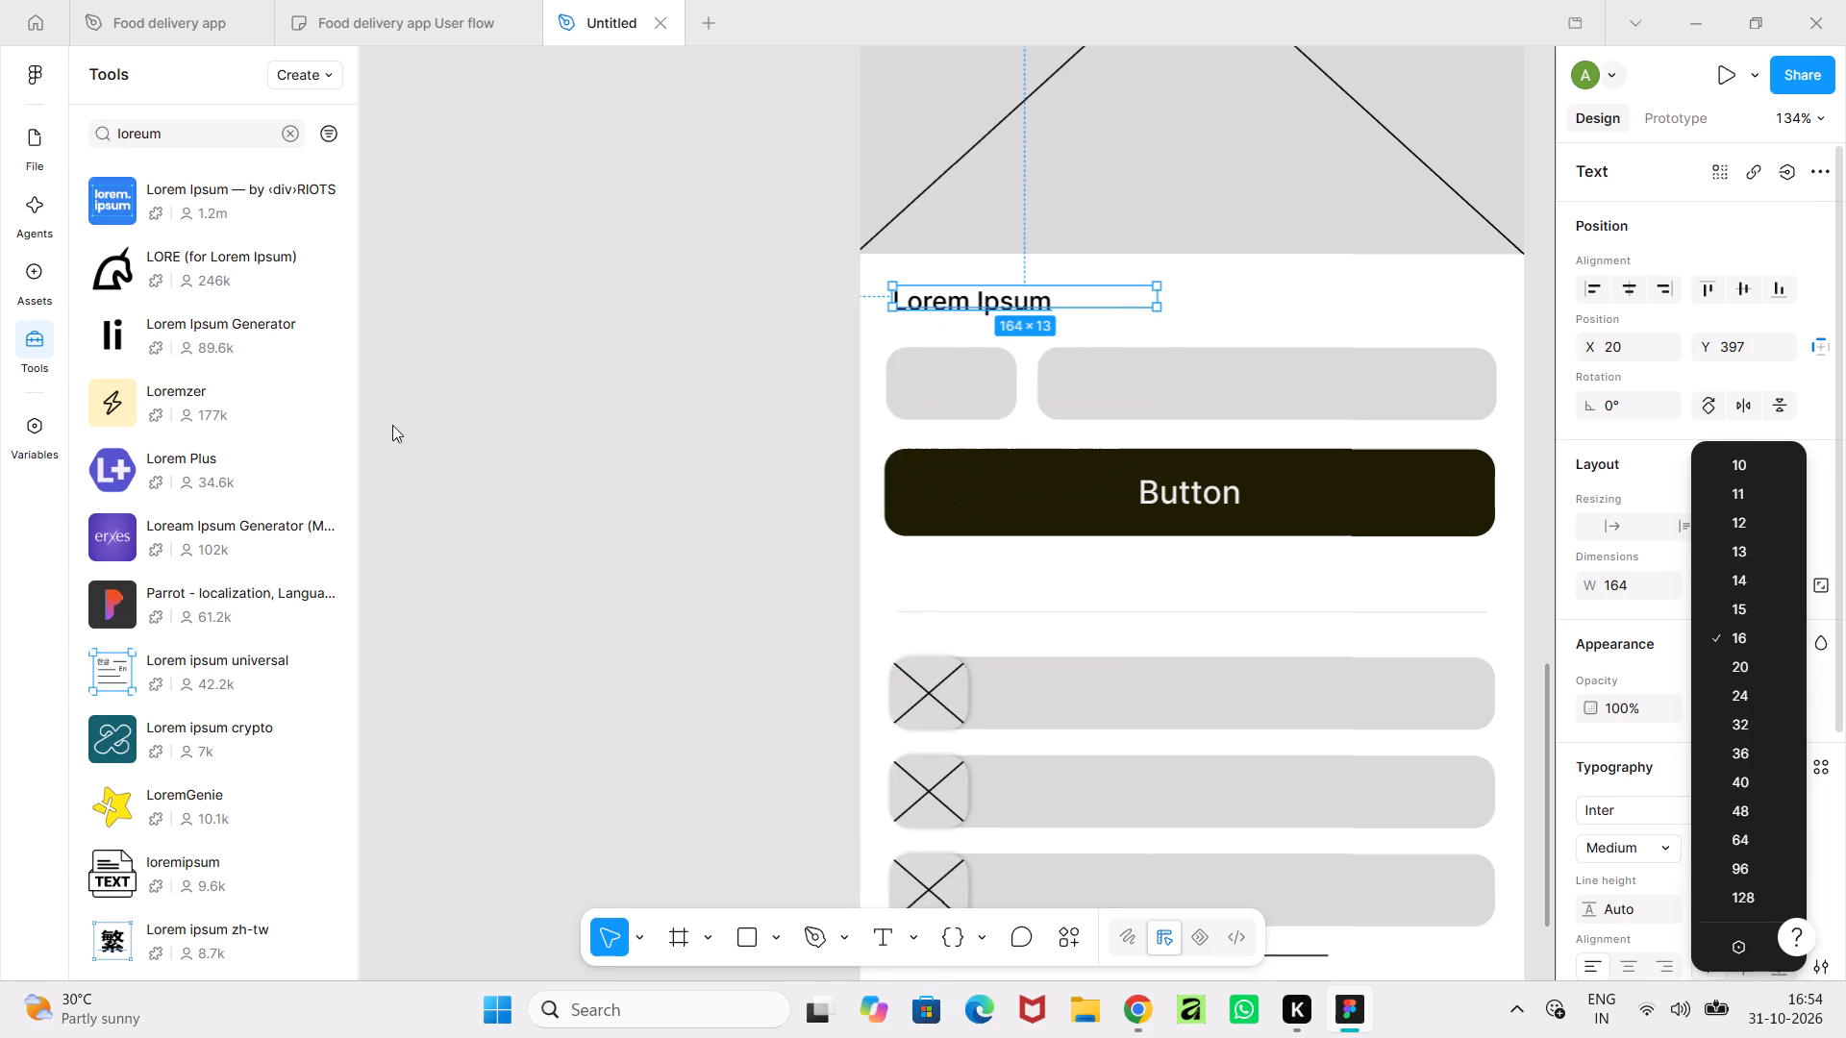
Fill the heading with 1 sentence of placeholder text using the LORE (for Lorem Ipsum) plugin.
left_click(174, 273)
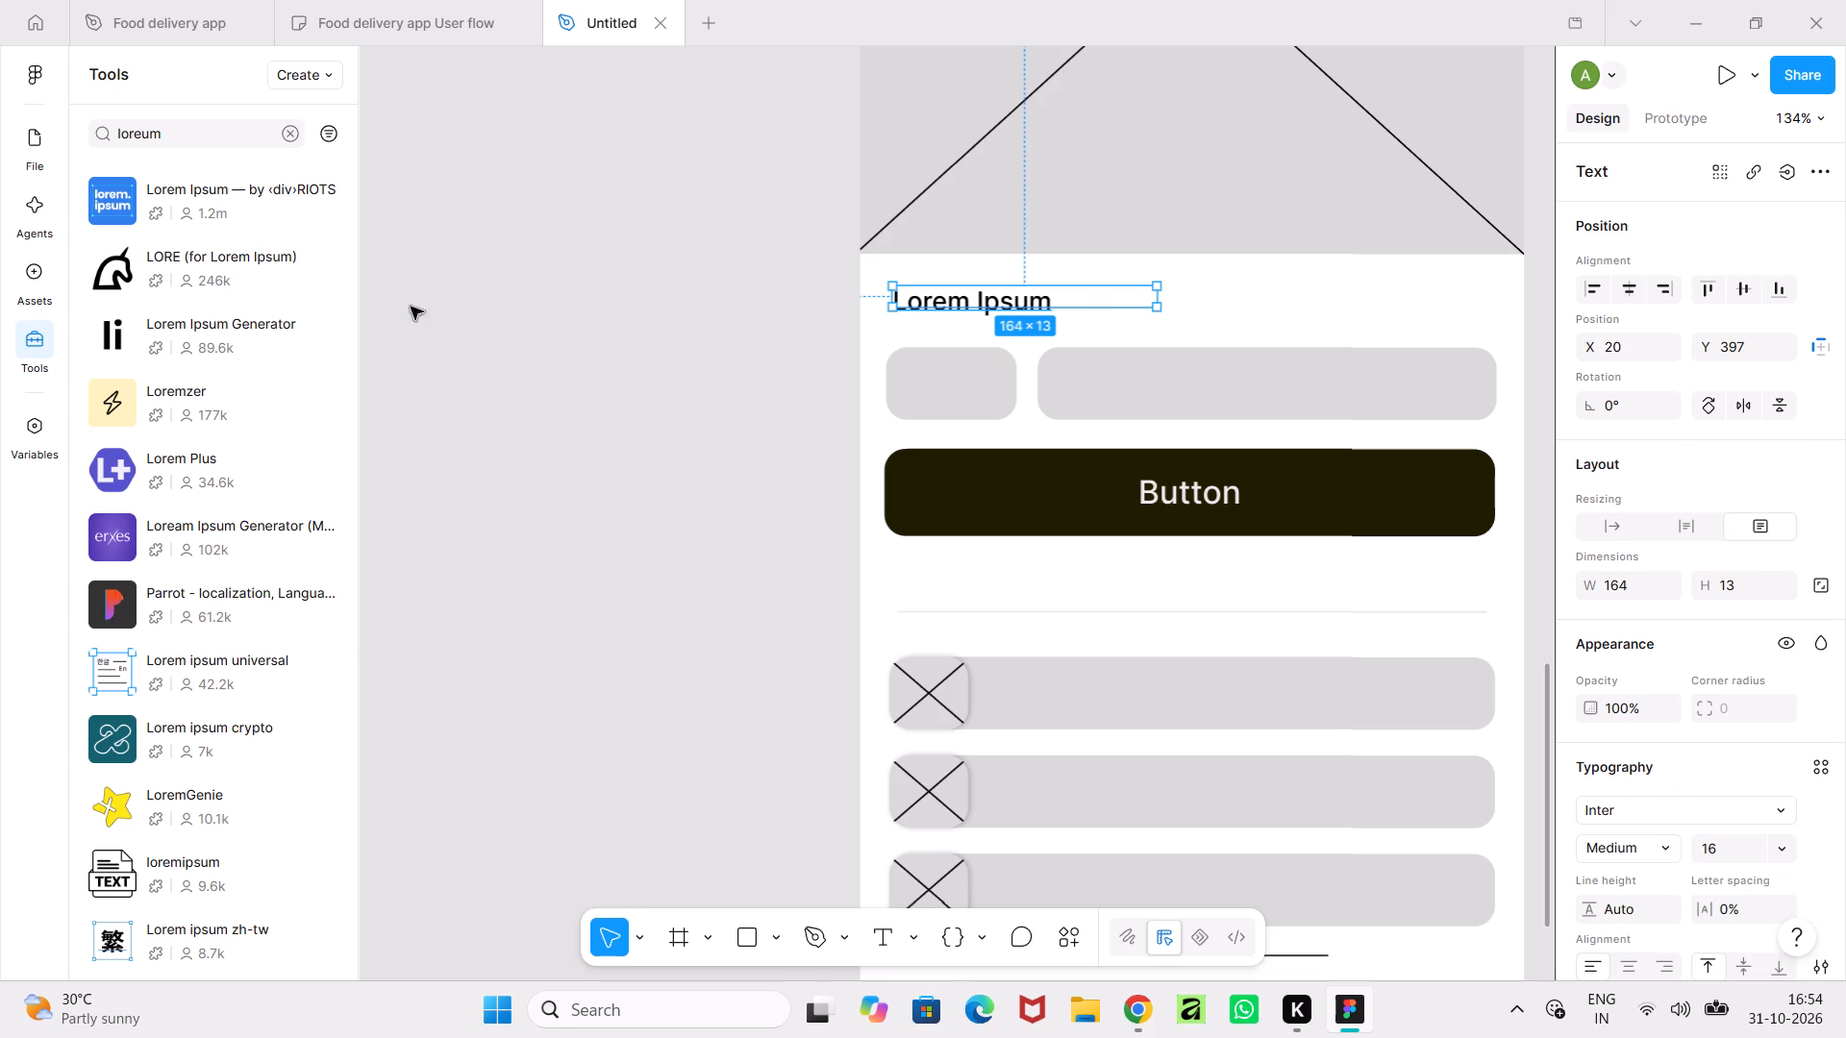
left_click(226, 267)
left_click(518, 521)
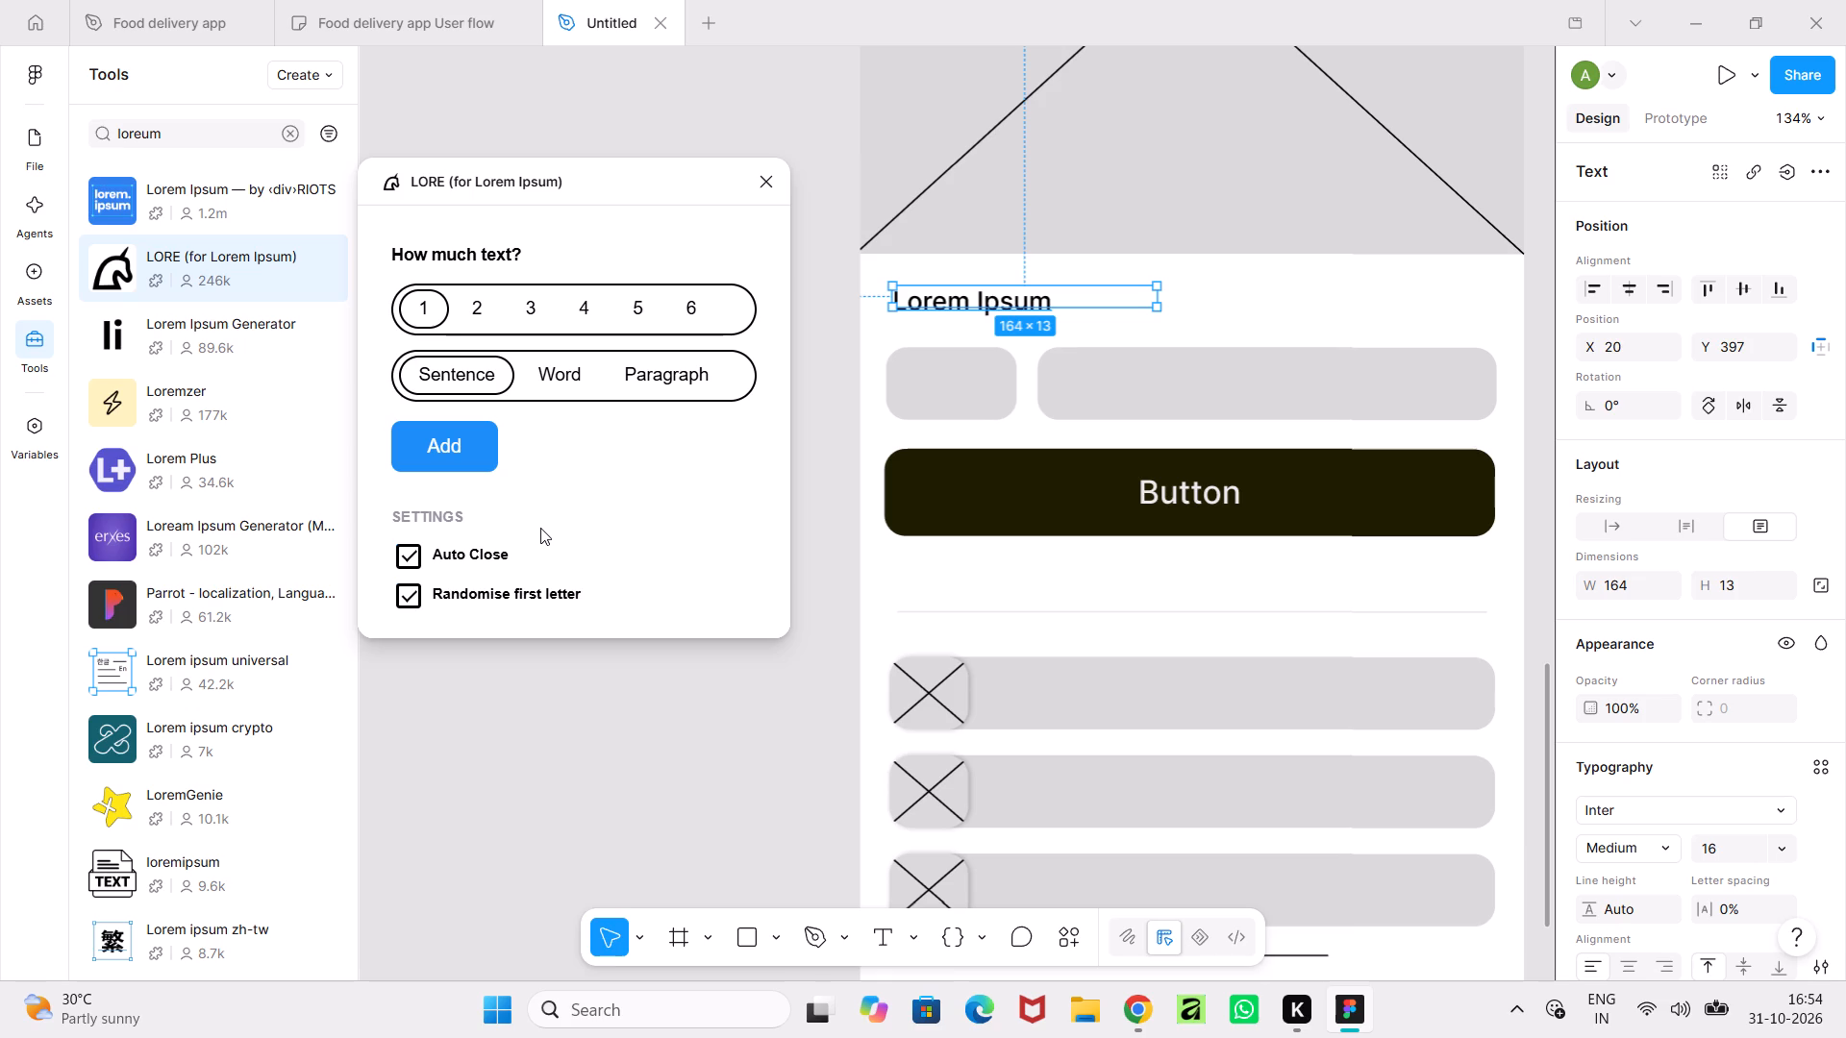
left_click(464, 438)
Widen the heading's text box and trim its text down to "Torem ipsum dolor".
left_click_drag(1166, 301, 1202, 302)
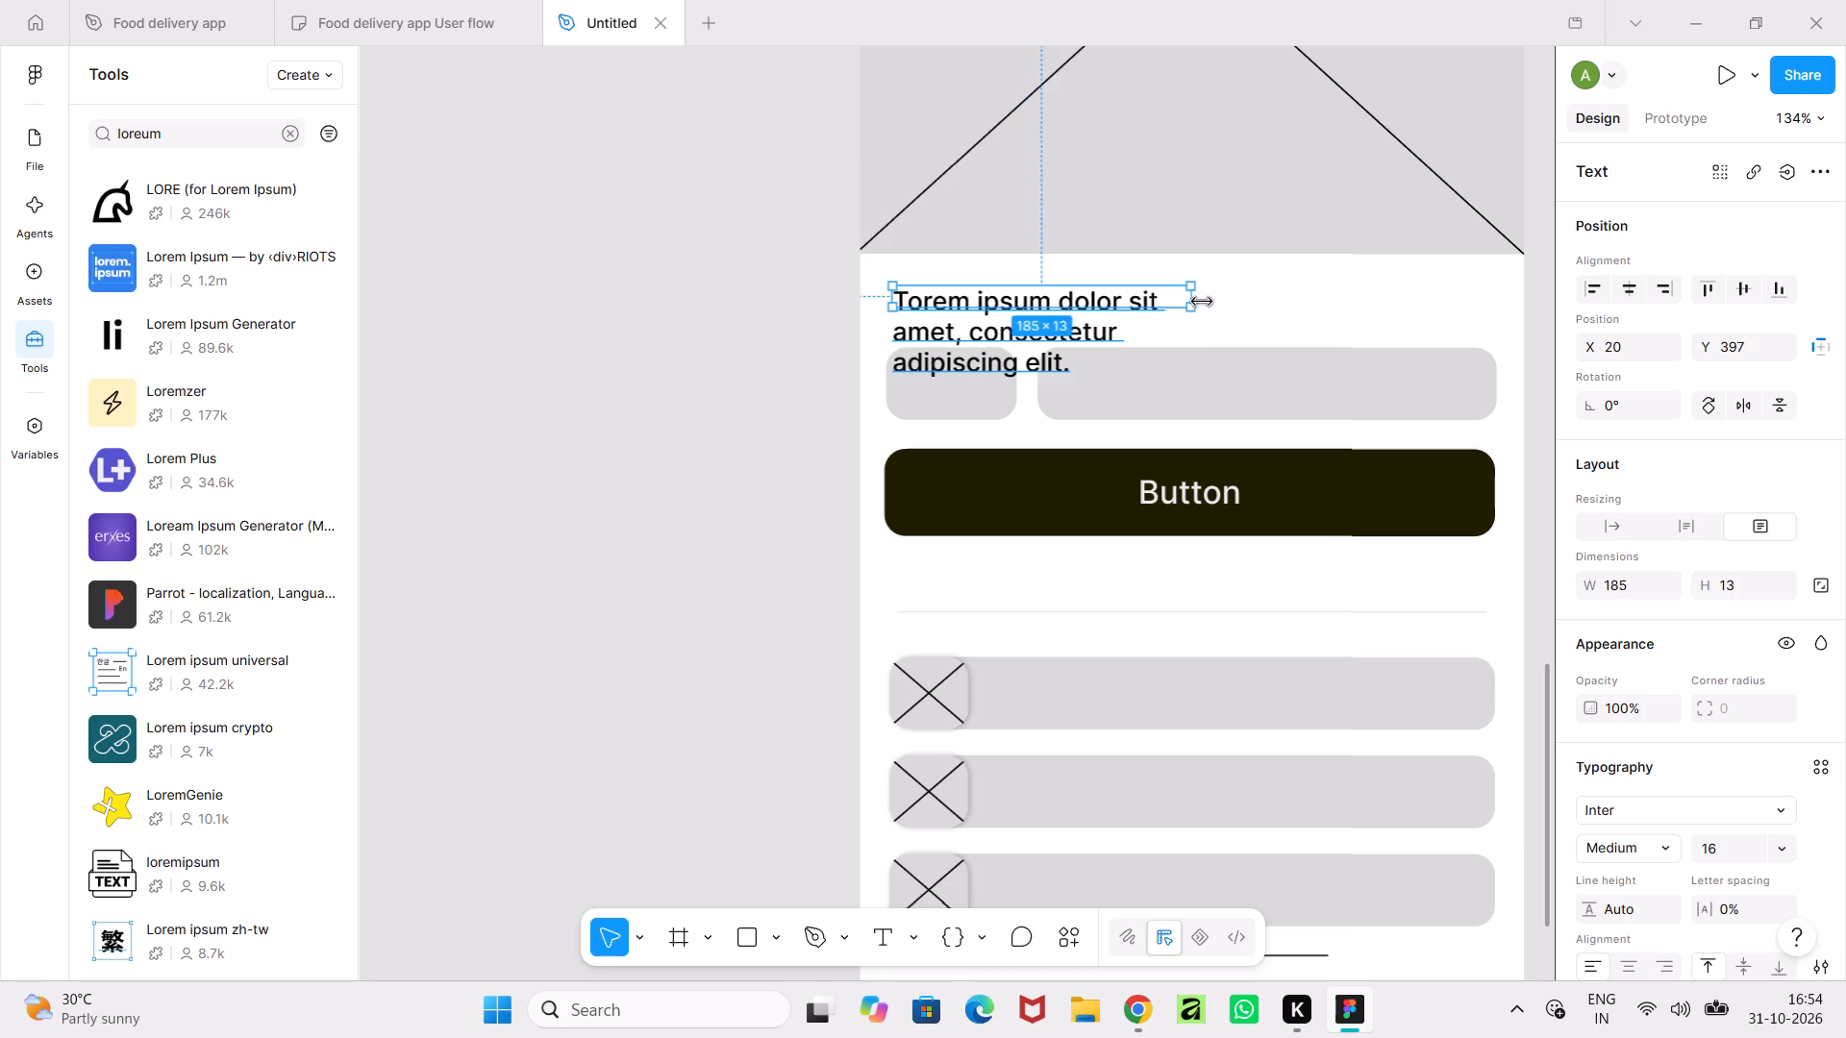
left_click_drag(1202, 302, 1242, 318)
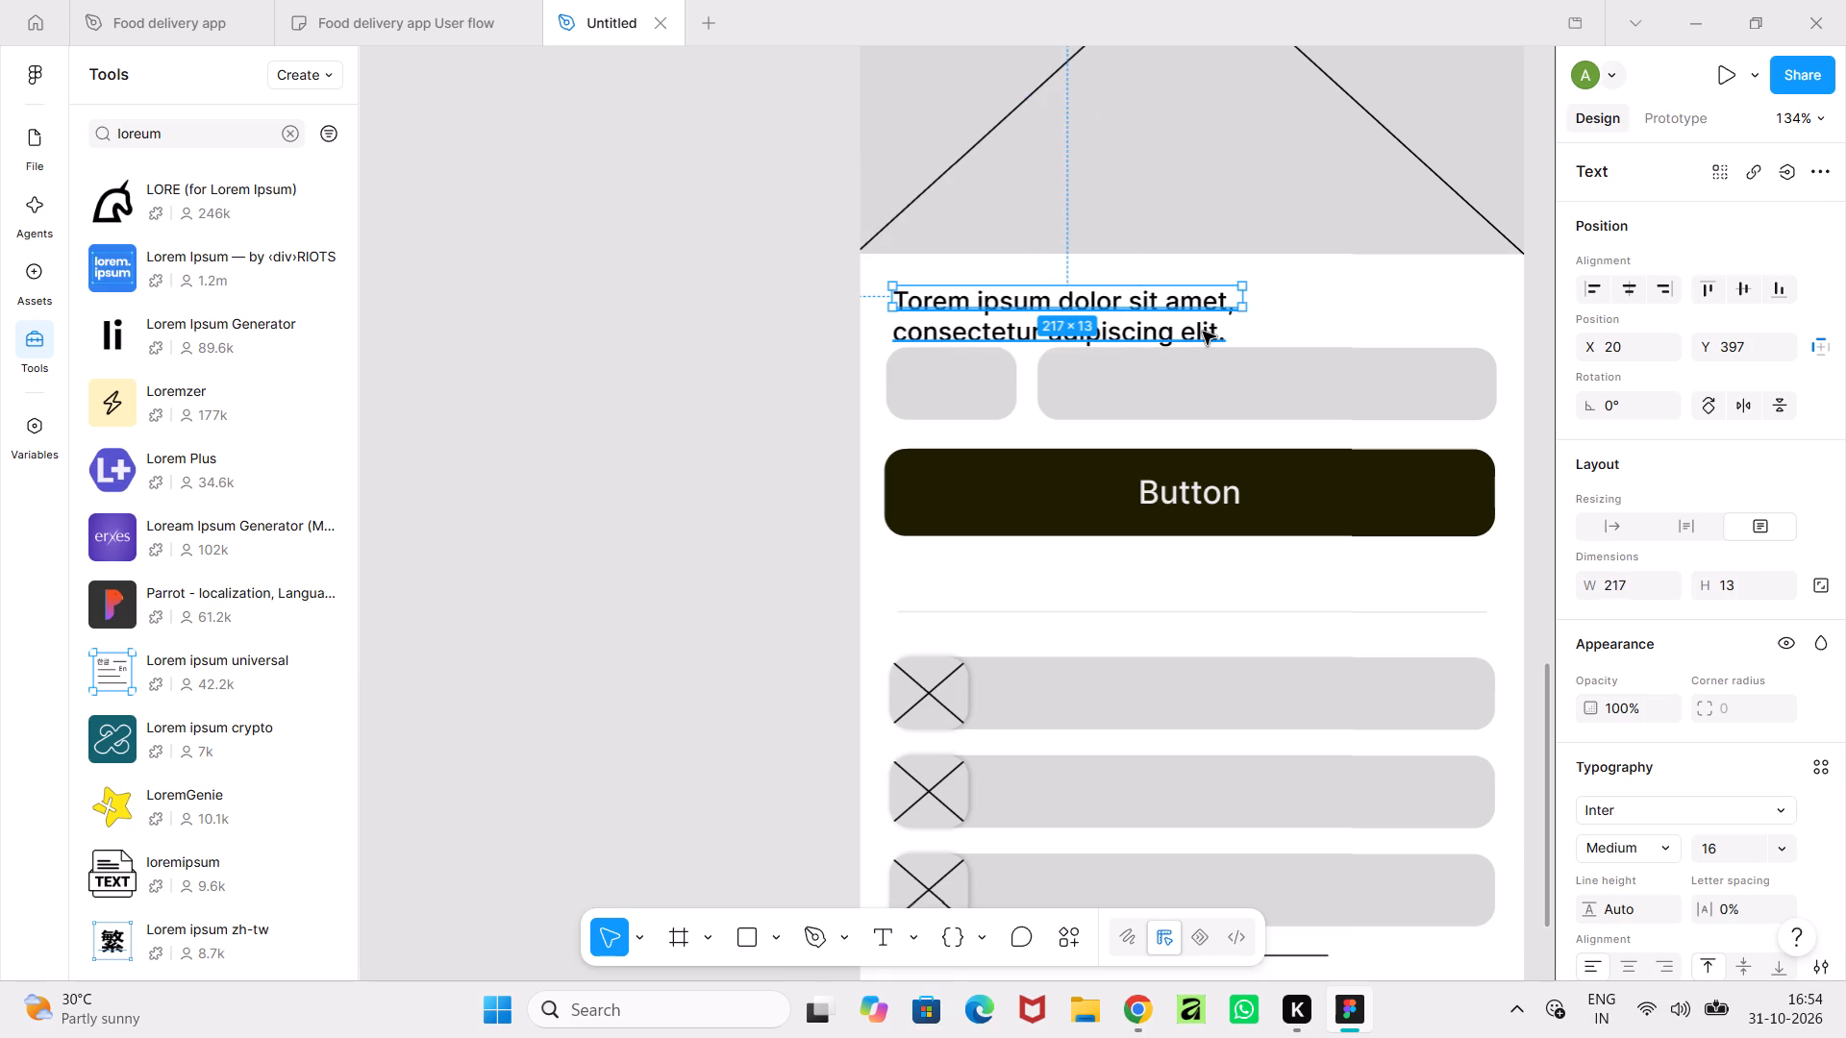
double_click(1203, 332)
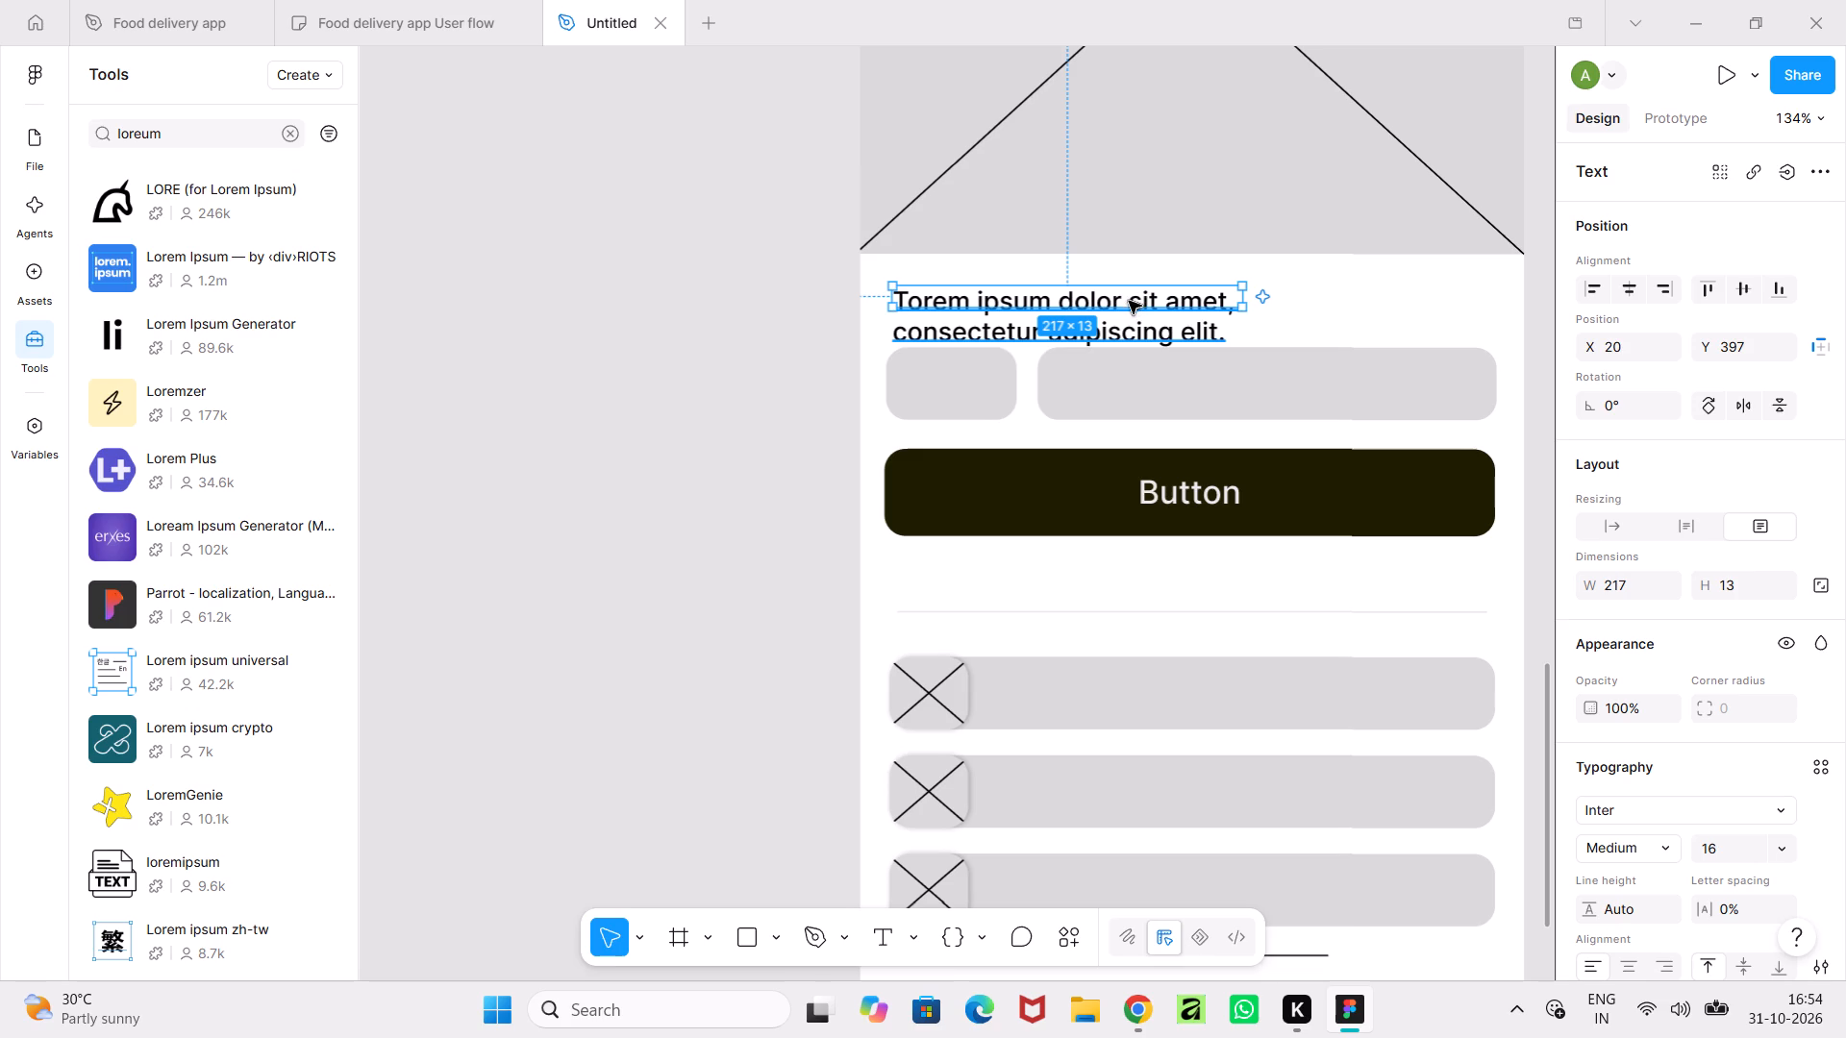
double_click(1128, 301)
left_click(1133, 304)
left_click_drag(1133, 304, 1222, 339)
key("BackSpace")
left_click(568, 408)
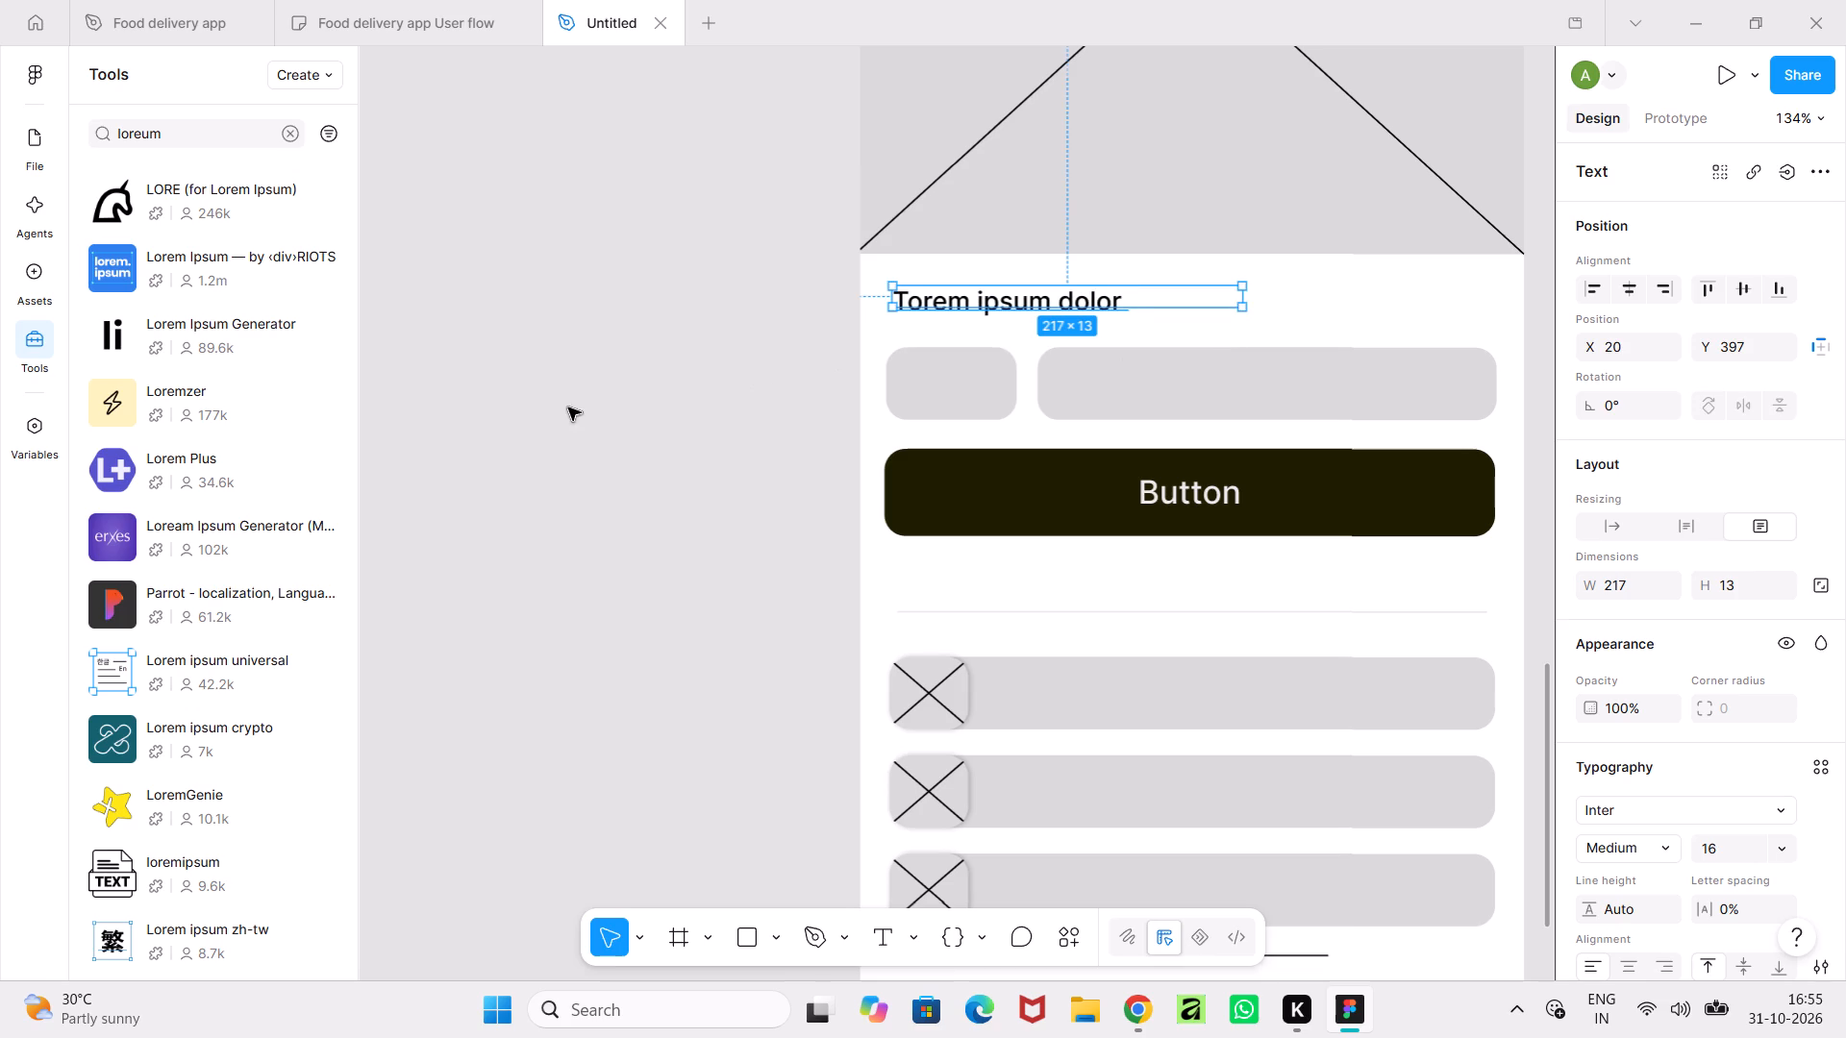
Narrow the heading's text box to about 144 wide so it fits the shortened text.
left_click_drag(1244, 299, 1173, 308)
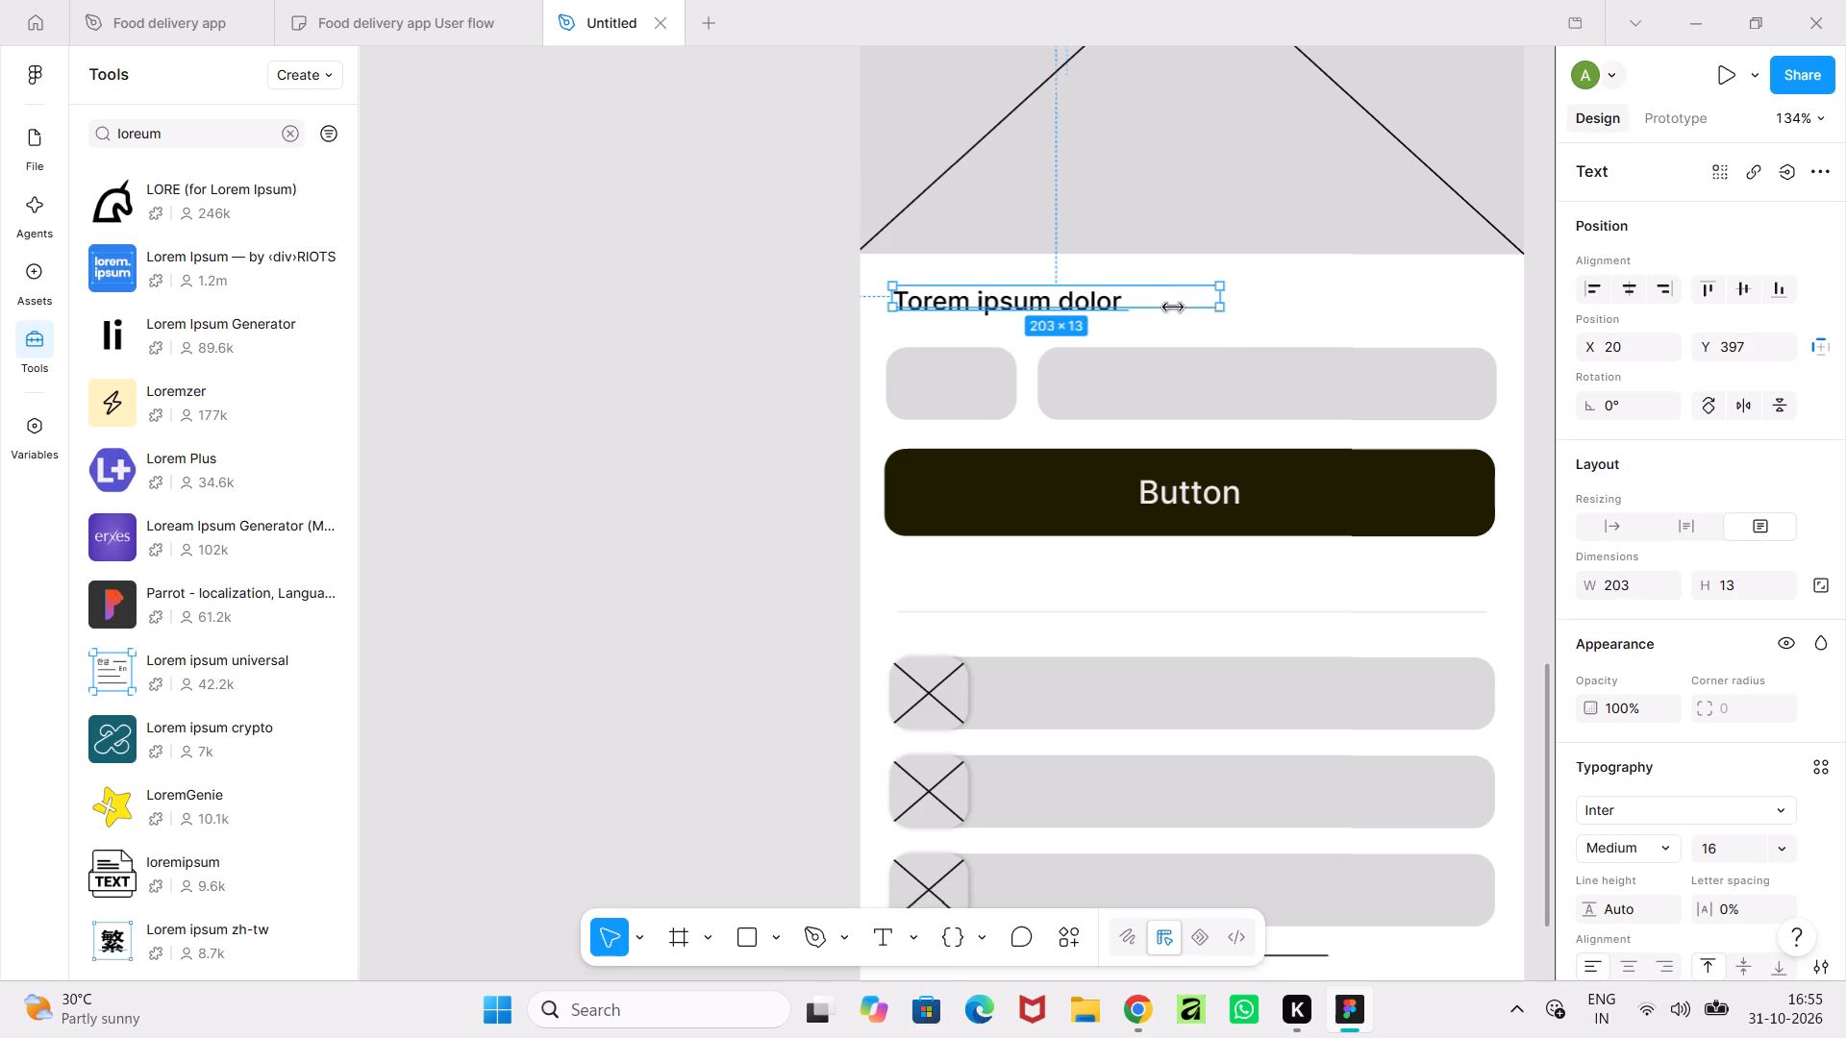
left_click_drag(1173, 308, 1125, 310)
left_click(691, 404)
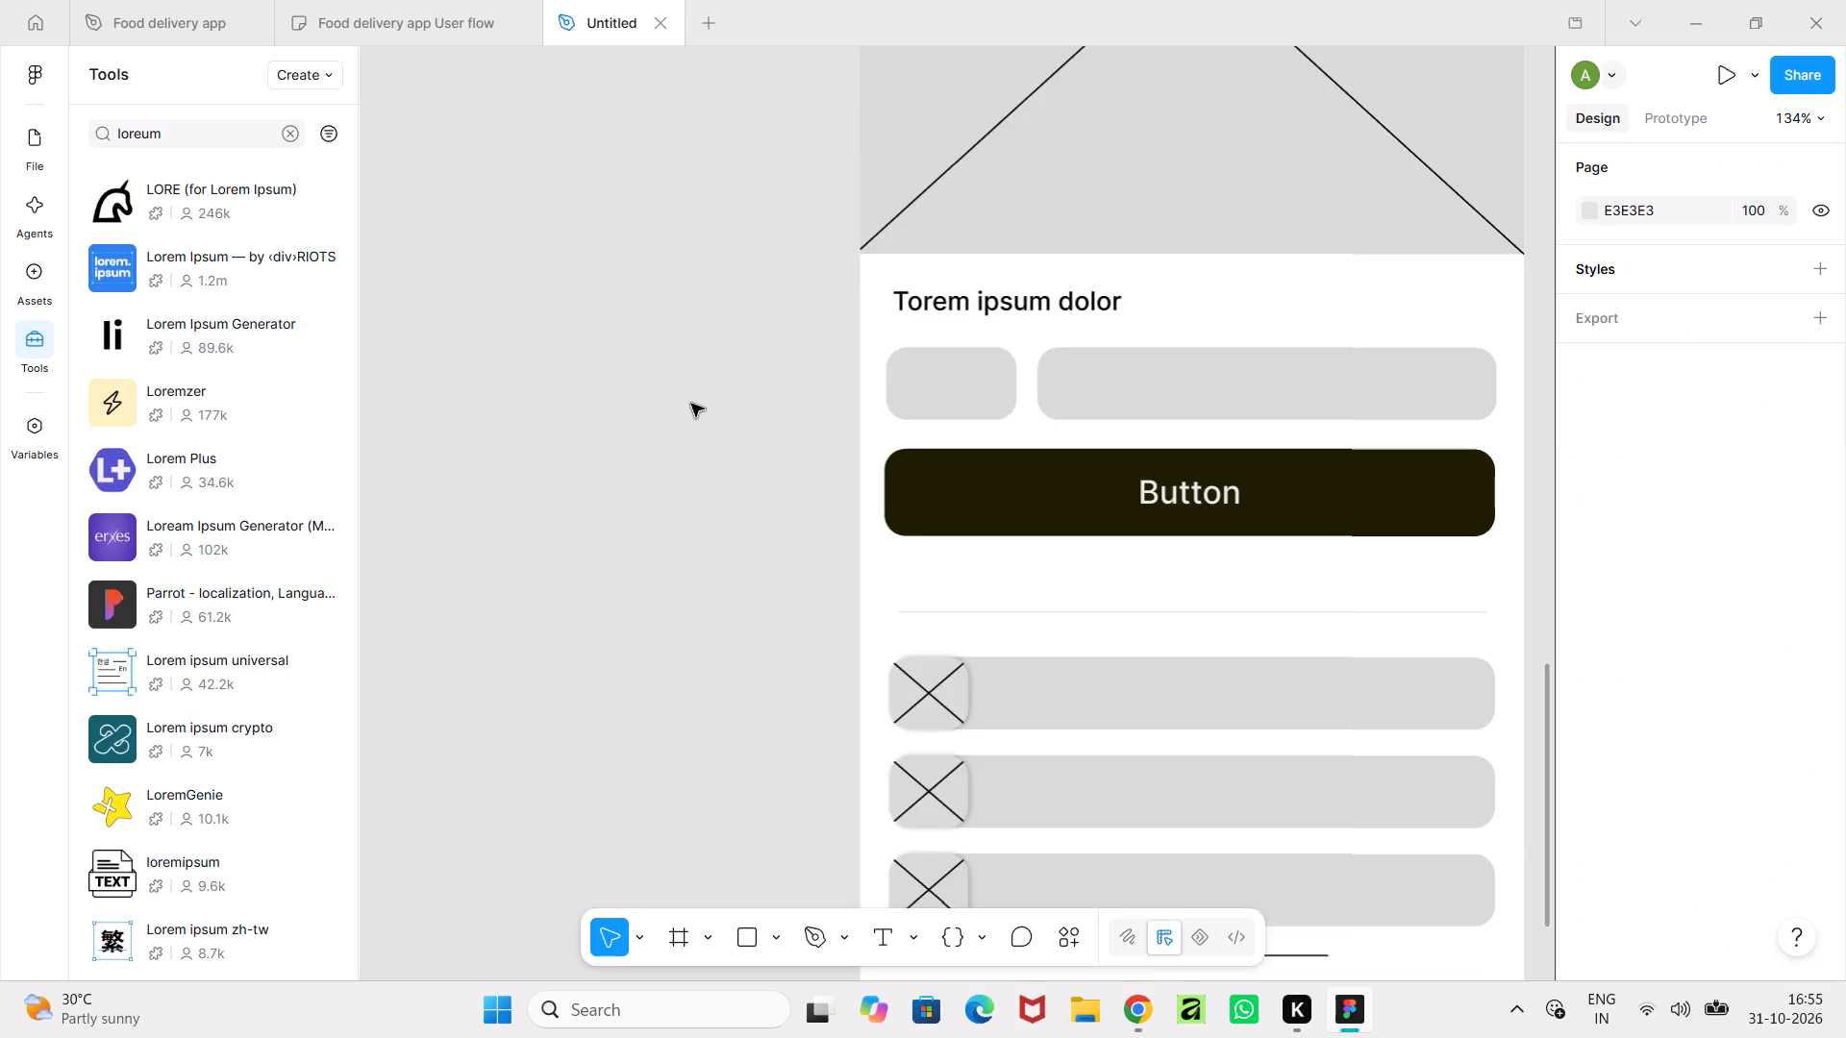
Duplicate the "Torem ipsum dolor" heading and place the copy below the button, at about X 134, Y 562.
scroll(691, 405, "down", 8, "ctrl")
middle_click_drag(1332, 543, 1356, 645)
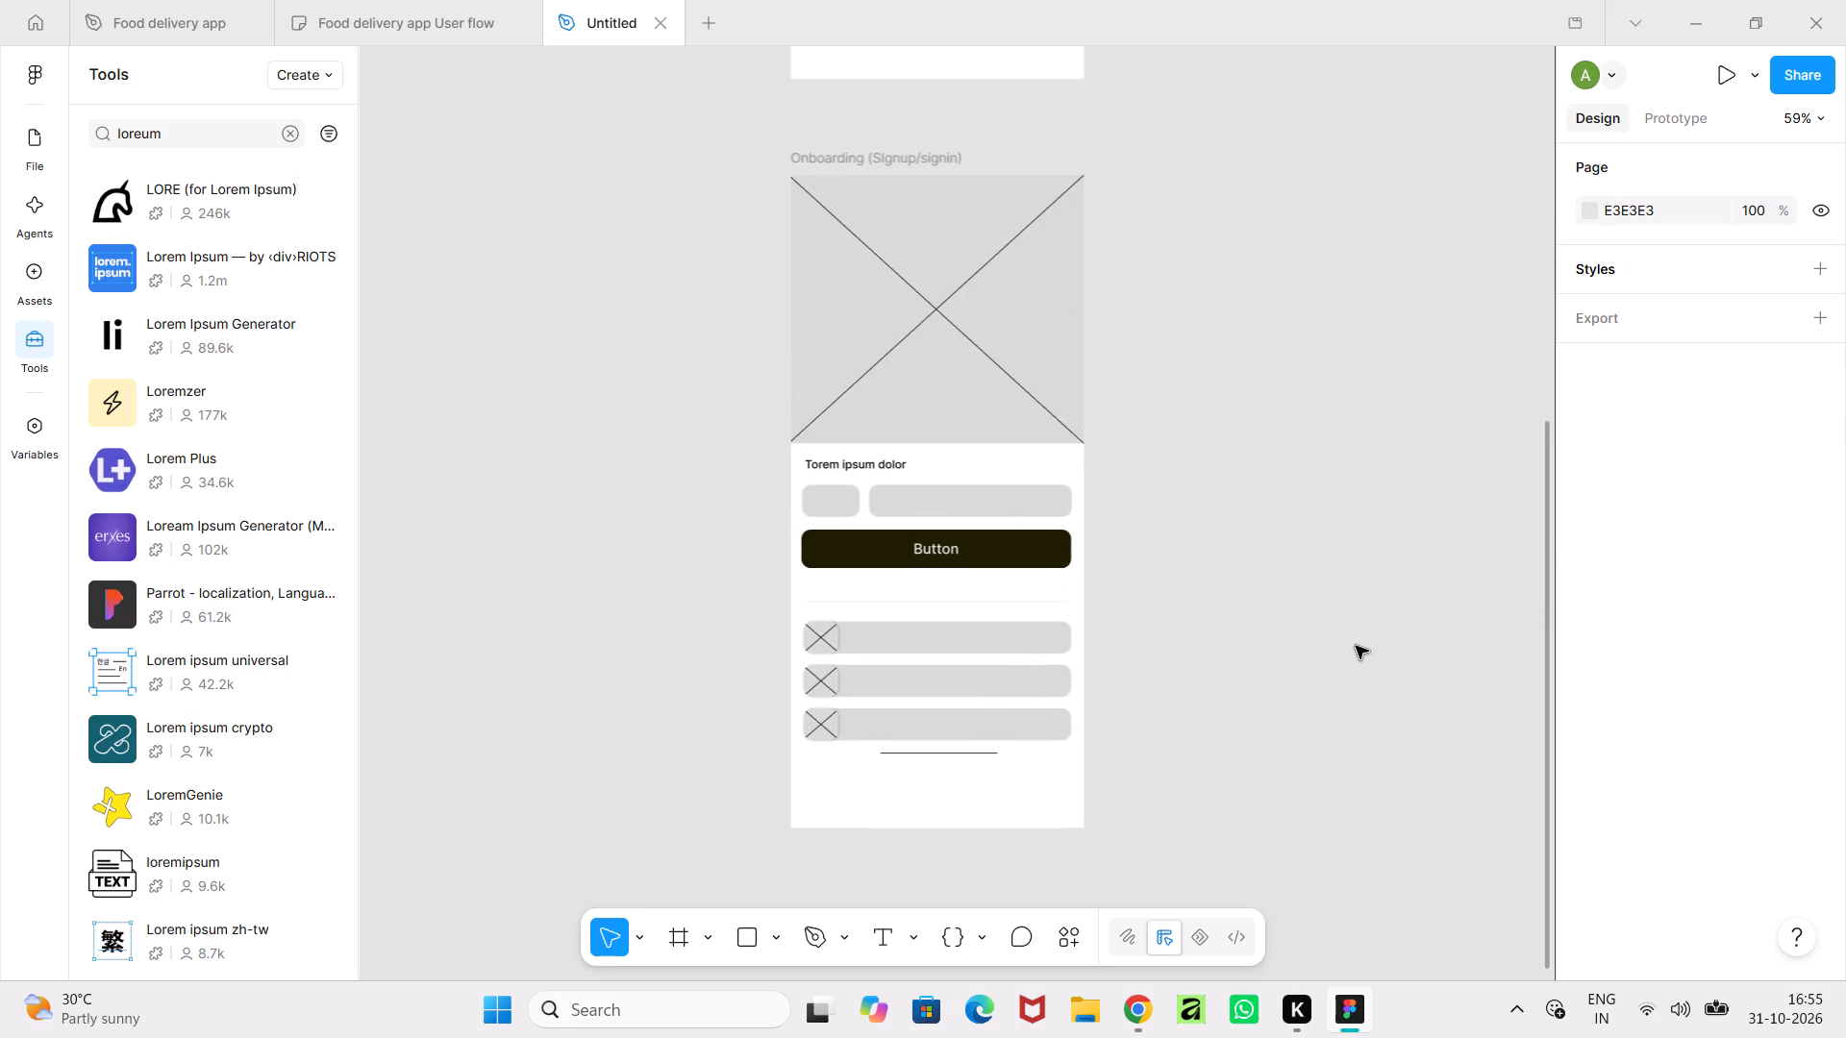
scroll(1356, 646, "up", 3, "ctrl")
left_click(696, 400)
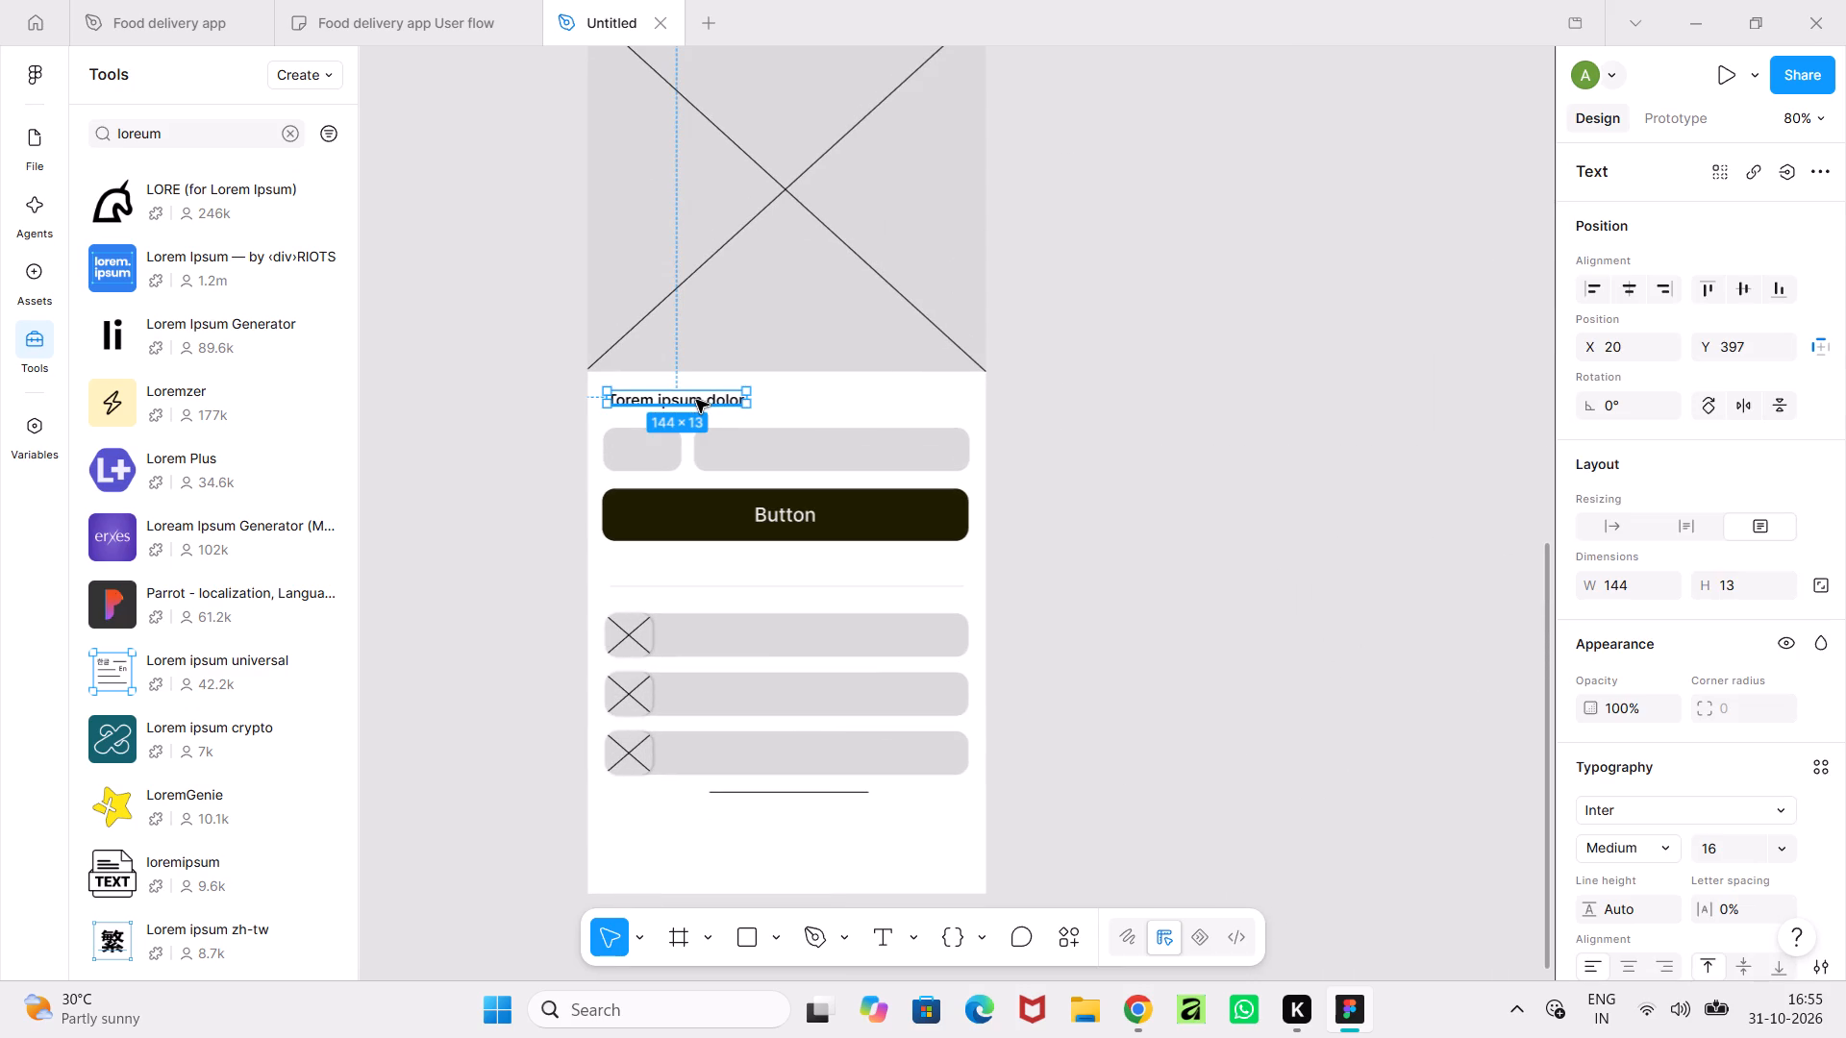
key("ctrl+c")
key("ctrl+v")
left_click_drag(696, 400, 788, 558)
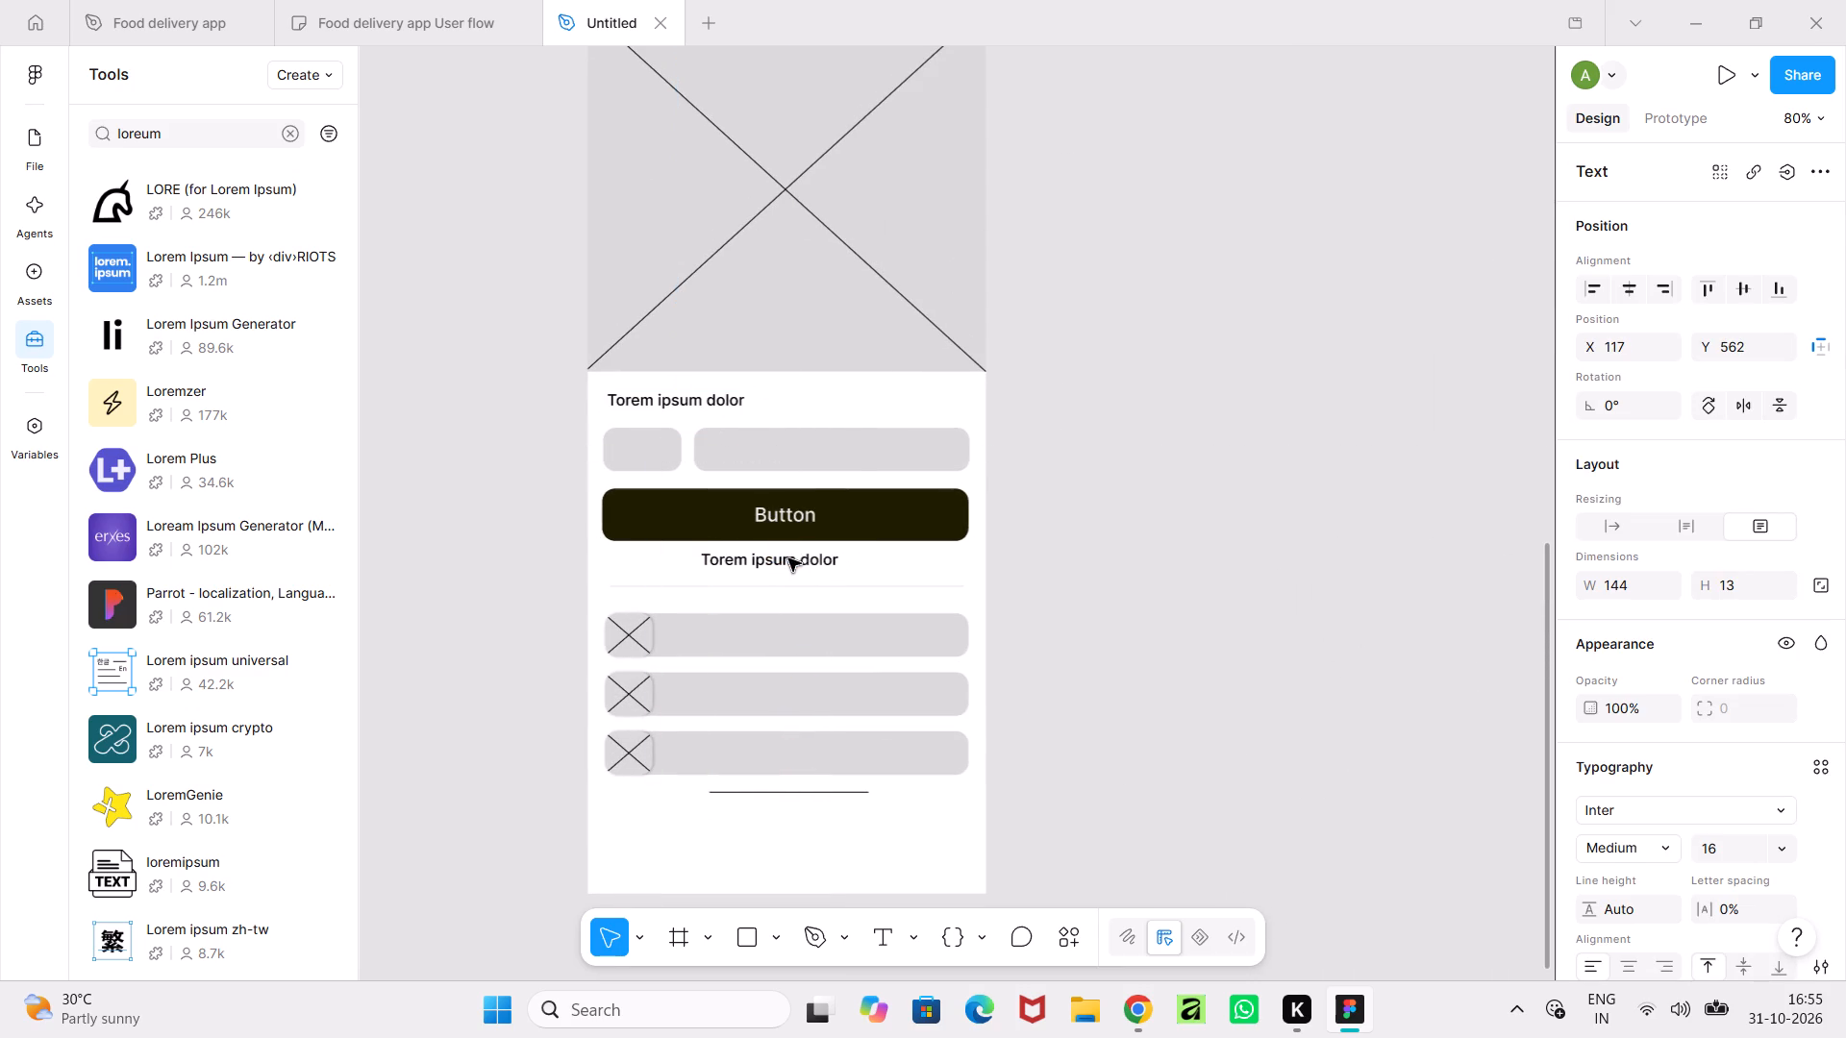
left_click_drag(788, 558, 795, 559)
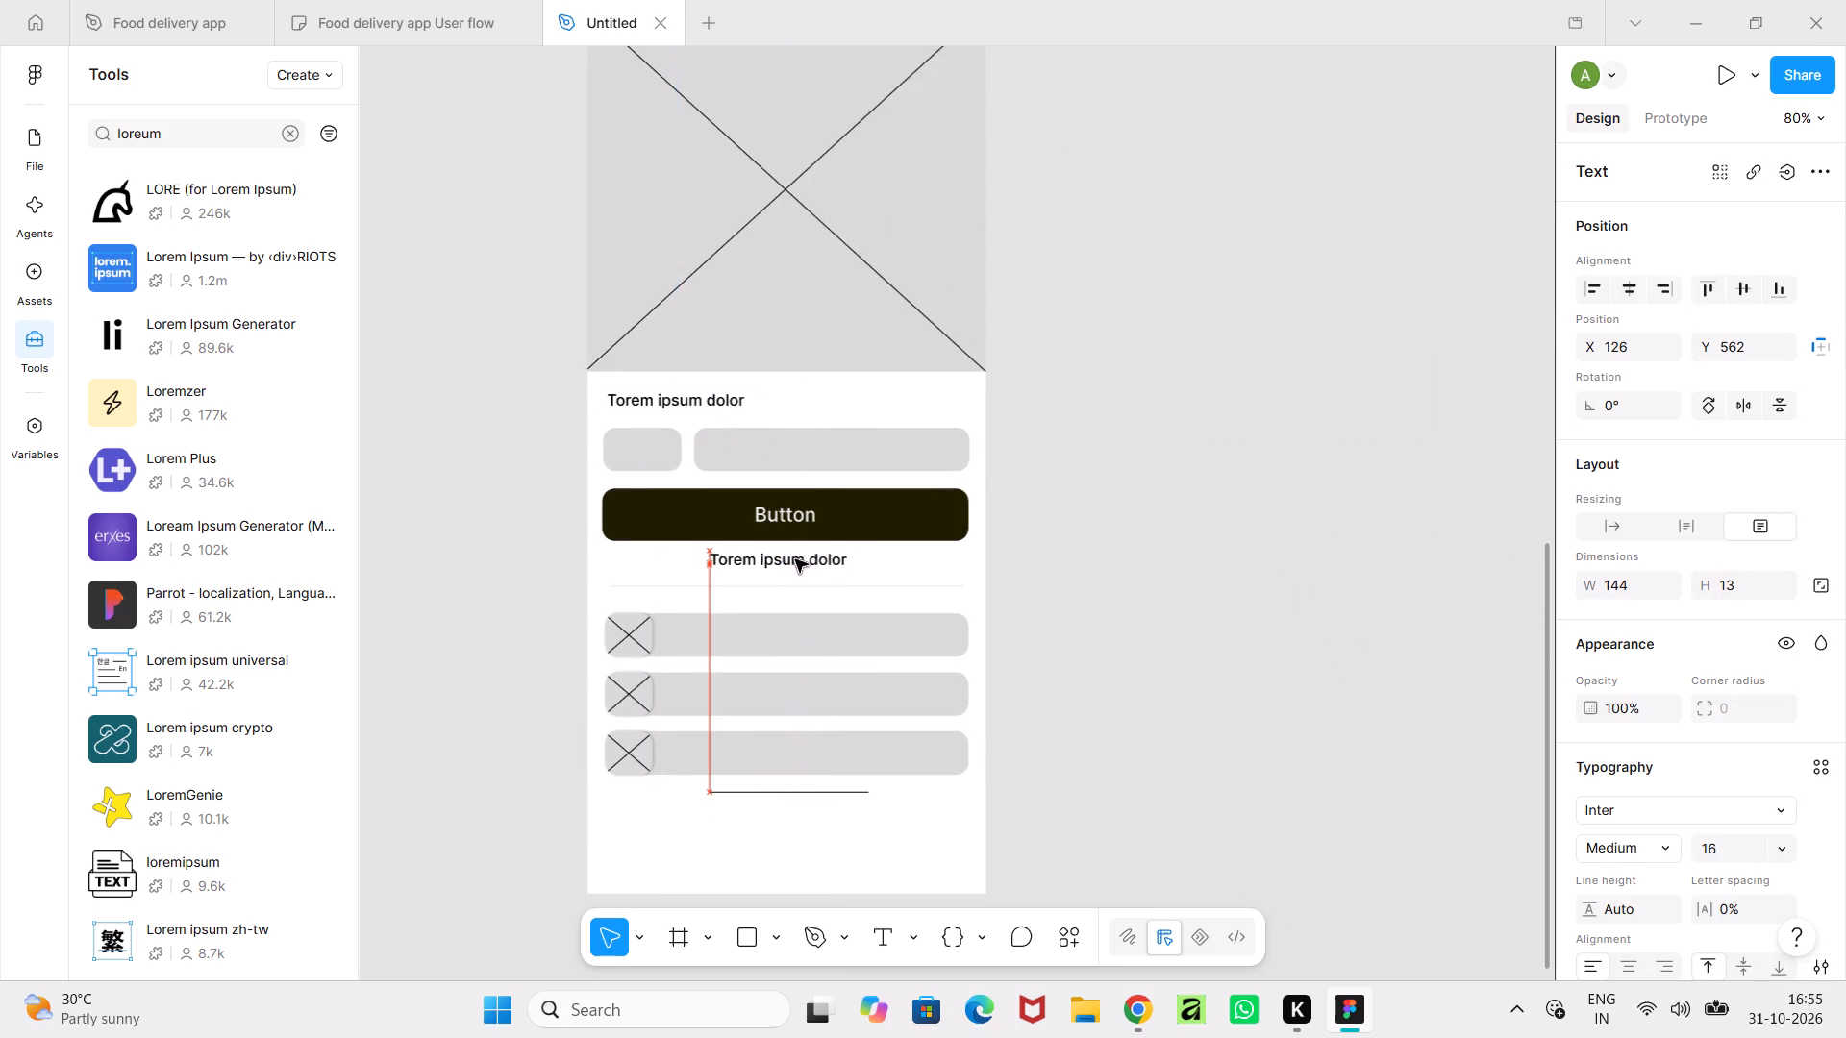
left_click_drag(795, 559, 800, 560)
left_click_drag(800, 560, 807, 560)
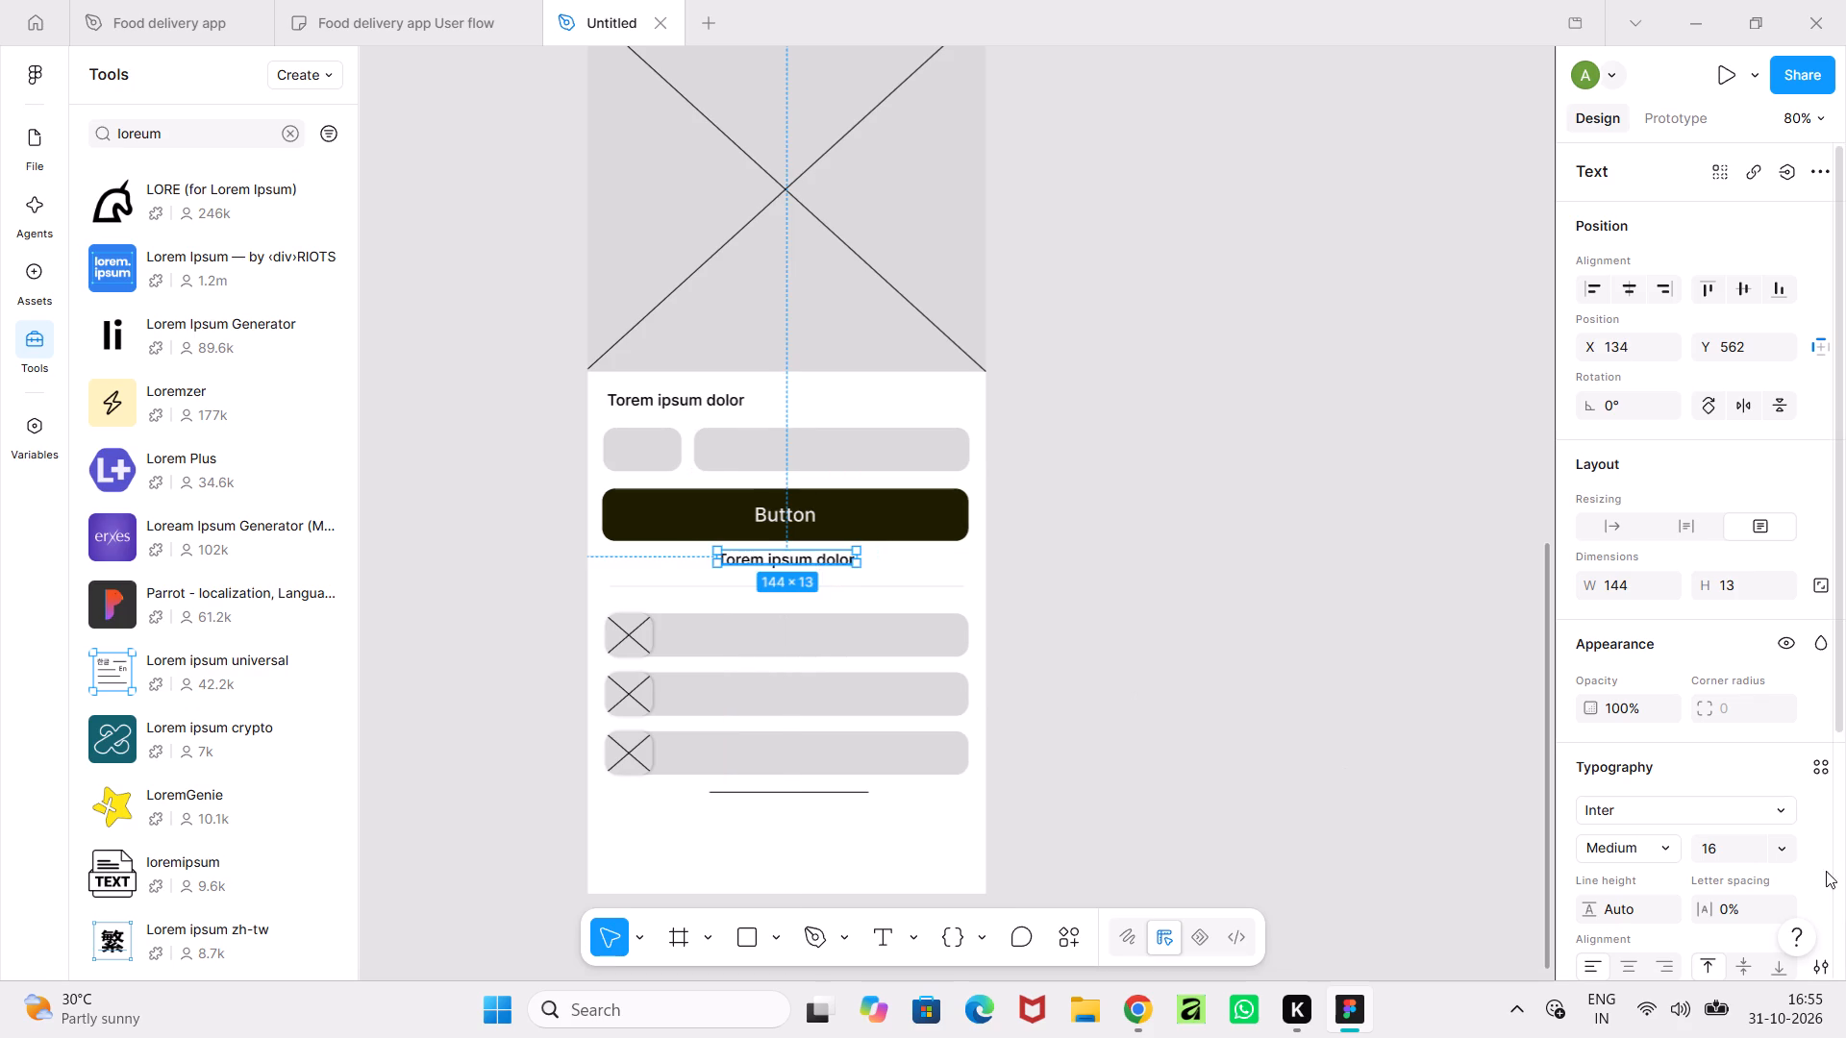
Set the font size of the text copy below the button to 13.
left_click(1785, 847)
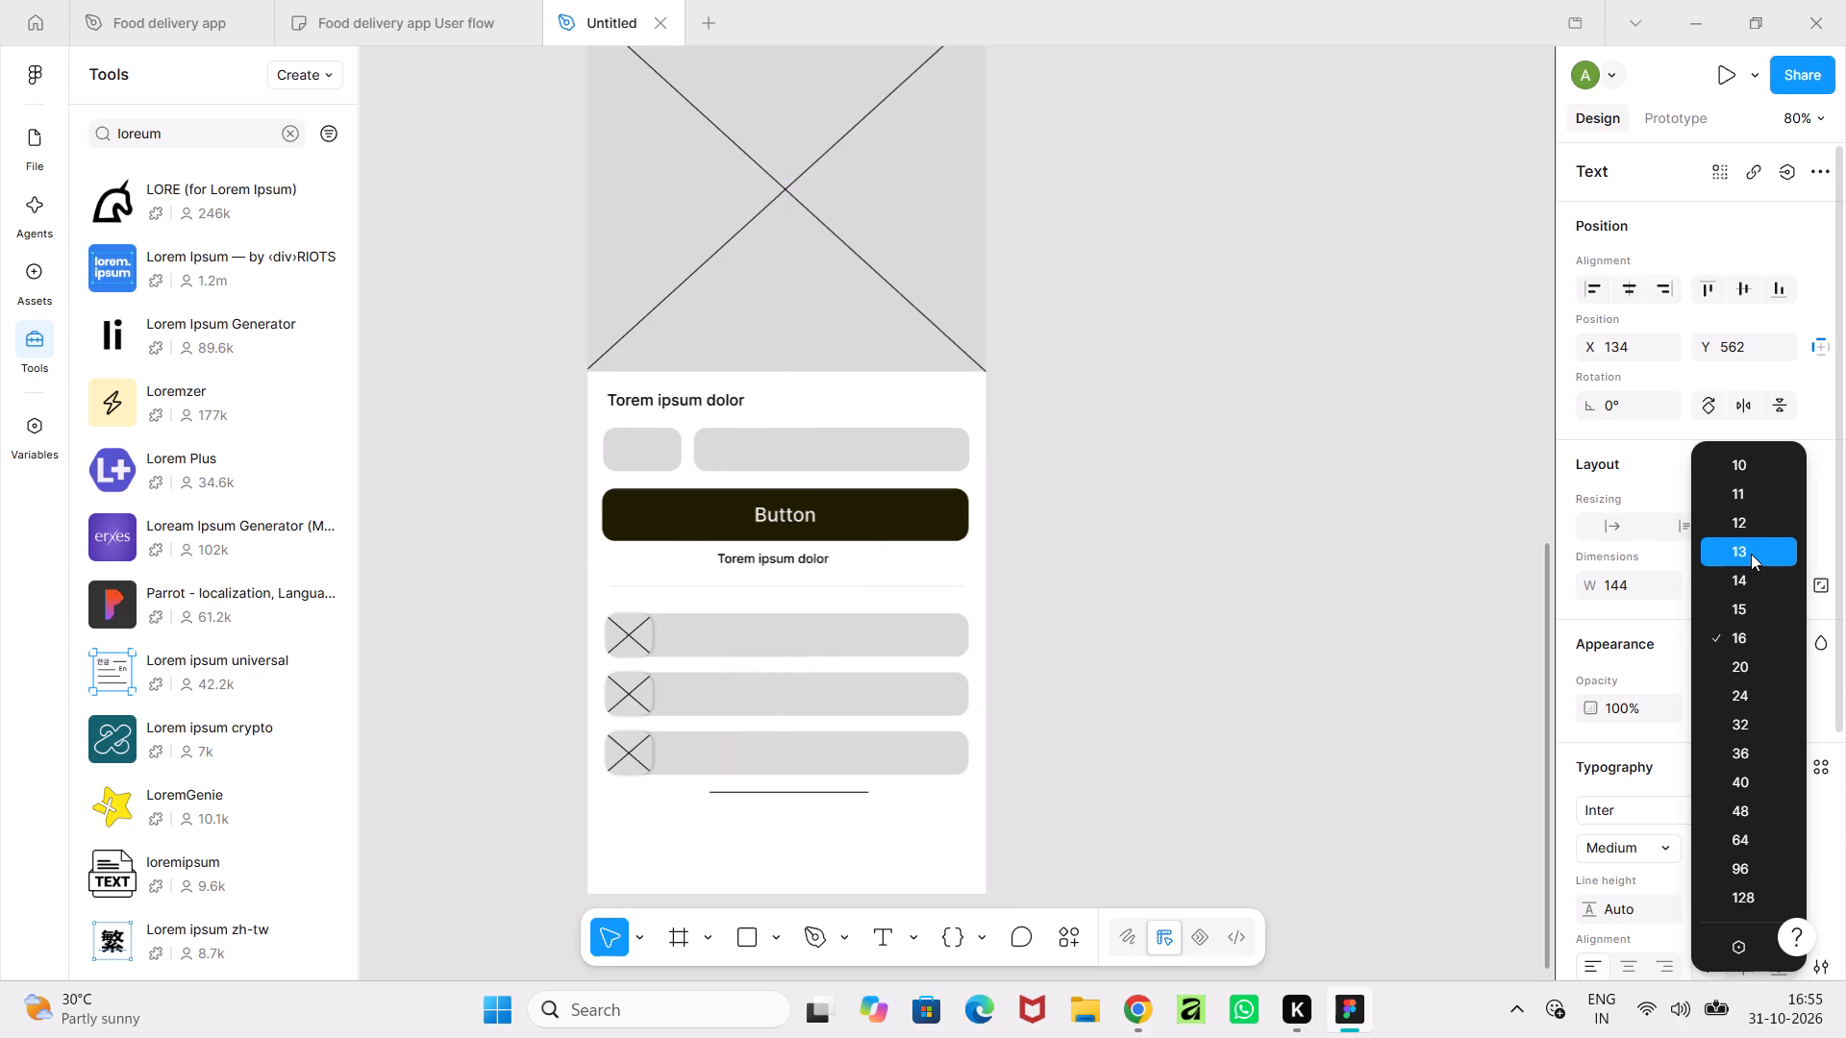
left_click(1751, 554)
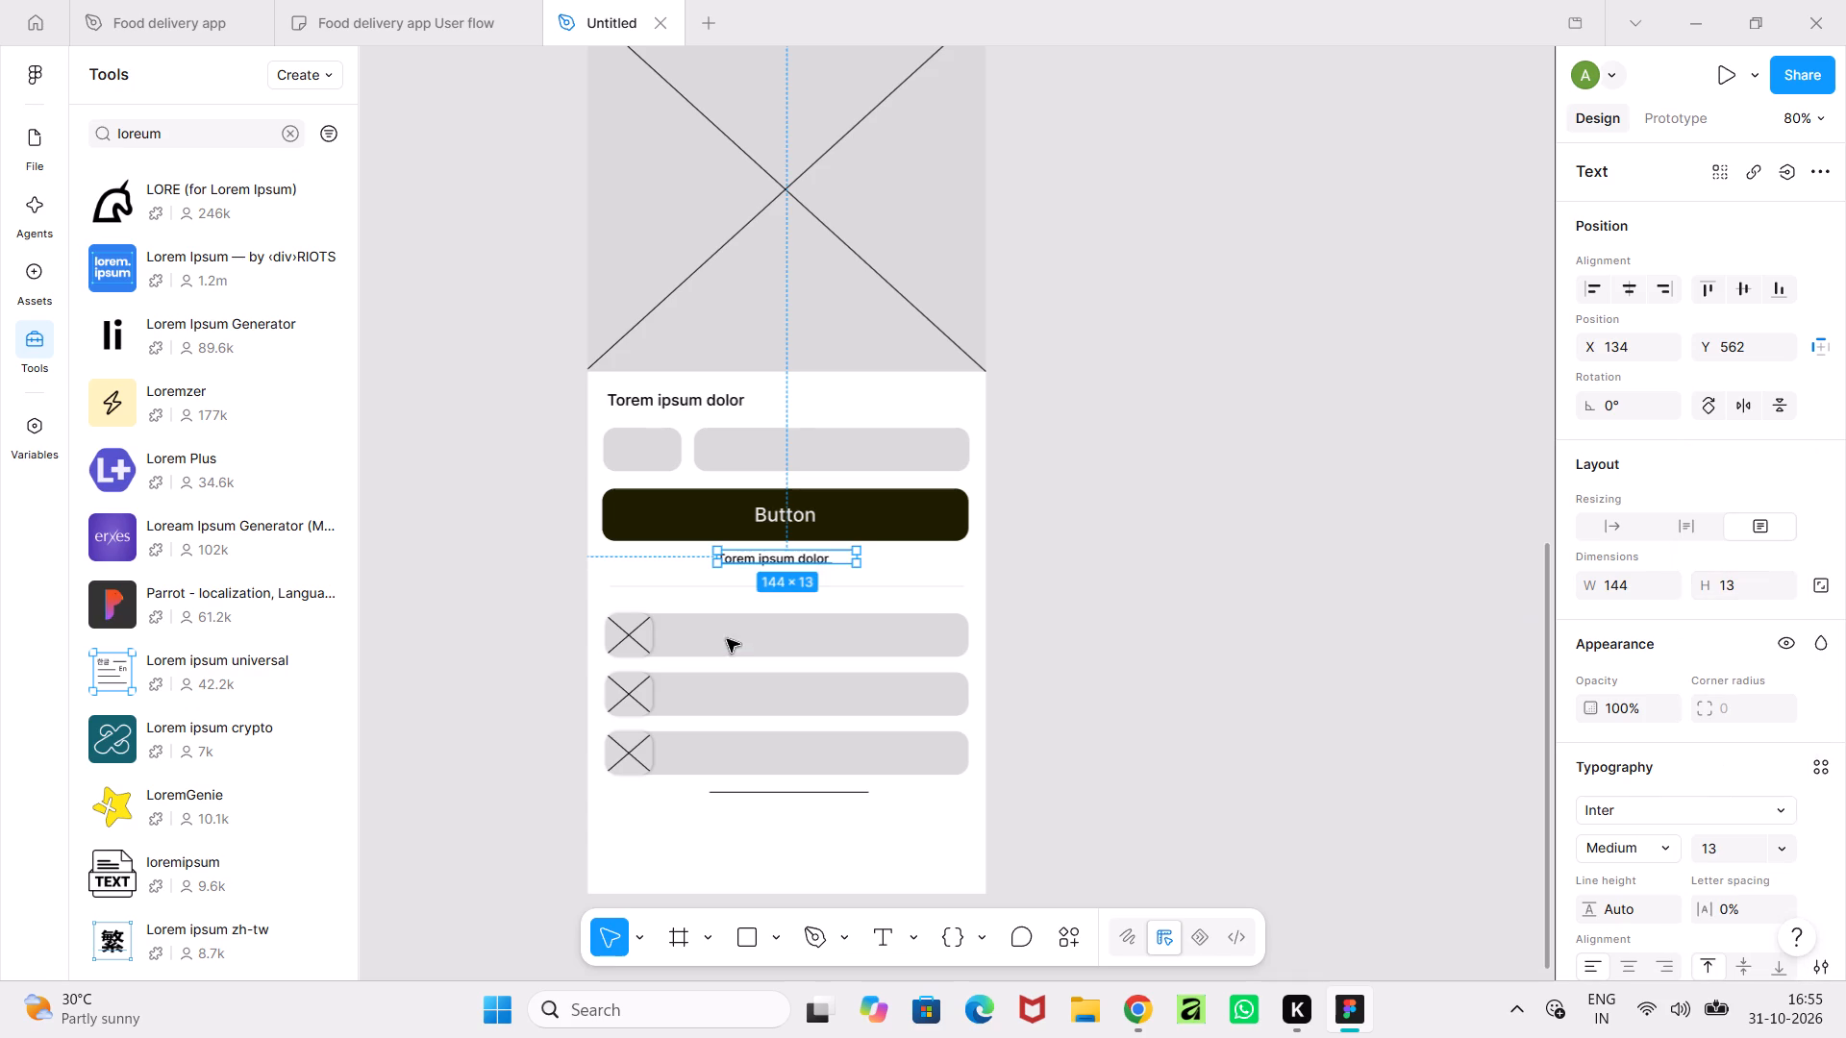
Widen the text box below the button to about 212 and centre it under the button at about X 100, Y 556.
left_click(813, 556)
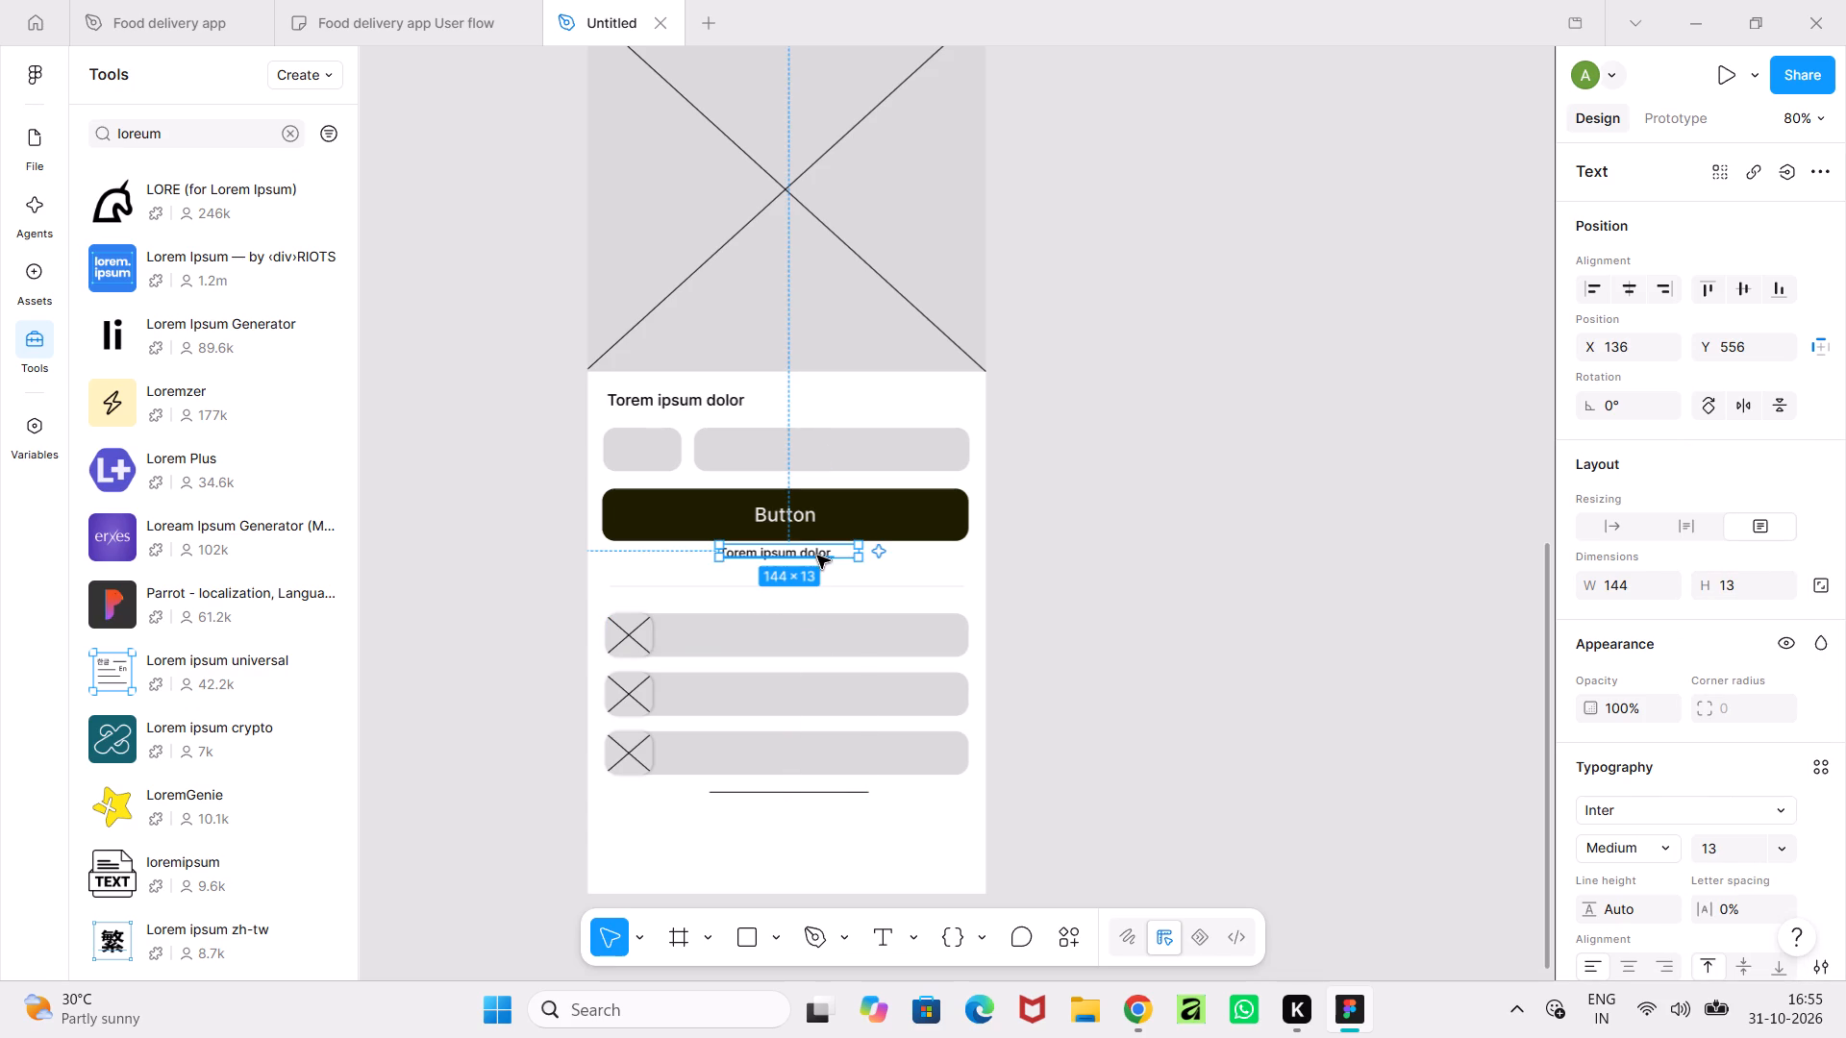
left_click_drag(861, 554, 908, 558)
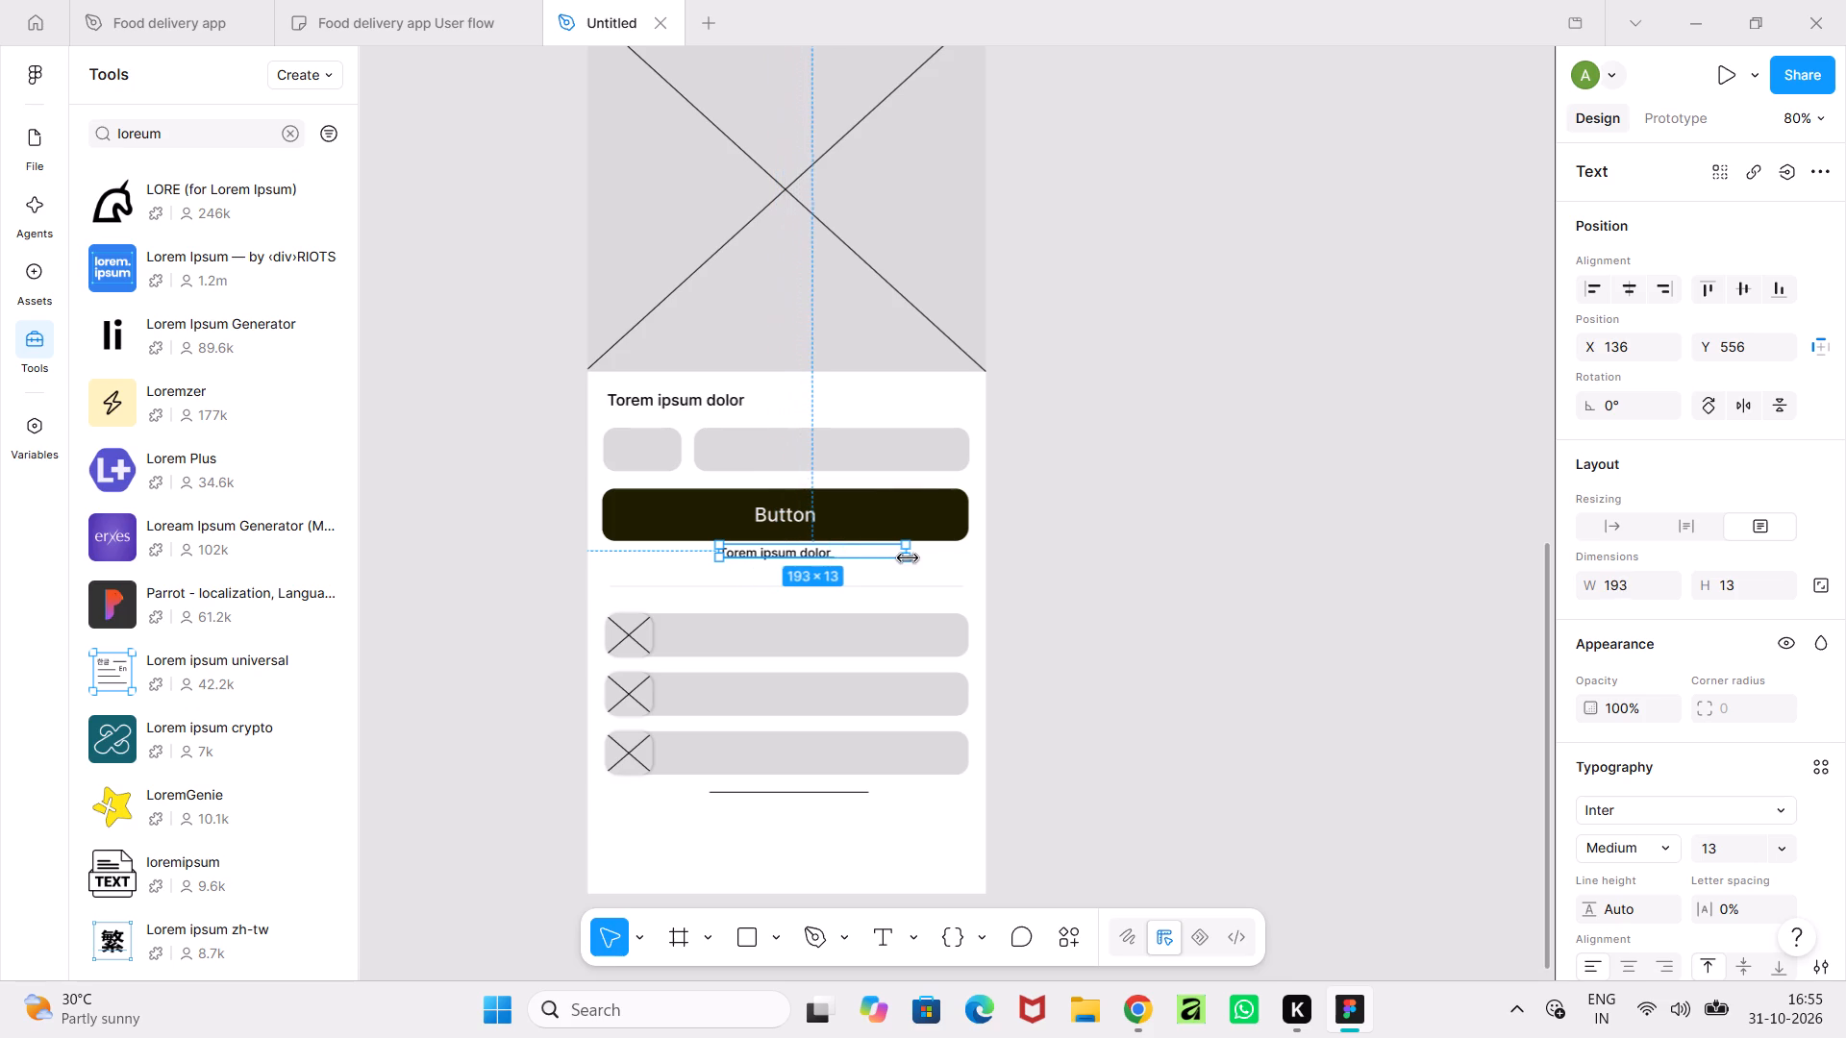
left_click_drag(908, 558, 924, 559)
left_click_drag(889, 555, 859, 556)
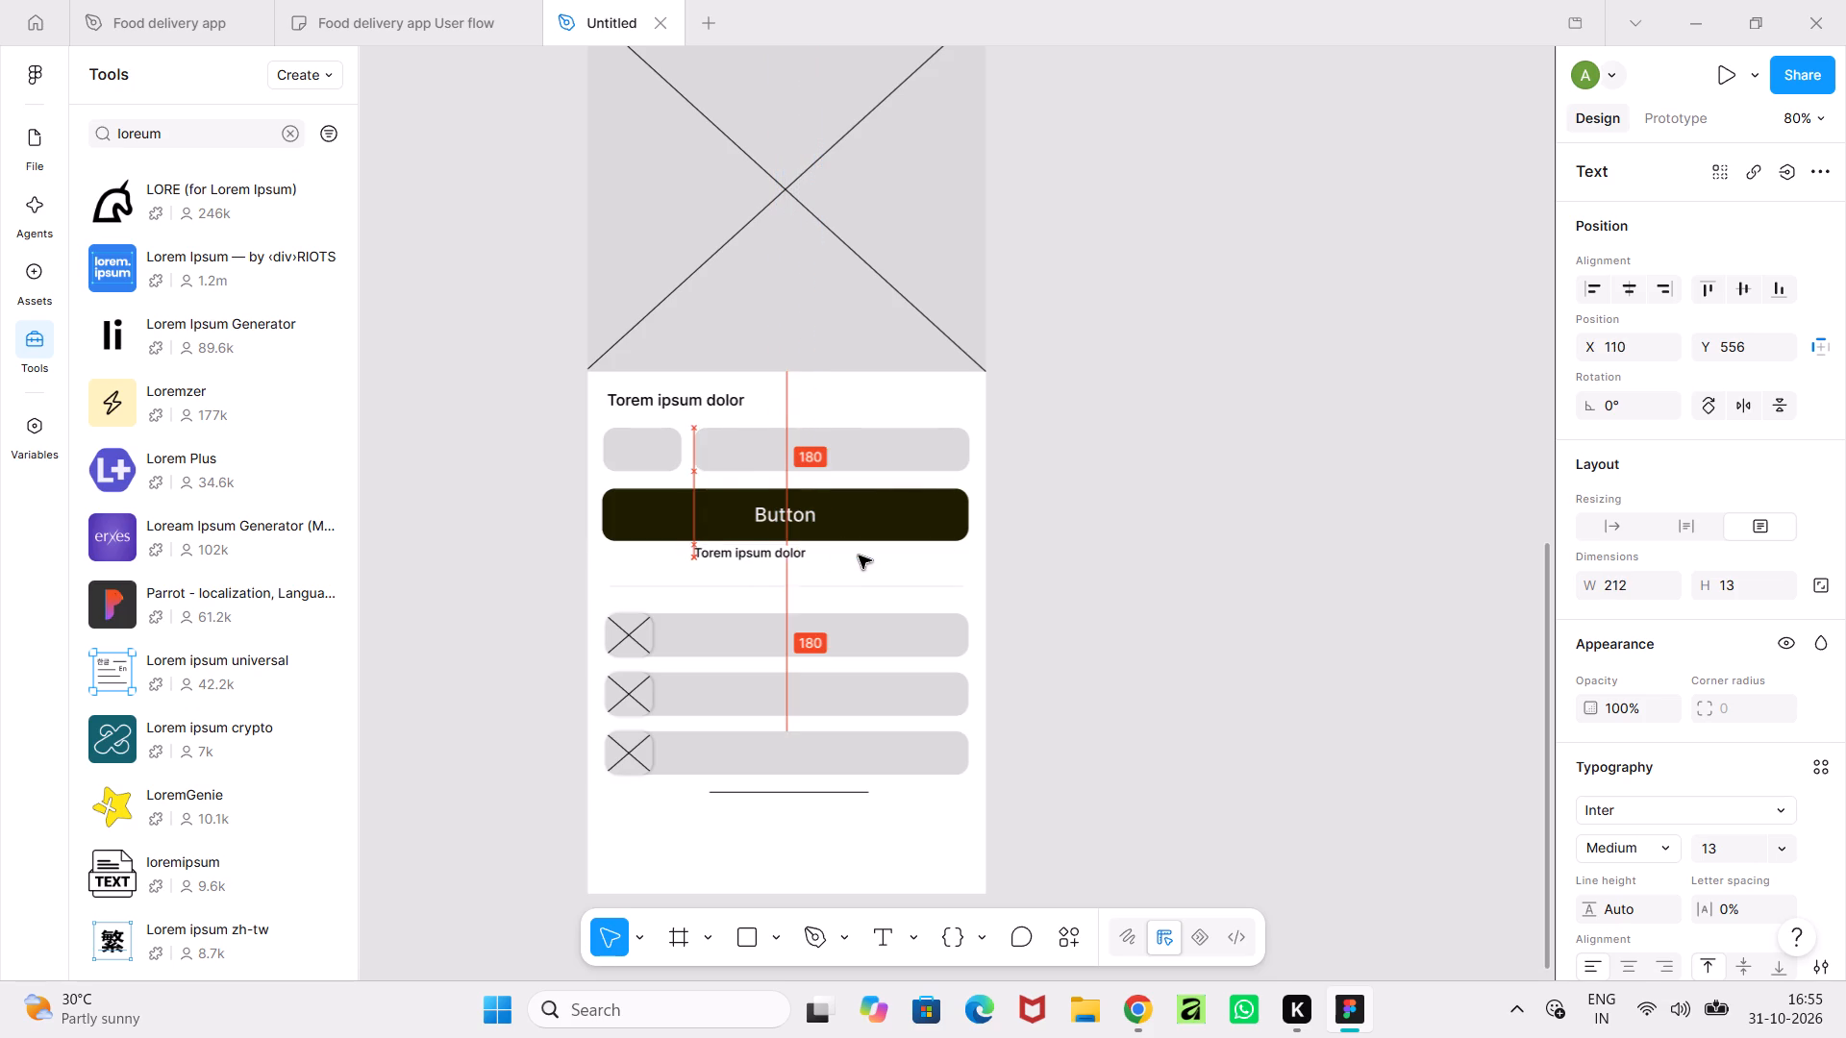
left_click_drag(859, 556, 858, 556)
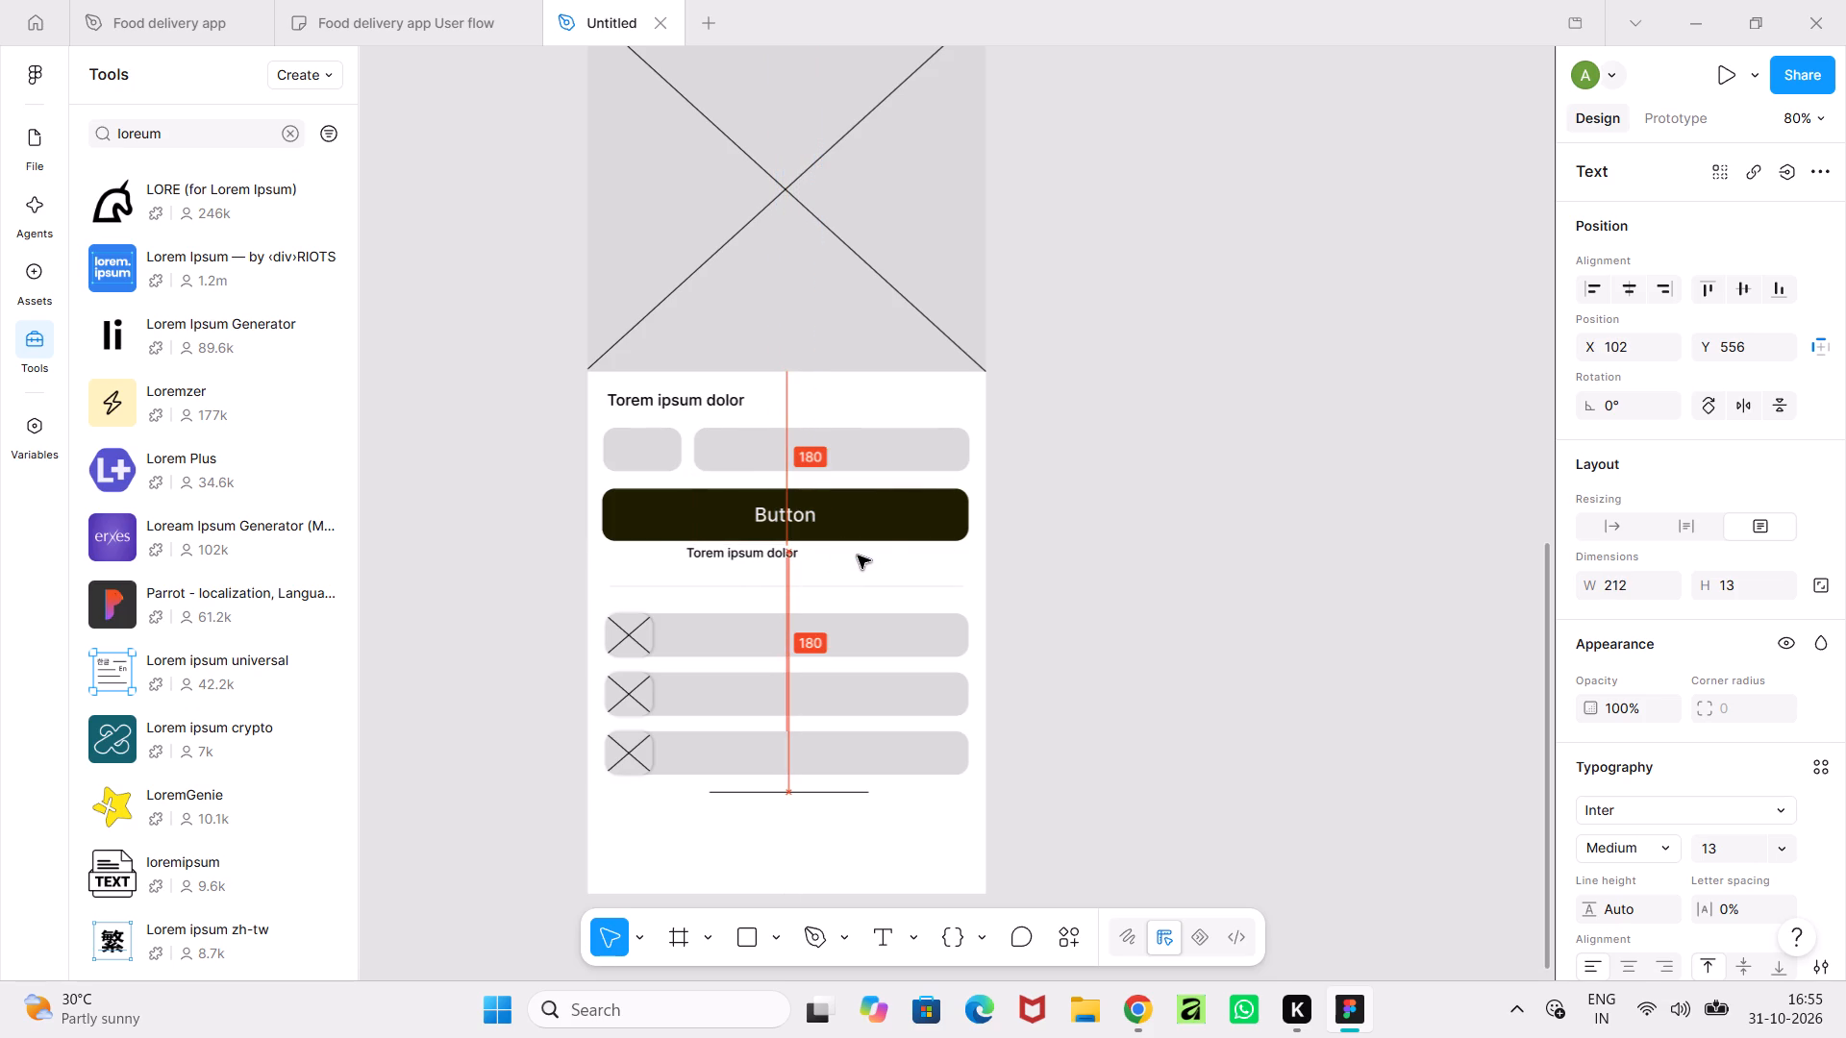
left_click_drag(858, 556, 857, 556)
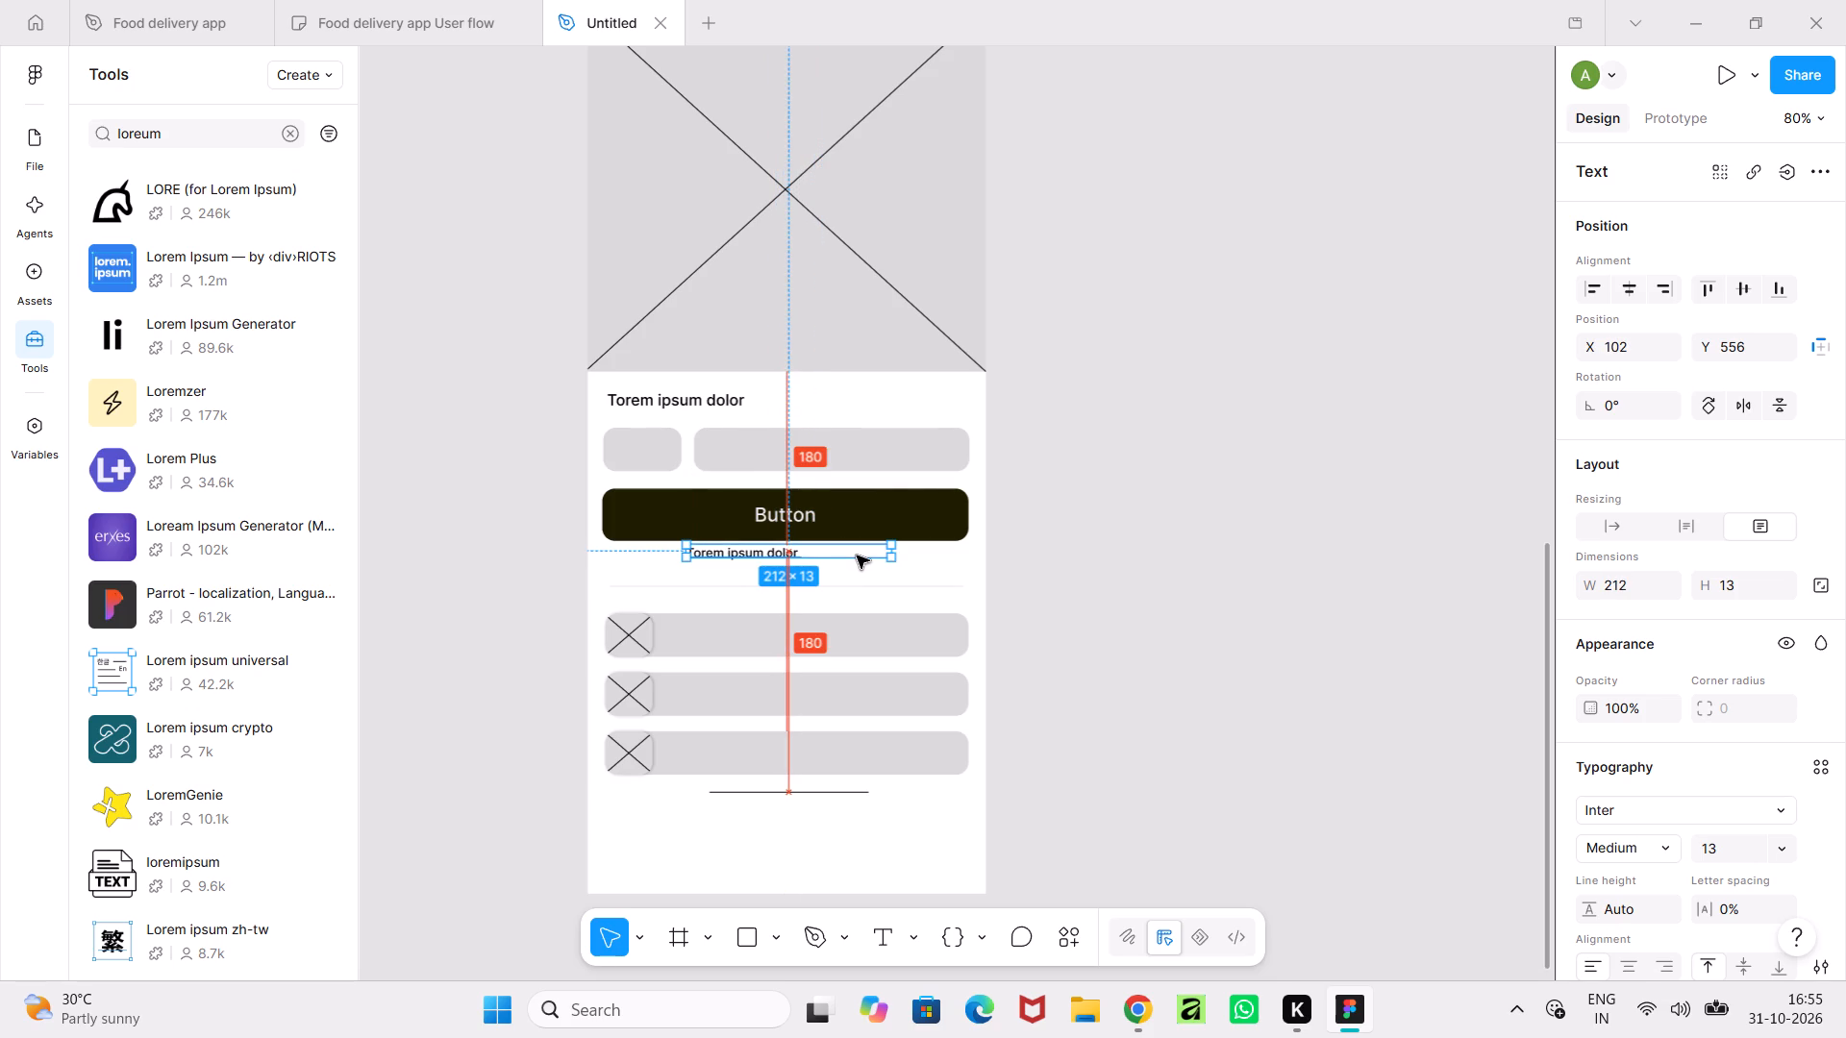
left_click_drag(857, 556, 855, 556)
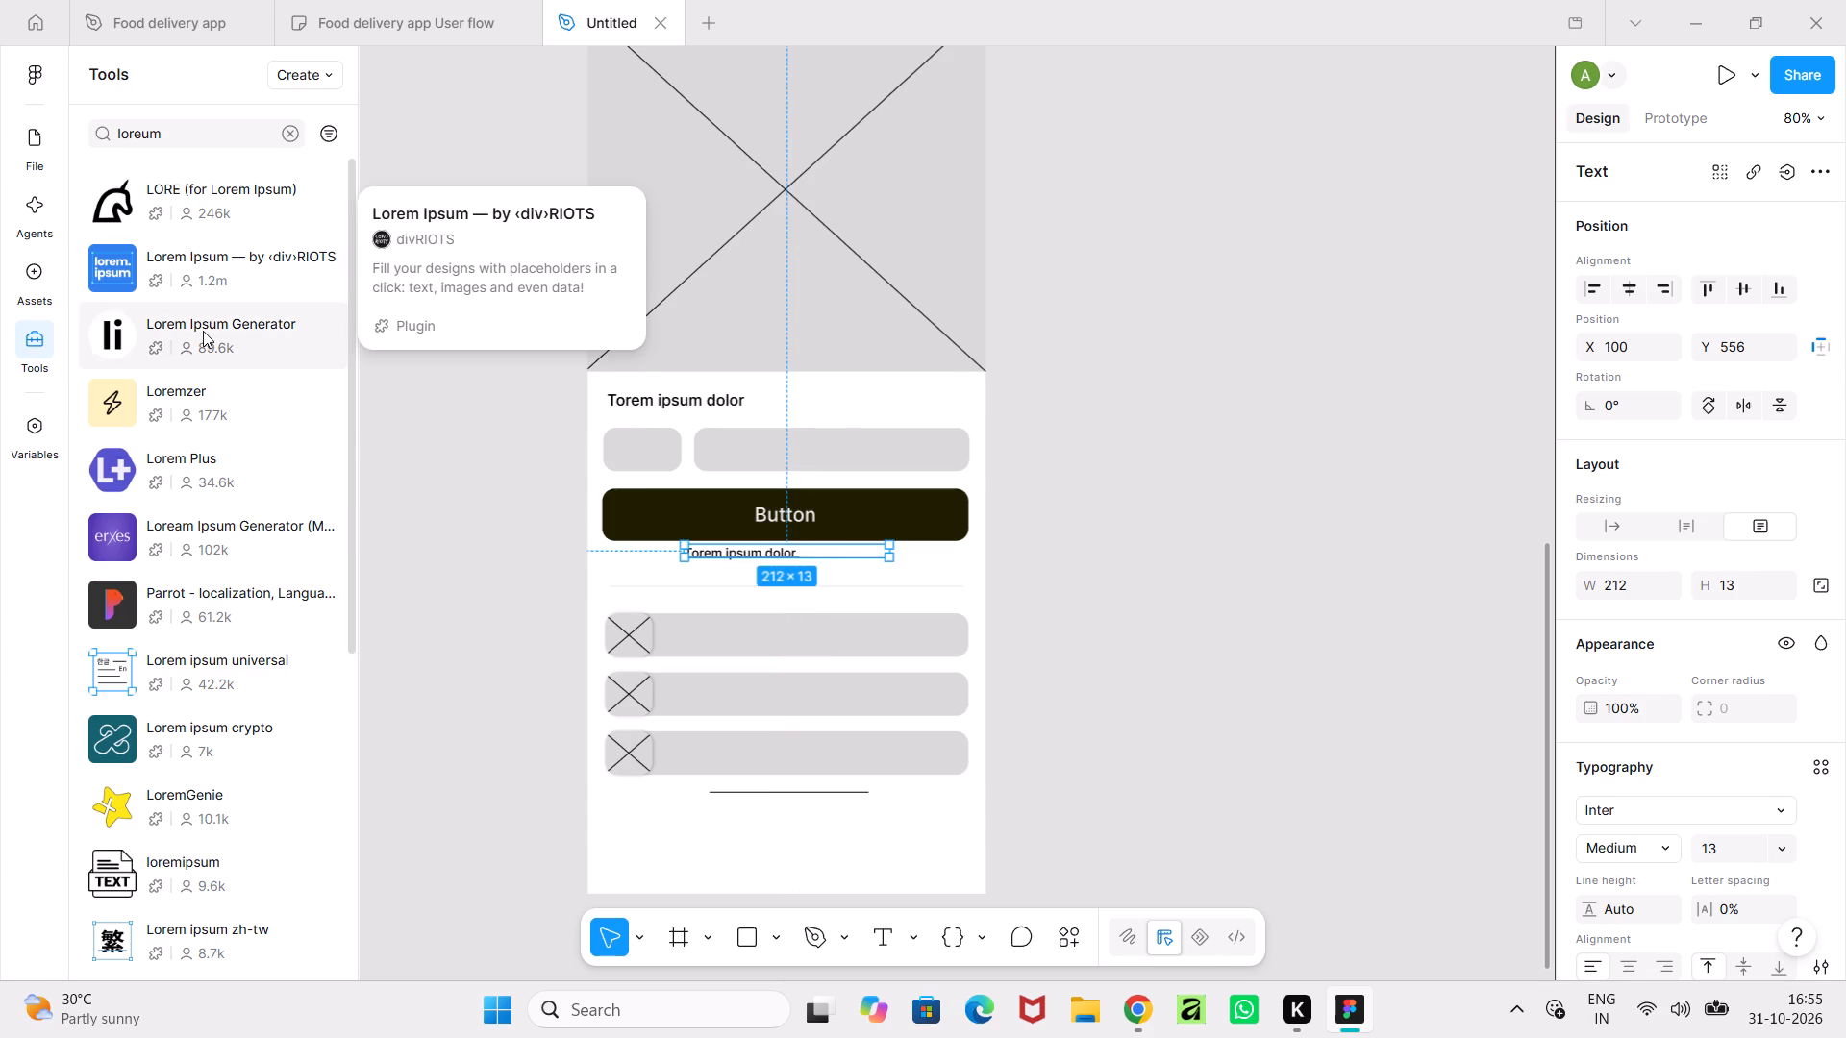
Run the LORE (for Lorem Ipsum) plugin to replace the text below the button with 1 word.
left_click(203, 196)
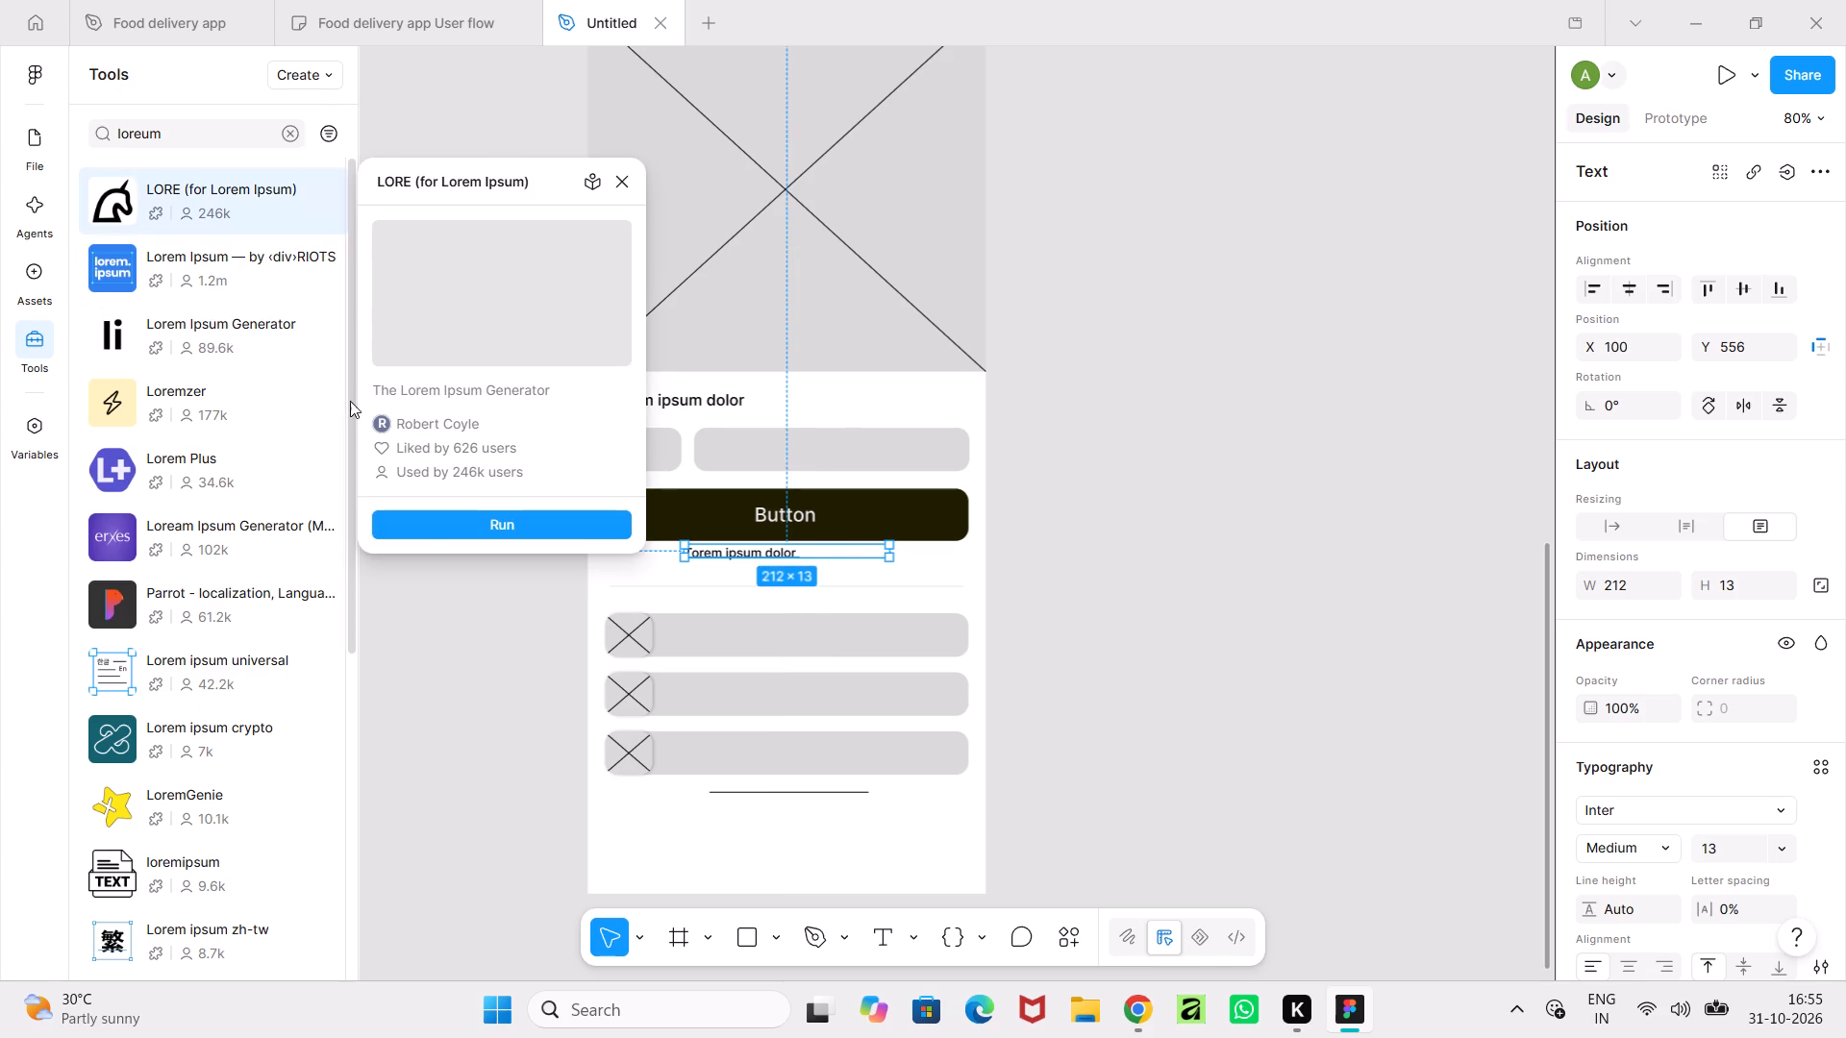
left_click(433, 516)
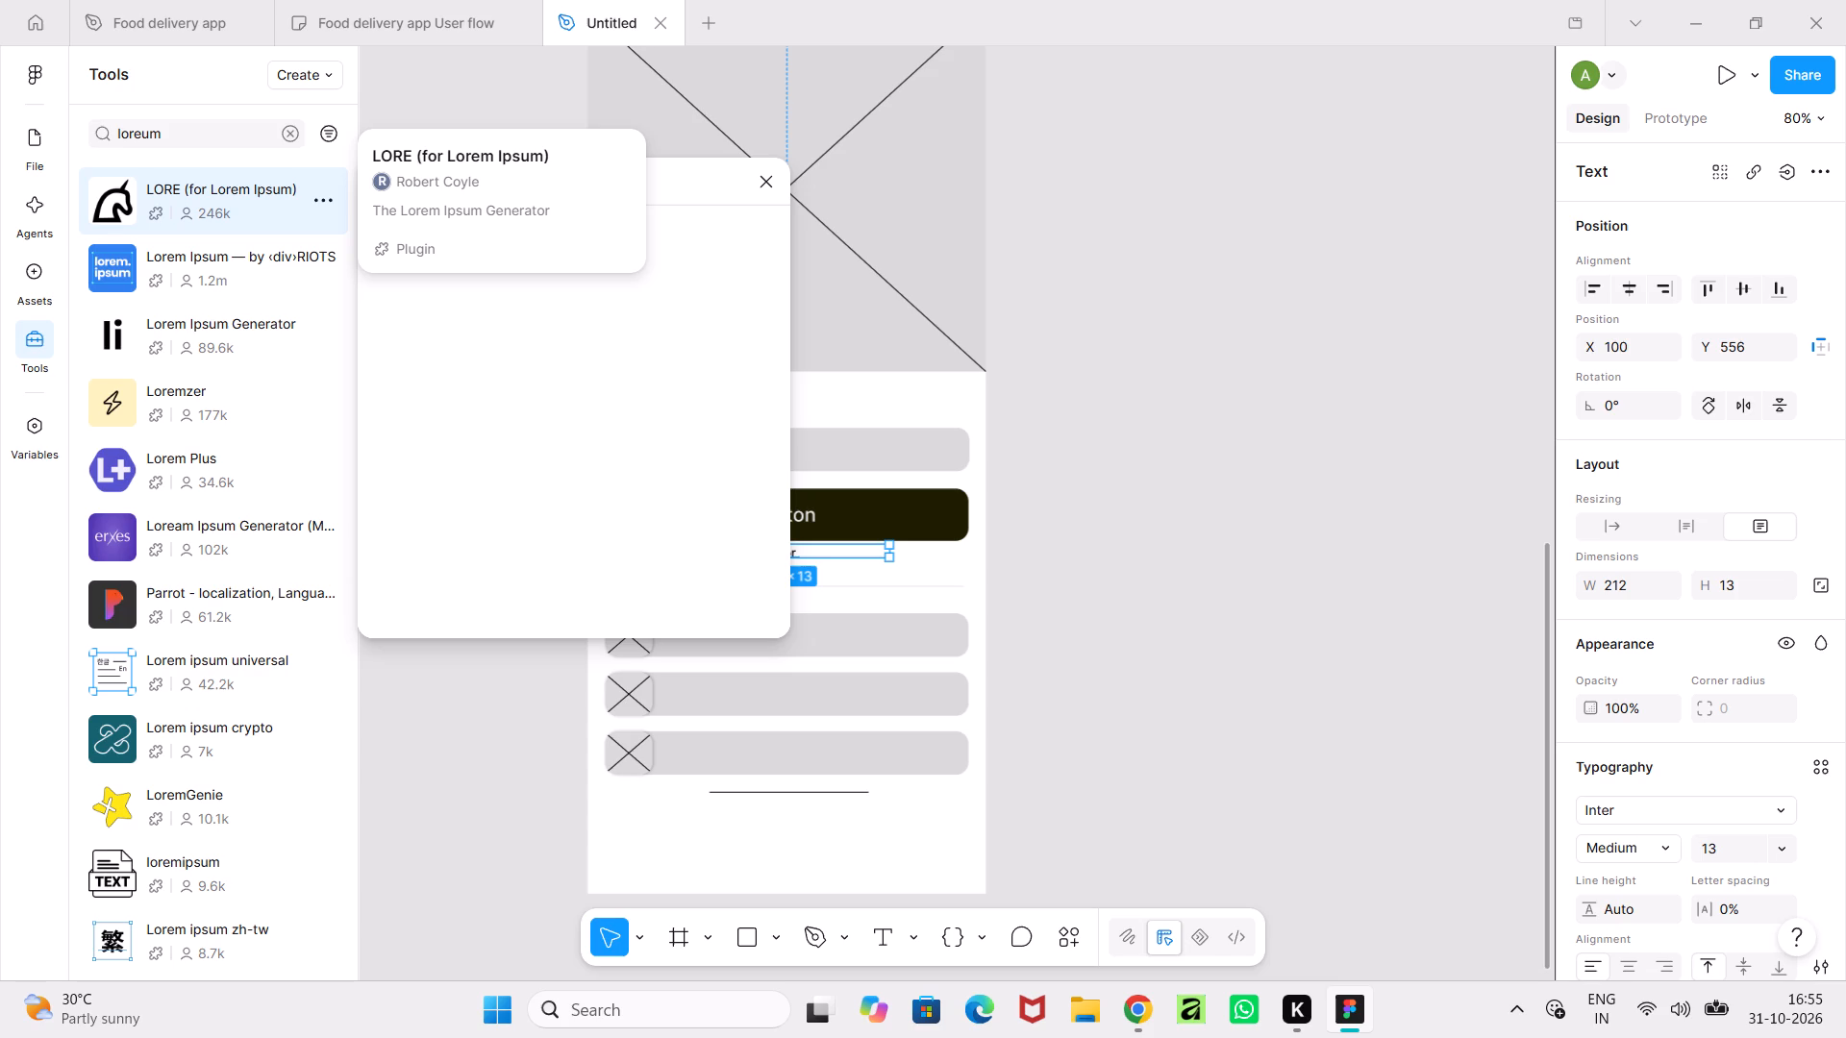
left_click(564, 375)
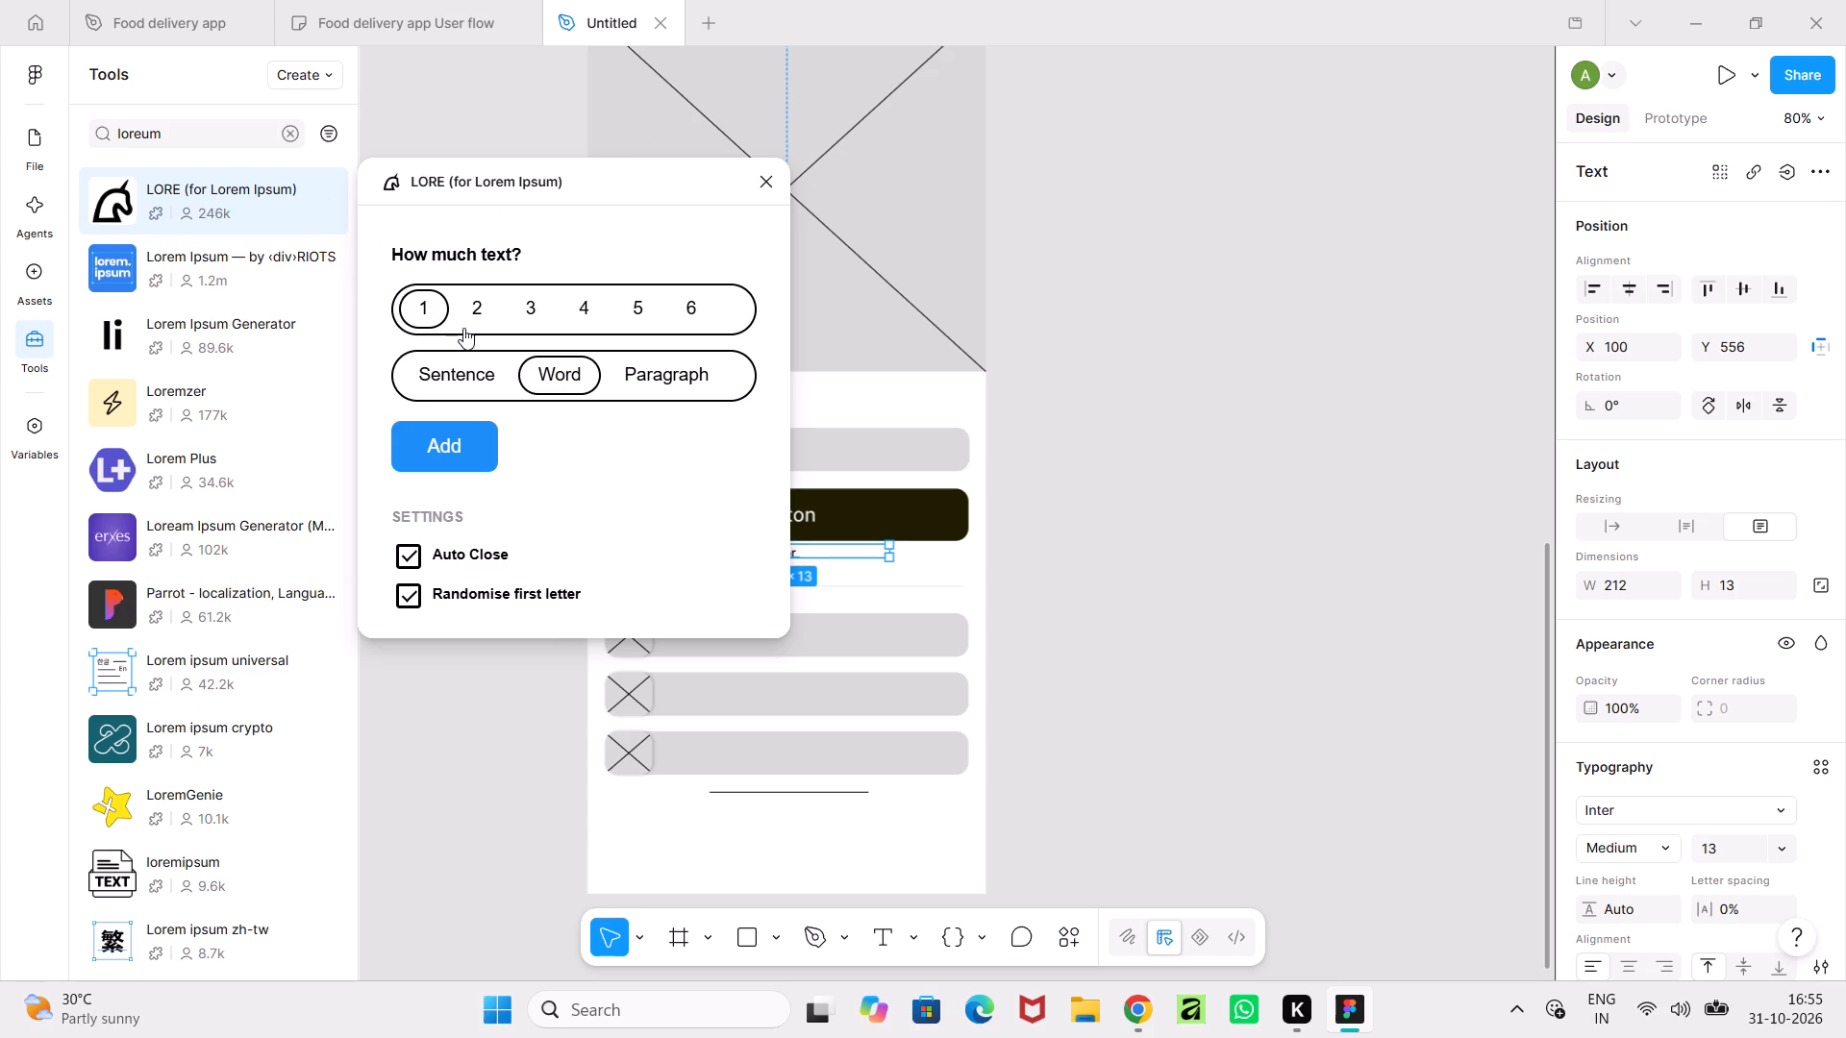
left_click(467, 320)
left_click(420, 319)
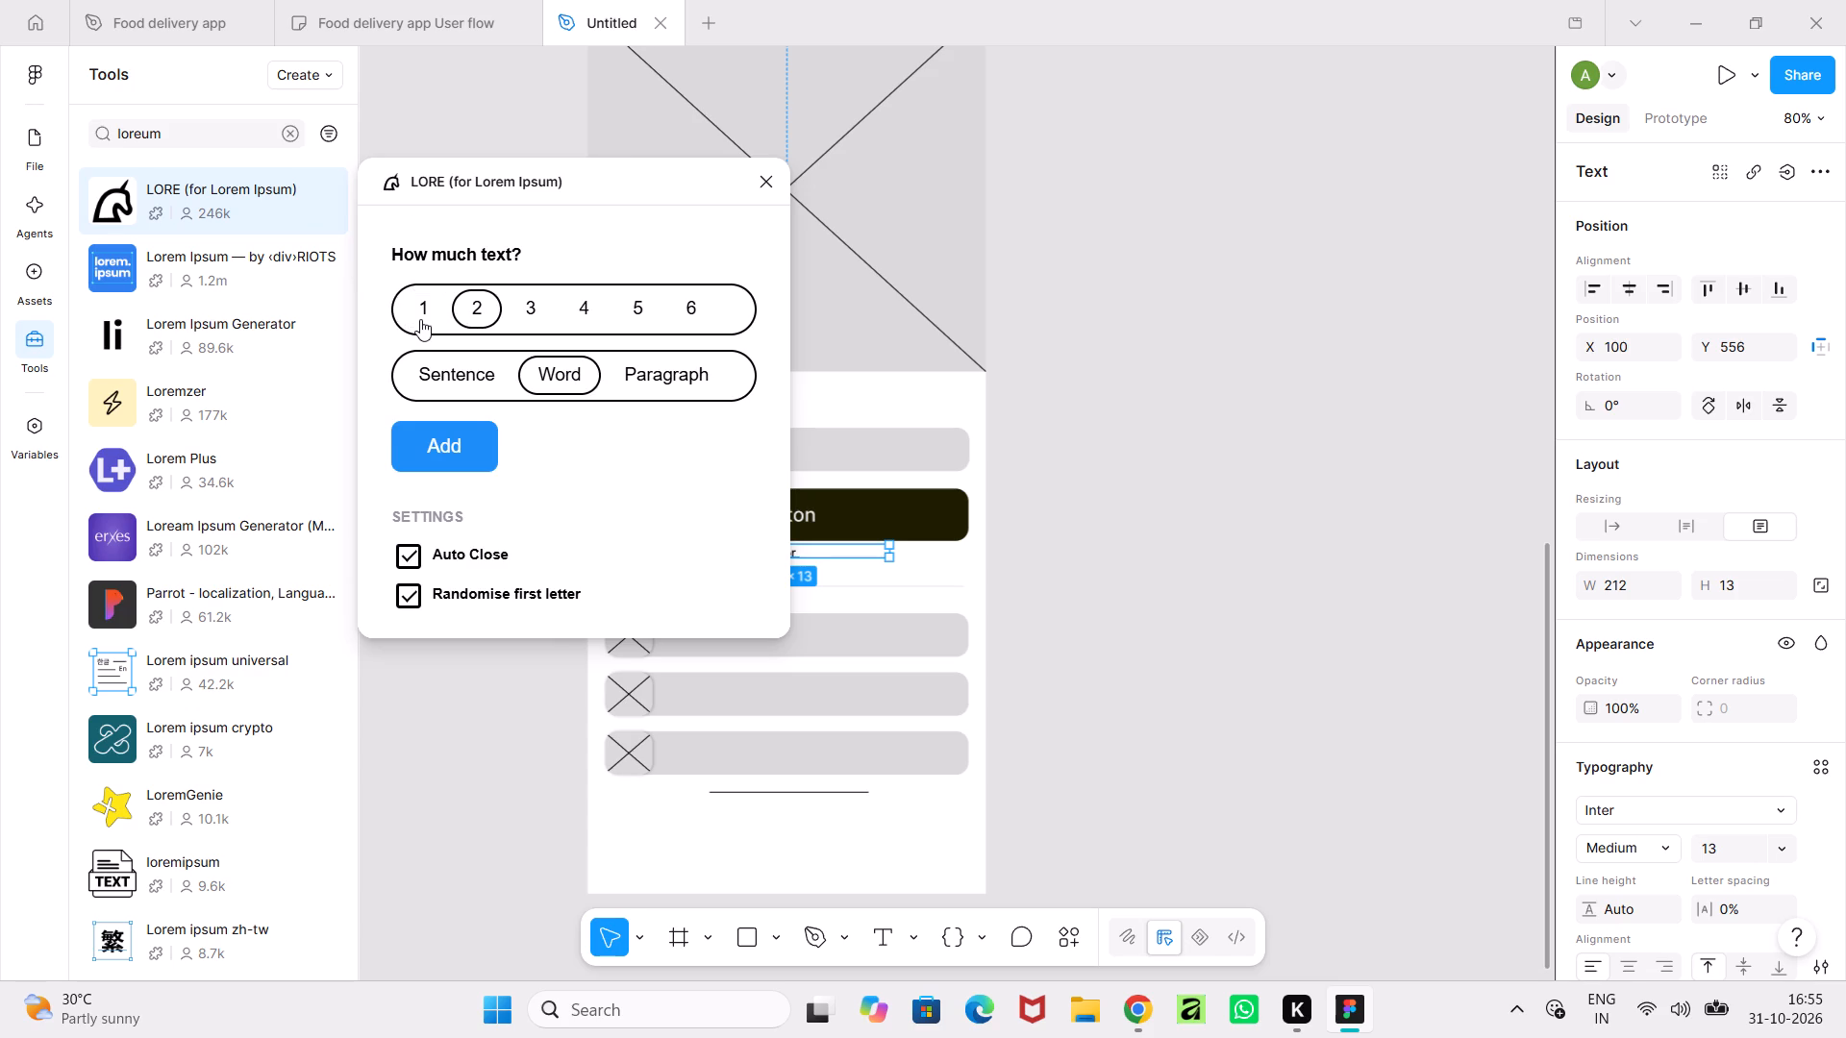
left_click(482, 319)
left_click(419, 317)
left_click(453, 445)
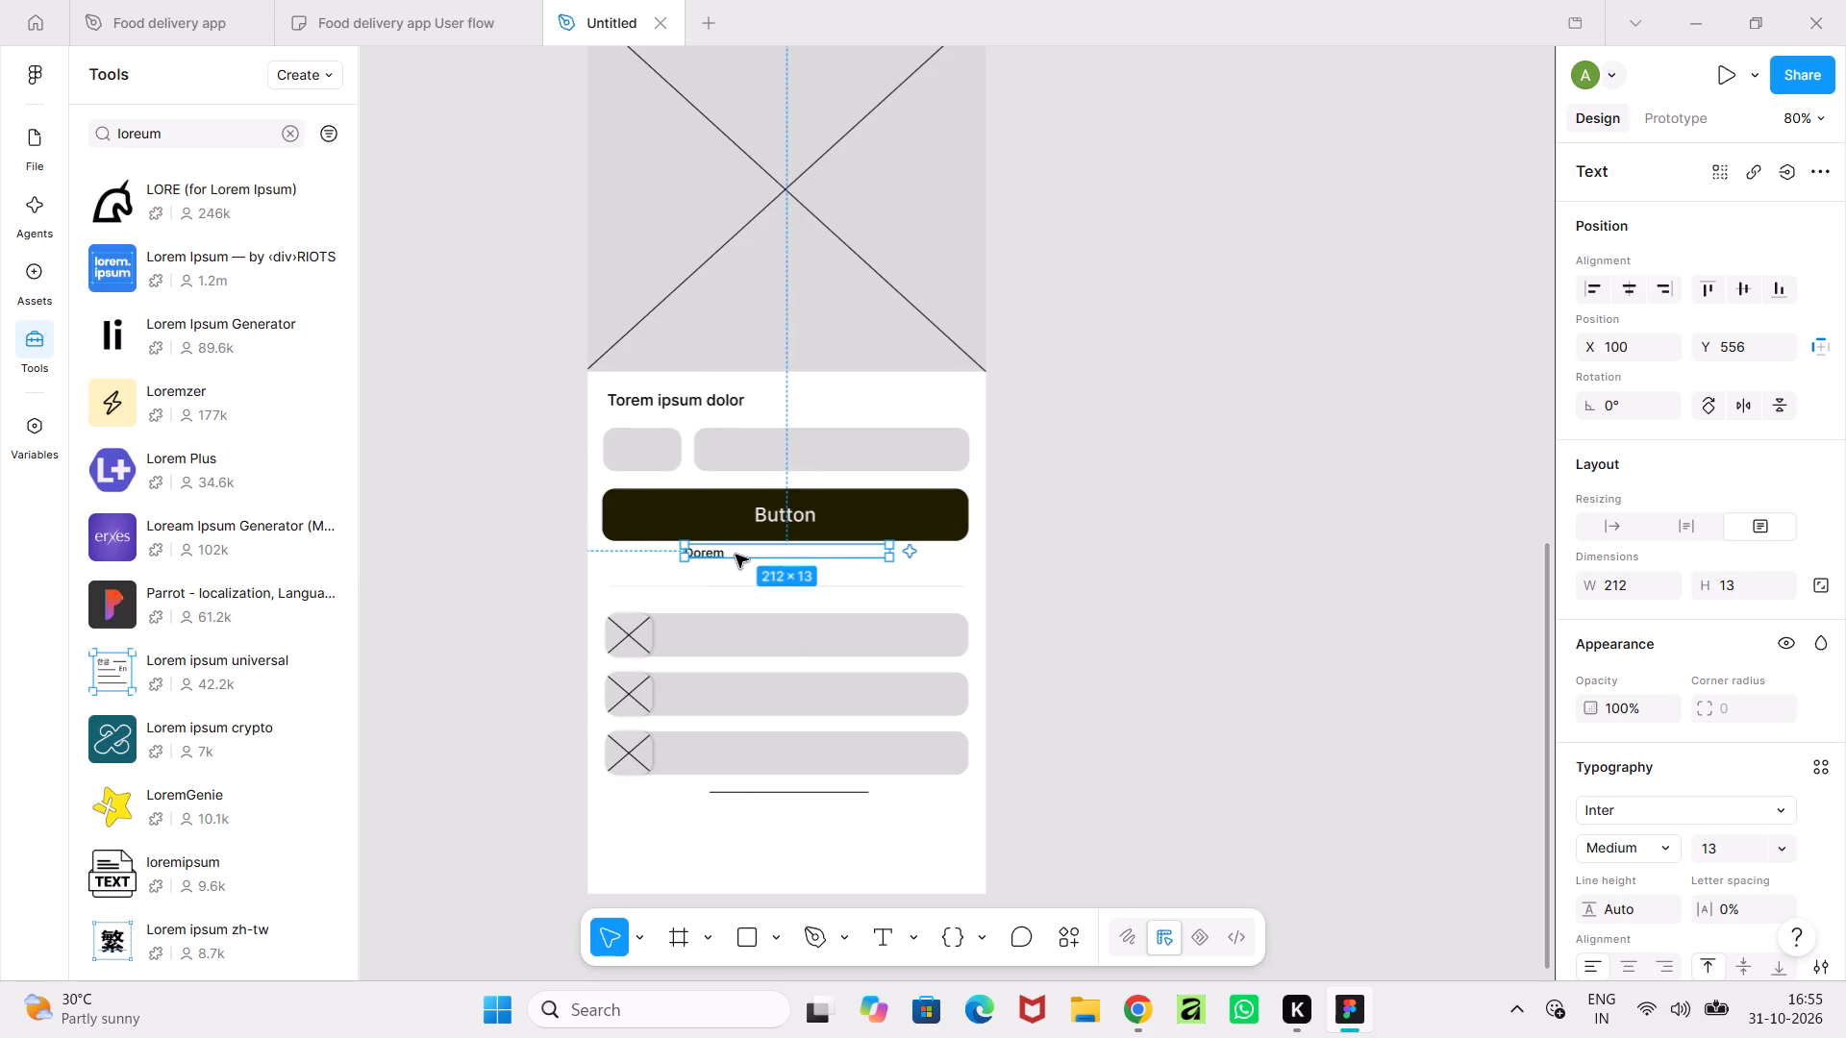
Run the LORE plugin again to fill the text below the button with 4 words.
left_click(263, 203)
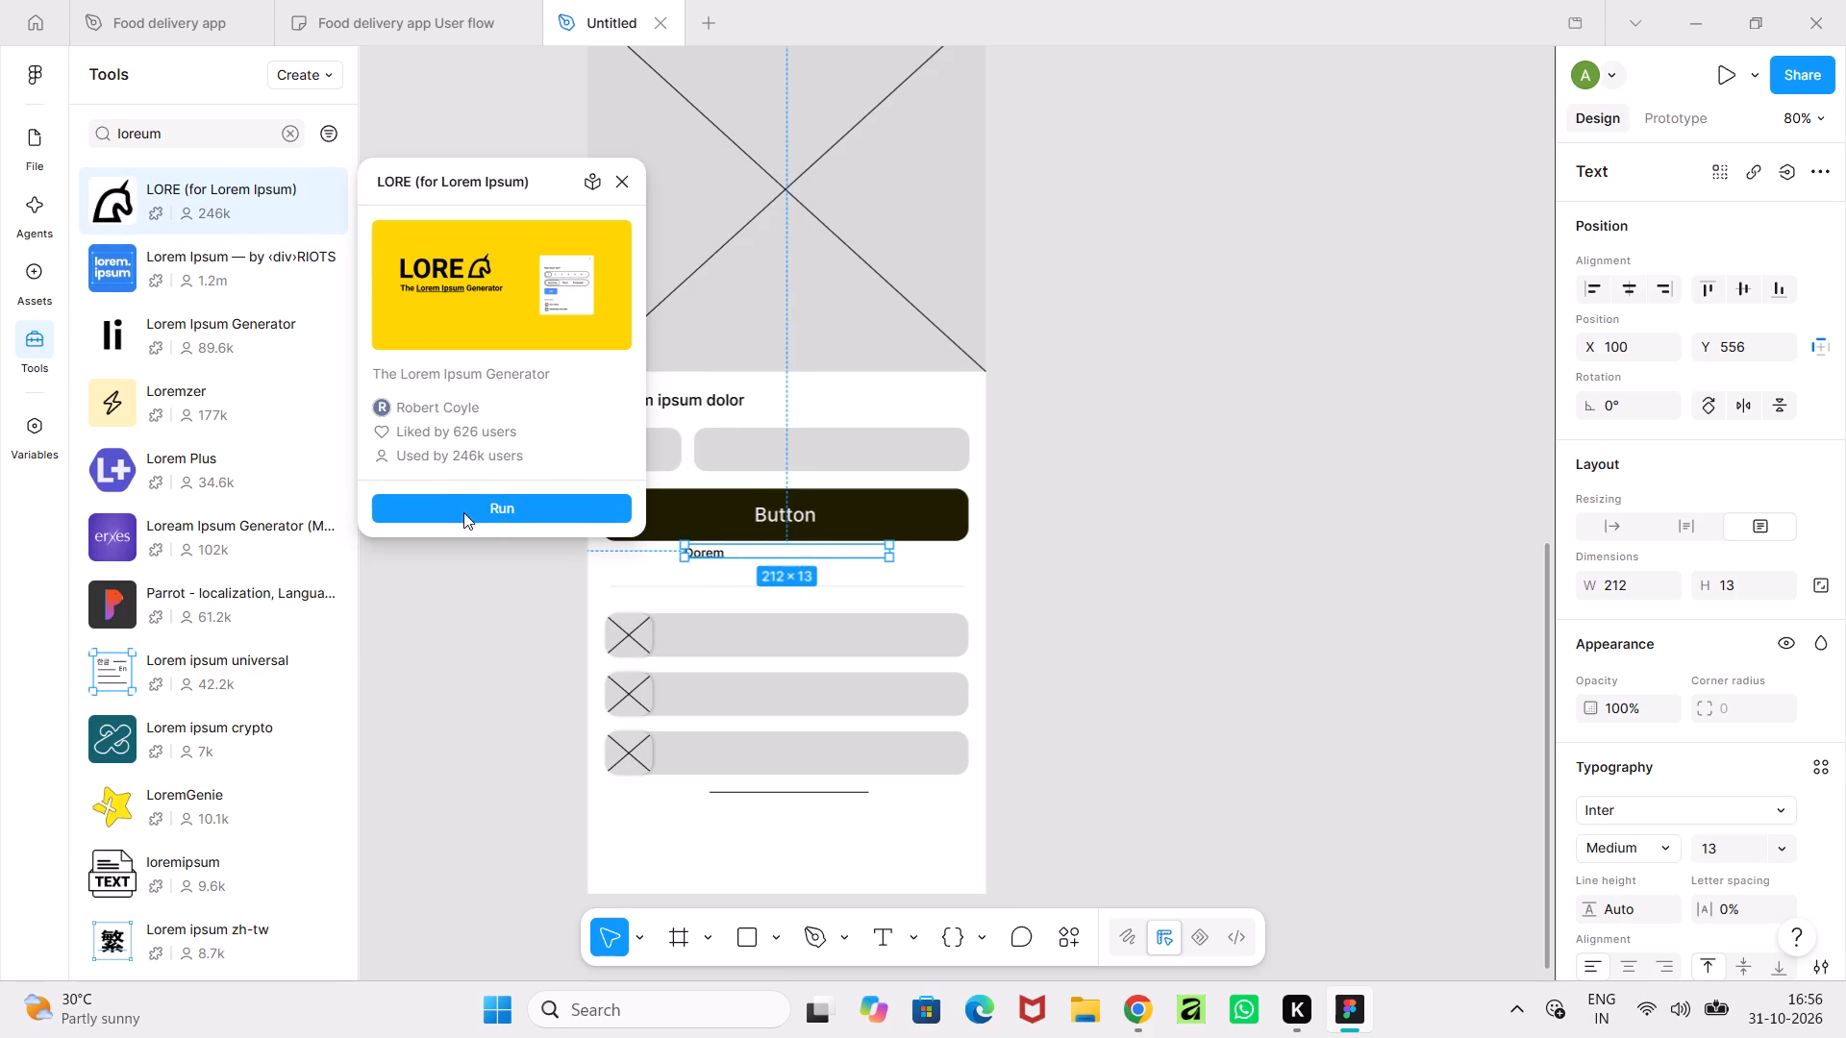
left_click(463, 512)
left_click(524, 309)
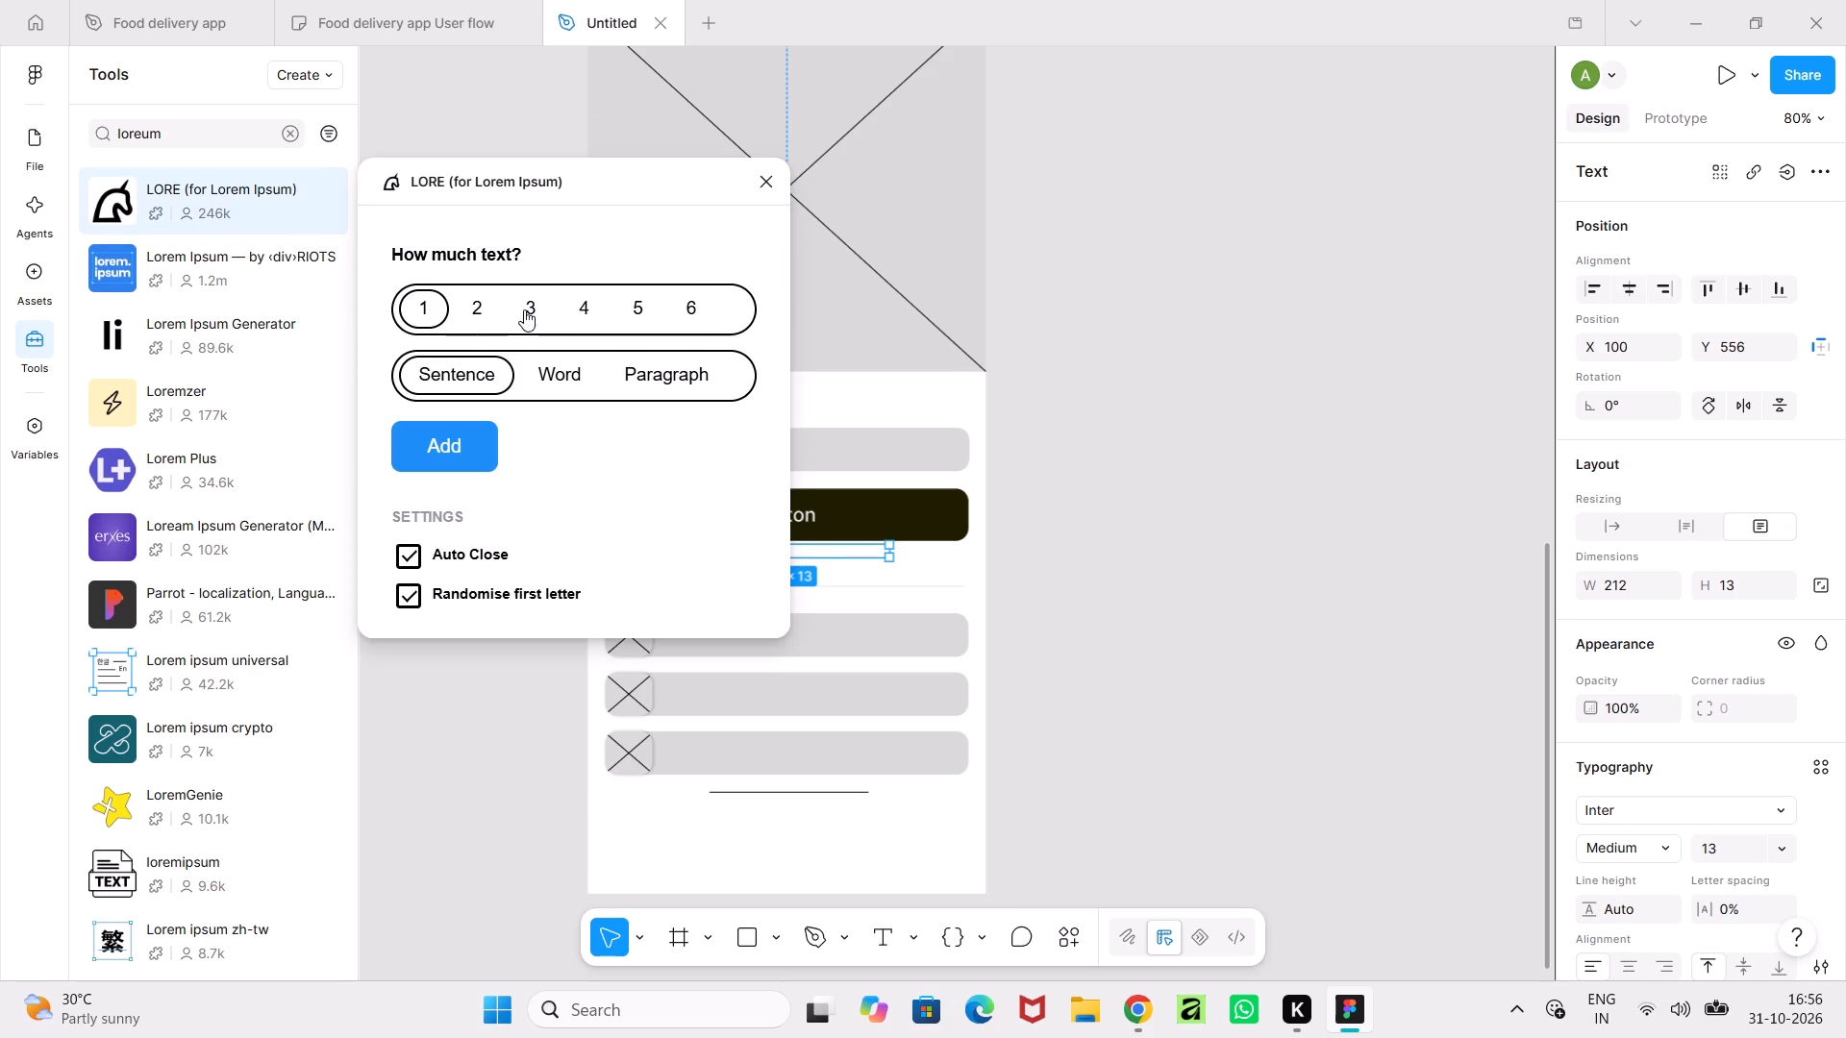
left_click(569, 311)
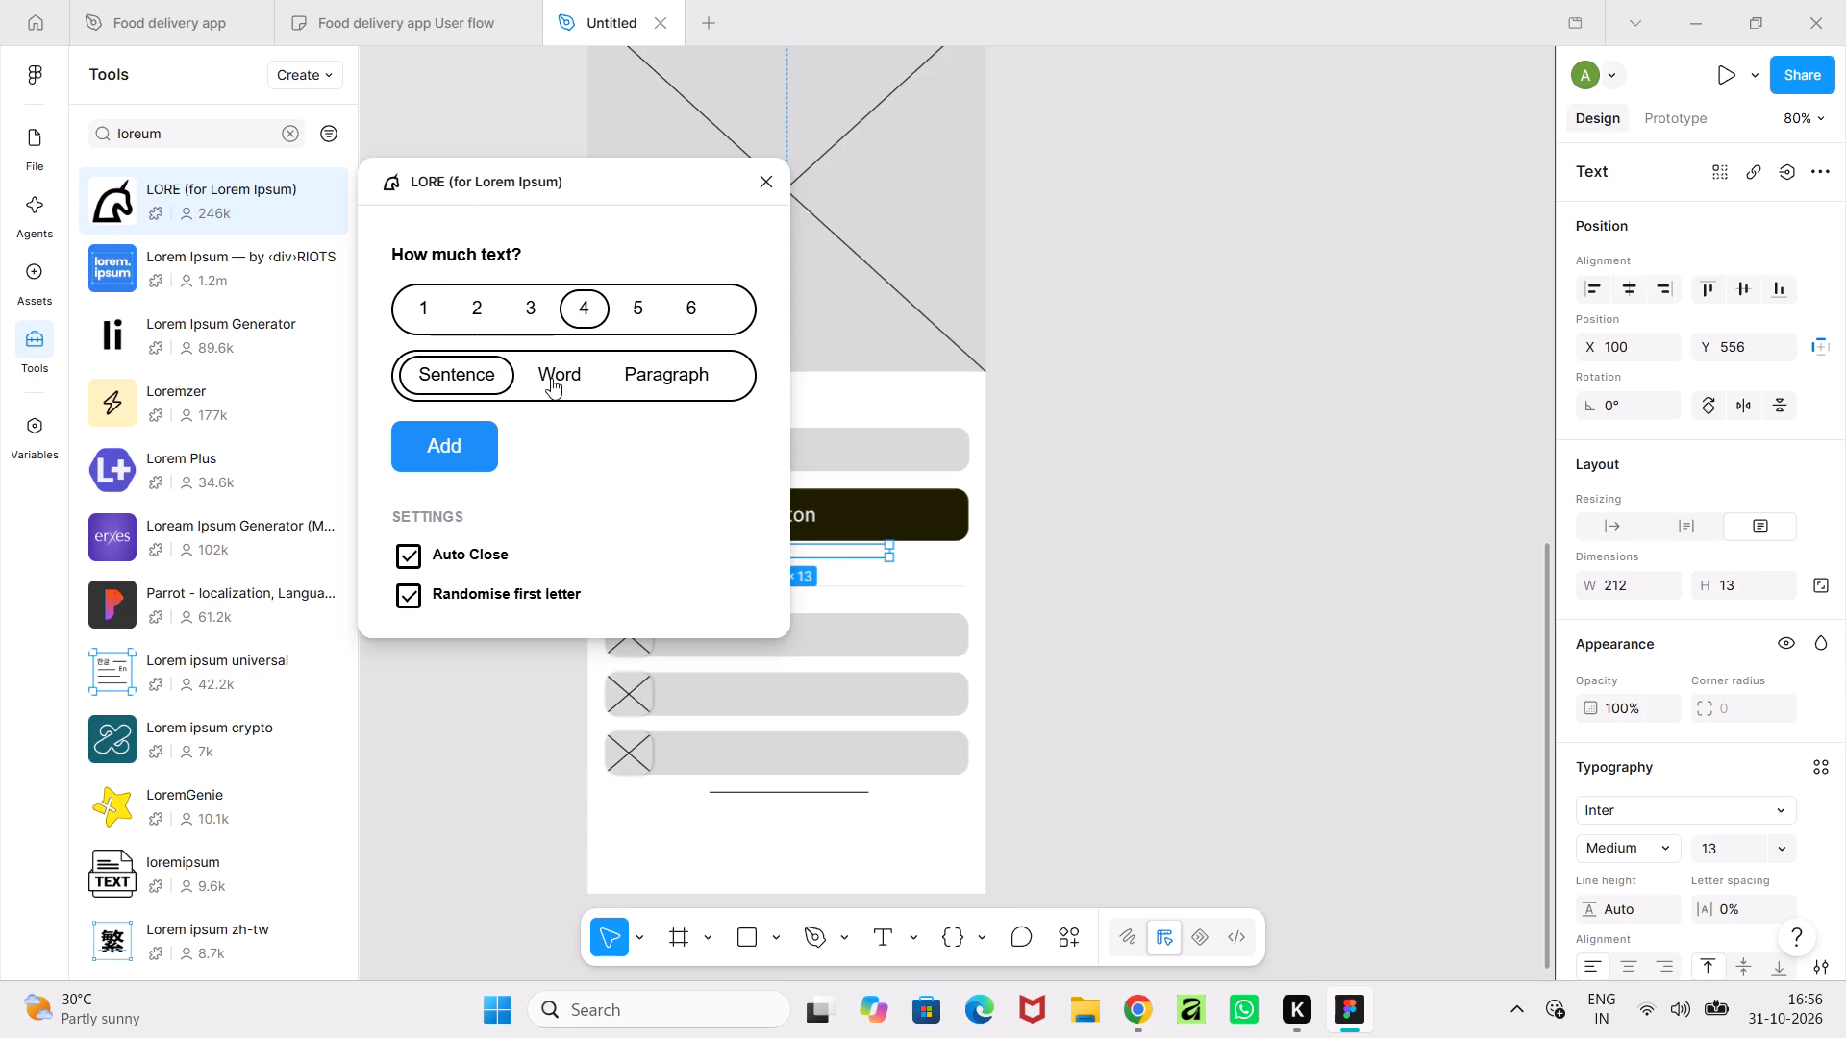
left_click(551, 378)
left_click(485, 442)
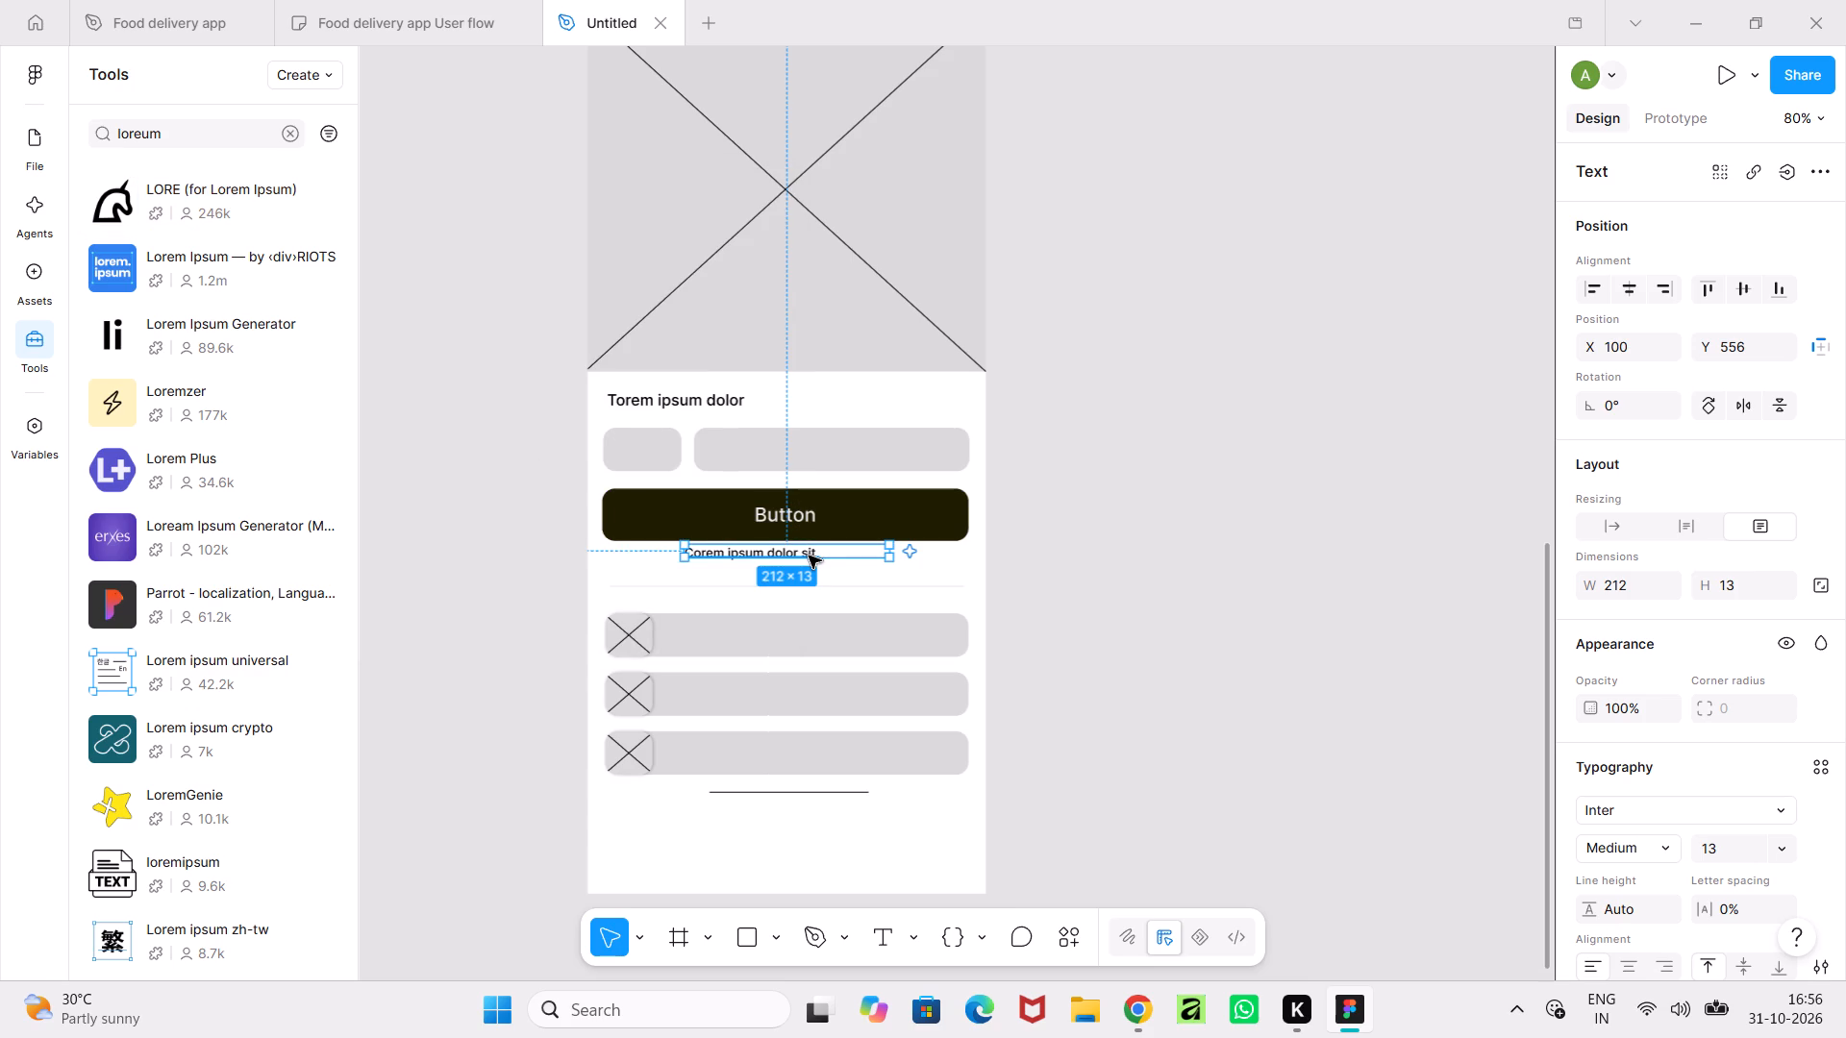
Generate 6 words of lorem ipsum with the LORE plugin for the text below the button.
left_click(251, 186)
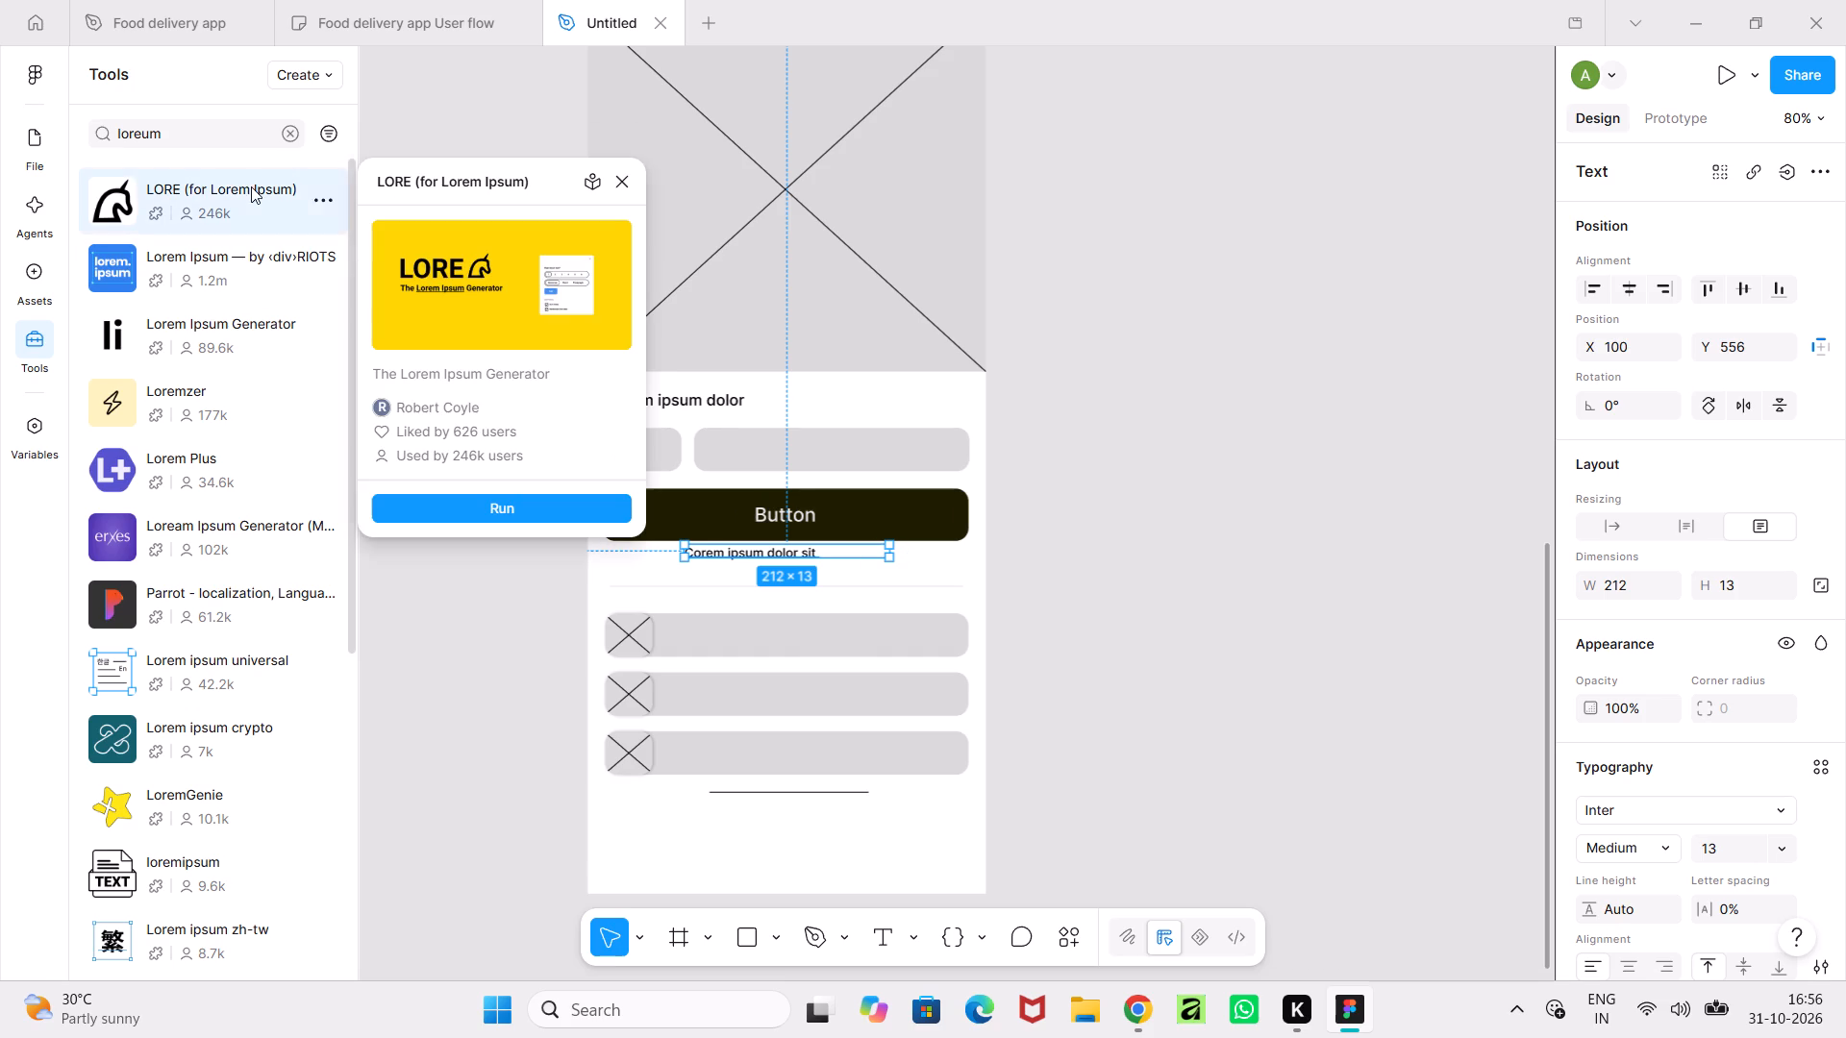
left_click(512, 516)
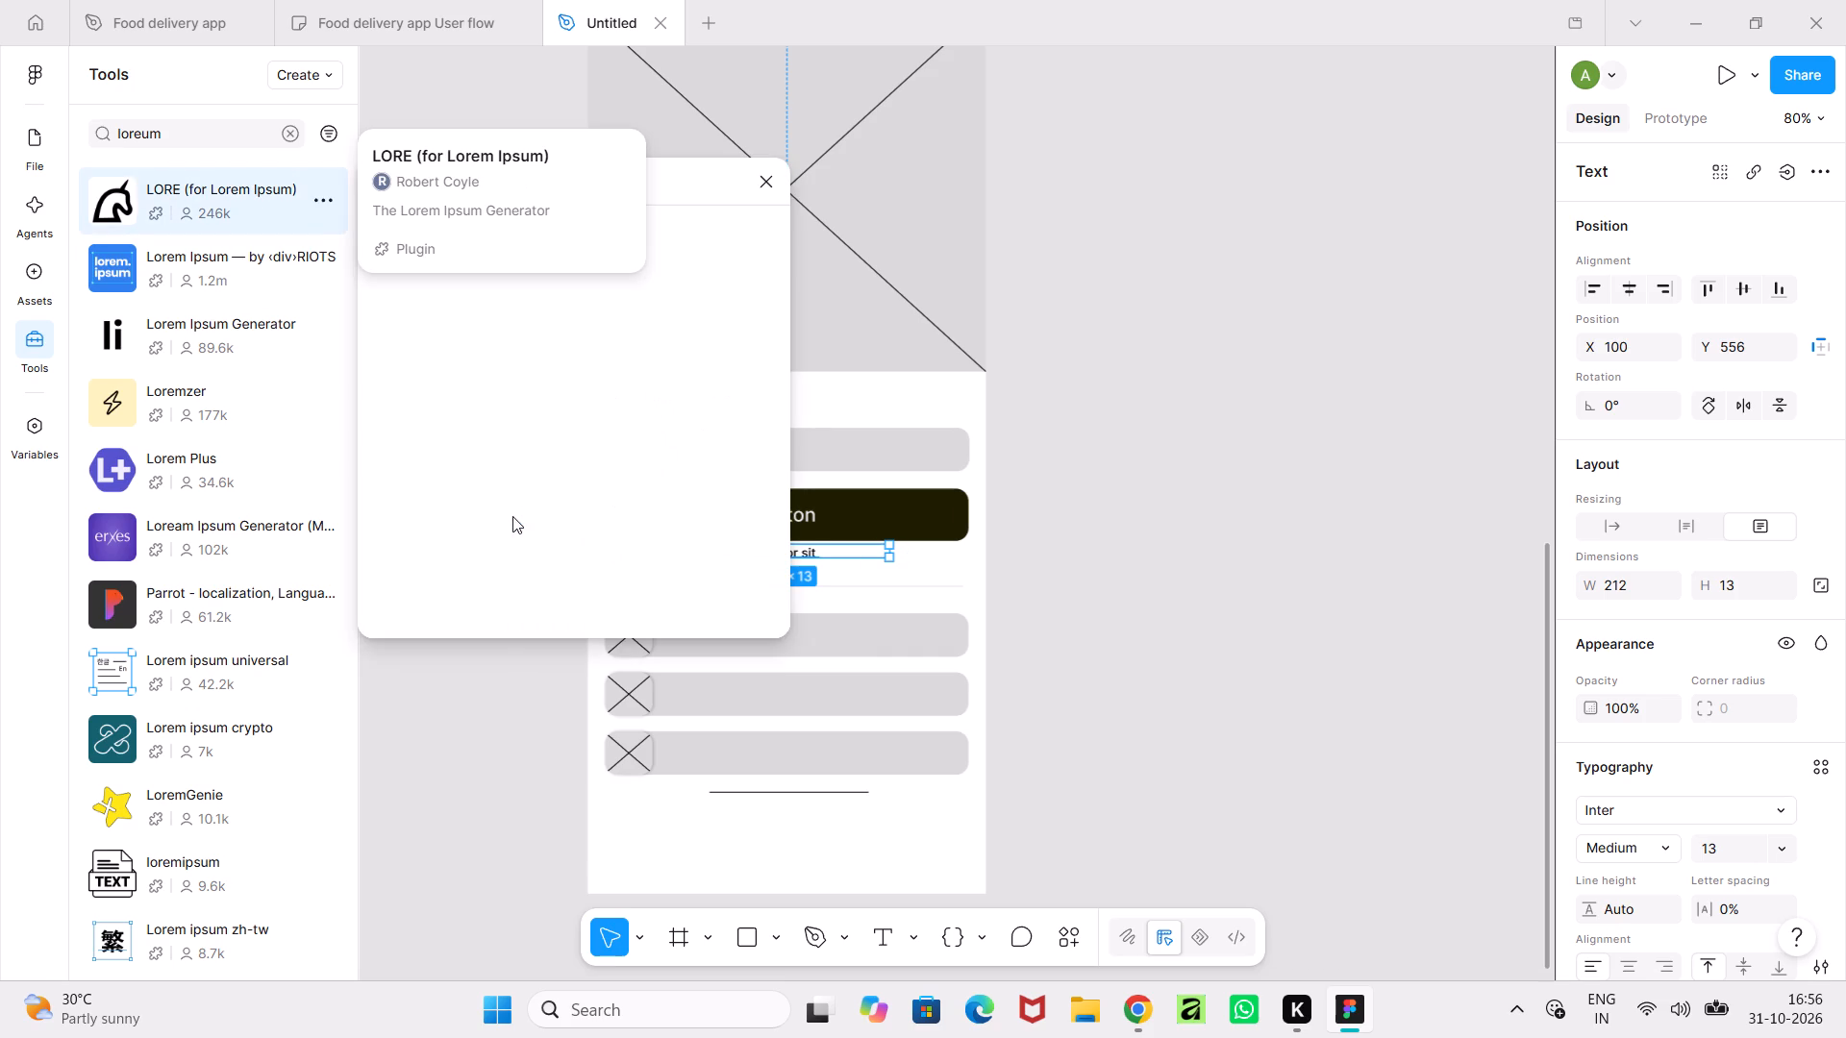
left_click(683, 304)
left_click(574, 369)
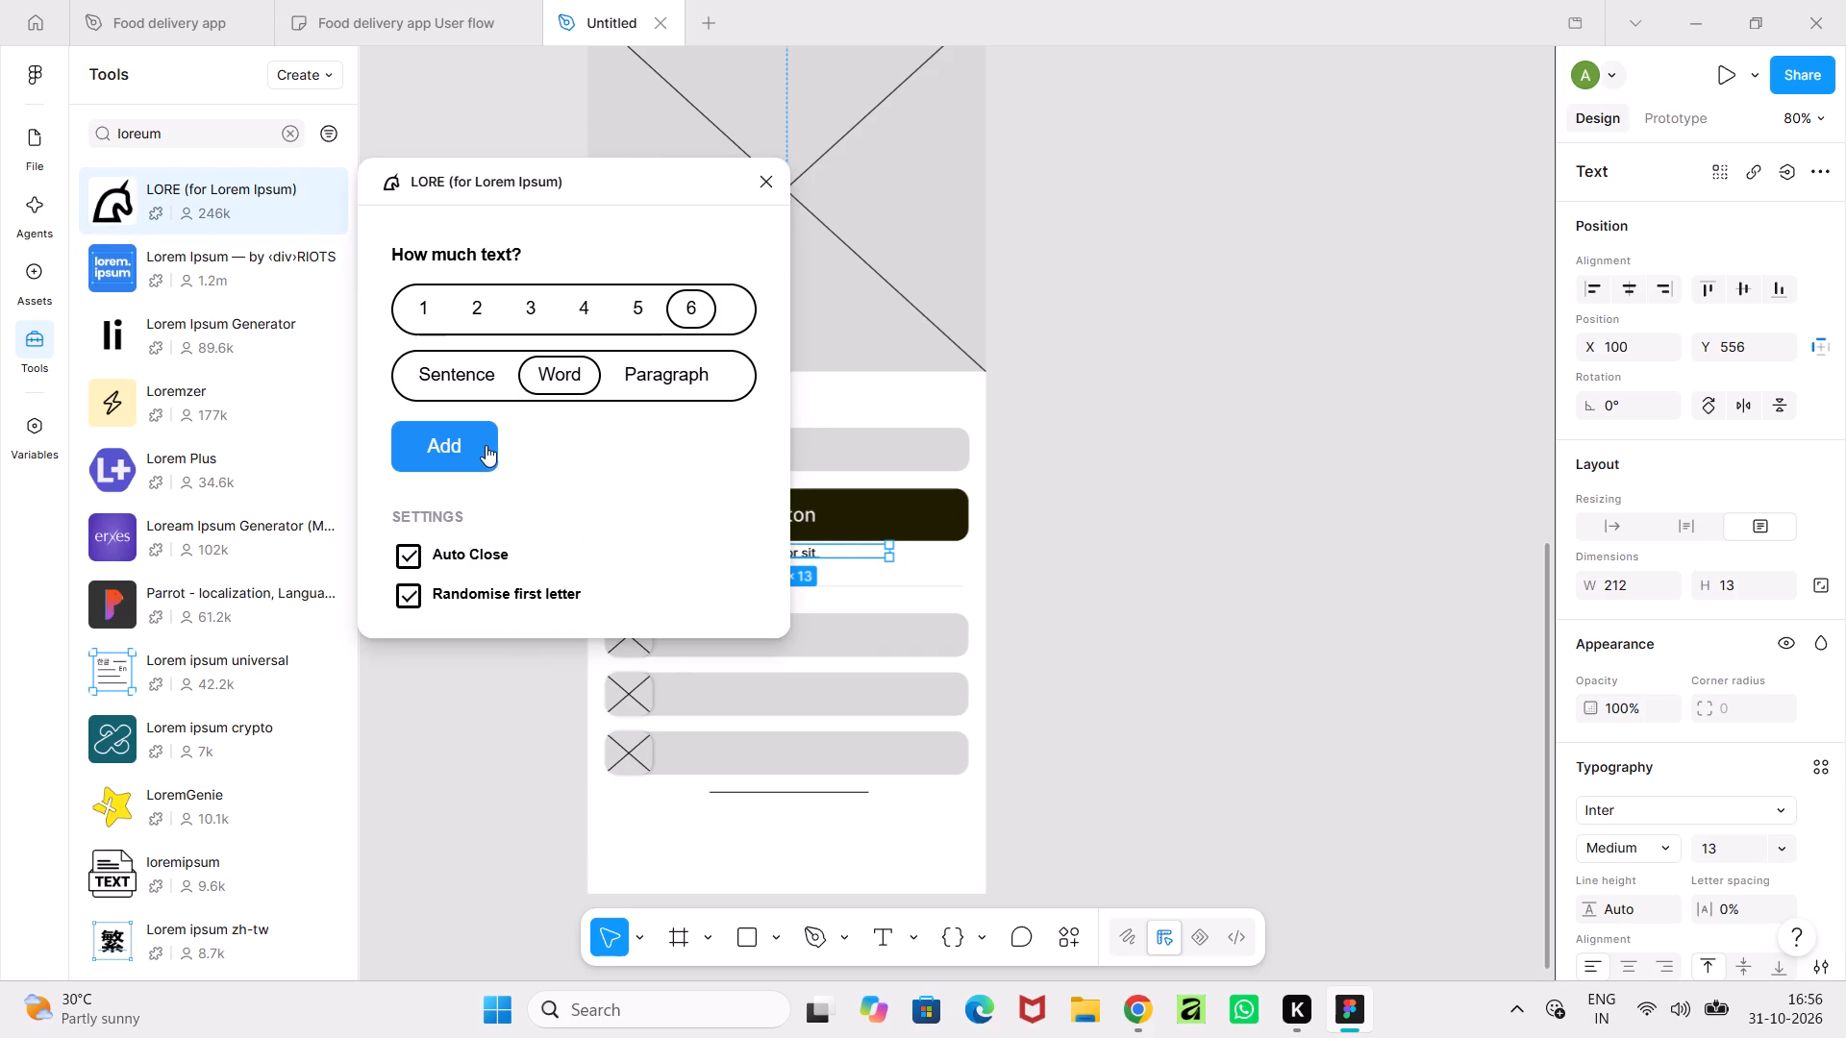
left_click(483, 447)
Widen the text box below the button to about 250 and centre it under the button at about X 81, Y 569.
left_click_drag(895, 554, 927, 548)
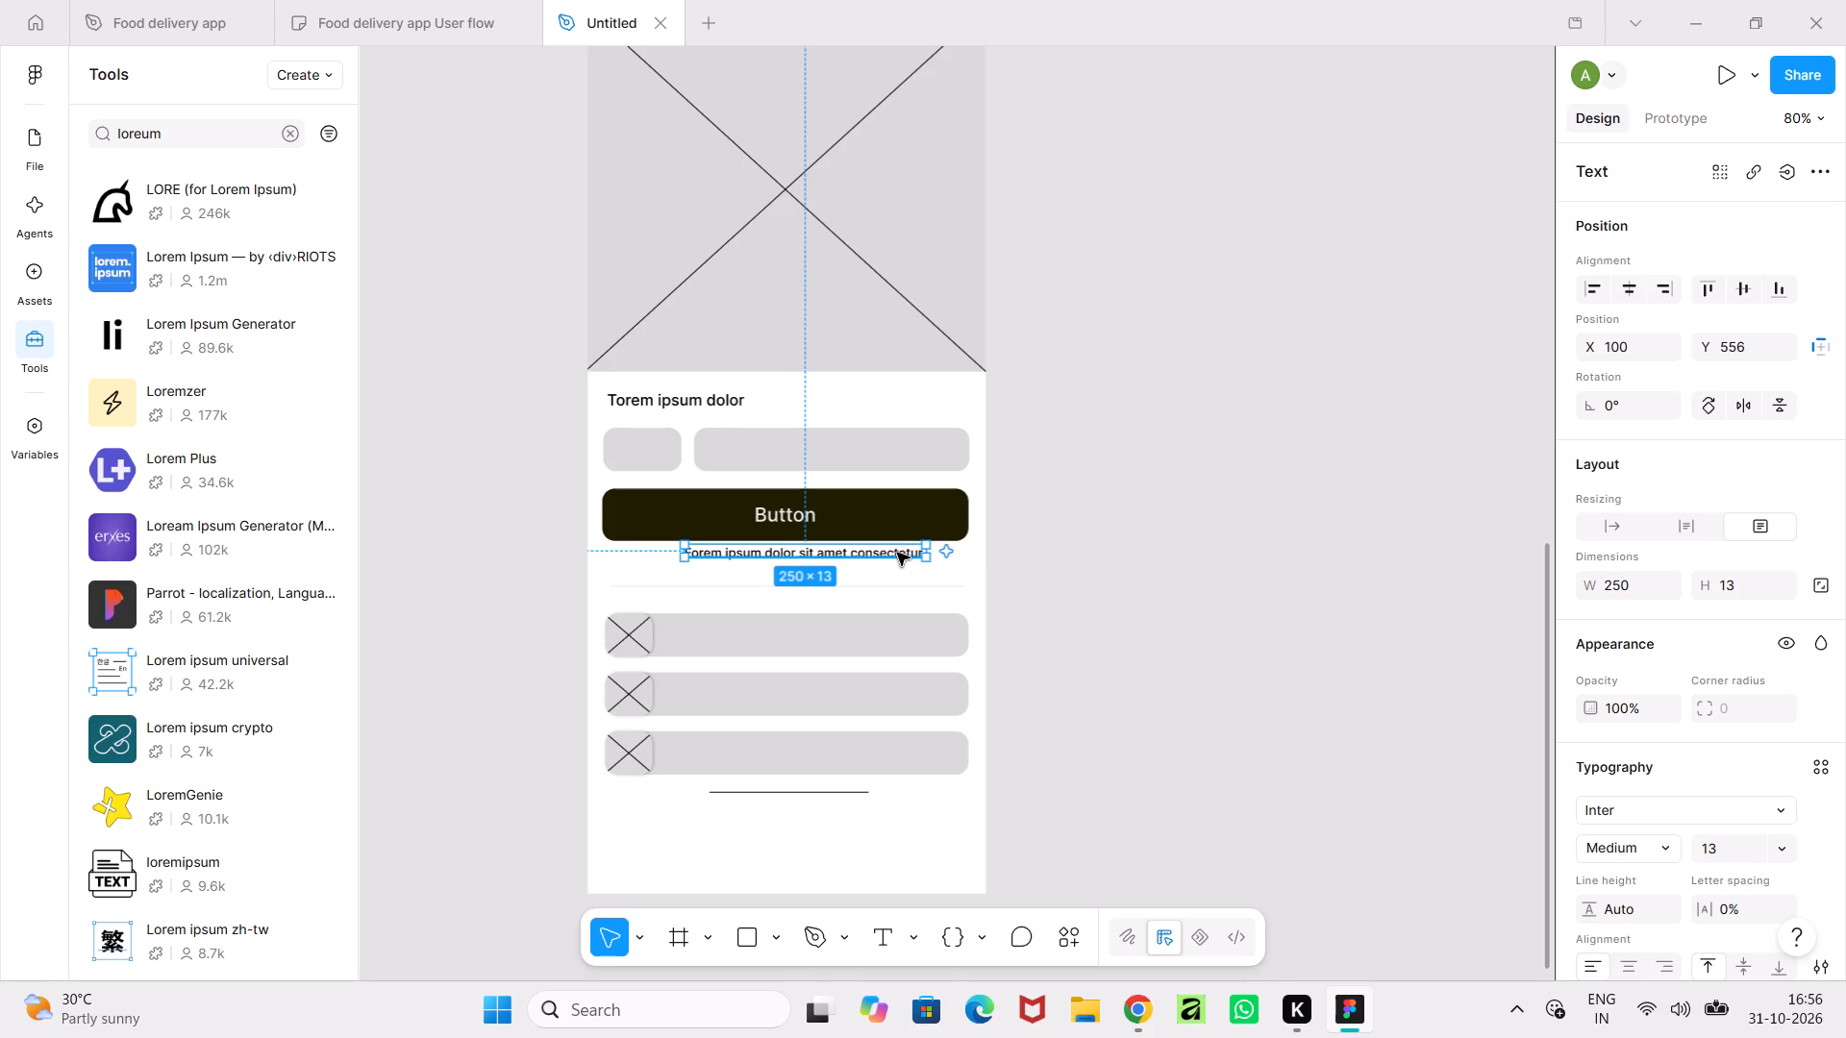
left_click_drag(895, 552, 878, 556)
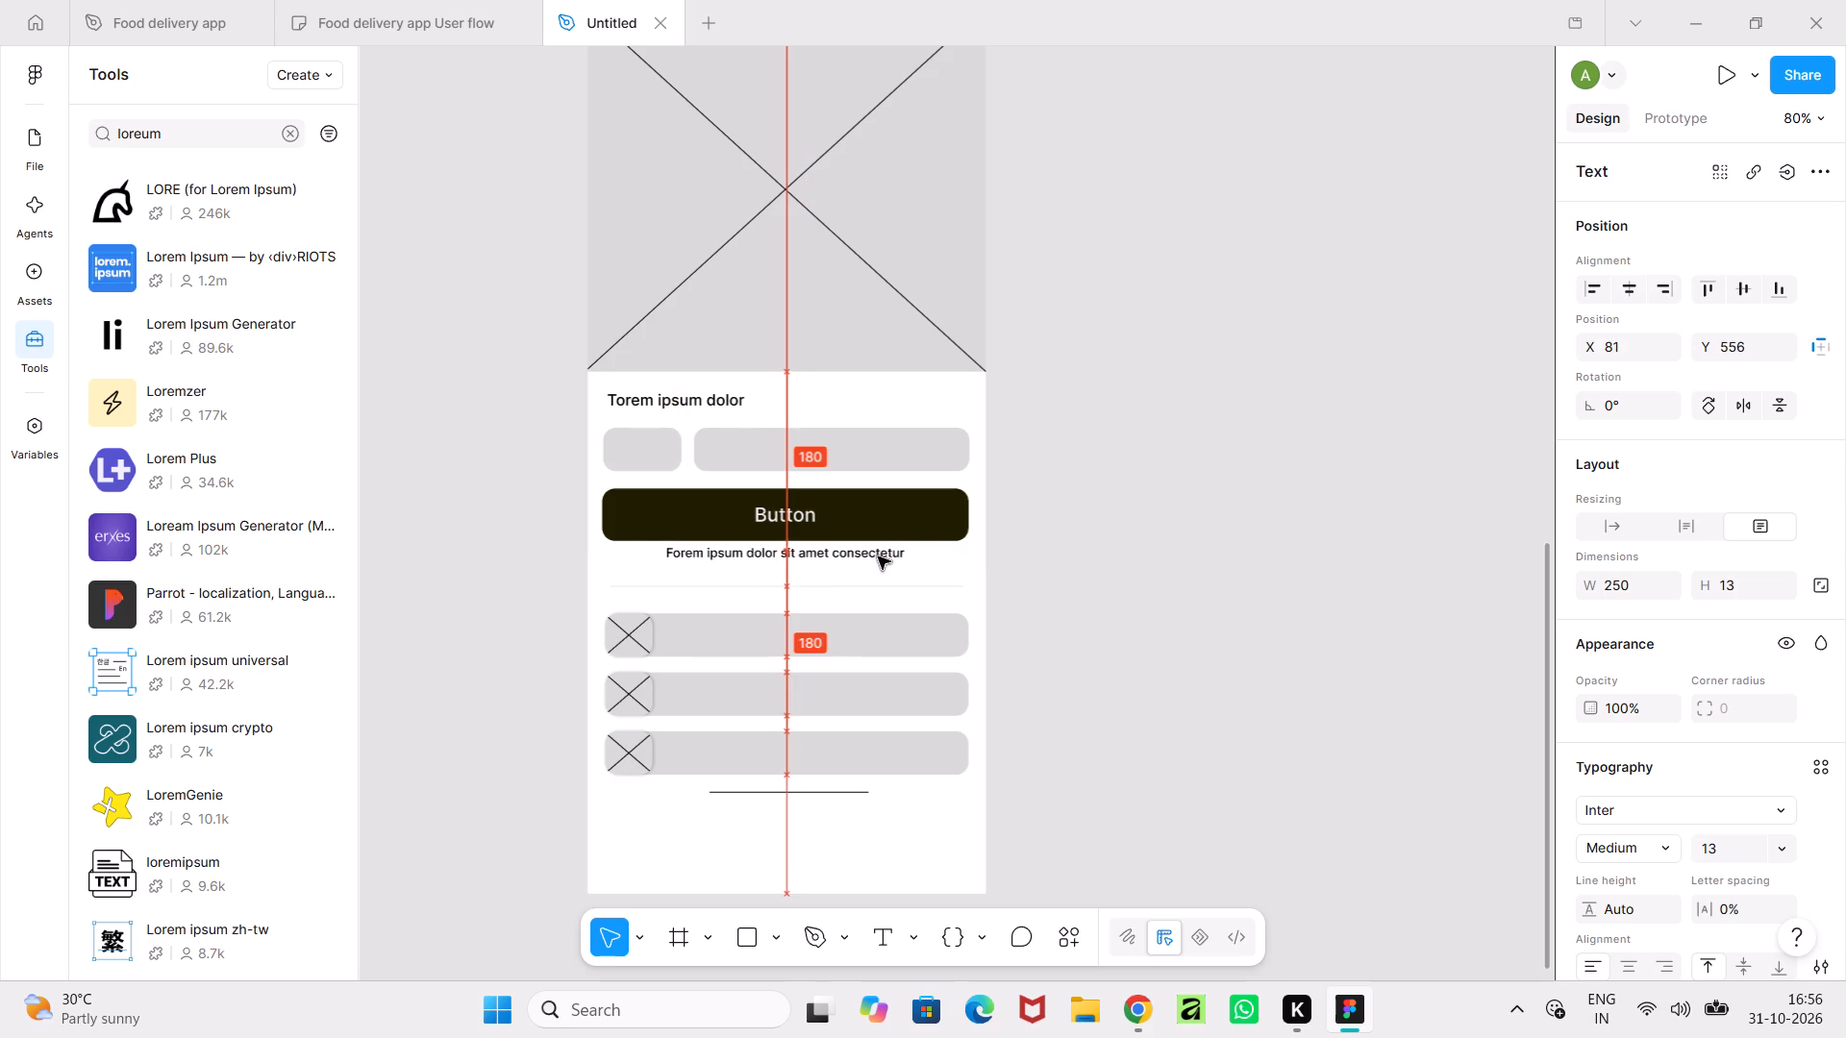
left_click_drag(878, 556, 878, 560)
left_click(1000, 564)
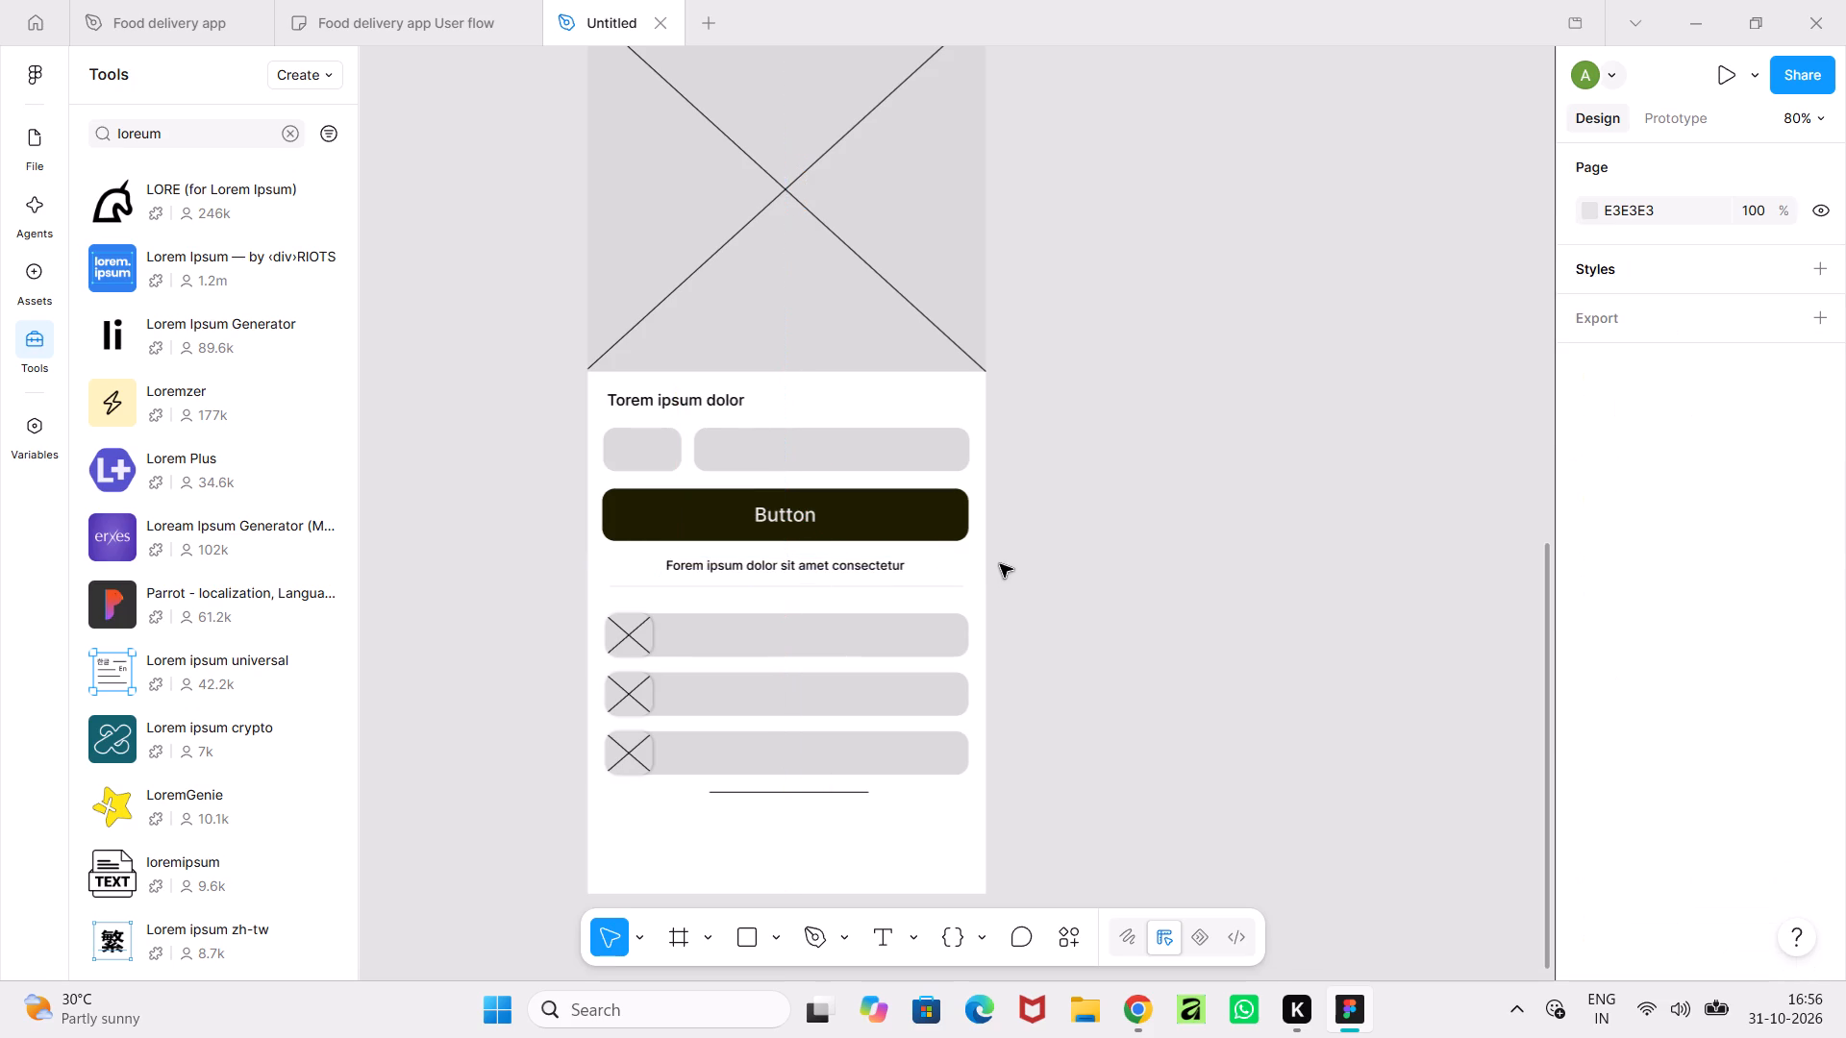
Nudge the text below the button up to Y 561, closer to the button.
scroll(560, 665, "up", 4, "ctrl")
left_click(960, 513)
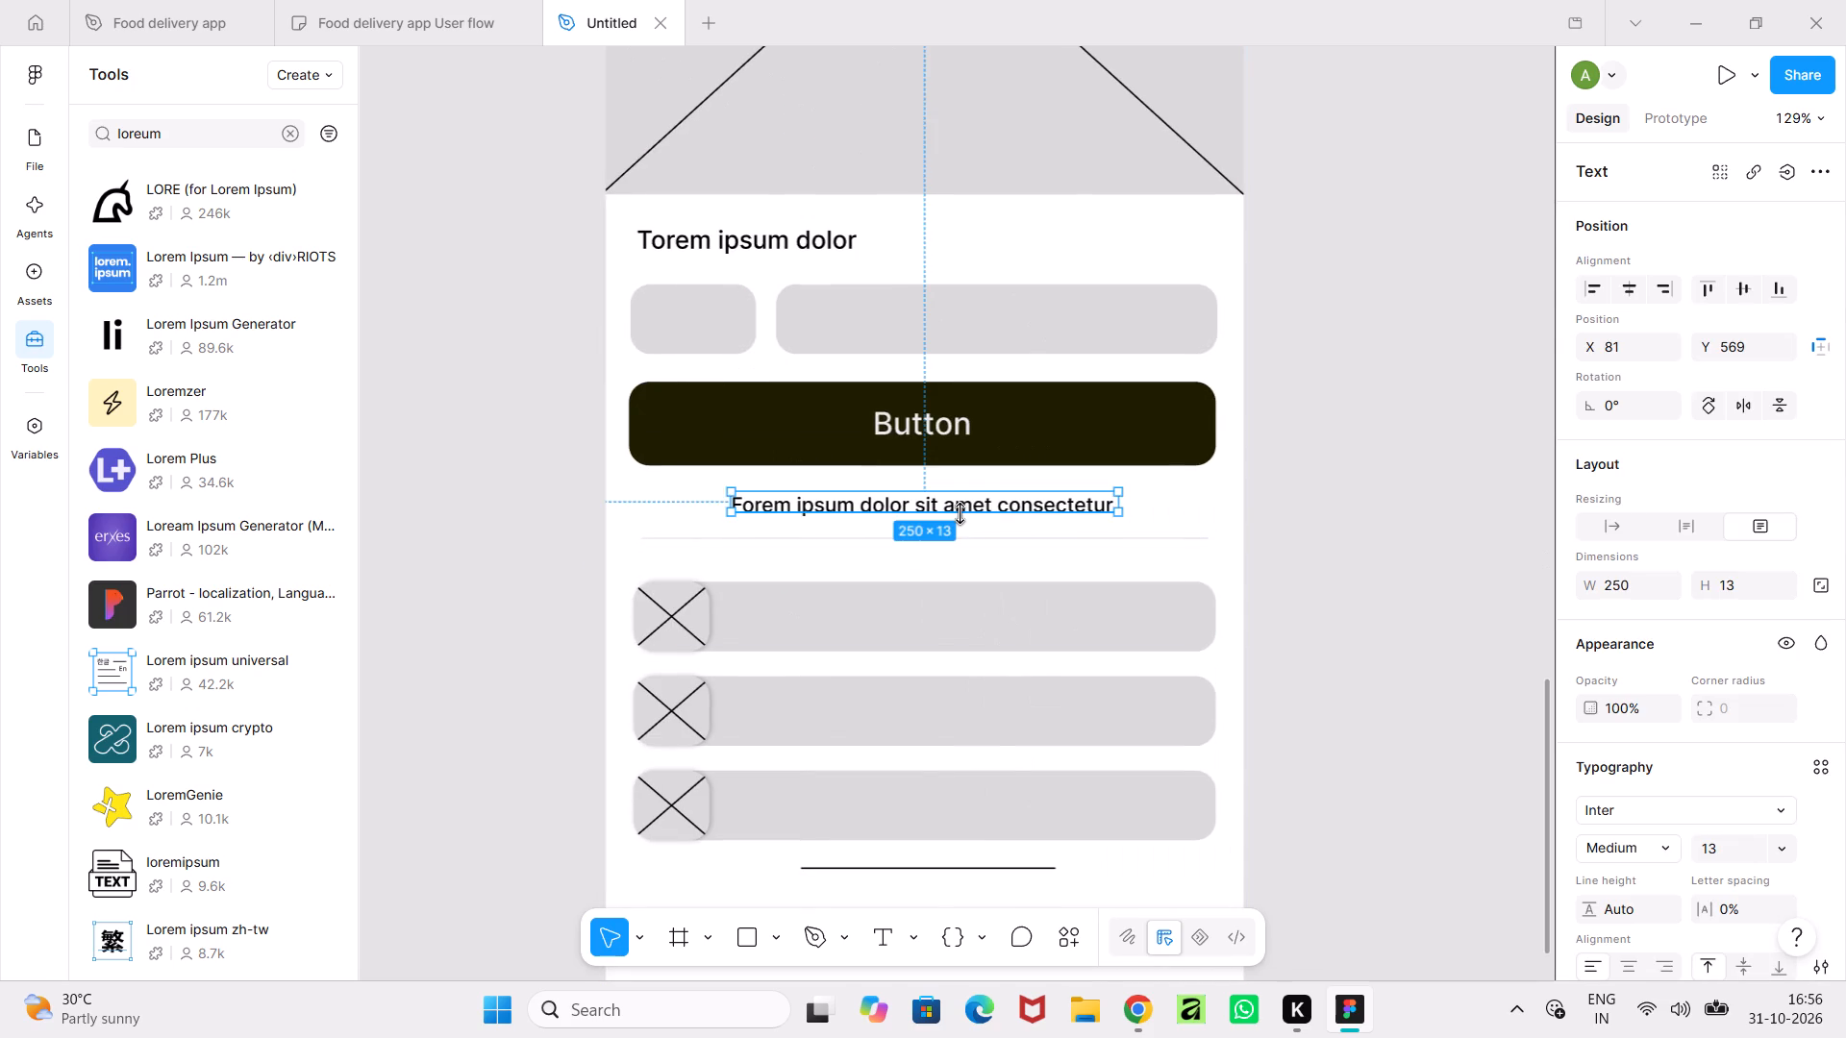
key("Up")
key("Up")
key("Up")
key("Up")
key("Up")
key("Up")
key("Up")
key("Up")
key("Up")
key("Down")
left_click(1383, 507)
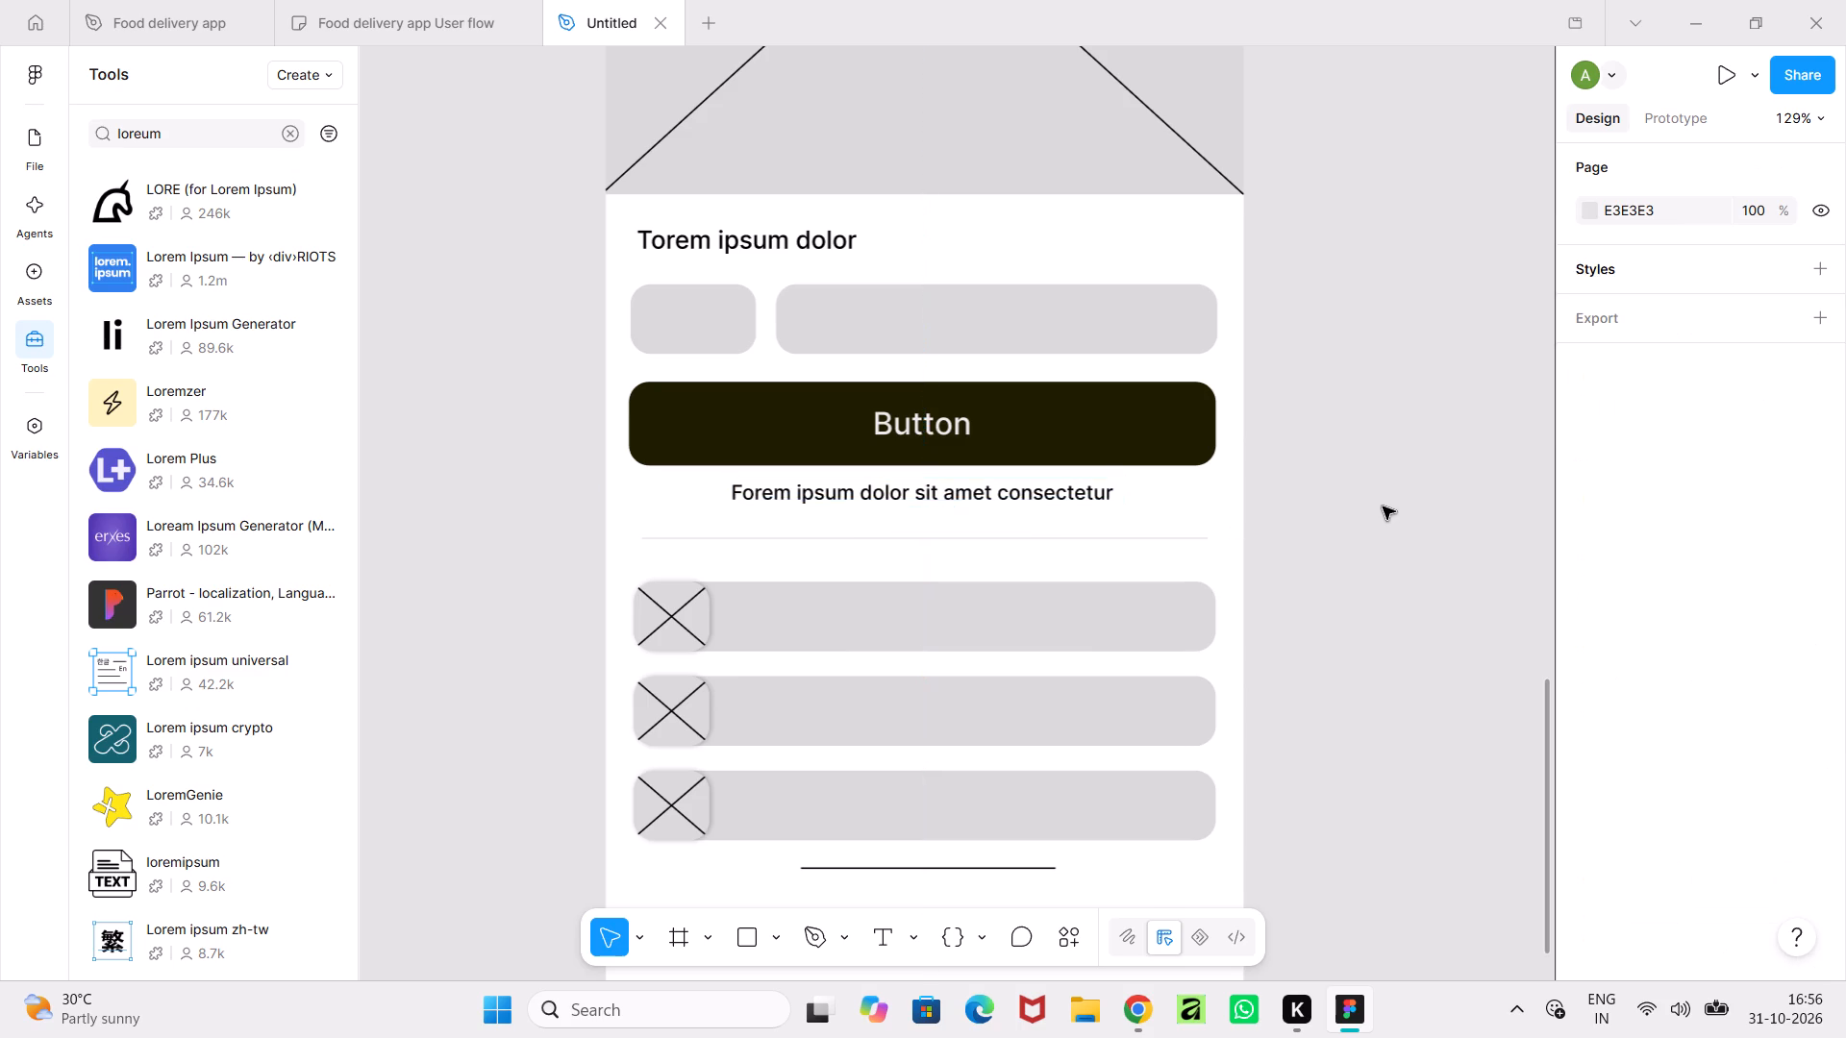
Reduce the opacity of the text below the button to 50%.
scroll(1383, 507, "down", 5, "ctrl")
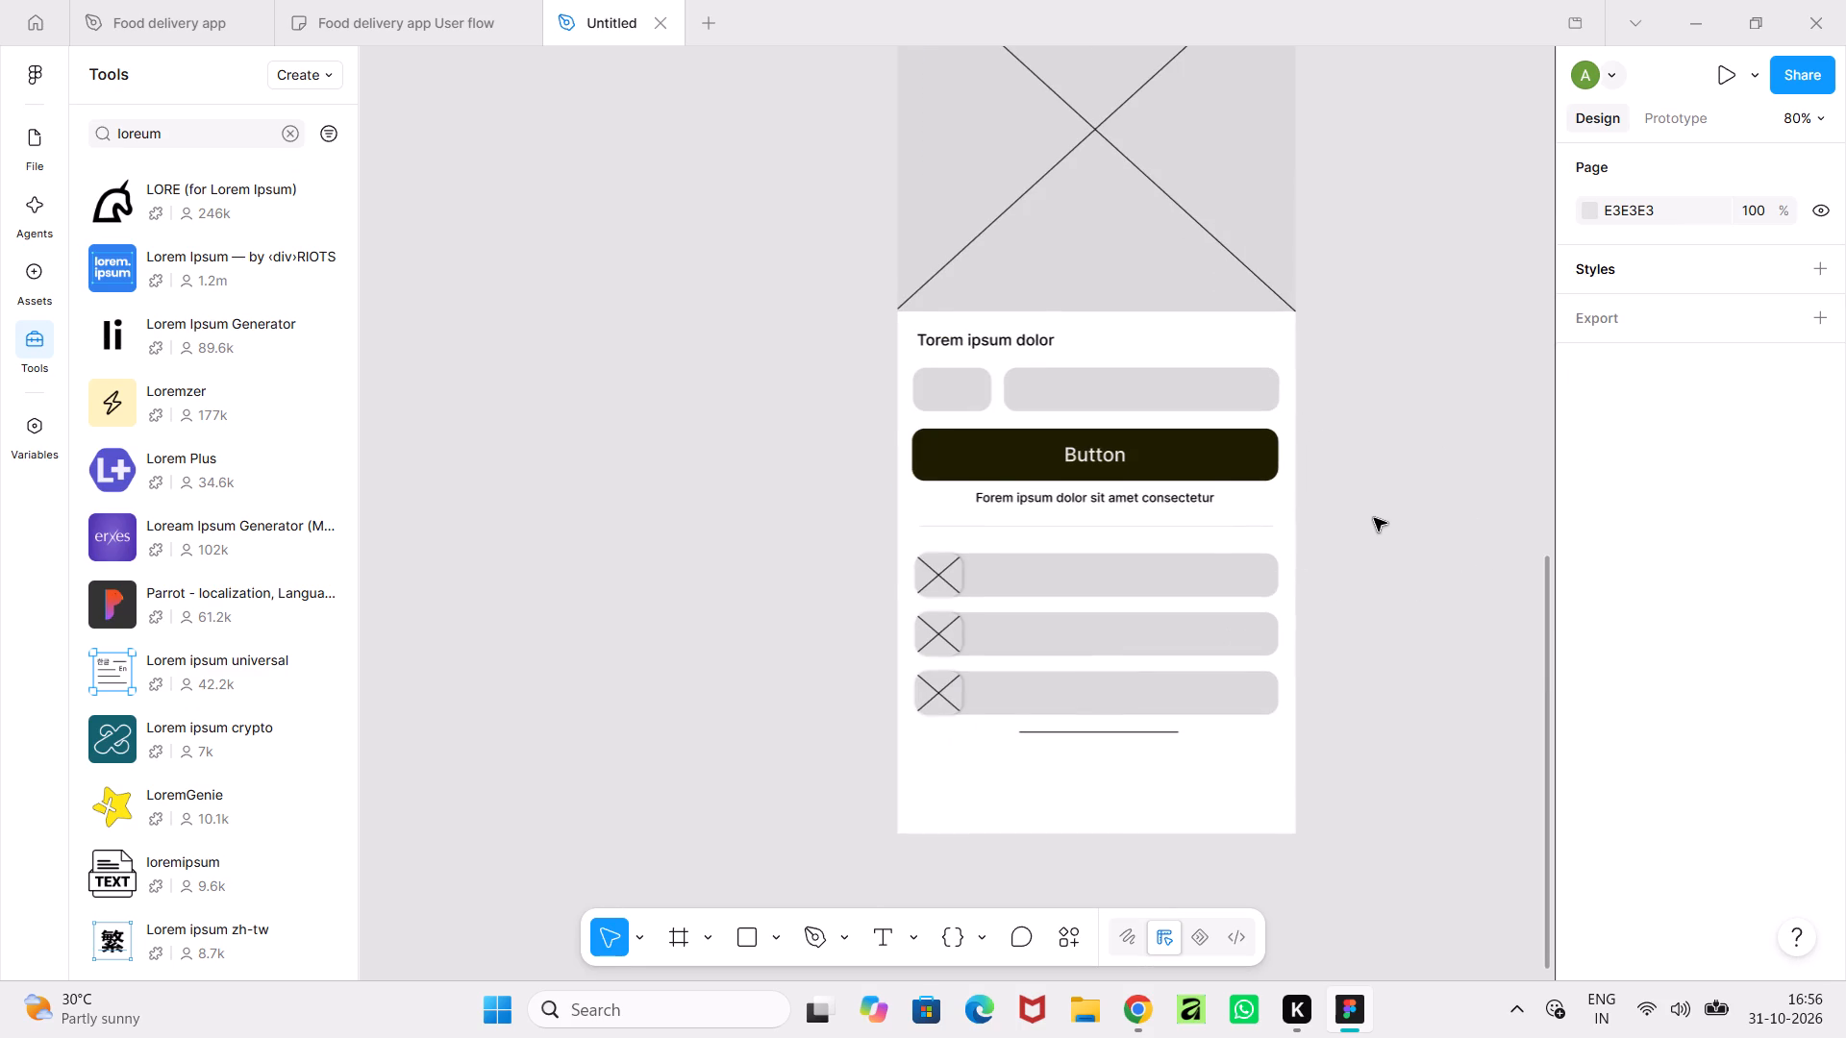
middle_click_drag(1374, 518, 1139, 584)
scroll(729, 584, "up", 5, "ctrl")
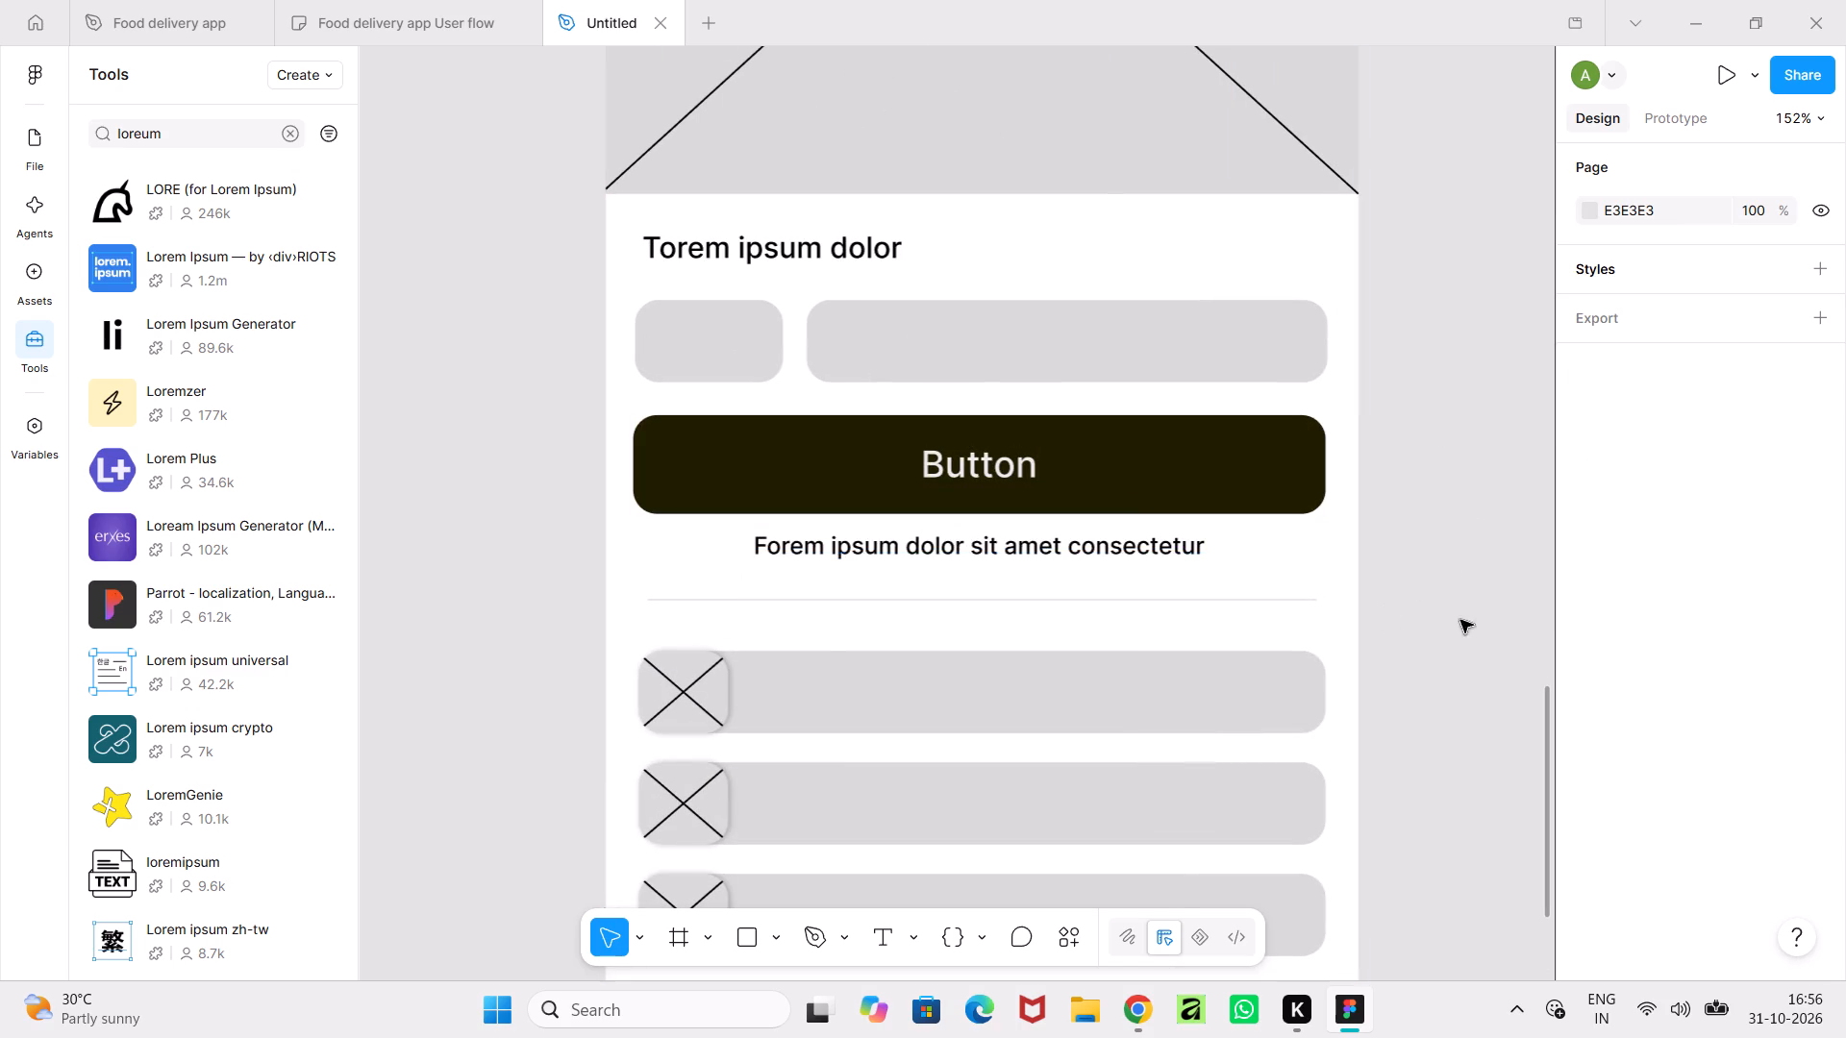
scroll(1484, 629, "down", 8, "ctrl")
middle_click_drag(1482, 636, 1308, 695)
scroll(1292, 704, "down", 6, "ctrl")
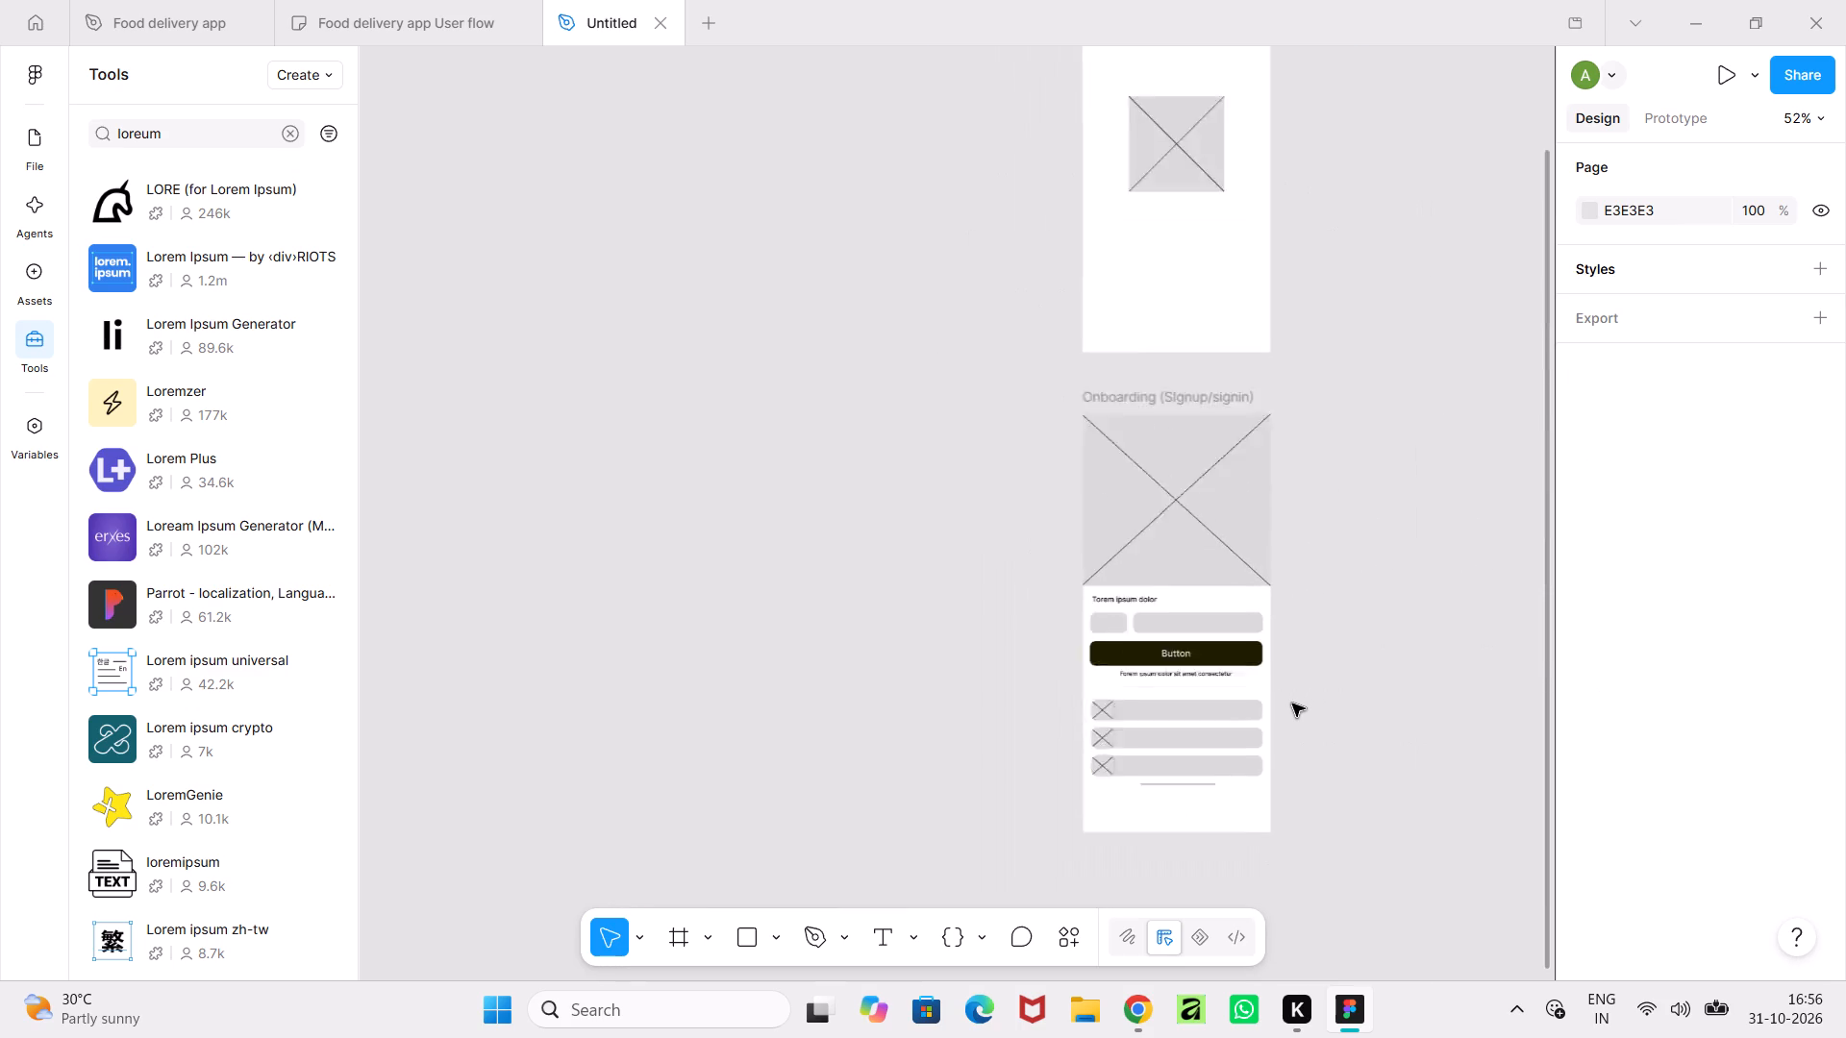
middle_click_drag(1291, 704, 1033, 680)
scroll(1018, 680, "up", 6, "ctrl")
left_click(875, 630)
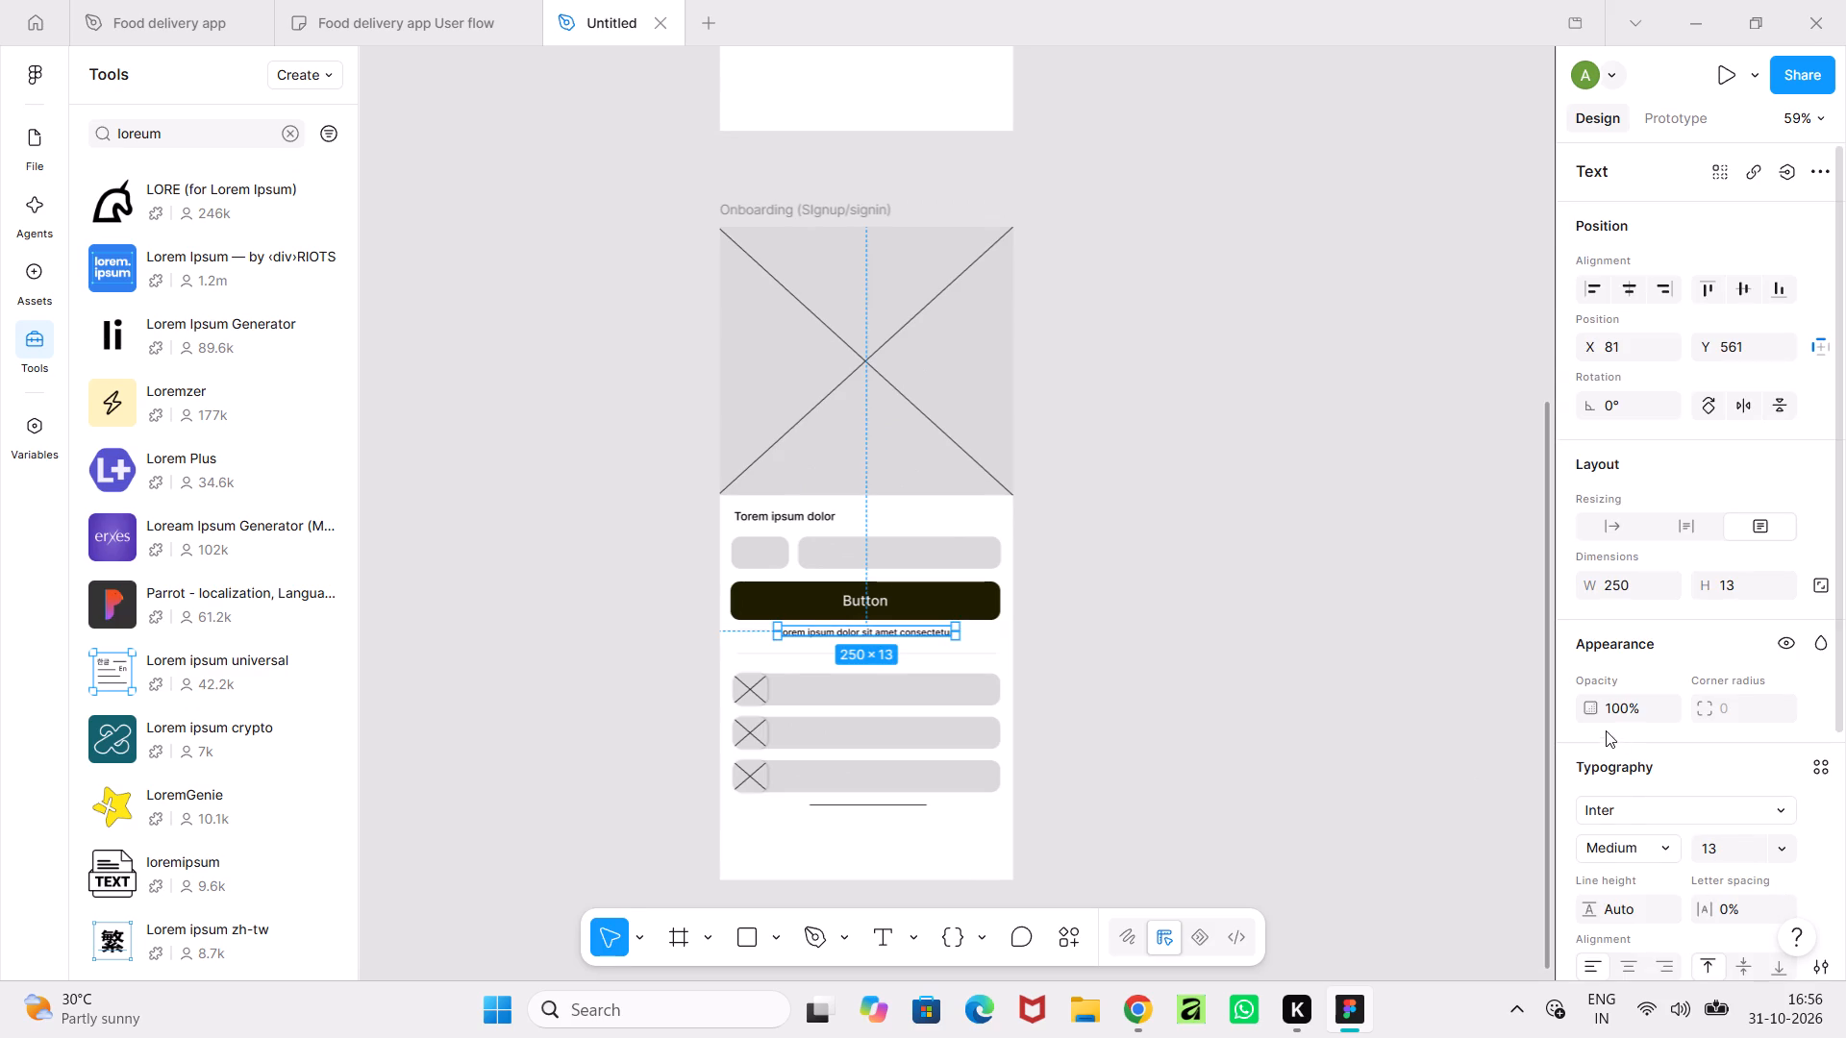
left_click_drag(1598, 712, 816, 523)
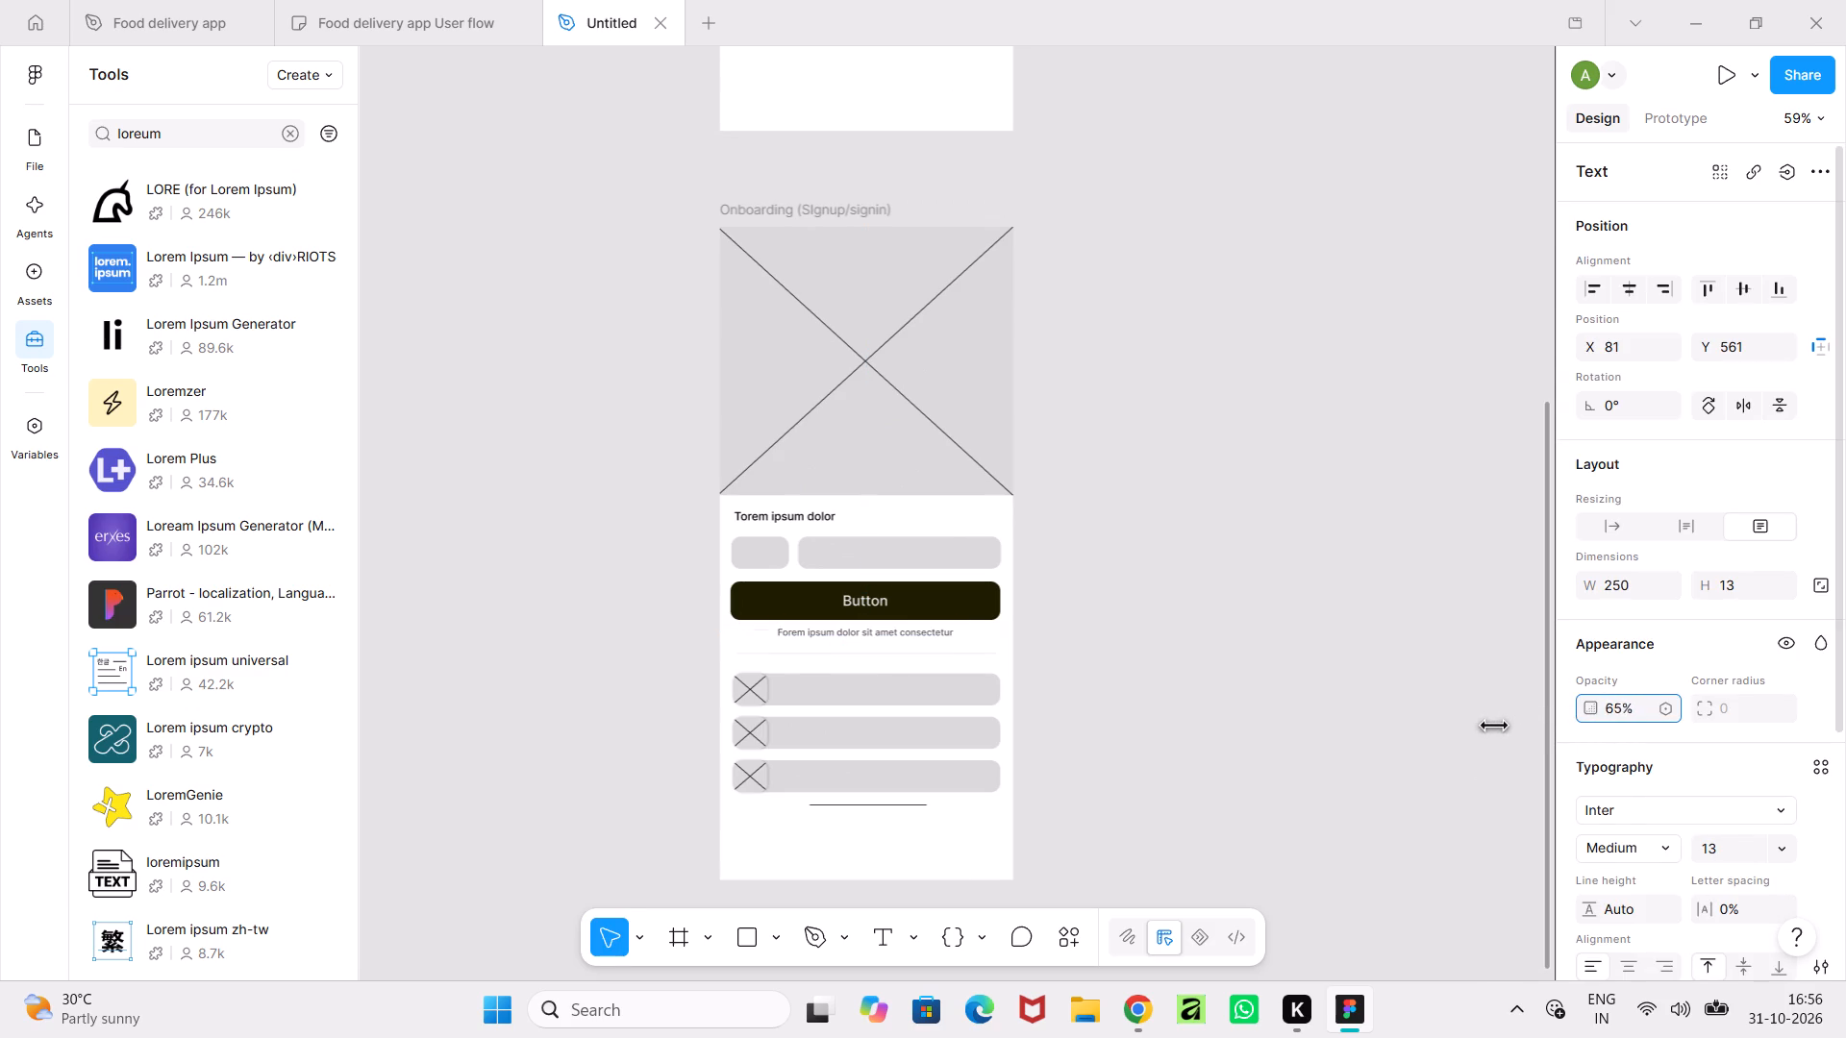
left_click_drag(816, 523, 748, 530)
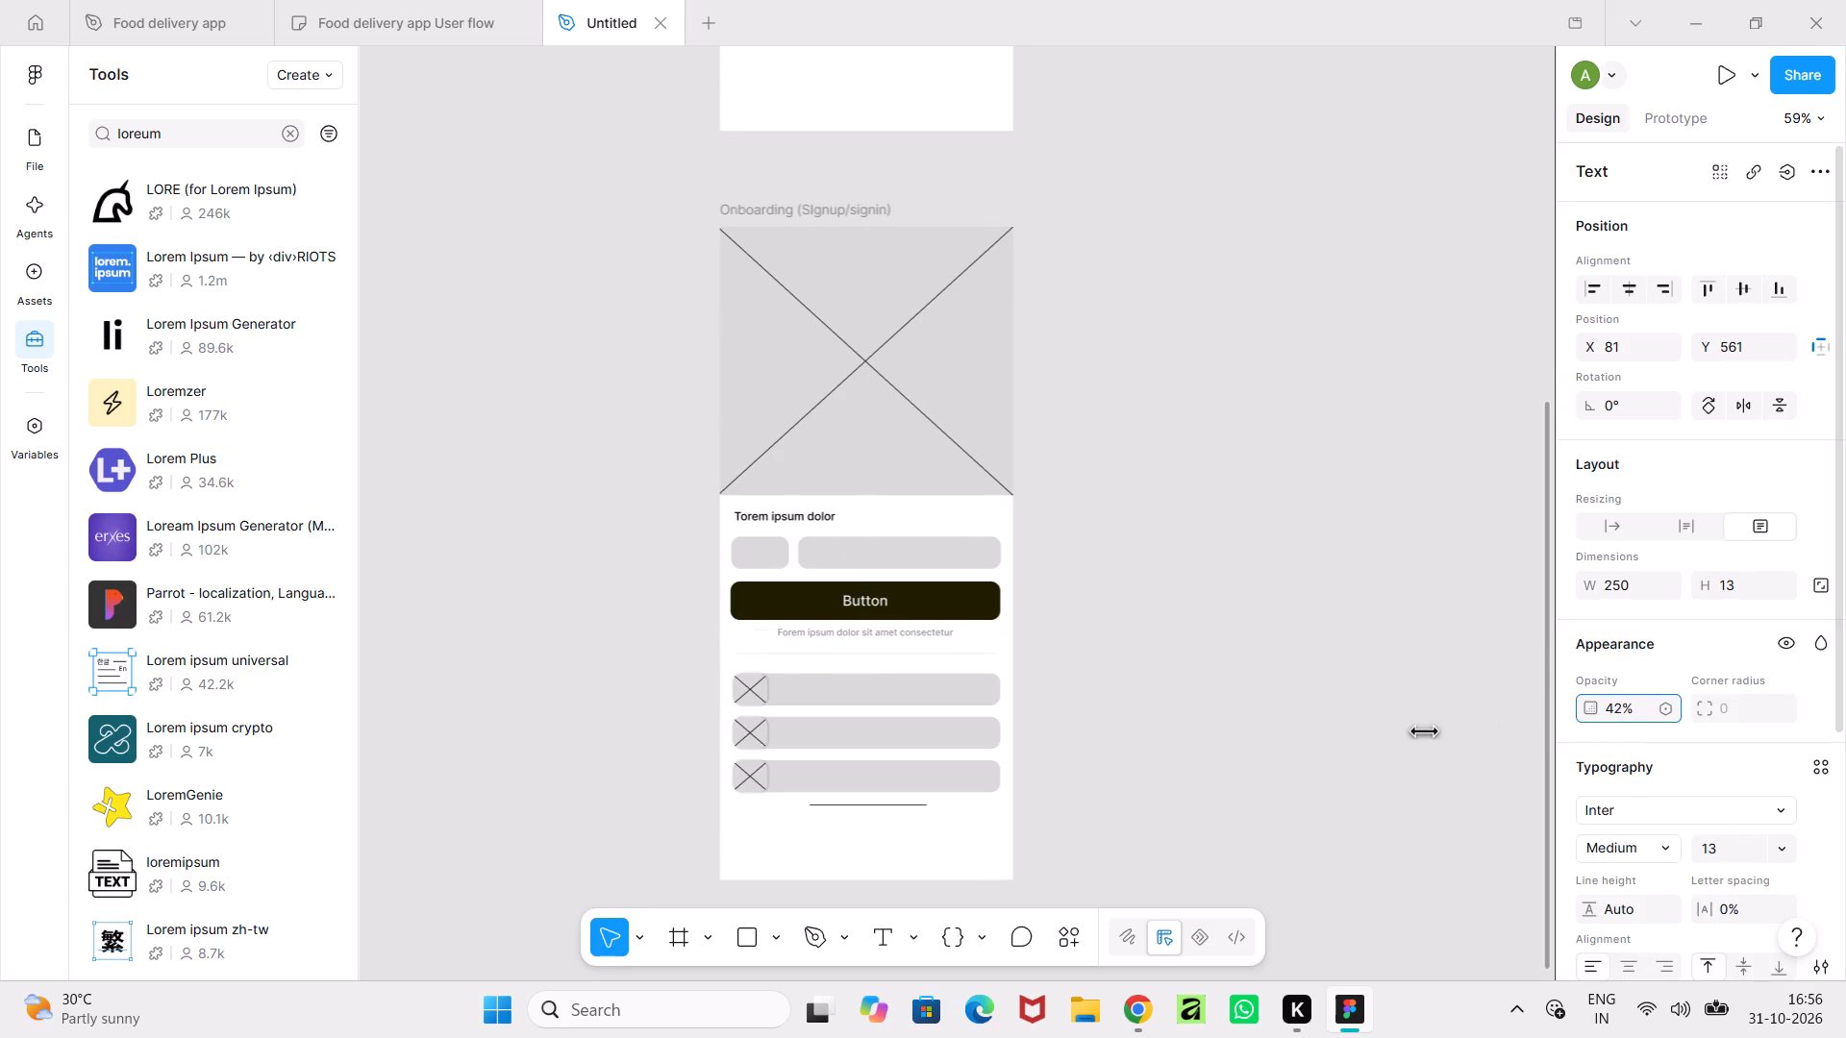
left_click_drag(748, 530, 774, 522)
left_click(1516, 729)
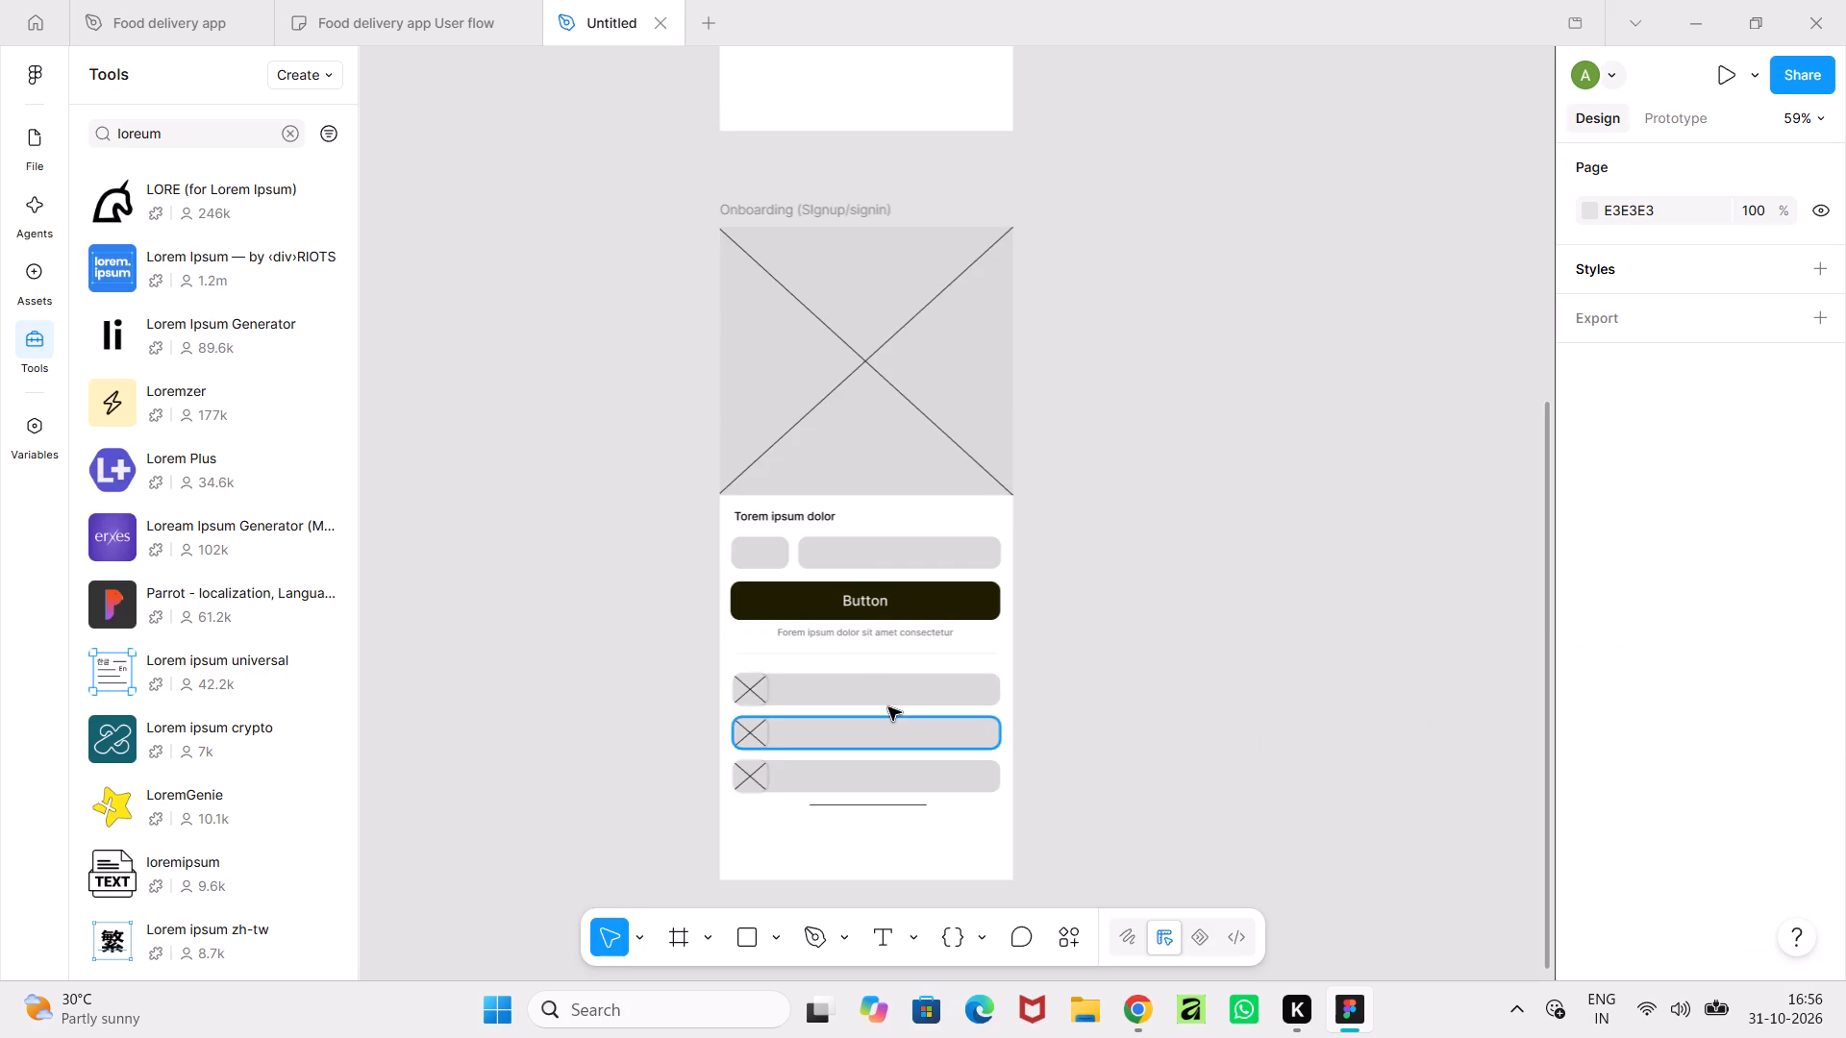
Nudge the text below the button down by 3 pixels.
scroll(888, 707, "up", 5, "ctrl")
scroll(1322, 603, "down", 5, "ctrl")
middle_click_drag(1325, 619, 1182, 490)
scroll(1122, 437, "down", 2, "ctrl")
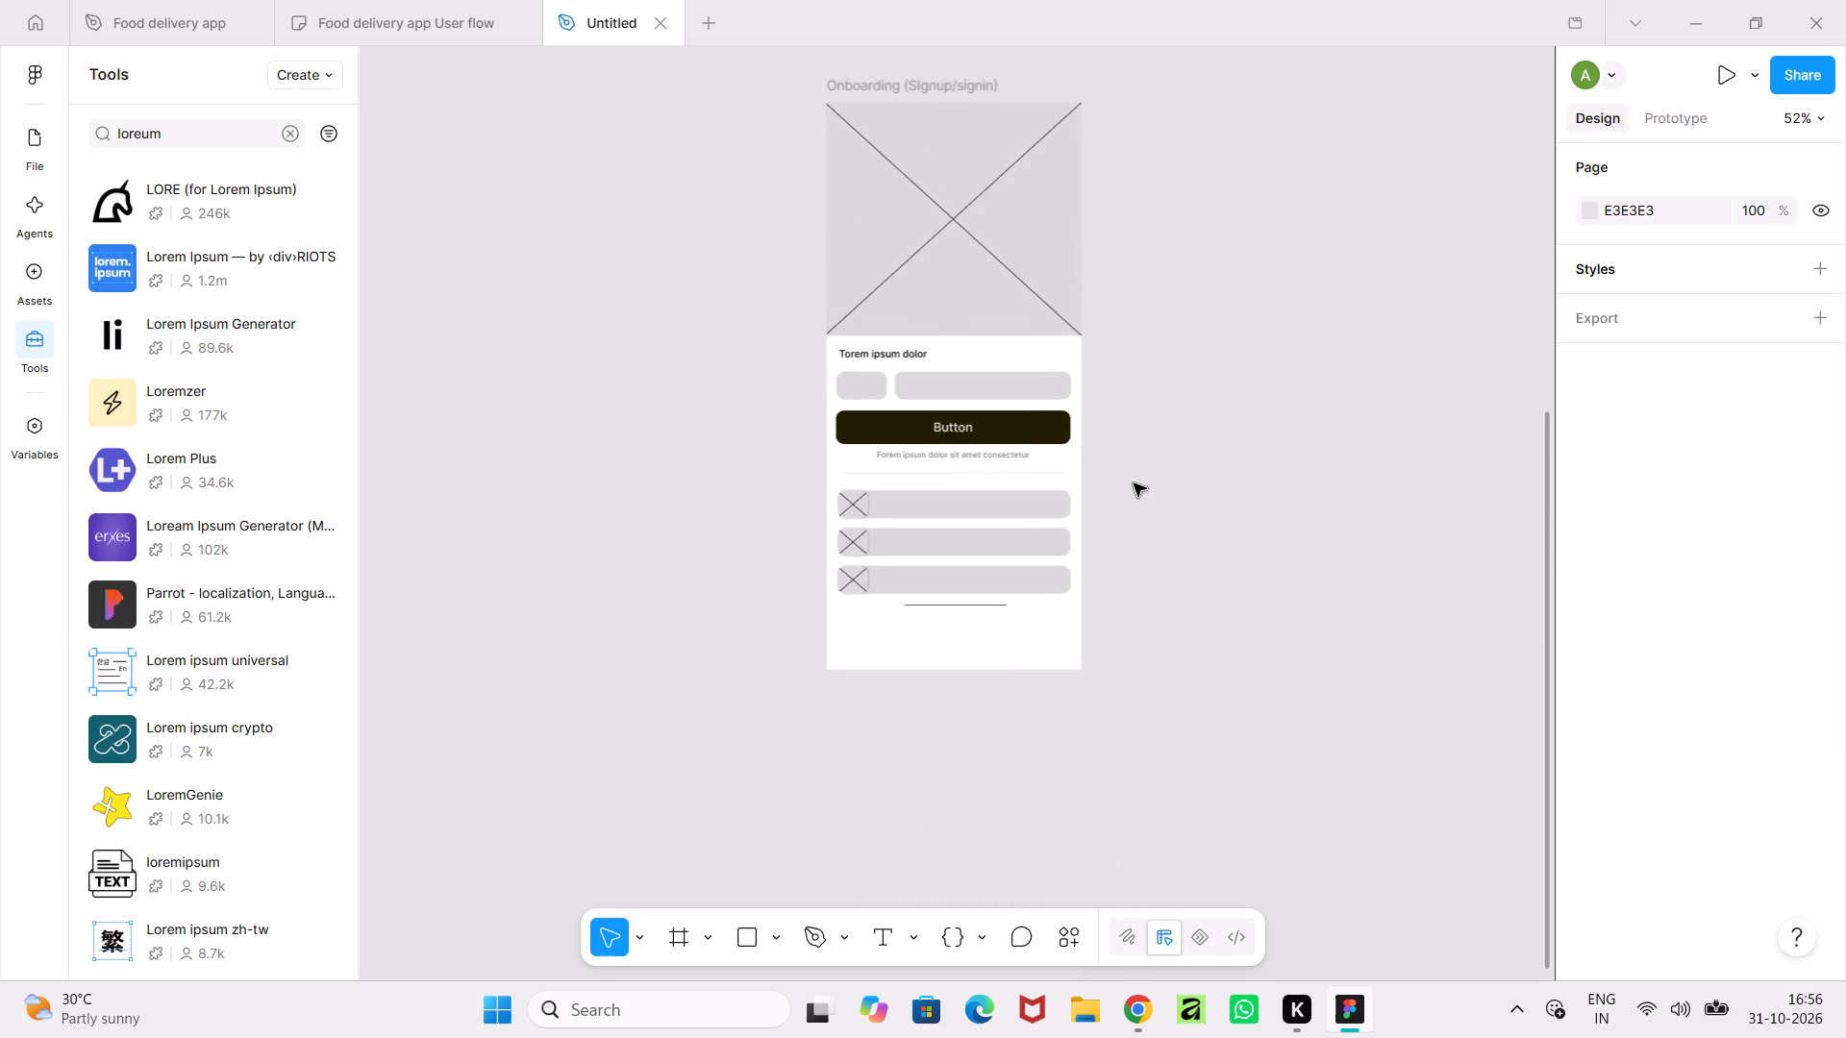
middle_click_drag(1134, 483, 1112, 681)
scroll(1112, 689, "down", 2, "ctrl")
scroll(1112, 689, "up", 4, "ctrl")
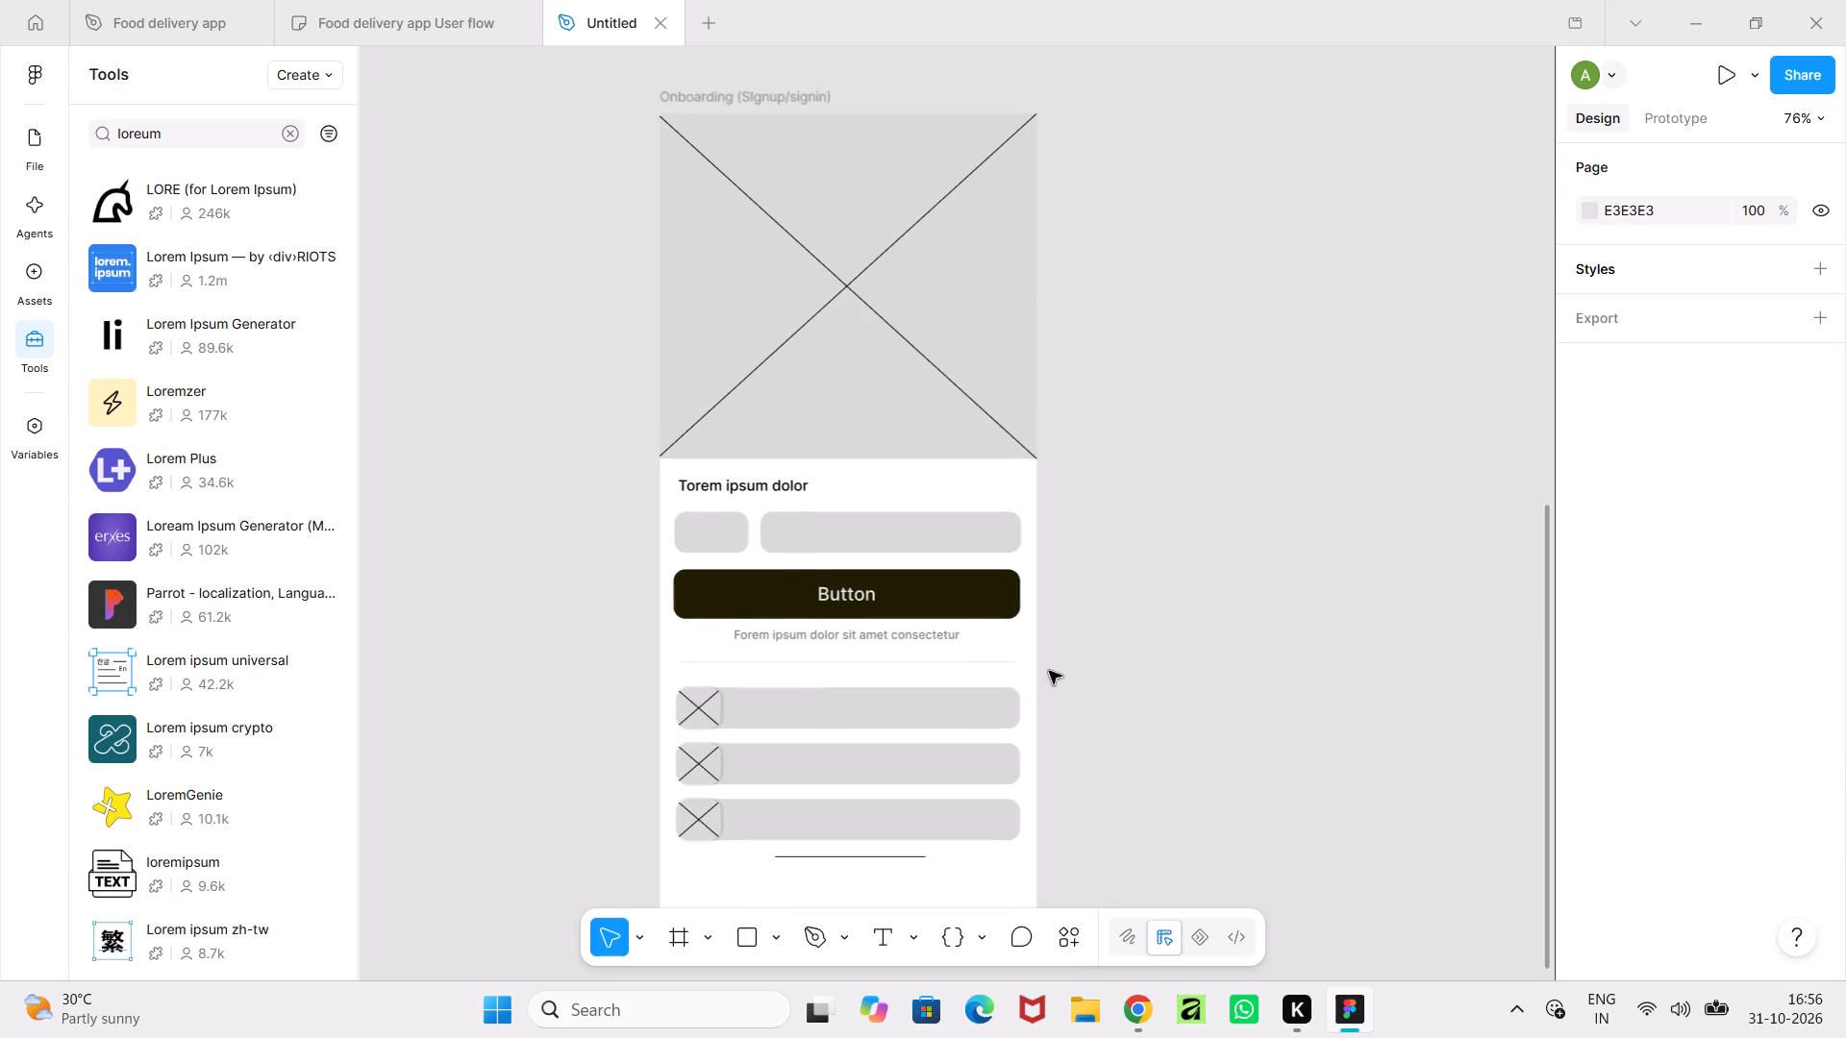
left_click(908, 643)
key("Down")
key("Down")
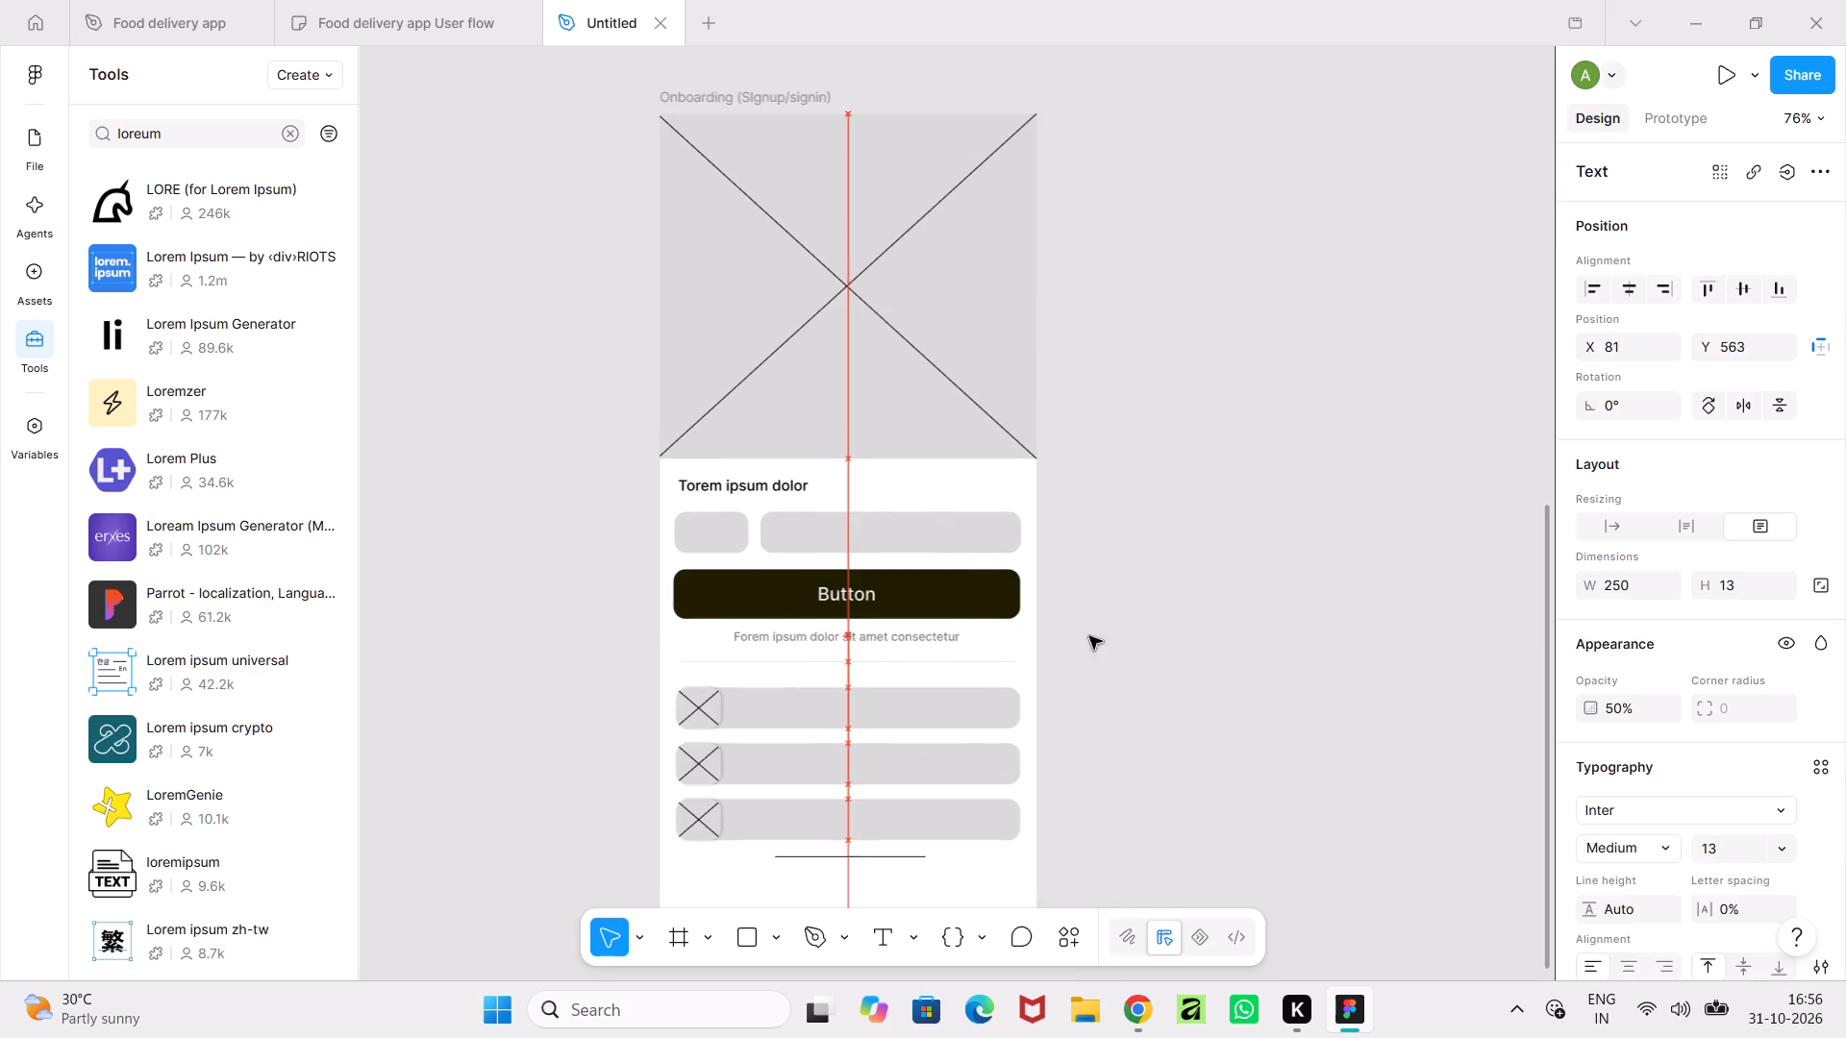
key("Down")
left_click(1154, 624)
Add an Android Compact frame (412 × 917) beside the Onboarding (Signup/signin) frame, top-aligned with it at about X 451, Y 1052.
scroll(1160, 704, "down", 5, "ctrl")
middle_click_drag(1160, 704, 1160, 508)
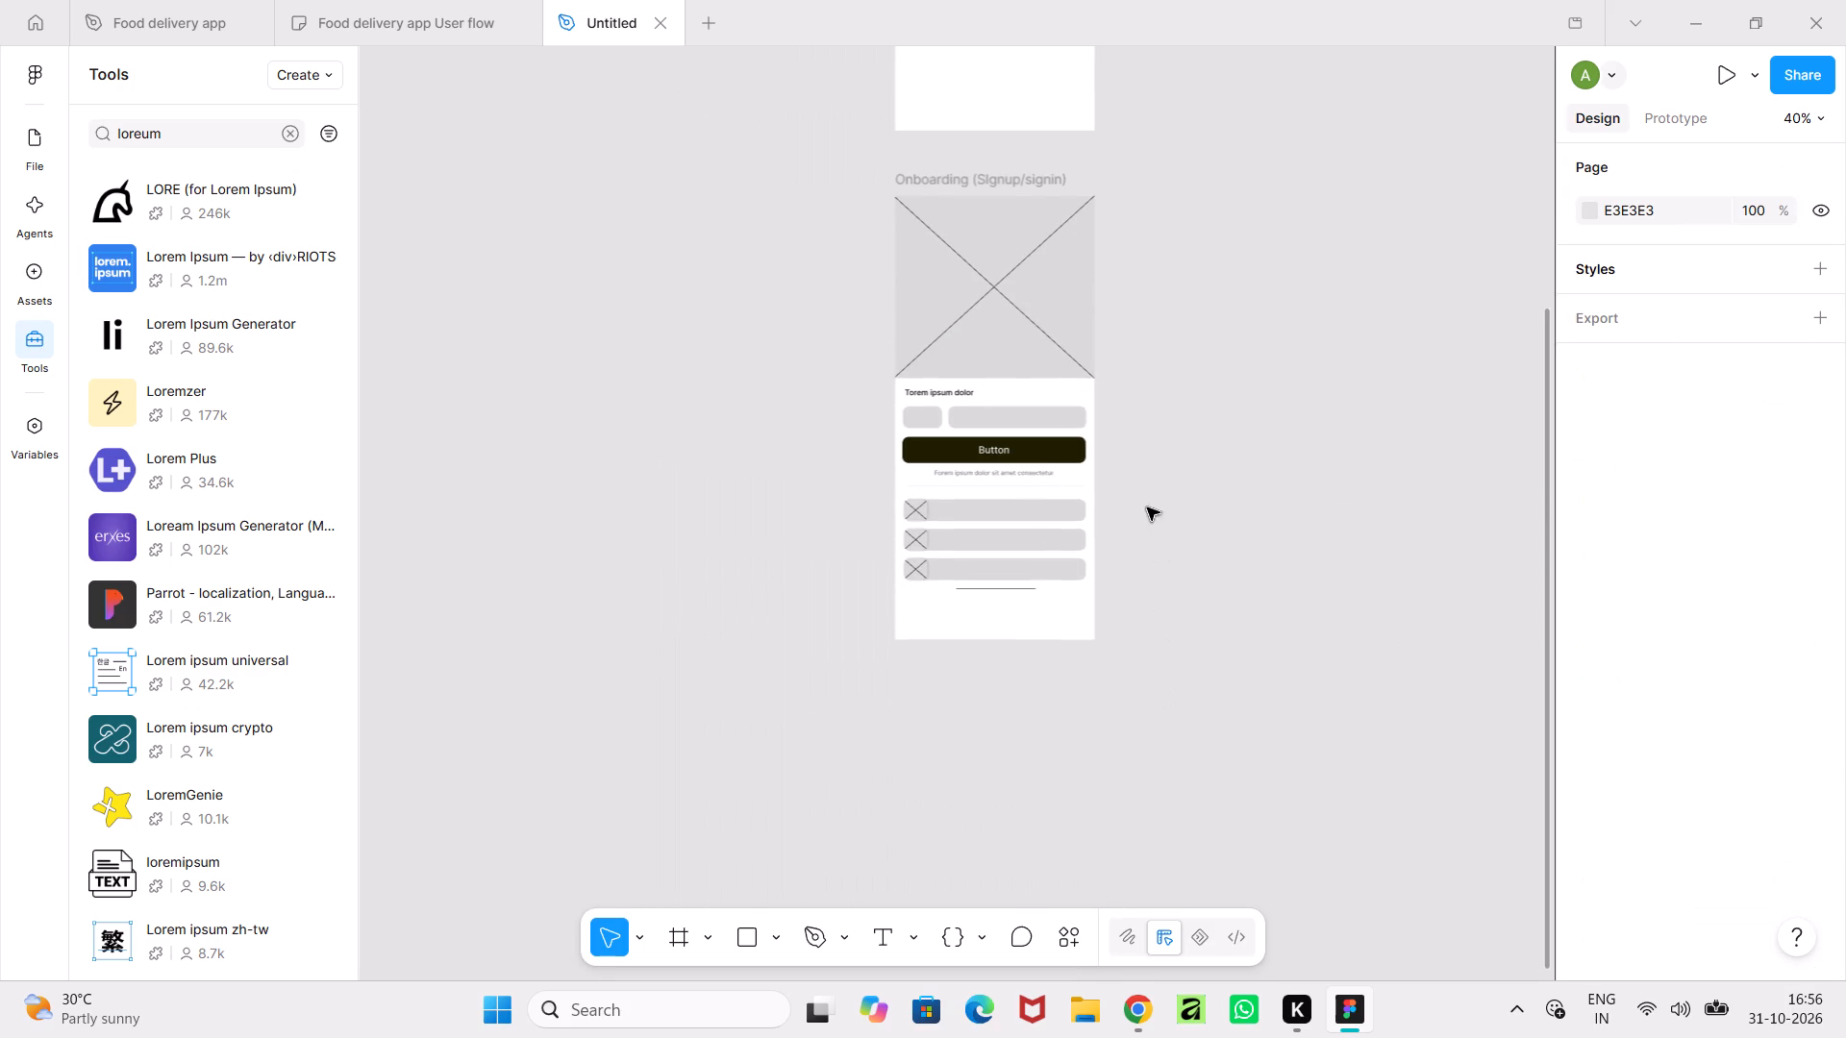
middle_click_drag(1219, 629, 1126, 968, "ctrl")
scroll(1148, 888, "down", 1, "ctrl")
middle_click_drag(1153, 882, 955, 753)
scroll(952, 748, "up", 3, "ctrl")
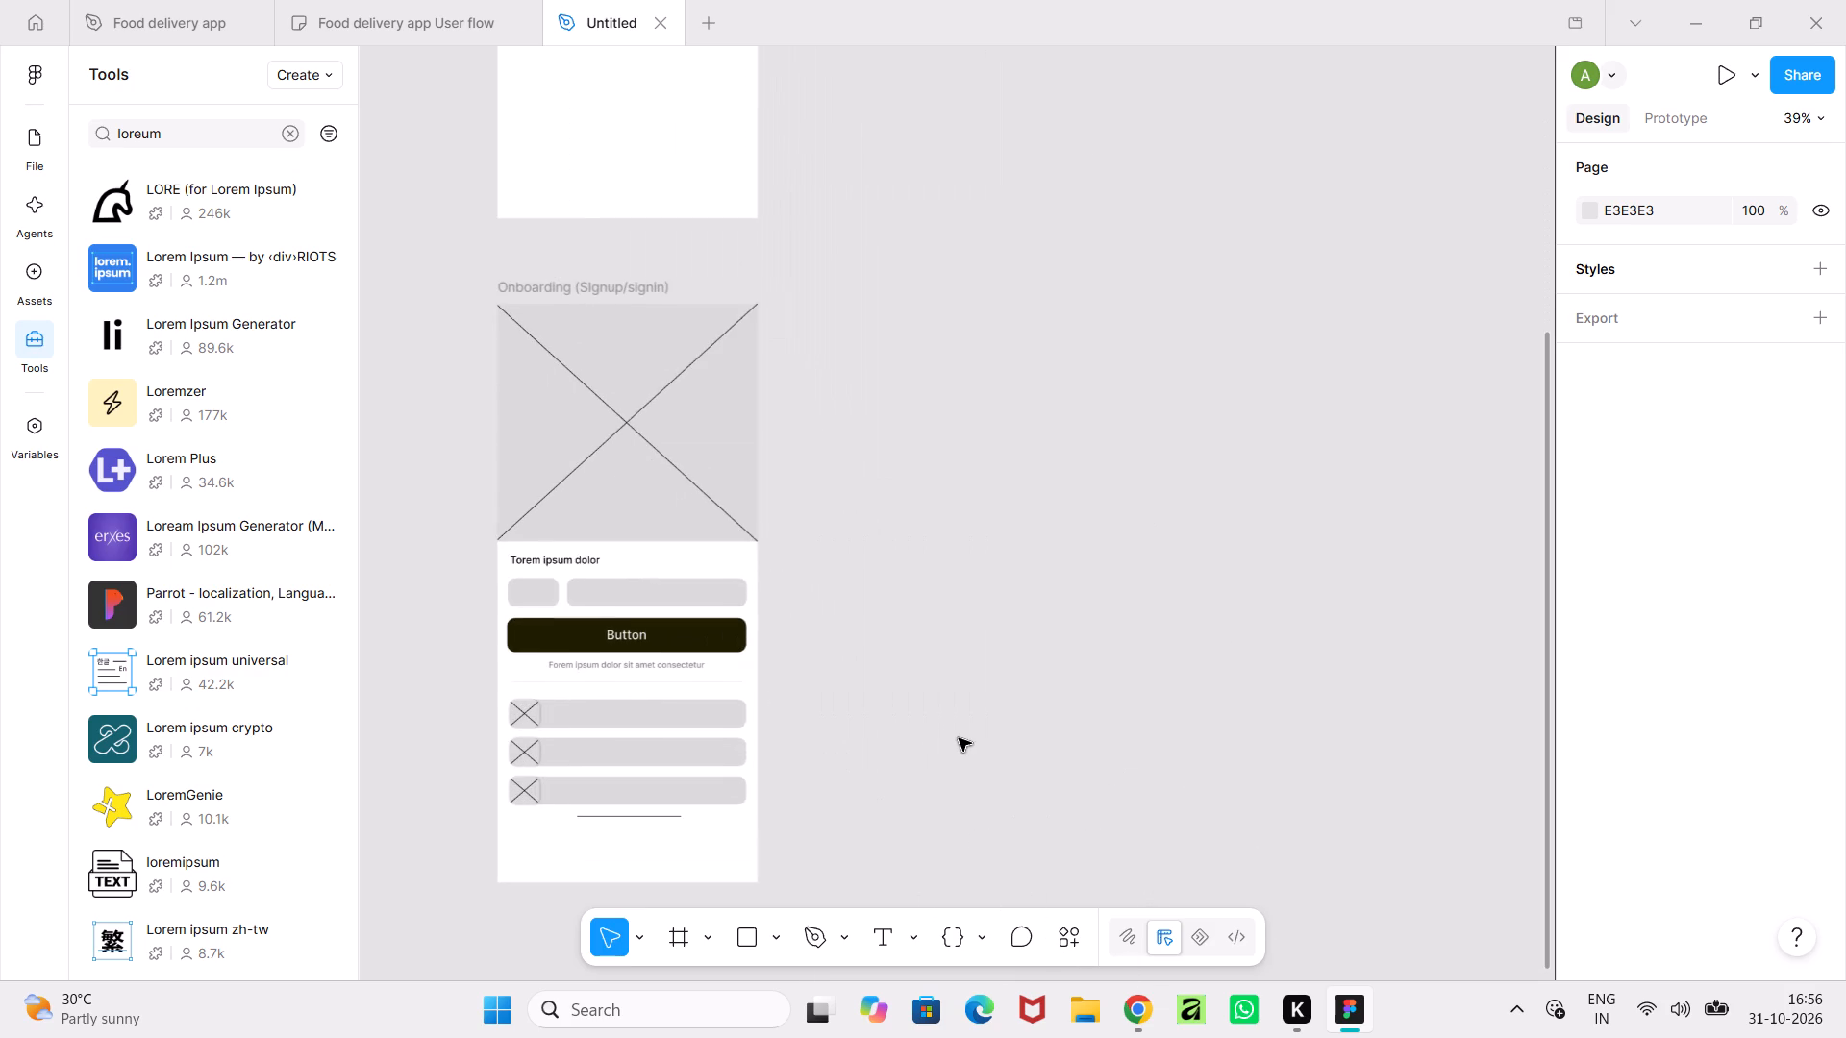
scroll(959, 738, "up", 2, "ctrl")
middle_click_drag(959, 738, 995, 652)
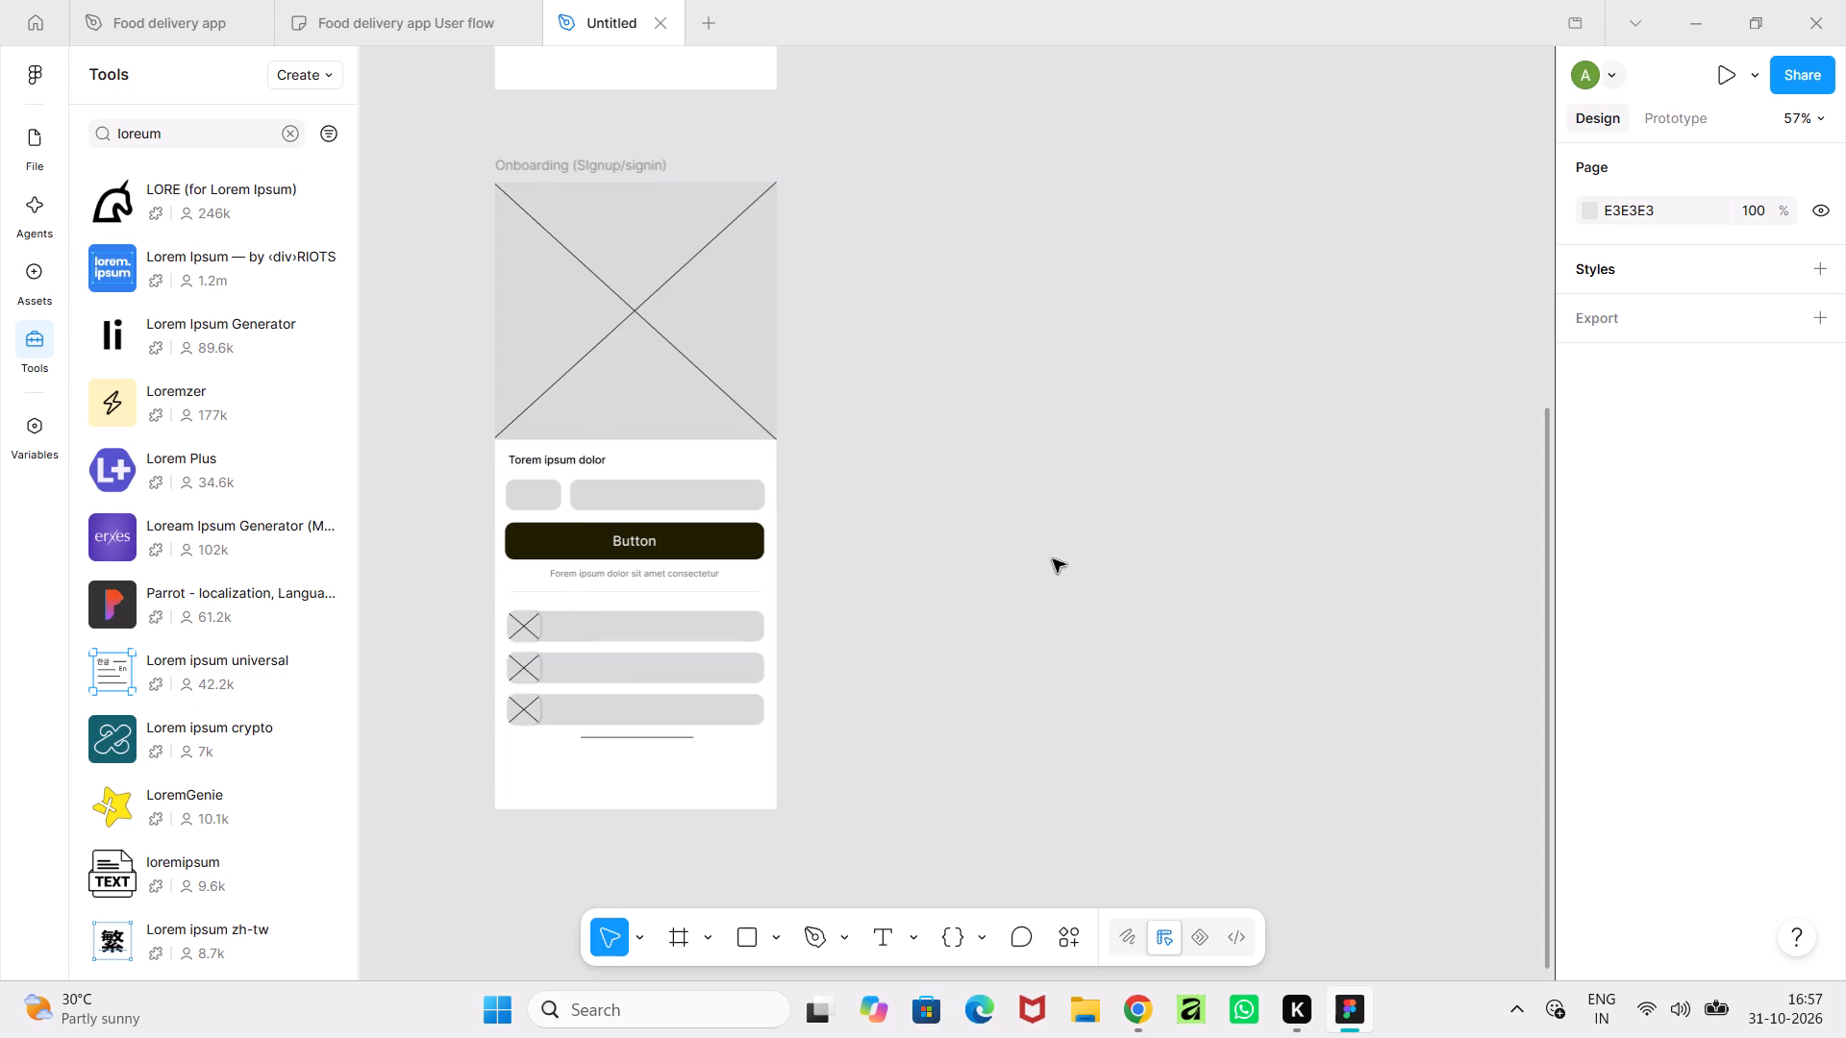
left_click(664, 954)
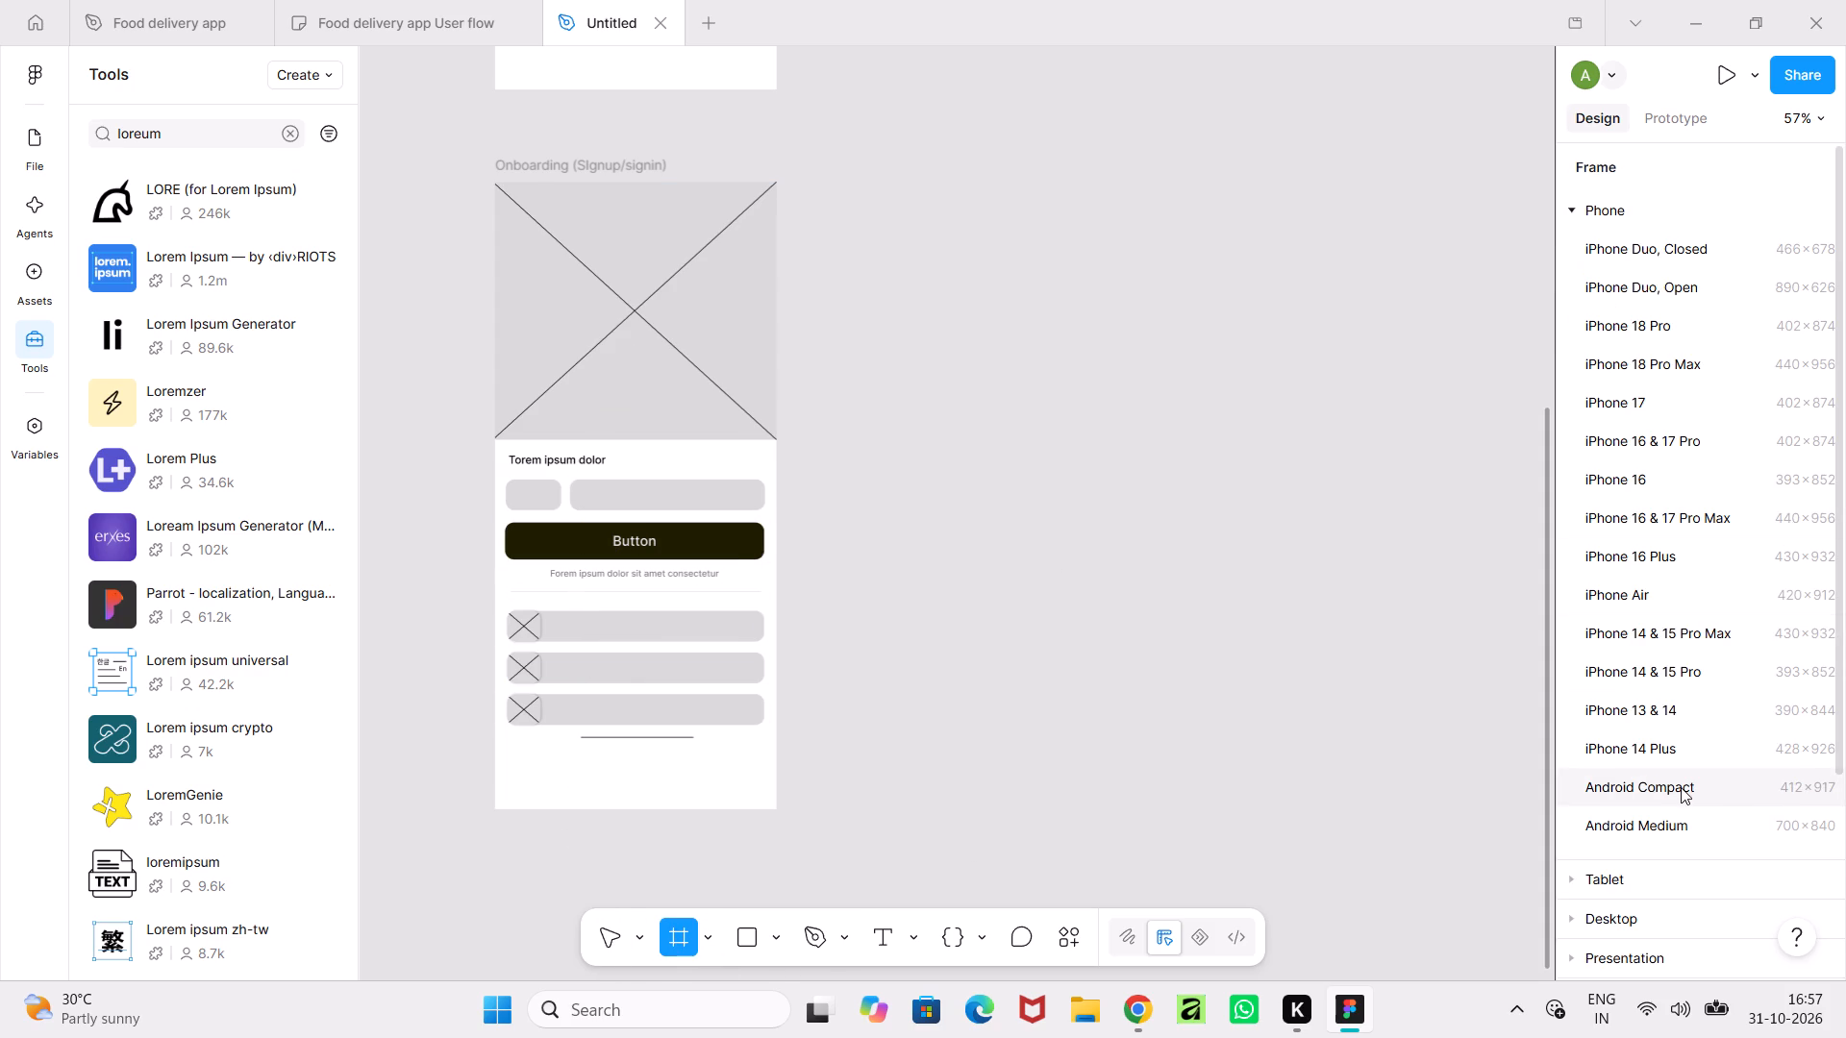
left_click(1681, 787)
left_click_drag(1010, 553, 997, 541)
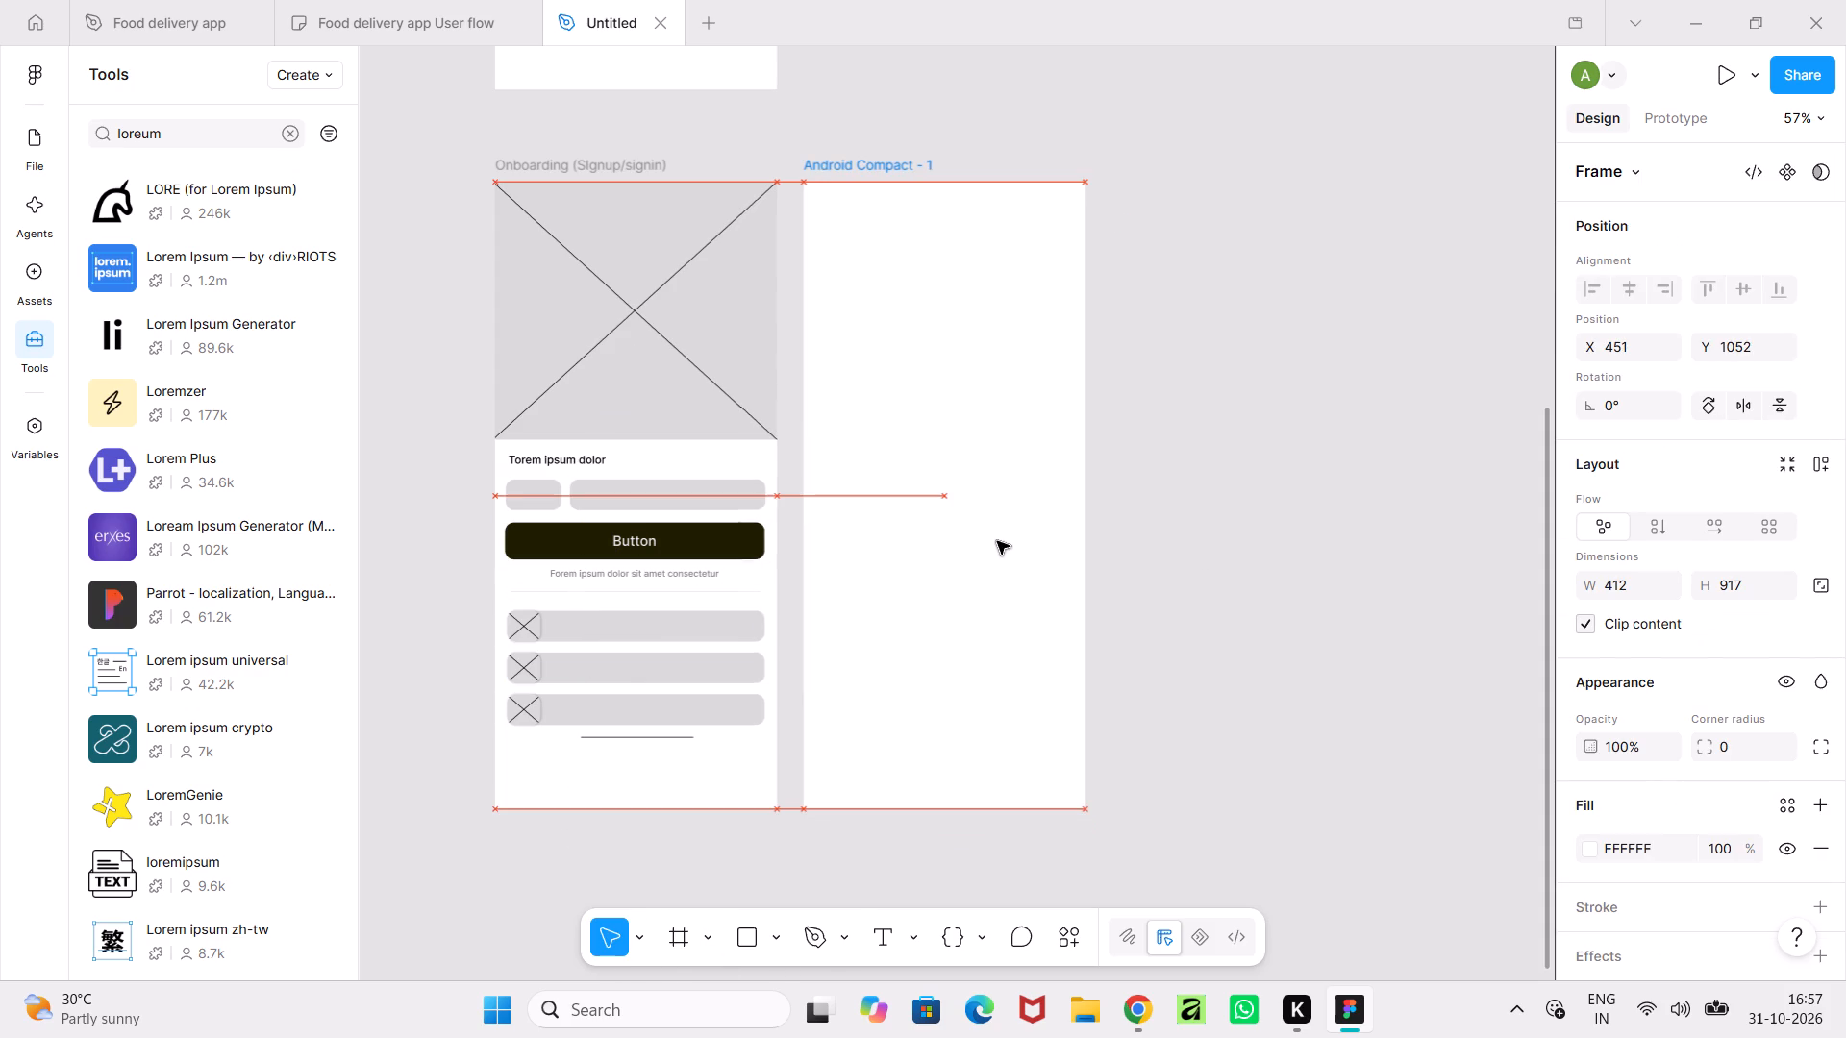
left_click_drag(997, 541, 997, 535)
middle_click(1173, 532)
left_click(1173, 532)
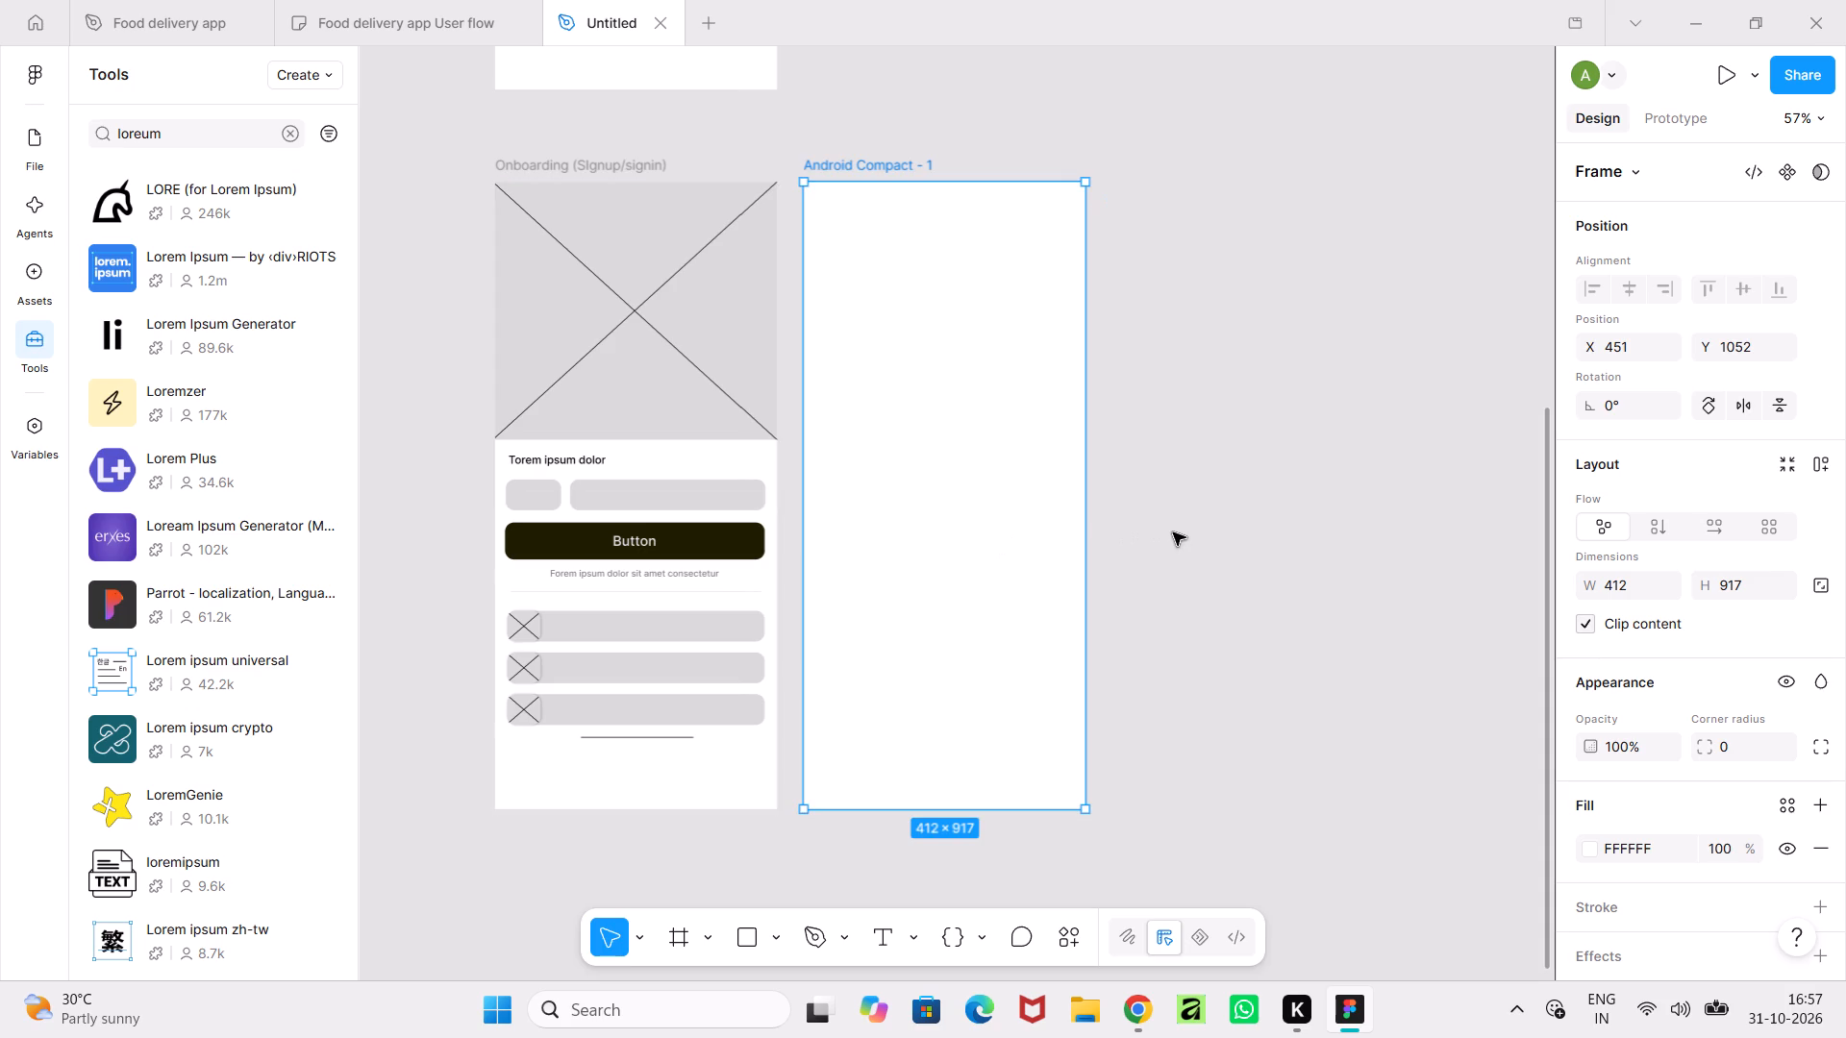
left_click(1173, 532)
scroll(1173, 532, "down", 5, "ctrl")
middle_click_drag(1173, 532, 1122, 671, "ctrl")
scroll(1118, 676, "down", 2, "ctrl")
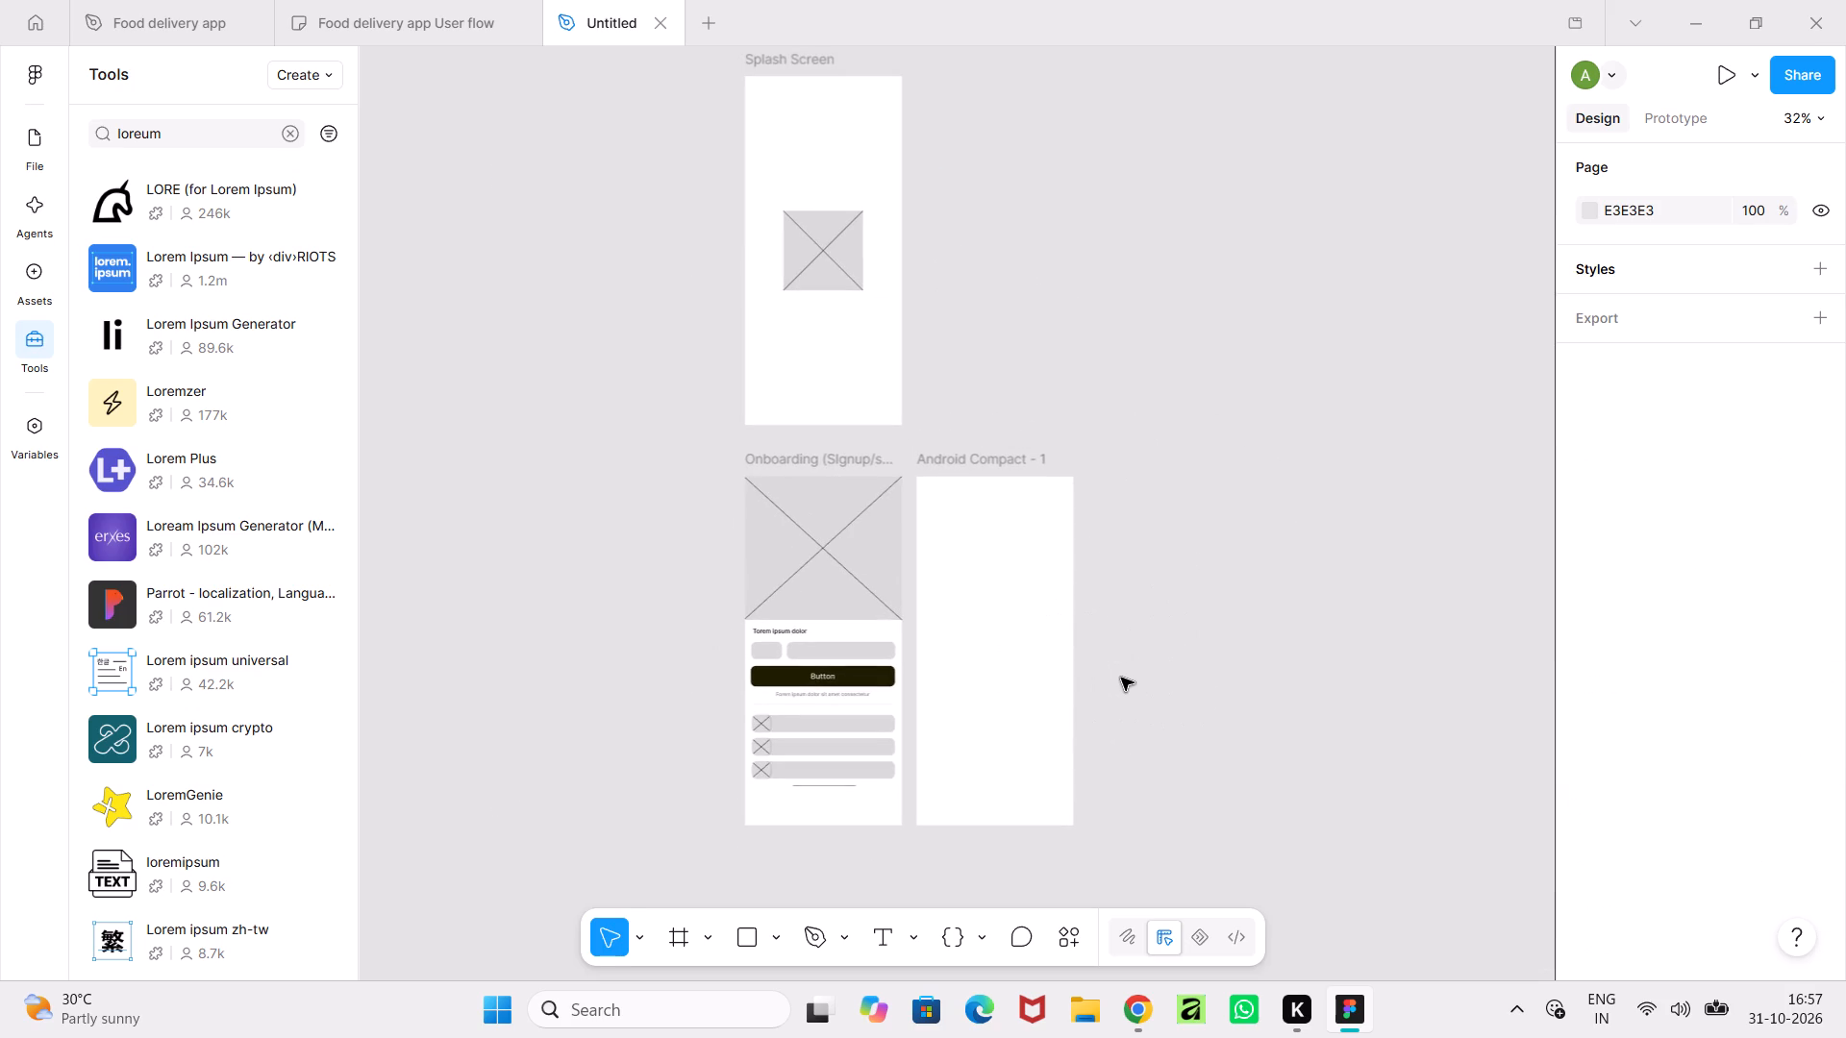
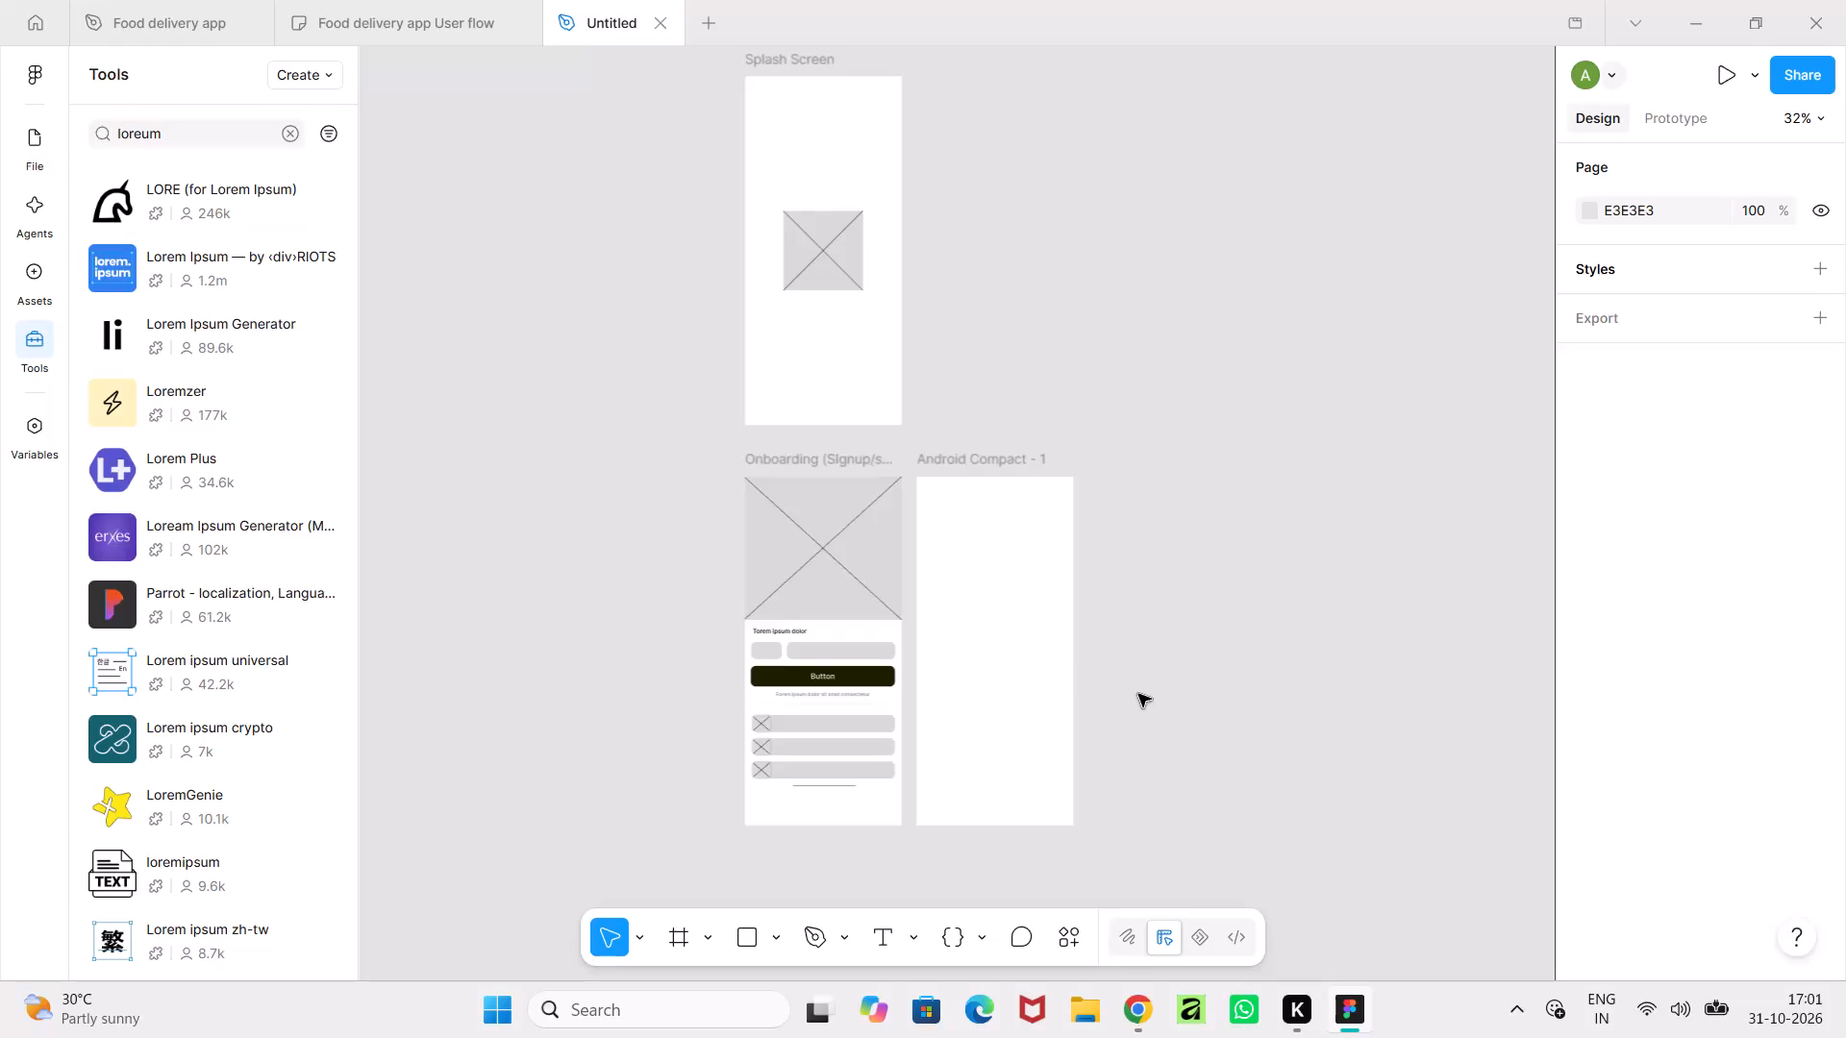
Draw a rectangle about 26 × 8 in the top-right corner of the Onboarding (Signup/signin) frame's image placeholder, at about X 383, Y 4.
scroll(1140, 677, "up", 5, "ctrl")
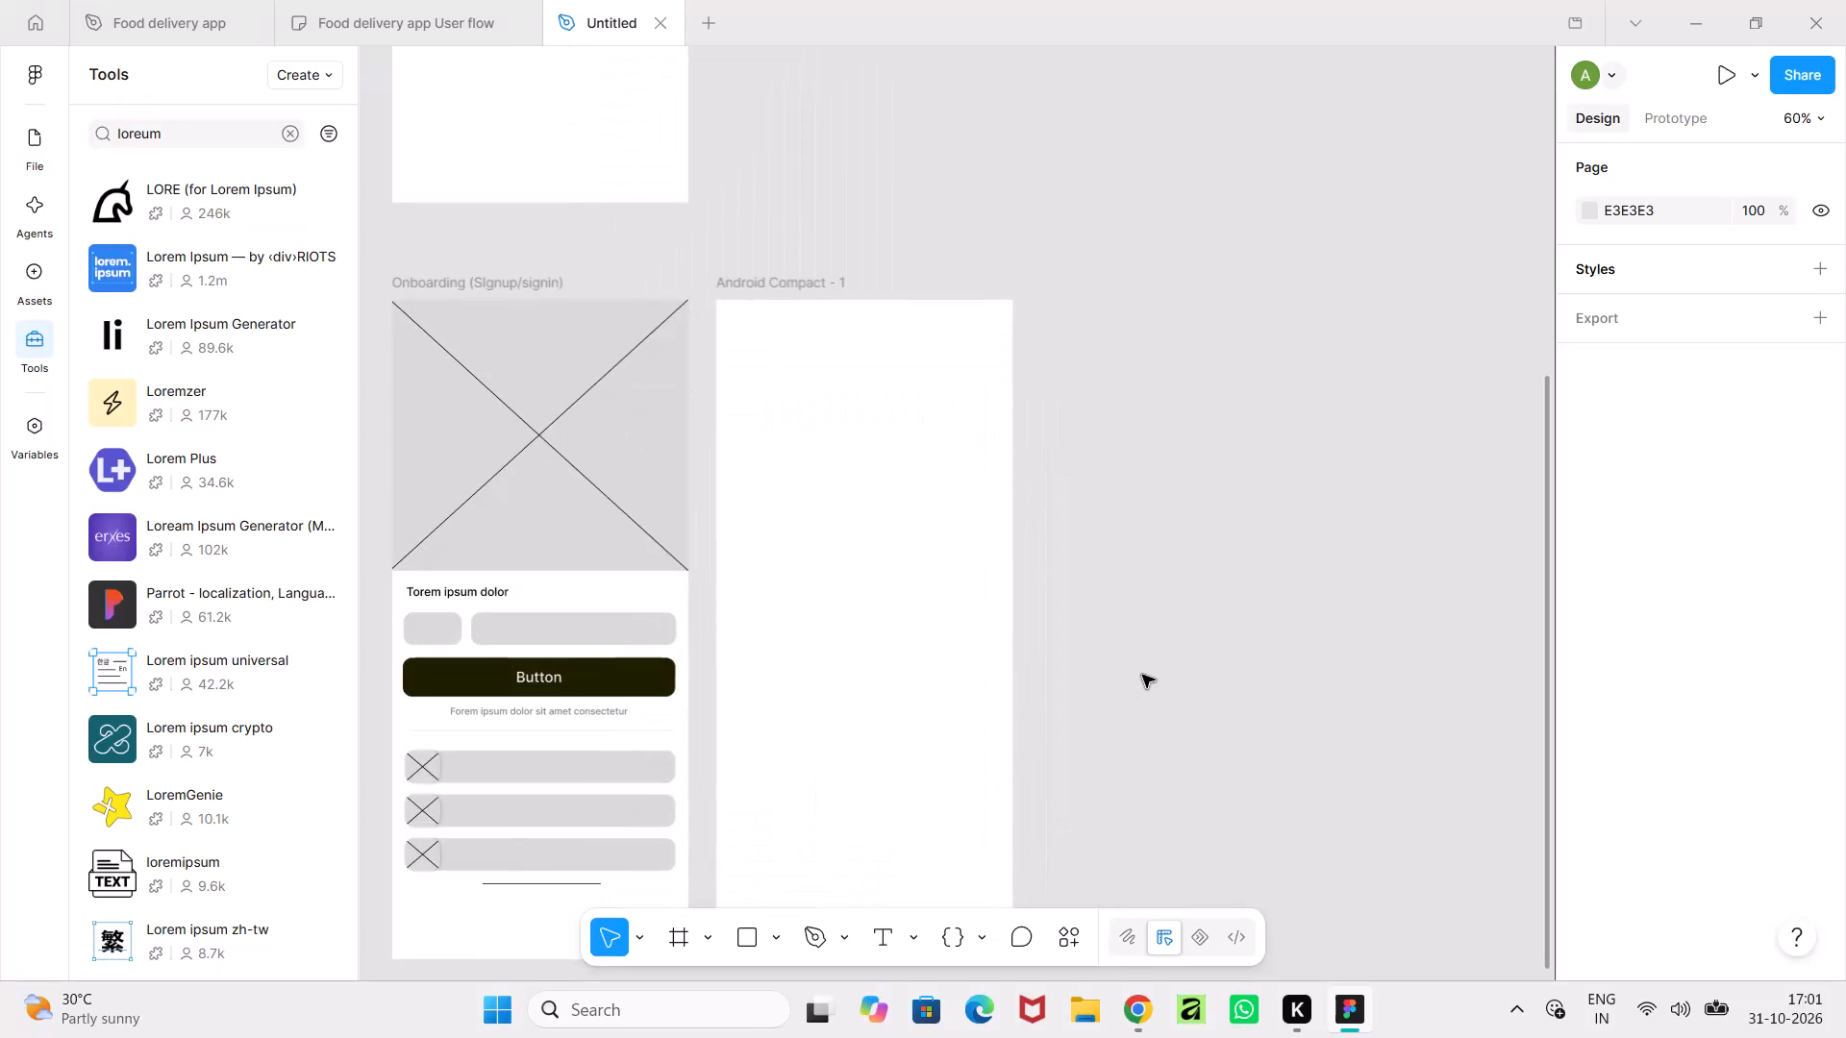
scroll(1142, 675, "down", 2, "ctrl")
middle_click_drag(1142, 675, 1215, 578)
scroll(1216, 578, "down", 1, "ctrl")
scroll(853, 445, "up", 4, "ctrl")
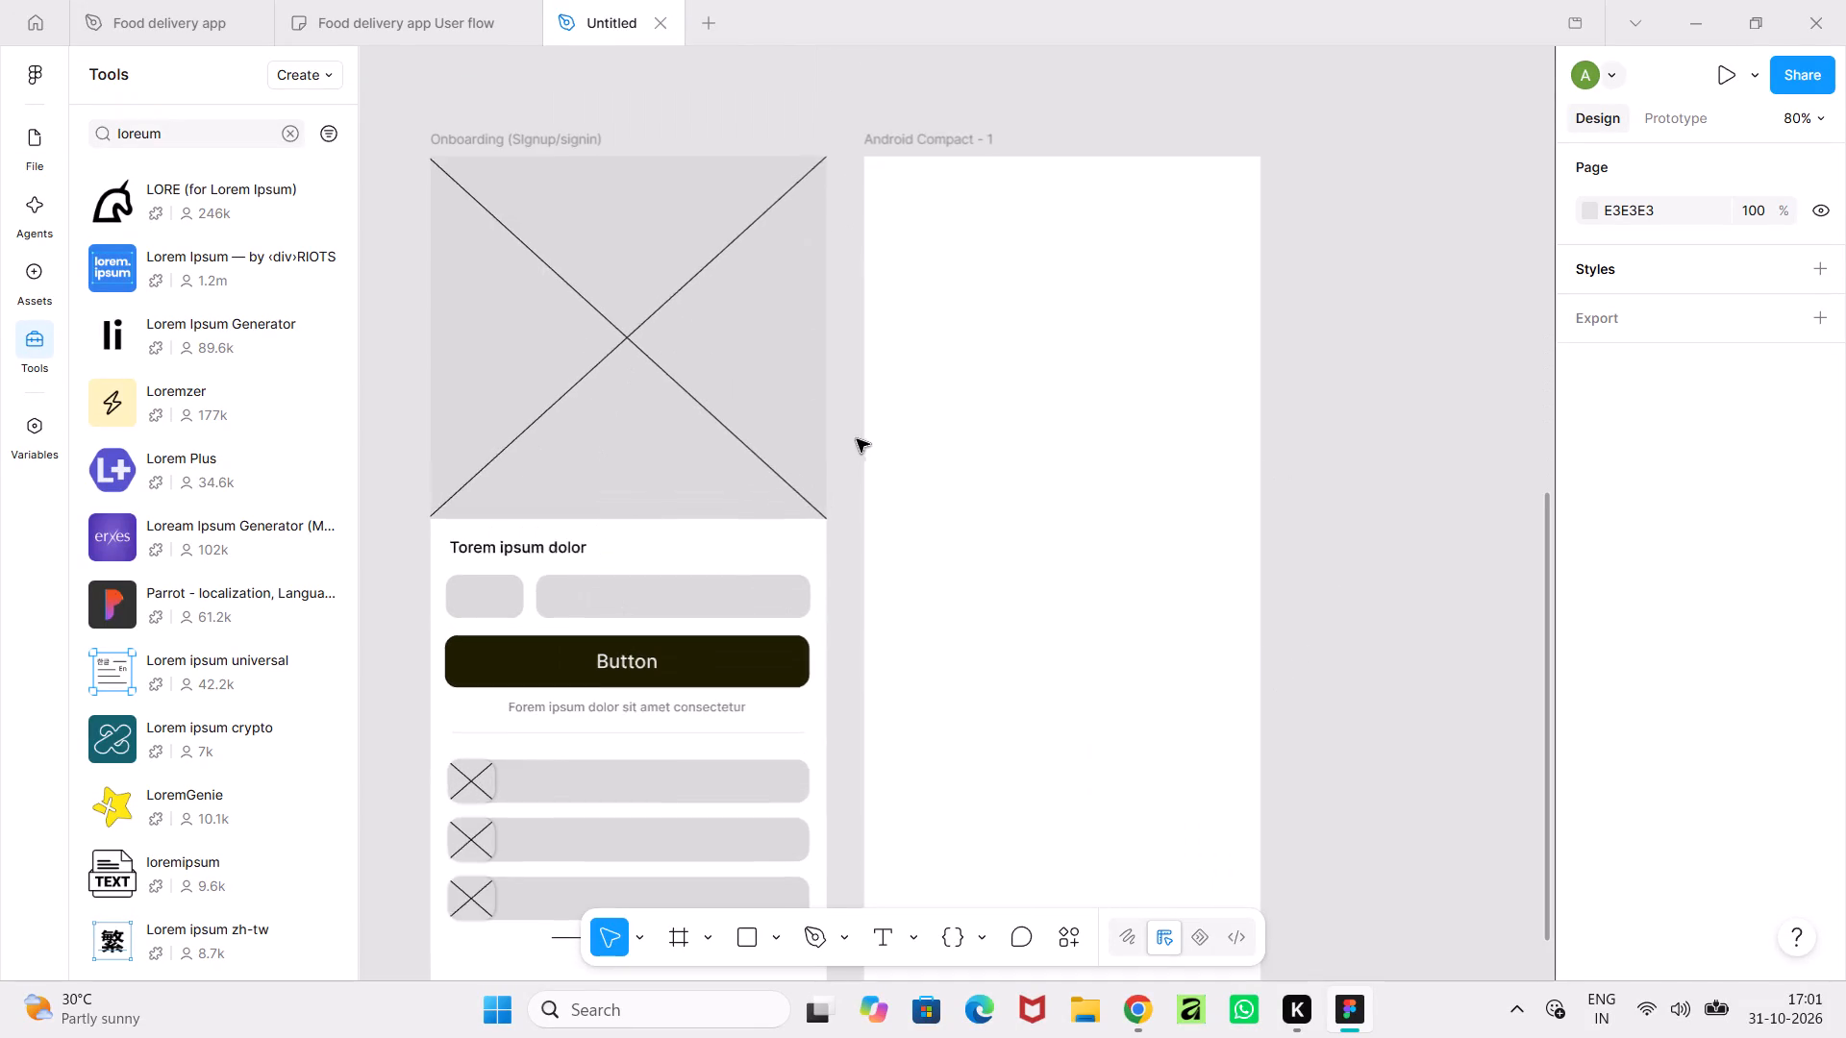
middle_click_drag(854, 386, 888, 477)
scroll(888, 478, "up", 3, "ctrl")
middle_click_drag(888, 478, 904, 610)
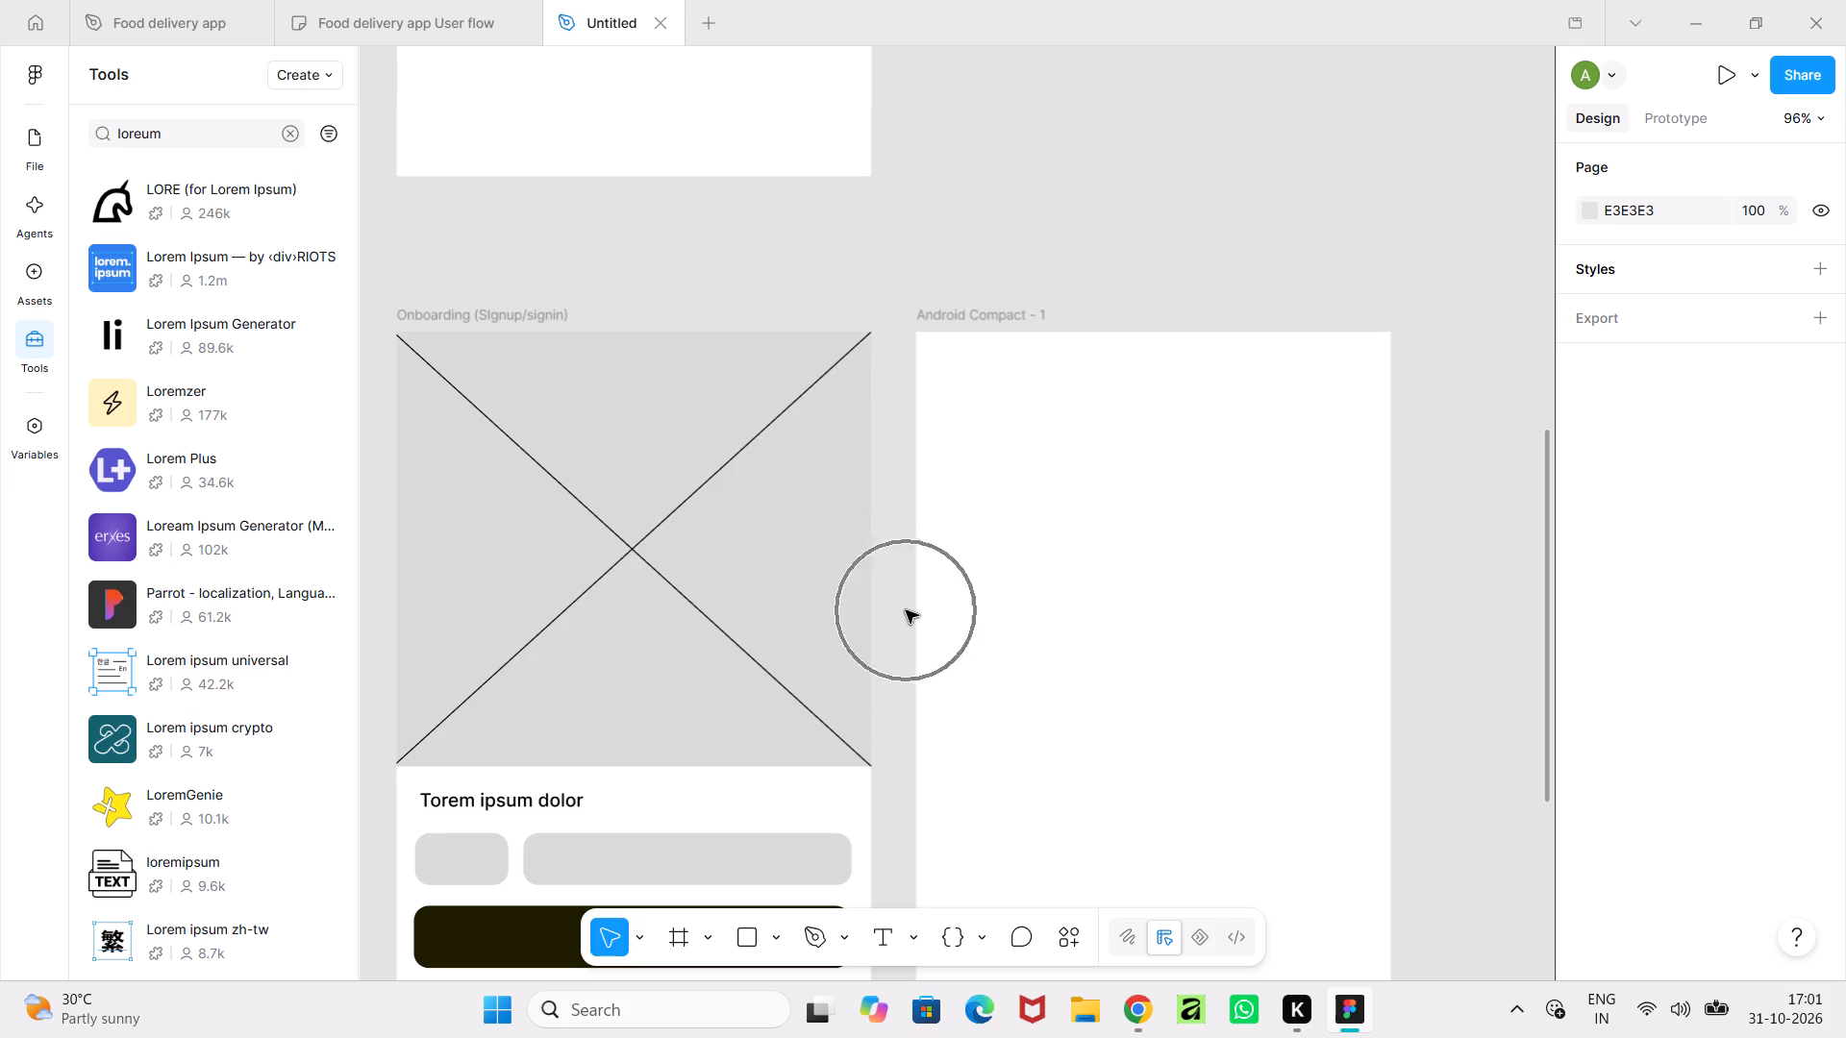
left_click(774, 940)
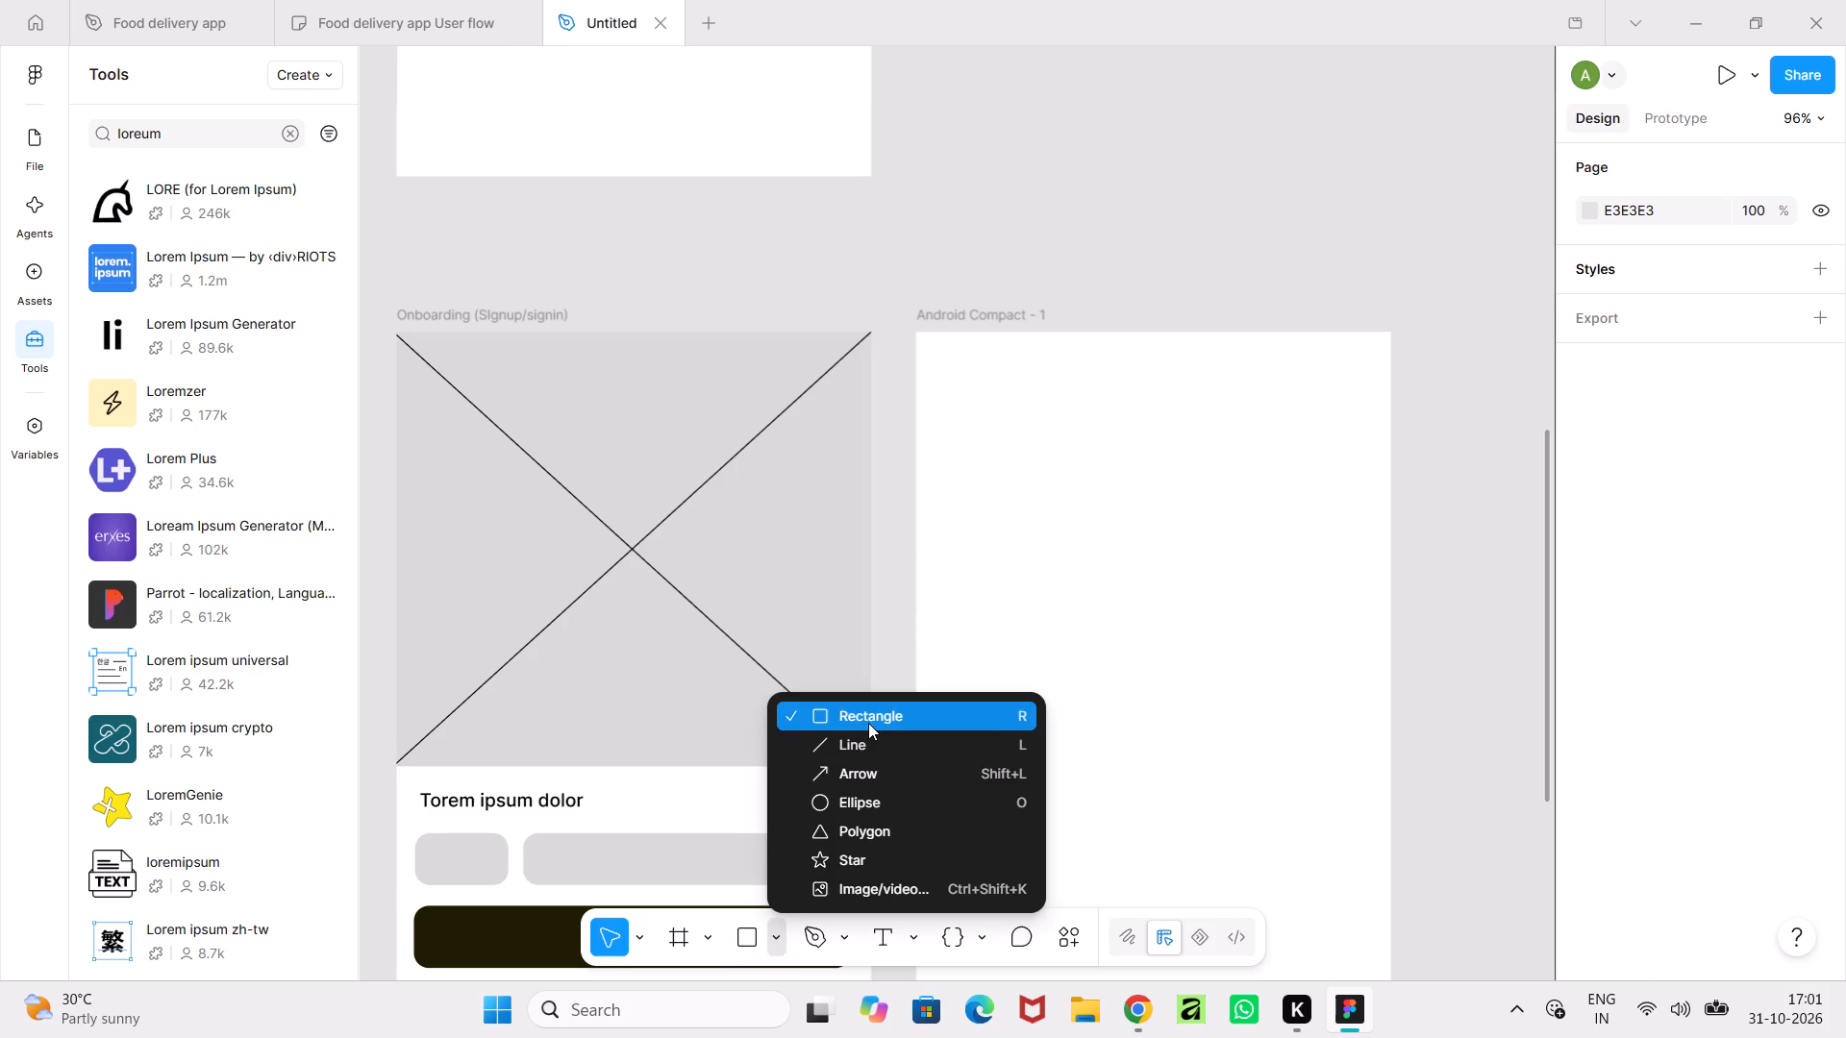
left_click(882, 710)
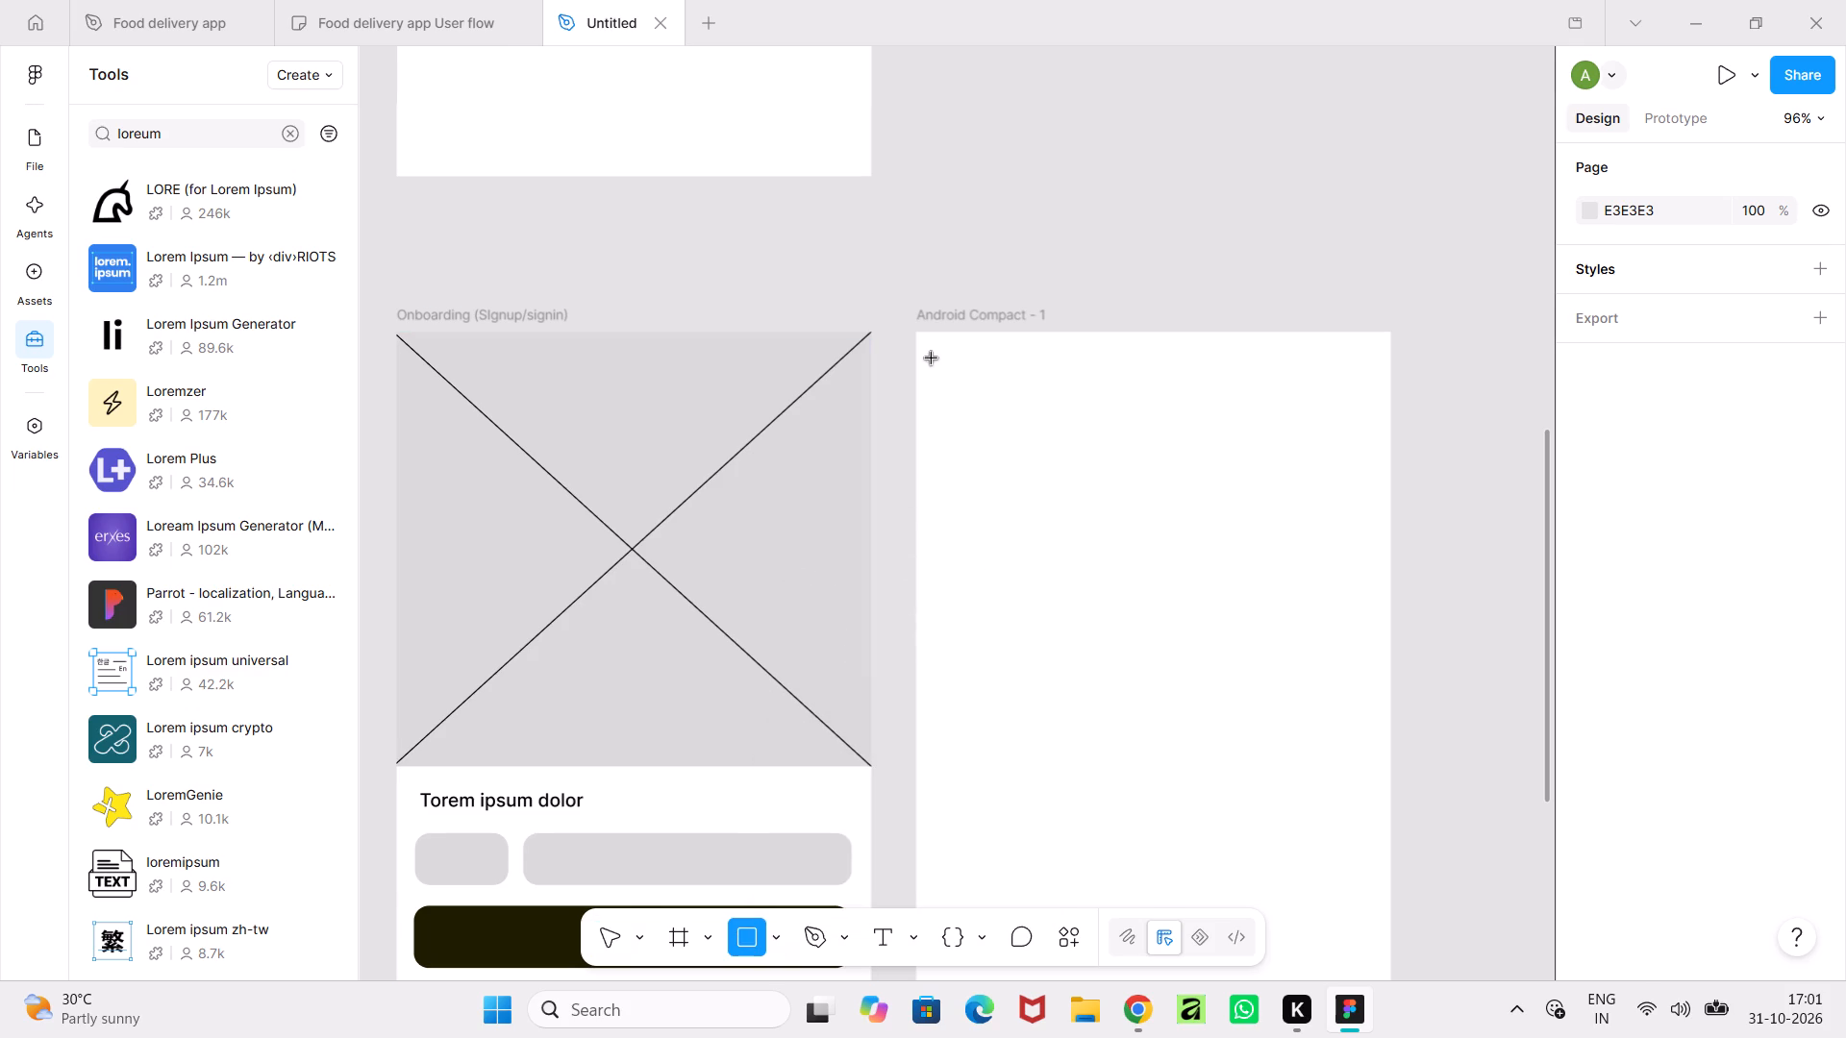
scroll(865, 351, "up", 11, "ctrl")
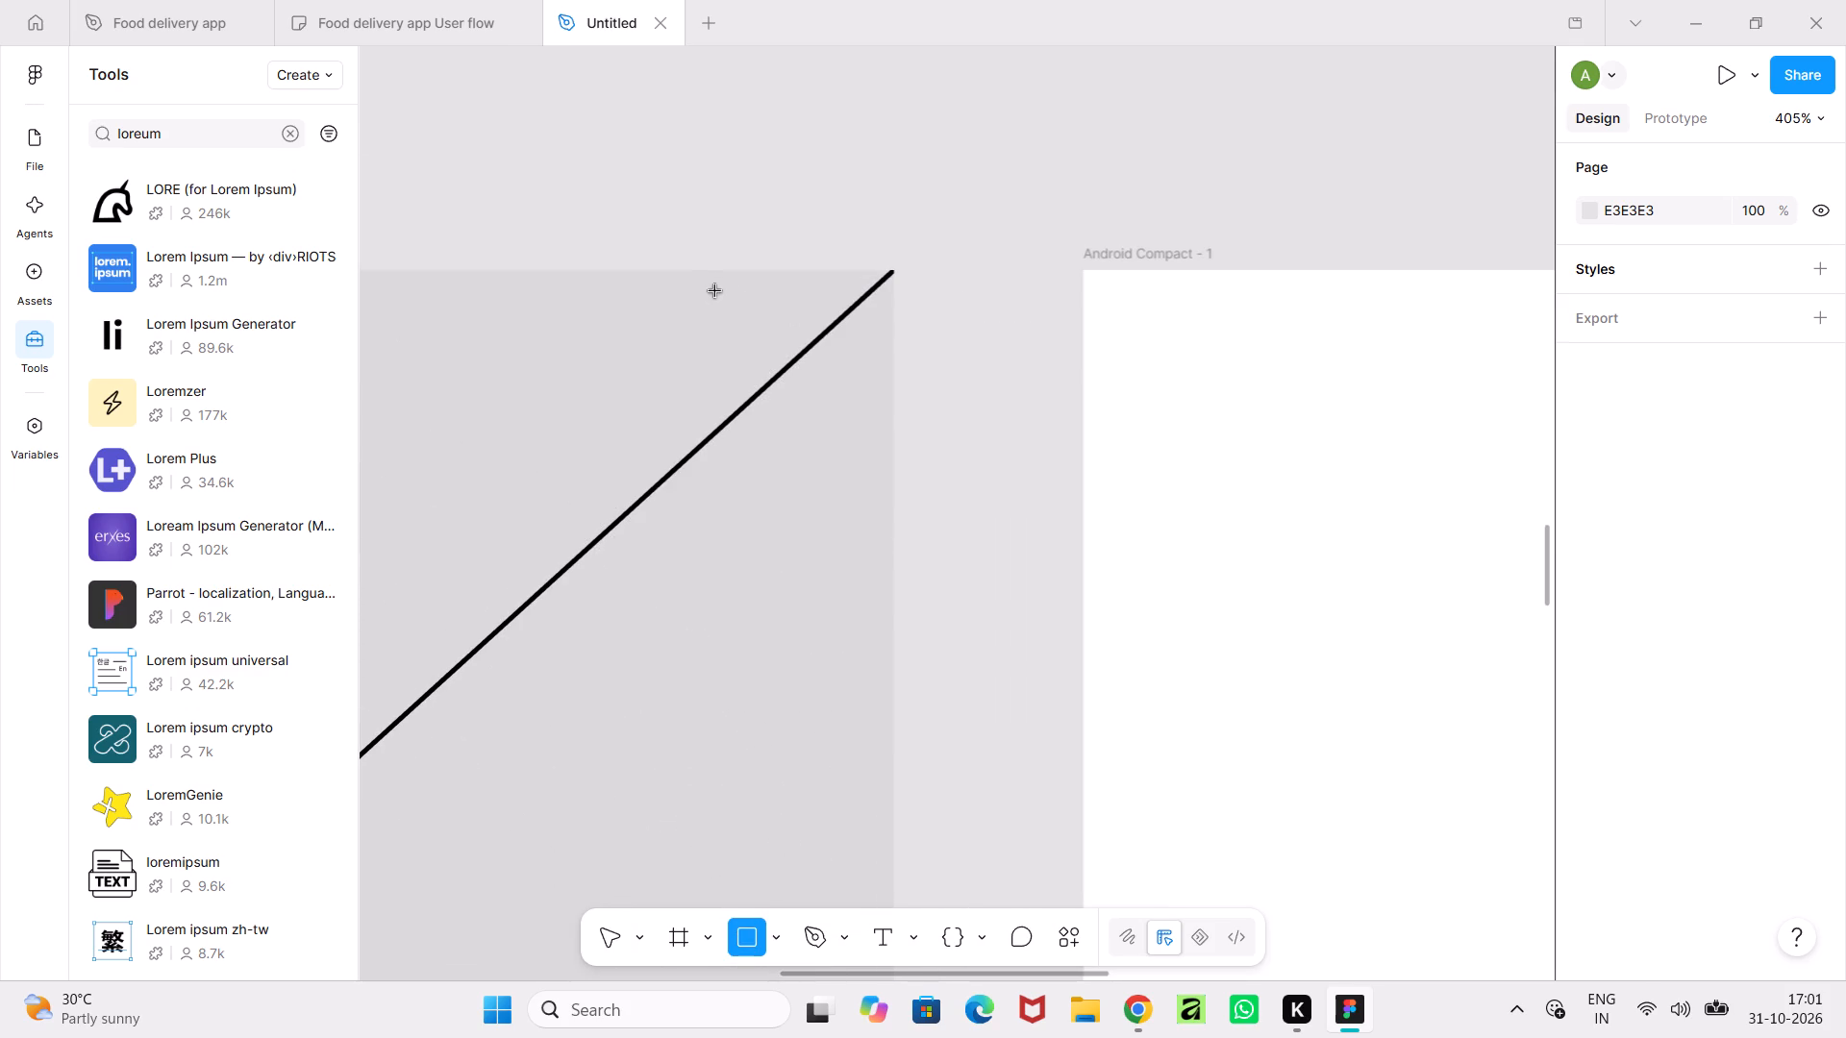
left_click_drag(756, 291, 877, 329)
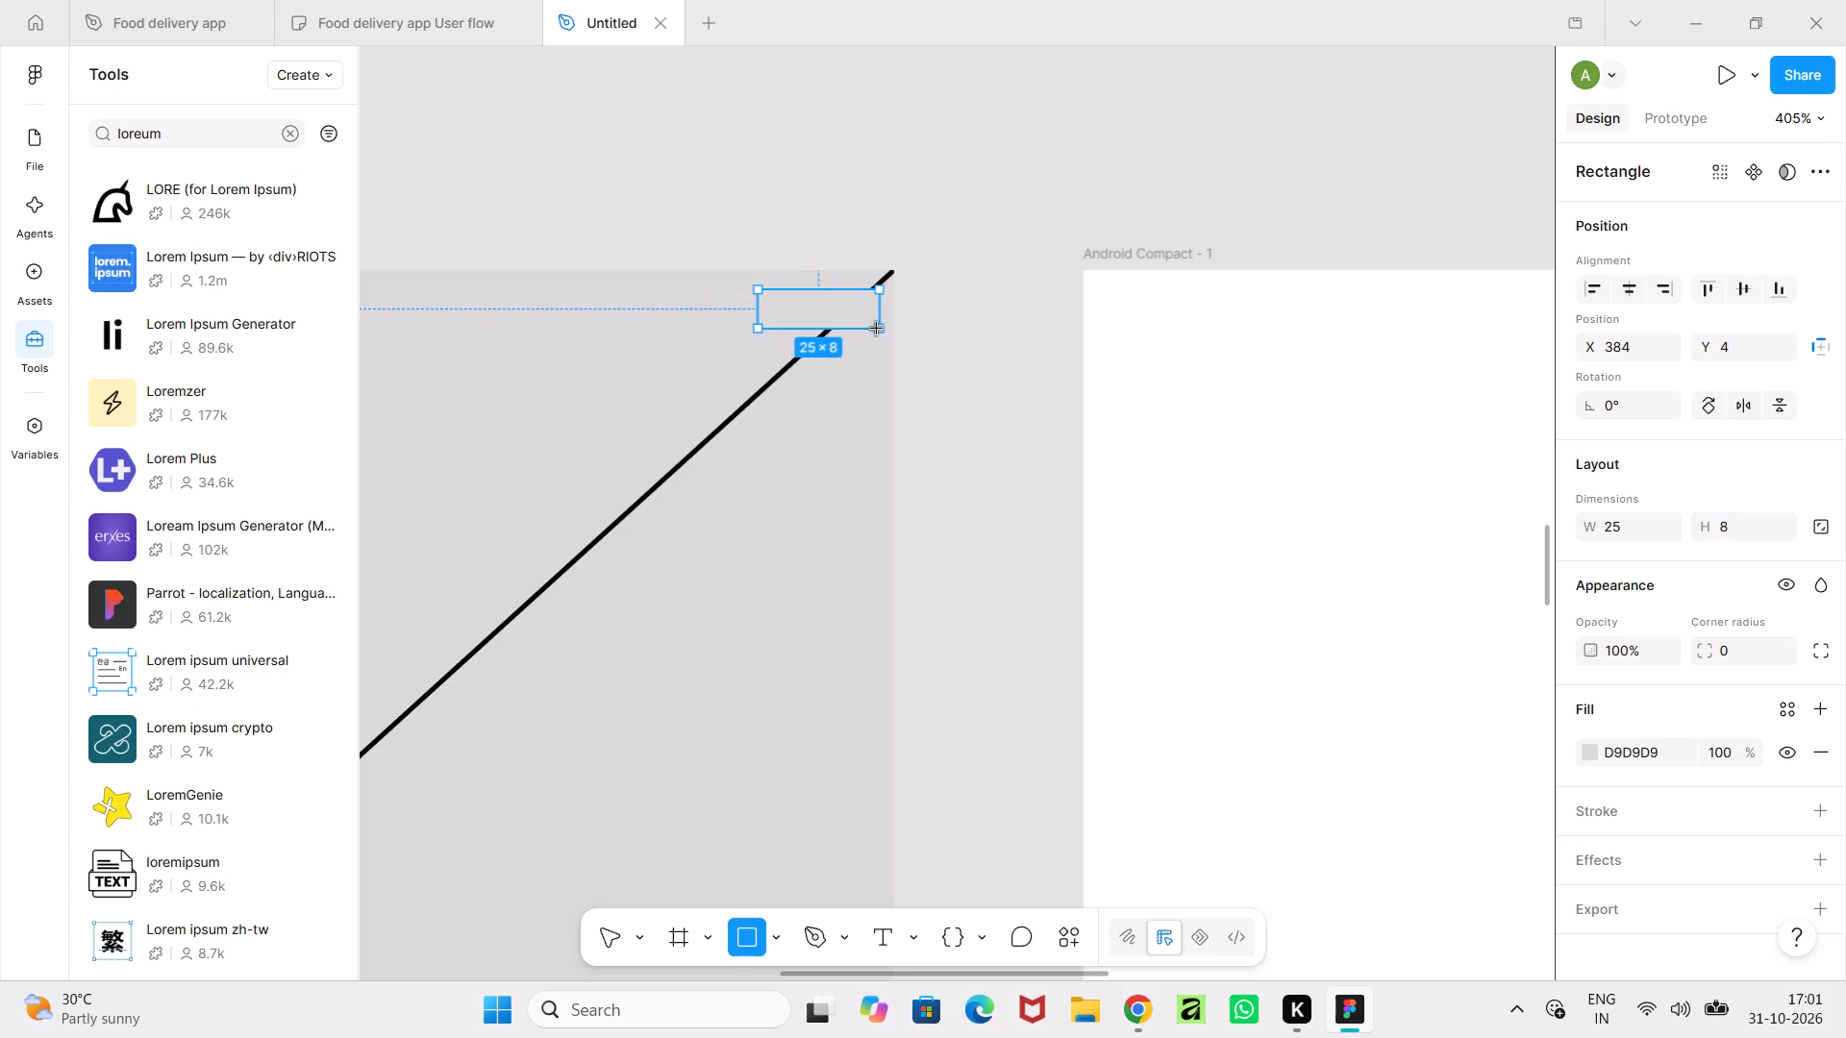
left_click_drag(877, 329, 883, 327)
left_click(852, 313)
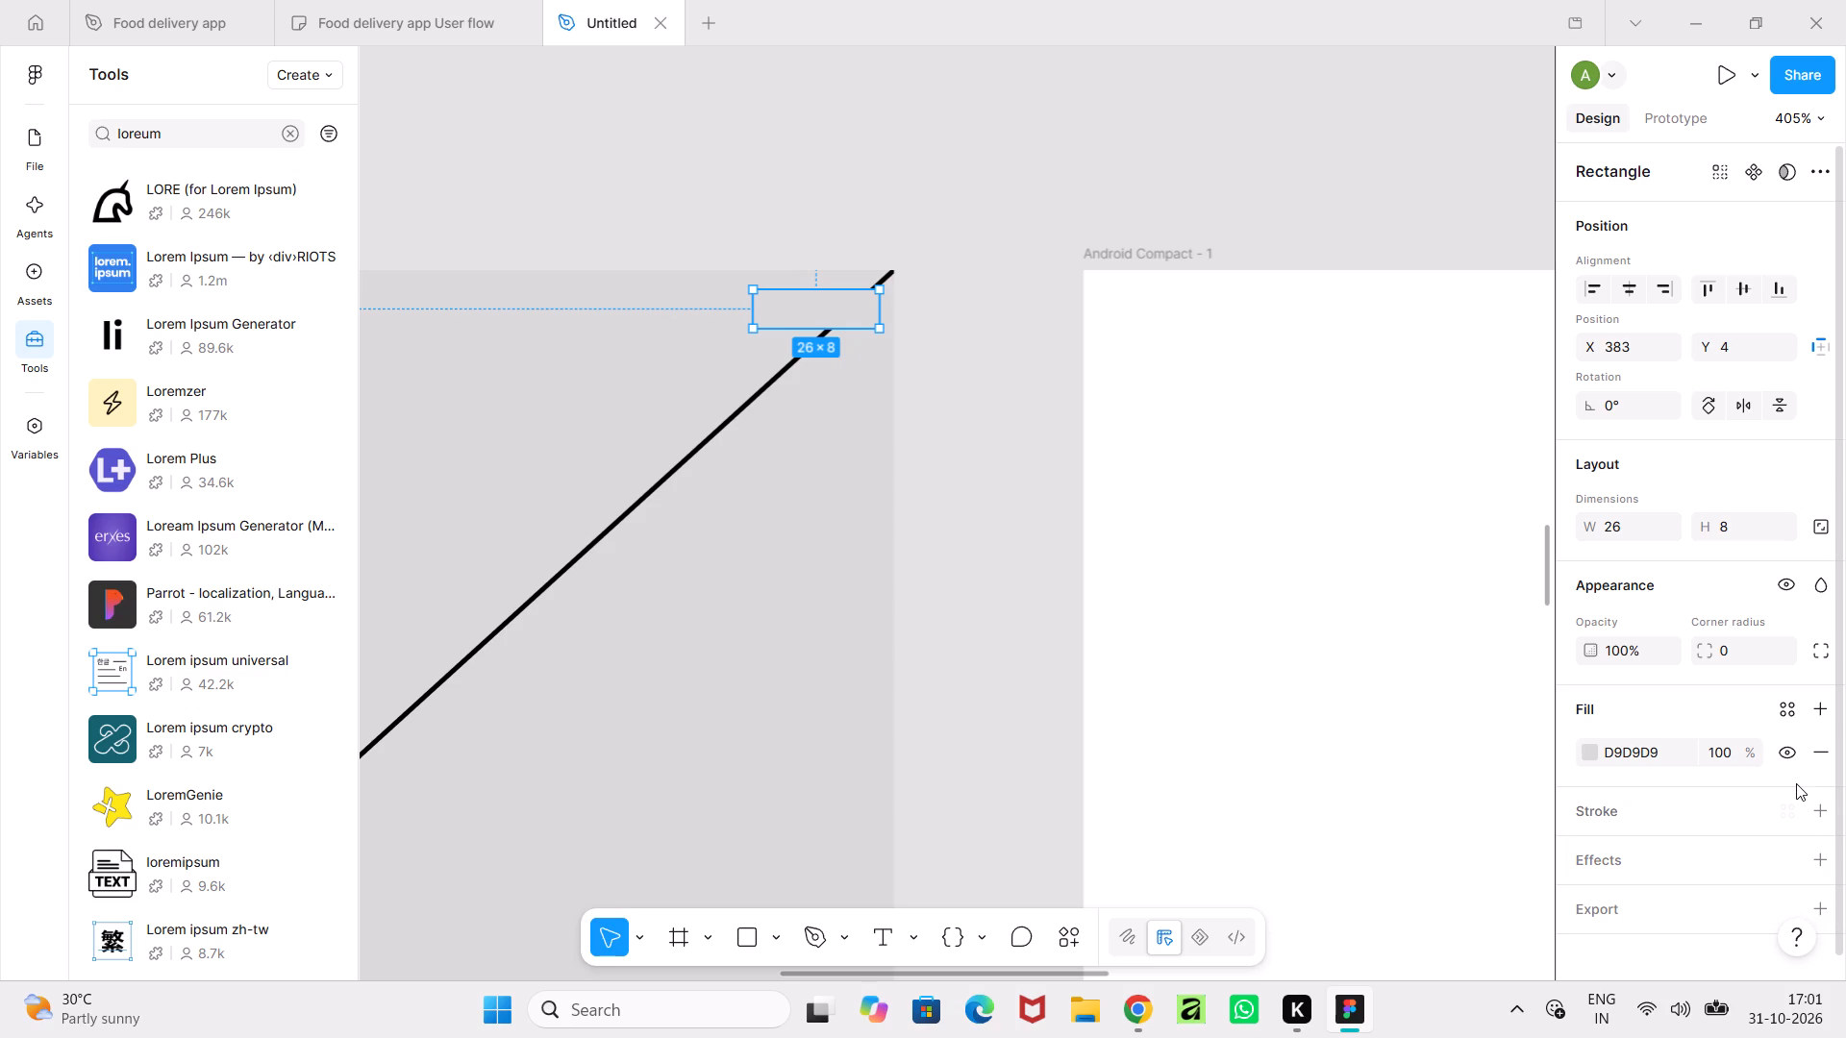
Add a drop shadow to the small rectangle and set its vertical offset to 0.
left_click(1820, 855)
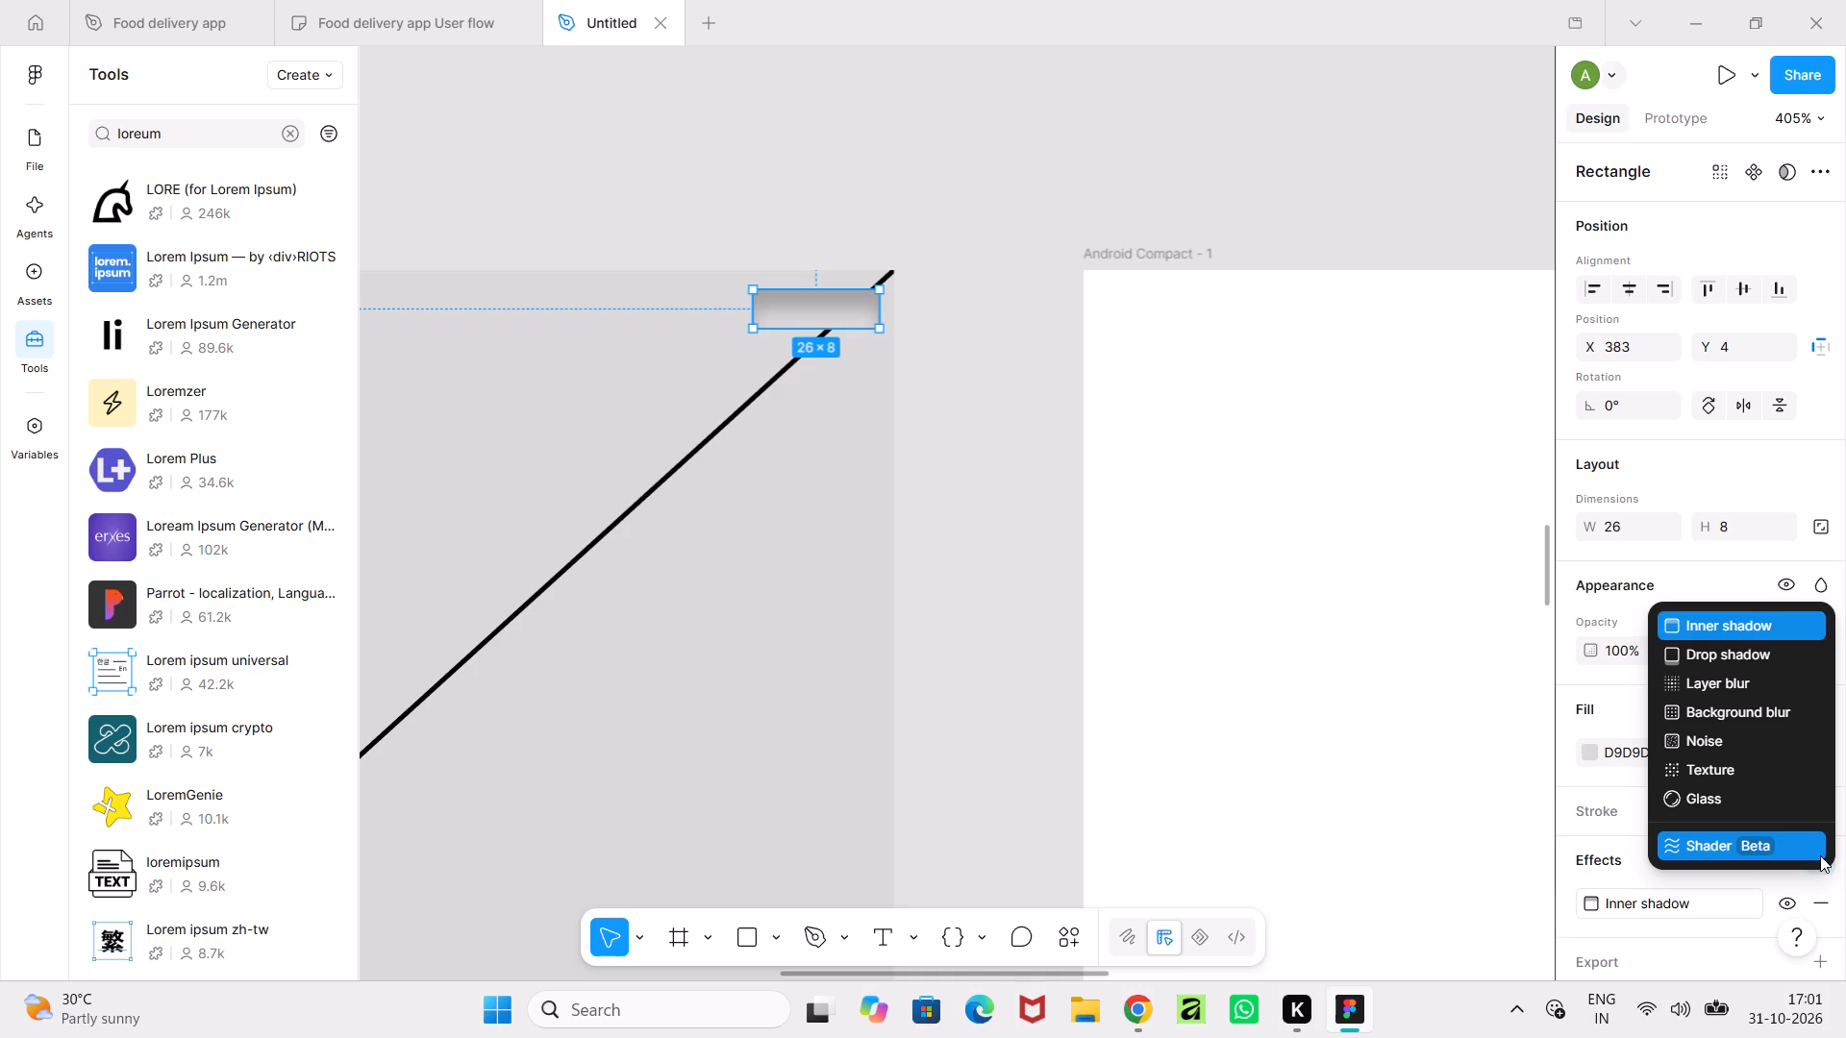
left_click(1745, 660)
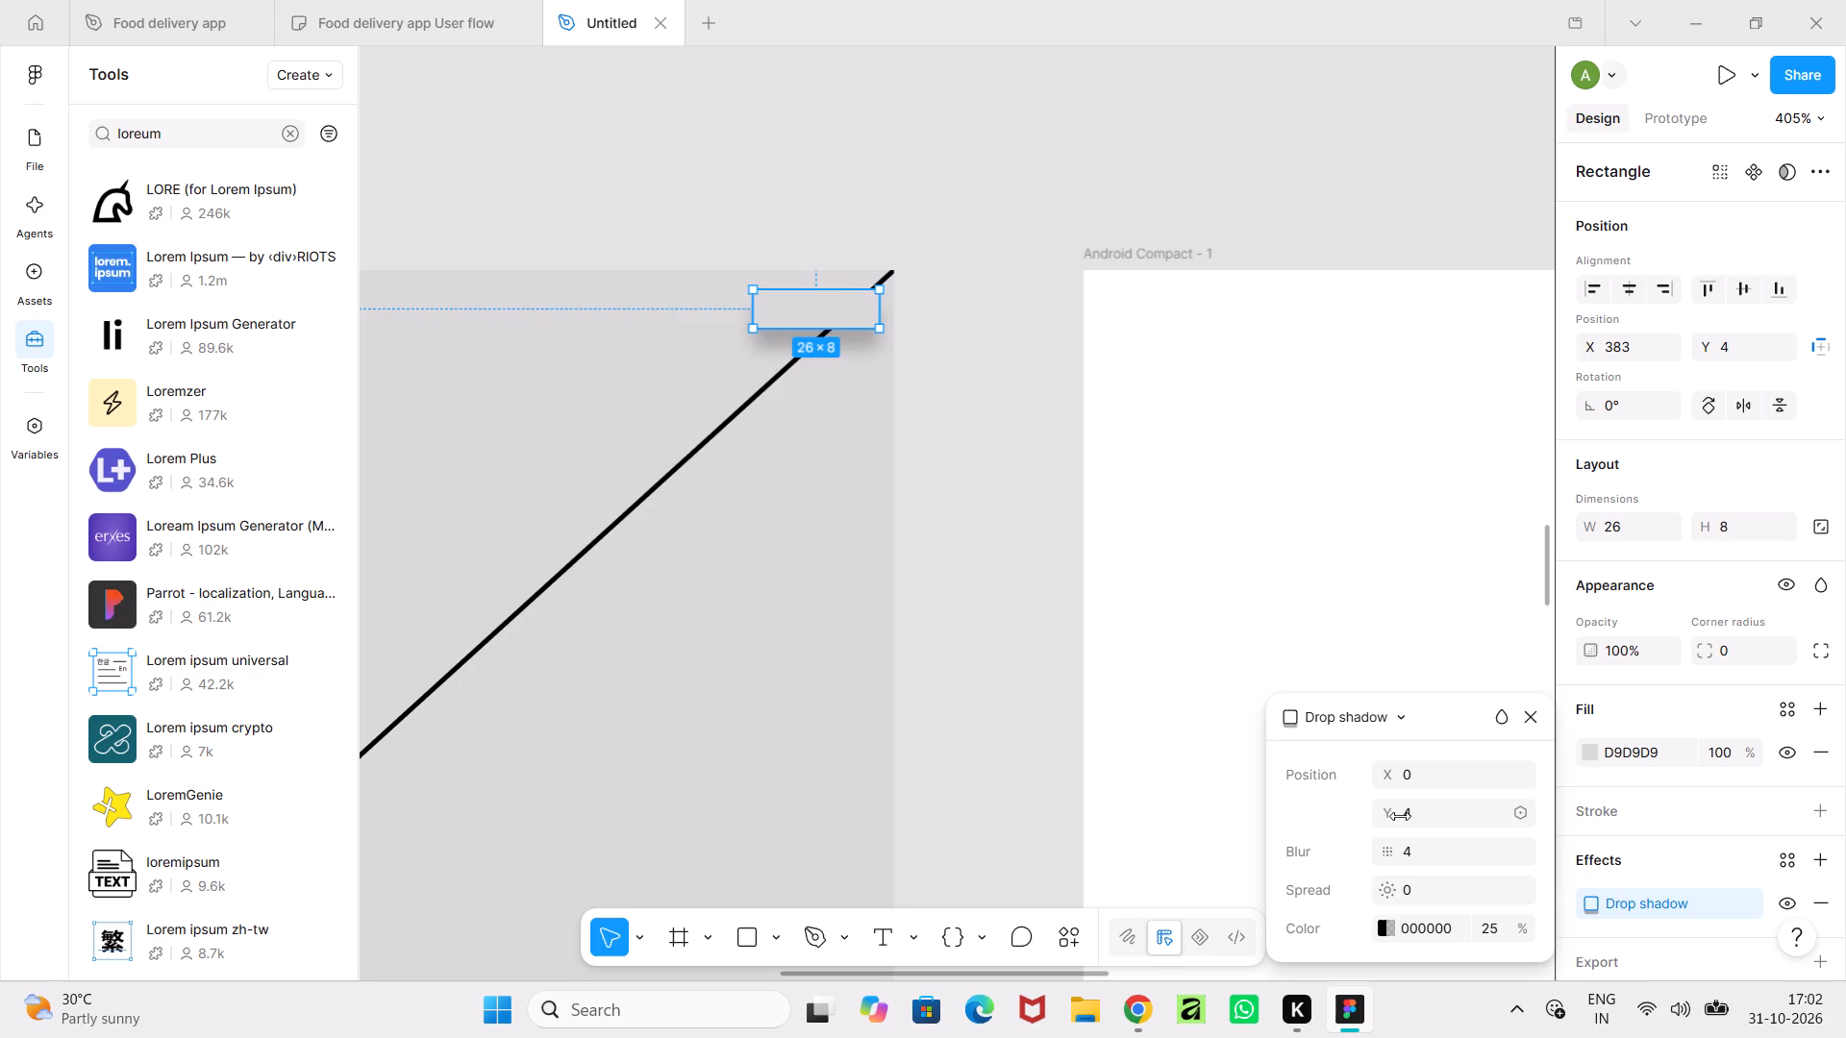
left_click_drag(1400, 816, 1386, 812)
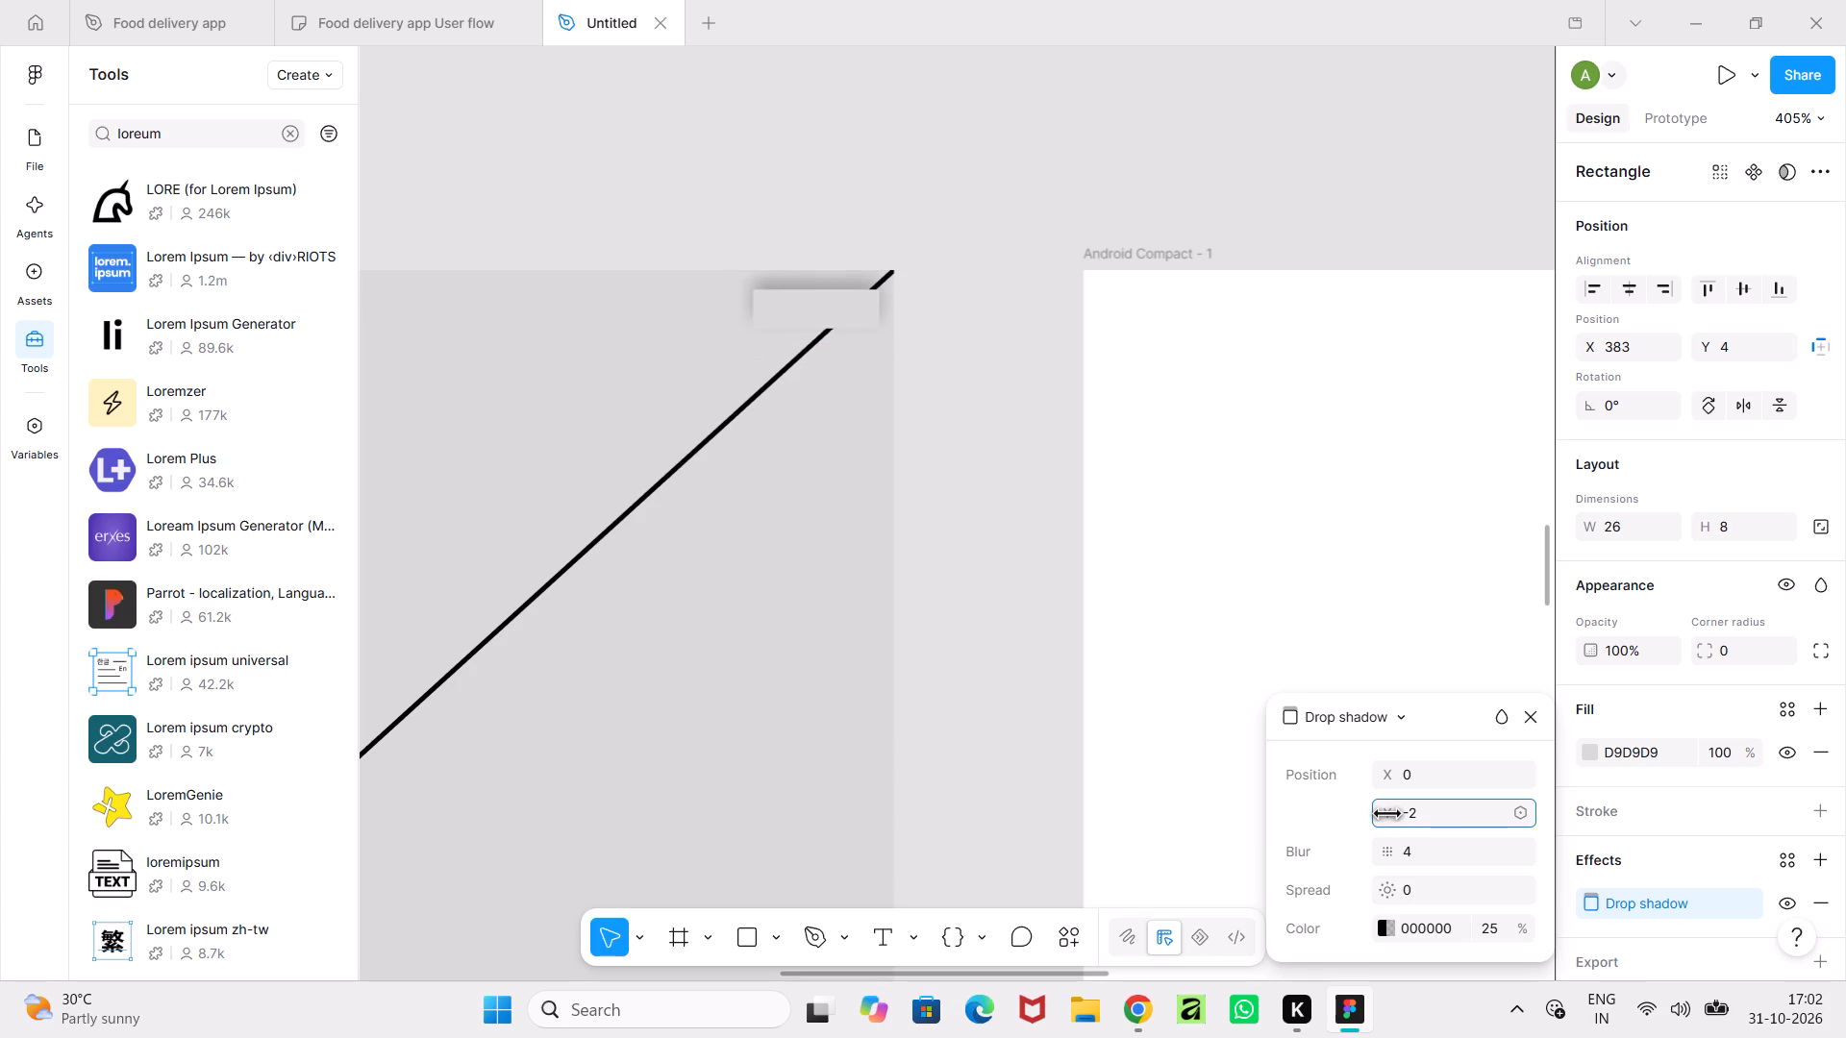
left_click_drag(1386, 812, 1389, 812)
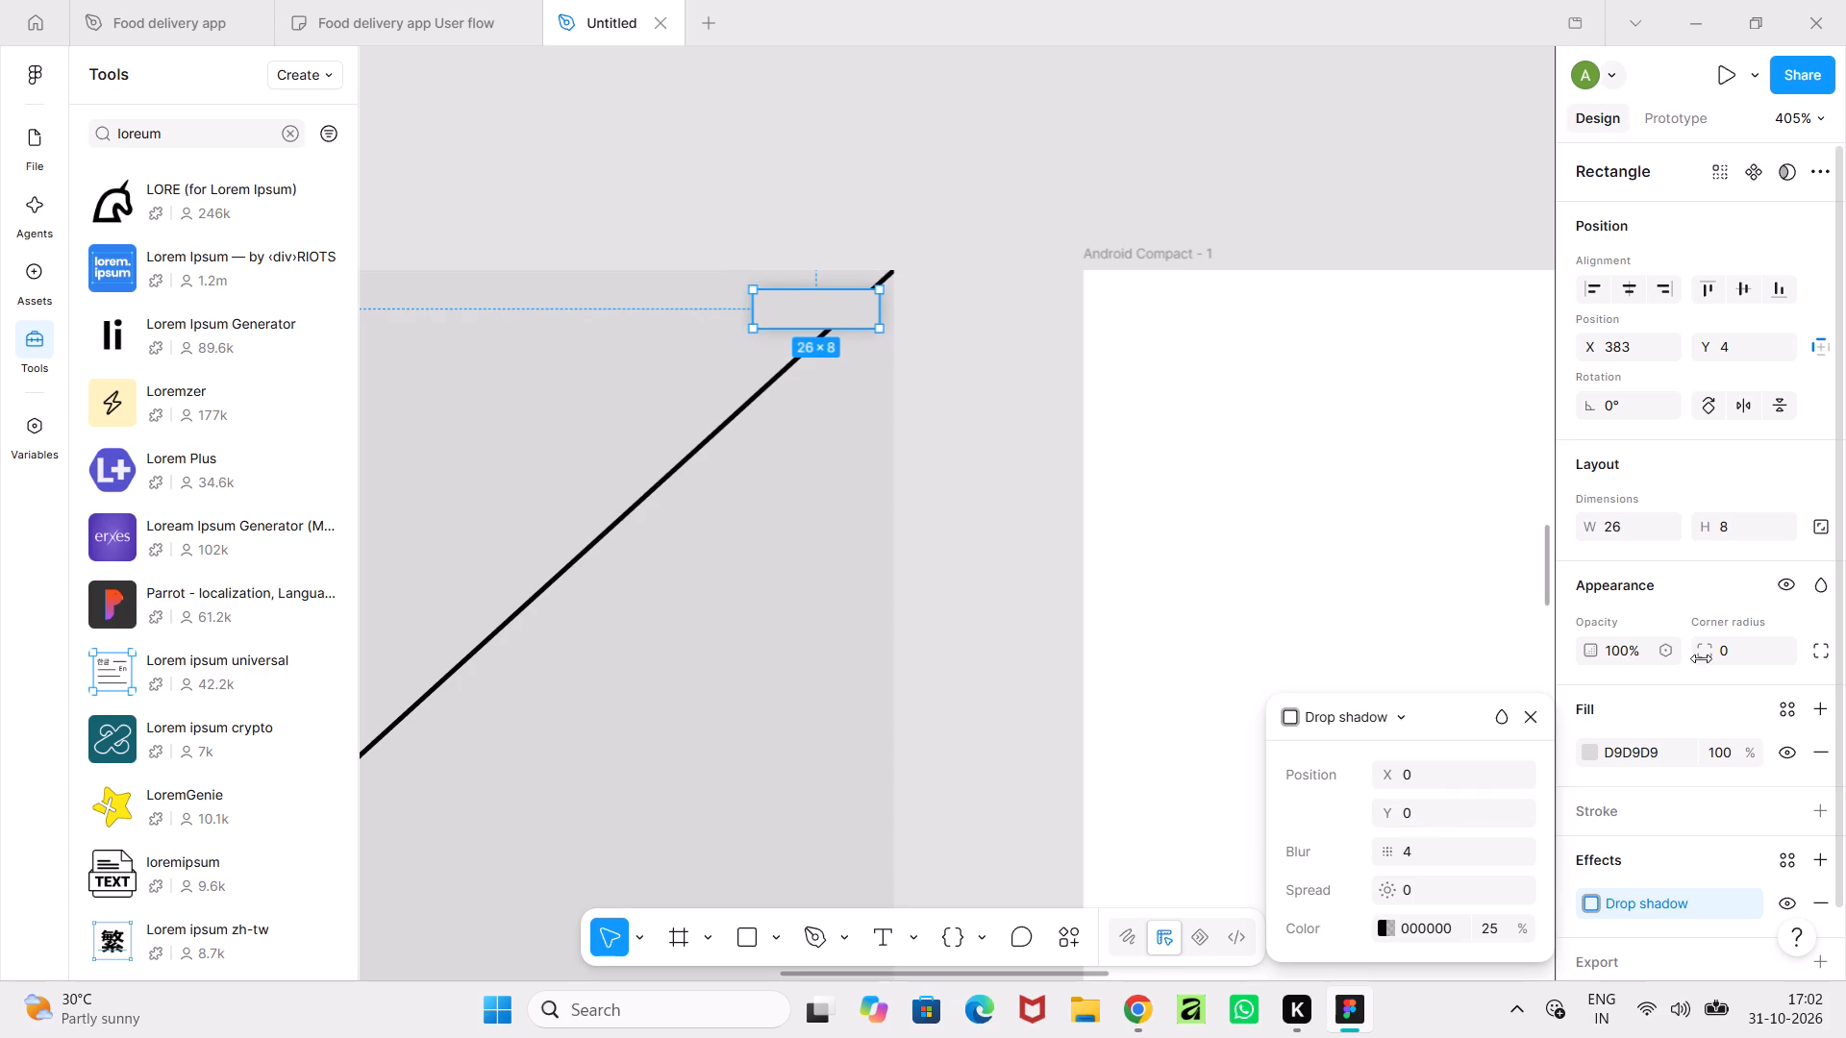
Round the small rectangle's corners with a radius of 2.
left_click_drag(1701, 658, 1013, 520)
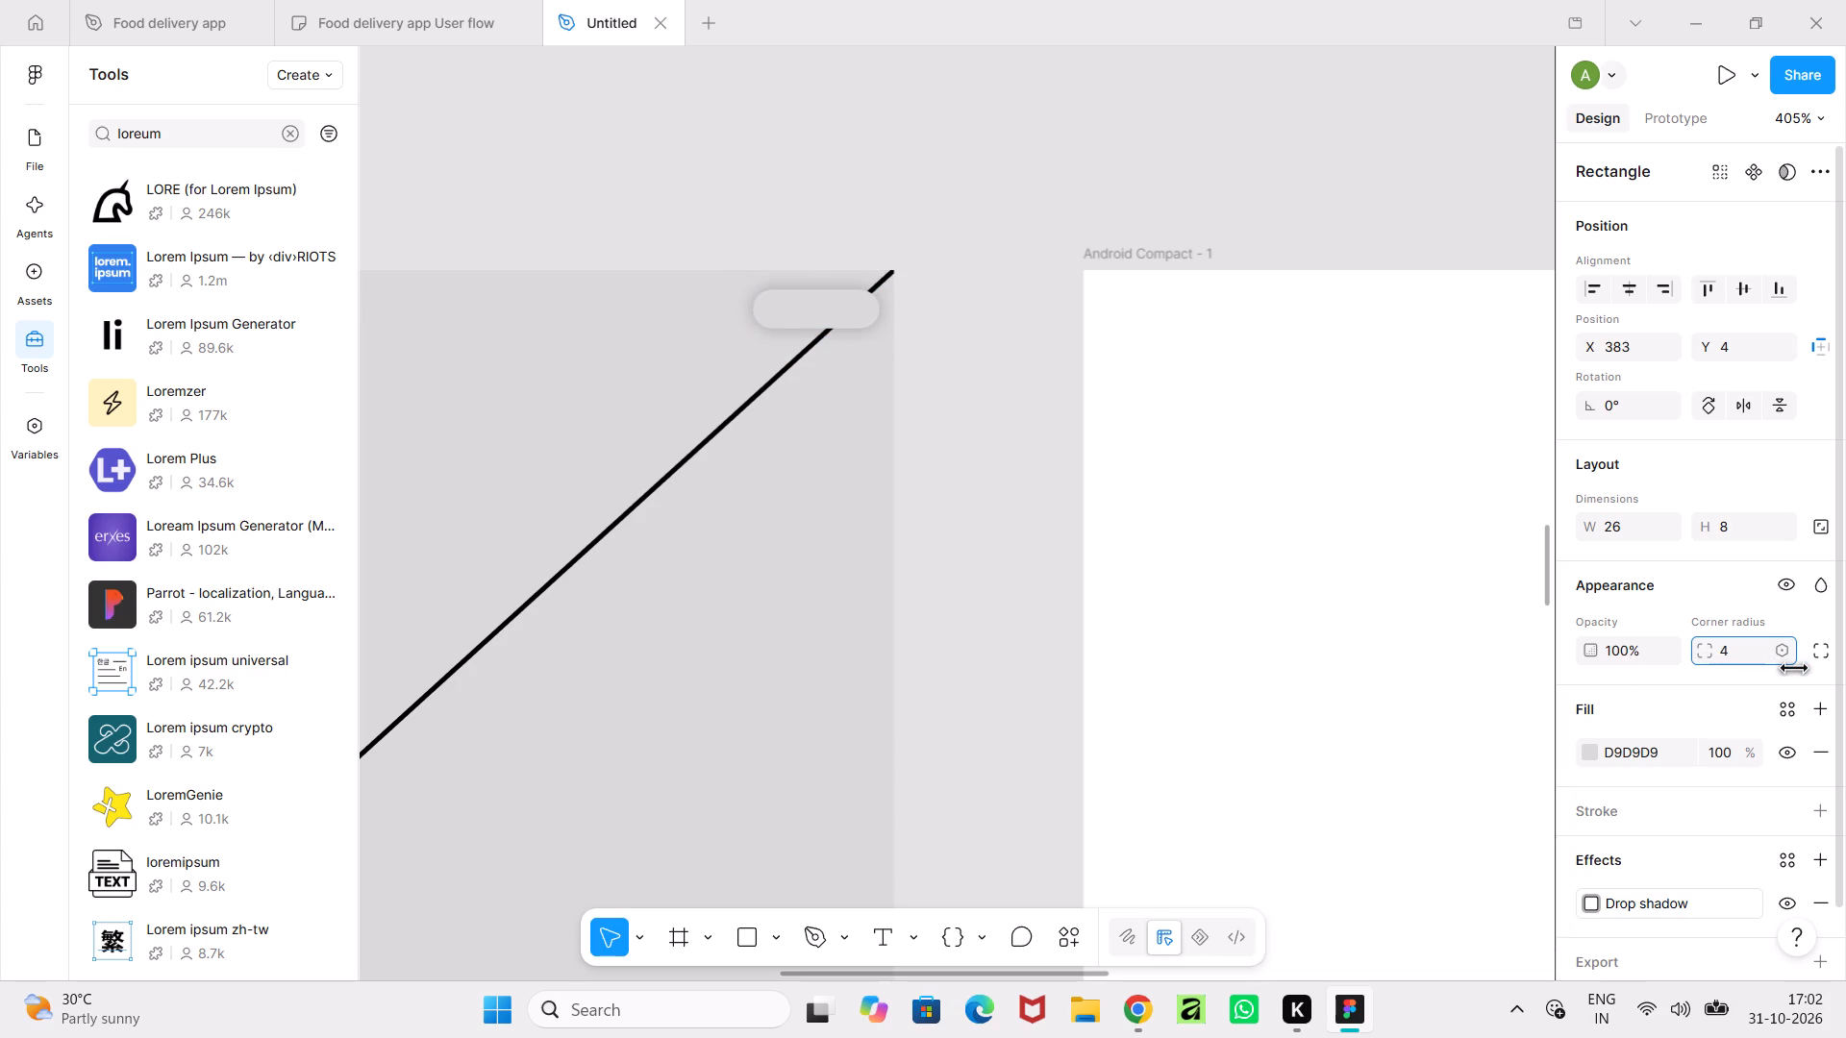
left_click_drag(1013, 520, 974, 523)
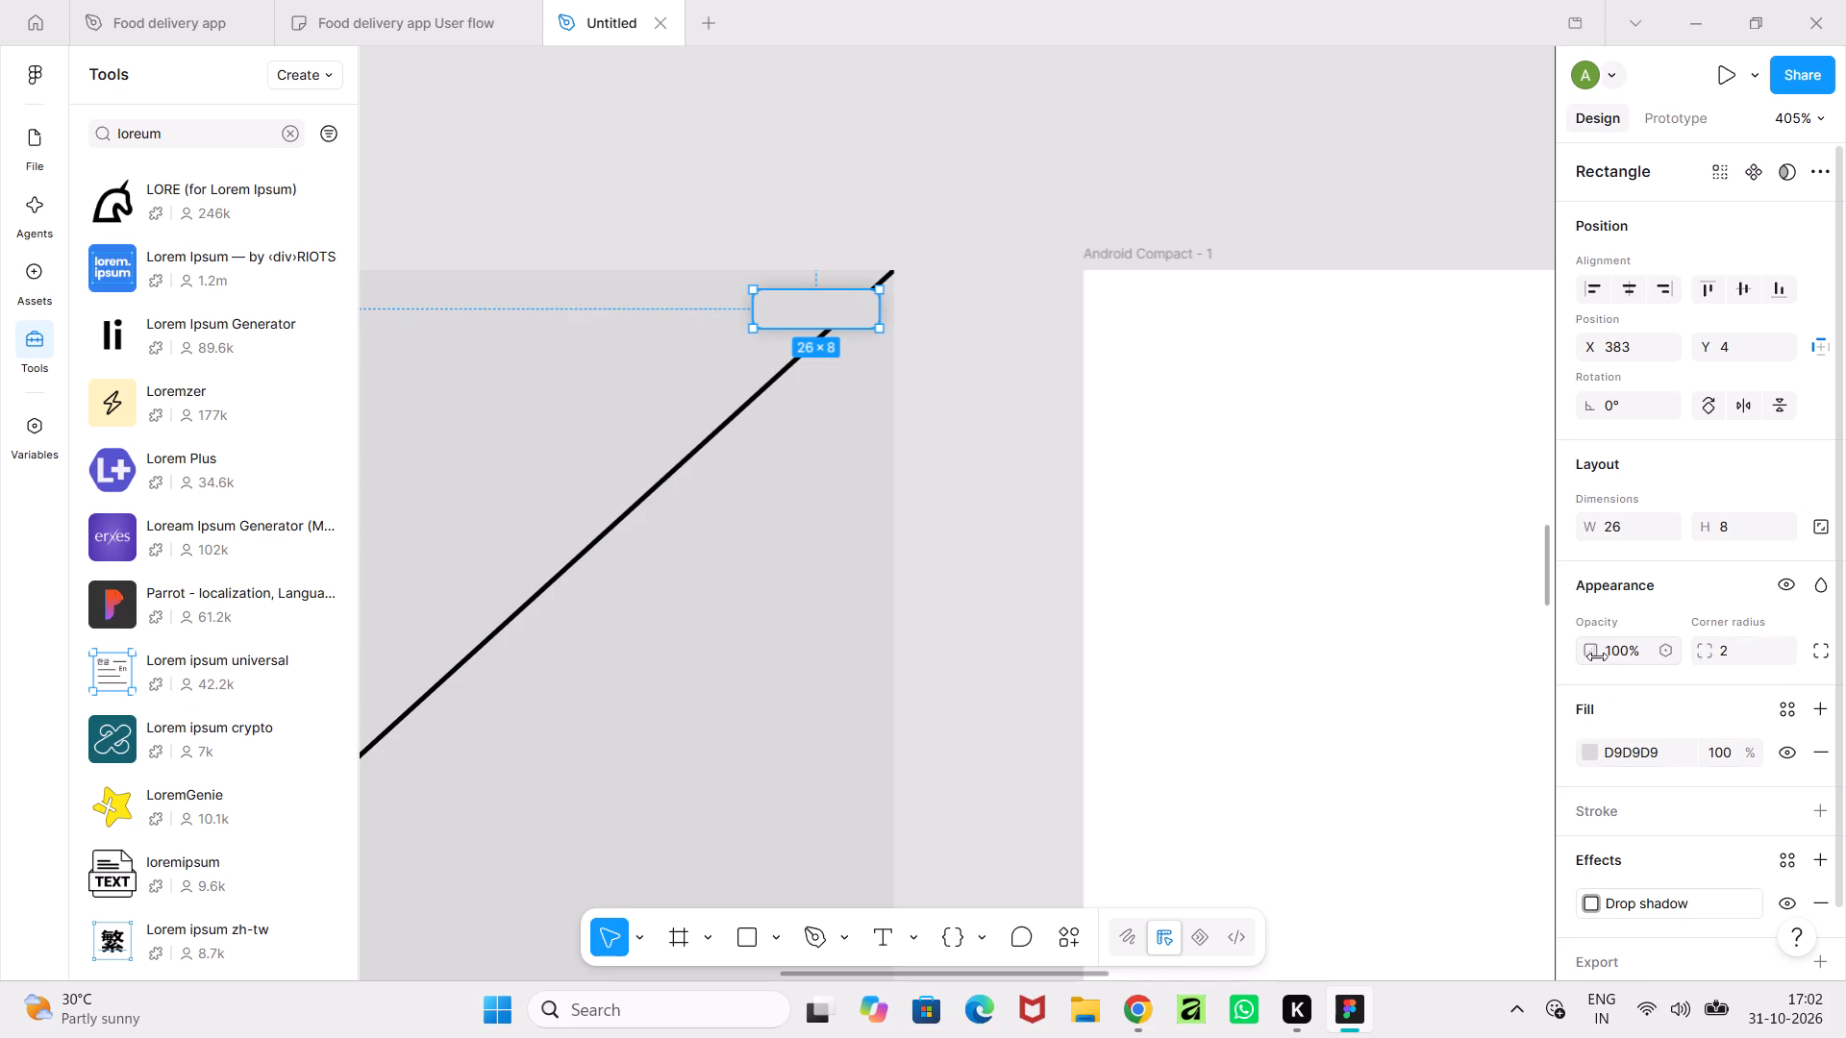
Lower the small rectangle's opacity to 56%.
left_click_drag(1596, 655, 854, 511)
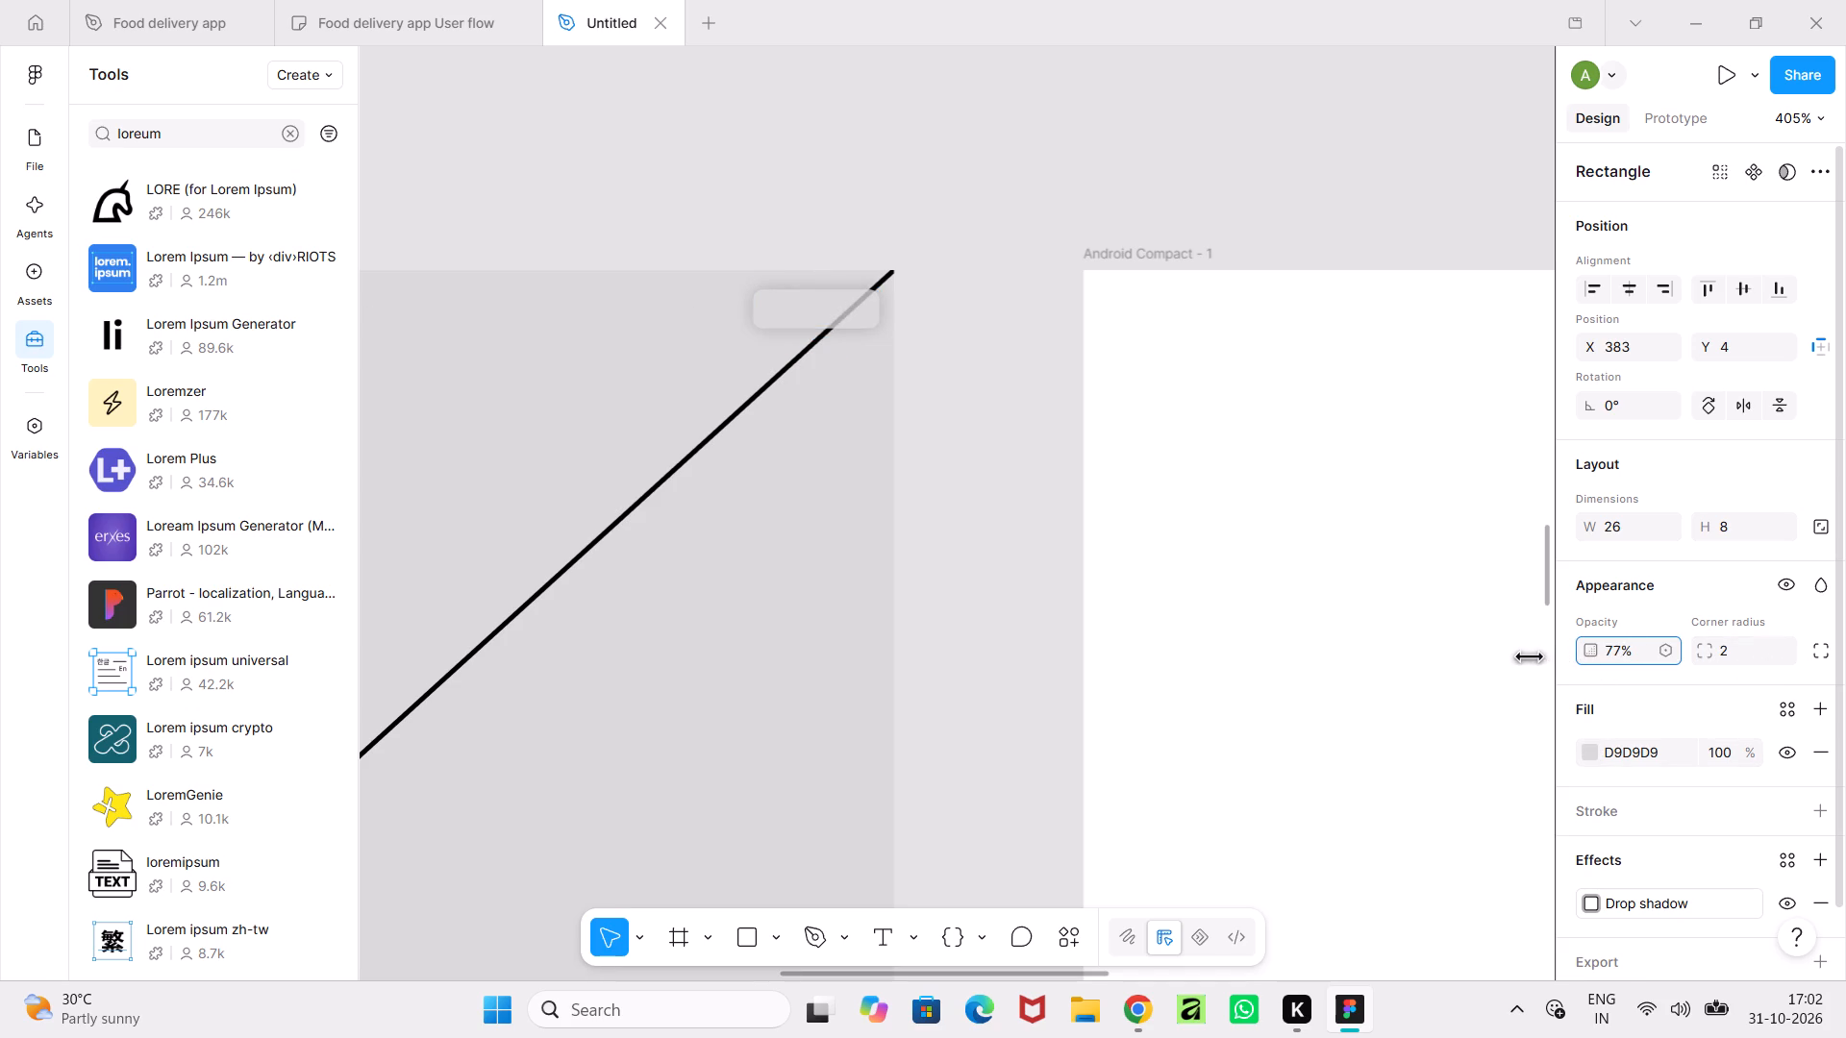
left_click_drag(854, 511, 801, 512)
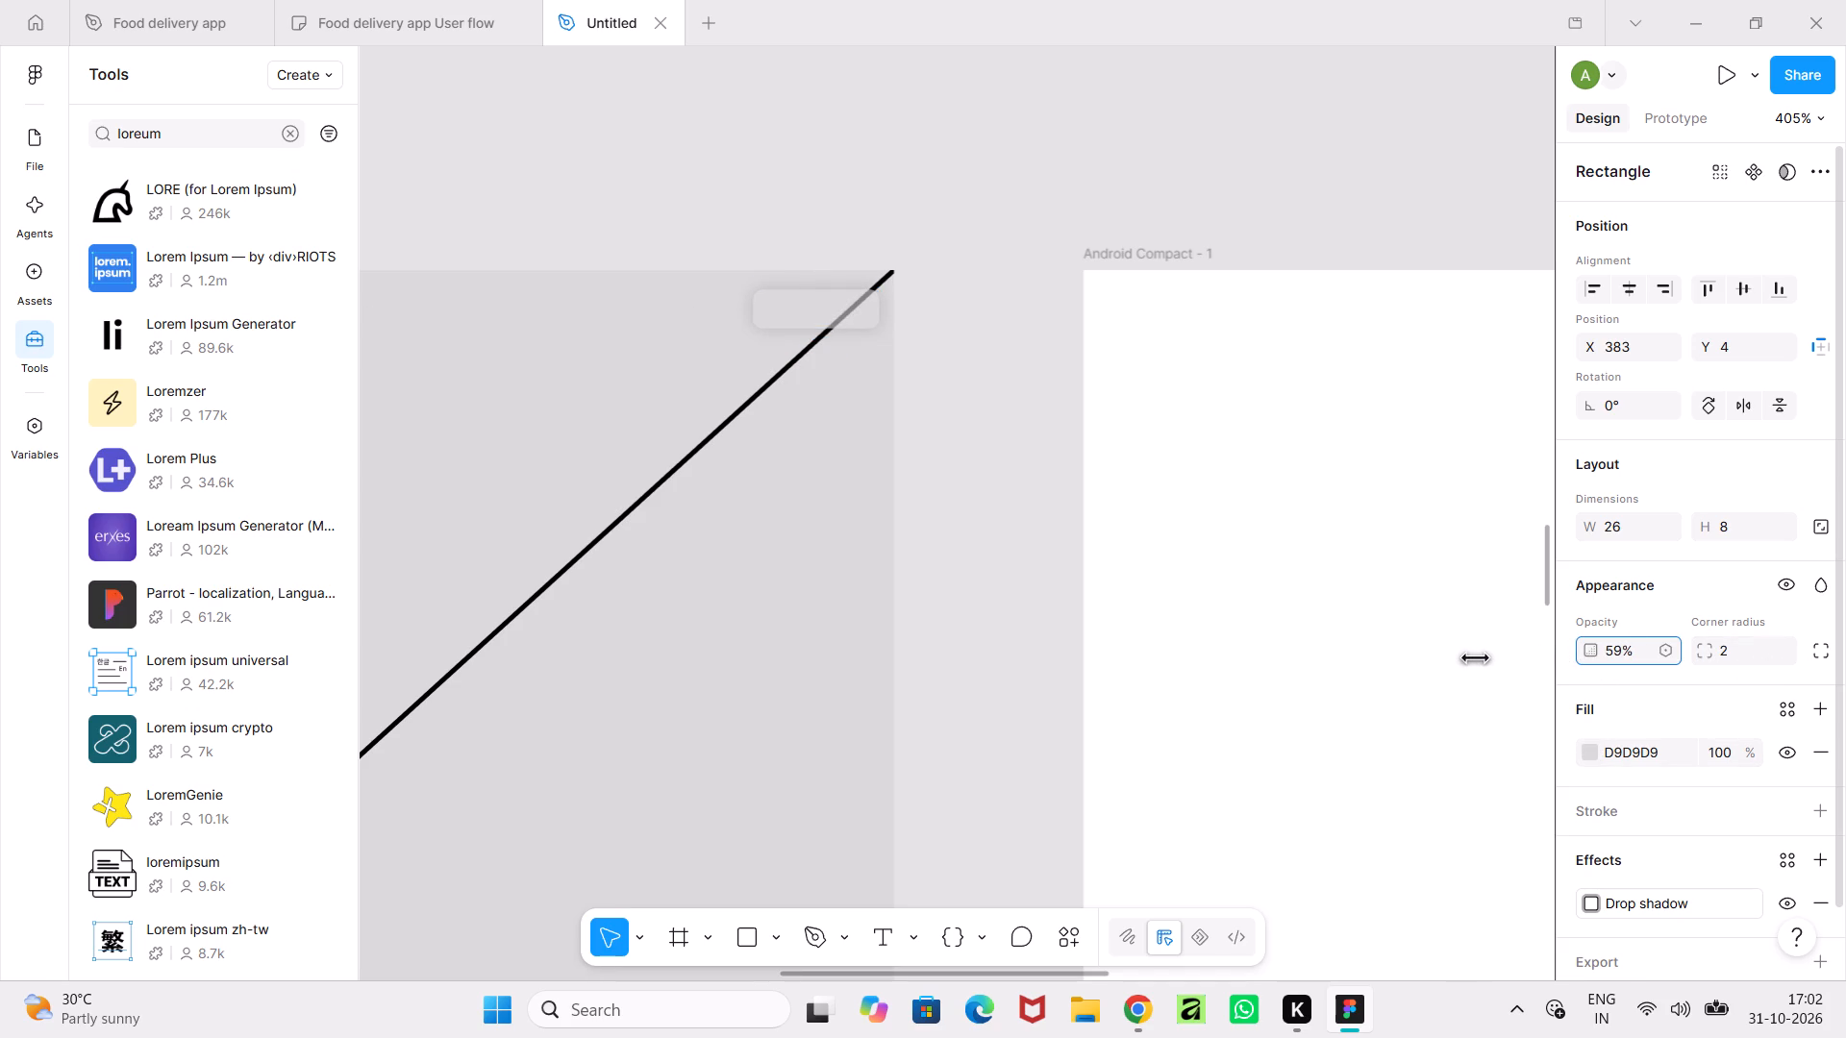
left_click_drag(801, 512, 792, 514)
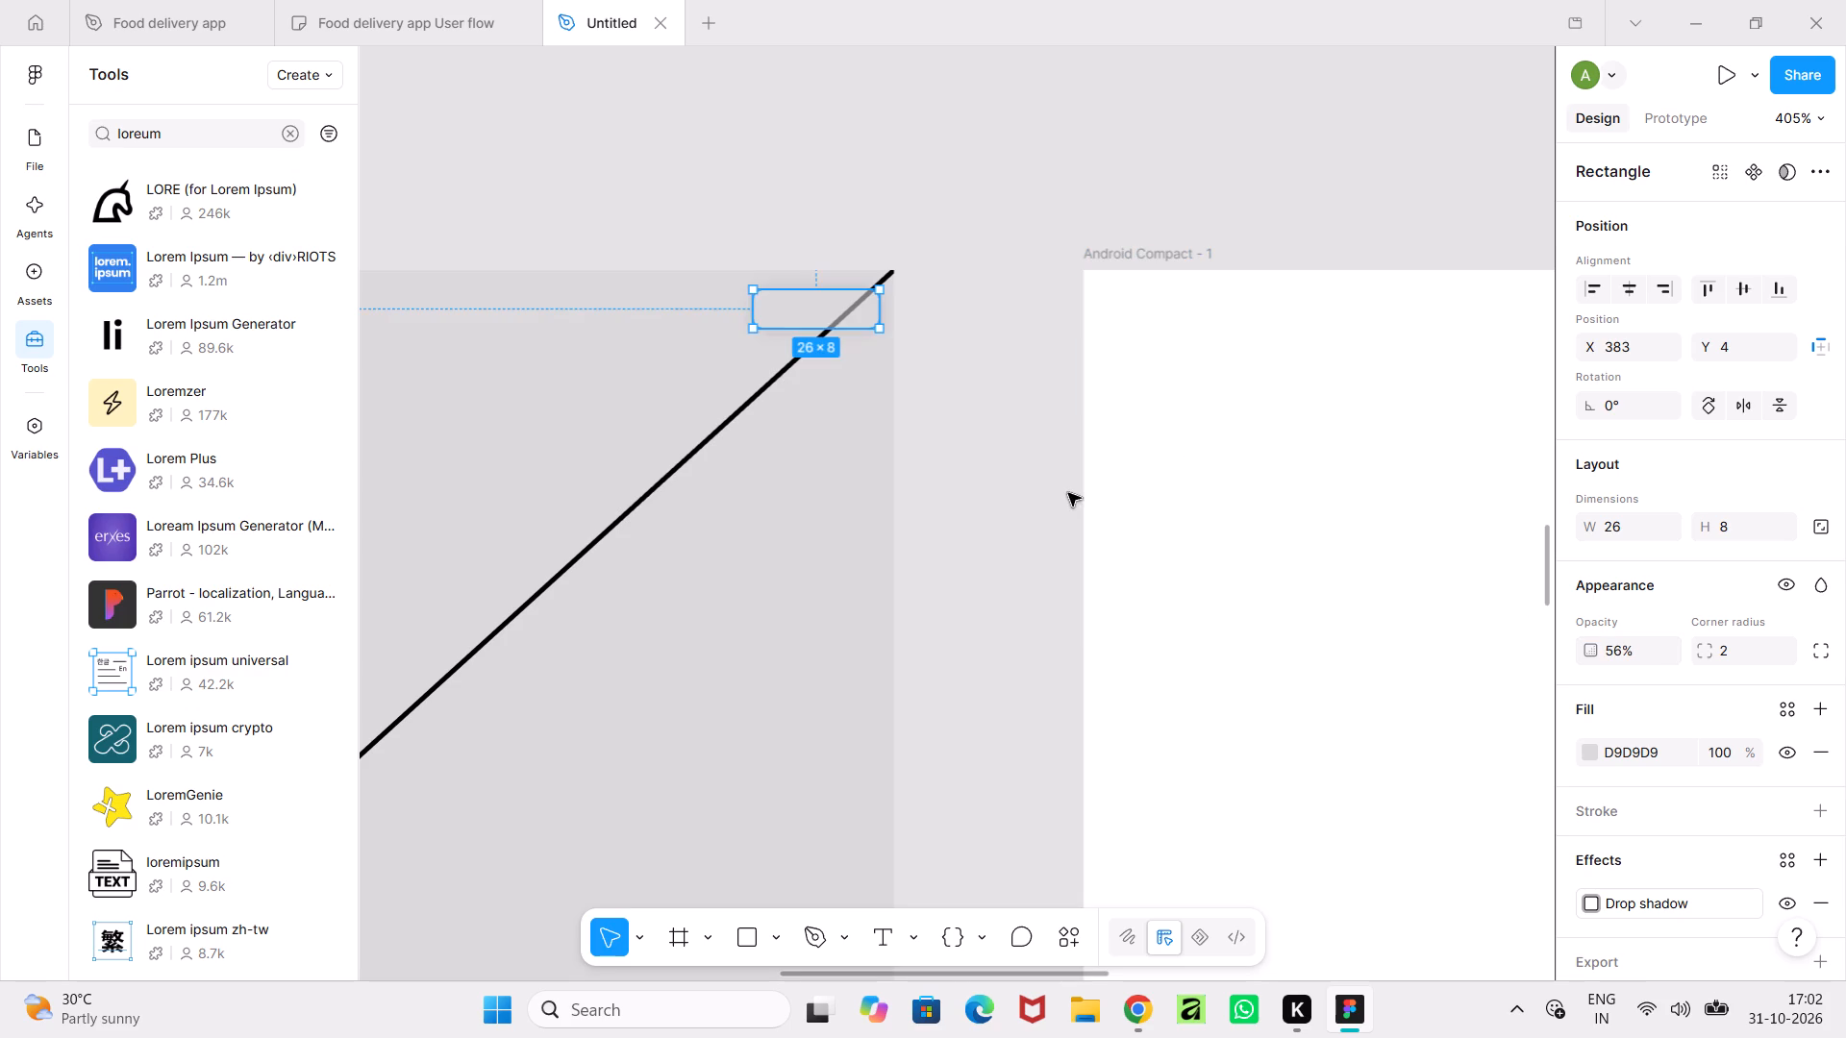
left_click(1055, 489)
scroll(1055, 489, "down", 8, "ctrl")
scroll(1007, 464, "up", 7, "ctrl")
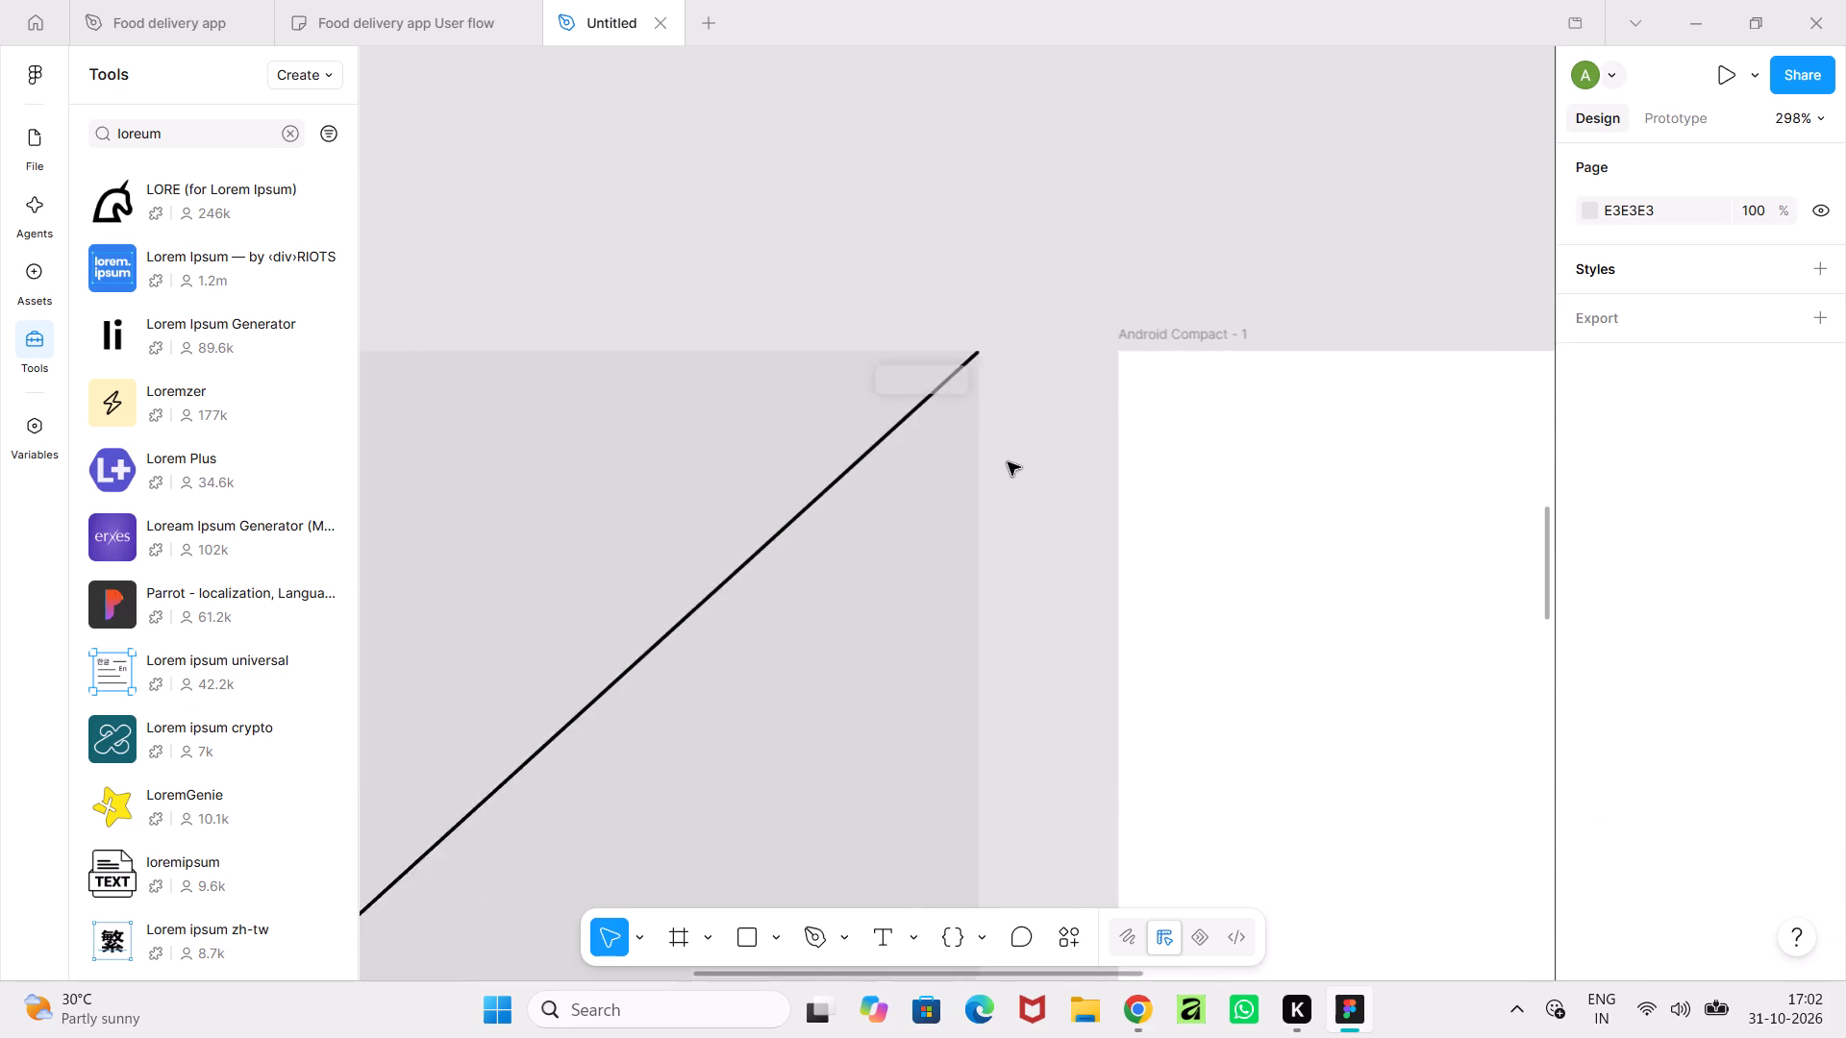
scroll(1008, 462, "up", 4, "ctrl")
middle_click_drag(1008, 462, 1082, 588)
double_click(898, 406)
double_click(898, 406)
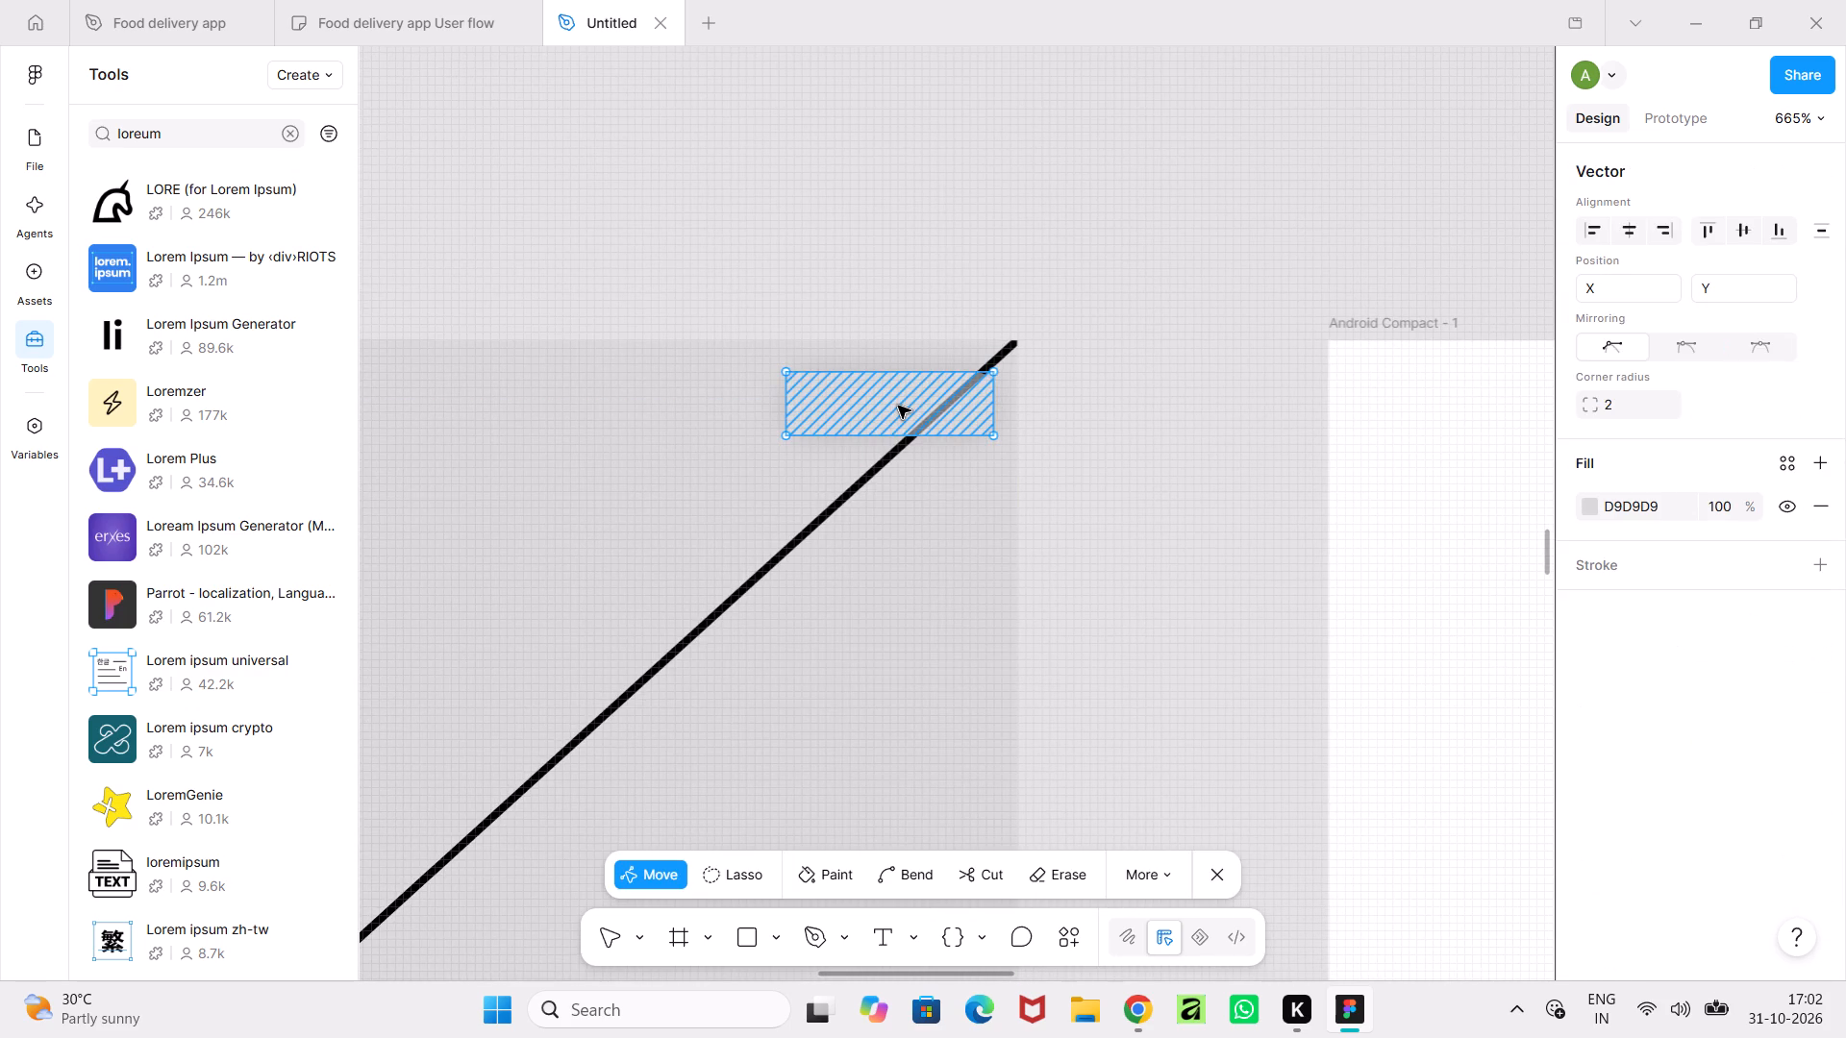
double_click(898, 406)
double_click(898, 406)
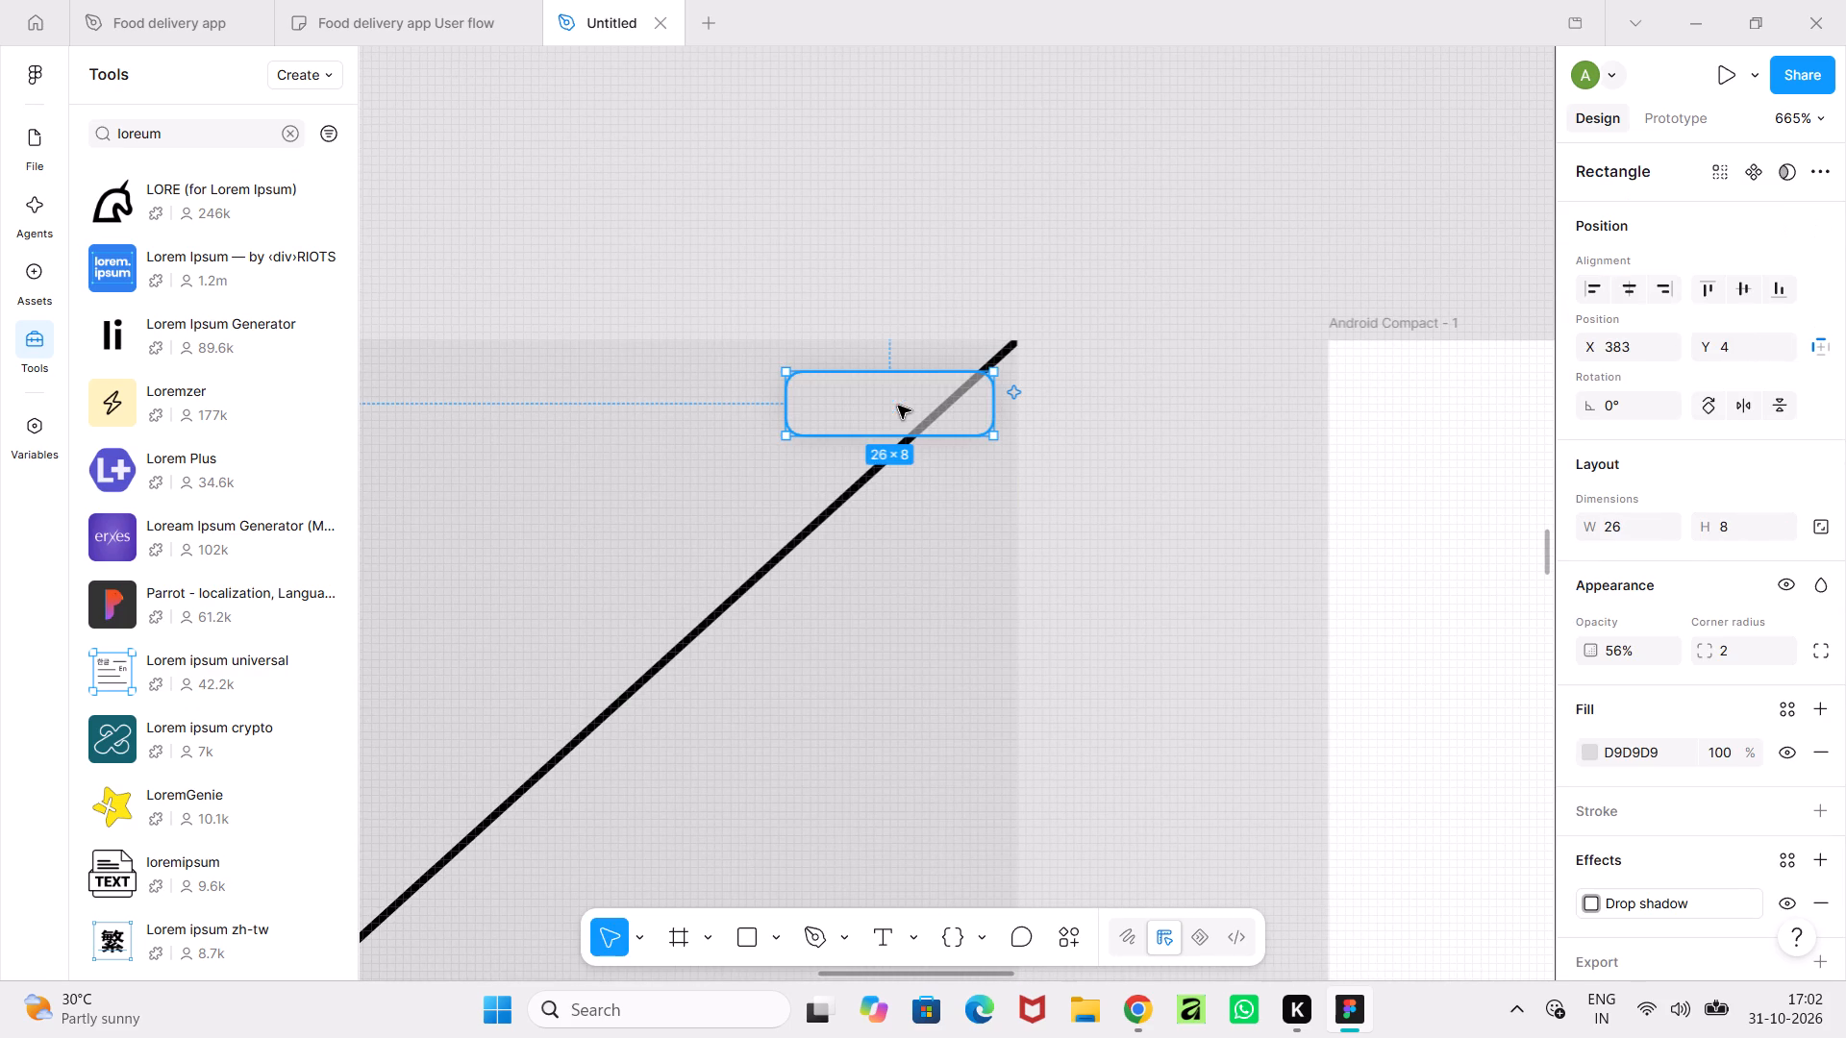
Add the text "Skip" over the small rectangle, starting at about X 390, Y 7.
left_click(893, 940)
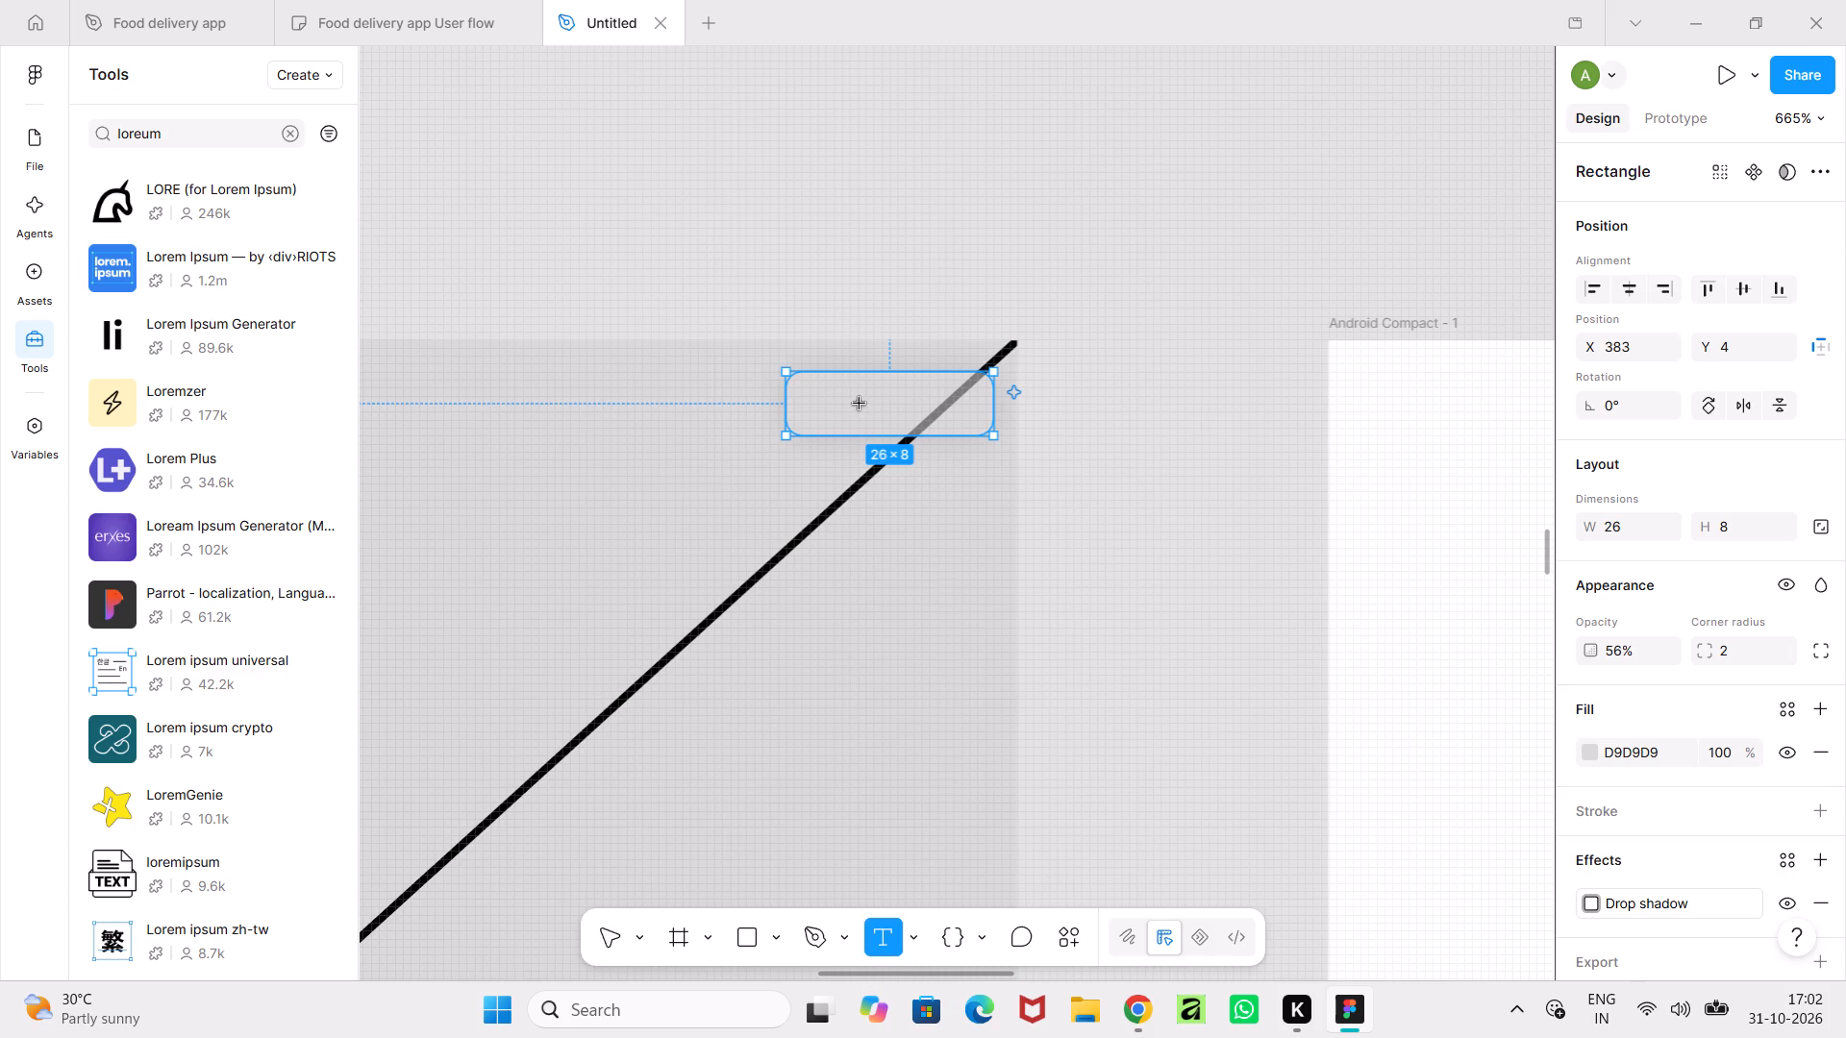
left_click_drag(842, 391, 922, 421)
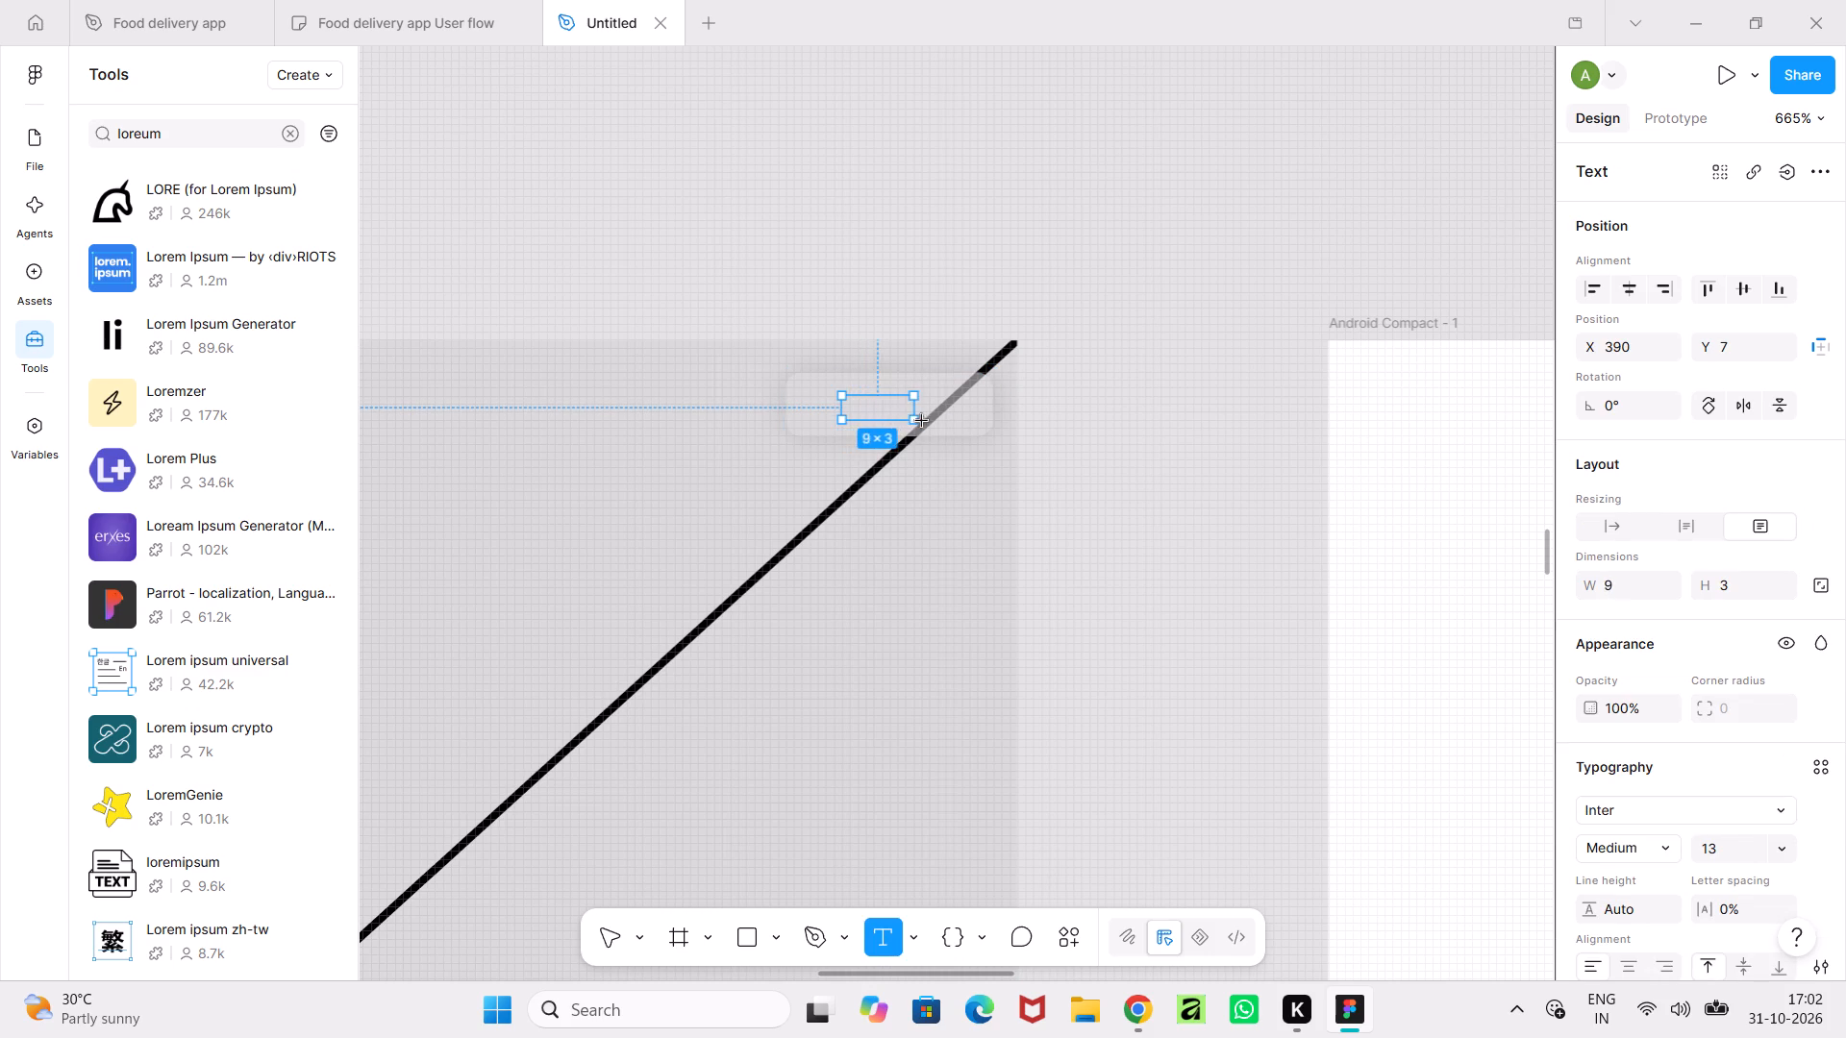
left_click_drag(922, 421, 934, 422)
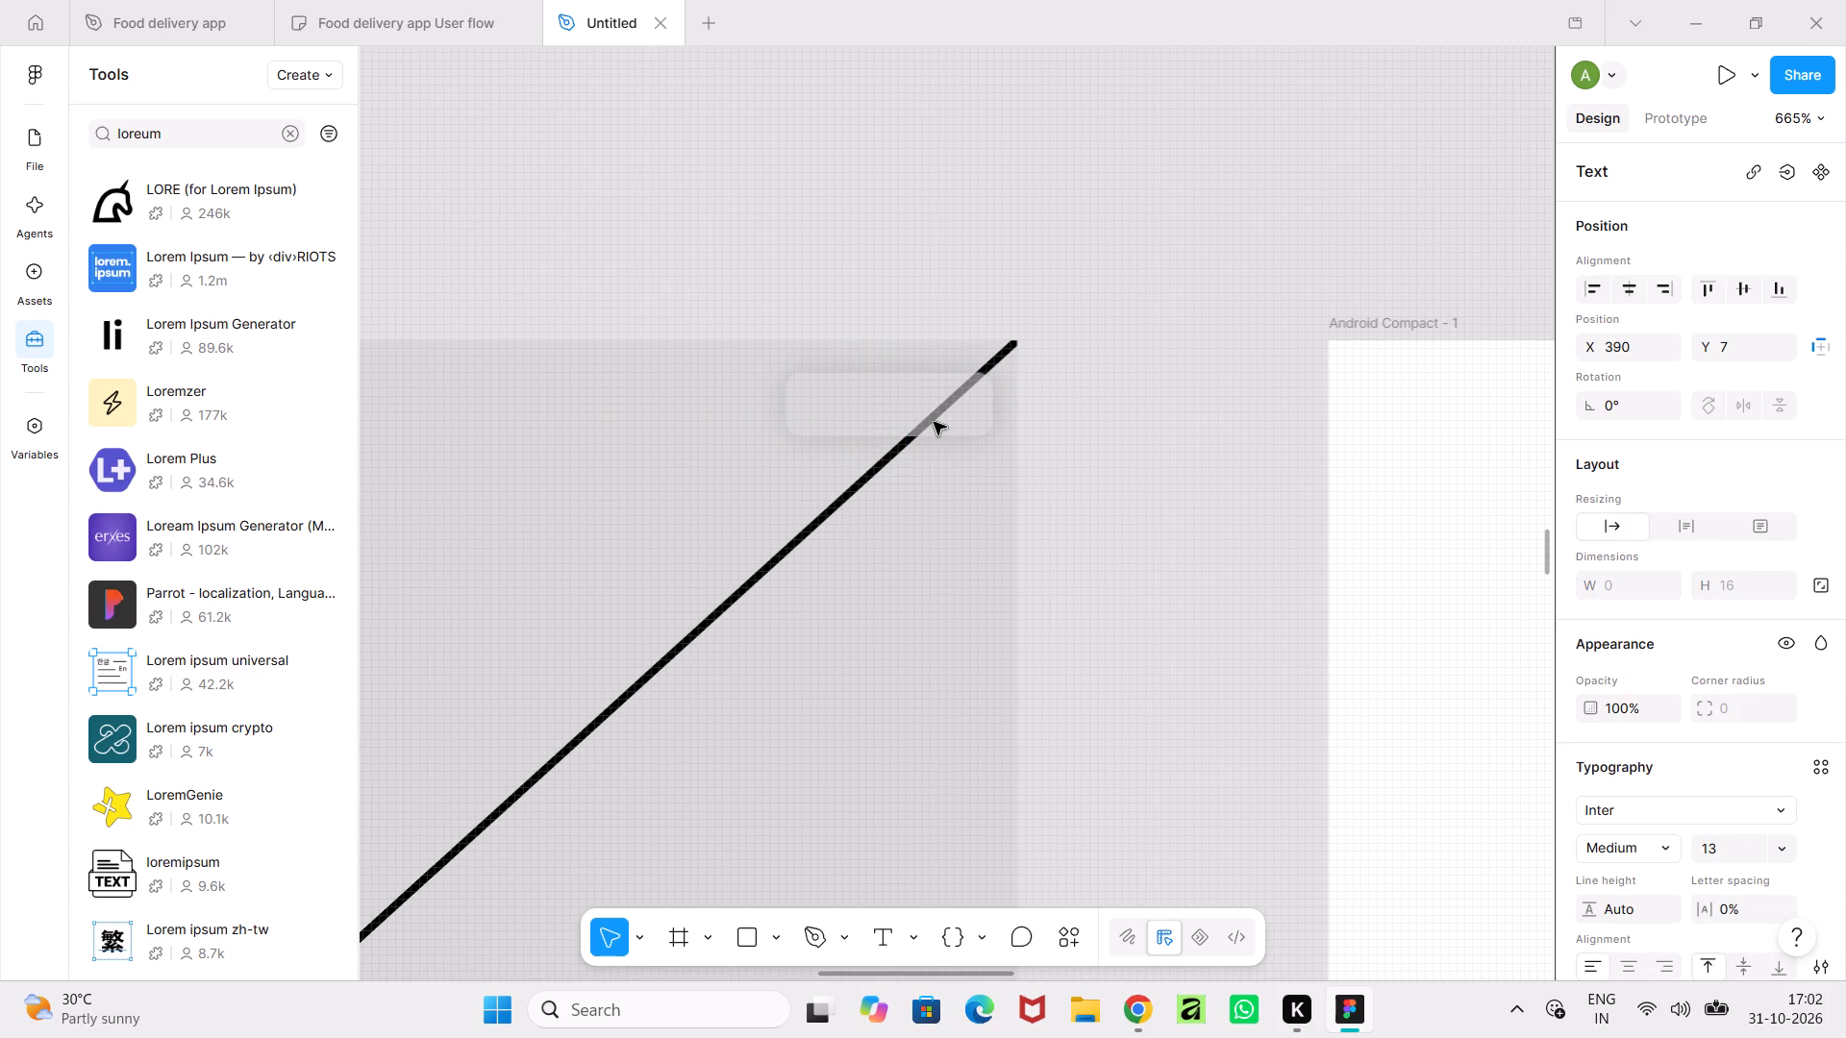
type("Skip")
left_click(1104, 535)
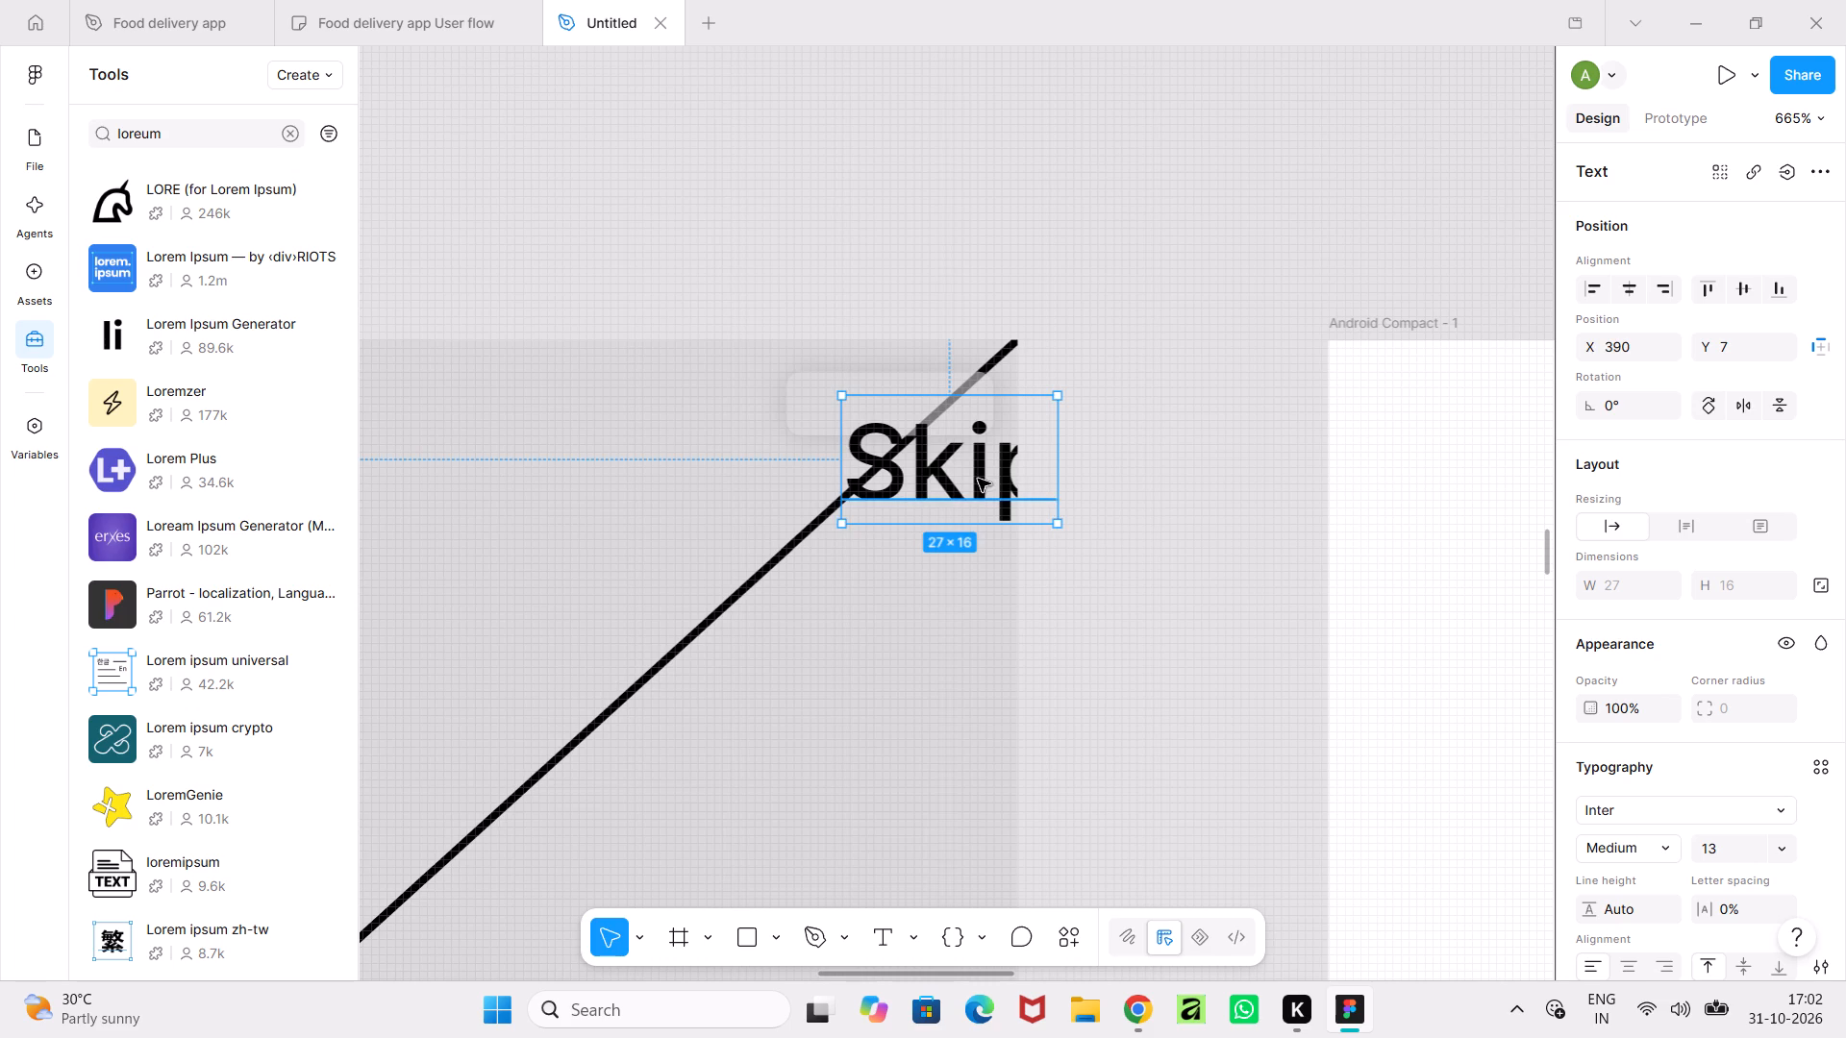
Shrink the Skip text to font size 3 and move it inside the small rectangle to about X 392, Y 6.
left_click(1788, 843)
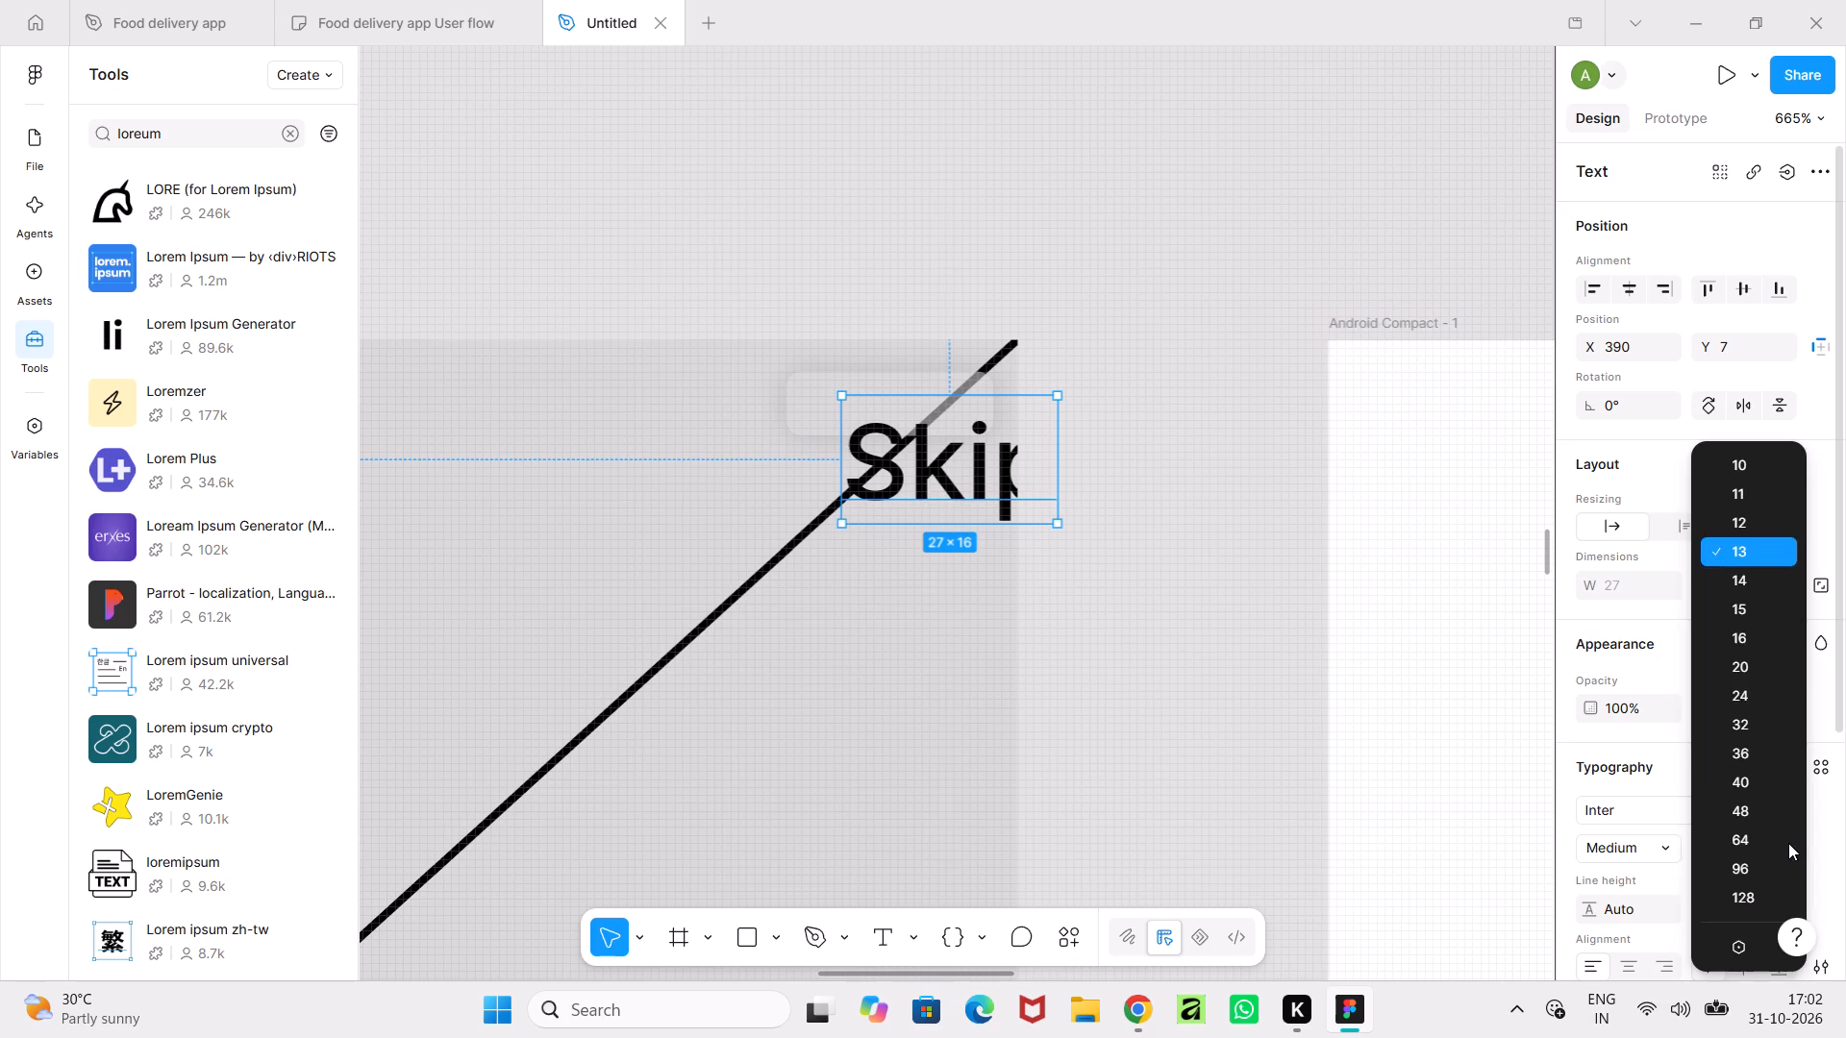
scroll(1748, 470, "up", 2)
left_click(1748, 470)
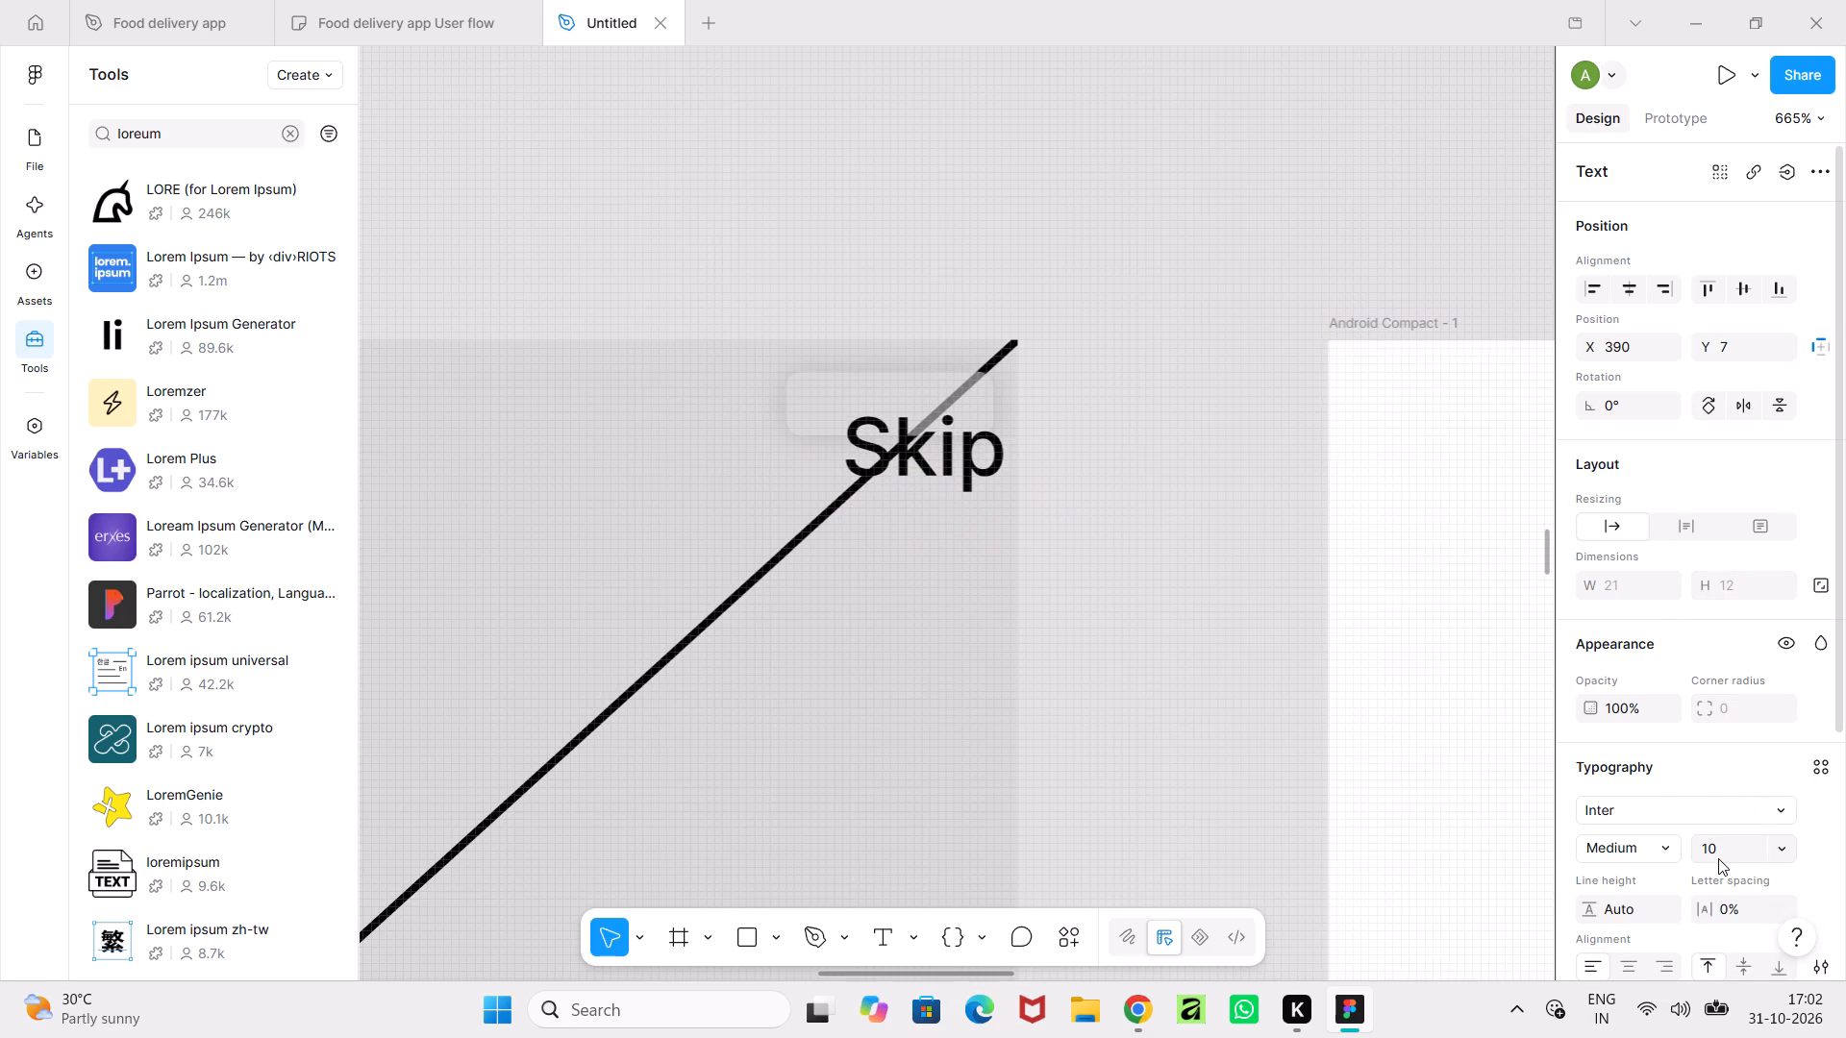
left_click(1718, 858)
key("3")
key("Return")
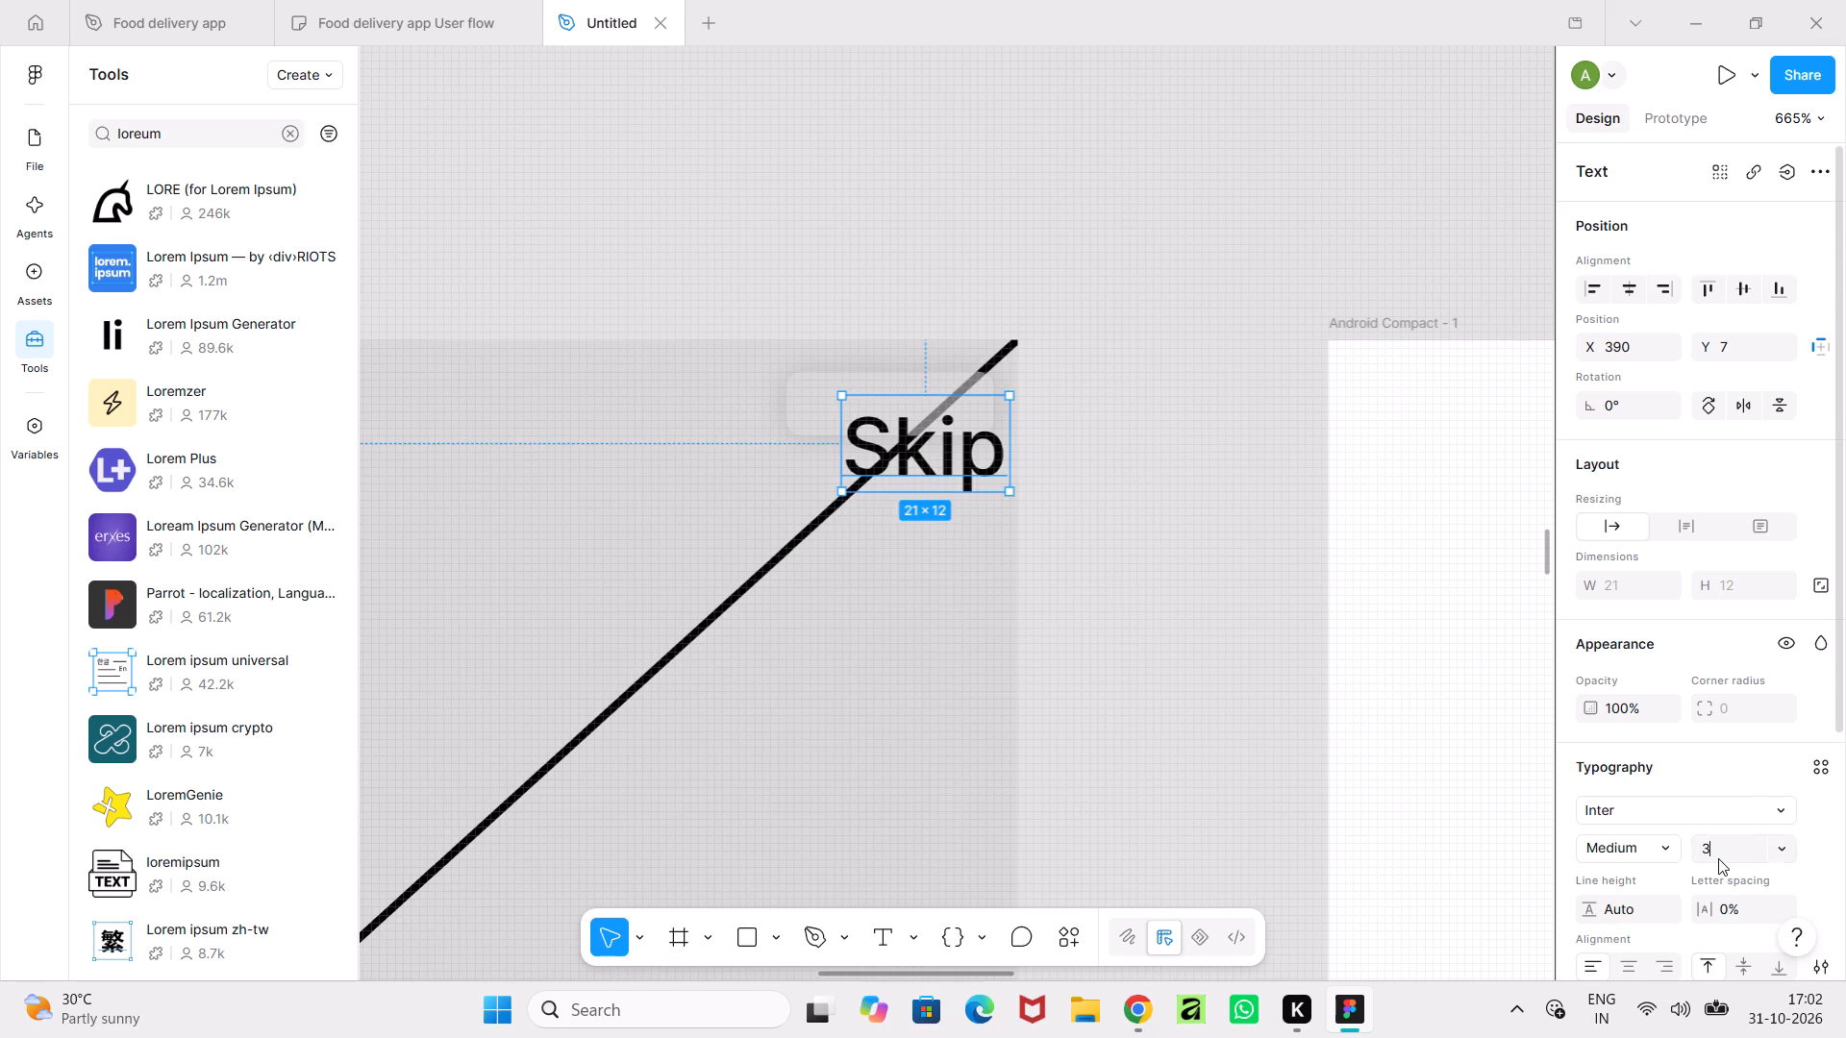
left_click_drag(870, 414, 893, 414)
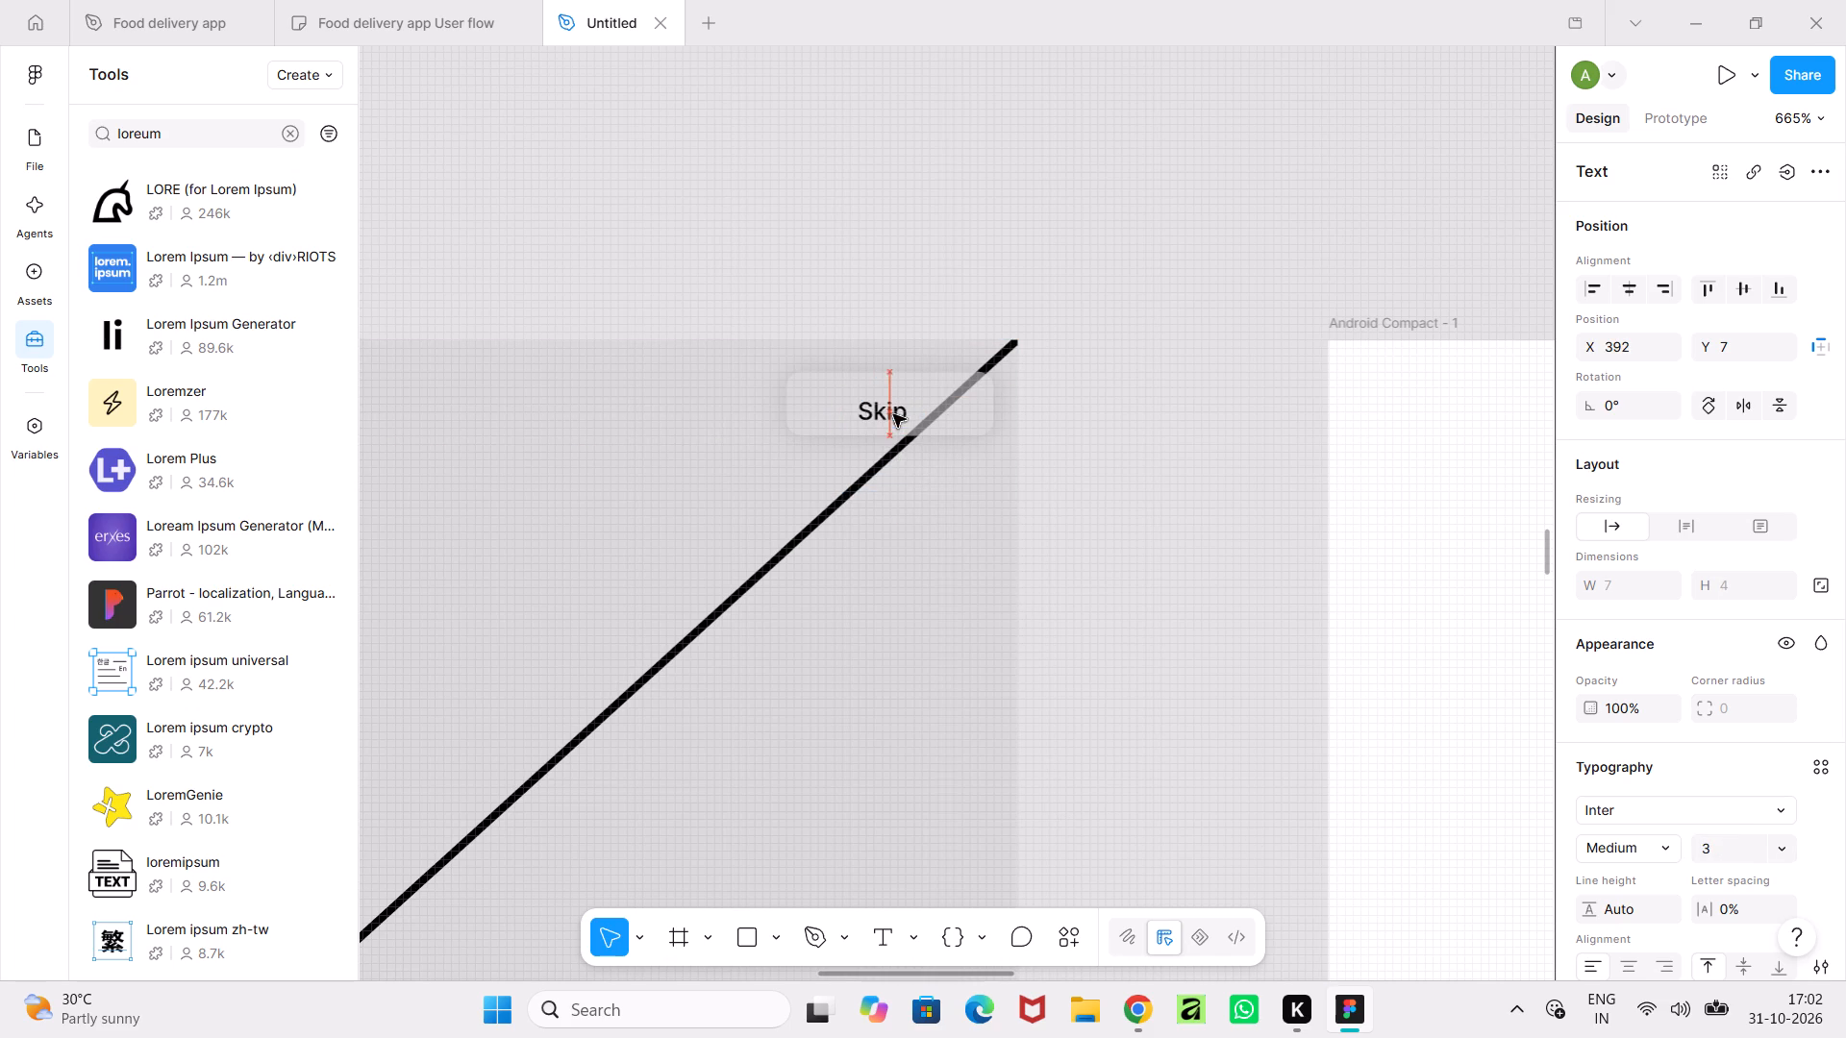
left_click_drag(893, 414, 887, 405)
Set the Skip text's font size to 5 and reposition it within the small rectangle at about X 390, Y 5.
left_click(1702, 855)
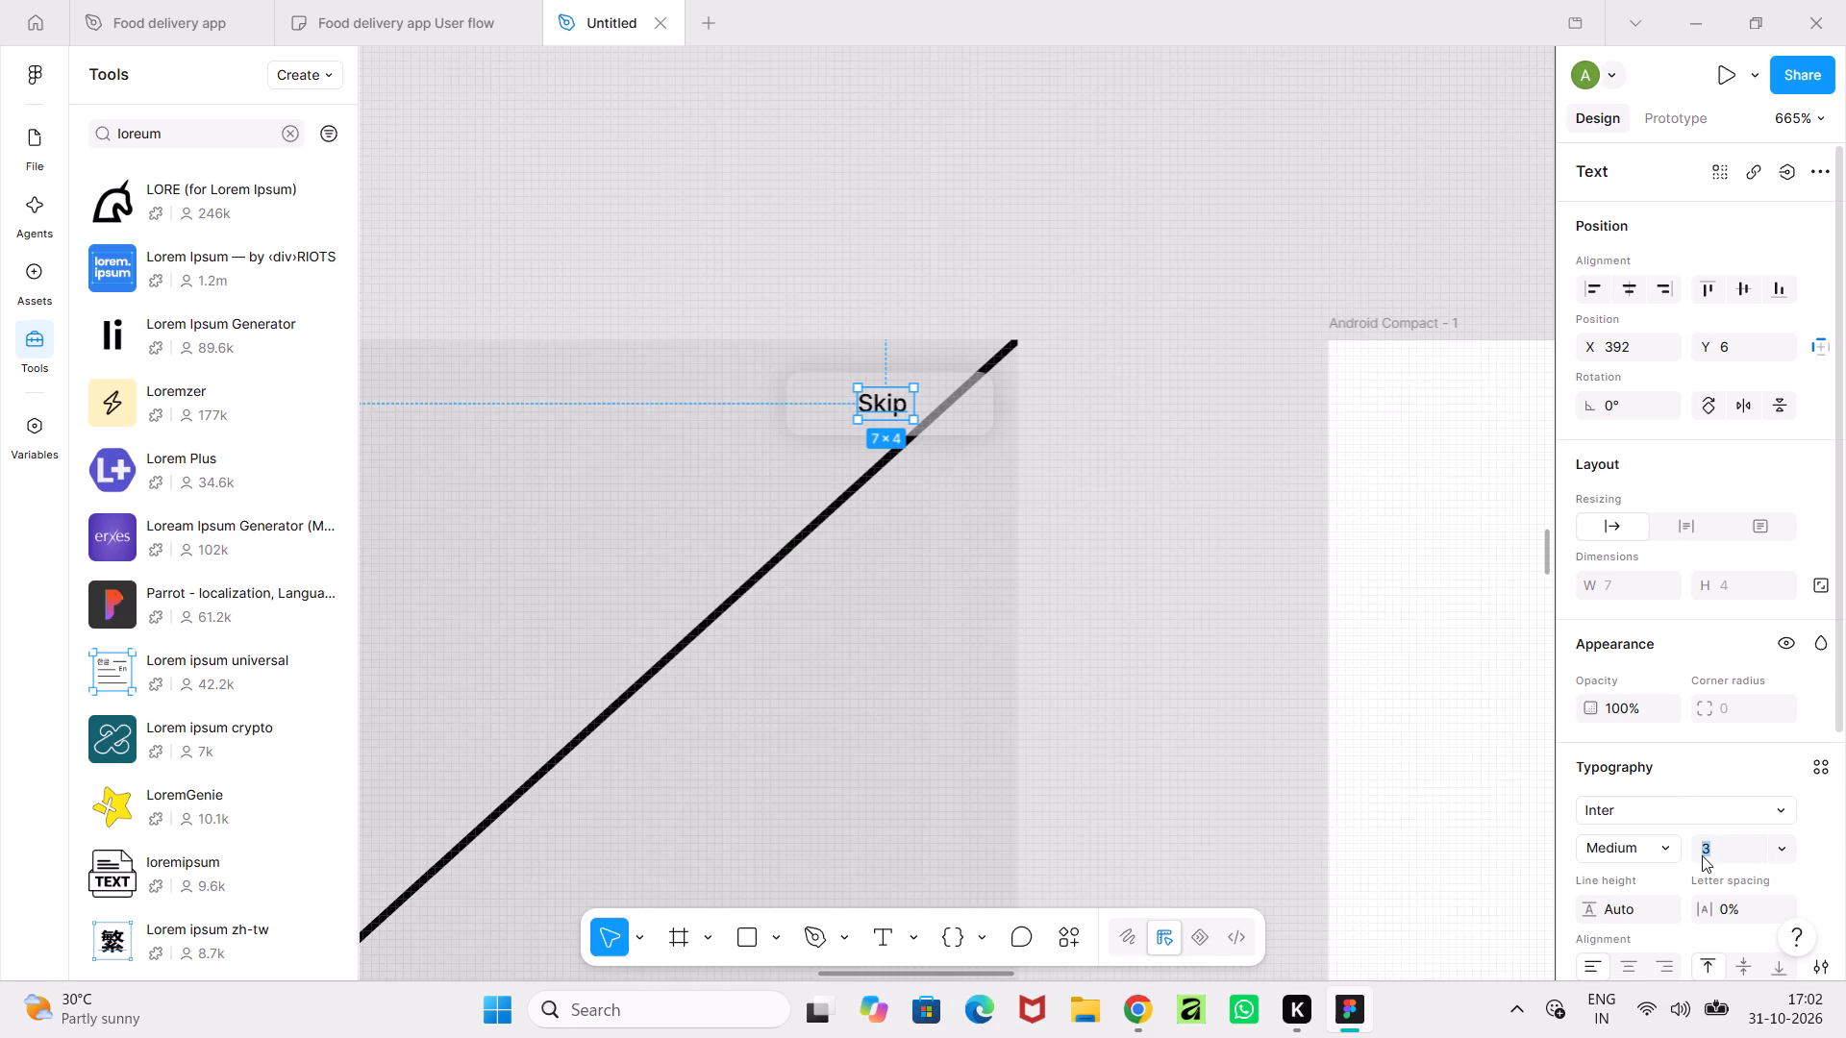
key("5")
key("Return")
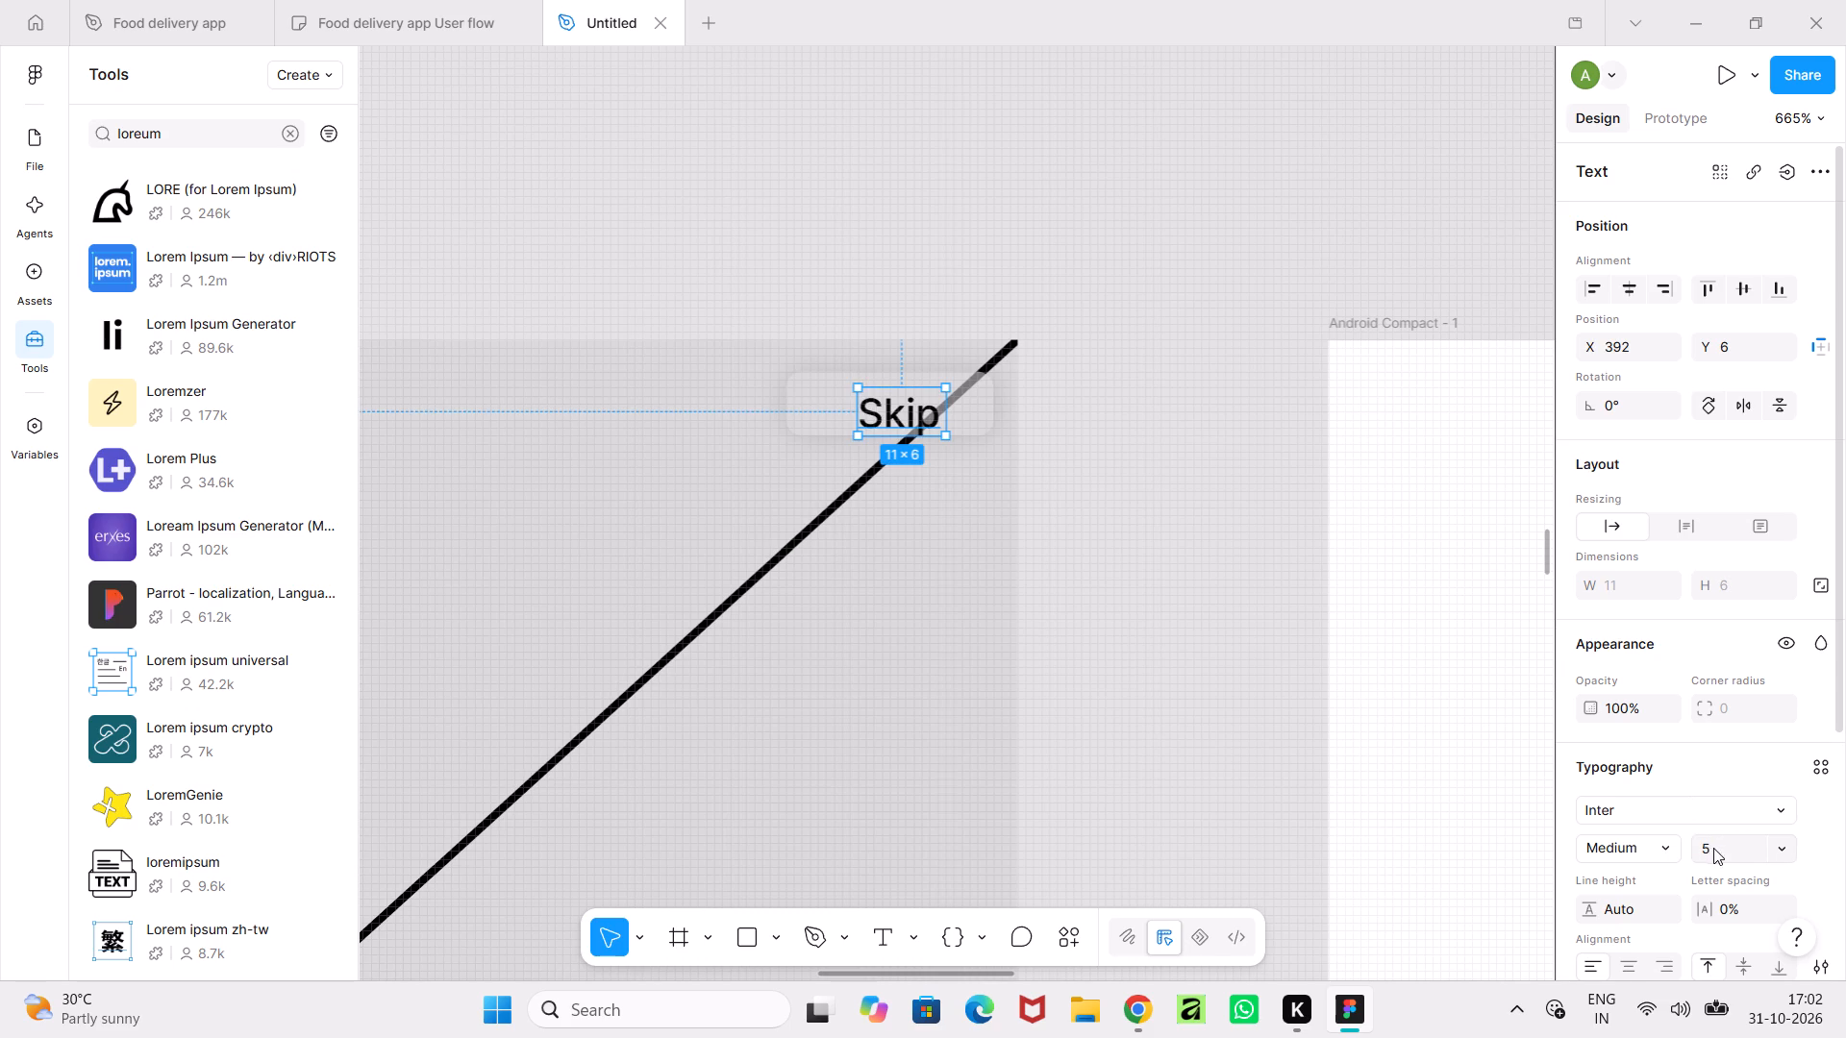
left_click_drag(889, 408, 887, 399)
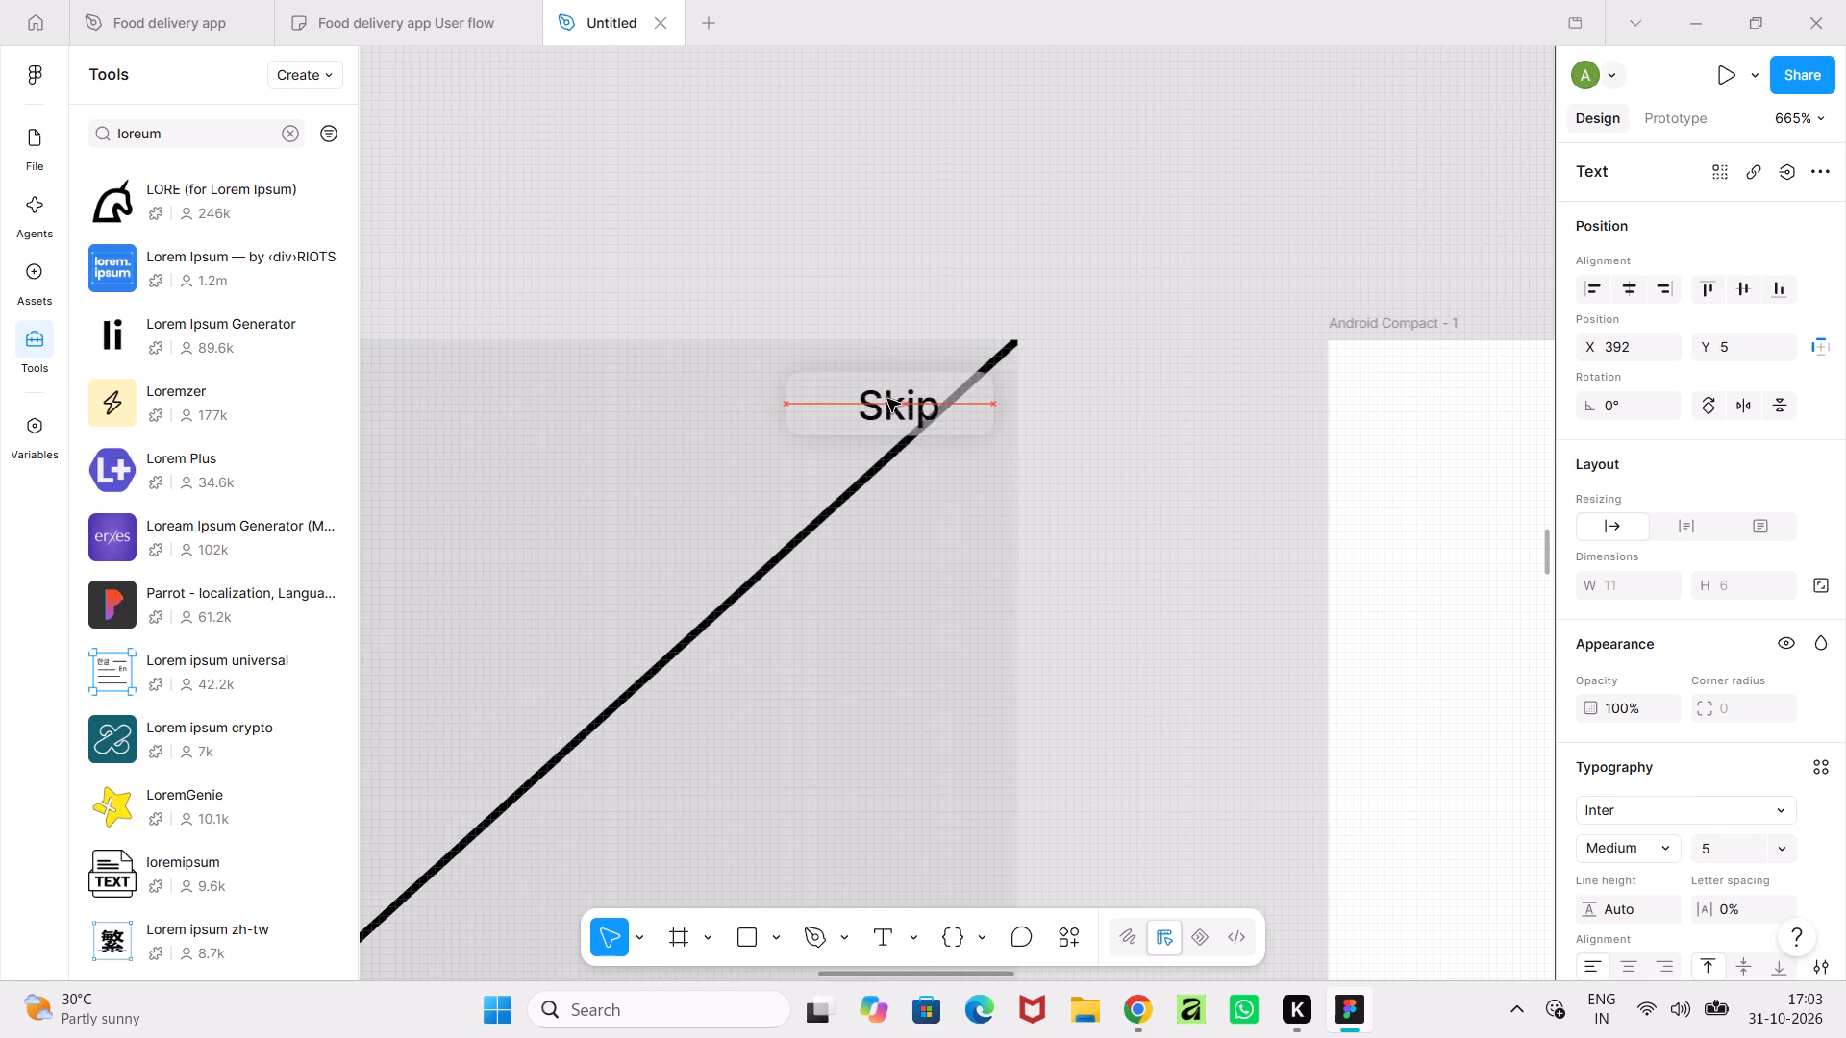
left_click_drag(887, 399, 894, 399)
left_click_drag(894, 399, 881, 402)
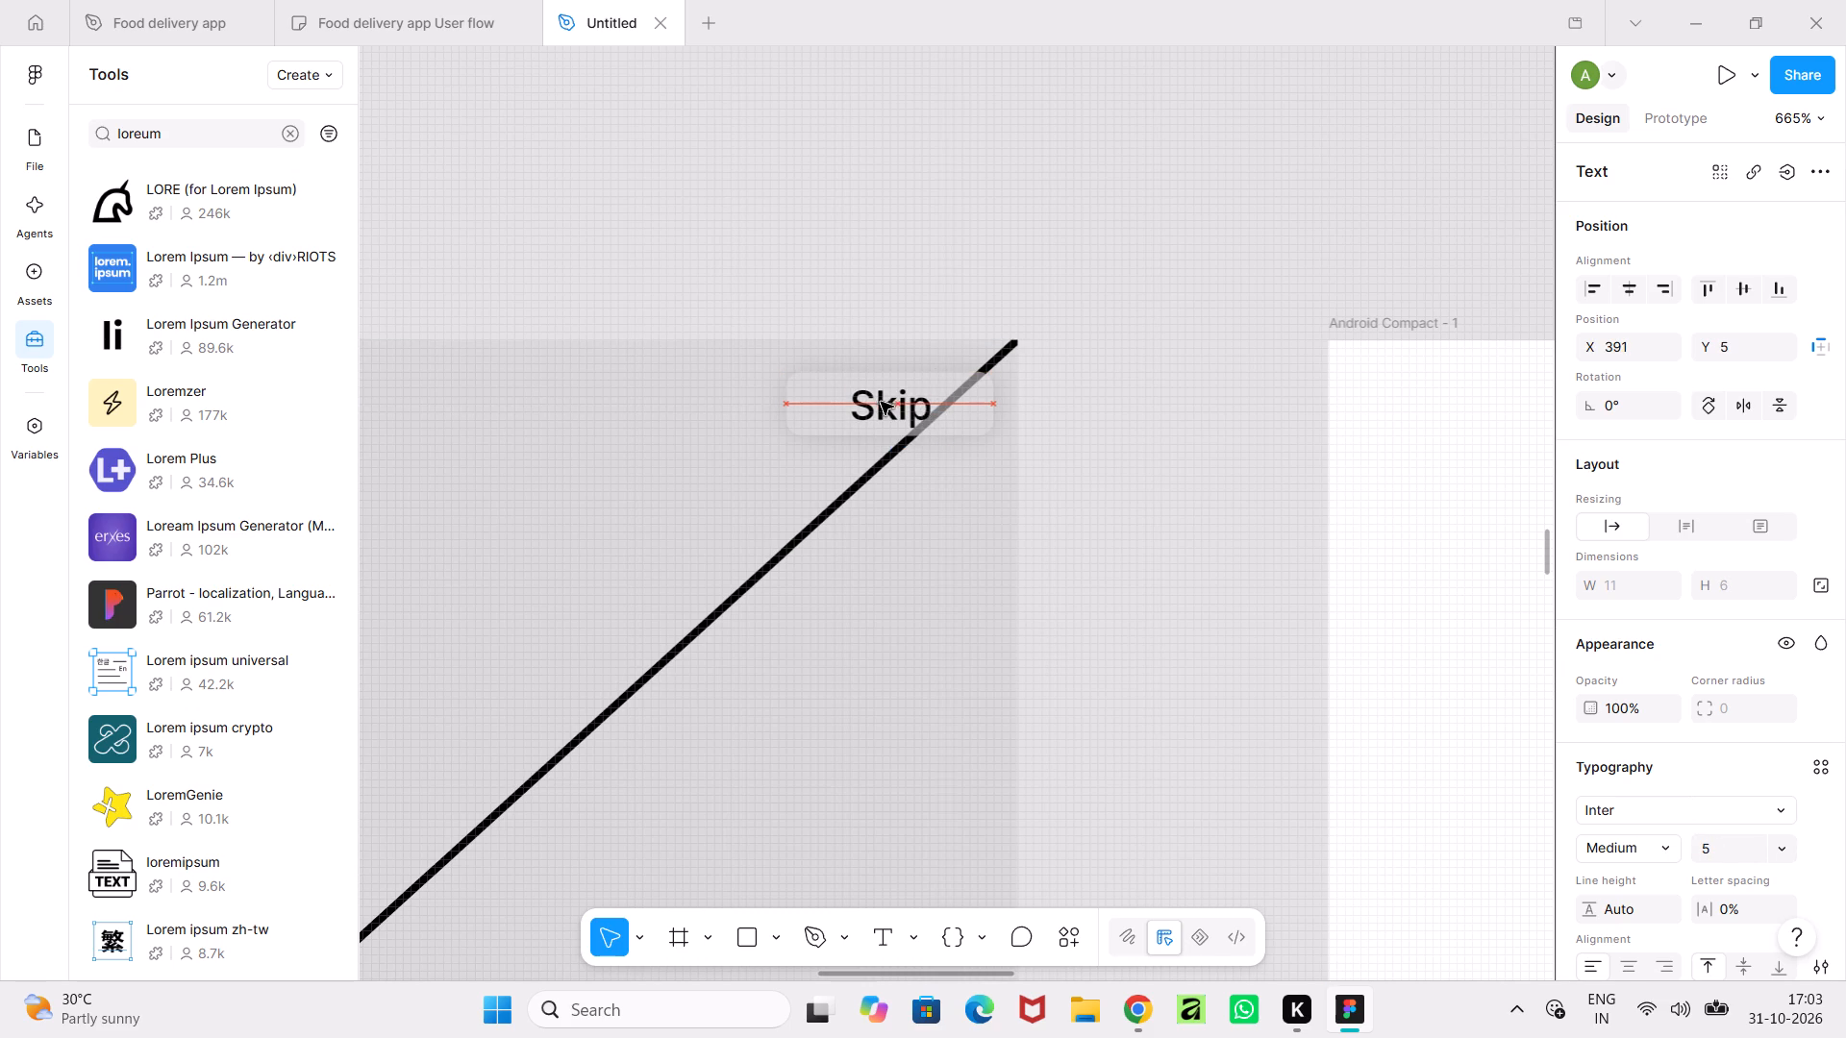
left_click_drag(881, 402, 876, 404)
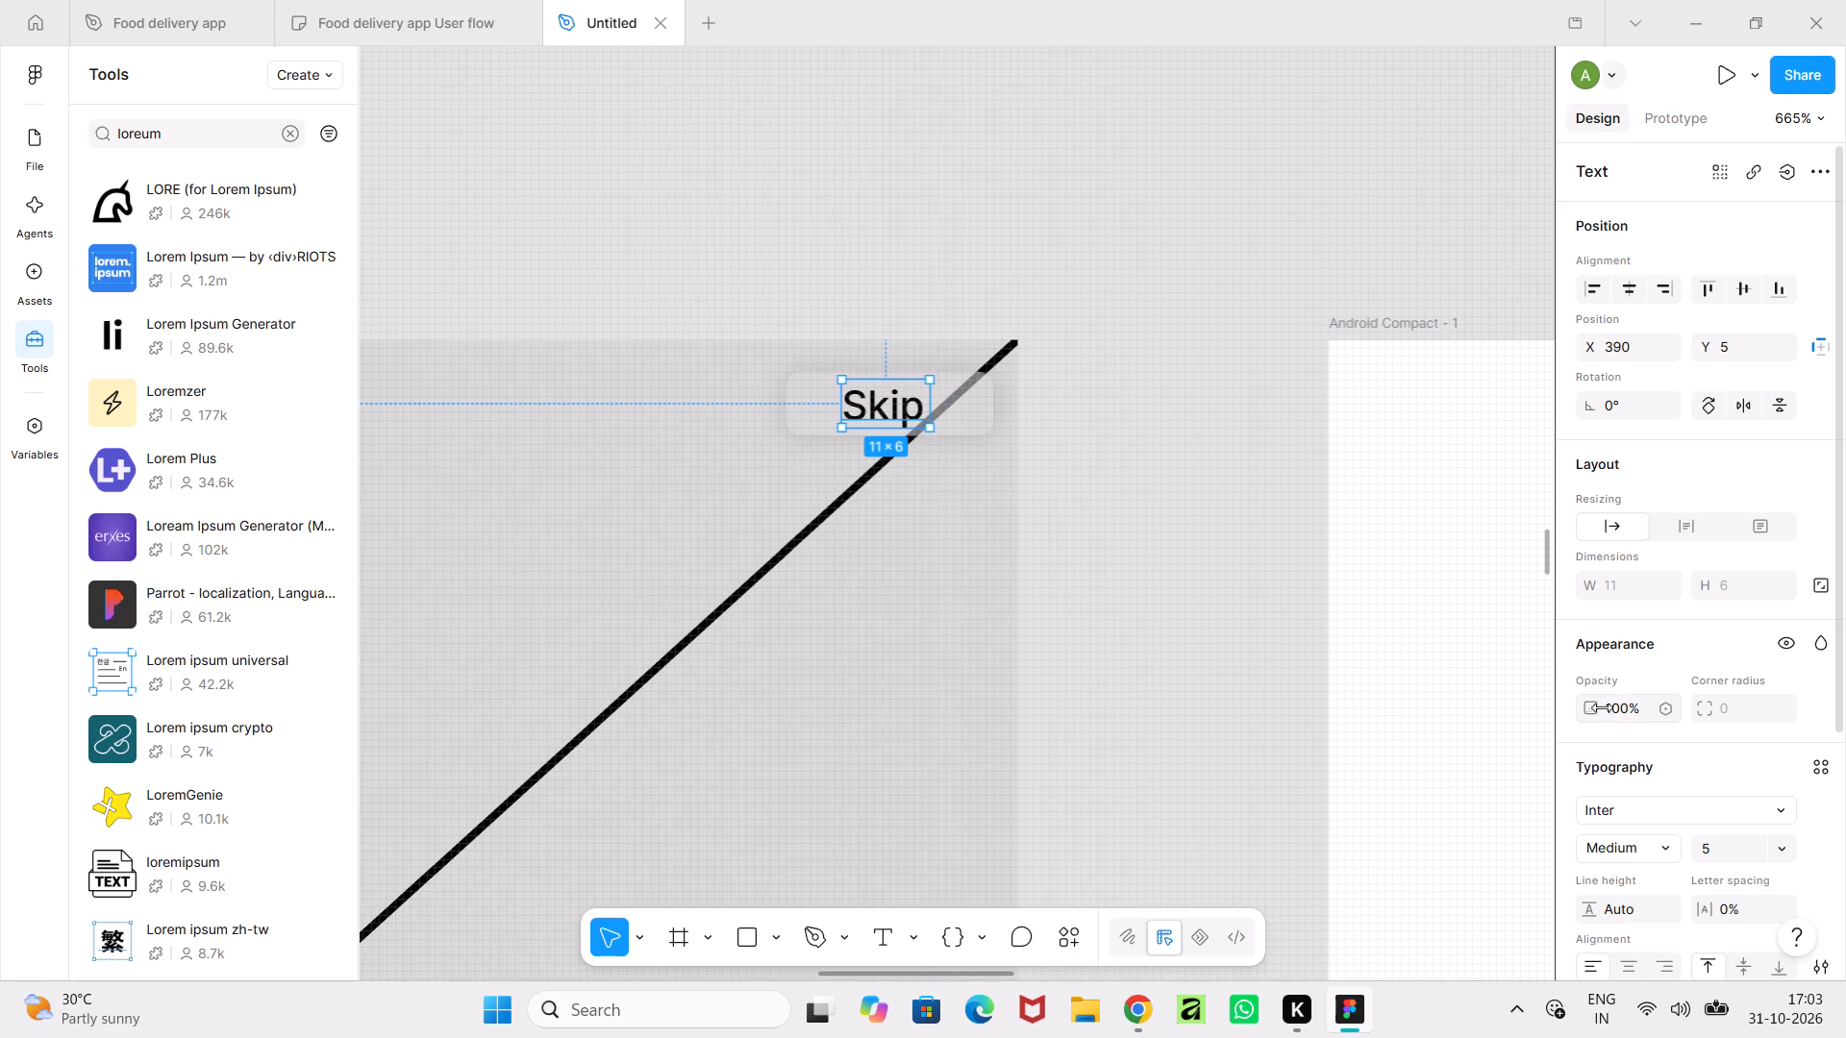
Lower the Skip text's opacity to 36%.
left_click_drag(1591, 707, 732, 509)
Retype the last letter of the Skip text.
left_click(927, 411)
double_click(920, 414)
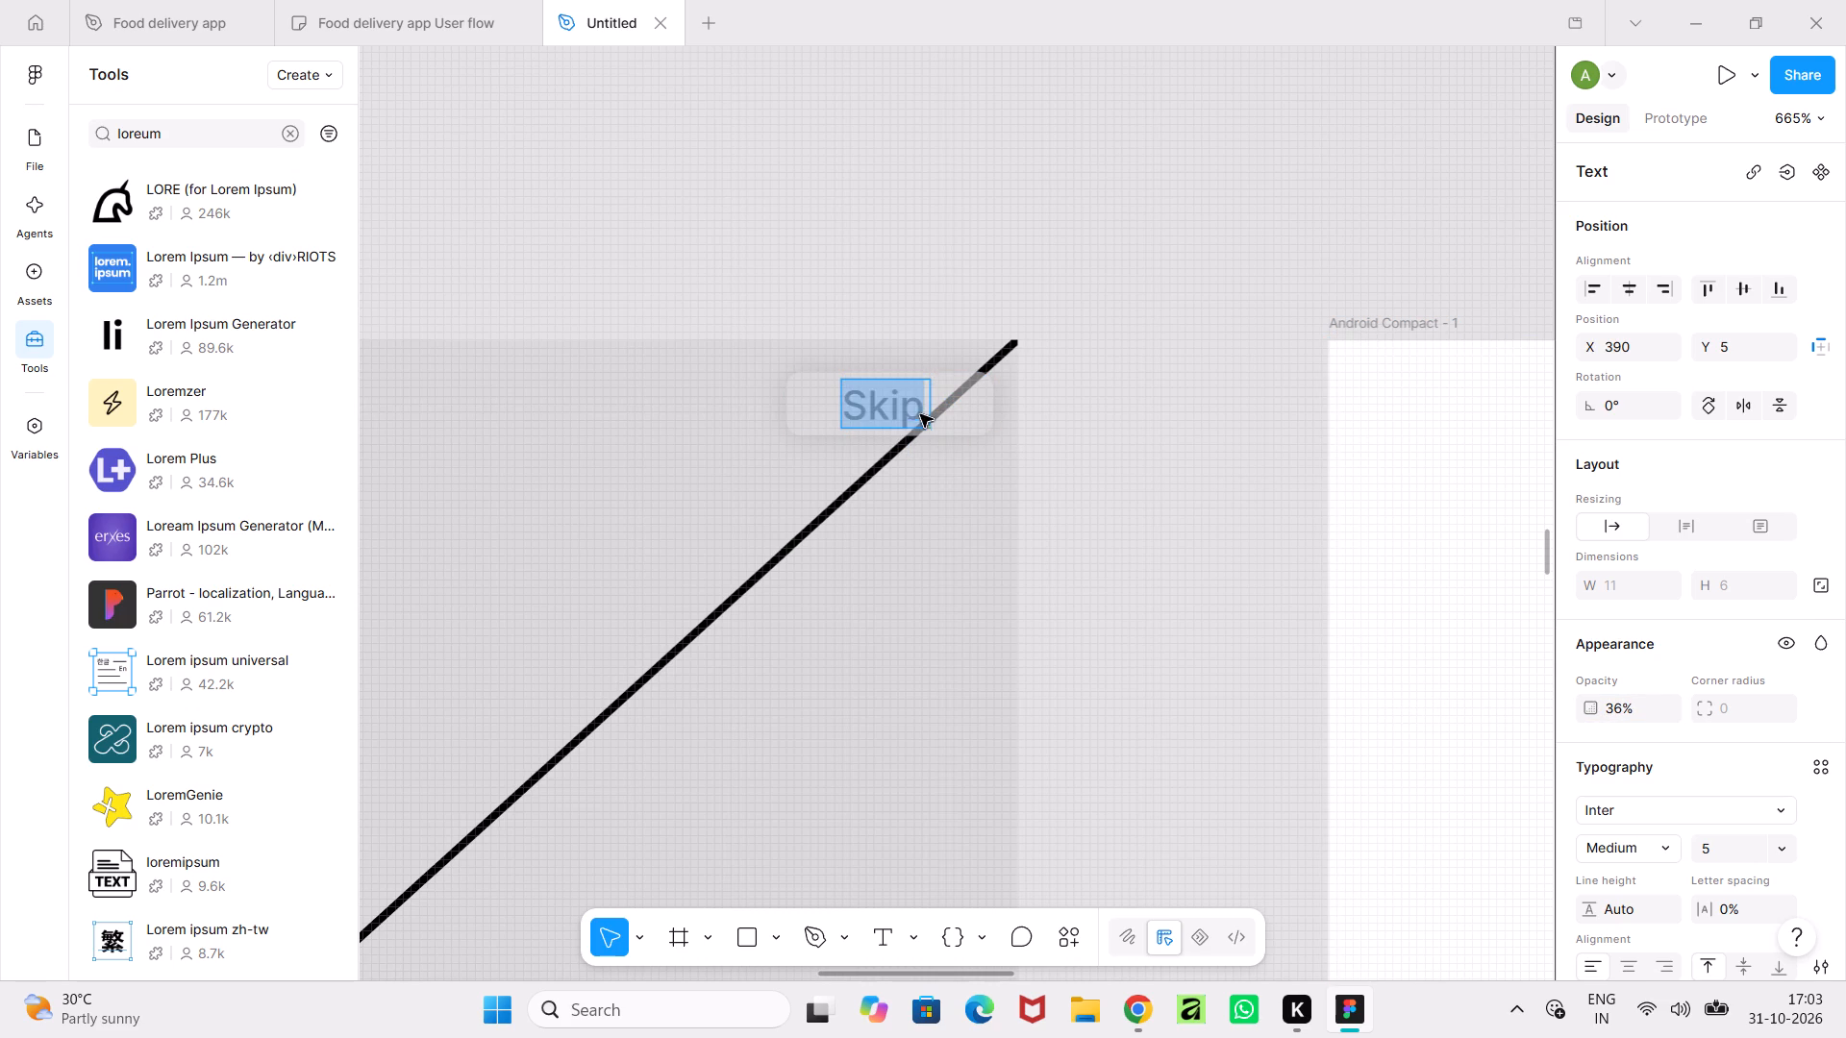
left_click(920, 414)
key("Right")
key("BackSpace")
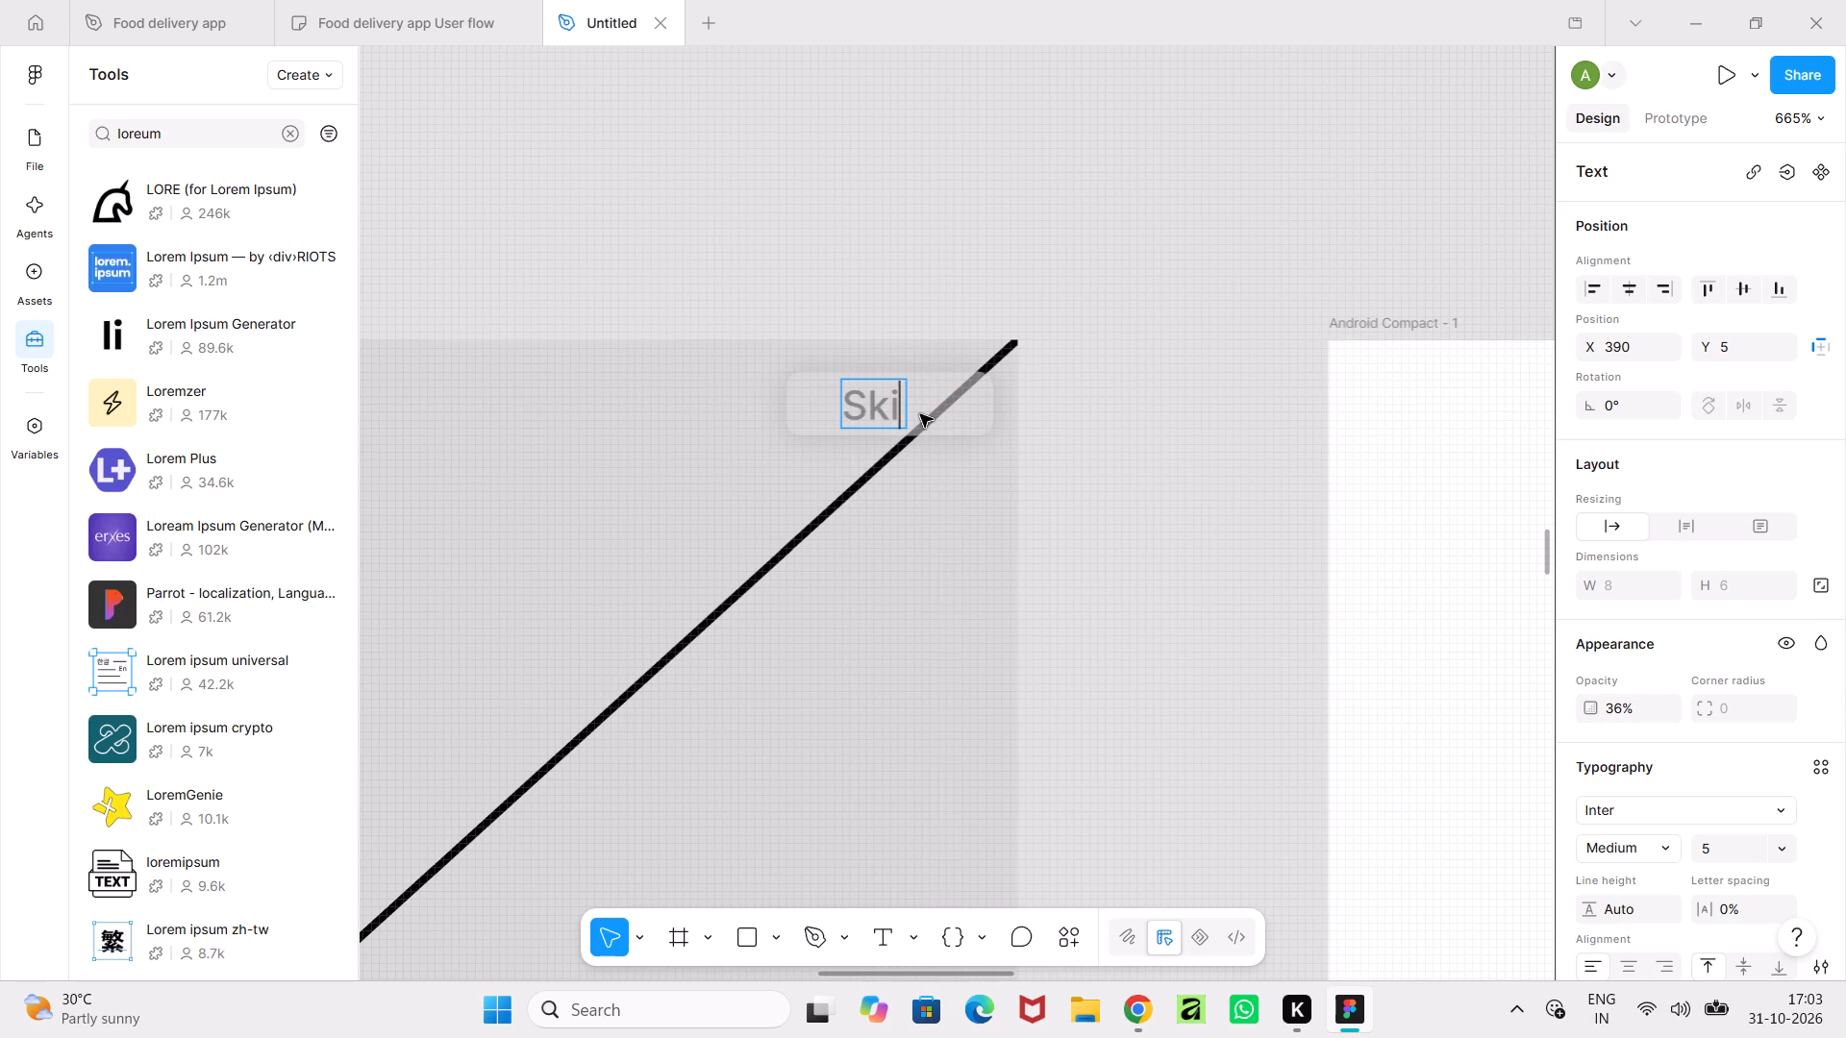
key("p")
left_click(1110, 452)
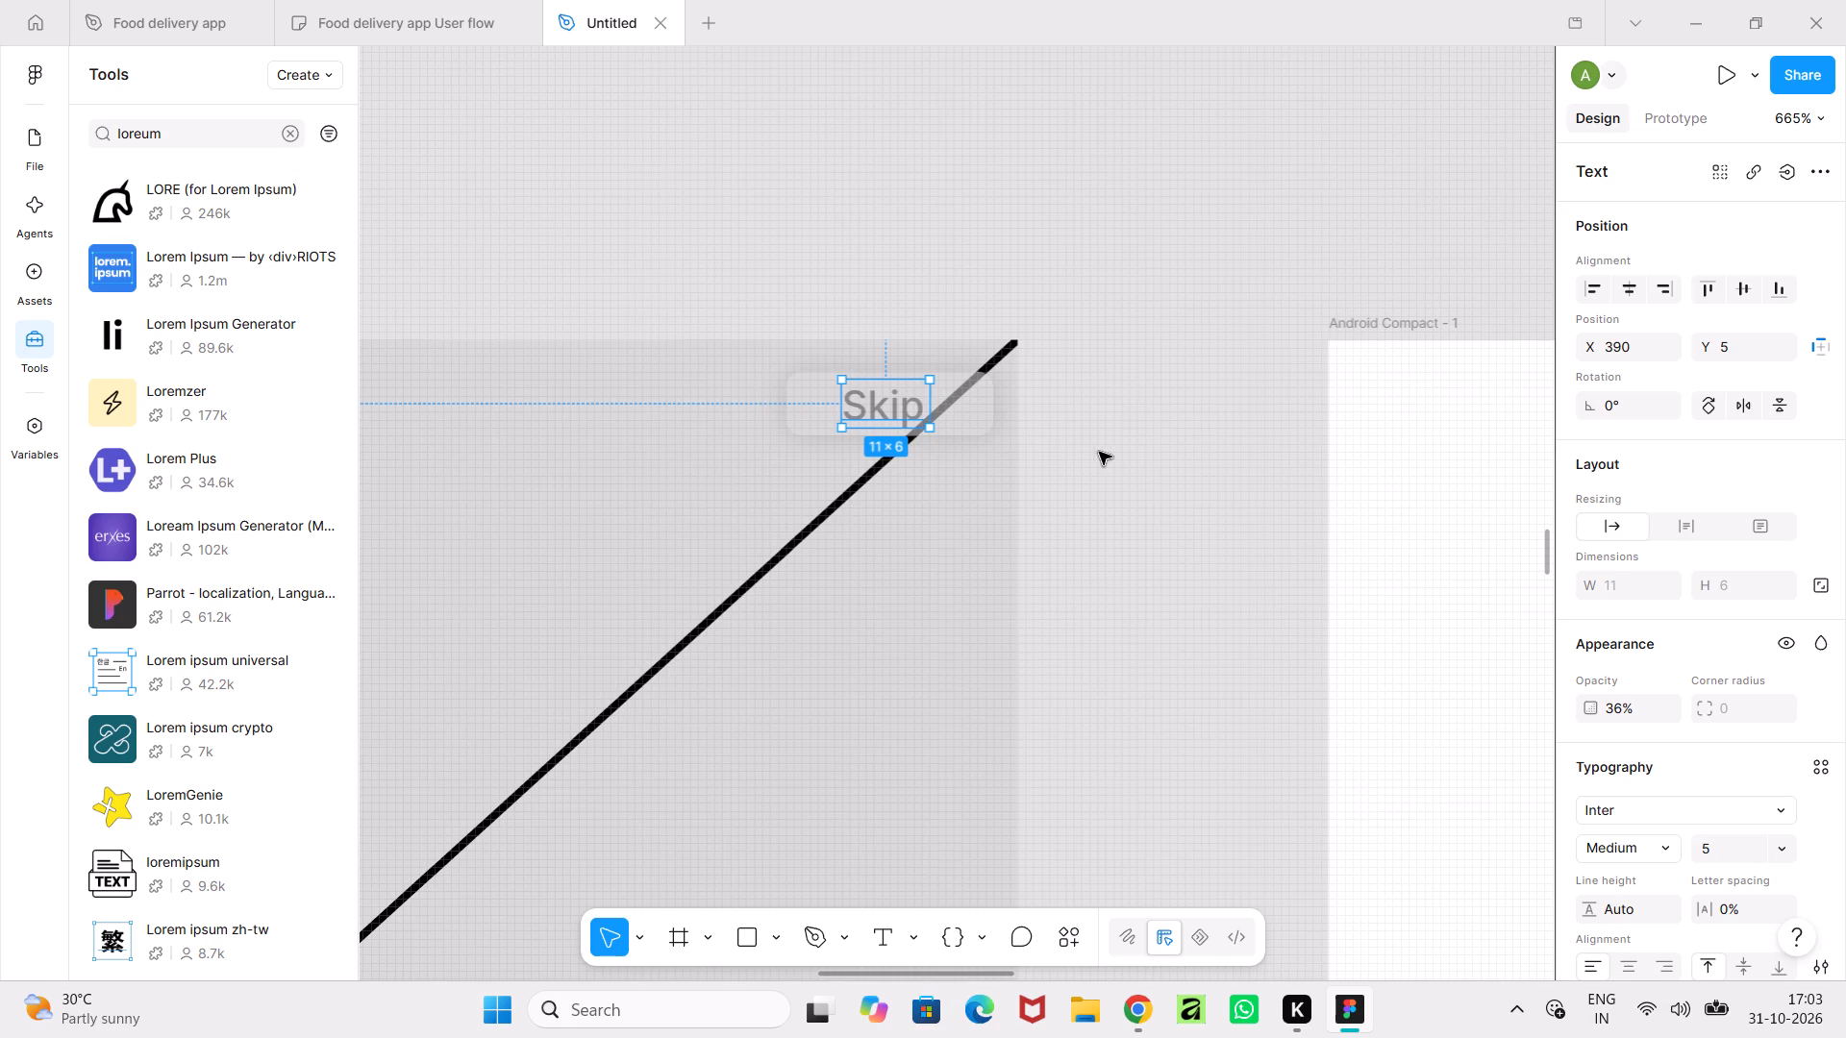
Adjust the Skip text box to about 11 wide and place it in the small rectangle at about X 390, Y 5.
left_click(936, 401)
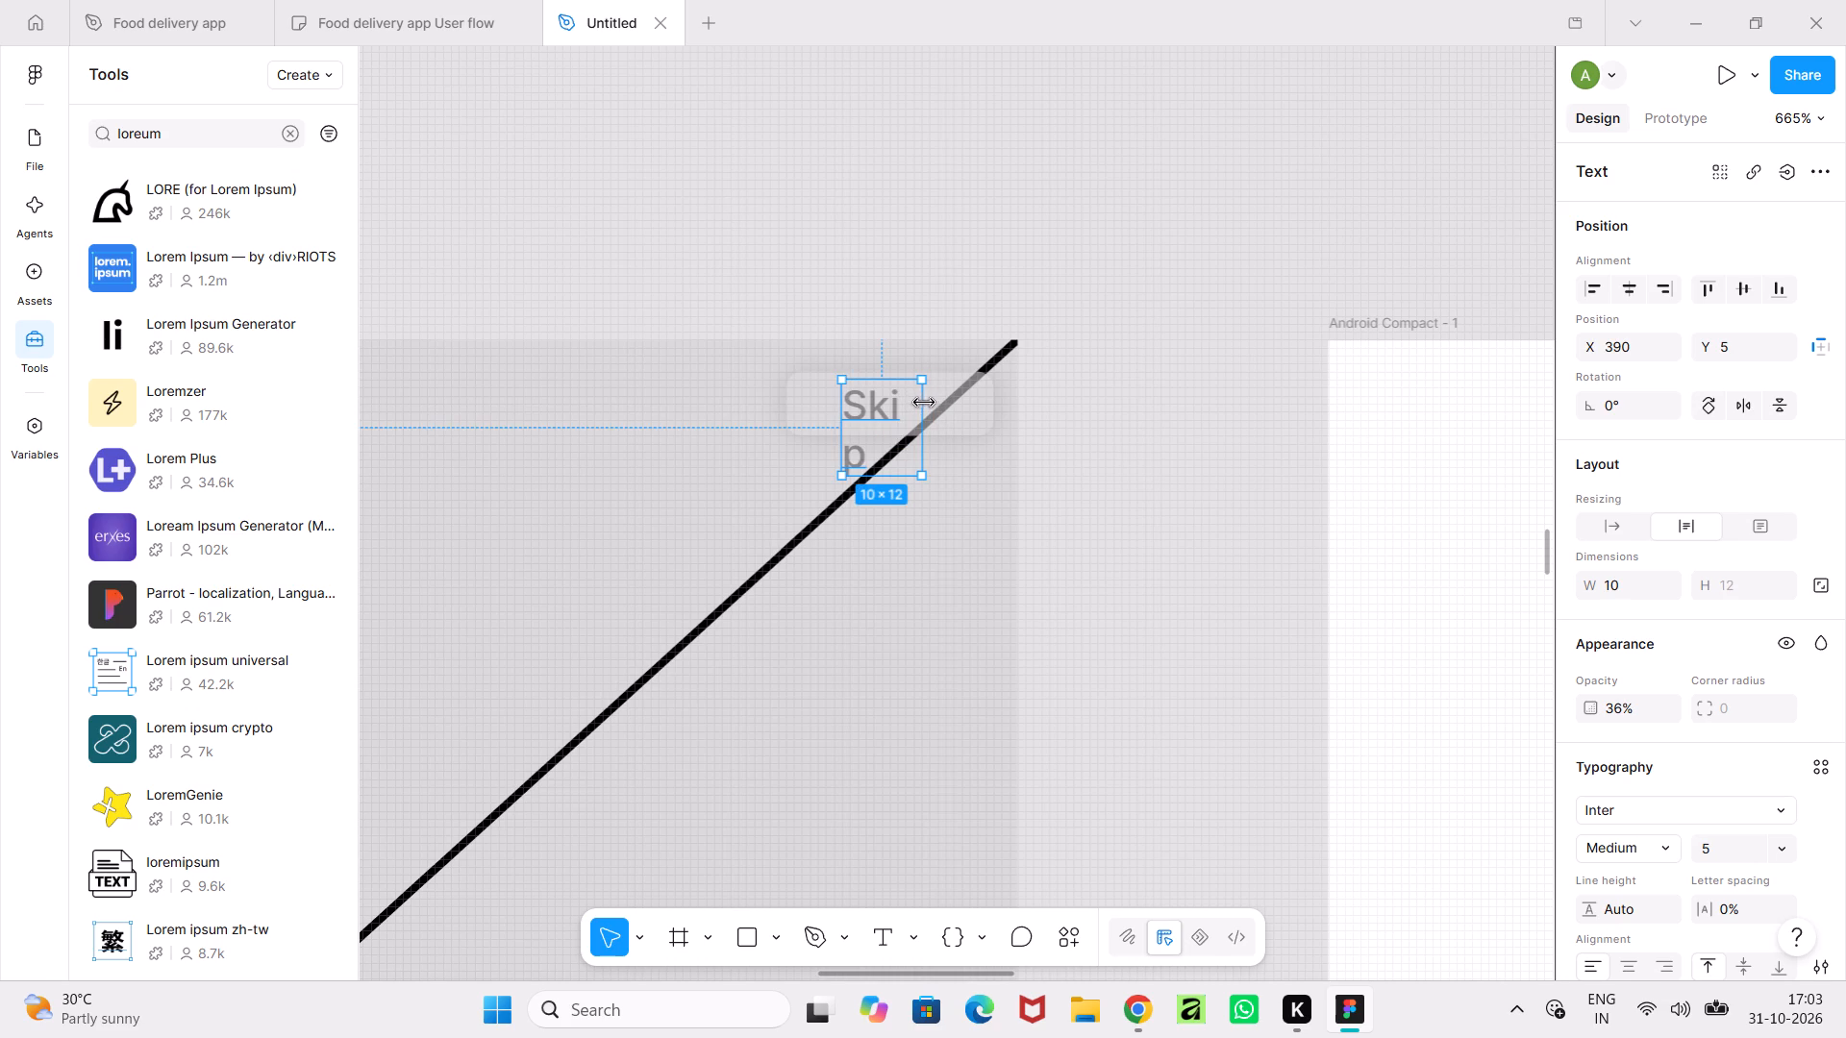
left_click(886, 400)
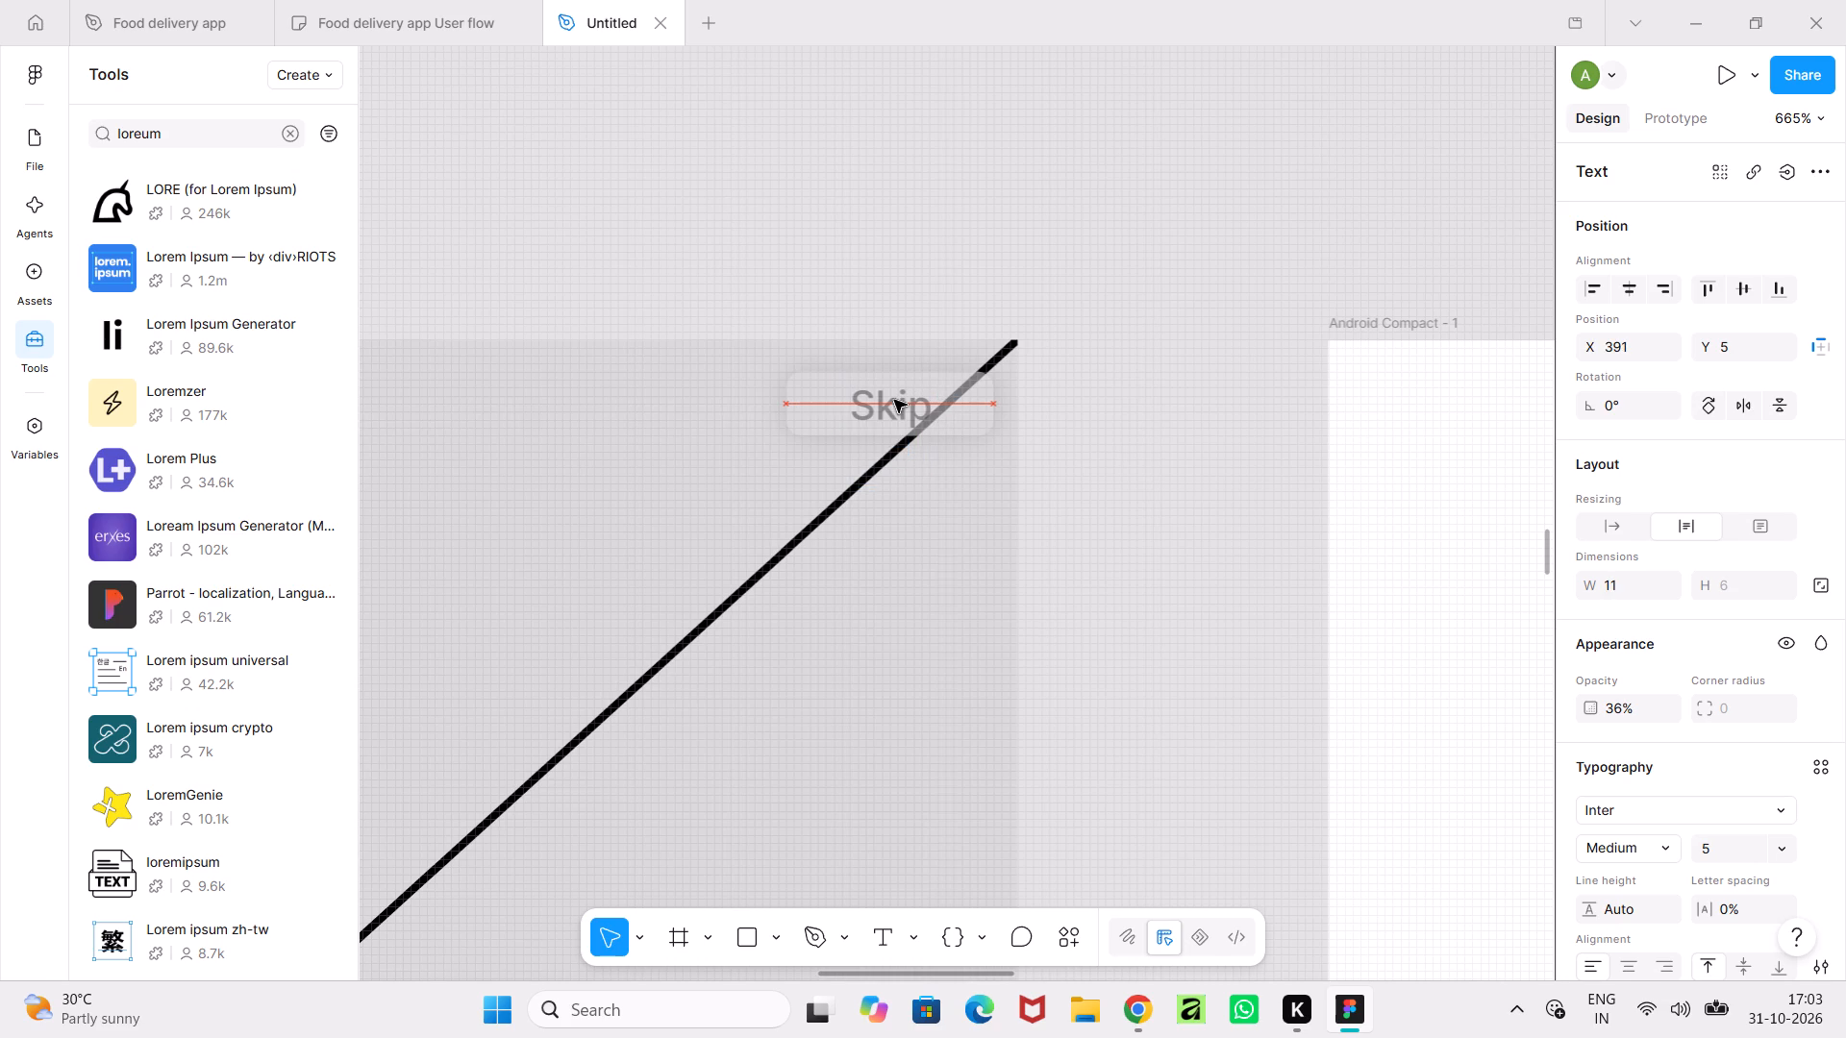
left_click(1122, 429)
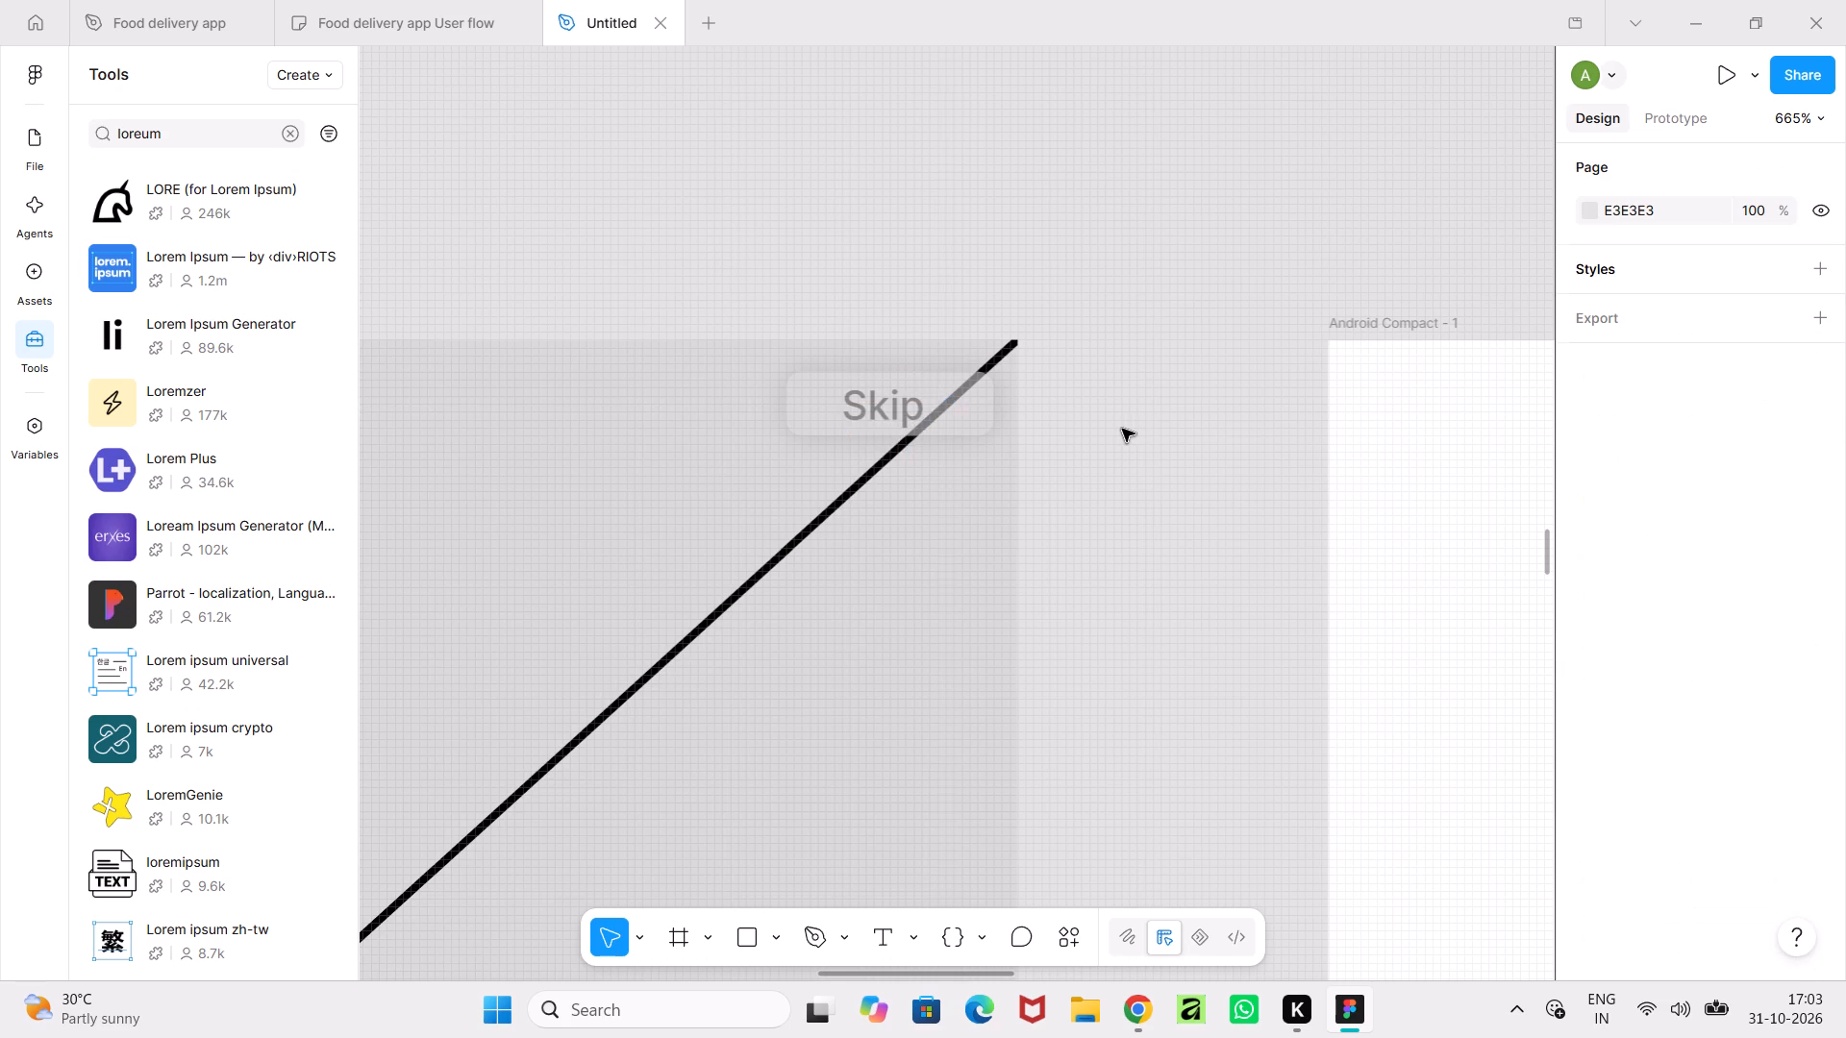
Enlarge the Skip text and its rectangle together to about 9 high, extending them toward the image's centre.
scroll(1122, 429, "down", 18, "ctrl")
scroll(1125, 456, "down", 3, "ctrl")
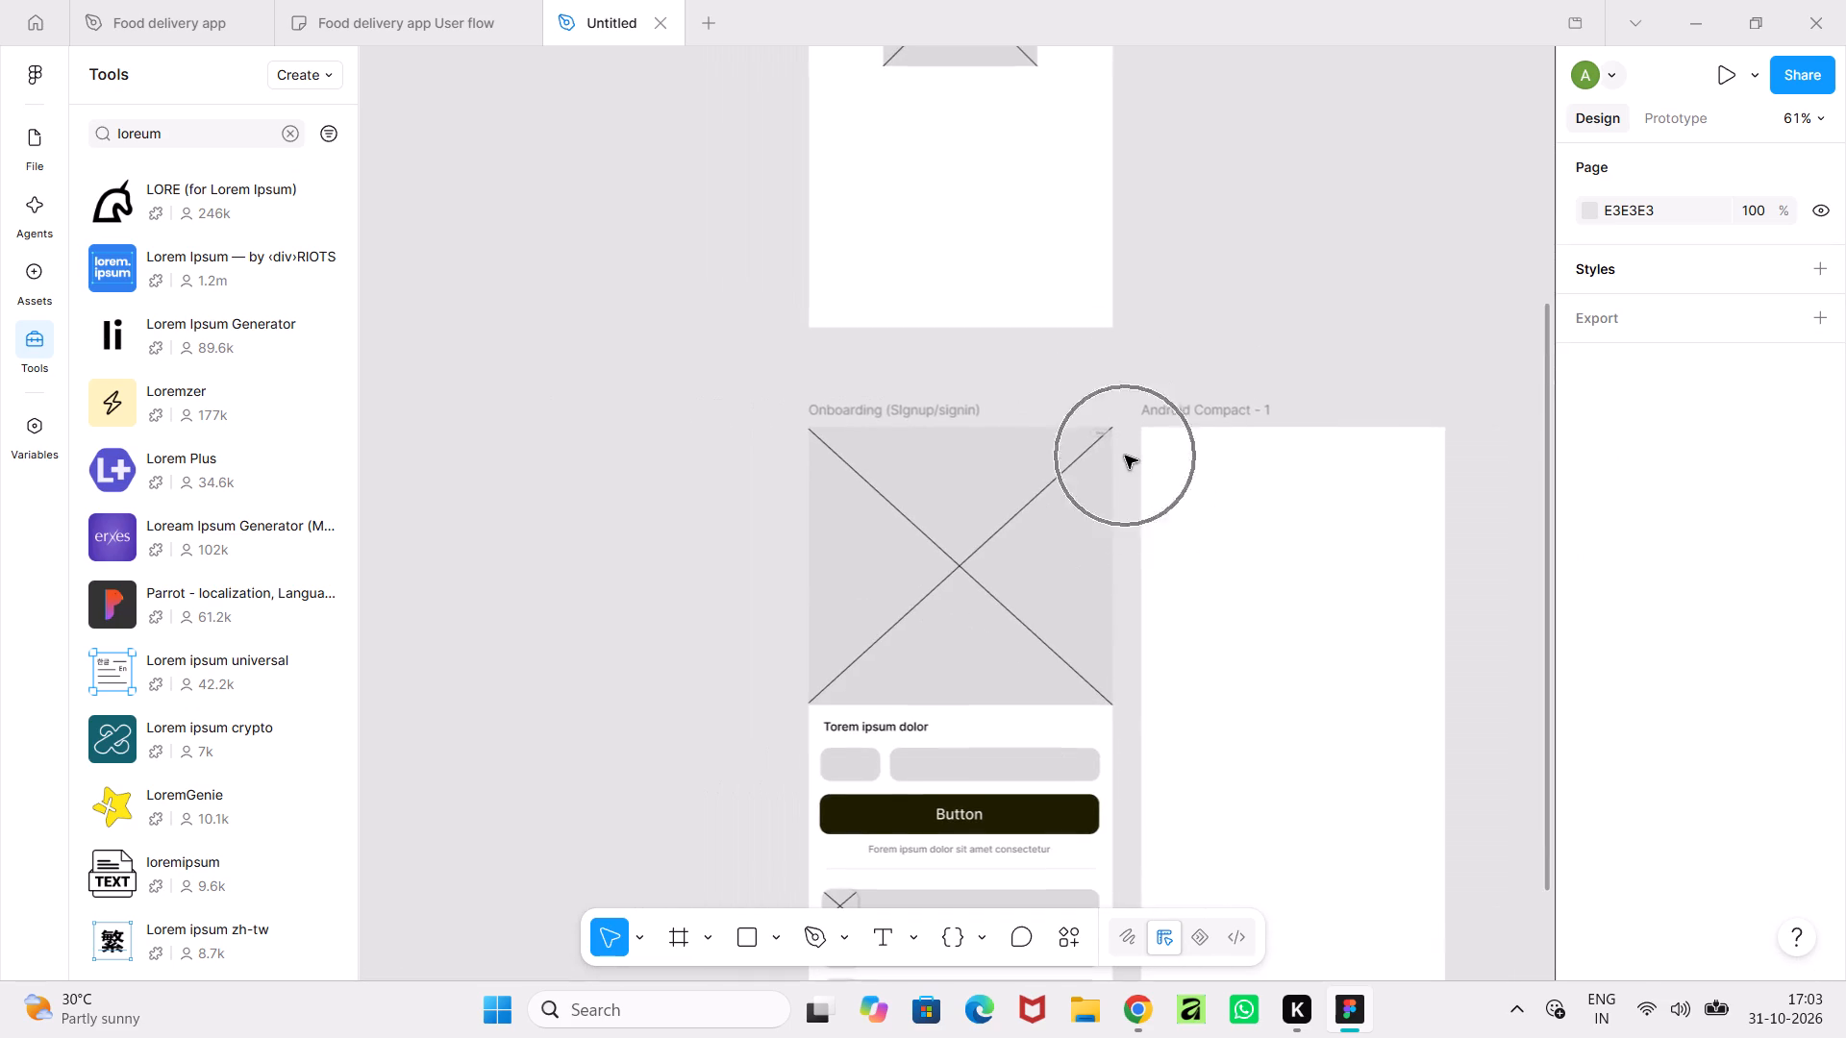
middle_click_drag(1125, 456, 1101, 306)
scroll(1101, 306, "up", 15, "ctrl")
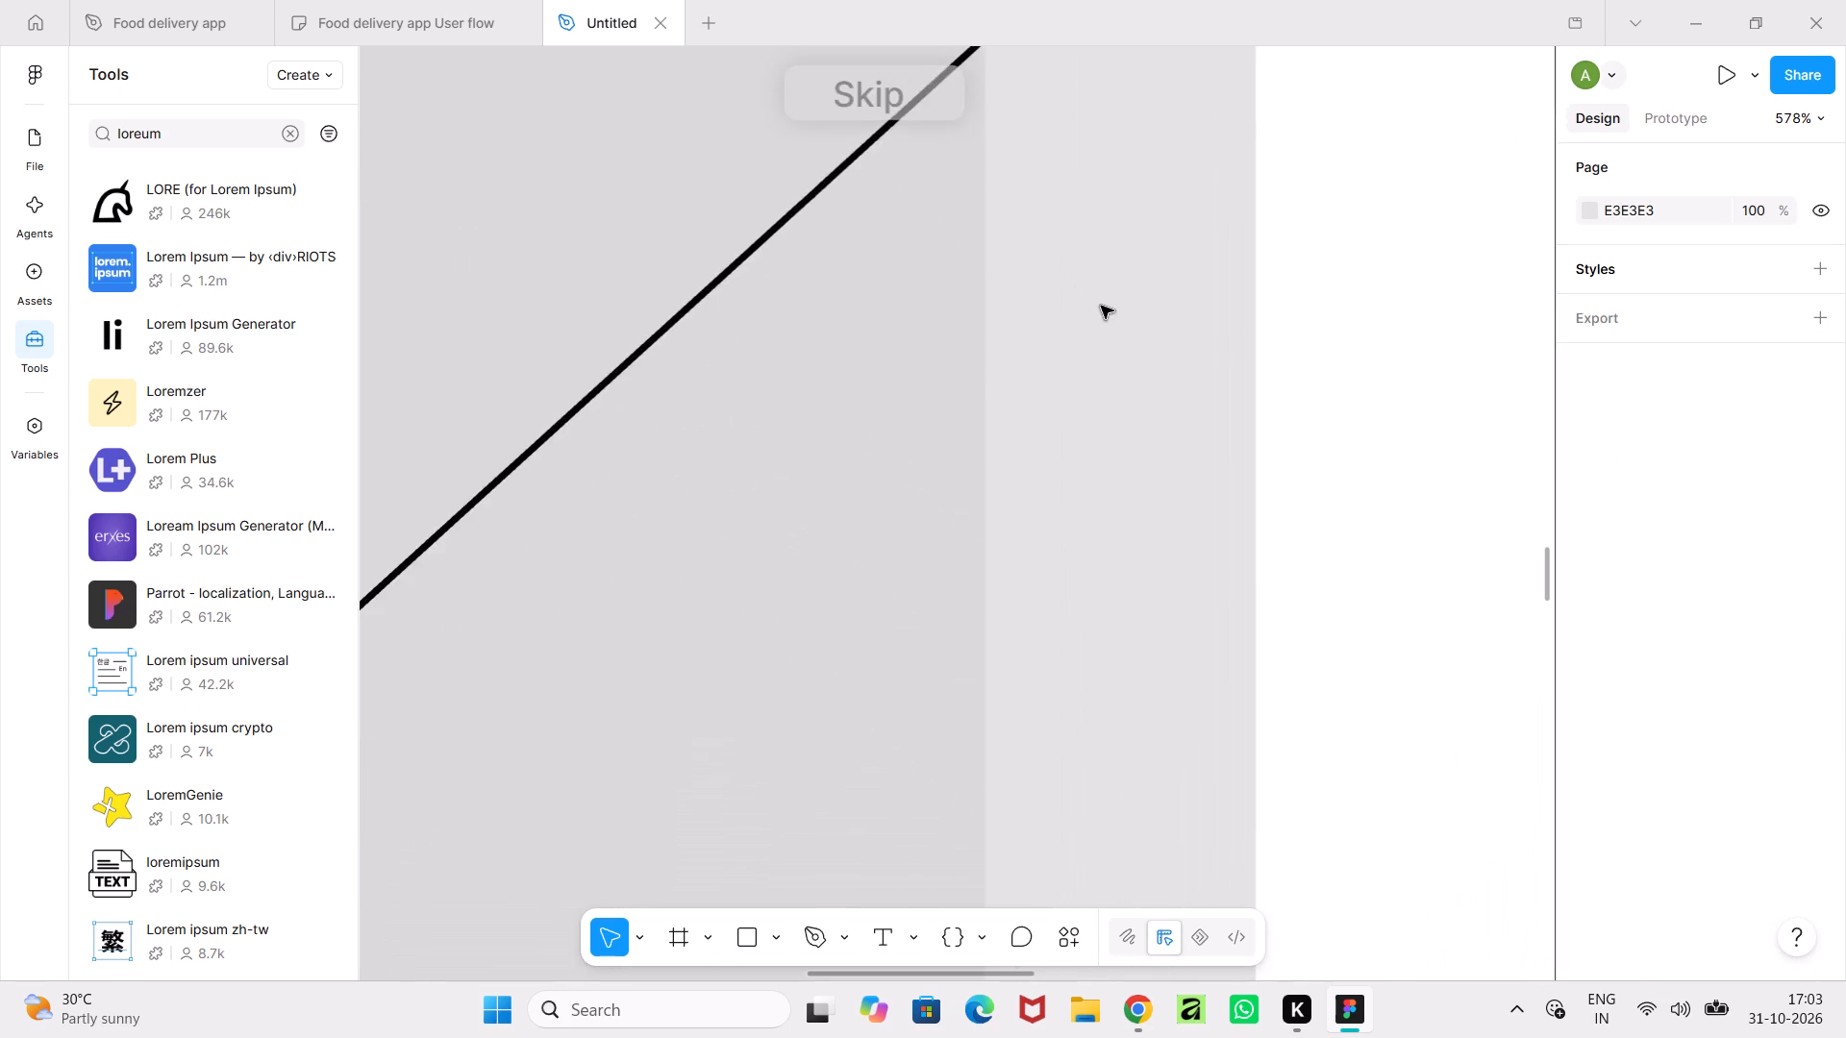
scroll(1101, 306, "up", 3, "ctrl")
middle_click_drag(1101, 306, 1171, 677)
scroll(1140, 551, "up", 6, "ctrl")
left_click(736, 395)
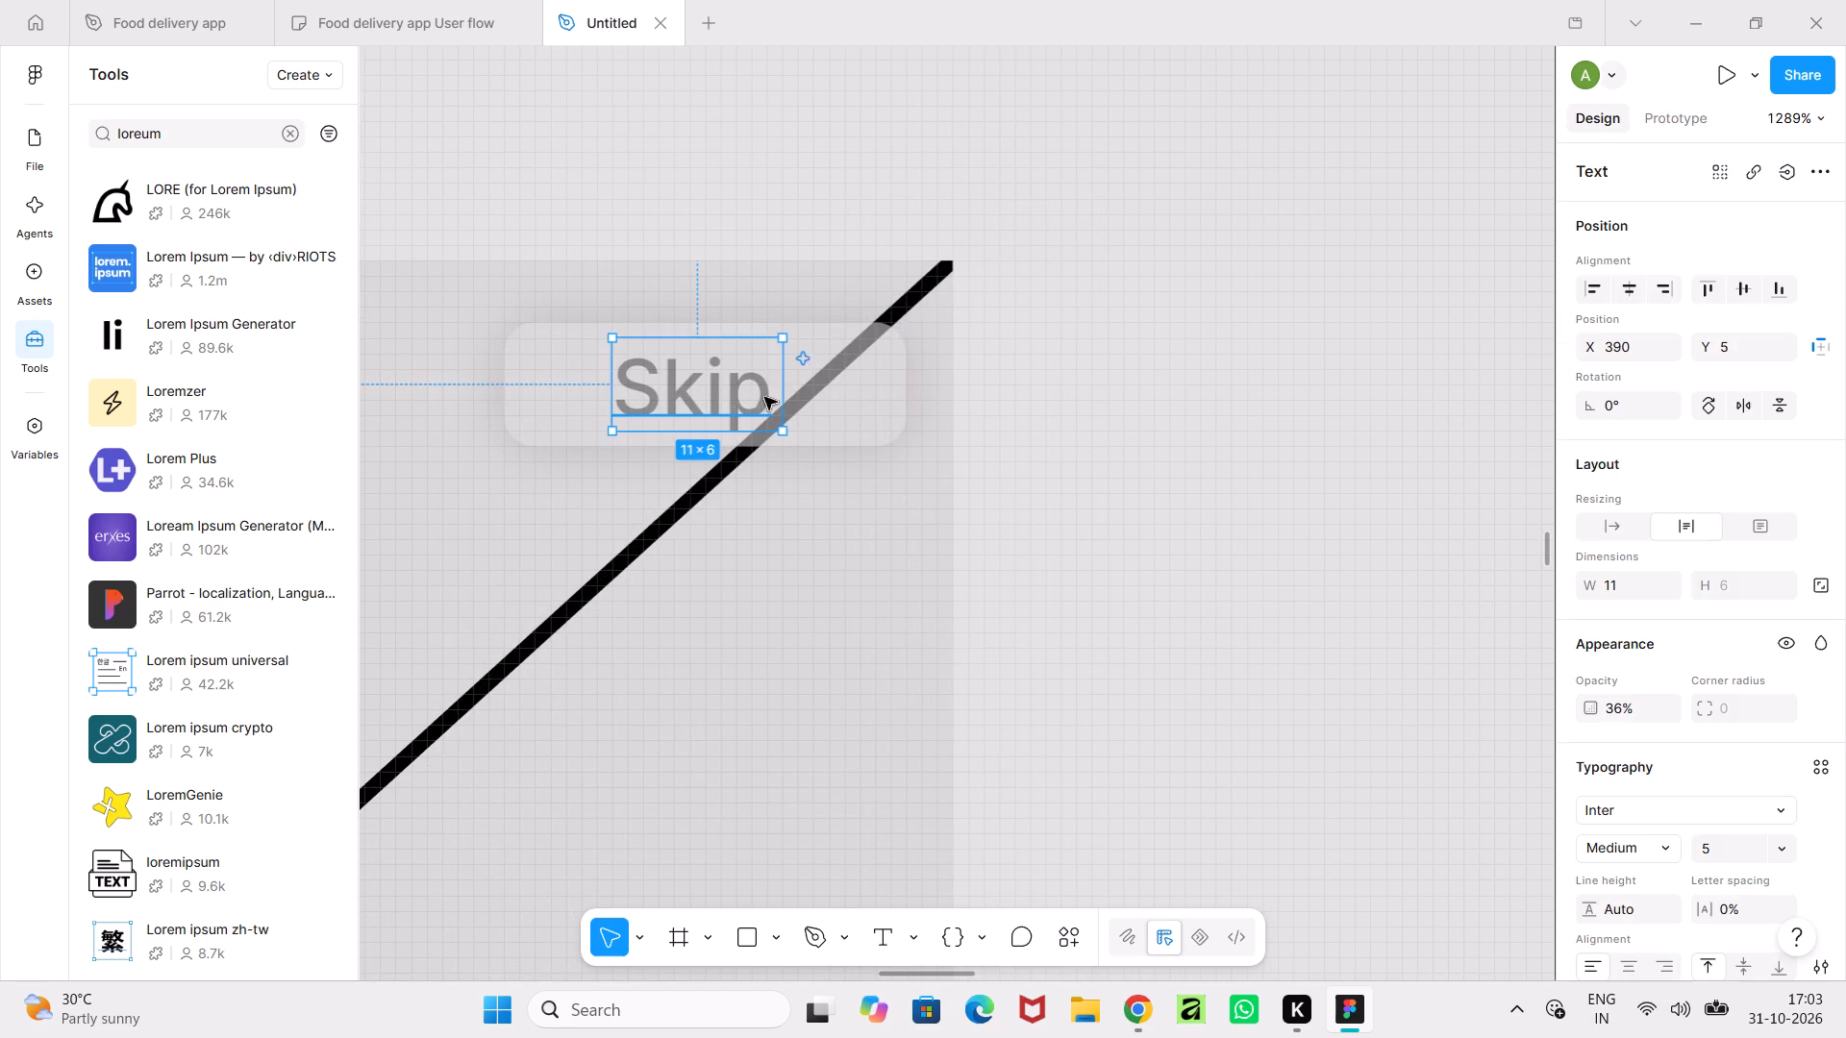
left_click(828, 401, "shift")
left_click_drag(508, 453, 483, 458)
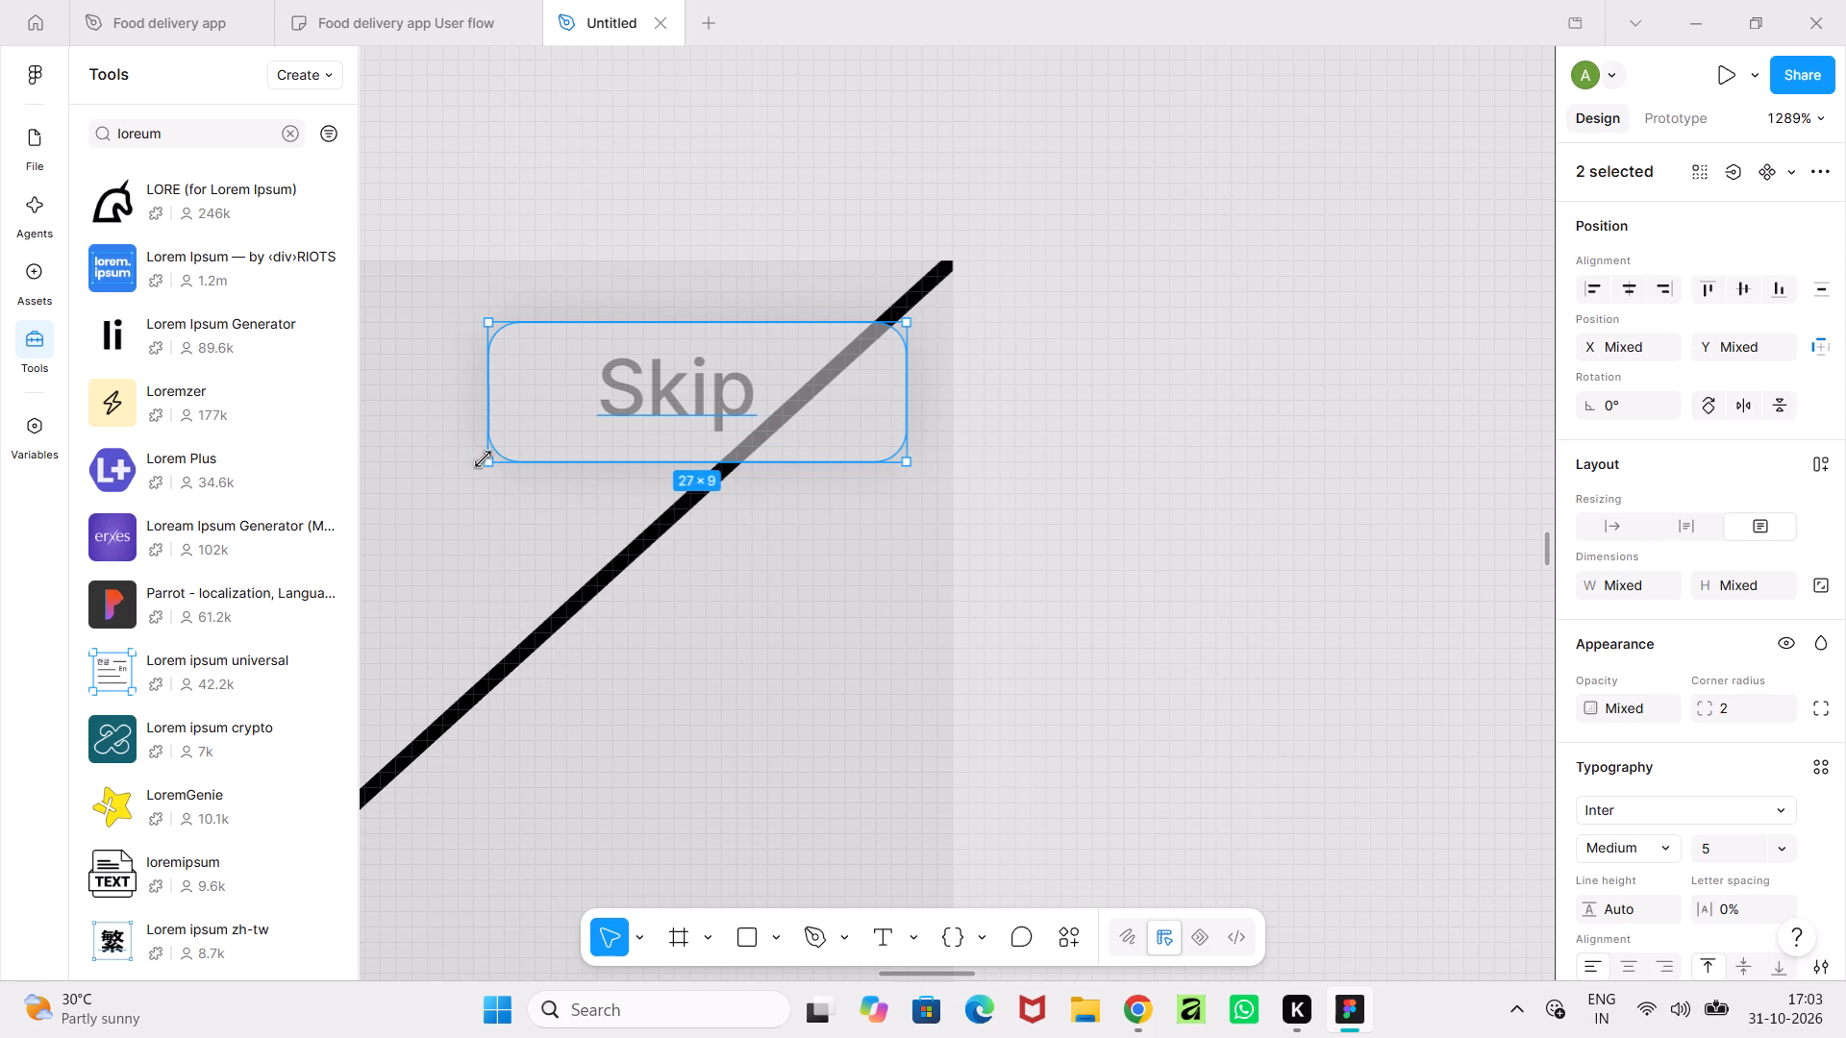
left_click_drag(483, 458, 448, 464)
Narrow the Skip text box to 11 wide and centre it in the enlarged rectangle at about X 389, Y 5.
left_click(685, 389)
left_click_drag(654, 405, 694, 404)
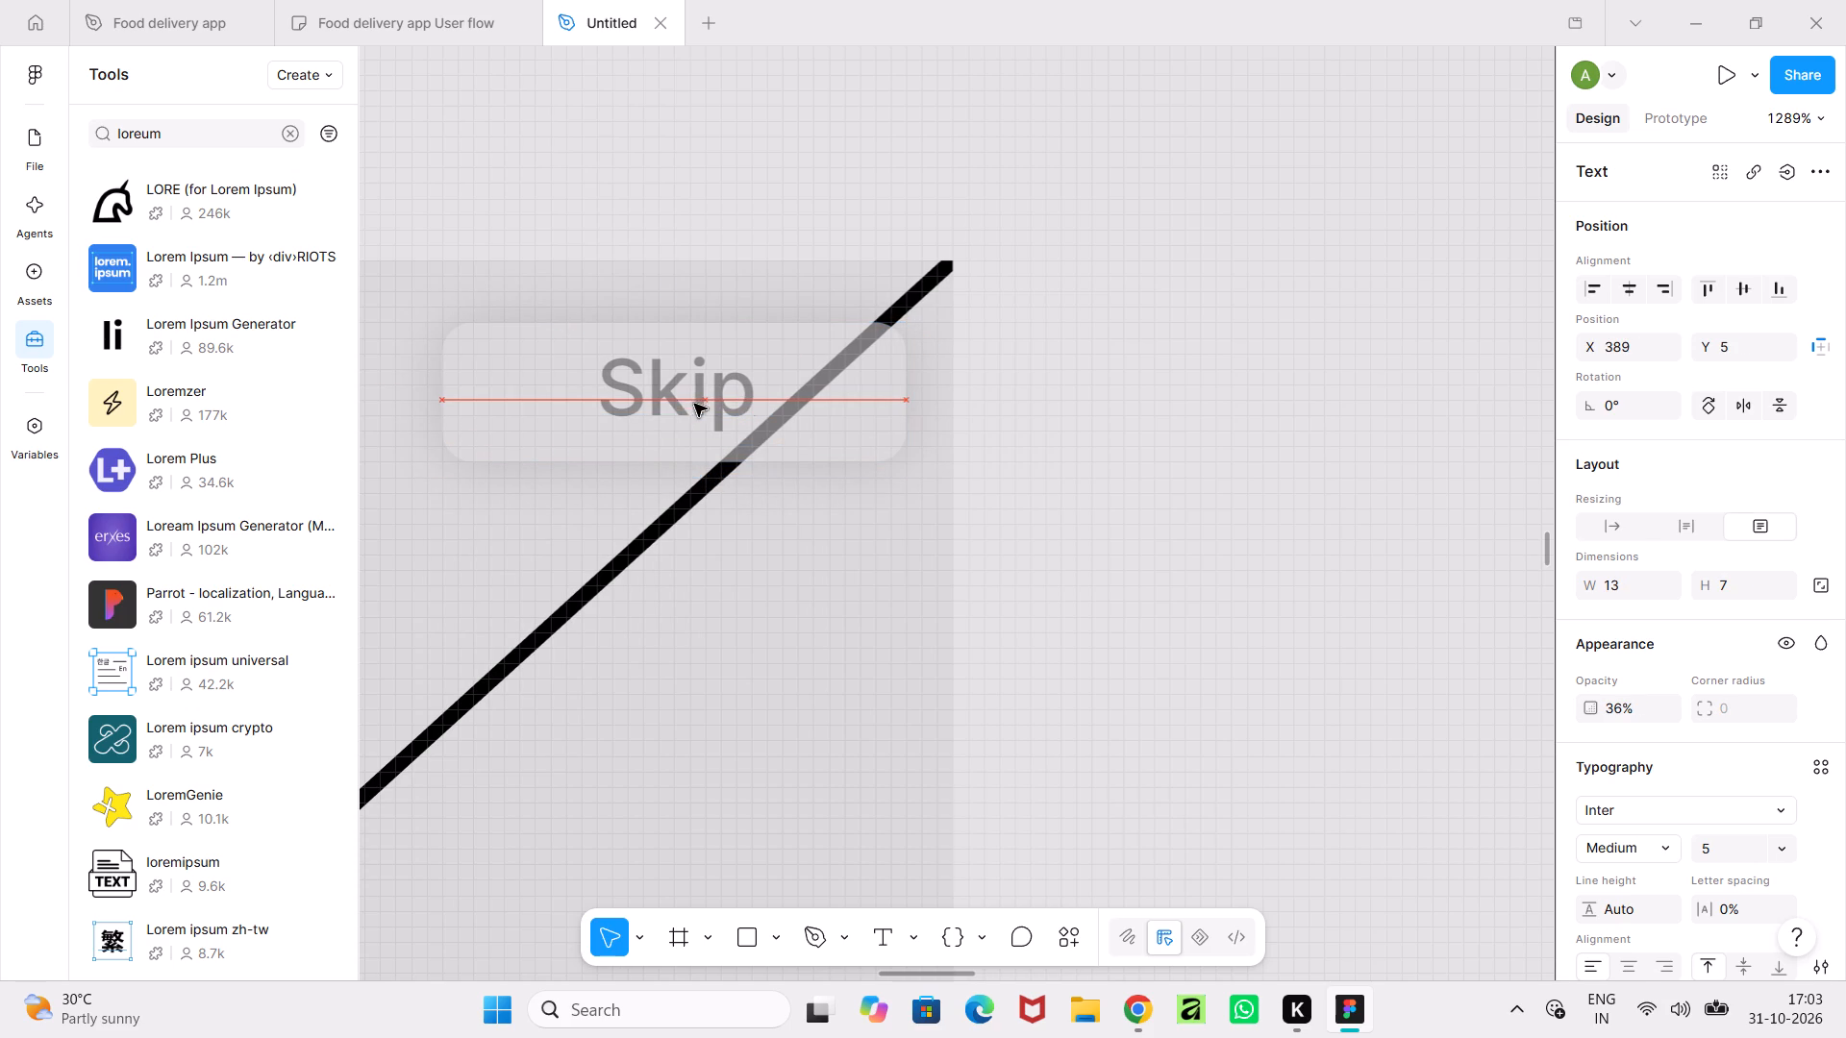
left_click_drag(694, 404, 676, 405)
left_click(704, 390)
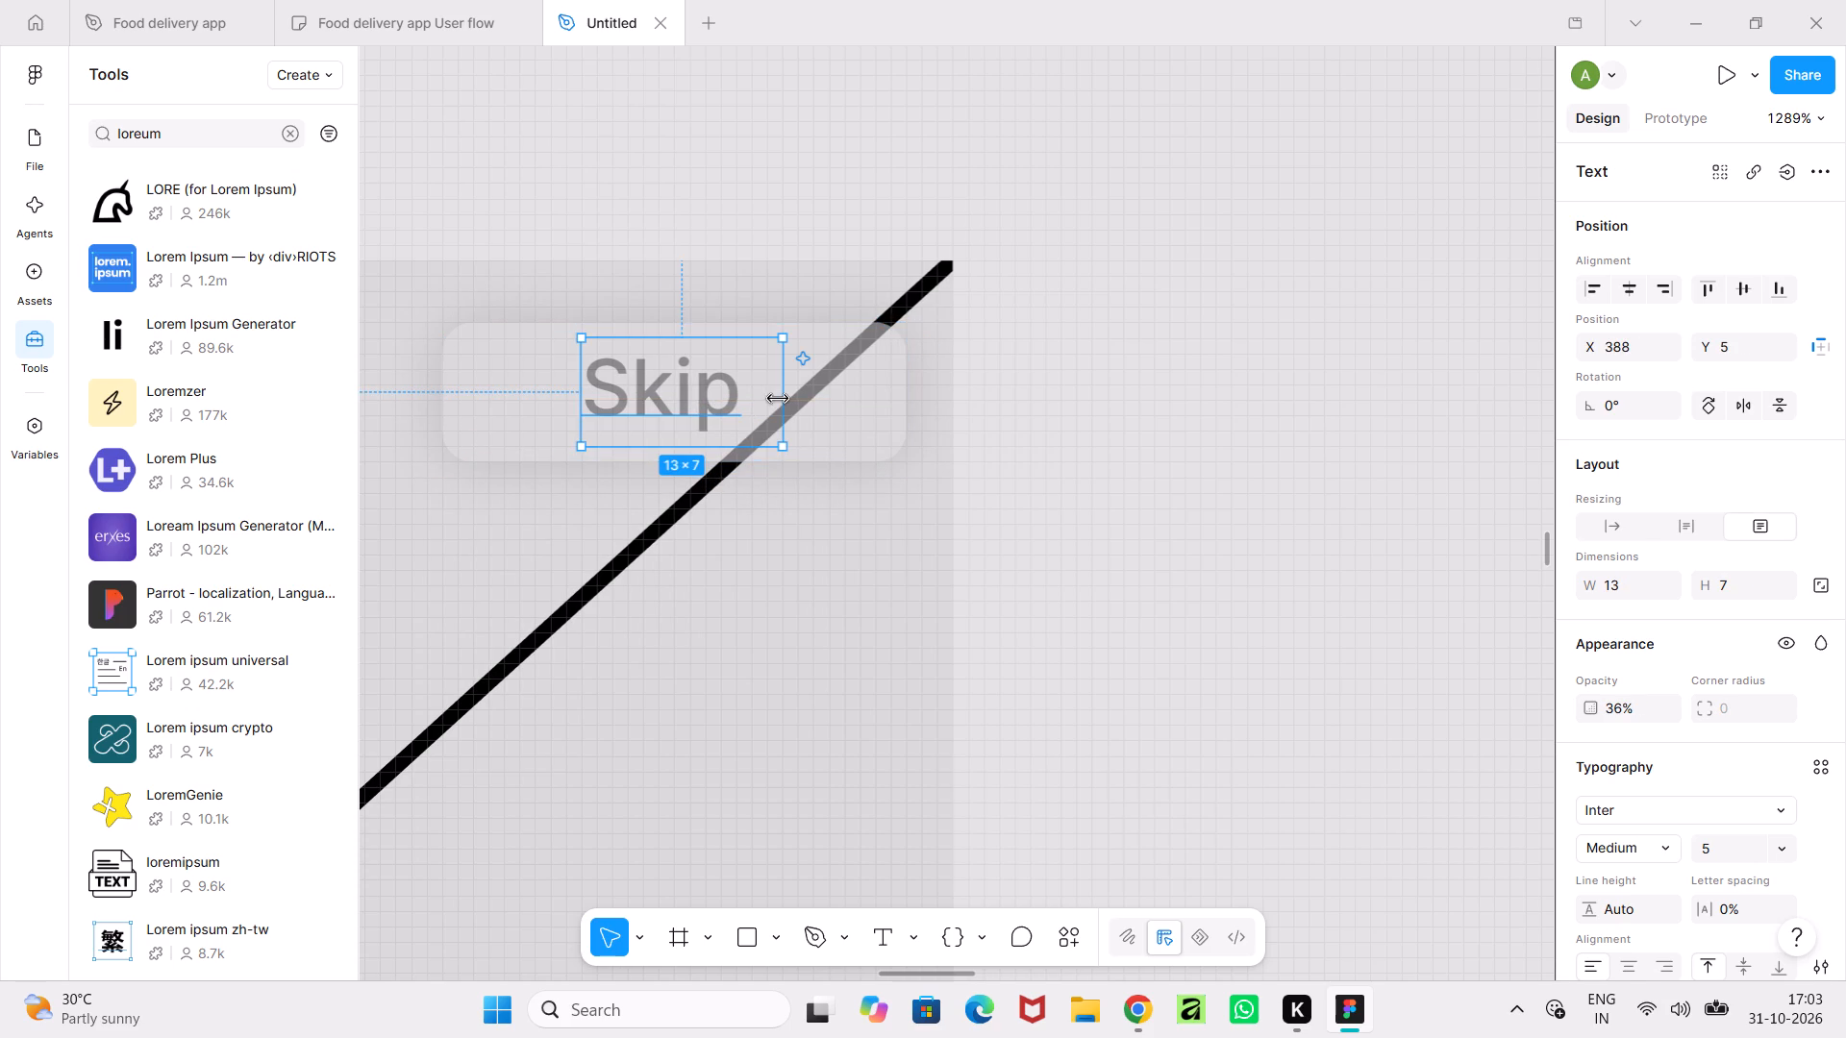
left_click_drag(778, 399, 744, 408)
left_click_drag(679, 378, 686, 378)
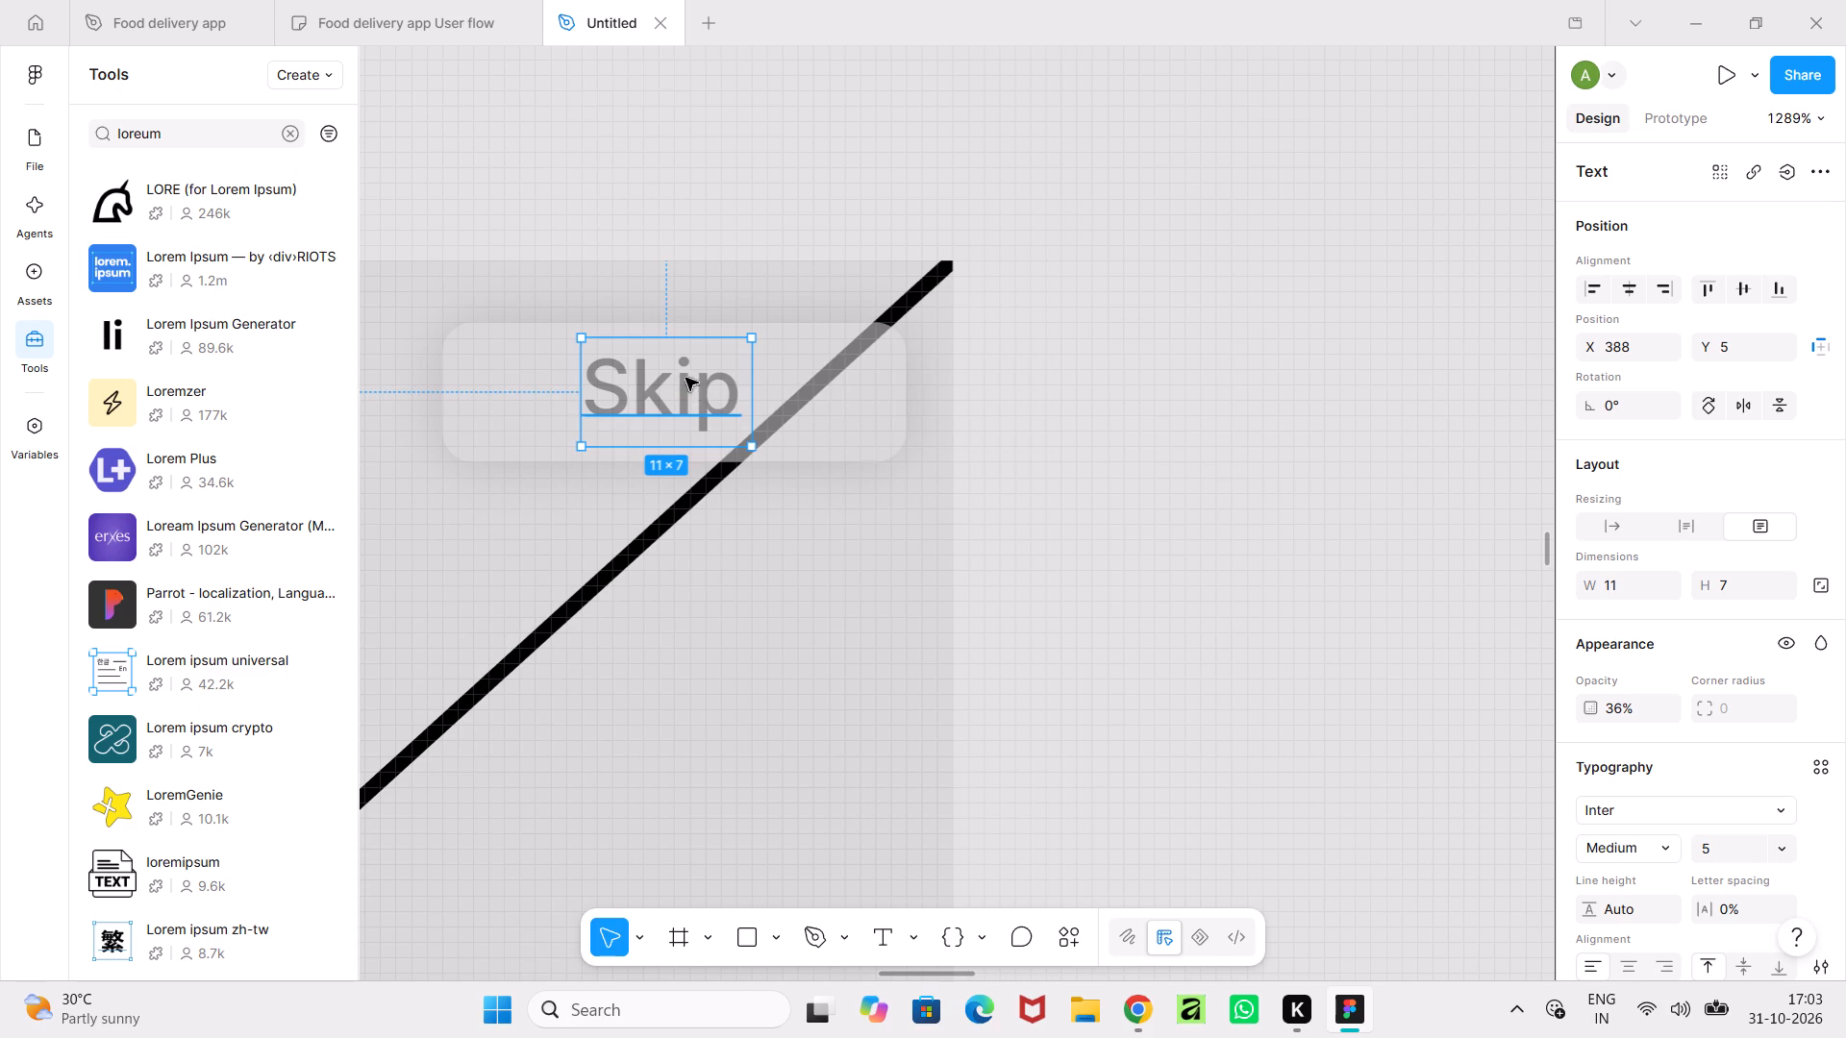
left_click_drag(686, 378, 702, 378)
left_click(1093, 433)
Review the Skip button's size against the whole signup/signin onboarding screen.
scroll(1093, 433, "down", 4, "ctrl")
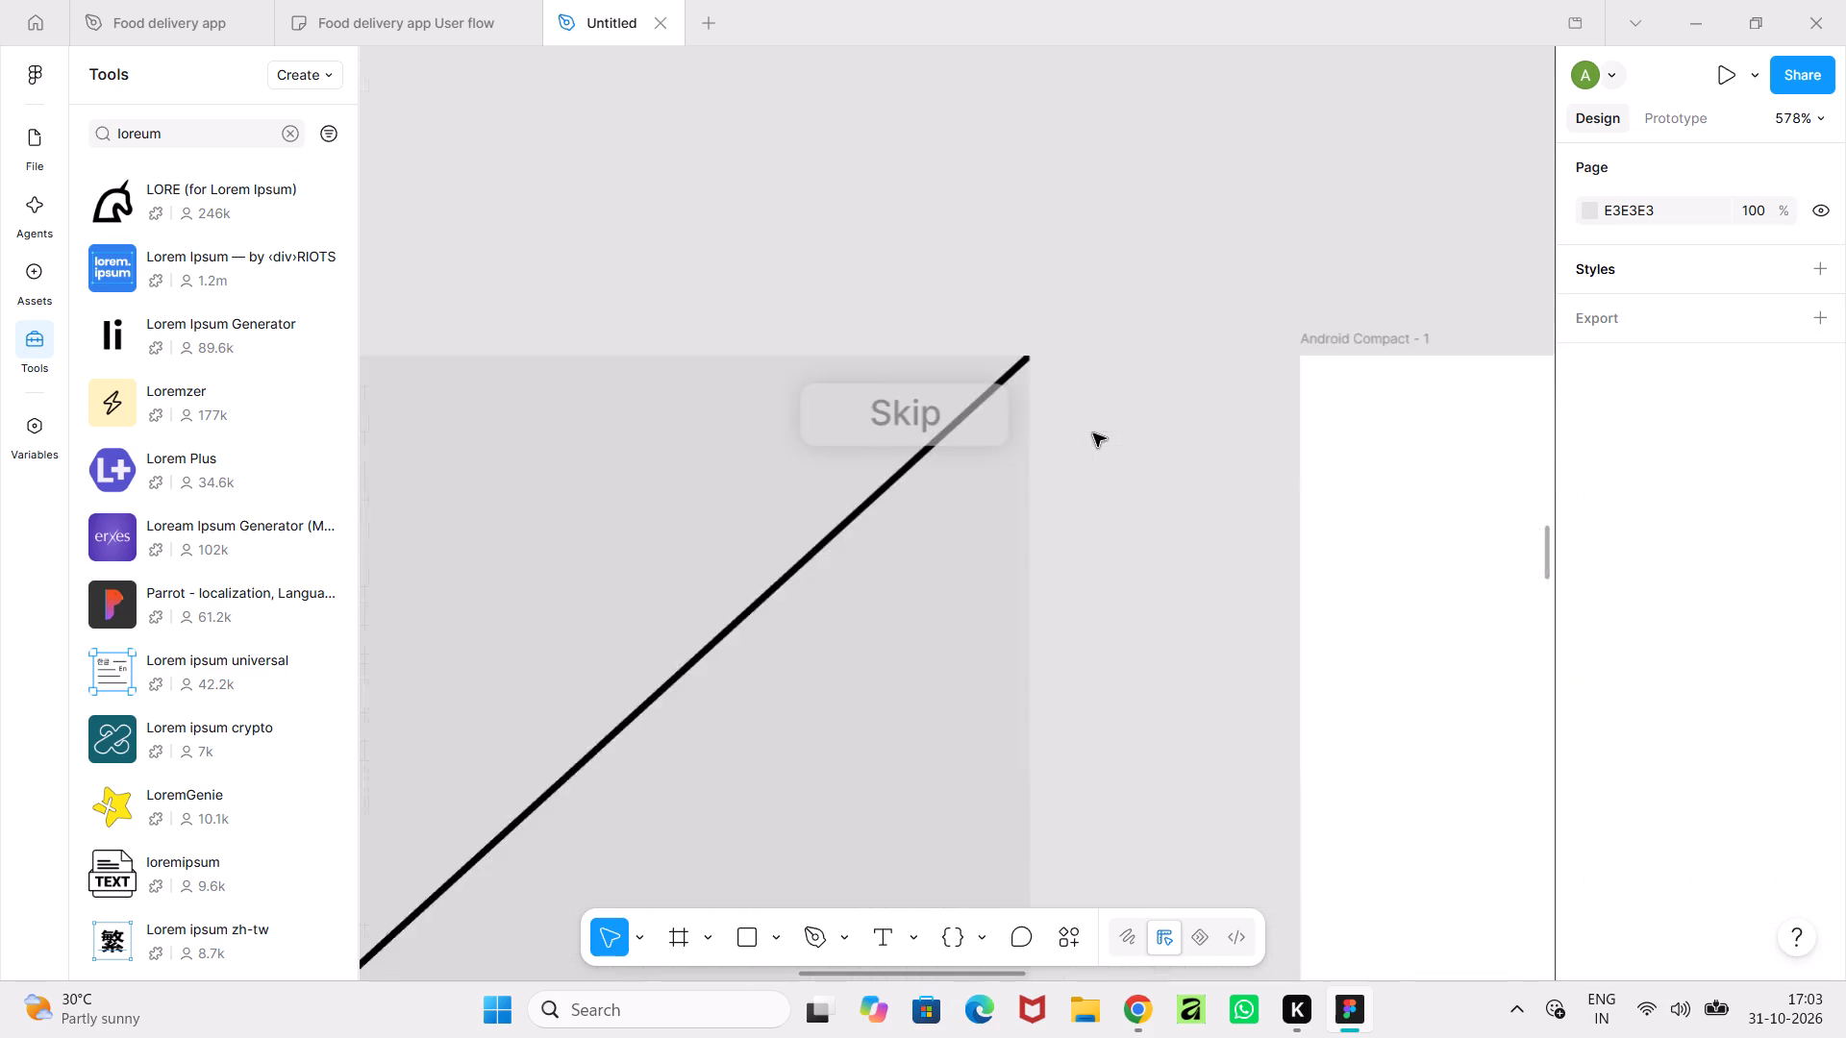
scroll(1093, 433, "down", 16, "ctrl")
middle_click_drag(1093, 433, 1043, 257)
scroll(1043, 257, "down", 4, "ctrl")
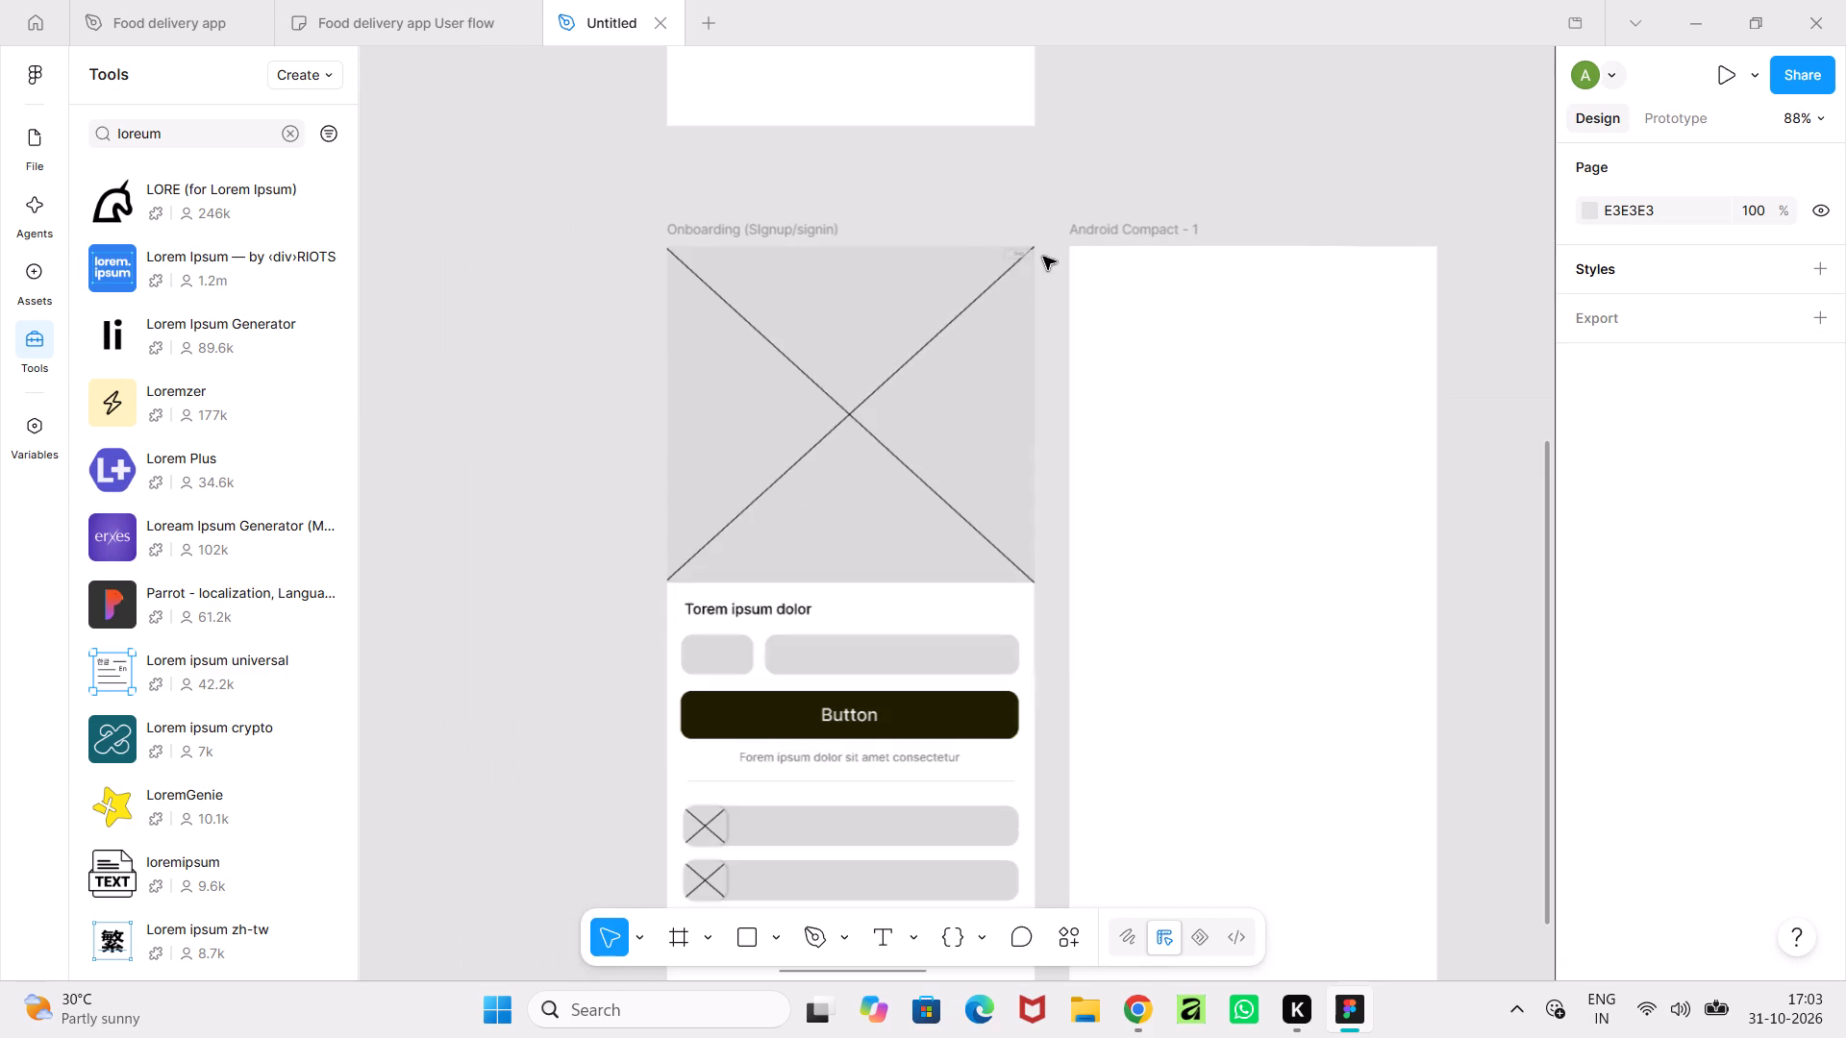
middle_click_drag(1047, 333, 1017, 320)
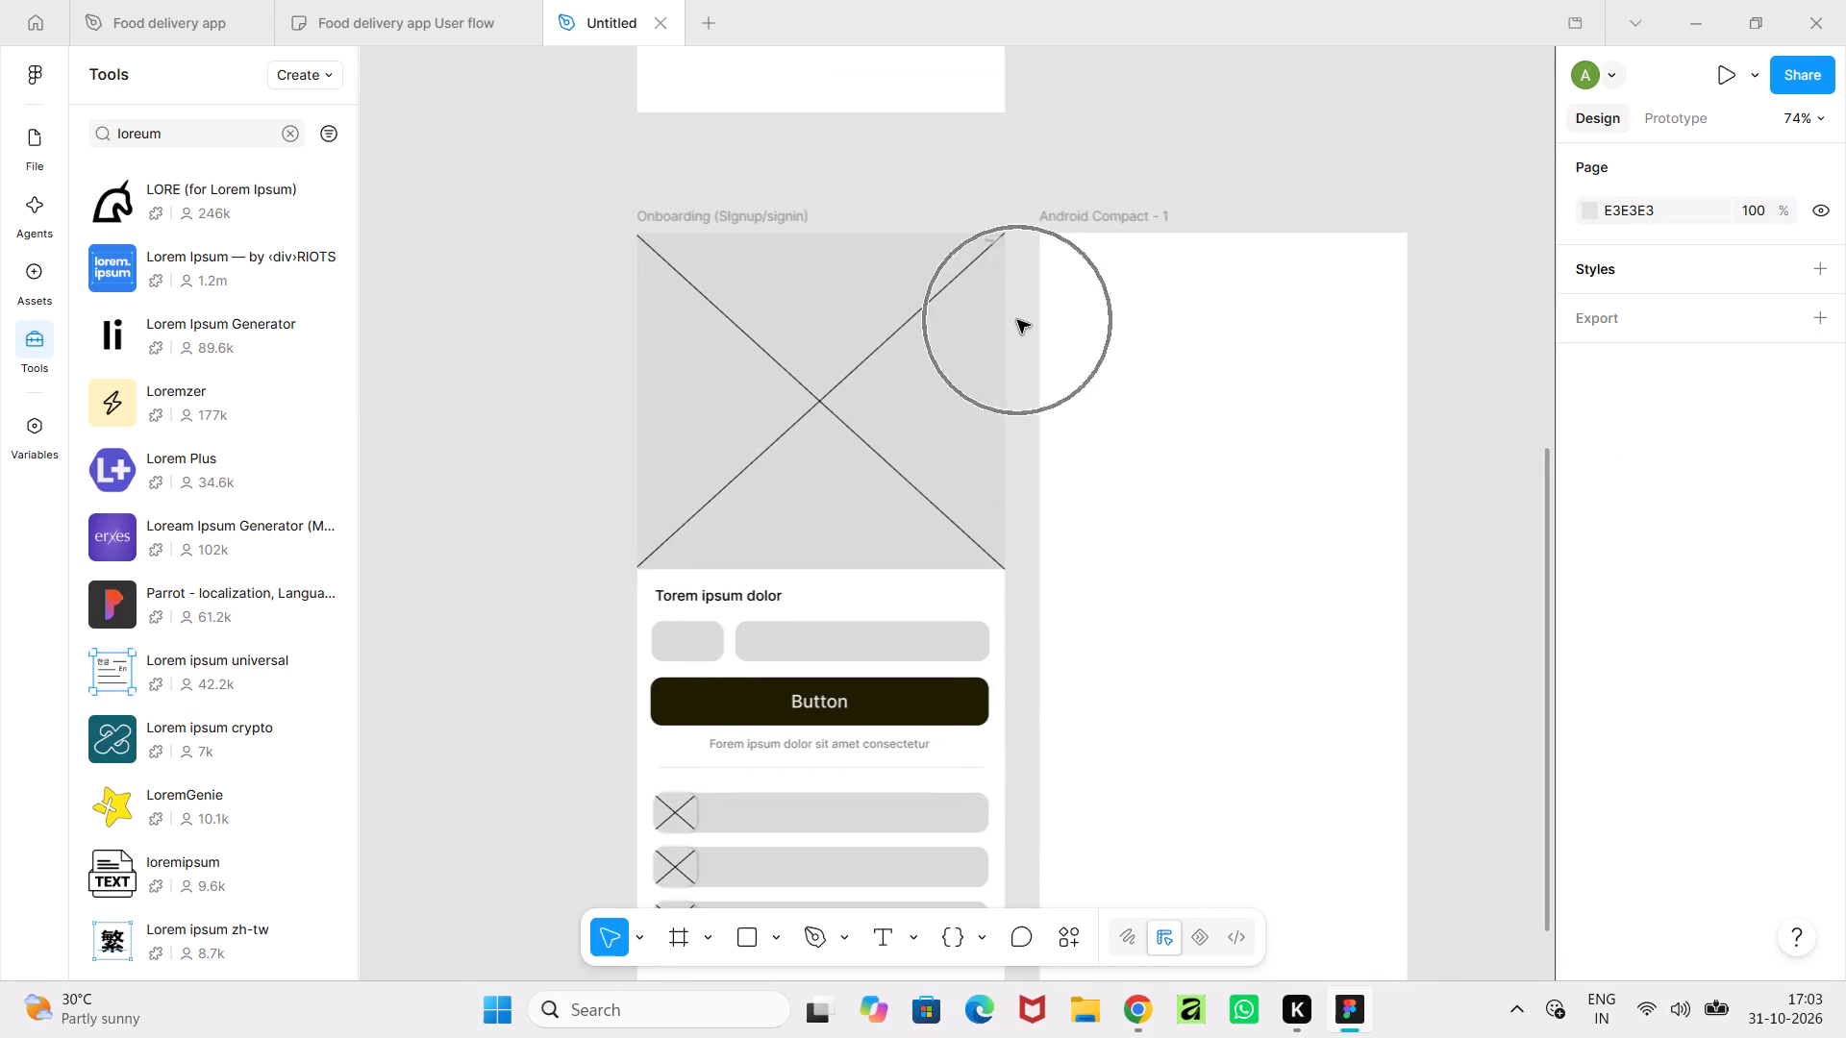
middle_click_drag(1017, 320, 1021, 264)
scroll(1021, 264, "down", 5, "ctrl")
middle_click_drag(1021, 264, 1016, 303)
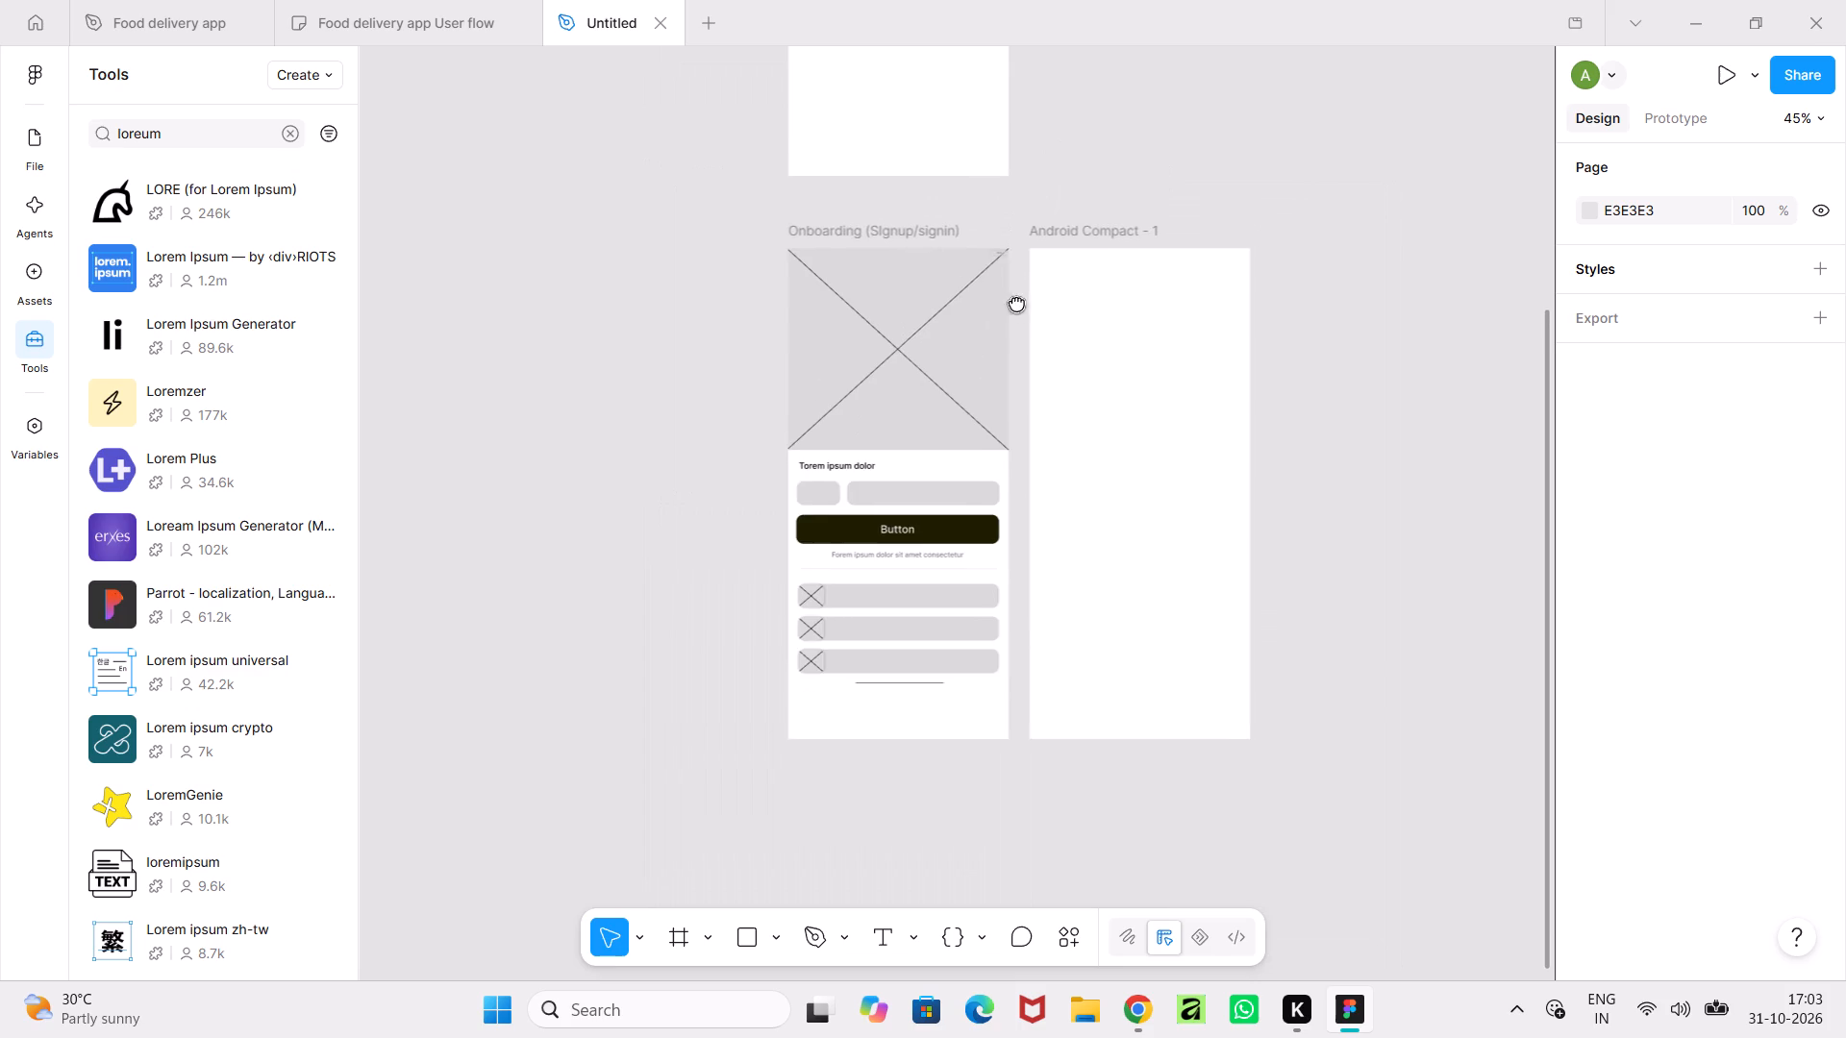
middle_click_drag(1016, 303, 1016, 304)
Enlarge the Skip text and its rectangle together to about 55 × 18, keeping them in the image's upper-right corner.
scroll(1016, 306, "up", 6, "ctrl")
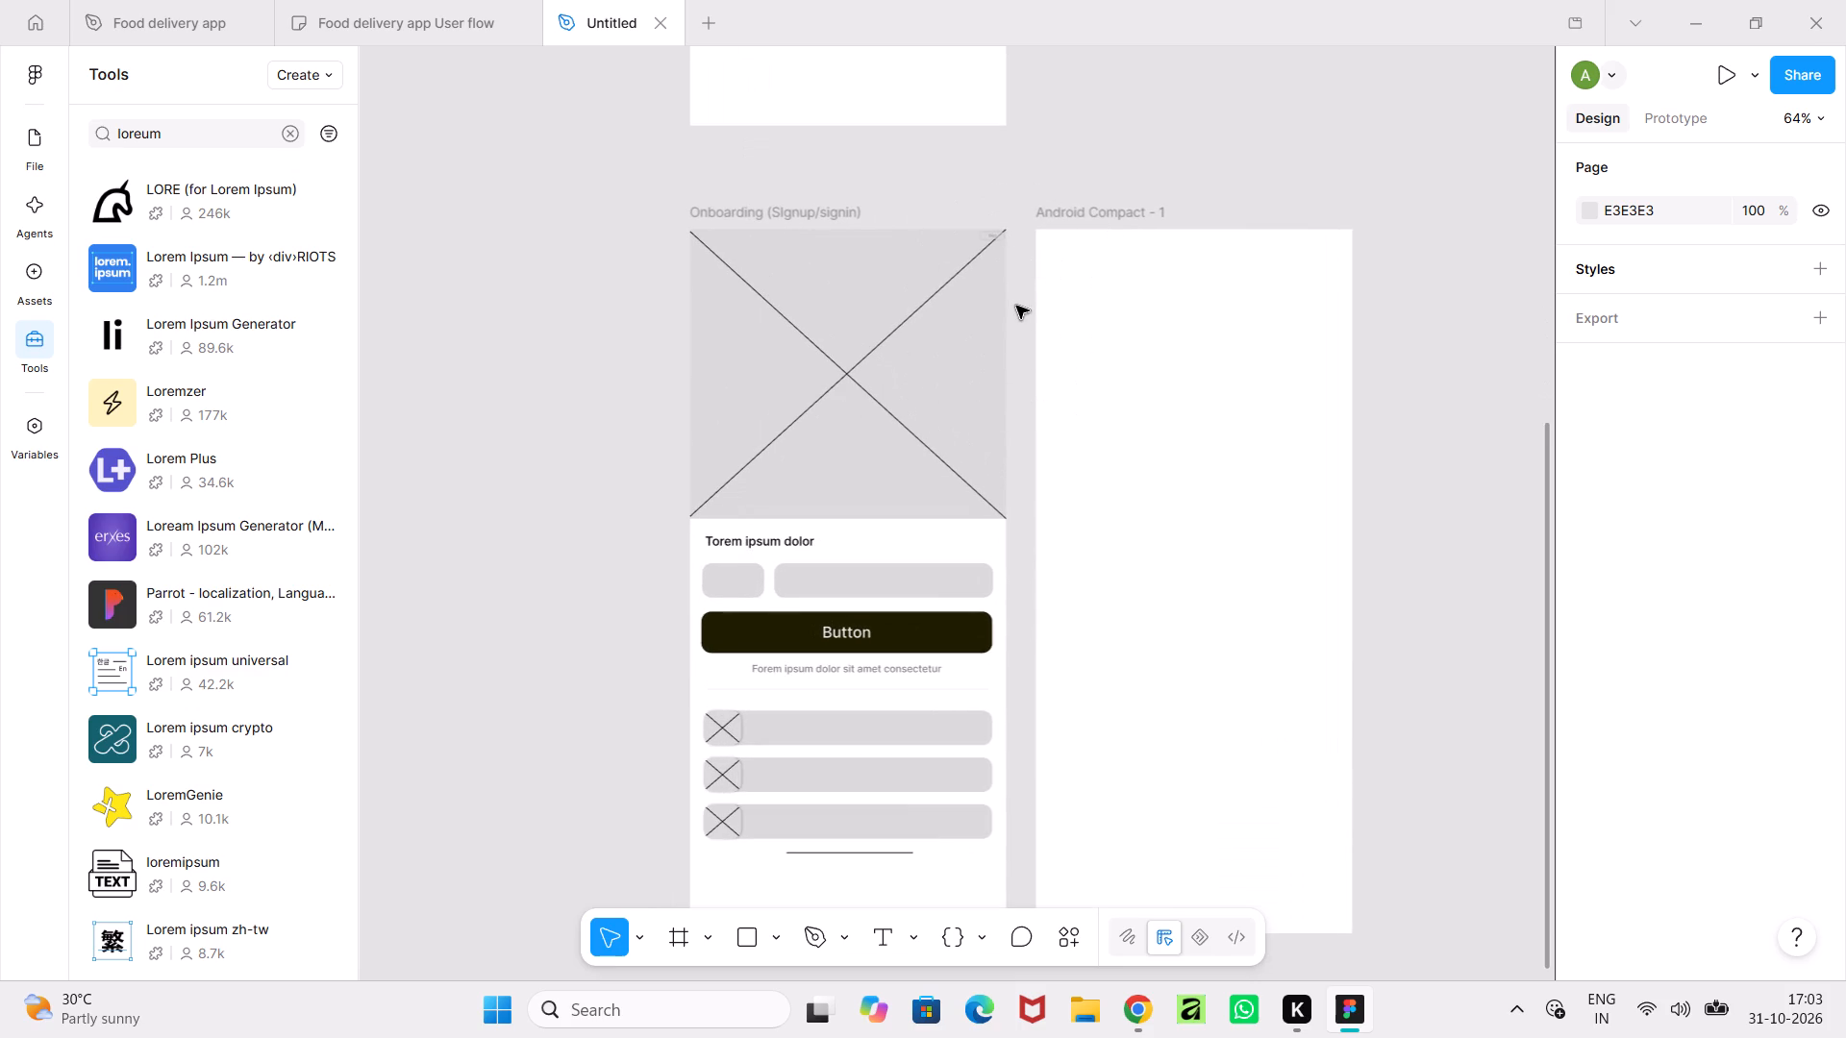
scroll(1016, 306, "up", 11, "ctrl")
middle_click_drag(1016, 306, 1031, 897)
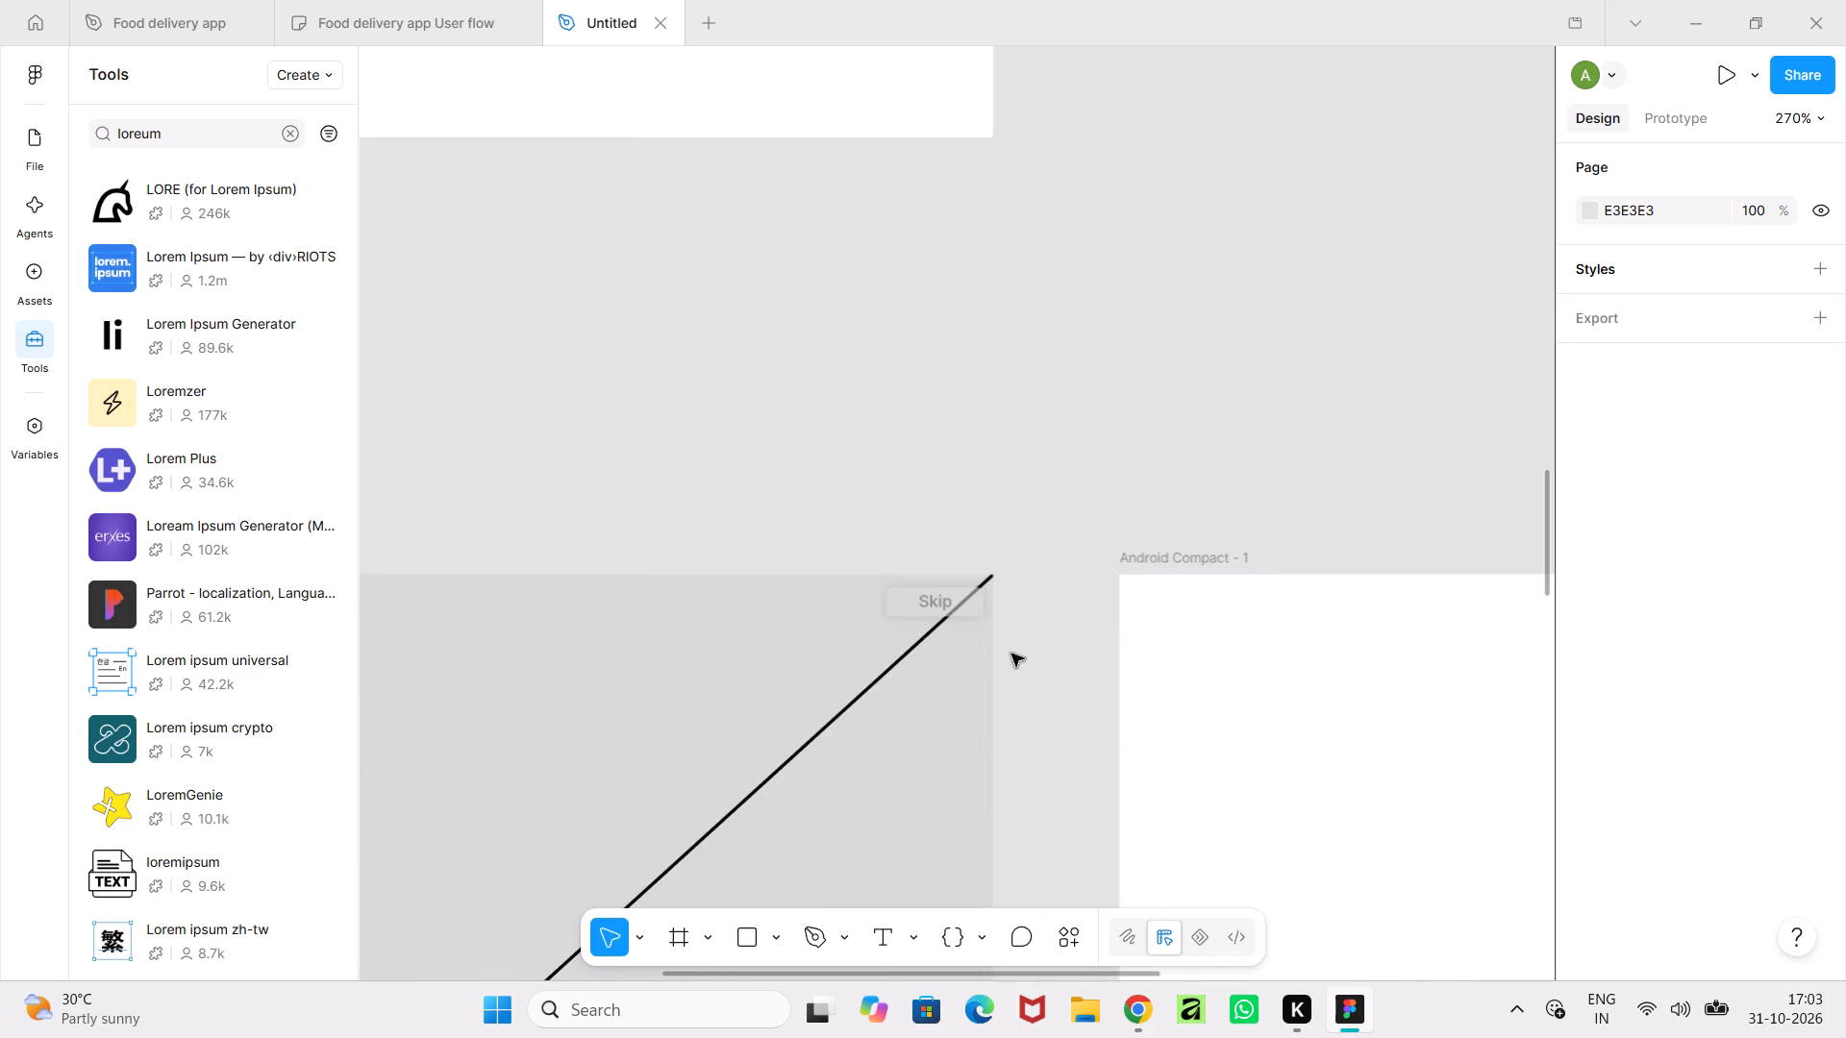
left_click(931, 605)
left_click(965, 610, "shift")
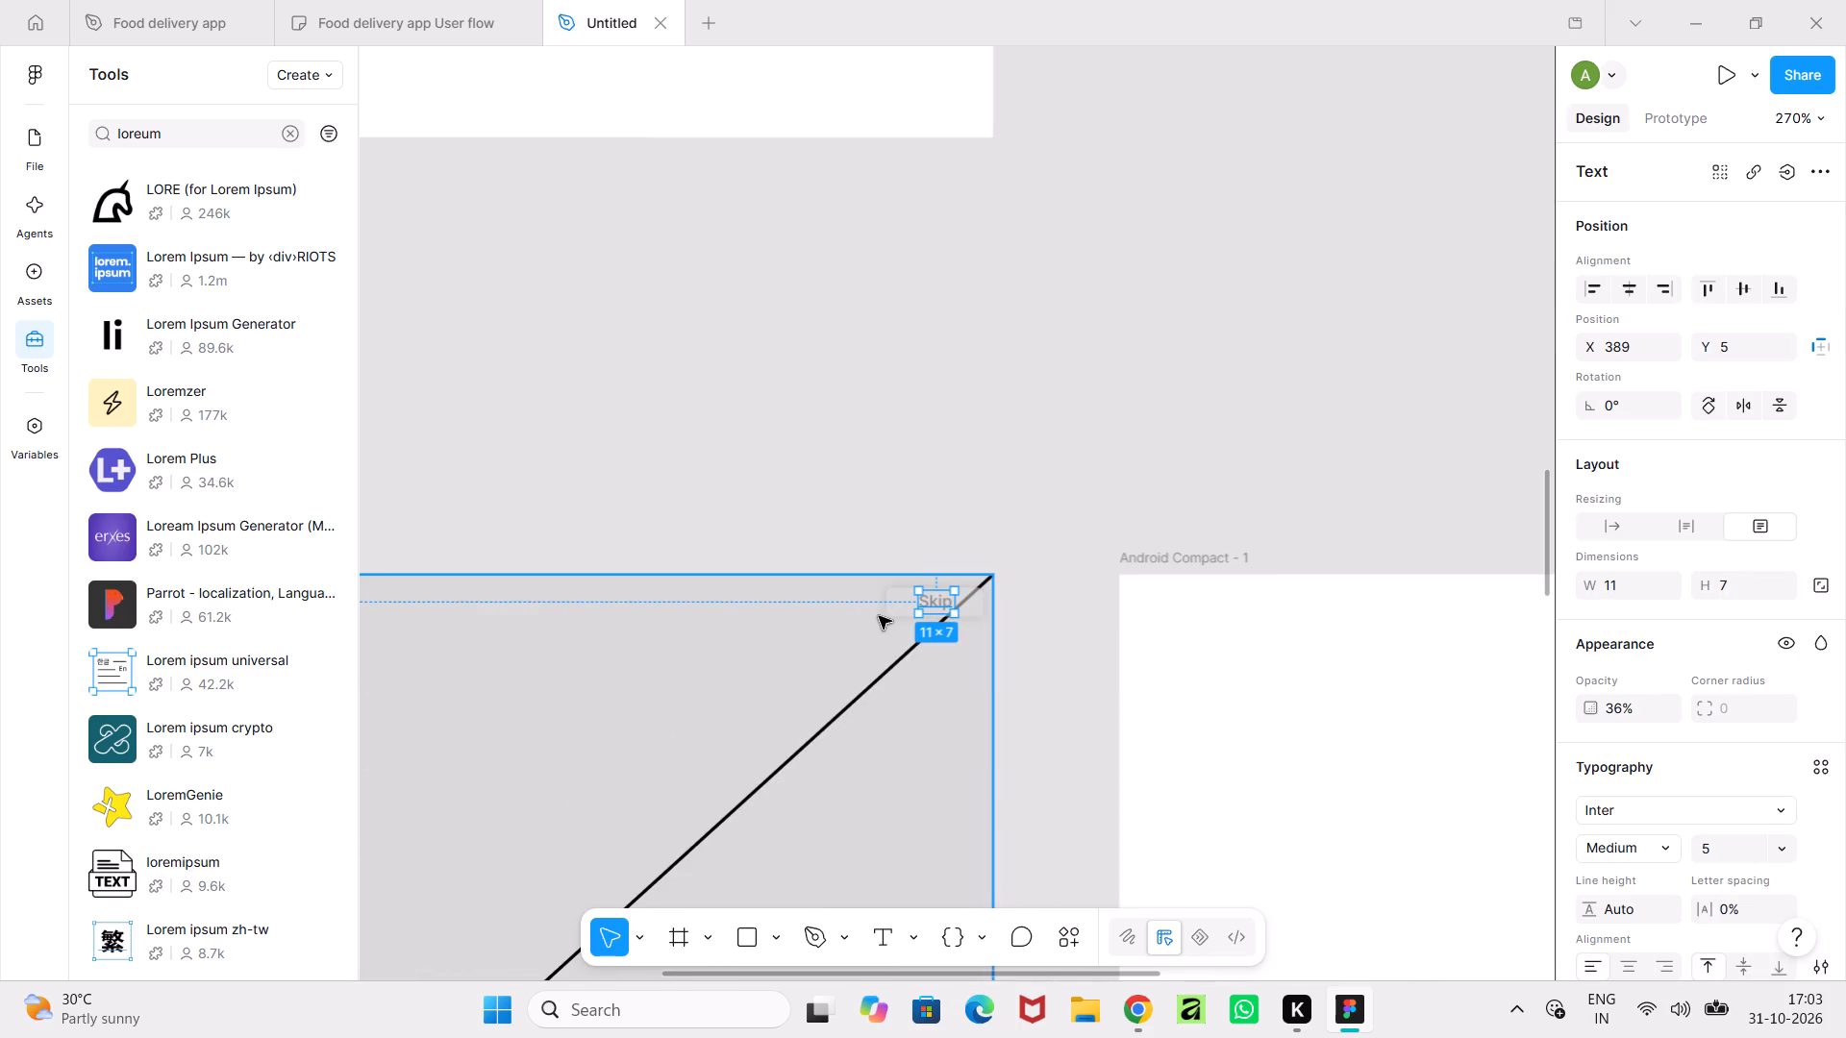
left_click(895, 611, "shift")
left_click_drag(888, 620, 816, 660)
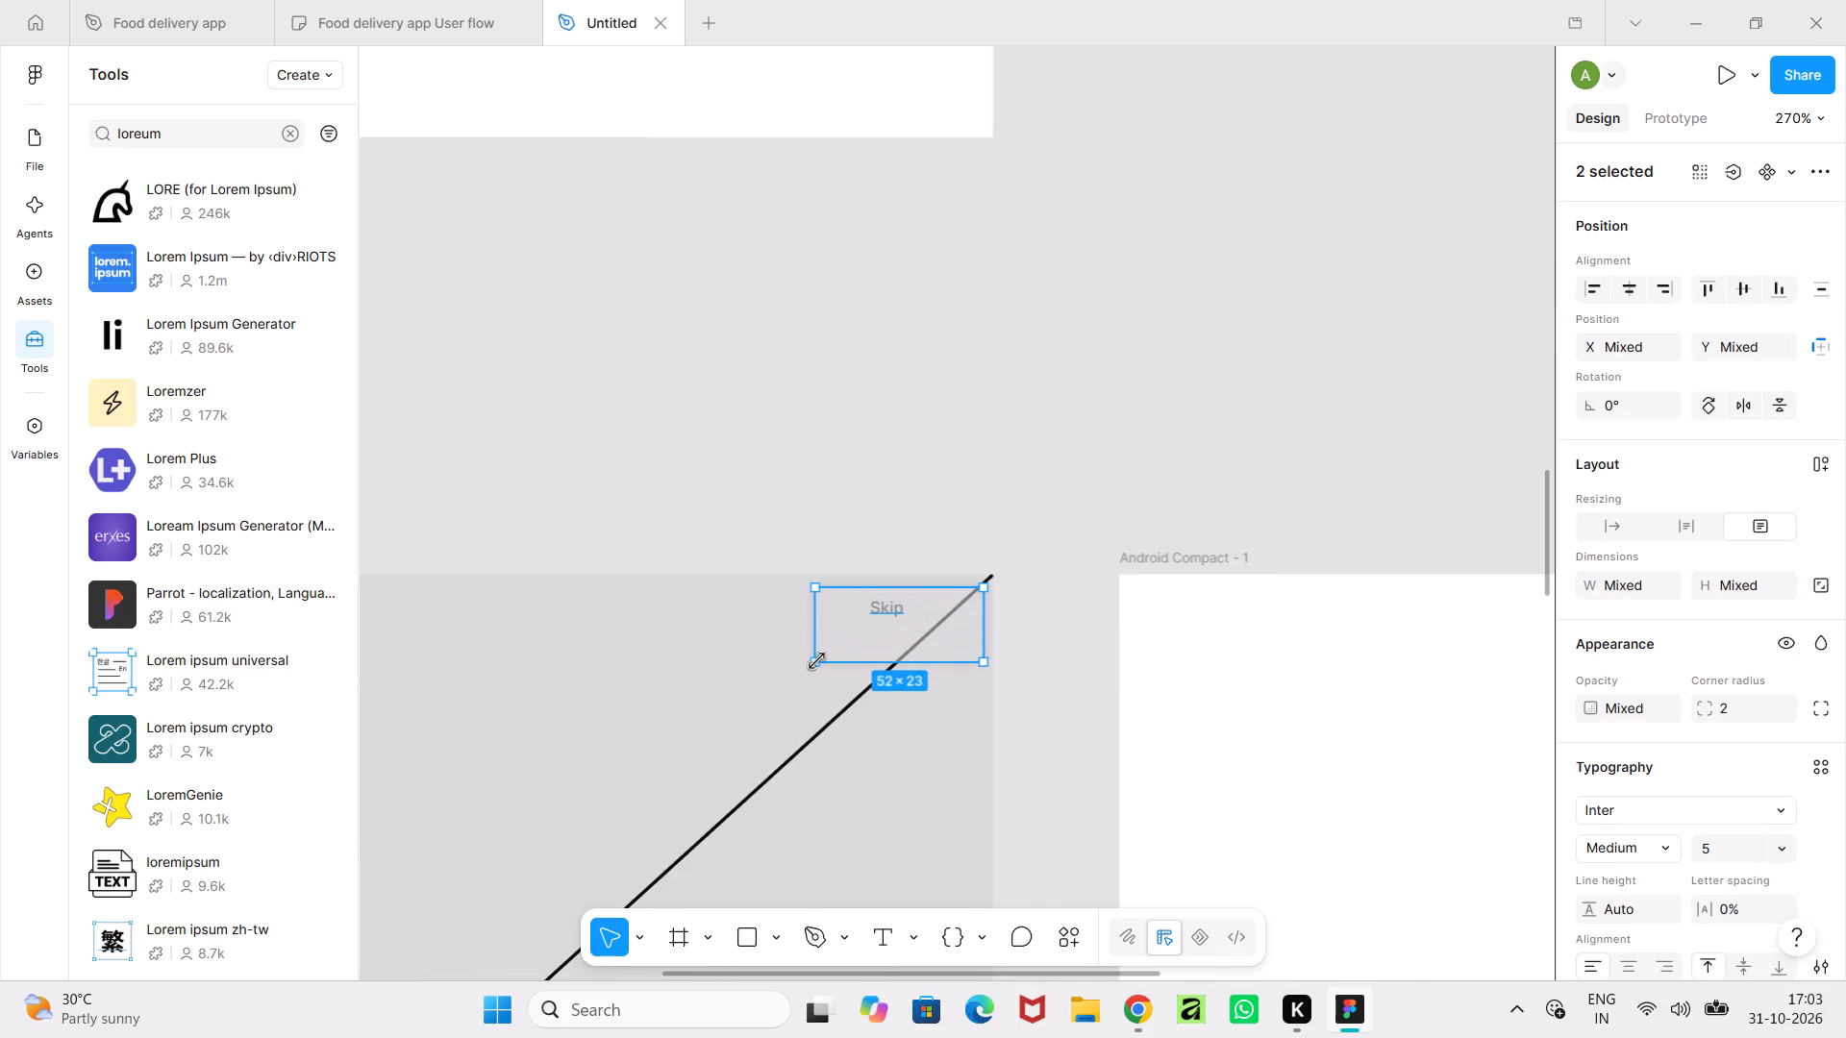
left_click_drag(816, 660, 805, 645)
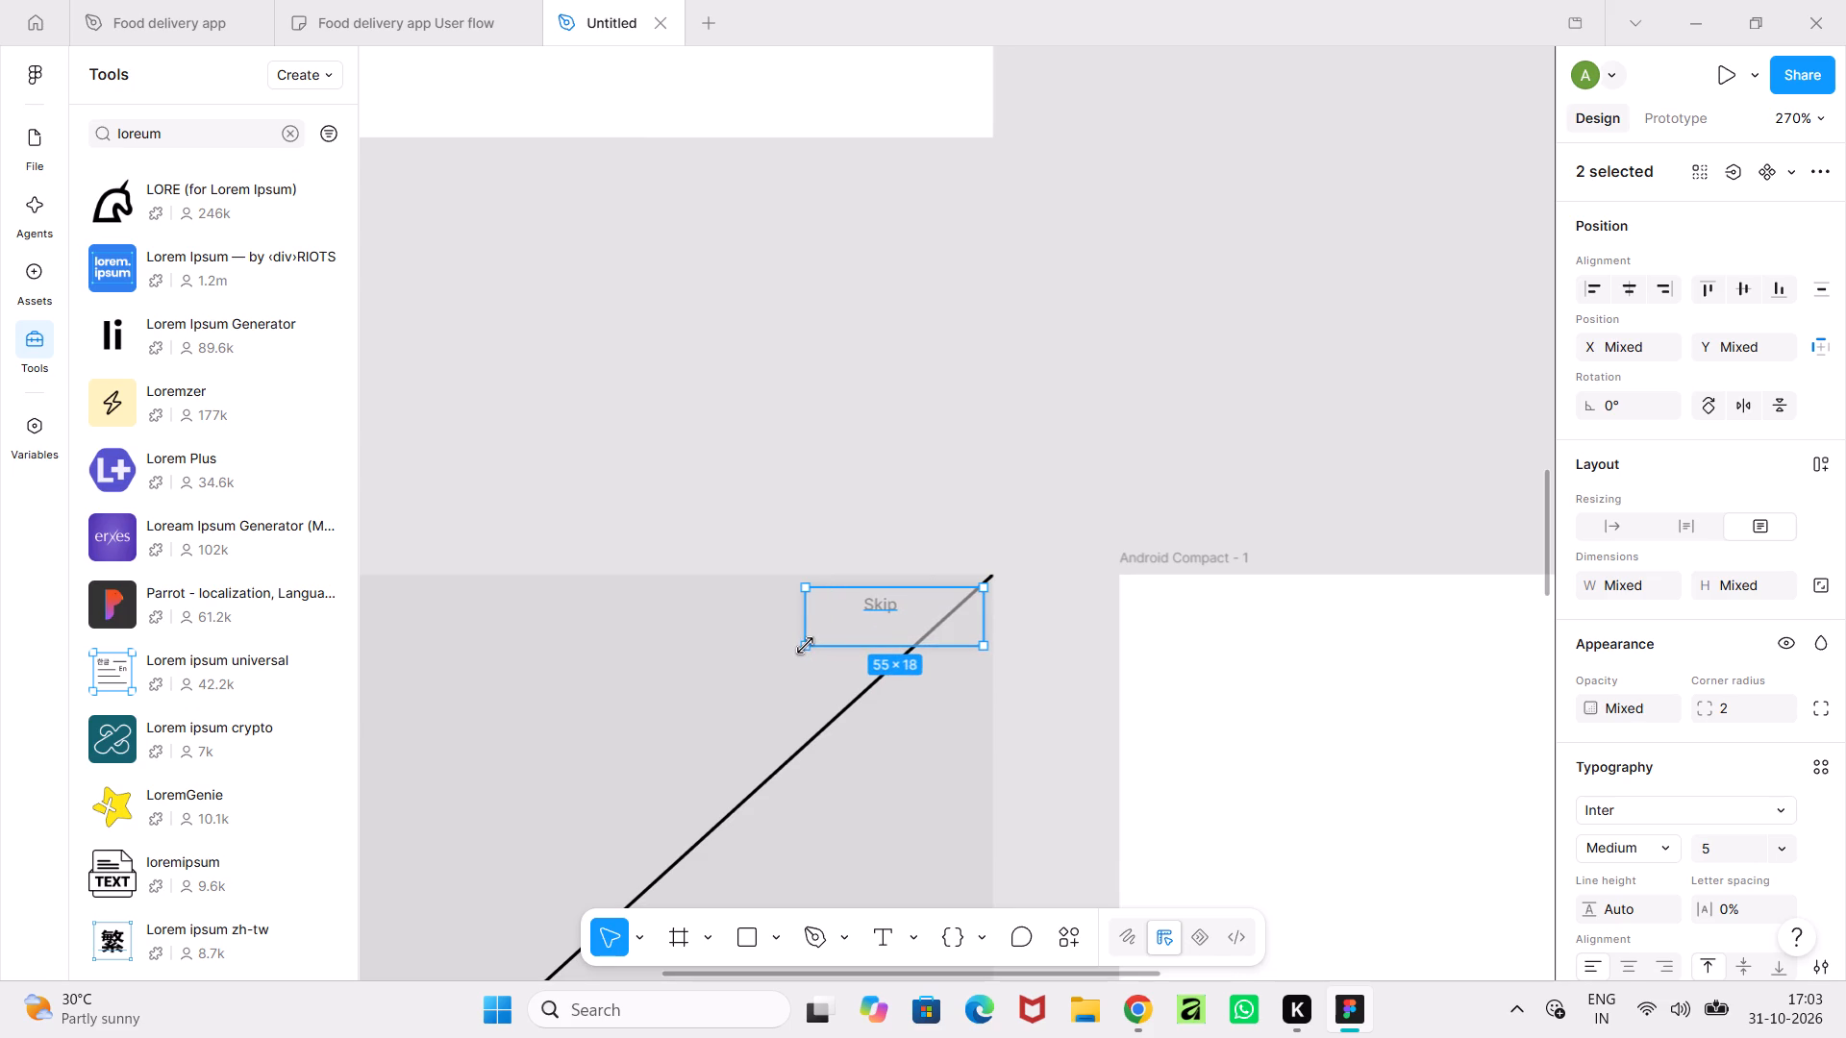
Set the Skip text's font size to 10 and widen its text box to fit the whole word.
left_click(880, 605)
left_click_drag(879, 607, 889, 616)
left_click(1776, 845)
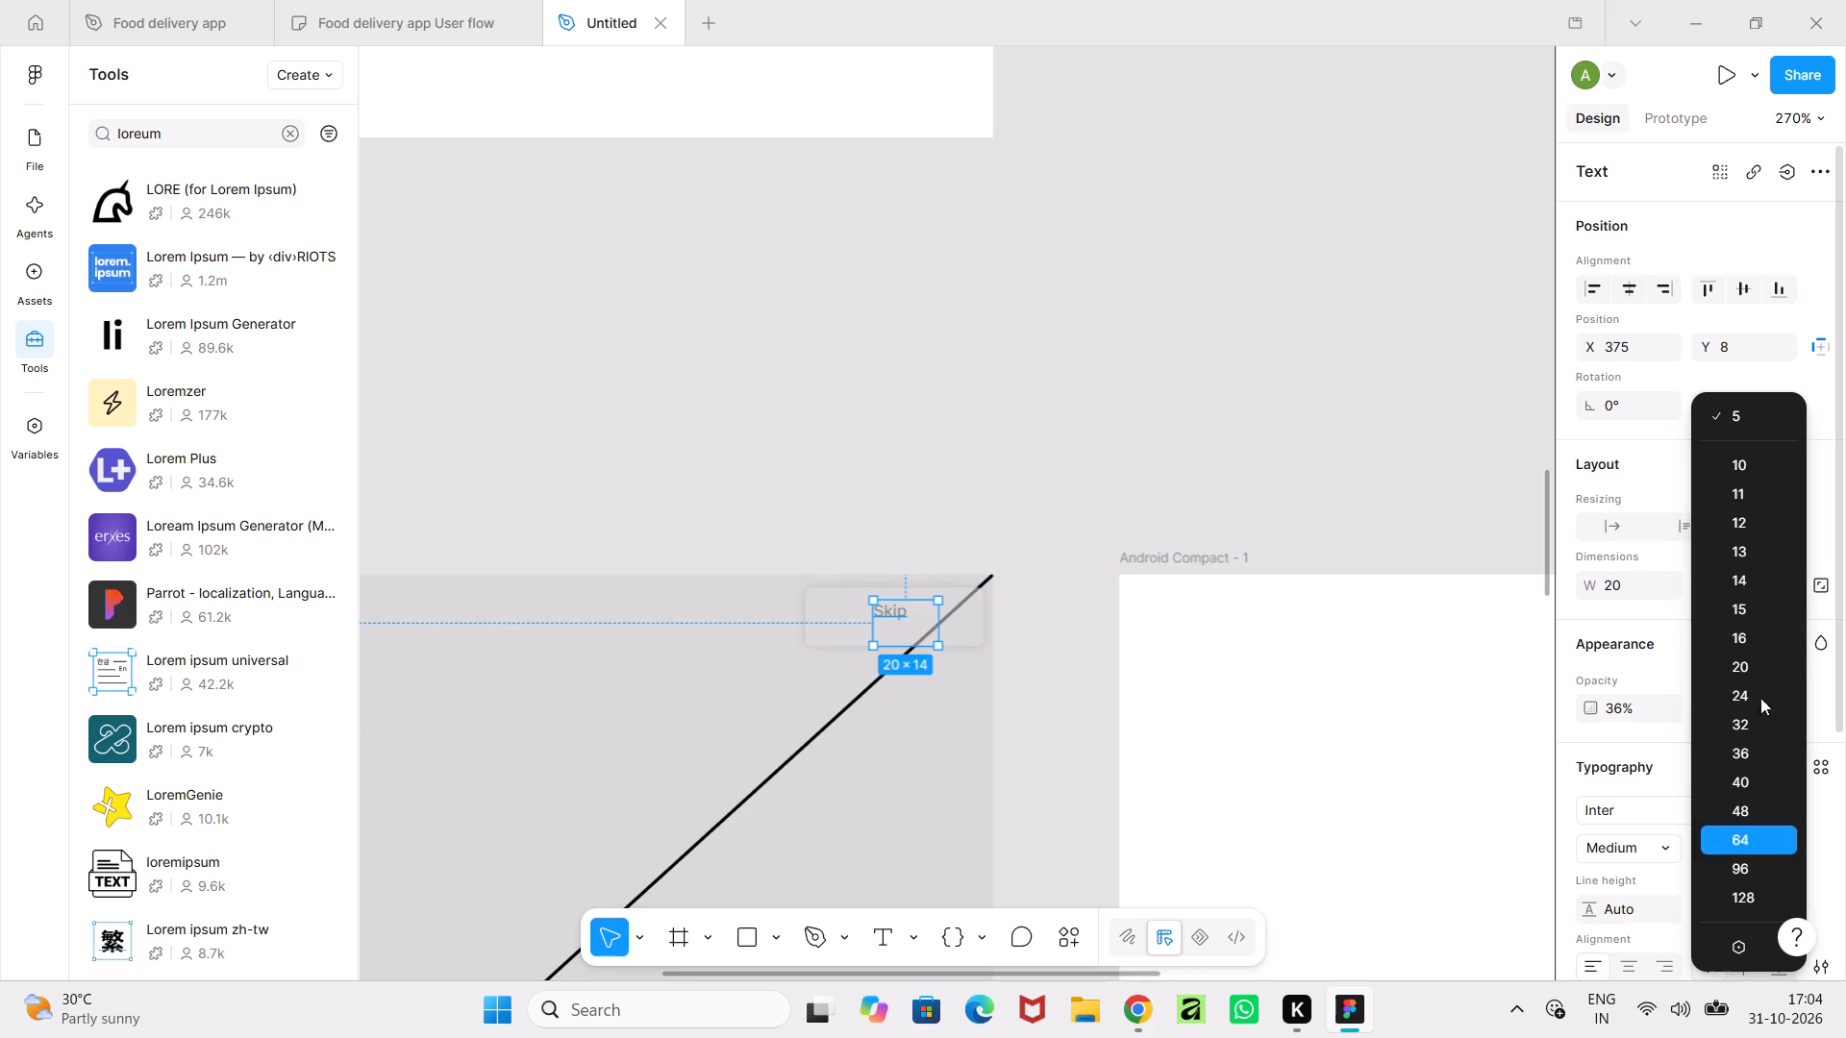
left_click(1722, 466)
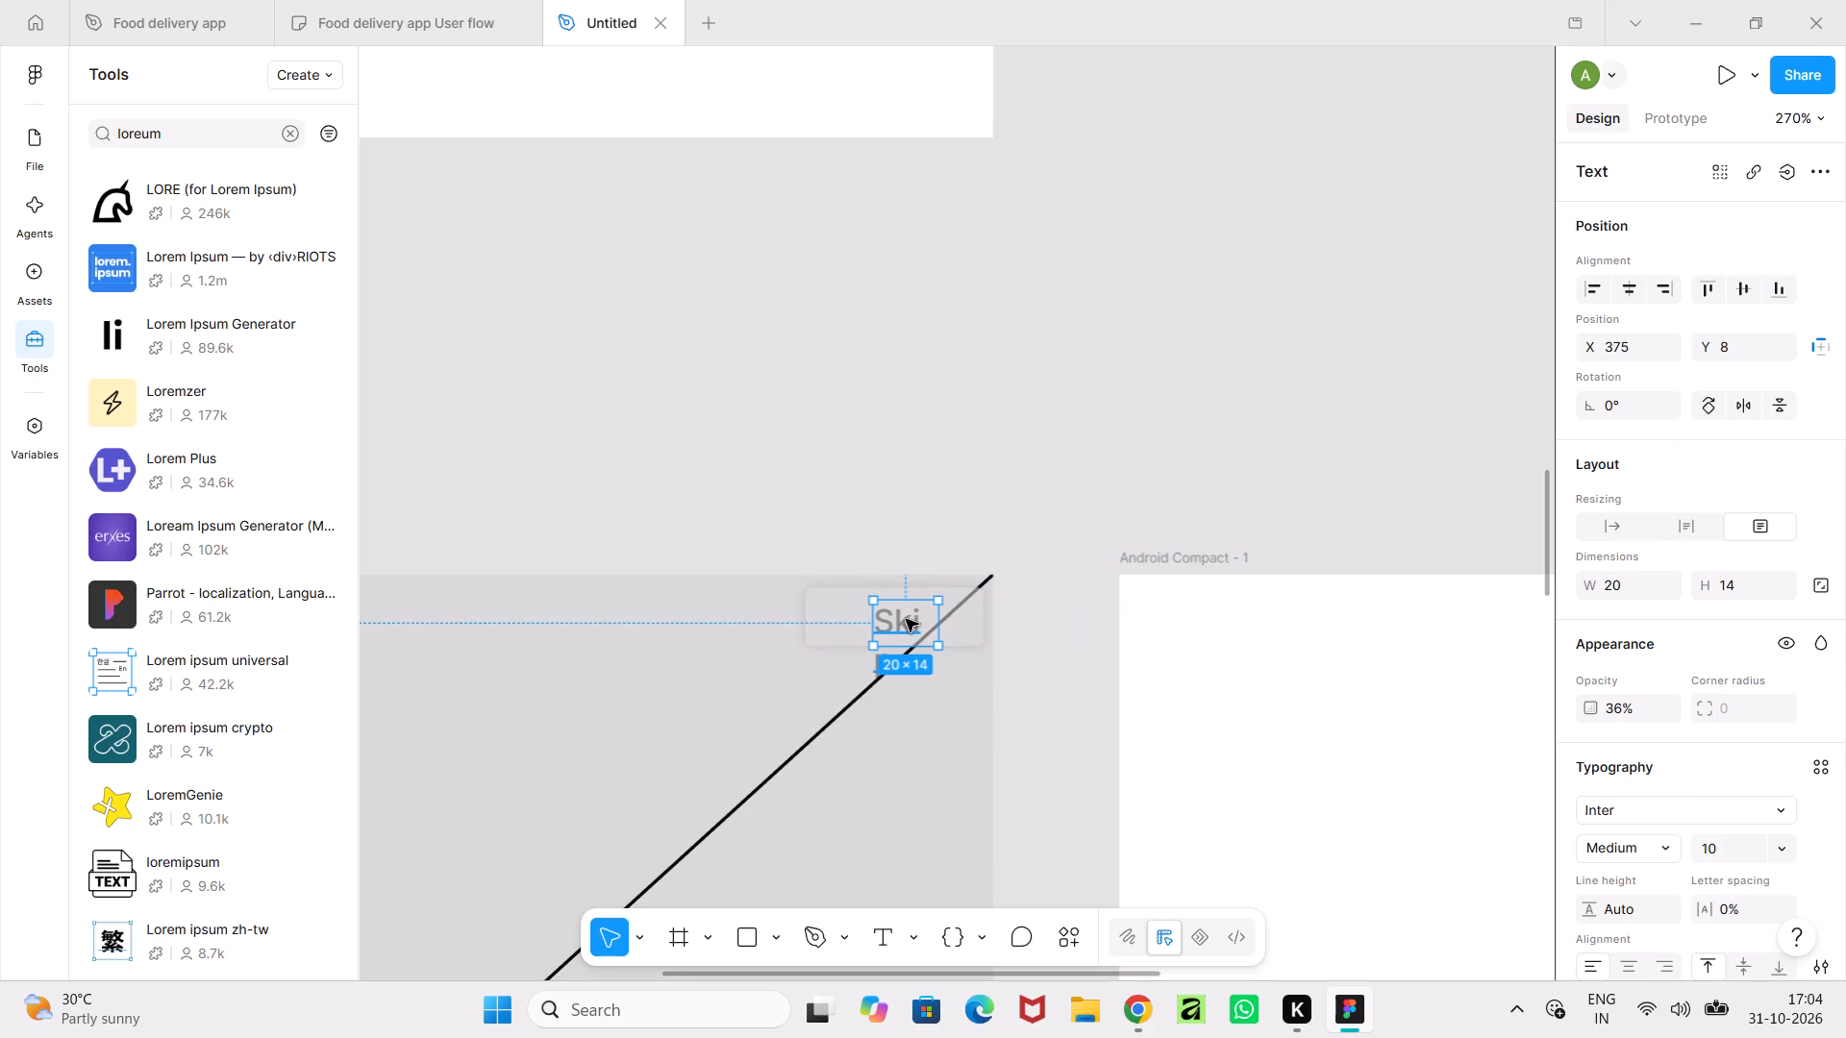
left_click(934, 625)
Centre the Skip text inside its rectangle at about X 371, Y 6.
left_click_drag(918, 634, 910, 632)
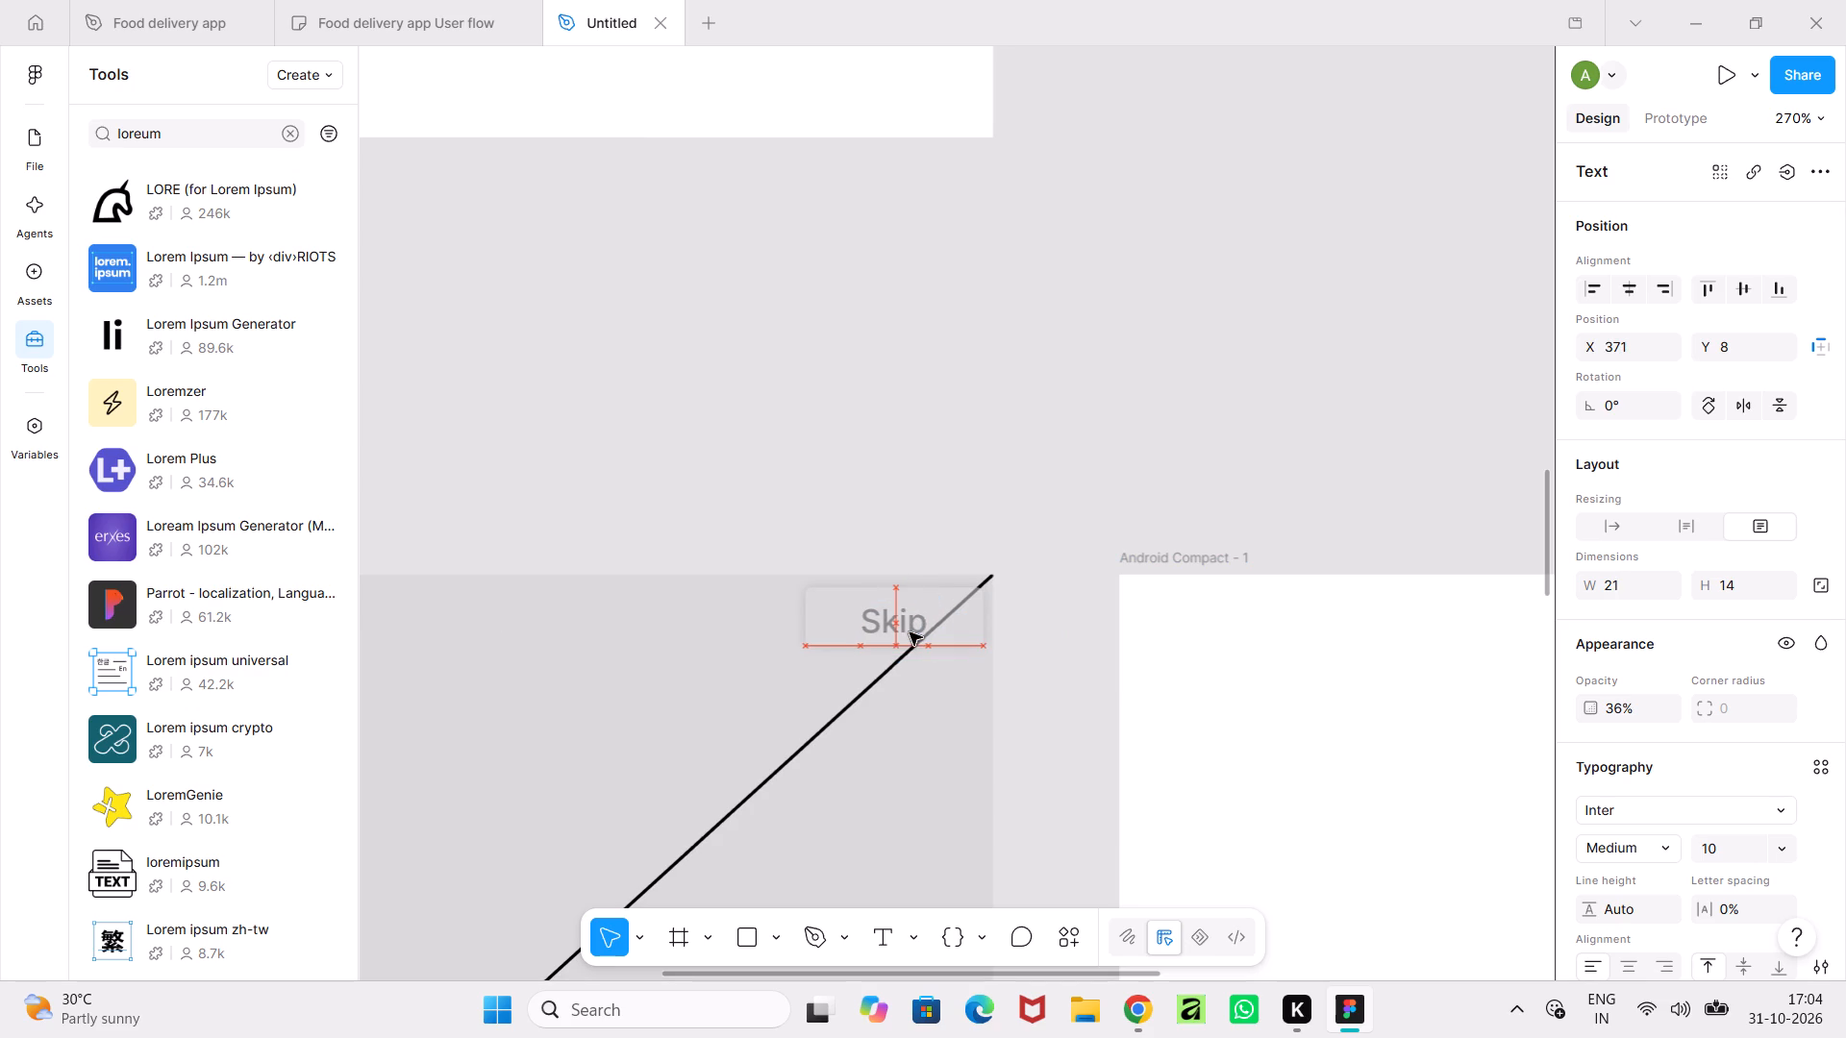
left_click_drag(910, 632, 909, 628)
left_click(1080, 632)
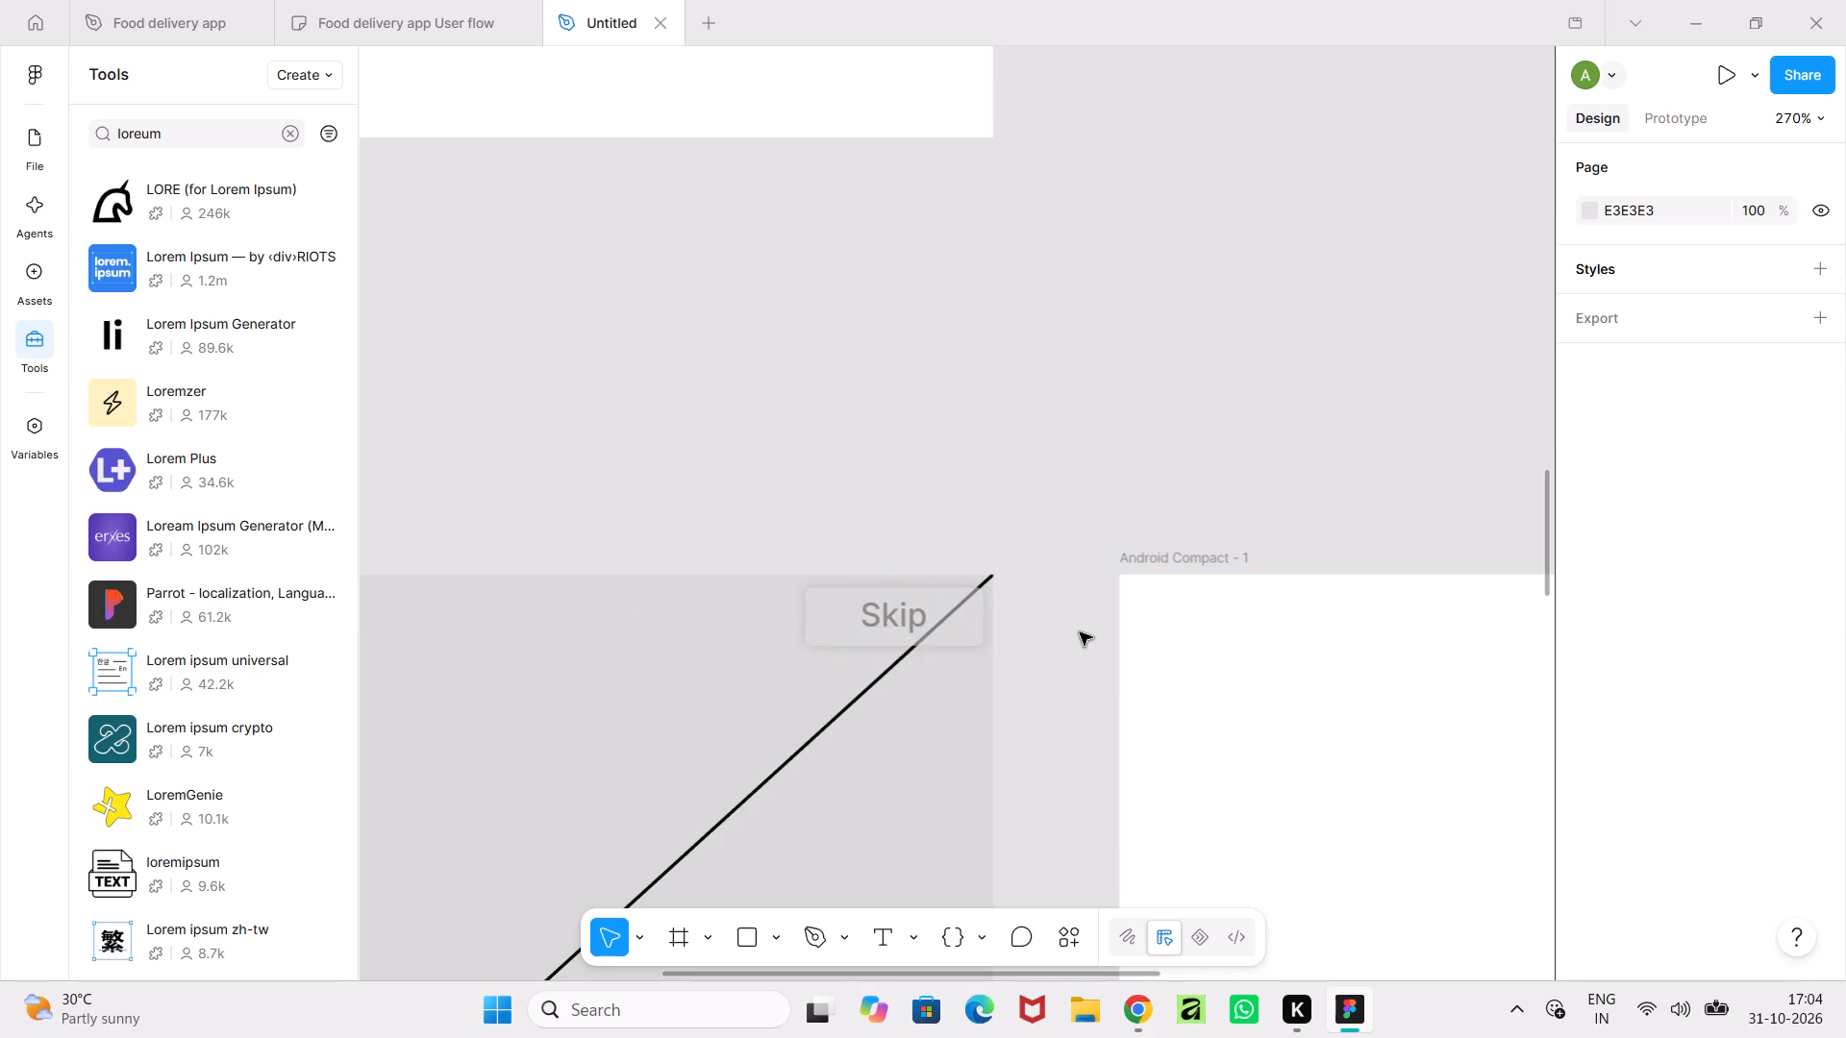
Check how the enlarged Skip button looks on the full signup/signin onboarding screen.
scroll(1080, 632, "down", 11, "ctrl")
middle_click_drag(1080, 632, 1065, 519)
scroll(1065, 522, "up", 5, "ctrl")
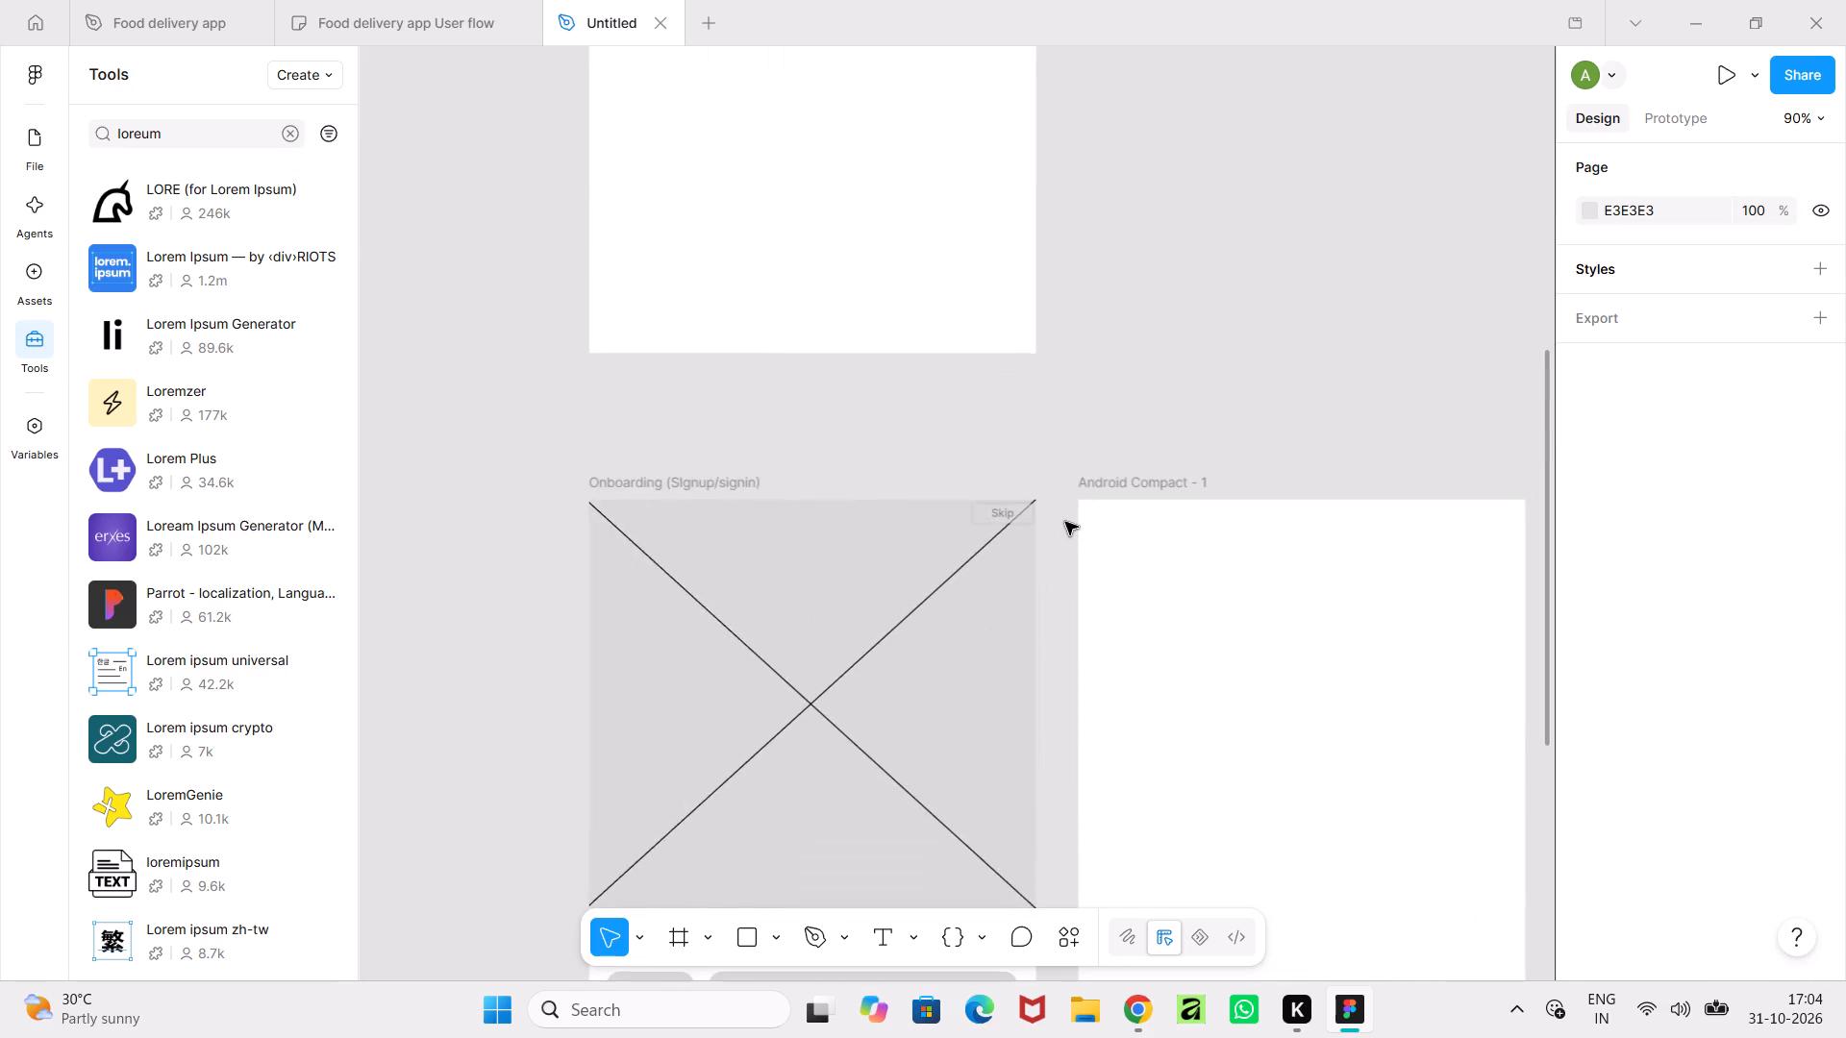
scroll(1065, 522, "up", 3, "ctrl")
scroll(1065, 522, "down", 9, "ctrl")
middle_click_drag(1062, 644, 1043, 540)
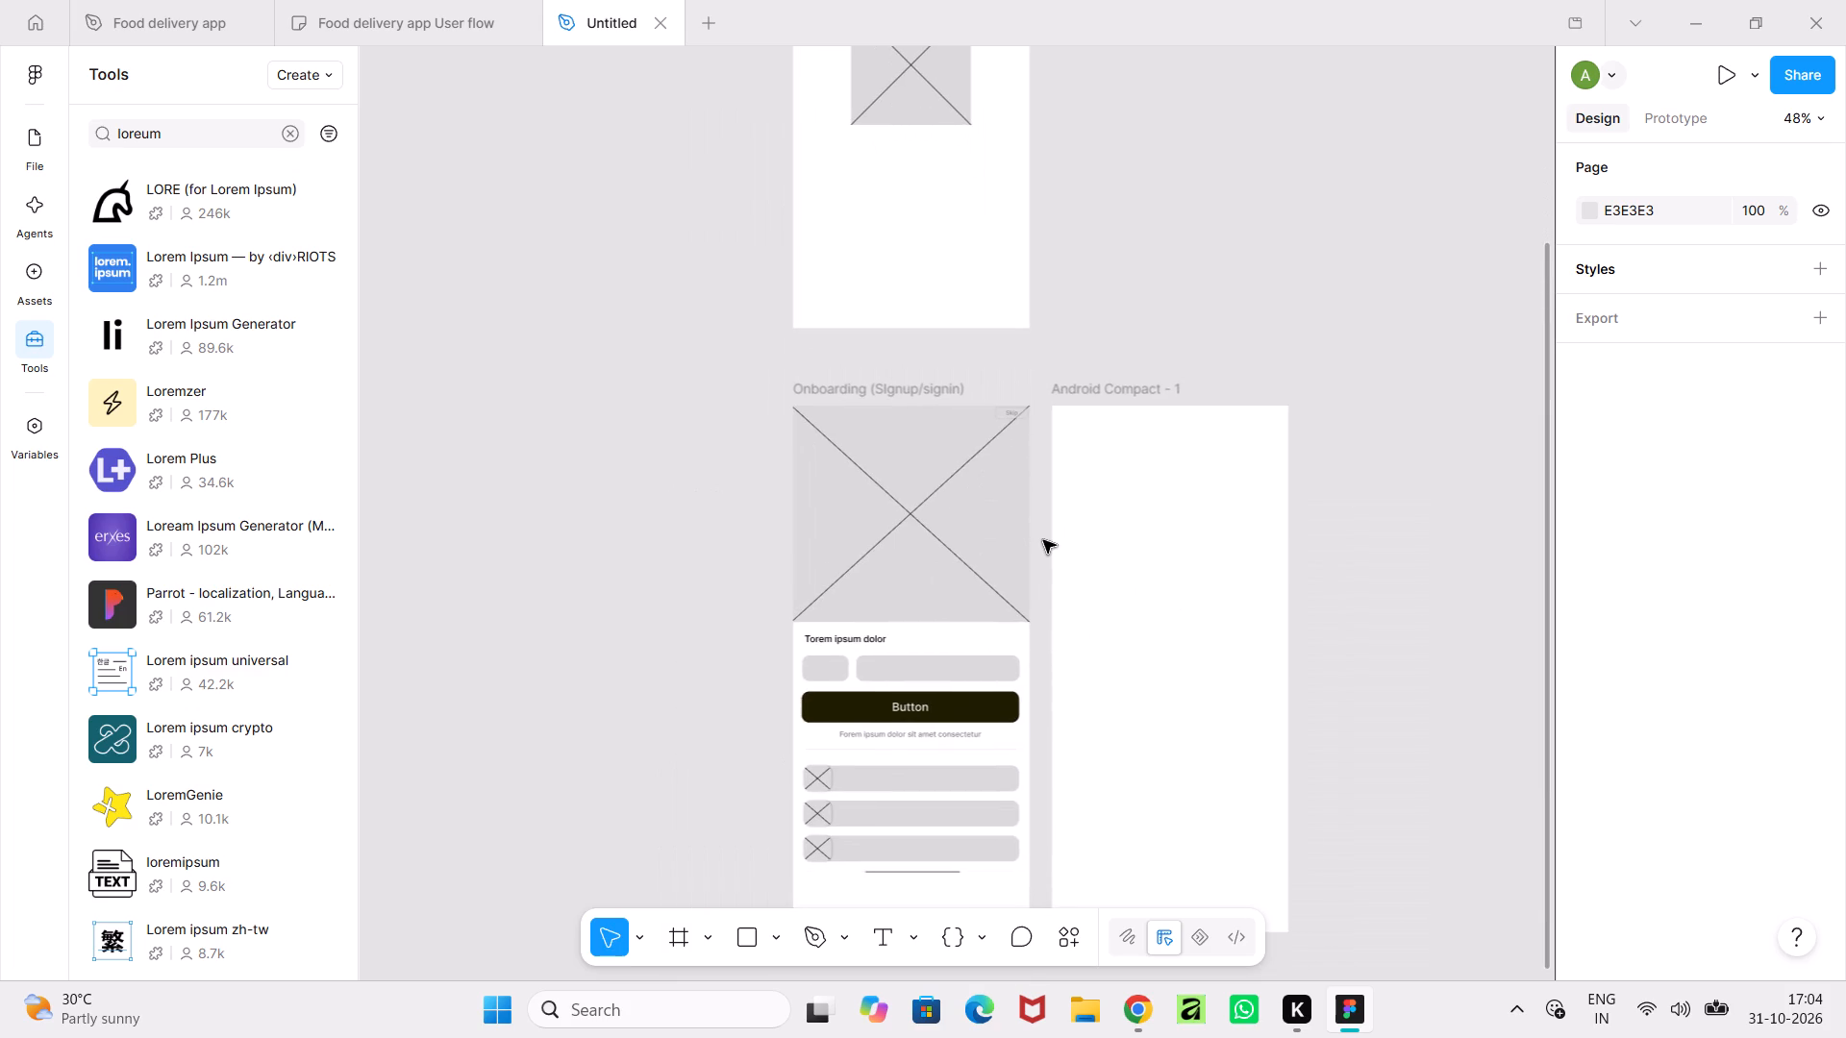
scroll(1043, 540, "down", 1, "ctrl")
Move the Skip text and its rectangle together slightly down and inward from the image's upper-right corner.
scroll(1043, 540, "up", 11, "ctrl")
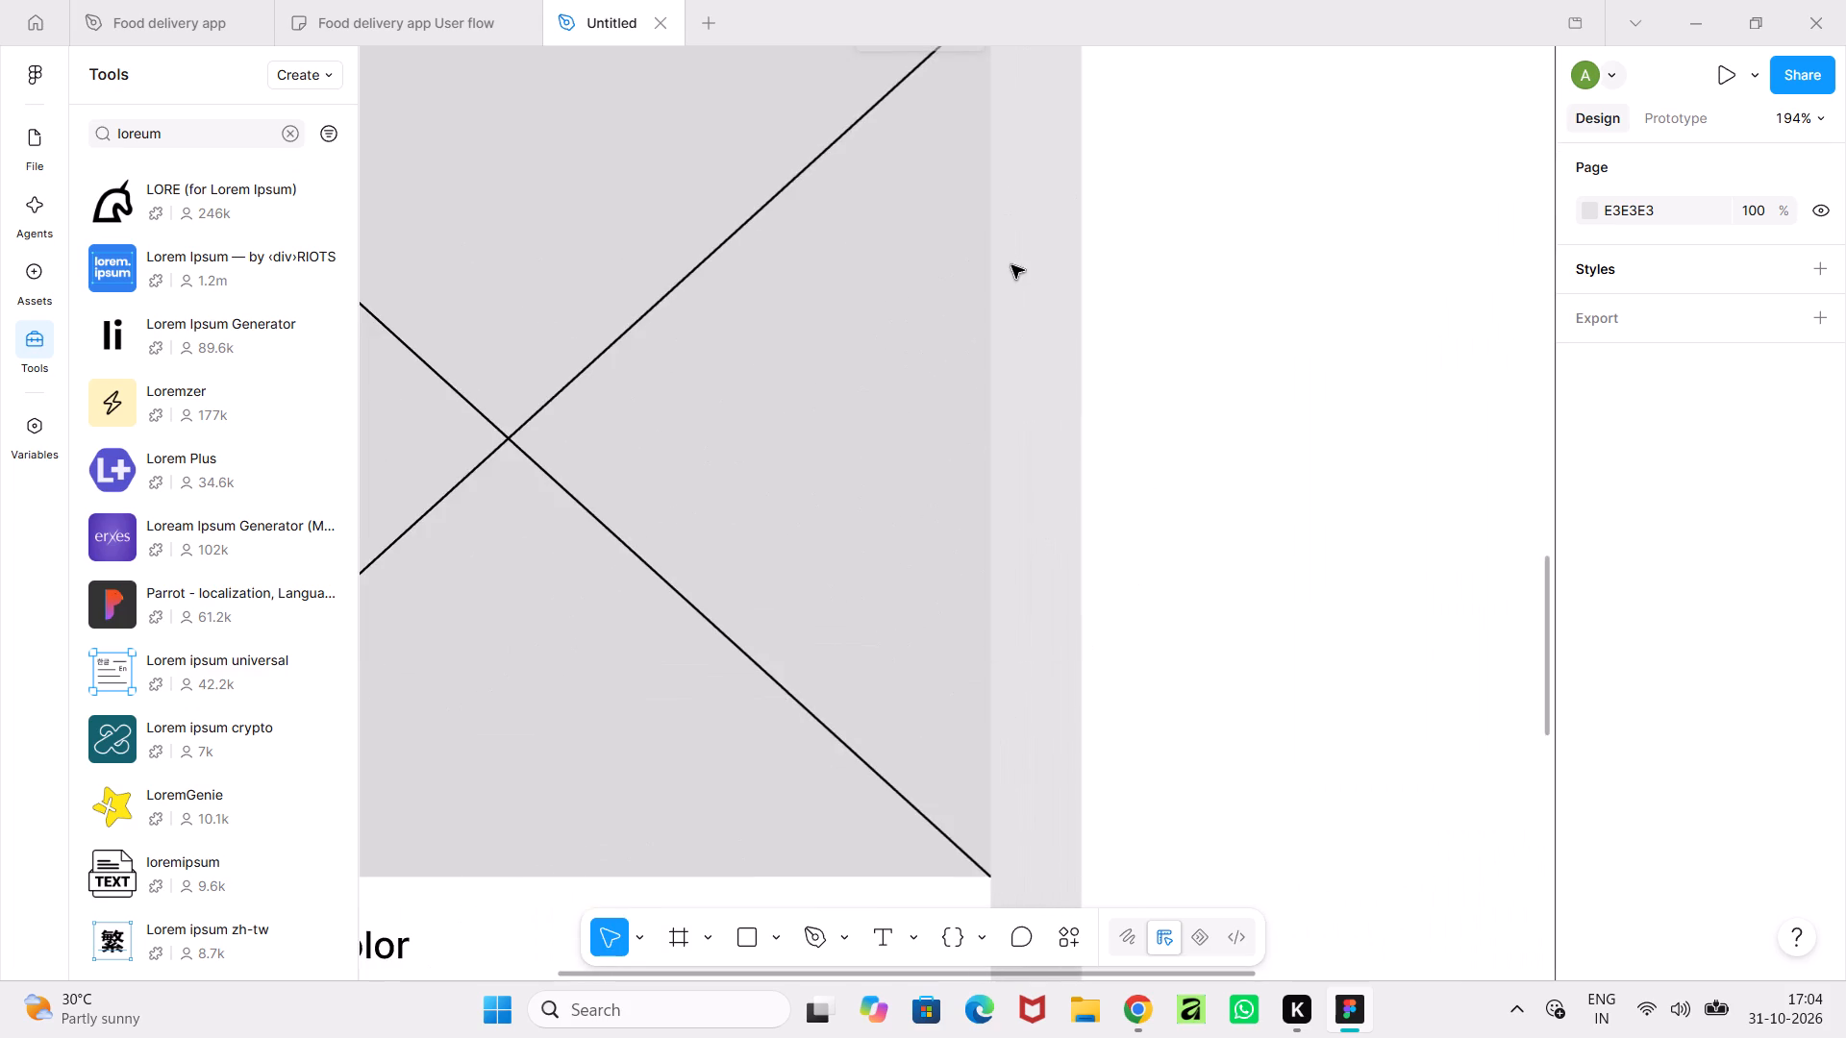
middle_click_drag(1011, 265, 1066, 577)
left_click(981, 336, "shift")
left_click(1012, 349, "shift")
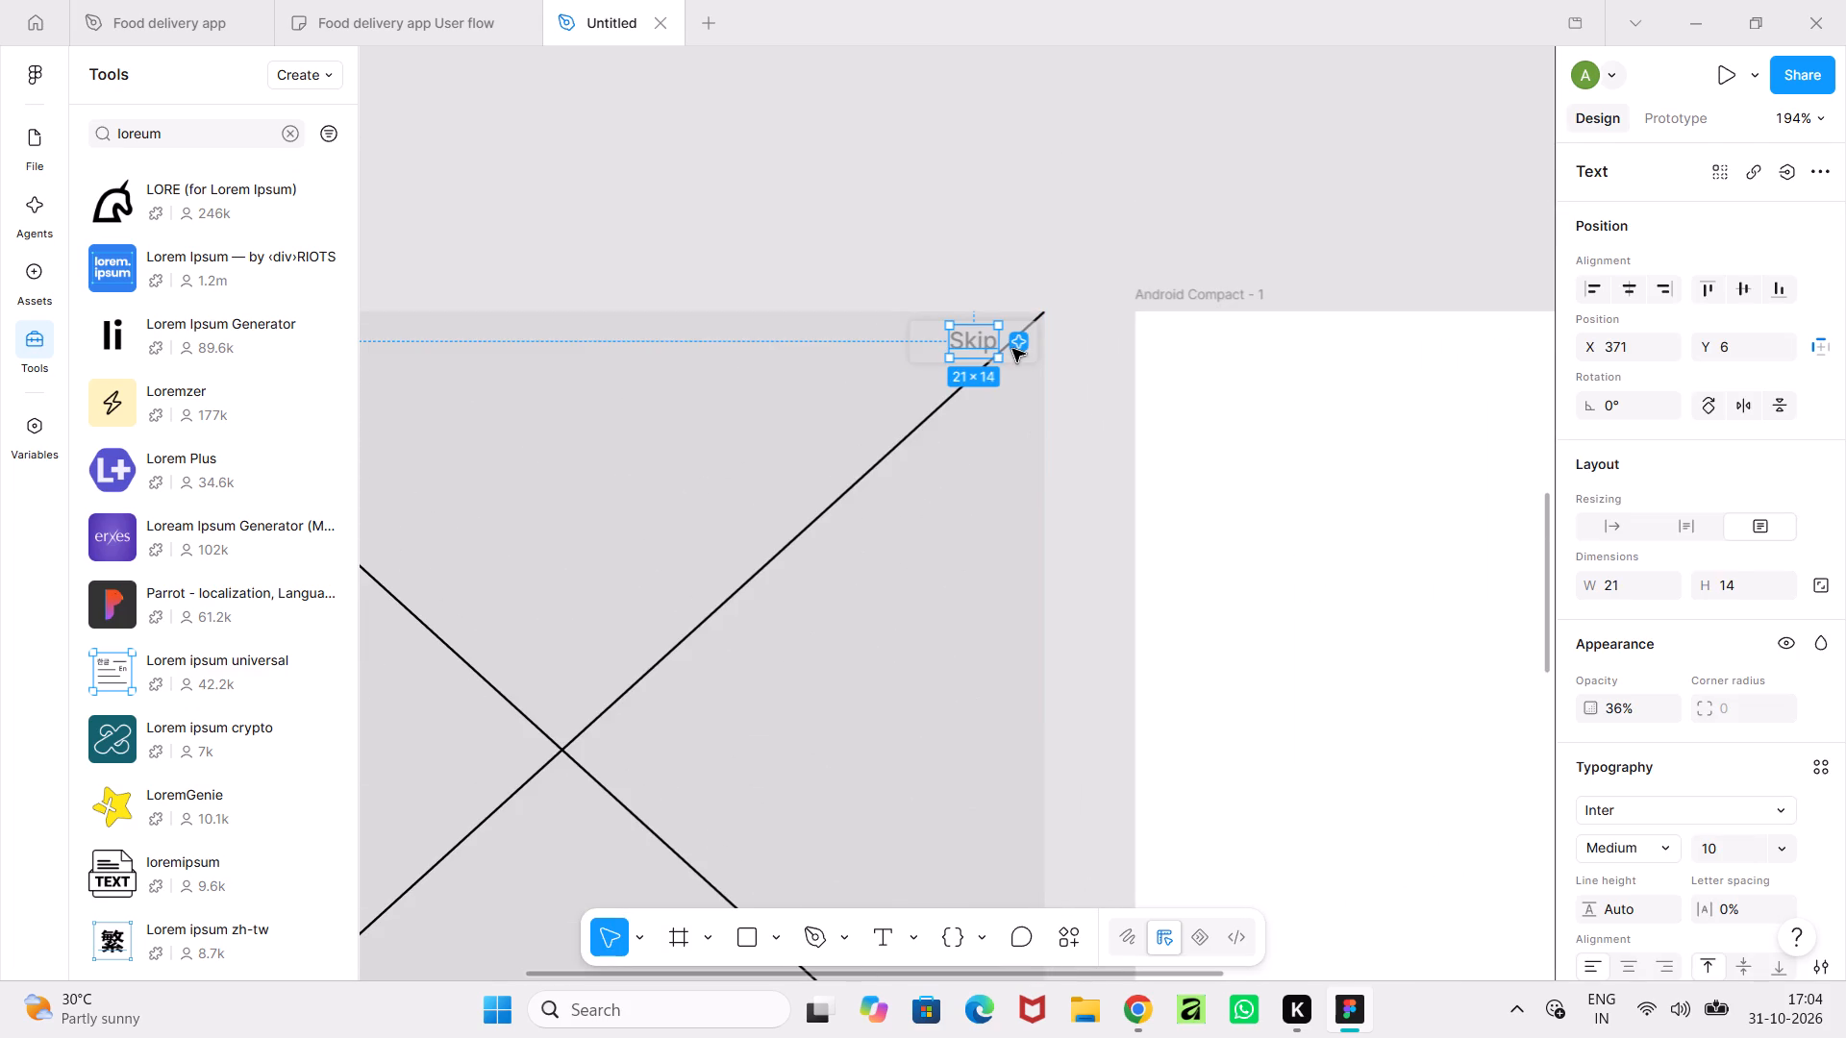
left_click(921, 356, "shift")
left_click_drag(935, 339, 932, 356)
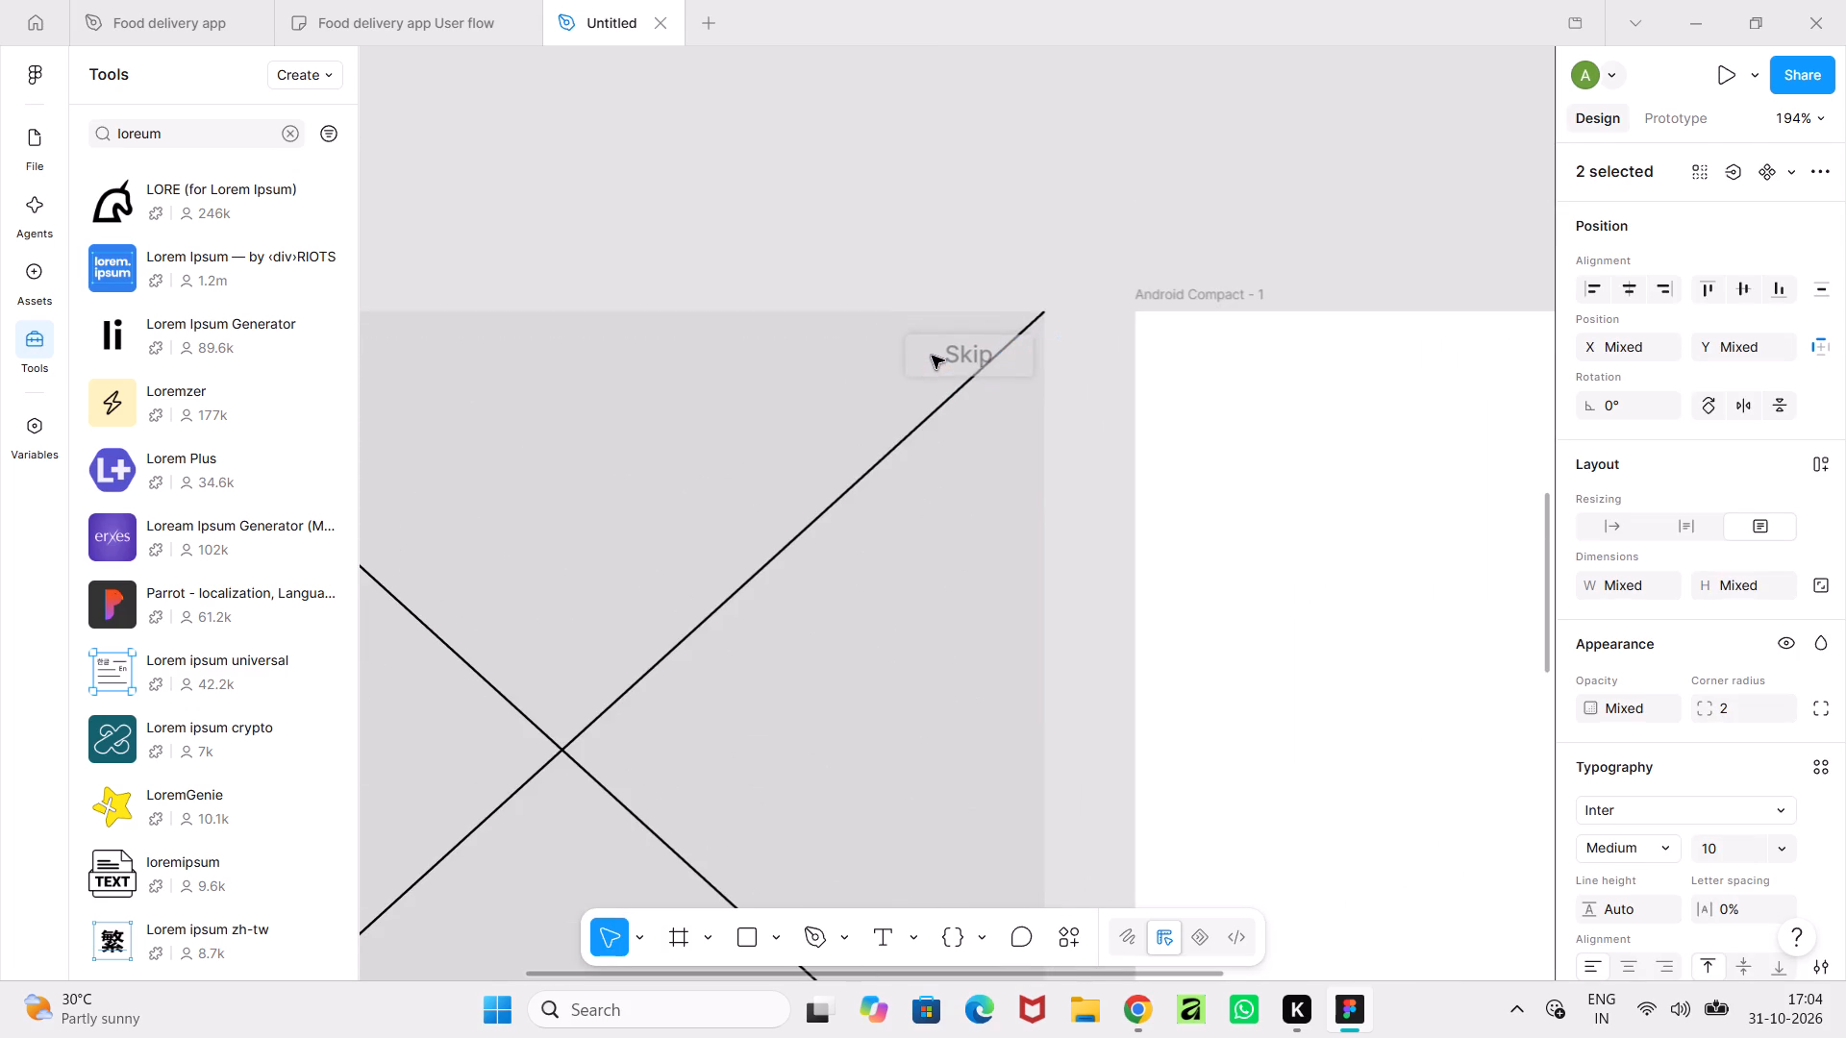
left_click_drag(932, 356, 921, 359)
left_click_drag(921, 359, 917, 359)
left_click(1110, 309)
scroll(1110, 309, "down", 5, "ctrl")
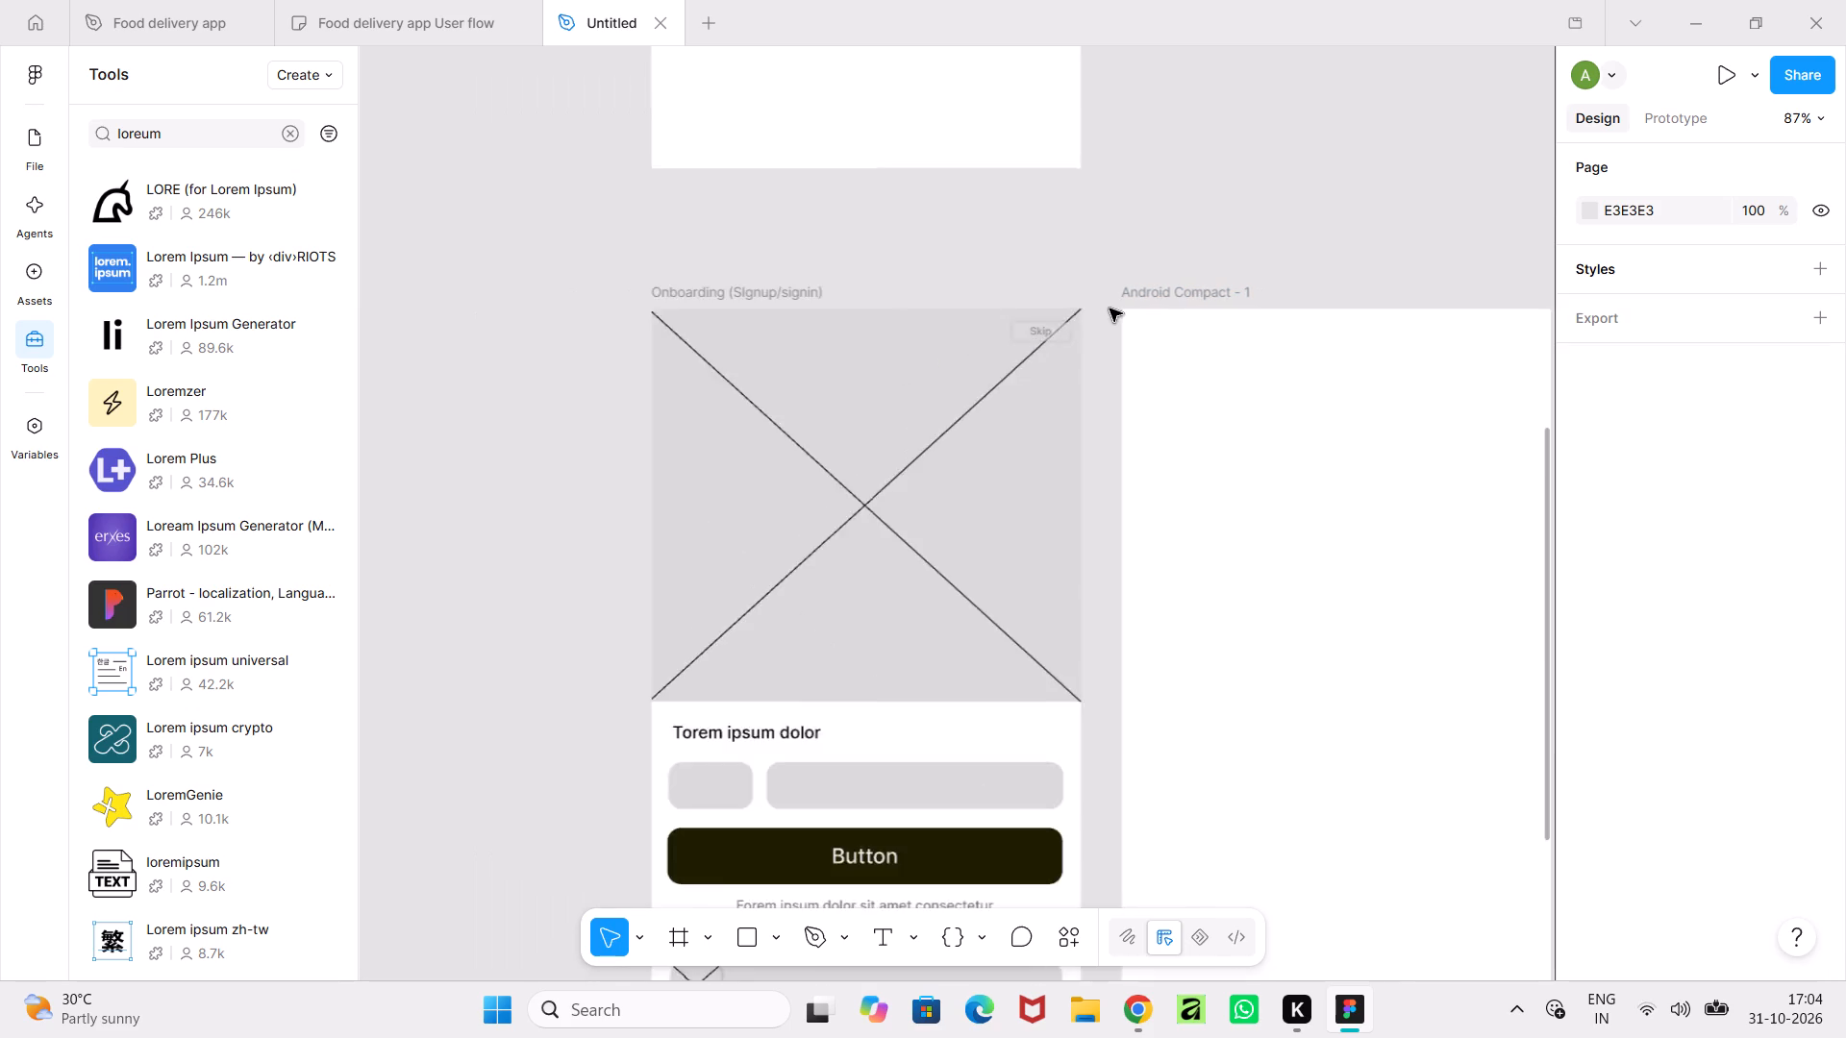
Review the finished signup/signin onboarding wireframe alongside the splash screen and the empty Android Compact - 1 frame.
scroll(1110, 309, "down", 6, "ctrl")
middle_click_drag(1106, 440, 1093, 427)
scroll(1093, 427, "up", 3, "ctrl")
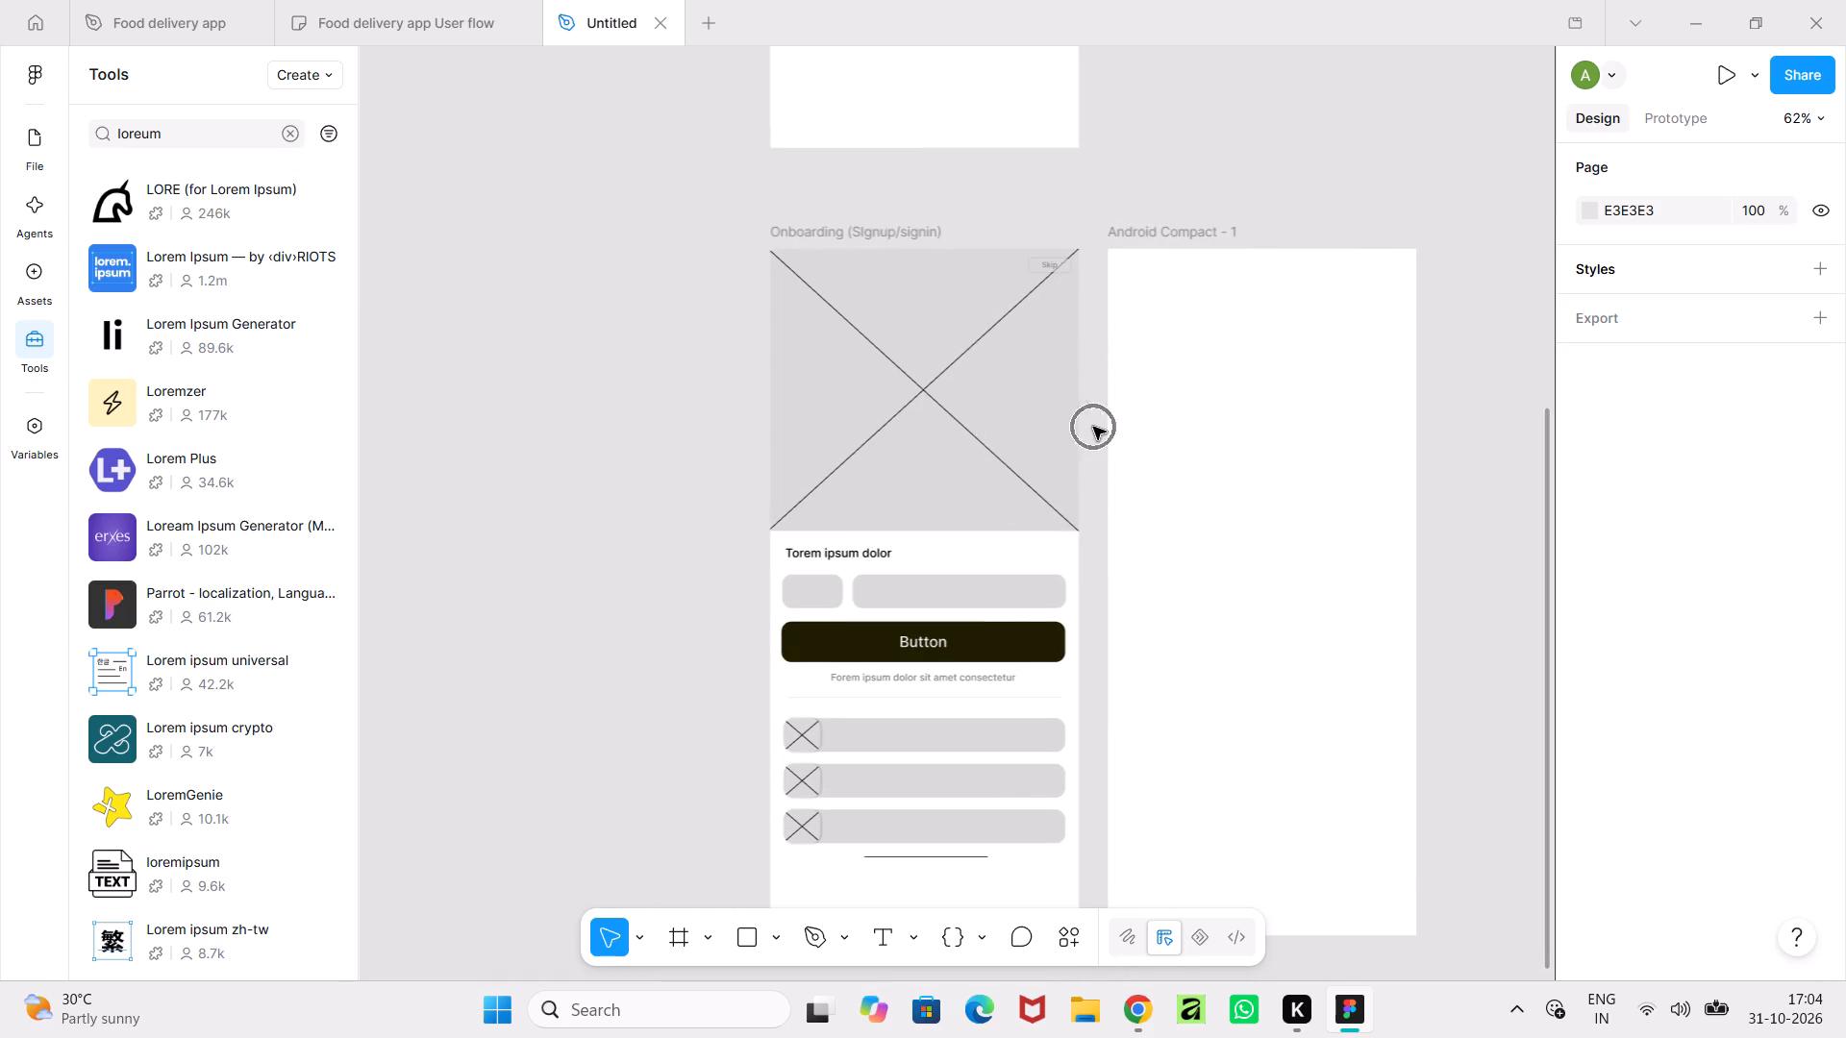
scroll(1093, 427, "down", 4, "ctrl")
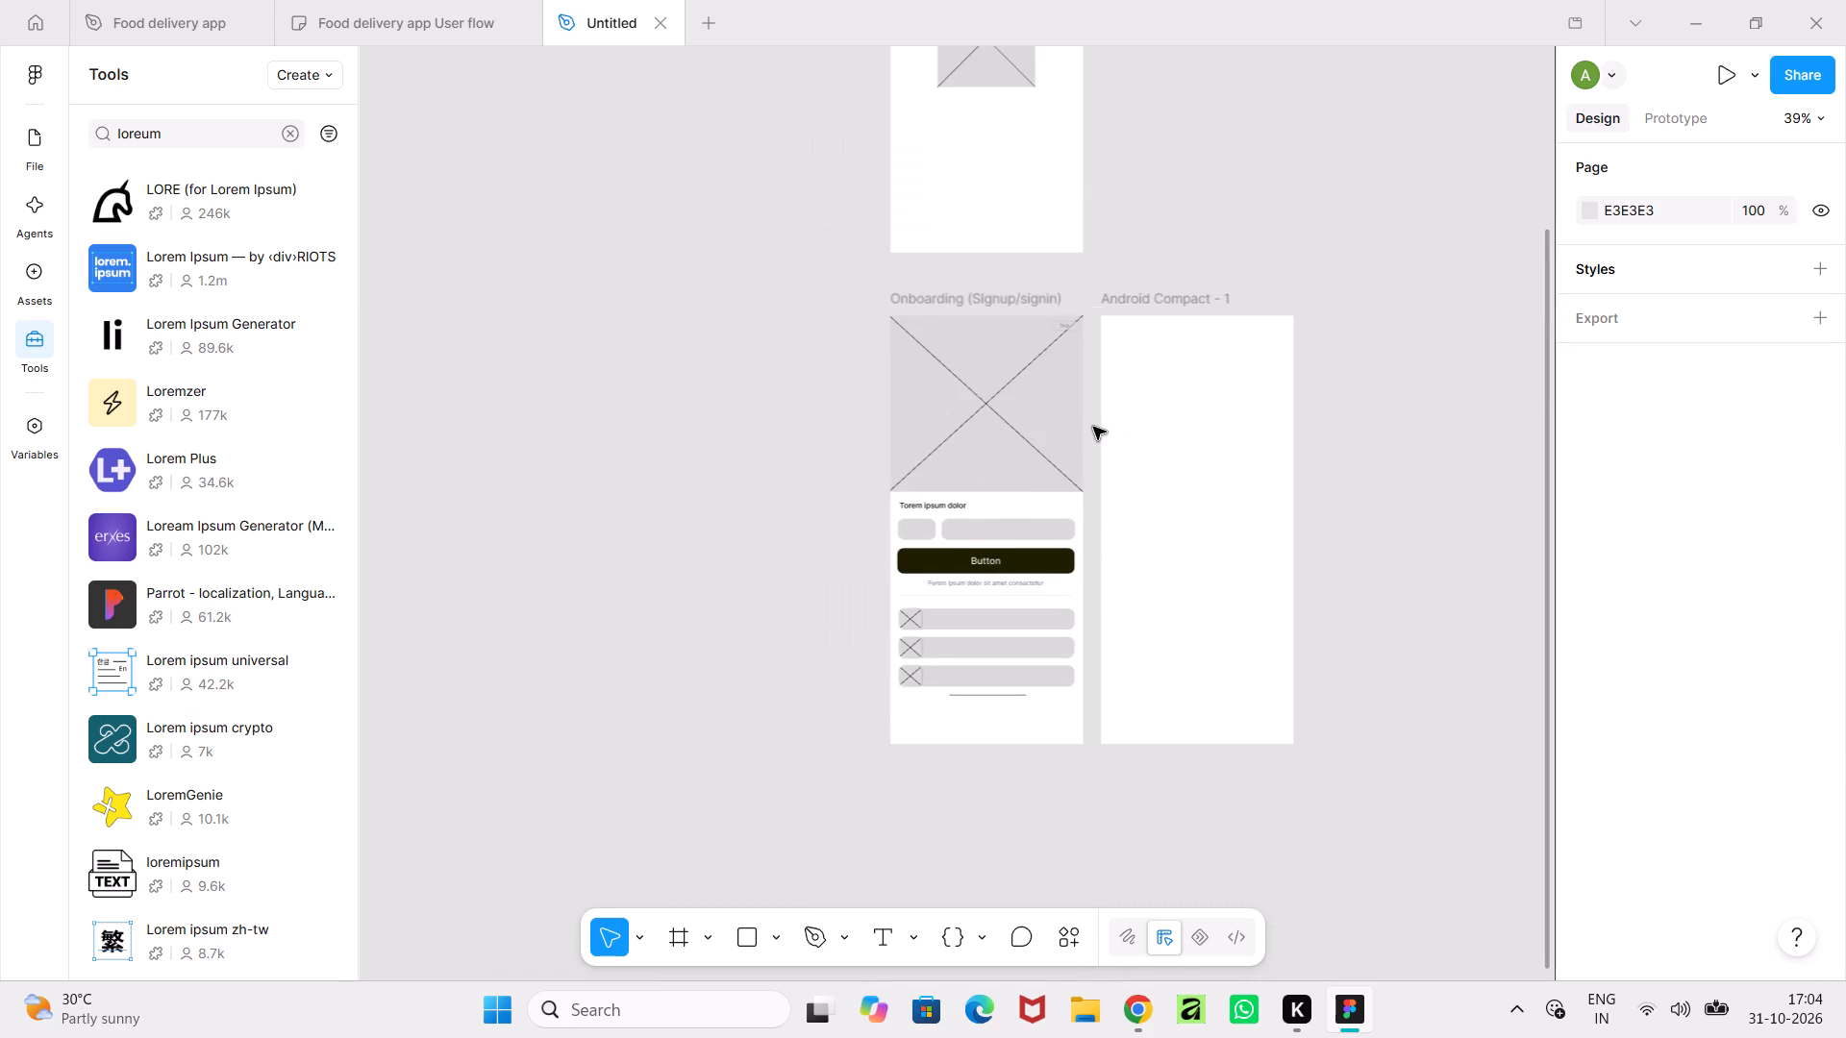
middle_click_drag(1093, 427, 1038, 571)
scroll(1037, 572, "down", 4, "ctrl")
scroll(1043, 537, "up", 5, "ctrl")
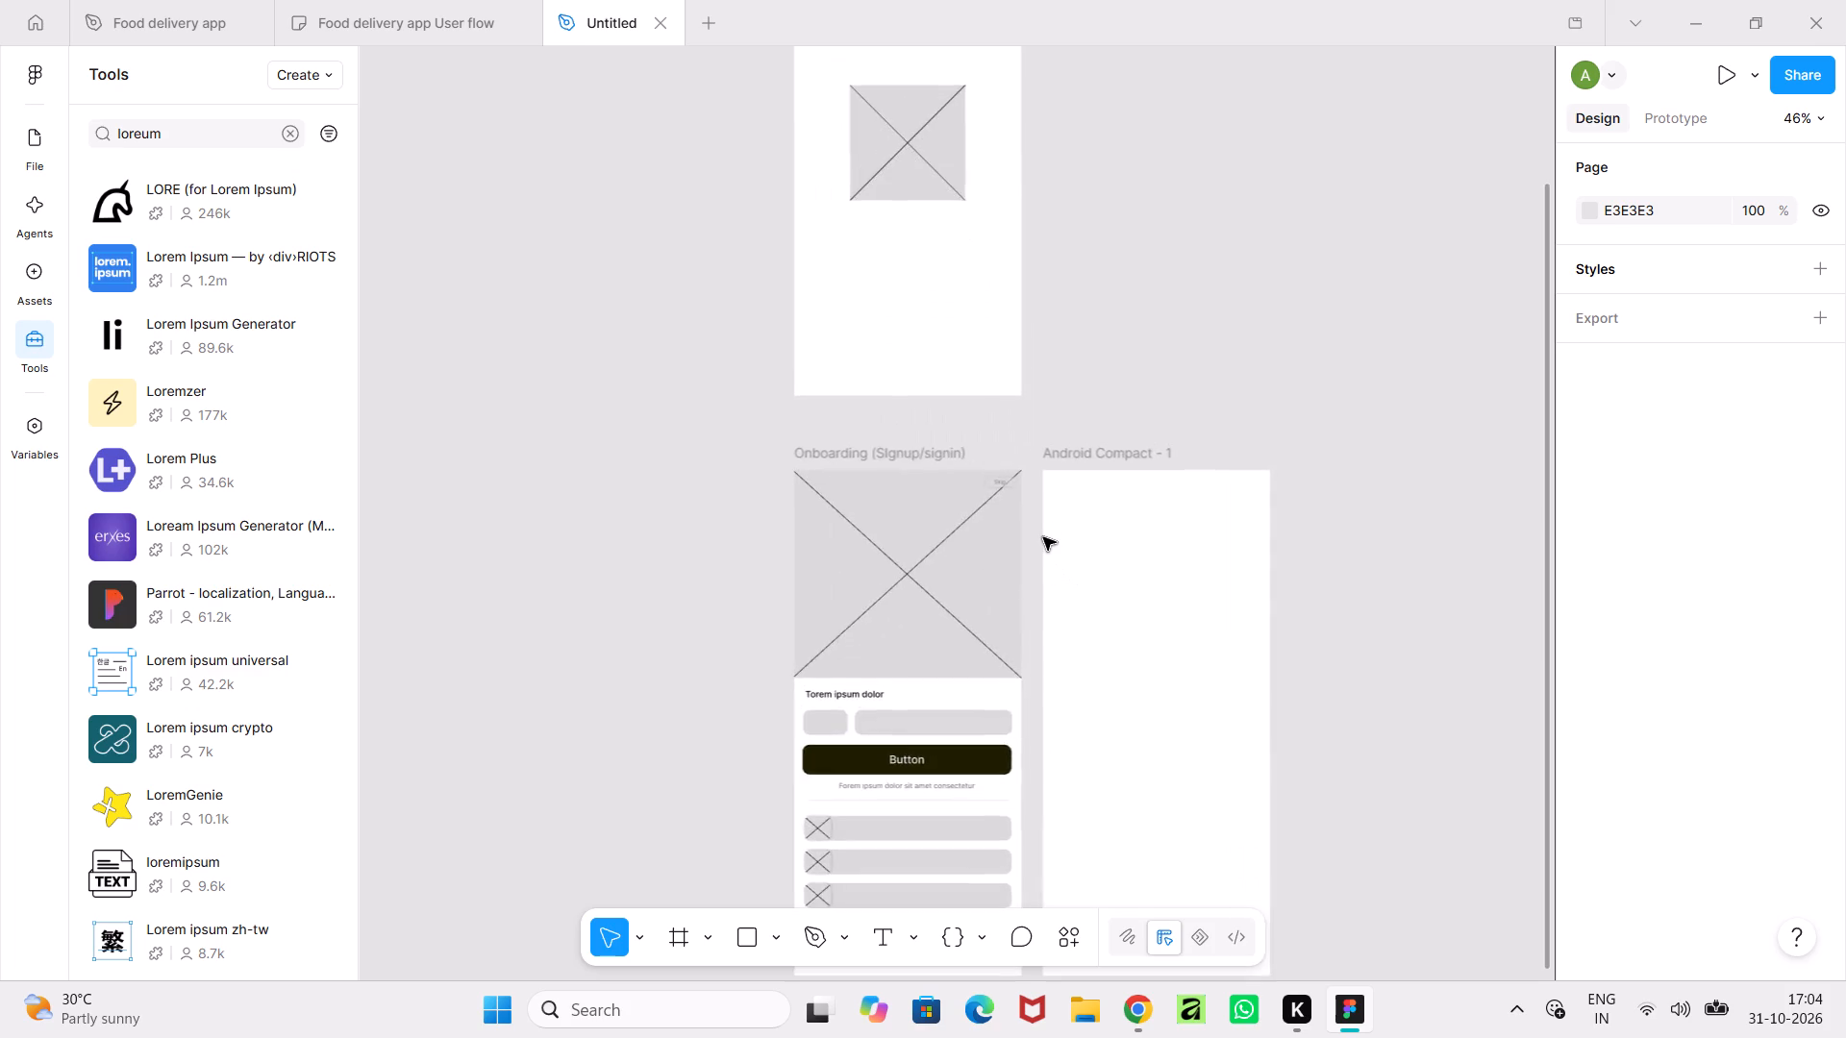
scroll(1043, 537, "up", 11, "ctrl")
scroll(1043, 537, "down", 12, "ctrl")
middle_click_drag(1318, 624, 1260, 574)
scroll(1260, 574, "down", 4, "ctrl")
middle_click(1260, 574)
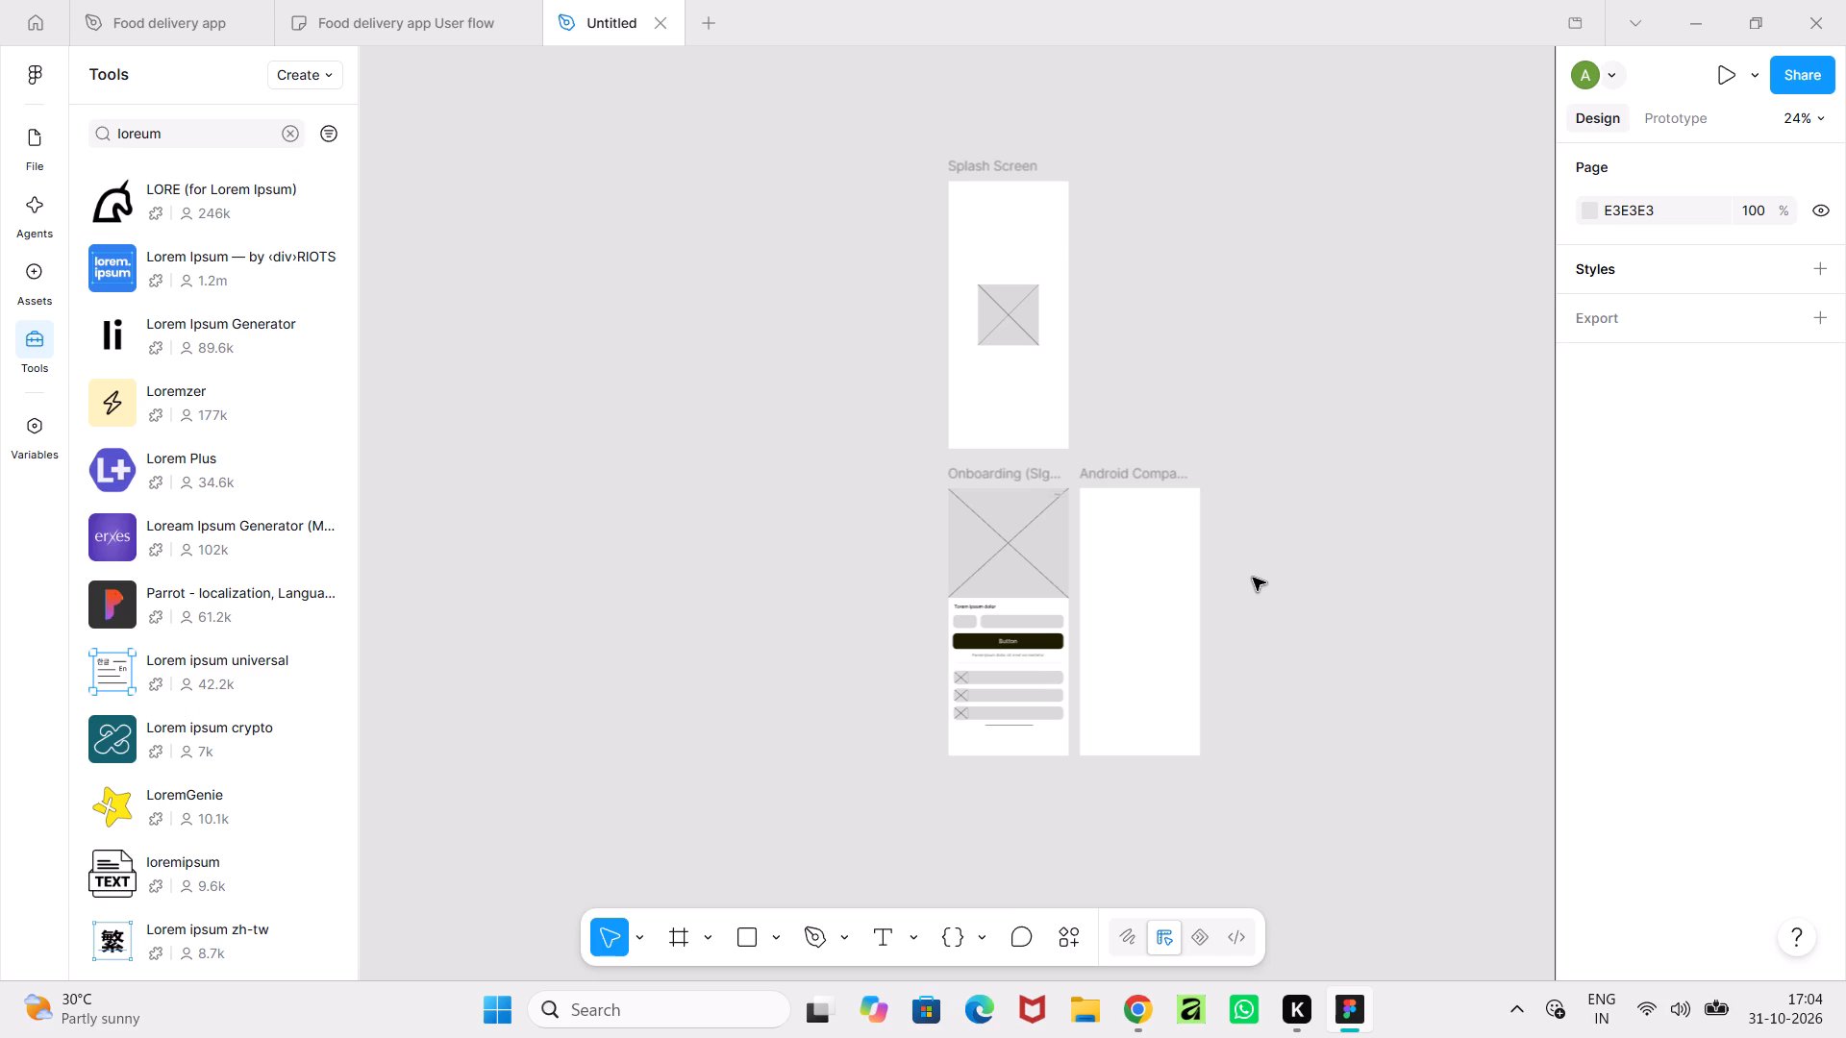
scroll(1257, 571, "up", 5, "ctrl")
middle_click_drag(1257, 571, 1179, 611)
scroll(1165, 605, "down", 2)
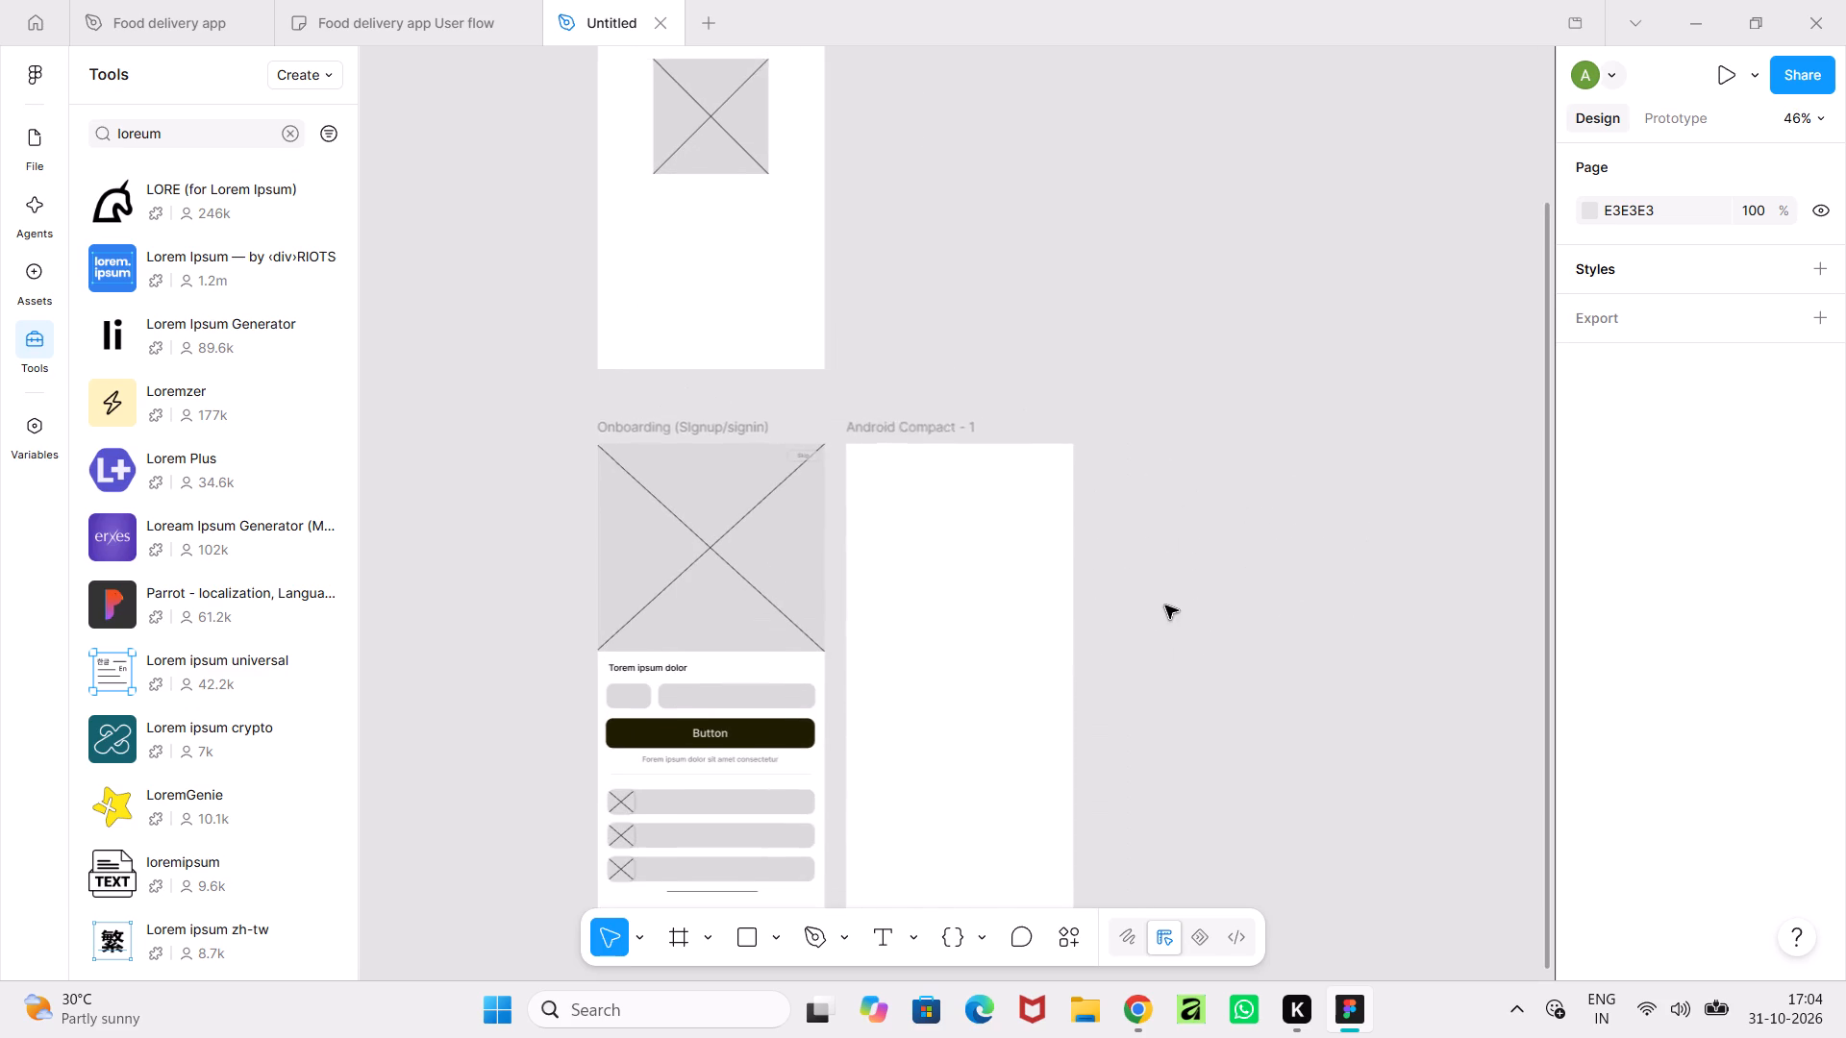
middle_click_drag(1160, 608, 1107, 674)
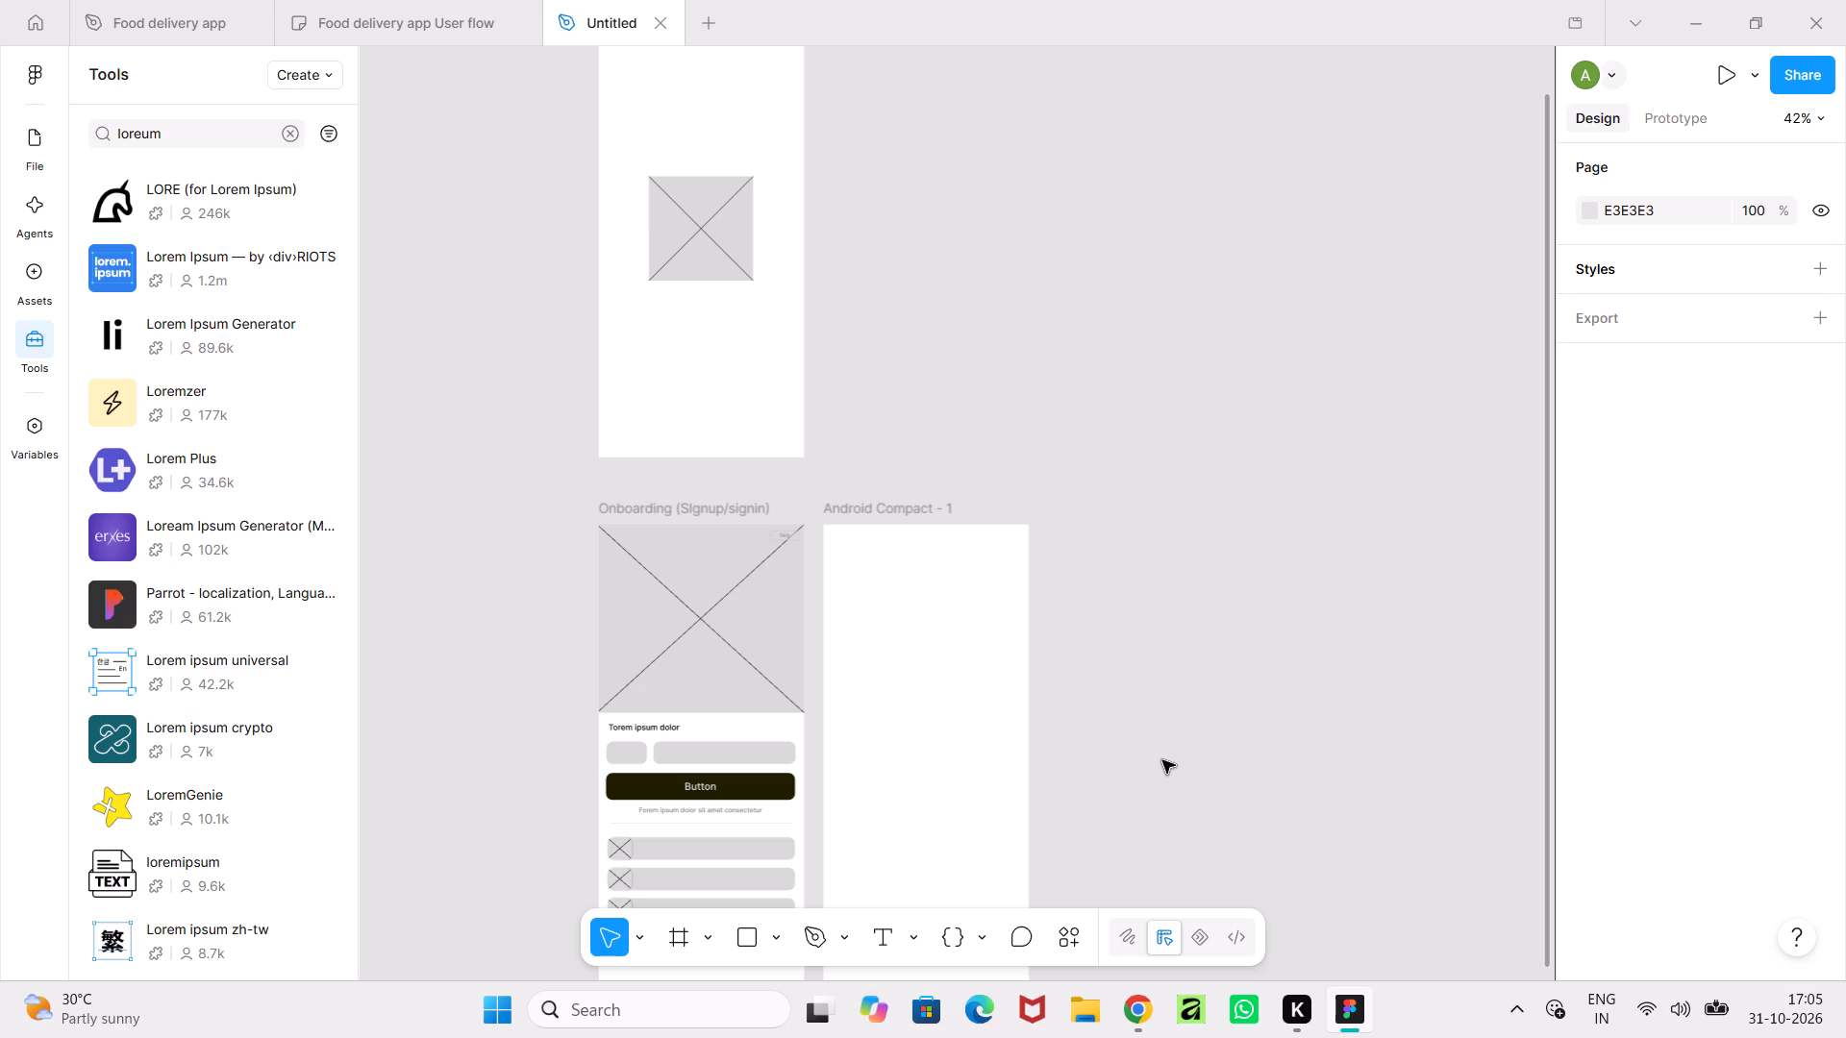
middle_click_drag(1162, 760, 1219, 429)
scroll(1219, 429, "up", 5, "ctrl")
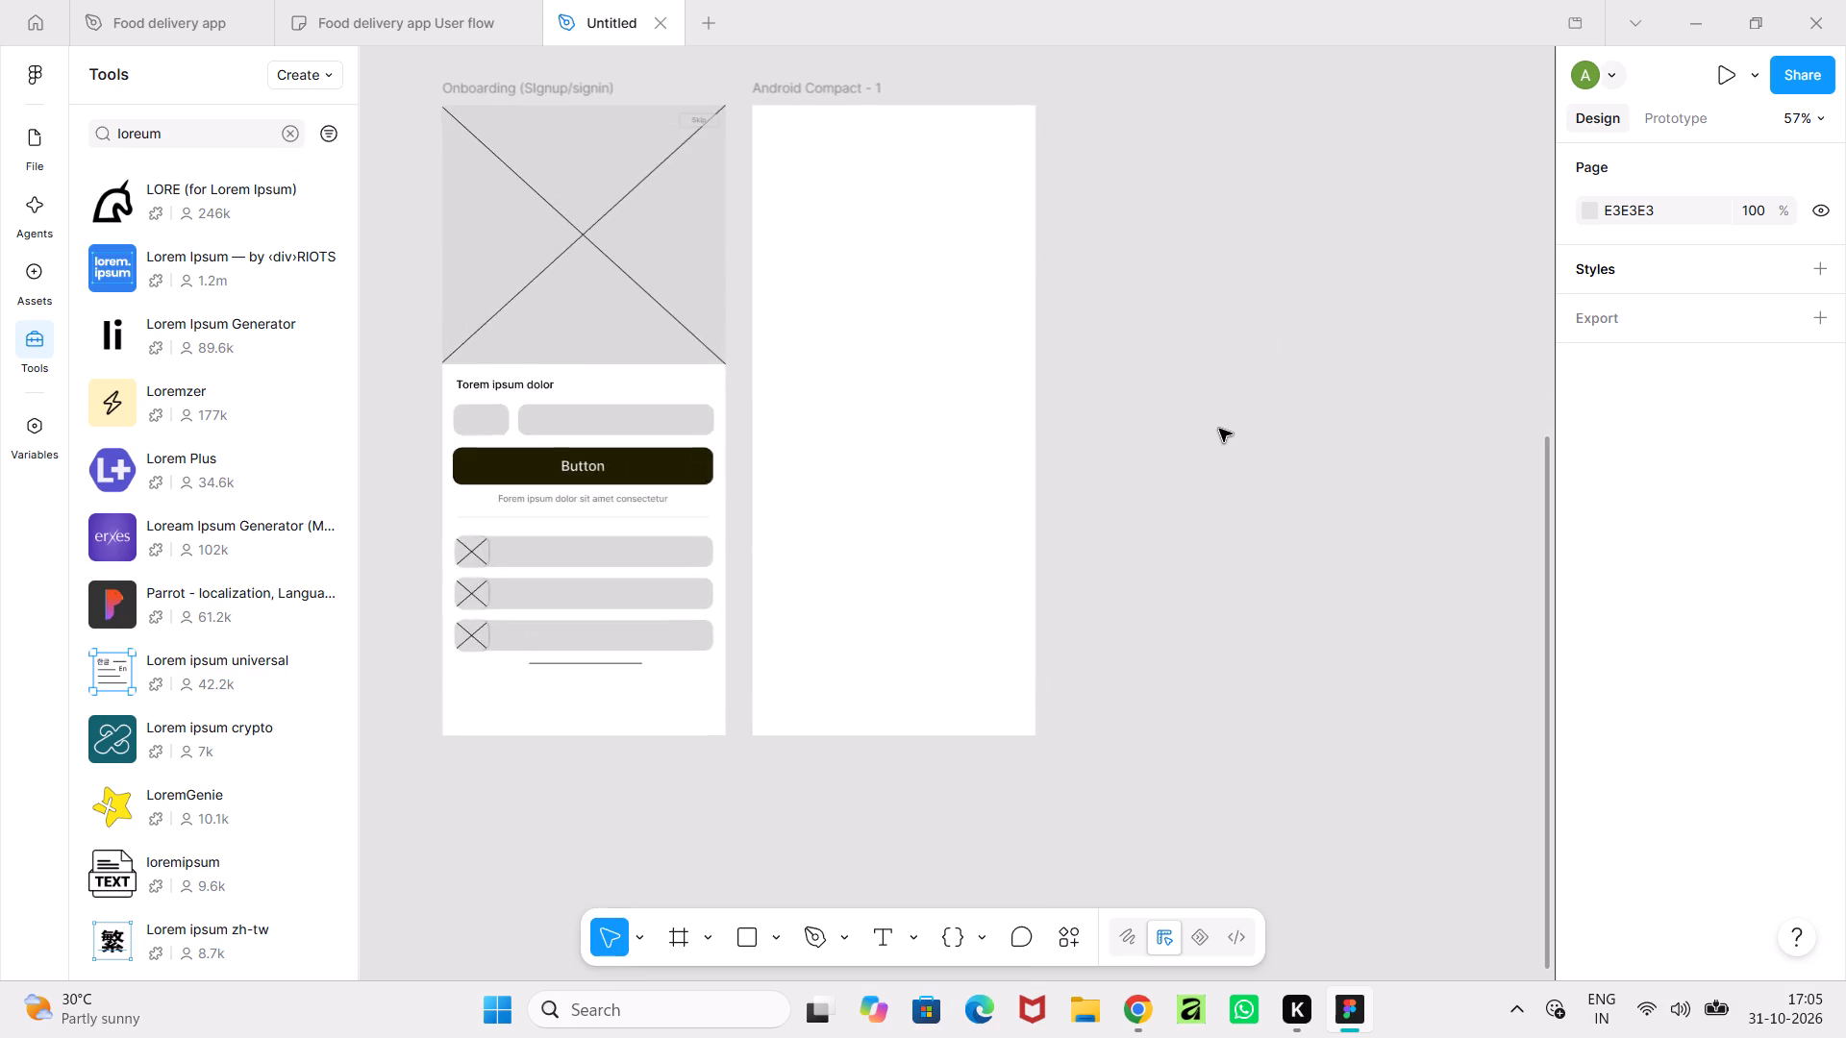
middle_click_drag(1219, 429, 1257, 518)
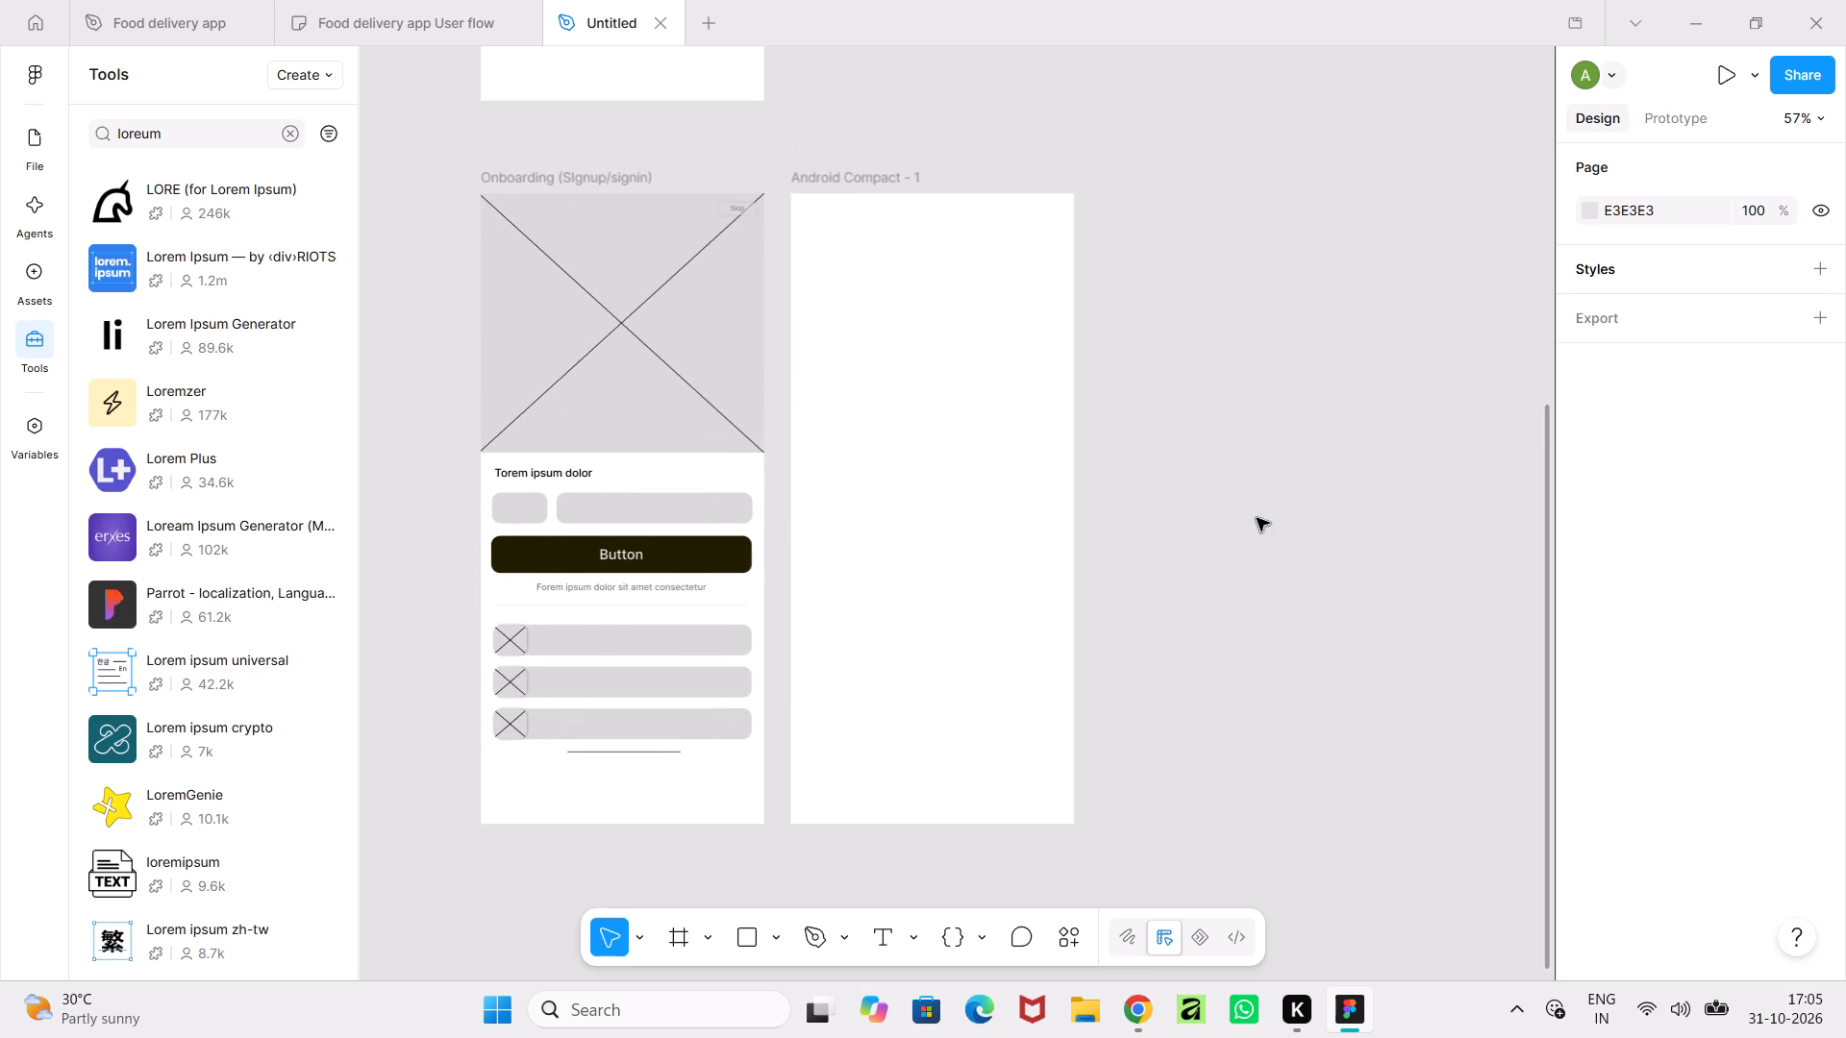
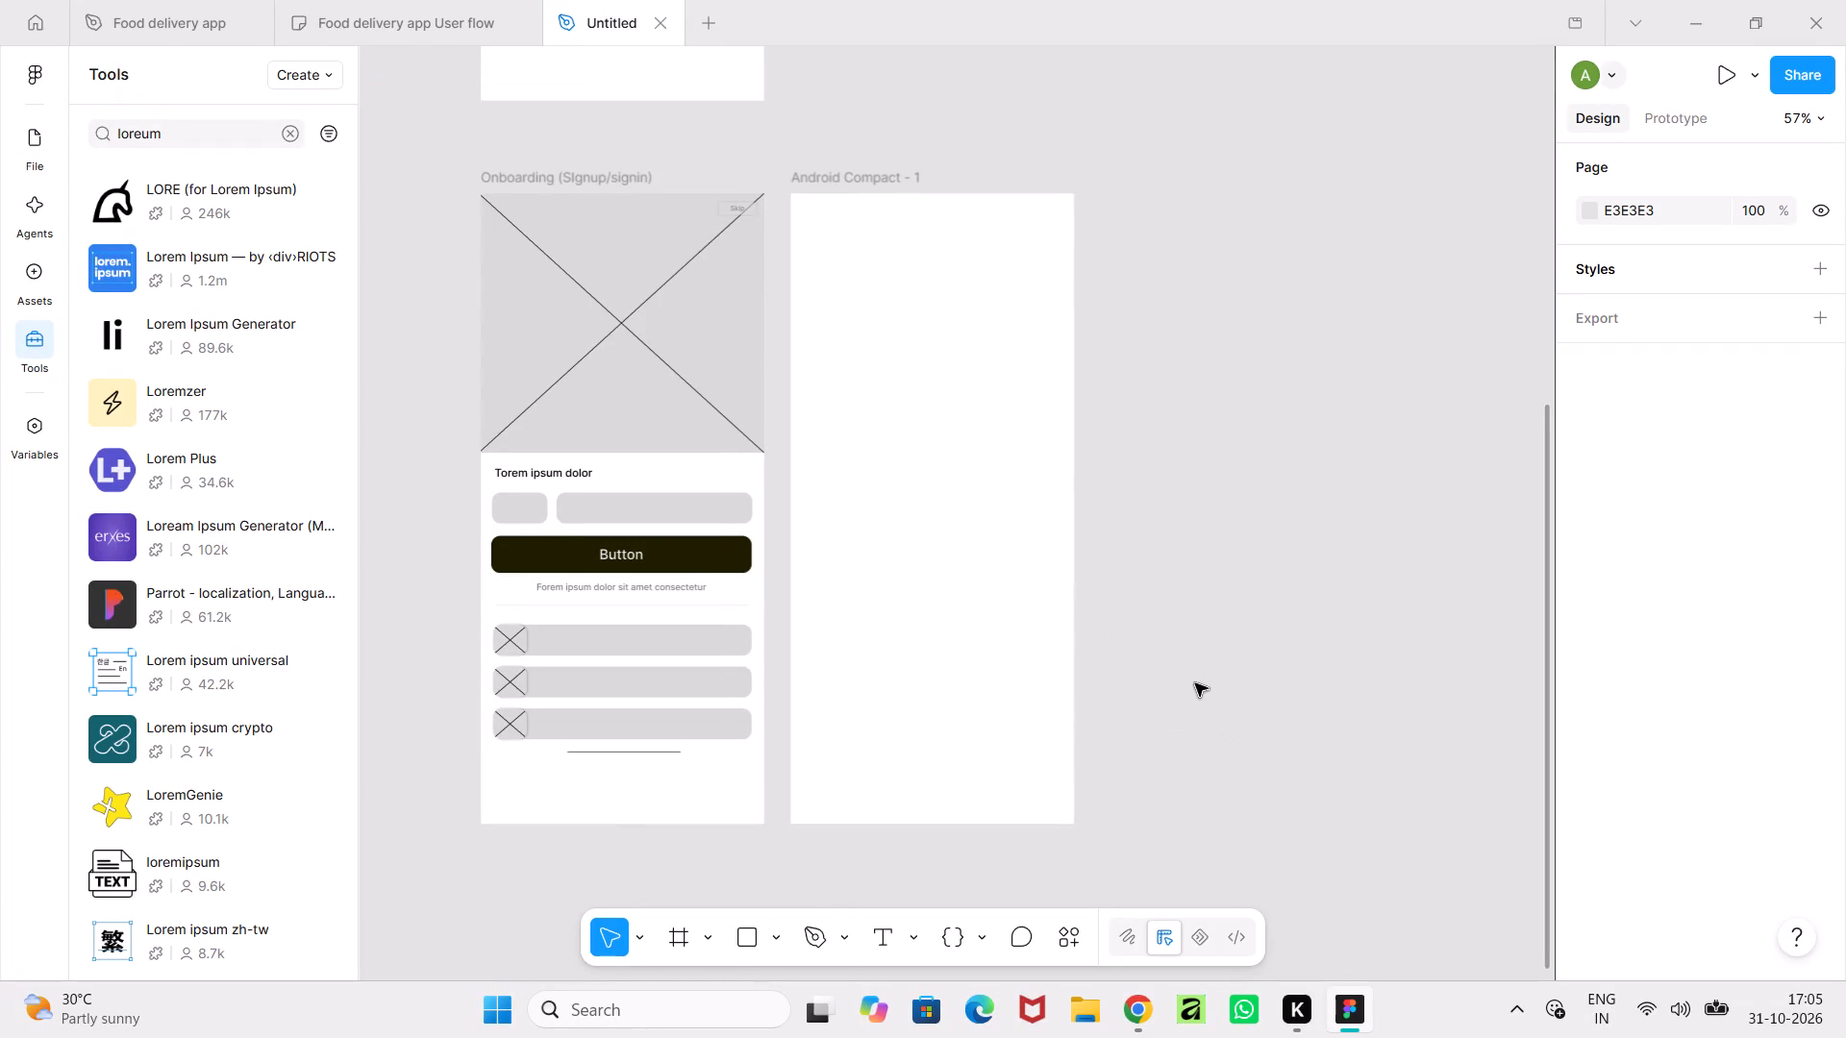
Draw a text box about 300 × 101 in the upper-left corner of the Android Compact - 1 frame, at about X 16, Y 20.
middle_click_drag(1195, 683, 1203, 741)
scroll(1203, 742, "down", 1, "ctrl")
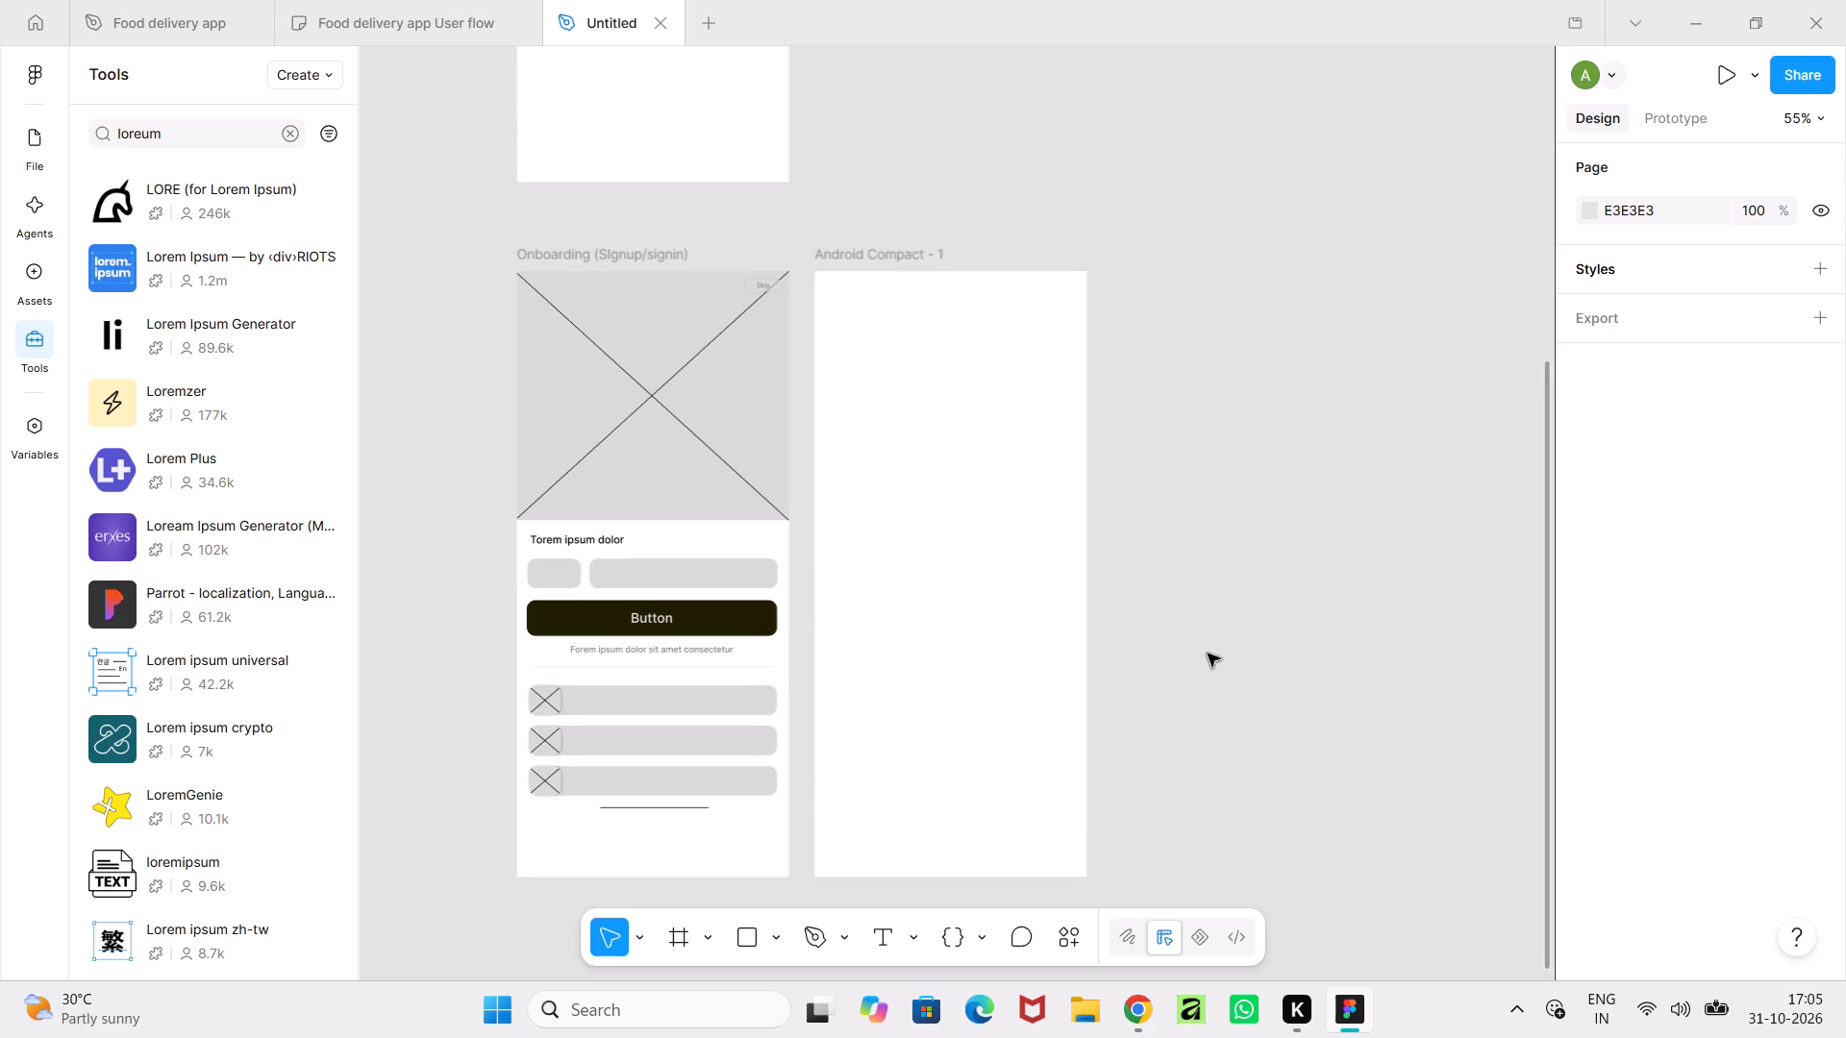
scroll(1200, 652, "up", 3, "ctrl")
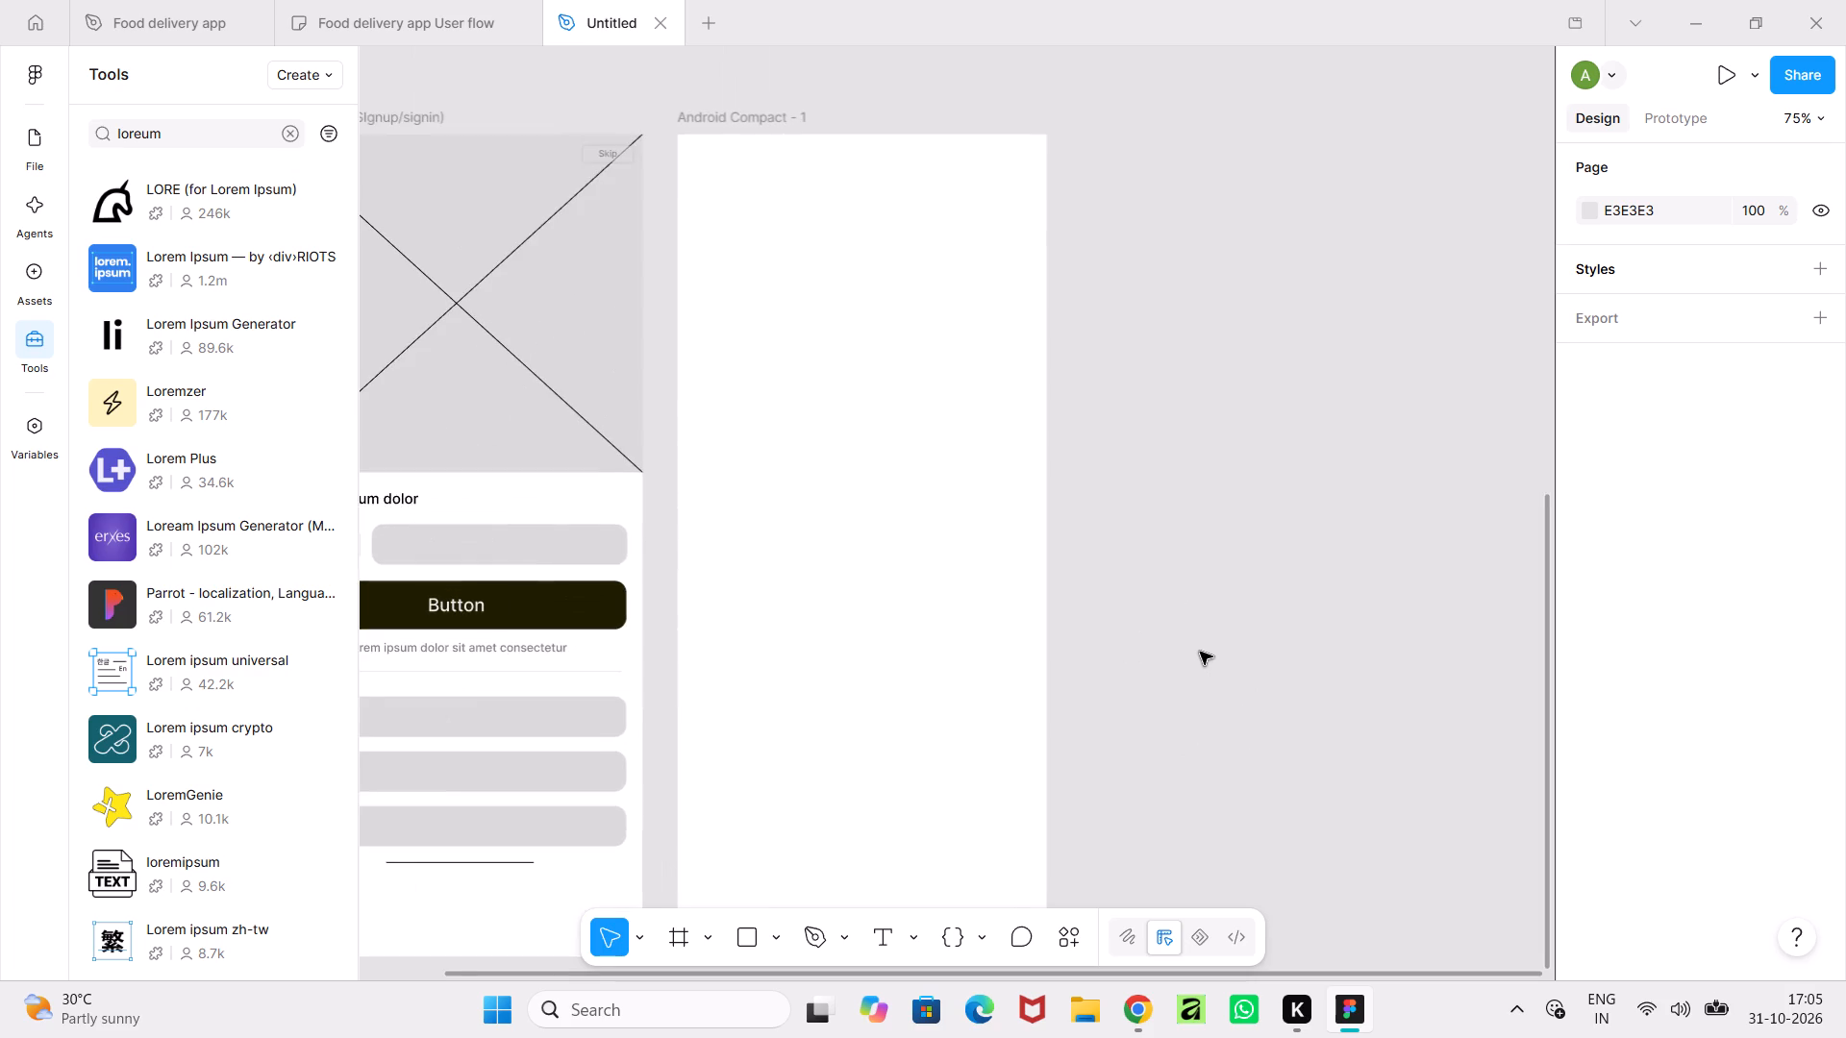
scroll(1200, 652, "down", 3, "ctrl")
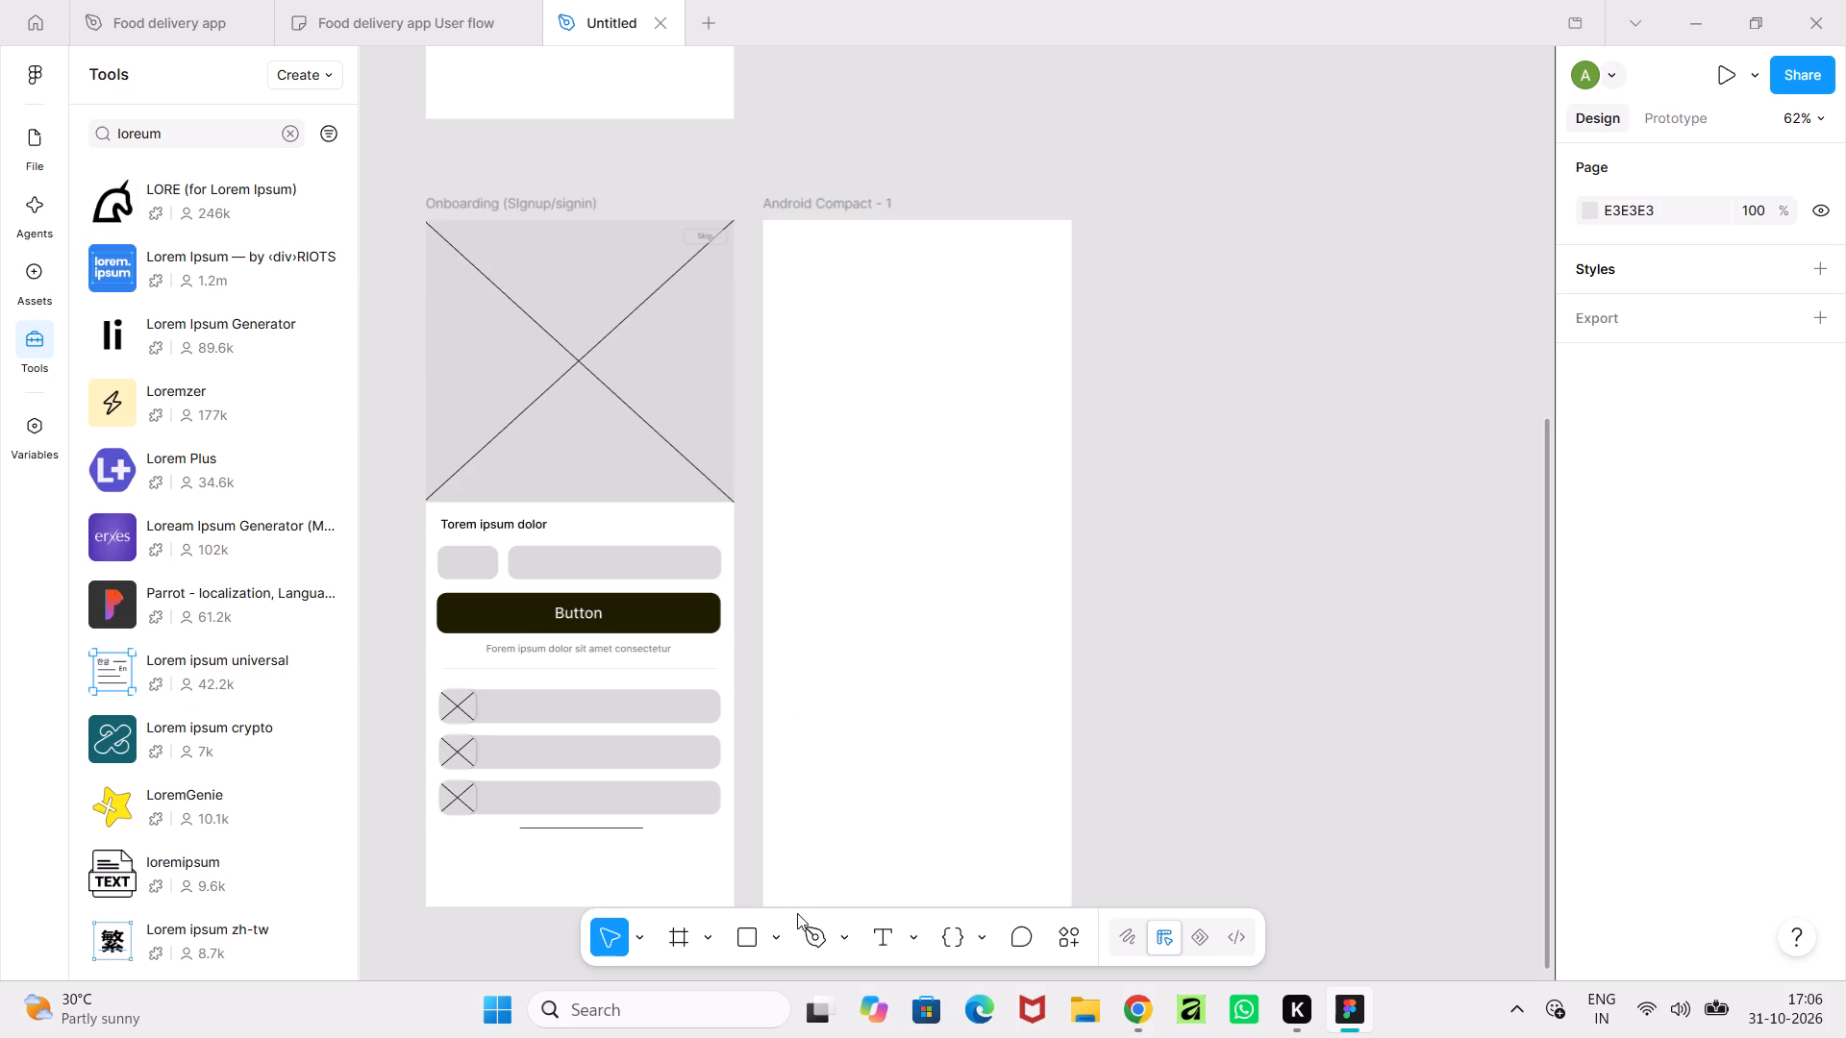
left_click(866, 941)
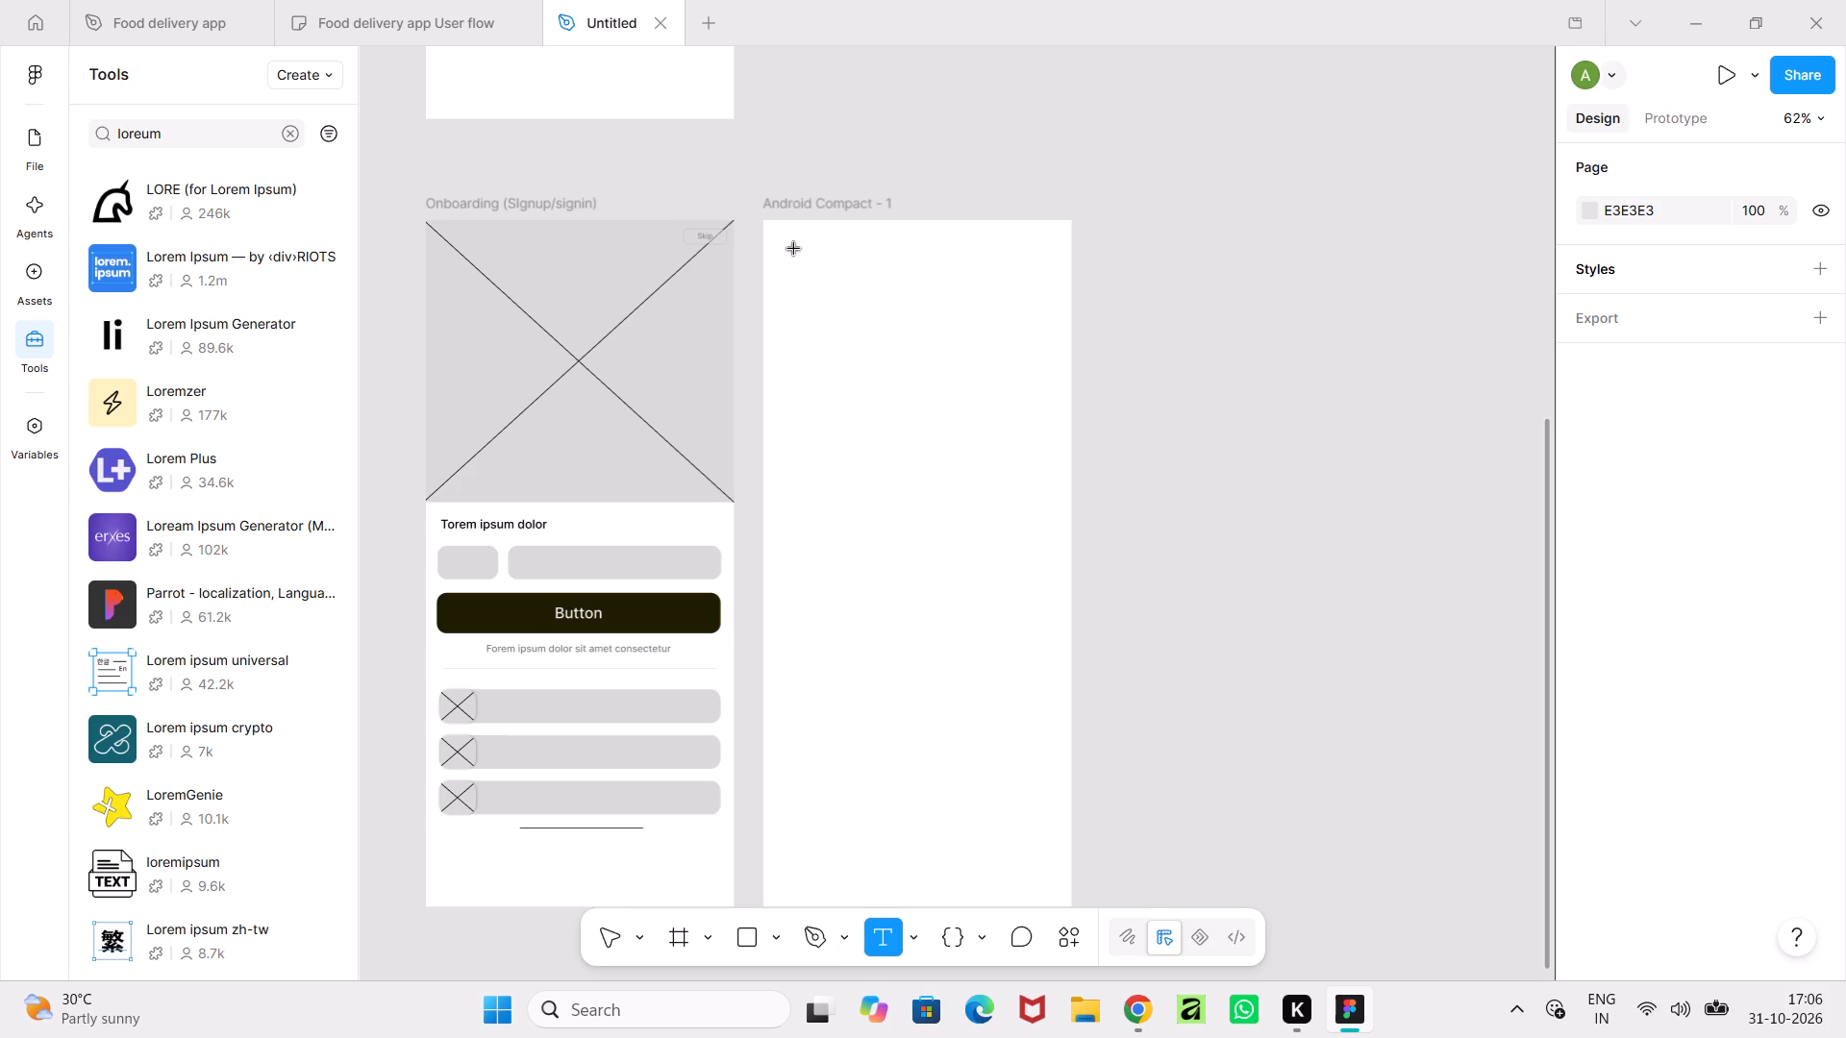
left_click_drag(775, 235, 971, 308)
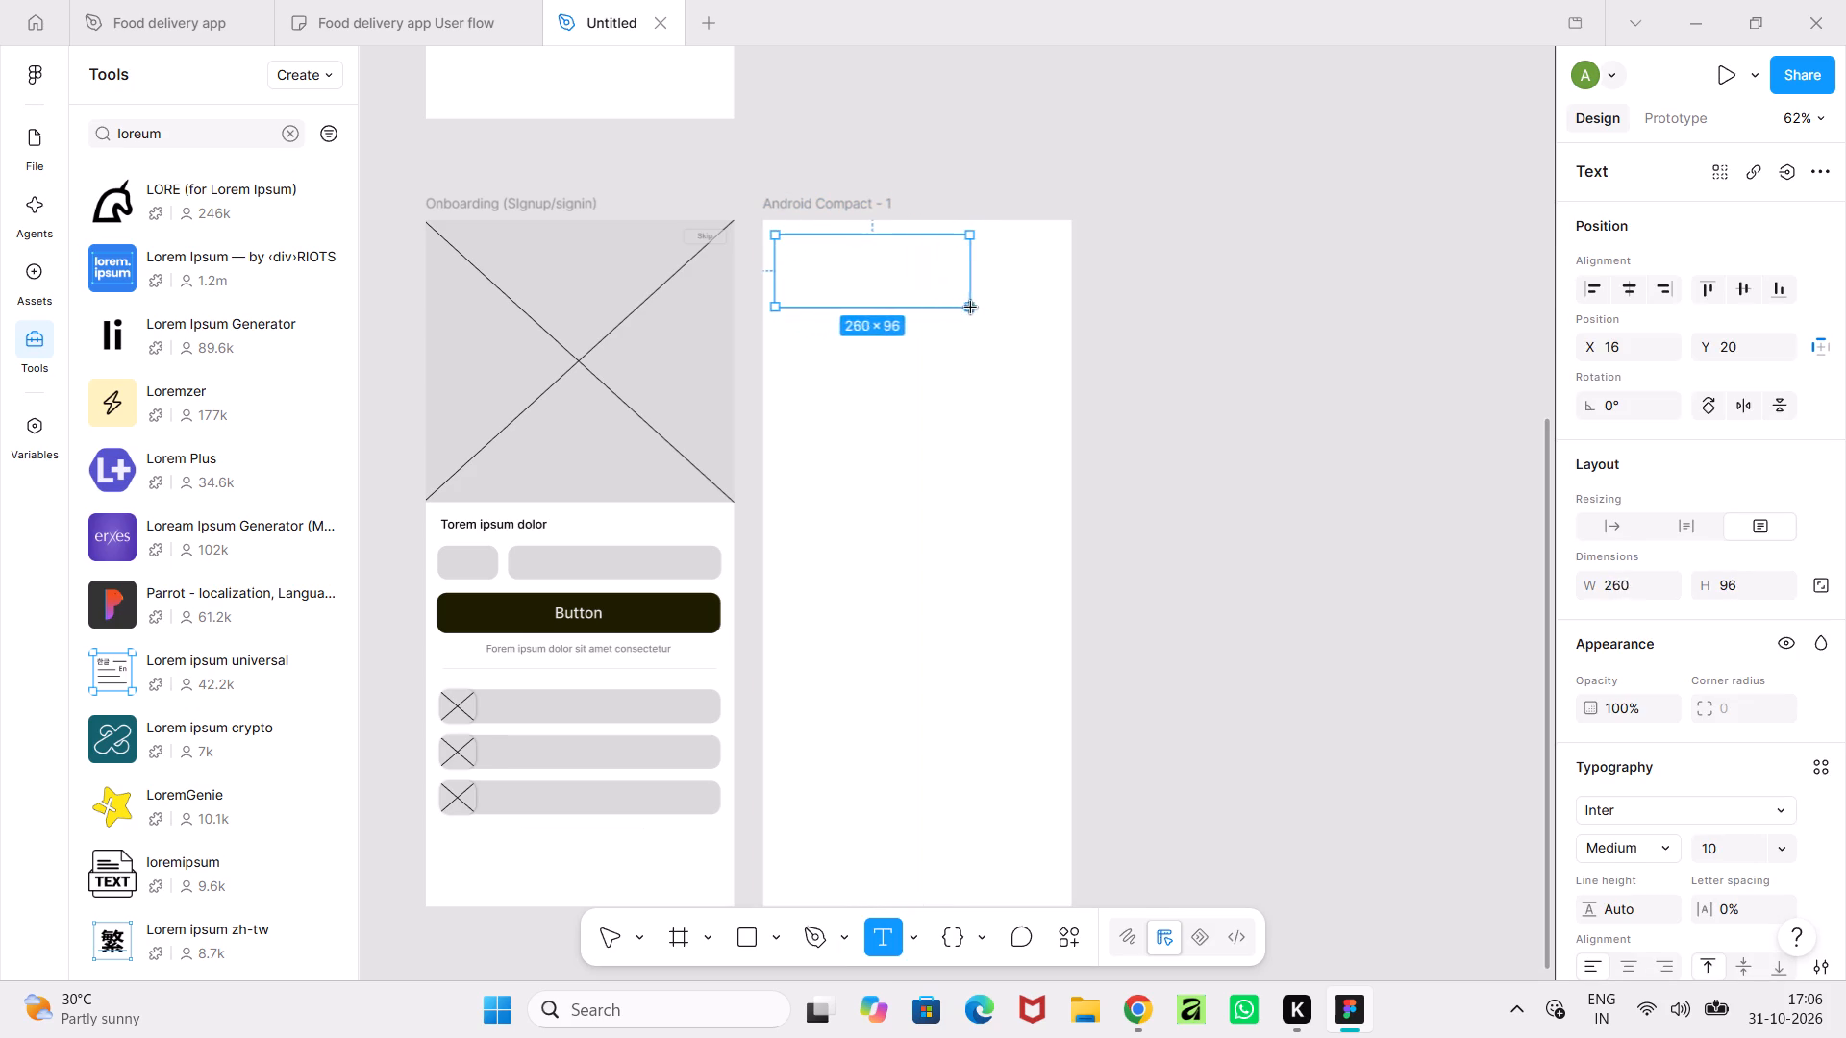
left_click_drag(971, 308, 1000, 310)
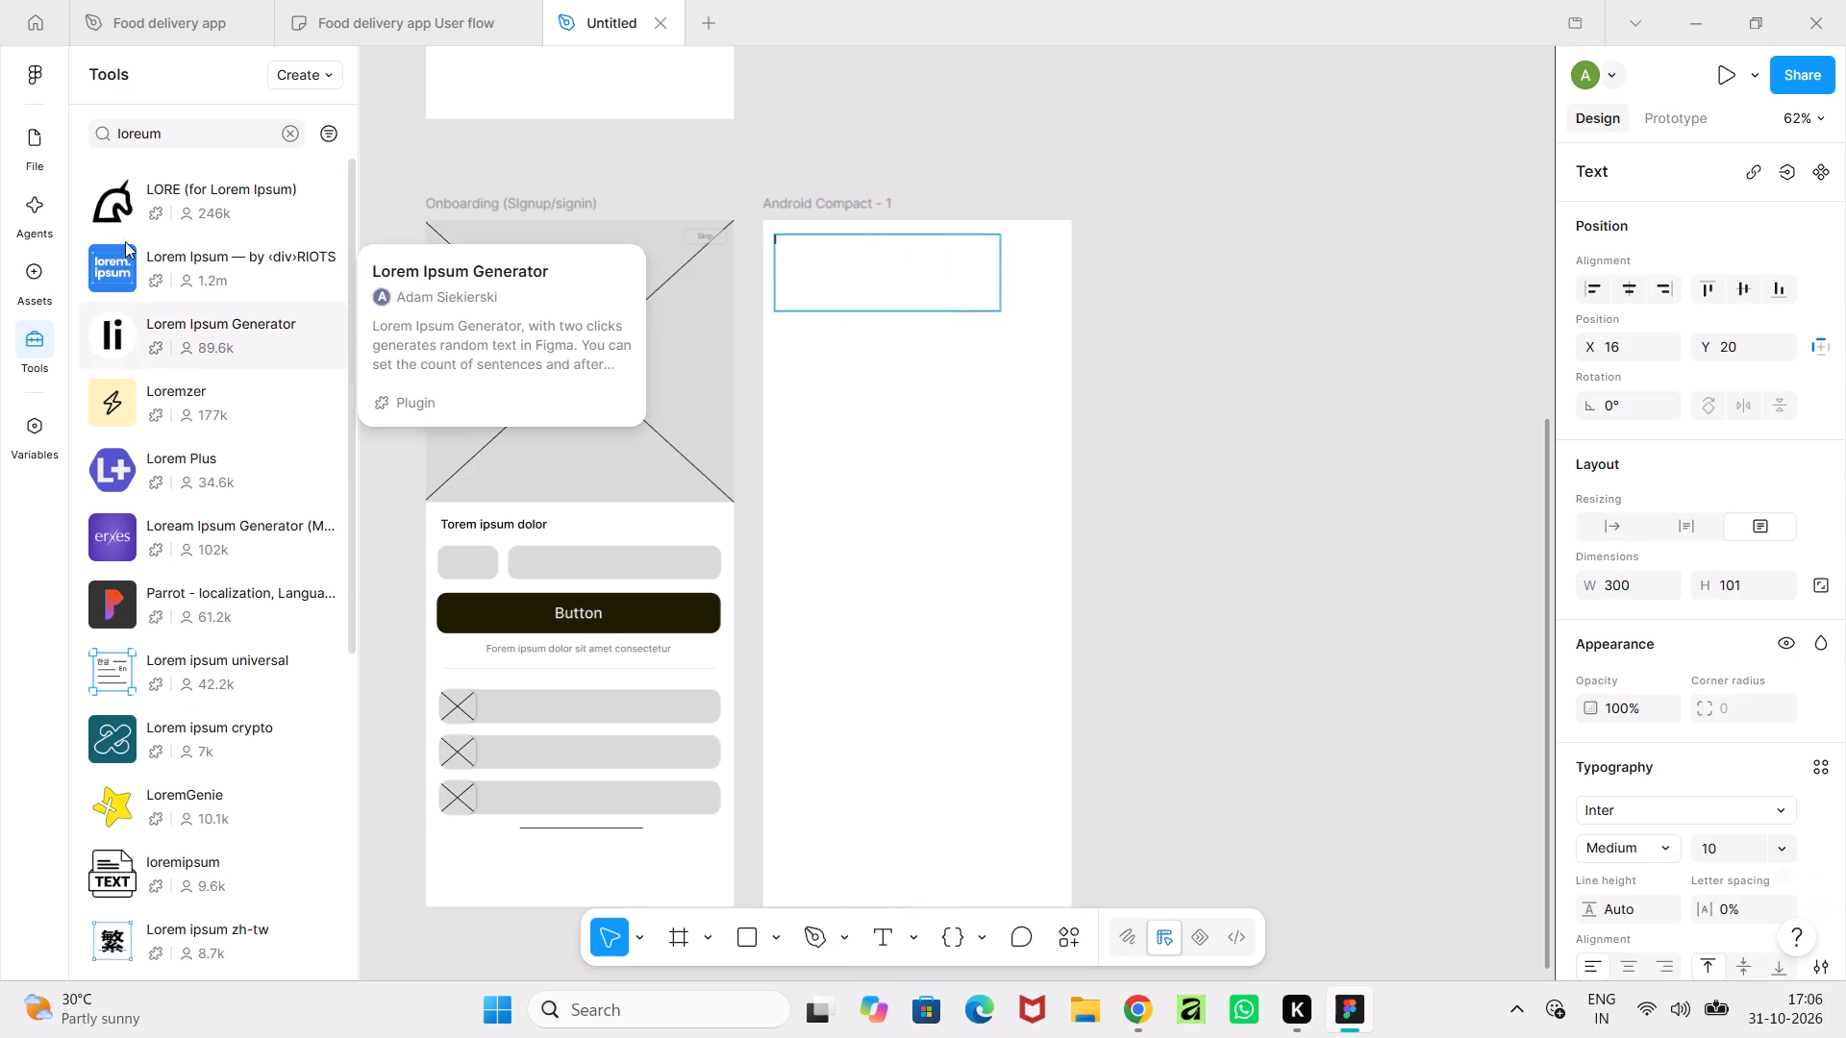
Fill the empty text box with two sentences of placeholder text using the LORE (for Lorem Ipsum) plugin.
left_click(165, 195)
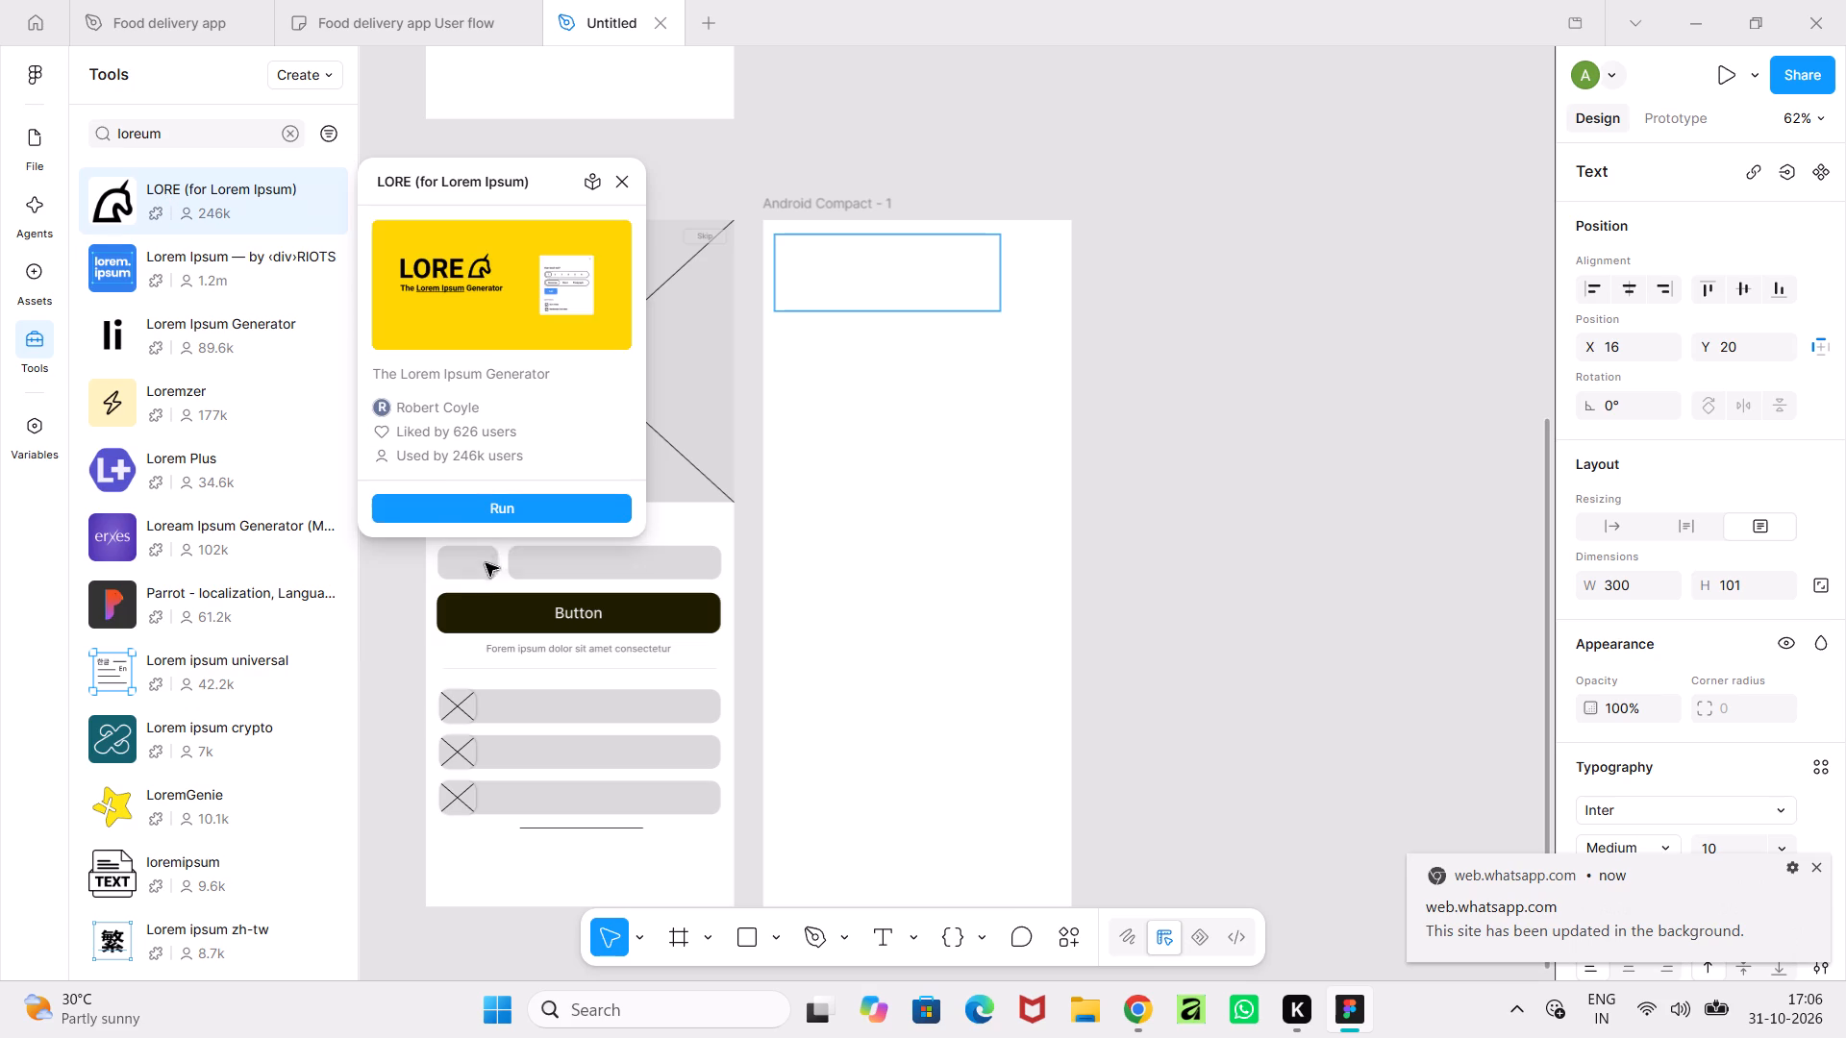
left_click(510, 519)
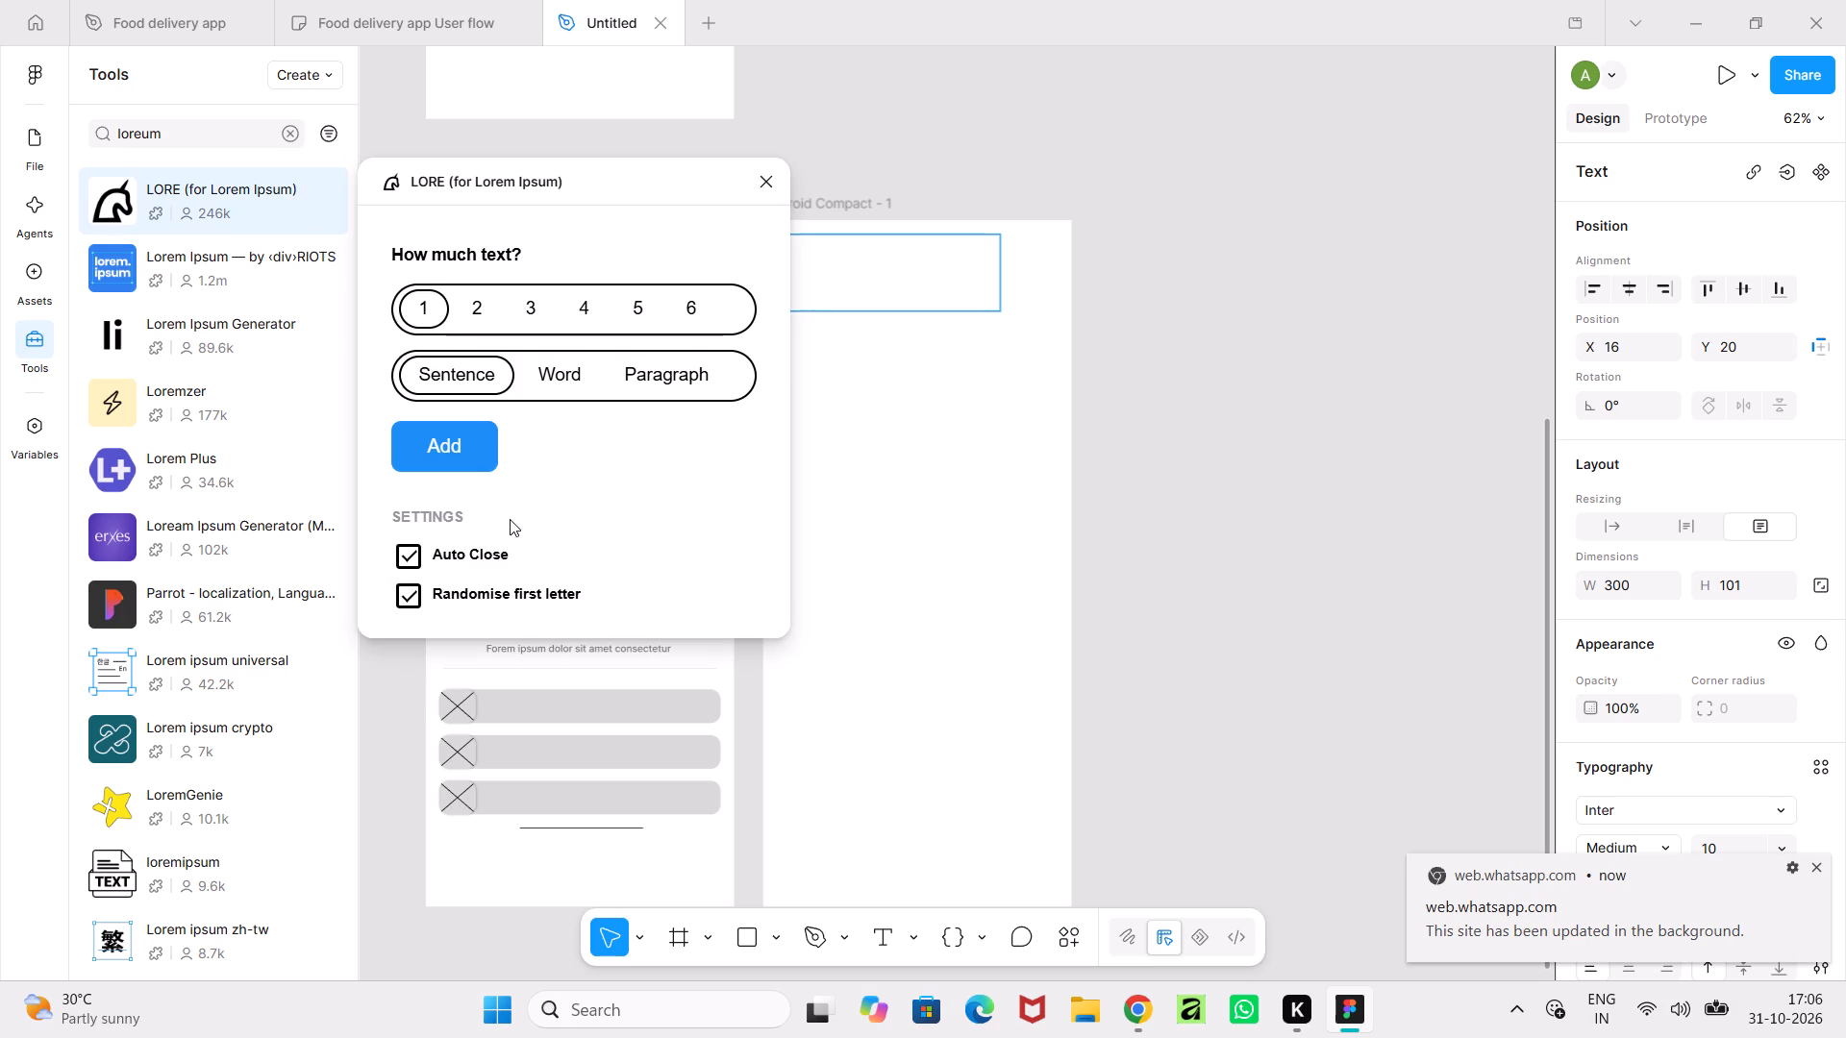
left_click(474, 311)
left_click(474, 456)
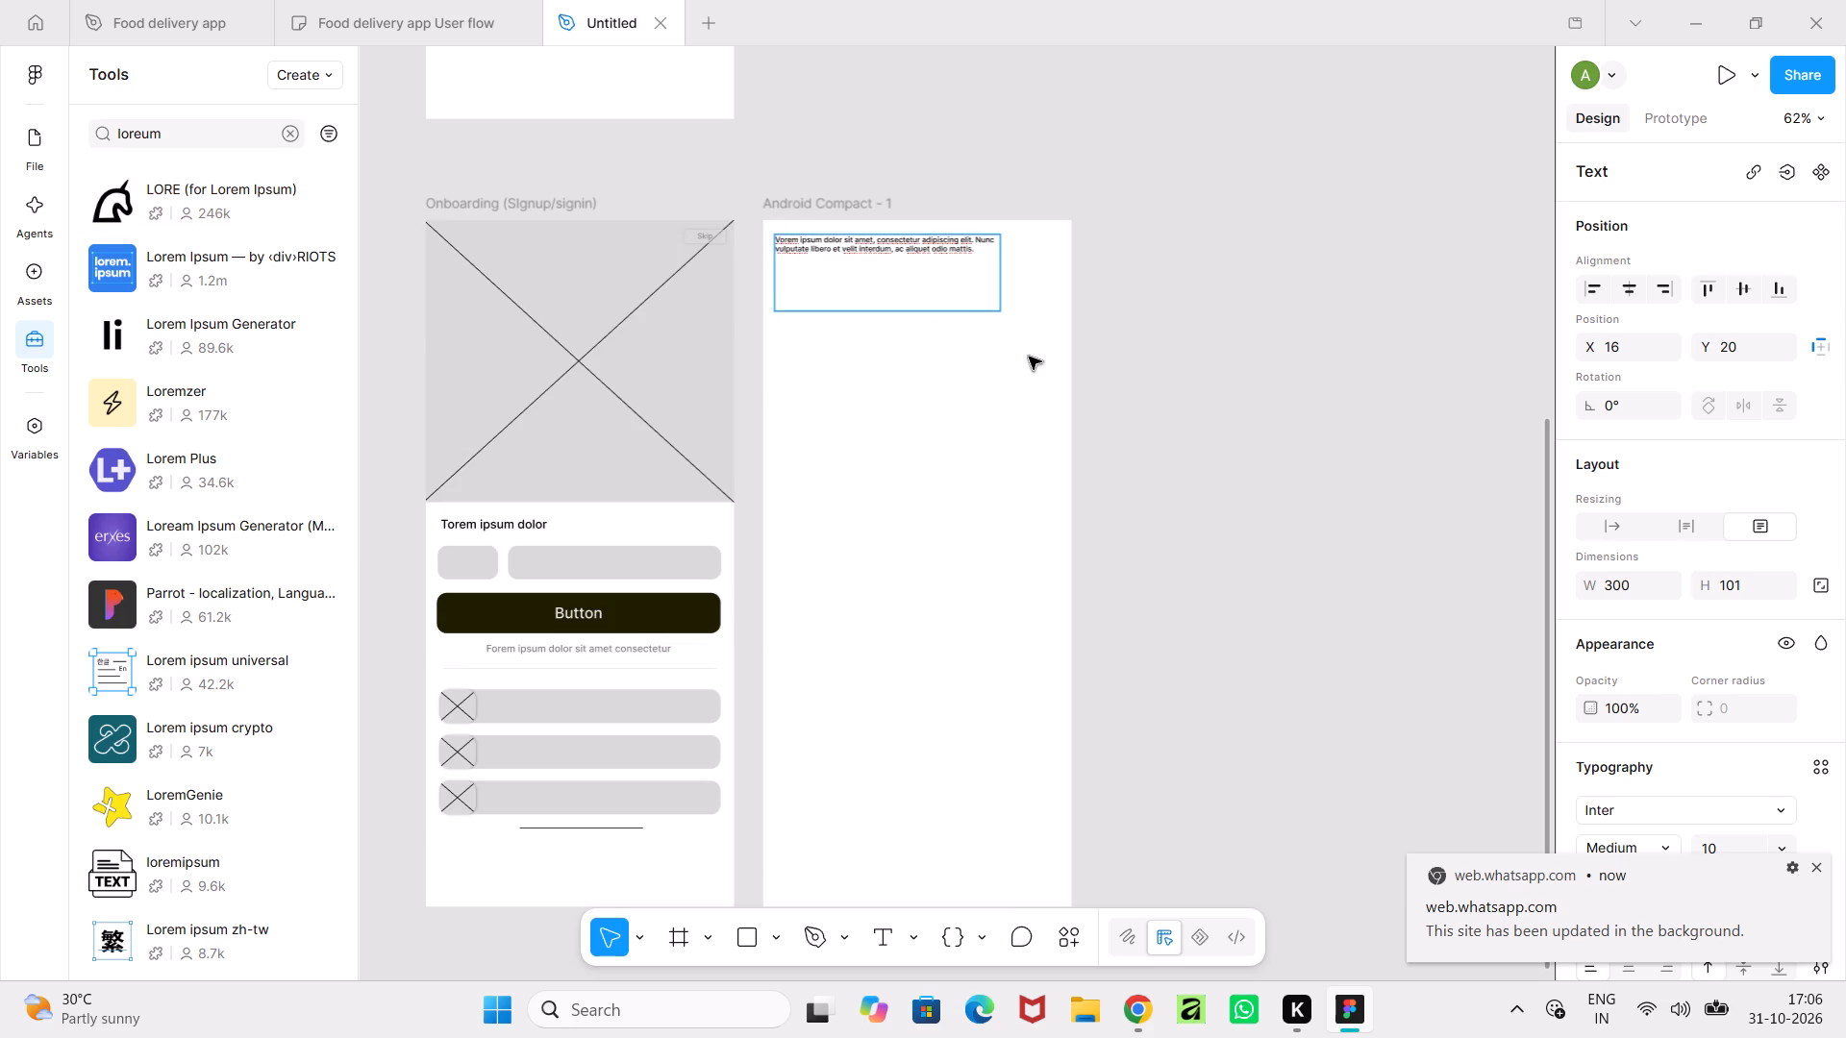
left_click(1090, 366)
Set the placeholder text's font size to 12 in the Android Compact - 1 frame.
scroll(1090, 366, "up", 4, "ctrl")
middle_click_drag(1090, 366, 1136, 620)
scroll(764, 462, "up", 3, "ctrl")
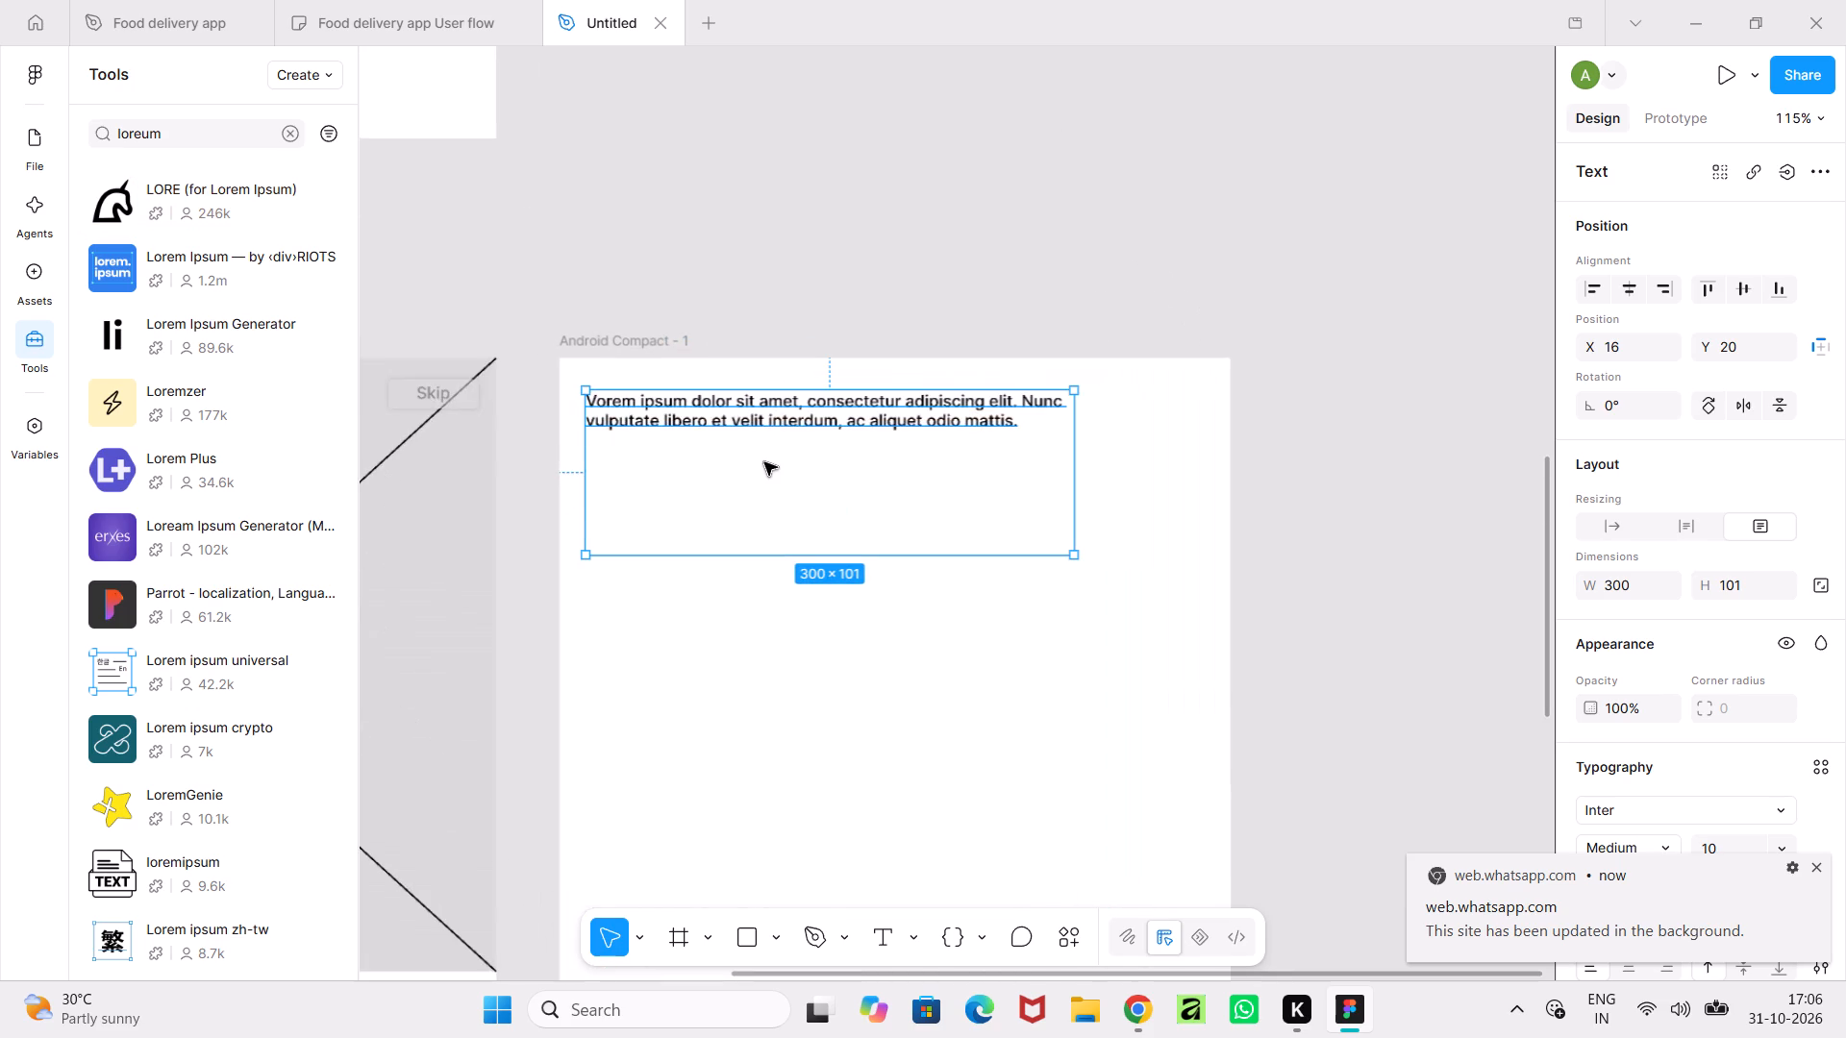
left_click(1818, 872)
left_click(1784, 852)
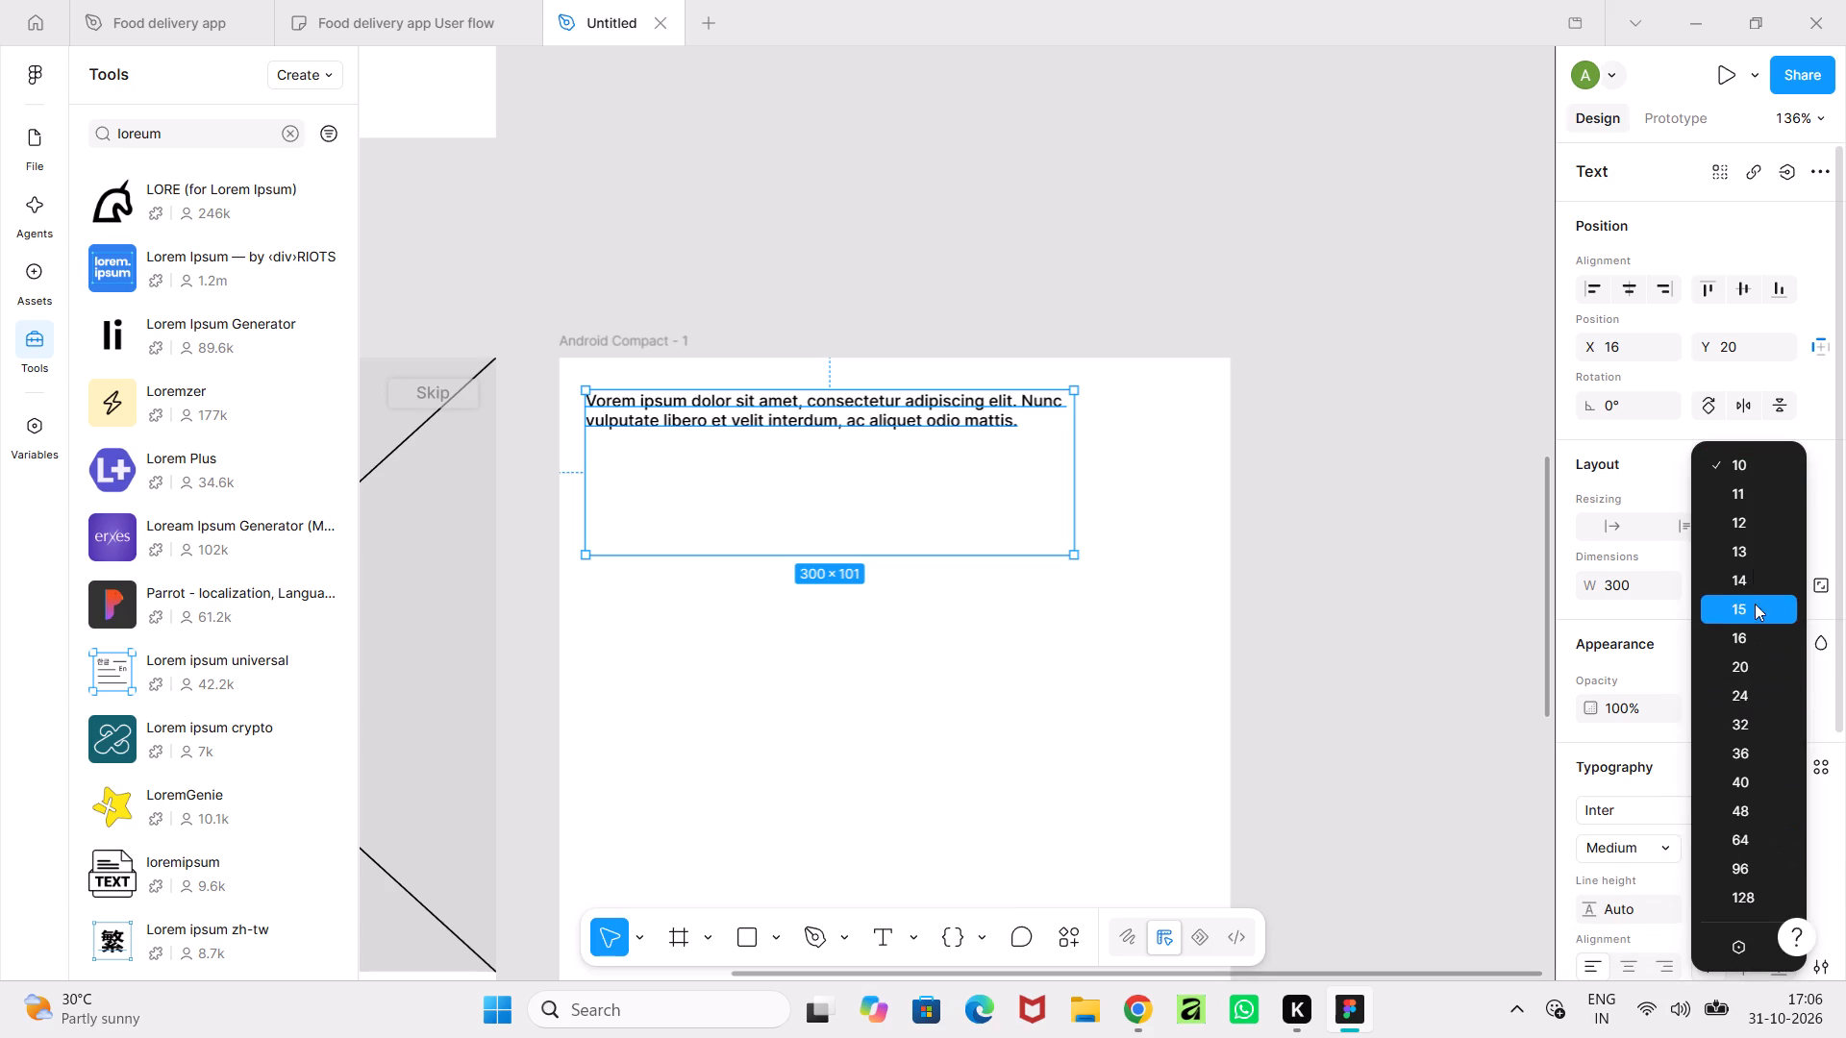
left_click(1752, 533)
left_click(1257, 718)
Shorten the placeholder text box to a height of about 45 so it fits its three lines.
left_click(818, 439)
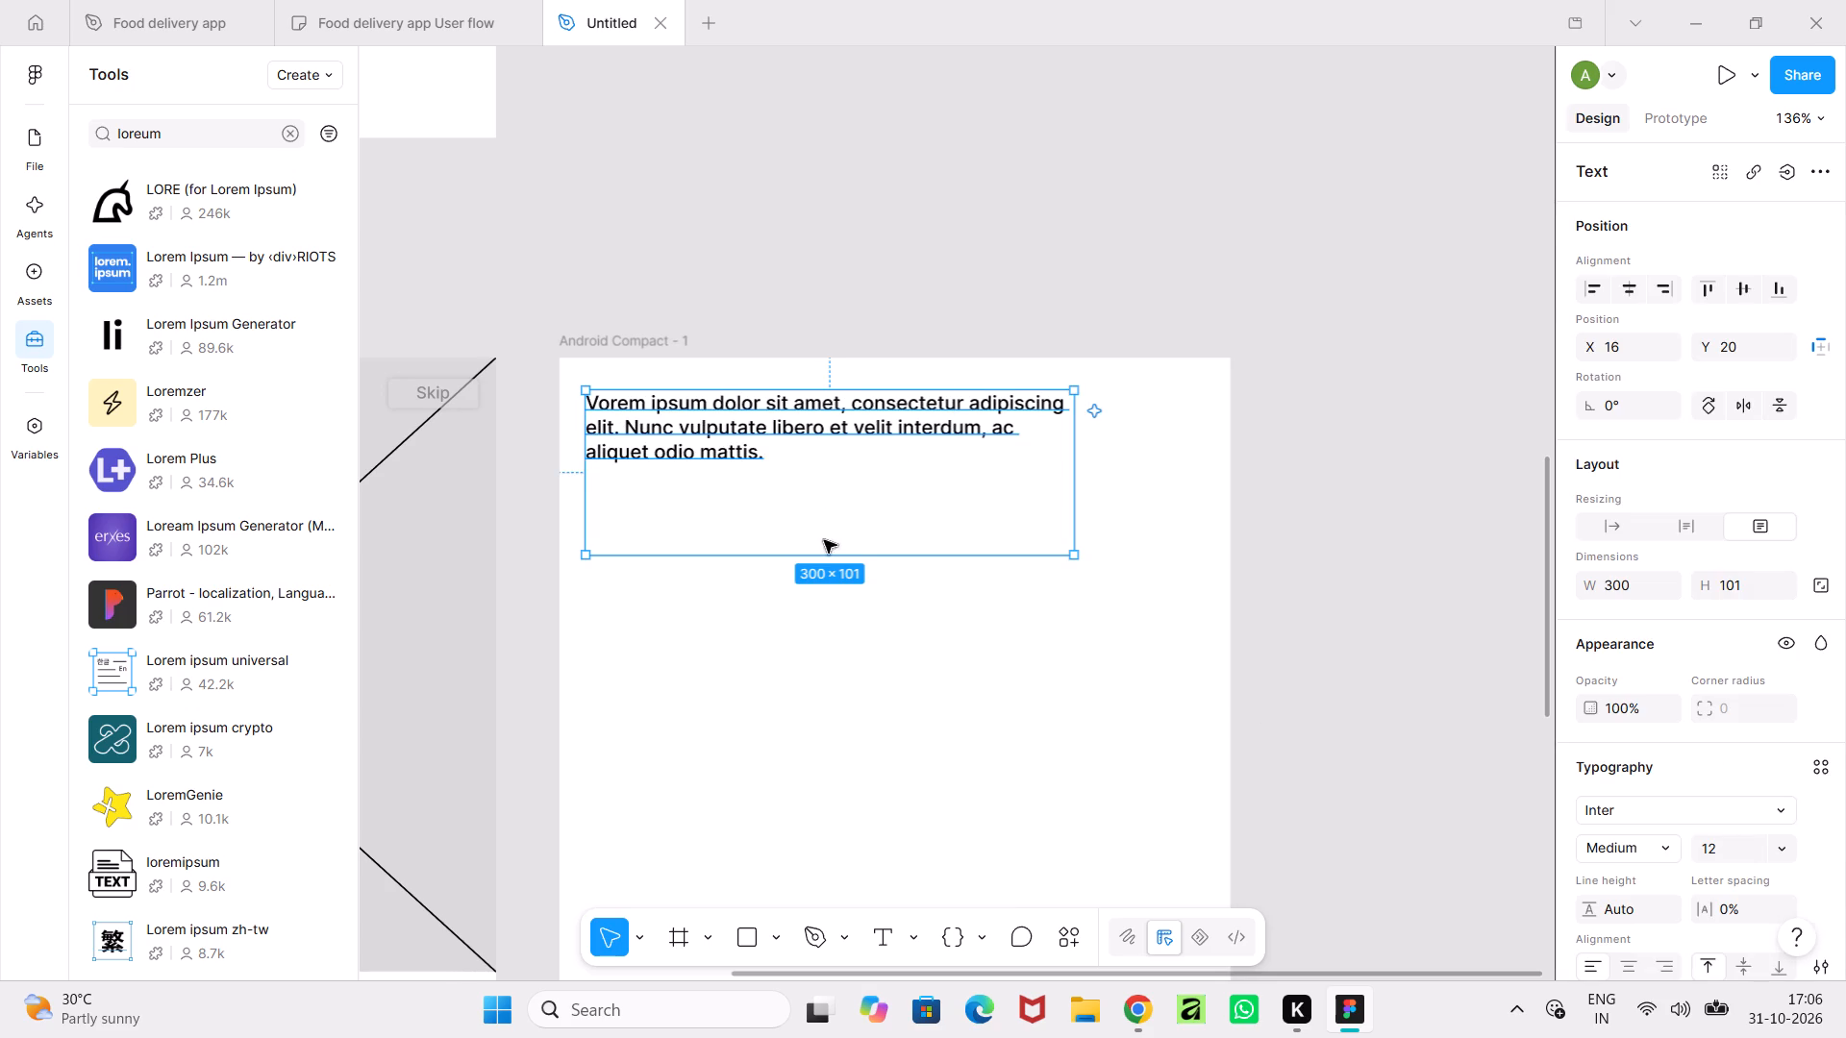
left_click_drag(830, 562, 847, 470)
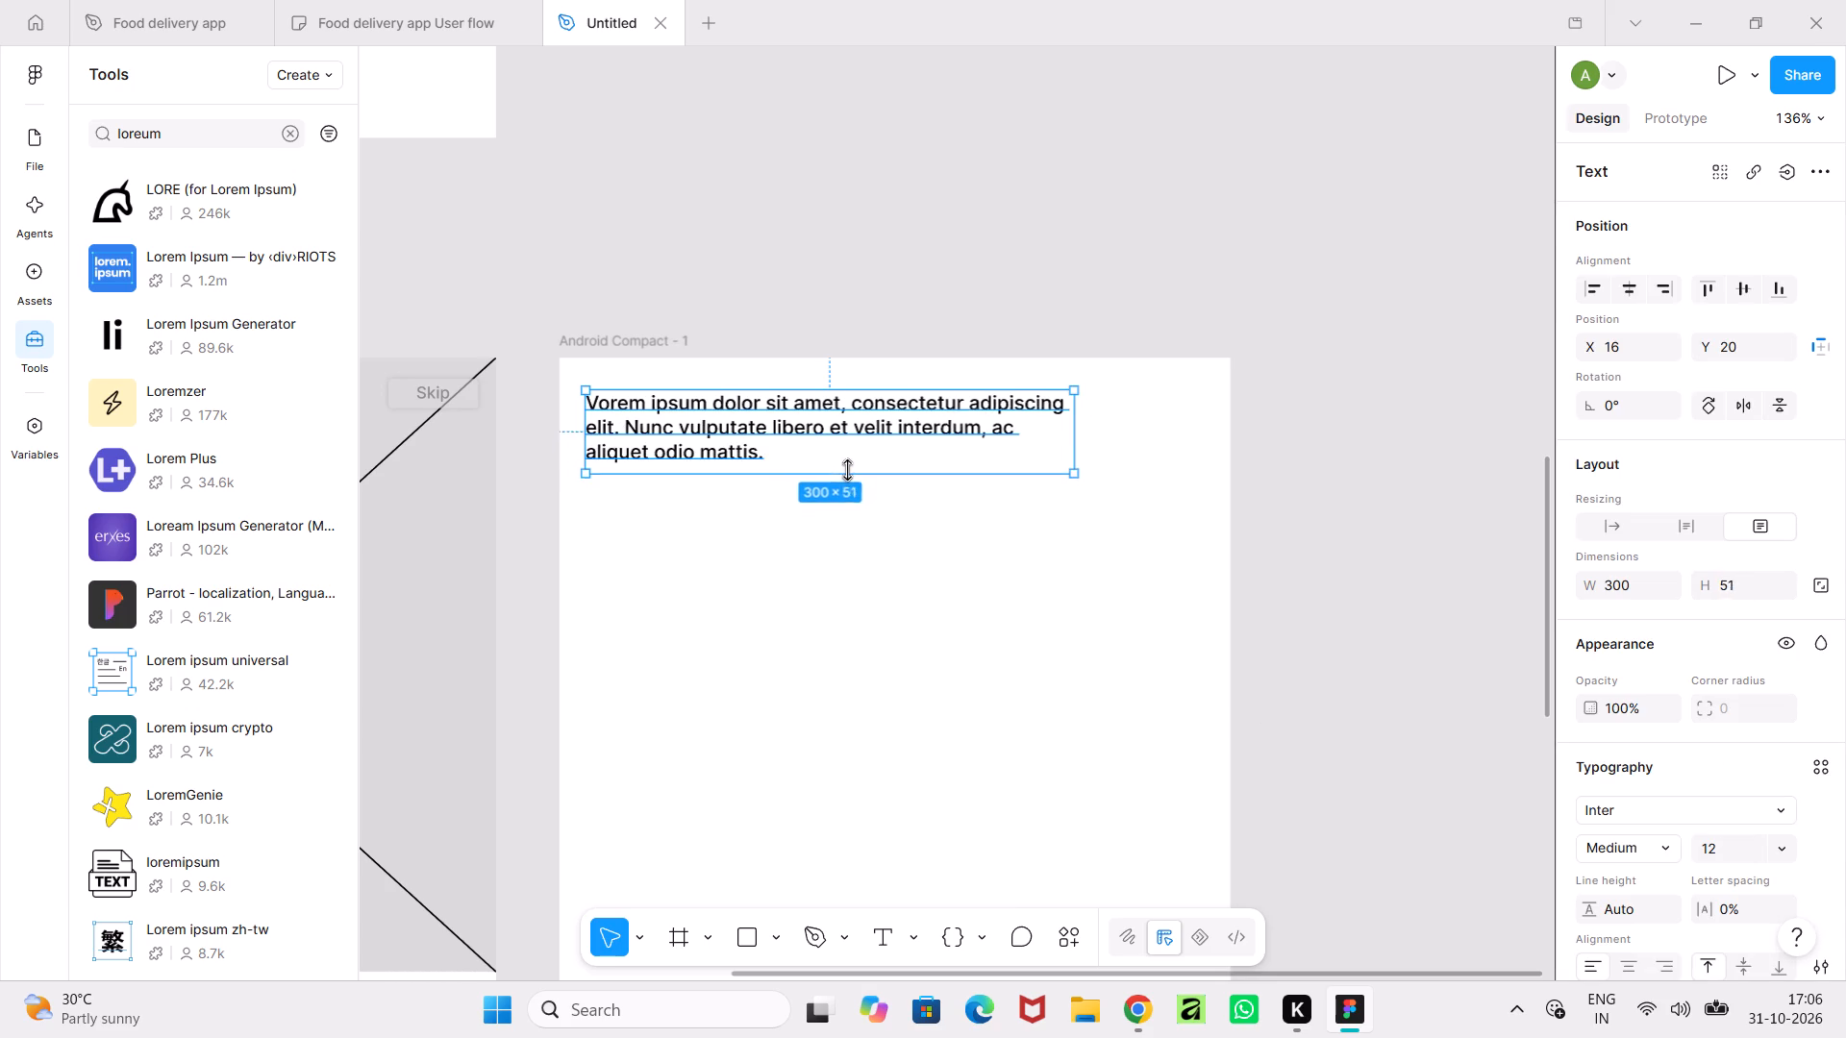
left_click_drag(847, 470, 848, 463)
left_click(1381, 502)
Move the placeholder text slightly inward from the frame's corner to about X 25, Y 27.
scroll(1381, 502, "down", 4, "ctrl")
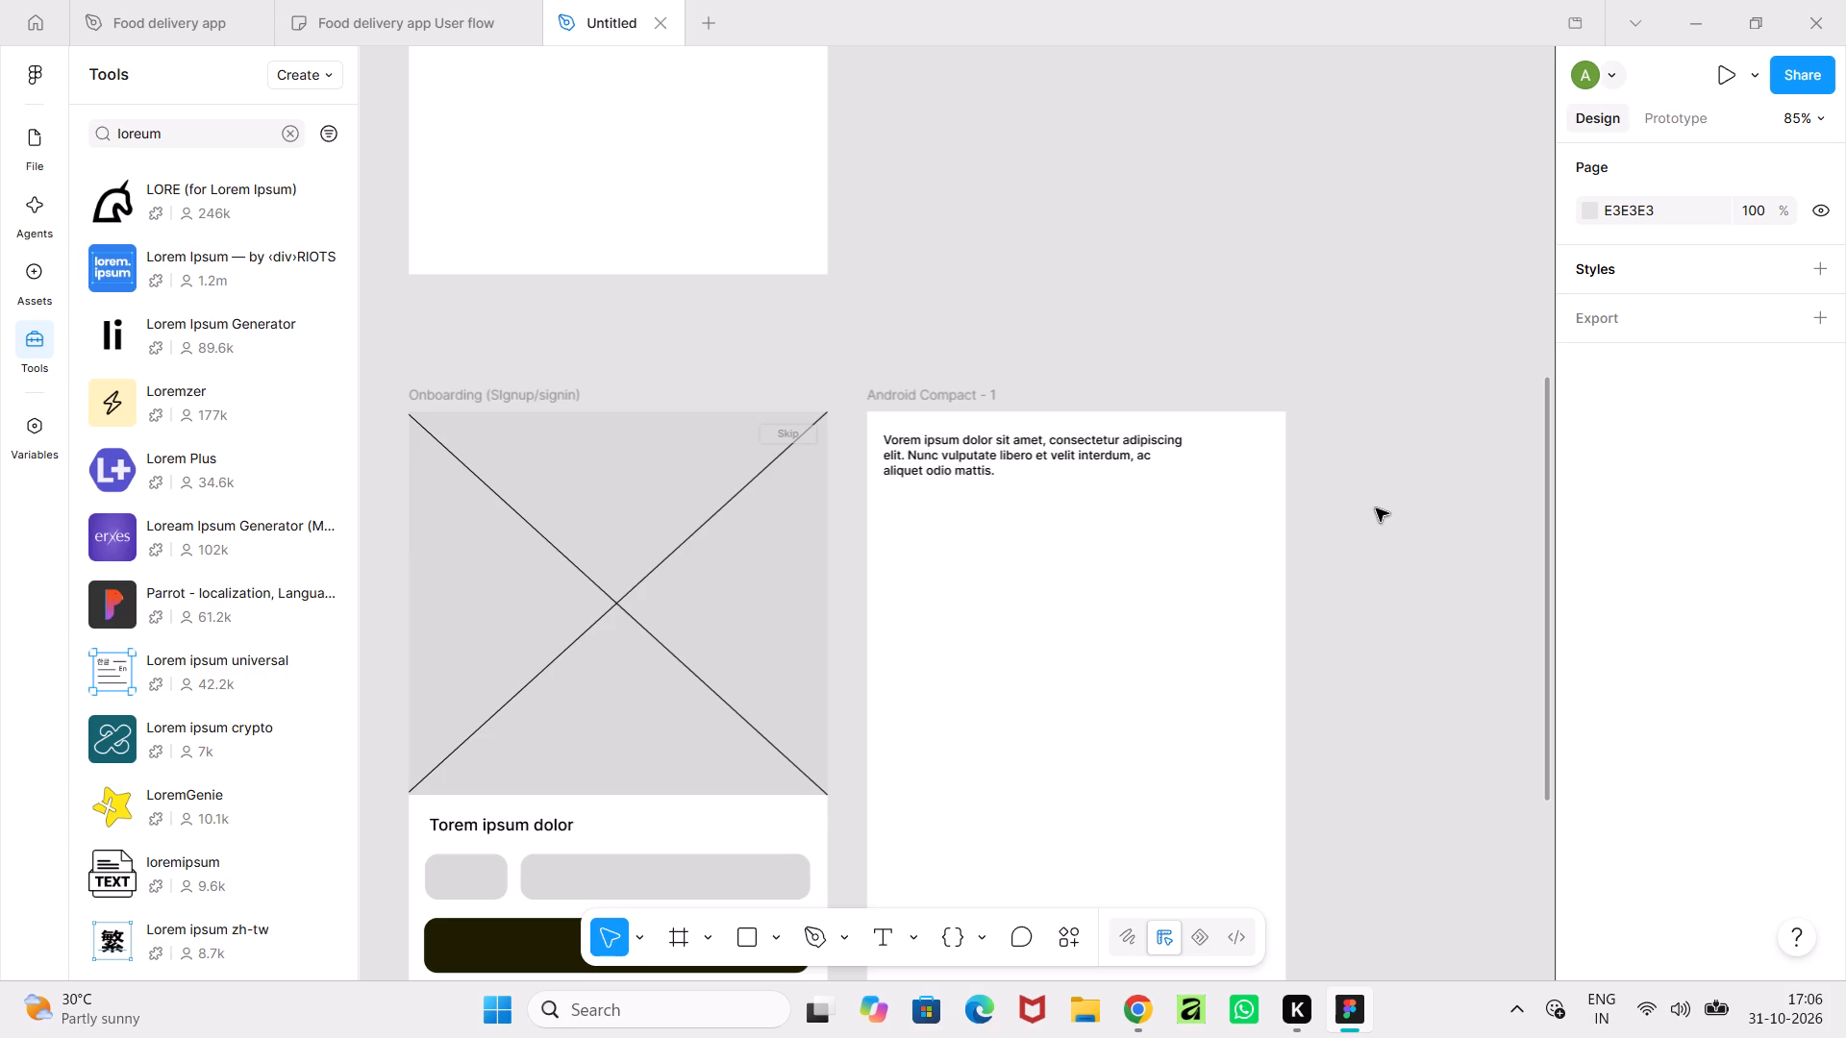
left_click(1041, 439)
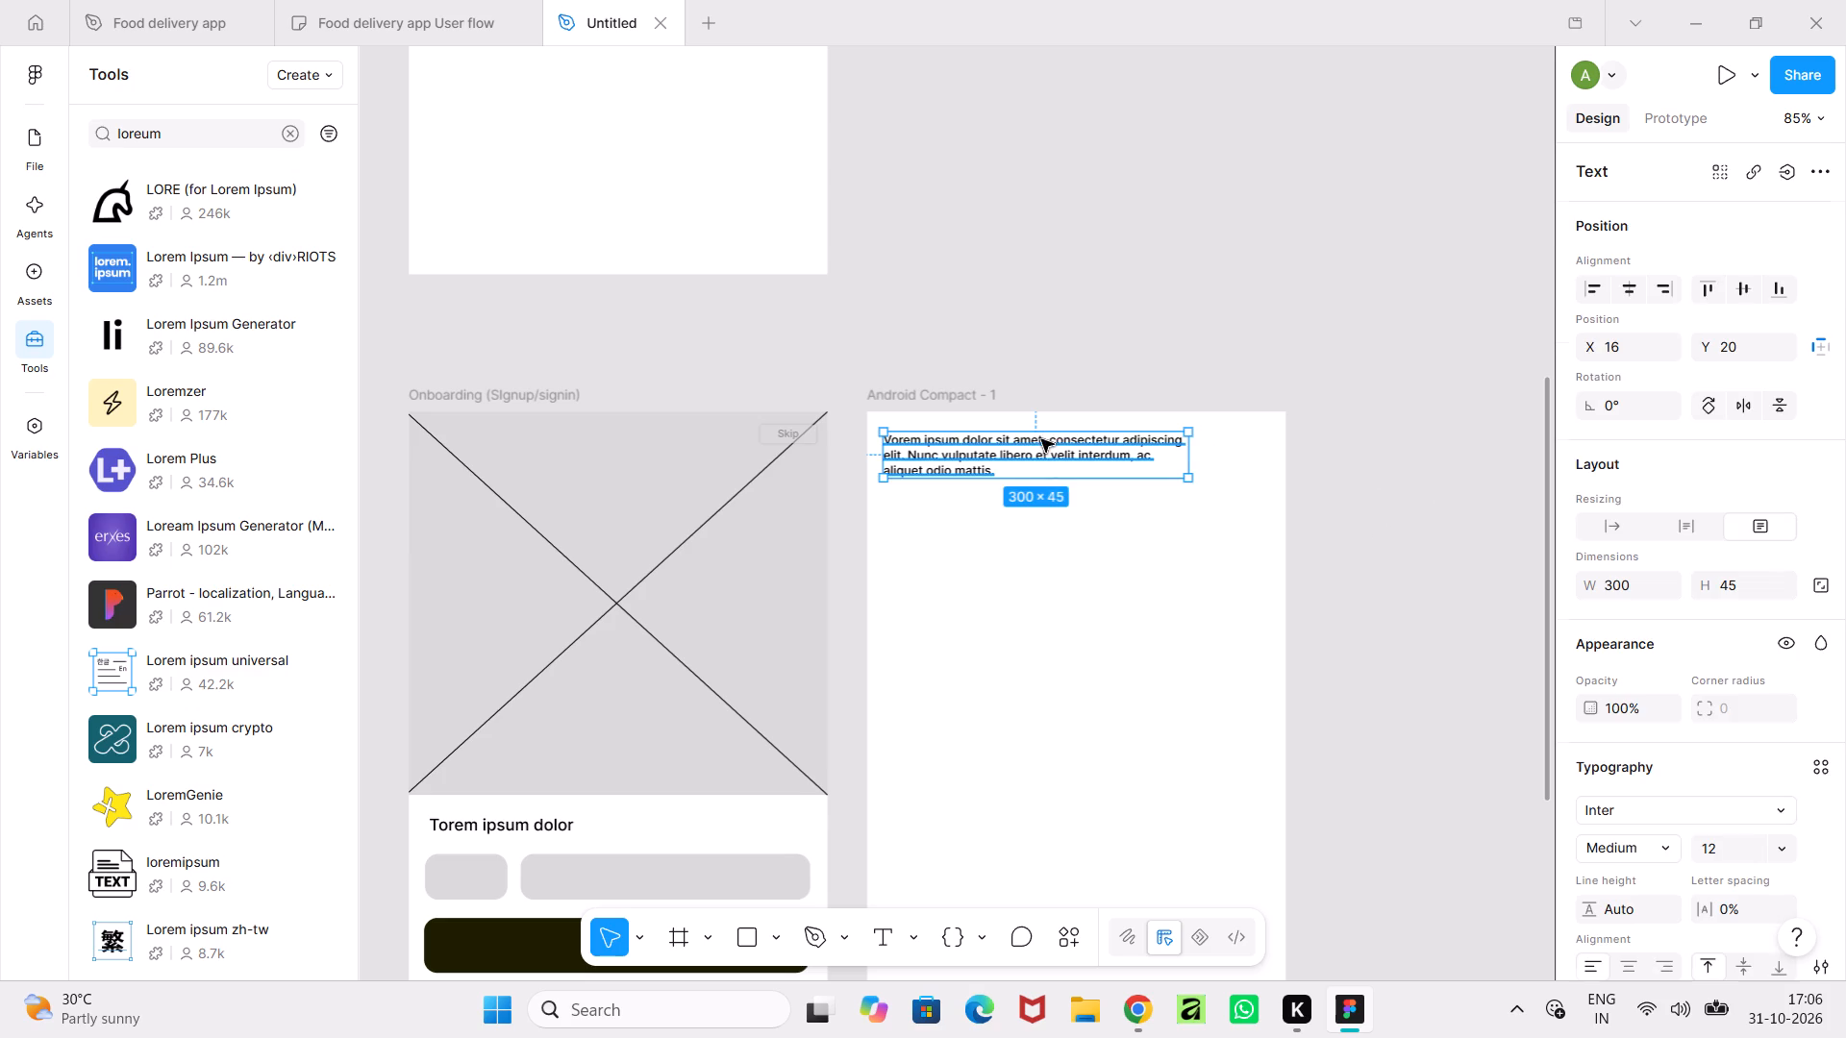
left_click(1336, 618)
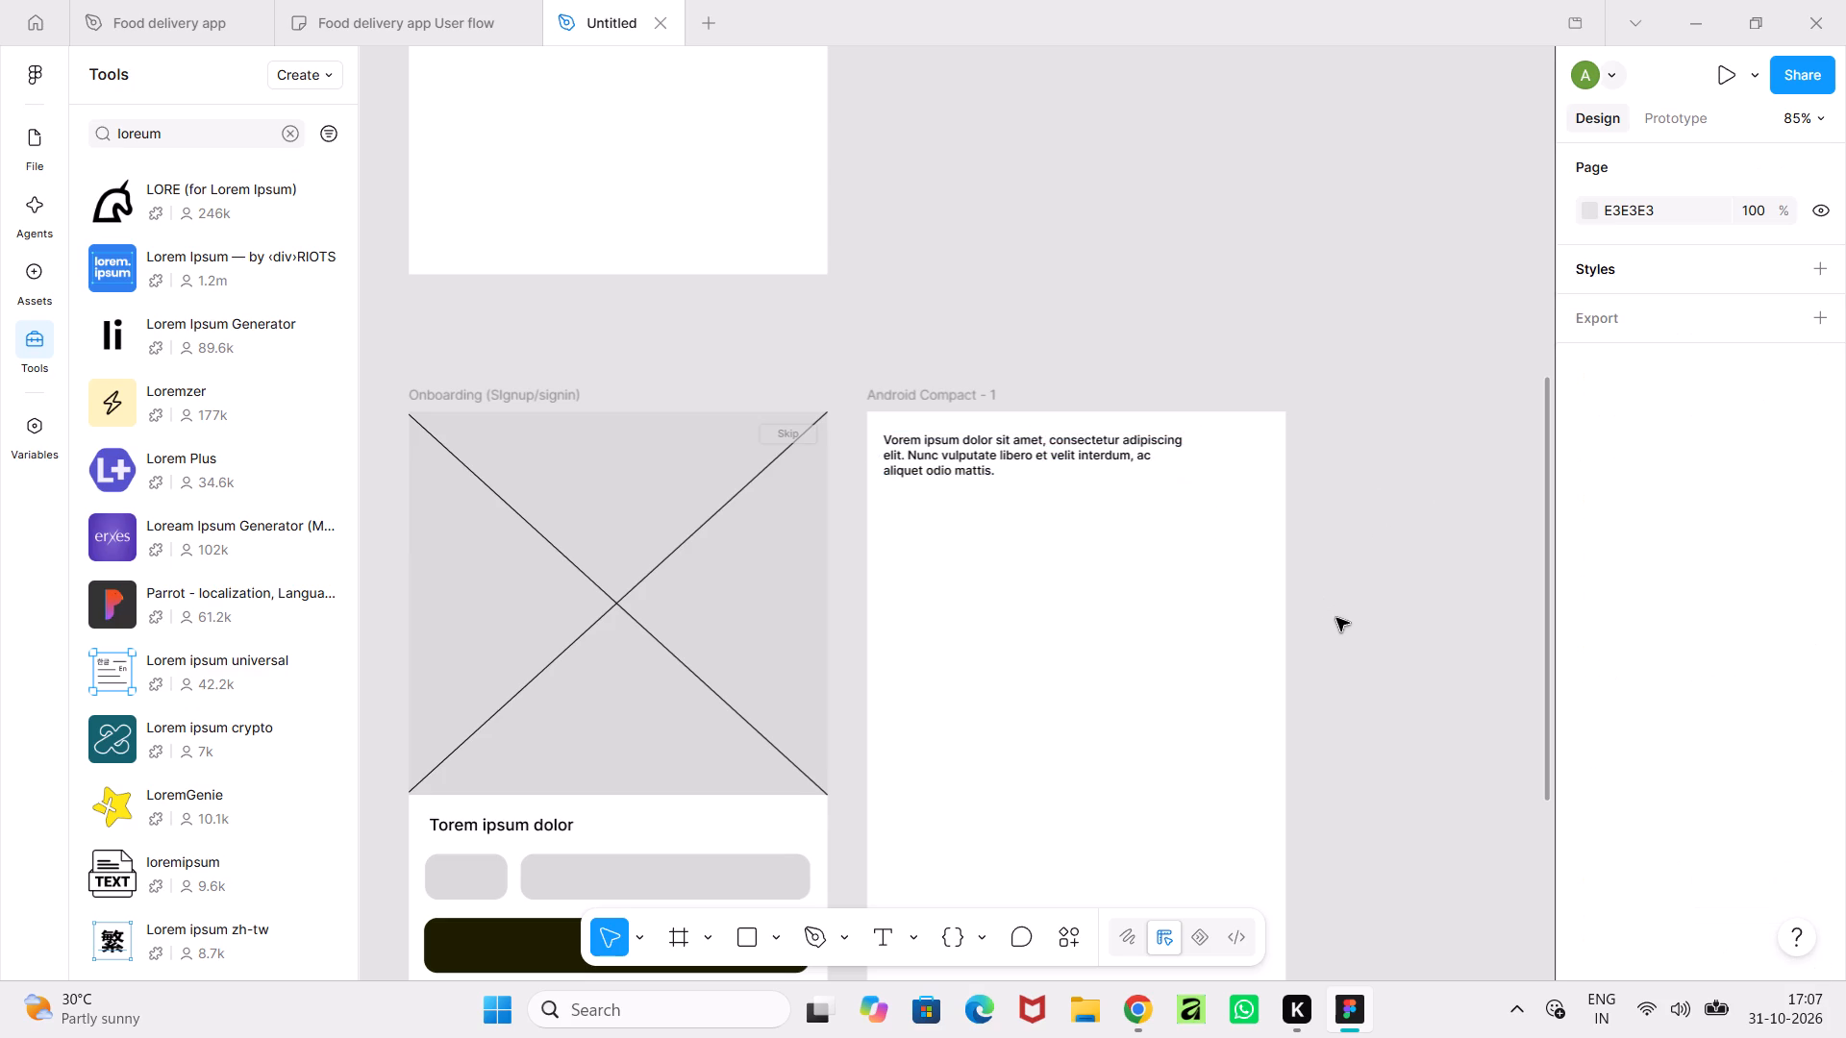
left_click(1060, 468)
left_click(963, 453)
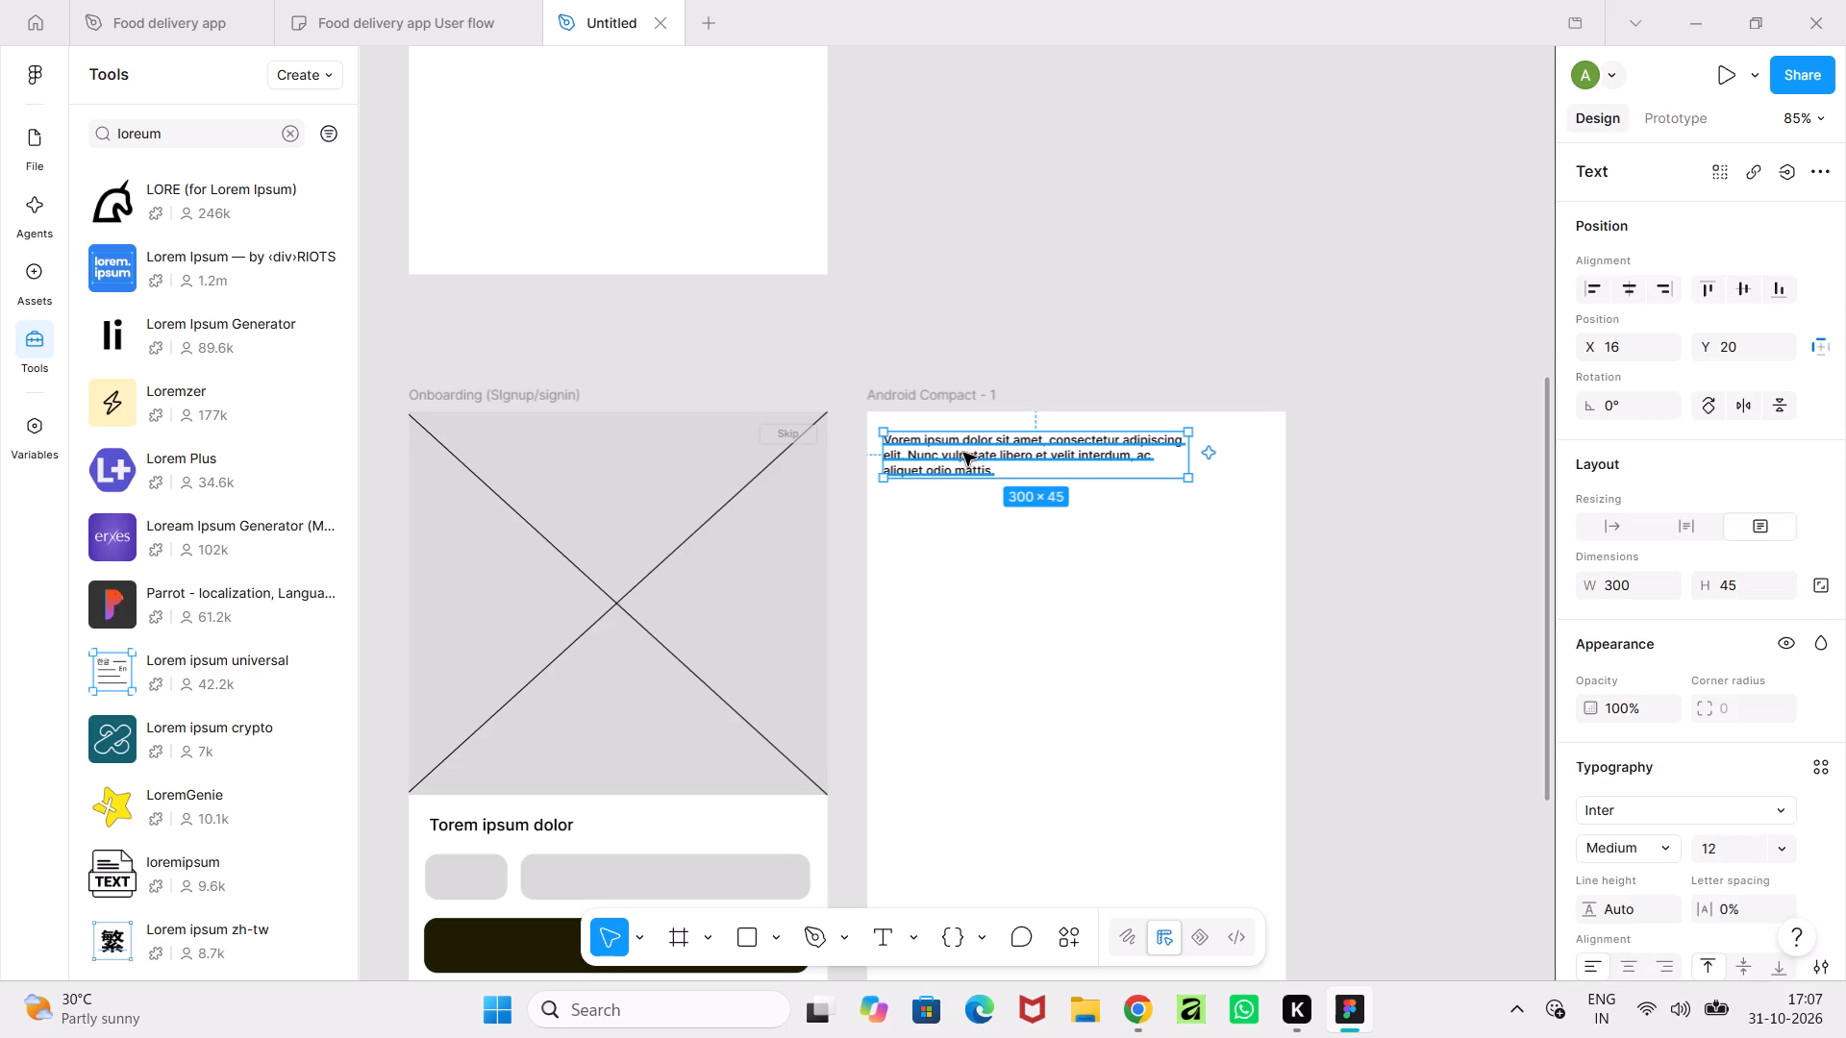
left_click_drag(963, 453, 973, 462)
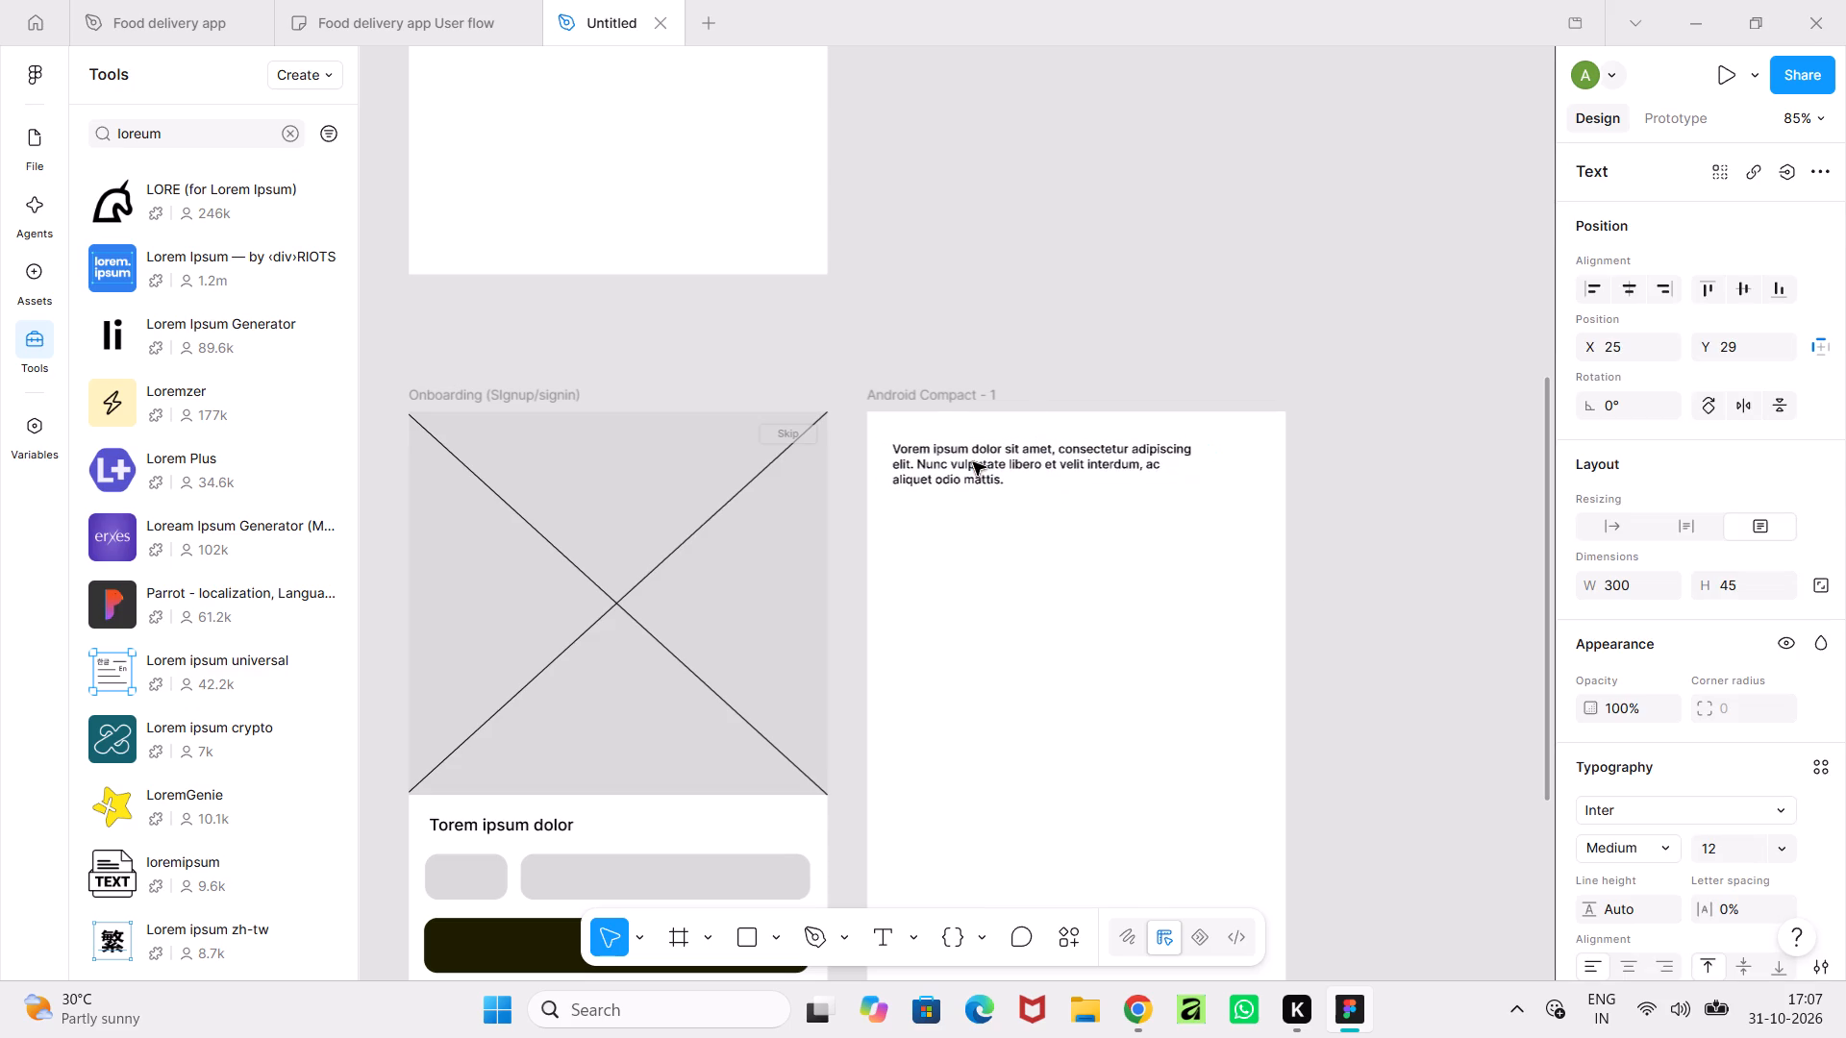
left_click_drag(973, 462, 973, 460)
left_click(1461, 515)
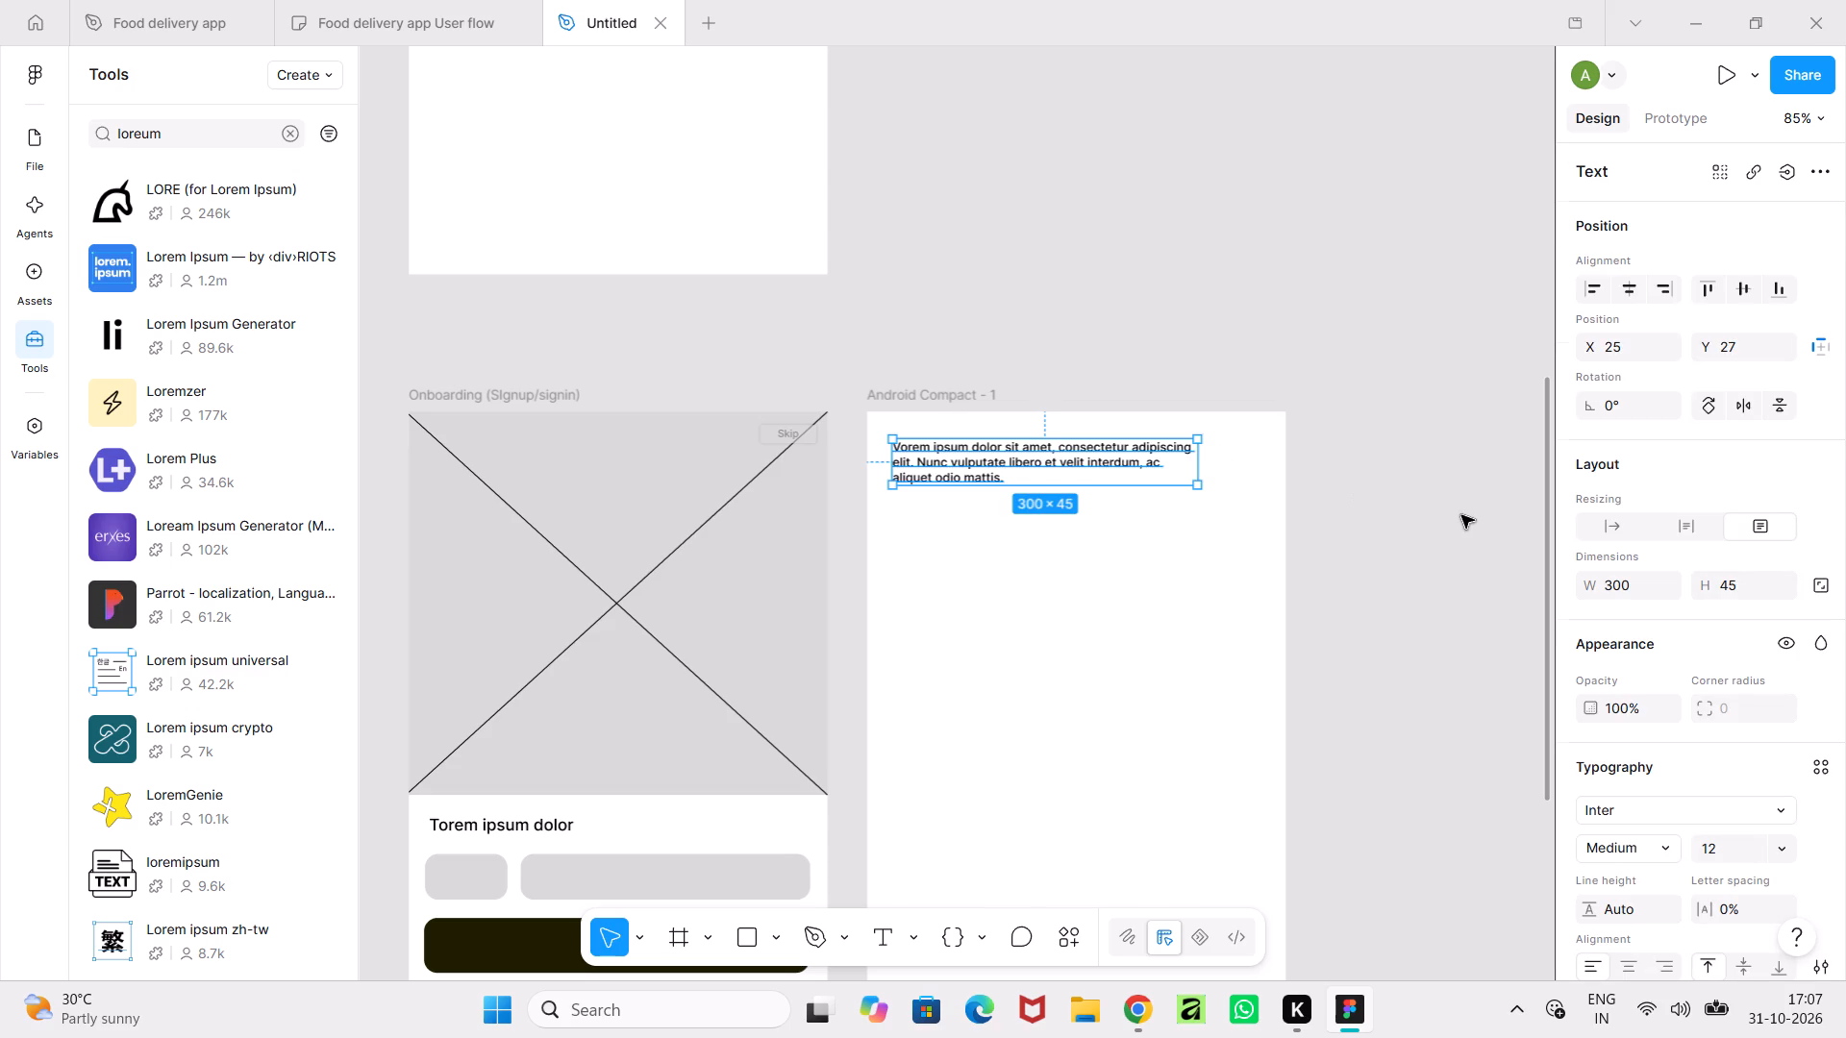
Draw a square of about 52 × 52 below the placeholder text, at about X 29, Y 99.
scroll(1461, 515, "down", 3, "ctrl")
scroll(1461, 515, "up", 4, "ctrl")
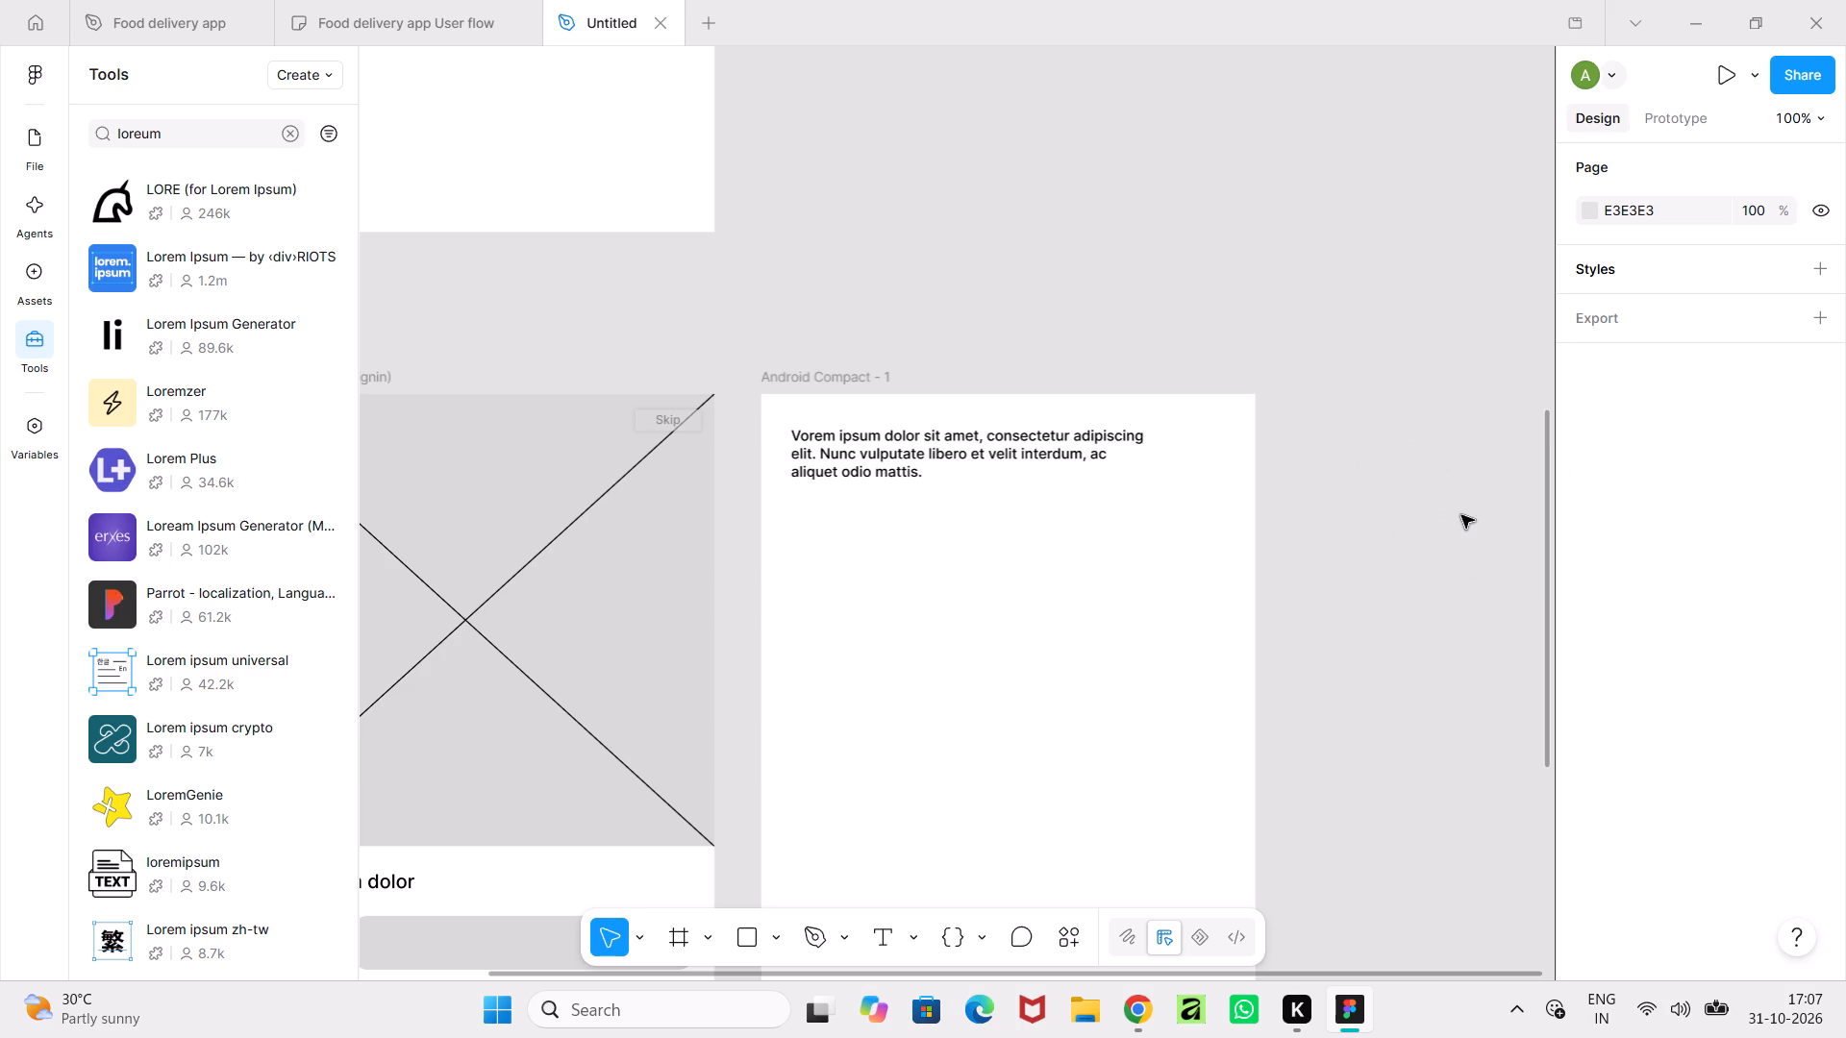
left_click(757, 938)
left_click_drag(795, 511, 849, 574, "shift")
Set the square's corner radius to 13.
left_click_drag(1707, 656, 942, 510)
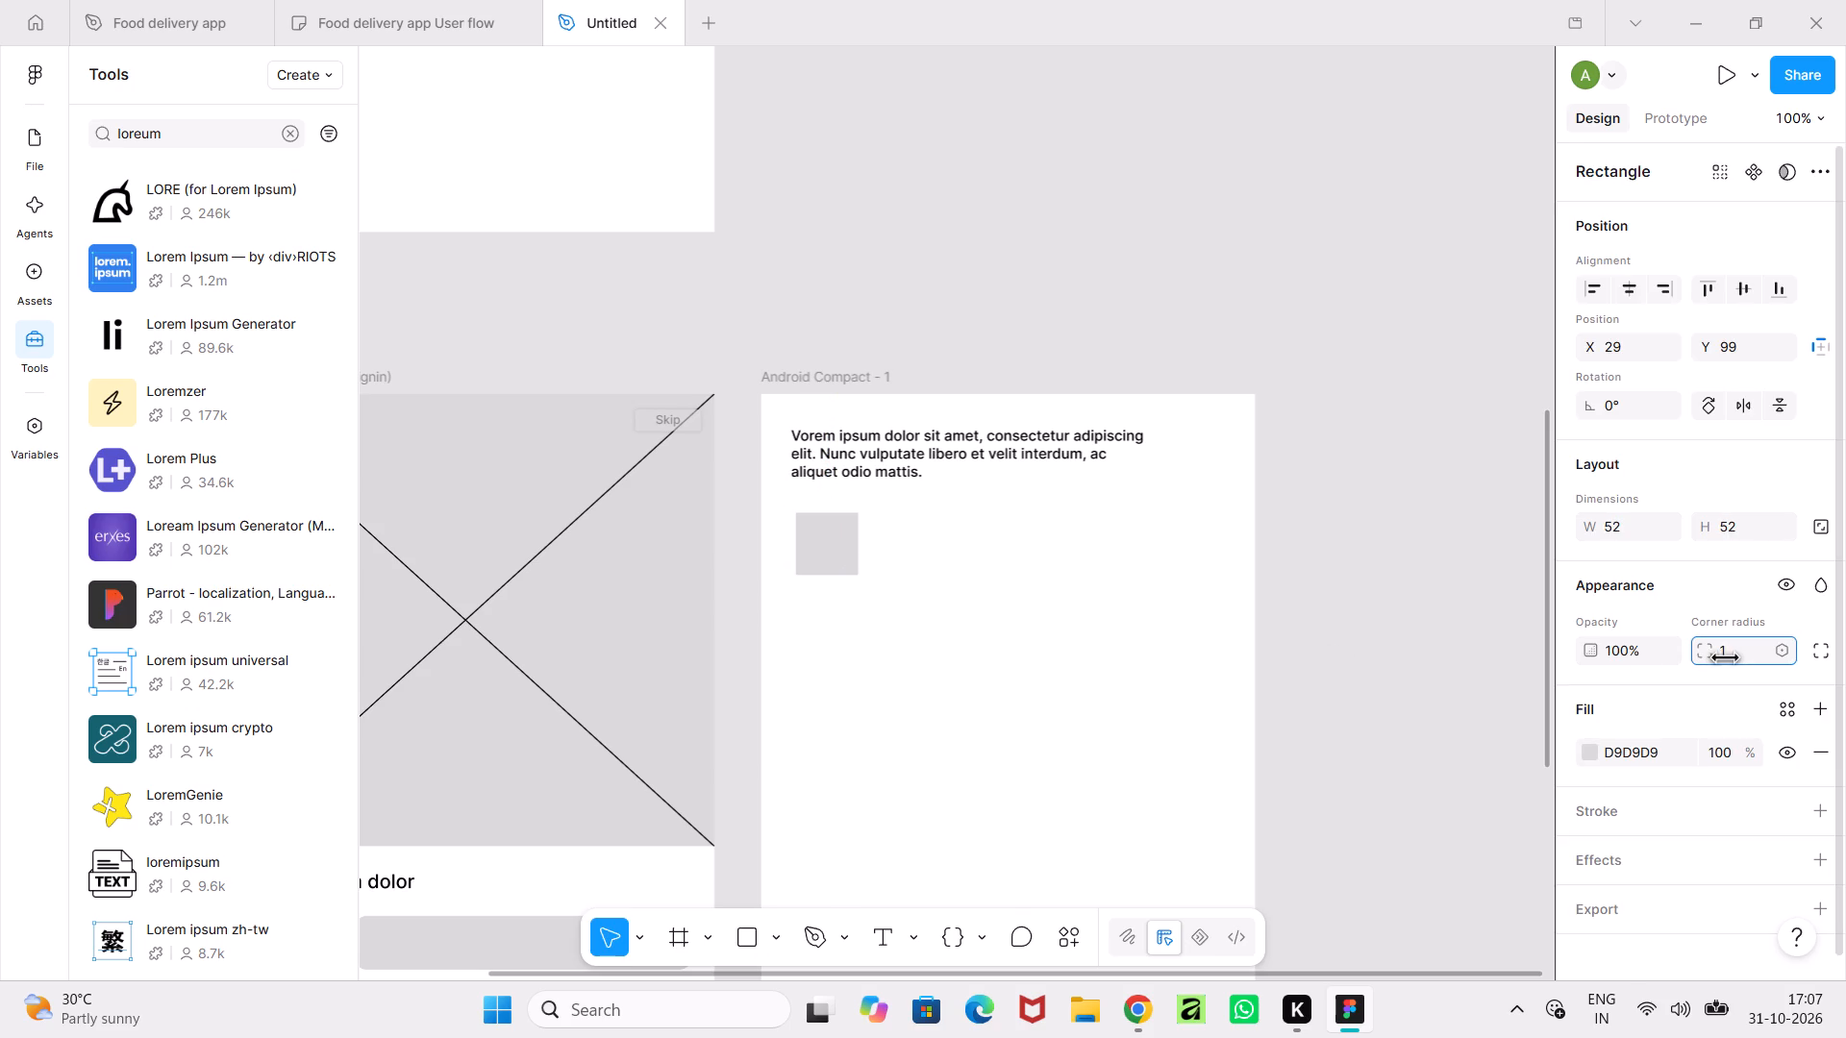
left_click_drag(942, 510, 1167, 522)
left_click_drag(1167, 522, 1217, 523)
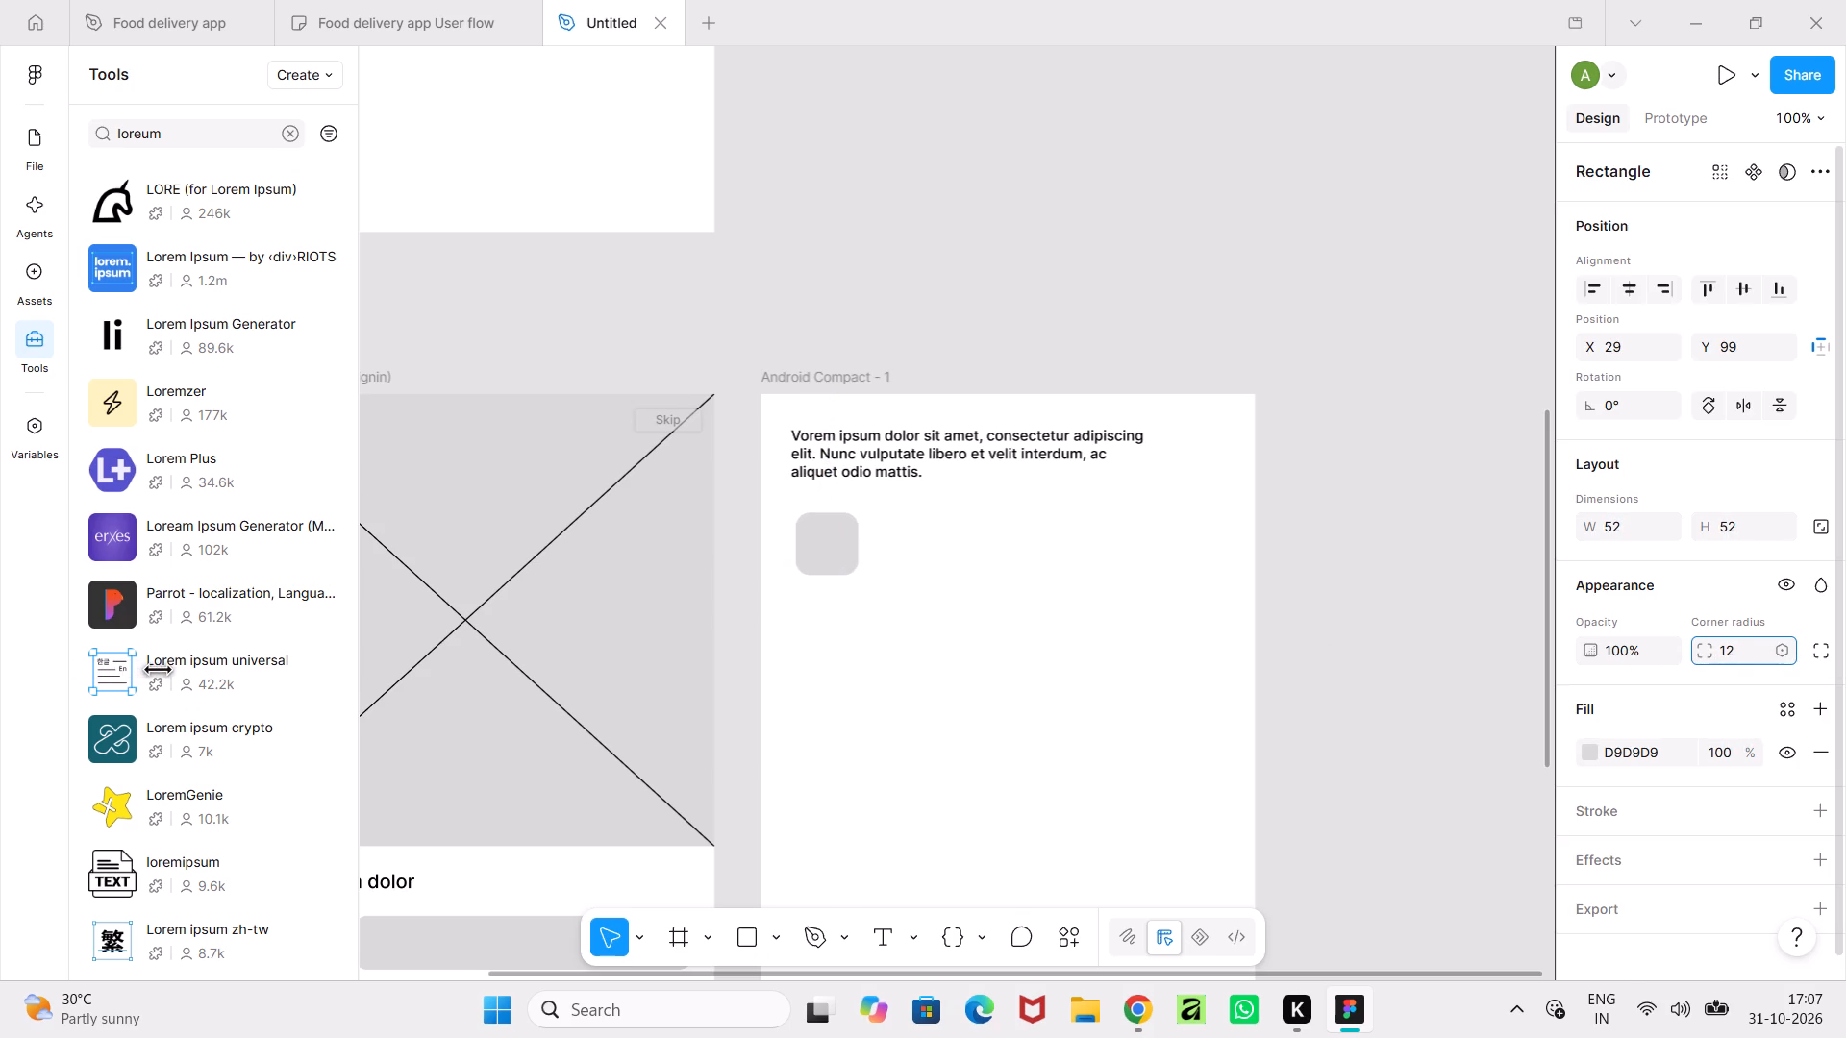
left_click_drag(1217, 523, 1229, 523)
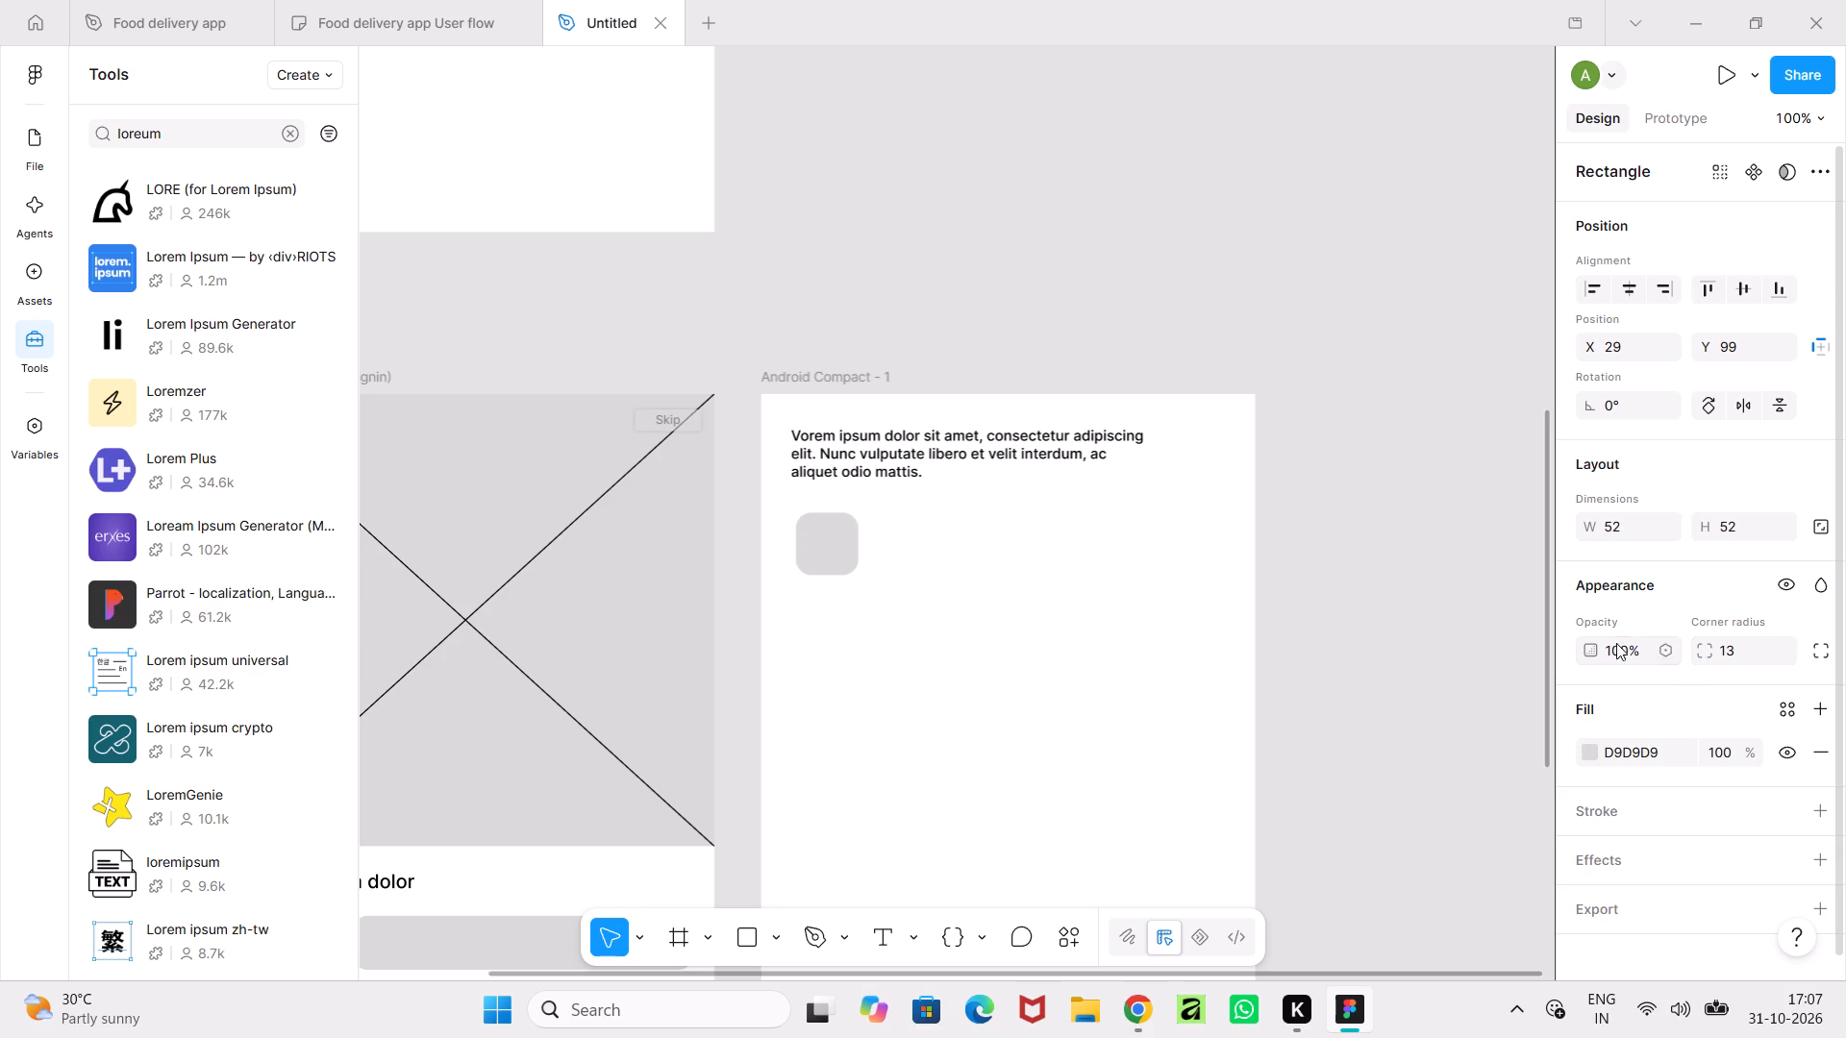
left_click(1086, 595)
Duplicate the rounded square three times to form an evenly spaced row of four at Y 99, the last at about X 251.
left_click(838, 556)
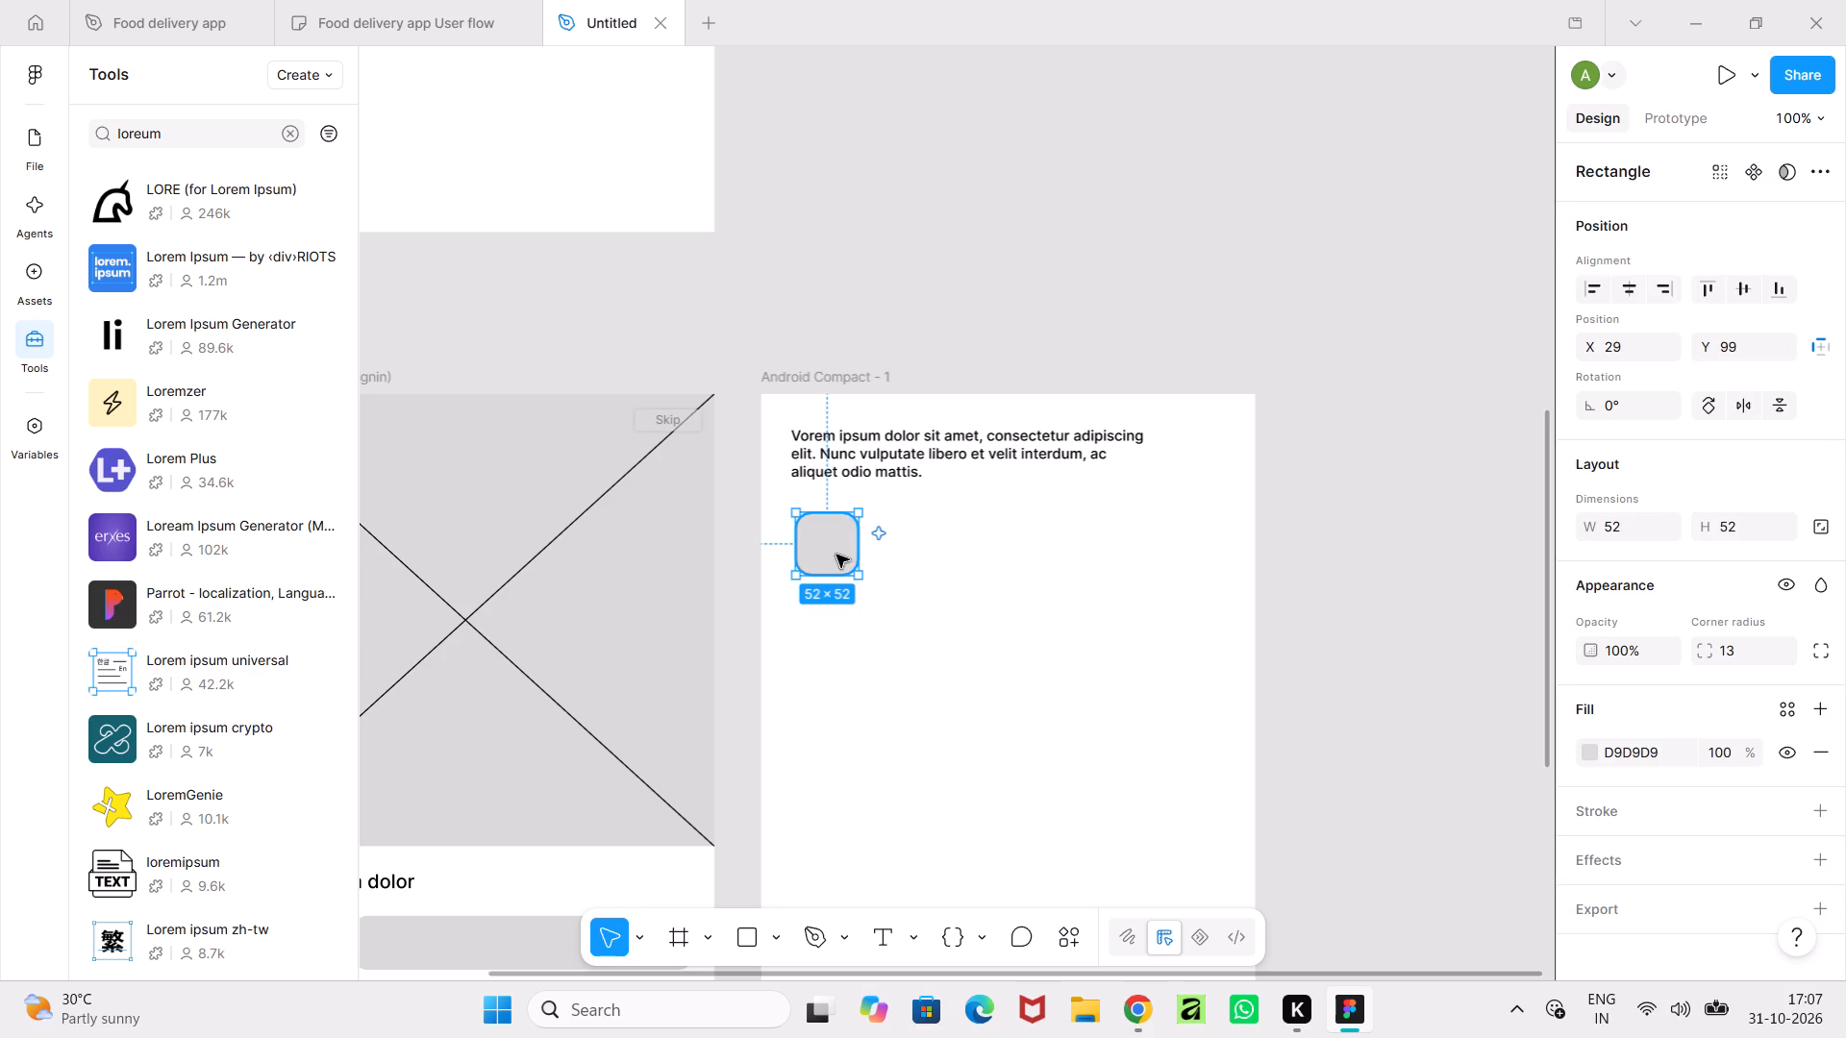
key("ctrl+c")
key("ctrl+v")
left_click_drag(836, 555, 925, 552)
key("ctrl+c")
key("ctrl+v")
left_click_drag(910, 553, 977, 554)
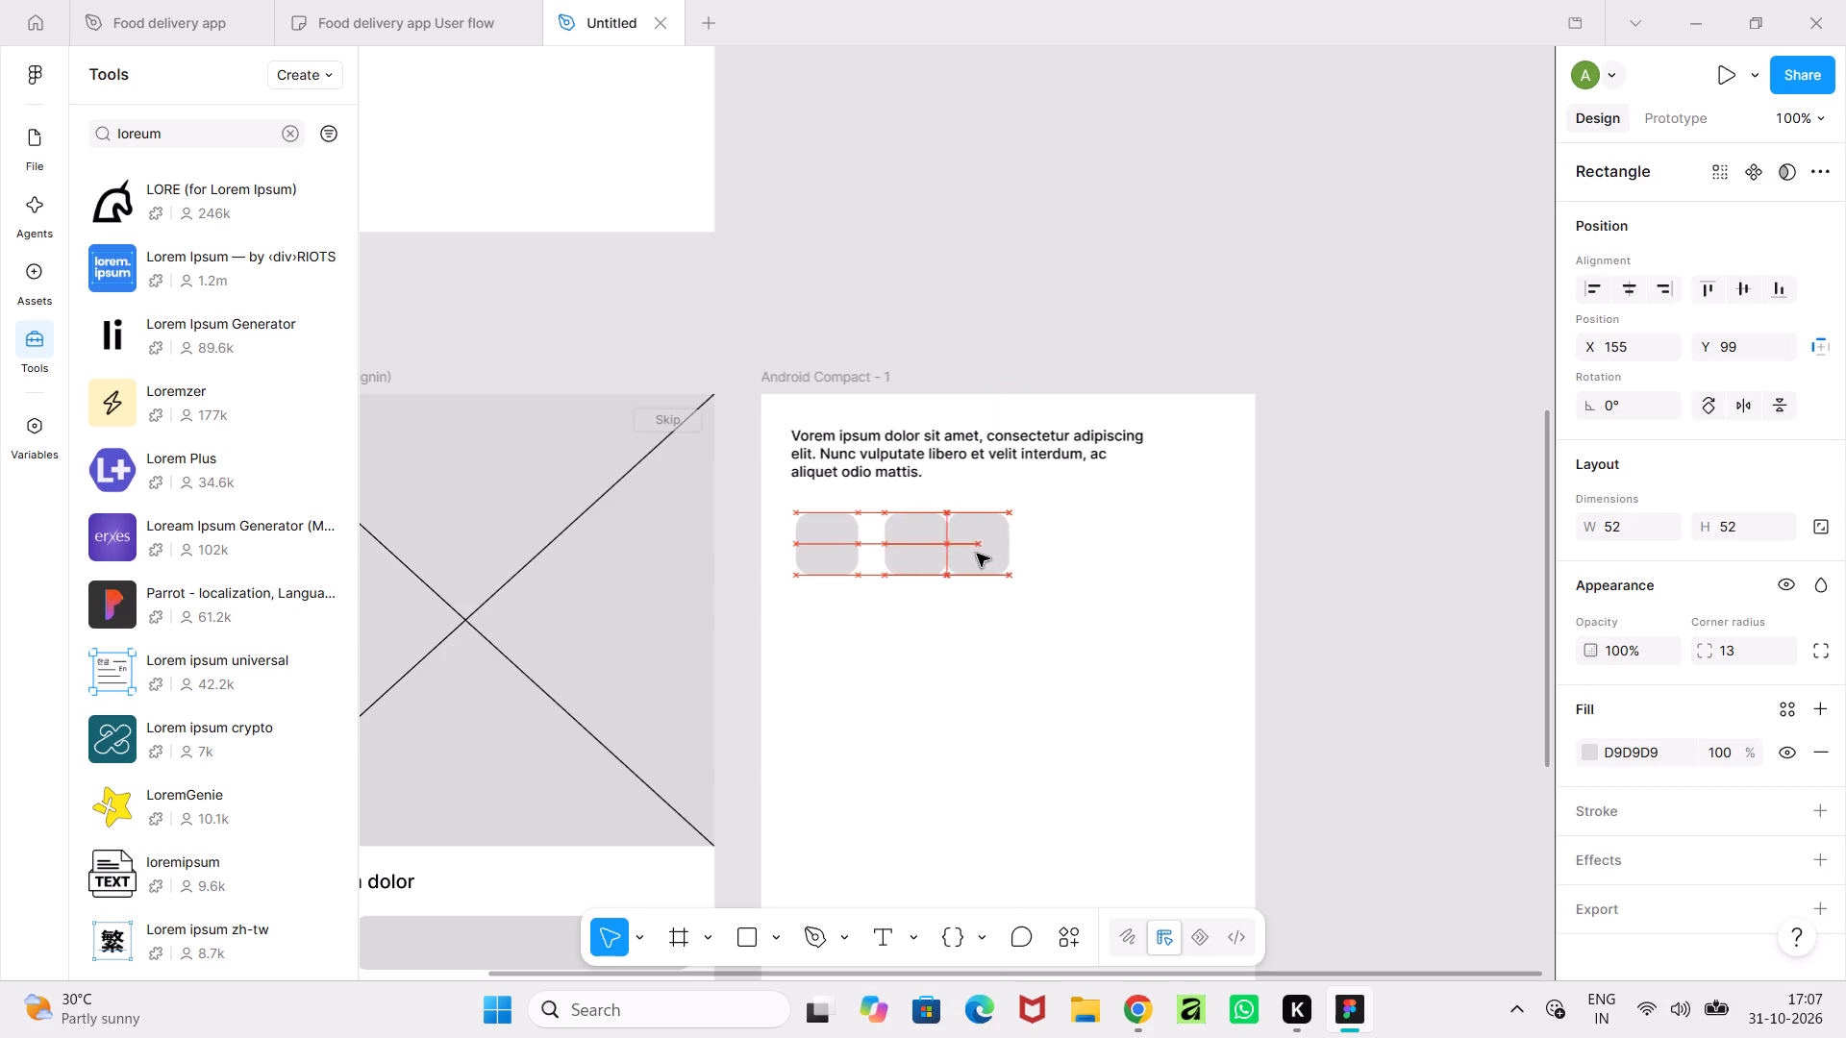
left_click_drag(977, 554, 997, 556)
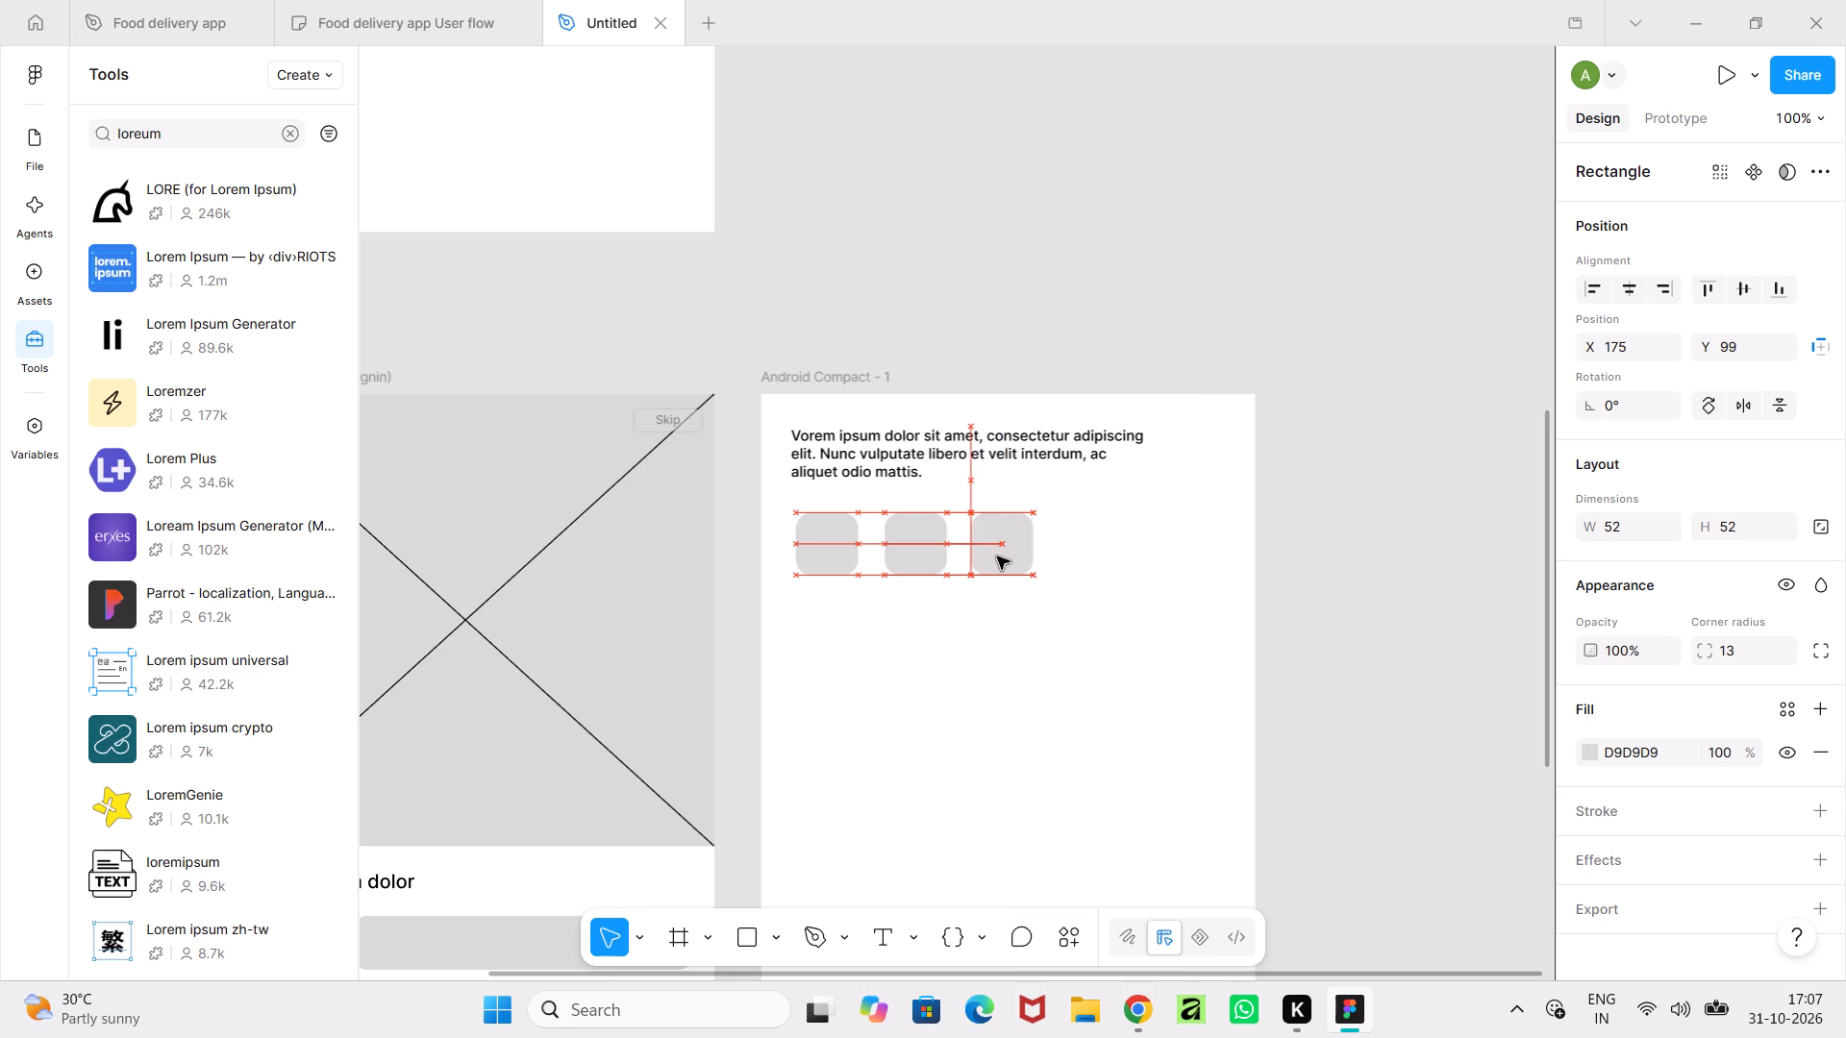
left_click_drag(997, 556, 1000, 556)
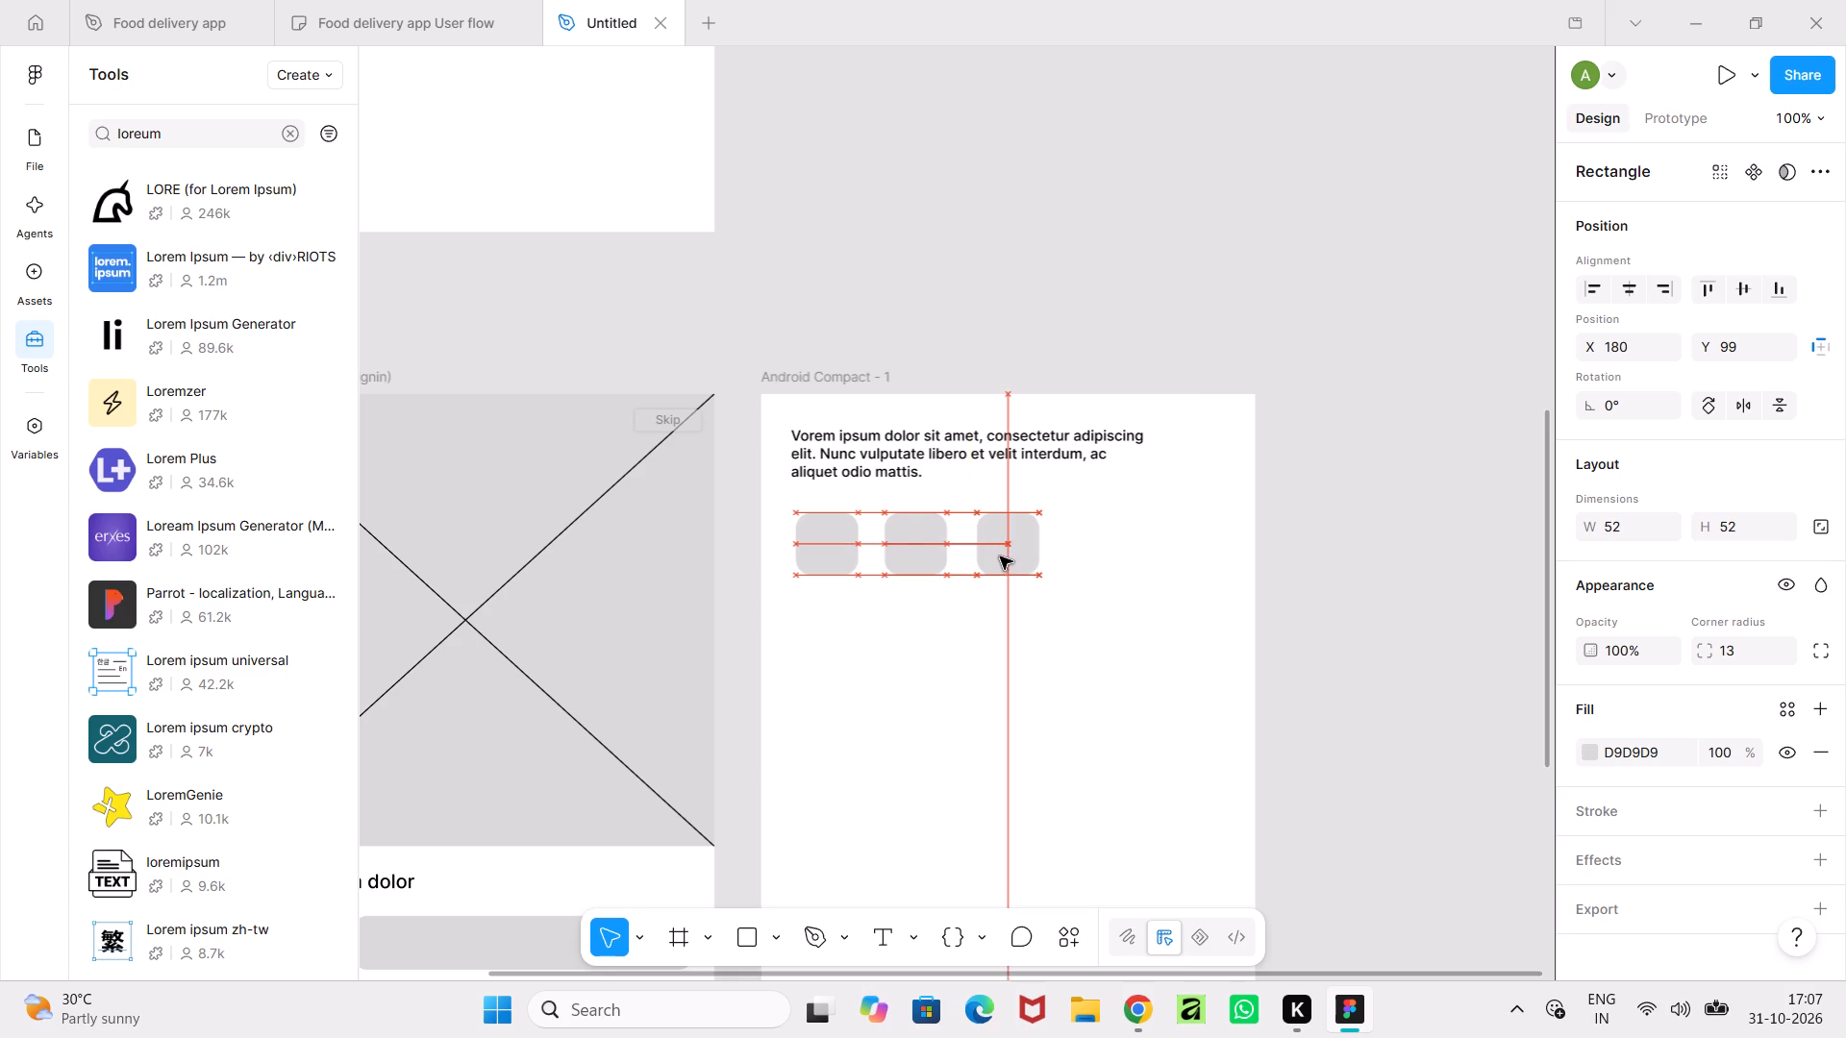
left_click_drag(1000, 556, 999, 556)
key("ctrl+c")
key("ctrl+v")
left_click_drag(999, 552, 1030, 554)
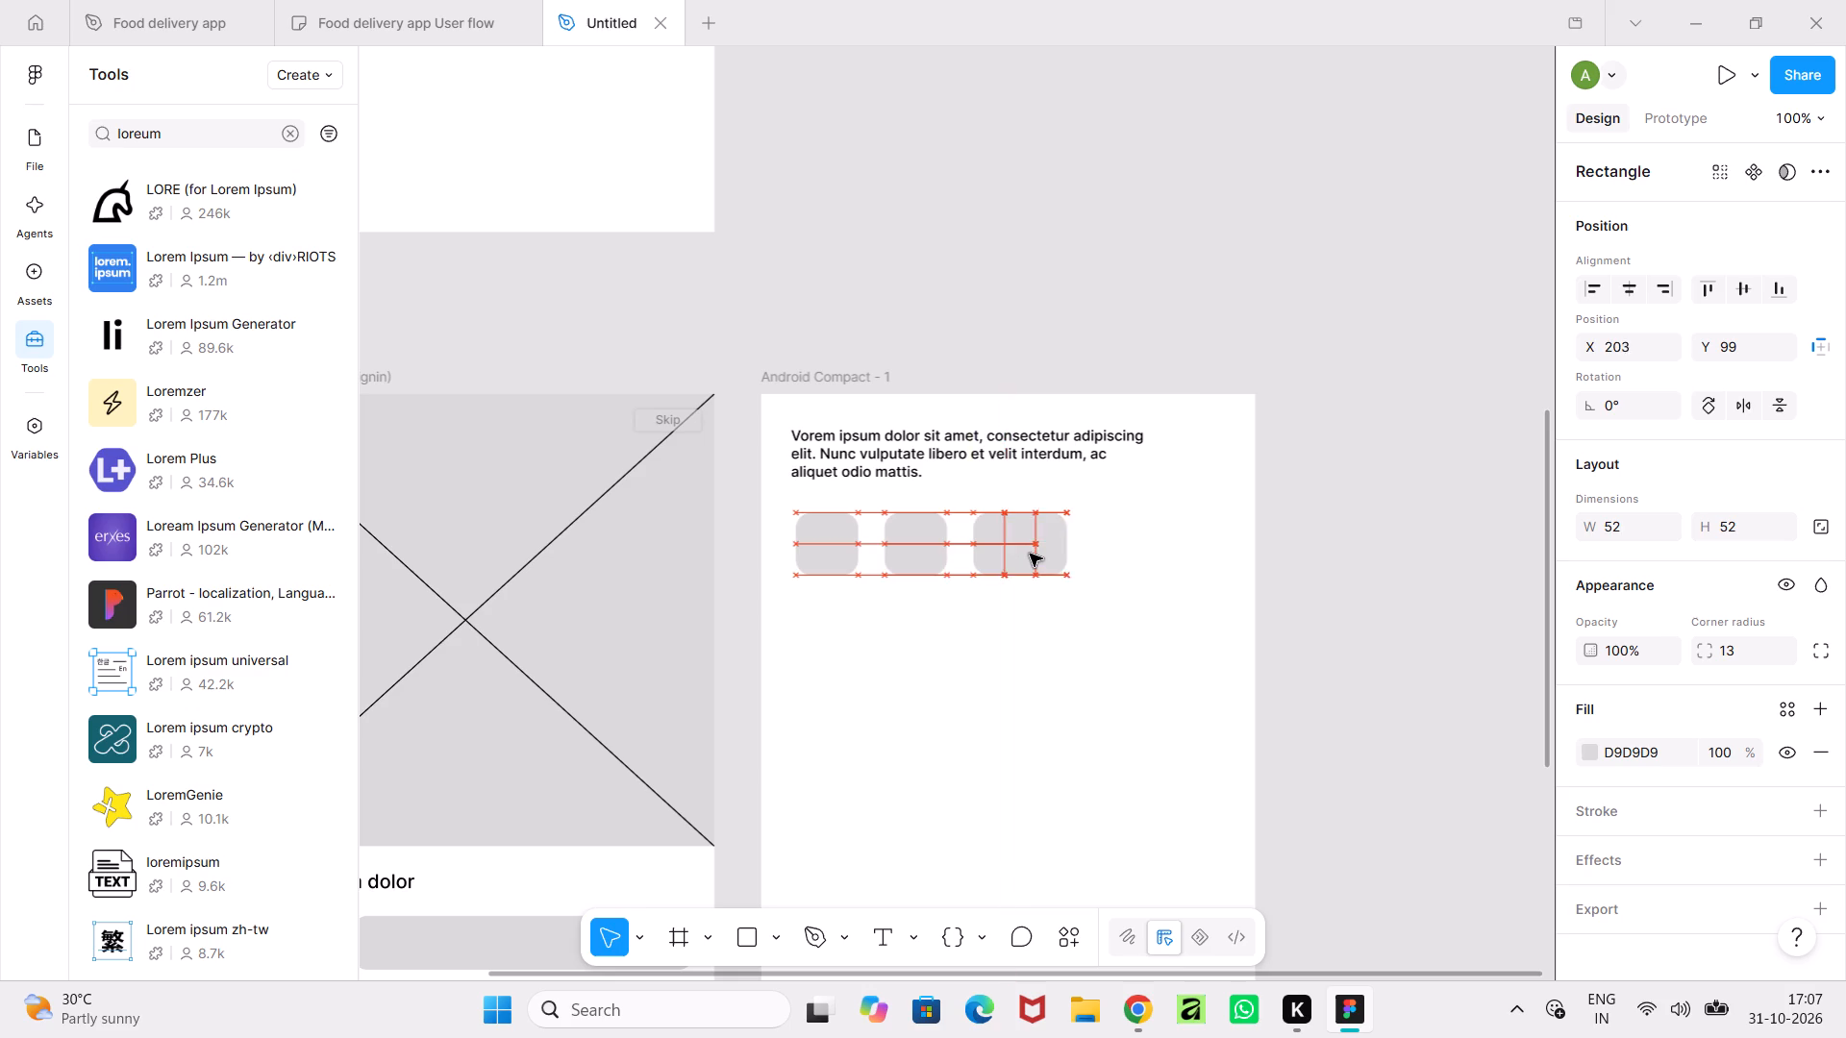
left_click_drag(1030, 554, 1088, 553)
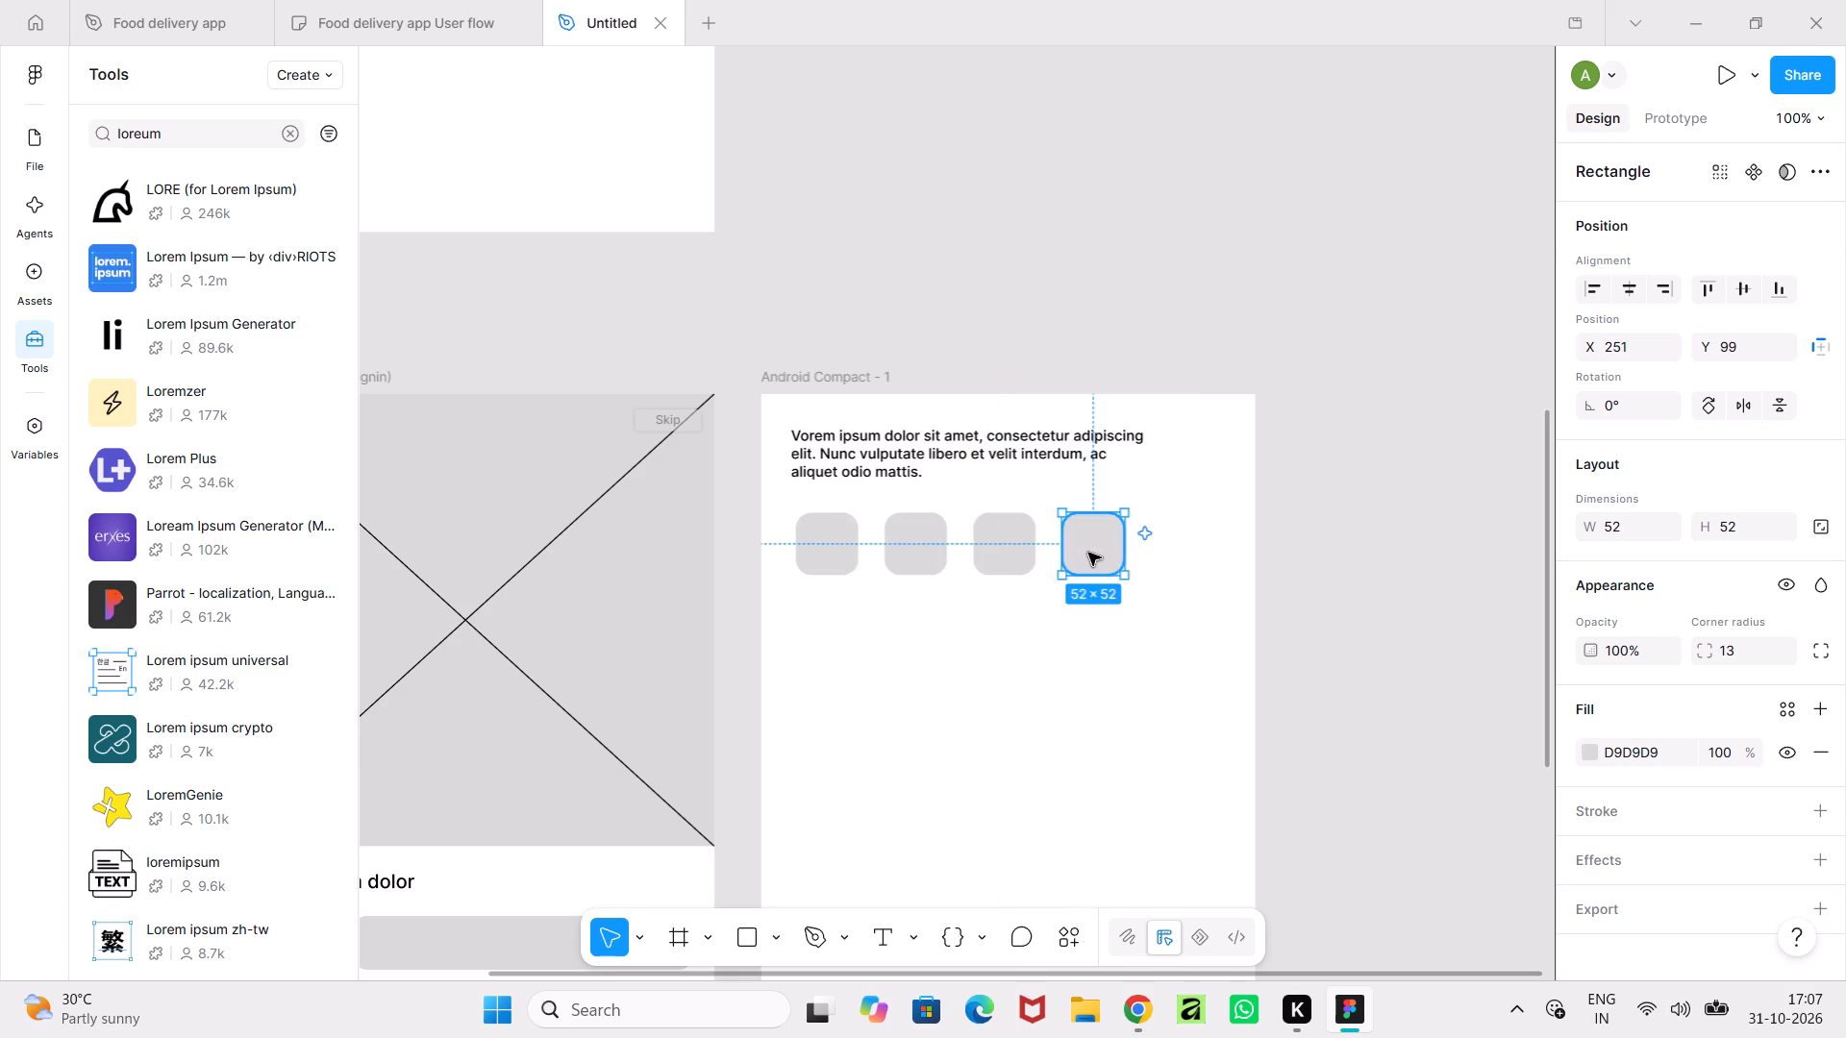
left_click(1259, 579)
Review the placeholder text and the row of squares in Android Compact - 1 alongside the signup/signin onboarding screen.
scroll(1259, 579, "down", 5, "ctrl")
left_click(1320, 652)
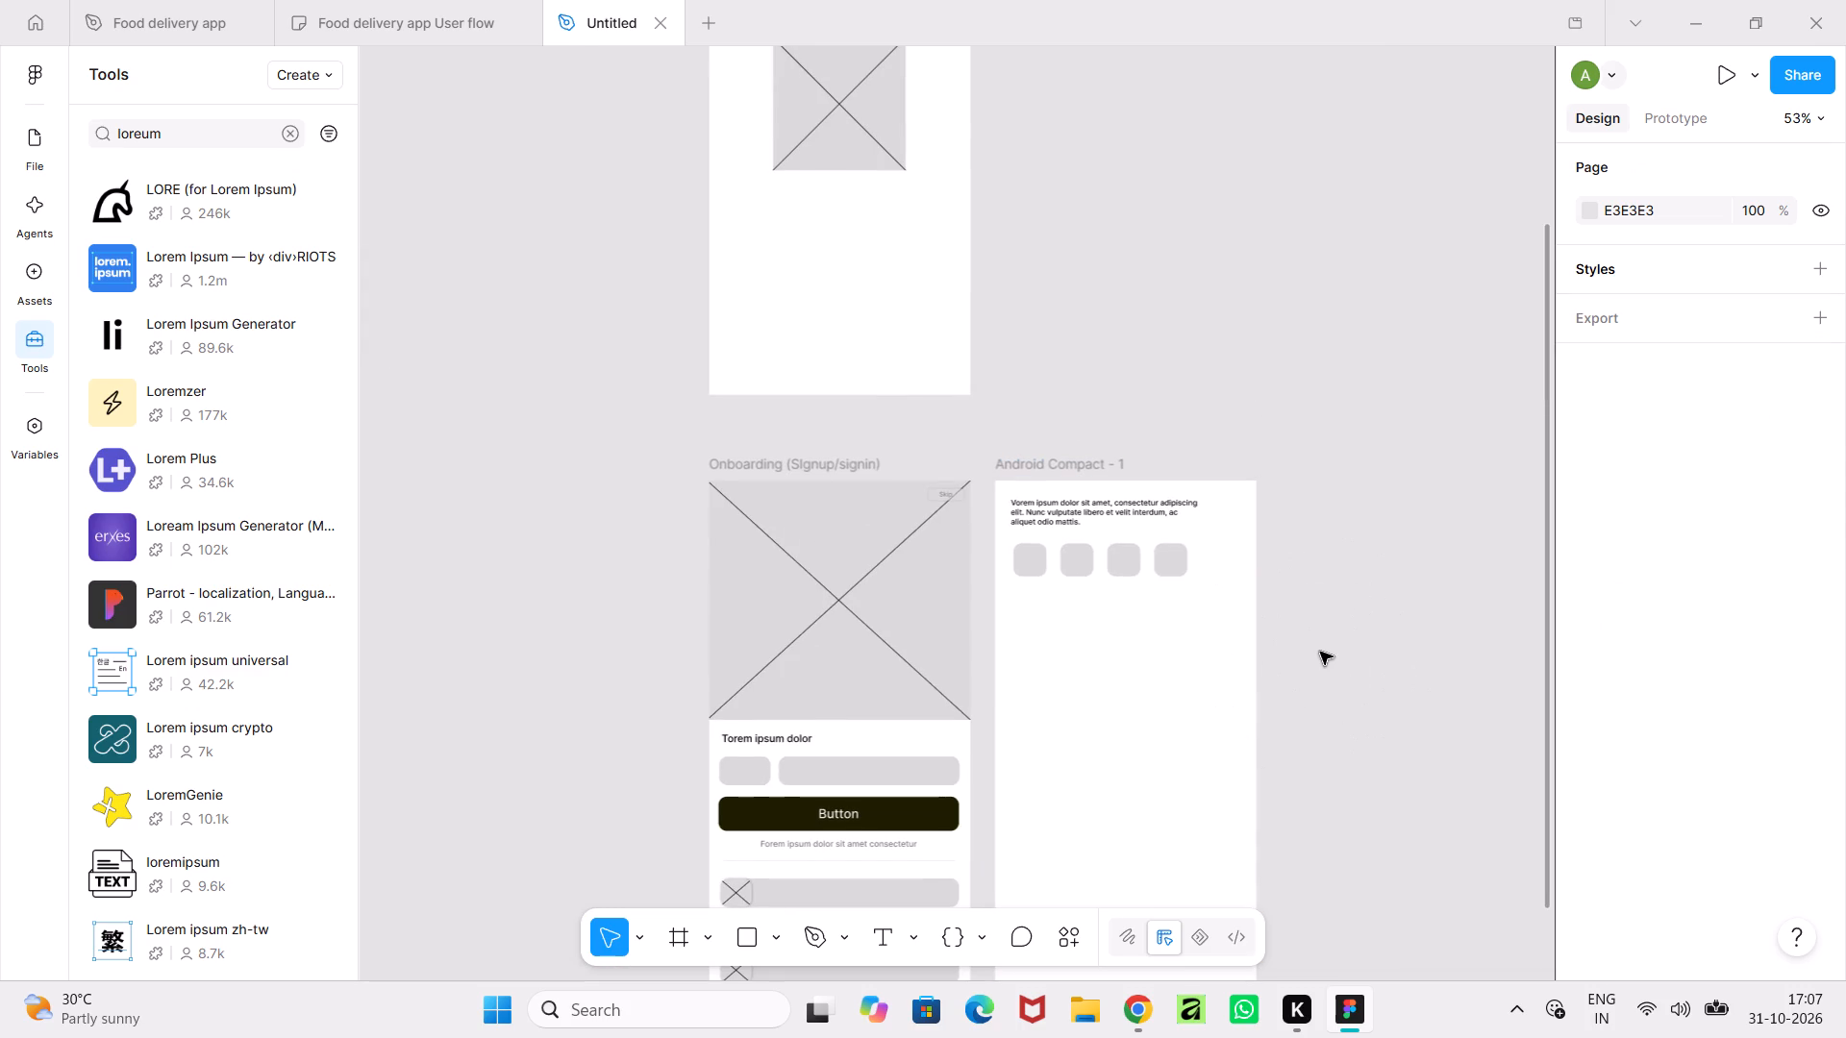
scroll(1320, 652, "up", 5, "ctrl")
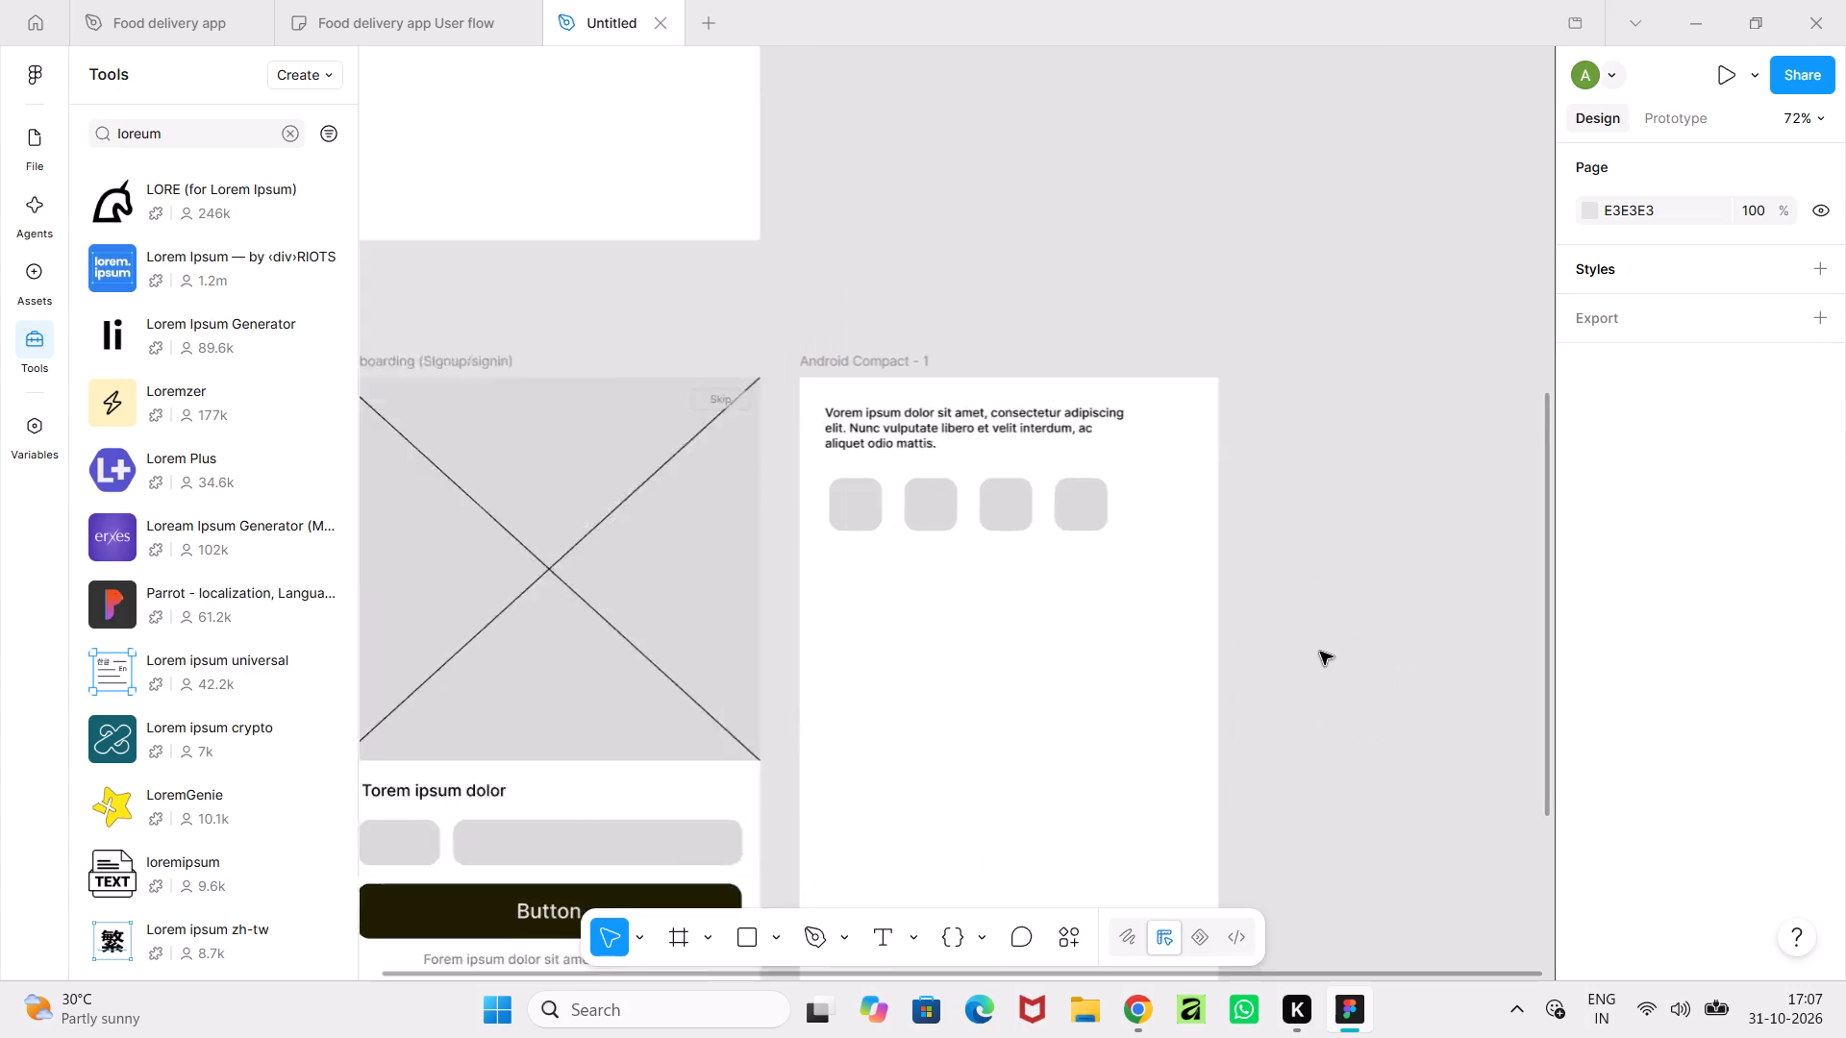
scroll(1320, 652, "down", 10, "ctrl")
middle_click_drag(1320, 652, 1172, 563)
scroll(1165, 565, "up", 10, "ctrl")
scroll(1165, 565, "down", 1, "ctrl")
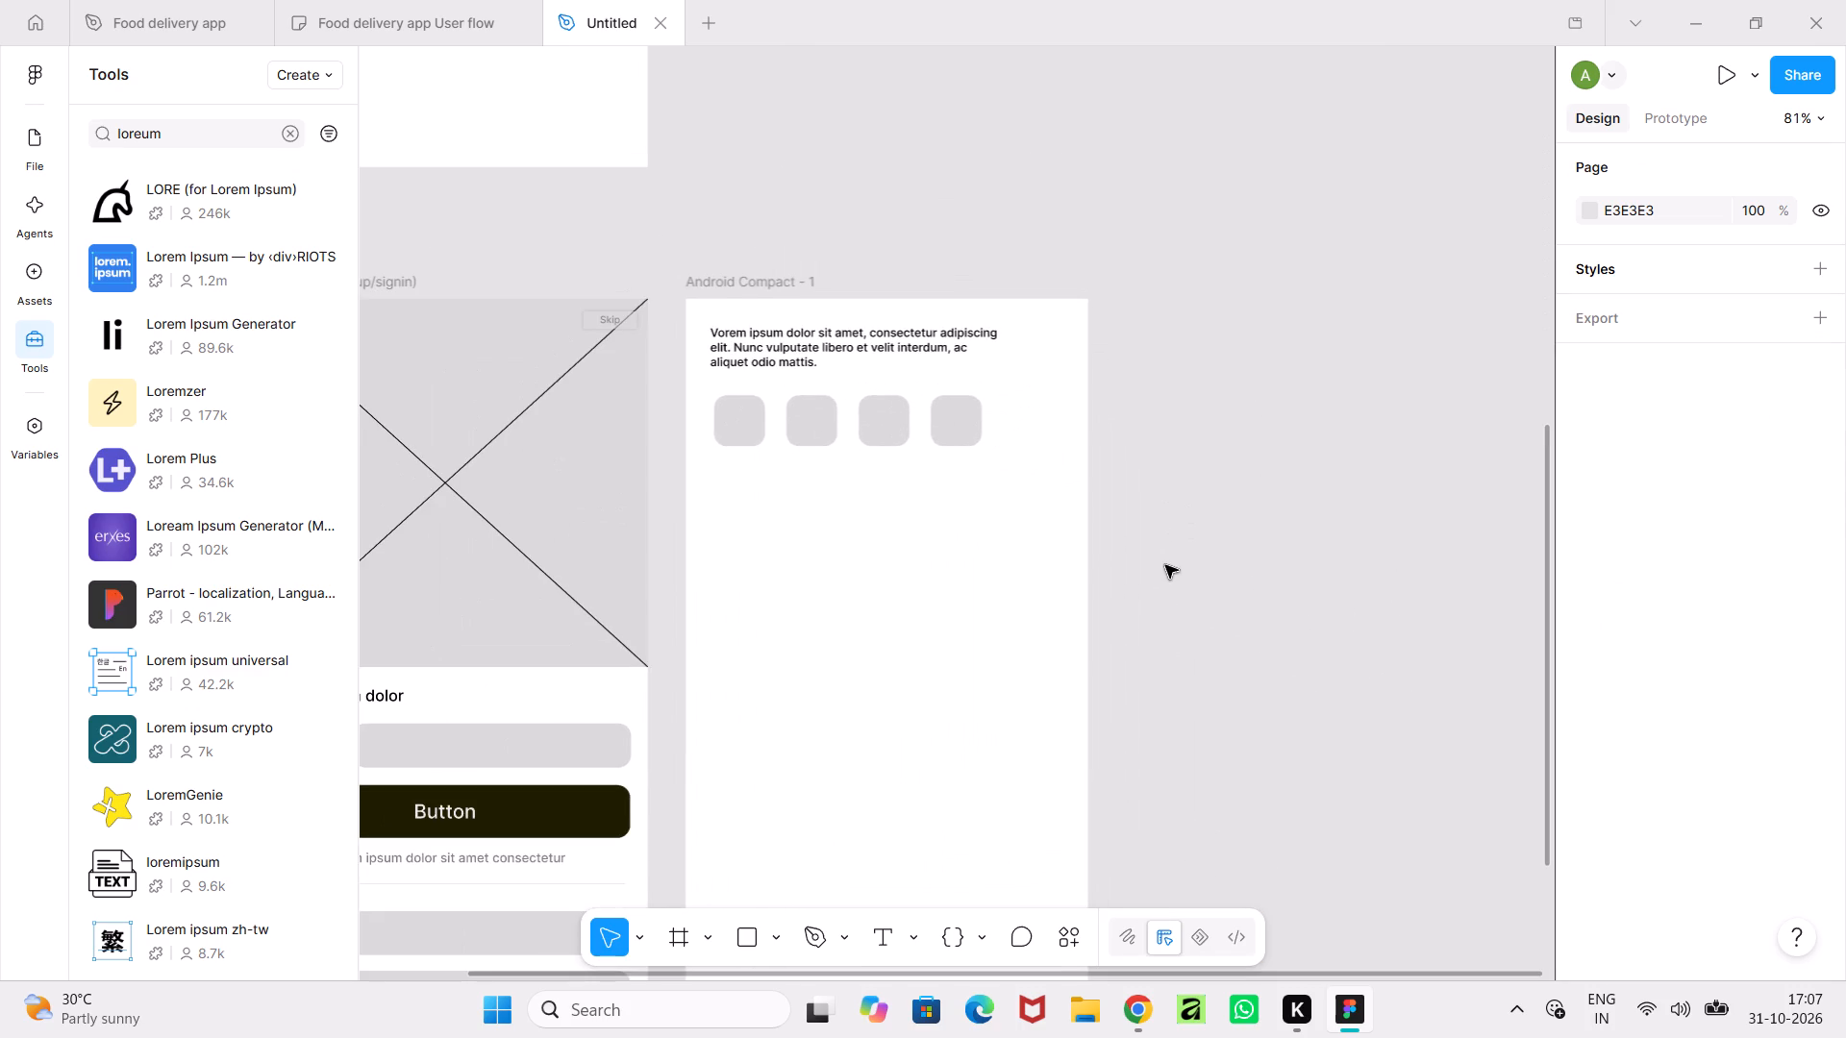
scroll(1165, 565, "up", 1, "ctrl")
middle_click_drag(1165, 565, 1272, 689)
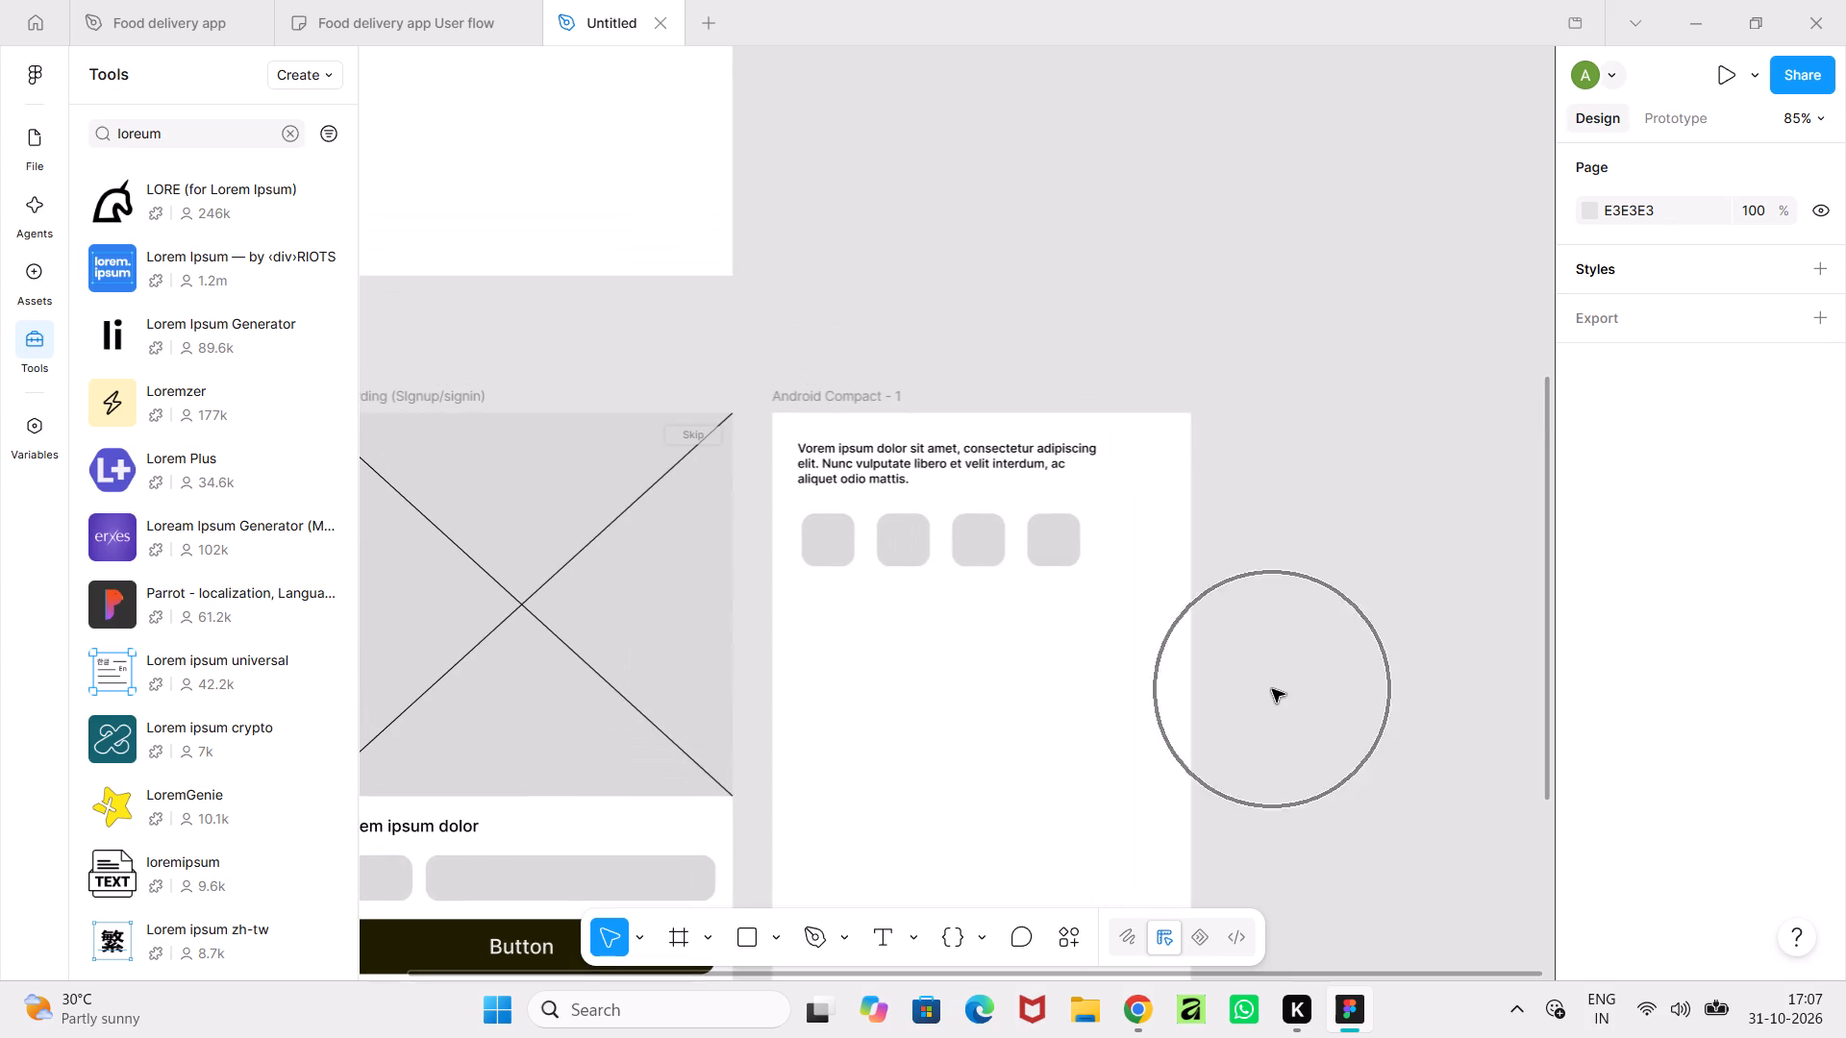
Copy the Button from the signup/signin onboarding screen into Android Compact - 1, below the squares at about X 16, Y 178.
scroll(1272, 689, "down", 3, "ctrl")
middle_click_drag(1272, 688, 1260, 612)
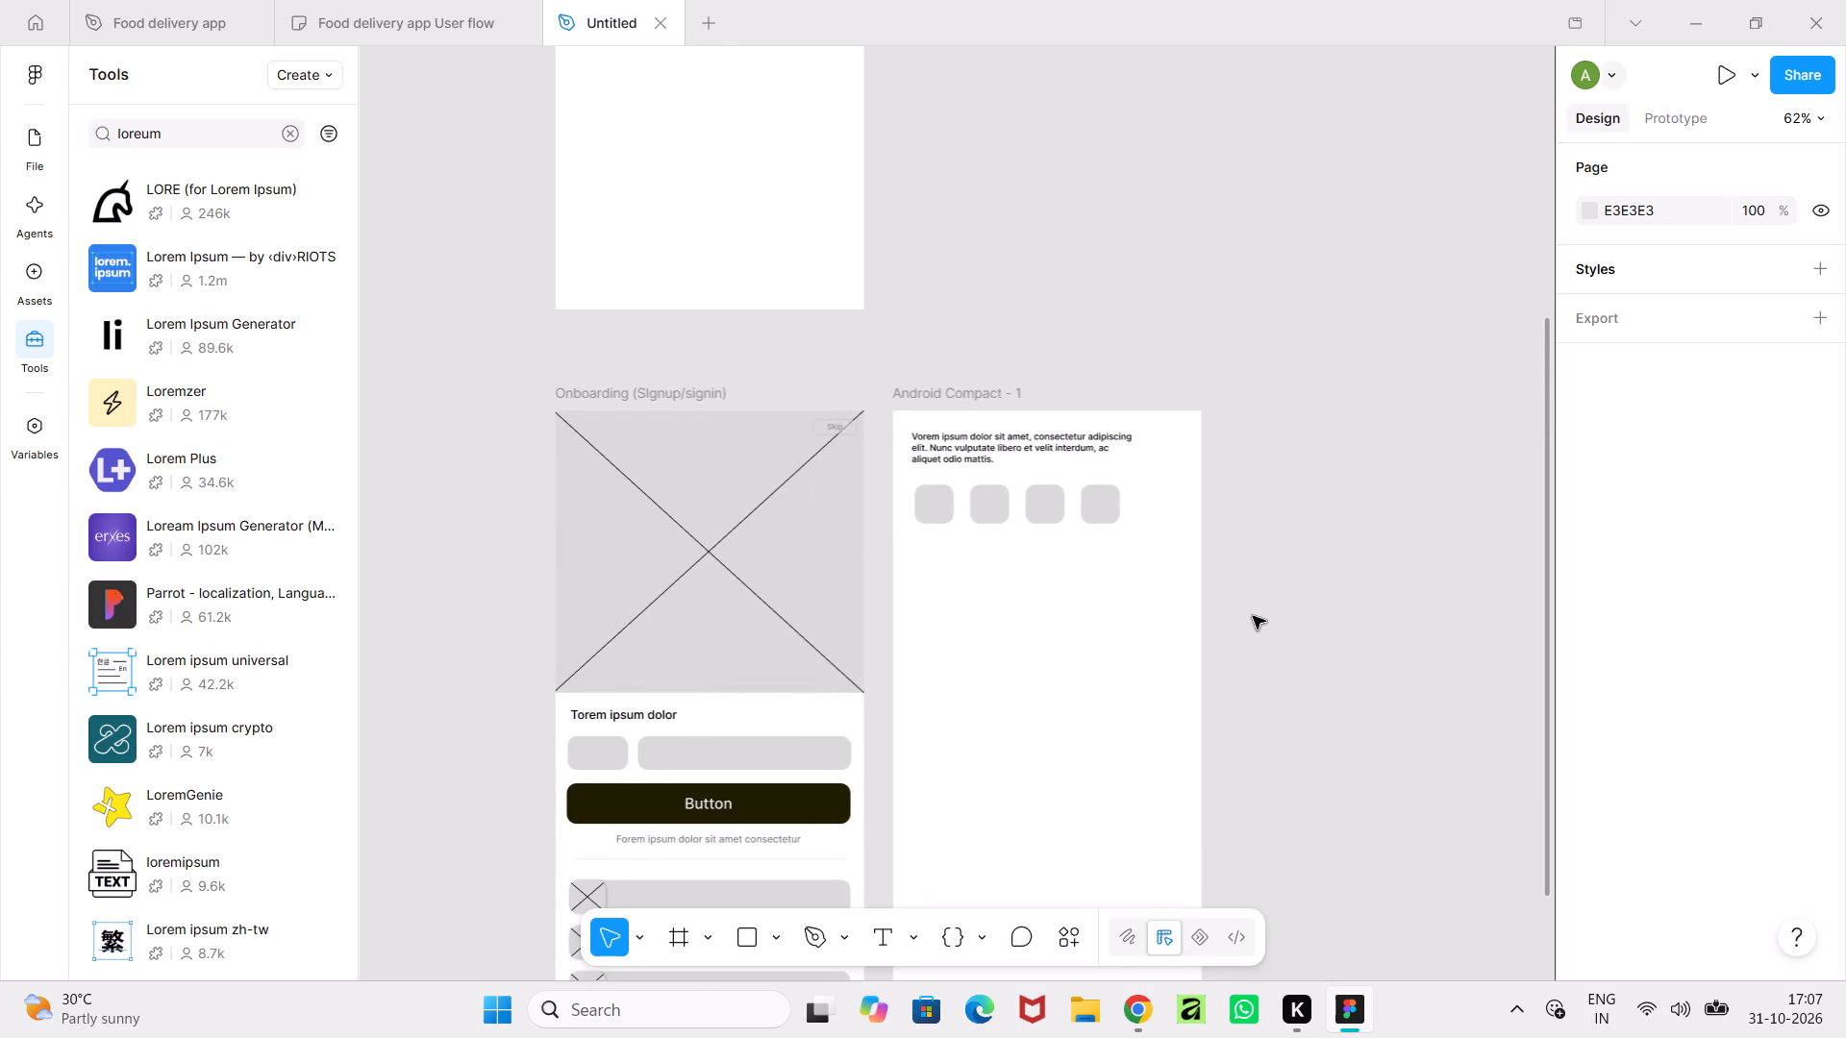
left_click(750, 803)
key("ctrl+c")
key("ctrl+v")
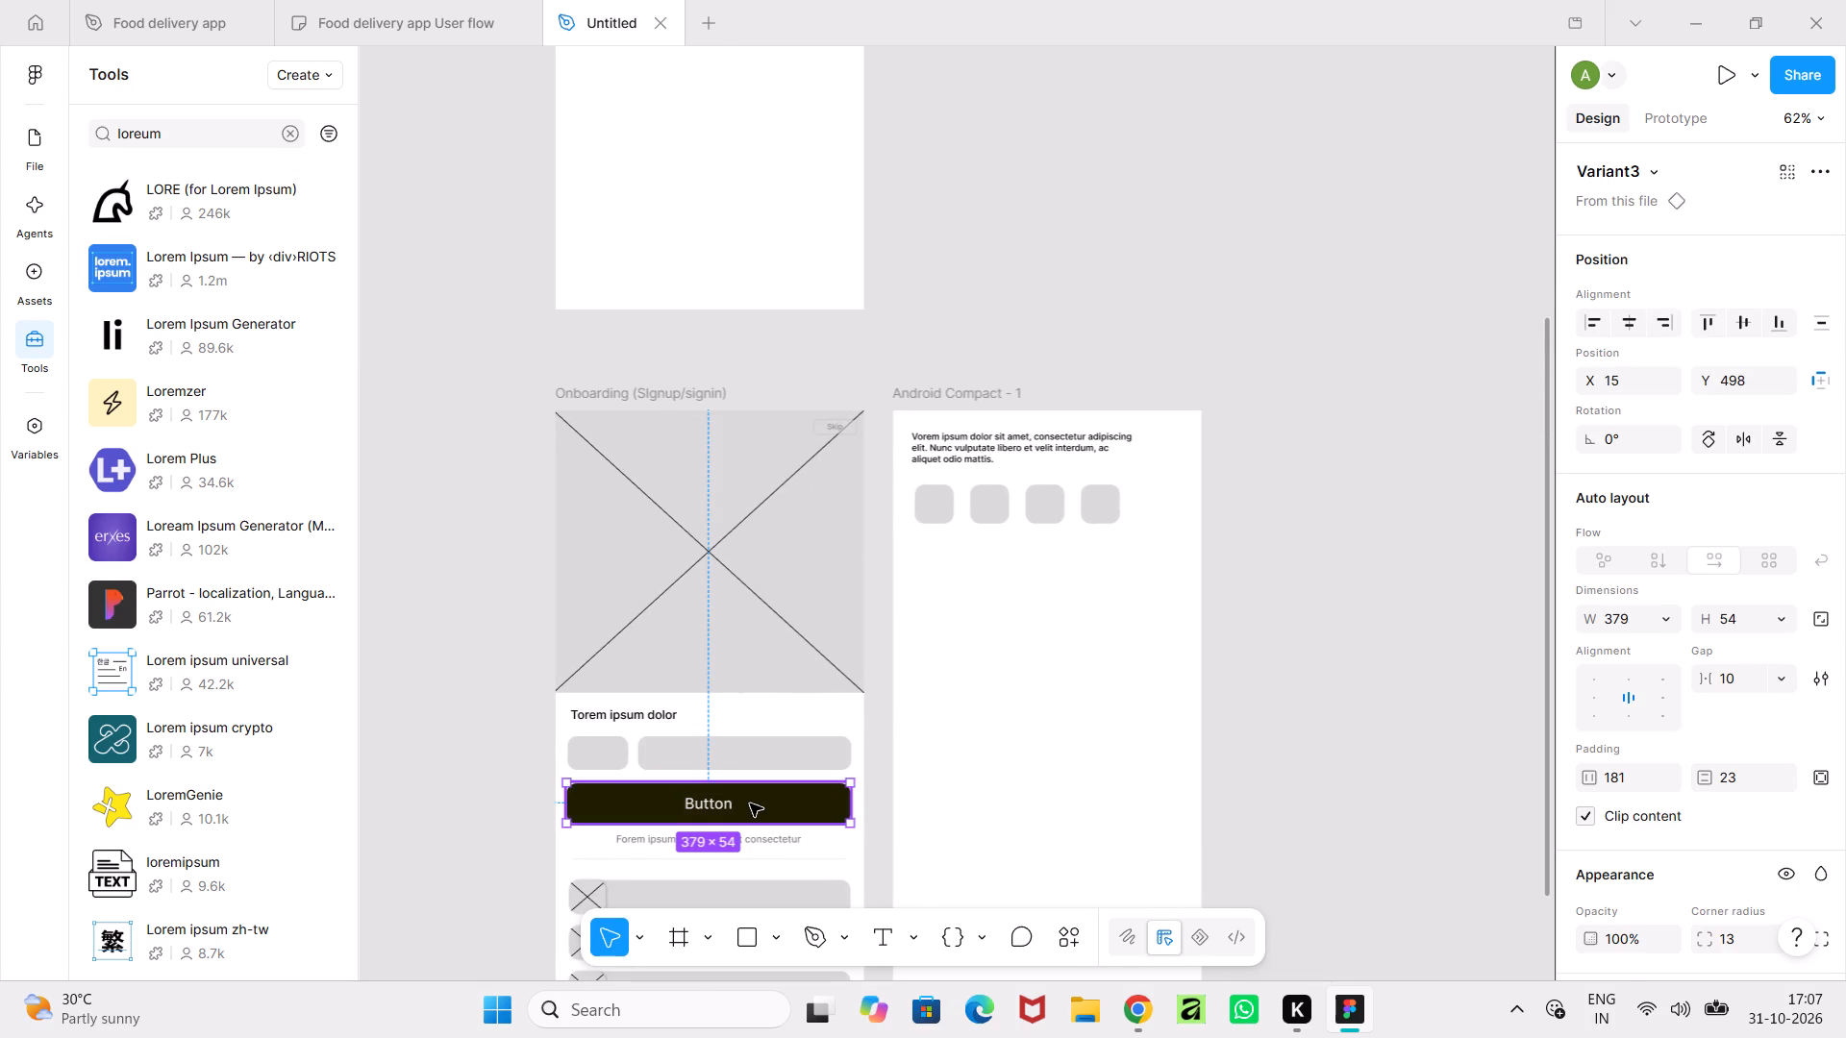
left_click_drag(750, 803, 1091, 571)
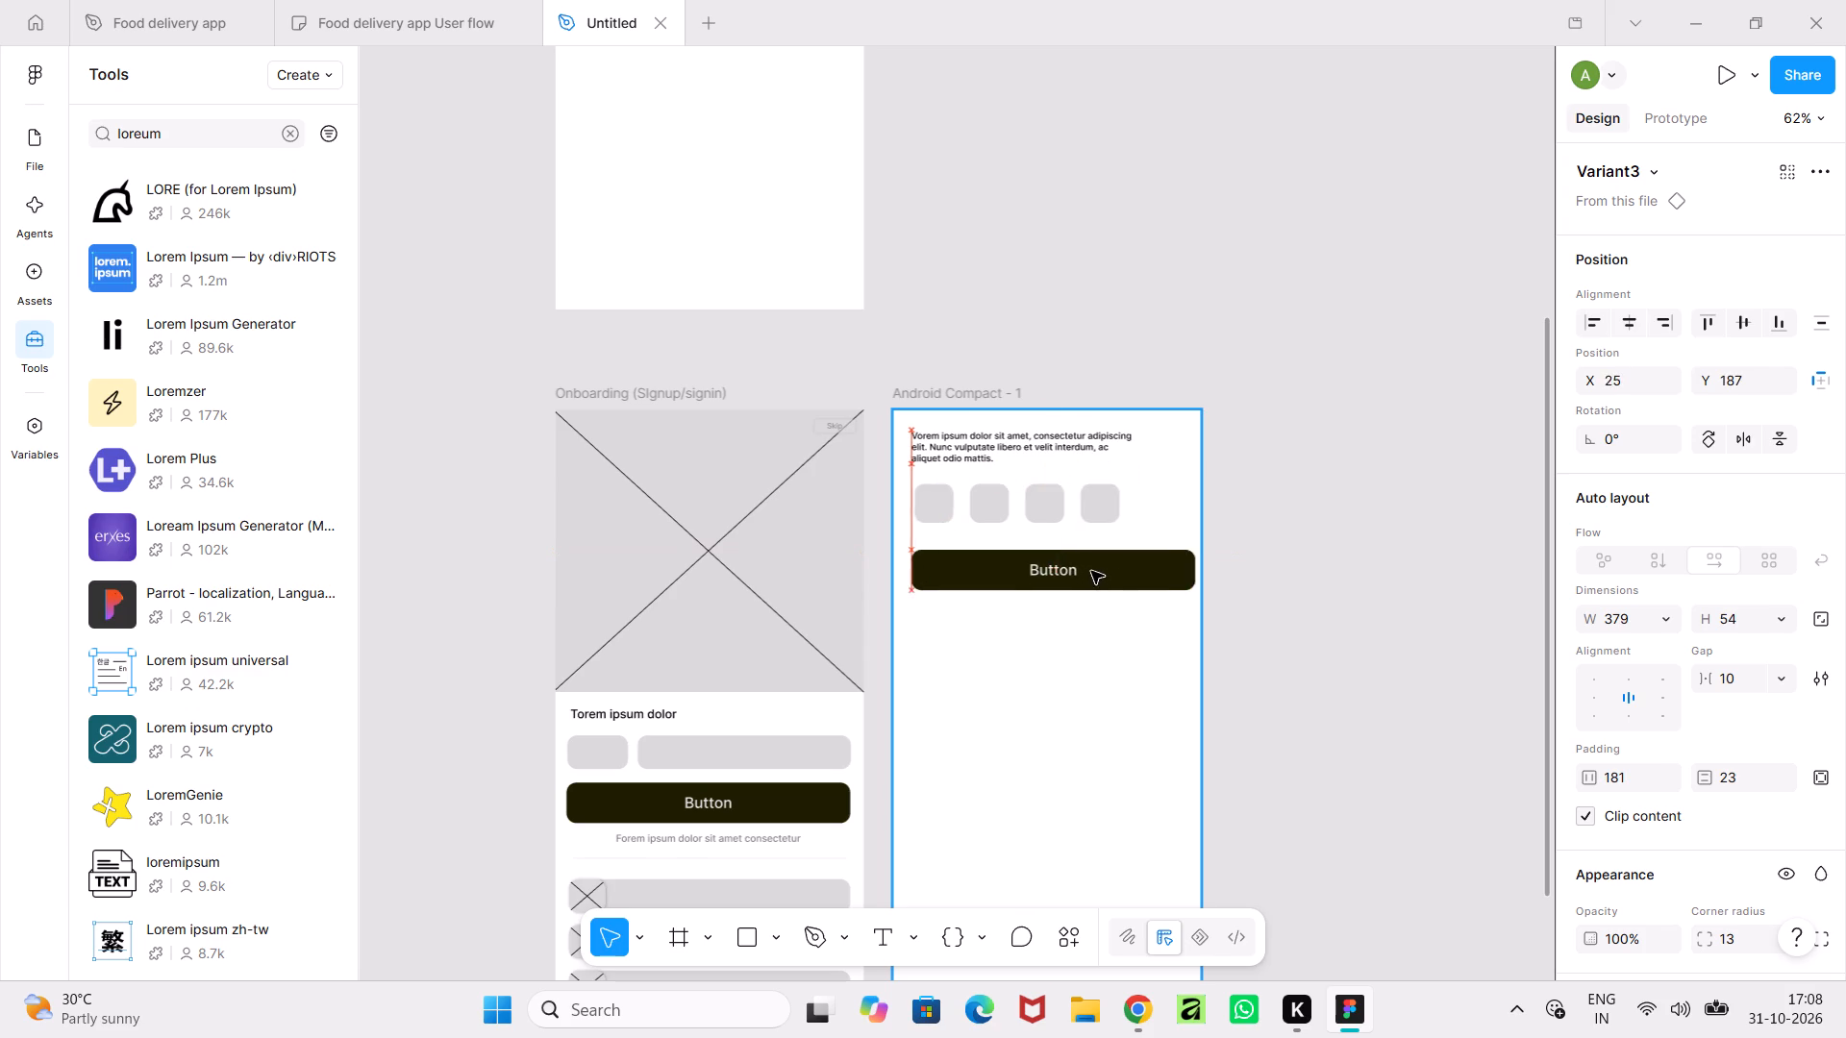
left_click_drag(1091, 571, 1090, 570)
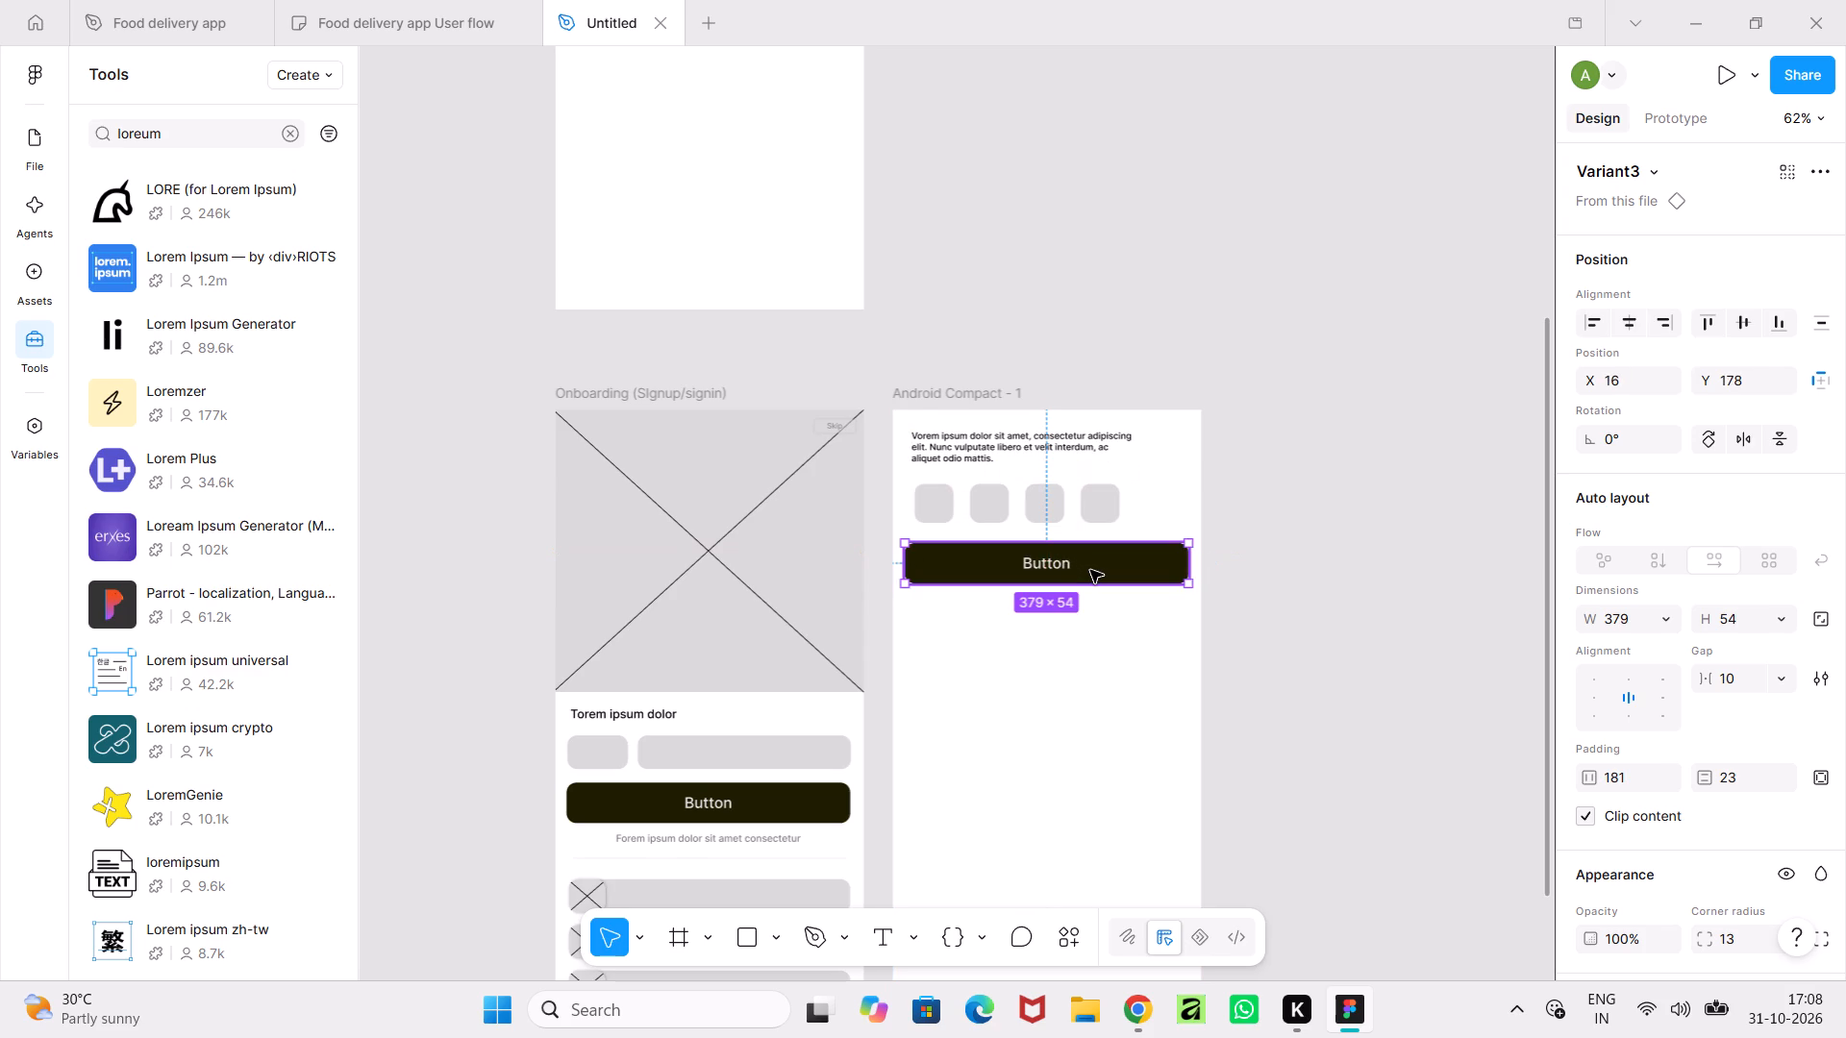
Set the copied button's horizontal padding to 79 and narrow it to about 158 wide.
scroll(1090, 570, "up", 5, "ctrl")
left_click_drag(1279, 571, 1035, 574)
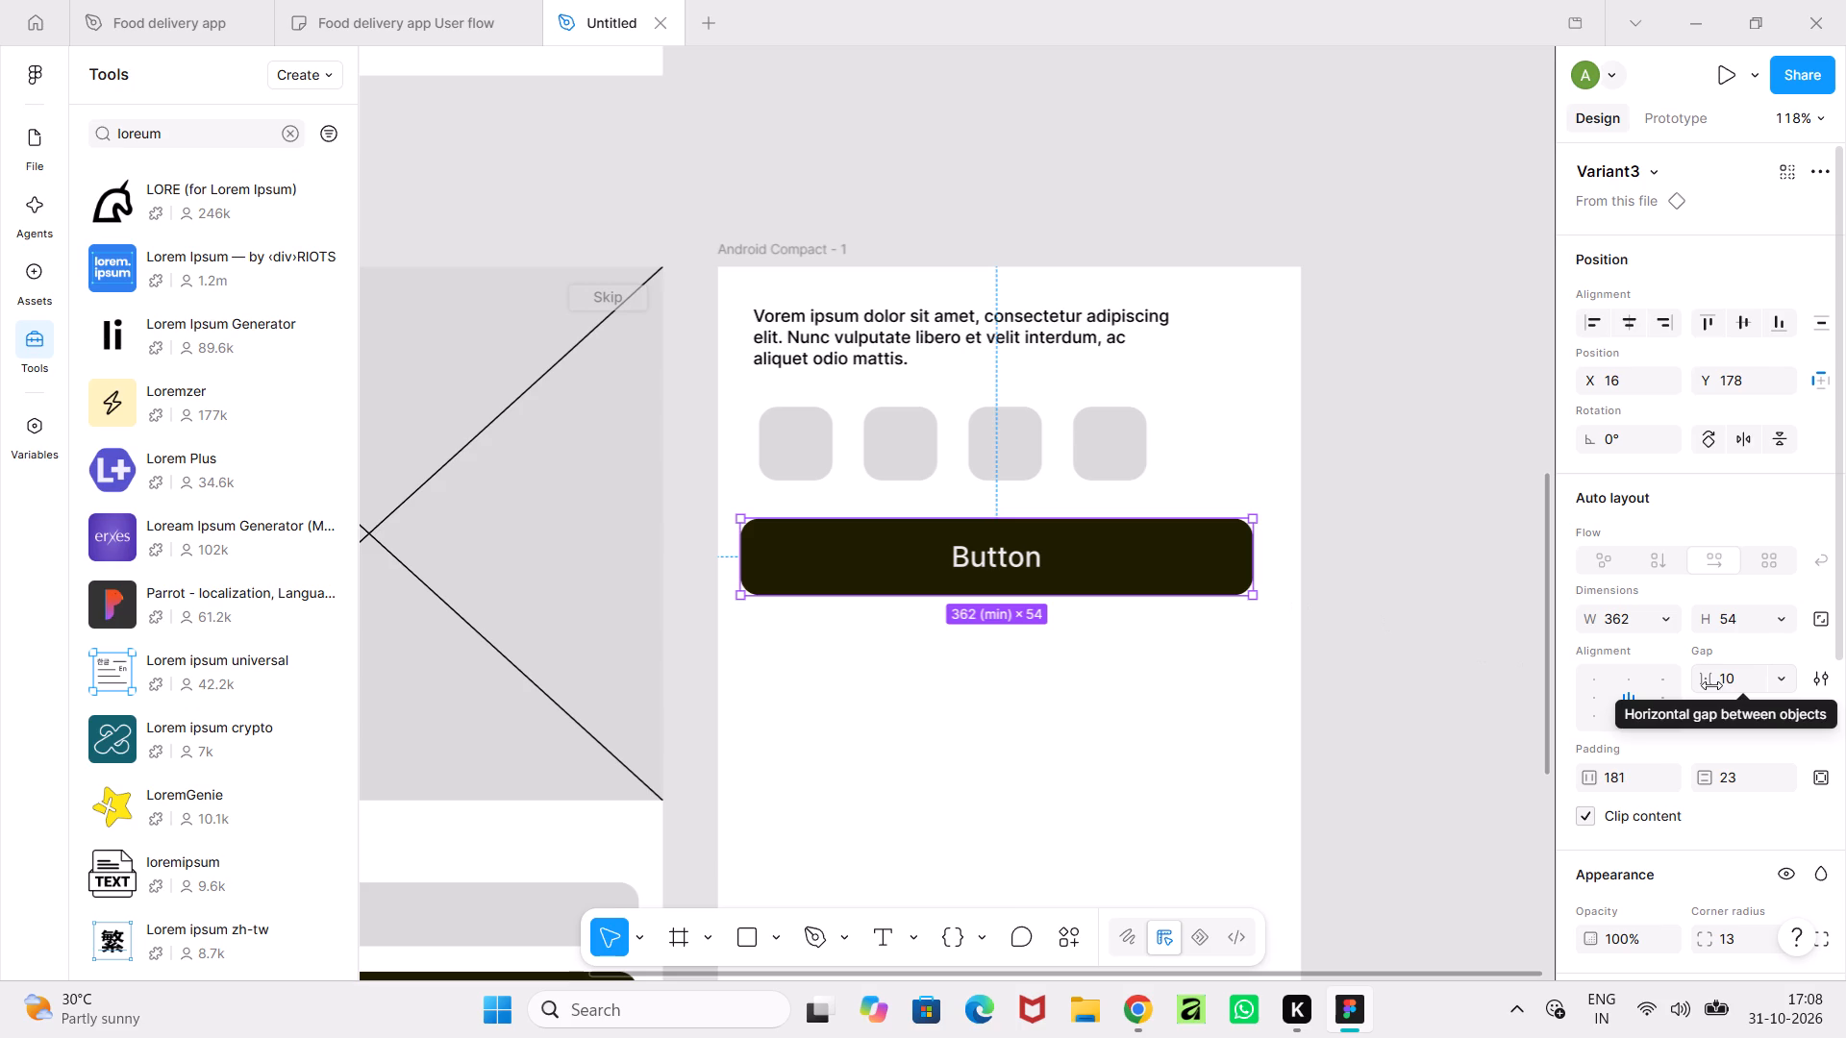
left_click_drag(1599, 778, 868, 515)
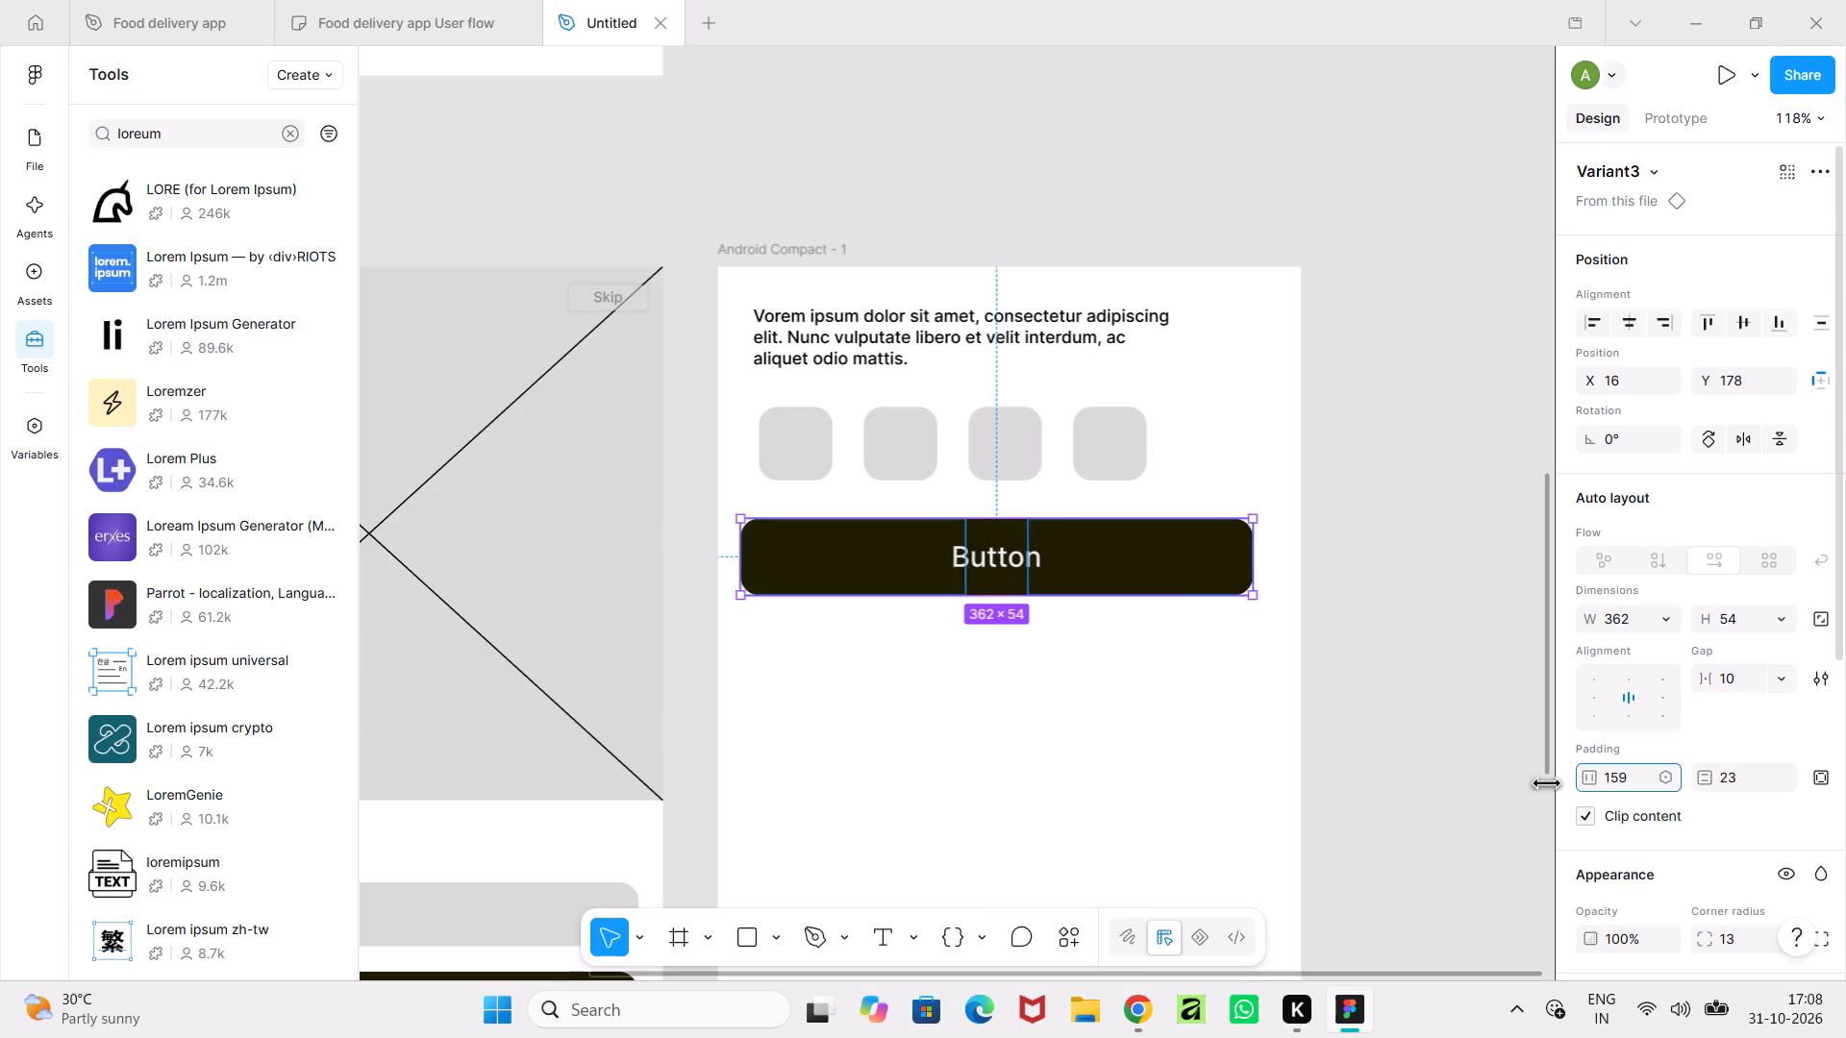
left_click_drag(868, 515, 677, 522)
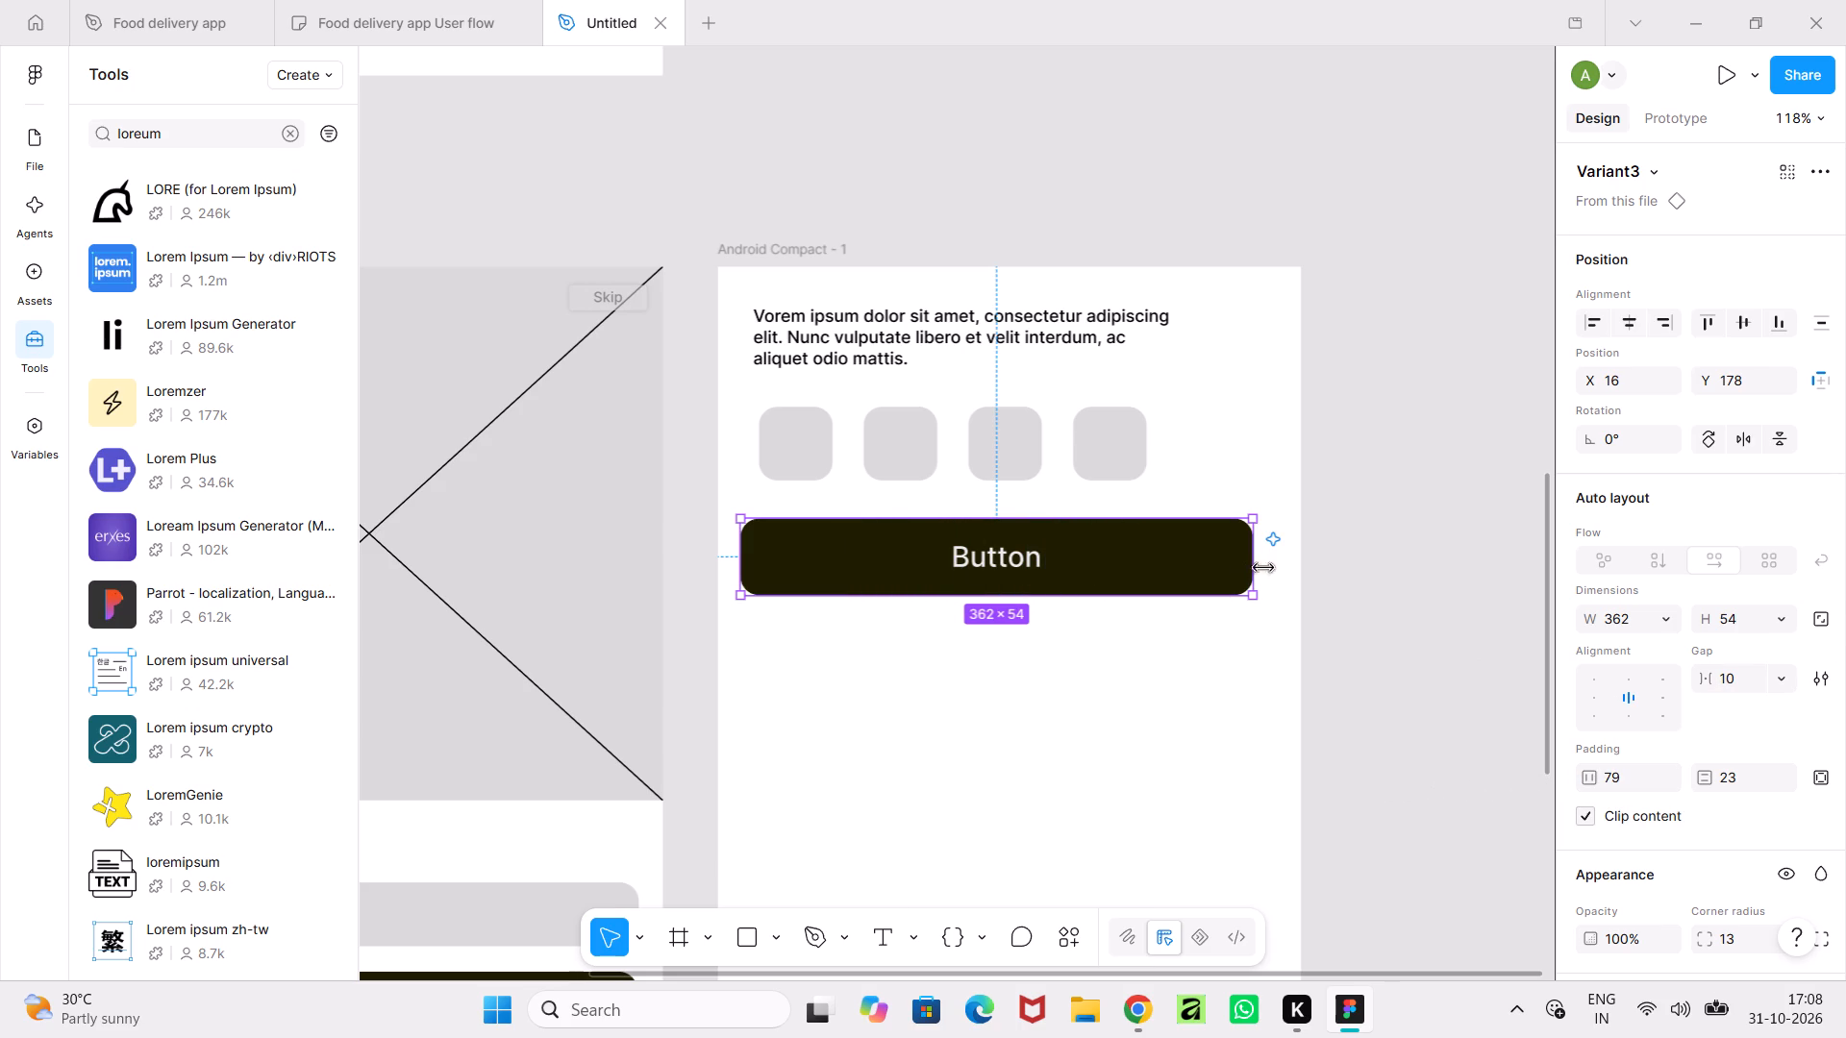
left_click(1260, 568)
left_click(1243, 563)
left_click_drag(1251, 563, 1067, 568)
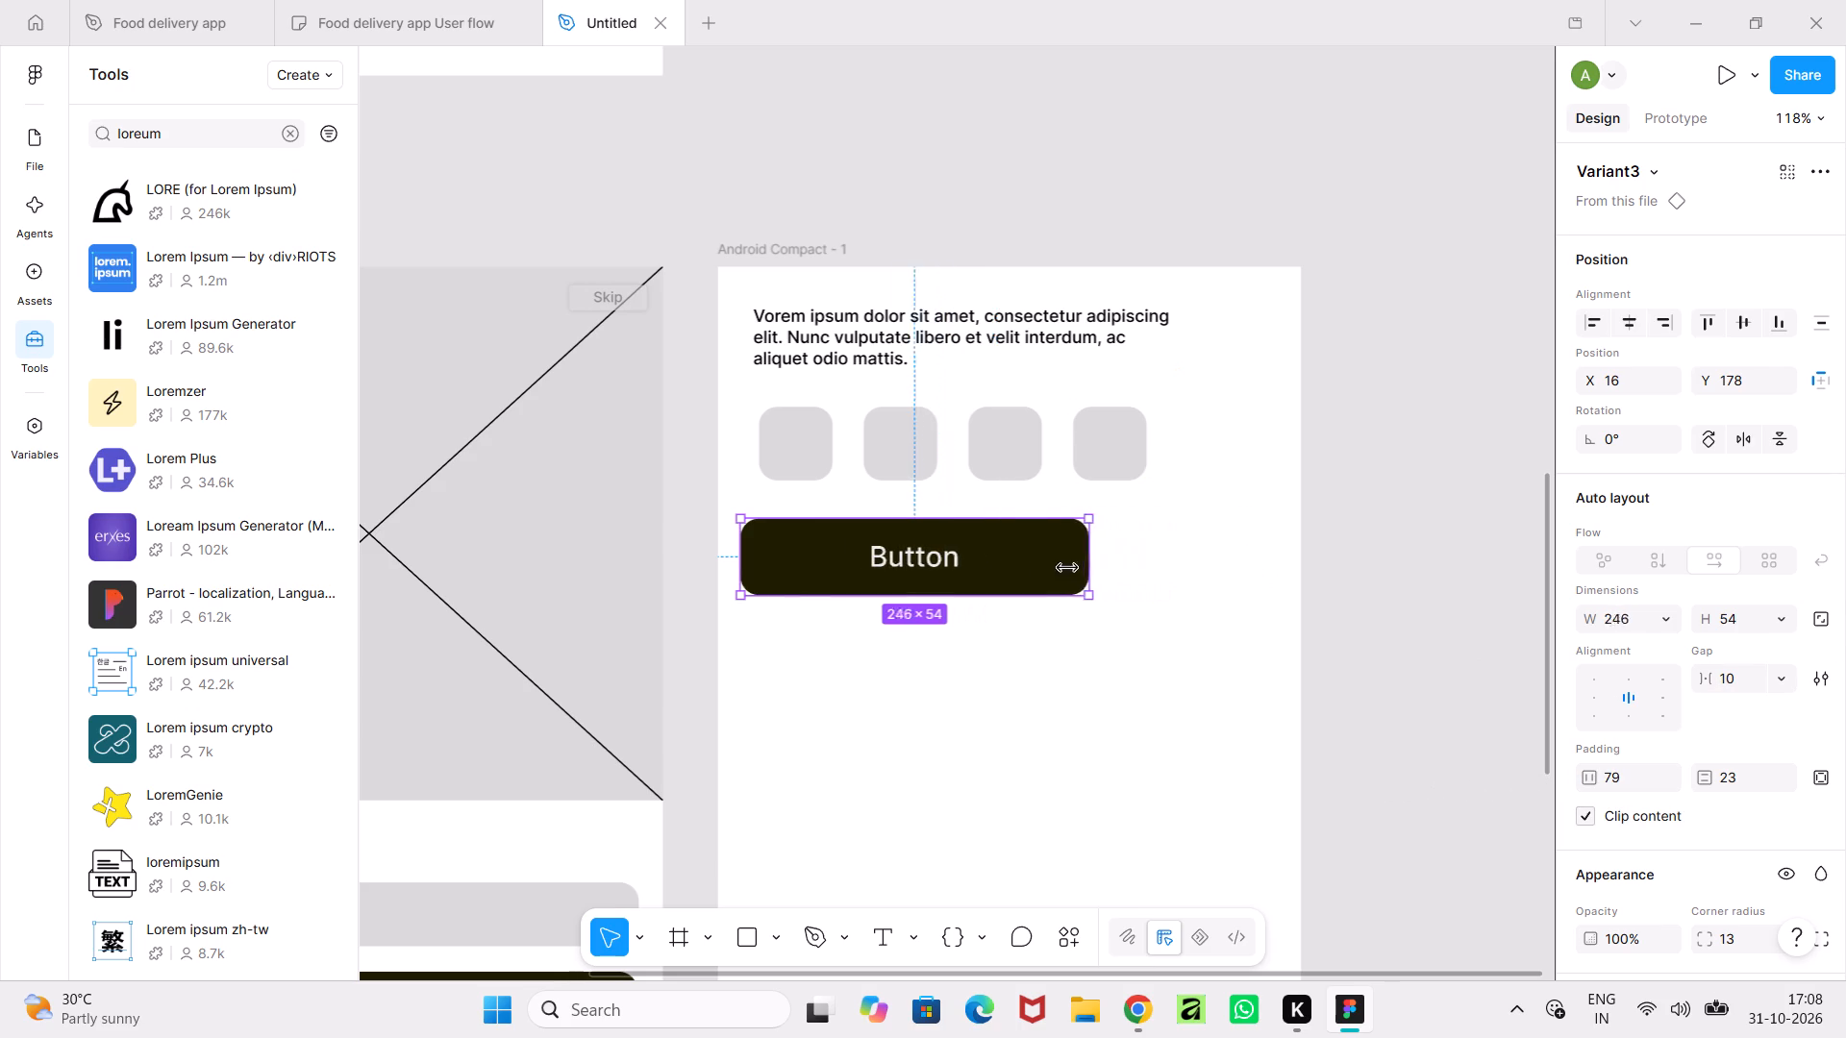
left_click_drag(1067, 568, 927, 567)
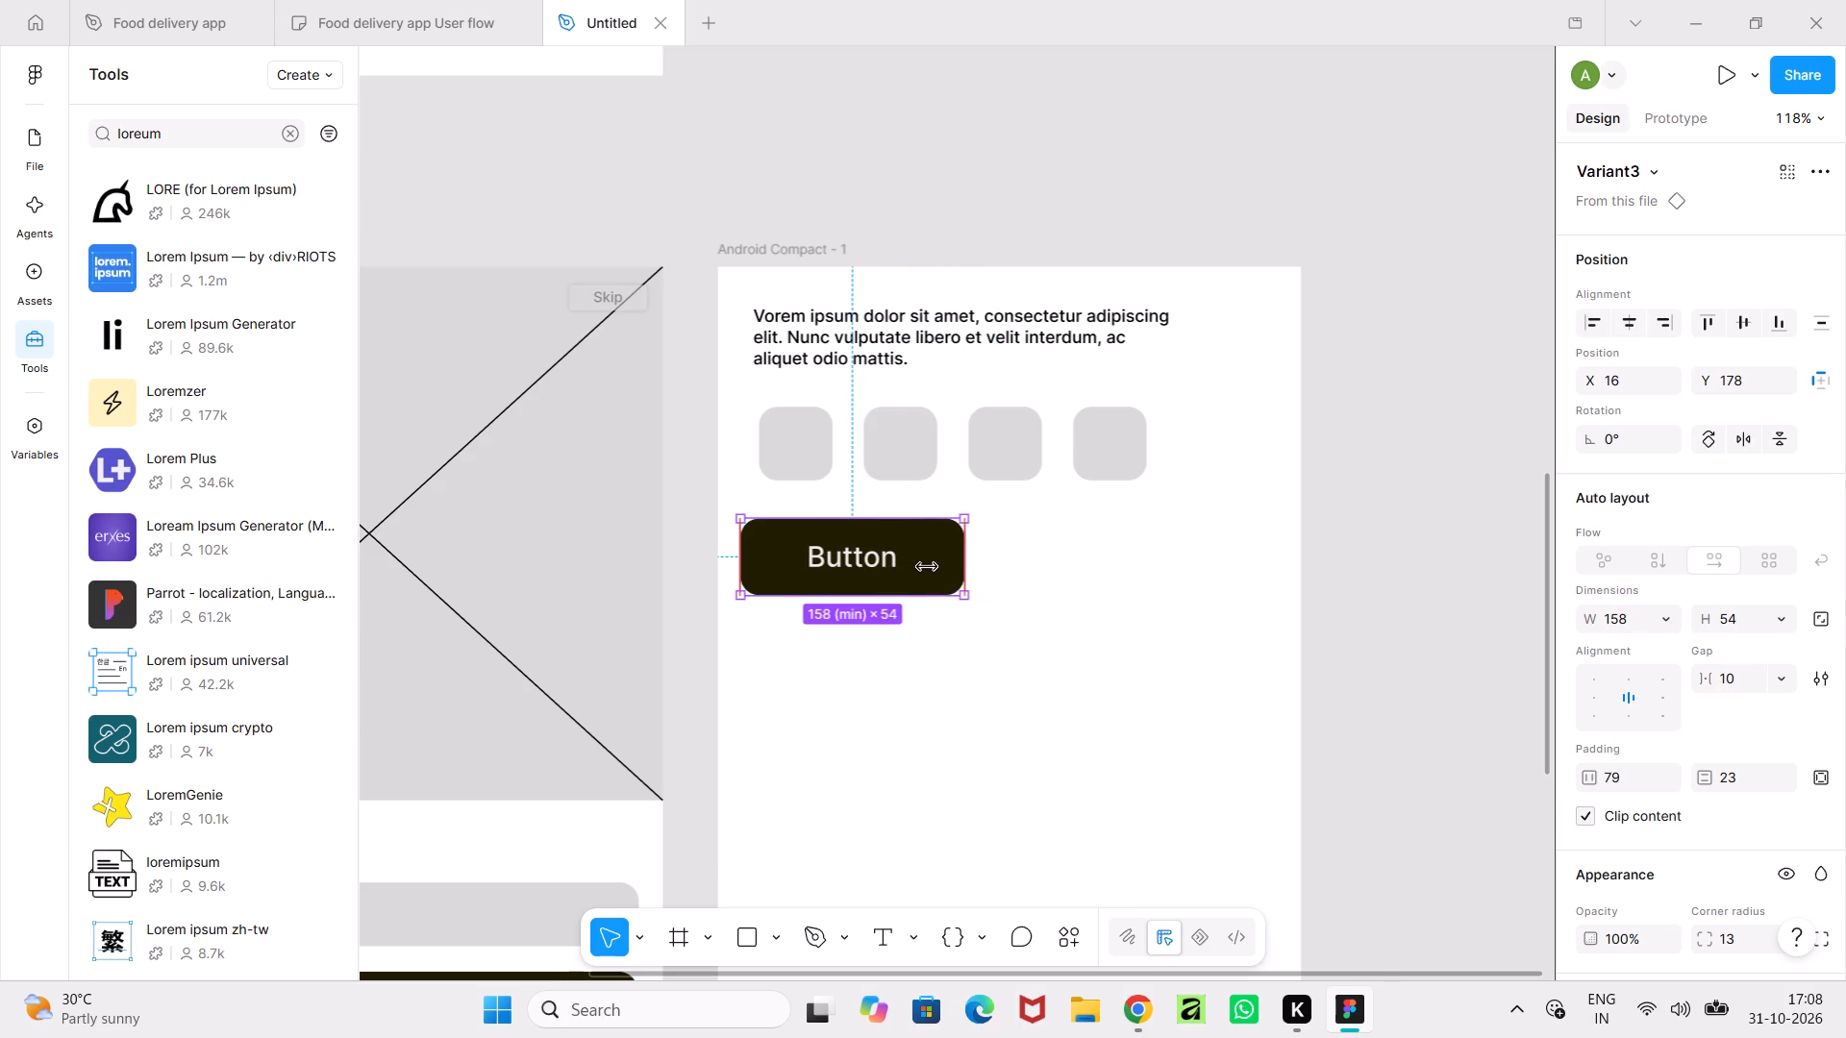
left_click_drag(927, 567, 928, 567)
Set the button's vertical padding to 0 and reduce its height to about 35.
left_click_drag(905, 600, 904, 556)
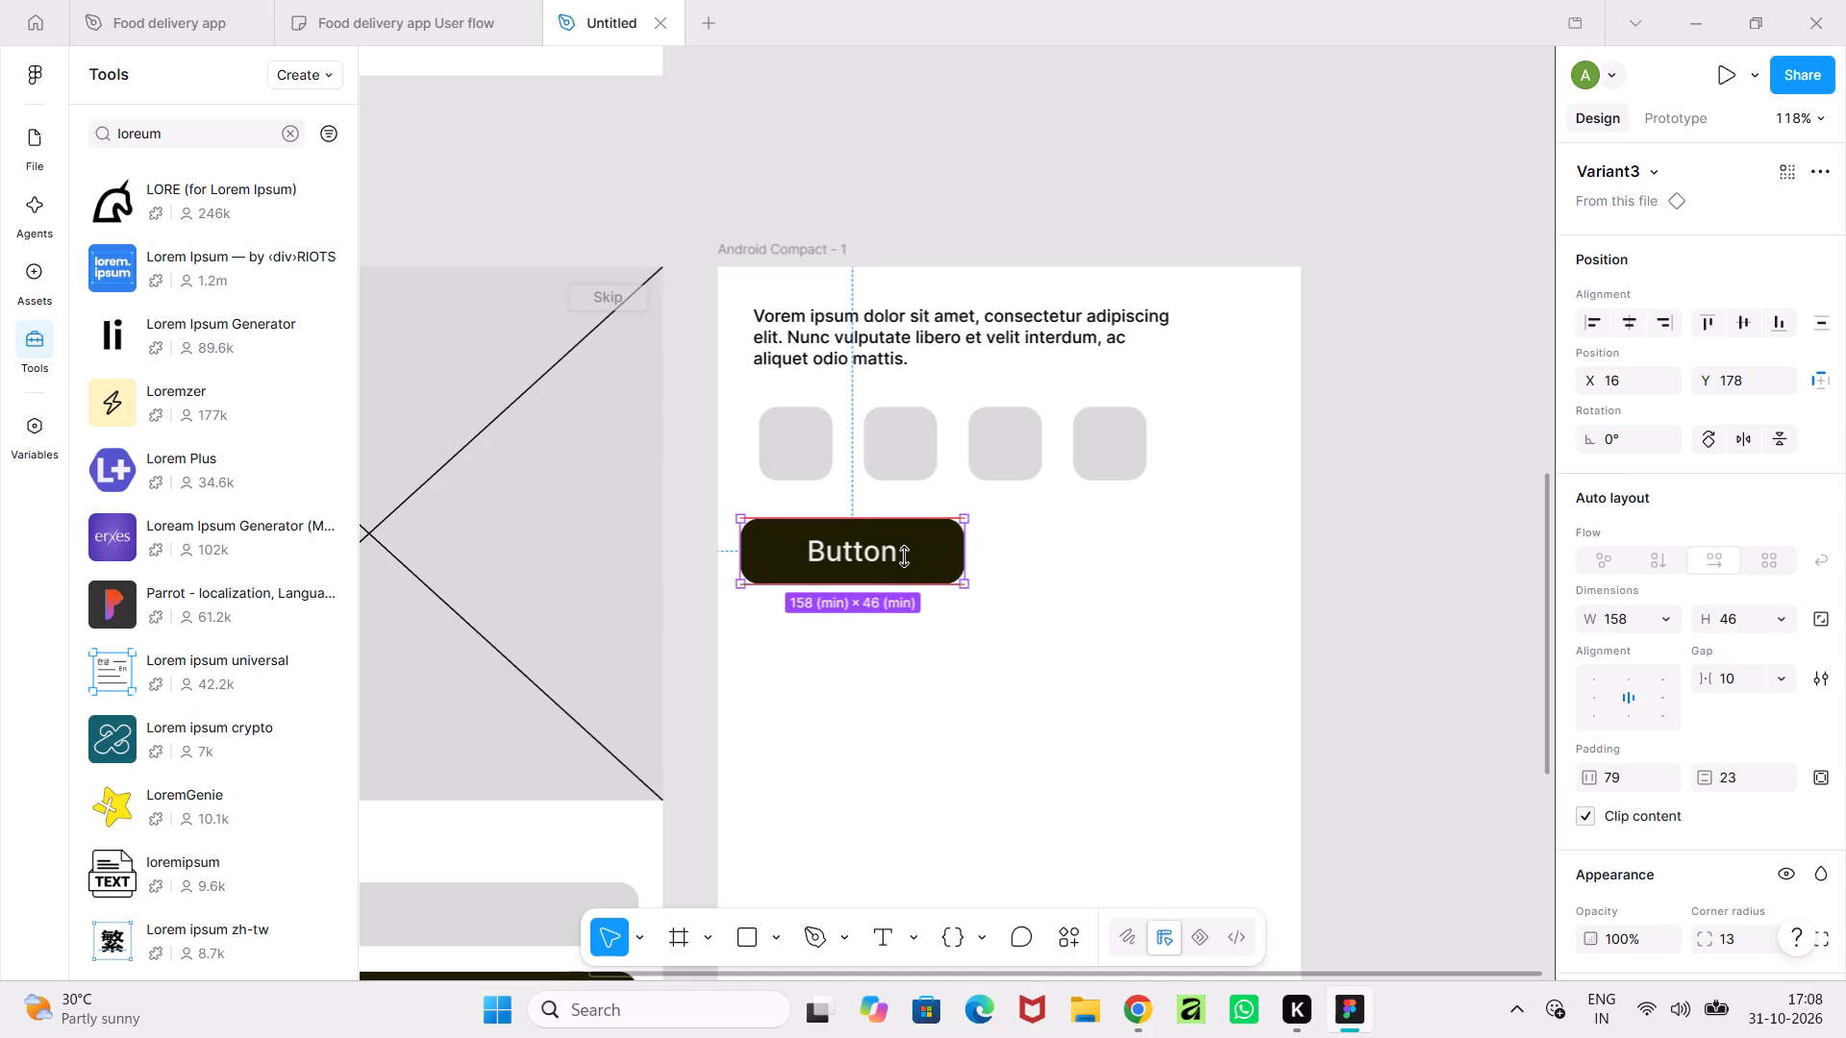
left_click_drag(904, 556, 906, 554)
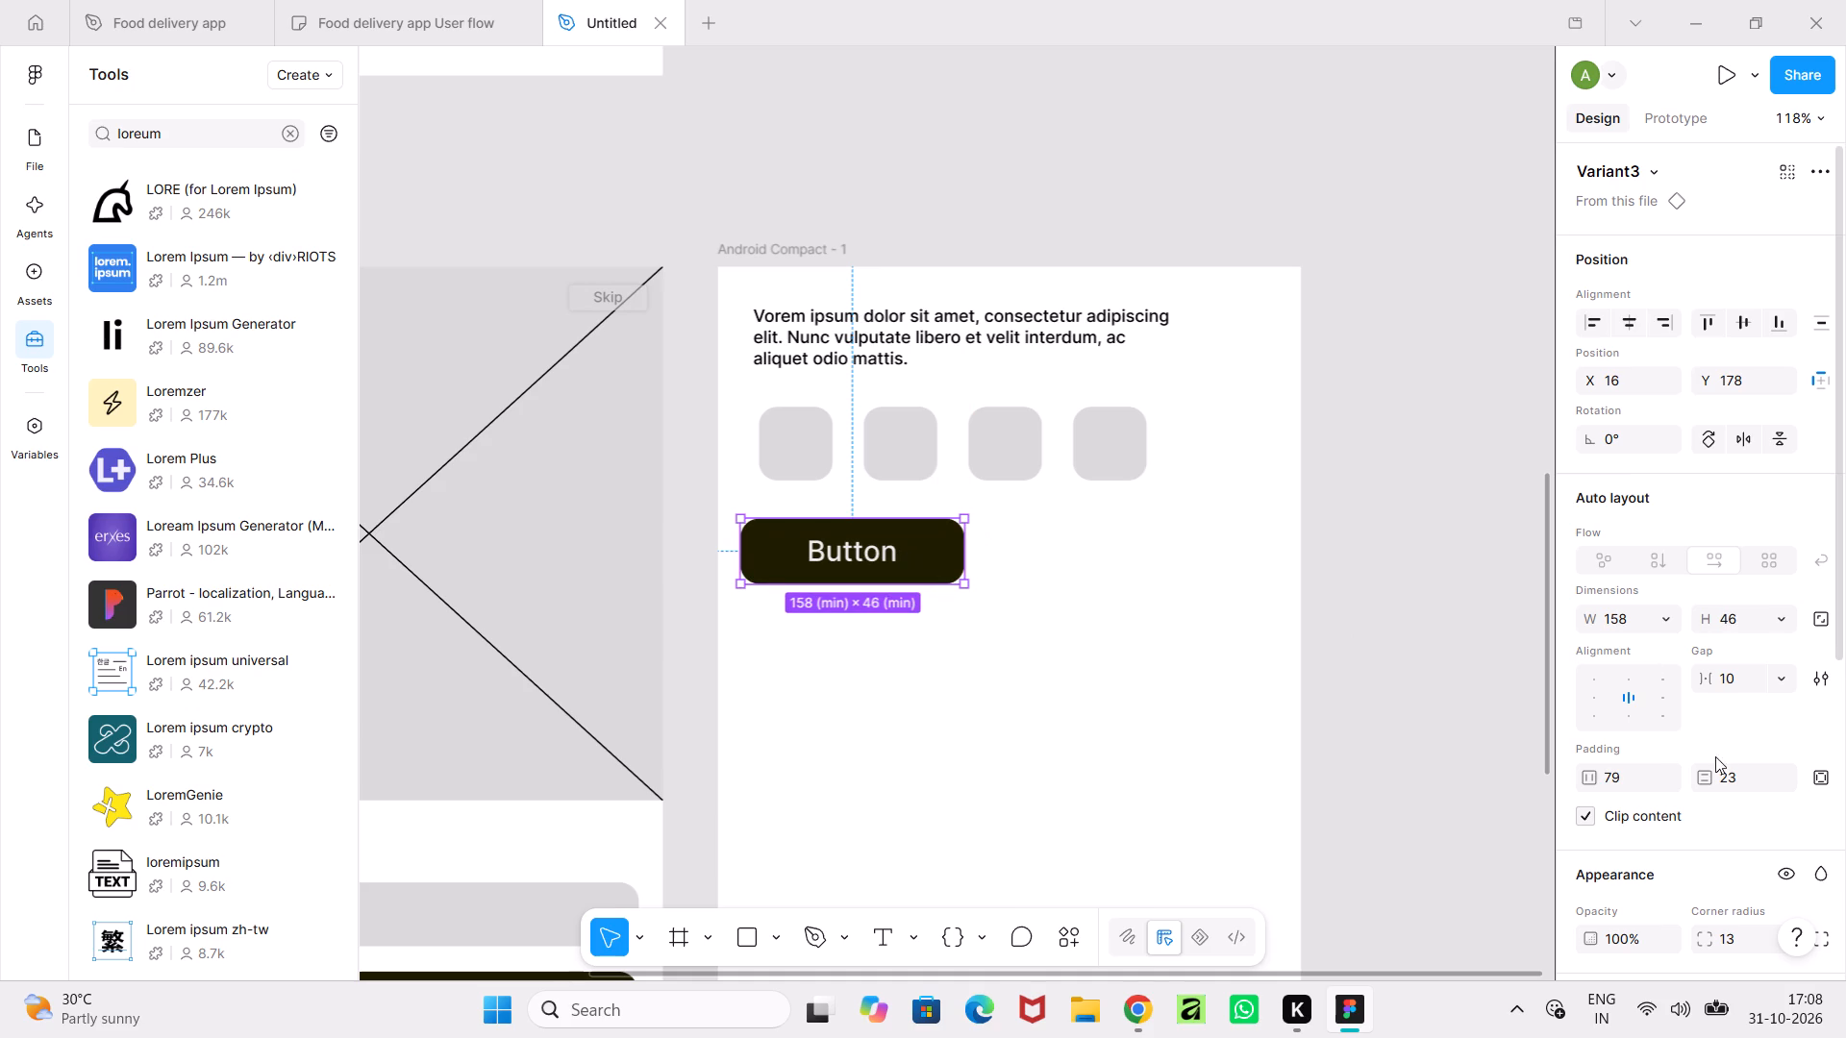
left_click_drag(1705, 775, 938, 515)
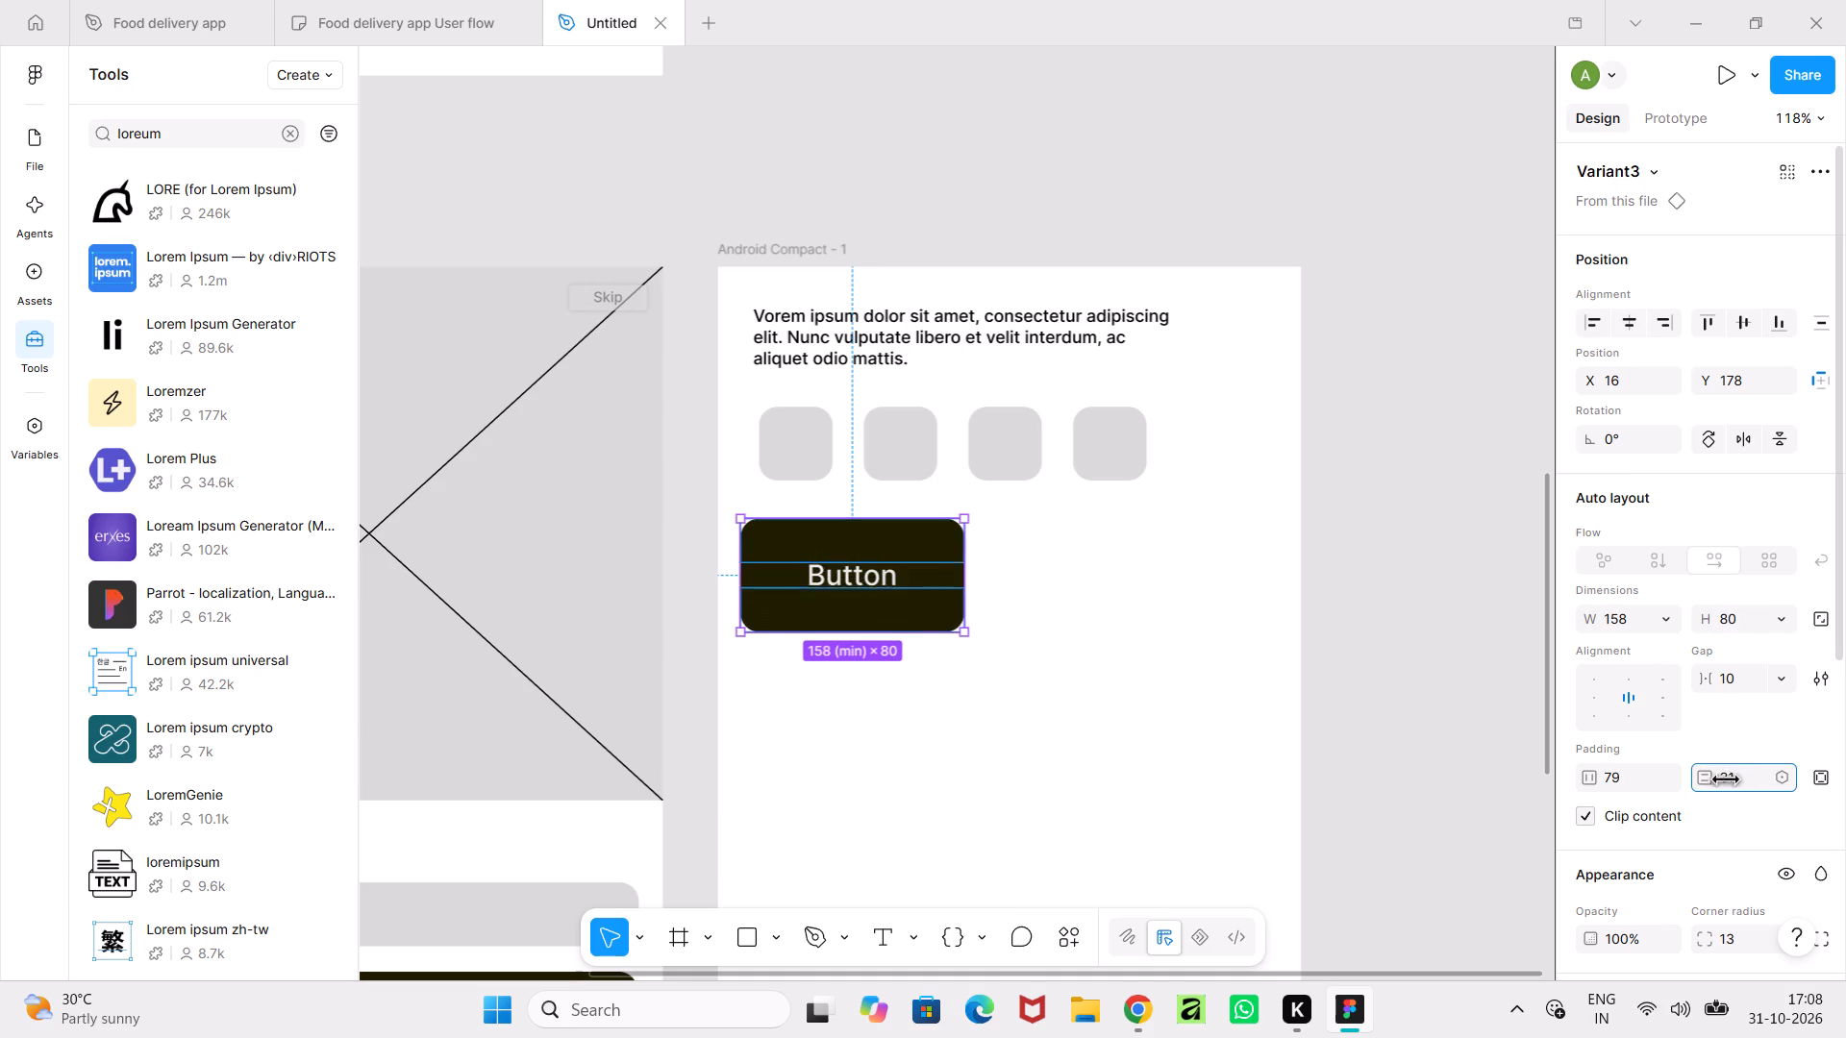
left_click_drag(938, 515, 861, 515)
left_click_drag(831, 638, 846, 568)
Move the button to about X 25, Y 167, aligned with the placeholder text's left edge.
left_click_drag(935, 556, 942, 544)
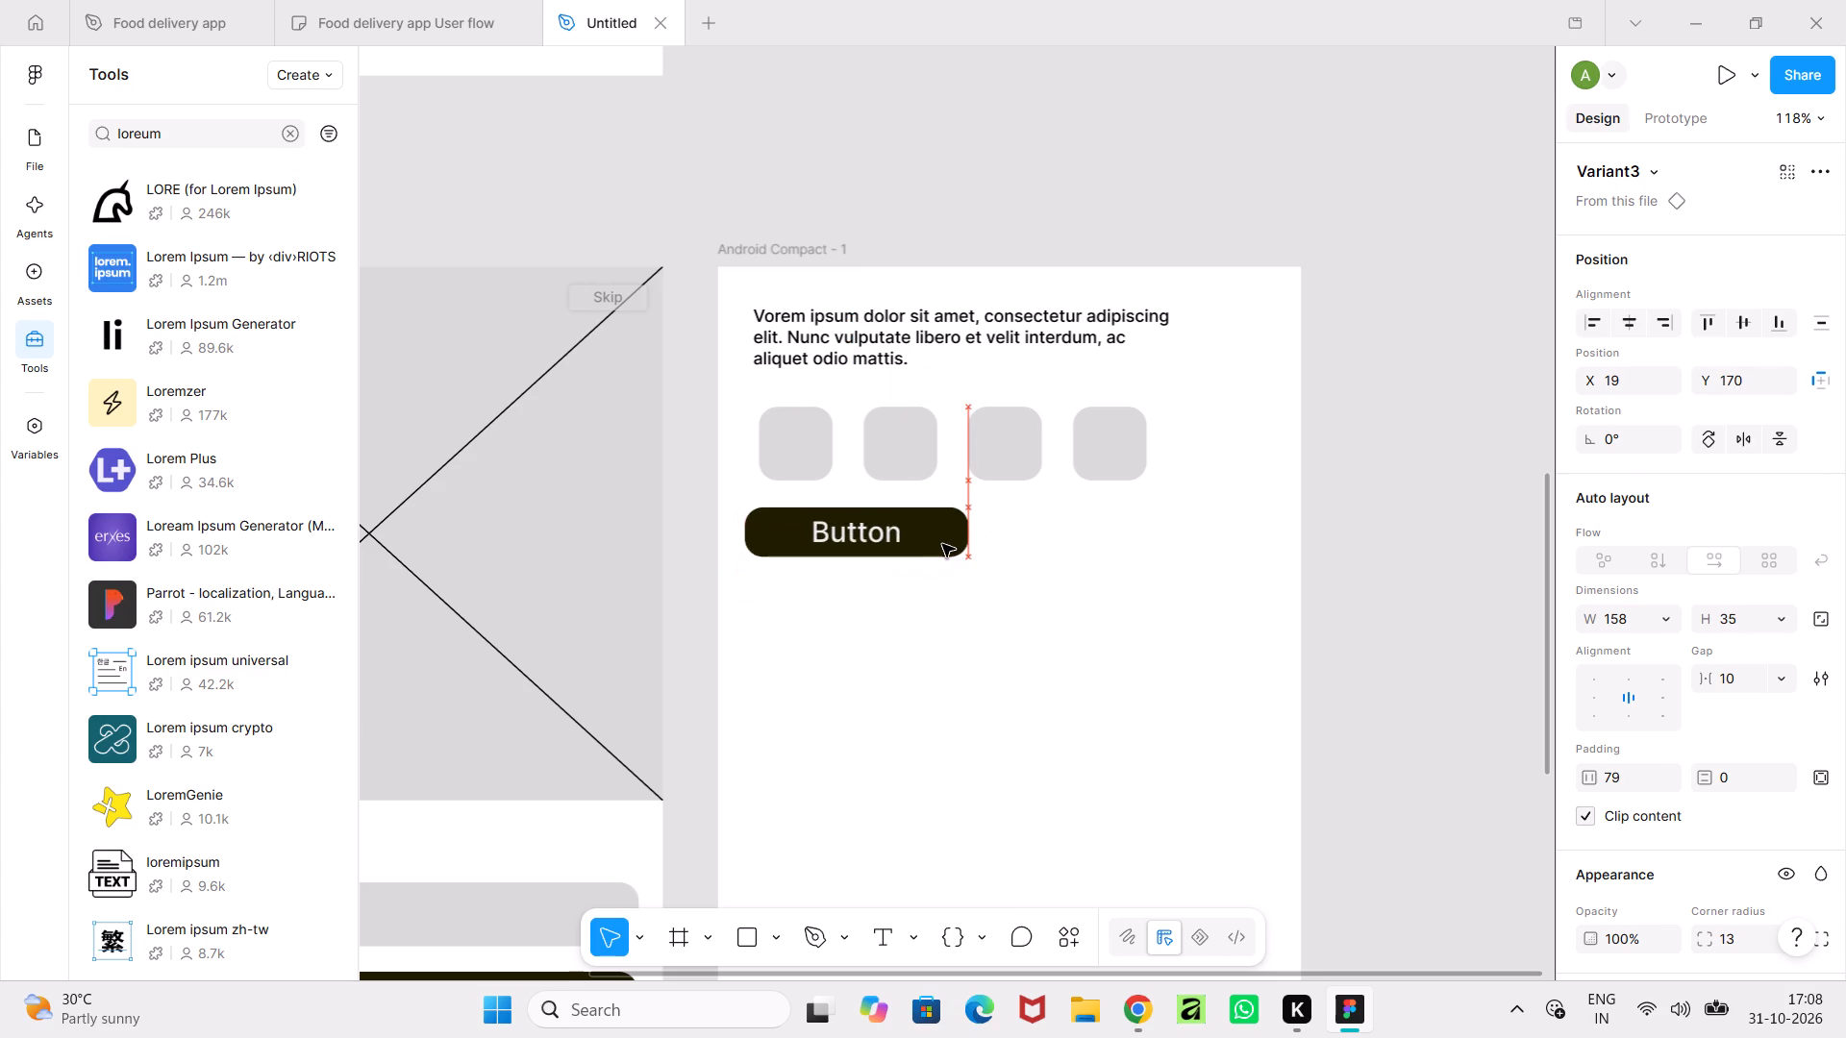
left_click_drag(942, 544, 950, 540)
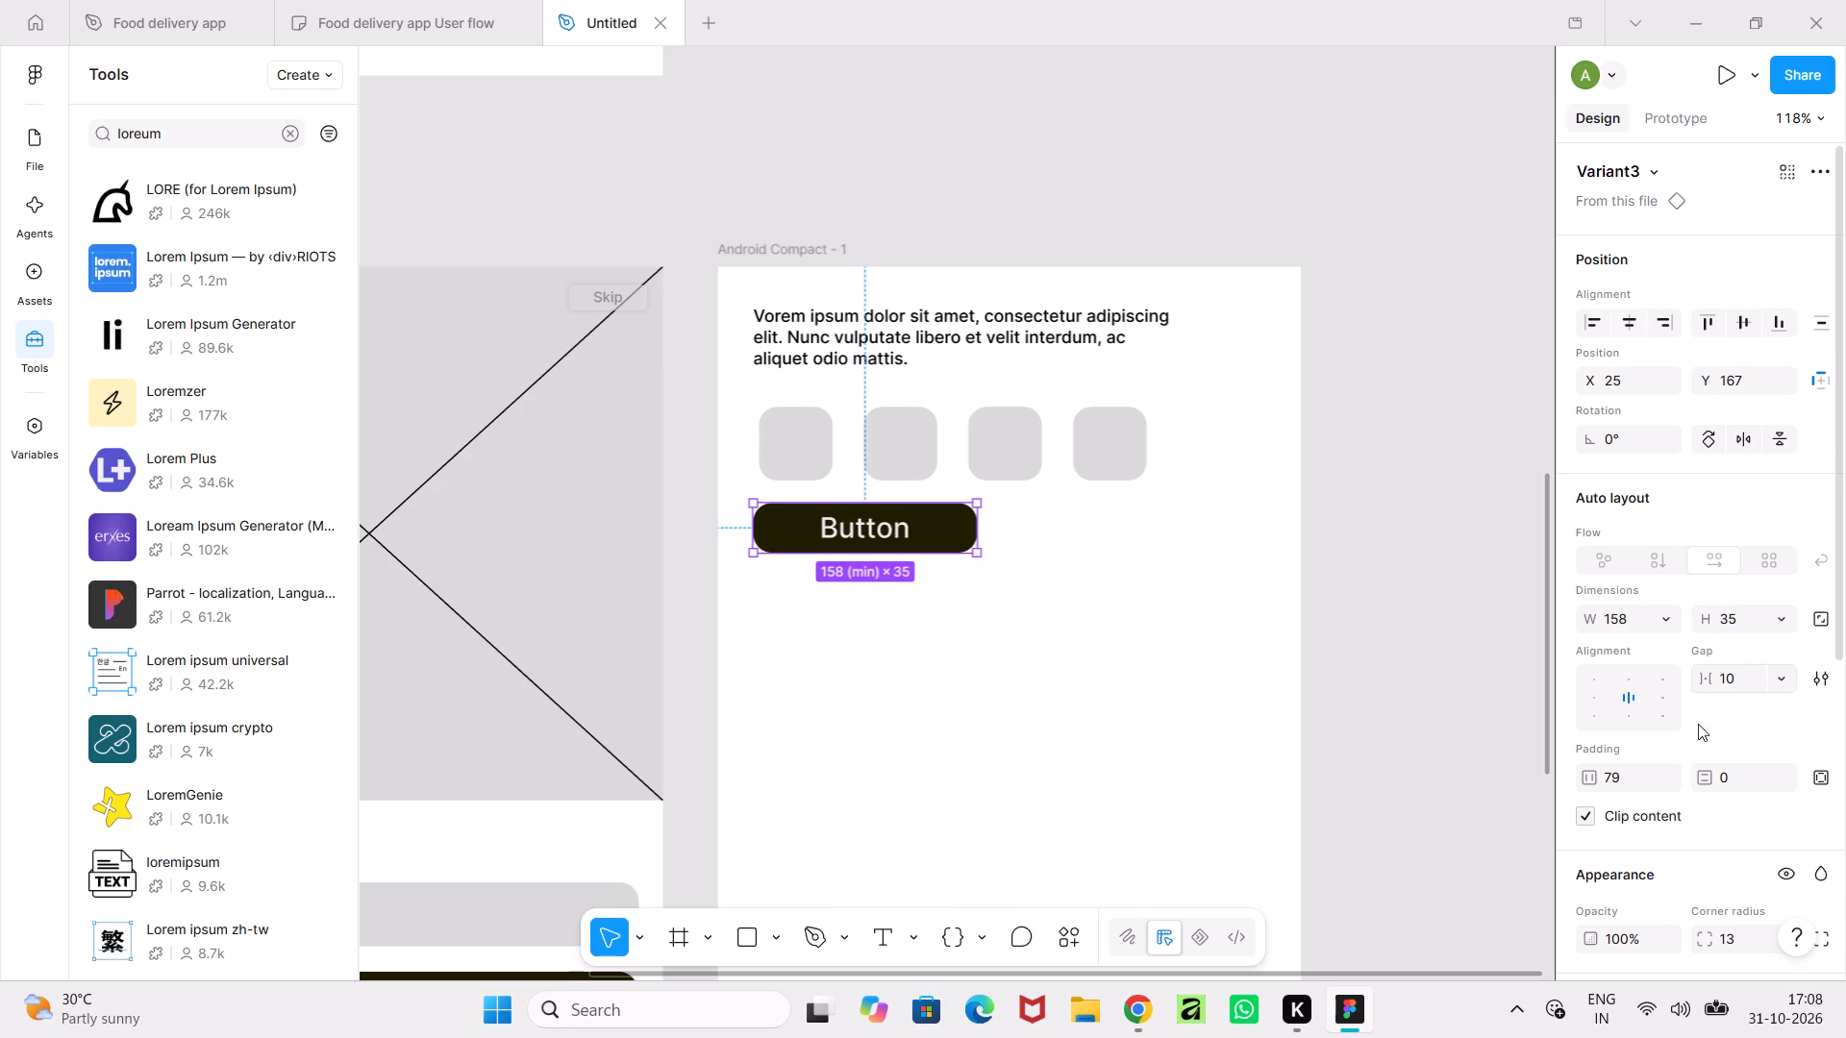
Set the small button's corner radius to 11.
scroll(1709, 738, "down", 2)
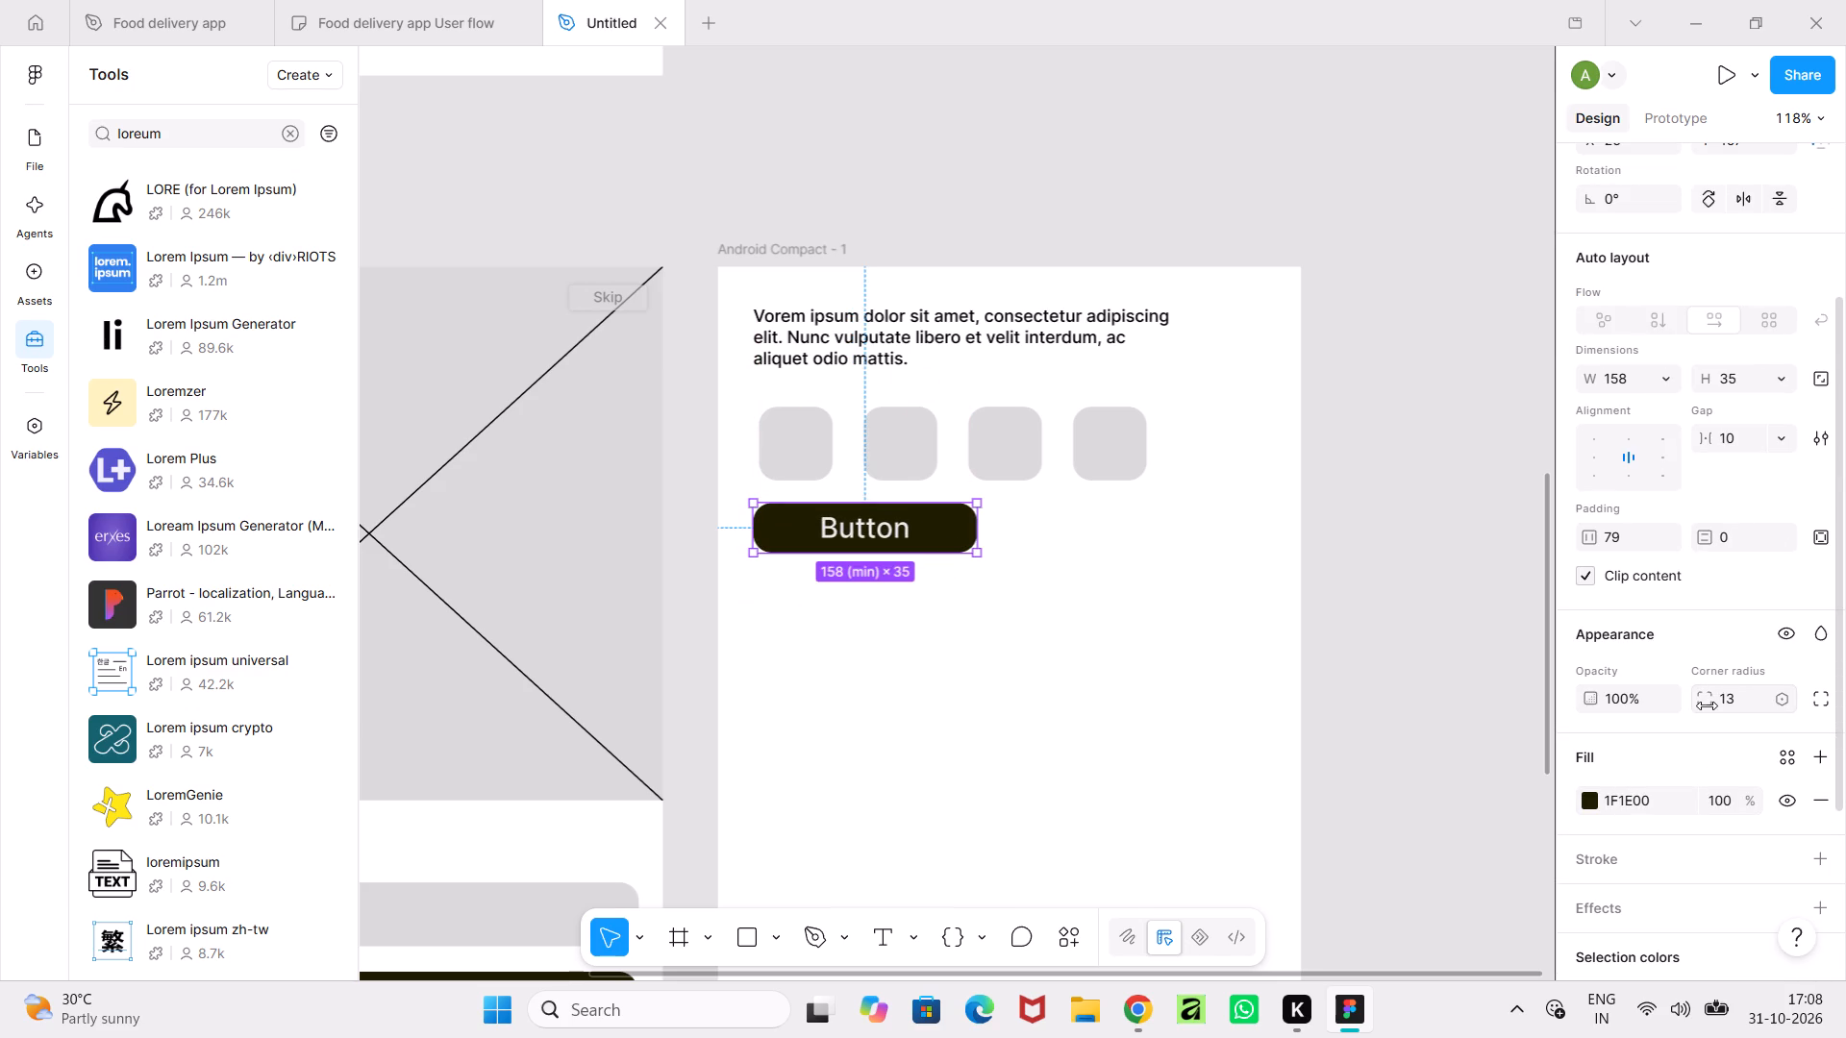
left_click_drag(1707, 705, 874, 514)
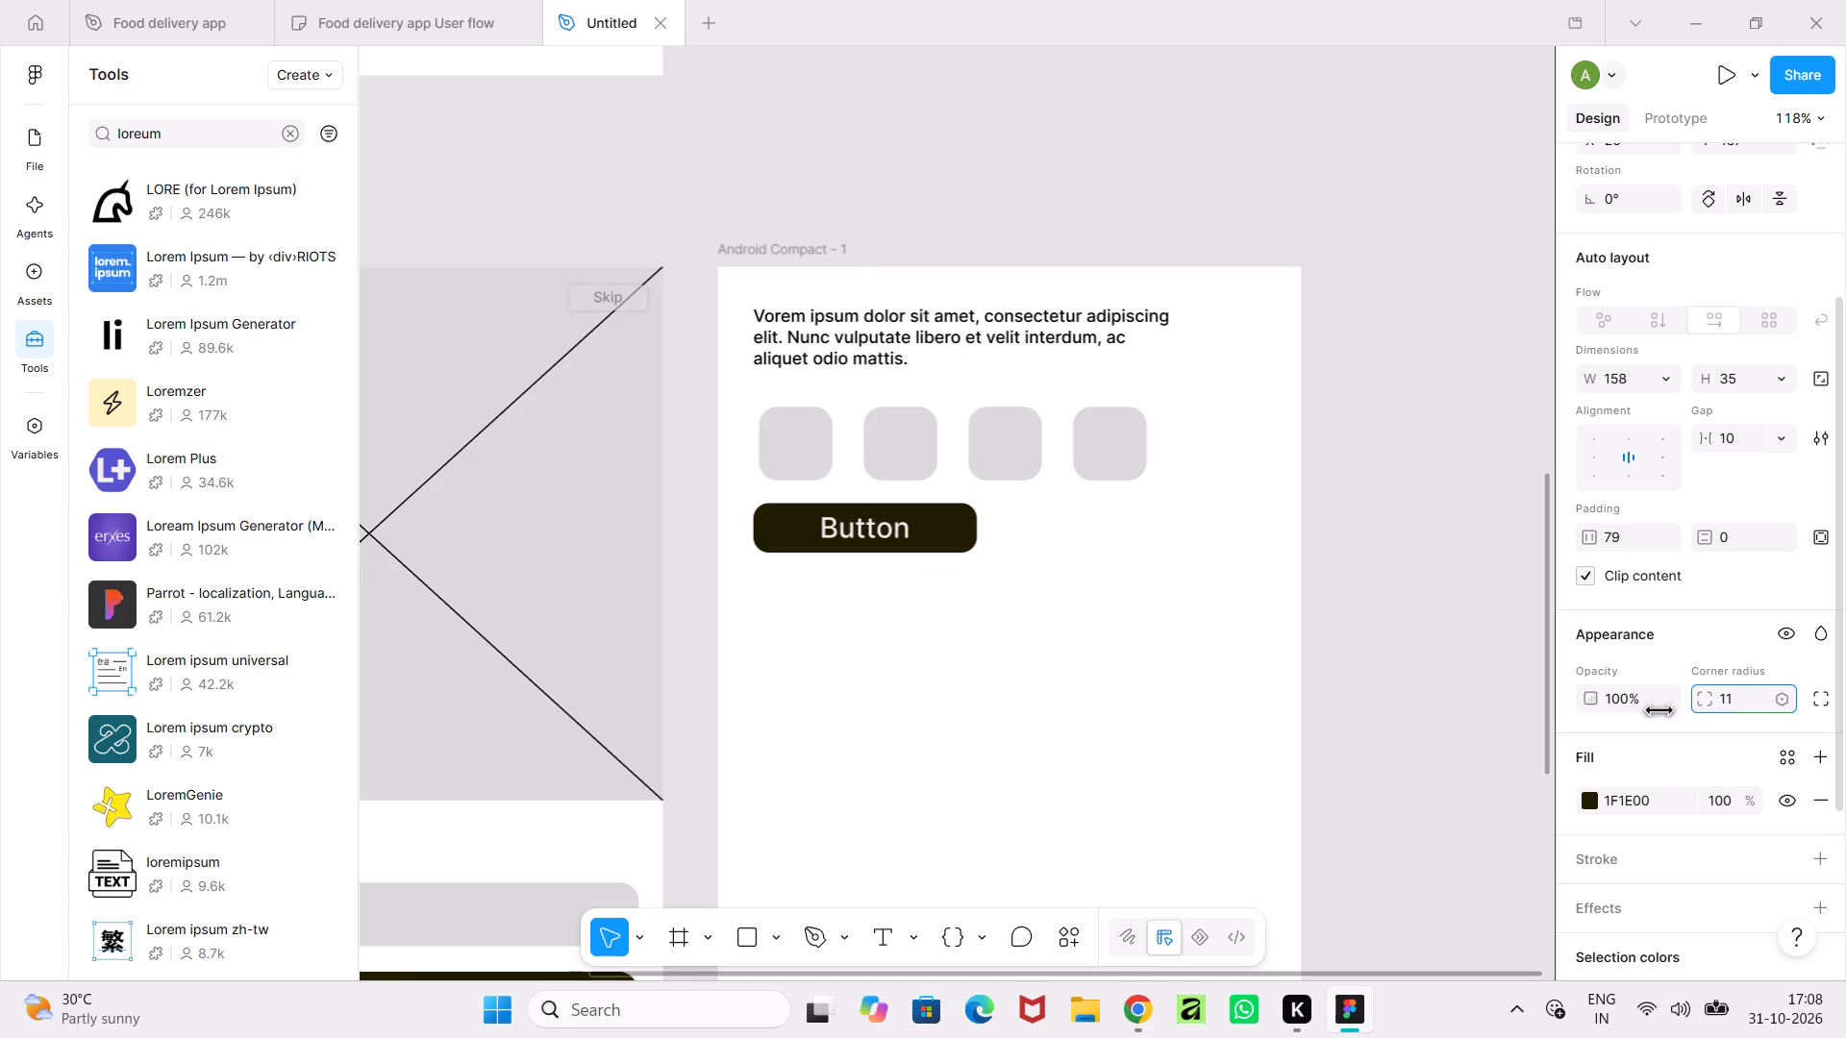
left_click_drag(874, 514, 871, 514)
Set the small button's label font size to 15.
scroll(1715, 743, "down", 3)
double_click(837, 533)
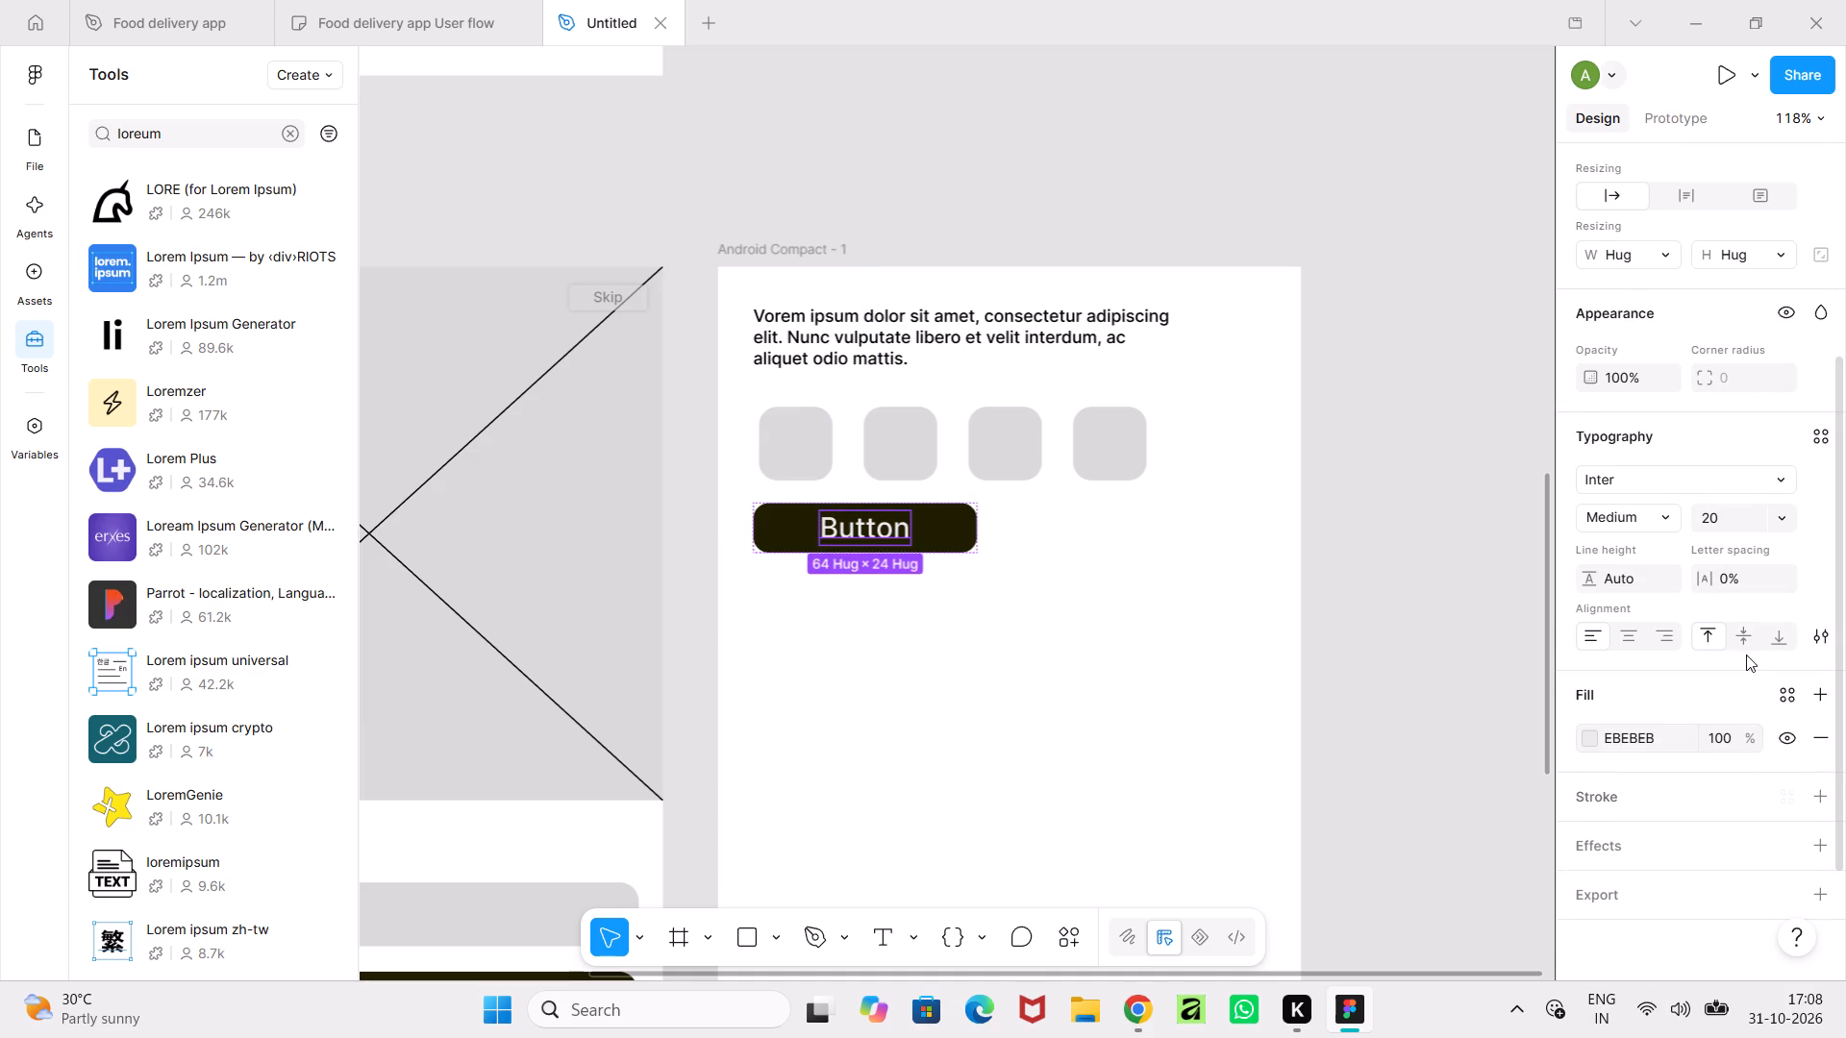
left_click(1770, 513)
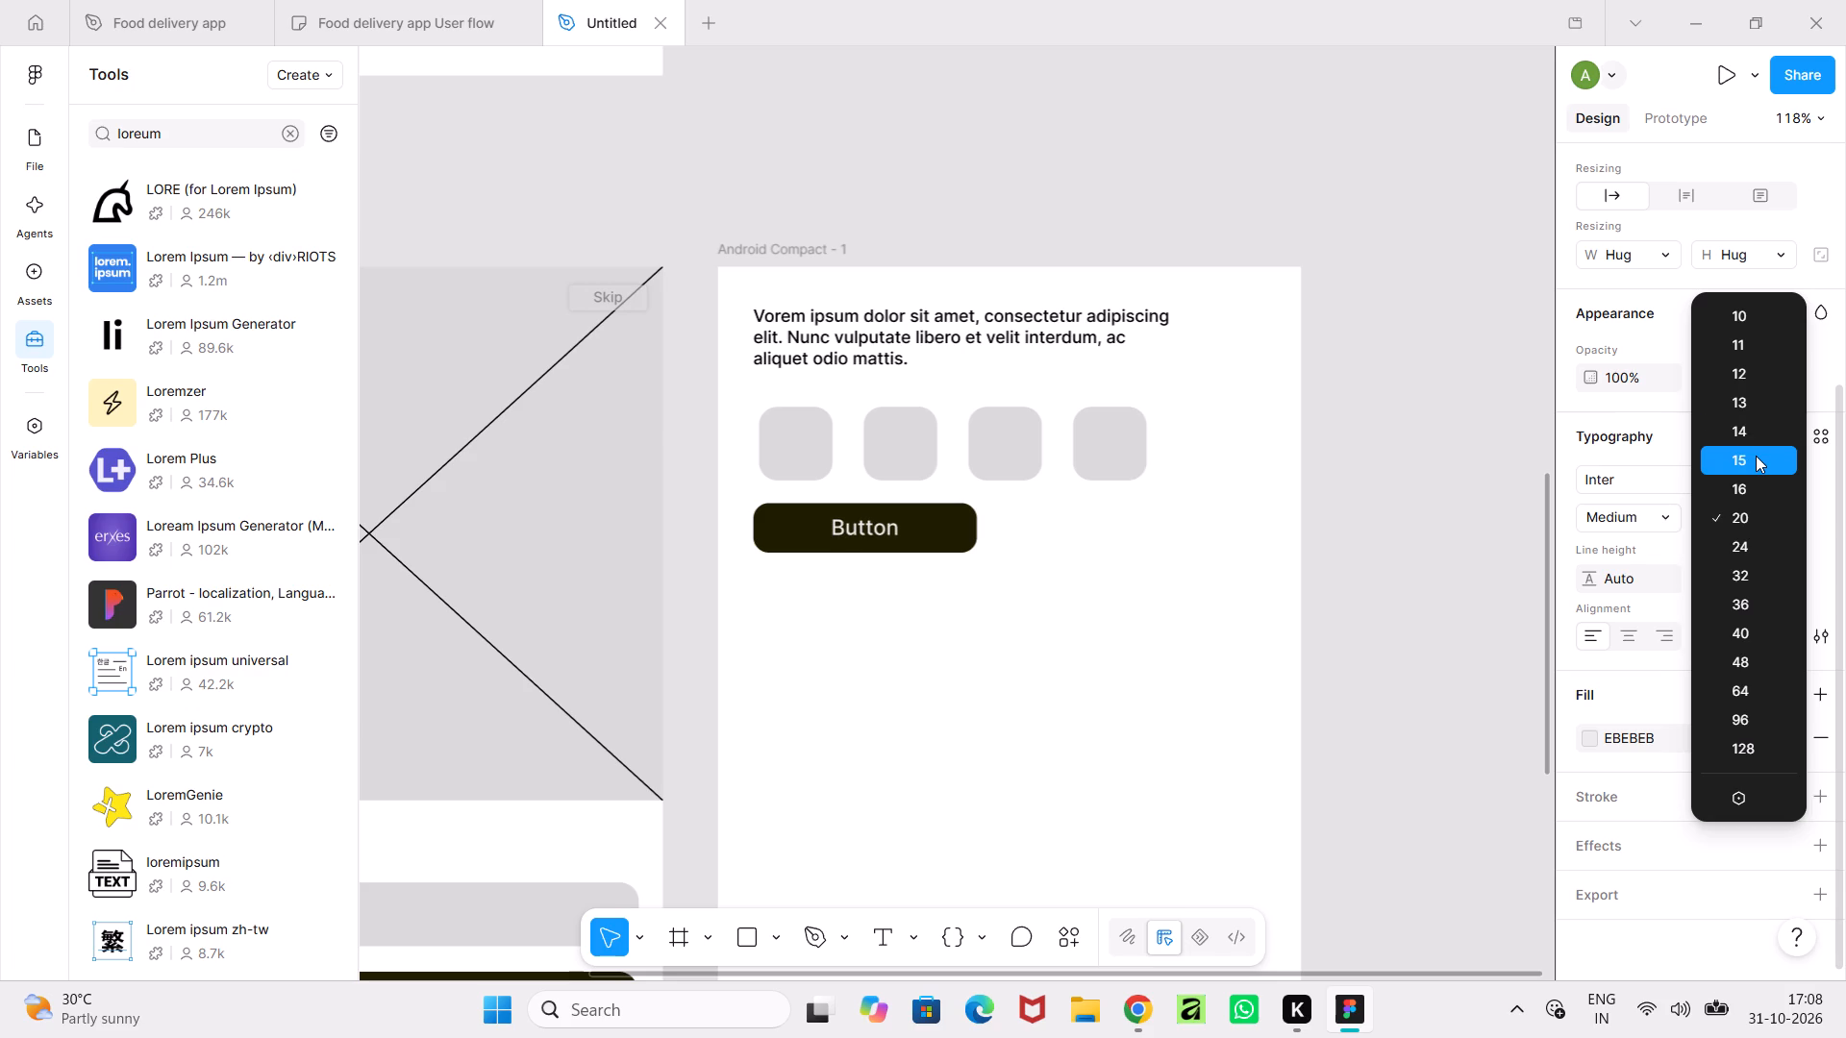
left_click(1756, 456)
left_click(1376, 613)
Reduce the small button's height to about 32.
scroll(1376, 613, "down", 4, "ctrl")
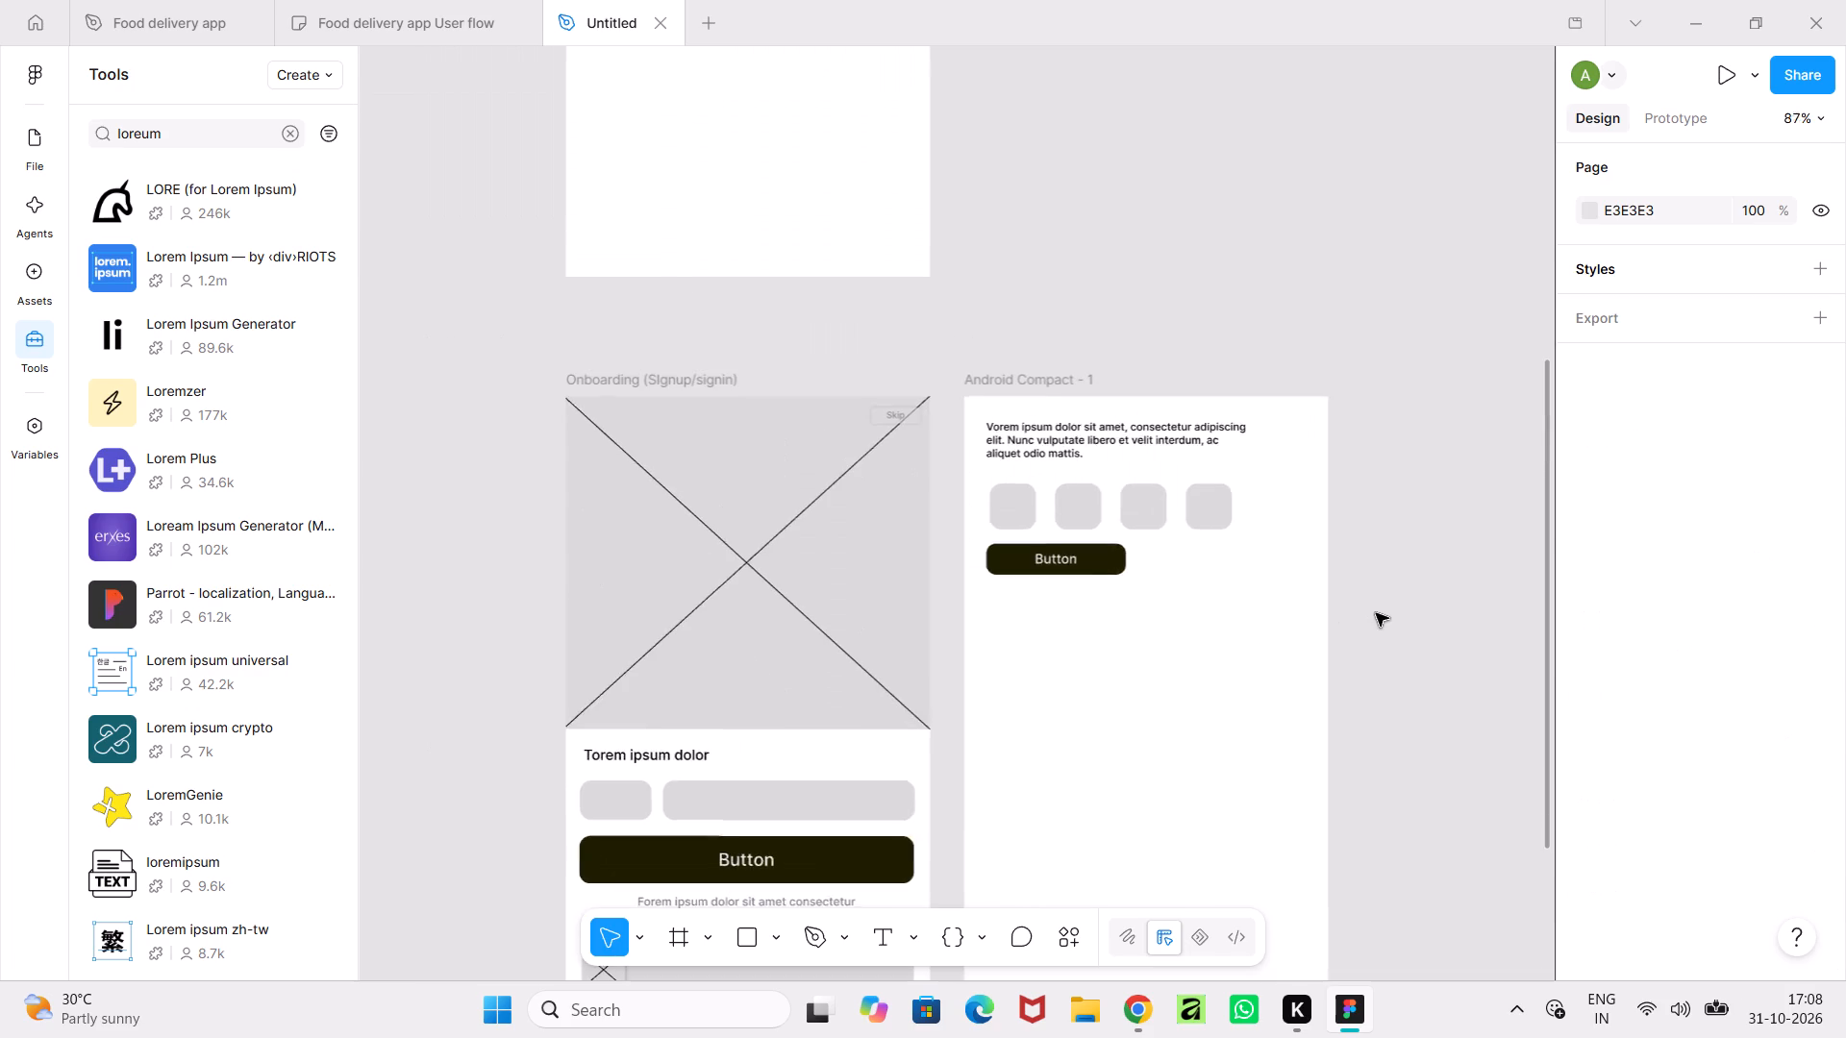
scroll(1376, 613, "down", 2, "ctrl")
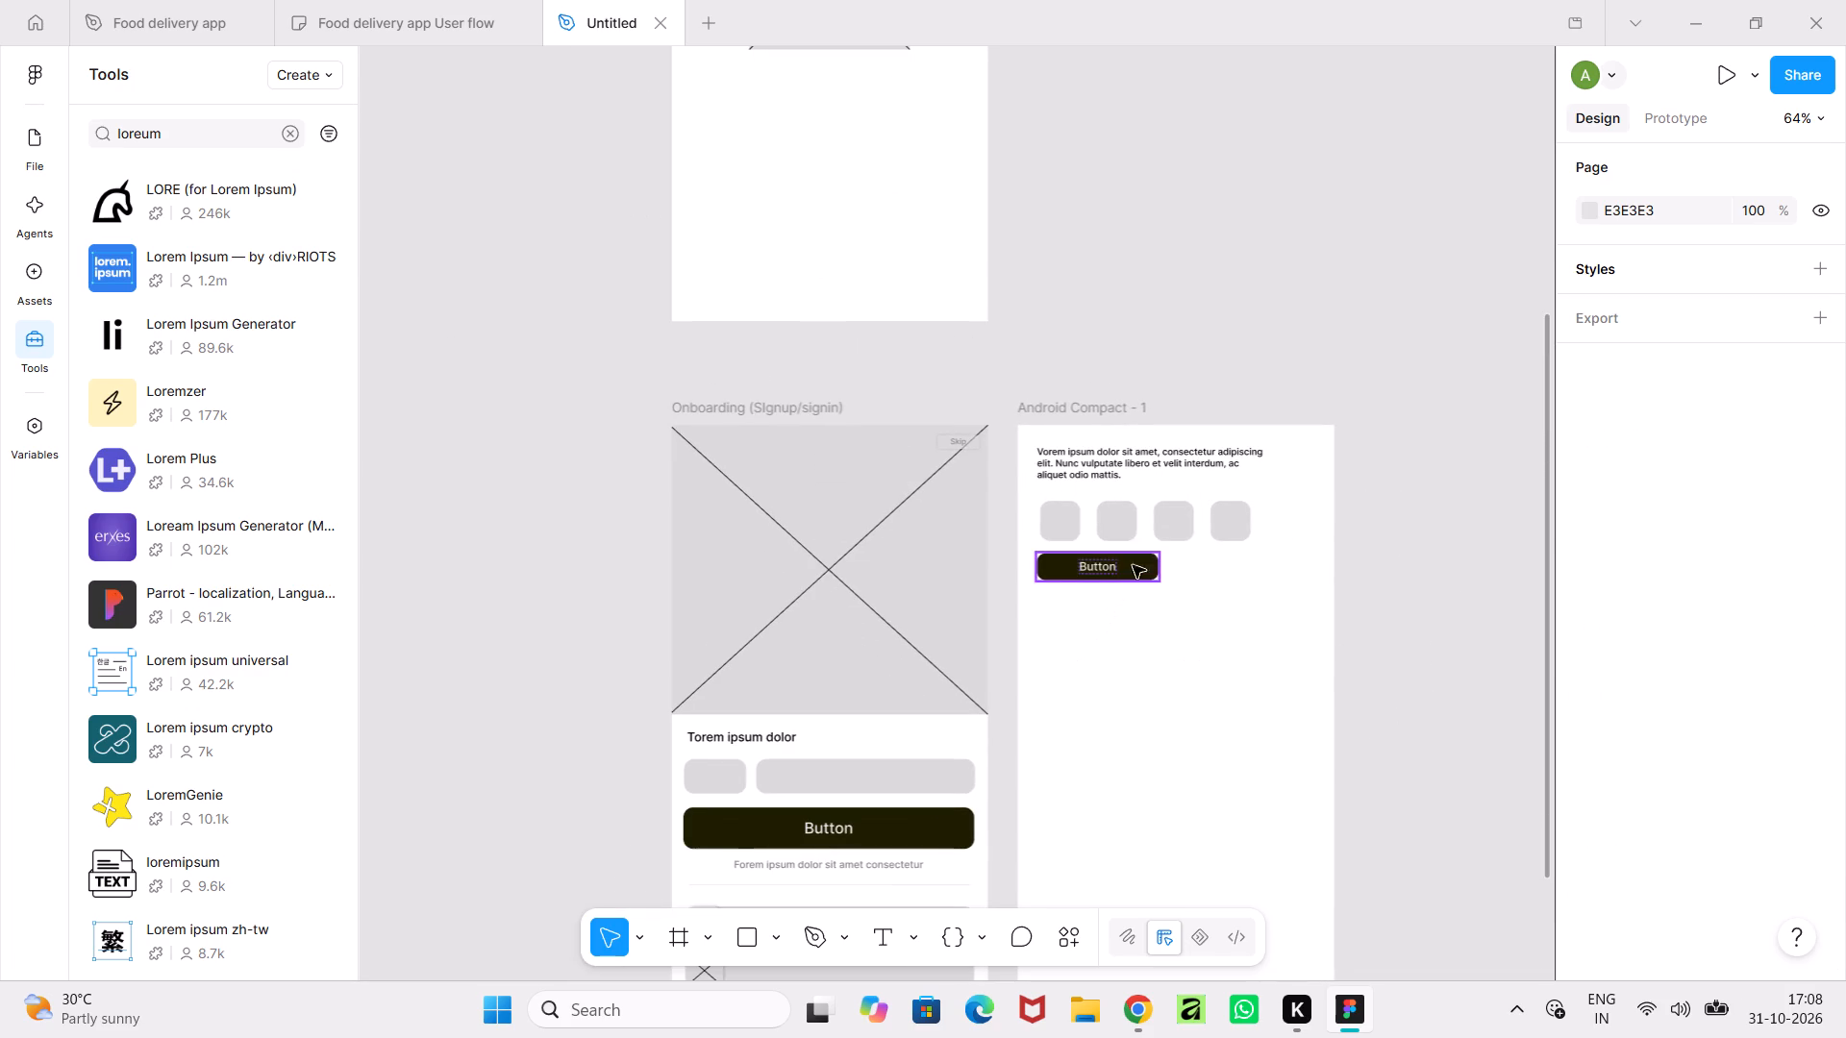
left_click(1134, 581)
scroll(1149, 576, "up", 4, "ctrl")
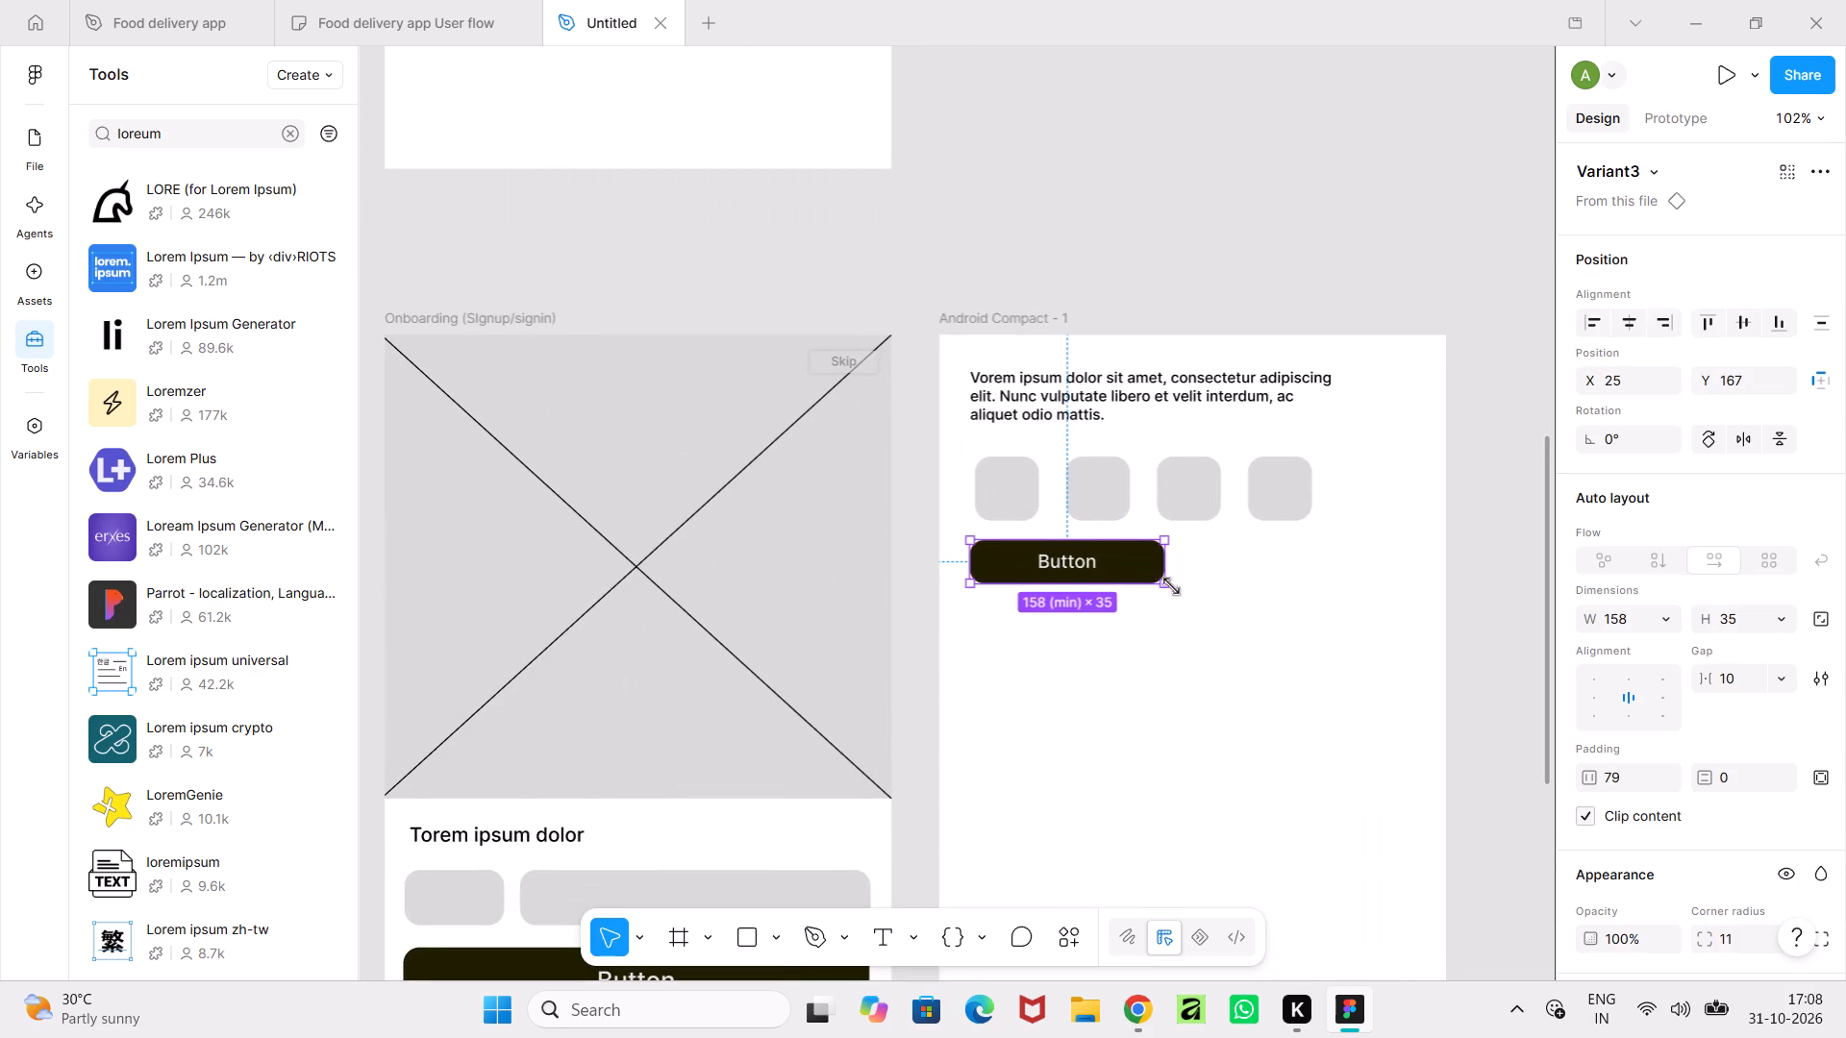
left_click_drag(1161, 581, 1122, 580)
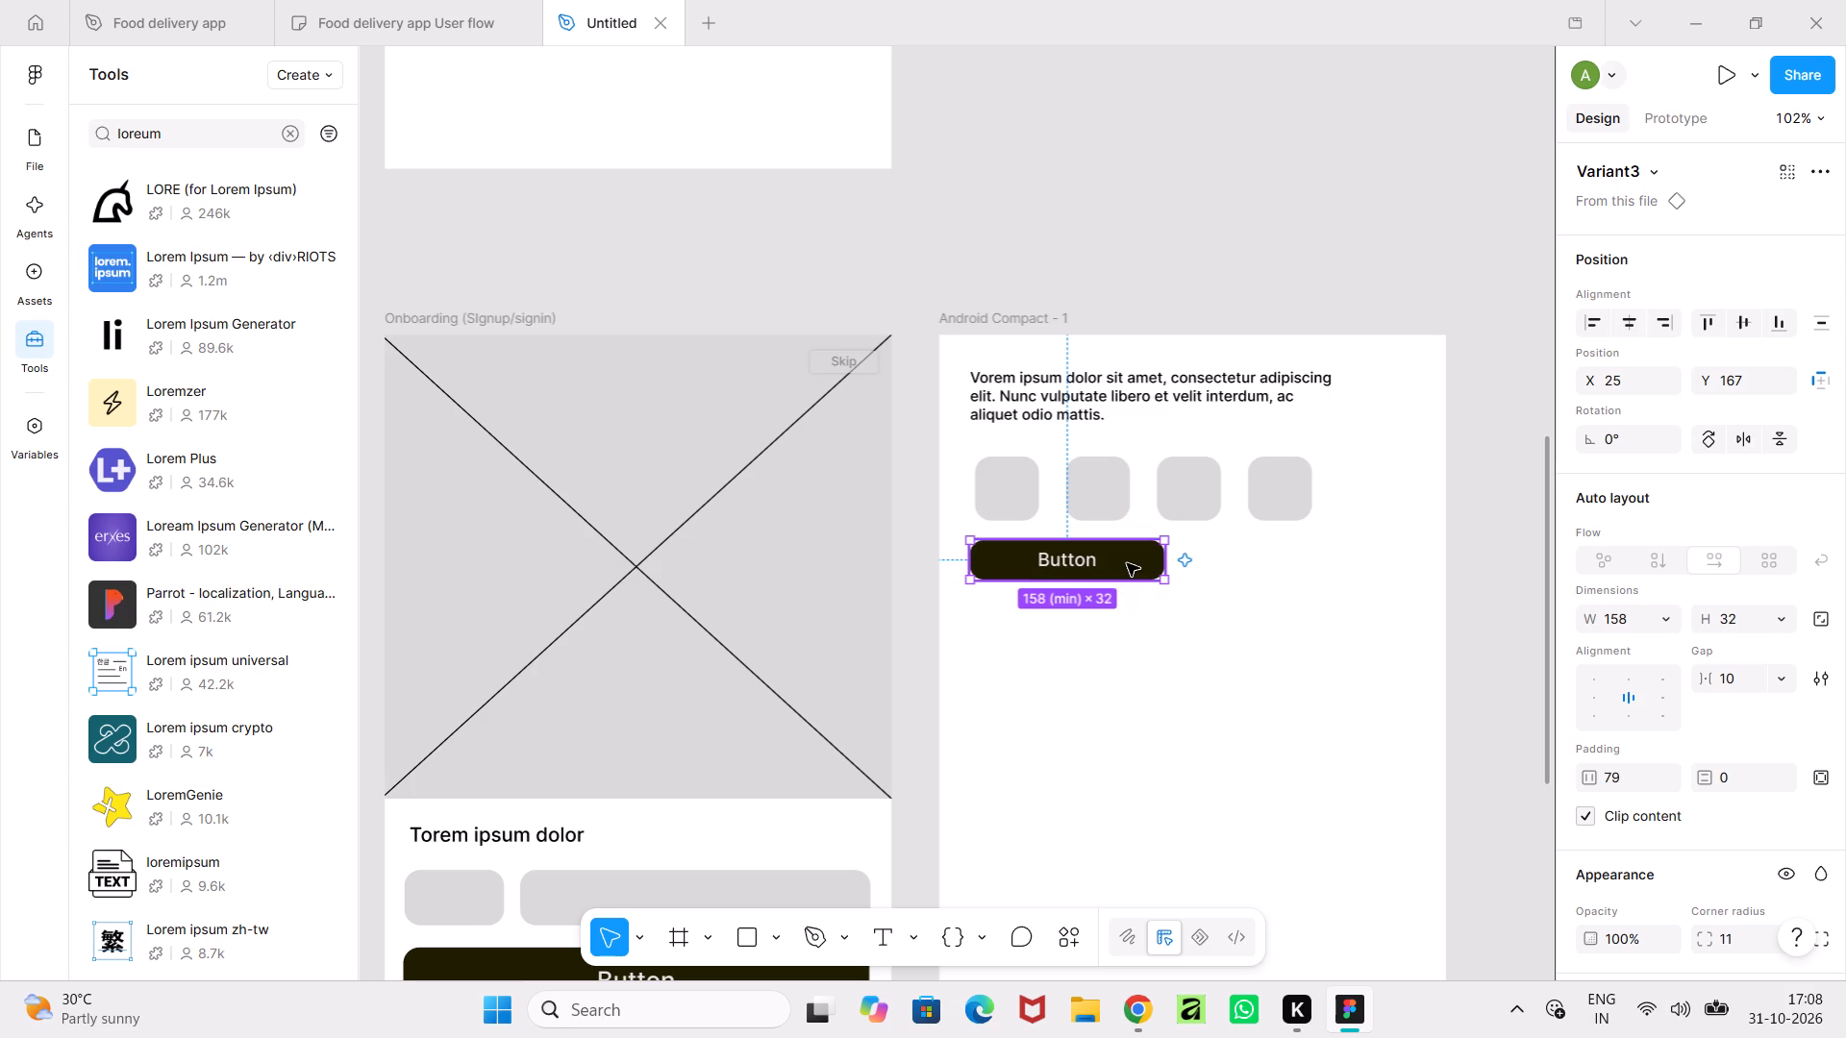
Move the small button slightly lower beneath the squares, keeping it aligned with the placeholder text at X 25.
left_click_drag(1127, 562, 1131, 567)
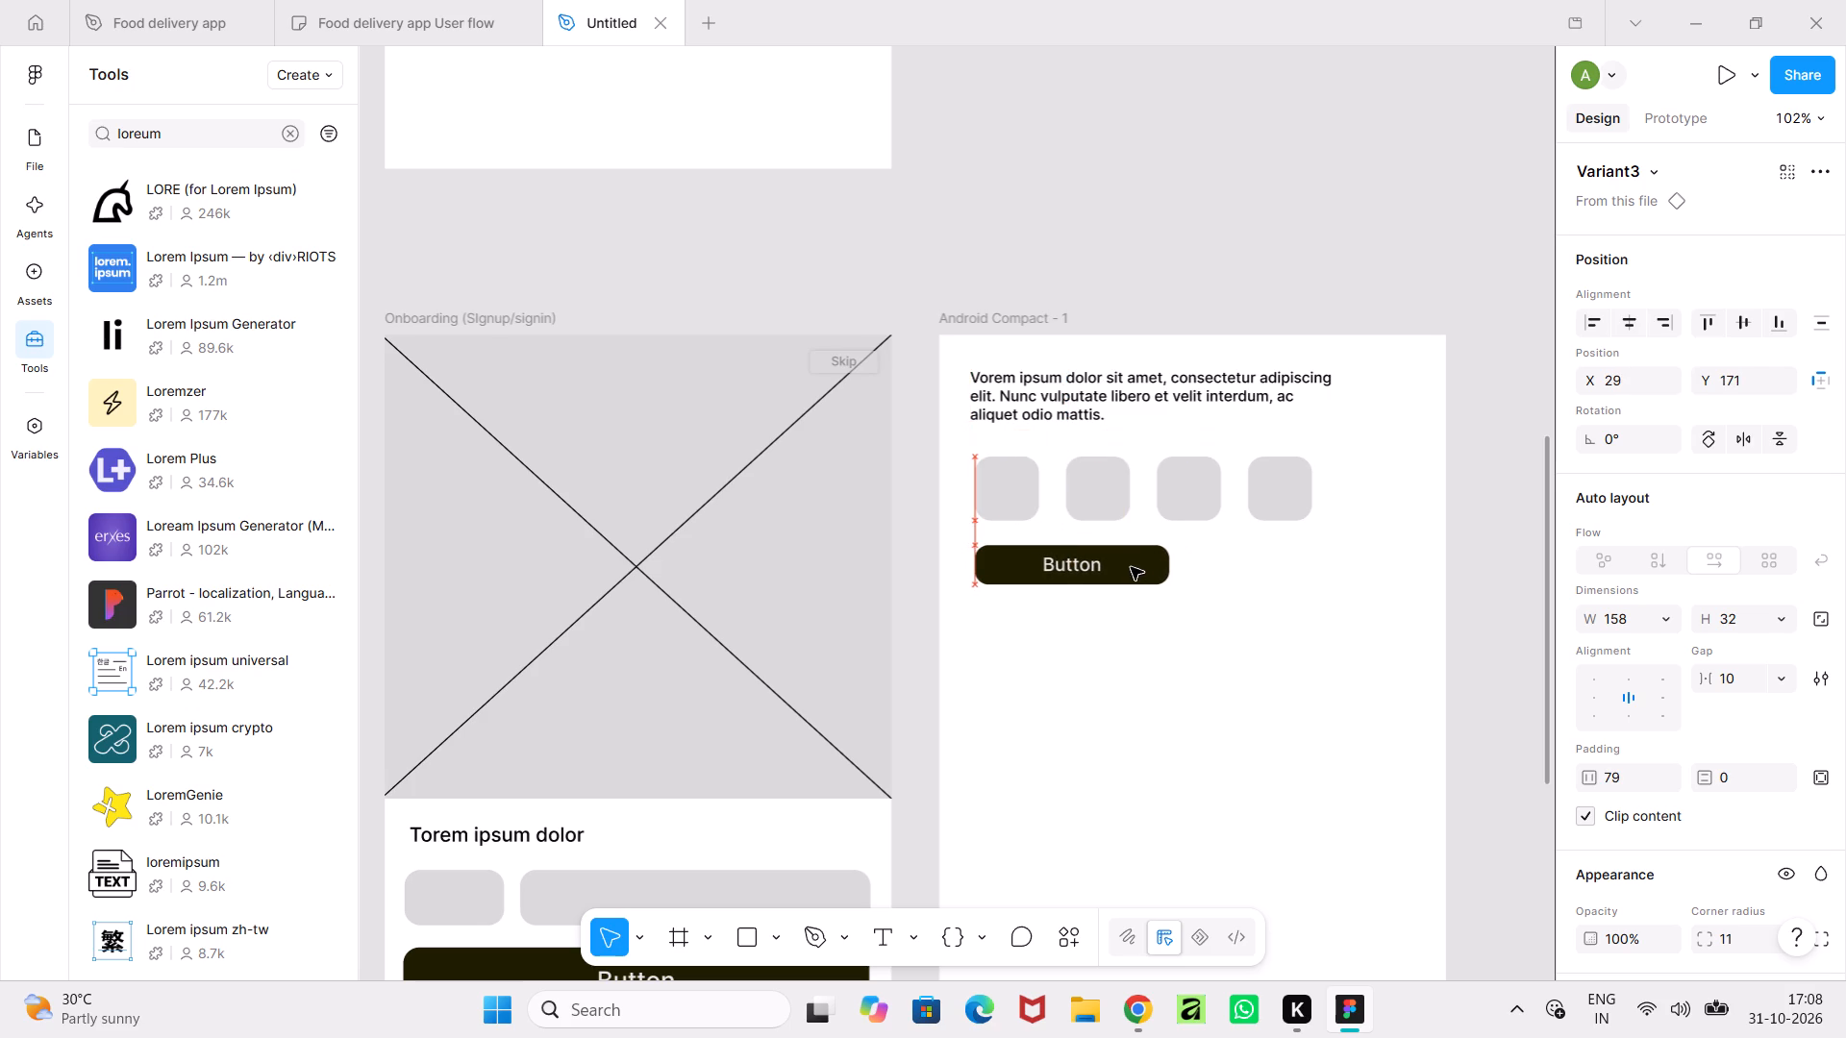
left_click_drag(1131, 567, 1128, 570)
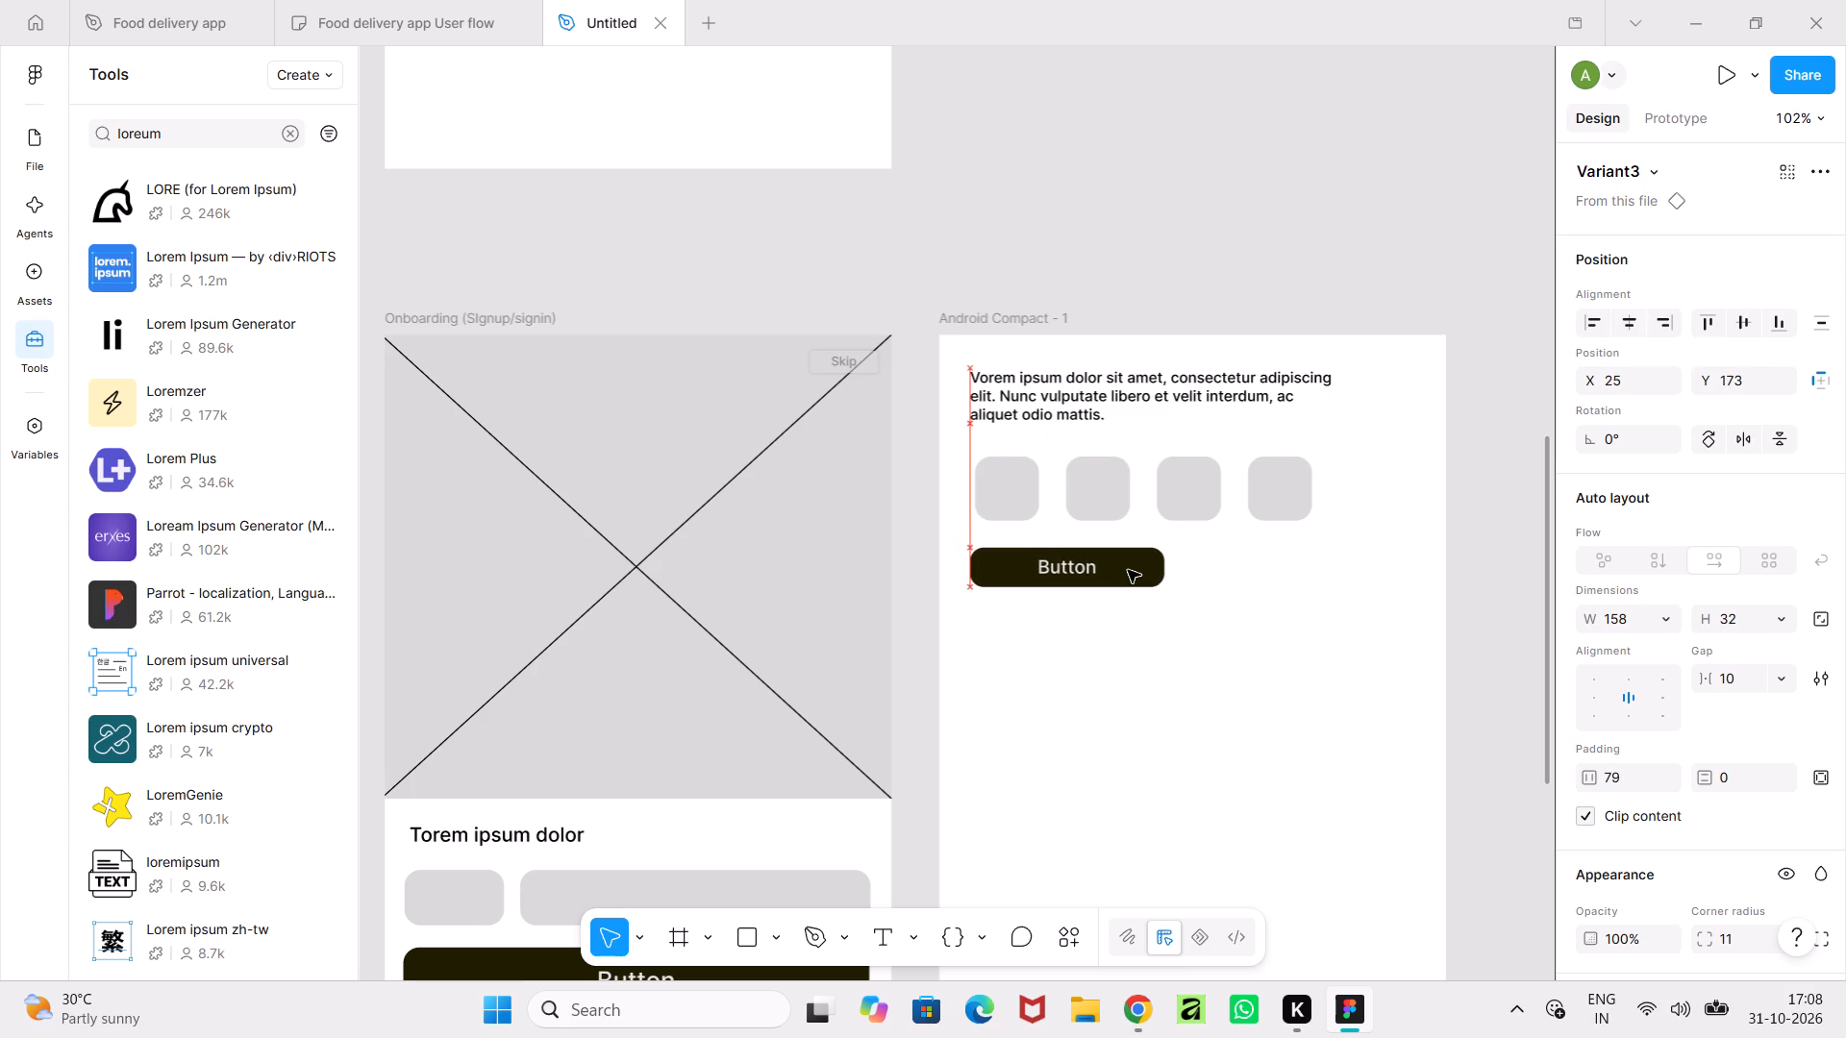
left_click_drag(1128, 570, 1128, 574)
left_click(1144, 261)
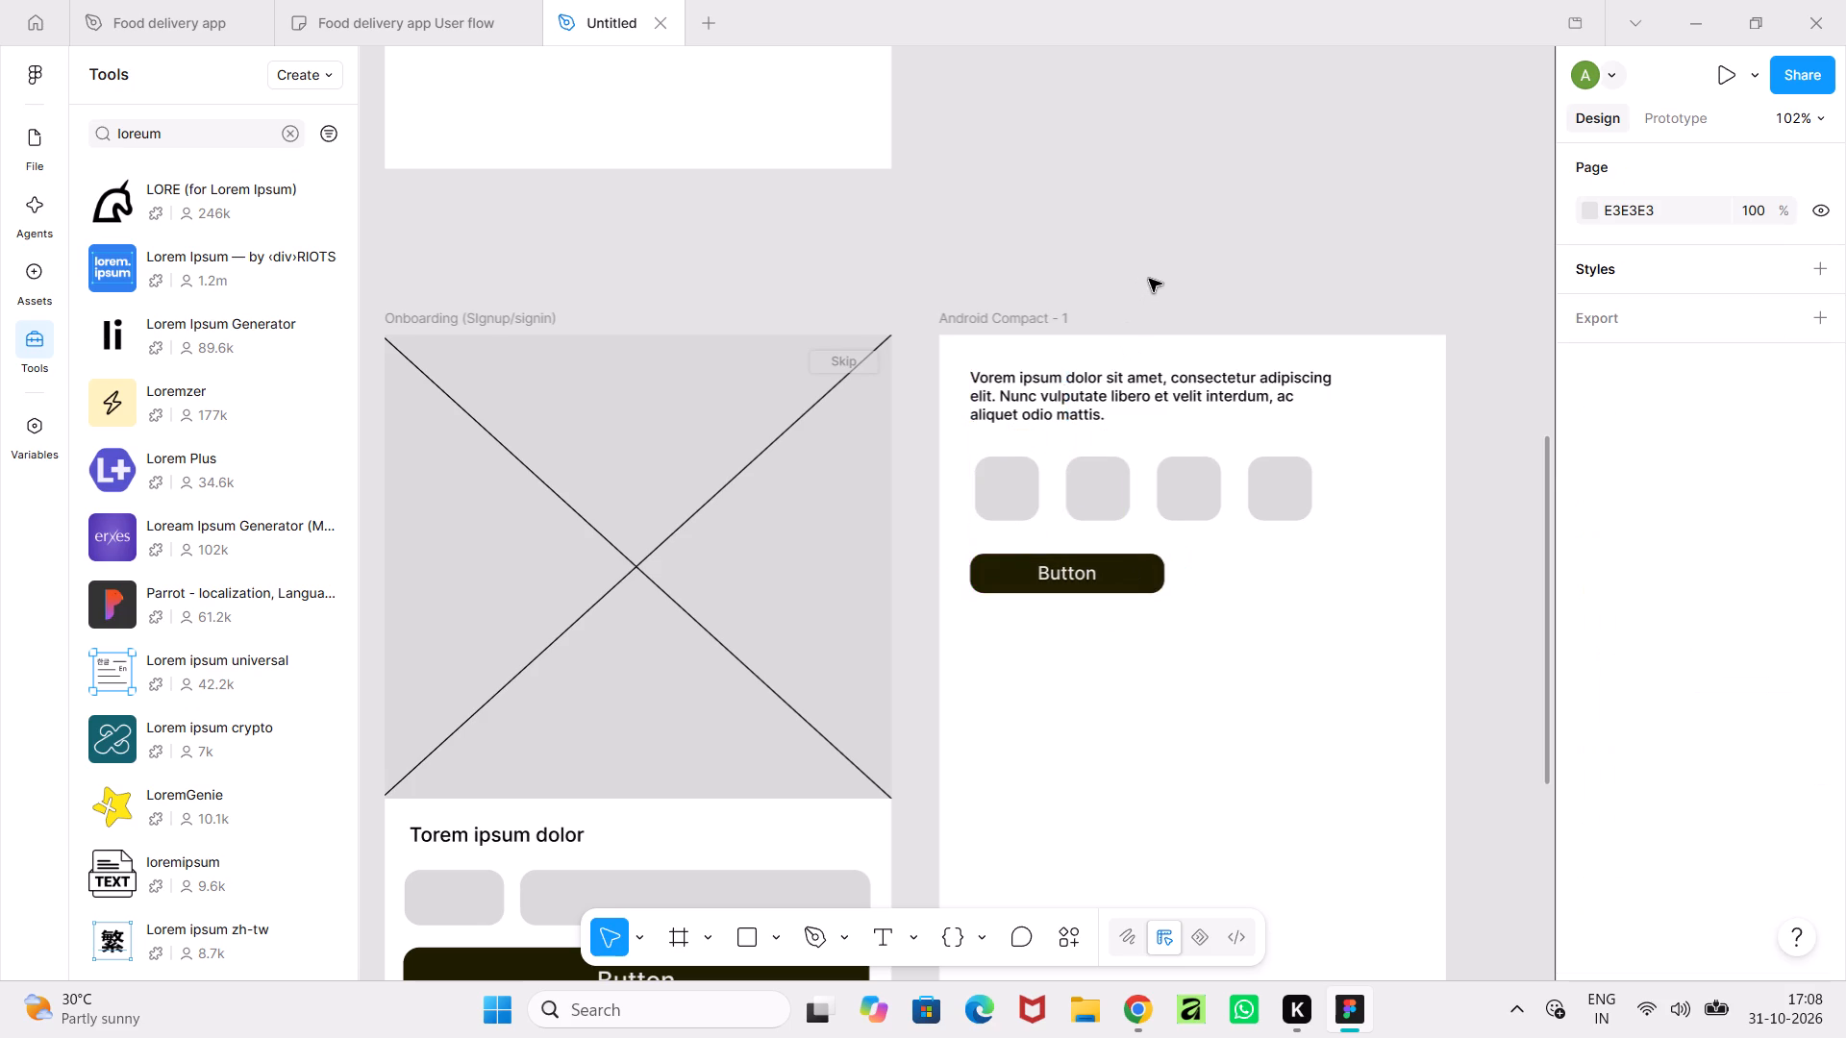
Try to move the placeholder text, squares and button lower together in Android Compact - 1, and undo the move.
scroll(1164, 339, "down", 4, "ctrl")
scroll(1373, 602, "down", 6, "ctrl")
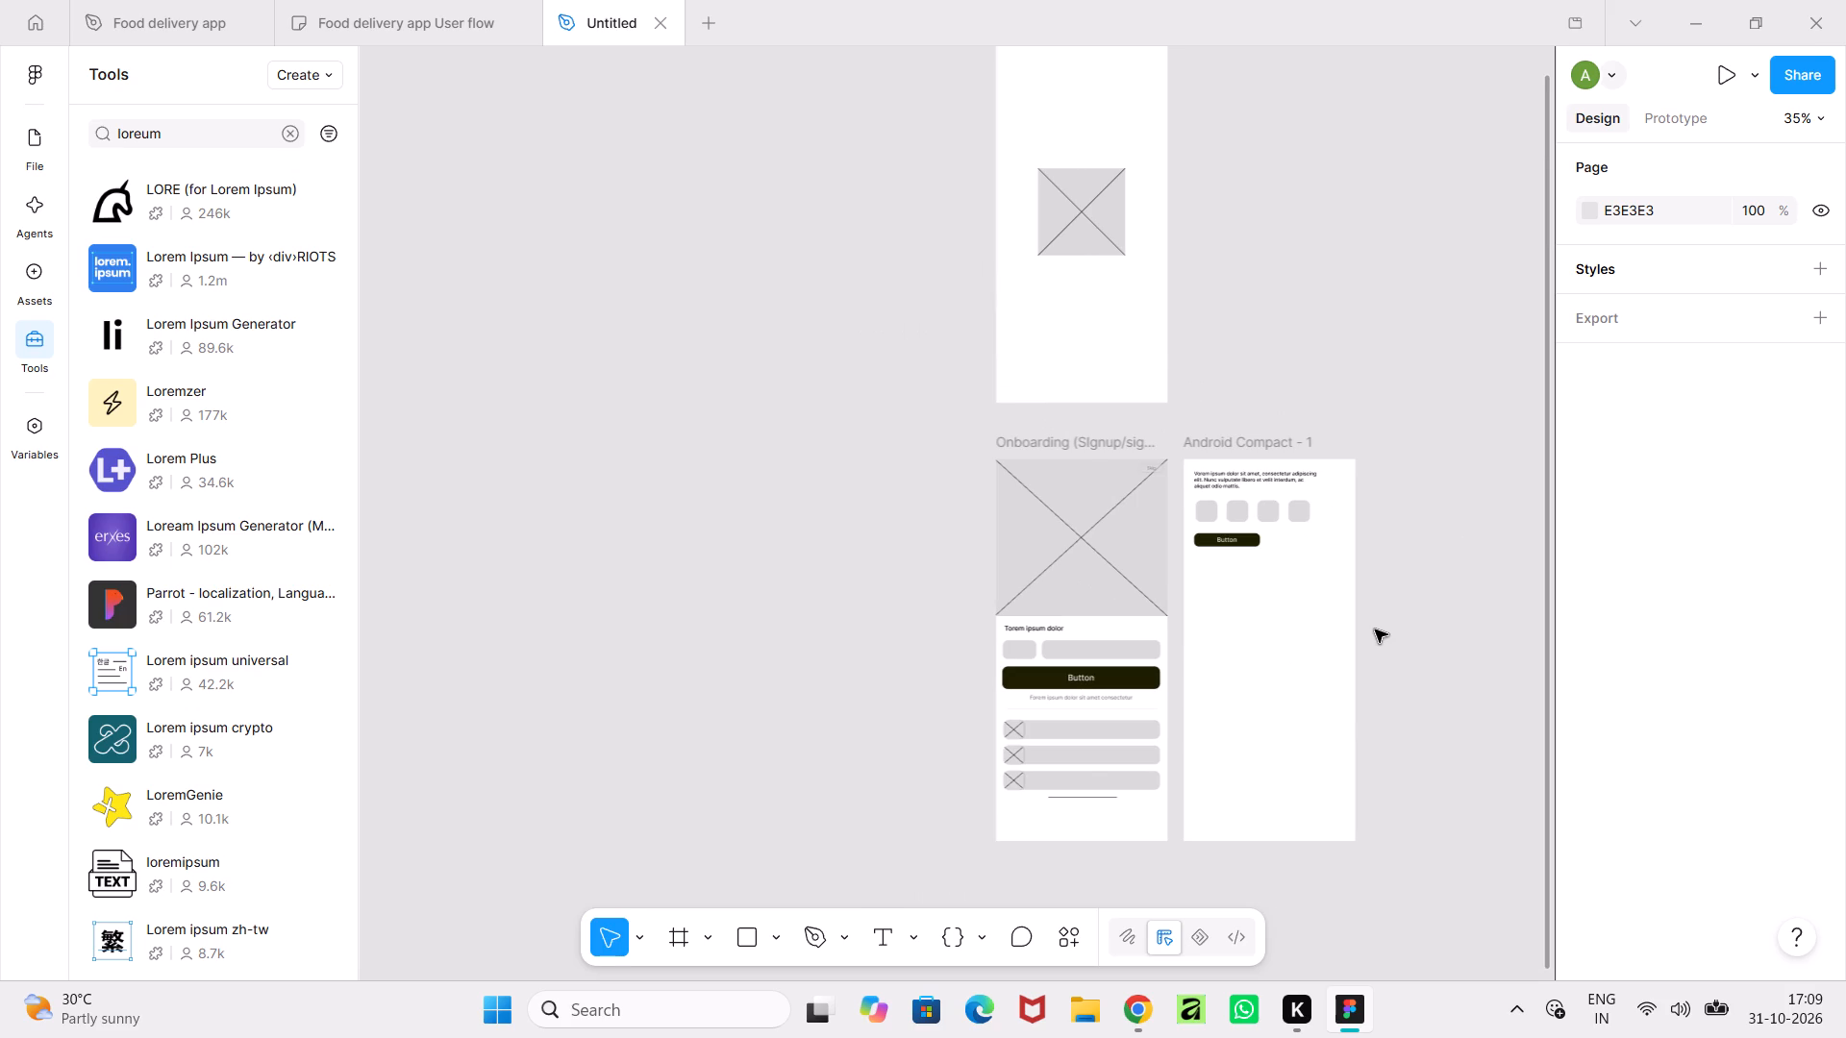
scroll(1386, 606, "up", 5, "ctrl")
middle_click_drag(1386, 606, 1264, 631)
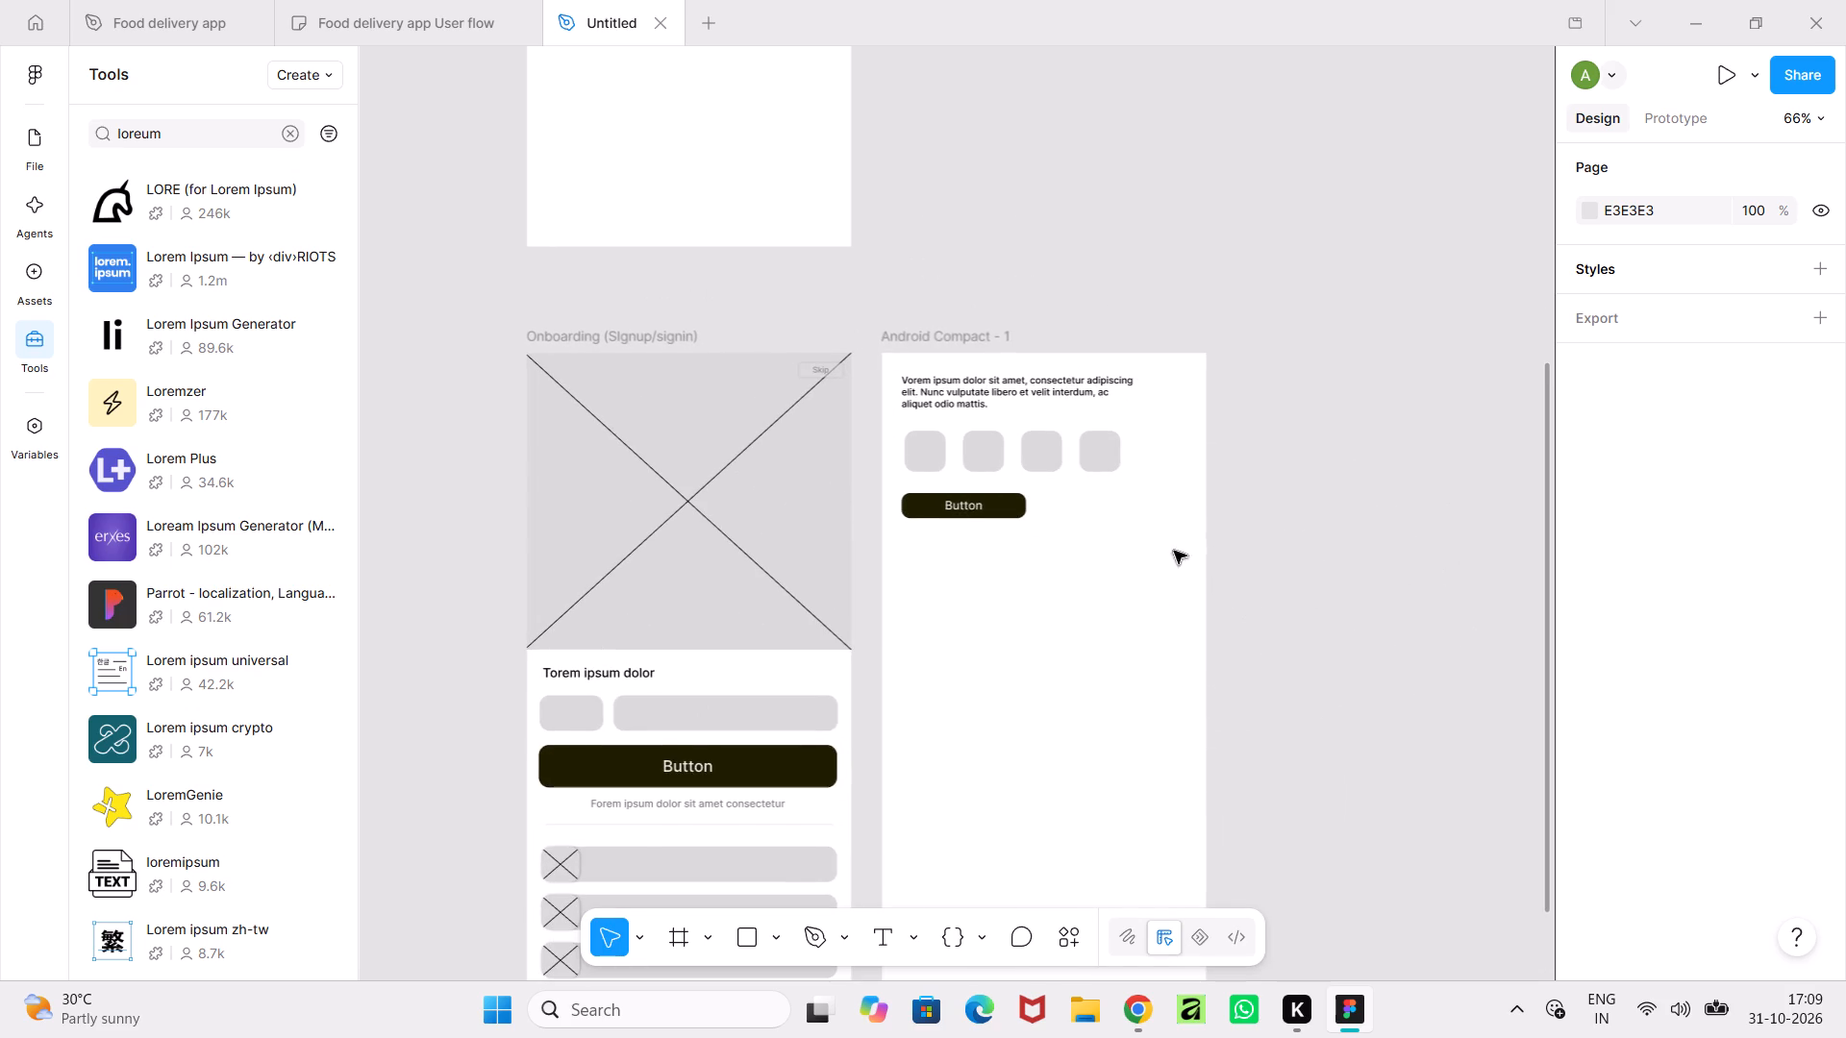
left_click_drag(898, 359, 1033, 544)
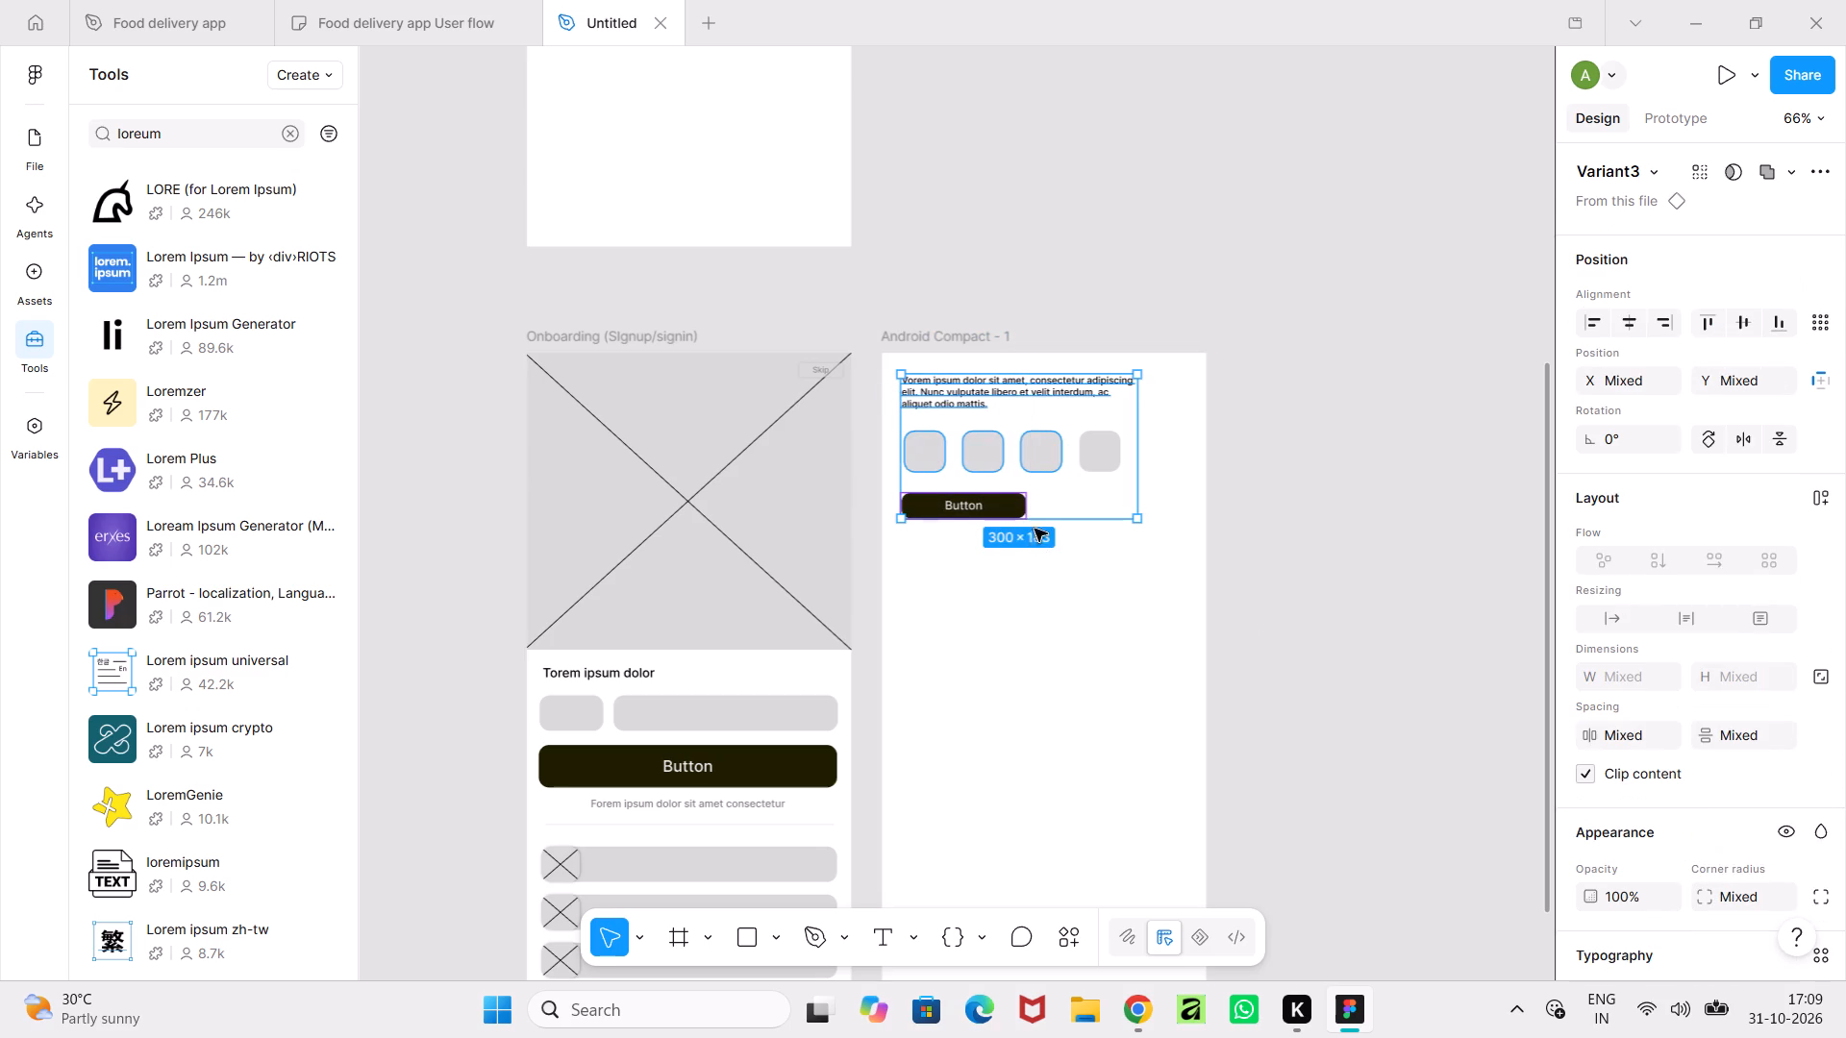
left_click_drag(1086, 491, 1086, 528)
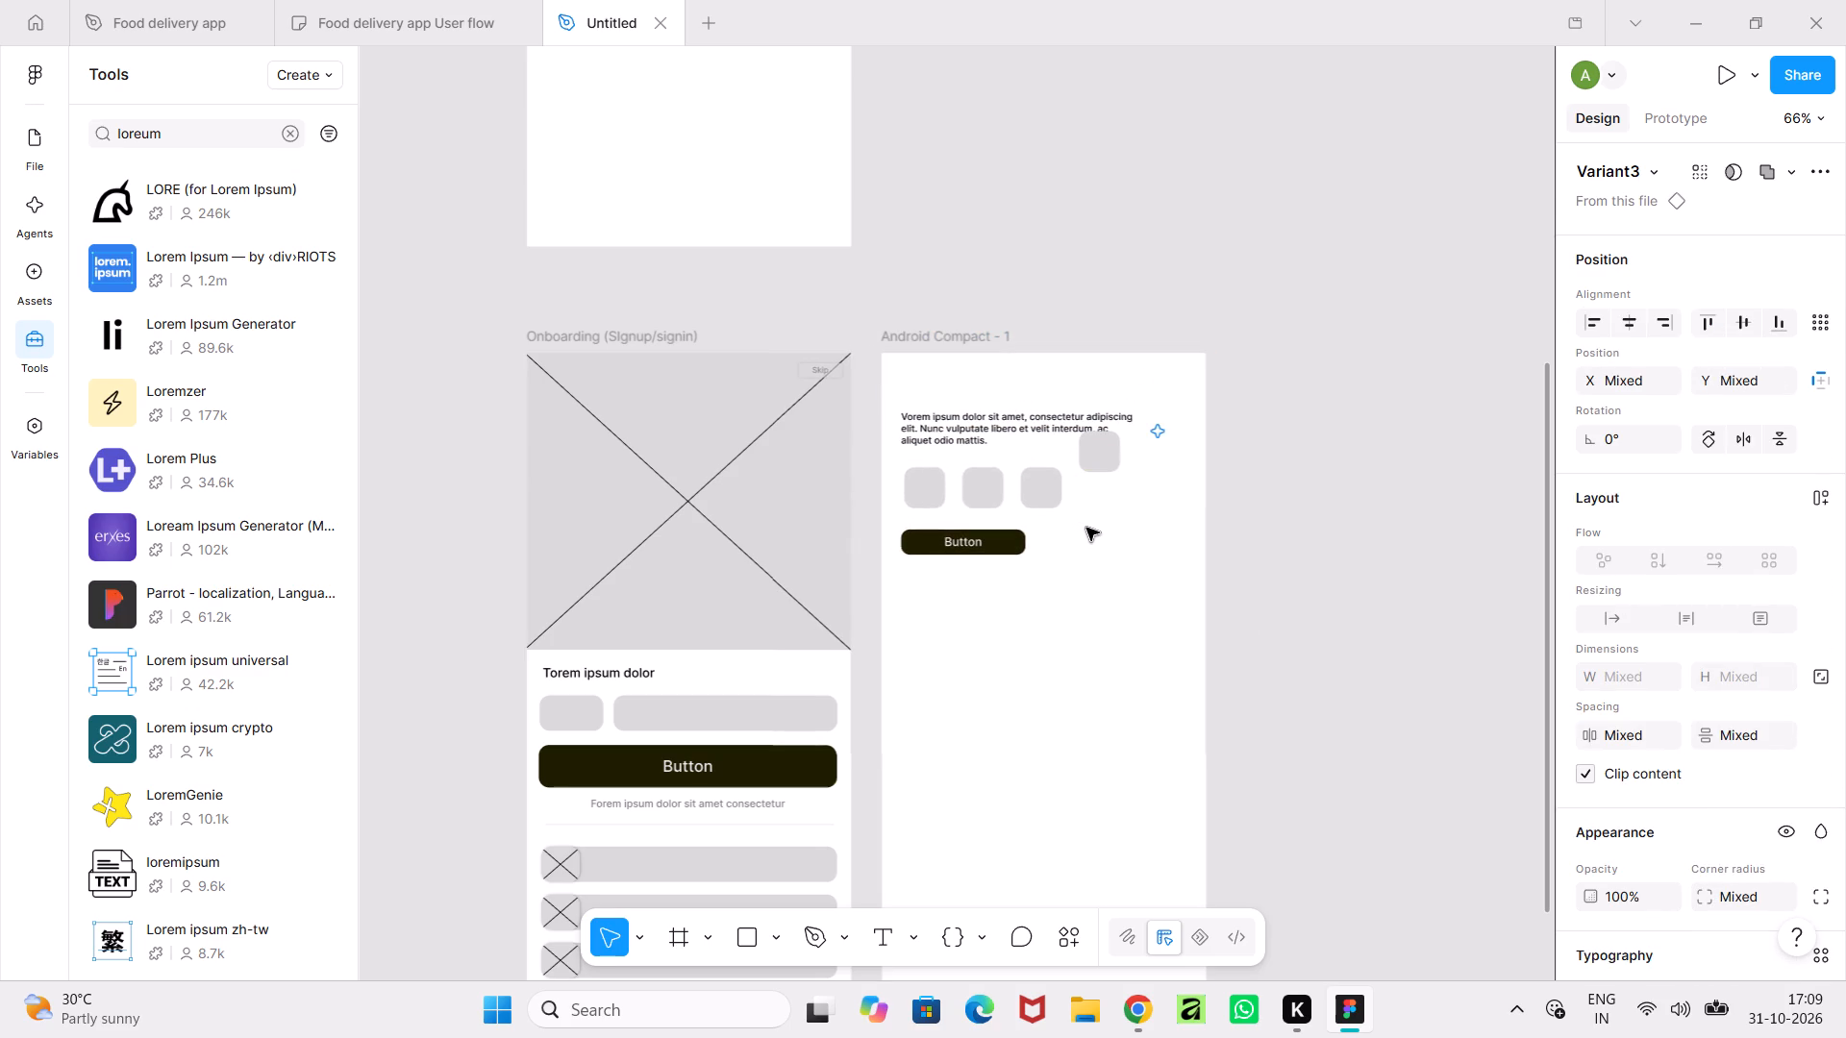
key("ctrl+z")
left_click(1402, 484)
Move the placeholder text, all four squares and the button together slightly down and to the right within Android Compact - 1.
left_click_drag(895, 364, 943, 417)
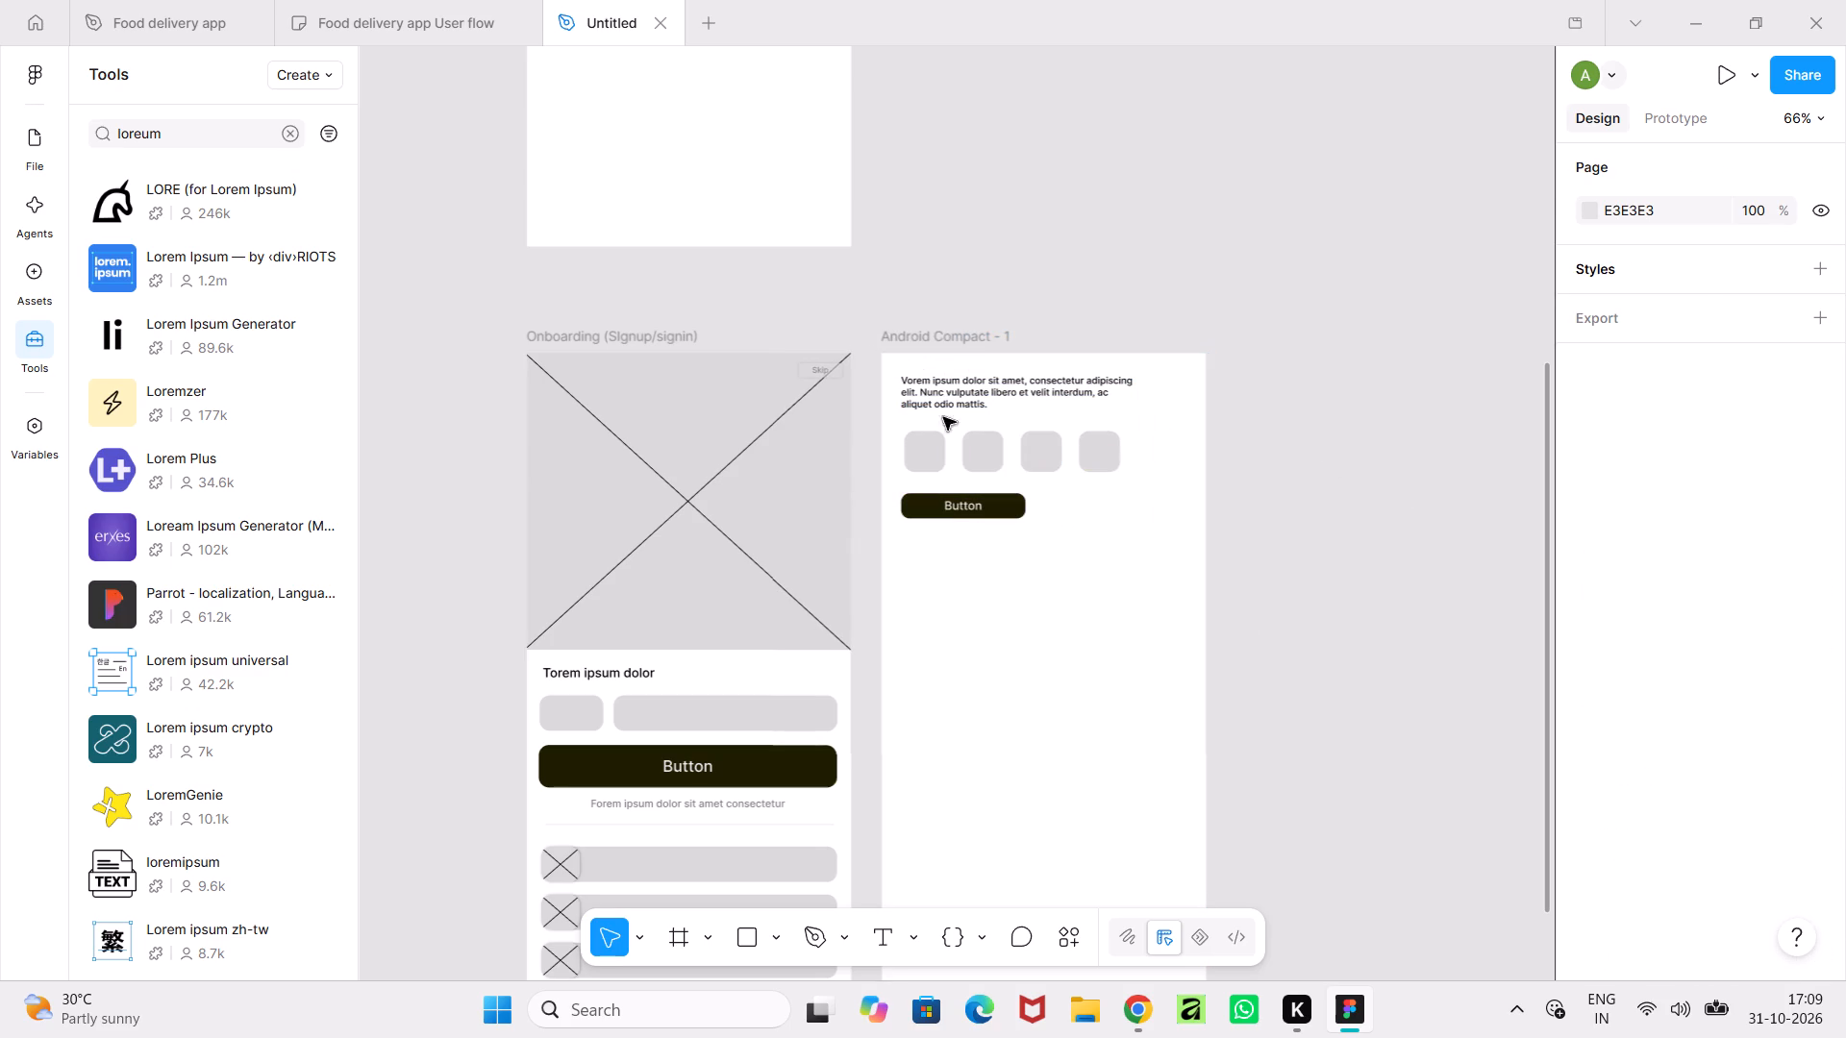
left_click_drag(943, 417, 1159, 546)
left_click_drag(1080, 491, 1083, 516)
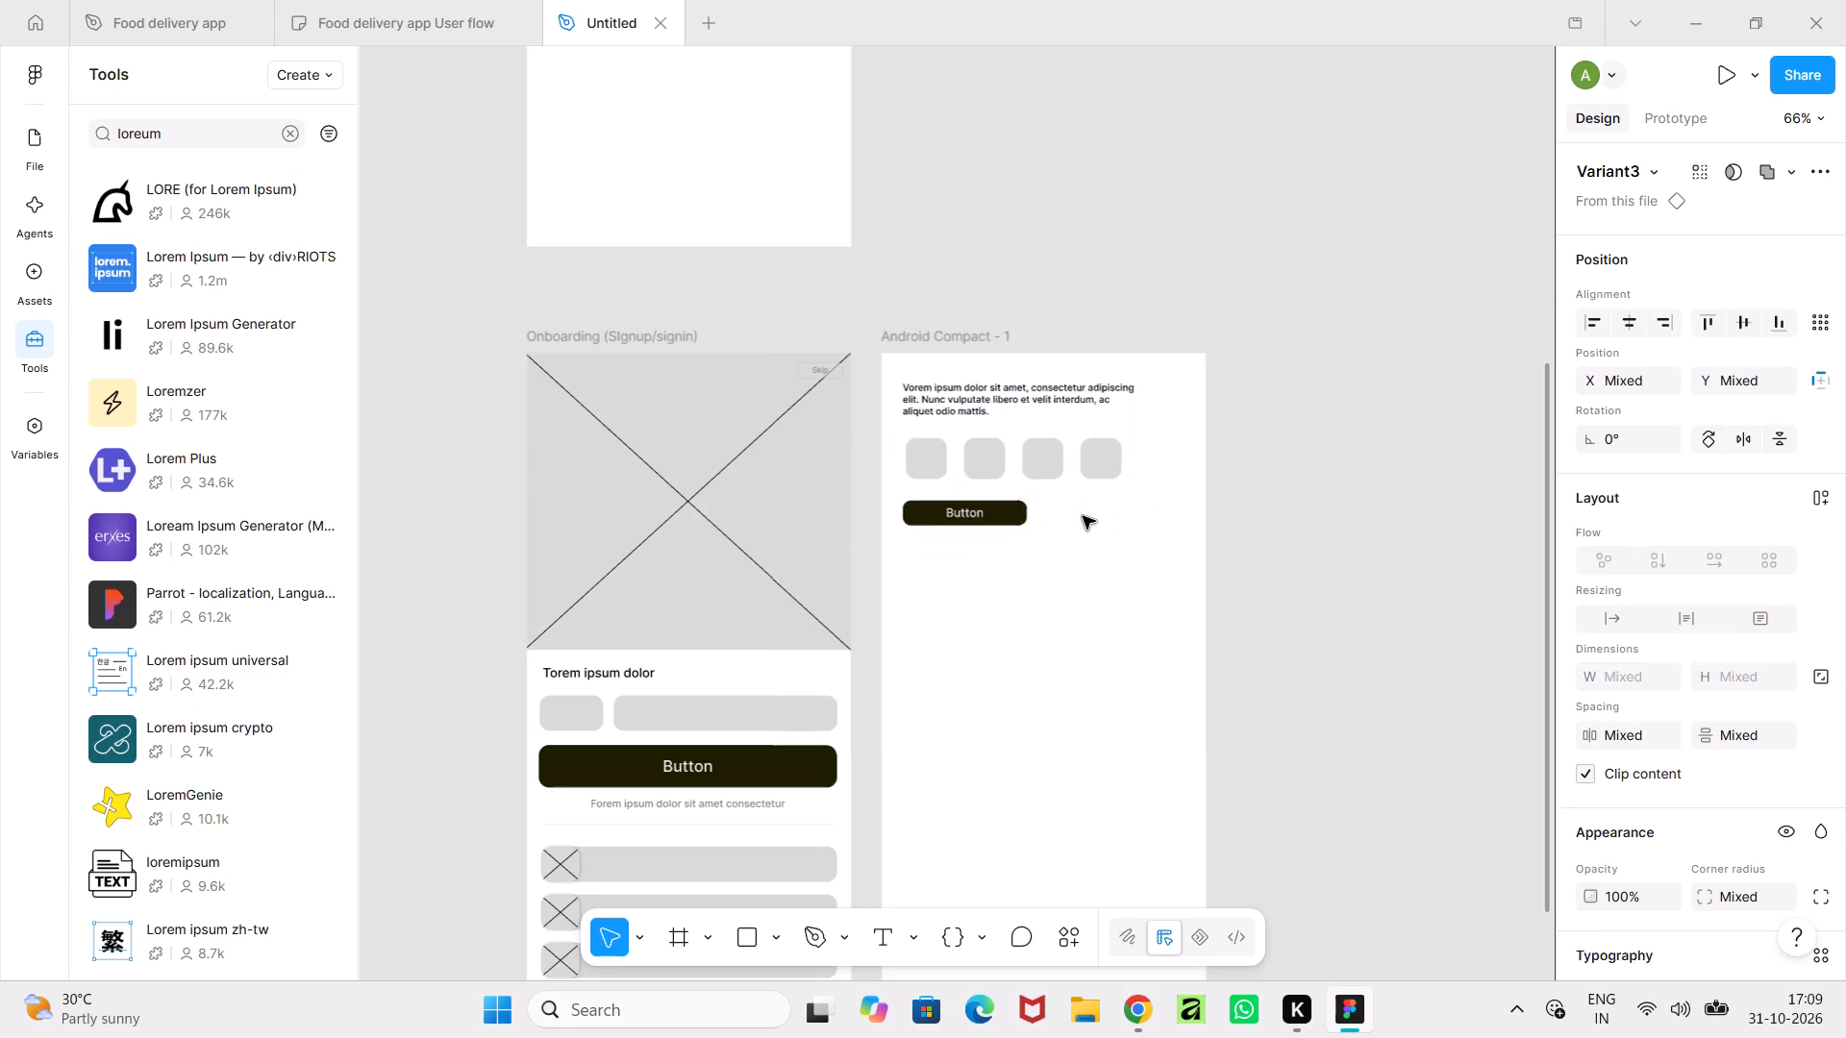
left_click_drag(1083, 516, 1087, 508)
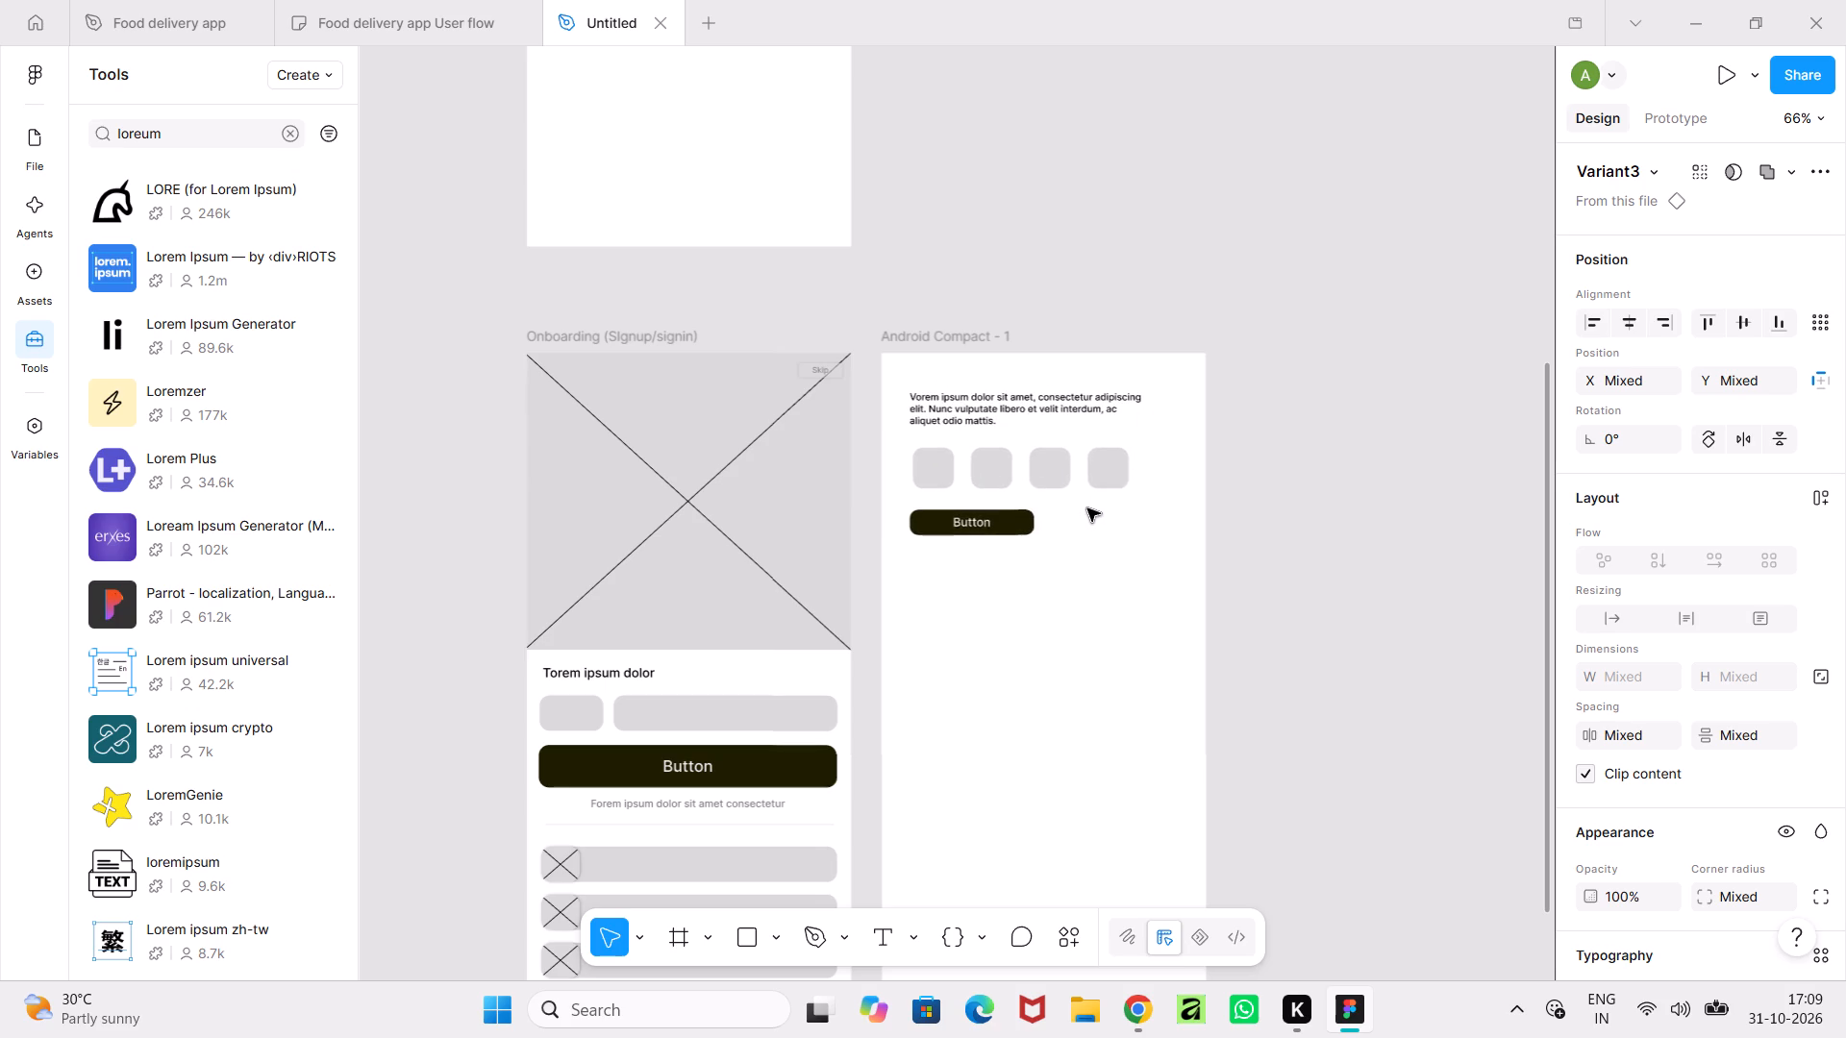
left_click_drag(1087, 508, 1084, 511)
left_click(1383, 523)
Draw a grey square about 41 × 41 in the bottom-left corner of Android Compact - 1, at about X 23, Y 854.
scroll(1383, 523, "down", 4, "ctrl")
middle_click_drag(1383, 667, 1328, 532)
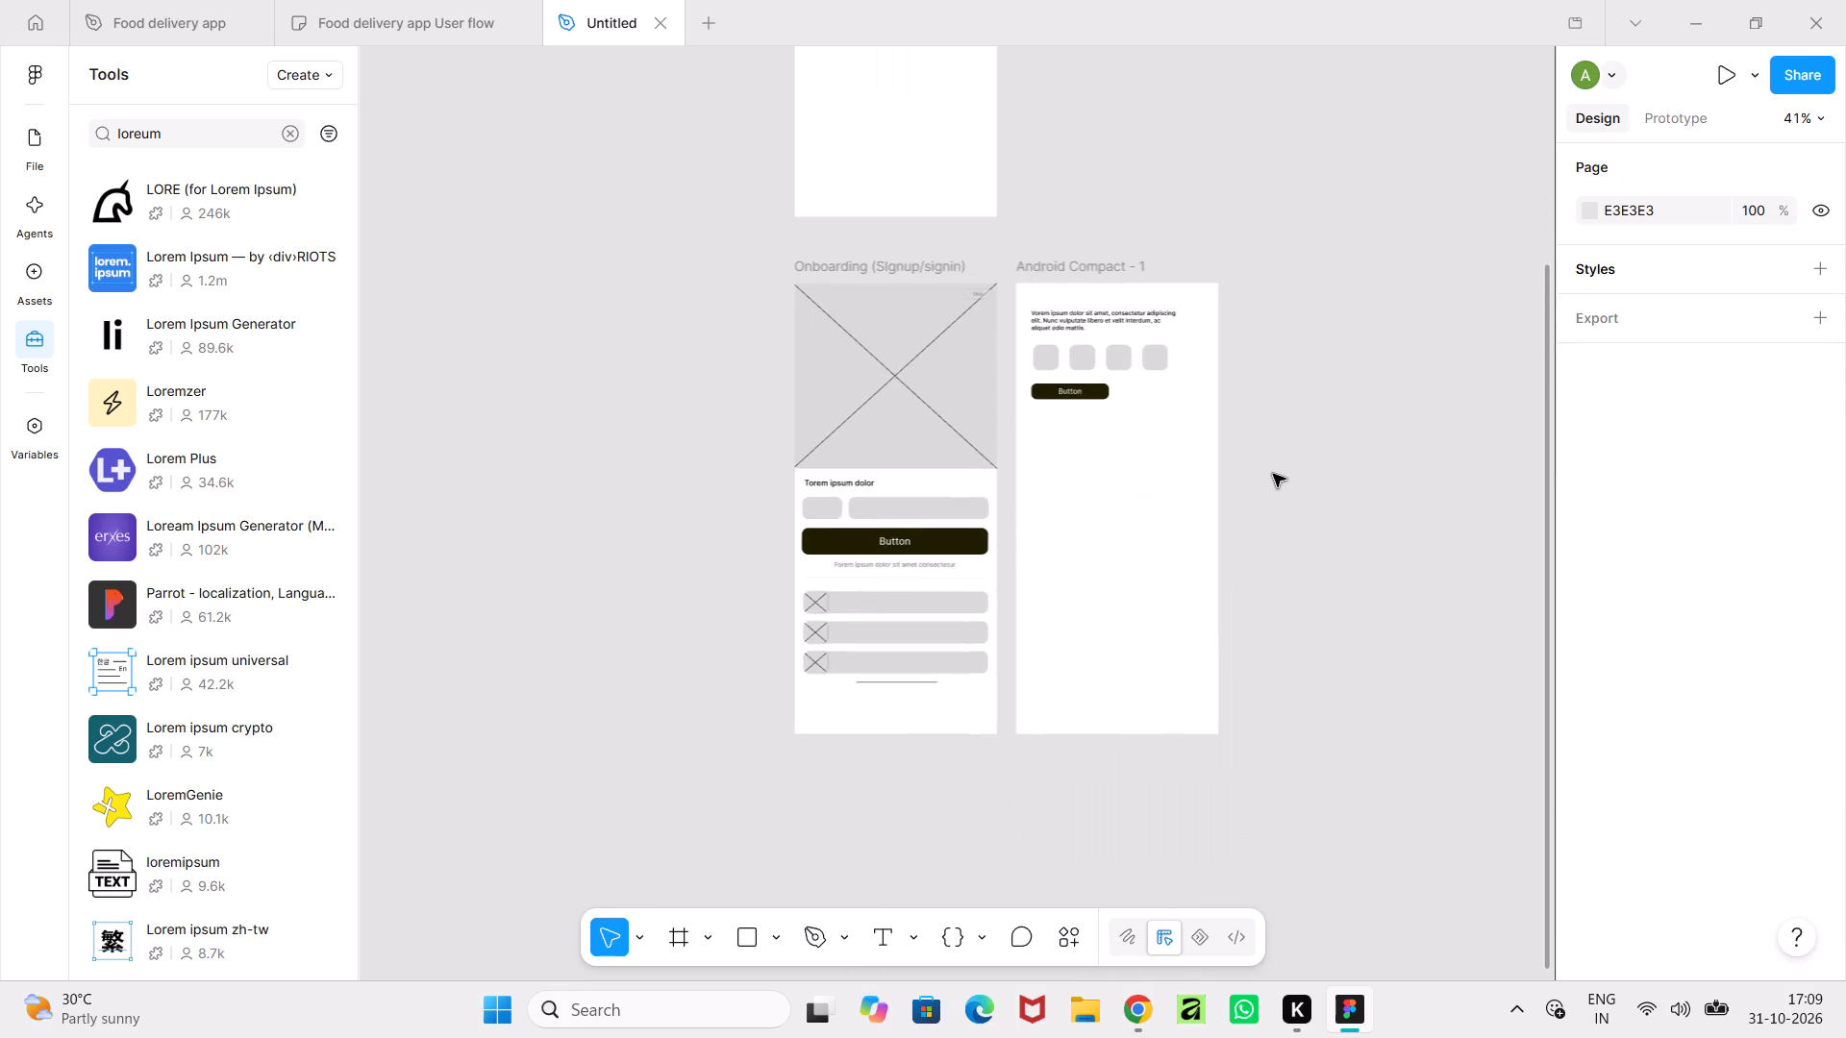
scroll(1273, 474, "up", 3, "ctrl")
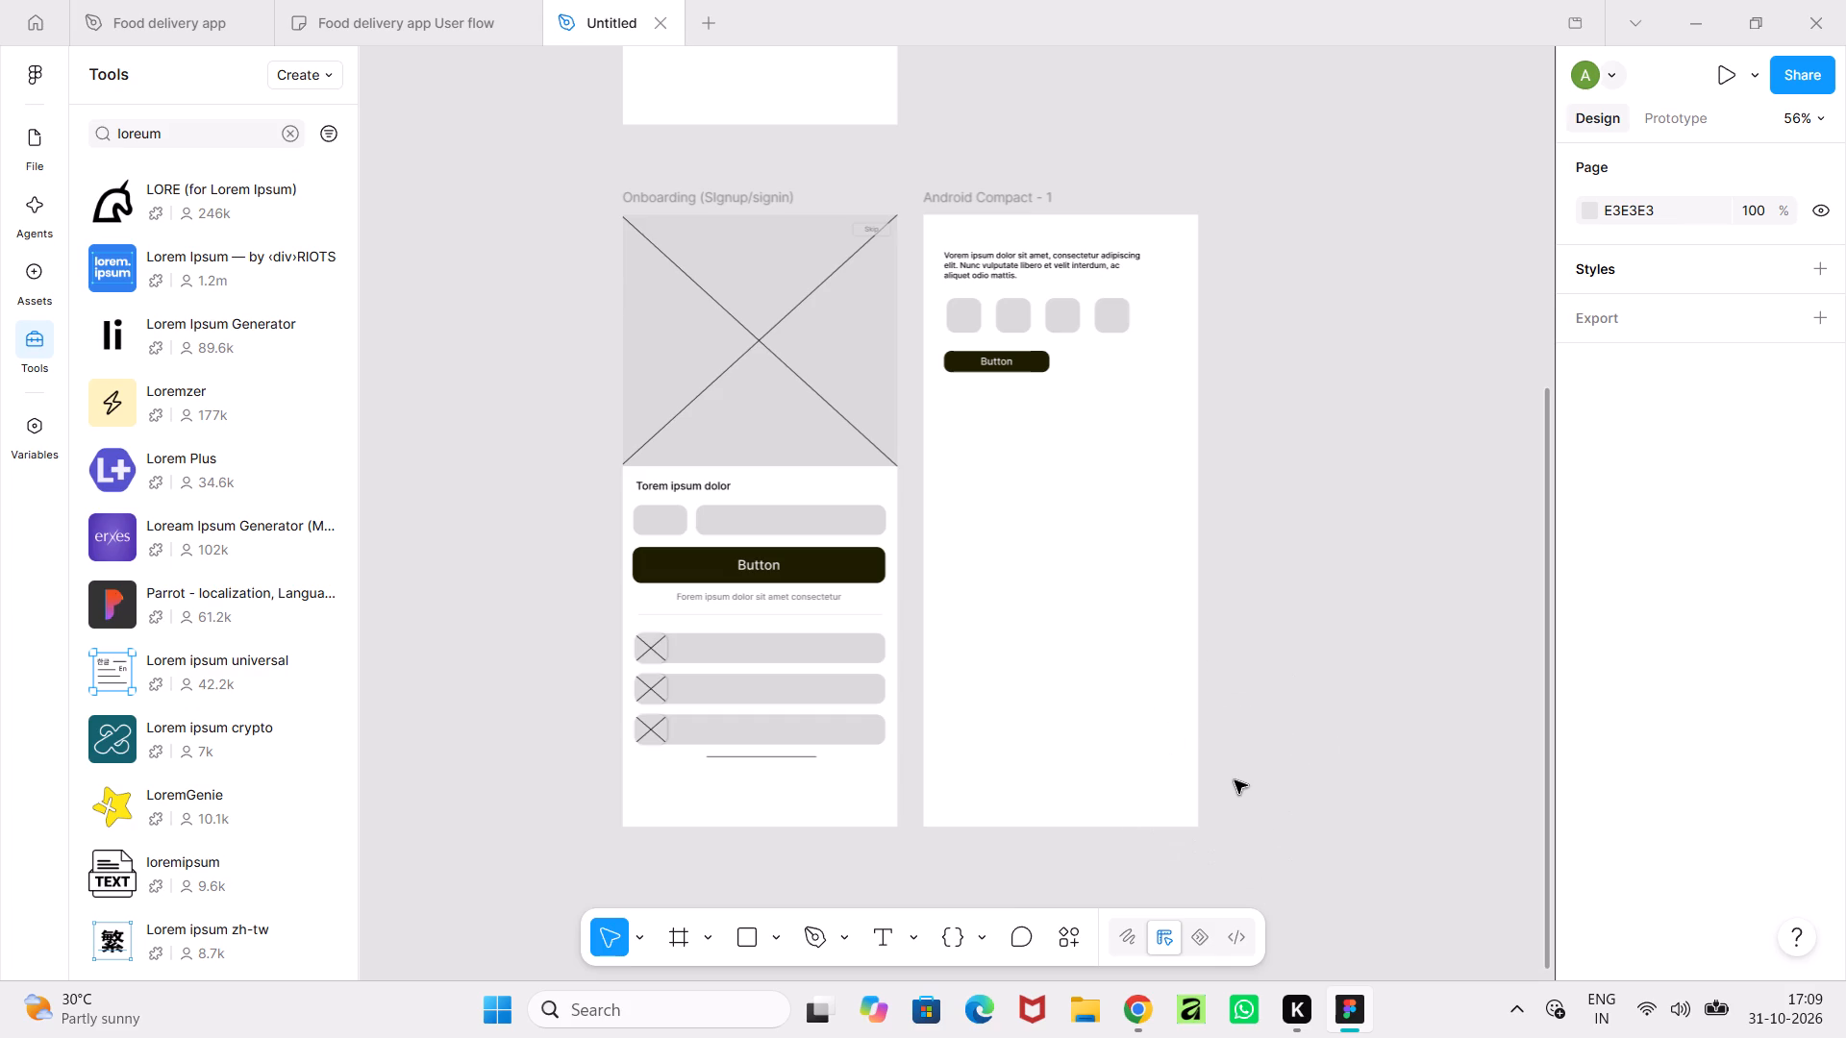
left_click(751, 940)
scroll(995, 846, "up", 5, "ctrl")
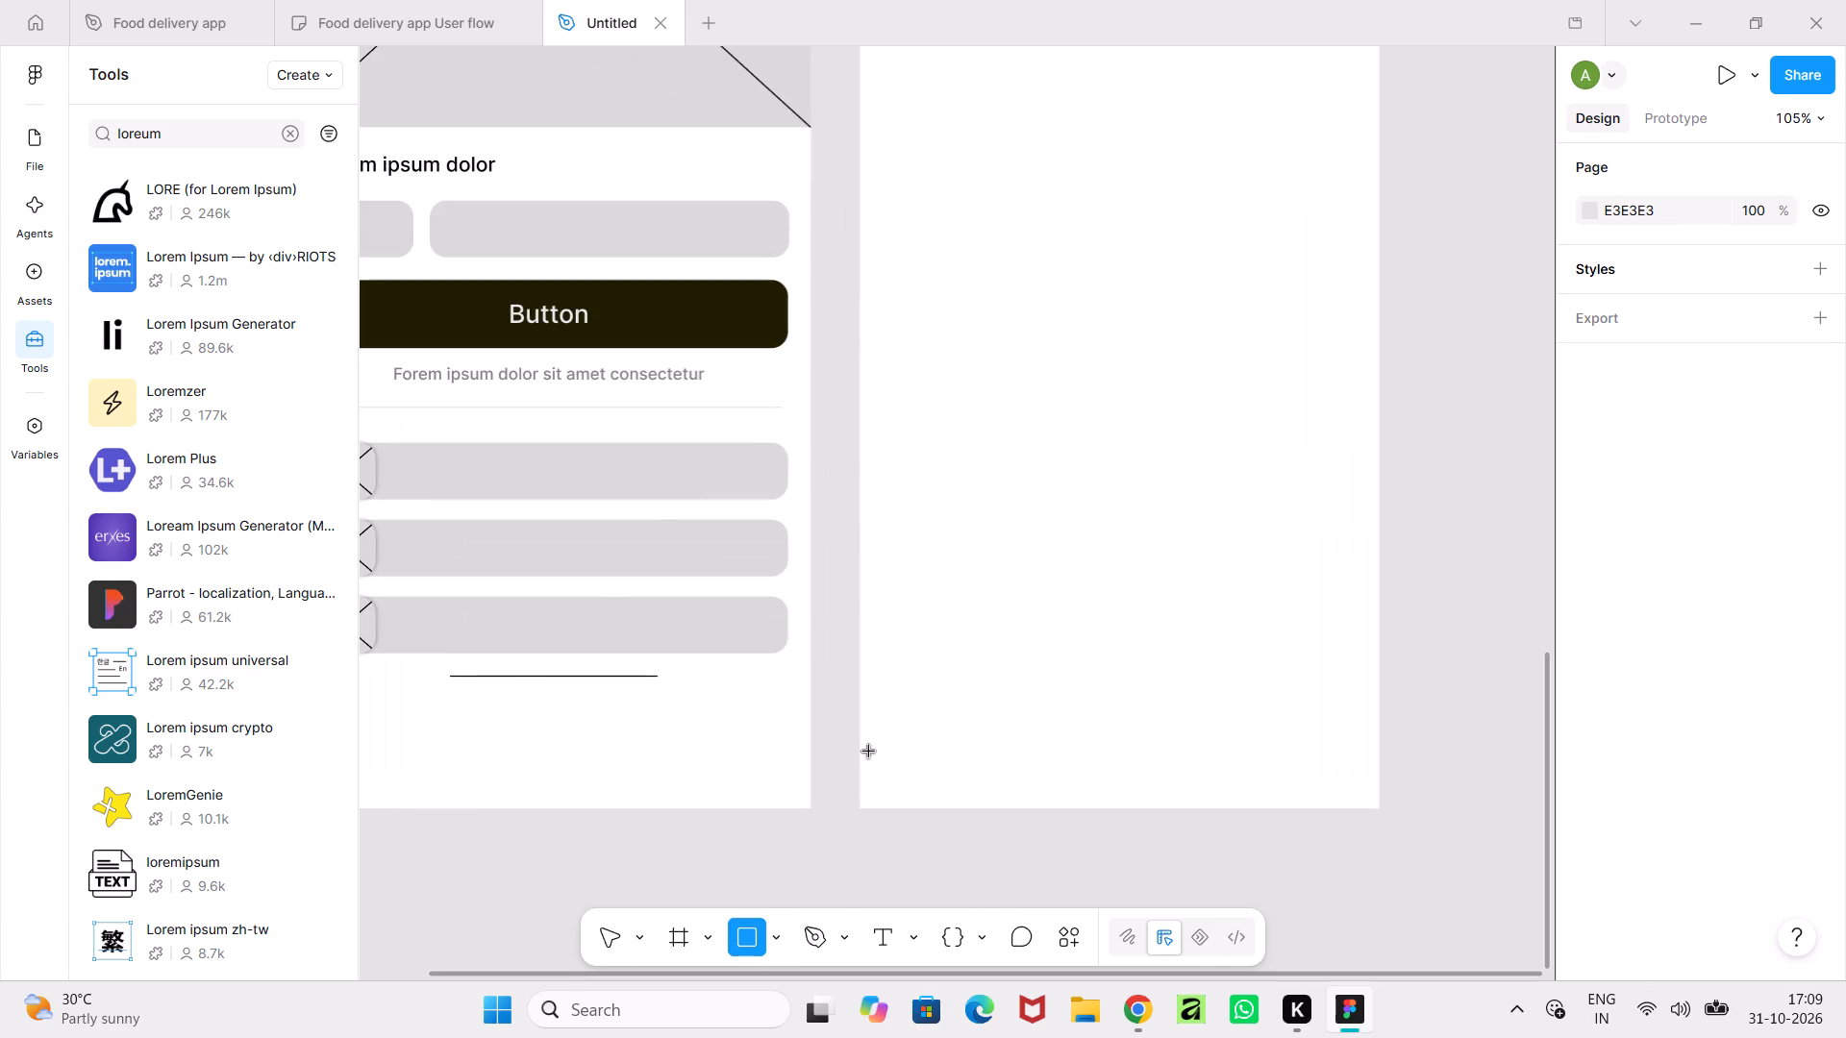
left_click_drag(883, 741, 940, 788, "shift")
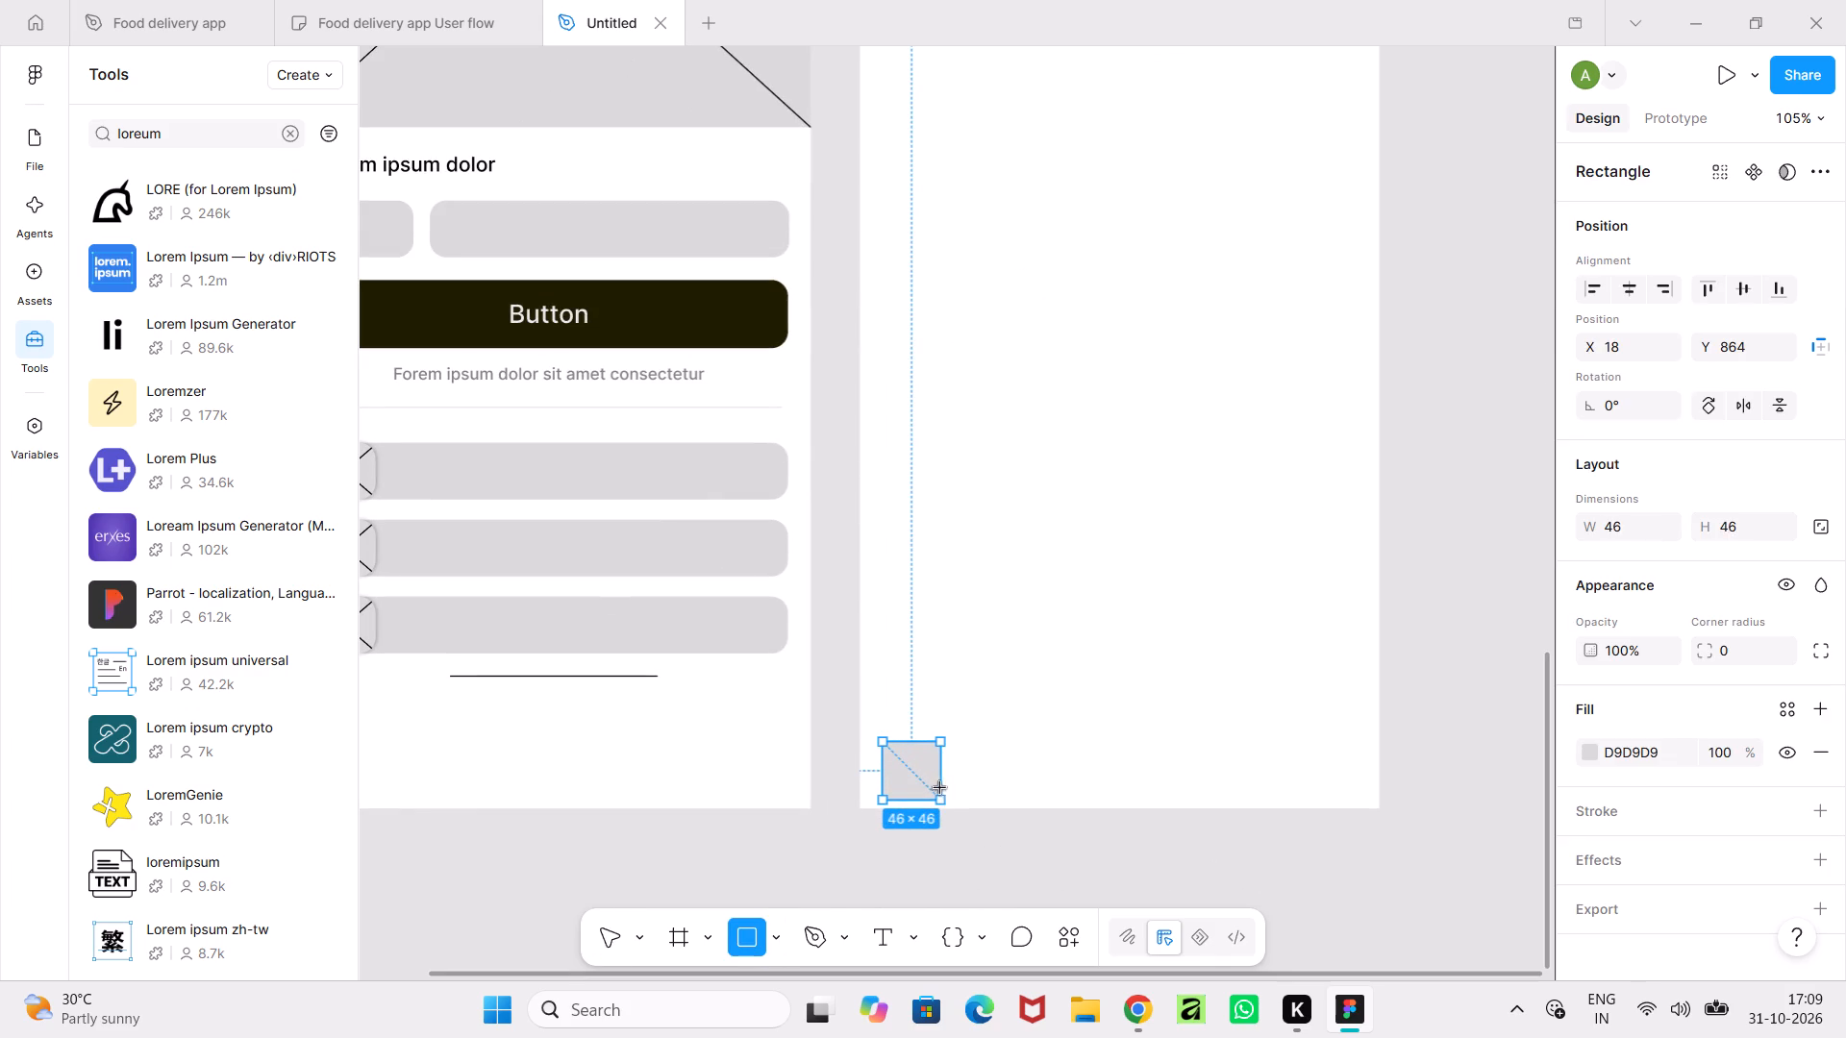
left_click_drag(940, 788, 935, 784, "shift")
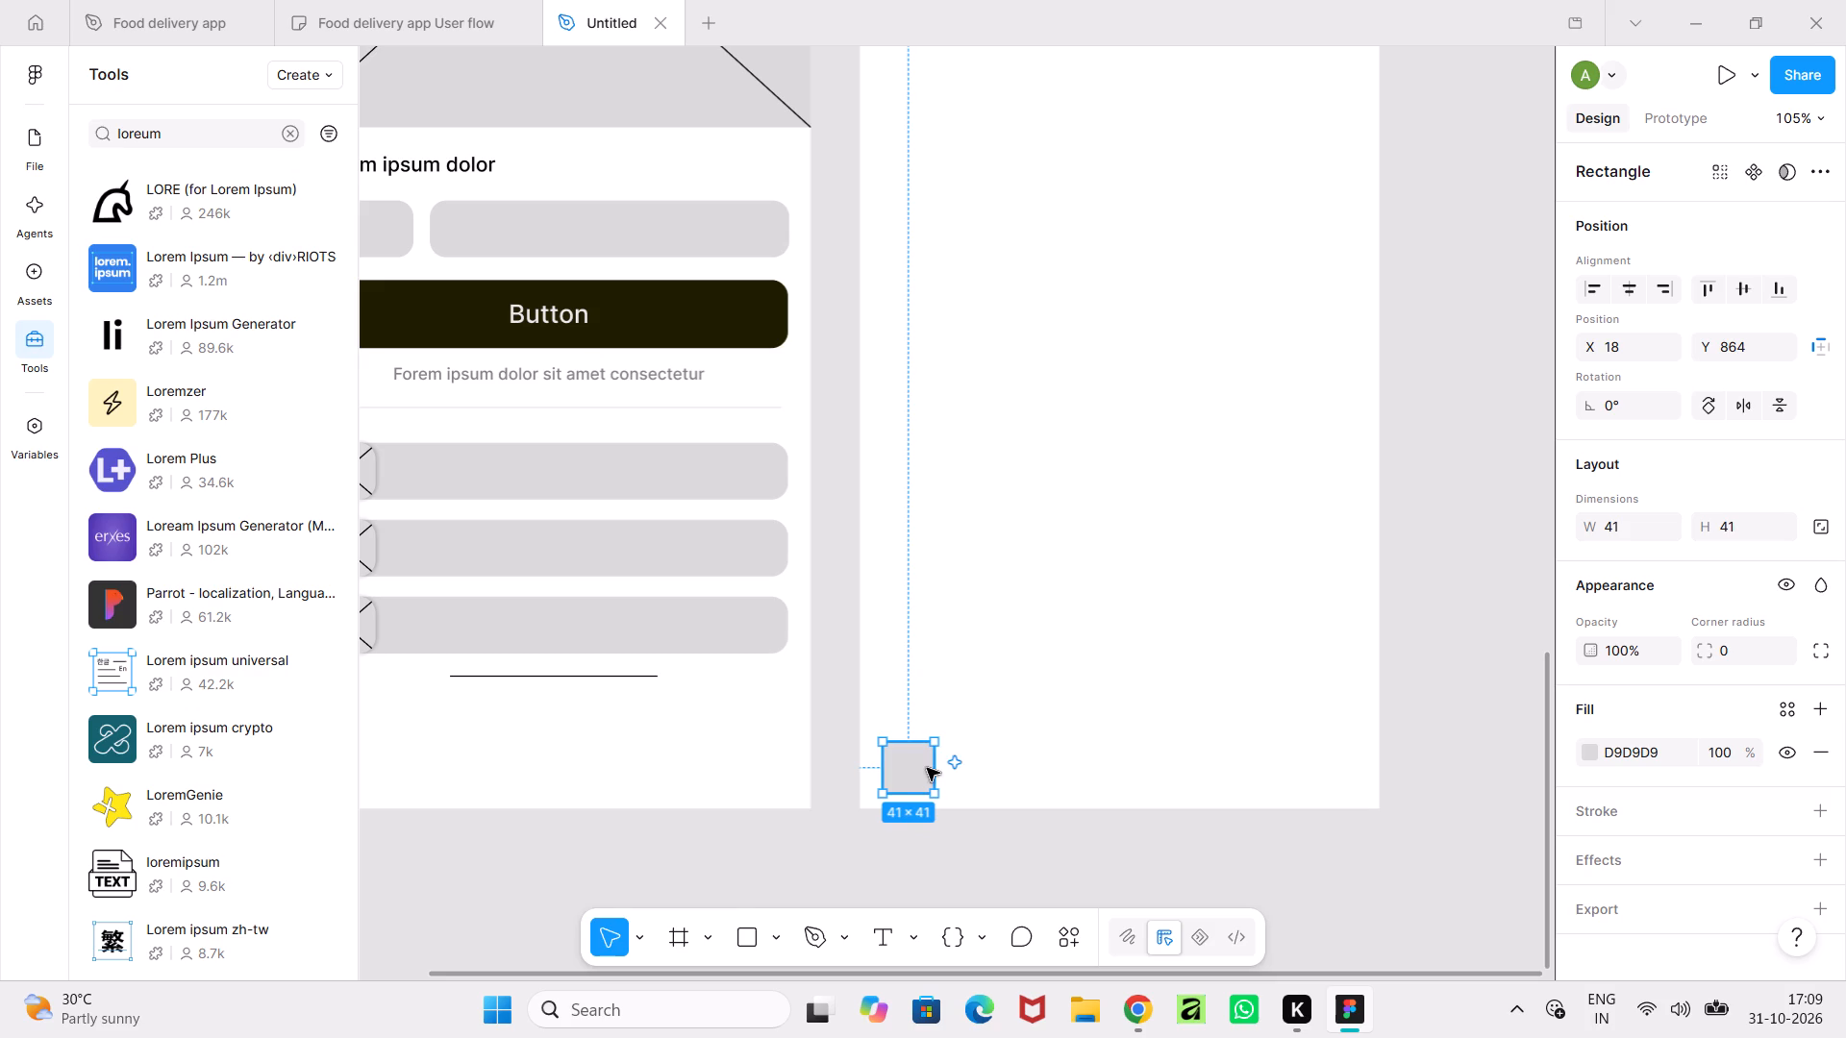
left_click_drag(915, 770, 923, 756)
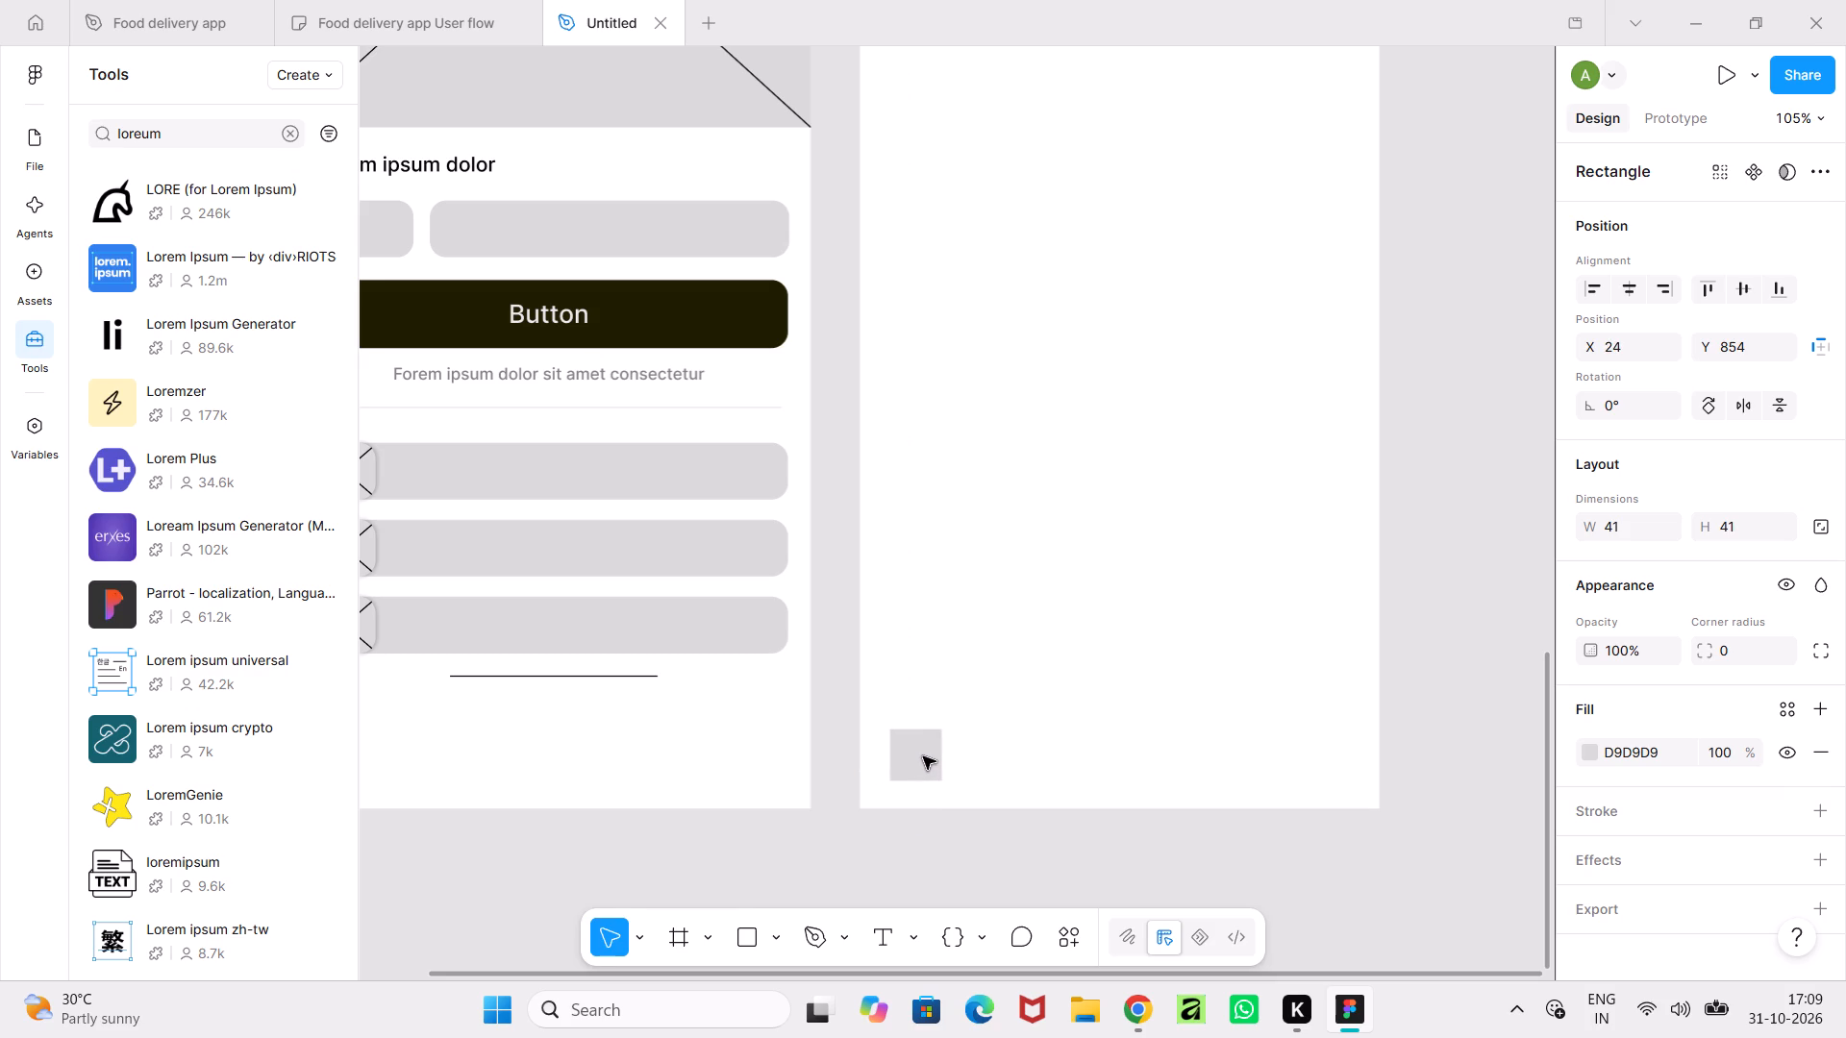
left_click_drag(923, 756, 922, 756)
Round the new square's corners to a radius of 13.
left_click_drag(1706, 654, 924, 511)
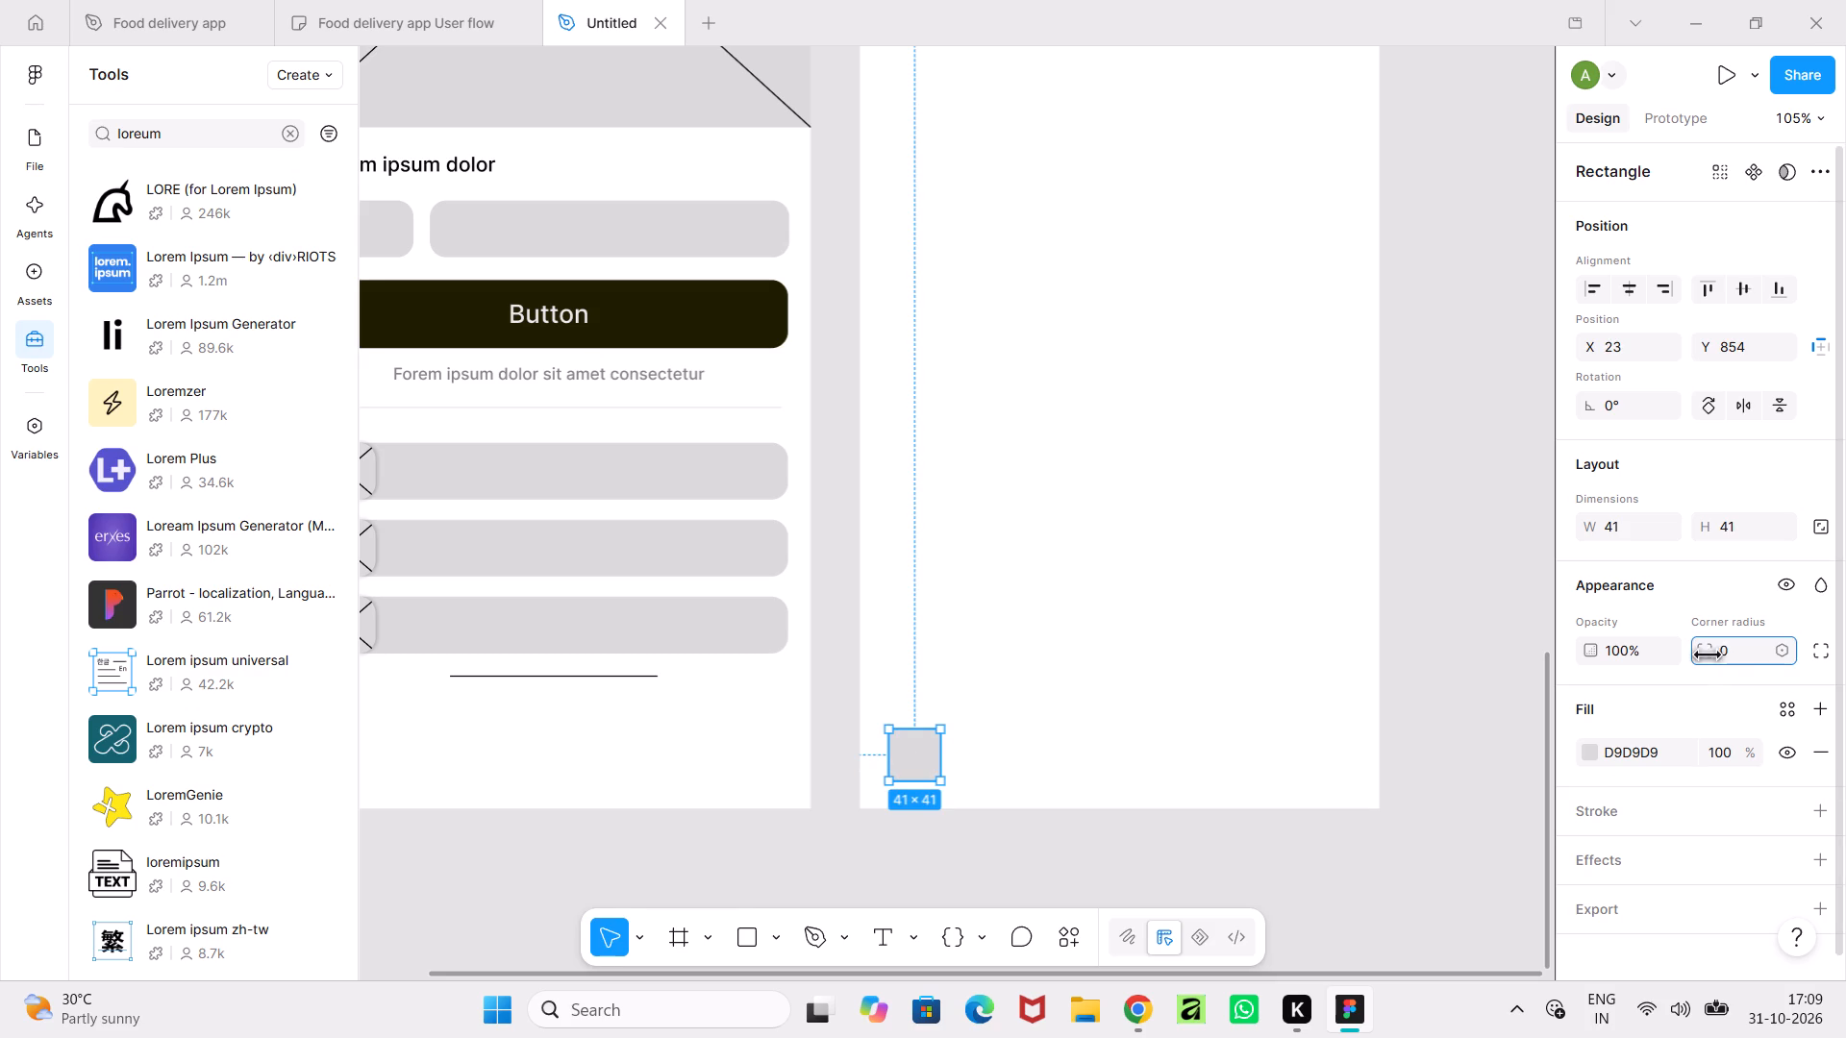
left_click_drag(924, 511, 1188, 505)
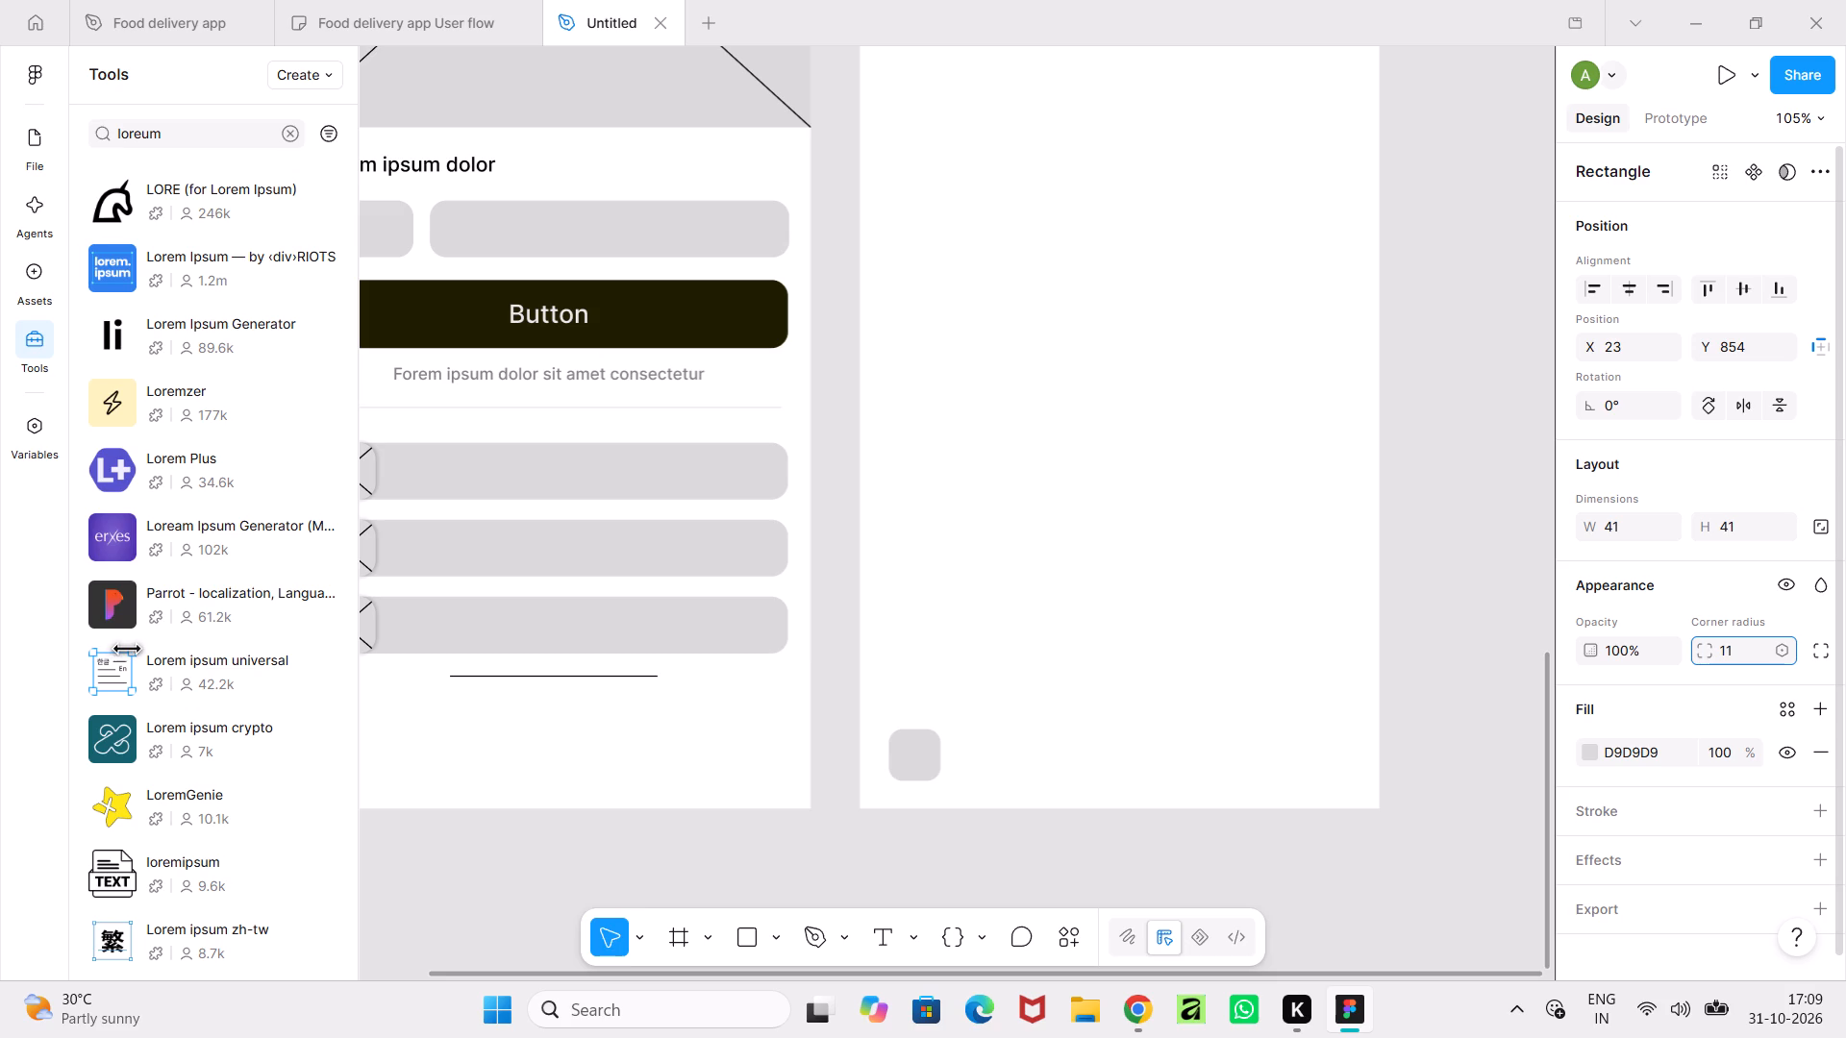
left_click_drag(1188, 505, 1230, 507)
left_click_drag(1230, 507, 1231, 507)
left_click(1247, 854)
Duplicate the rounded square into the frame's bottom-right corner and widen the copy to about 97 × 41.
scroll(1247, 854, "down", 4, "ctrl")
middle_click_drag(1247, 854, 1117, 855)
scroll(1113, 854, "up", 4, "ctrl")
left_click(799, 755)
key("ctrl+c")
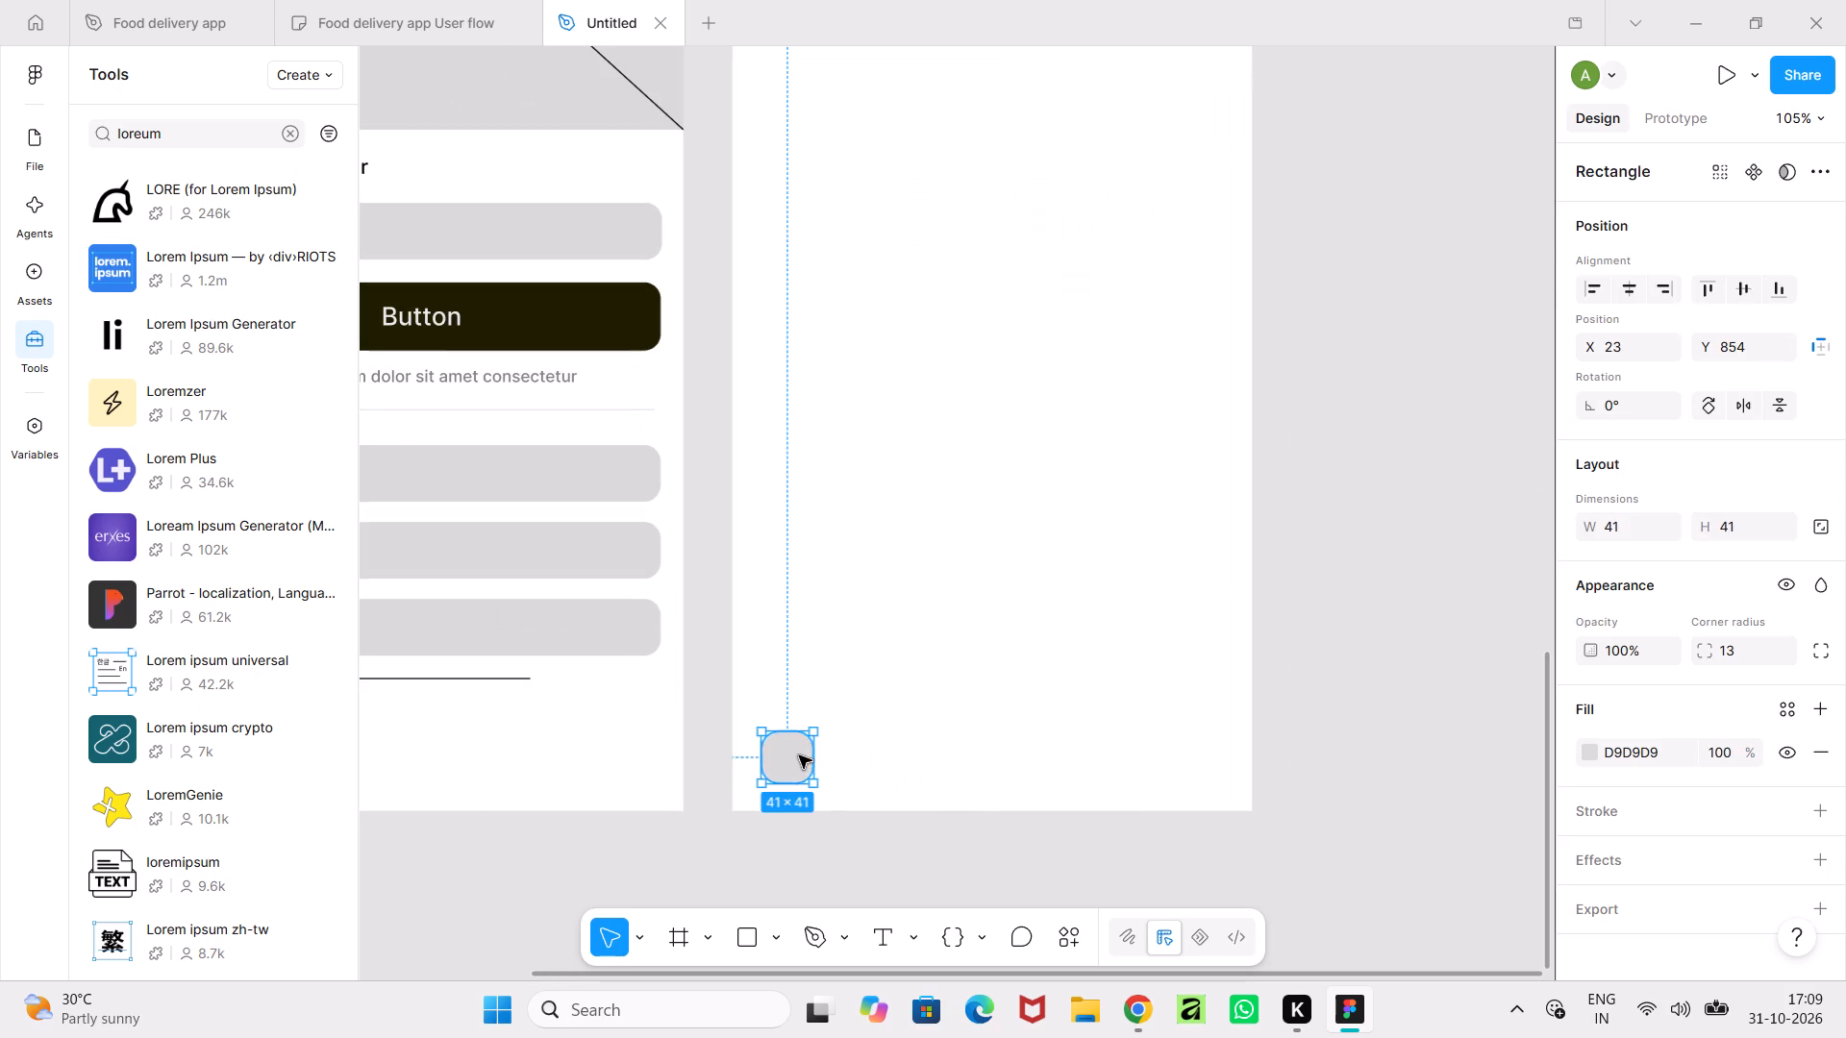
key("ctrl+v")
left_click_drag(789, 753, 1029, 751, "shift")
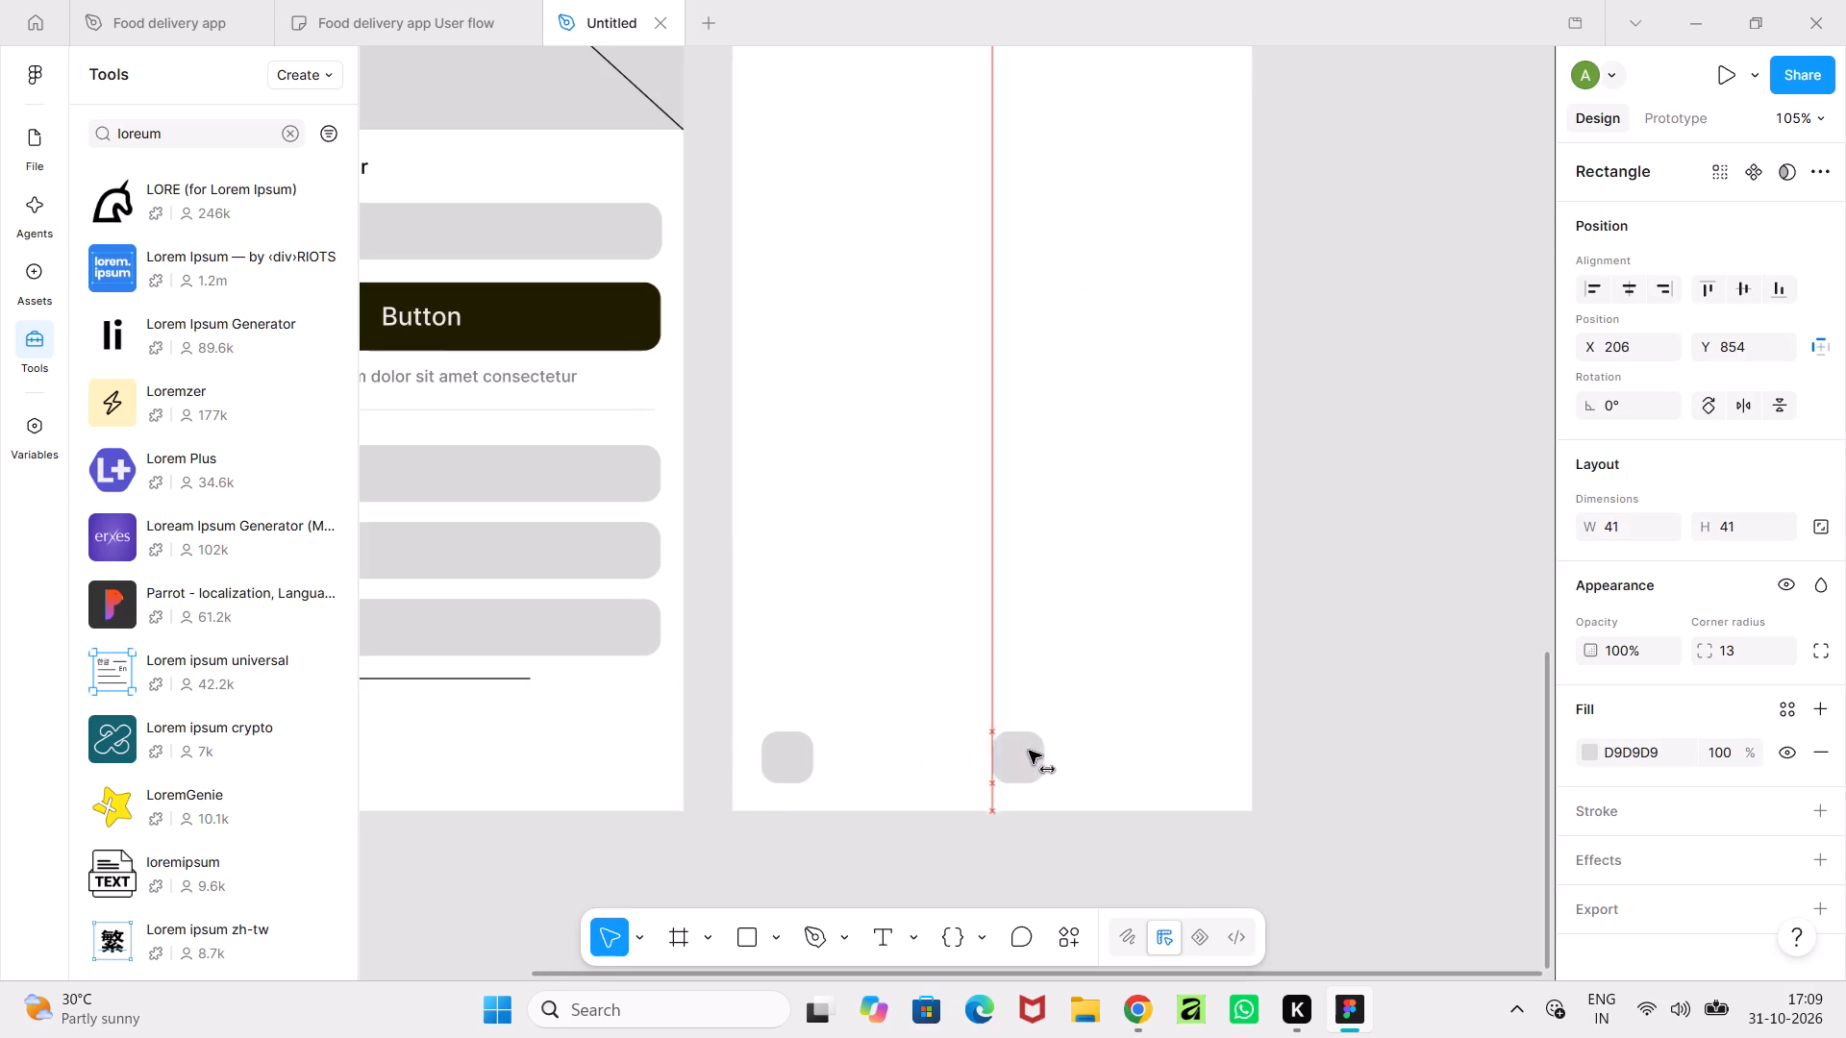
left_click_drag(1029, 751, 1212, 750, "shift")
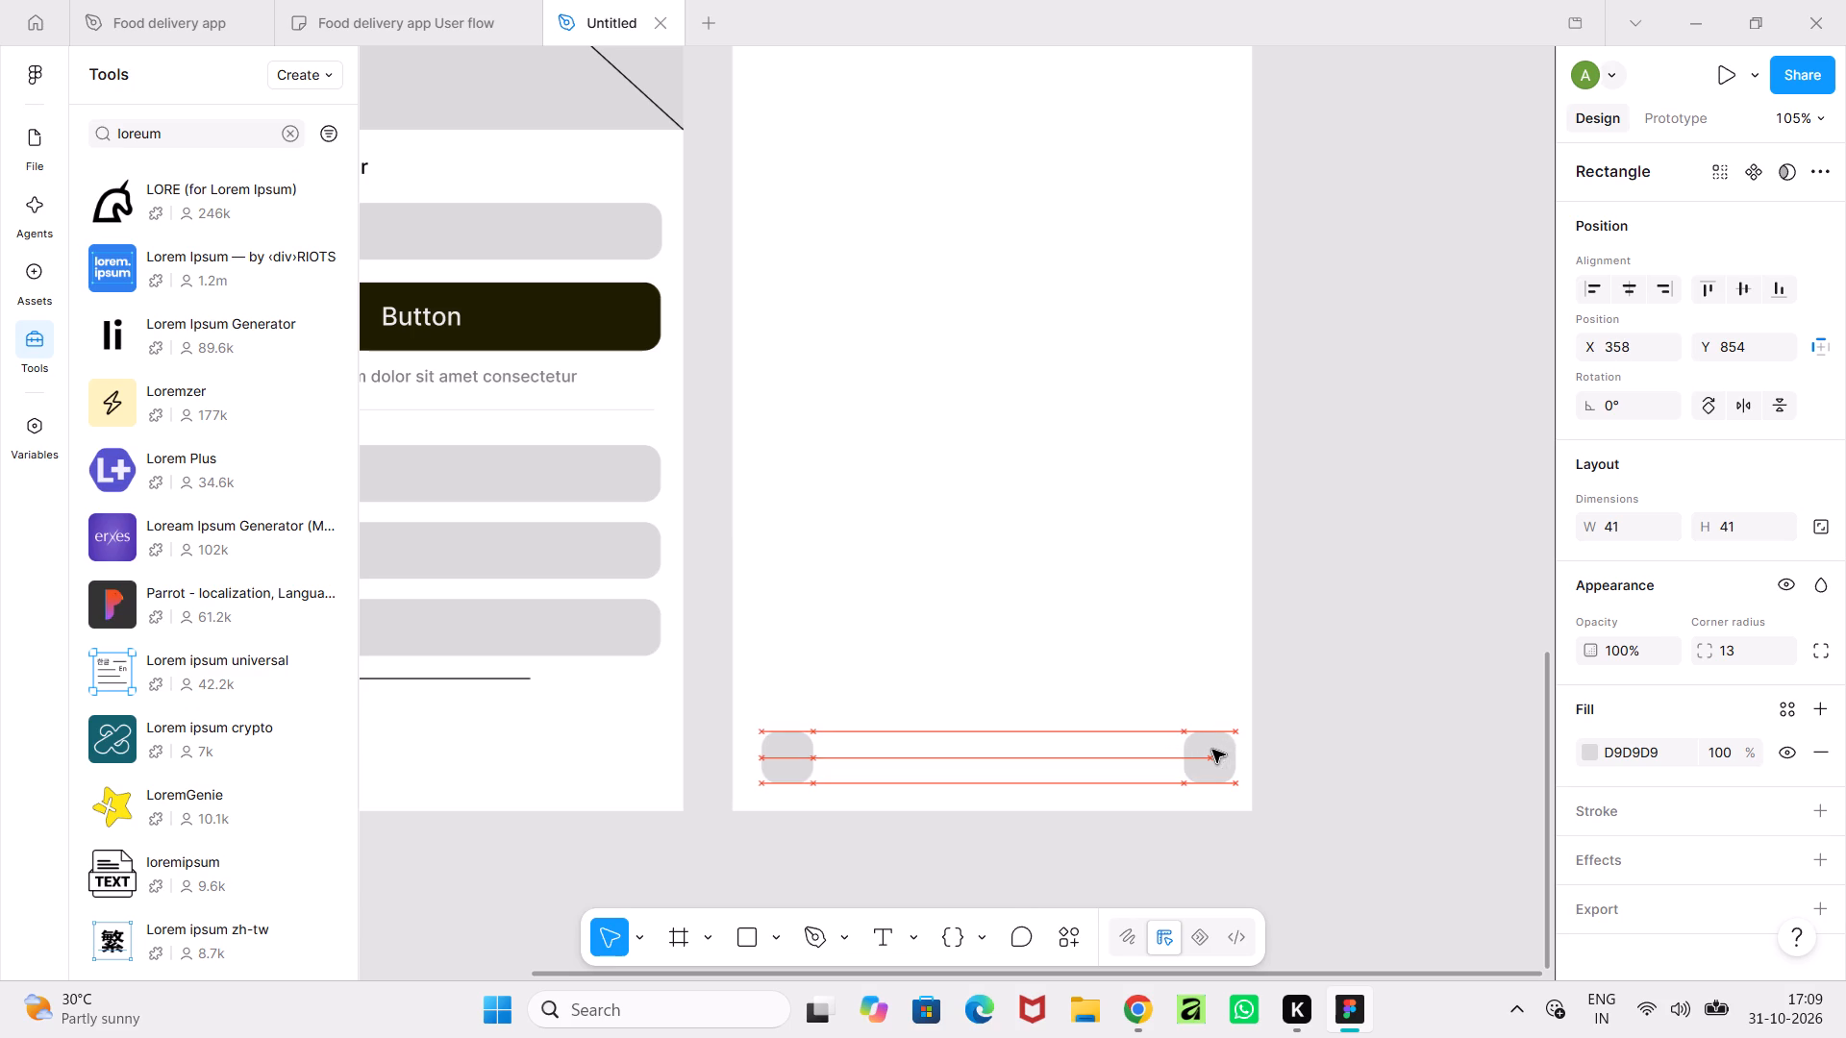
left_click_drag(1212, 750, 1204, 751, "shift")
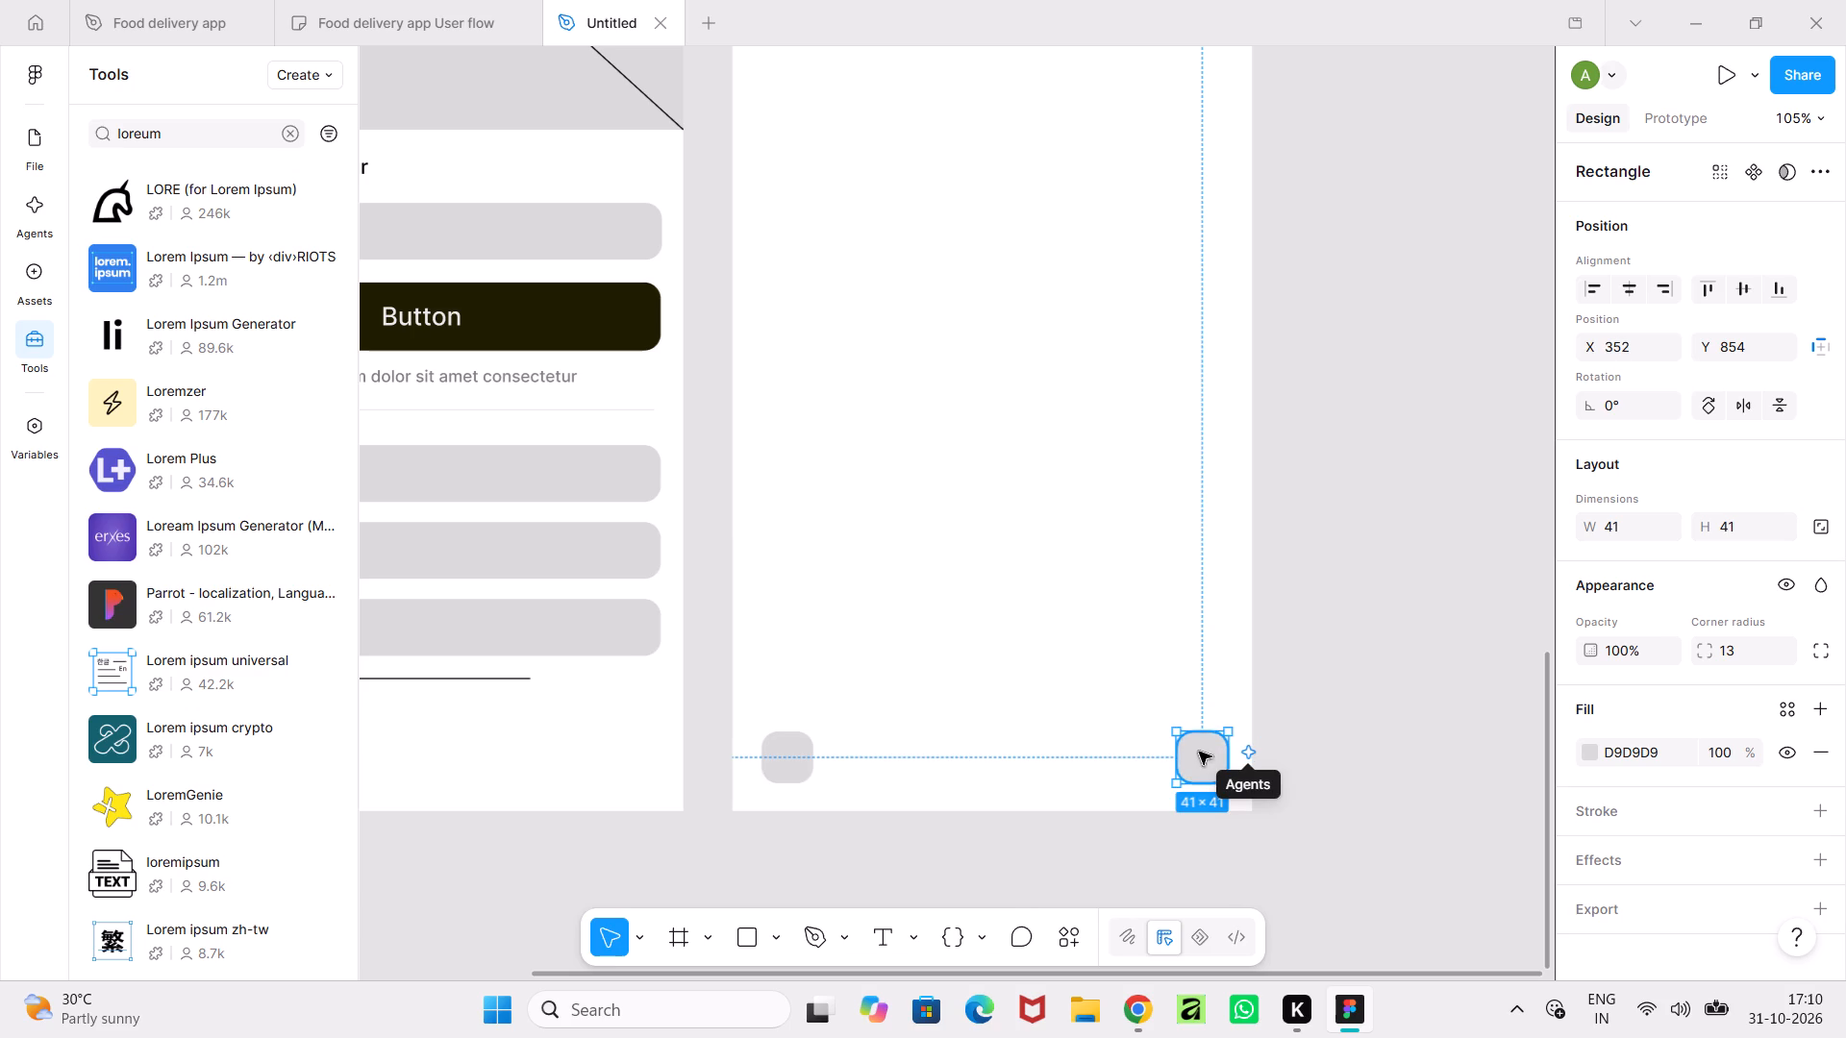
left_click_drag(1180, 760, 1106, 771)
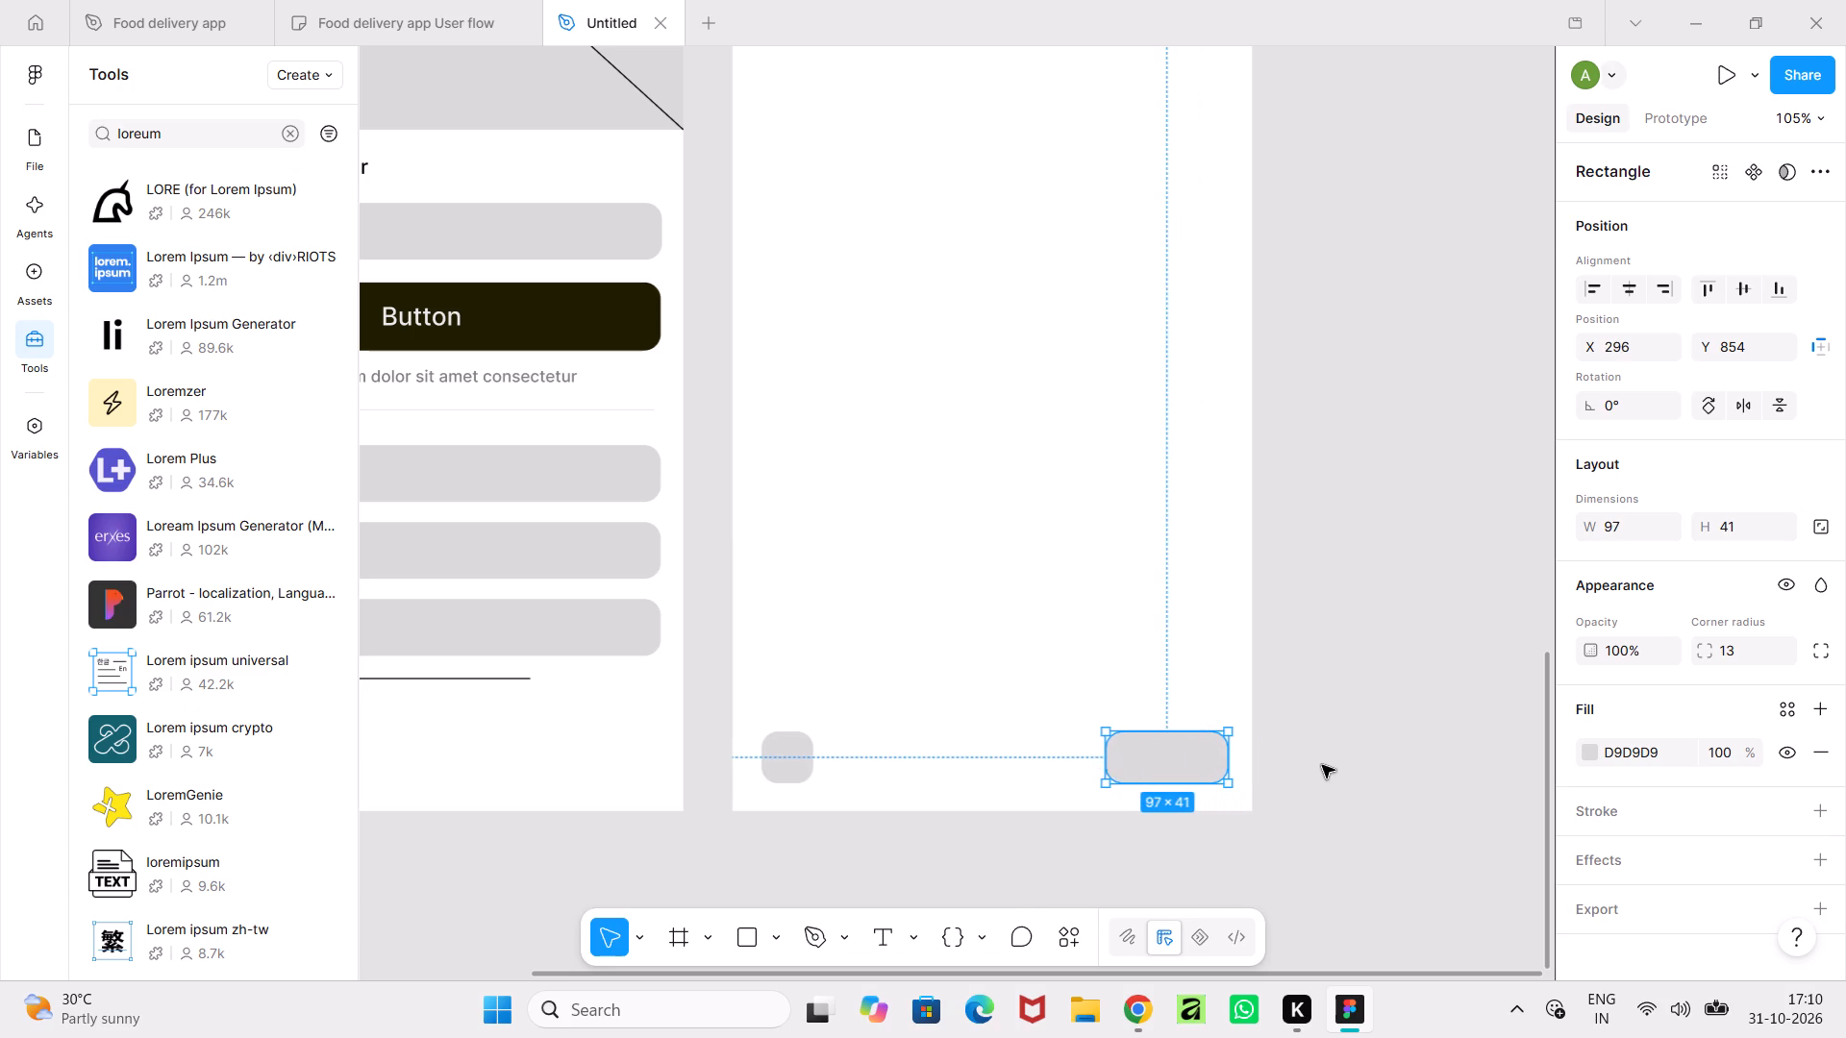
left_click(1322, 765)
Nudge the bottom square and the wide rectangle together to Y 853.
scroll(1322, 765, "down", 3, "ctrl")
left_click(1211, 768)
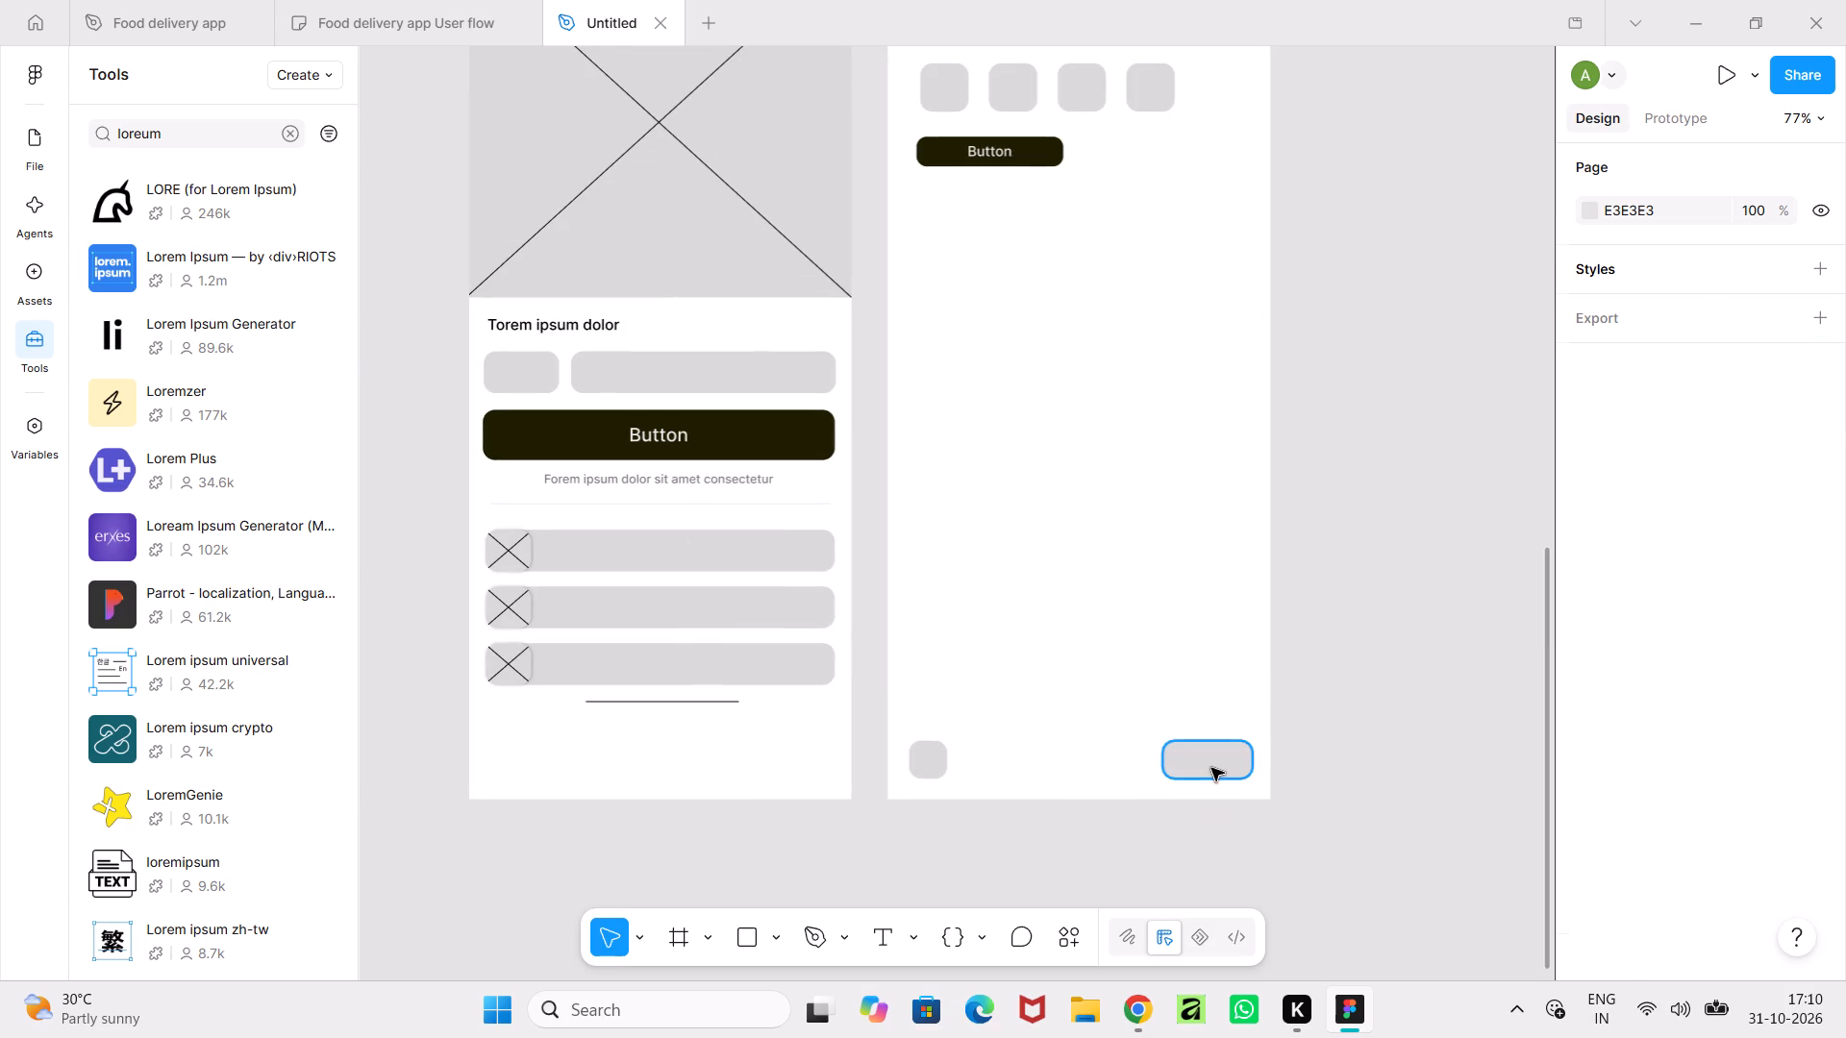
left_click(916, 770, "shift")
left_click(1011, 771)
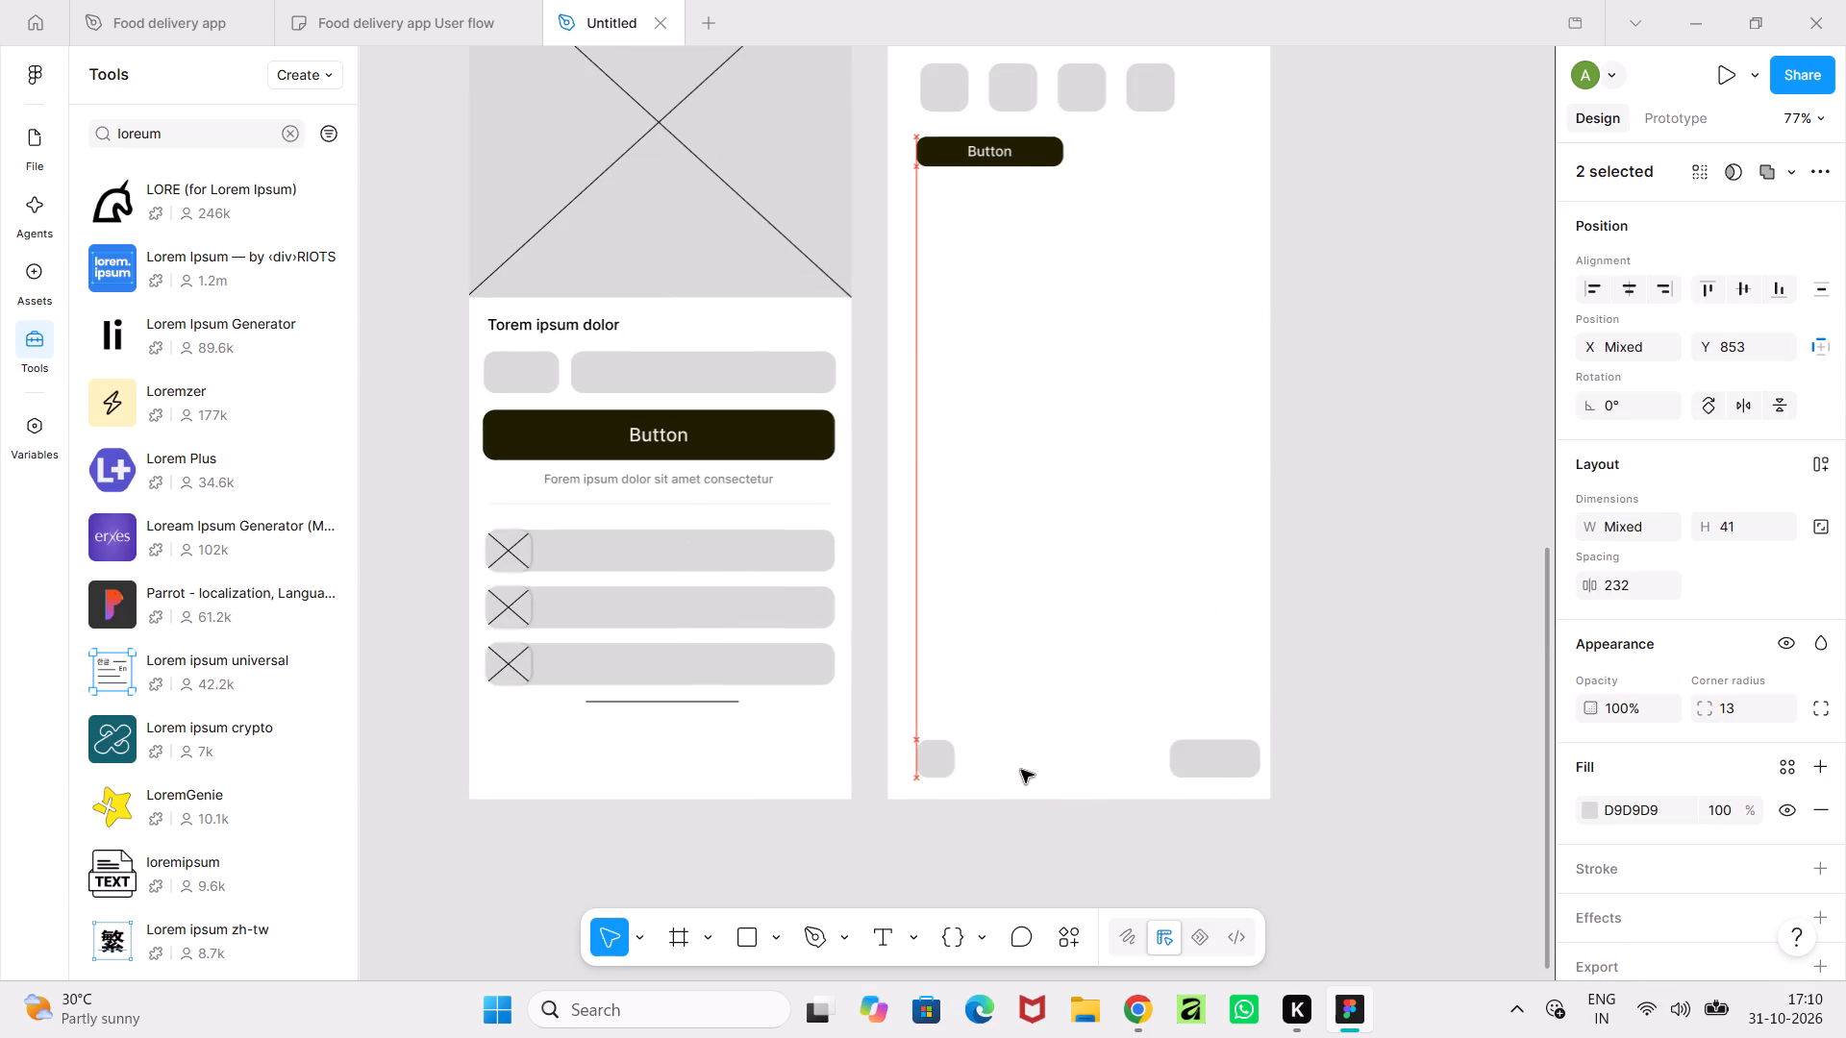
left_click(1295, 752)
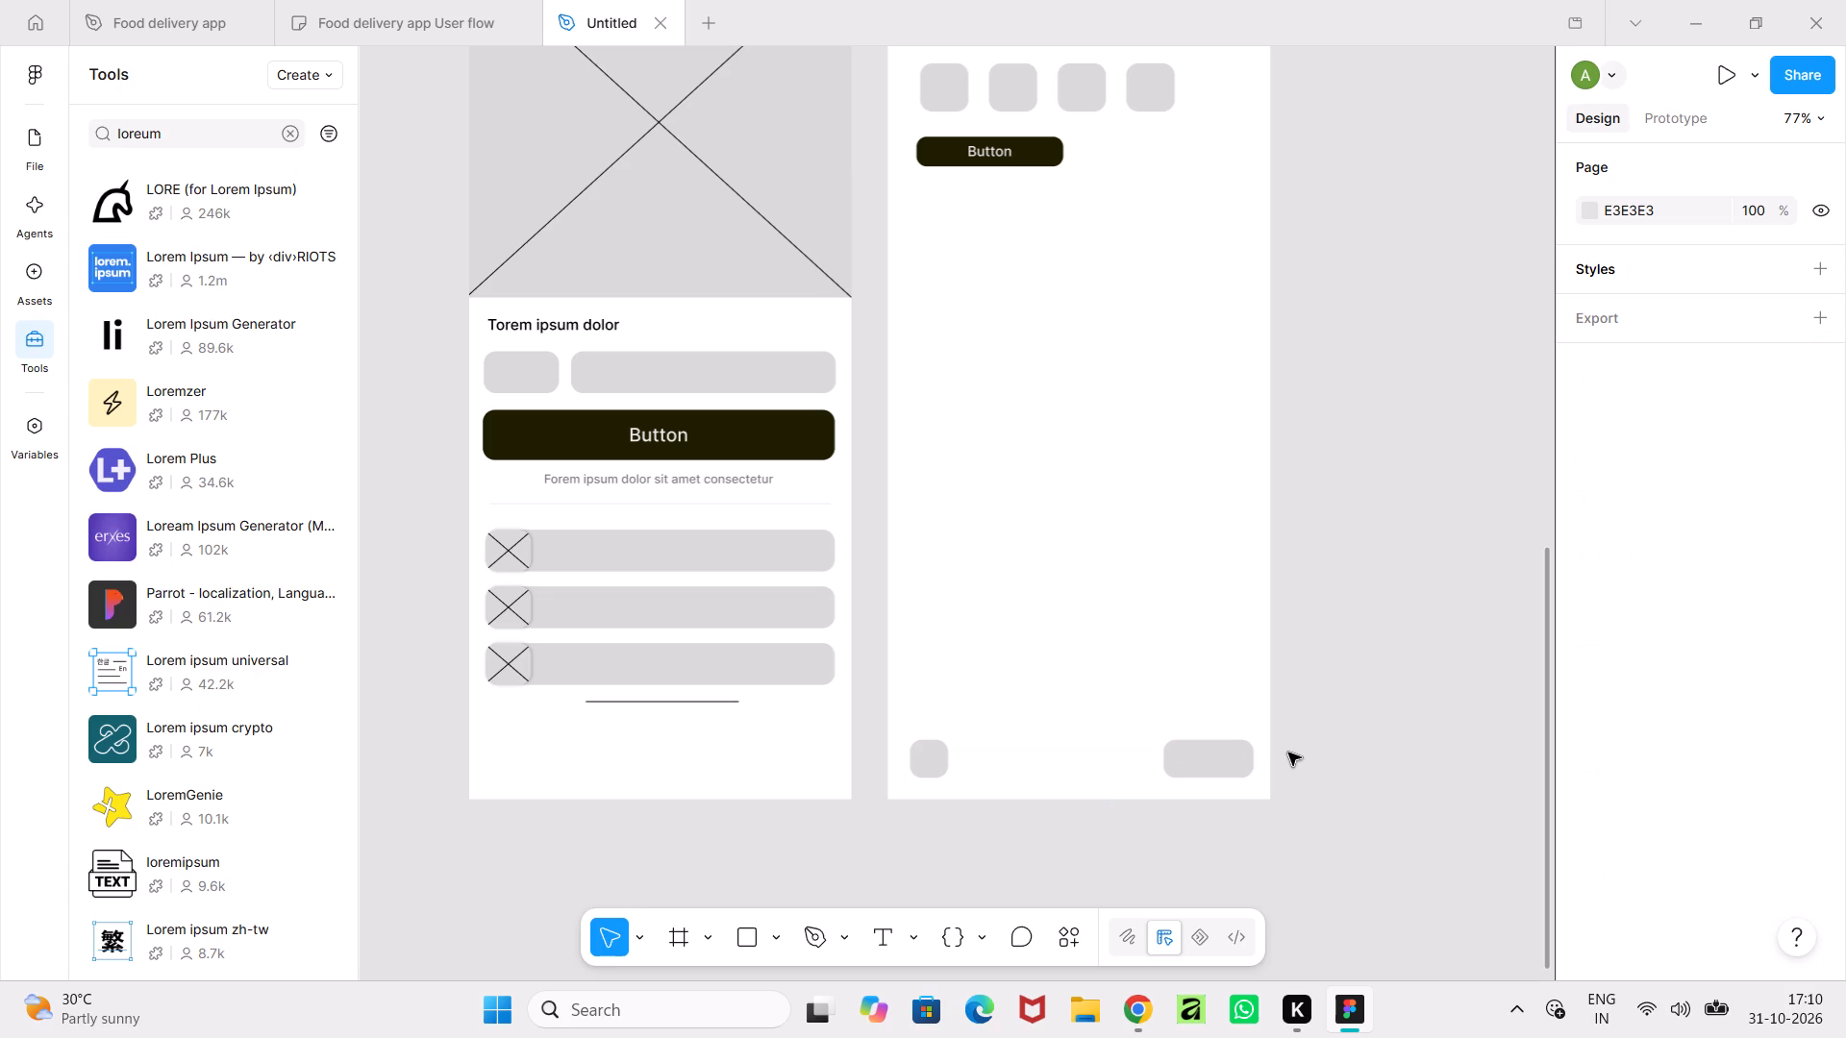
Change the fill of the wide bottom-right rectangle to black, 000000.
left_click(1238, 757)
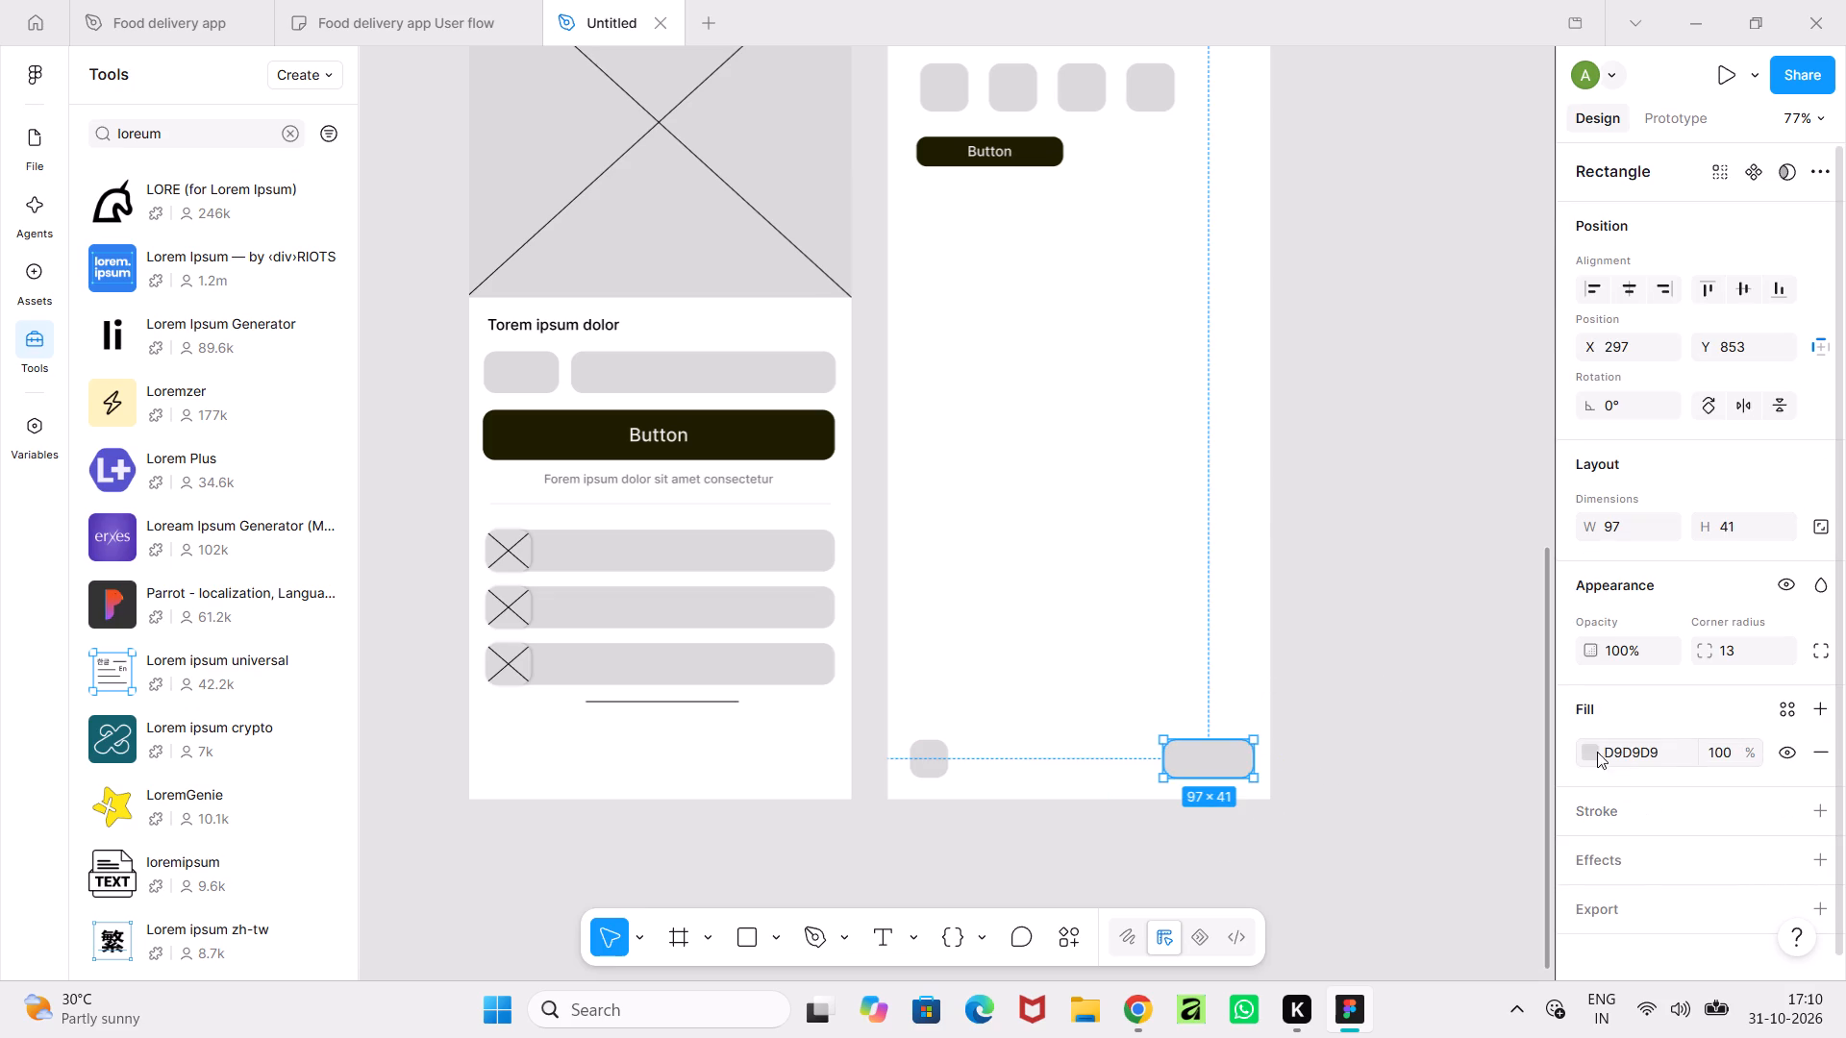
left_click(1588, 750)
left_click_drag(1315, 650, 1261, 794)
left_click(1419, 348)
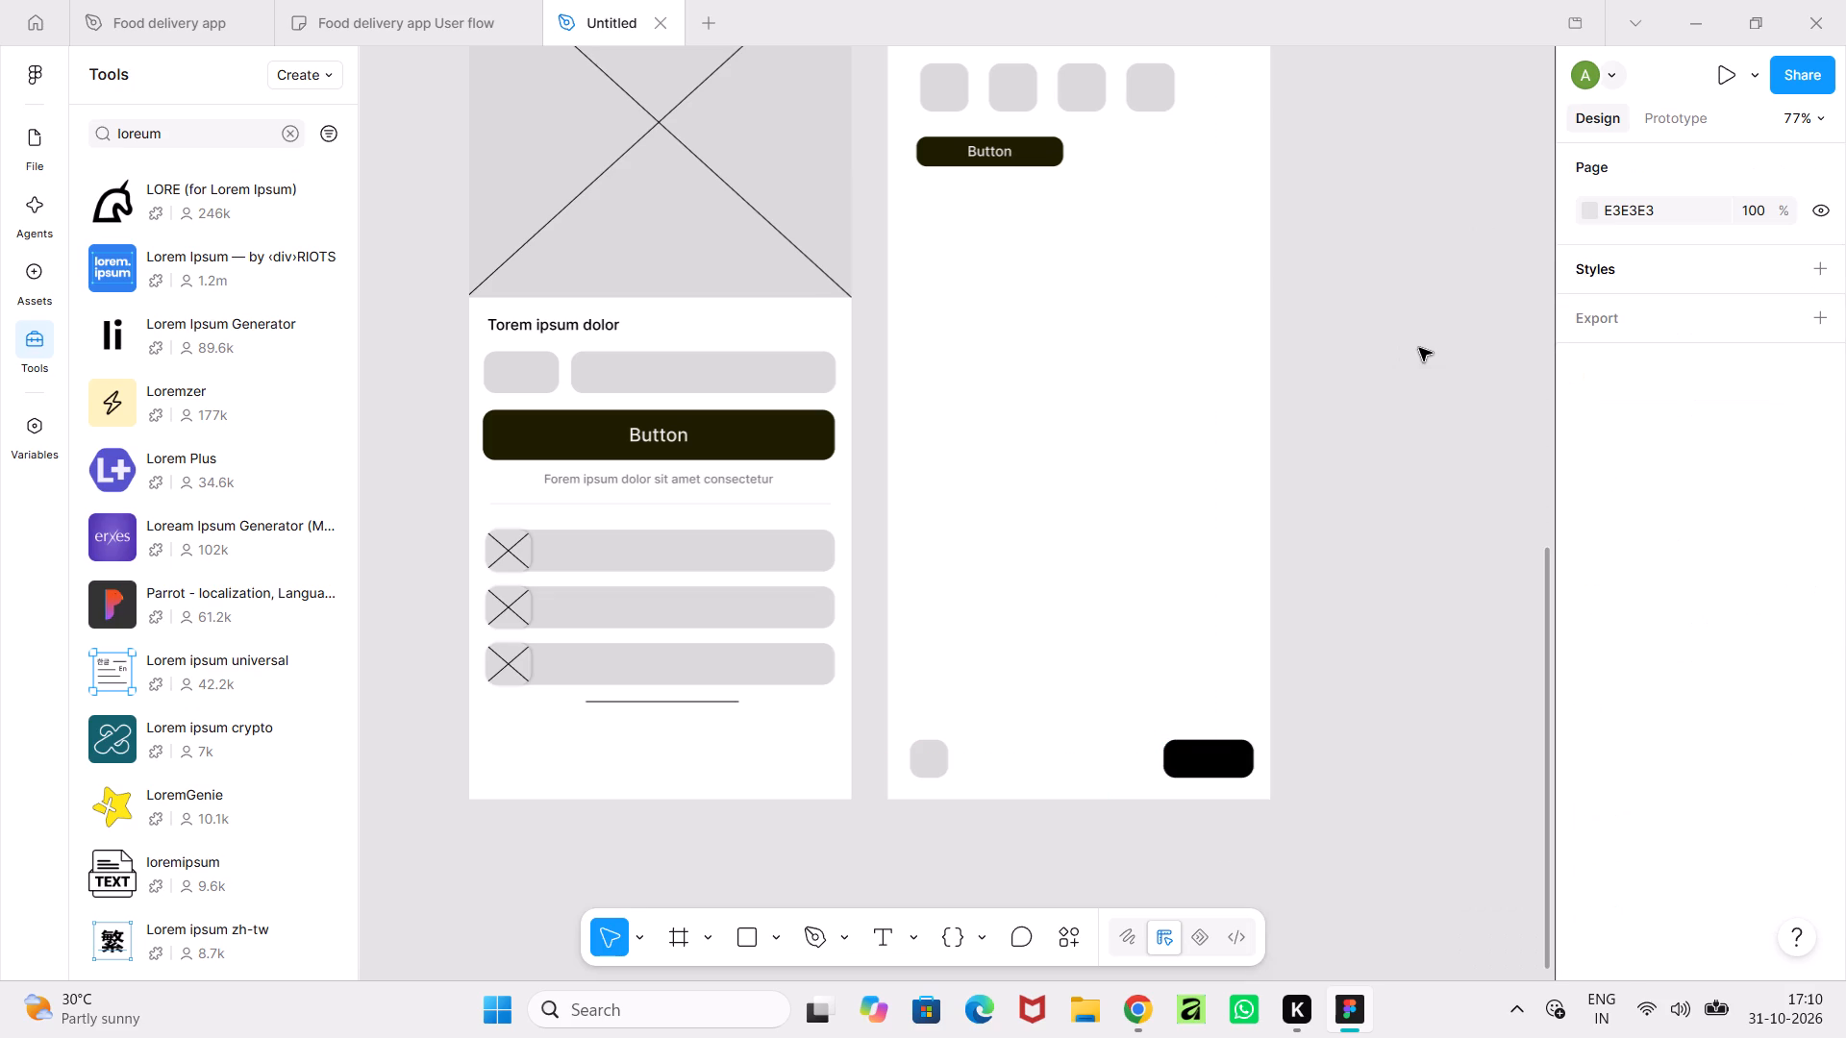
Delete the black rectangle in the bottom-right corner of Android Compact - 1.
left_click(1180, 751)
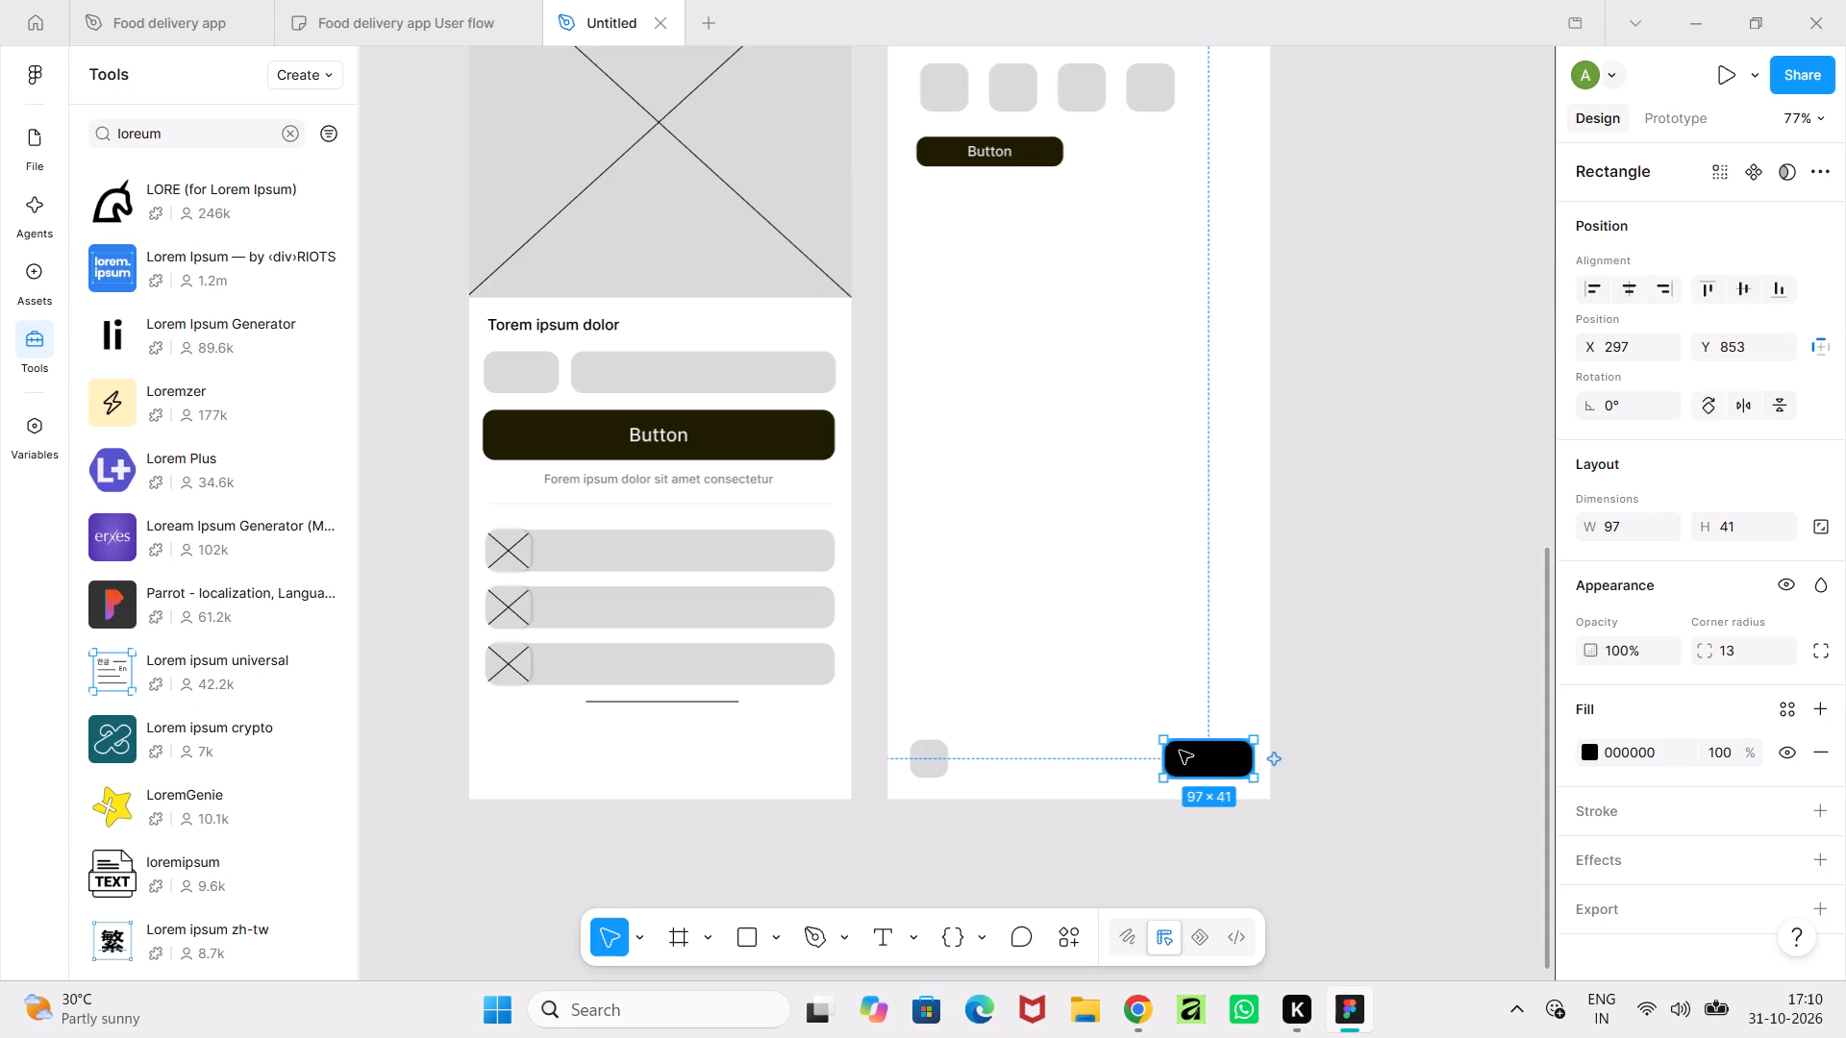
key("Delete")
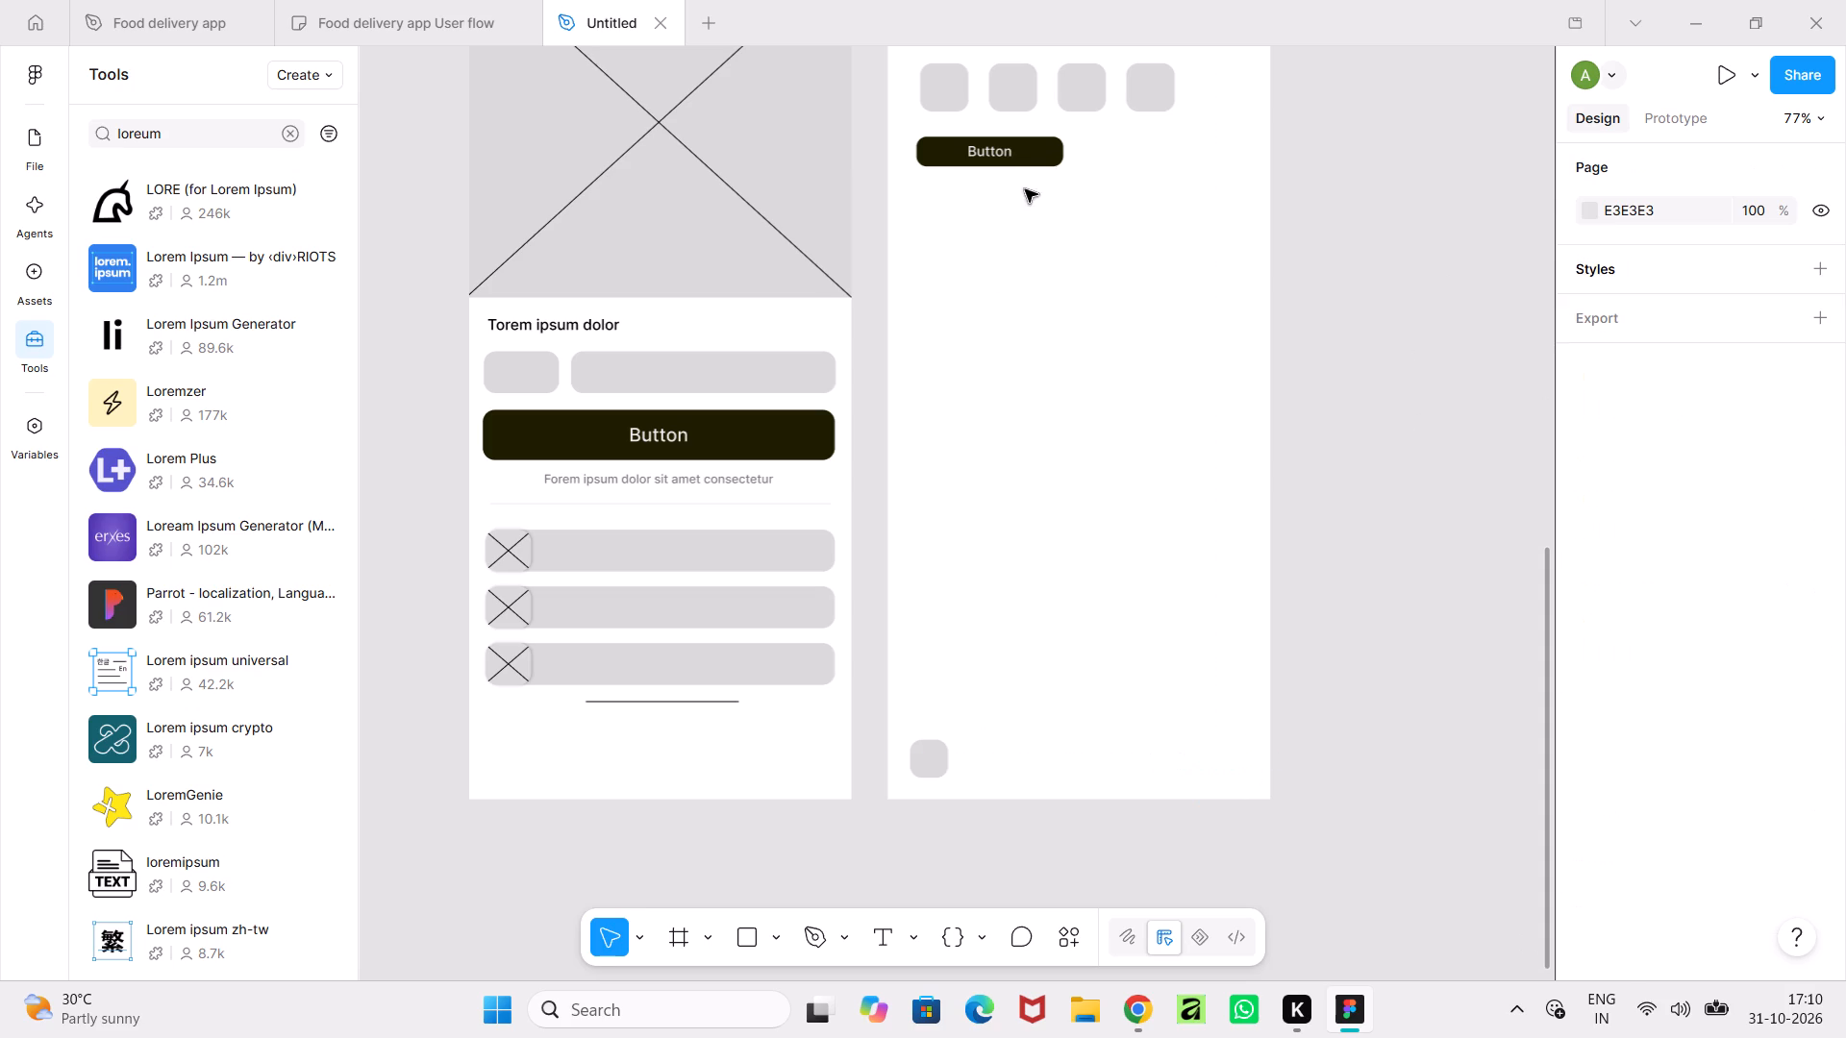
Duplicate the small button and place the copy beside the bottom square, at about X 77, Y 853.
left_click(1018, 150)
key("ctrl+c")
key("ctrl+v")
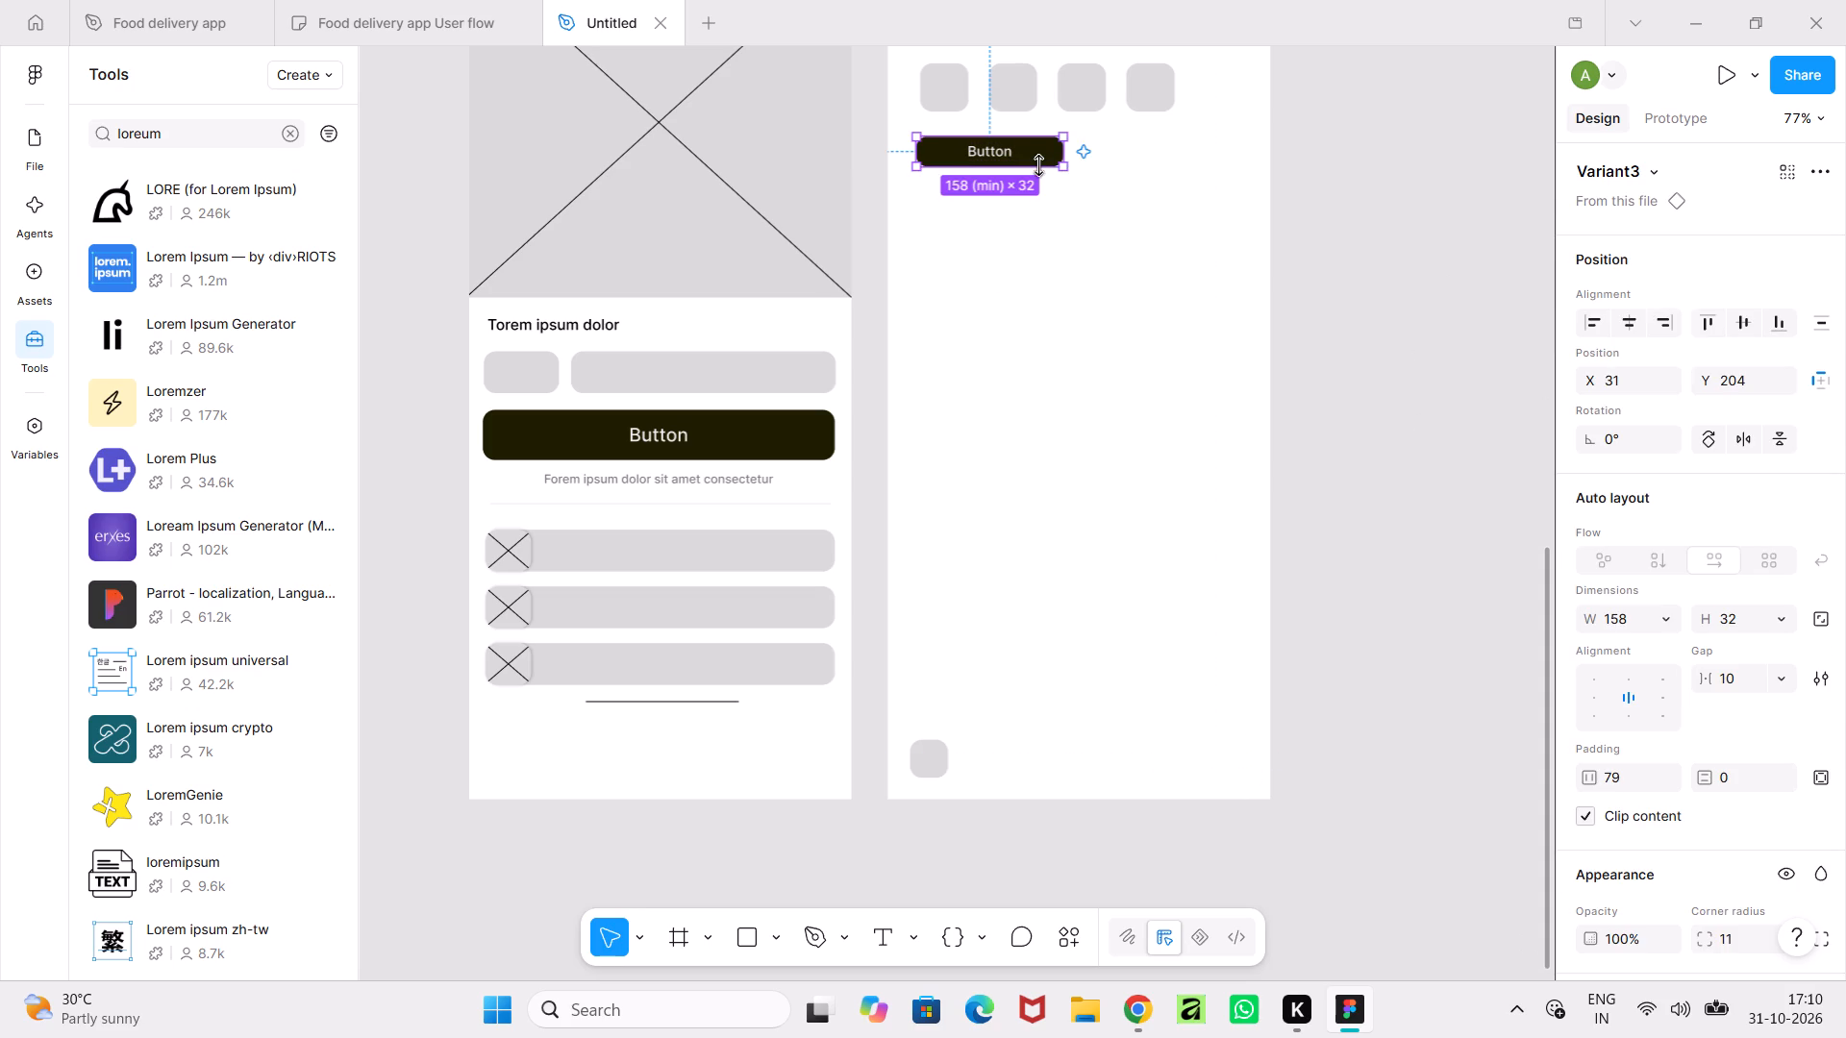
left_click(1038, 164)
left_click_drag(1039, 152, 1075, 776)
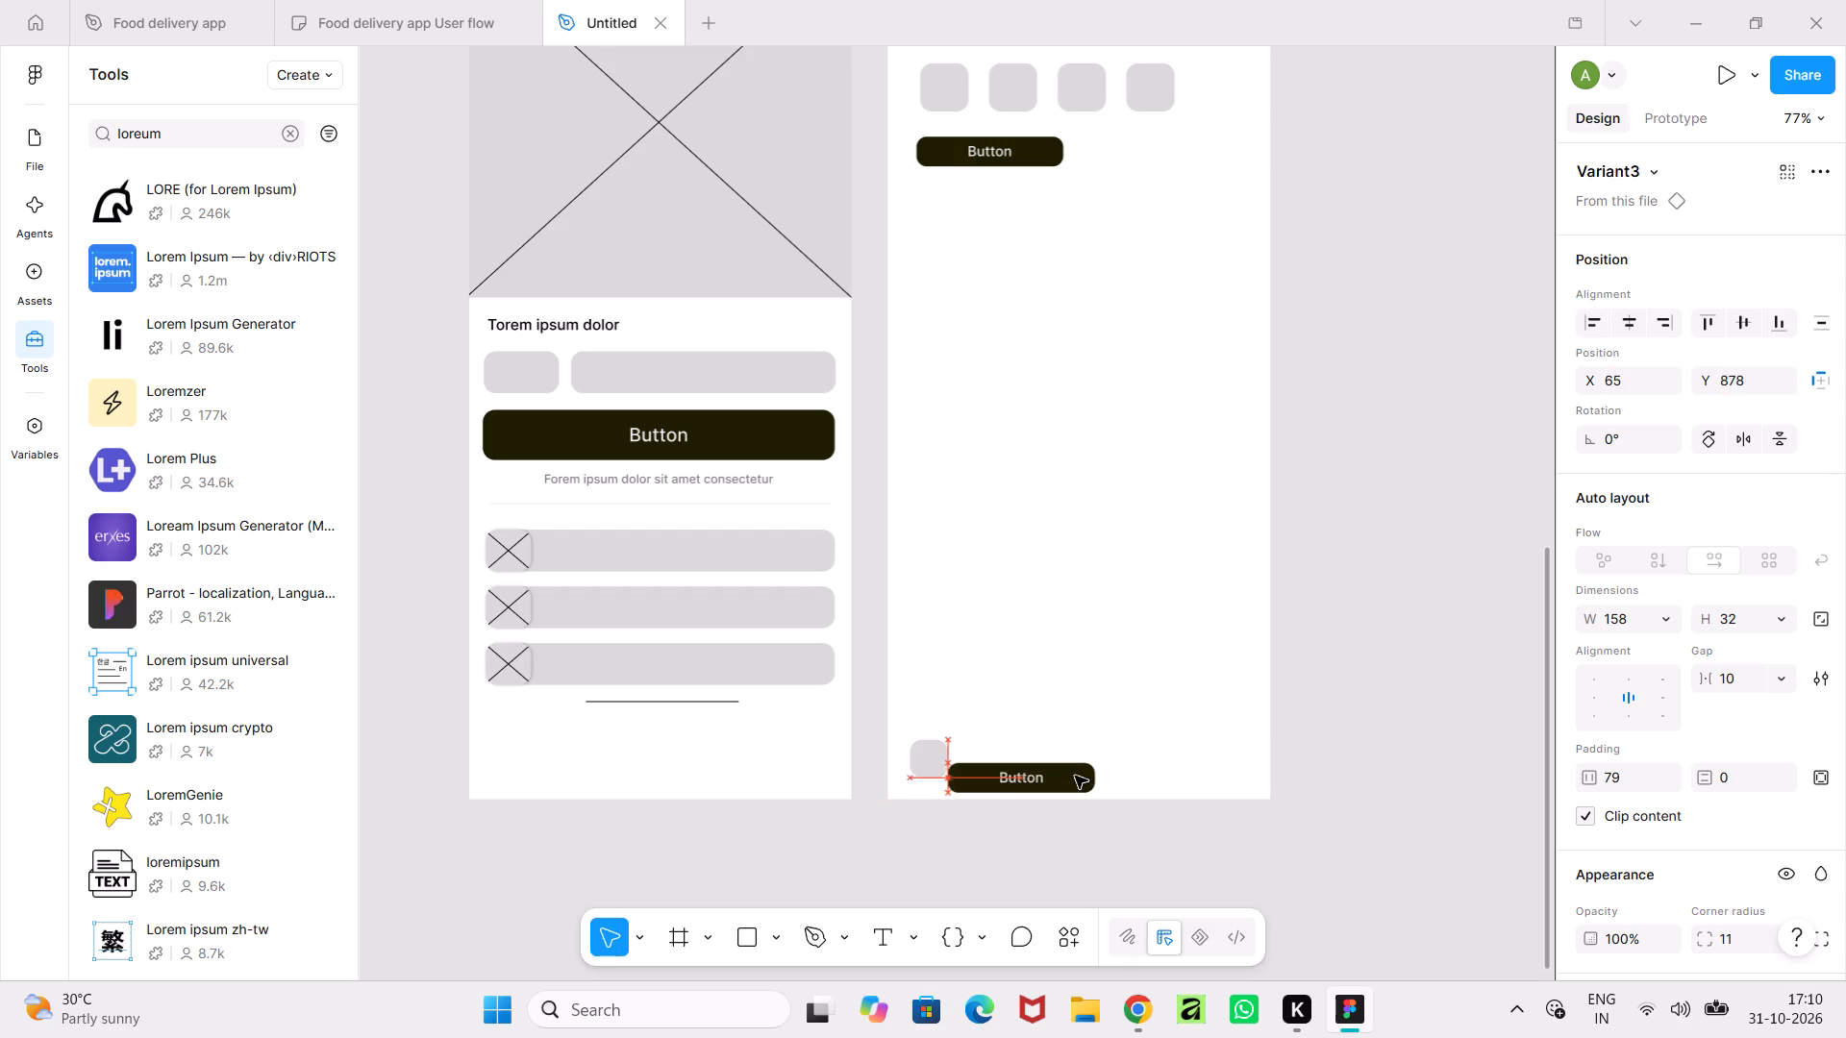
left_click_drag(1075, 776, 1081, 755)
Increase the copied button's height to 41 and move it level to the frame's bottom-right corner, at about X 232.
scroll(1060, 774, "up", 4, "ctrl")
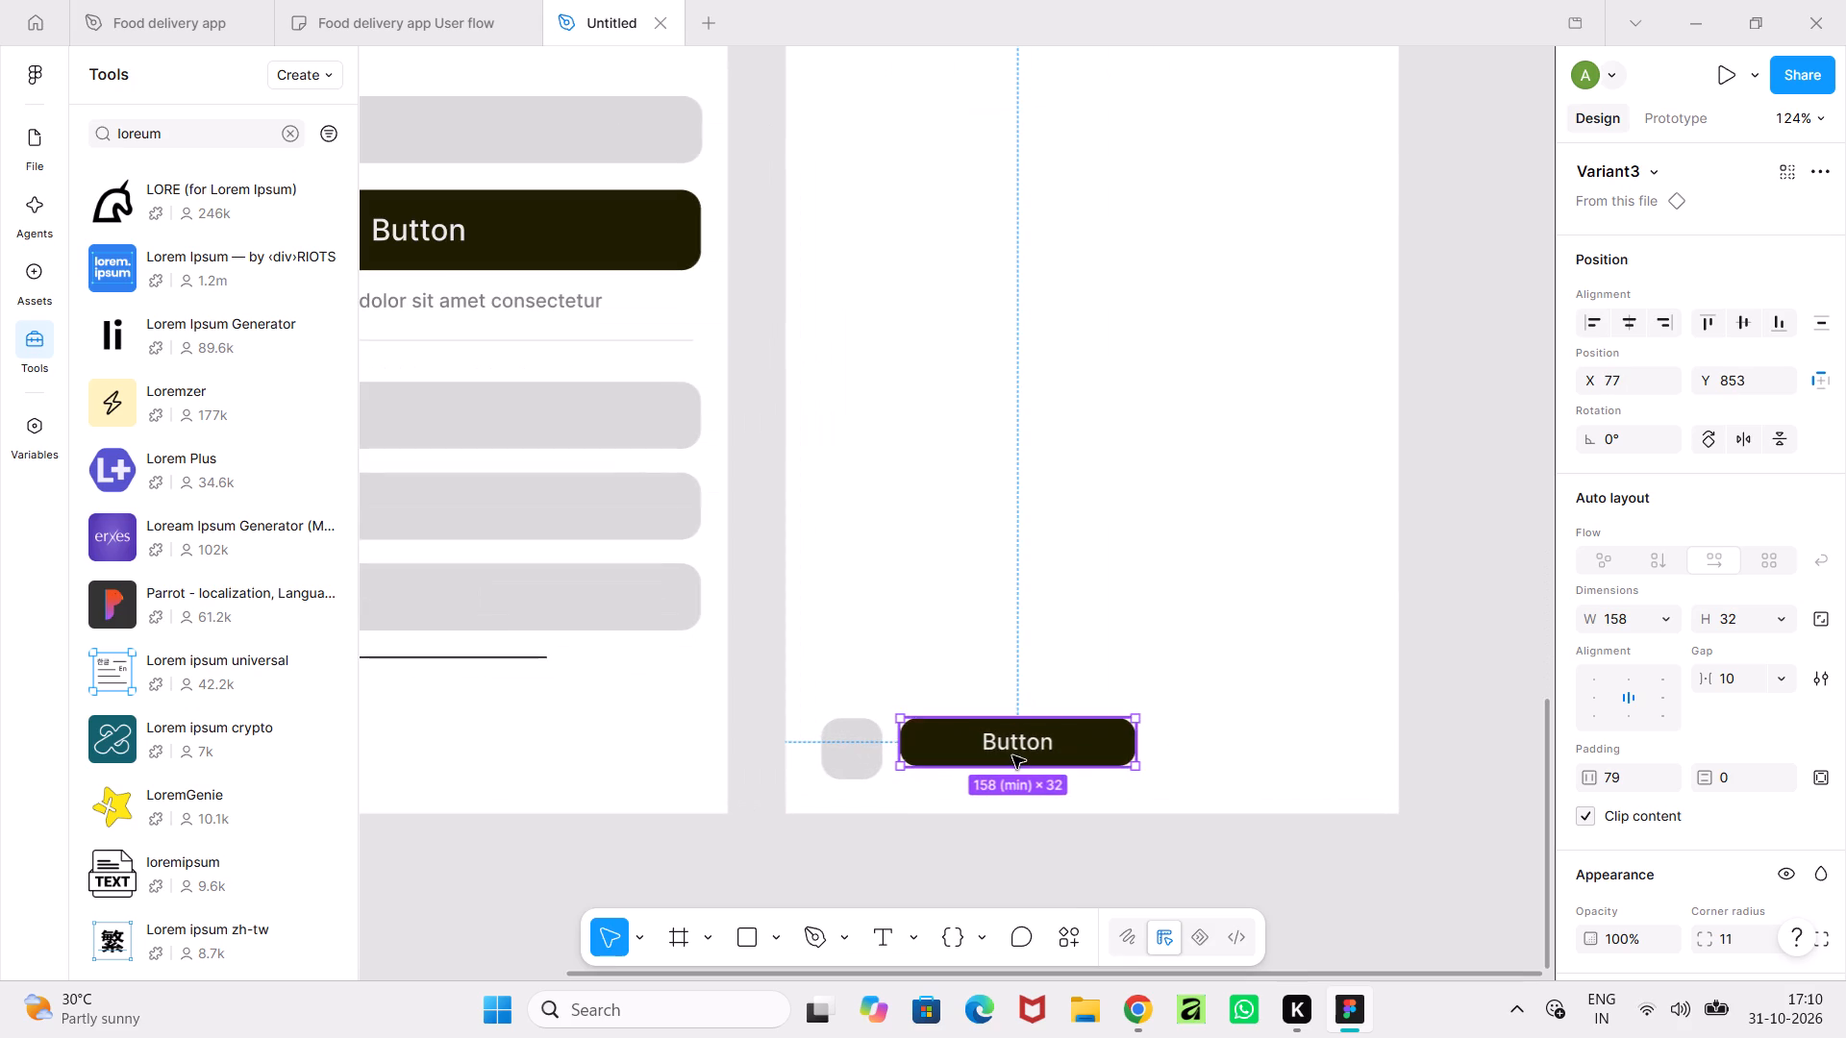
left_click_drag(1013, 768, 1012, 782)
left_click_drag(1044, 764, 1283, 765)
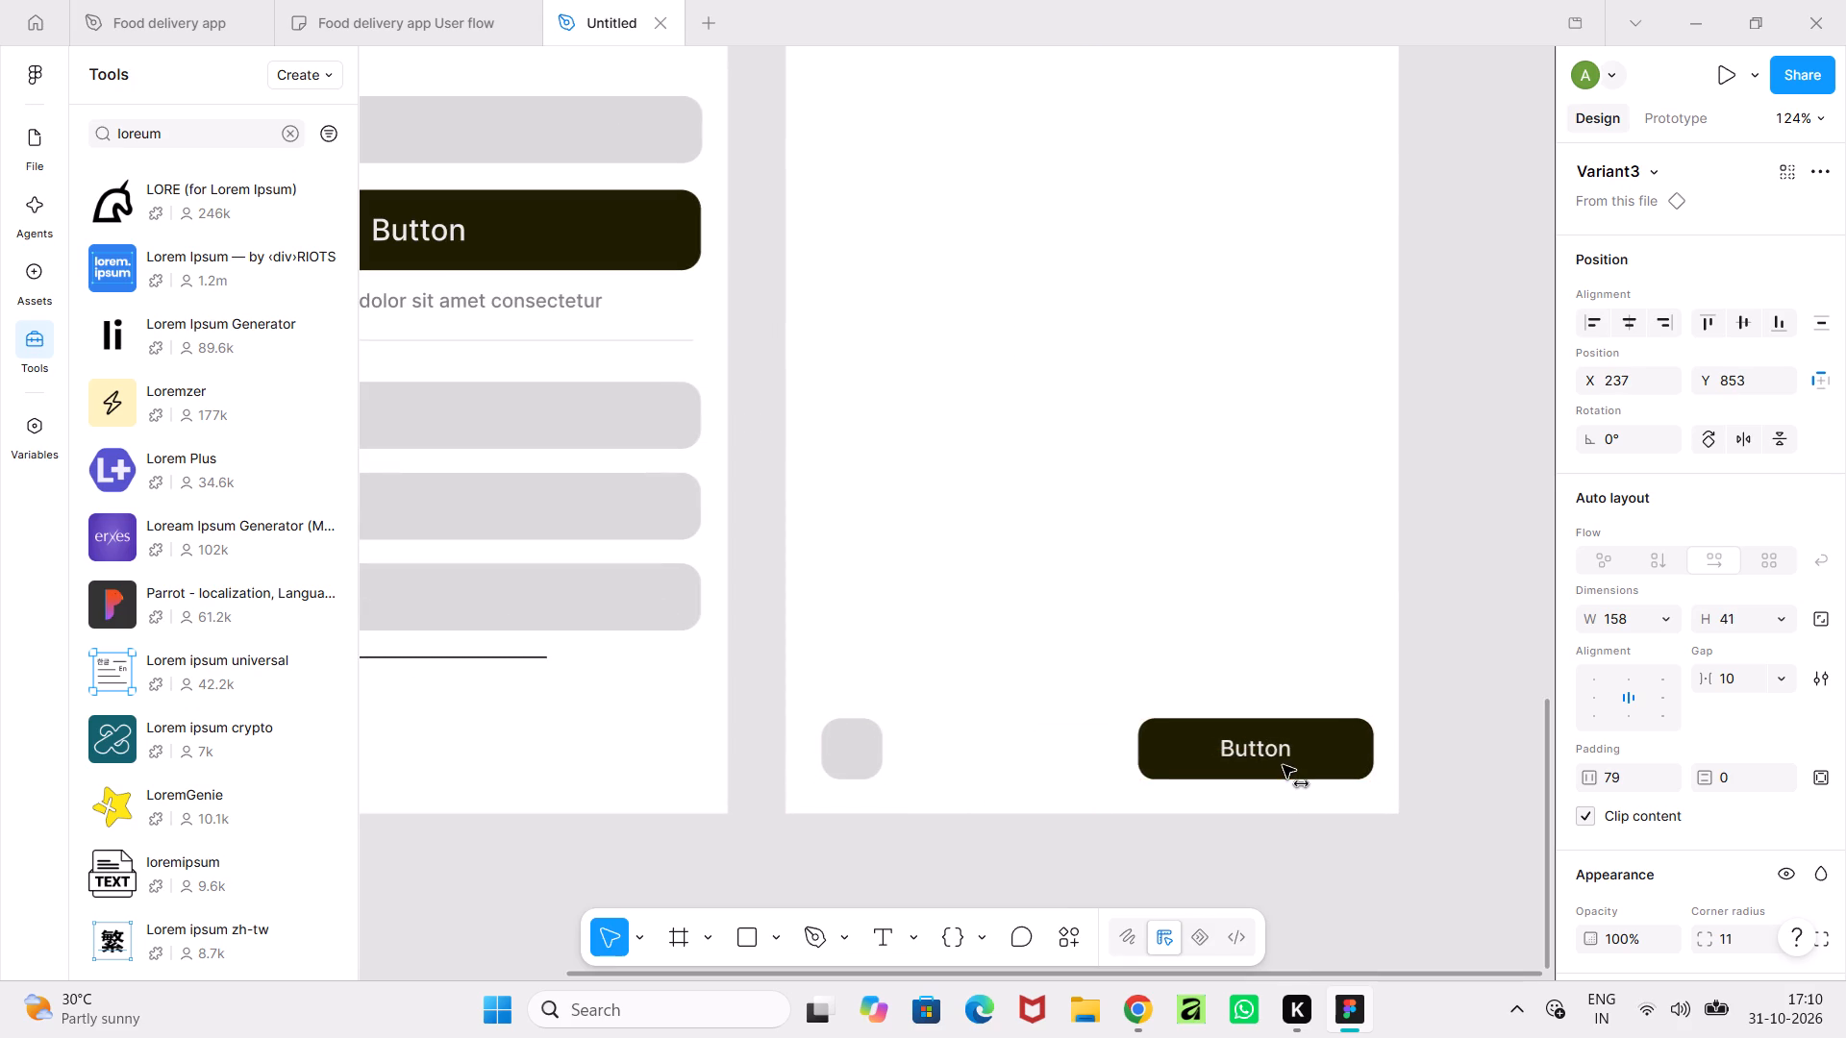
left_click_drag(1283, 765, 1275, 765)
Nudge the bottom square and button together slightly left, to X 23 and X 231, keeping both at Y 853.
left_click(866, 759, "shift")
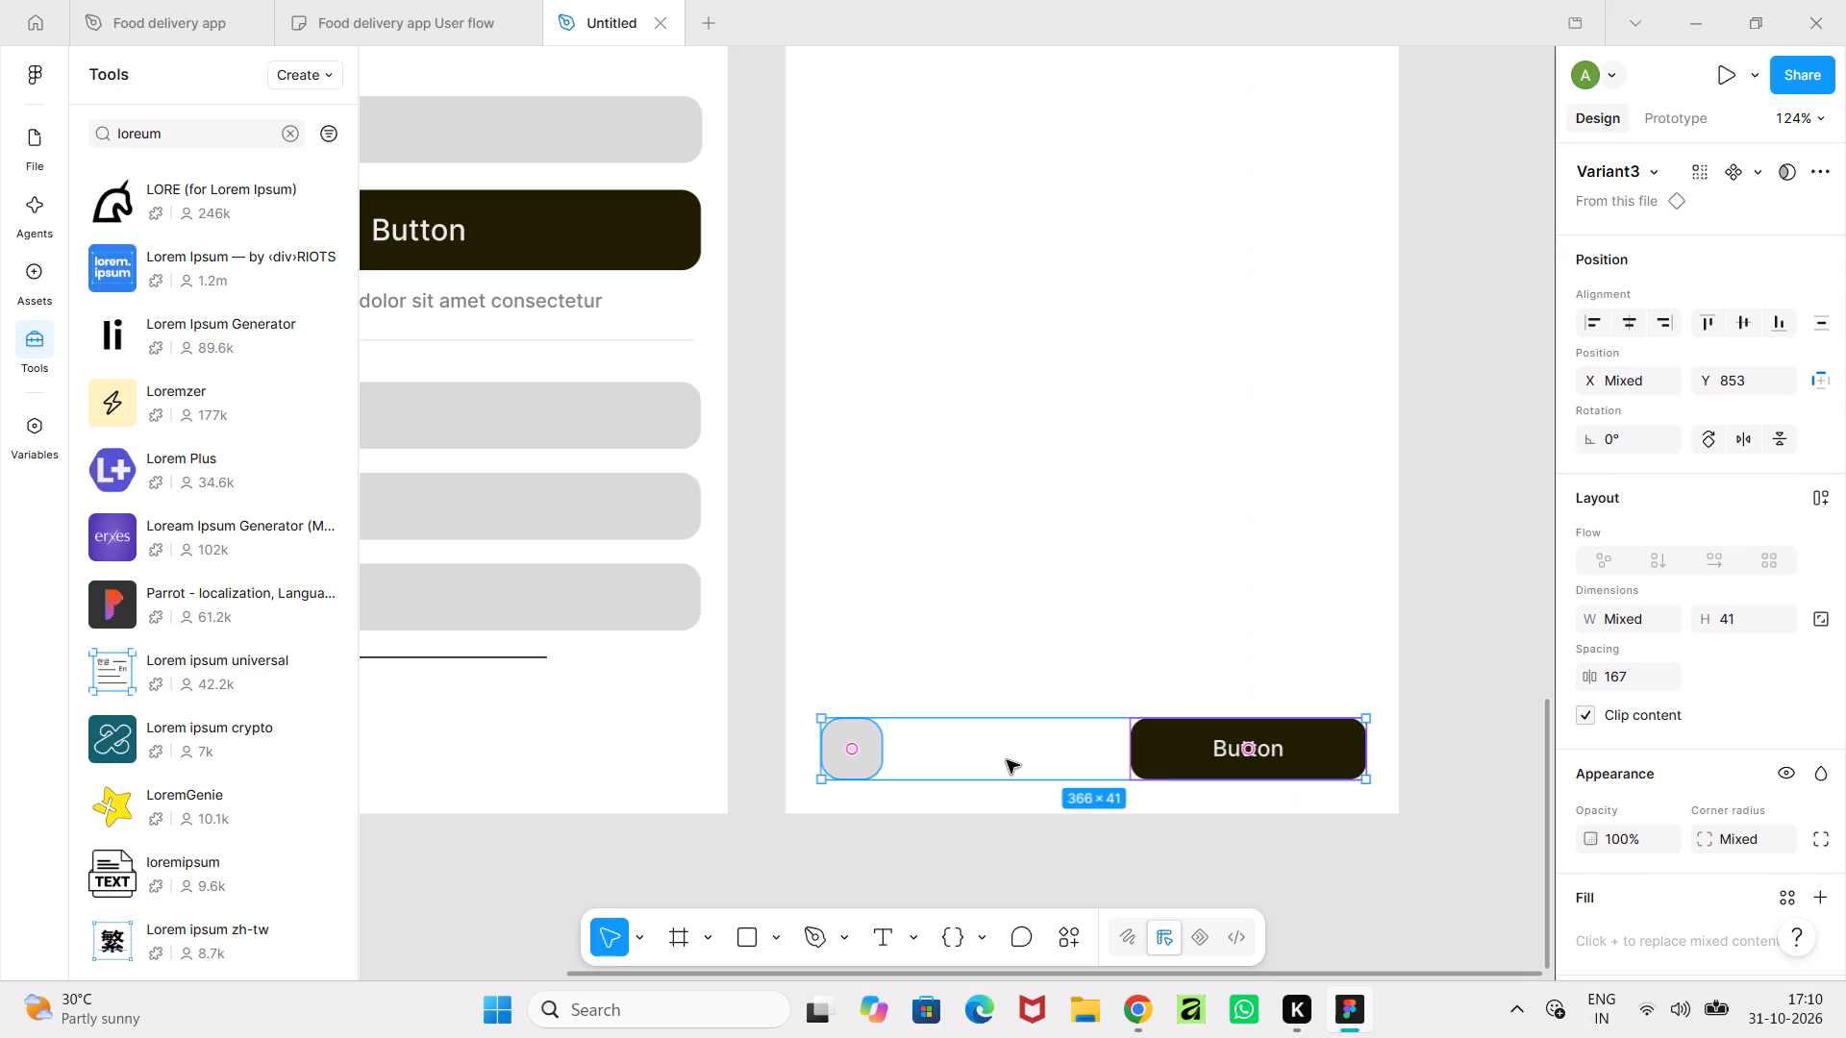
left_click(1007, 760)
left_click(852, 757)
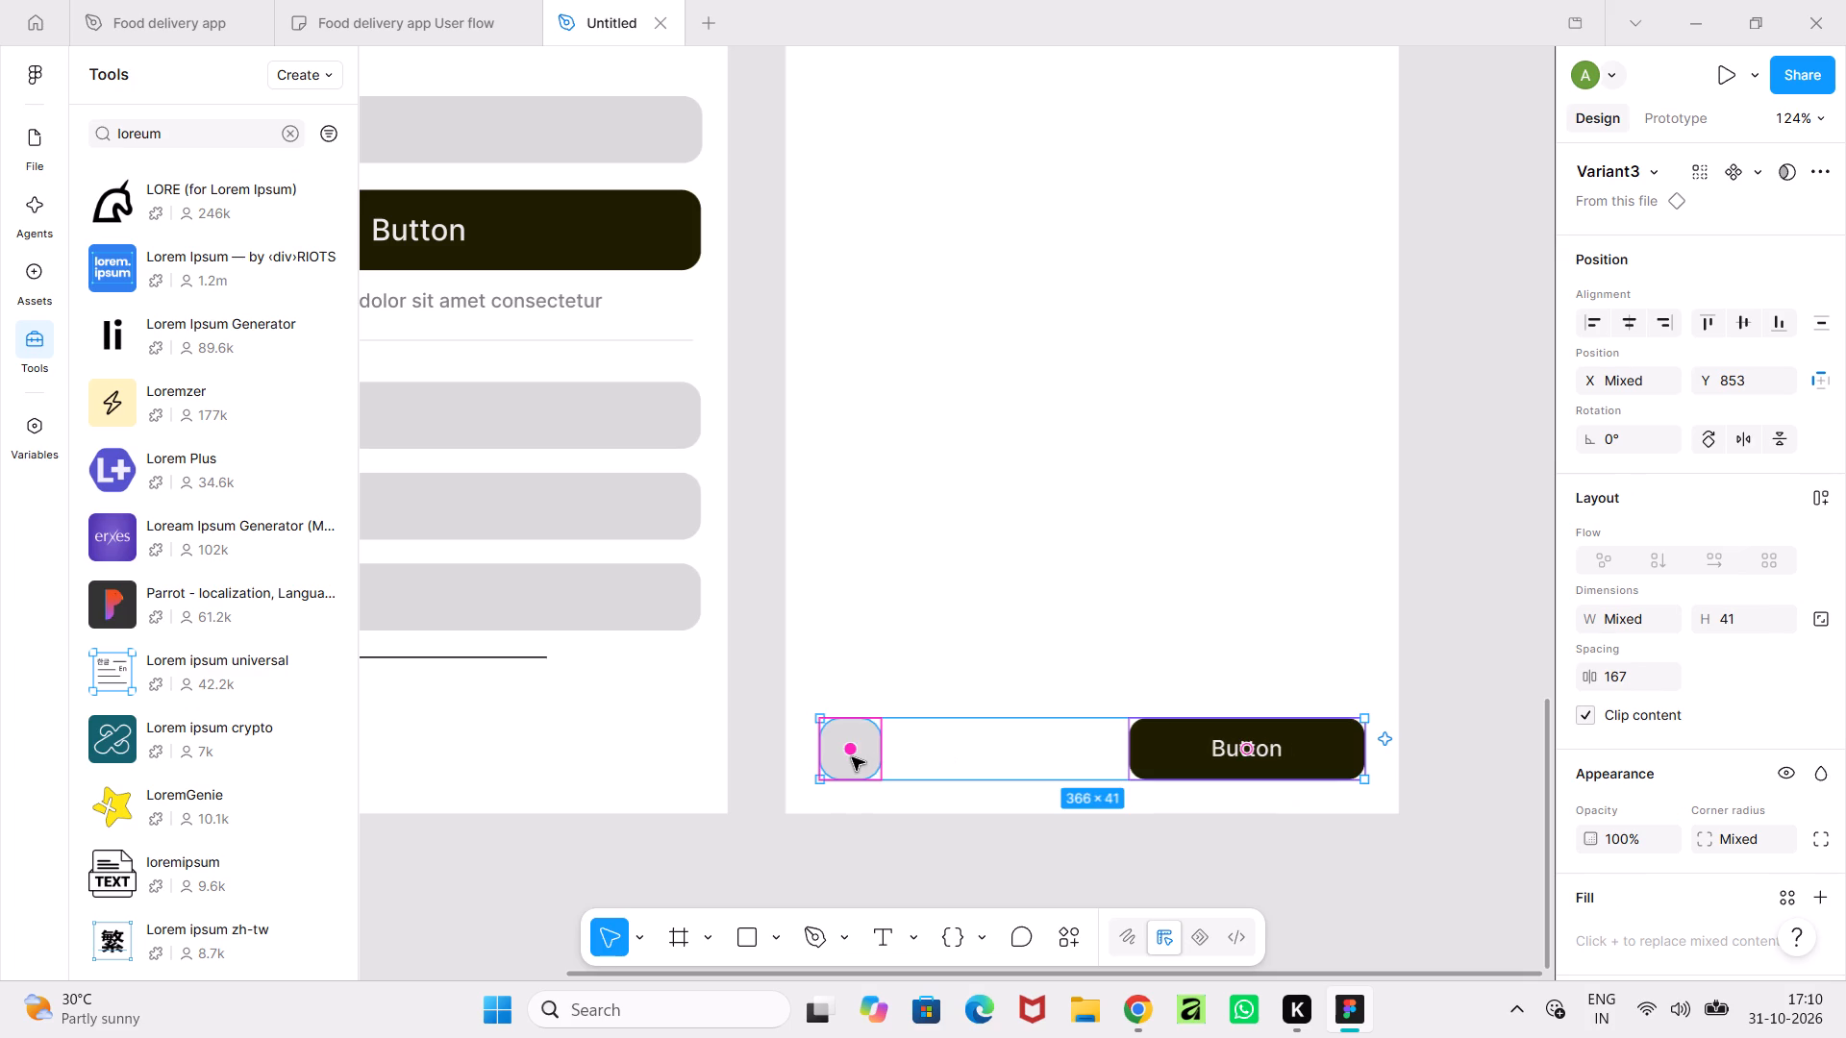
left_click(852, 757)
double_click(852, 757)
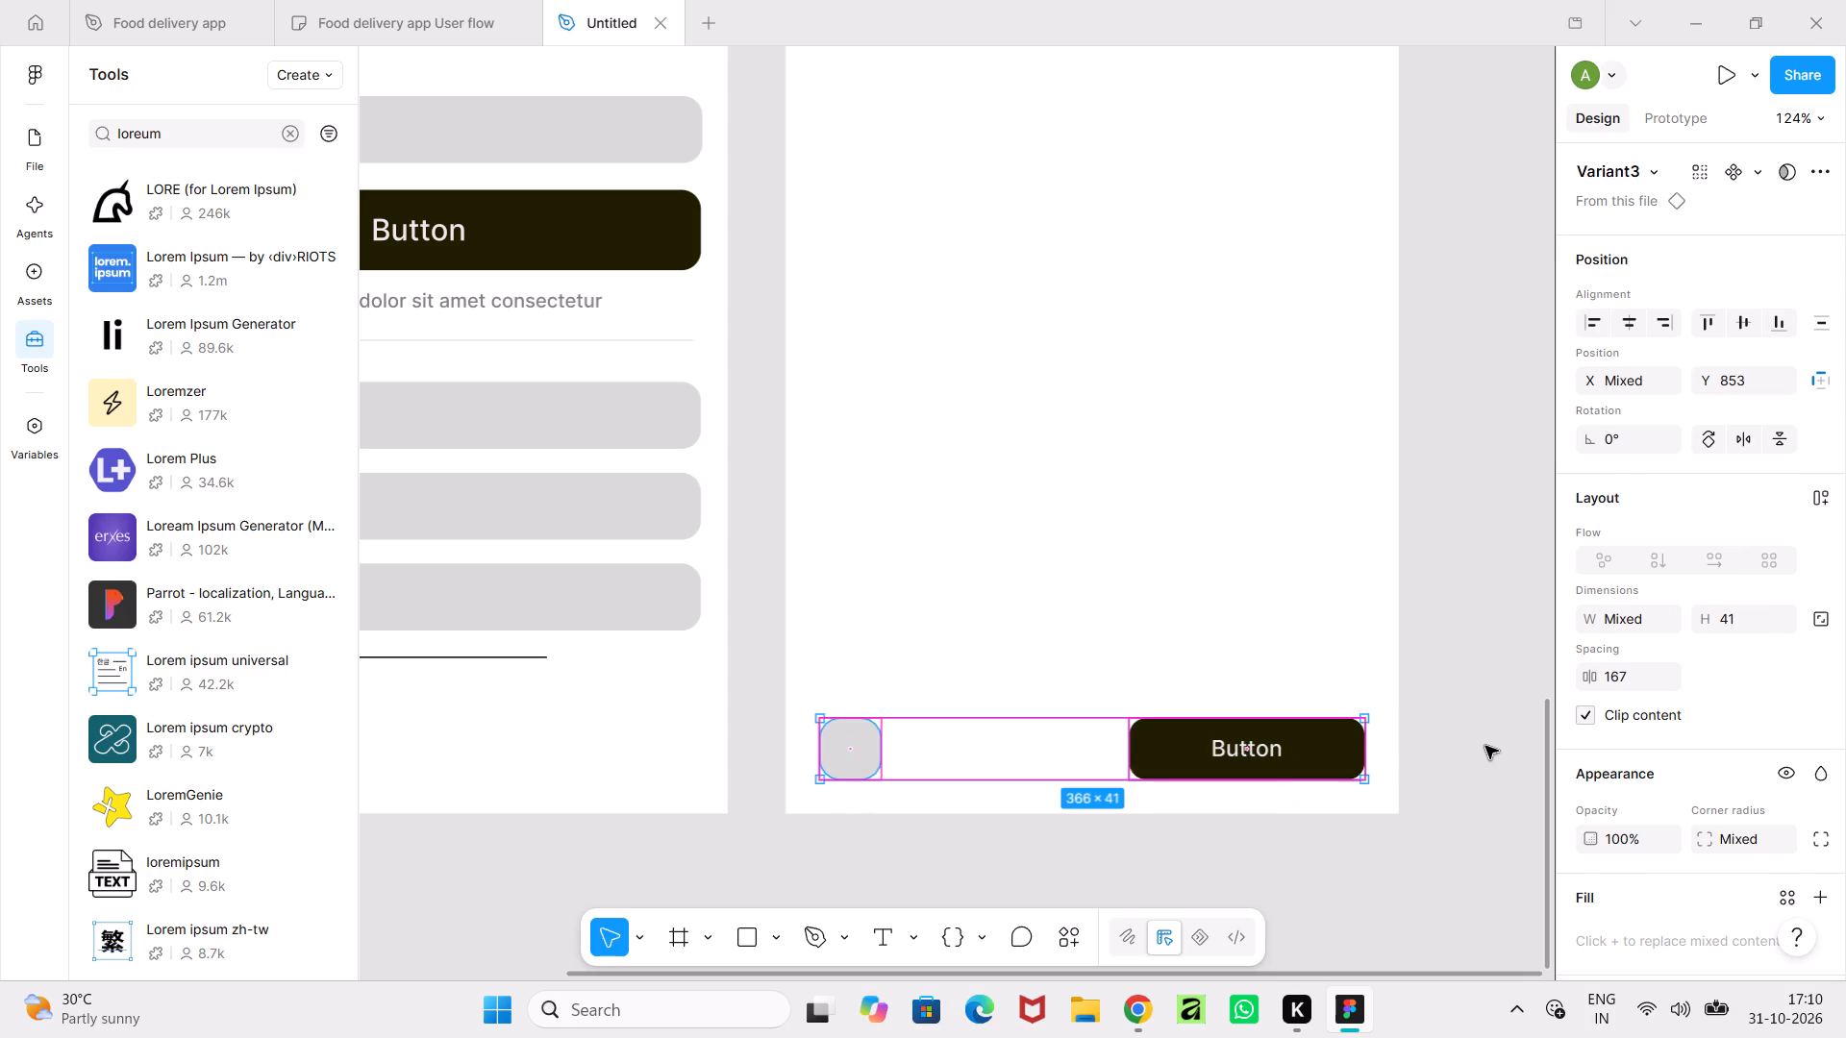
left_click(1485, 746)
Match the bottom square's fill to the dark button colour, 1F1E00, by sampling it from the button.
left_click(826, 743)
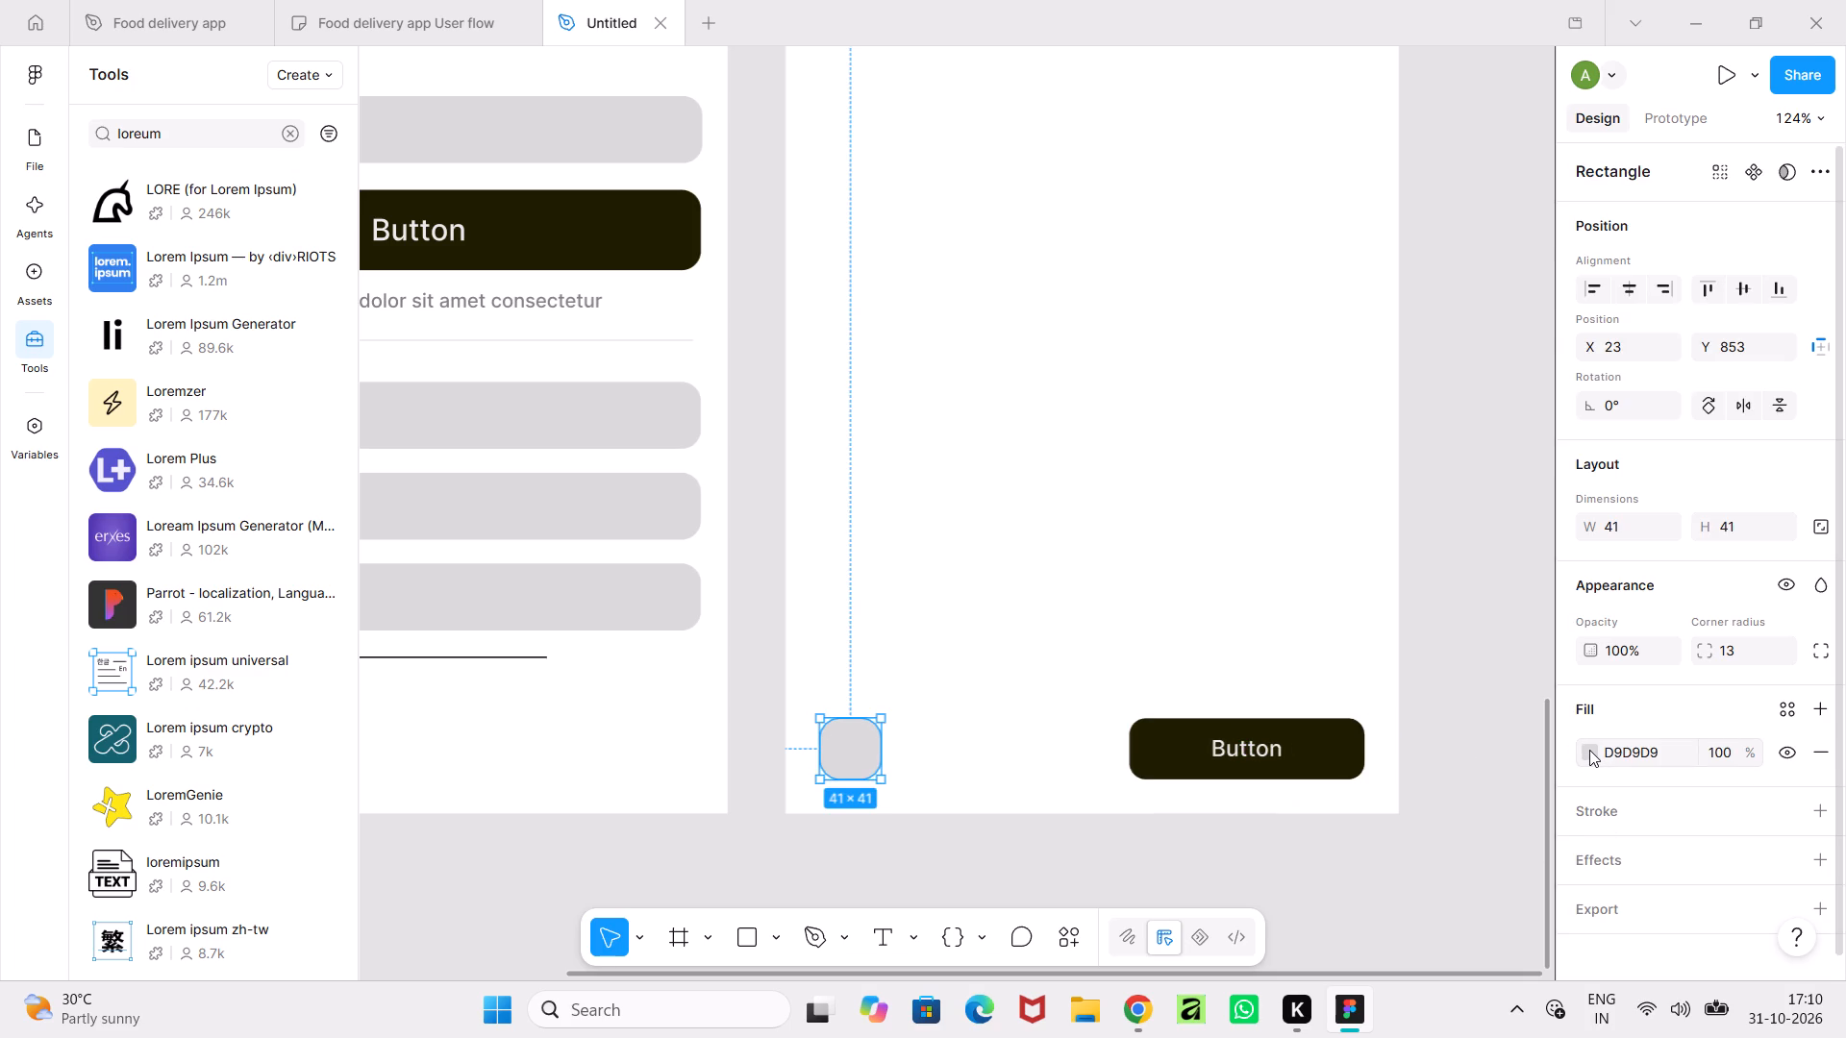
left_click(1589, 750)
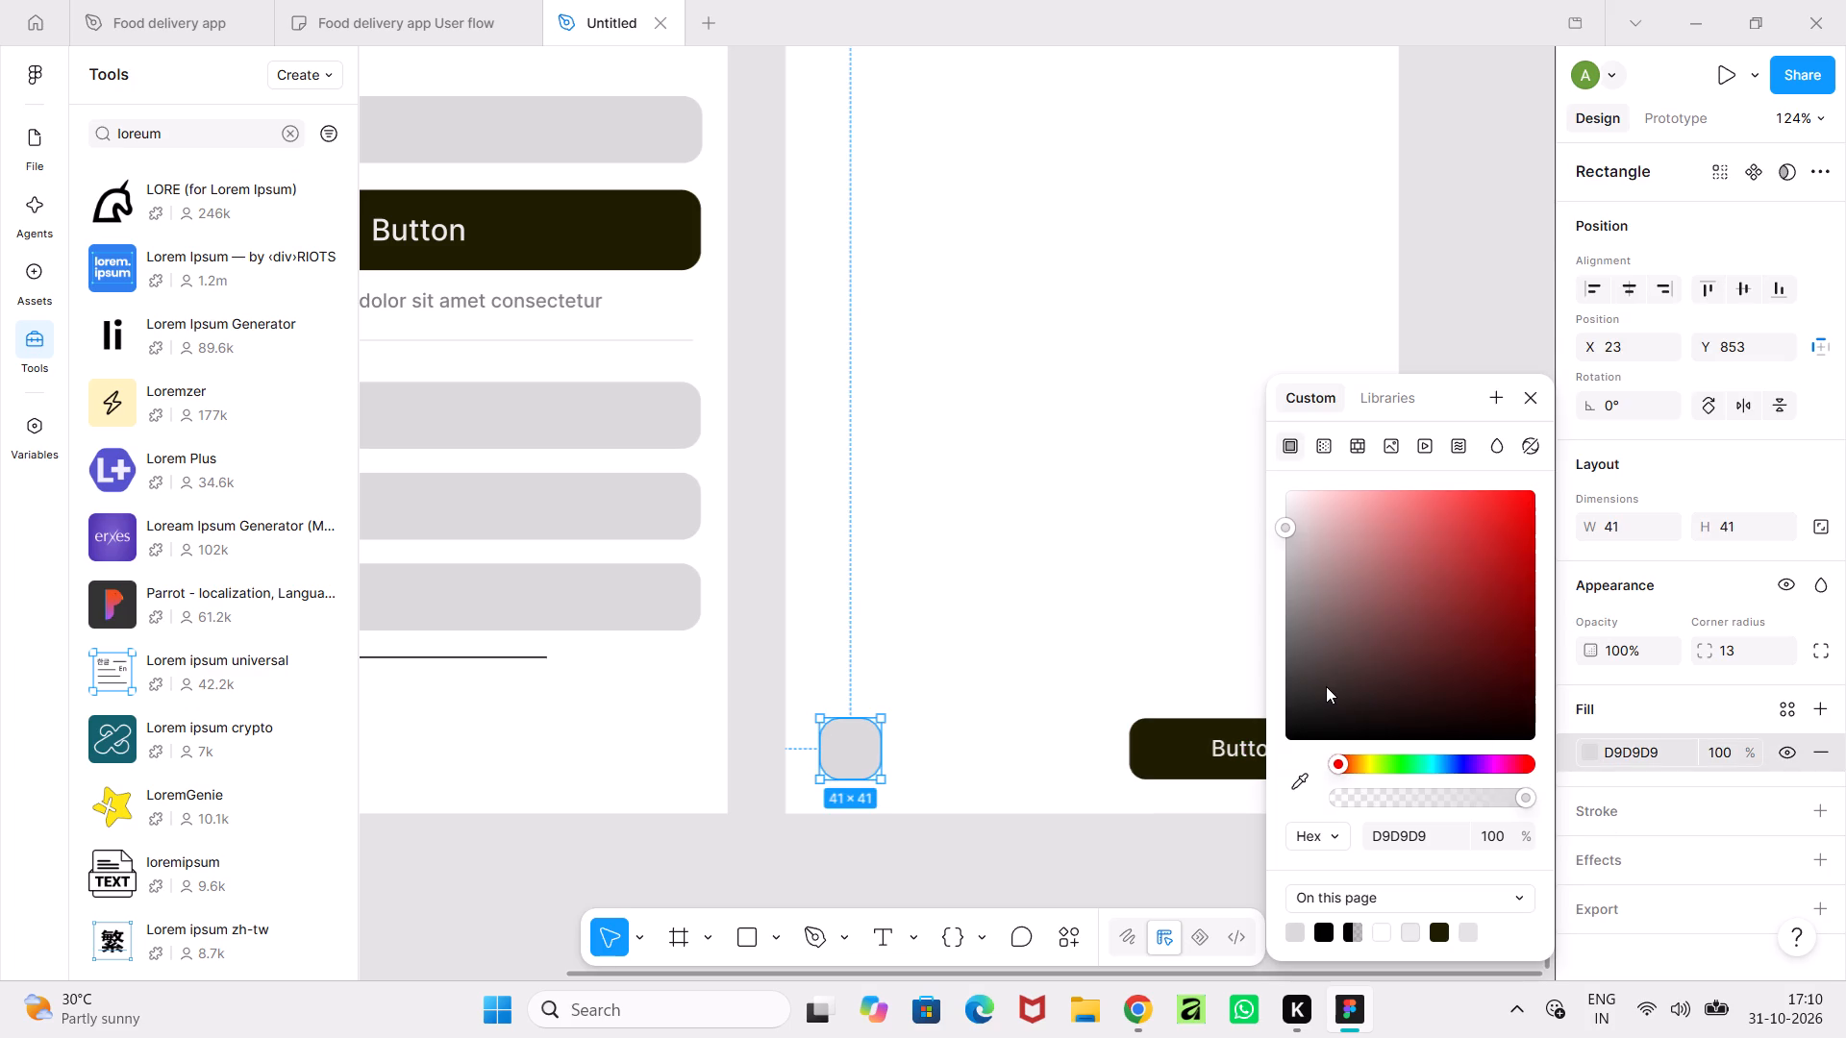
left_click(1303, 782)
left_click(1167, 755)
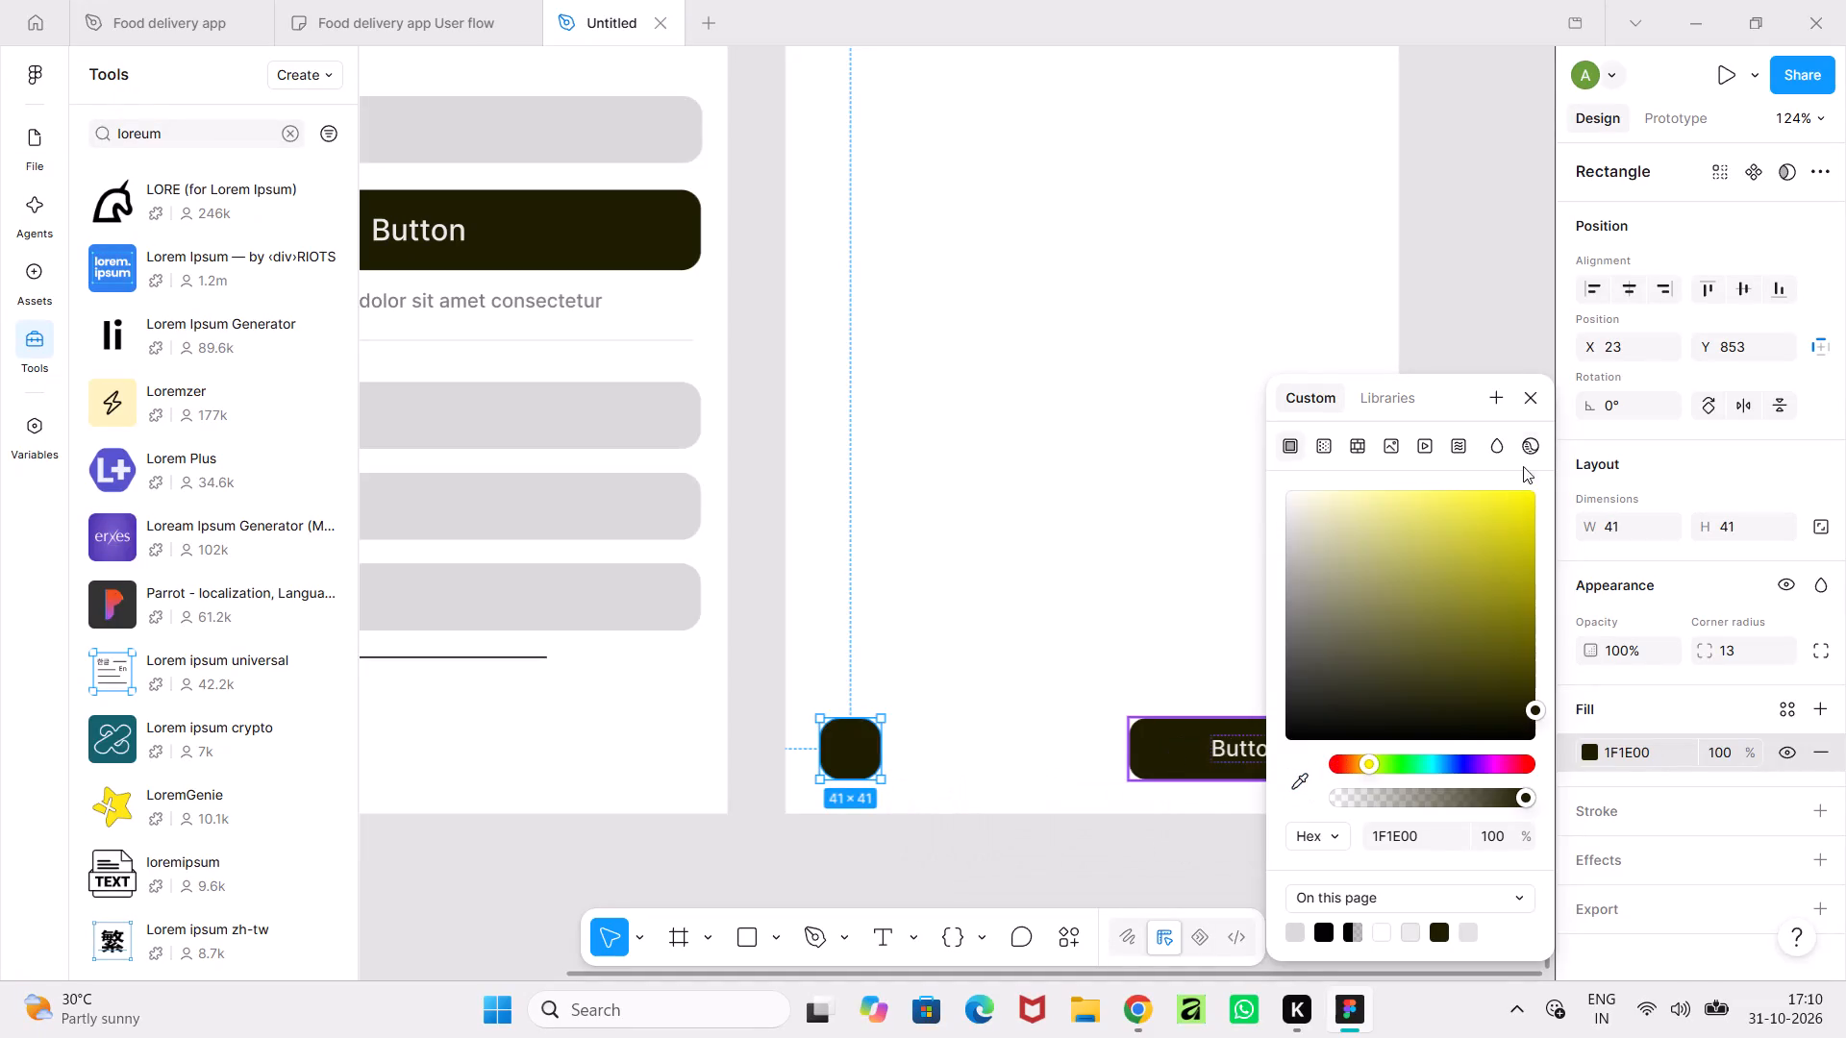
left_click(1532, 394)
left_click(1473, 419)
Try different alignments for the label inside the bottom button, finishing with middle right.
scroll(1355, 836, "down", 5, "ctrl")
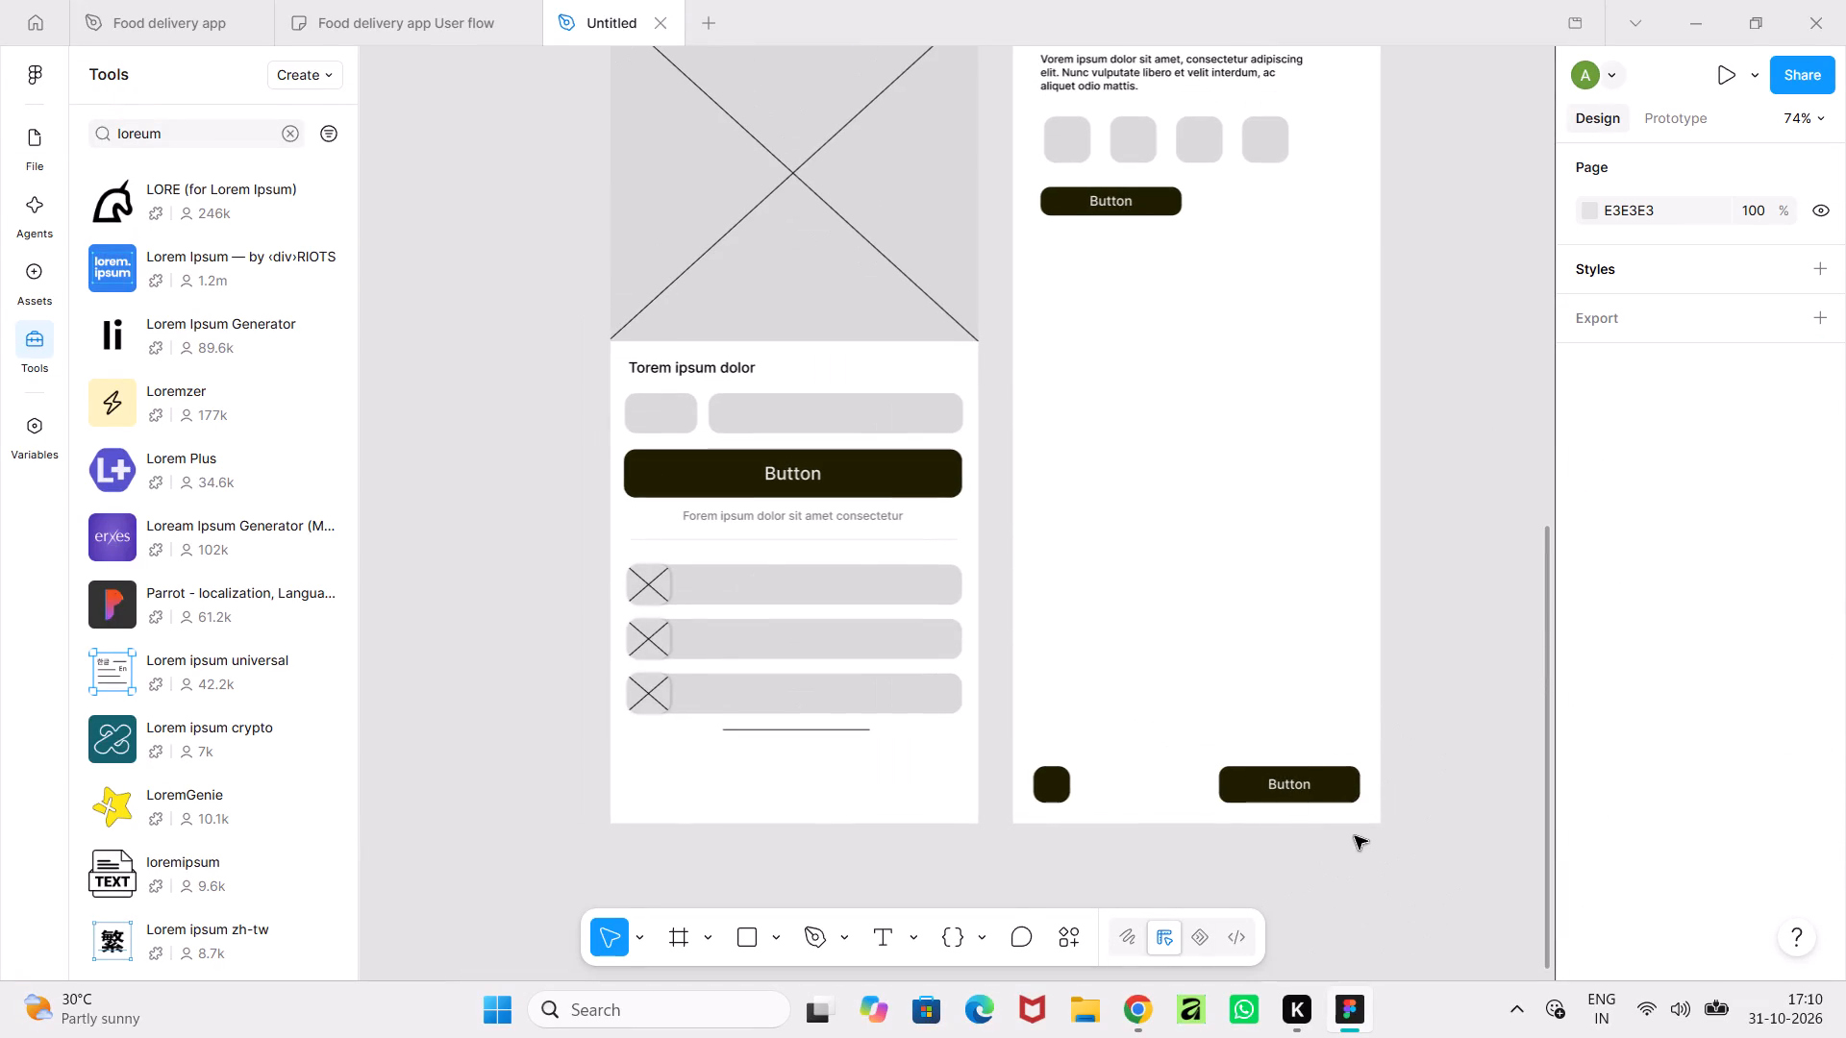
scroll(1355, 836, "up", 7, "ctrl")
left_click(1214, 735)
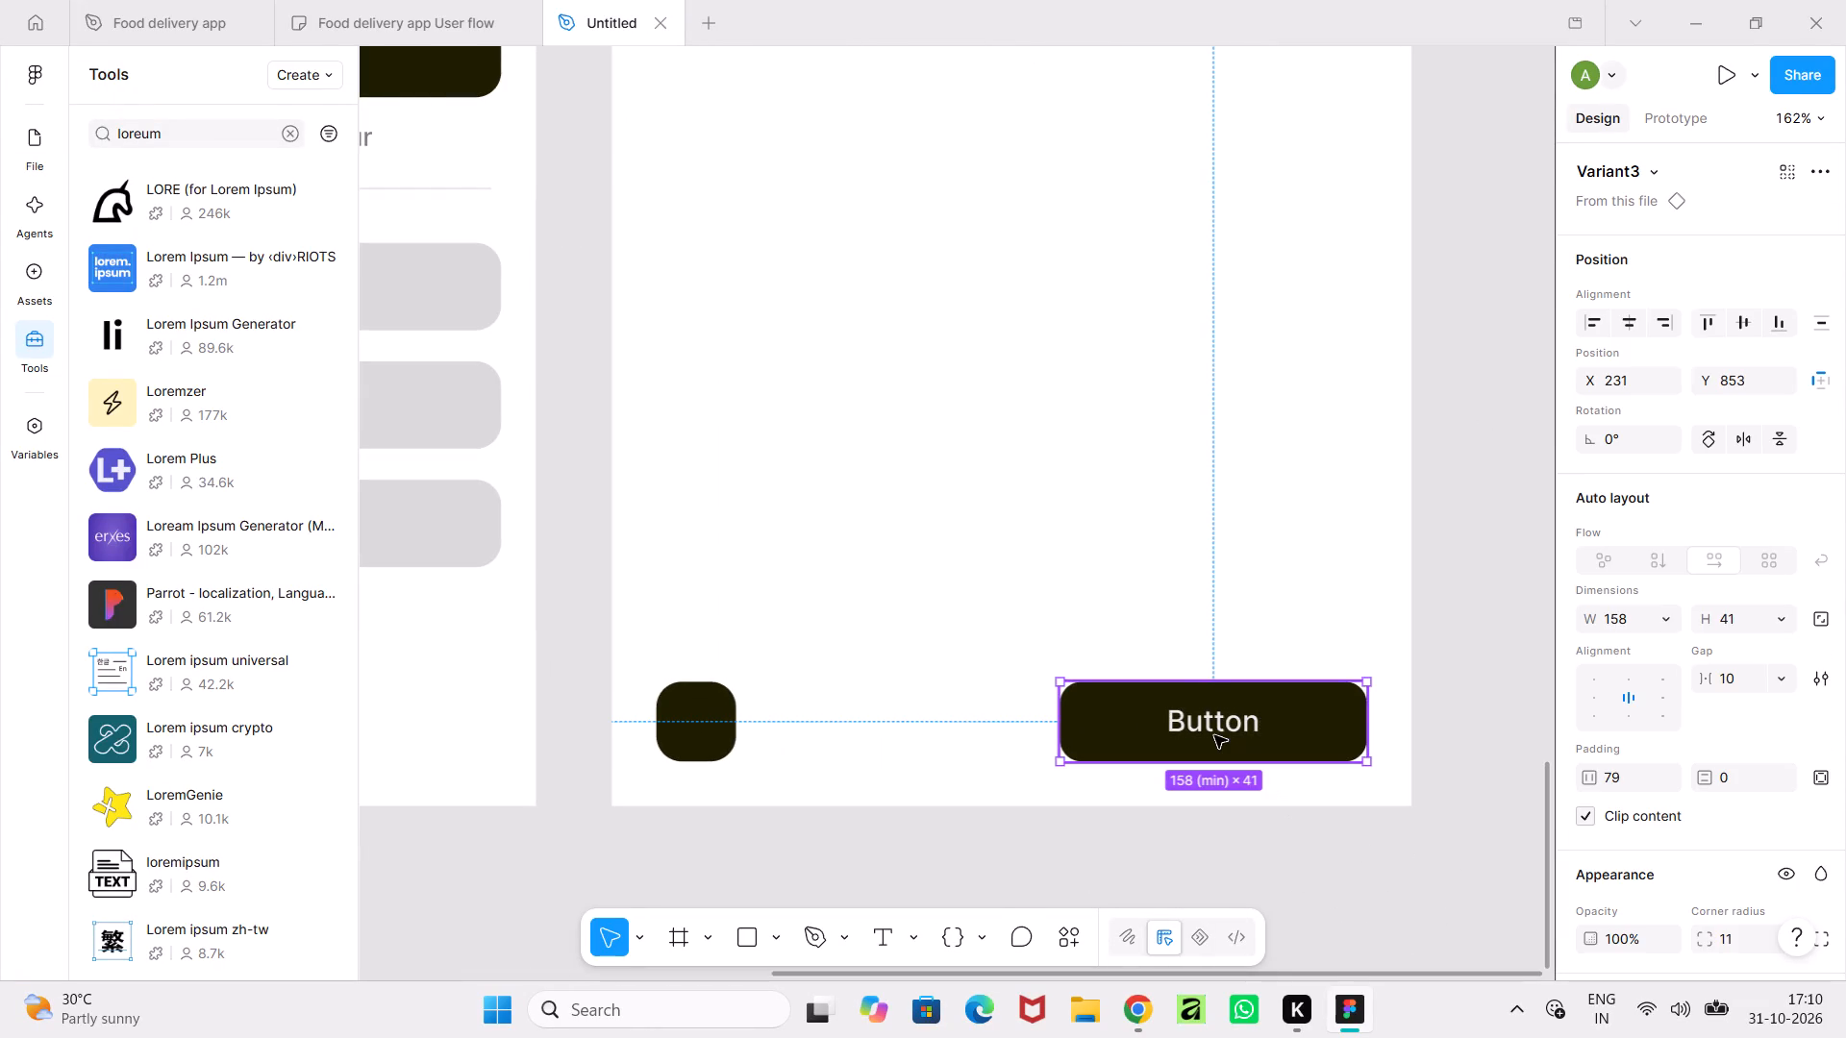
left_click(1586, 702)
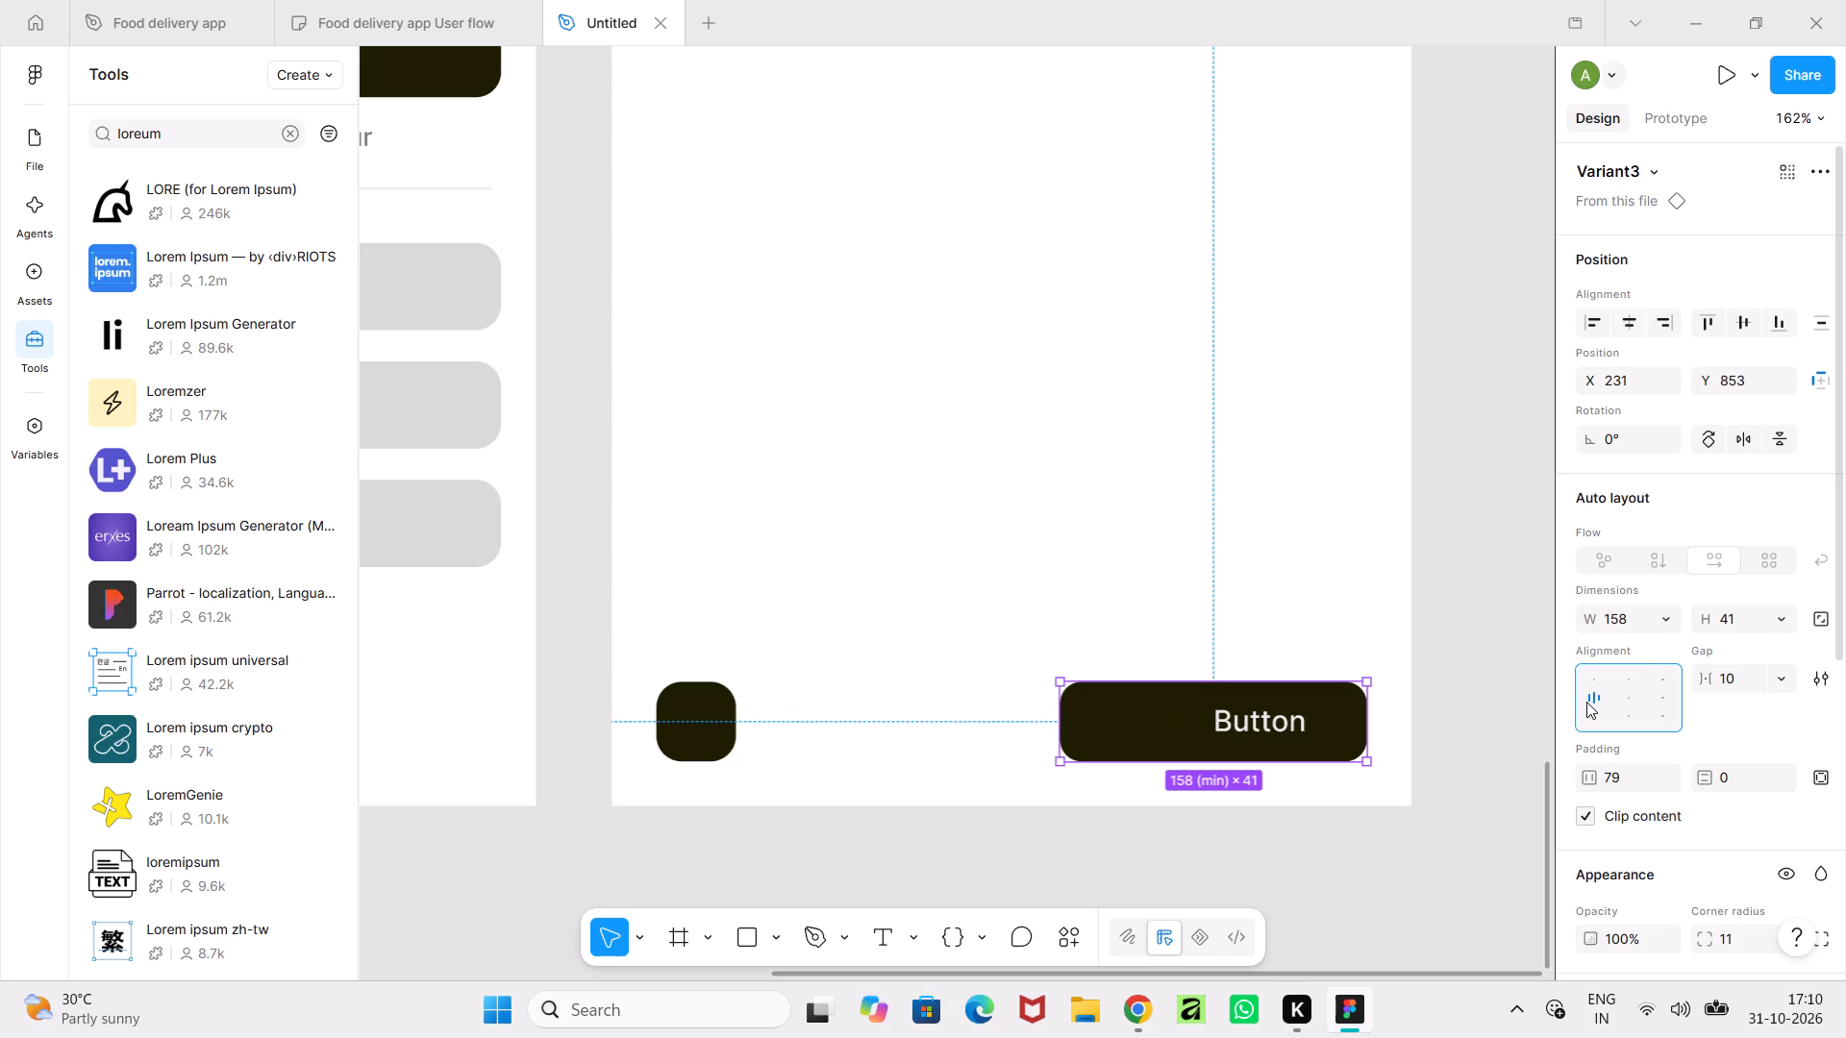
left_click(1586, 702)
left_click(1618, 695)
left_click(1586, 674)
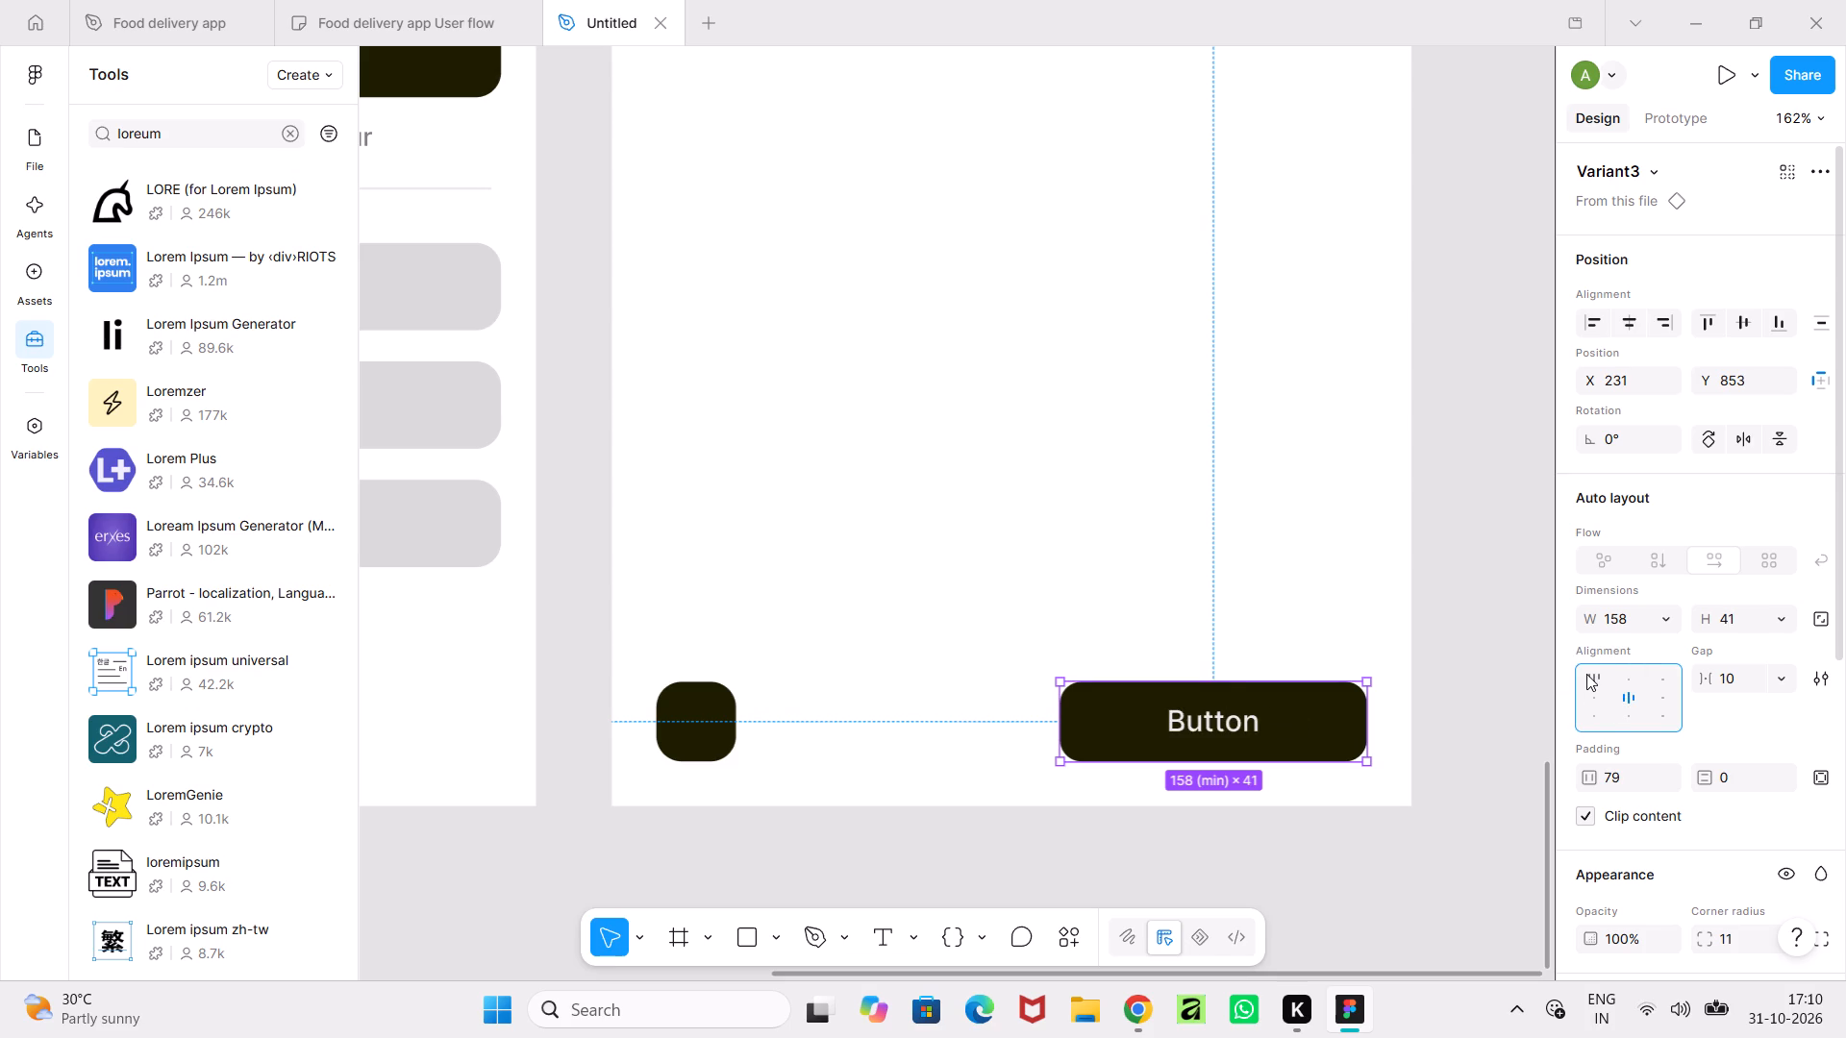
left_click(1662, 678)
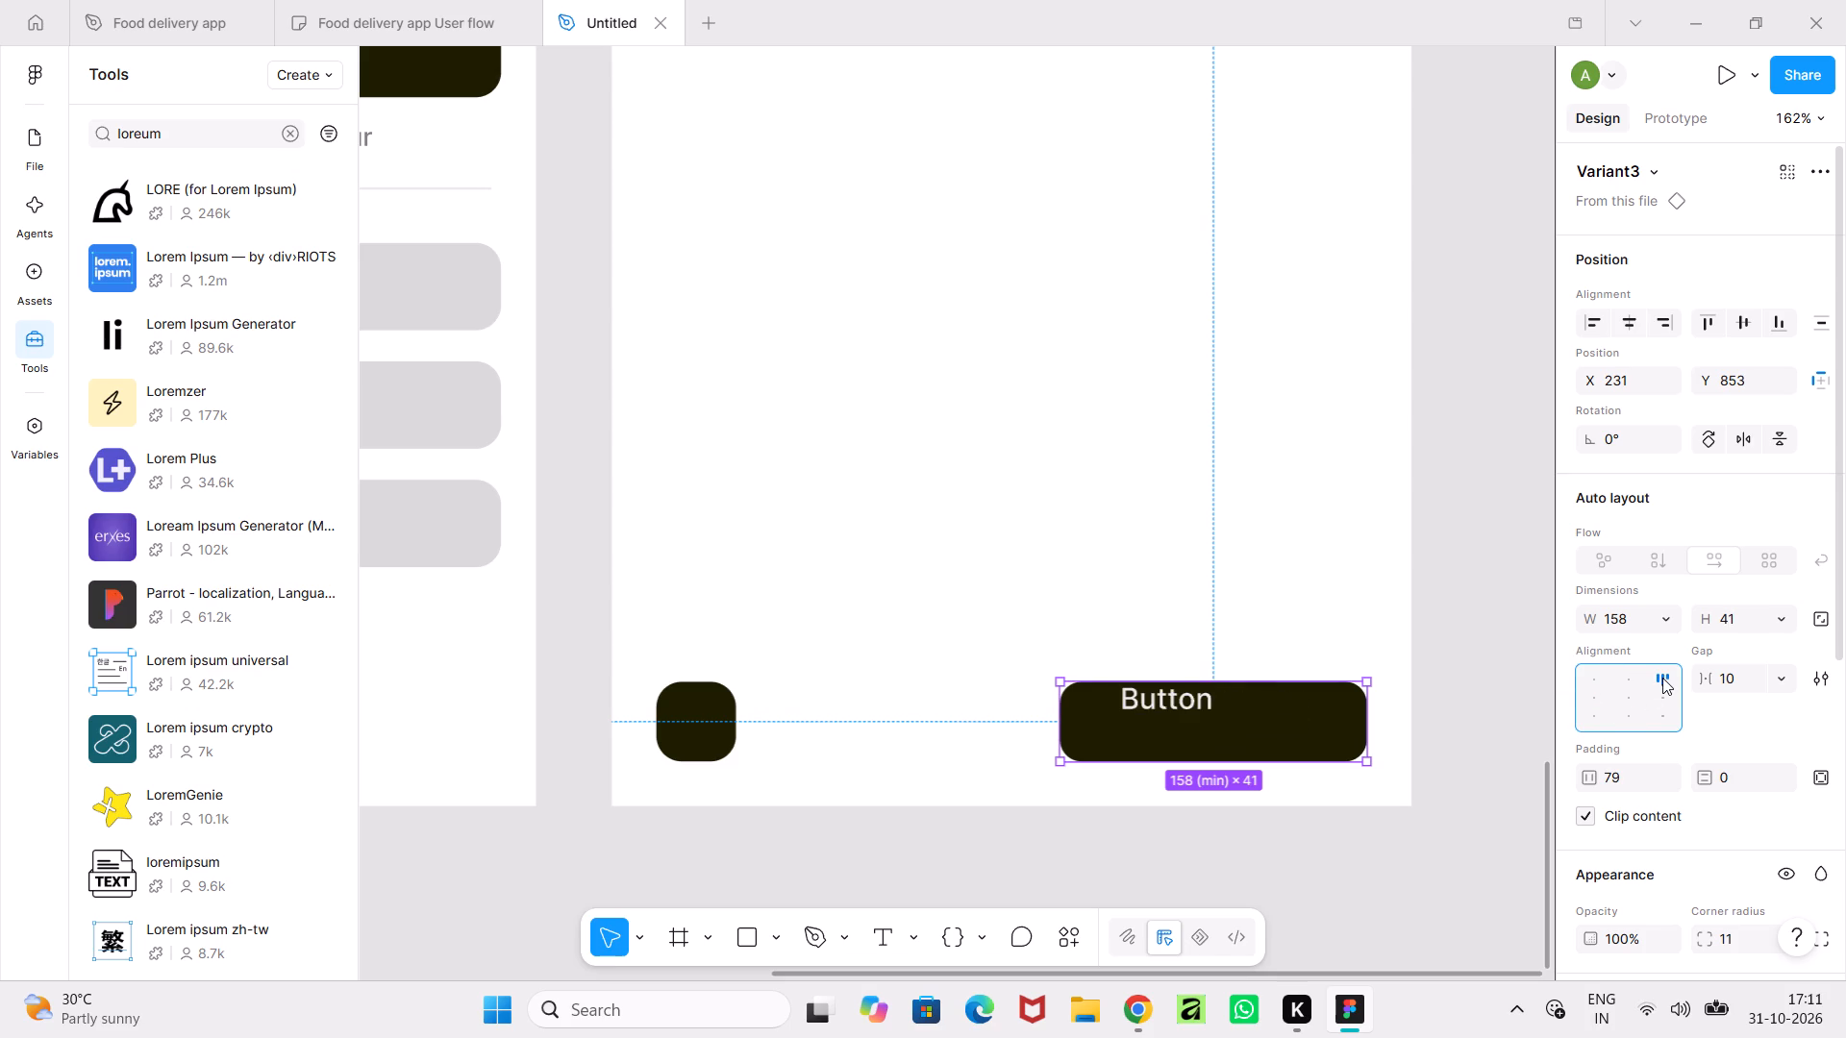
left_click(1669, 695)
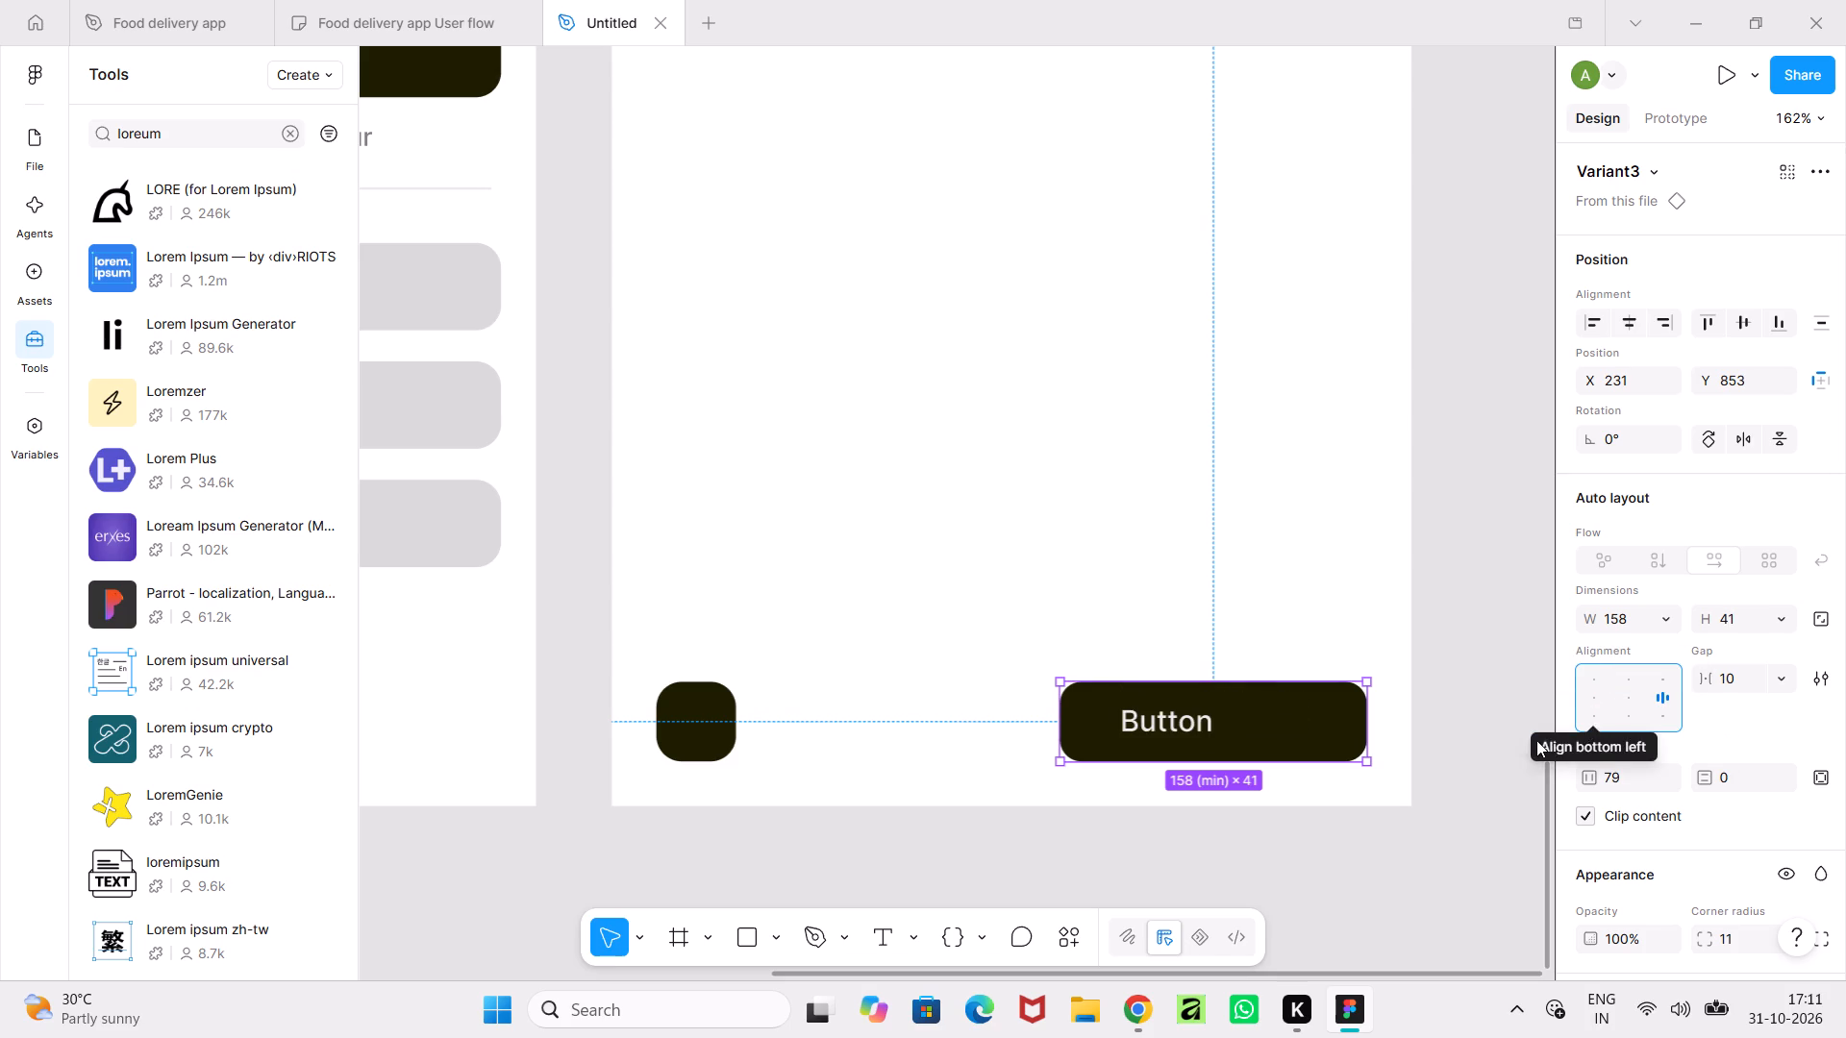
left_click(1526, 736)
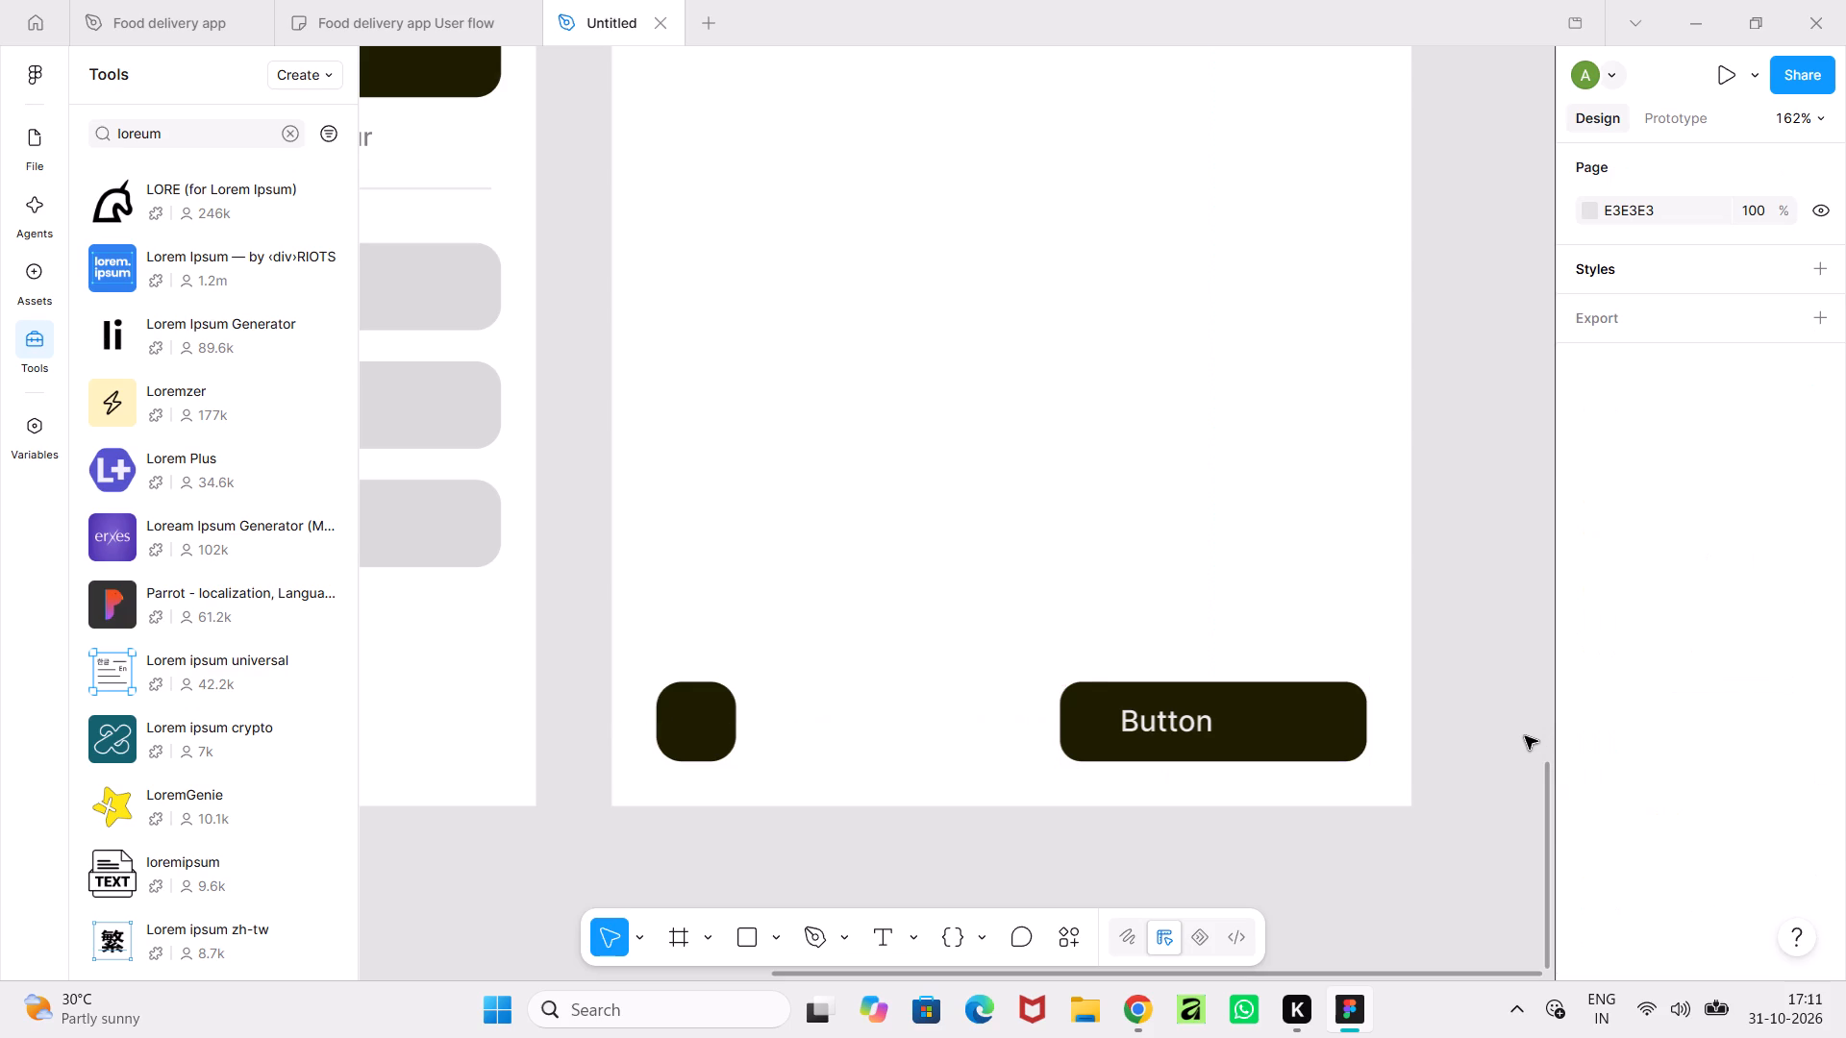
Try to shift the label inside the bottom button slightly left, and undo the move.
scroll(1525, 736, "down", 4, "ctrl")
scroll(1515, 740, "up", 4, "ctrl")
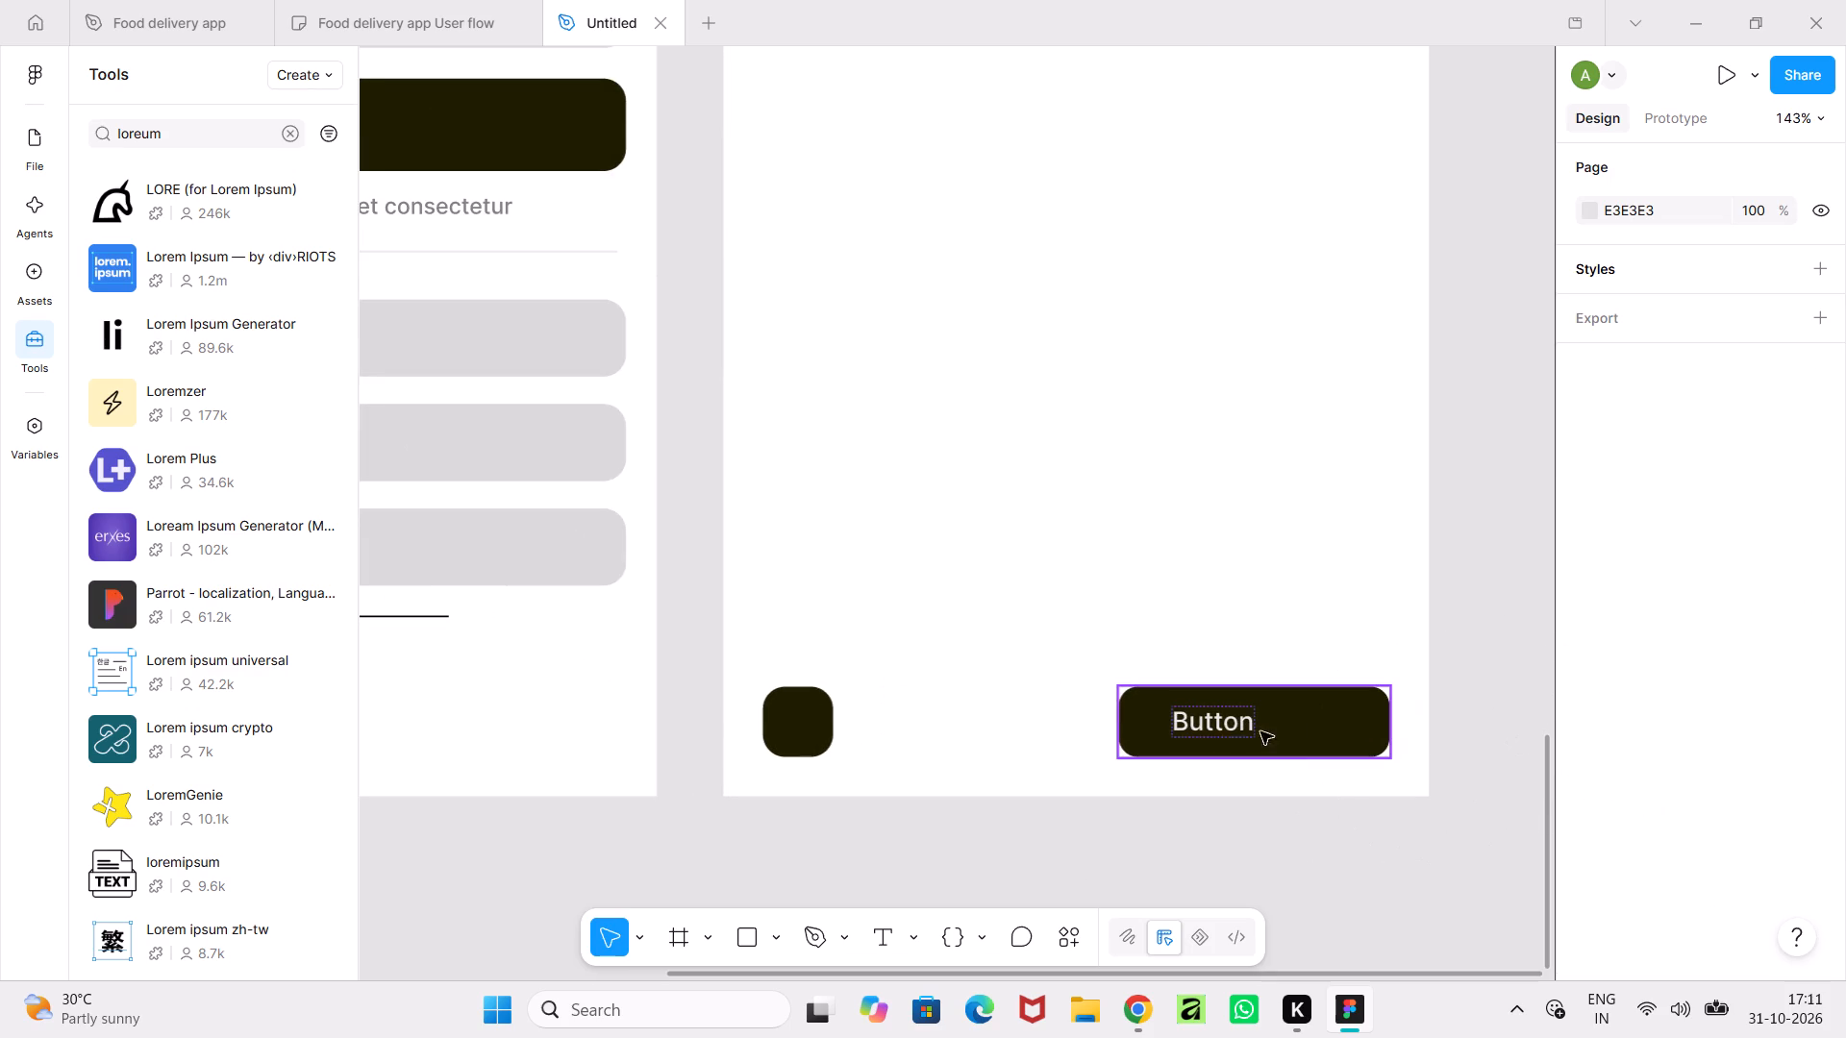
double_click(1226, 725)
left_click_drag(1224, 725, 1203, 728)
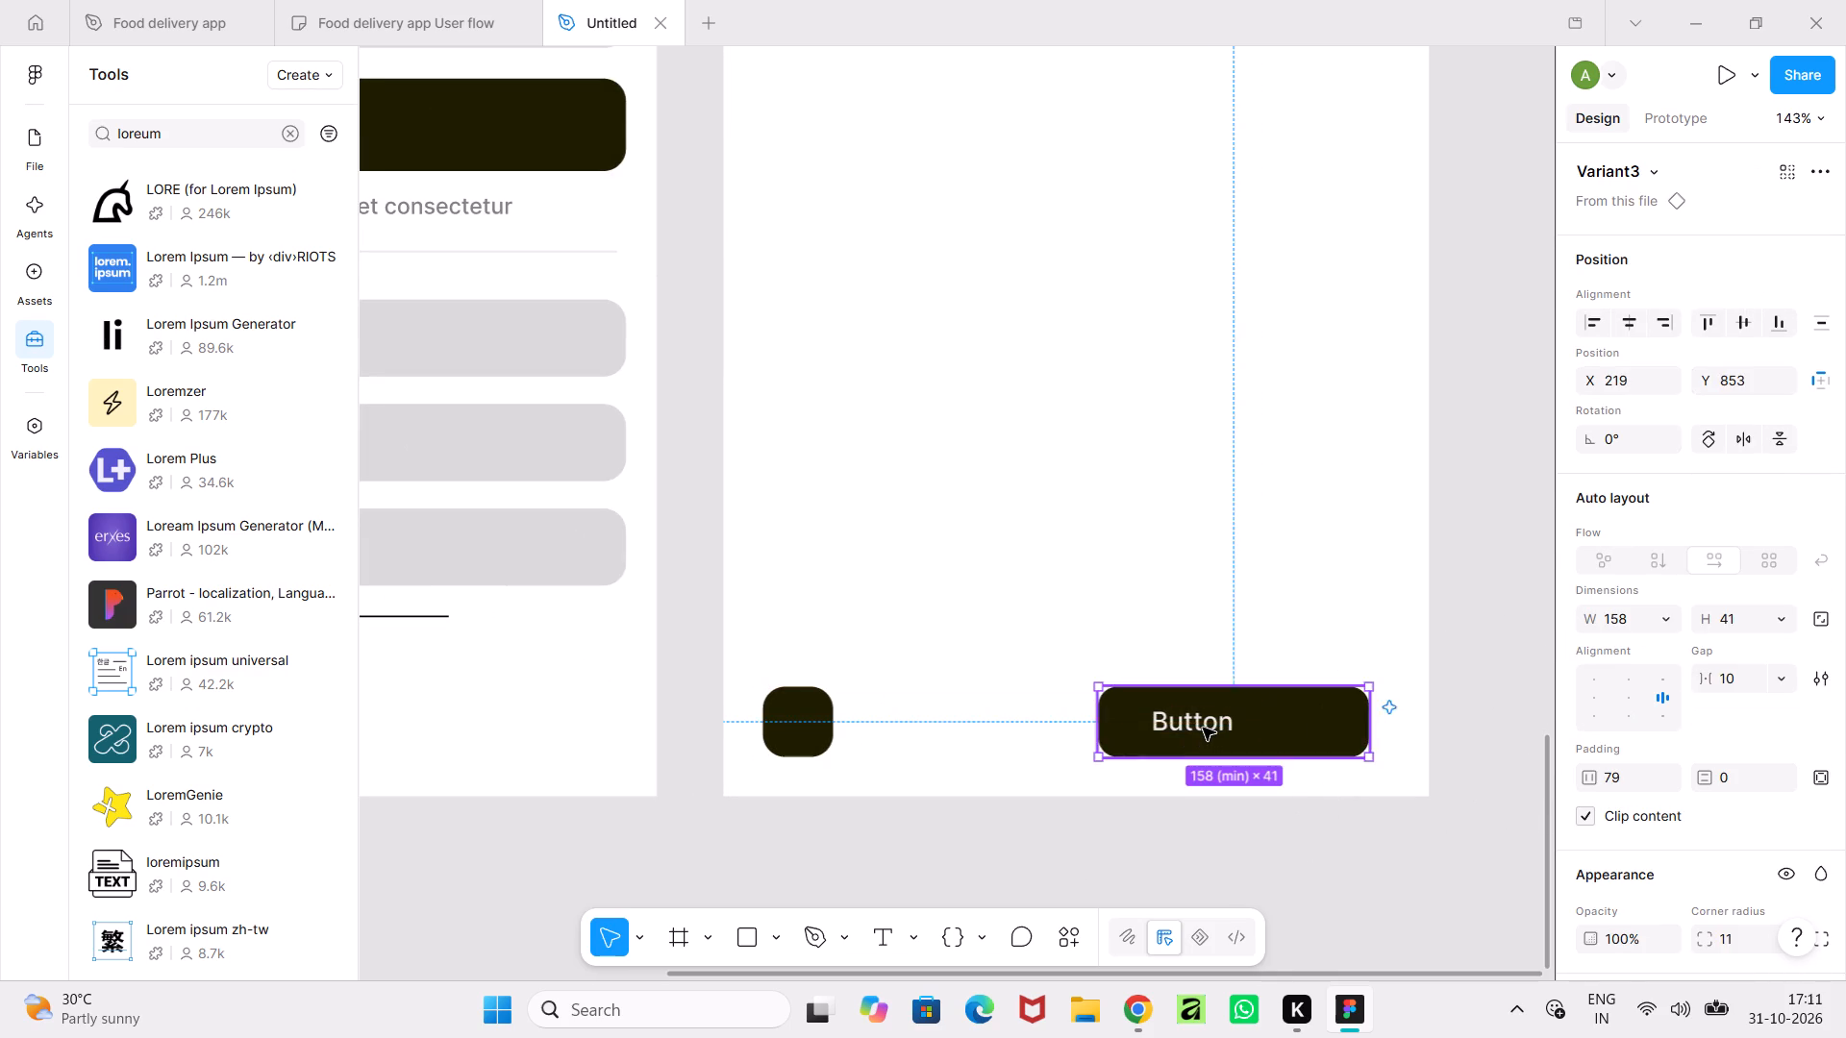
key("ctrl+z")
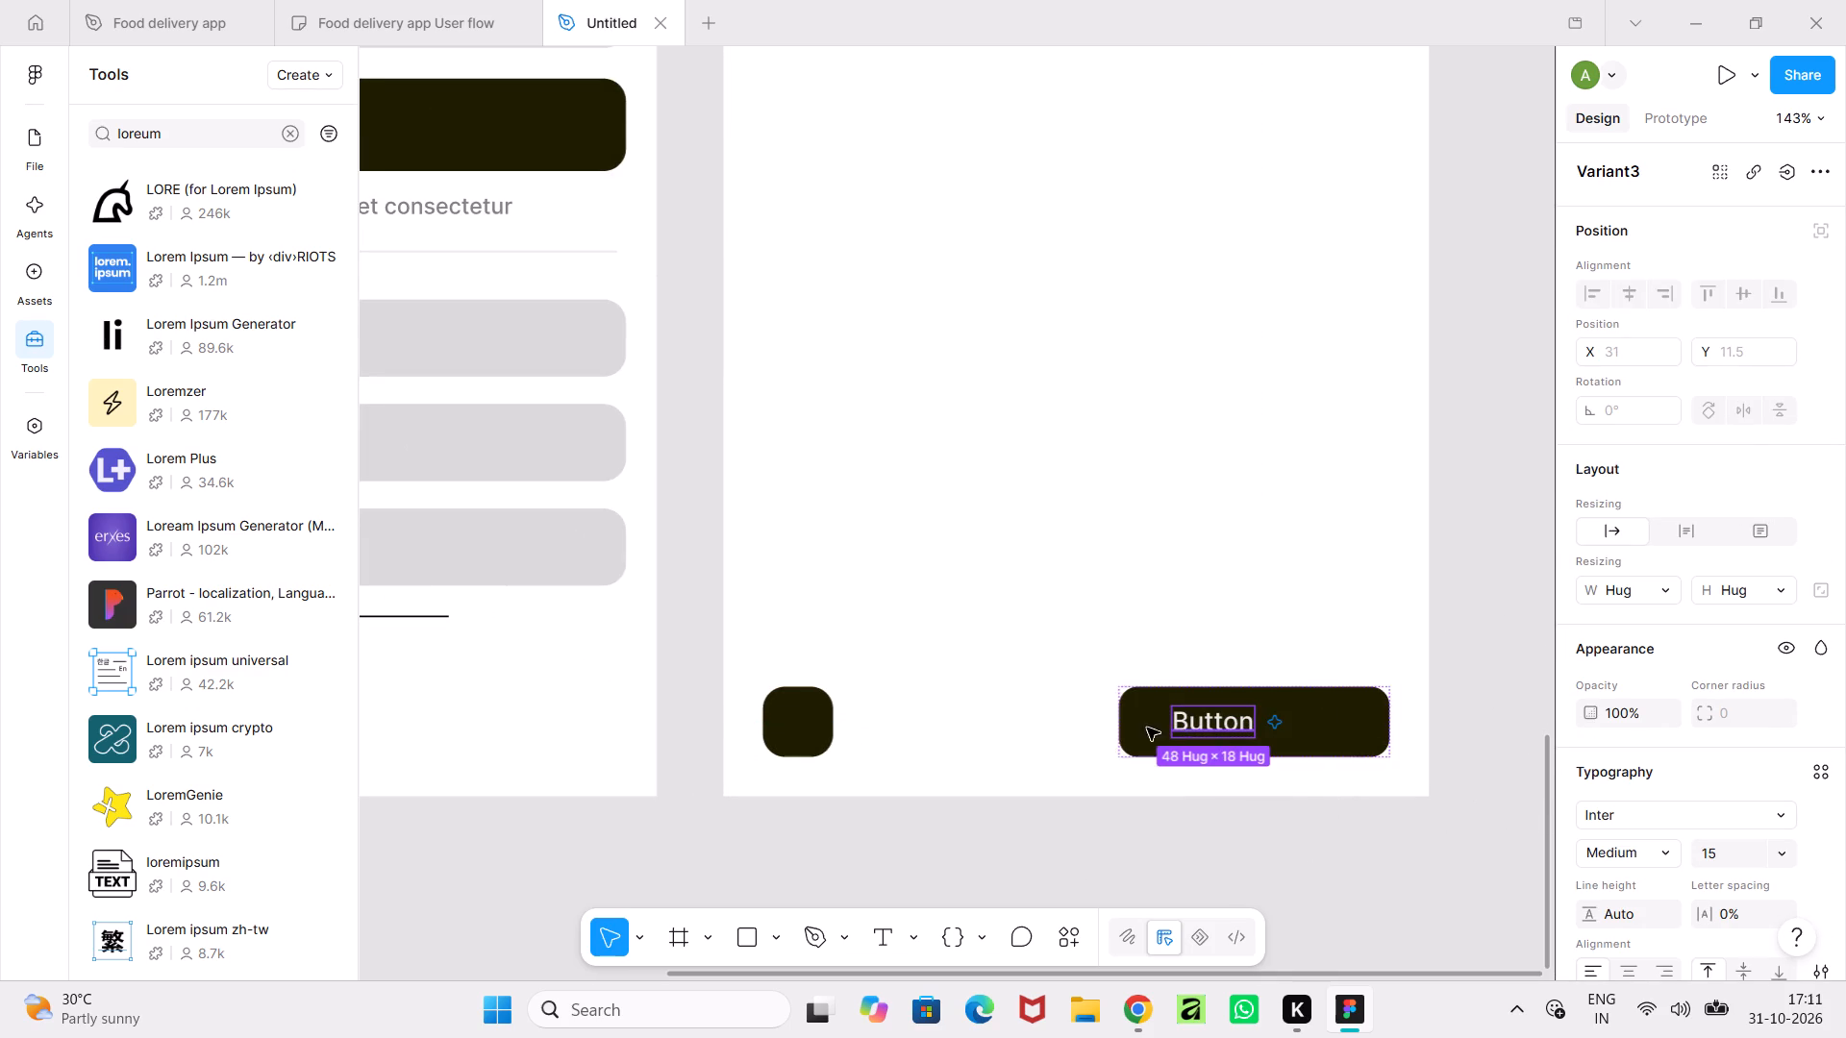
Move the bottom button slightly right to X 237 at Y 853, and reduce its auto layout gap to -3.
left_click(1117, 727)
left_click_drag(1117, 727, 1129, 727)
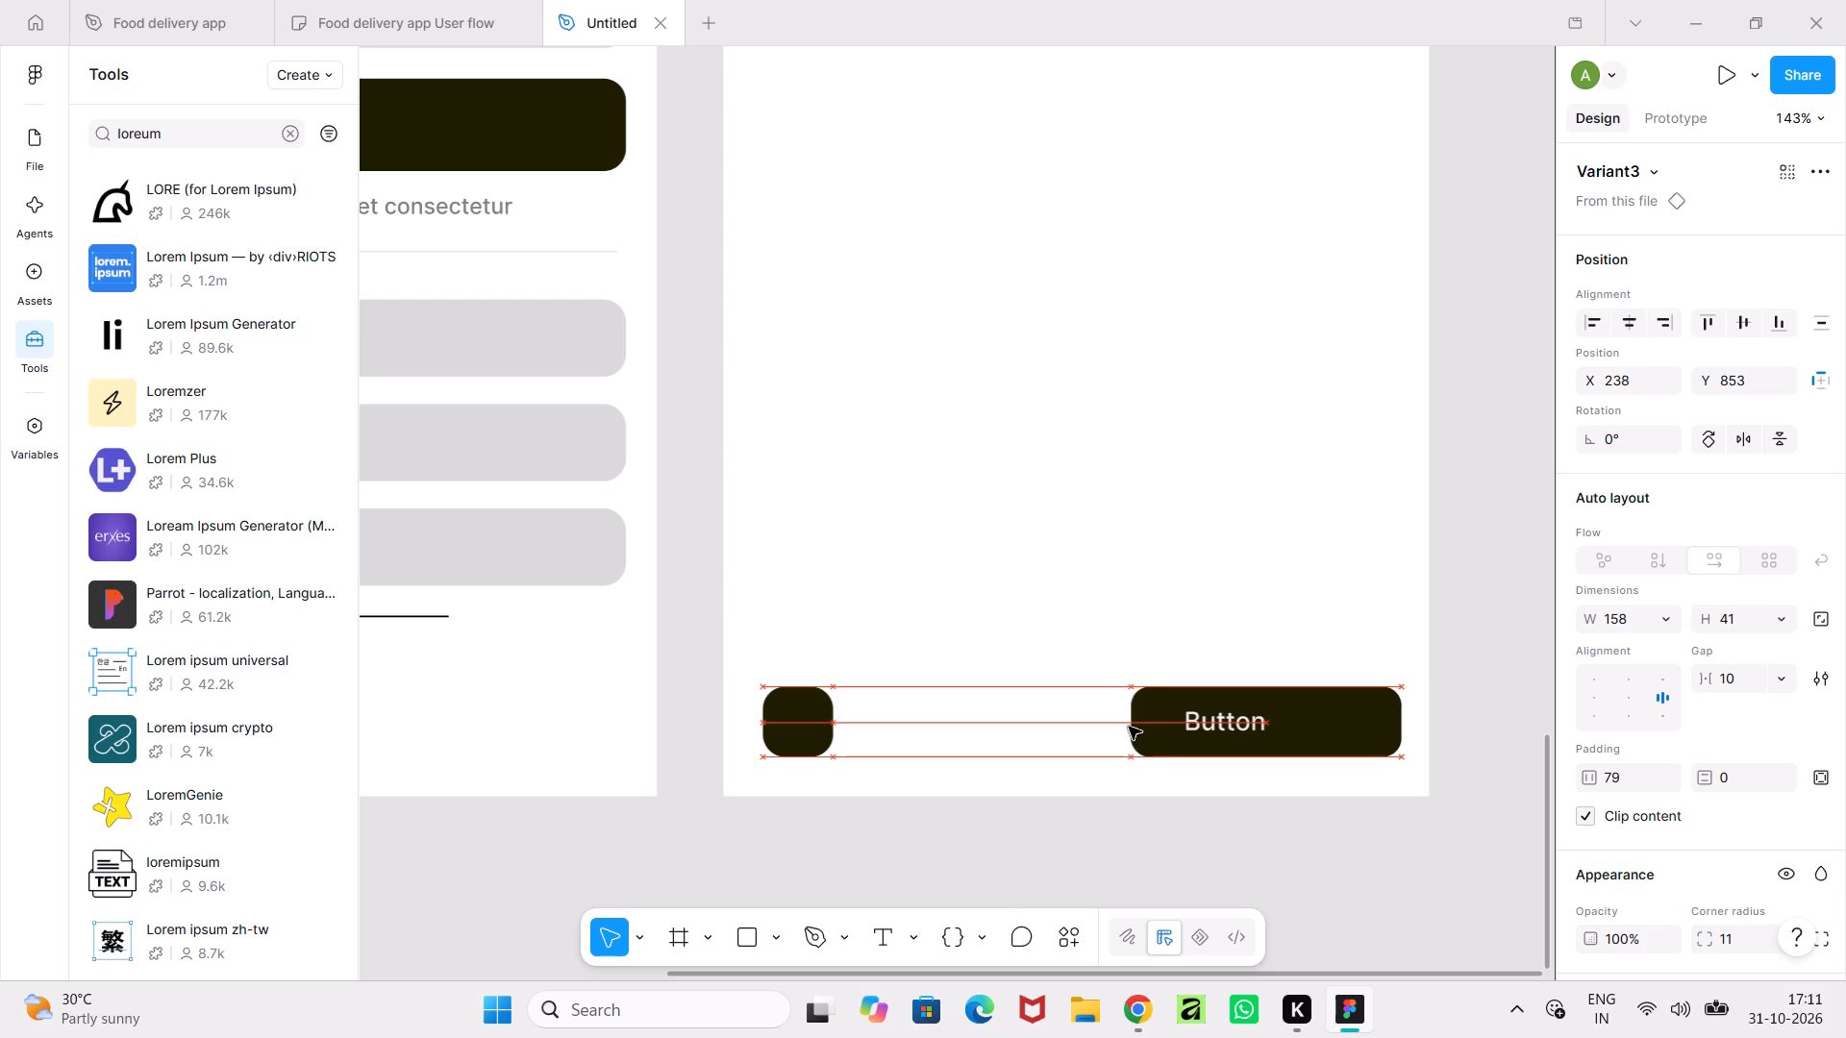
left_click_drag(1129, 727, 1127, 727)
left_click(1153, 730)
left_click_drag(1130, 727, 1168, 725)
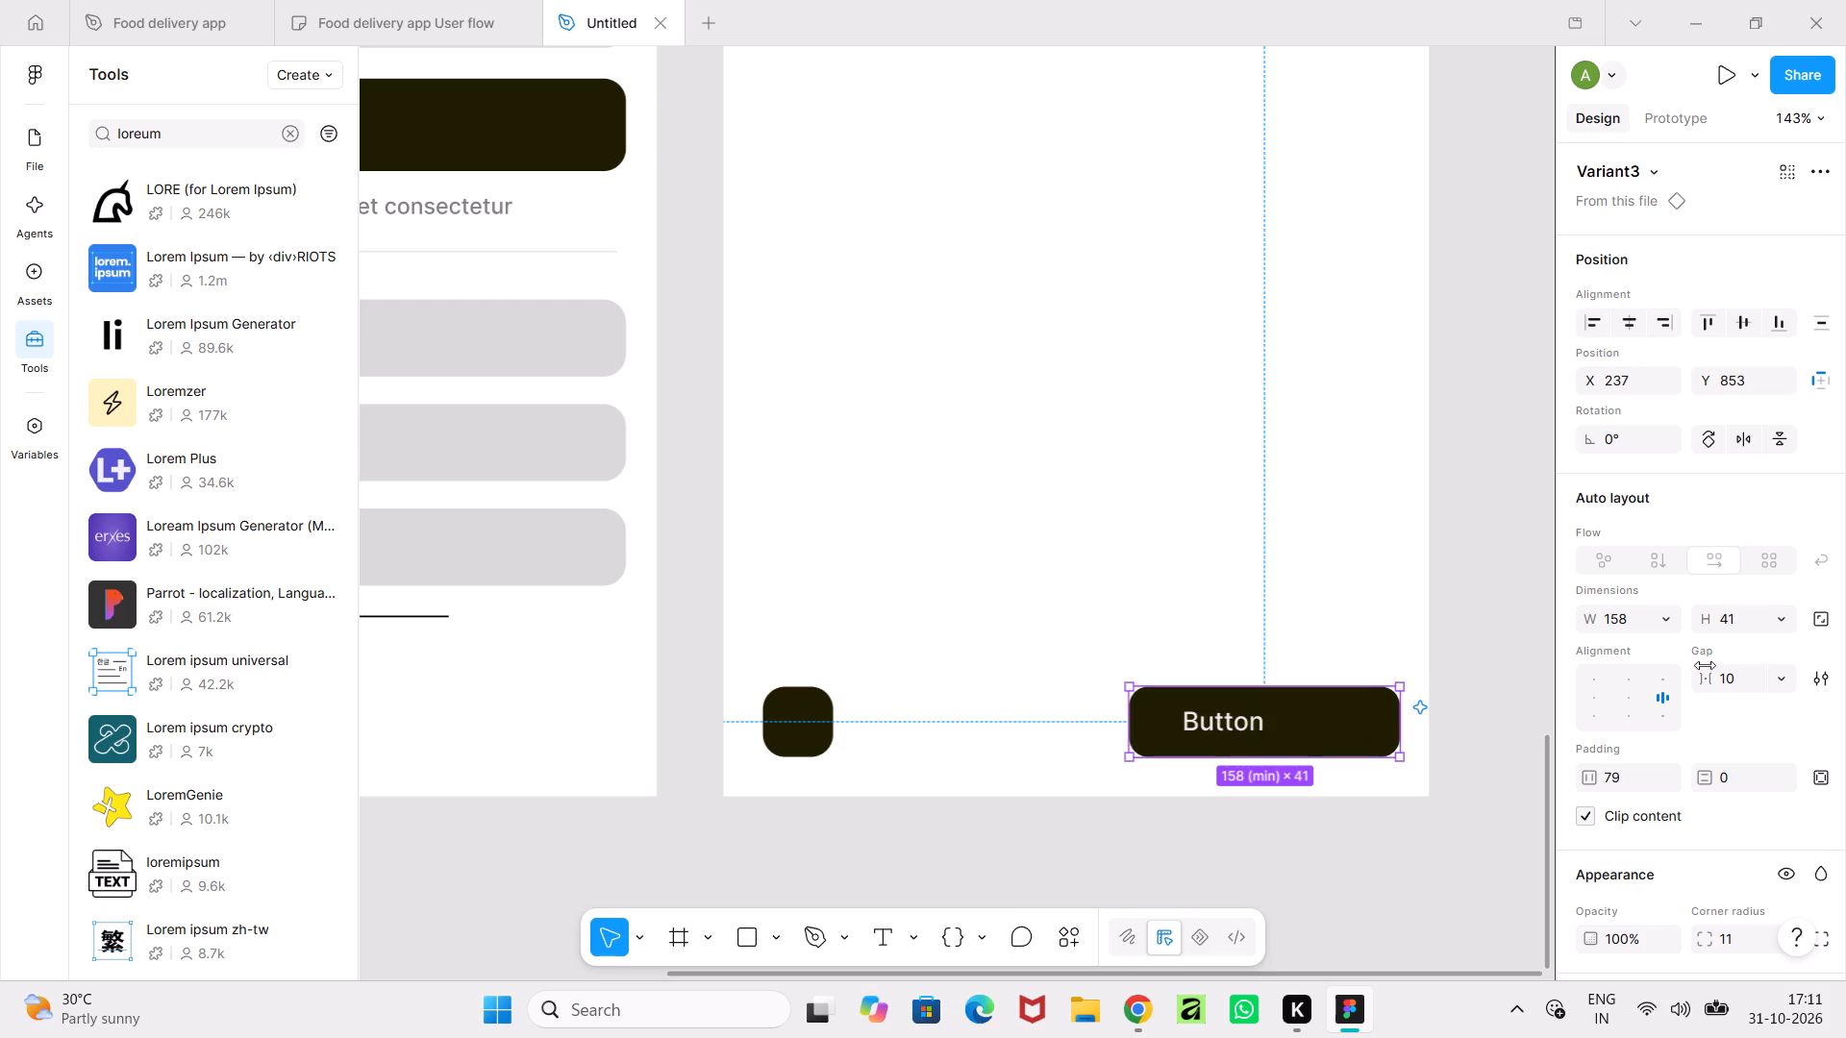
left_click_drag(1711, 686, 963, 510)
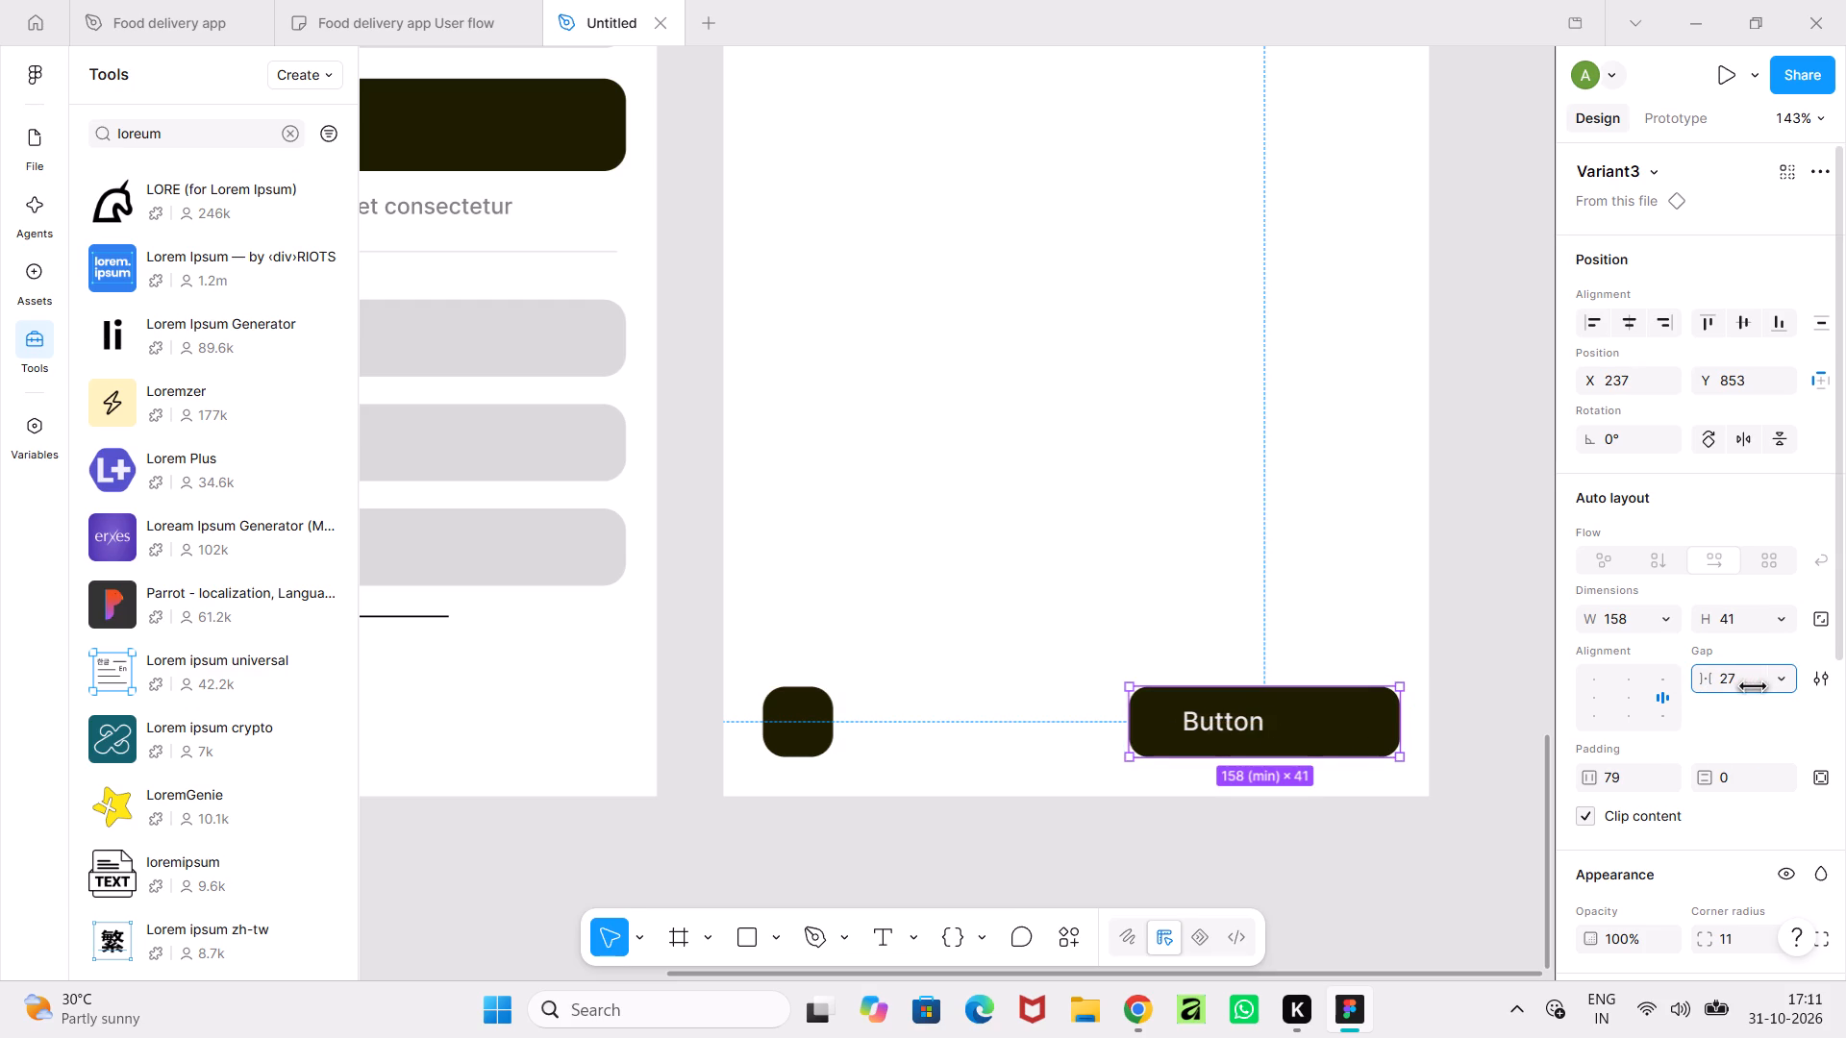
left_click_drag(963, 510, 891, 521)
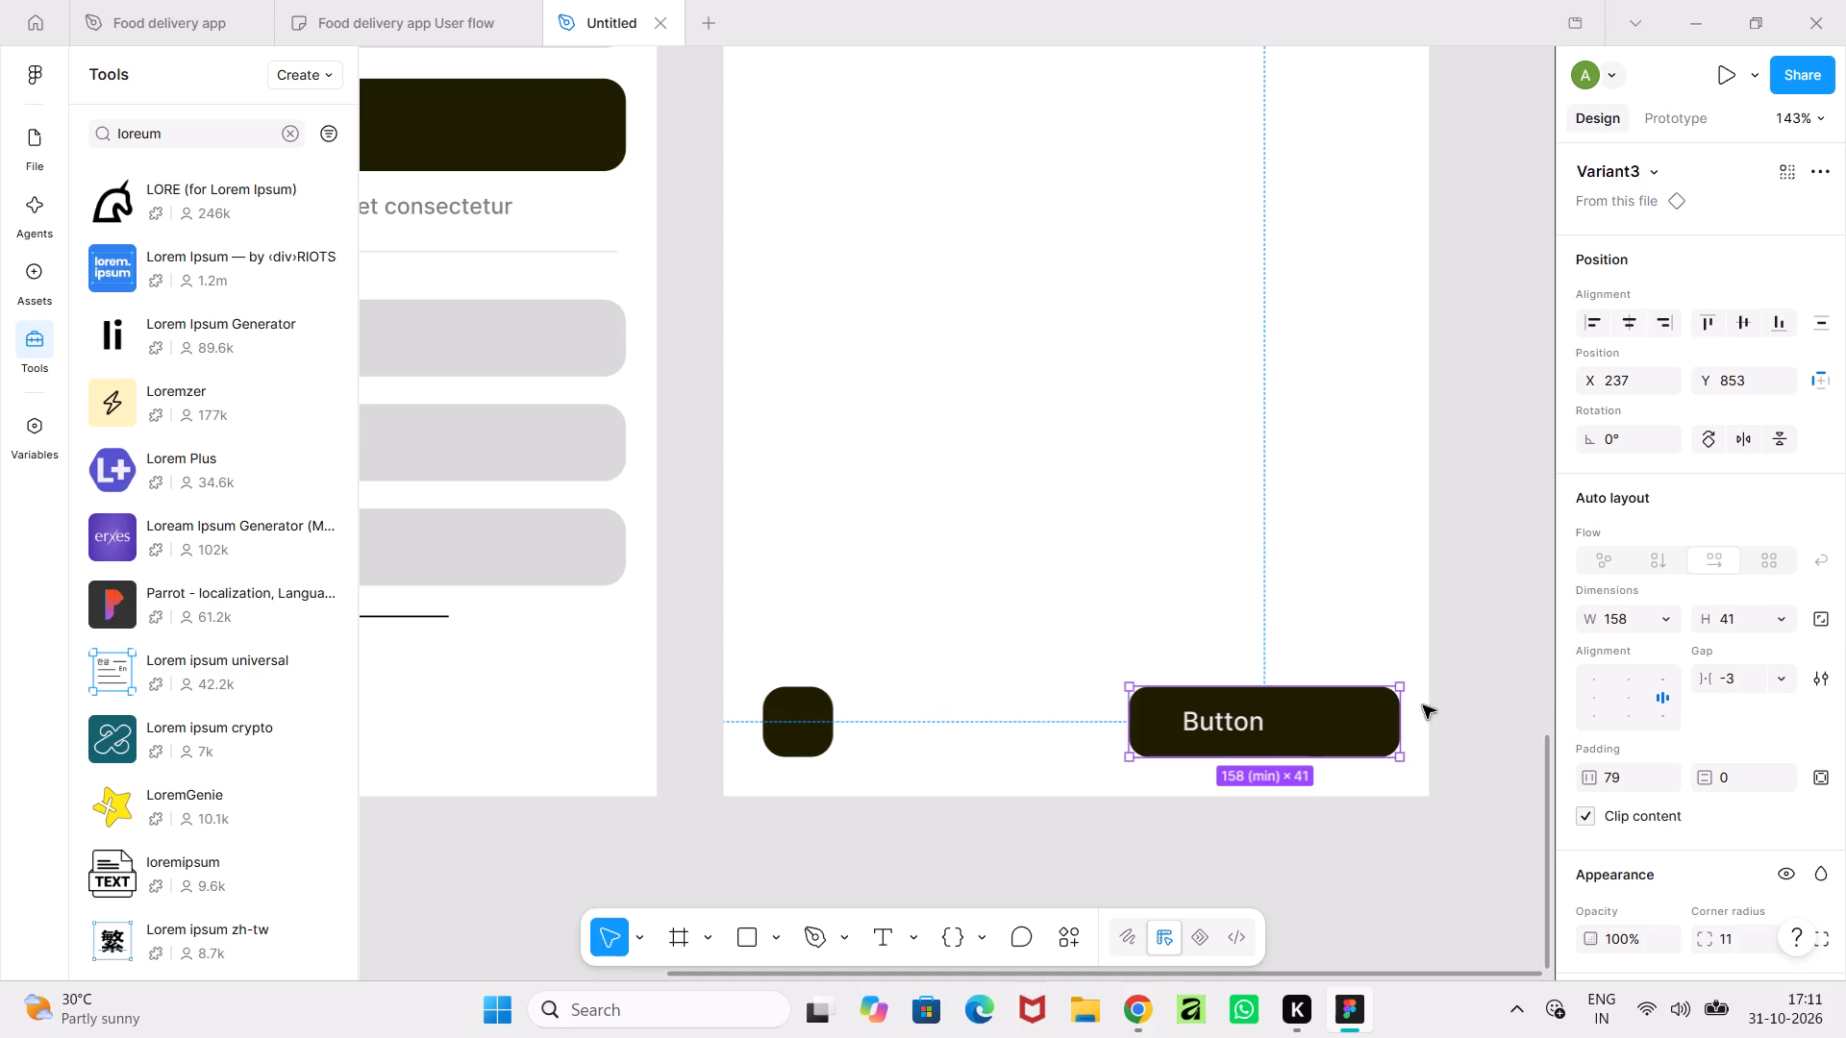
left_click_drag(1125, 729, 1164, 729)
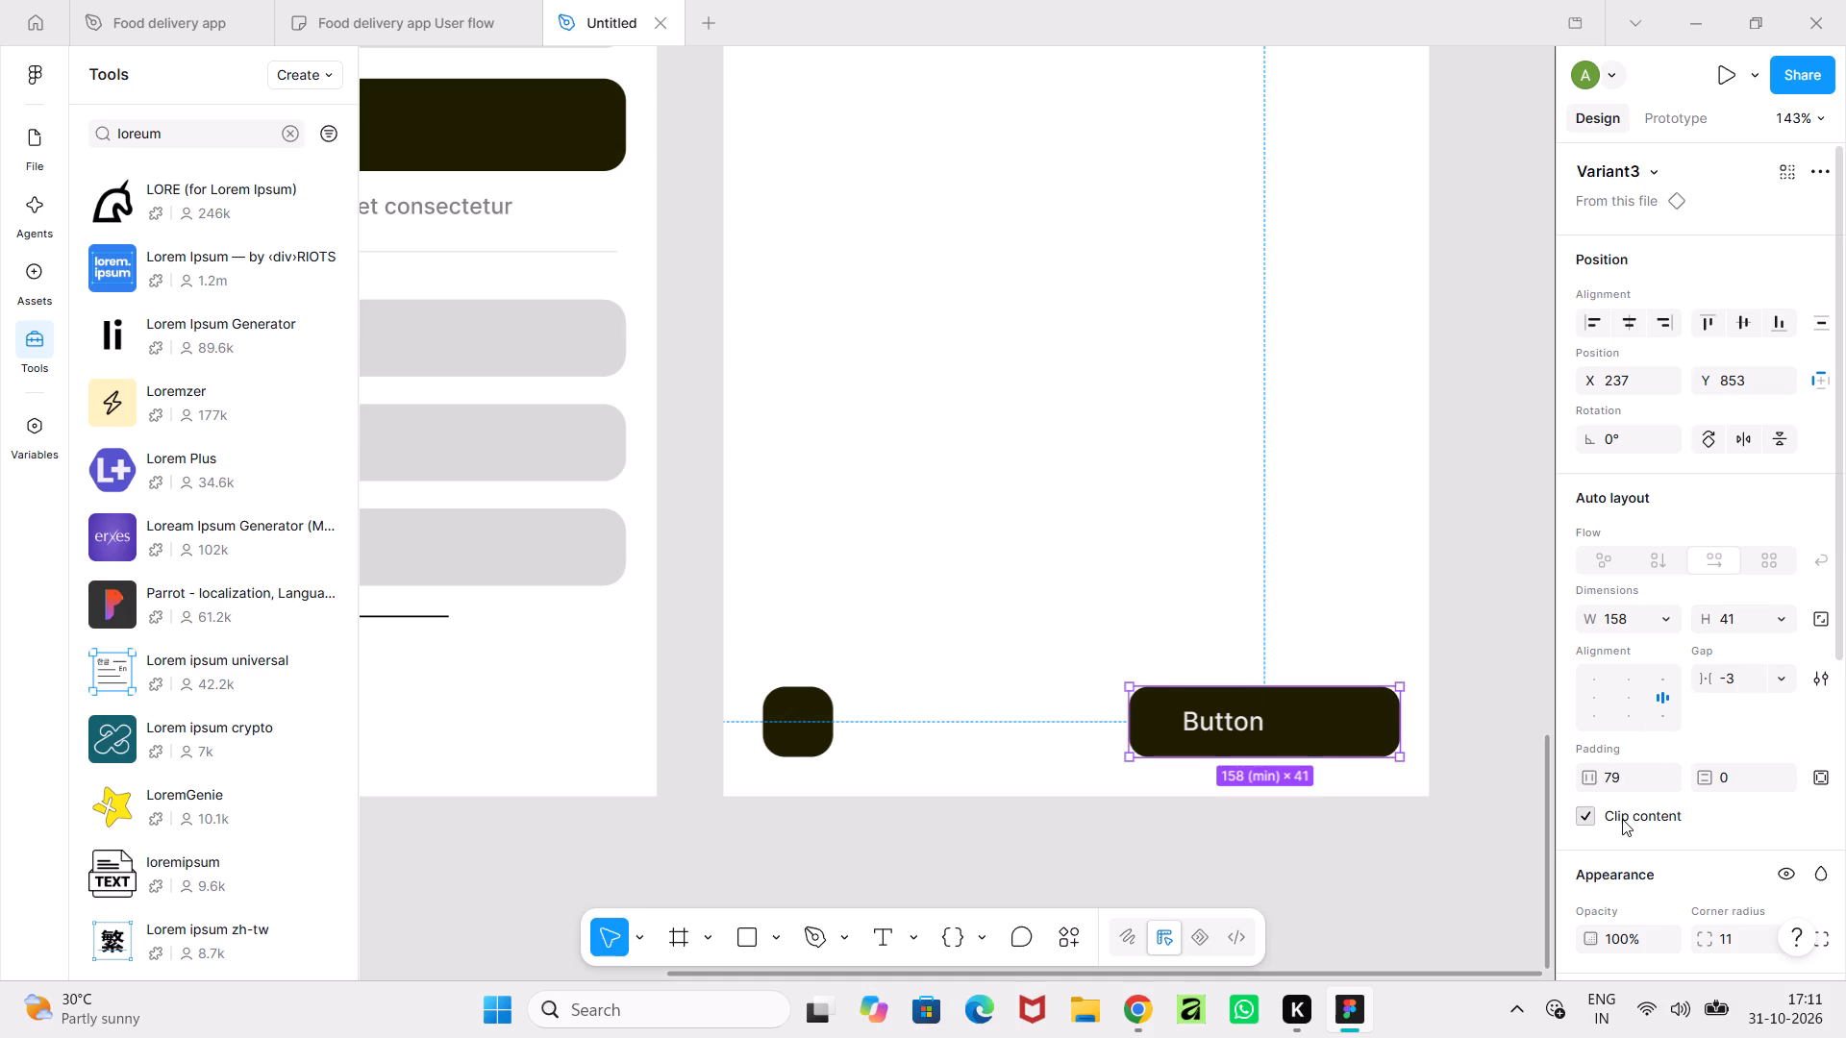
Reduce the bottom button's horizontal padding to 0 and align its label to the middle left.
left_click_drag(1590, 778, 906, 515)
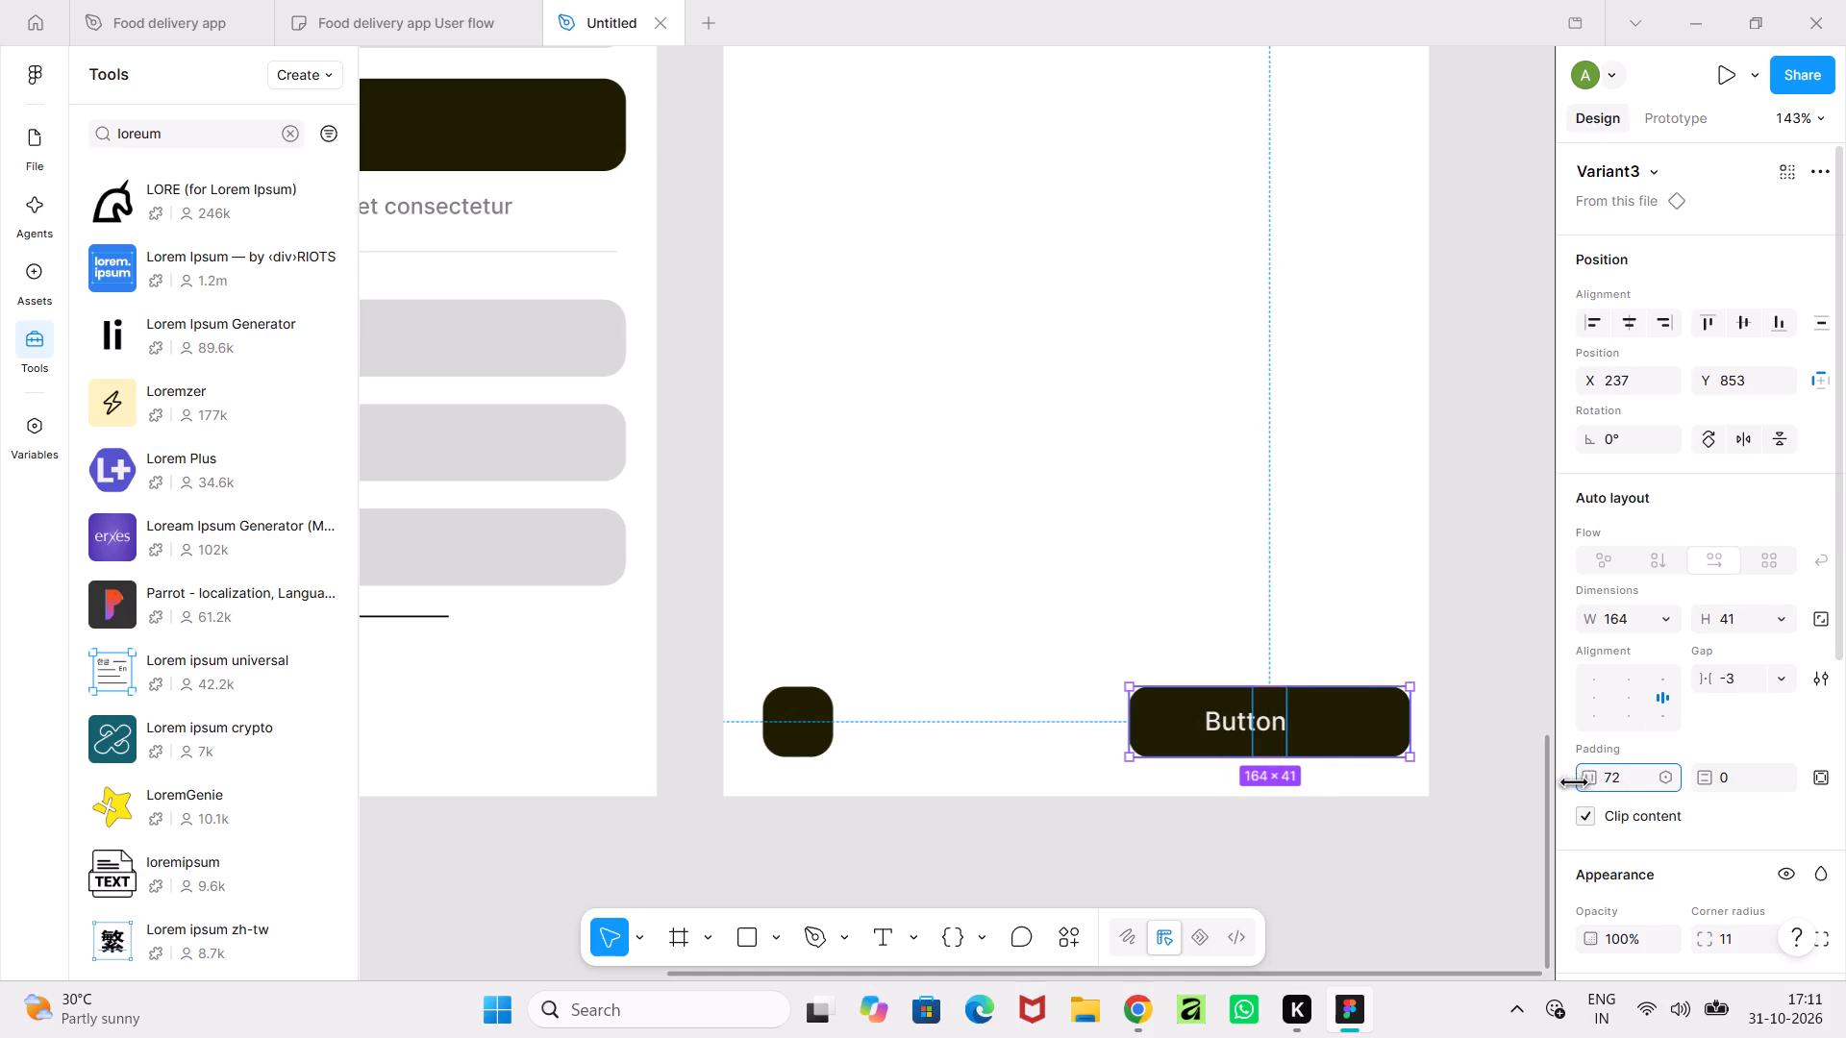
left_click_drag(906, 515, 960, 511)
left_click_drag(1589, 777, 735, 532)
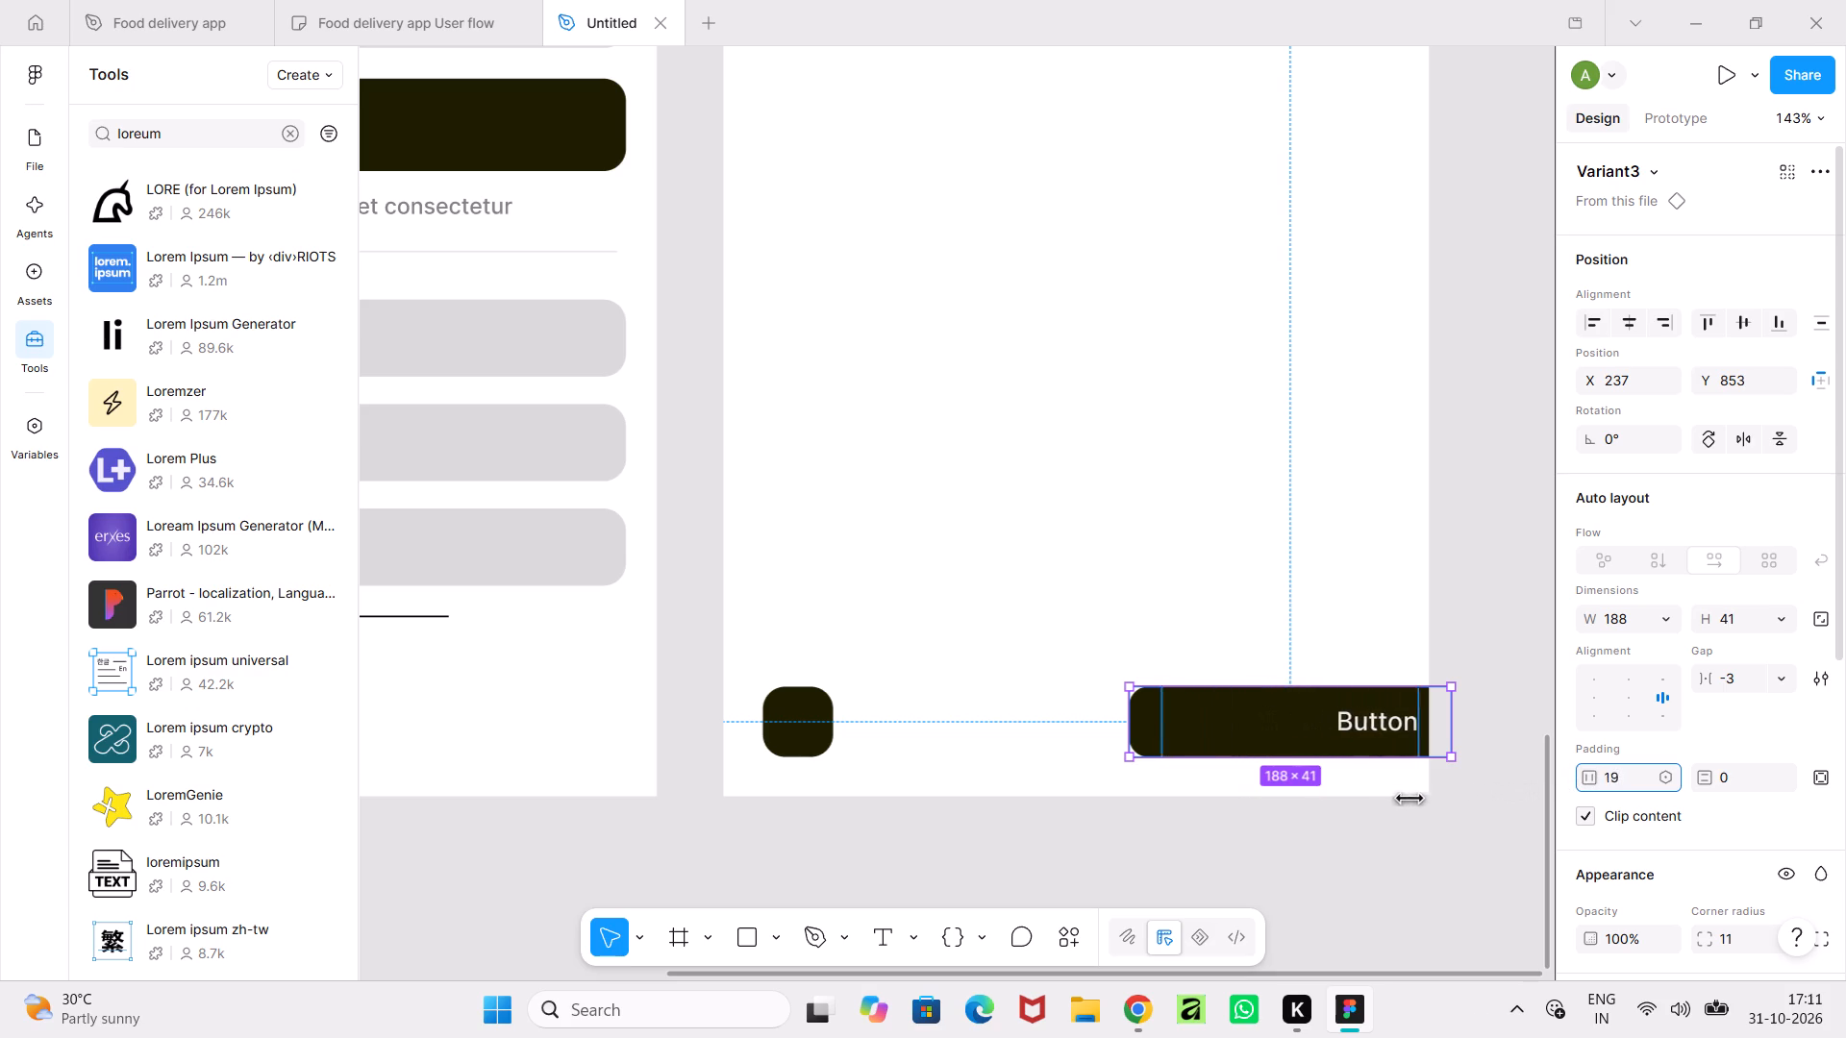
left_click_drag(735, 532, 691, 533)
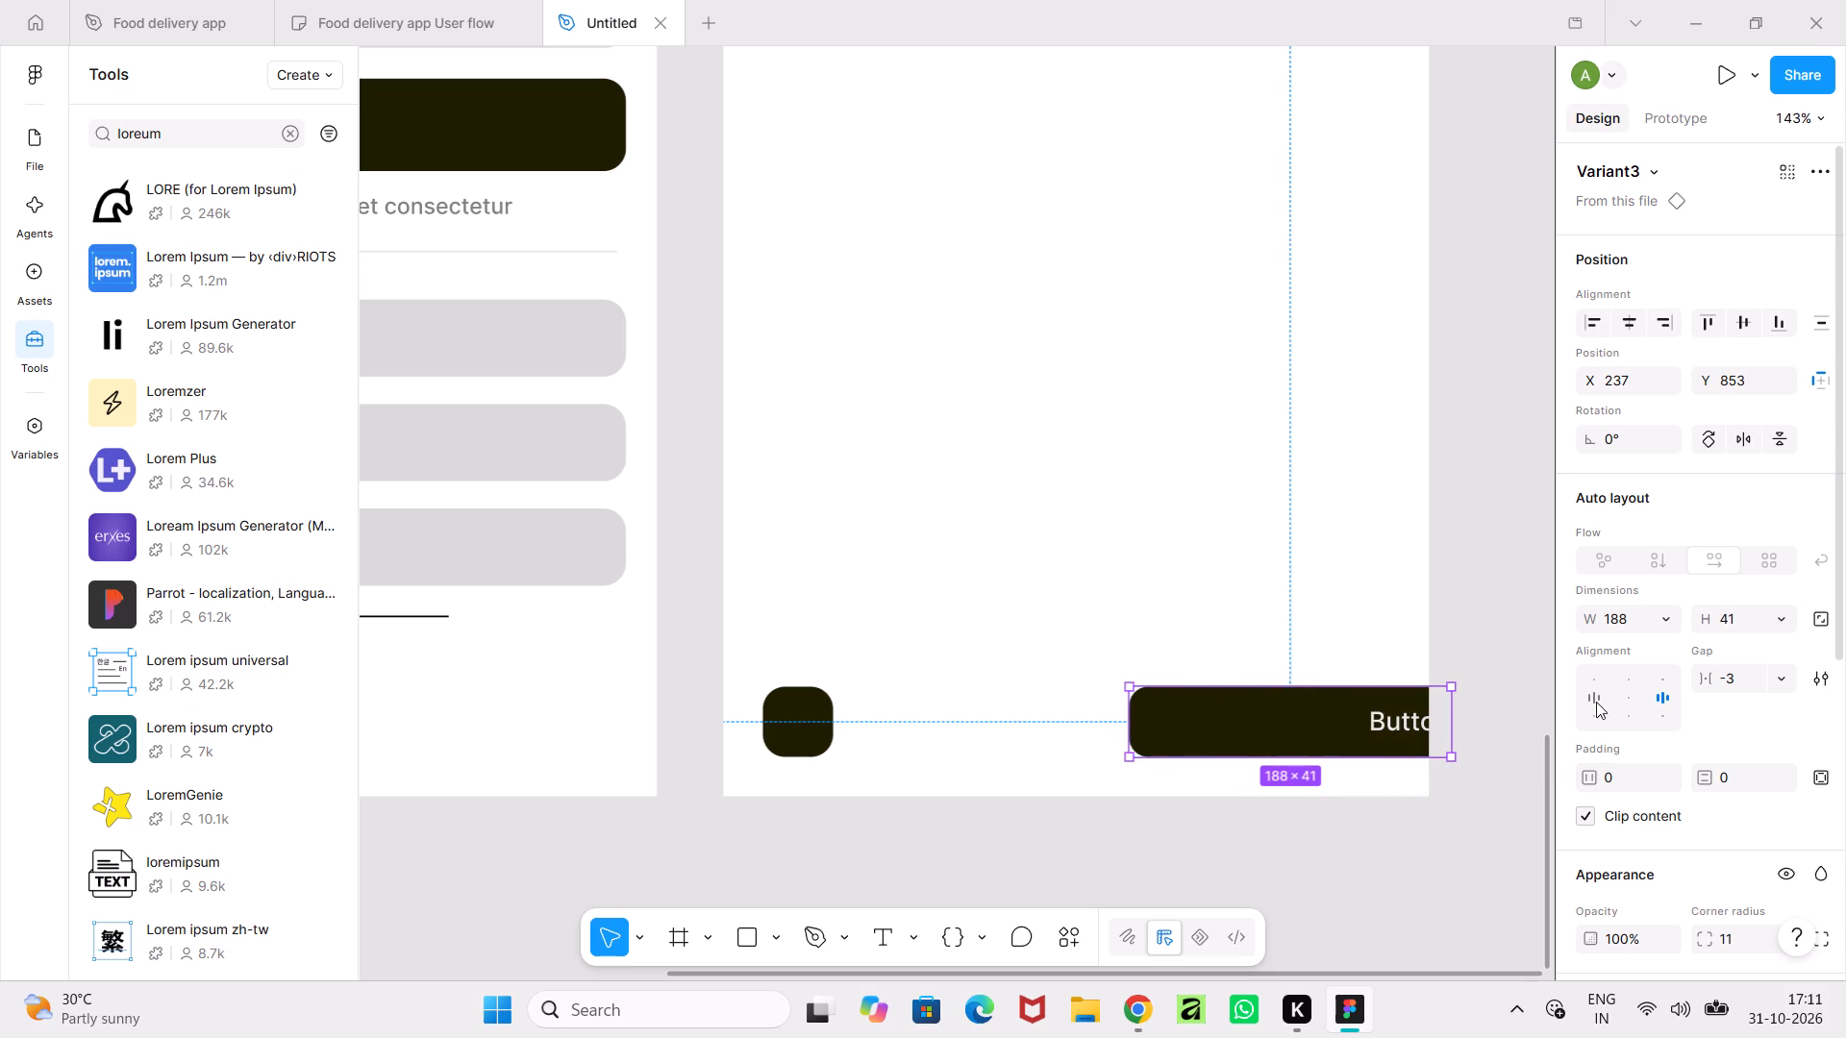
left_click(1596, 702)
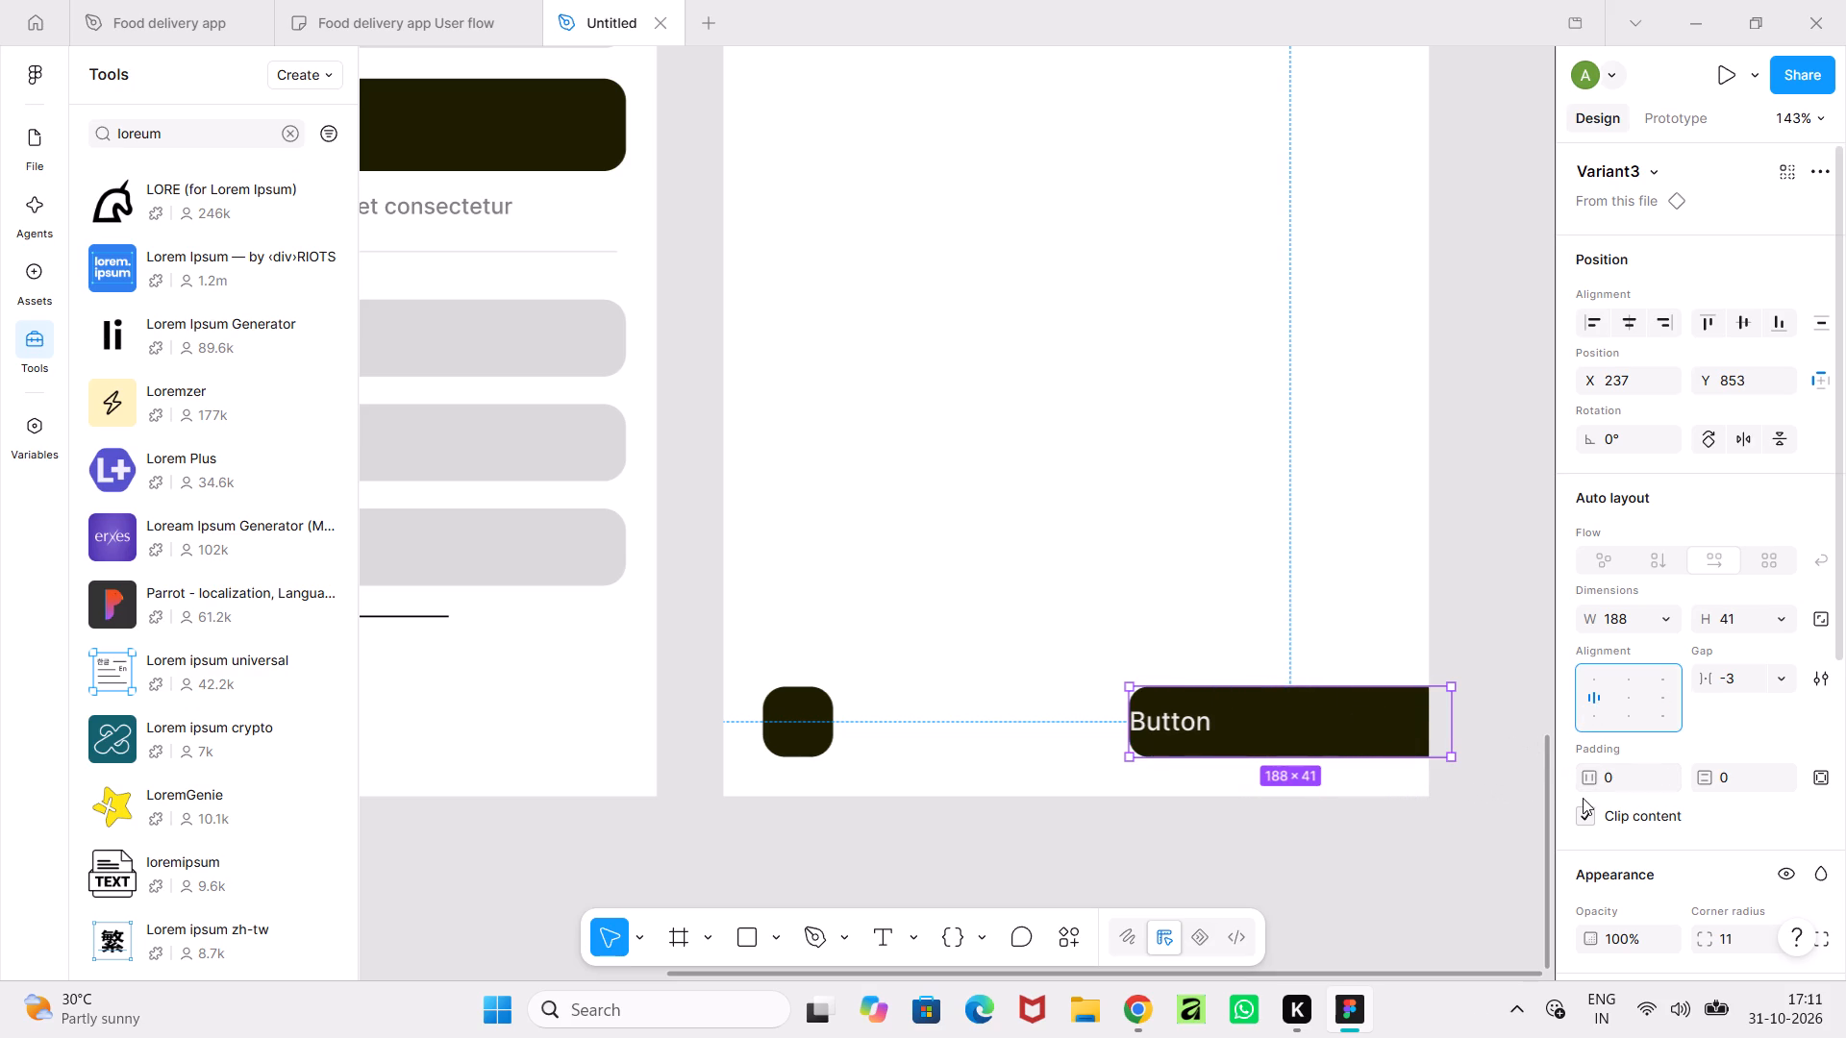
Set the bottom button's horizontal padding to 15 and narrow the button to a width of 149.
left_click_drag(1584, 783, 943, 509)
left_click_drag(1458, 730, 1429, 733)
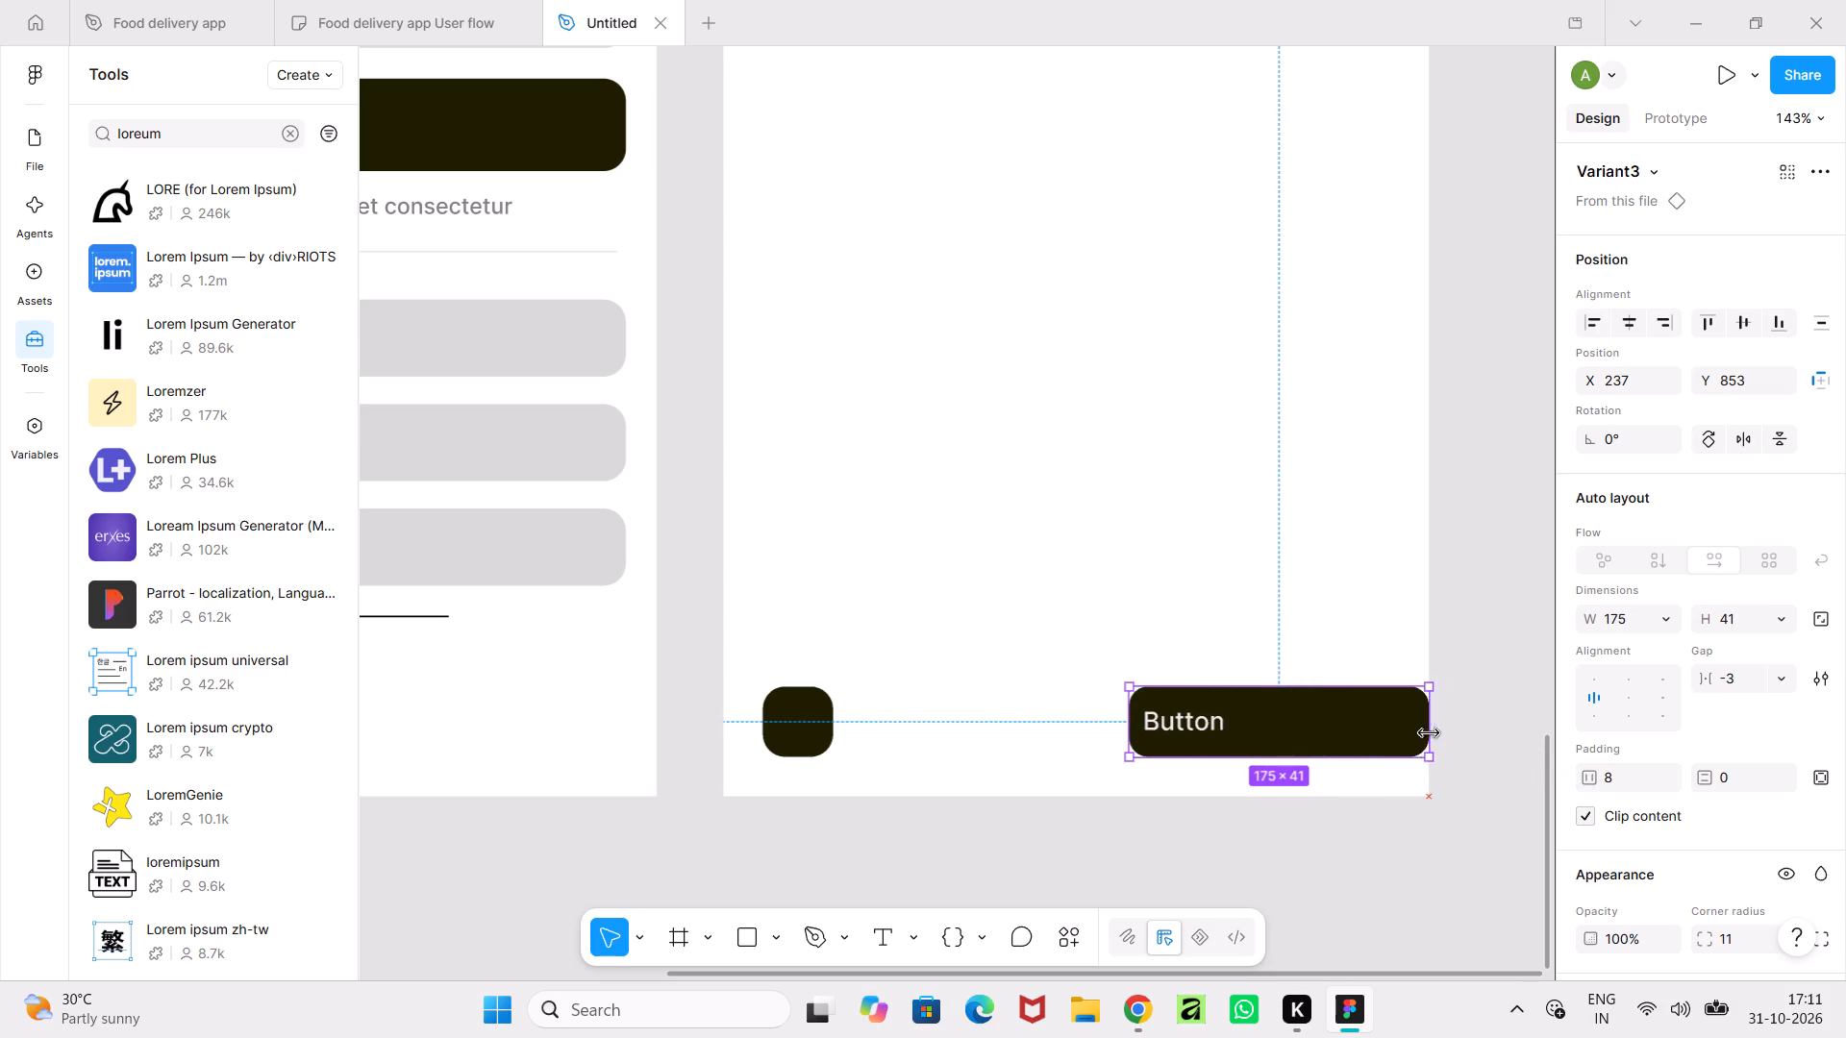
left_click_drag(1429, 733, 1385, 736)
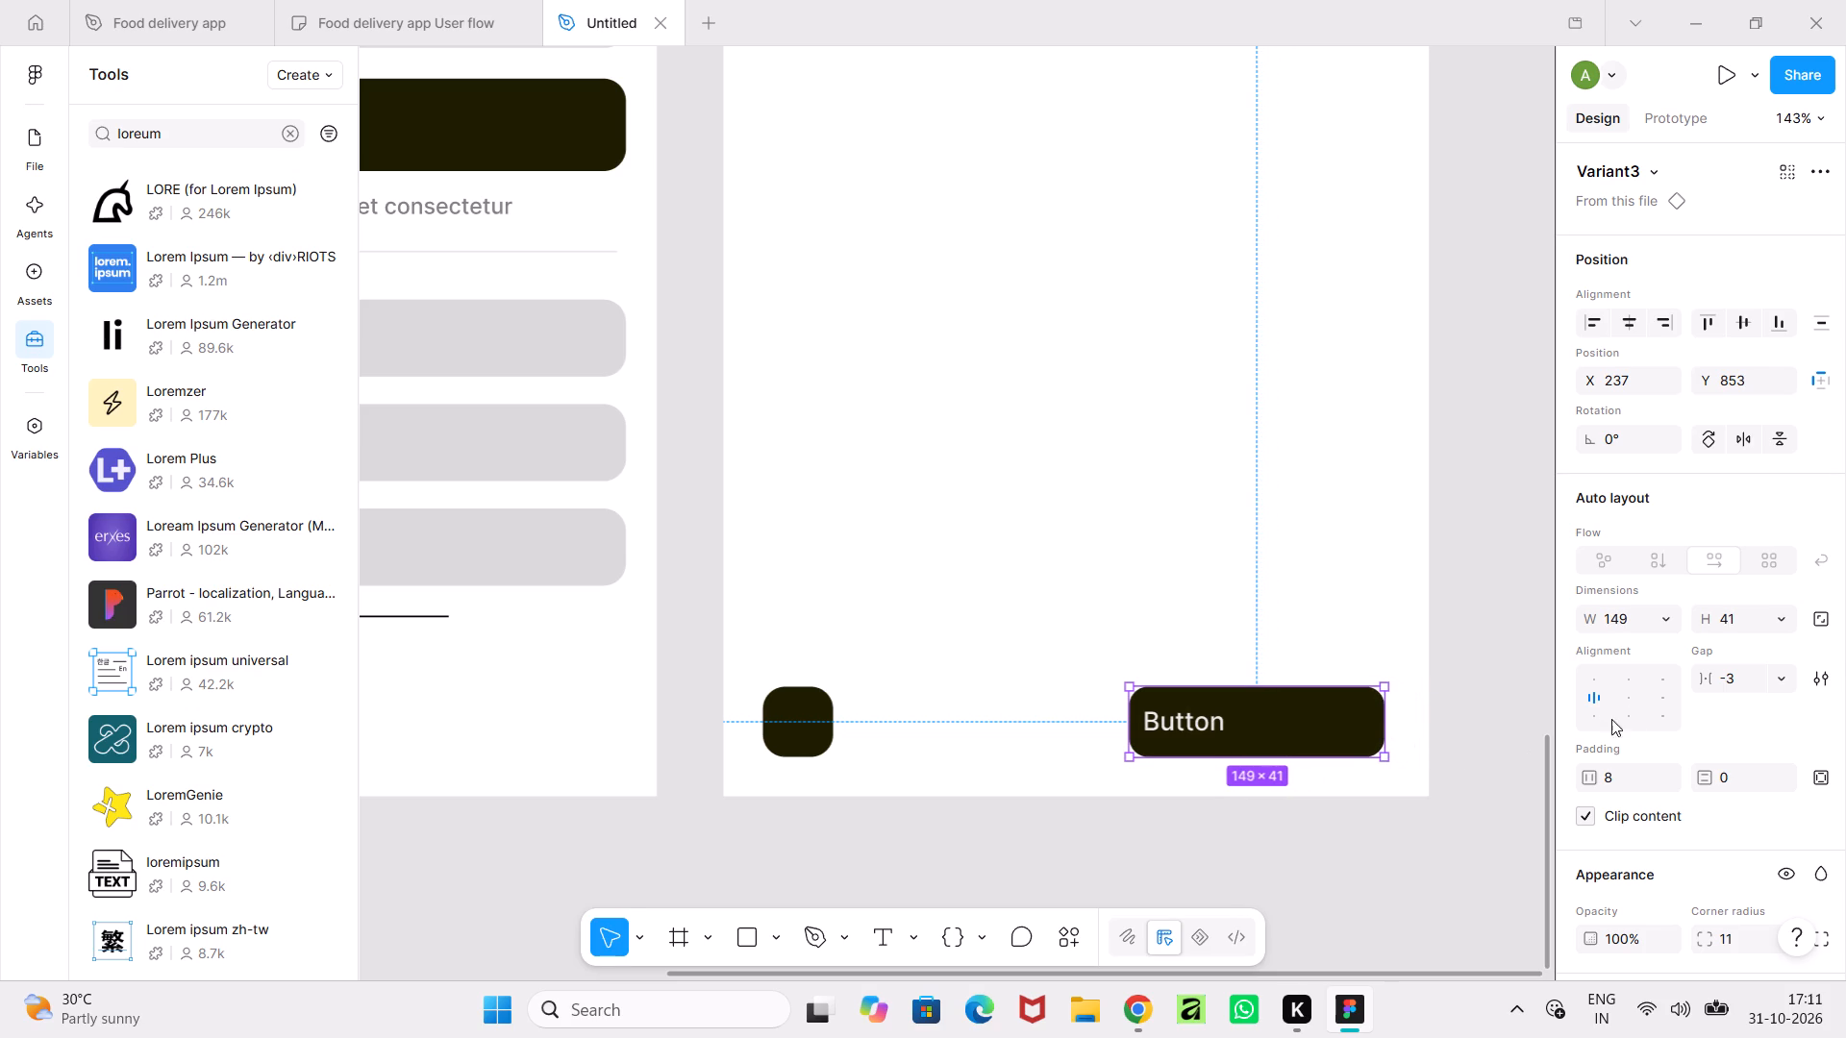
left_click_drag(1584, 777, 1583, 776)
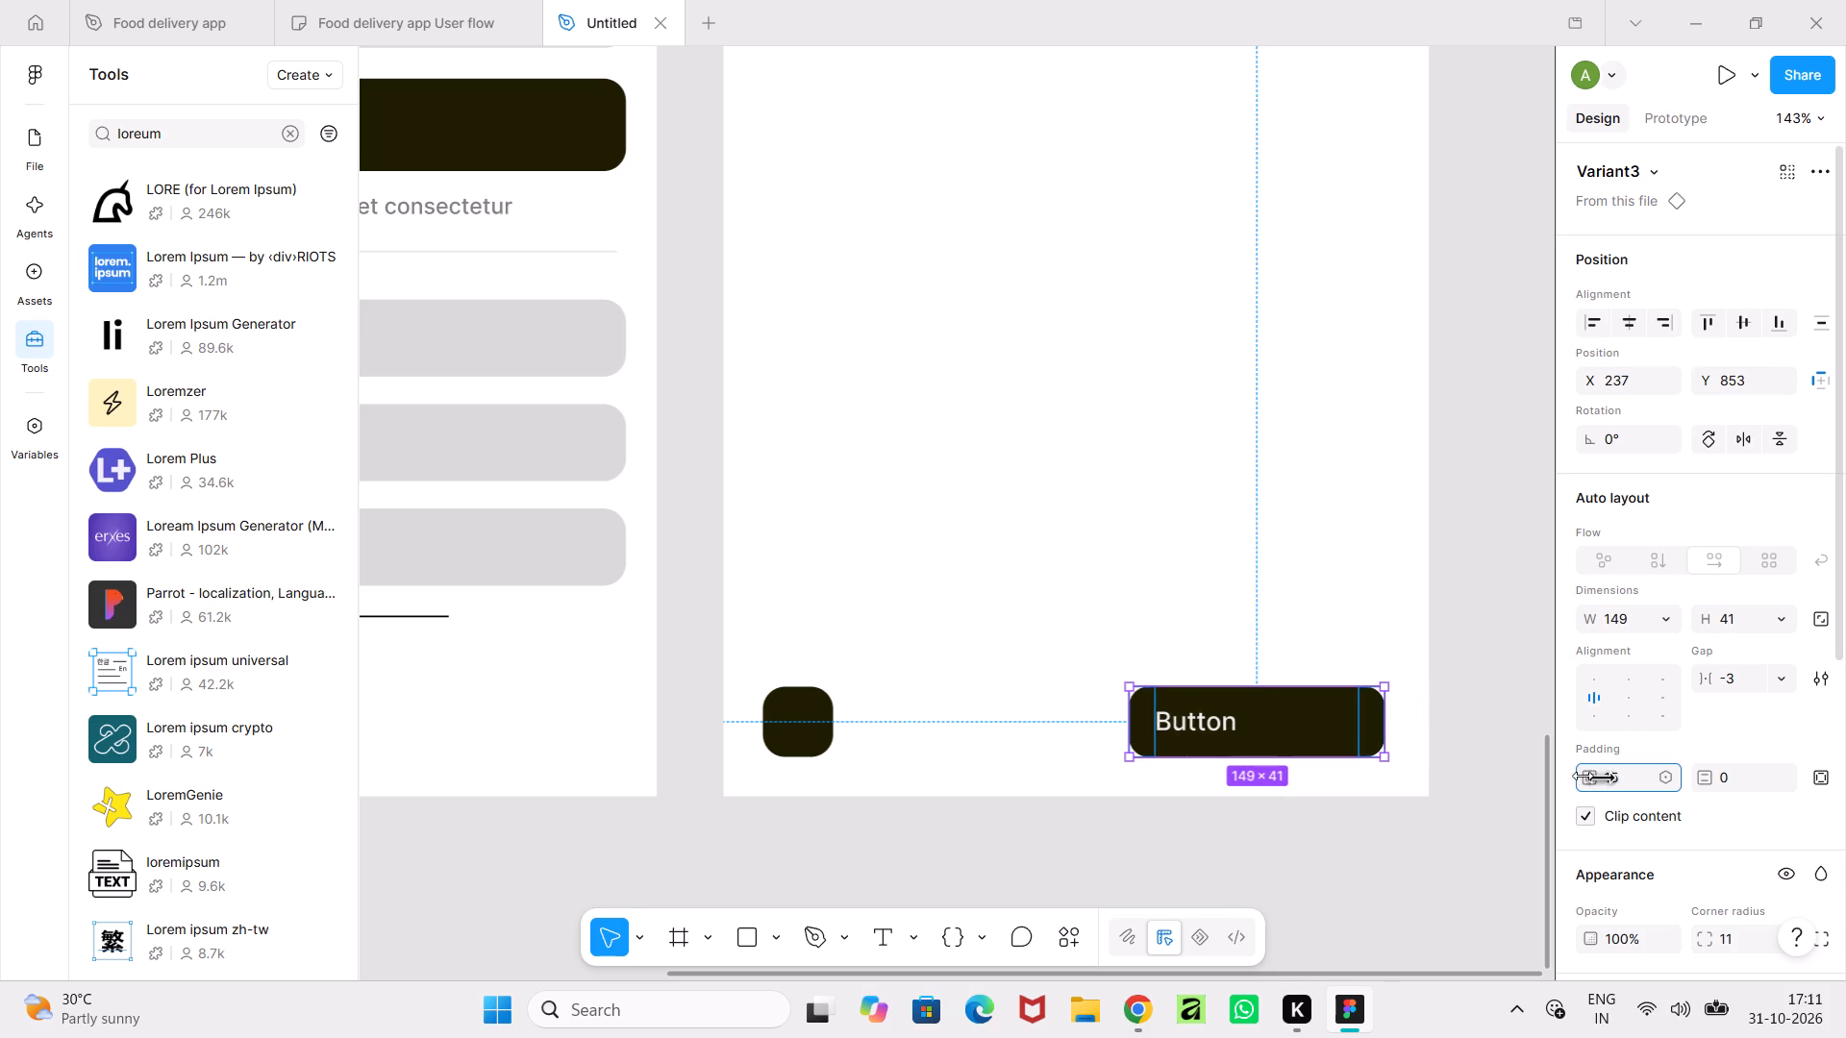
left_click_drag(1583, 776, 939, 511)
Narrow the bottom button further to fit its label and move it right, leaving a spacing of 239 from the bottom square.
left_click(1489, 761)
left_click(1340, 739)
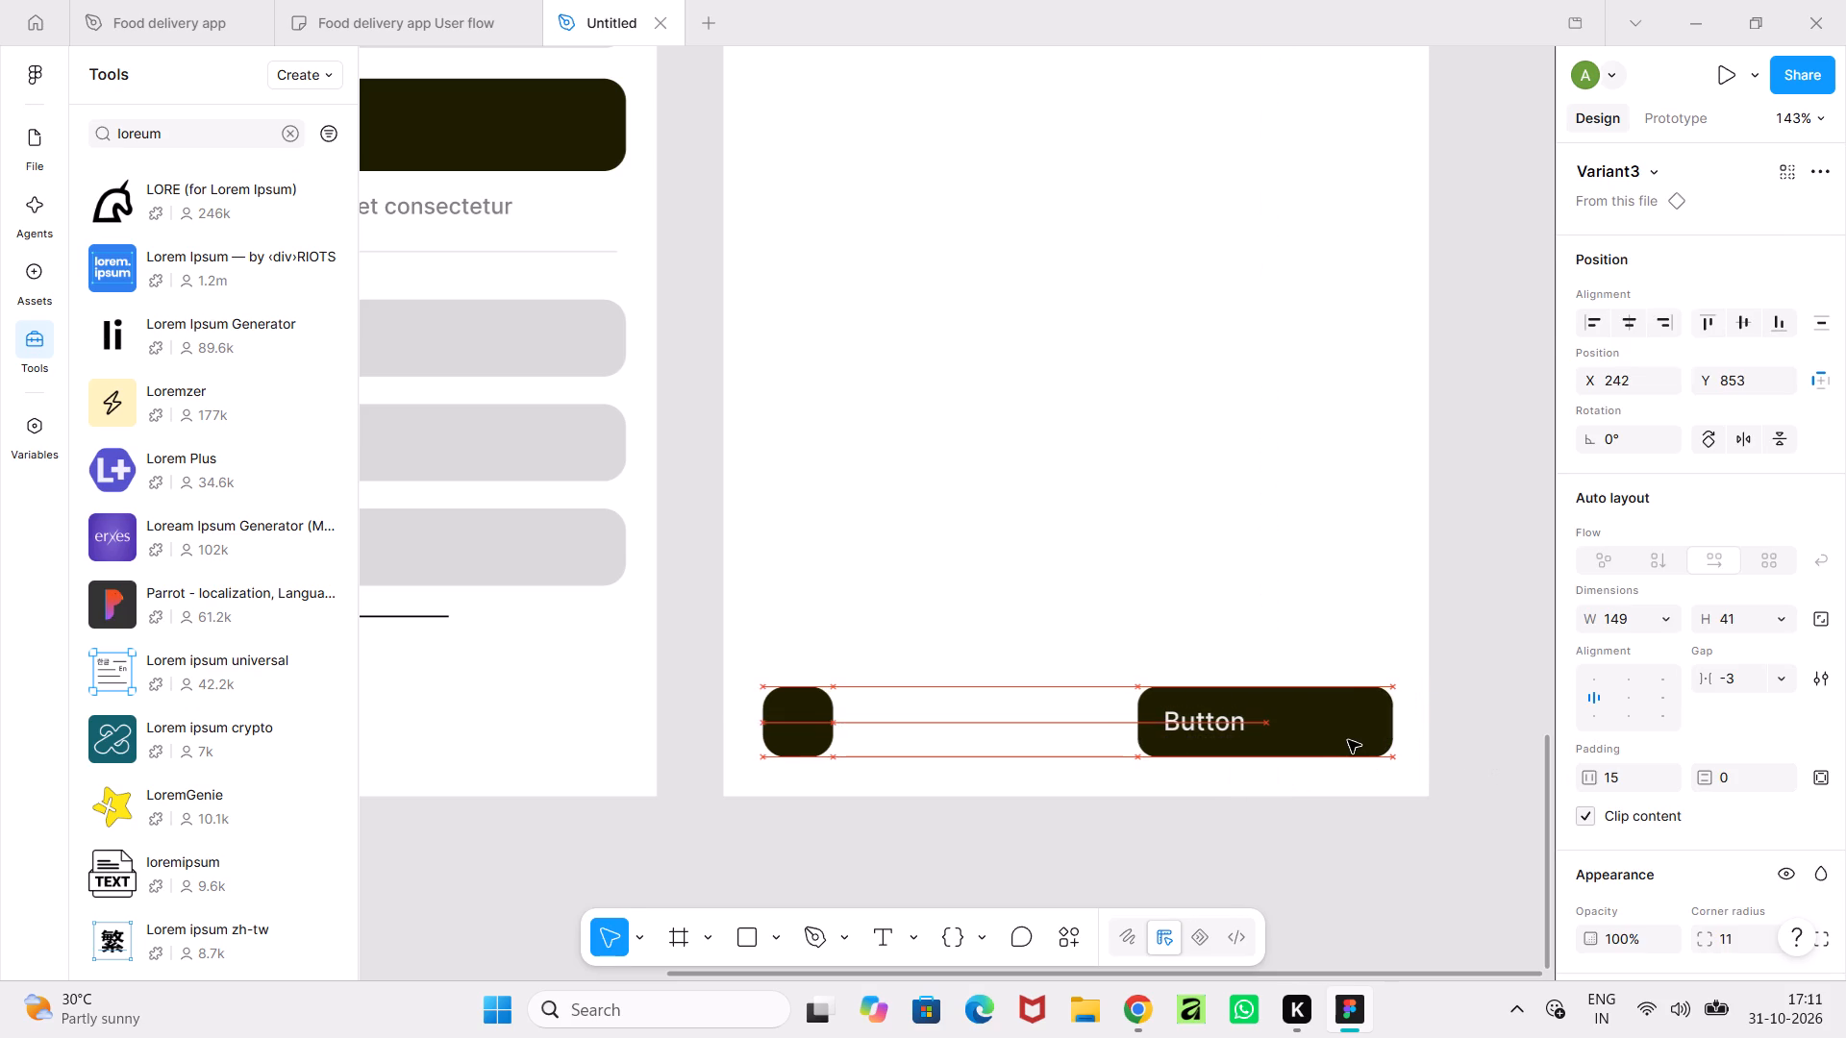
left_click(1484, 728)
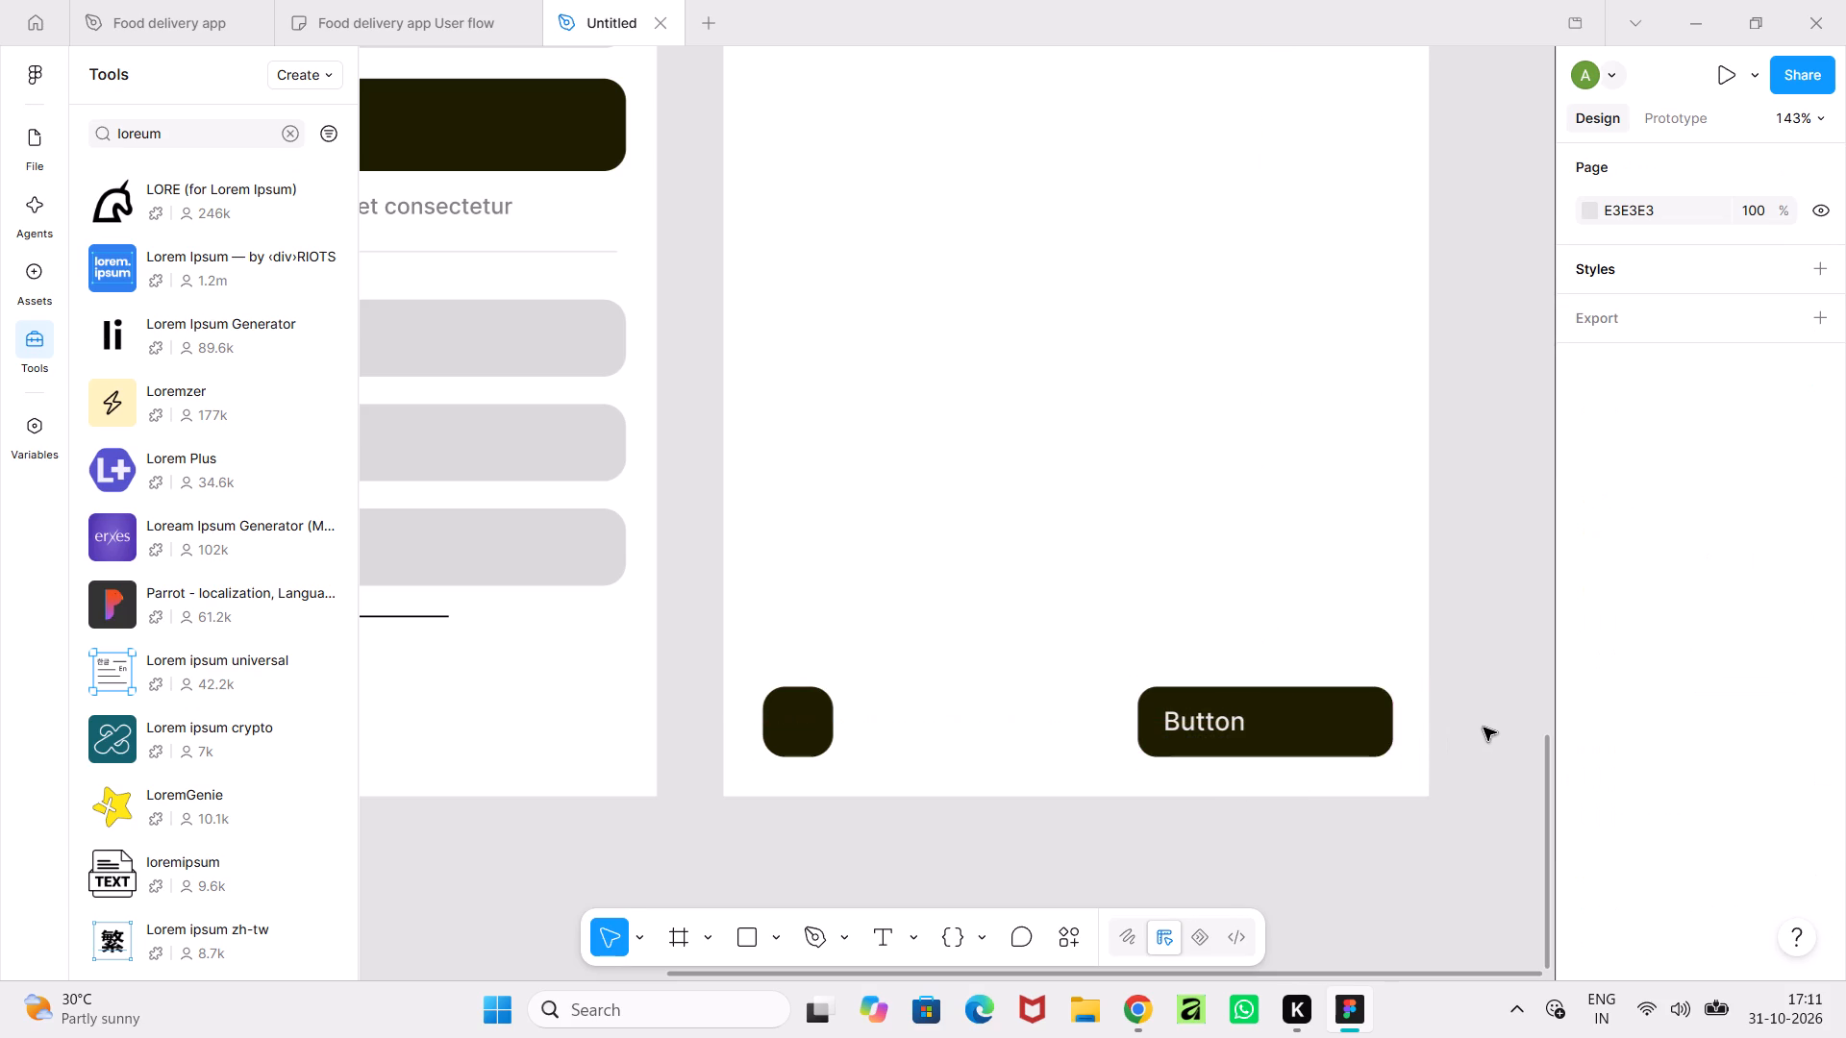
left_click(1363, 736)
left_click_drag(1395, 736, 1325, 742)
left_click_drag(1278, 733, 1343, 732)
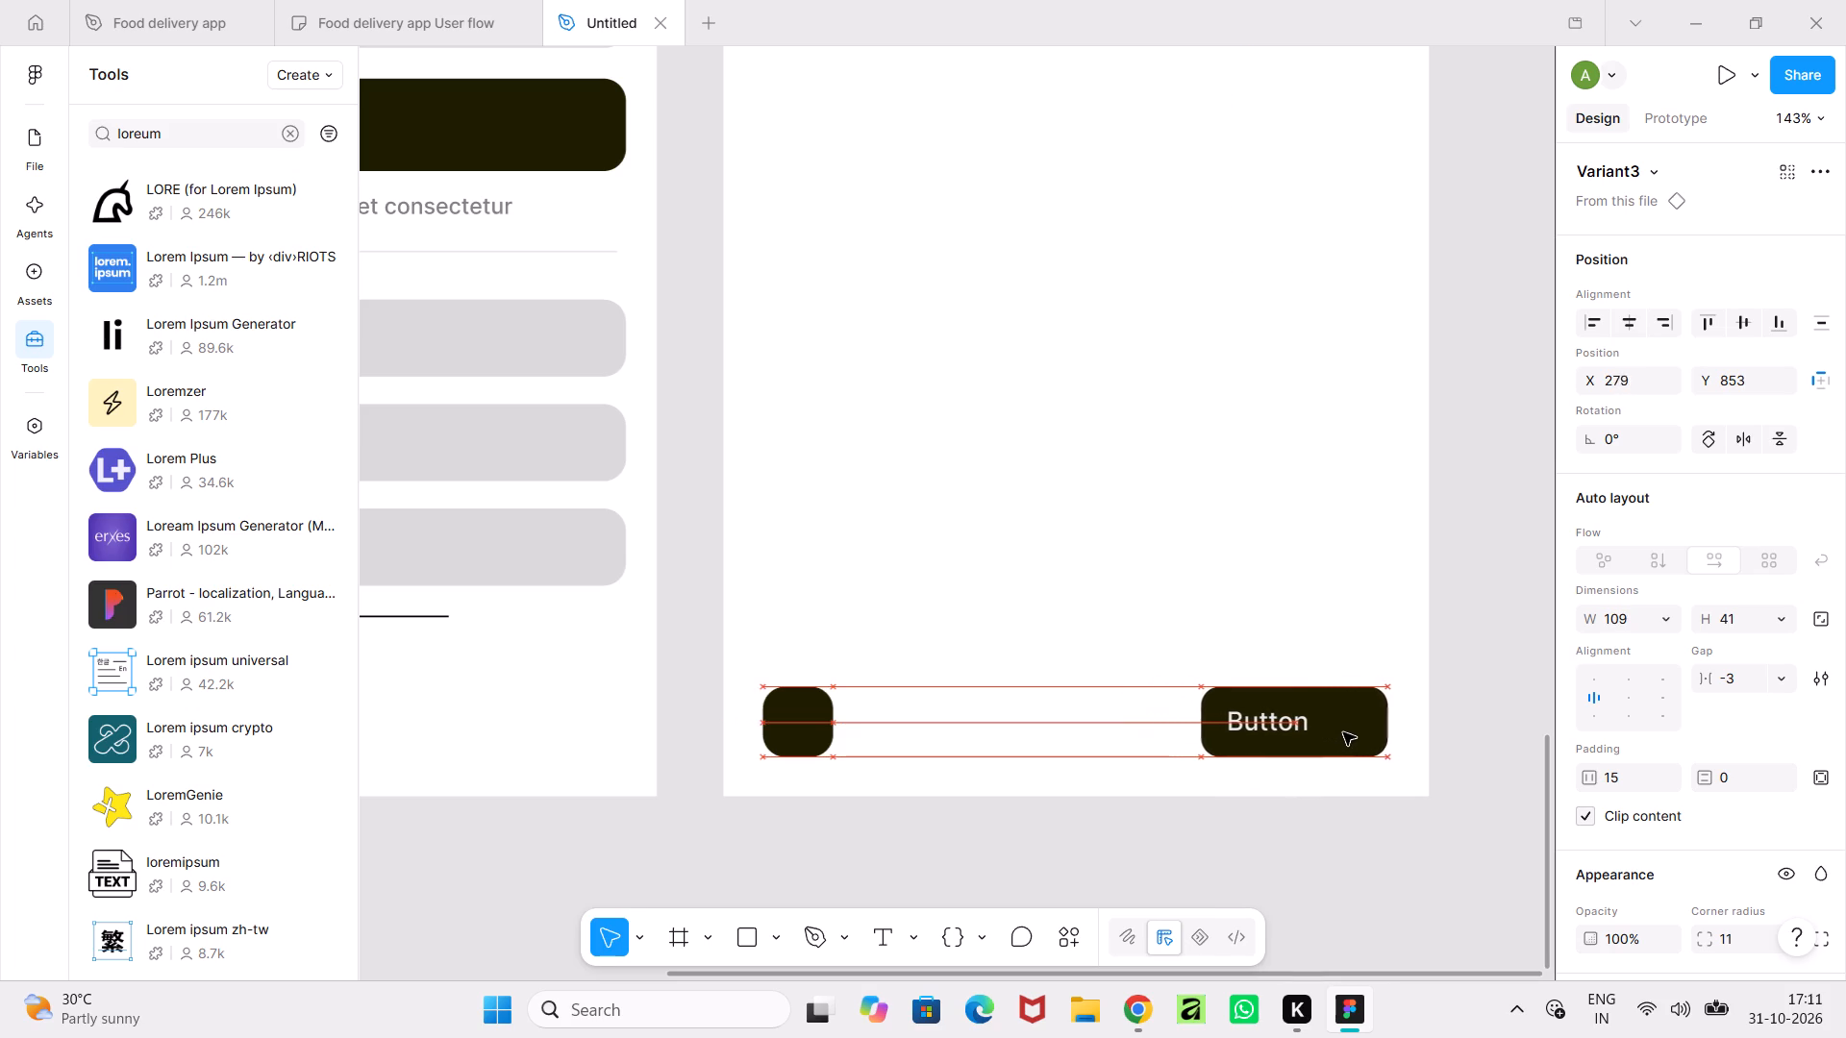
left_click_drag(1343, 732, 1344, 734)
left_click_drag(1384, 728, 1354, 728)
left_click_drag(1328, 729, 1366, 730)
Select the bottom square and button together and raise both to Y 851.
left_click(813, 727, "shift")
left_click(1333, 734)
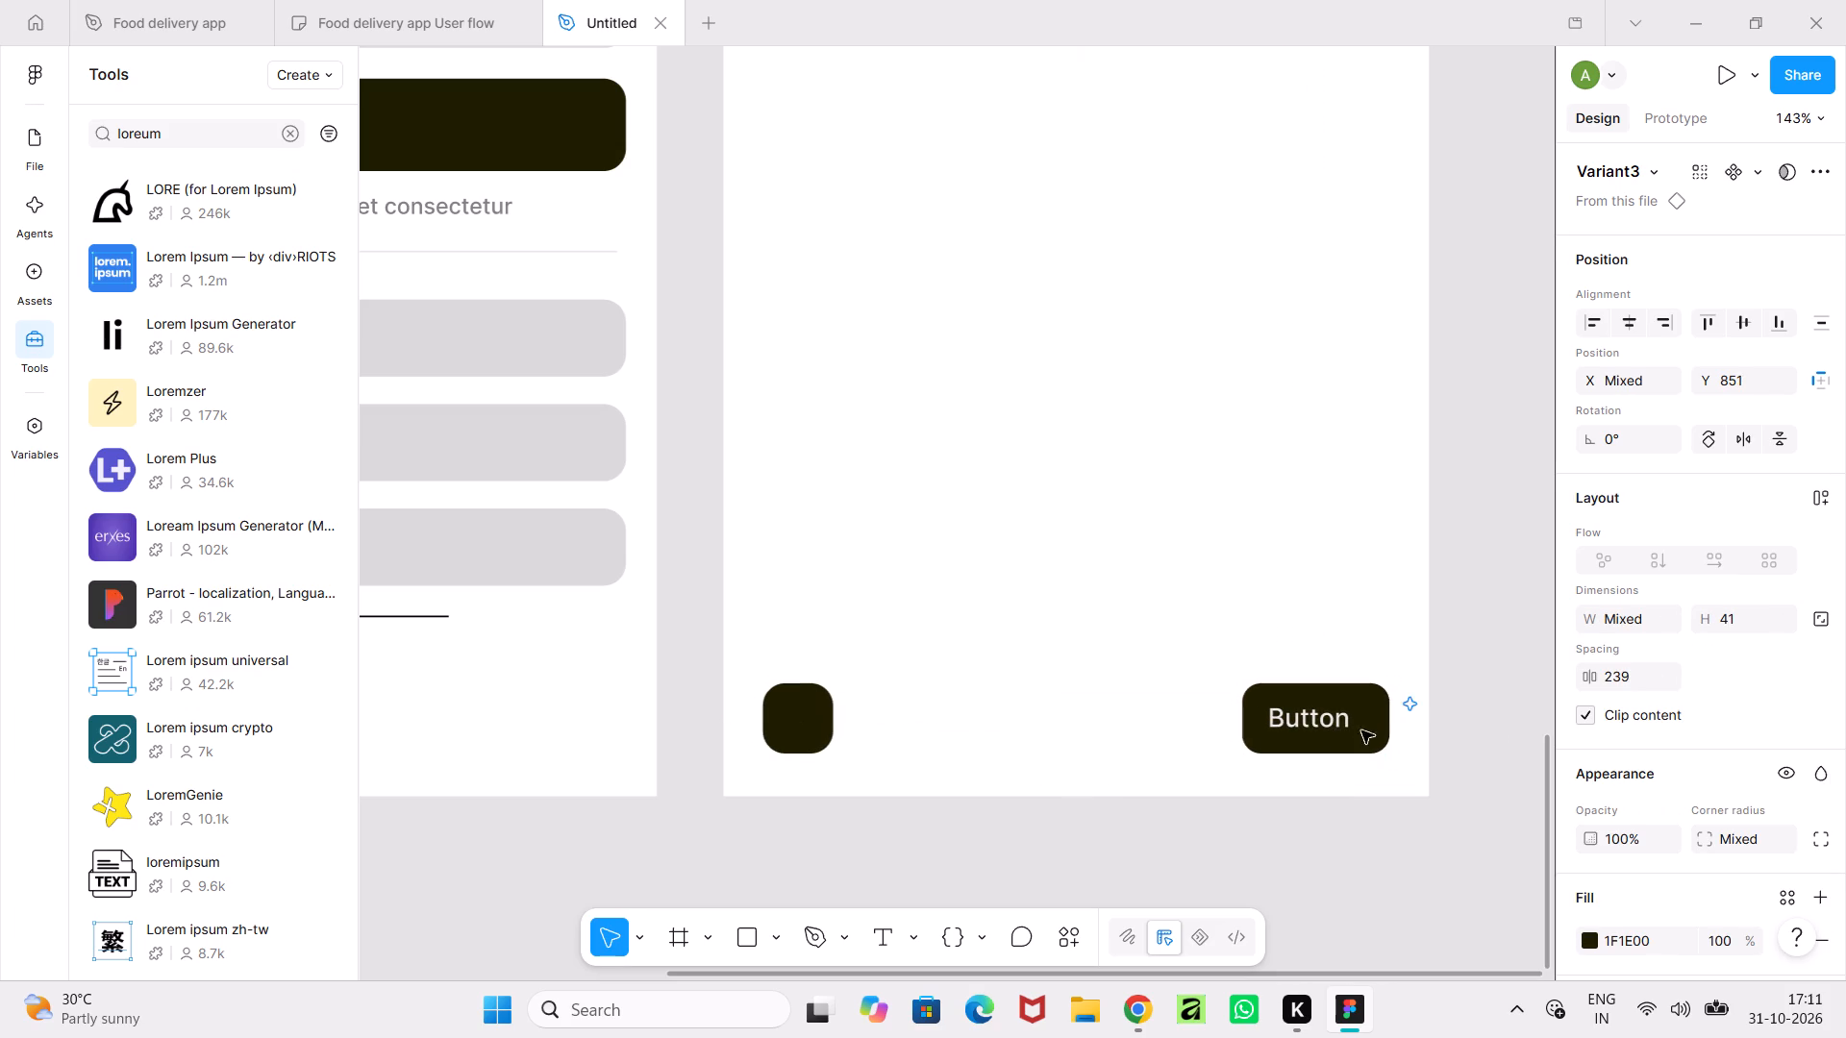
left_click(1491, 728)
Add a new 412 × 917 Android Compact frame on the far side of Android Compact - 1, with their top edges level.
scroll(1491, 728, "down", 9, "ctrl")
middle_click_drag(1491, 728, 1304, 857)
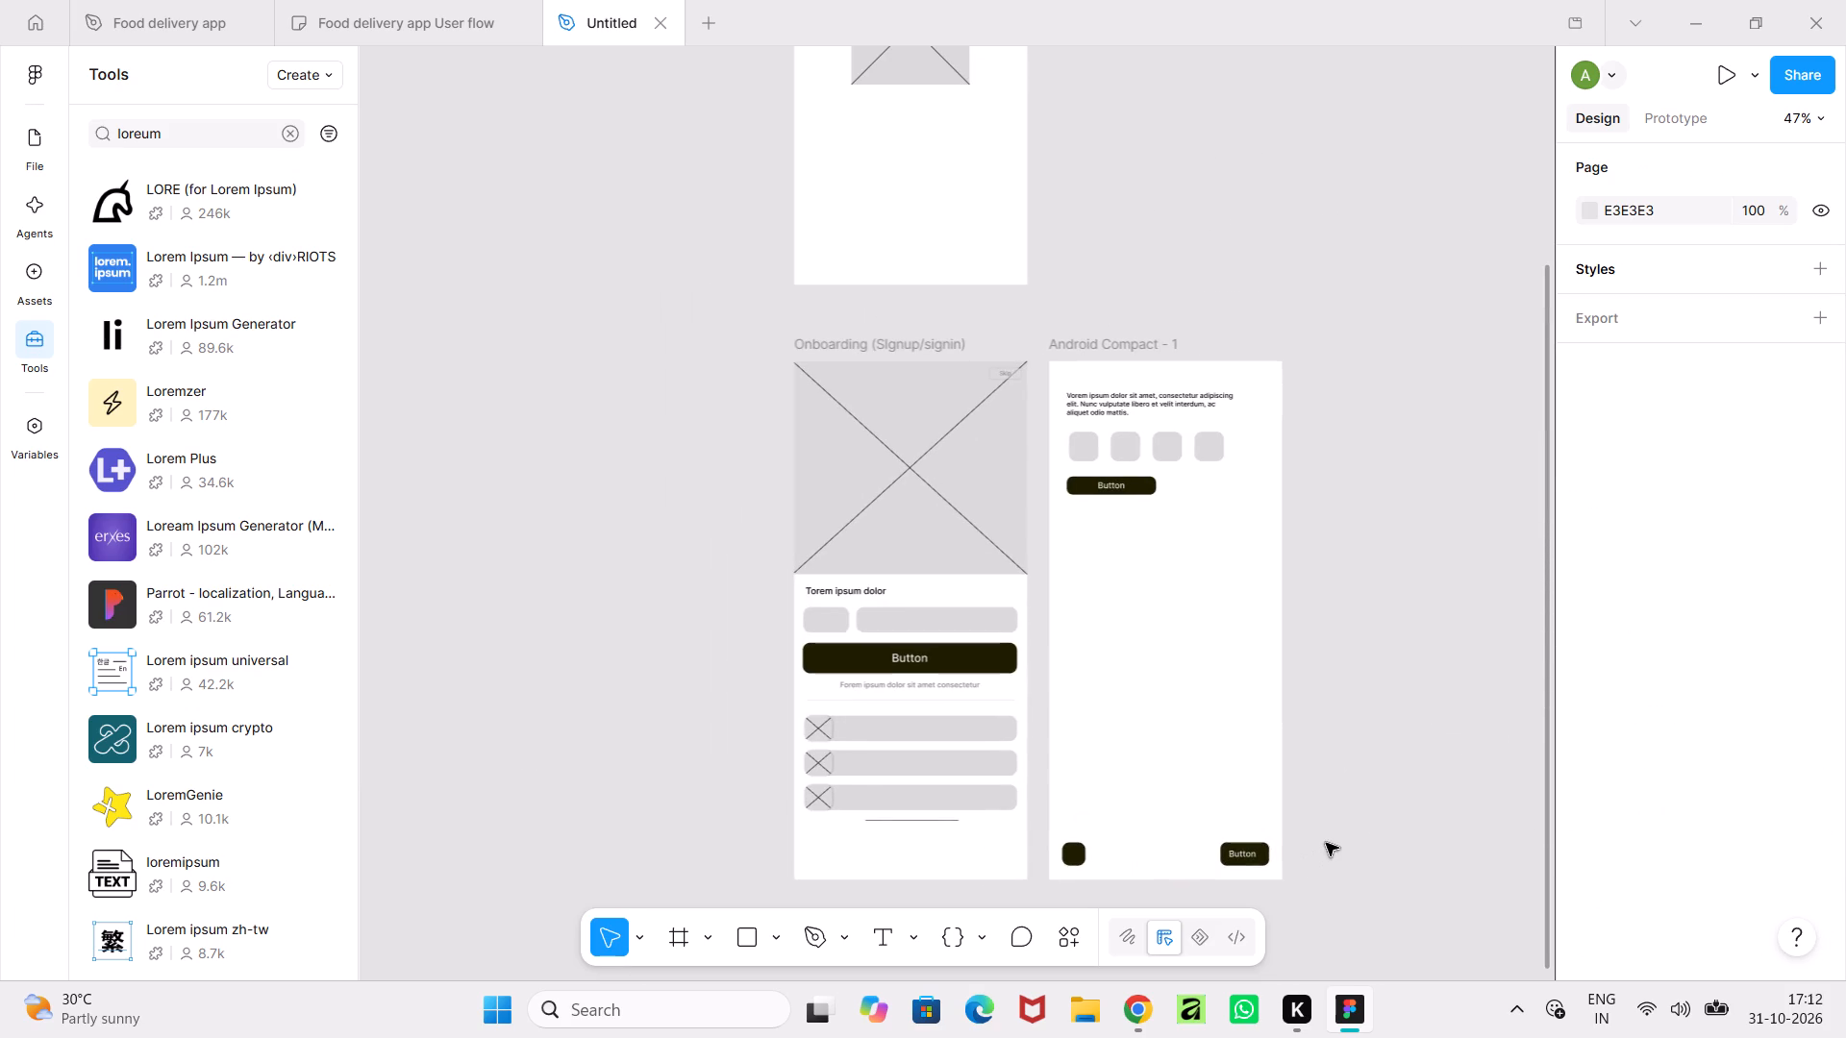
middle_click_drag(1329, 836, 1242, 803, "ctrl")
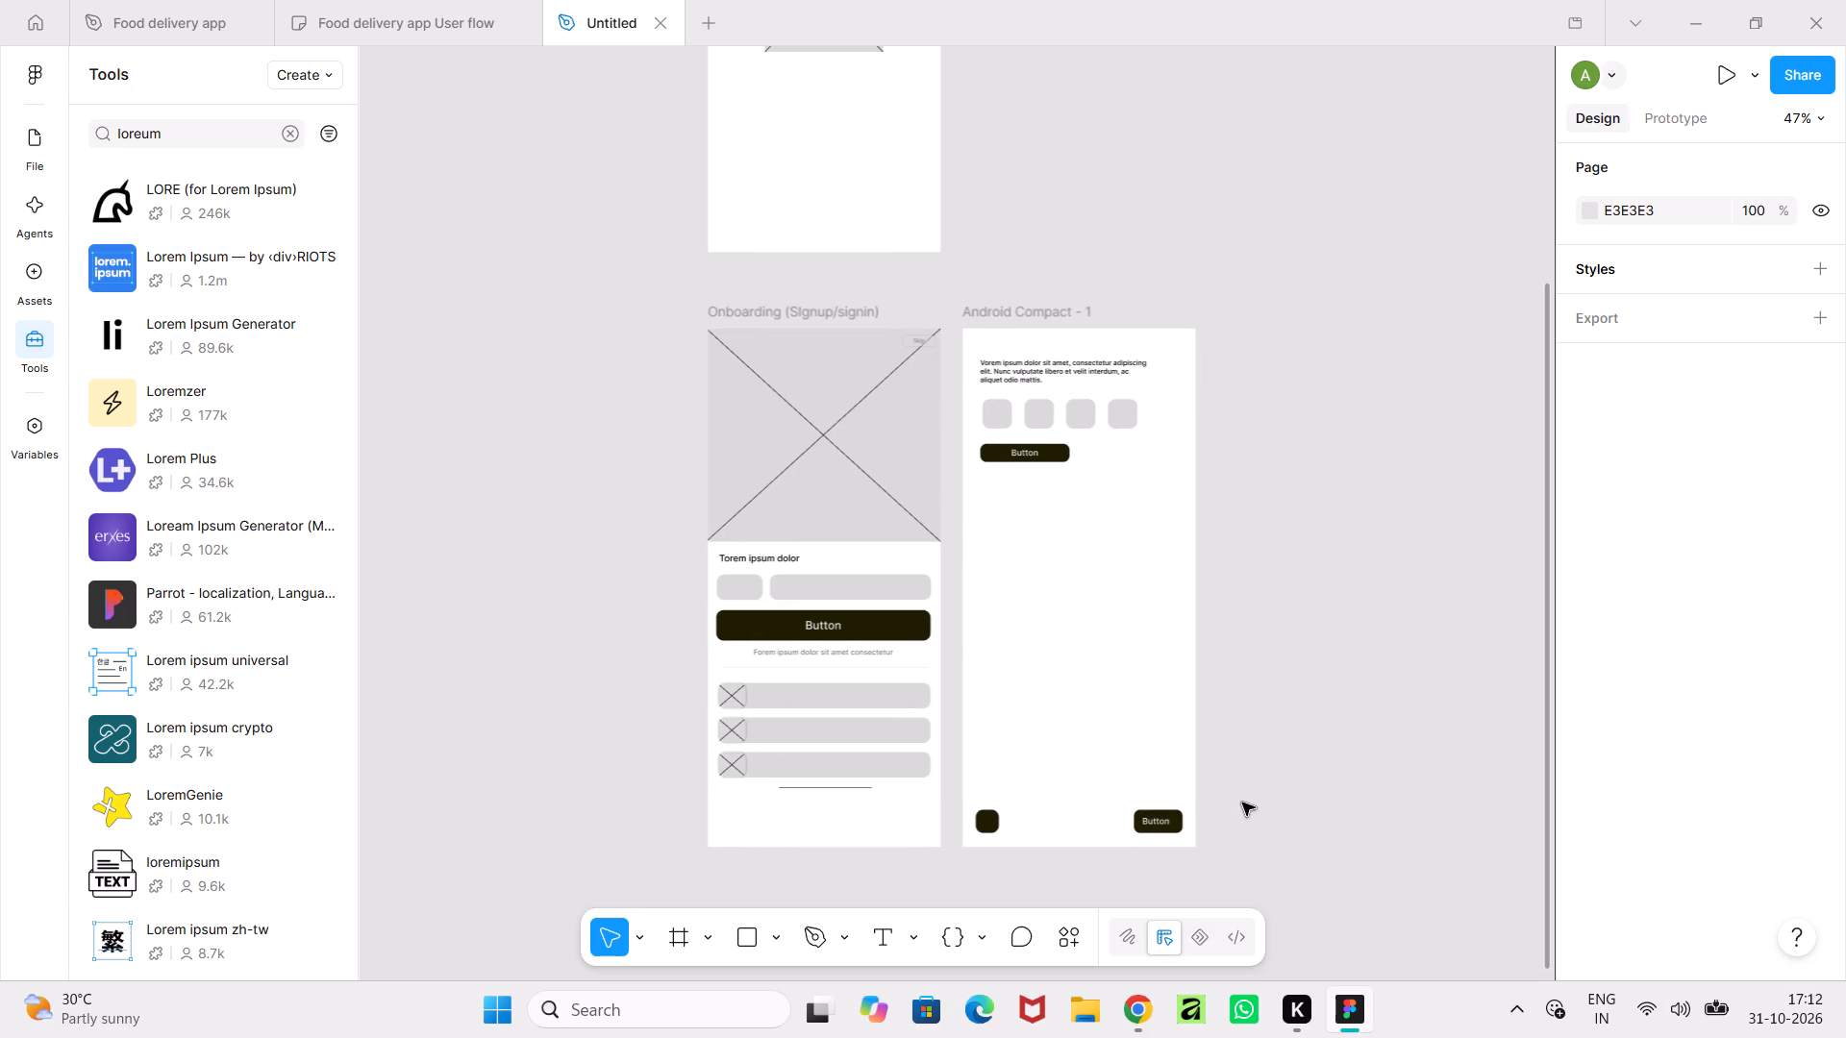
scroll(1242, 803, "down", 2, "ctrl")
middle_click_drag(1303, 586, 1234, 641)
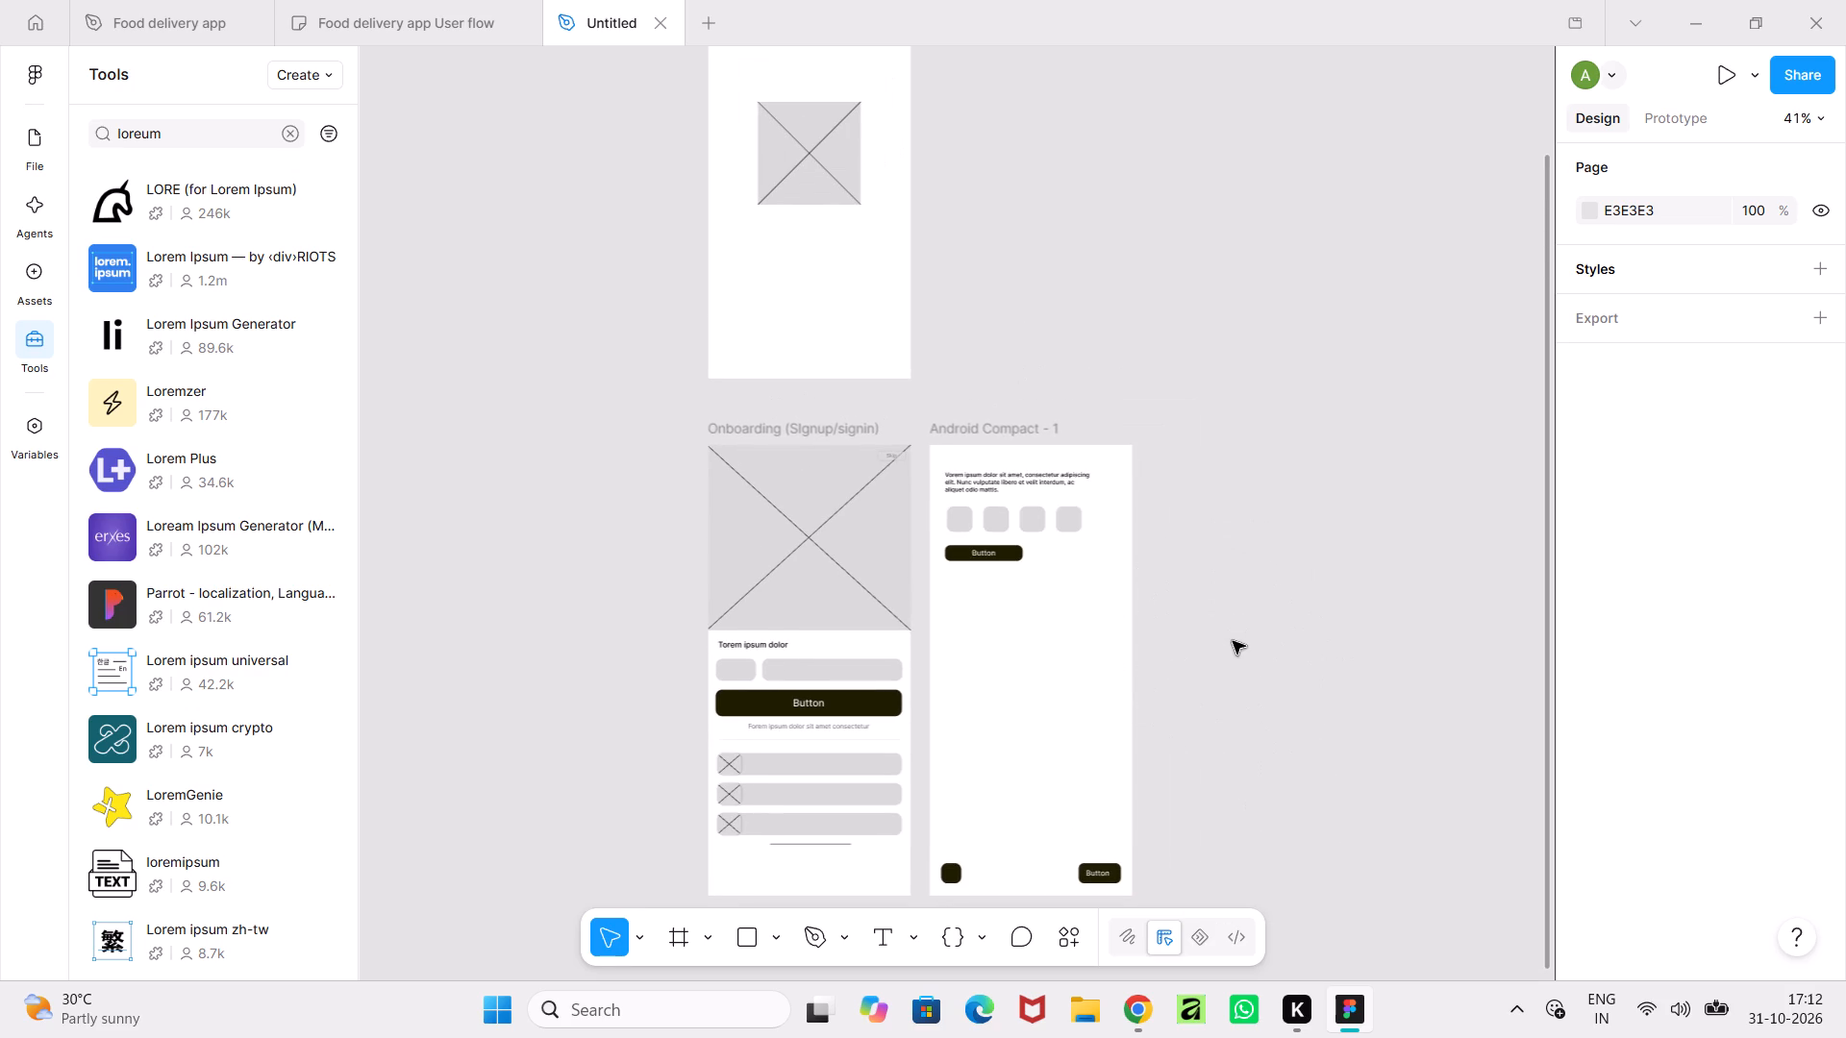
scroll(1233, 641, "down", 2, "ctrl")
middle_click_drag(1233, 641, 1181, 645)
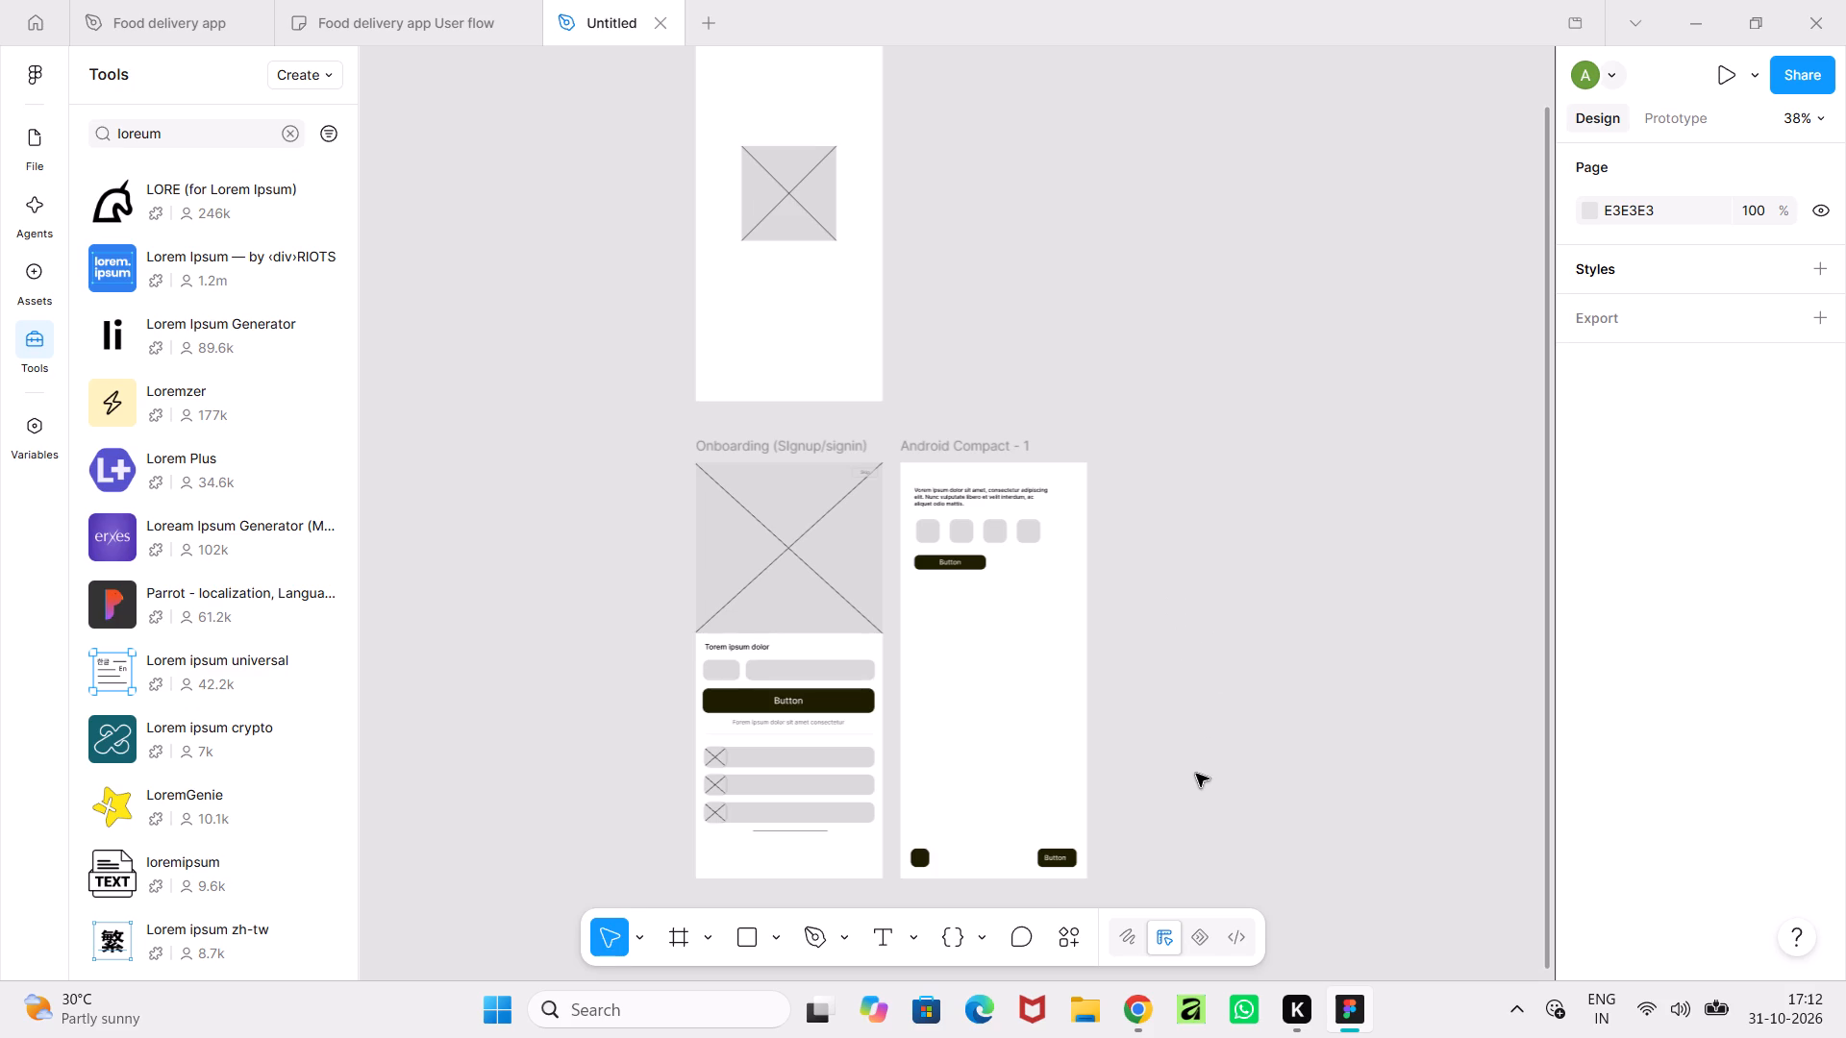
scroll(1196, 774, "up", 2, "ctrl")
scroll(1196, 774, "down", 2, "ctrl")
middle_click_drag(1152, 749, 1014, 664)
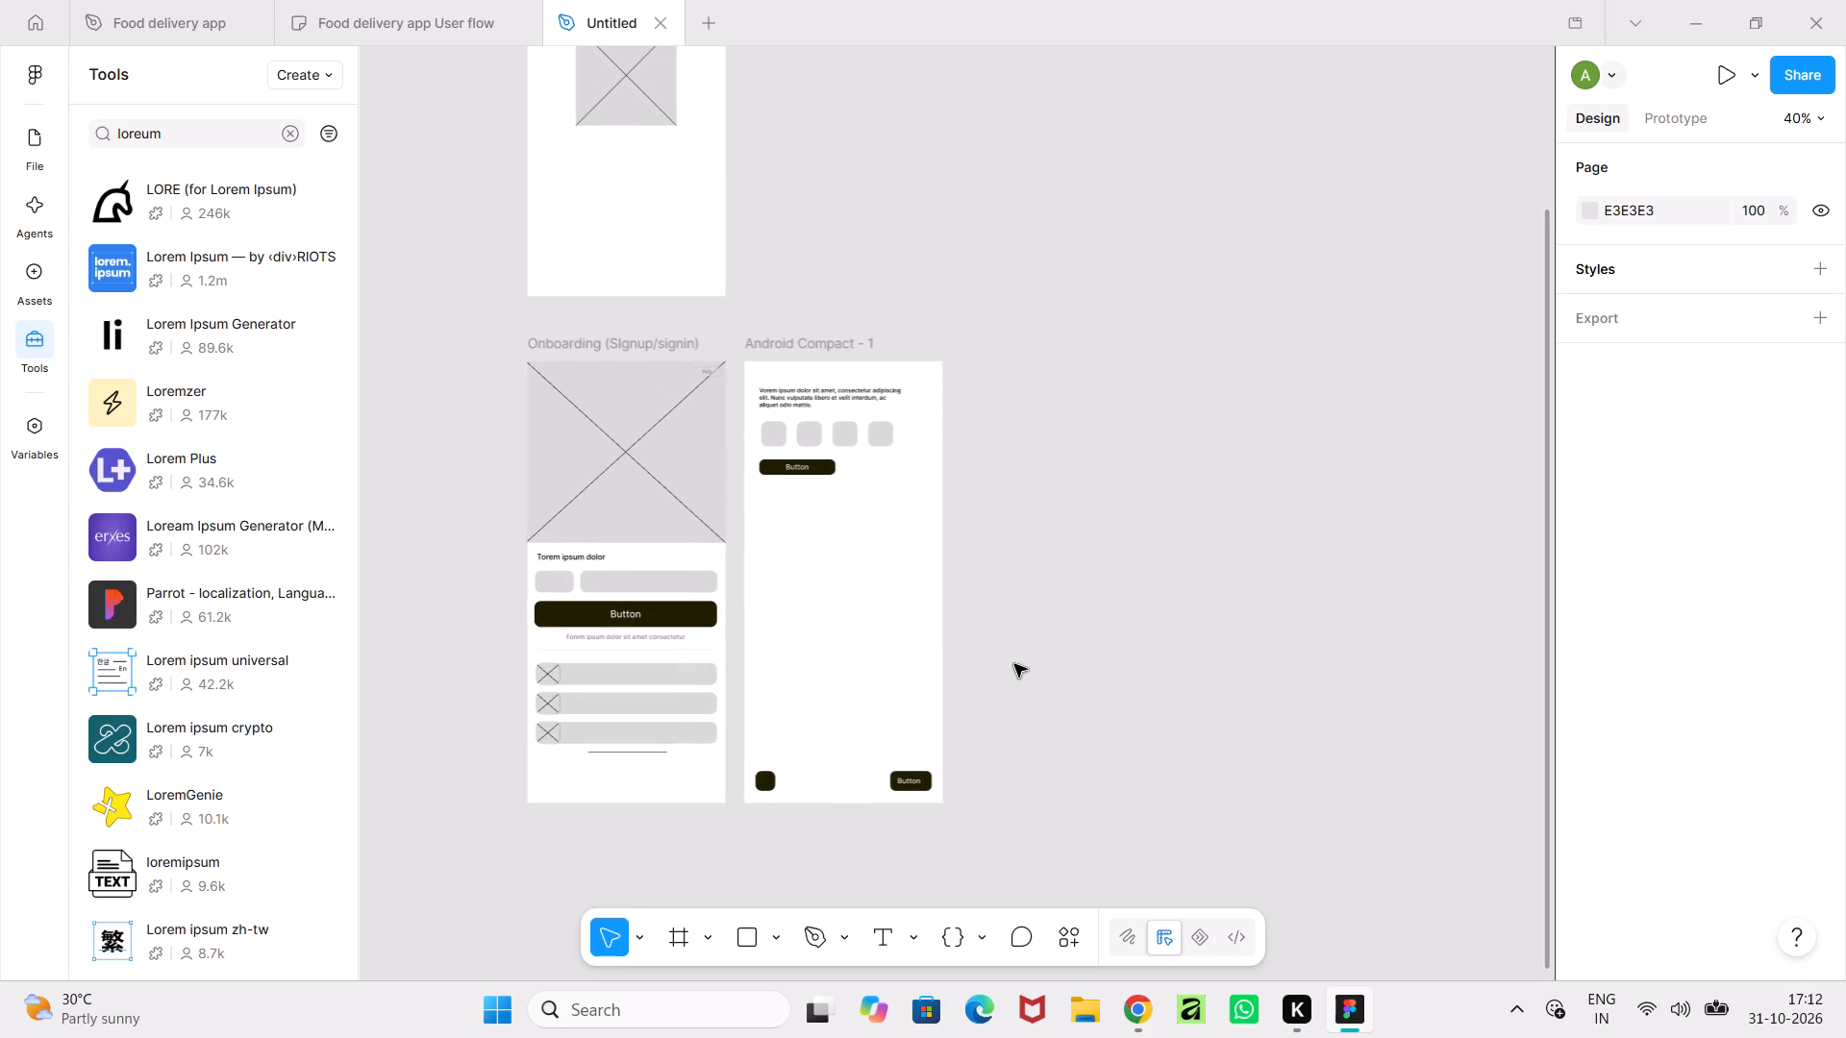
left_click(667, 946)
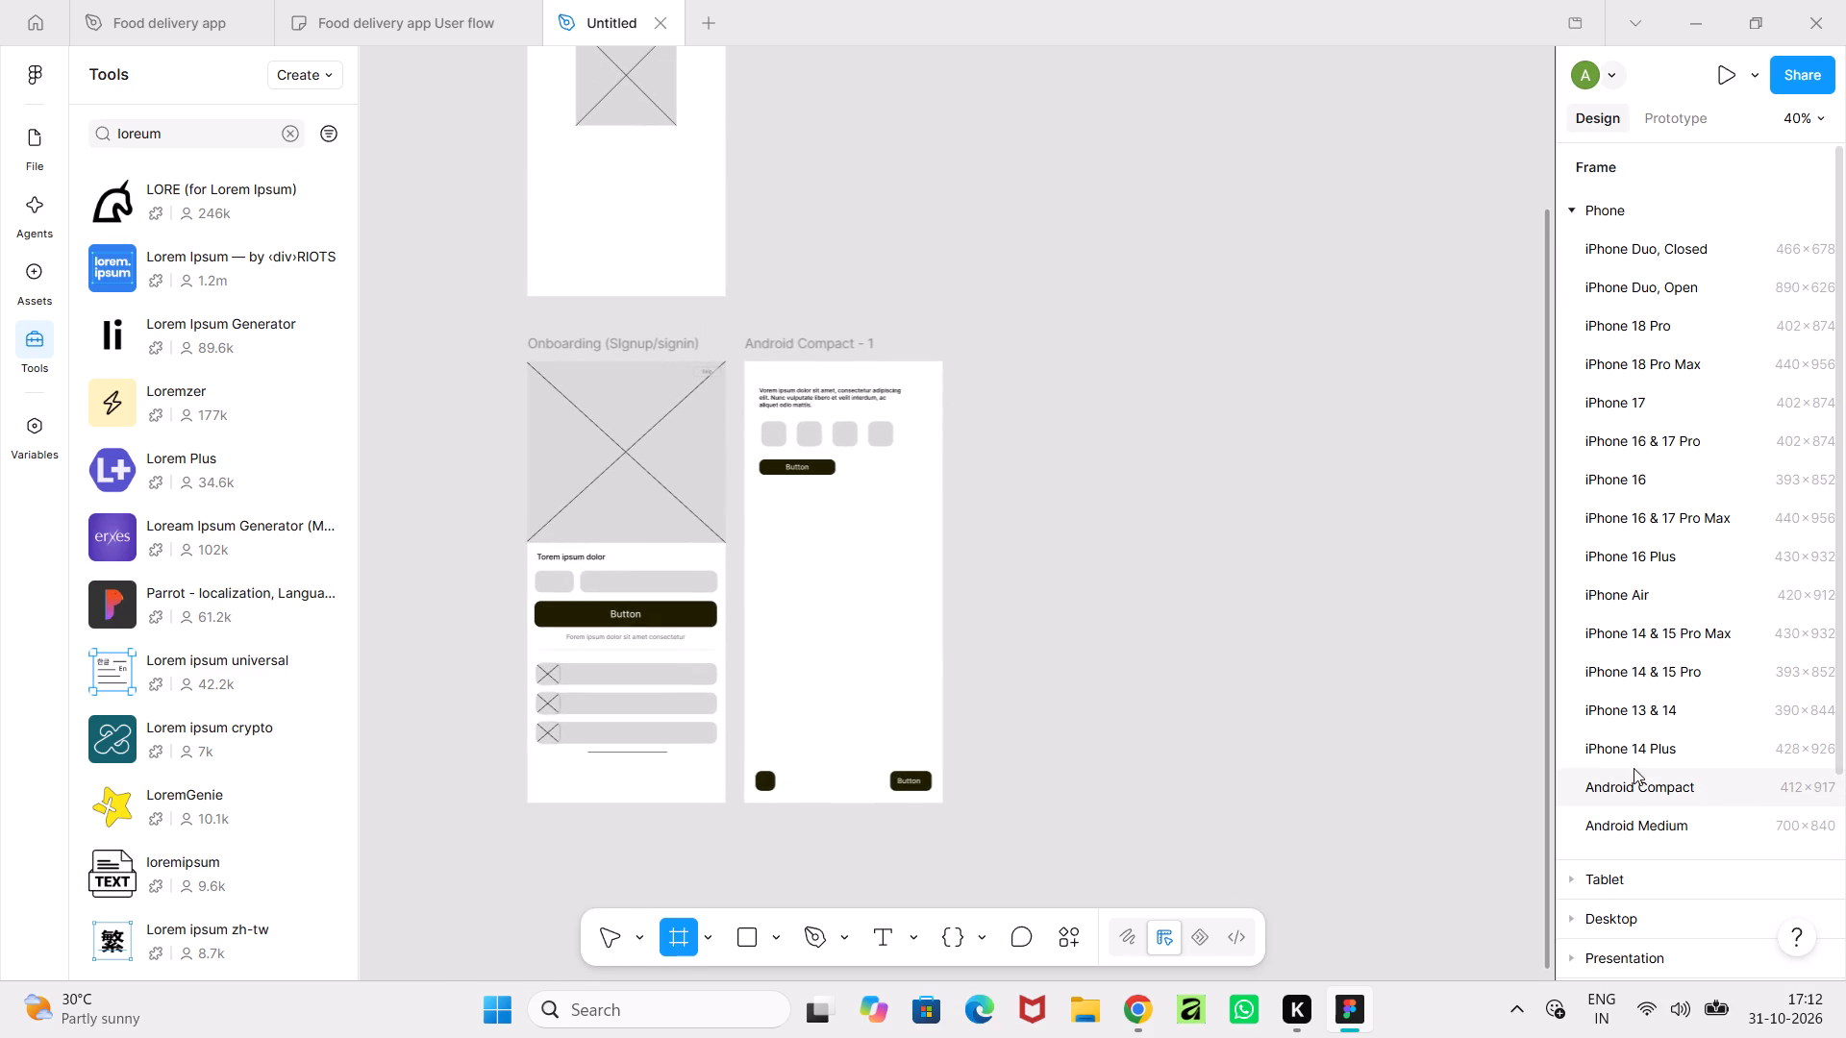
left_click(1631, 785)
left_click_drag(1049, 588, 1049, 606)
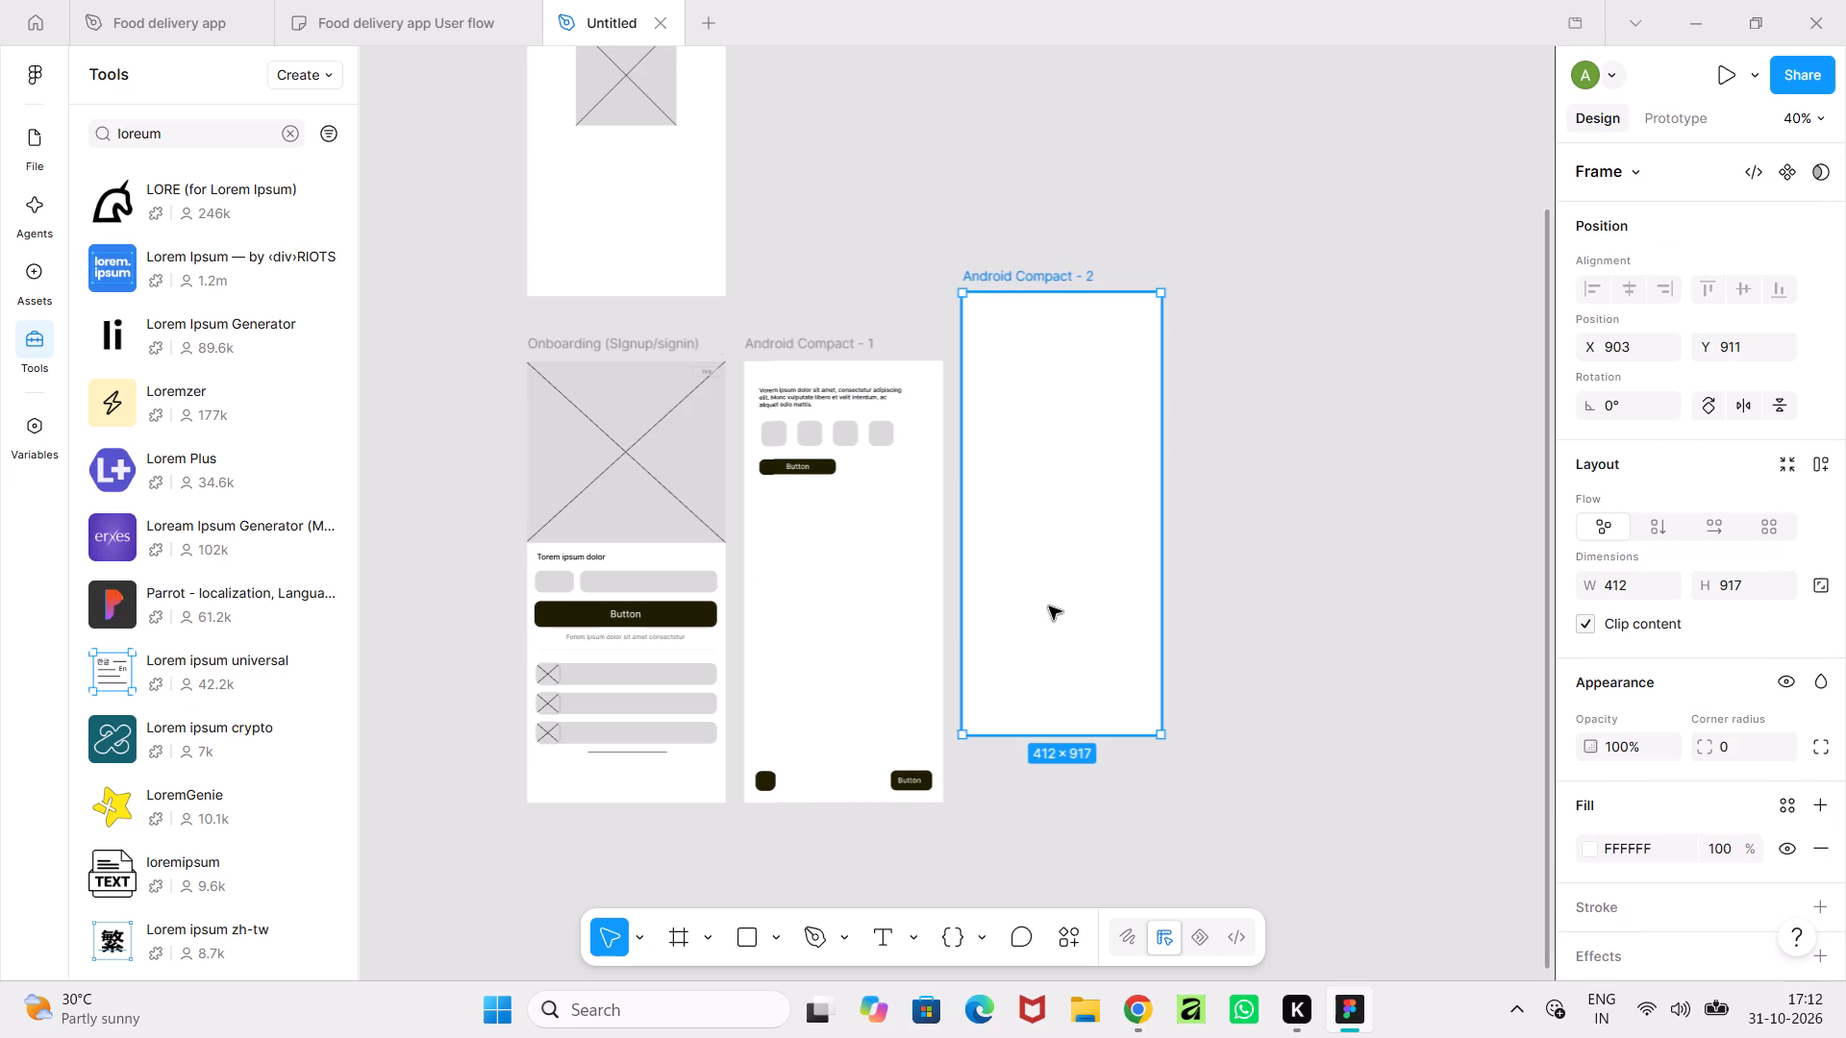
left_click_drag(1049, 606, 1050, 656)
left_click(1248, 638)
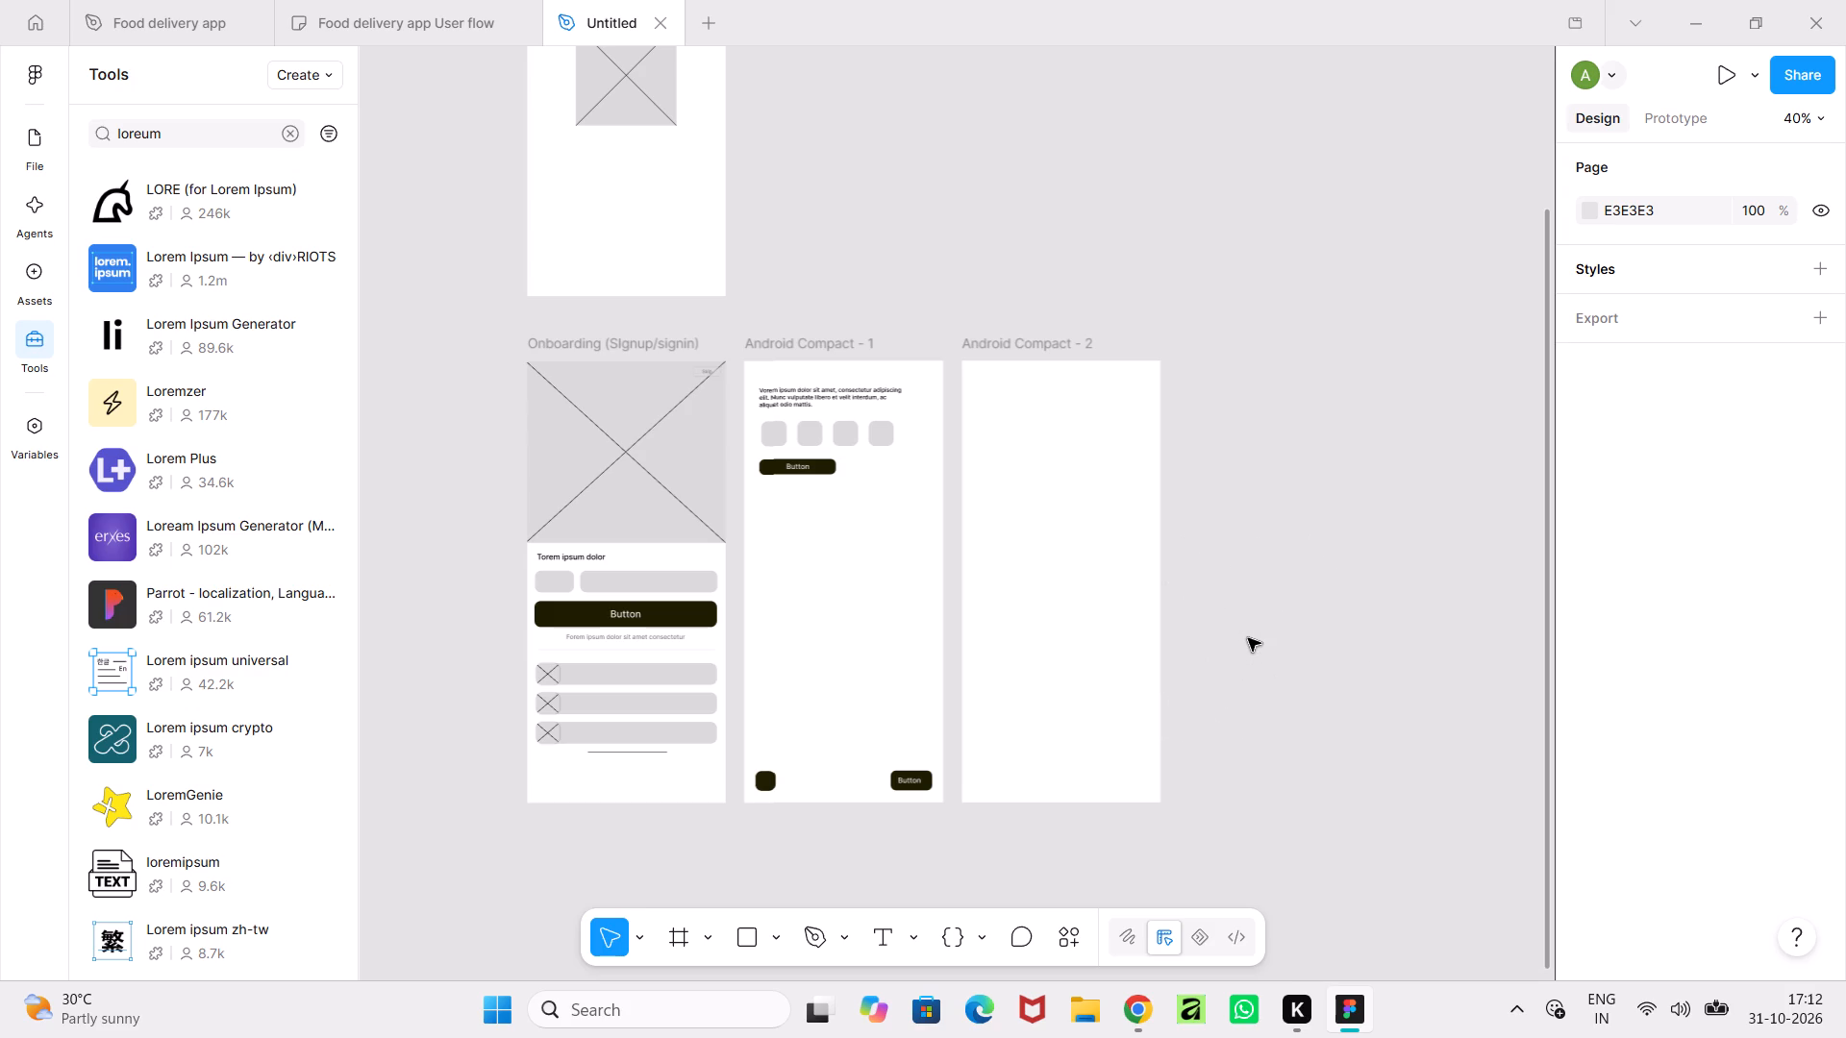
scroll(1248, 638, "up", 3, "ctrl")
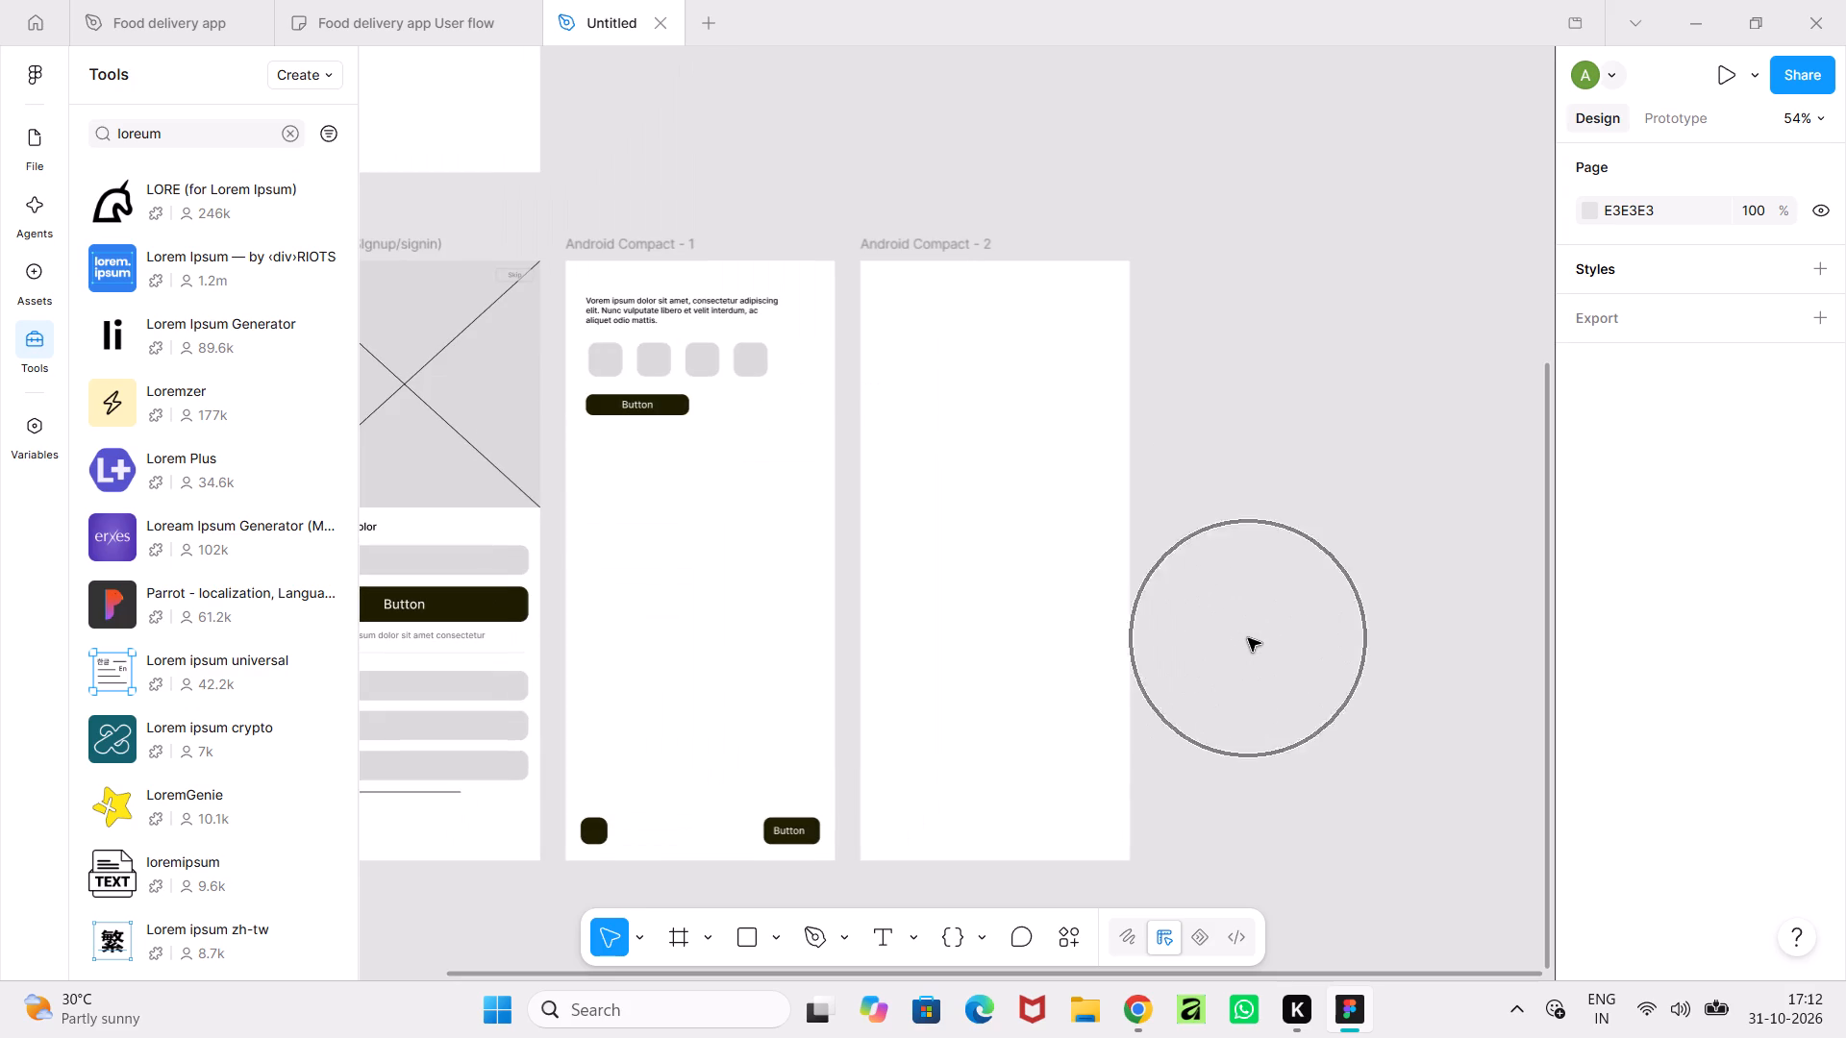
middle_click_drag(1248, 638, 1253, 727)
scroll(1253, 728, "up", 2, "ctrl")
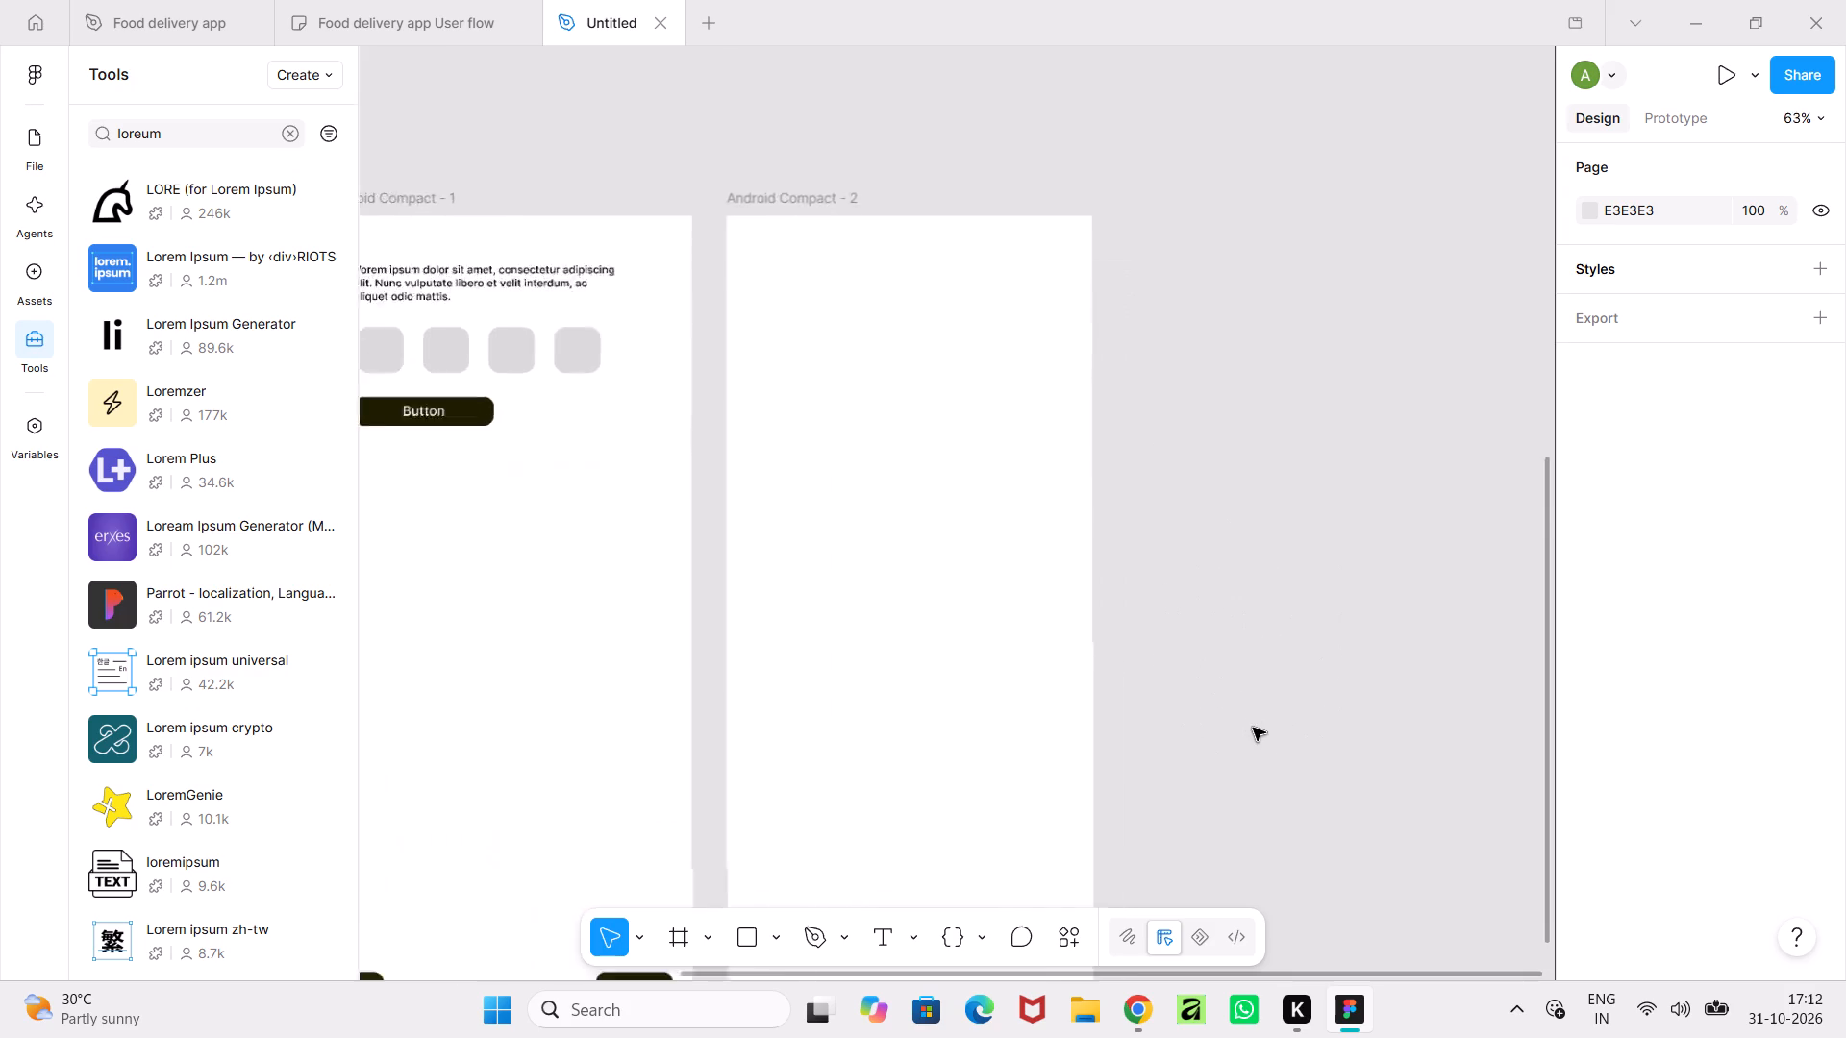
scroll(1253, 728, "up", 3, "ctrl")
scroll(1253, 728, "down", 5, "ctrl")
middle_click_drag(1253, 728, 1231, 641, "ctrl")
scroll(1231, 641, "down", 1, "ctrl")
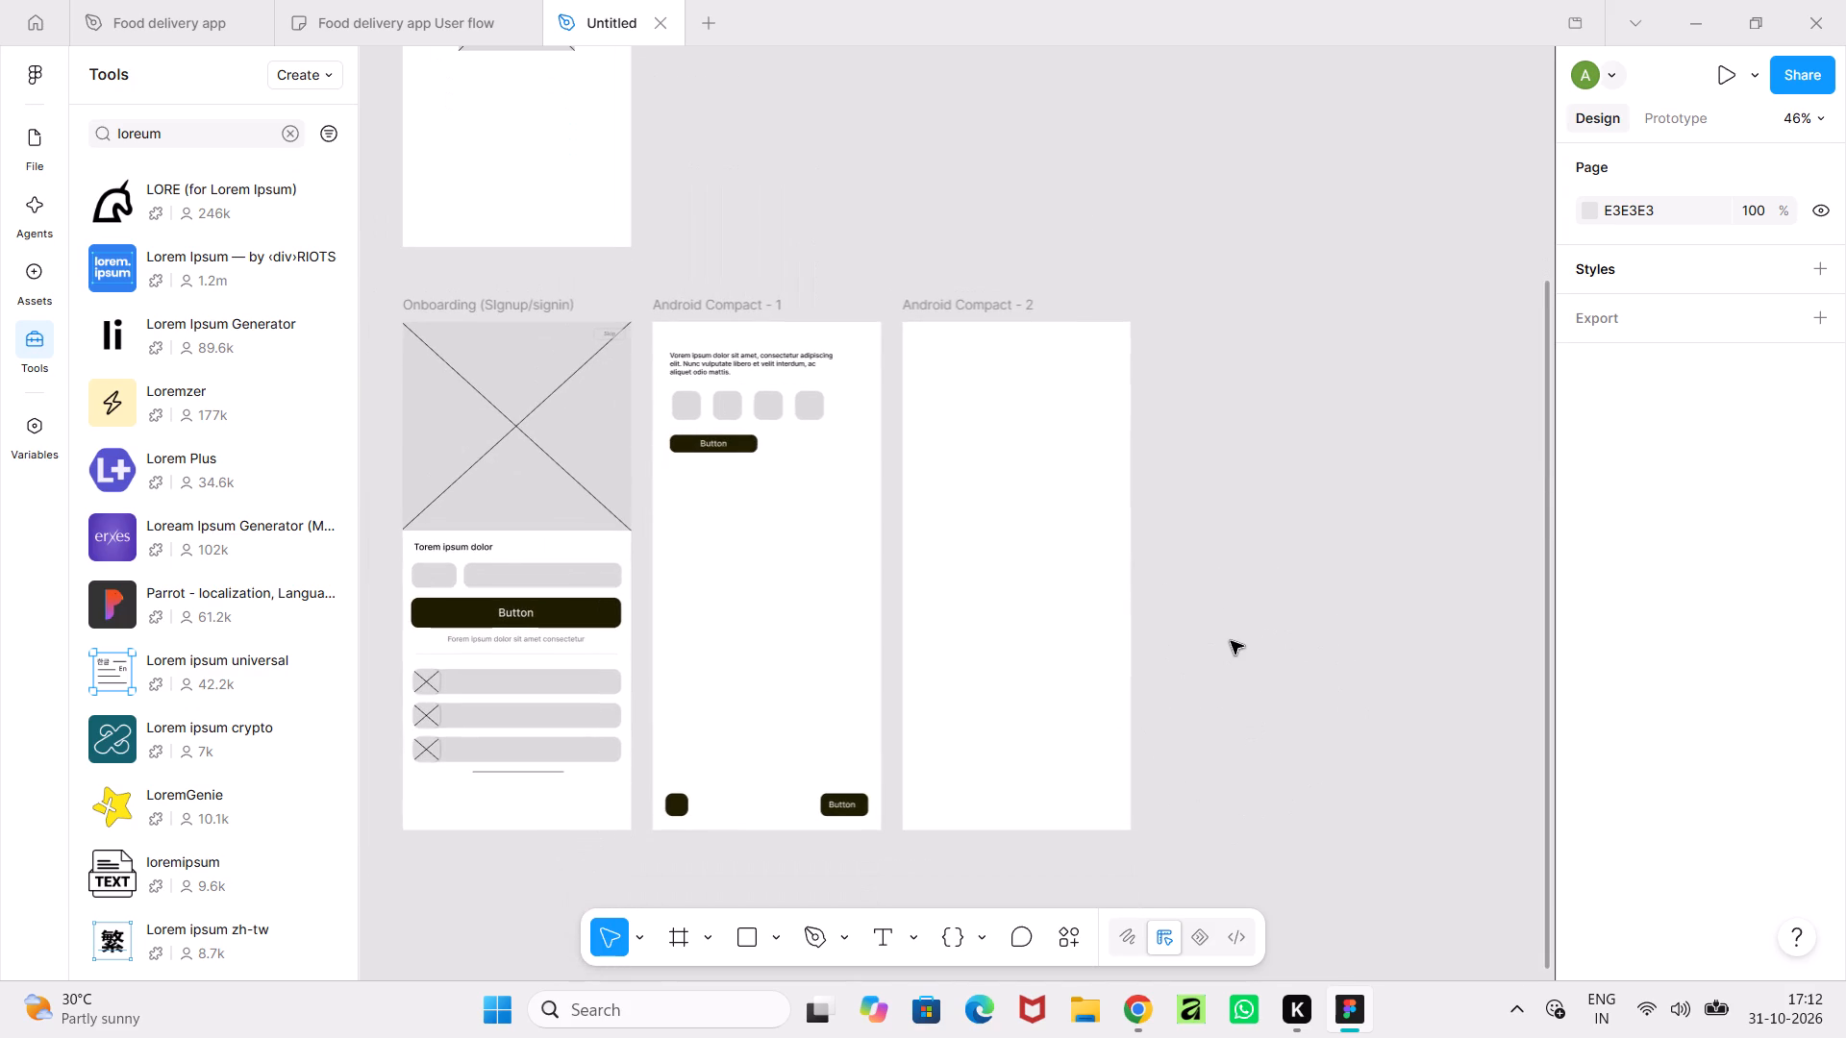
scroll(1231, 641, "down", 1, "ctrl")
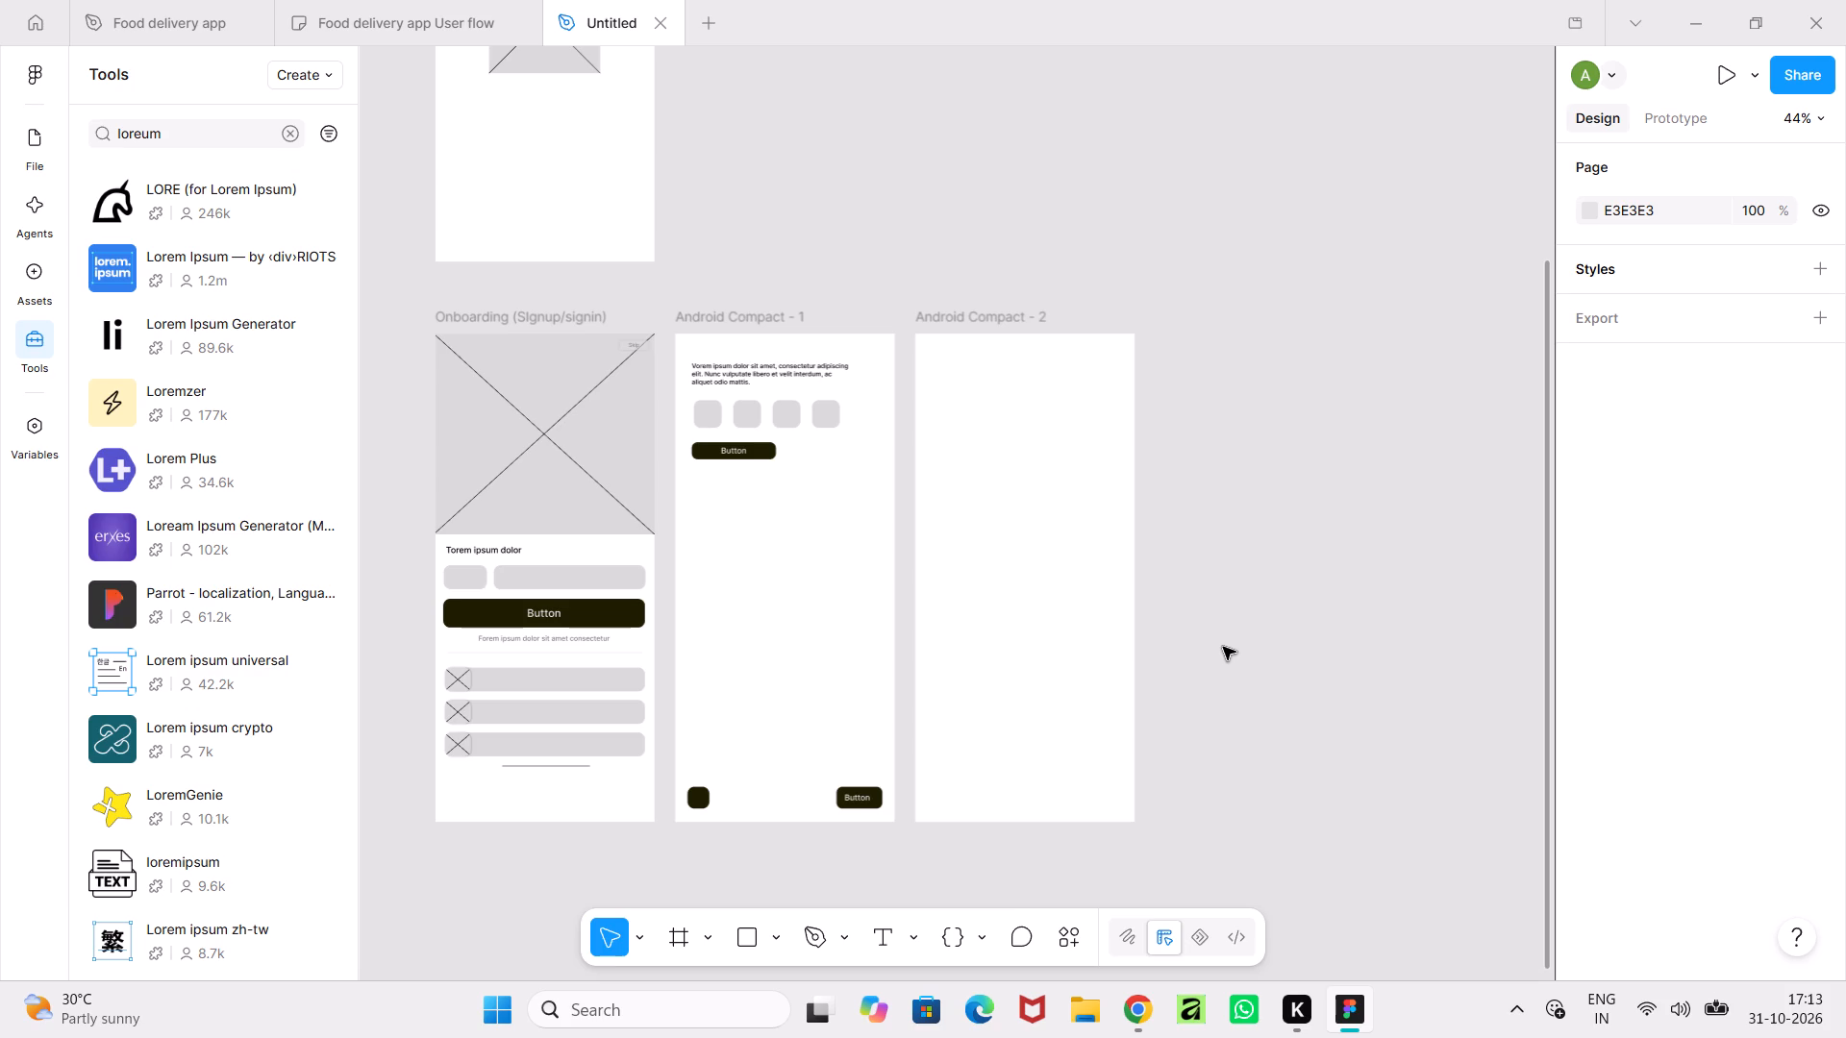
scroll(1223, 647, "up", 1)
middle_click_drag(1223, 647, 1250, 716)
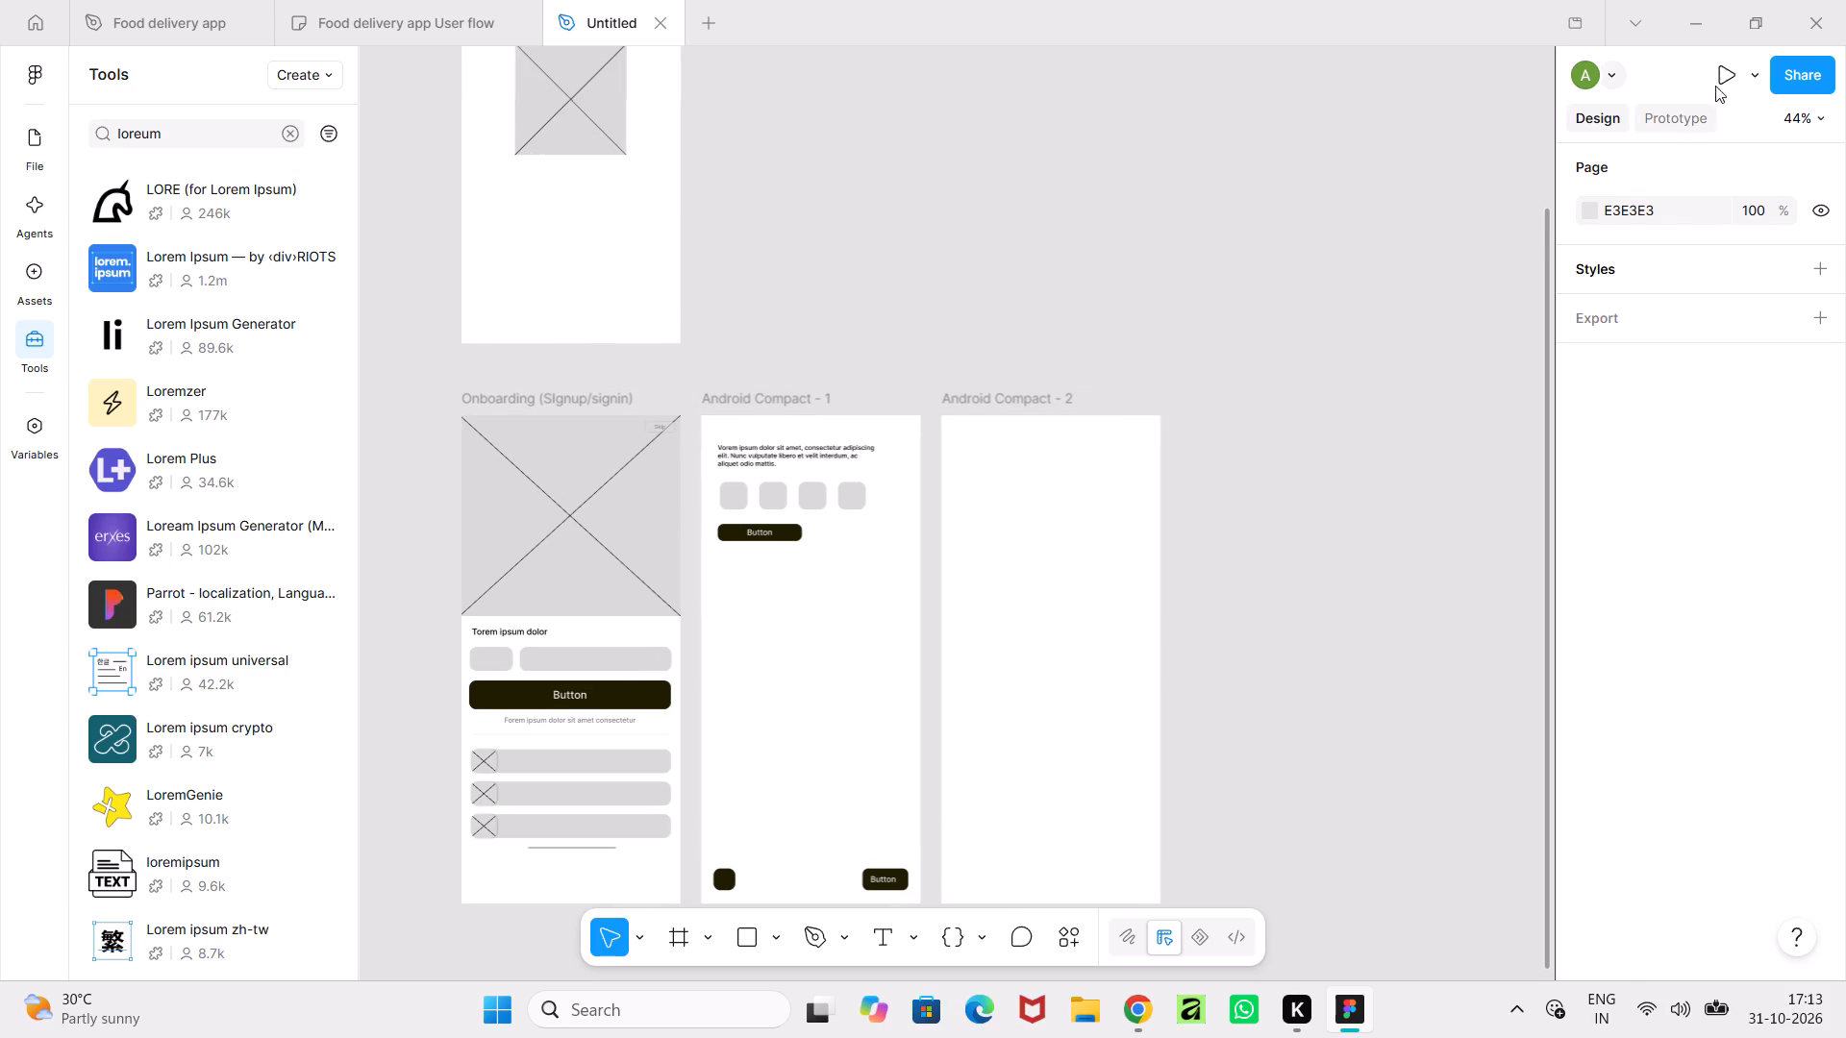
Switch from design to prototype mode and bring up the file's pages and layers list.
left_click(1707, 111)
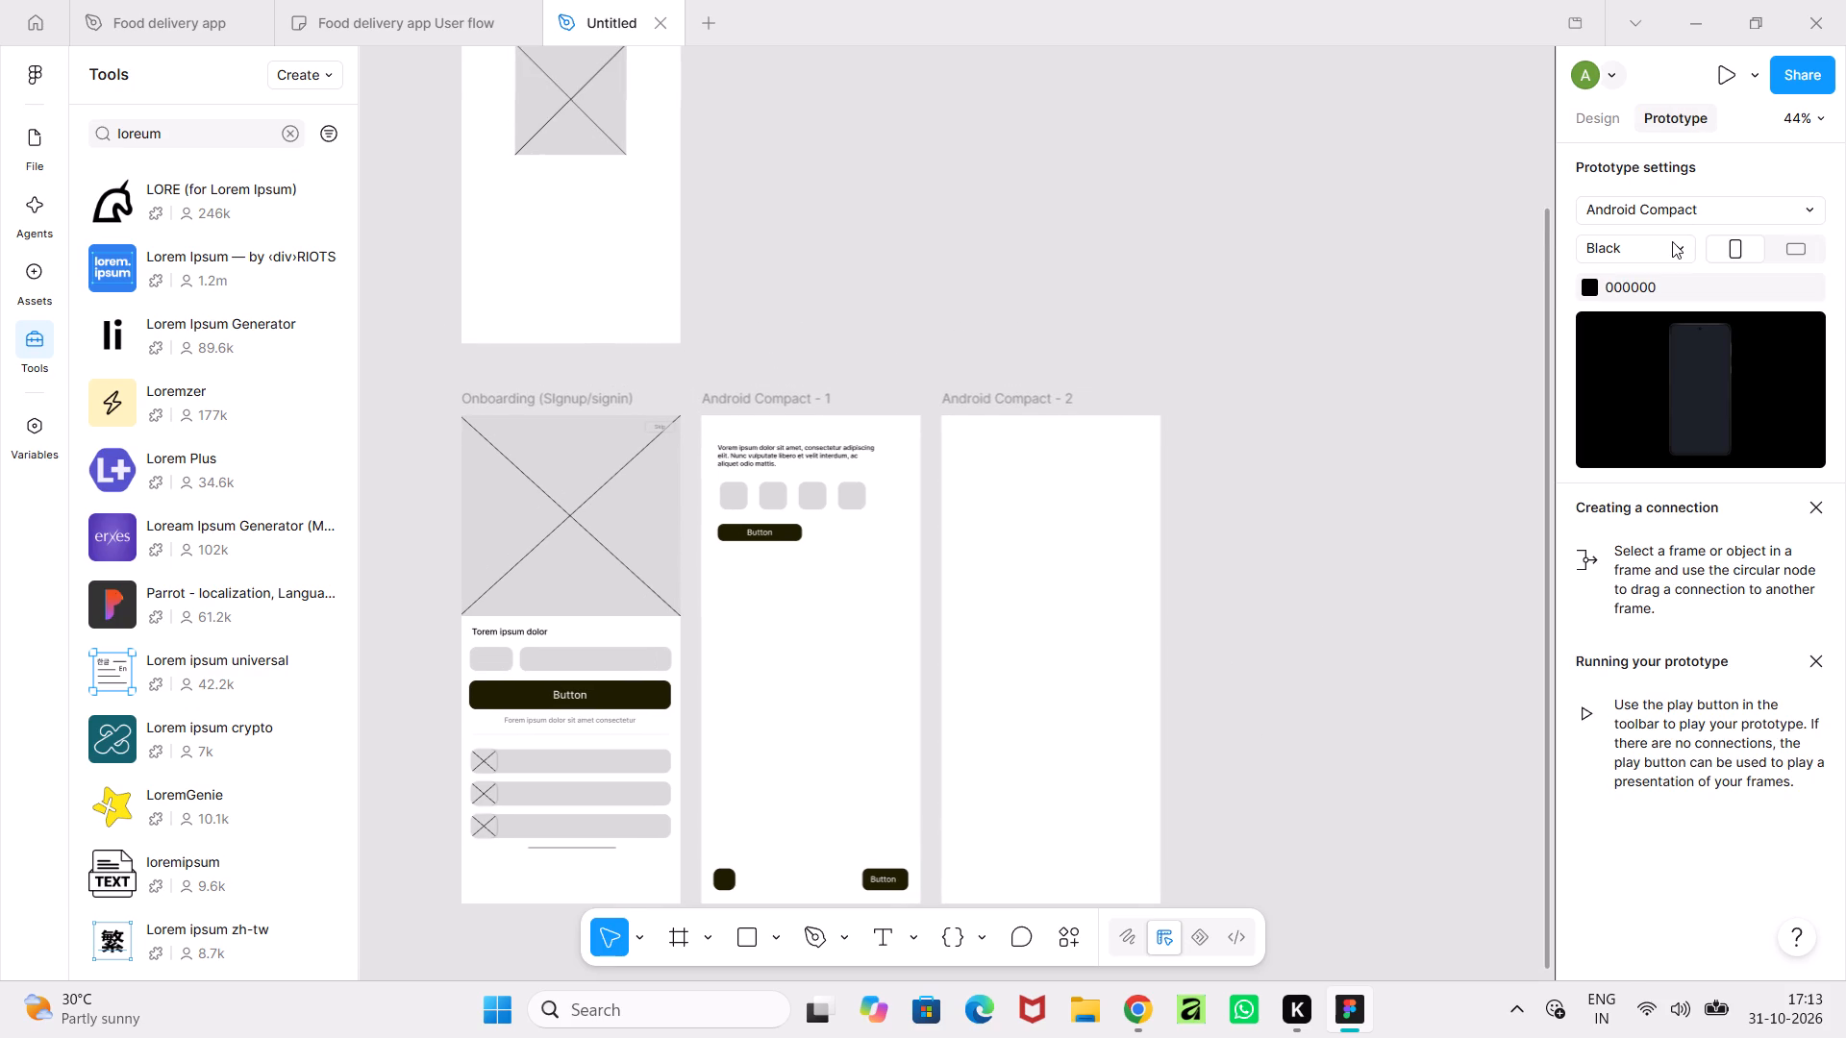
left_click(616, 289)
scroll(686, 306, "down", 4, "ctrl")
left_click(663, 290)
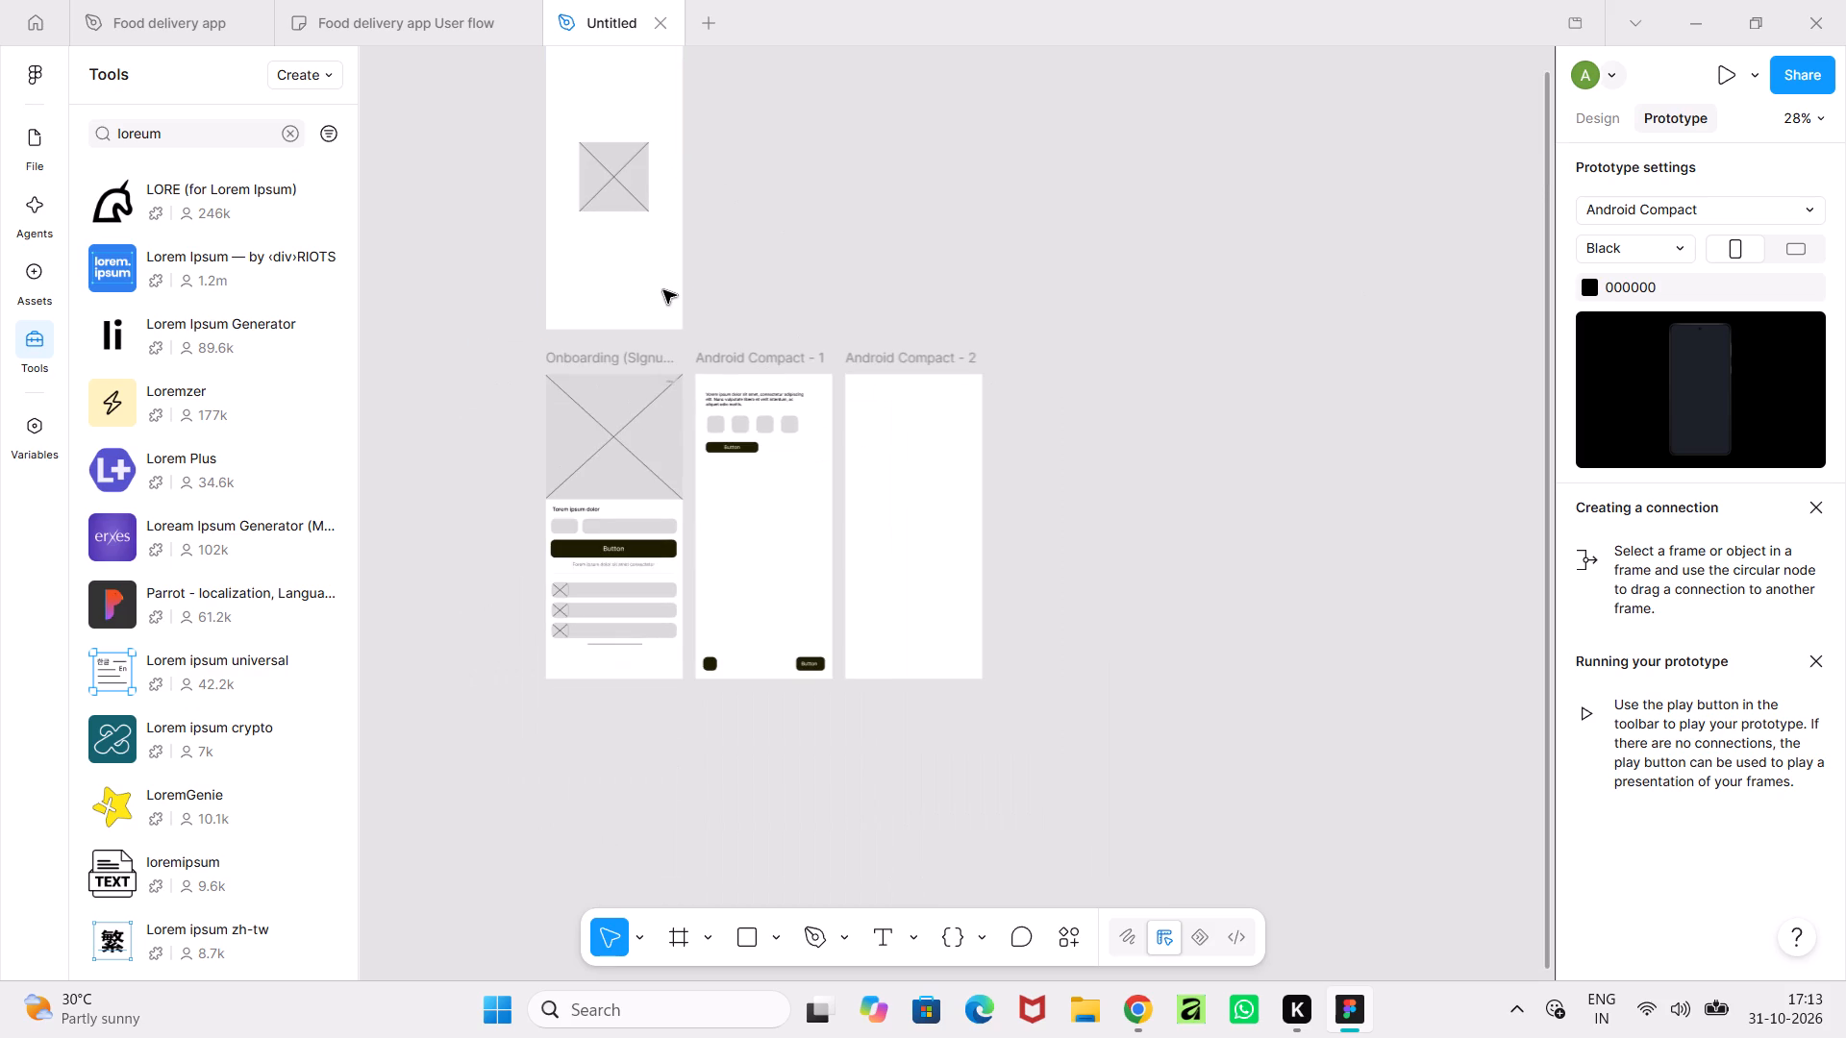
left_click(677, 154)
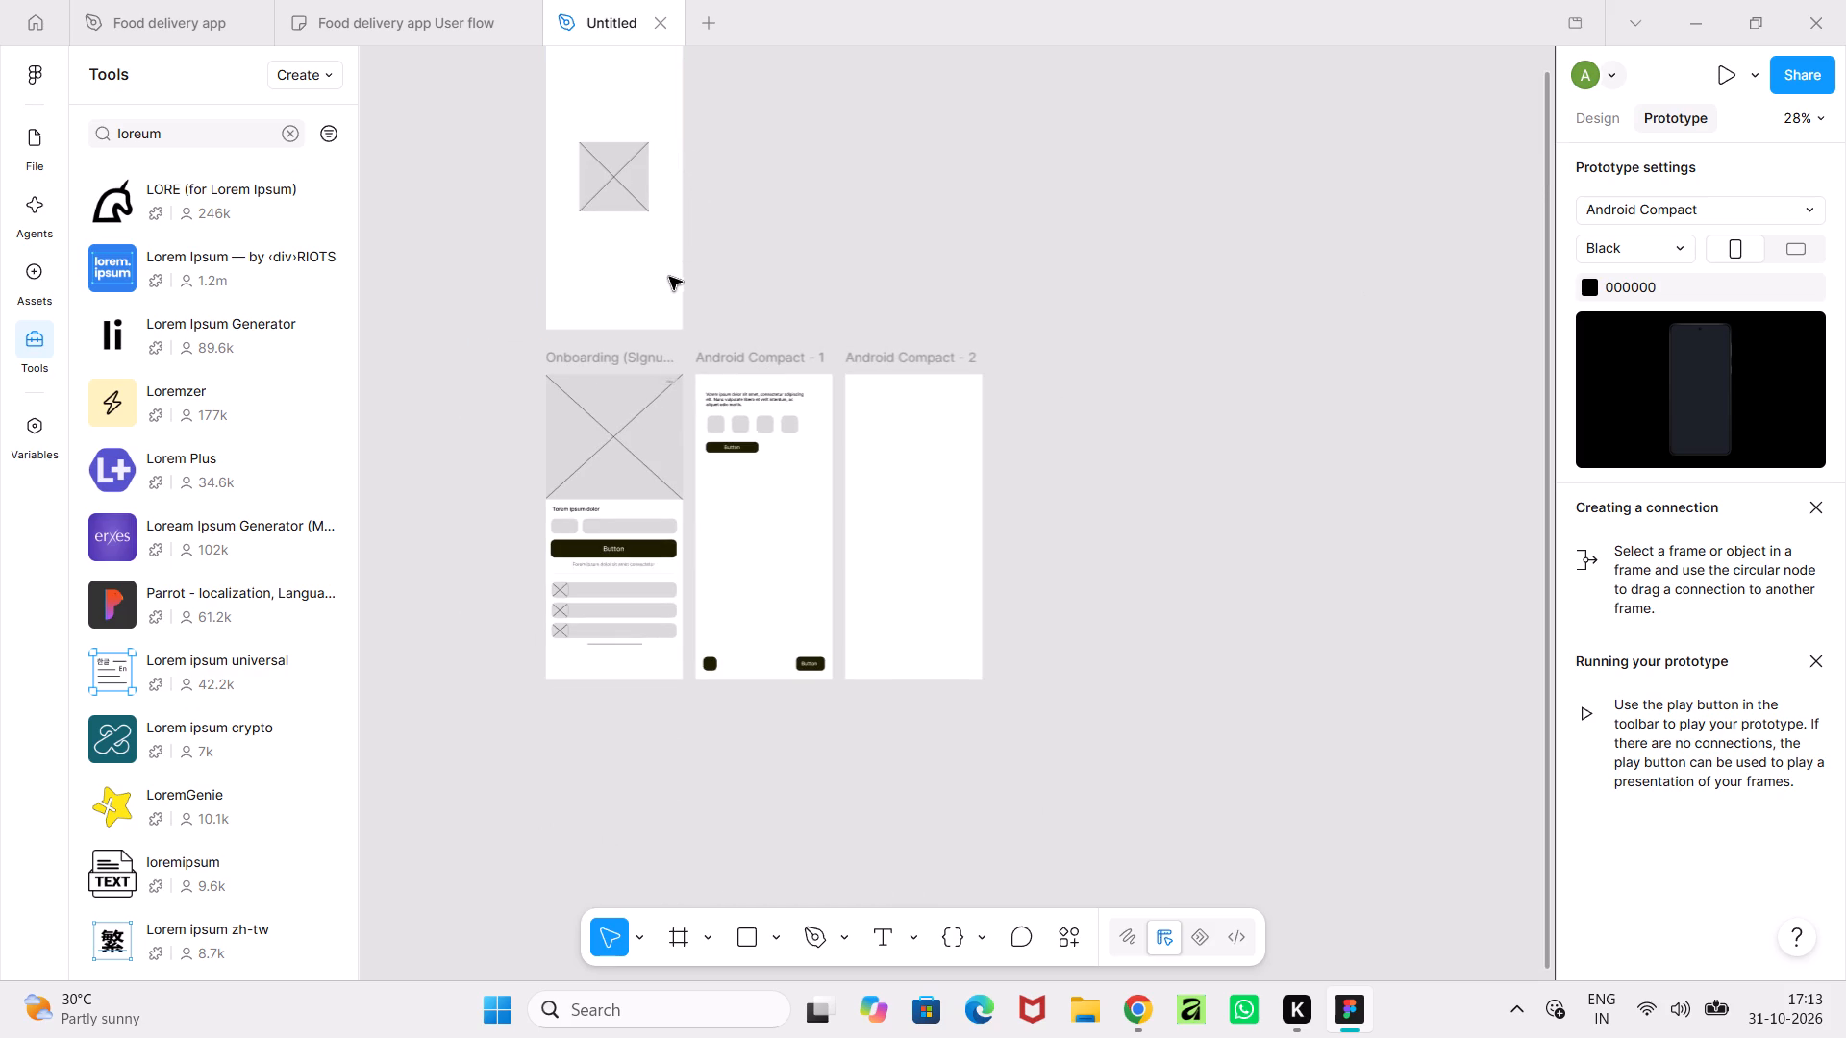
left_click(668, 277)
left_click(1447, 329)
middle_click_drag(1192, 331, 1241, 493)
left_click(663, 264)
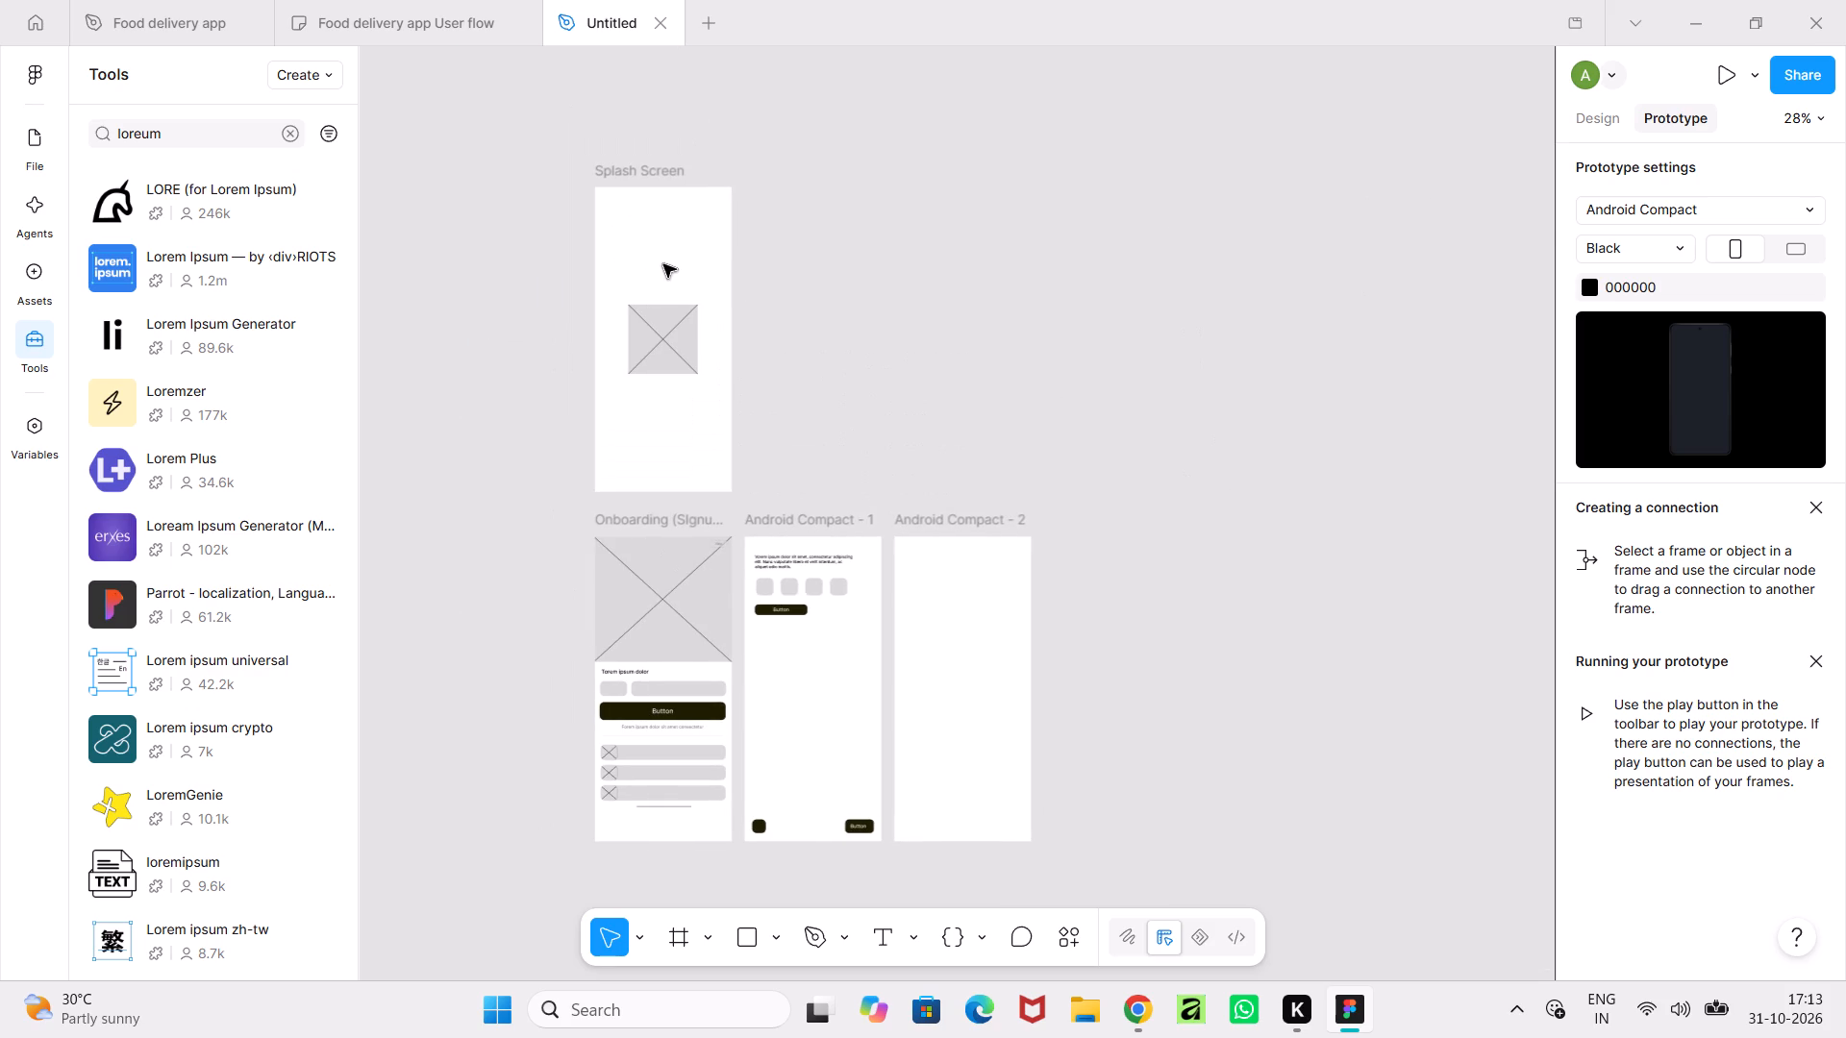
left_click(20, 153)
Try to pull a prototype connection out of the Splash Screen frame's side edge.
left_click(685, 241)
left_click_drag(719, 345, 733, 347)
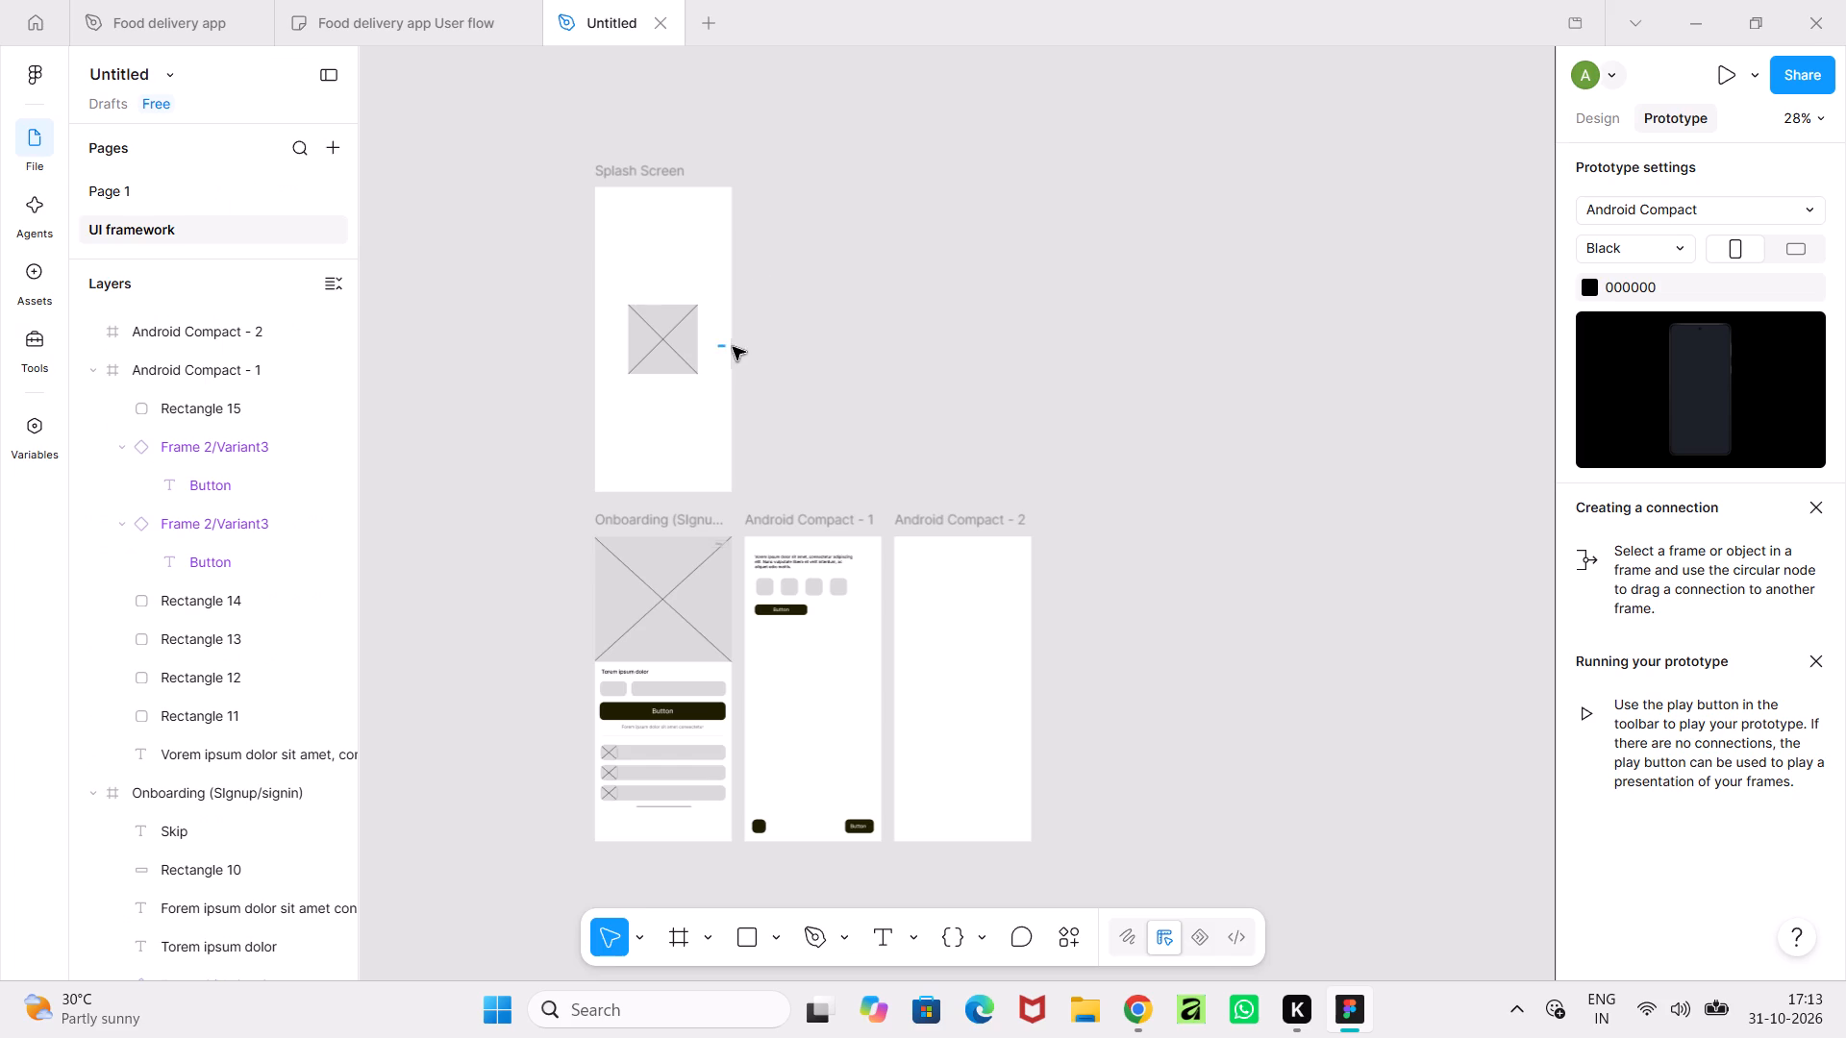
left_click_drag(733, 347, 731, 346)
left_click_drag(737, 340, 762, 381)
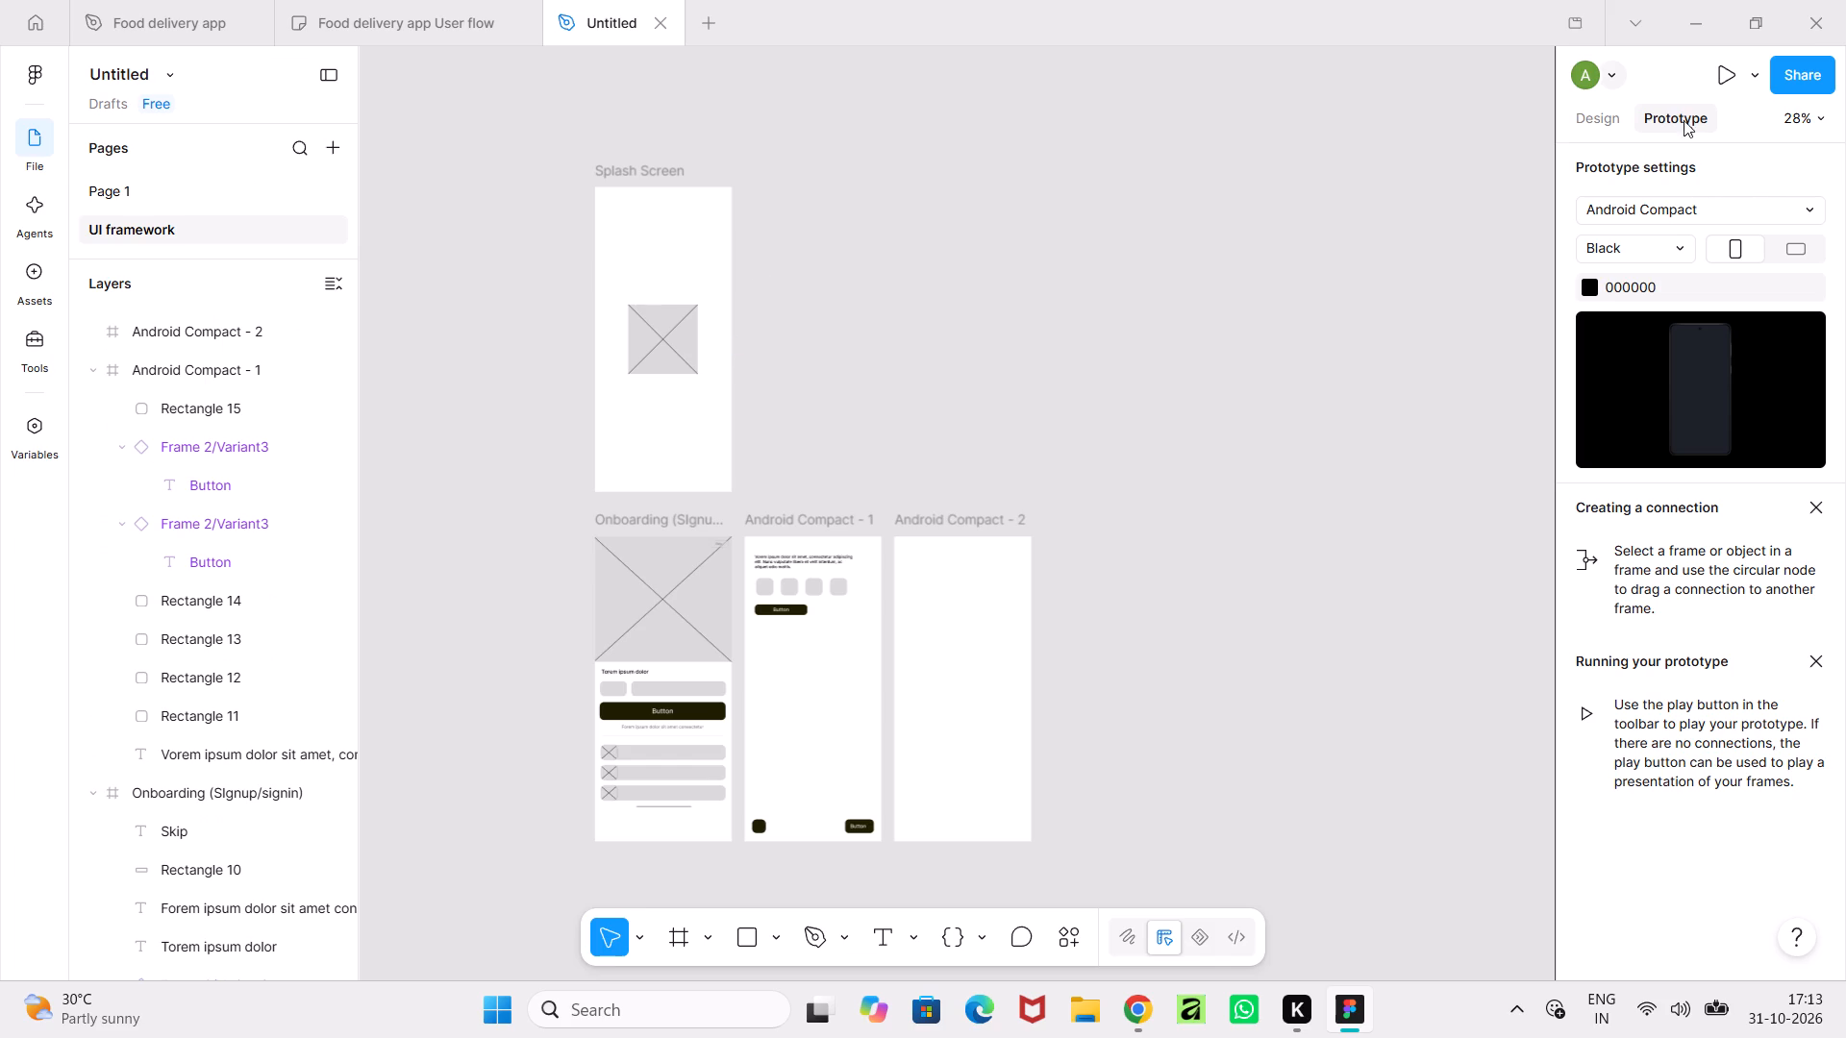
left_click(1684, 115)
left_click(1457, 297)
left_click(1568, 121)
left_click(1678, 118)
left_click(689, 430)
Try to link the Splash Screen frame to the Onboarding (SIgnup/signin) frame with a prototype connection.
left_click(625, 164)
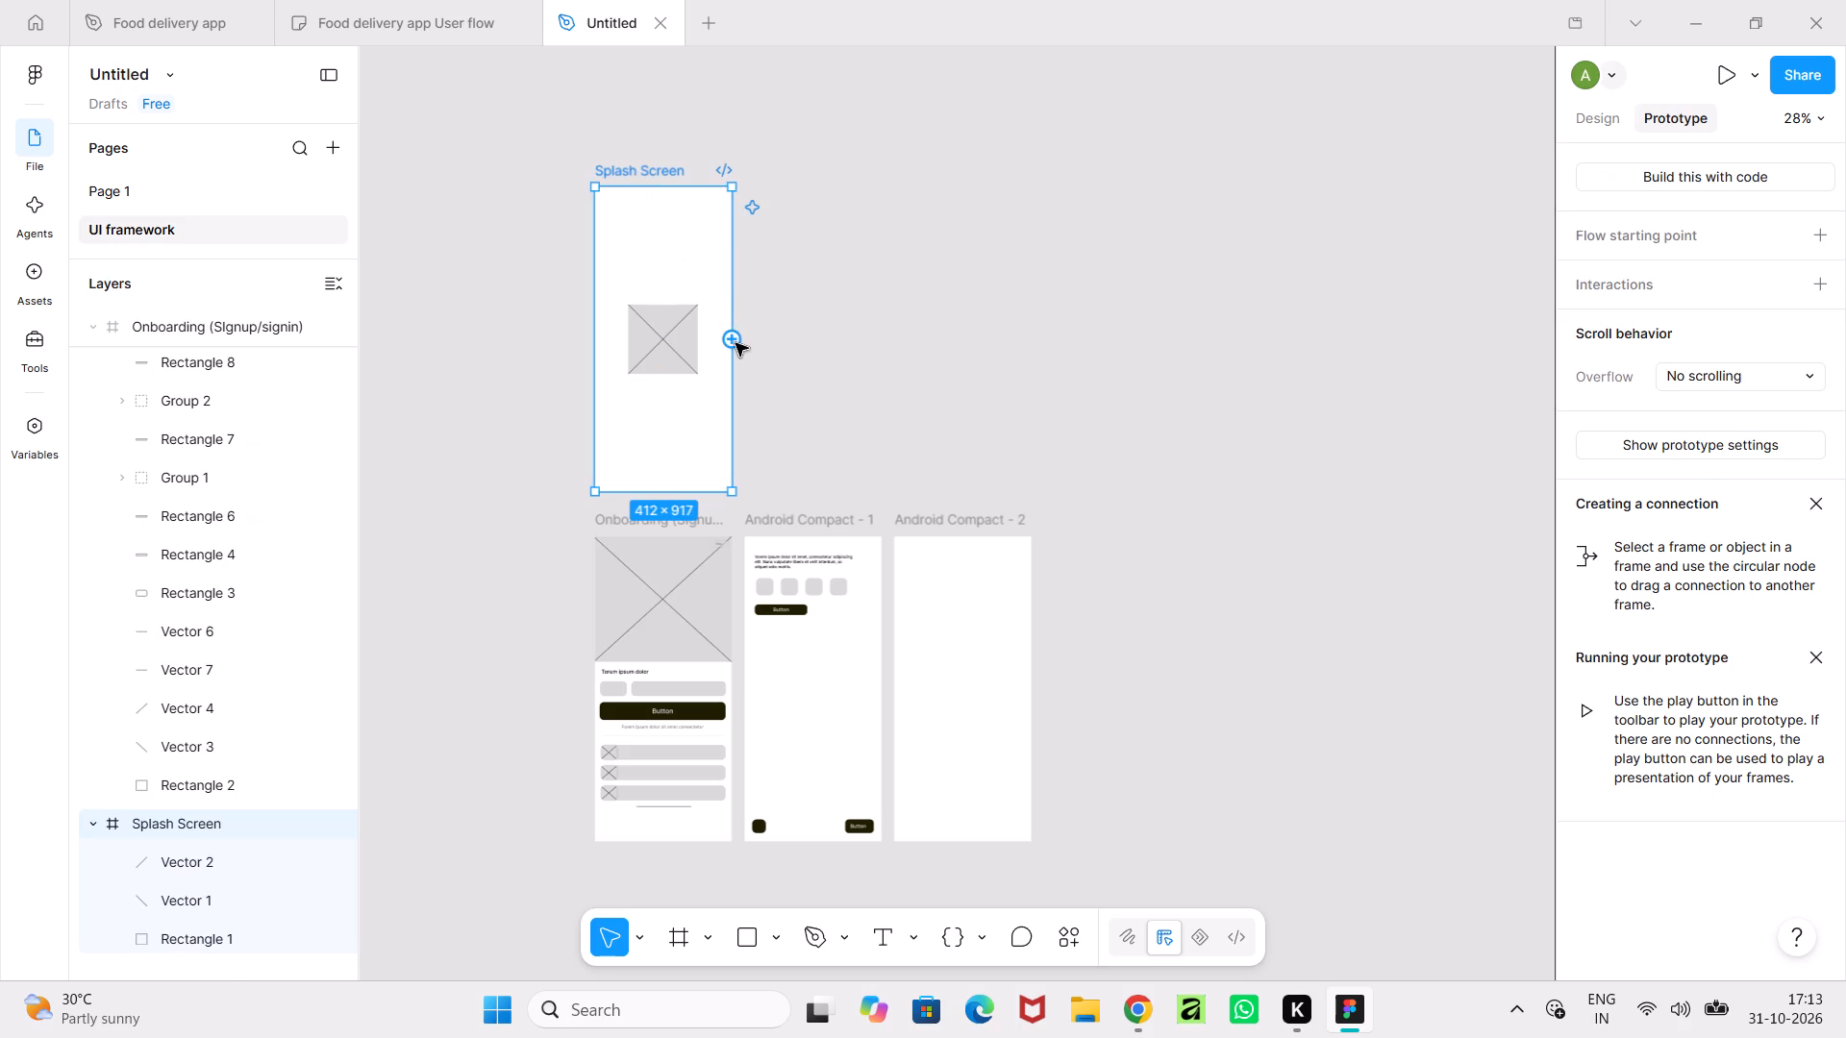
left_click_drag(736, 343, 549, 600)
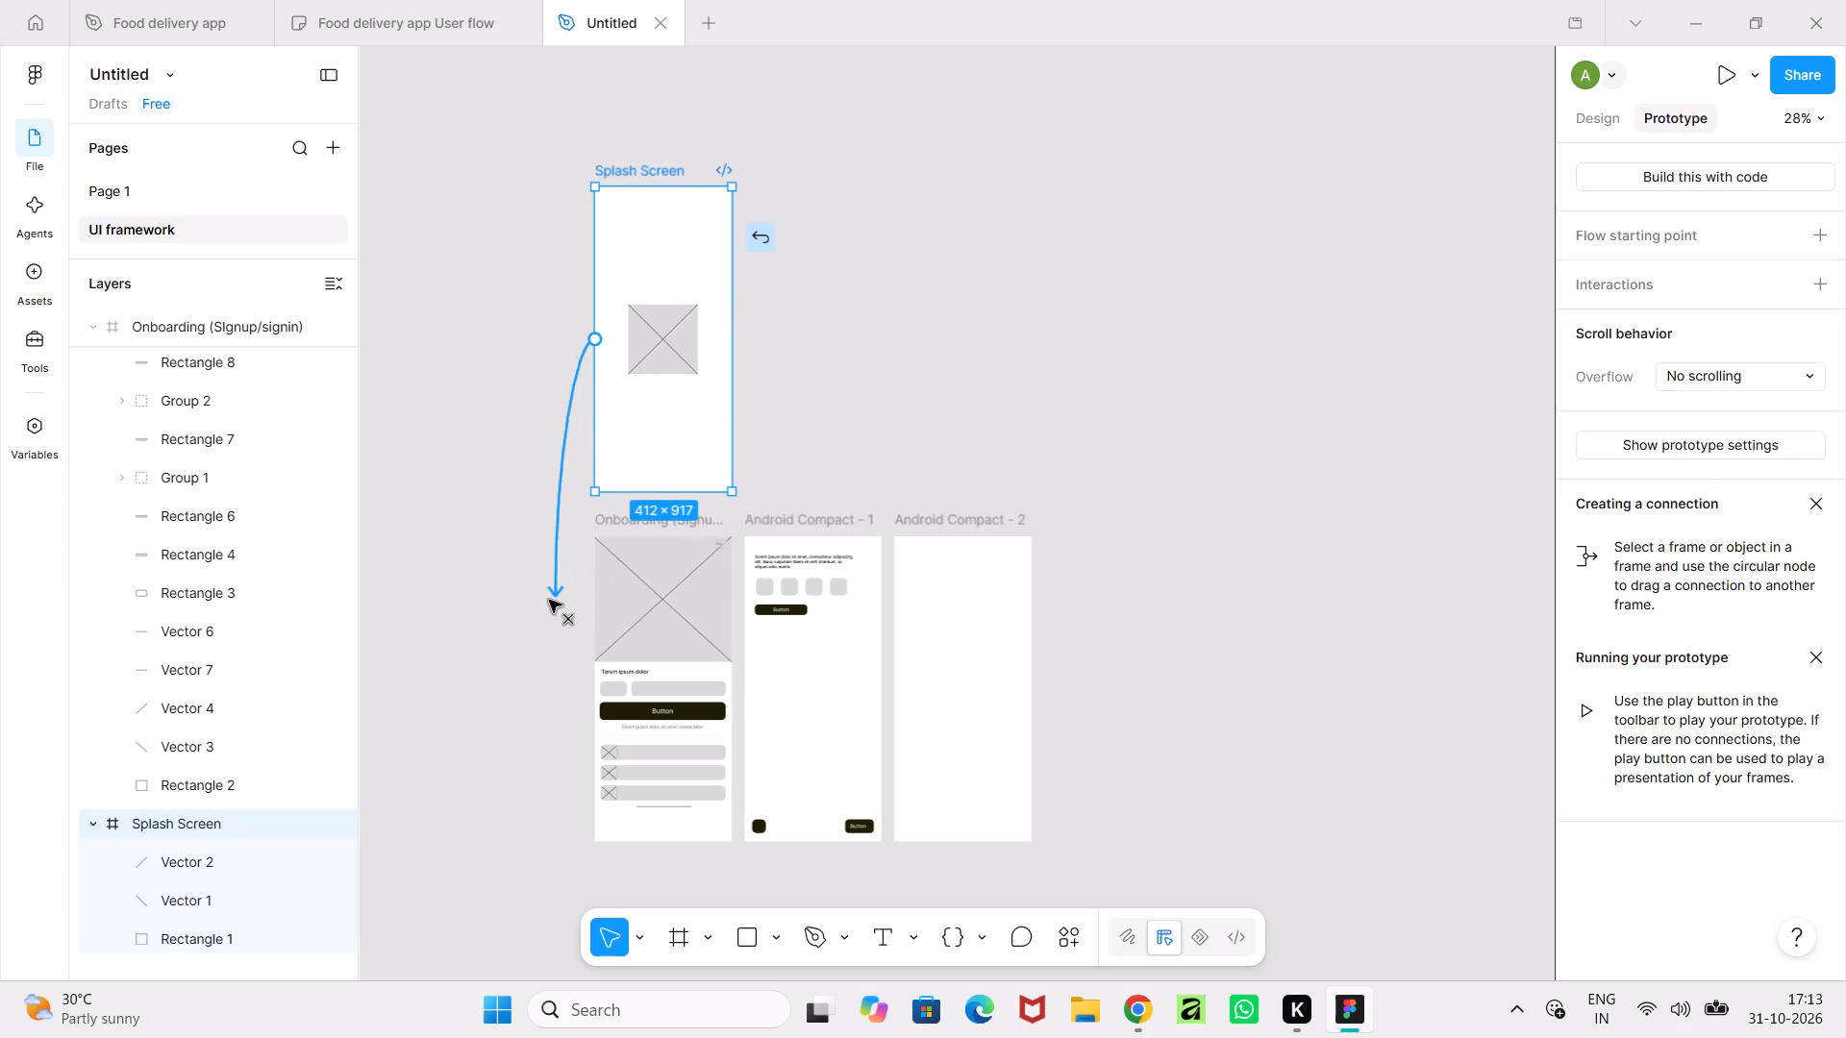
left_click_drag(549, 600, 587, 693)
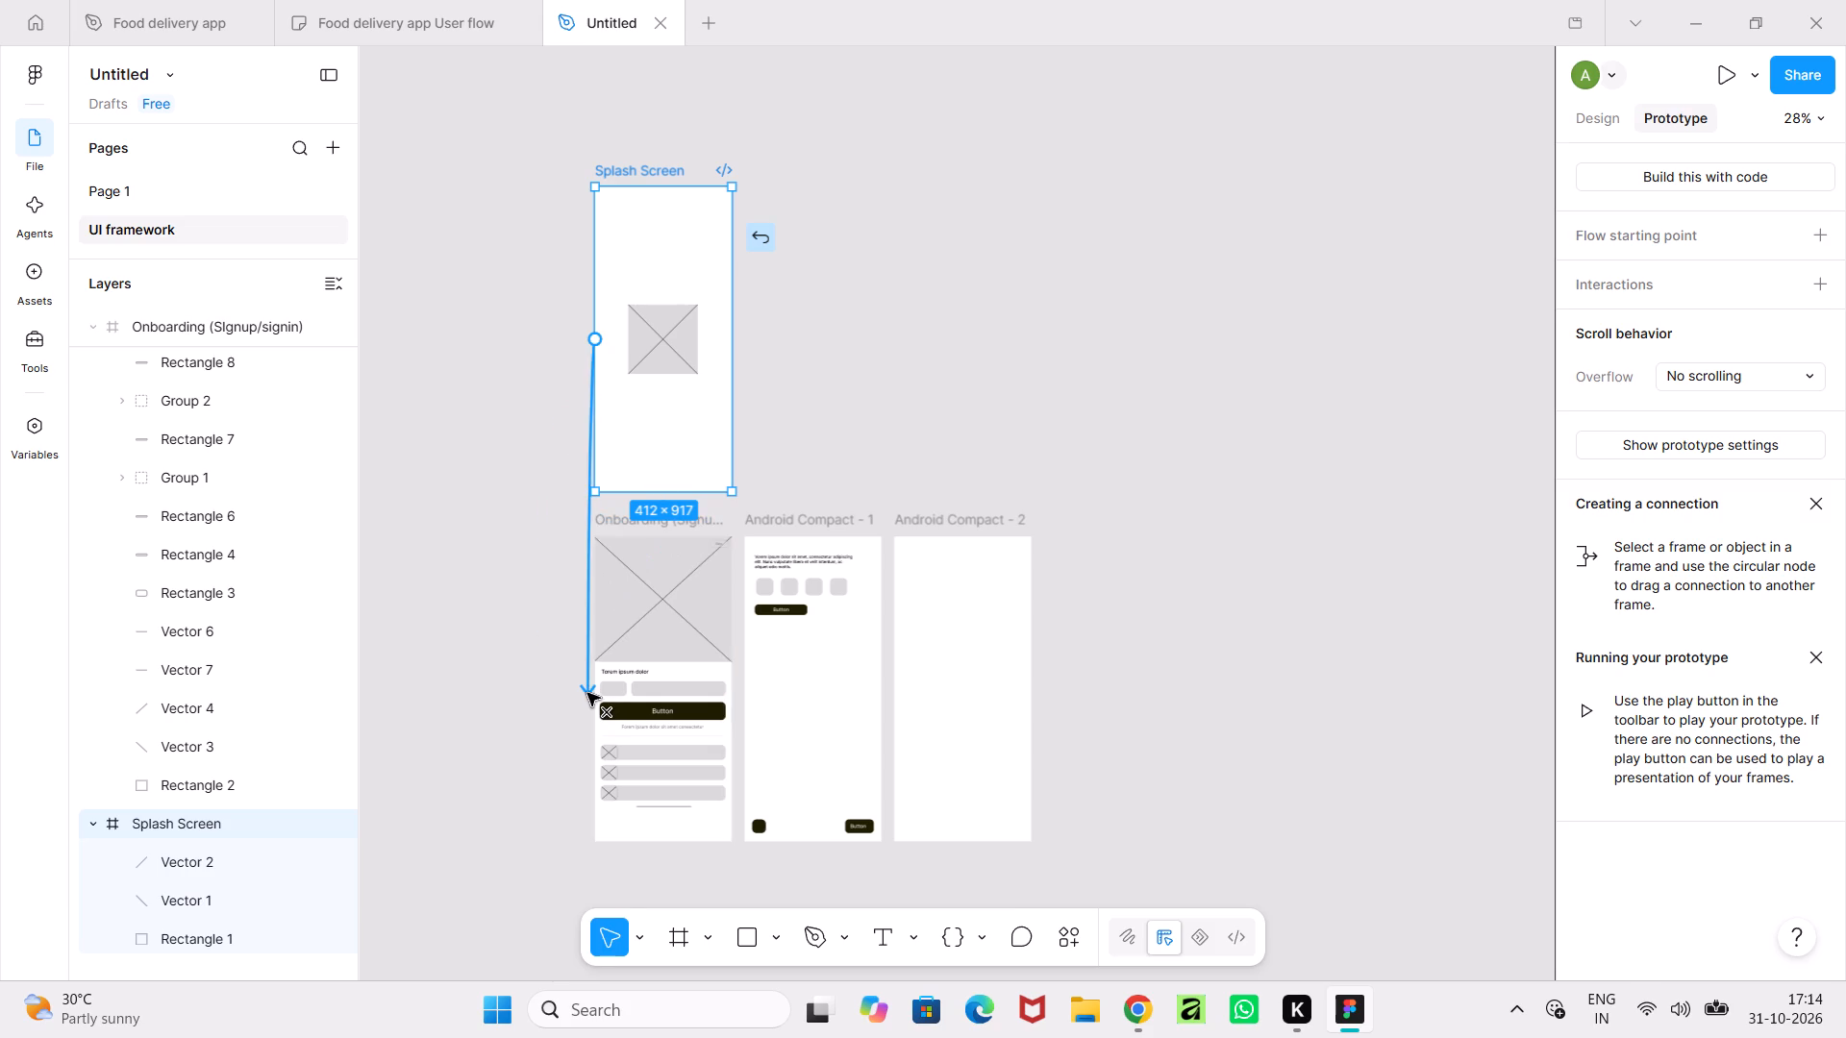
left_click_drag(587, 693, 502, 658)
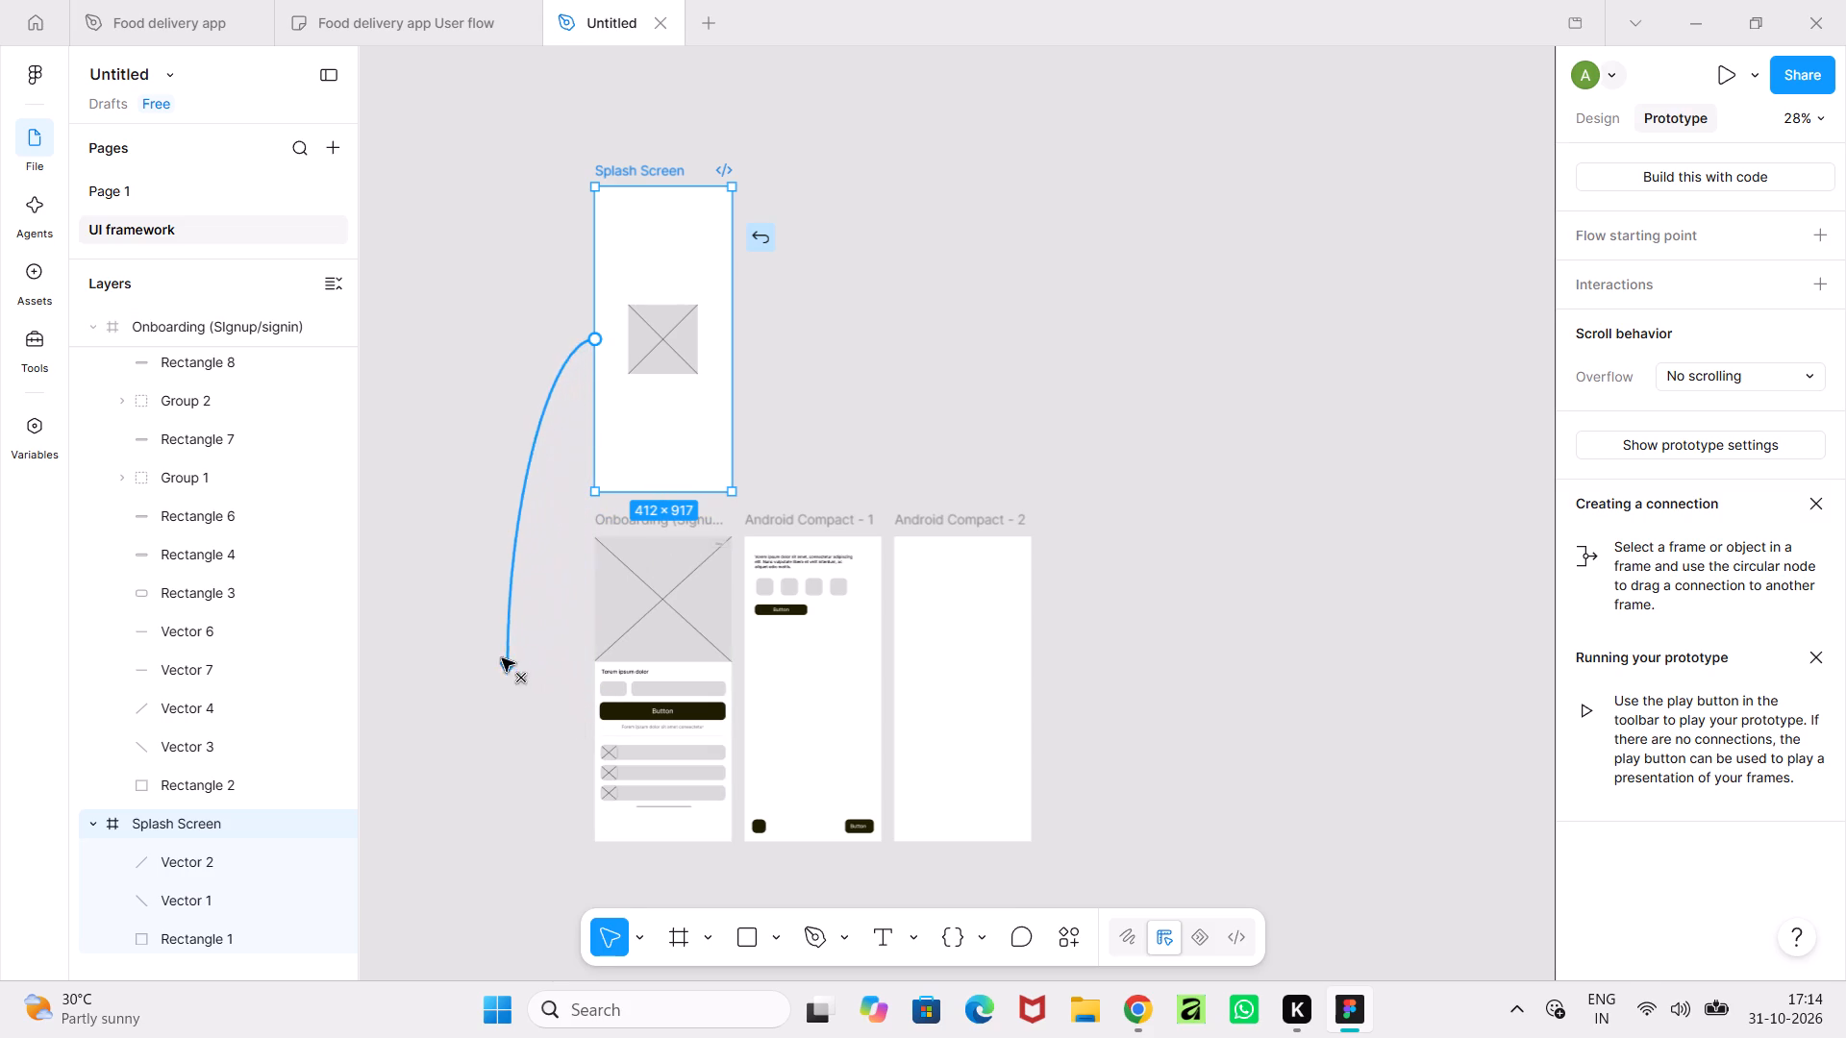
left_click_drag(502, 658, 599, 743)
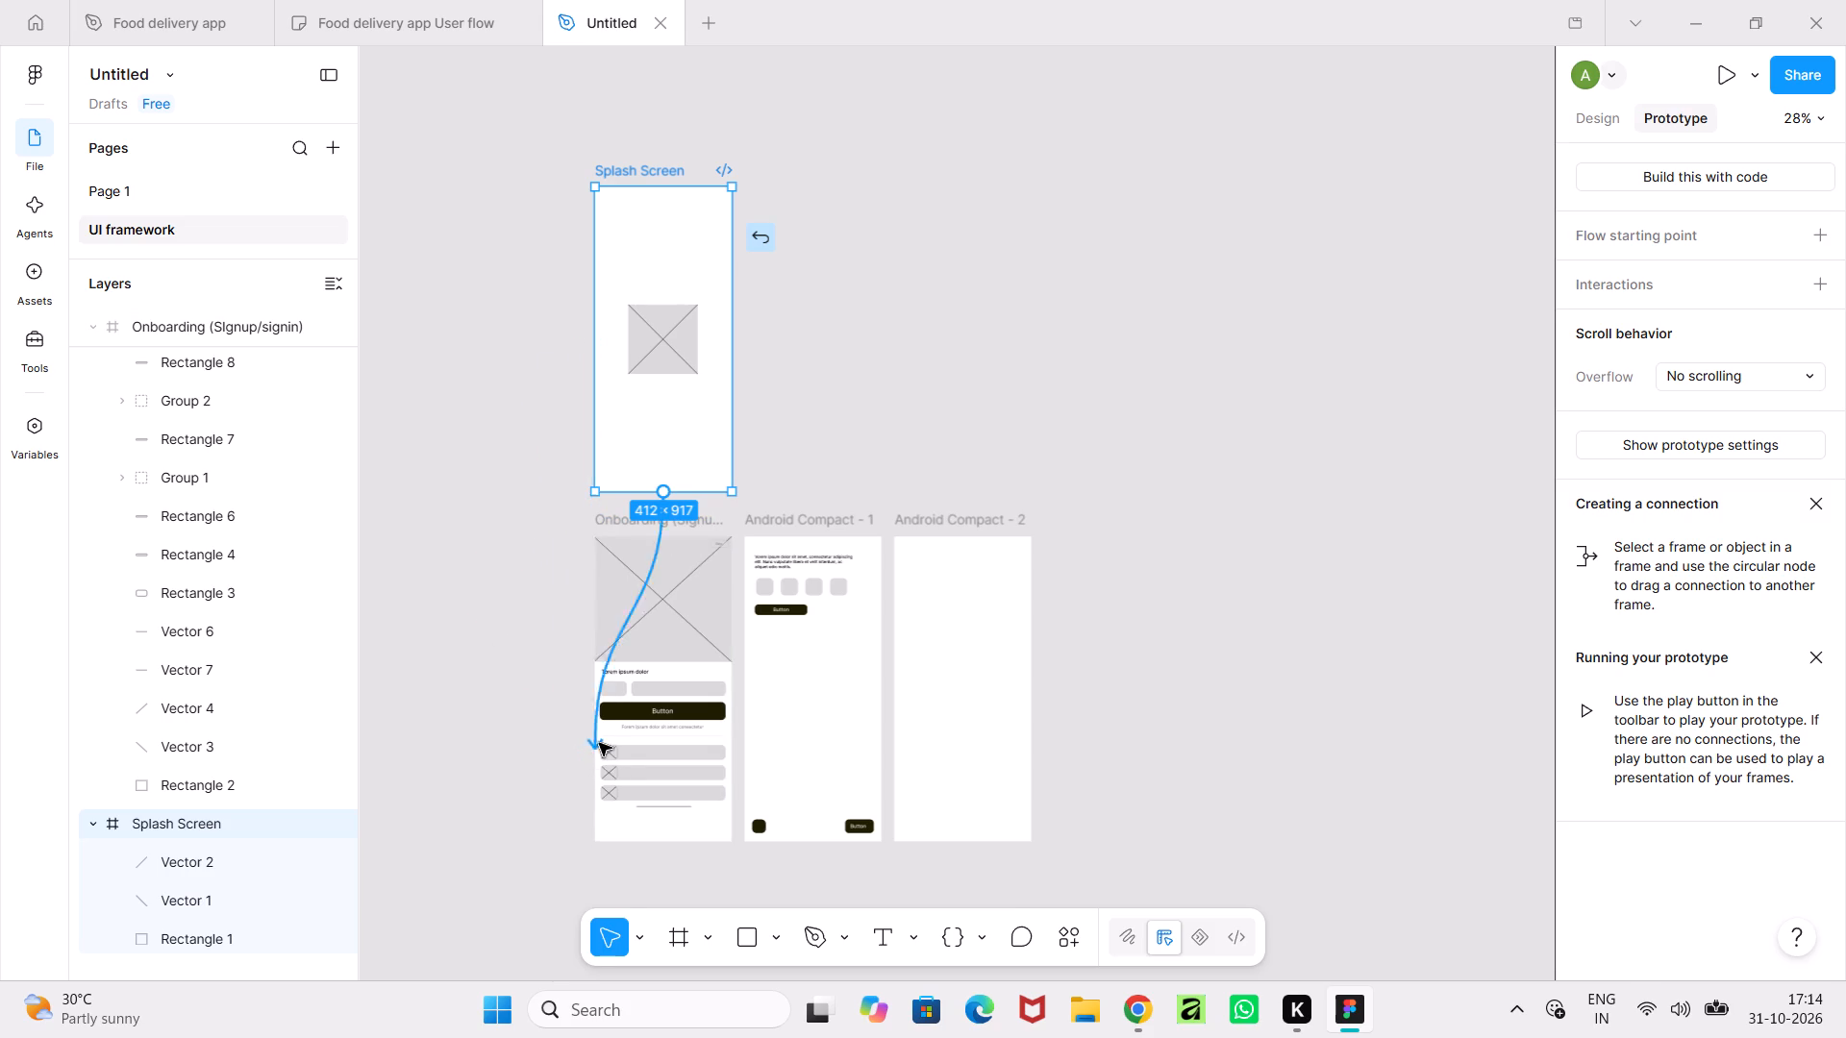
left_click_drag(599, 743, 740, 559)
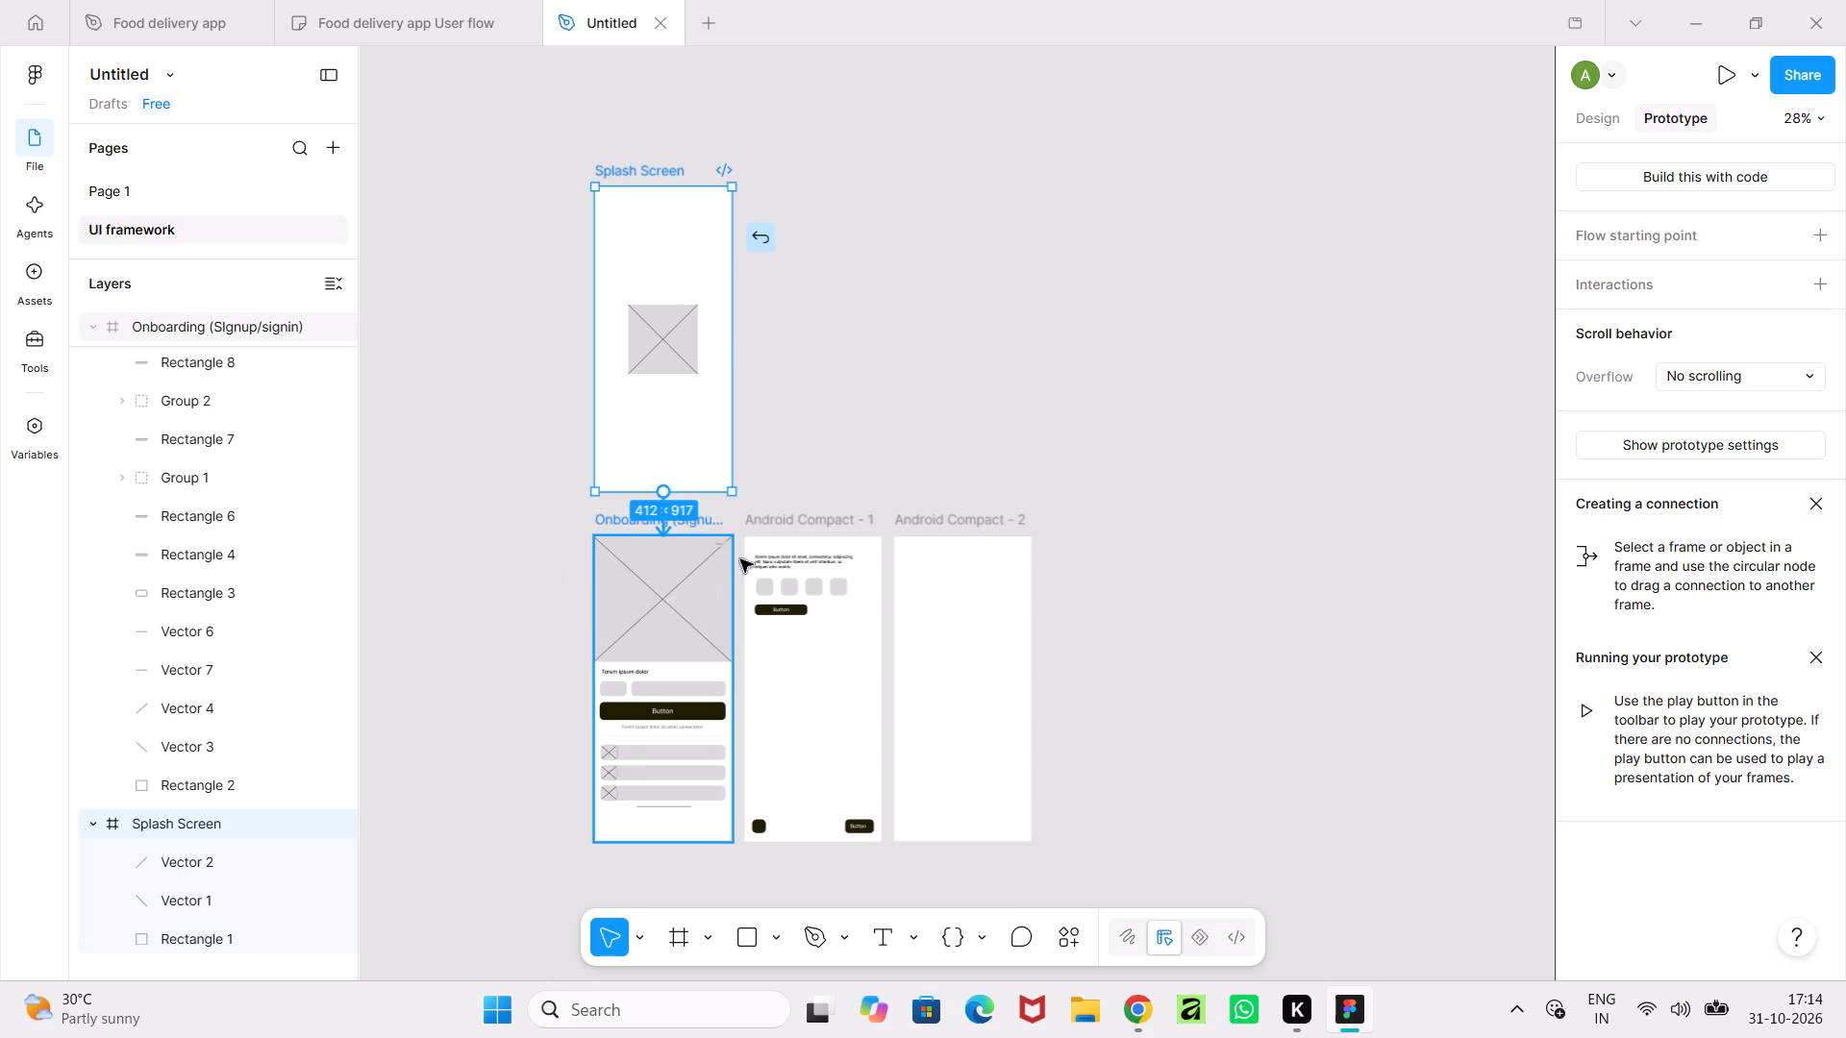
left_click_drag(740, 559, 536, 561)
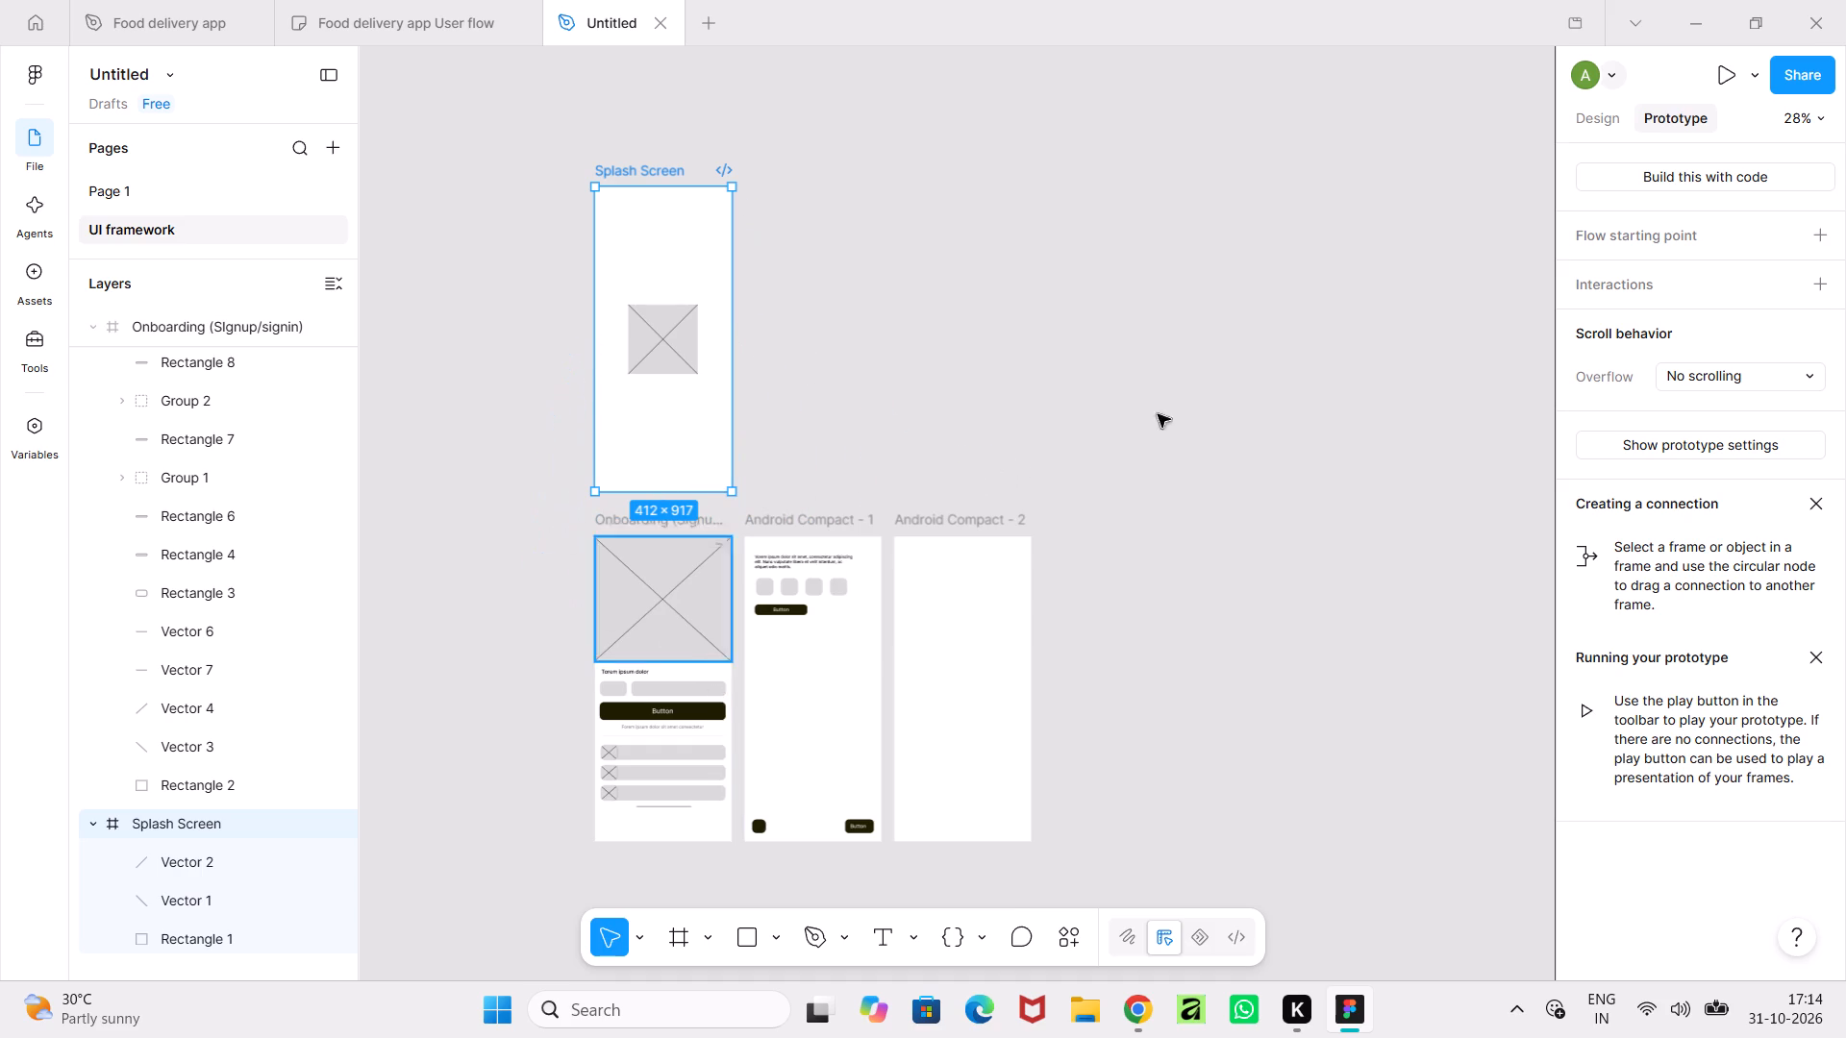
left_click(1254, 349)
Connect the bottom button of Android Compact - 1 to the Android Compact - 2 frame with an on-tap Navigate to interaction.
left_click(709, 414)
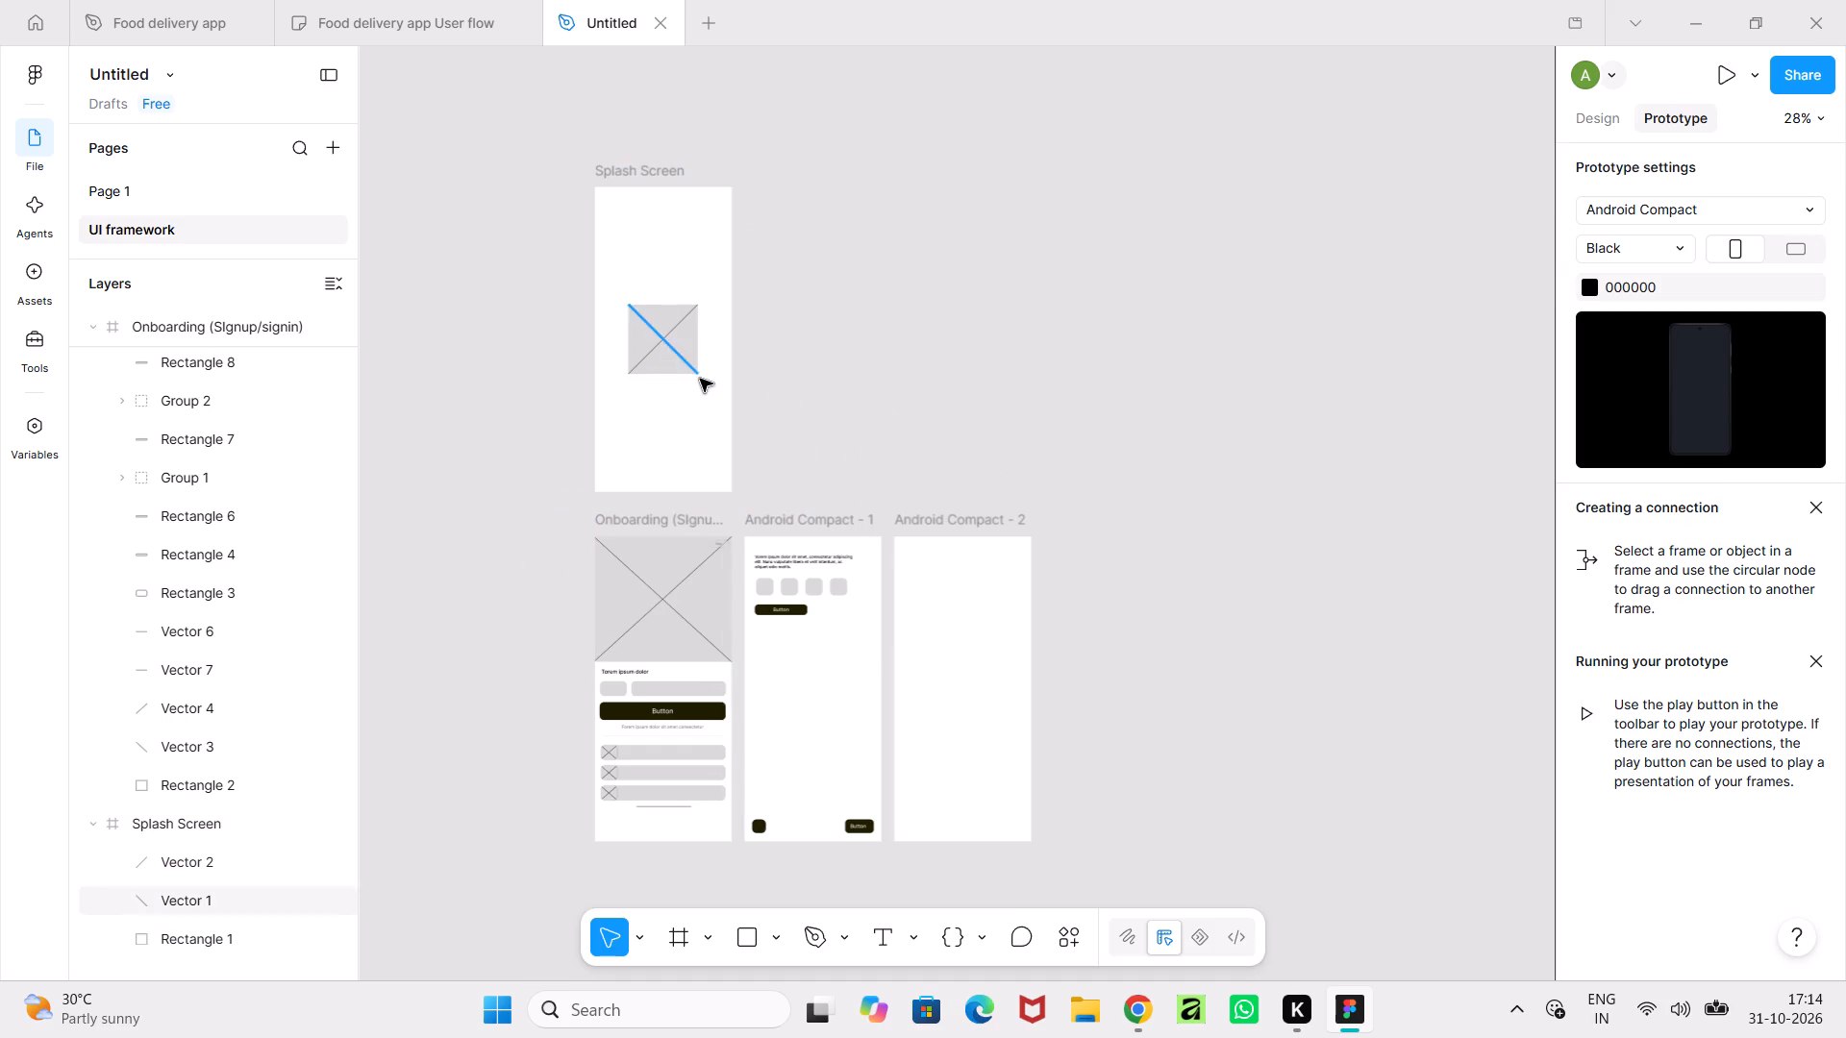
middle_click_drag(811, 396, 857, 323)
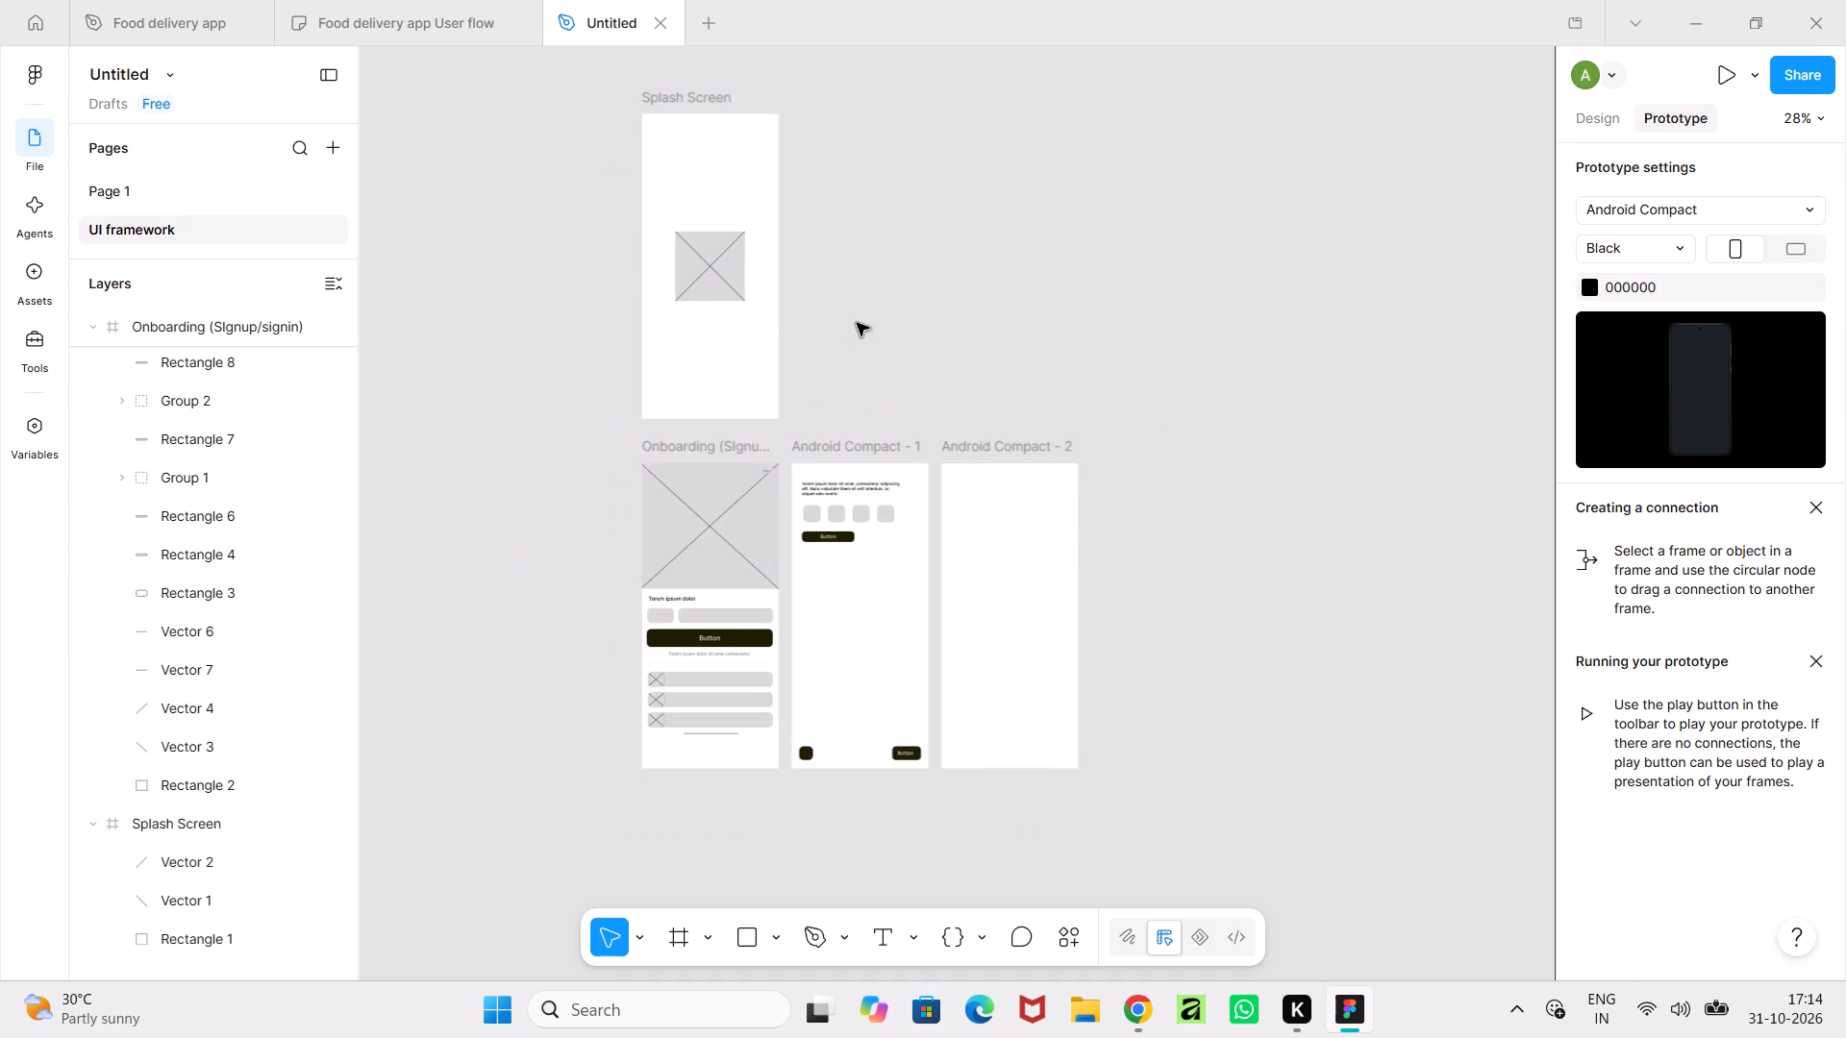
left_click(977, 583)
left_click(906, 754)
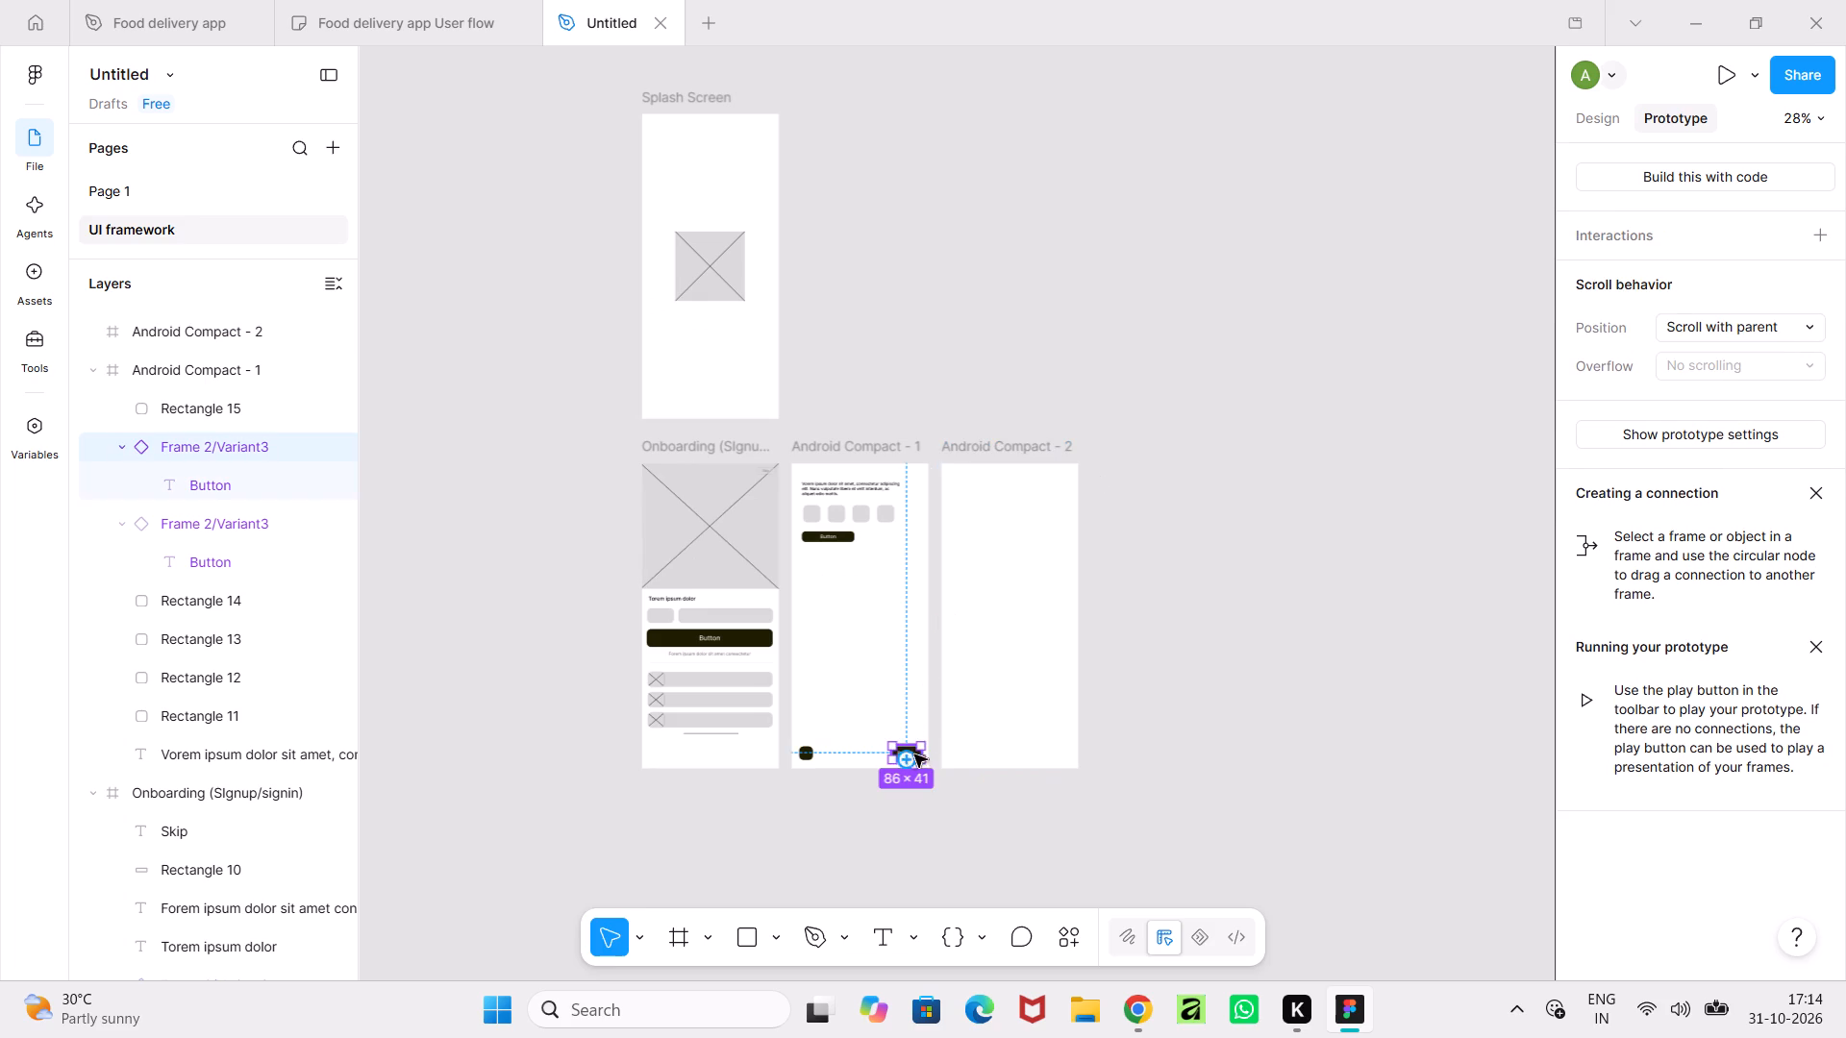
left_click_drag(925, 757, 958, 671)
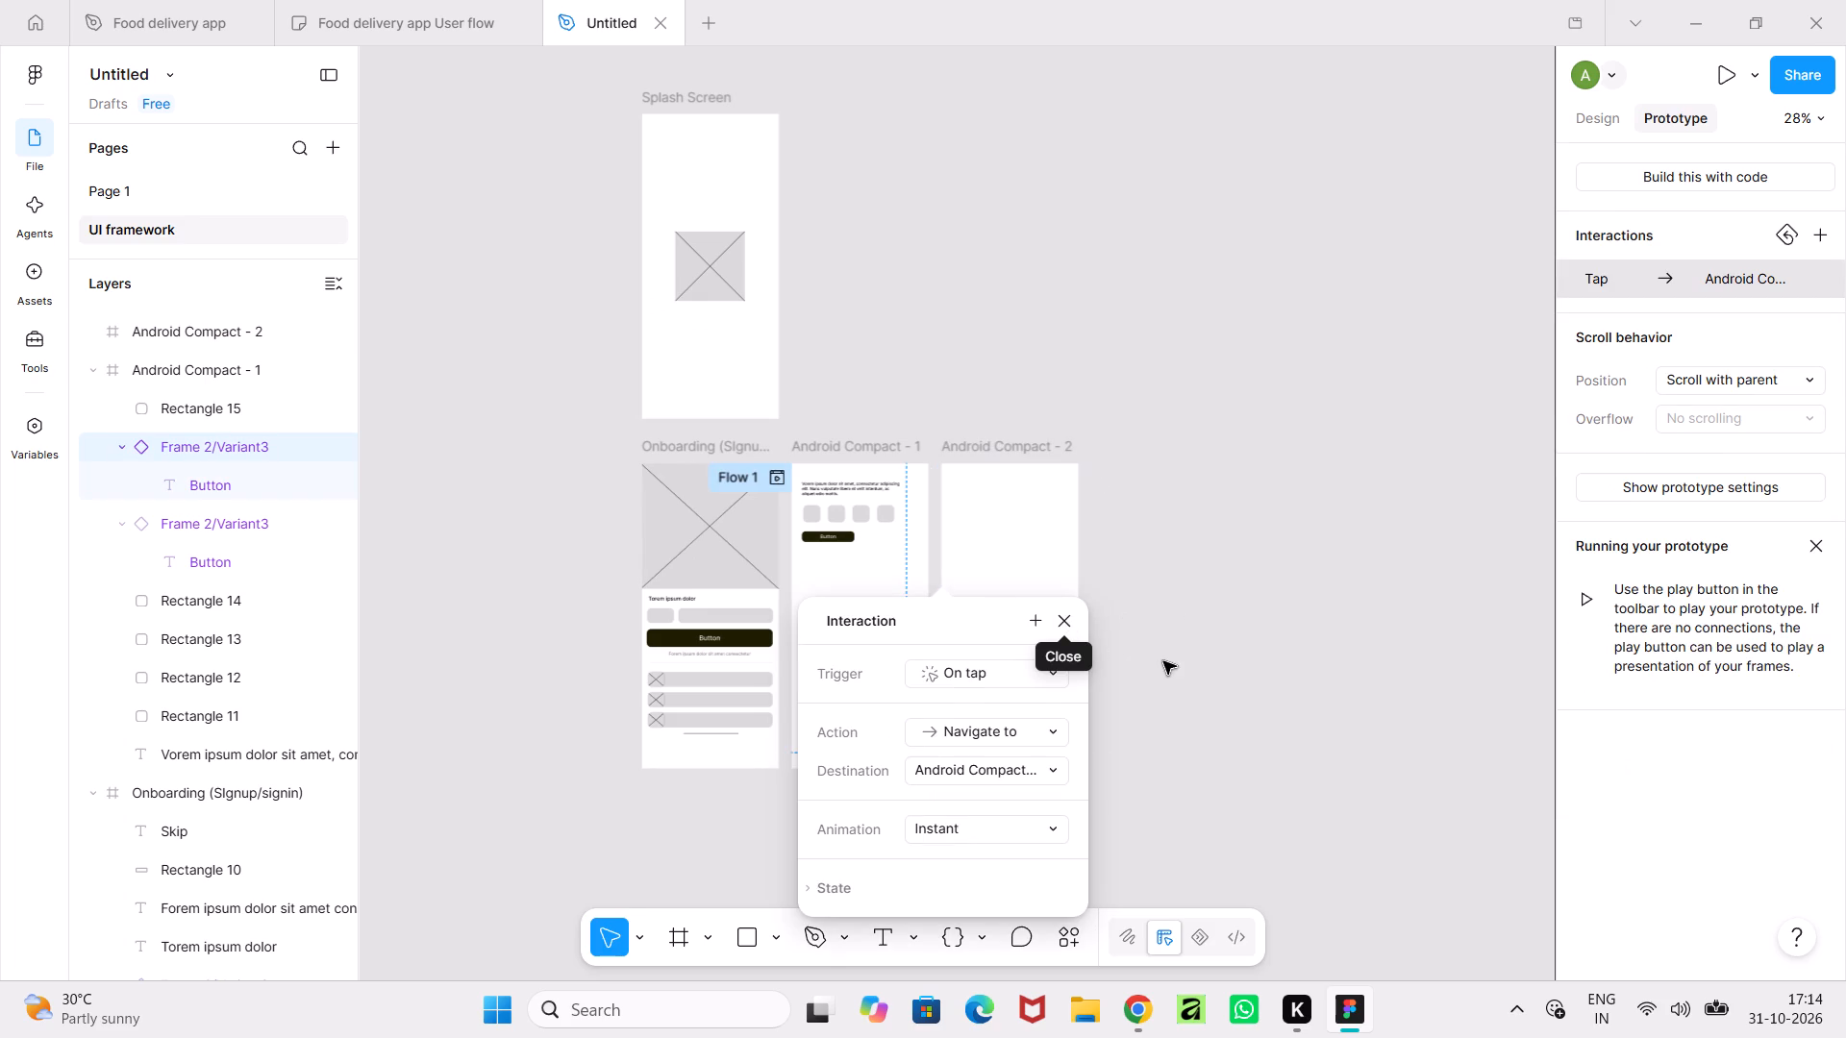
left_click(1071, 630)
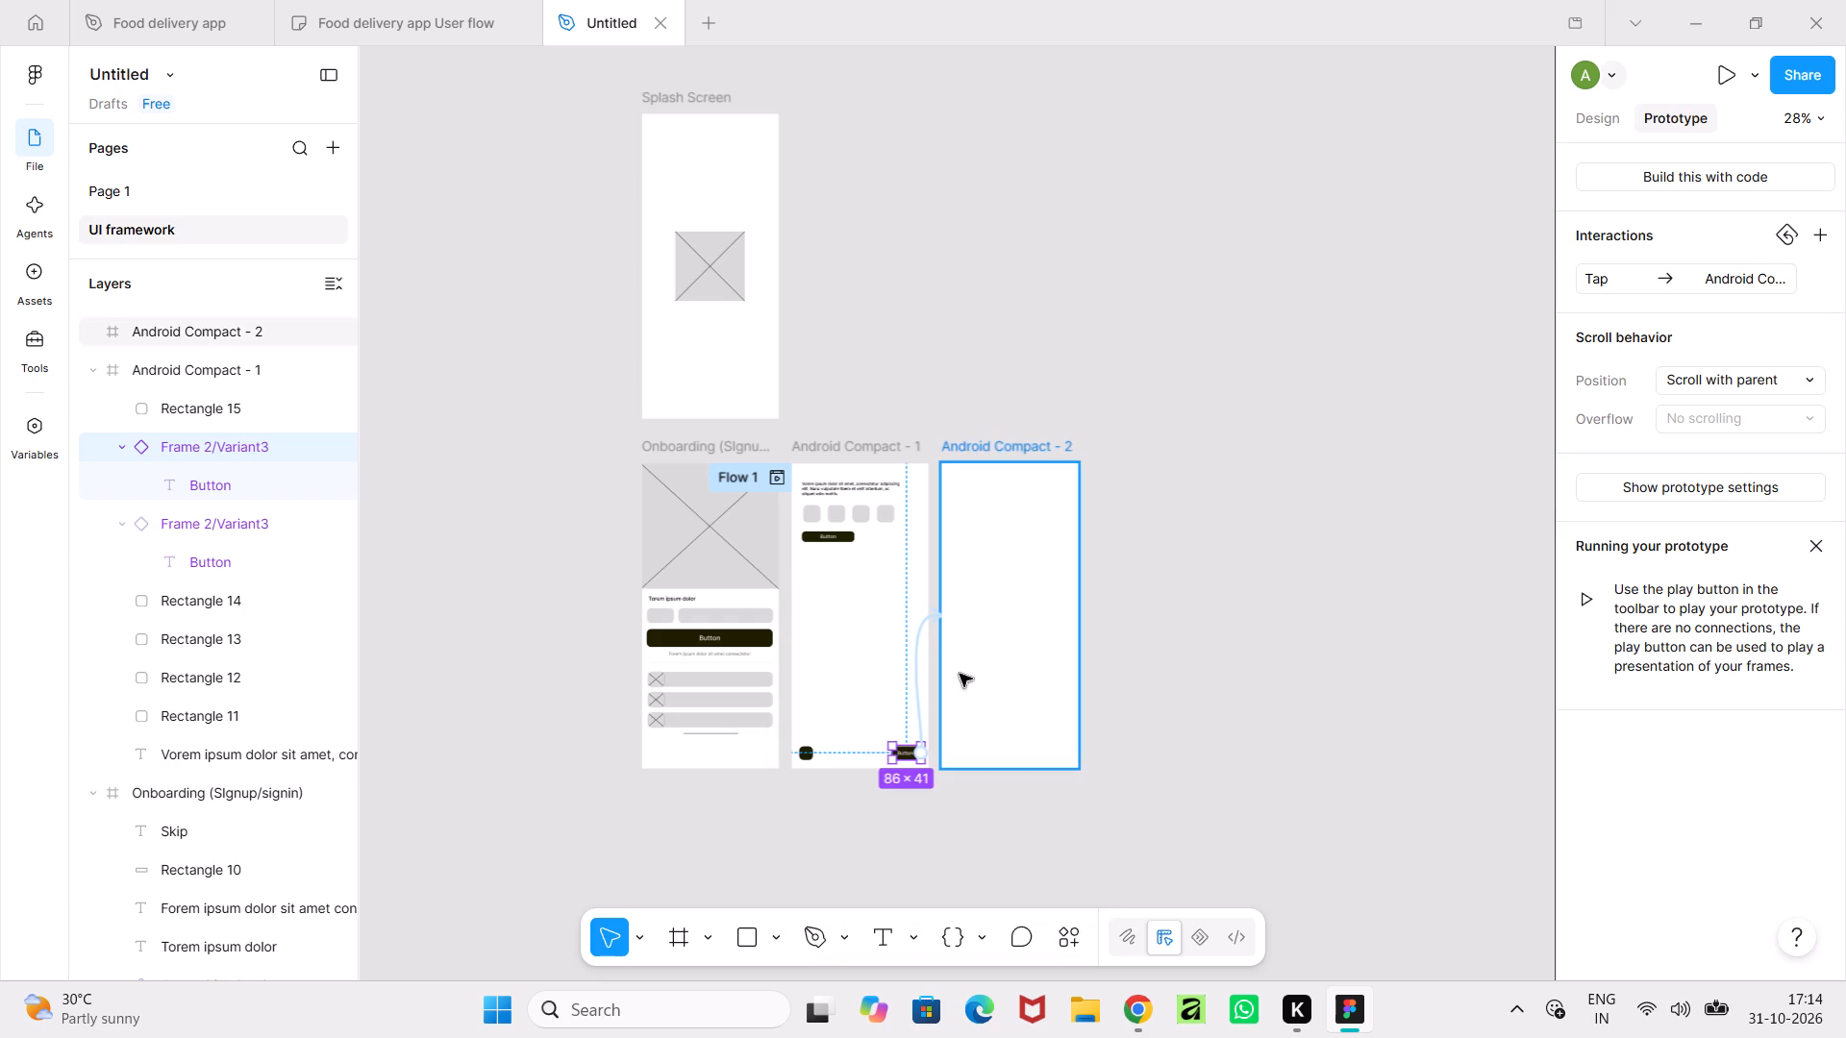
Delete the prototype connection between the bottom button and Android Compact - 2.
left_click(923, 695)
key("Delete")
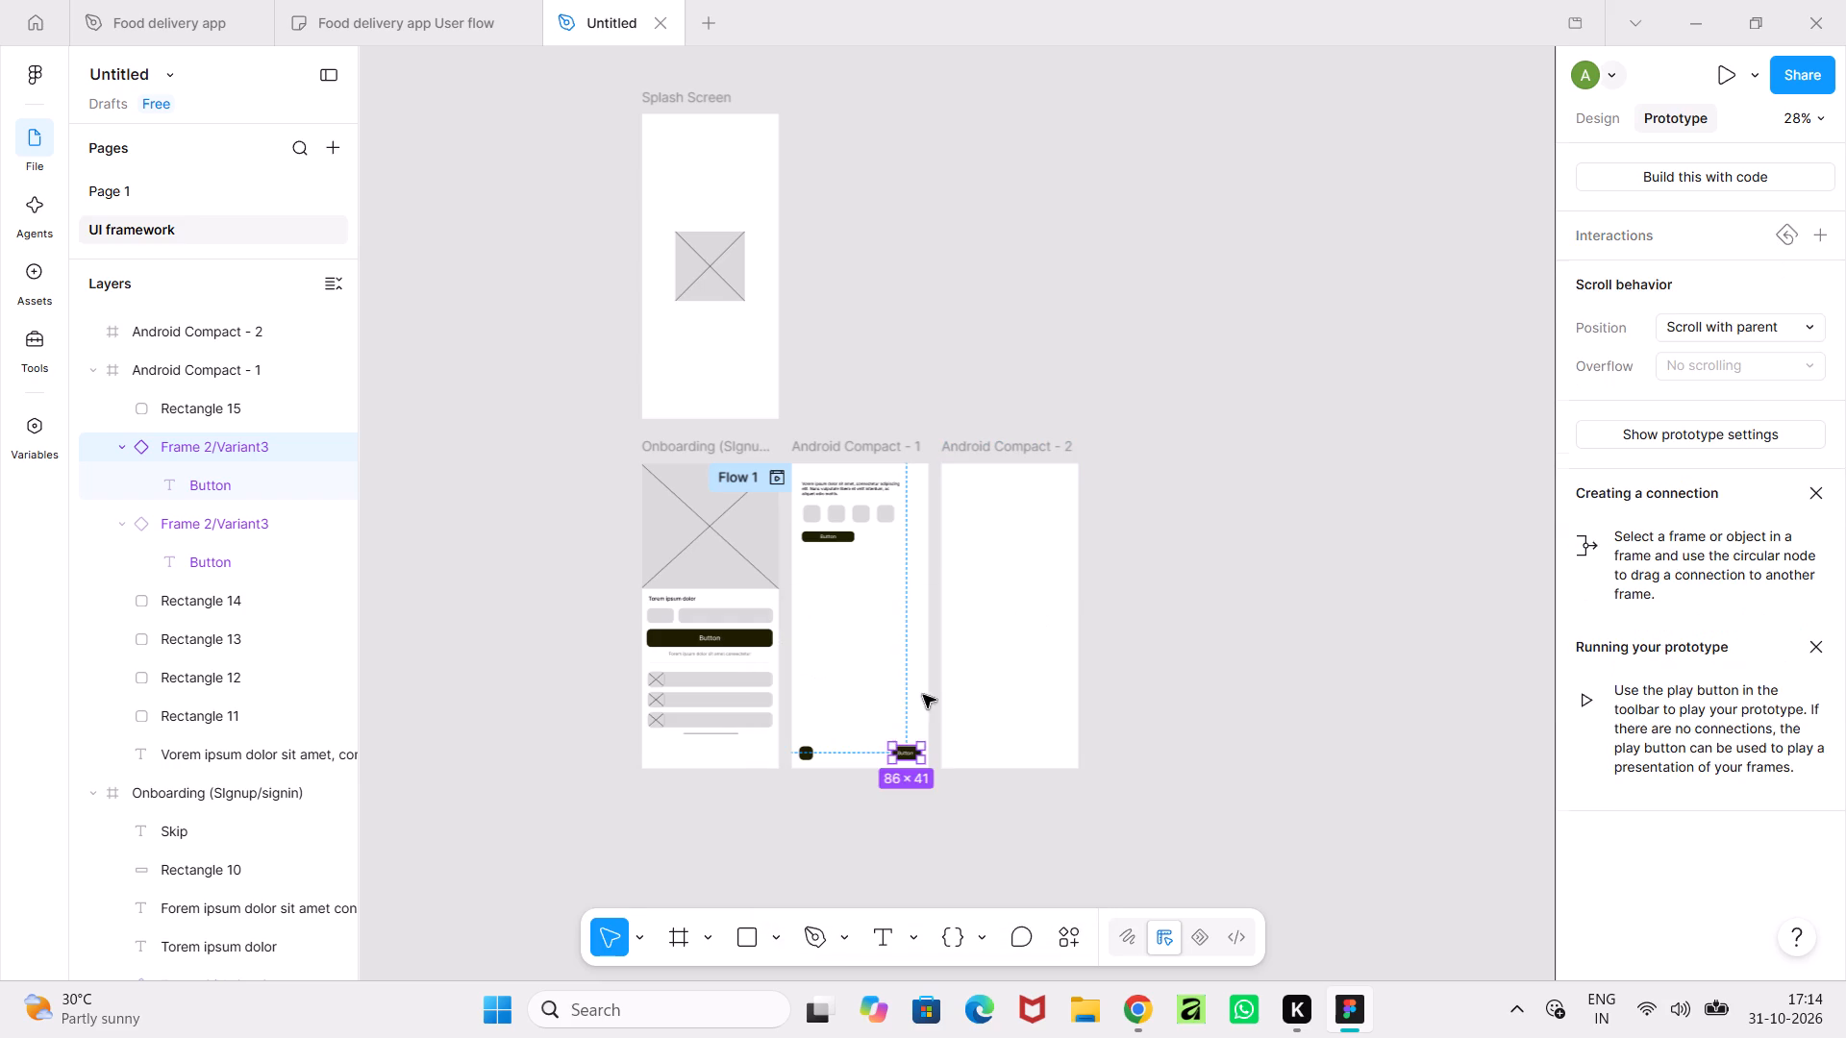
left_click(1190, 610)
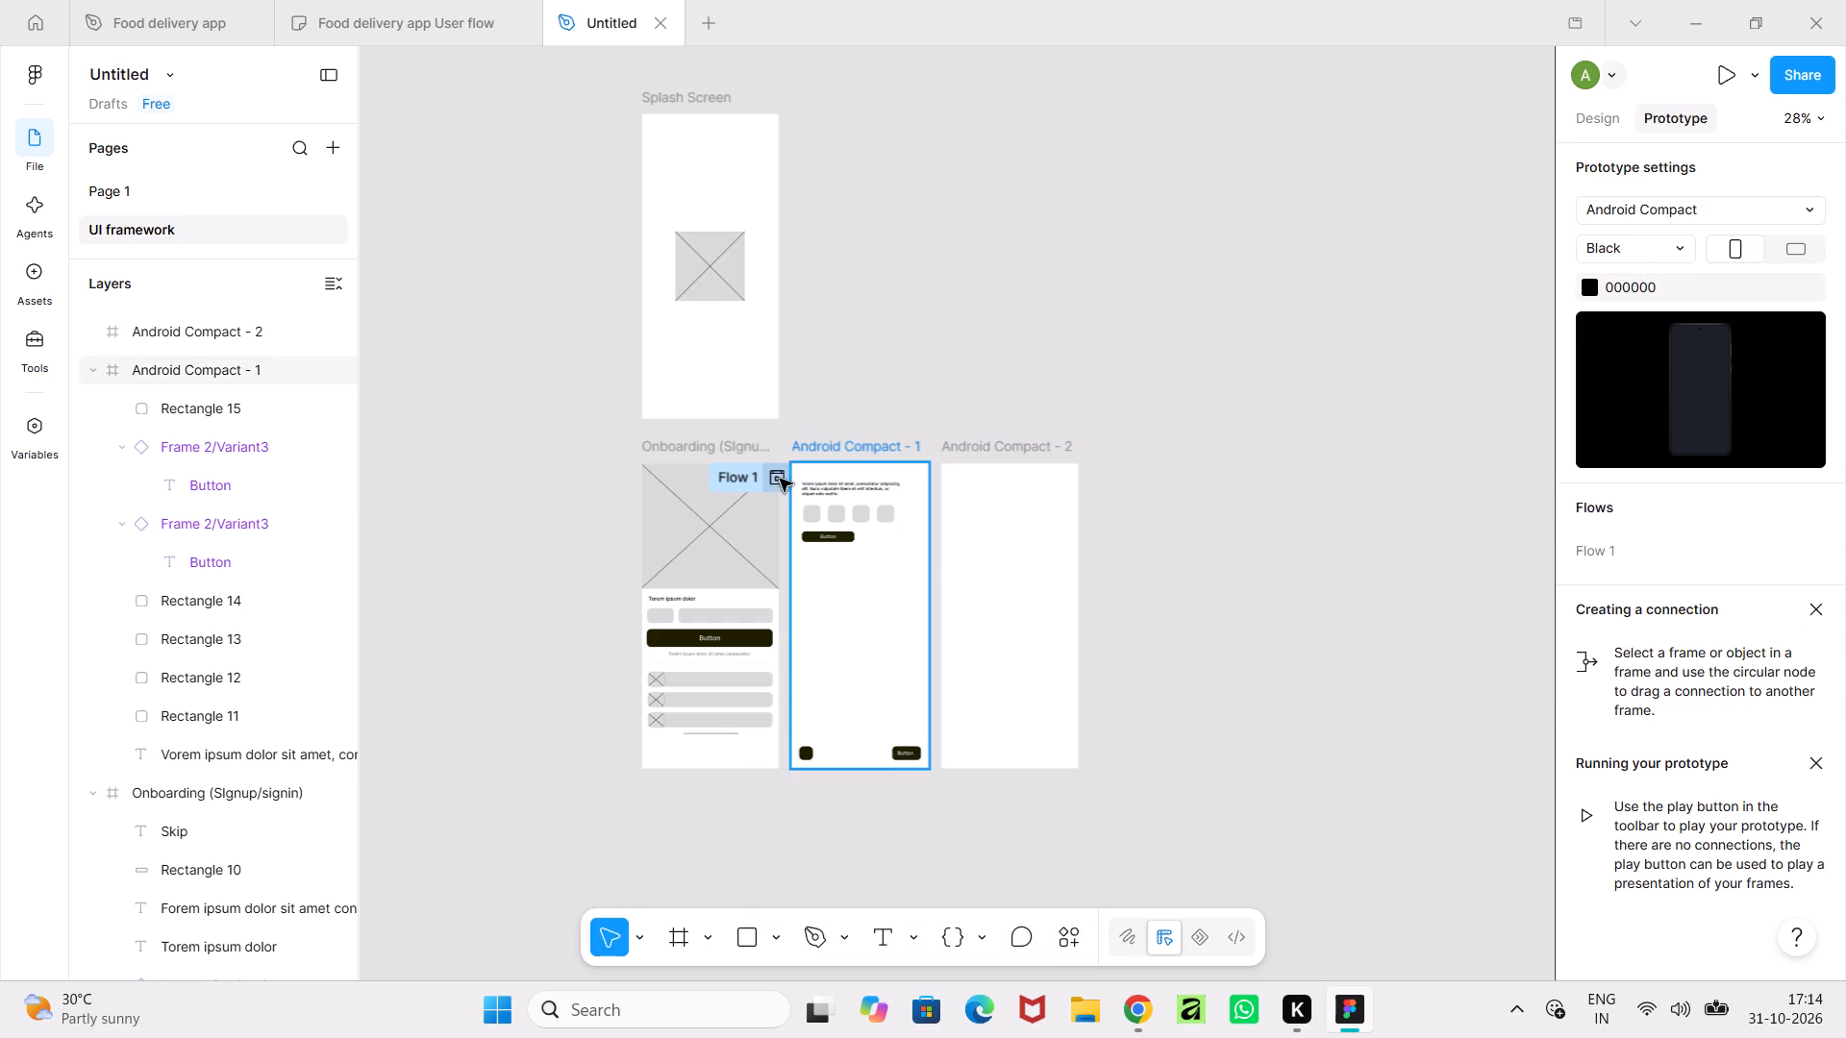
Open the Flow 1 preview from Android Compact - 1 and close it again.
left_click(752, 479)
left_click(771, 482)
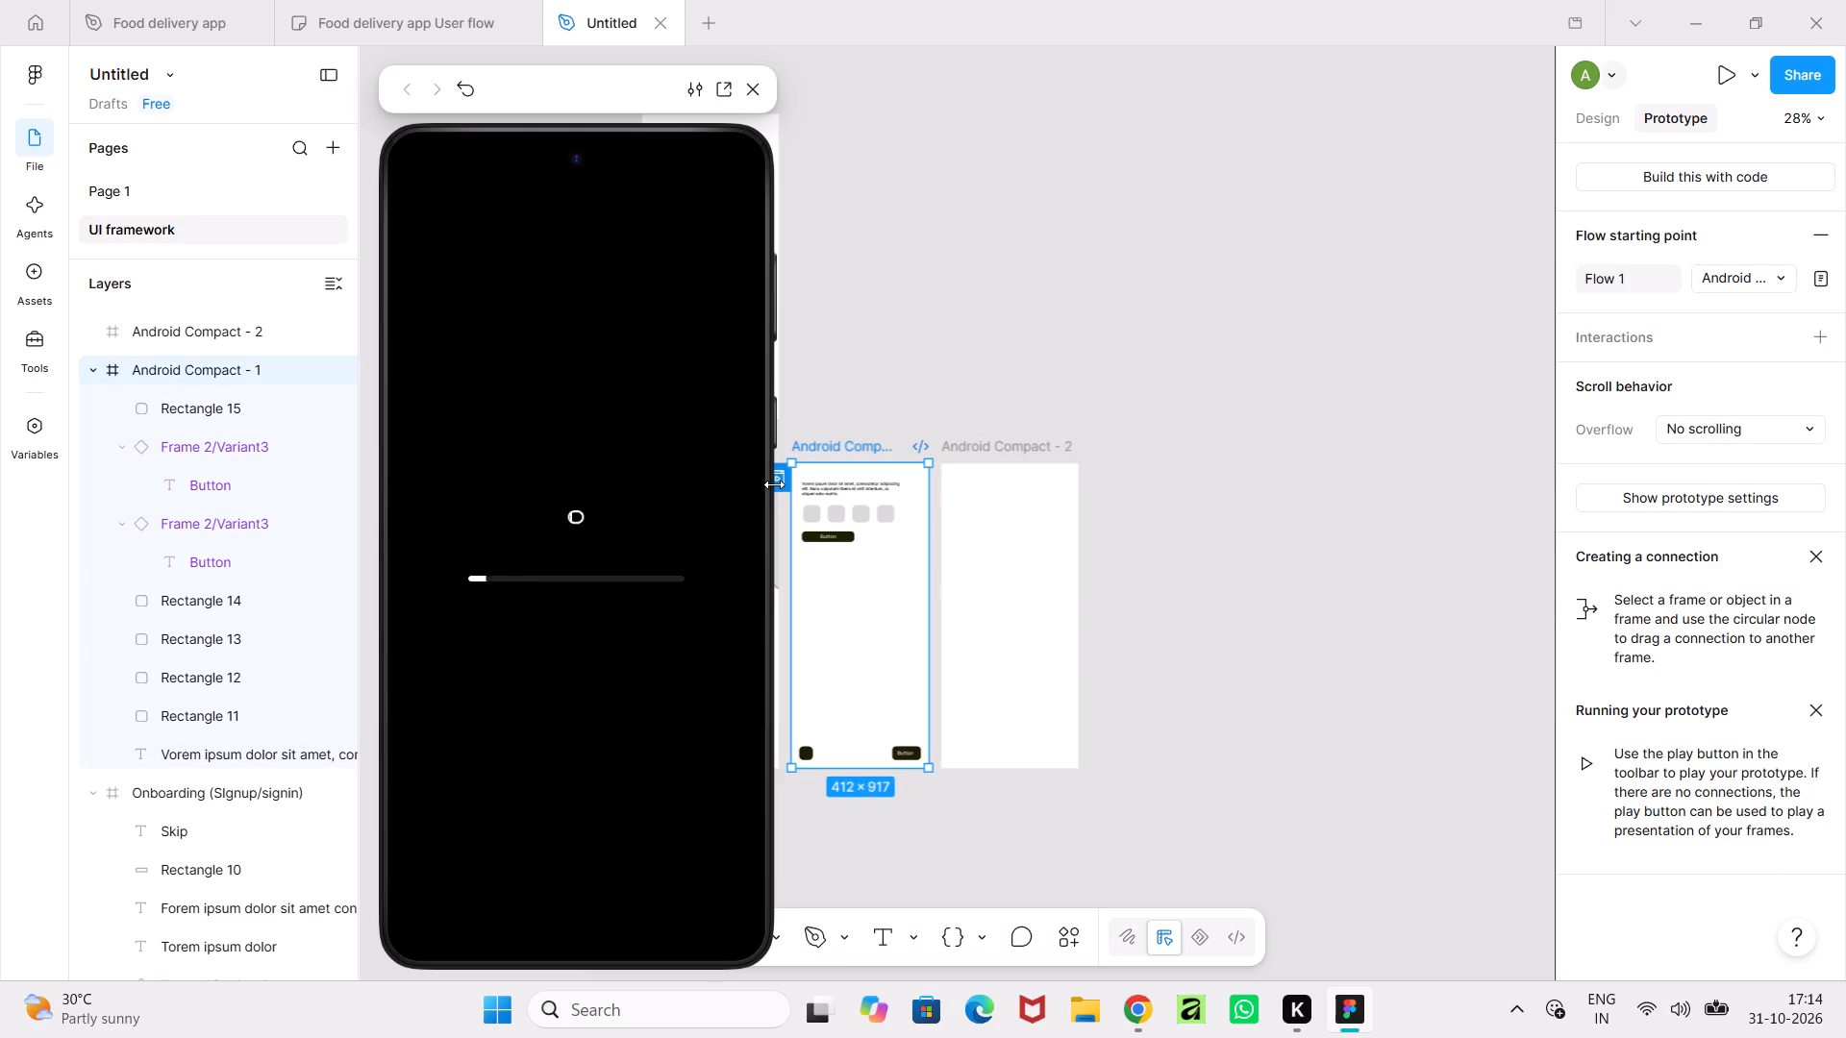
left_click(759, 86)
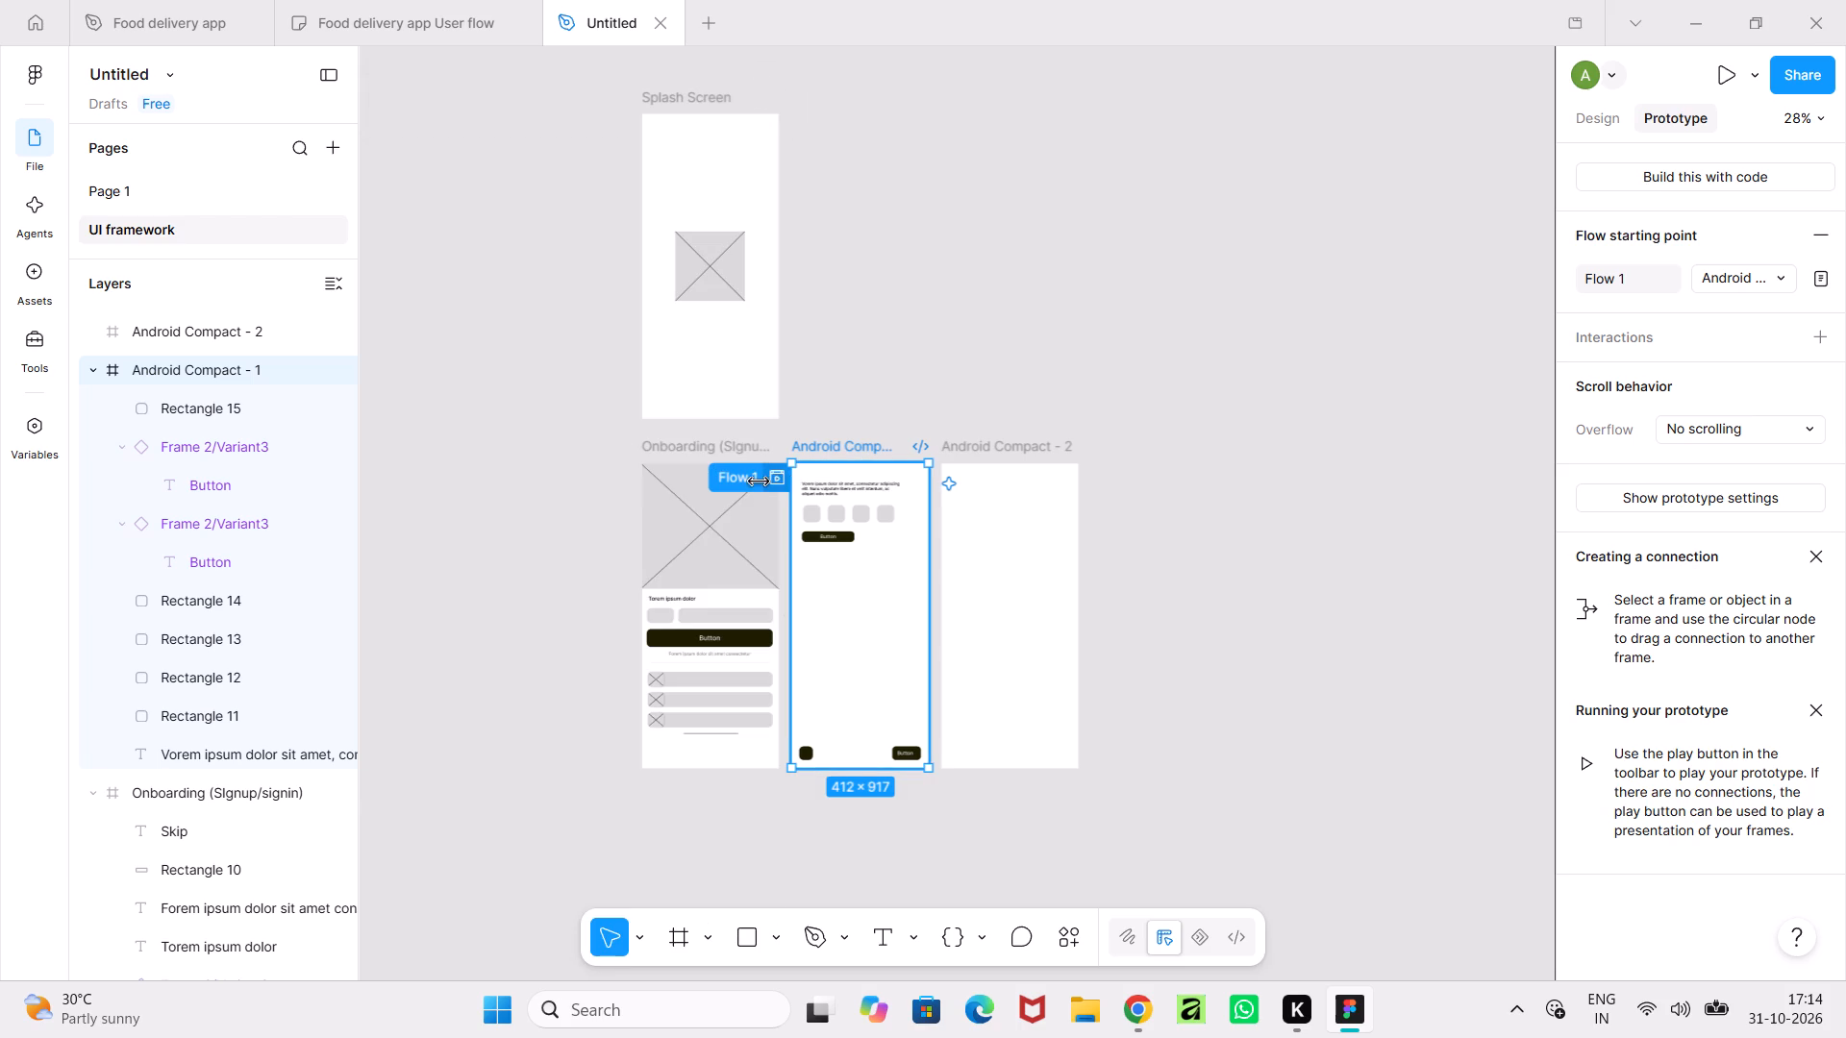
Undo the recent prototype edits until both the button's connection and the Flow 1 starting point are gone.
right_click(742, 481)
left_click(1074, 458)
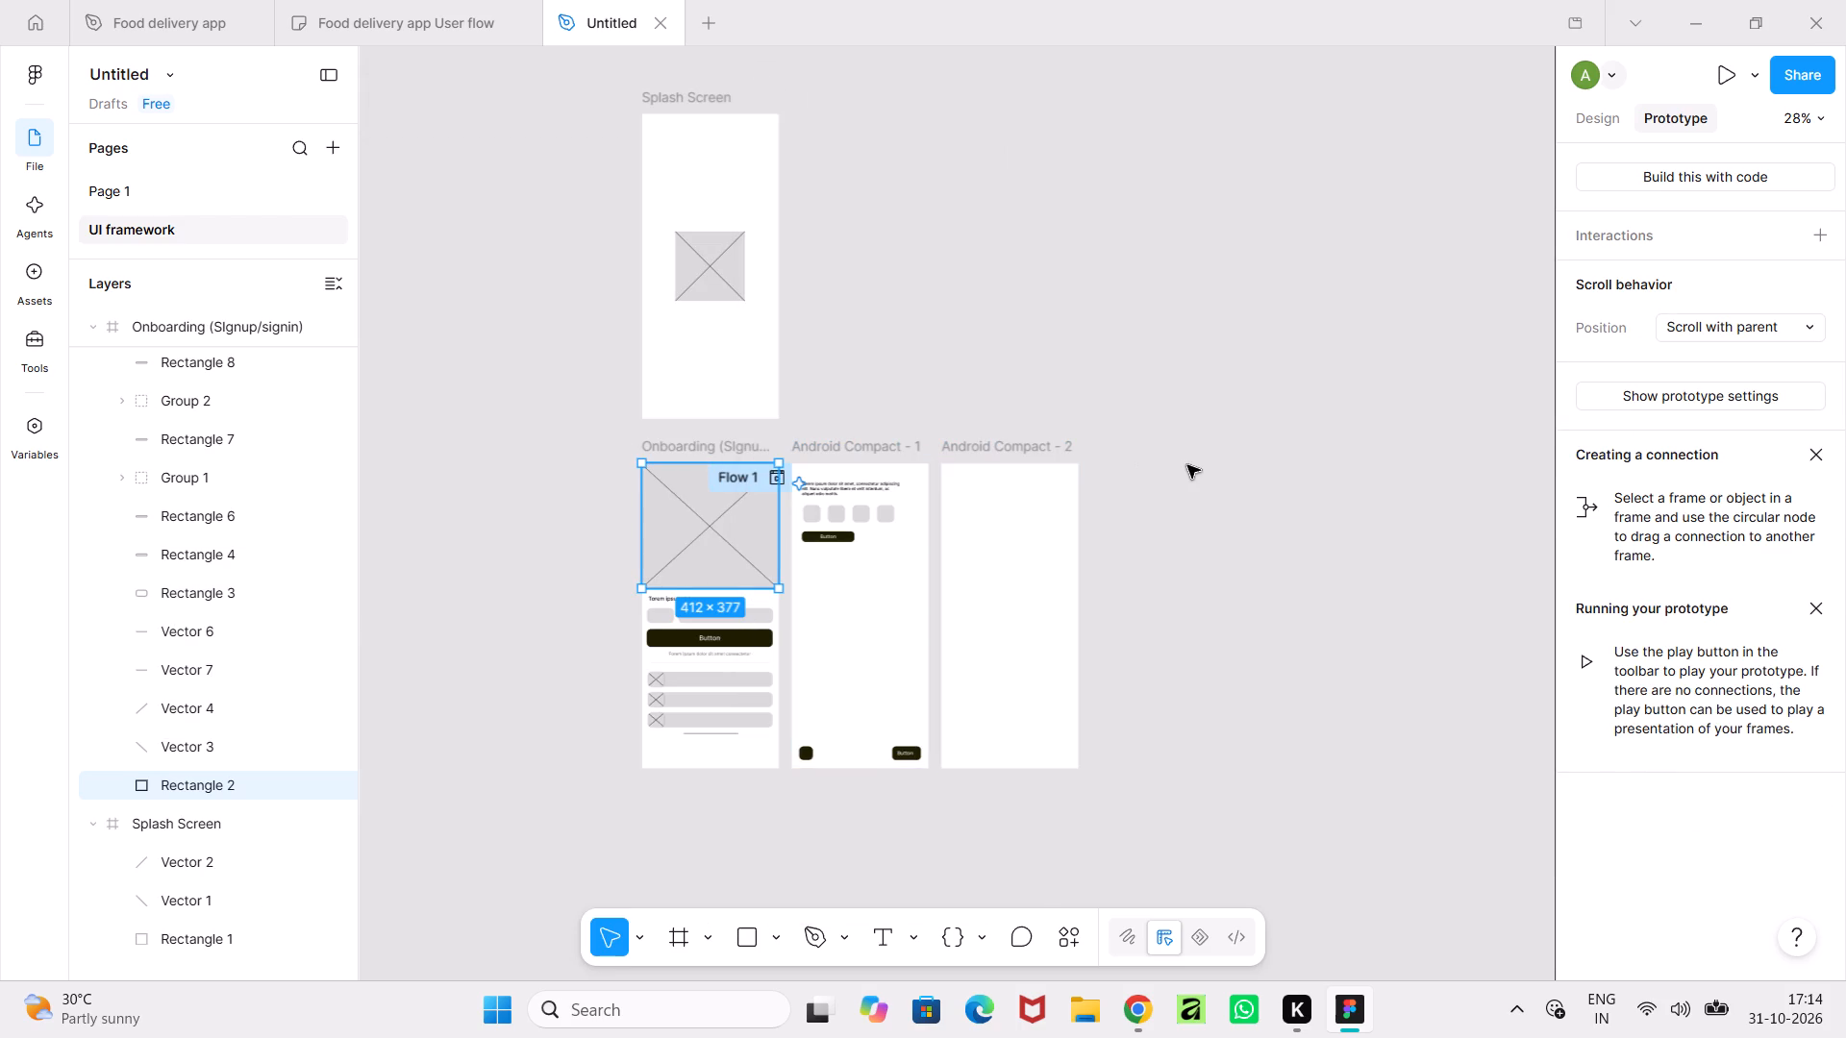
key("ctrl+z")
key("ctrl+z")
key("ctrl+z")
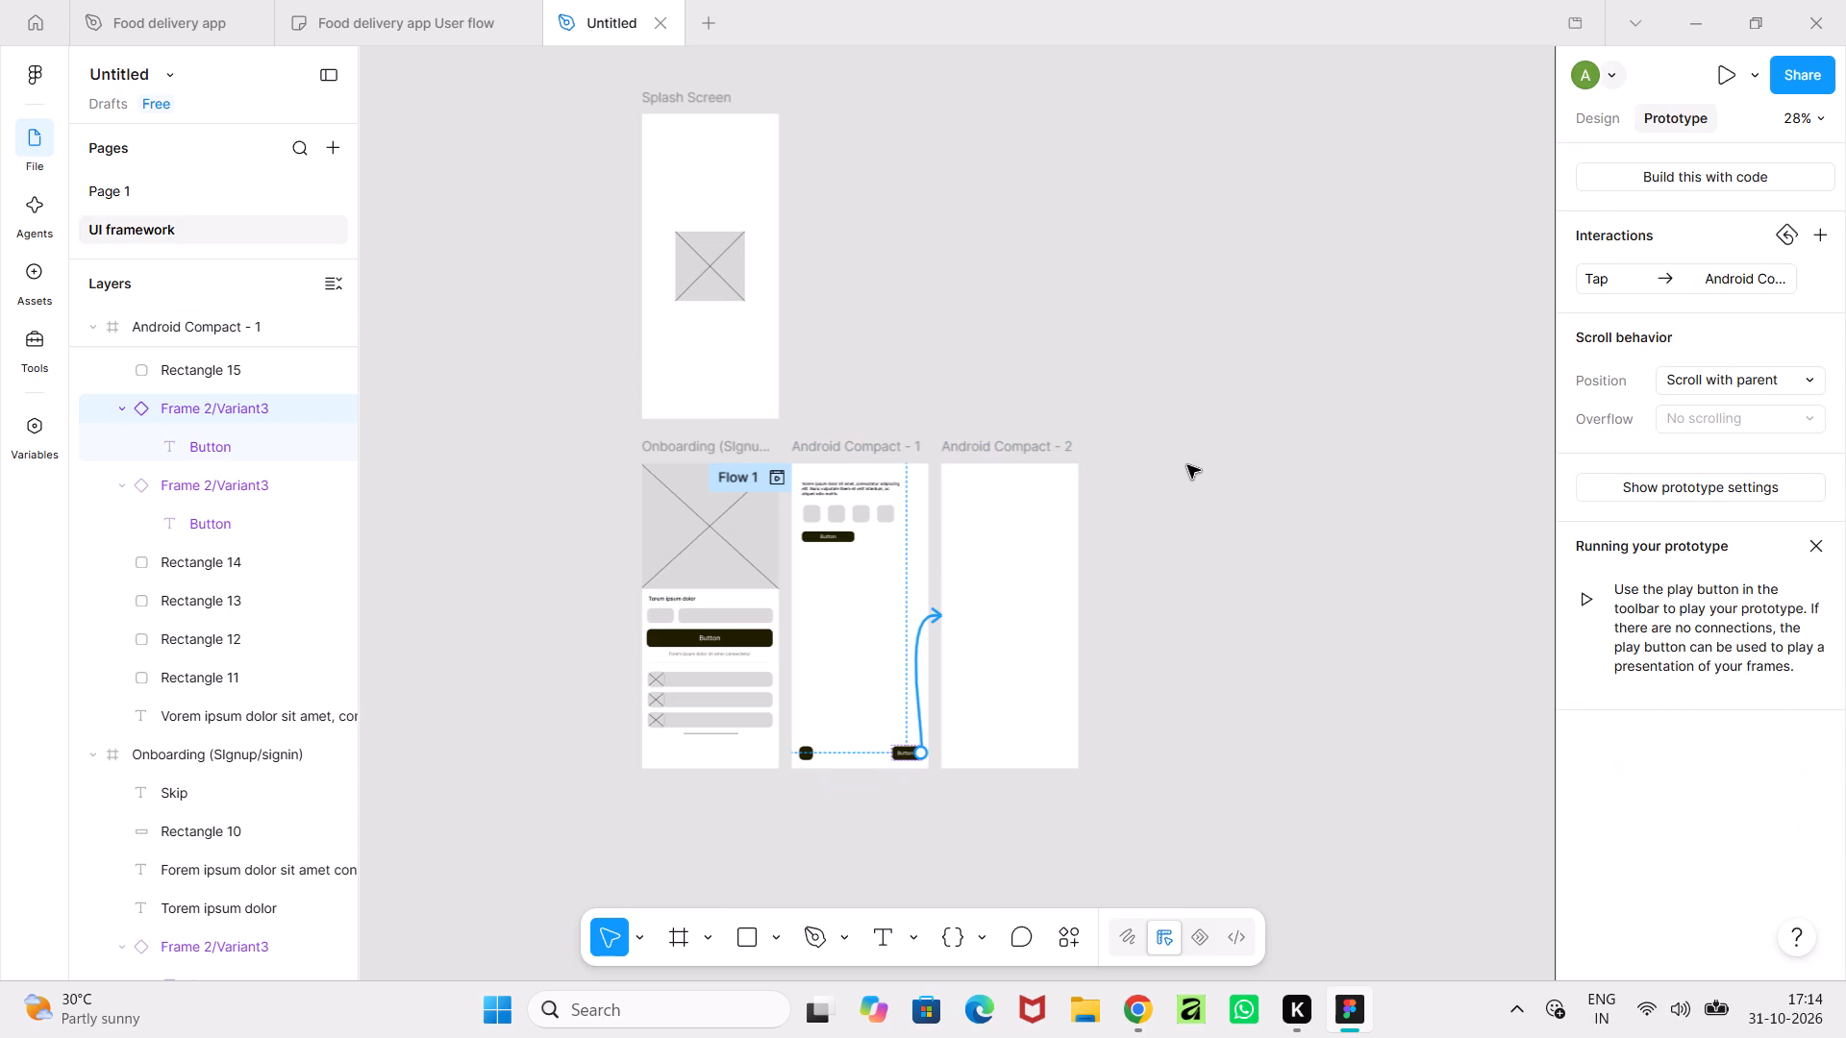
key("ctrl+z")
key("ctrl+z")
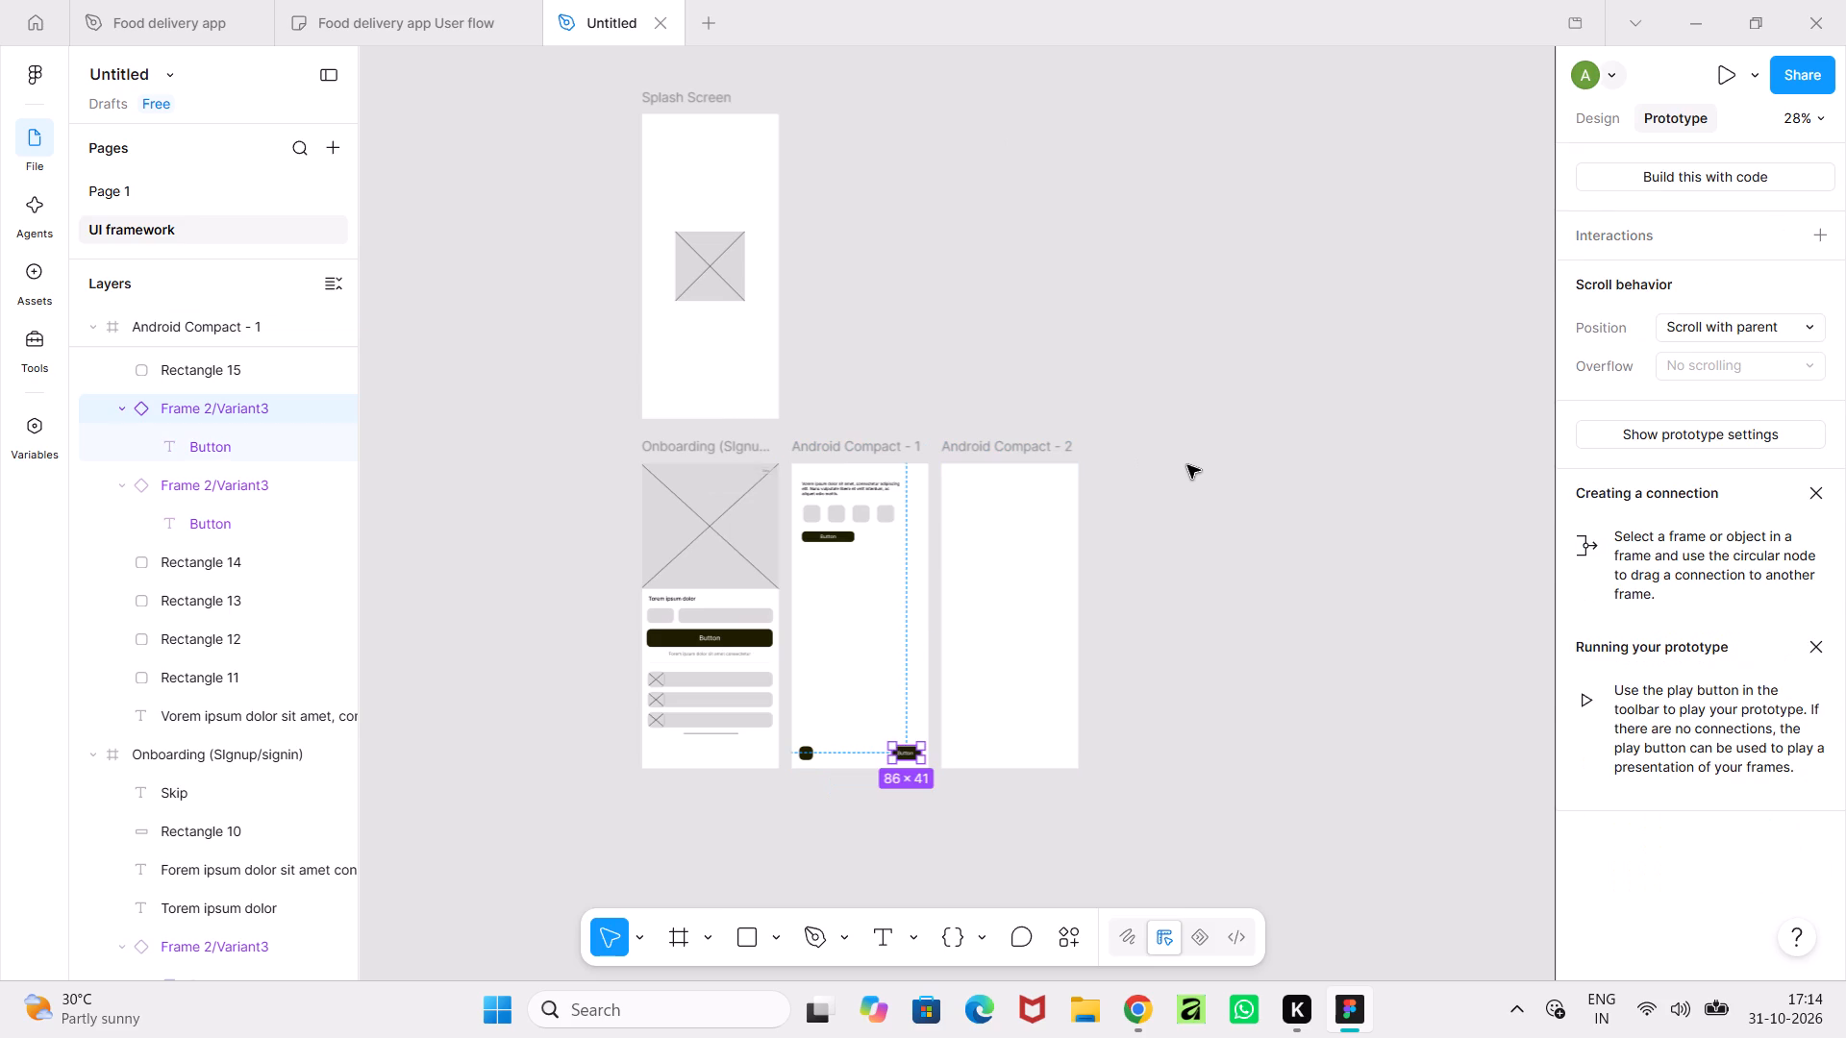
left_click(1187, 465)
Connect the Splash Screen frame to the Onboarding (SIgnup/signin) frame with an After delay trigger of 800 ms and a Navigate to action.
left_click(703, 378)
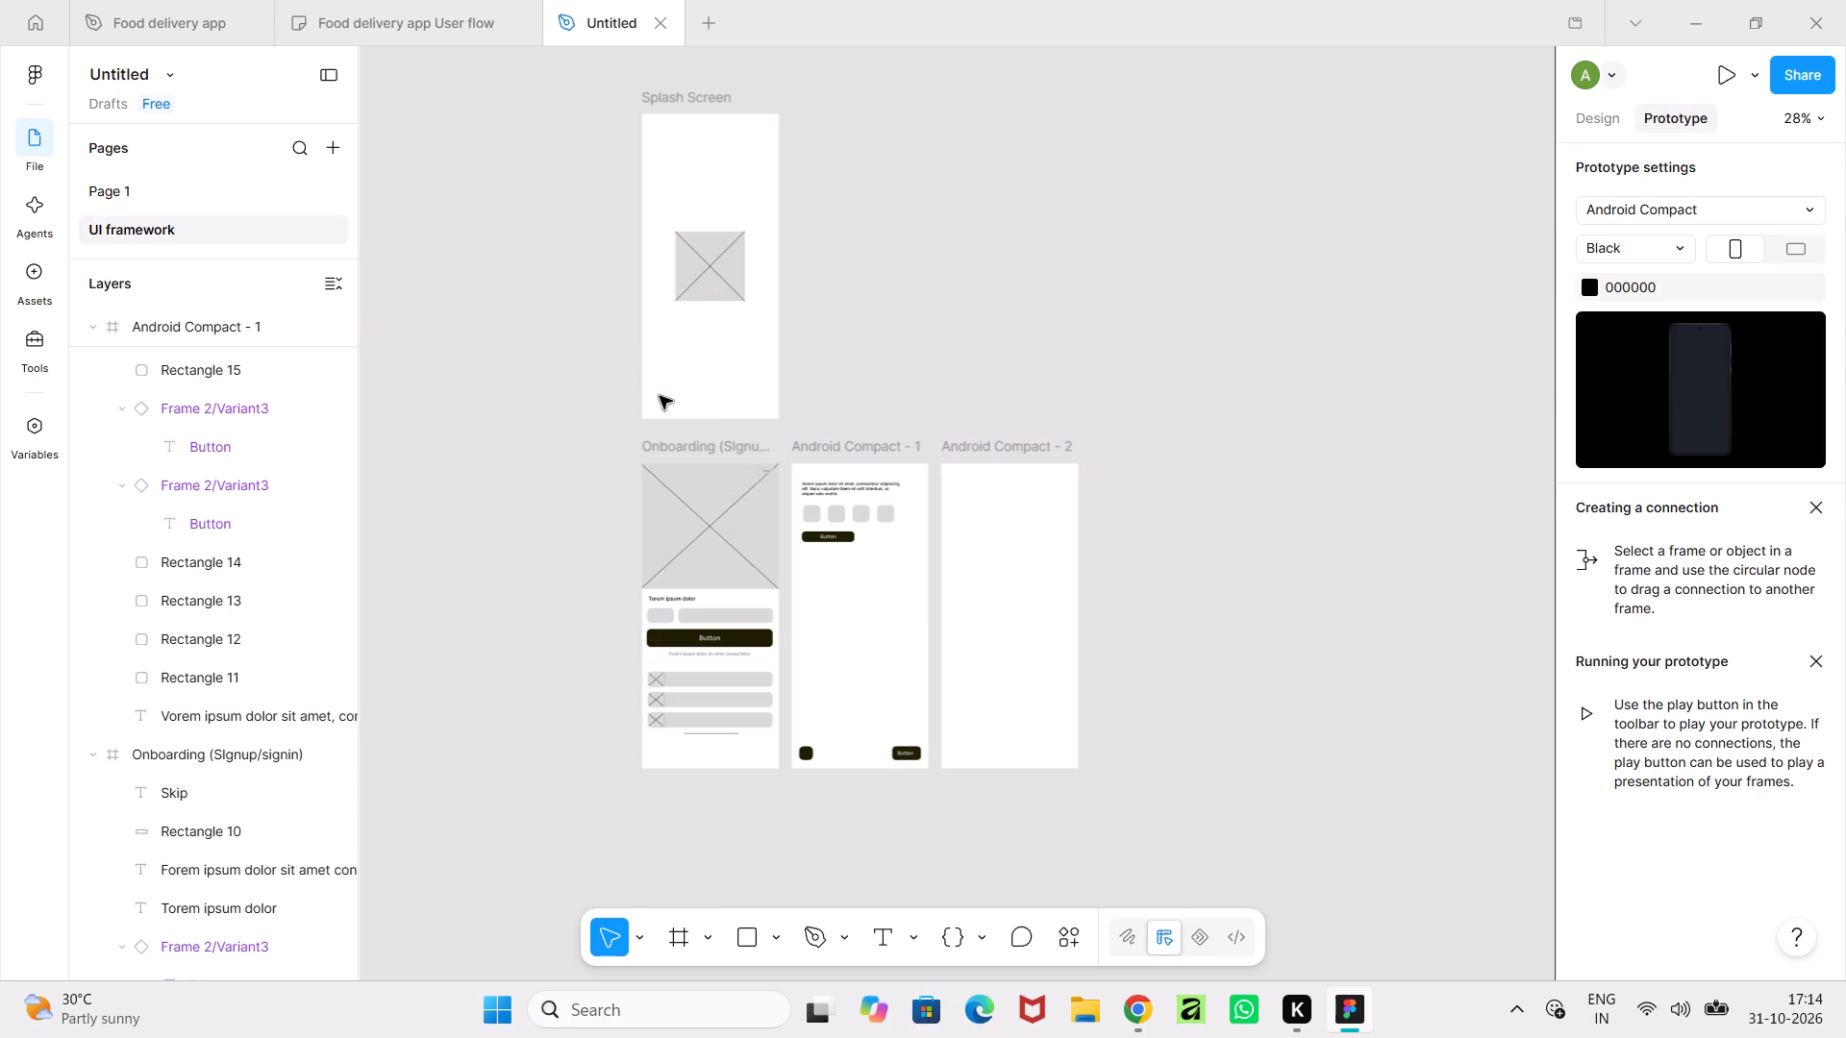
left_click_drag(598, 177, 668, 206)
left_click(664, 100)
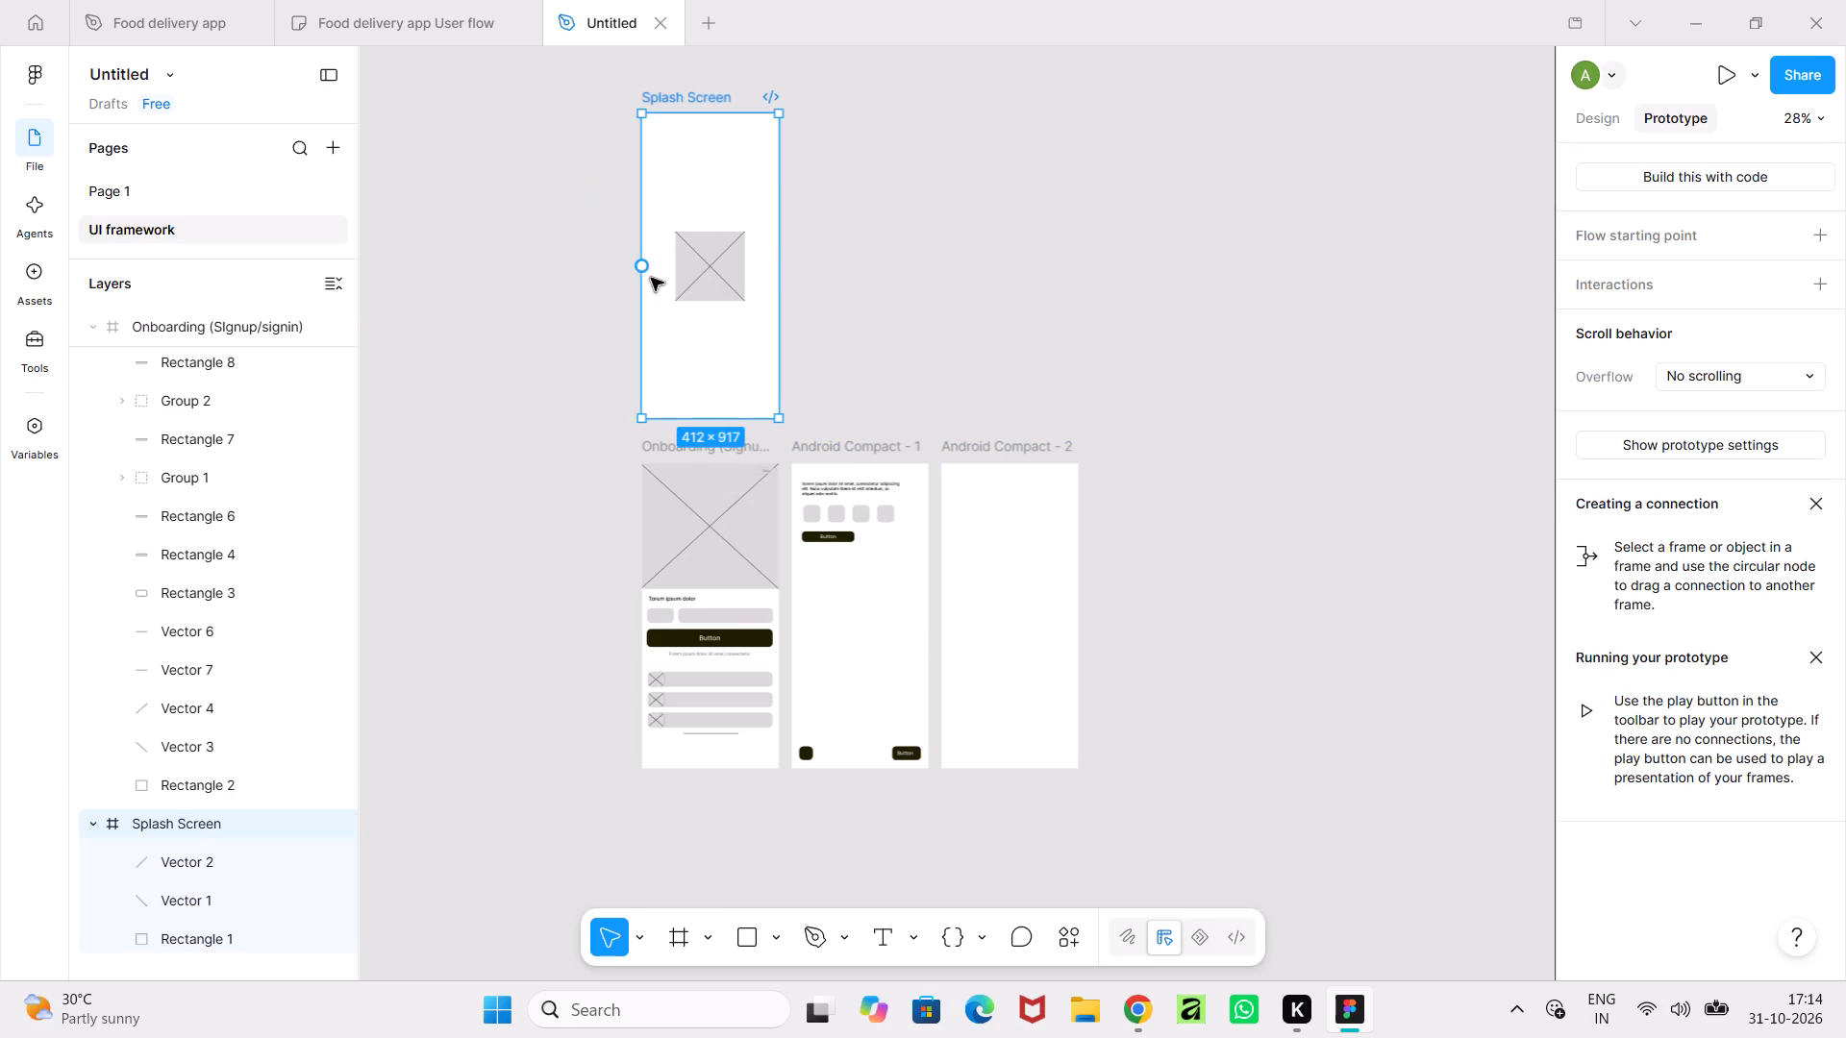
left_click_drag(638, 267, 630, 631)
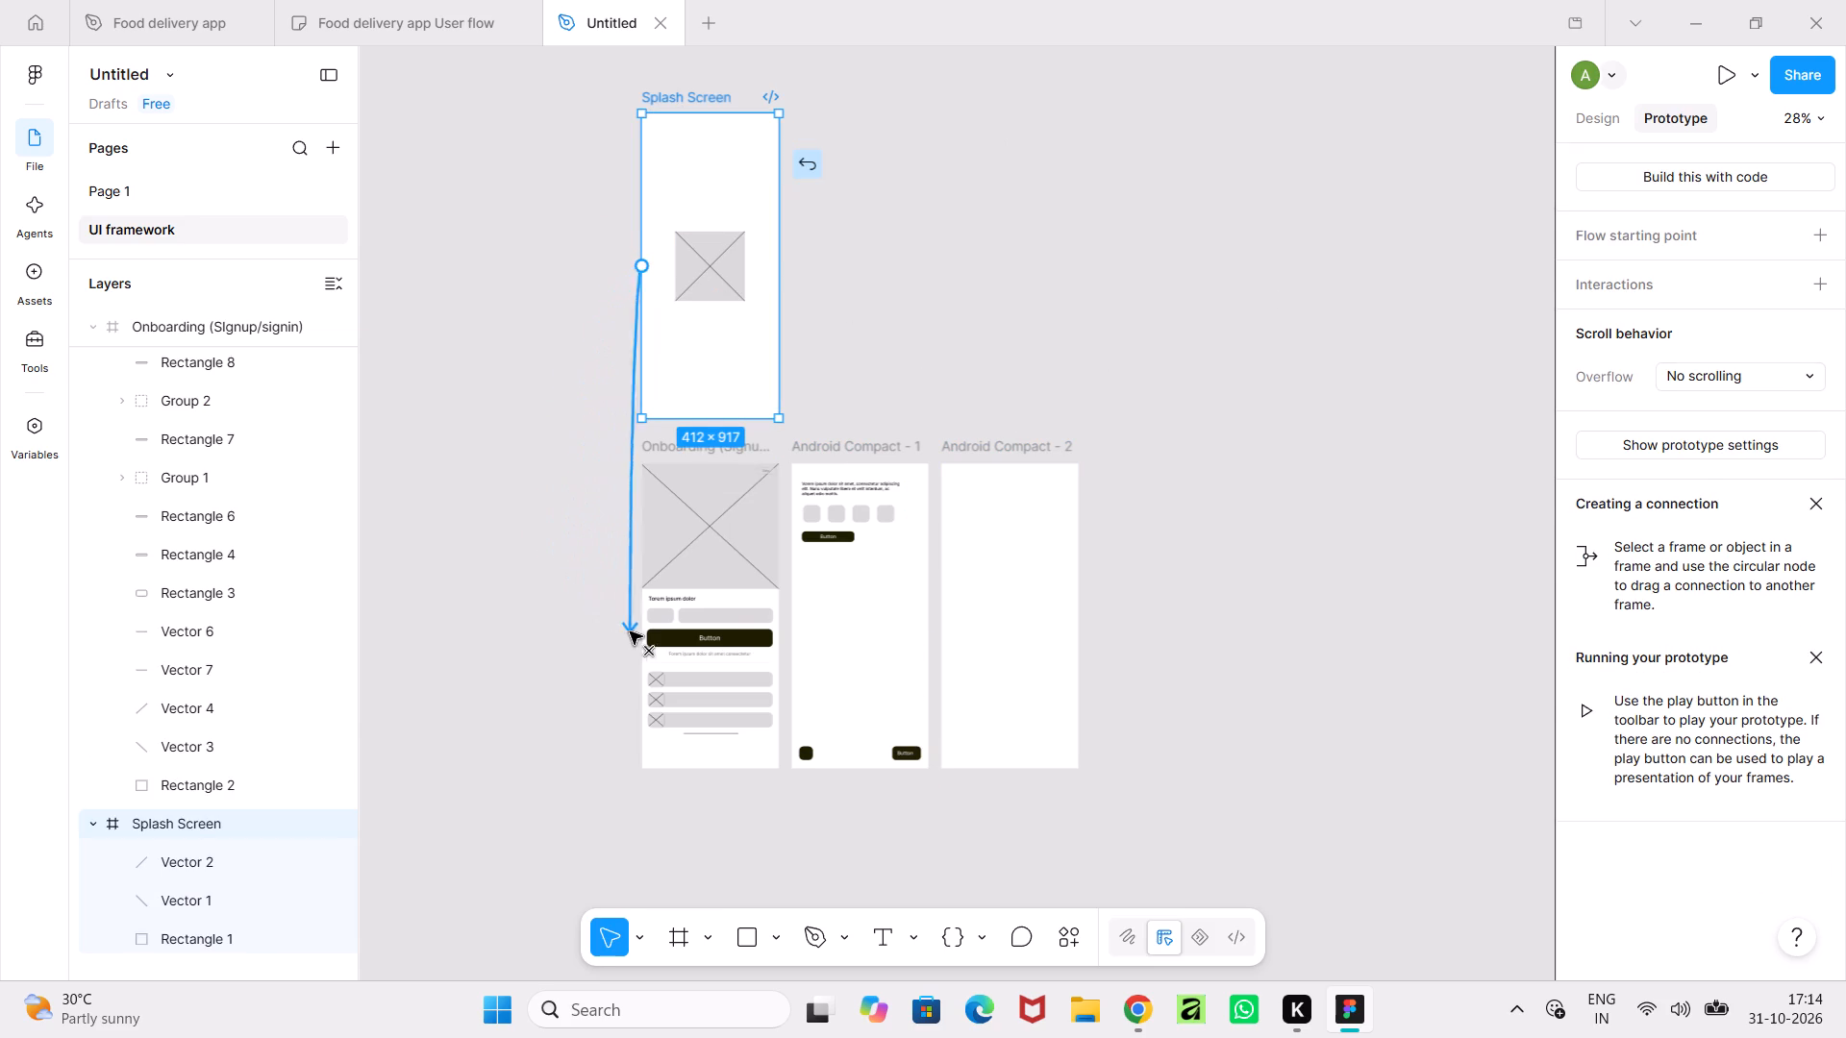
left_click_drag(630, 631, 643, 595)
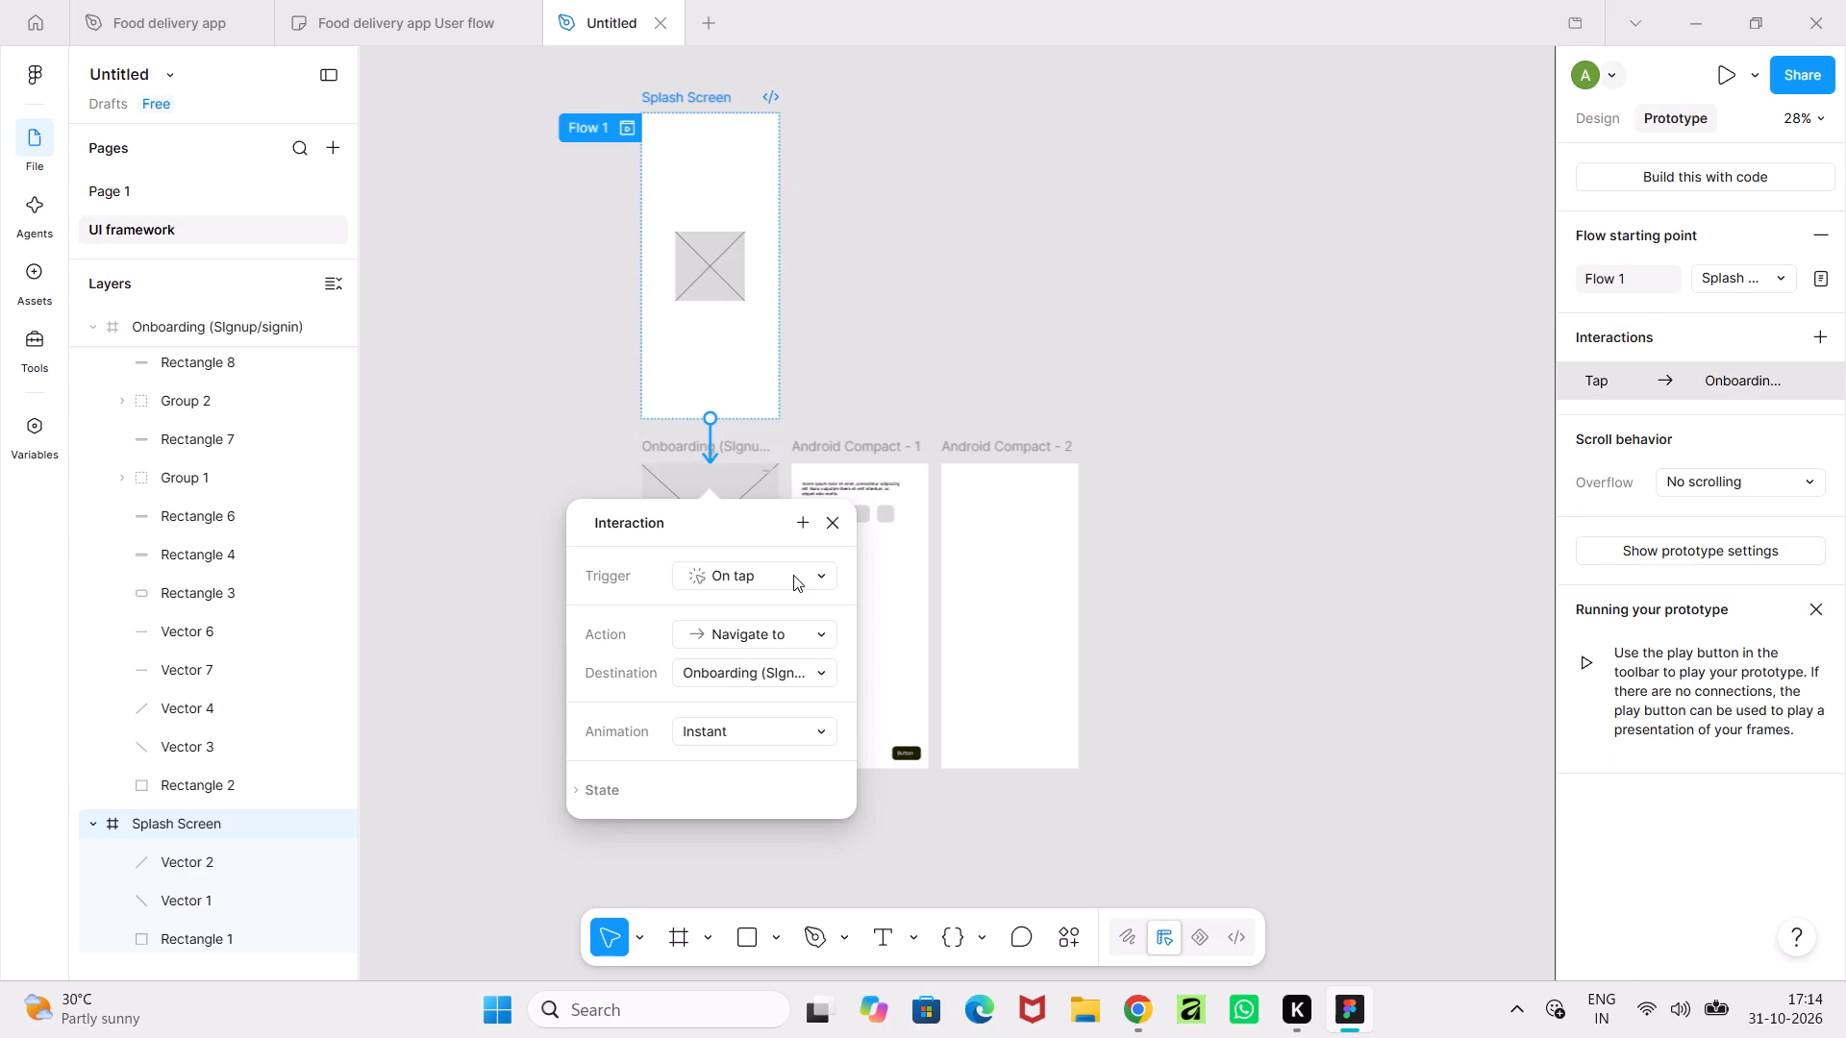
left_click(793, 575)
left_click(755, 858)
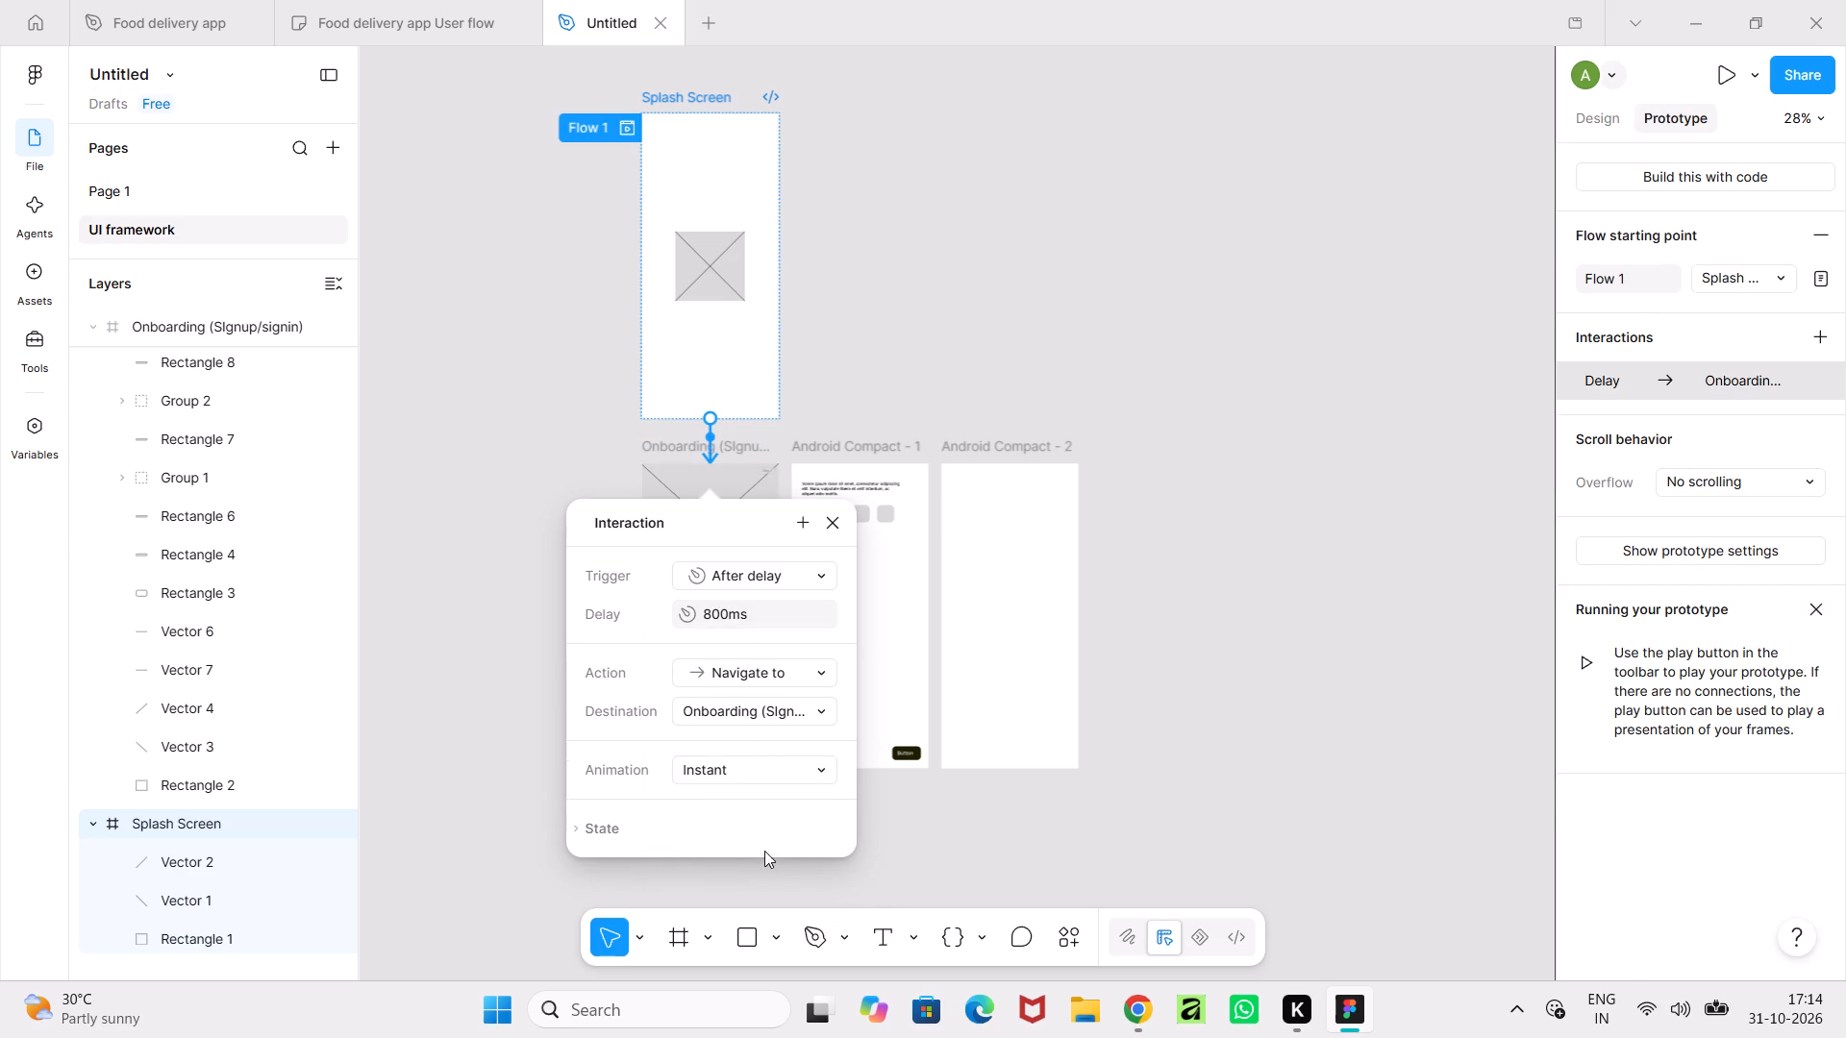
left_click(803, 882)
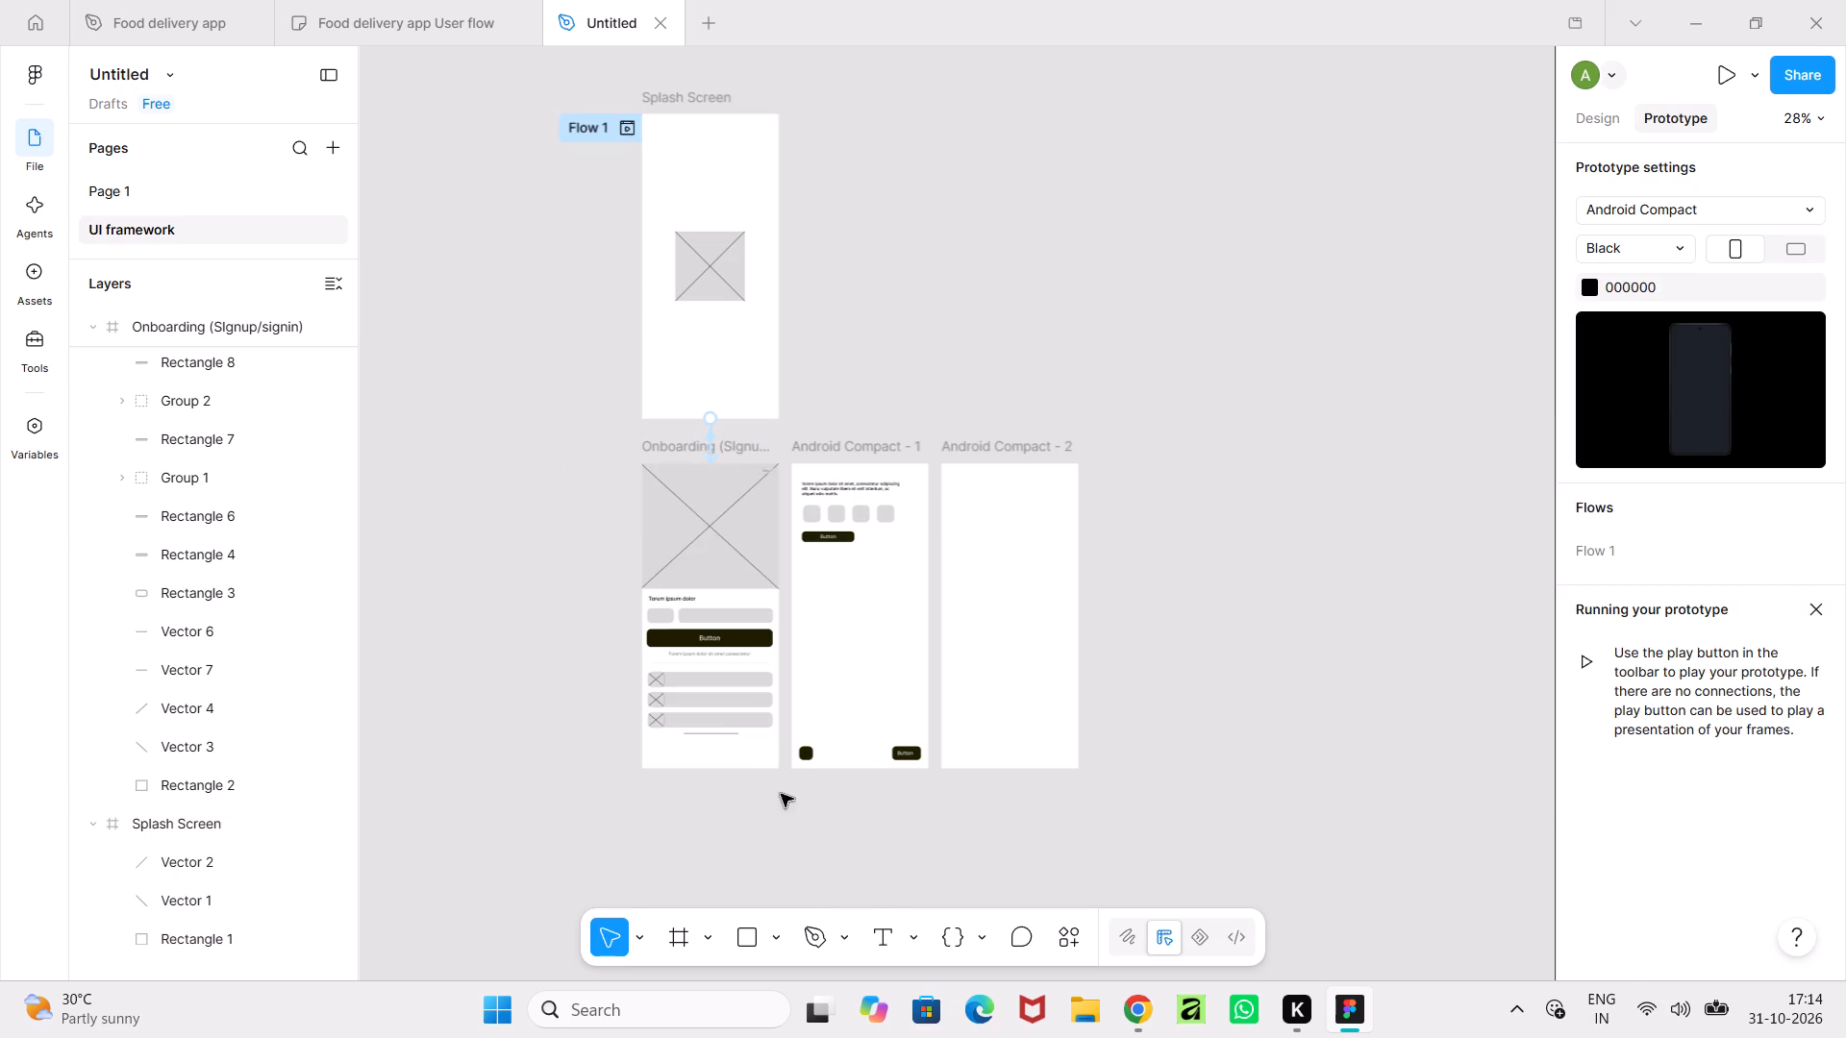
Connect the large button on the Onboarding (SIgnup/signin) frame to Android Compact - 1 with an on-tap Navigate to interaction.
scroll(757, 750, "up", 4, "ctrl")
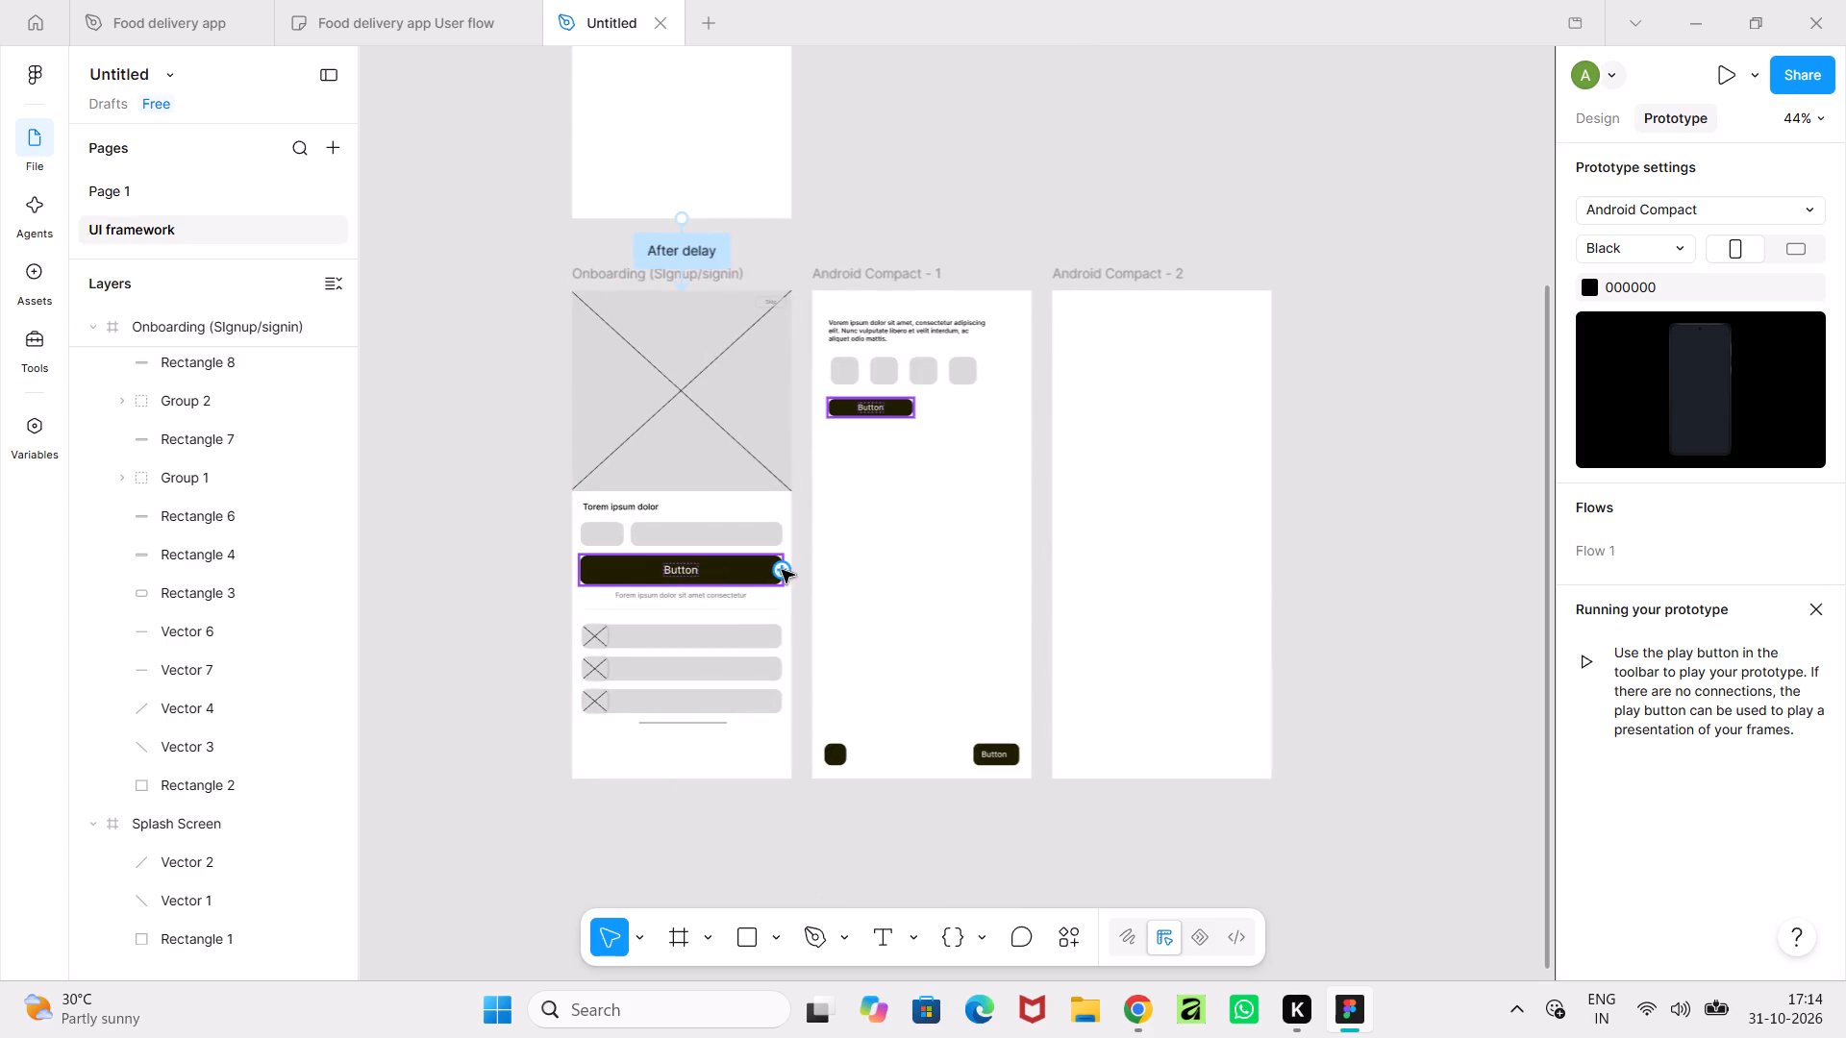
left_click_drag(783, 569, 819, 569)
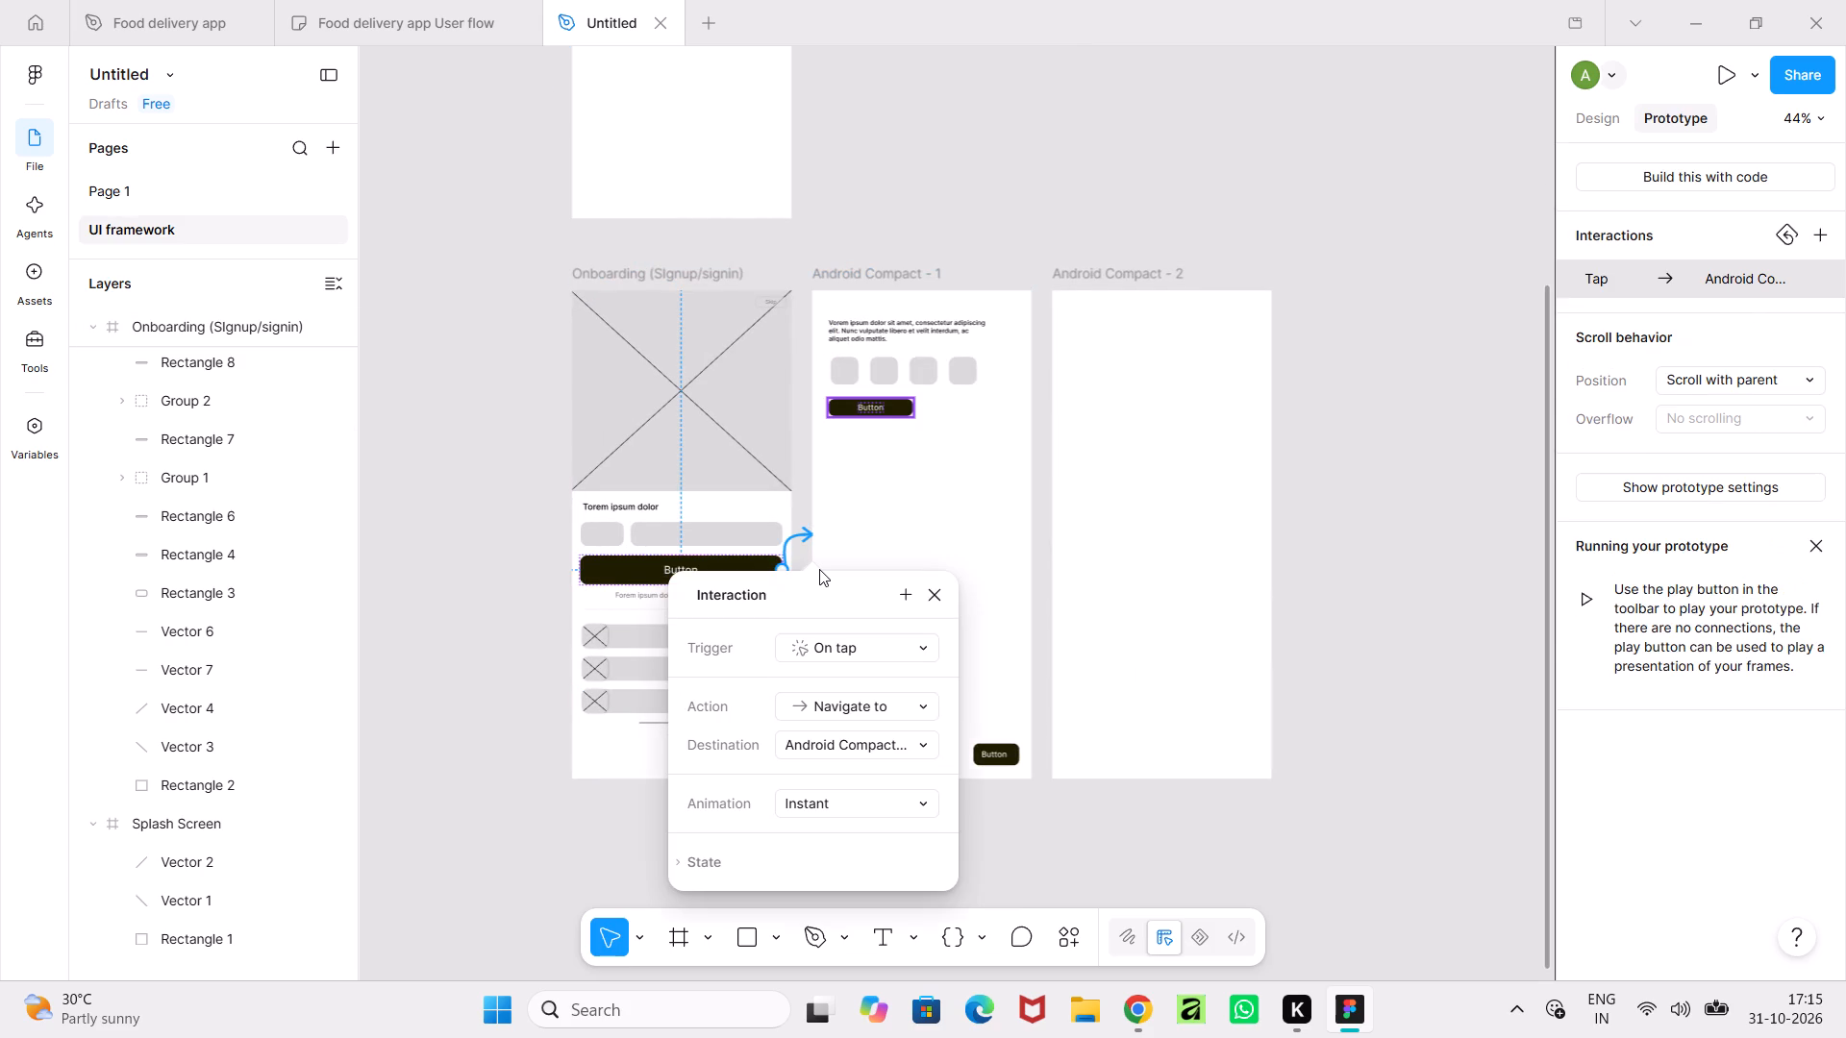
left_click(903, 410)
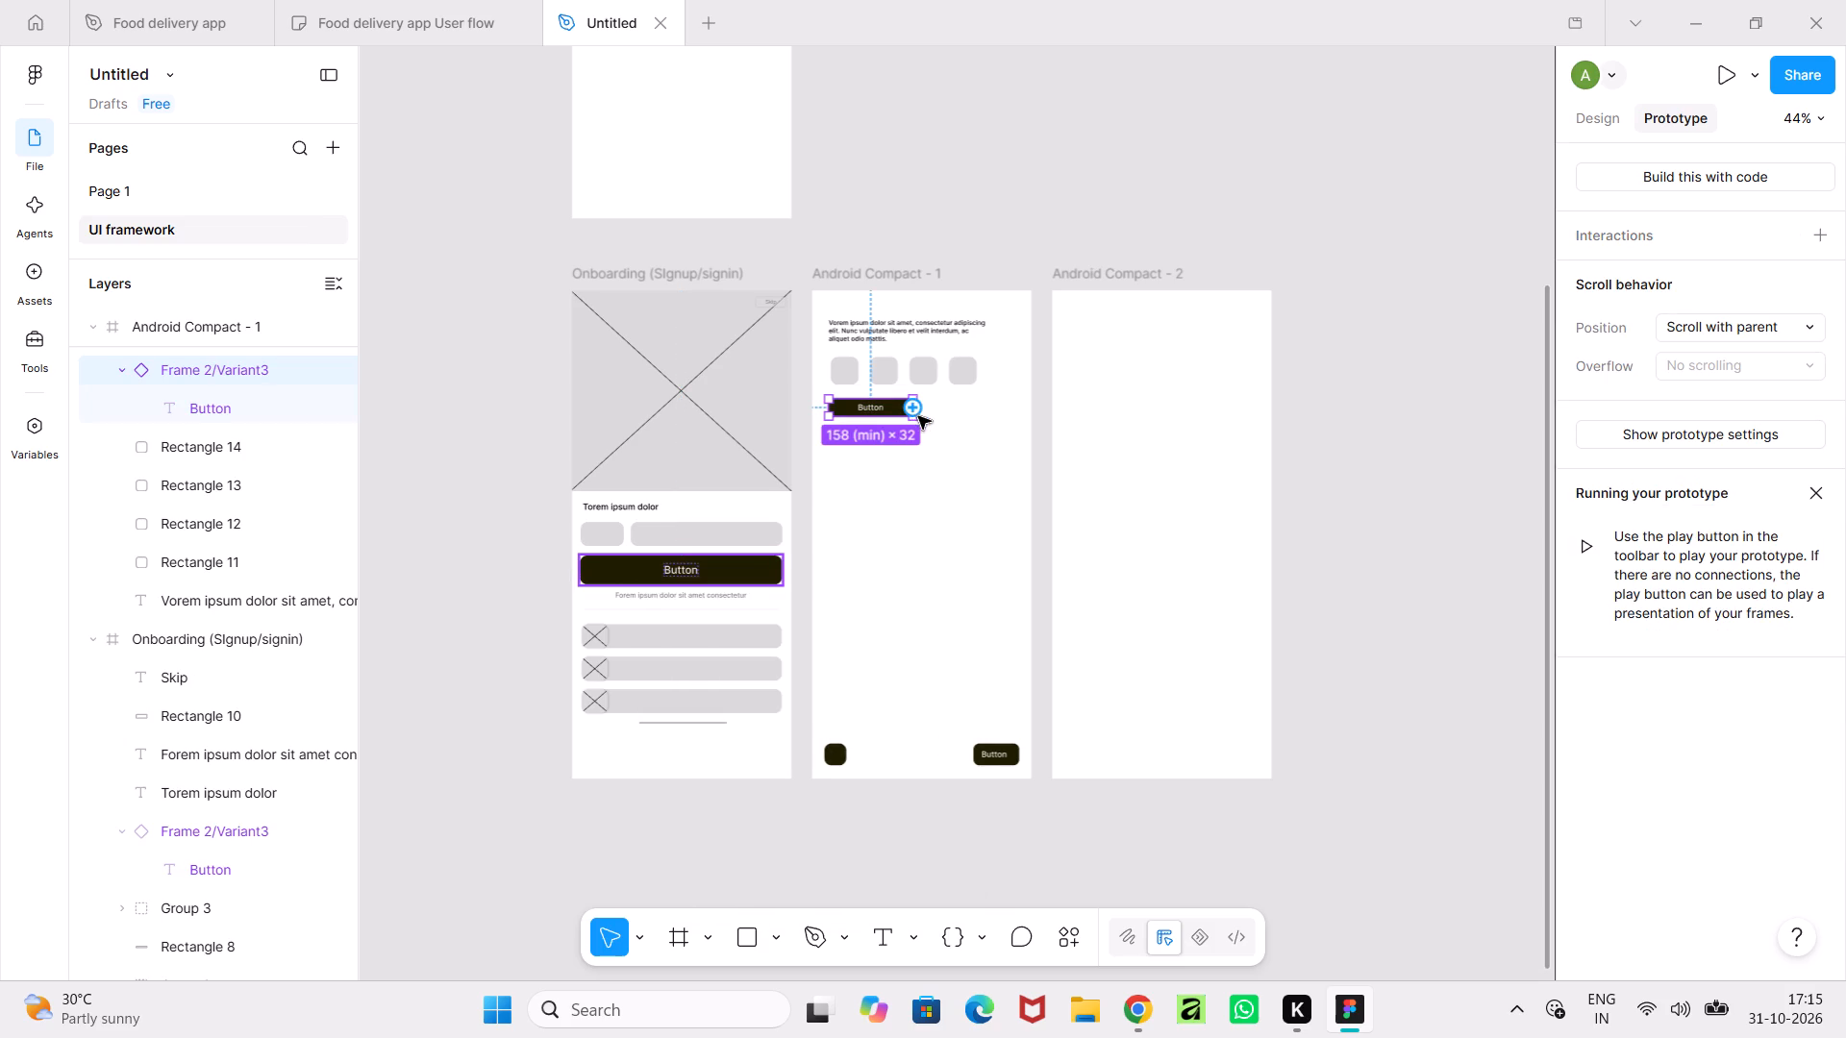
Connect the bottom button of Android Compact - 1 to the Android Compact - 2 frame.
left_click(1013, 763)
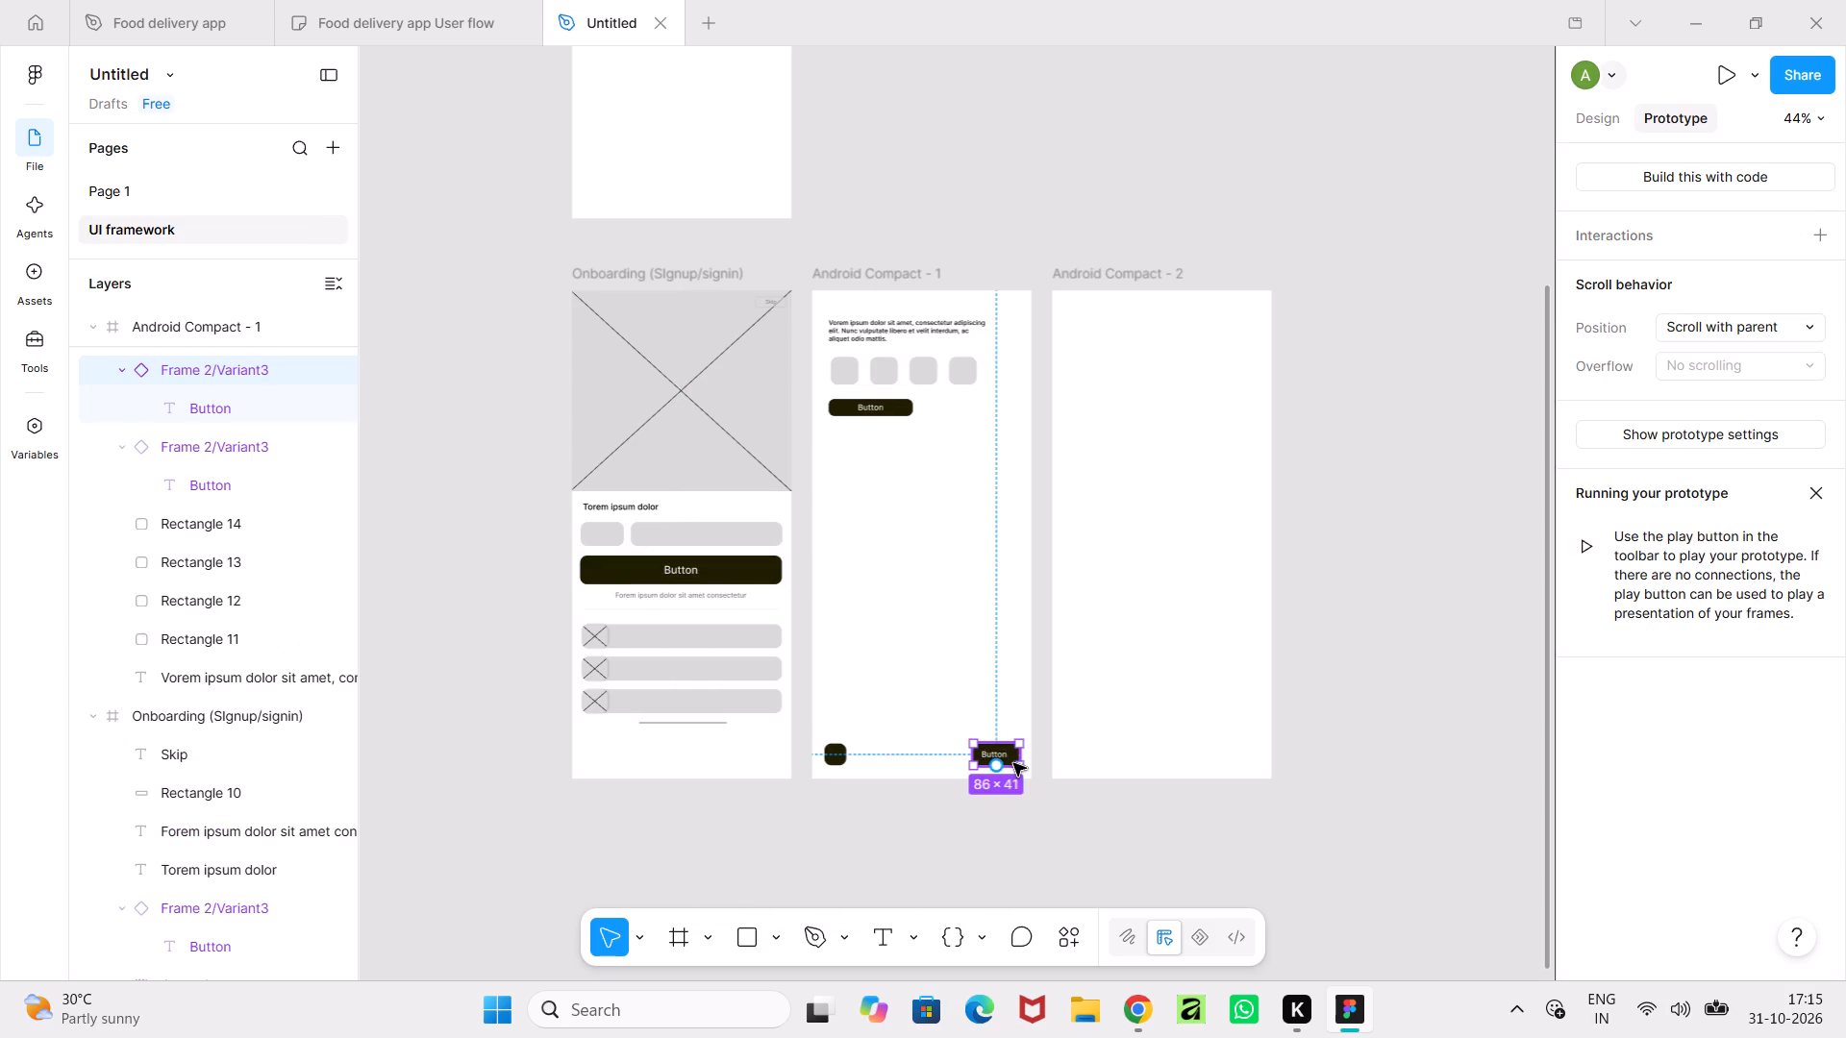
left_click_drag(1025, 754, 1057, 754)
left_click(1223, 817)
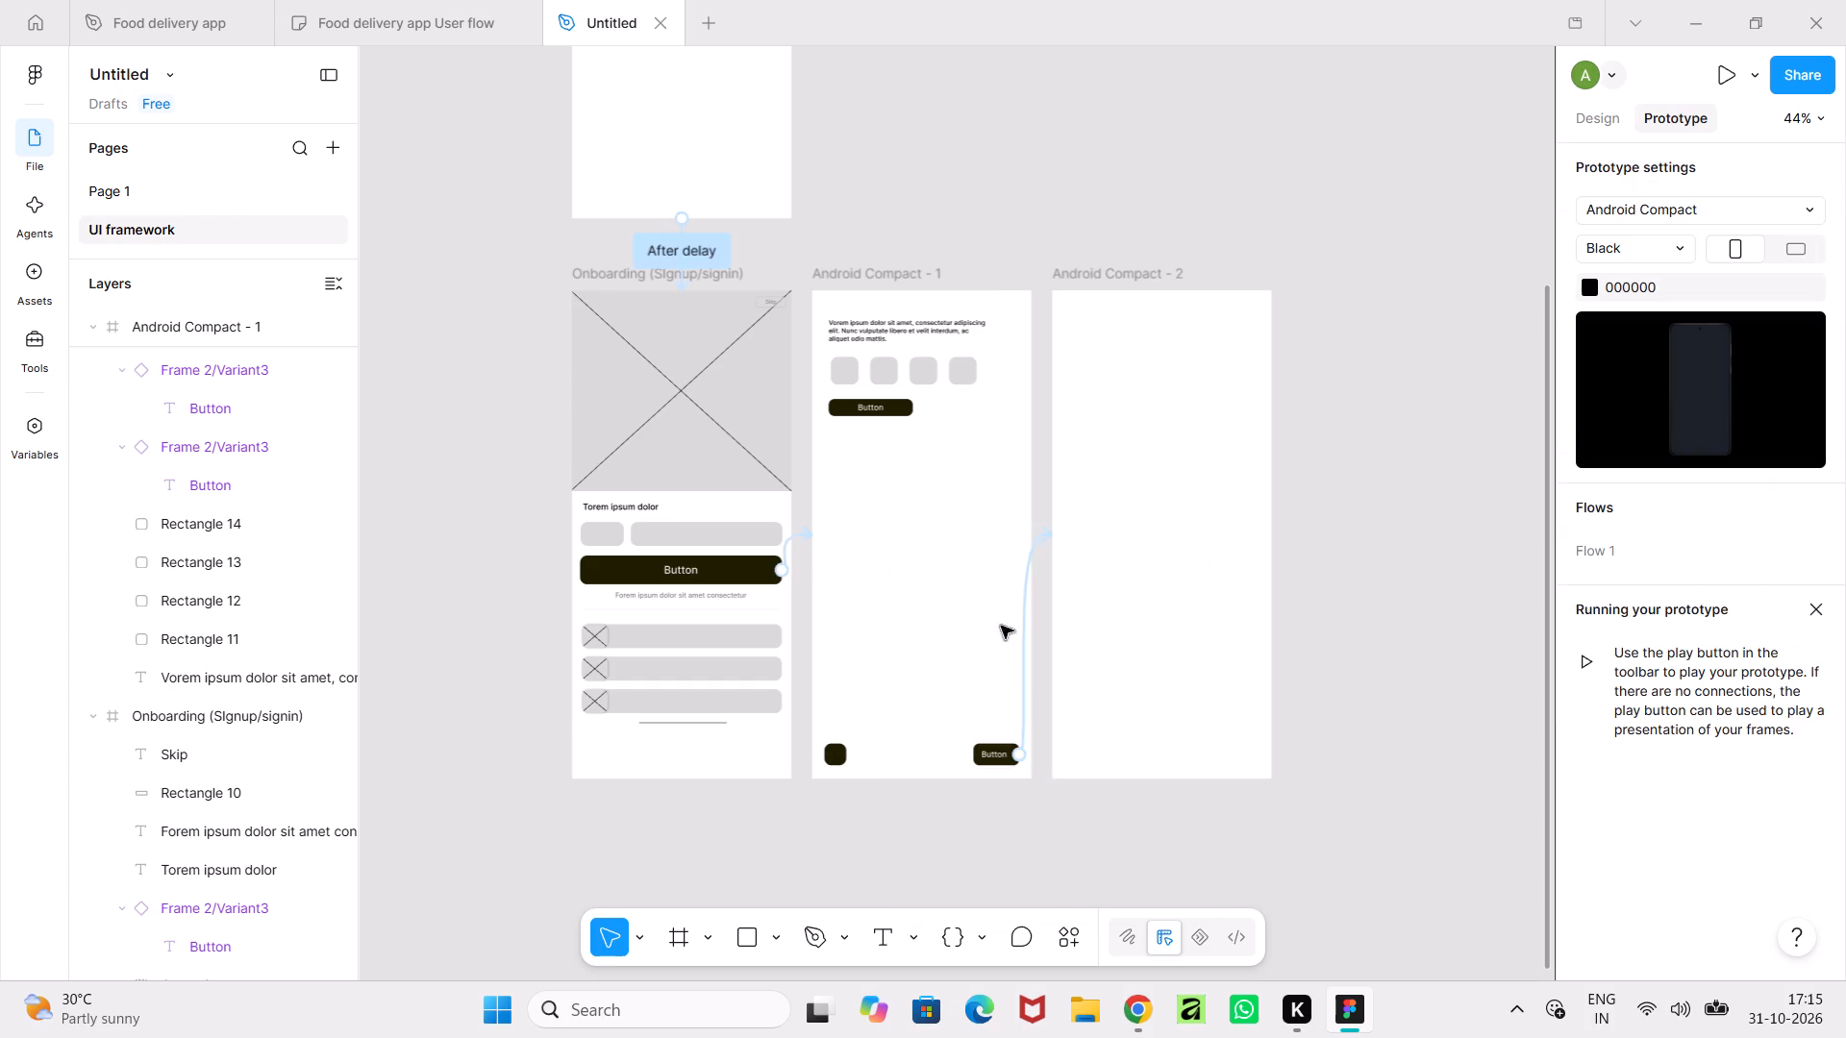
Connect the upper button of Android Compact - 1, below the four squares, to Android Compact - 2 with an on-tap Navigate to interaction.
left_click(903, 408)
left_click_drag(915, 411, 1006, 424)
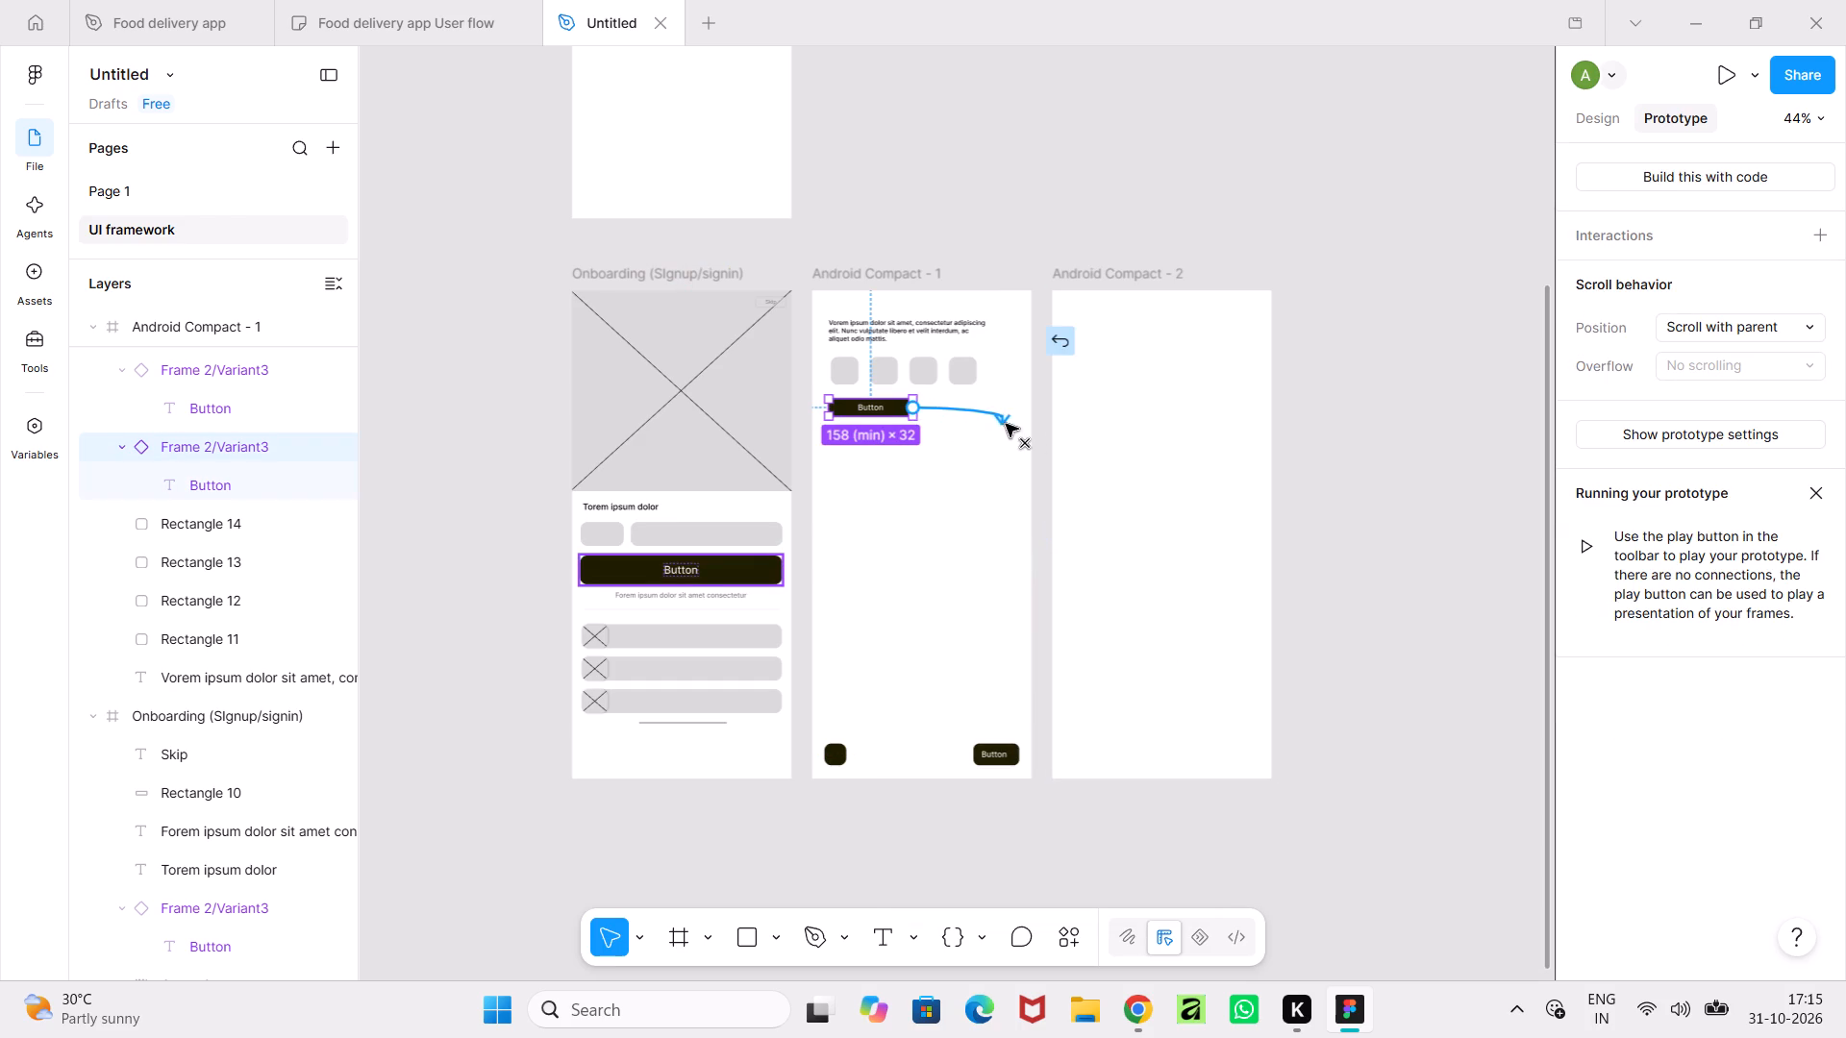
left_click_drag(1006, 424, 1055, 428)
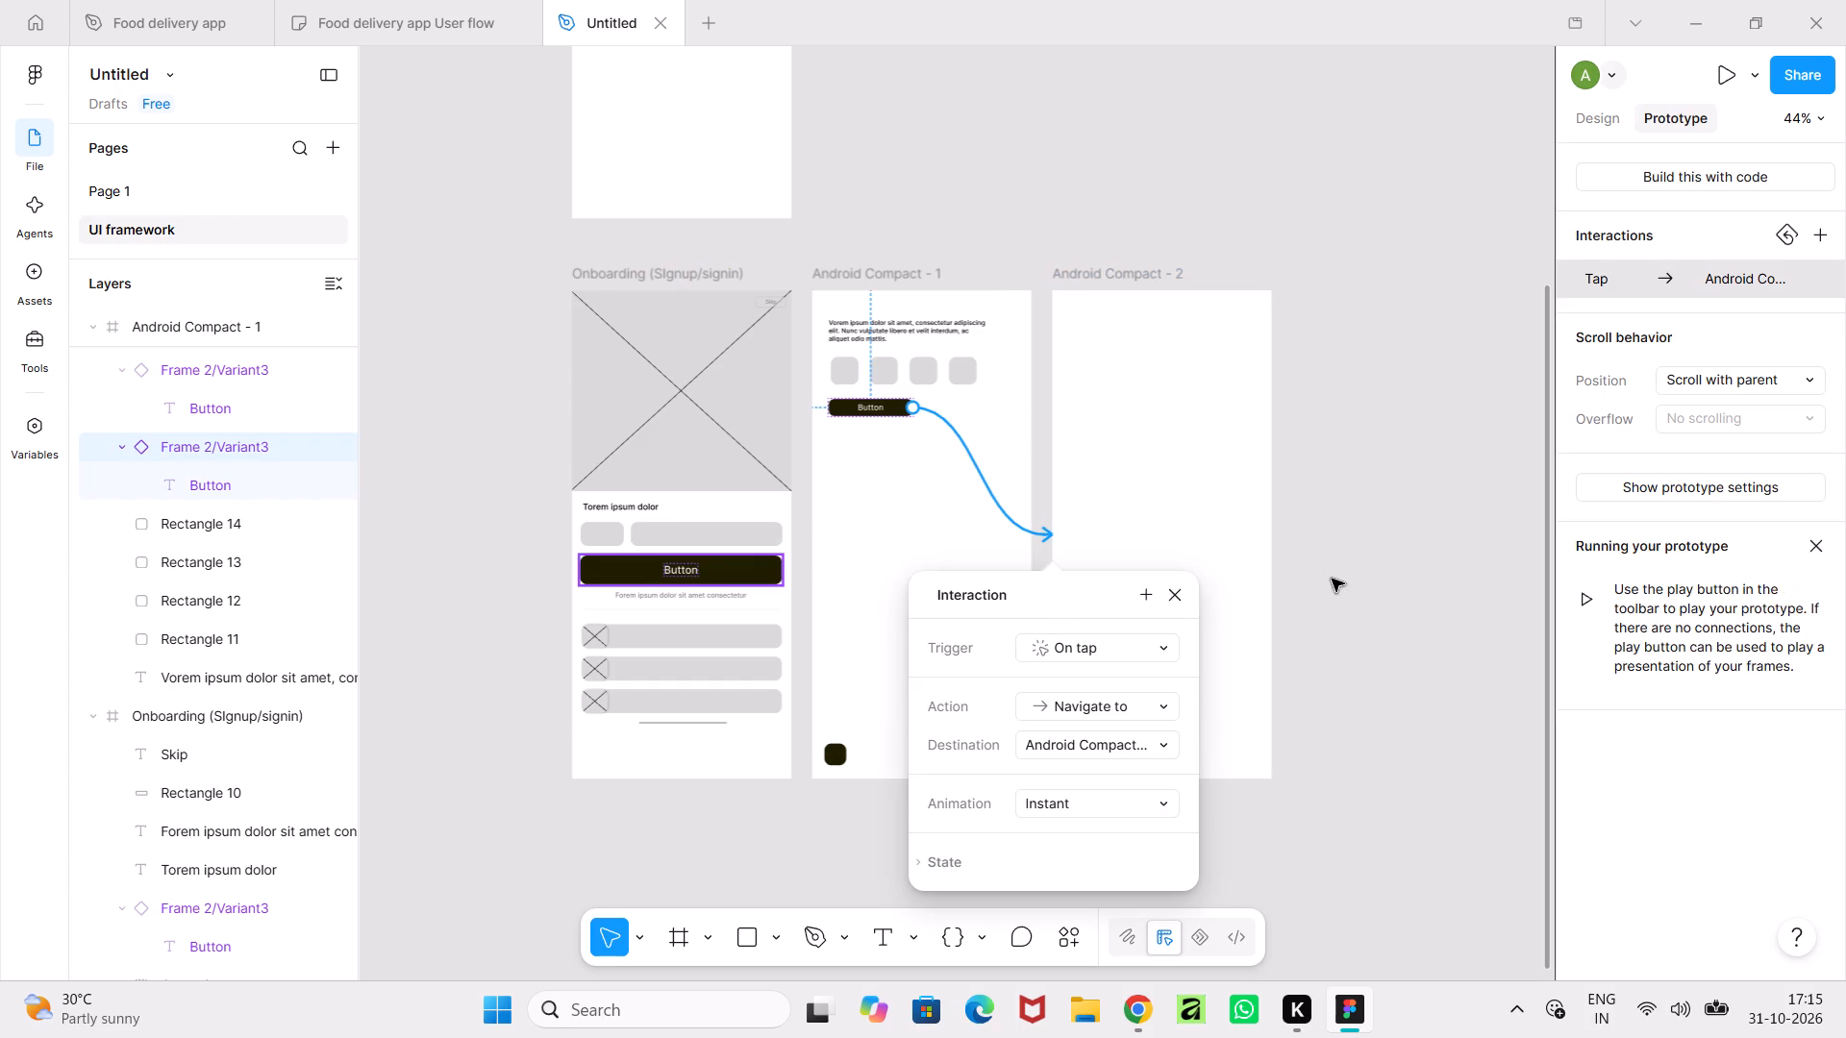
left_click(1332, 579)
Connect the small dark square at the bottom of Android Compact - 1 back to the Onboarding frame with an on-tap Navigate to interaction.
left_click(835, 763)
left_click_drag(834, 765, 803, 757)
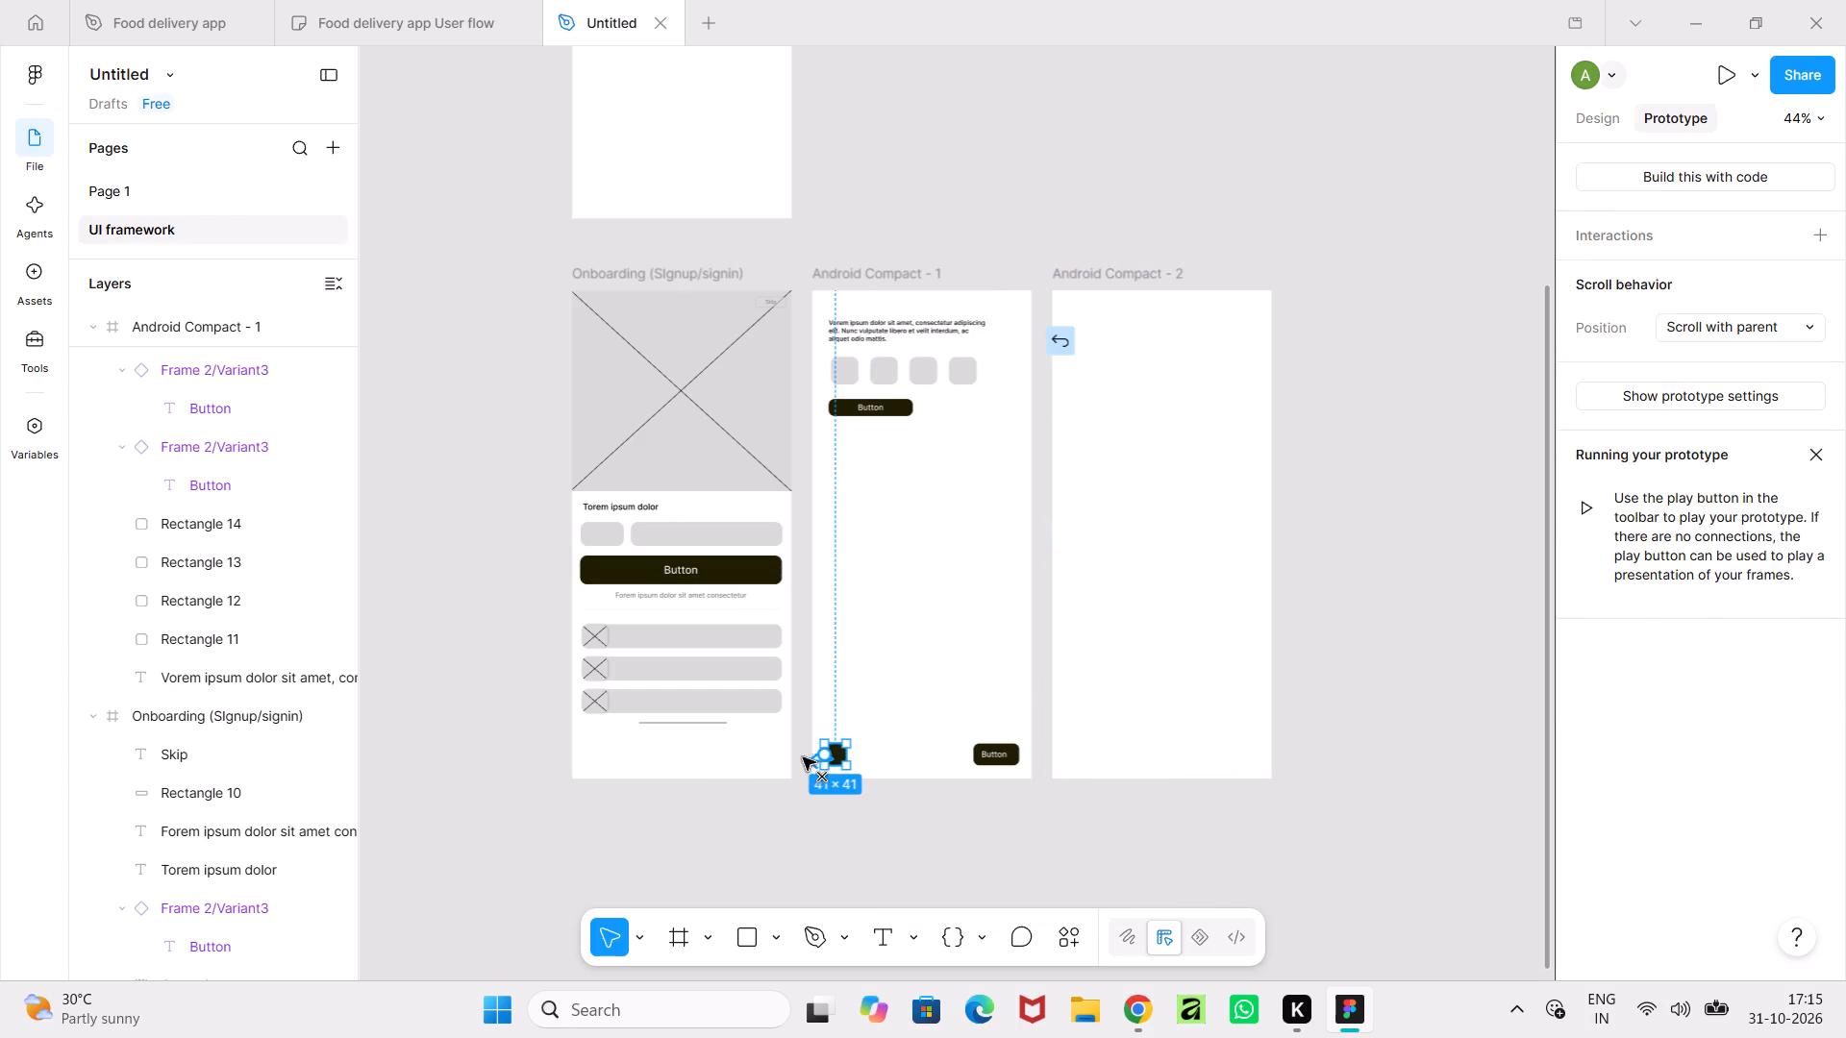
left_click_drag(803, 757, 786, 753)
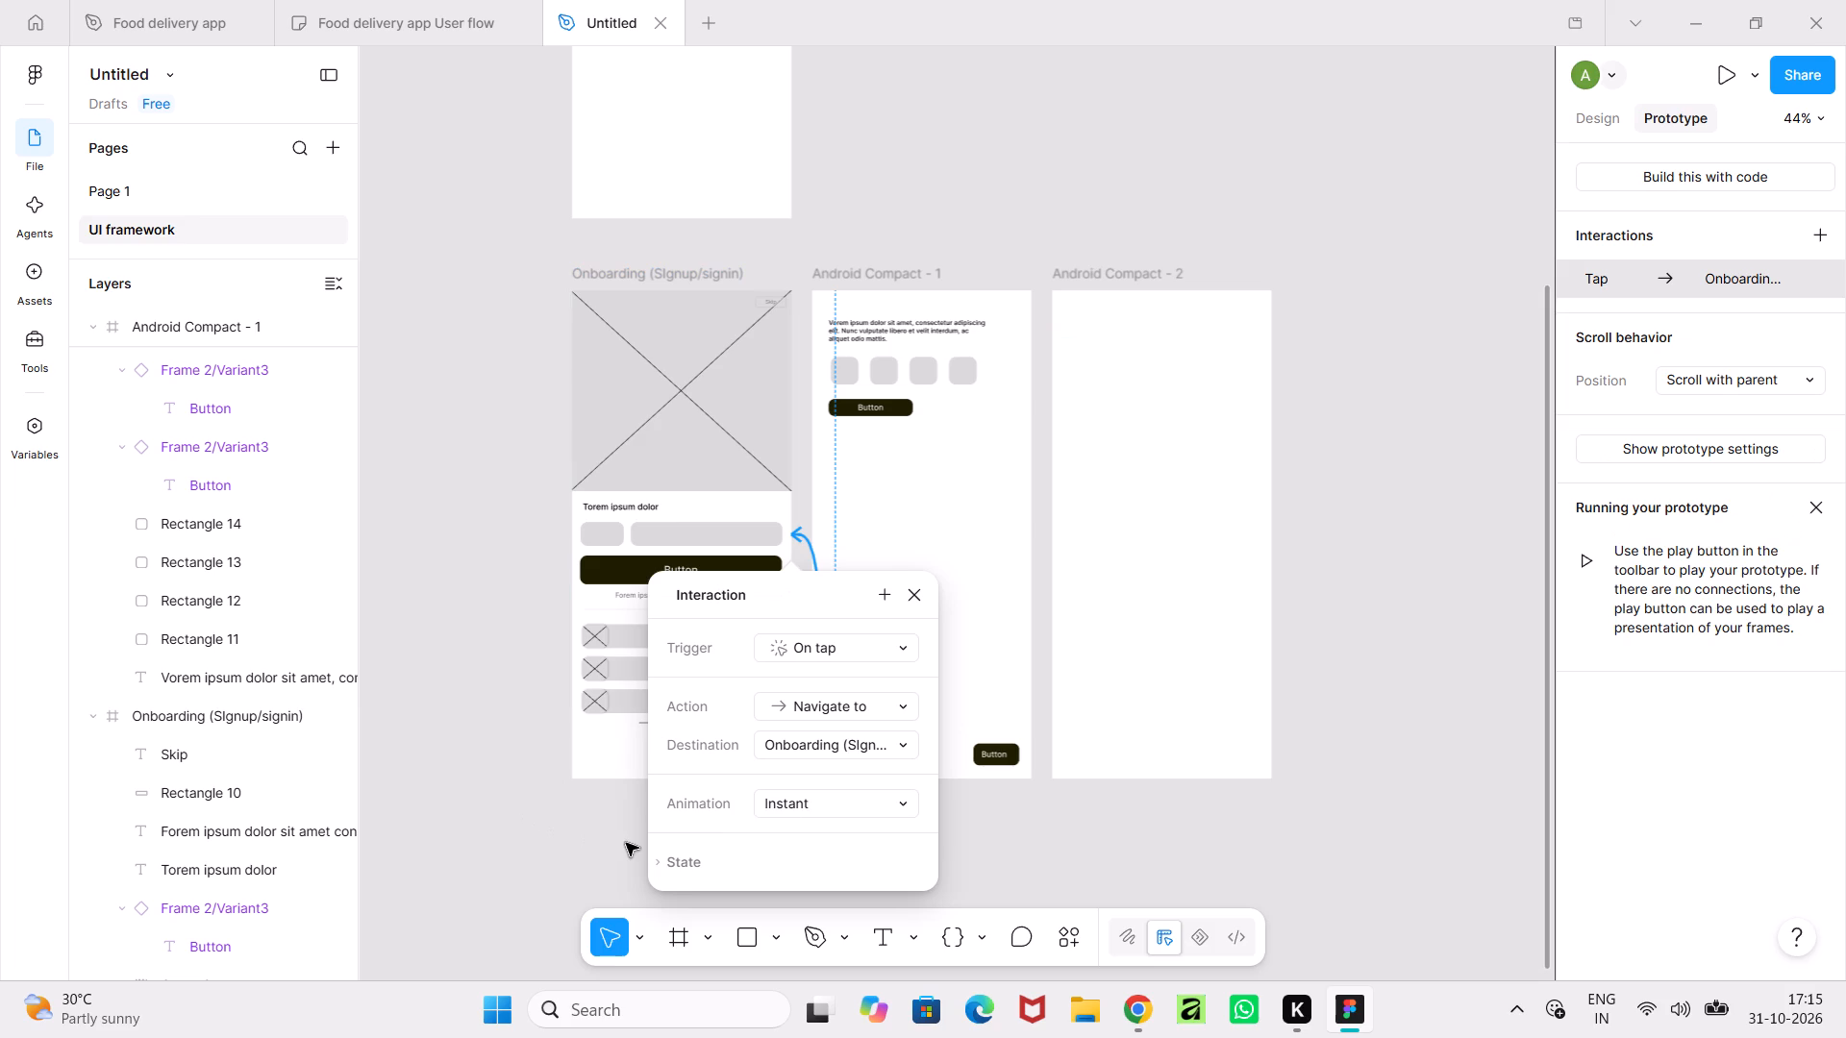
left_click(626, 843)
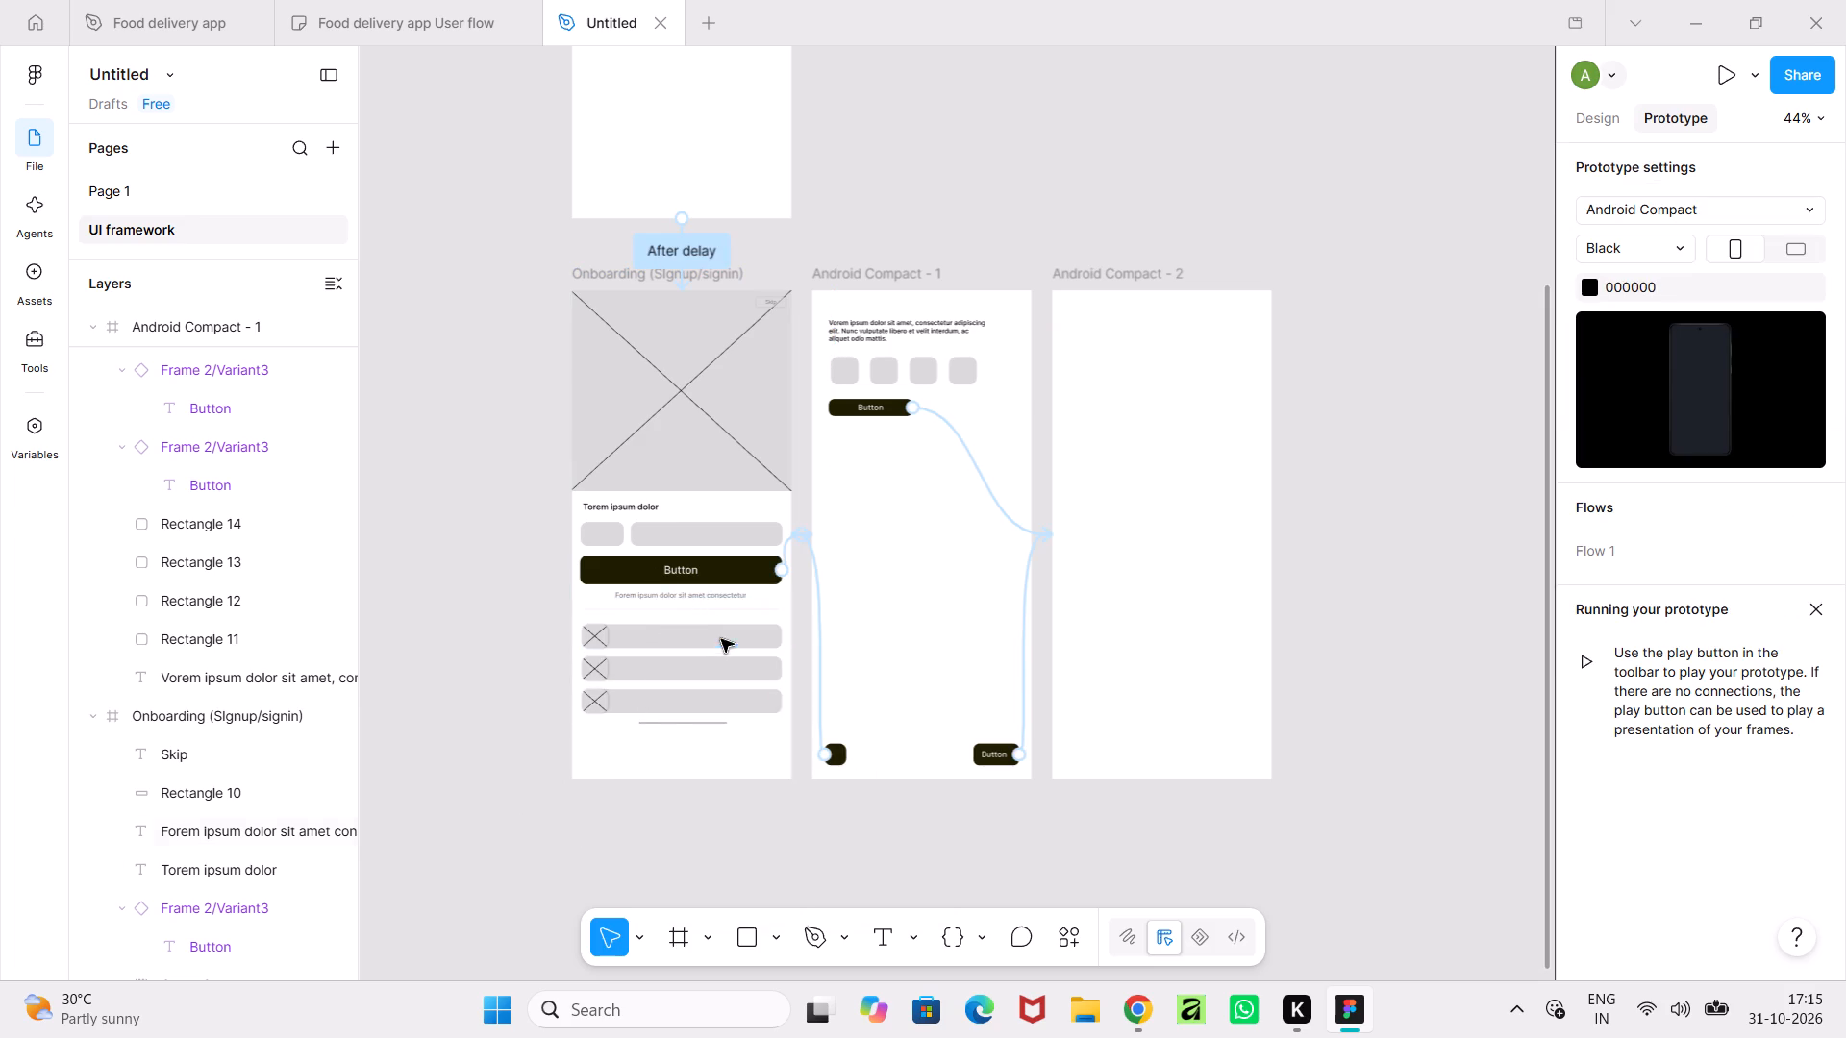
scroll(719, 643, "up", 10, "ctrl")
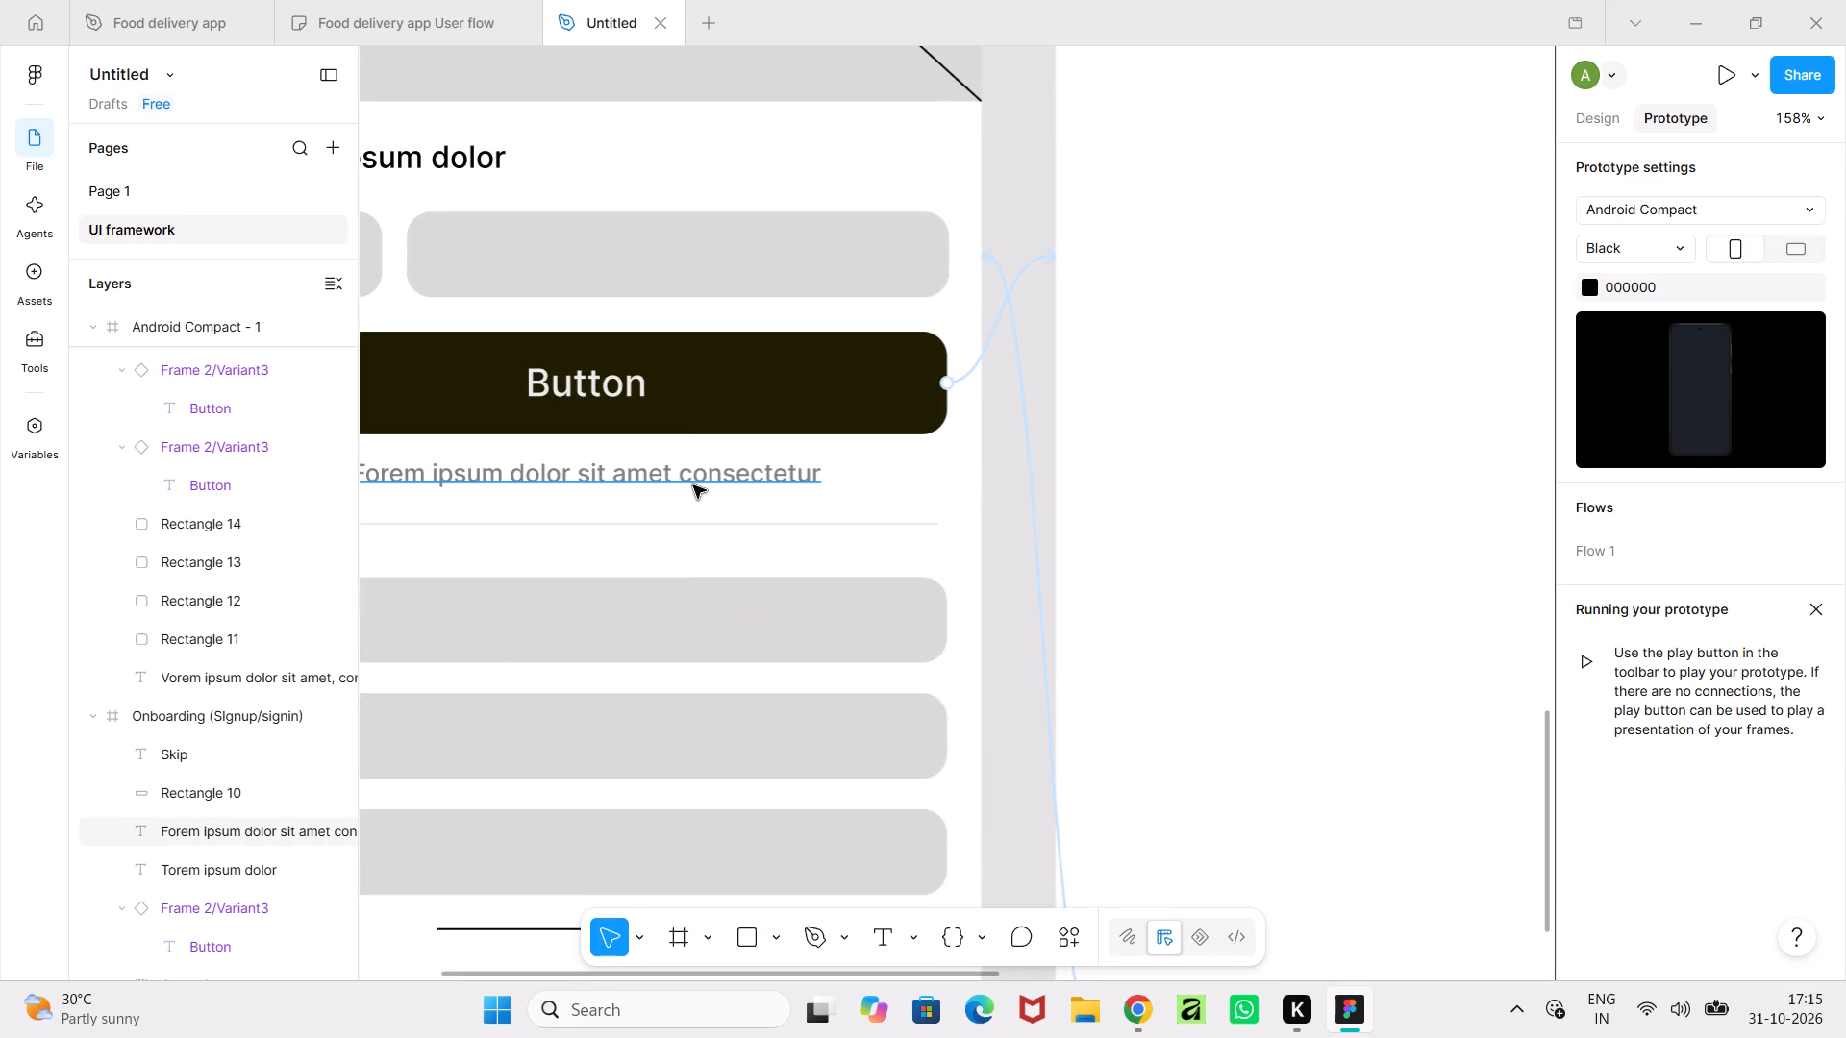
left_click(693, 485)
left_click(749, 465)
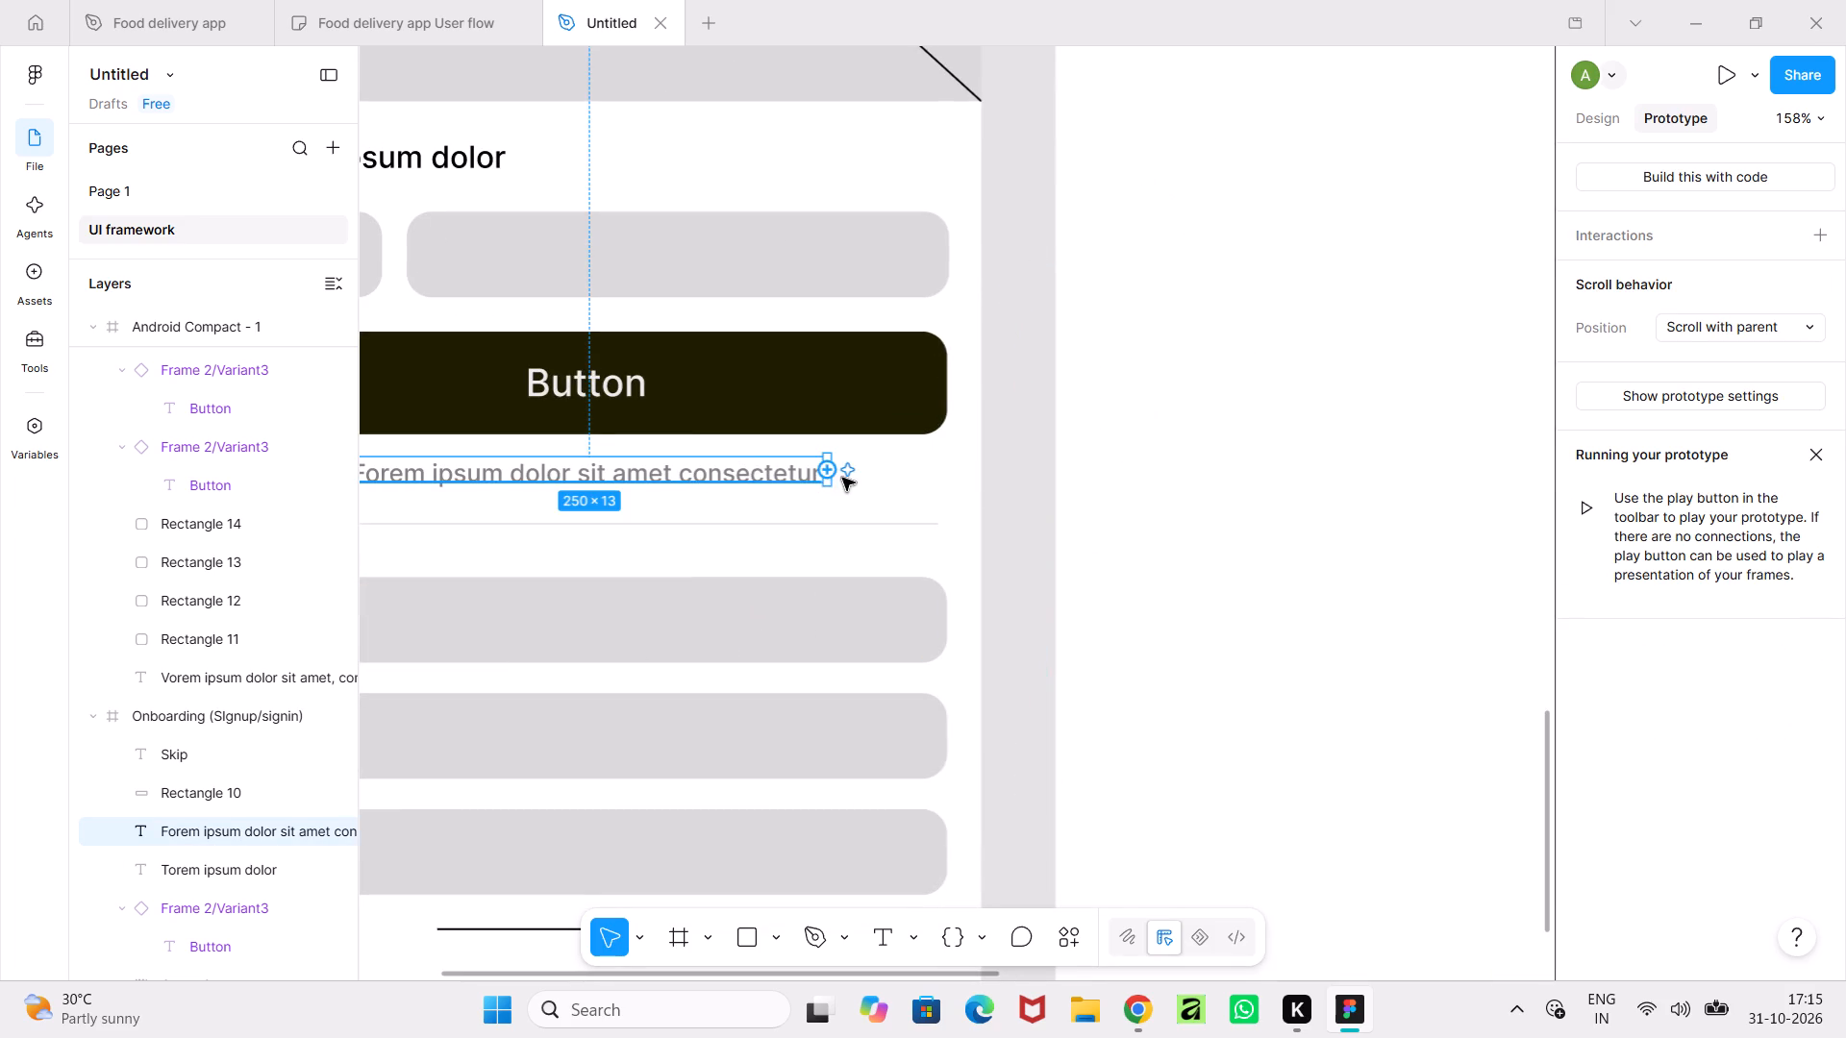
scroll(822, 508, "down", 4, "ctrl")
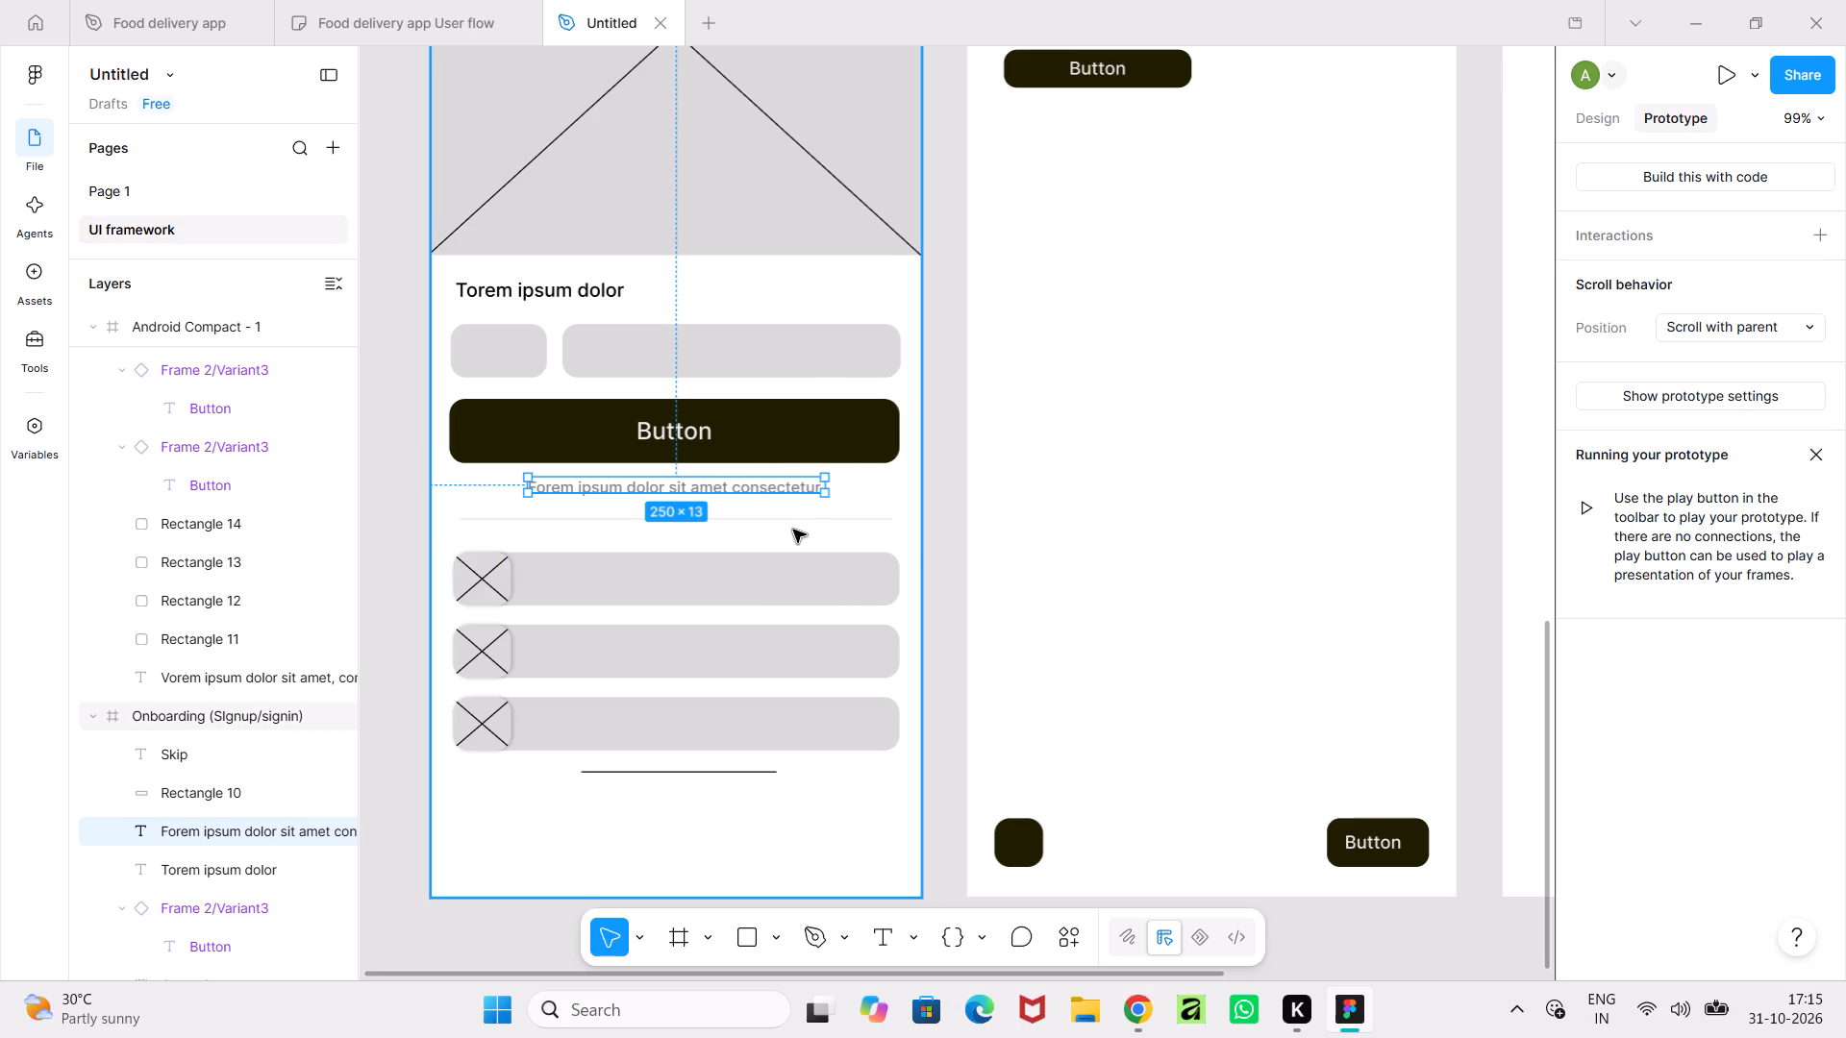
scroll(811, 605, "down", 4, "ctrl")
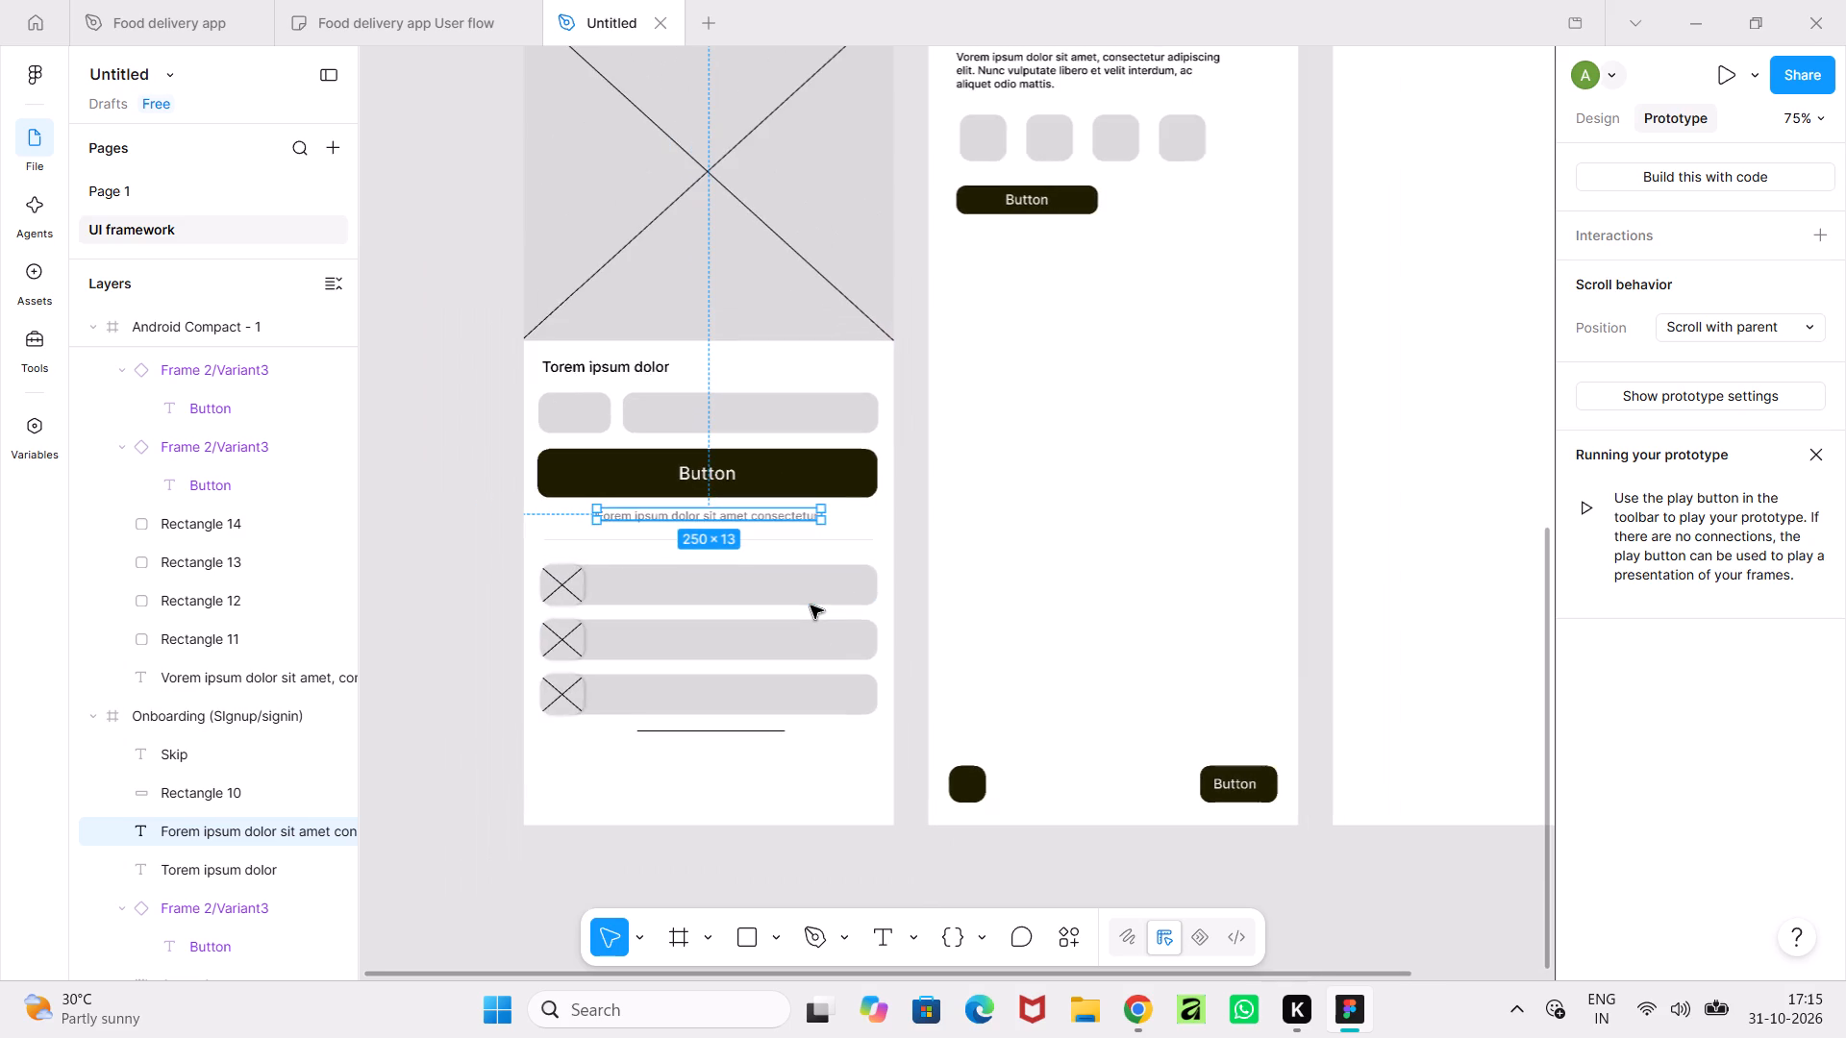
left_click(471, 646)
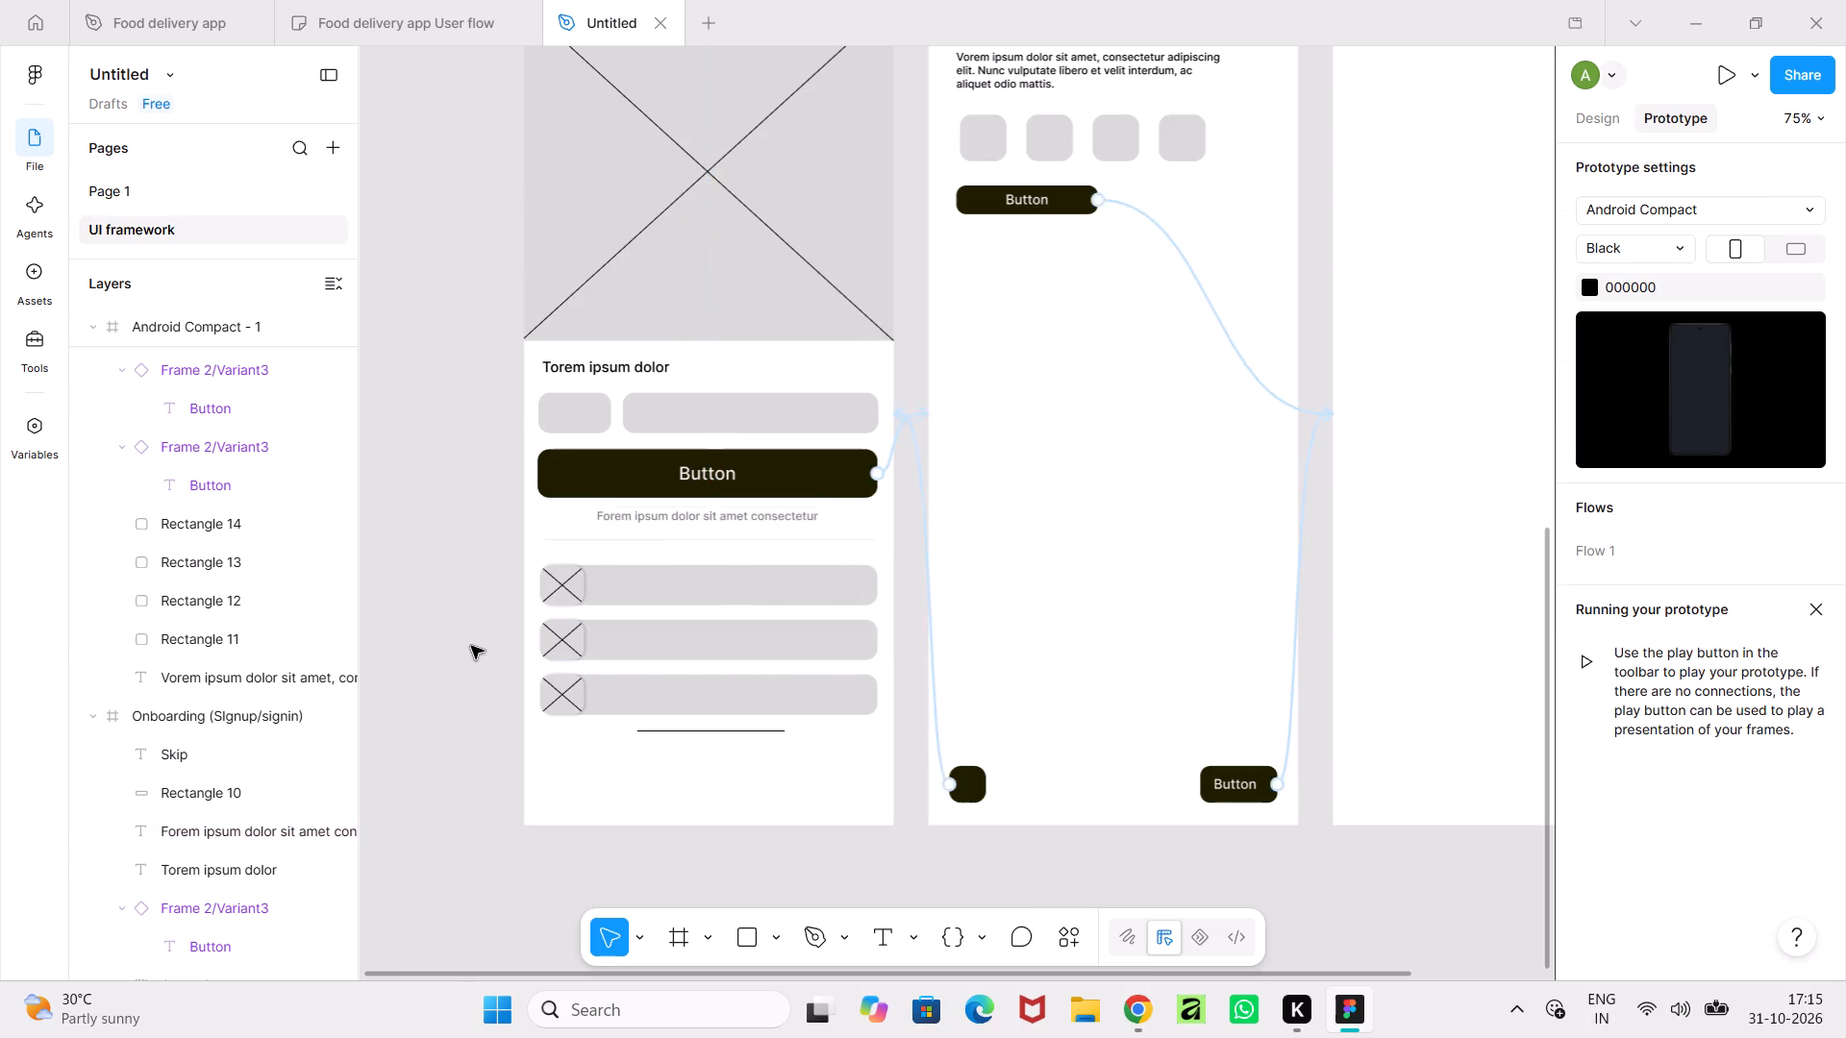
Preview the prototype from the Splash Screen, test the onboarding button and all three Android Compact - 1 buttons, and close the preview.
scroll(471, 646, "down", 7, "ctrl")
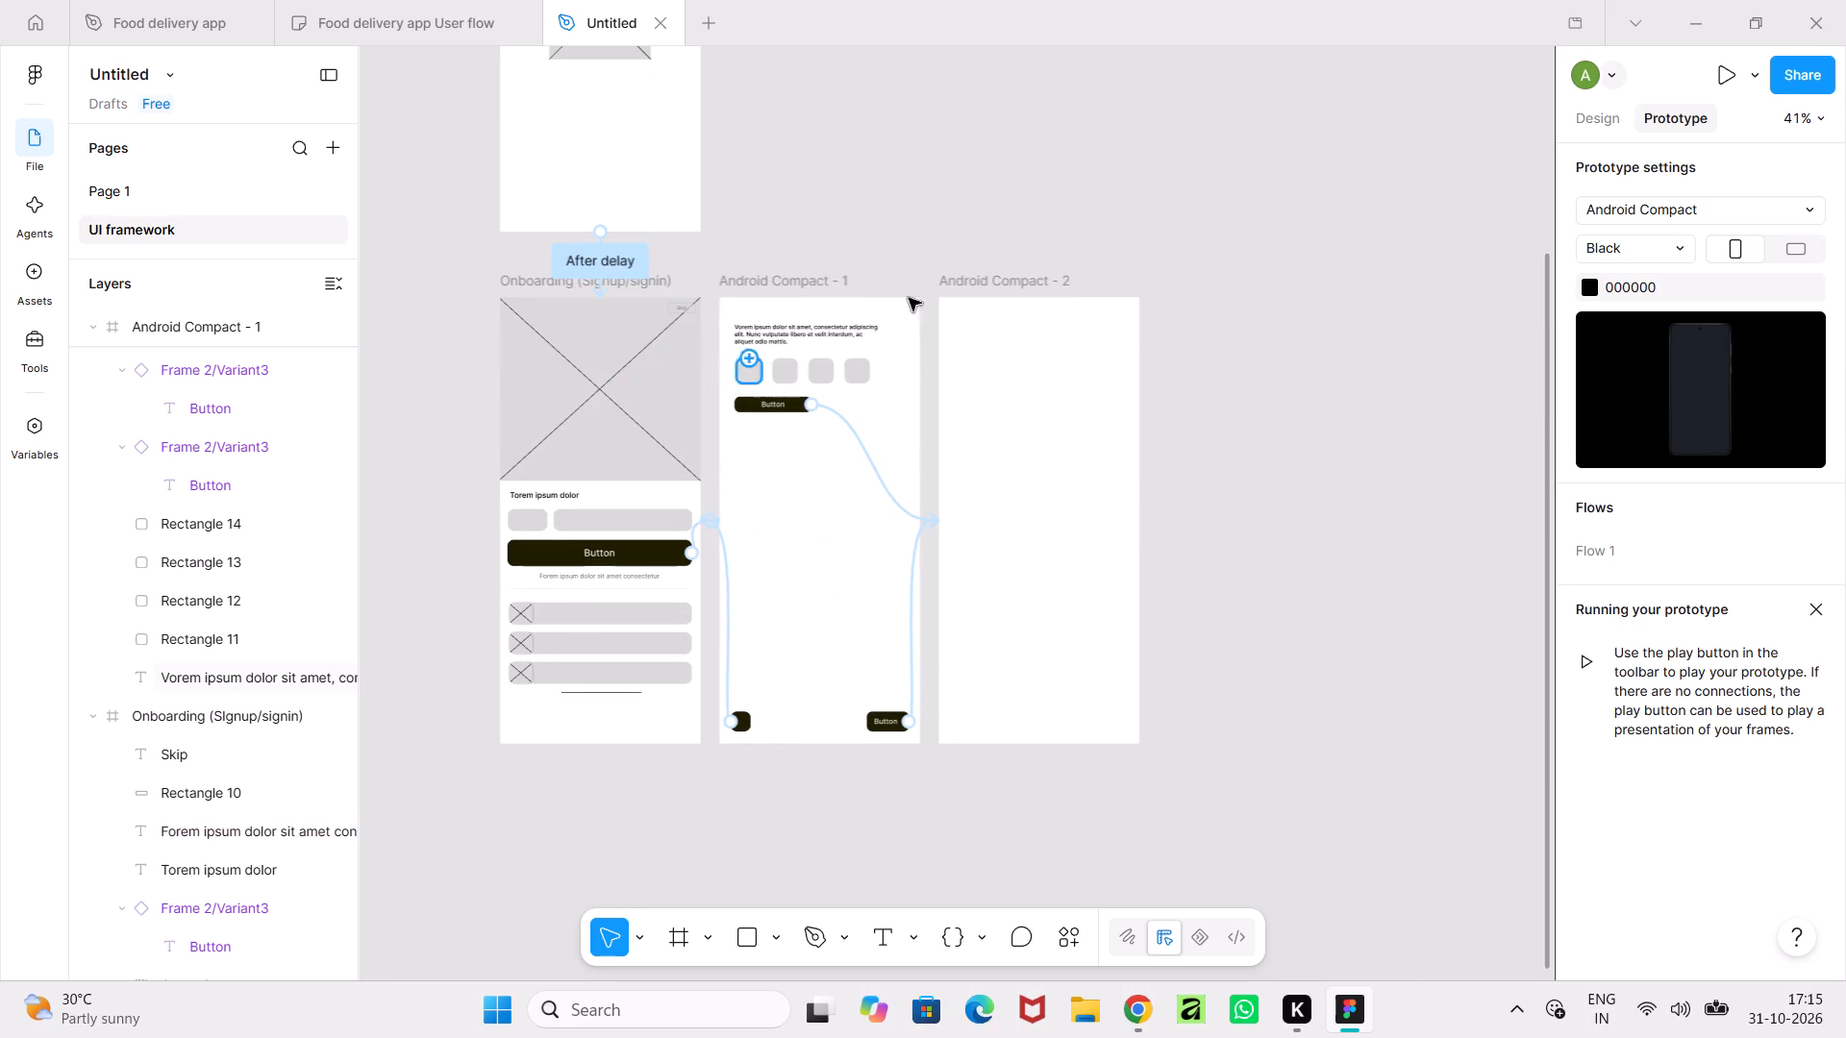
left_click(1730, 74)
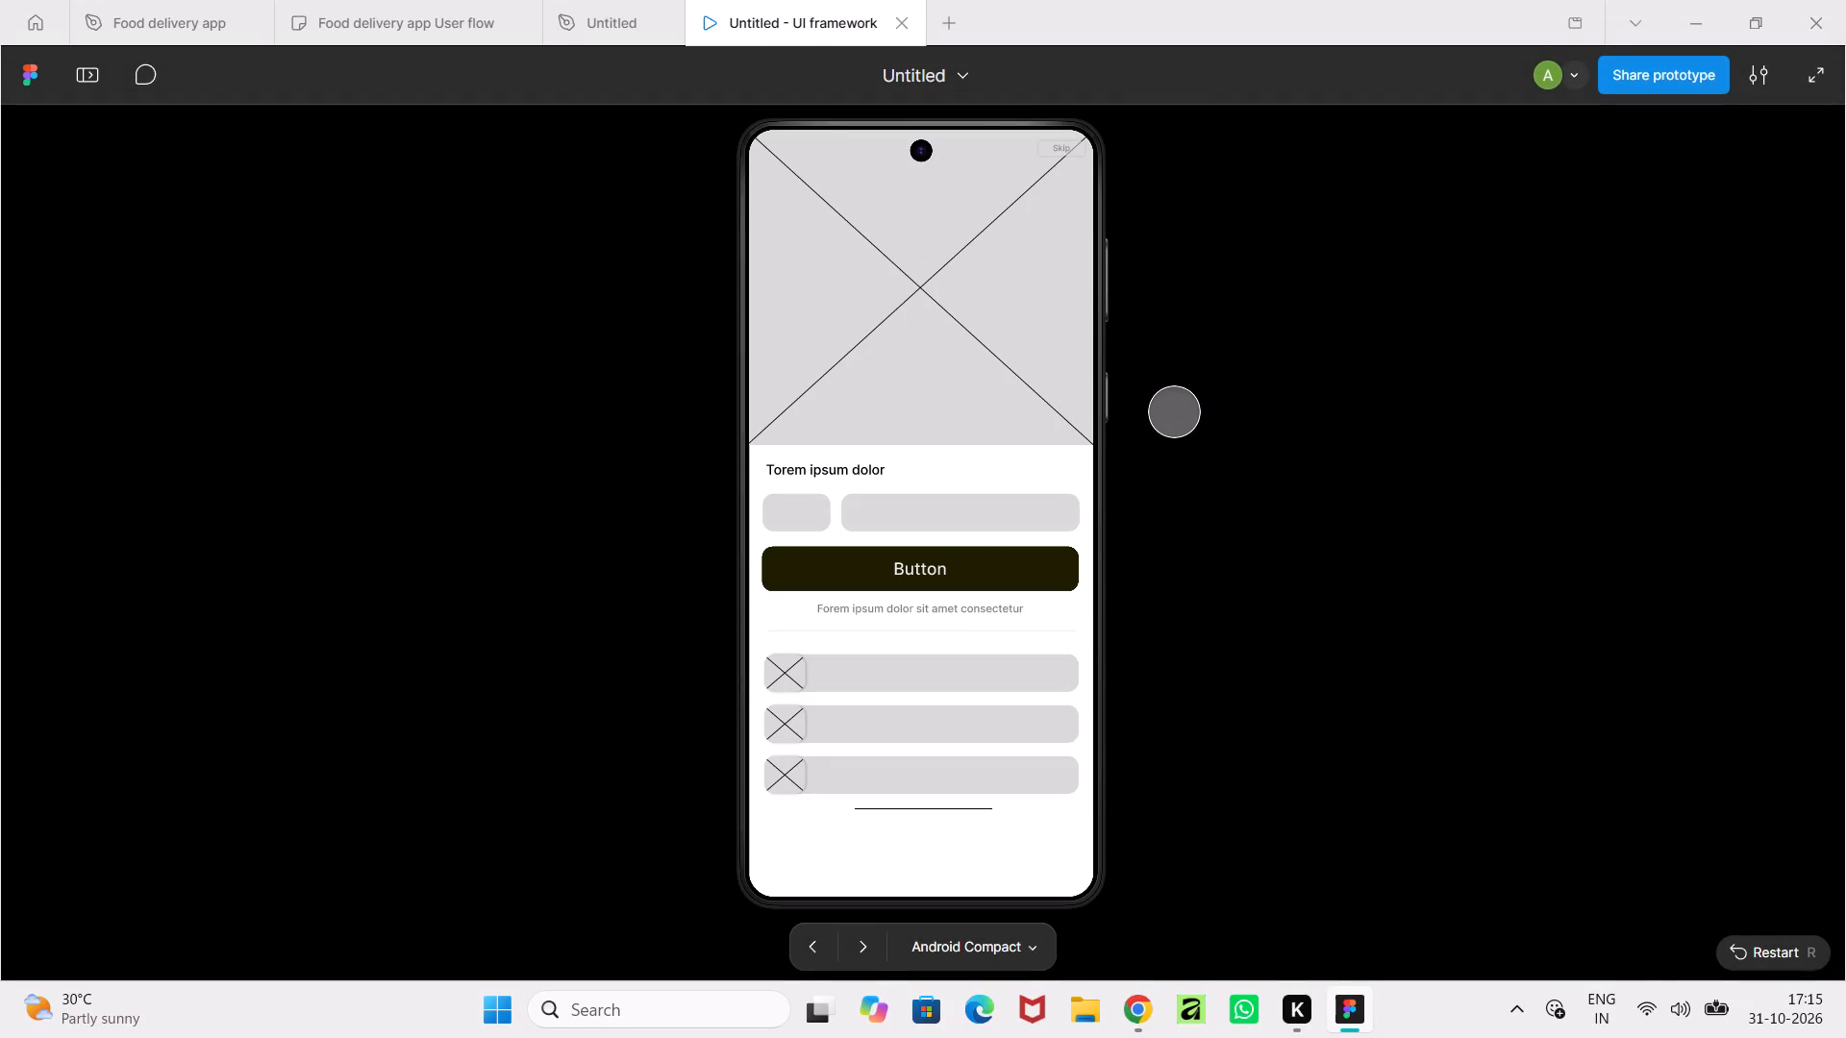
left_click(1019, 571)
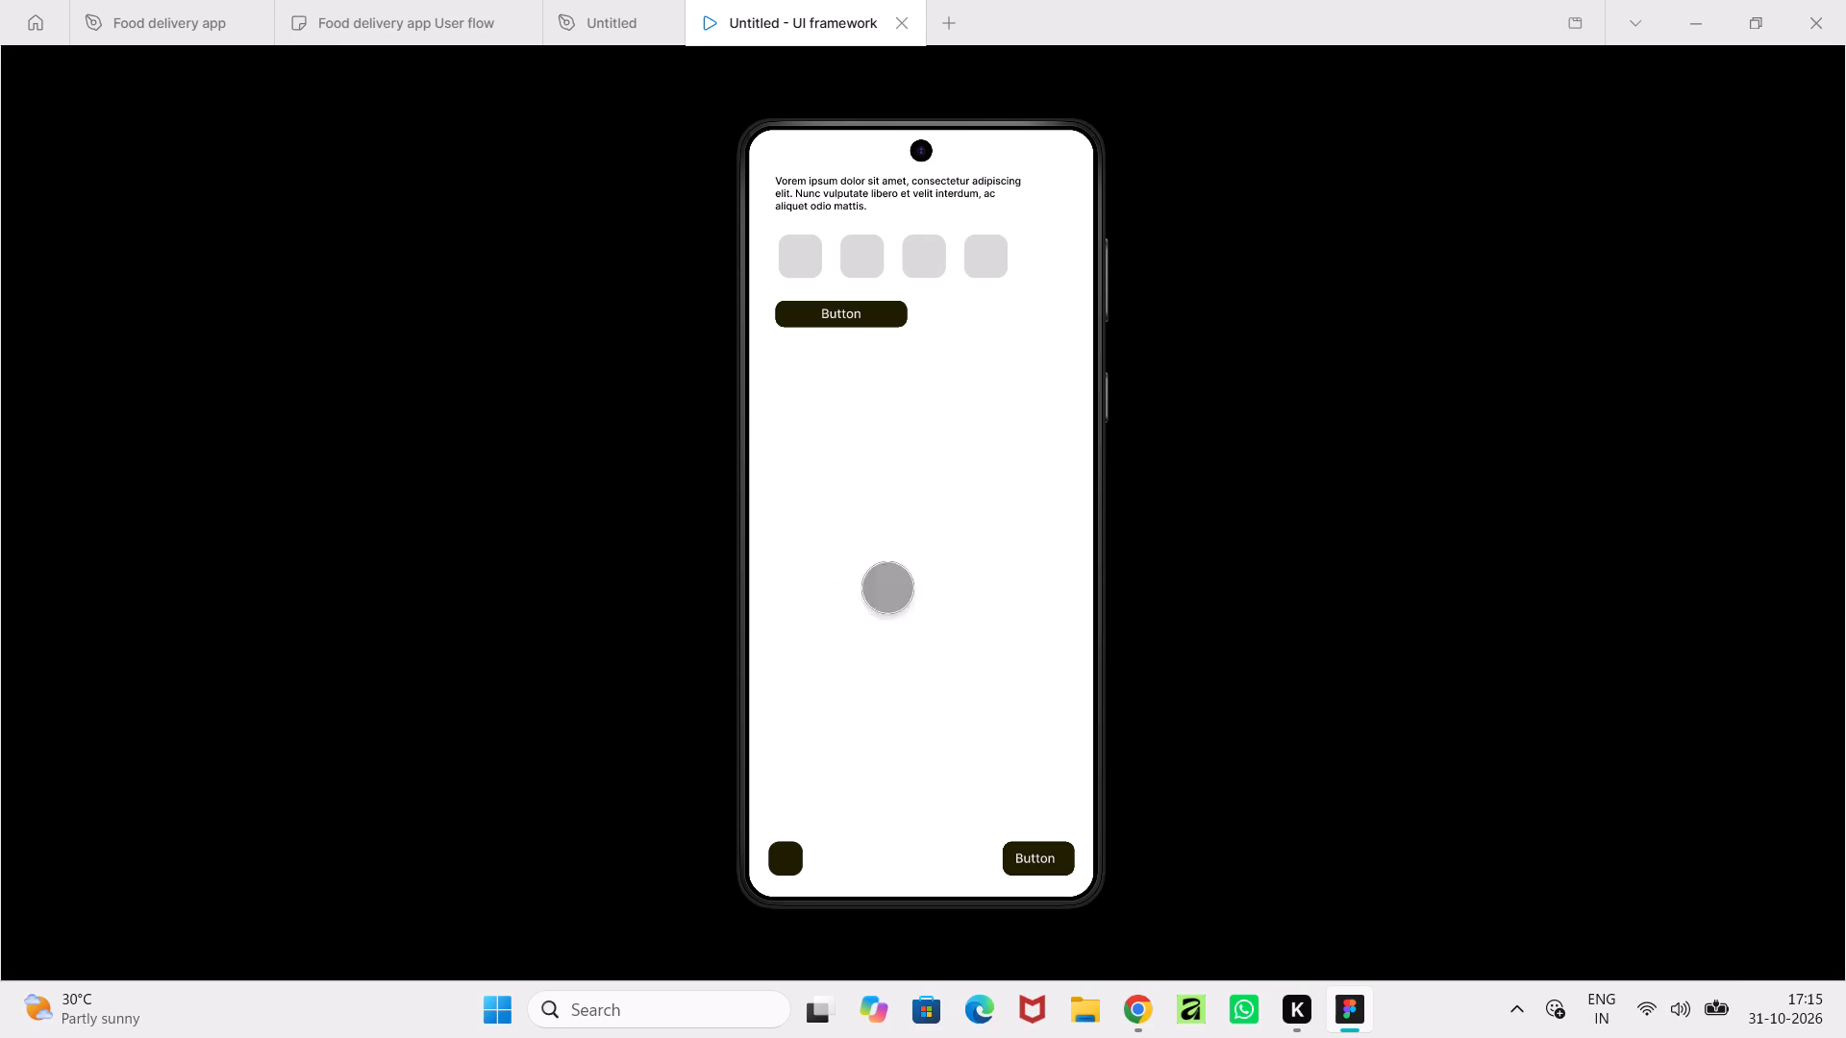
left_click(861, 313)
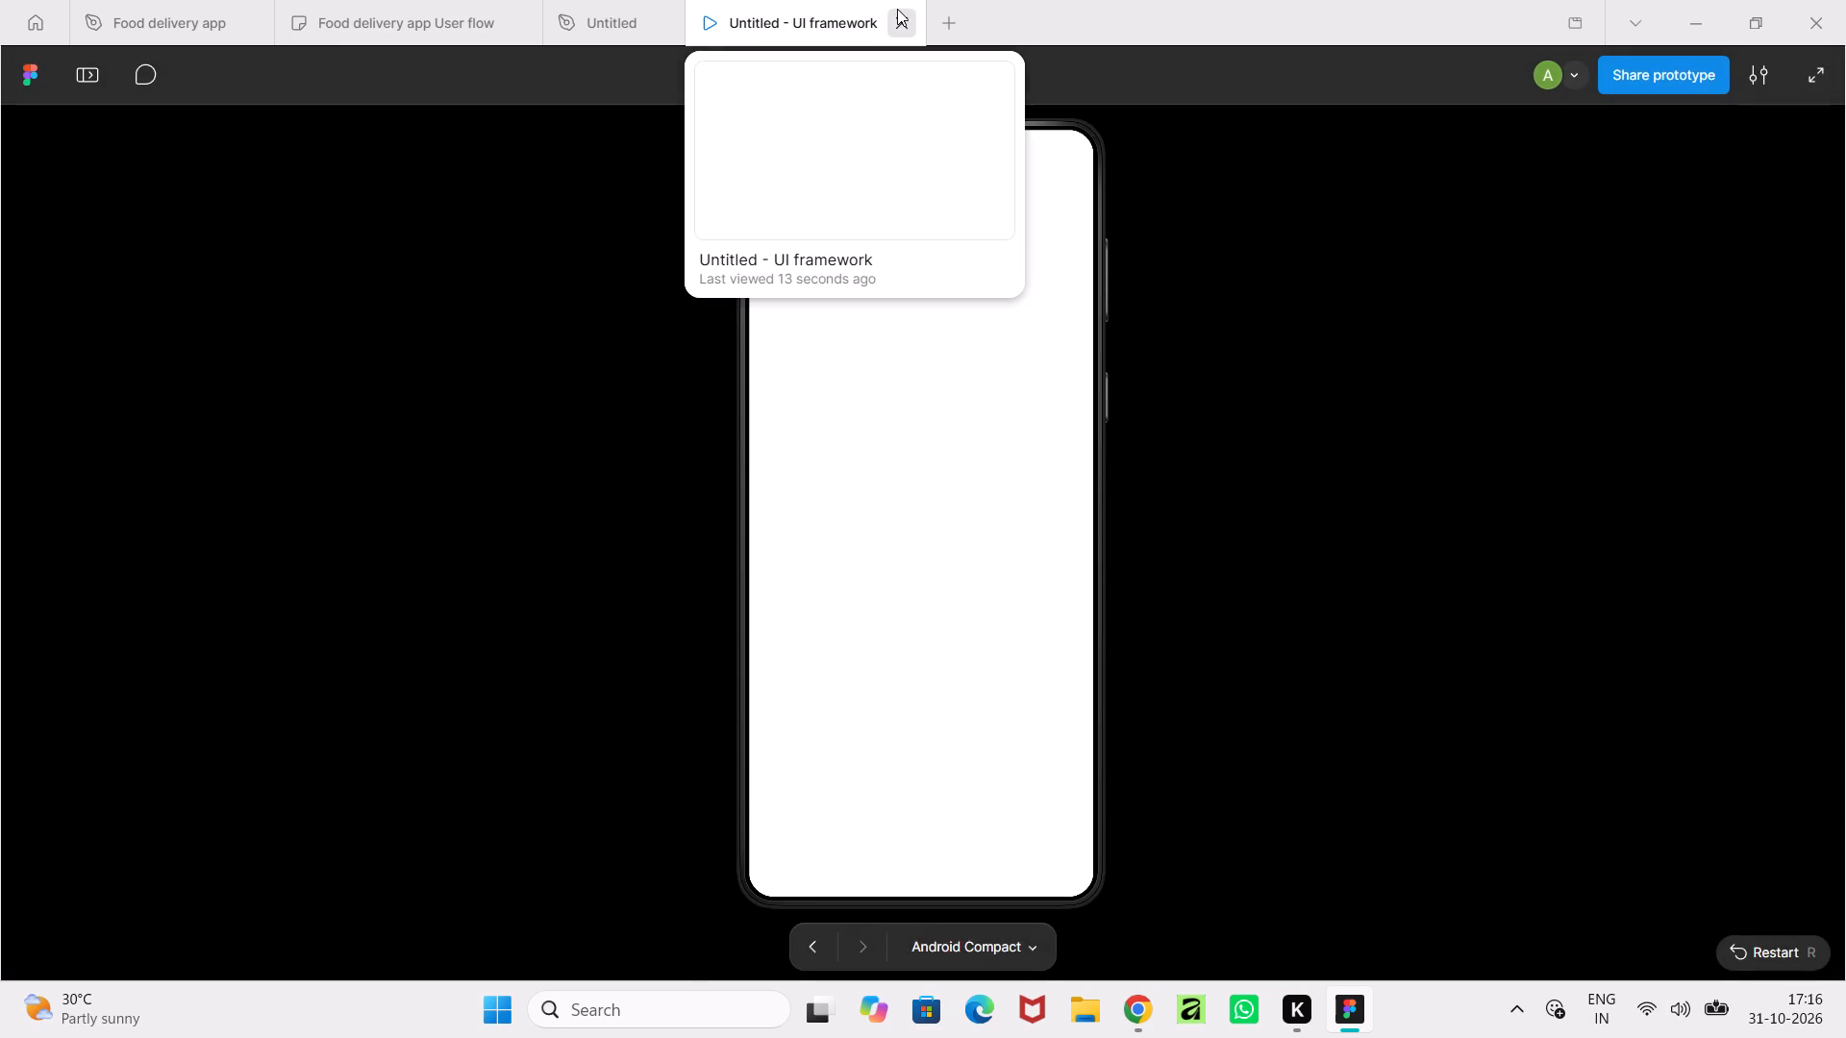
left_click(818, 934)
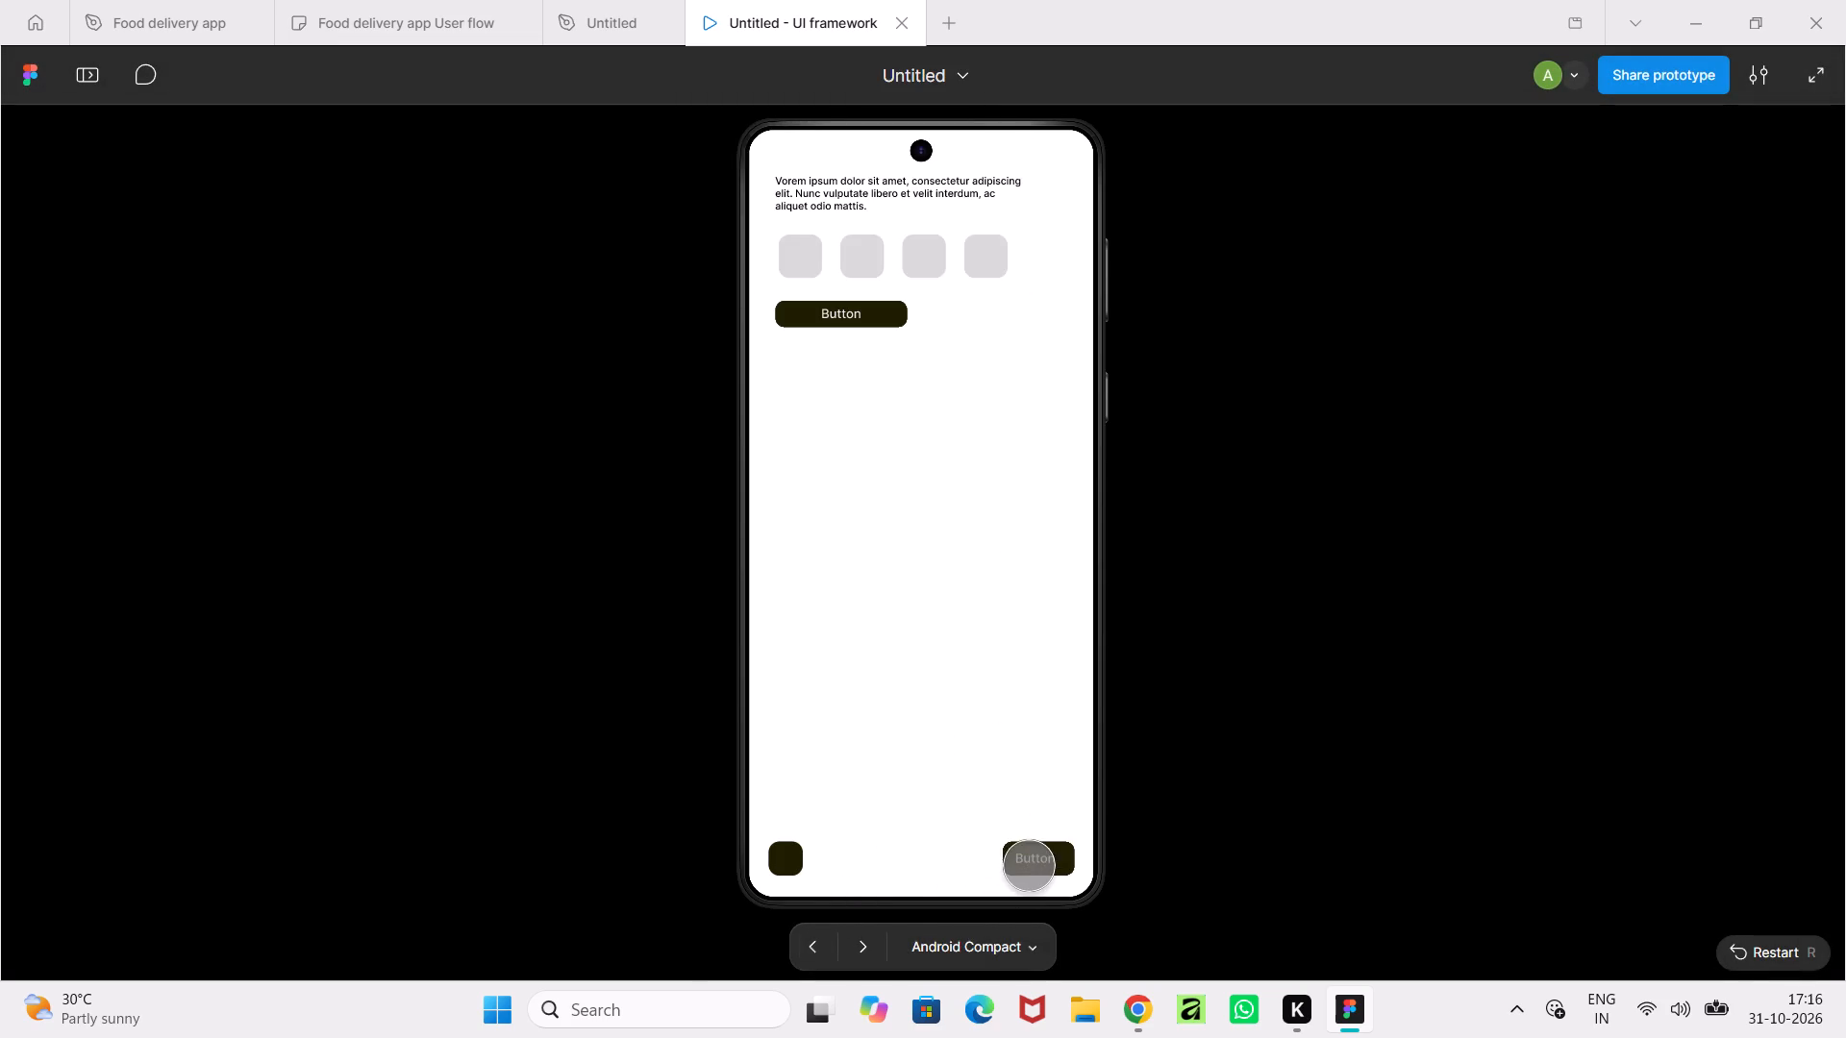
left_click(1029, 864)
left_click(817, 957)
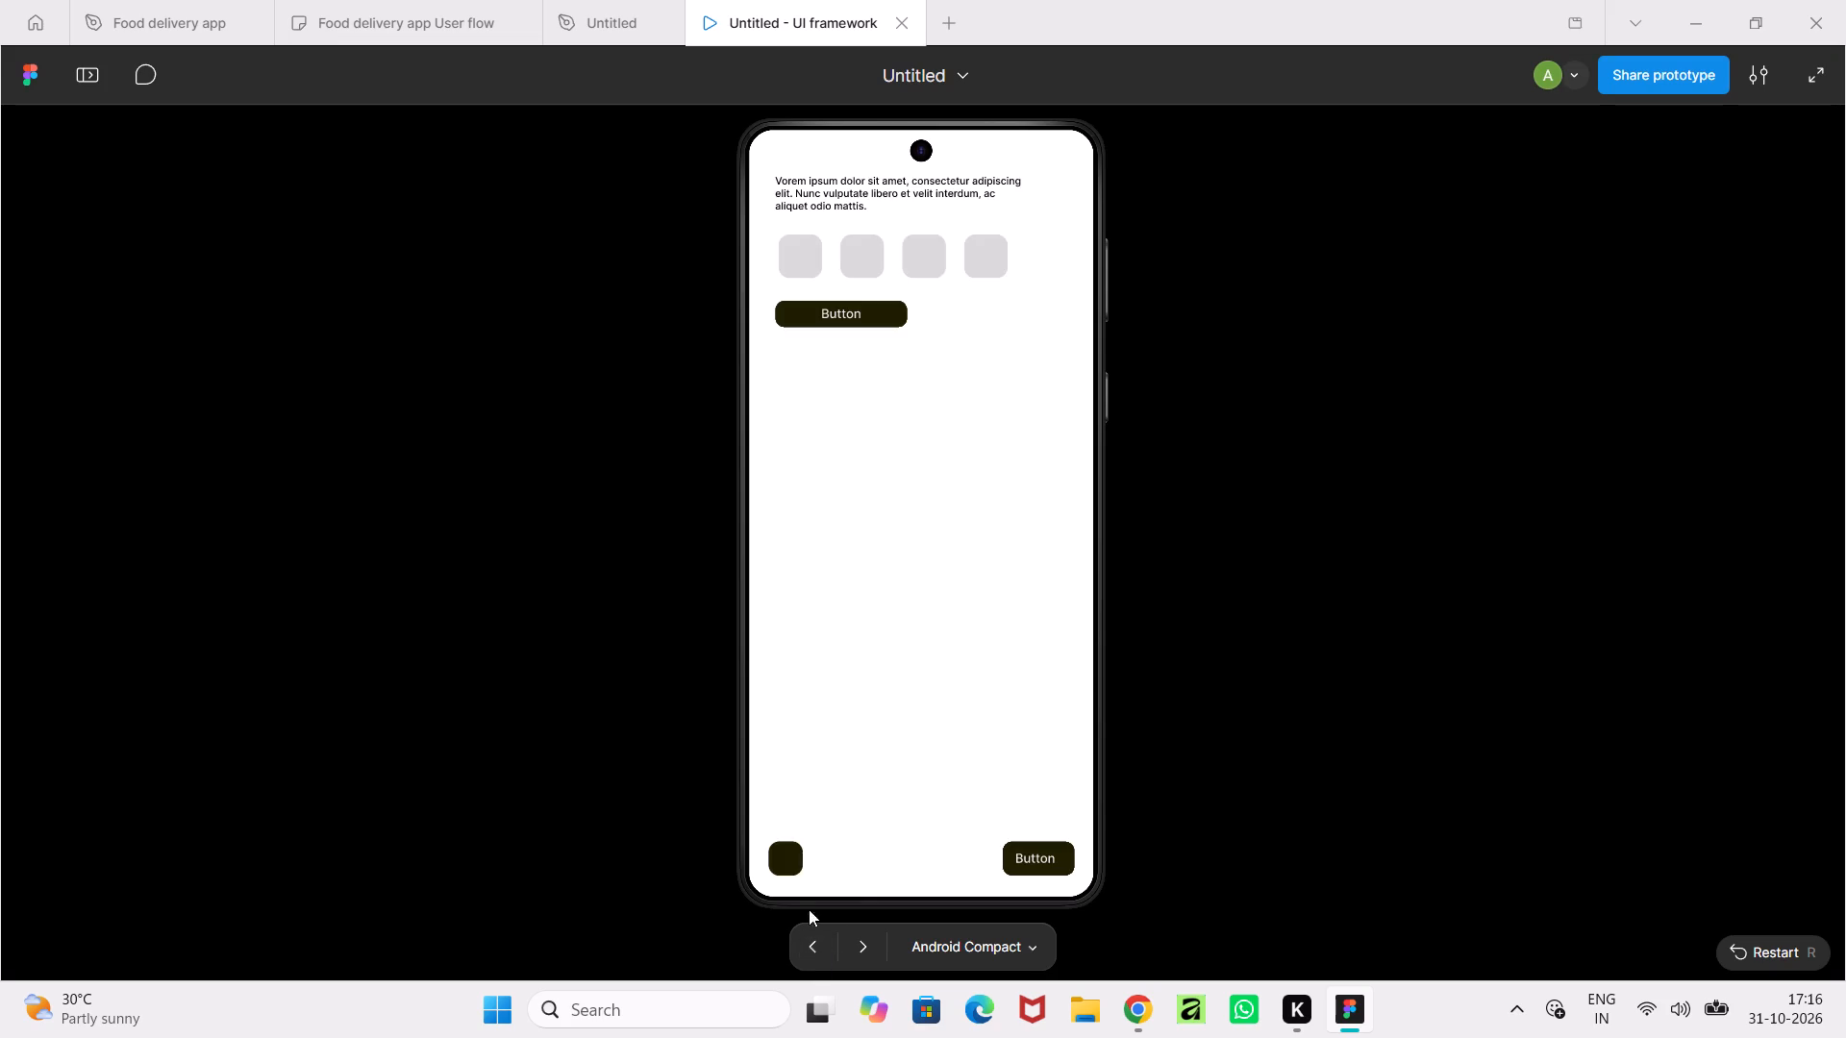
left_click(785, 865)
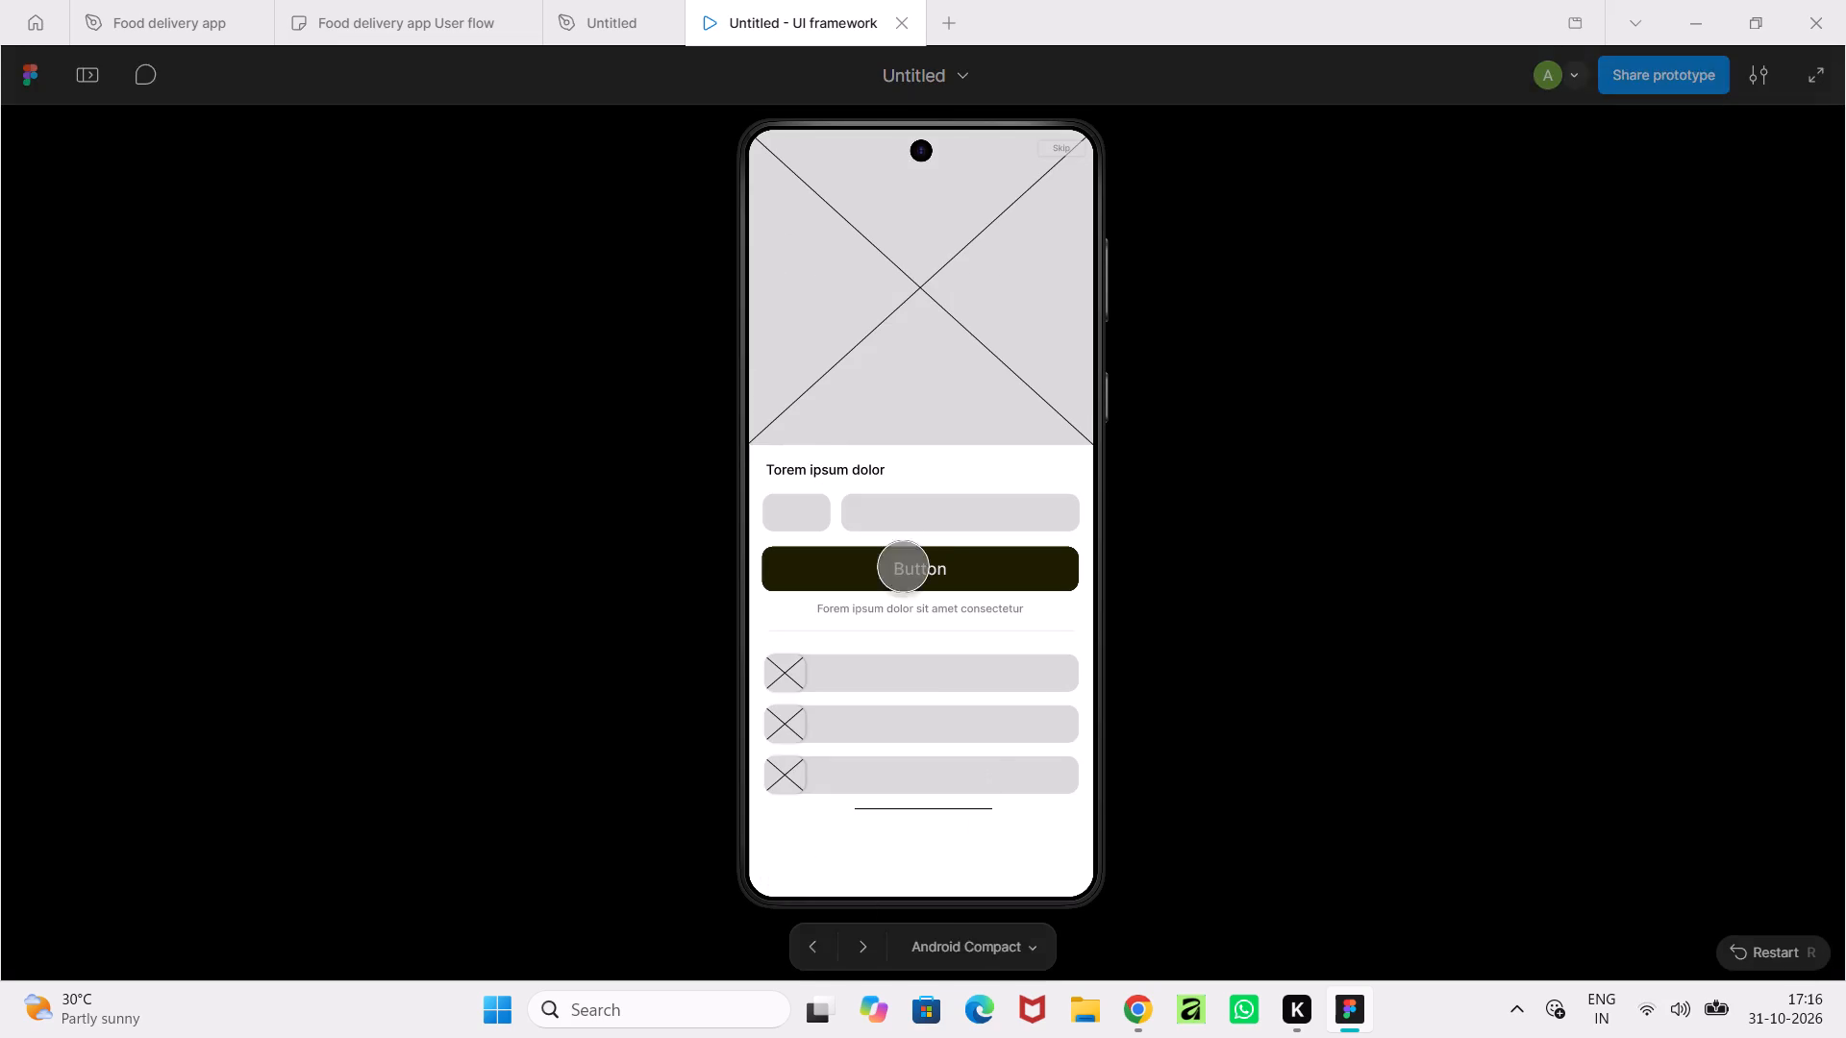
left_click(902, 17)
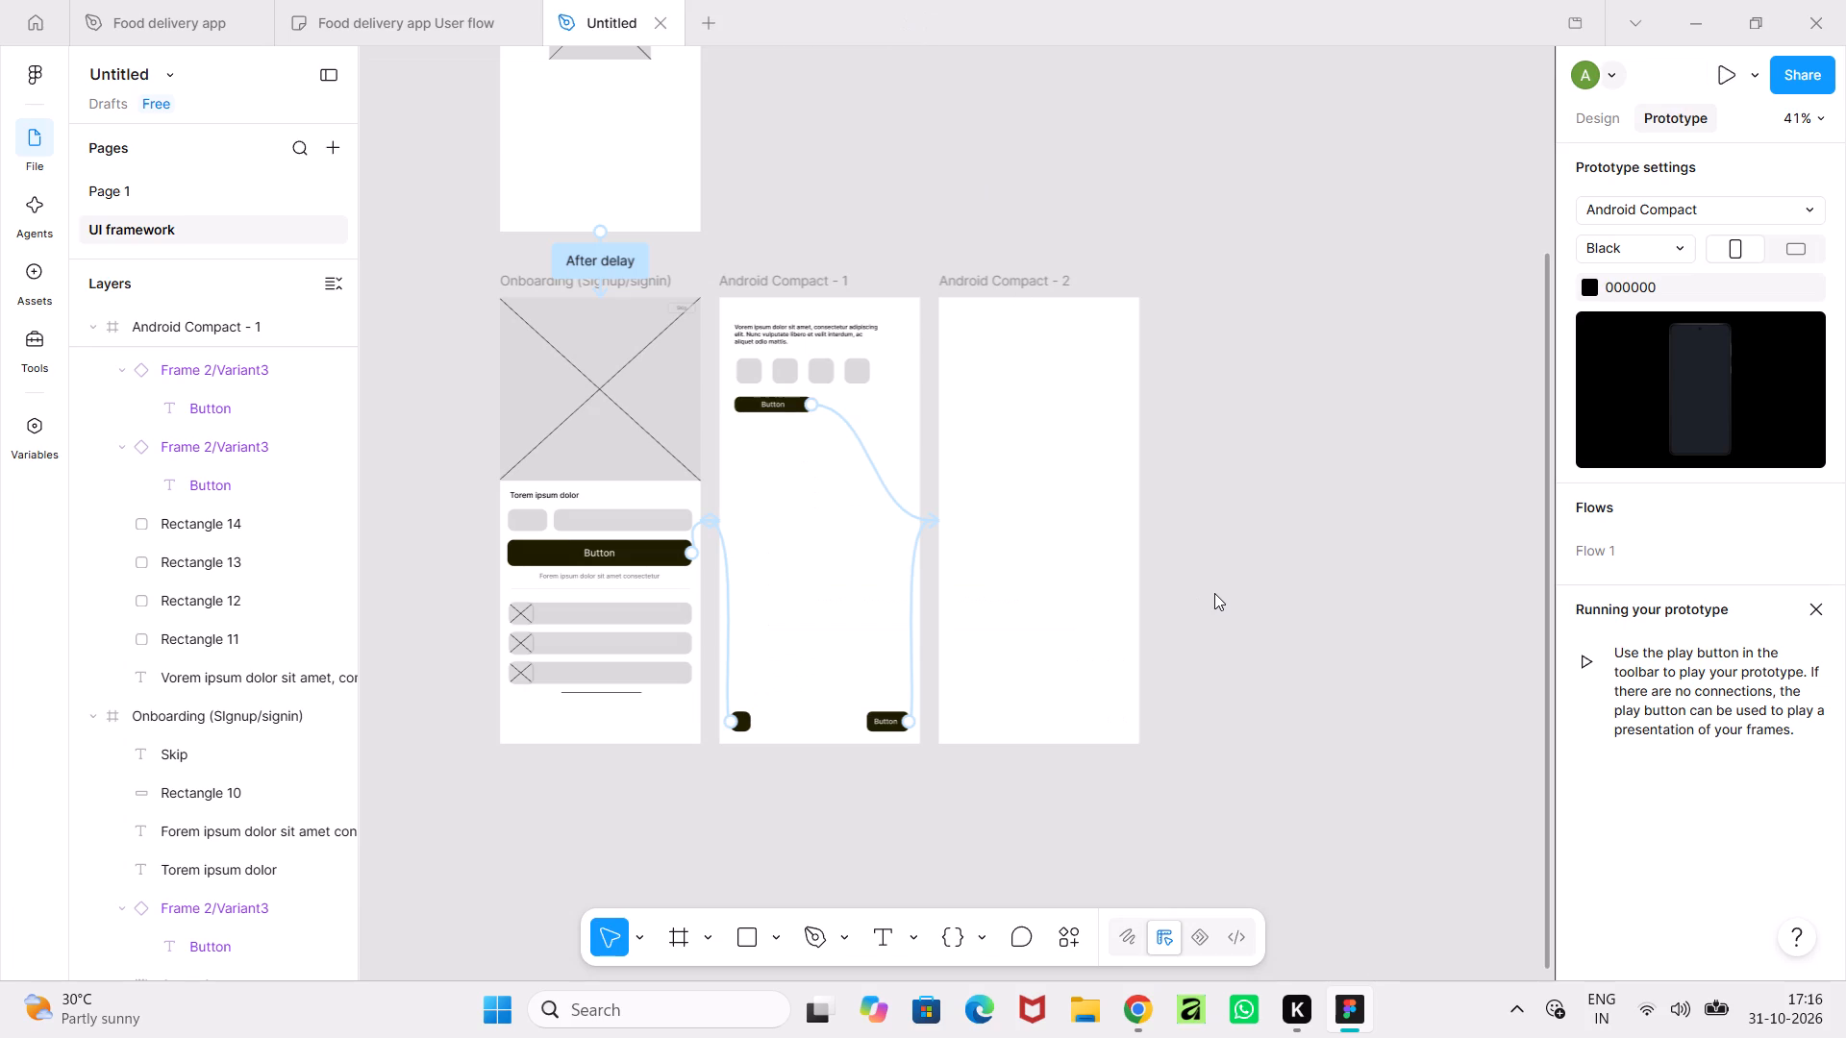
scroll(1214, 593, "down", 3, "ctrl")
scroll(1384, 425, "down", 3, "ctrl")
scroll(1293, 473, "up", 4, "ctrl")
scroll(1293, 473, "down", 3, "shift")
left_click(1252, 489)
Switch from prototyping back to design editing for the wireframe screens.
left_click(1575, 124)
scroll(1185, 364, "down", 5, "ctrl")
middle_click_drag(1185, 364, 1191, 390, "ctrl")
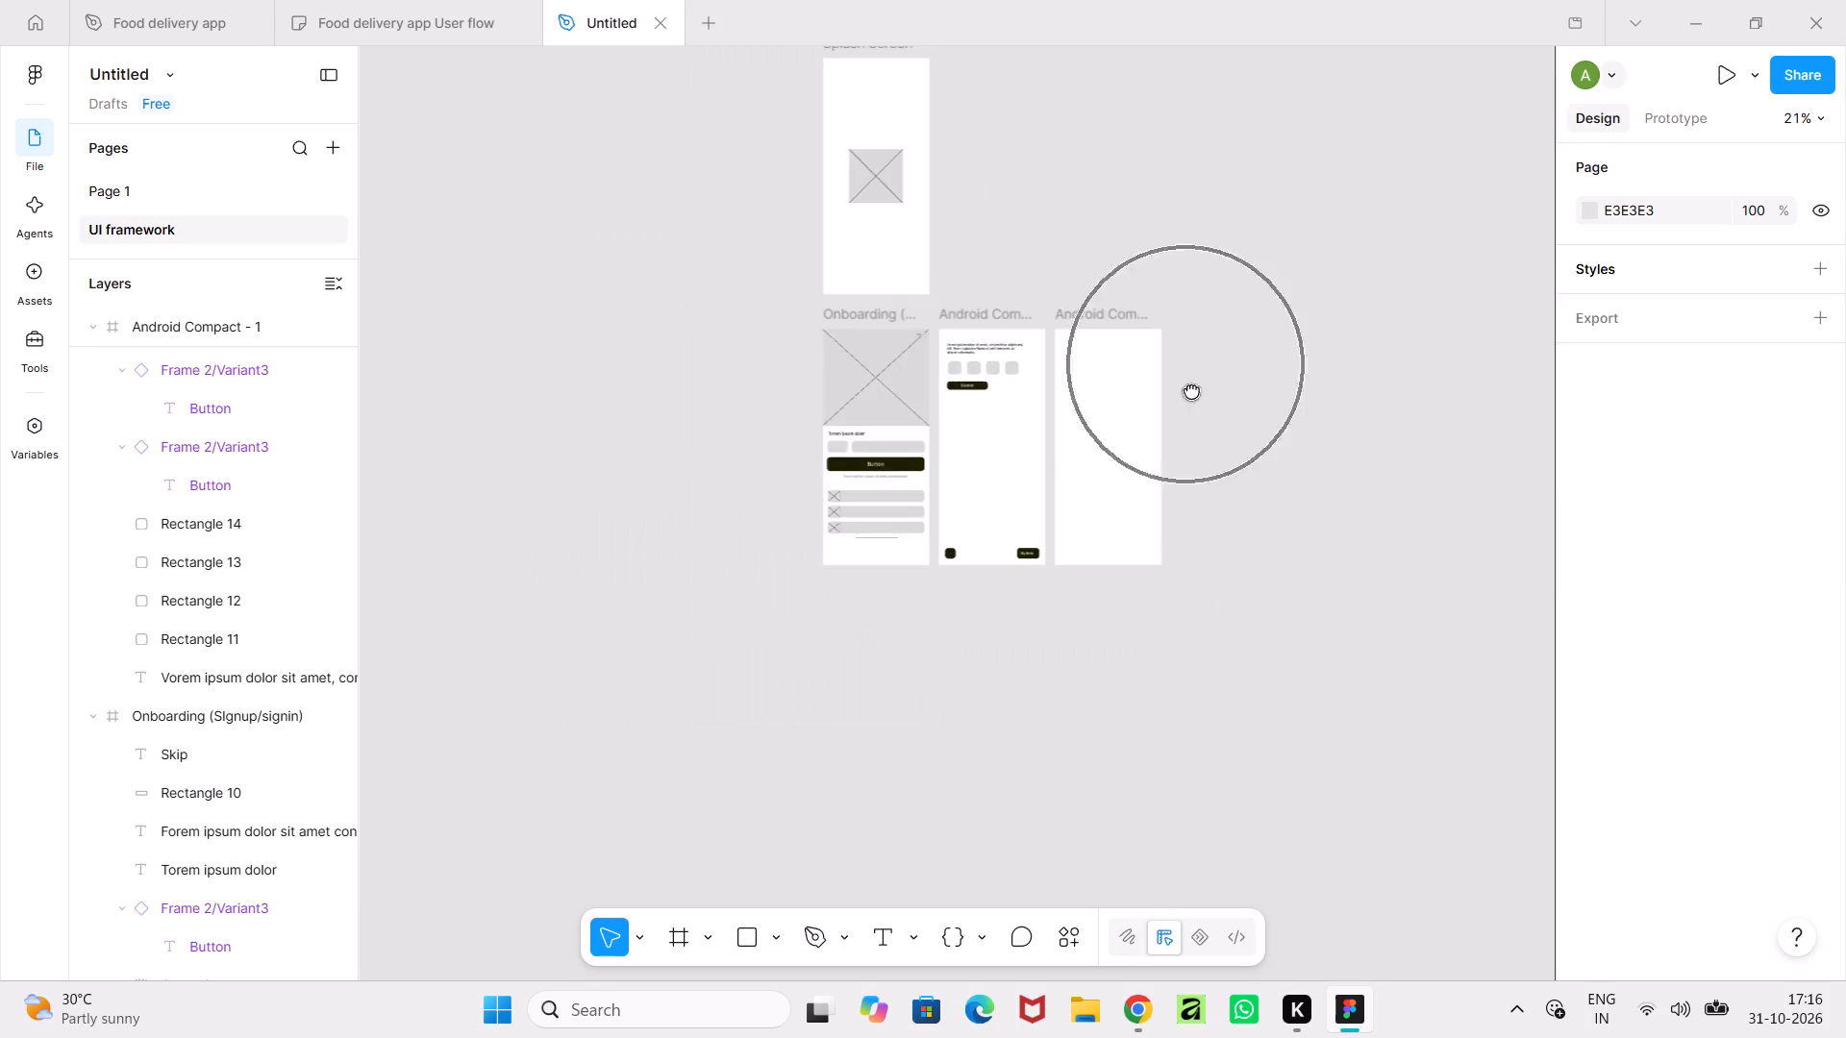
middle_click_drag(1191, 390, 1203, 569, "ctrl")
scroll(1203, 569, "up", 5, "ctrl")
scroll(1203, 569, "down", 7, "ctrl")
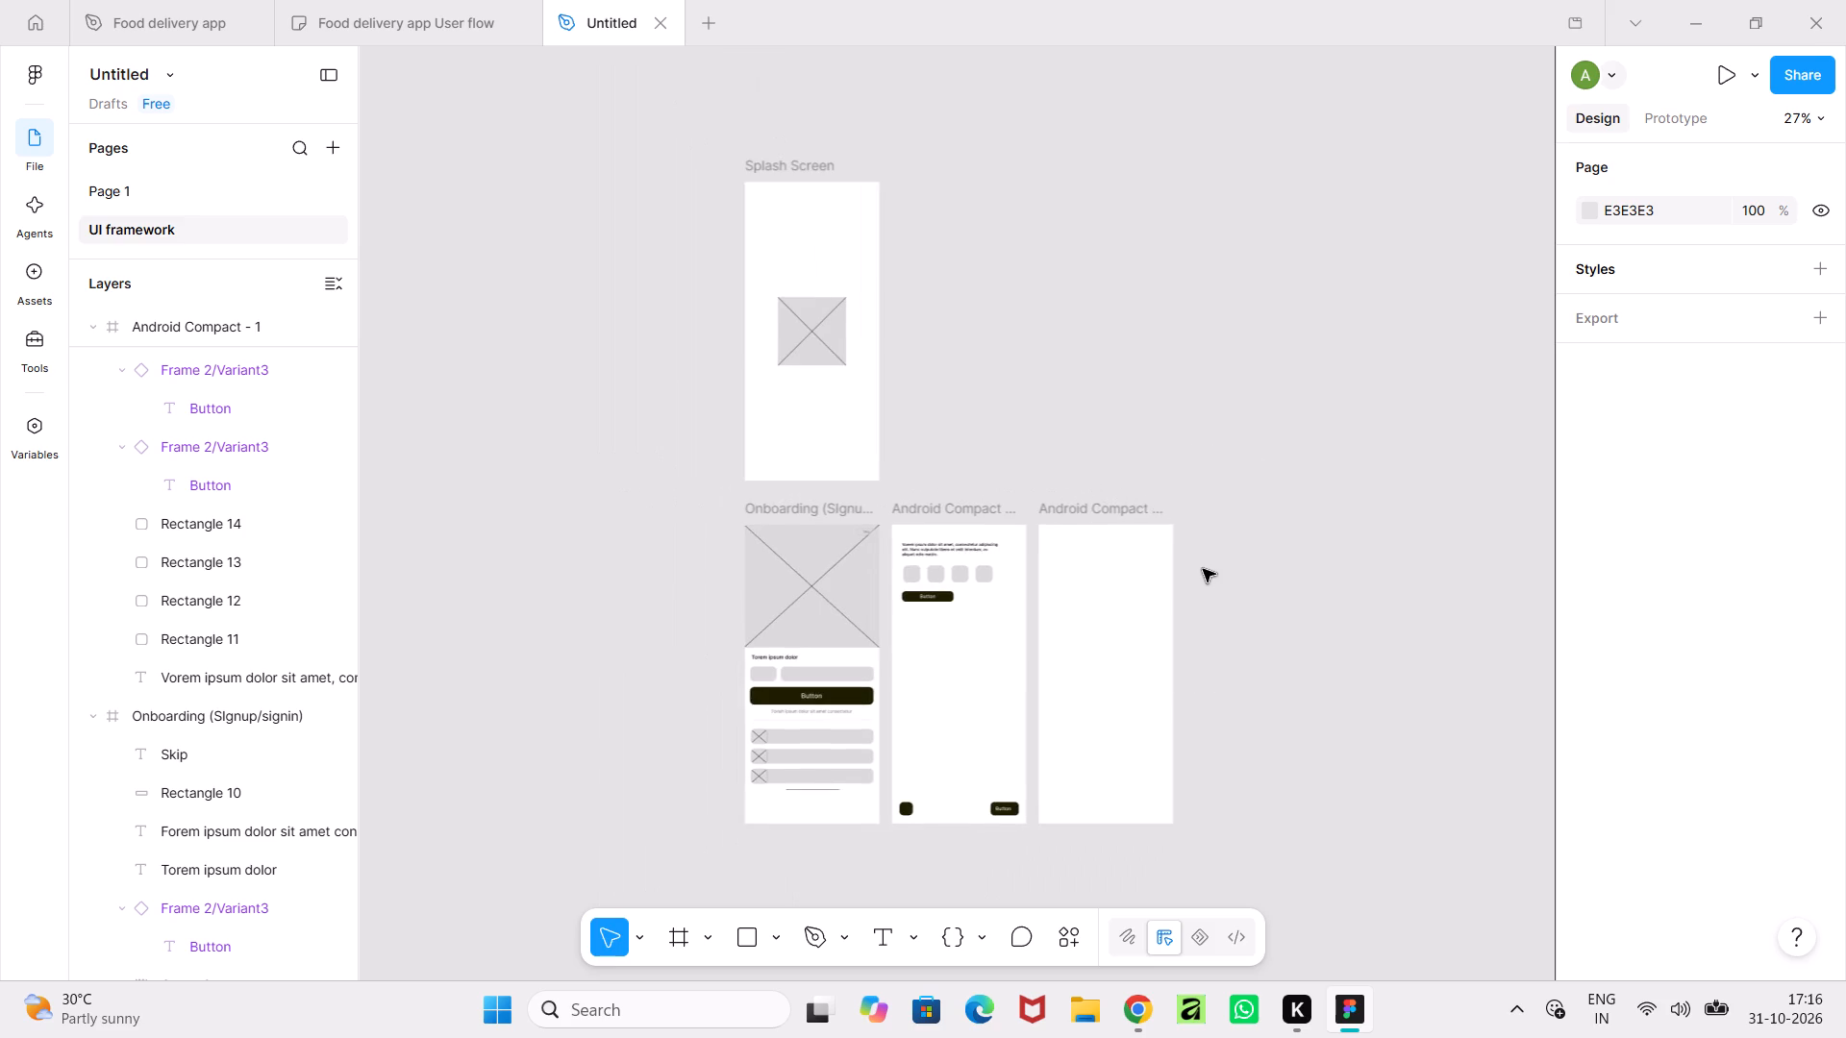
middle_click_drag(1203, 569, 1178, 564)
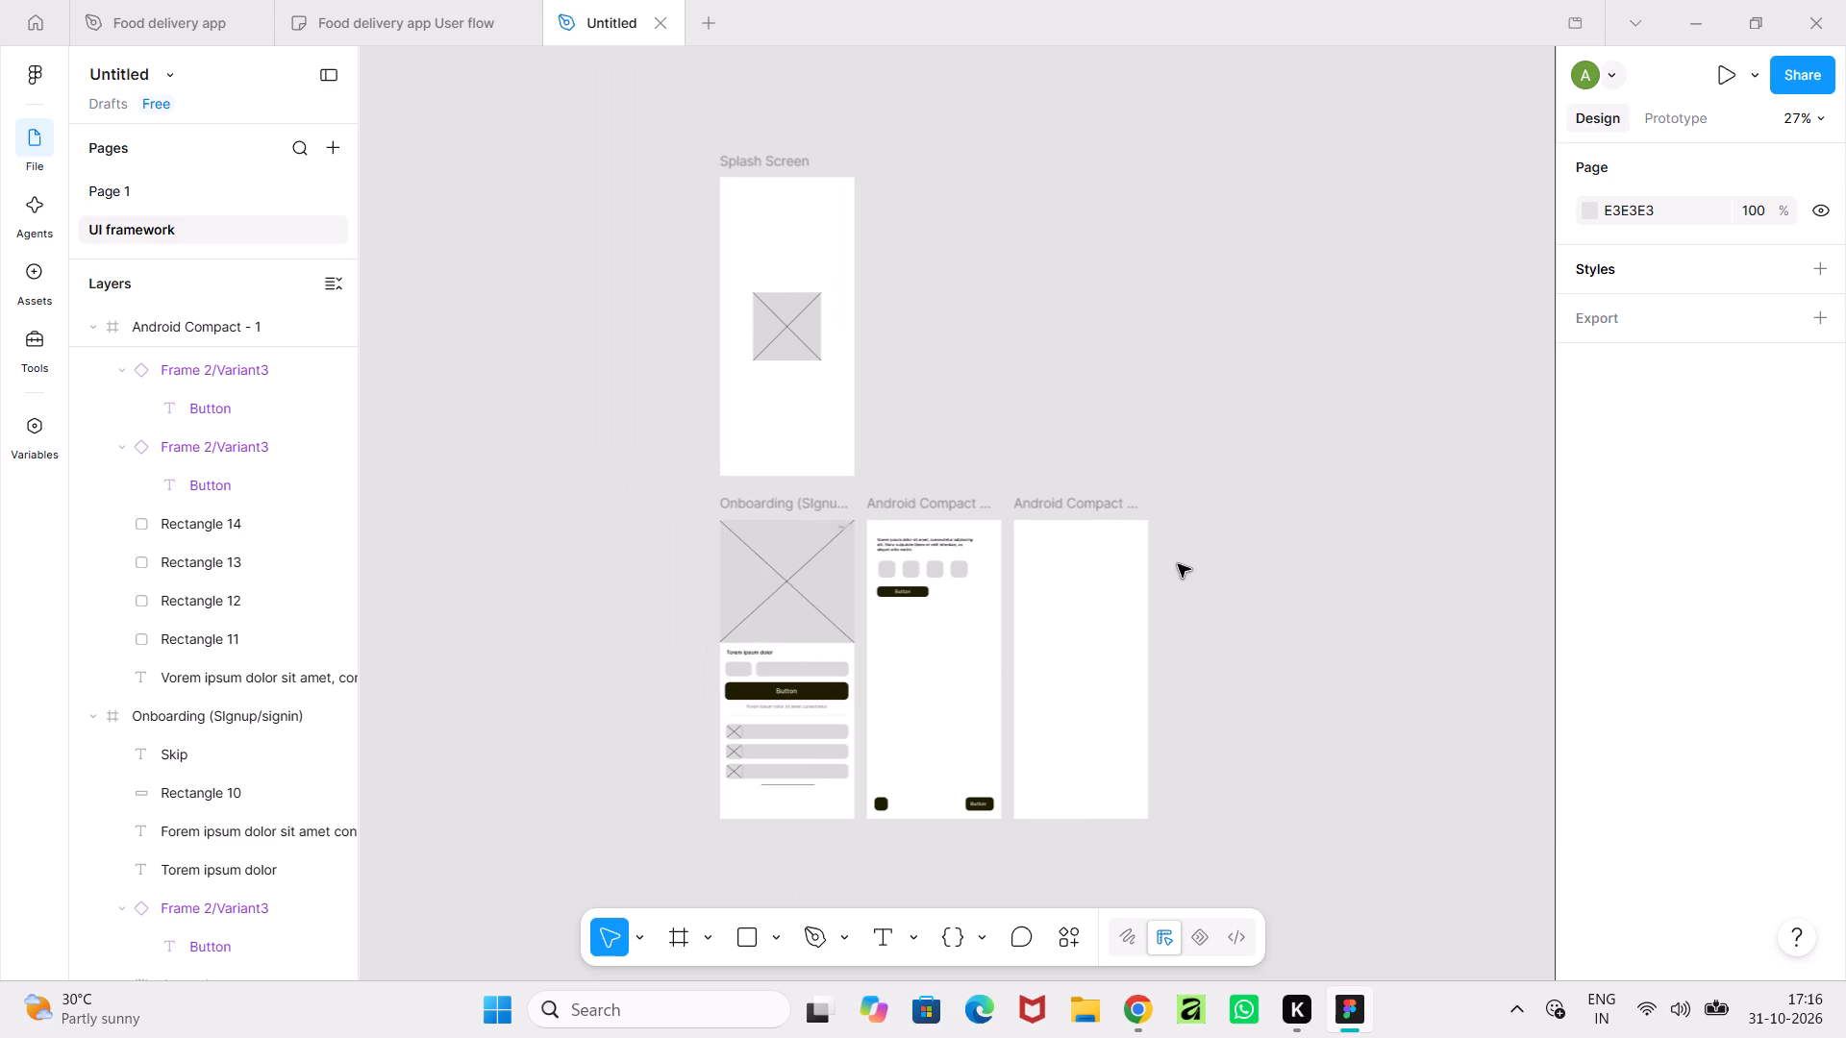
scroll(1180, 655, "up", 5, "ctrl")
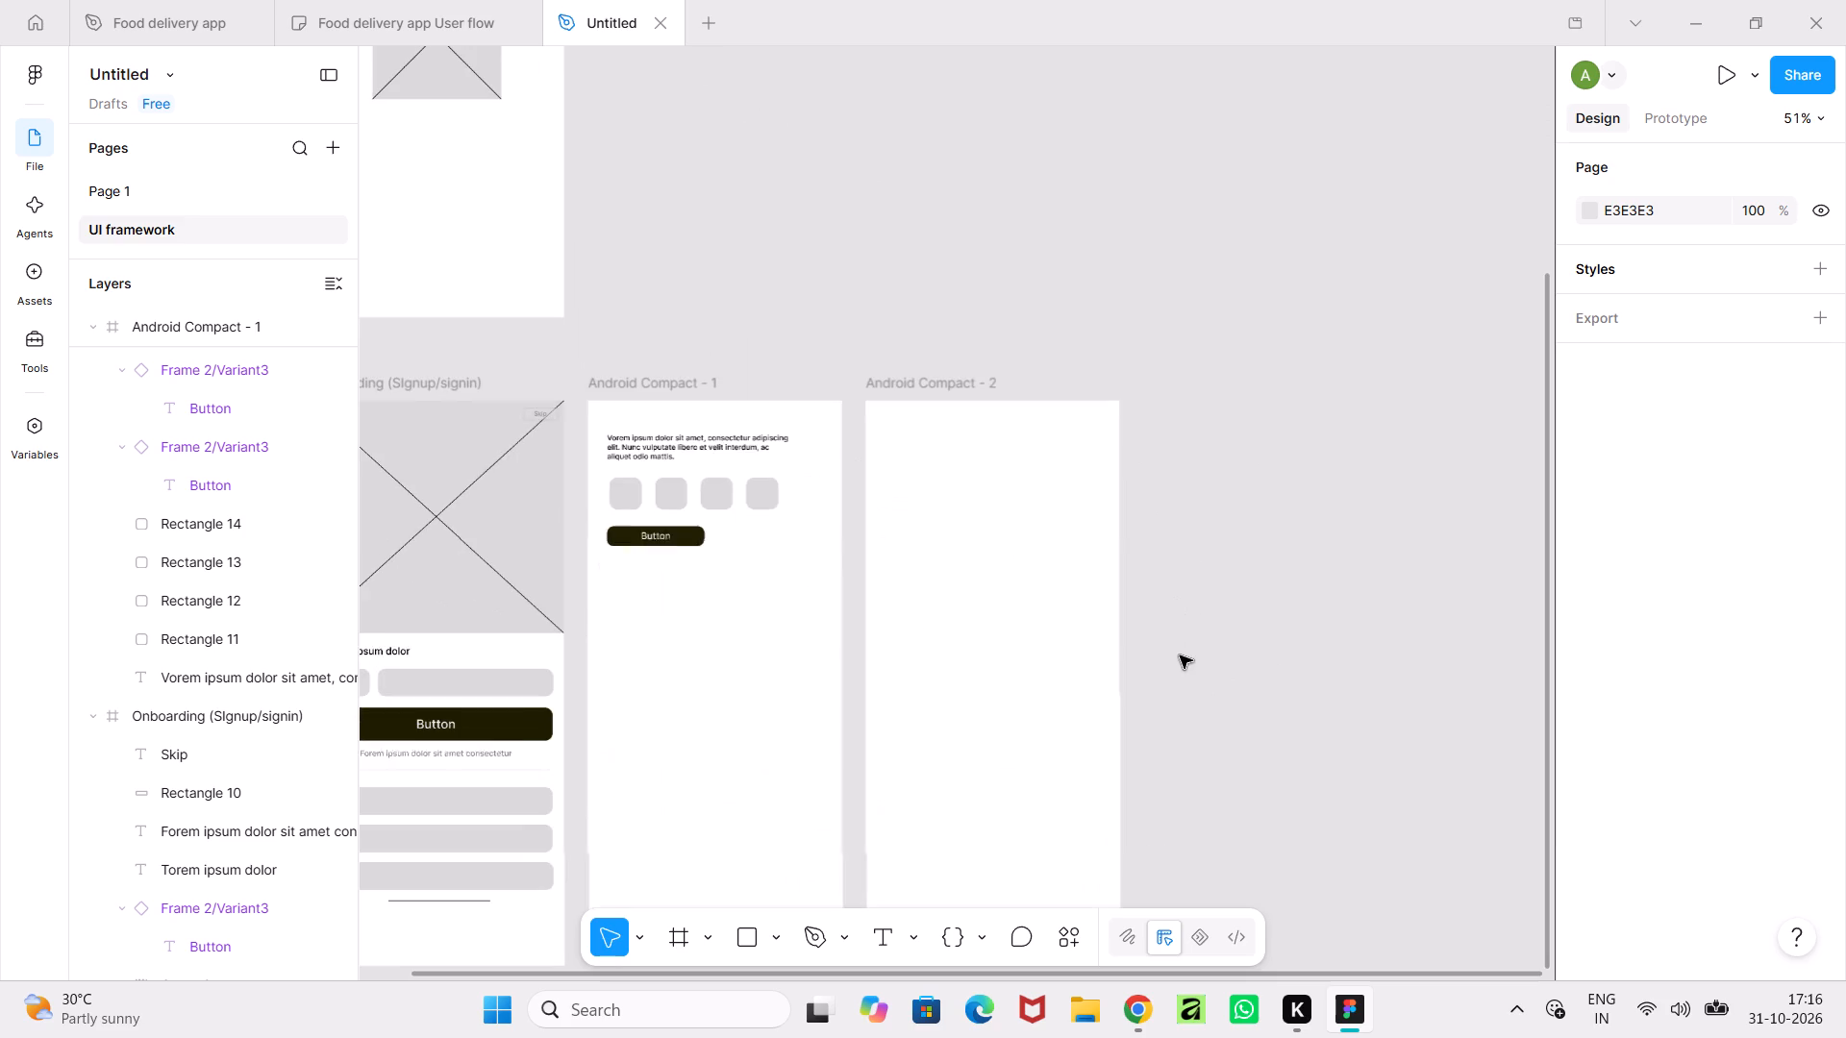
Add a heading text box near the top of Android Compact - 2 and fill it with two placeholder words using the LORE plugin.
middle_click_drag(1180, 655, 1175, 594)
scroll(1175, 594, "up", 5, "ctrl")
middle_click_drag(1175, 594, 1377, 851)
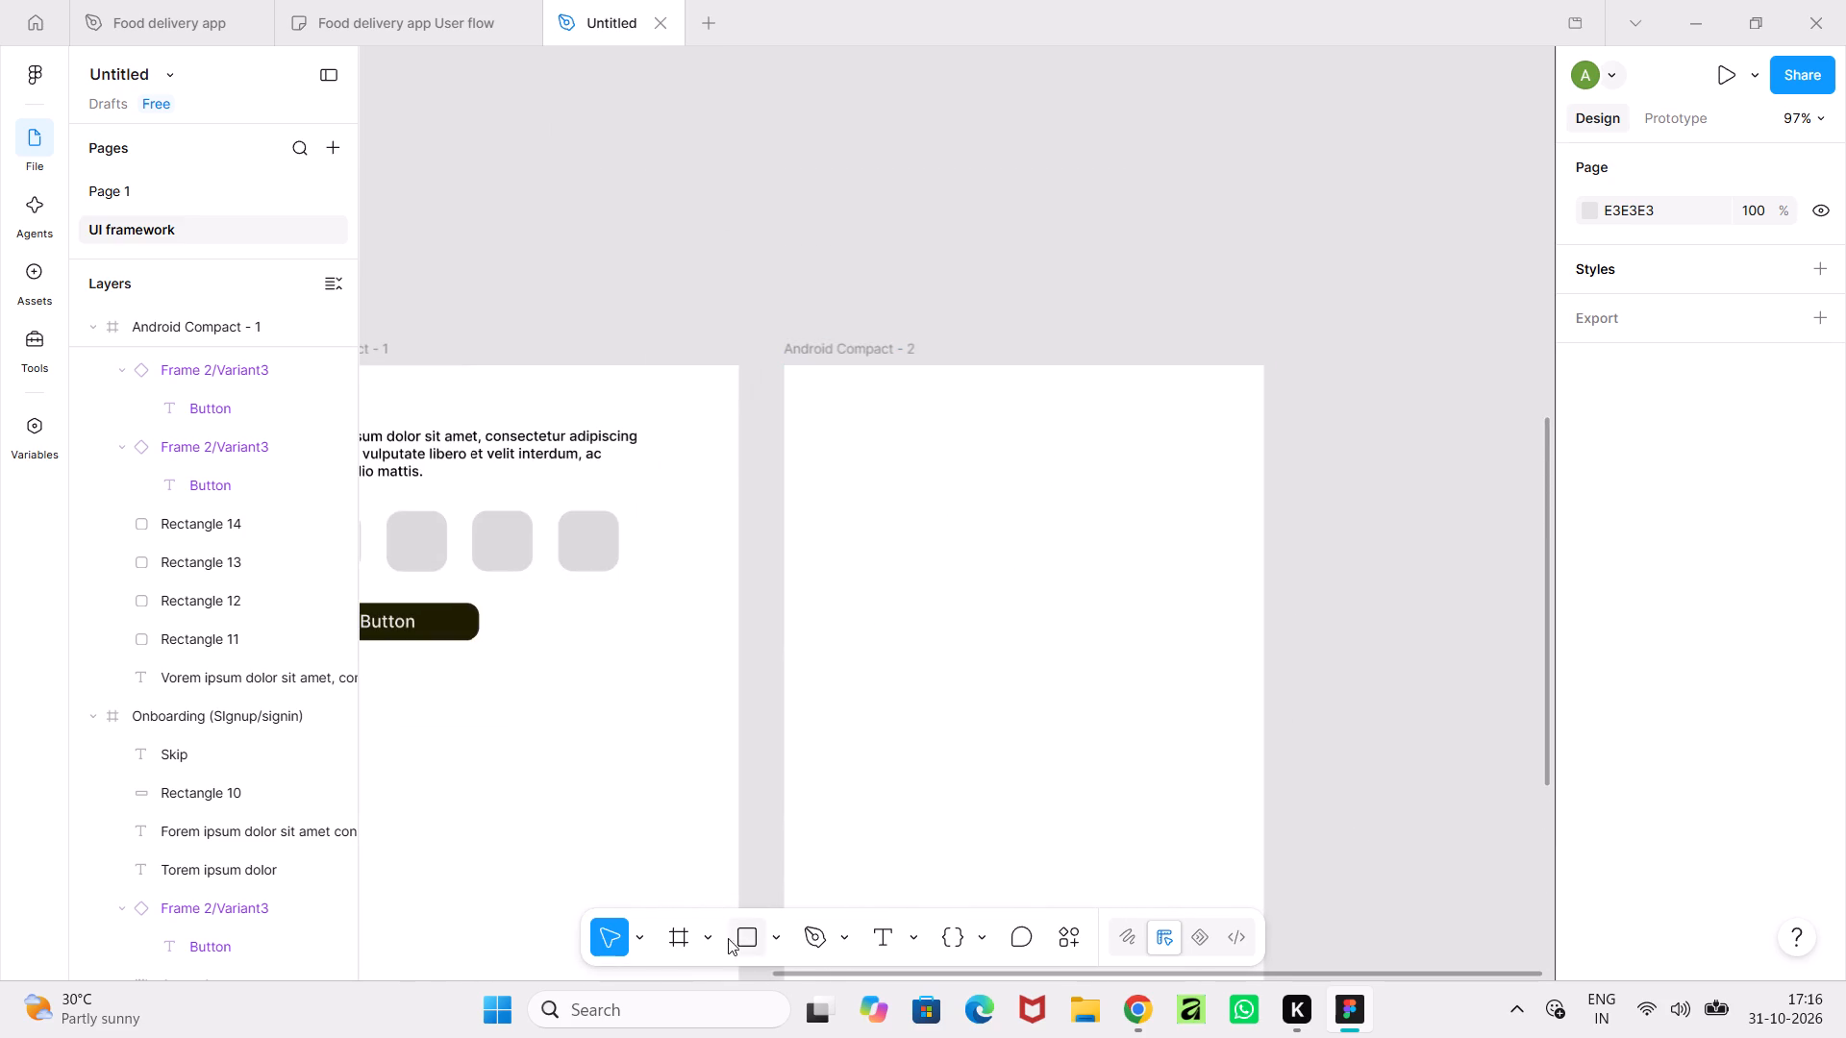
left_click(33, 341)
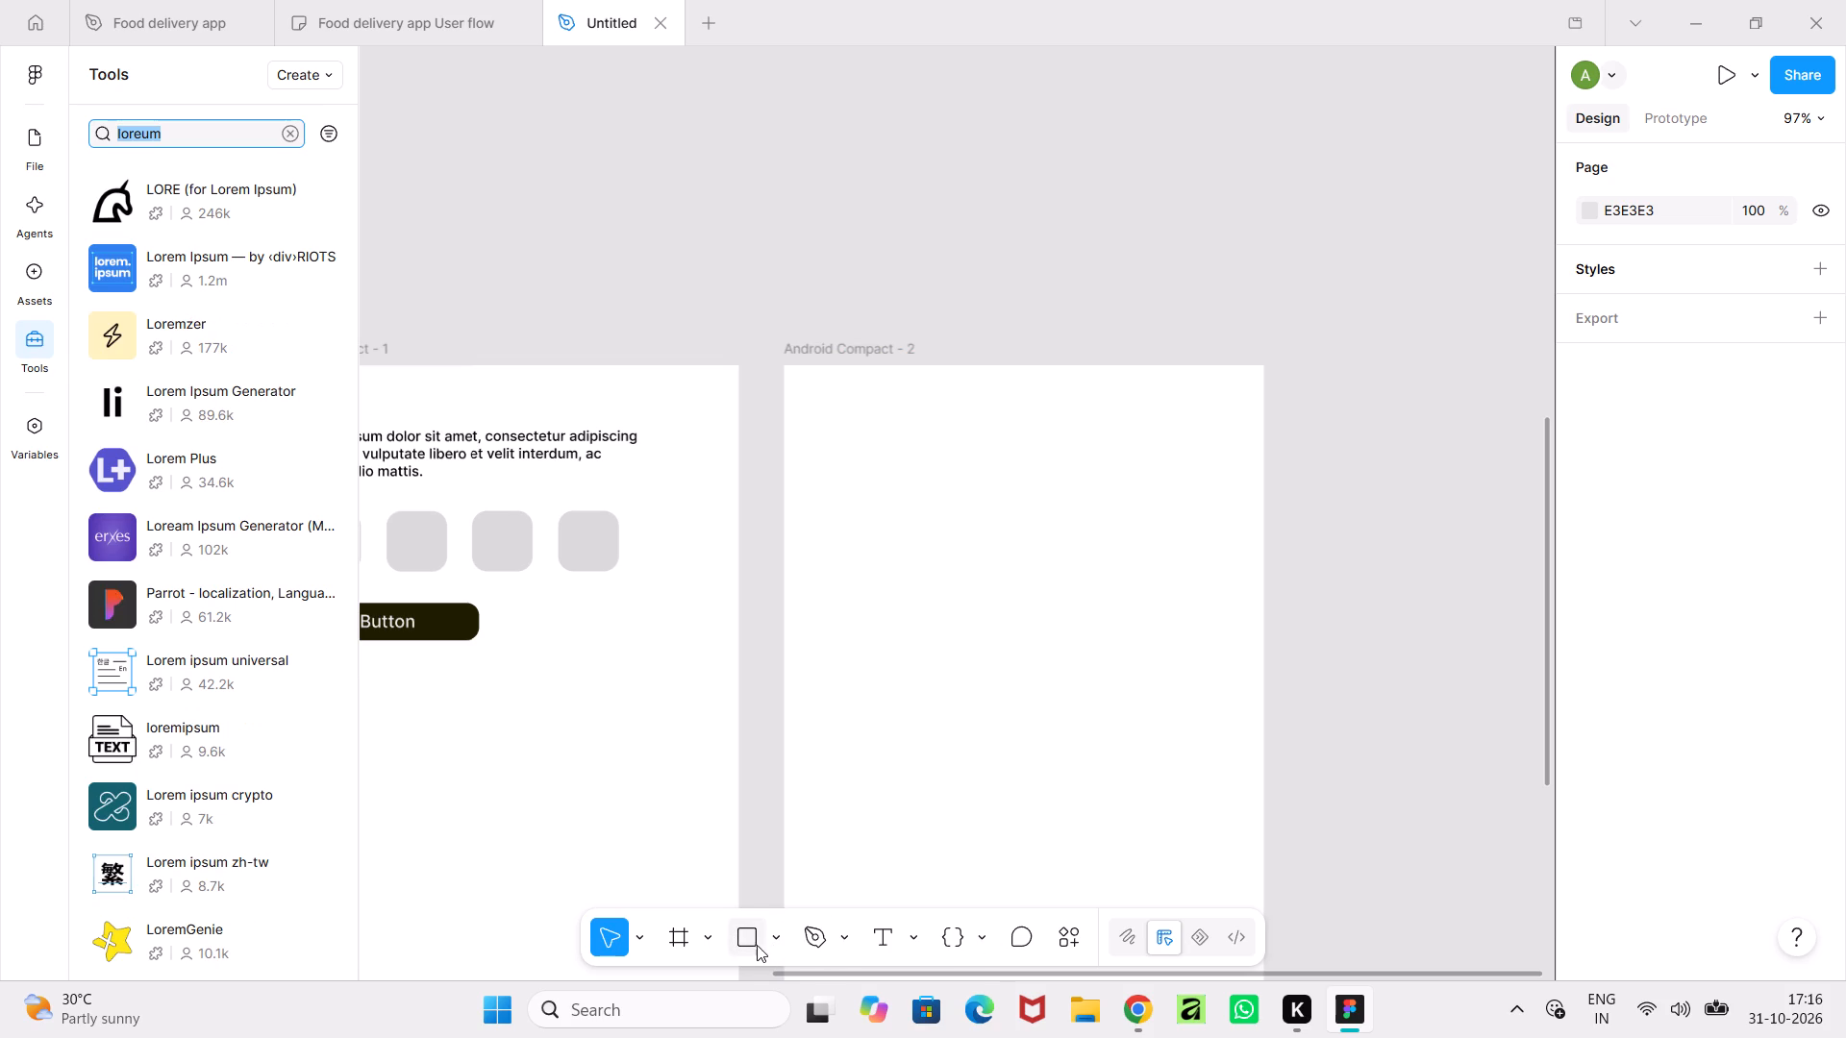
left_click(875, 946)
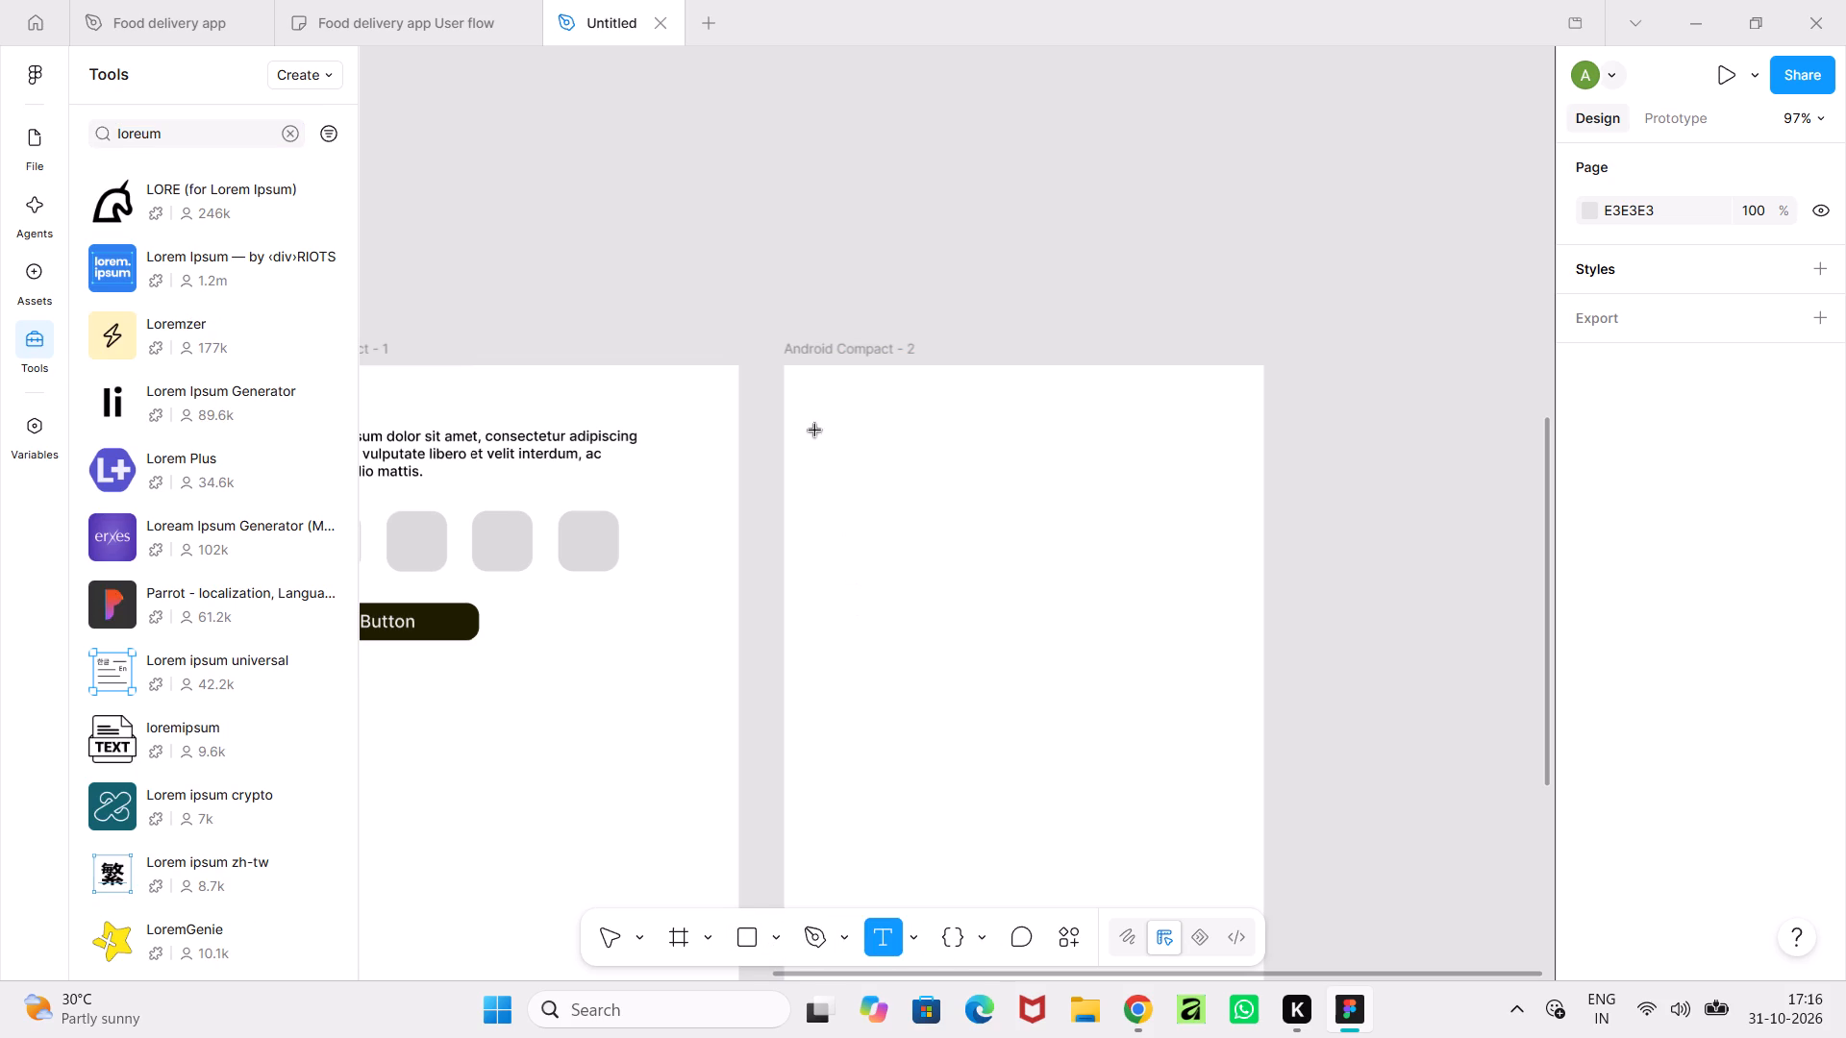
left_click_drag(797, 409, 970, 437)
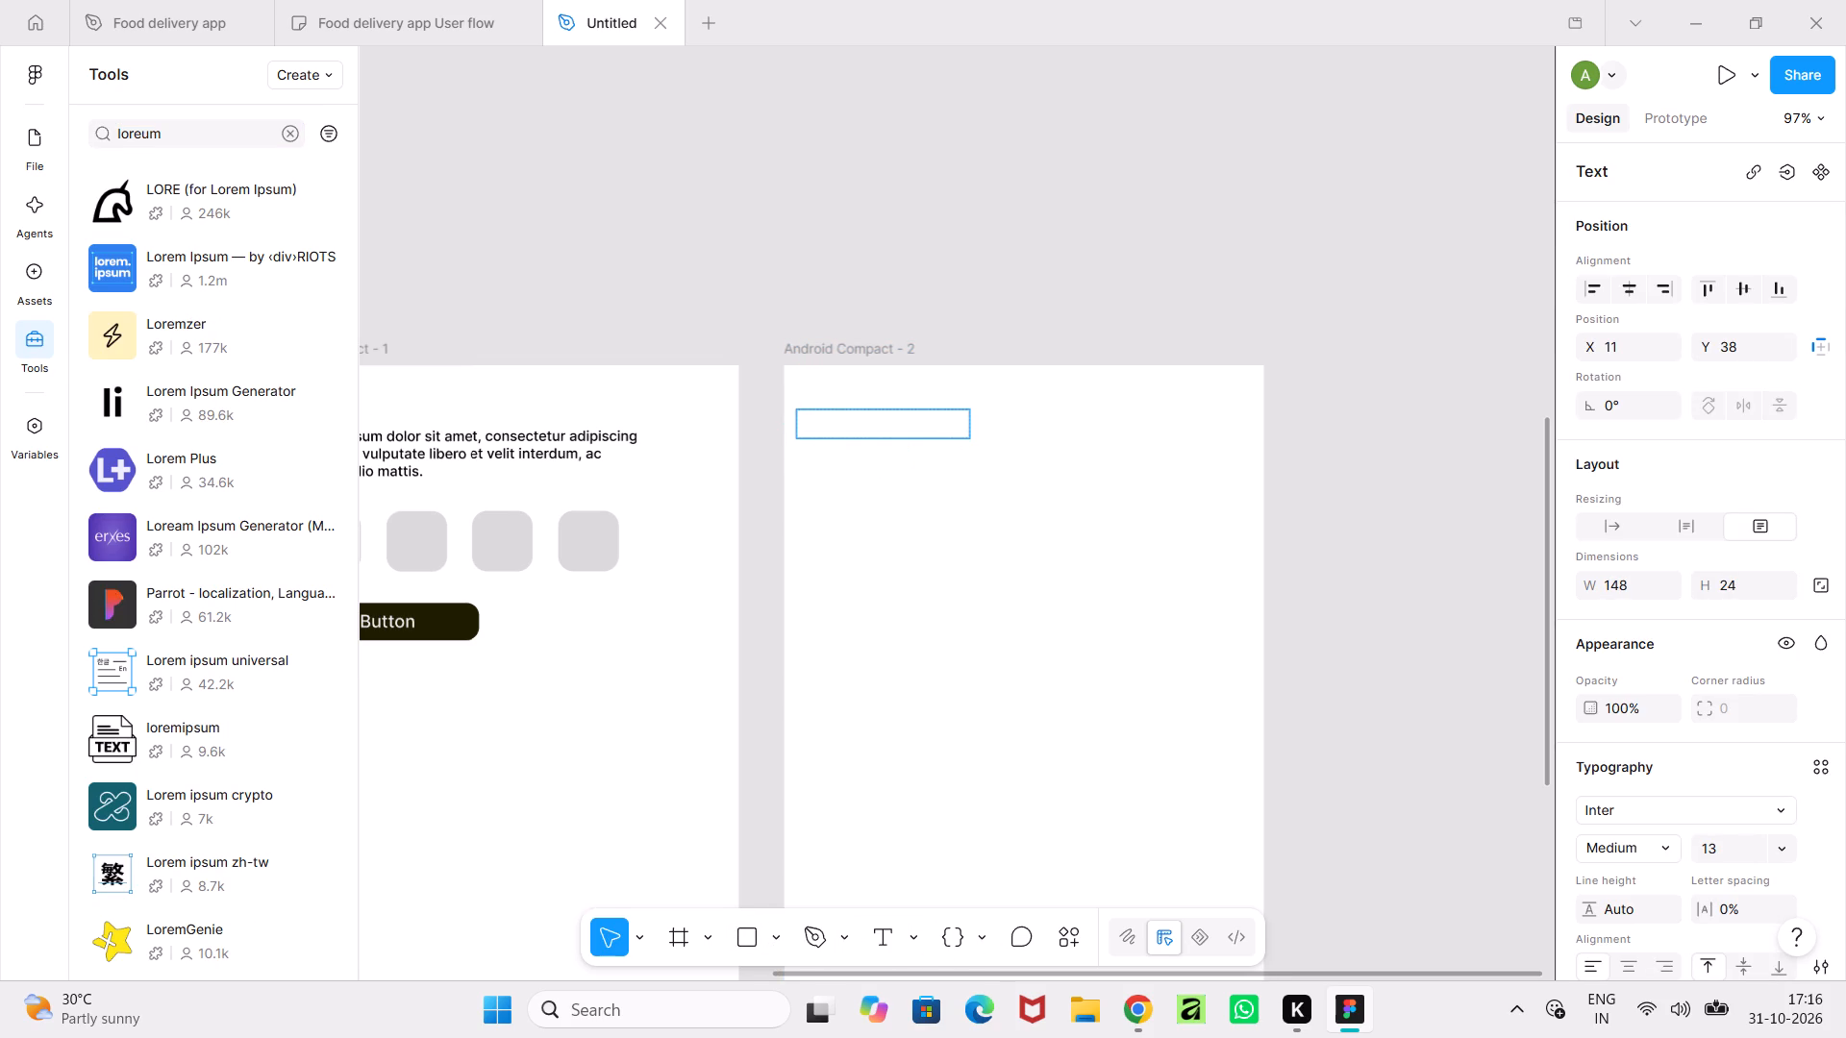
left_click(228, 208)
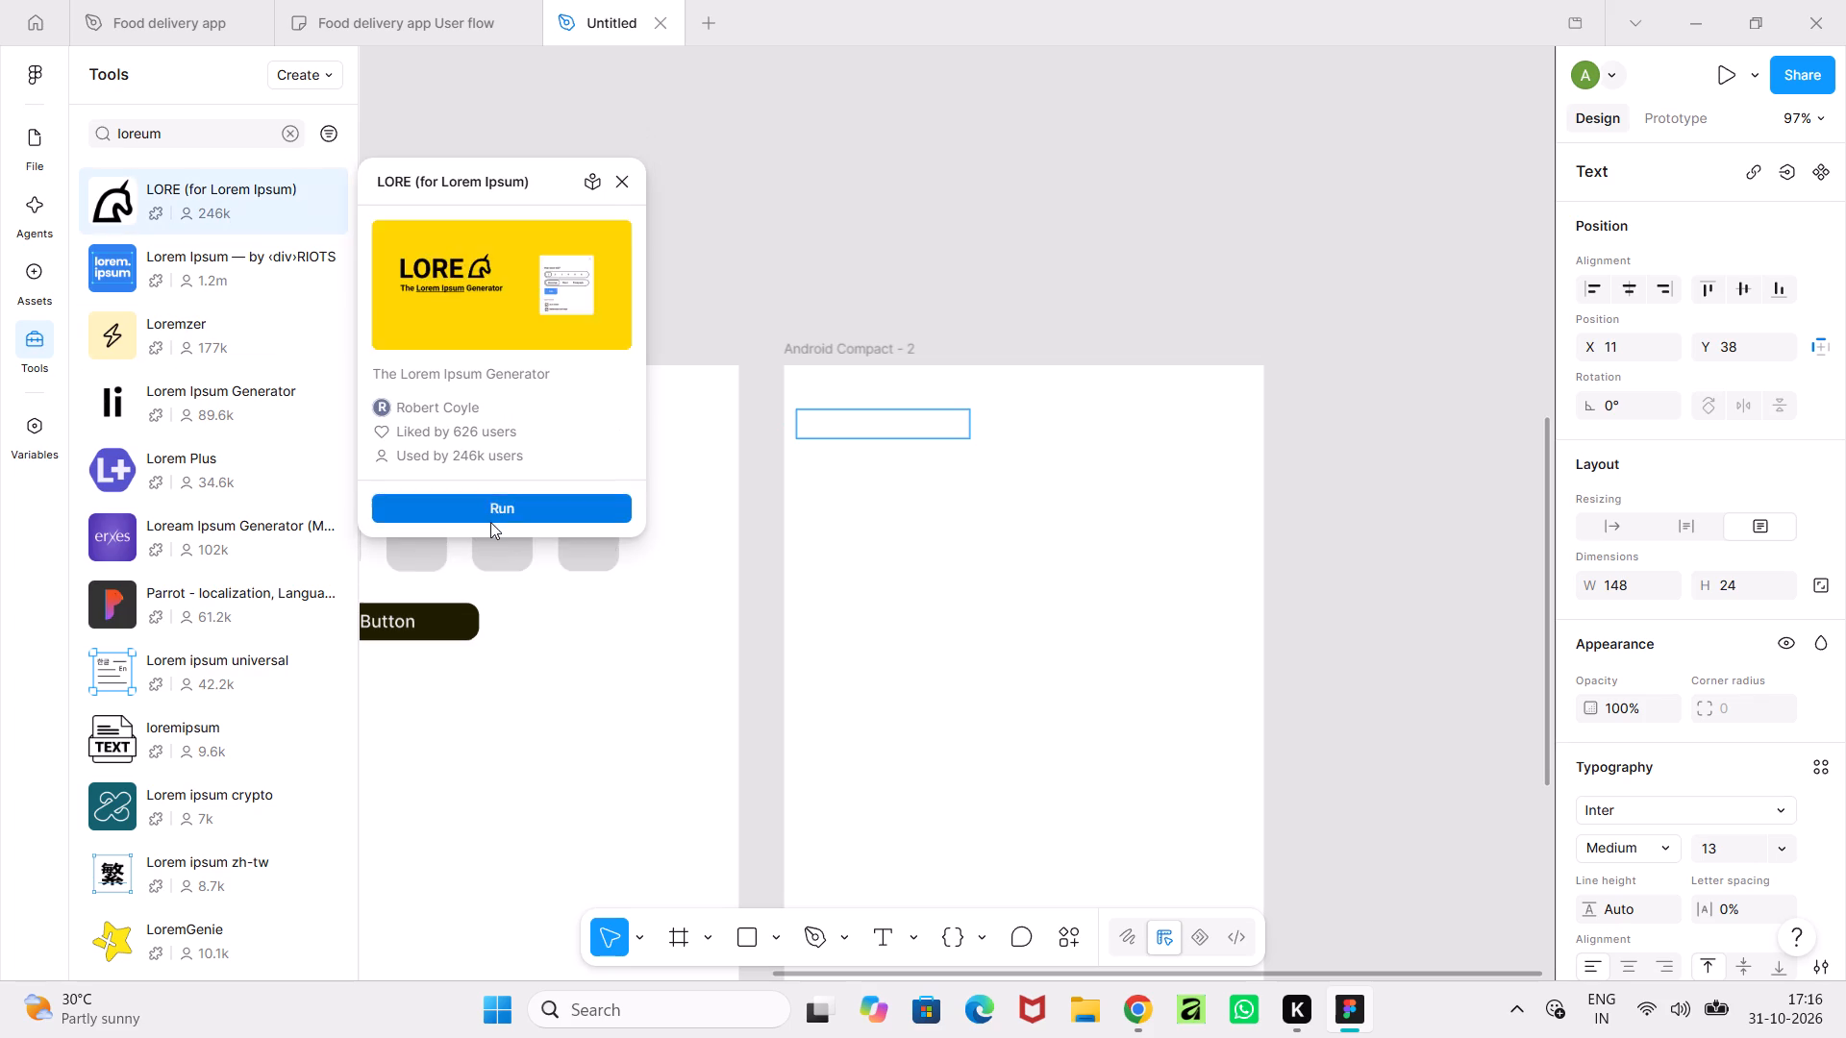
left_click(490, 522)
left_click(470, 291)
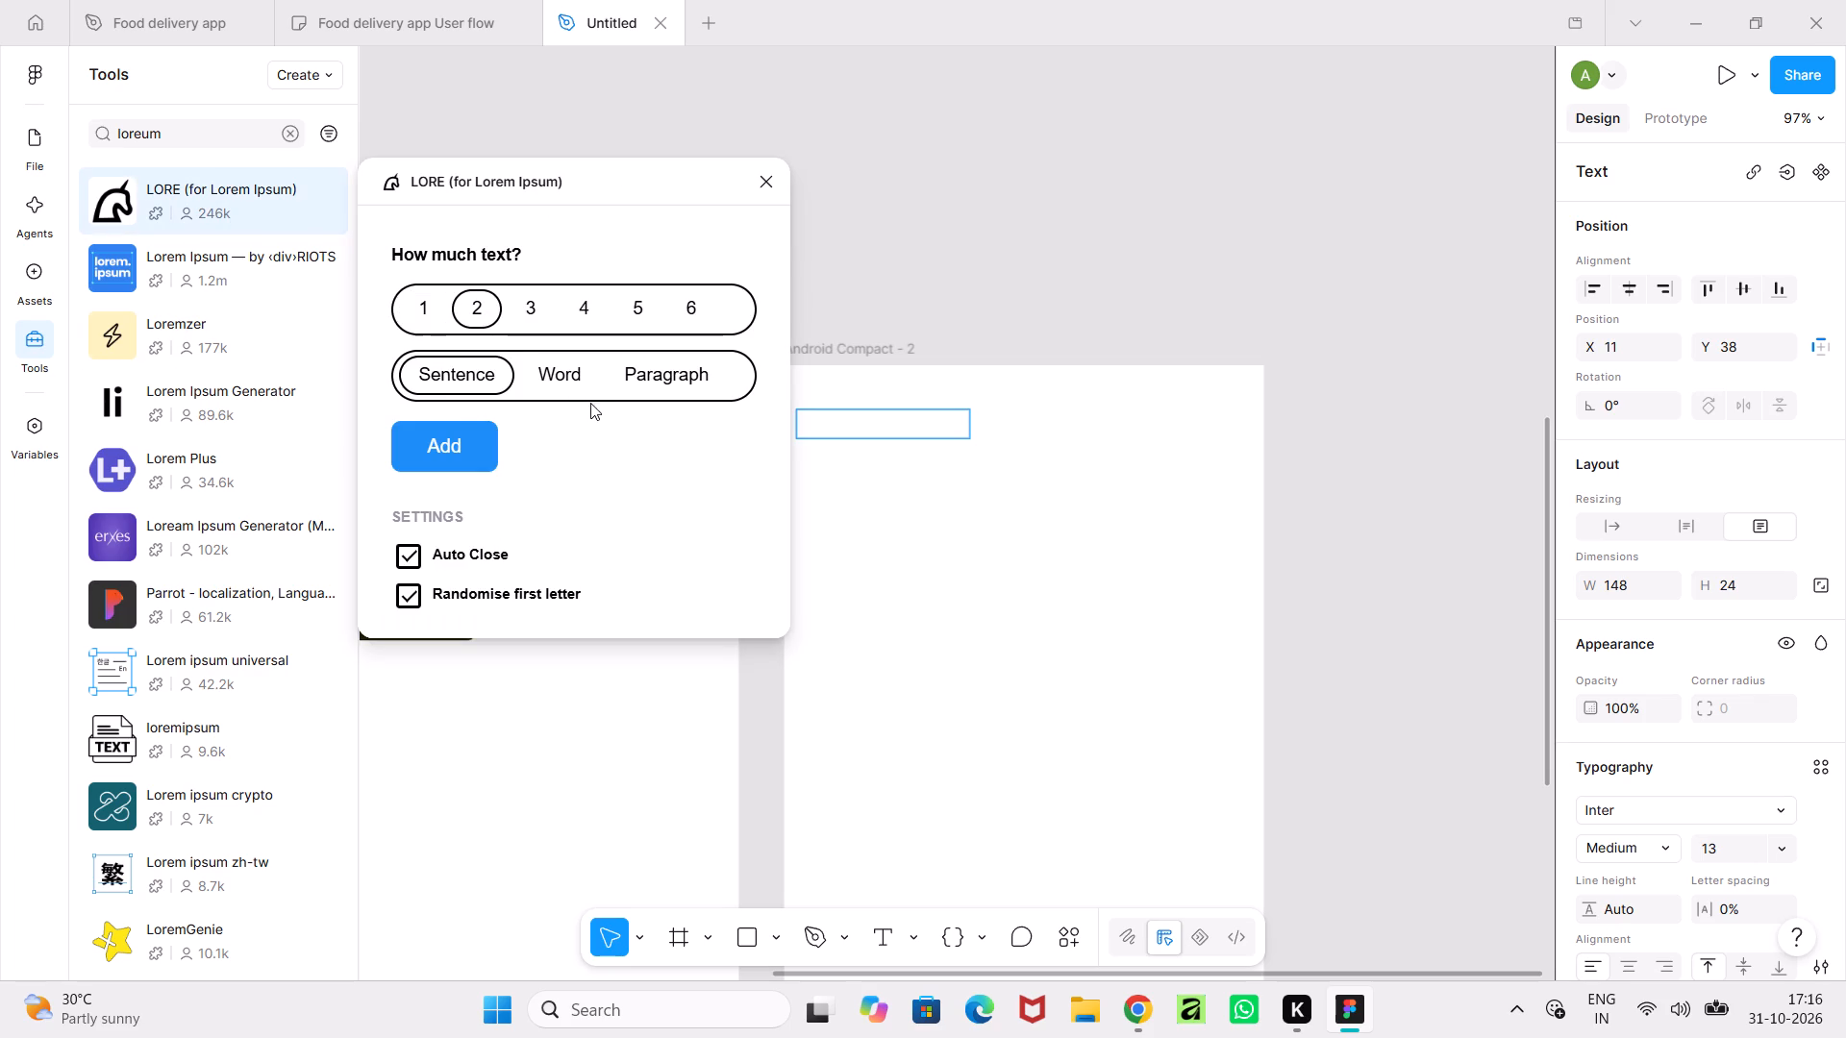
left_click(572, 383)
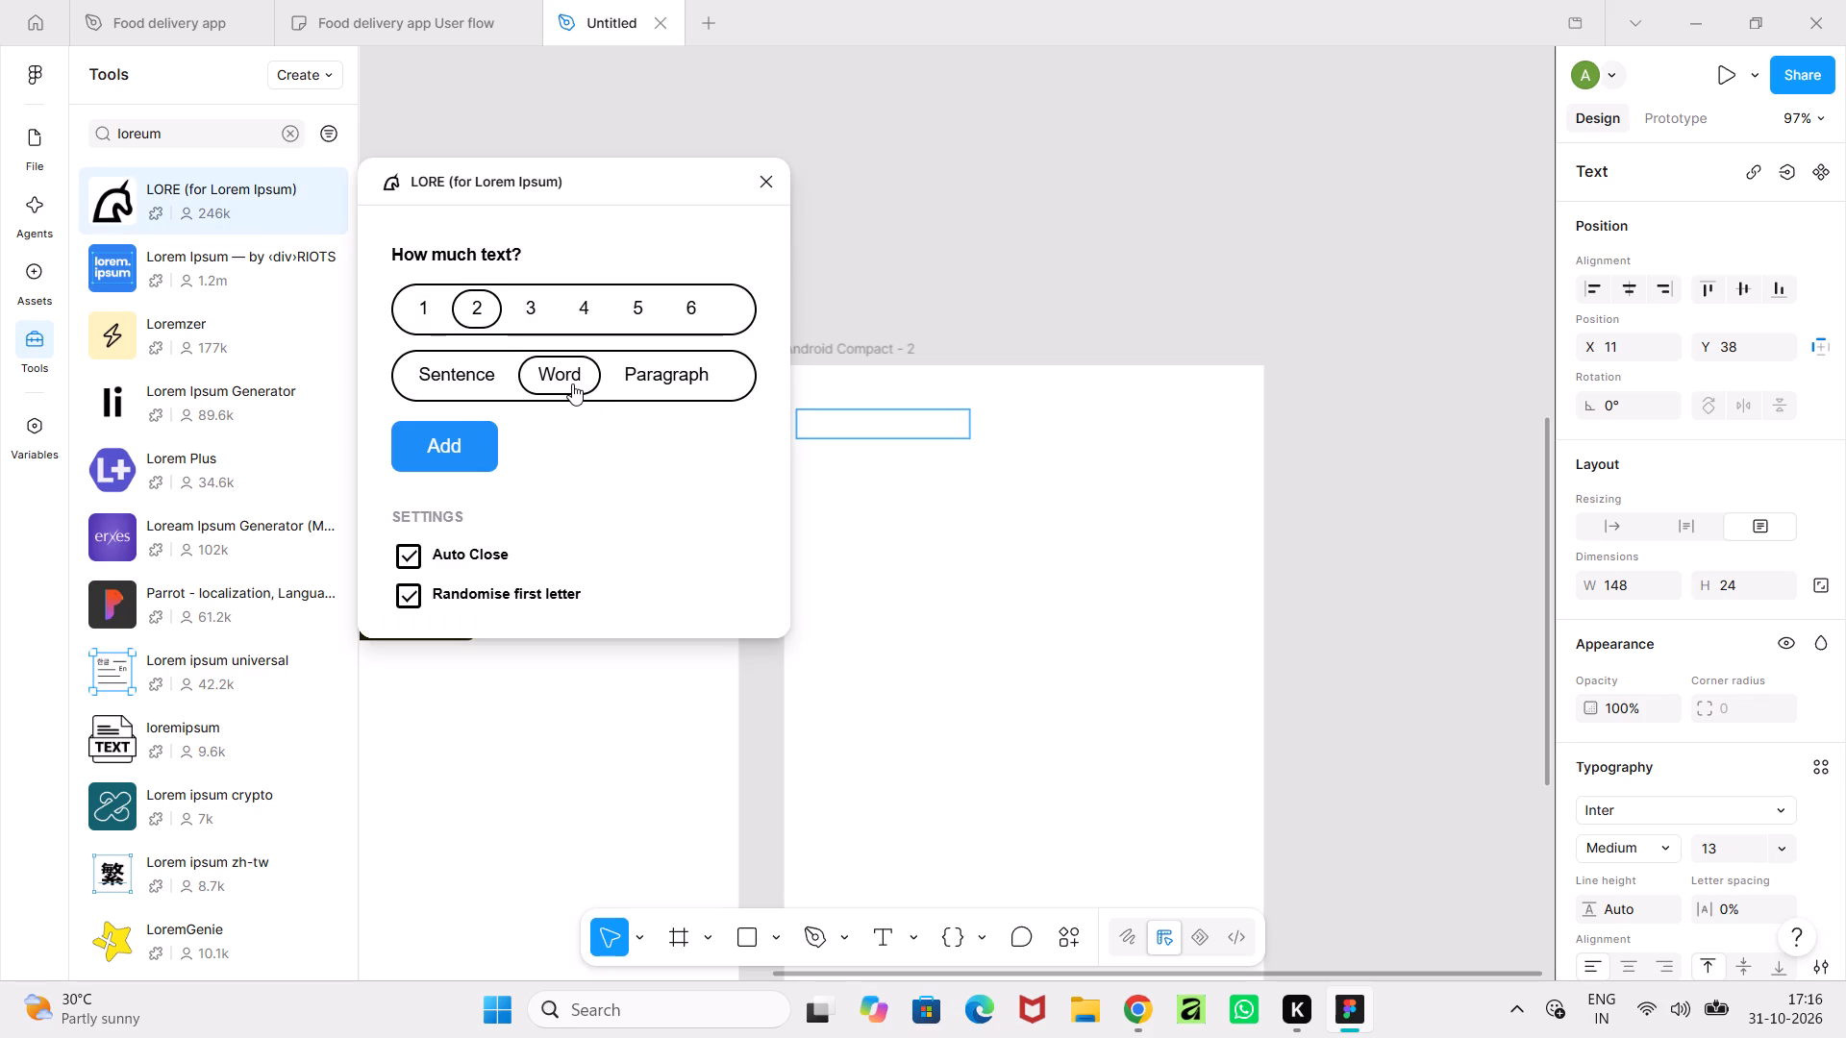
left_click(468, 455)
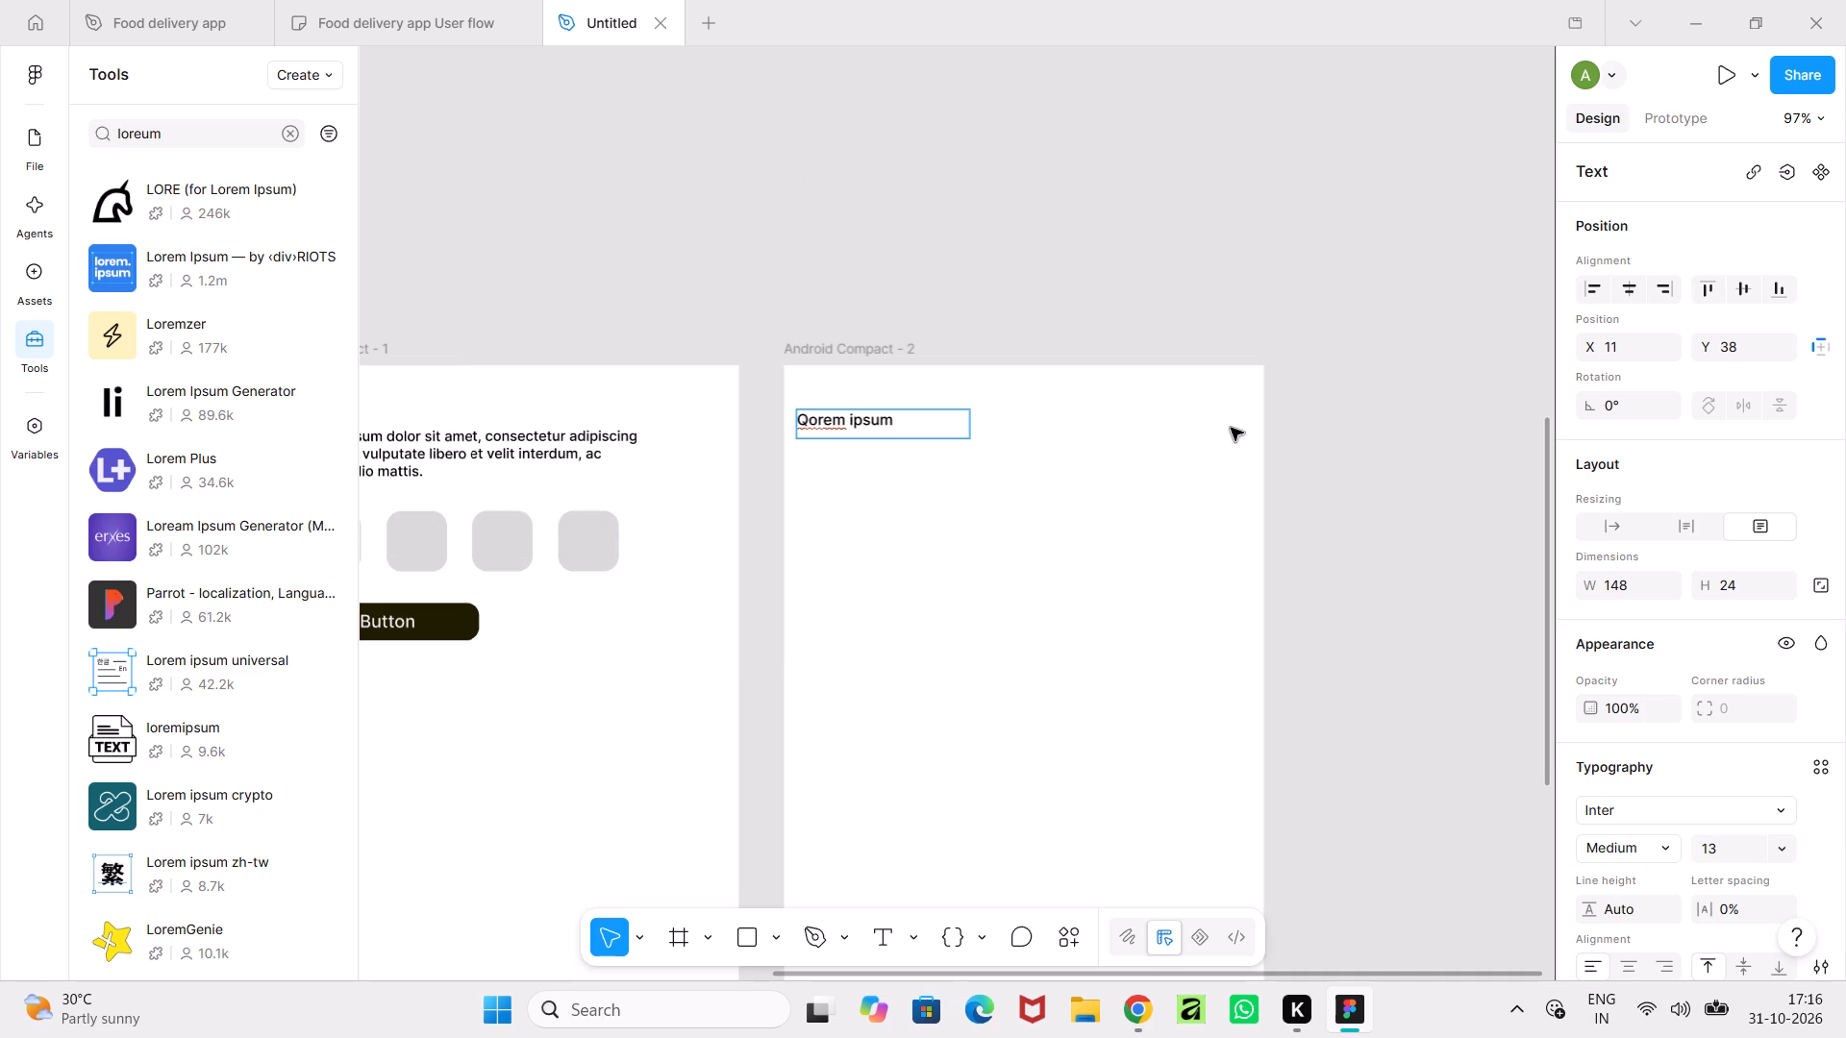
left_click(1292, 419)
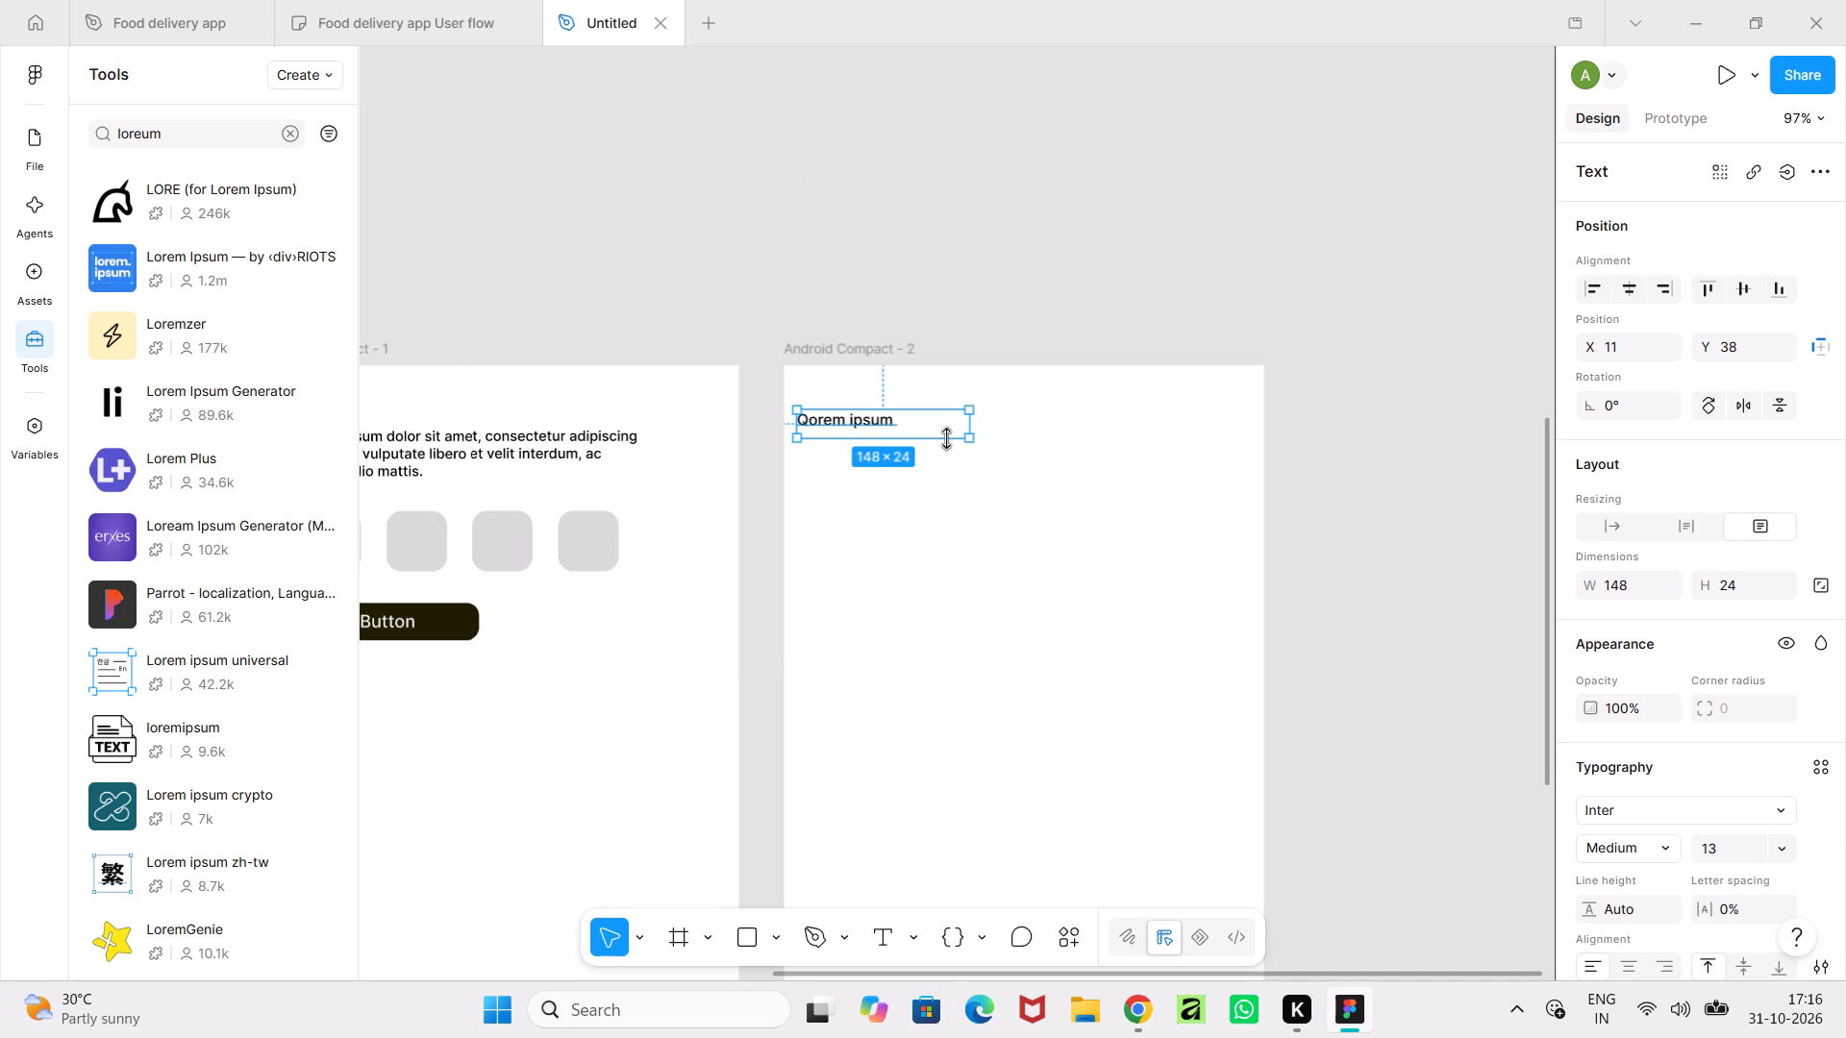
Shrink the heading's text box to about 89 × 15 so it fits the two words.
left_click_drag(946, 438, 945, 425)
left_click_drag(973, 418, 913, 432)
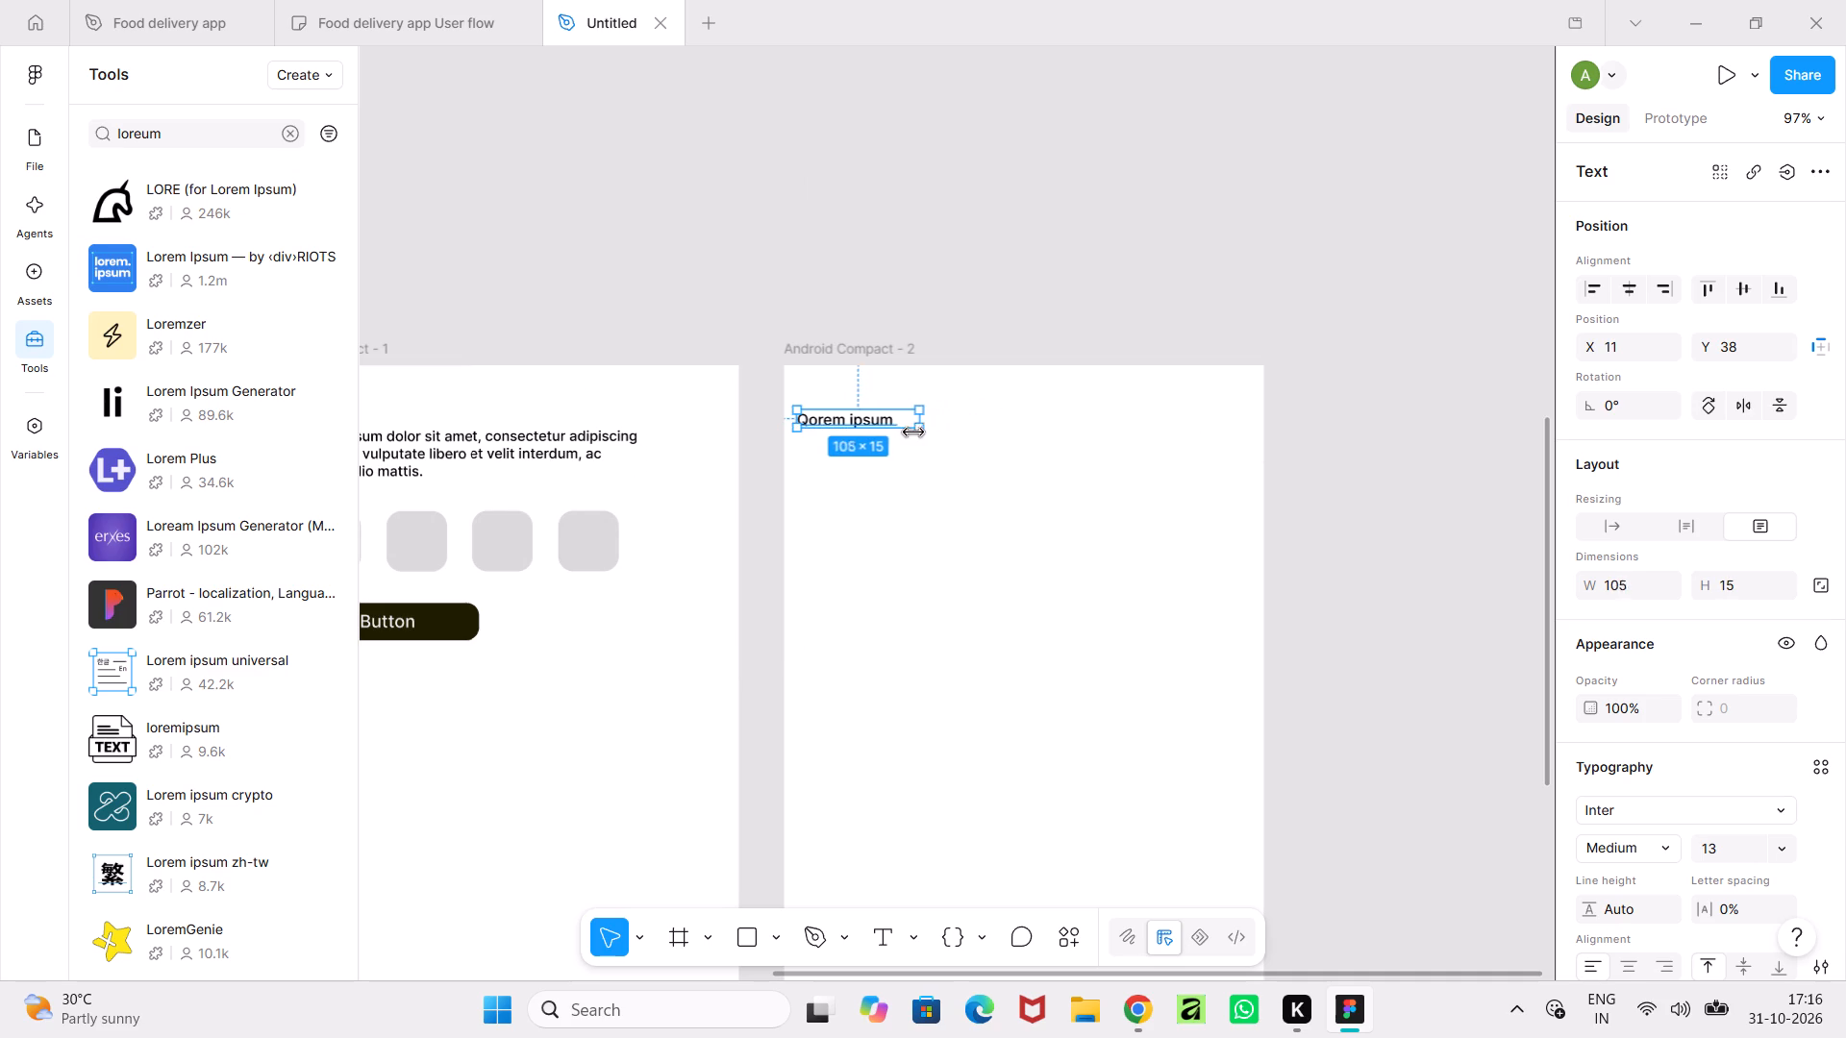
left_click_drag(913, 432, 900, 432)
left_click(765, 322)
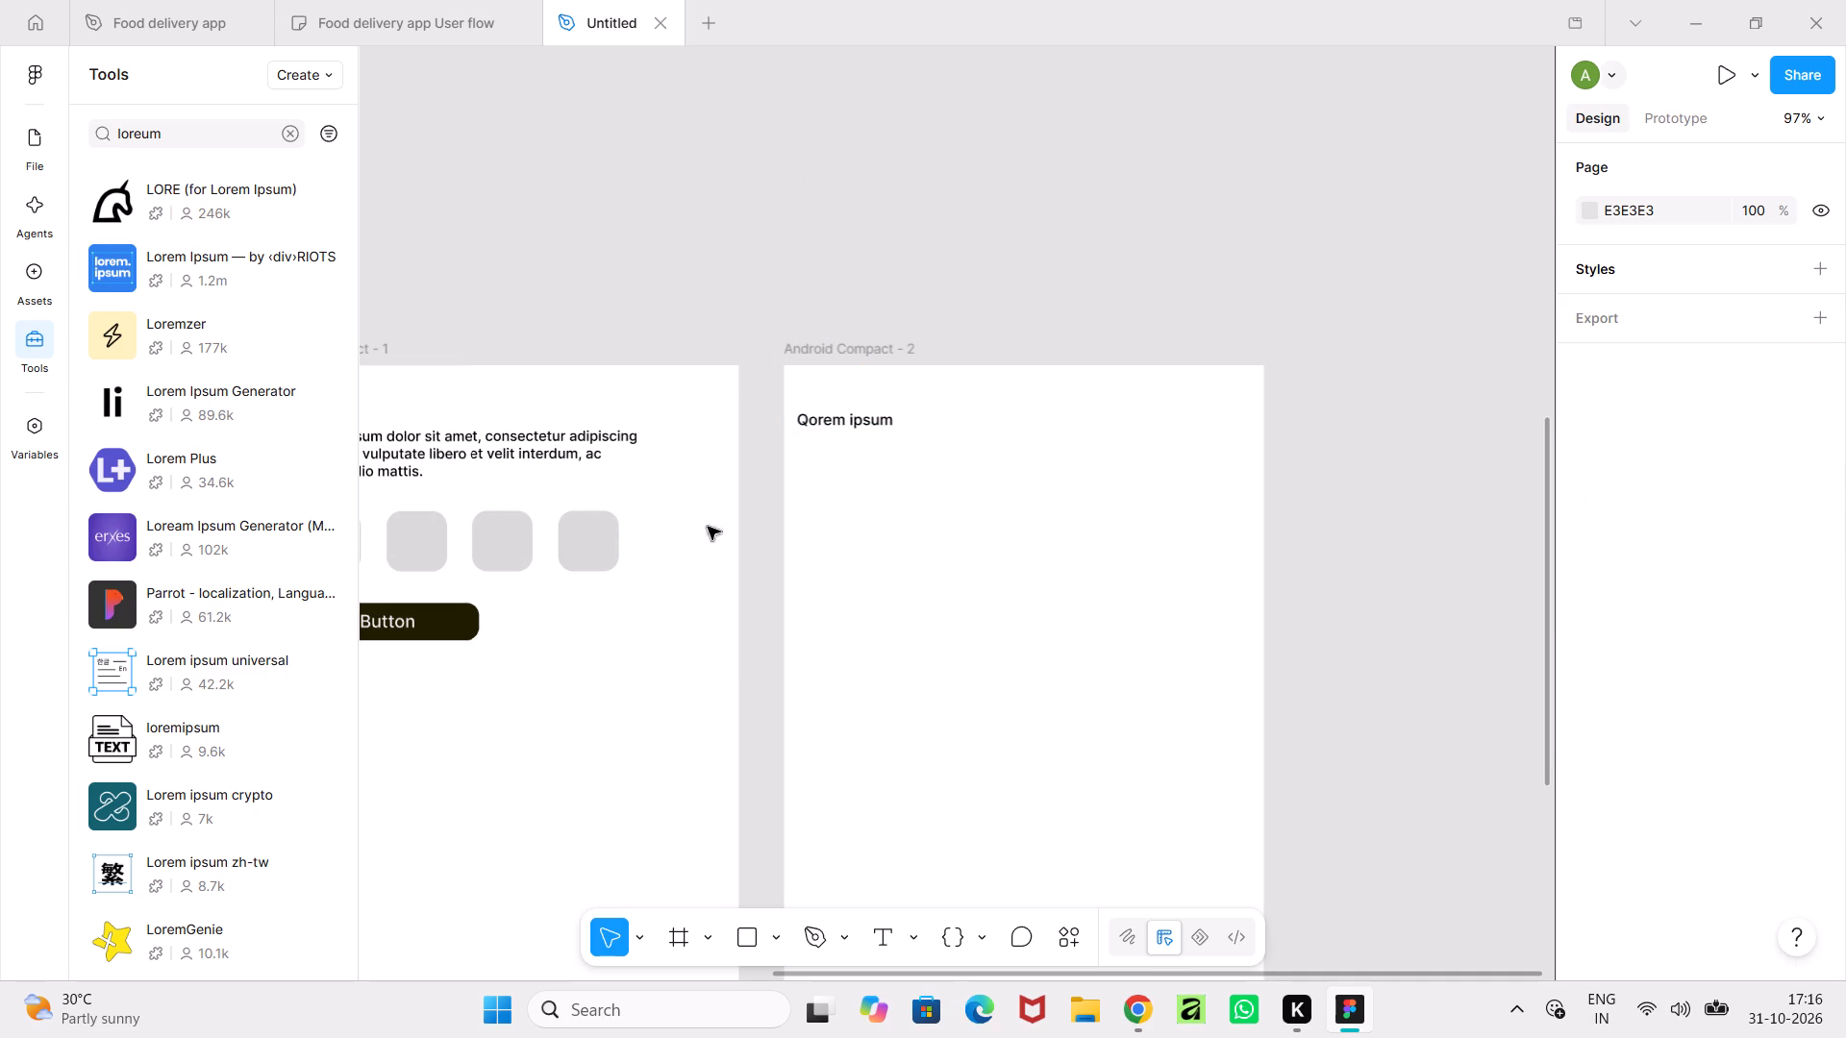
Draw a gray rectangle about 373 × 43 directly below the heading, left-aligned with it at X 11, about Y 59.
left_click(744, 931)
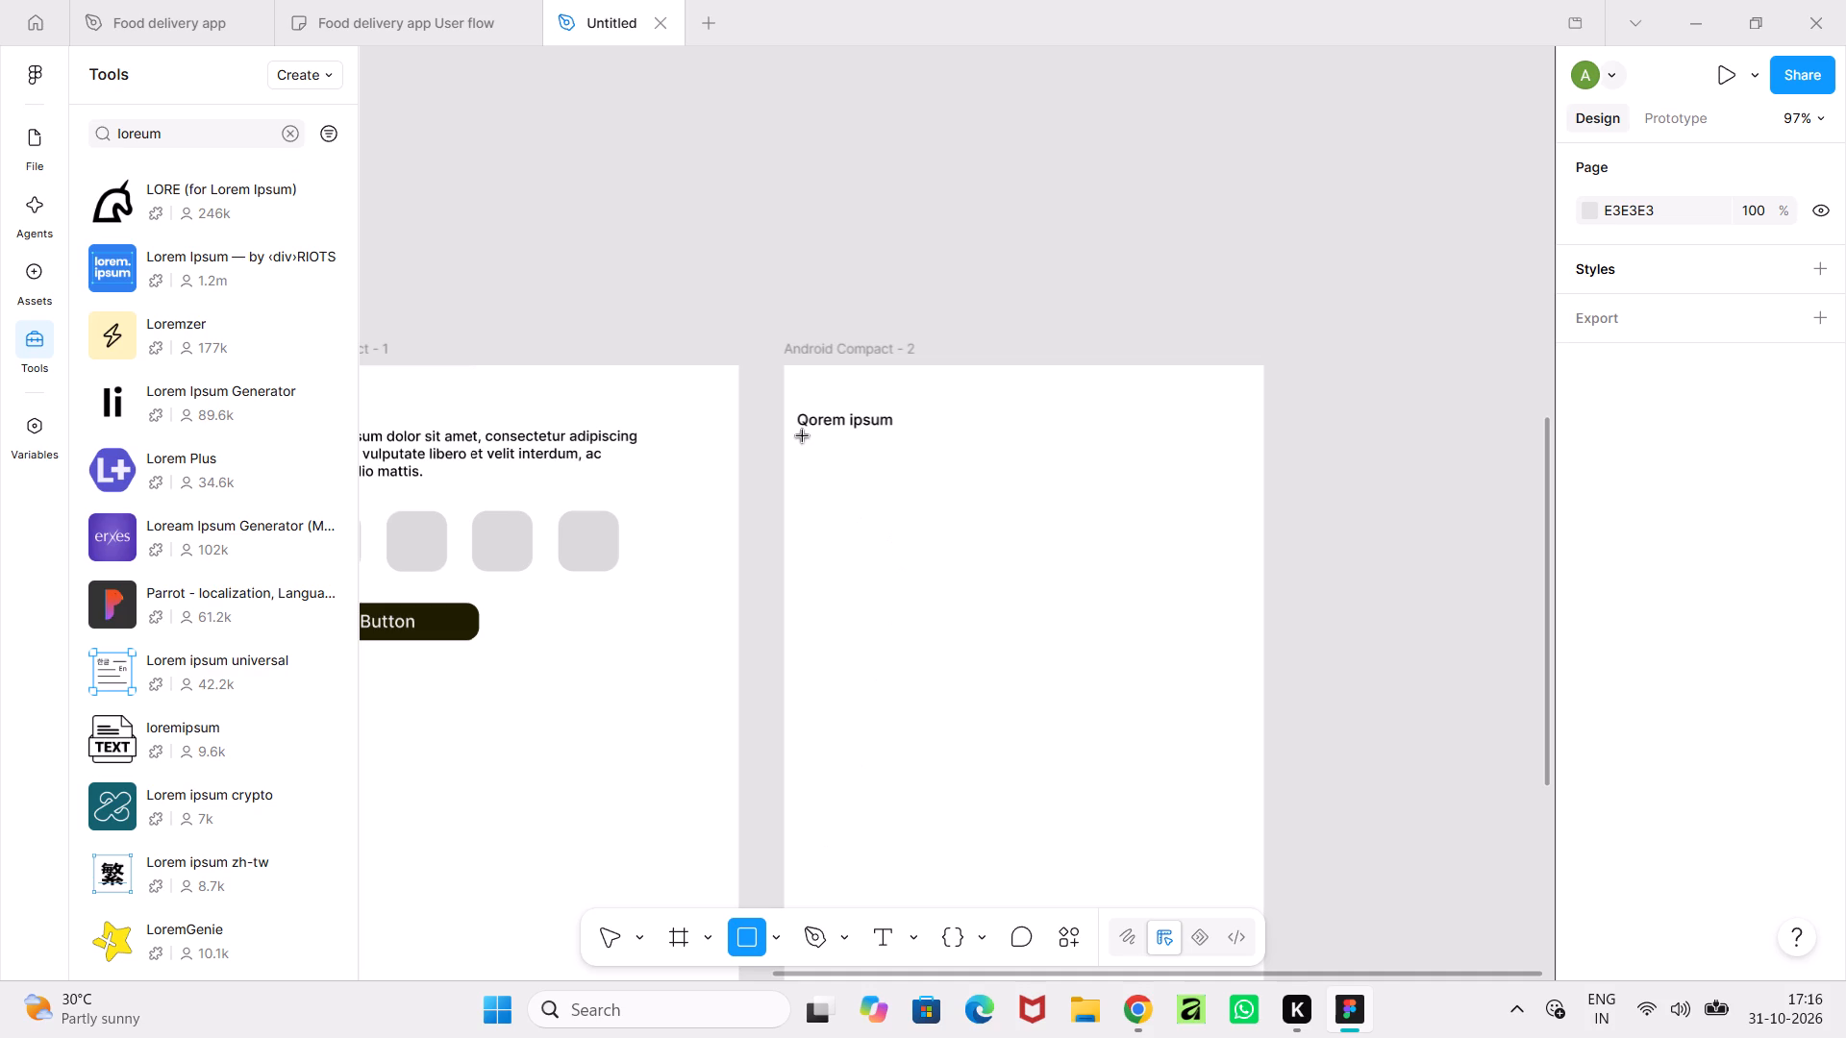
left_click_drag(803, 432, 1212, 482)
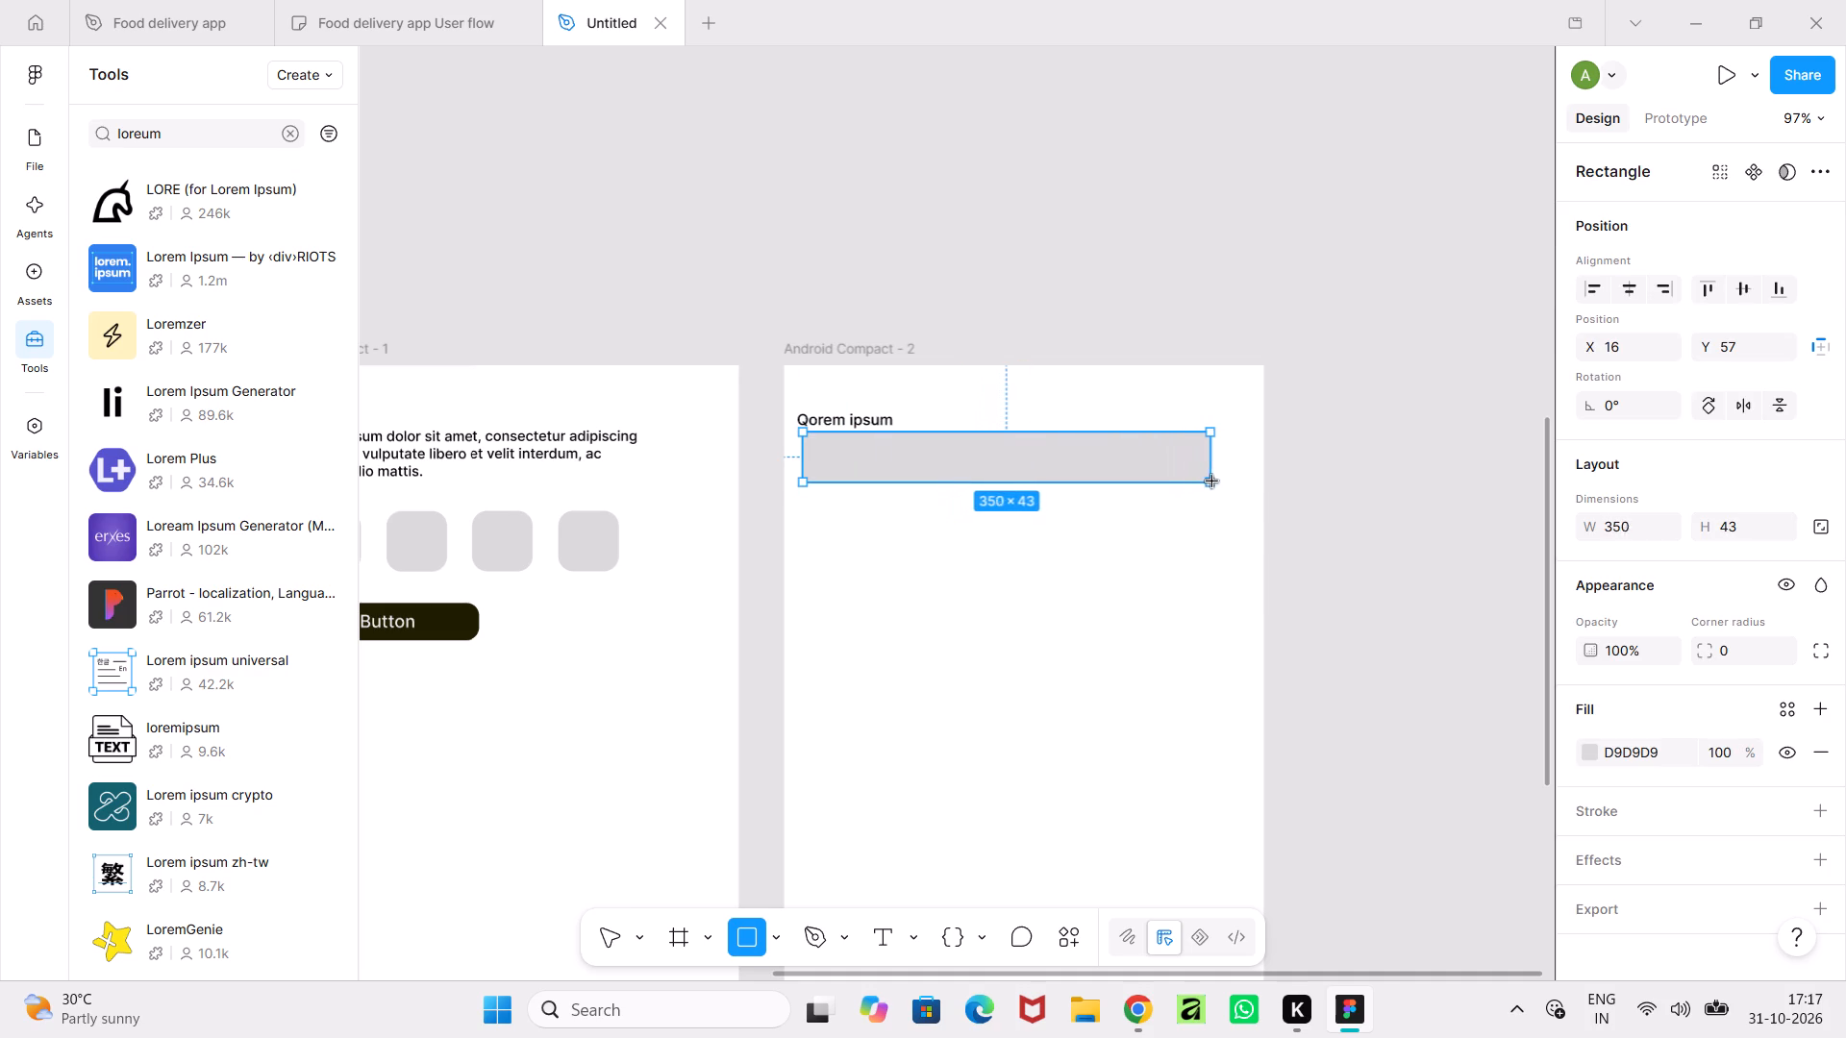
left_click_drag(1212, 482, 1217, 482)
left_click(1327, 450)
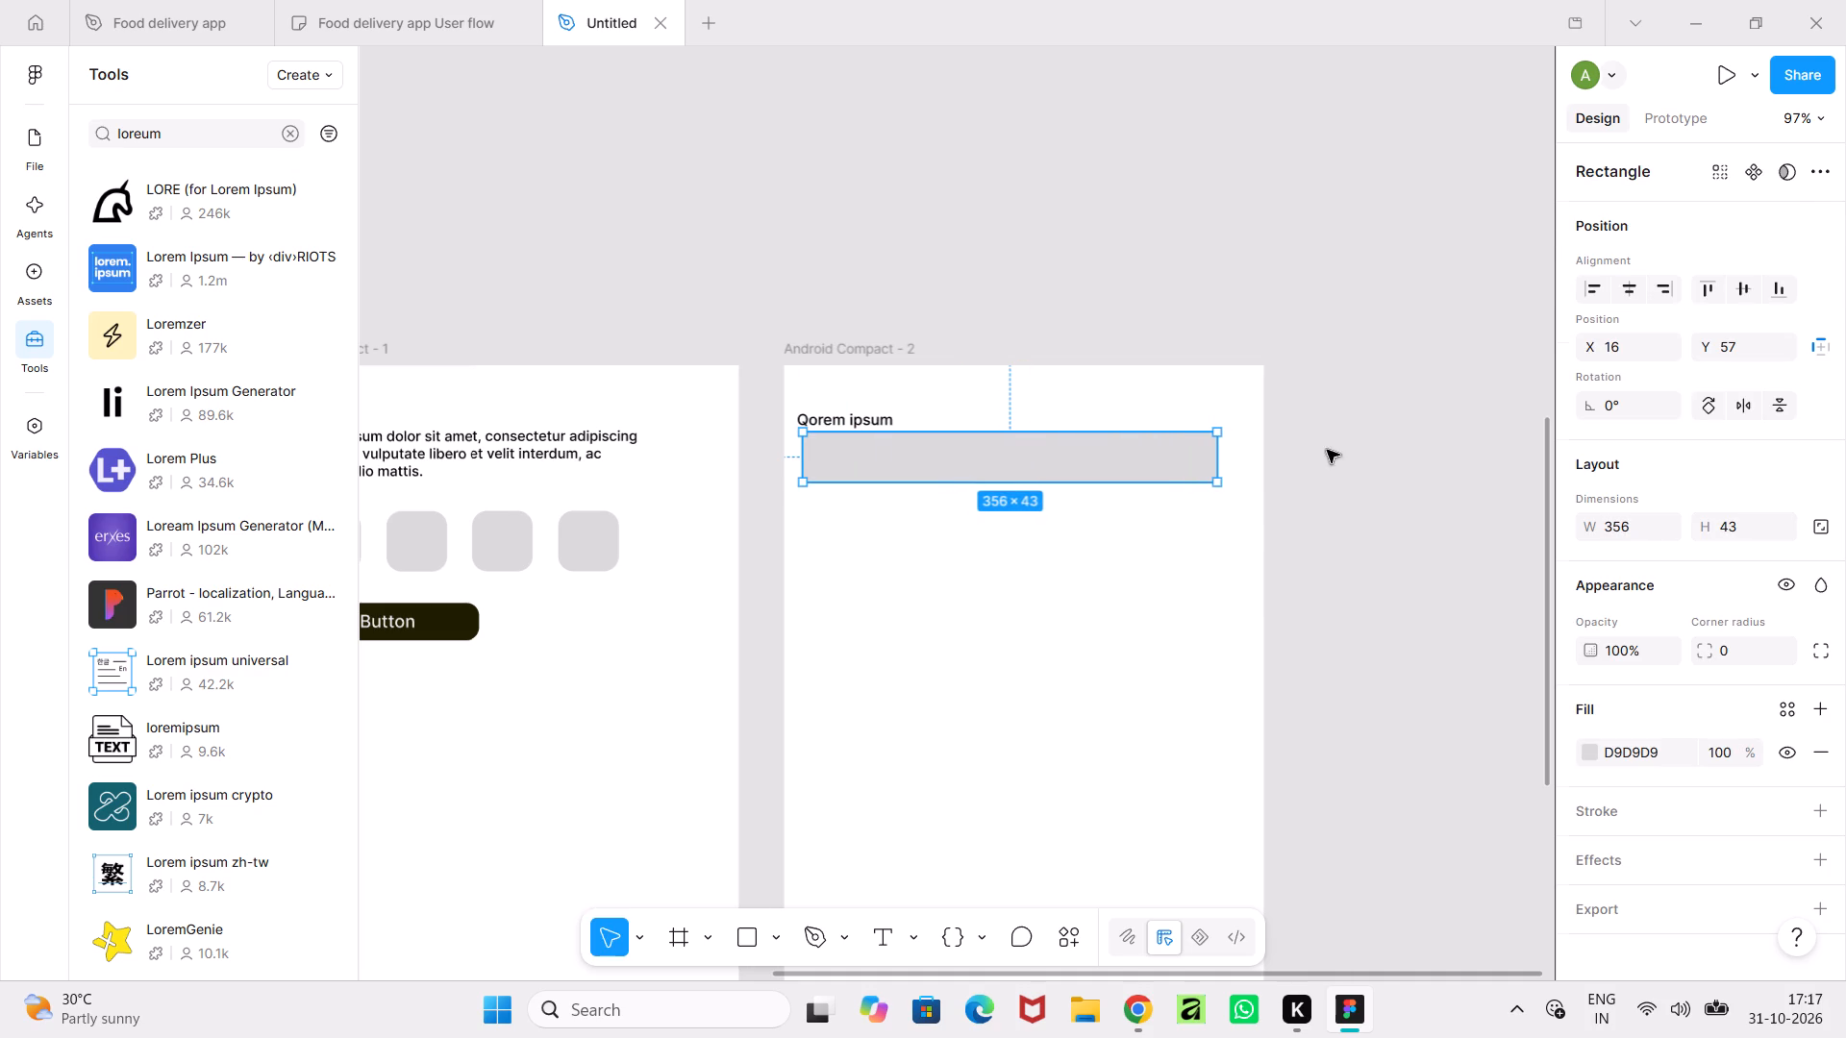
left_click(1033, 469)
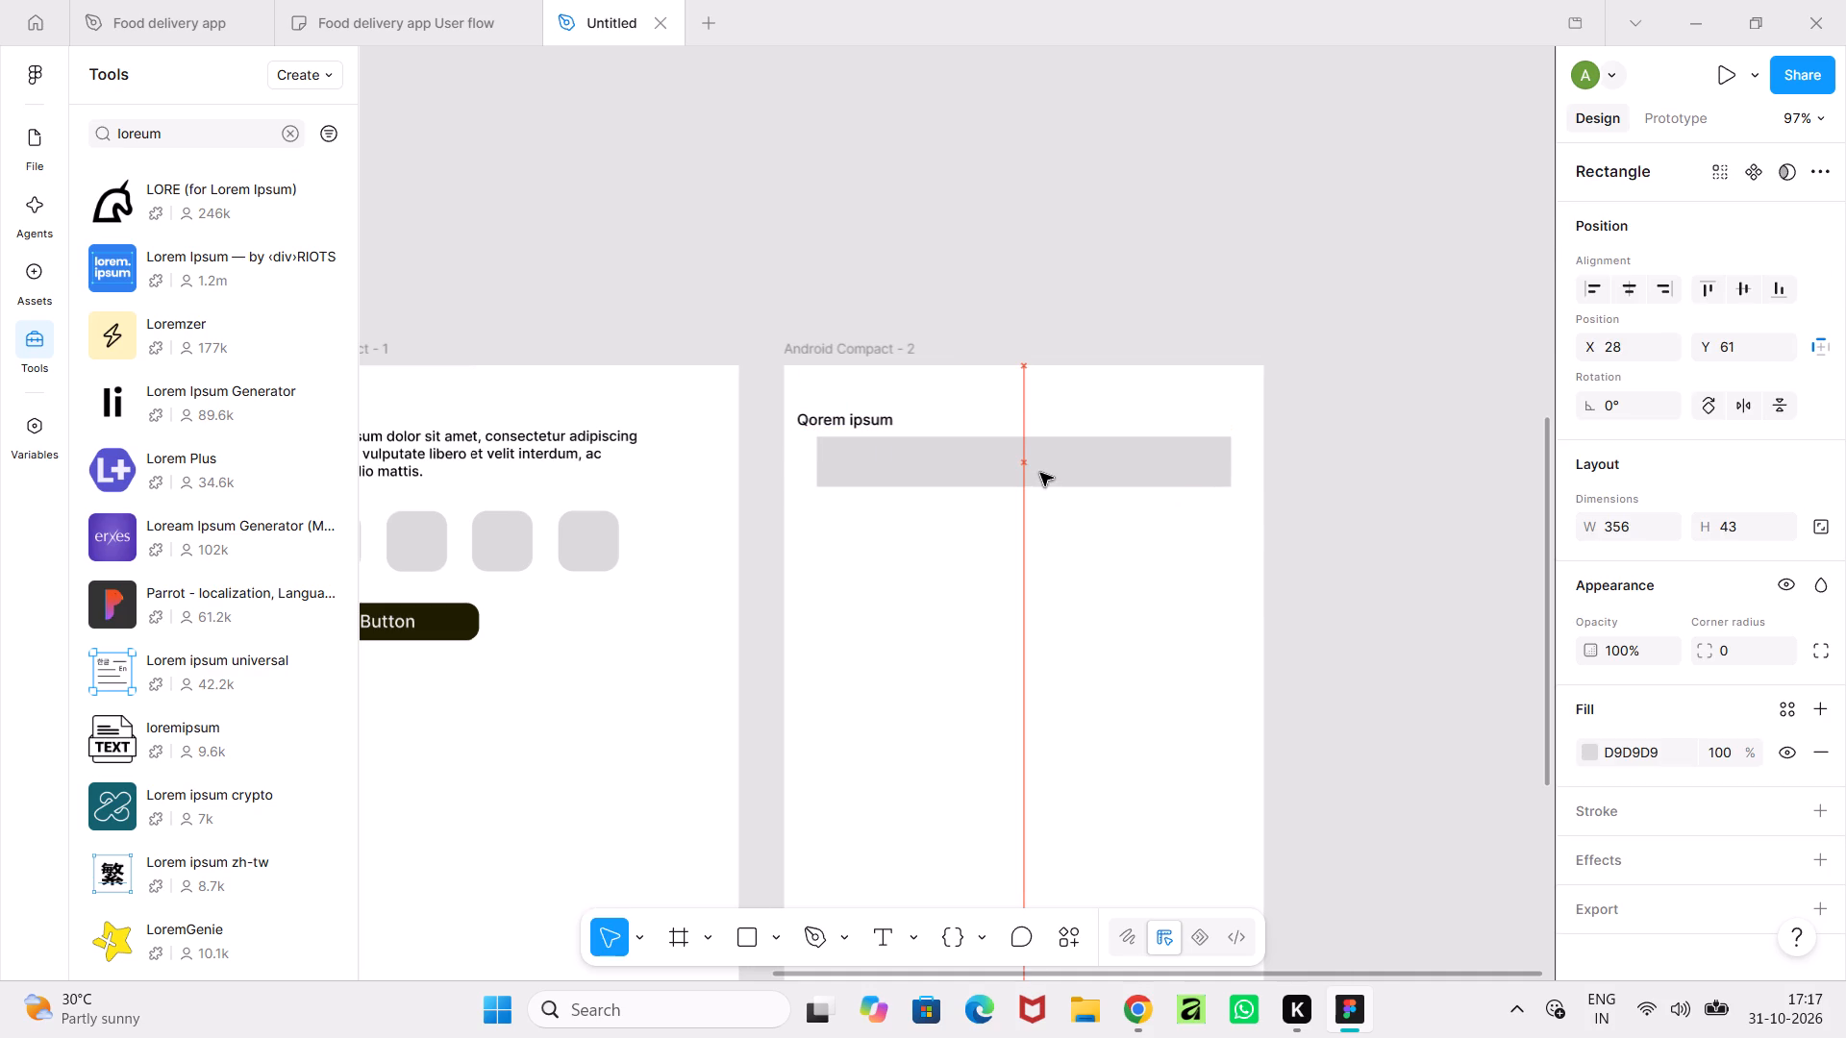
left_click_drag(821, 464, 802, 465)
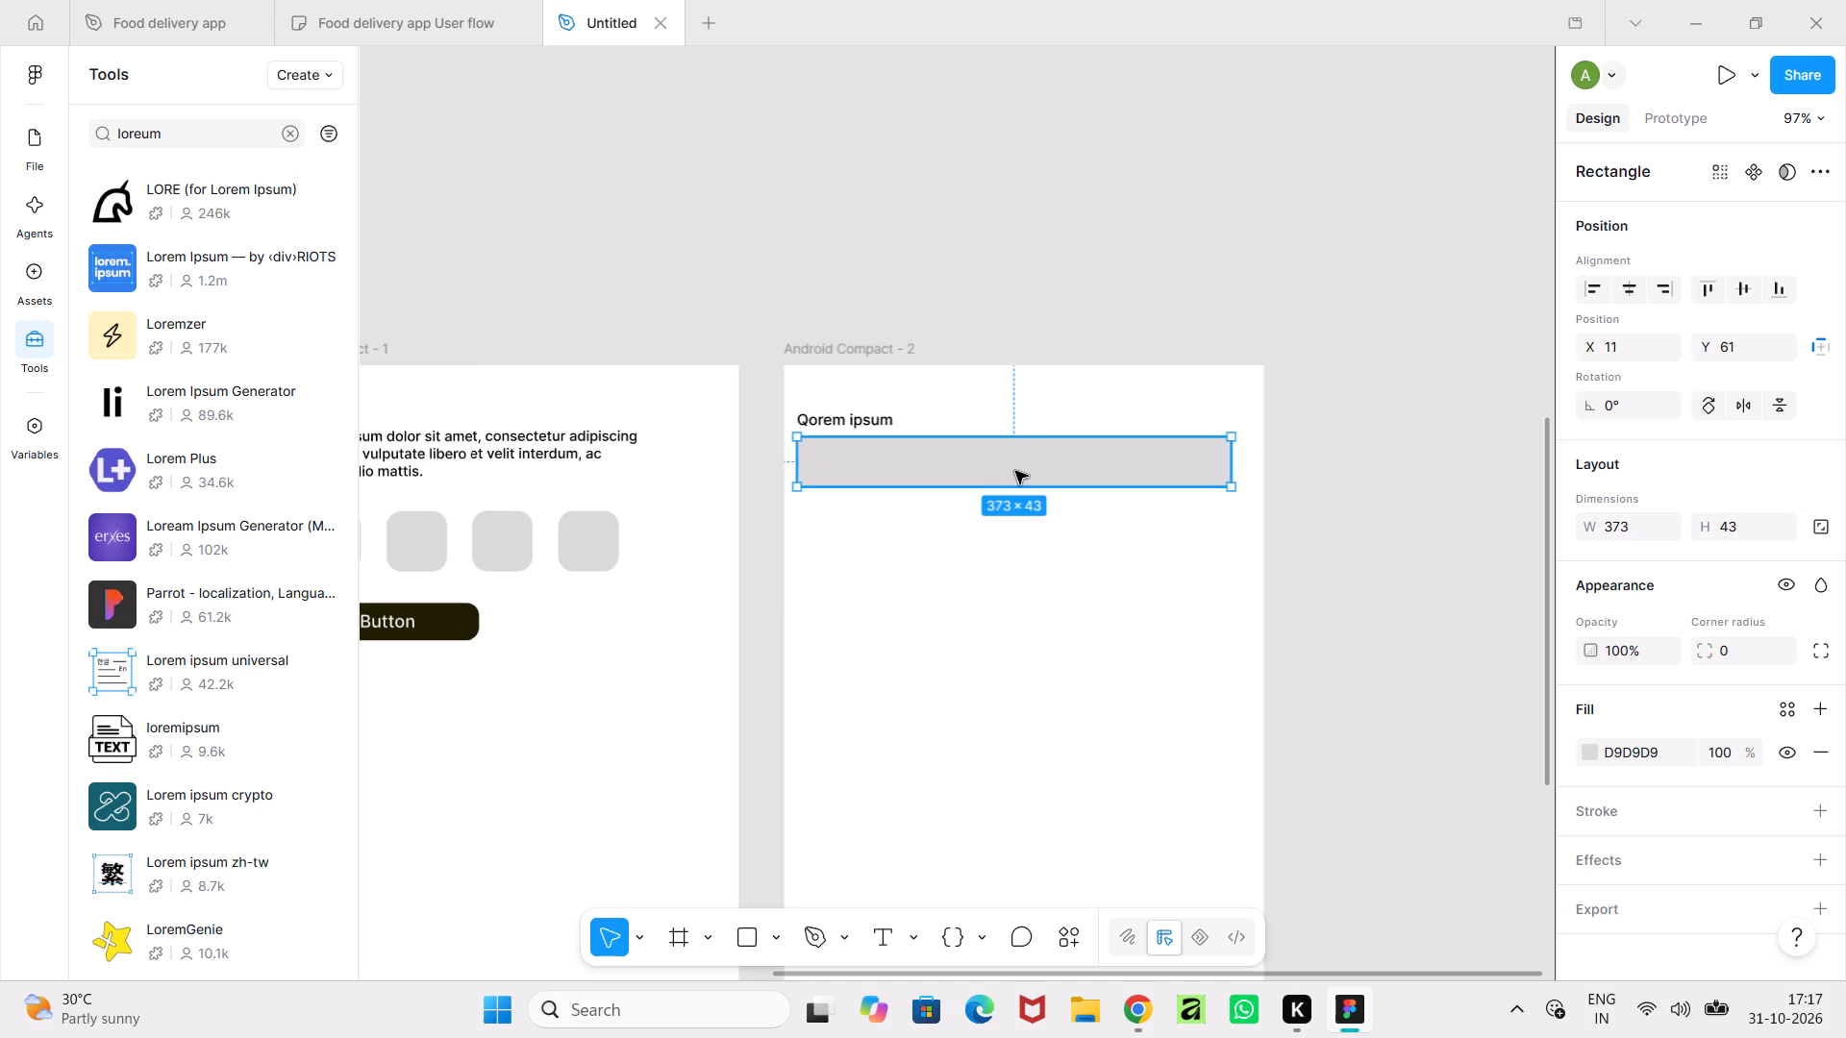
left_click(1015, 471)
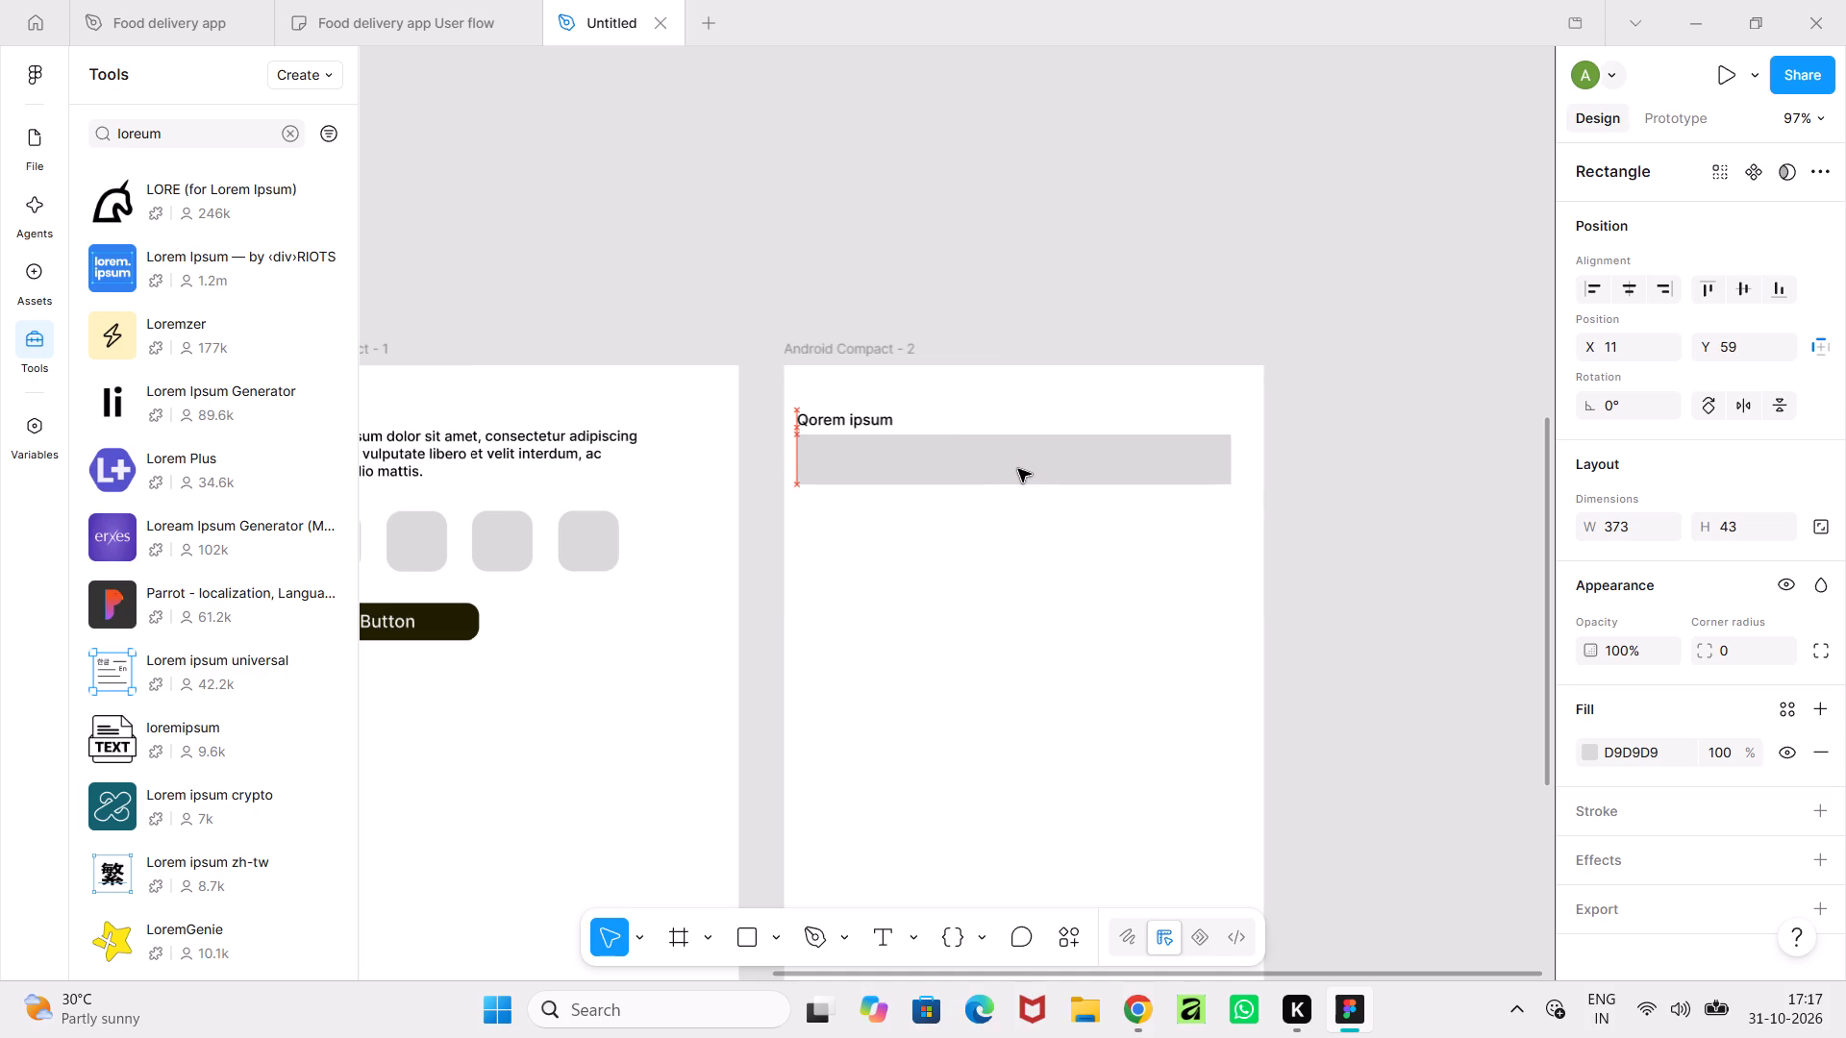
Round the gray rectangle's corners to a radius of 13.
left_click_drag(1702, 656, 933, 510)
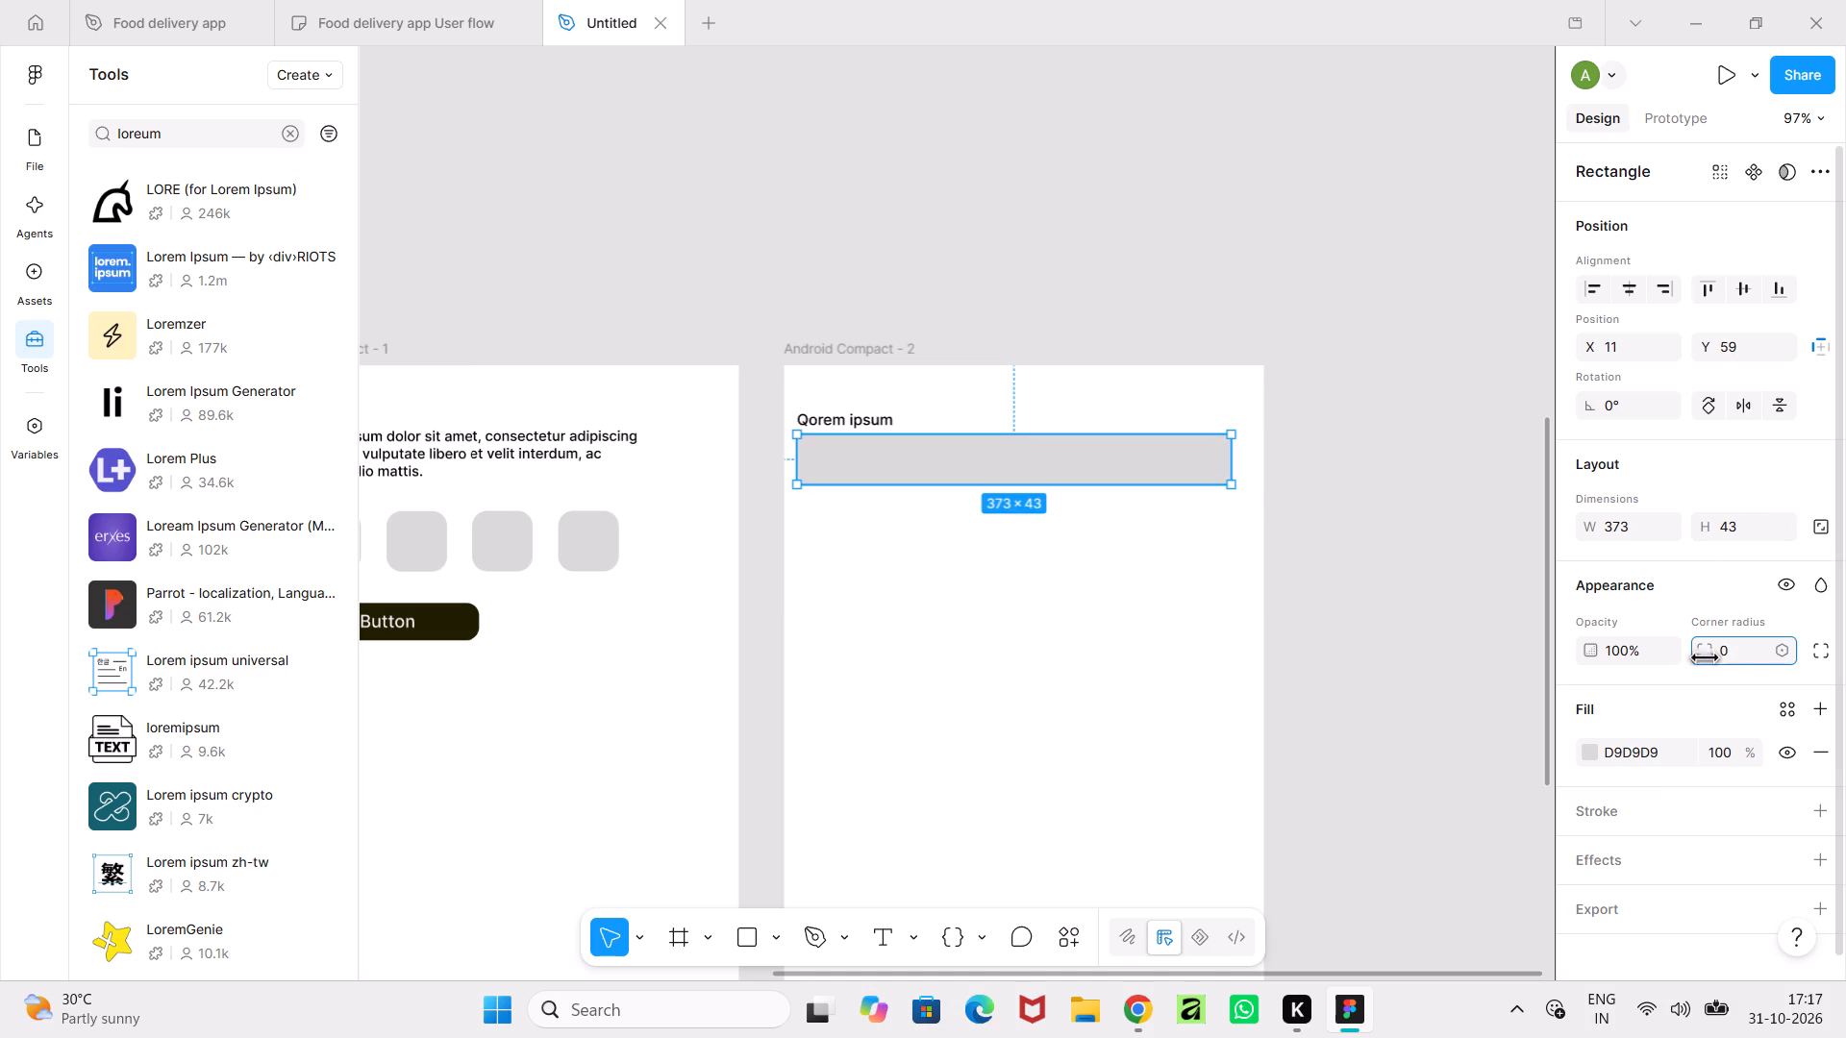
left_click_drag(933, 510, 1306, 516)
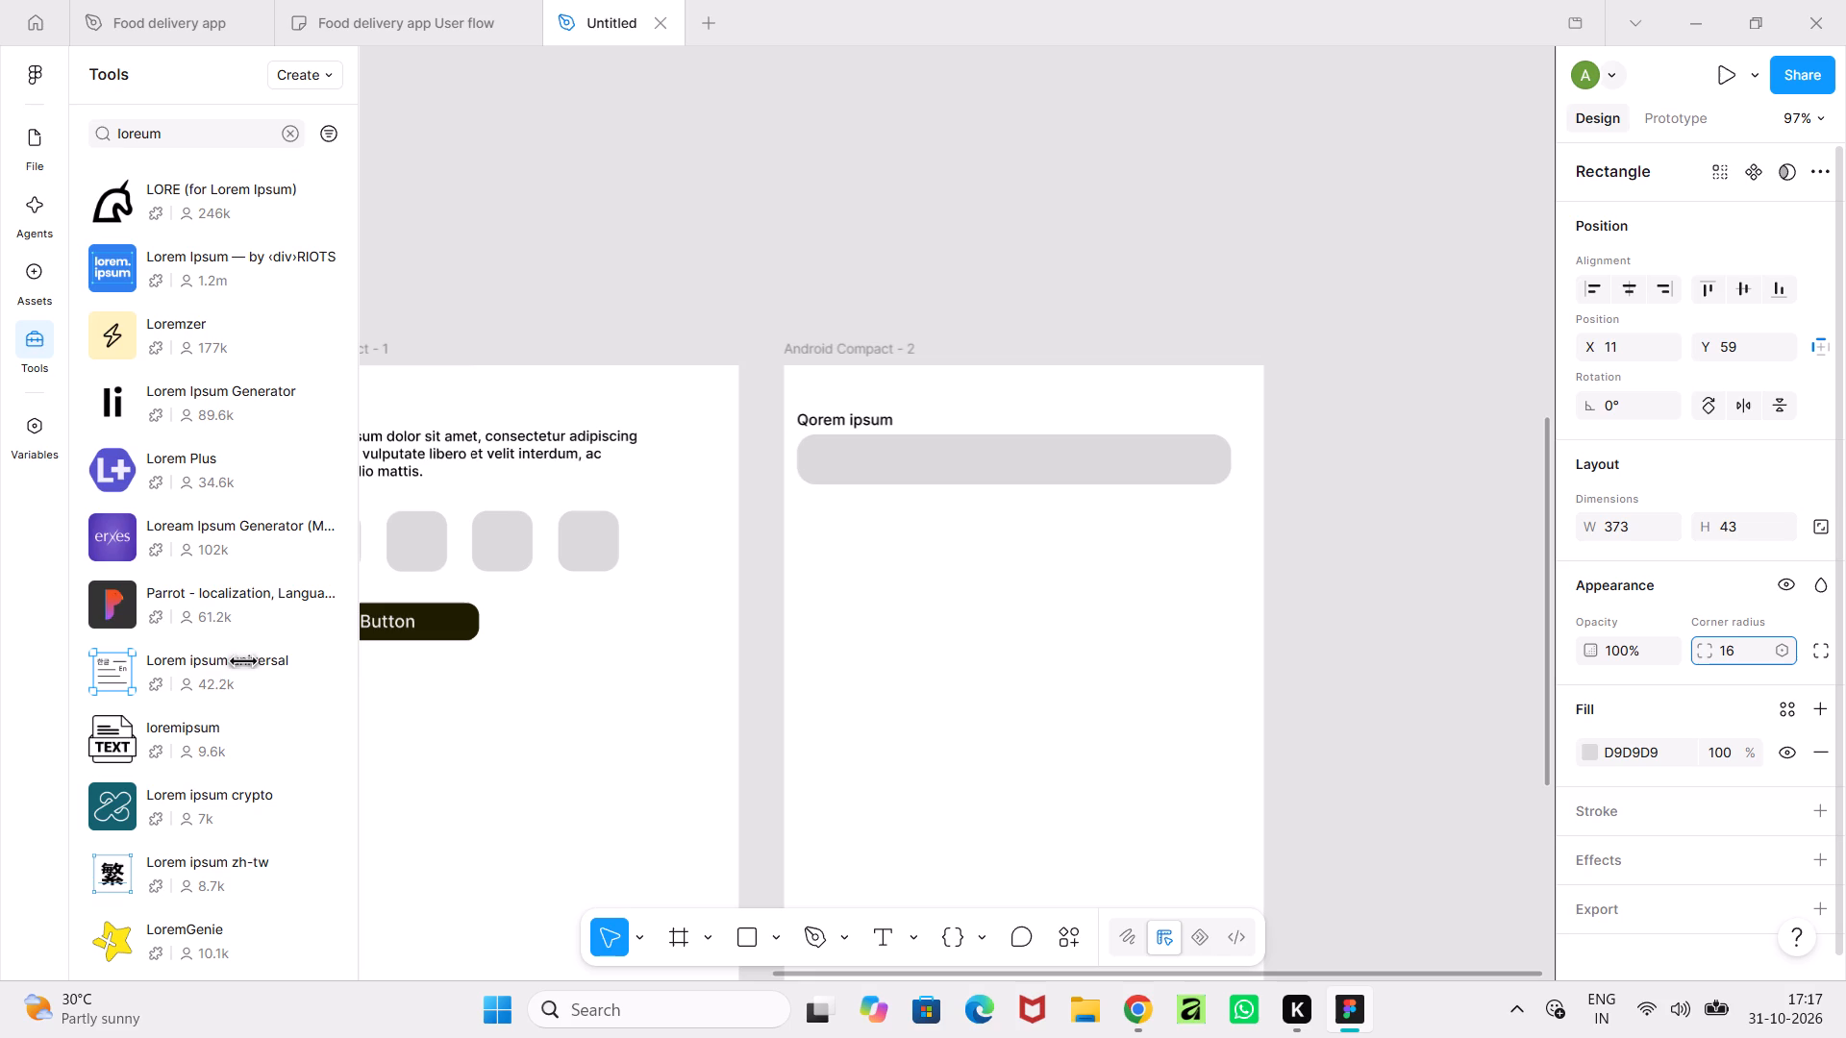
left_click_drag(1306, 516, 1237, 528)
left_click(1079, 289)
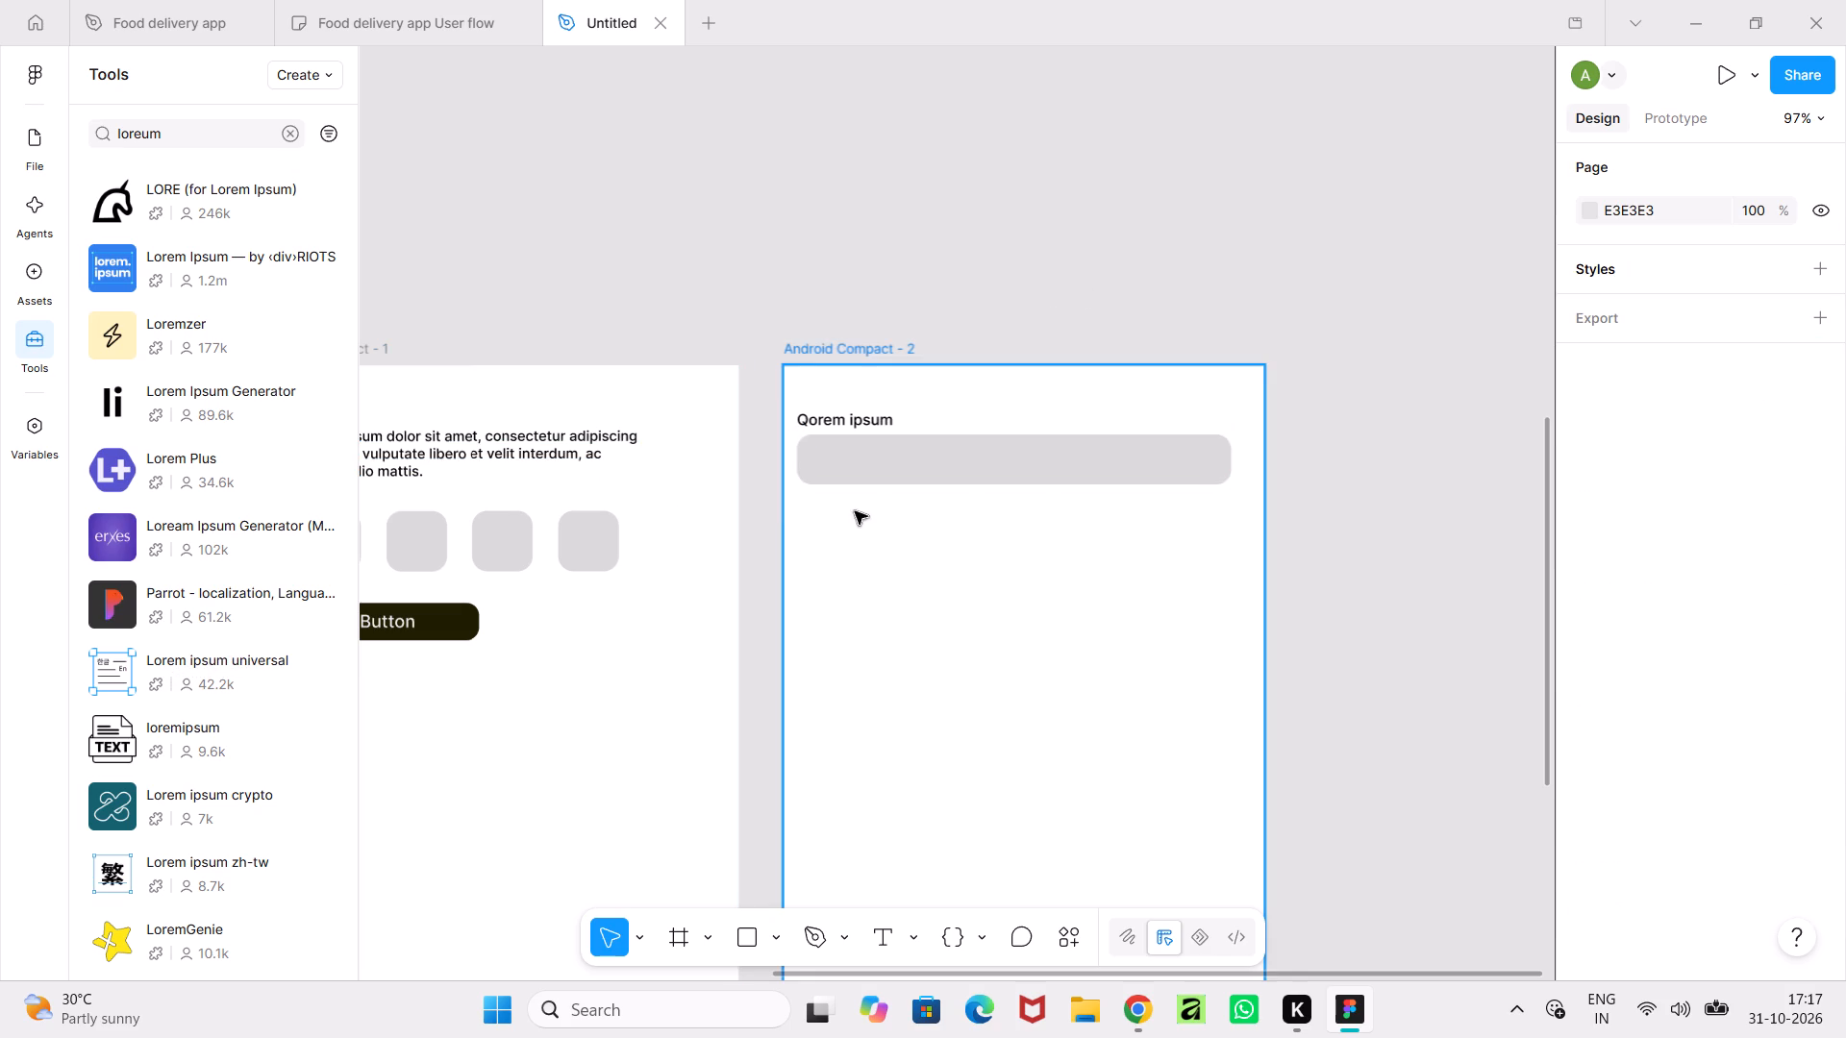
Move the gray bar down to Y 74 and the heading down to about Y 48, keeping both at X 11.
scroll(776, 548, "up", 5, "ctrl")
left_click(987, 408)
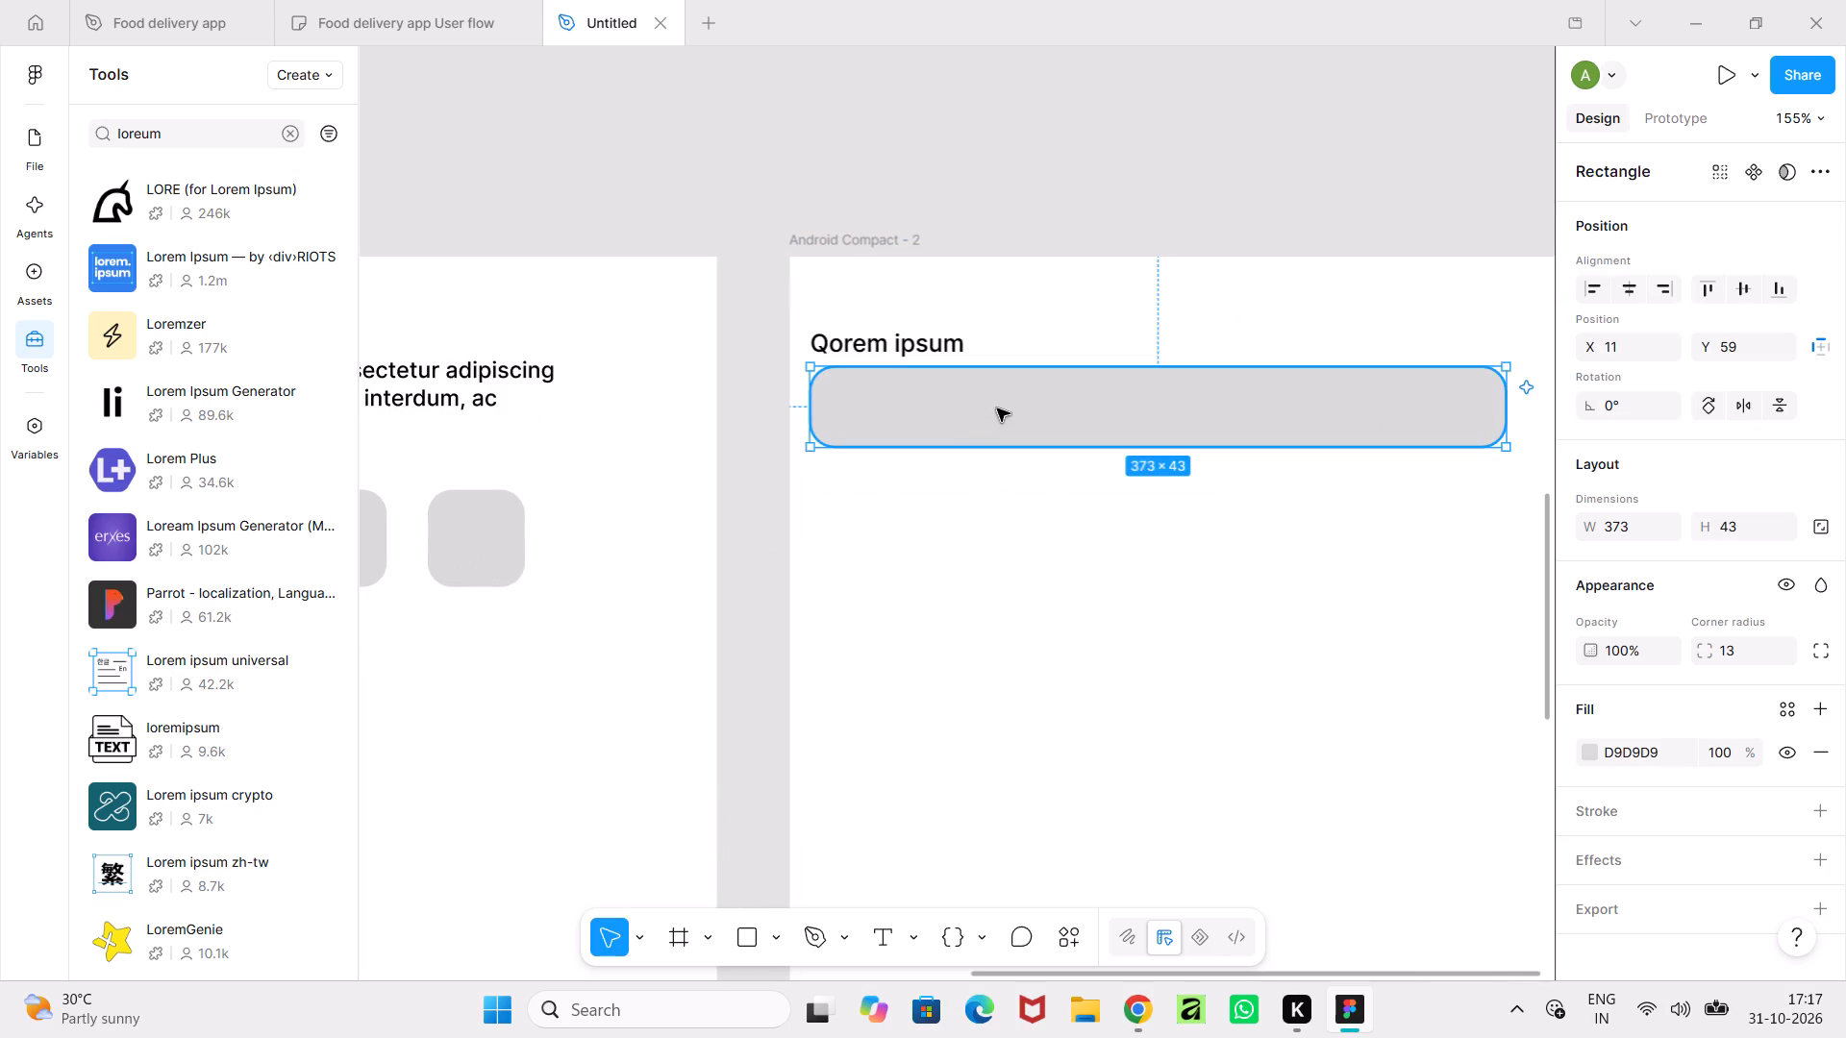
left_click_drag(997, 408, 997, 436)
left_click(906, 347)
left_click_drag(926, 340, 928, 360)
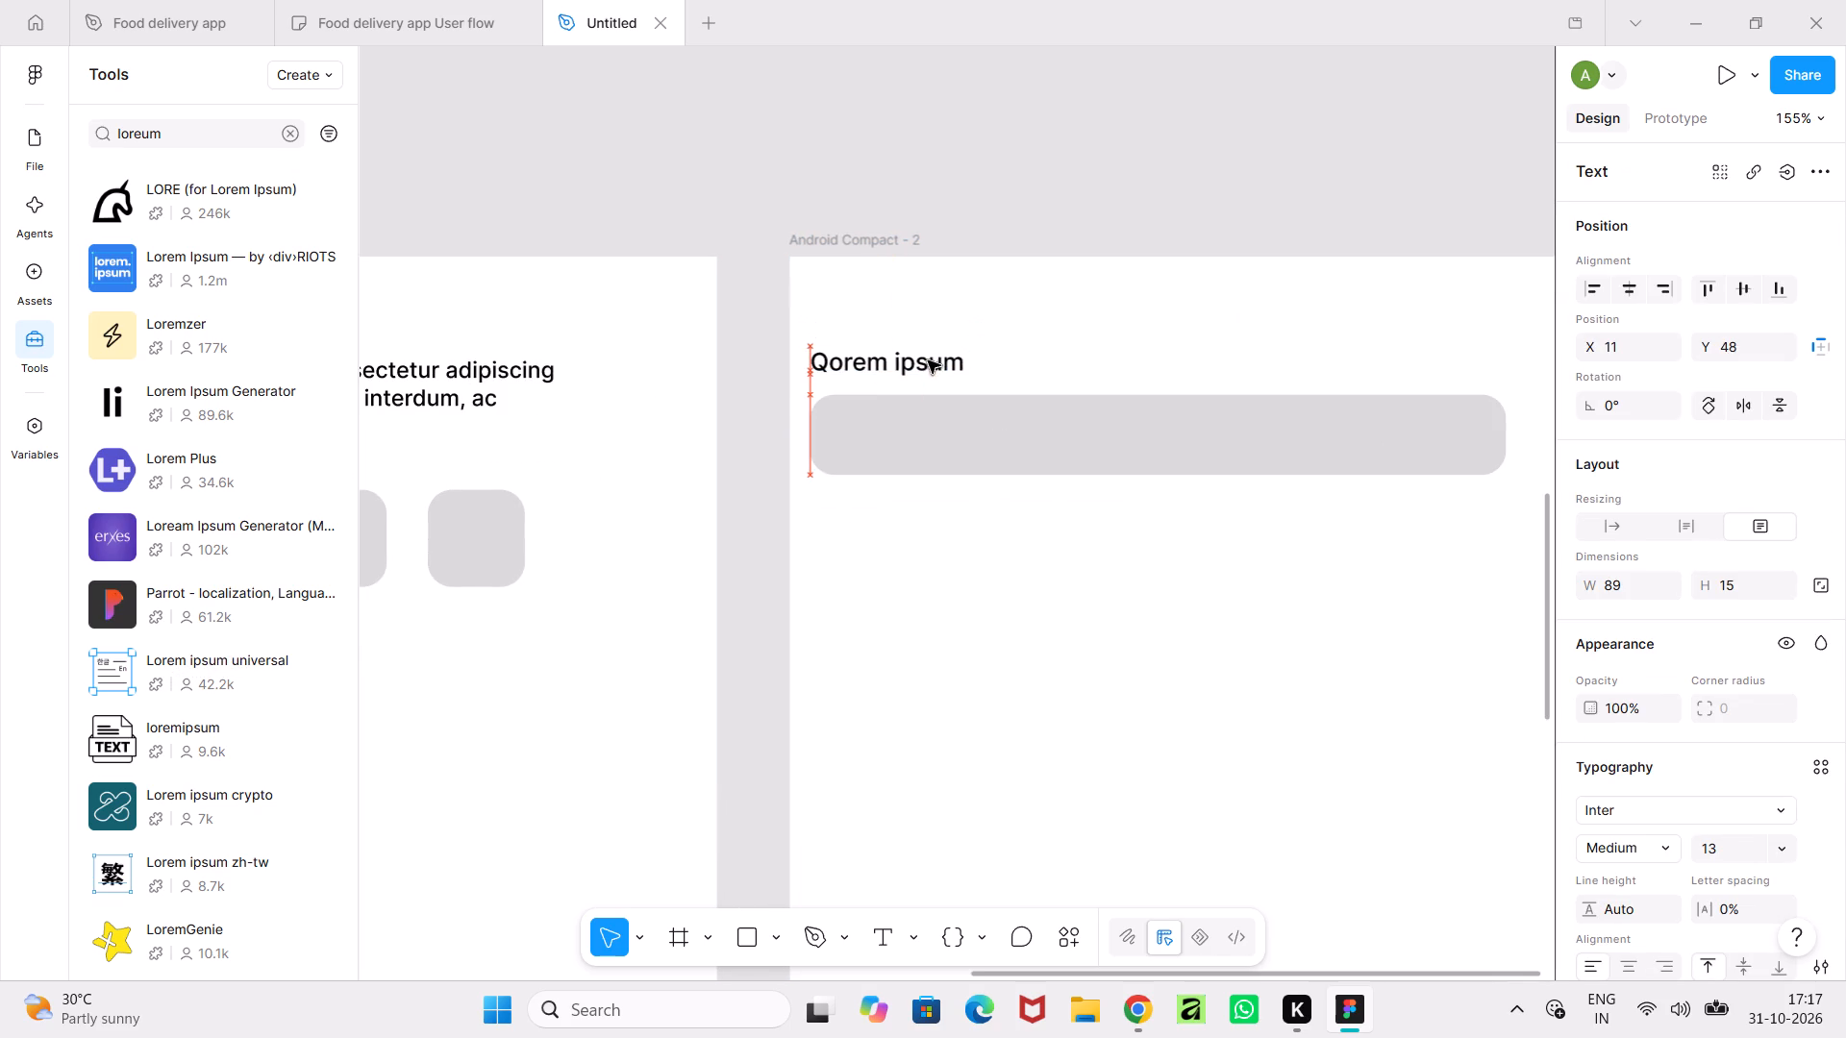
left_click_drag(928, 360, 928, 361)
left_click(1064, 141)
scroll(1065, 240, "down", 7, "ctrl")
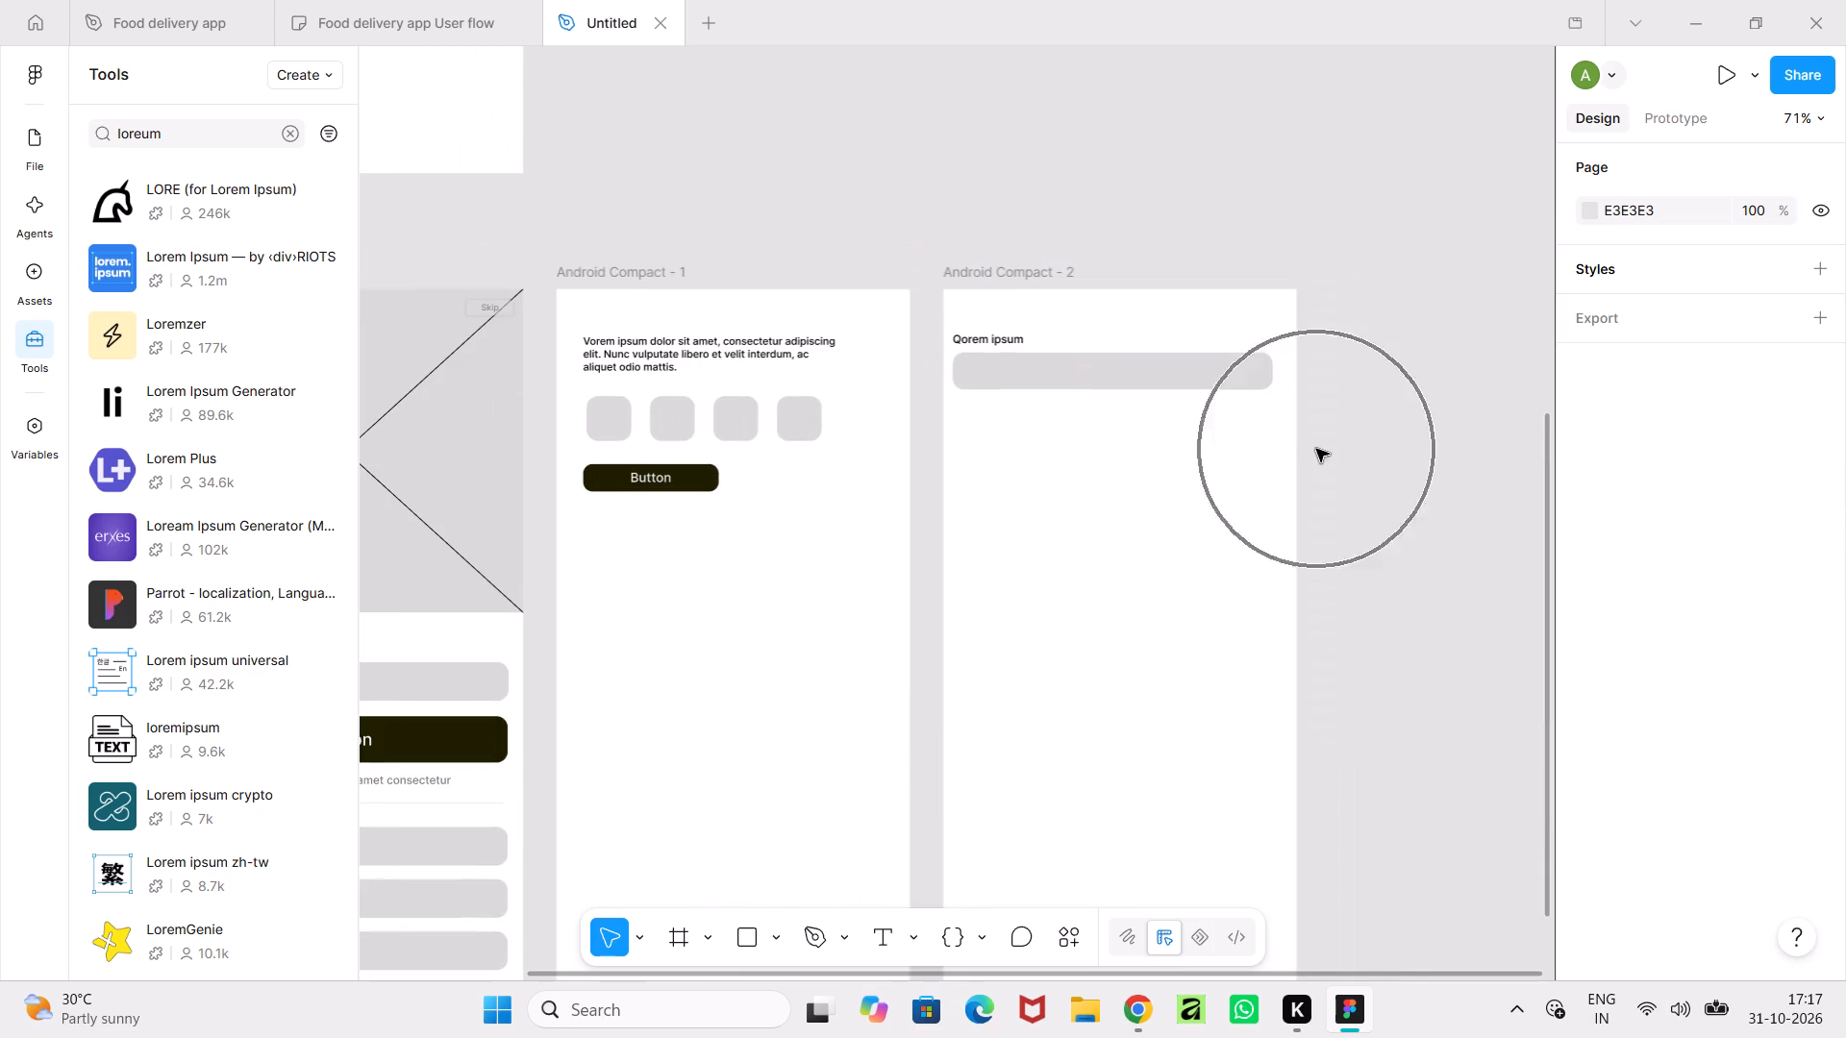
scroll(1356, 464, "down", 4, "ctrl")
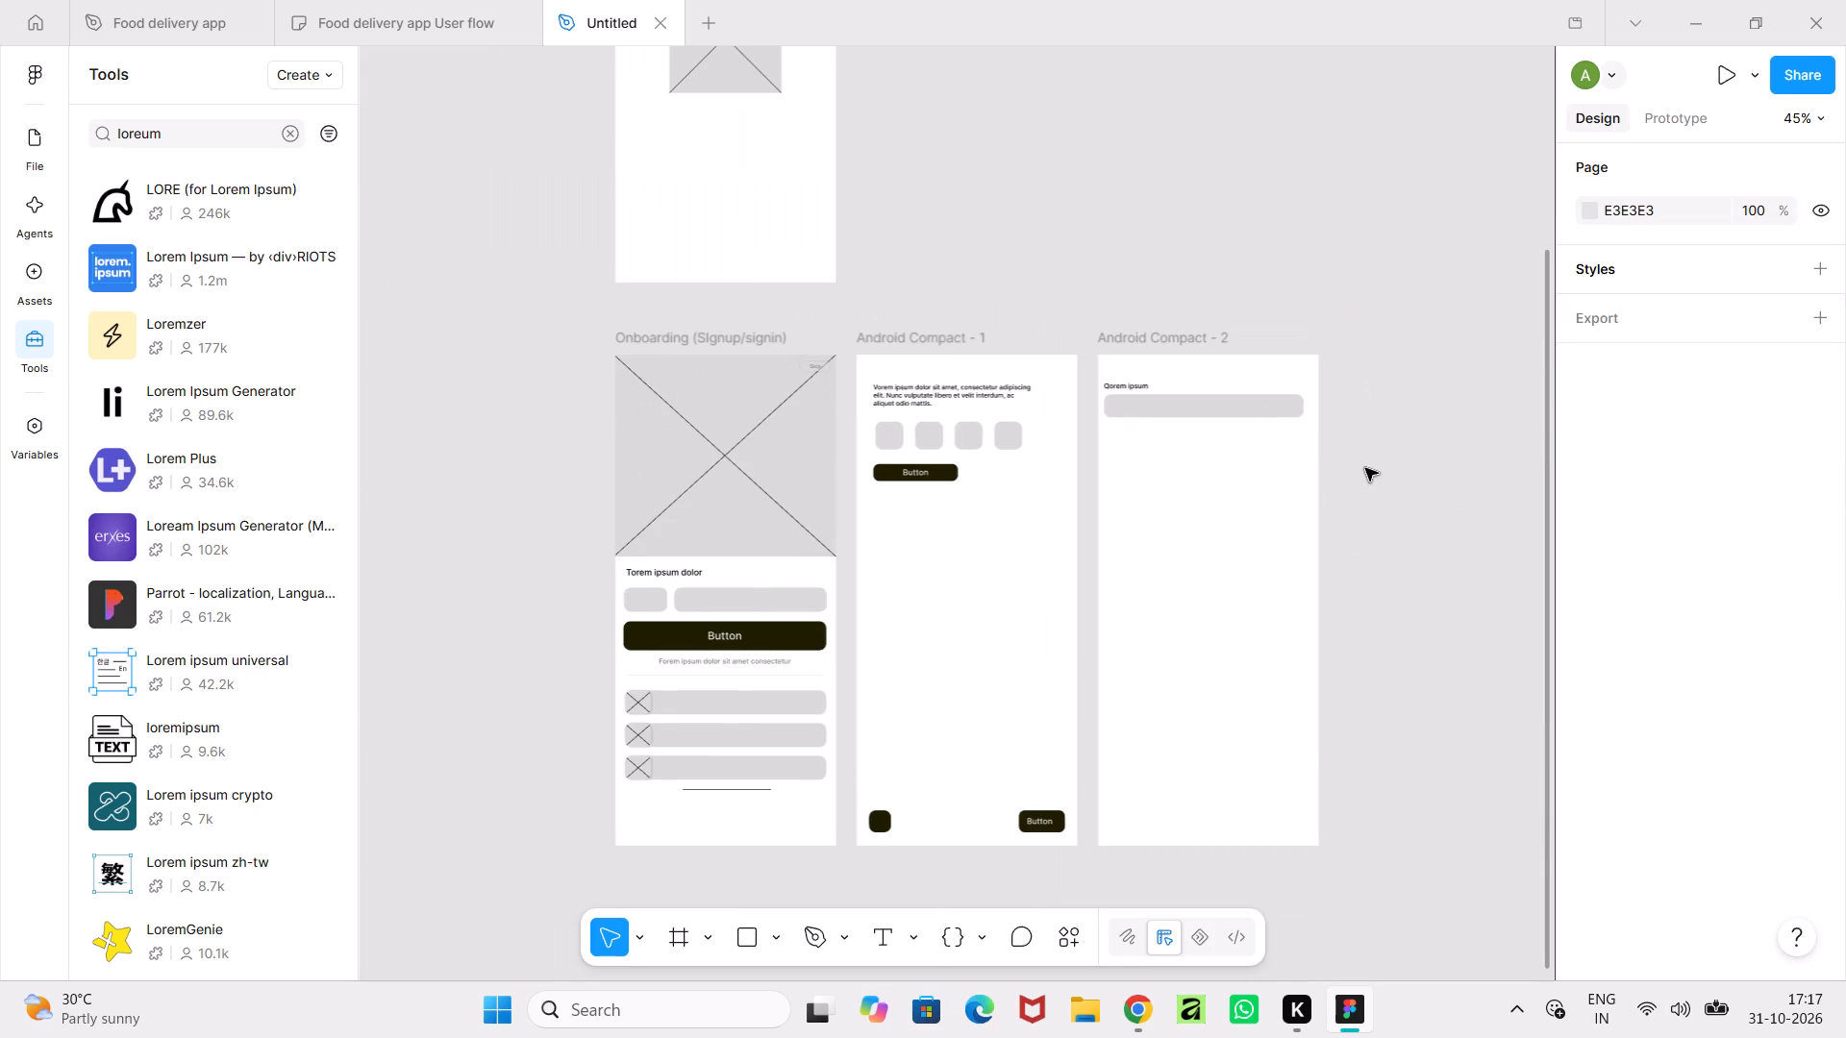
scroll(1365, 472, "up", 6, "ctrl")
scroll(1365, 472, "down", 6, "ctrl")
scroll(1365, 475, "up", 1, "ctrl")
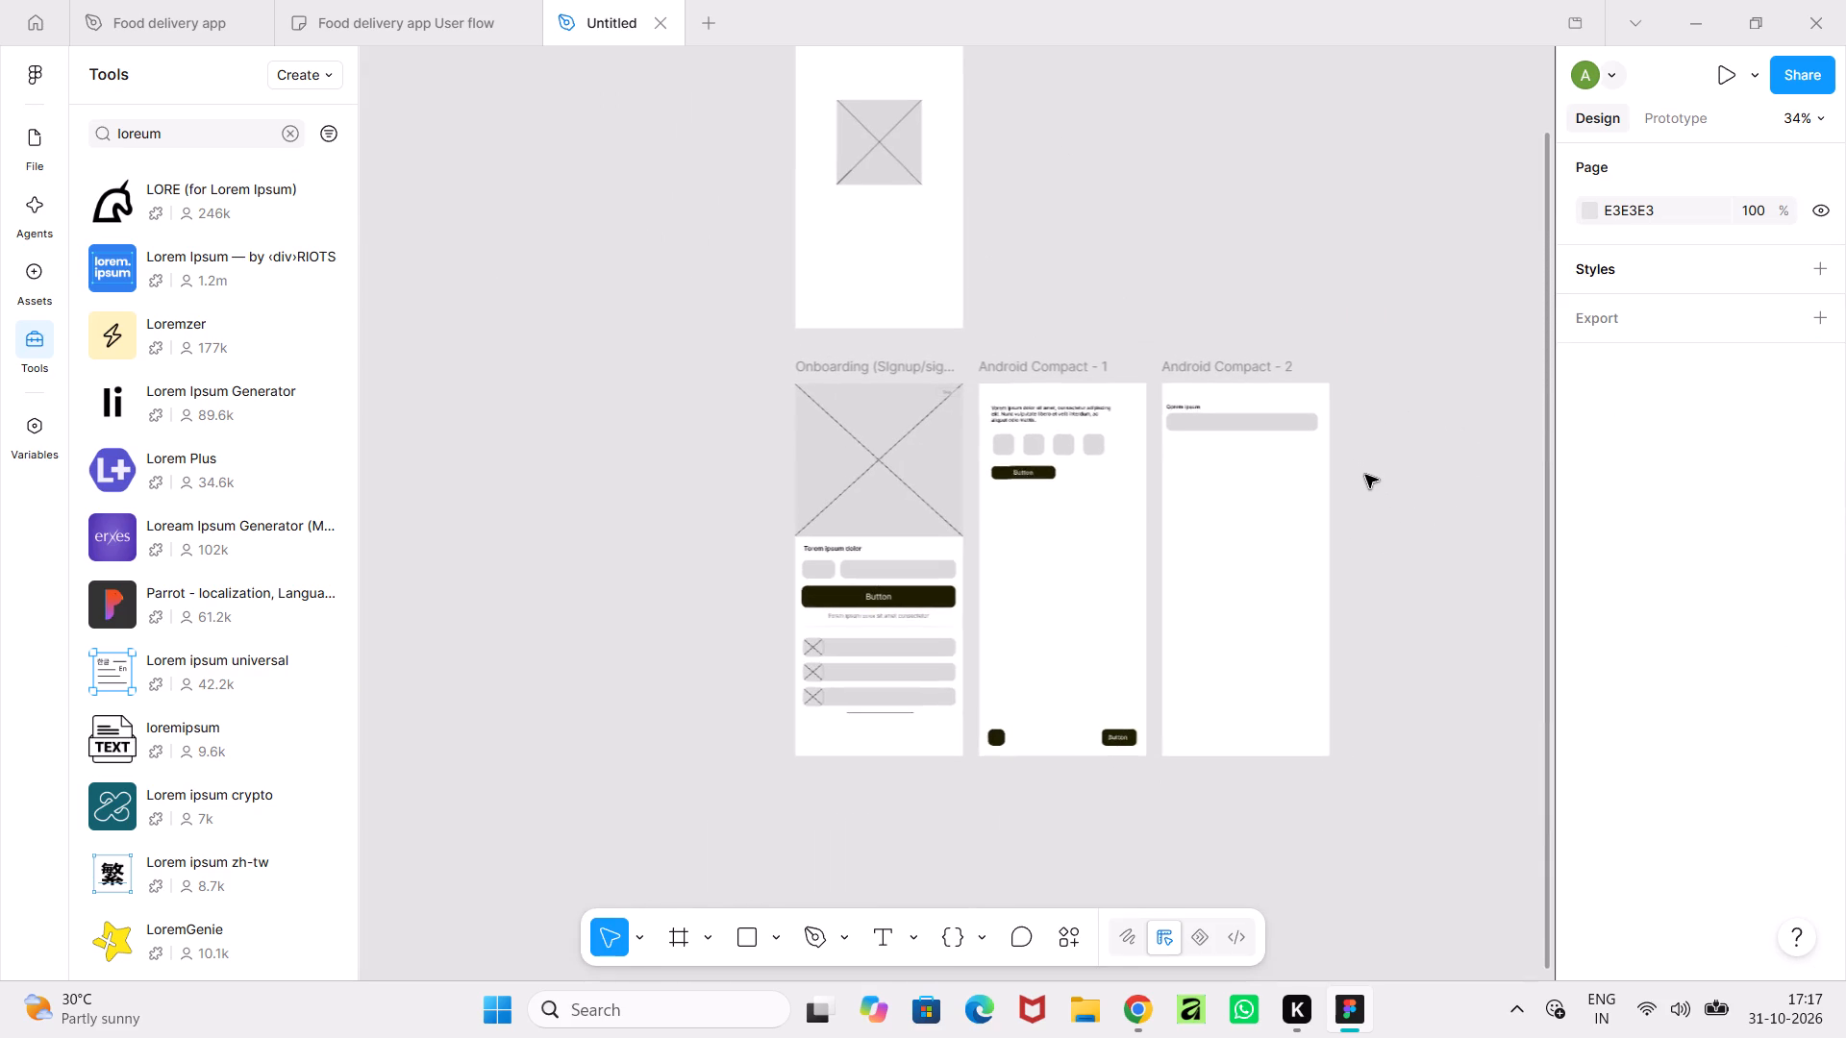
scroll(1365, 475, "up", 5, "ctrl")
Add a text box about 200 × 25 inside the gray bar on Android Compact - 2 with the placeholder "Type bar".
middle_click_drag(1365, 475, 1306, 487)
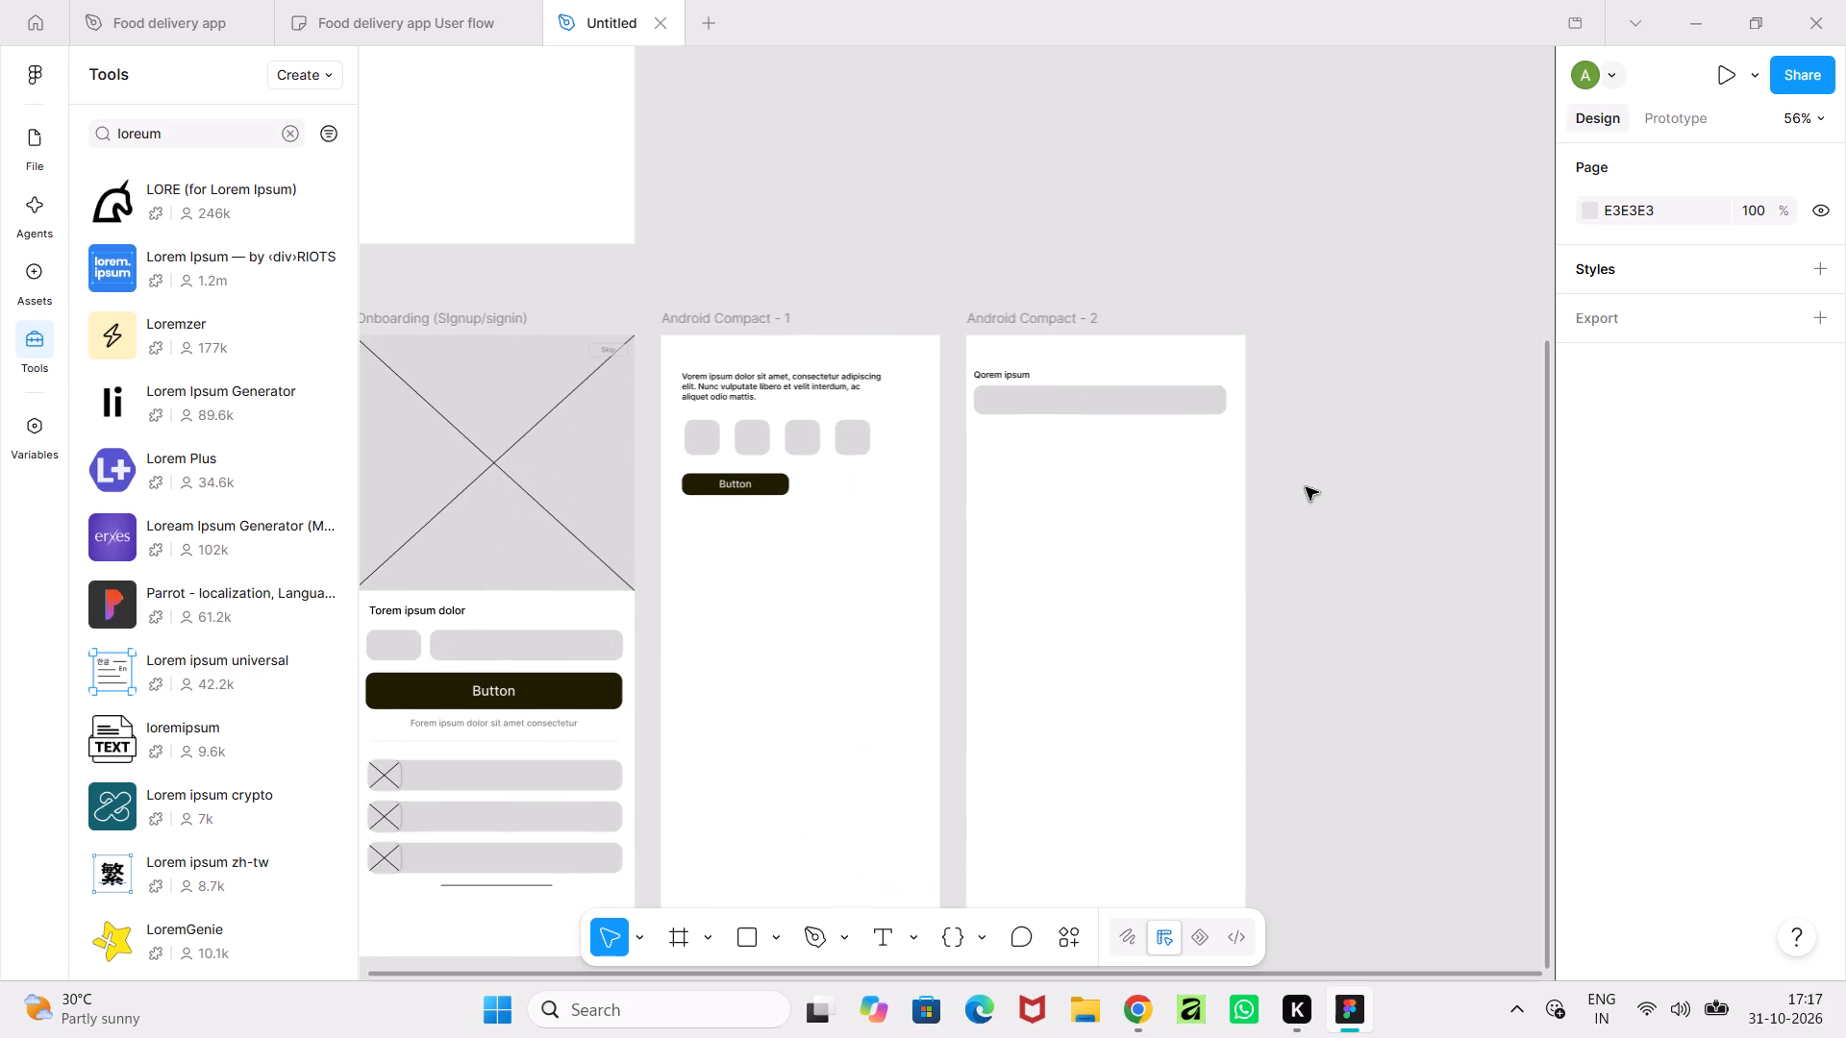
scroll(1307, 487, "up", 5, "ctrl")
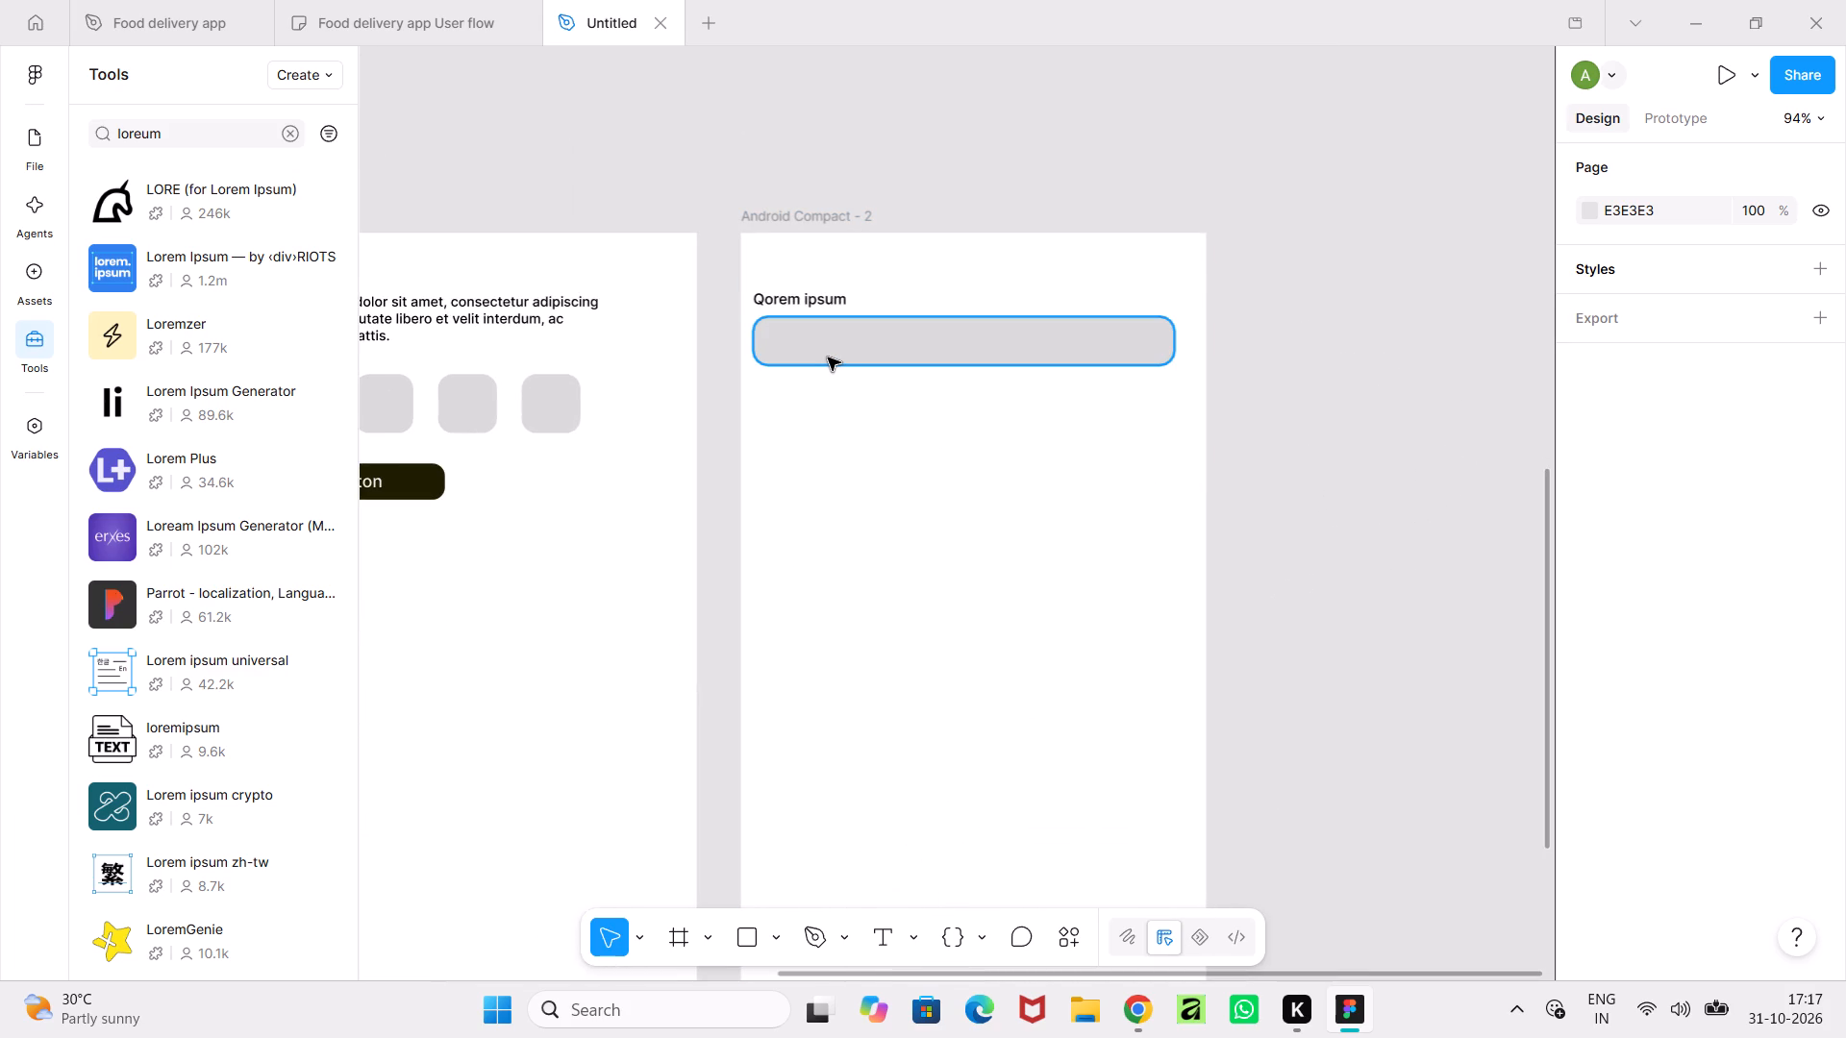
left_click(828, 358)
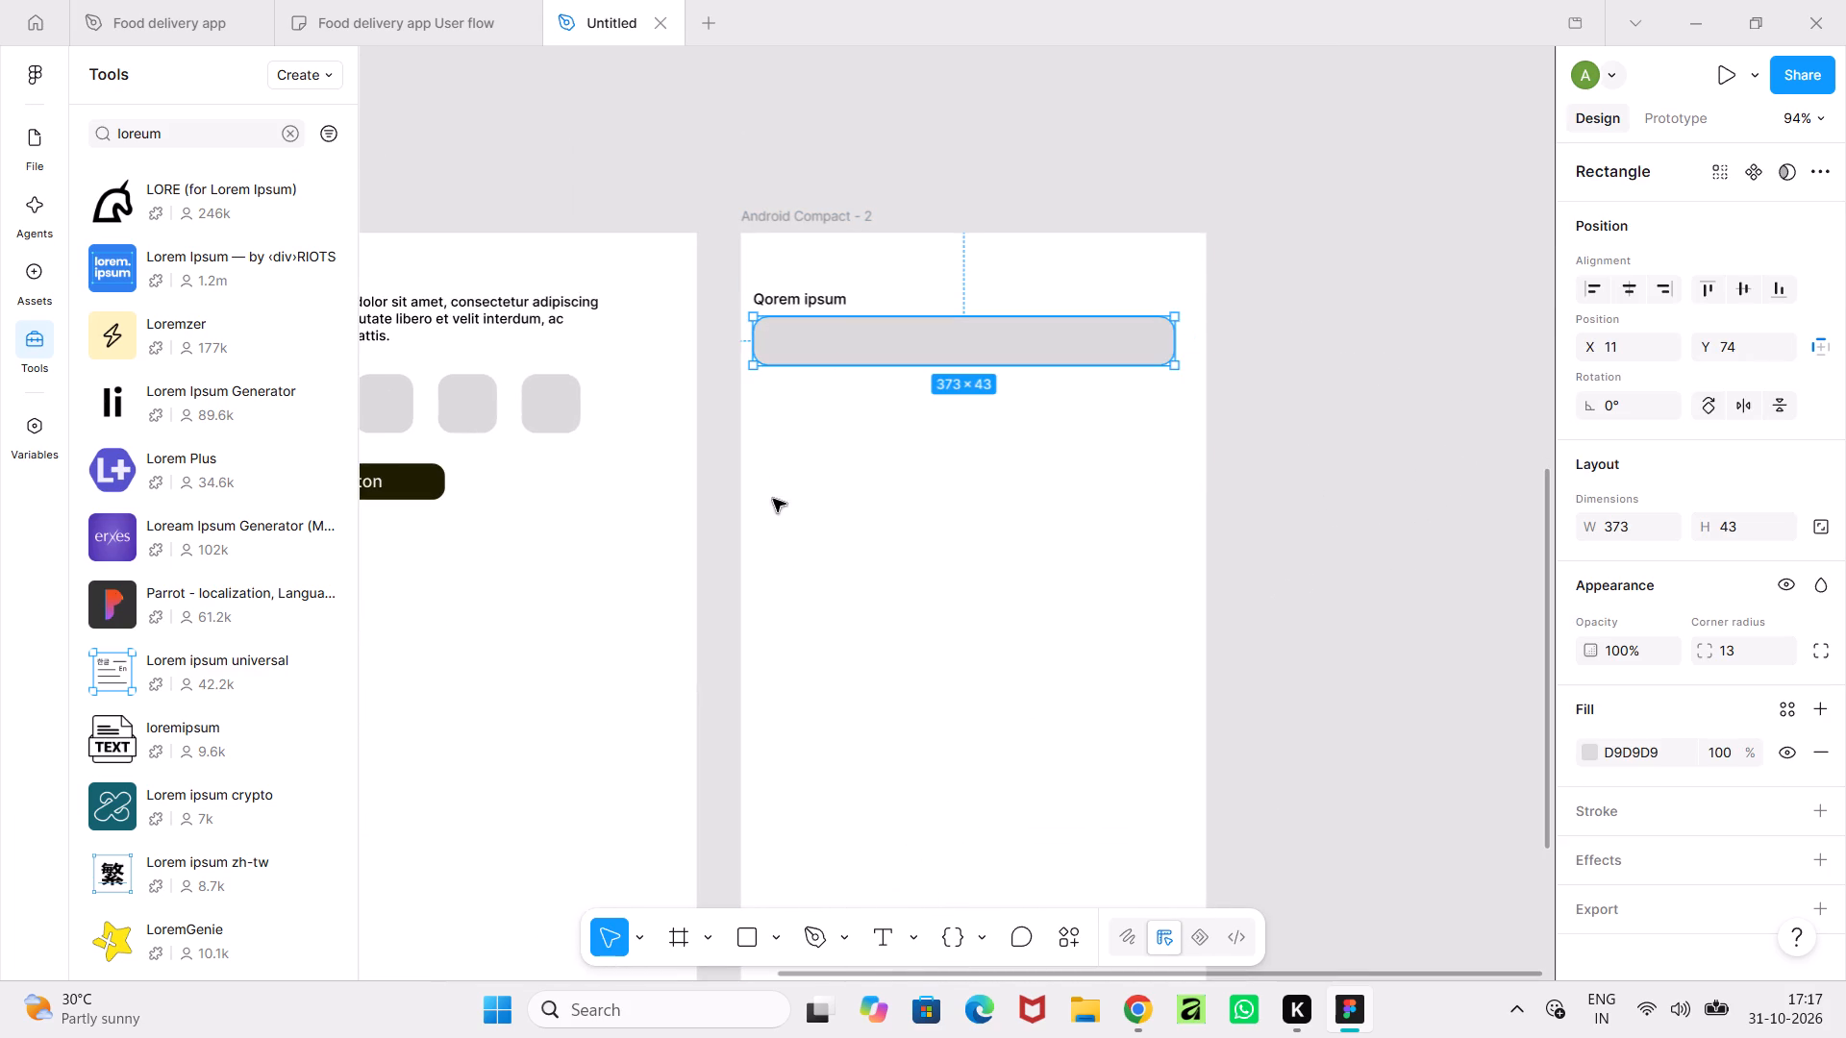
left_click(885, 952)
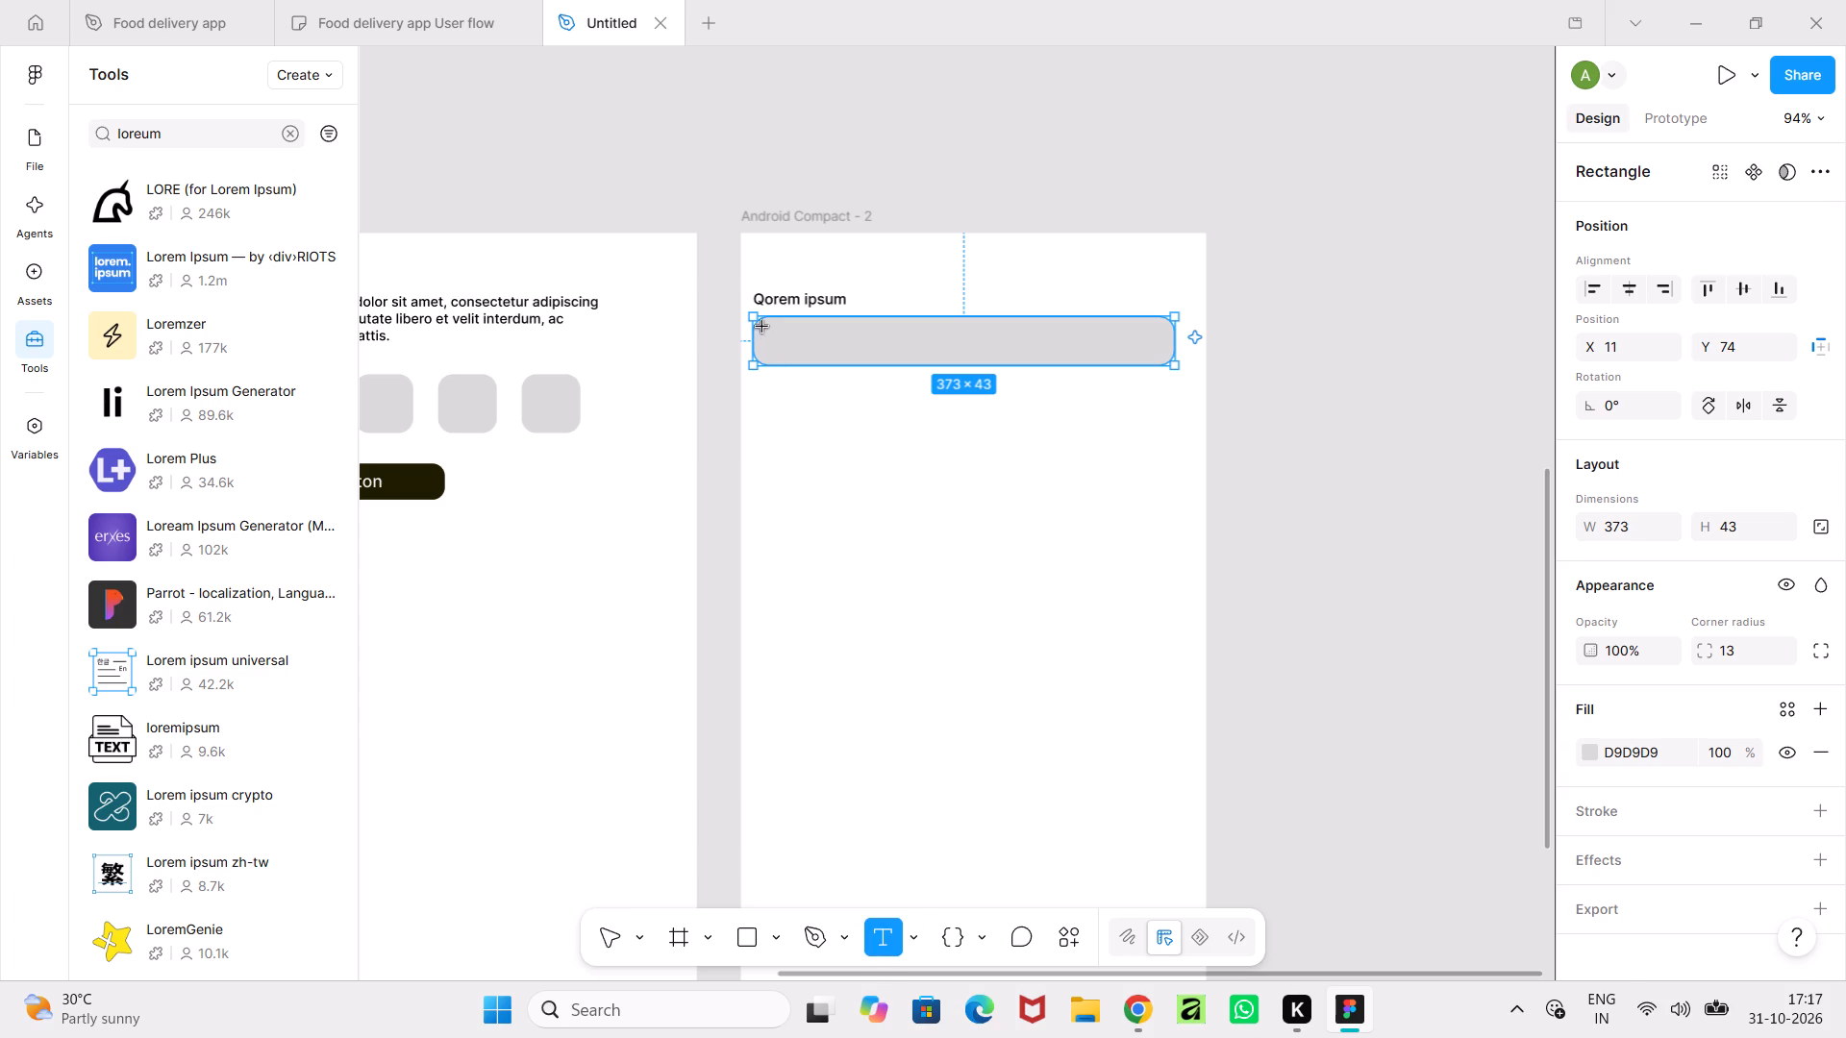
left_click_drag(762, 327, 988, 355)
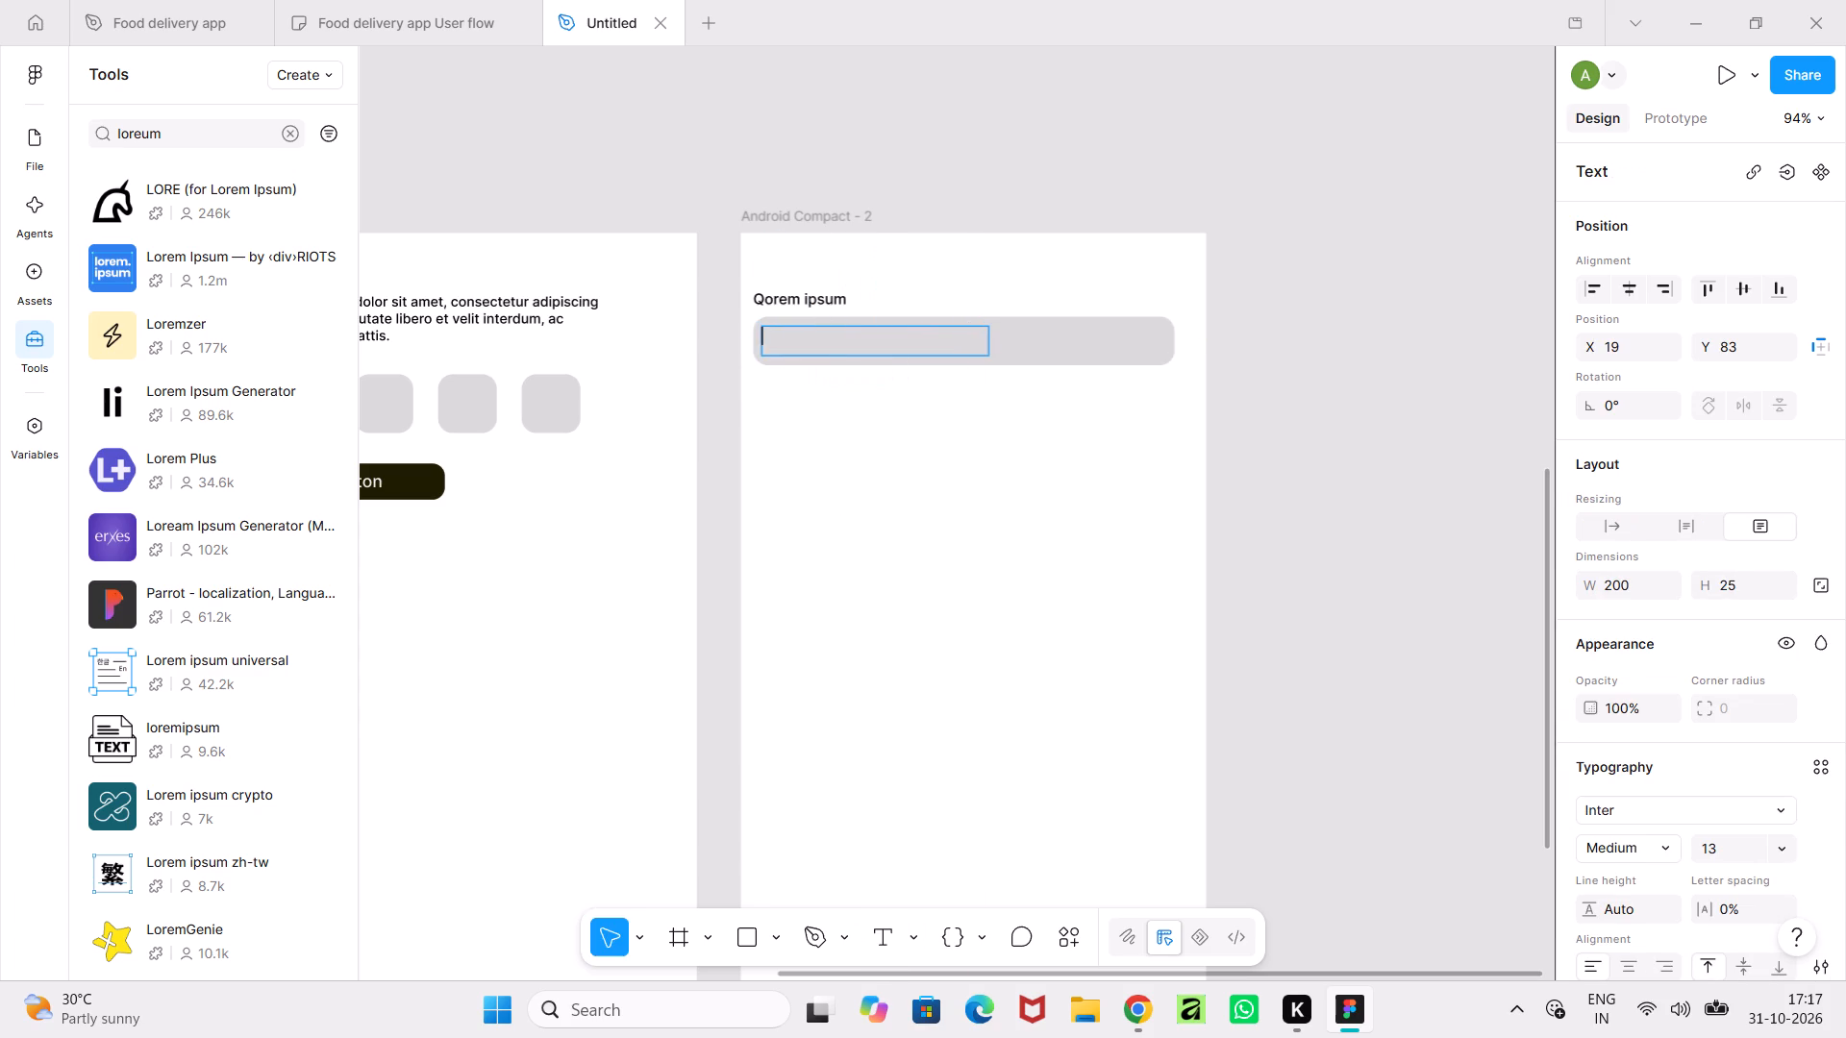
type("Type bar")
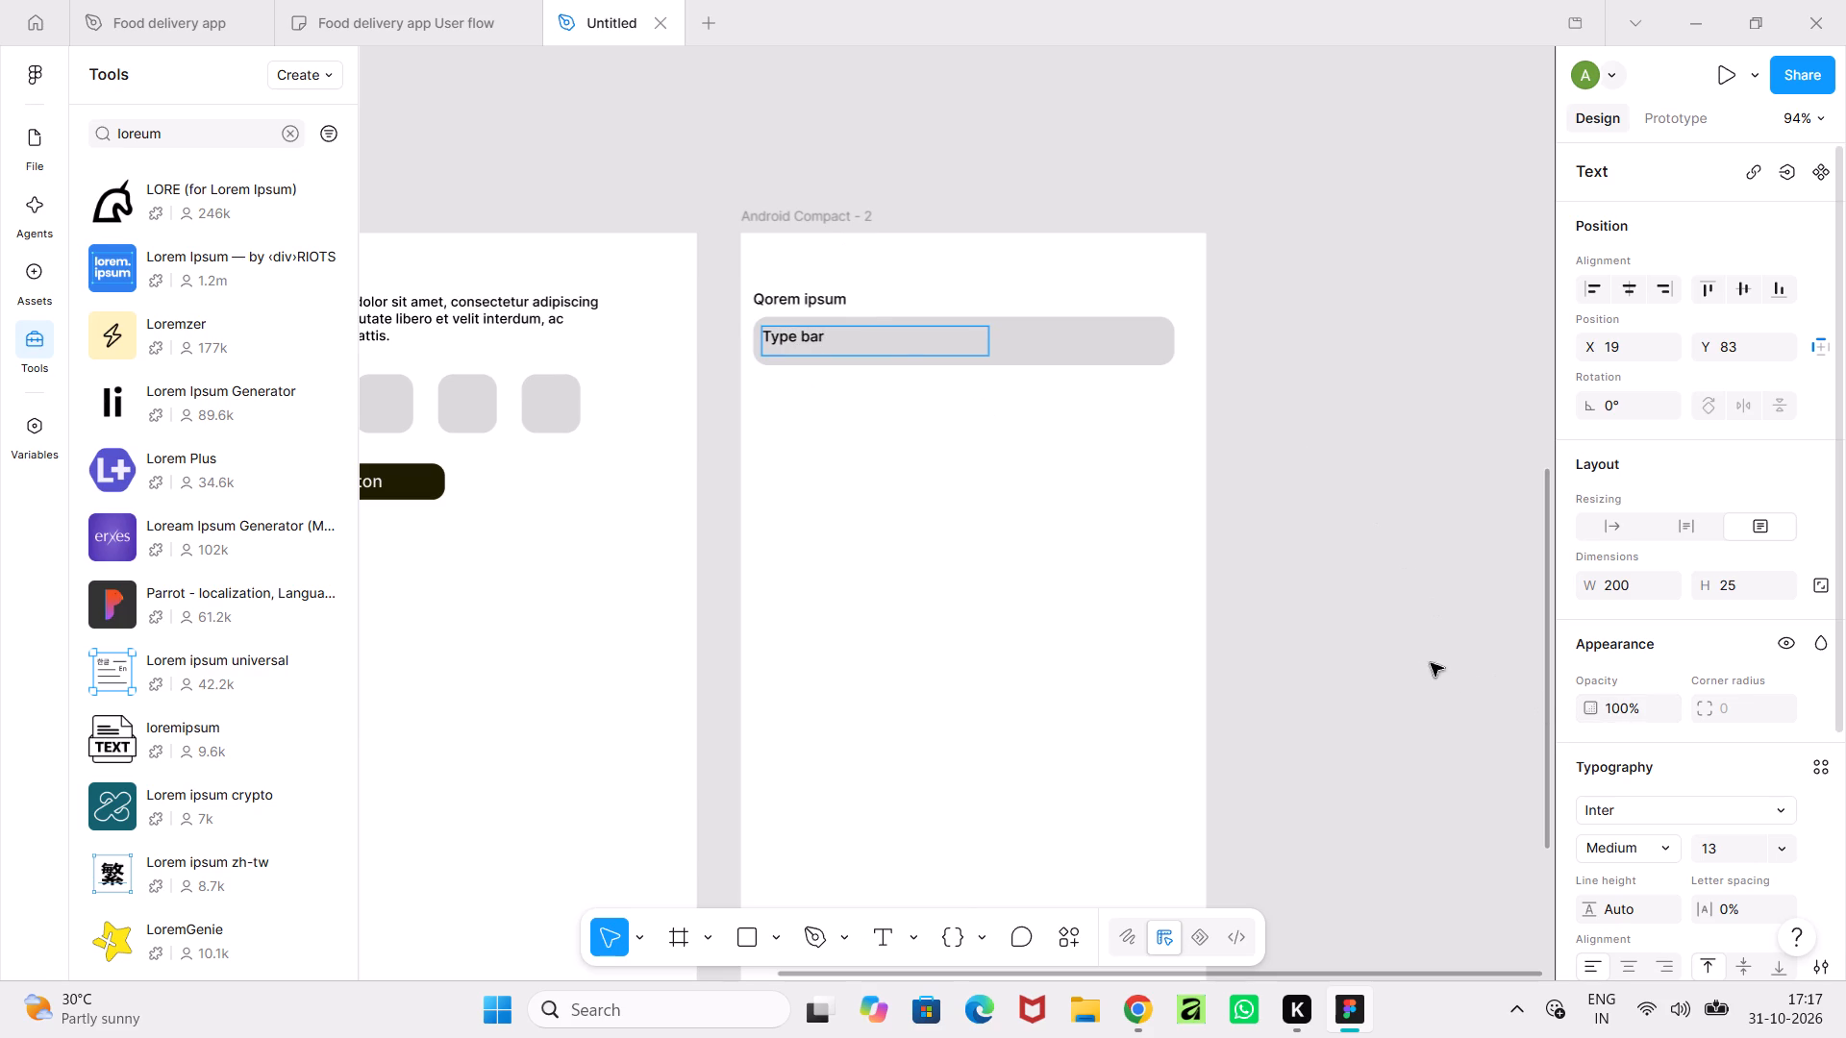
left_click(1390, 637)
Reduce the "Type bar" placeholder's opacity to 12%.
left_click_drag(1598, 710, 898, 517)
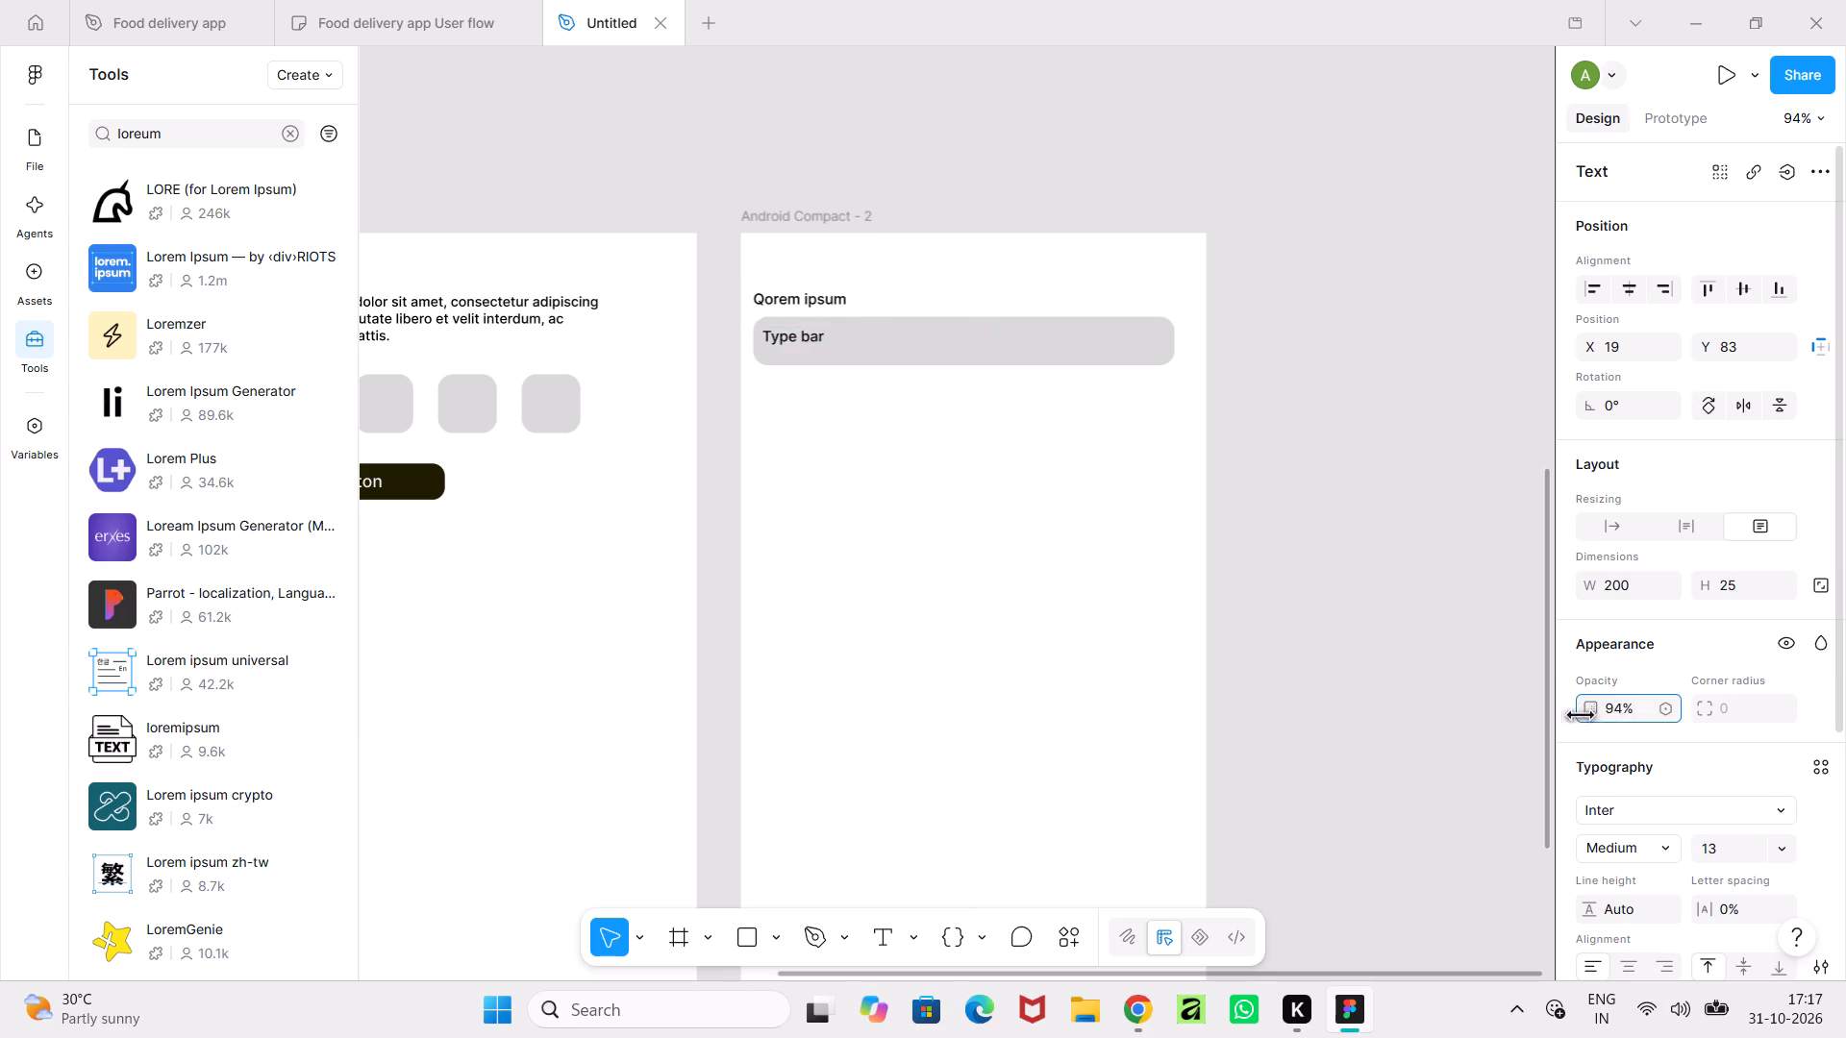
left_click_drag(898, 517, 661, 533)
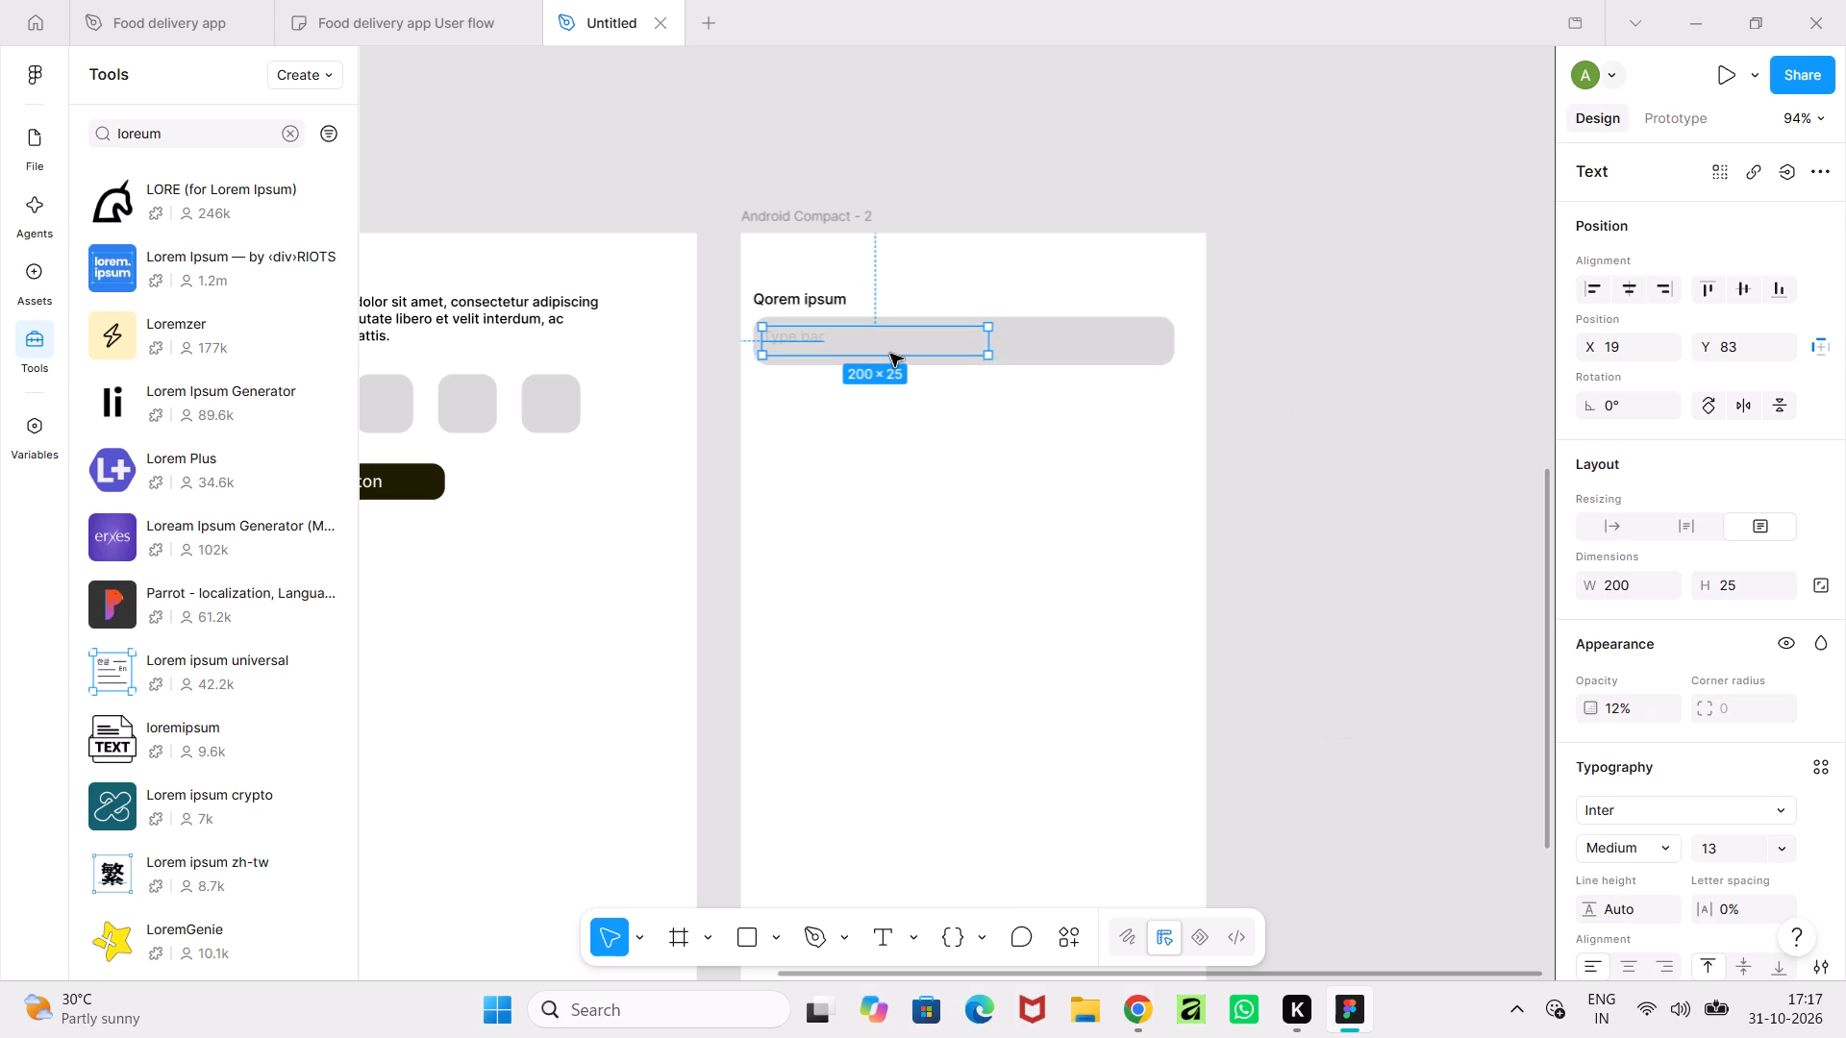
Shorten the "Type bar" text box to 15 high and position it inside the gray bar at about X 18, Y 88.
left_click_drag(897, 361, 897, 344)
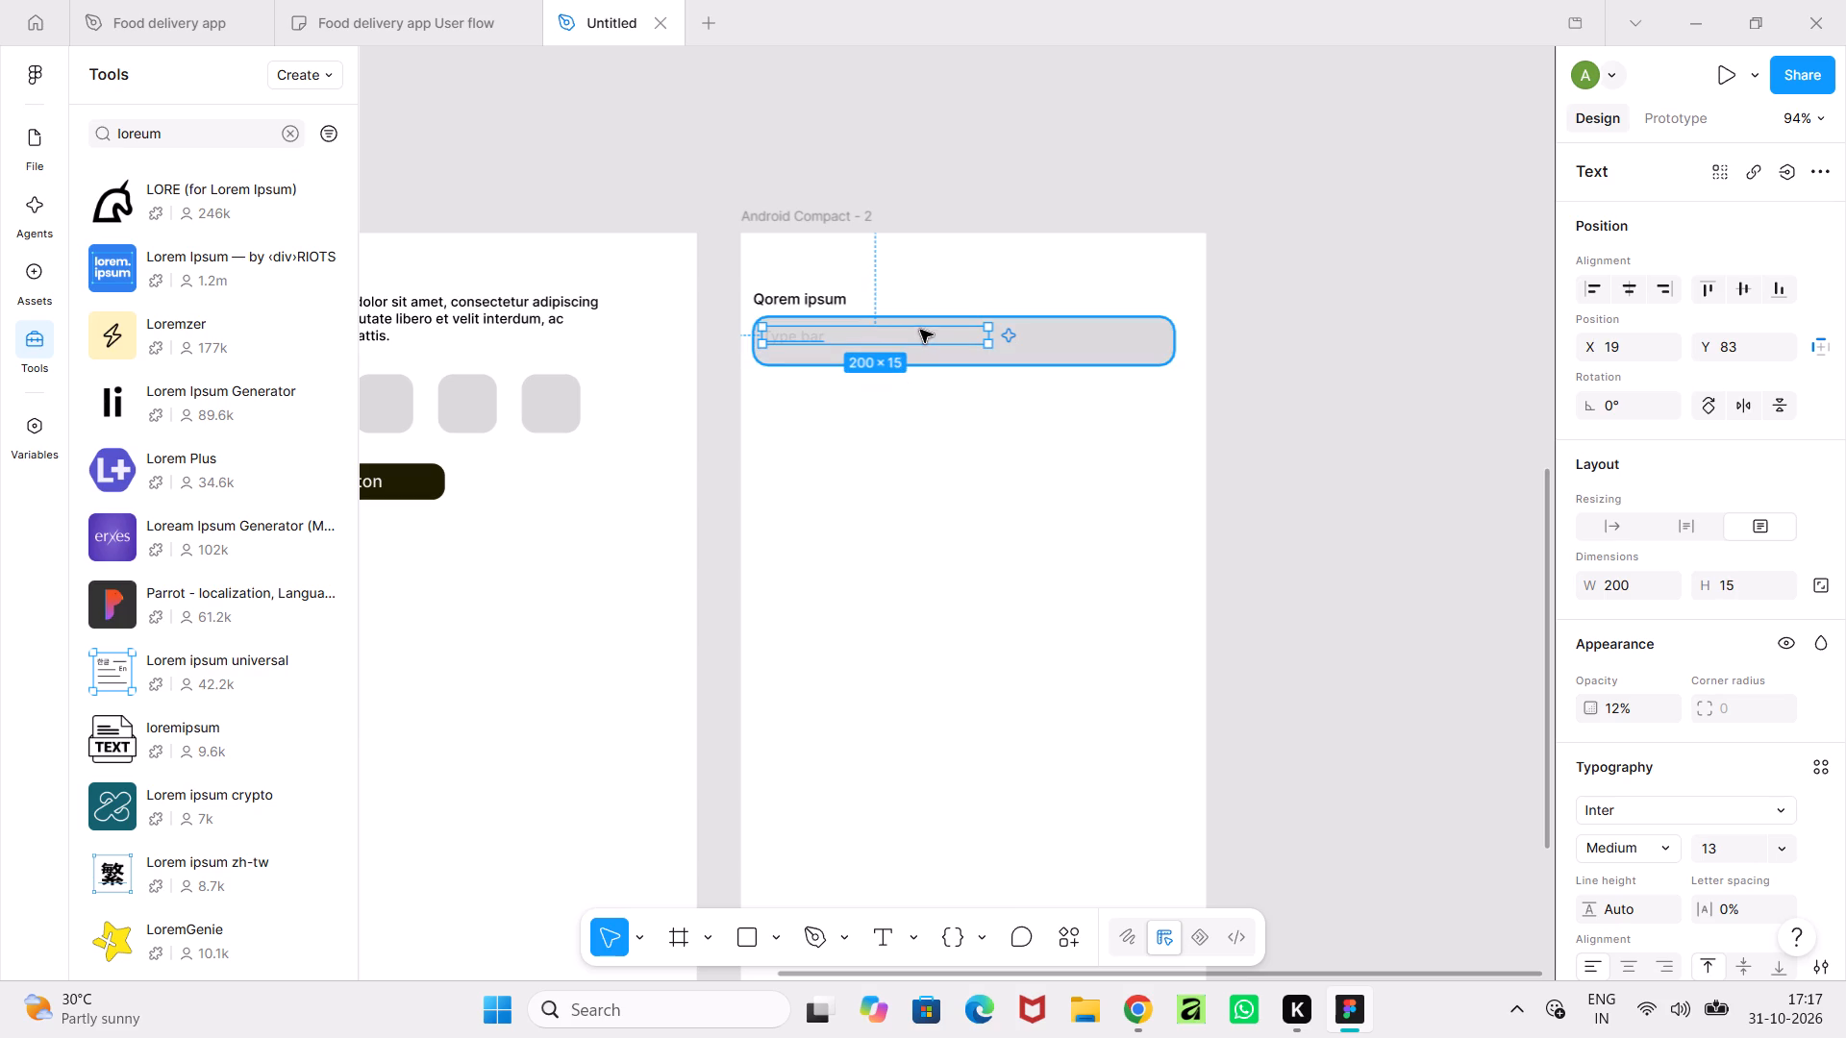
left_click(920, 338)
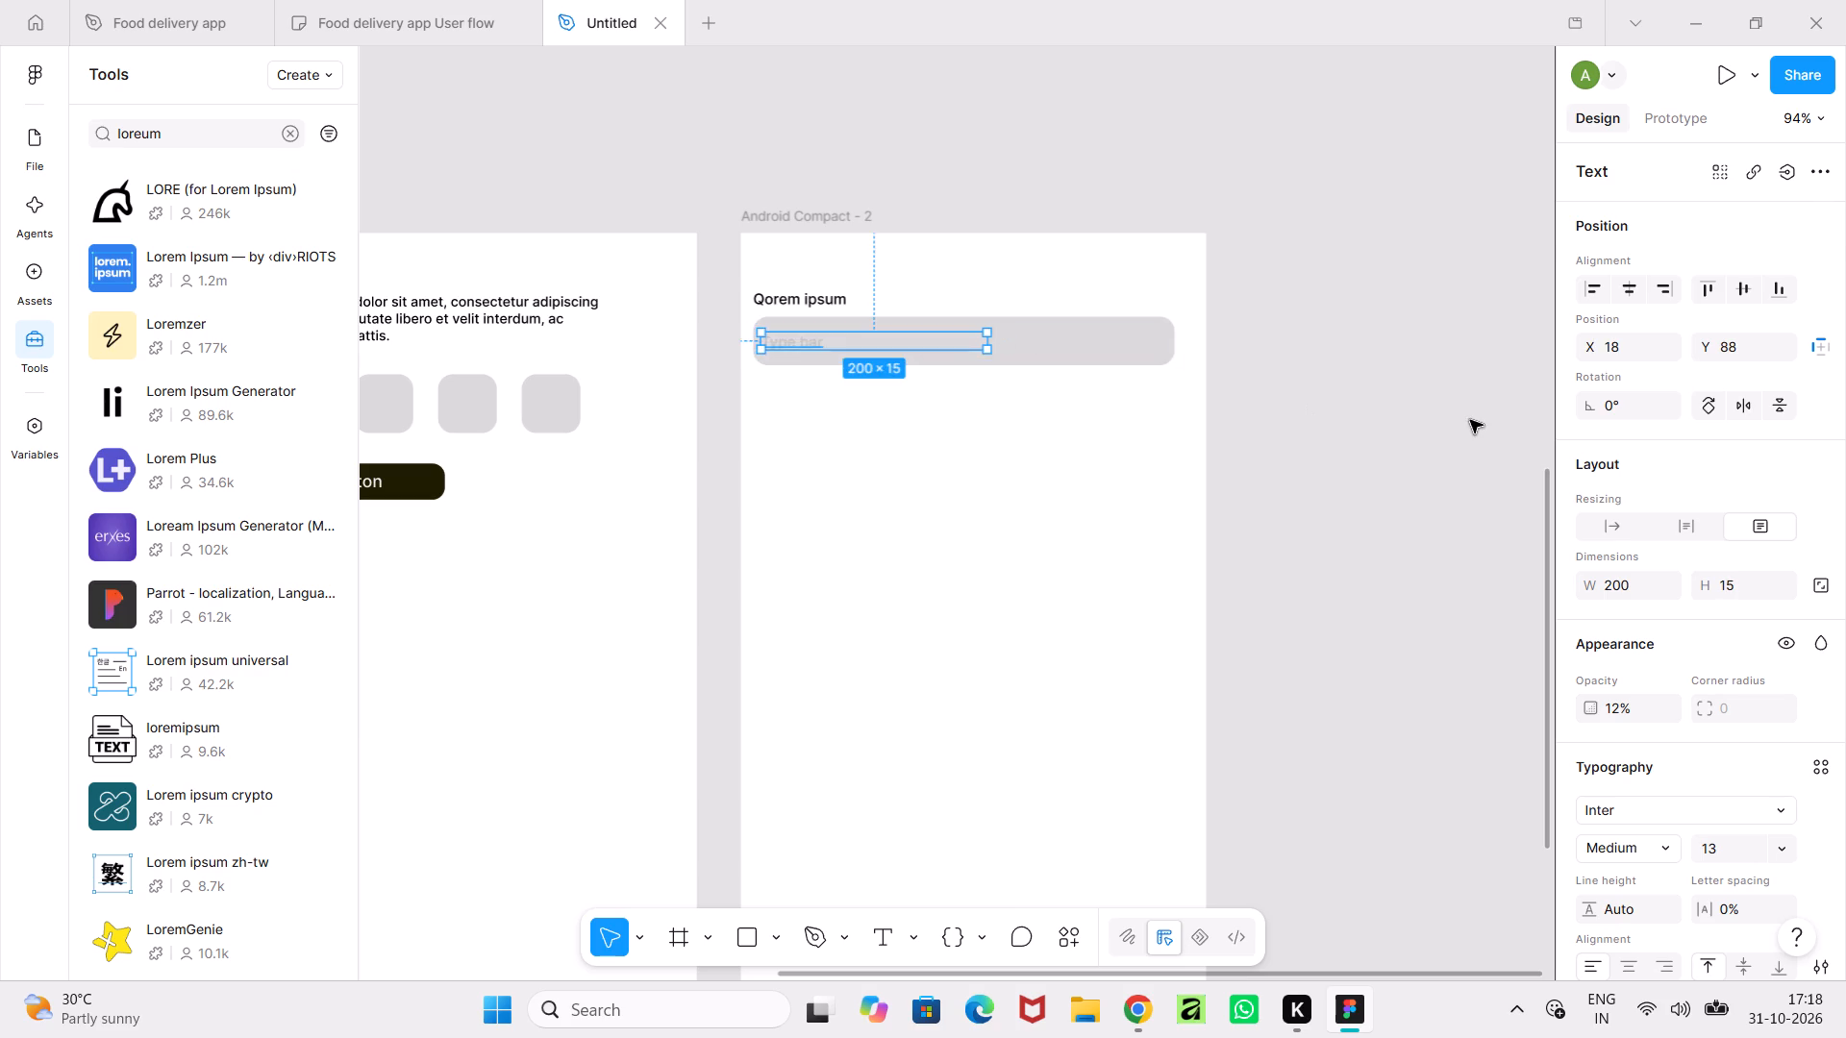
Duplicate the "Qorem ipsum" heading, gray bar and "Type bar" placeholder on Android Compact - 2, placing the copy directly below the original set.
left_click(1470, 420)
left_click(779, 290)
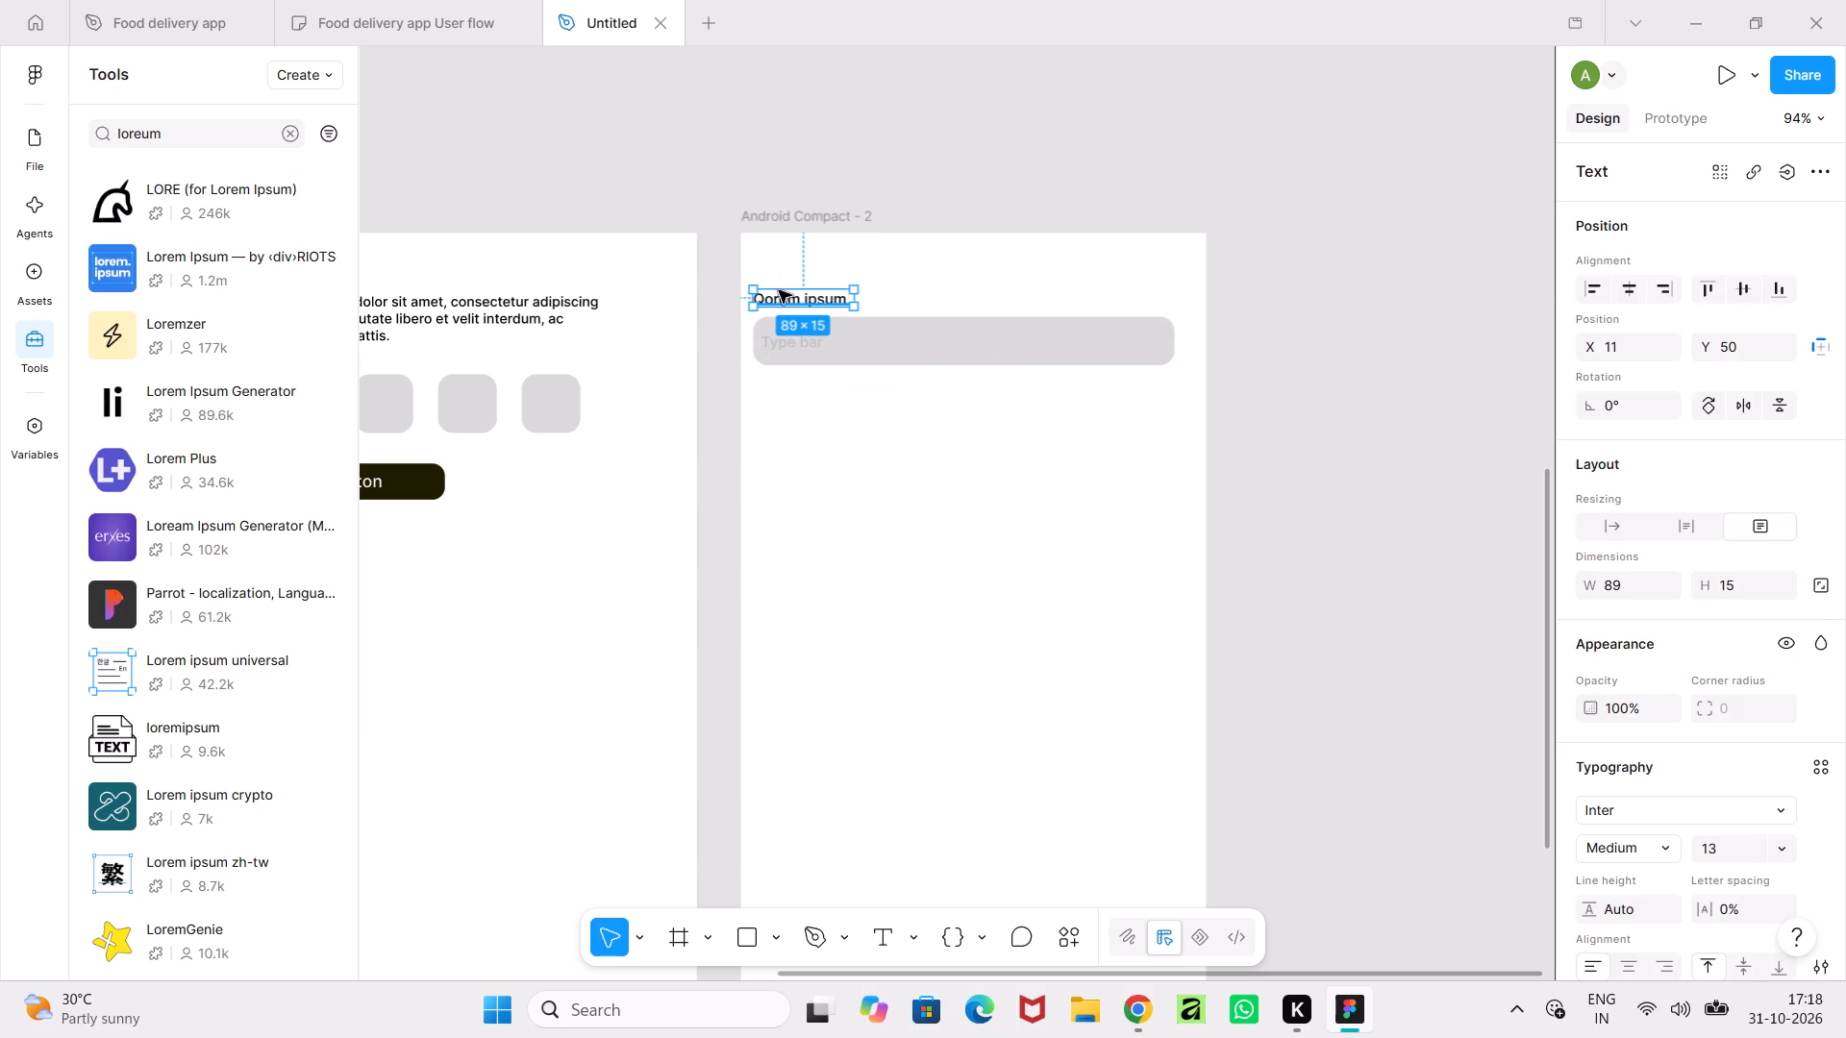
left_click(882, 353, "shift")
left_click(809, 346, "shift")
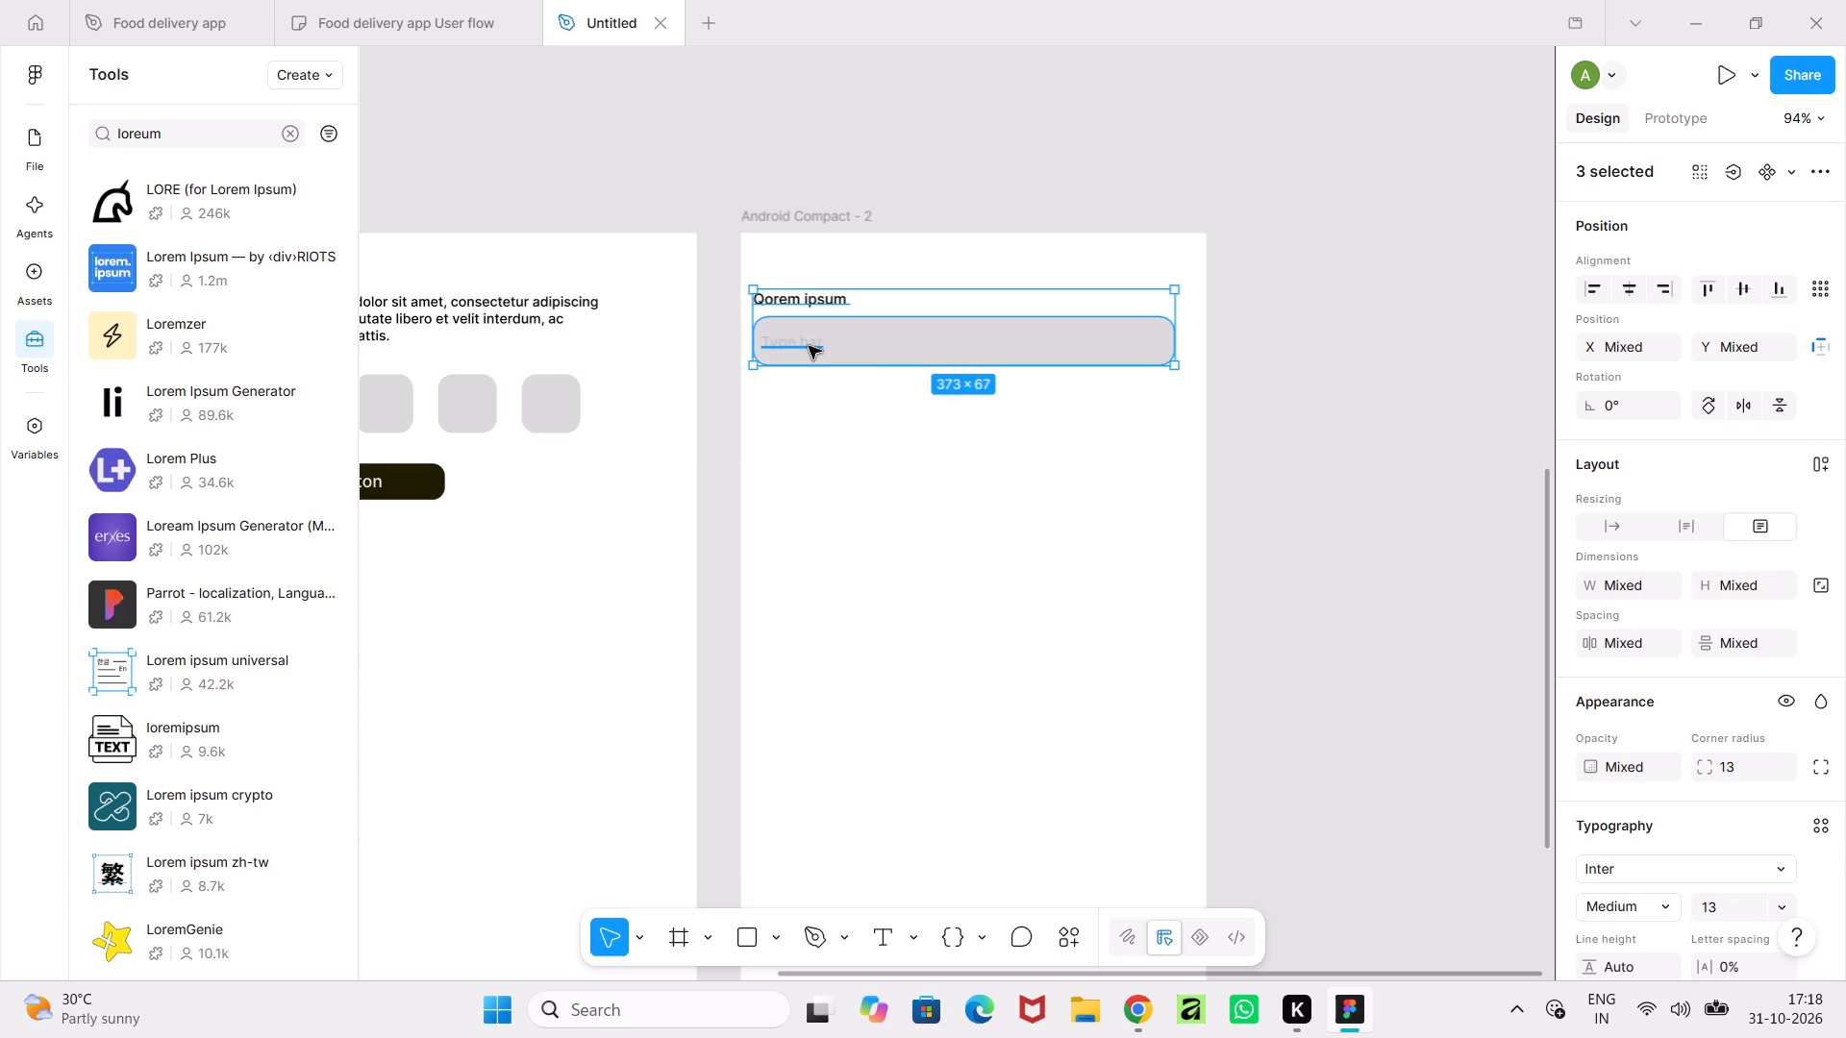
key("ctrl+c")
key("ctrl+v")
left_click_drag(938, 328, 938, 409)
left_click(1357, 451)
Copy the dark square and the small Button from the bottom of Android Compact - 1 to the same place on Android Compact - 2.
scroll(1357, 451, "down", 4, "ctrl")
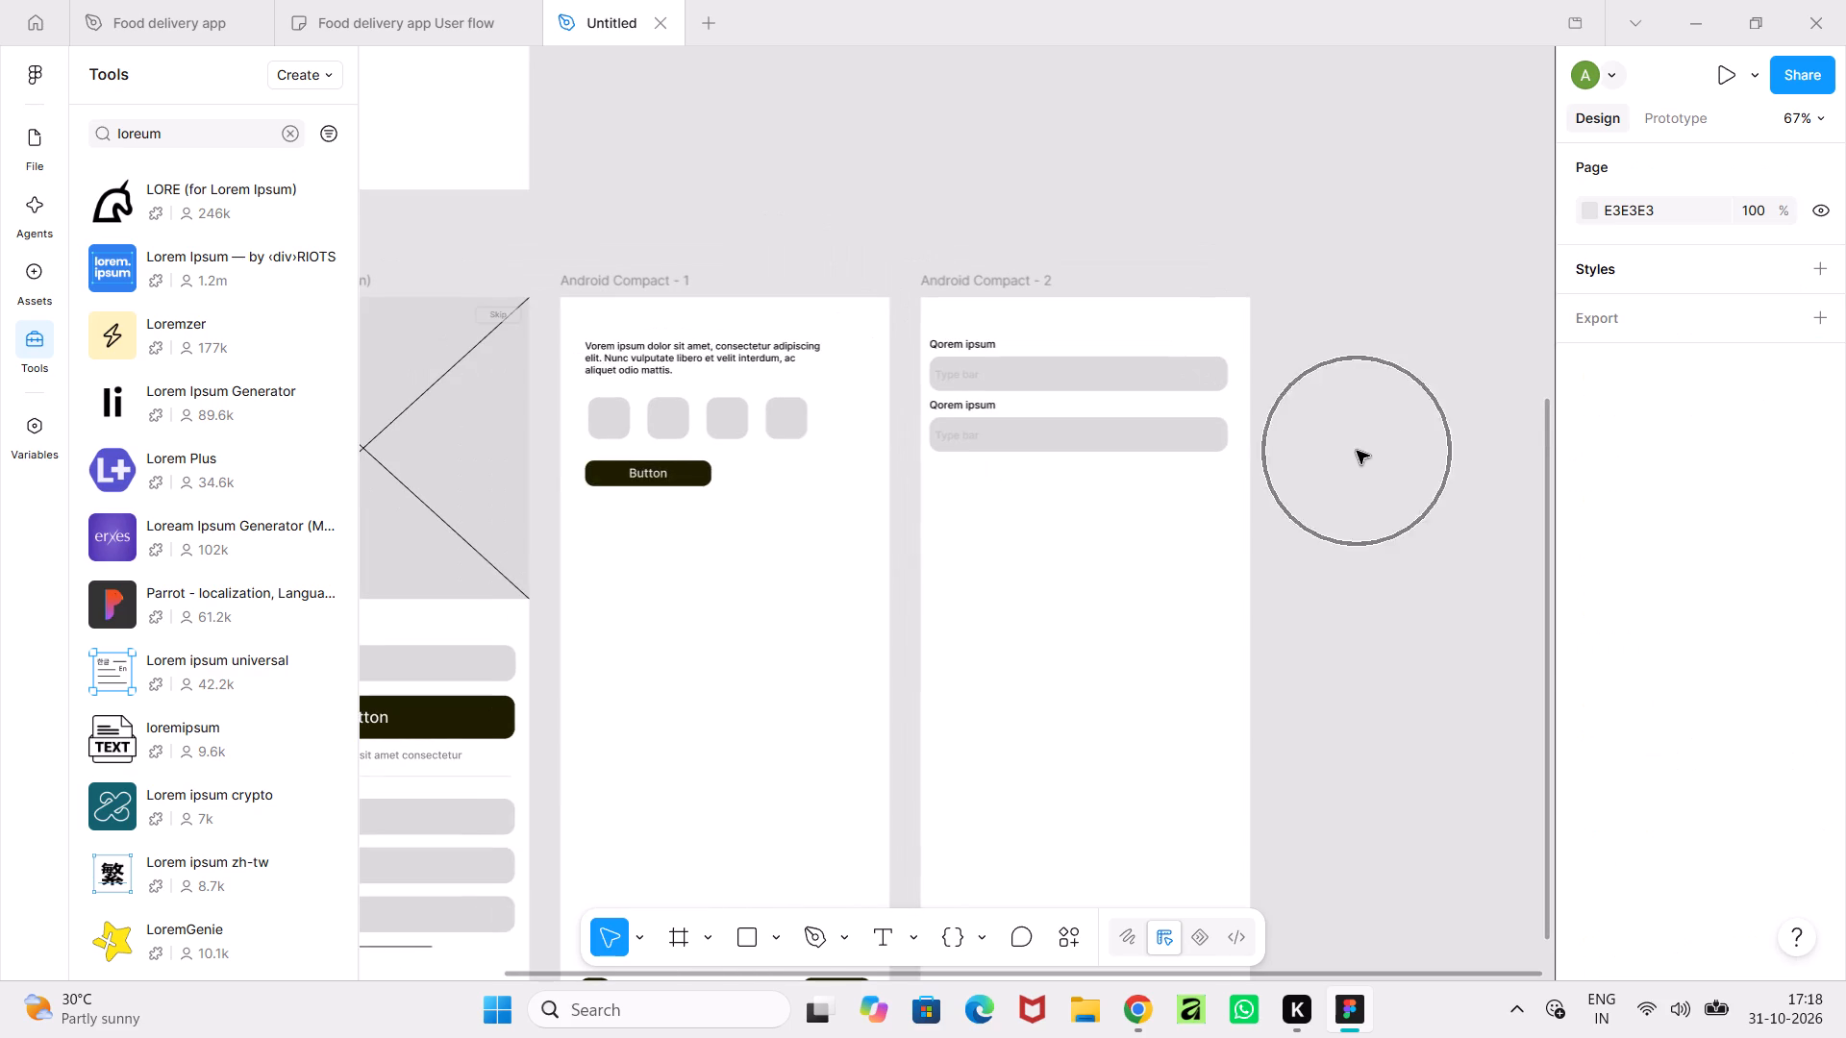
scroll(1357, 451, "down", 1)
scroll(1357, 451, "down", 3, "ctrl")
middle_click_drag(1381, 527, 1202, 126)
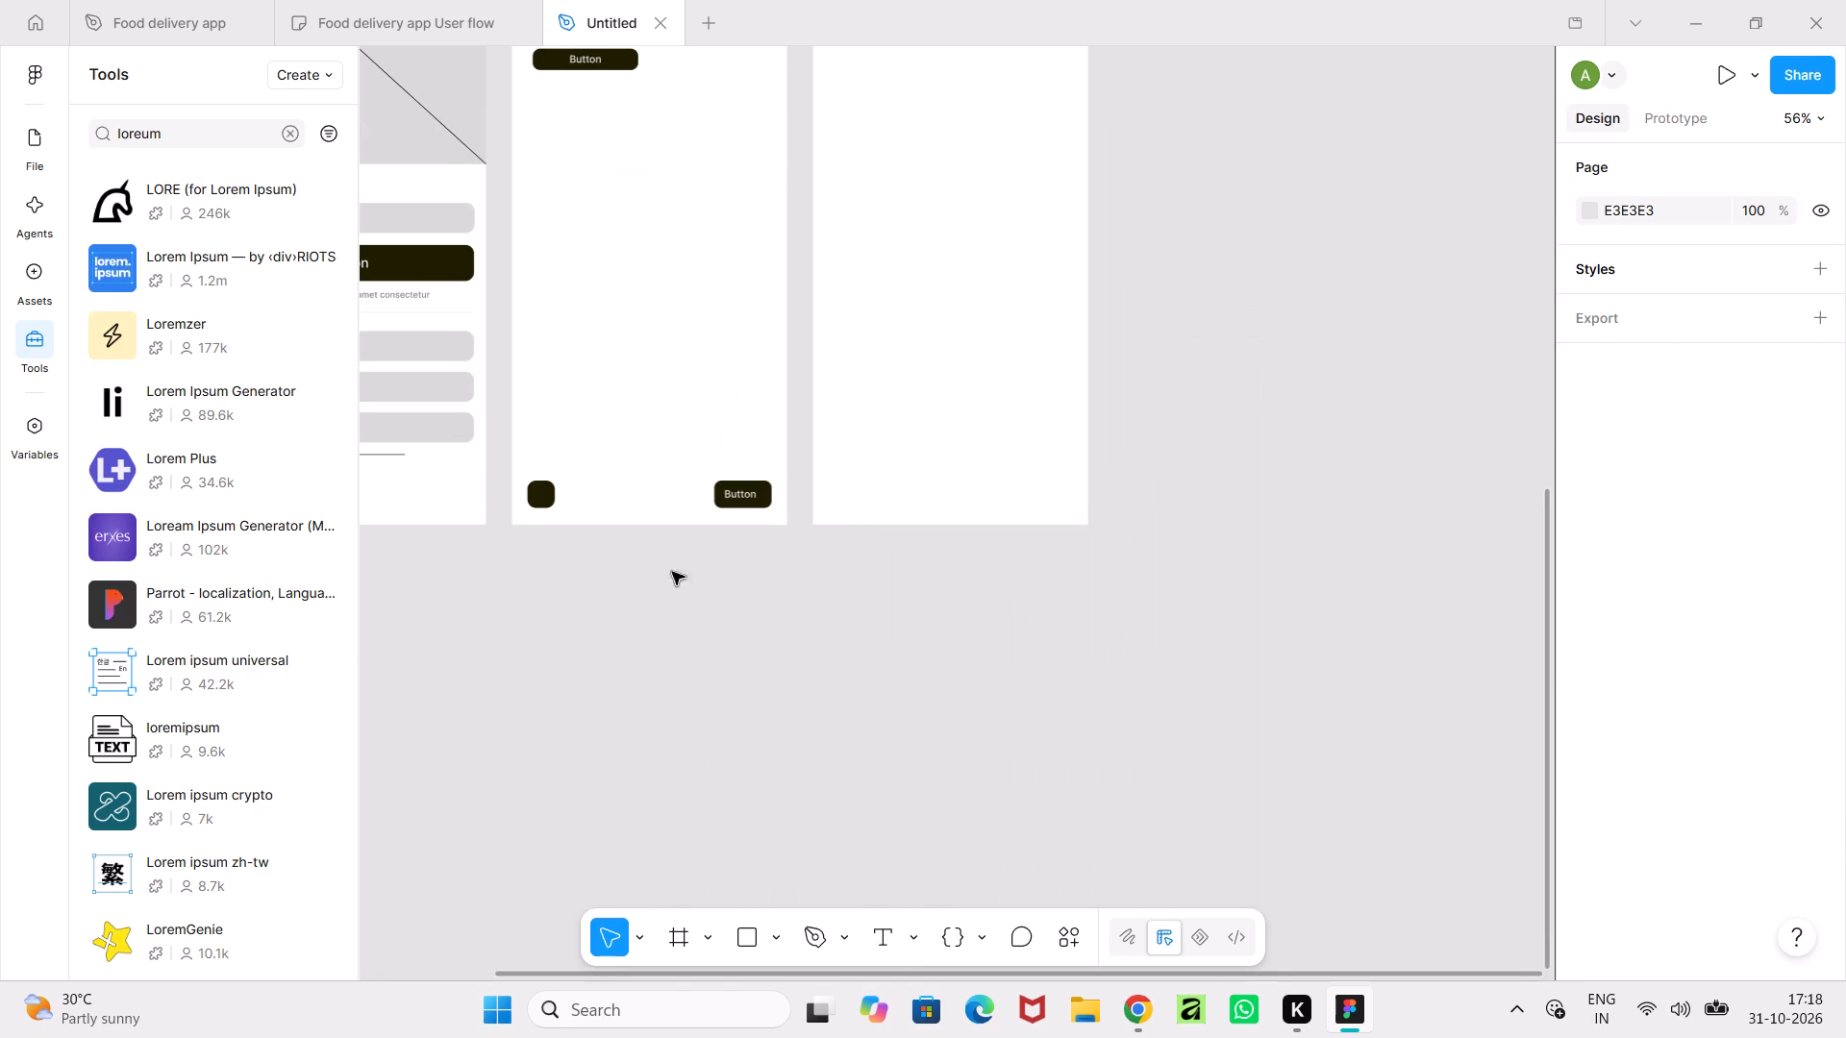
left_click(733, 493)
scroll(699, 529, "up", 5, "ctrl")
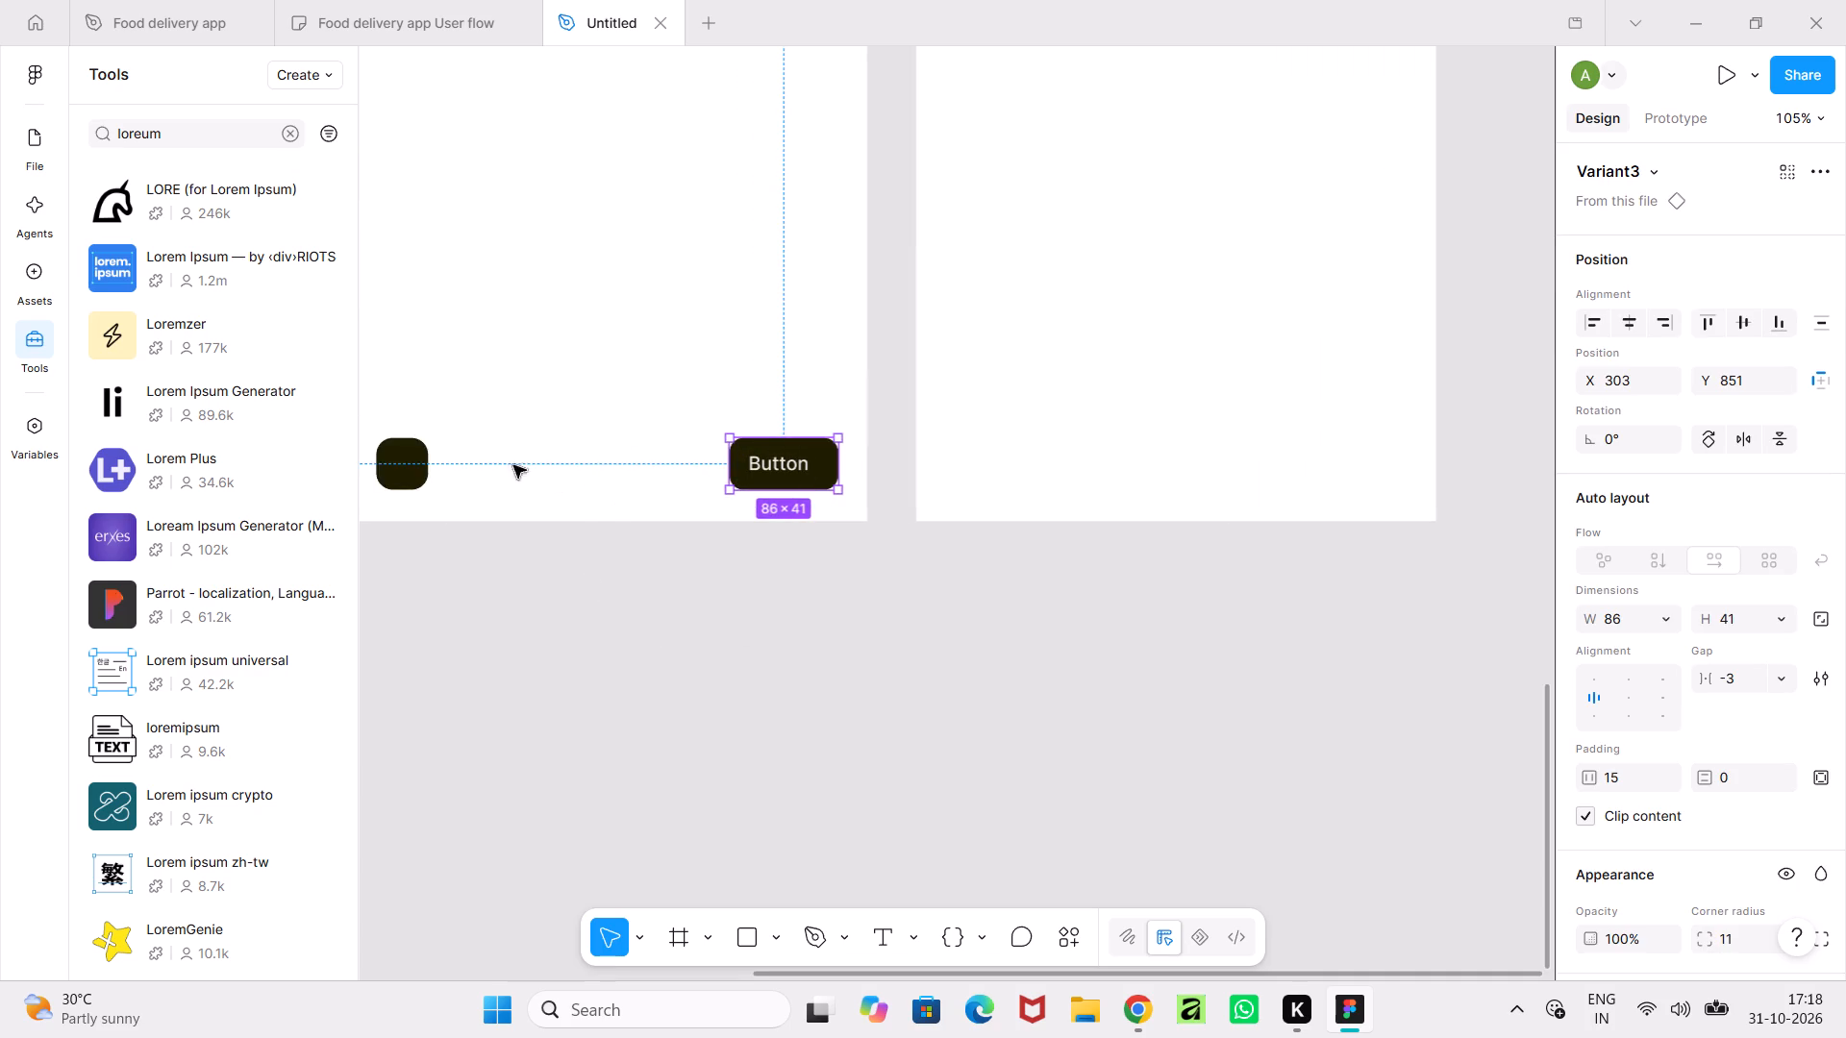
left_click(402, 469, "shift")
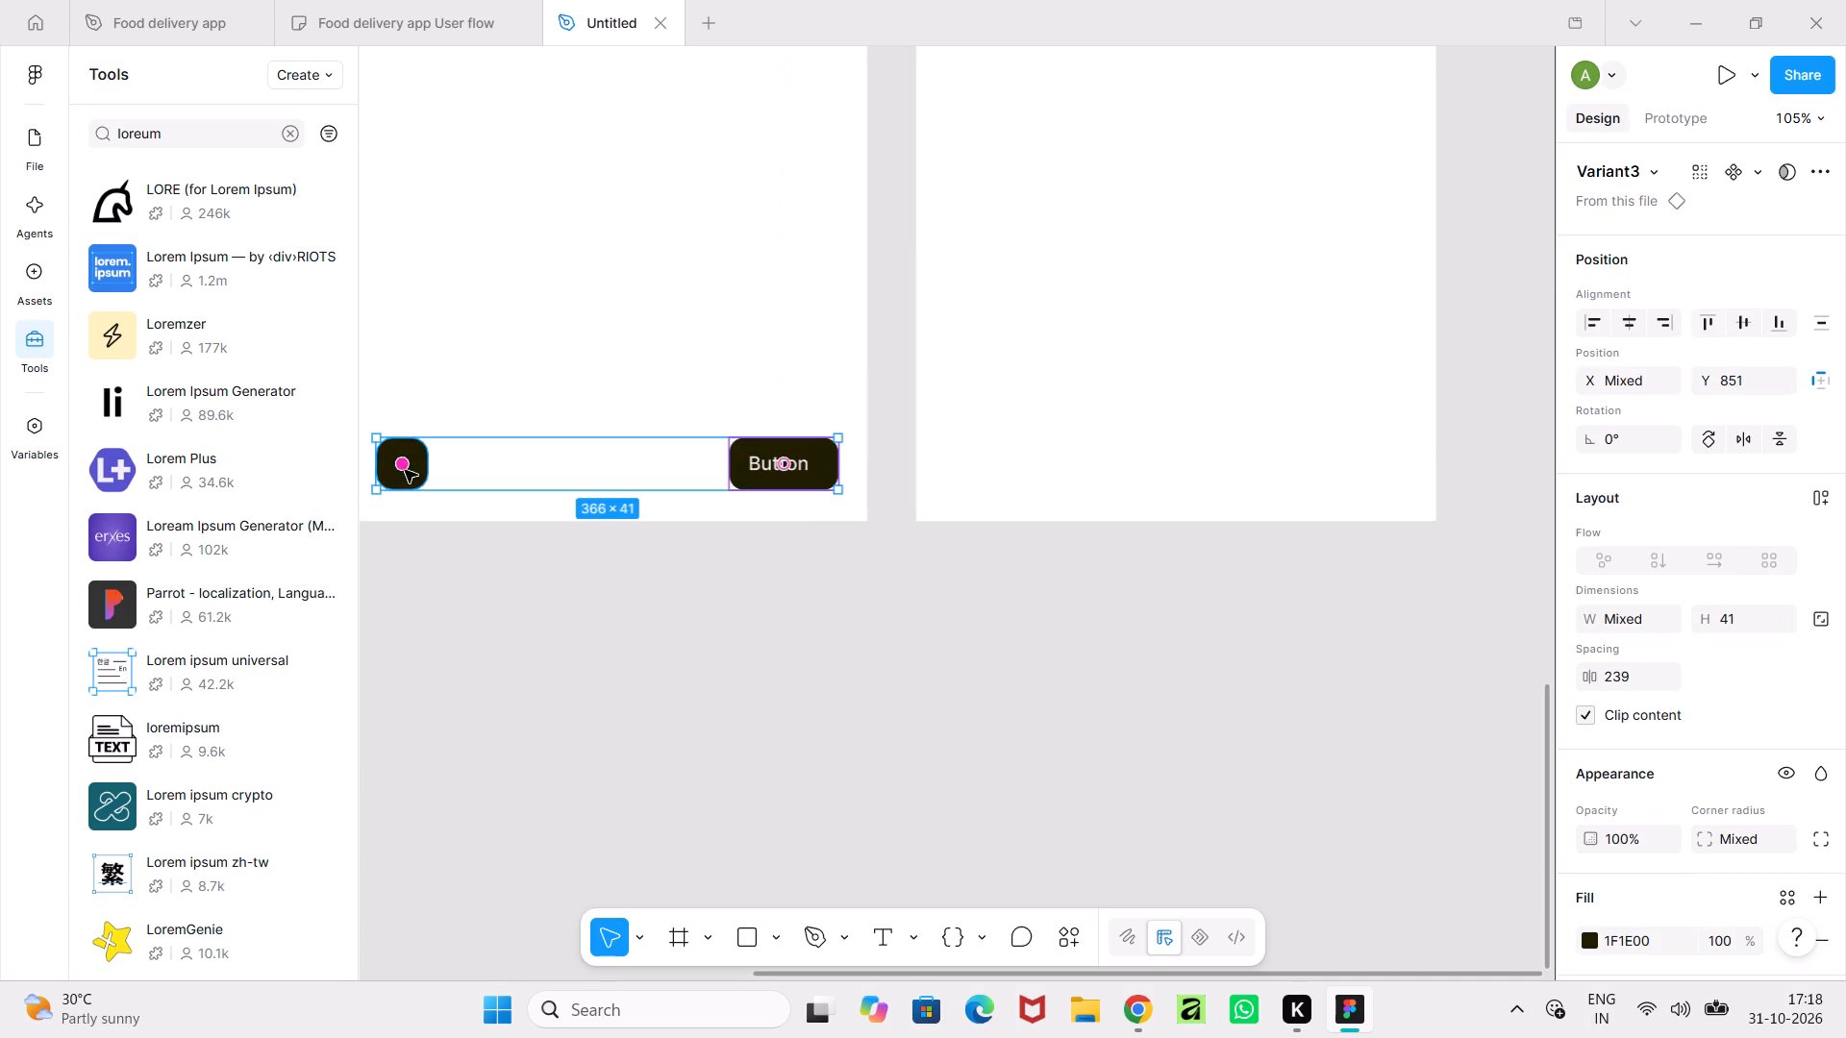
key("ctrl+c")
key("ctrl+v")
left_click_drag(745, 471, 1231, 478)
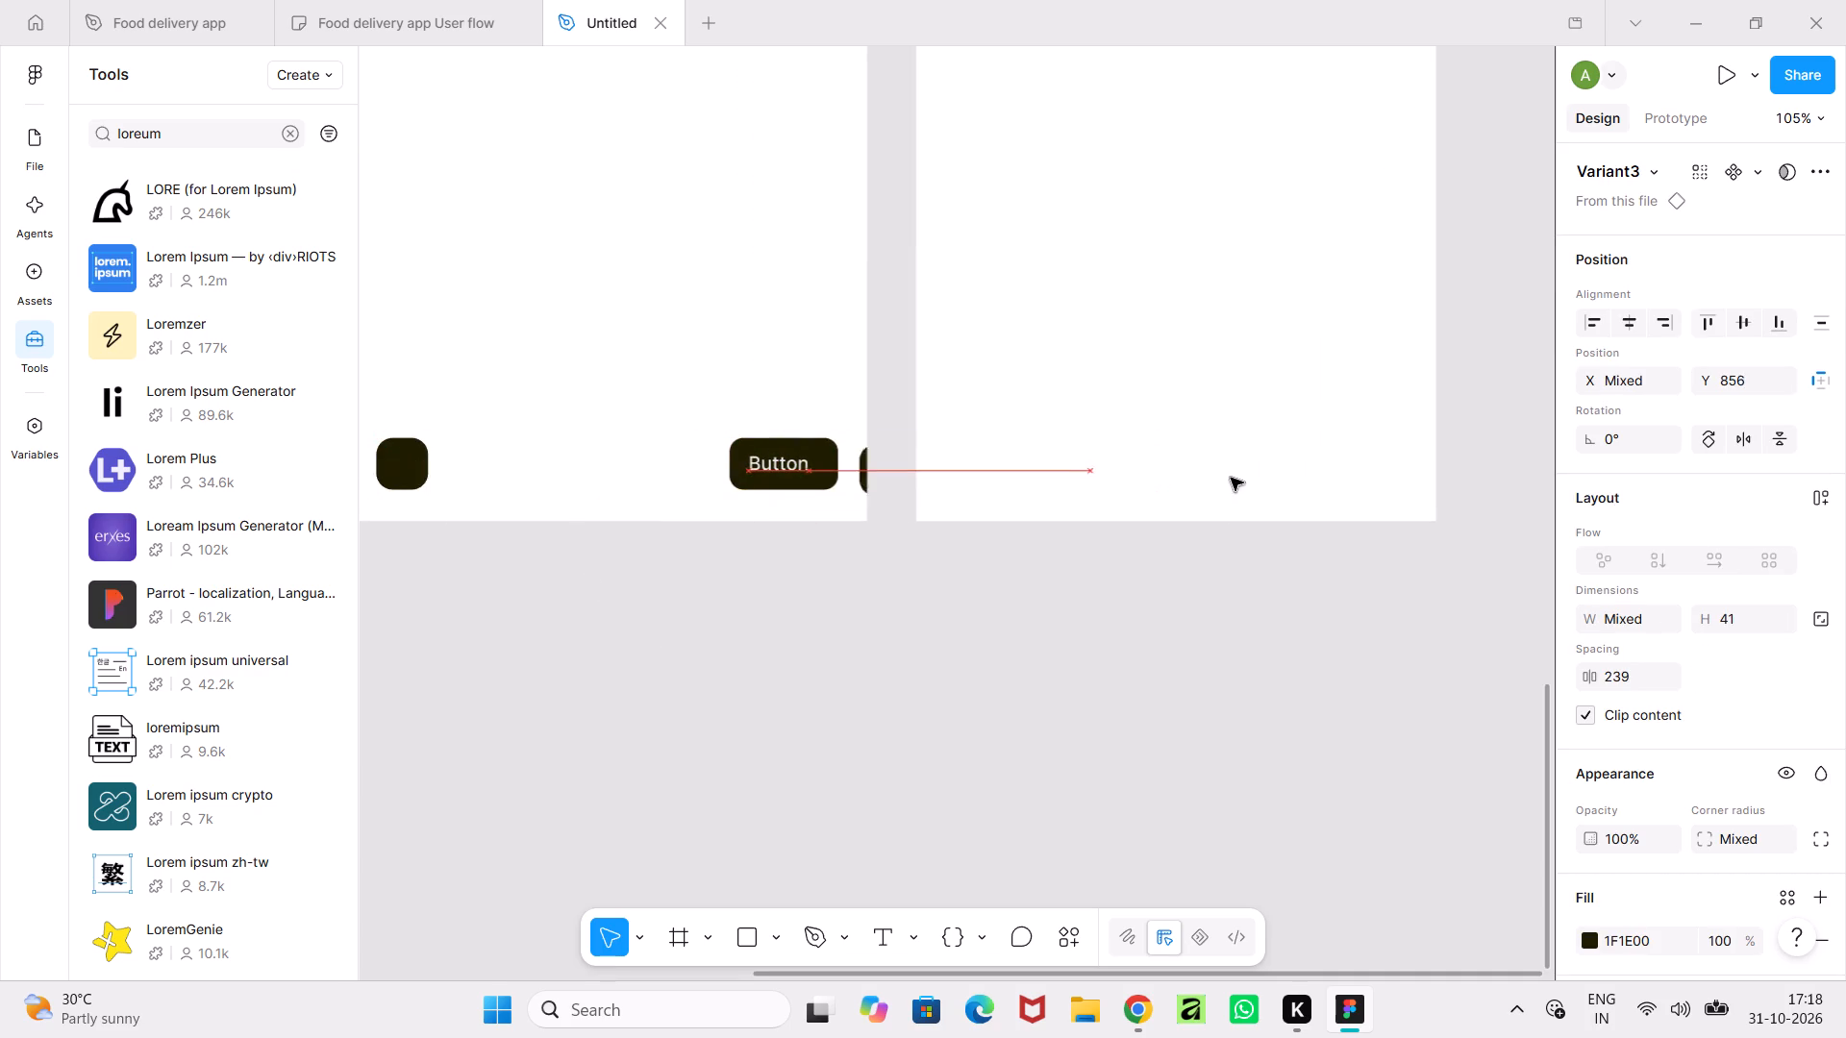
left_click_drag(1231, 478, 1318, 468)
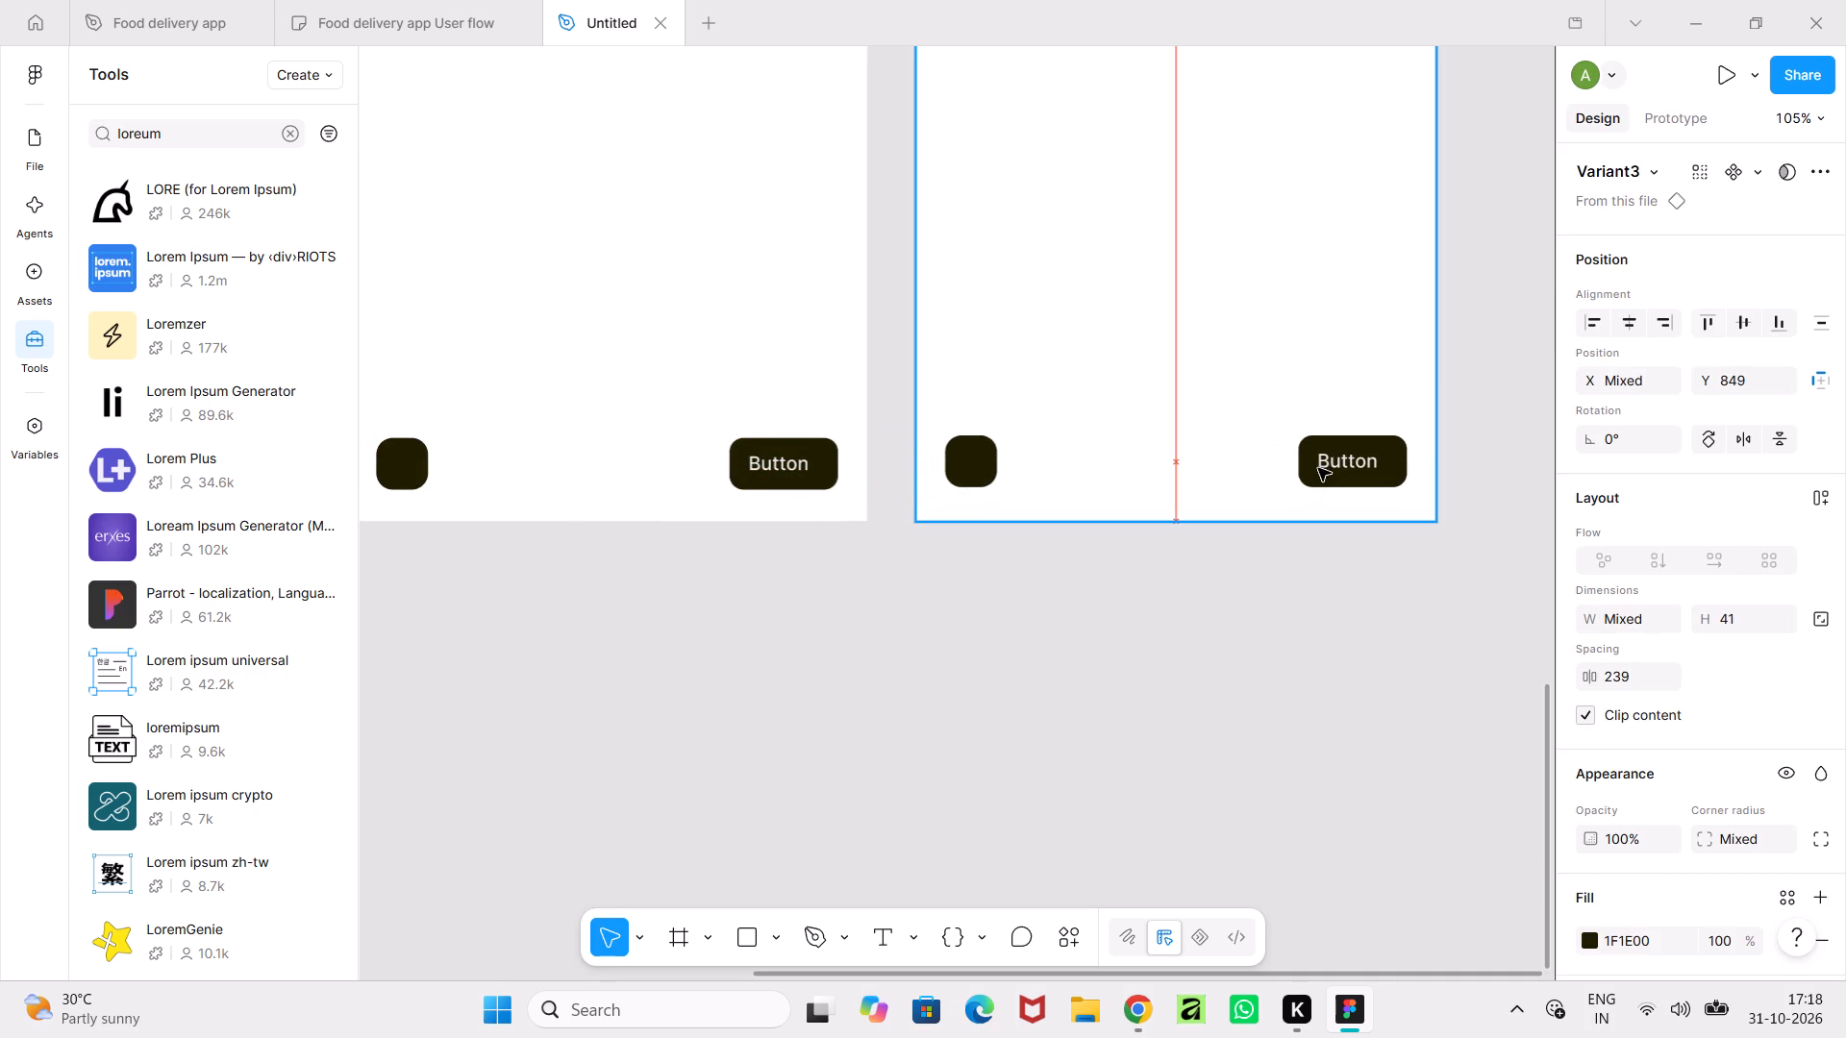
left_click_drag(1318, 468, 1319, 471)
left_click(1529, 520)
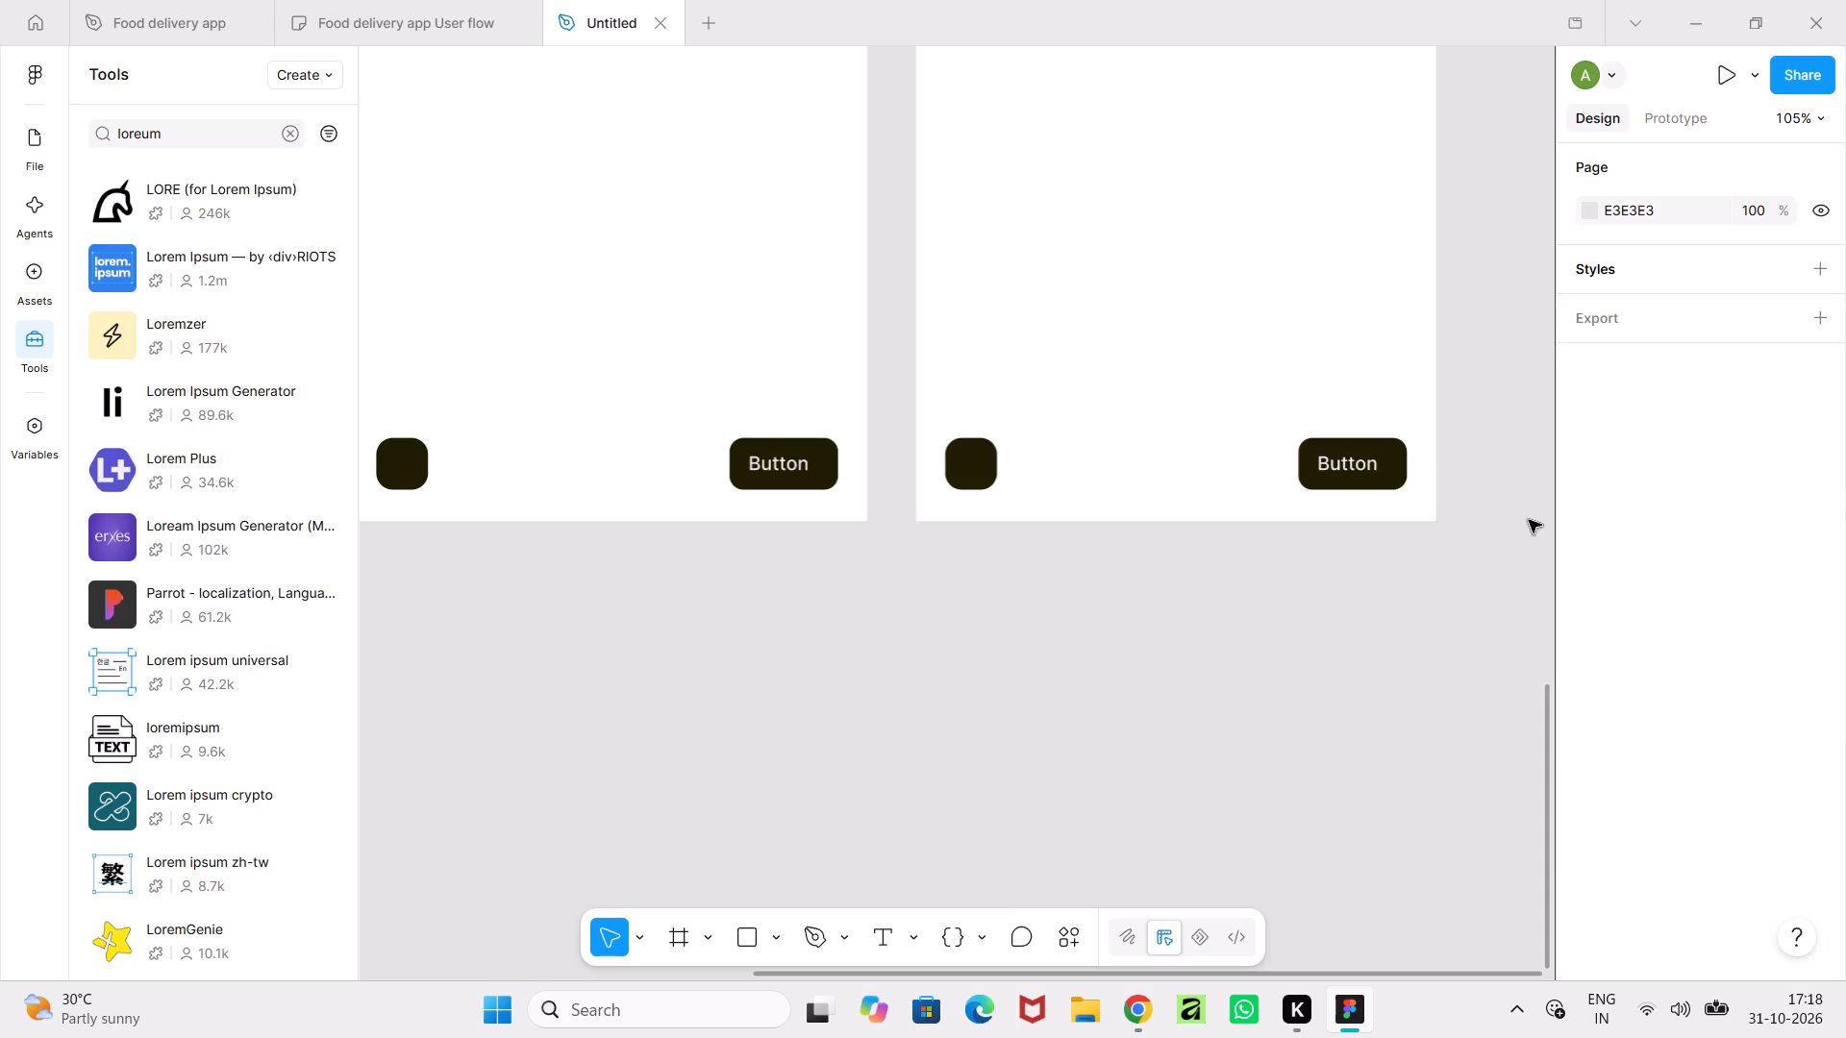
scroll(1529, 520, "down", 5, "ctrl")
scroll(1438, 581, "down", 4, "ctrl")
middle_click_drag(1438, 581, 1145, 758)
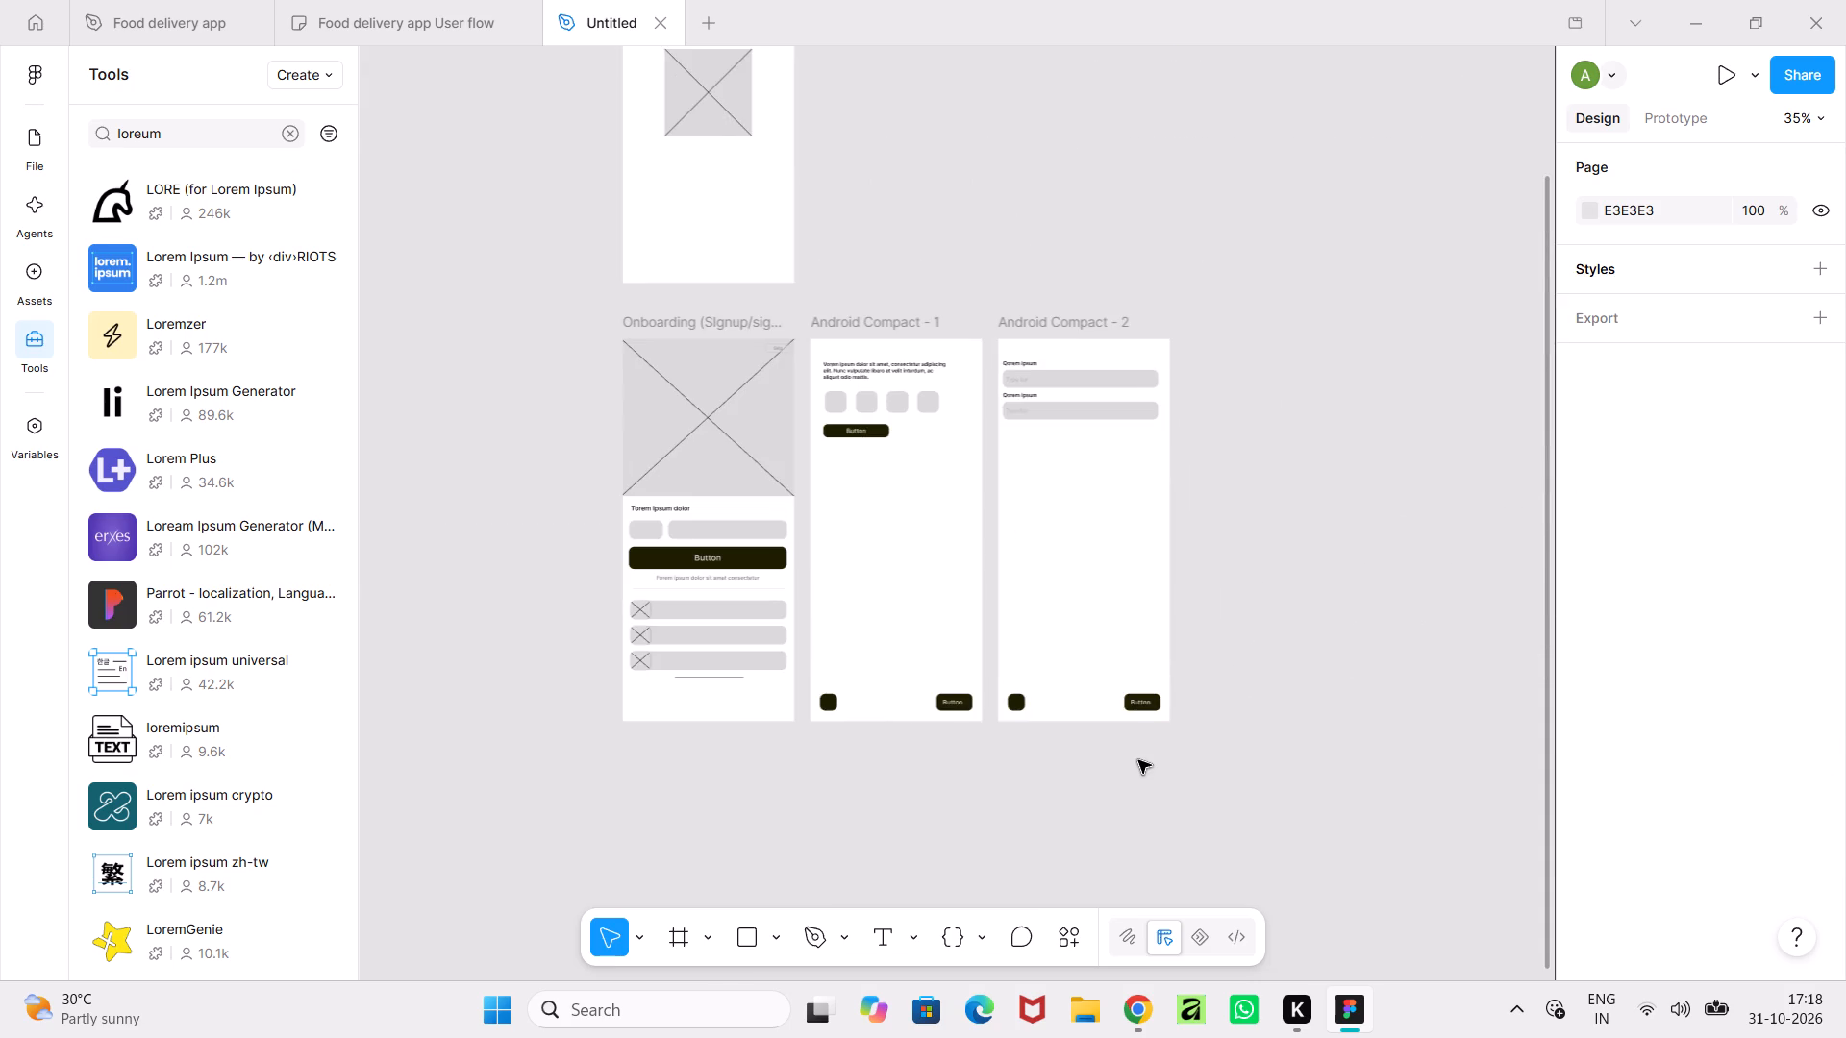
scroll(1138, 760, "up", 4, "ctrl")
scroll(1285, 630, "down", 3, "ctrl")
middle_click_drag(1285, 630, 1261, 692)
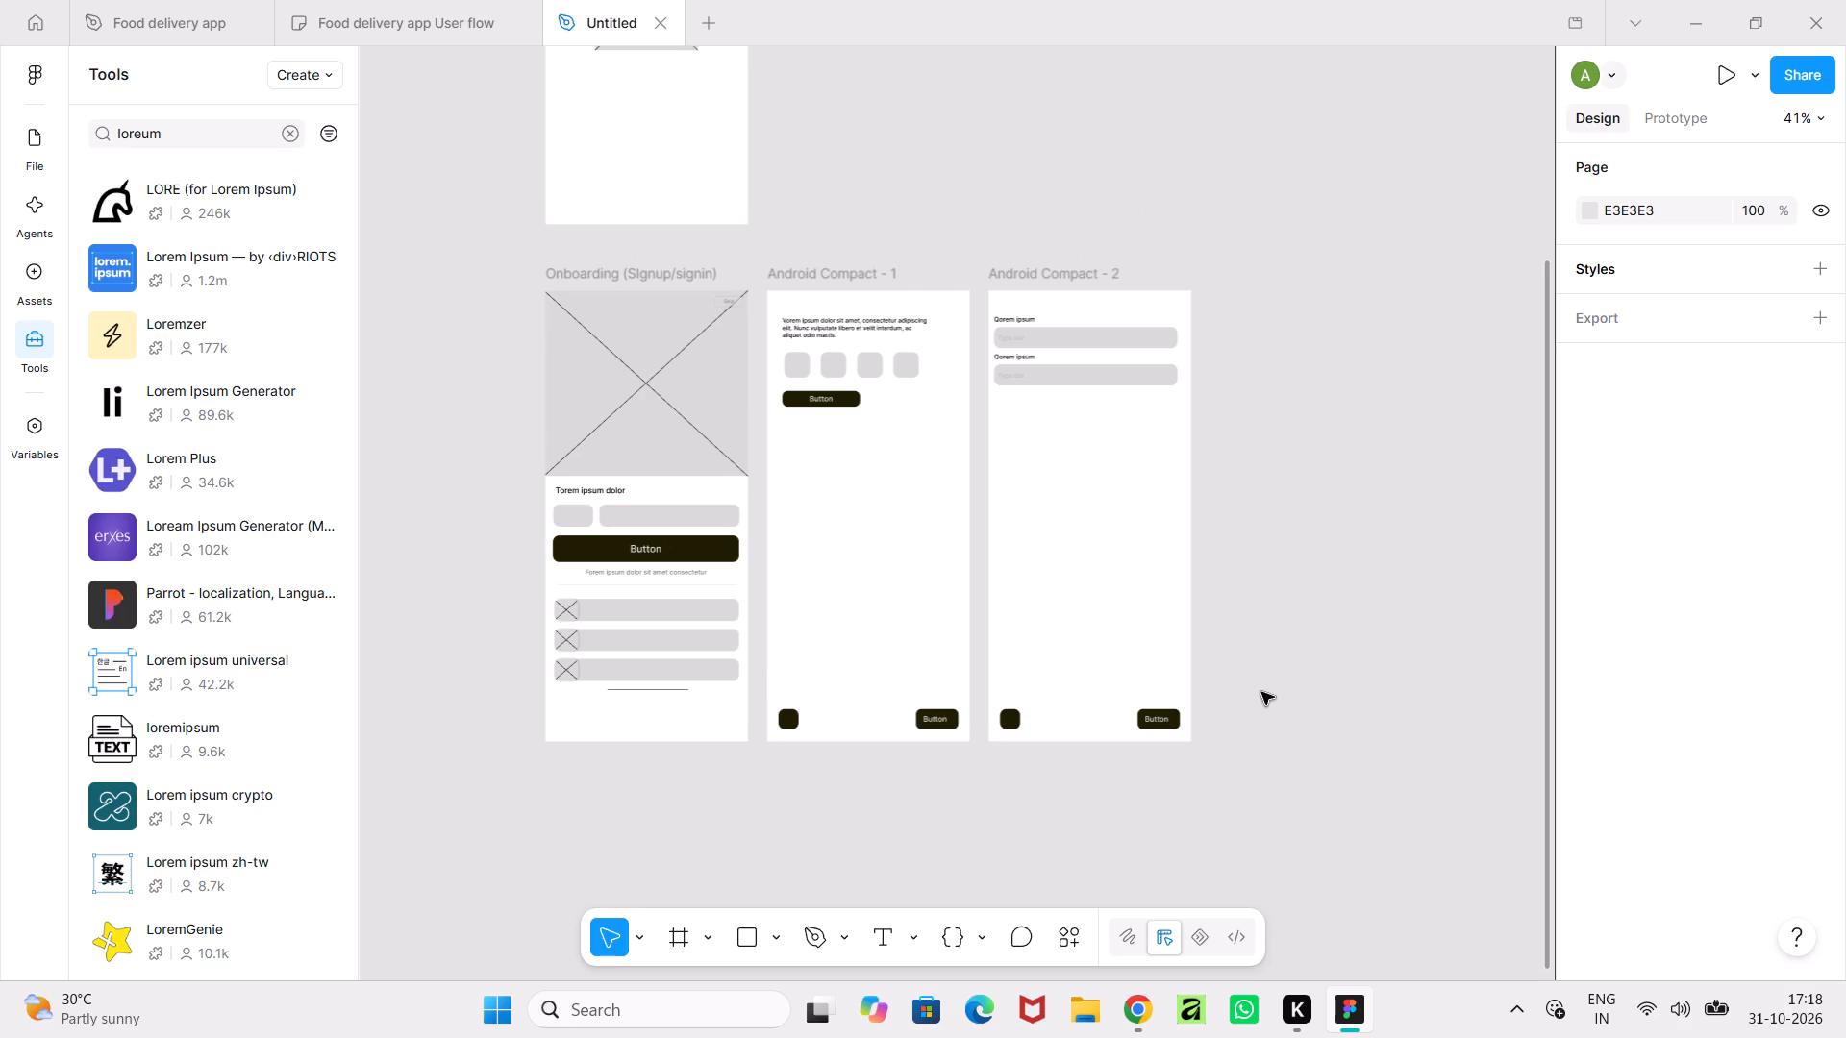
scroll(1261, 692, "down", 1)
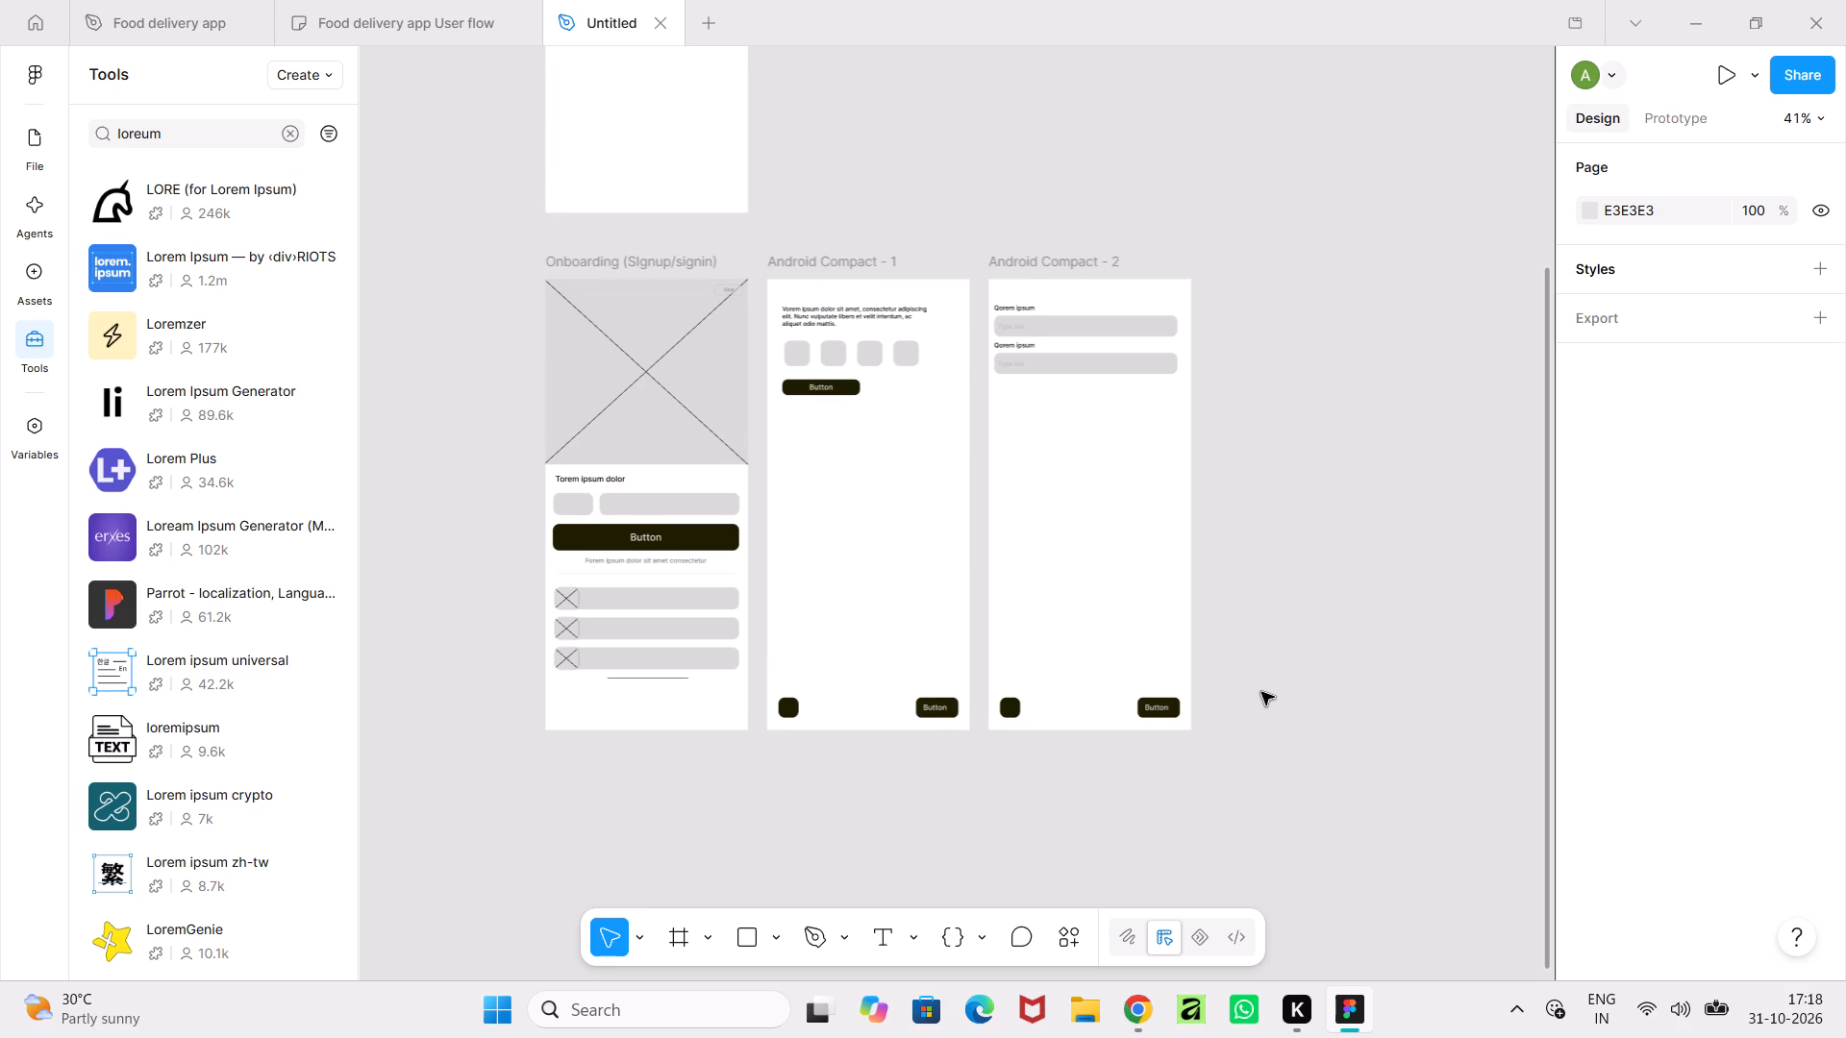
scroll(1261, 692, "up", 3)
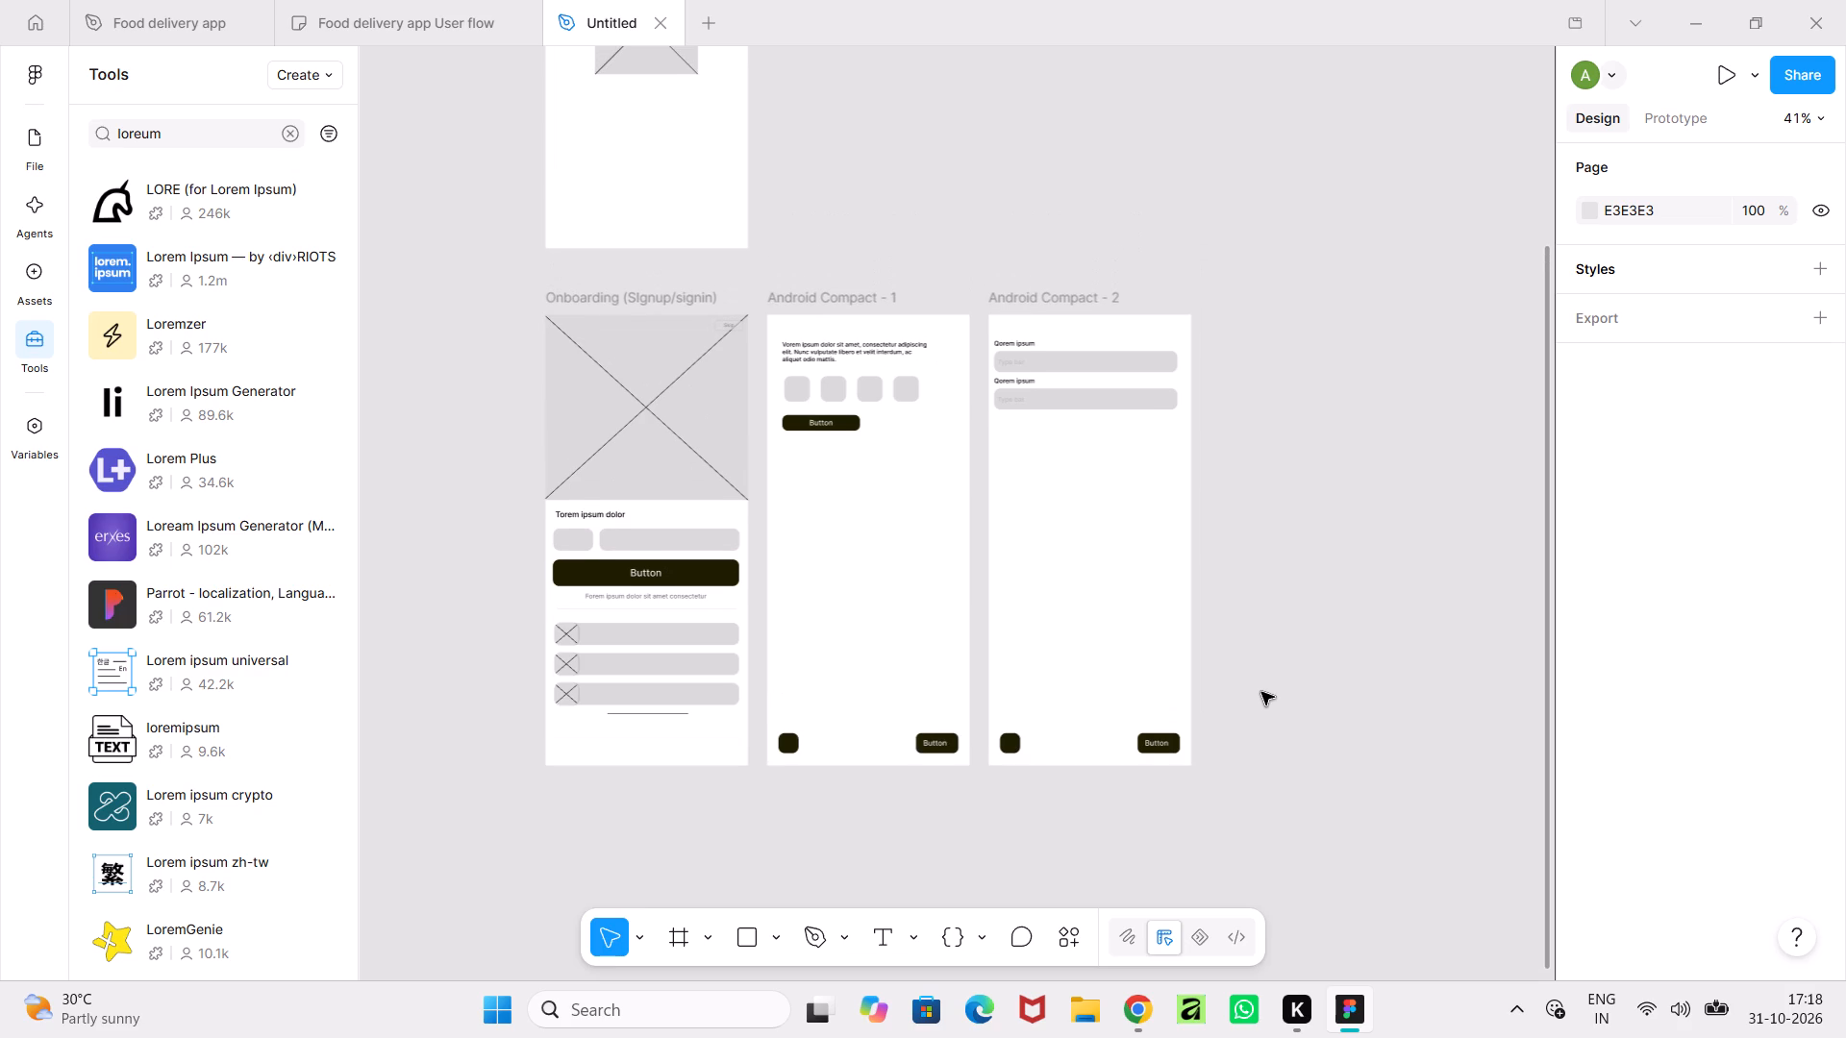
Preview the prototype from the onboarding screen, testing its main button, Skip, the bottom Button and the dark square's back link.
left_click(1750, 69)
left_click(1713, 146)
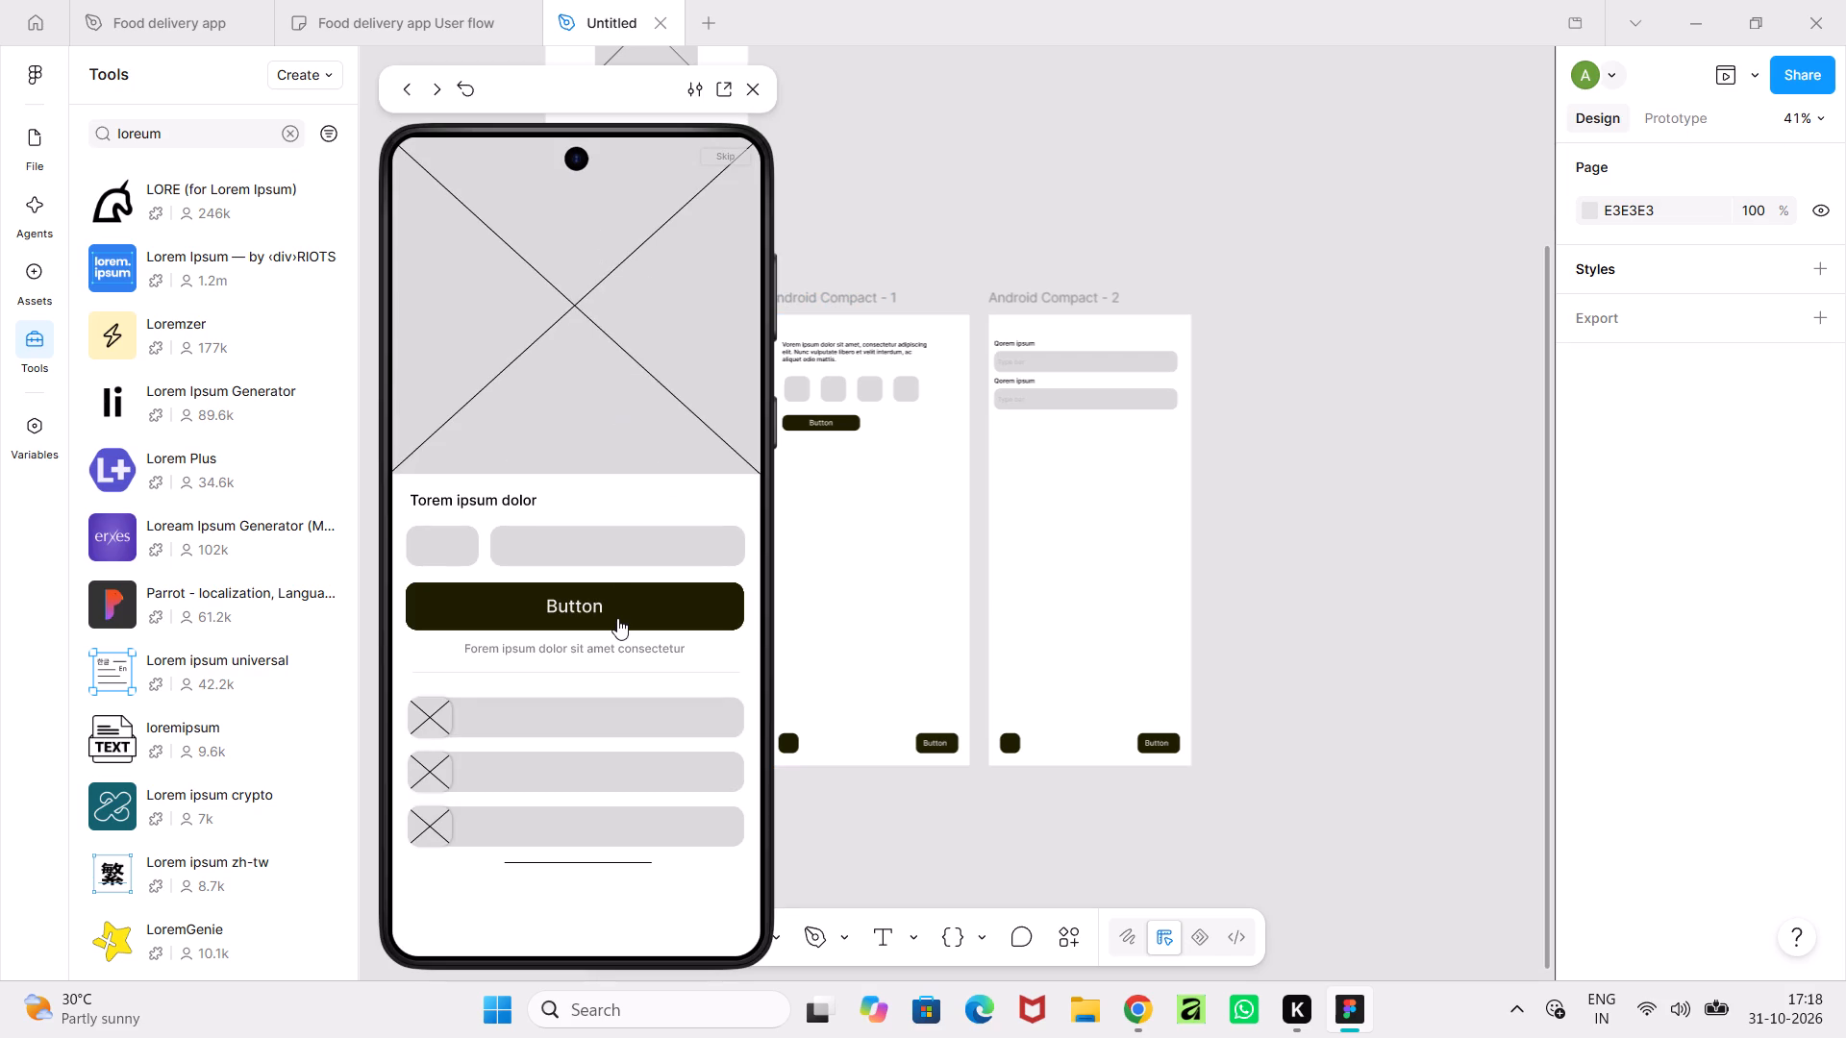
left_click(617, 618)
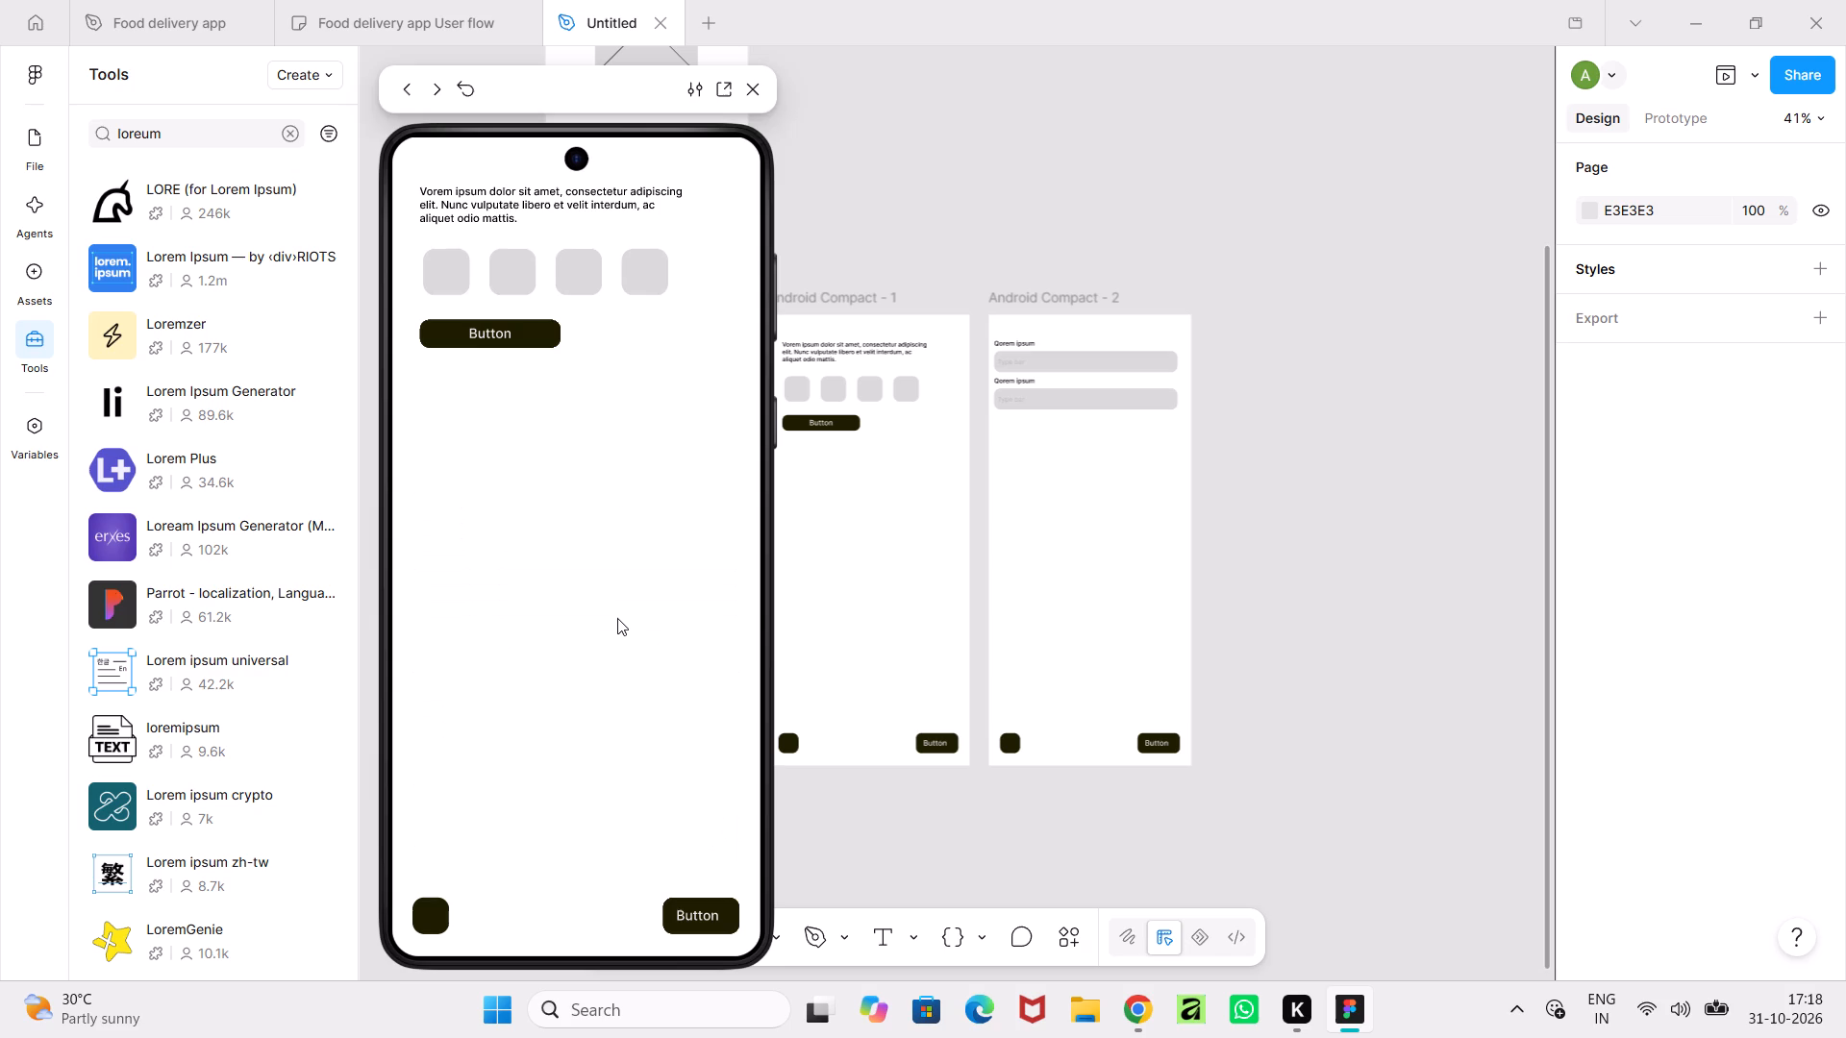
left_click(688, 901)
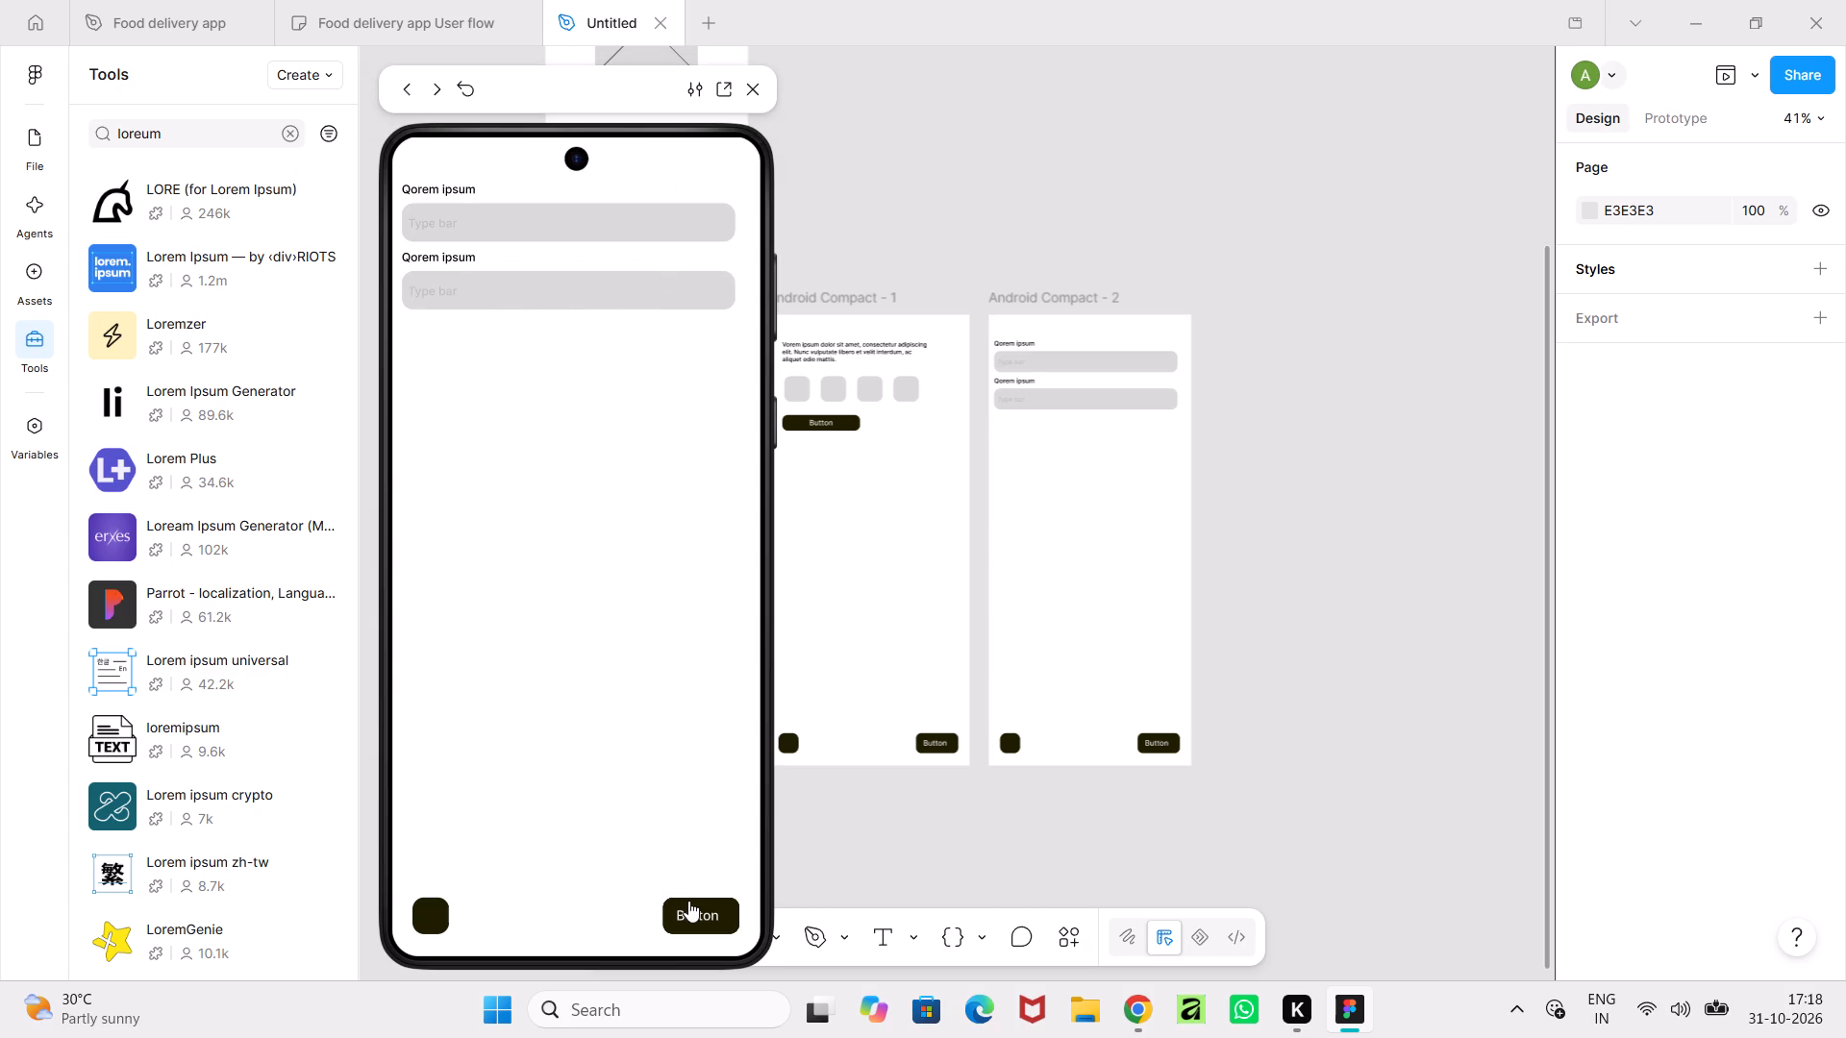
left_click(429, 923)
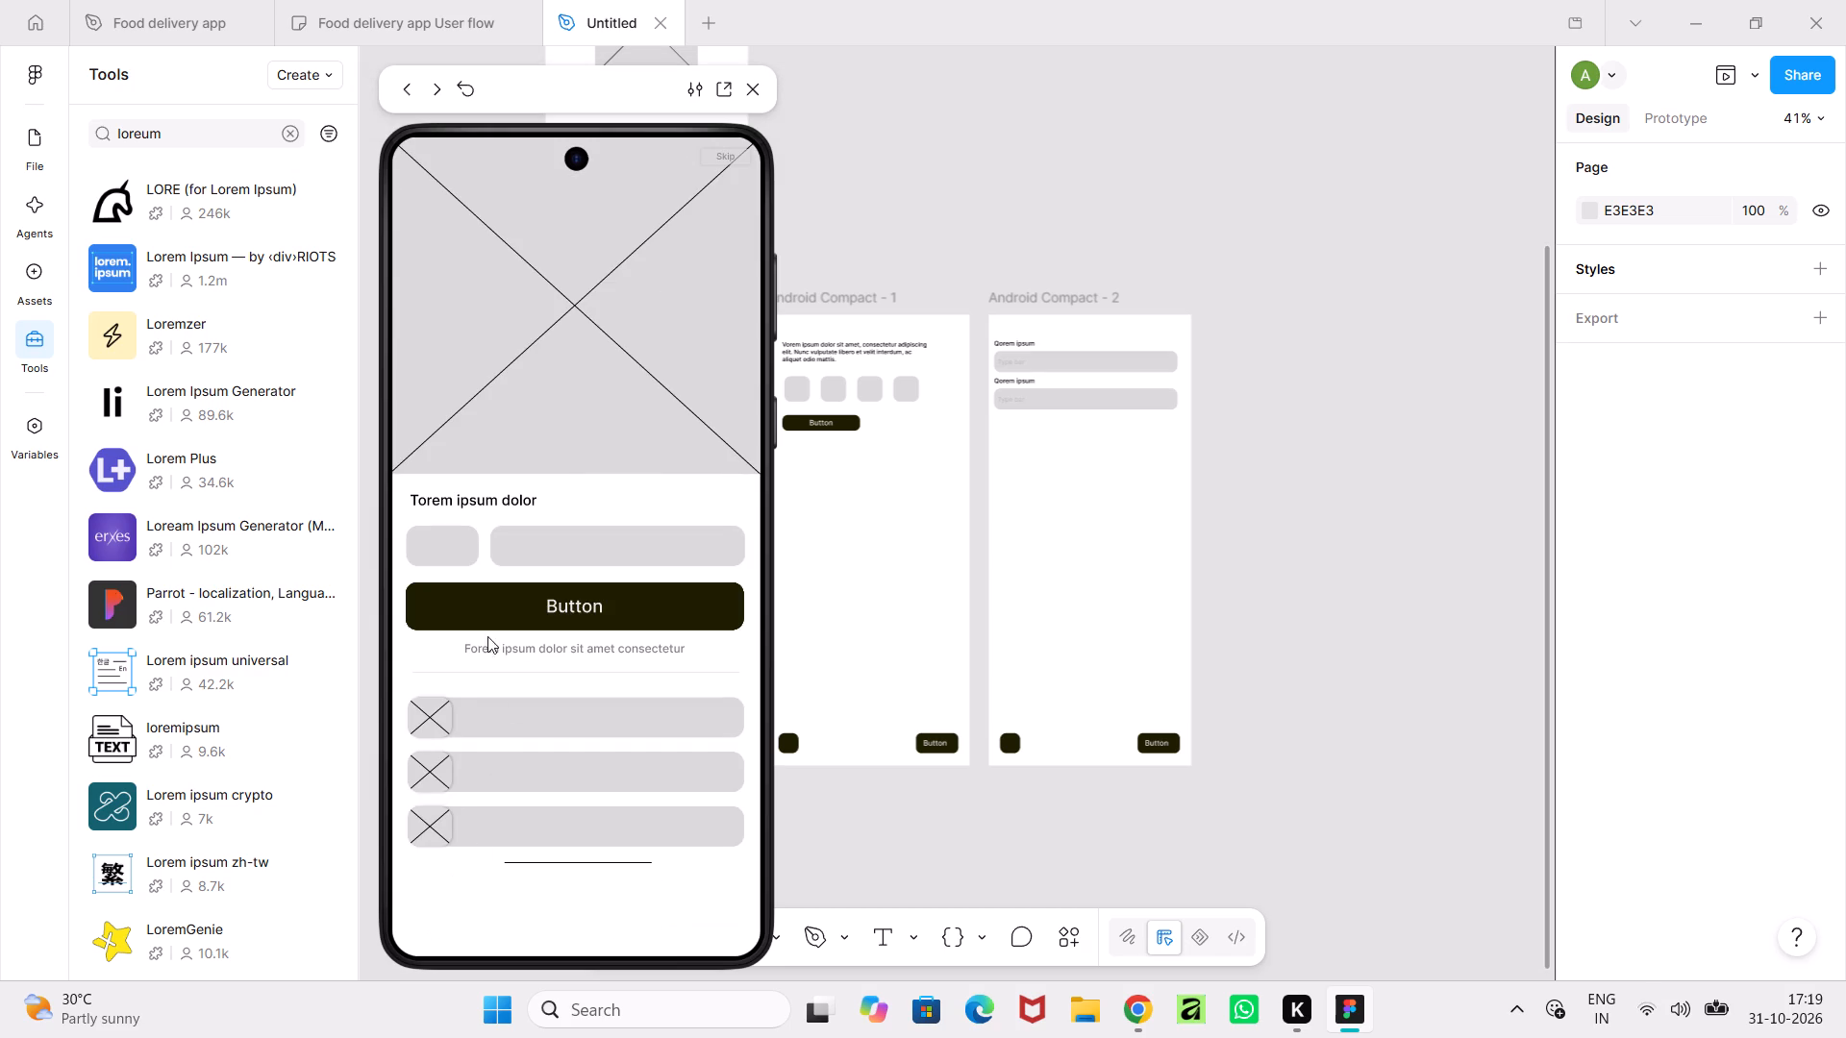
left_click(726, 151)
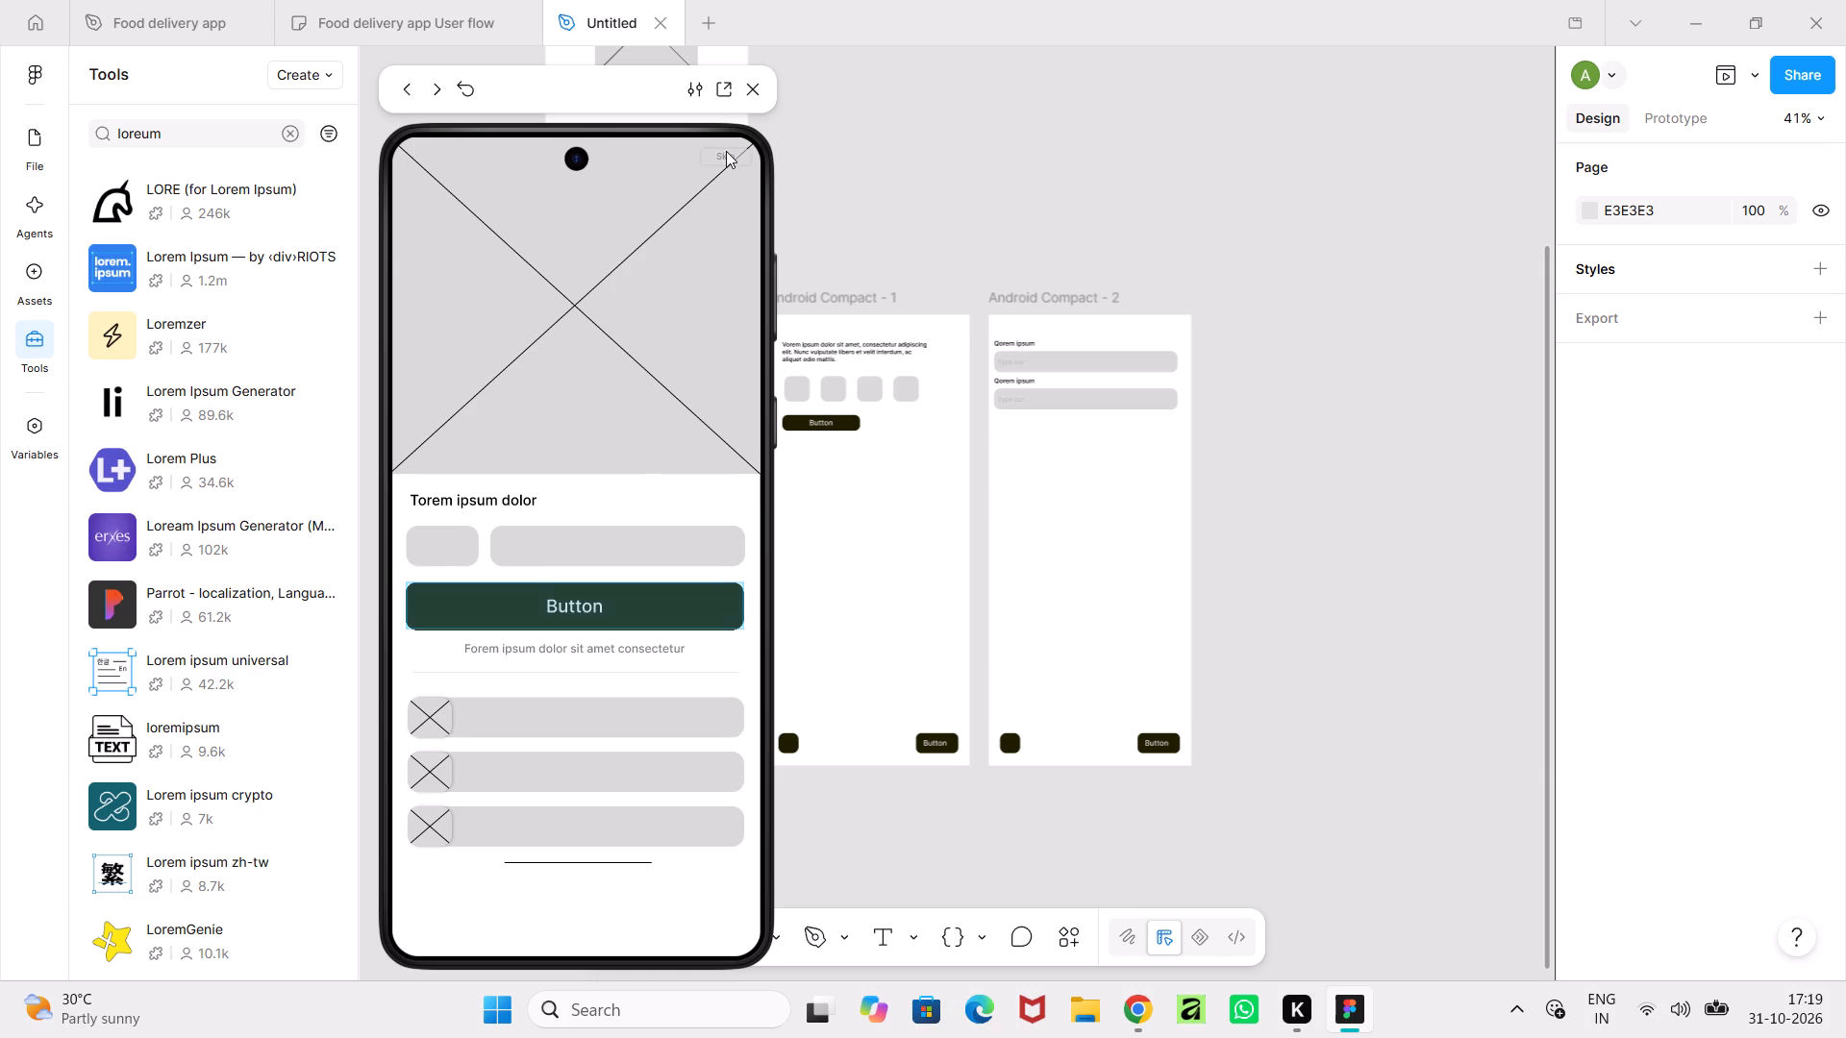
triple_click(727, 149)
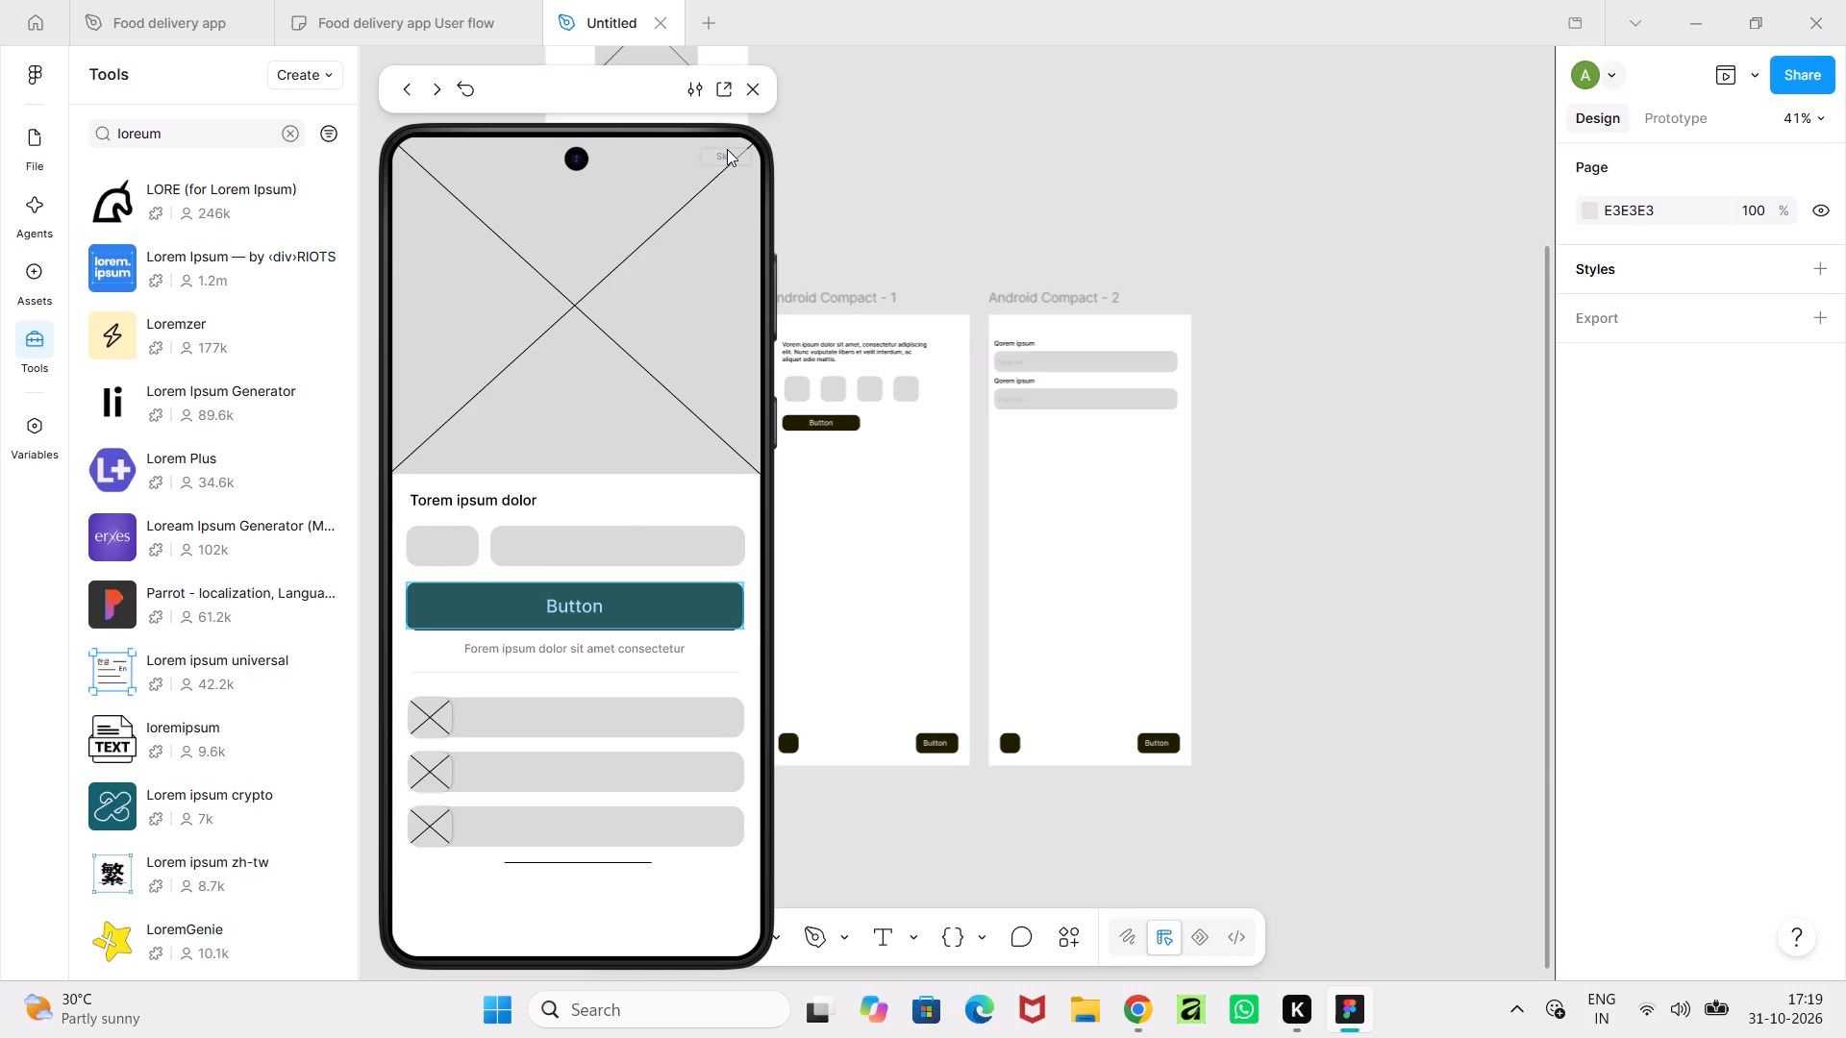
left_click(654, 597)
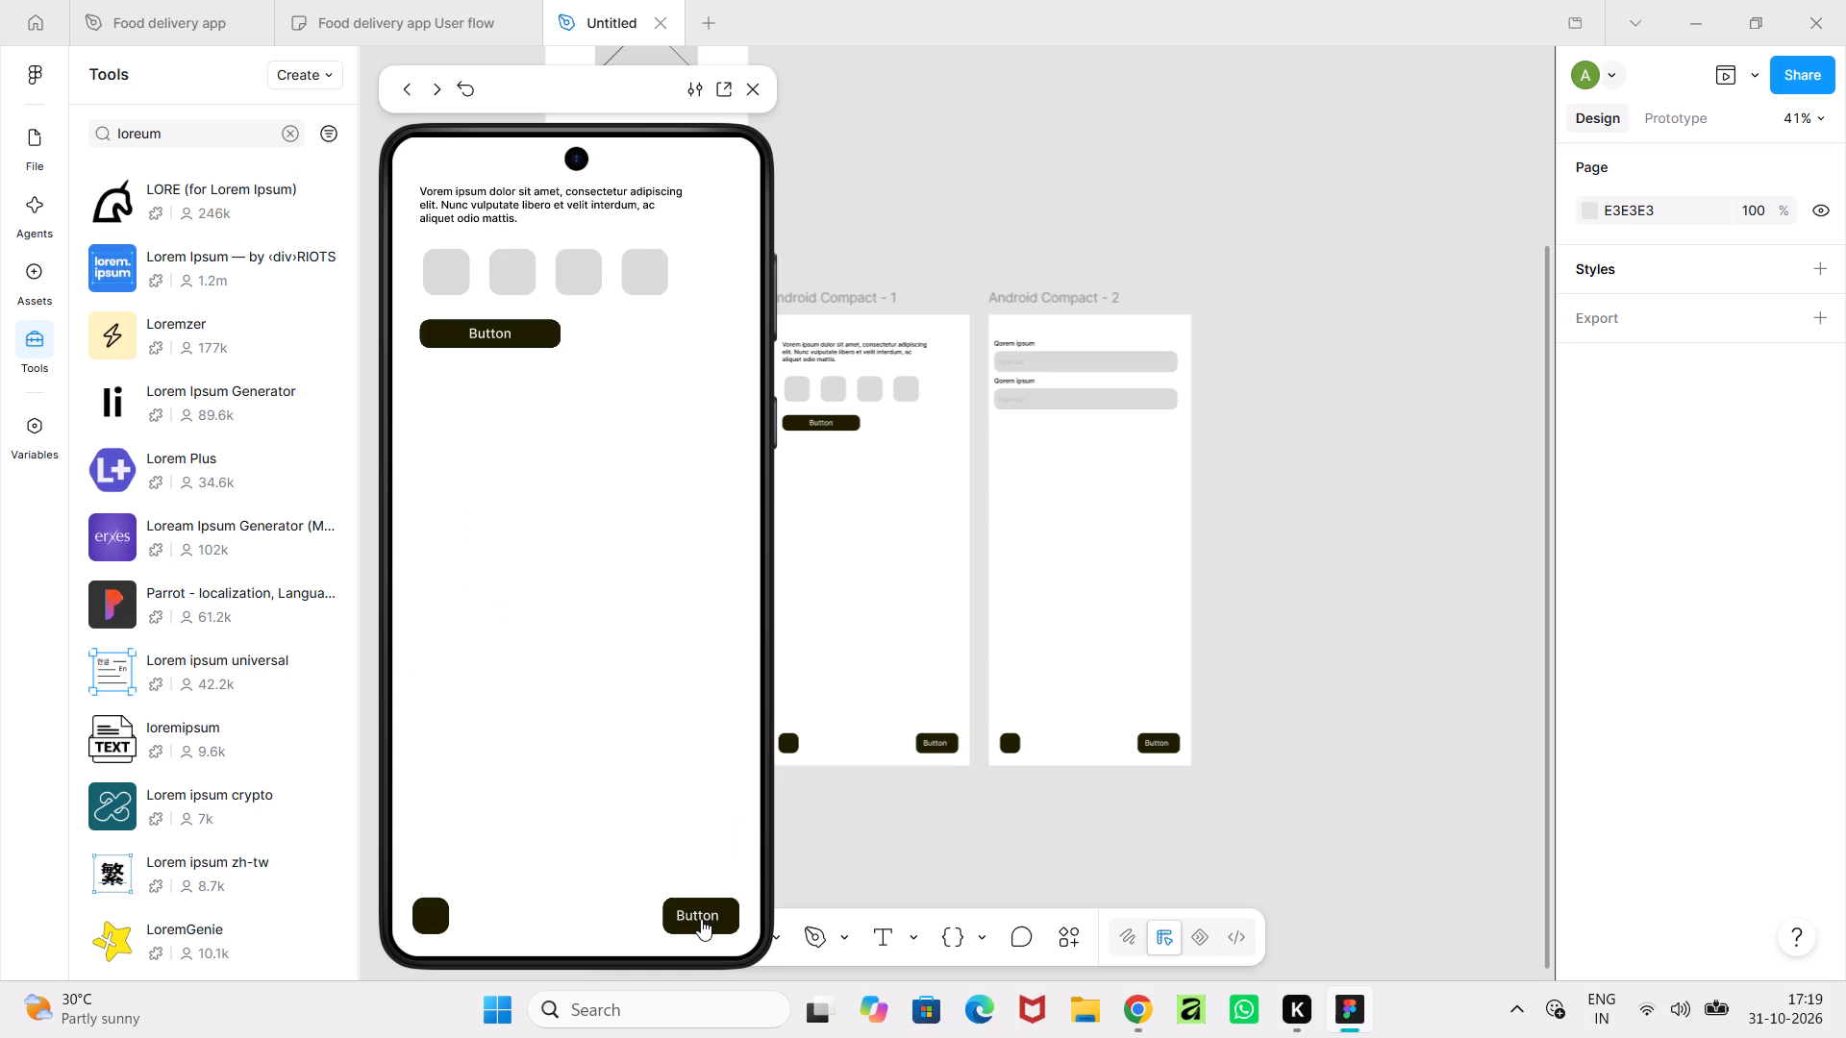
left_click(701, 919)
left_click(425, 909)
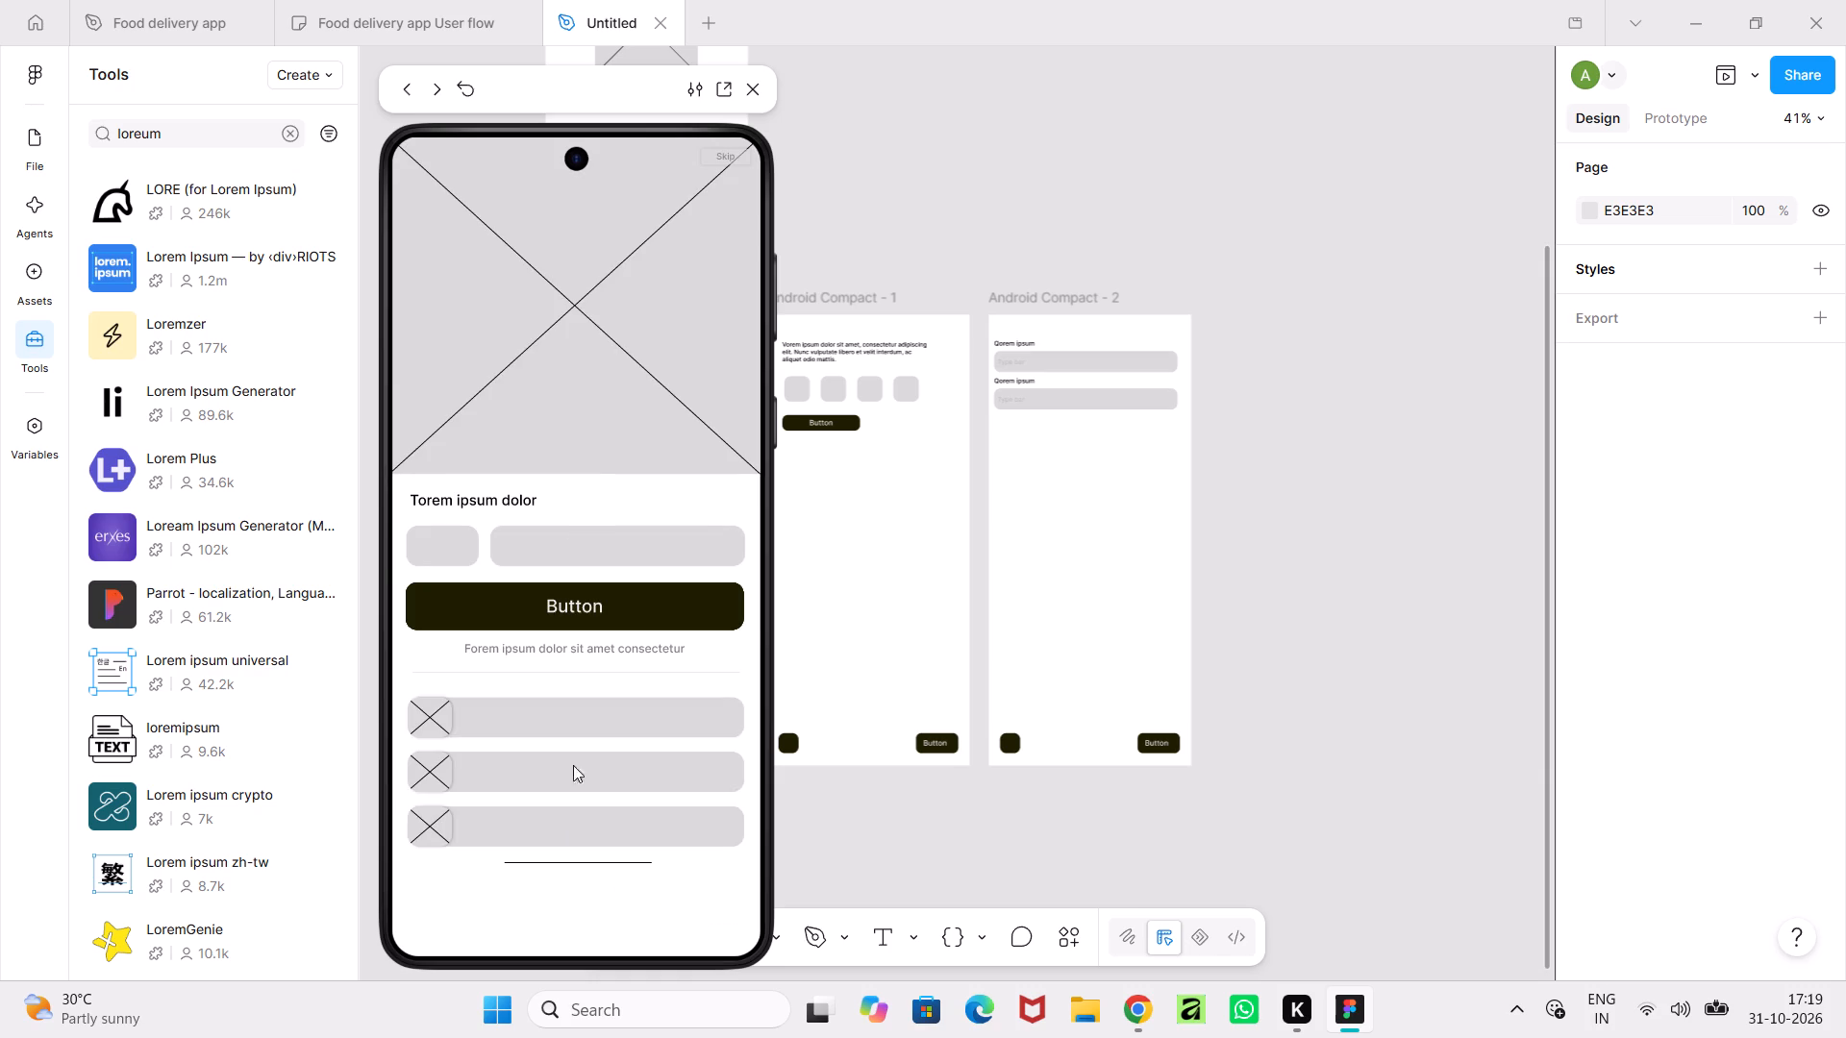
left_click(673, 602)
left_click(439, 908)
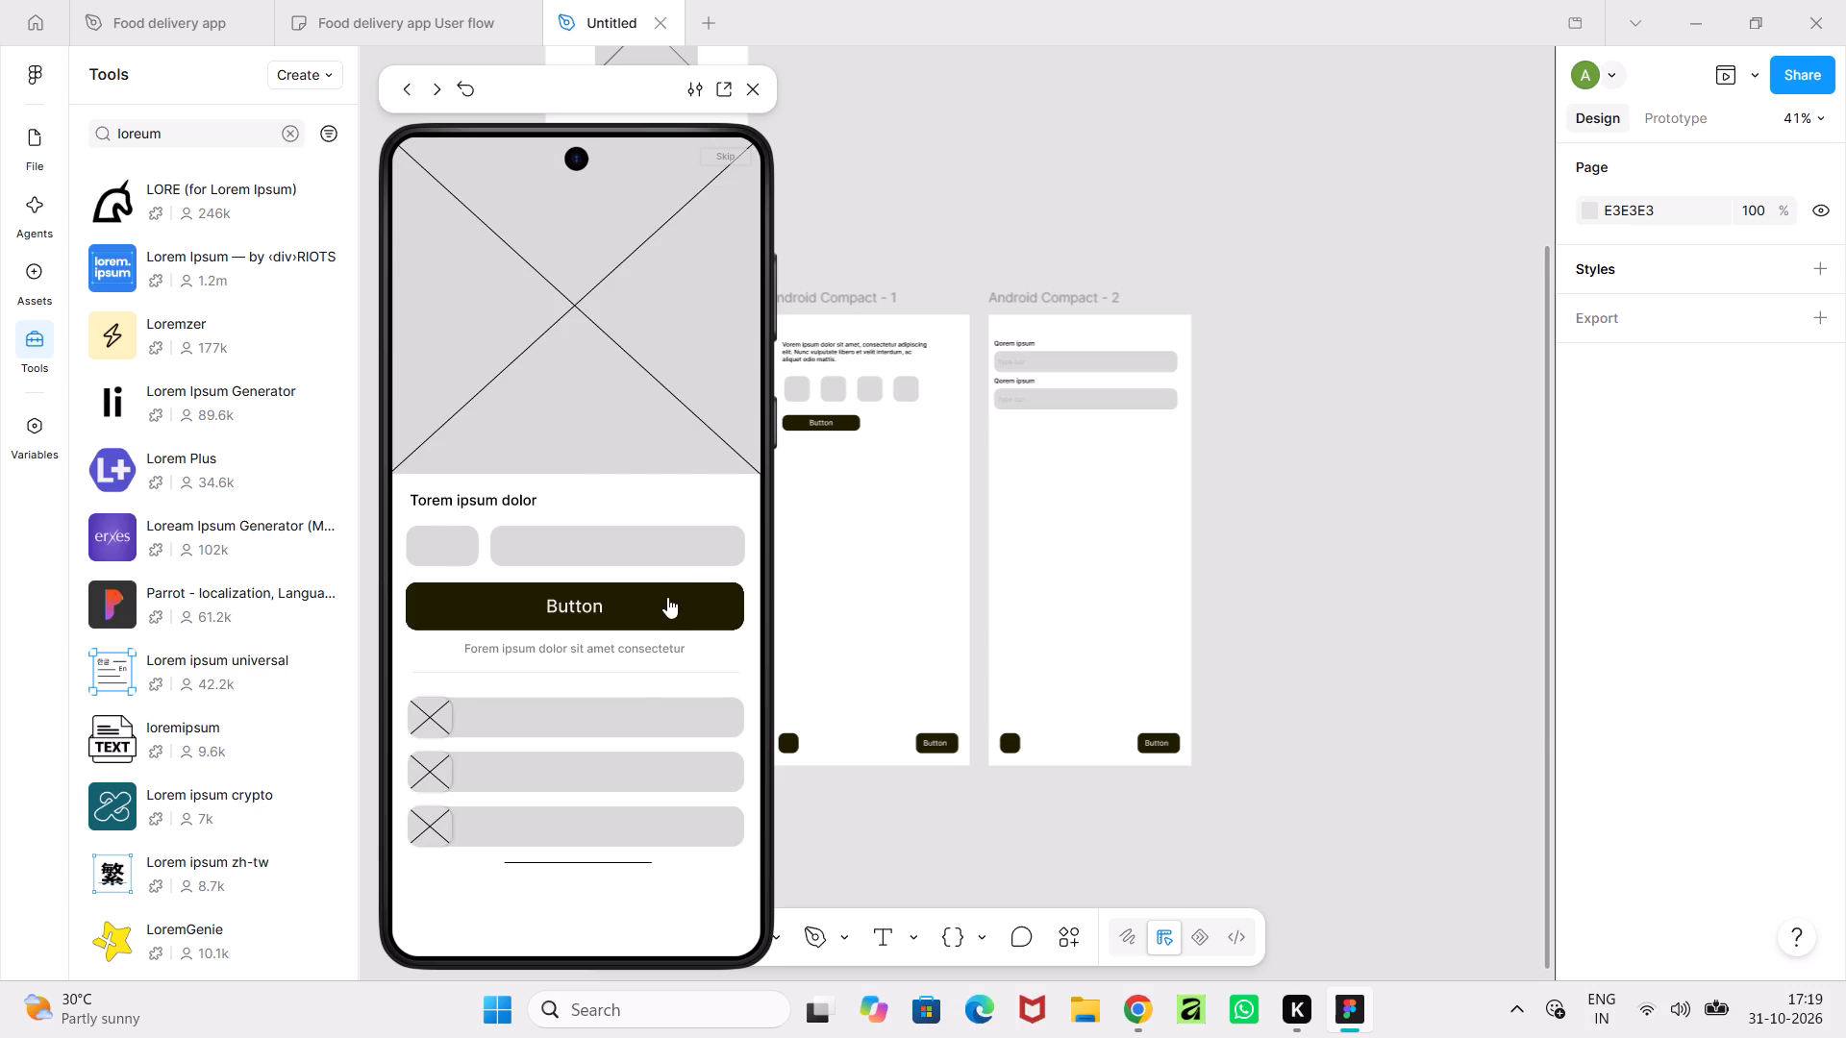
left_click(667, 597)
left_click(716, 927)
left_click(439, 911)
left_click(761, 88)
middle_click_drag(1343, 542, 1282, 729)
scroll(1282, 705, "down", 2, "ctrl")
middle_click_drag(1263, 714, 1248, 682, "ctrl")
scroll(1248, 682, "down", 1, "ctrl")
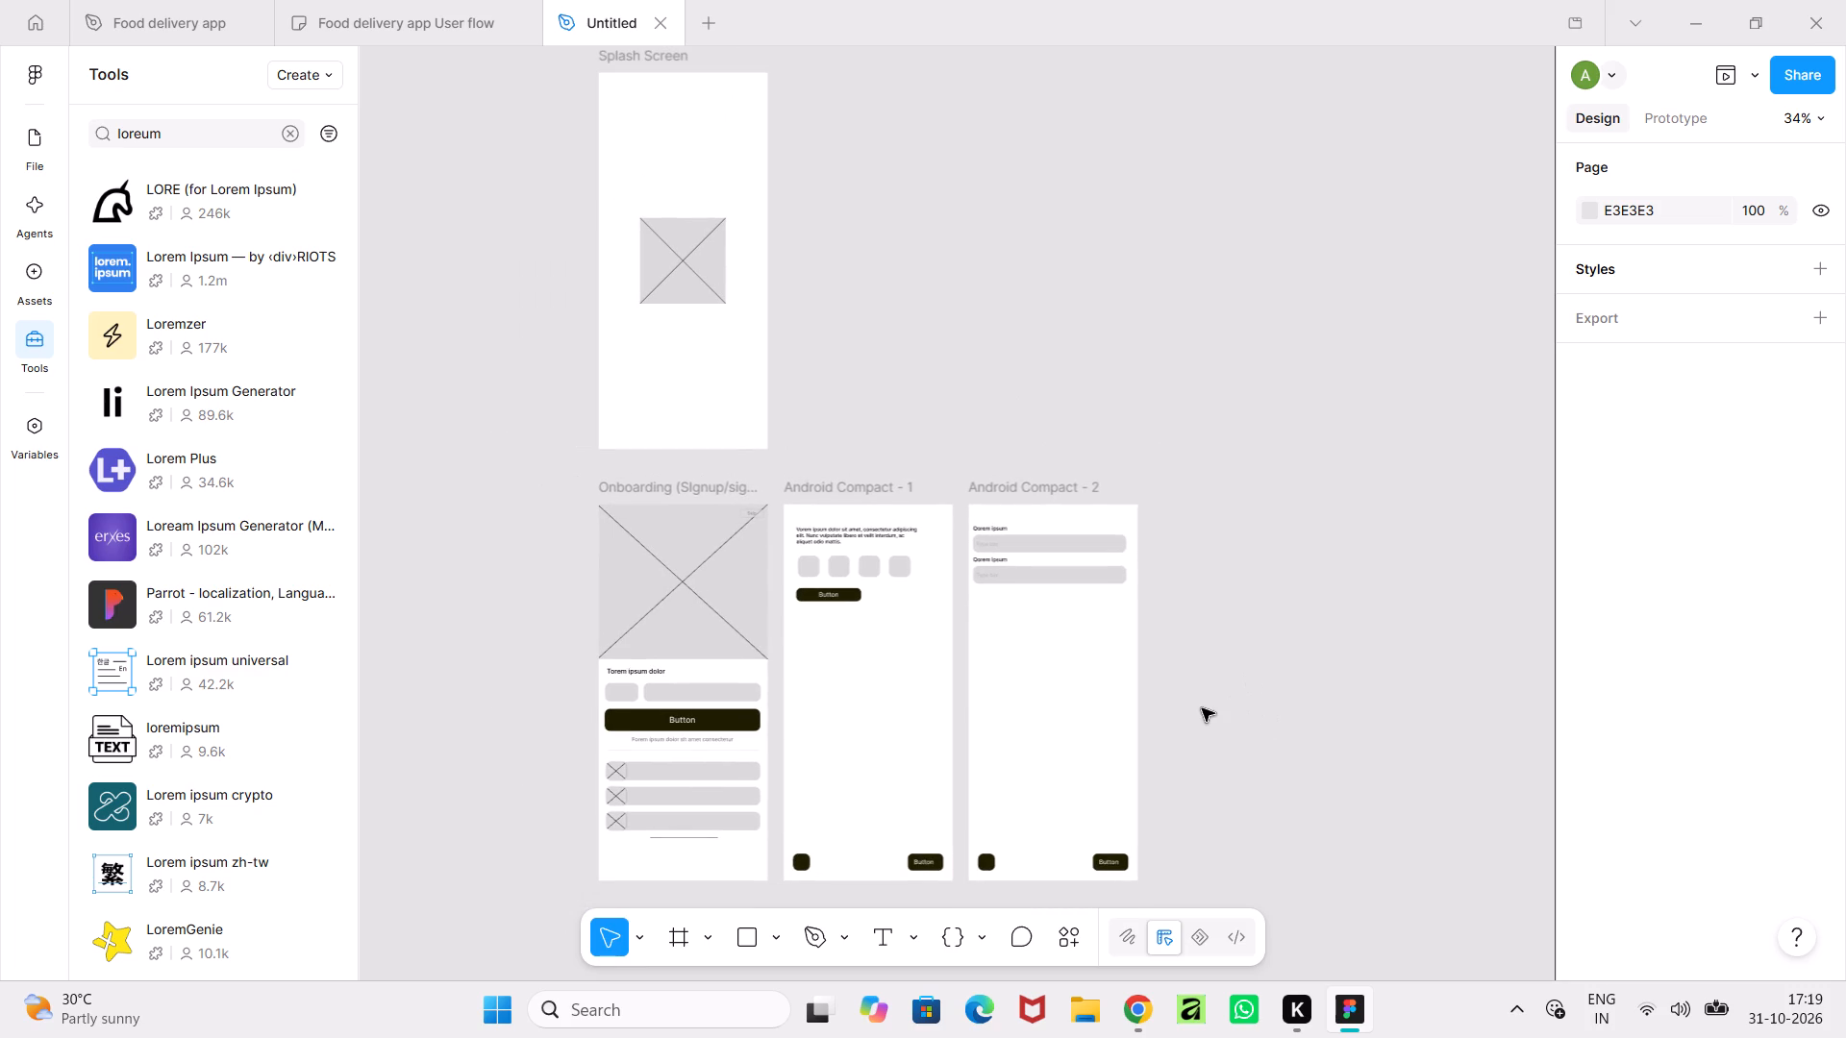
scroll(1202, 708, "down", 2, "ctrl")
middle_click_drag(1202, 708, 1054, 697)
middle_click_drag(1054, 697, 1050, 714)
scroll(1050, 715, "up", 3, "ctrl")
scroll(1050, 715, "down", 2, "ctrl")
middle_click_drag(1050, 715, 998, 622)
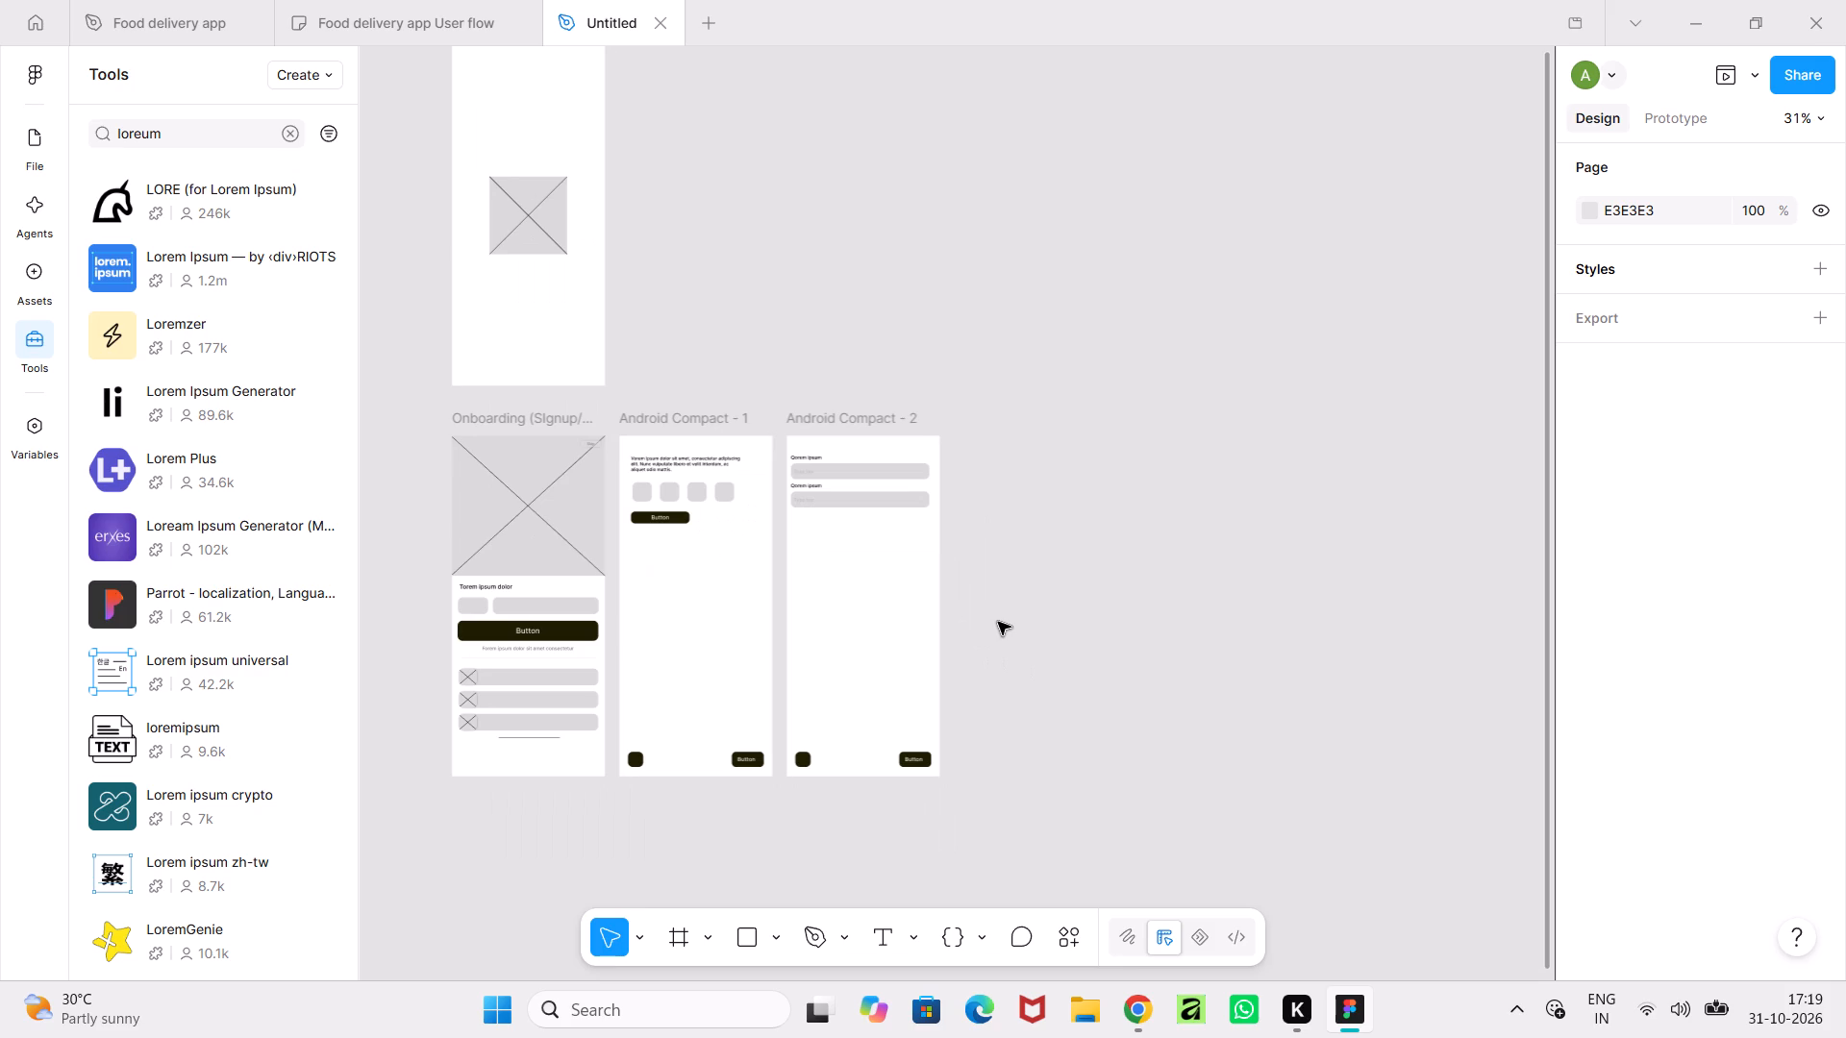
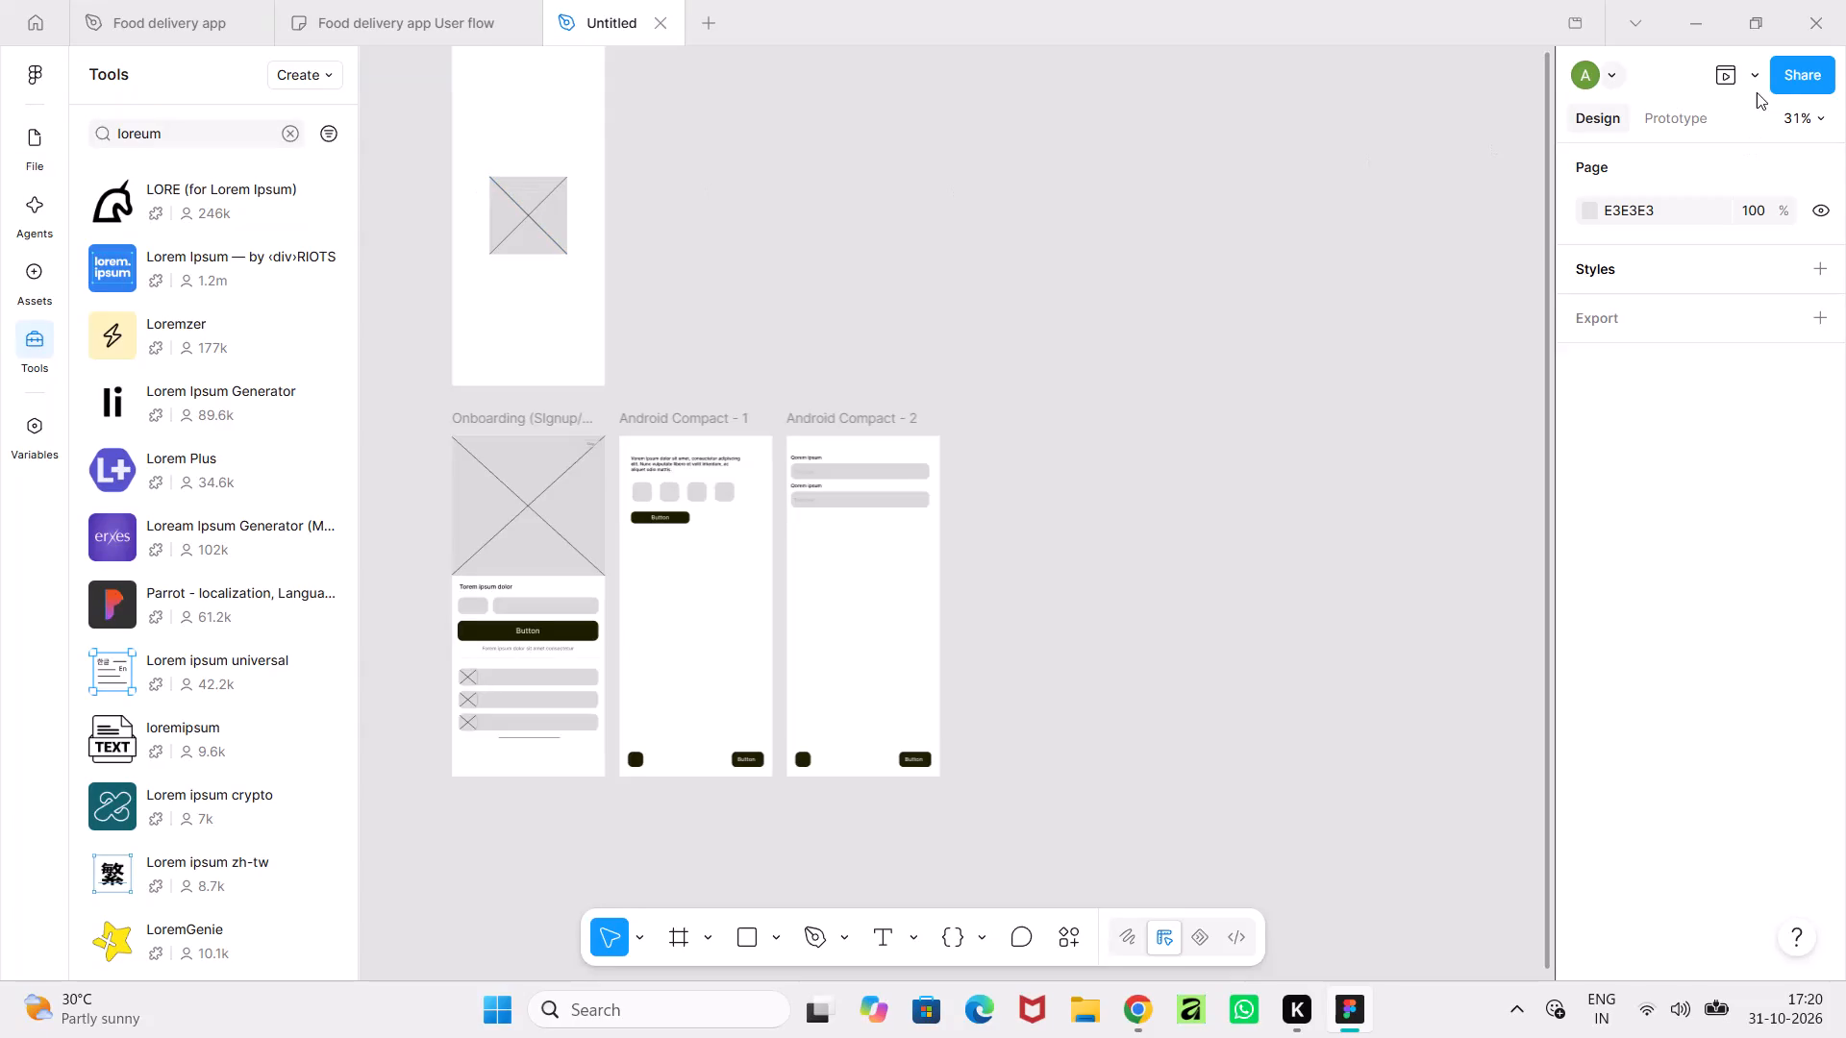
Set the delay of the Splash Screen's transition to the onboarding screen to 1000 ms.
left_click(1686, 129)
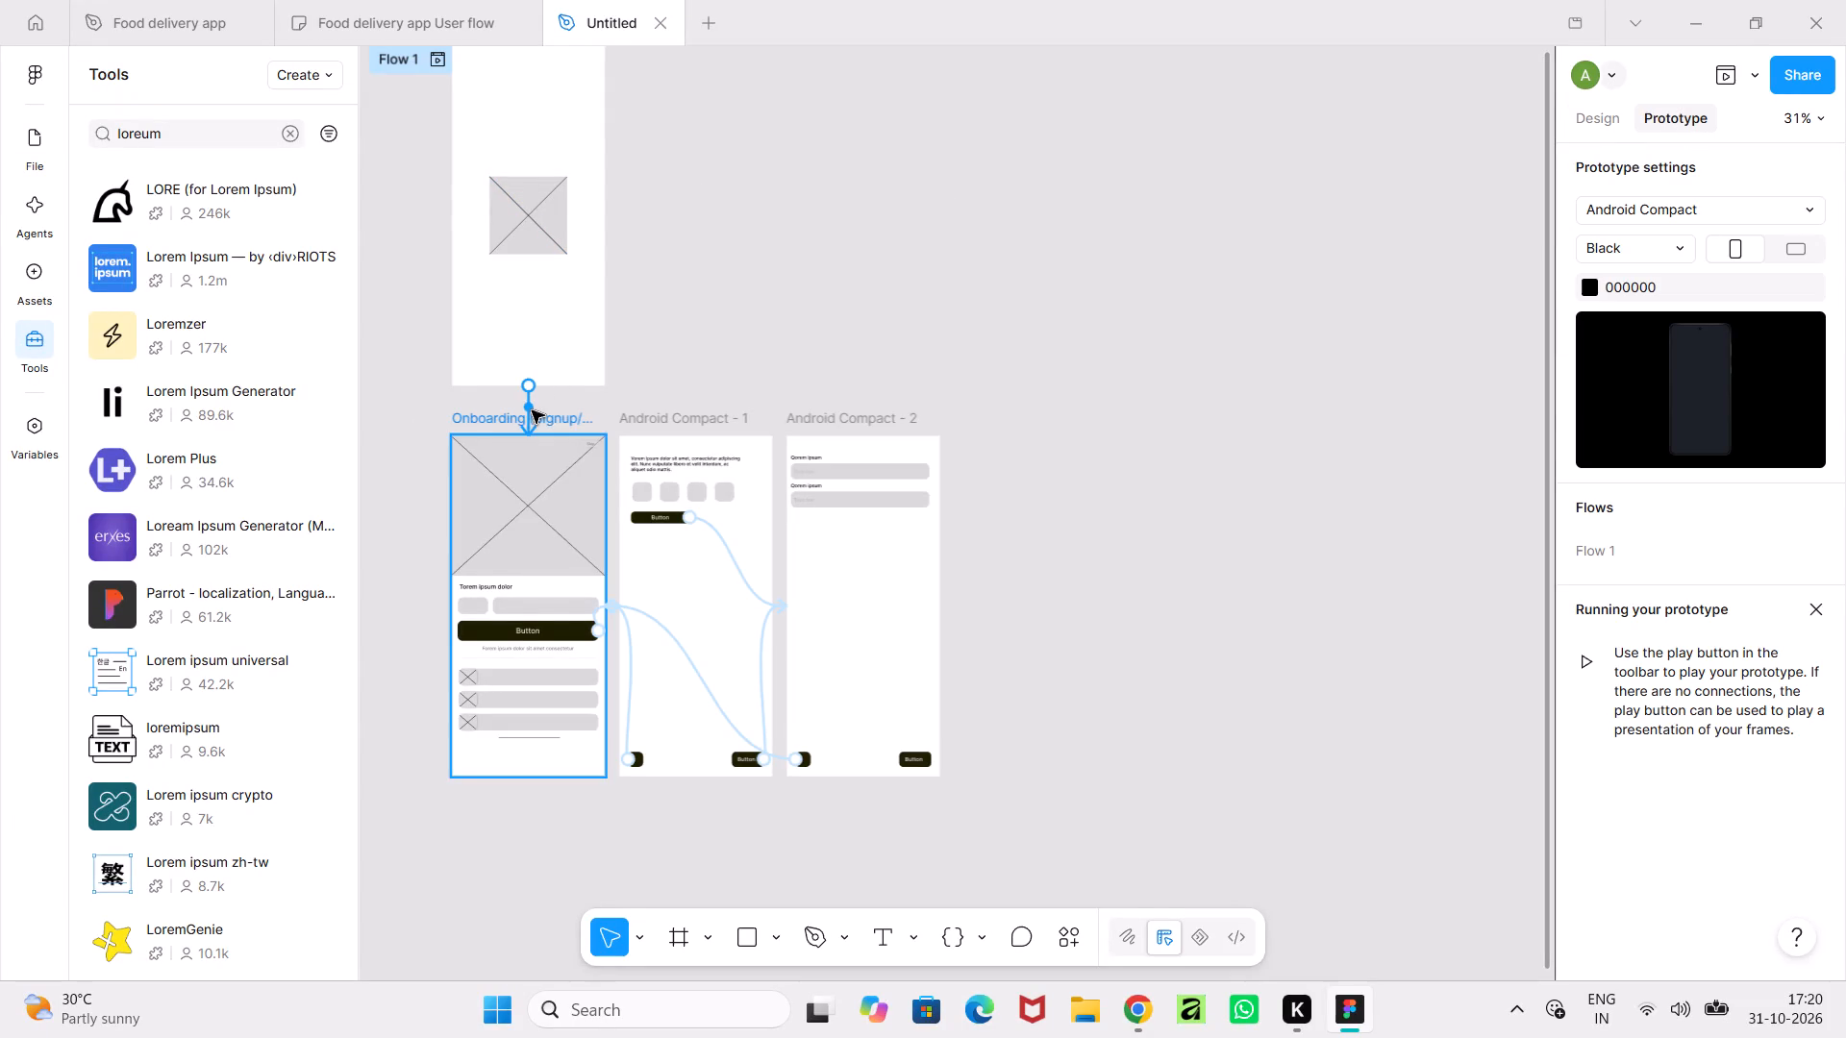
left_click(527, 411)
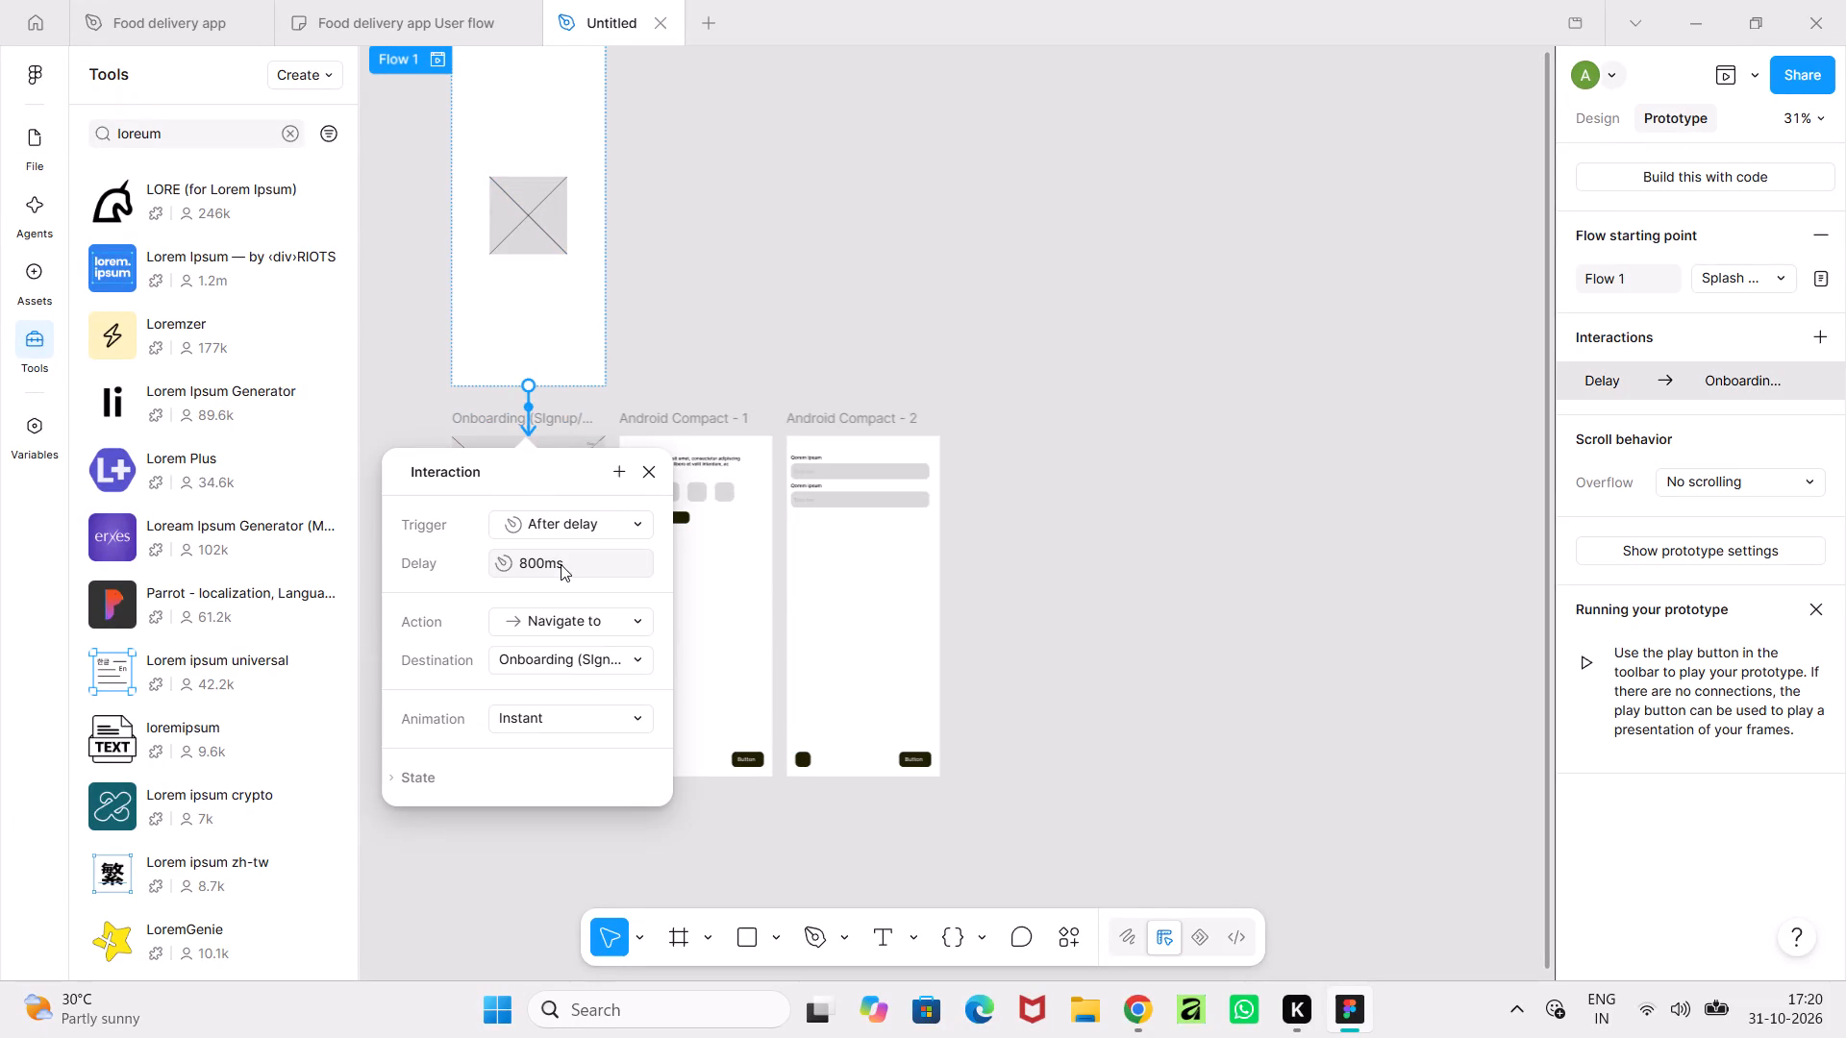
left_click(561, 564)
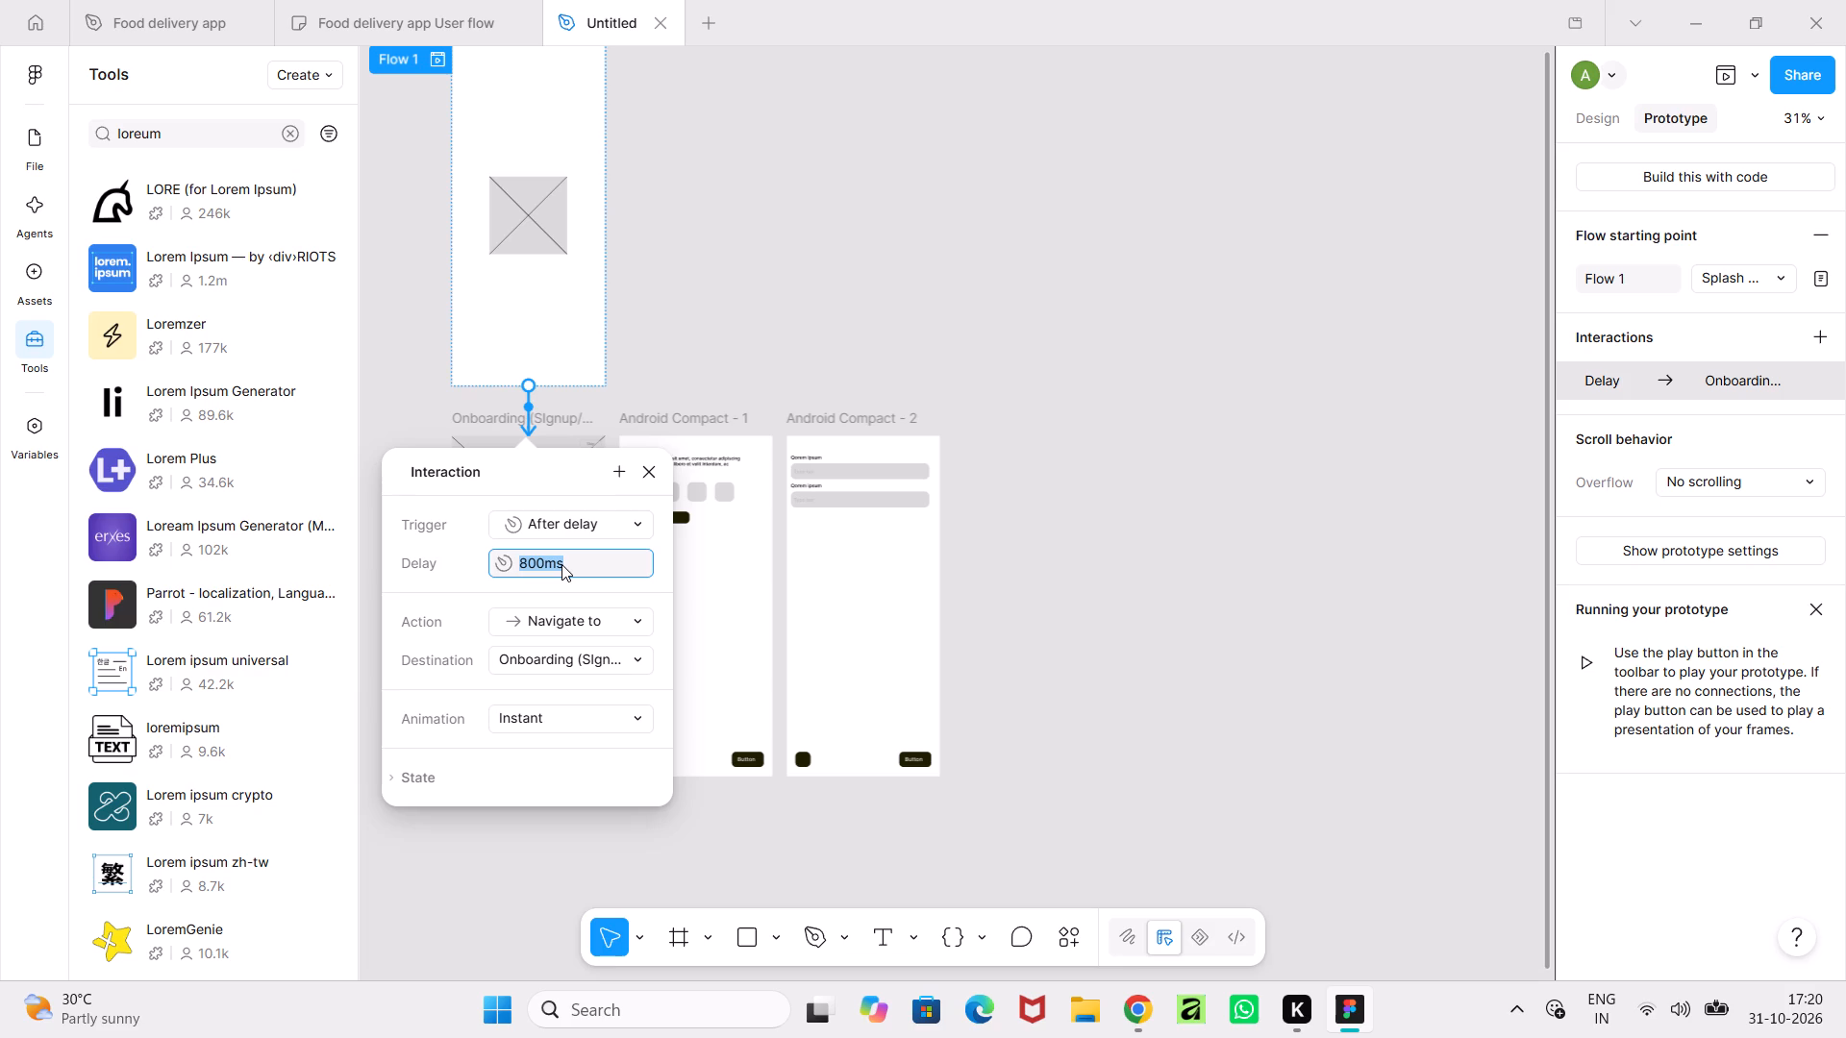
key("1")
type("000")
key("Return")
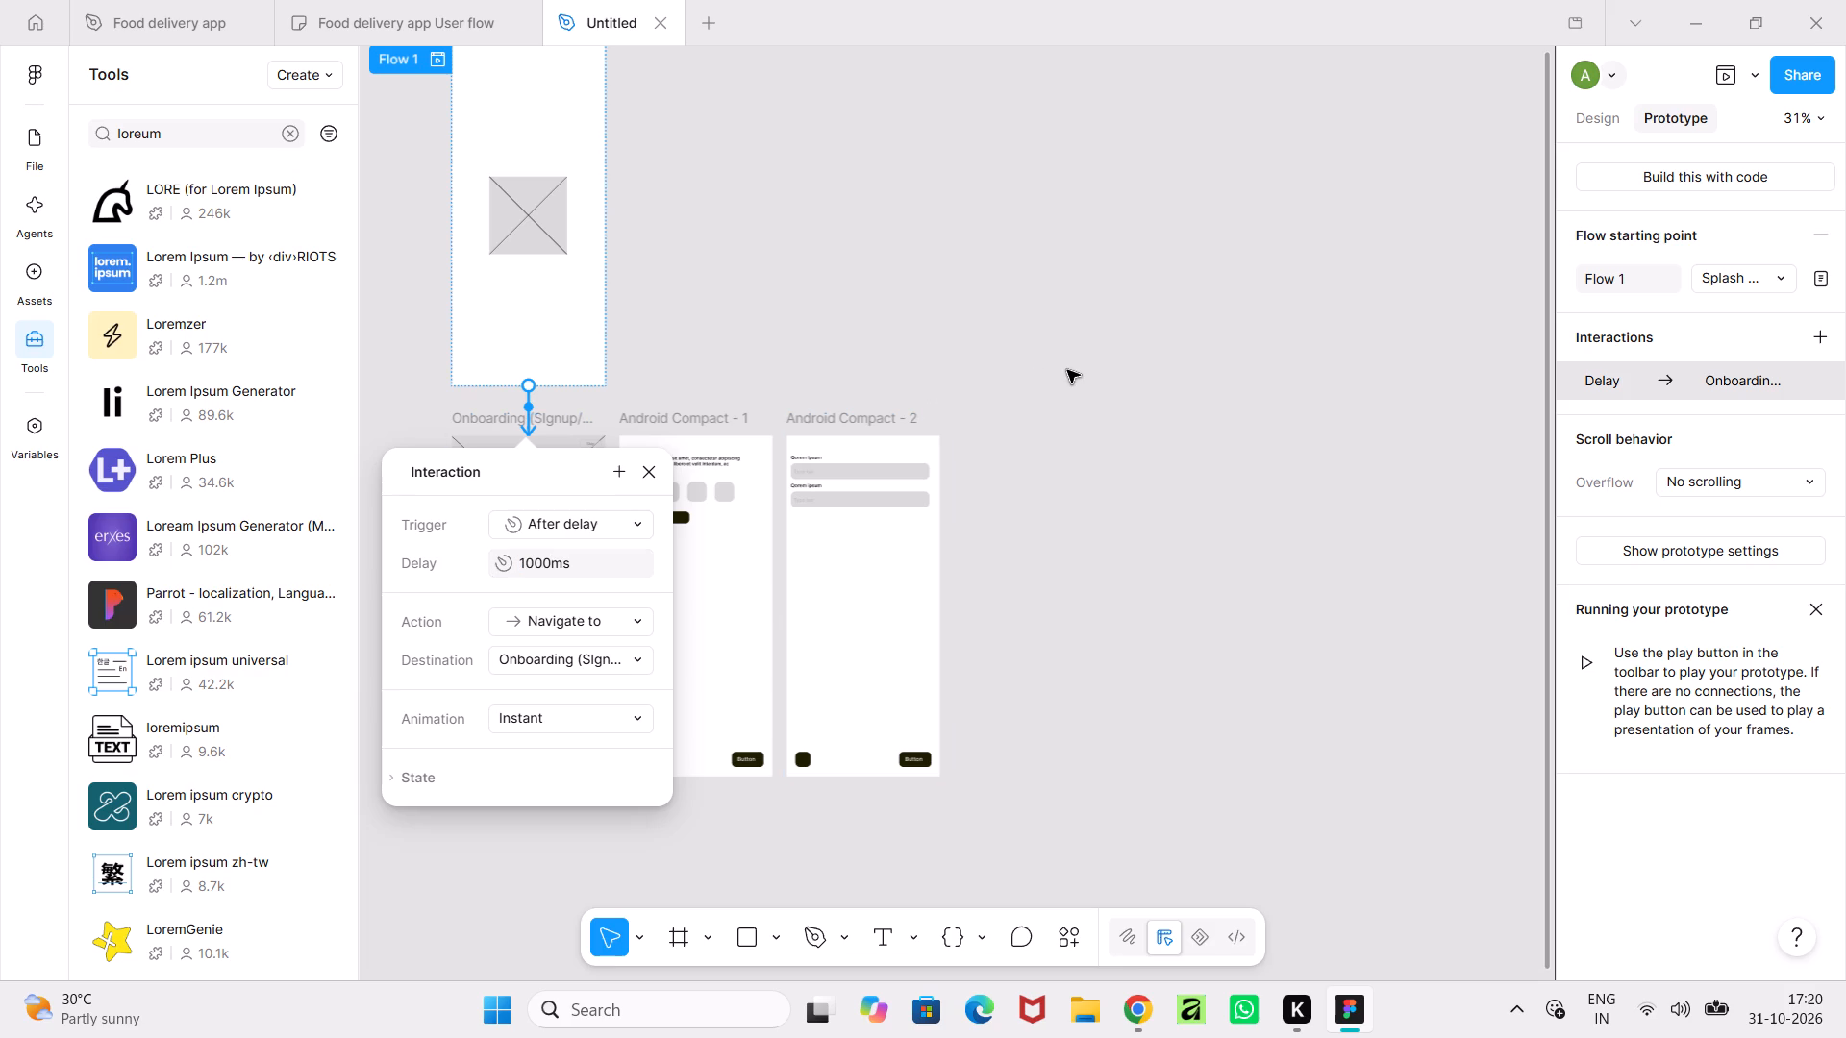
left_click(1067, 370)
middle_click_drag(1067, 370, 1121, 464)
left_click(1618, 111)
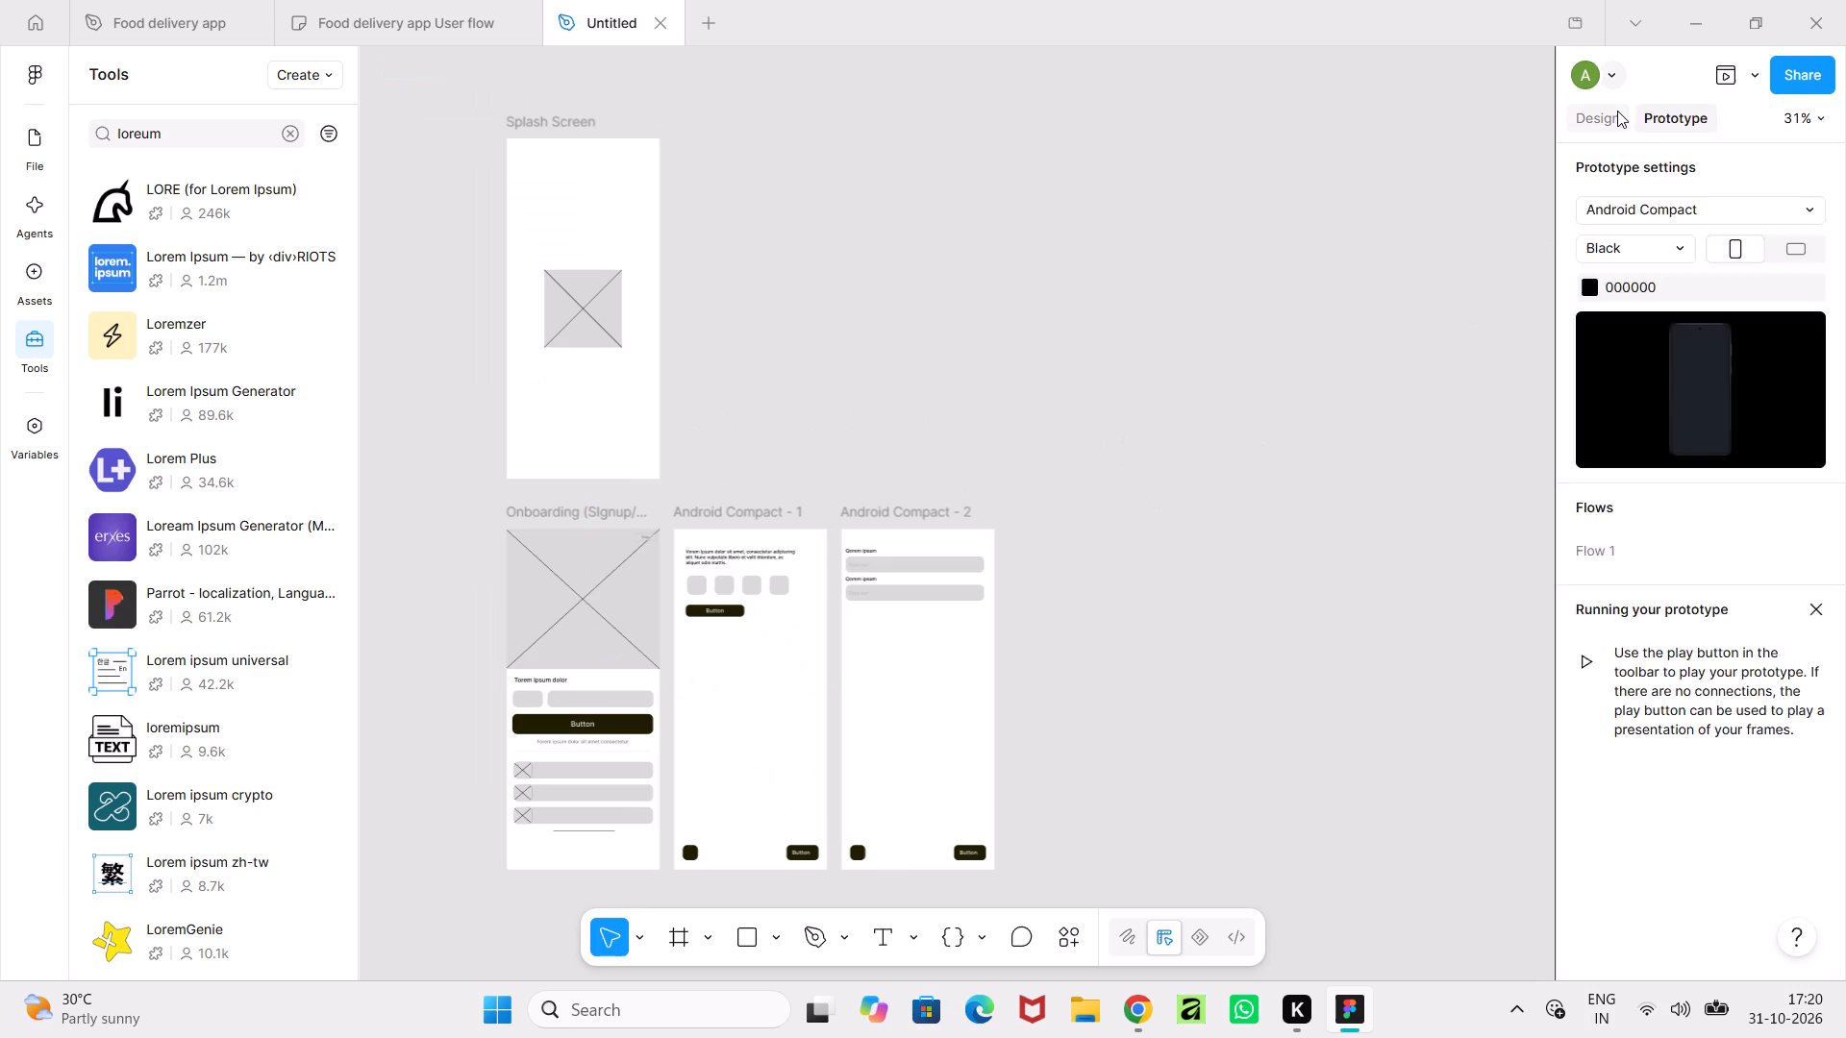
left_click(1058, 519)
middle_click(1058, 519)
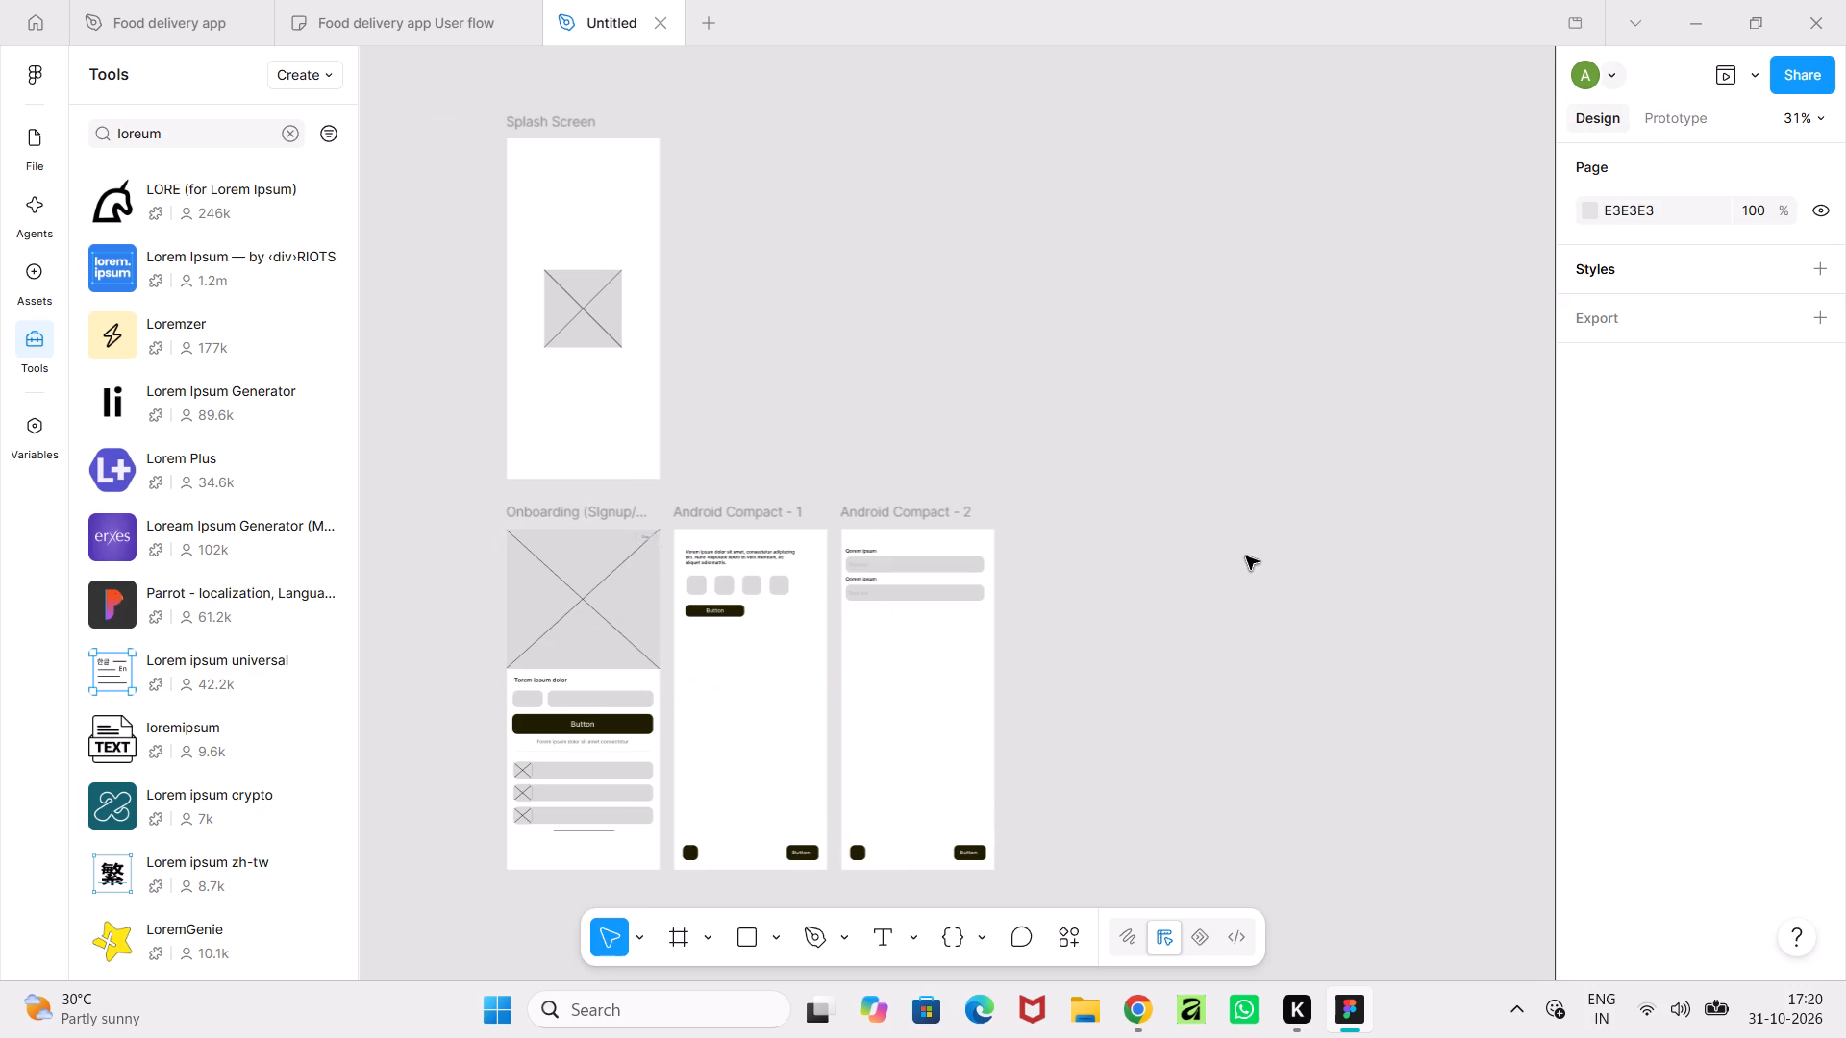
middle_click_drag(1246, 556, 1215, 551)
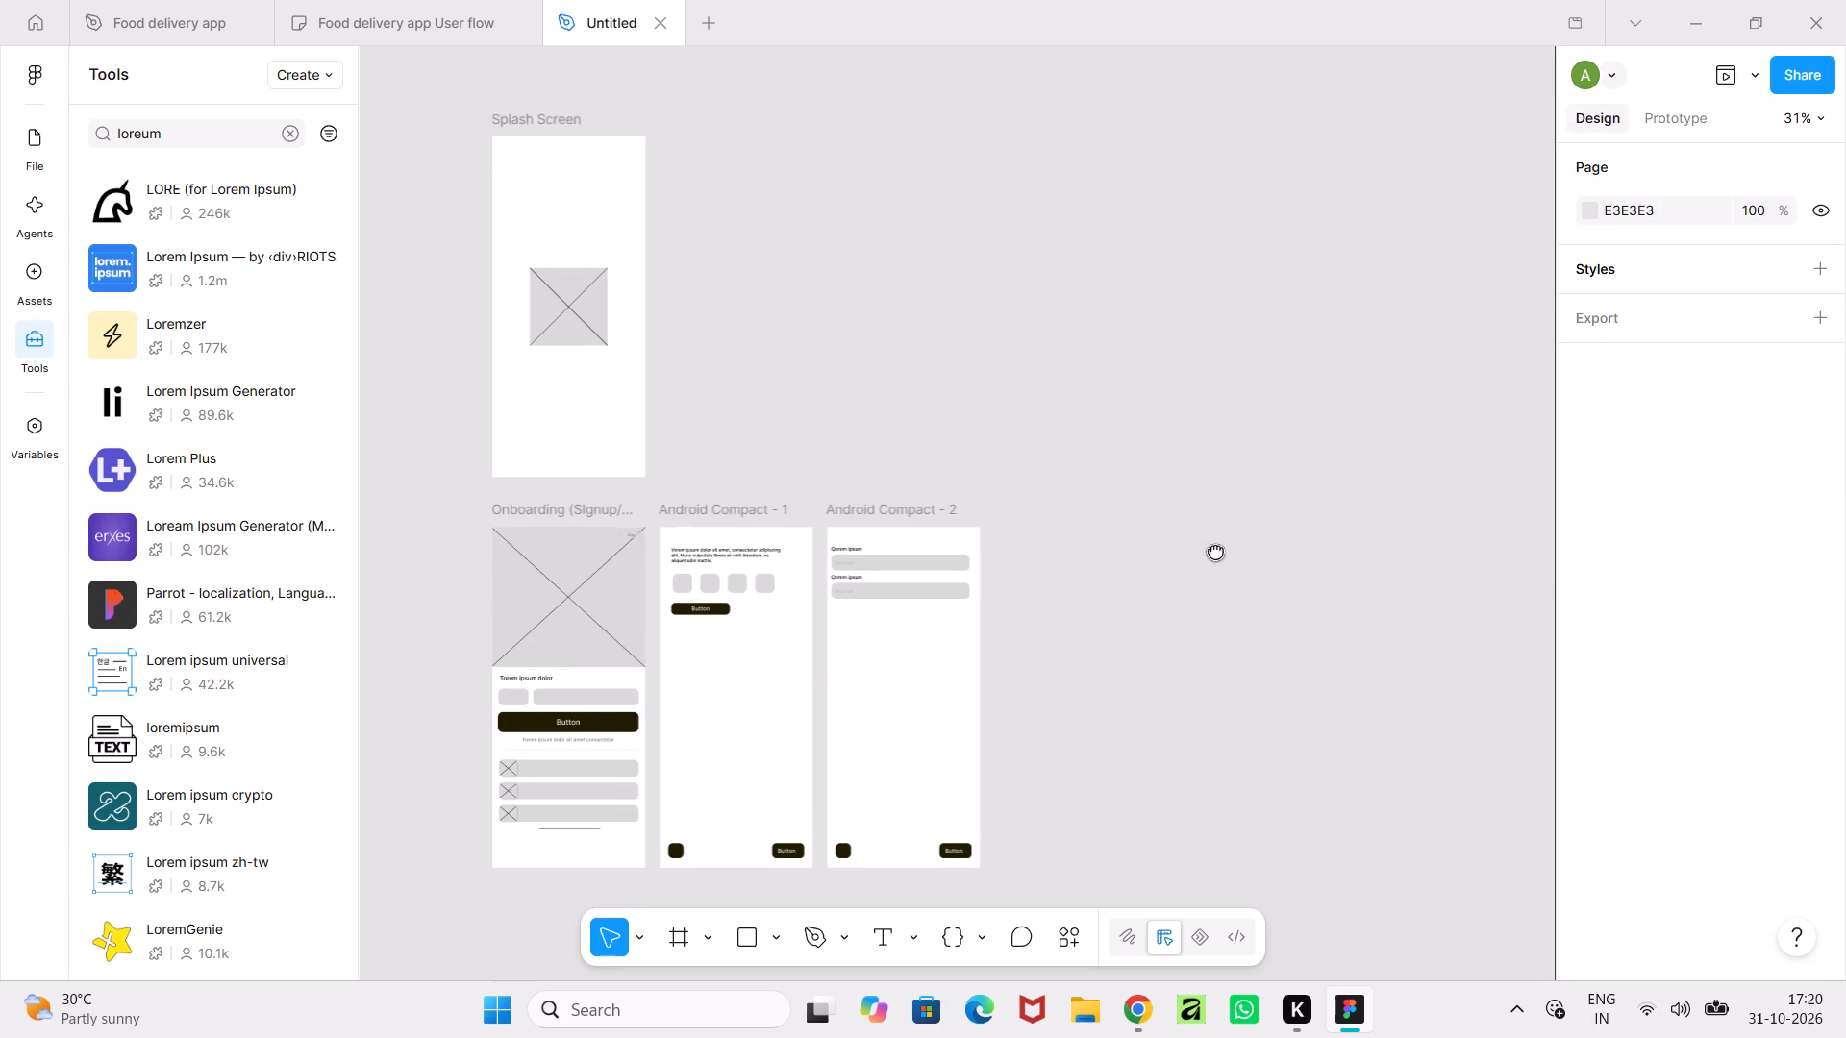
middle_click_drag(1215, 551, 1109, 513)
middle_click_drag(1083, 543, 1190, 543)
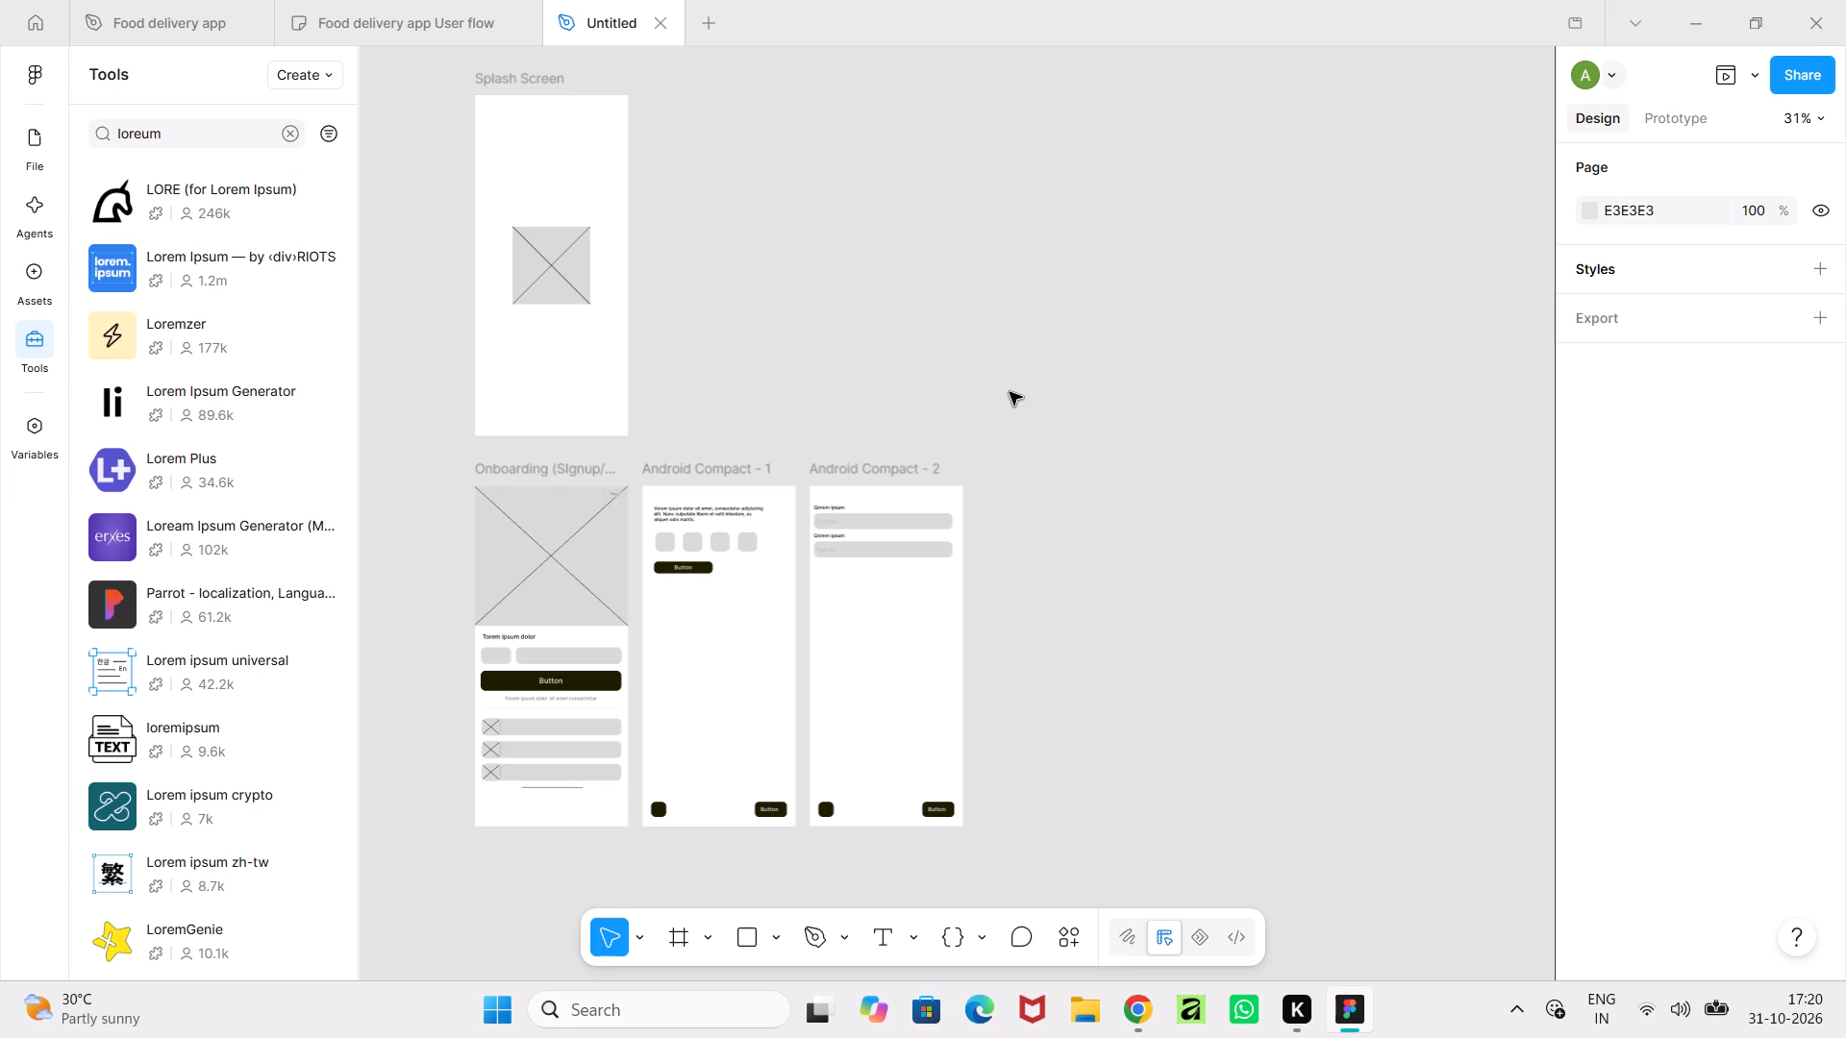
Rename the Untitled file as "Food Delivery Startup UI".
left_click(47, 150)
double_click(138, 80)
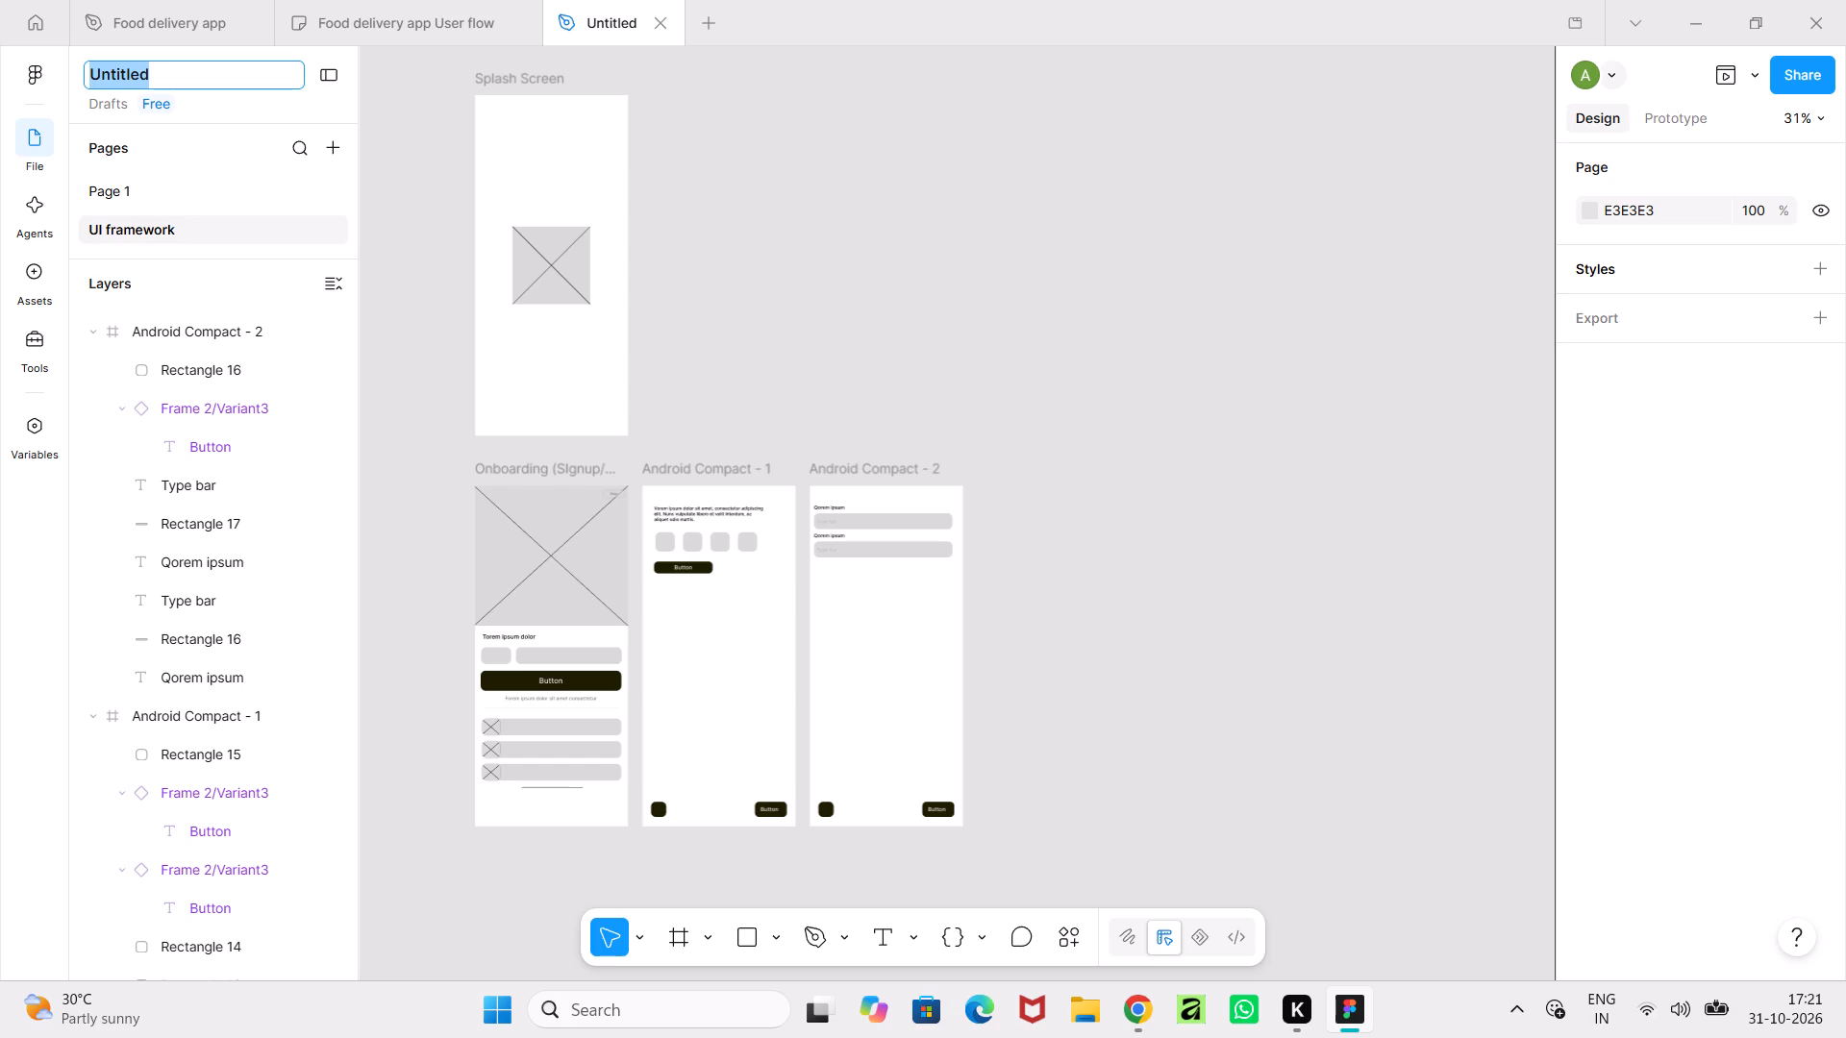
type("Food")
key("space")
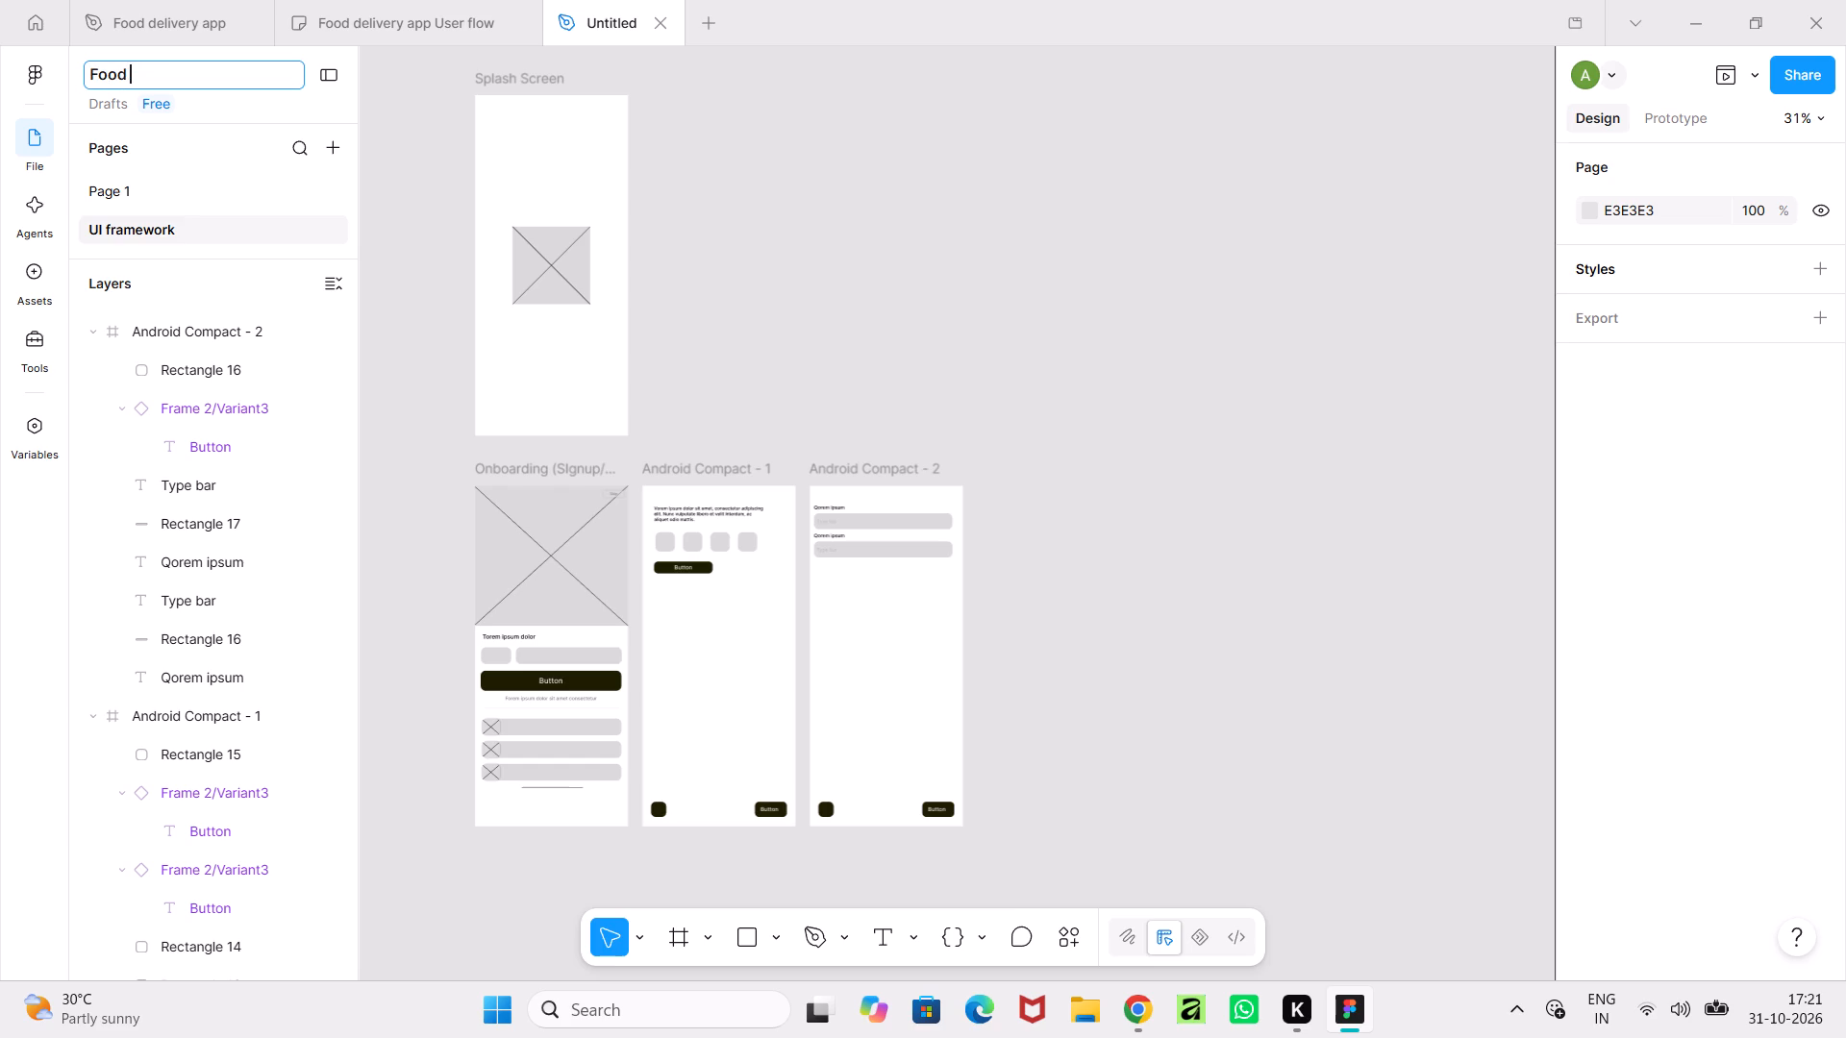
type("Delivery S")
type("tartup")
key("space")
type("UI")
left_click(825, 259)
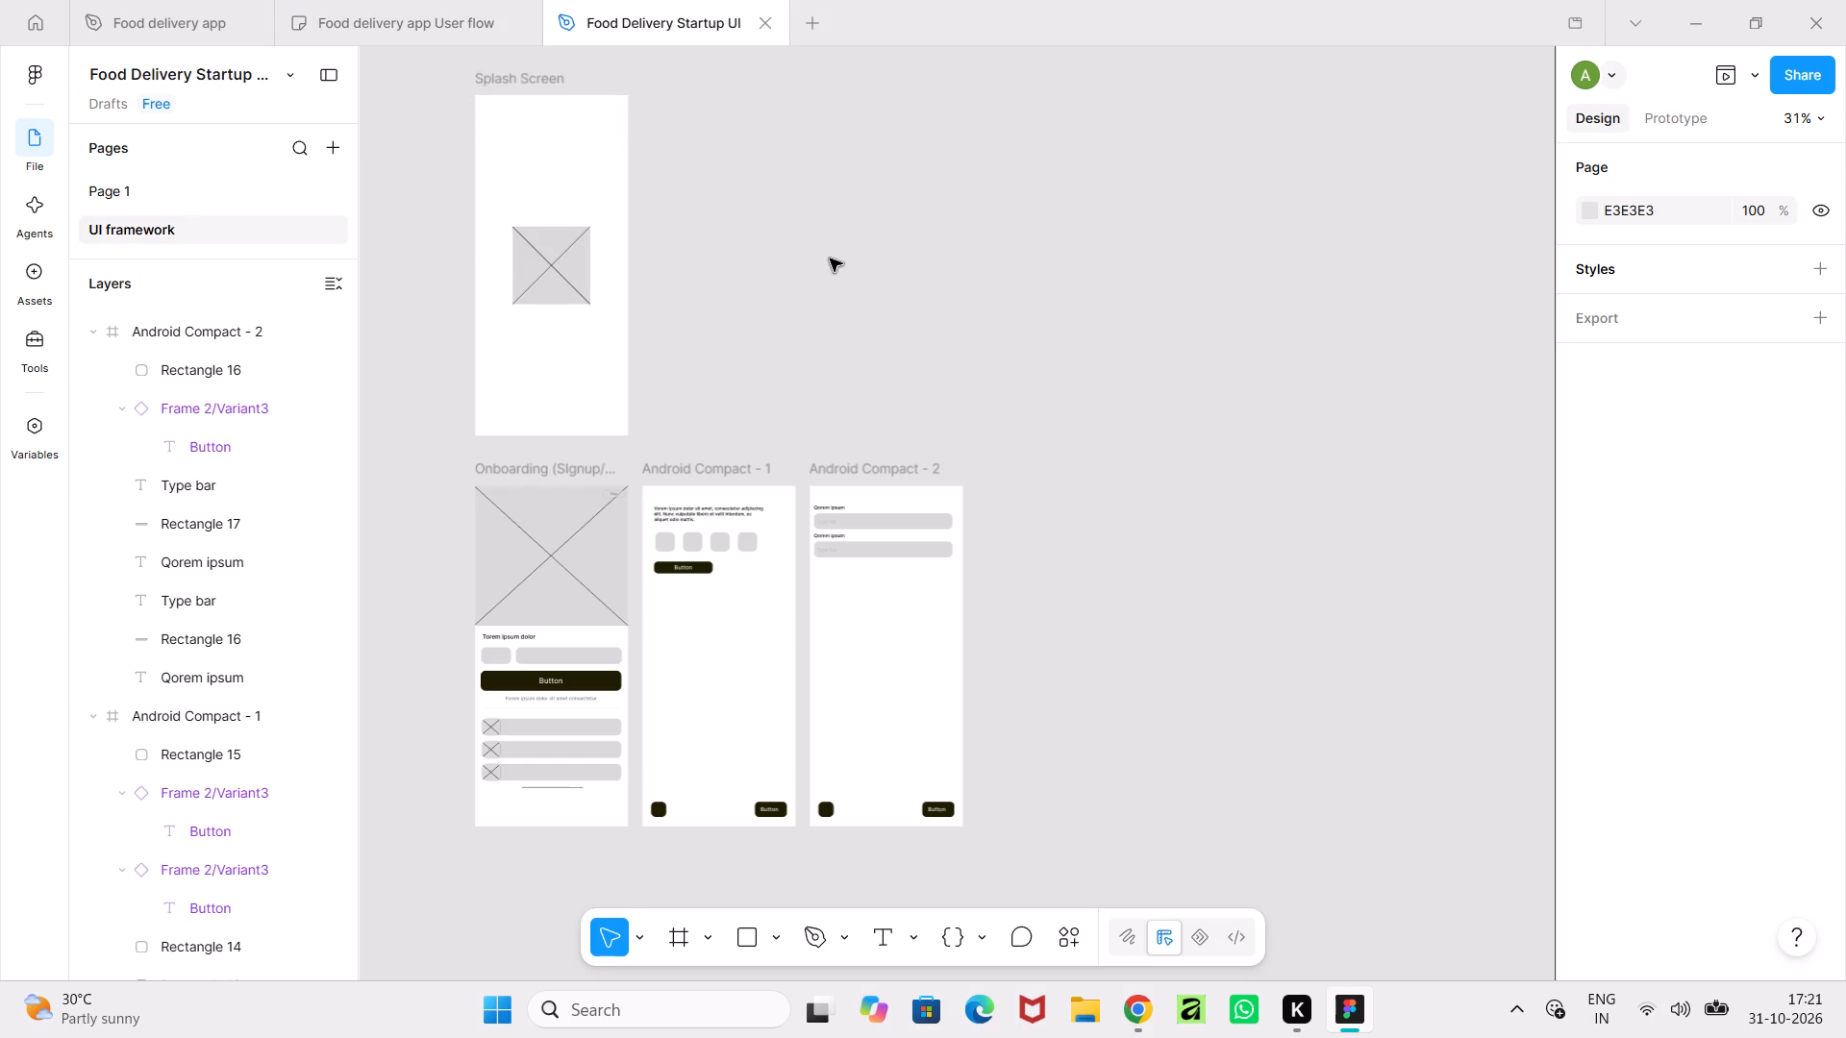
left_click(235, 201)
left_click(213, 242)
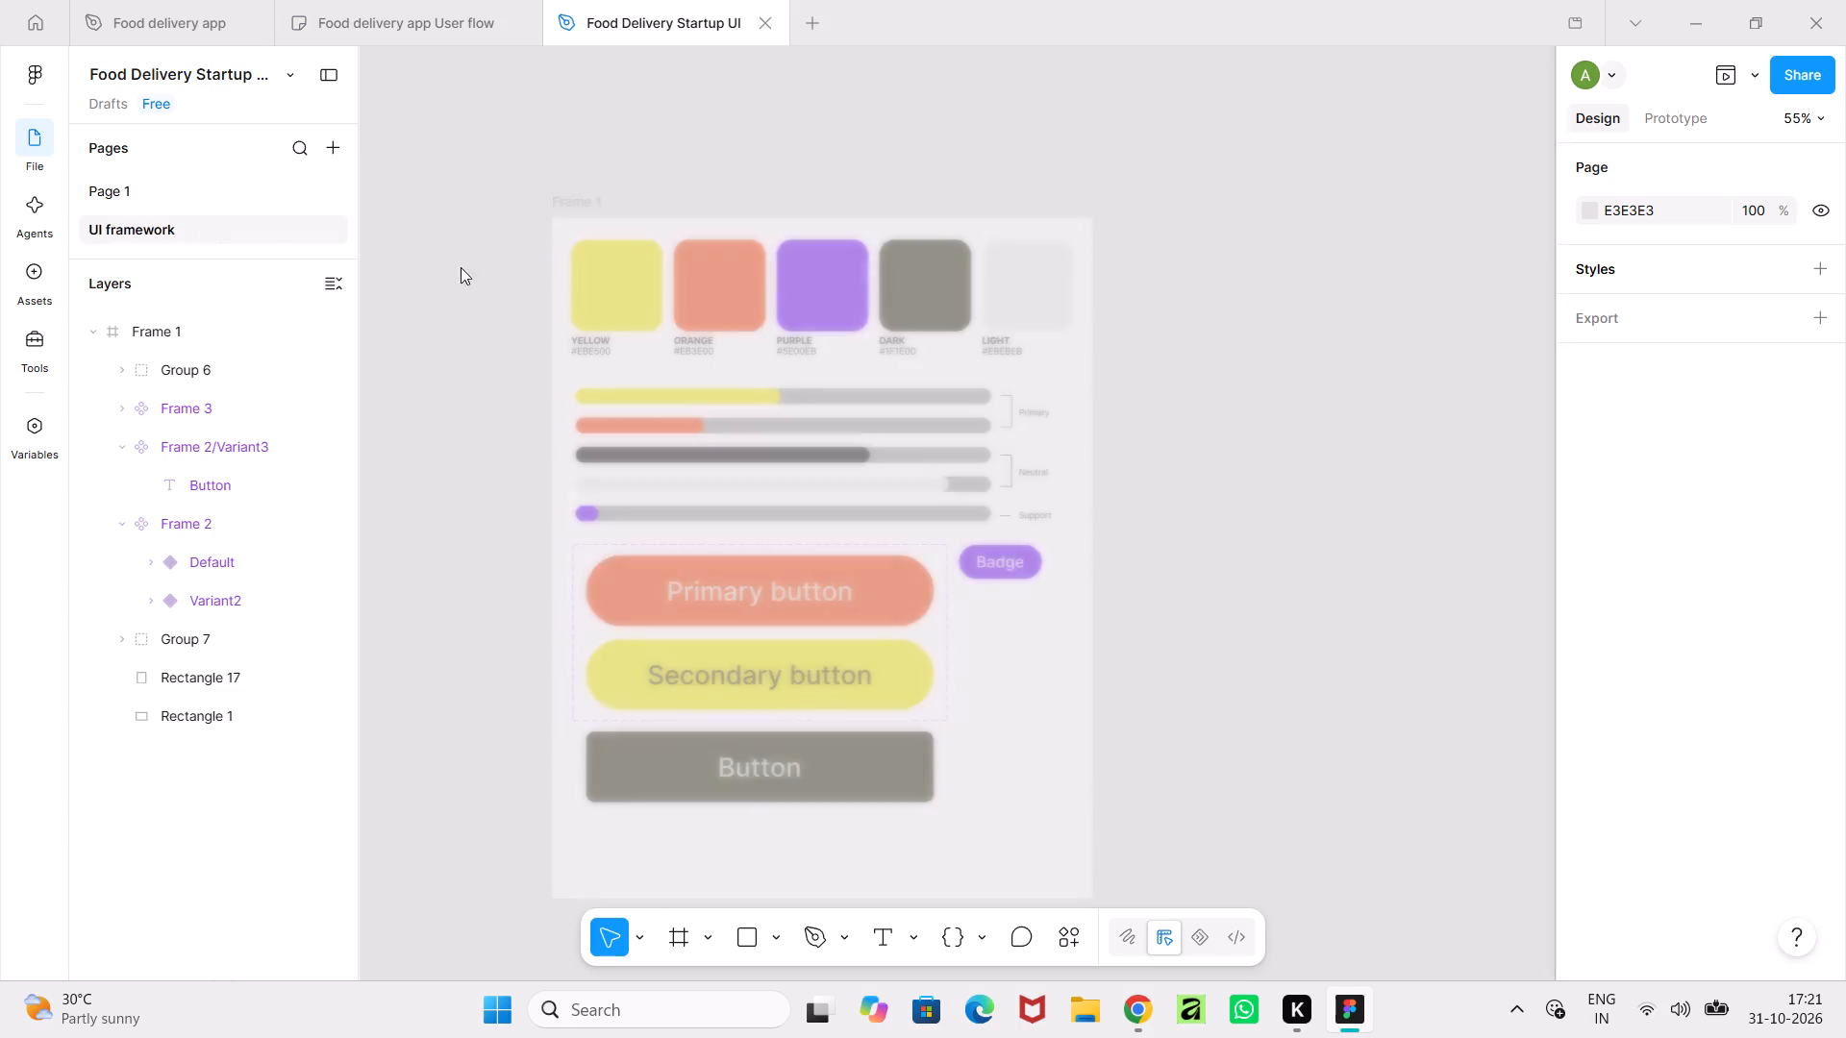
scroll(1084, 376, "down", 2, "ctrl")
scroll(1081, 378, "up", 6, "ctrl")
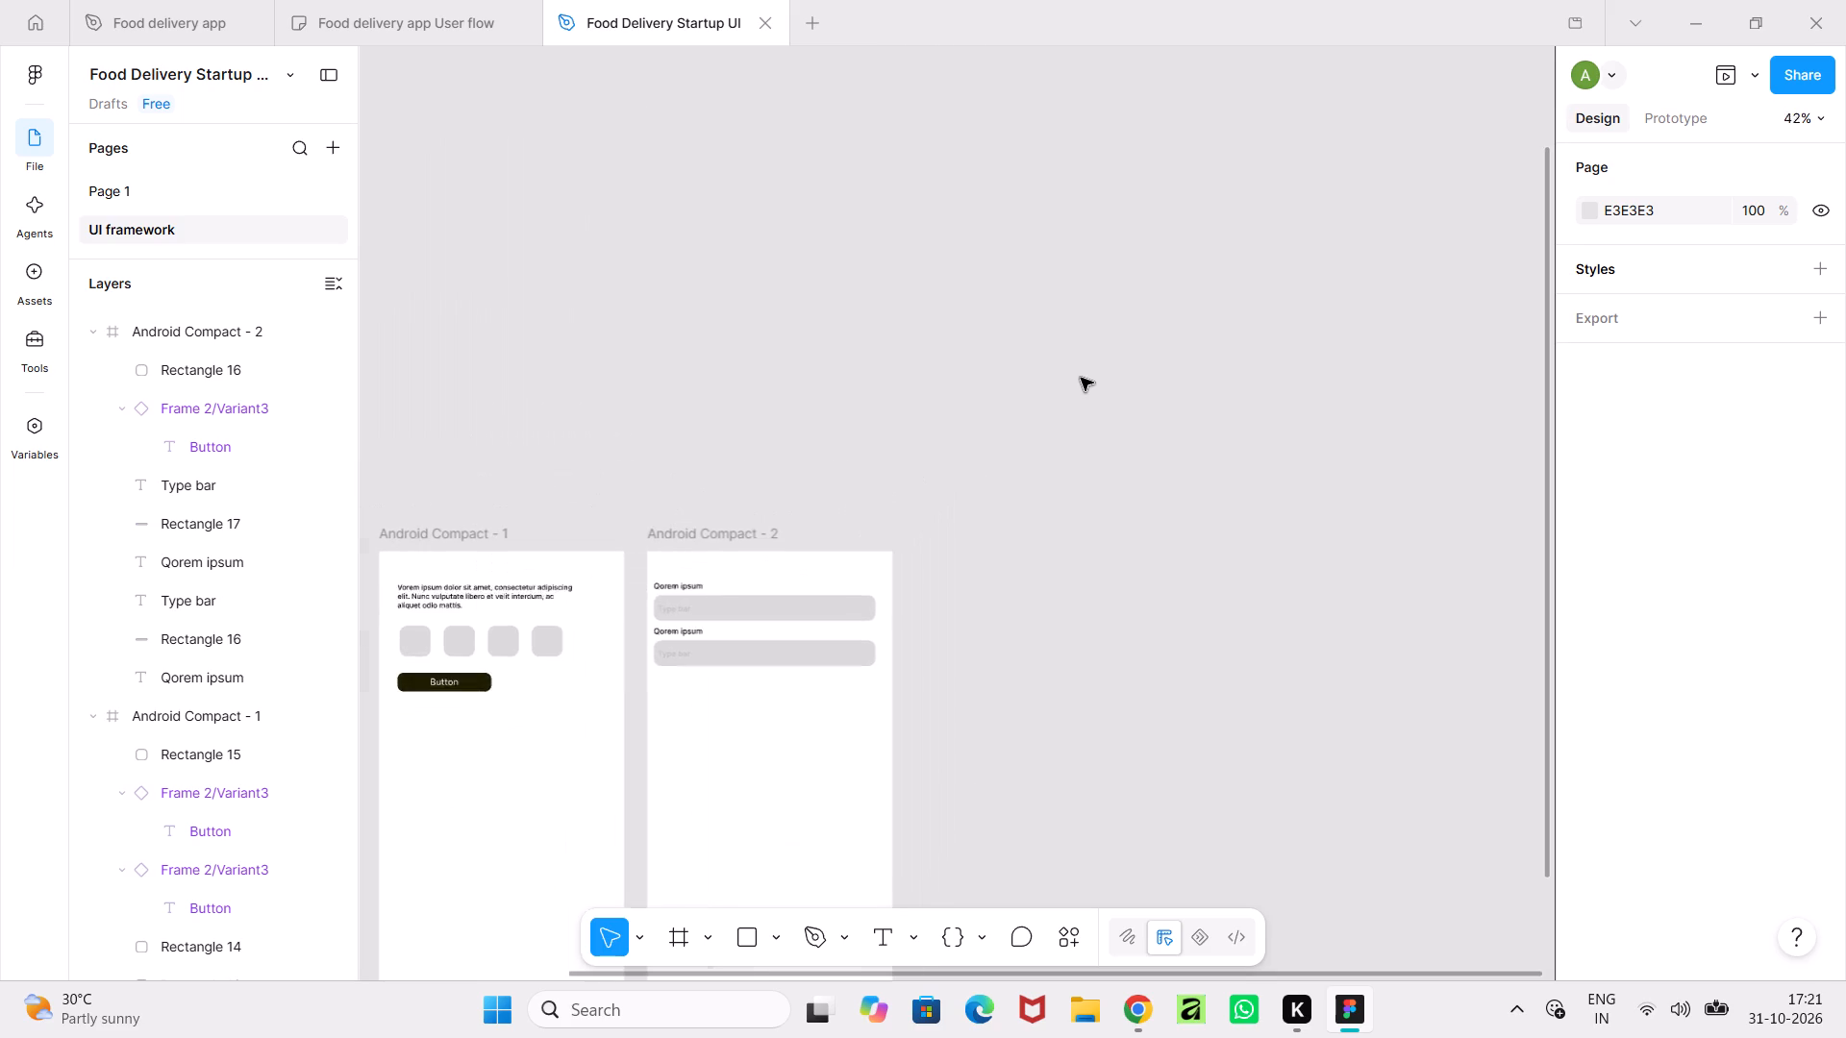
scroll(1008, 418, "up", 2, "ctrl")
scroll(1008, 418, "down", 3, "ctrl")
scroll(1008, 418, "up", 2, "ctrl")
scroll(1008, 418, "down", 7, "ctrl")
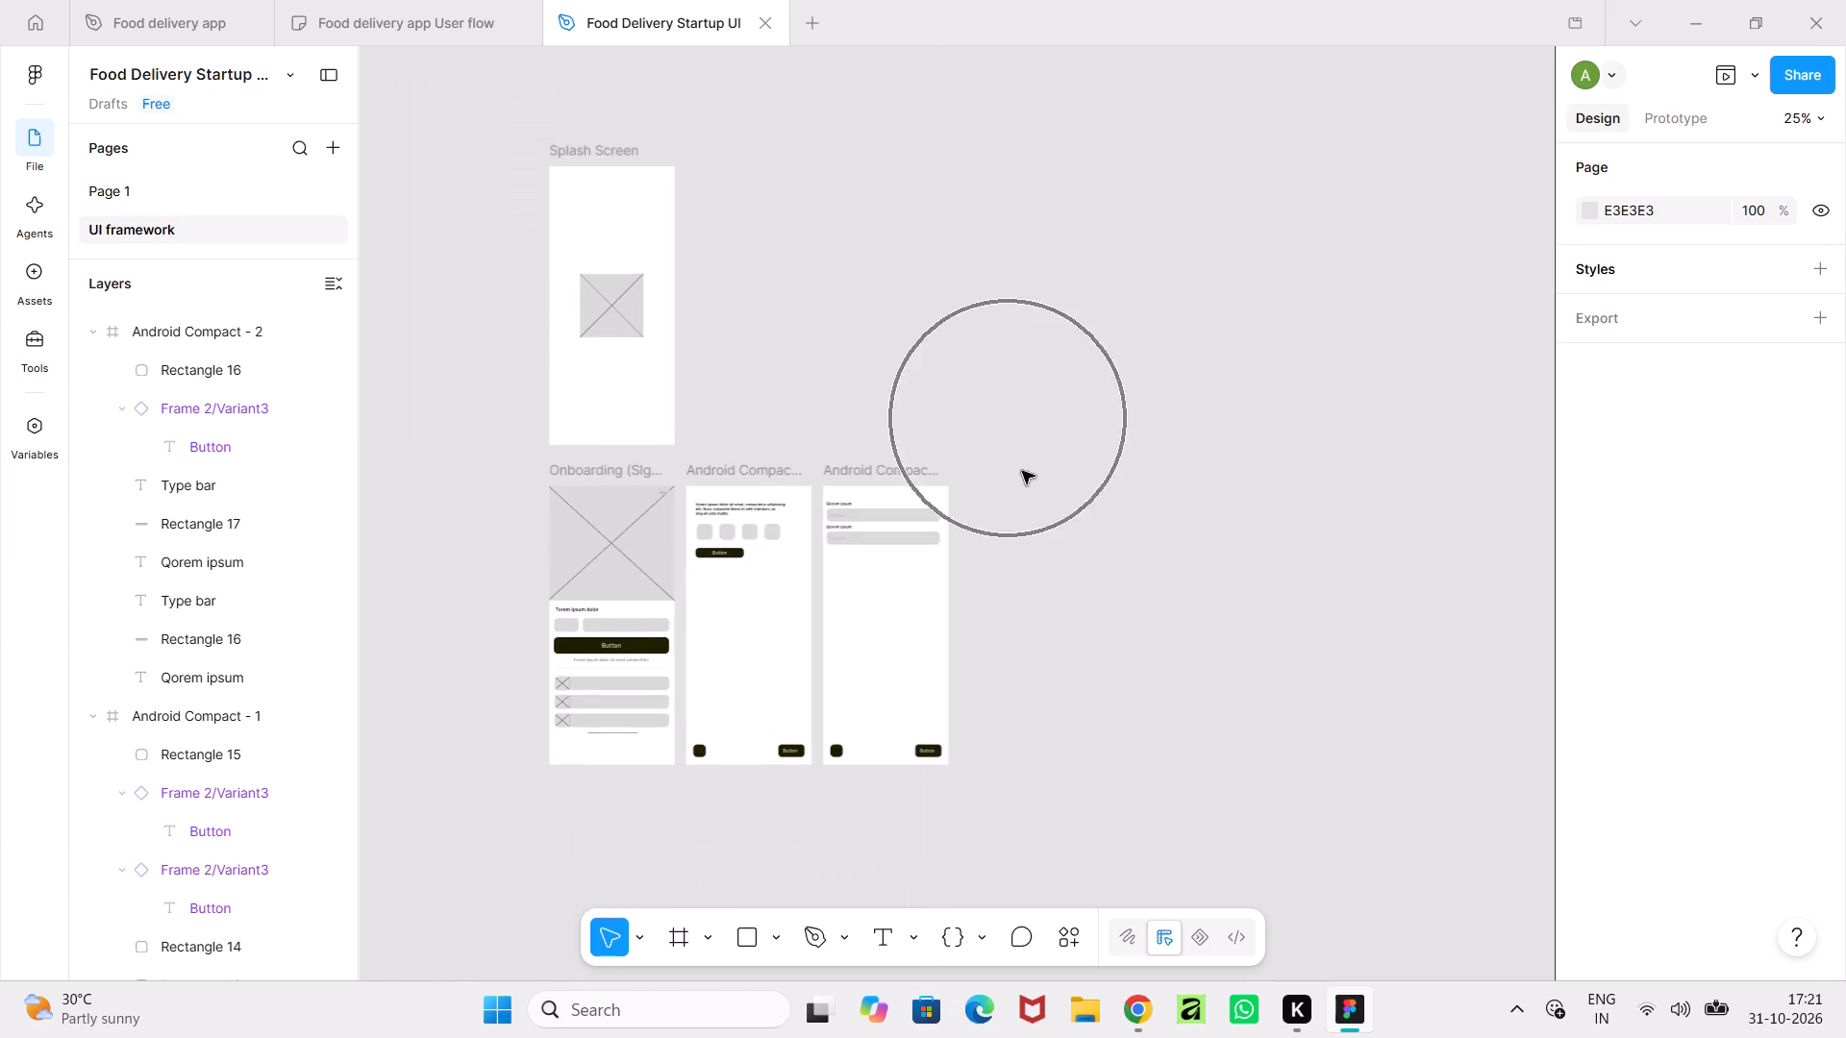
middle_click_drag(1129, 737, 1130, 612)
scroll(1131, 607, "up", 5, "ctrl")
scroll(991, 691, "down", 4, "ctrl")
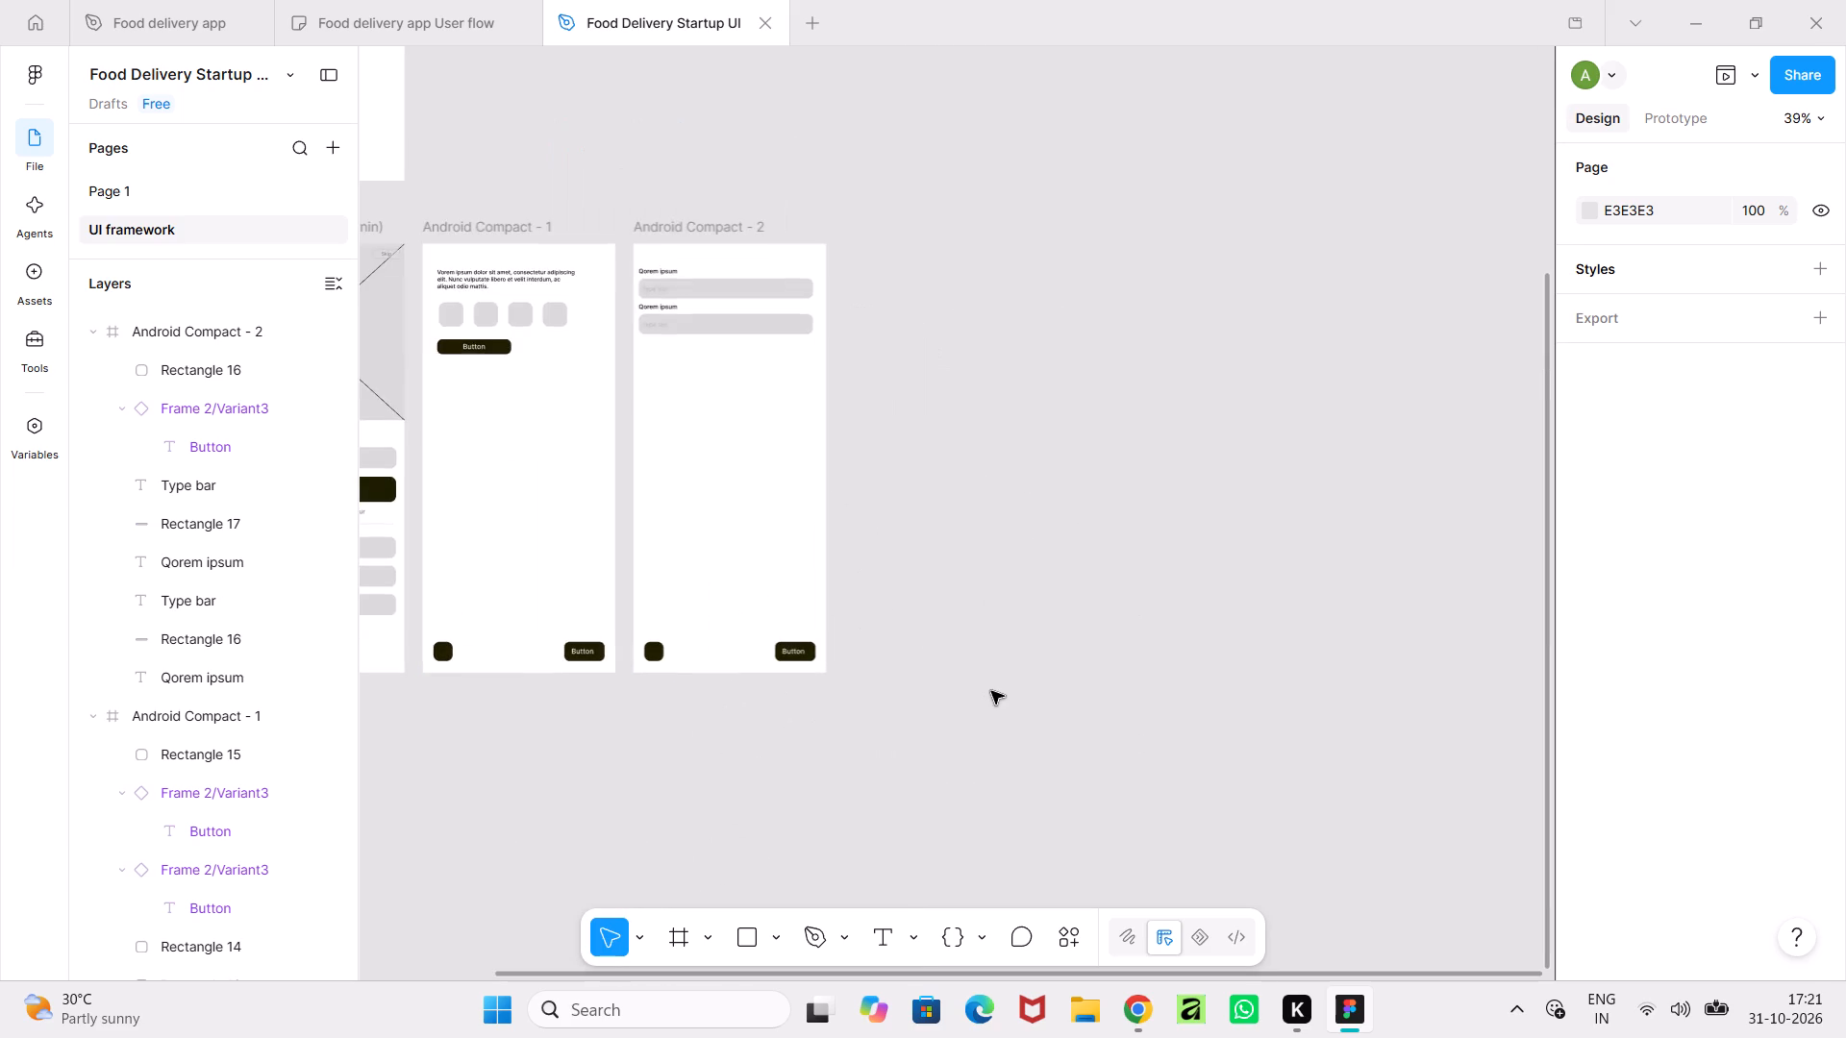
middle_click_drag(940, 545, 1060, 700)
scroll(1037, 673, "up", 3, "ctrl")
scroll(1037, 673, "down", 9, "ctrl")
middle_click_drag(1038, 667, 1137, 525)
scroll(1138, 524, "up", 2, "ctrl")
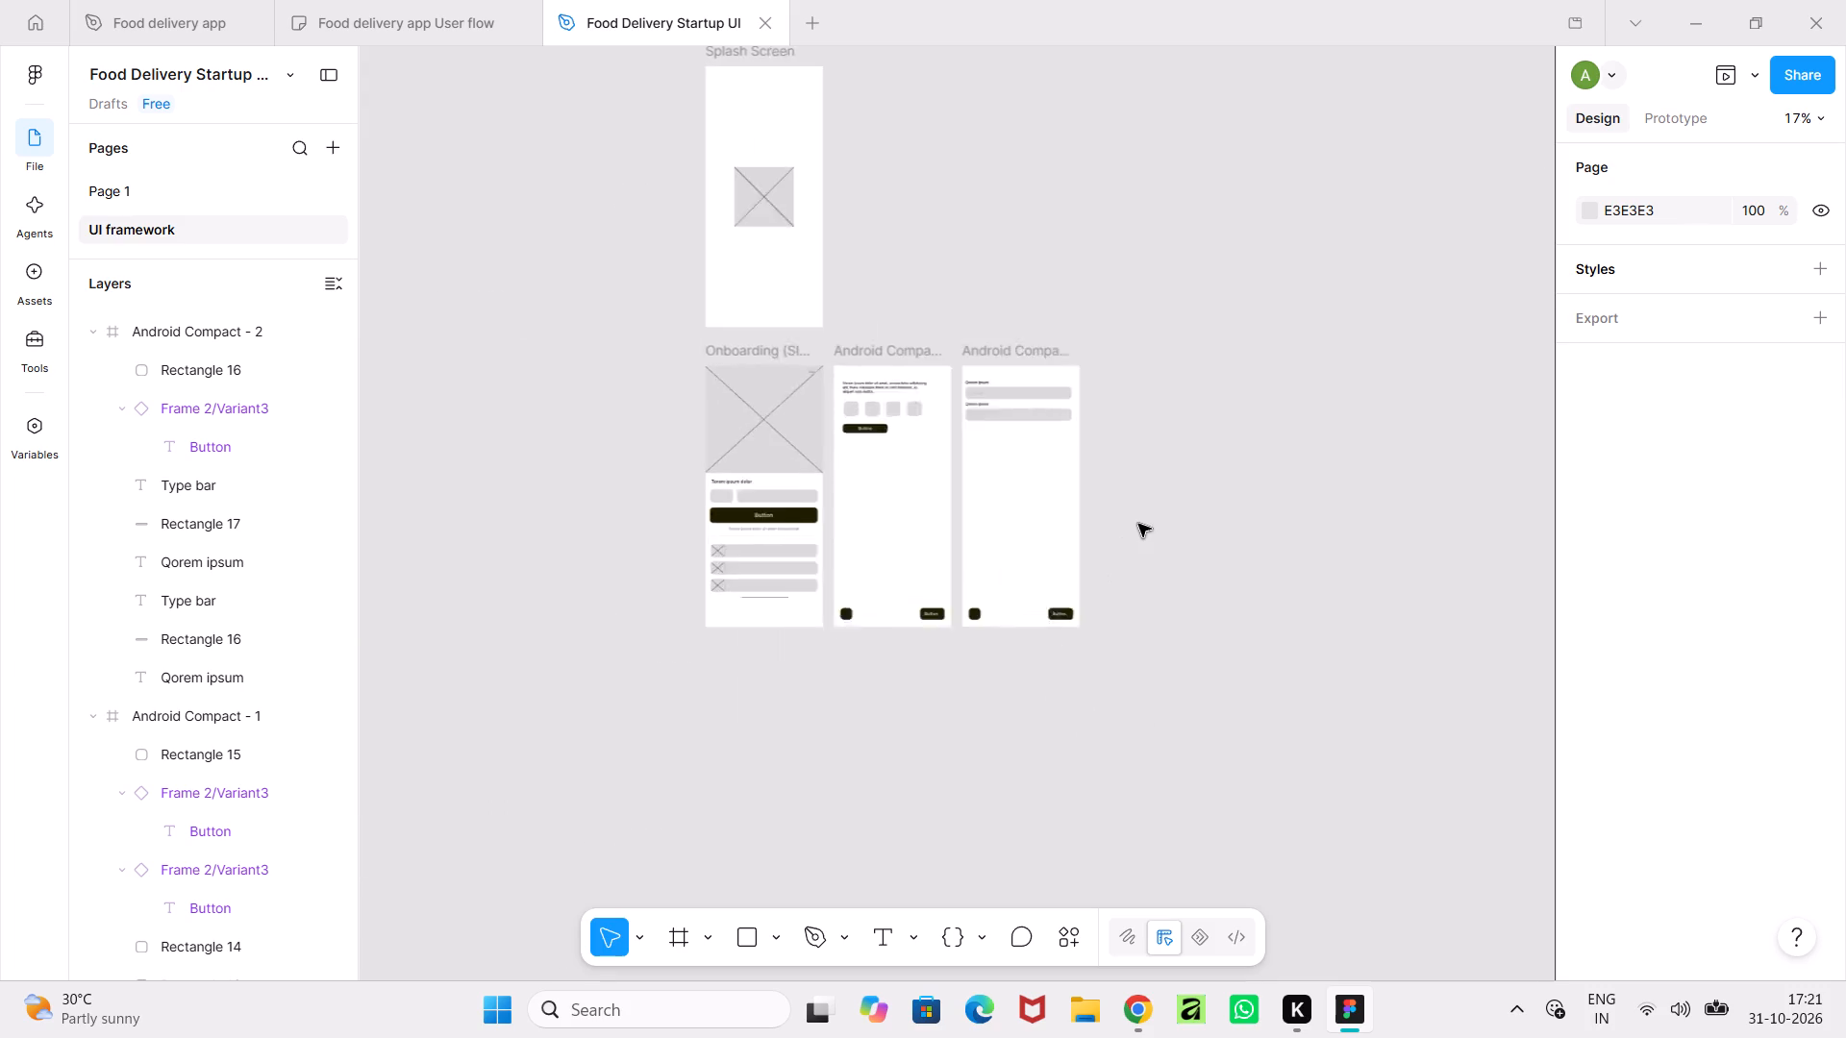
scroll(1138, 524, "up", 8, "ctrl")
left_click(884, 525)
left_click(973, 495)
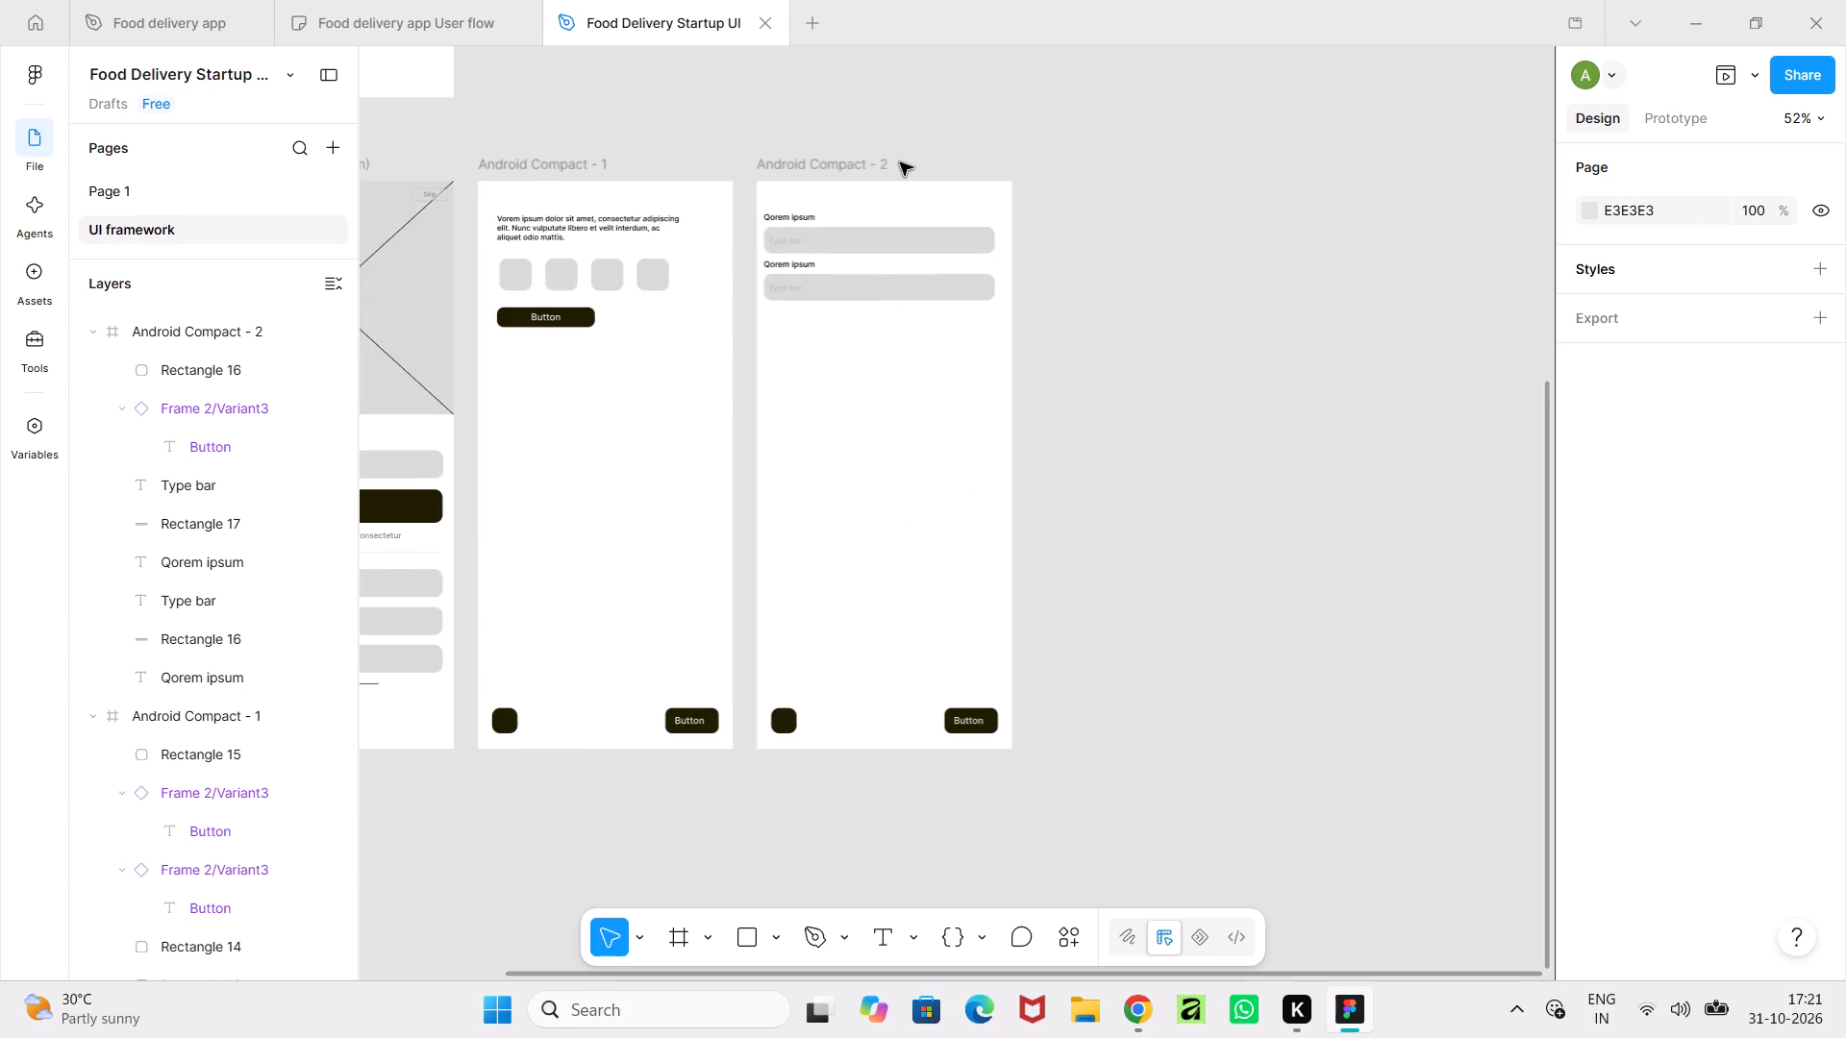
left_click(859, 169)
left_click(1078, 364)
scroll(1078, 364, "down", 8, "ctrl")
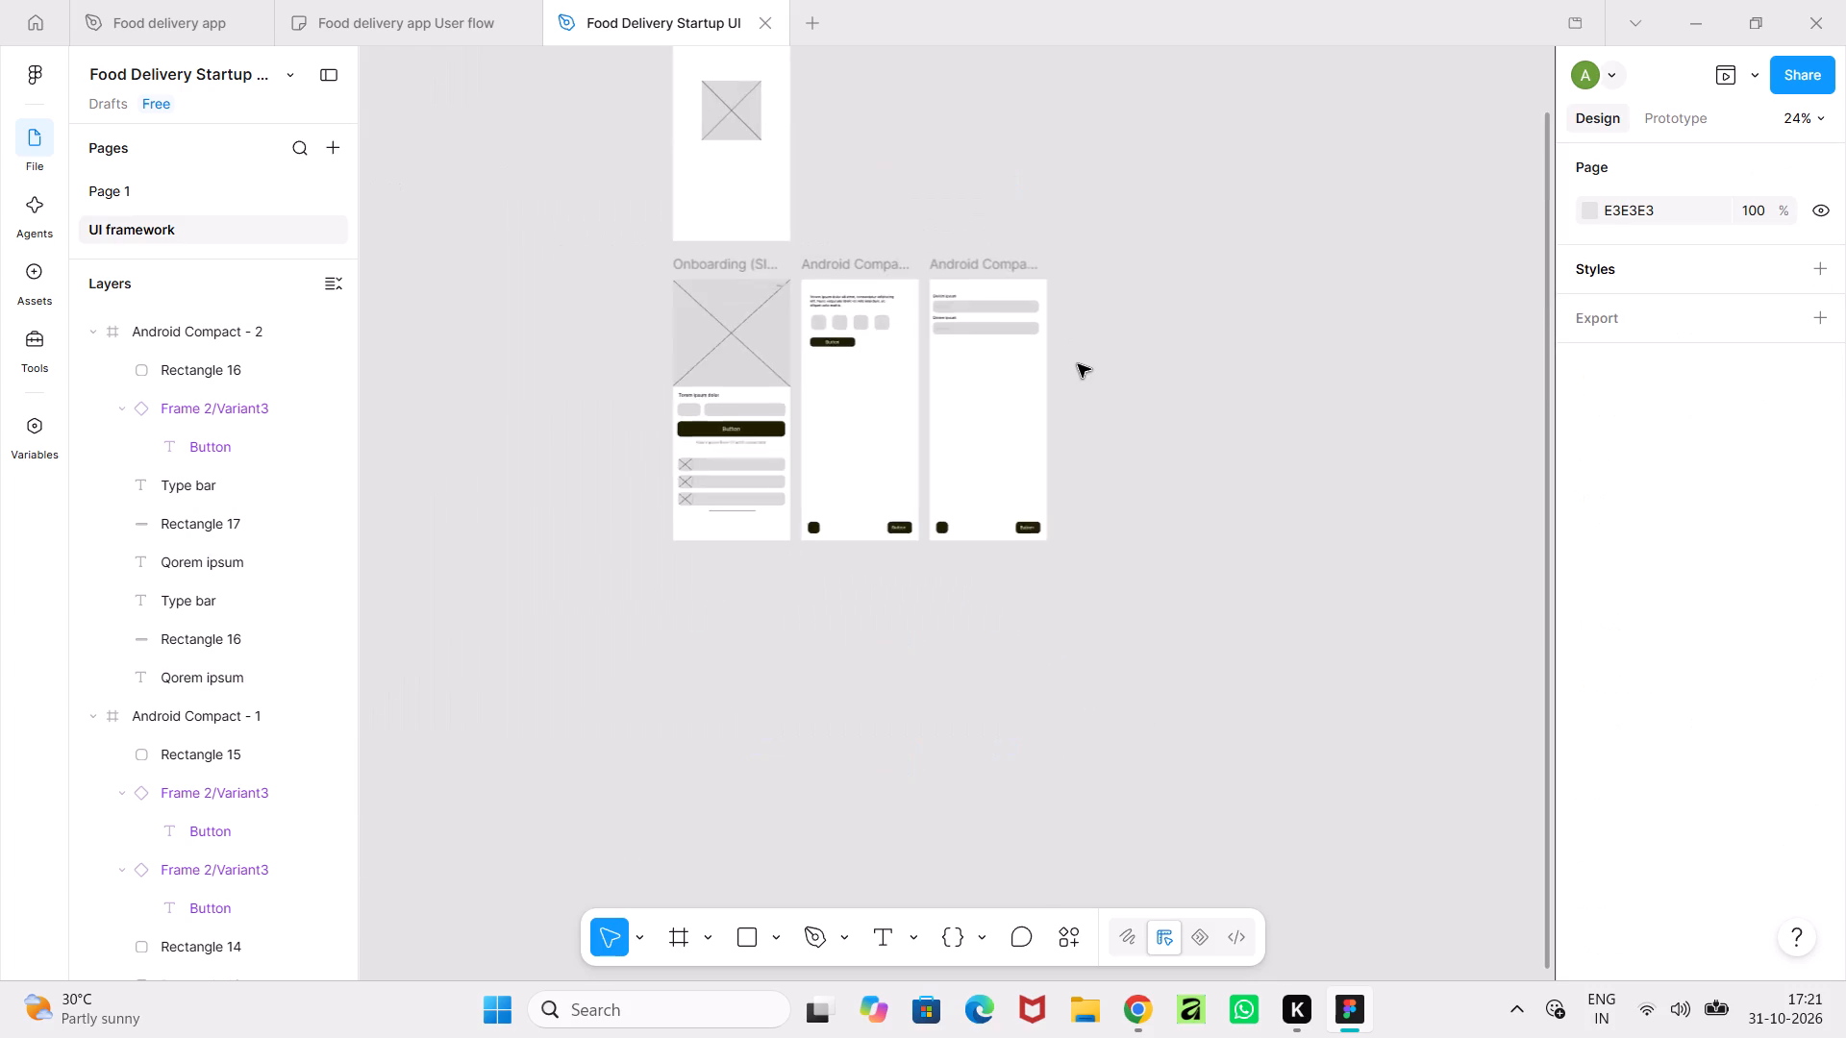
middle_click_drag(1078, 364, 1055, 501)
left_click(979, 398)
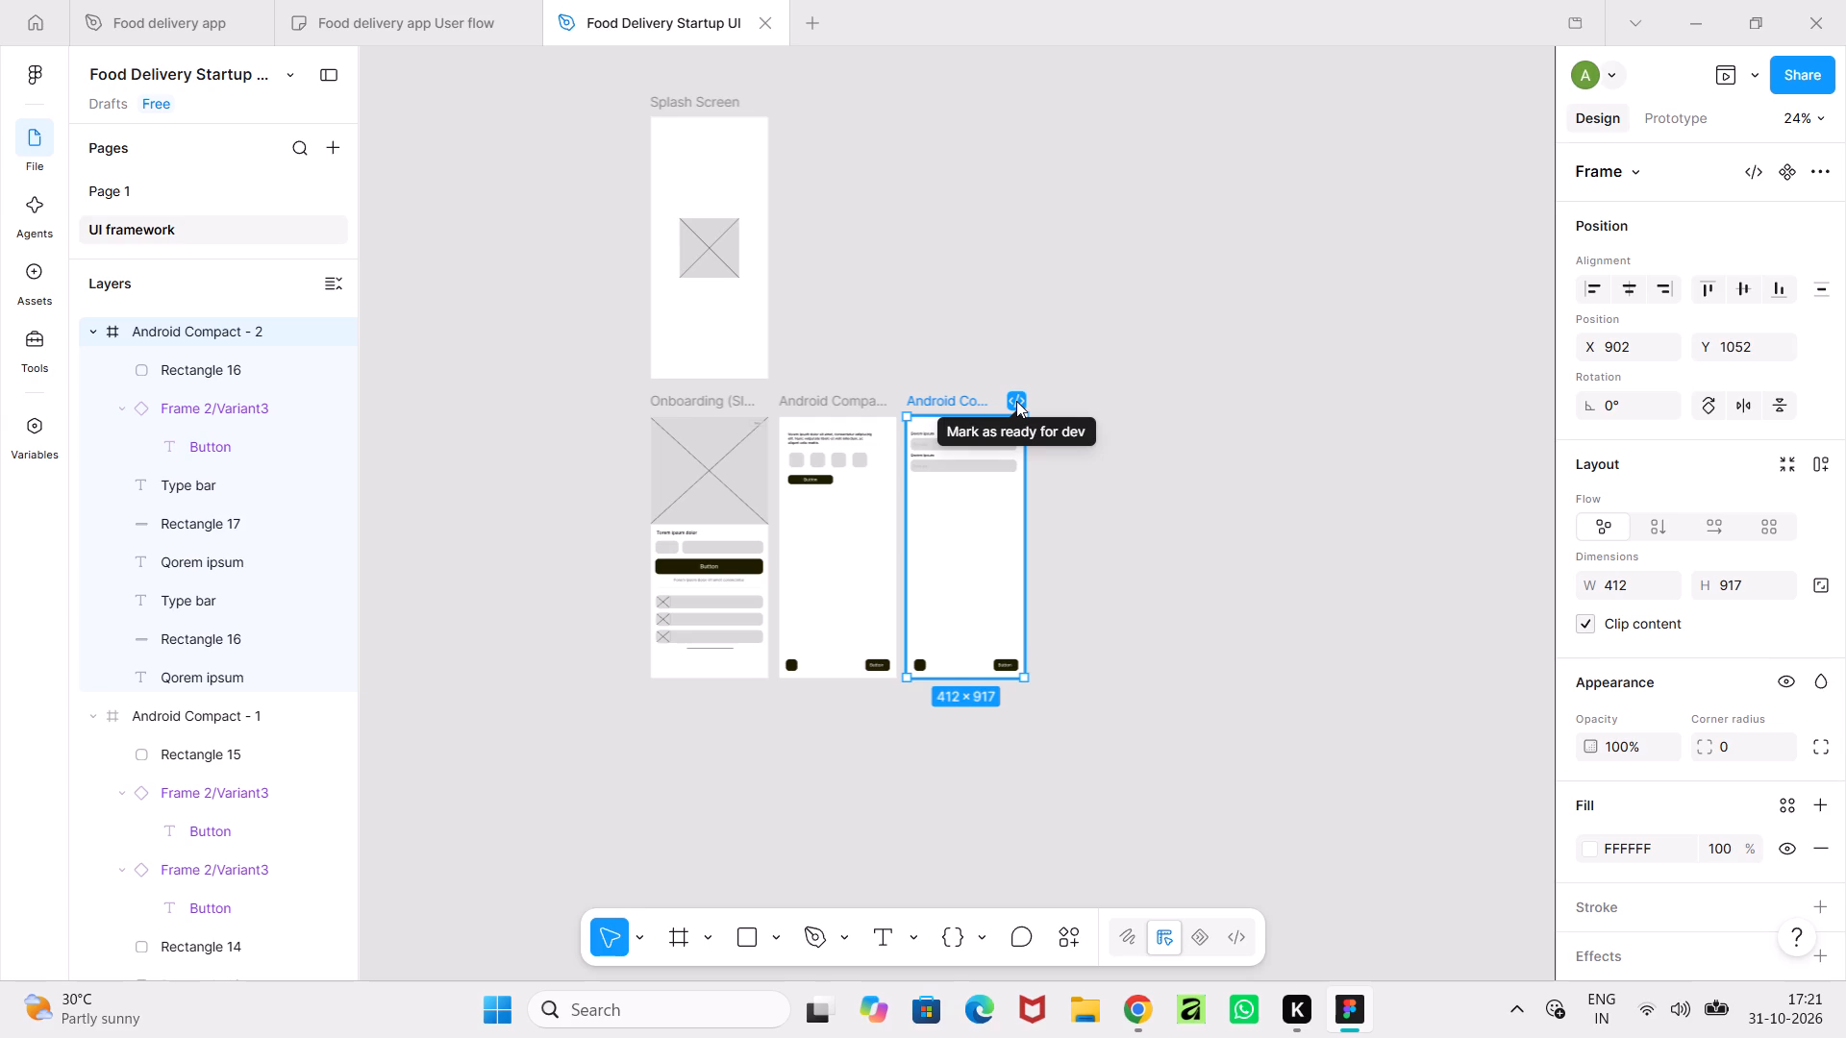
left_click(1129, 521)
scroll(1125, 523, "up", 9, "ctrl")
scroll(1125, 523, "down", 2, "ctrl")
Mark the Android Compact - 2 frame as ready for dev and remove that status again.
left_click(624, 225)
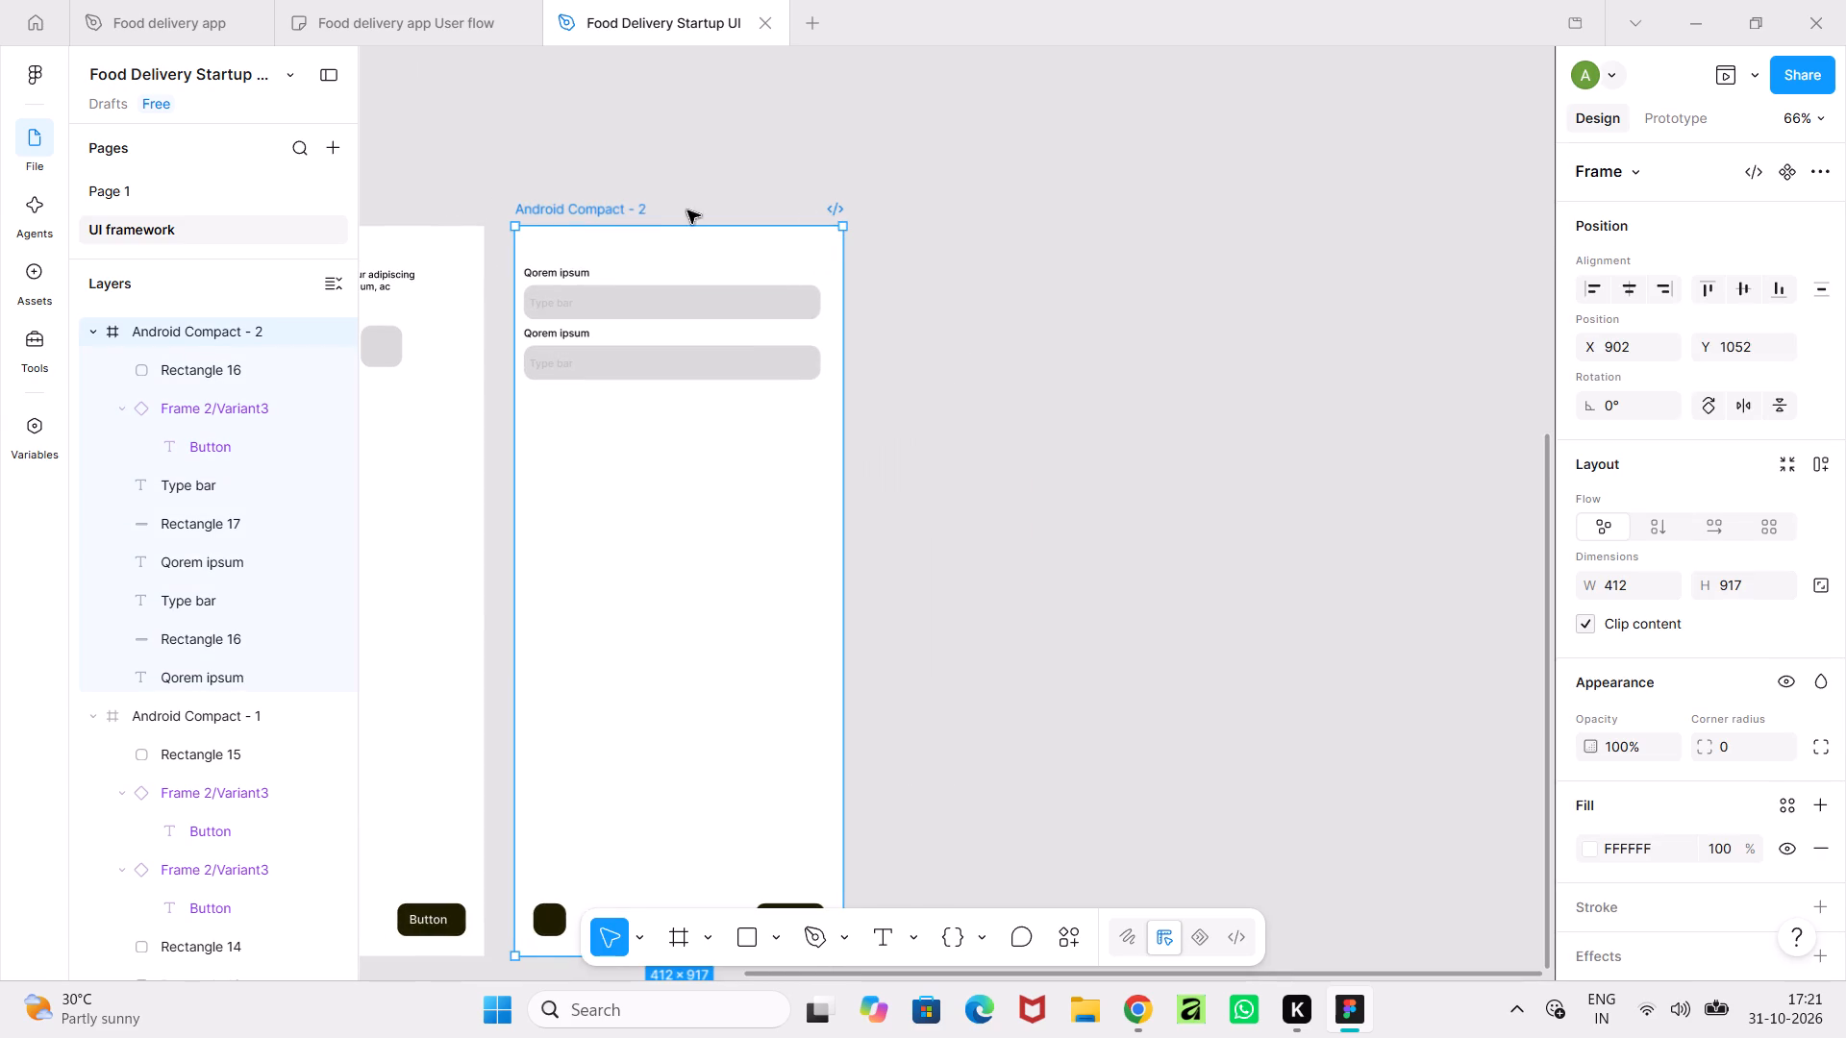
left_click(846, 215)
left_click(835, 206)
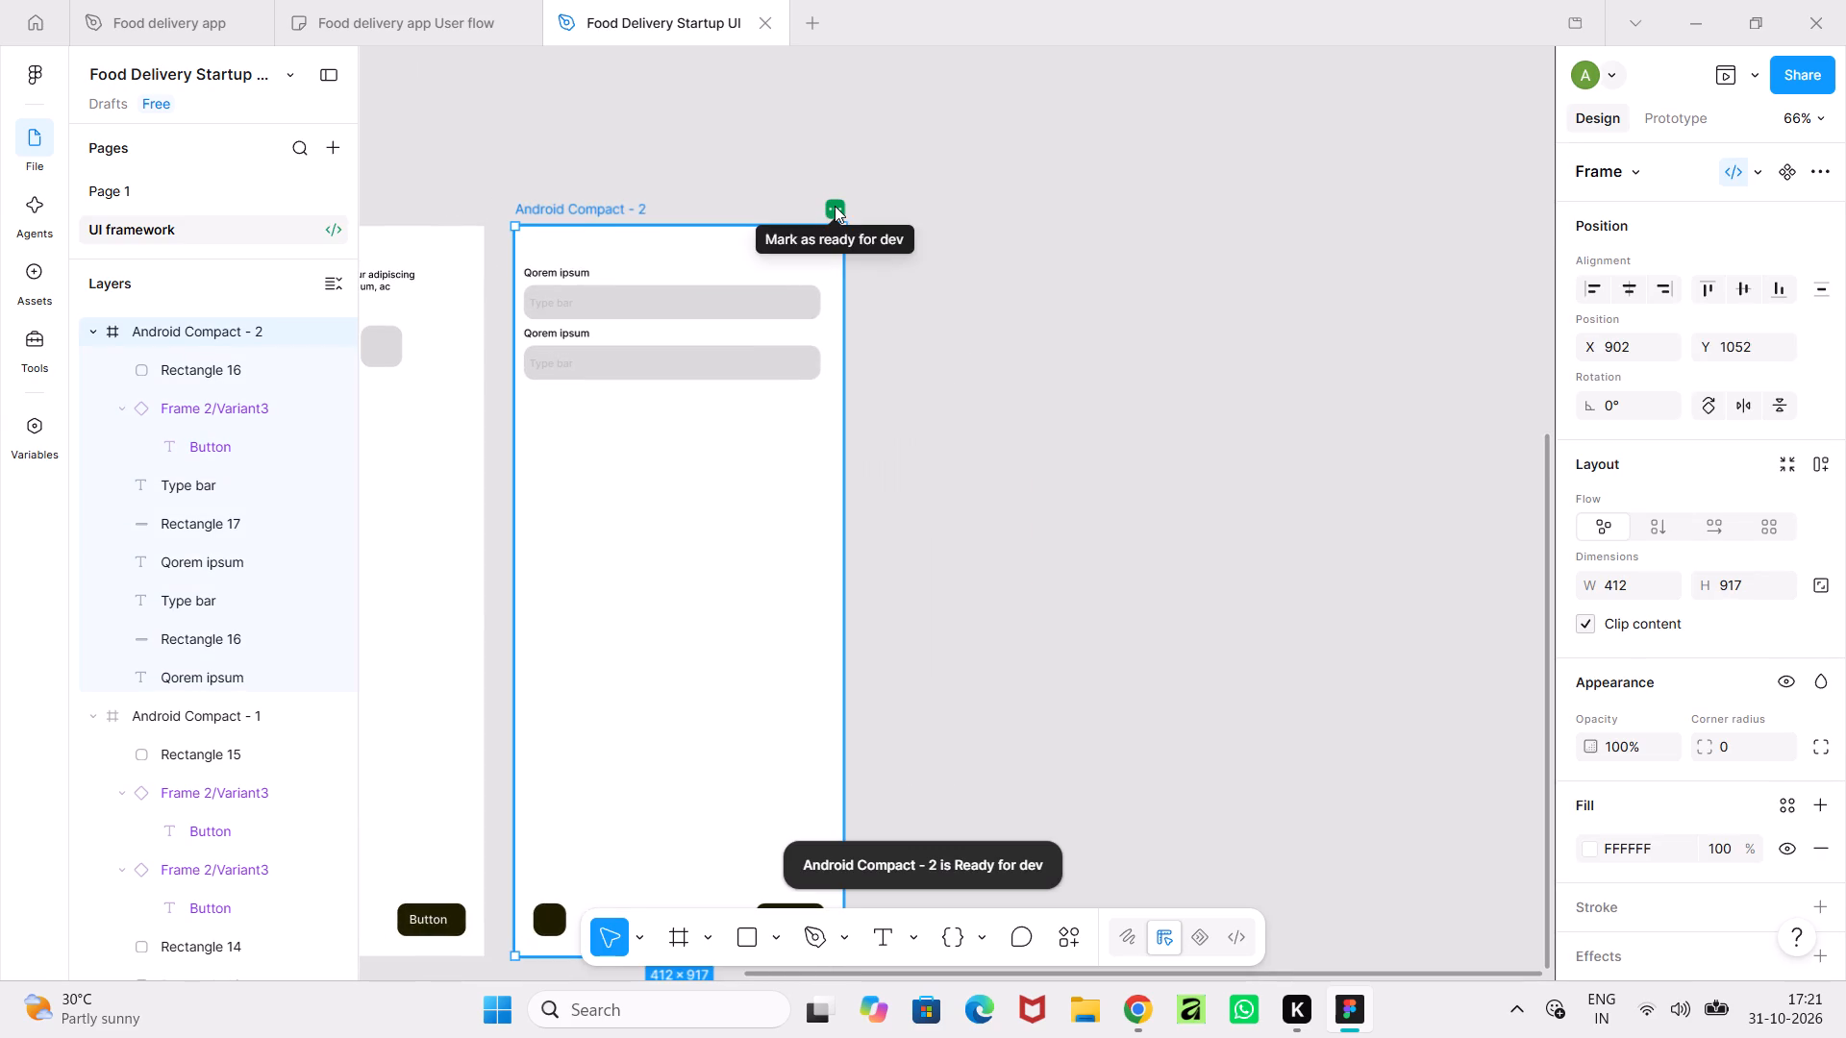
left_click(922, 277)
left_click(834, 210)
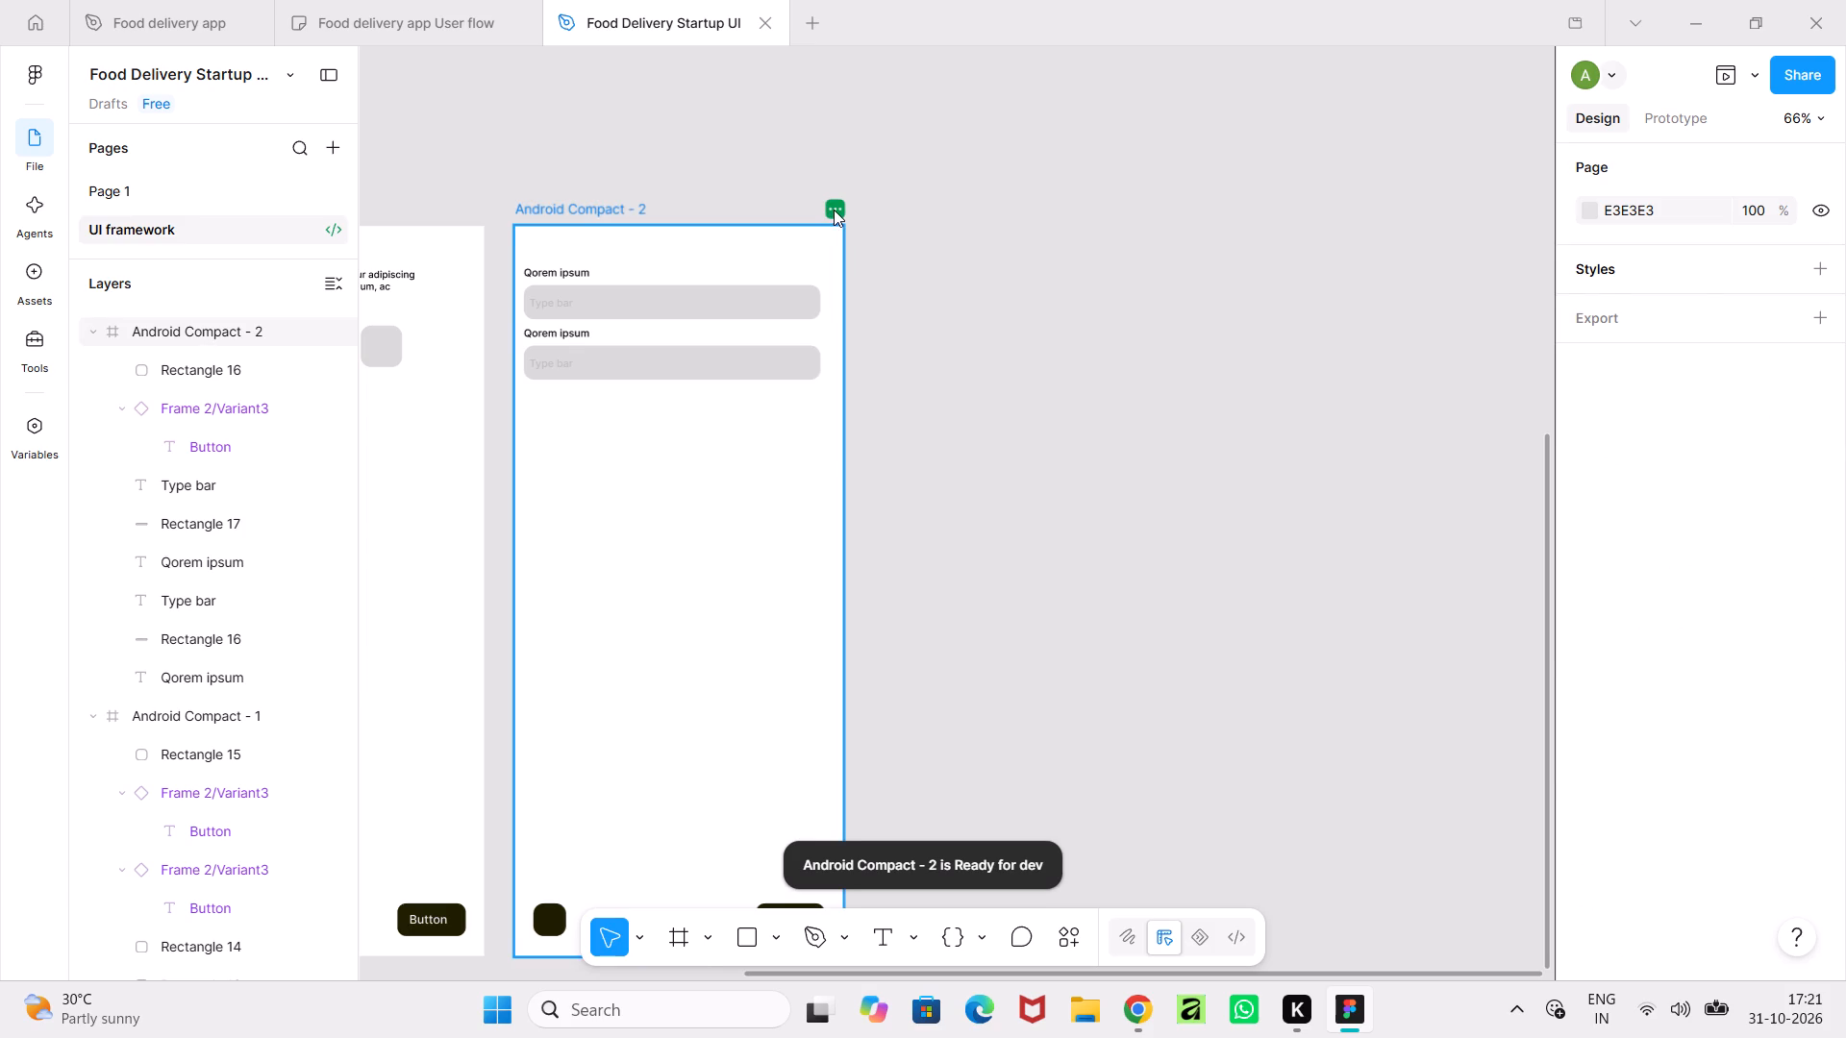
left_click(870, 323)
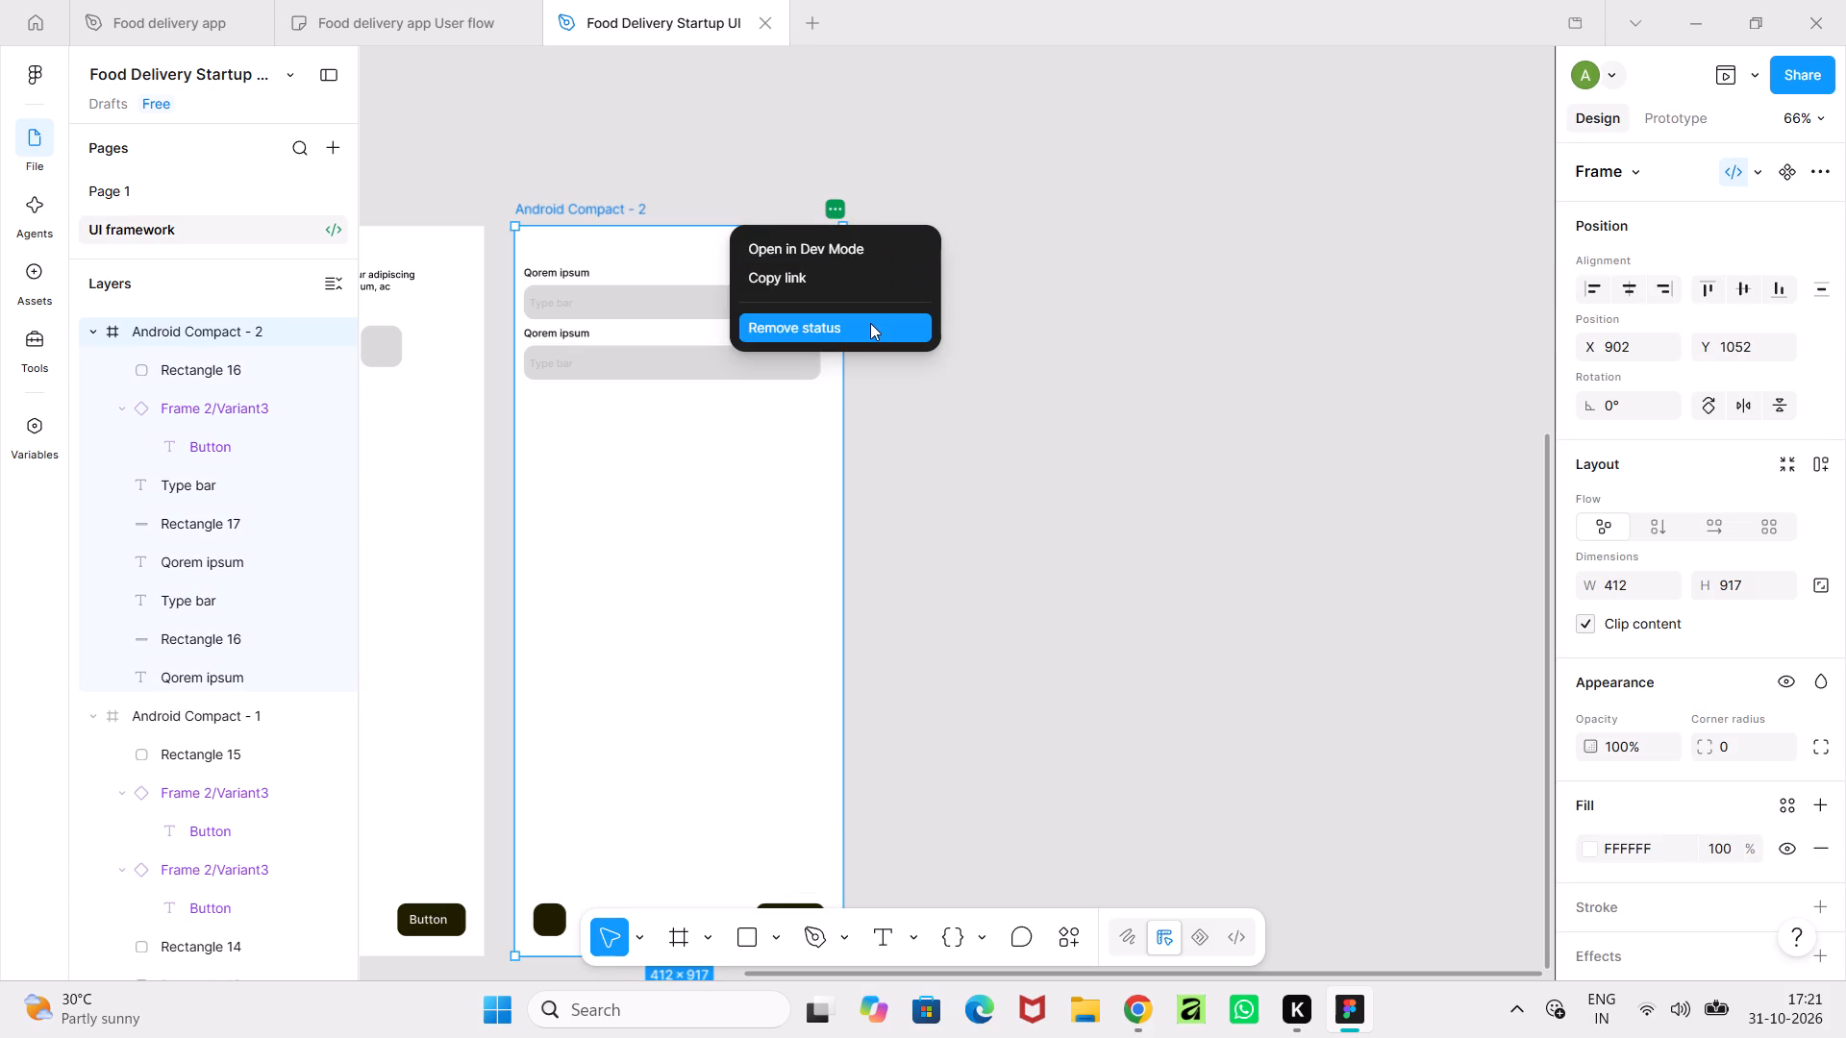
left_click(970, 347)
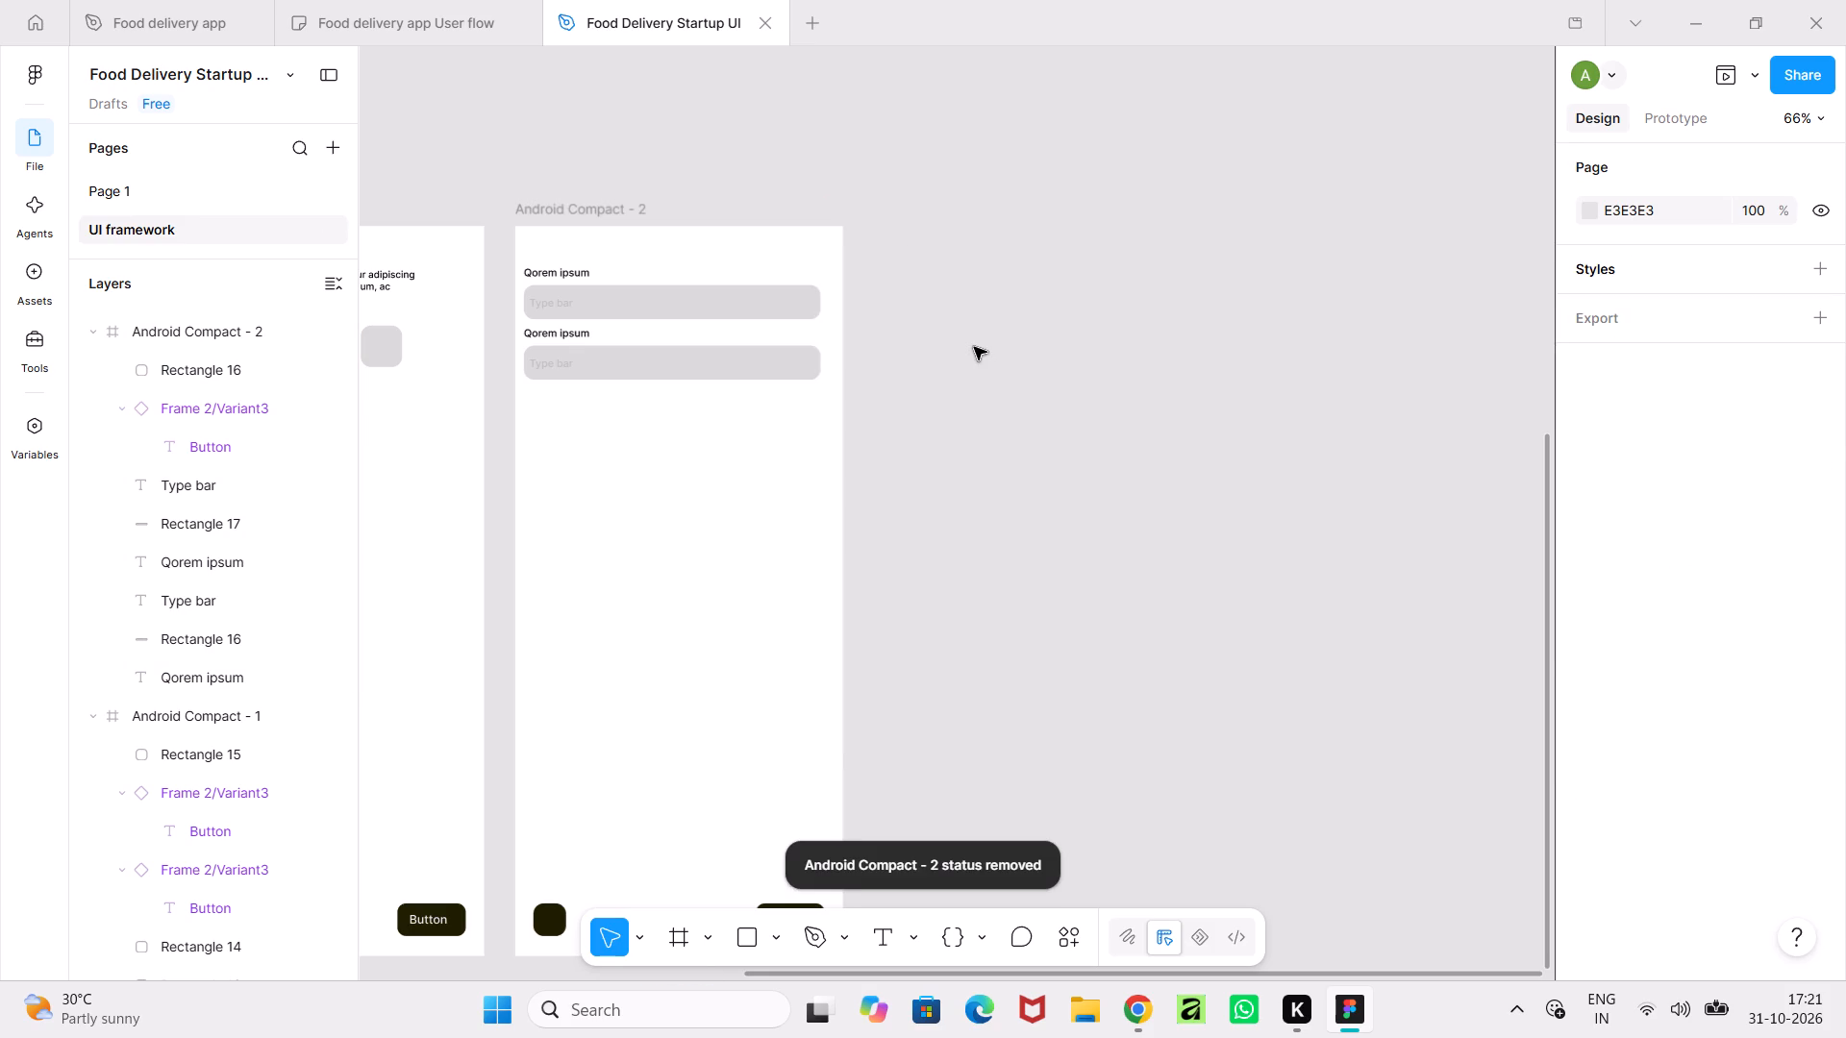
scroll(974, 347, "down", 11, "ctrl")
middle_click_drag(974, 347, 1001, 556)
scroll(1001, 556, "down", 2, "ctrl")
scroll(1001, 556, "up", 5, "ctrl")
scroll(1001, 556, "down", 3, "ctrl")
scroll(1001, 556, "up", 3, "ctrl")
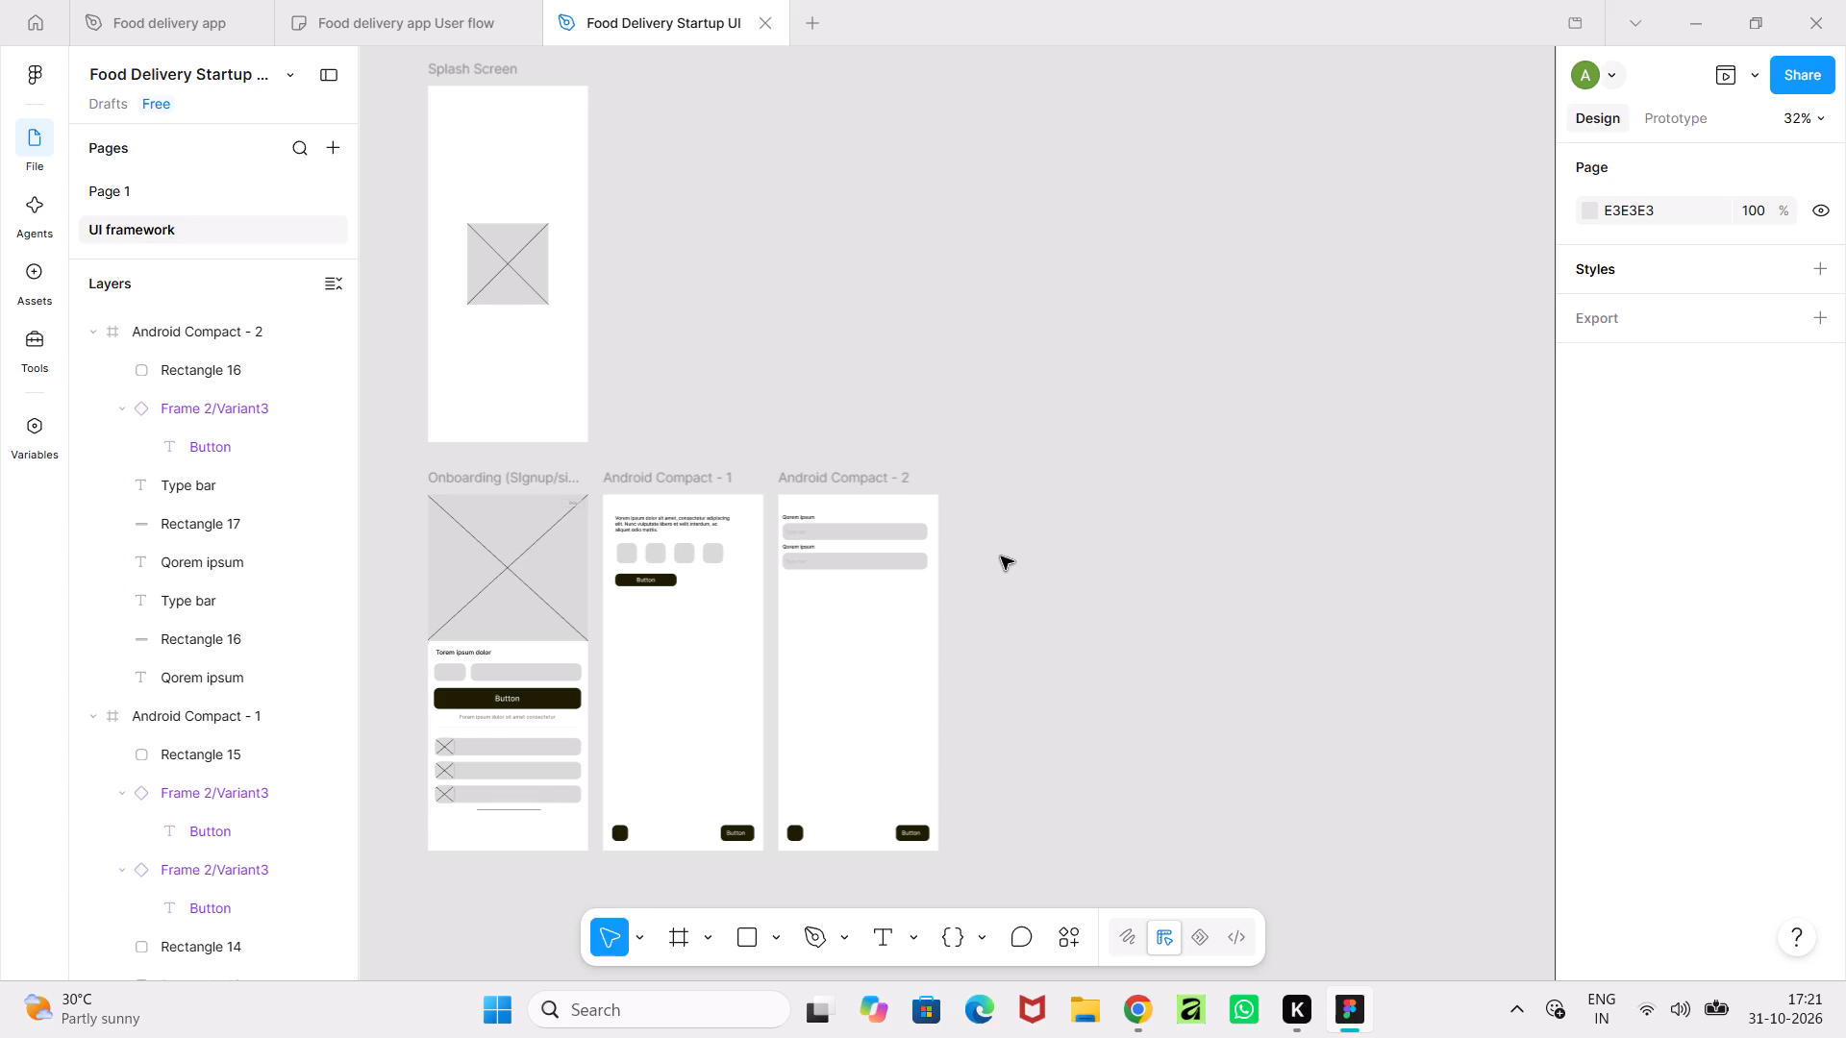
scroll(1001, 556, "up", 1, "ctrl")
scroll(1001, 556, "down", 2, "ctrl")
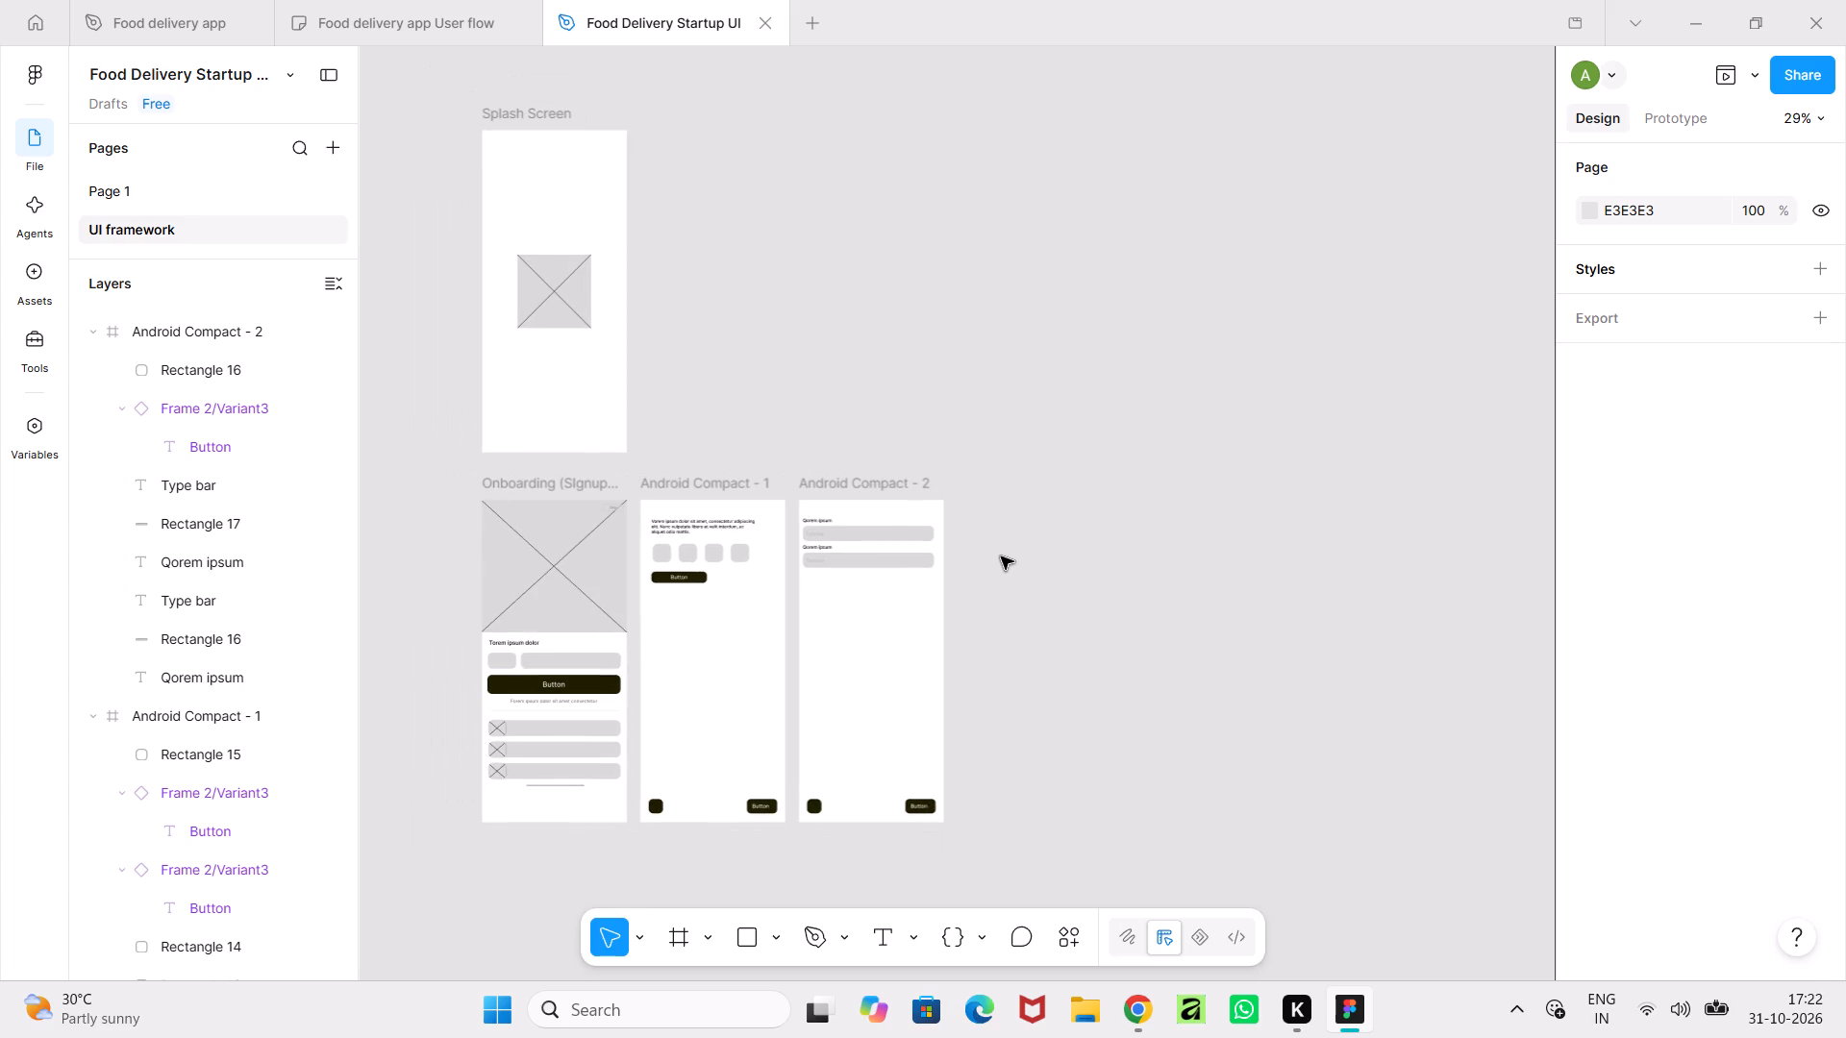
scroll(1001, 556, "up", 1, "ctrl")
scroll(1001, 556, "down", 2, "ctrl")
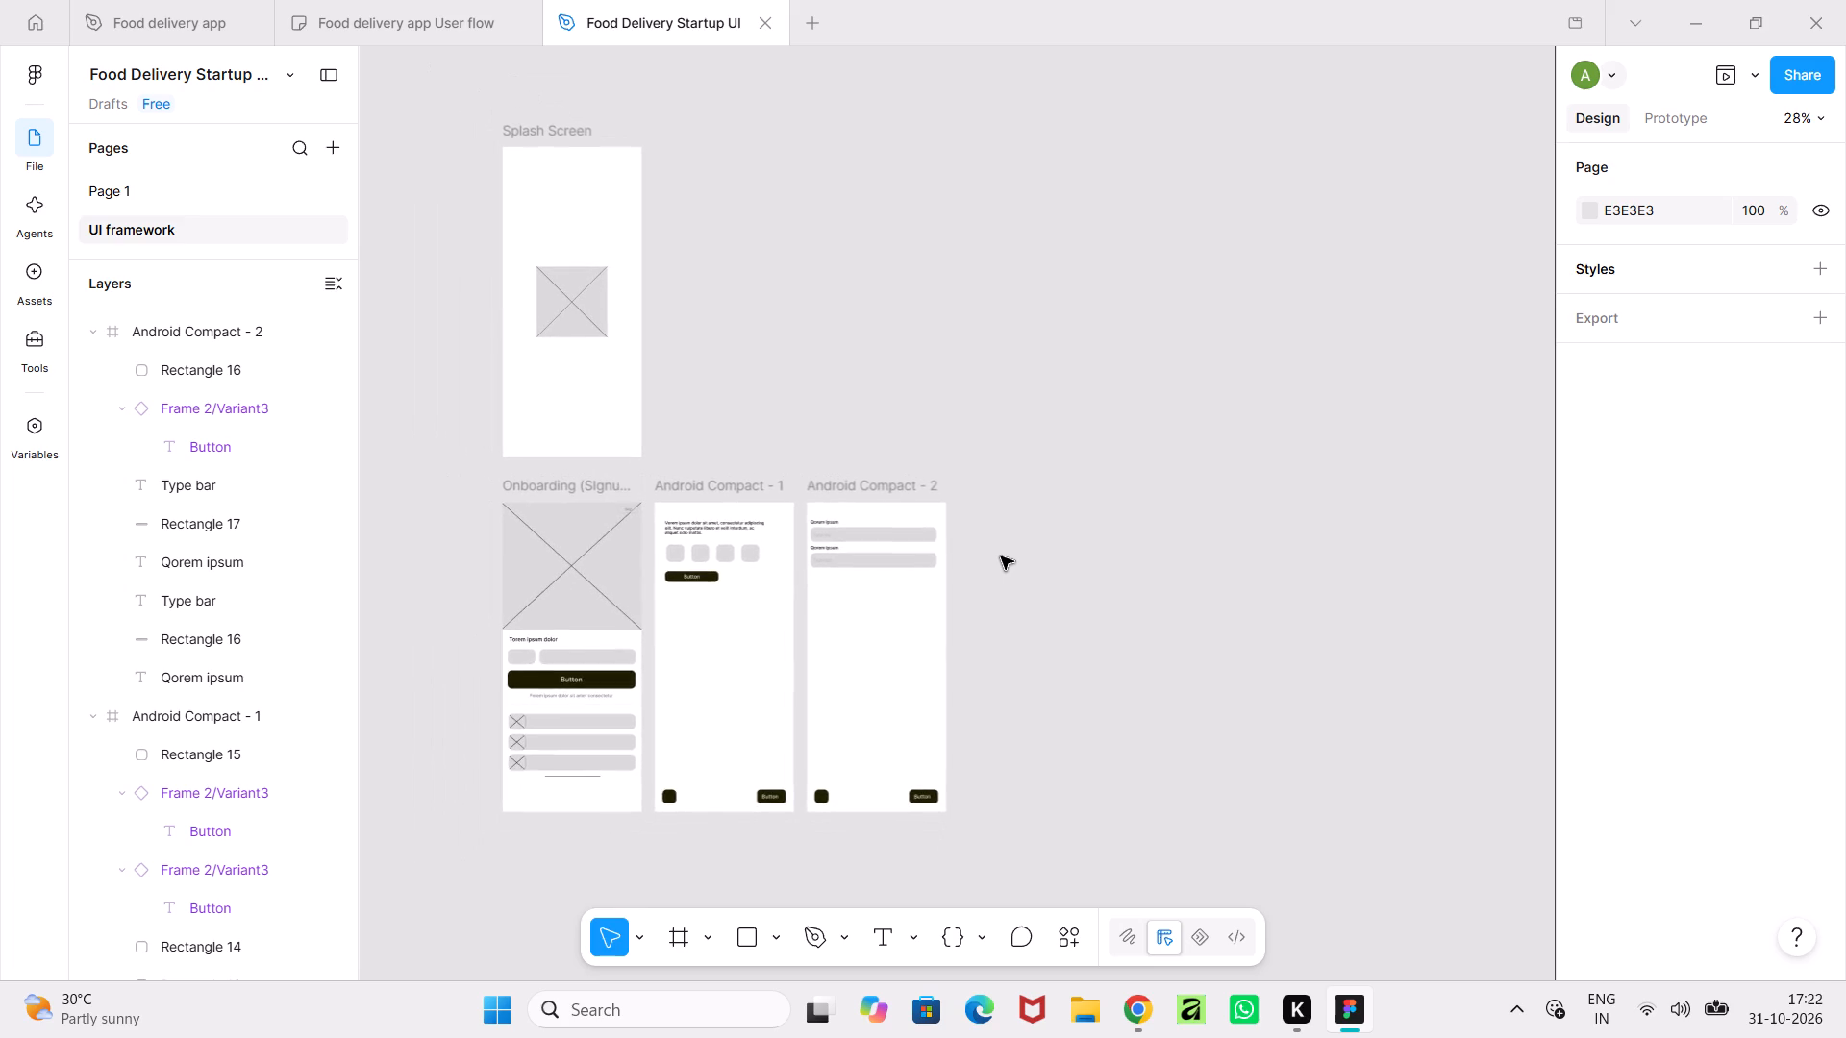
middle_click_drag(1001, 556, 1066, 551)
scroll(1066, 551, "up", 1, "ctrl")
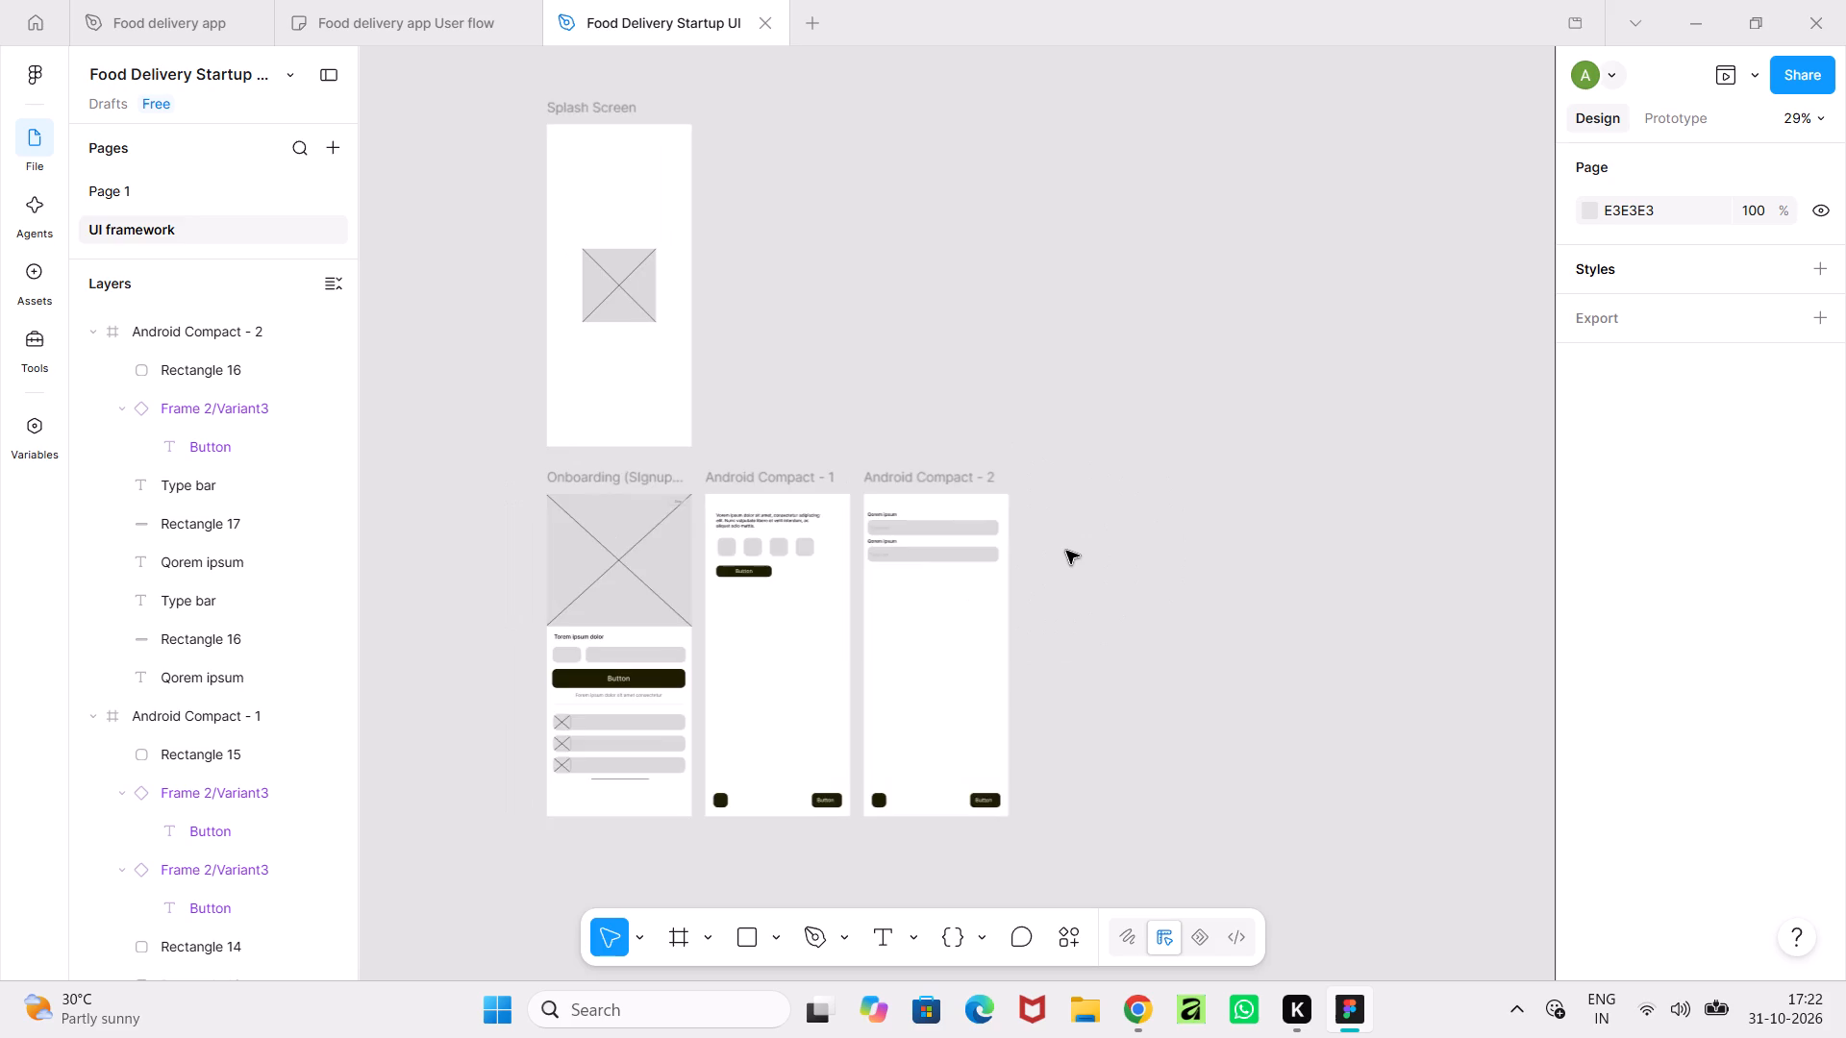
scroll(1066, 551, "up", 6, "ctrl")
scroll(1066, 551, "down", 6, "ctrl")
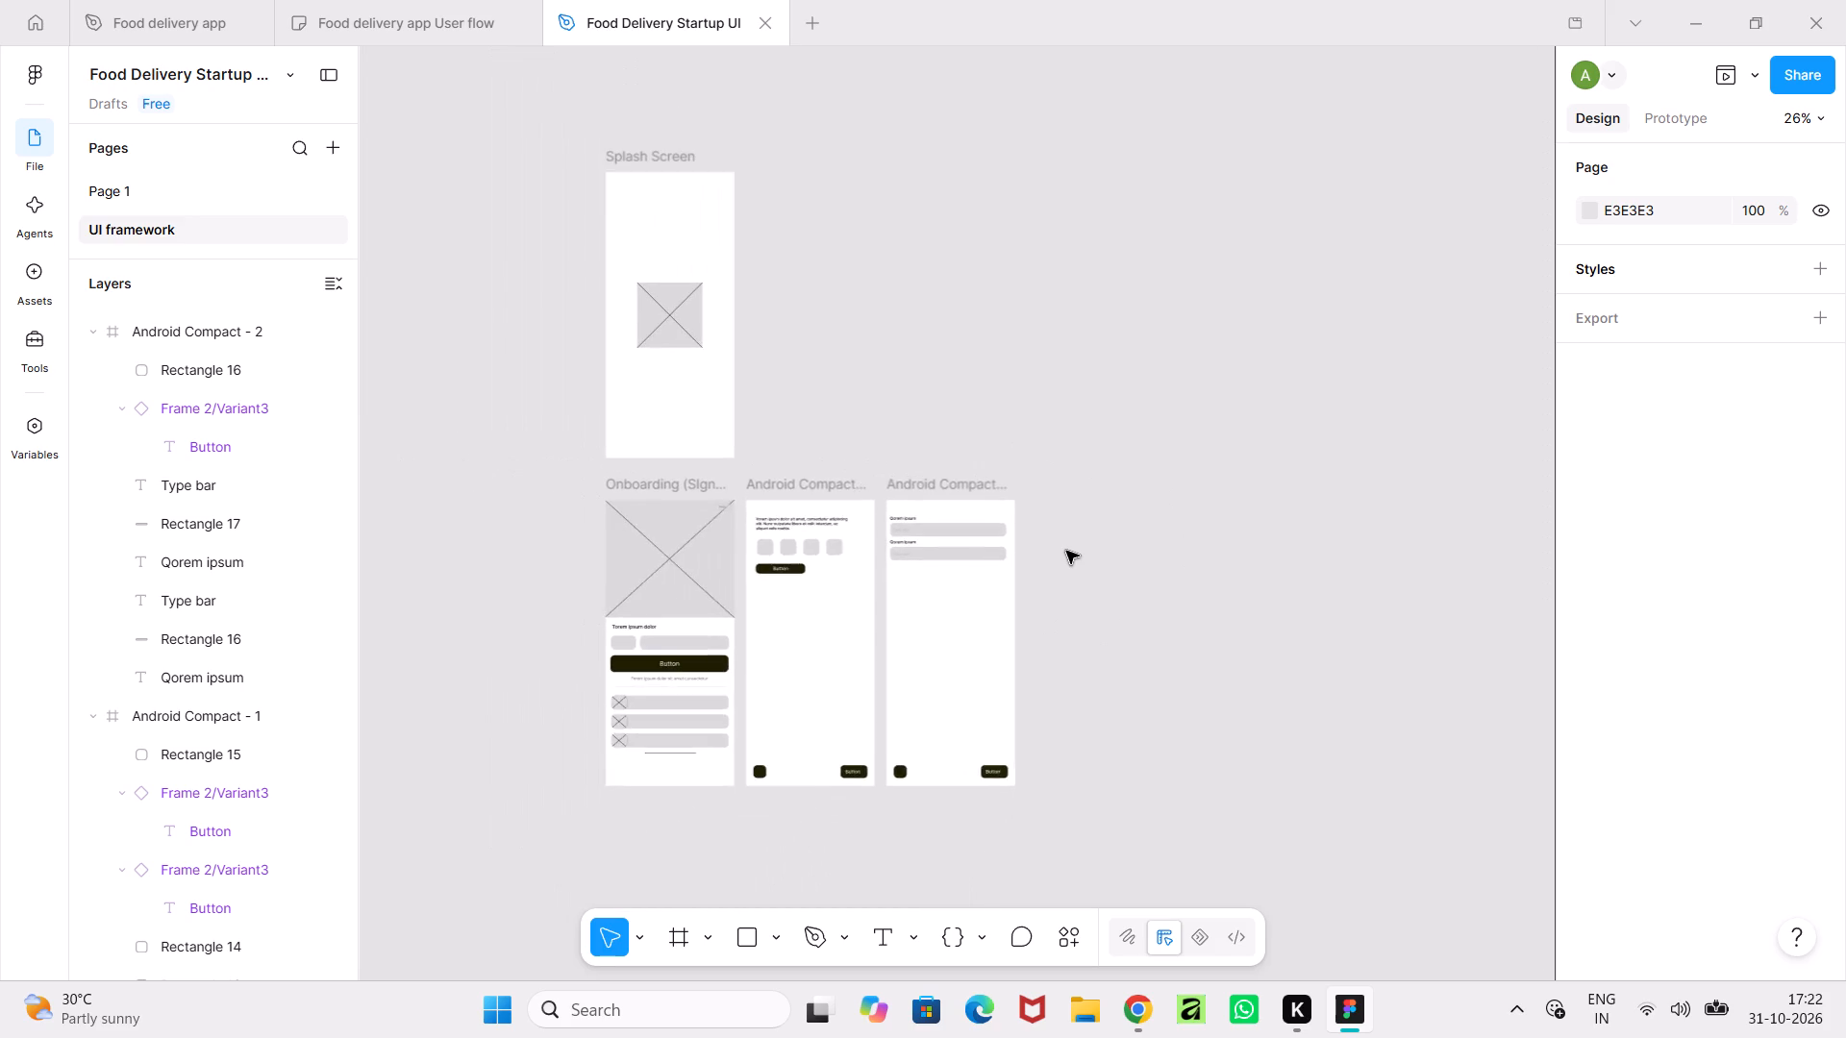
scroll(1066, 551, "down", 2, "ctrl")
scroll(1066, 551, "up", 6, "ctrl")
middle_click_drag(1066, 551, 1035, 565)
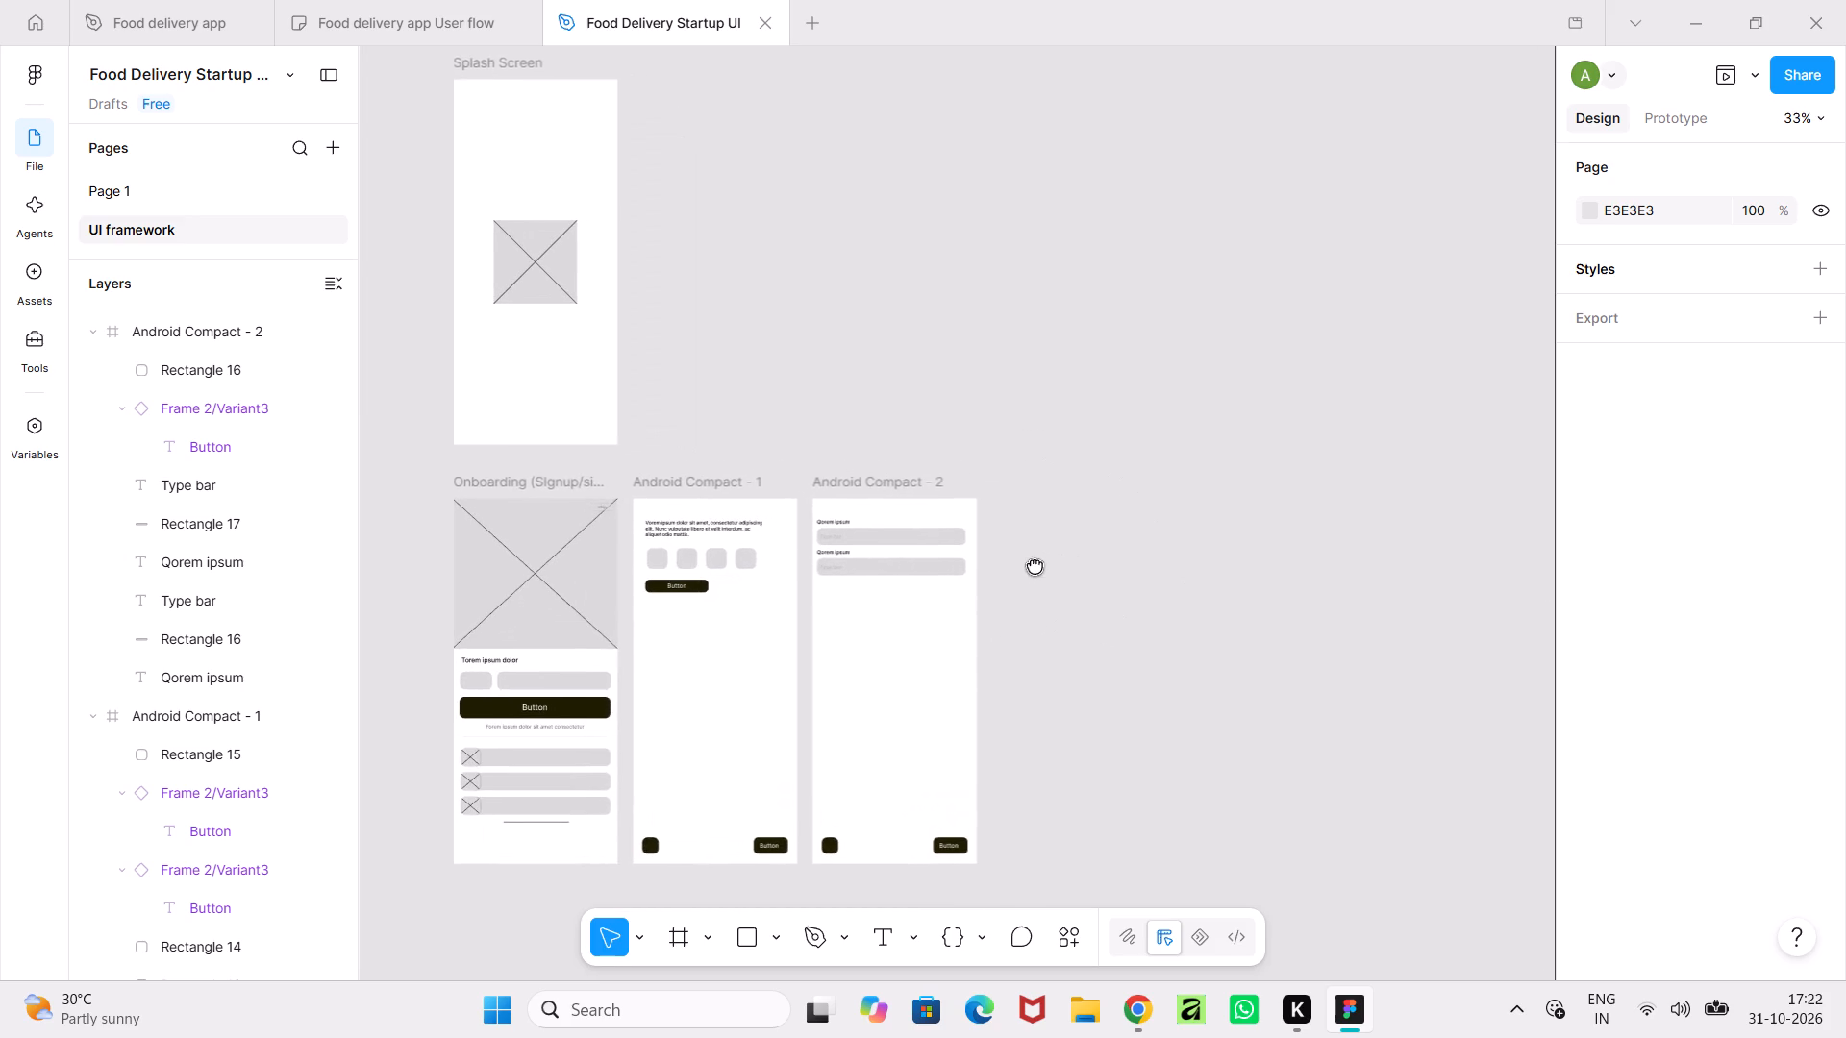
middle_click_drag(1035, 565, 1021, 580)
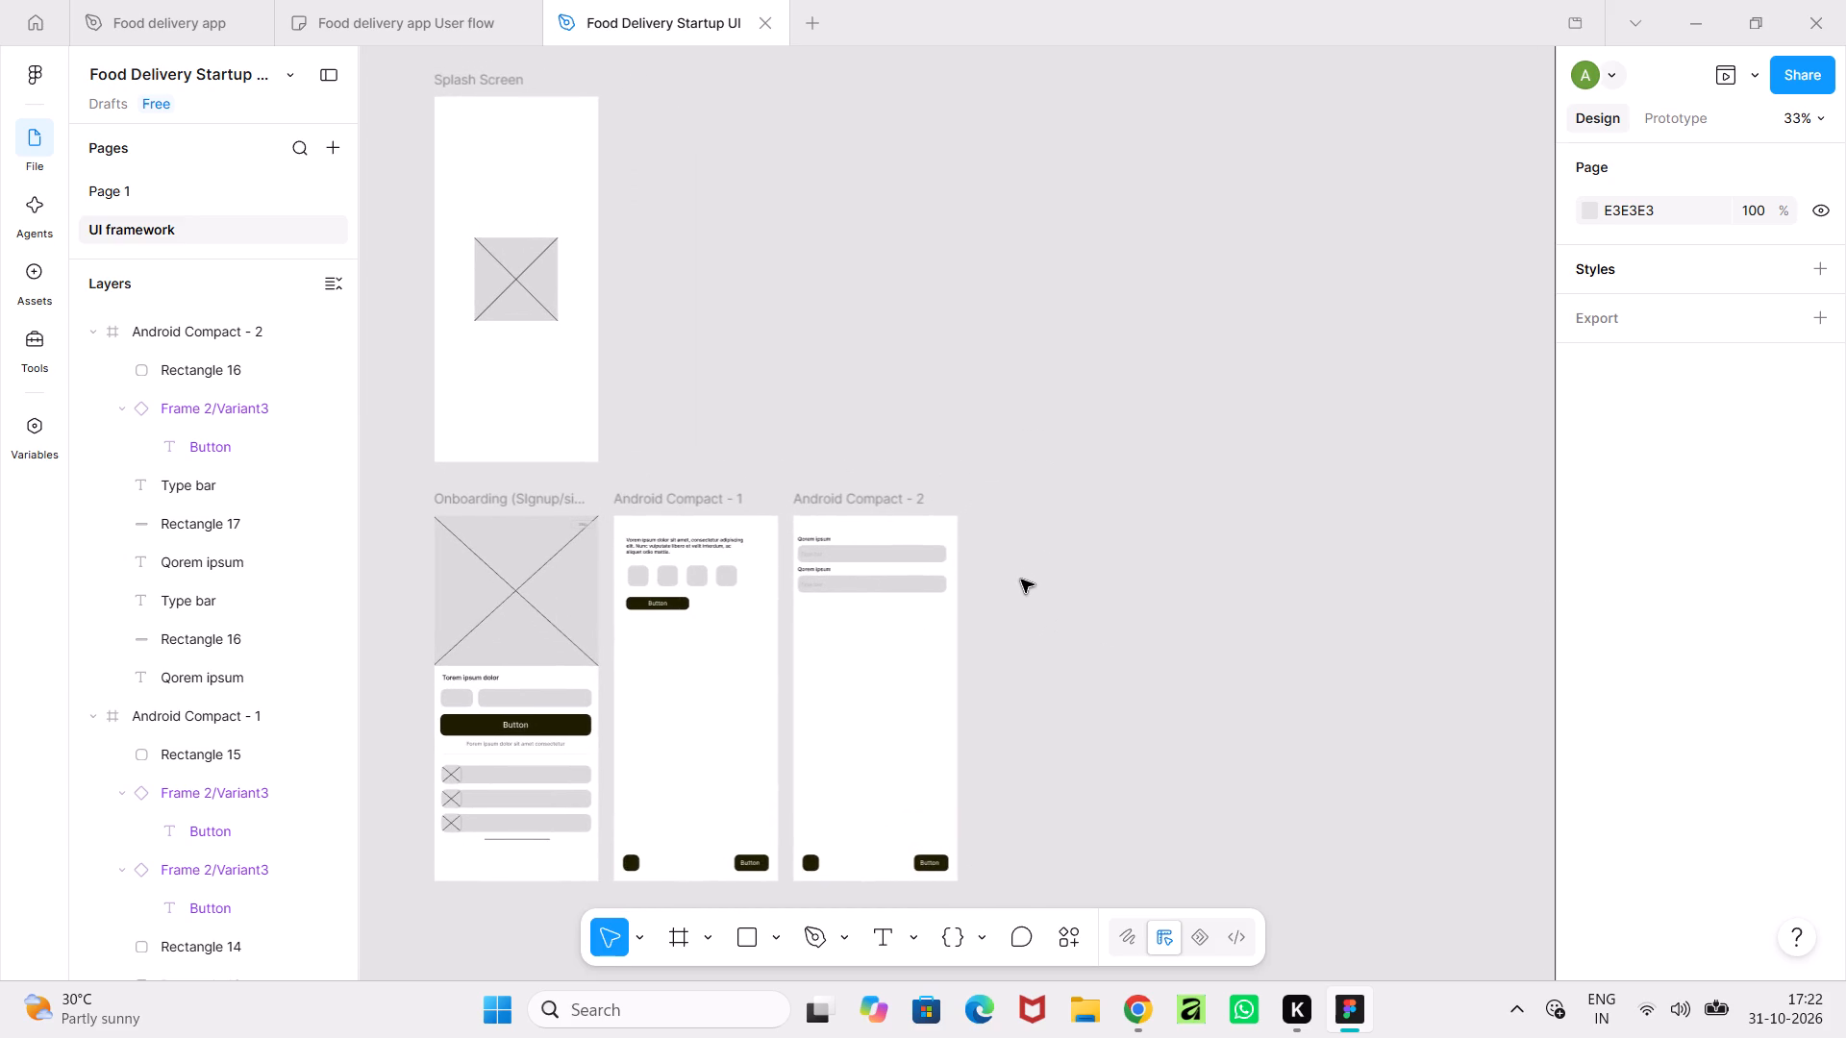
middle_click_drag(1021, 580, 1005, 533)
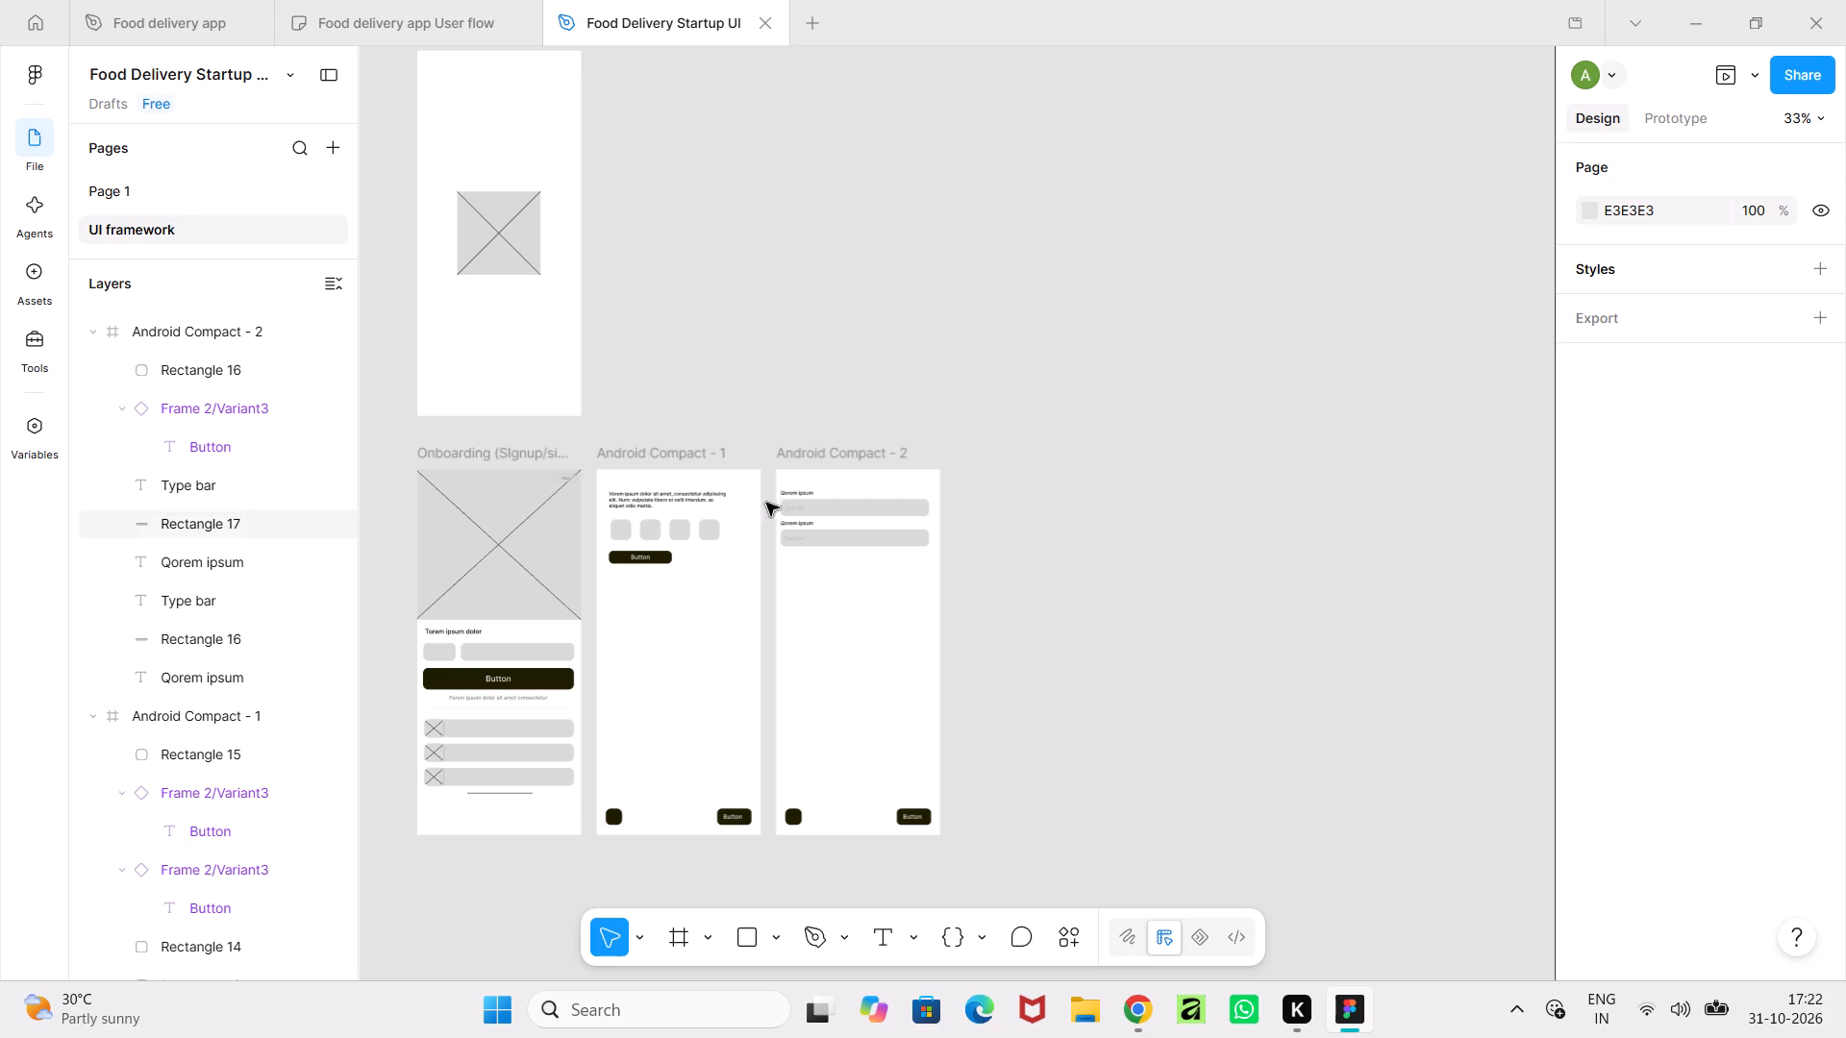
Rename the Android Compact - 1 frame as "Onboarding(OTP)".
double_click(676, 452)
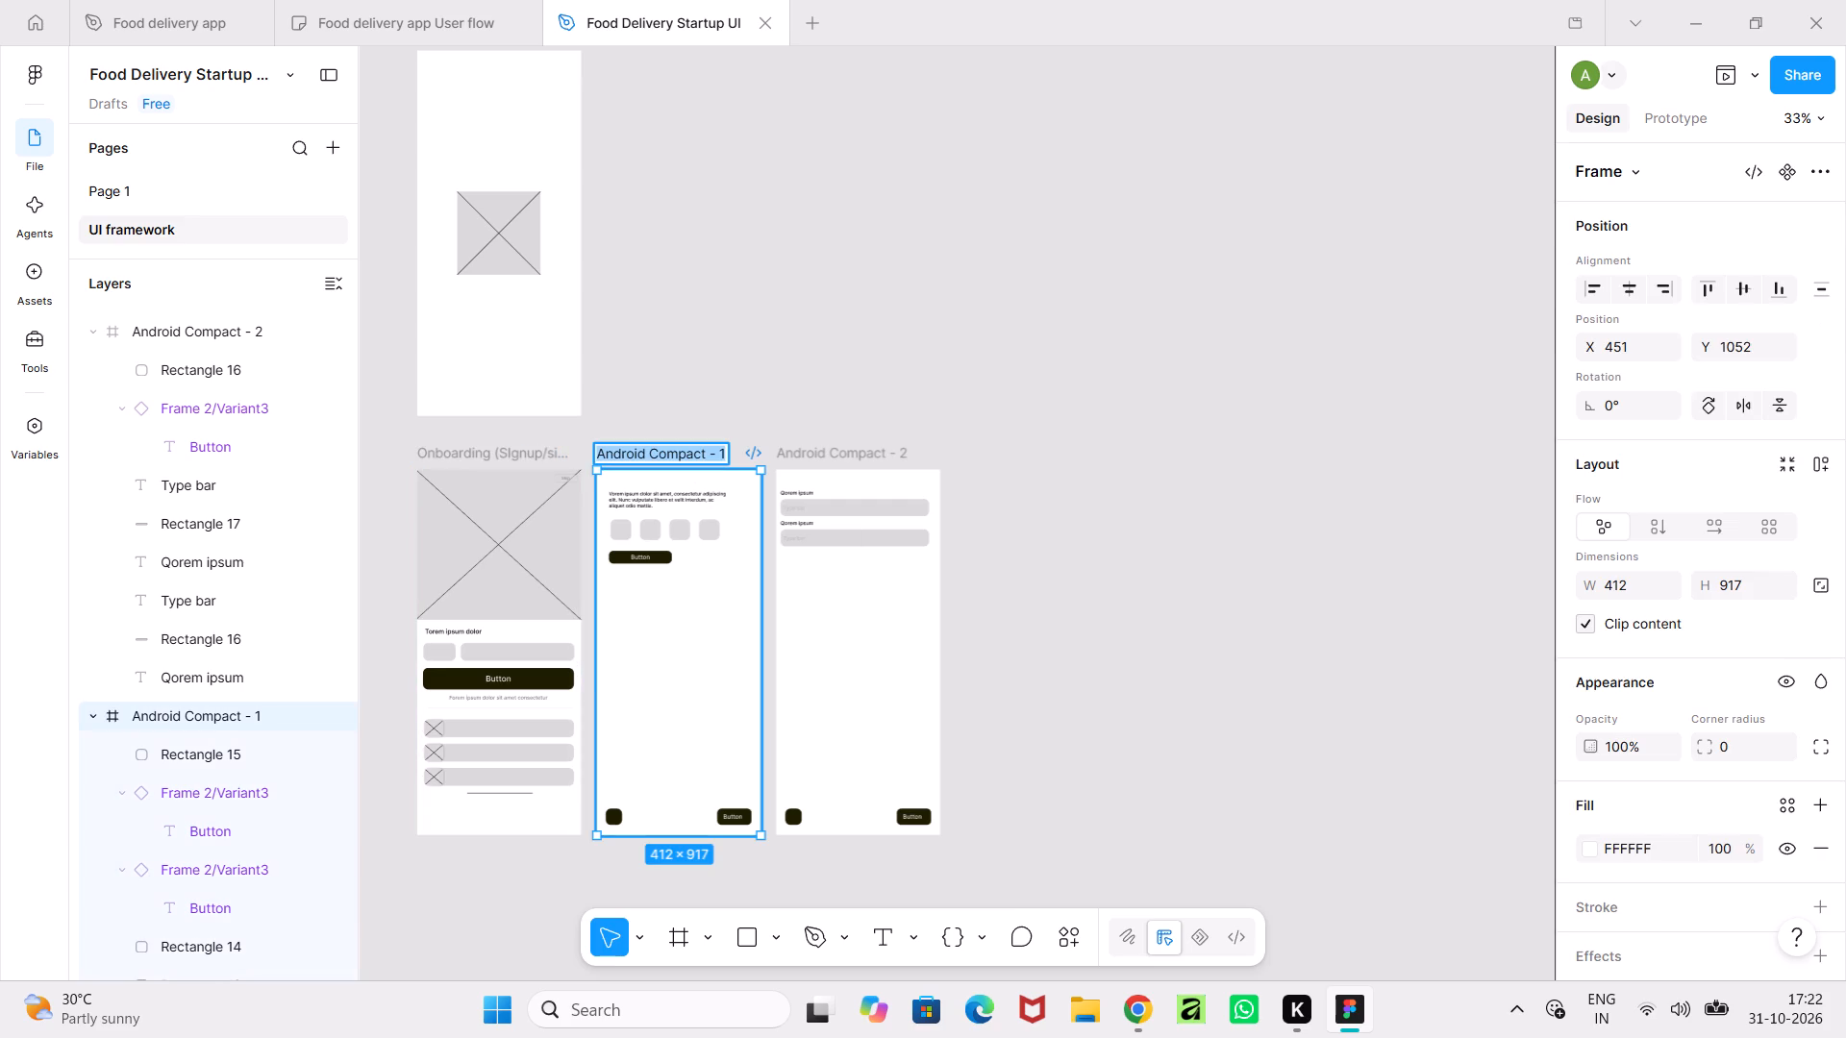
key("shift+o")
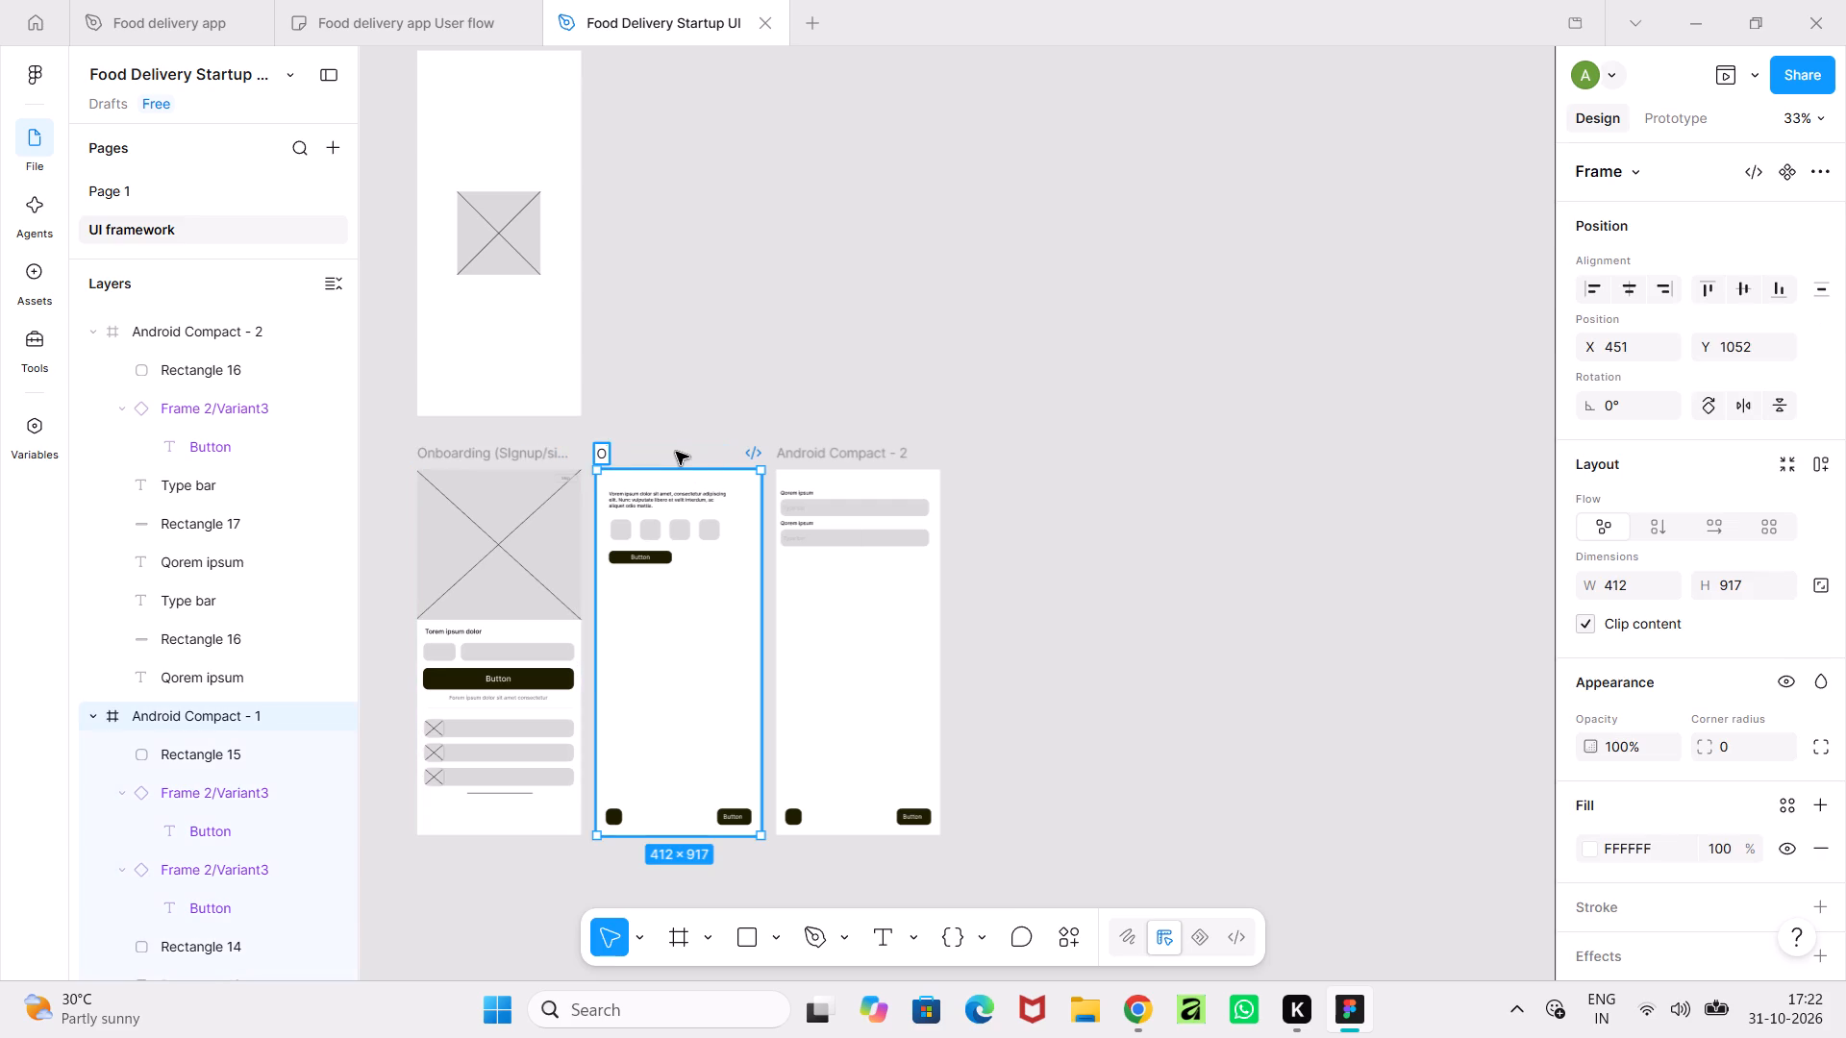
type("nboarding")
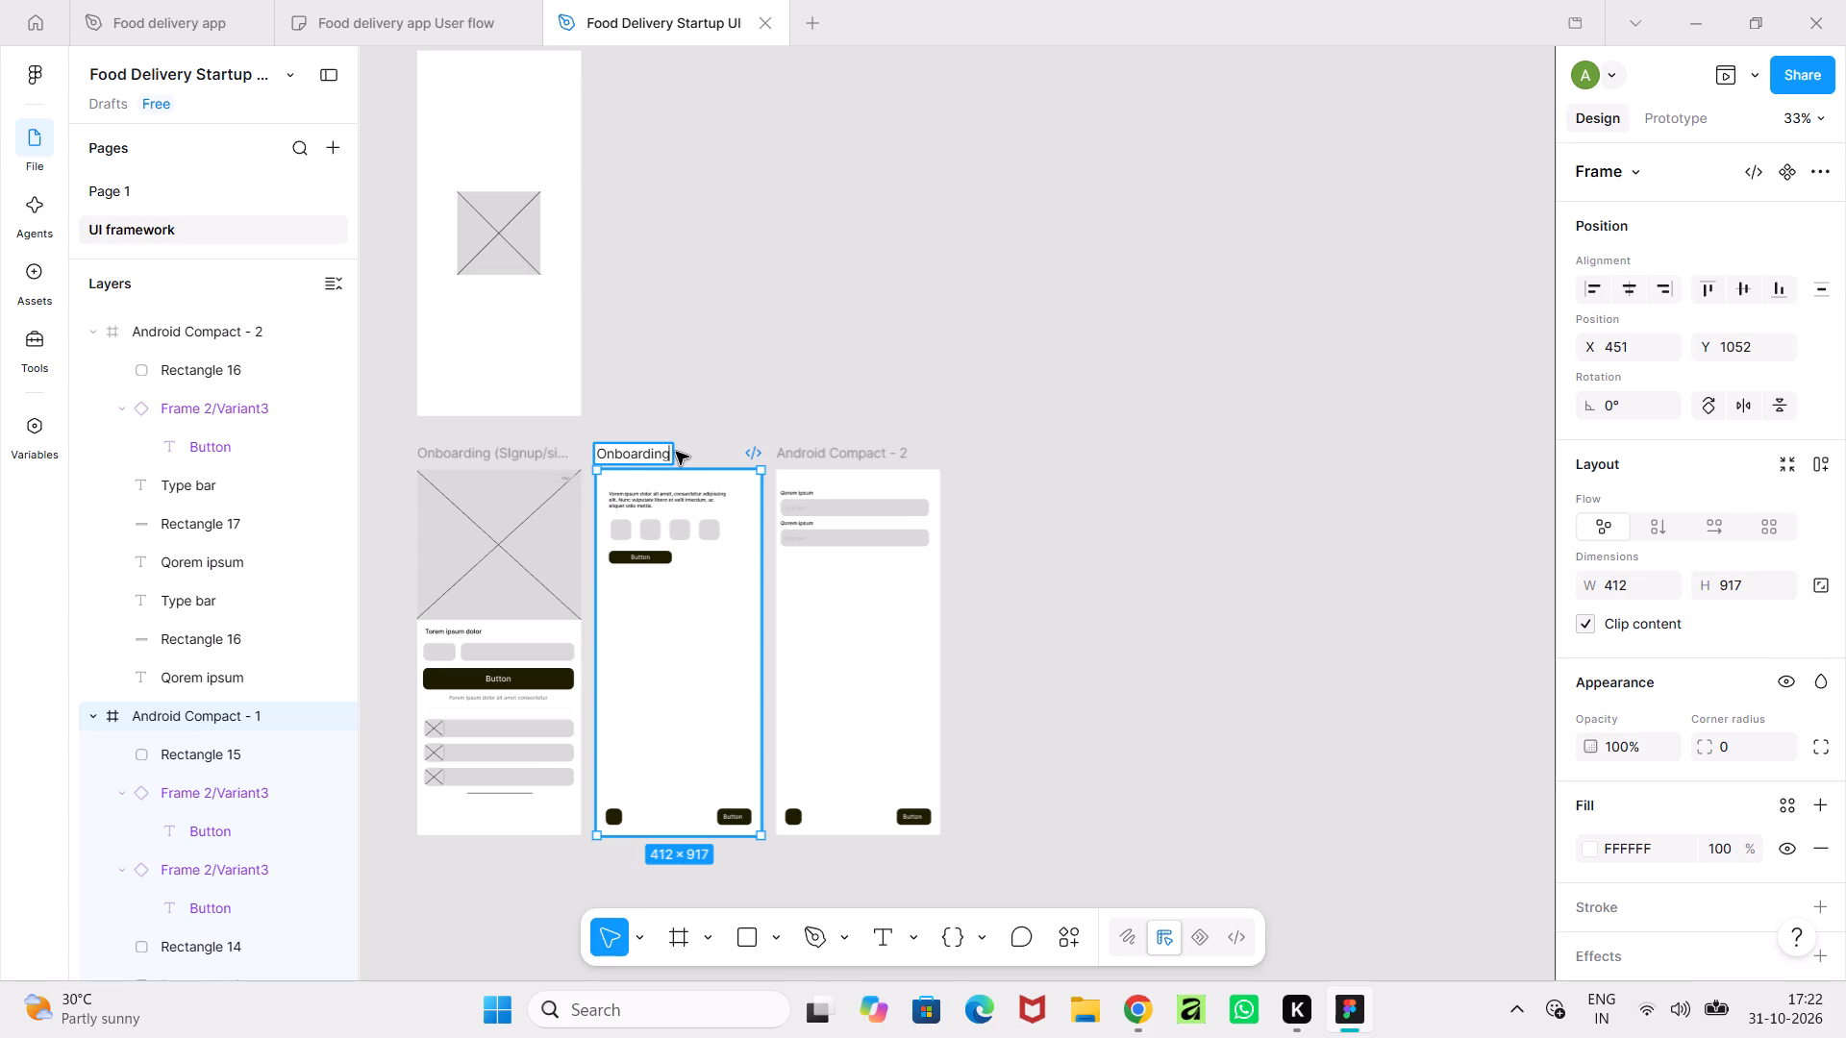
key("shift+parenleft")
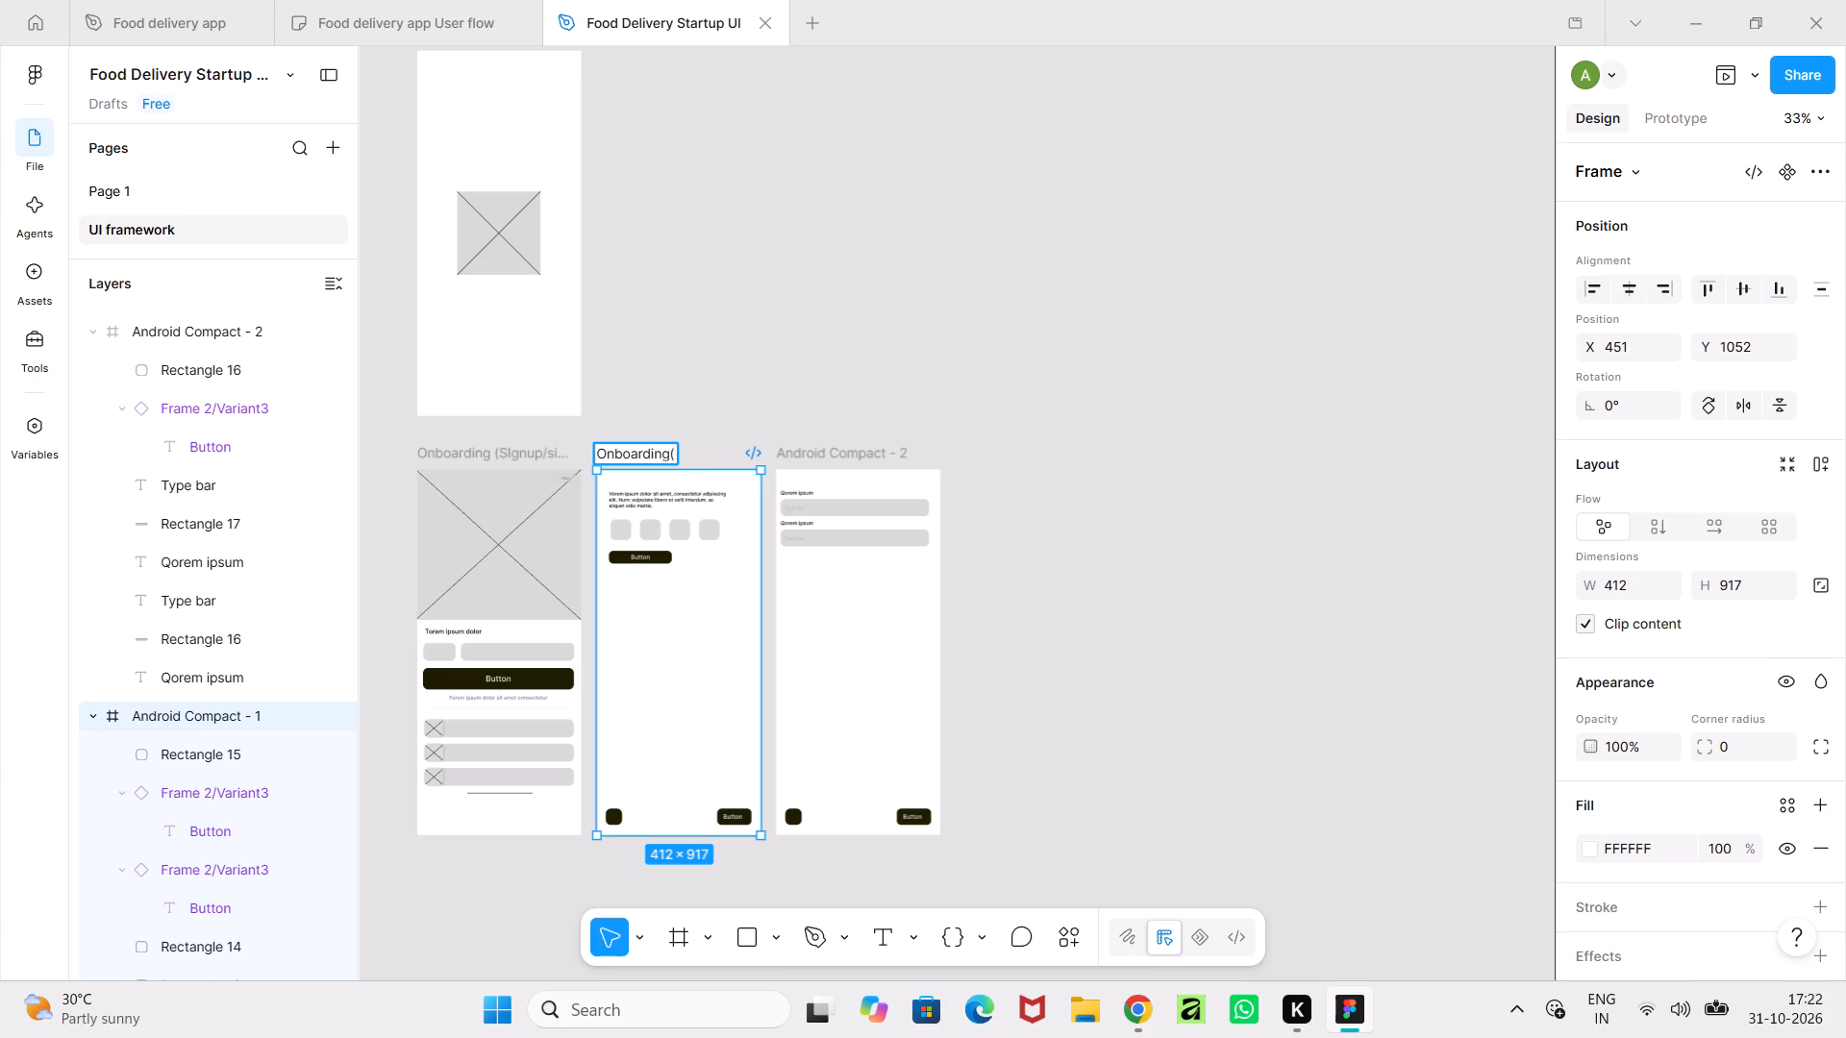
type("OTP)")
Rename the Android Compact - 2 frame as "Onboarding(Name page)".
double_click(809, 449)
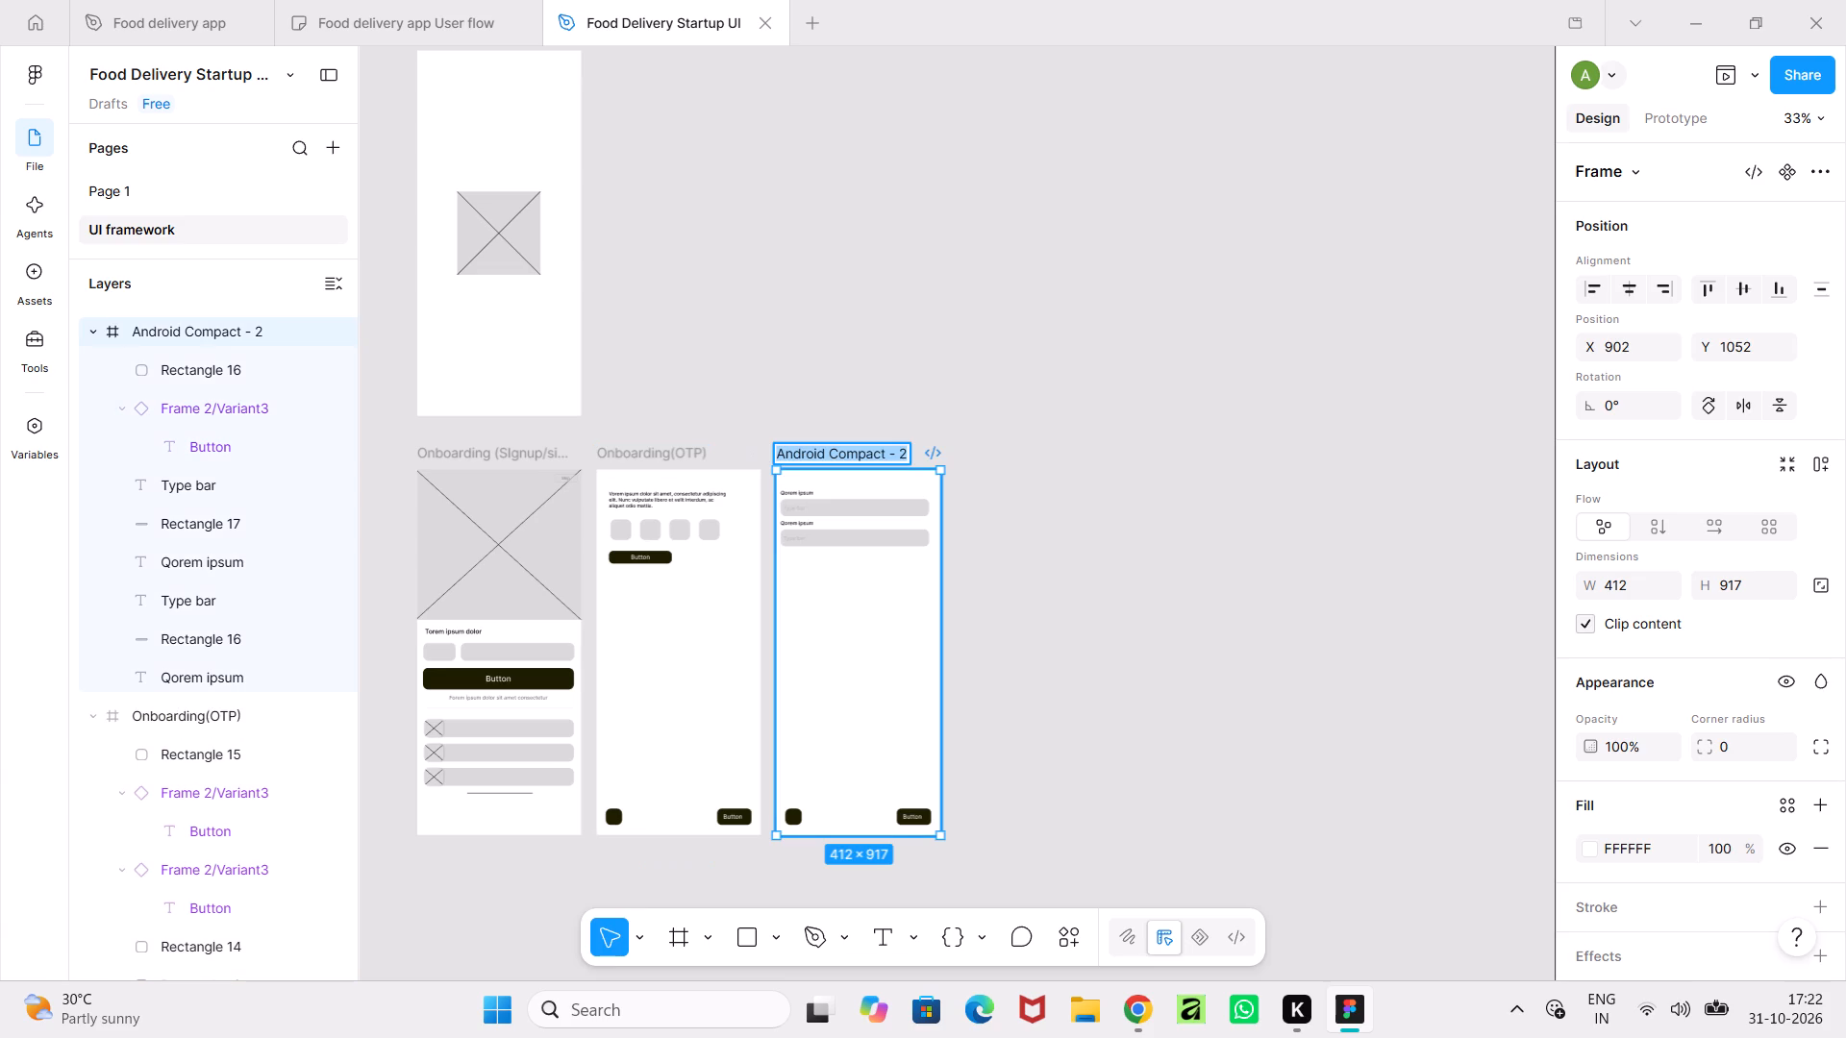
type("Onboarding(")
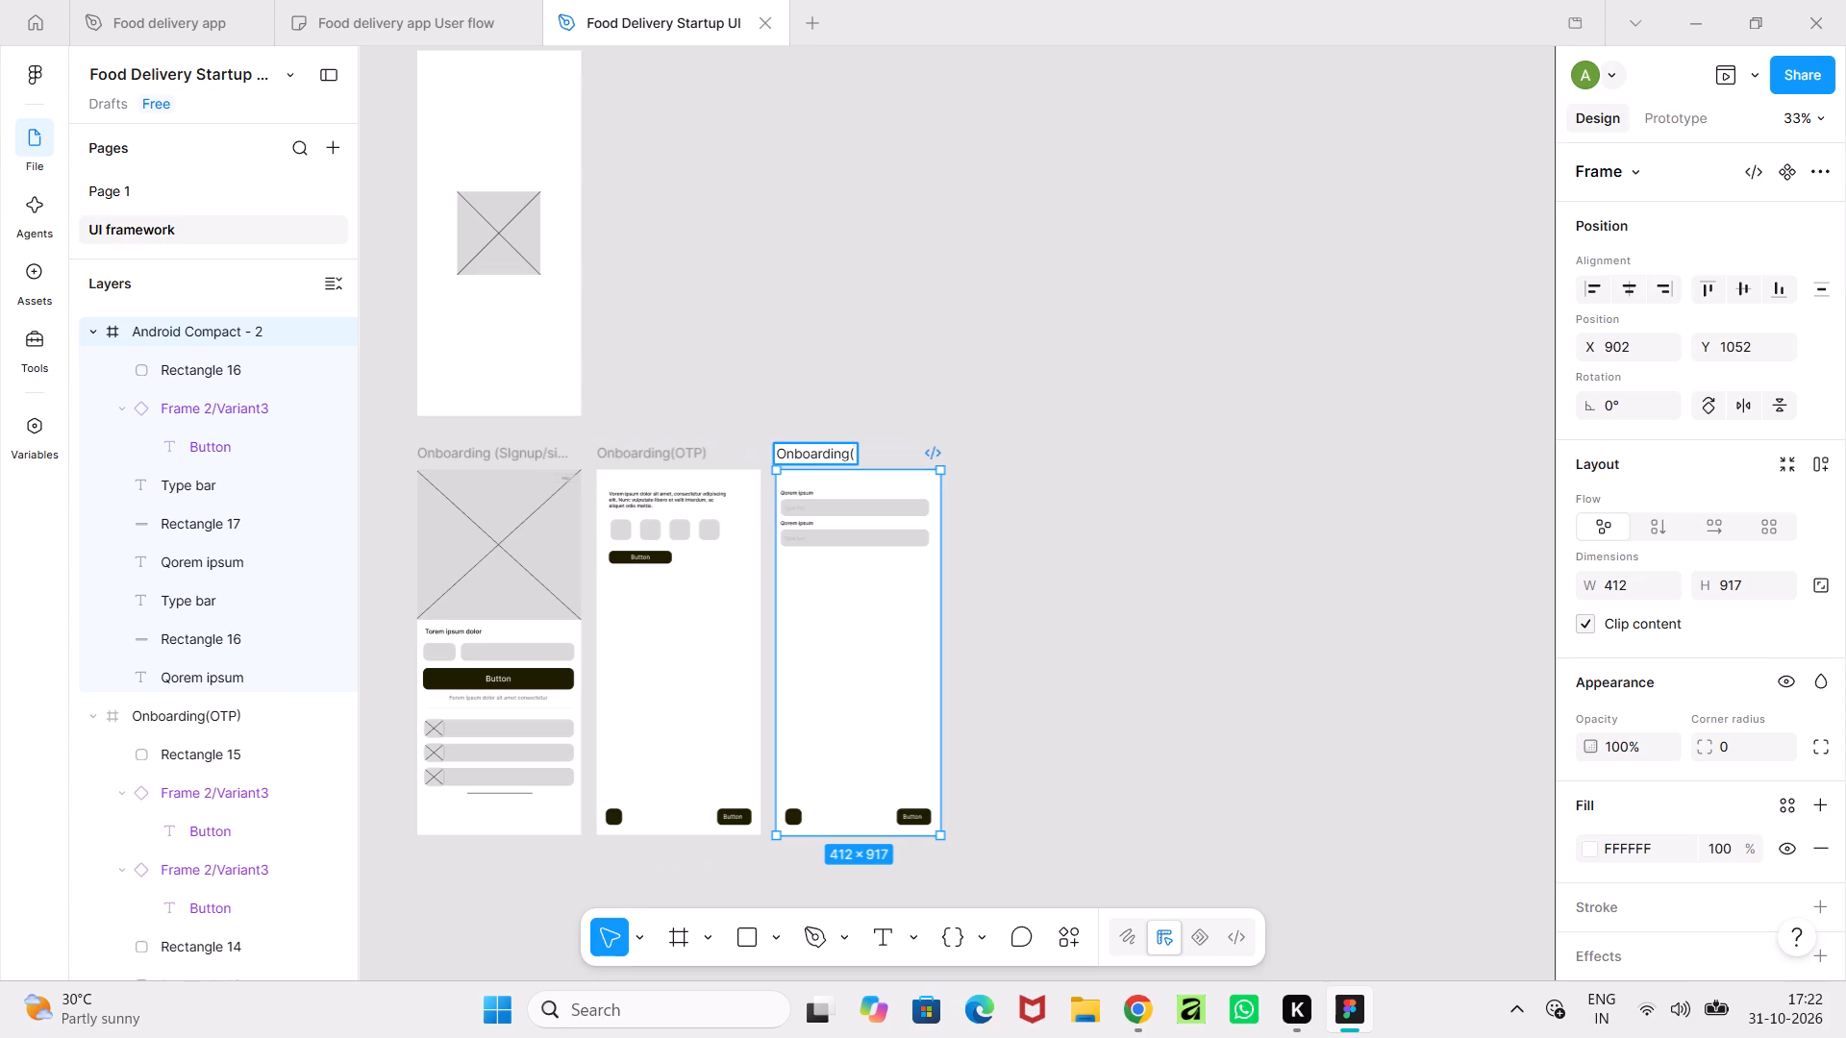
type("Name")
key("shift+parenright")
key("BackSpace")
key("space")
type("page")
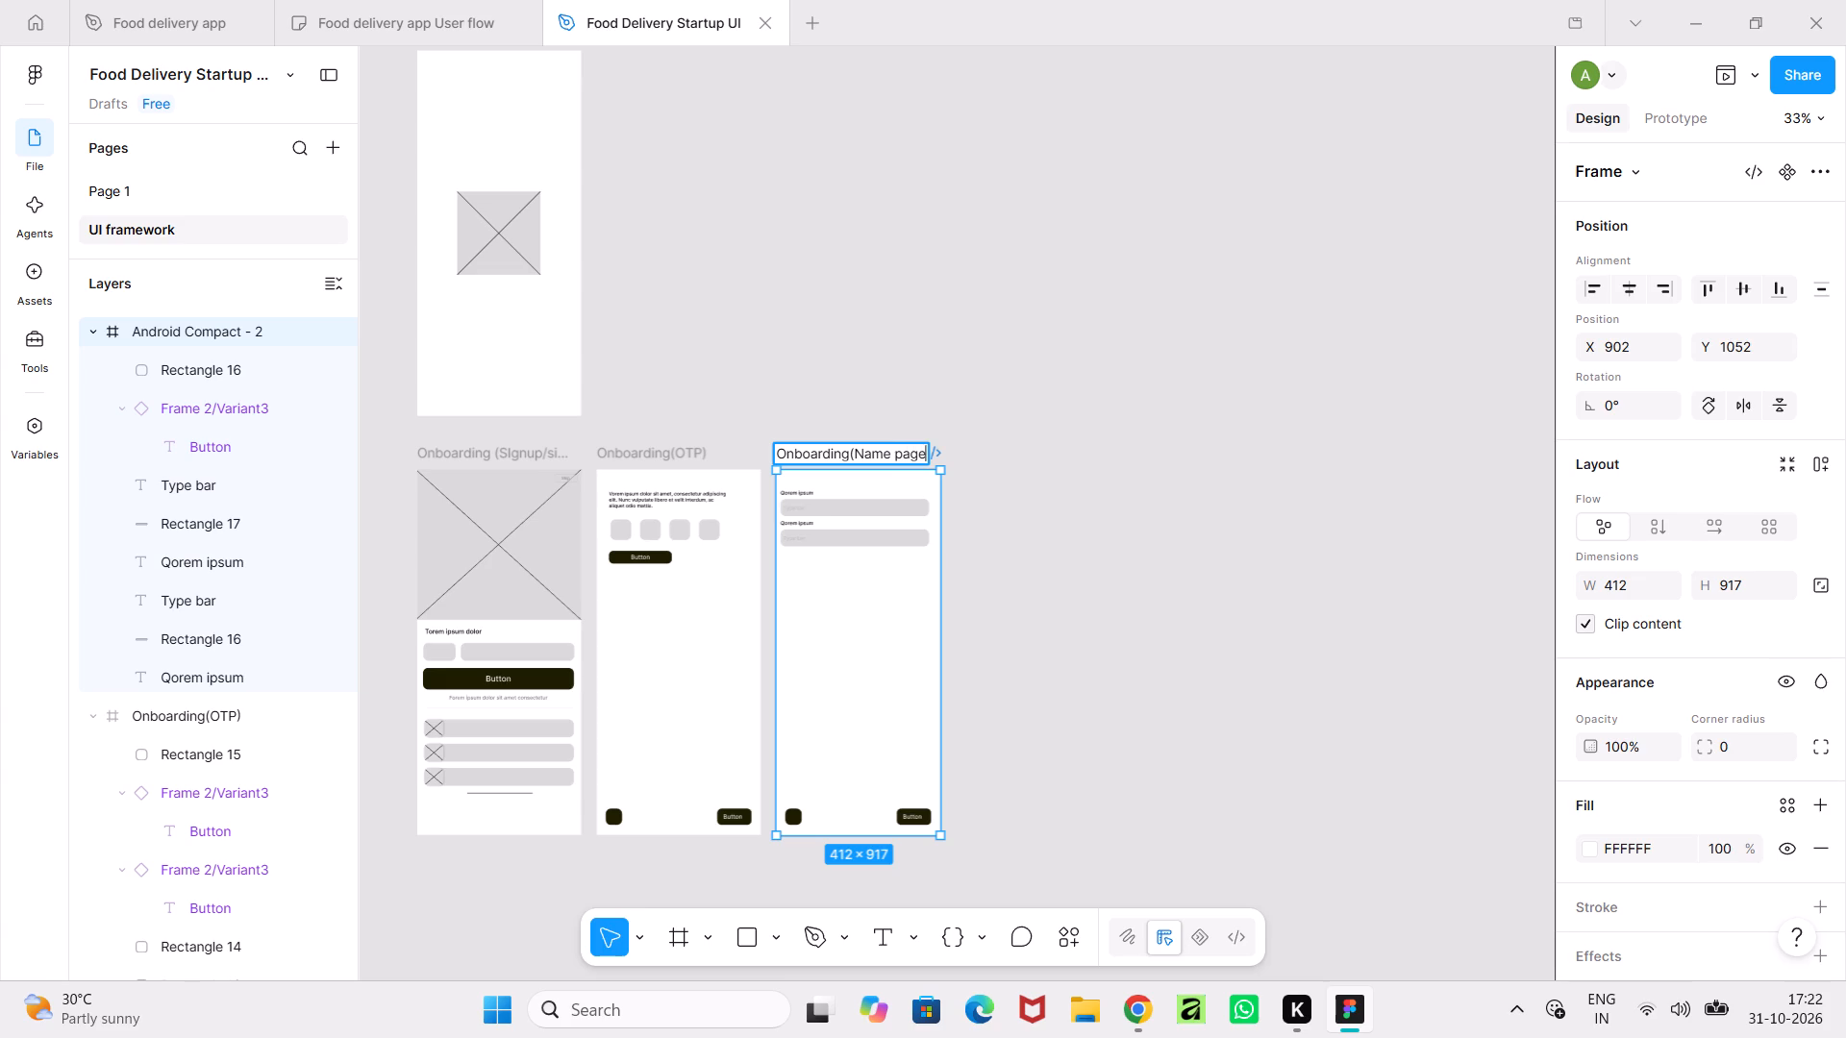
key("shift+parenright")
left_click(970, 544)
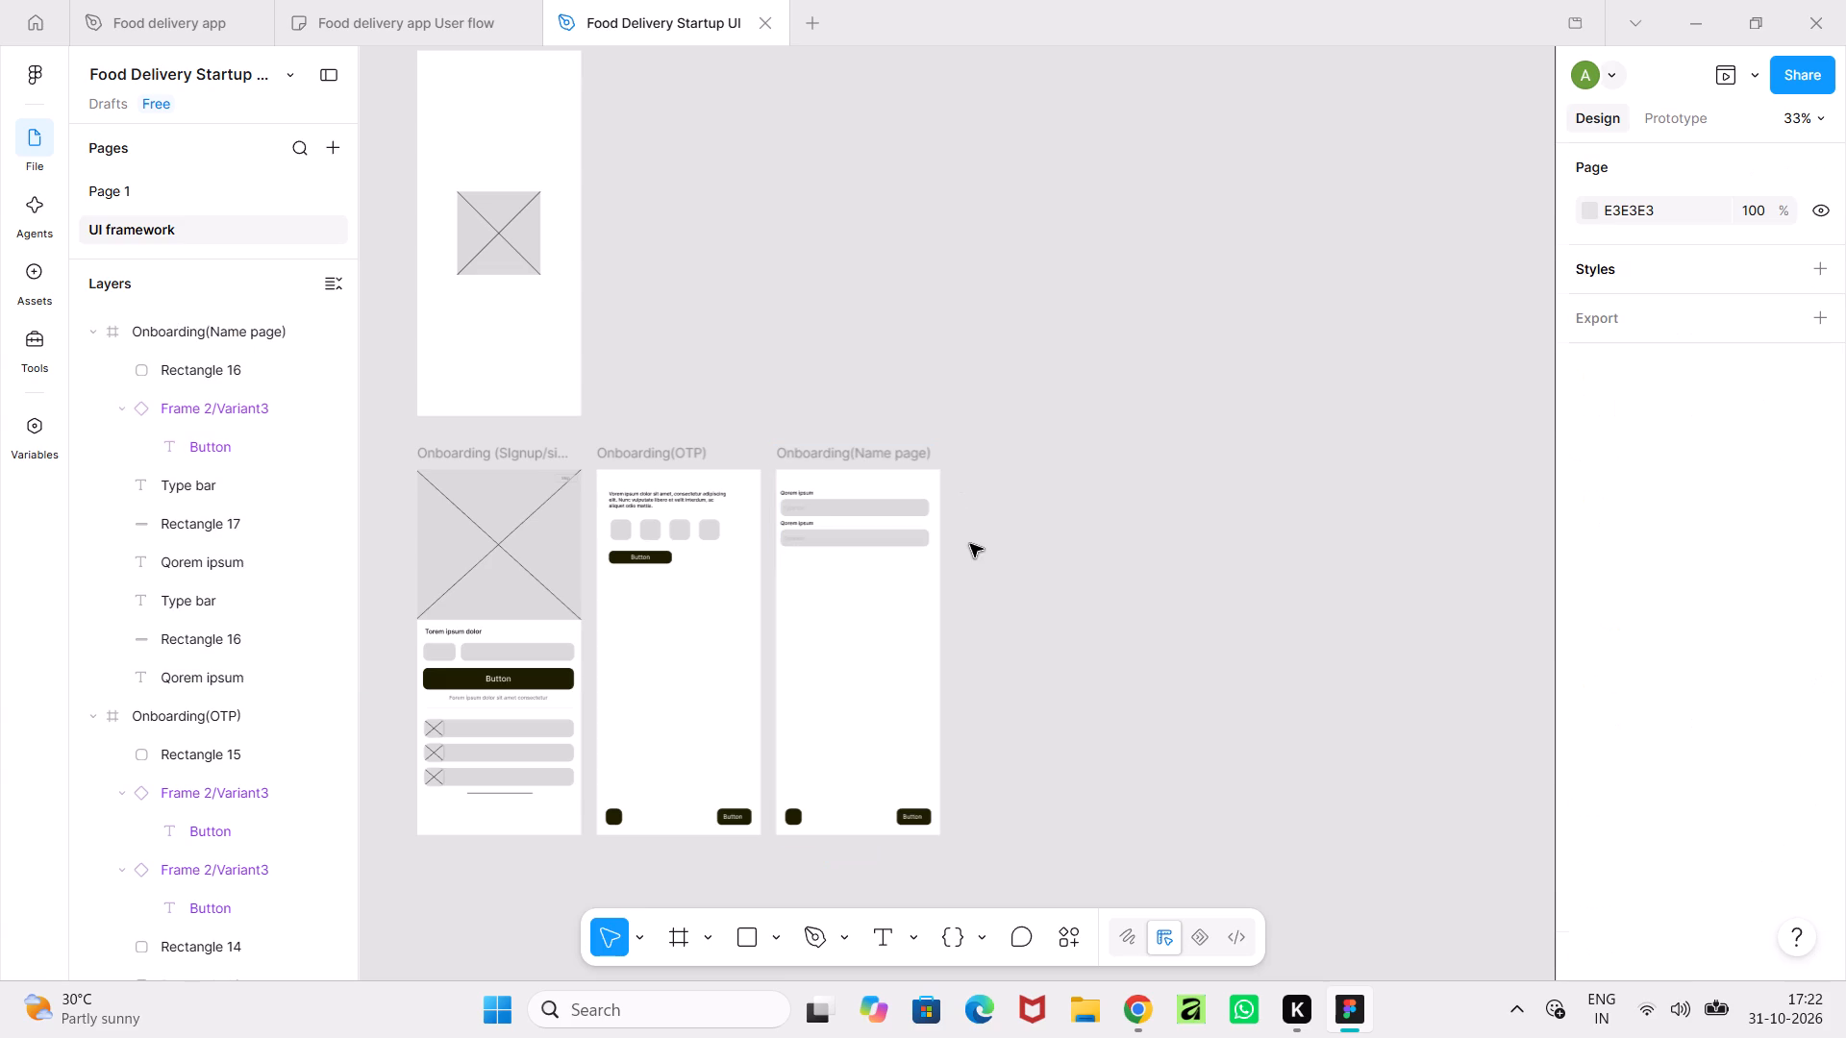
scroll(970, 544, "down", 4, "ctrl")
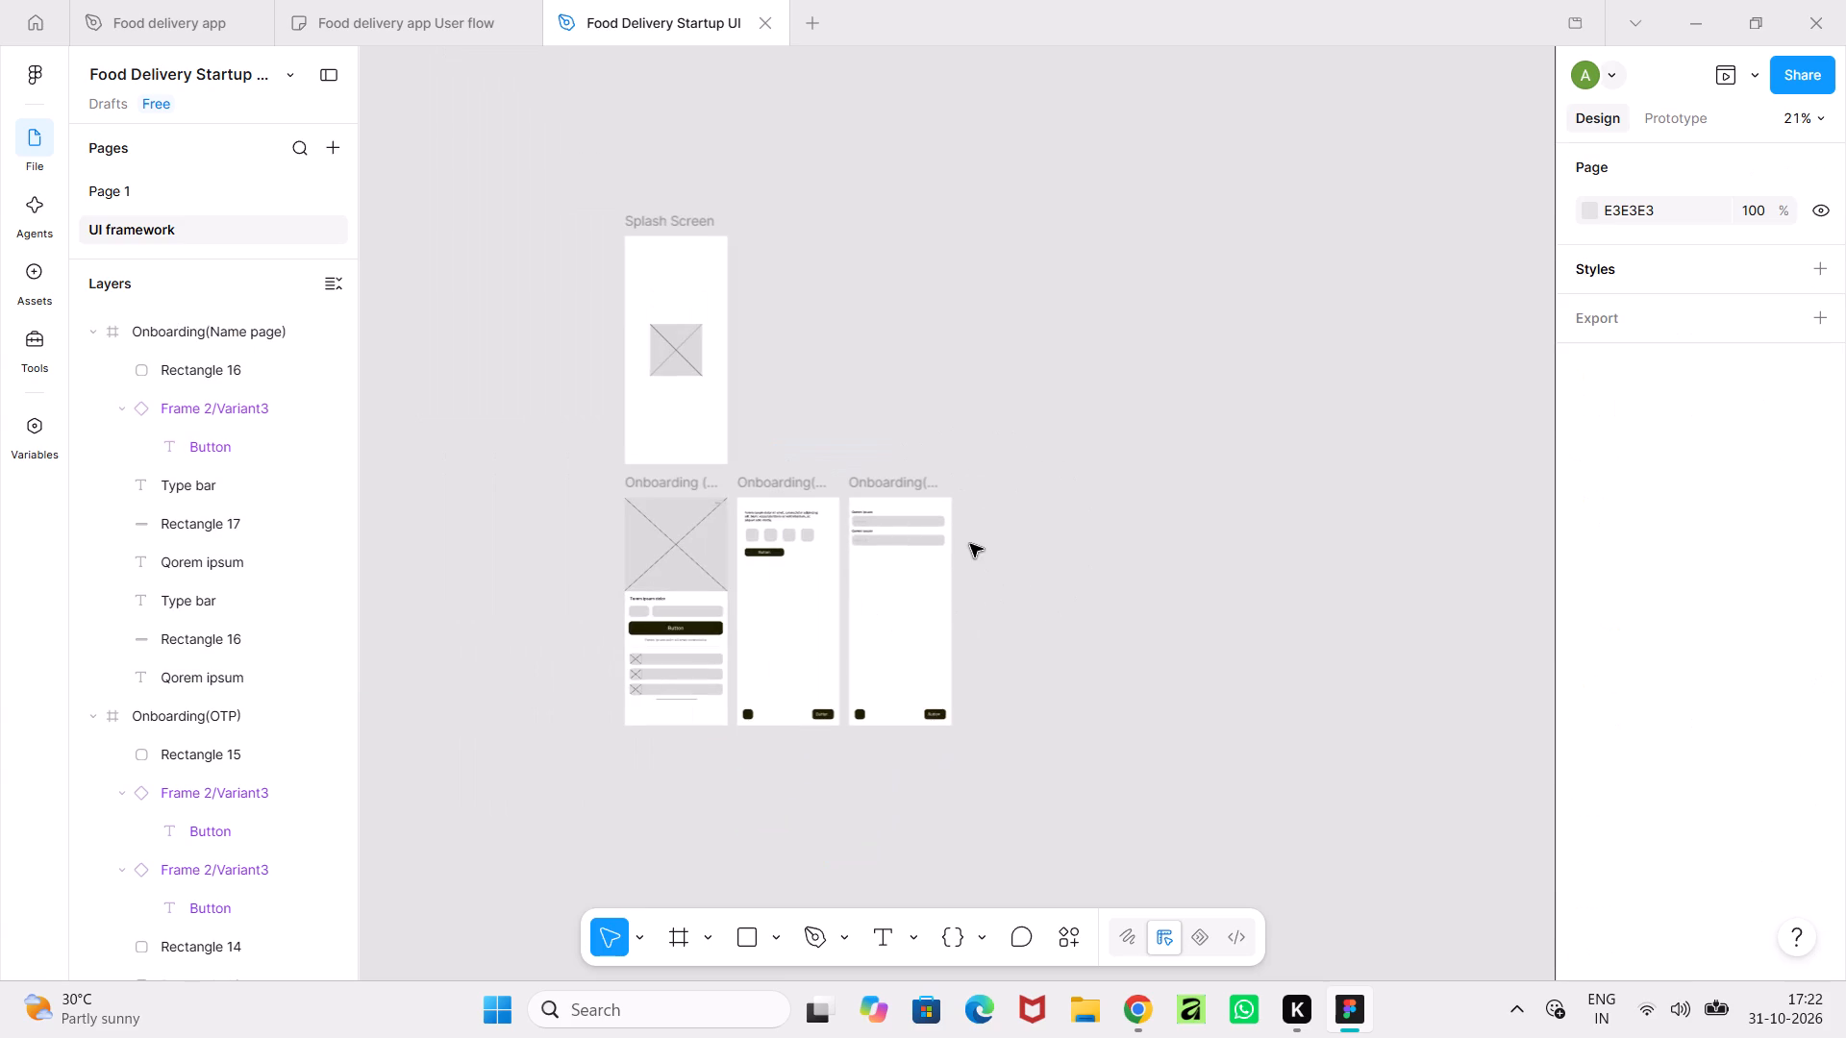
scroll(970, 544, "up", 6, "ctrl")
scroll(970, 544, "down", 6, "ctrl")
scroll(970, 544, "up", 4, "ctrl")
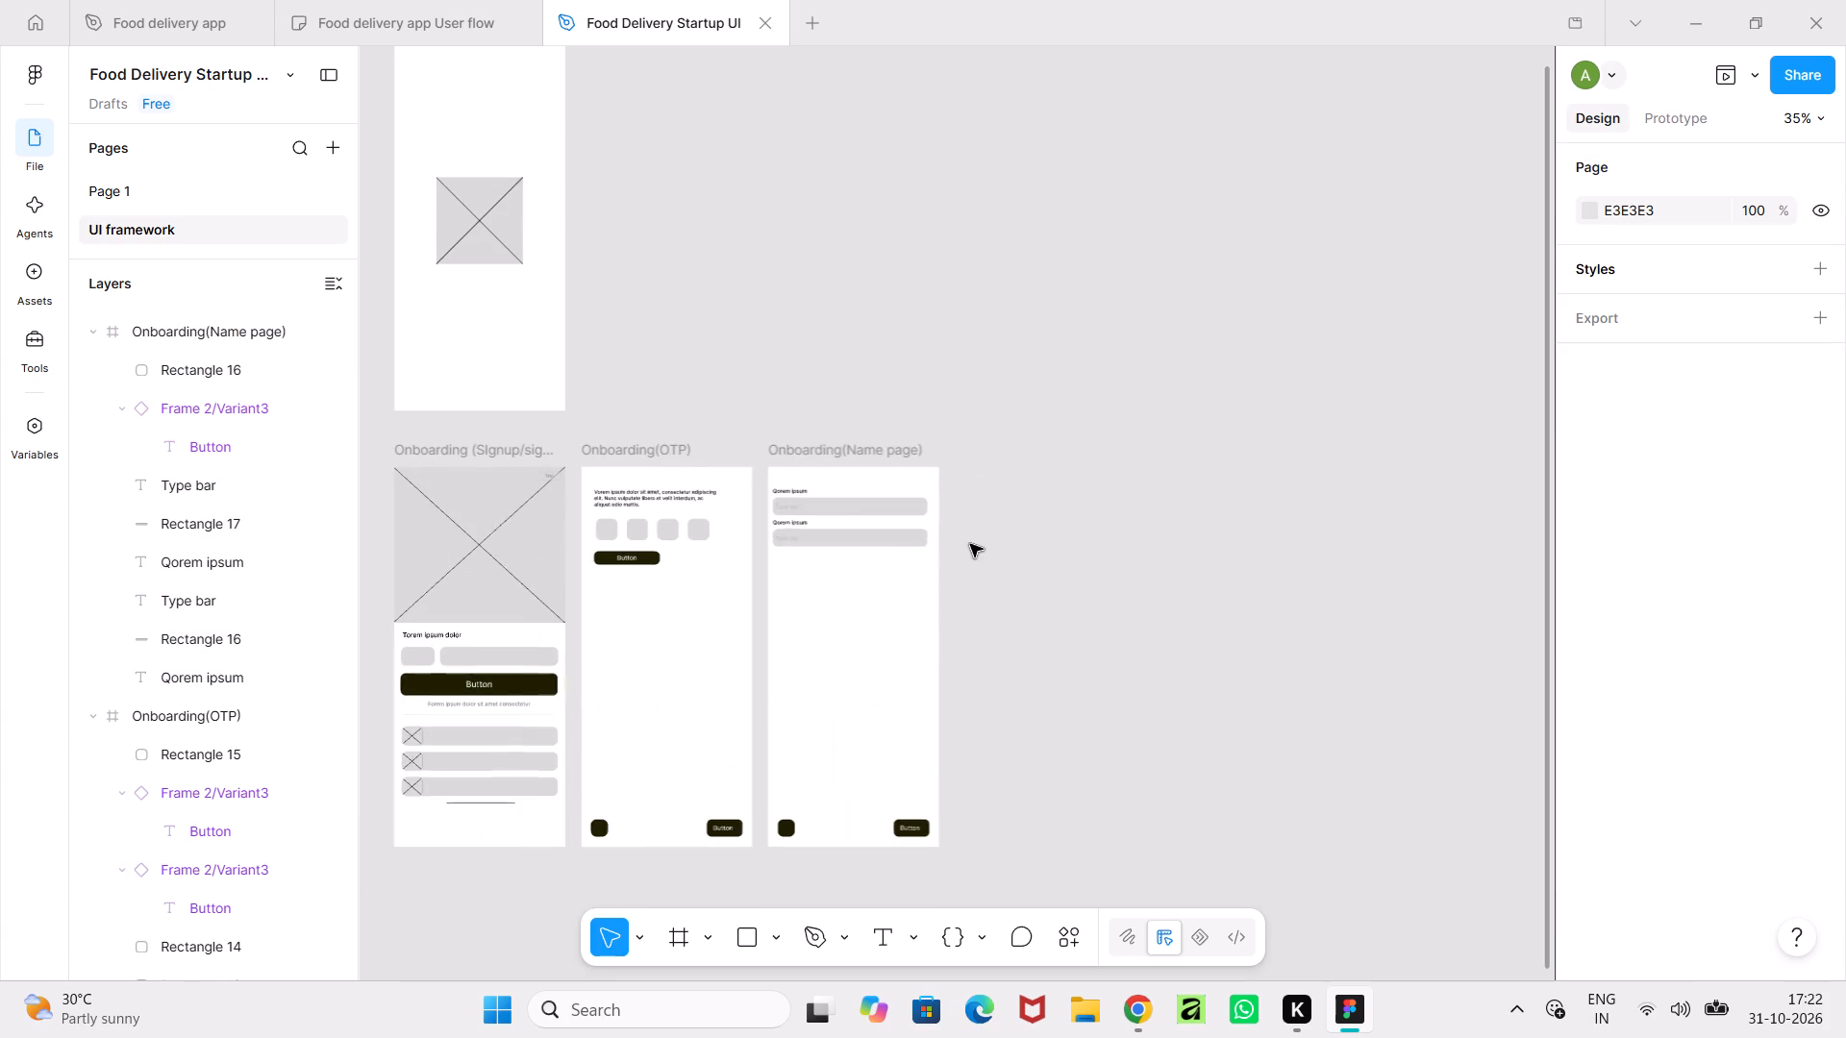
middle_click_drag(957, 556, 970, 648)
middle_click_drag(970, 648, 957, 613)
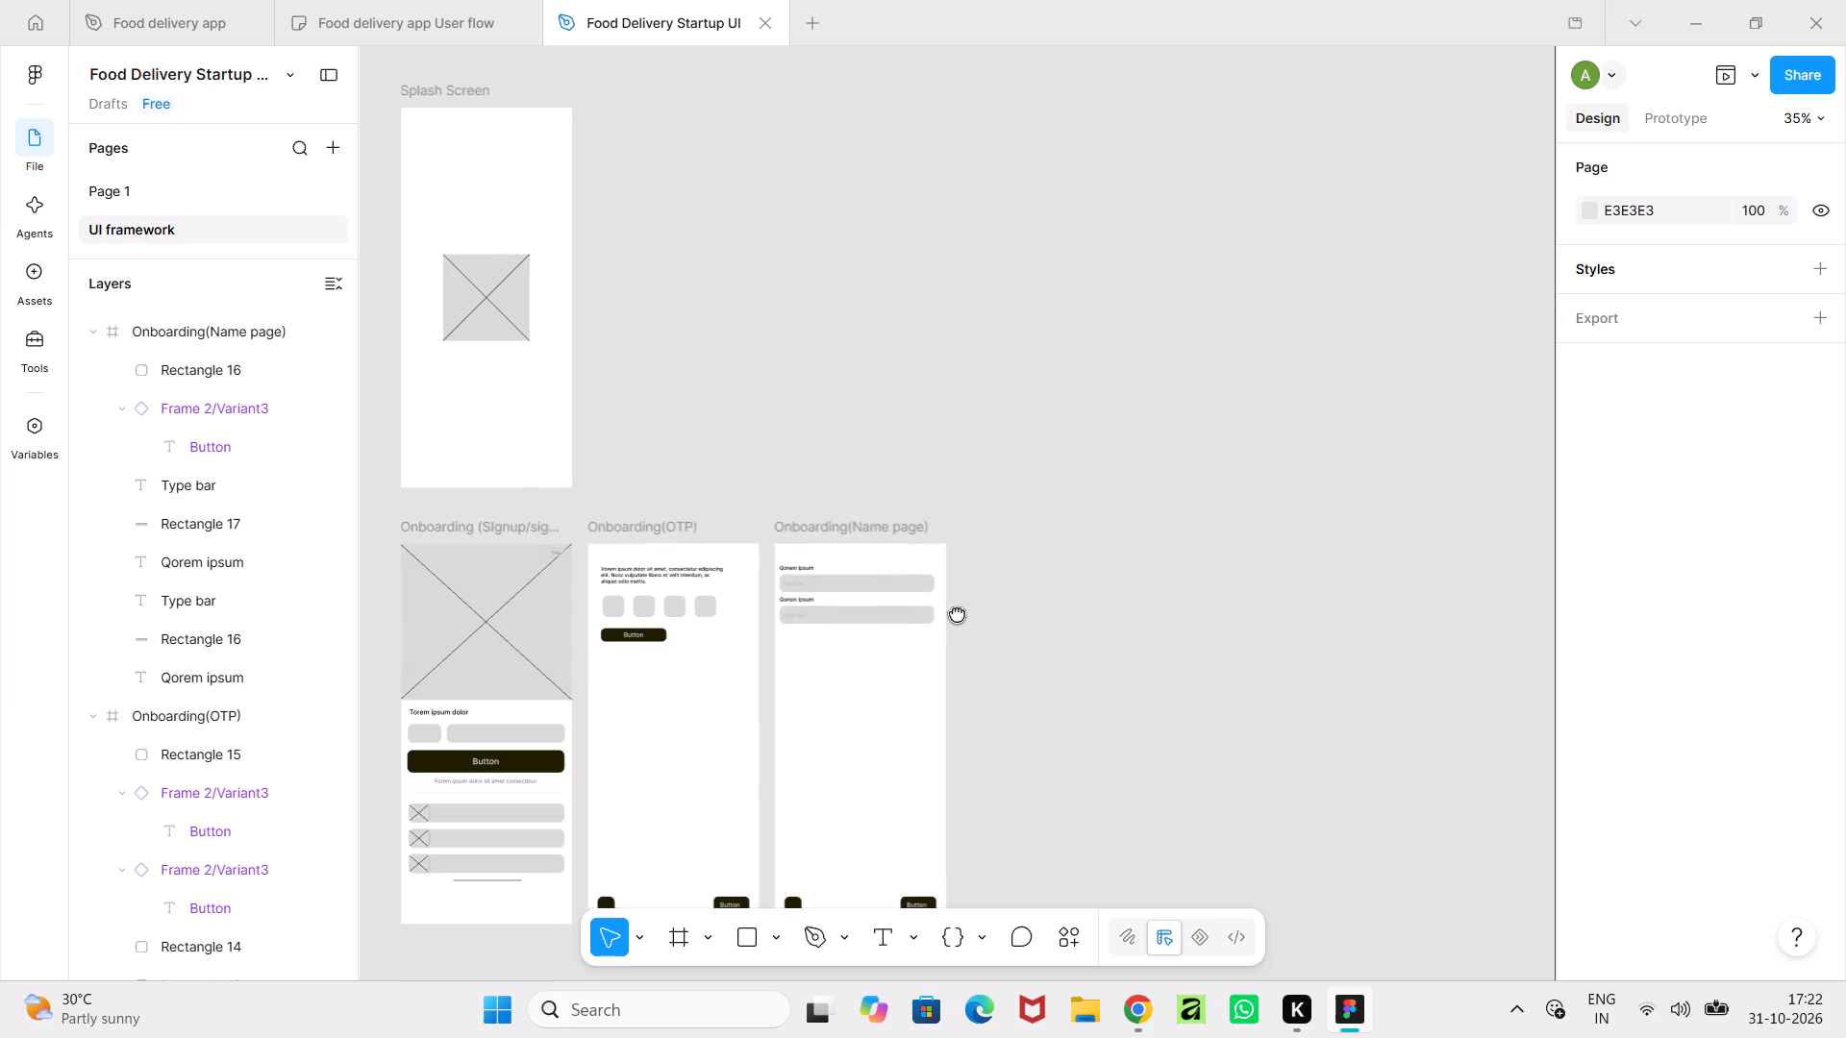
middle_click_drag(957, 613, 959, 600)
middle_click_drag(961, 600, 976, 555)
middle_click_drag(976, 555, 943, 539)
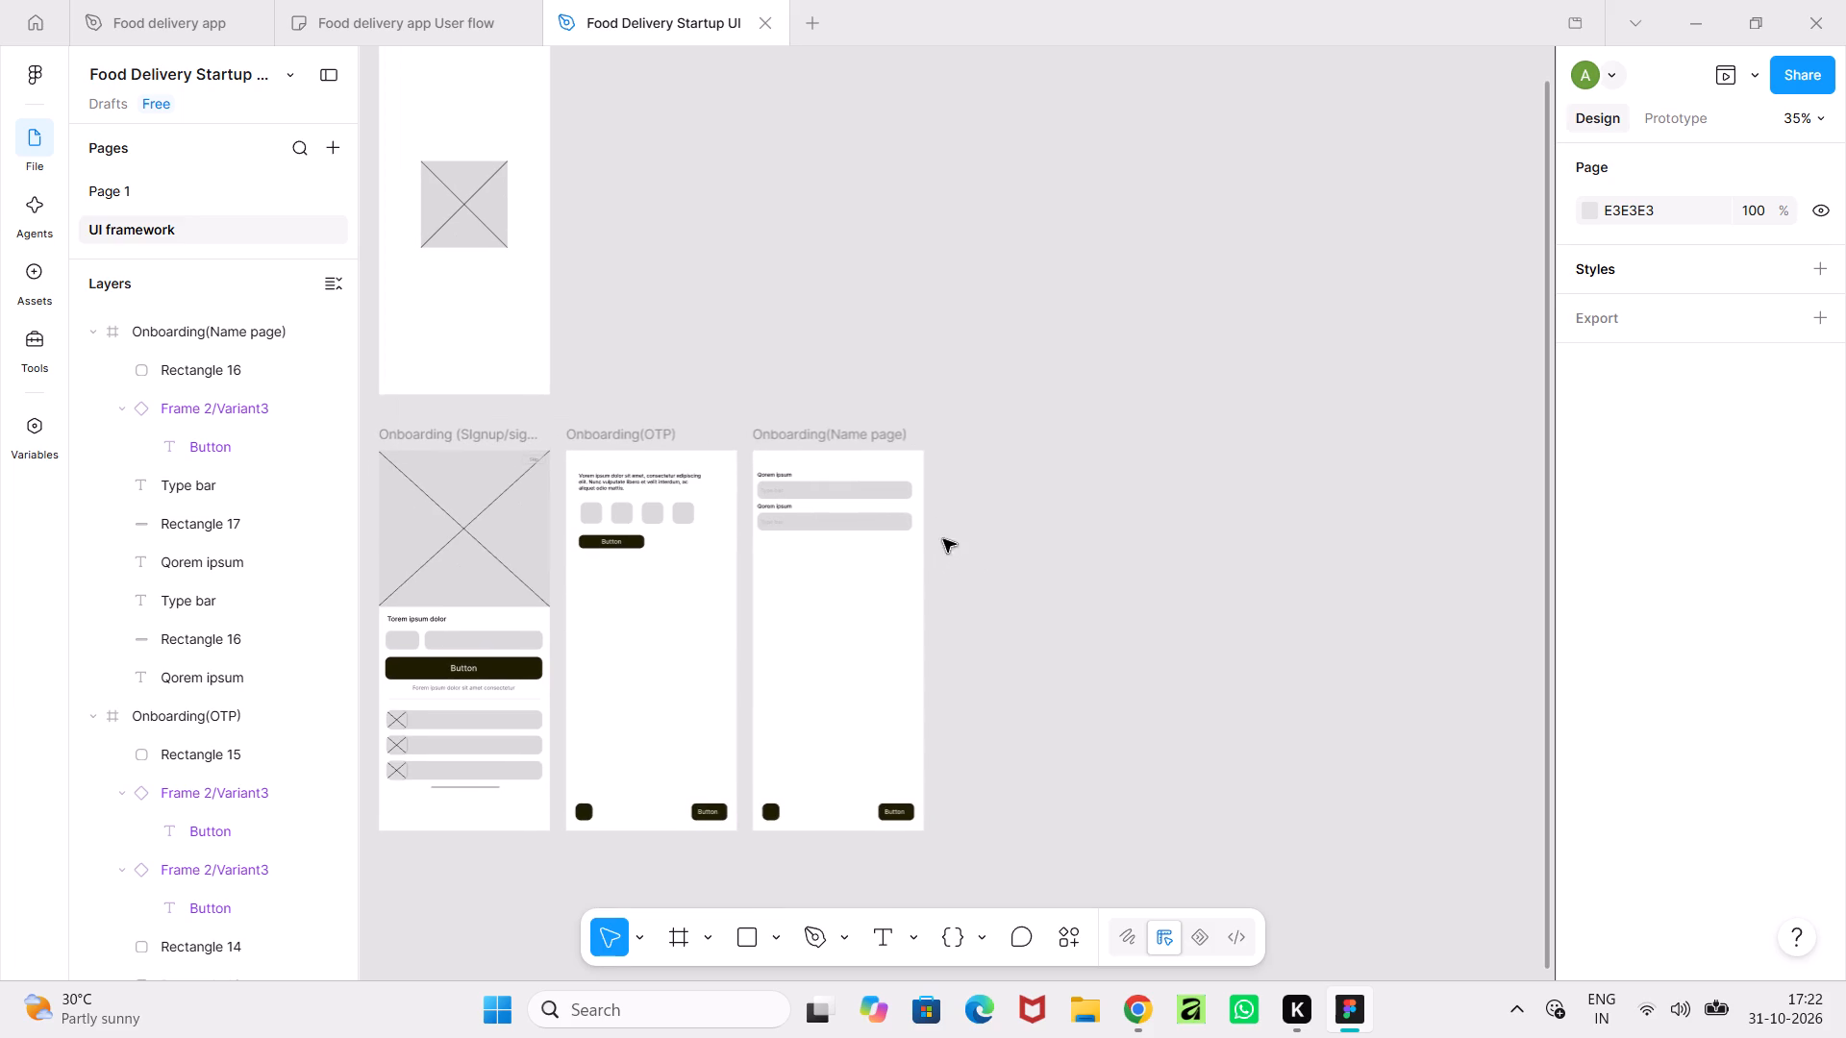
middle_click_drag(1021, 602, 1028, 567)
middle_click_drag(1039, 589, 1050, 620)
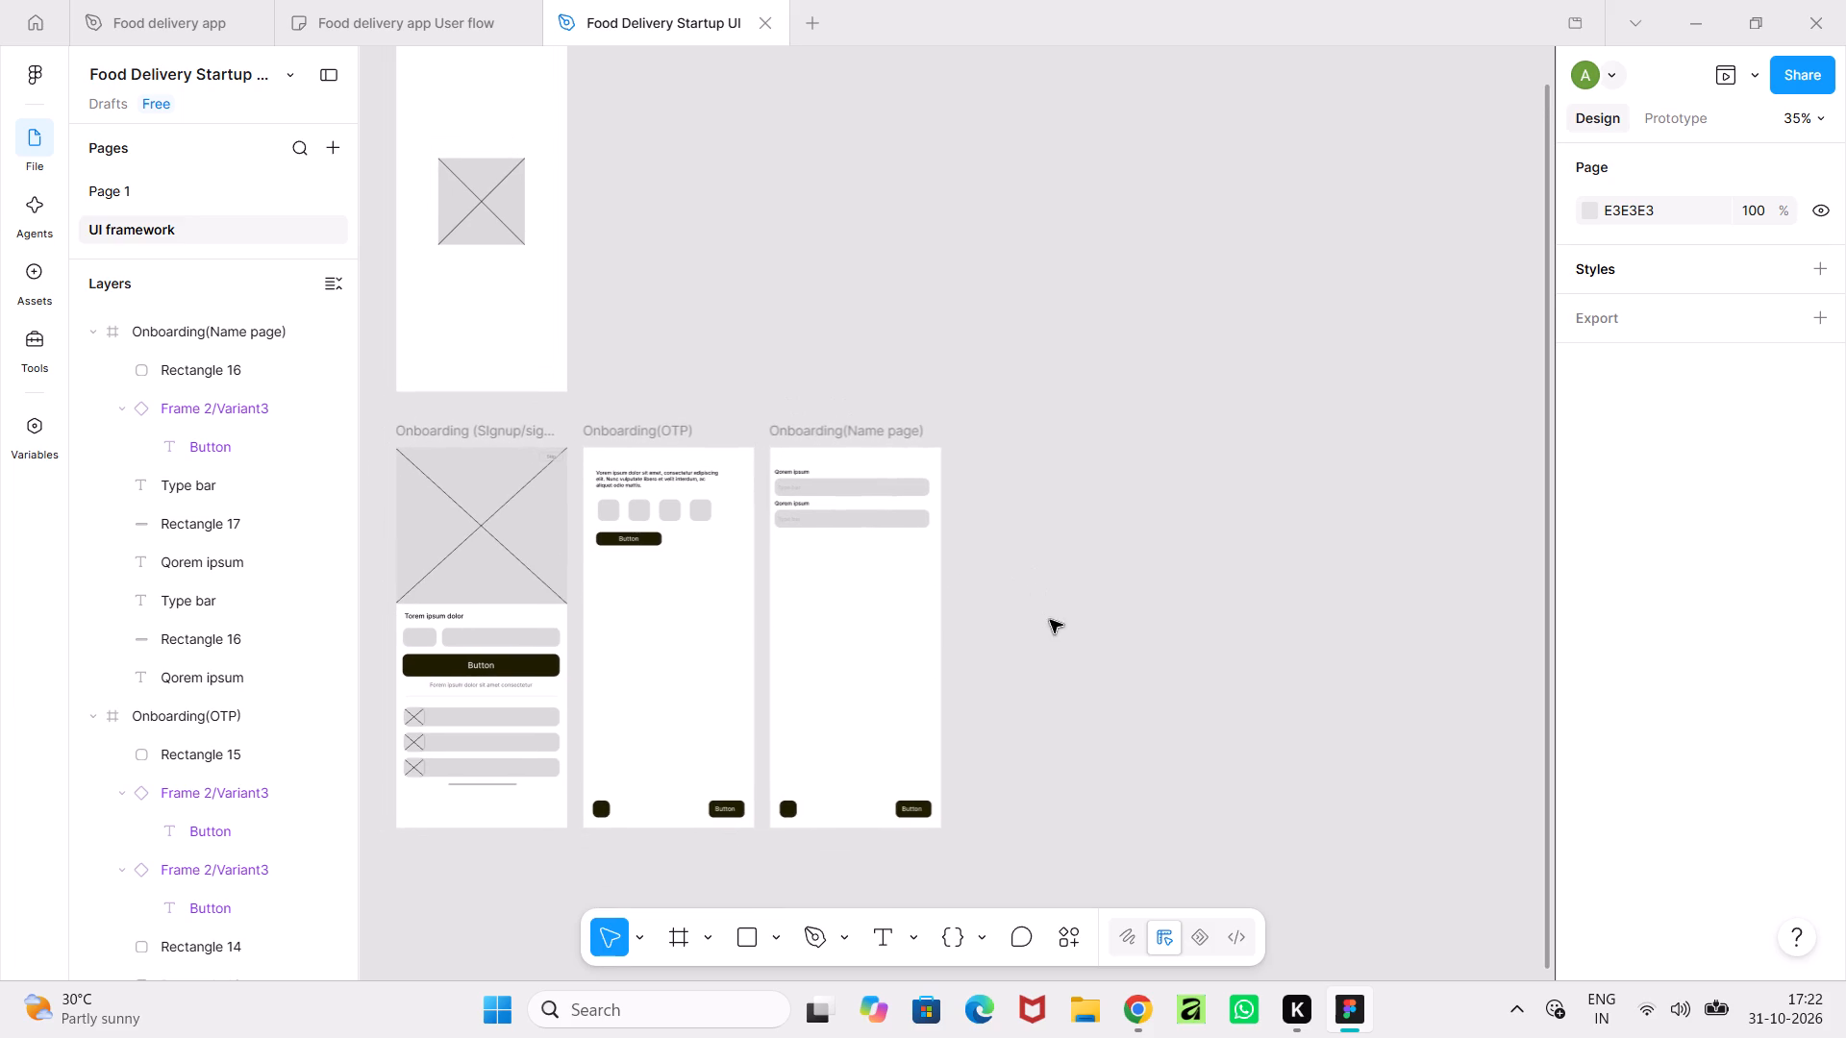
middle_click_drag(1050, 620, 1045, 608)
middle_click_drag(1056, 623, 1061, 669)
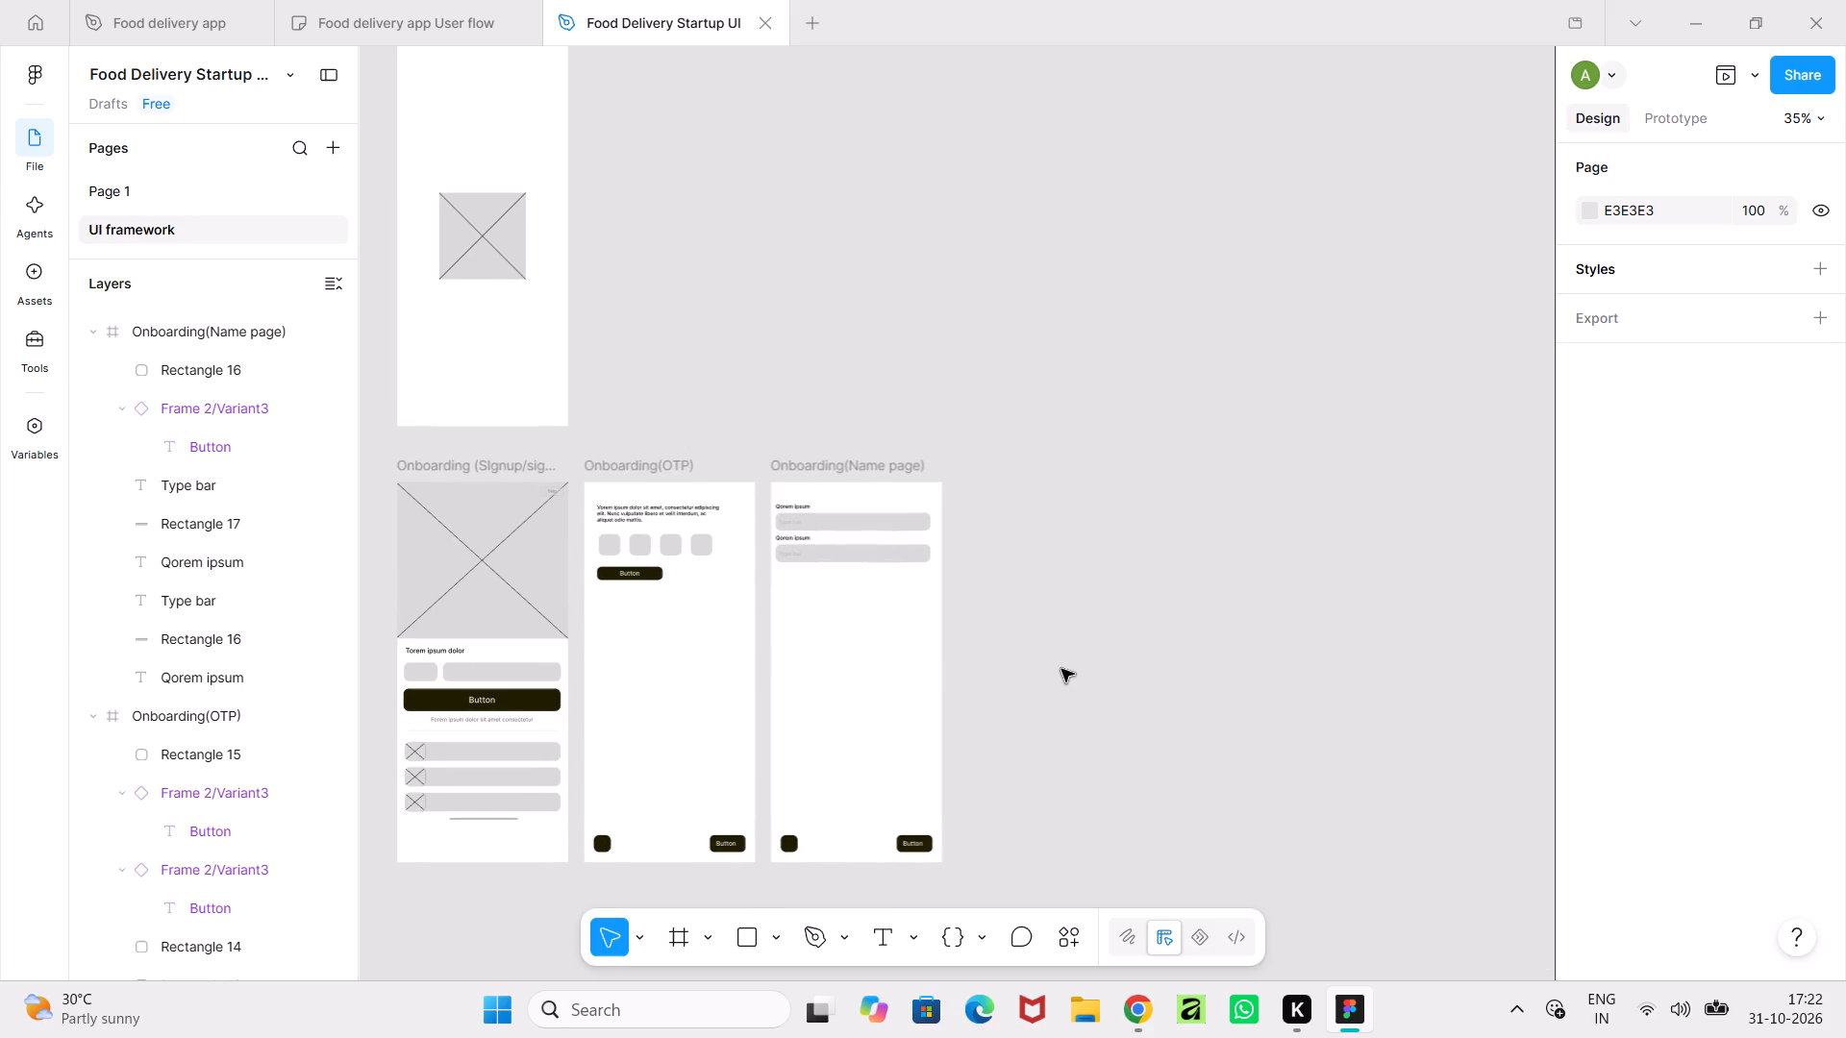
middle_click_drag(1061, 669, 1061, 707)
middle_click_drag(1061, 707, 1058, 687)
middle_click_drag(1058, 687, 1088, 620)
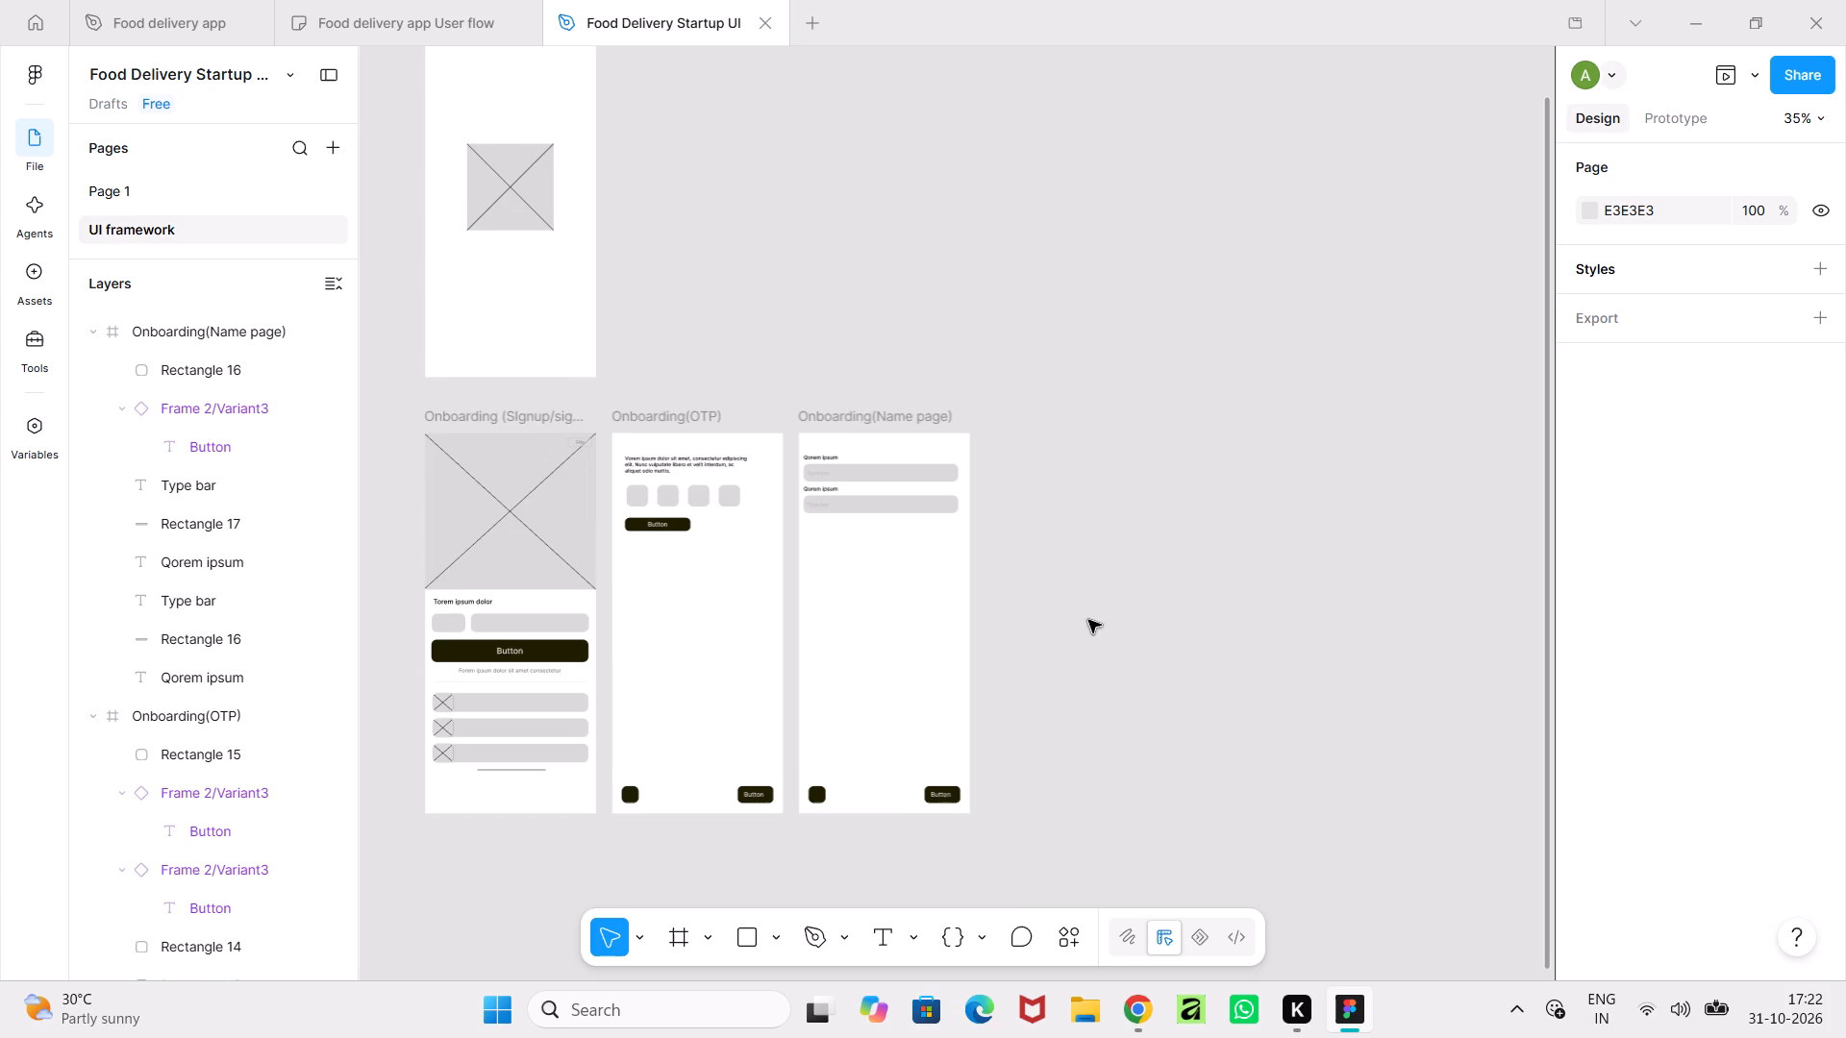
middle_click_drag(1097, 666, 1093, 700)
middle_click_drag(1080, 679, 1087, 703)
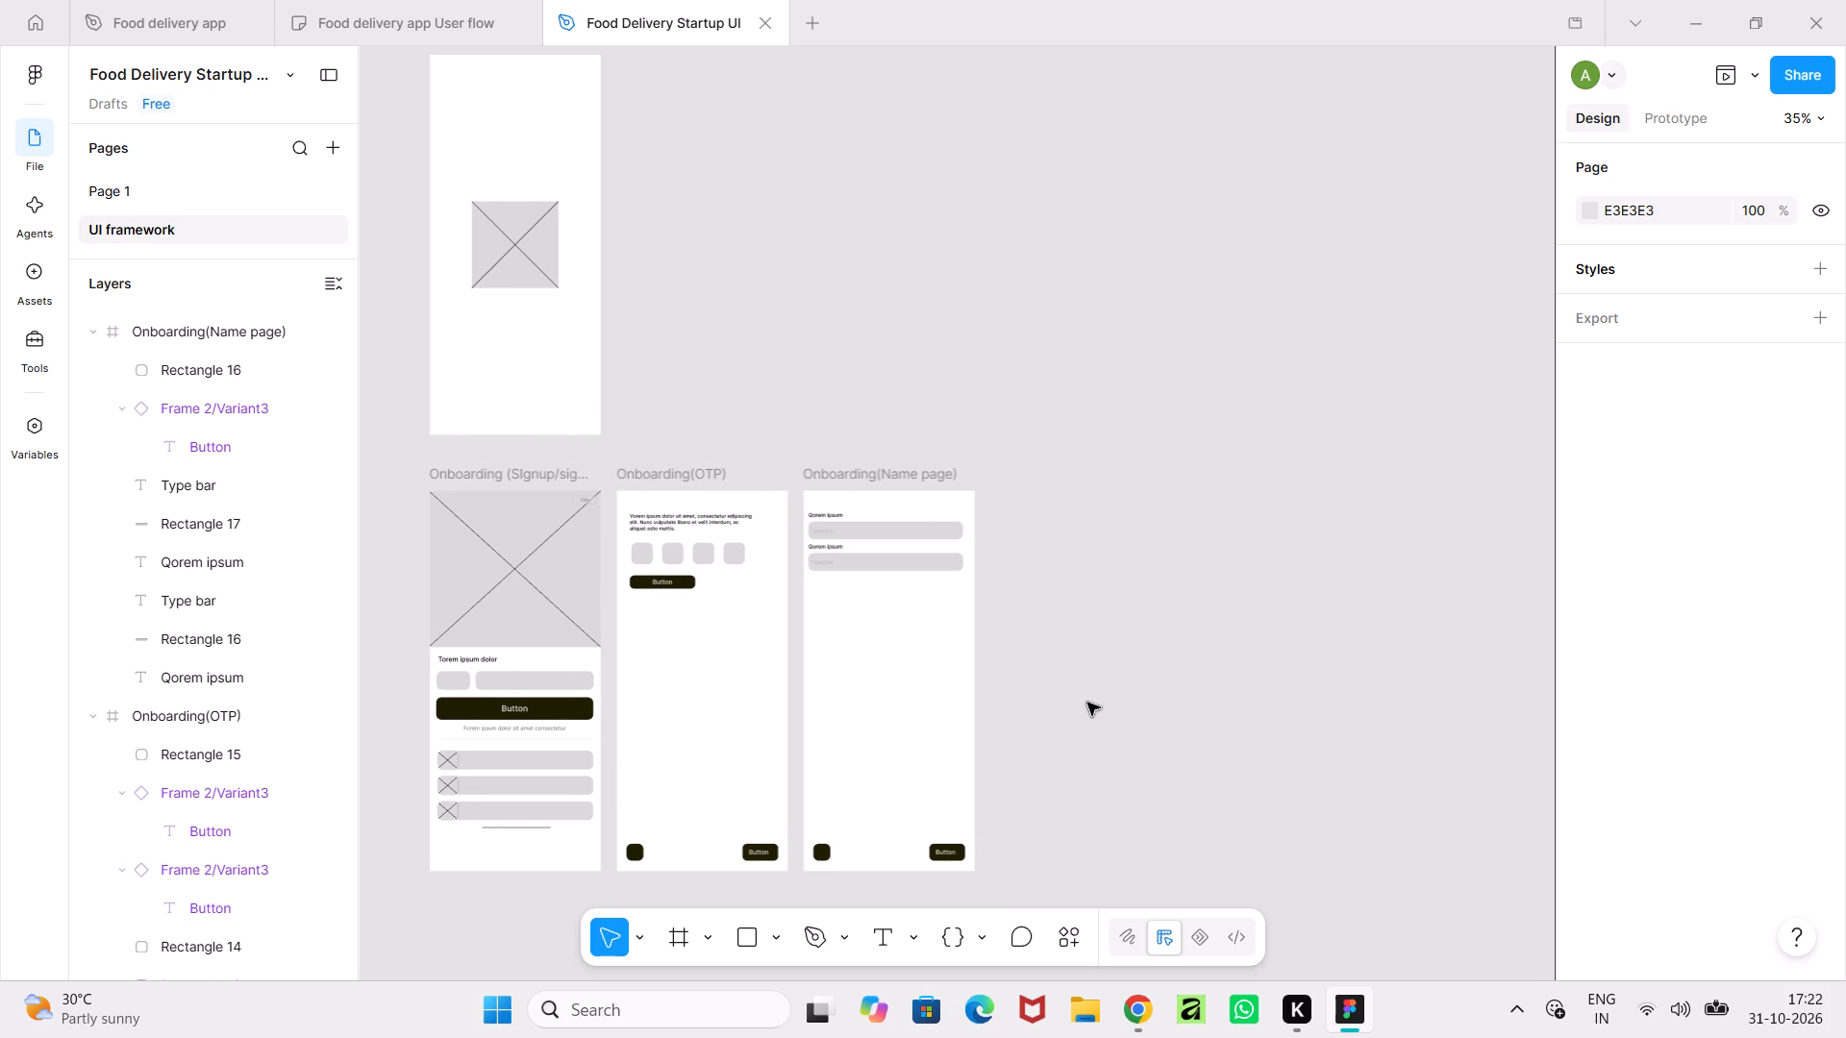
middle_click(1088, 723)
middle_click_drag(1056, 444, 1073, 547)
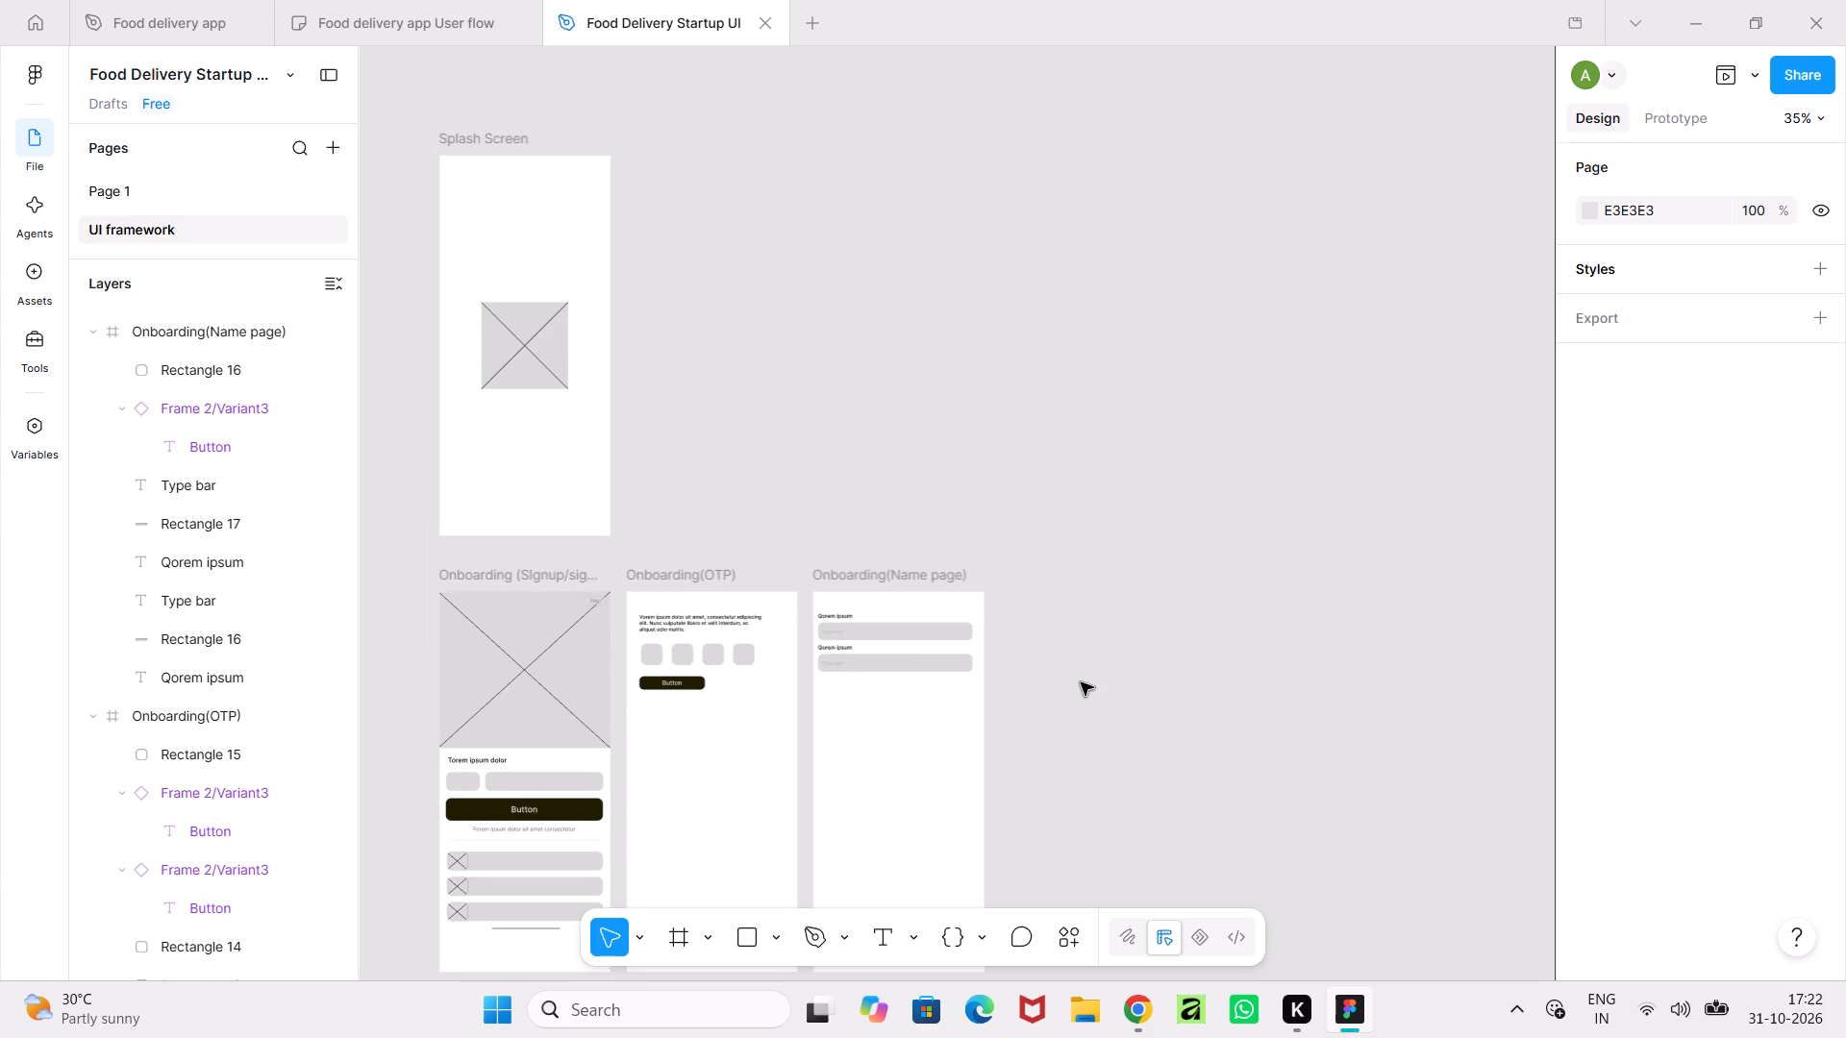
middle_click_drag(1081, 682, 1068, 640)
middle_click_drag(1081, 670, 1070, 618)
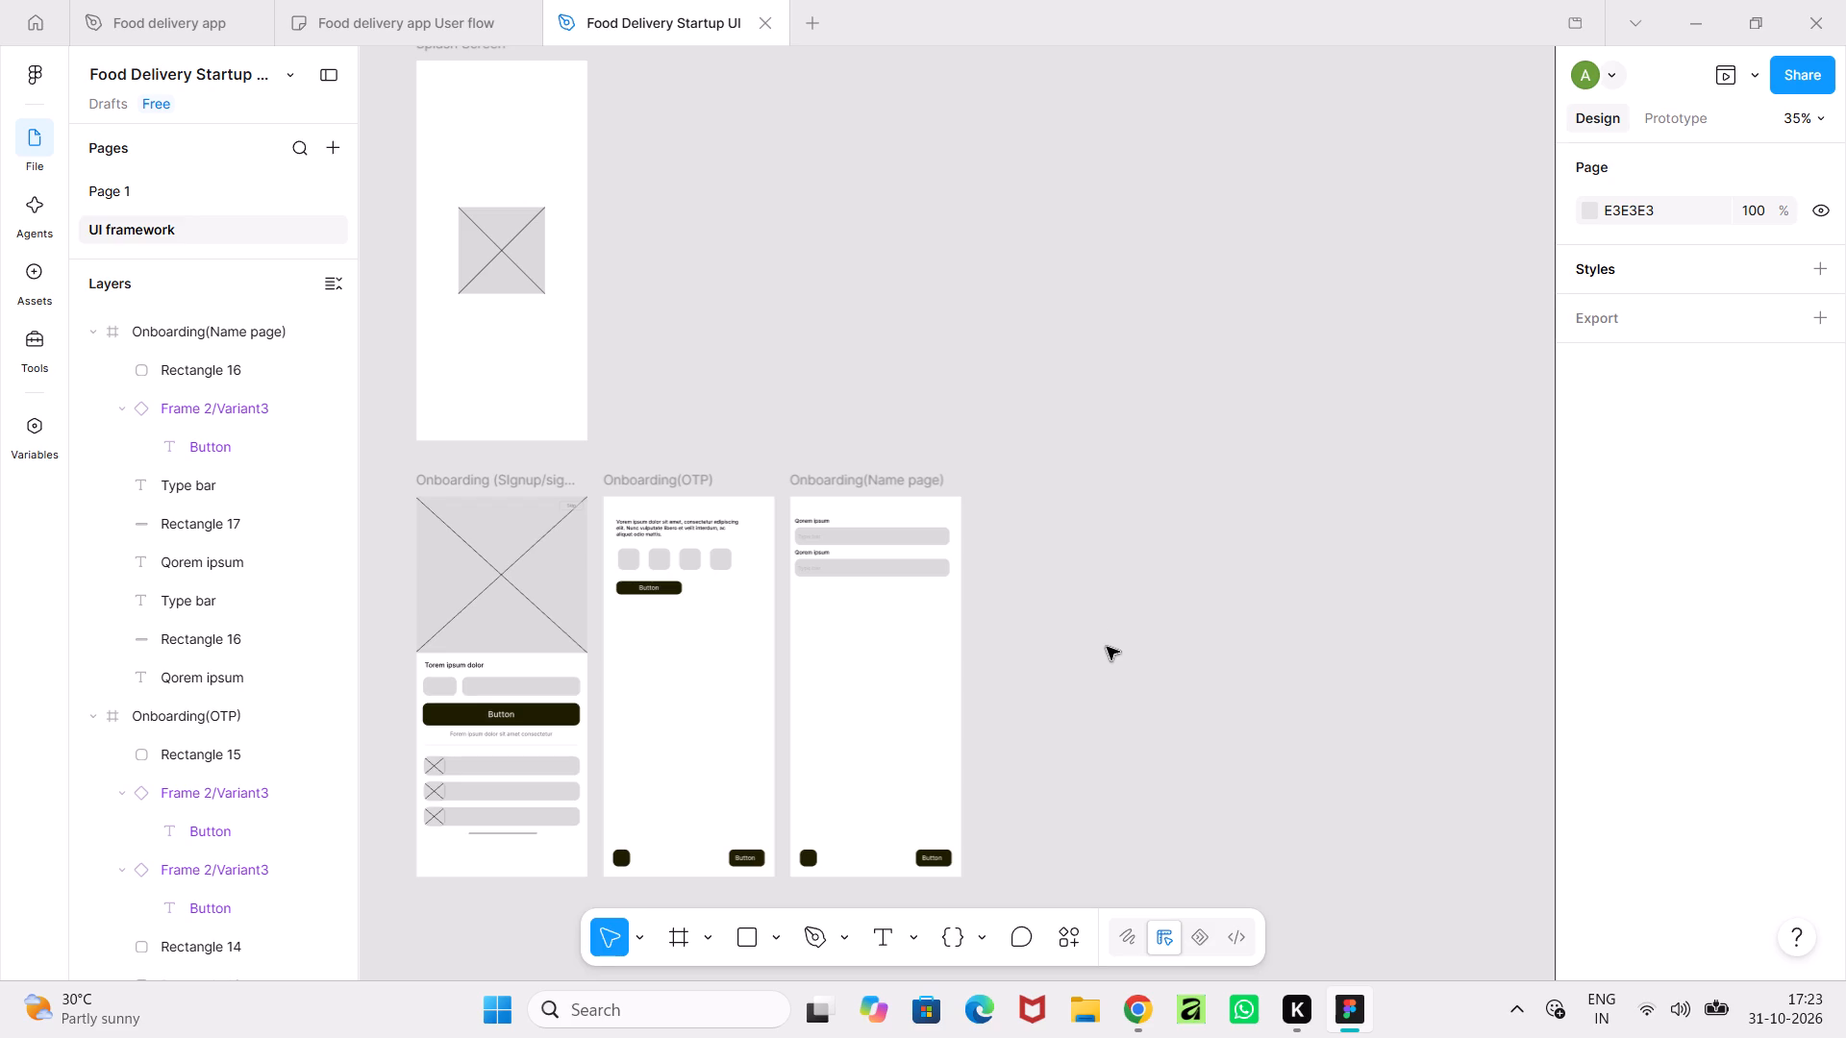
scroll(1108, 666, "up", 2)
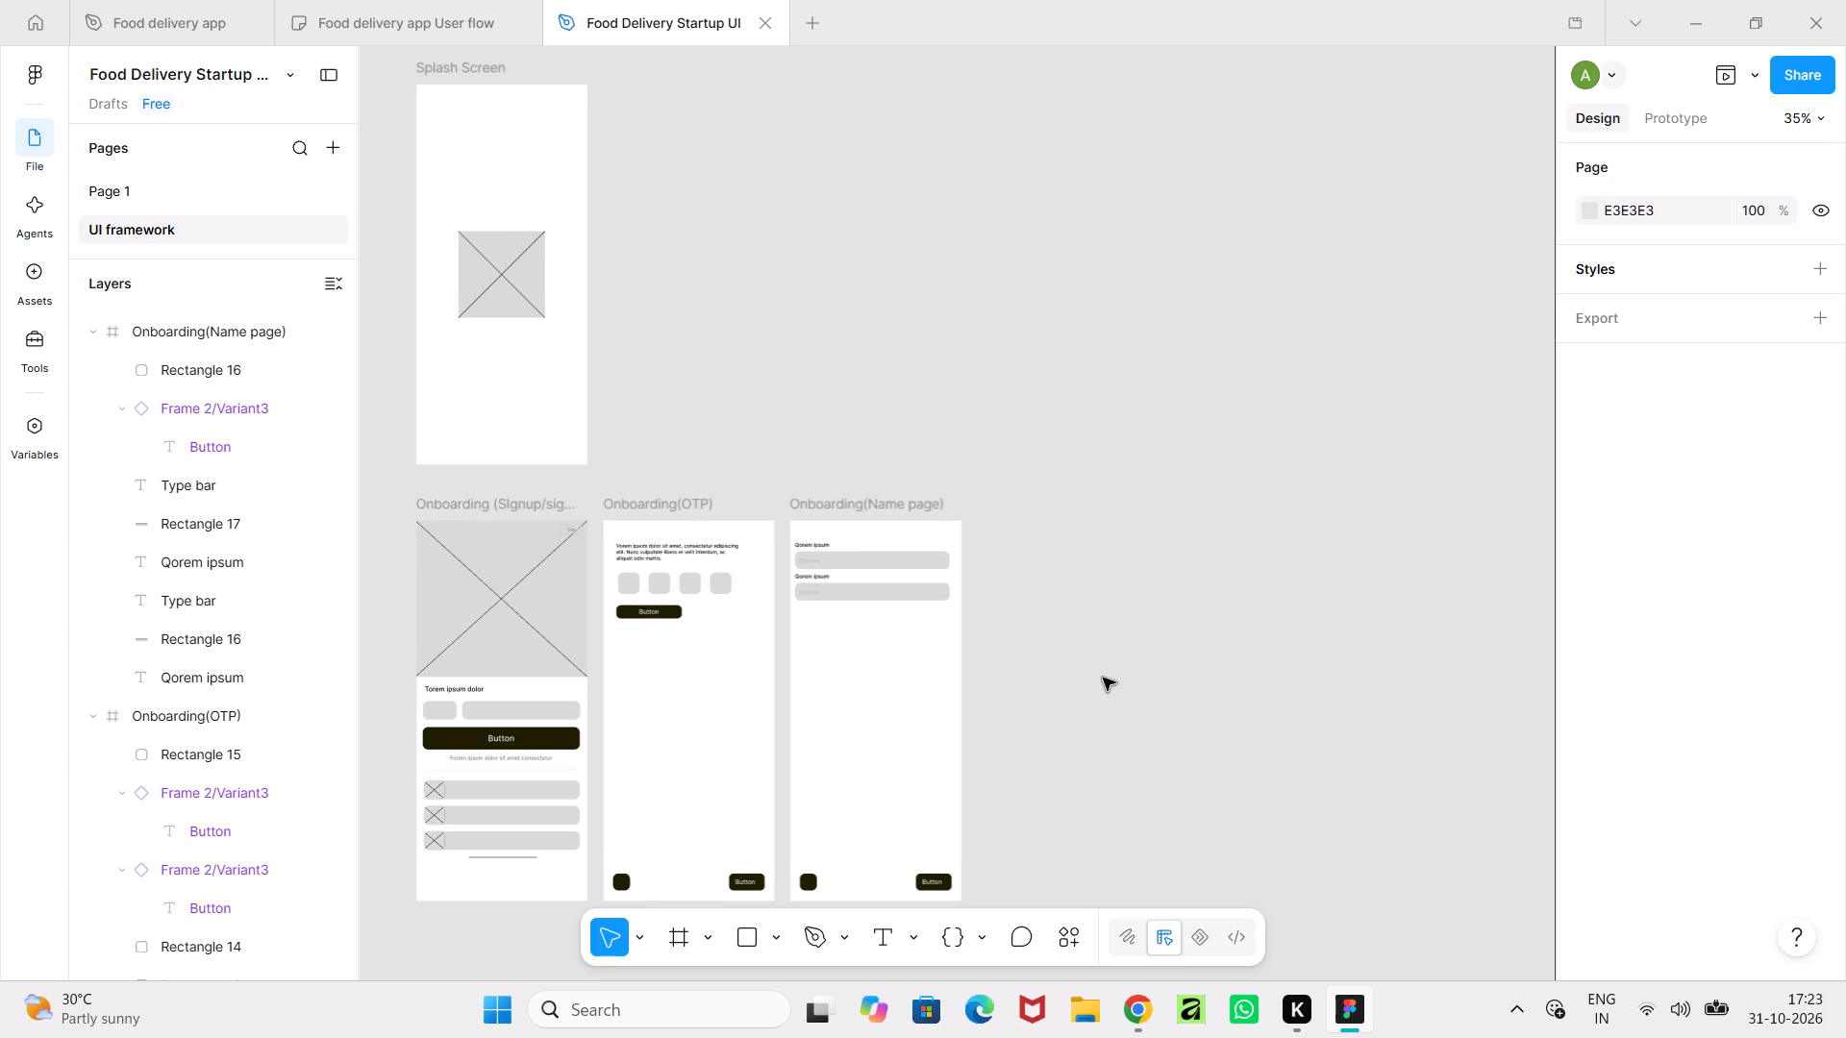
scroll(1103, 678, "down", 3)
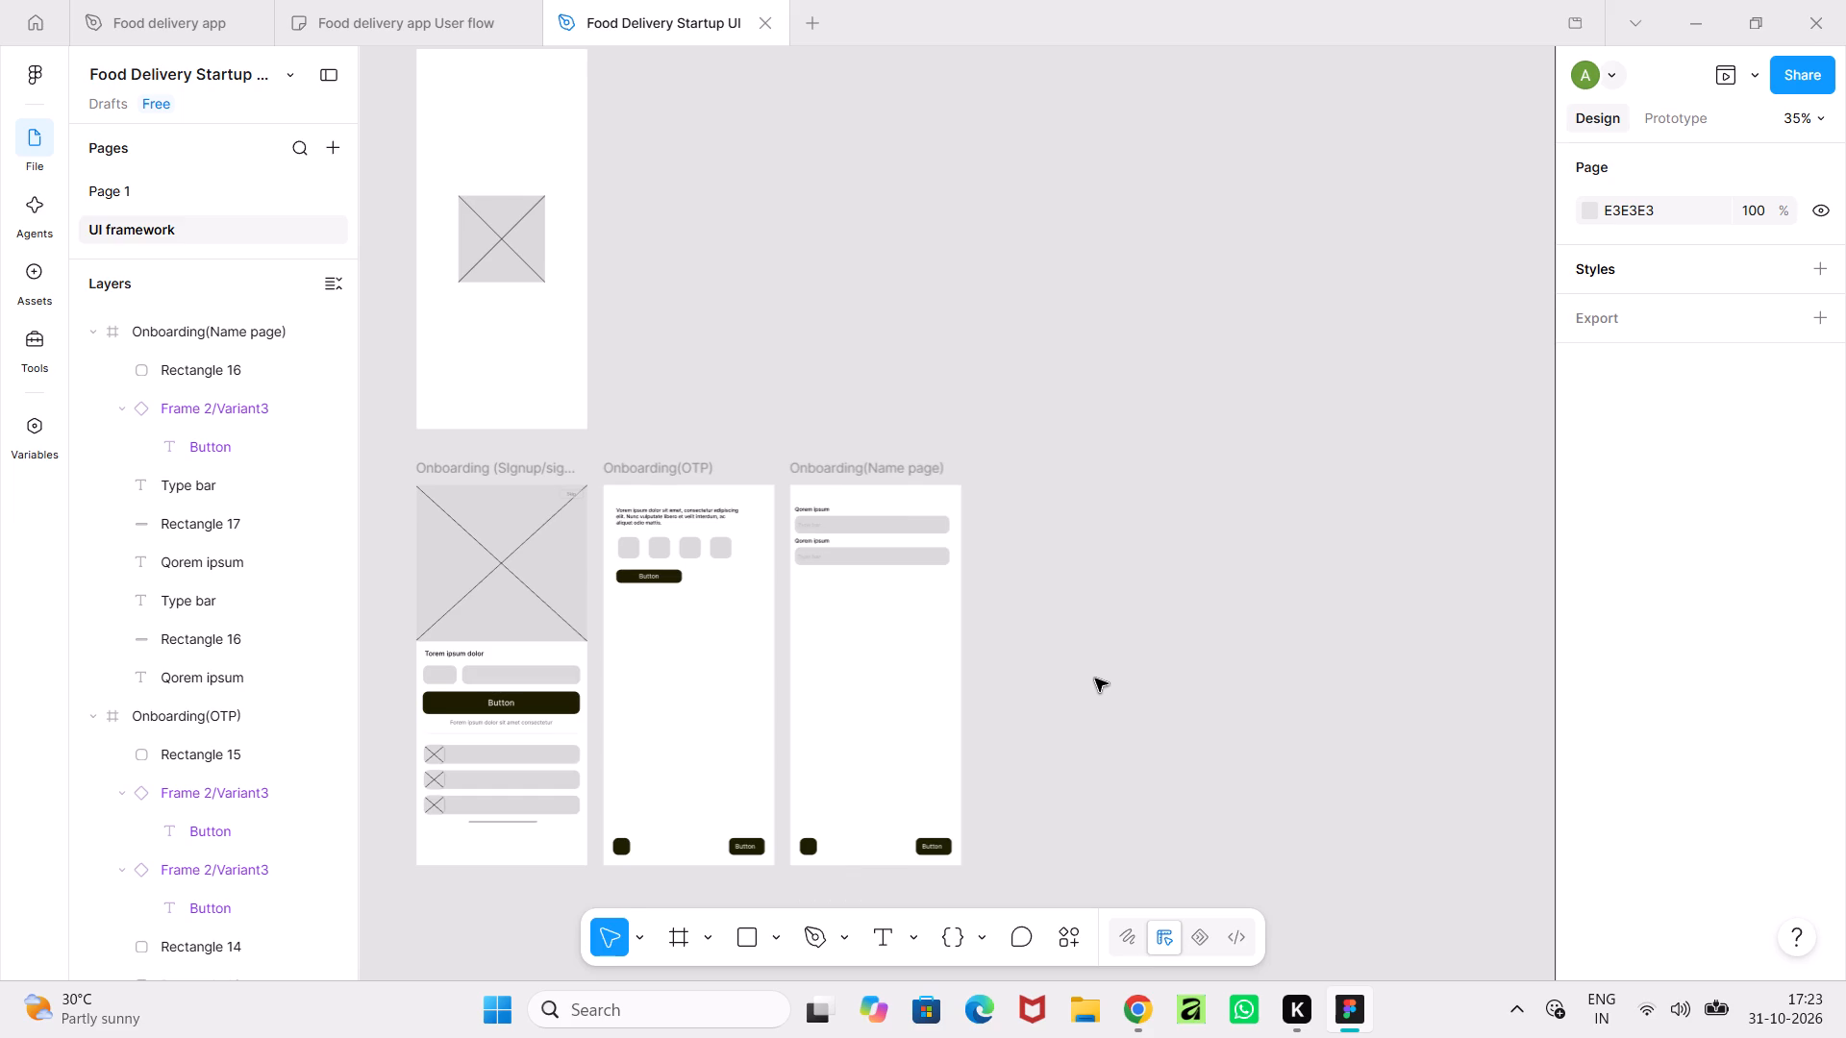
Add a 412 × 917 Android Compact frame beside Onboarding(Name page), aligned with that row and spaced 39 from it.
middle_click_drag(1095, 679, 1019, 661)
left_click(674, 934)
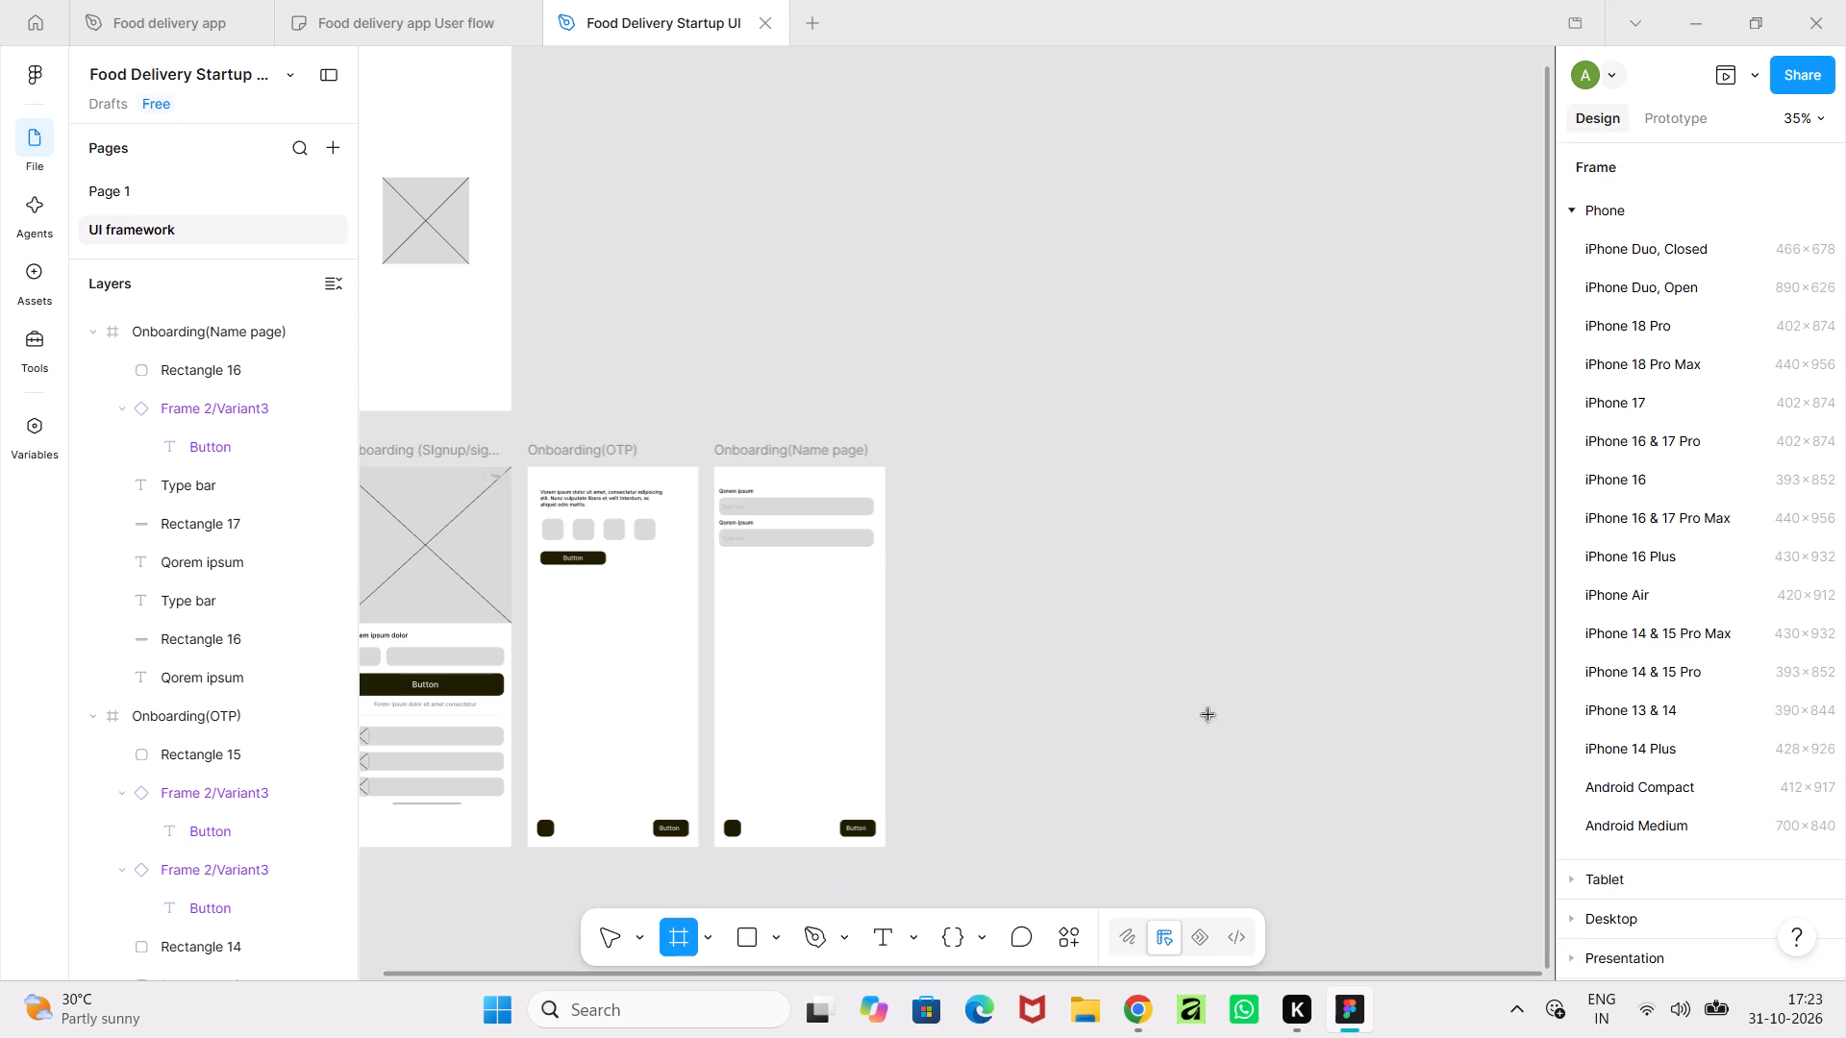
left_click(1651, 780)
left_click_drag(940, 517, 941, 573)
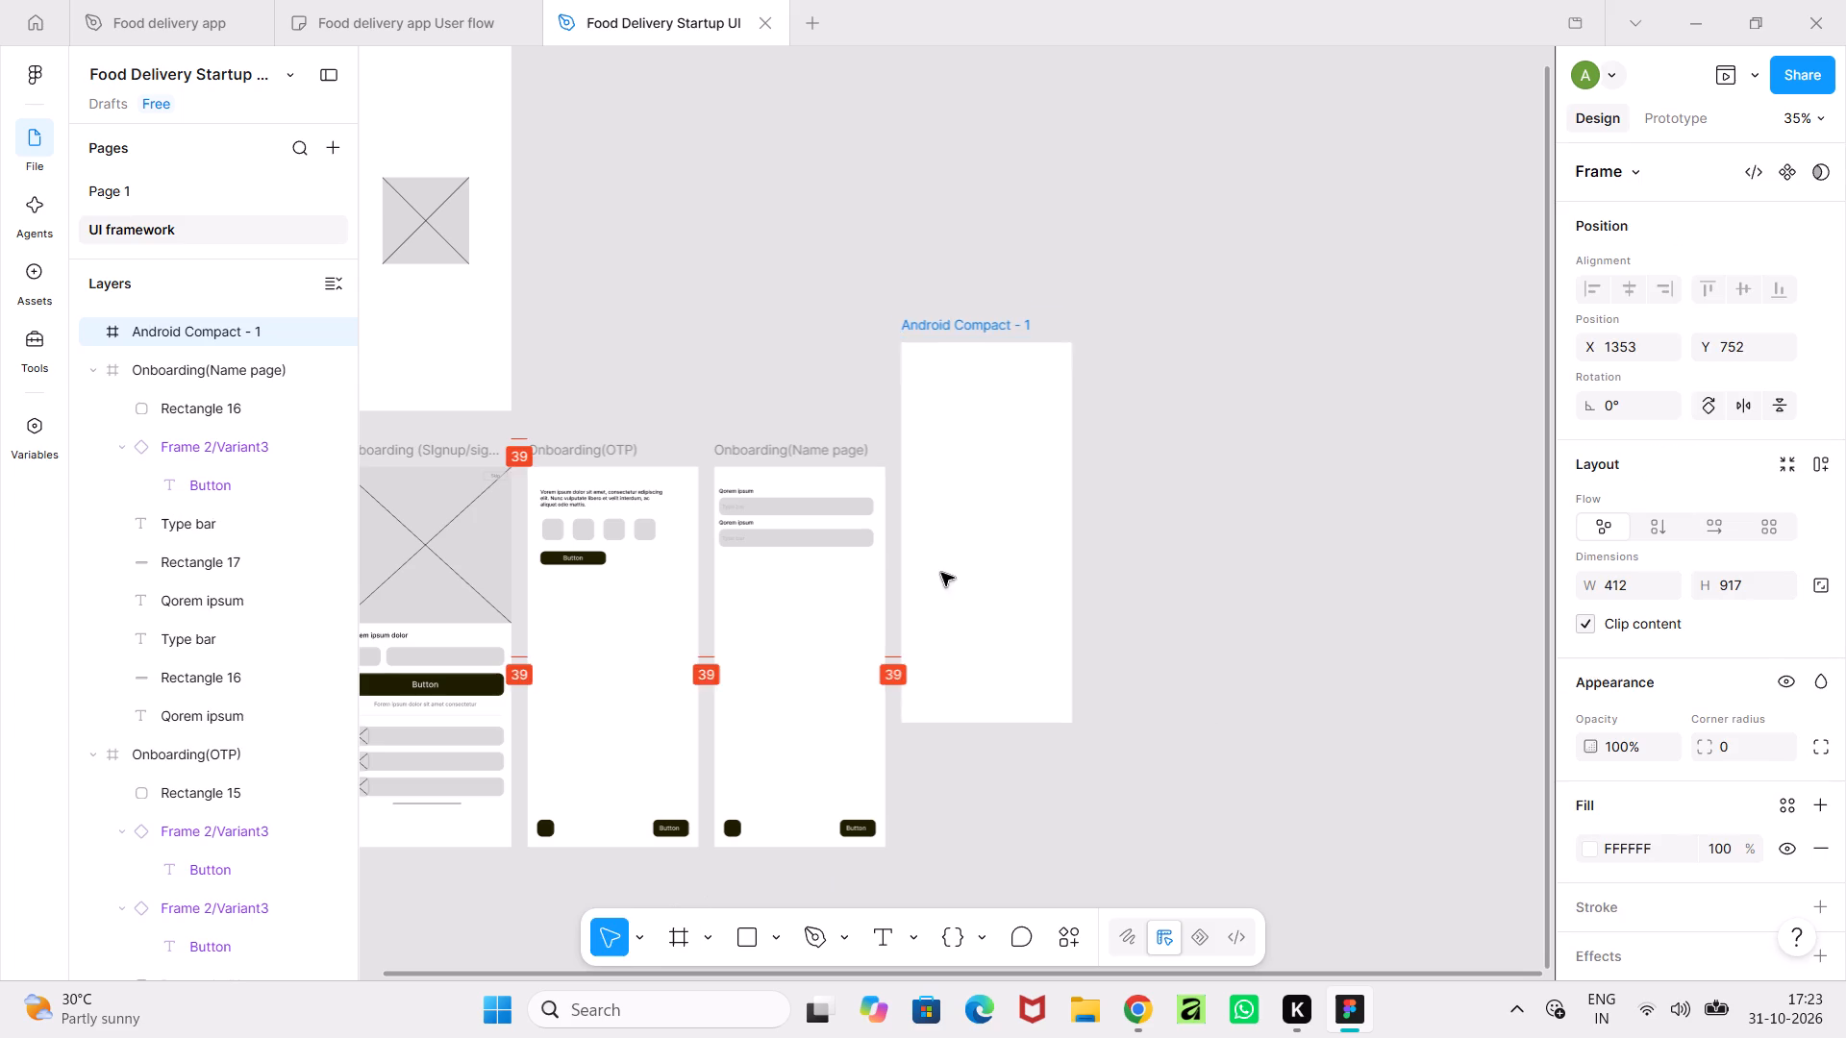
left_click_drag(941, 573, 940, 655)
left_click(1229, 657)
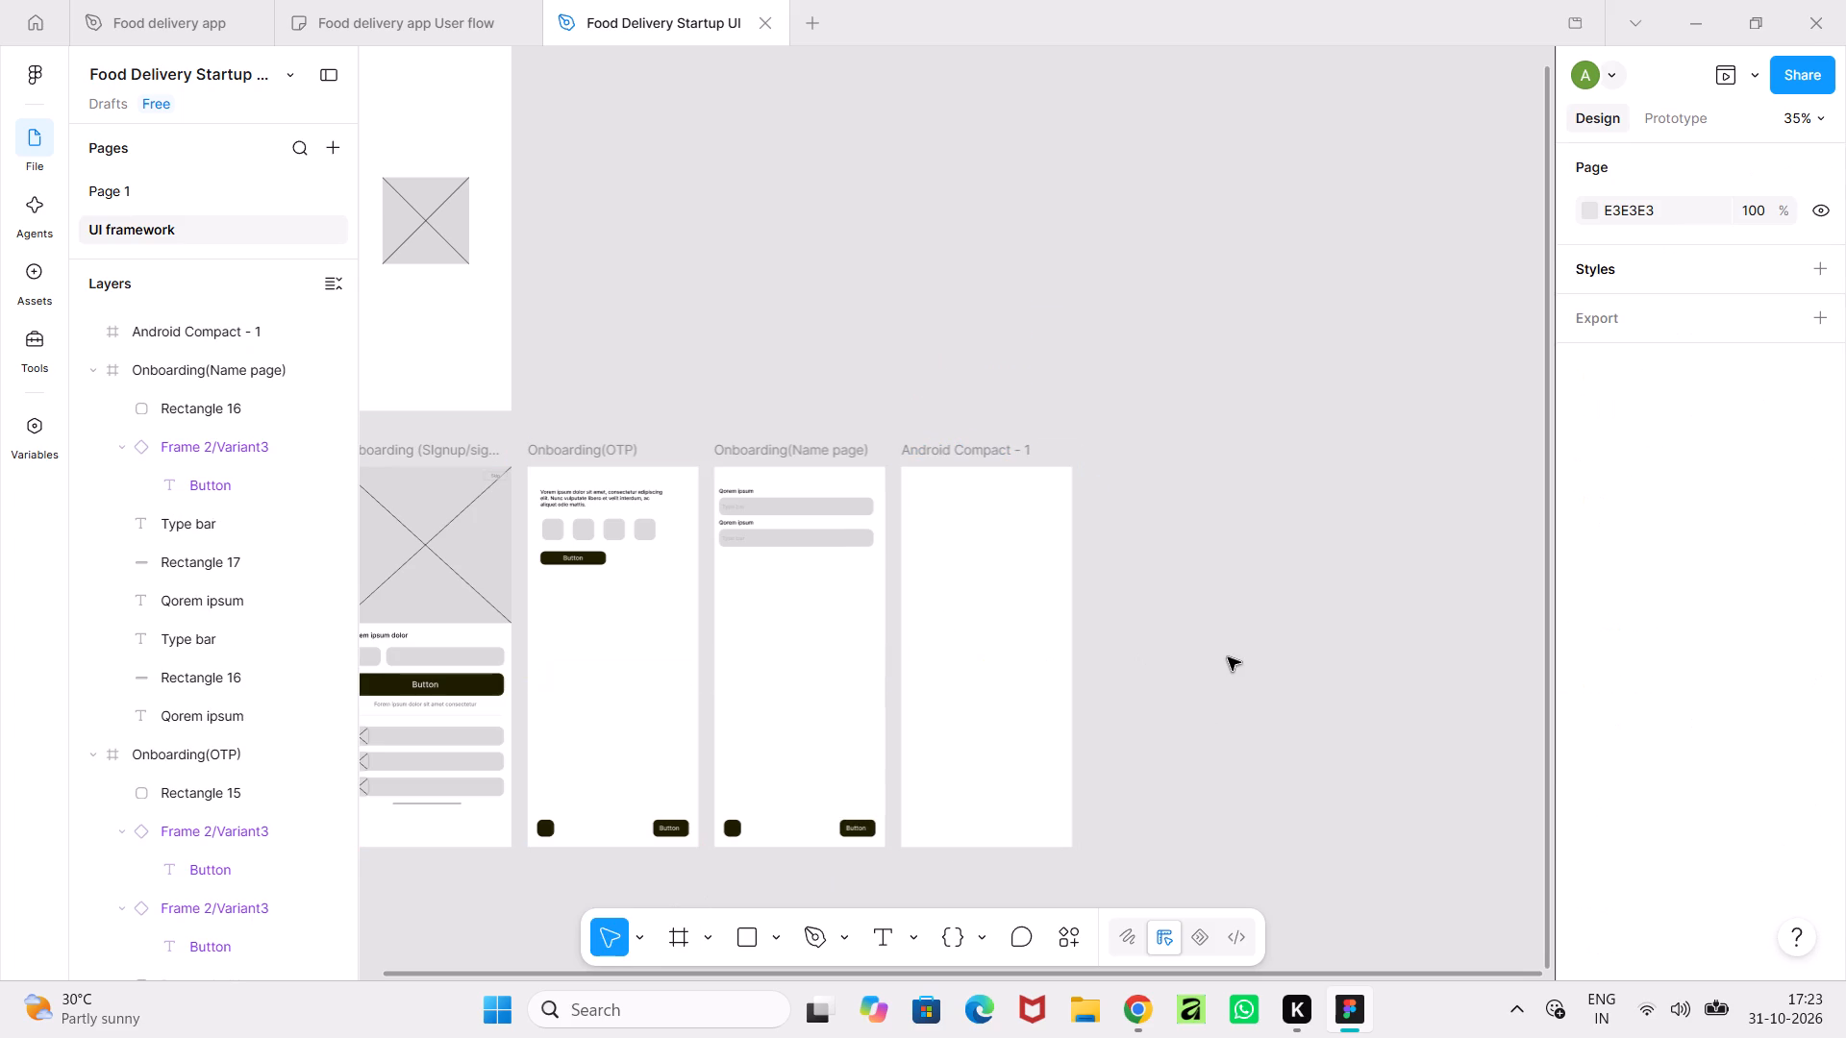
Draw a 234 × 234 square in the new Android Compact - 1 frame, centred horizontally and placed somewhat above its middle.
middle_click_drag(1204, 673, 1104, 612)
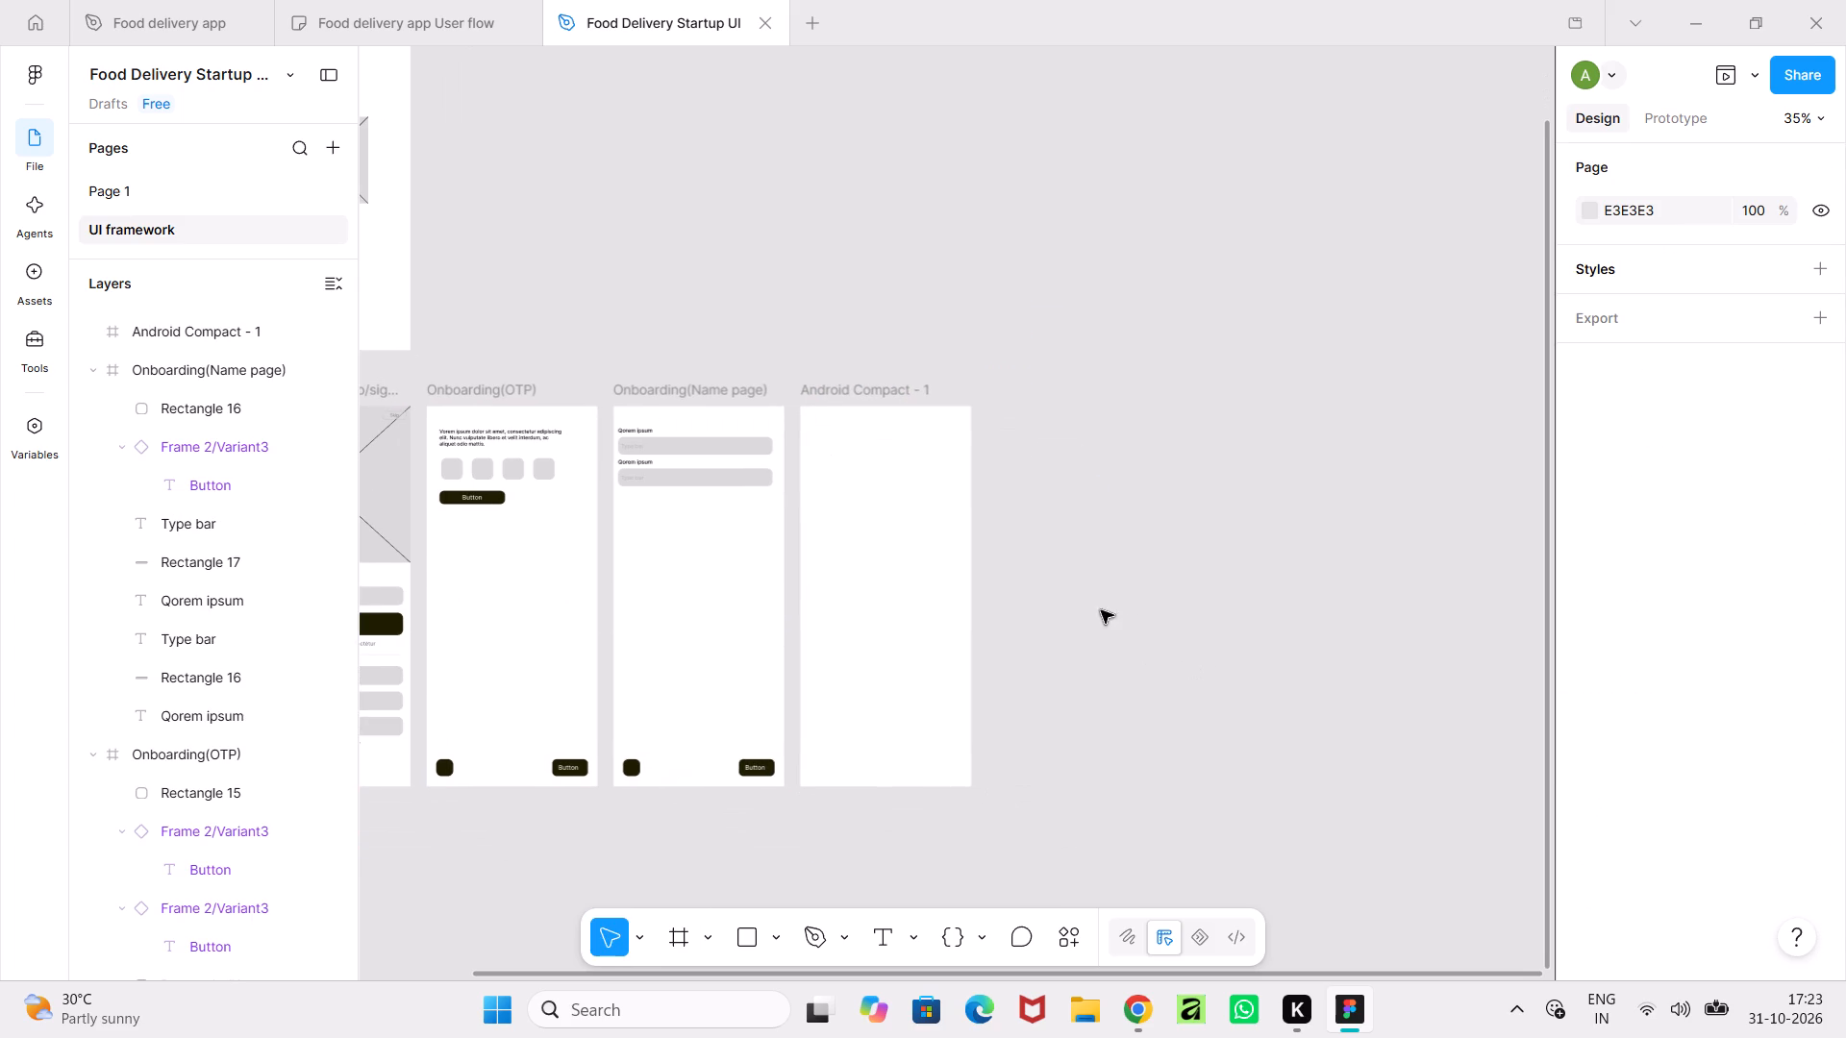
scroll(1055, 576, "up", 4, "ctrl")
middle_click_drag(1055, 576, 1088, 520)
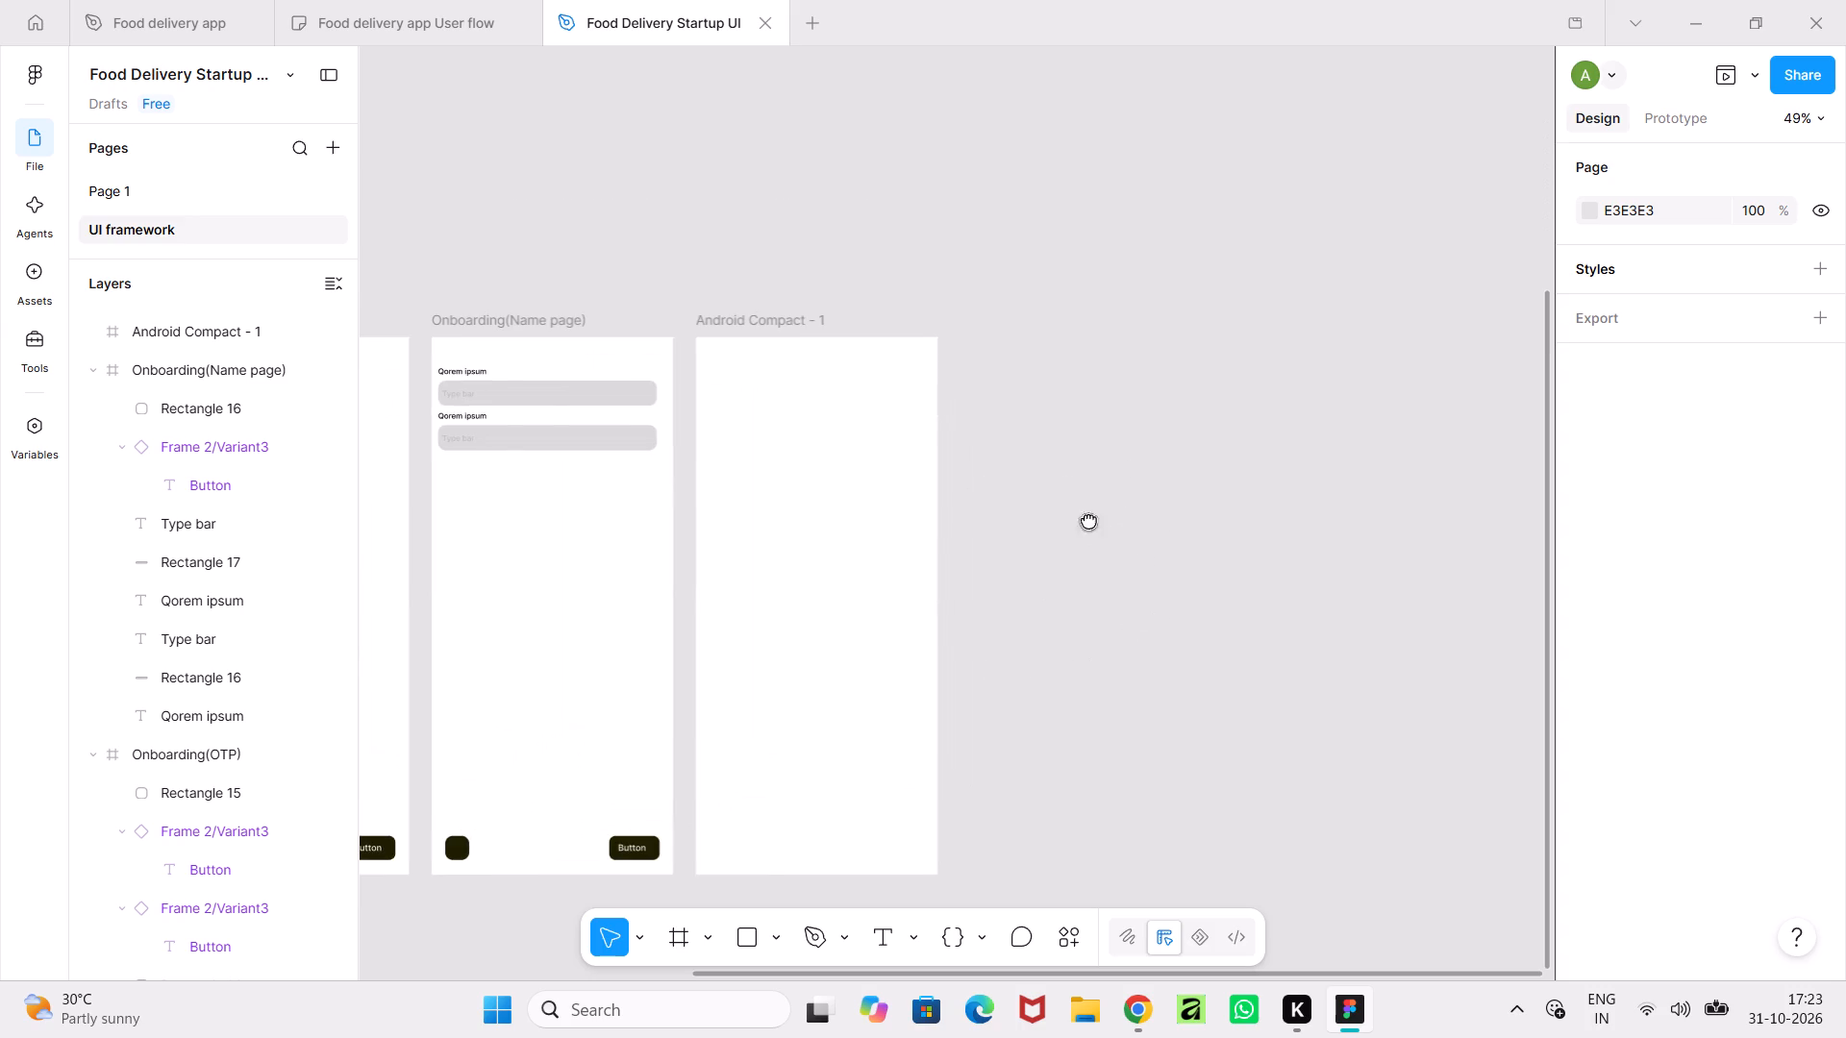
middle_click_drag(1088, 520, 1140, 447)
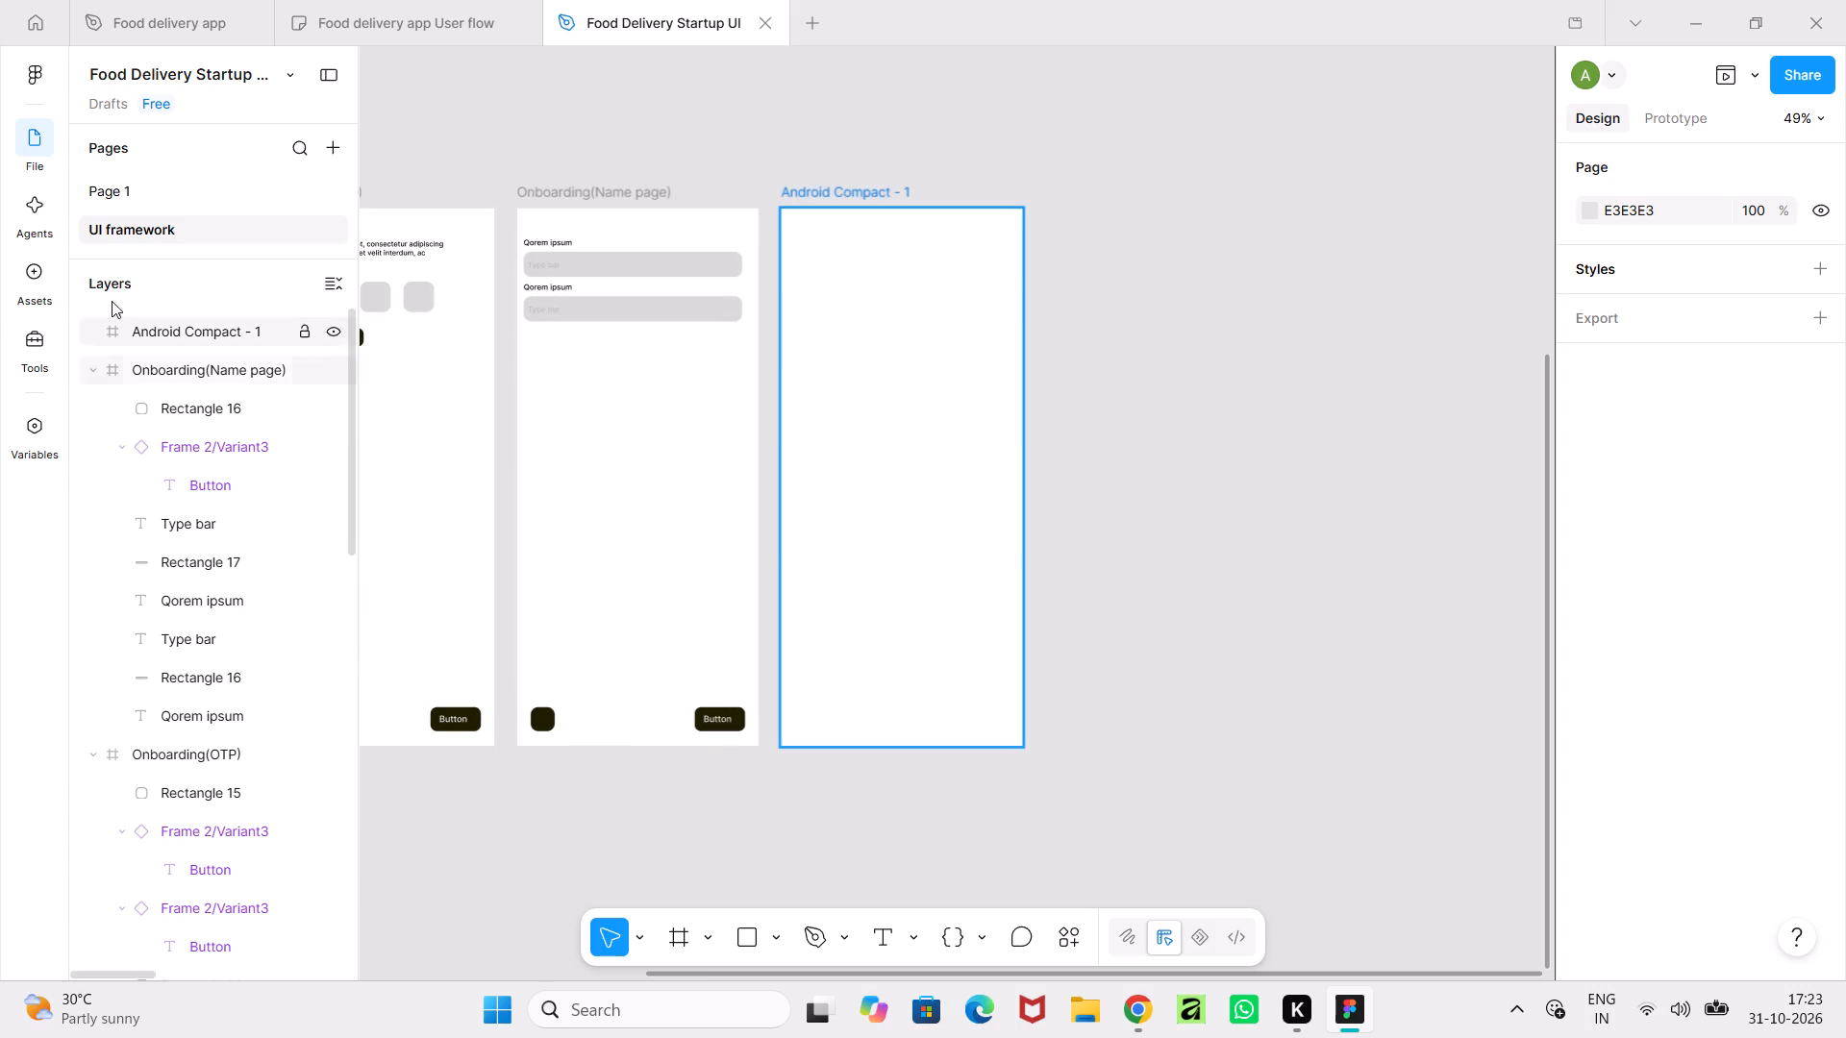
left_click(754, 943)
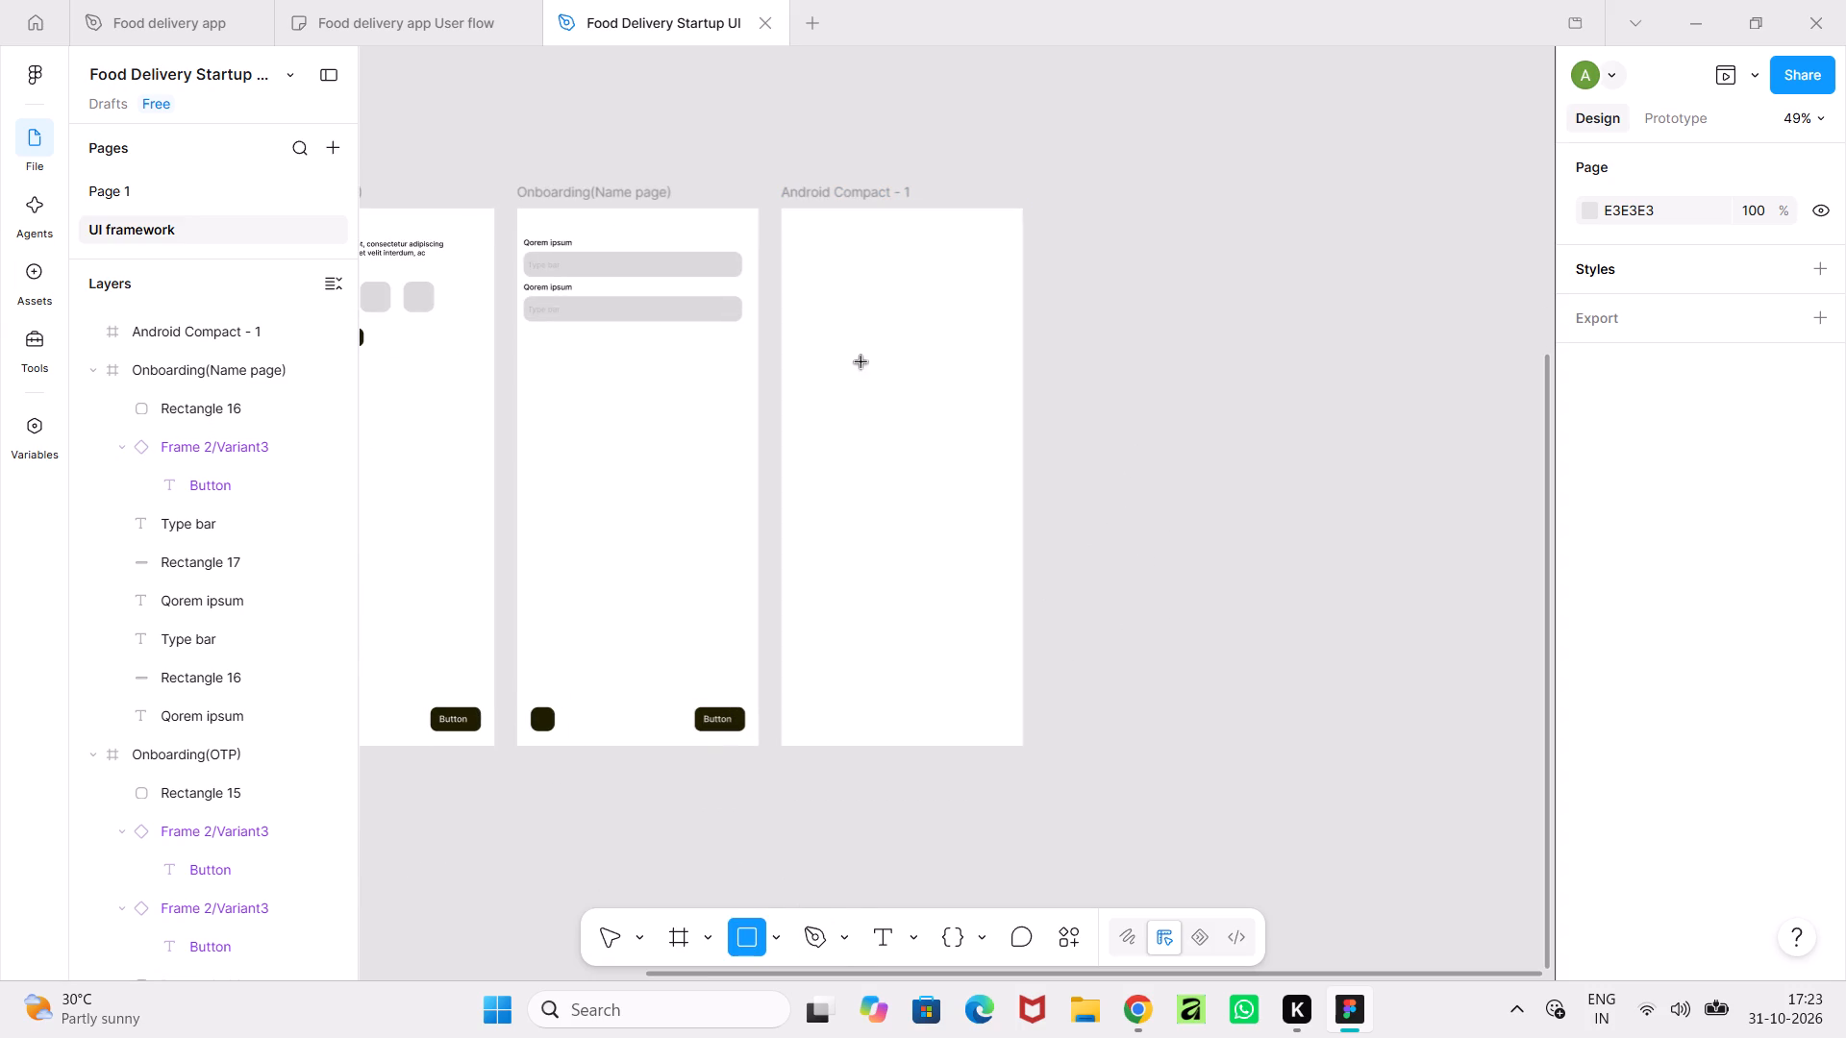
left_click_drag(826, 386, 958, 524)
left_click_drag(913, 459, 922, 473)
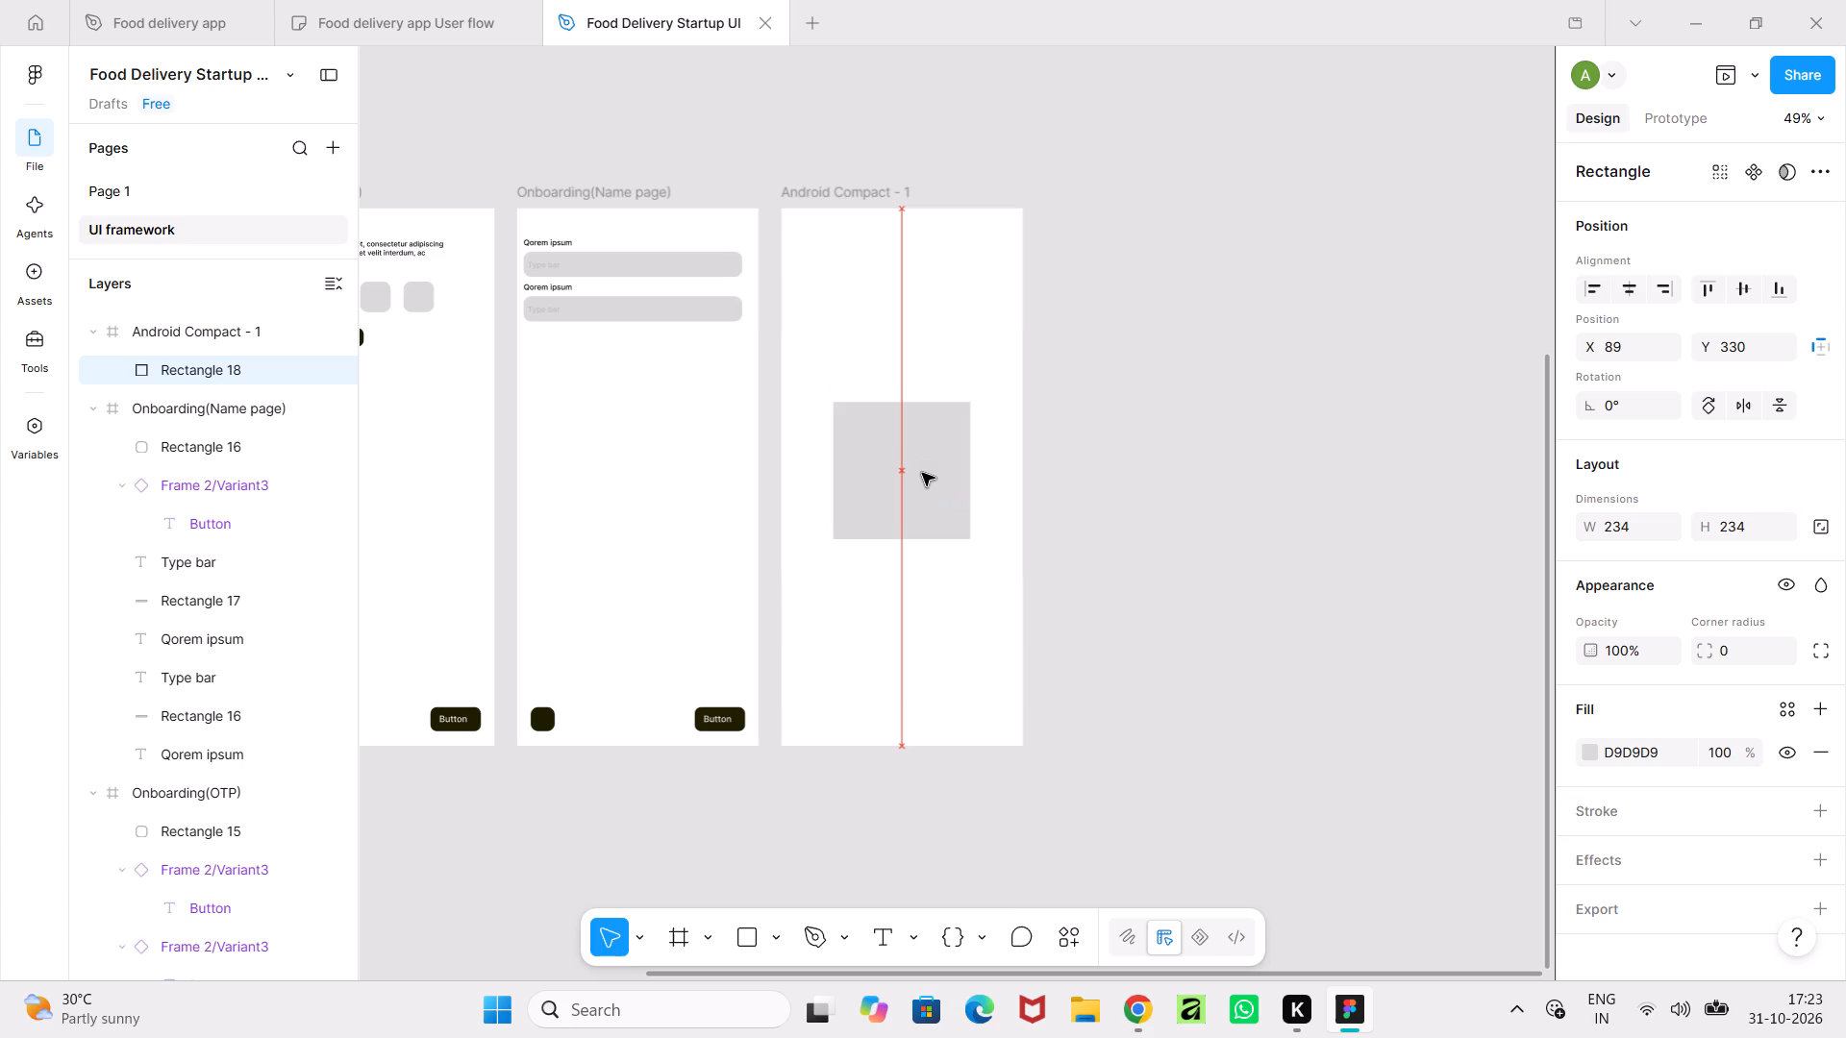
left_click_drag(922, 473, 926, 459)
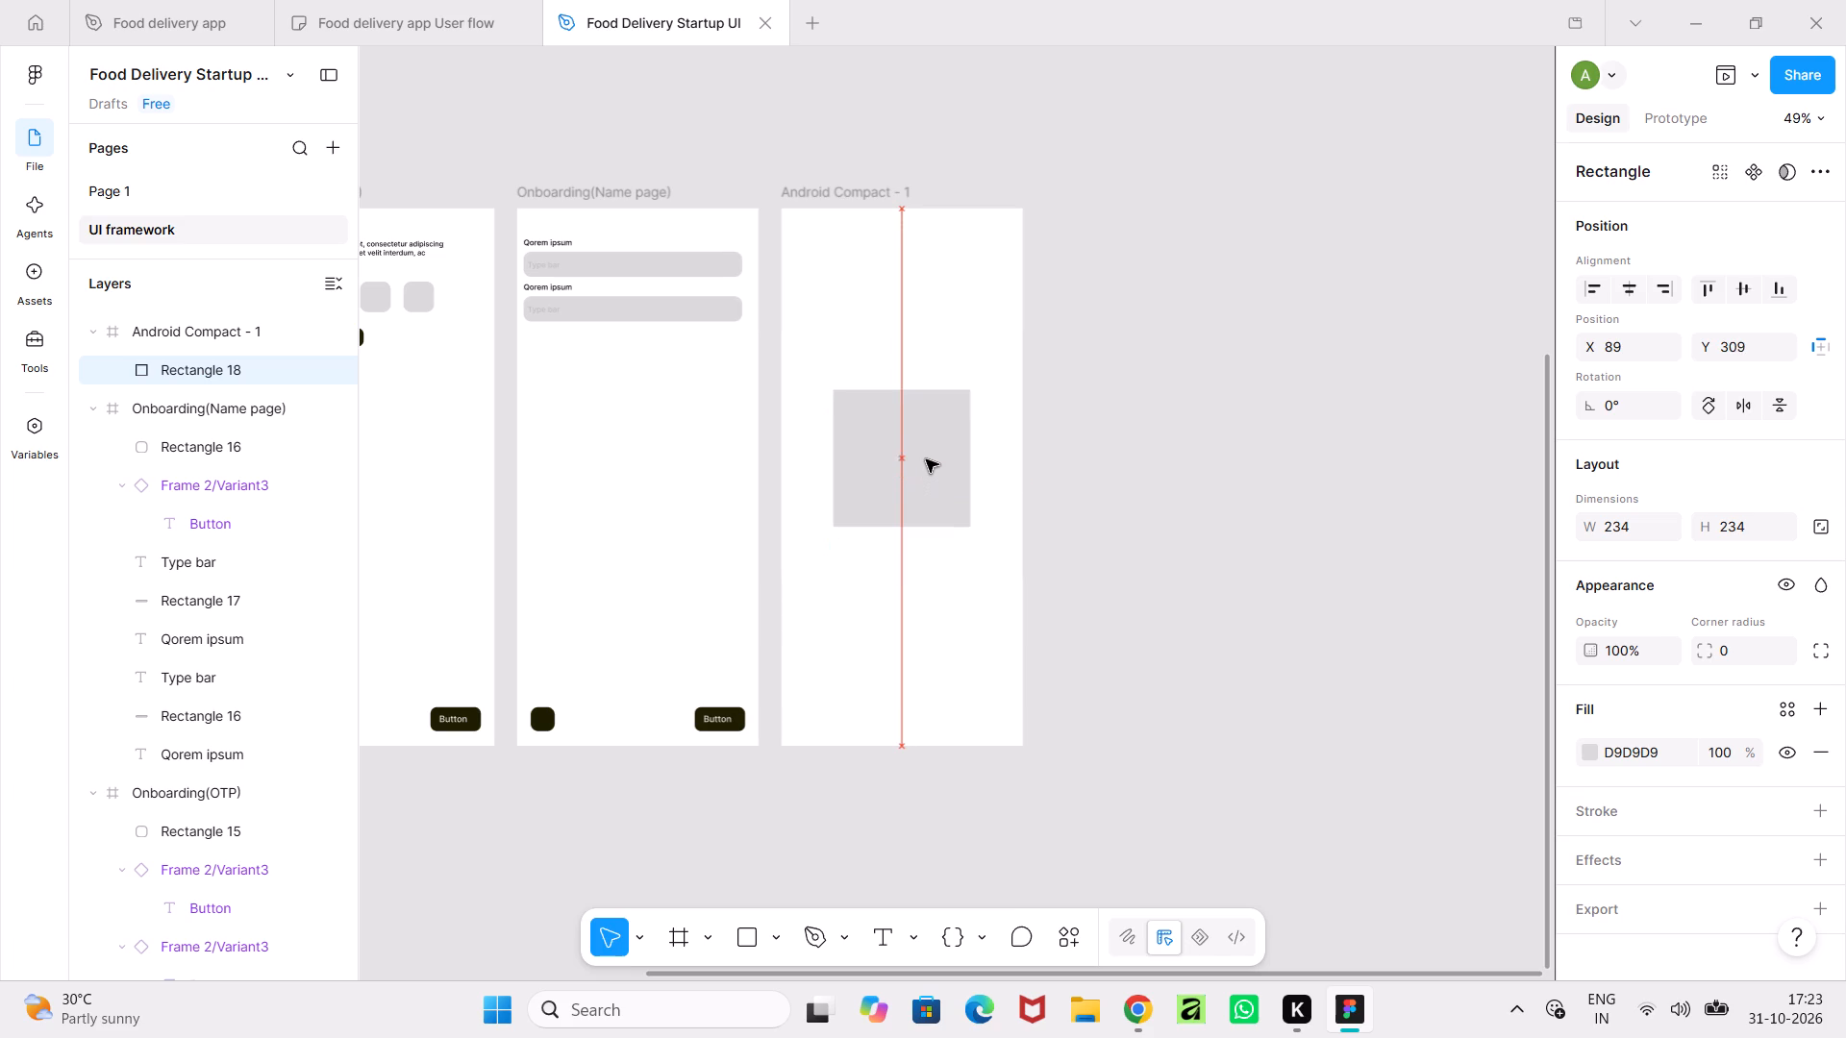
left_click_drag(926, 459, 923, 447)
left_click(1175, 449)
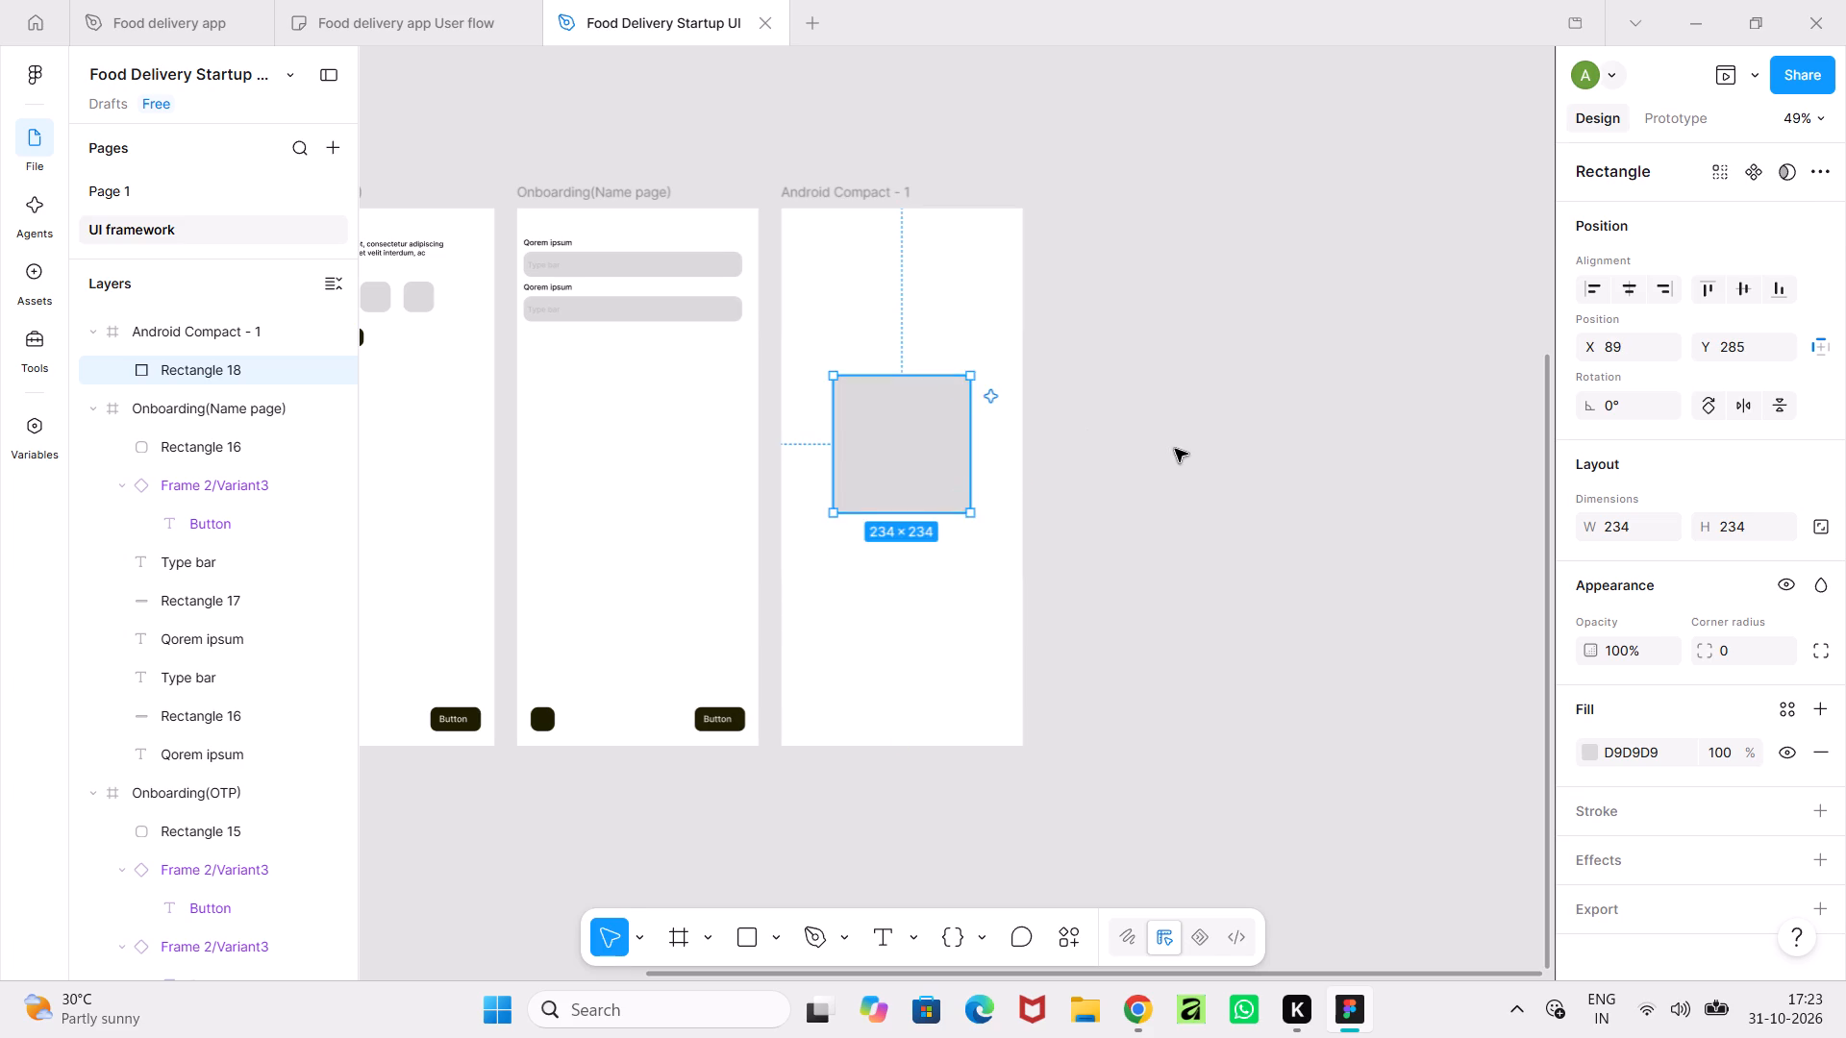
scroll(1175, 449, "down", 2, "ctrl")
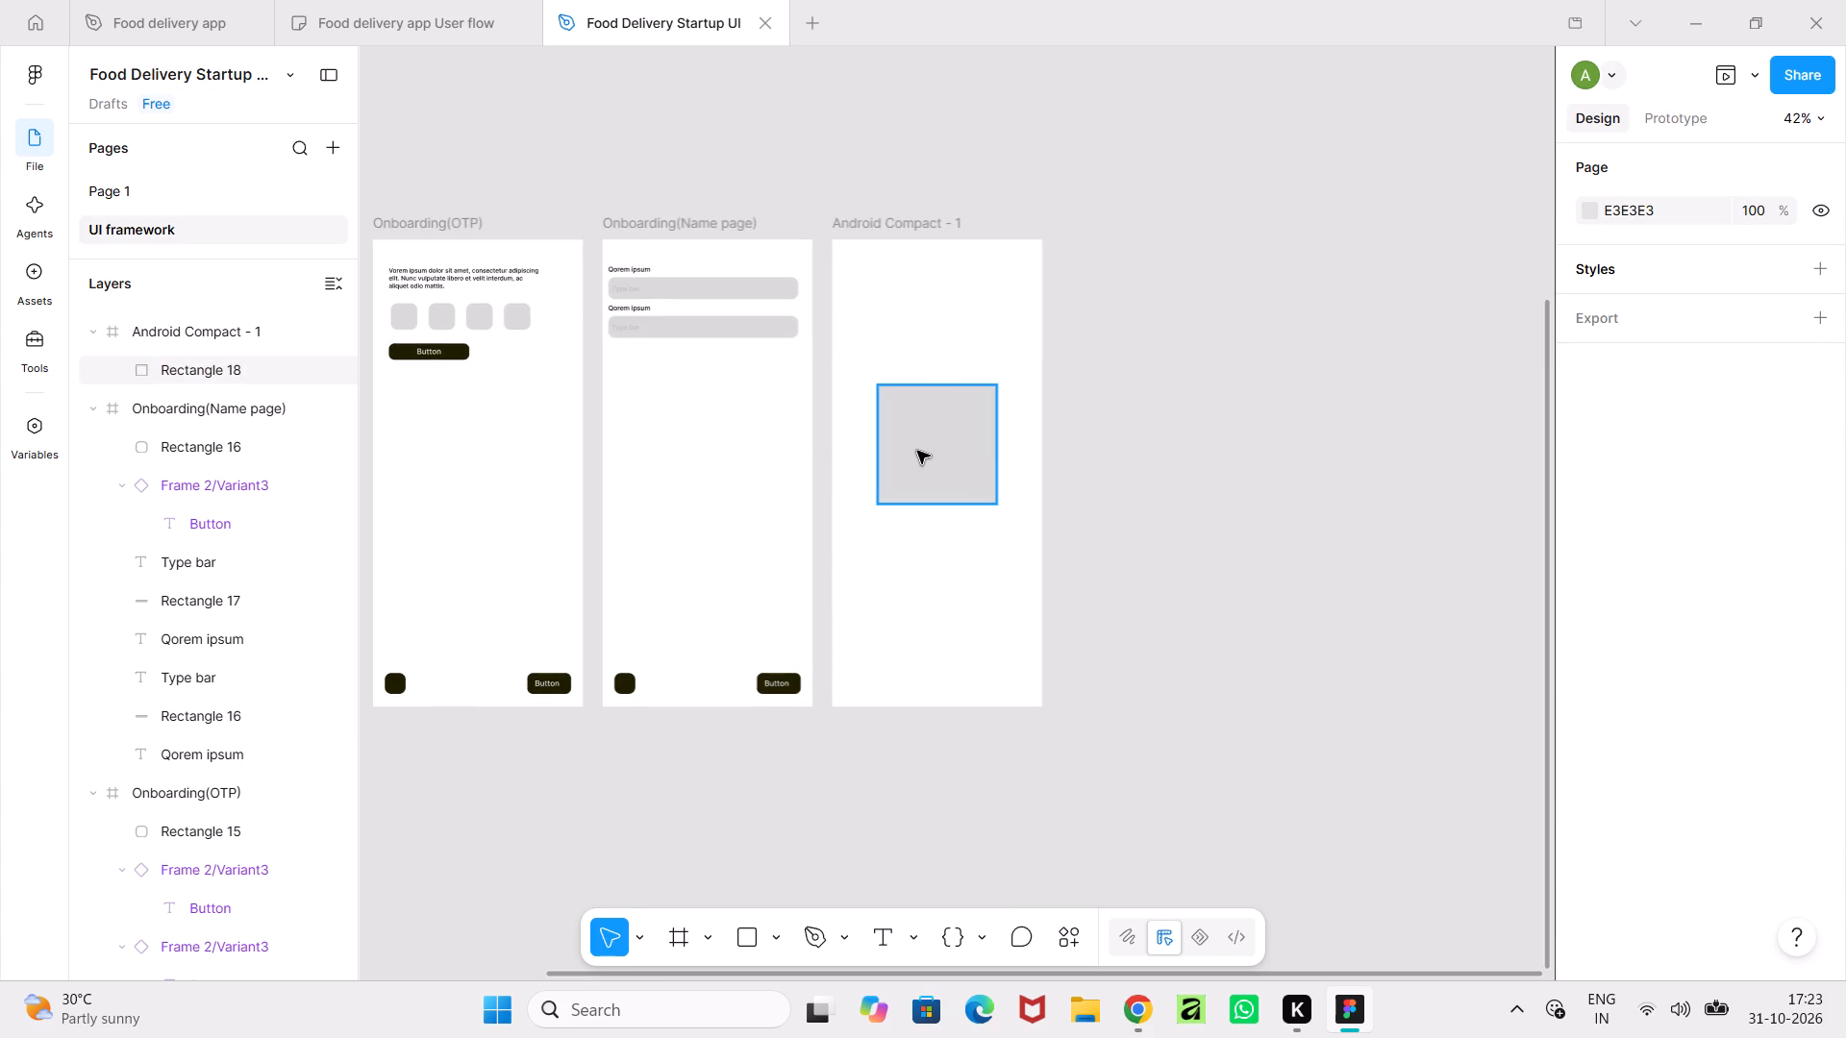
left_click_drag(917, 451, 917, 430)
left_click(1329, 546)
scroll(1329, 546, "up", 2, "ctrl")
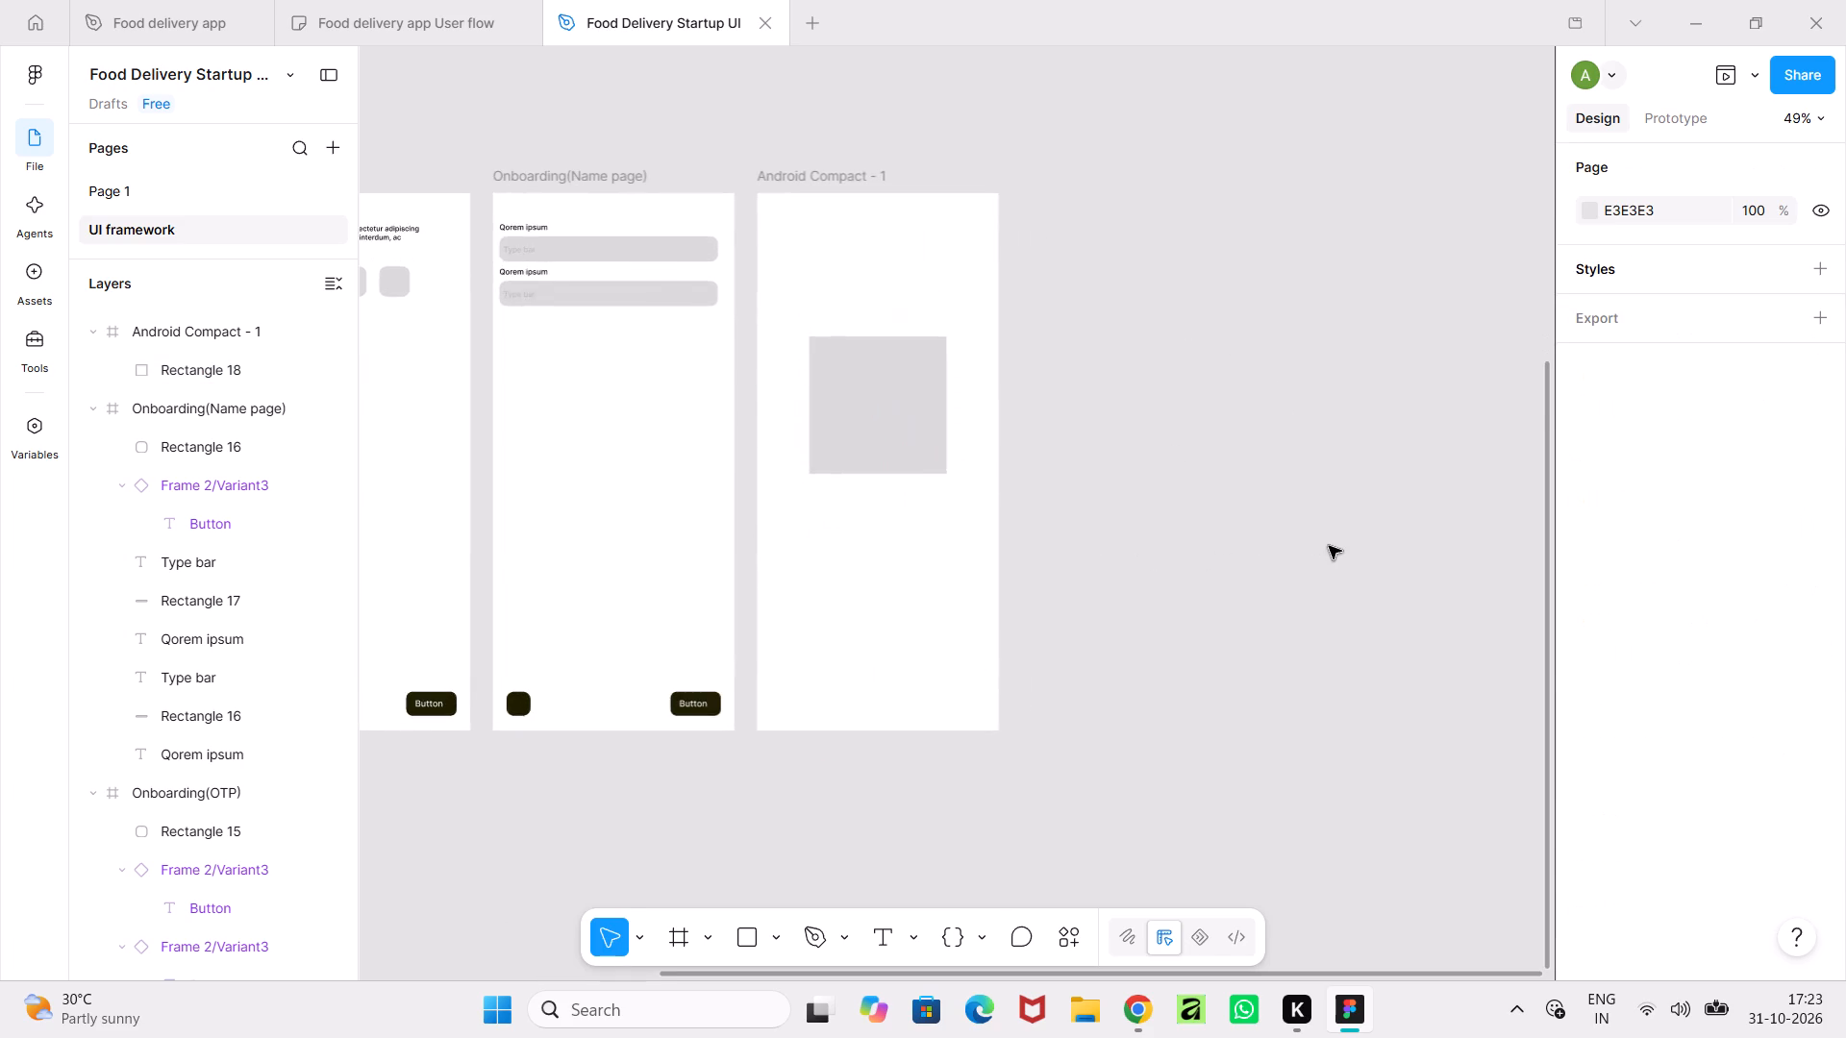
scroll(1329, 546, "up", 2, "ctrl")
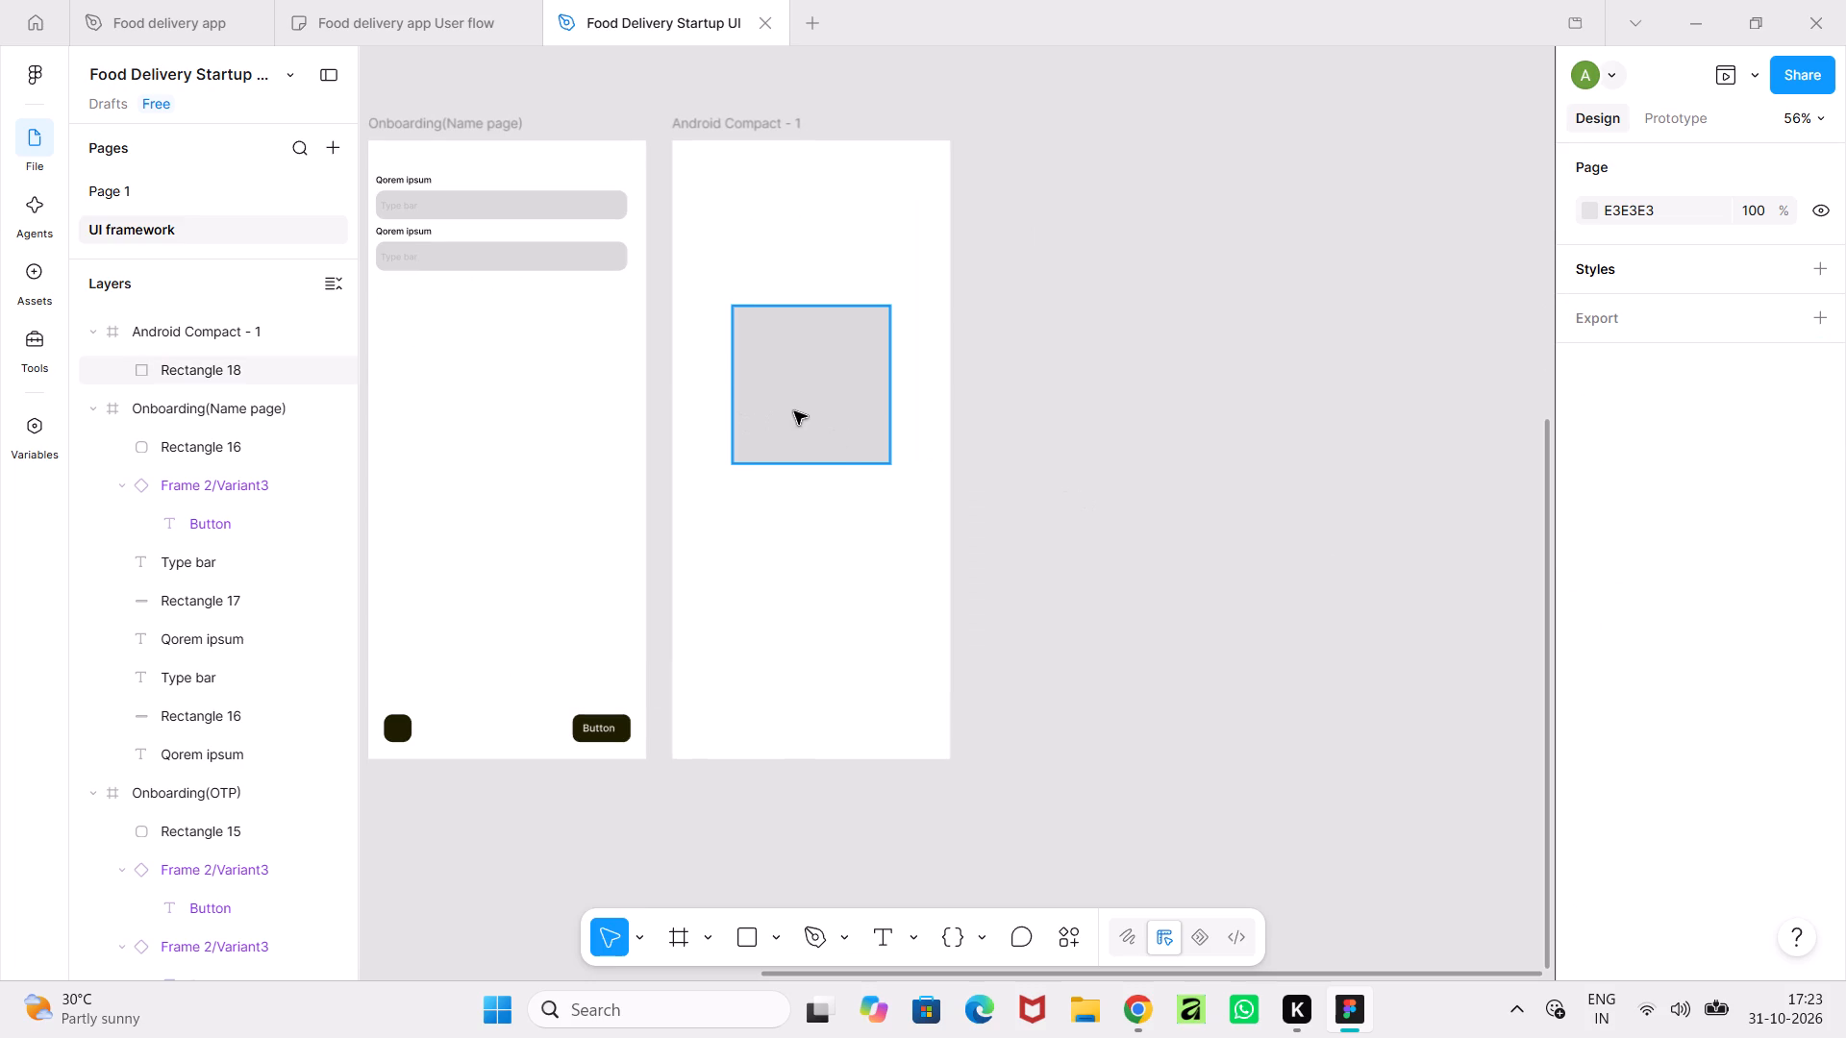
Reposition the square in the Android Compact - 1 frame at X 89 and about Y 245, keeping it horizontally centred.
left_click_drag(794, 411, 791, 395)
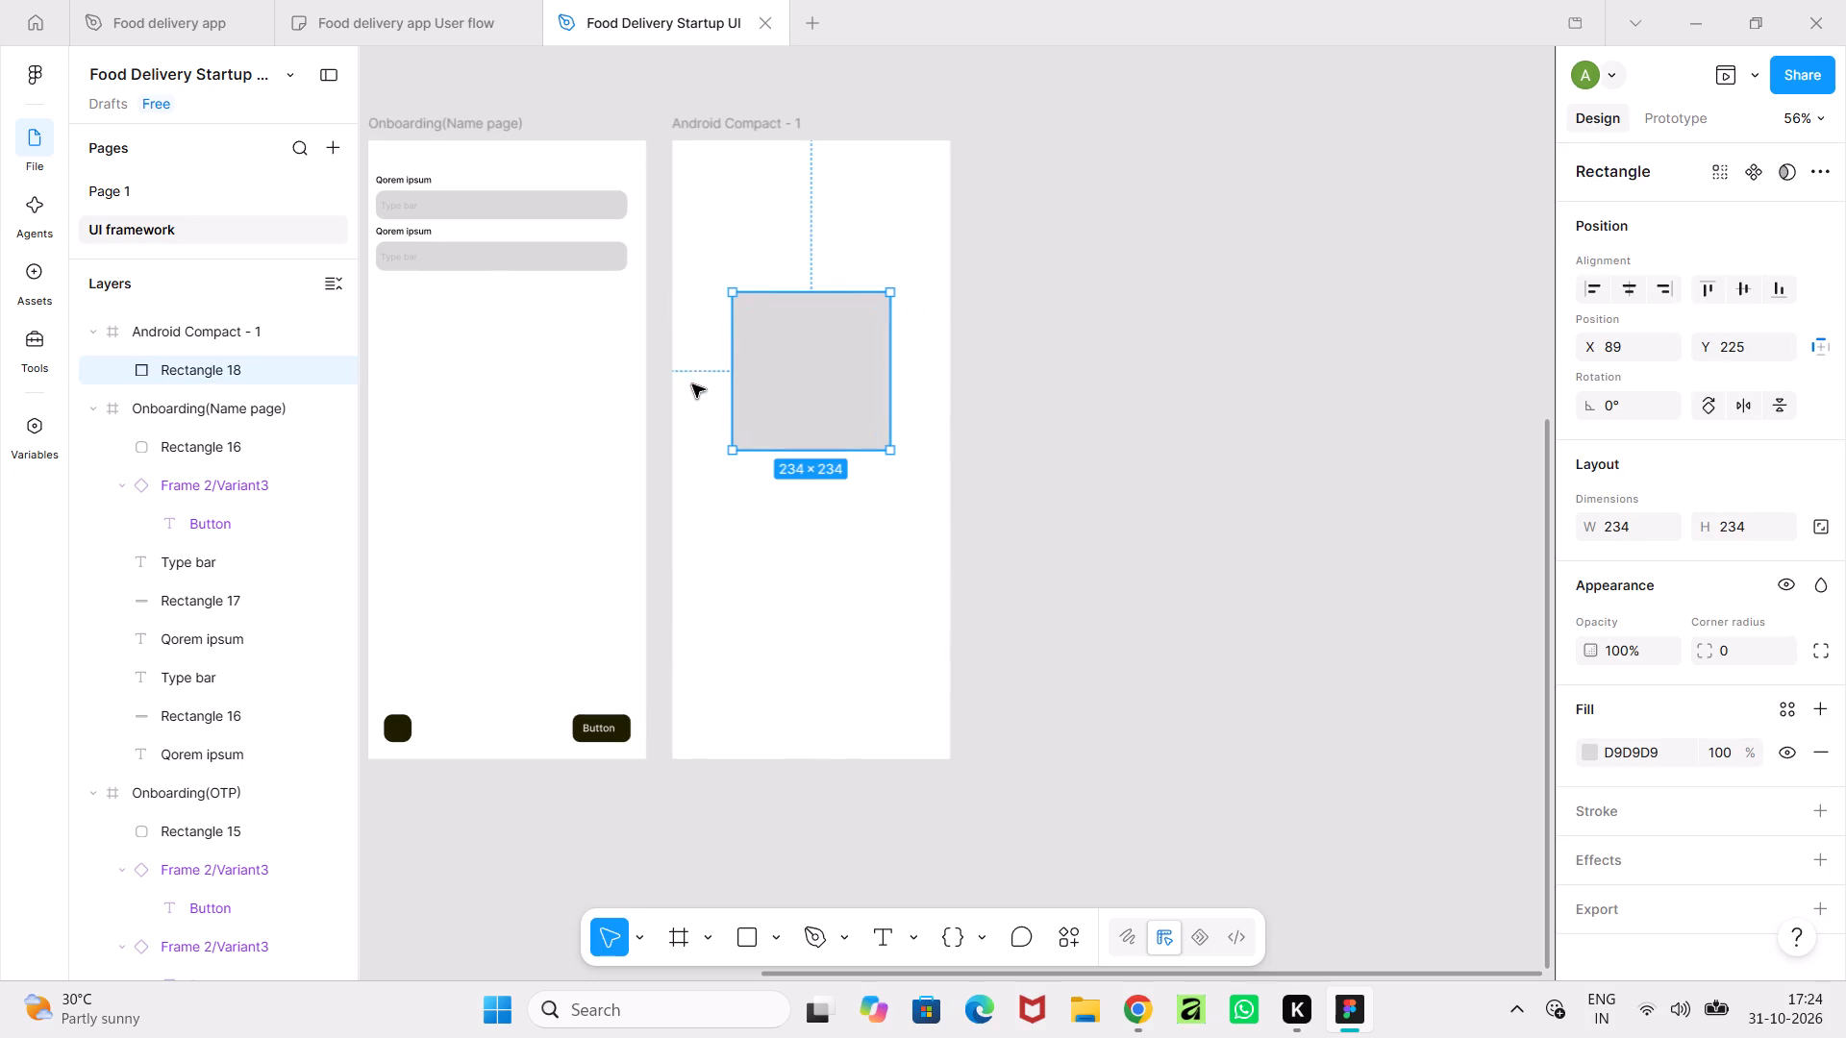
left_click_drag(809, 388, 813, 402)
left_click(1234, 520)
Draw a 234 × 234 diagonal line with the Pen tool from the square's top-left corner to its bottom-right corner.
scroll(1256, 527, "up", 4, "ctrl")
scroll(860, 420, "down", 4, "ctrl")
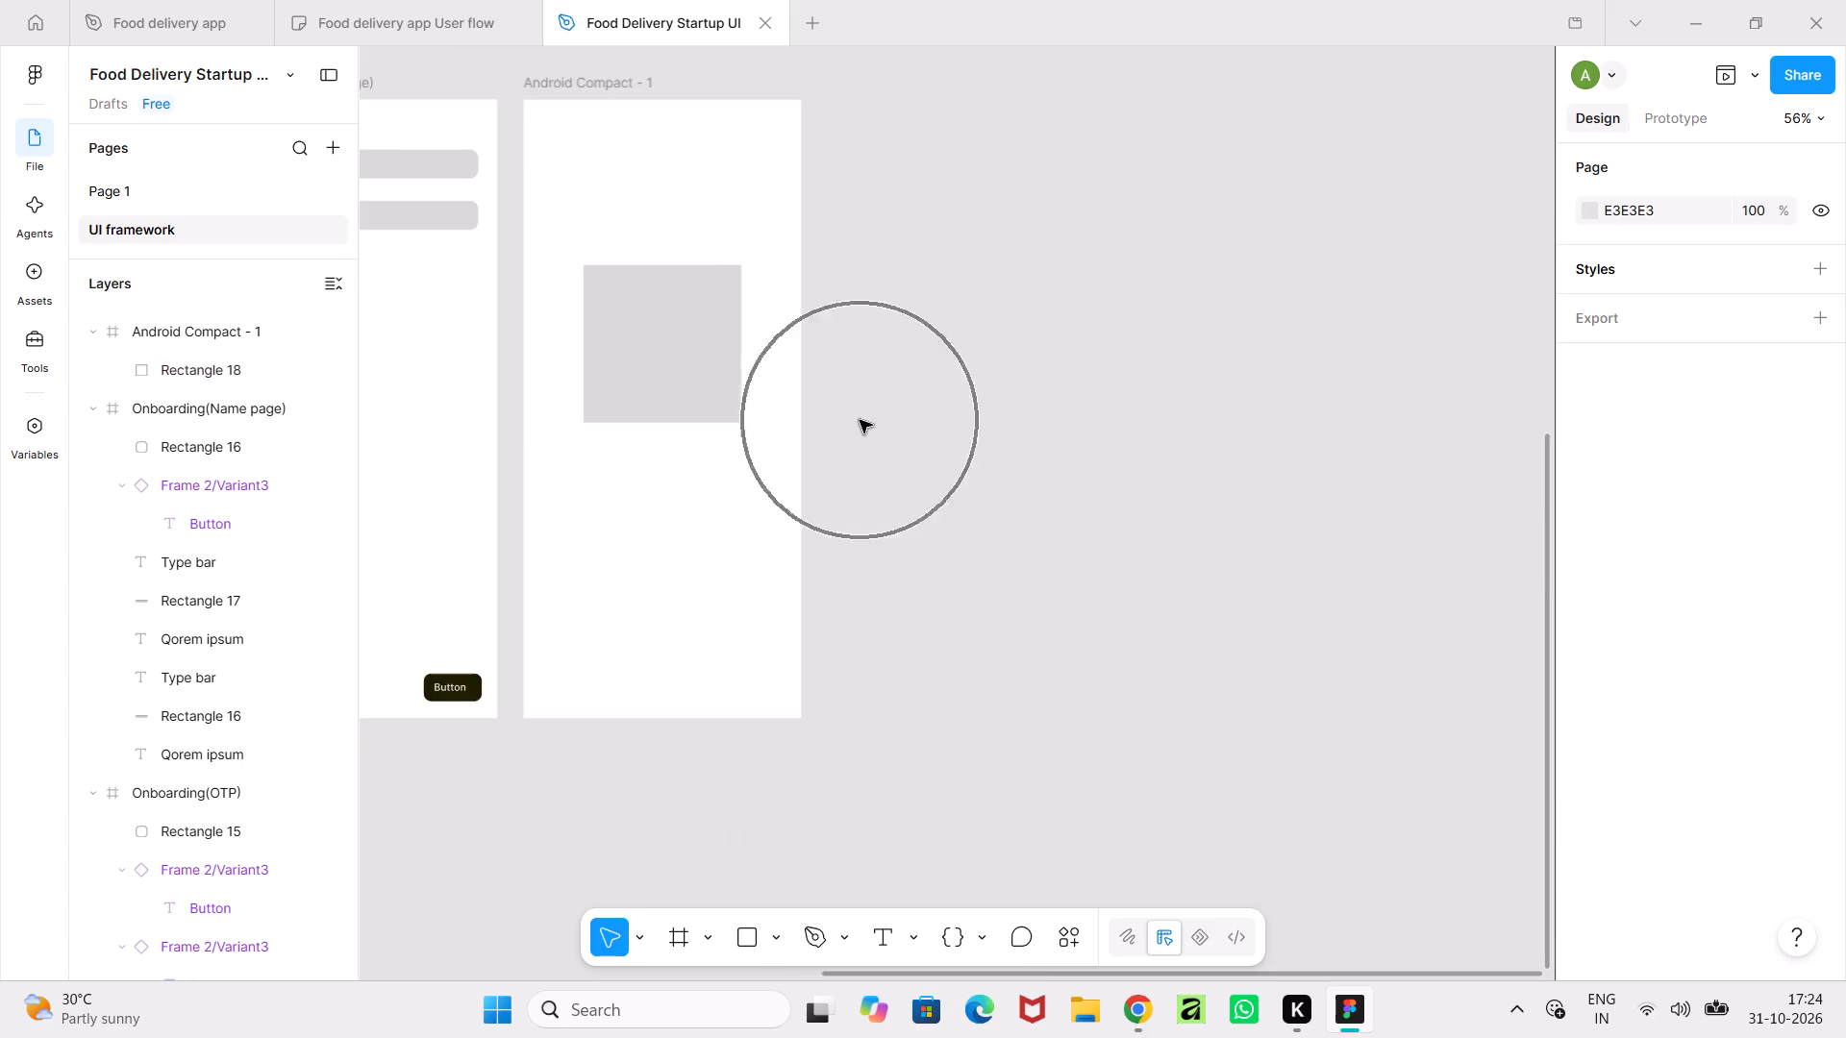
middle_click_drag(868, 422, 977, 522)
left_click(813, 931)
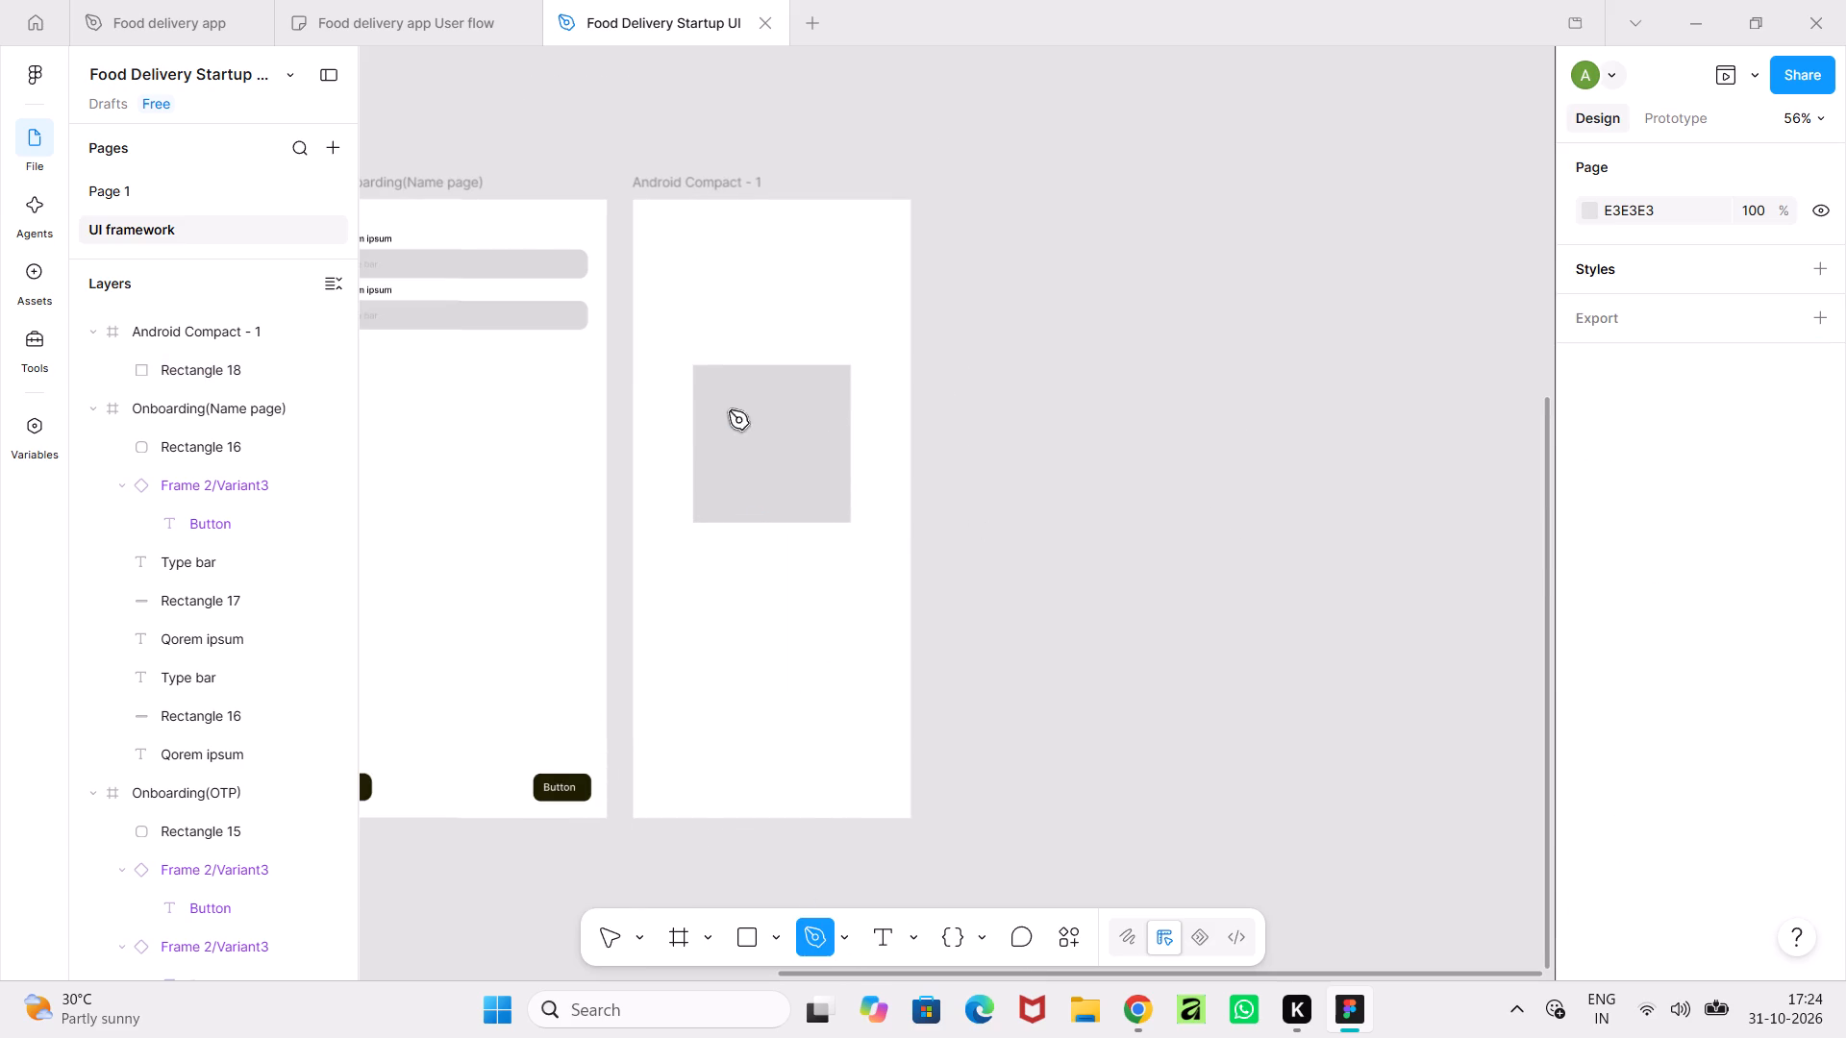
left_click(692, 364)
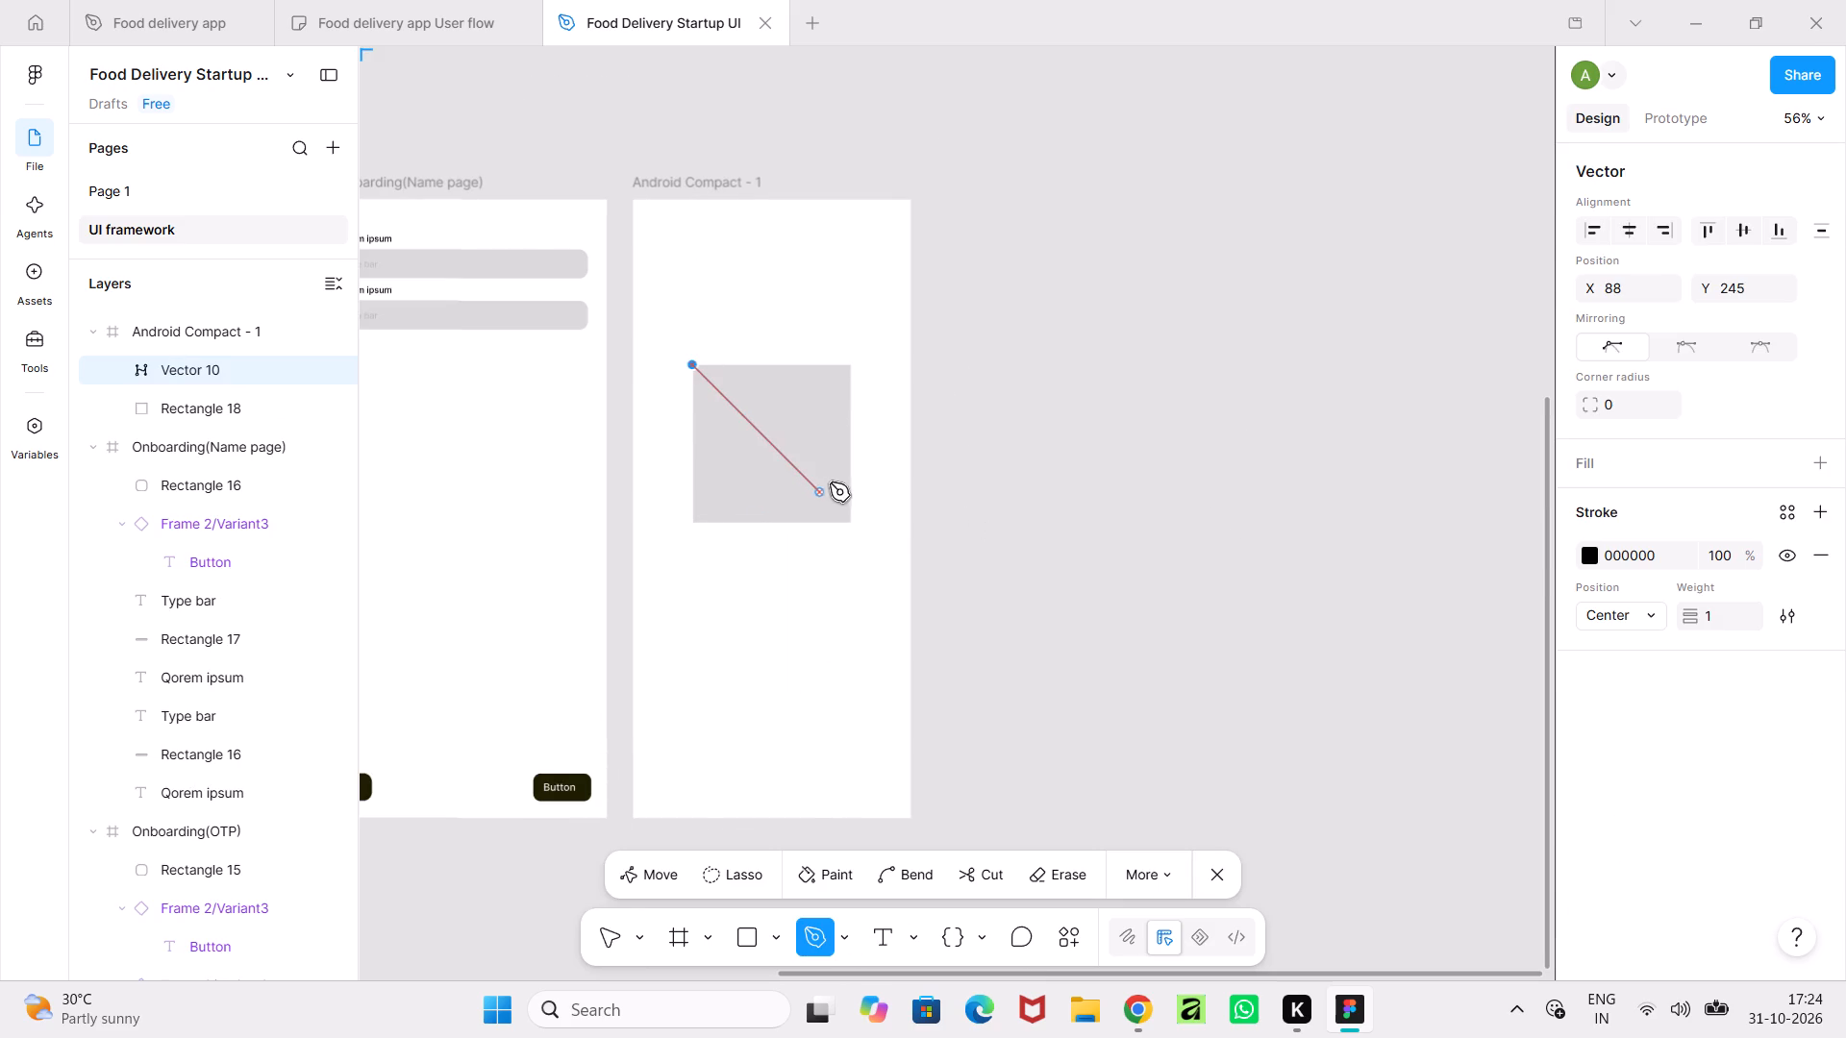
left_click(854, 515, "shift")
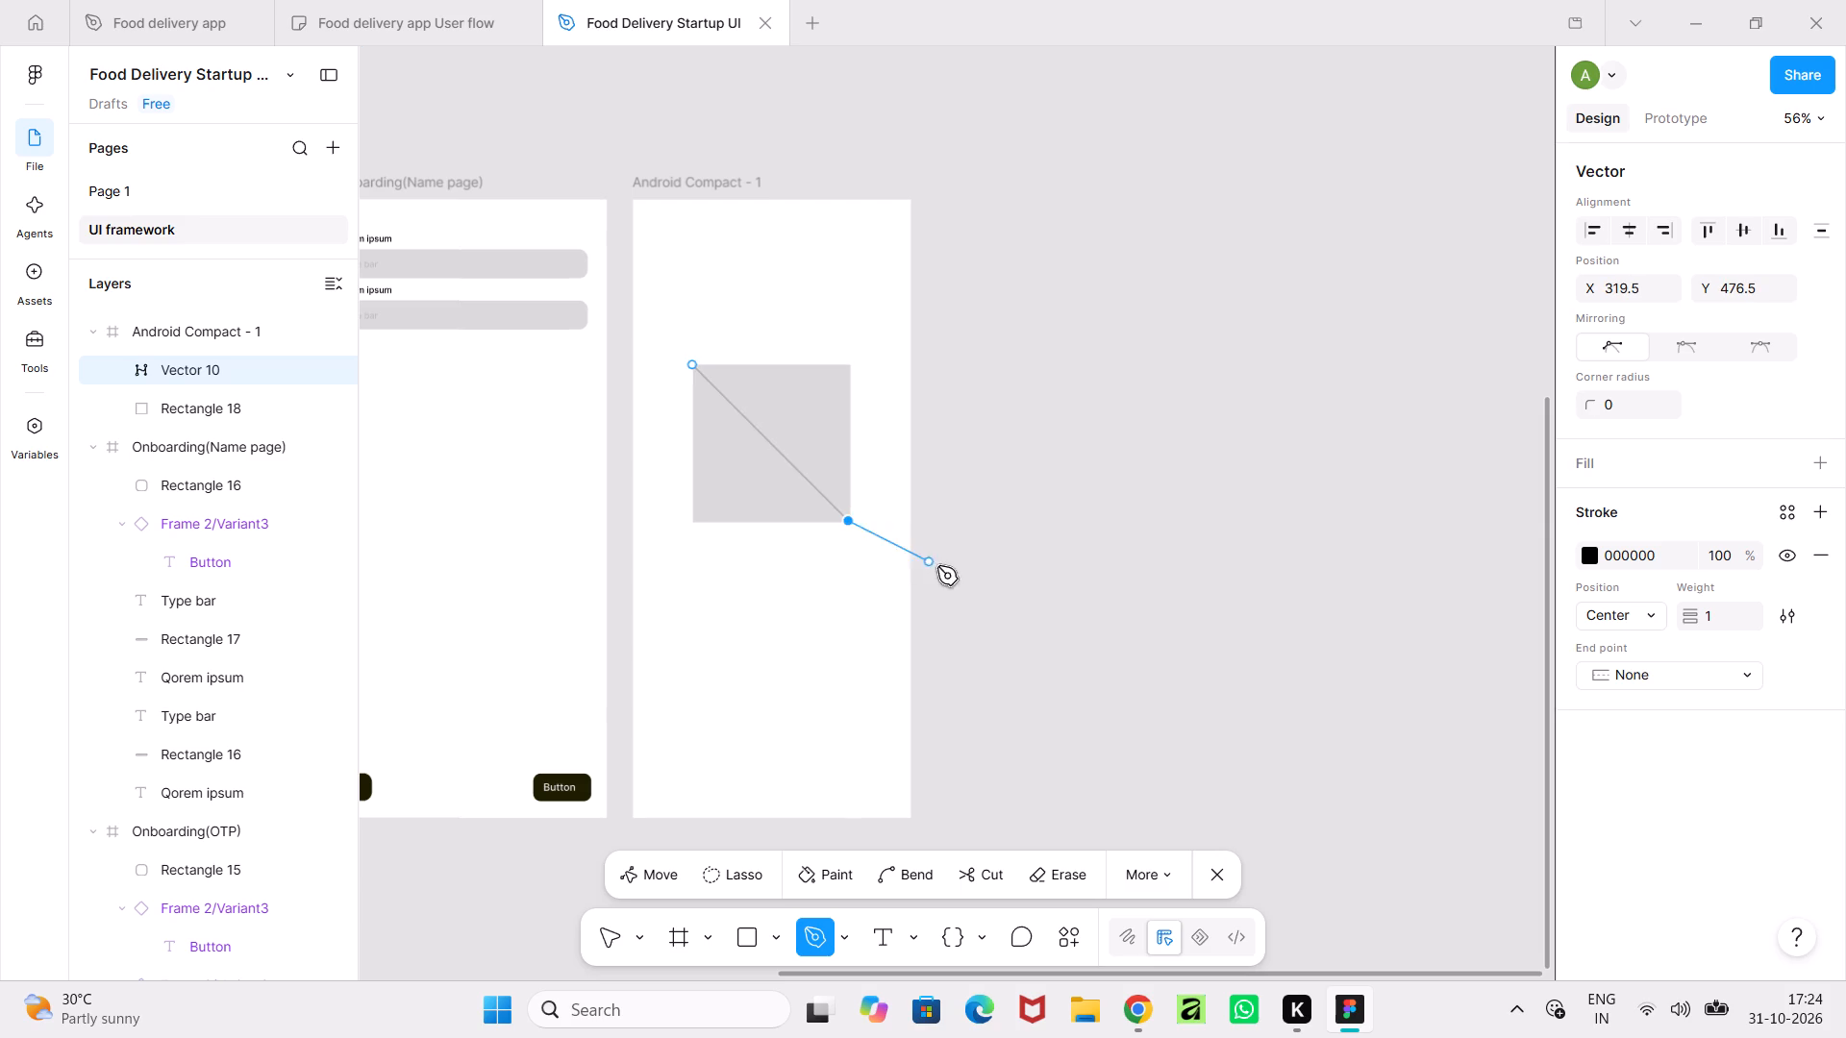
left_click(997, 877)
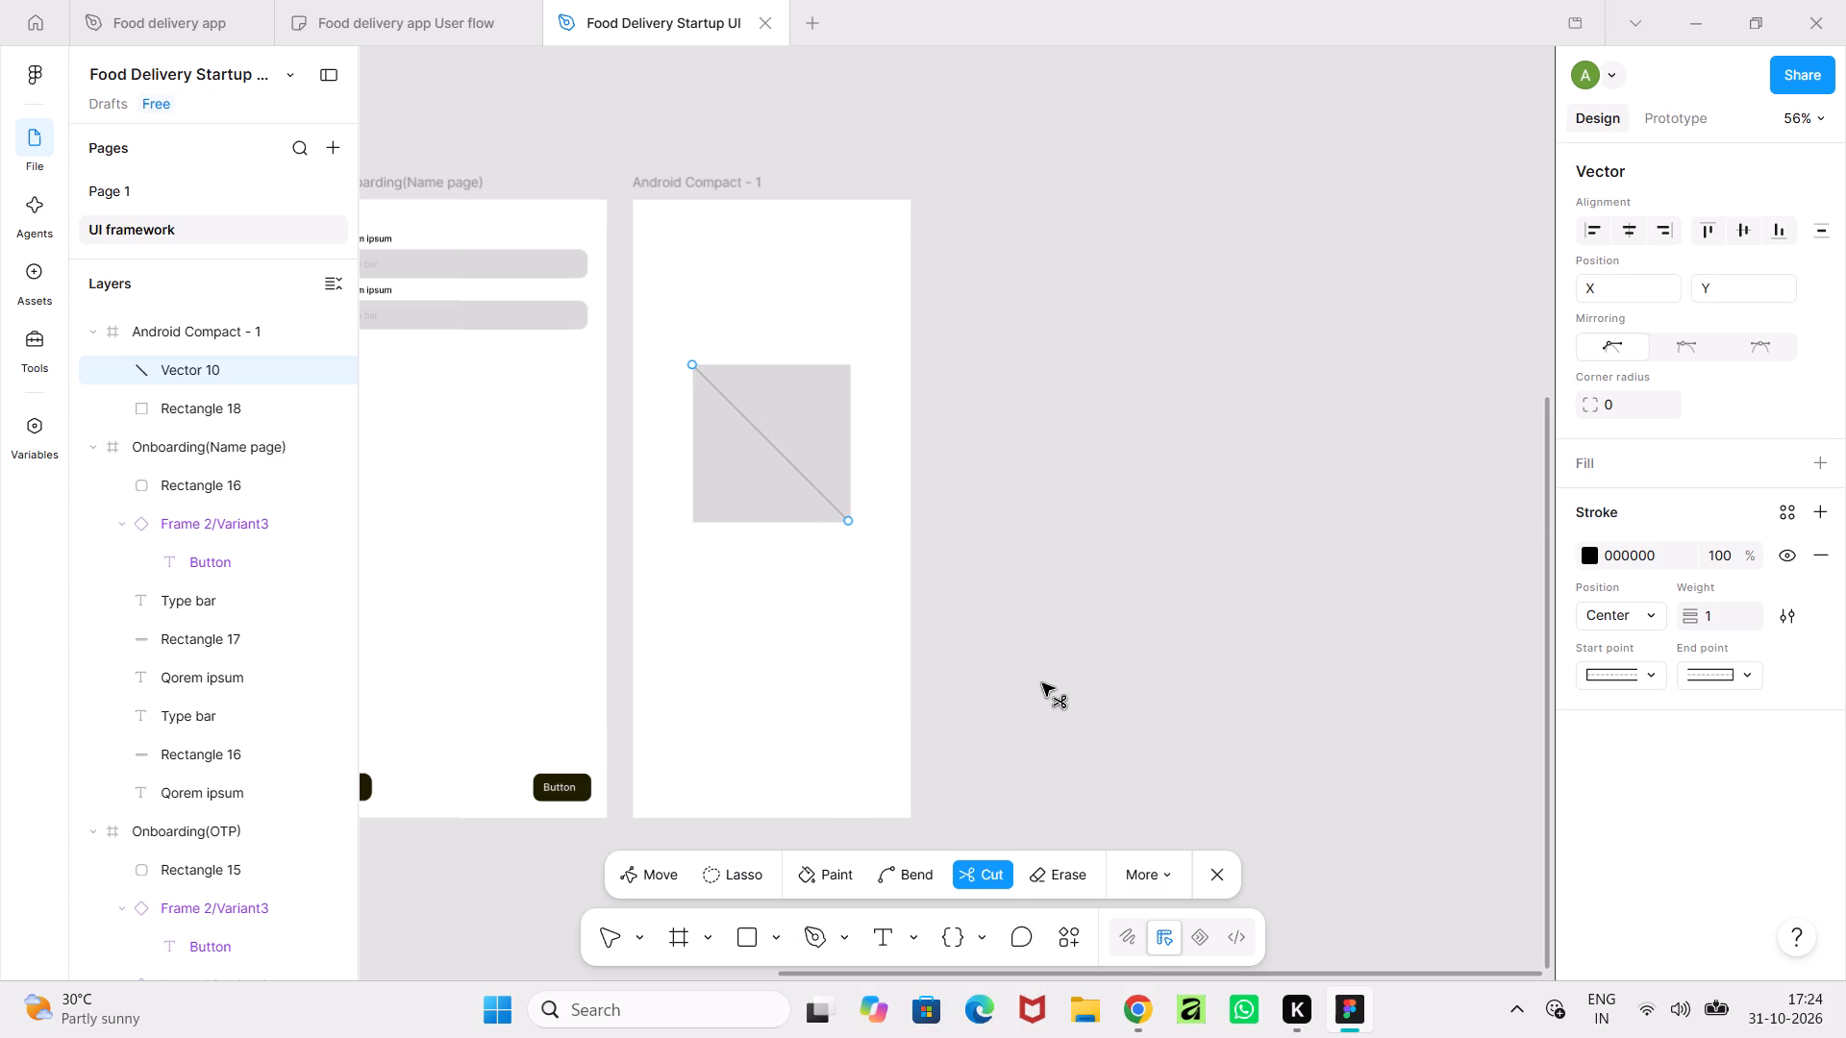
left_click(611, 942)
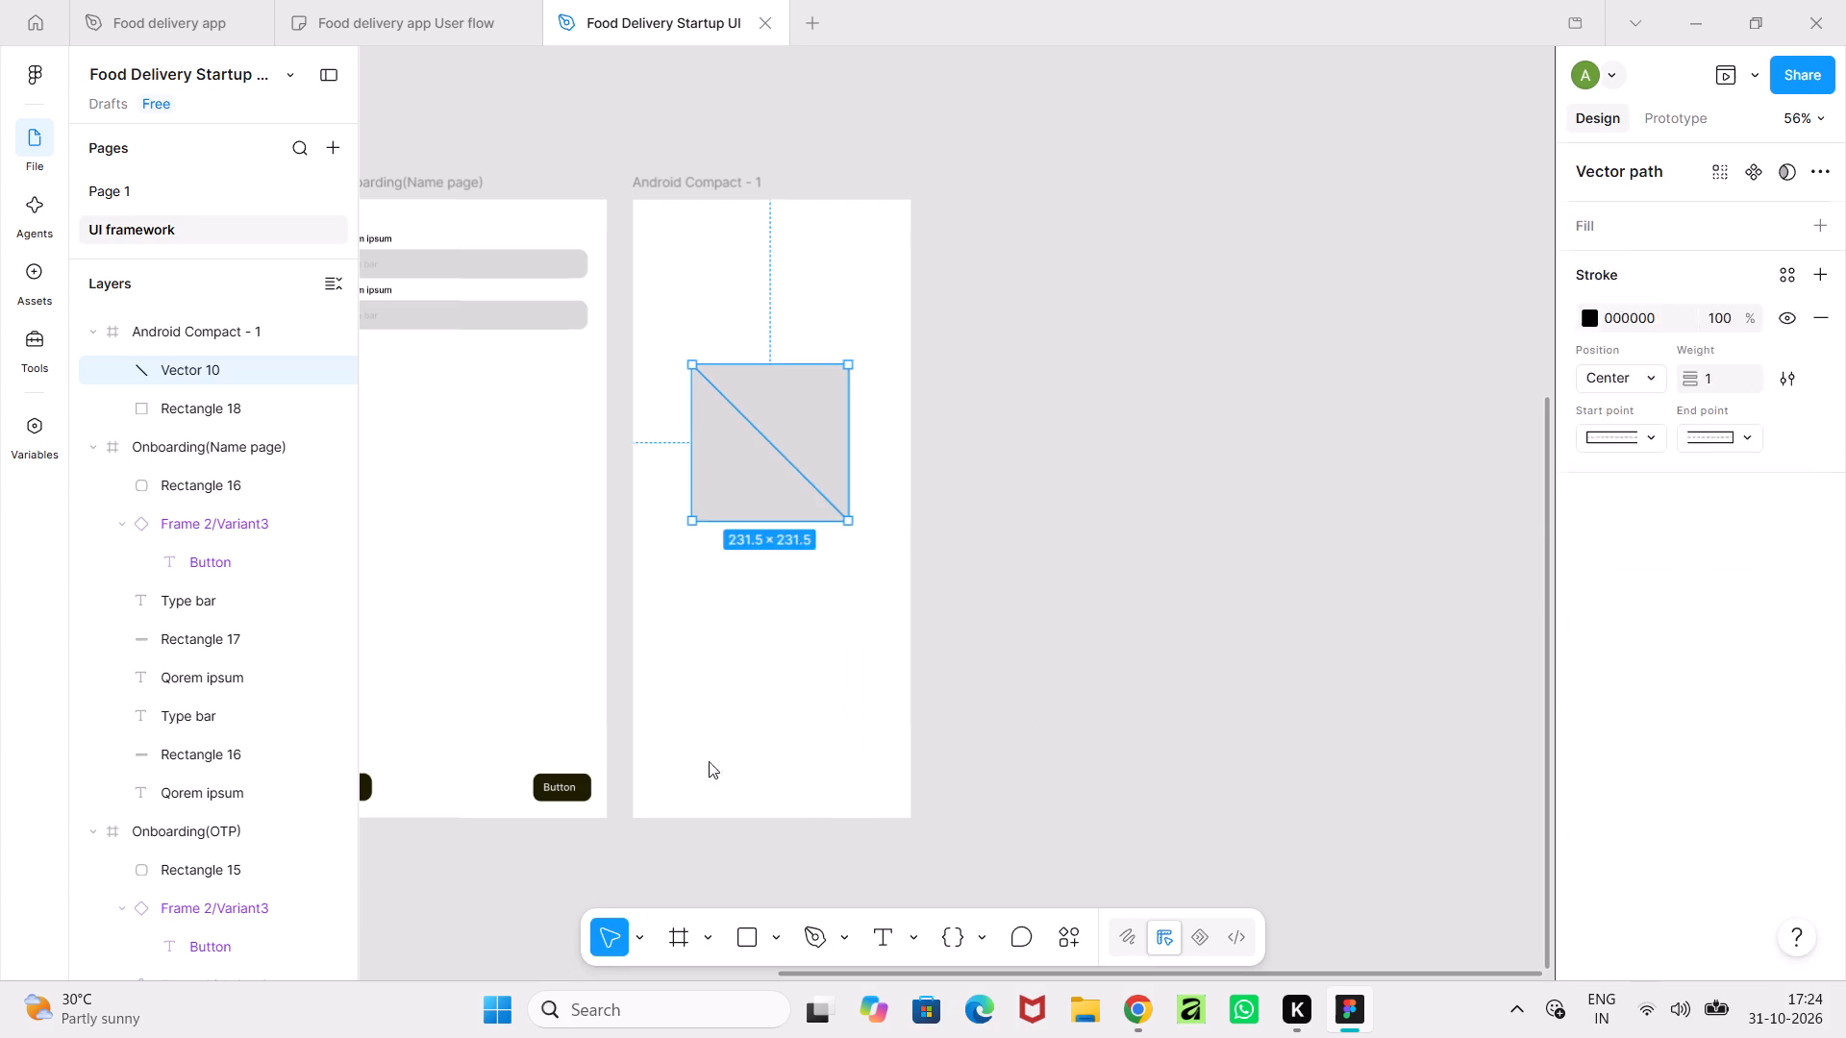
scroll(801, 540, "up", 6, "ctrl")
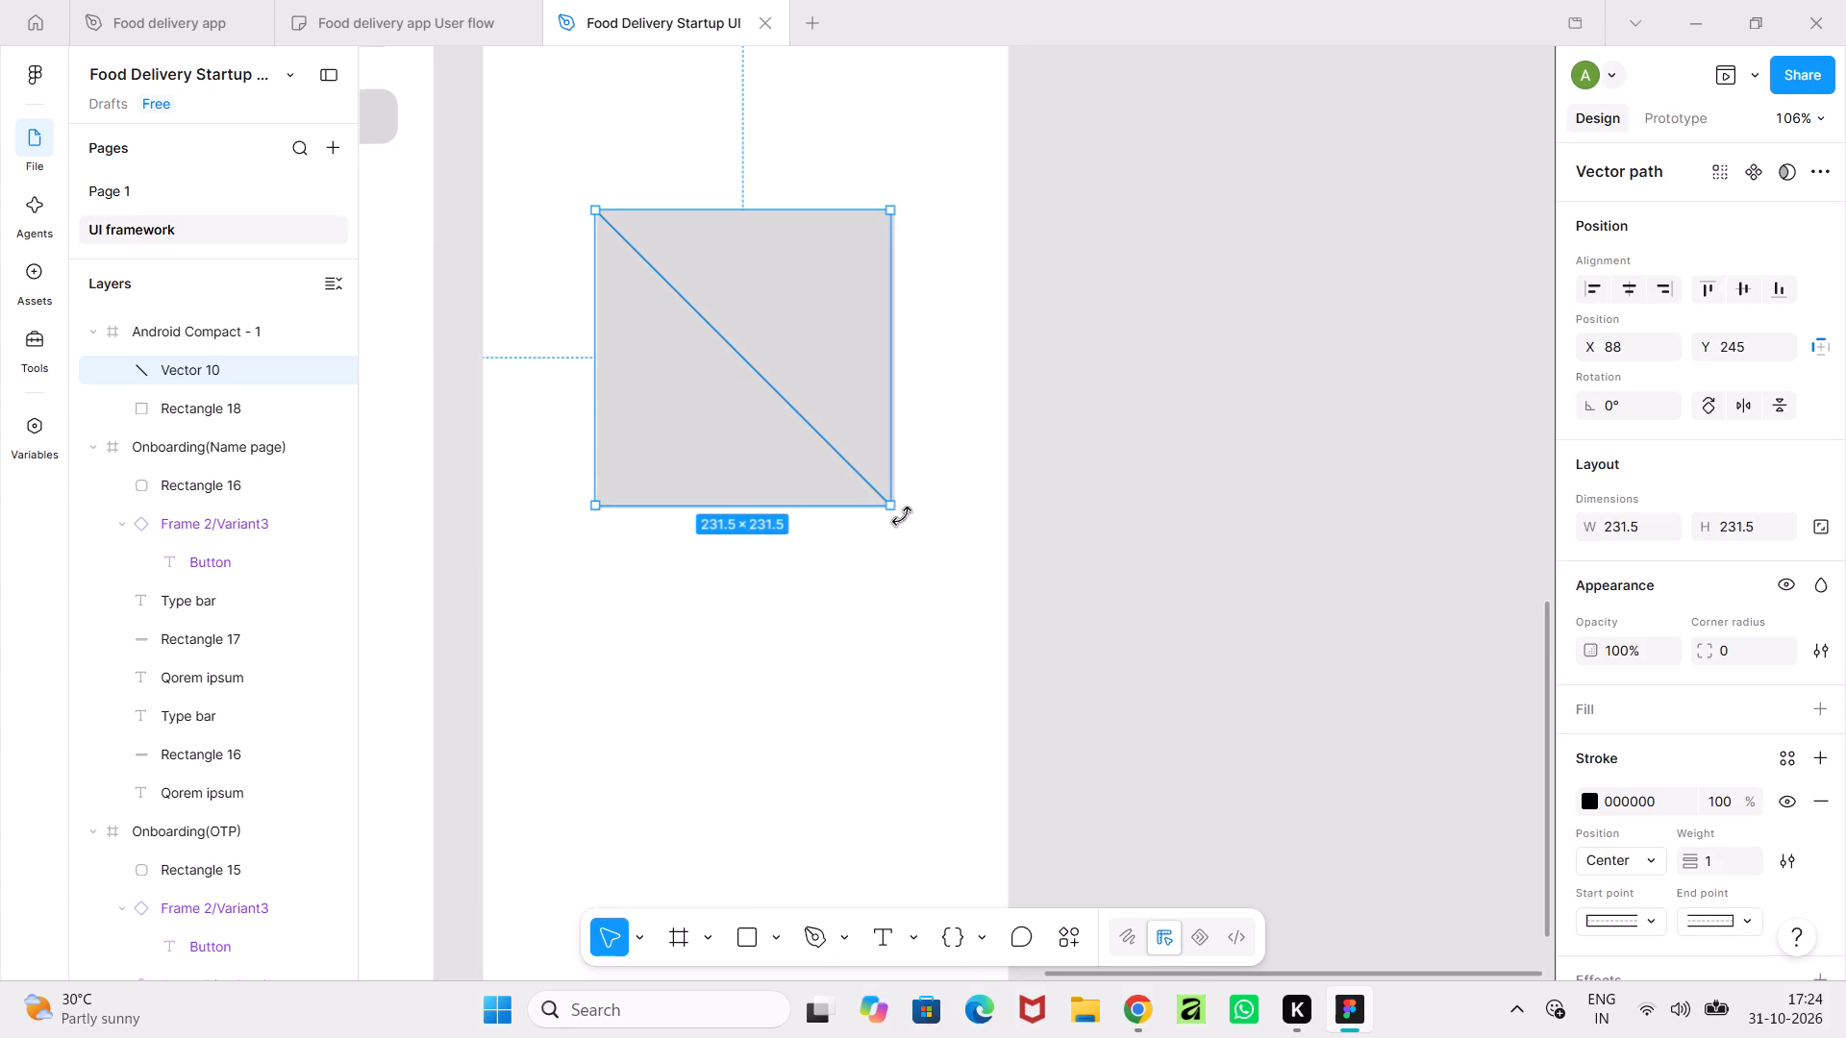
scroll(901, 516, "up", 5, "ctrl")
left_click_drag(884, 494, 893, 504)
middle_click_drag(719, 315, 849, 518)
left_click(539, 233)
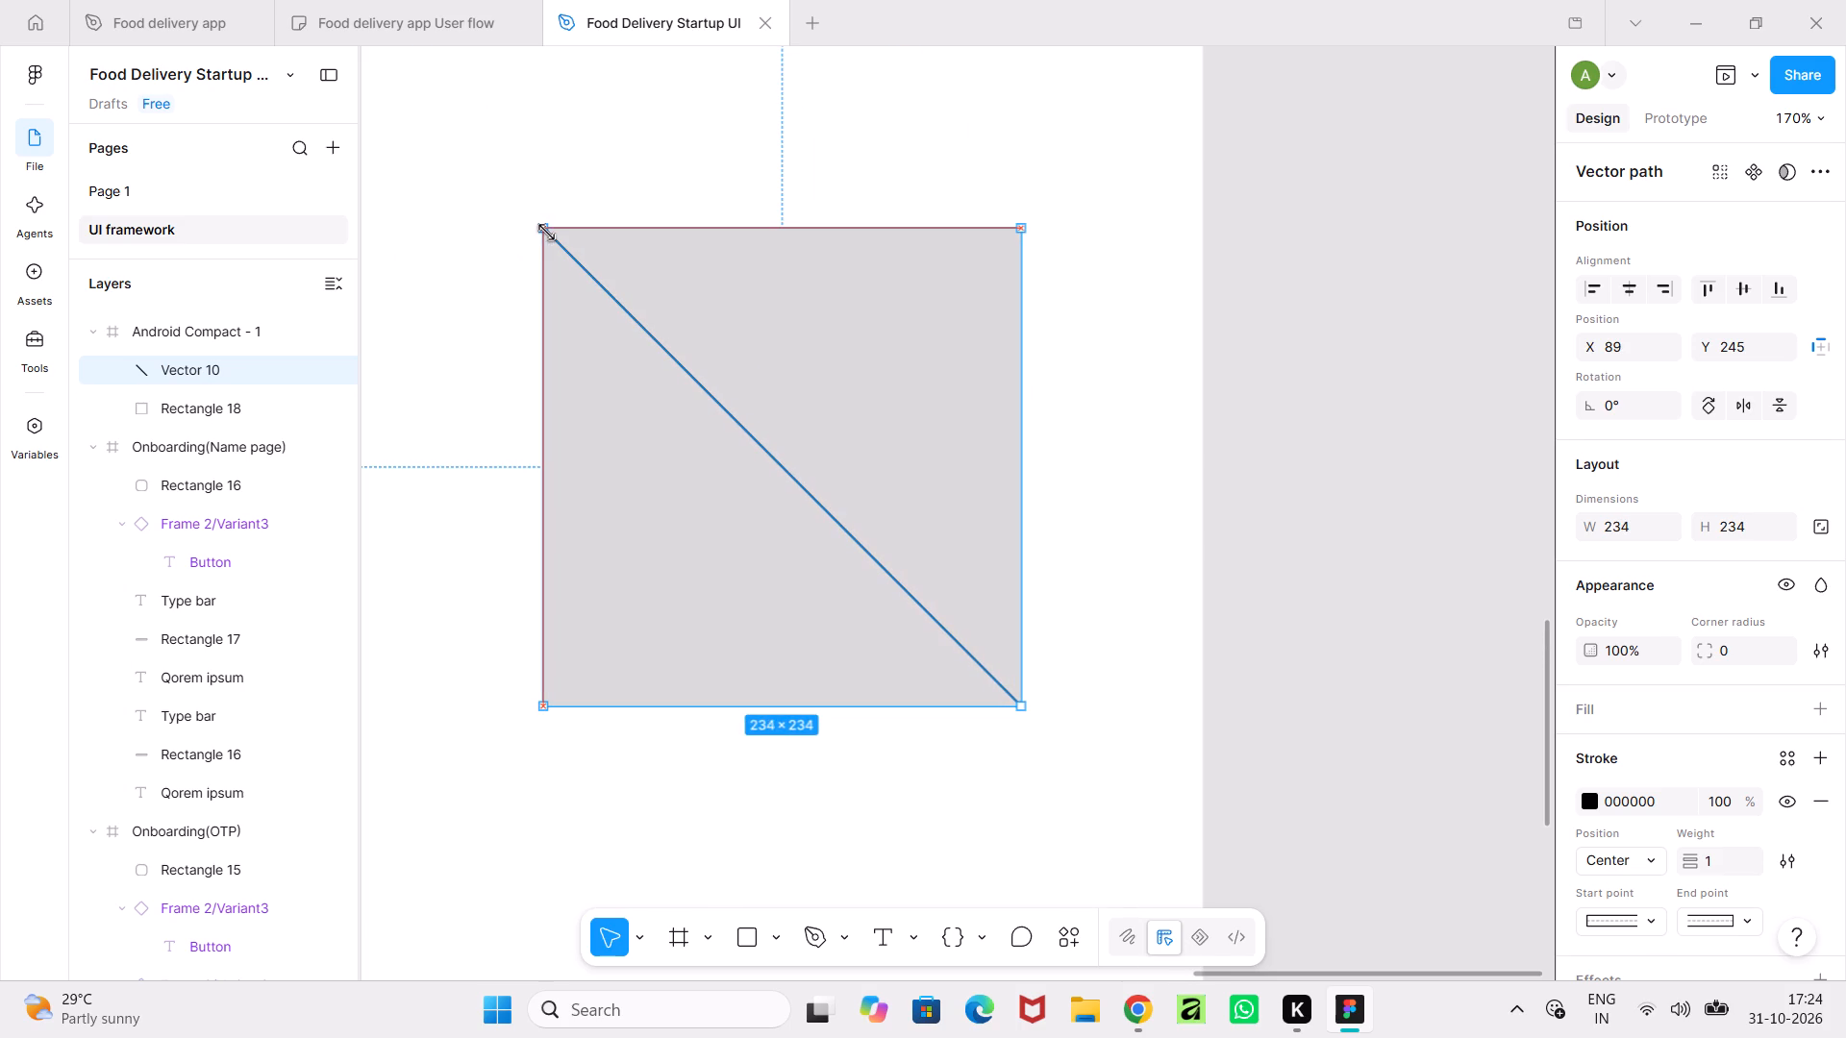
left_click(1306, 489)
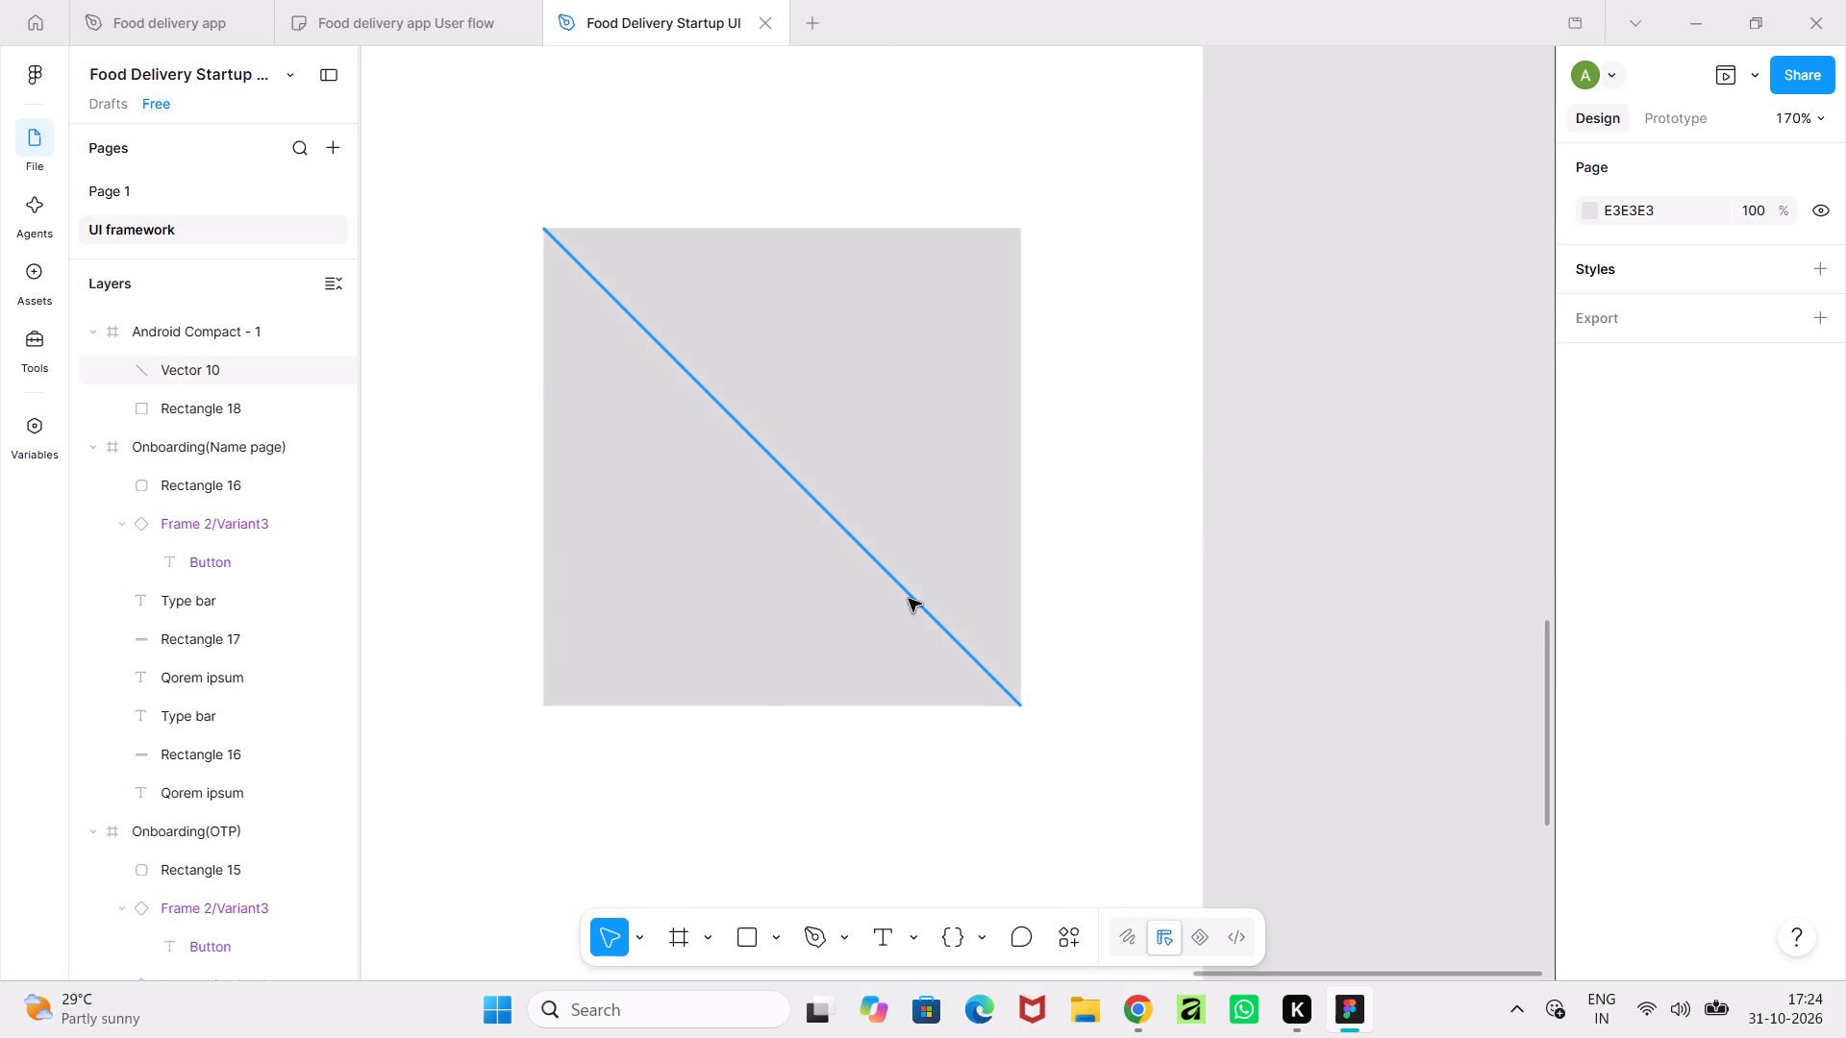
Duplicate the diagonal line in place and flip the copy horizontally to form an X across the square.
left_click(909, 599)
key("ctrl+c")
key("ctrl+v")
right_click(921, 608)
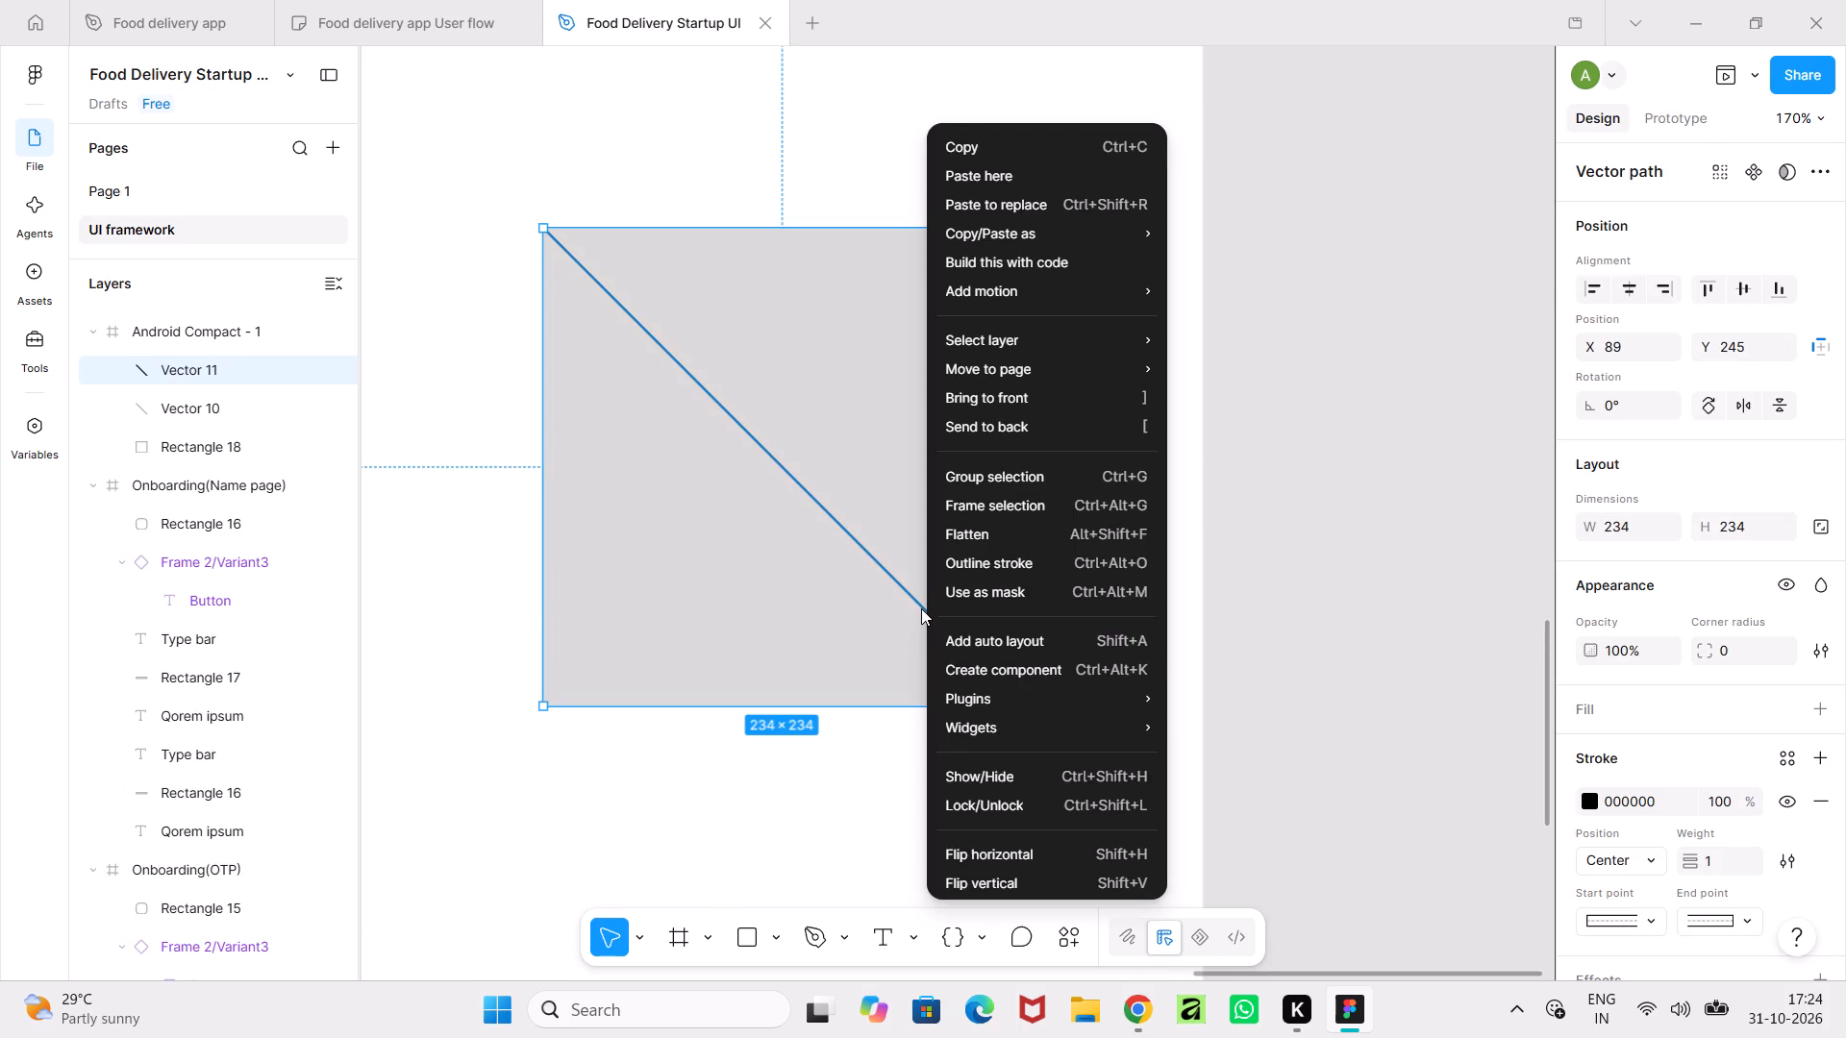
left_click(1007, 853)
left_click(1361, 700)
Copy the 158 × 32 button from Onboarding(OTP) into Android Compact - 1, centred below the image placeholder at X 127, Y 609.
scroll(1361, 700, "down", 3, "ctrl")
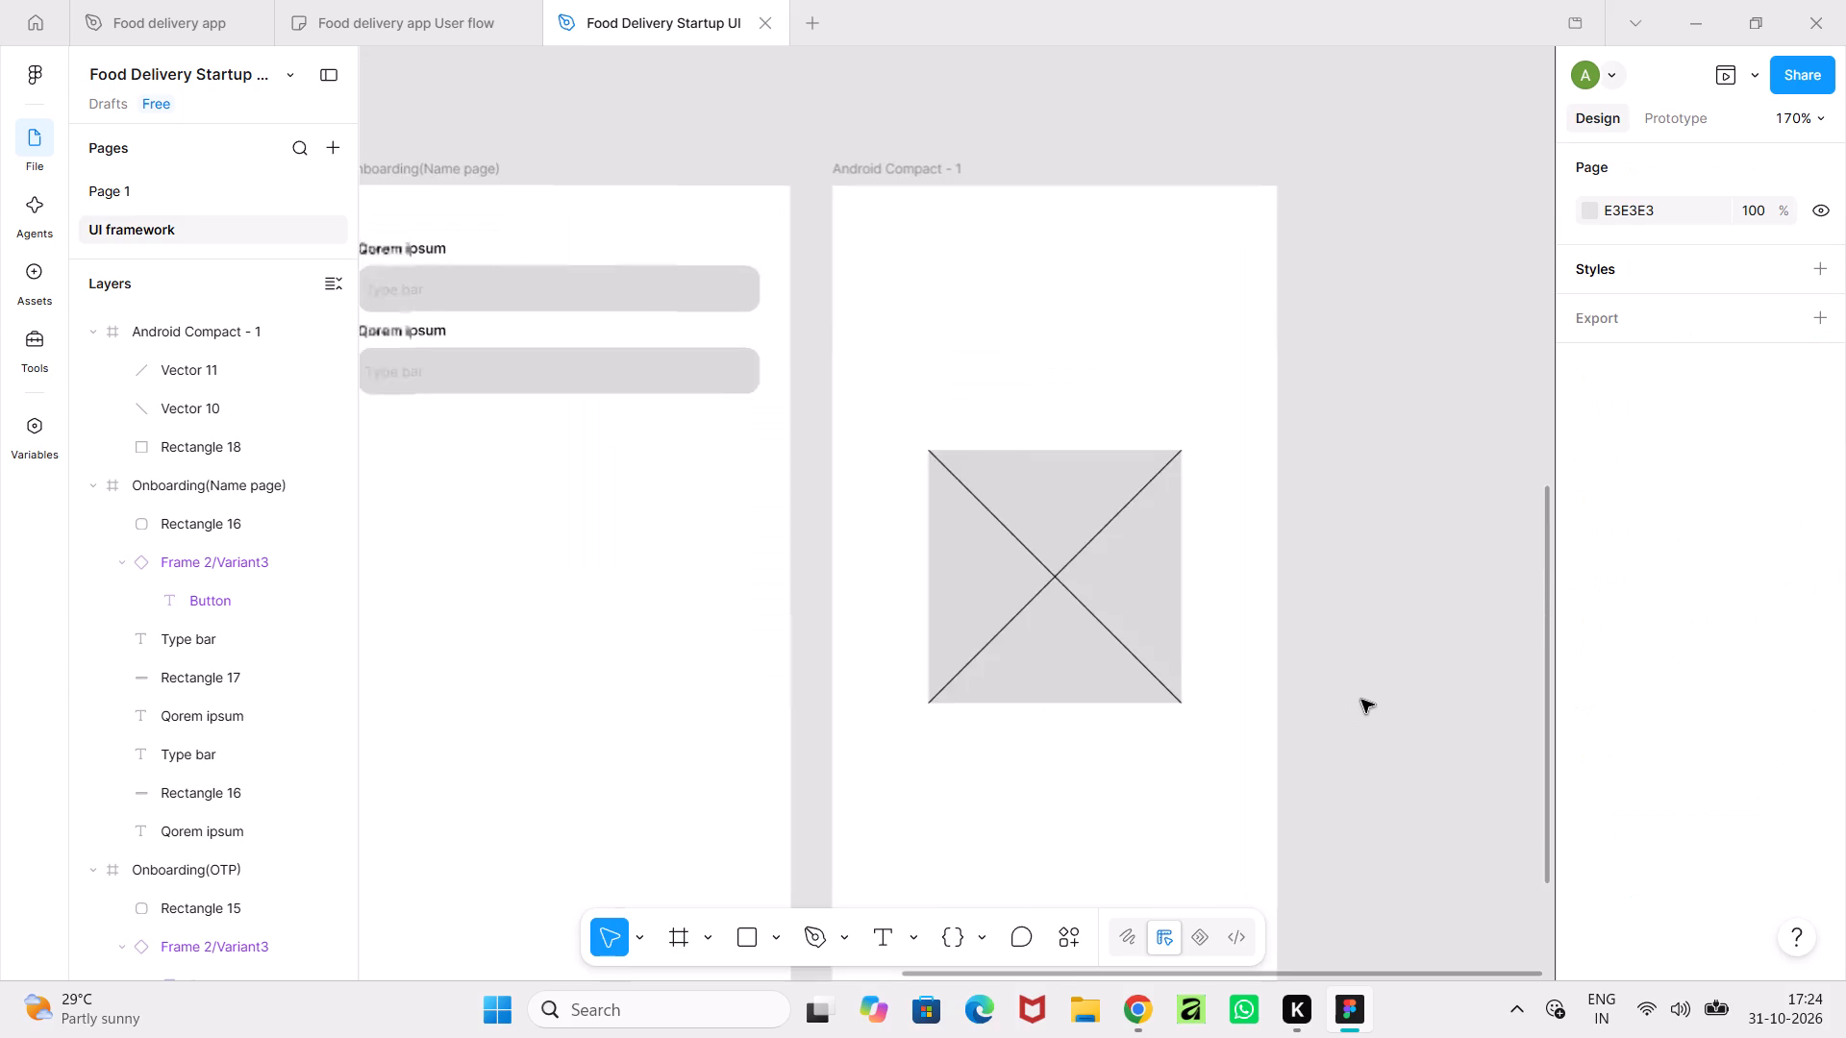
scroll(1361, 700, "down", 5, "ctrl")
middle_click_drag(1361, 700, 1264, 511, "ctrl")
scroll(1232, 463, "down", 5, "ctrl")
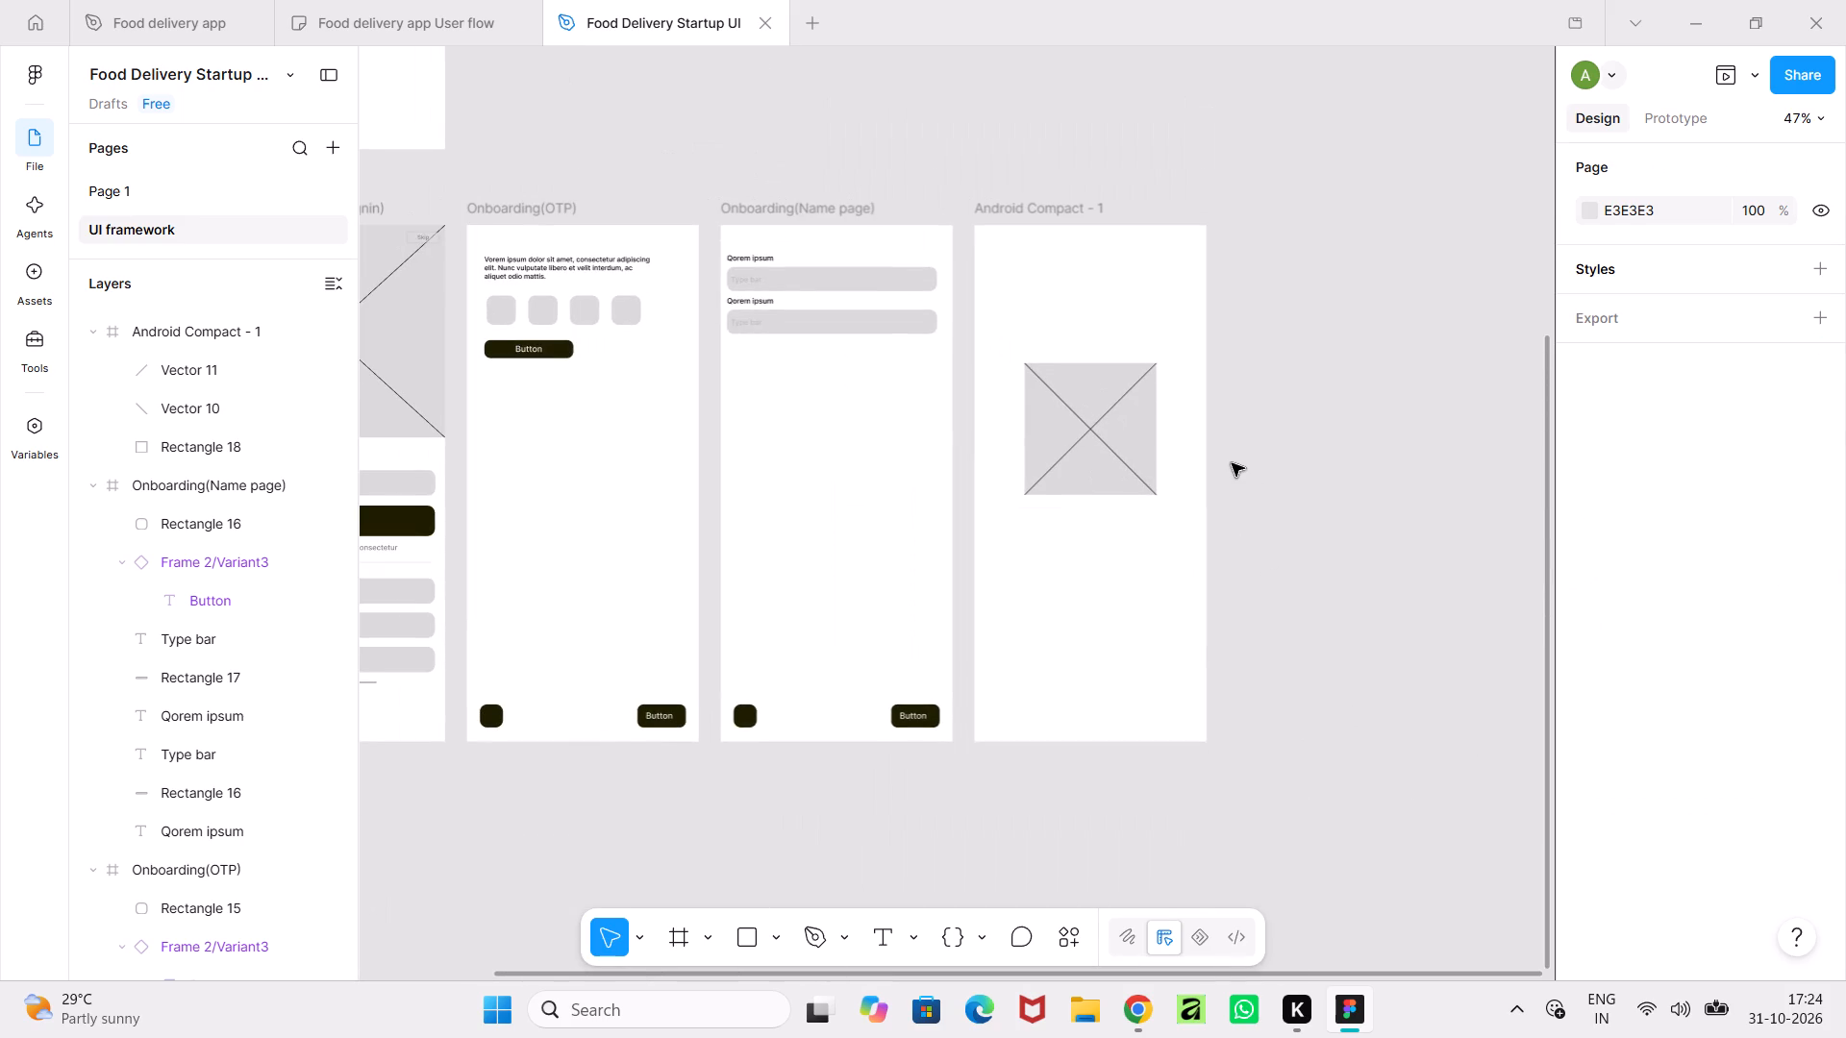
scroll(1232, 463, "up", 3, "ctrl")
scroll(1232, 463, "down", 2, "ctrl")
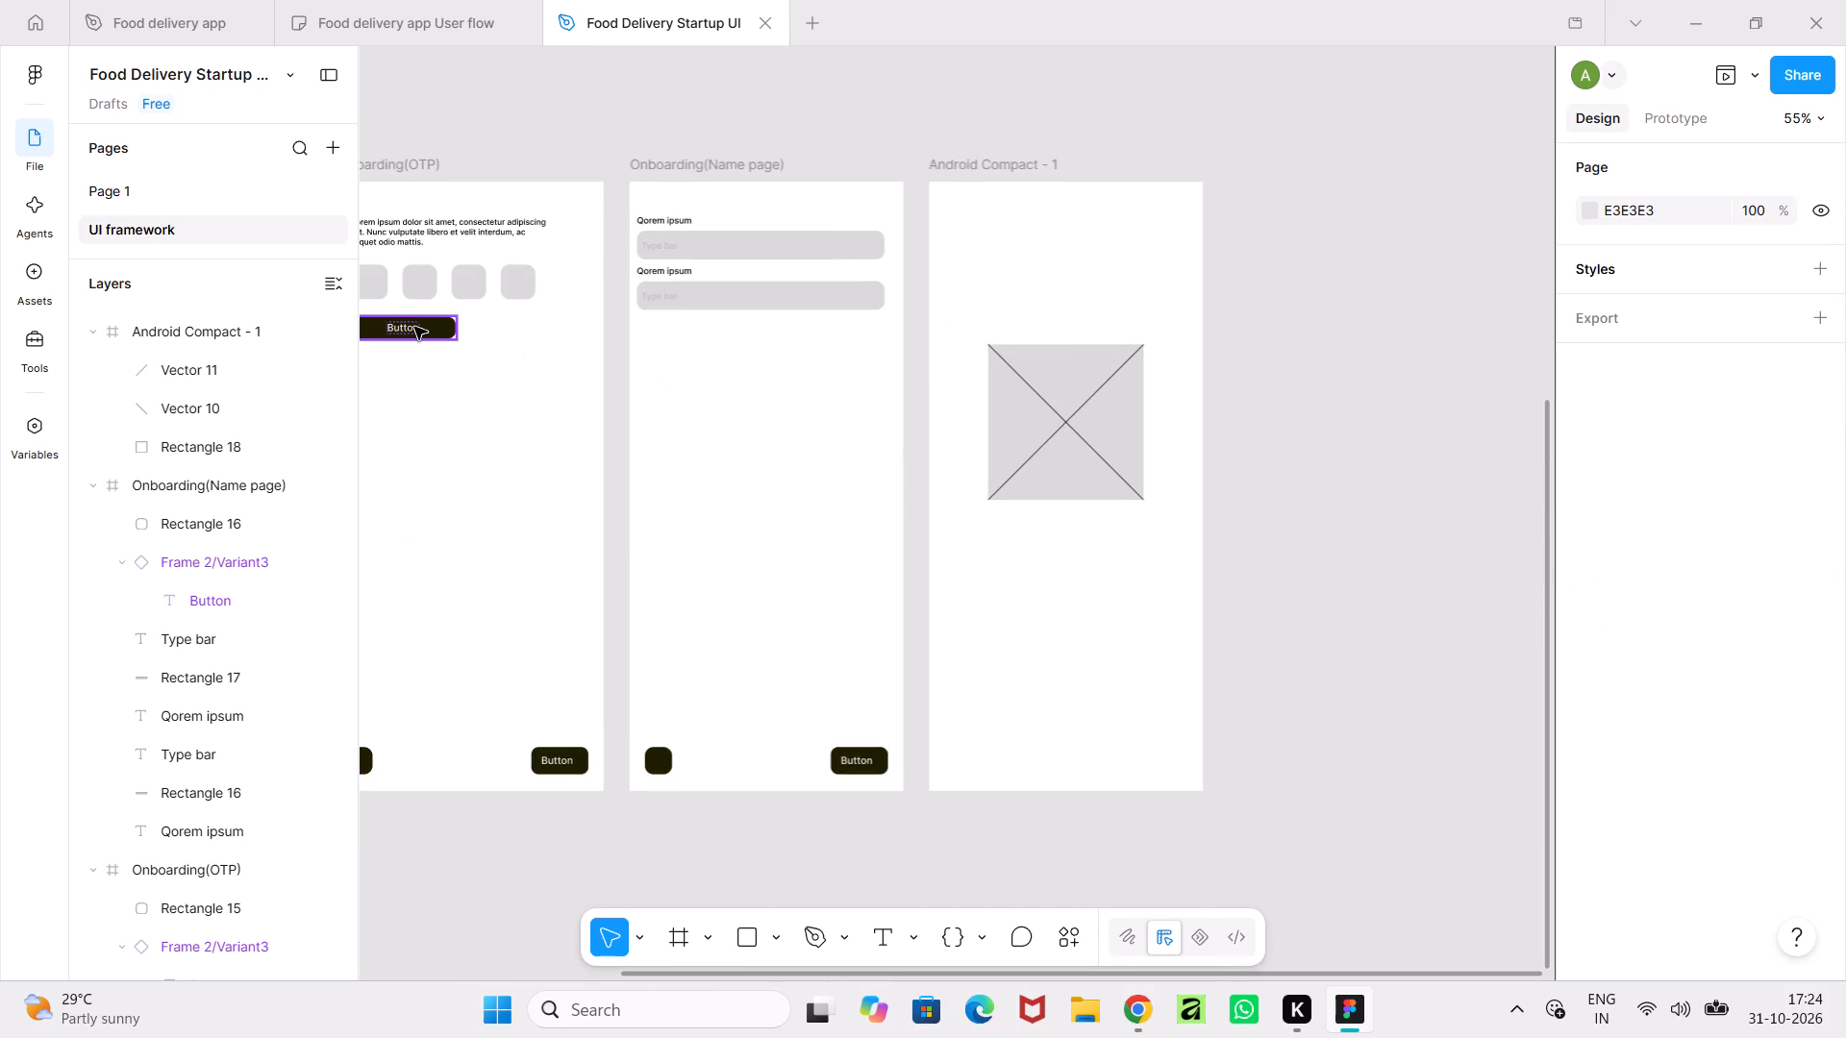
left_click(414, 327)
key("ctrl+c")
key("ctrl+v")
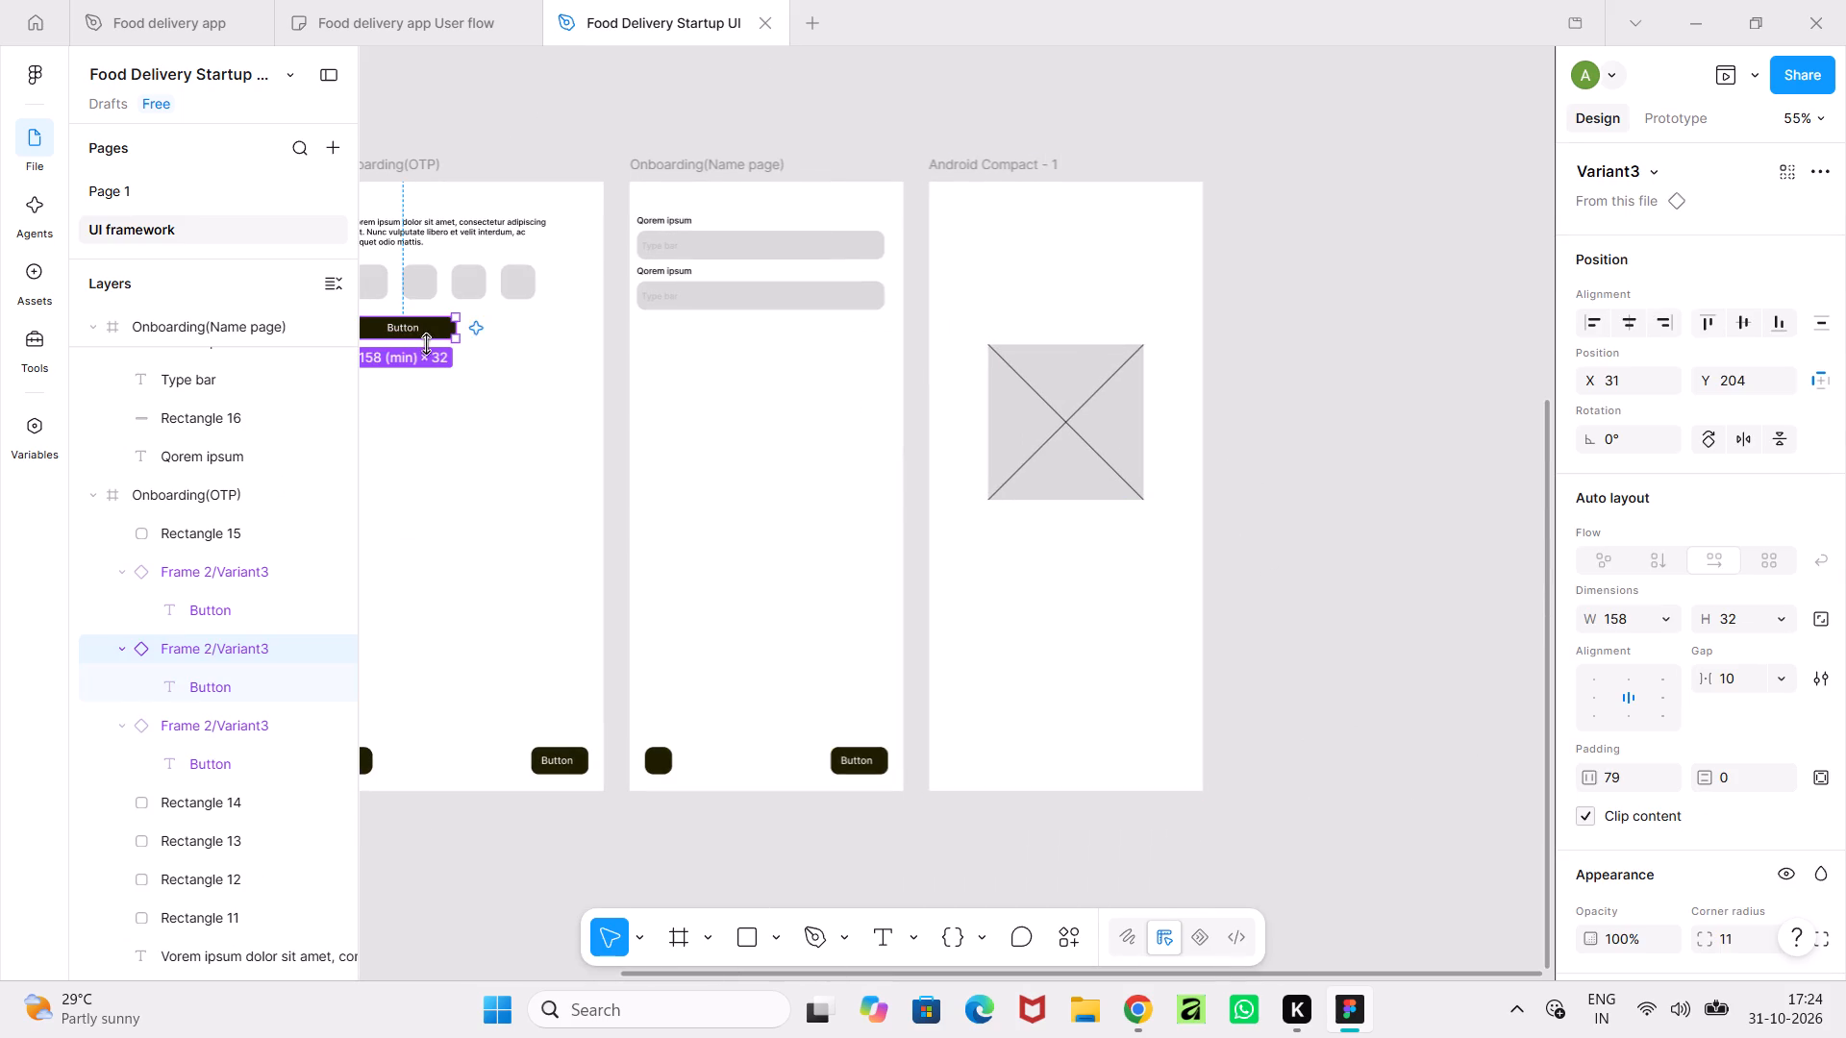
left_click_drag(428, 324, 1091, 576)
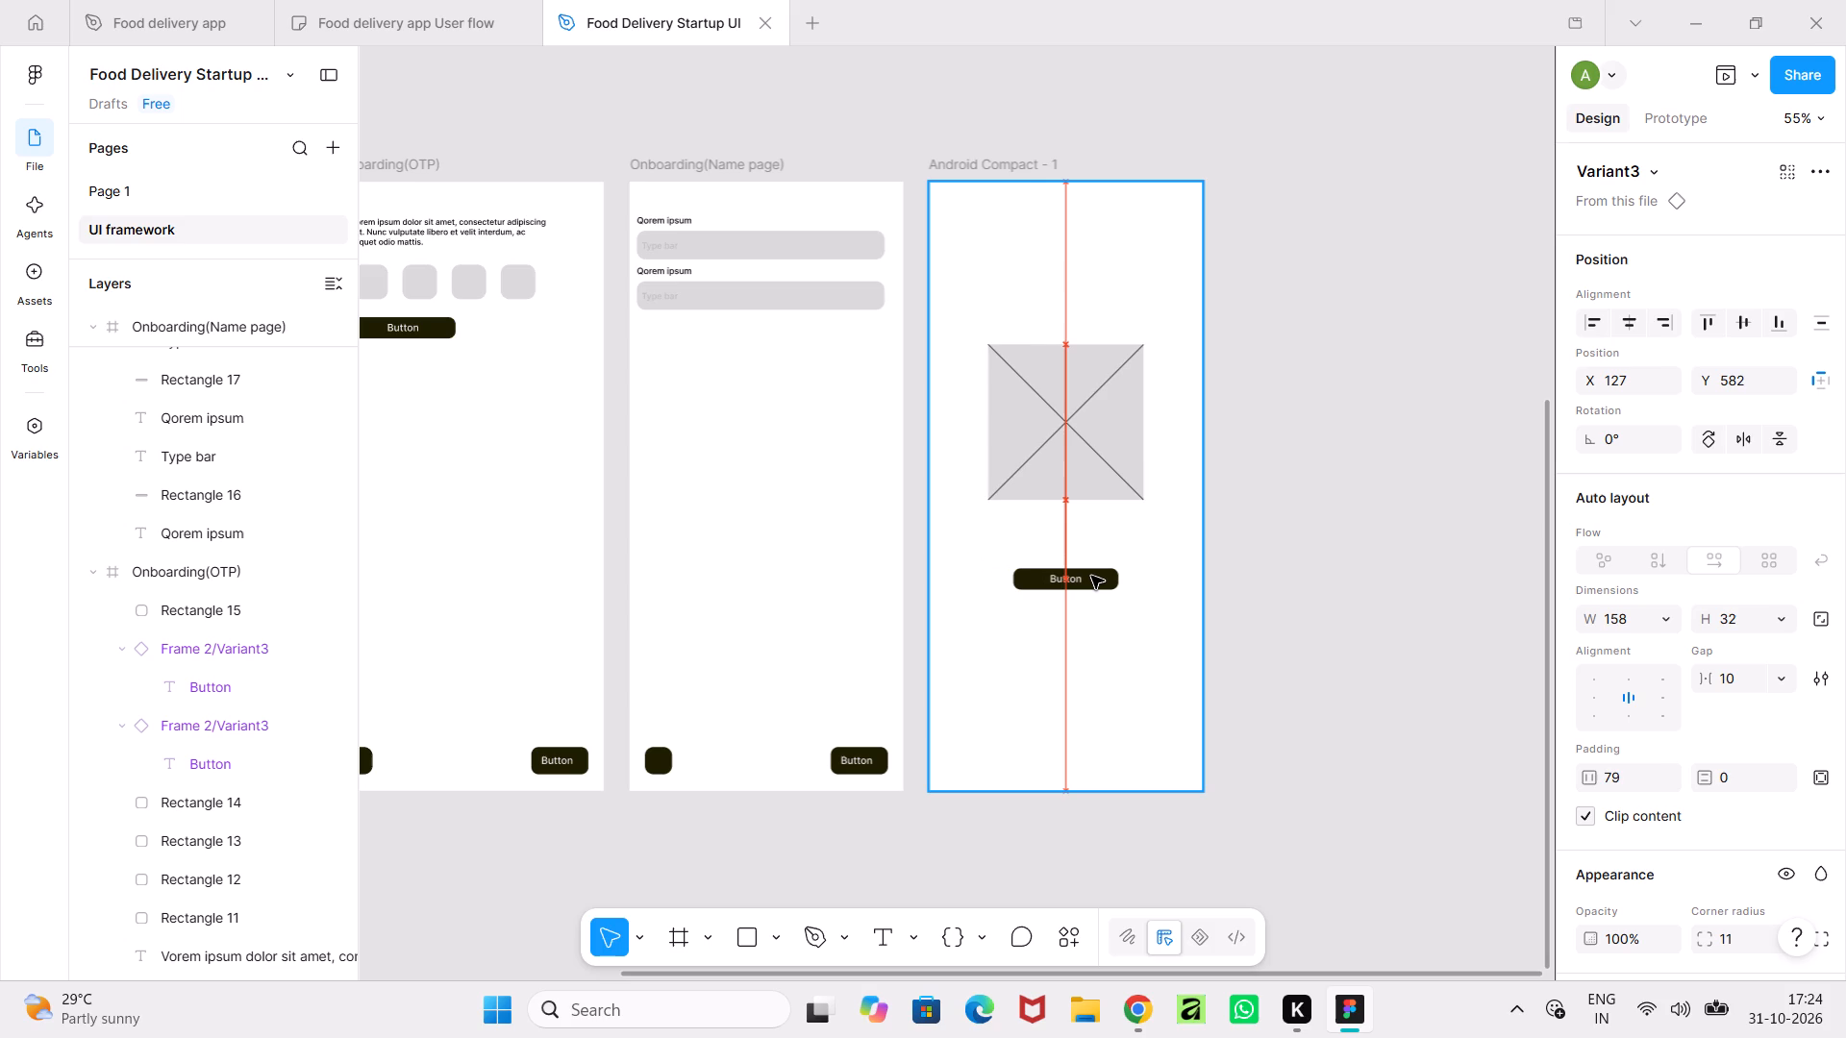
left_click_drag(1091, 576, 1089, 594)
Resize the copied button to 196 × 46 and centre it below the image placeholder at X 108, Y 610.
scroll(1126, 632, "up", 5, "ctrl")
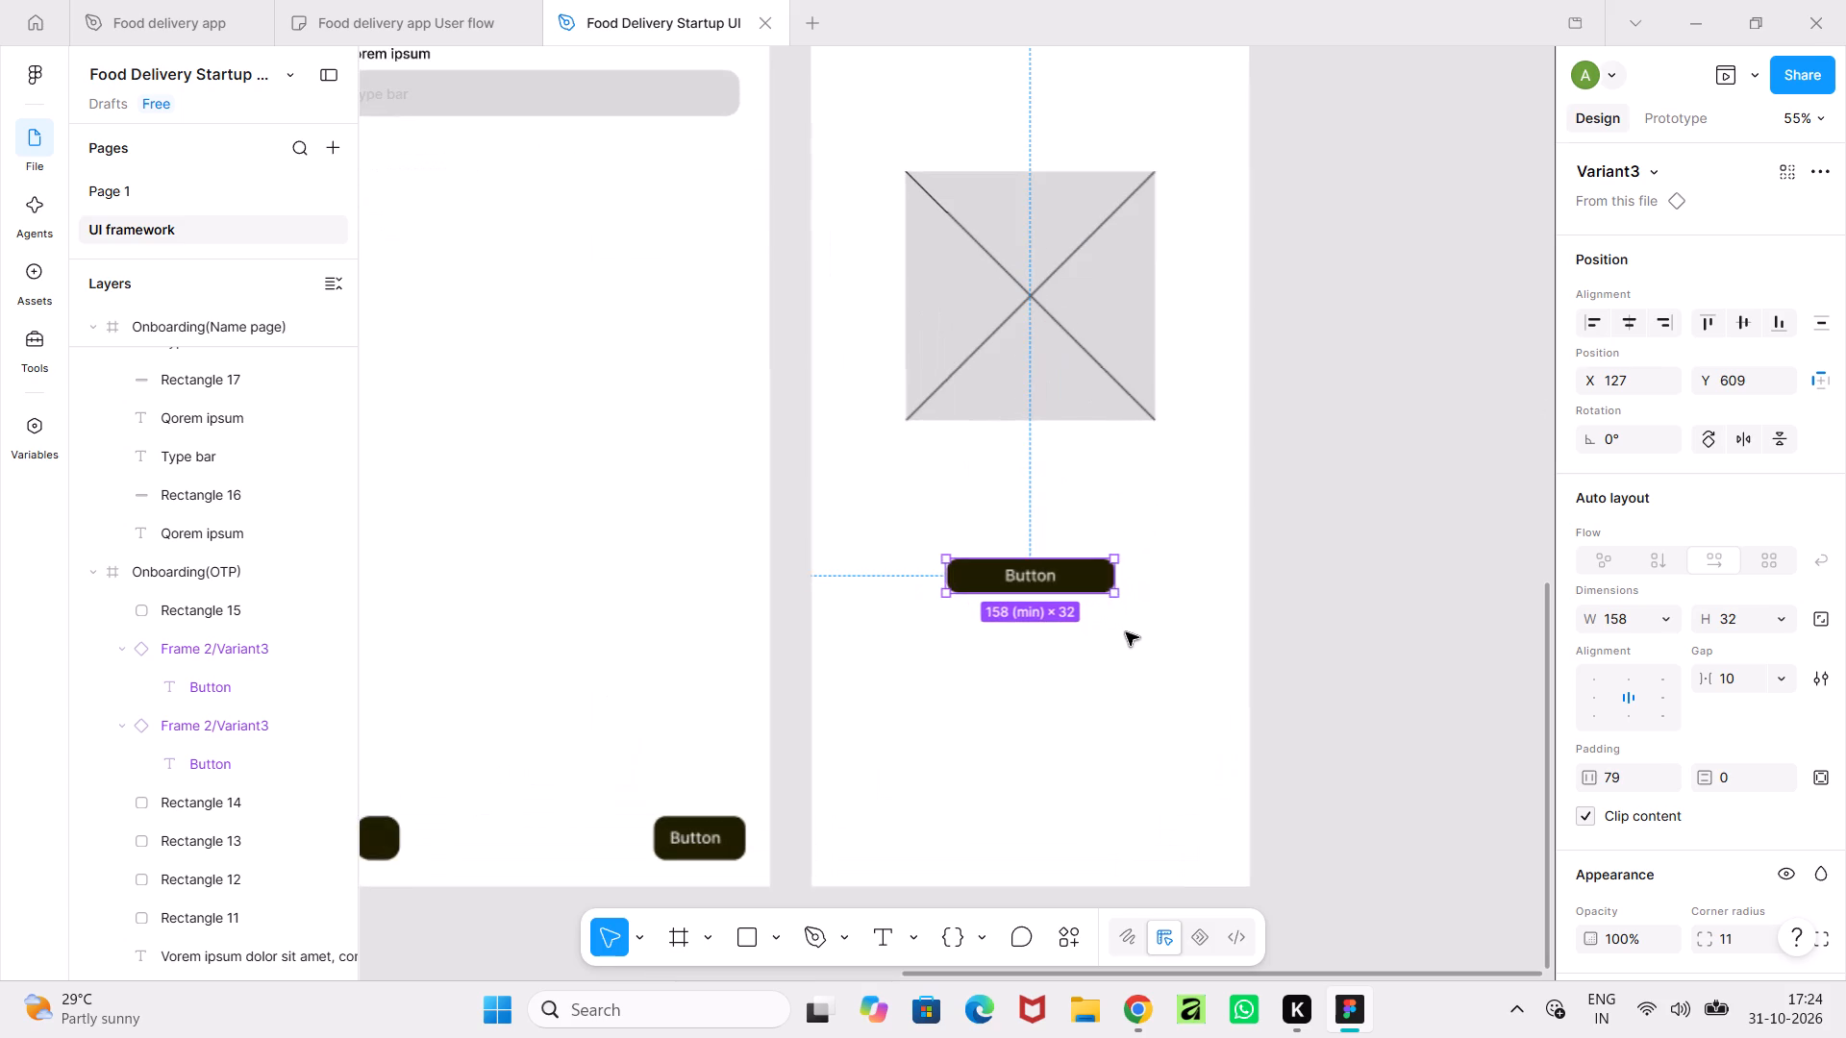
left_click_drag(1118, 577, 1155, 577)
left_click_drag(1097, 594, 1097, 619)
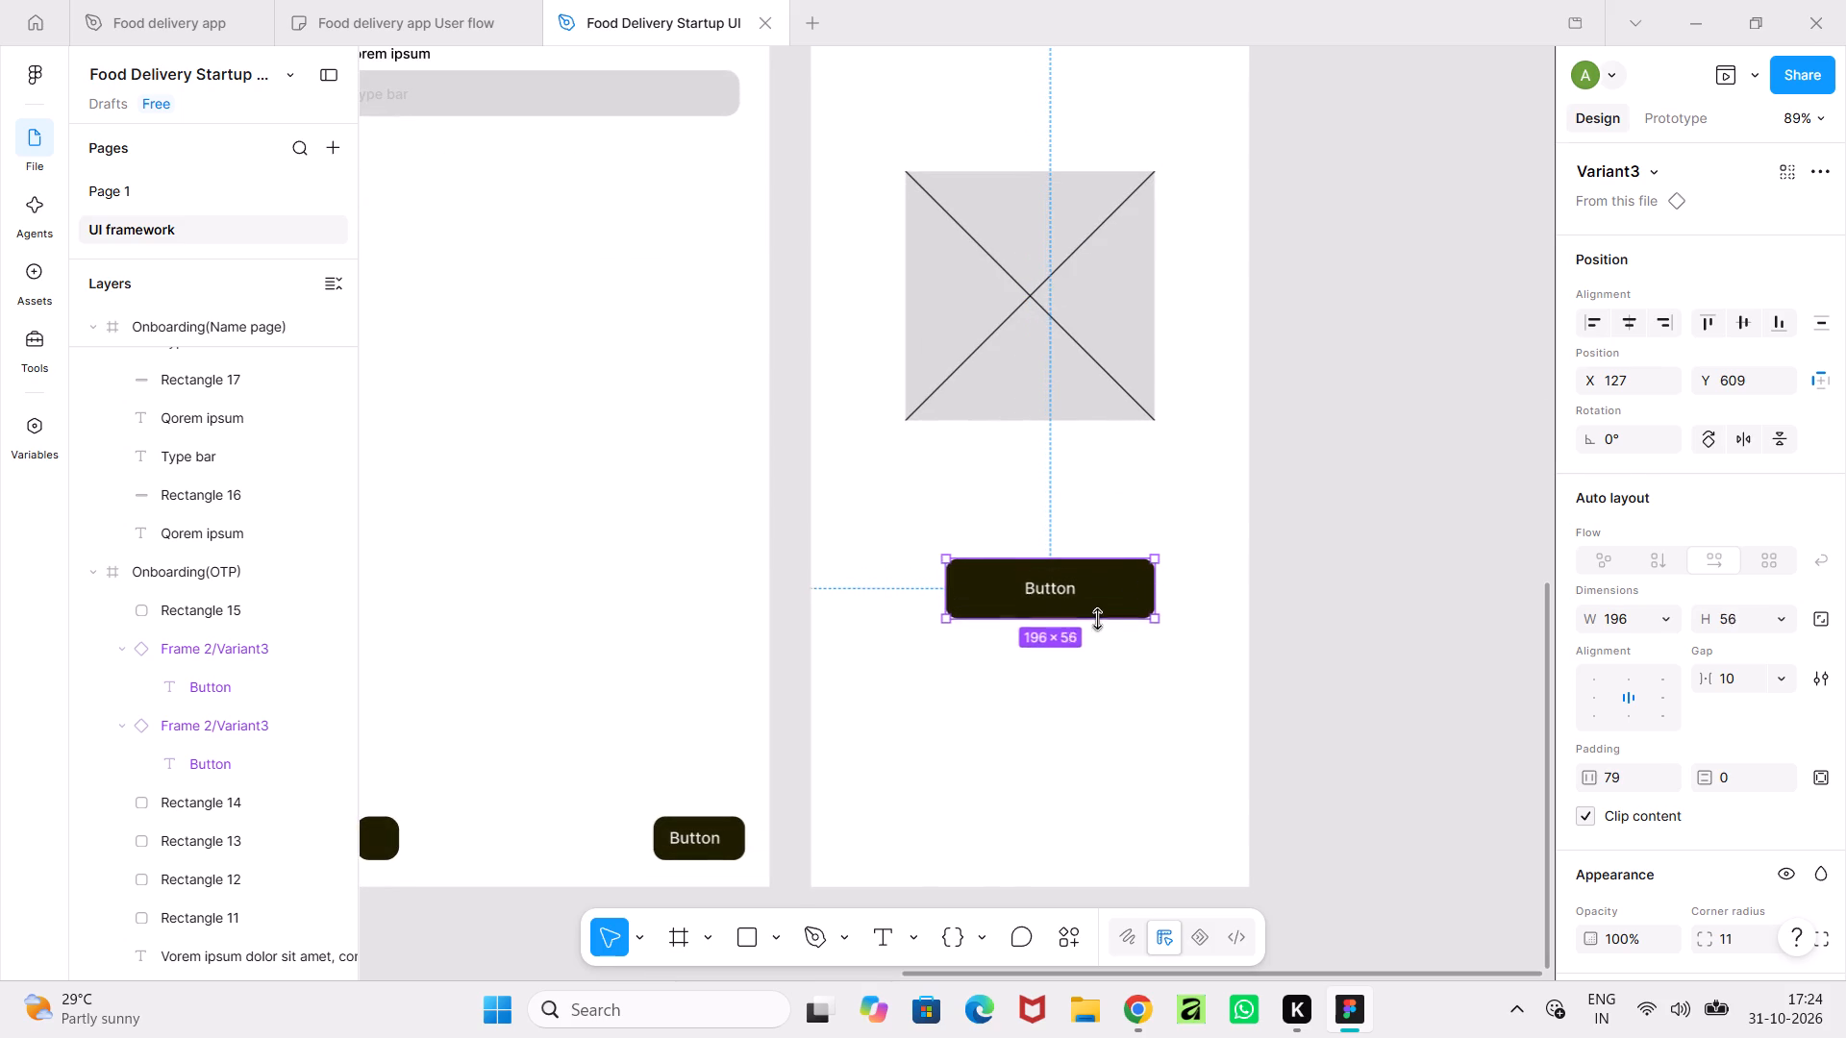
left_click_drag(1097, 619, 1093, 612)
scroll(1135, 627, "up", 5, "ctrl")
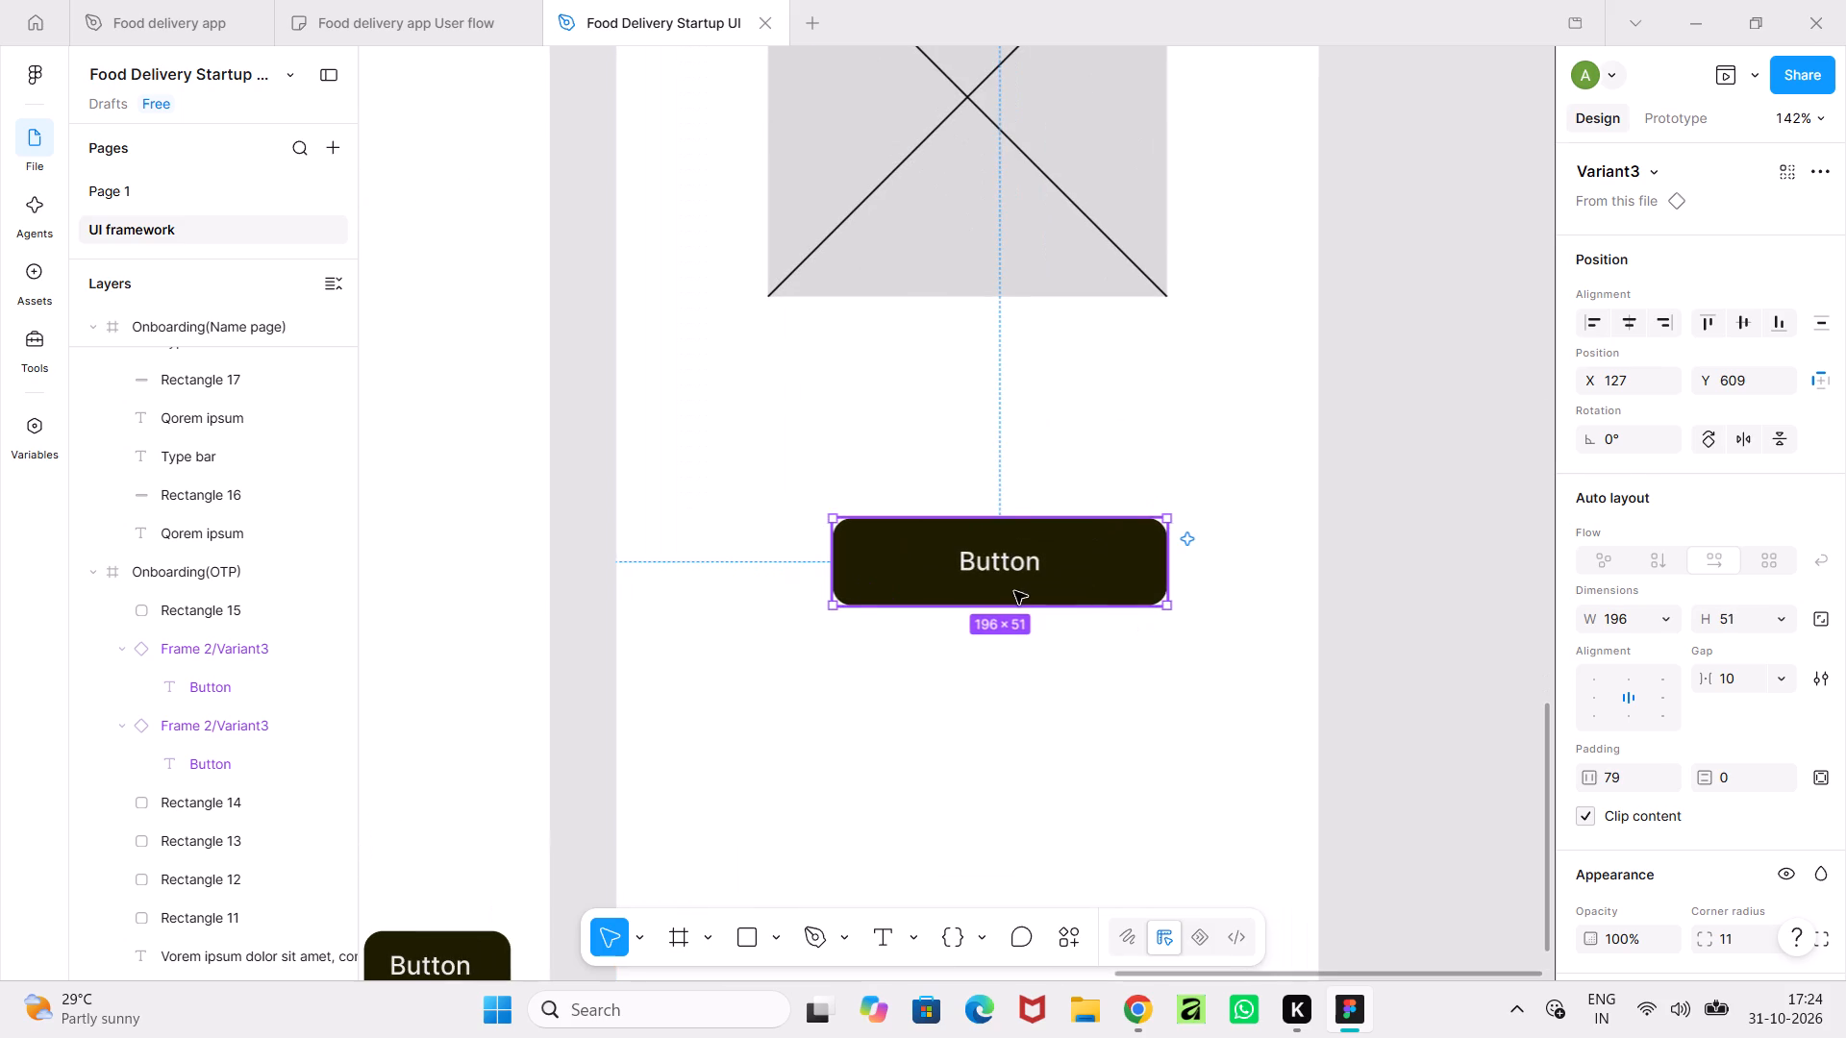
left_click_drag(1011, 605, 1013, 597)
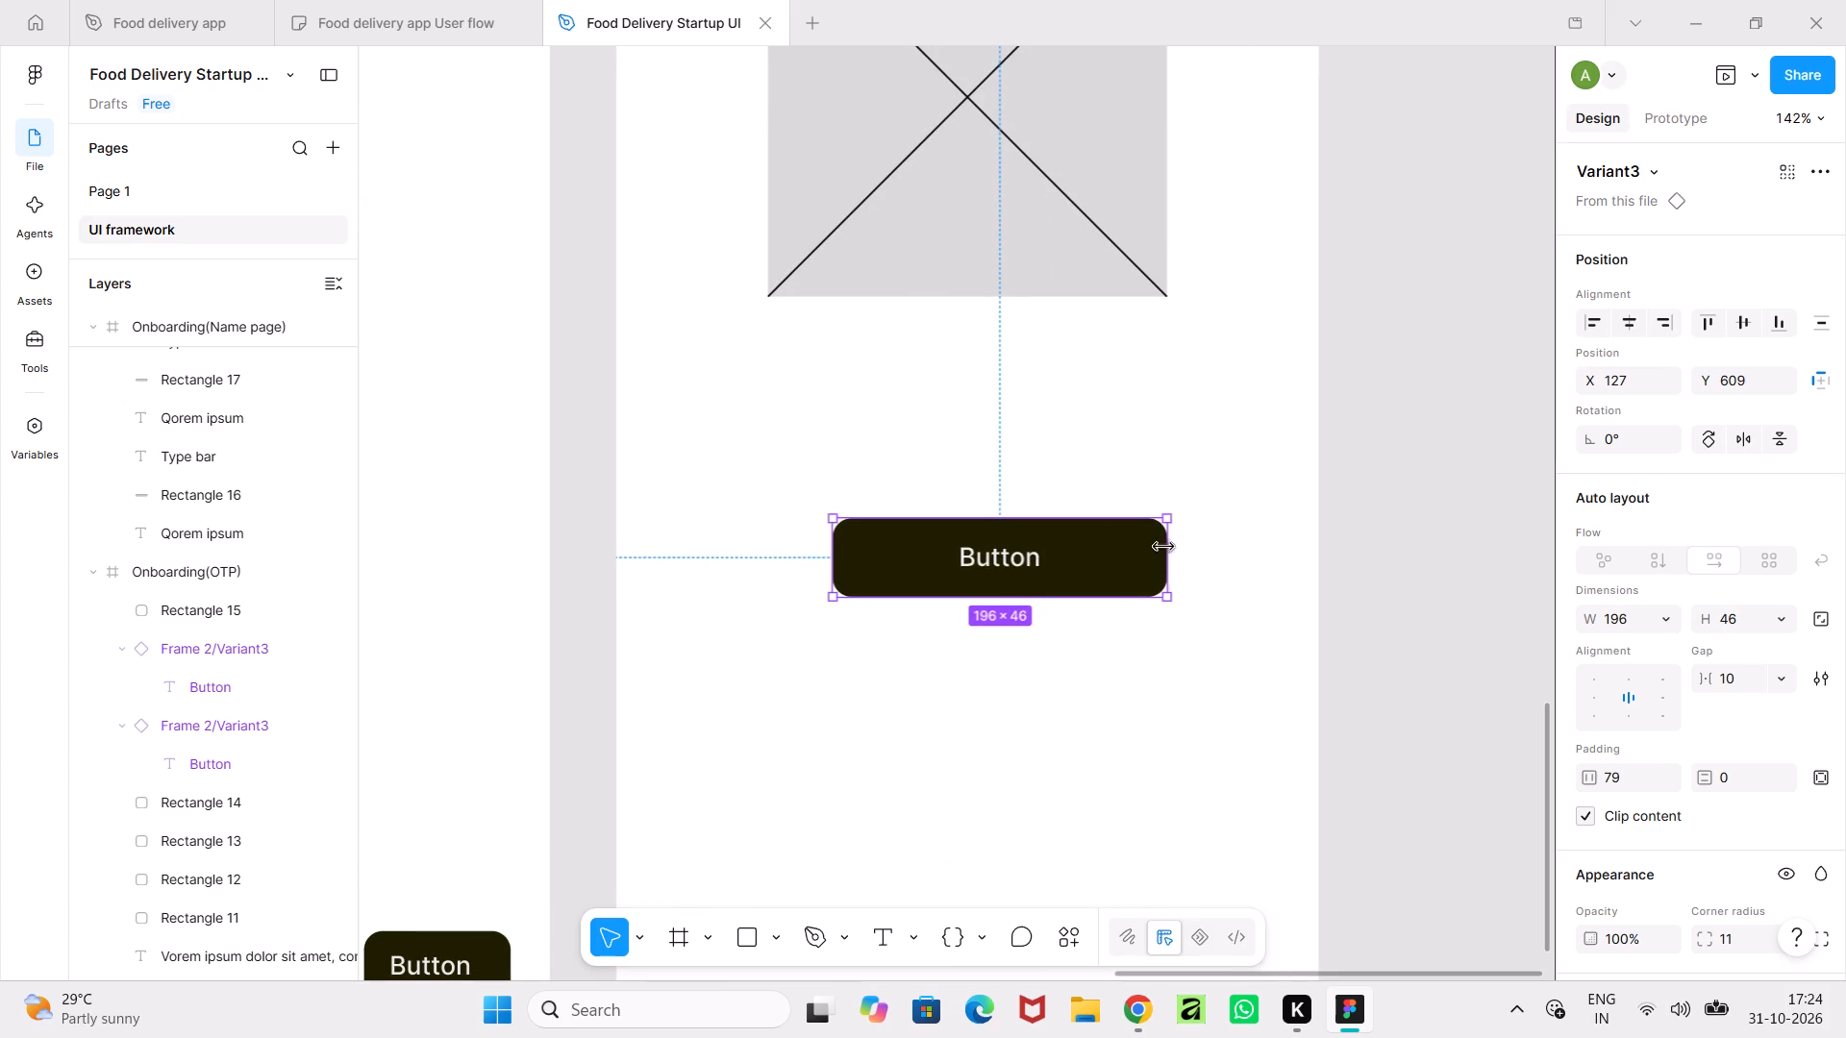
left_click_drag(1132, 562, 1097, 563)
Set the font size of the new button's label to 16.
scroll(1098, 564, "down", 5, "ctrl")
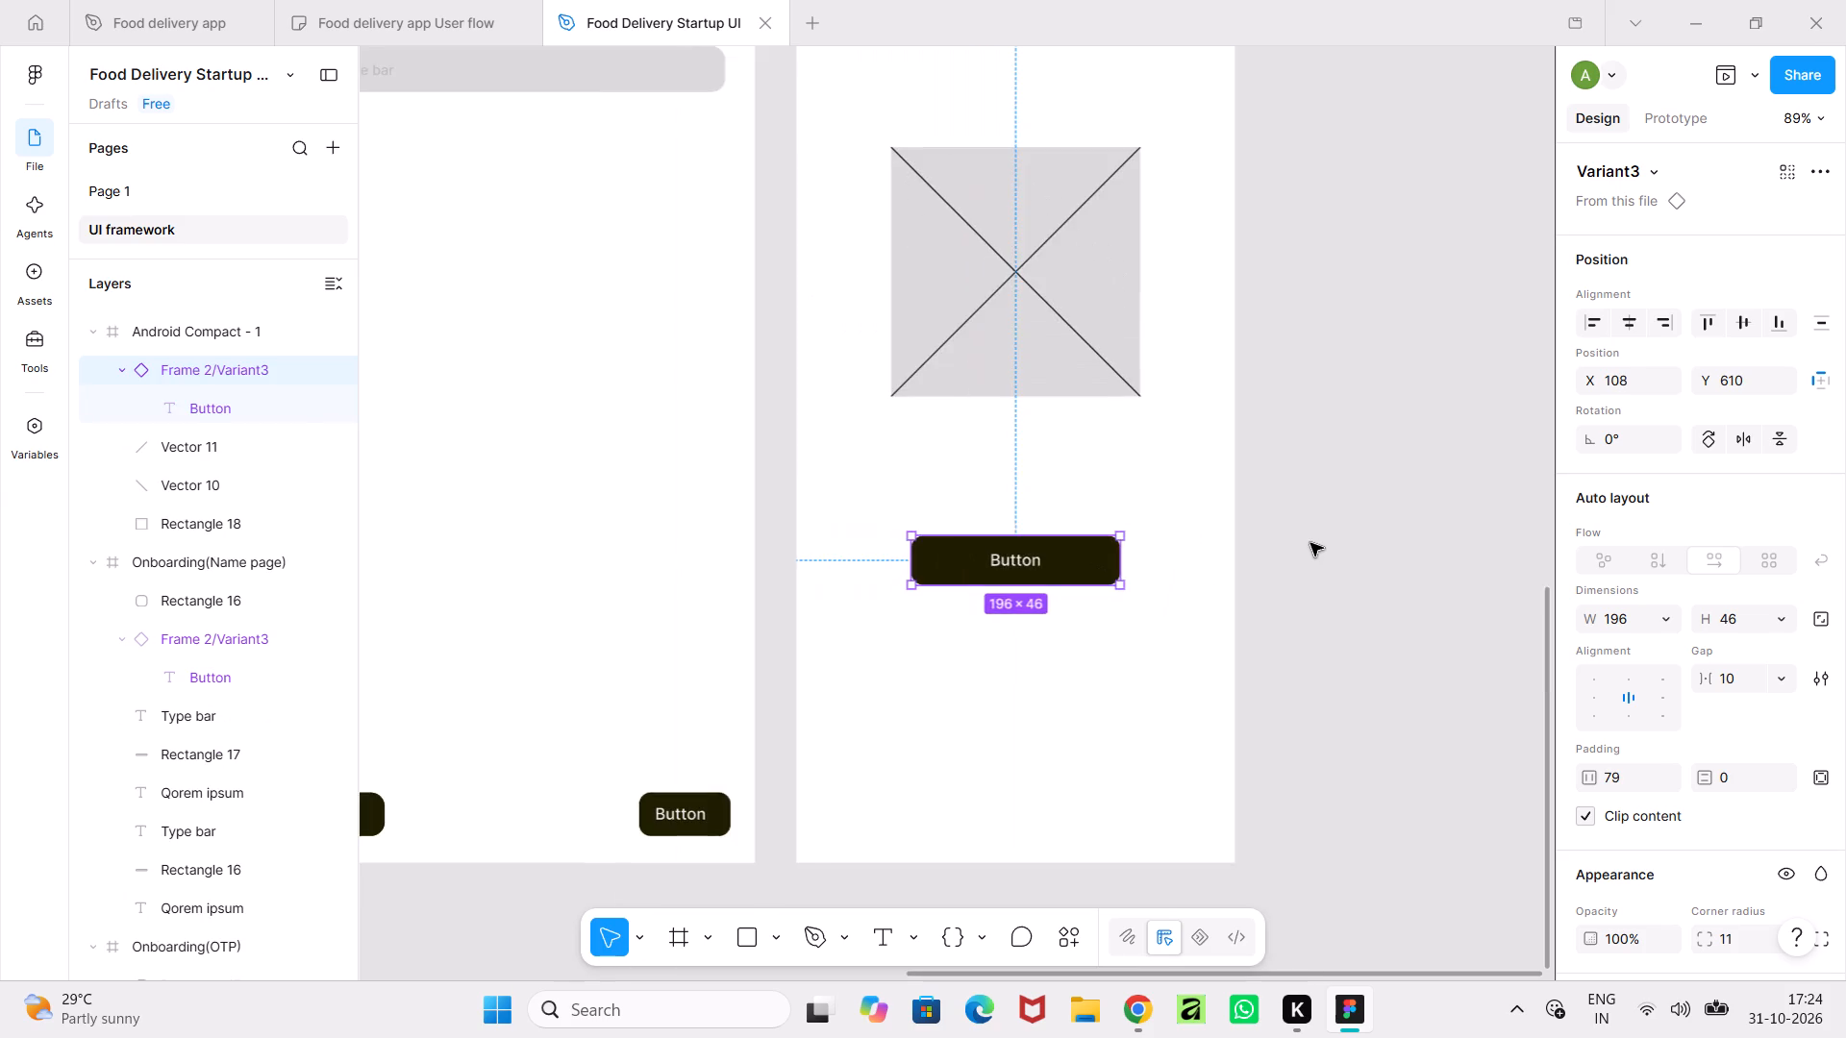
scroll(1310, 543, "down", 3, "ctrl")
middle_click_drag(1310, 543, 1278, 610)
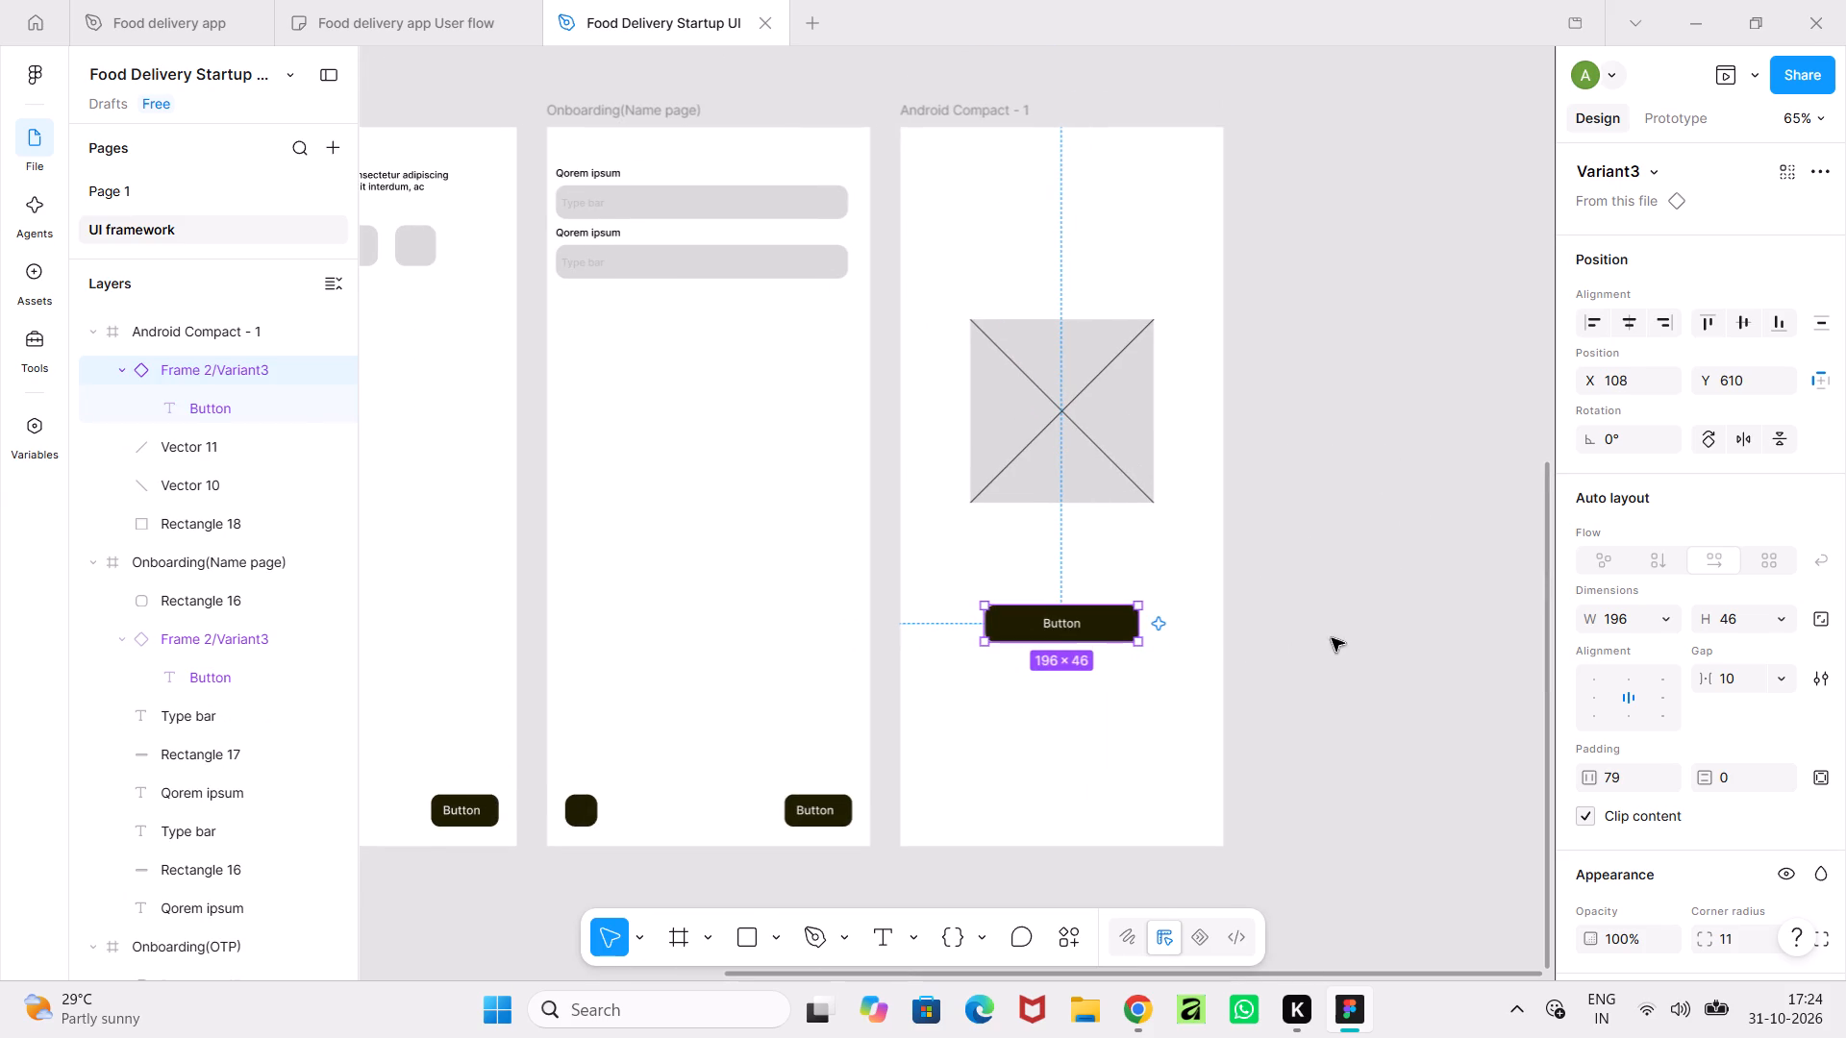
double_click(1068, 630)
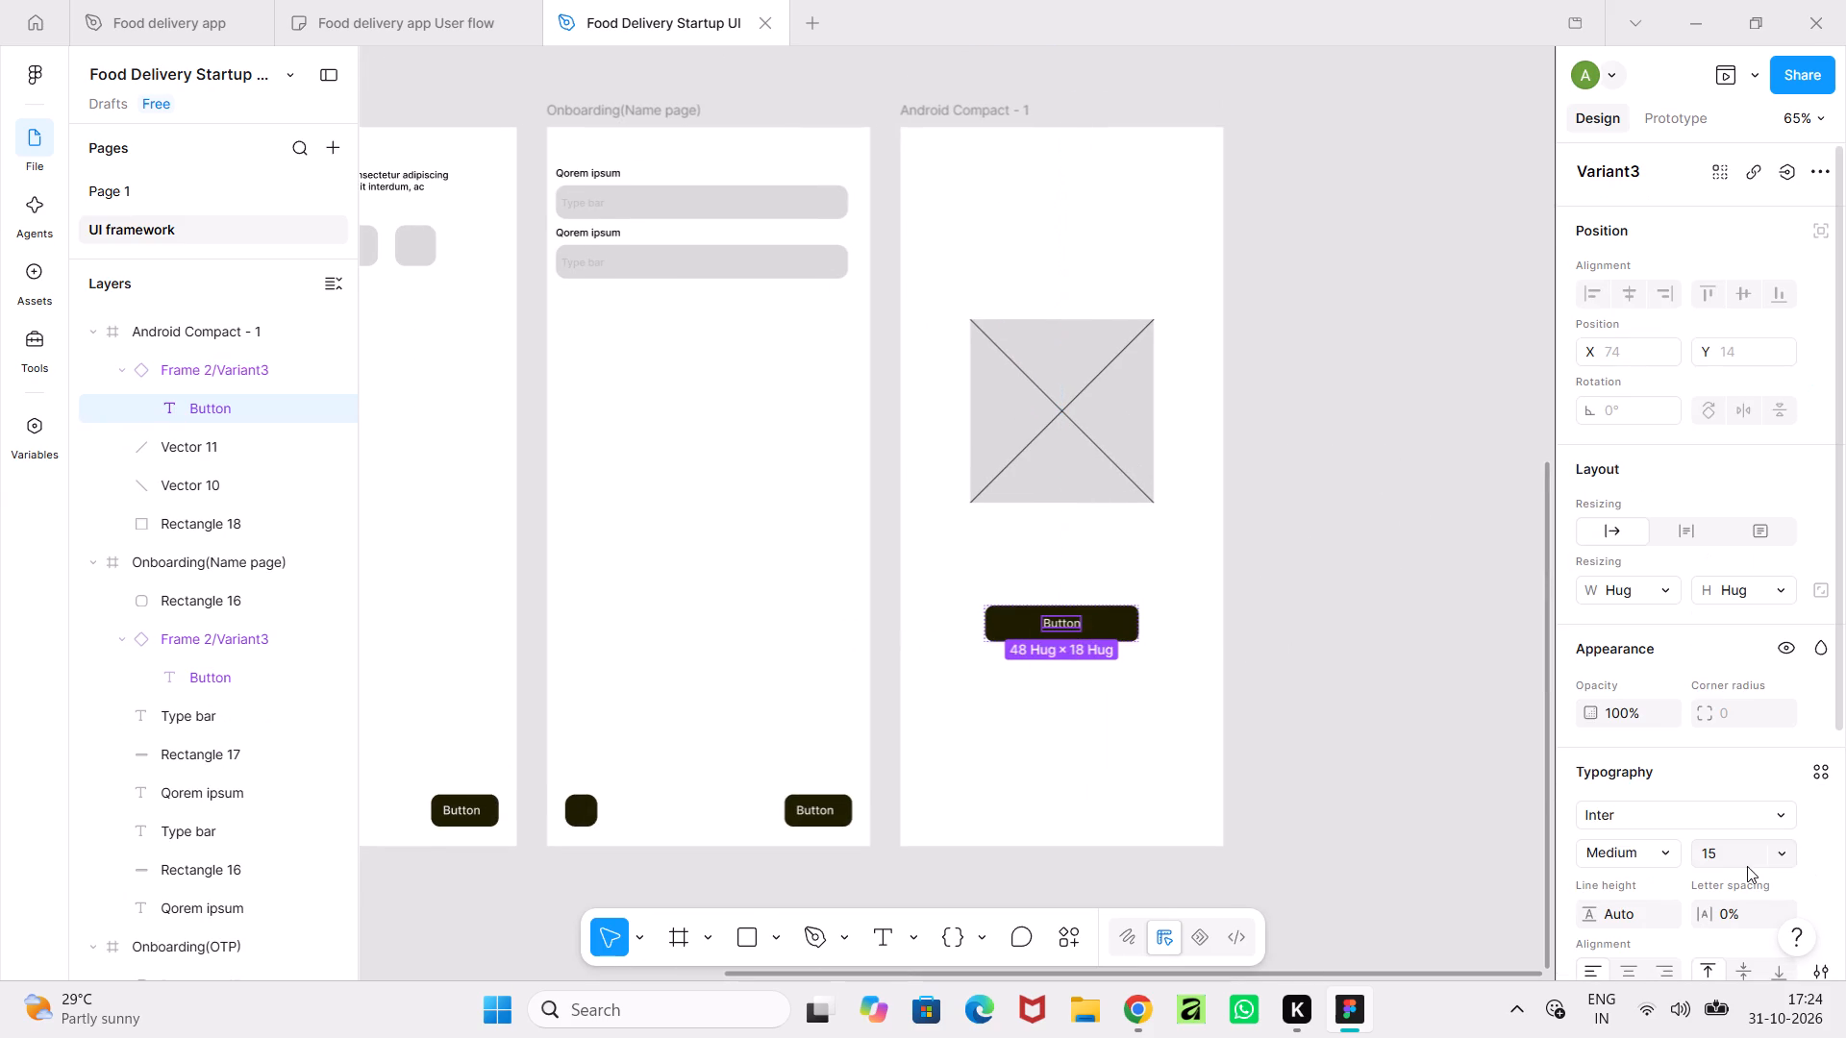
left_click(1774, 854)
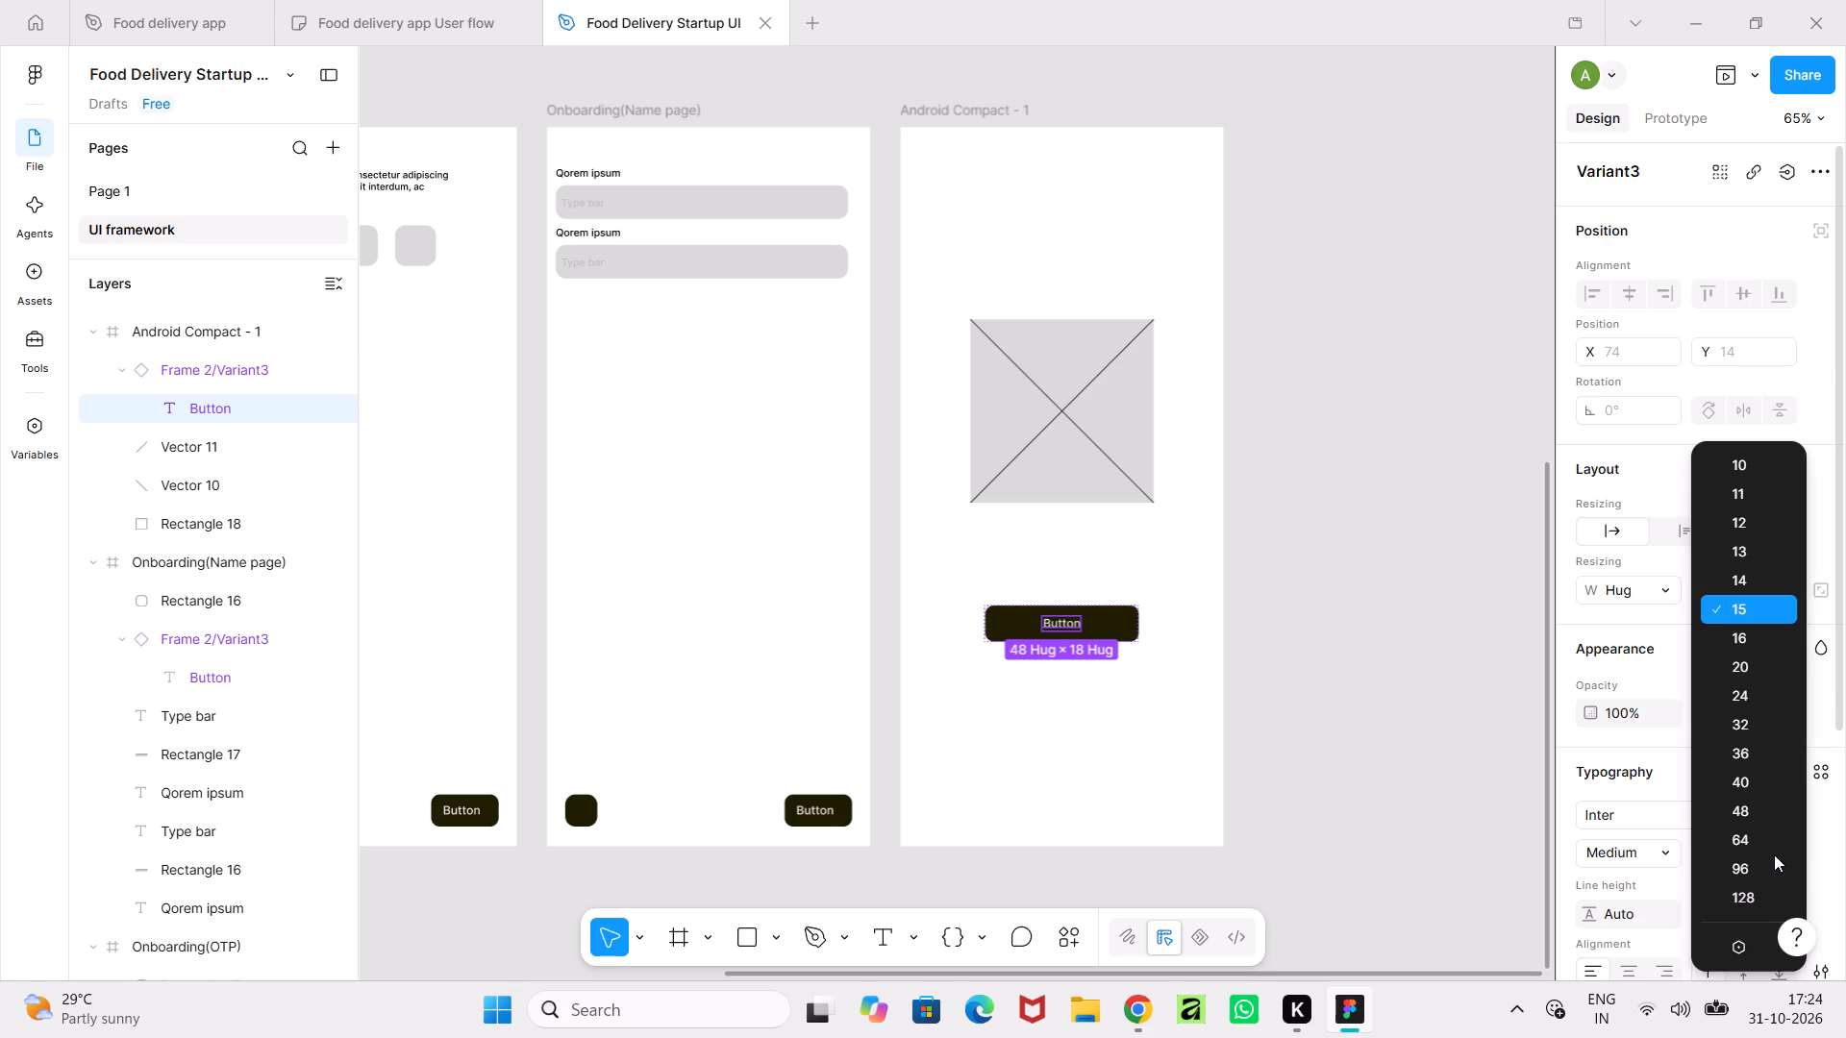
left_click(1744, 636)
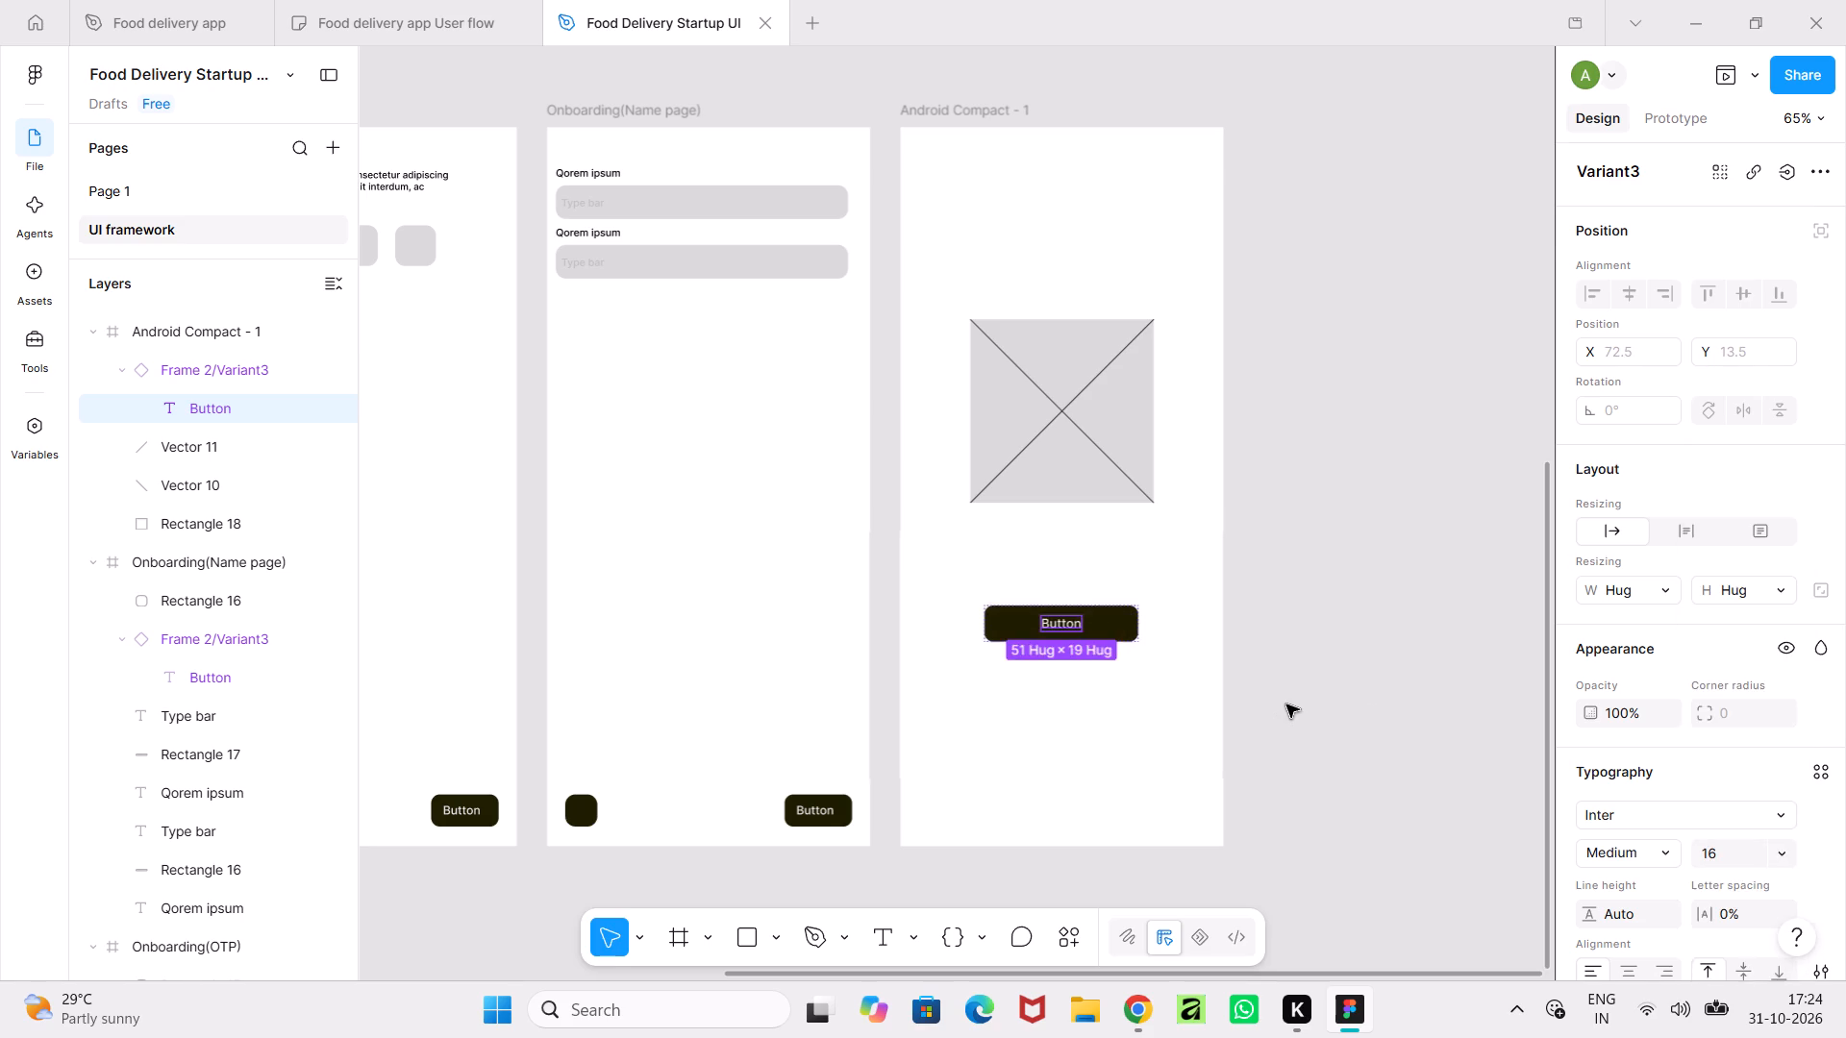
left_click(1286, 704)
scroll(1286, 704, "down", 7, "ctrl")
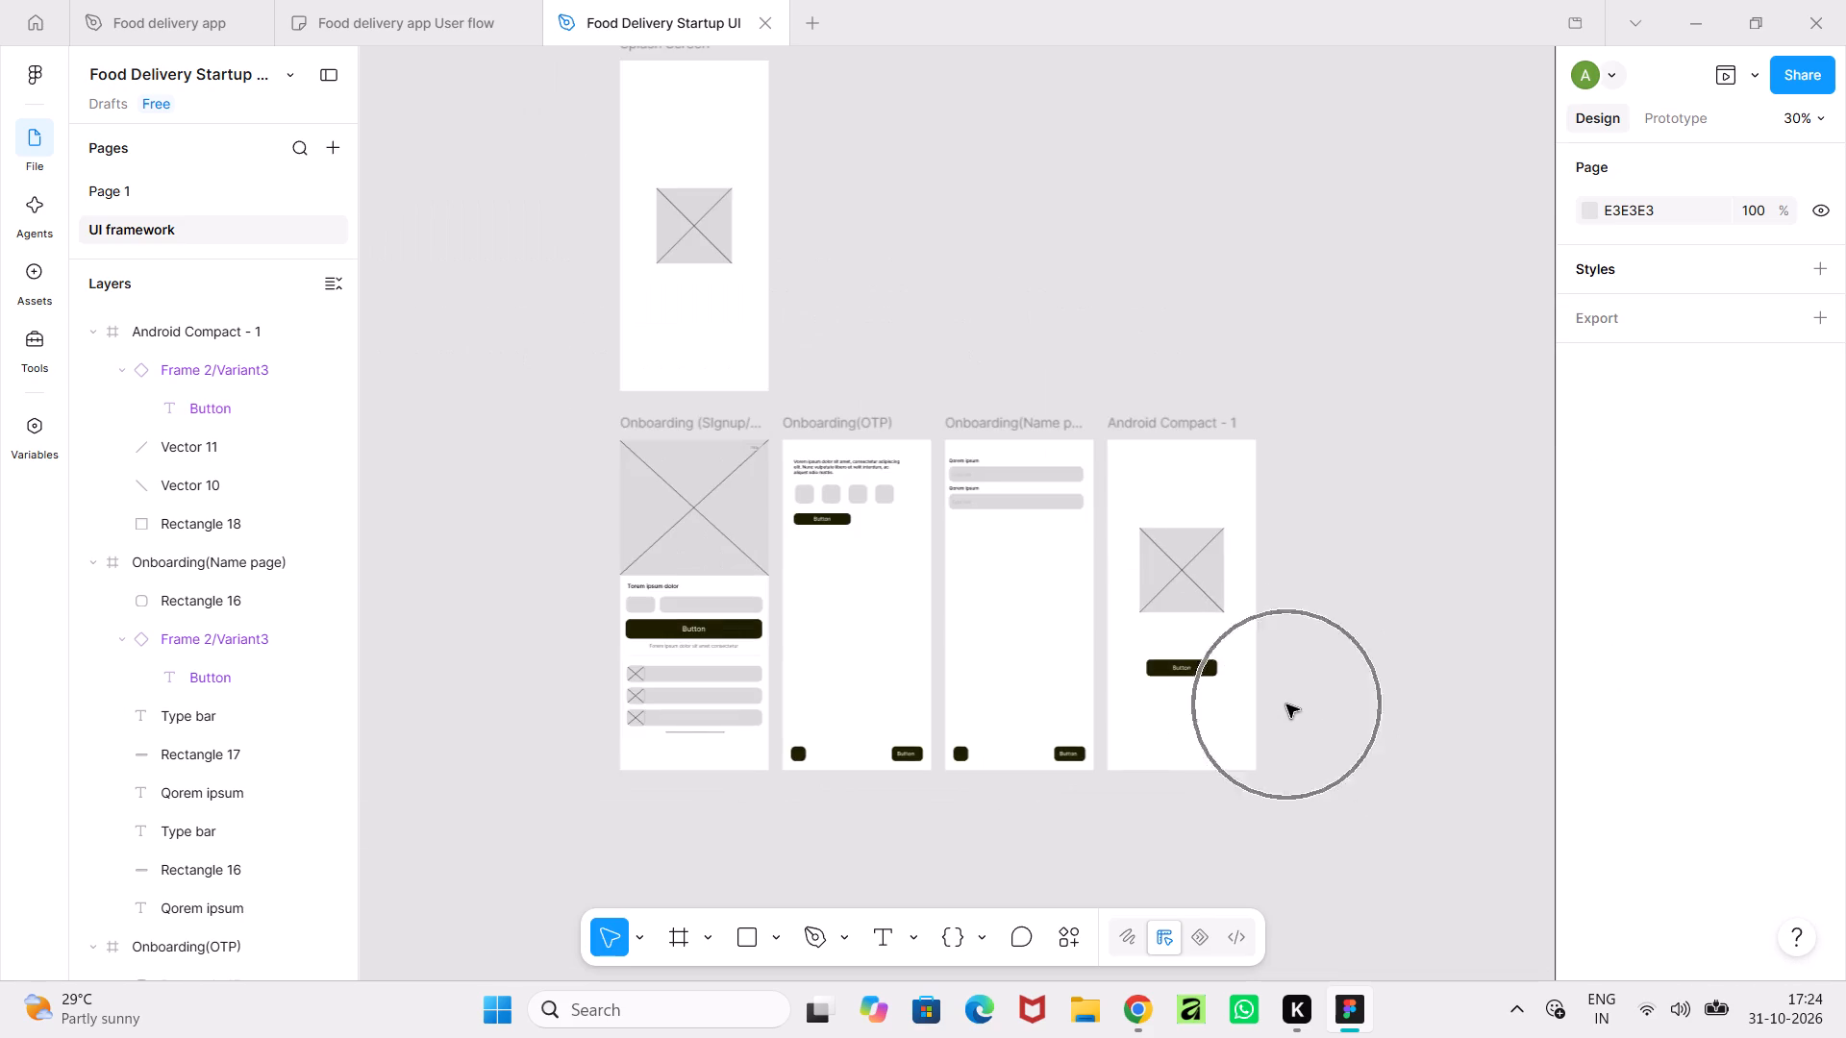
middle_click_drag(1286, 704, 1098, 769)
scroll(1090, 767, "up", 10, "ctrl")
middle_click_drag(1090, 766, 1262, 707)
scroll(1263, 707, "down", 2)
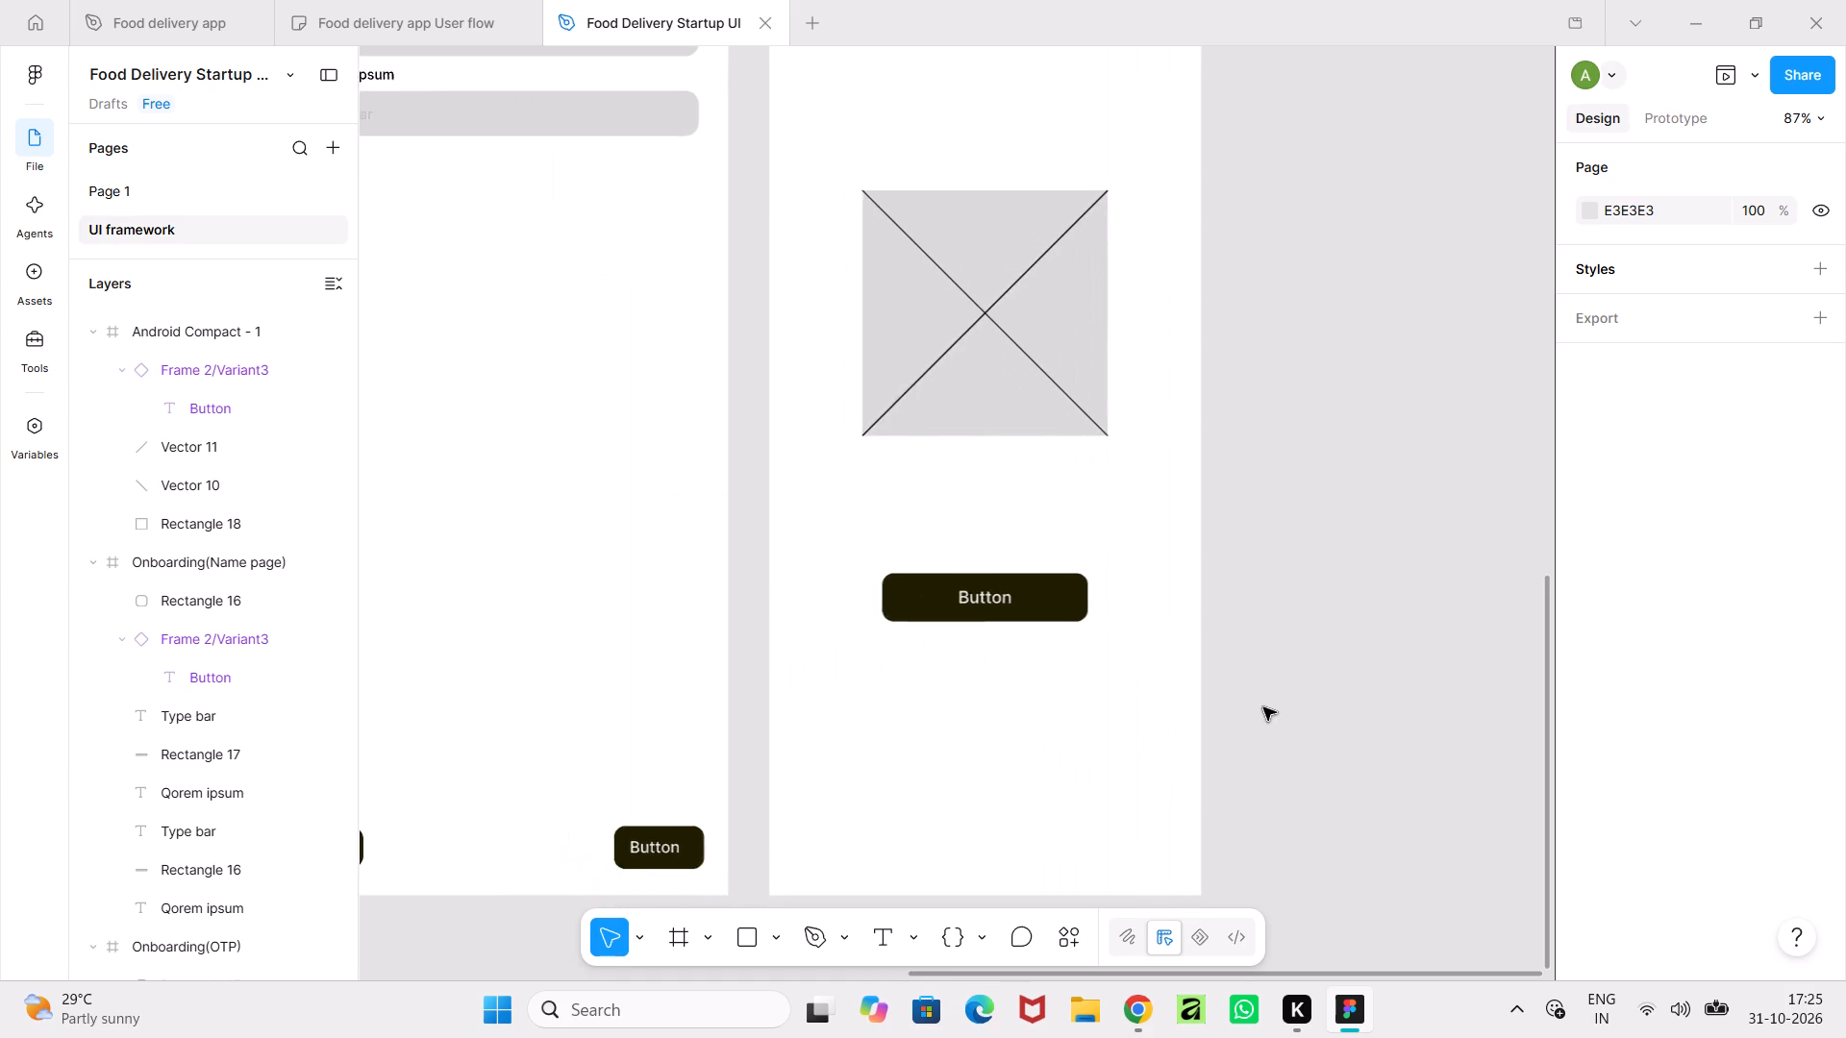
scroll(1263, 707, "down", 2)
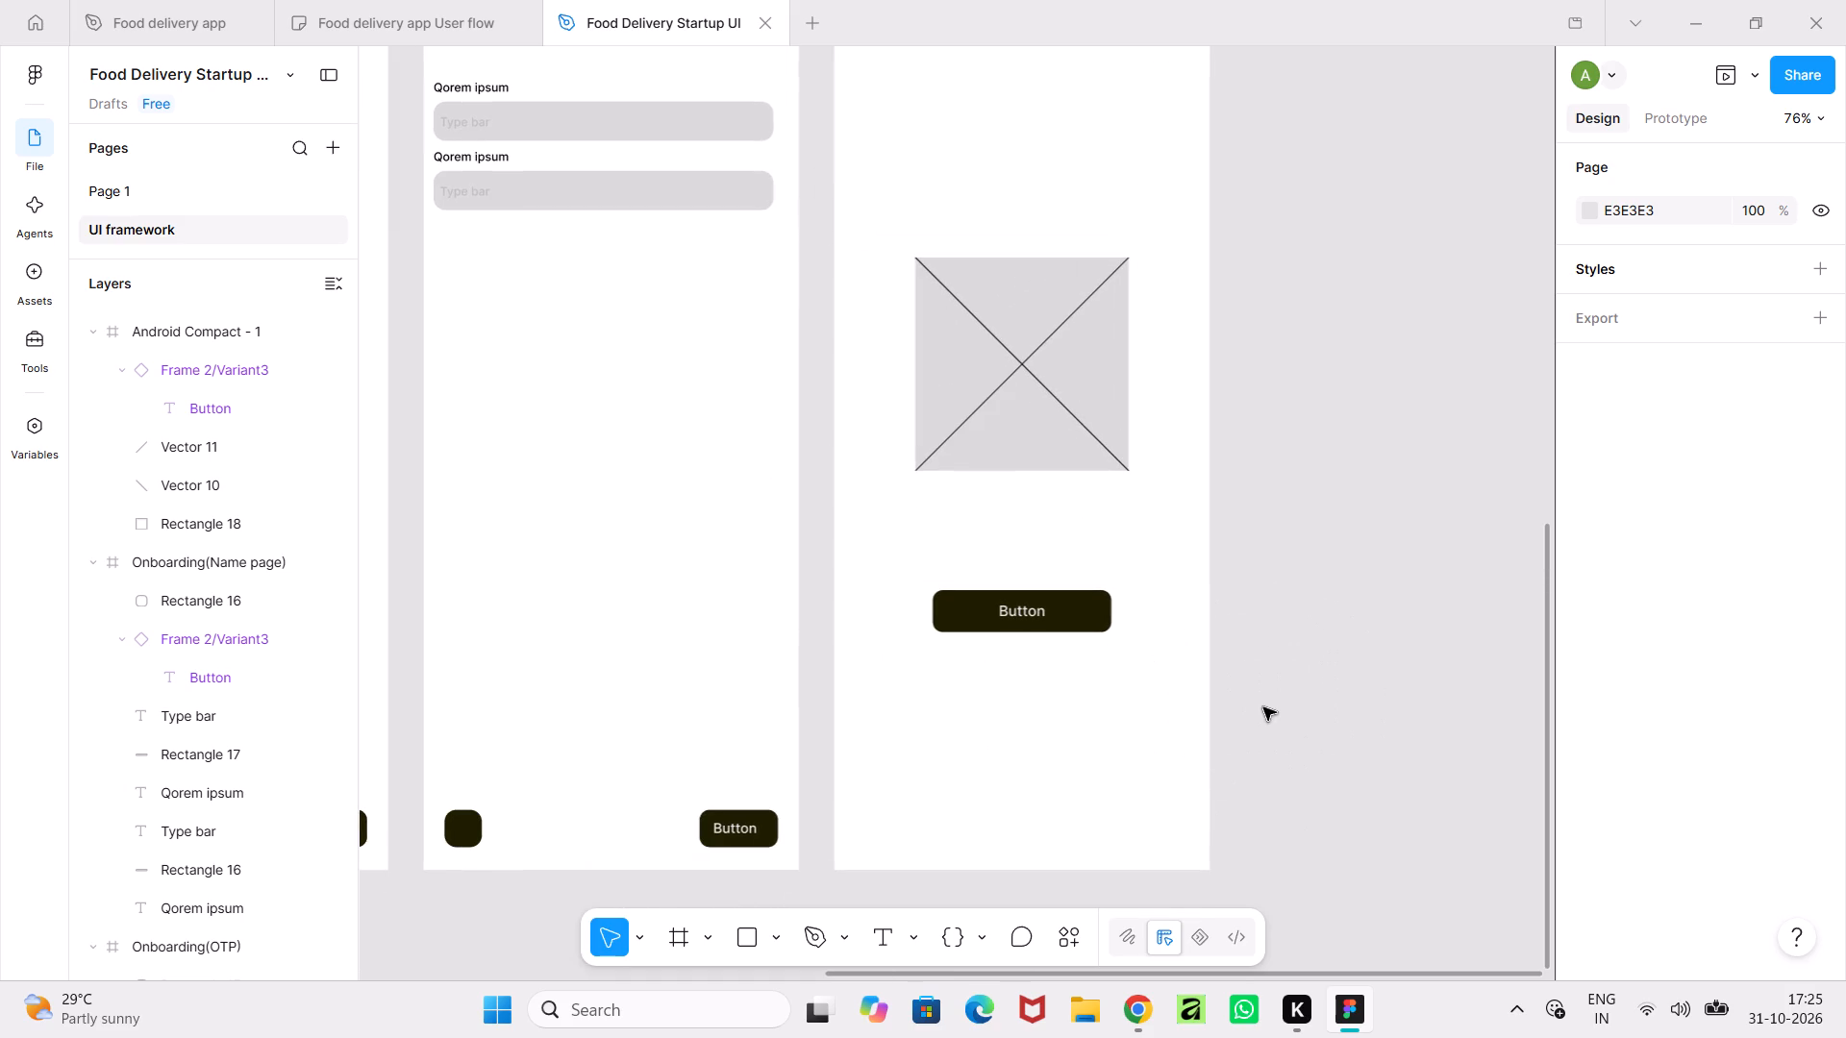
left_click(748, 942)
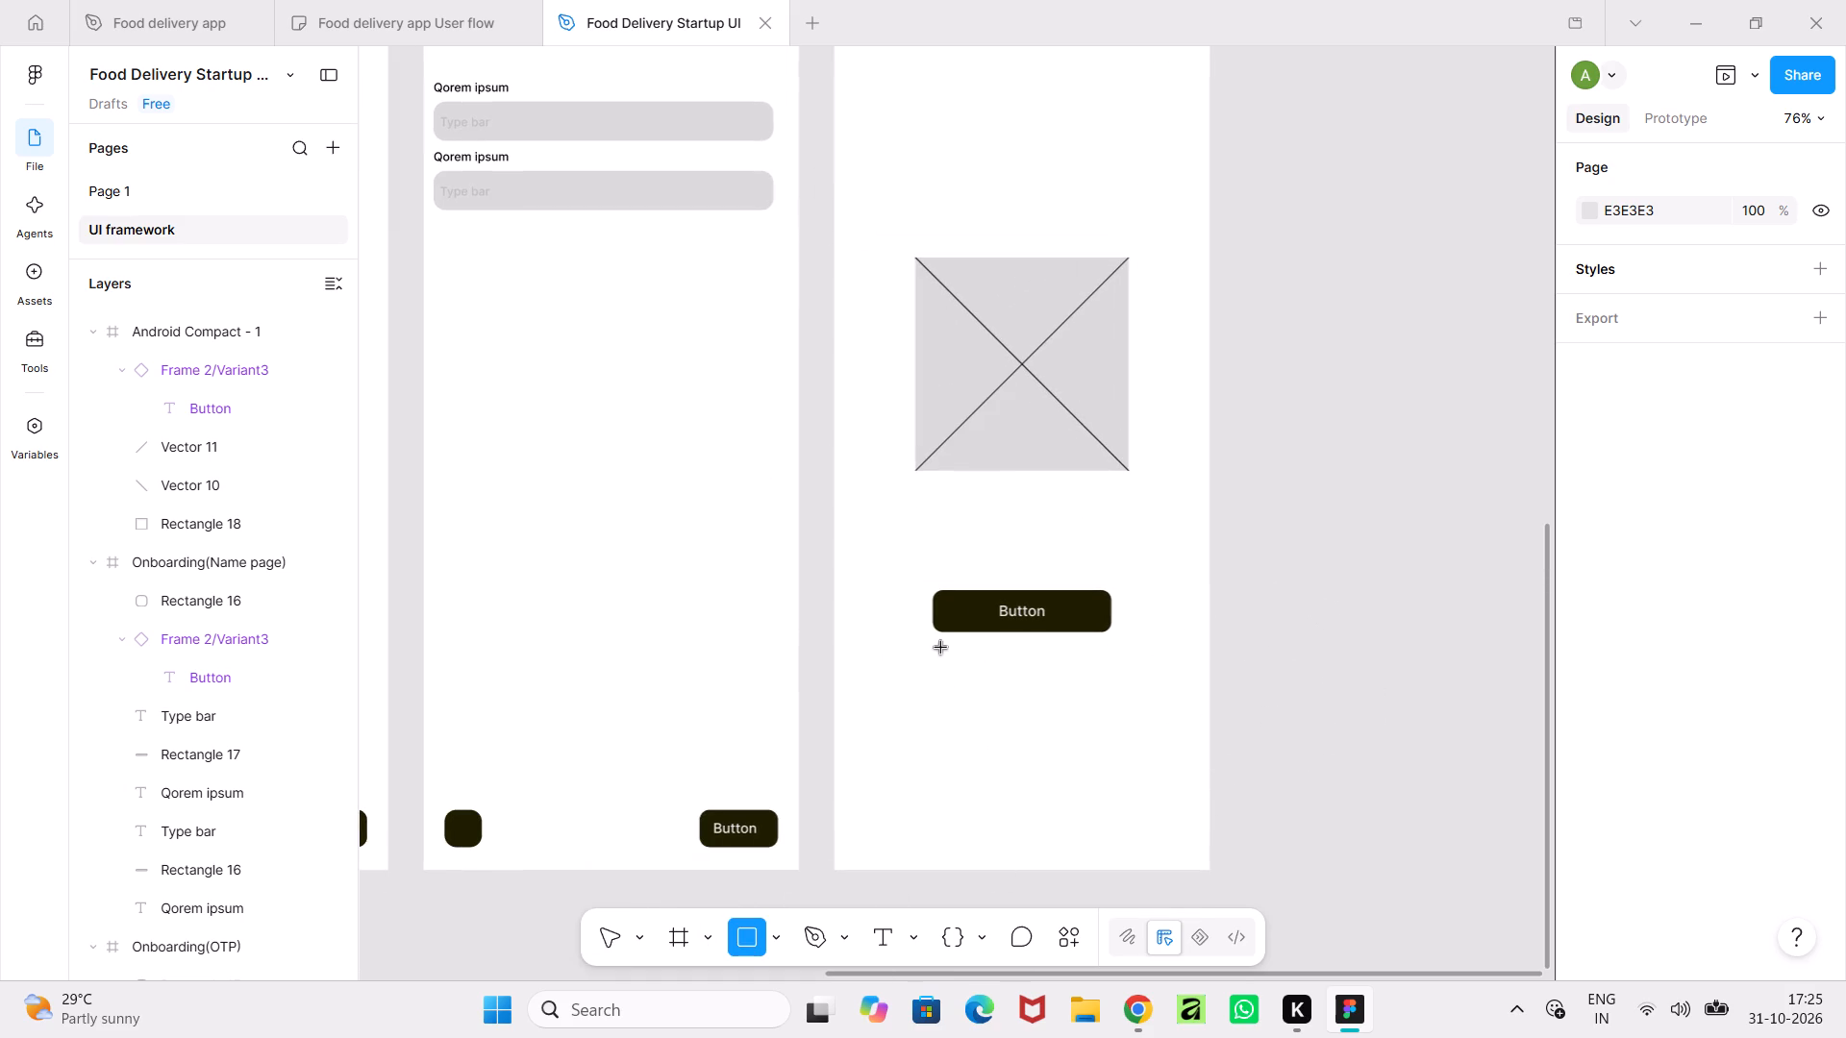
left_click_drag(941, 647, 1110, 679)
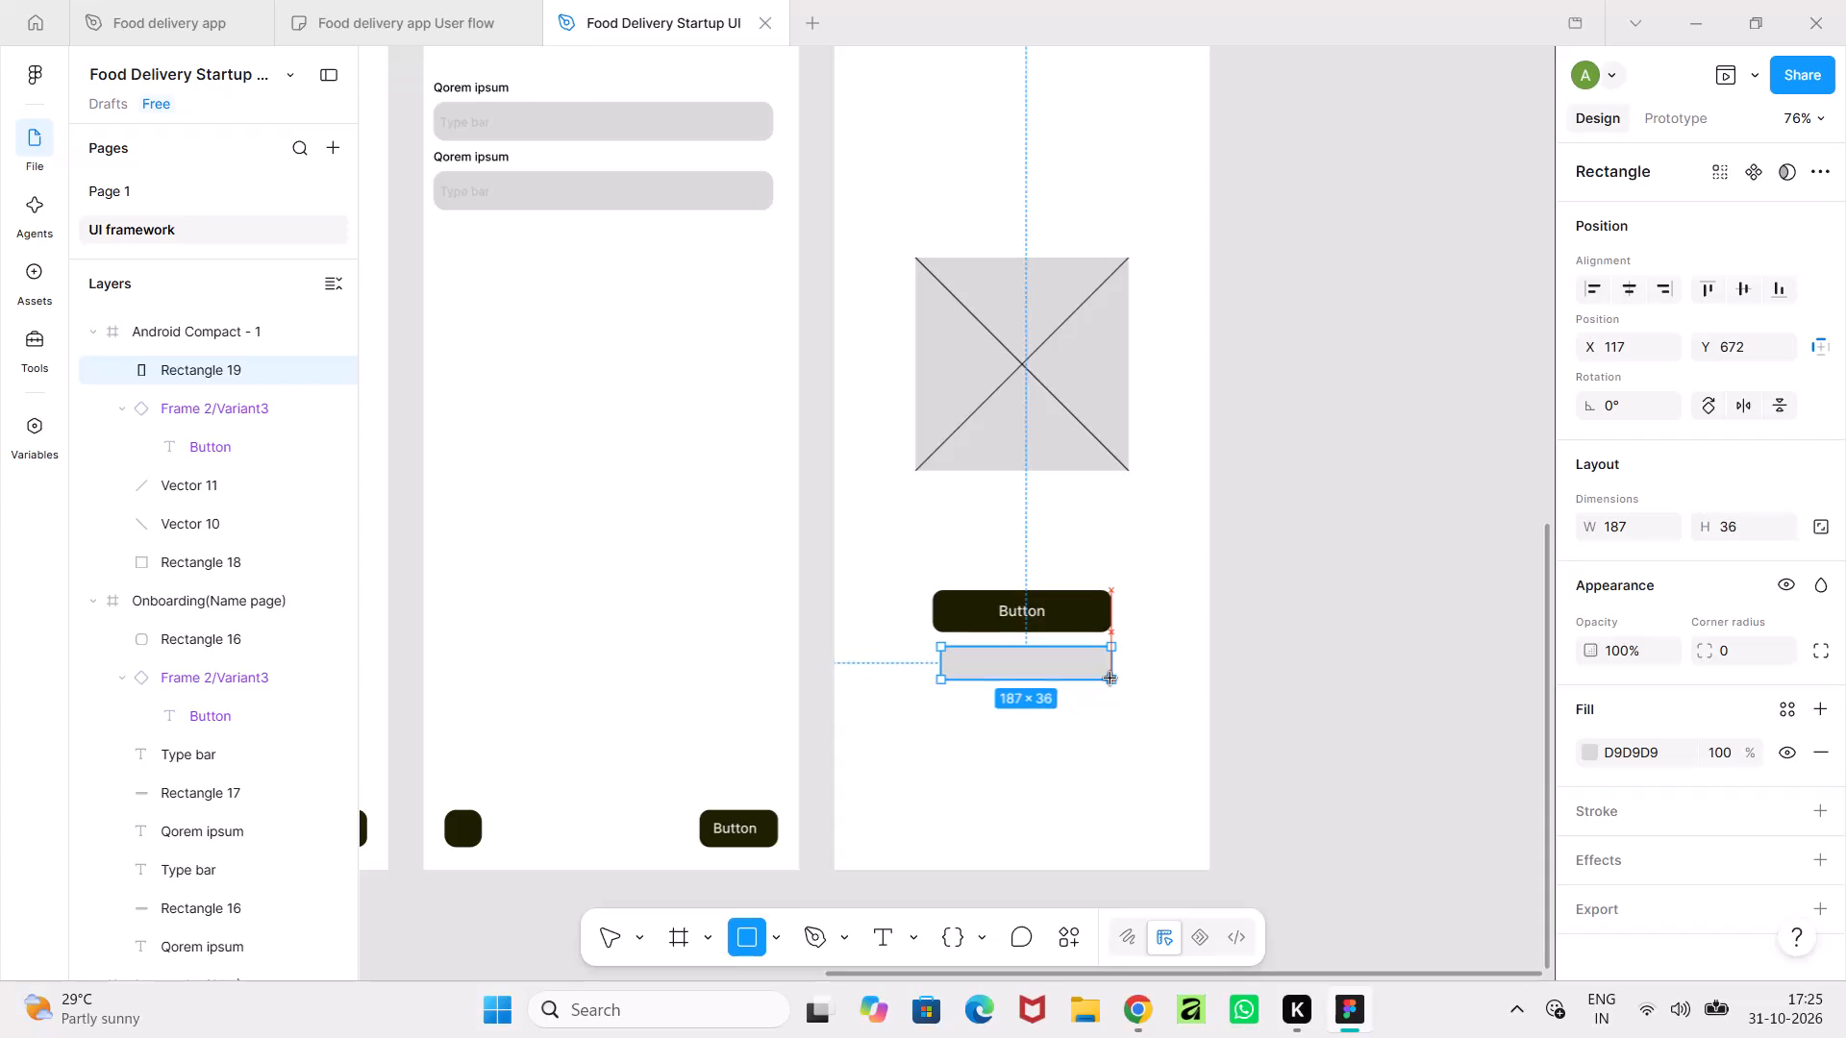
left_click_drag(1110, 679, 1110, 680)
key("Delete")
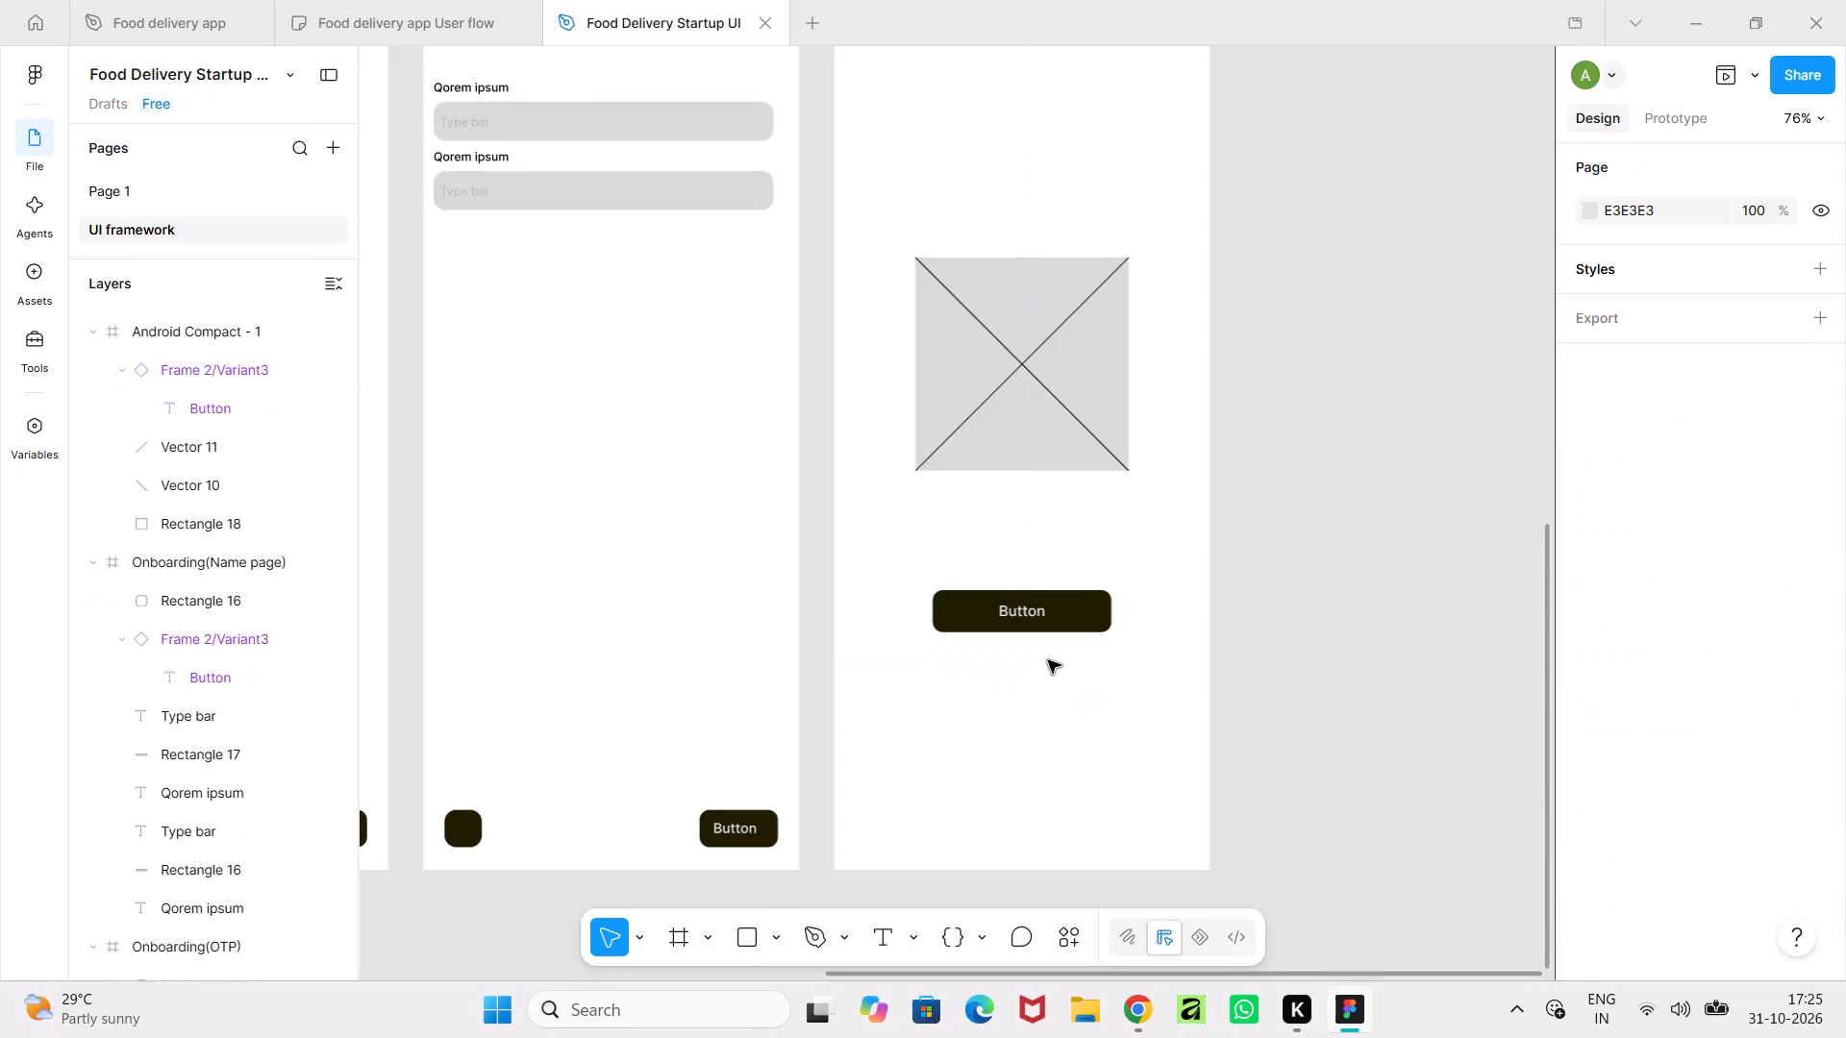
Duplicate the 196 × 46 button and place the copy directly below the original, aligned with it and separated by a small gap.
left_click(1080, 599)
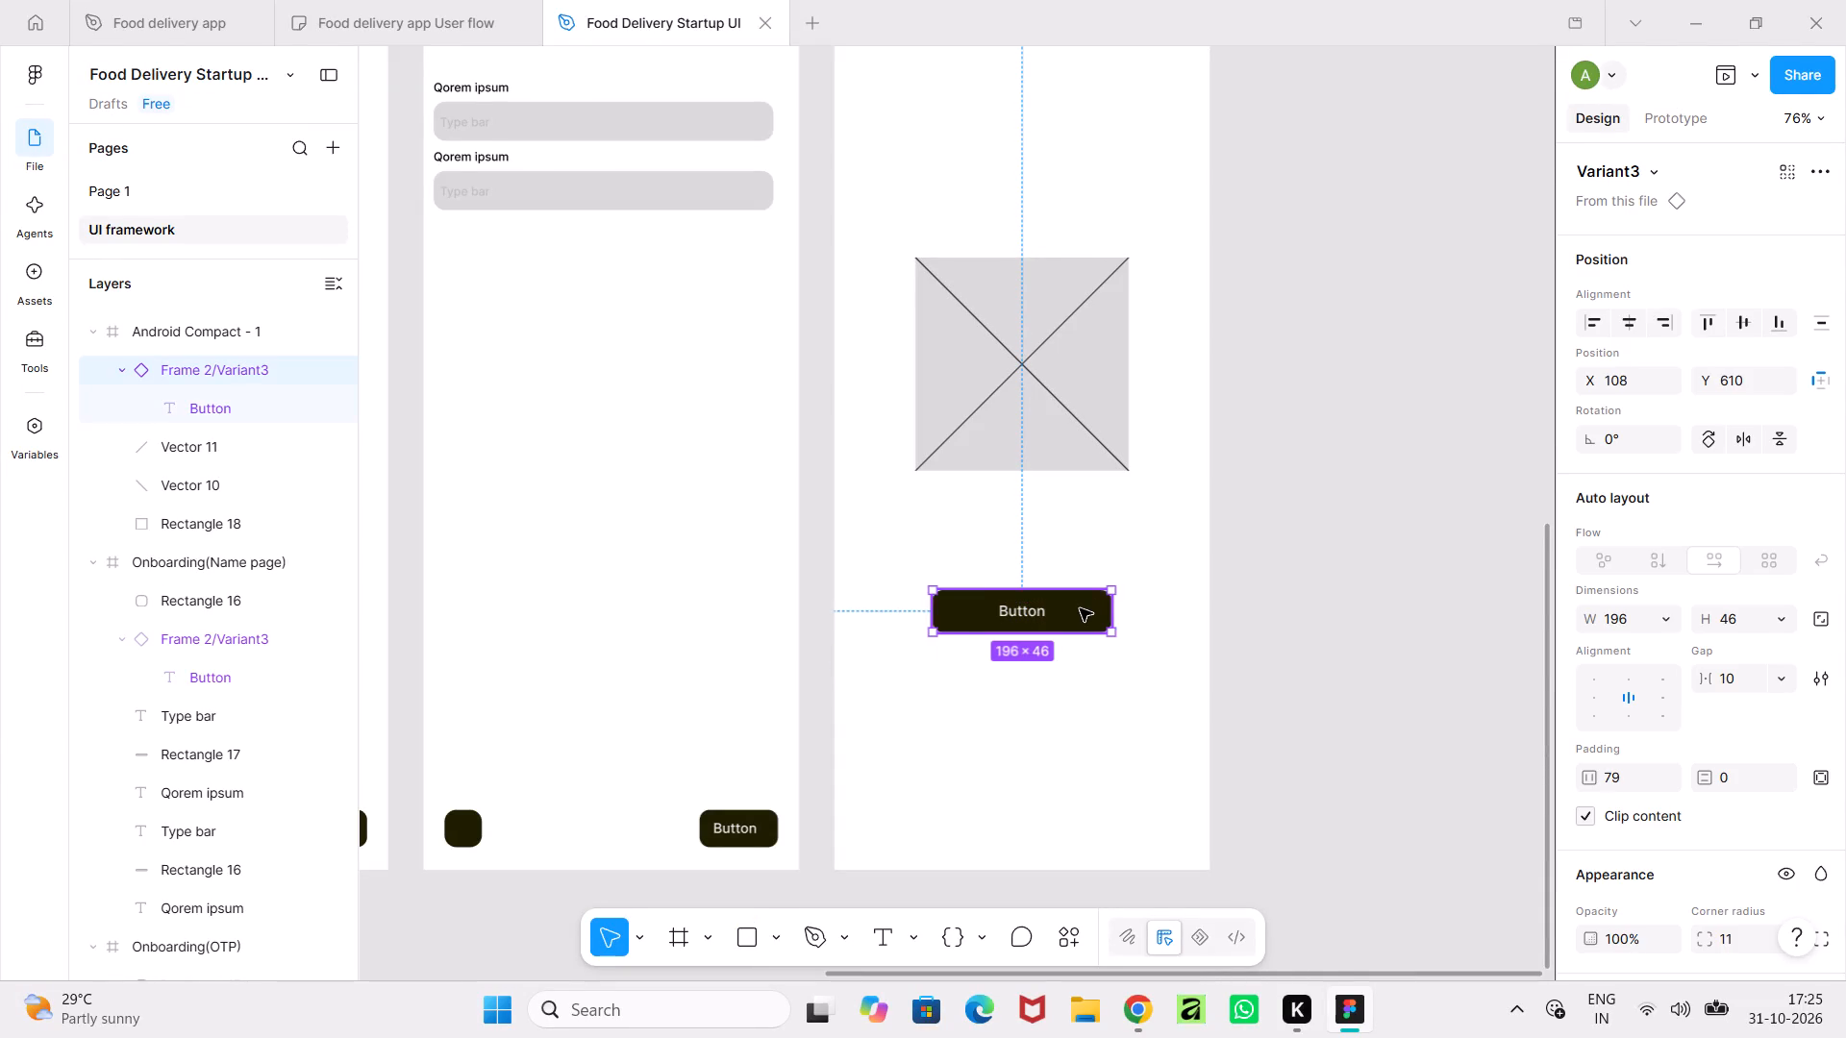
key("ctrl+c")
key("ctrl+v")
left_click_drag(1080, 615, 1075, 669)
Set the lower button's fill to the page's grey colour D9D9D9.
scroll(1600, 828, "down", 2)
left_click(1584, 803)
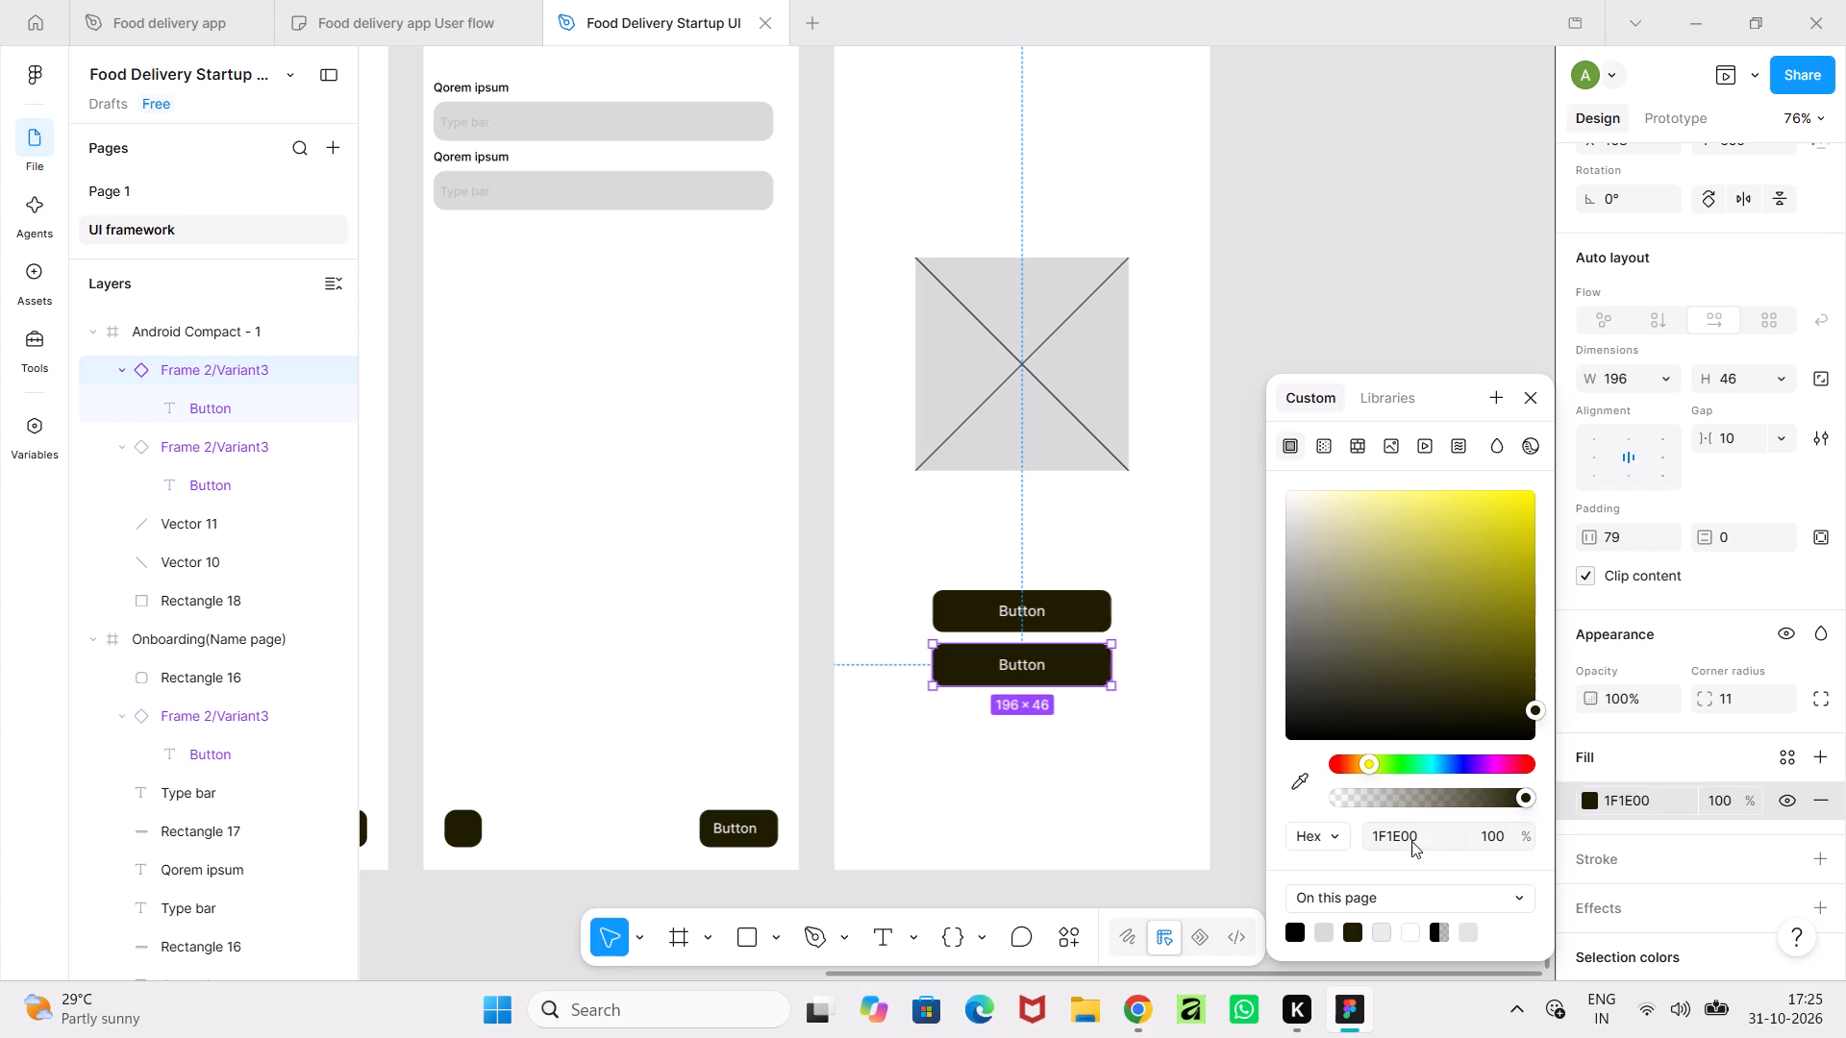
left_click(1327, 936)
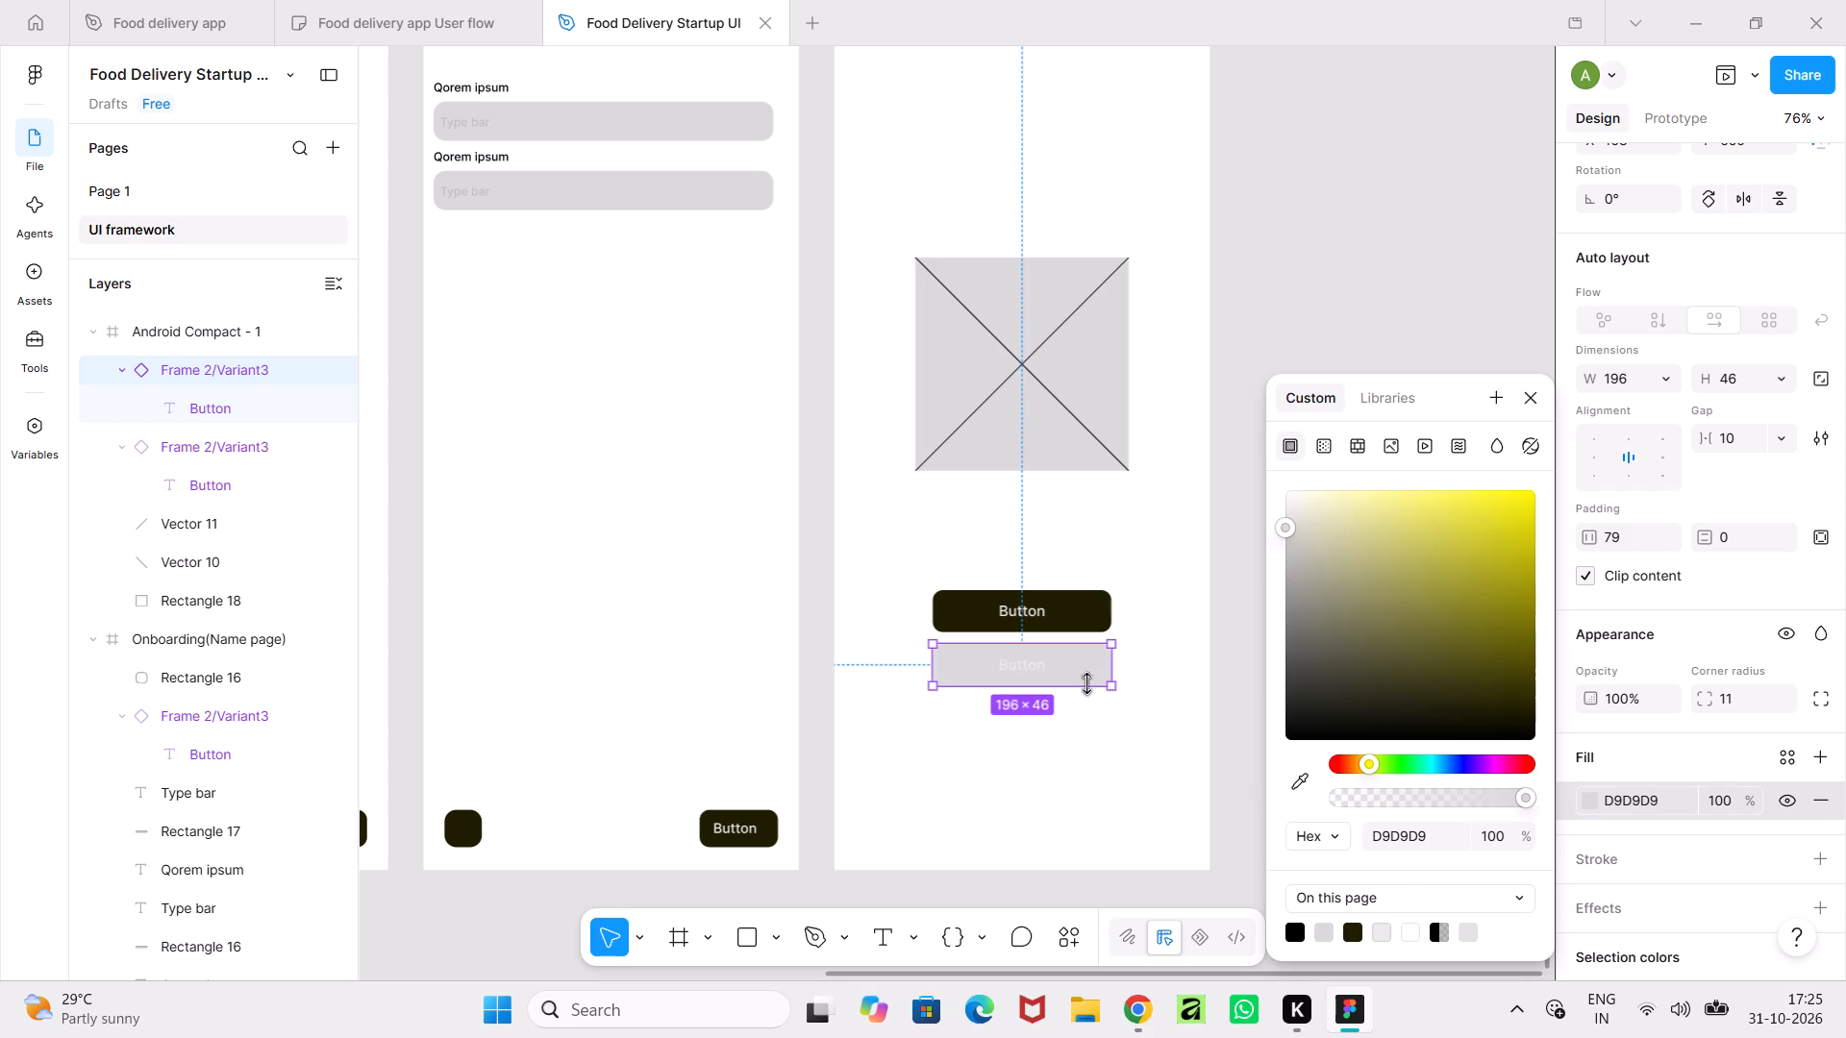
Set the lower button's label fill to black 000000 and reduce the label's opacity to 57%.
double_click(1034, 667)
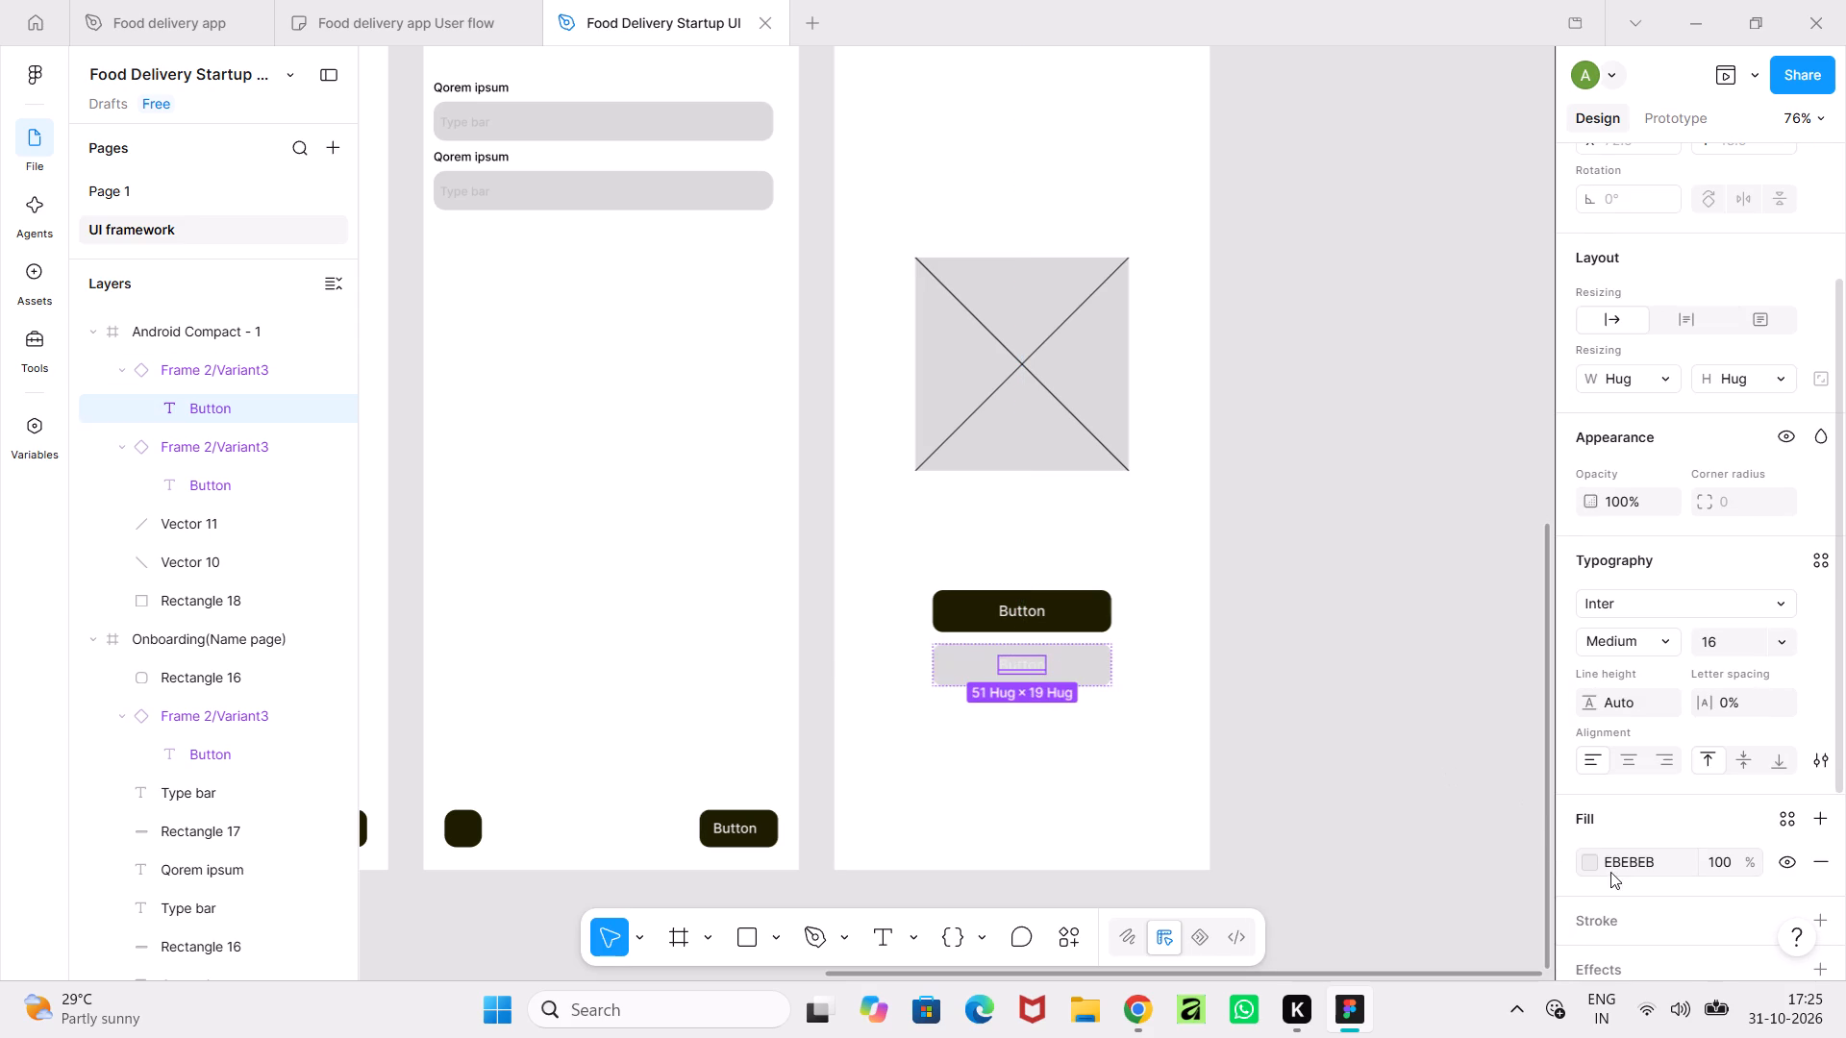
left_click(1596, 867)
left_click(1291, 938)
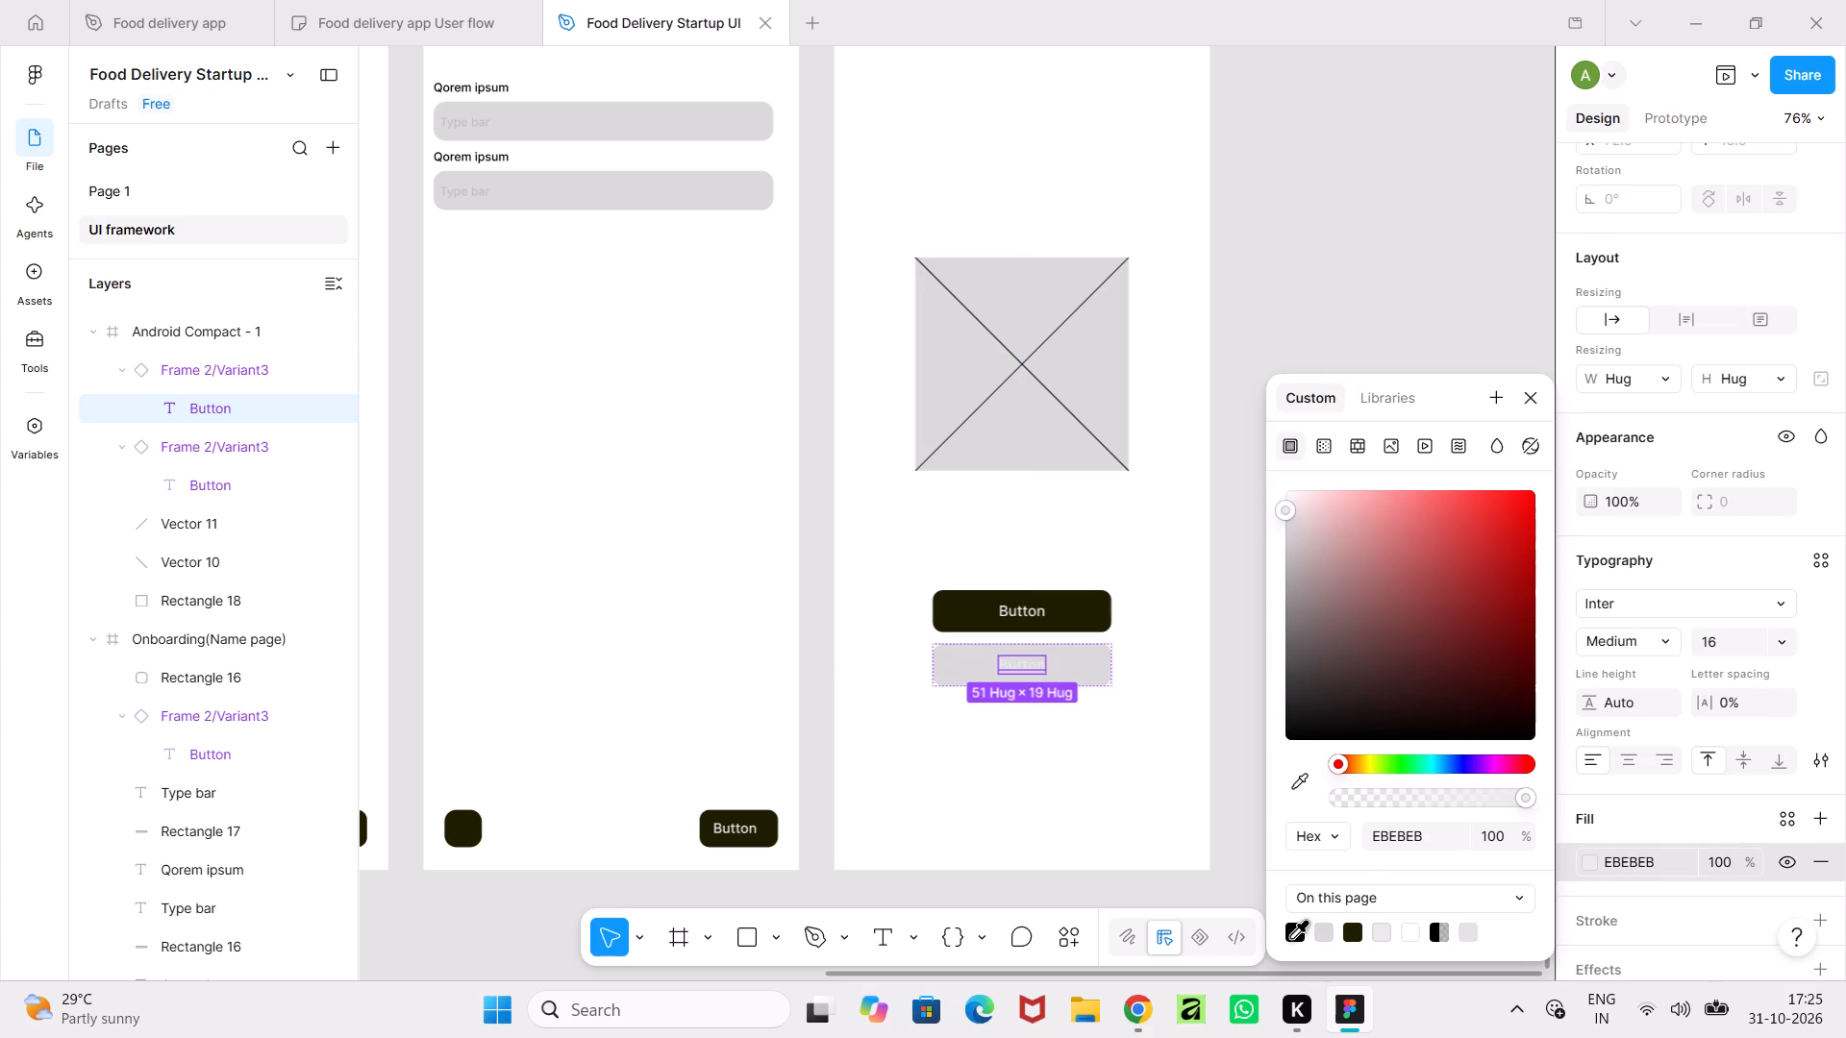
left_click(1530, 394)
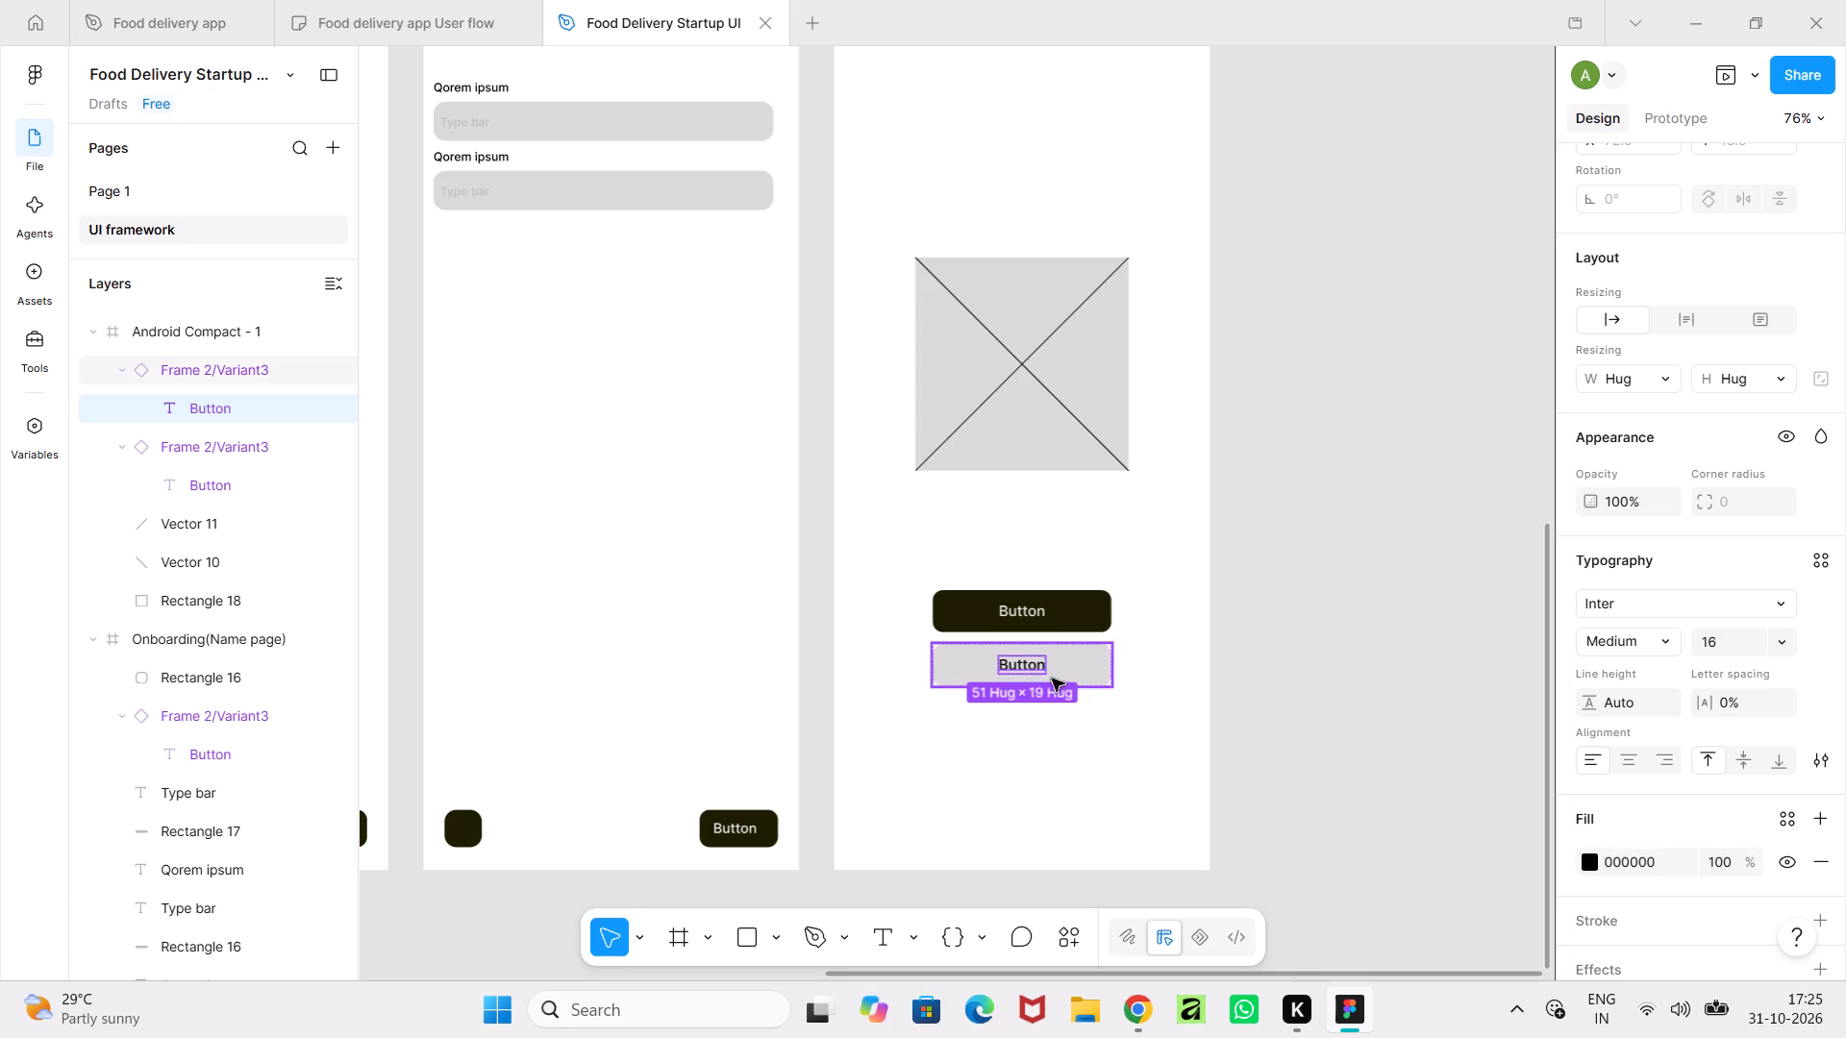
left_click_drag(1595, 497, 918, 512)
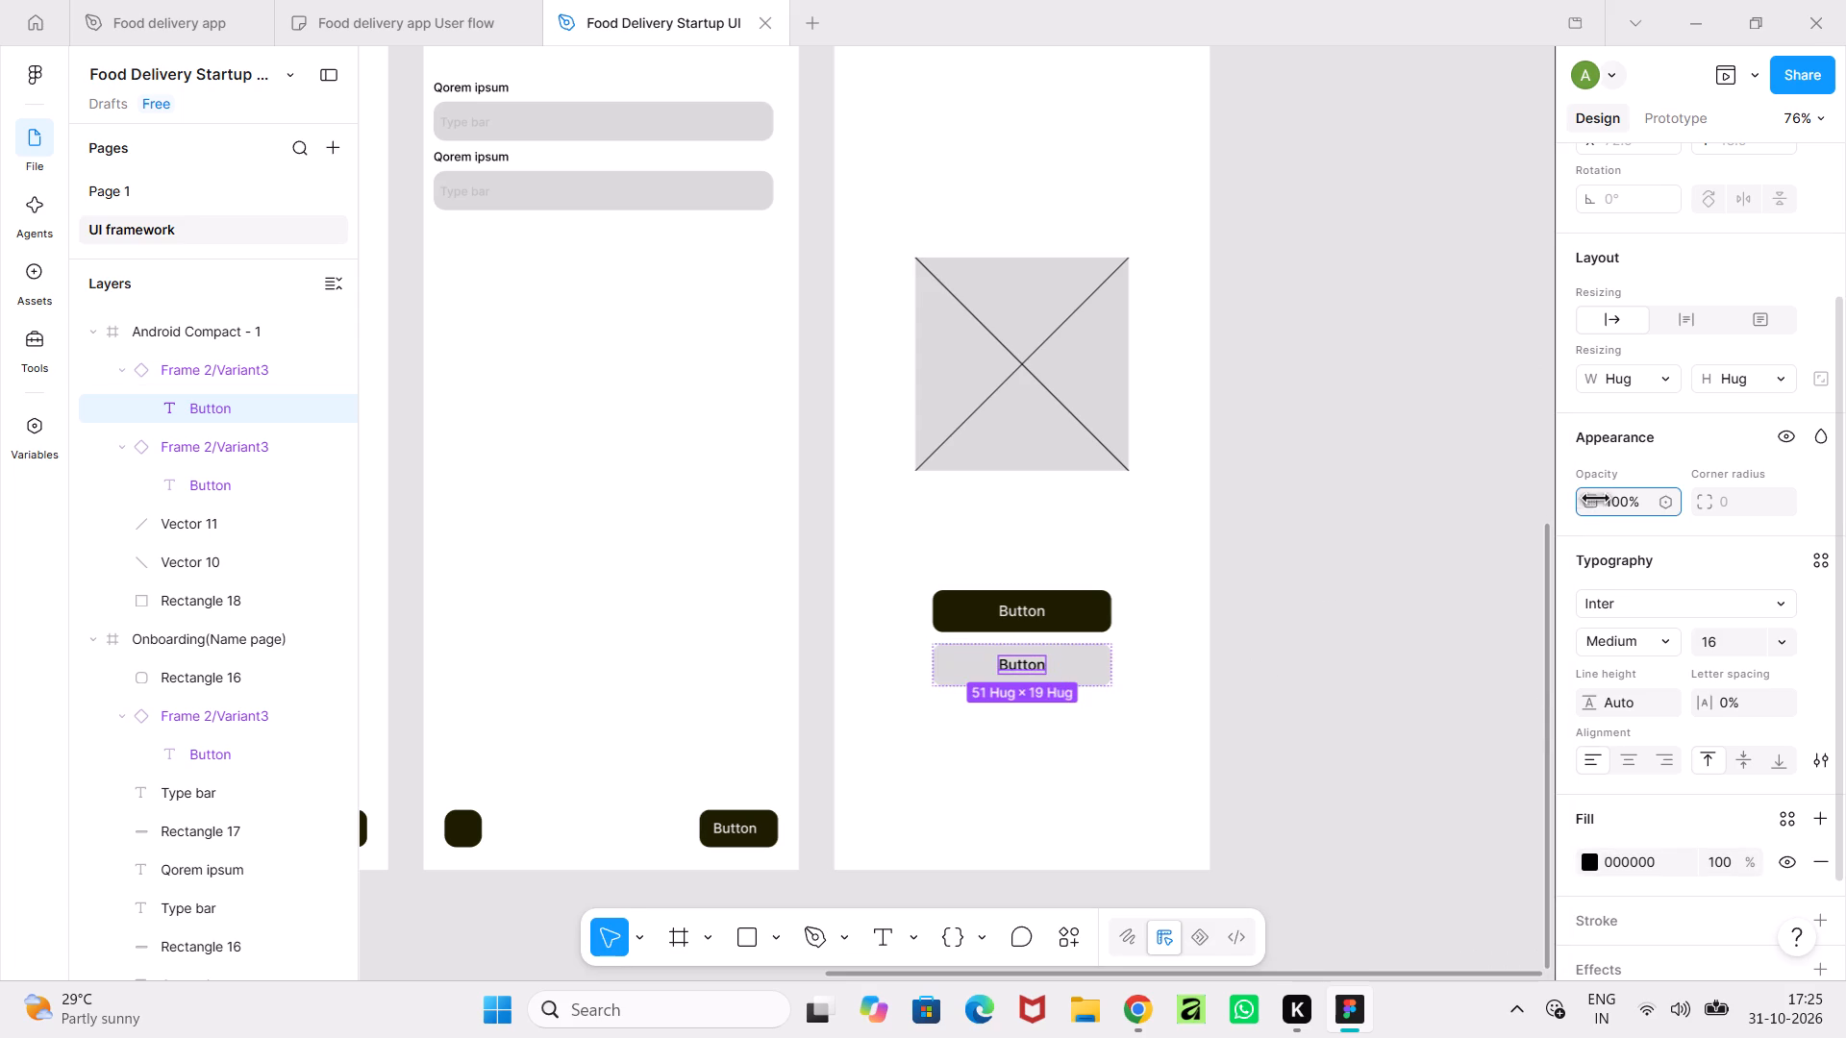
left_click_drag(918, 512, 794, 530)
left_click(1227, 686)
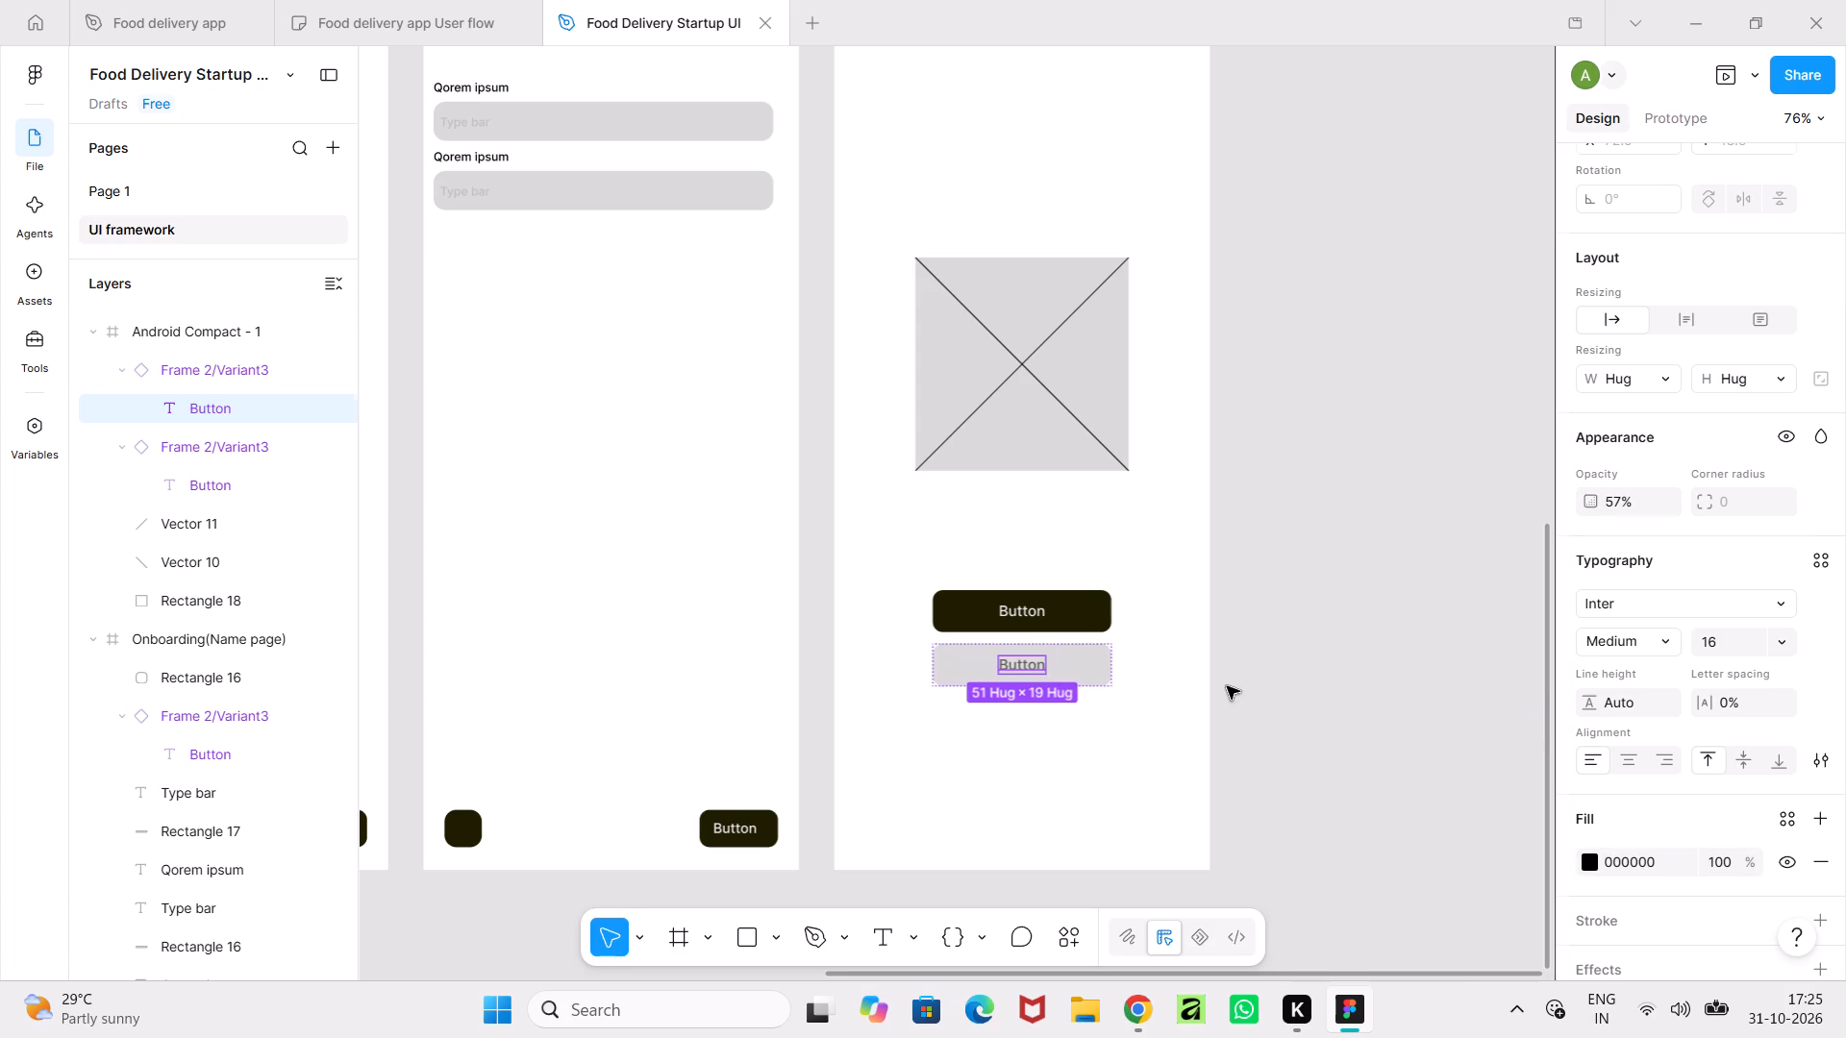
Group the grey square and its two diagonal lines into a single image placeholder on the Android Compact - 1 screen.
scroll(1227, 686, "down", 7, "ctrl")
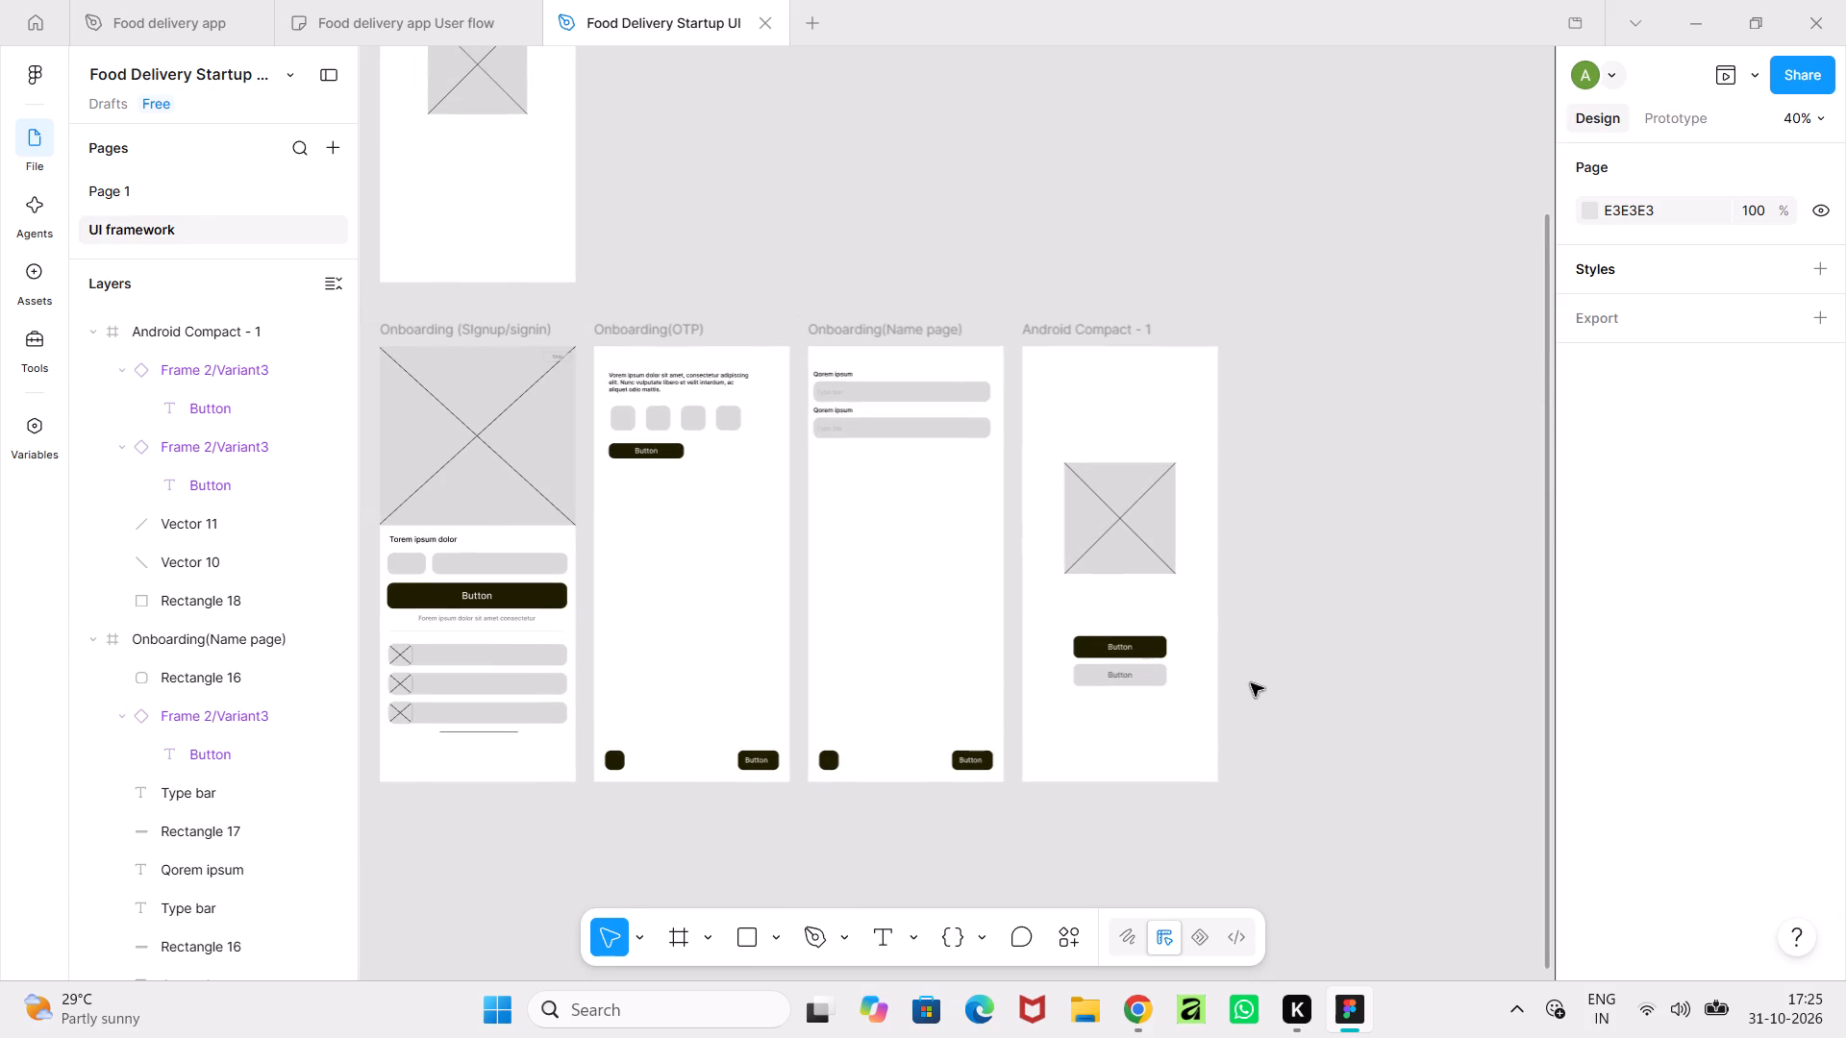
scroll(1251, 683, "down", 1, "ctrl")
scroll(1251, 683, "up", 4, "ctrl")
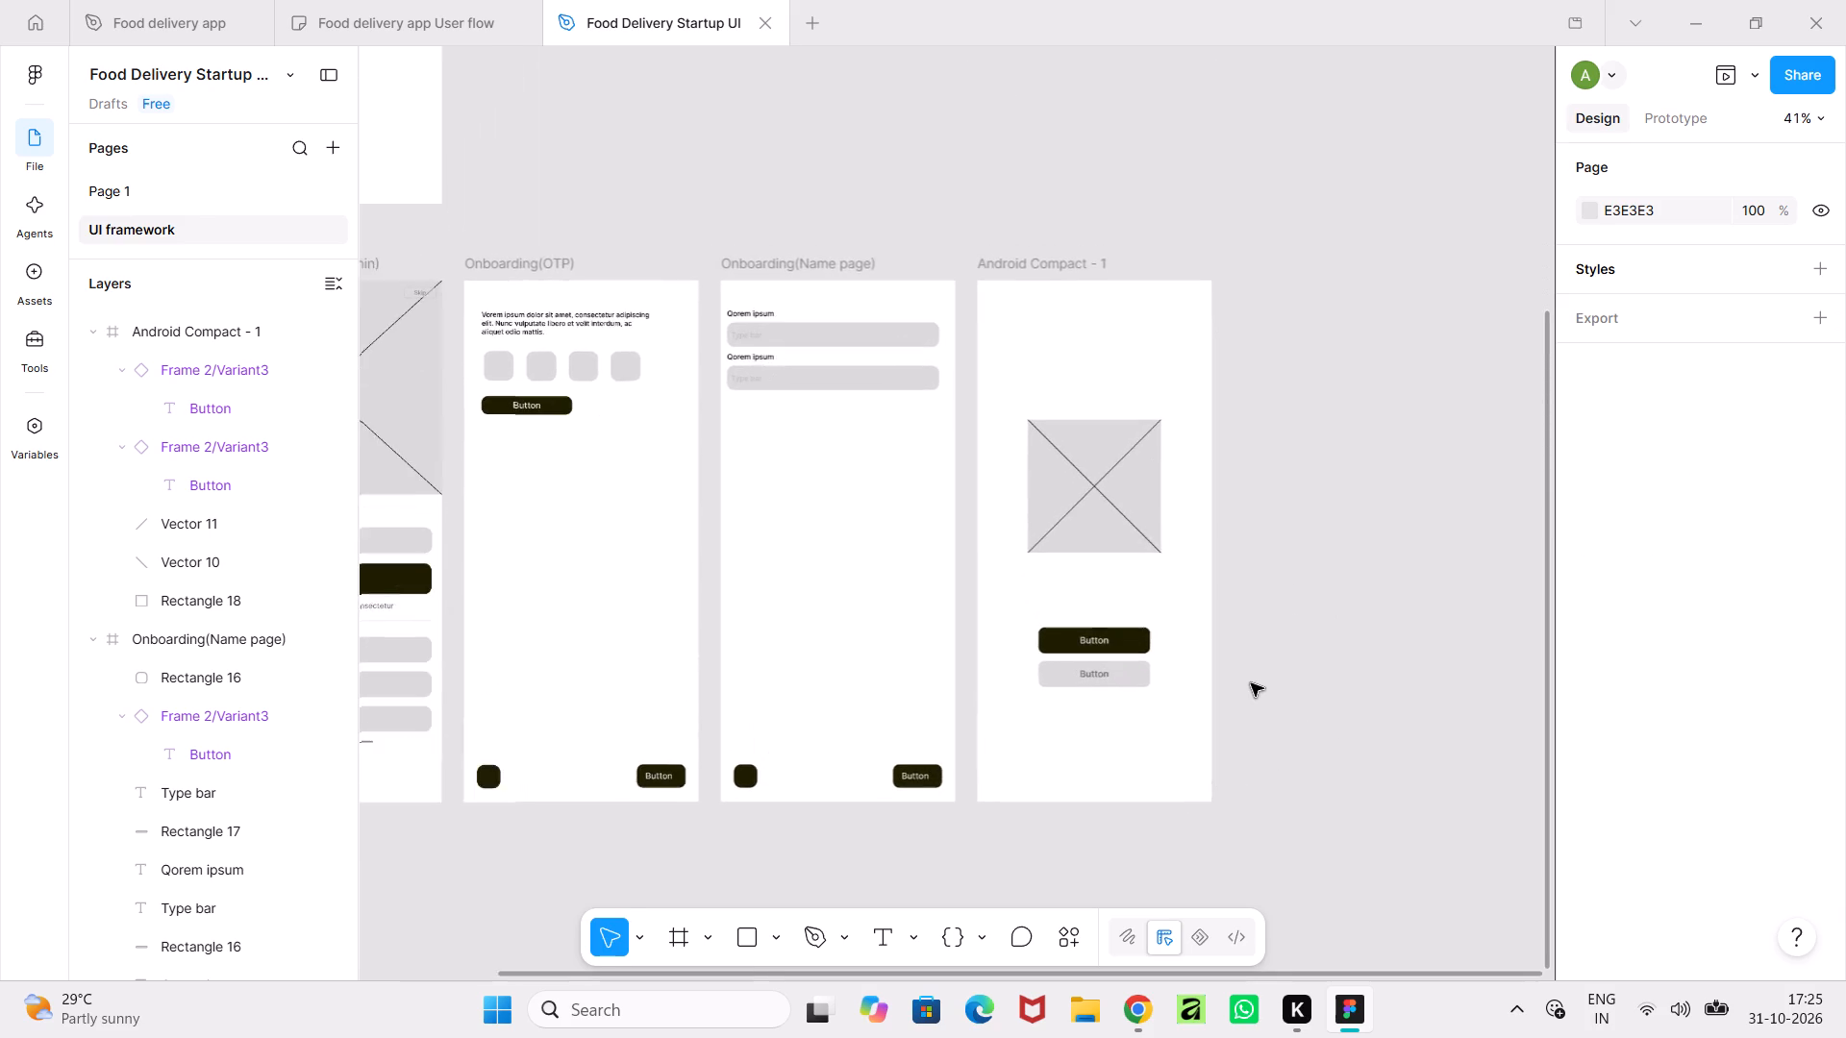
scroll(1251, 683, "up", 4, "ctrl")
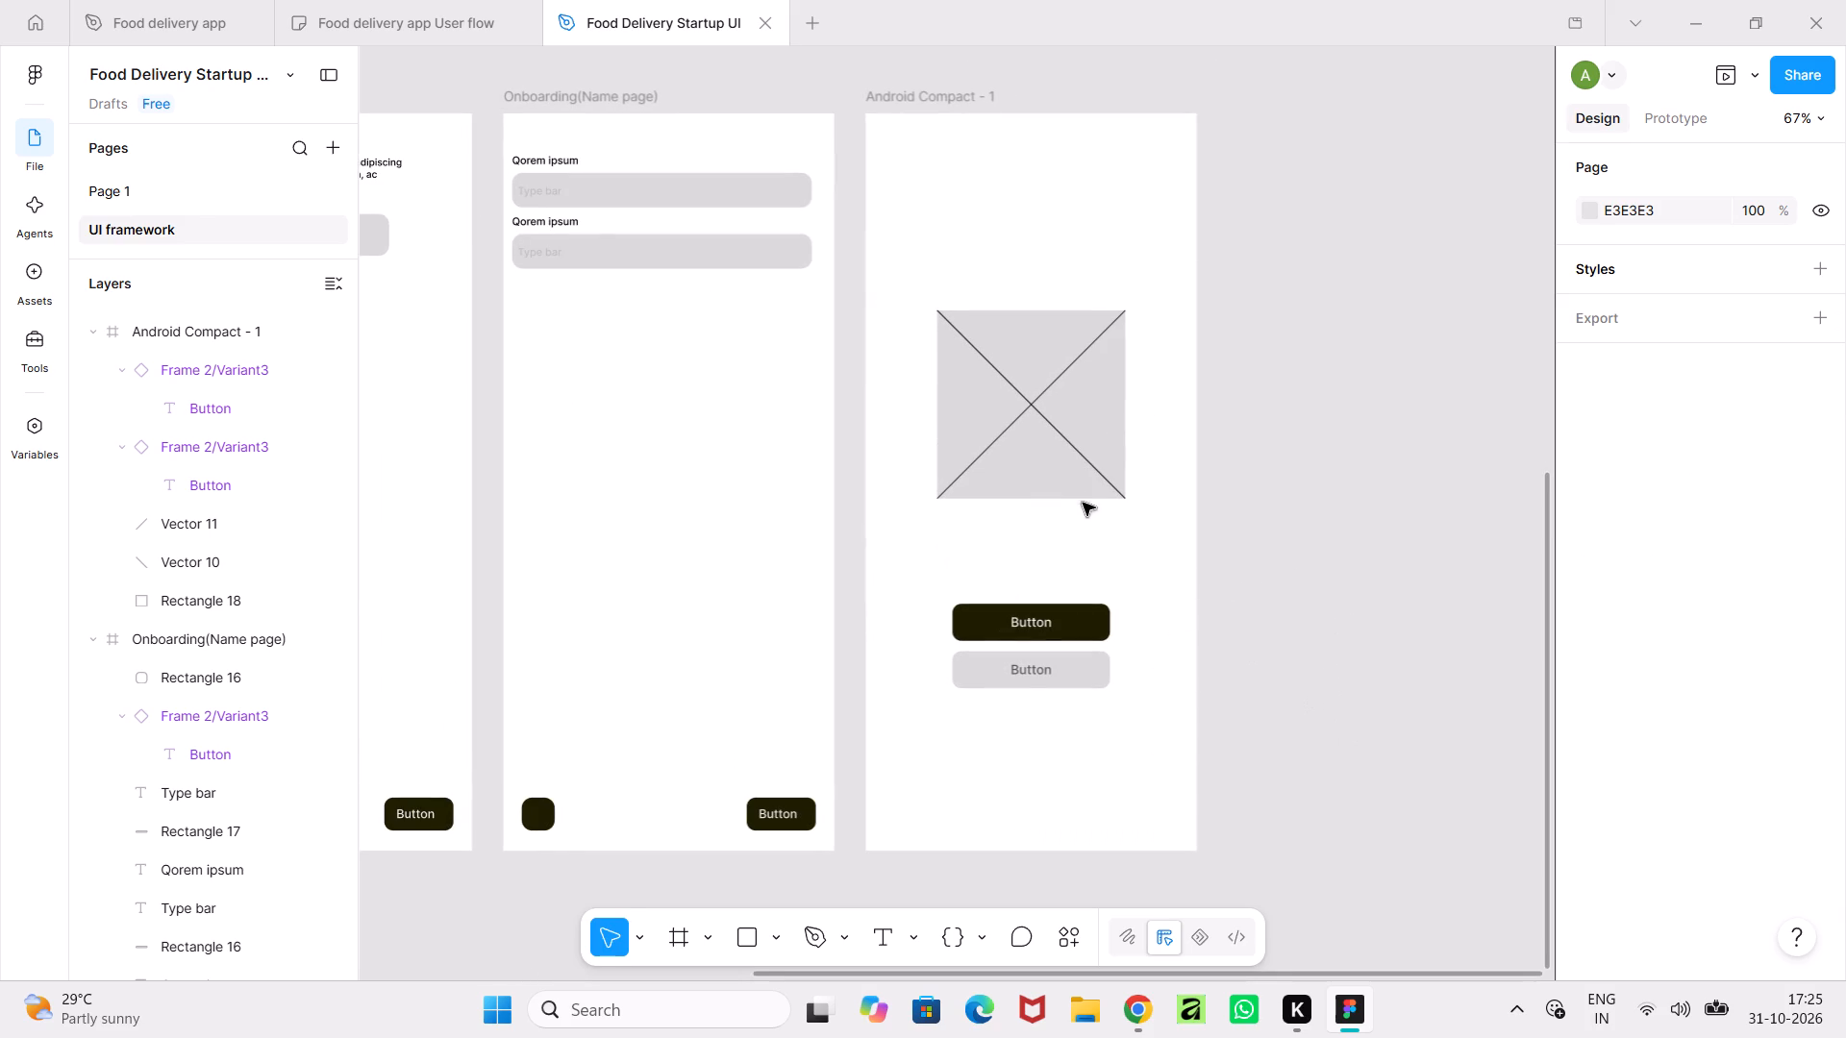
left_click(1077, 495)
left_click(1066, 432, "shift")
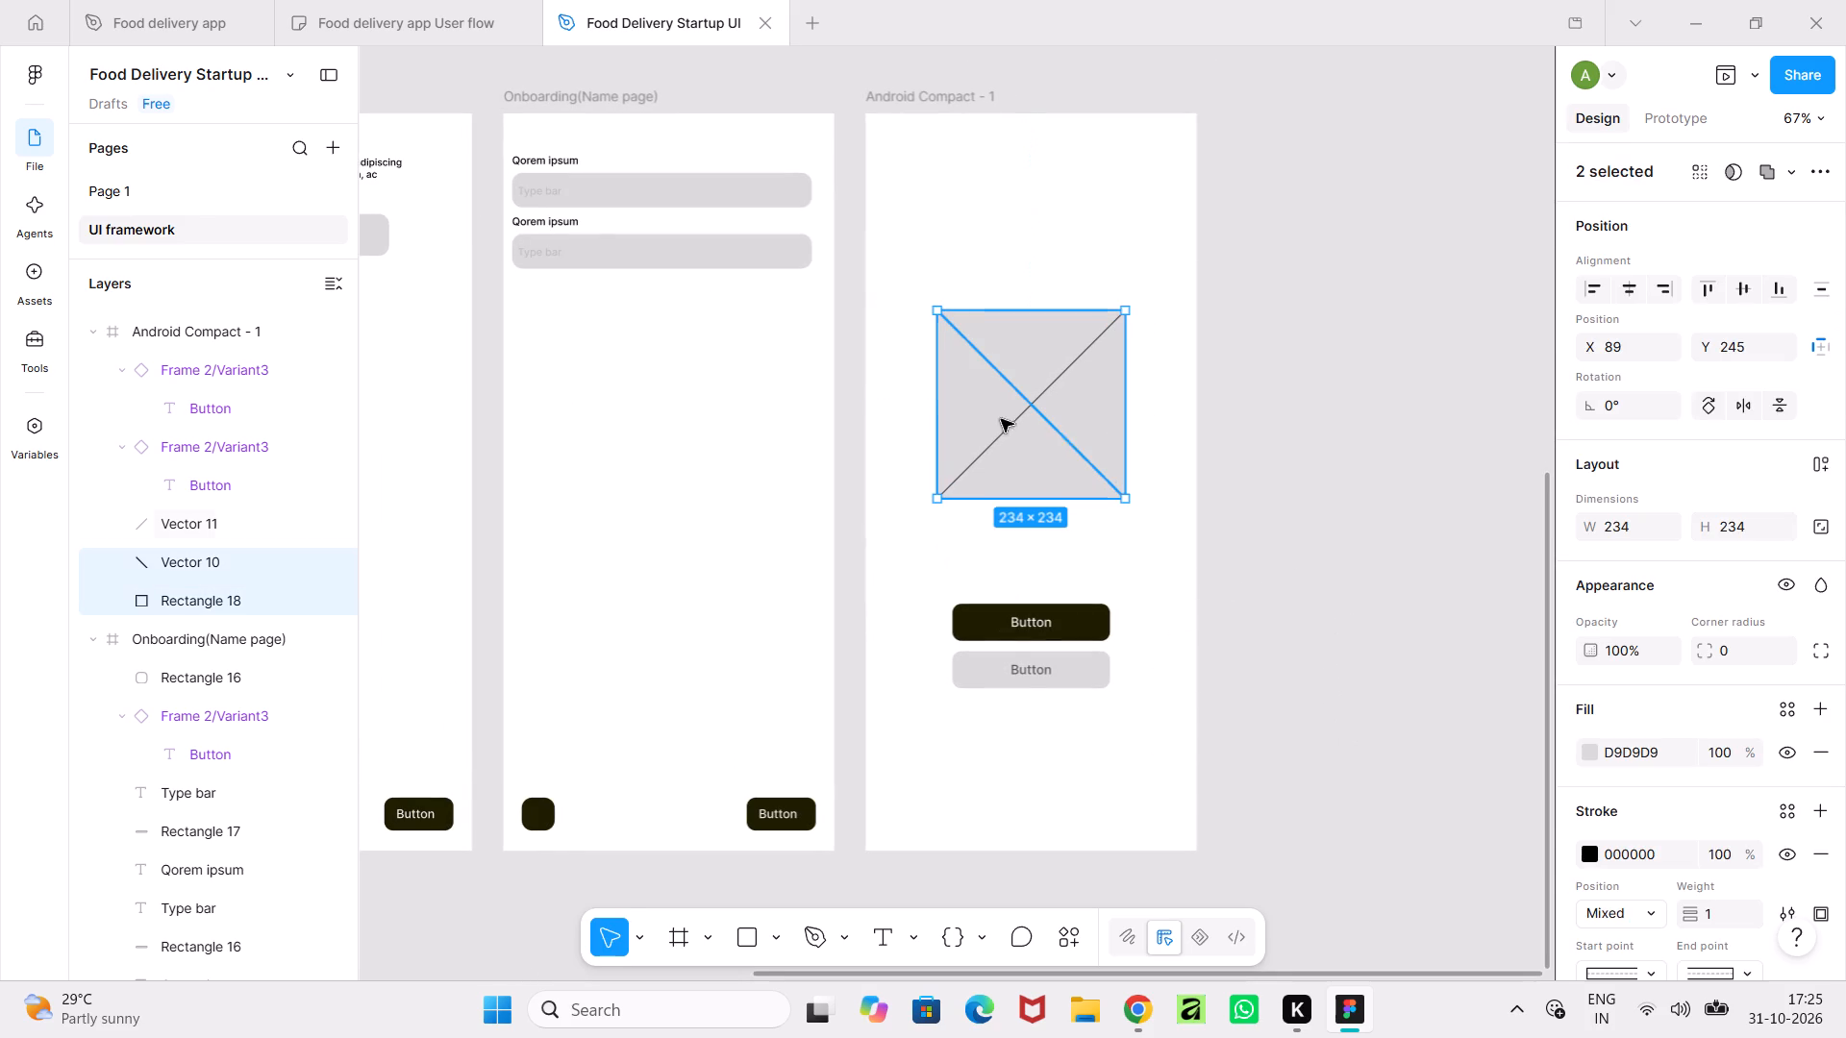
left_click(1002, 427, "shift")
key("ctrl+g")
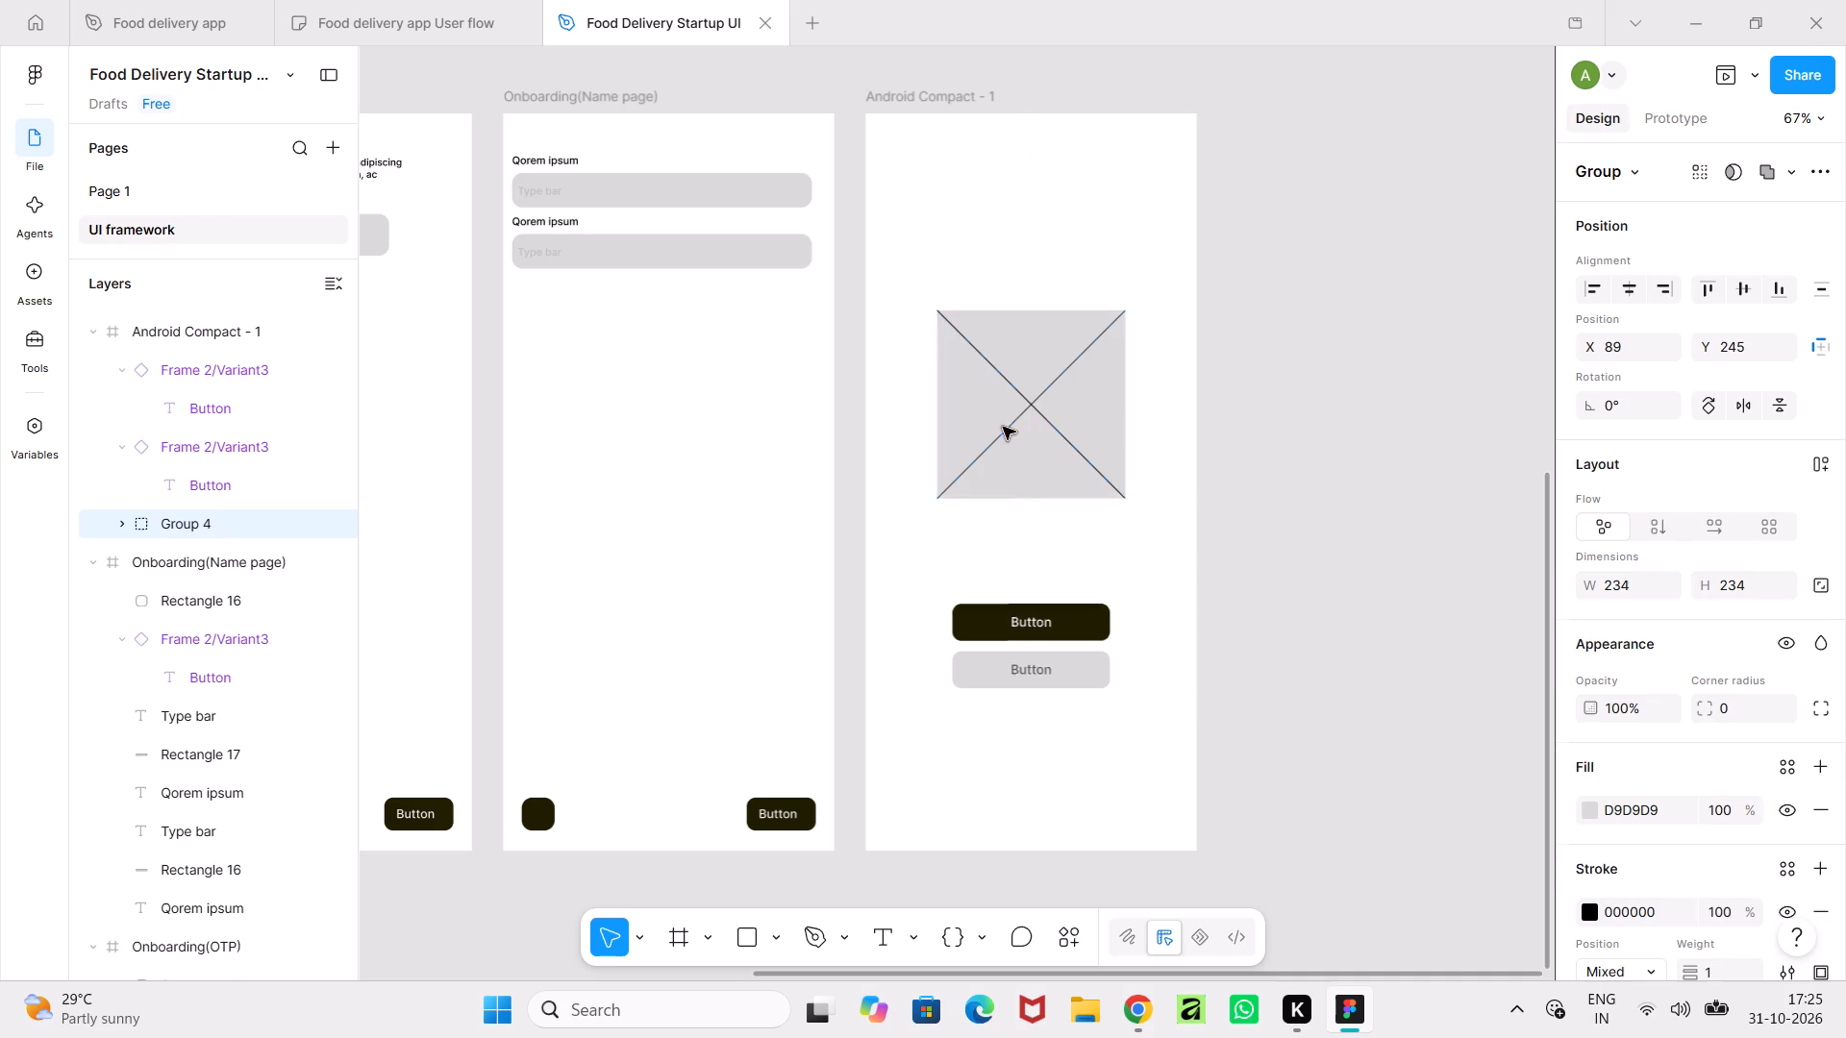
Move the grouped image placeholder down to Y 273, keeping it horizontally centred at X 89.
left_click_drag(1021, 427, 1022, 448)
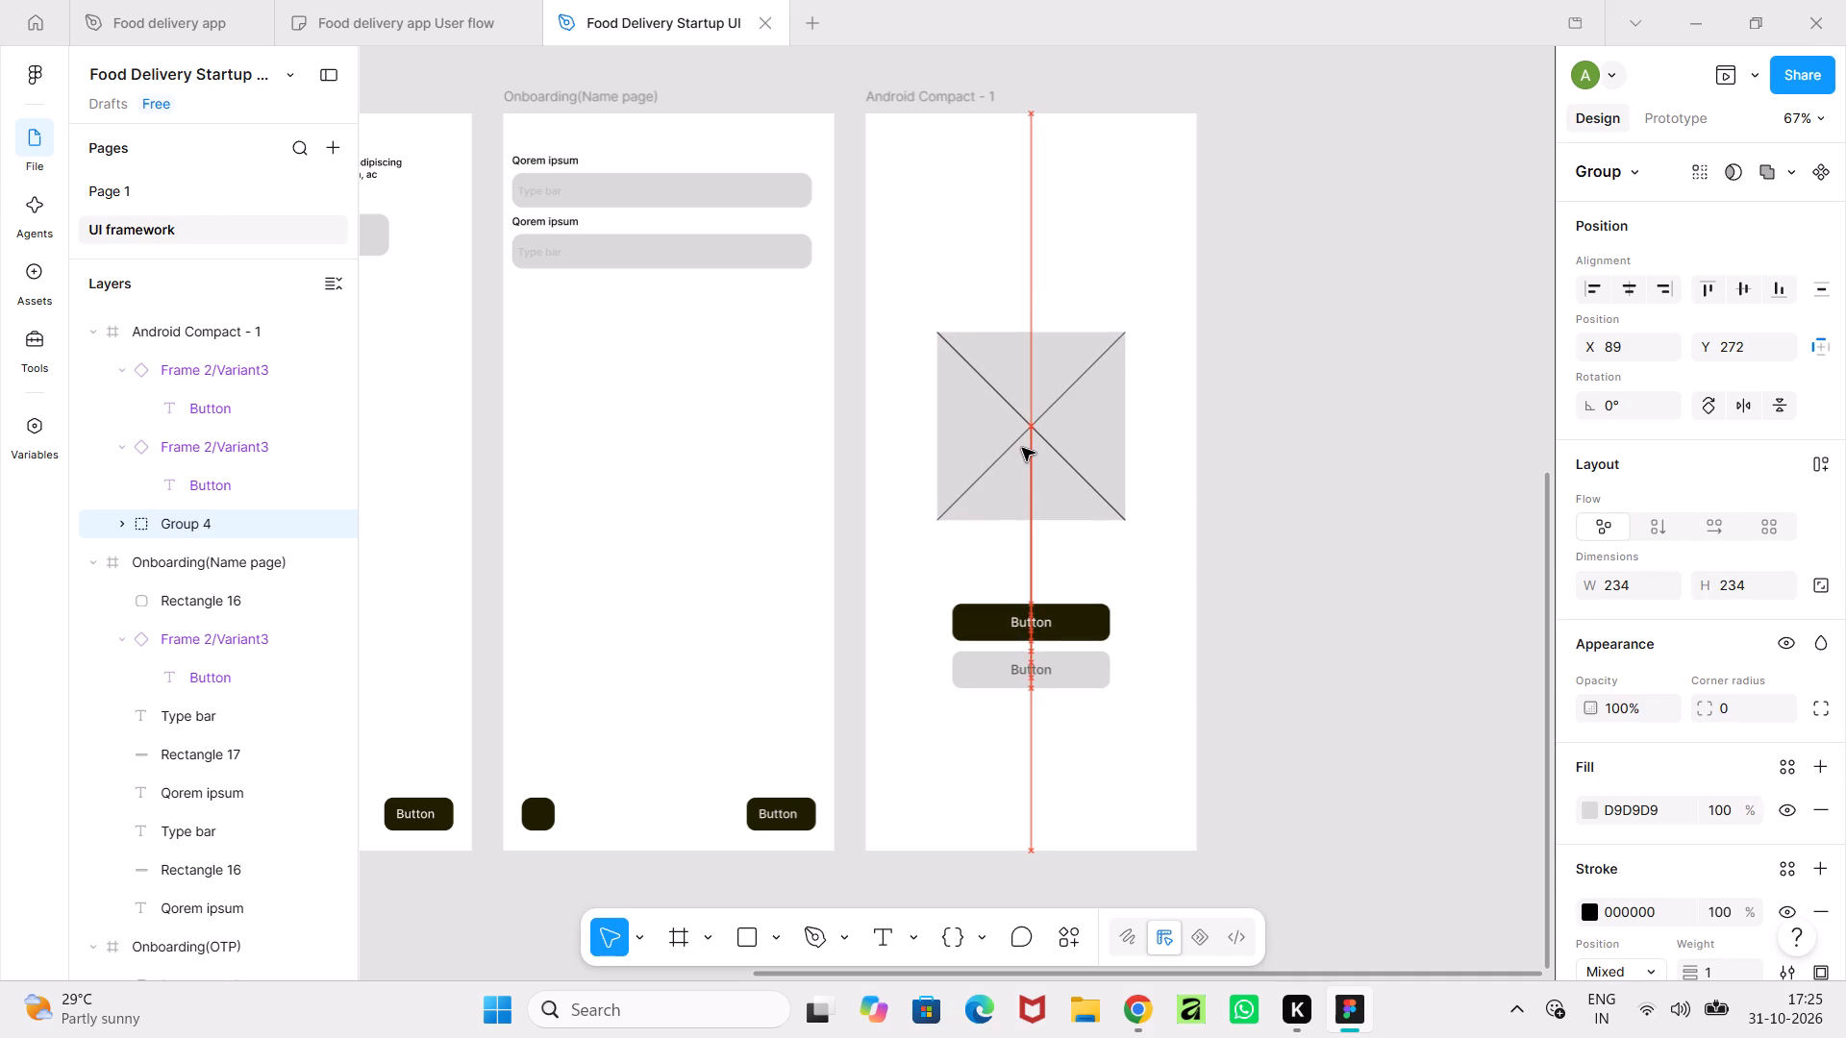
left_click_drag(1022, 448, 1022, 449)
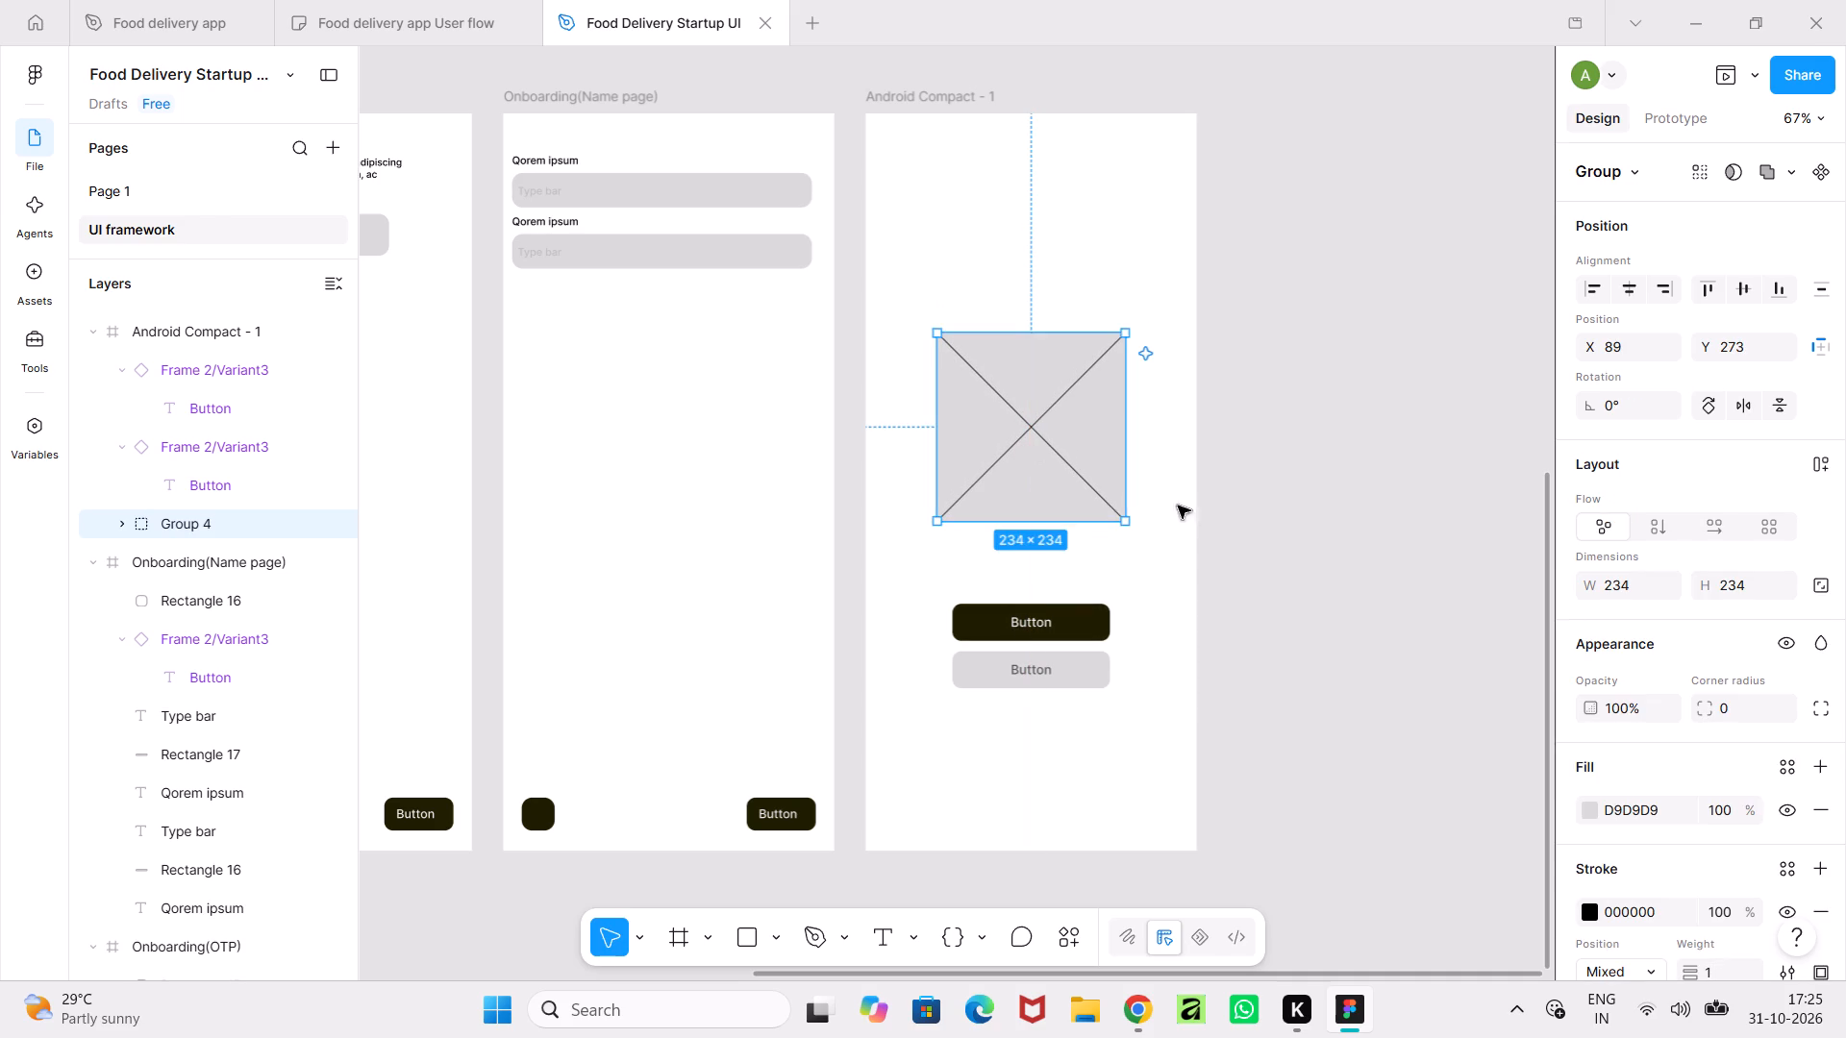
left_click(1207, 523)
Move both stacked buttons down together to widen the gap below the image placeholder, keeping them centred at X 108.
left_click(1027, 624)
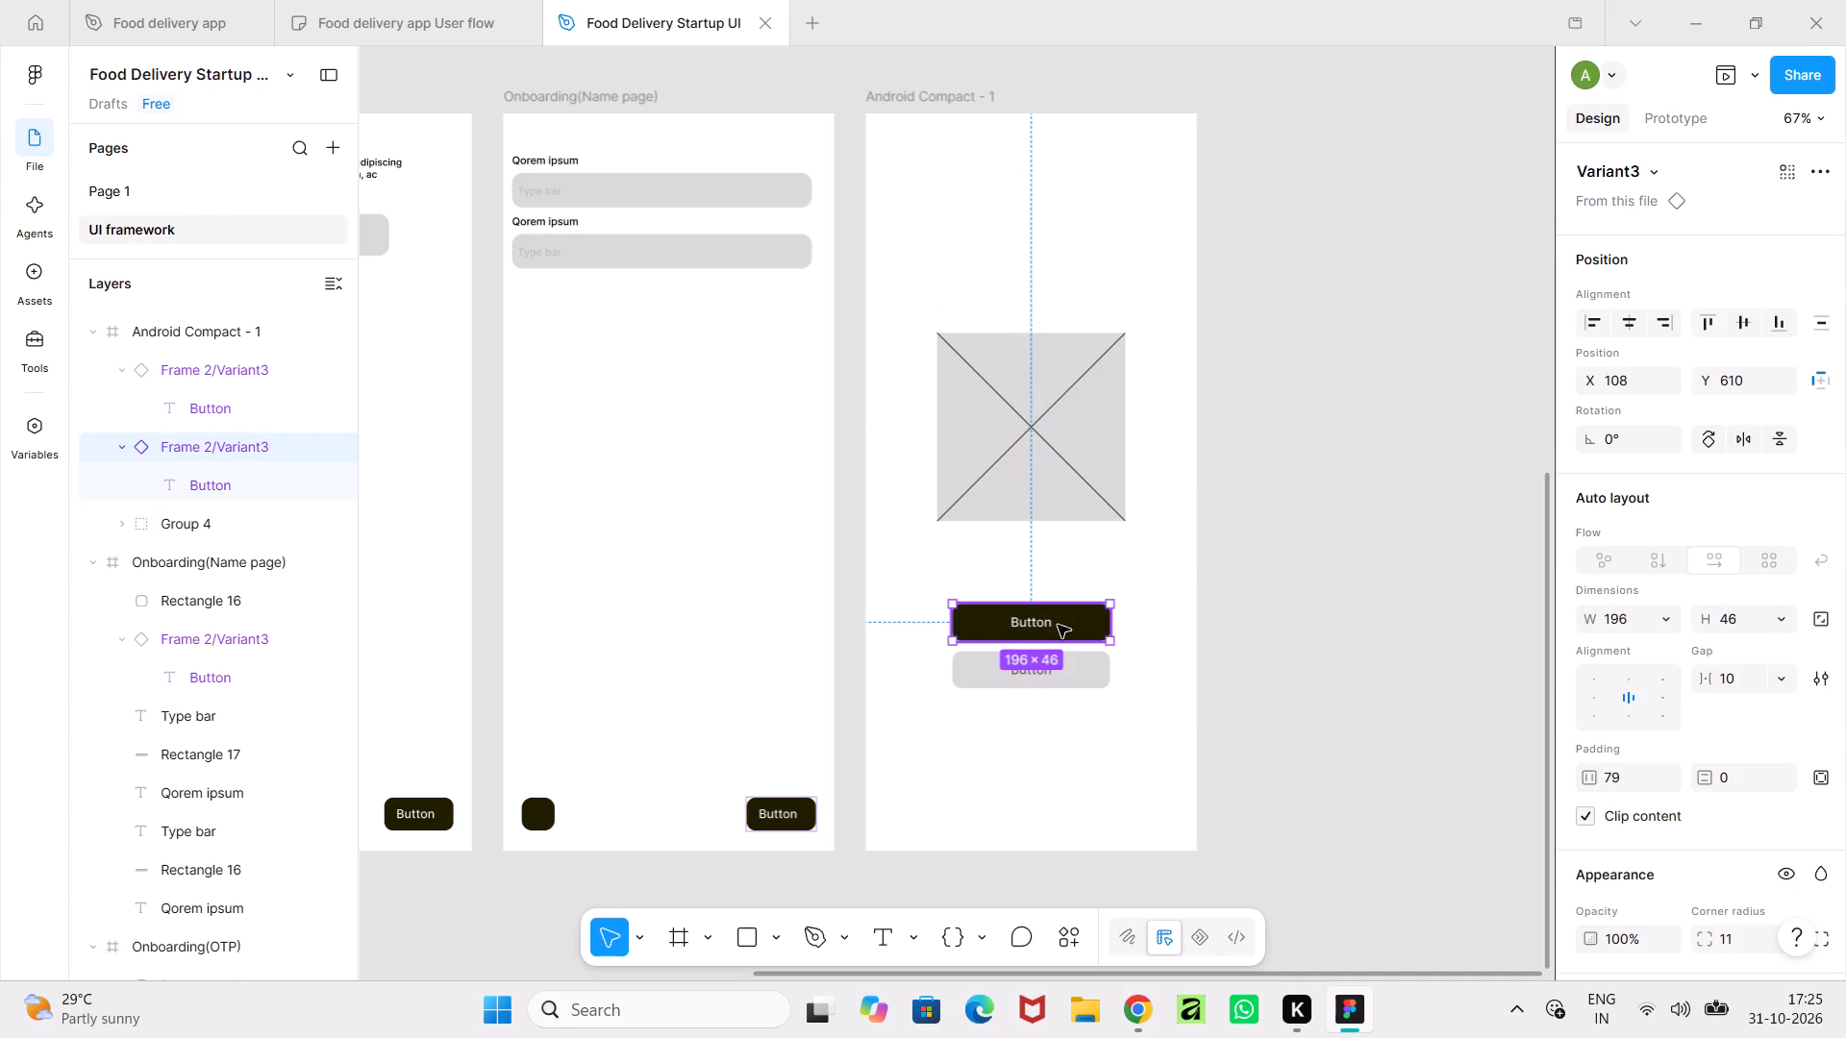
left_click(1061, 671, "shift")
left_click_drag(1062, 672, 1062, 699)
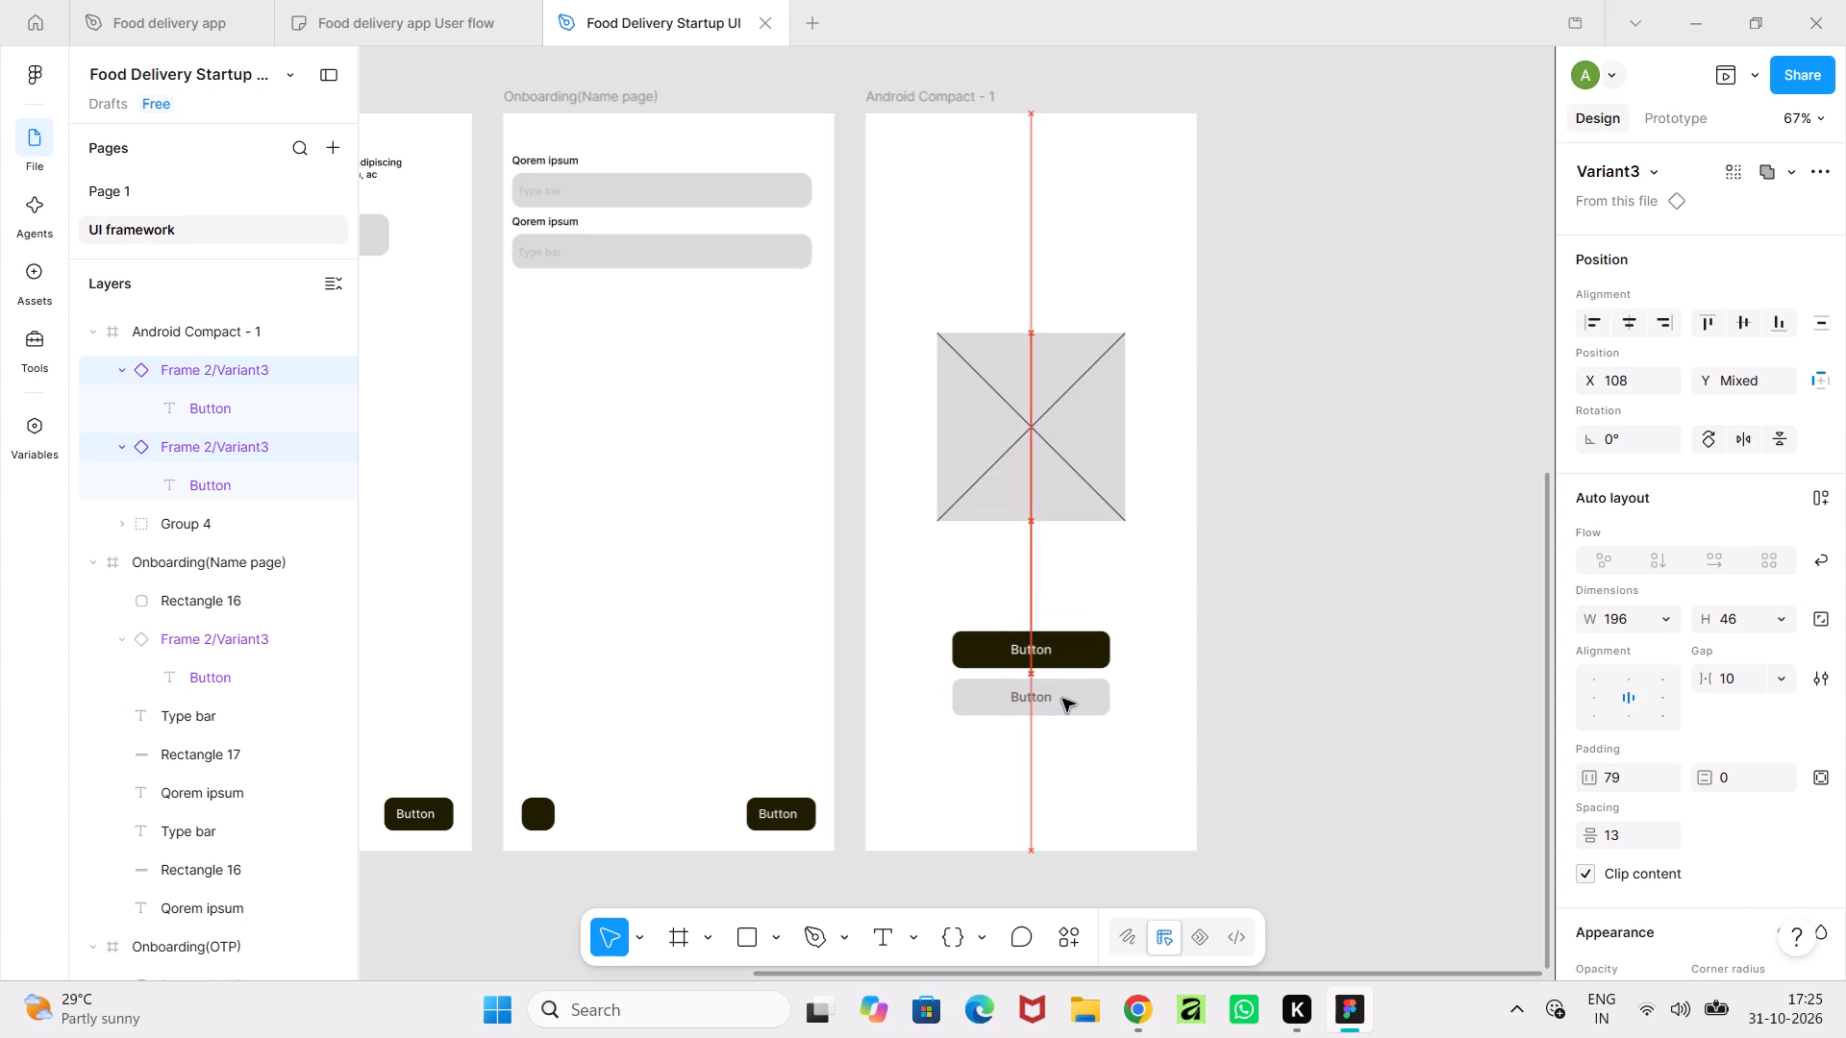
left_click_drag(1062, 699, 1062, 697)
left_click(1431, 754)
Delete the prototype connection that leads from the lower grey button to the Onboarding(Name page) screen.
scroll(1431, 754, "down", 7, "ctrl")
middle_click_drag(1431, 754, 1333, 745)
scroll(1332, 743, "up", 5, "ctrl")
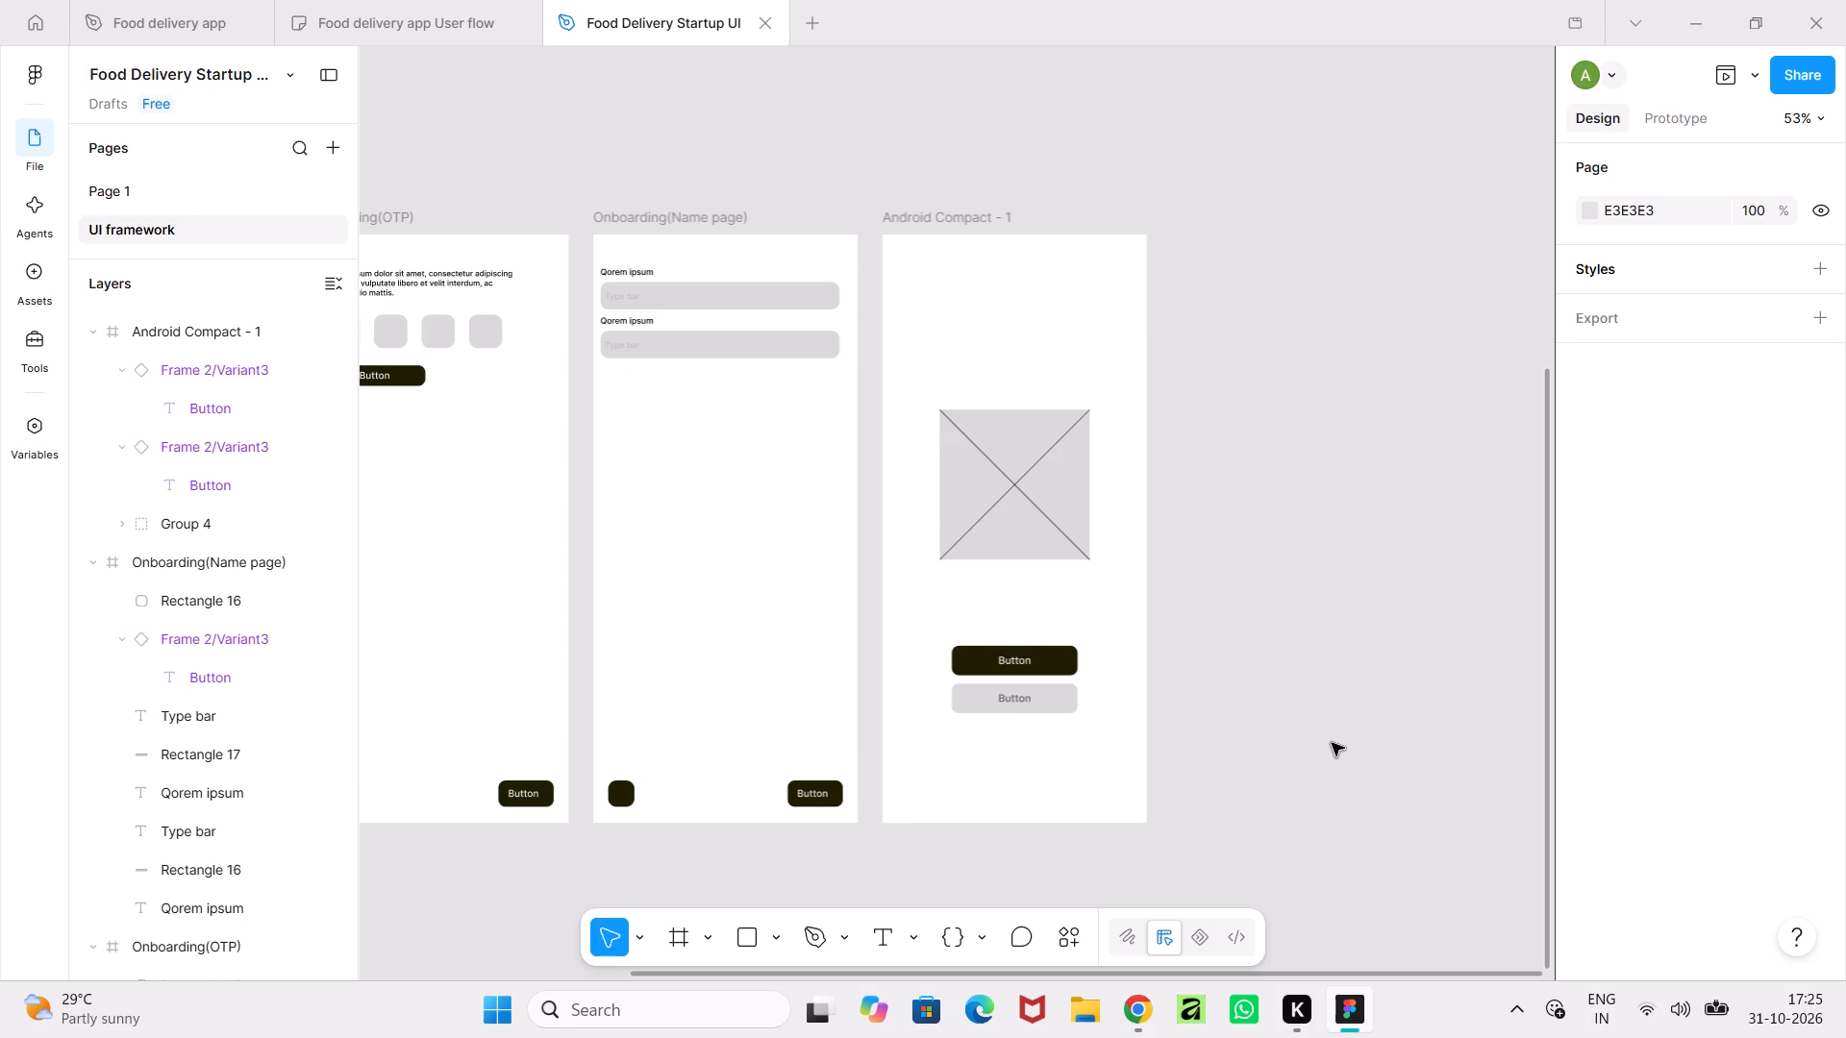
left_click(1673, 109)
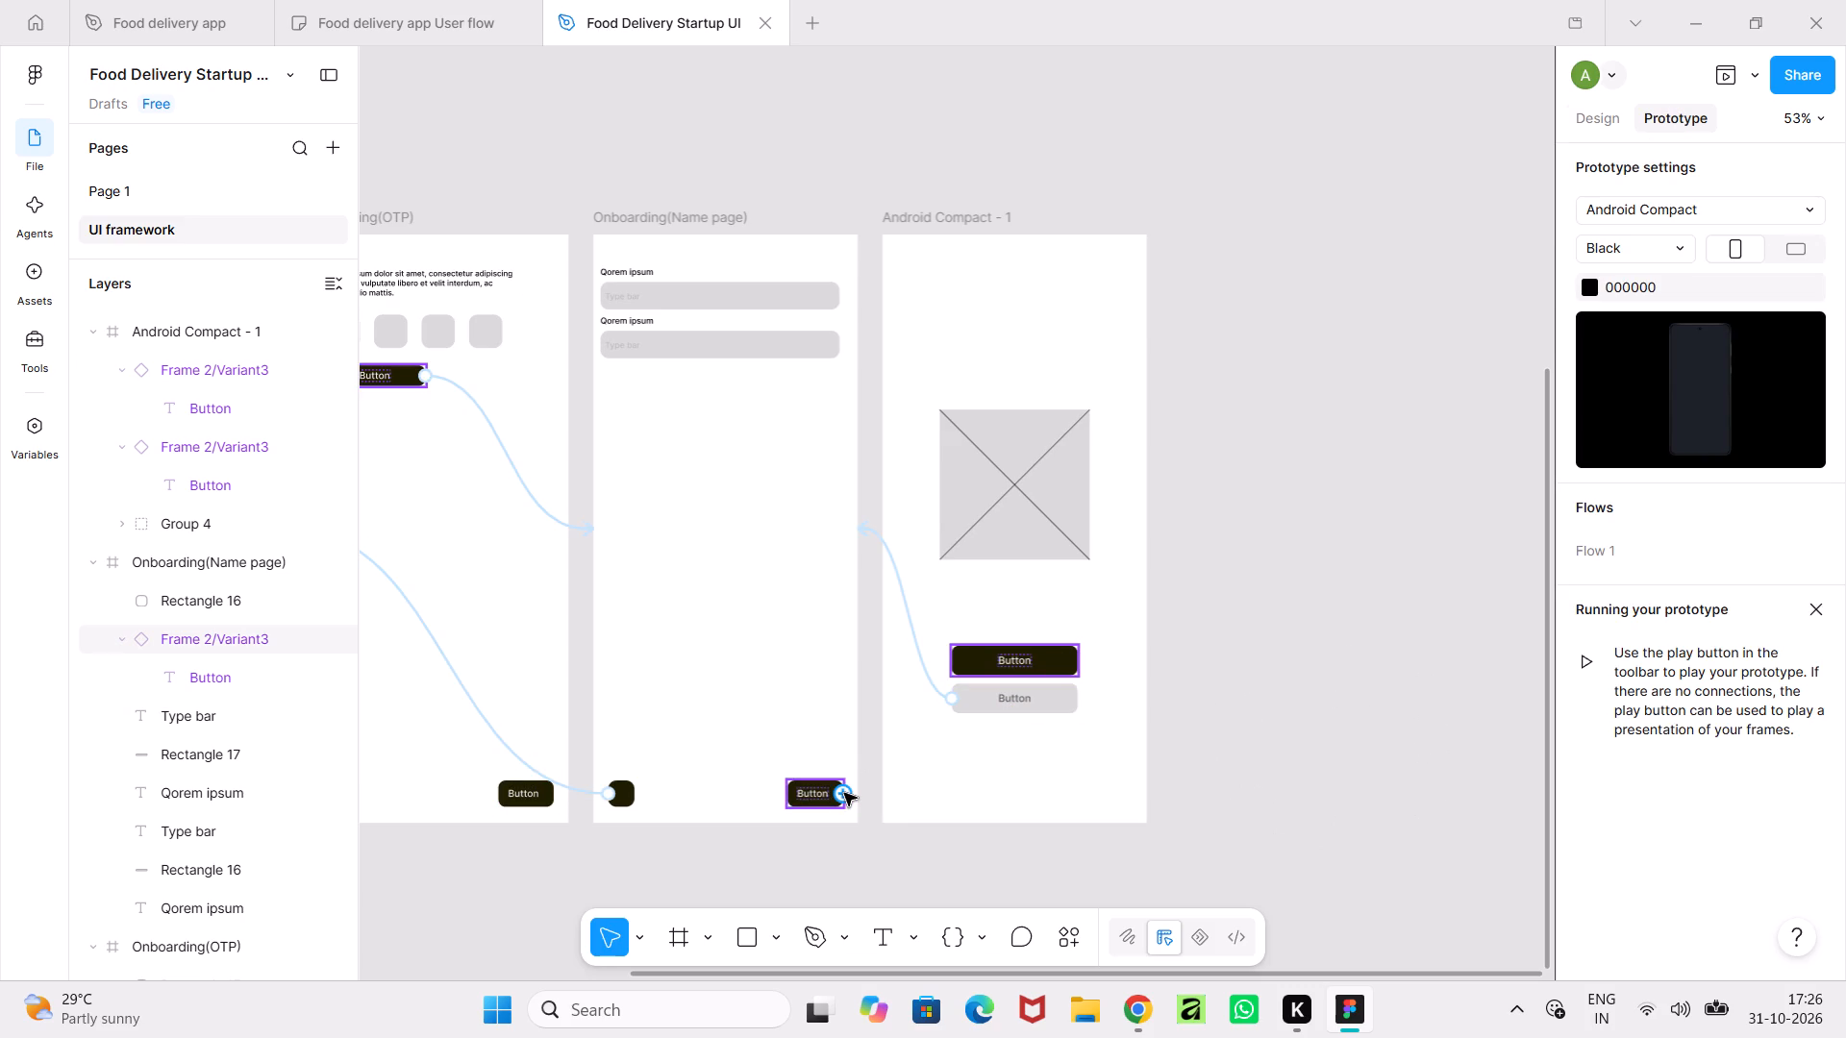
left_click(930, 680)
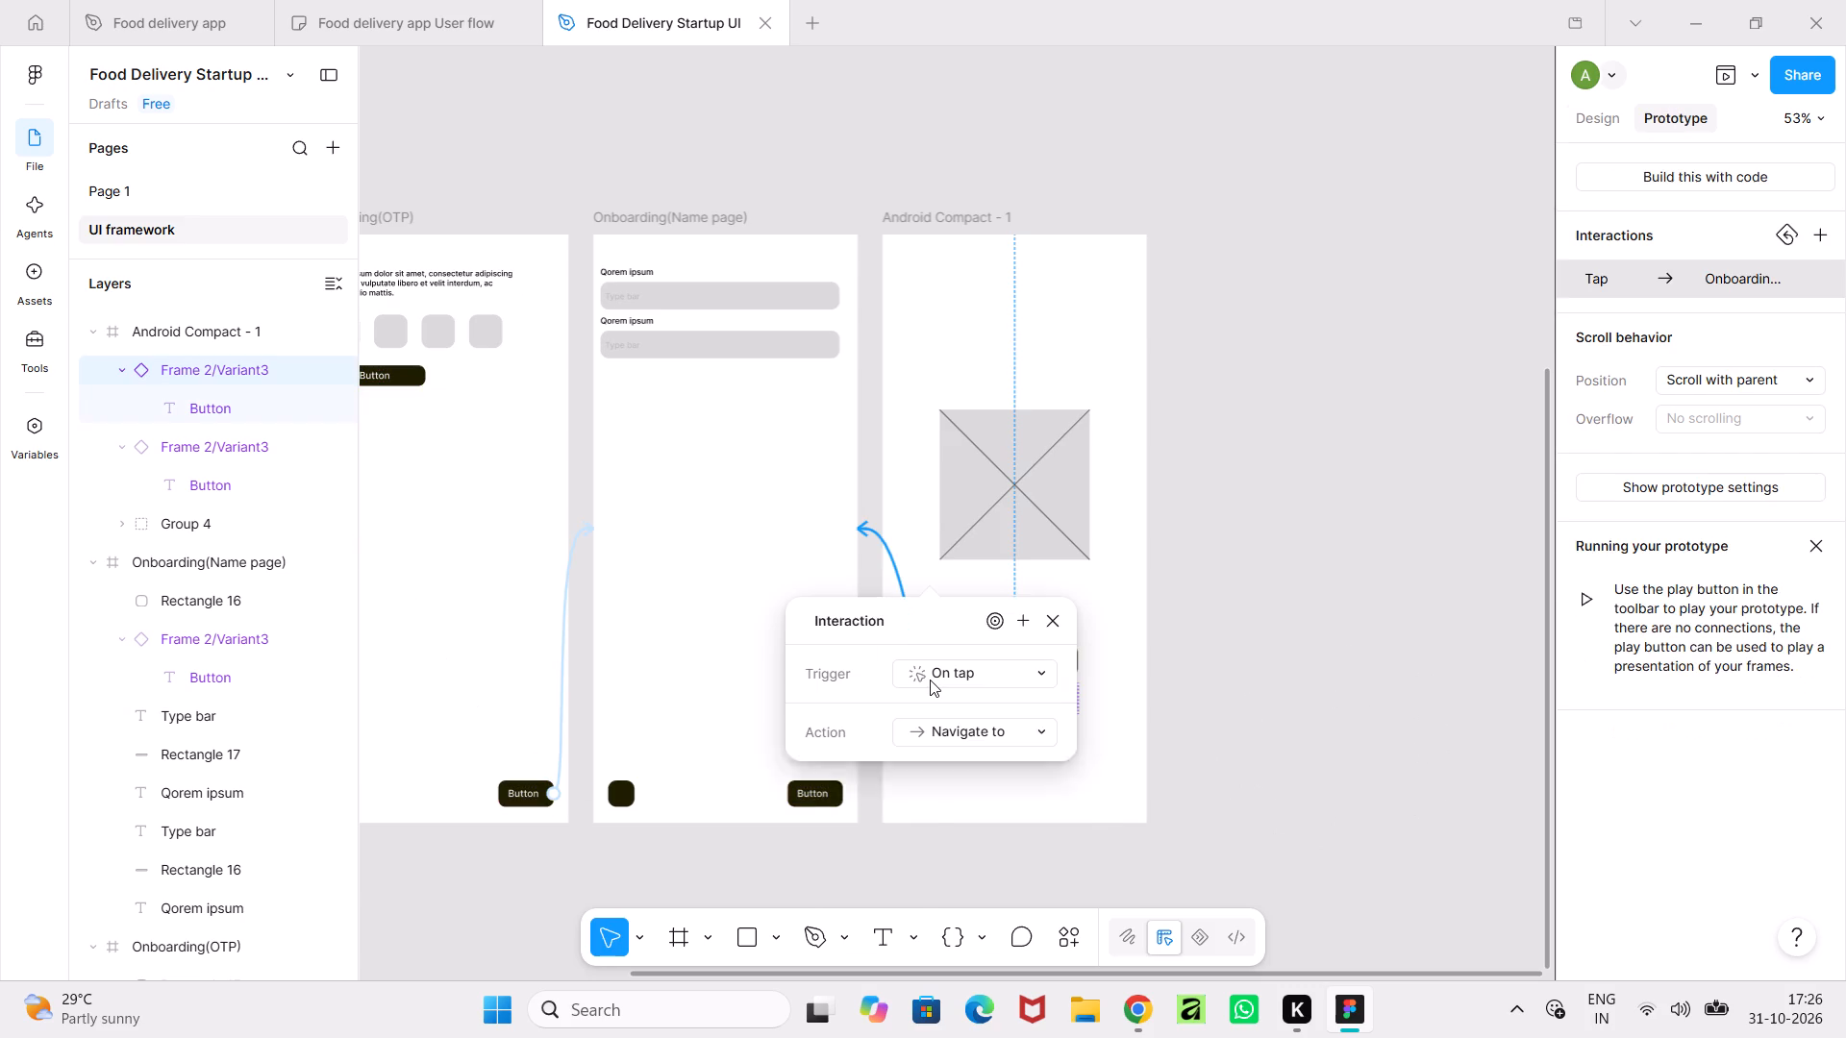
key("Delete")
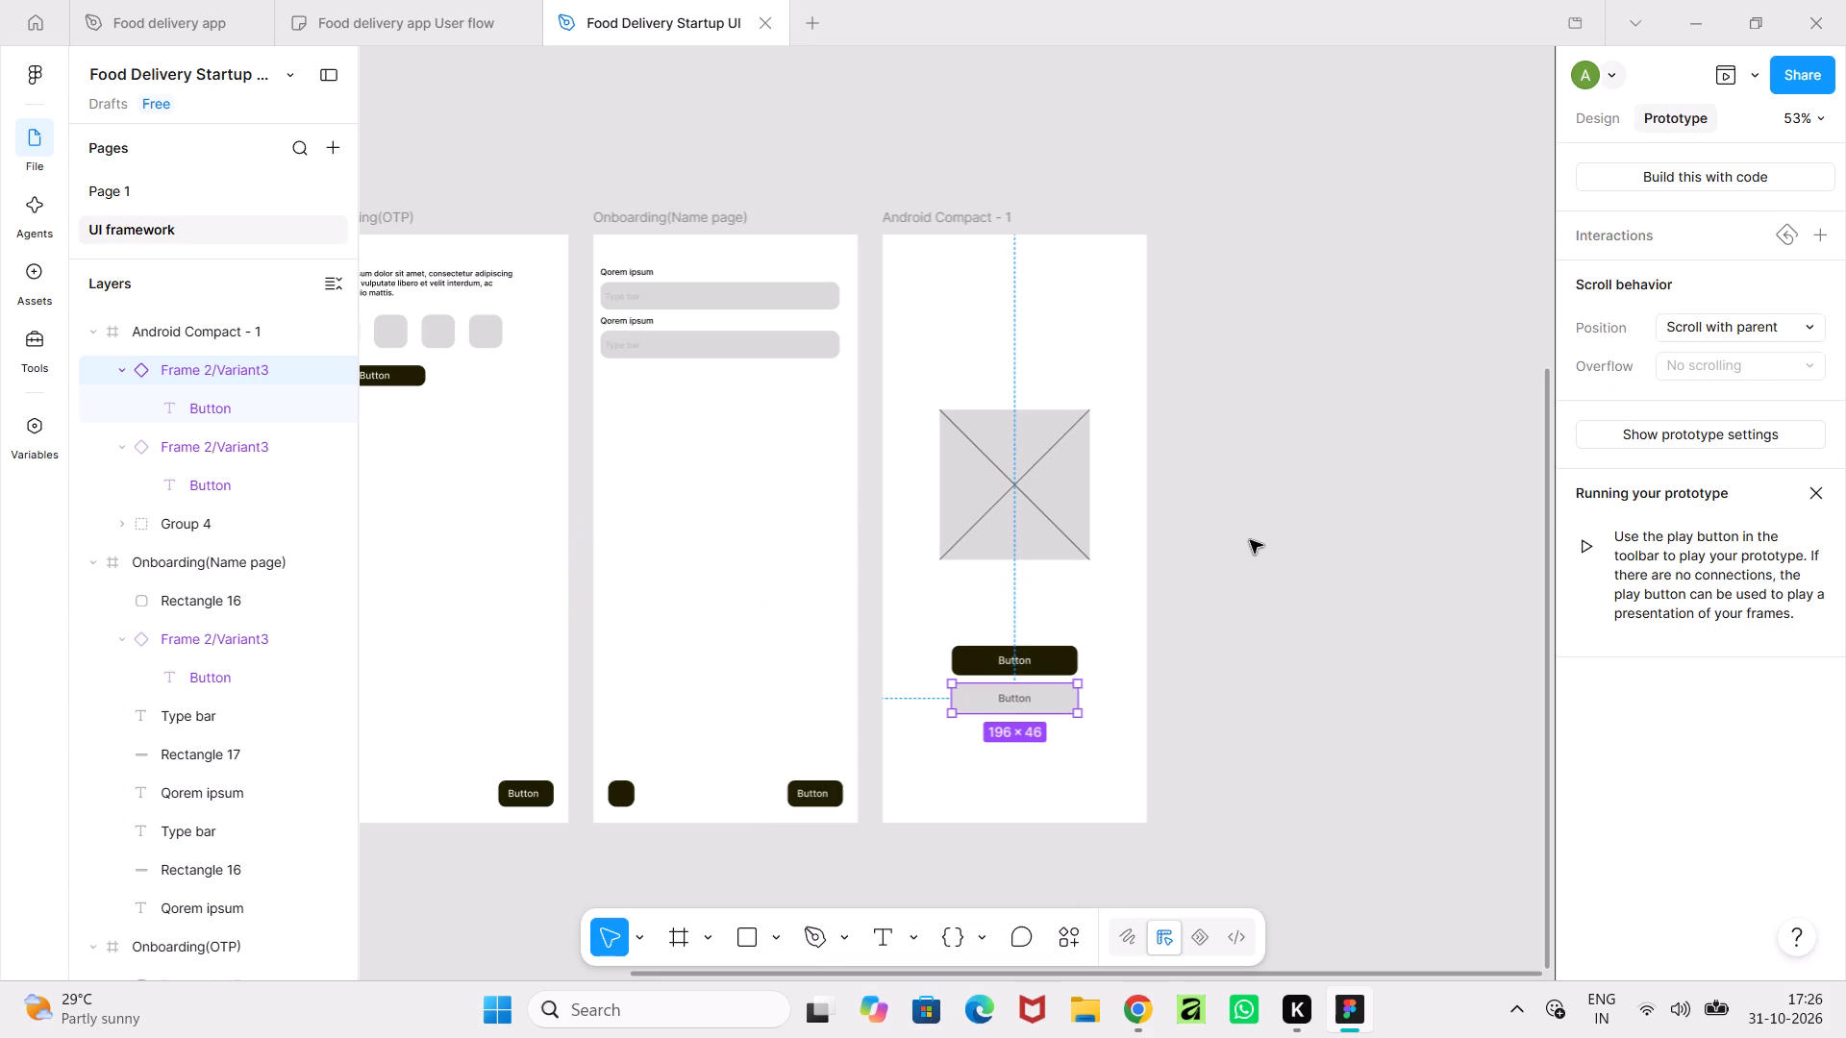
Replace the connection on the Onboarding(Name page) screen's bottom button with an on-tap navigation to Android Compact - 1.
left_click(820, 787)
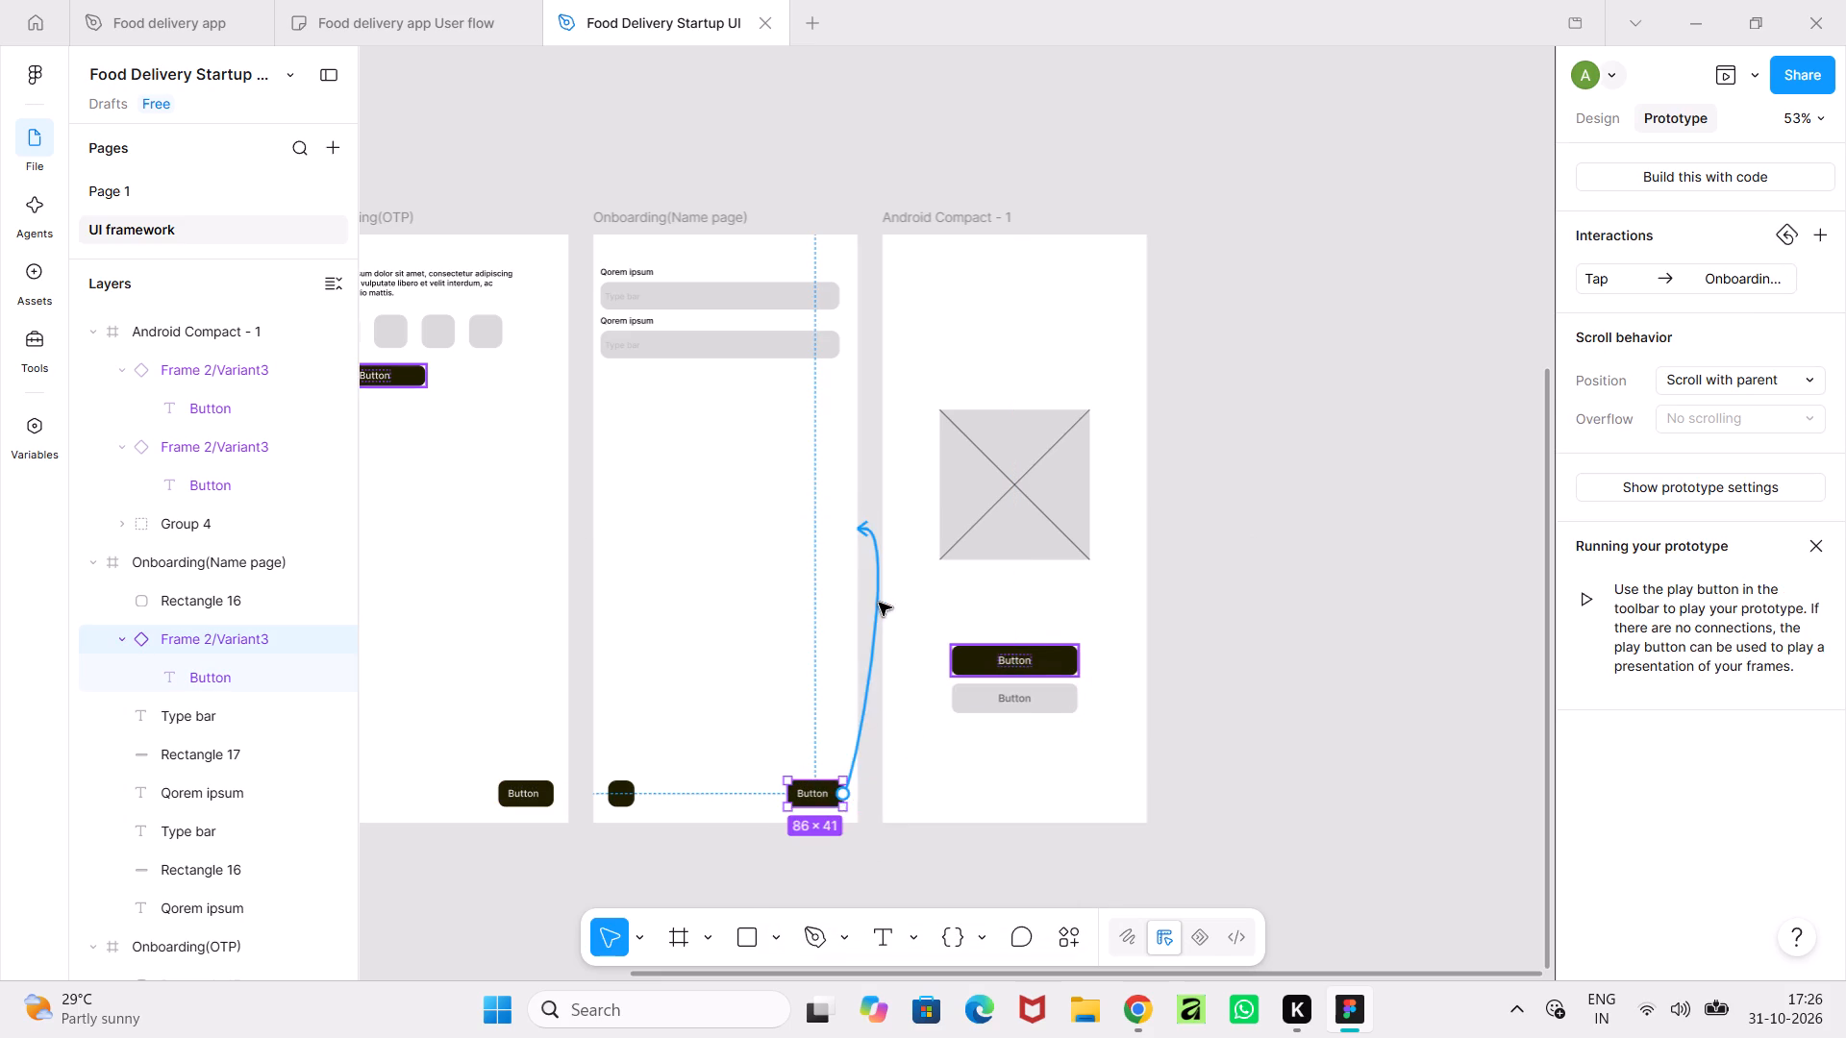
left_click(879, 603)
key("Delete")
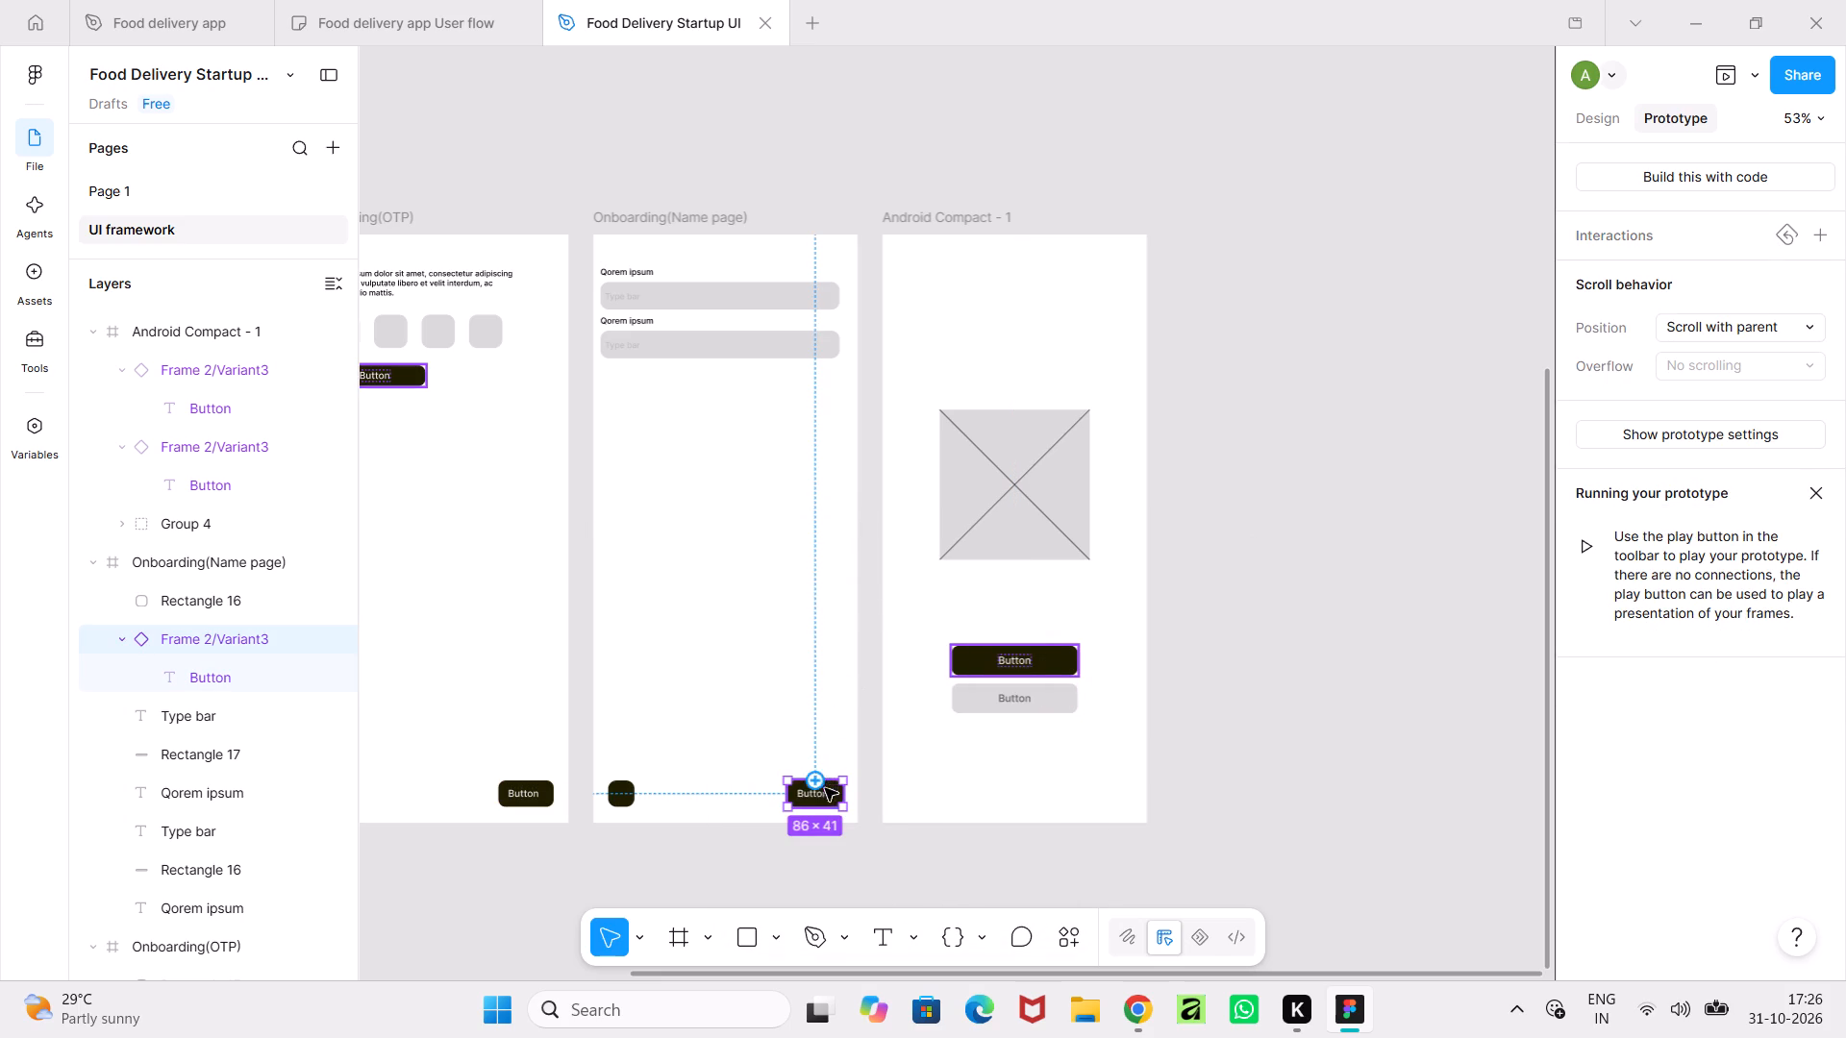
left_click_drag(845, 796, 892, 599)
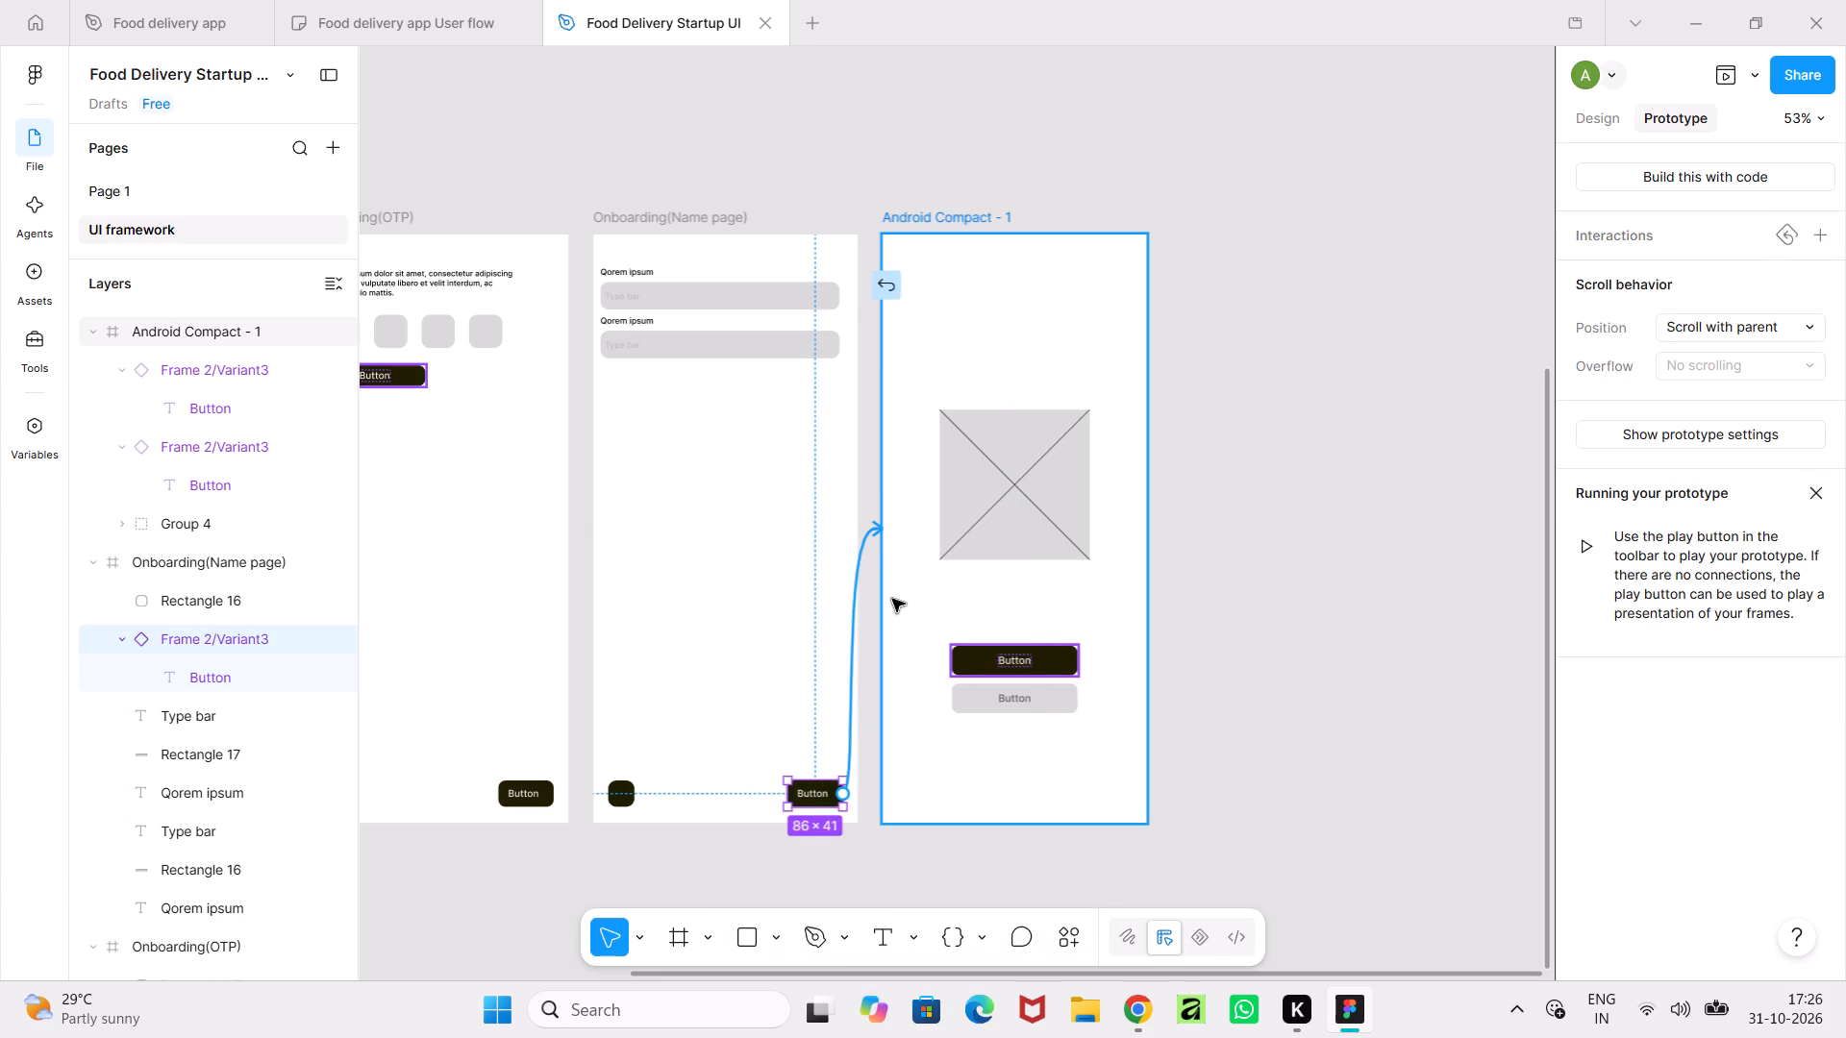
left_click_drag(892, 599, 892, 598)
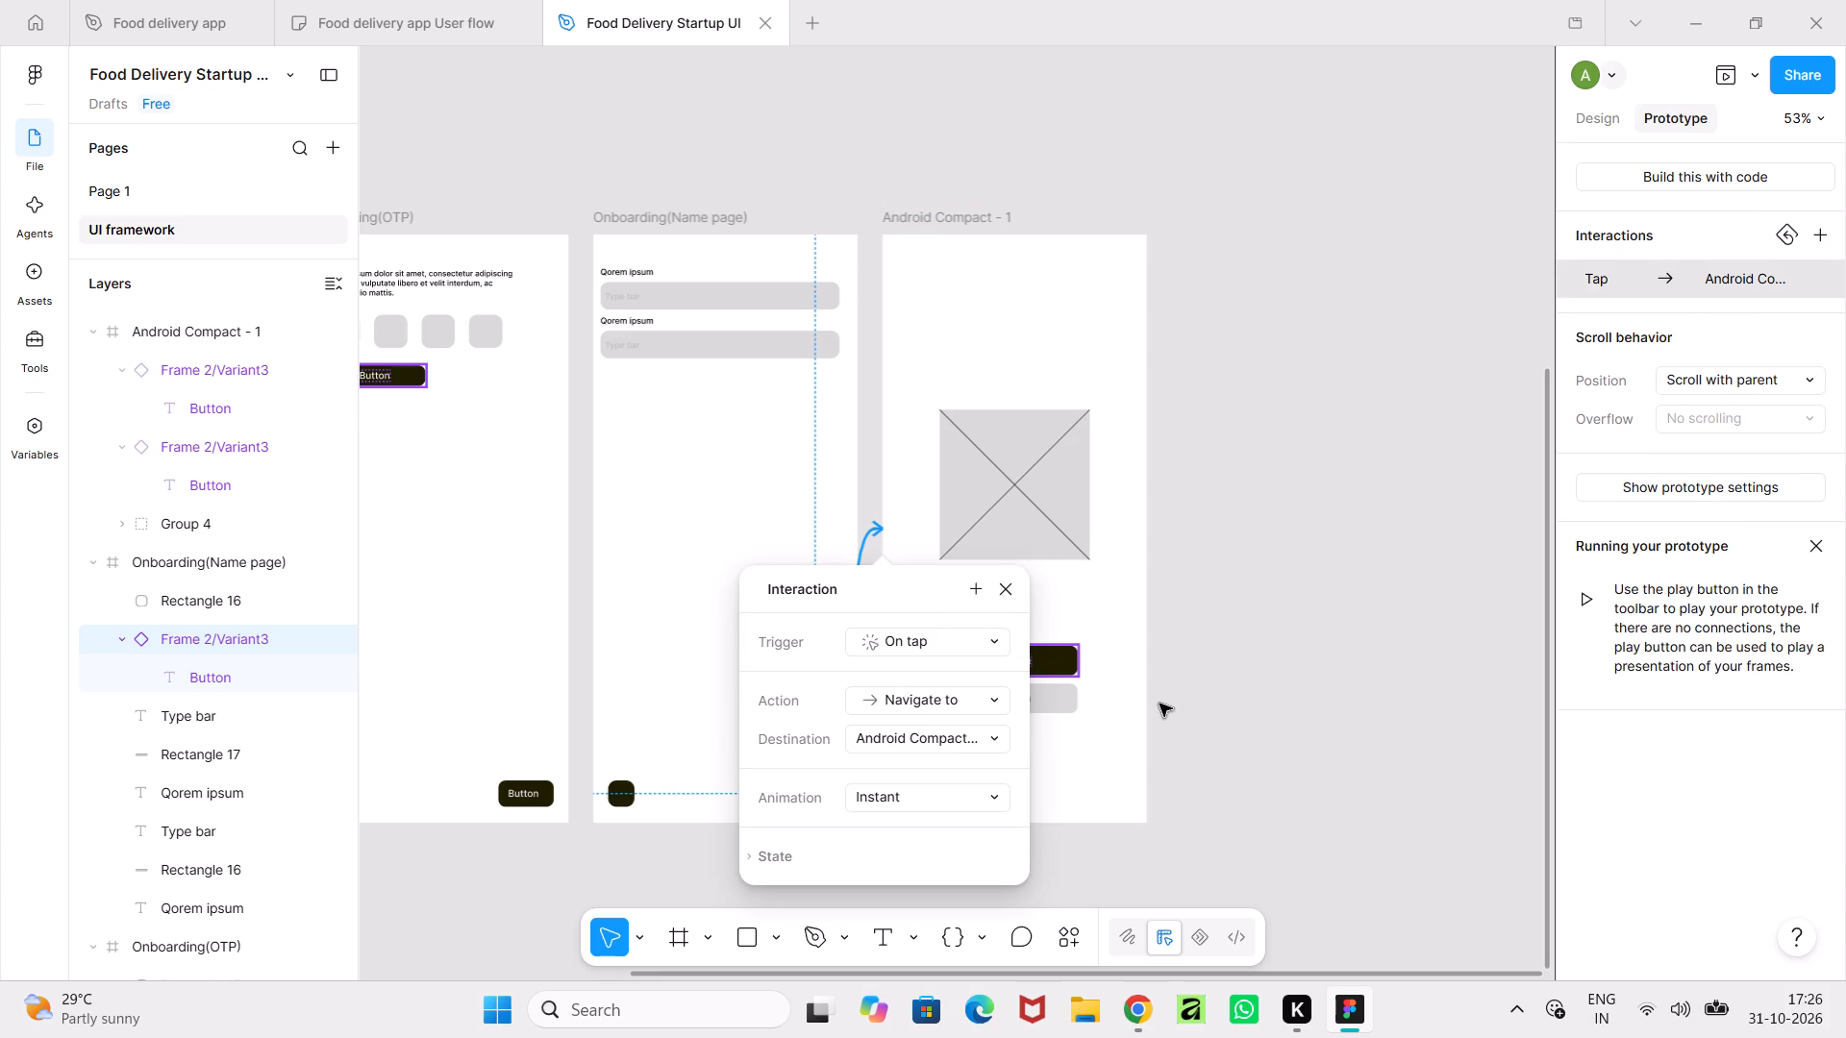
left_click(1160, 704)
Replace the connection on the Onboarding(Name page) screen's small dark square with an on-tap navigation to Onboarding(OTP).
scroll(1165, 767, "down", 2, "ctrl")
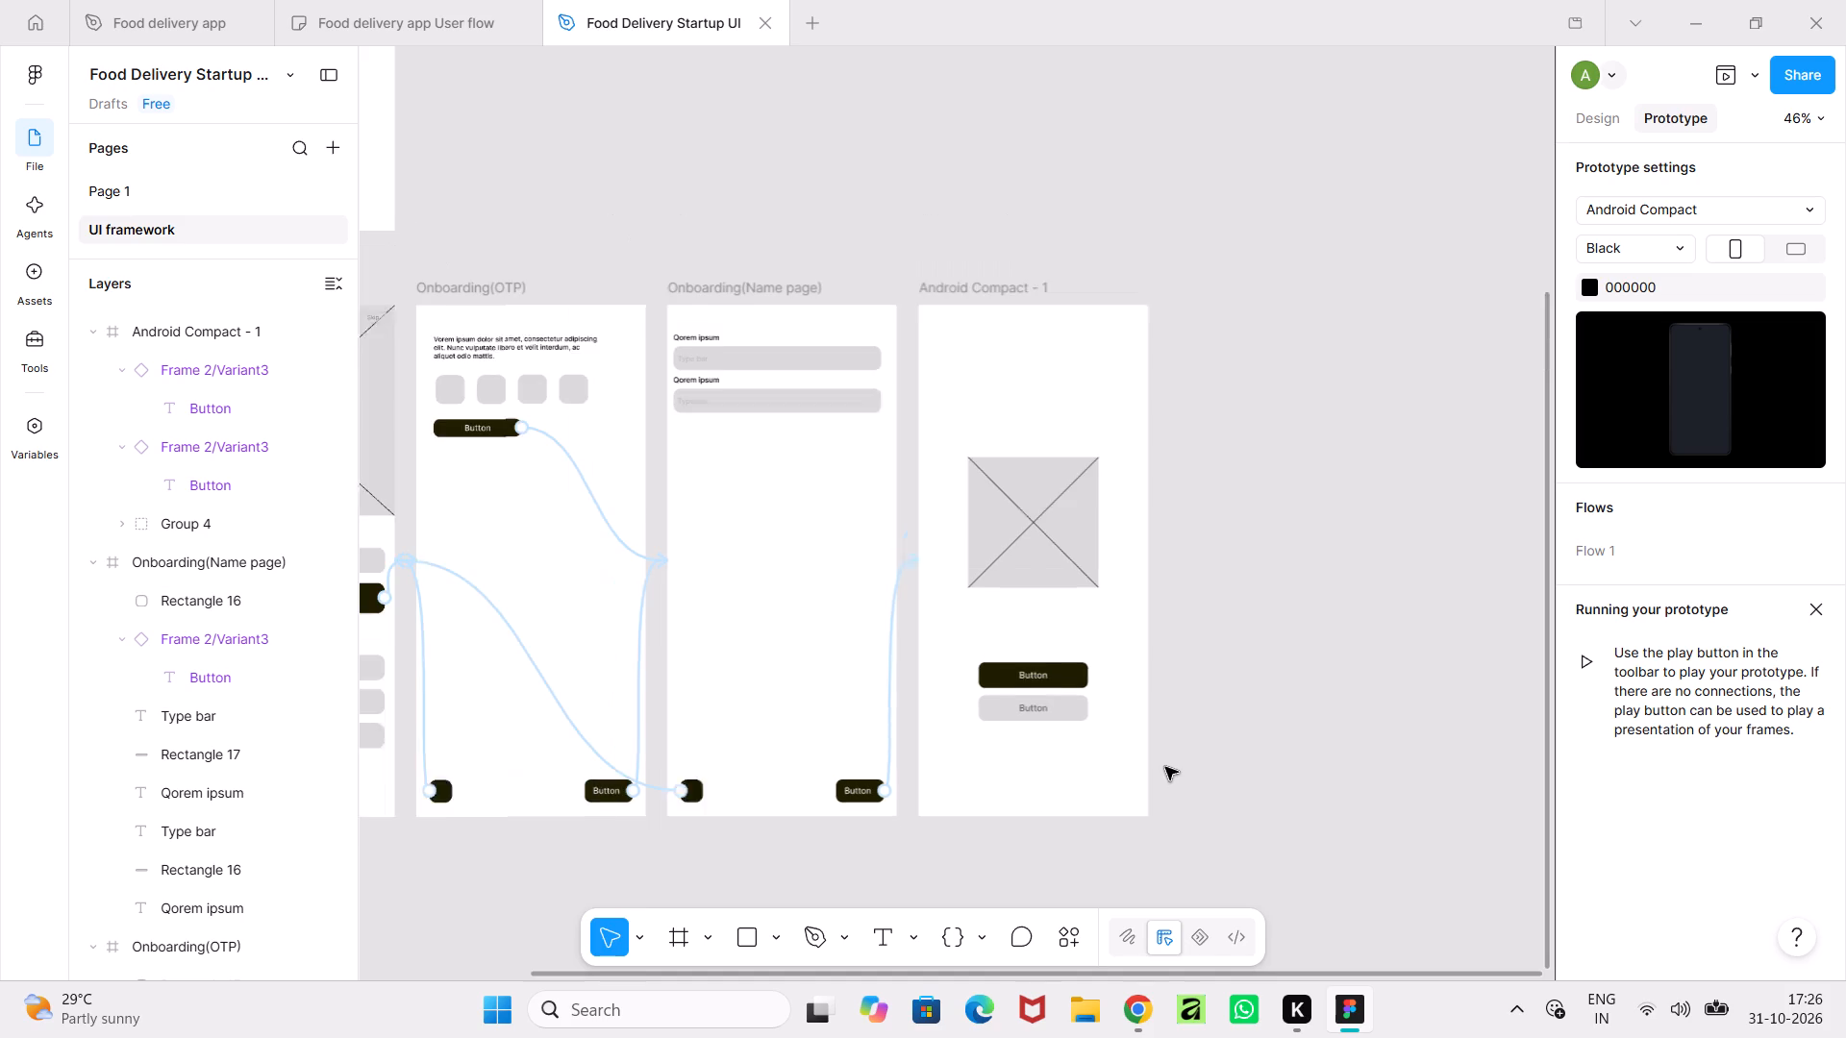
scroll(1165, 767, "down", 1, "ctrl")
left_click(587, 707)
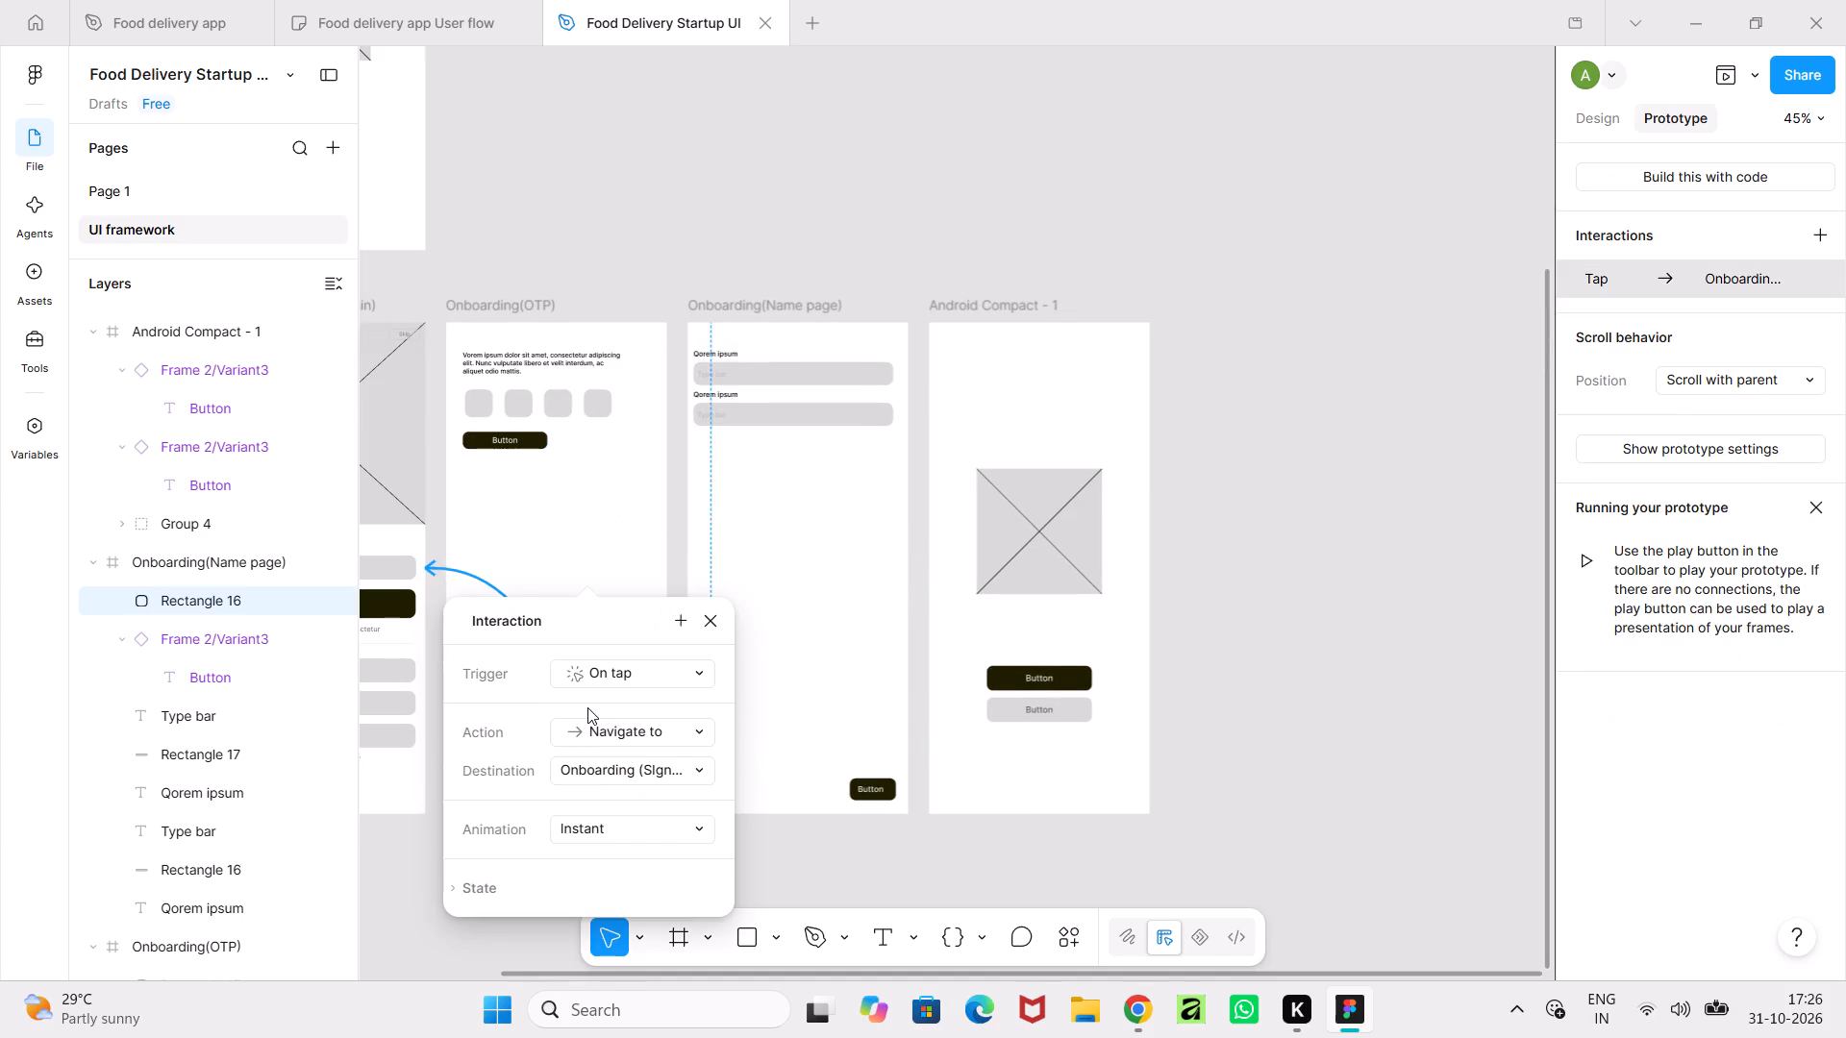
key("Delete")
left_click_drag(701, 791, 692, 749)
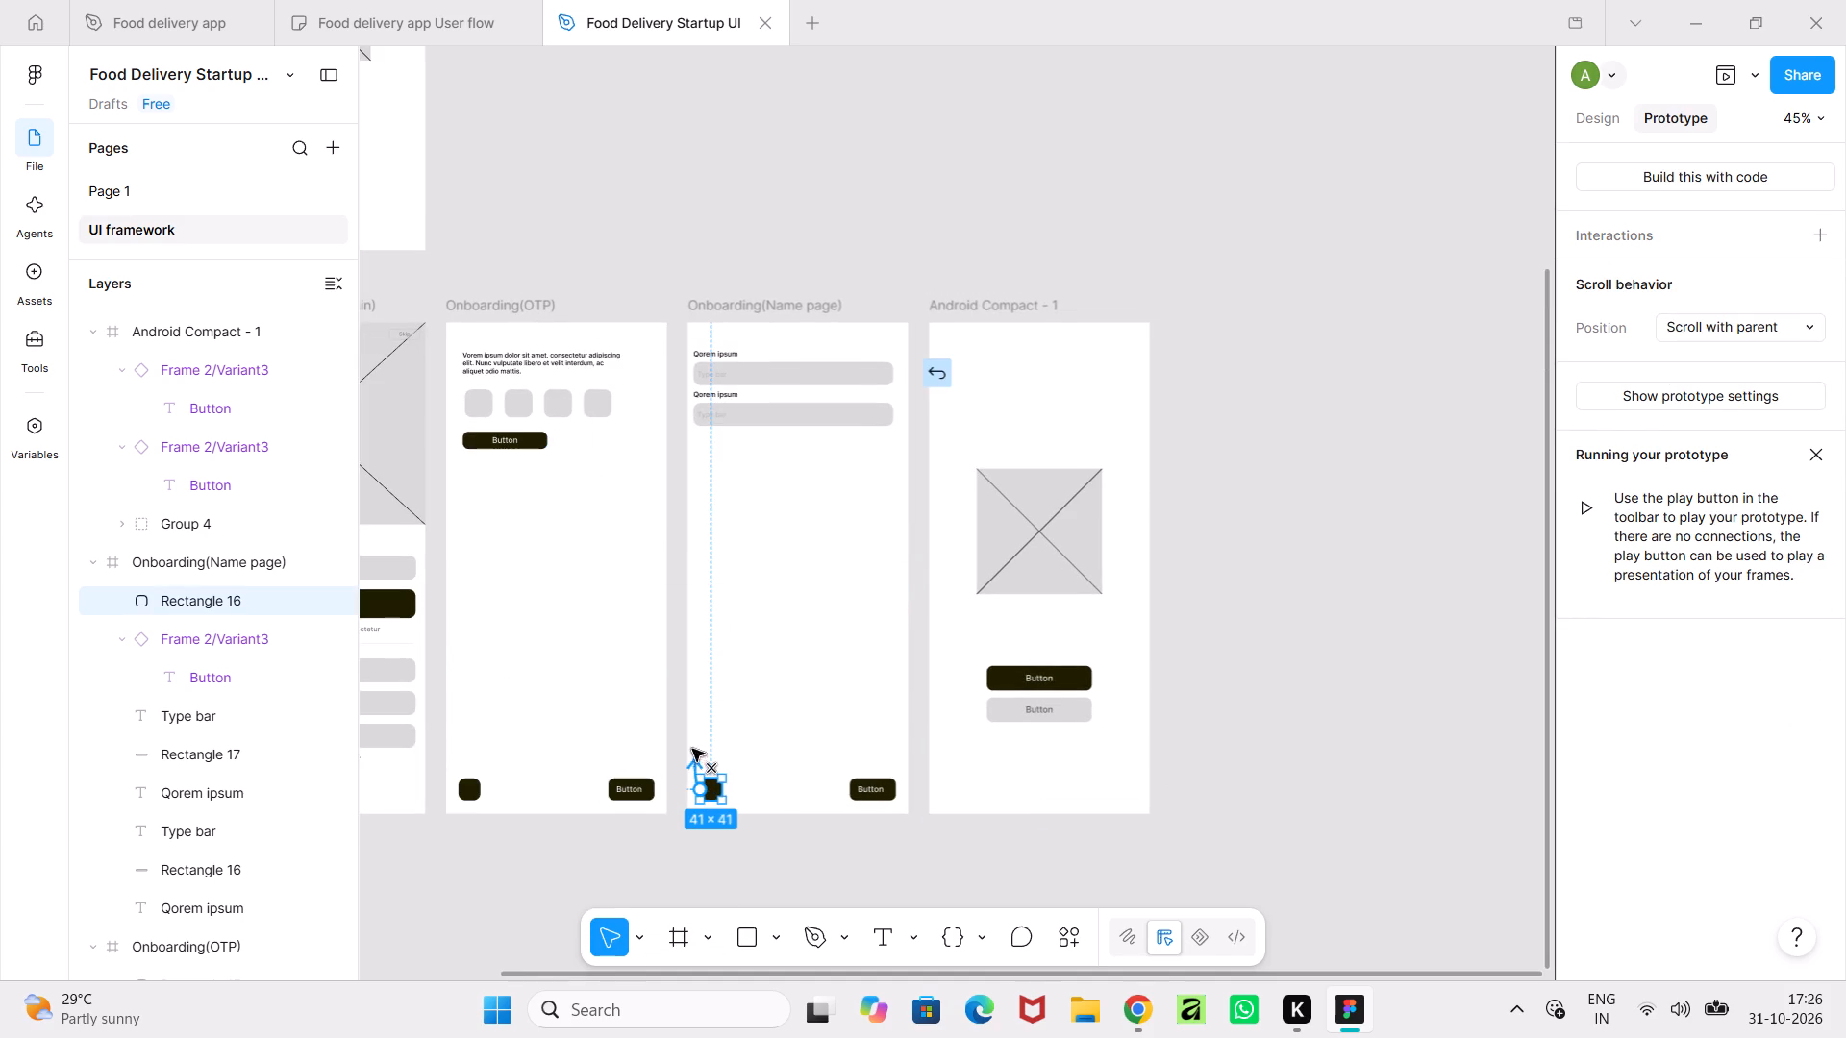
left_click_drag(692, 749, 659, 602)
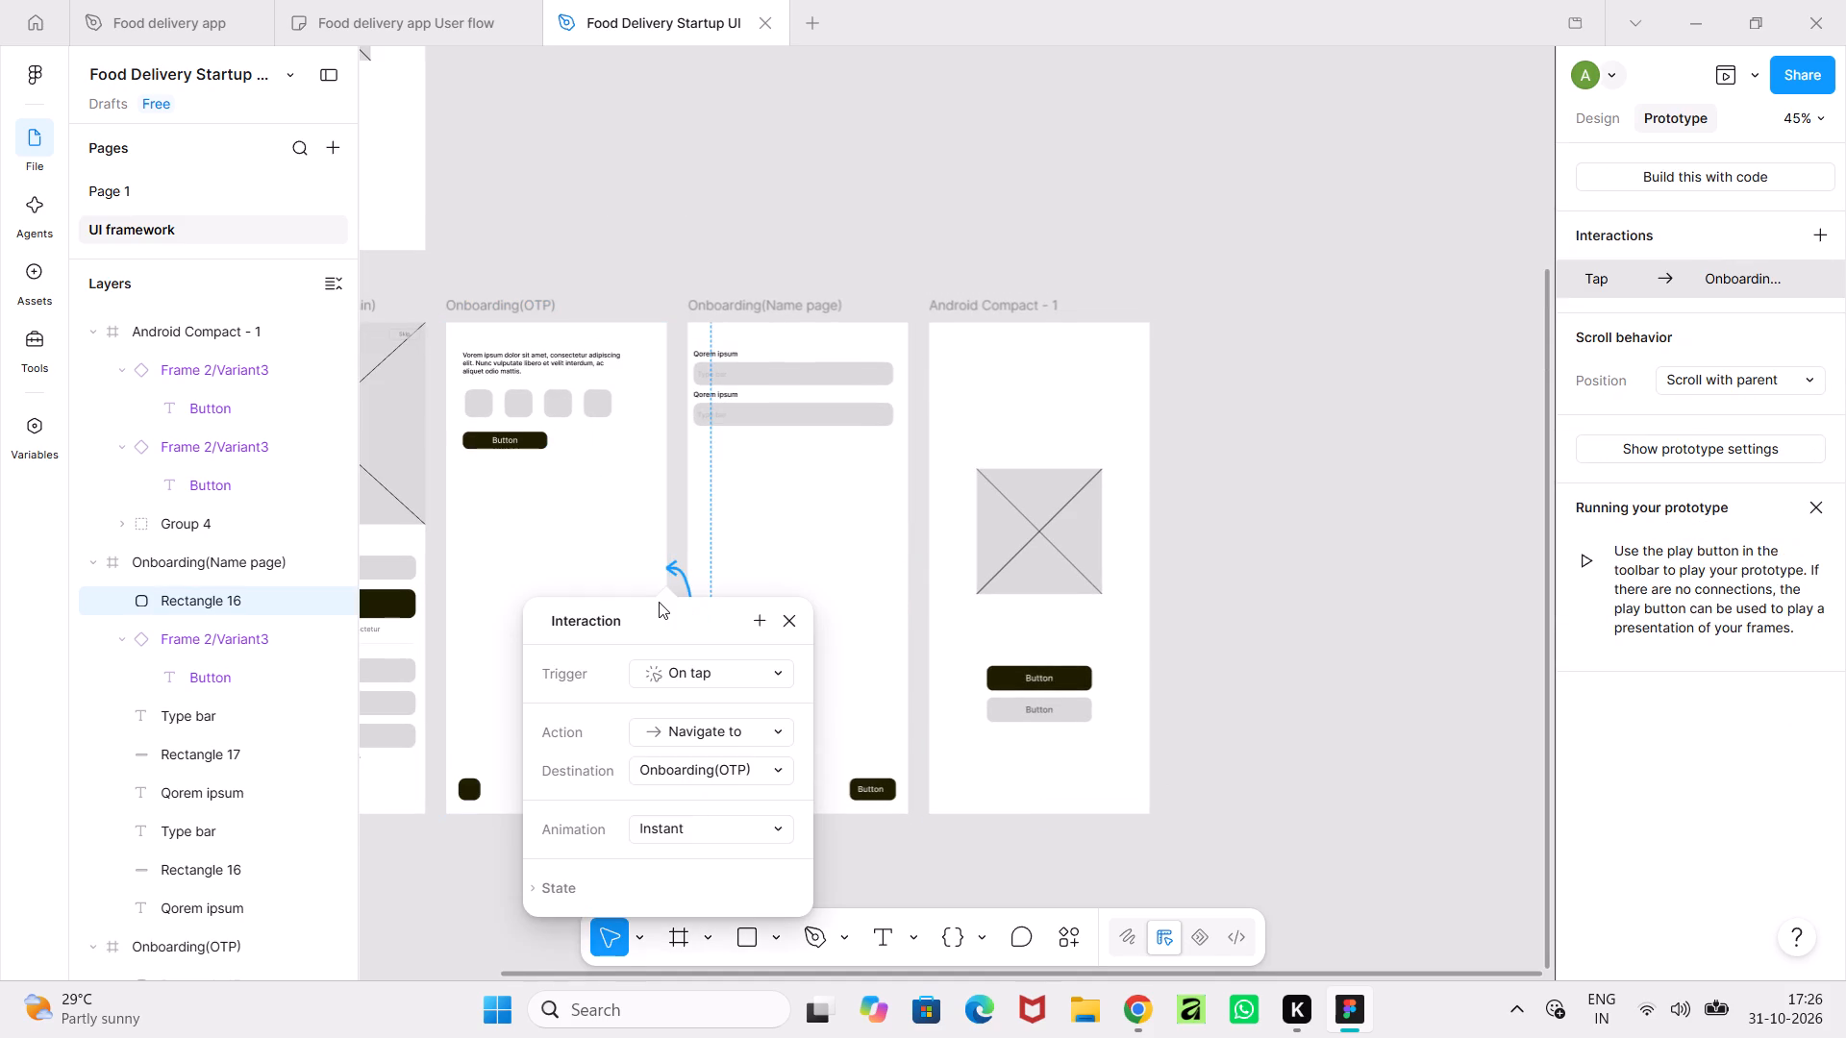
left_click(1239, 750)
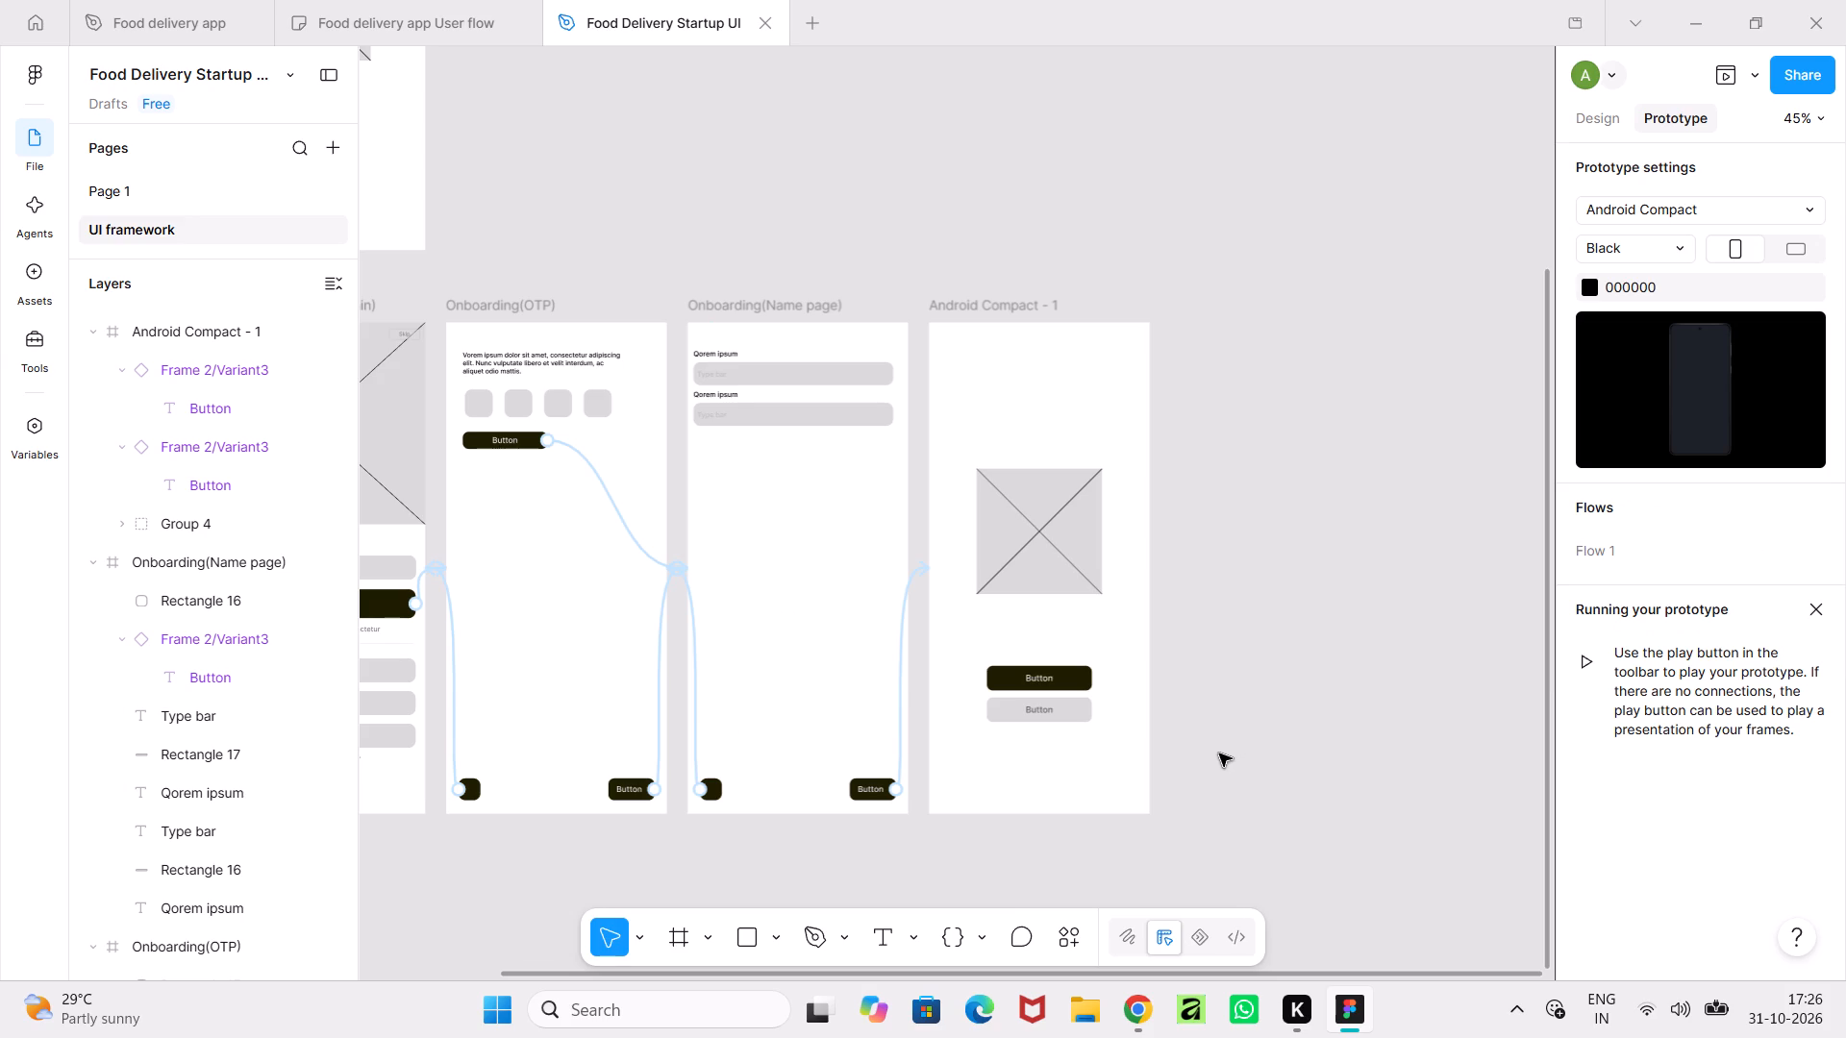
Preview the prototype and test the forward and back buttons from the opening screen through onboarding to Android Compact - 1.
middle_click_drag(1238, 665, 1276, 662)
middle_click_drag(1276, 662, 1459, 668)
scroll(1459, 668, "down", 2, "ctrl")
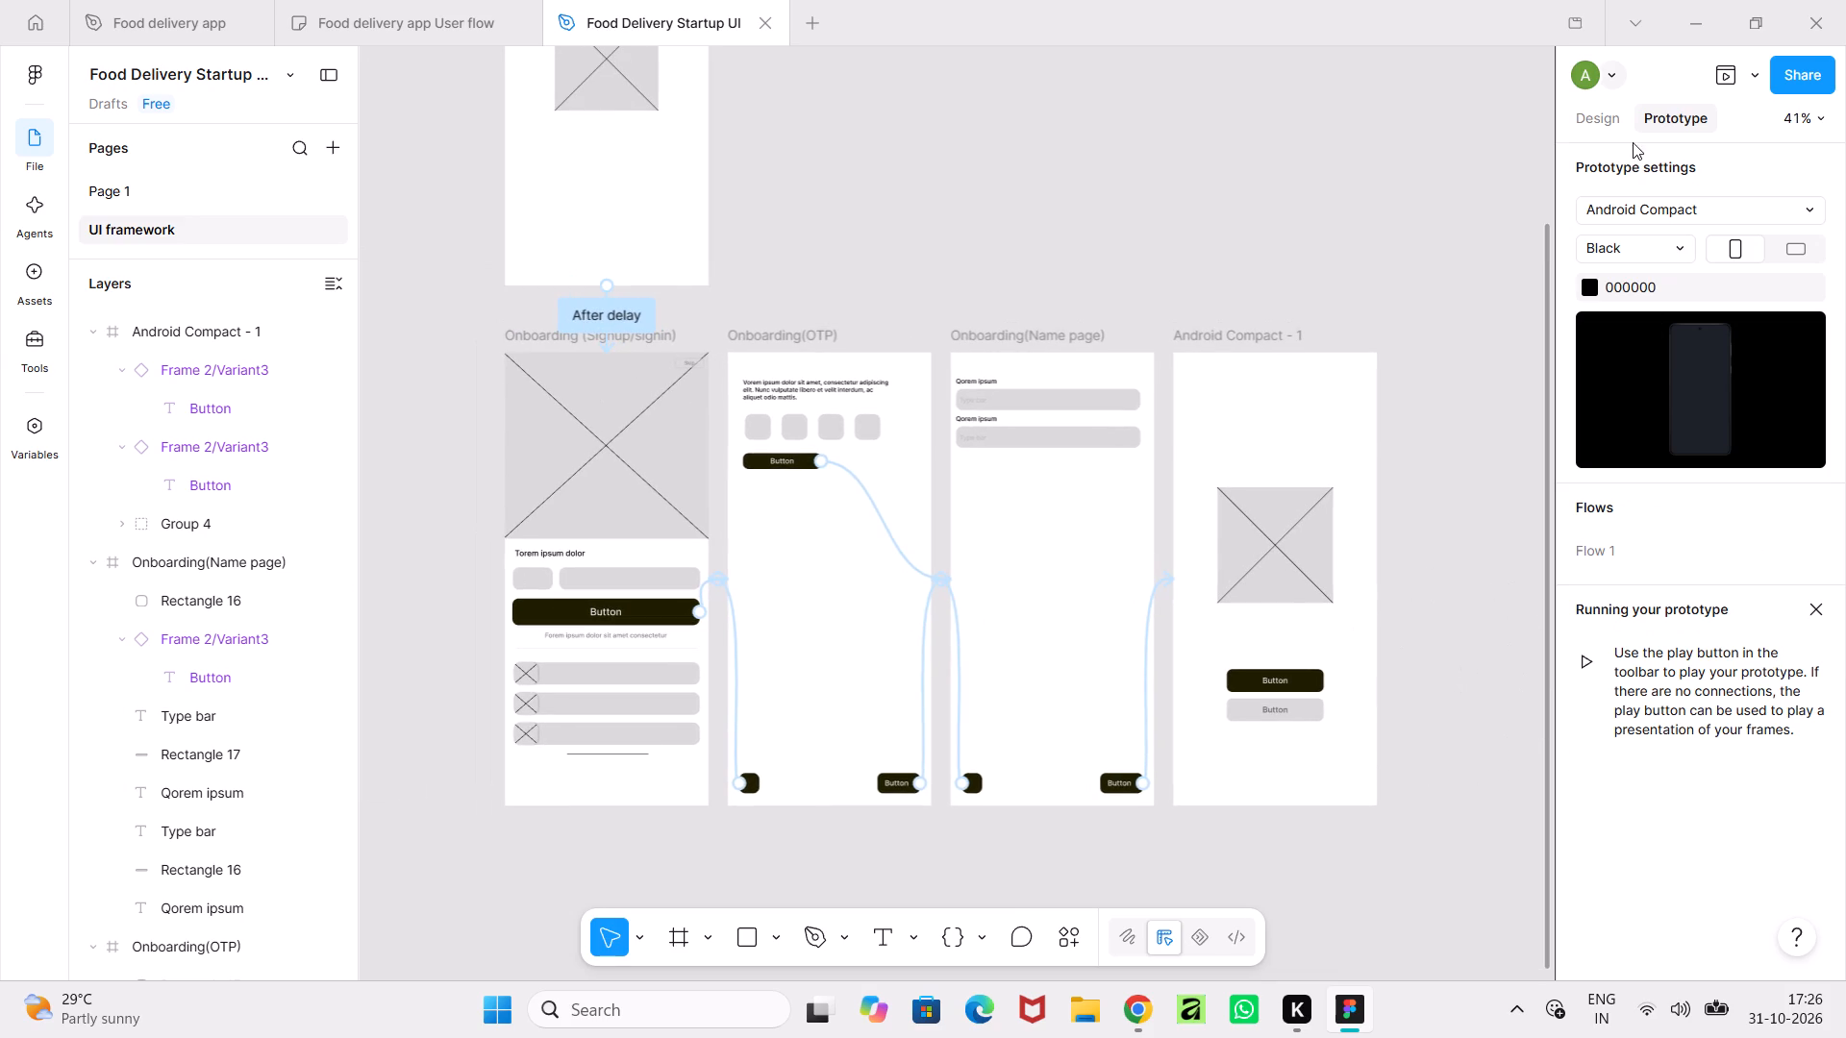
left_click(1734, 77)
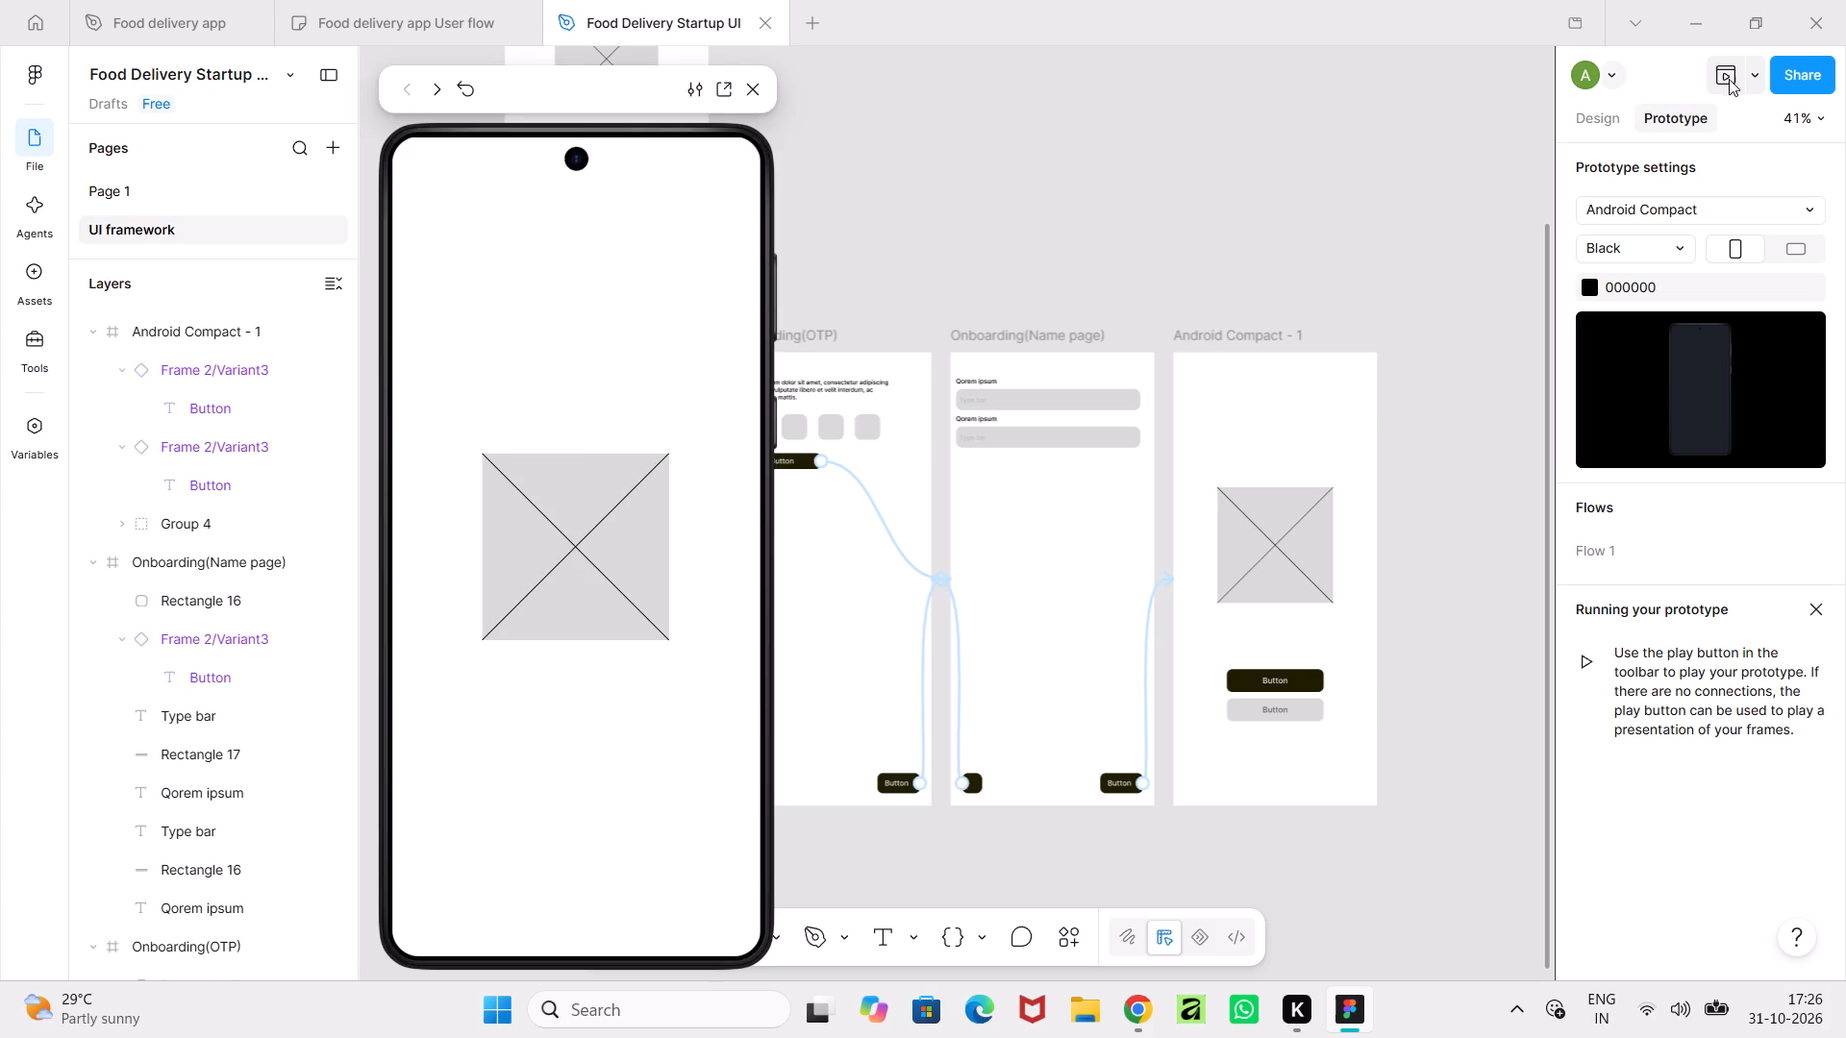
left_click(624, 597)
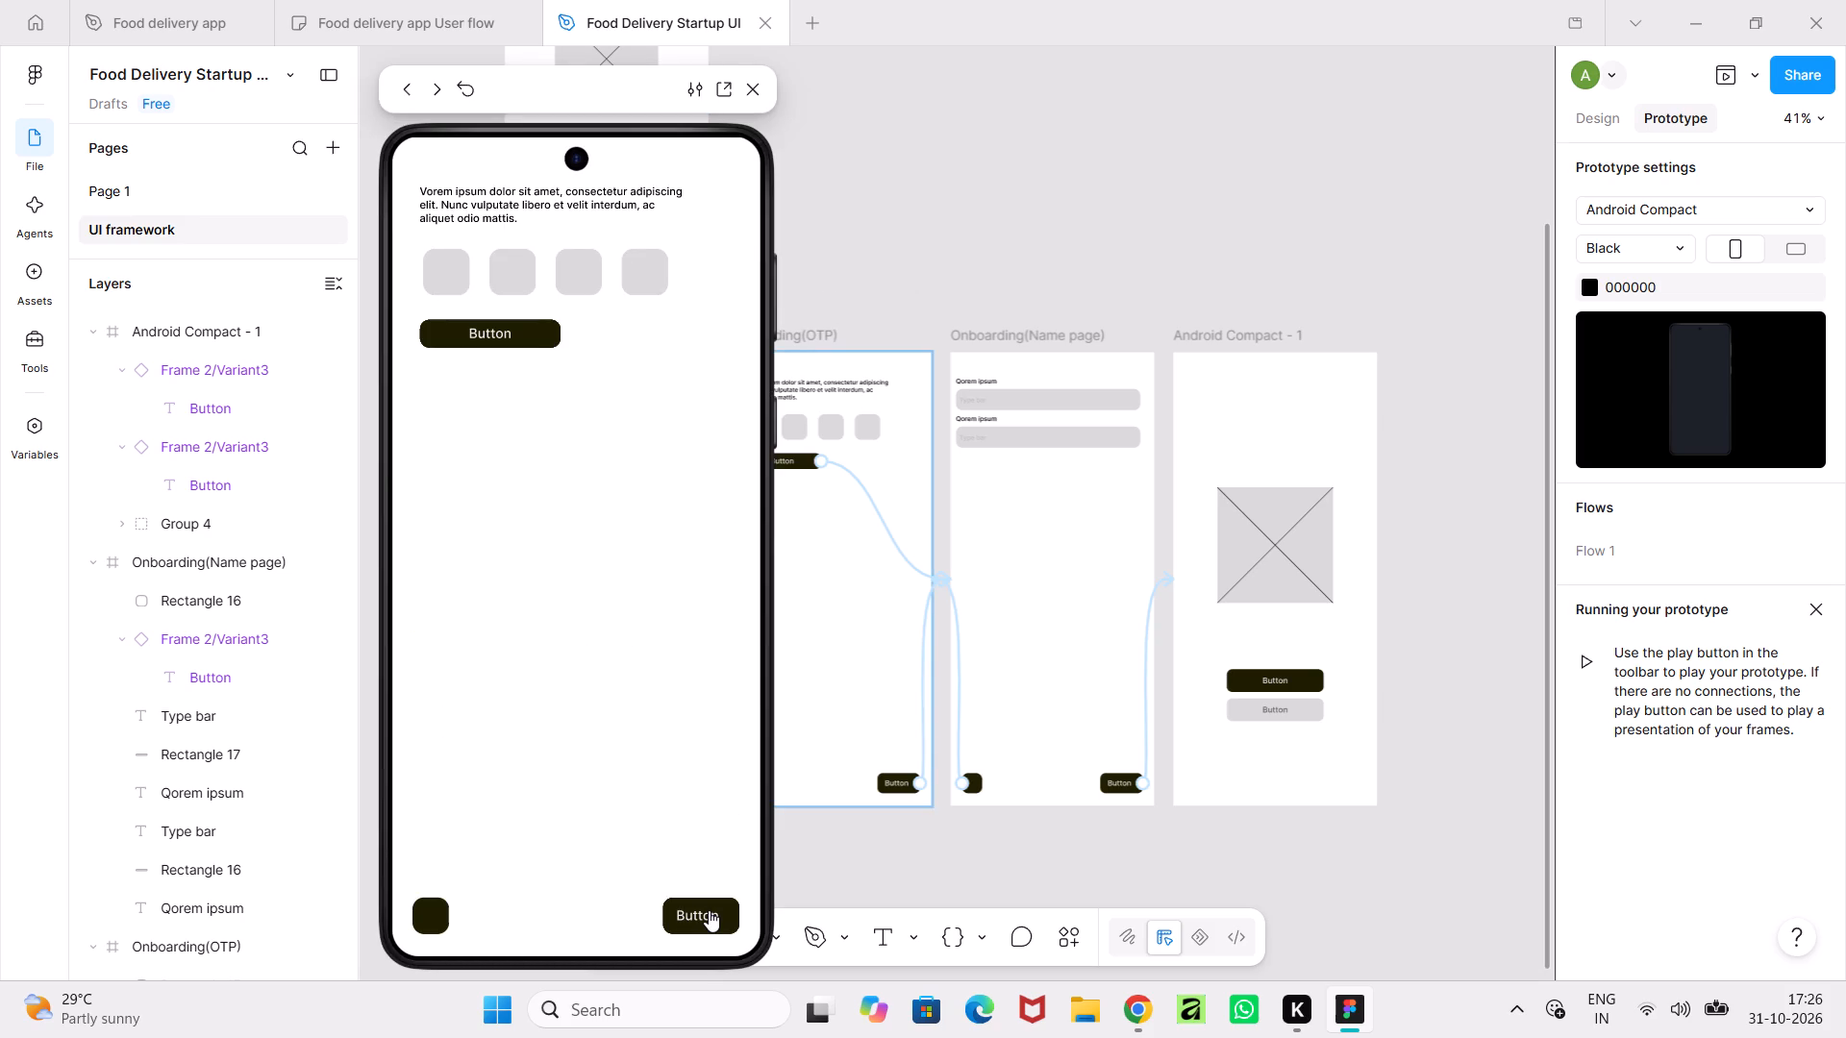
left_click(425, 913)
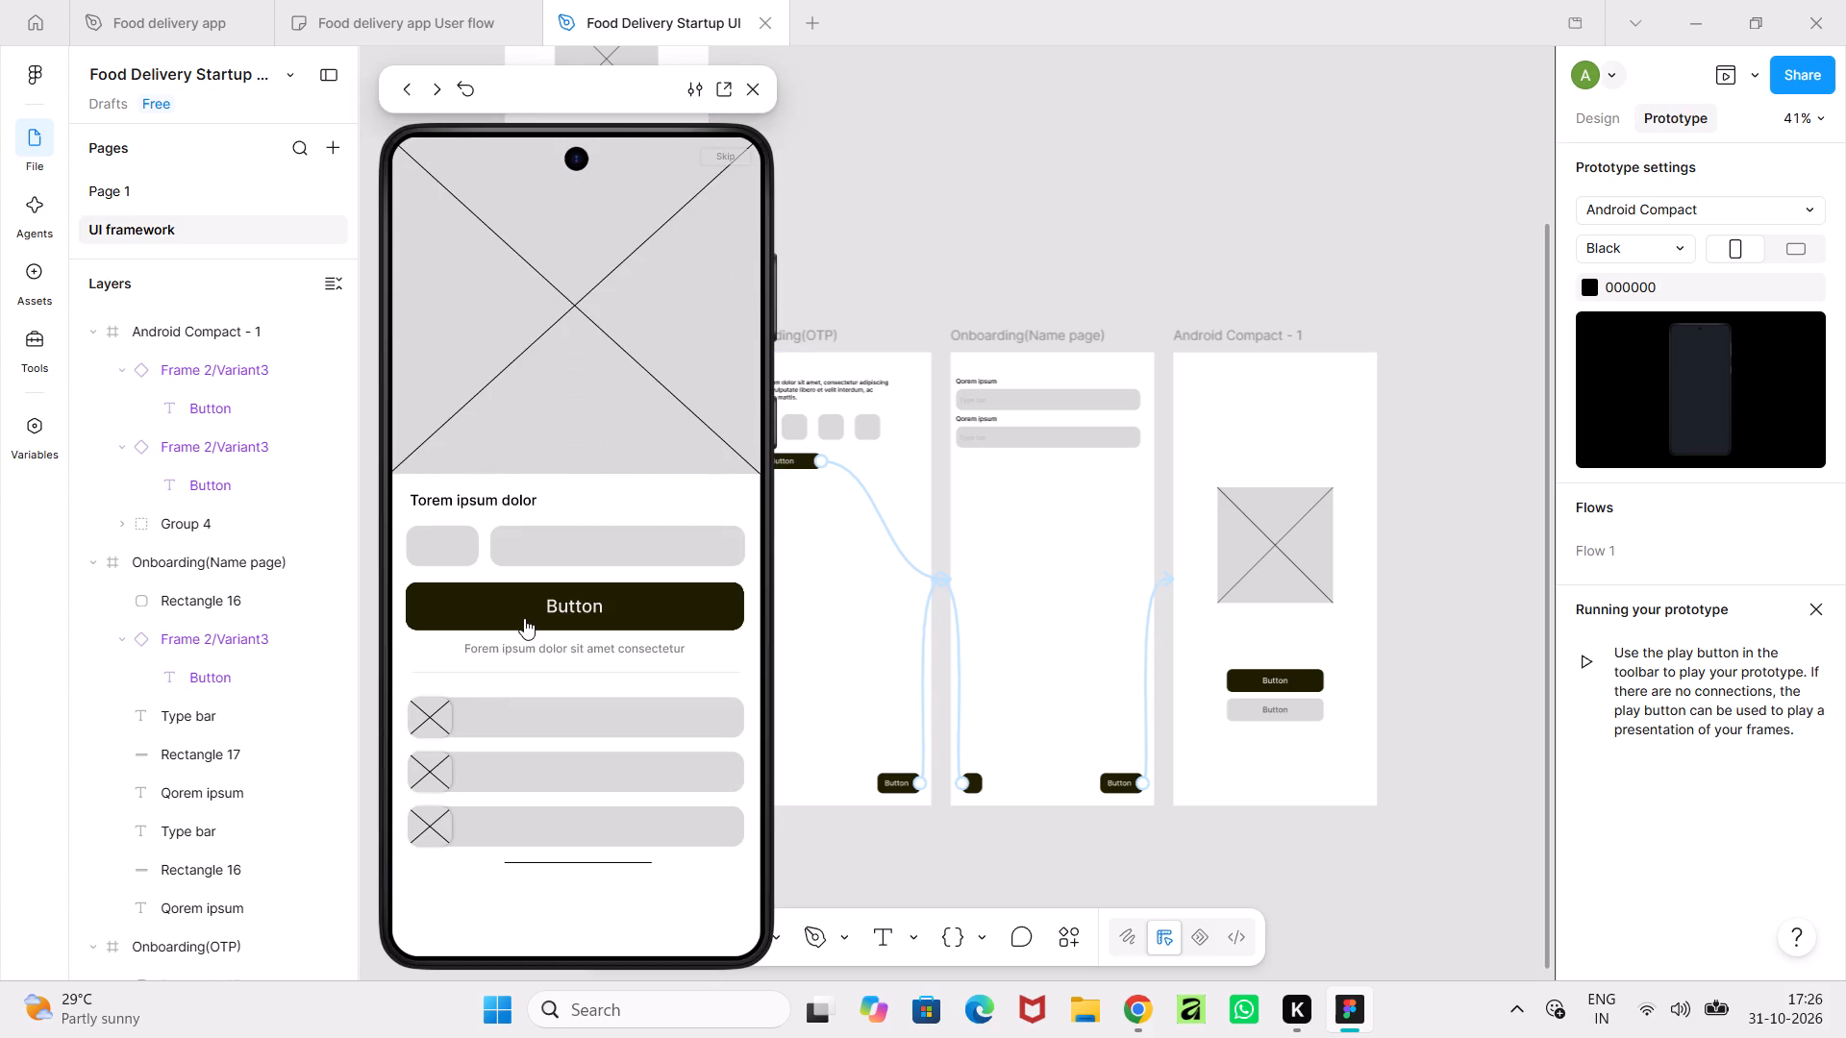
left_click(524, 618)
left_click(523, 343)
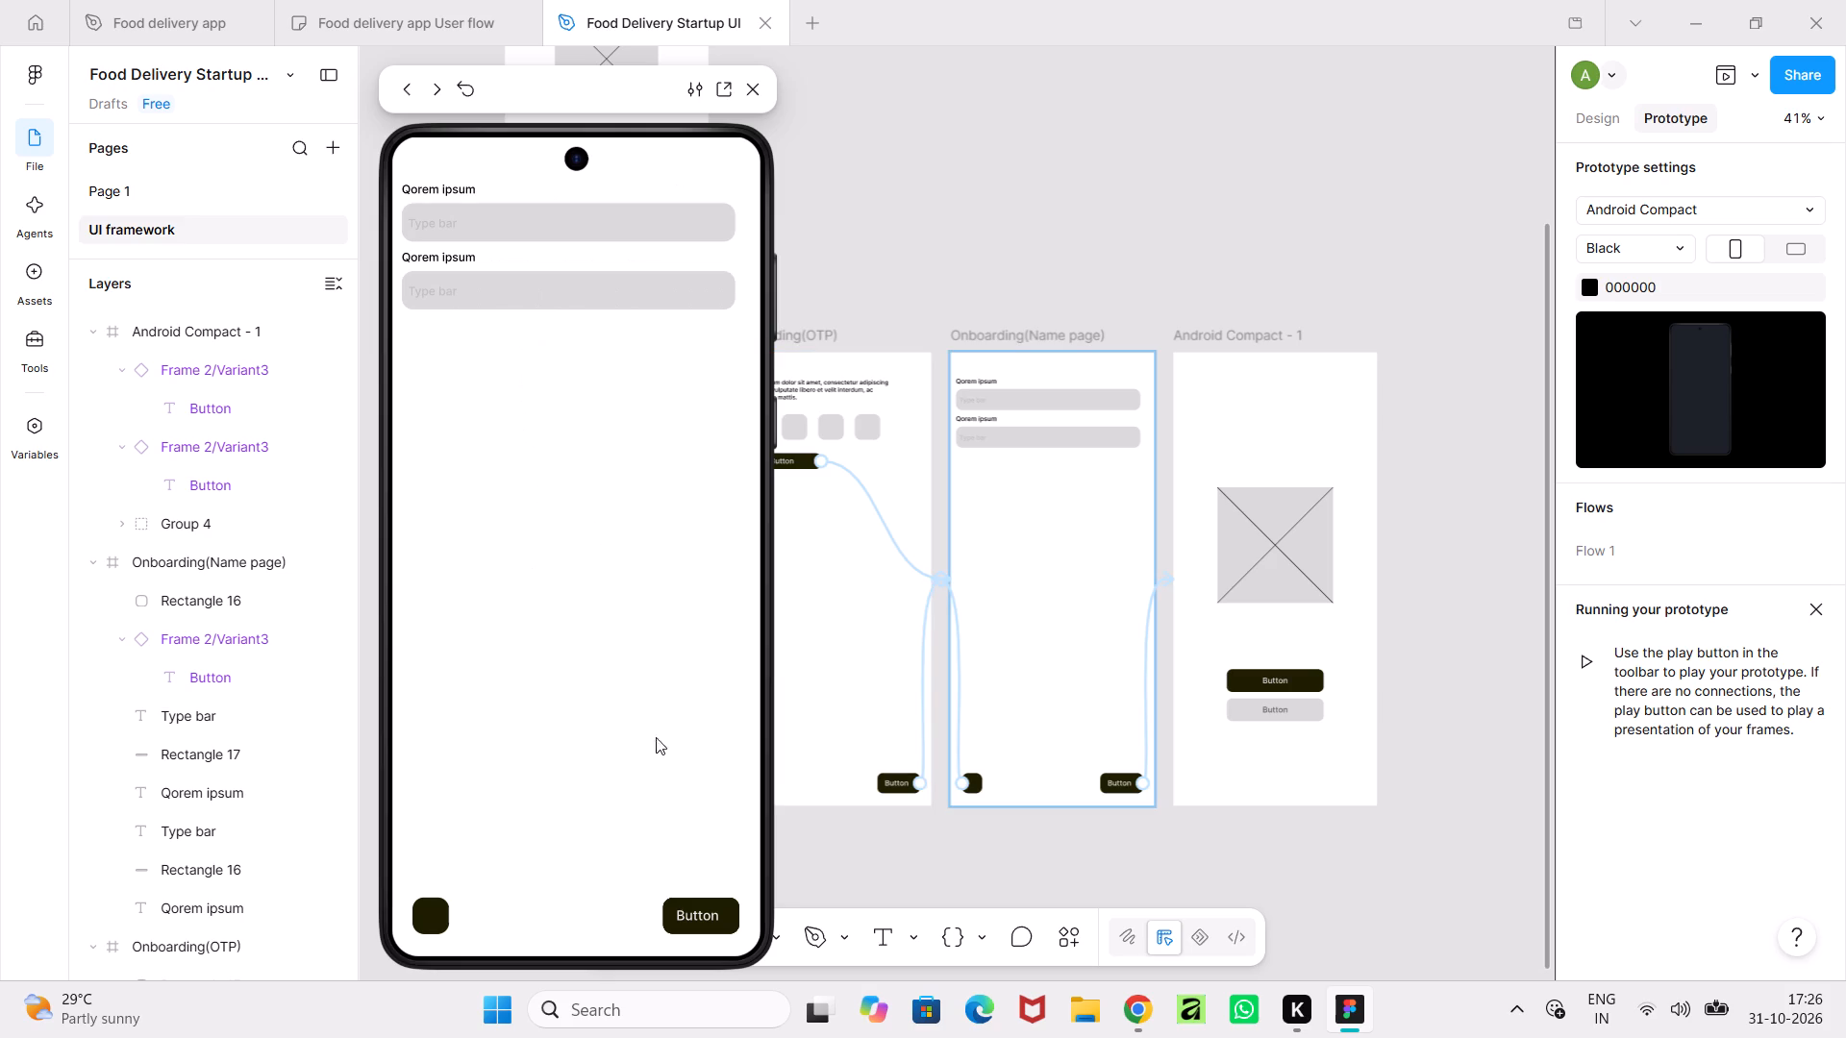
left_click(432, 918)
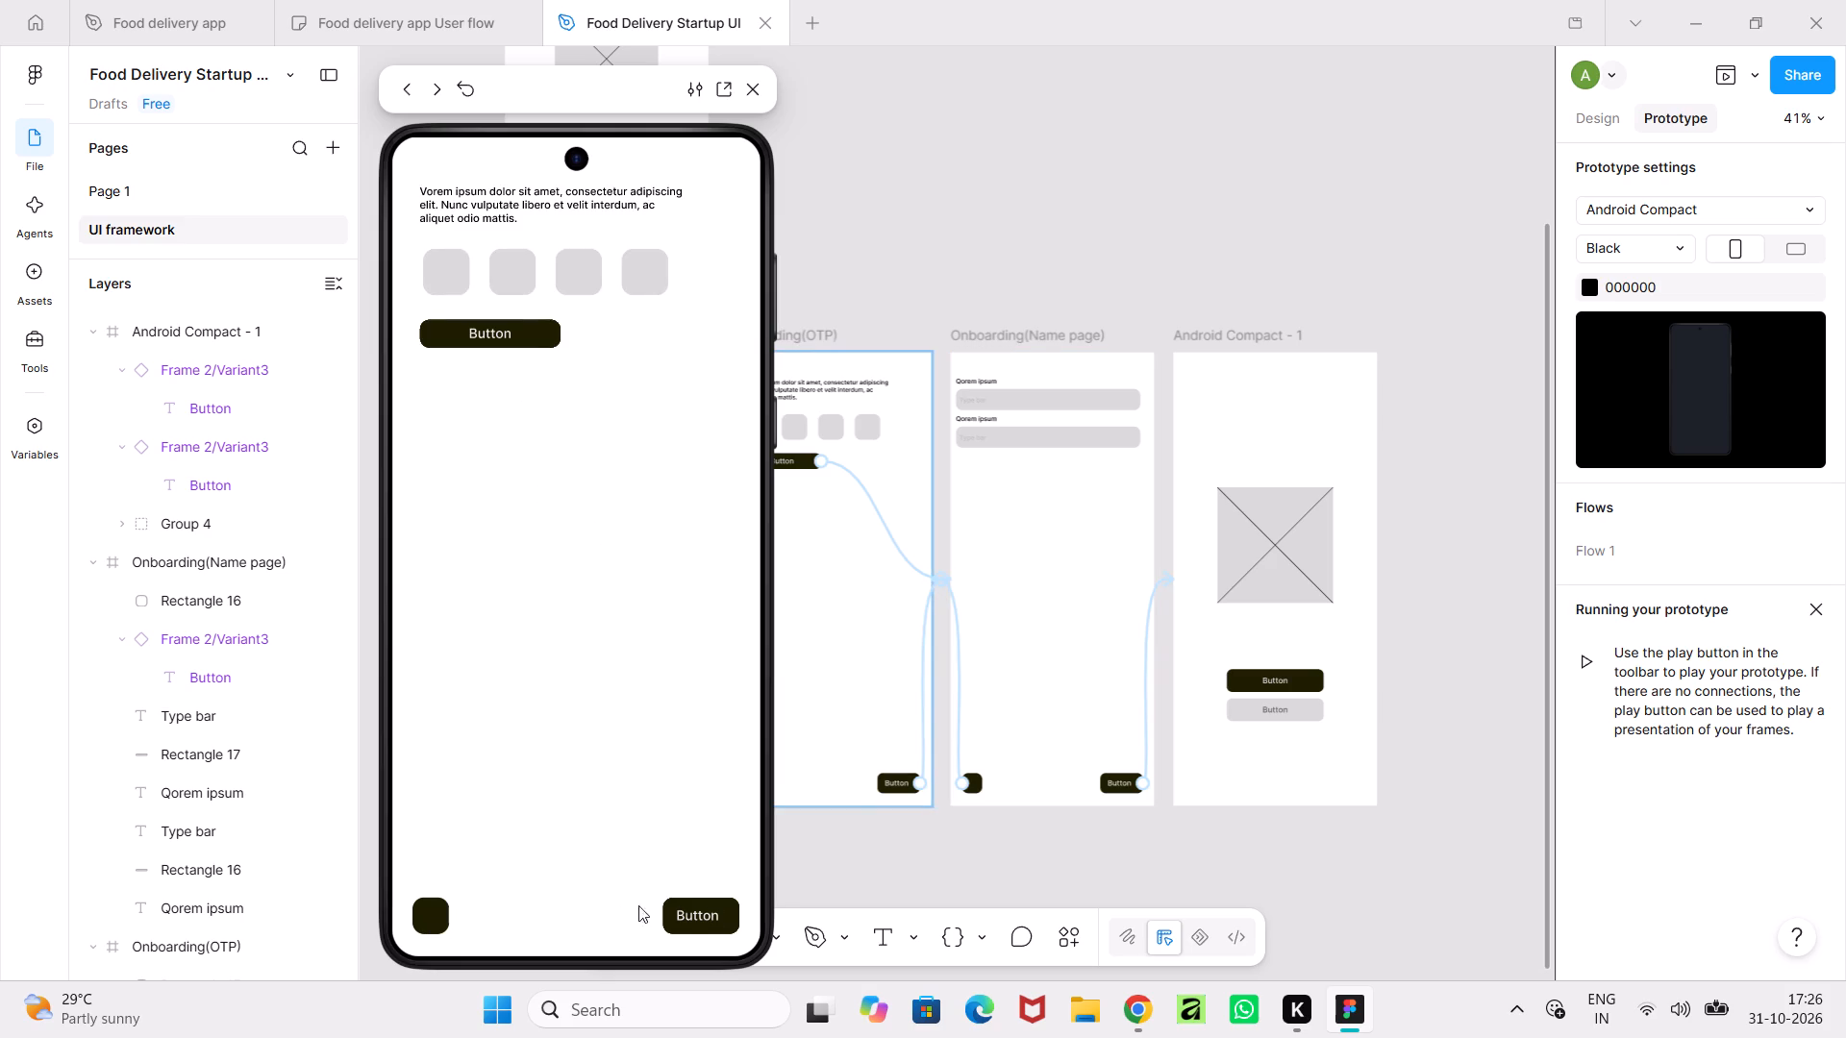
left_click(682, 919)
left_click(682, 919)
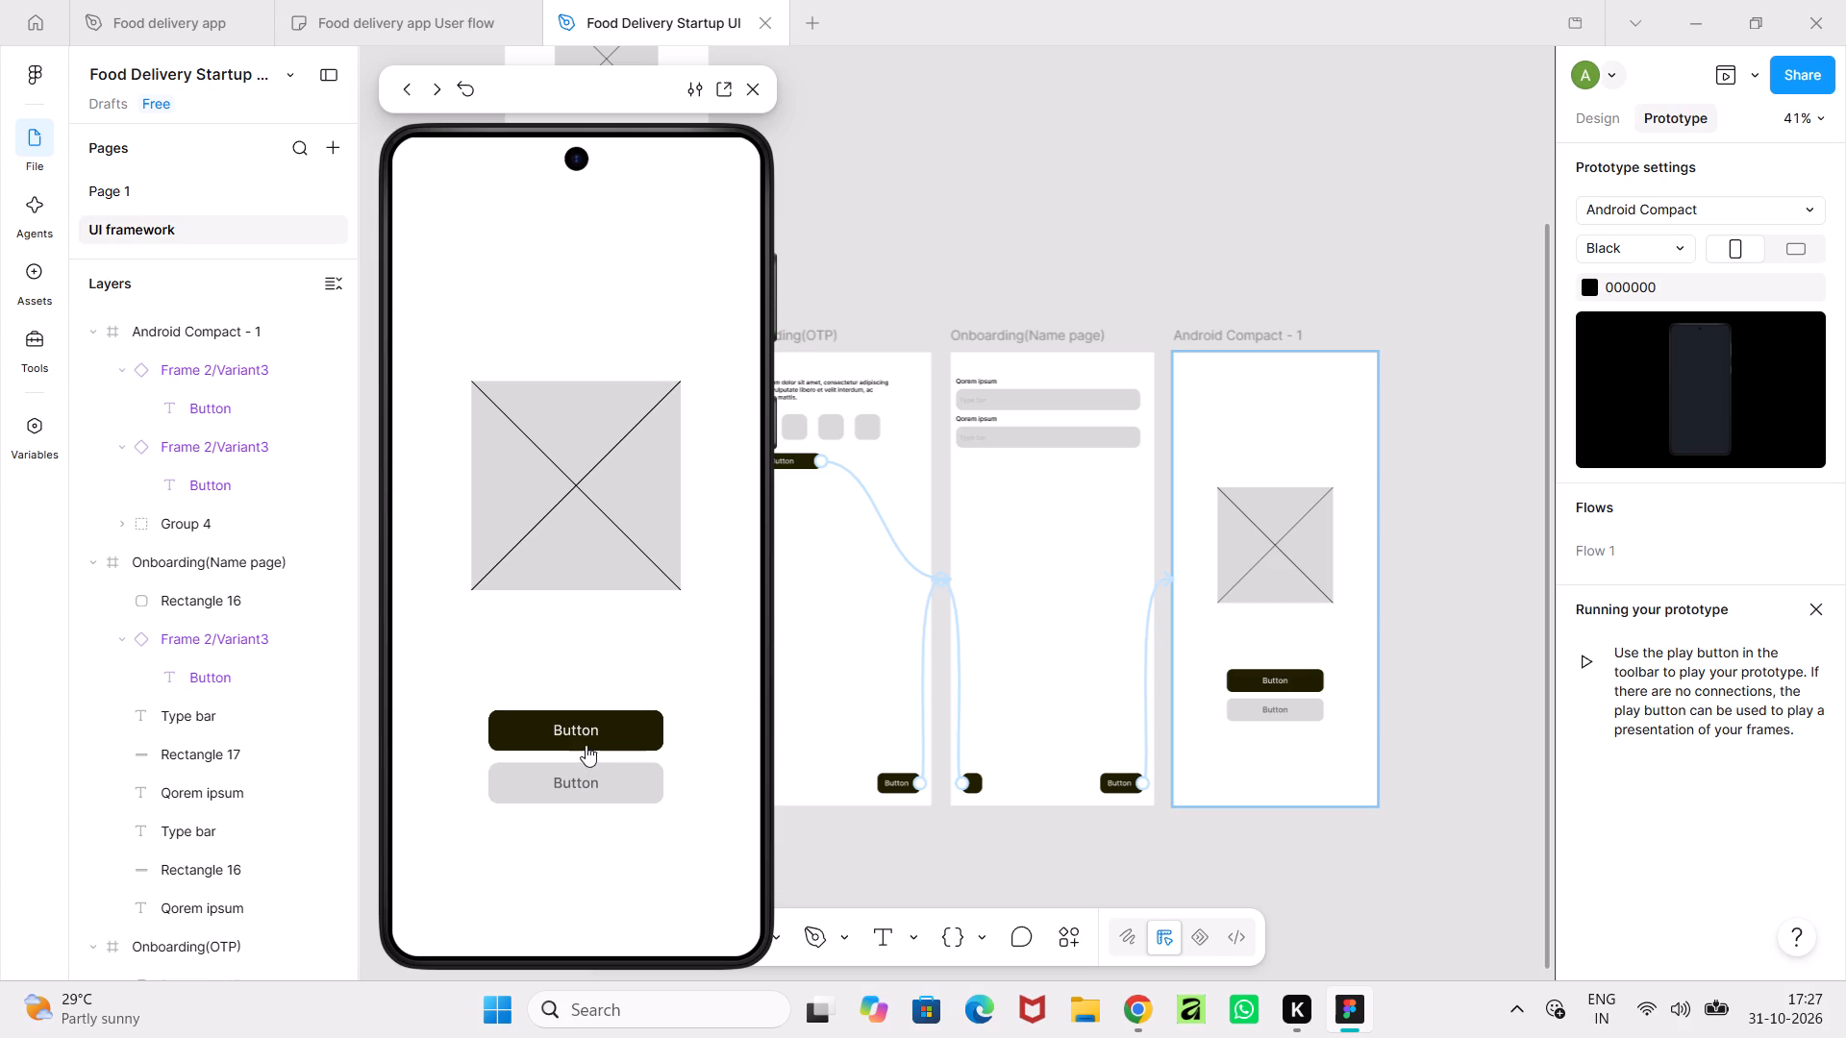
Test the upper button on Android Compact - 1 and the back and forward buttons between Onboarding(Name page) and Onboarding(OTP), then close the preview.
left_click(586, 745)
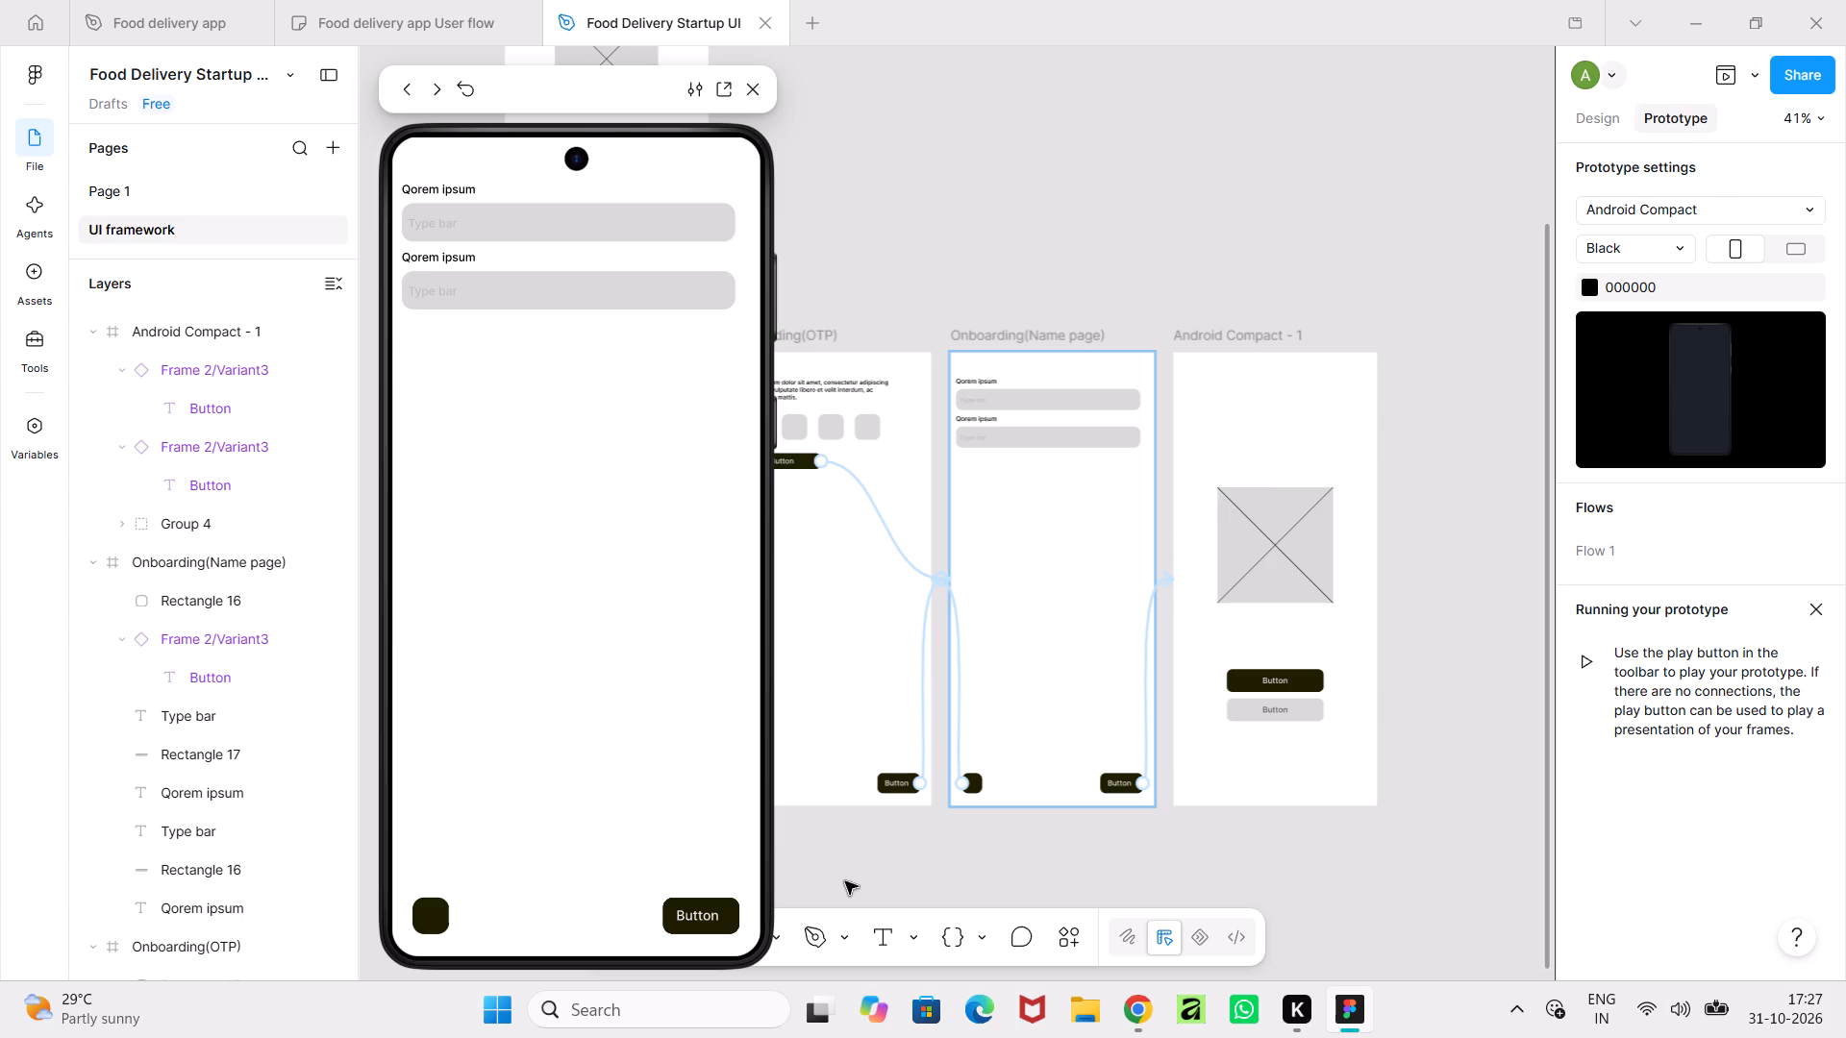
left_click(415, 912)
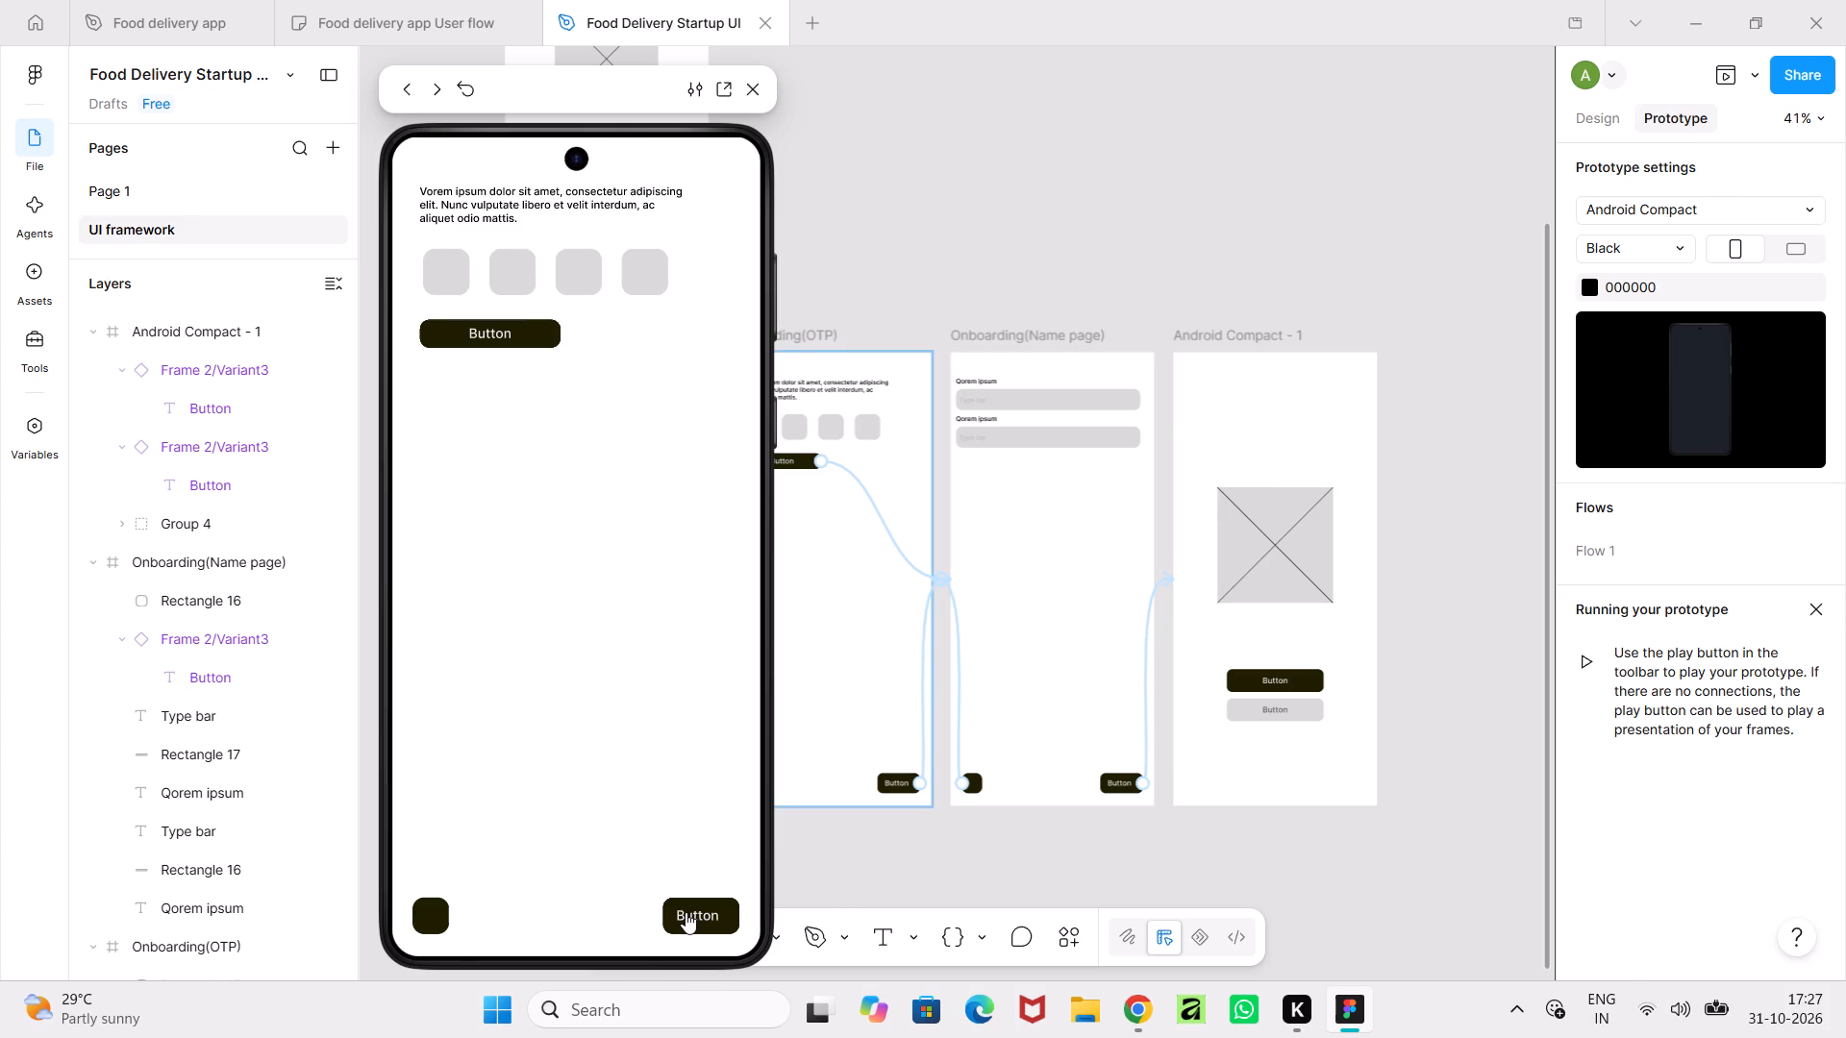
left_click(686, 912)
left_click(443, 929)
left_click(758, 86)
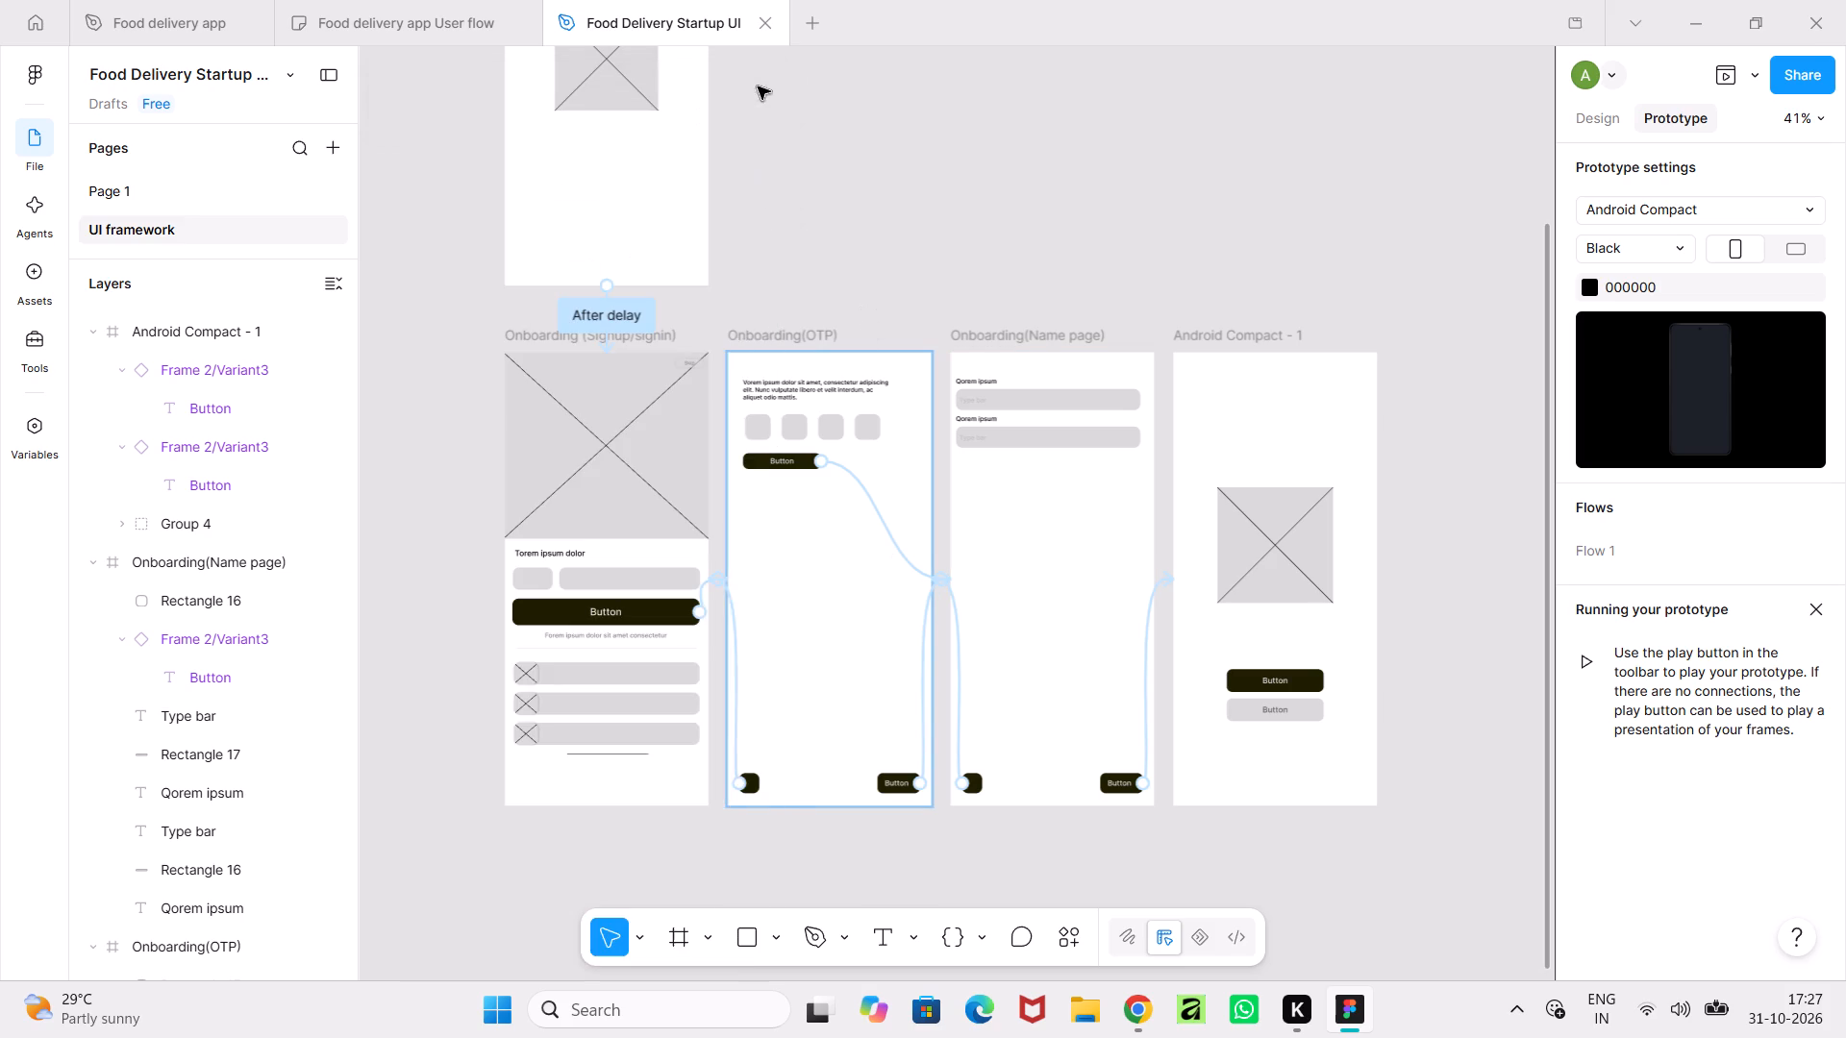
Delete the small dark square and its prototype connection from the bottom of the Onboarding(Name page) screen.
scroll(962, 689, "up", 3, "ctrl")
left_click(957, 700)
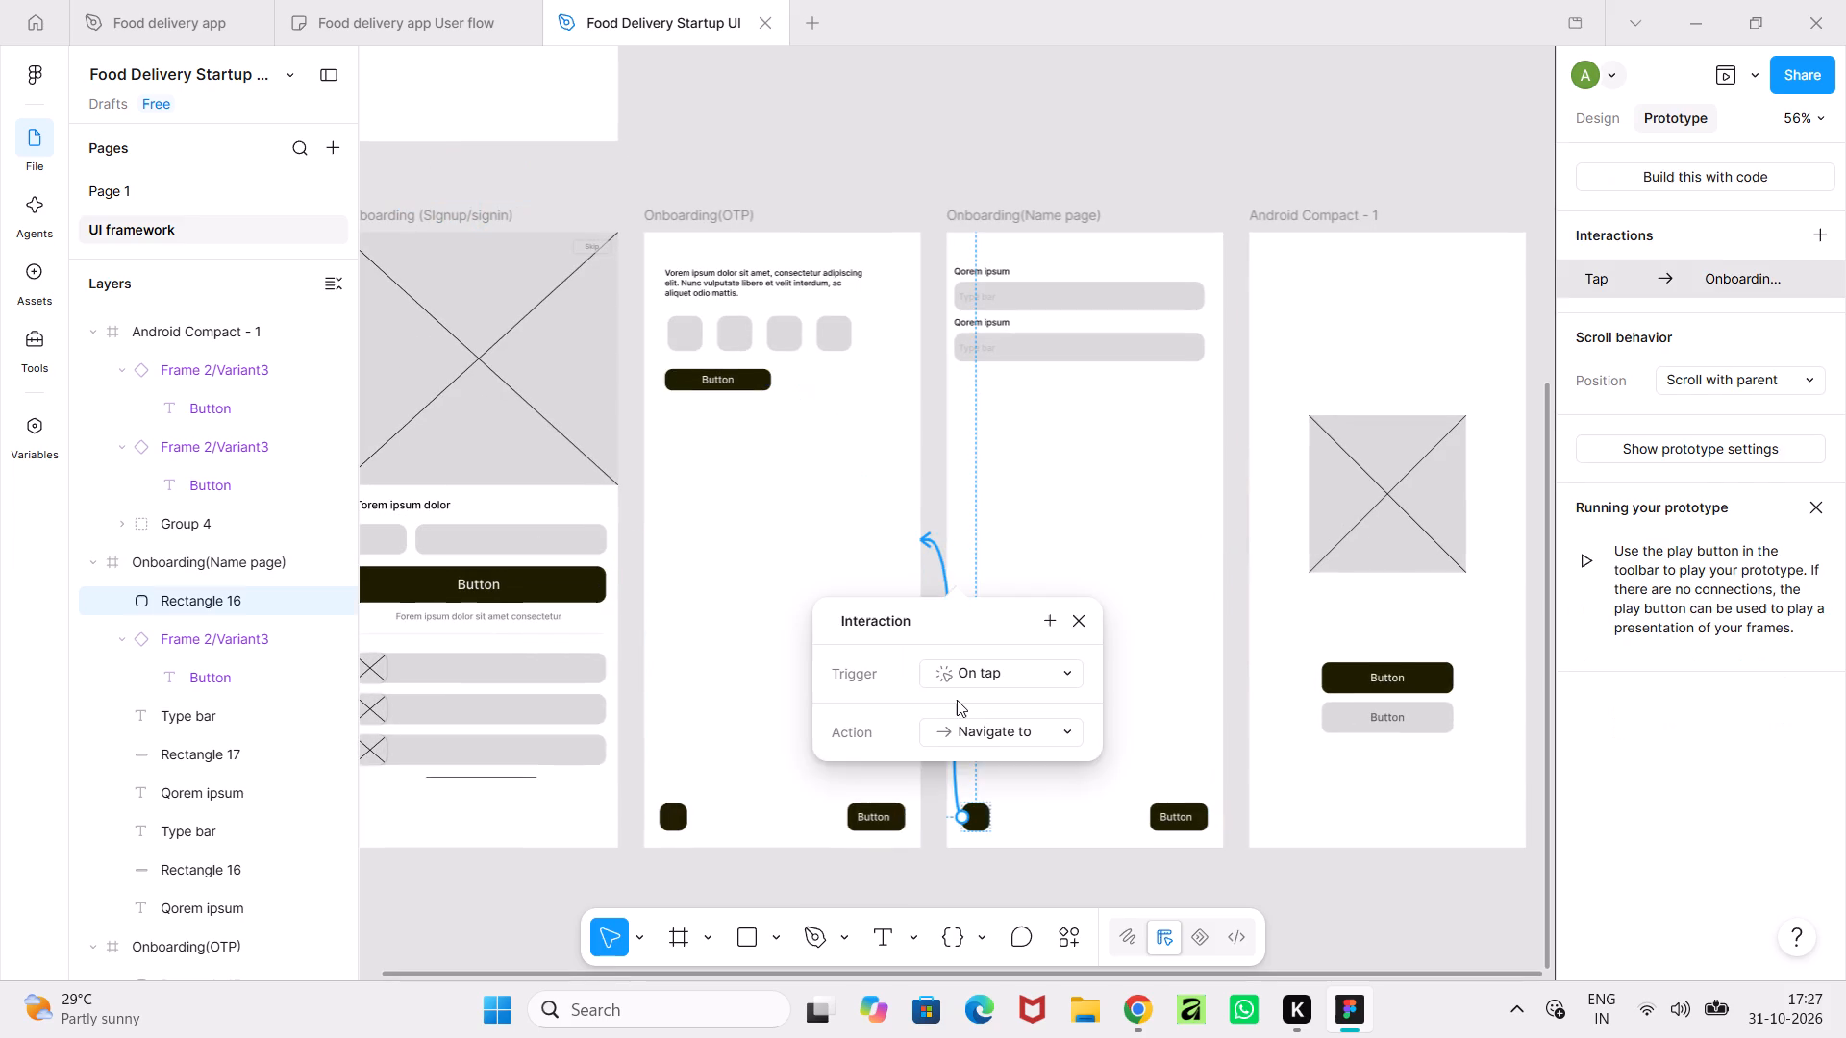
key("Delete")
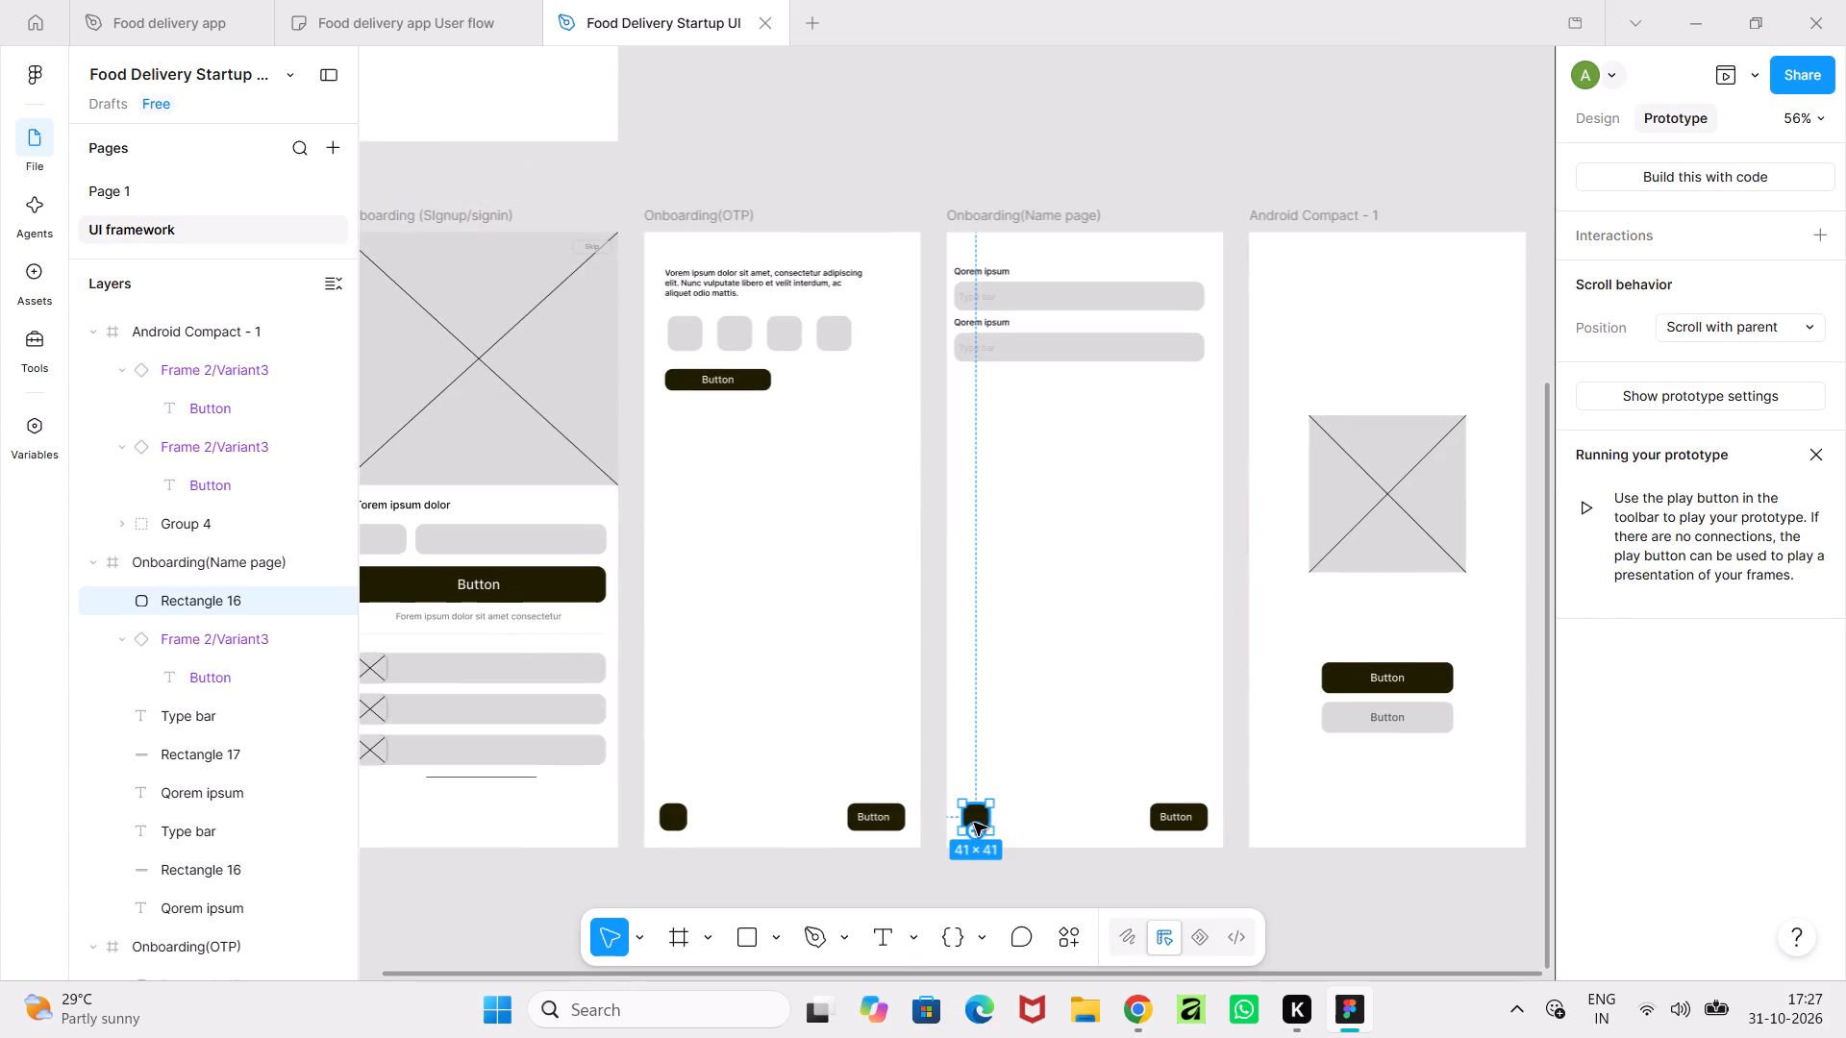
left_click(1582, 117)
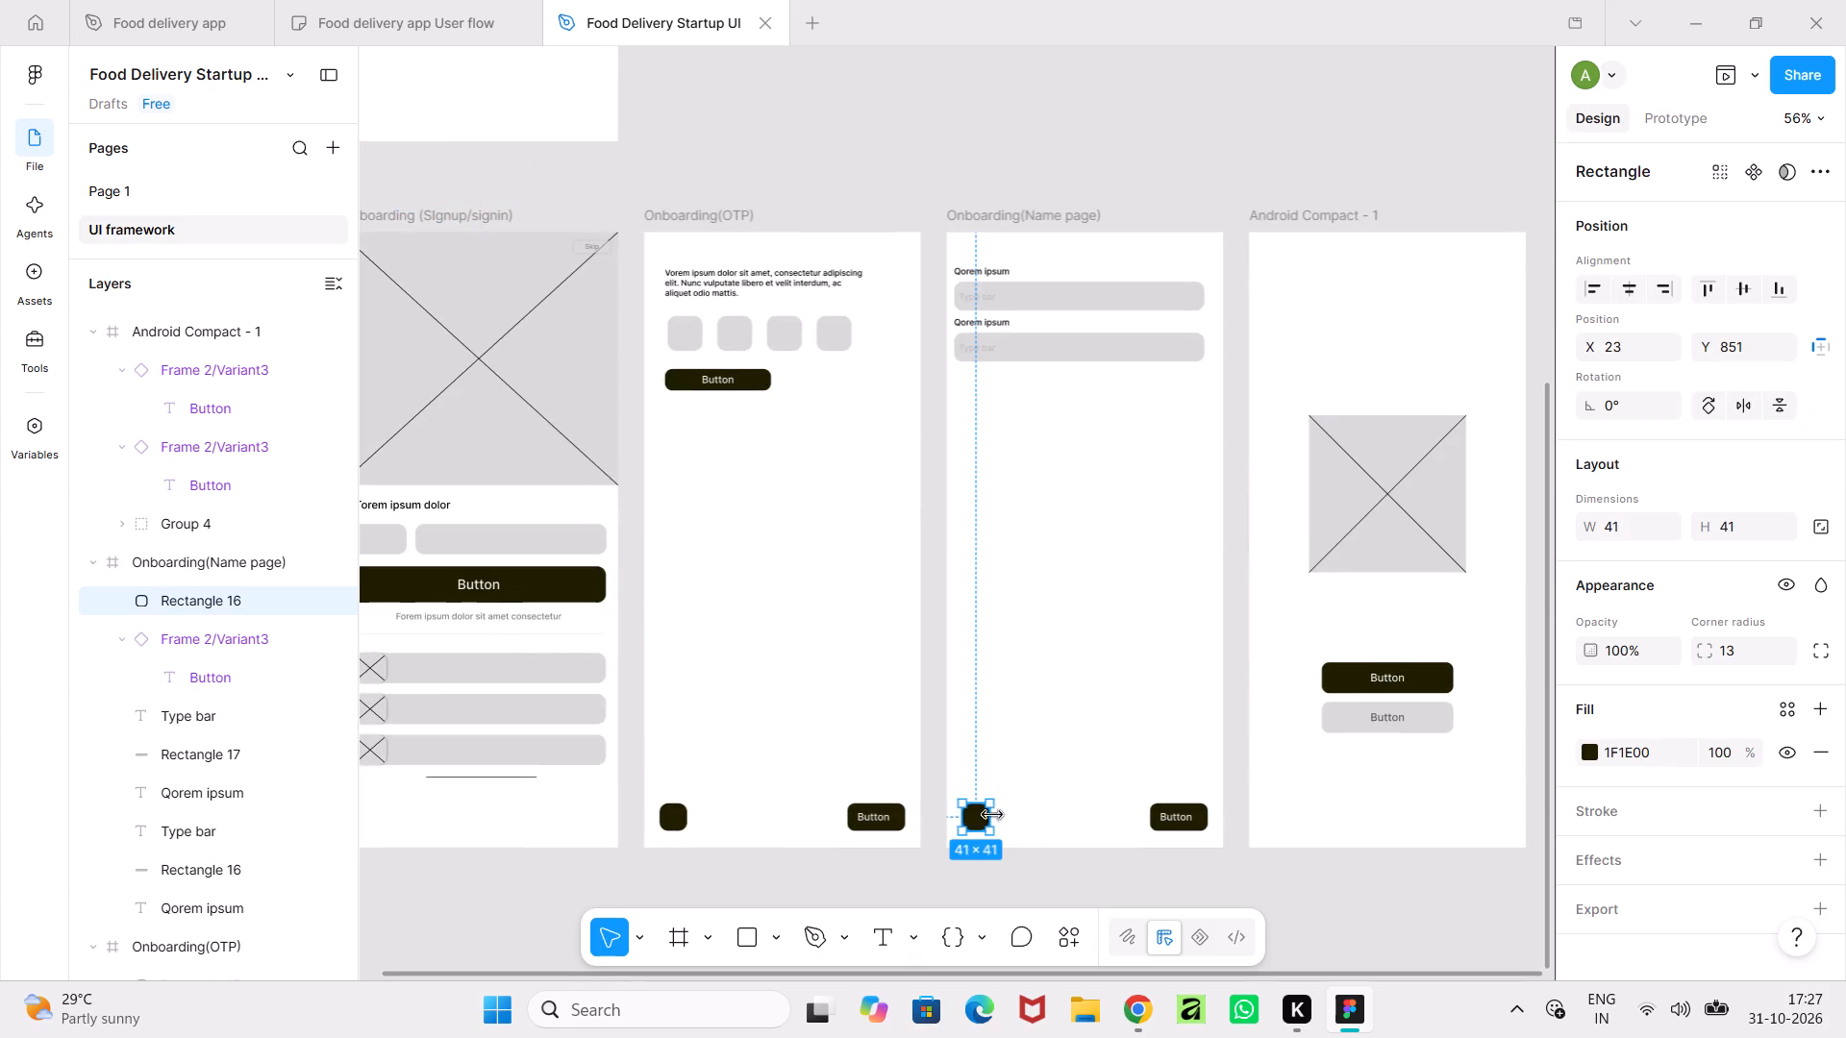
left_click(1122, 857)
left_click(972, 819)
key("Delete")
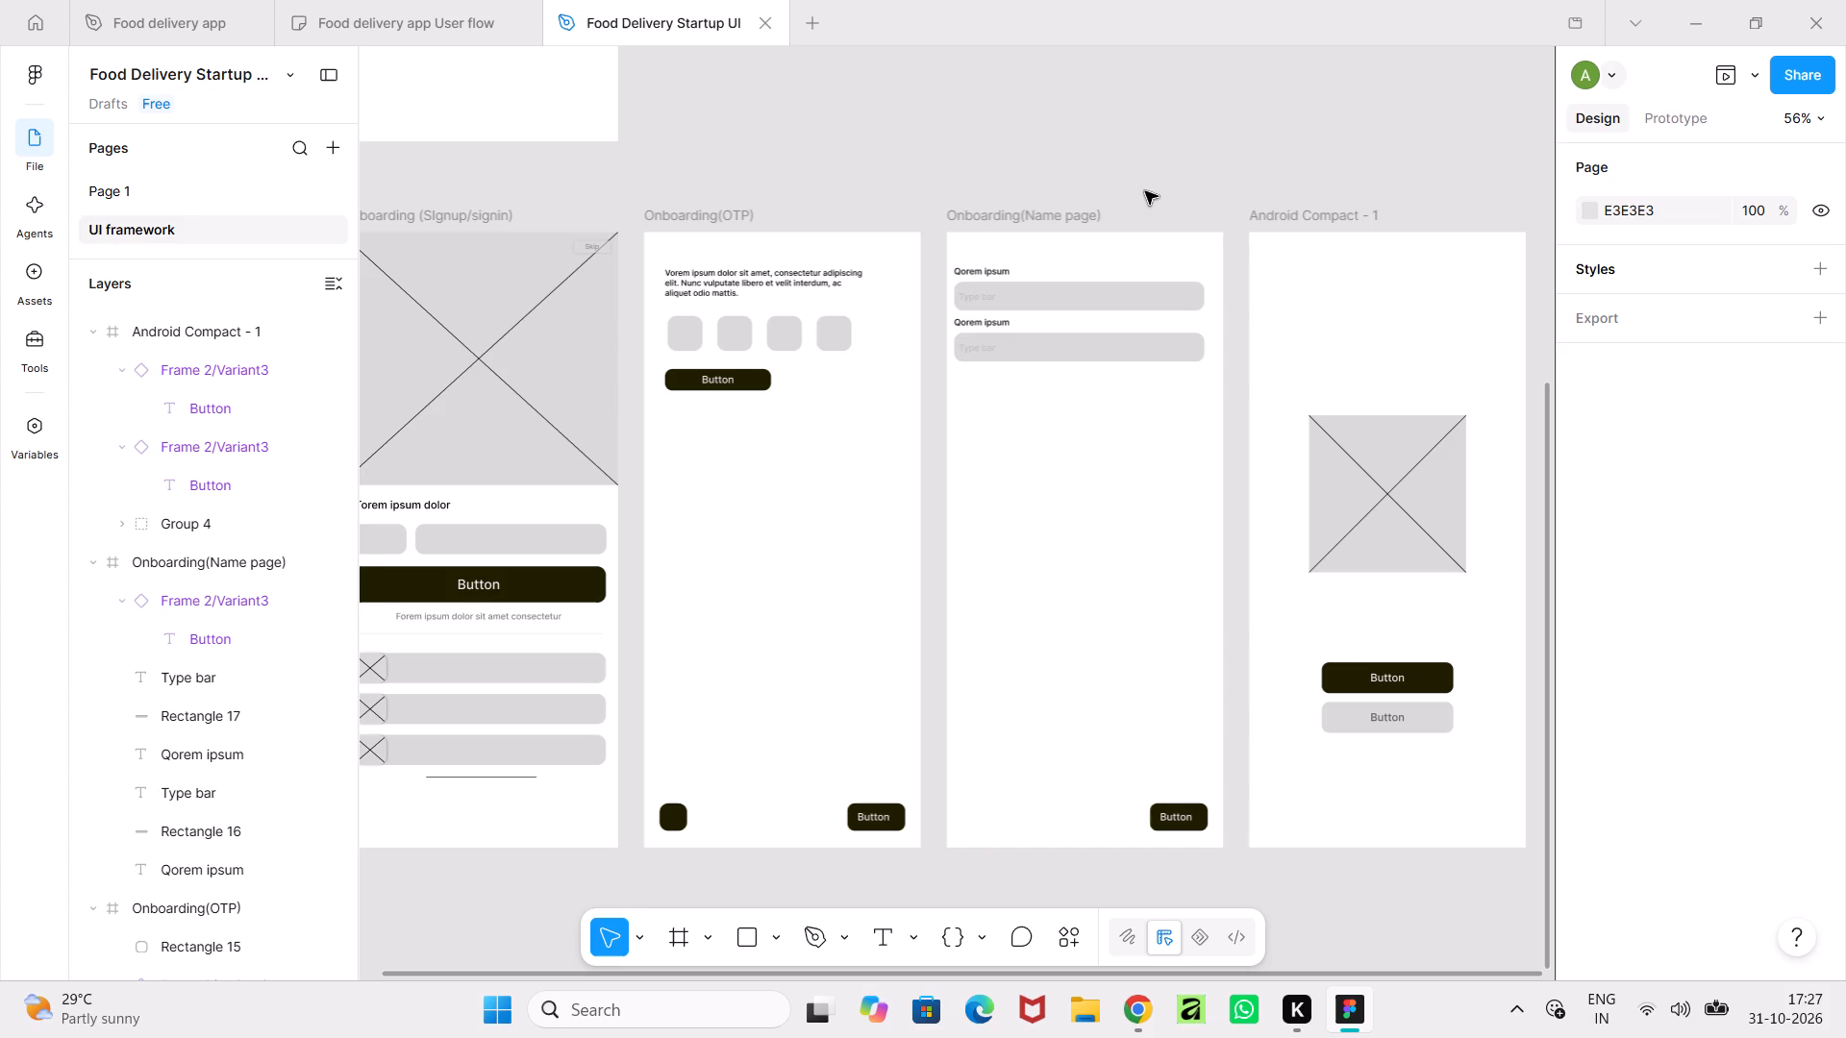
Copy the small dark square from Onboarding(OTP) into the bottom-left corner of Android Compact - 1, at about X 26, Y 849.
scroll(1145, 191, "down", 2, "ctrl")
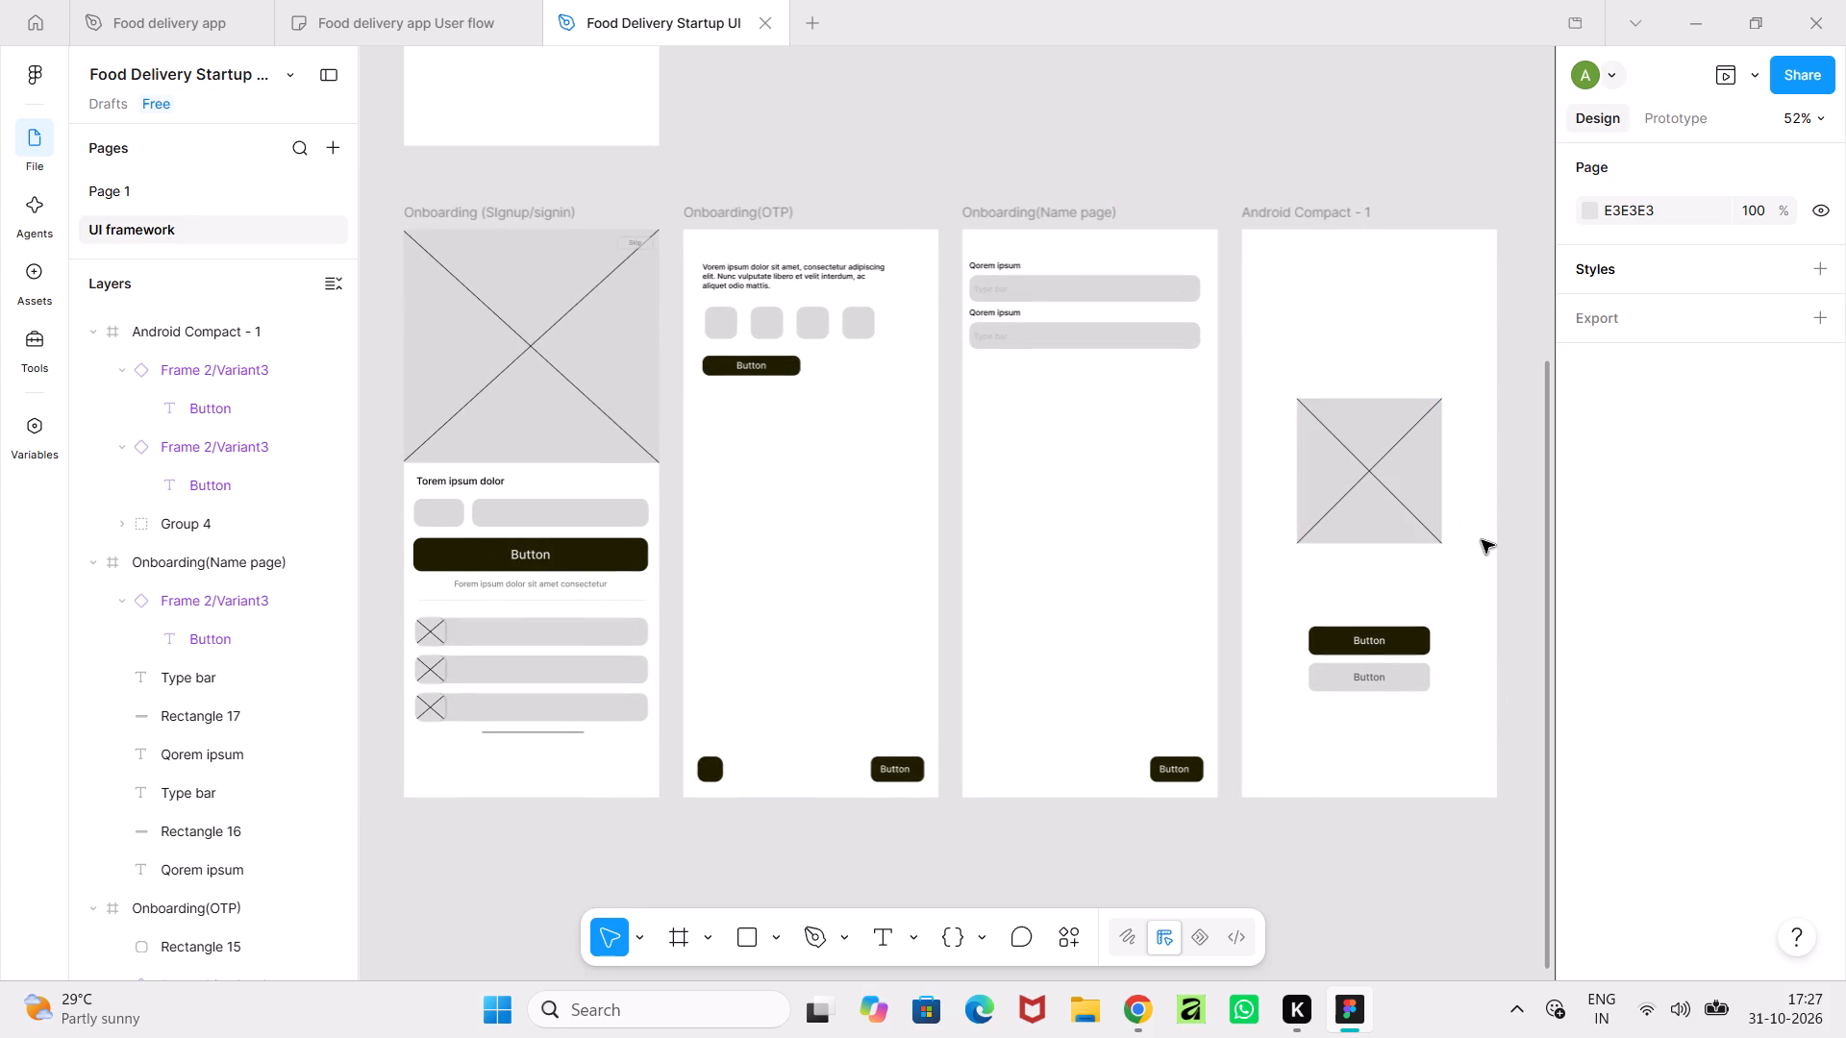
middle_click_drag(1510, 588, 1351, 625)
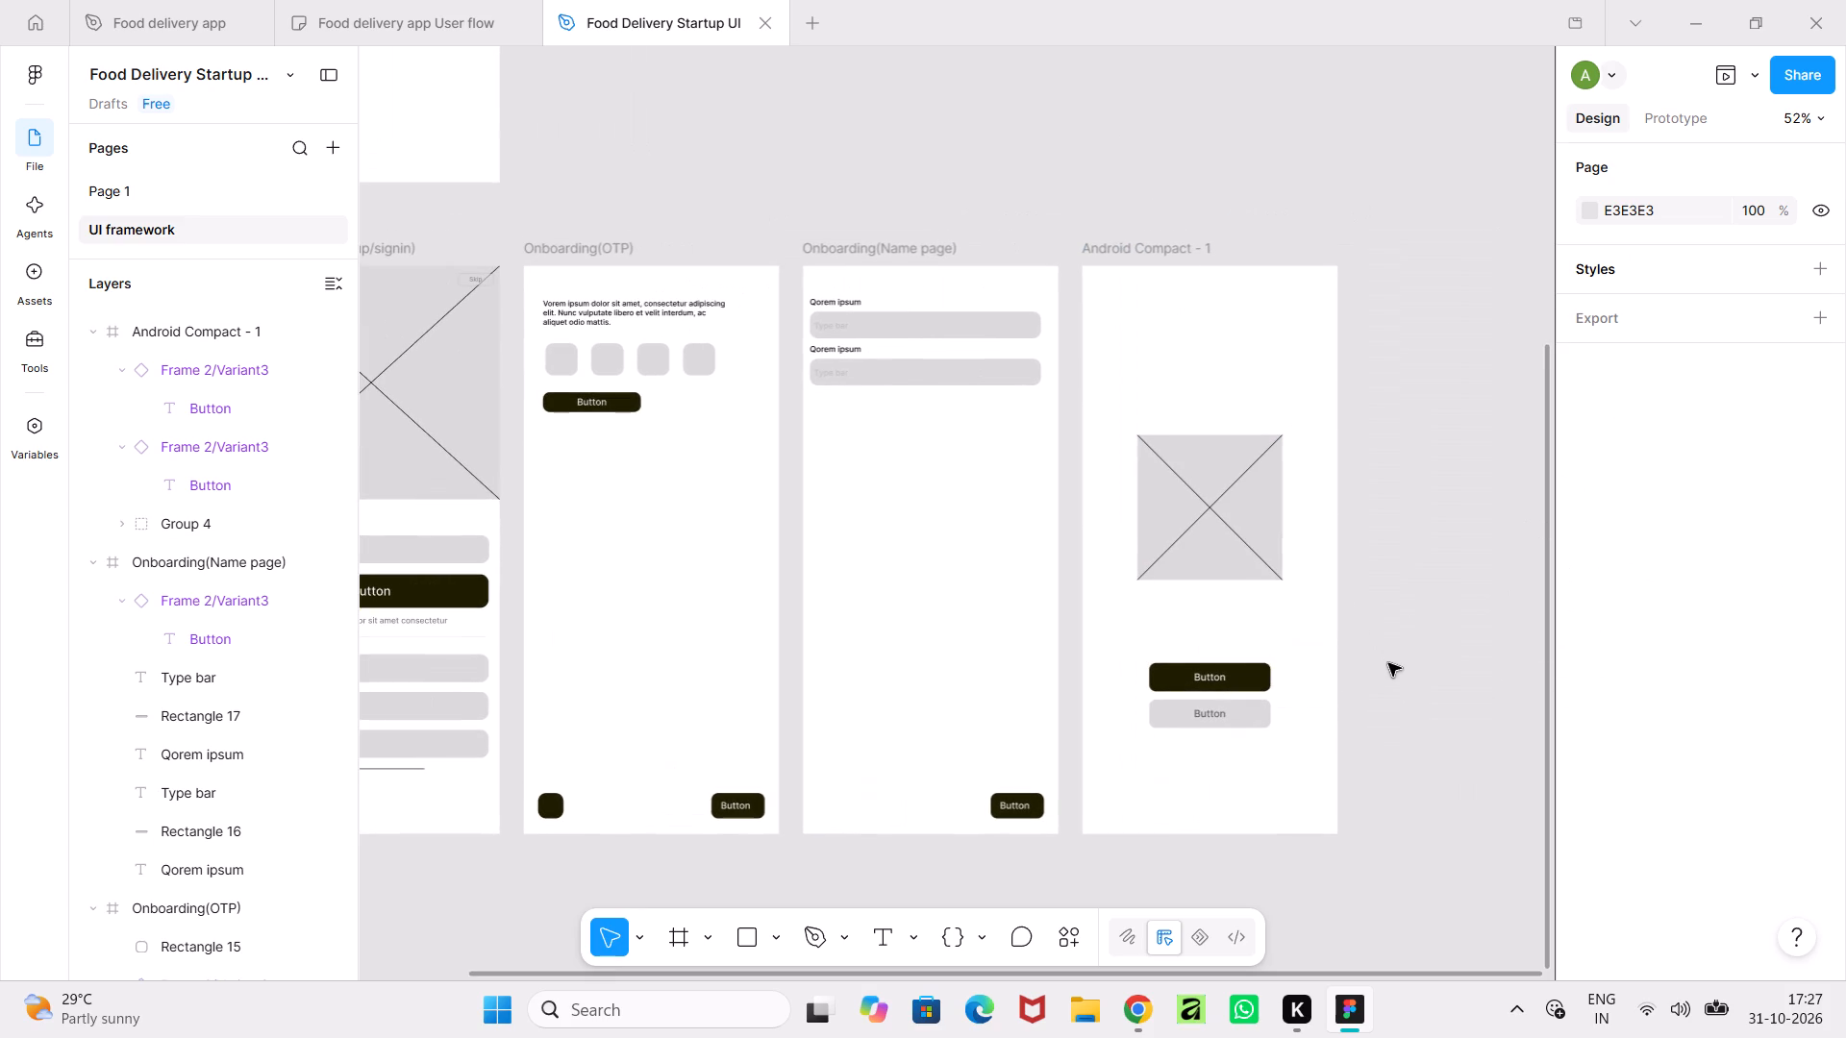
scroll(1388, 663, "up", 3, "ctrl")
middle_click_drag(1388, 663, 1363, 540)
scroll(1363, 540, "up", 3, "ctrl")
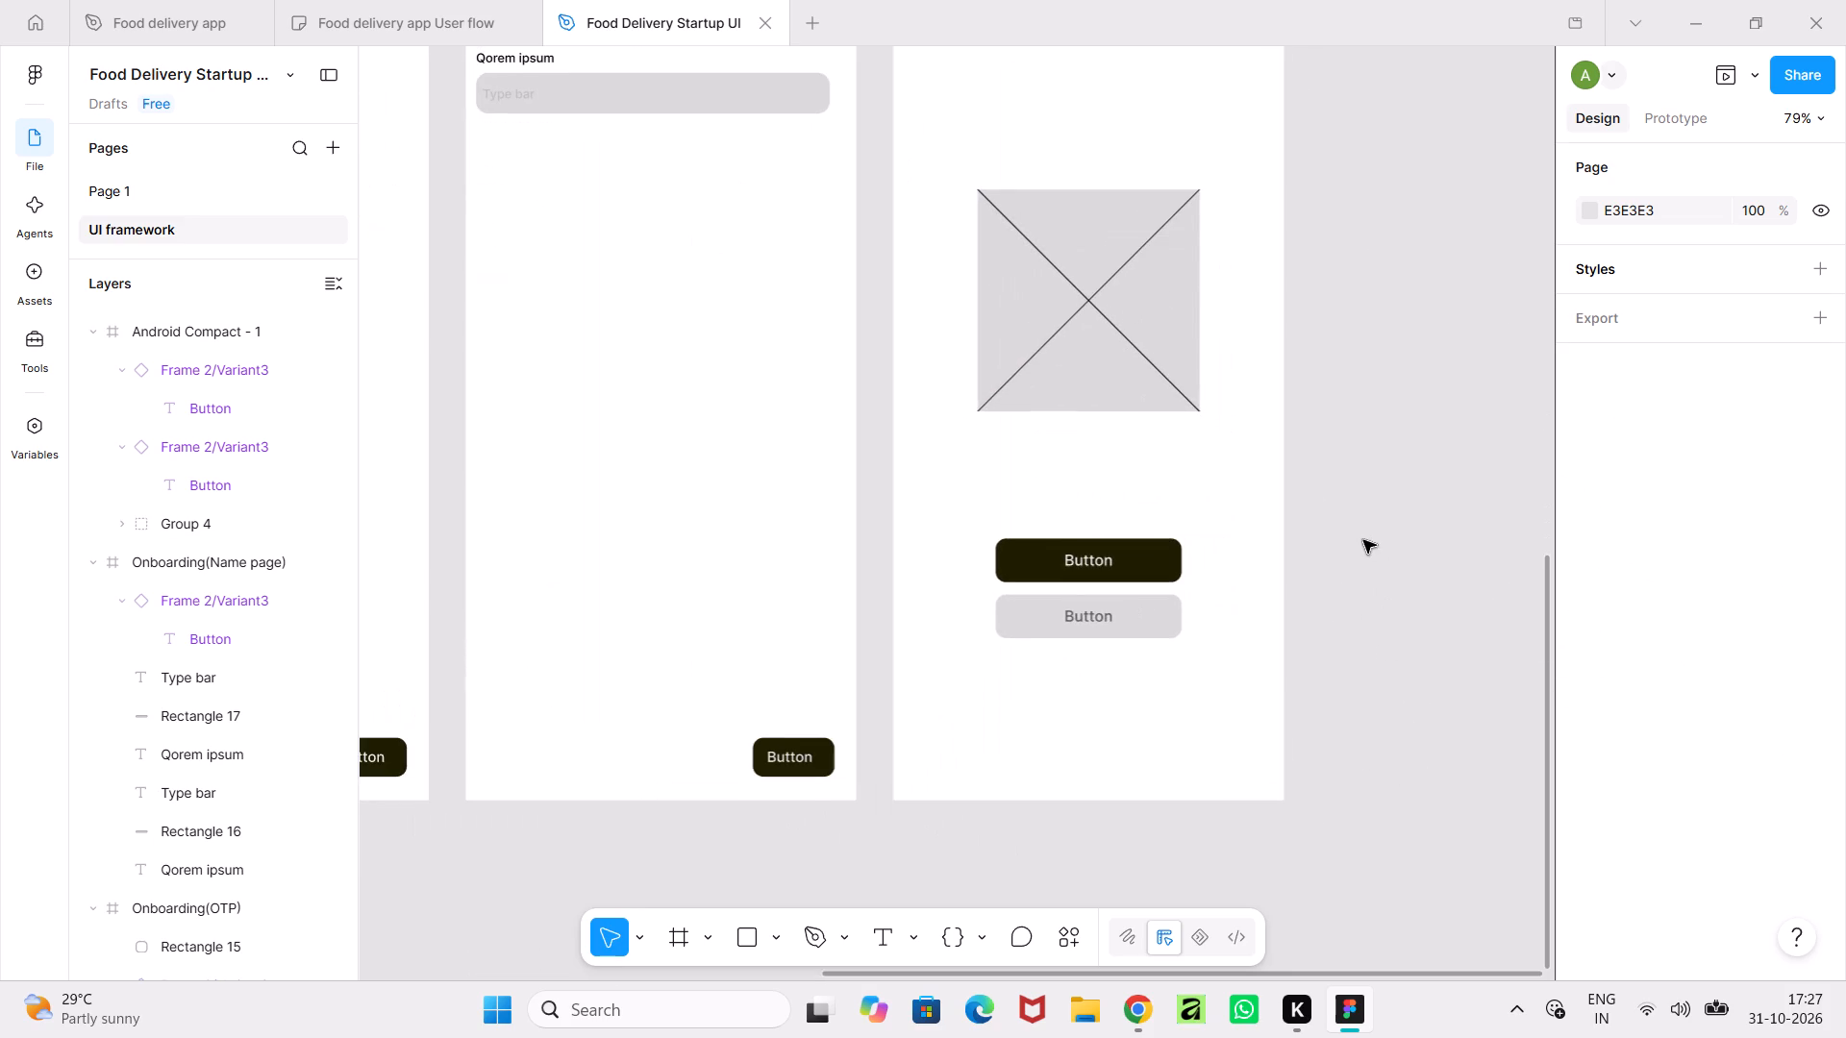
scroll(785, 801, "down", 5, "ctrl")
middle_click_drag(756, 829, 783, 827)
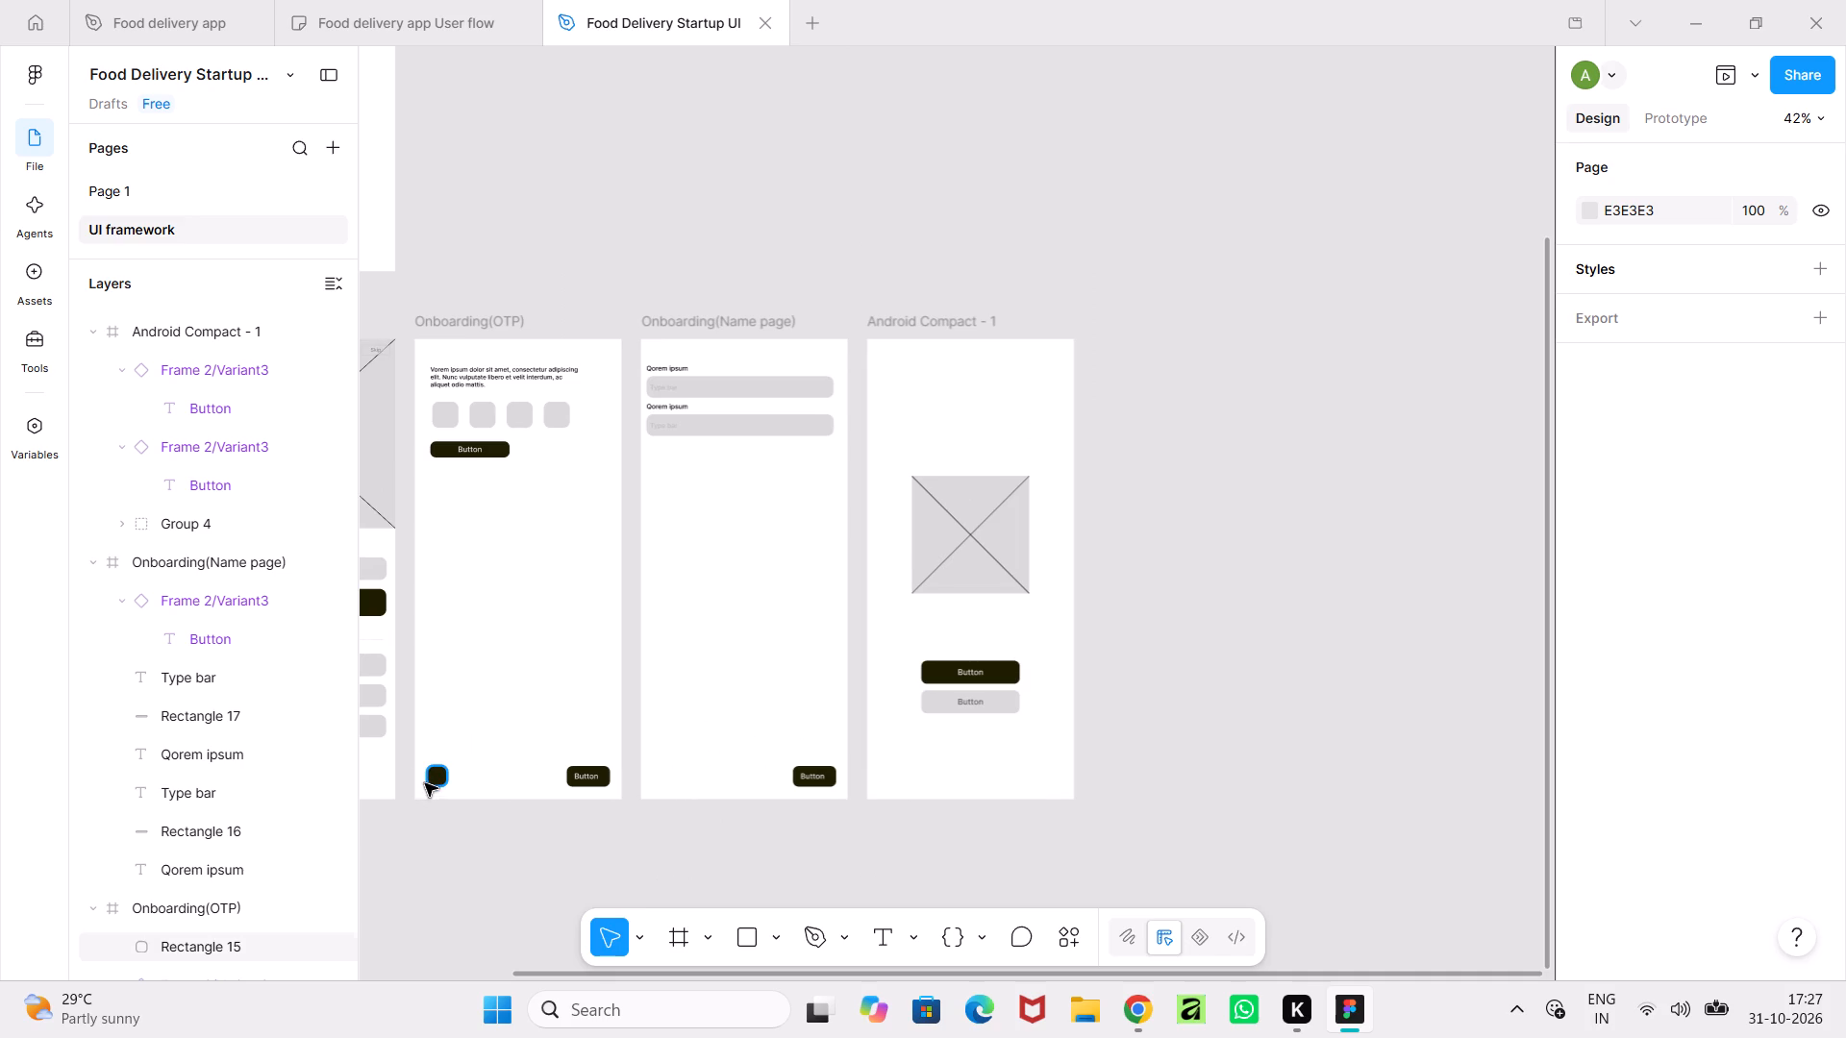
left_click(428, 783)
key("ctrl+c")
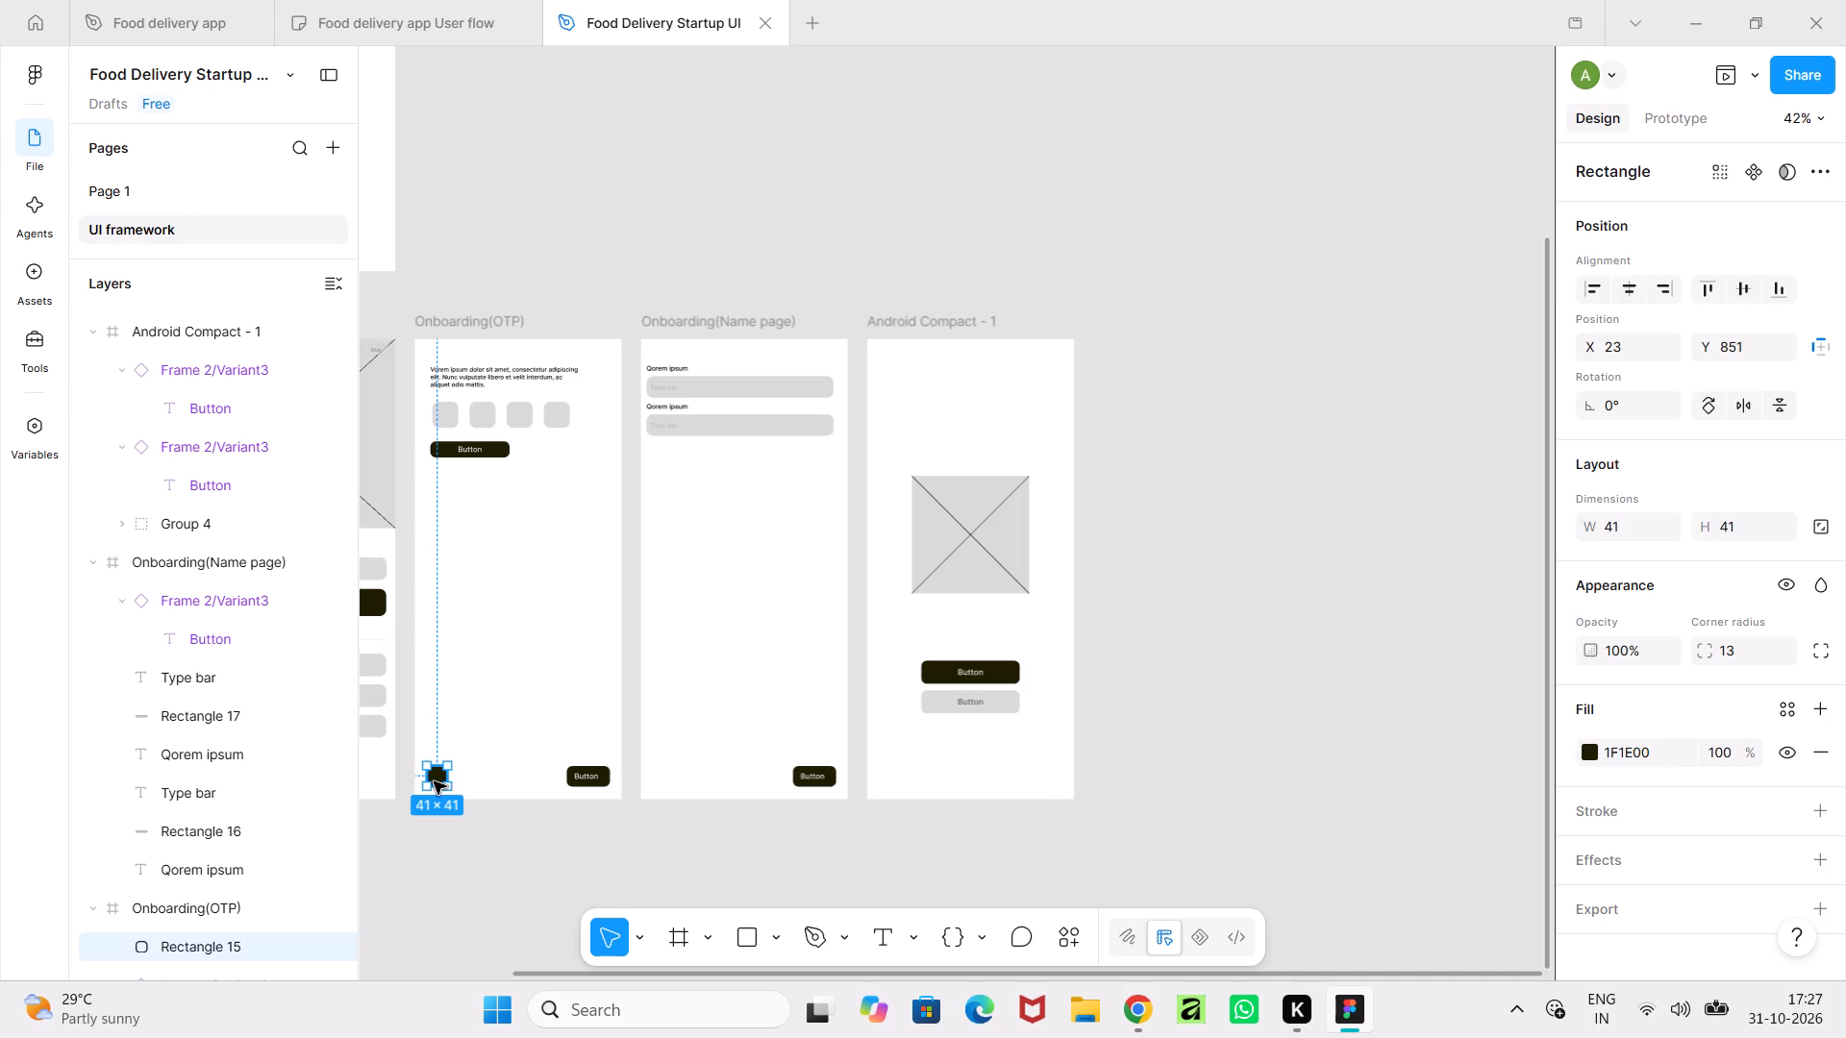
key("ctrl+v")
left_click_drag(440, 777, 864, 777)
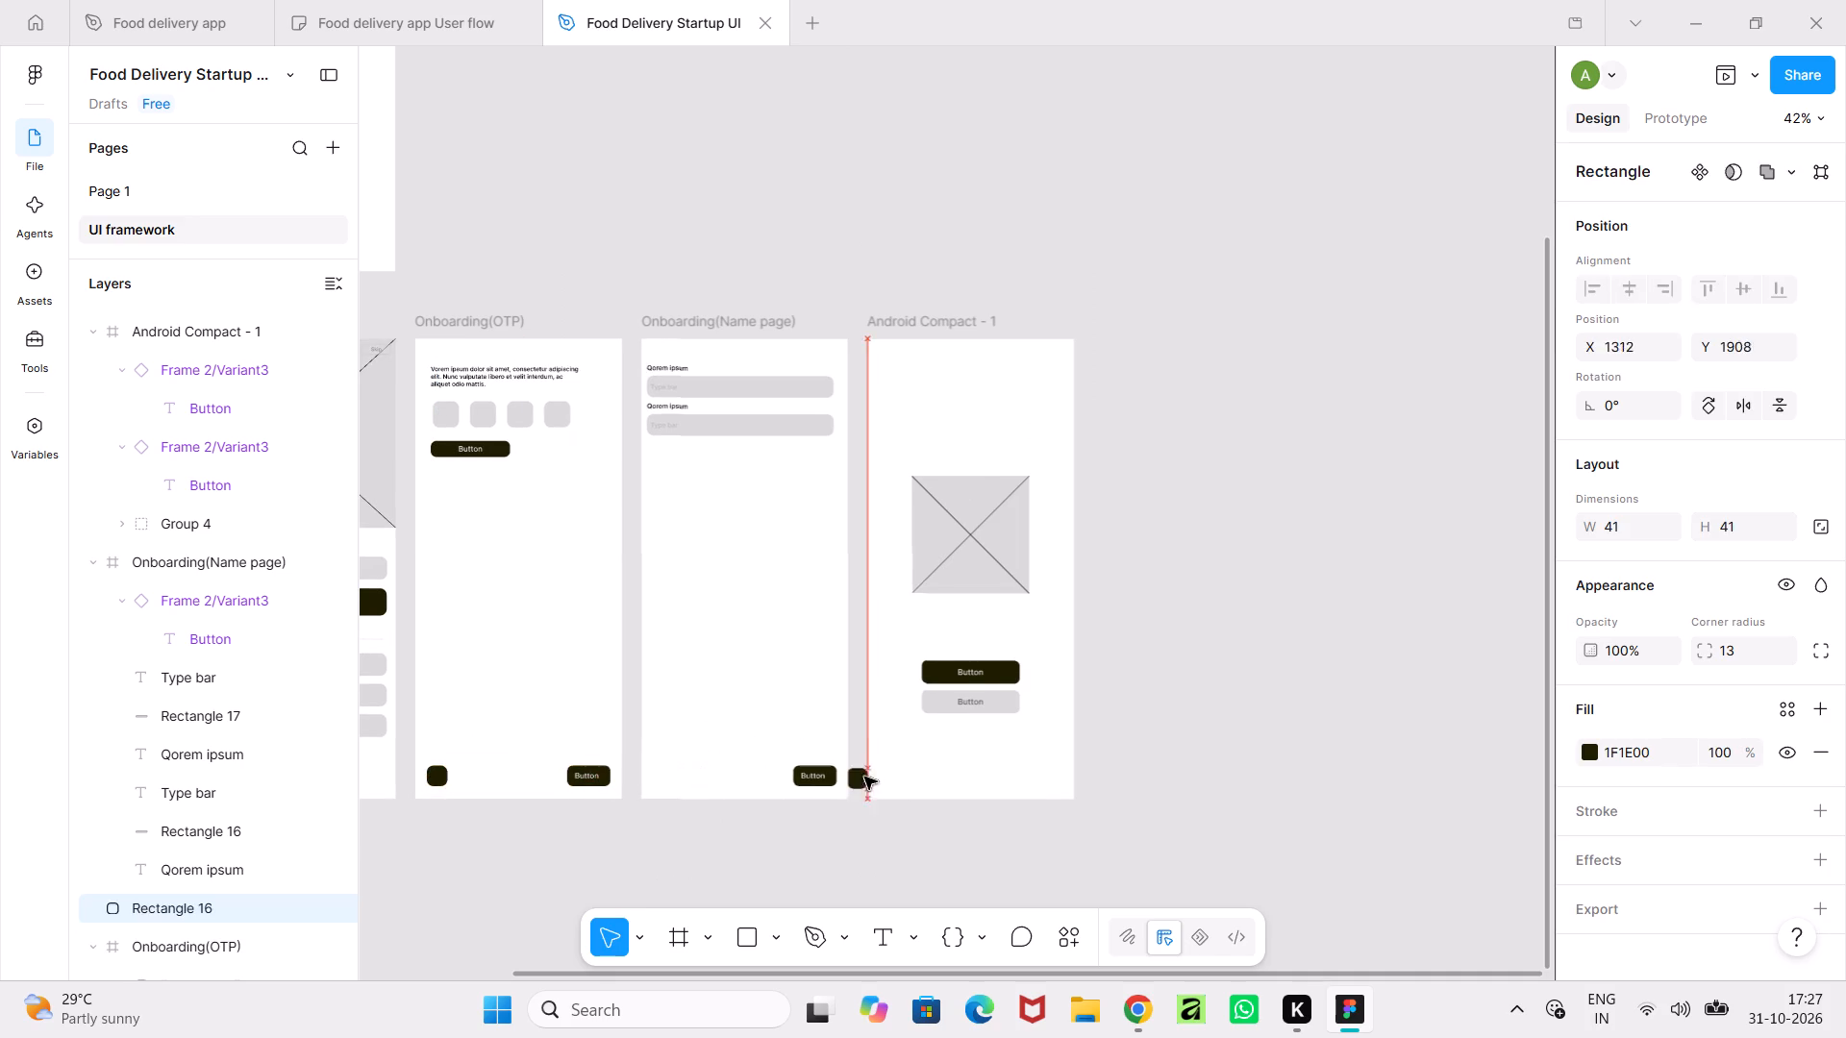
left_click_drag(864, 777, 883, 775)
left_click_drag(880, 777, 887, 778)
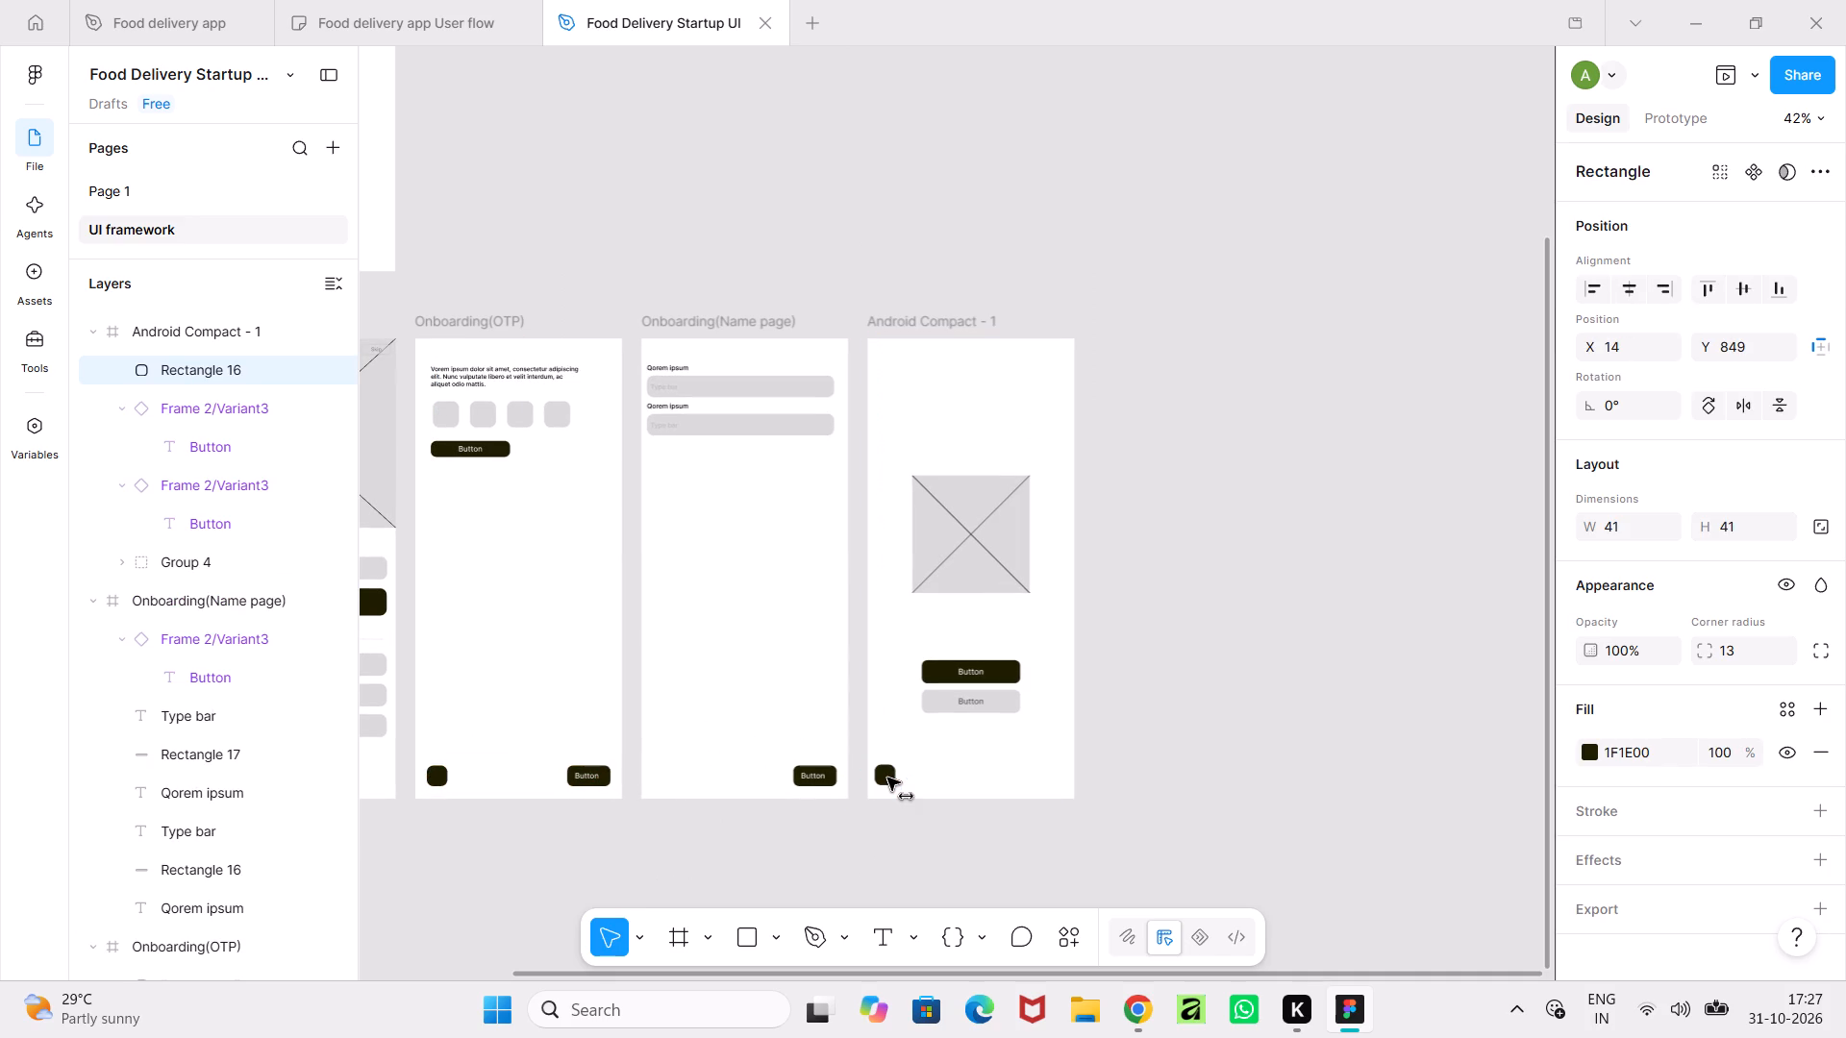
left_click_drag(887, 778, 892, 781)
left_click_drag(892, 781, 893, 781)
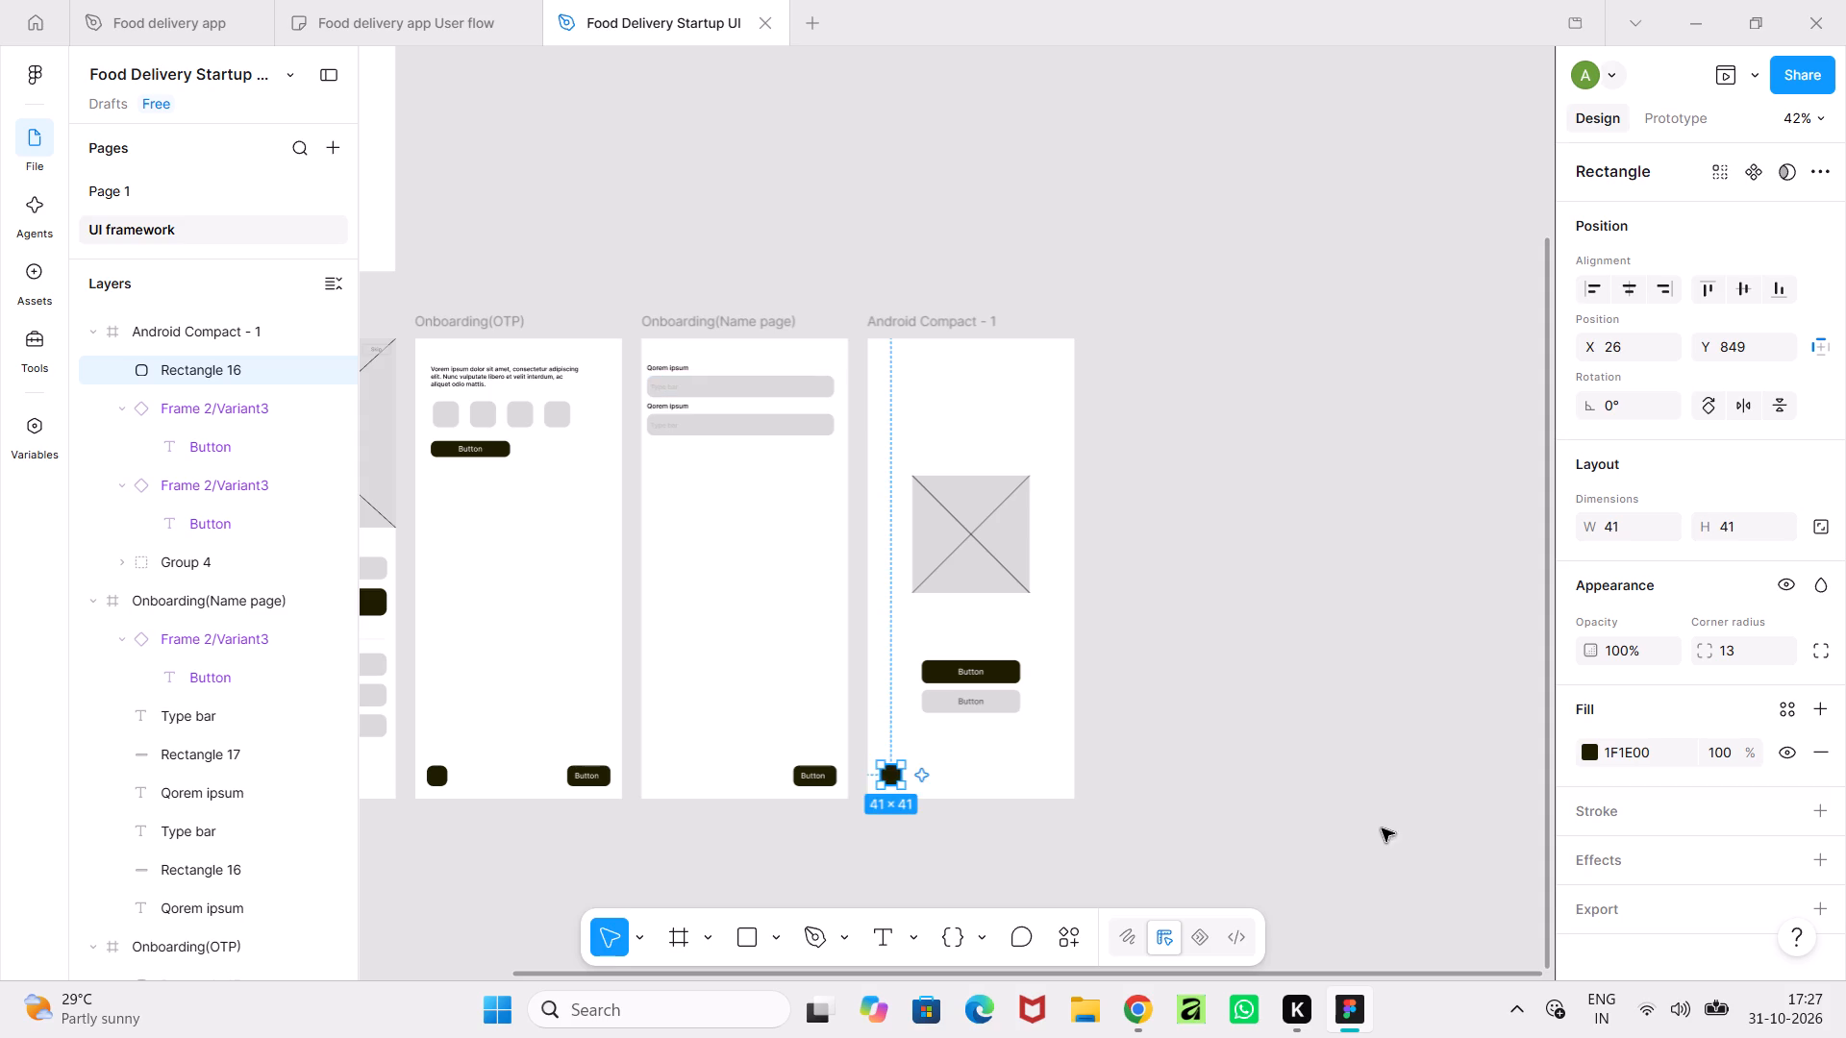
Replace the prototype connection on Android Compact - 1's small dark square with one leading to Onboarding(Name page).
left_click(1260, 808)
scroll(1260, 808, "up", 4, "ctrl")
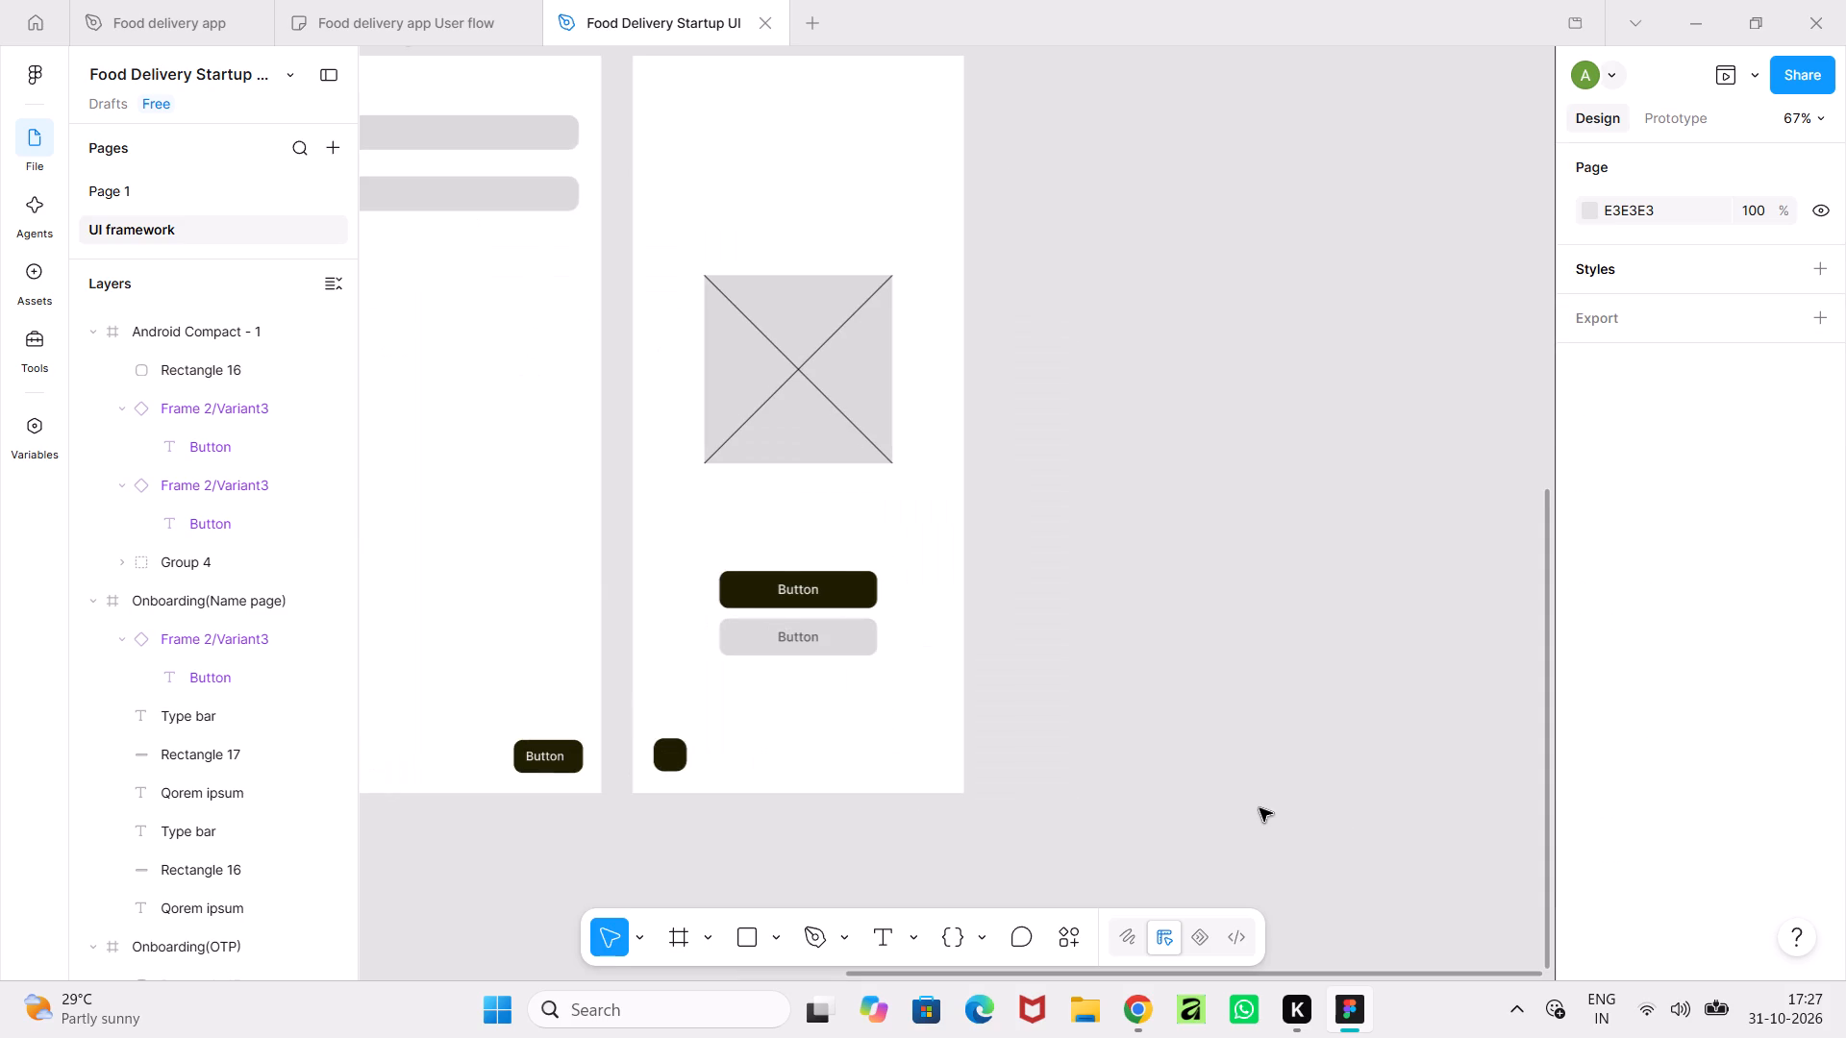
scroll(1260, 808, "down", 5, "ctrl")
scroll(1260, 808, "up", 5, "ctrl")
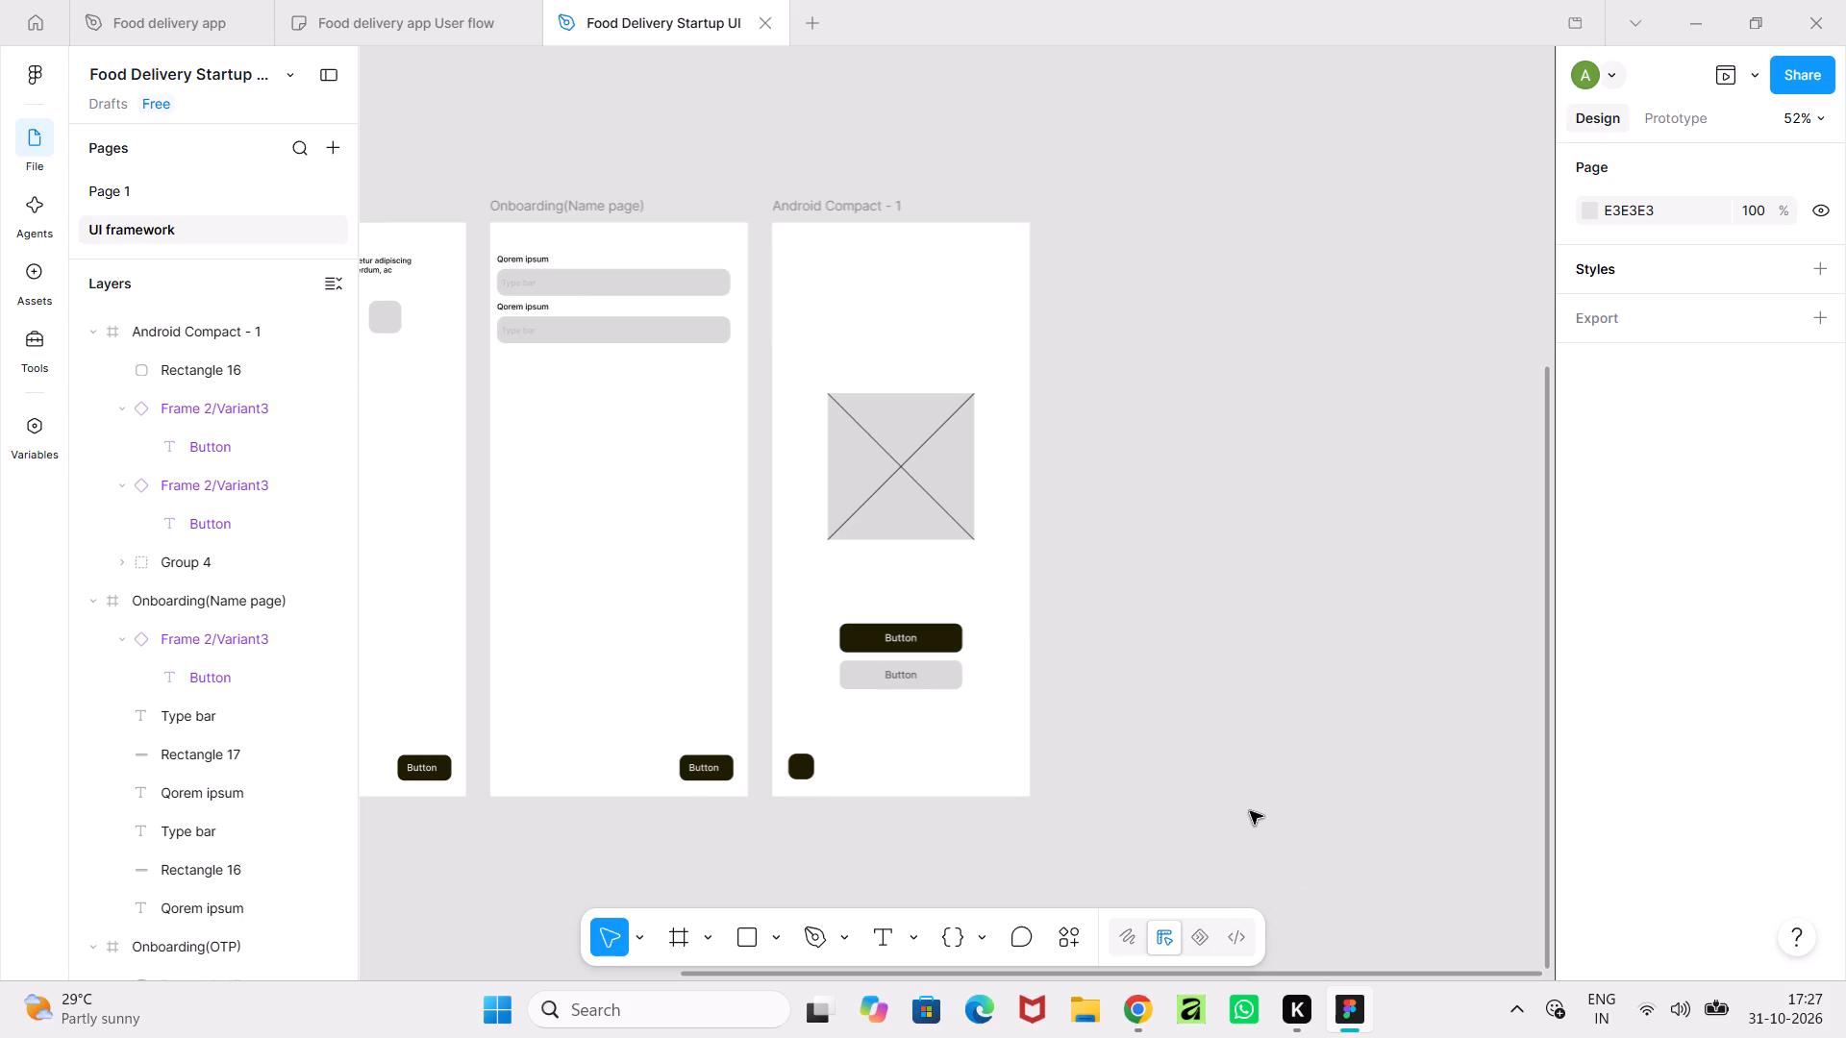
left_click(799, 767)
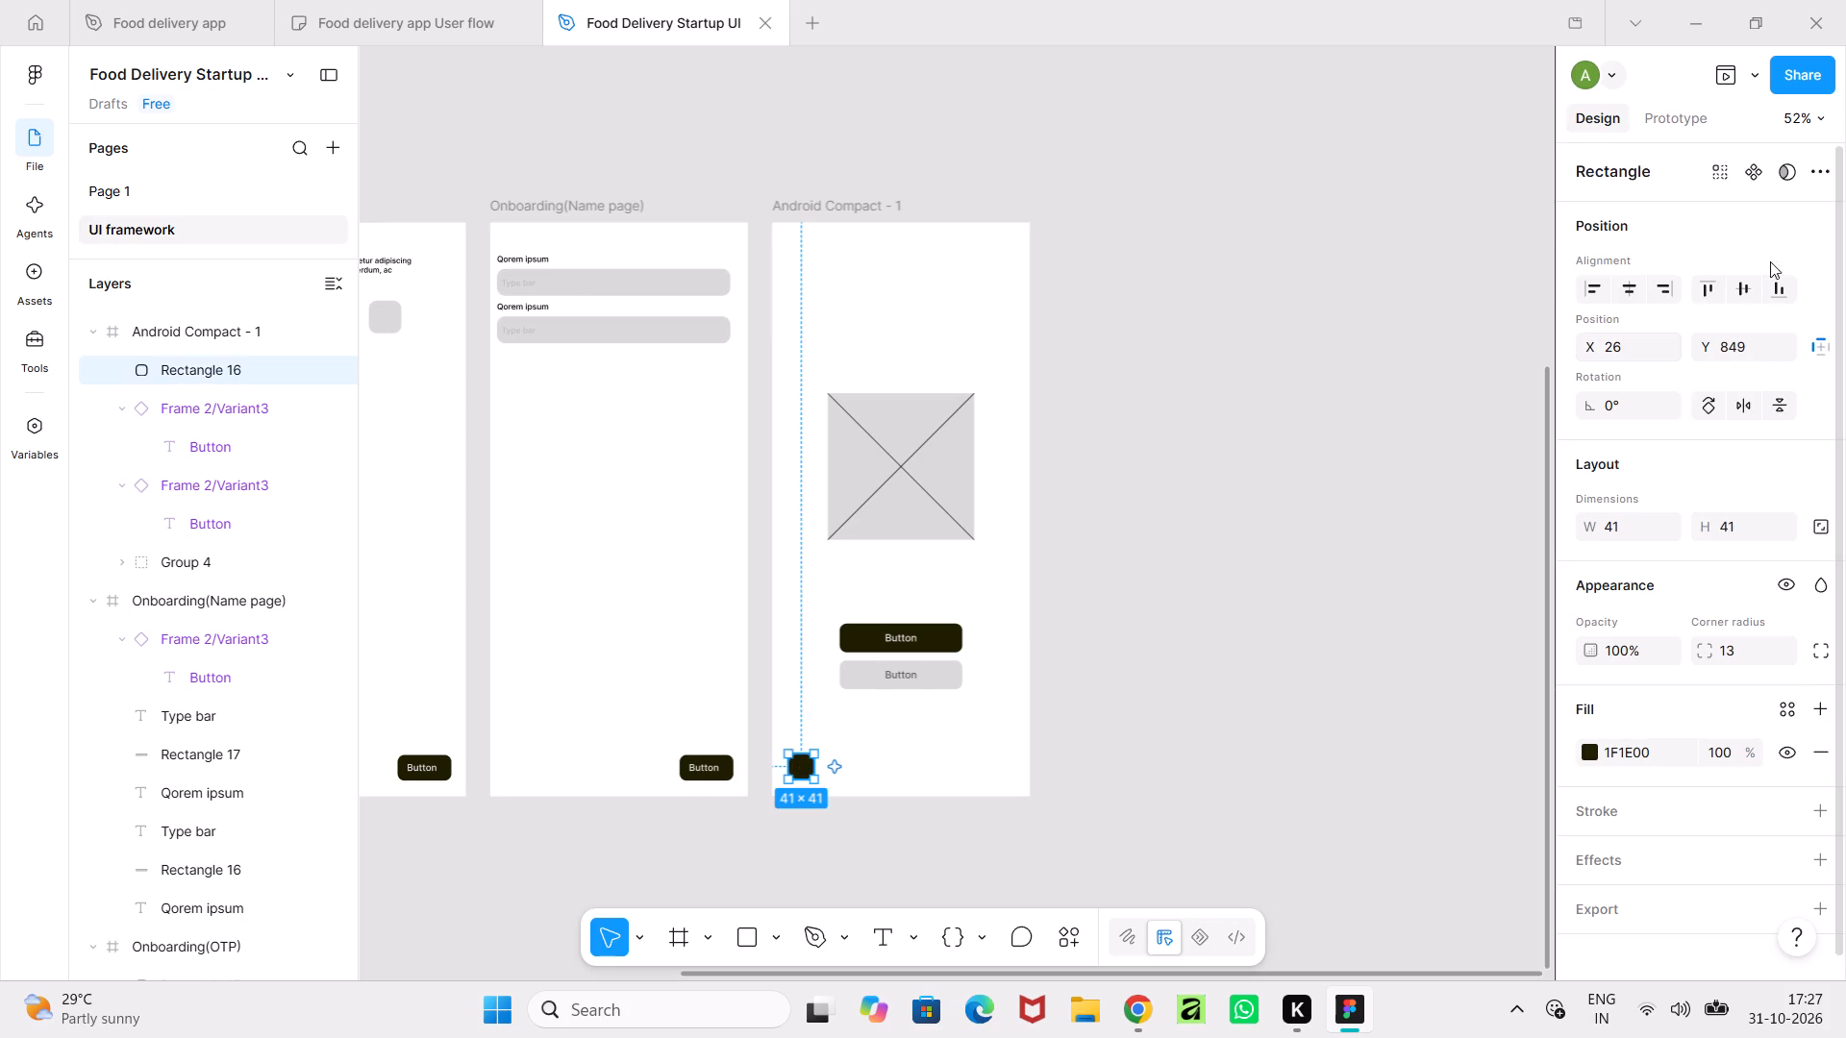
left_click(1684, 123)
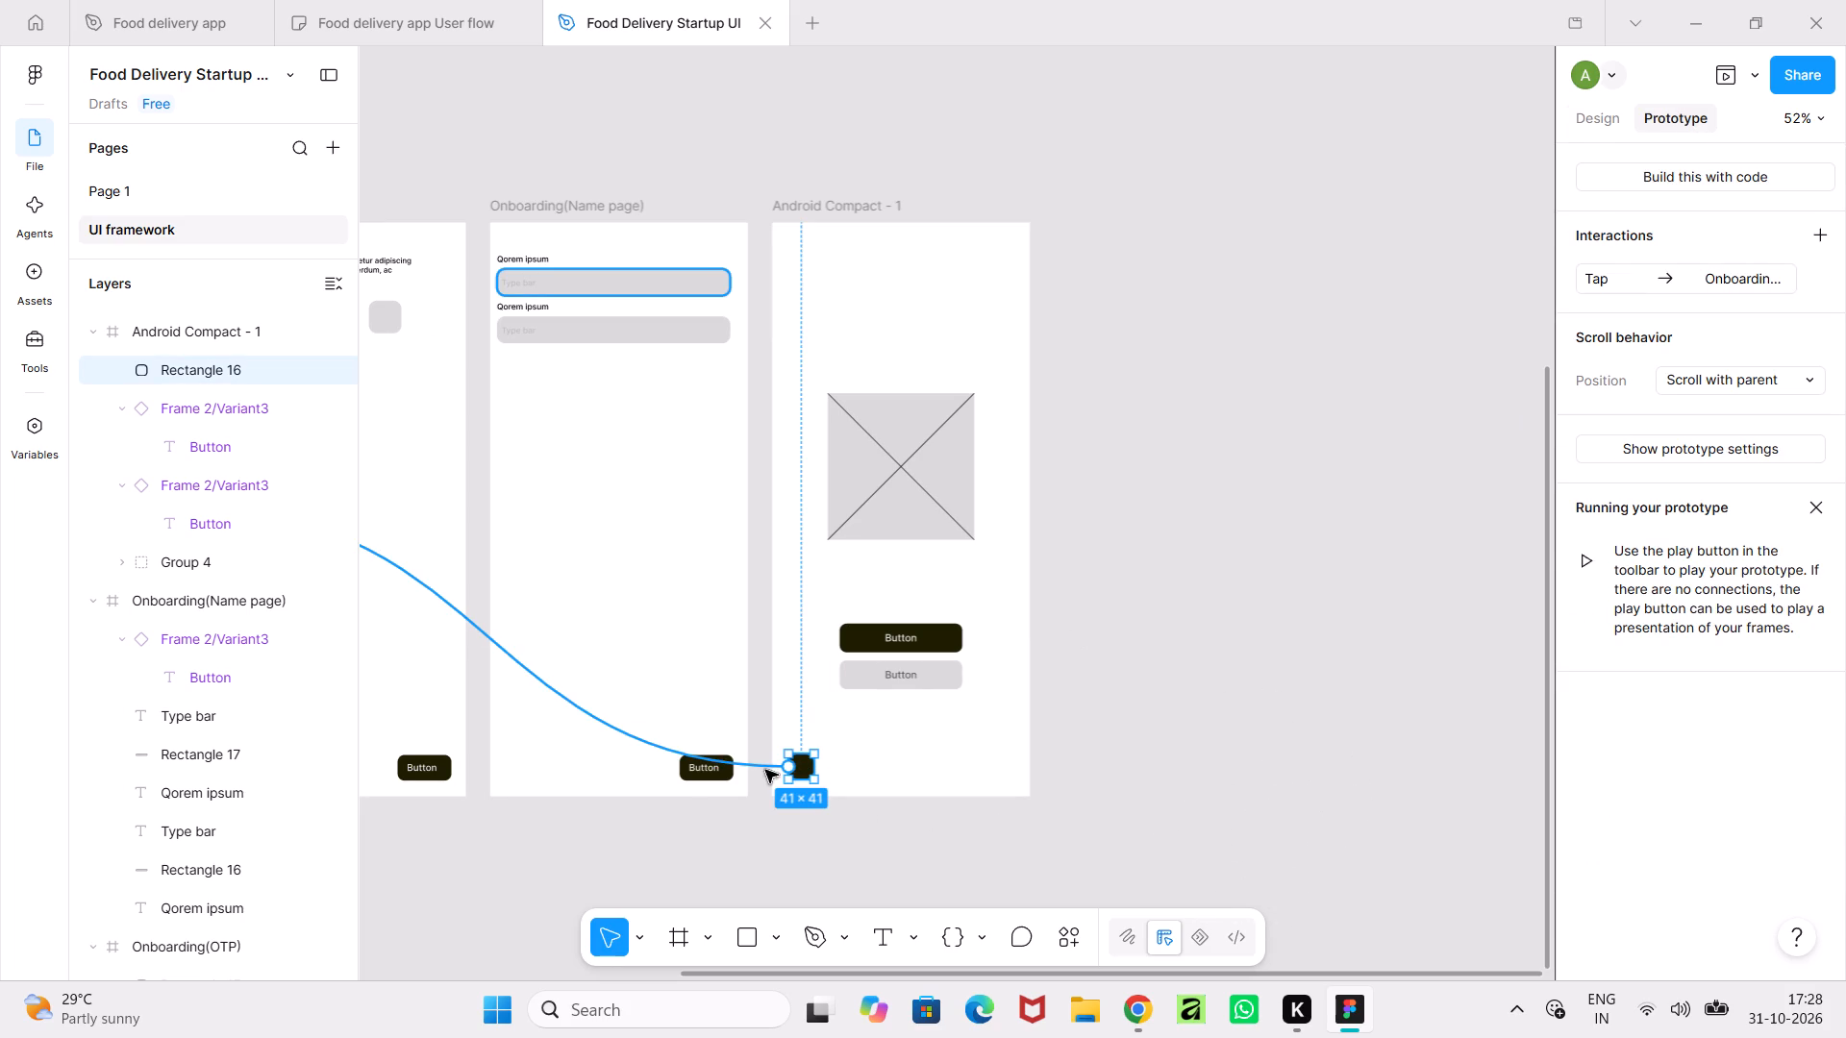
left_click(665, 750)
key("Delete")
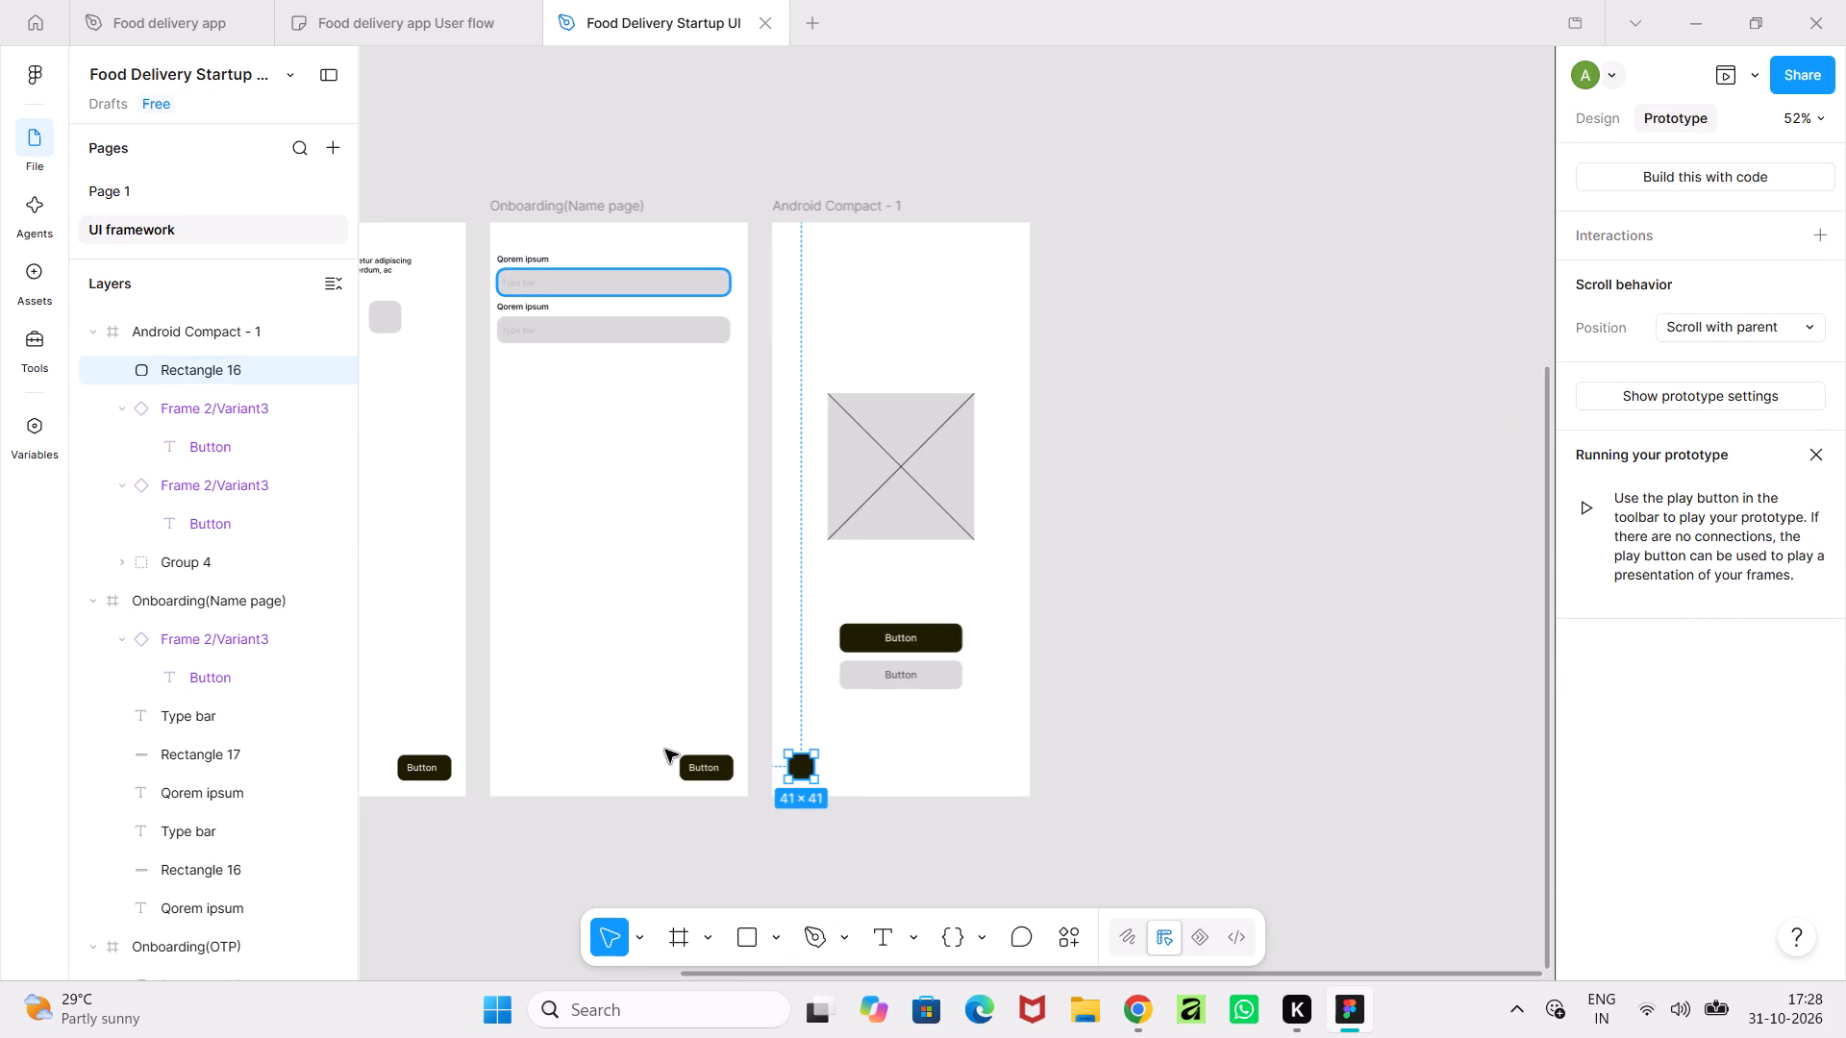
left_click_drag(790, 771, 750, 544)
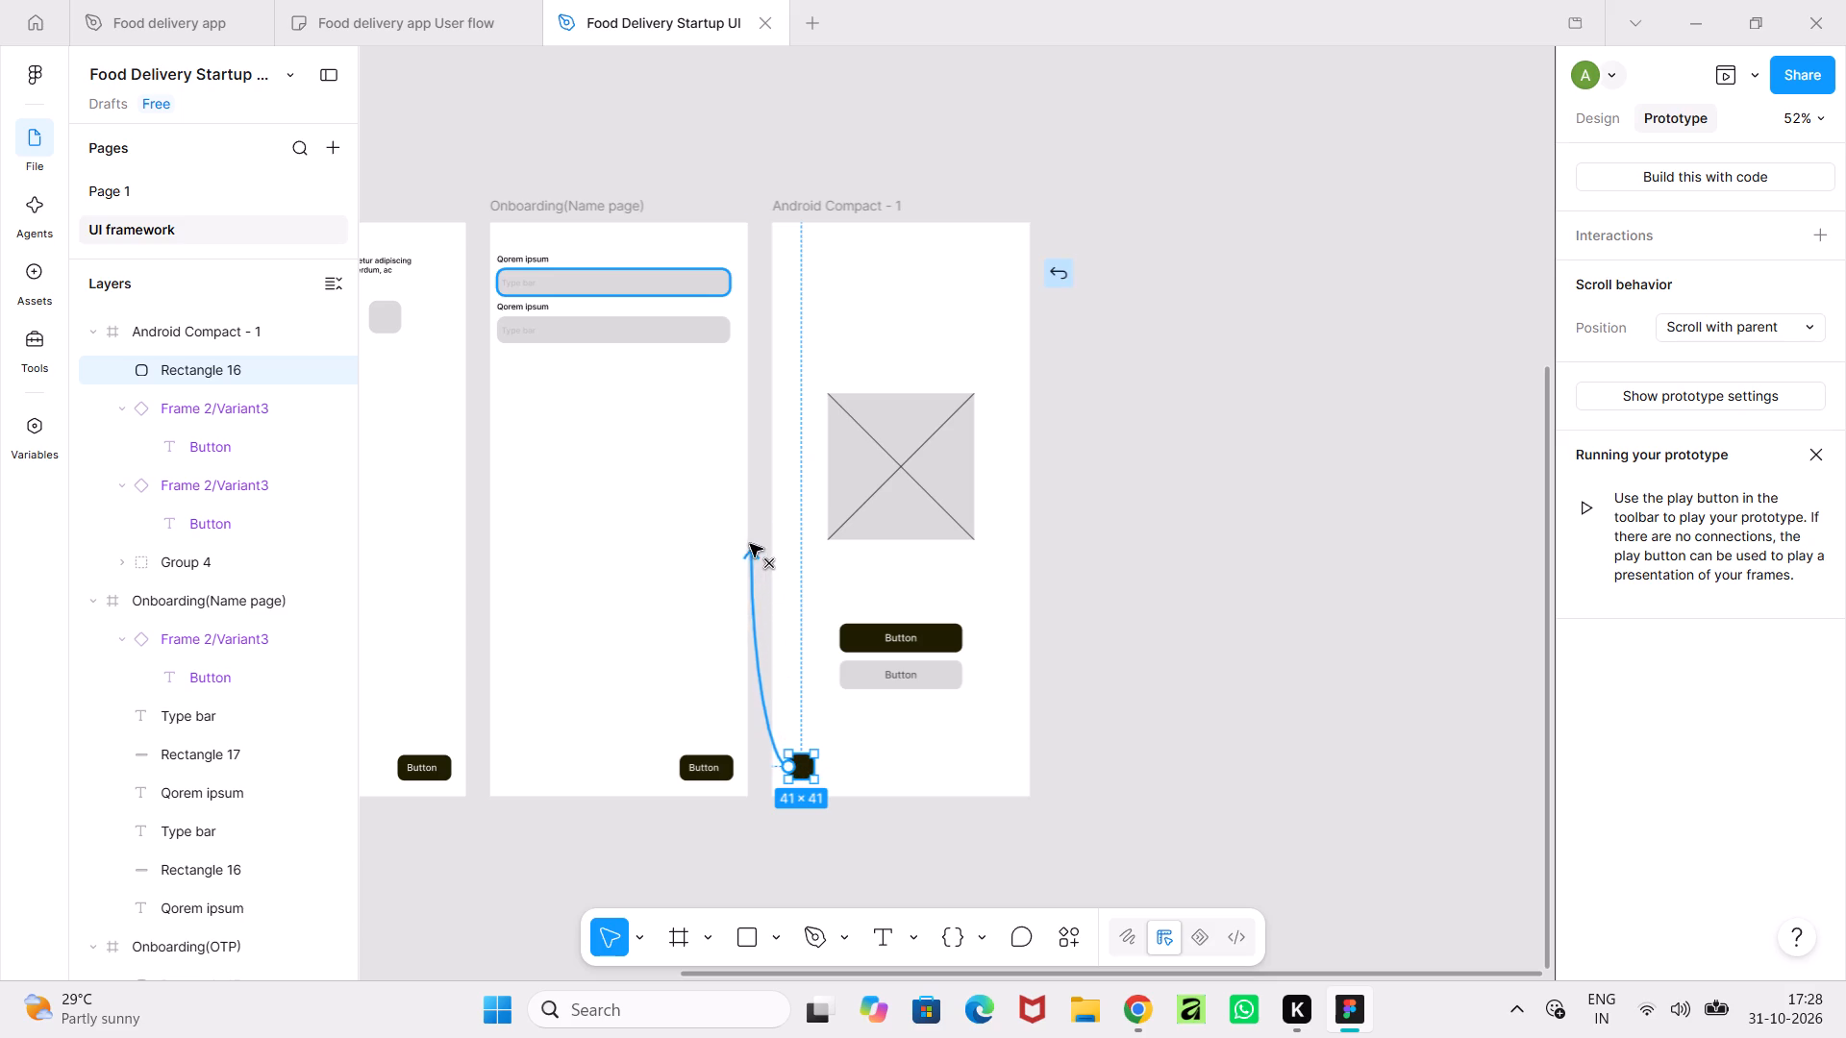
left_click_drag(750, 544, 741, 513)
left_click(1177, 663)
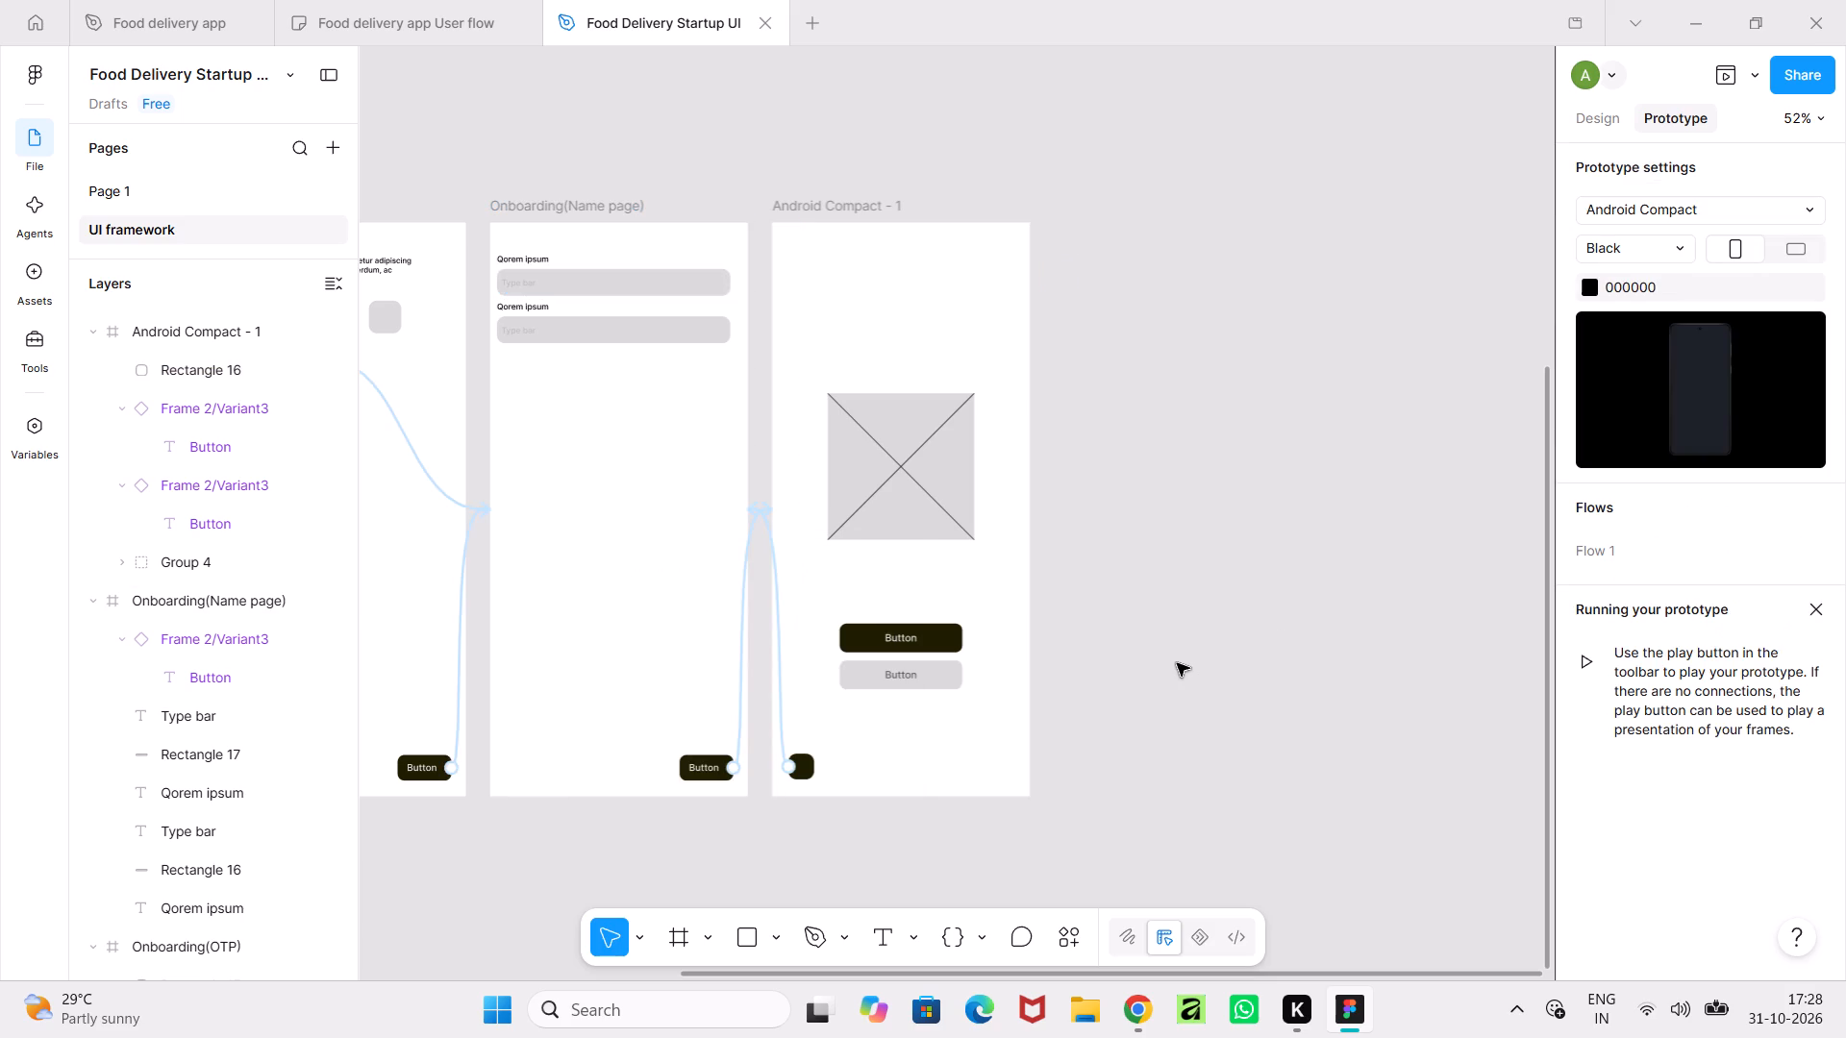
Preview the prototype from the splash screen and test the forward and back buttons between Onboarding(Name page) and Android Compact - 1.
scroll(1177, 663, "down", 5, "ctrl")
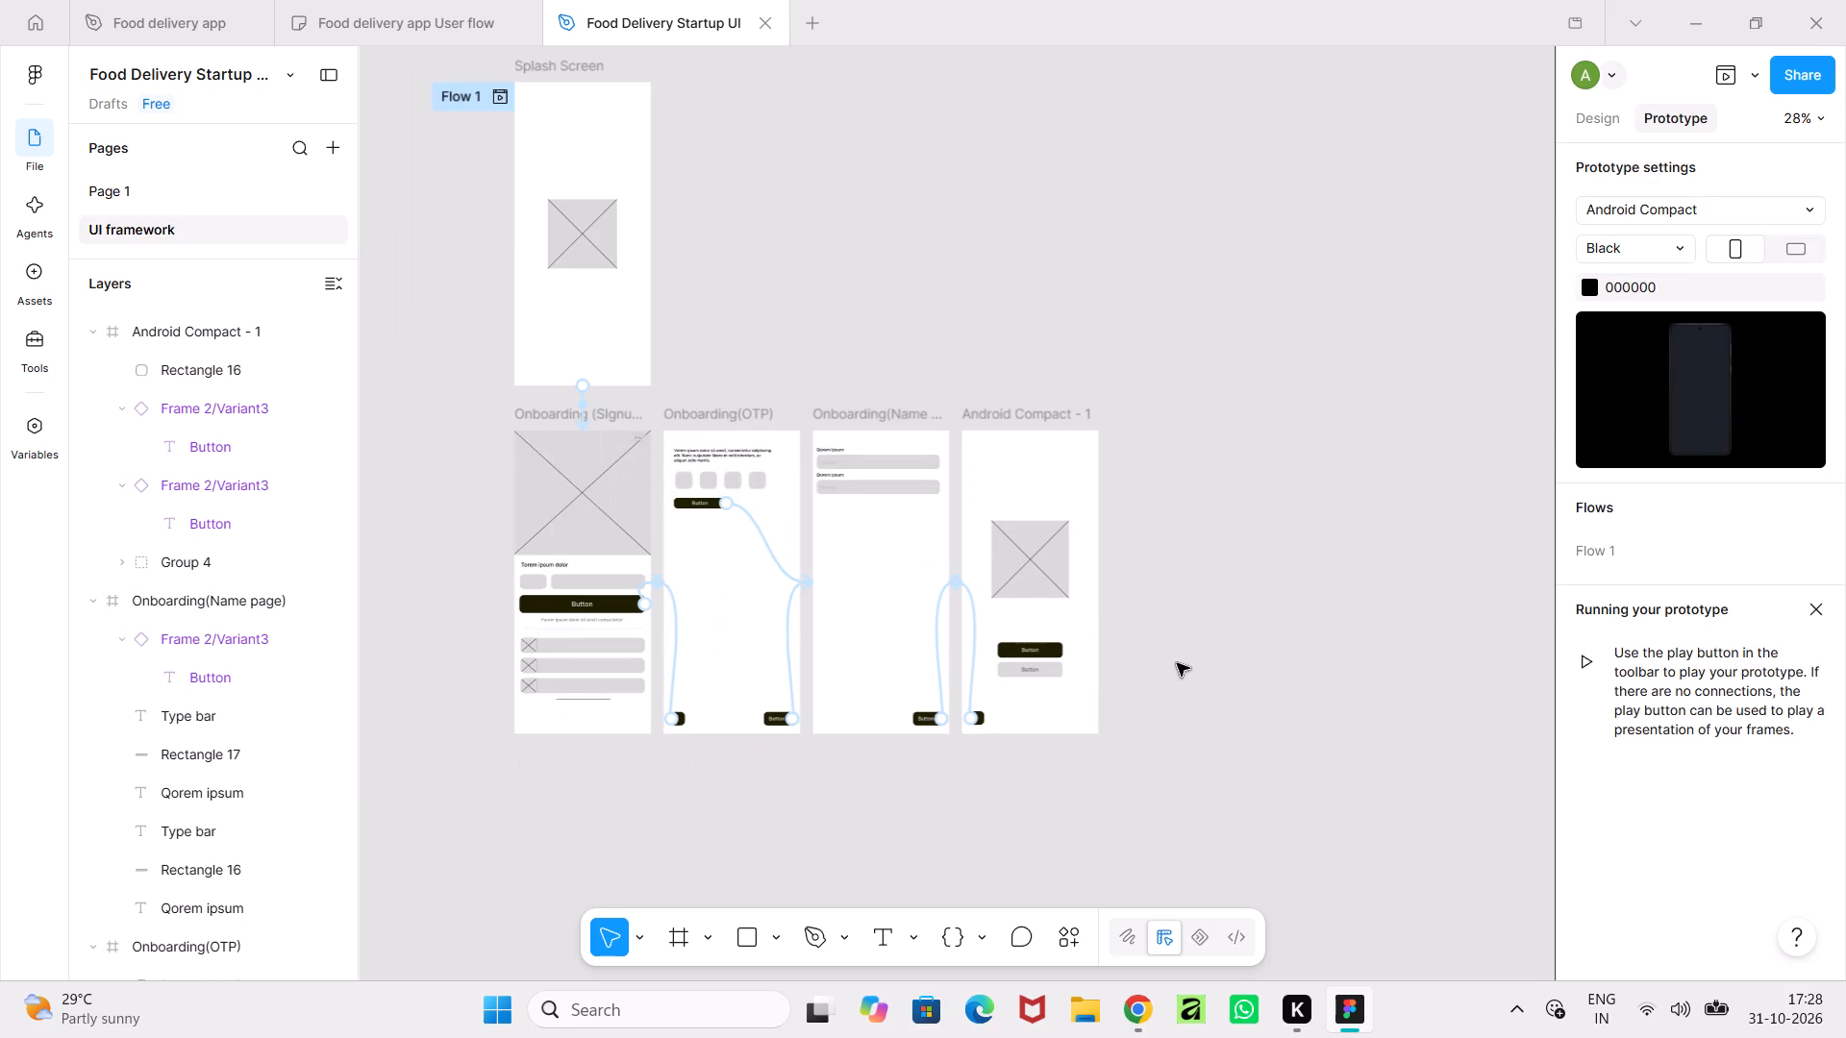
left_click(1726, 74)
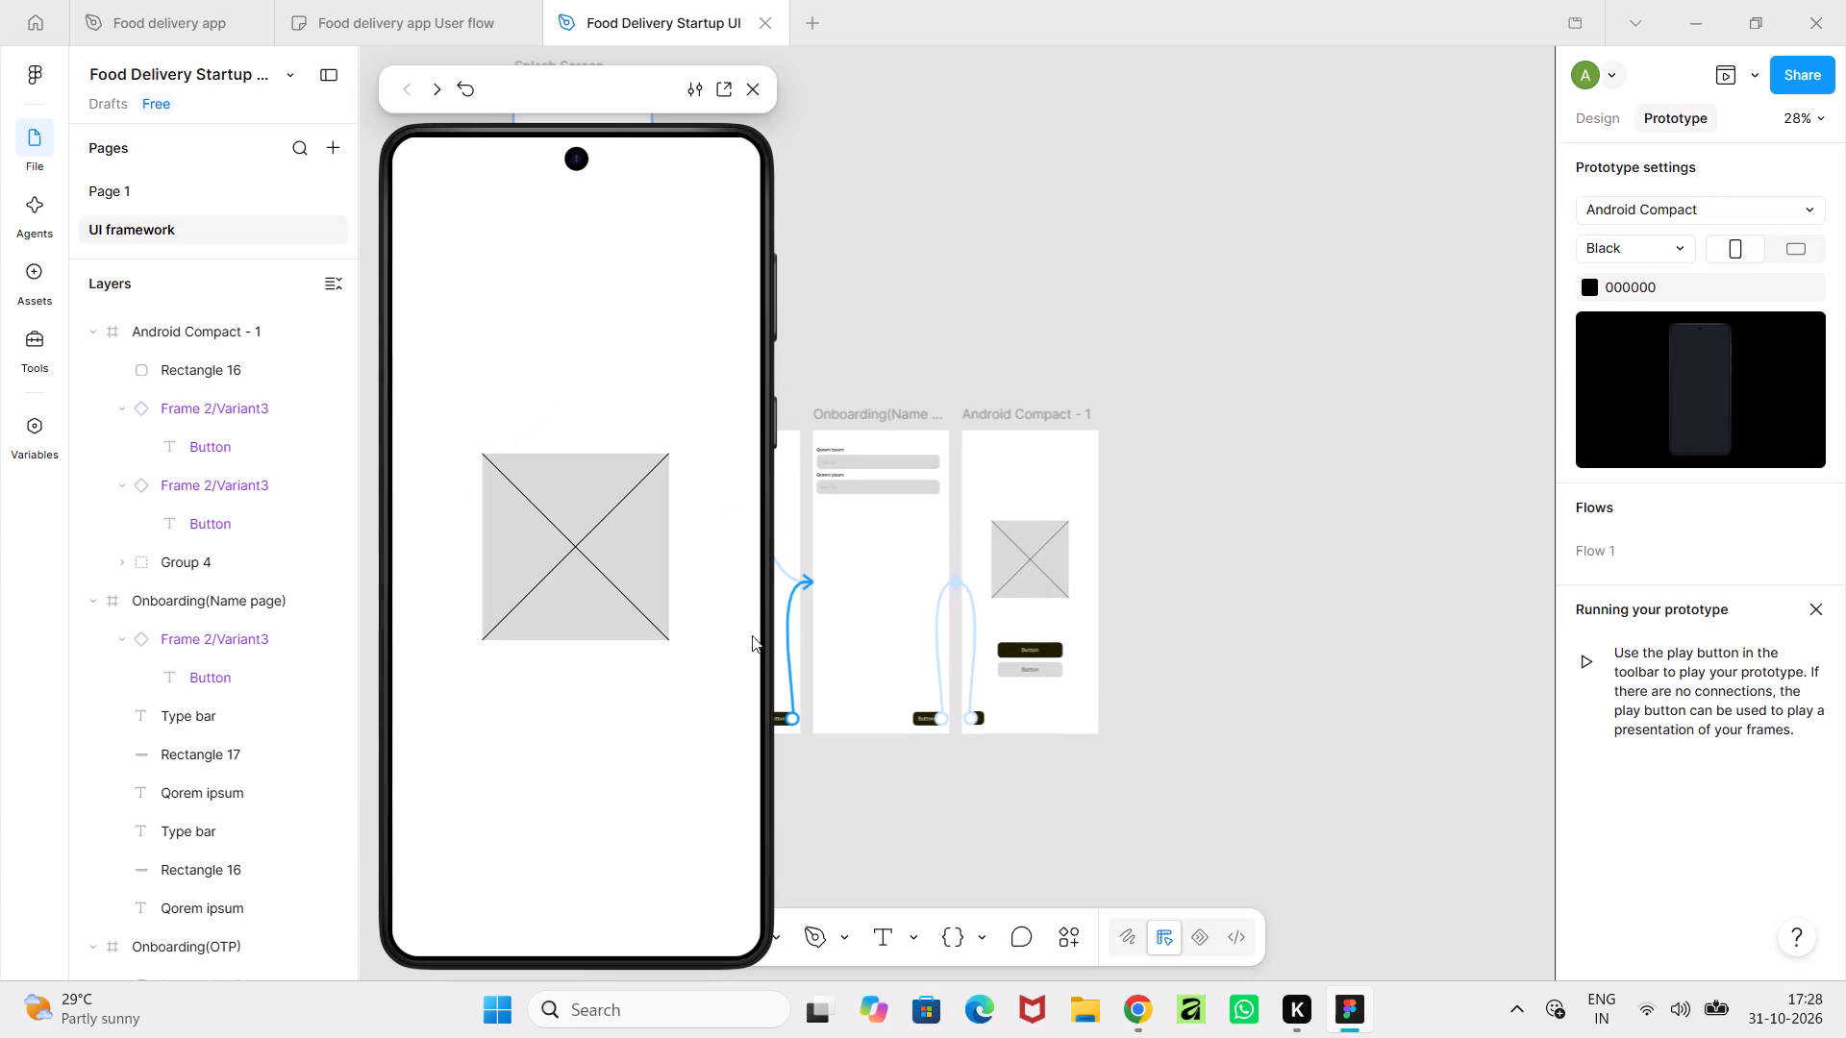
left_click(639, 599)
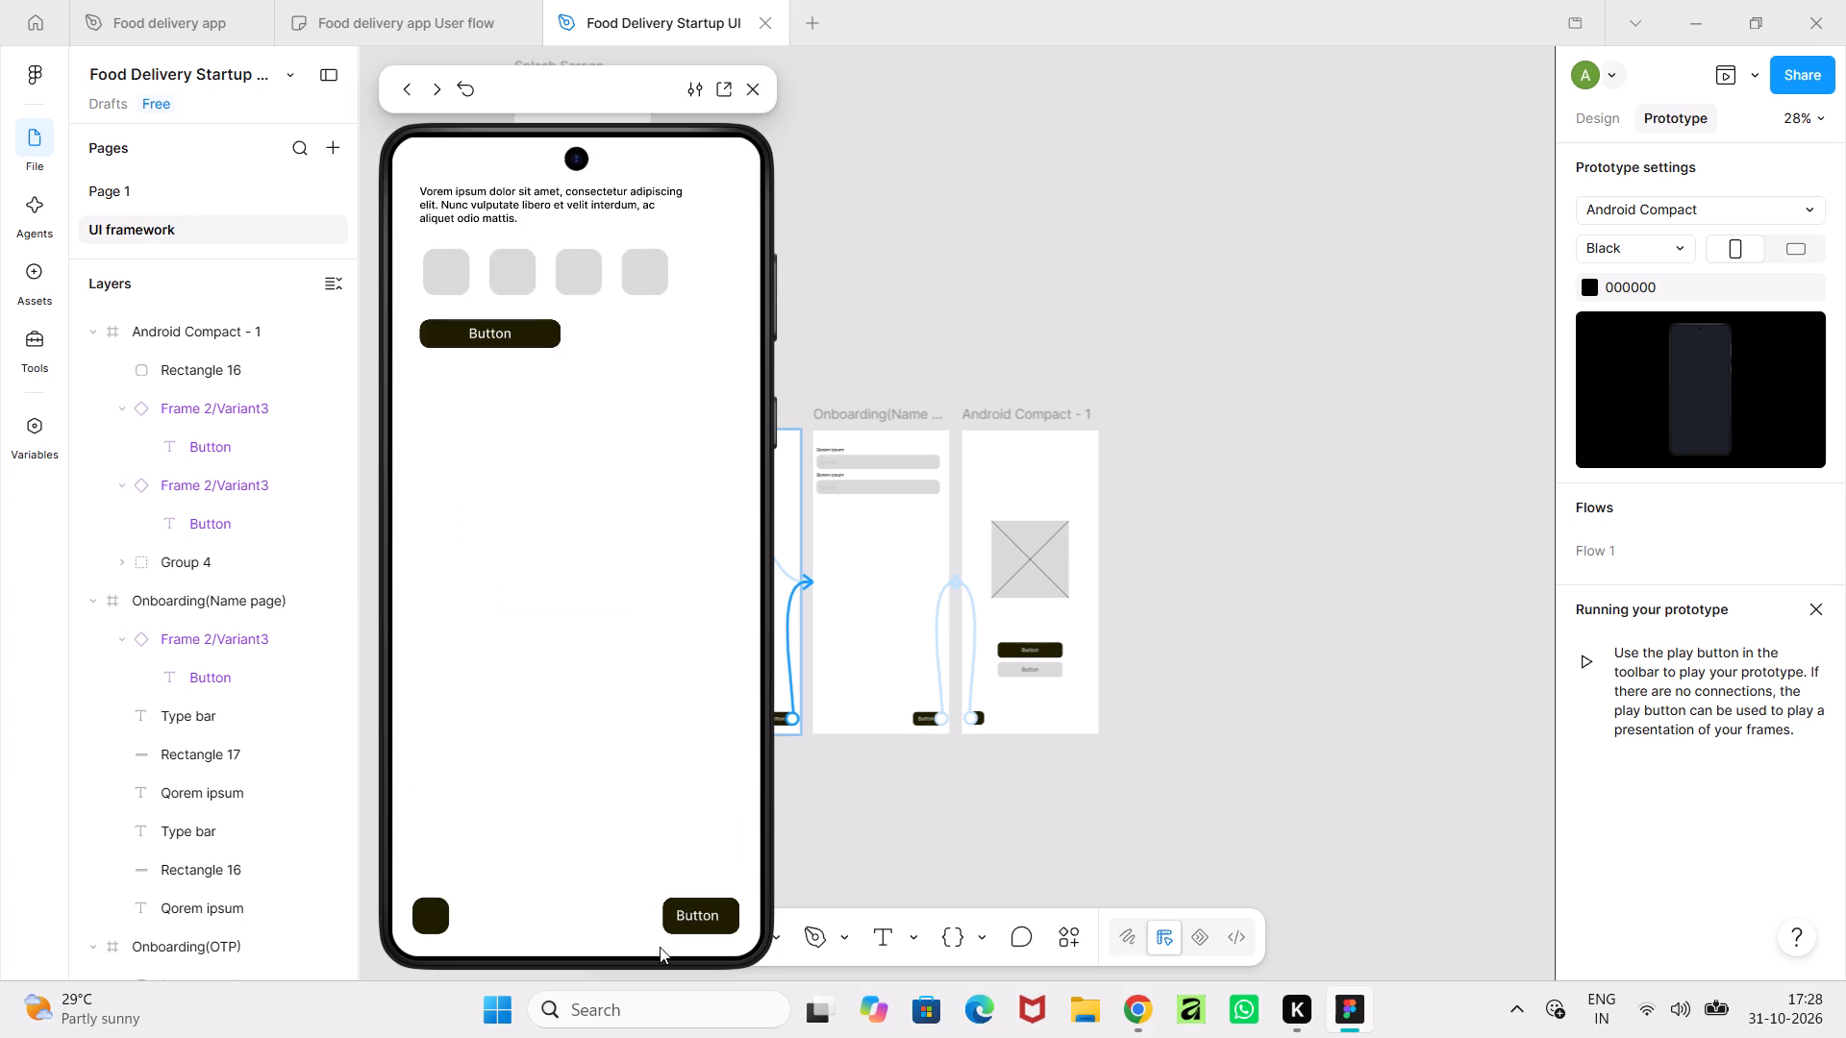
left_click(694, 918)
left_click(694, 918)
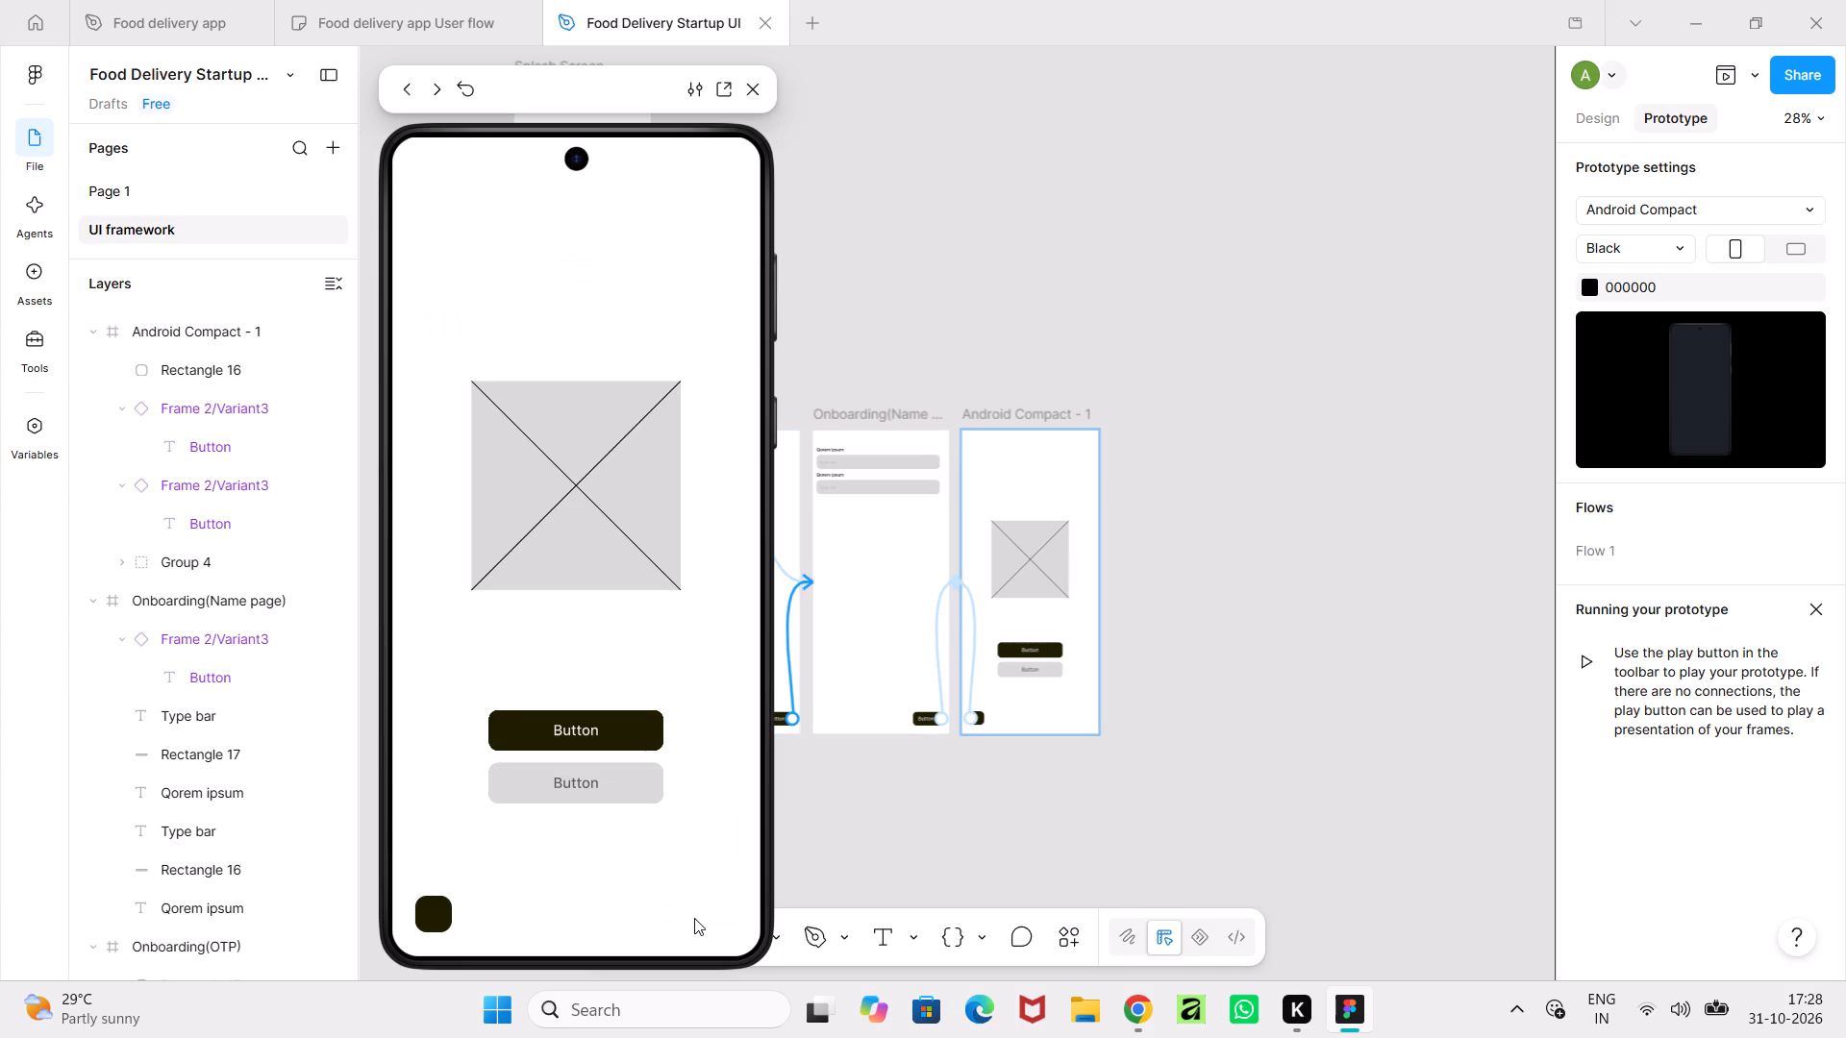
left_click(436, 908)
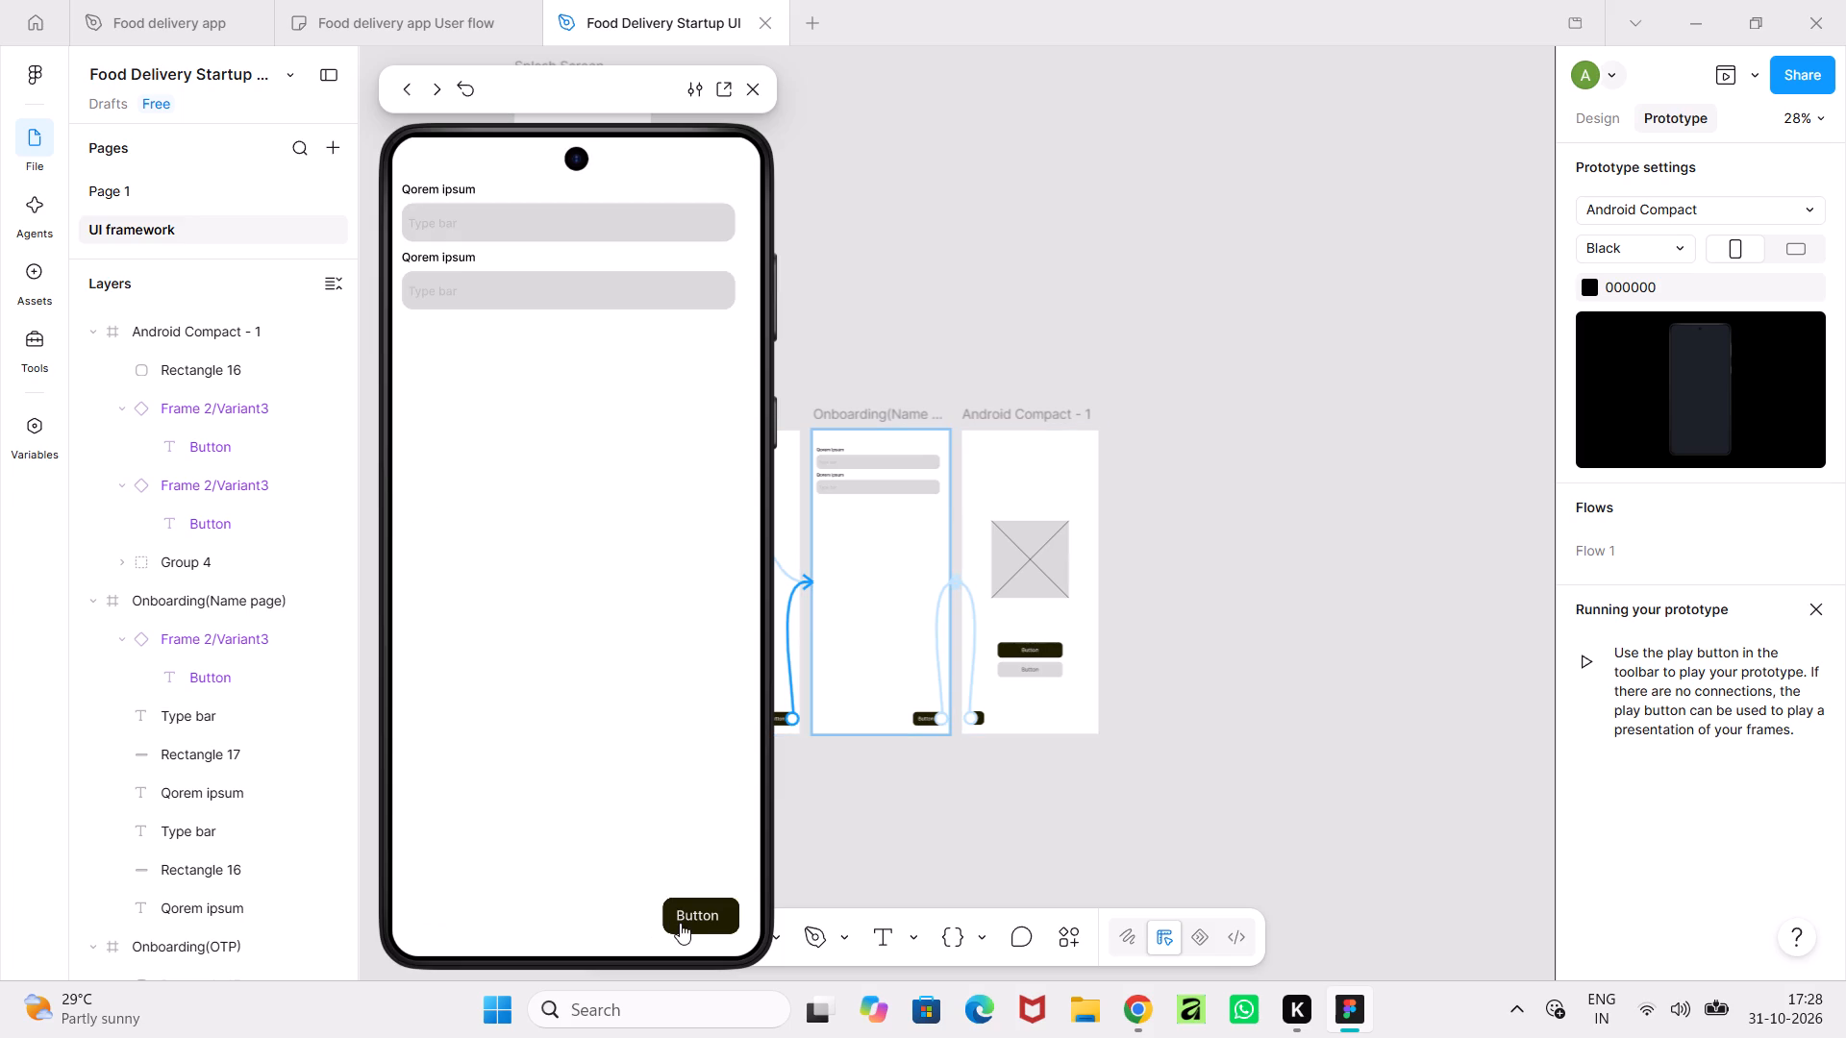
left_click(680, 923)
left_click(440, 923)
left_click(687, 916)
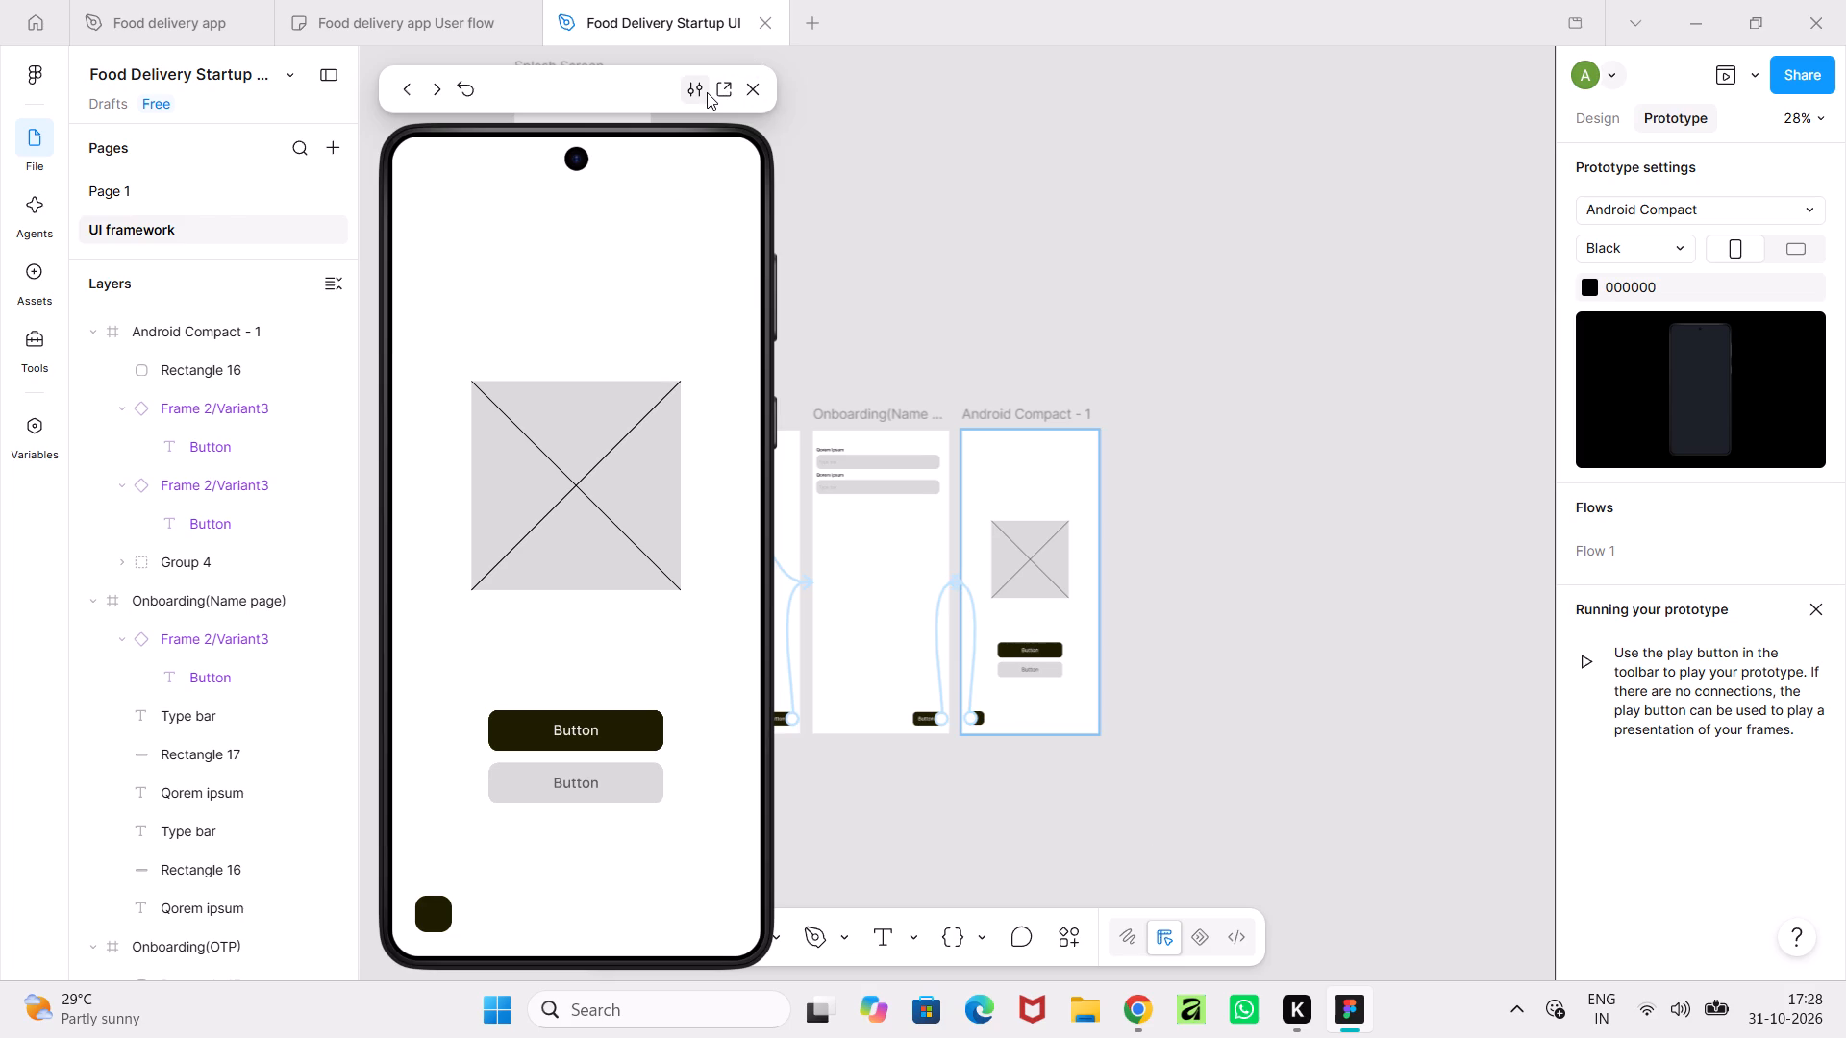
left_click(757, 99)
scroll(1122, 512, "down", 3, "ctrl")
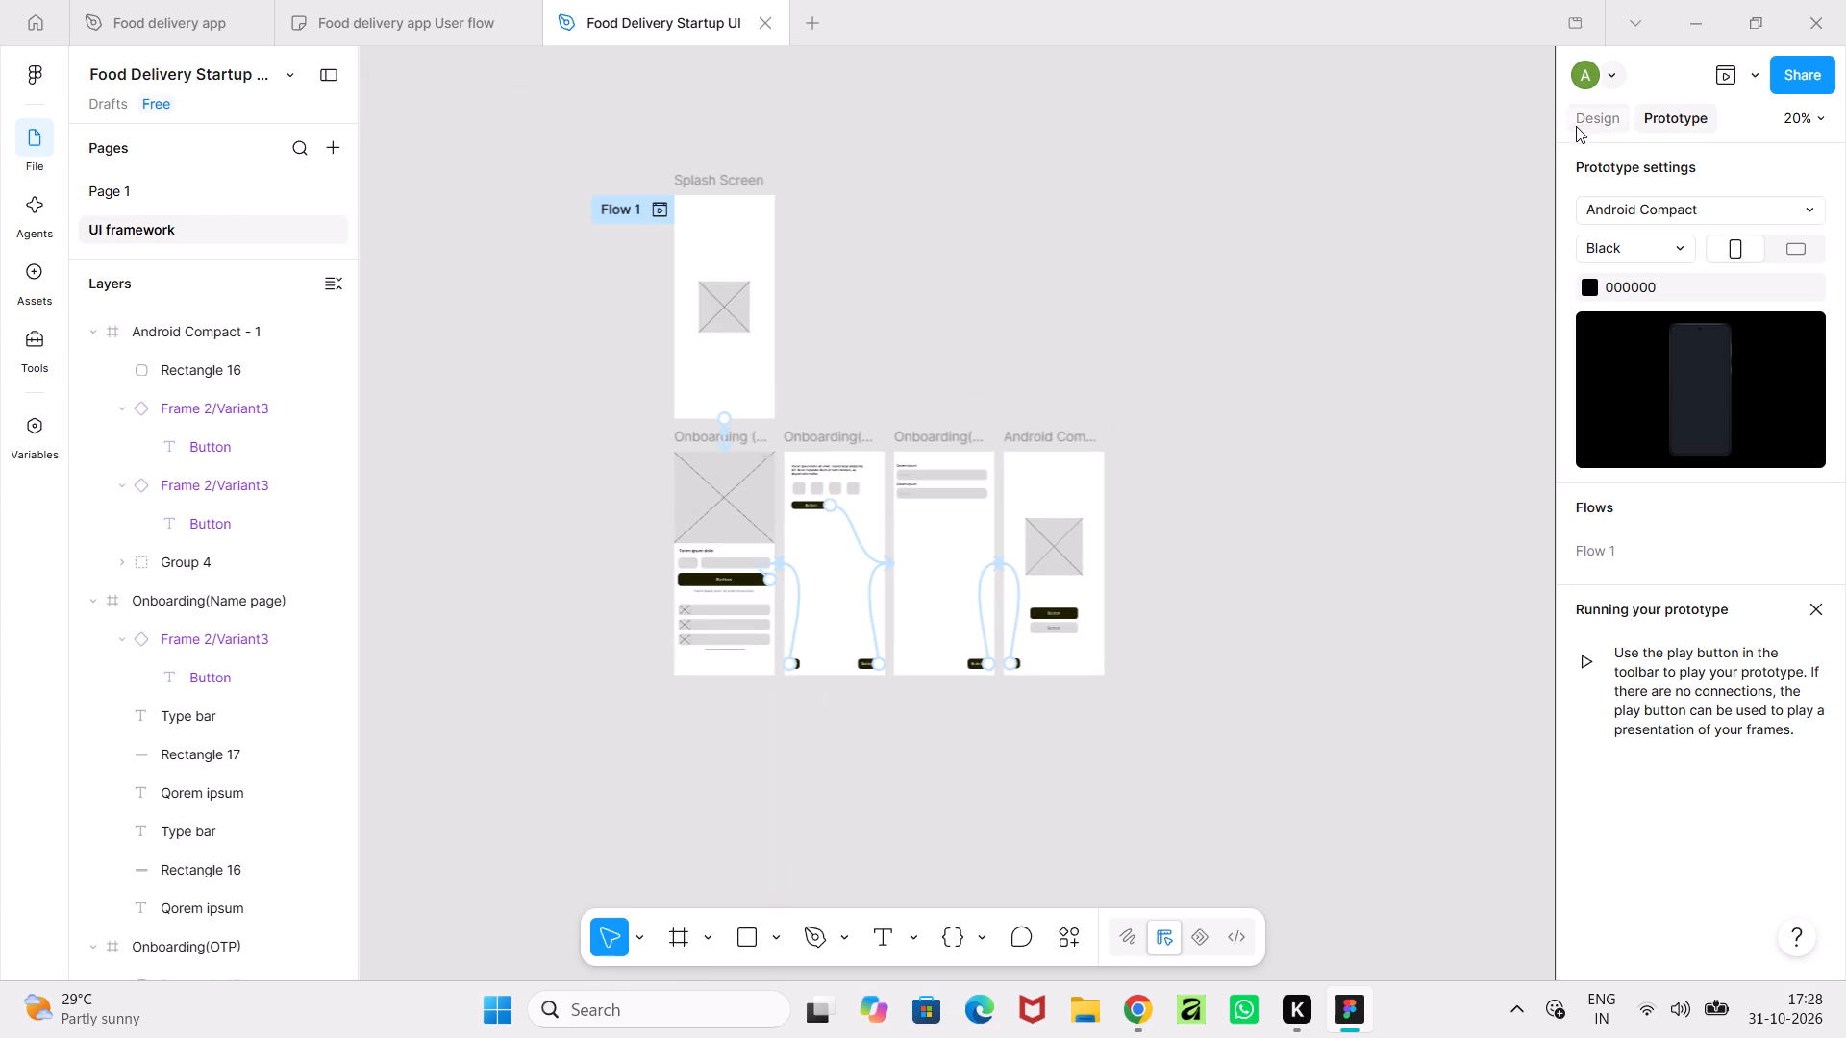
left_click(1576, 124)
left_click(1182, 573)
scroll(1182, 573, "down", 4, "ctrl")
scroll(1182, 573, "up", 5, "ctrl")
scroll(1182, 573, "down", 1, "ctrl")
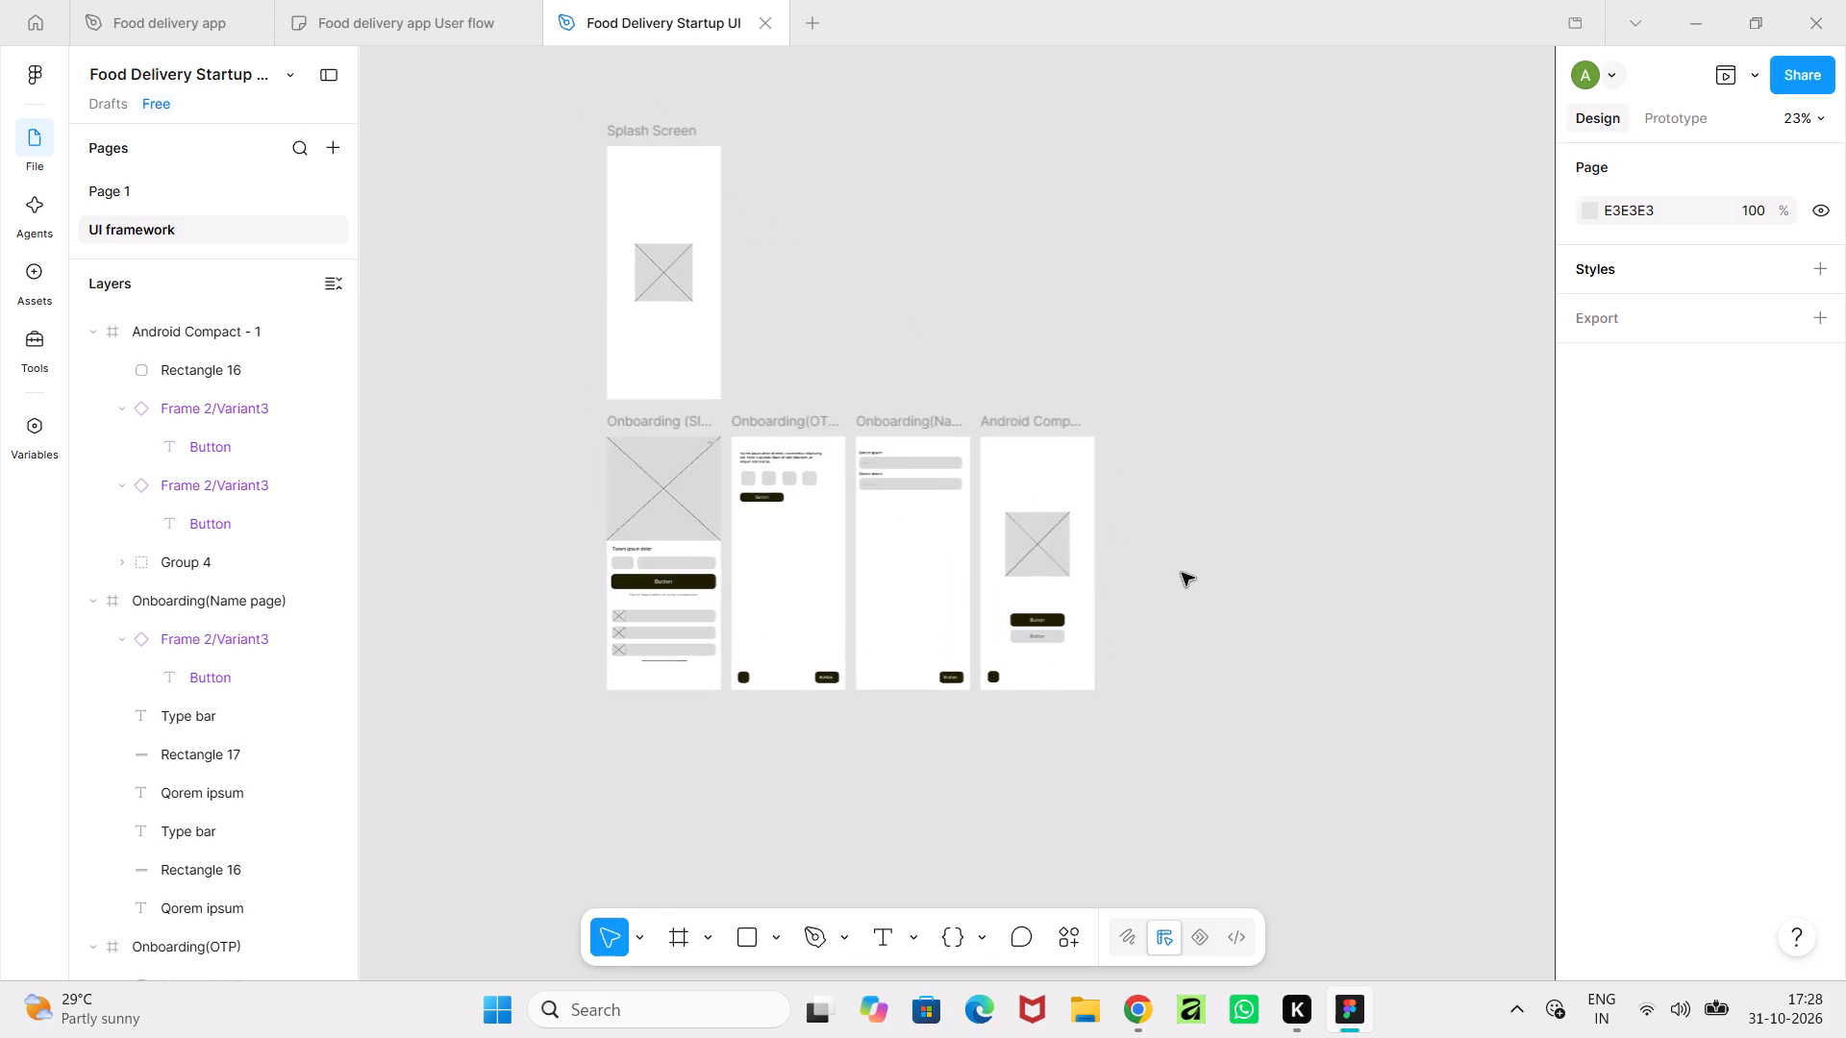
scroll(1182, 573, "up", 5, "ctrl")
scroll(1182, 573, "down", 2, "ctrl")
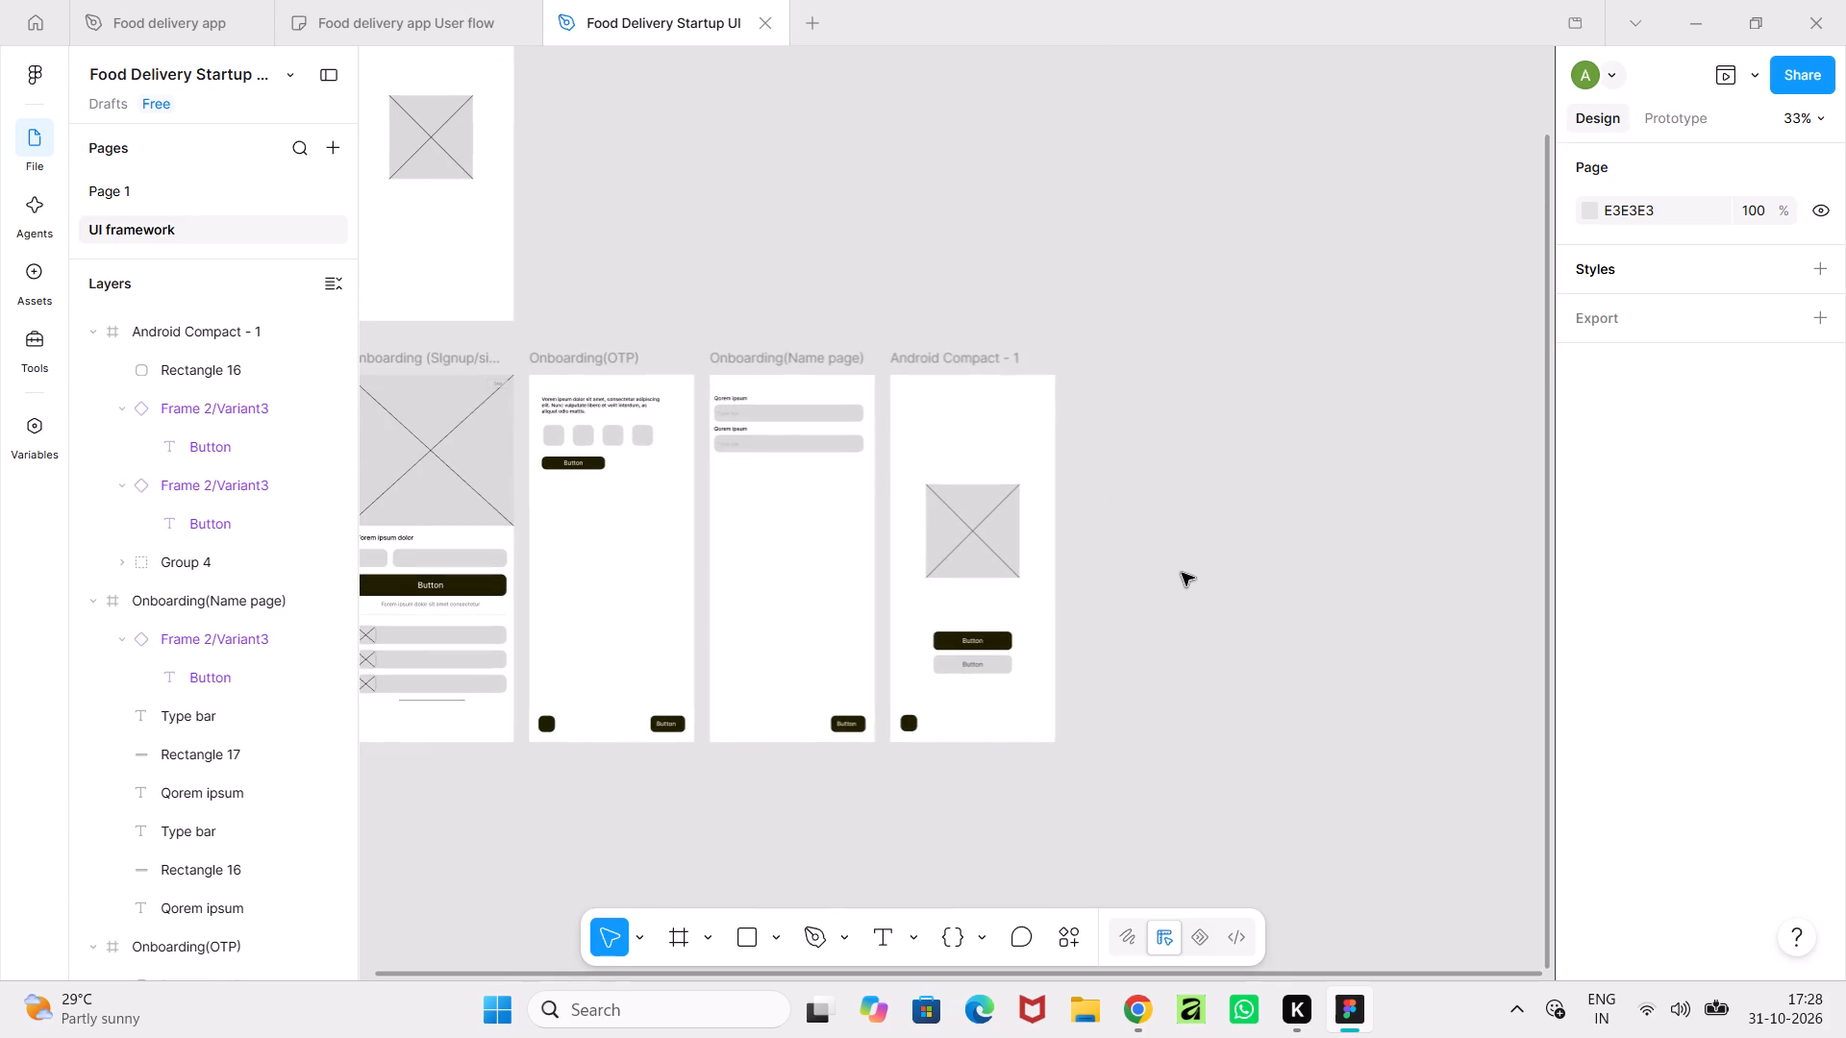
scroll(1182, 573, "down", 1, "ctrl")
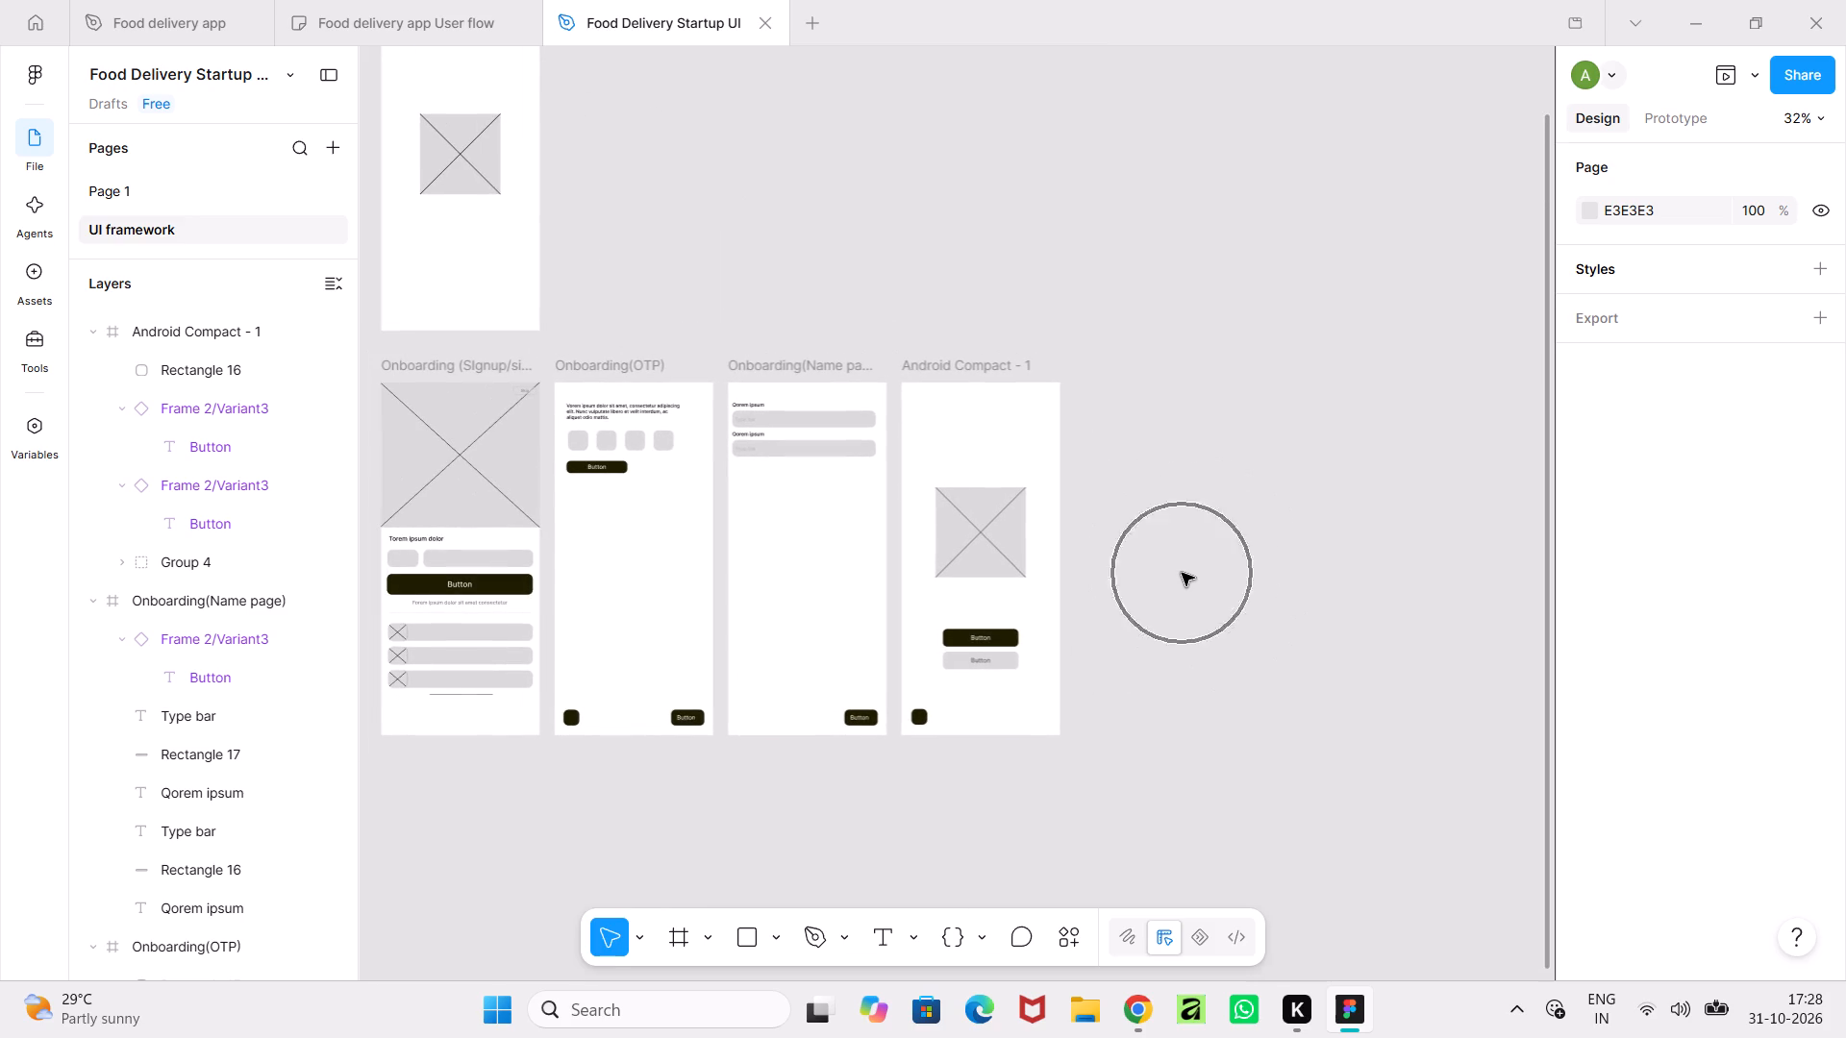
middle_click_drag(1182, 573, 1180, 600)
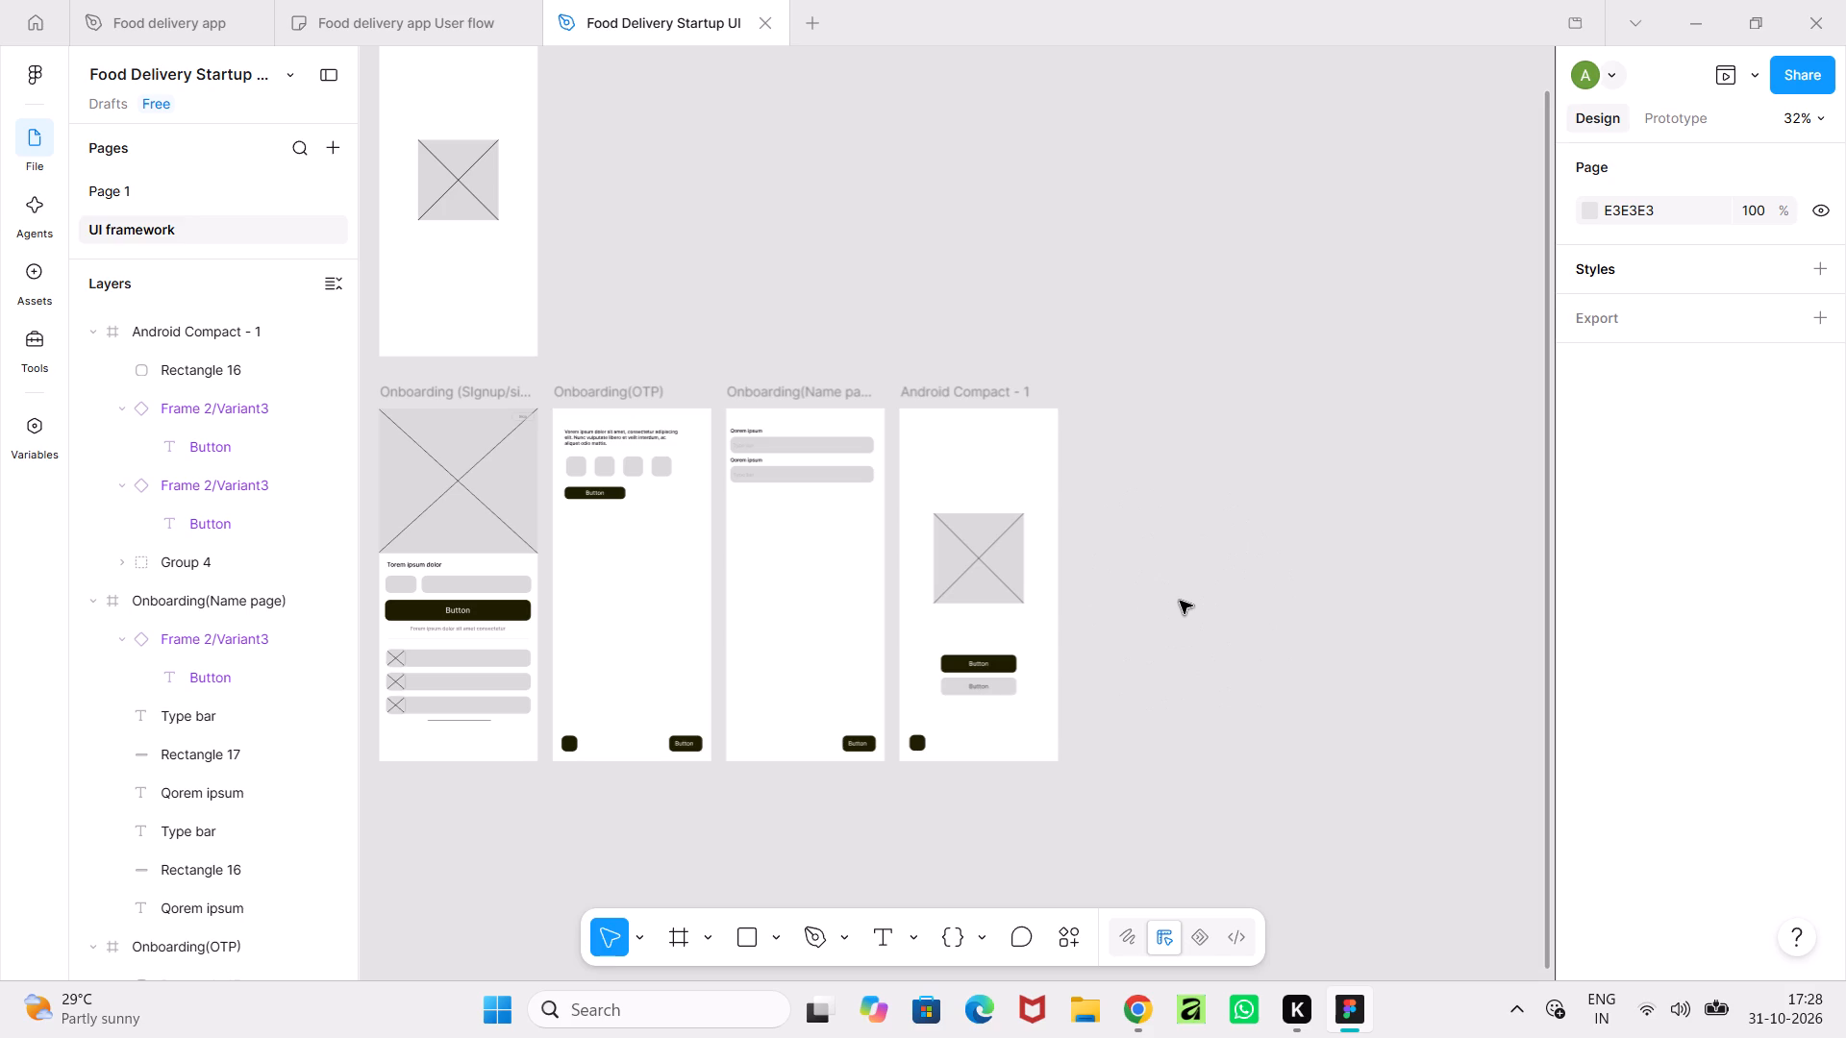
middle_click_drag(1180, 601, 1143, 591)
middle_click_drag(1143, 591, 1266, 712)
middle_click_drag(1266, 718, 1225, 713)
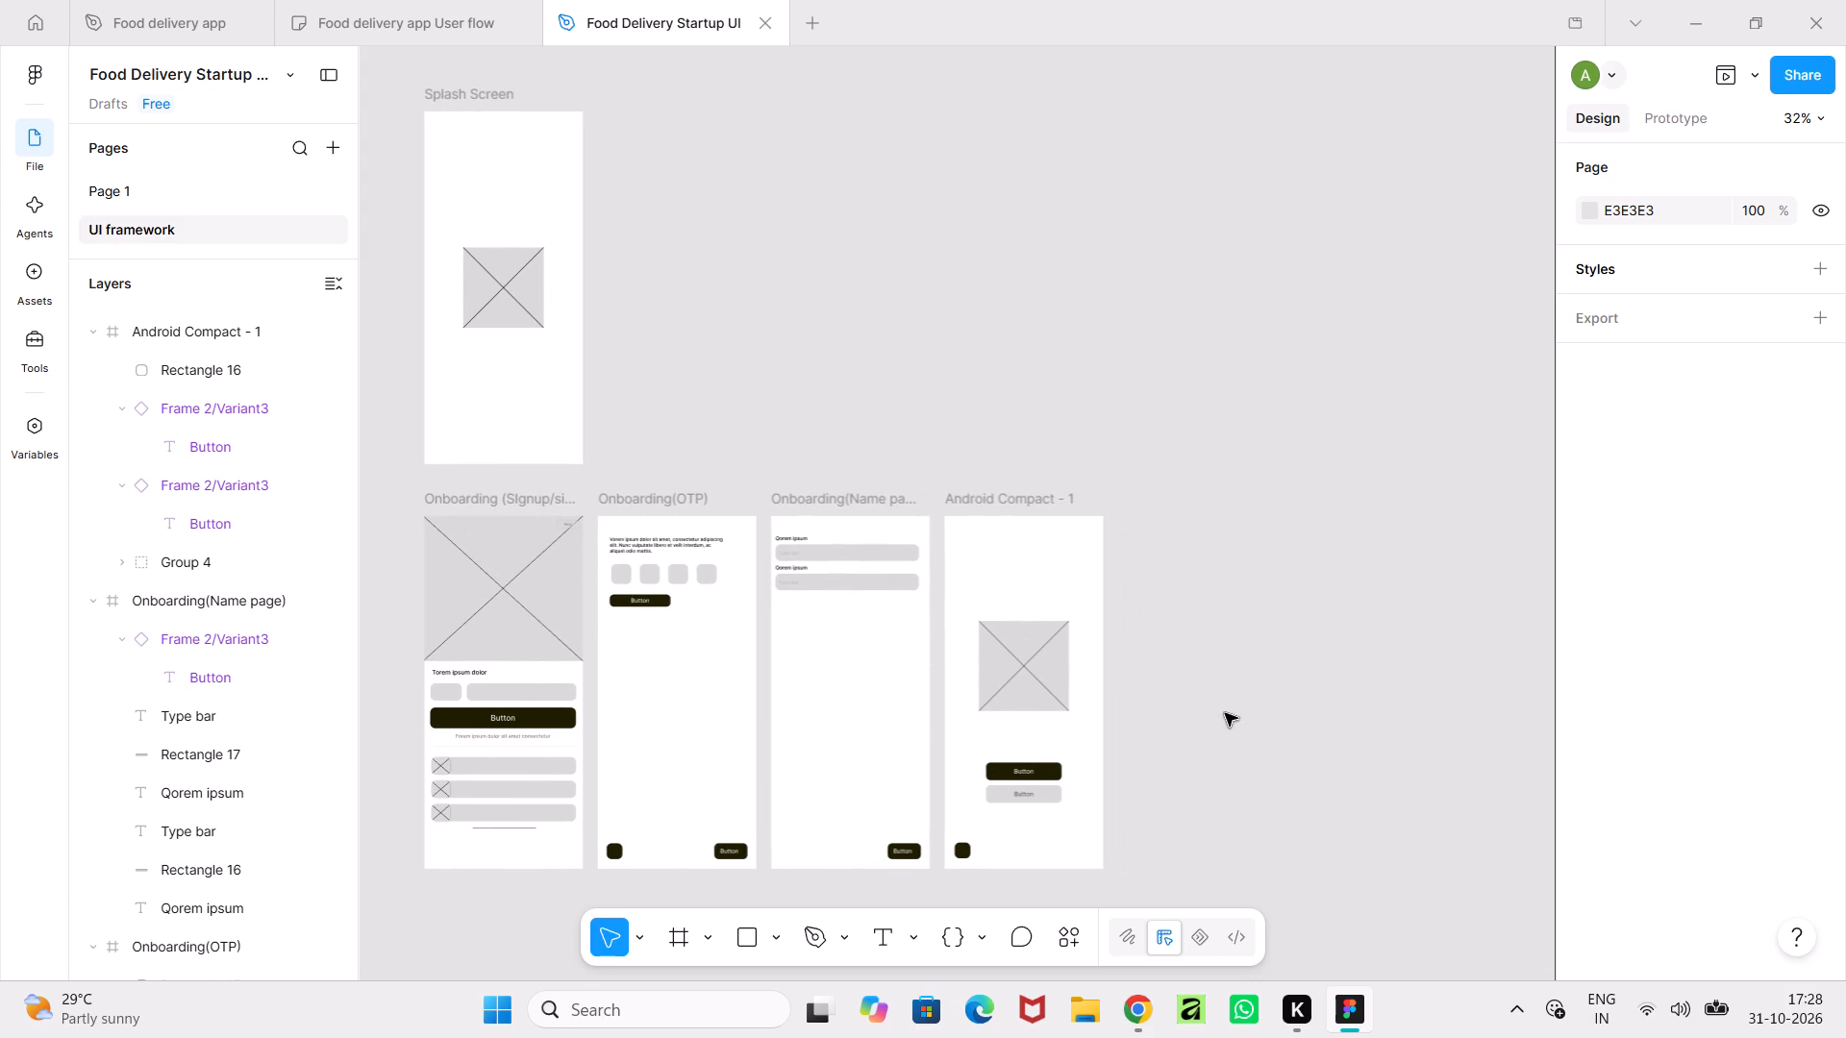
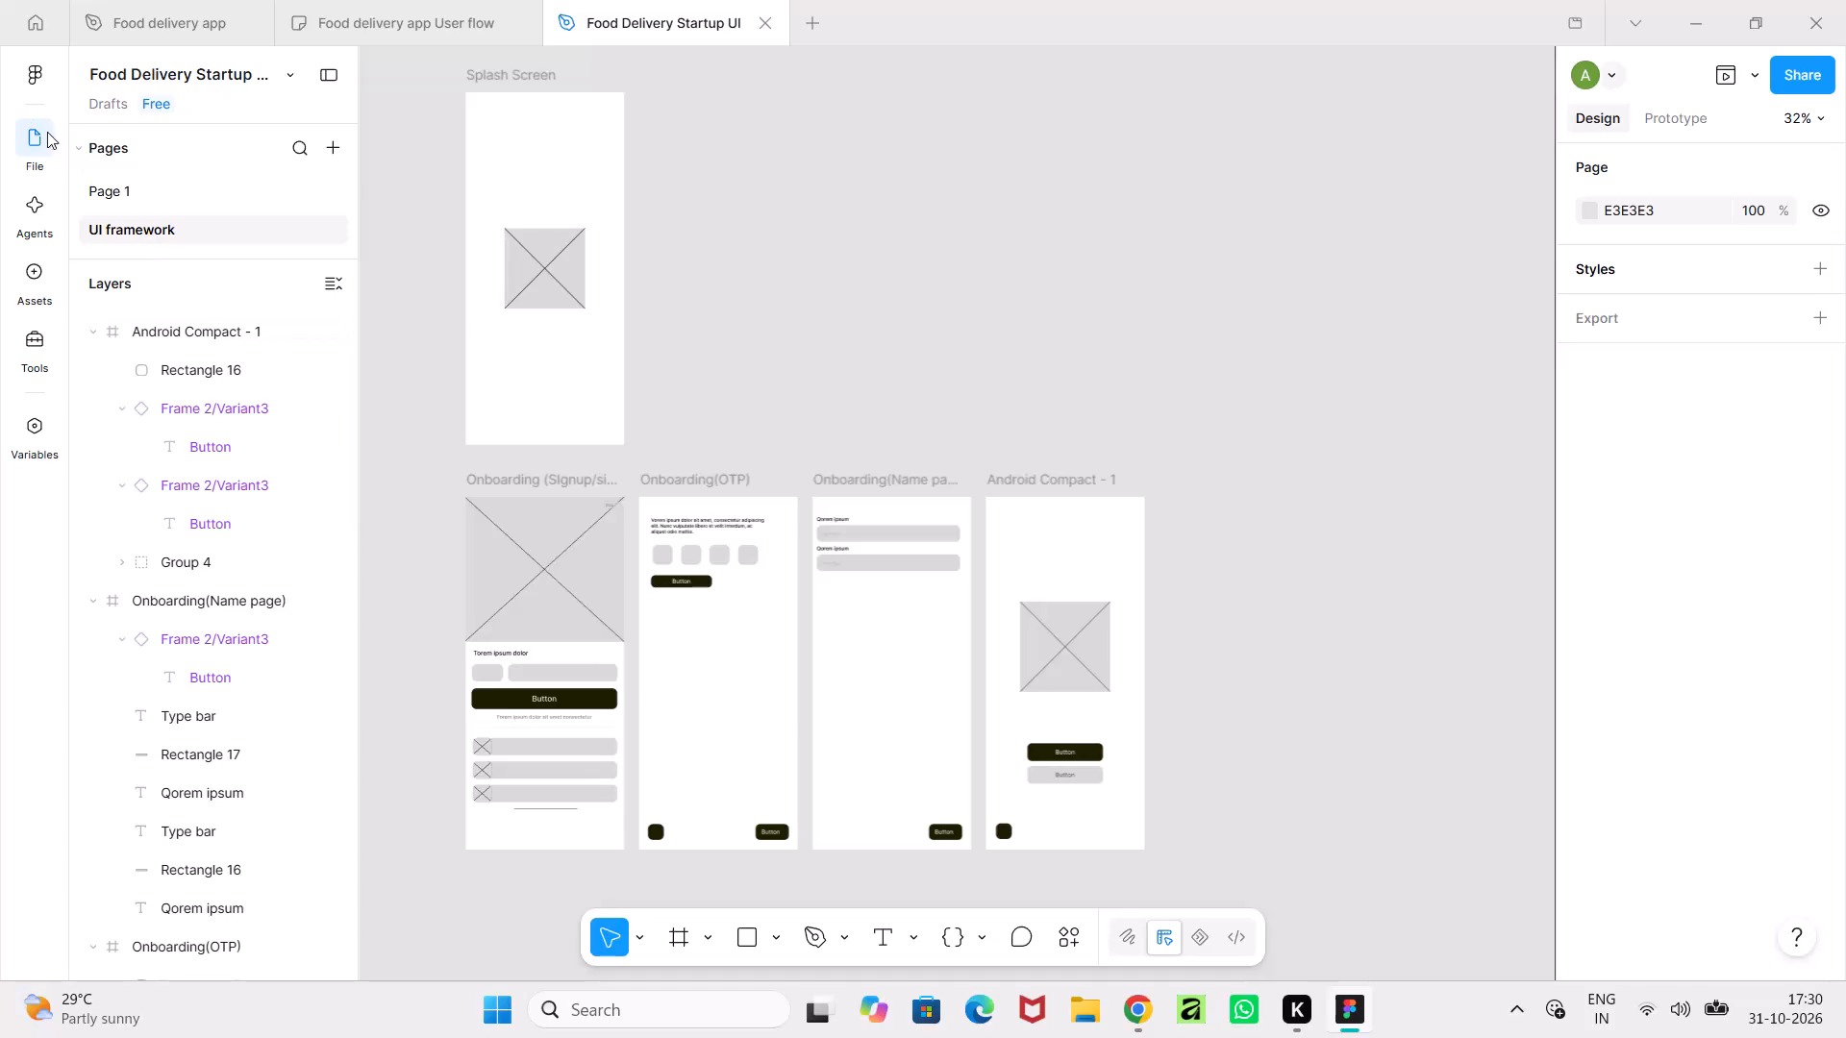
Rename Page 1 as "Colour palette and assets".
double_click(118, 190)
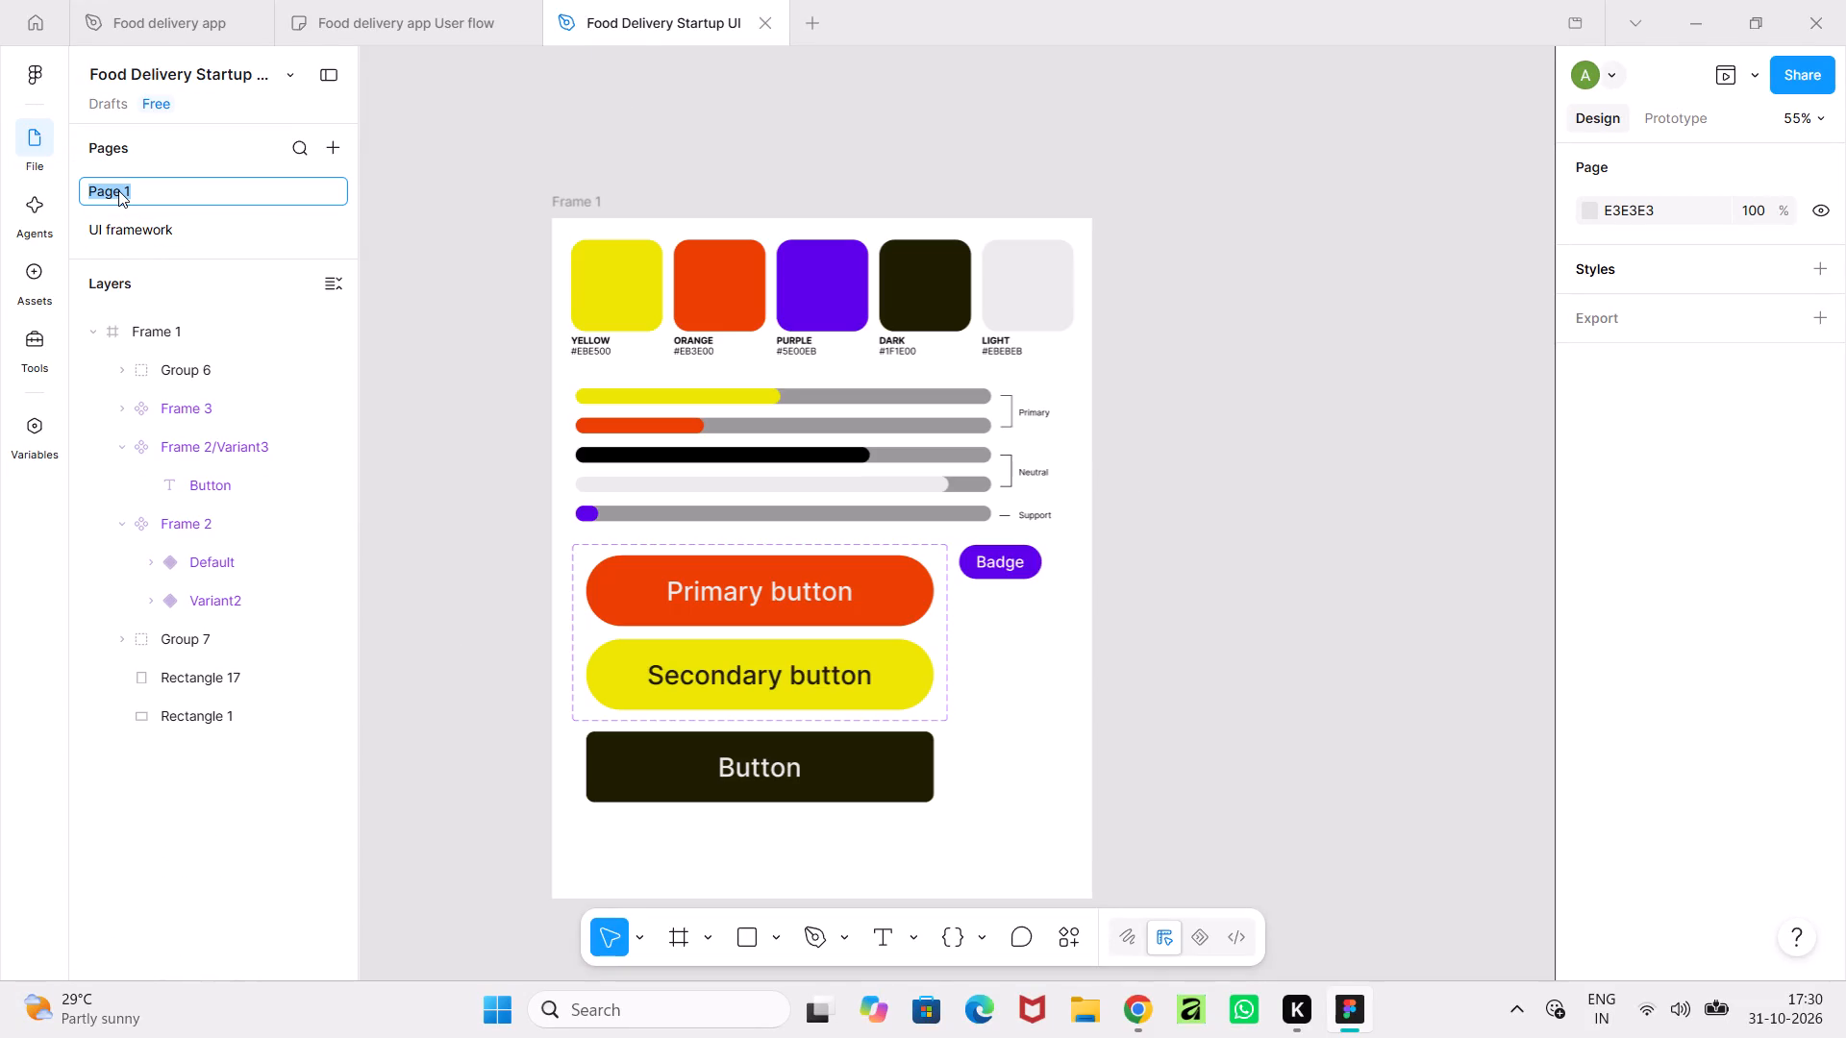
type("Colour palte")
key("BackSpace")
key("BackSpace")
type("ette and ass")
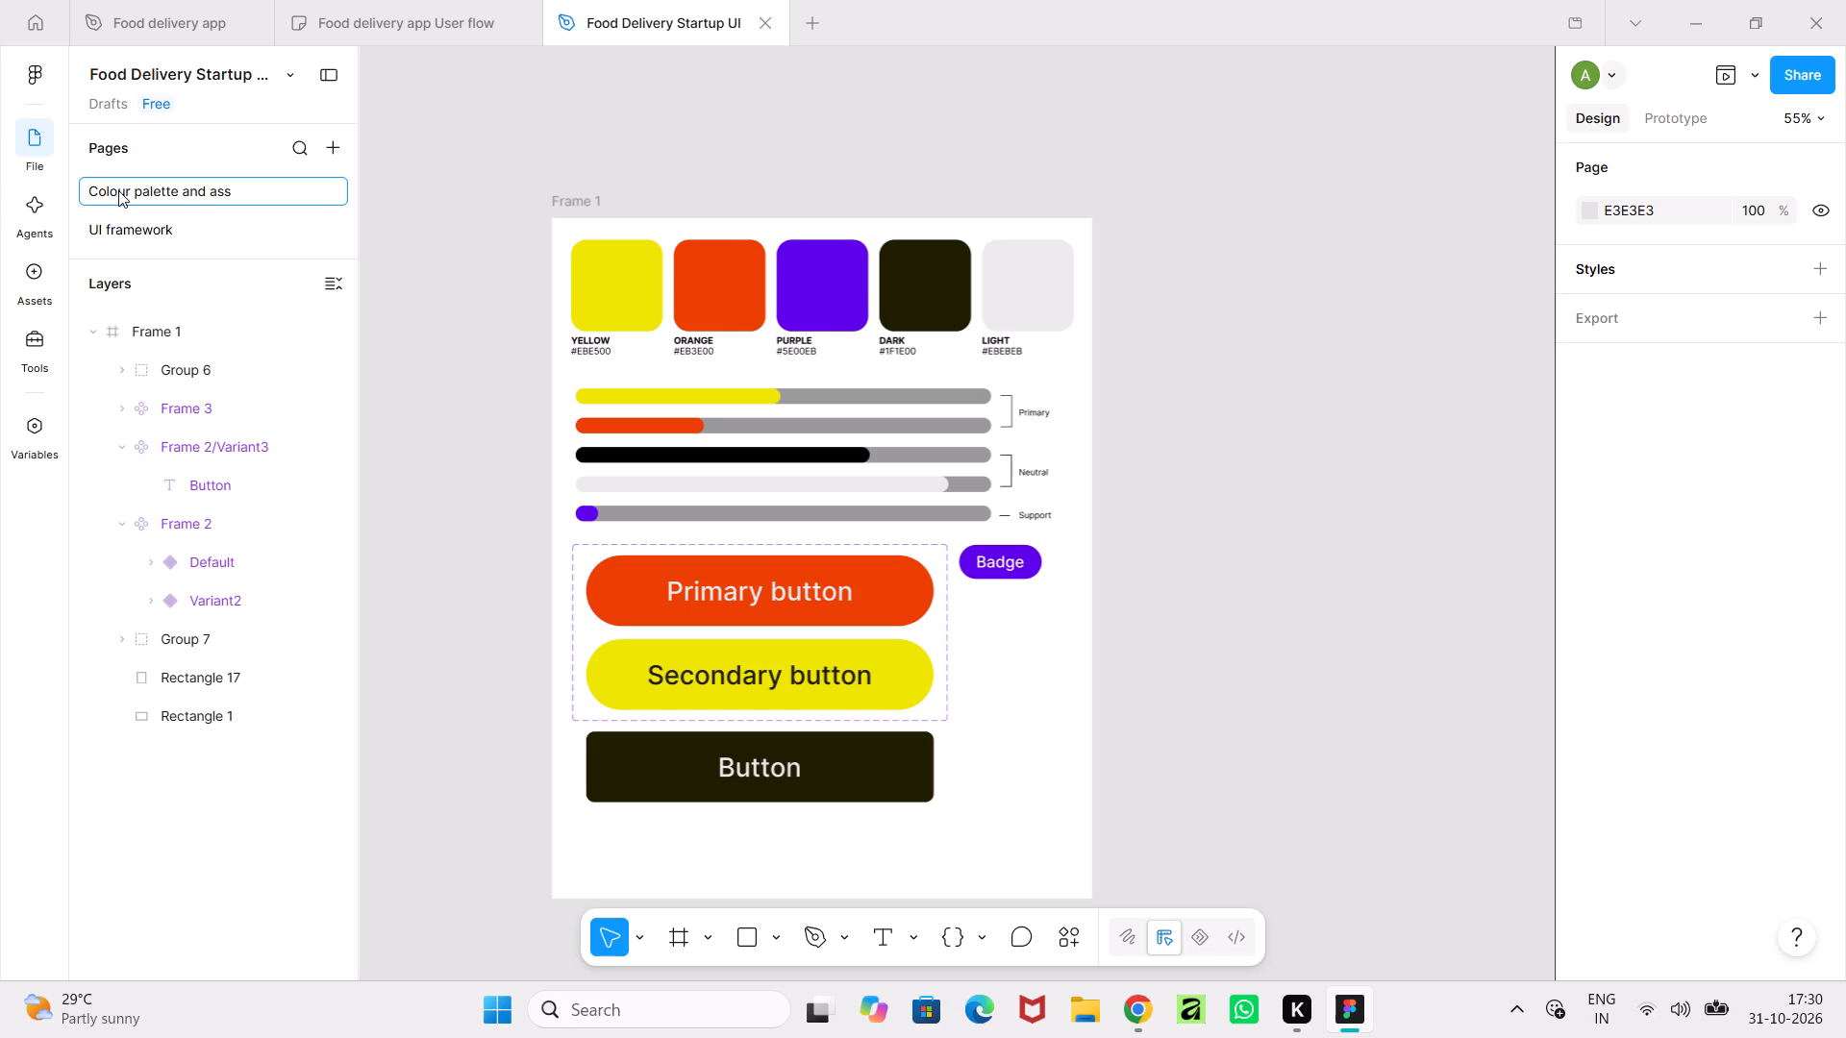
type("ets")
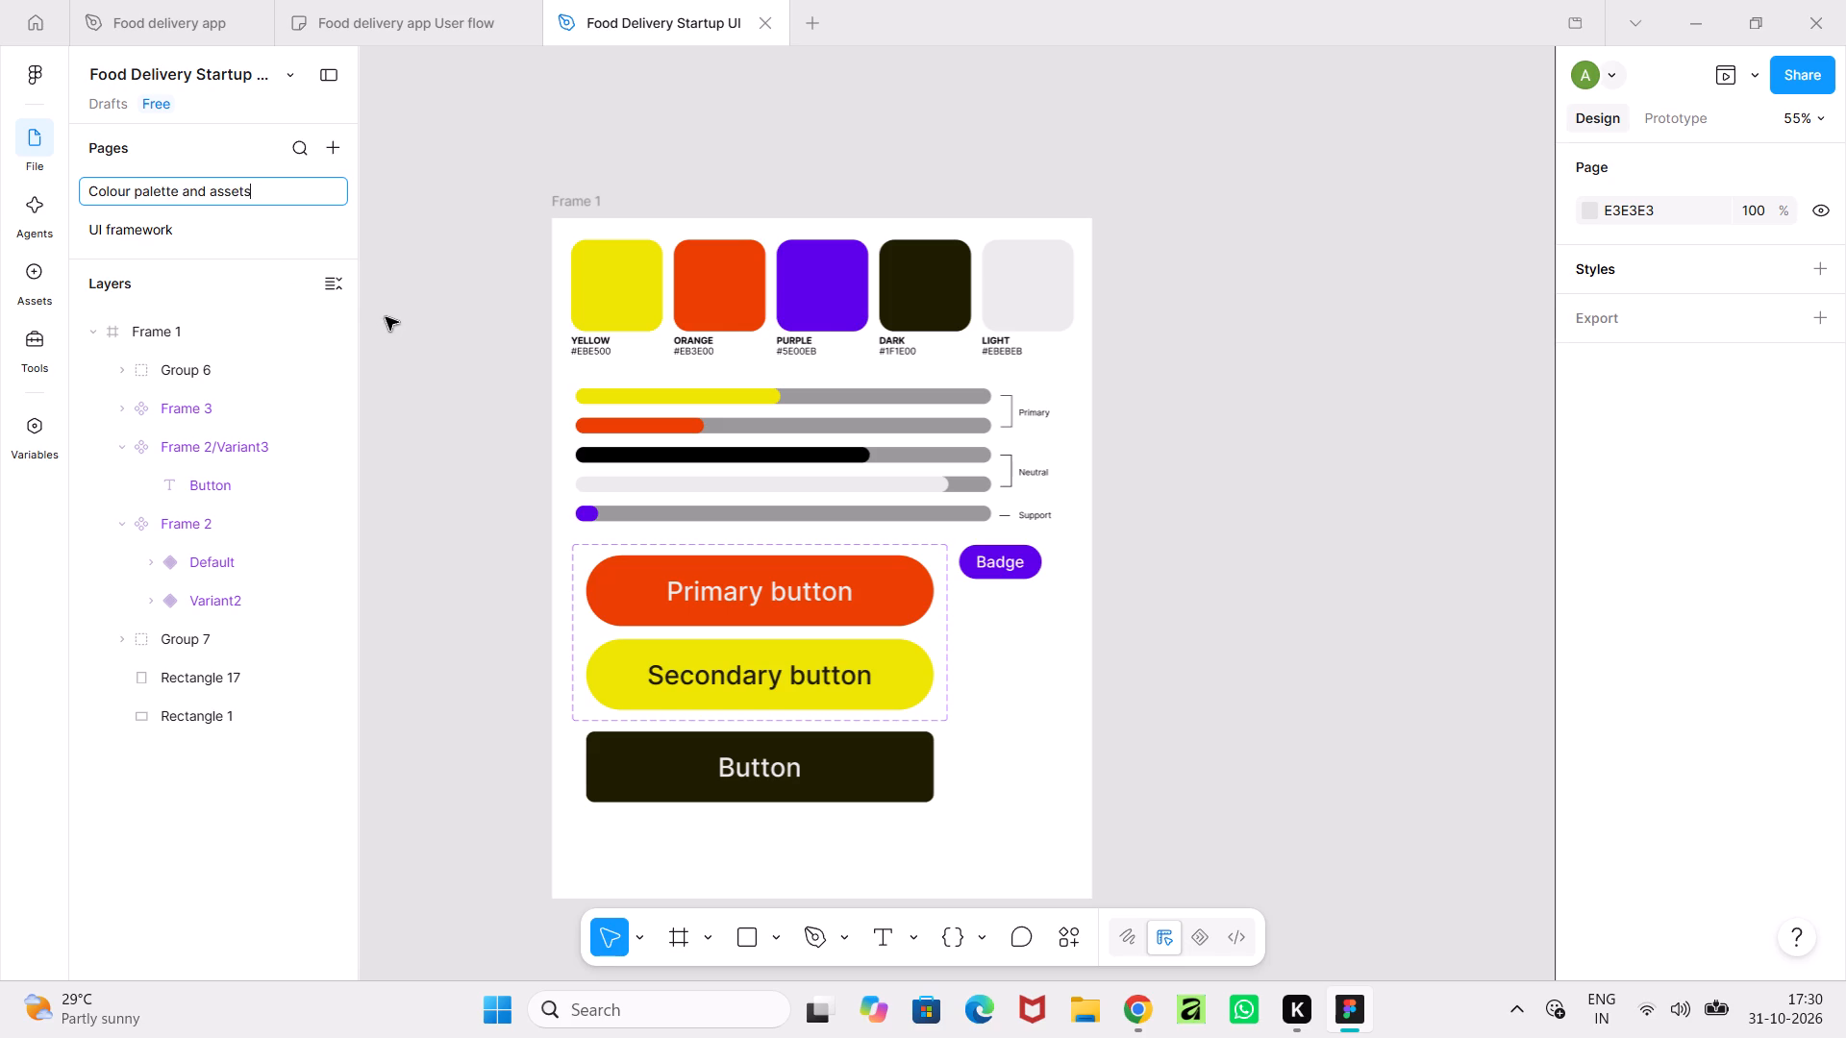
left_click(386, 317)
Return to the UI framework page and look over the layout of the splash, onboarding and Android Compact - 1 wireframe screens.
left_click(123, 223)
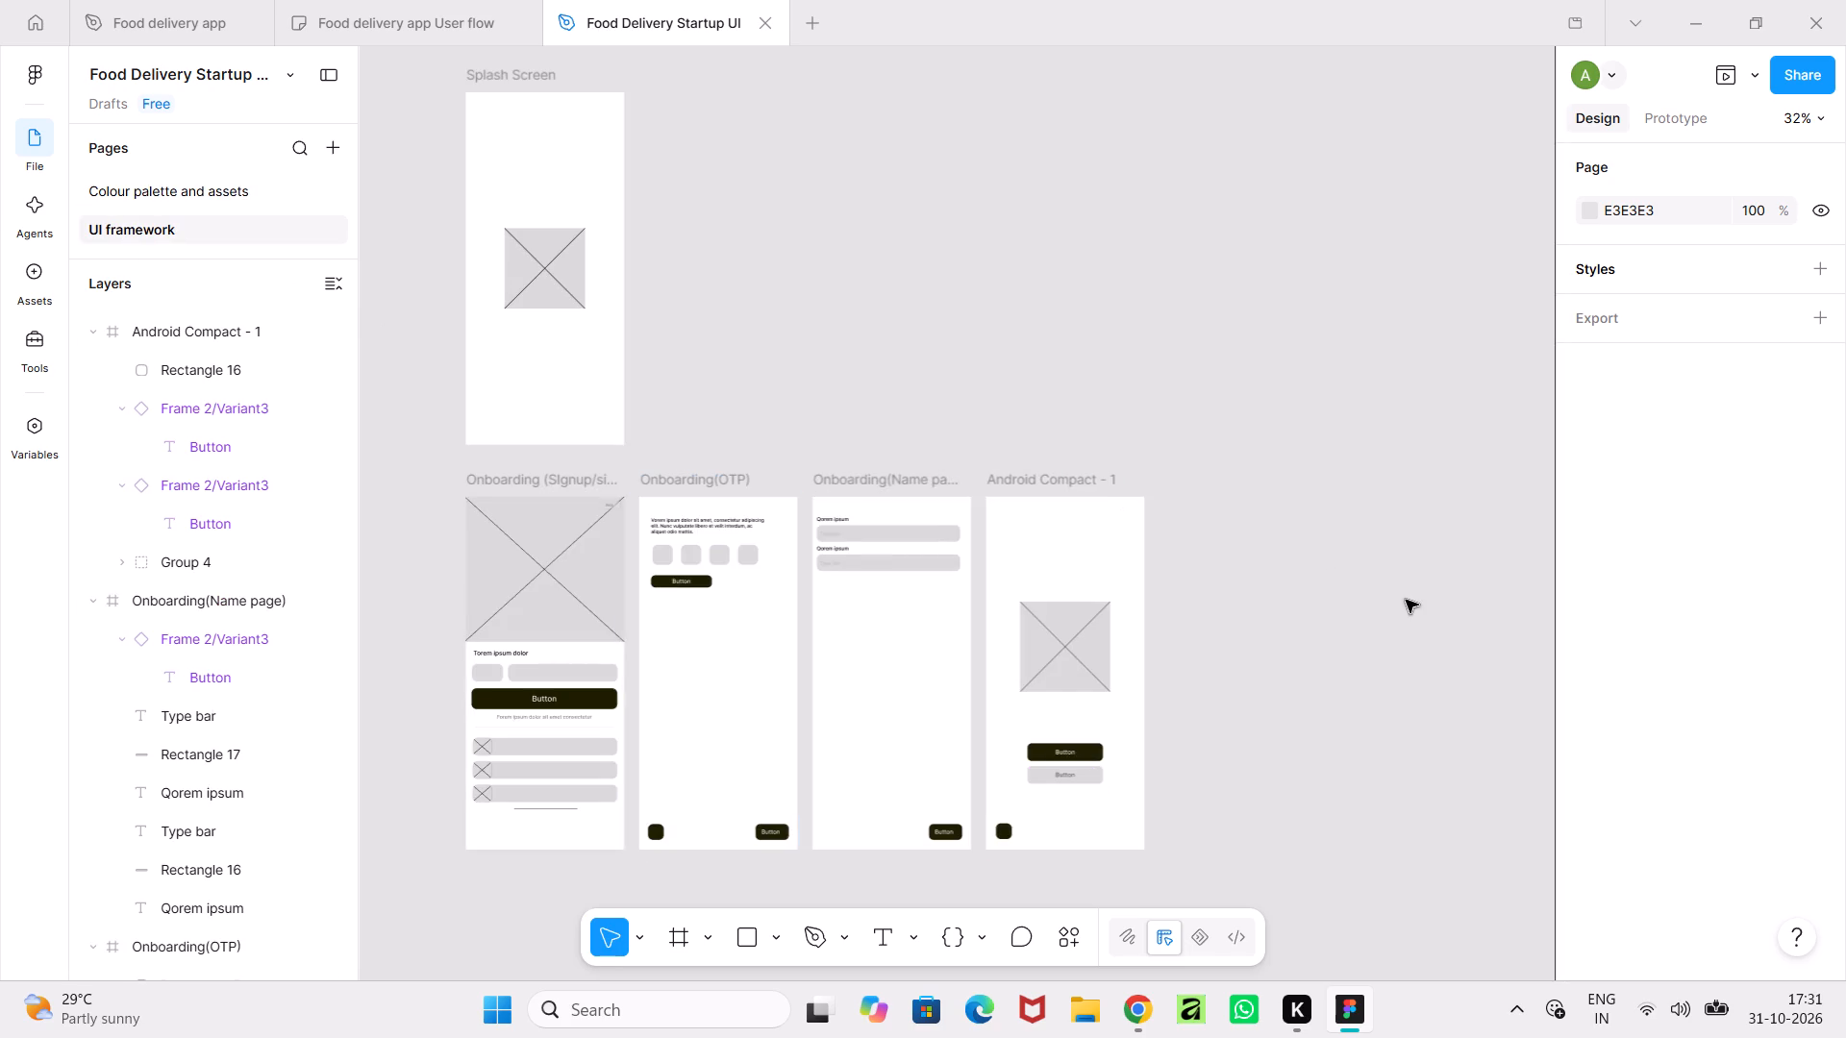
scroll(1406, 603, "down", 2, "ctrl")
scroll(1358, 637, "up", 1, "ctrl")
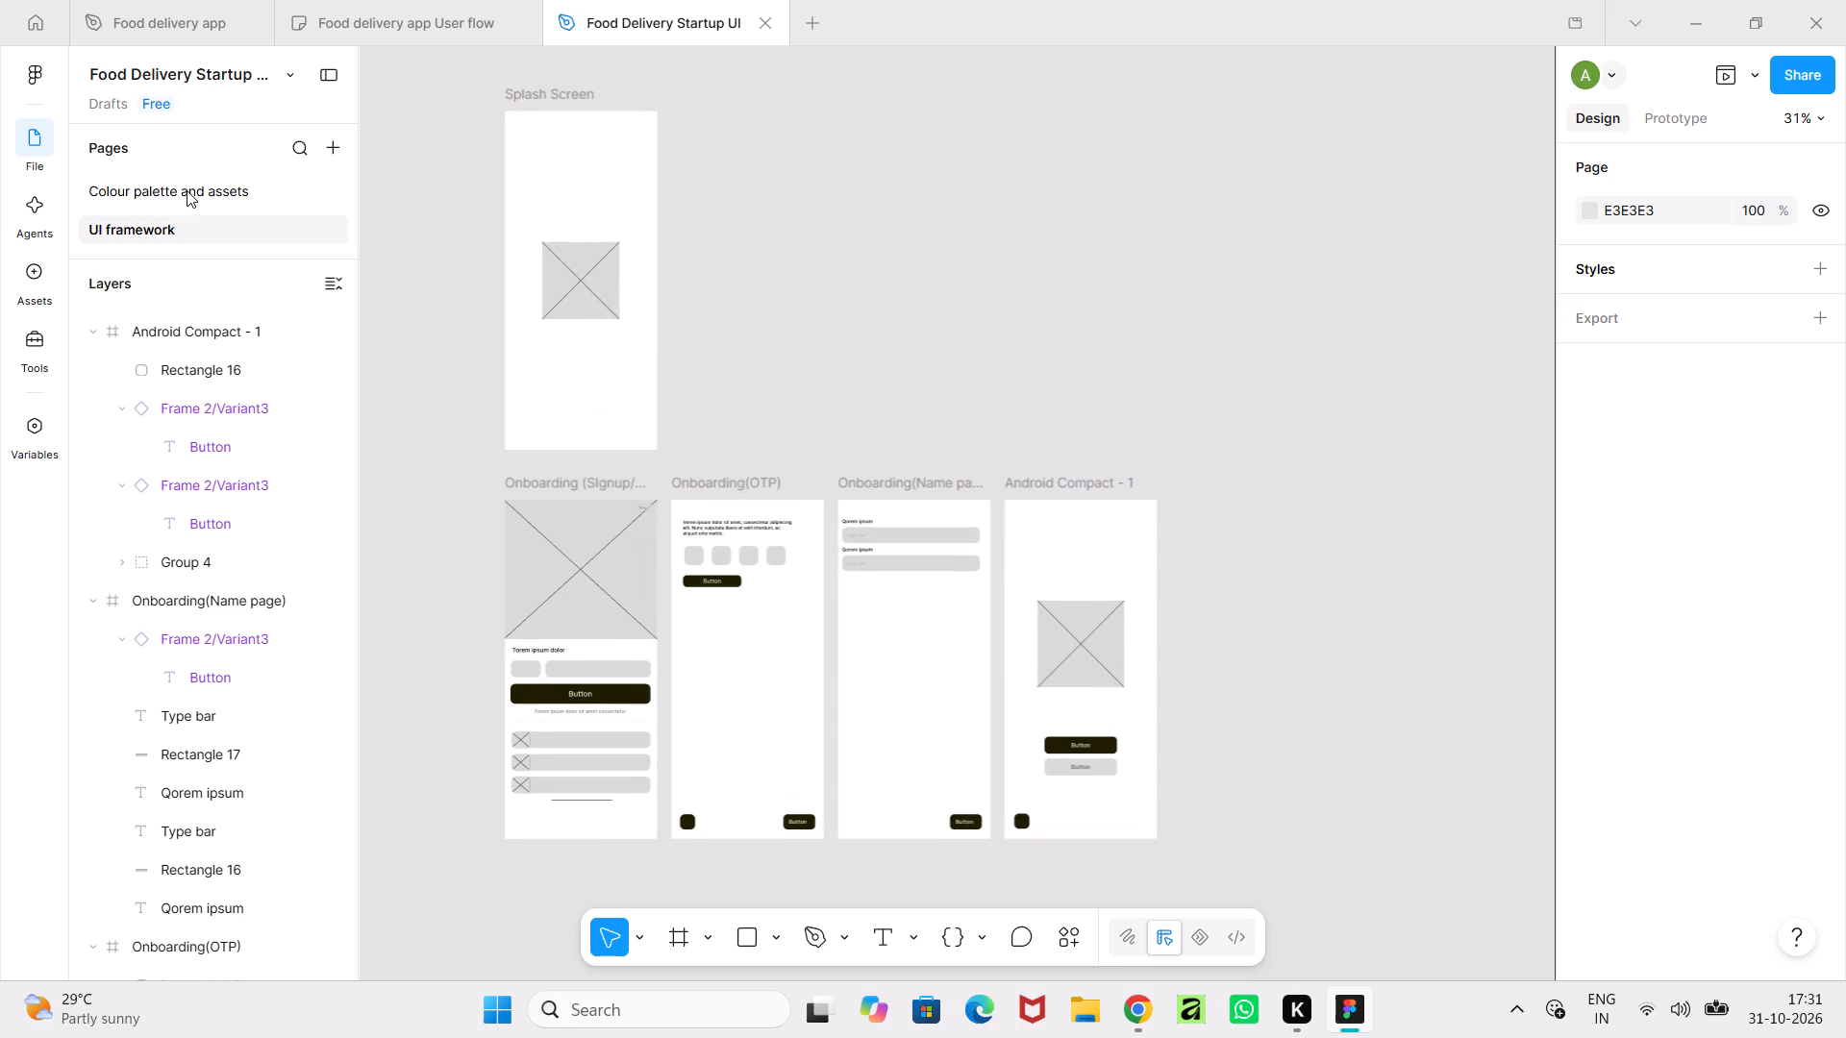
left_click(187, 190)
left_click(184, 224)
scroll(951, 648, "down", 2, "ctrl")
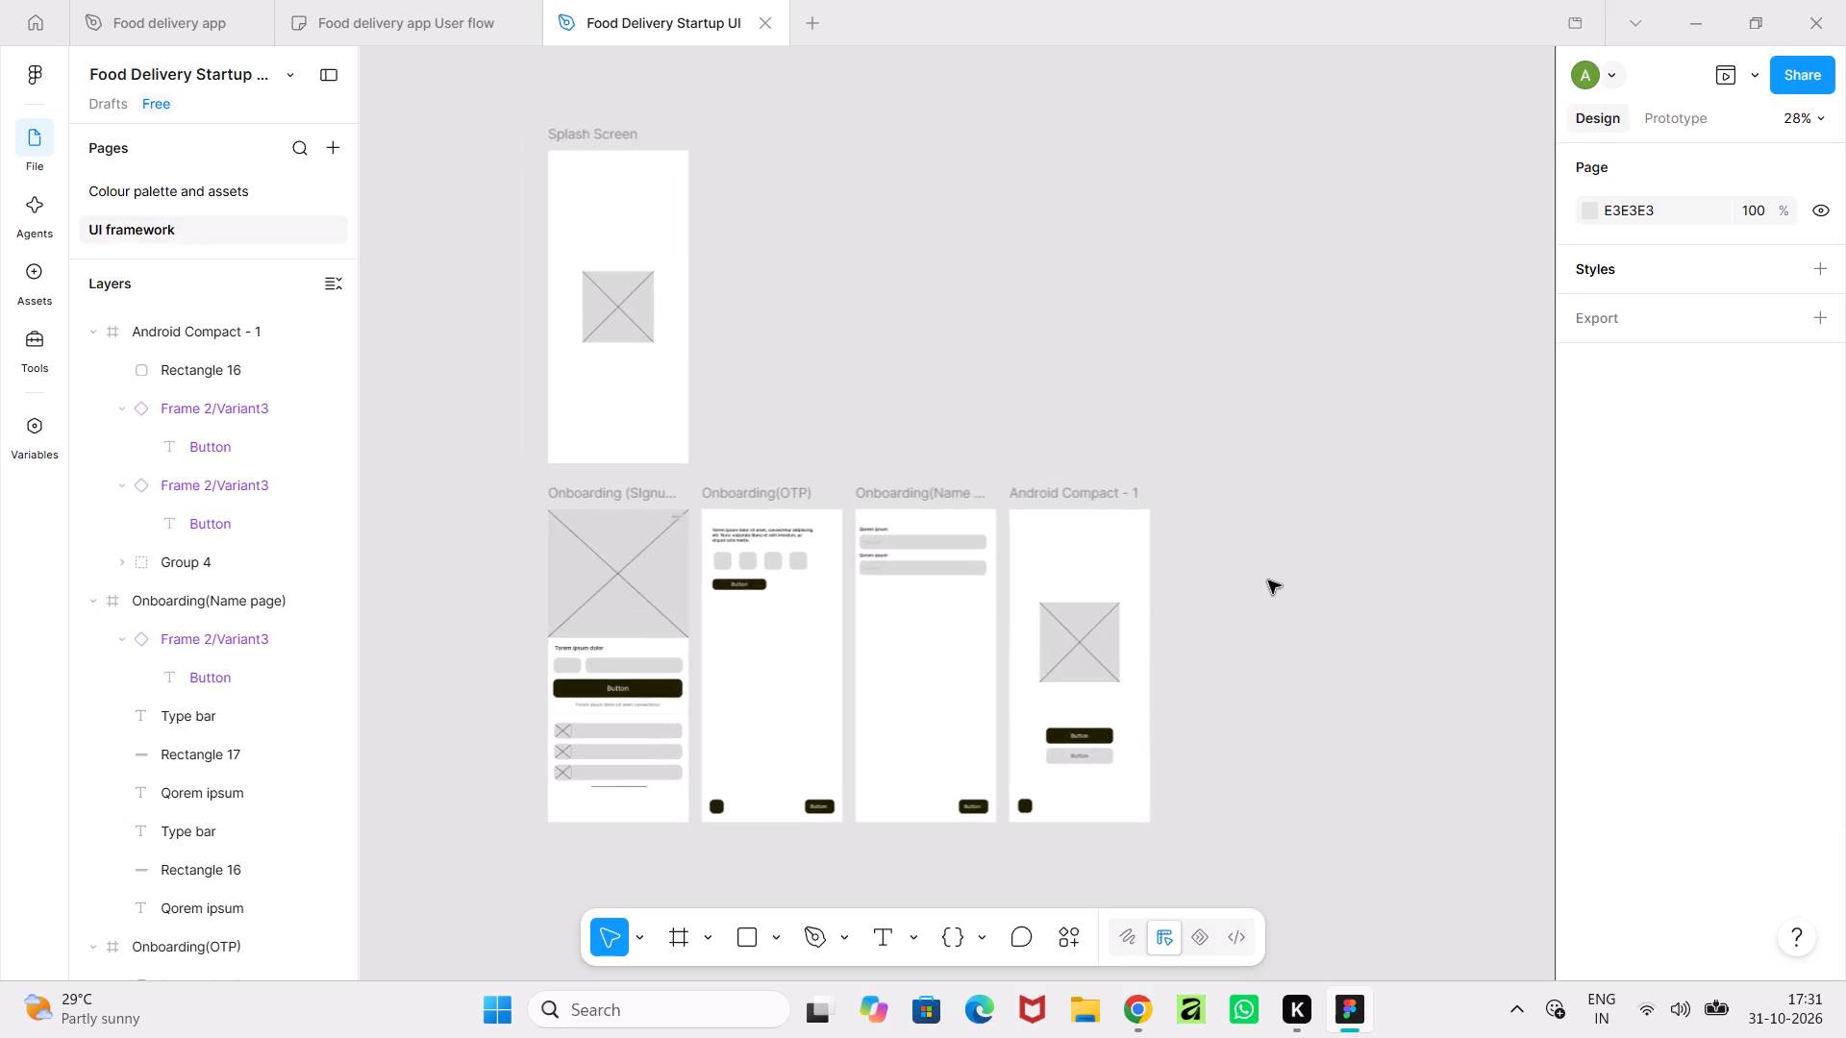
scroll(1268, 581, "up", 2, "ctrl")
scroll(1268, 581, "down", 4, "ctrl")
middle_click_drag(1277, 657, 1278, 708)
left_click(1306, 527)
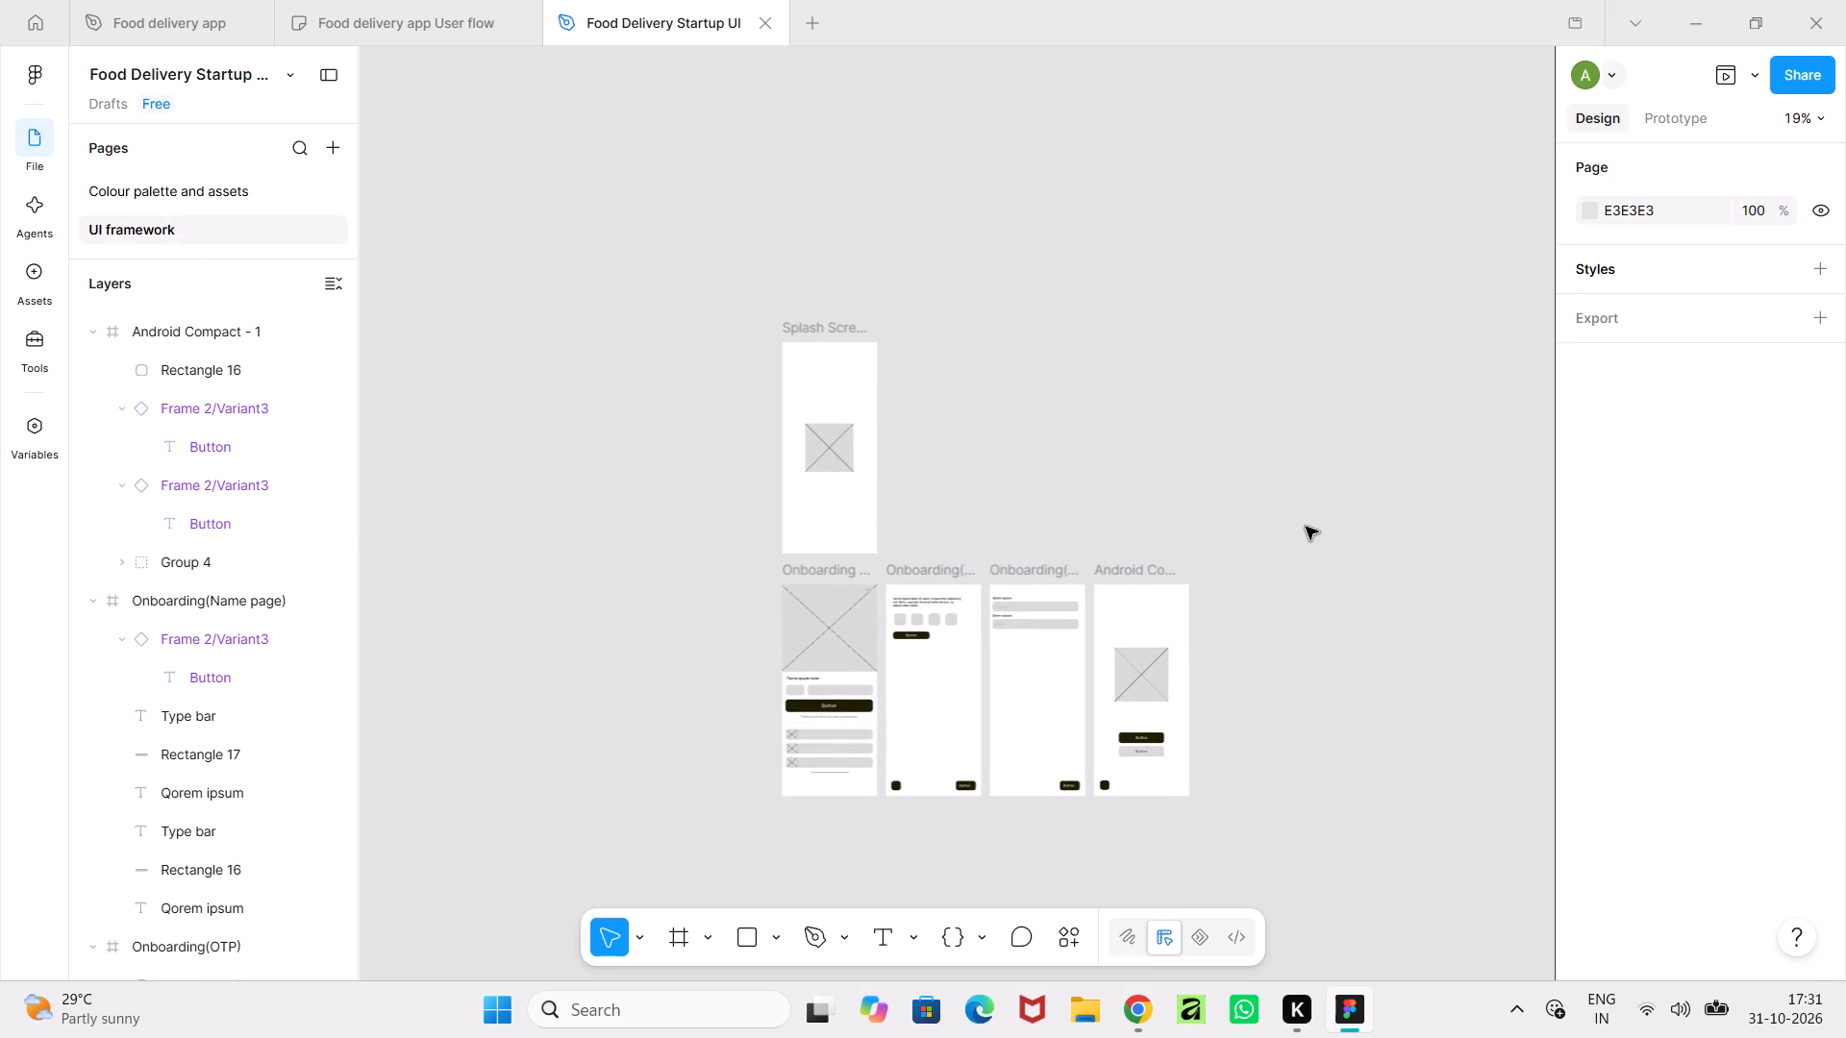
scroll(1306, 527, "down", 2, "ctrl")
scroll(1306, 527, "up", 8, "ctrl")
scroll(1306, 524, "down", 4, "ctrl")
middle_click_drag(1306, 525, 1243, 415)
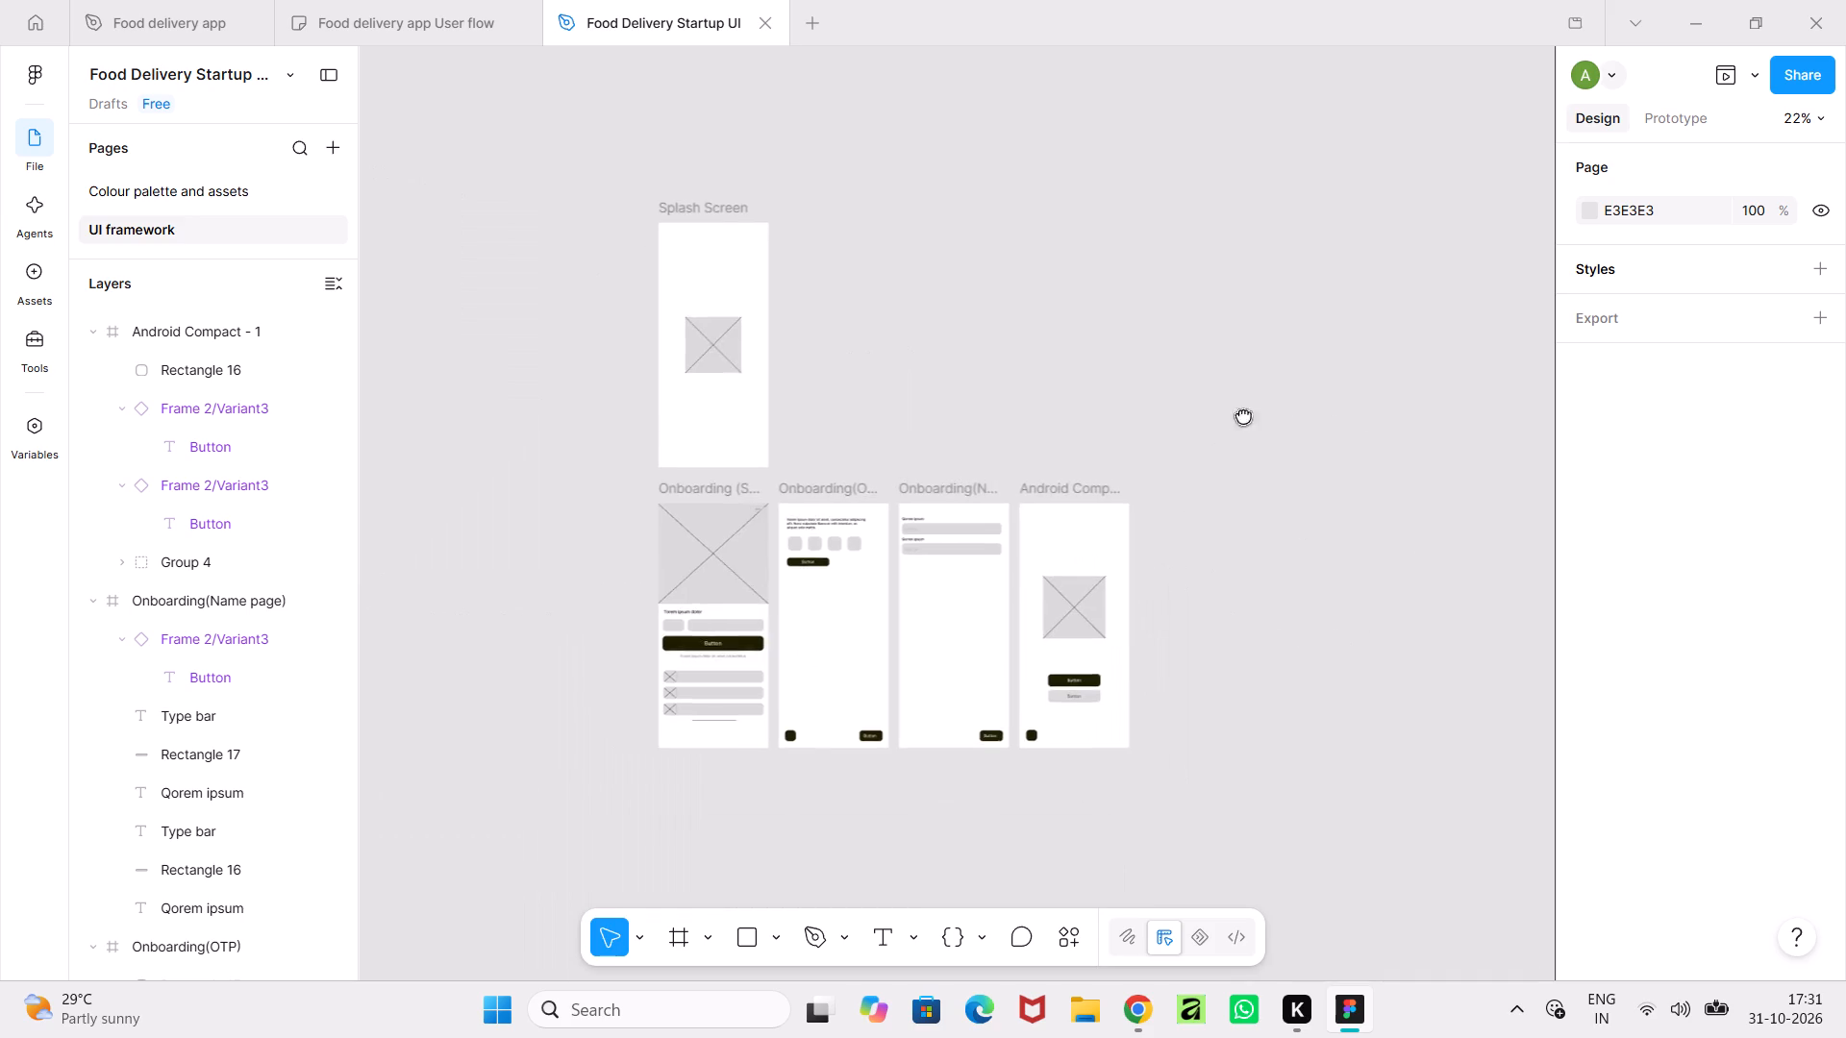
middle_click_drag(1243, 415, 1226, 402)
scroll(1221, 398, "up", 3, "ctrl")
middle_click_drag(1221, 398, 1273, 415)
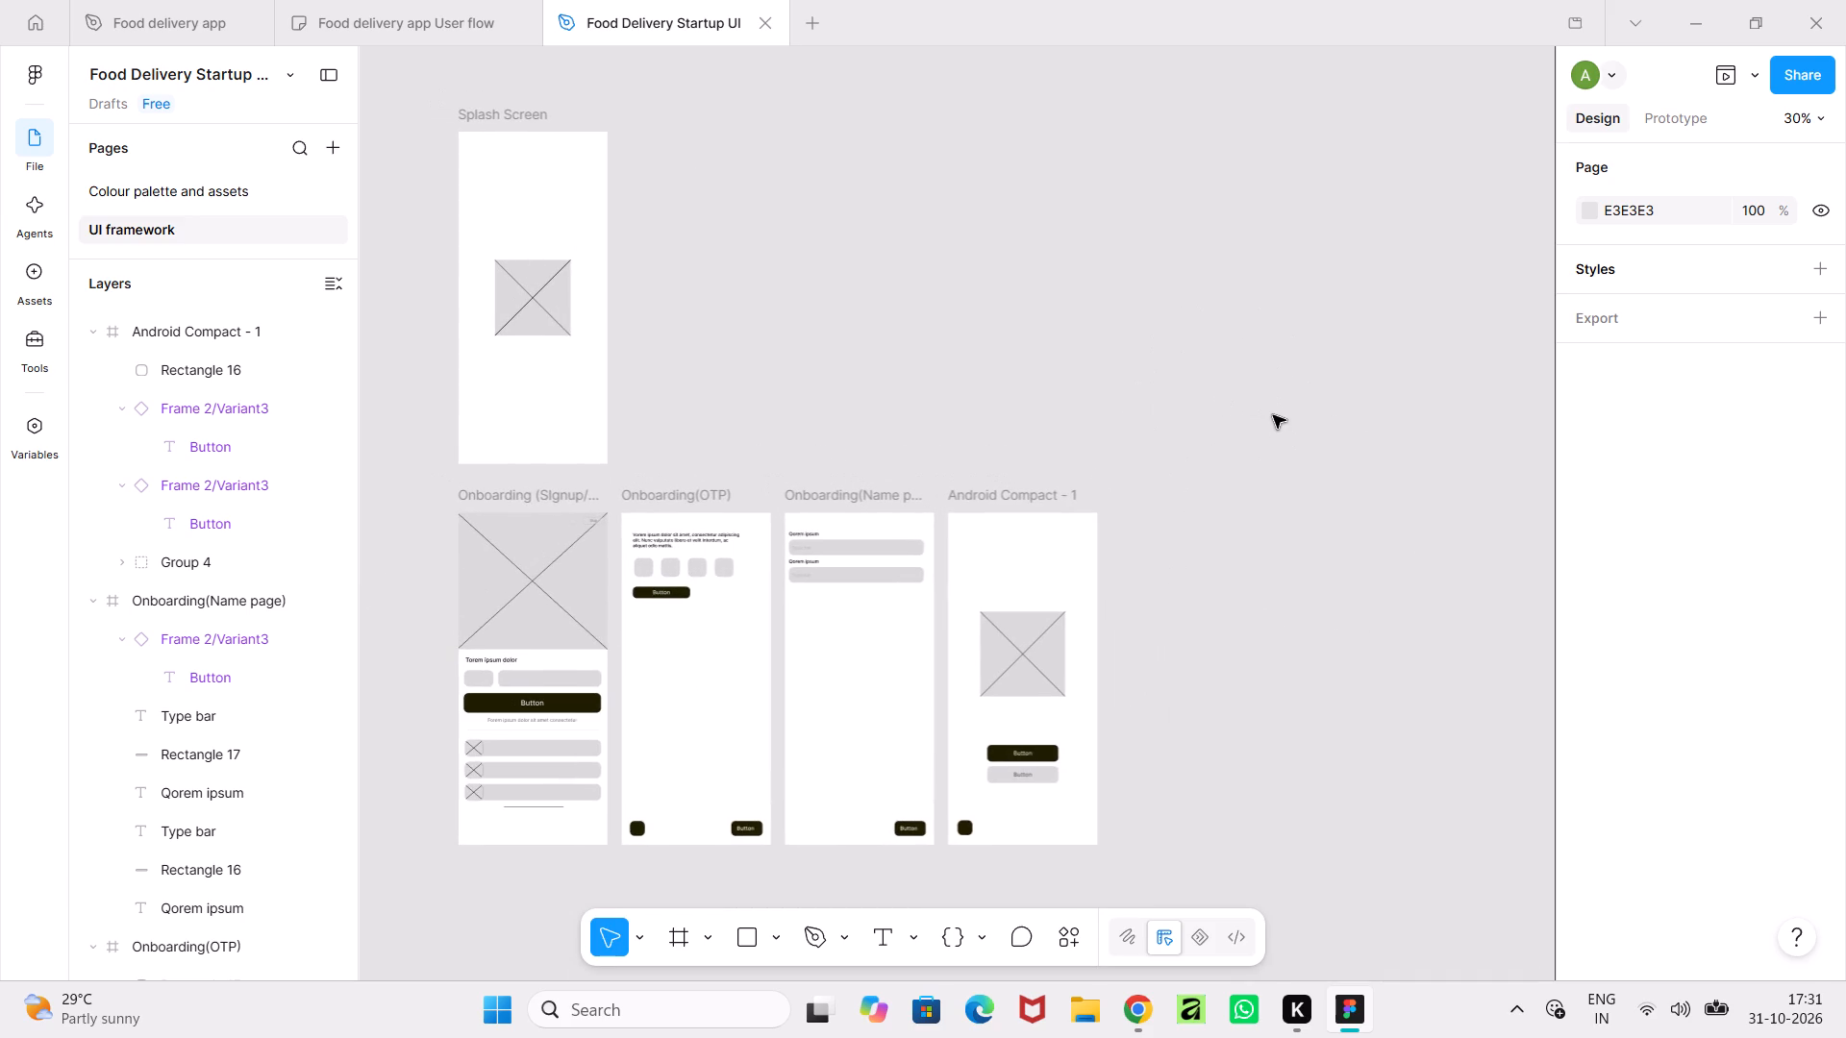
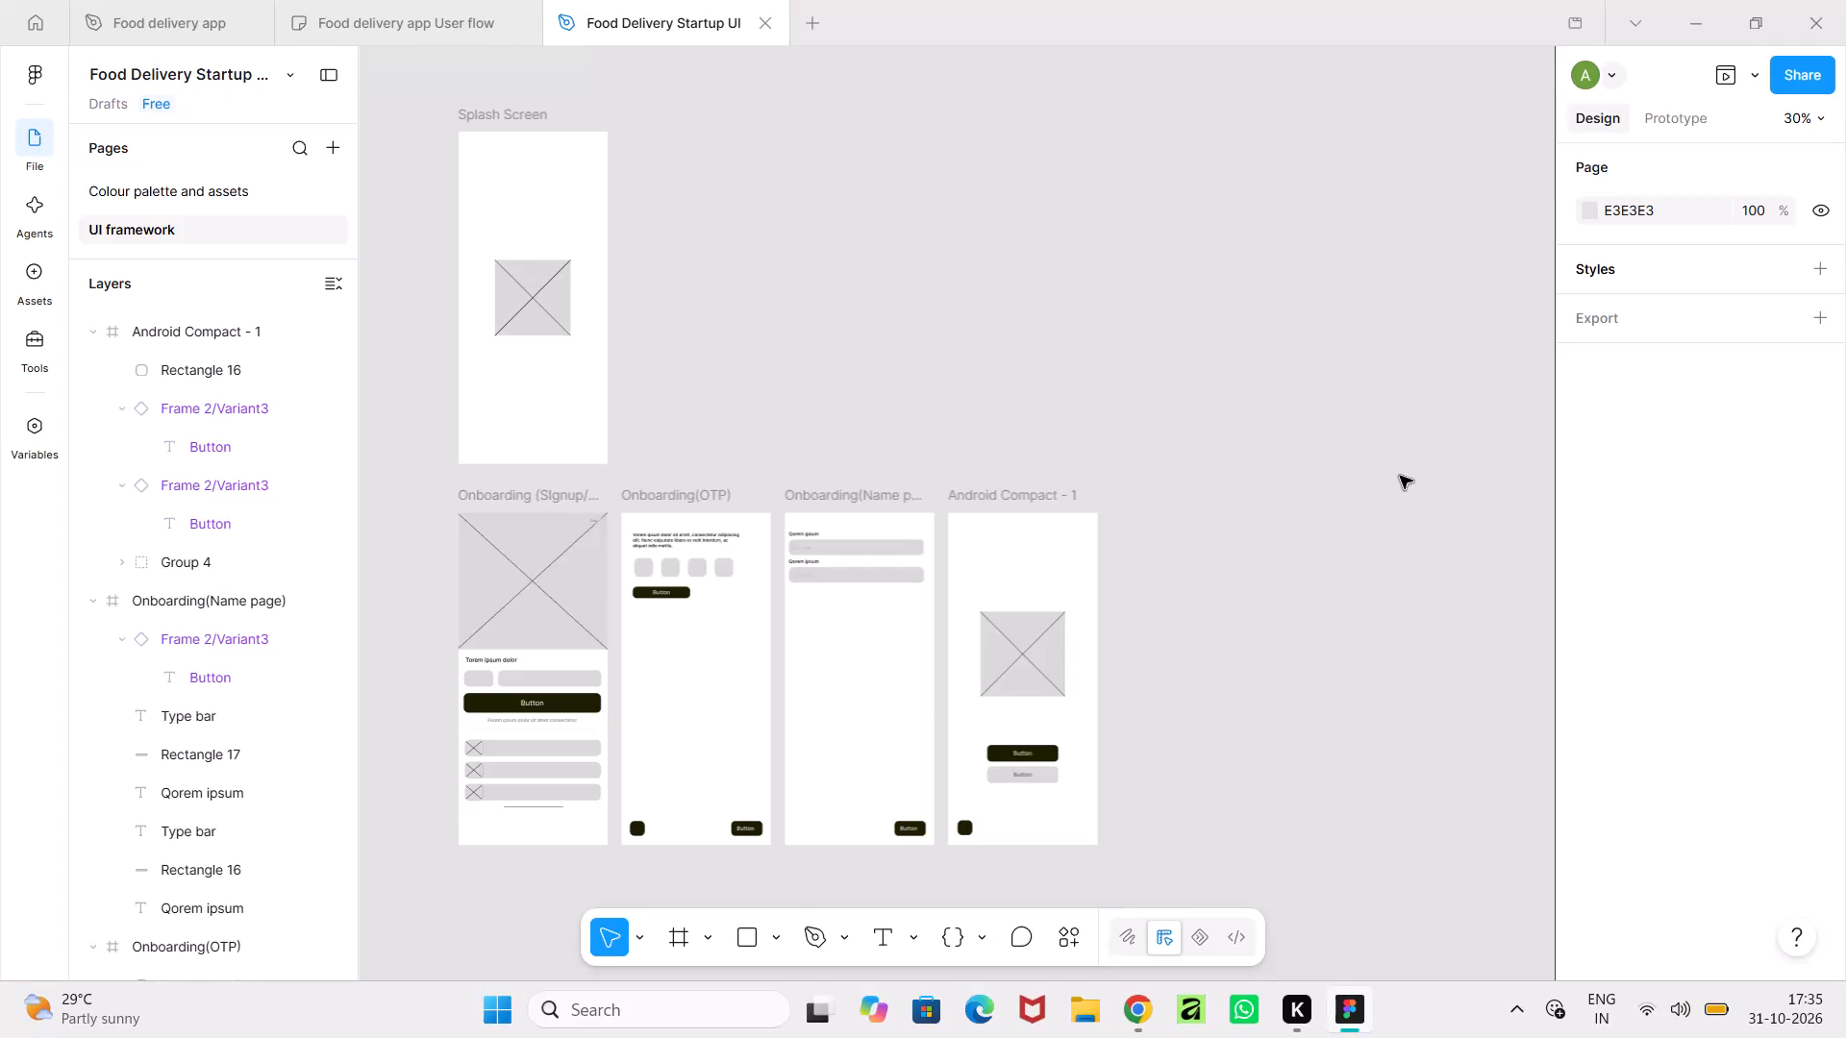
Add a 412 × 917 Android Compact frame and place it level with Android Compact - 1, at about X 1804, Y 1052.
left_click(1400, 476)
scroll(1278, 793, "up", 3, "ctrl")
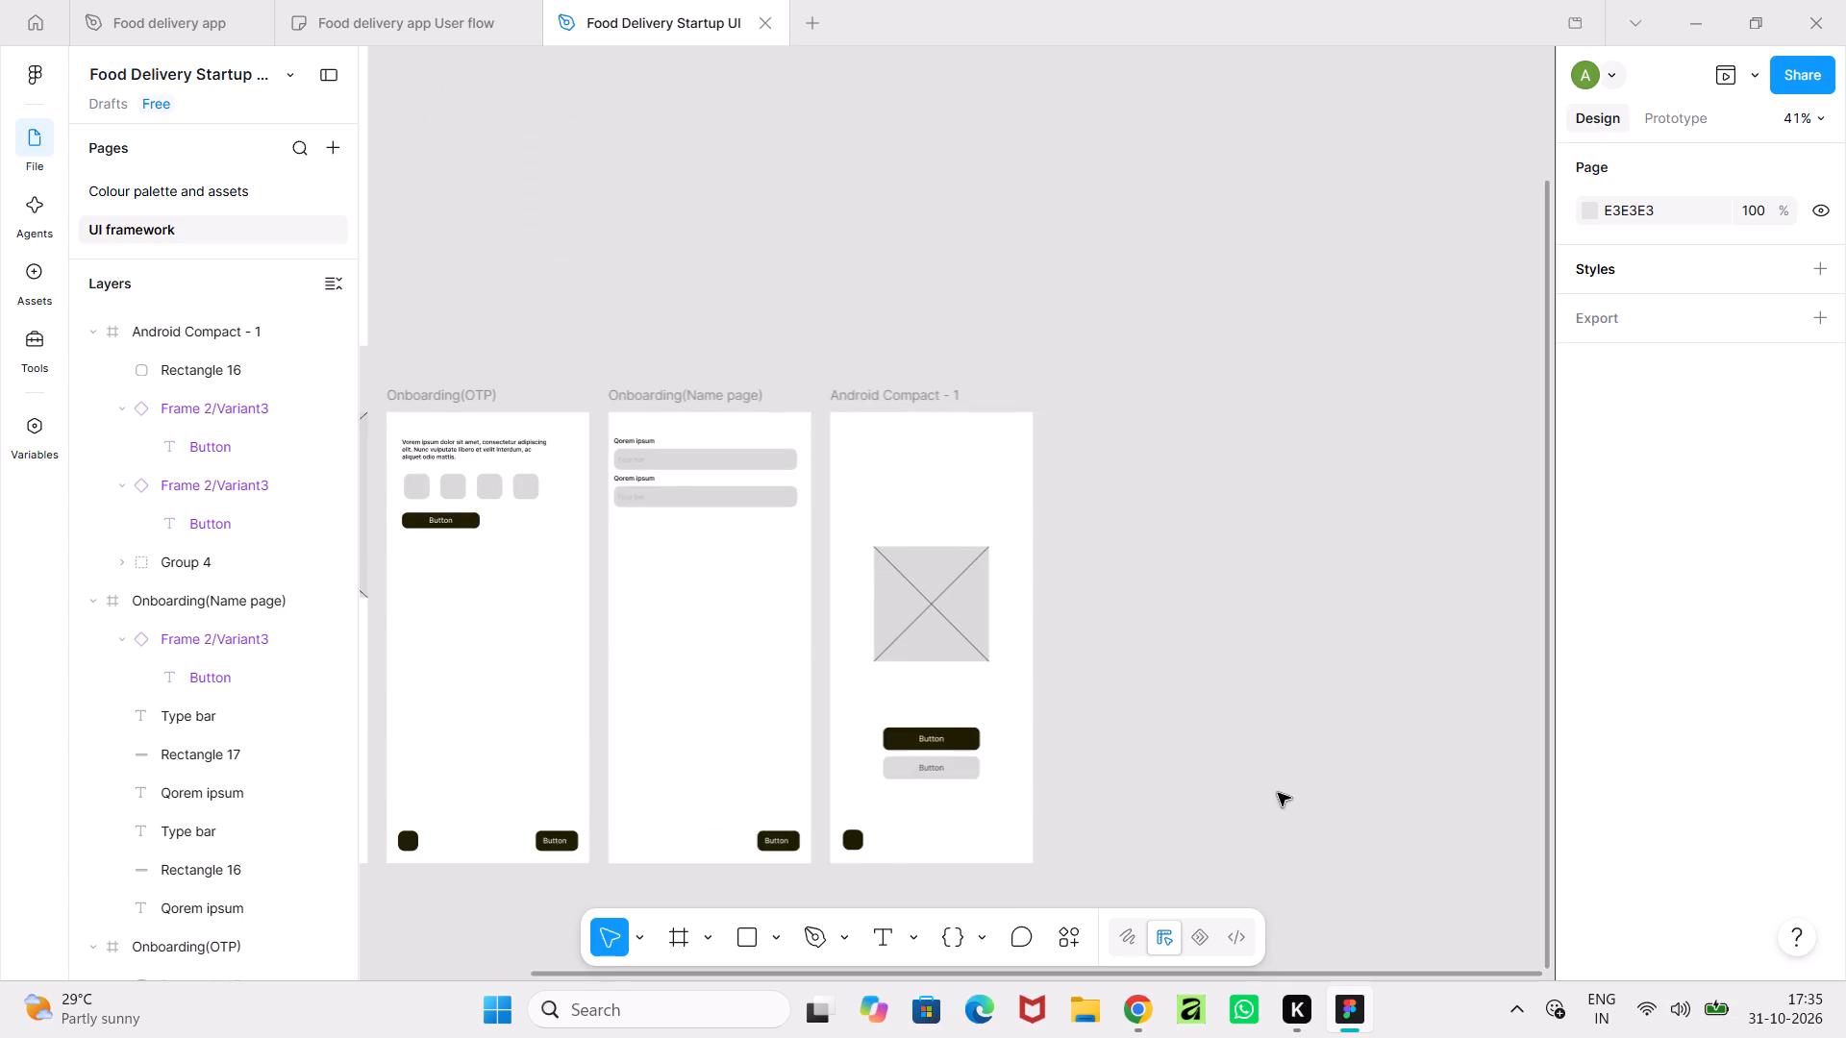
middle_click_drag(1278, 793, 1446, 772)
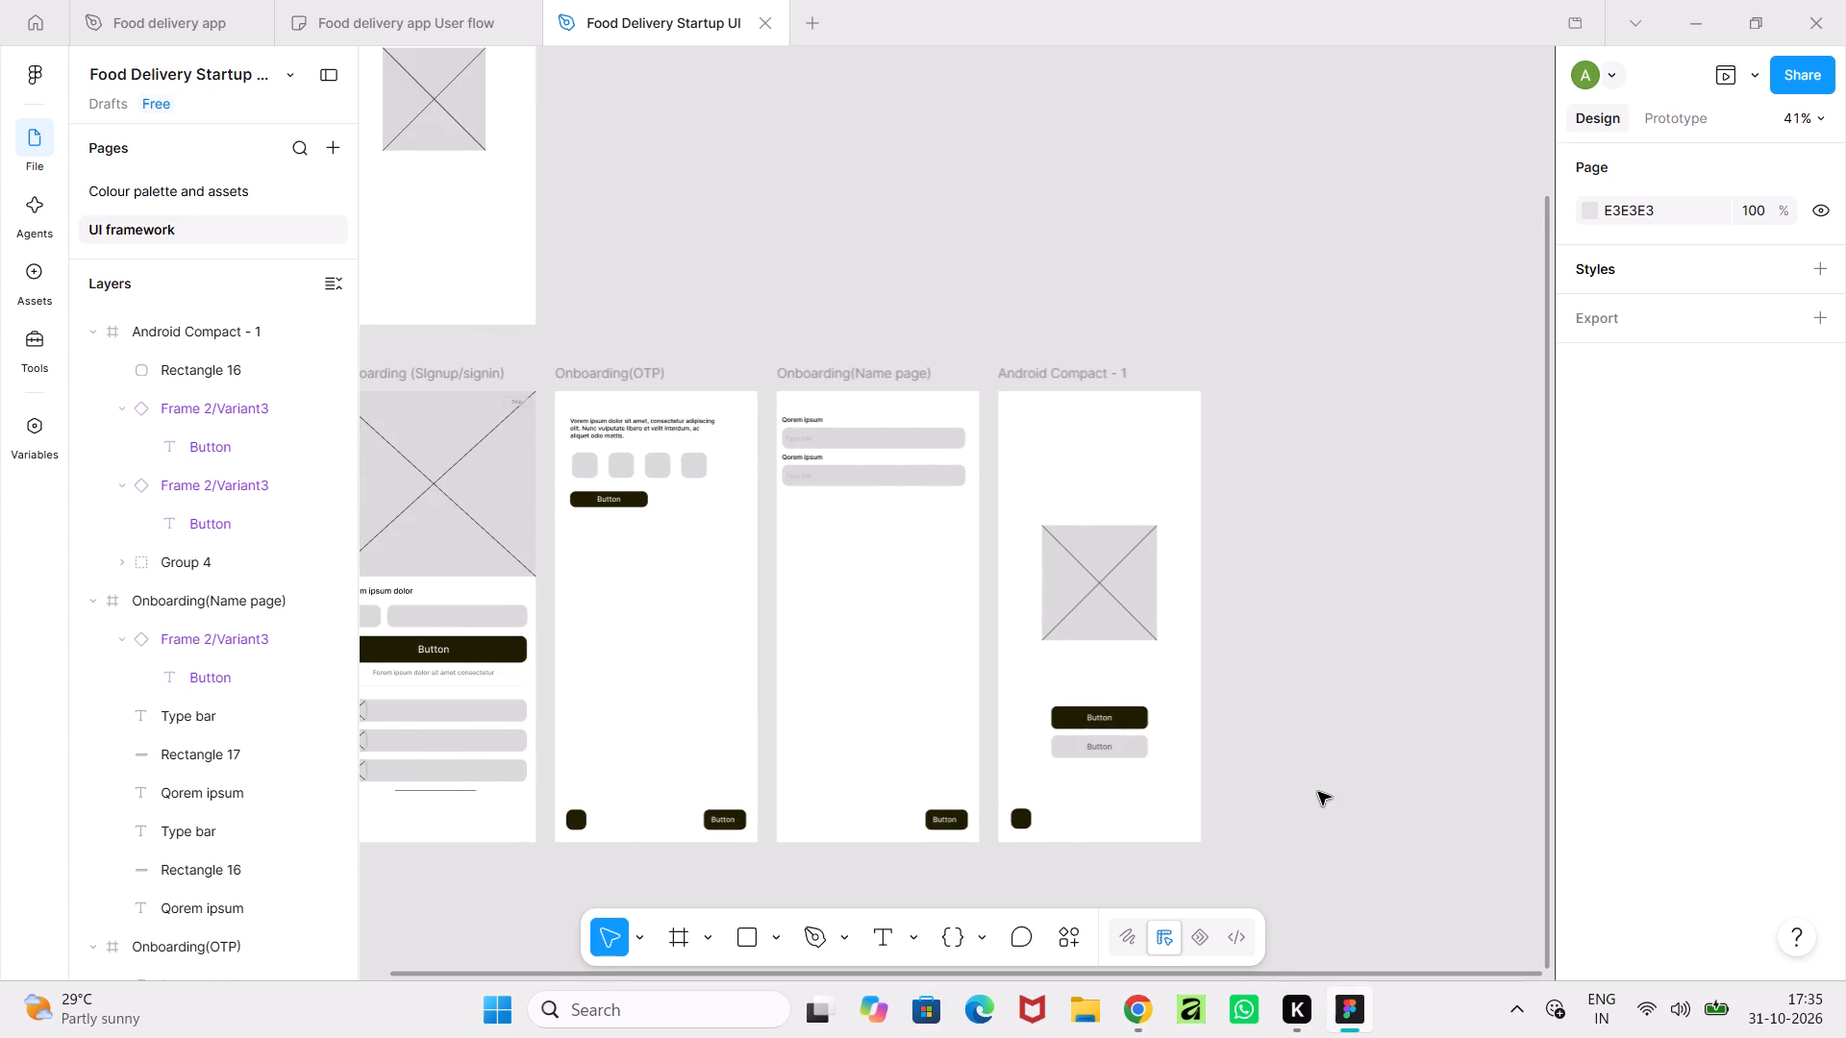
middle_click_drag(1318, 792, 1417, 767)
scroll(1359, 721, "down", 1)
middle_click_drag(1335, 741, 1375, 829)
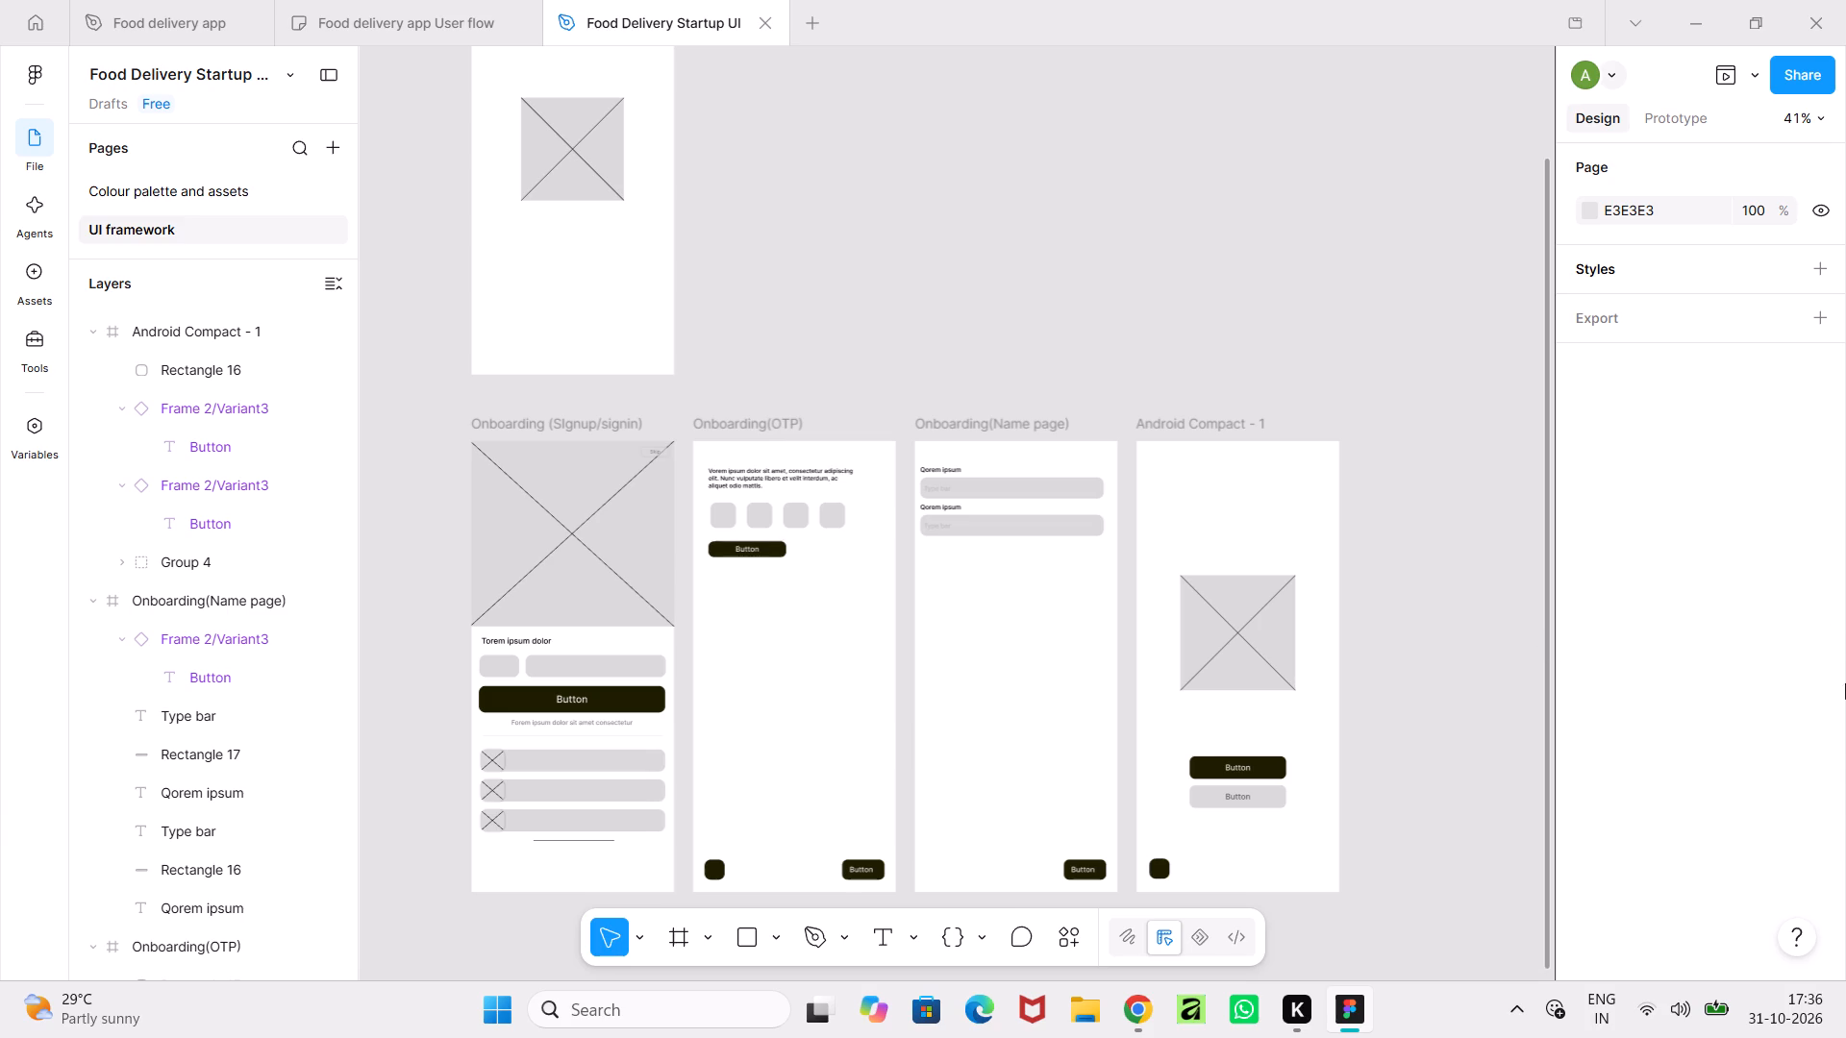
scroll(1467, 675, "up", 3, "ctrl")
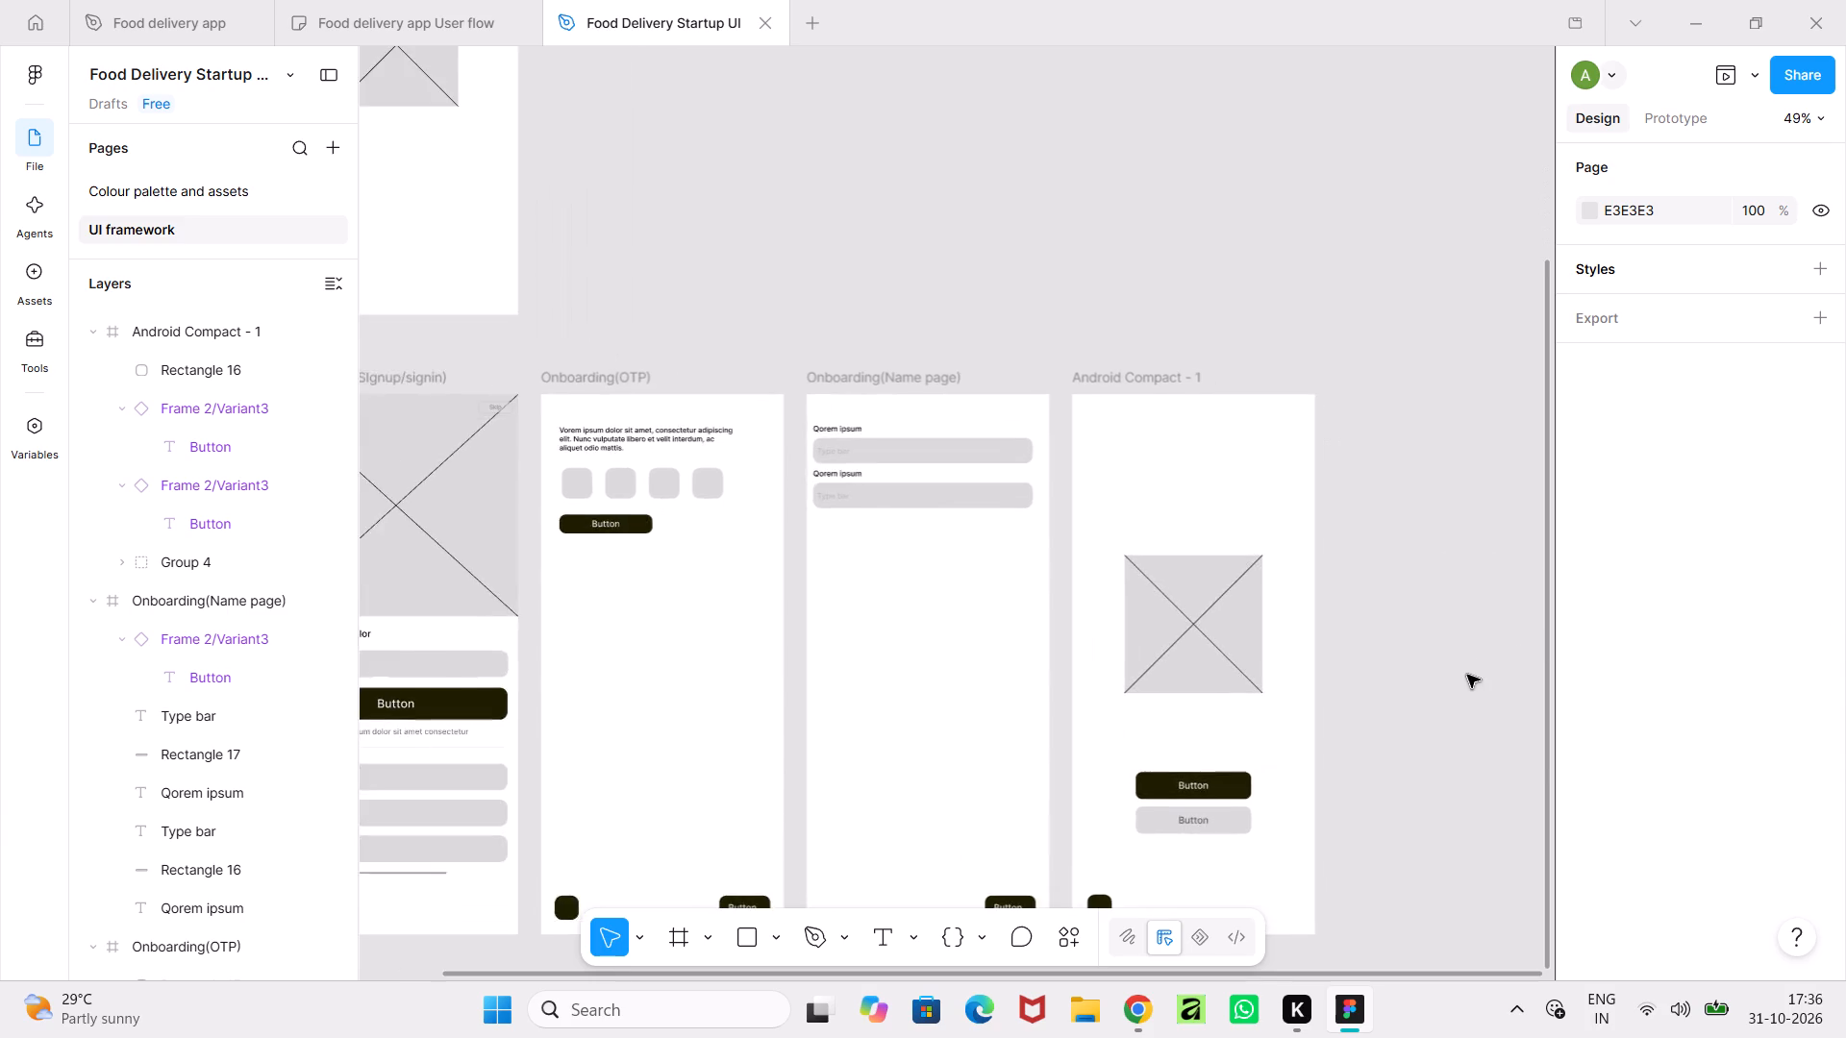
middle_click_drag(1467, 675, 1274, 566)
left_click(685, 942)
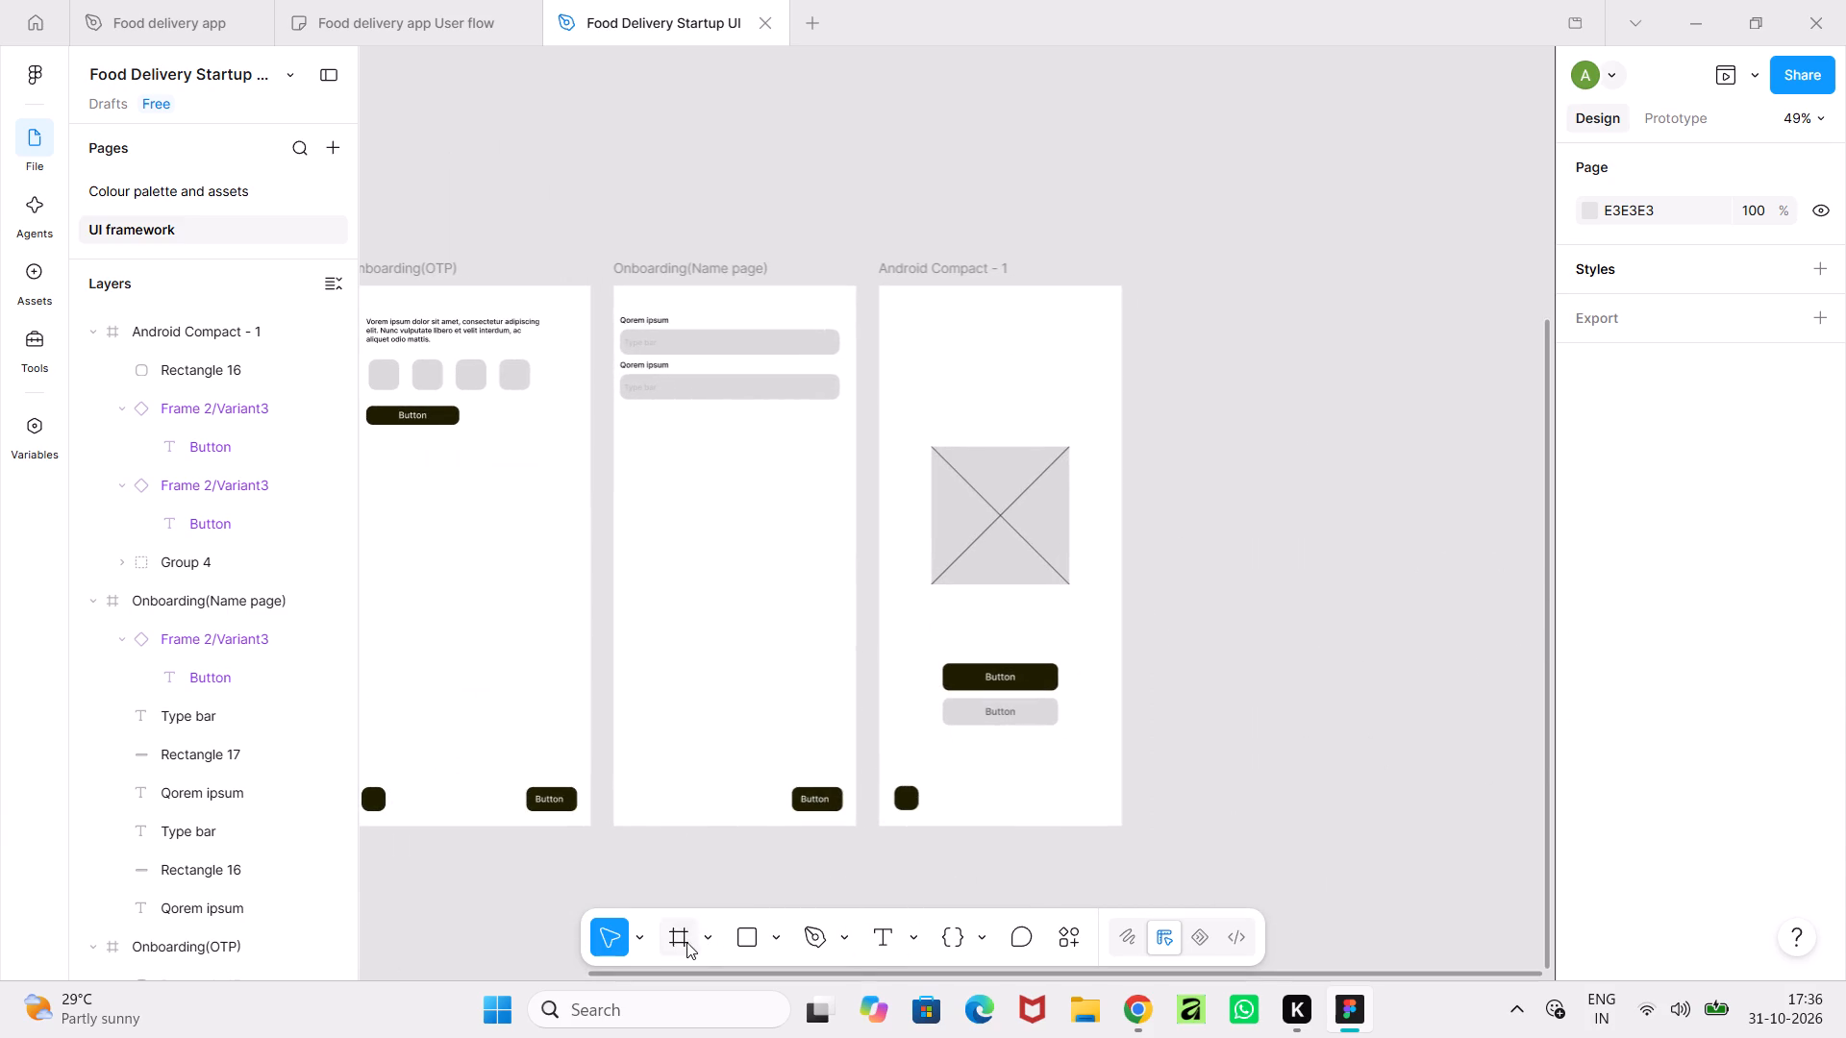
left_click(1621, 803)
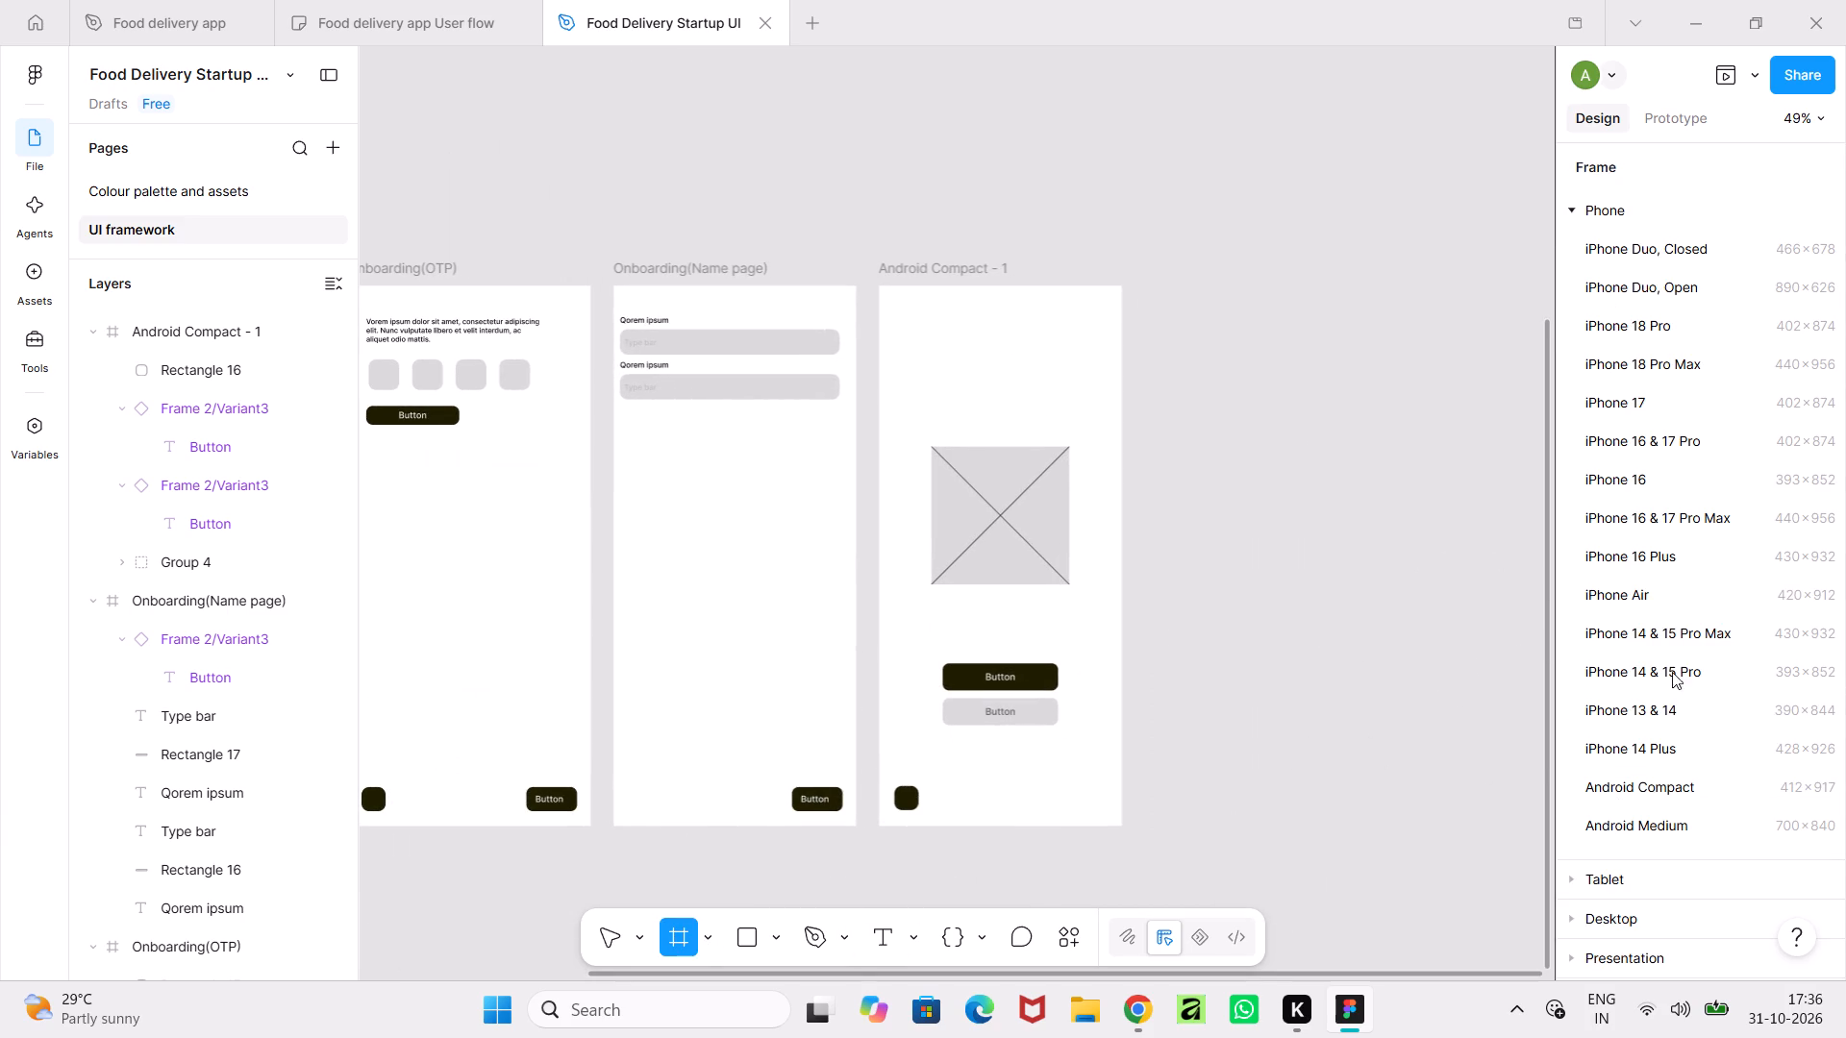
scroll(1293, 728, "down", 8, "ctrl")
left_click(1659, 790)
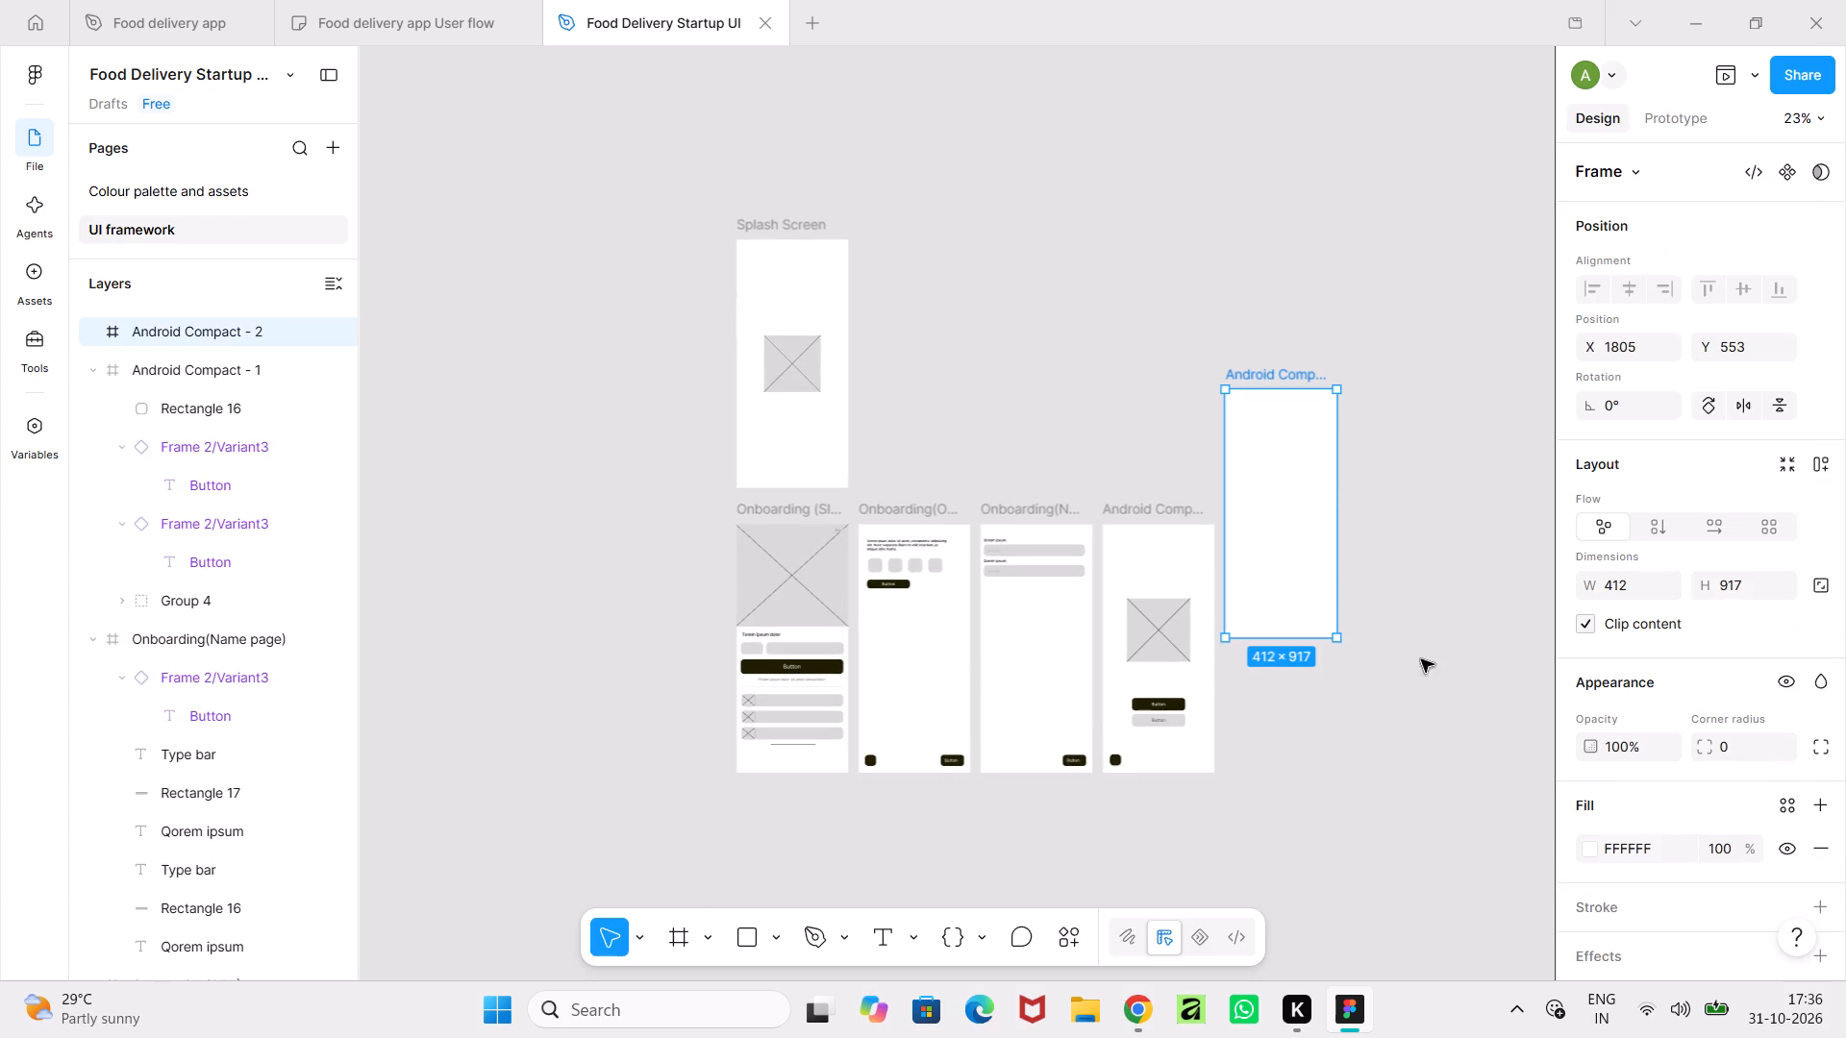
left_click_drag(1306, 501, 1310, 634)
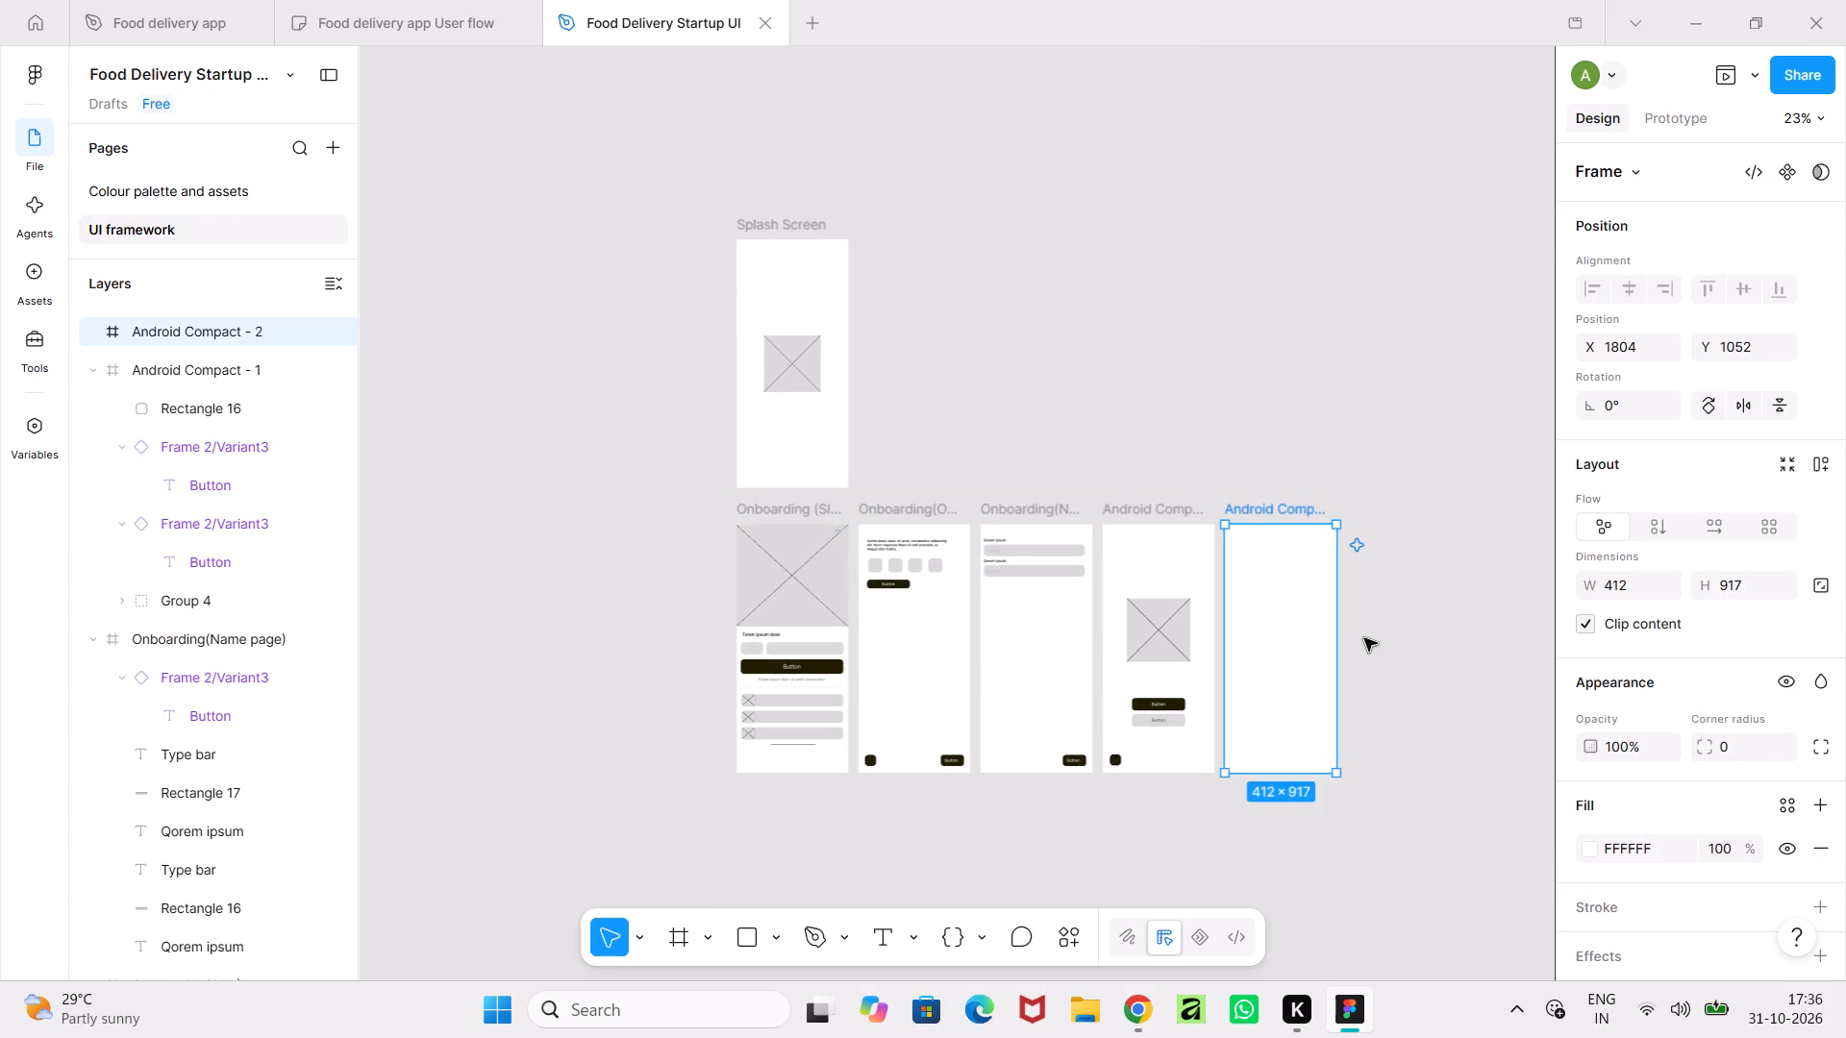
left_click(1364, 638)
Look over the empty Android Compact - 2 frame alongside the neighbouring onboarding and Android Compact - 1 screens.
scroll(1364, 638, "up", 6, "ctrl")
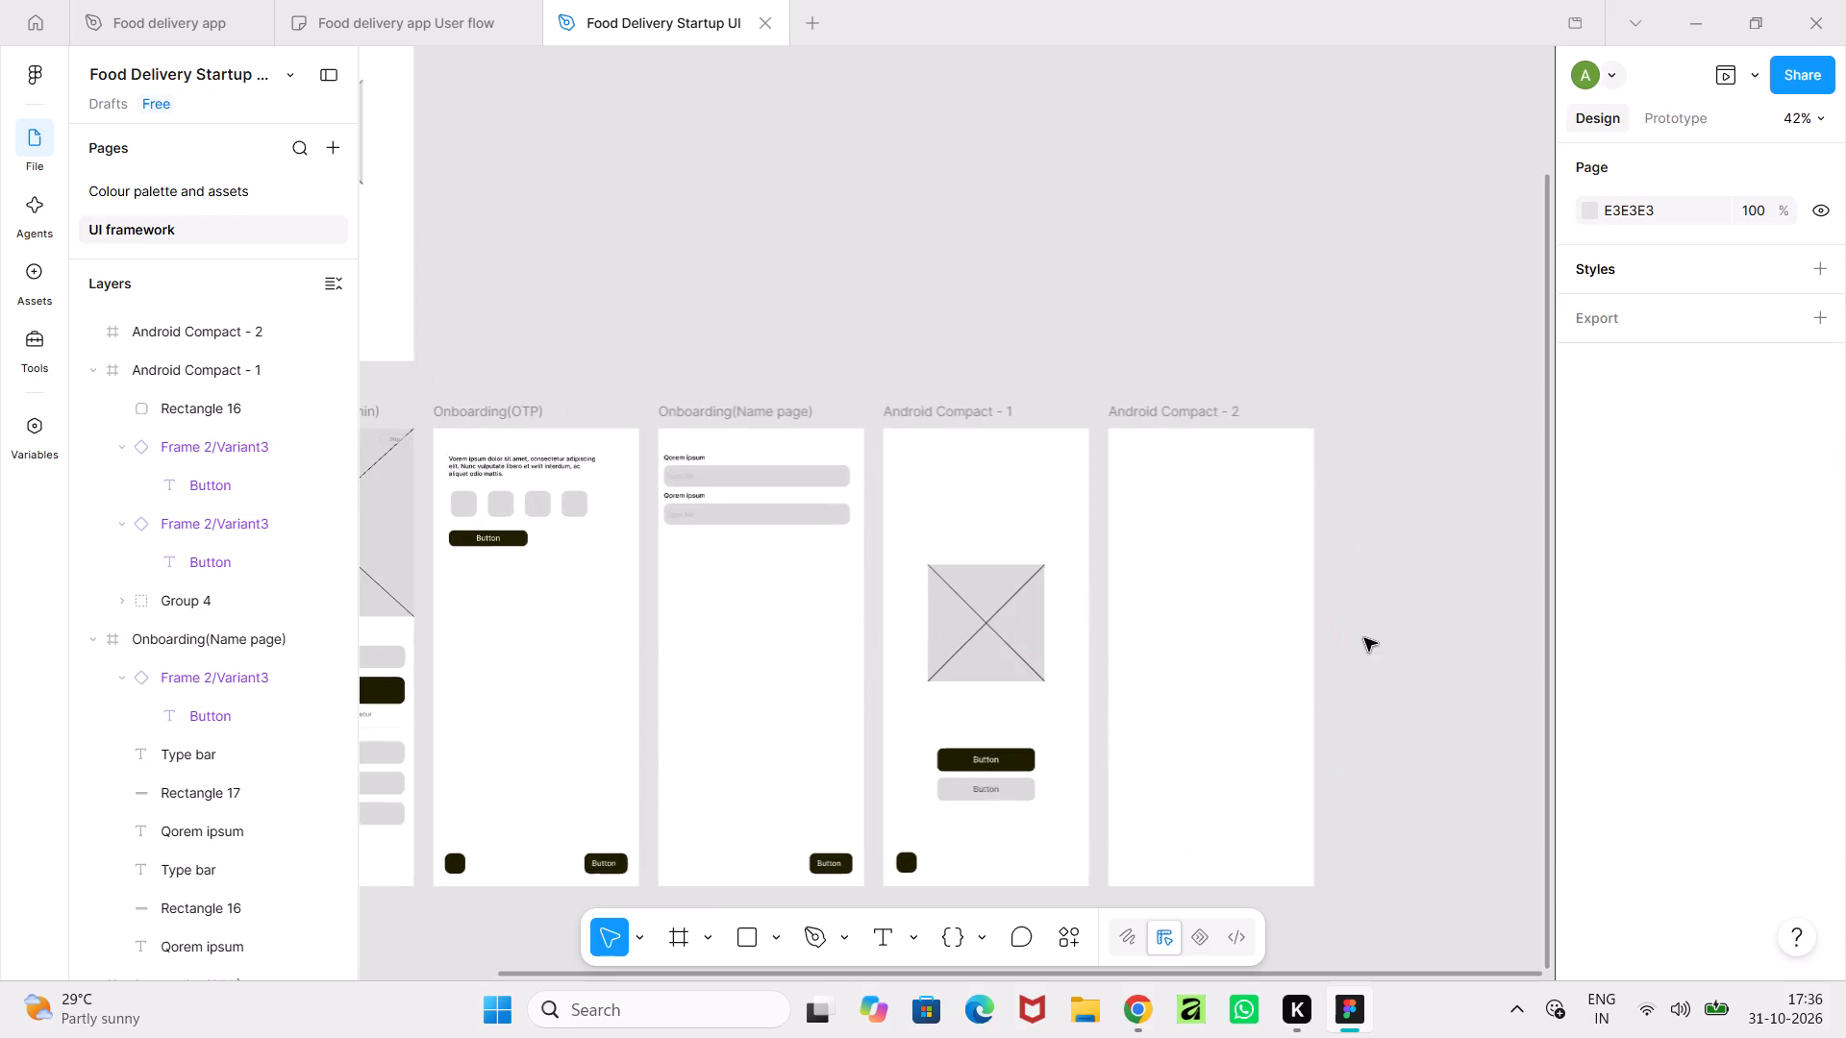
scroll(1364, 638, "down", 4, "ctrl")
middle_click_drag(1406, 648, 1494, 689)
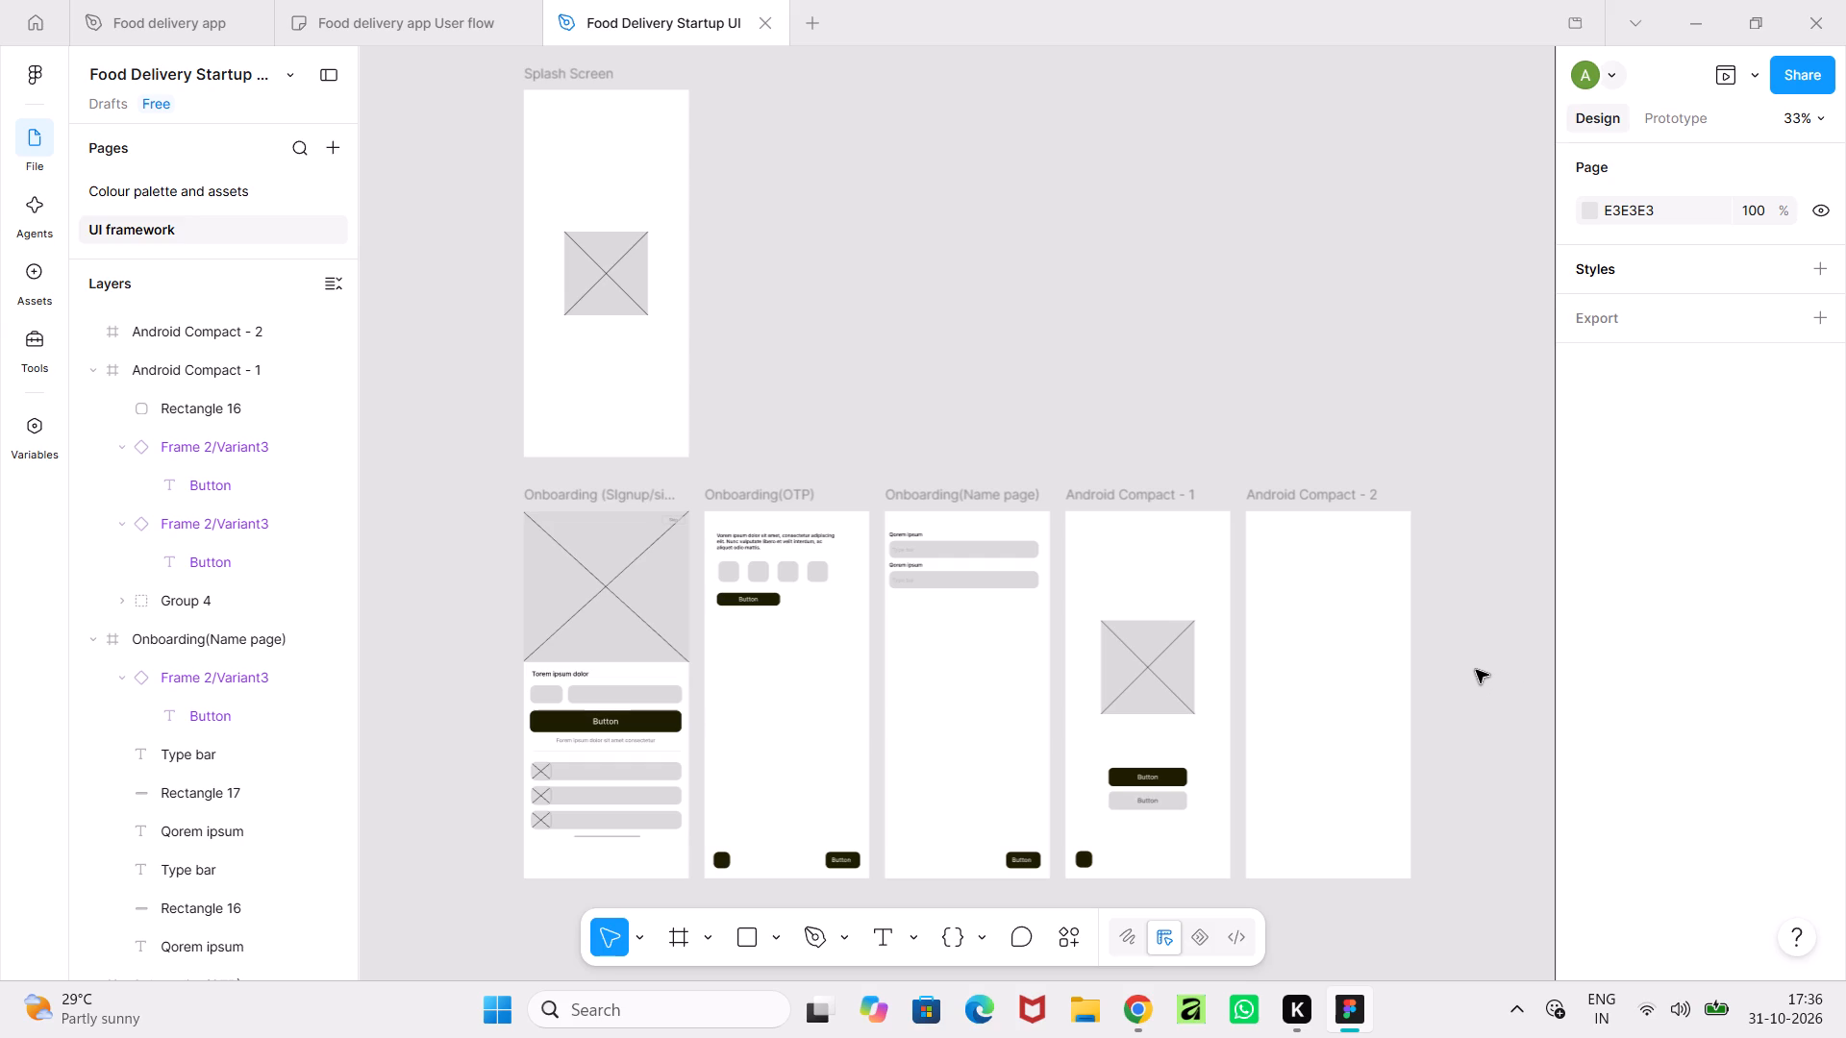
scroll(1476, 670, "up", 4, "ctrl")
middle_click_drag(1445, 508, 1443, 483)
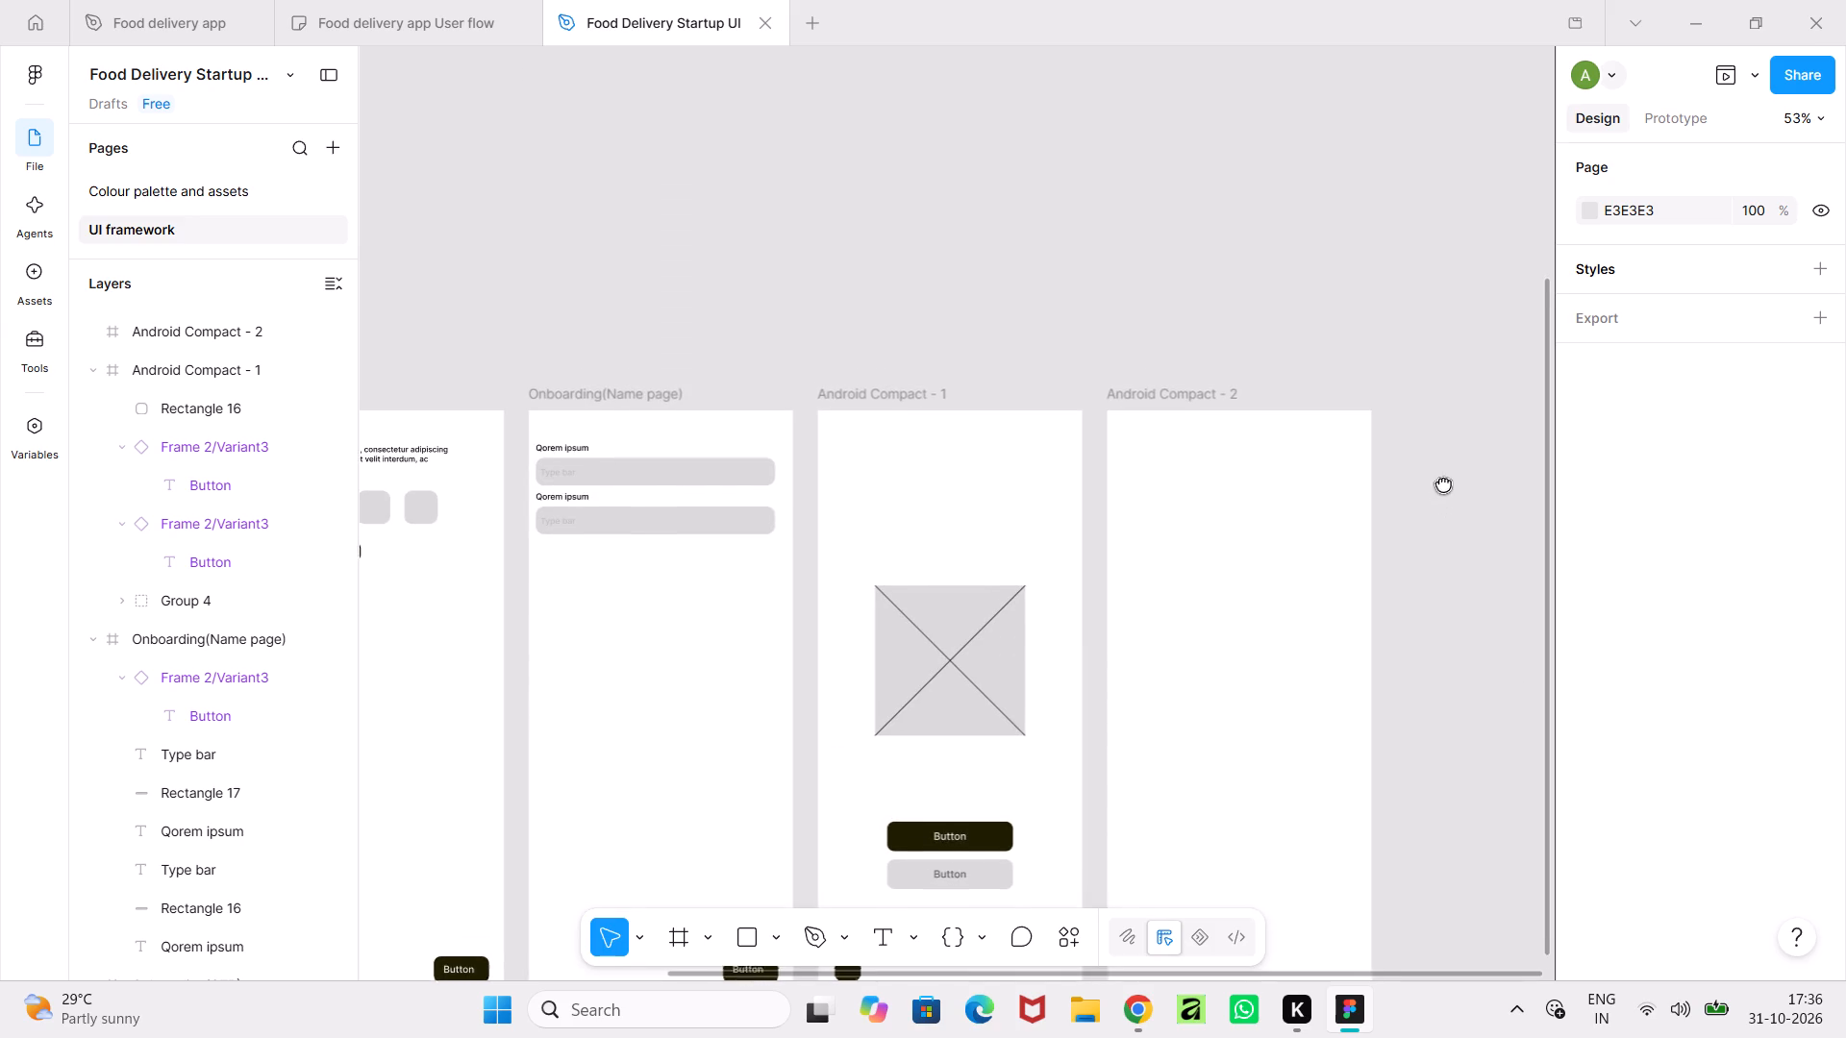
middle_click_drag(1443, 483, 1443, 477)
middle_click_drag(1457, 852, 1375, 648)
scroll(1374, 645, "up", 3, "ctrl")
middle_click_drag(1374, 645, 1430, 758)
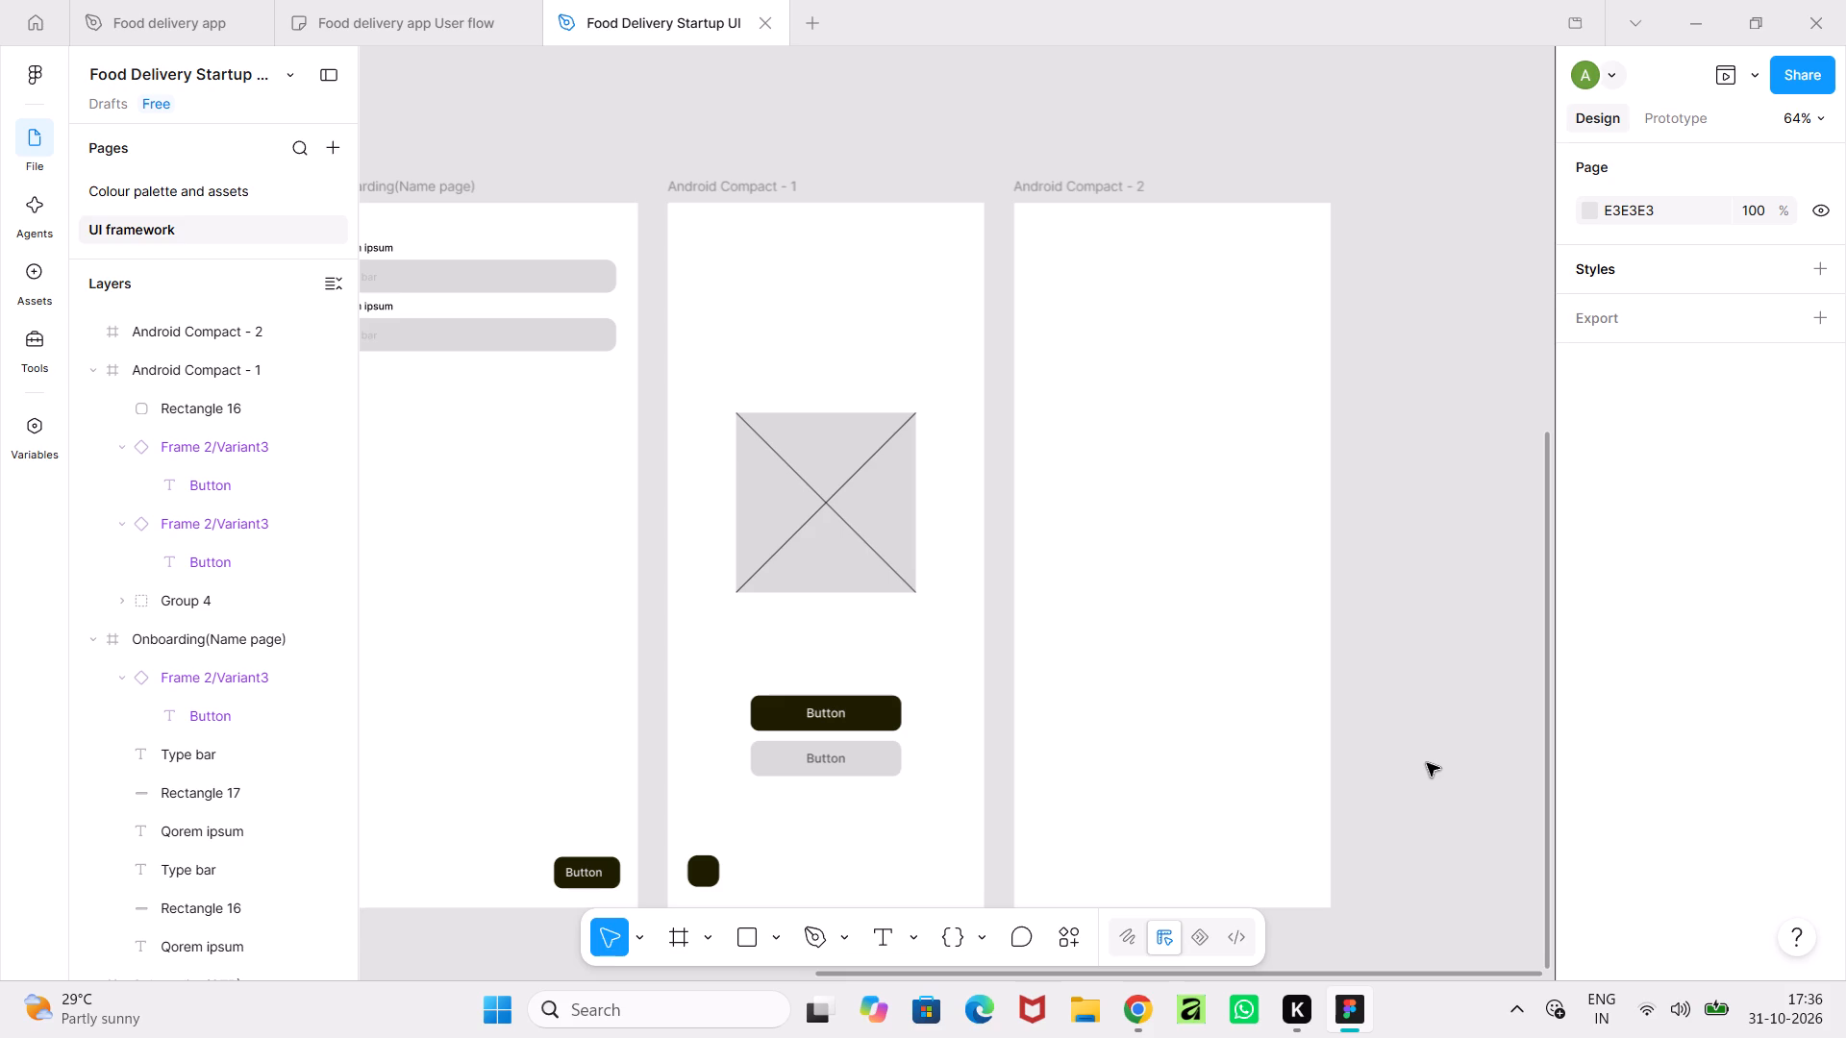
Copy the upper "Qorem ipsum" label from Onboarding(Name page) into the upper left of the Android Compact - 2 frame.
scroll(837, 645, "down", 4, "ctrl")
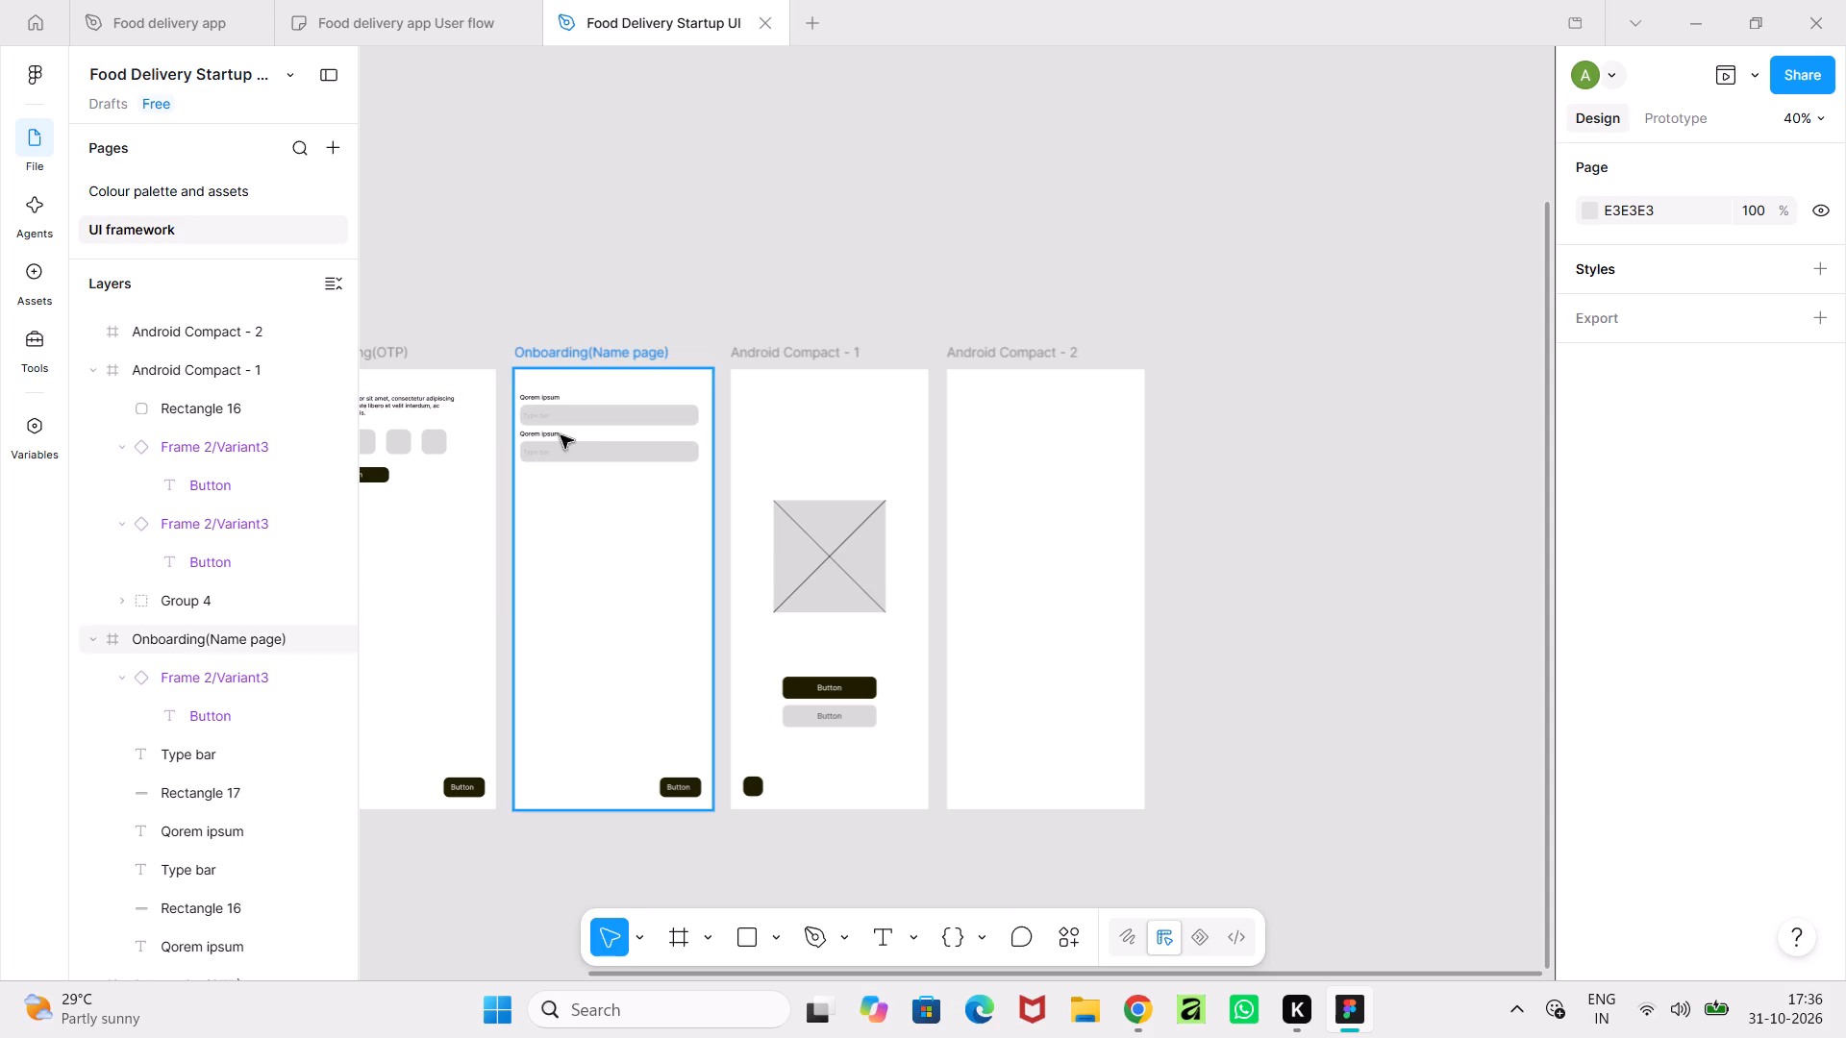
left_click(548, 398)
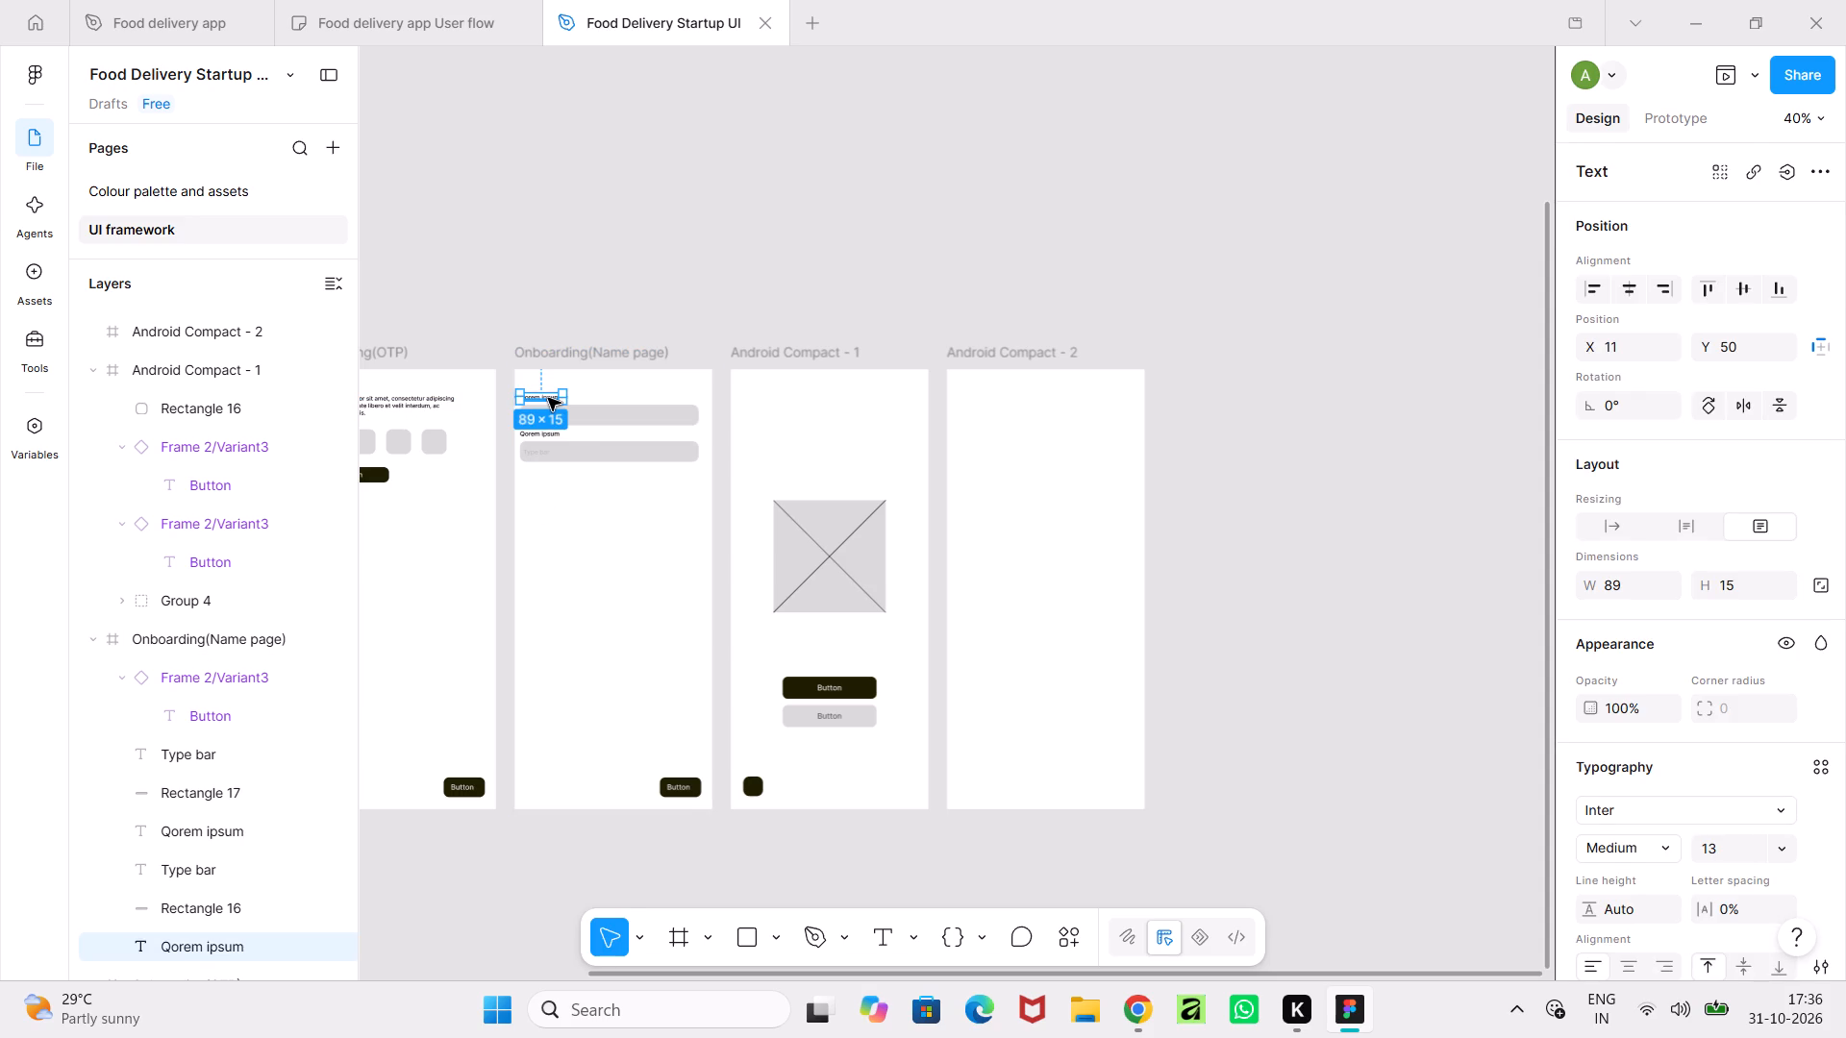
key("ctrl+c")
key("ctrl+v")
left_click_drag(550, 397, 563, 395)
left_click_drag(563, 395, 985, 395)
left_click(1314, 481)
Draw a text box about 364 × 90 below the "Qorem ipsum" heading in Android Compact - 2.
scroll(1314, 481, "up", 4, "ctrl")
middle_click_drag(1314, 481, 1547, 654)
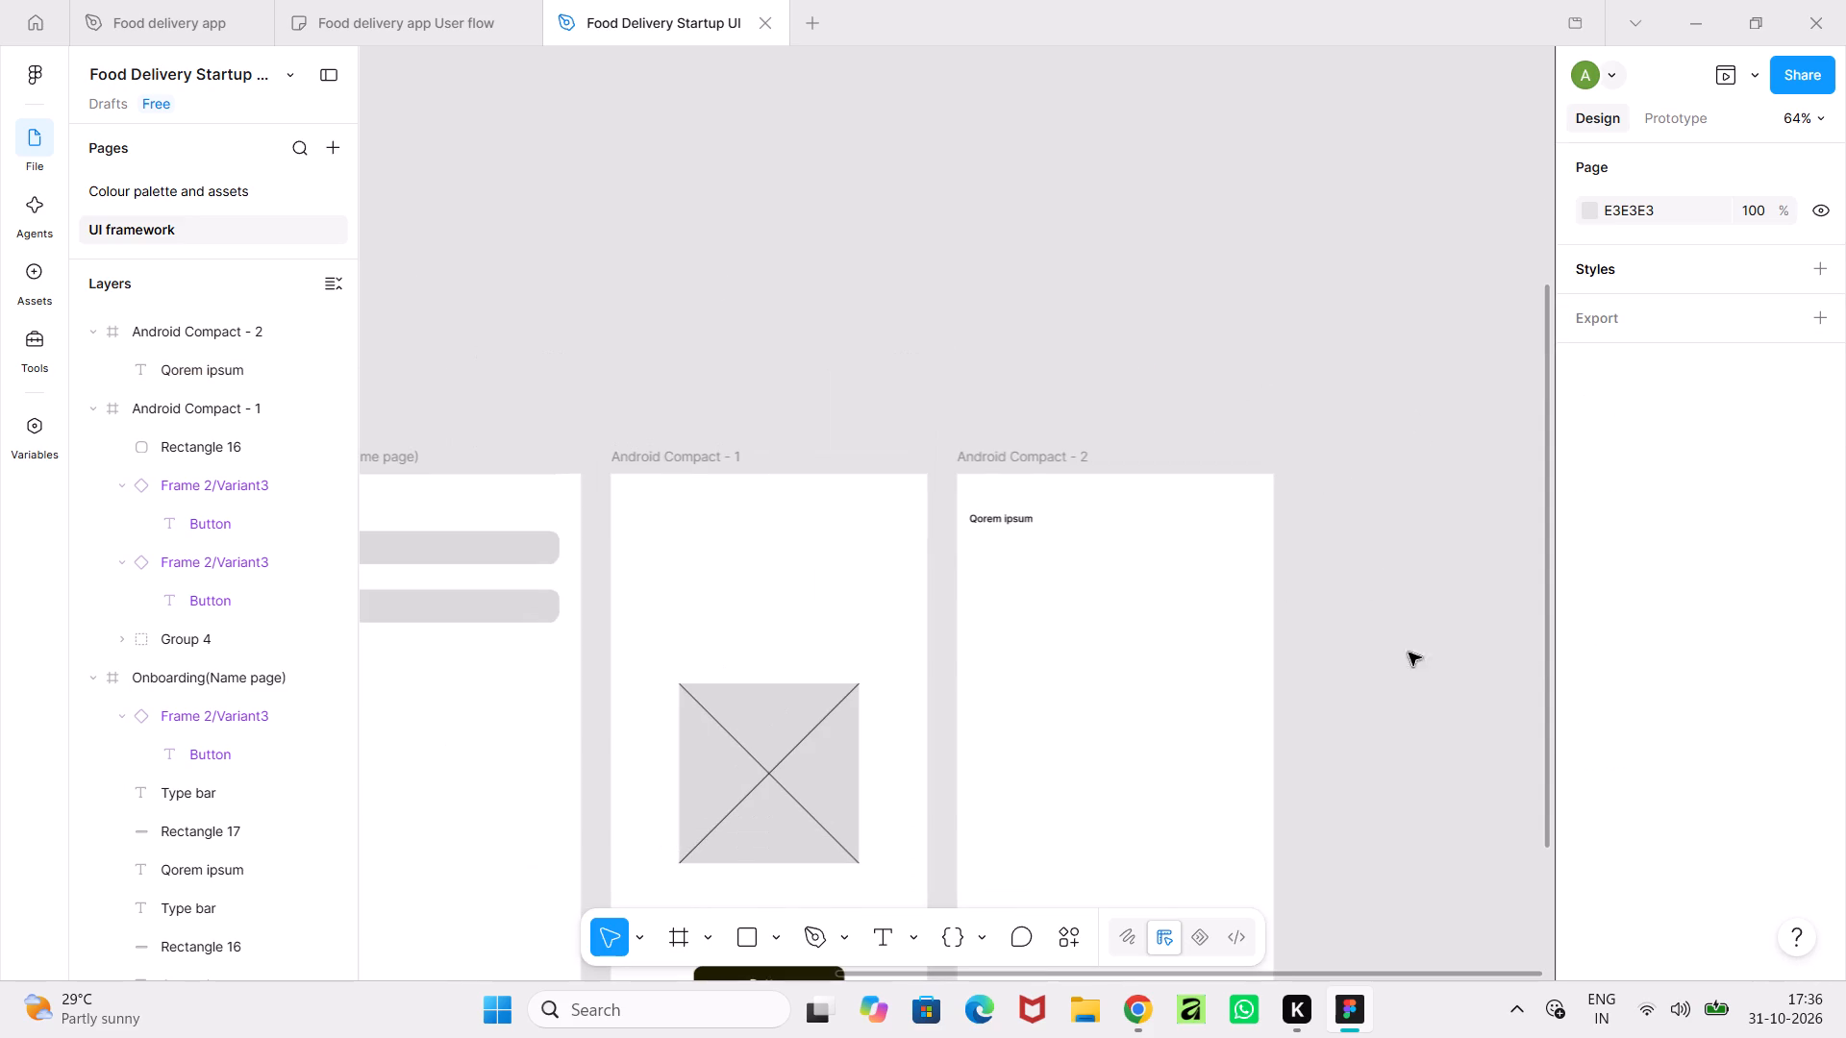
scroll(1344, 638, "up", 4, "ctrl")
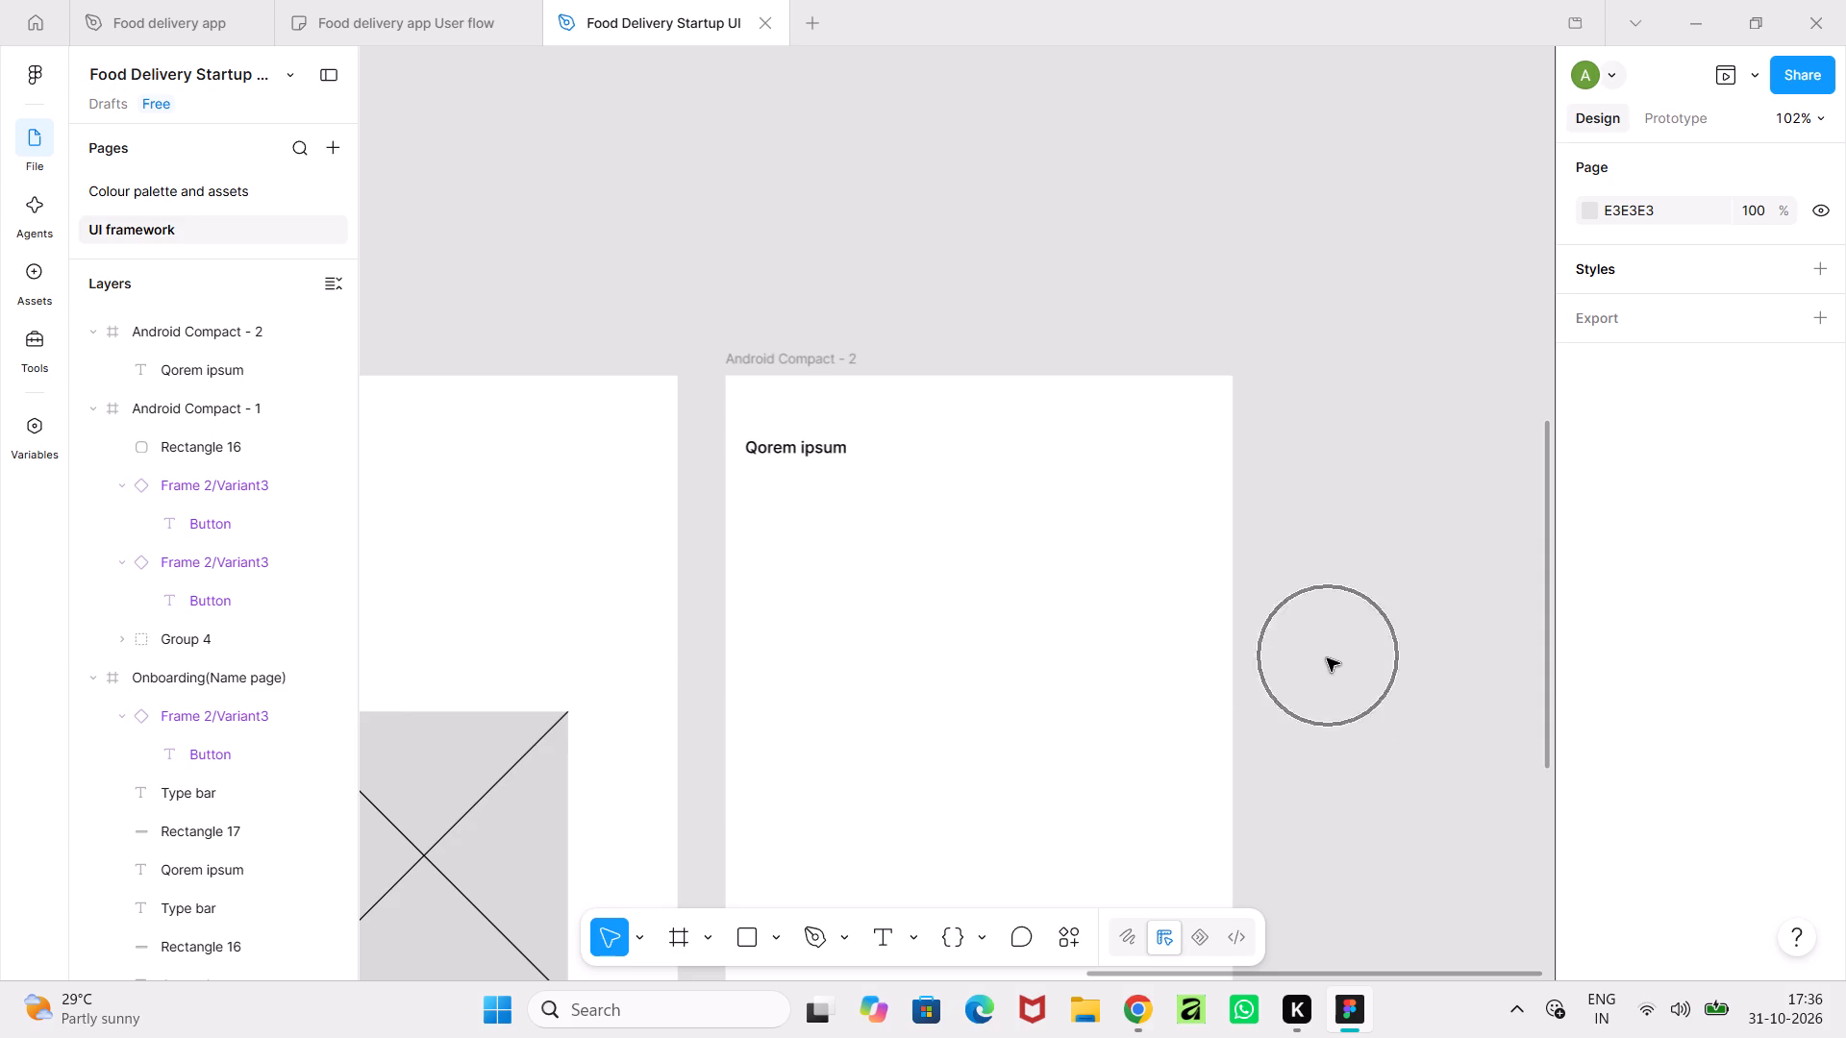
left_click(890, 941)
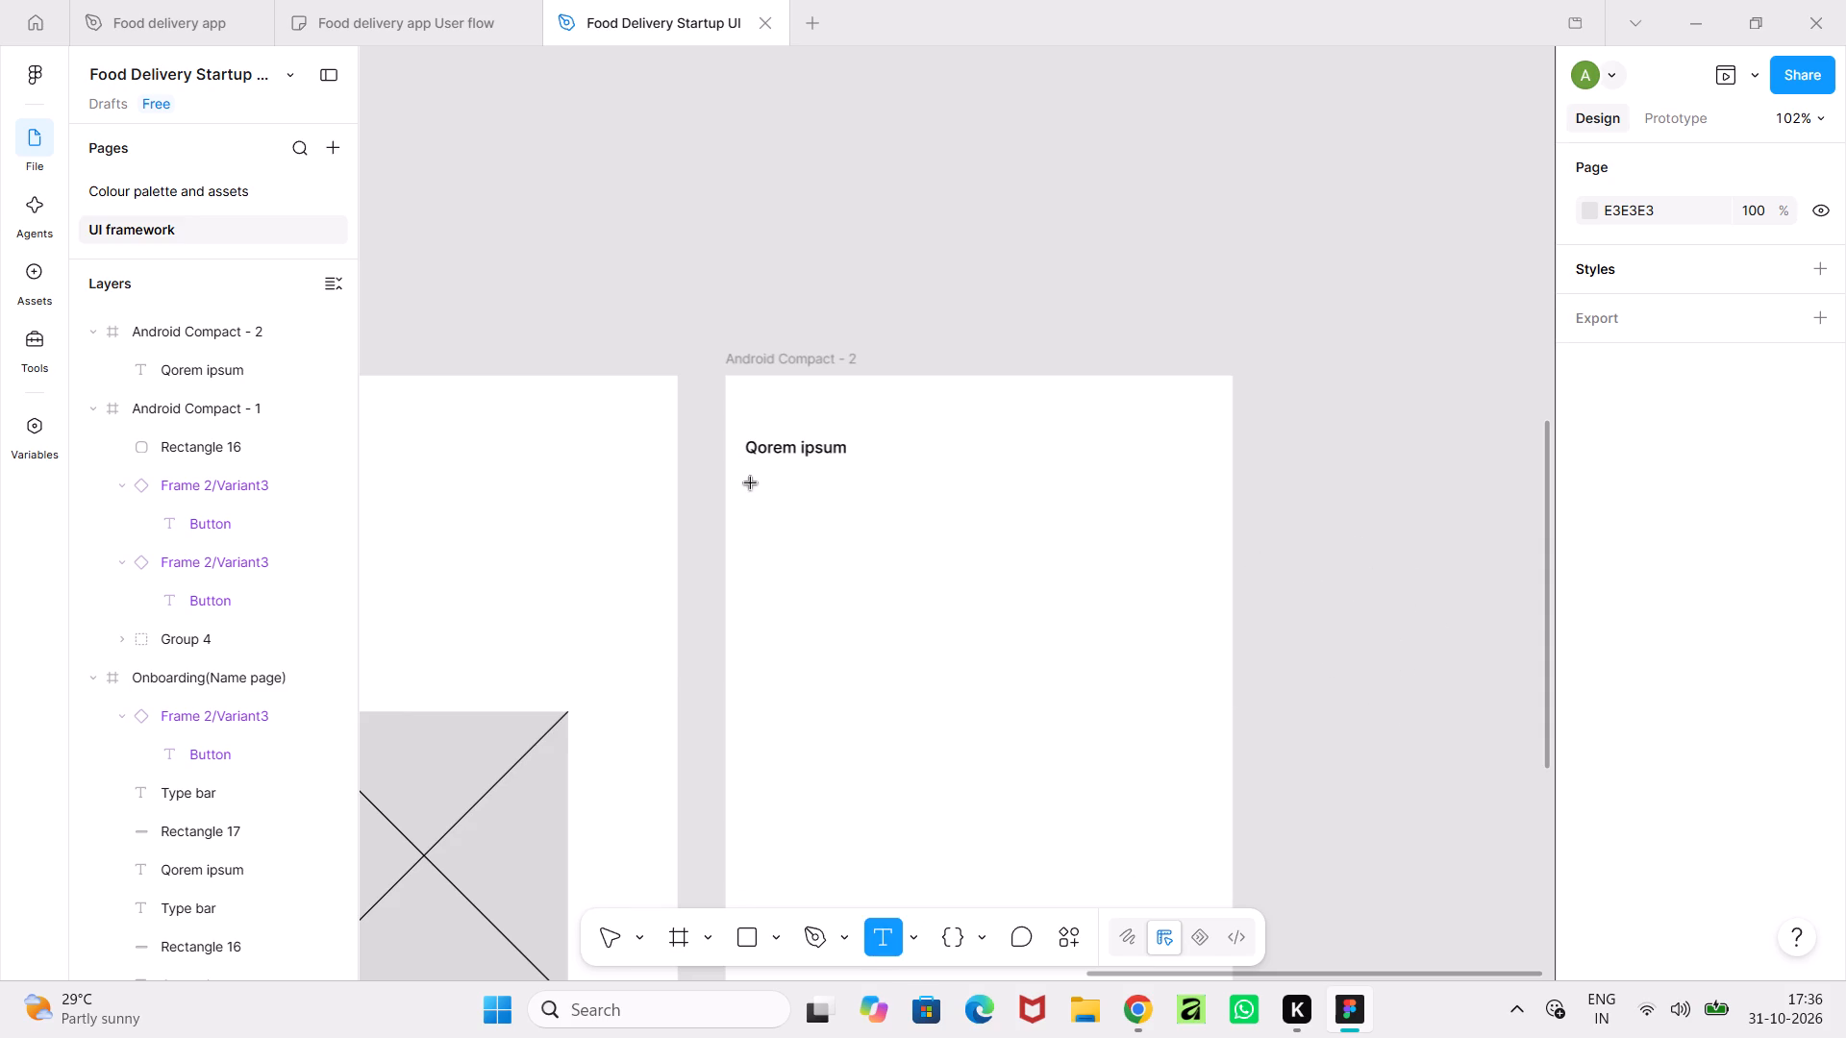
left_click_drag(751, 482, 1149, 583, "shift")
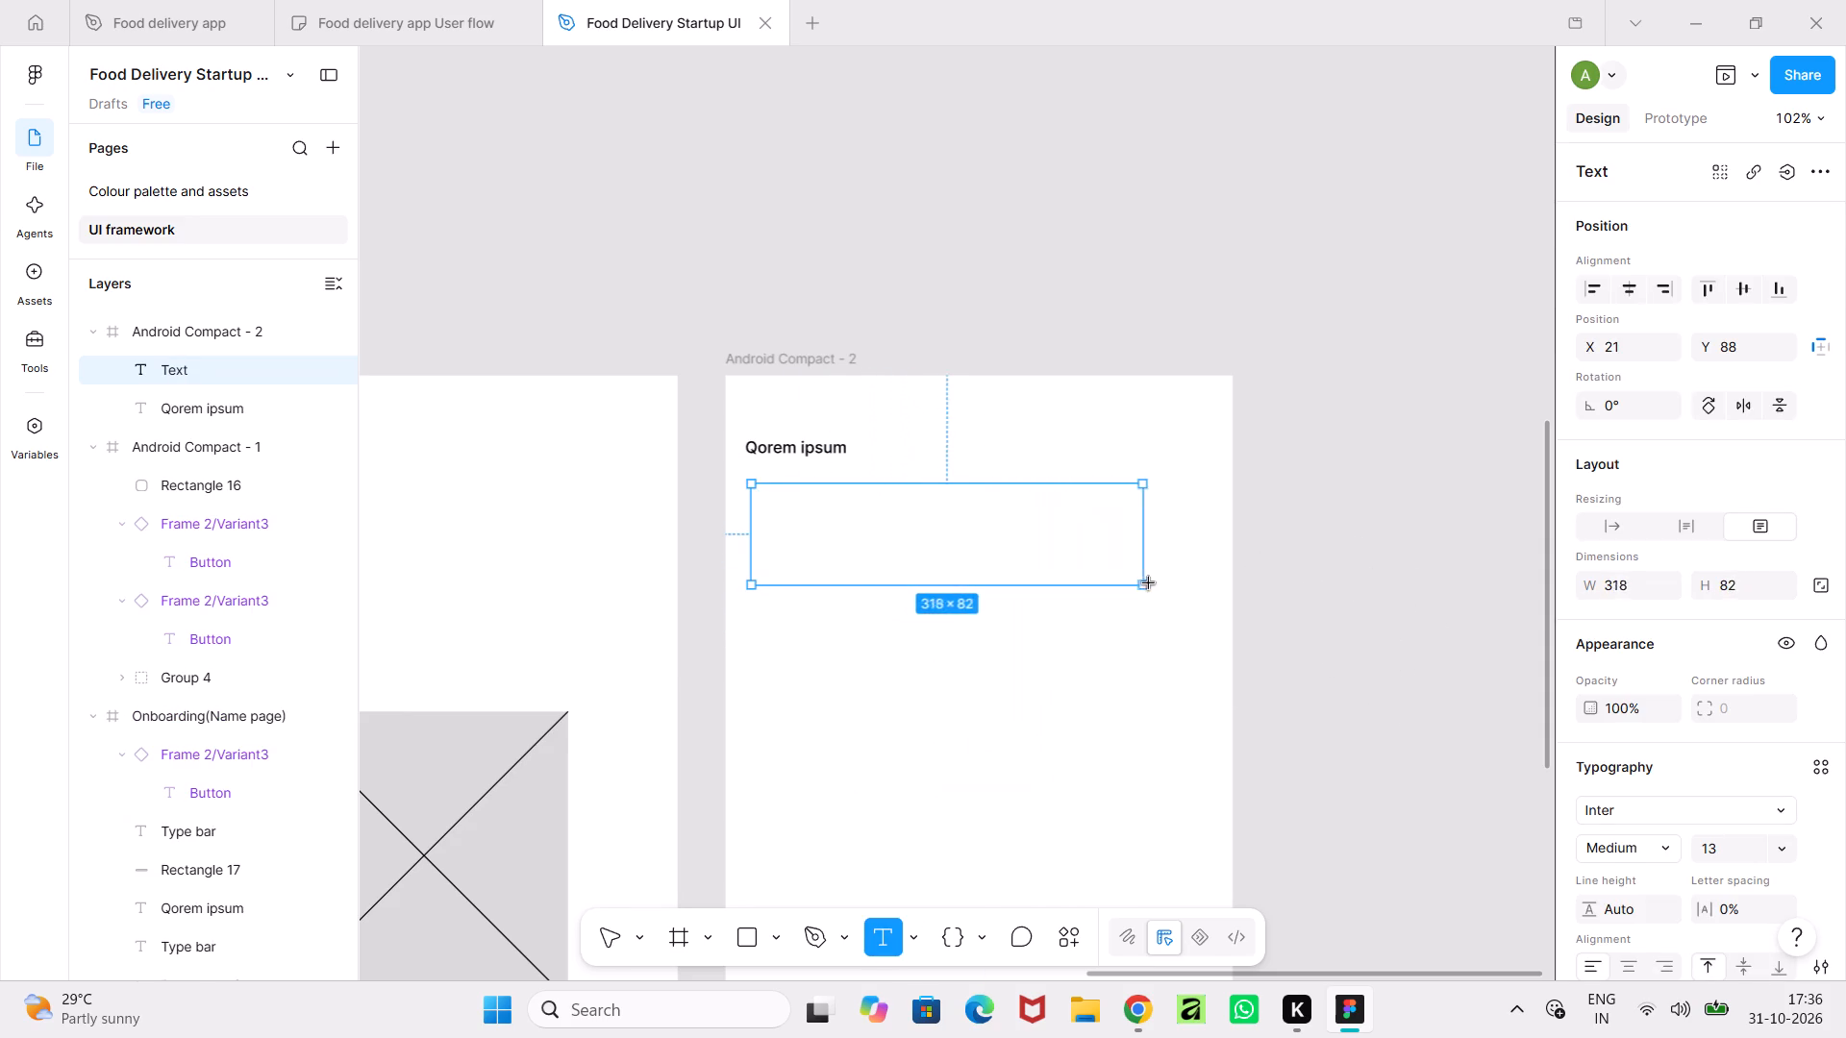
left_click_drag(1149, 583, 1200, 594, "shift")
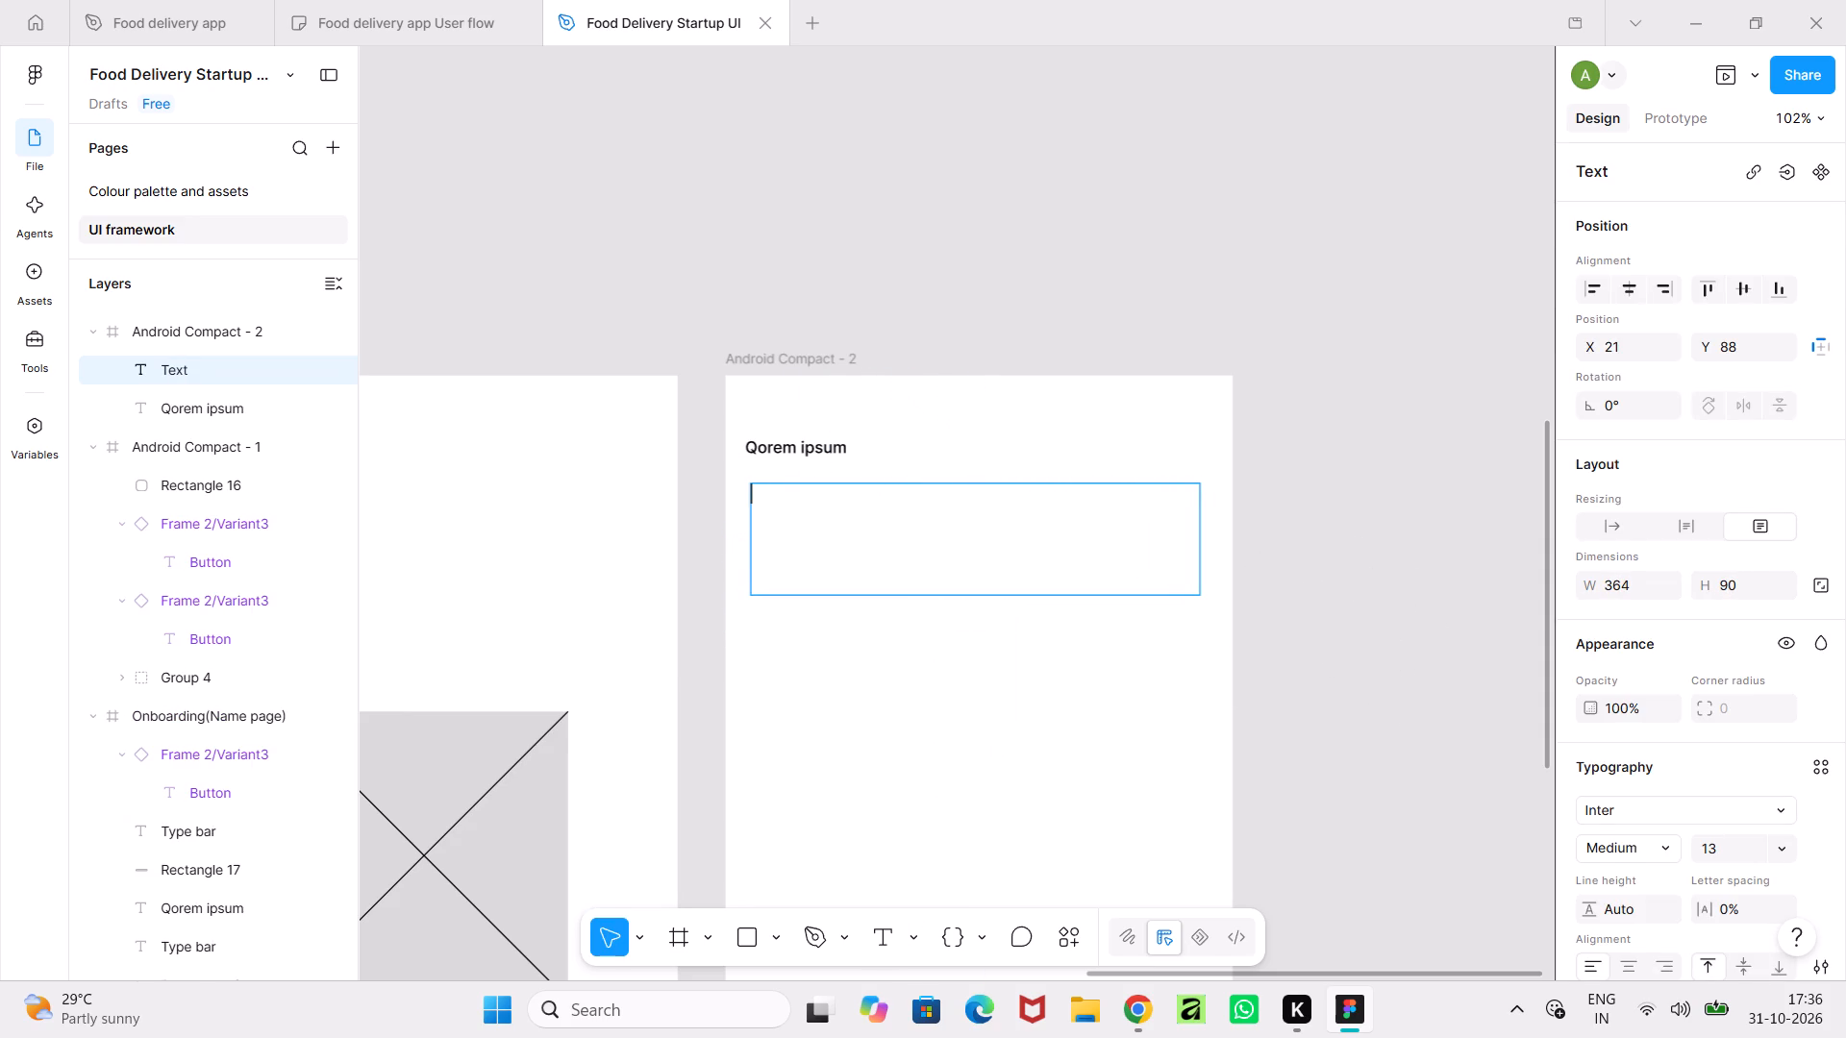
Fill the text box with two sentences of placeholder text using the LORE (for Lorem Ipsum) plugin.
left_click(32, 354)
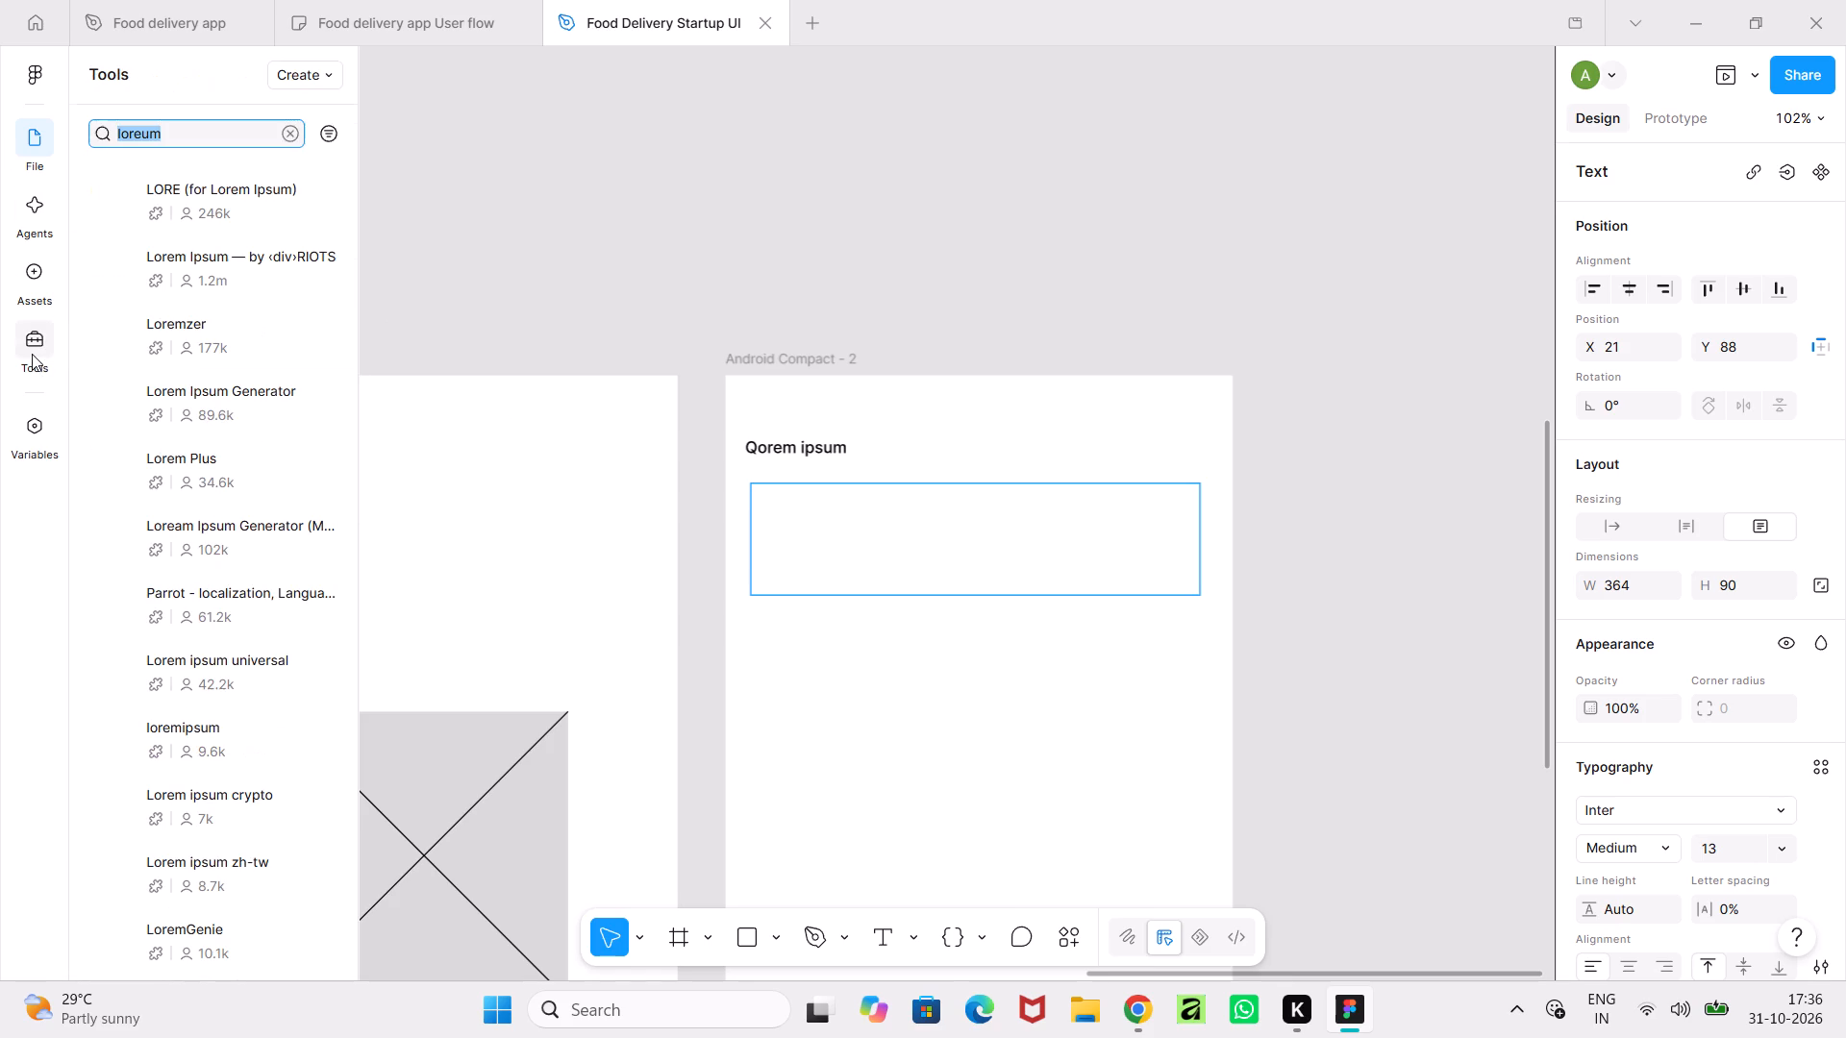
left_click(142, 200)
left_click(482, 516)
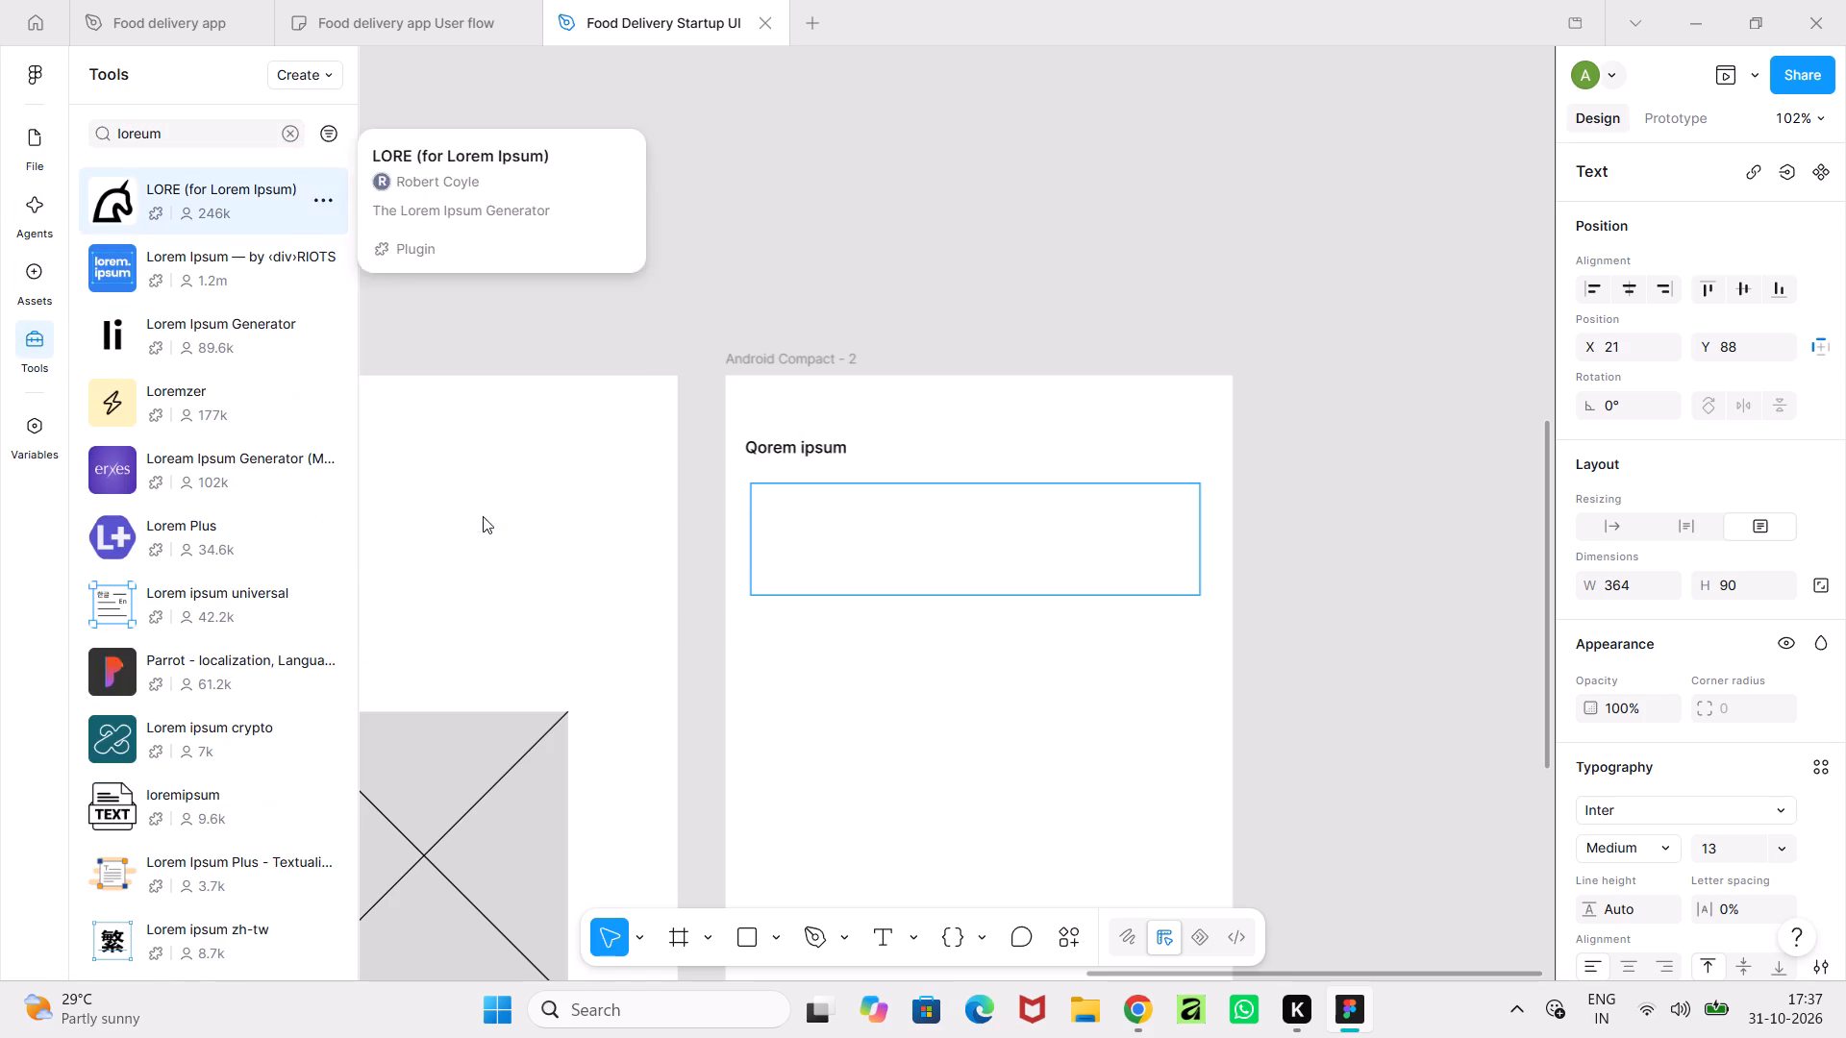
left_click(476, 315)
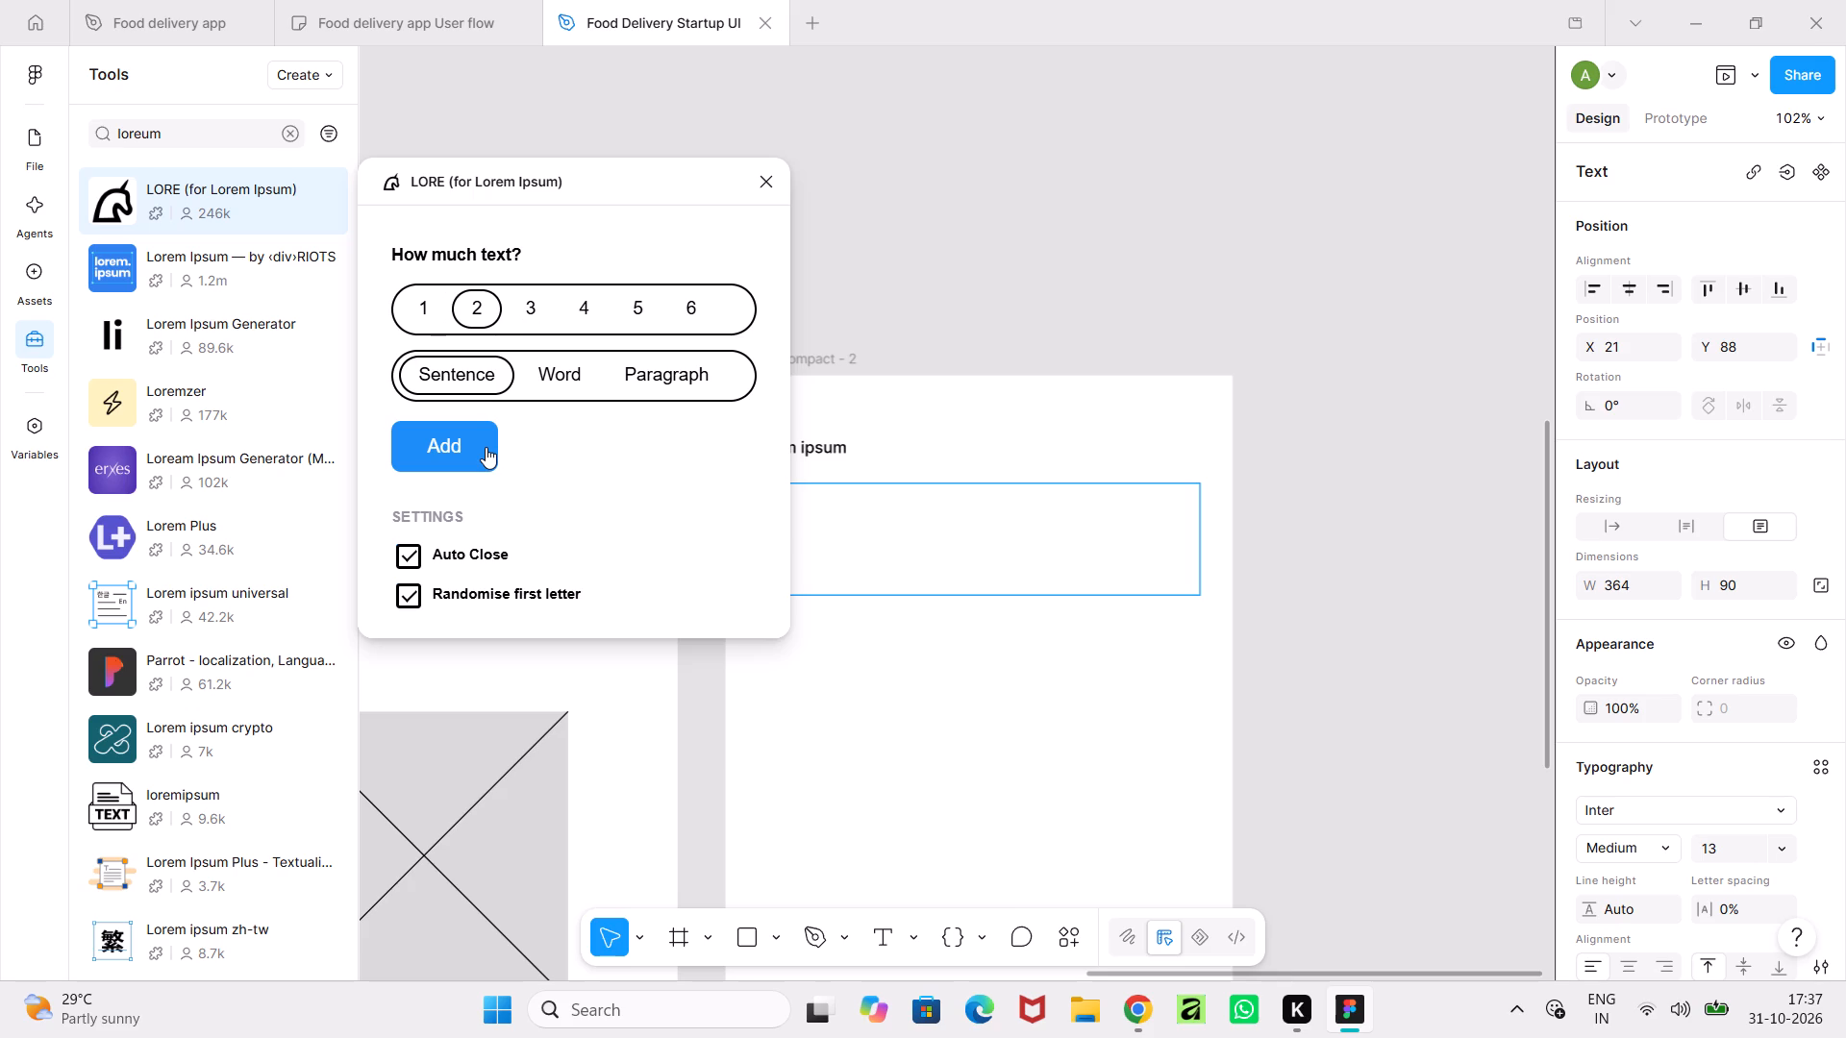
left_click(399, 559)
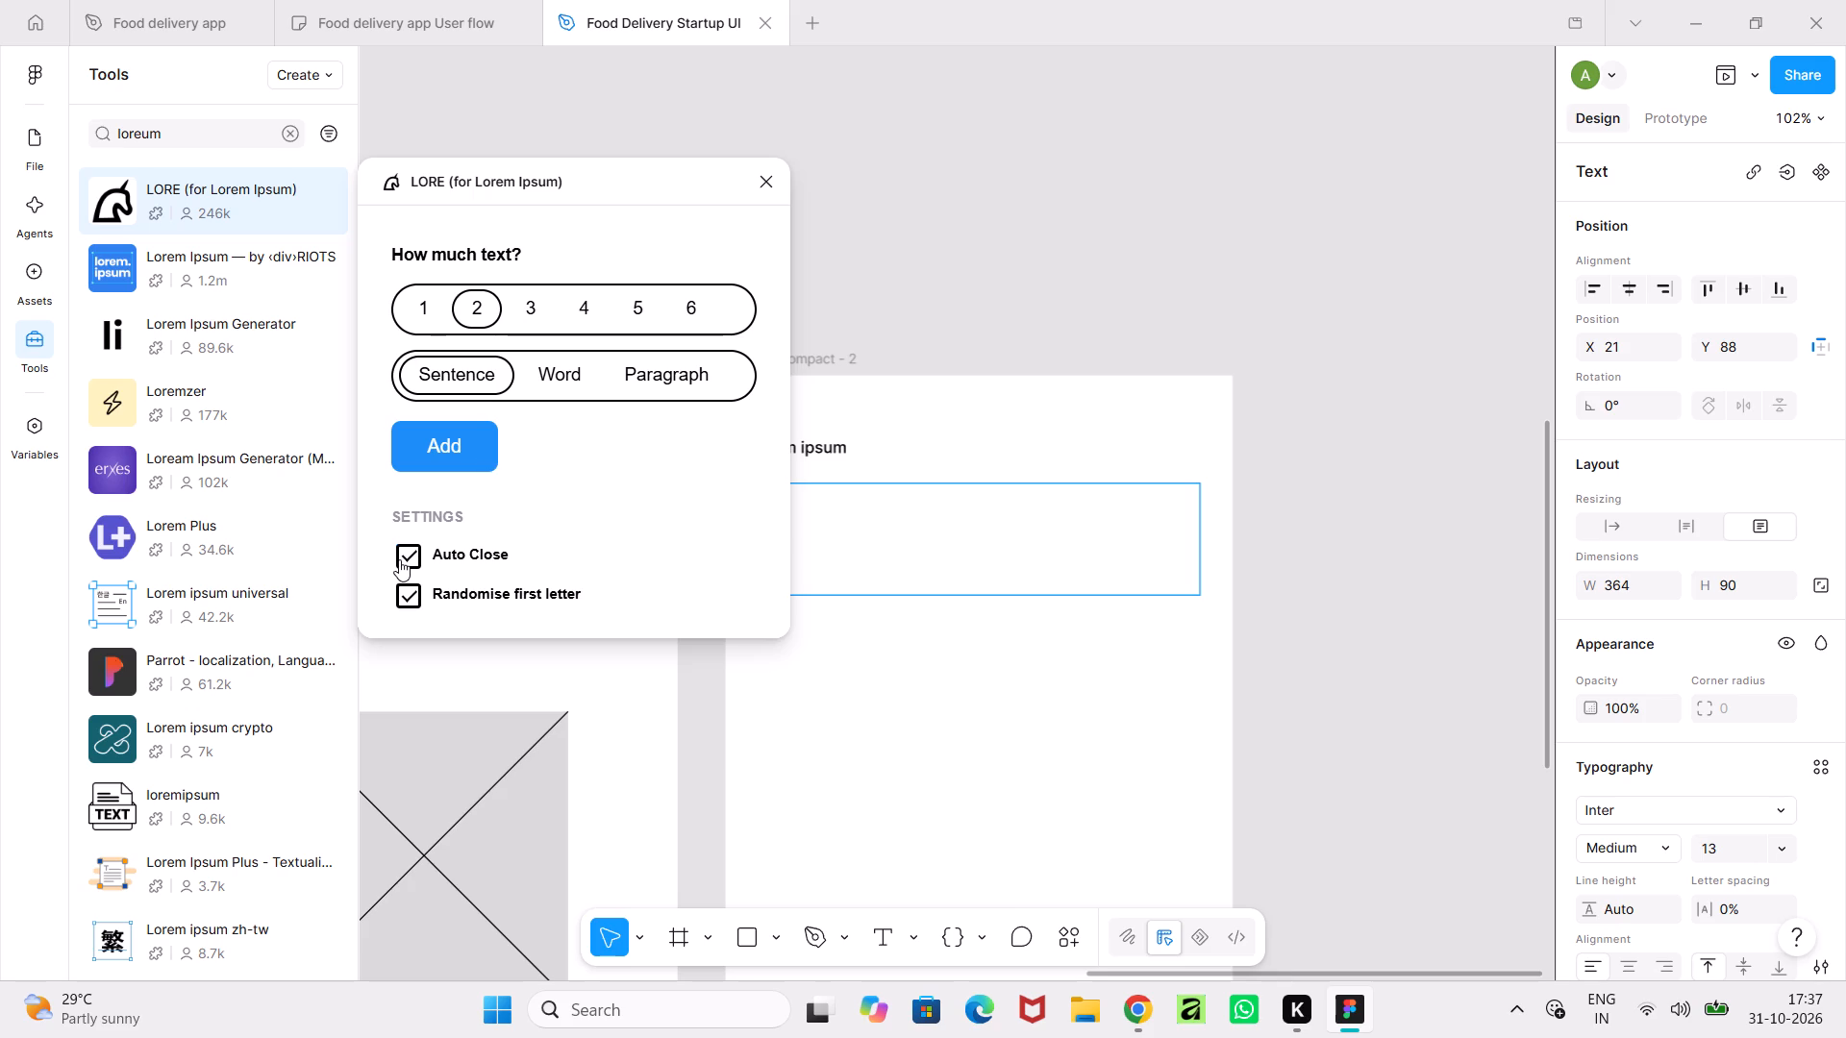
left_click(399, 559)
left_click(458, 454)
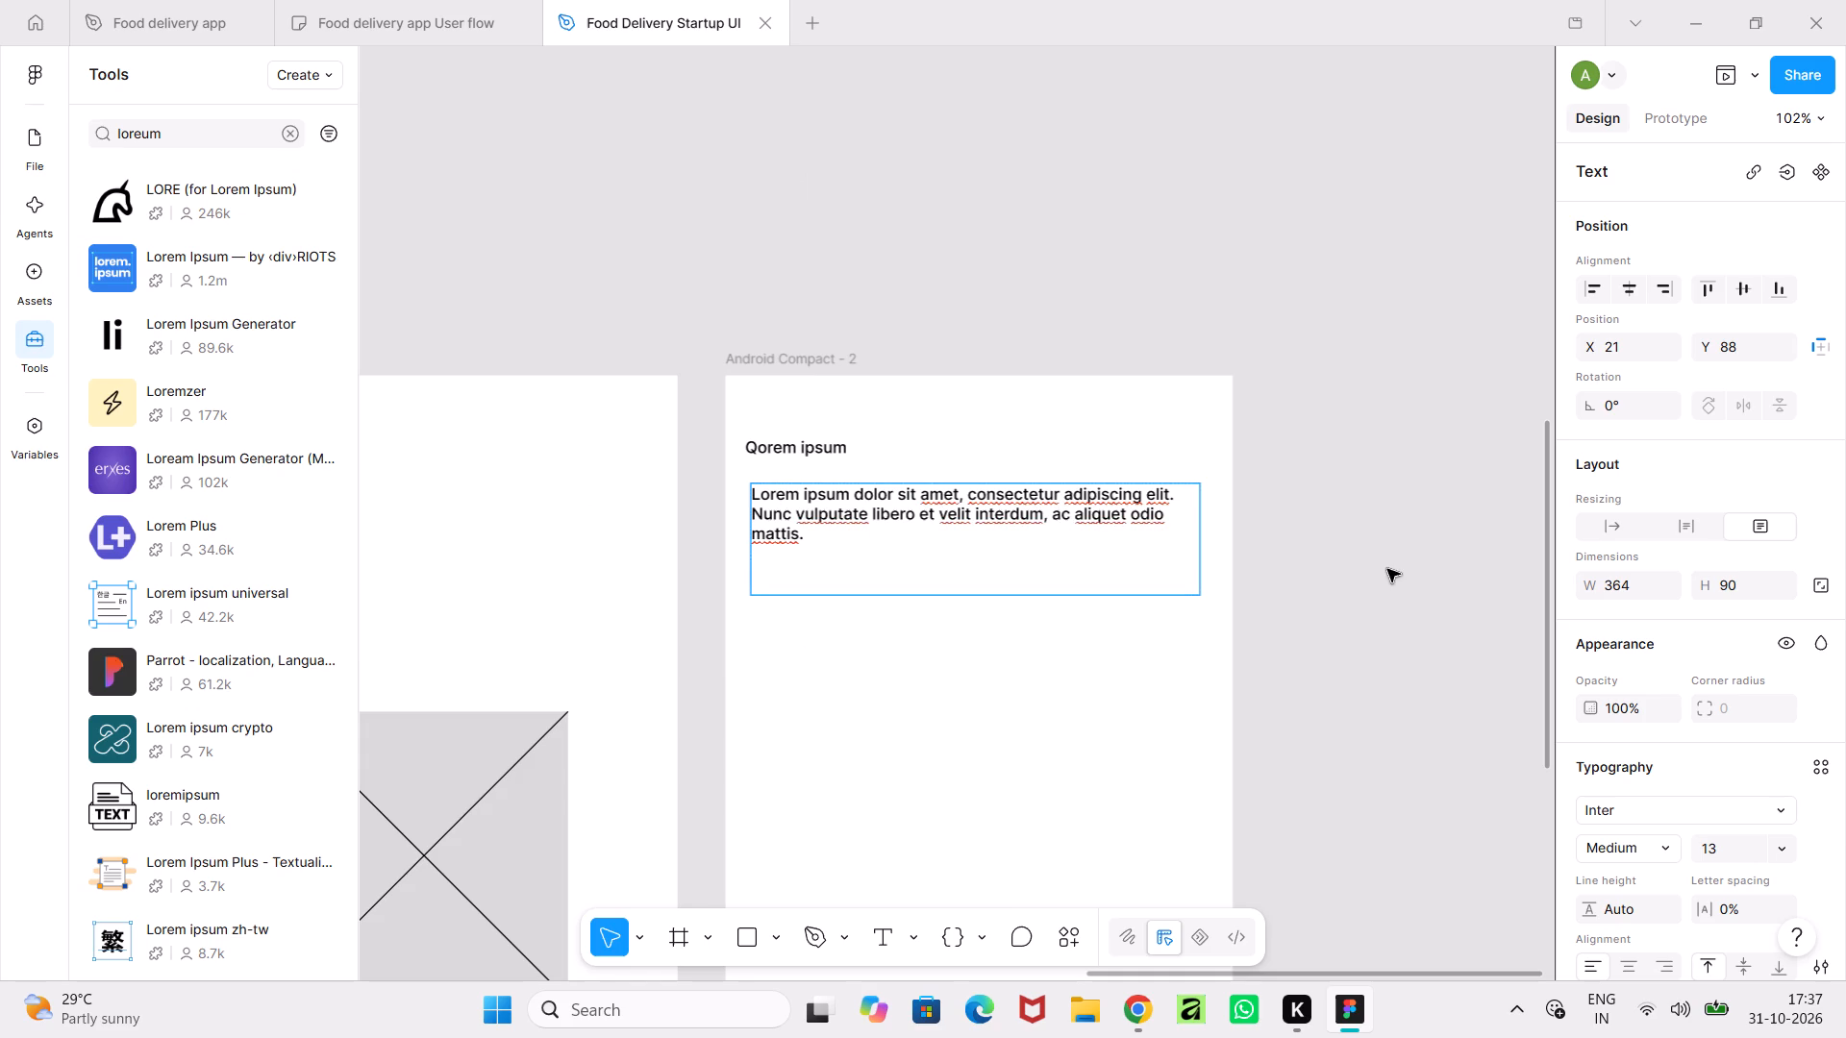
left_click(1387, 569)
Shorten the placeholder paragraph's text box to a height of about 59.
left_click_drag(1009, 595, 1021, 555)
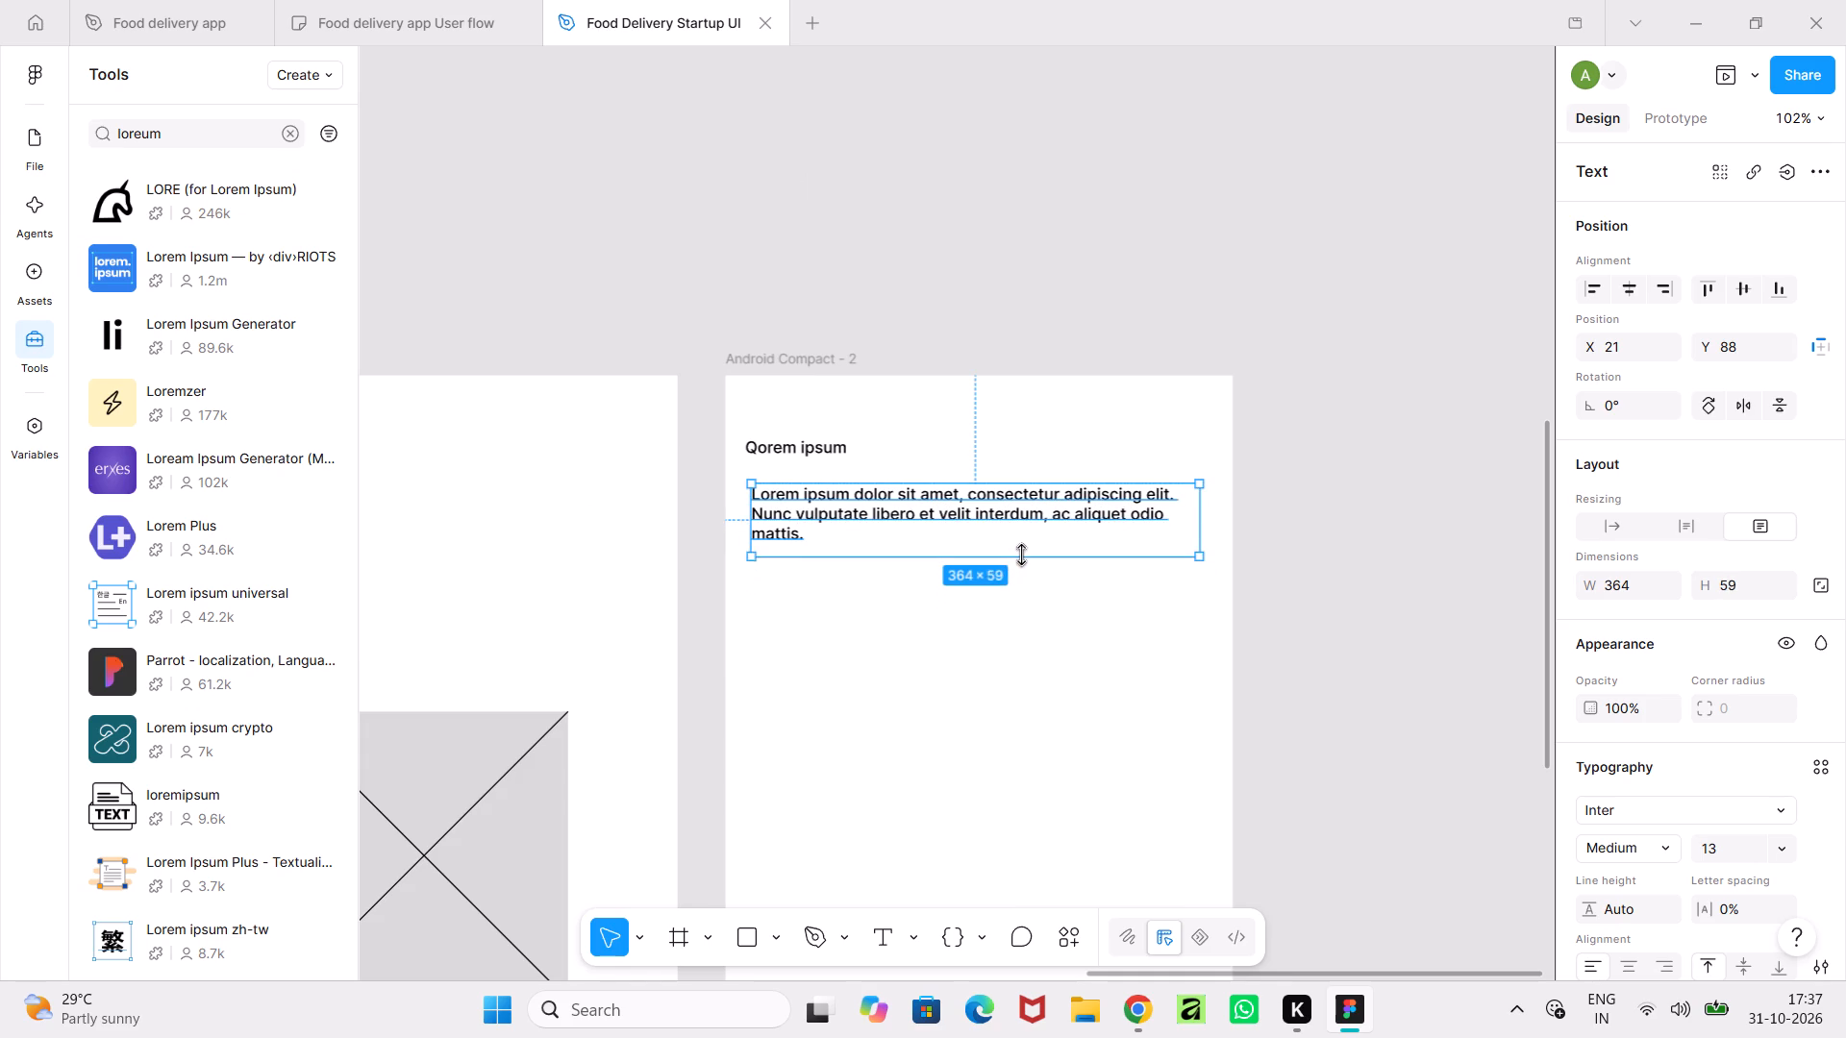
left_click_drag(1021, 555, 1031, 556)
left_click(1268, 552)
Shift the placeholder paragraph slightly closer to the heading and left edge, to X 19, Y 85.
scroll(1268, 552, "down", 4, "ctrl")
scroll(1268, 554, "up", 3, "ctrl")
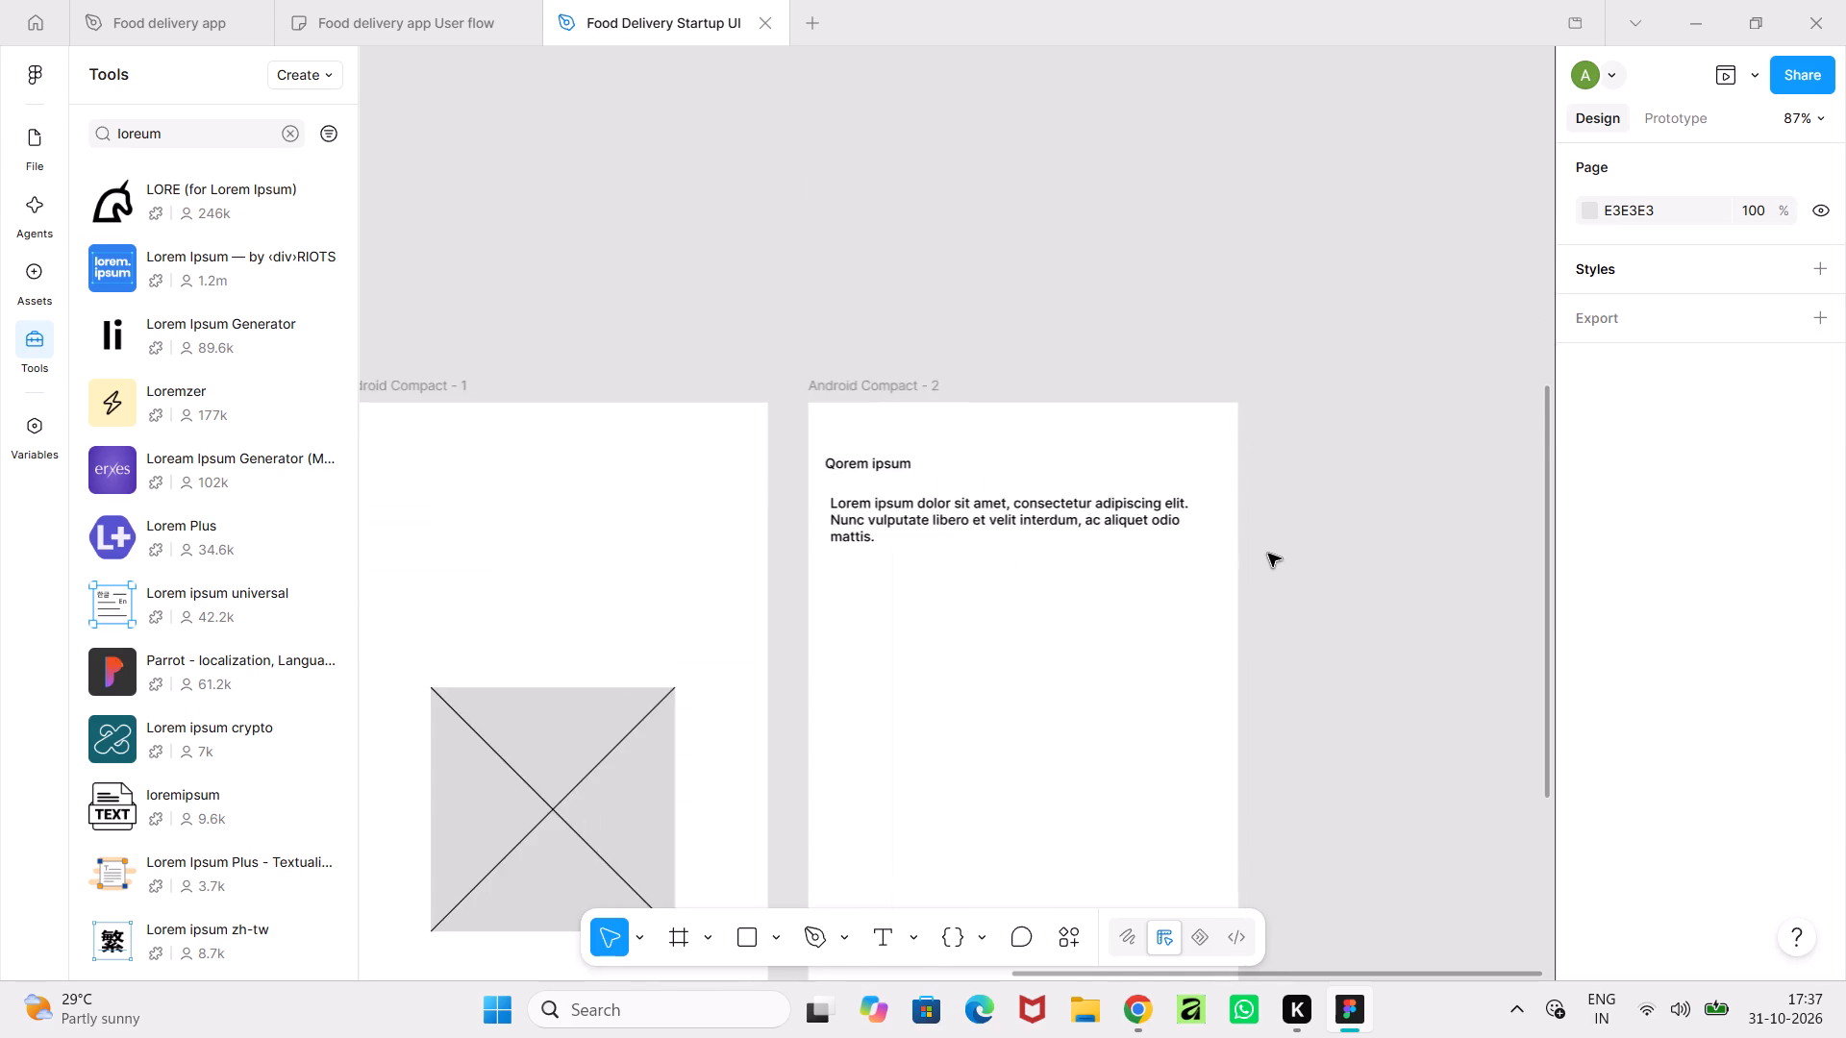
scroll(1268, 554, "up", 3, "ctrl")
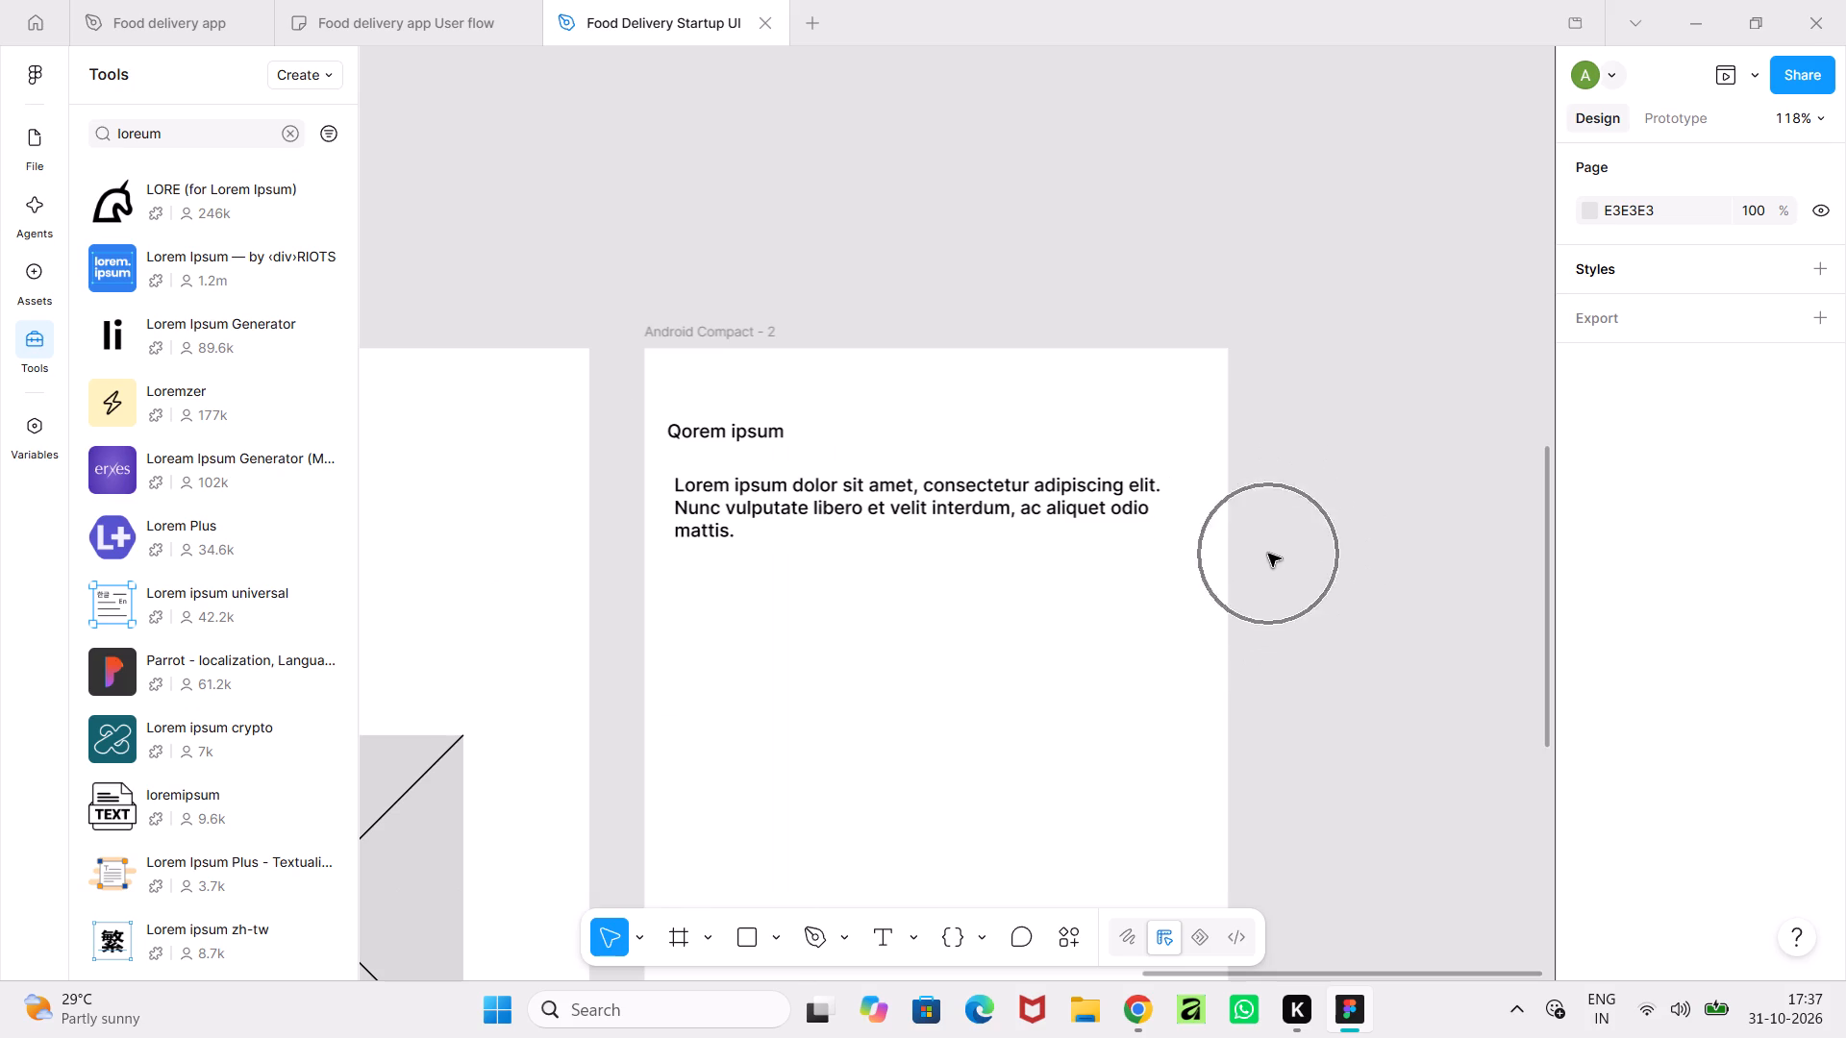
left_click(964, 524)
left_click(944, 517)
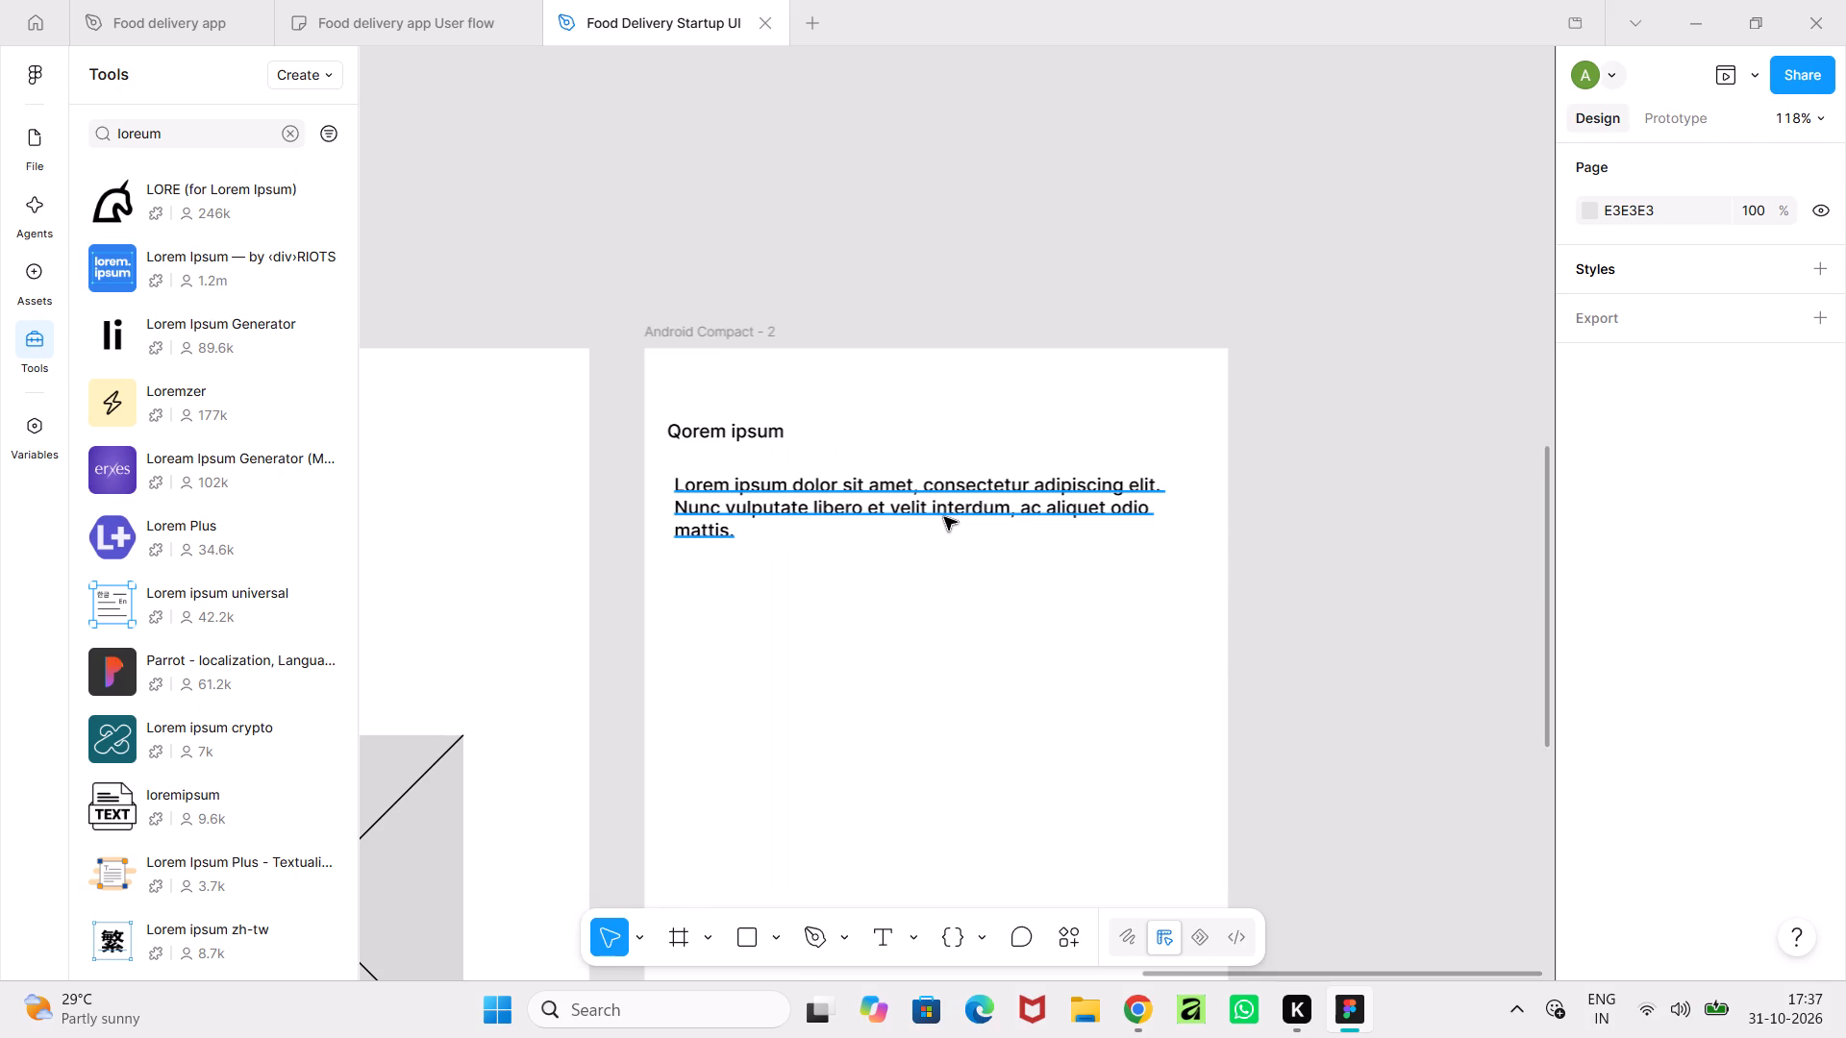
left_click(955, 510)
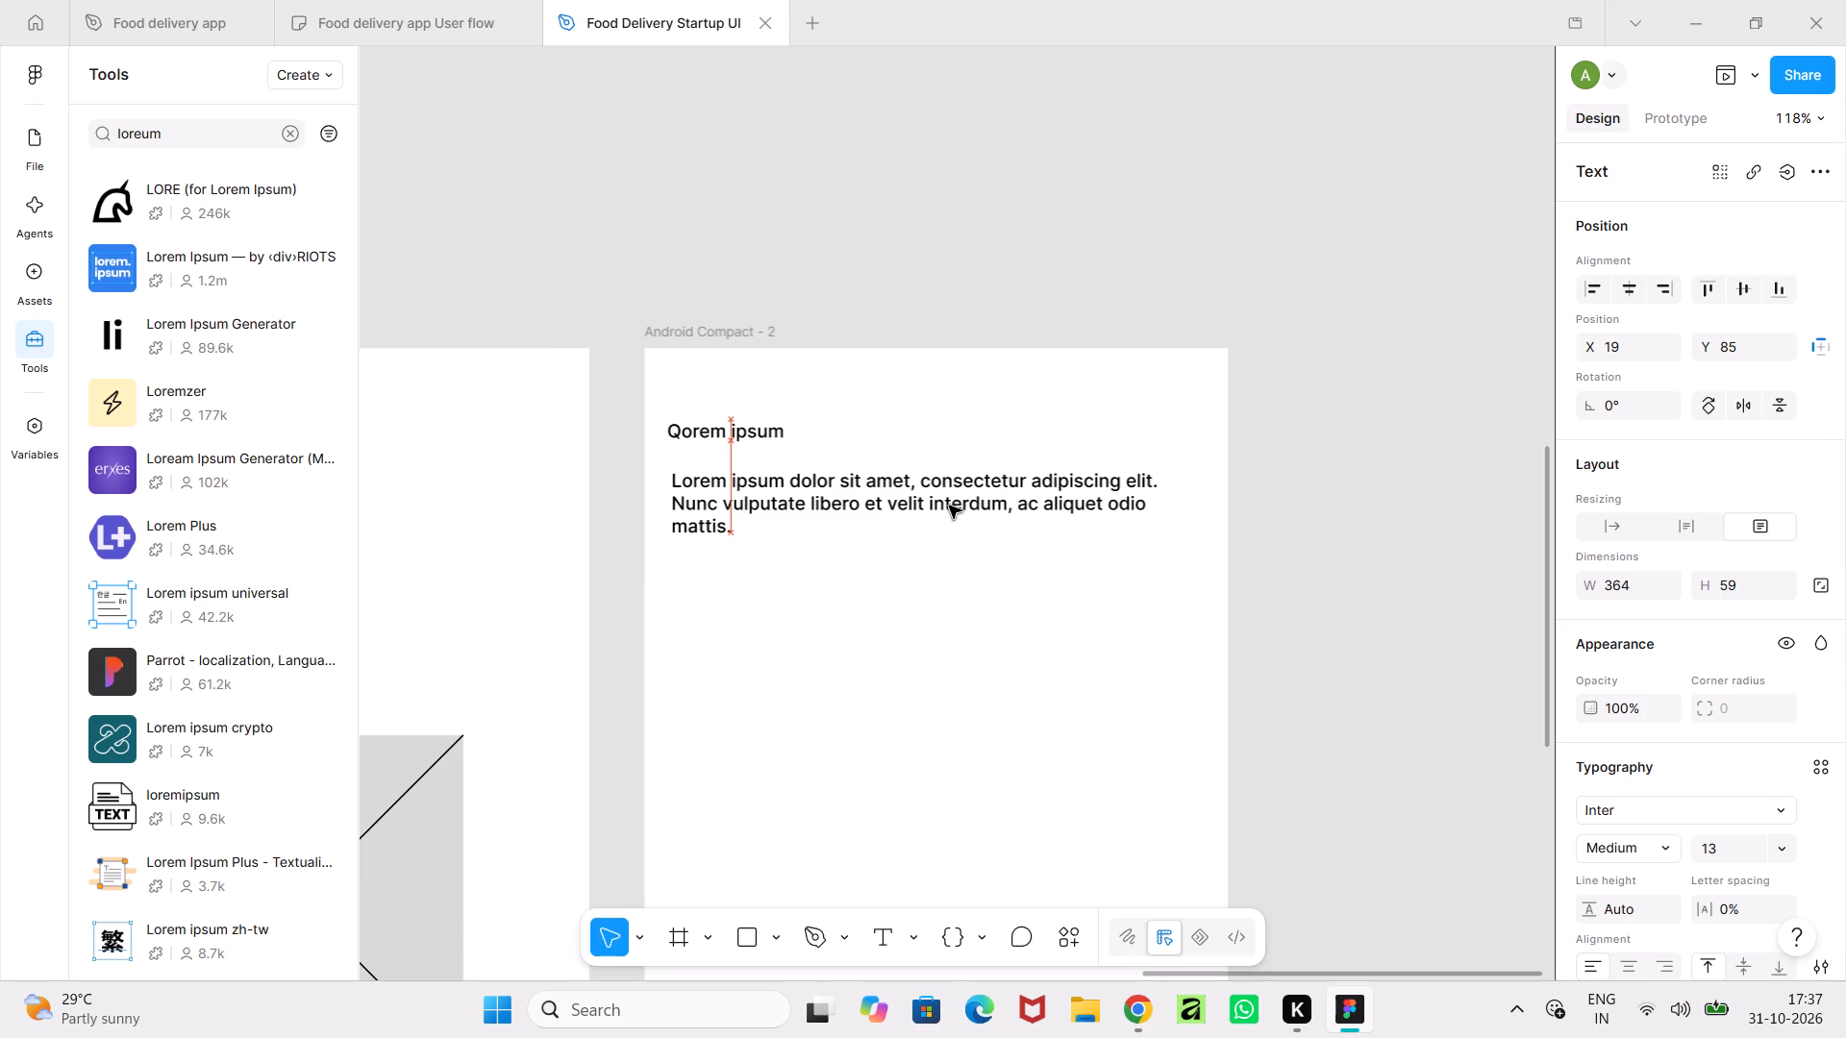
left_click(1298, 522)
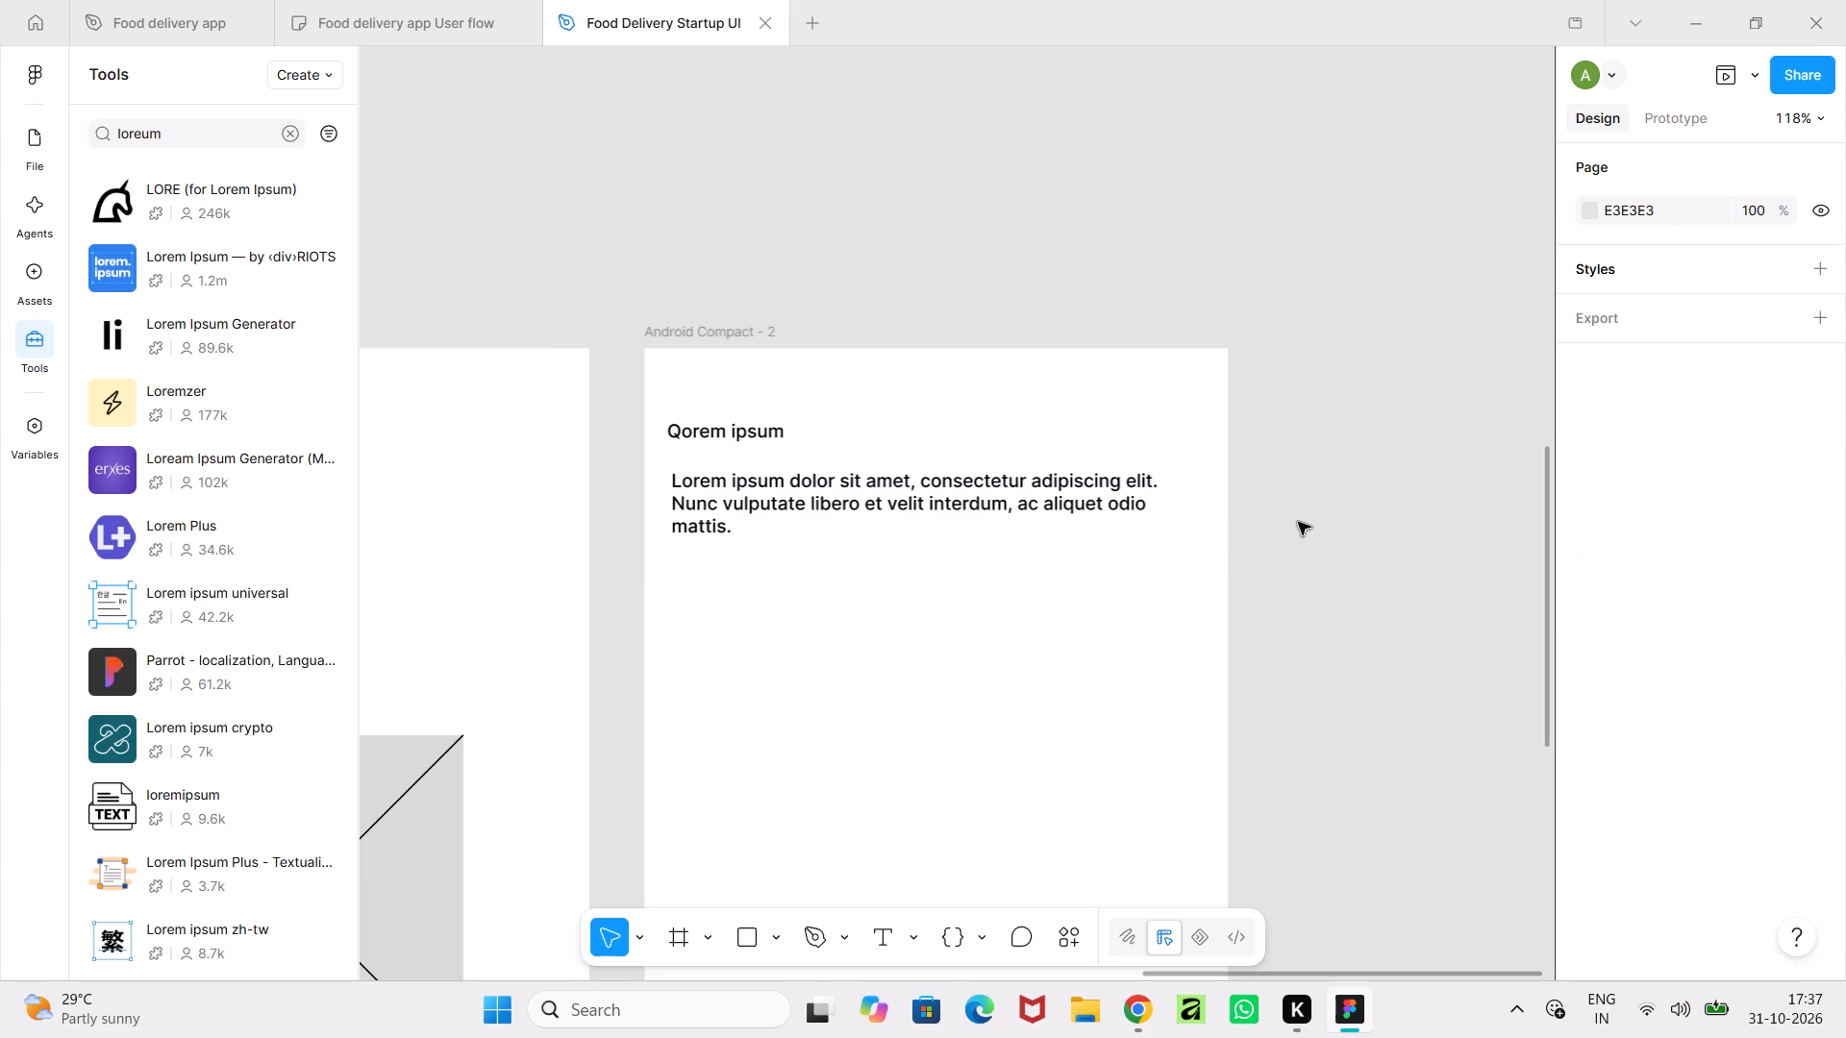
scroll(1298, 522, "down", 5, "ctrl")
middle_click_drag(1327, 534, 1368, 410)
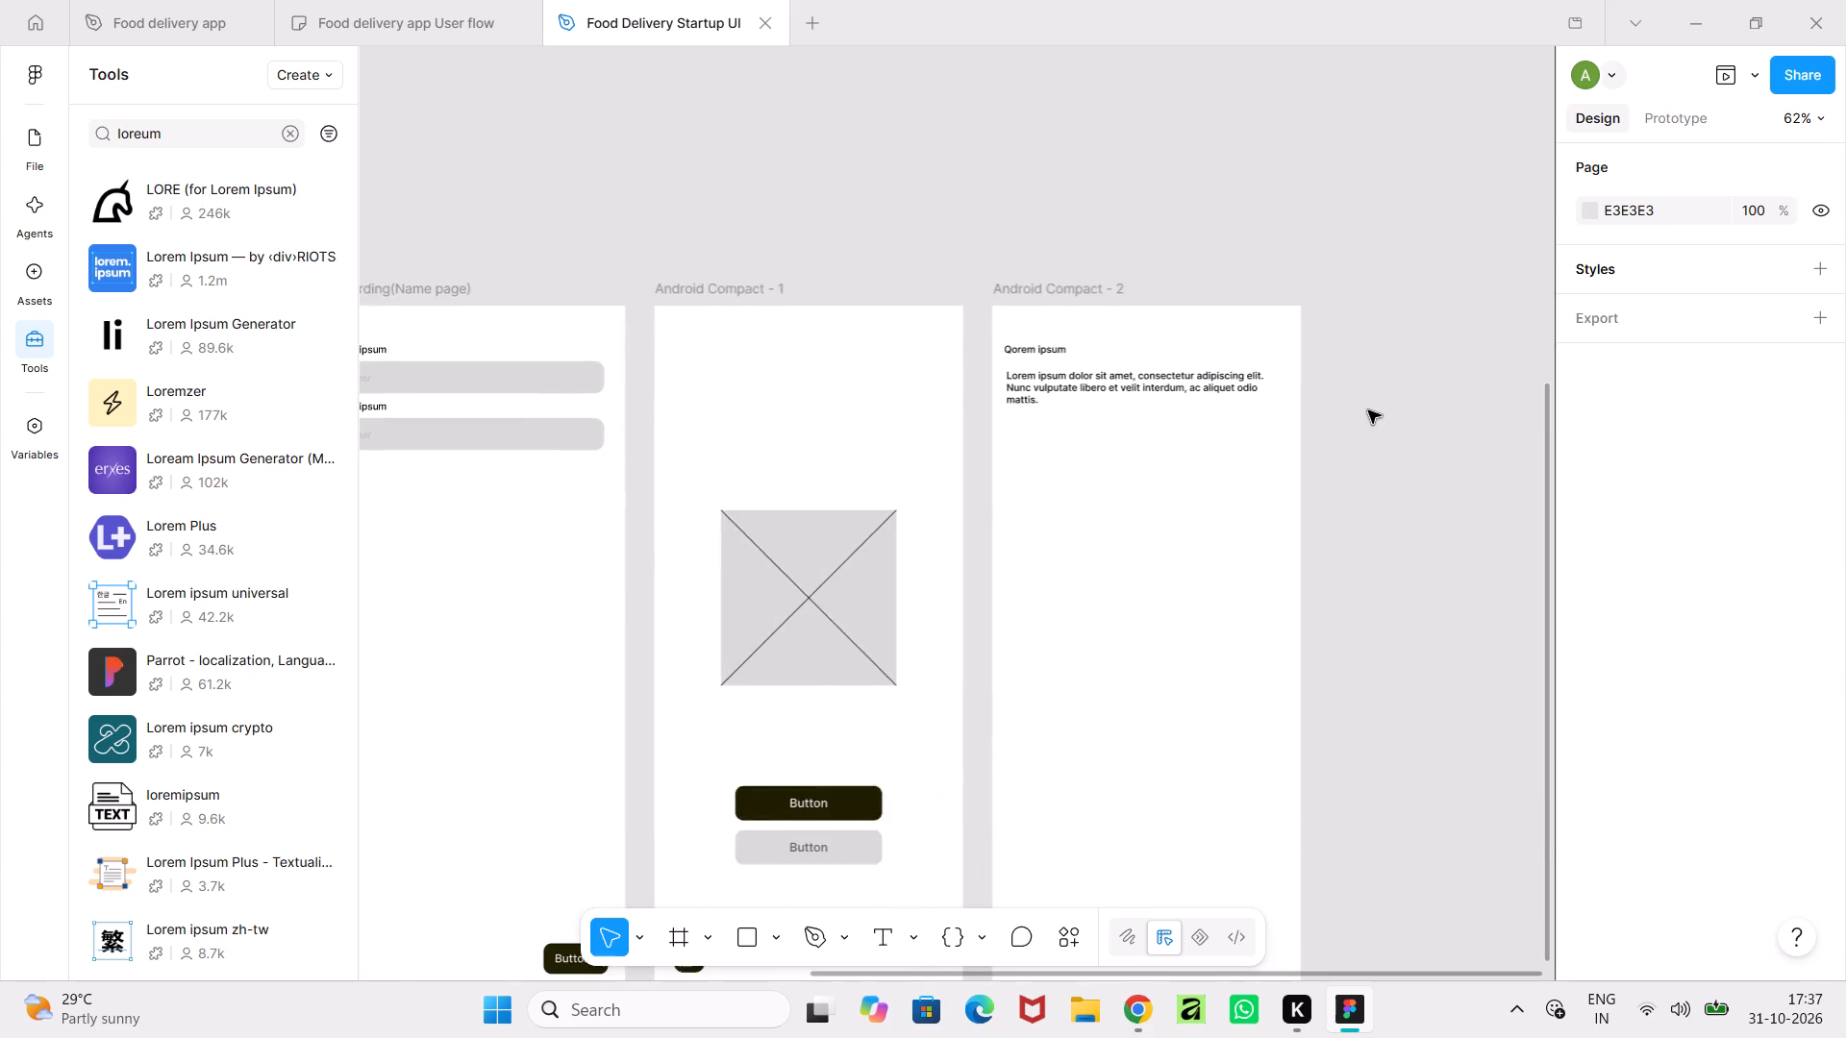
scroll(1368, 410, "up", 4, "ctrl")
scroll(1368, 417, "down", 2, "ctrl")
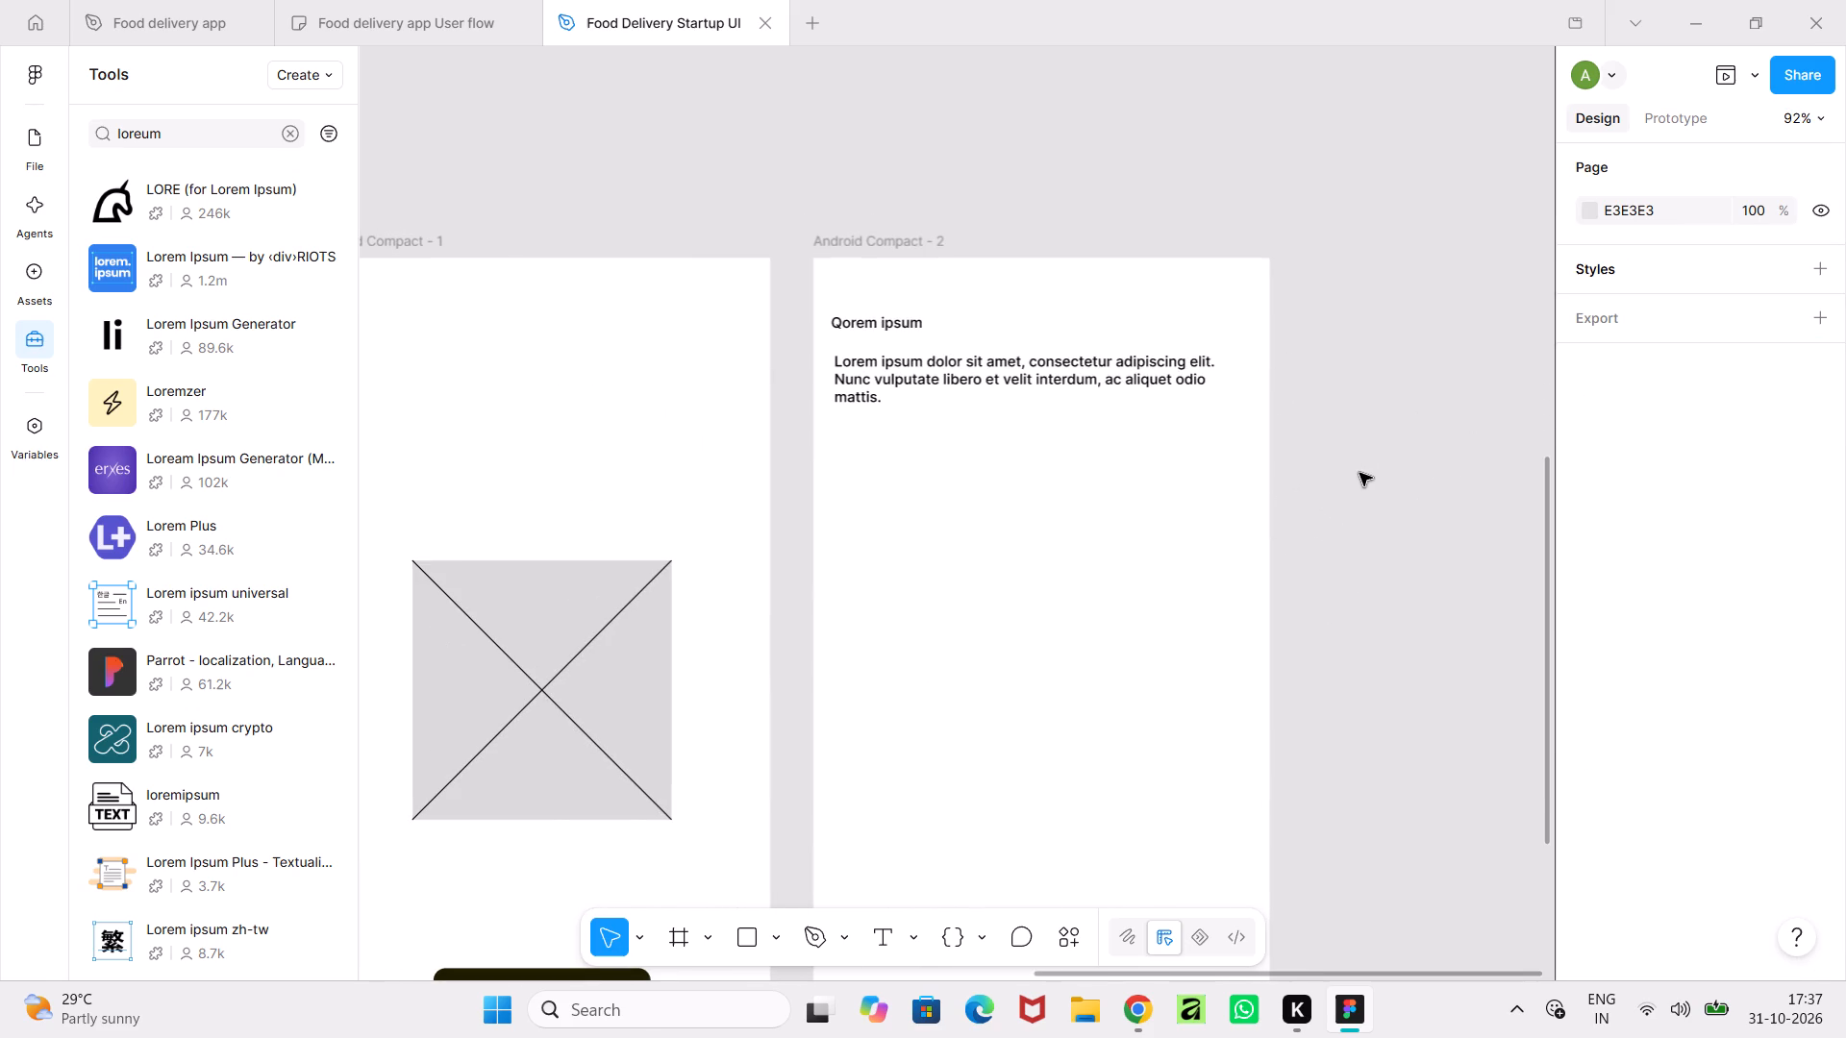
Copy the dark button from Android Compact - 1 to below the placeholder paragraph in Android Compact - 2, at X 19, Y 173.
scroll(1360, 481, "down", 5, "ctrl")
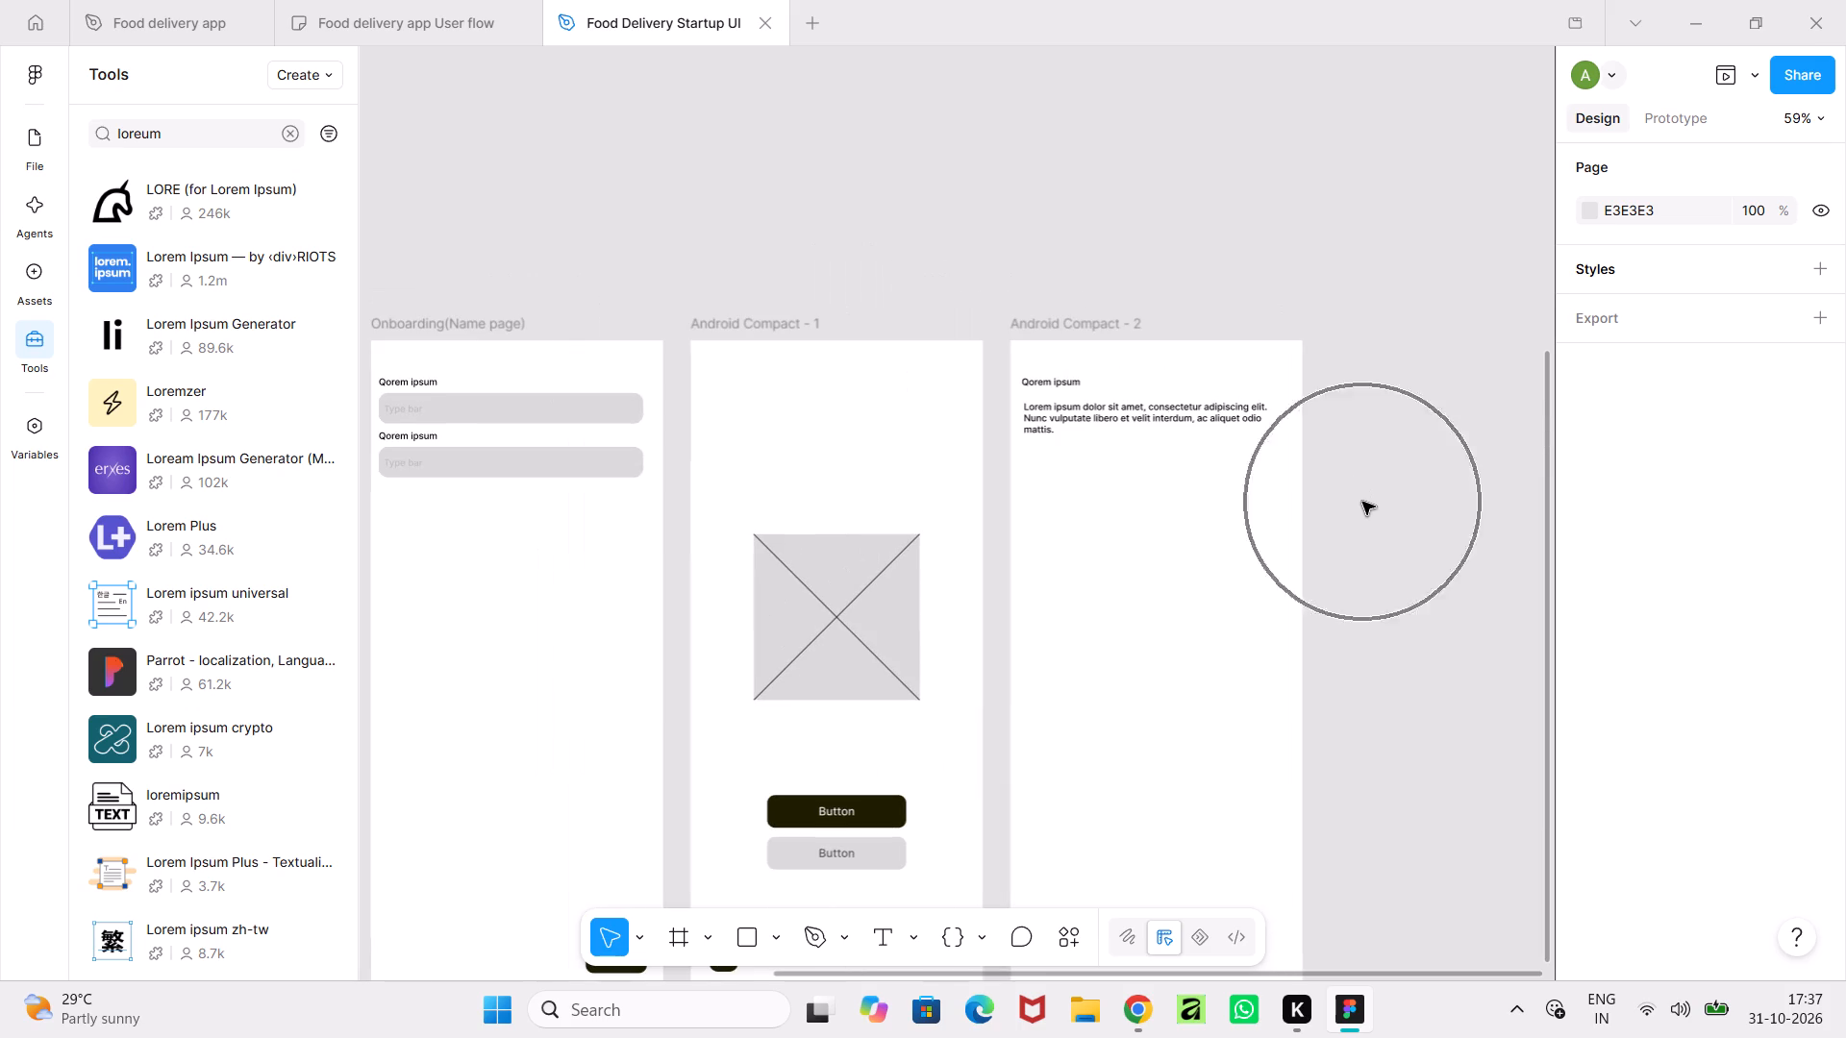
middle_click_drag(1377, 556, 1330, 482)
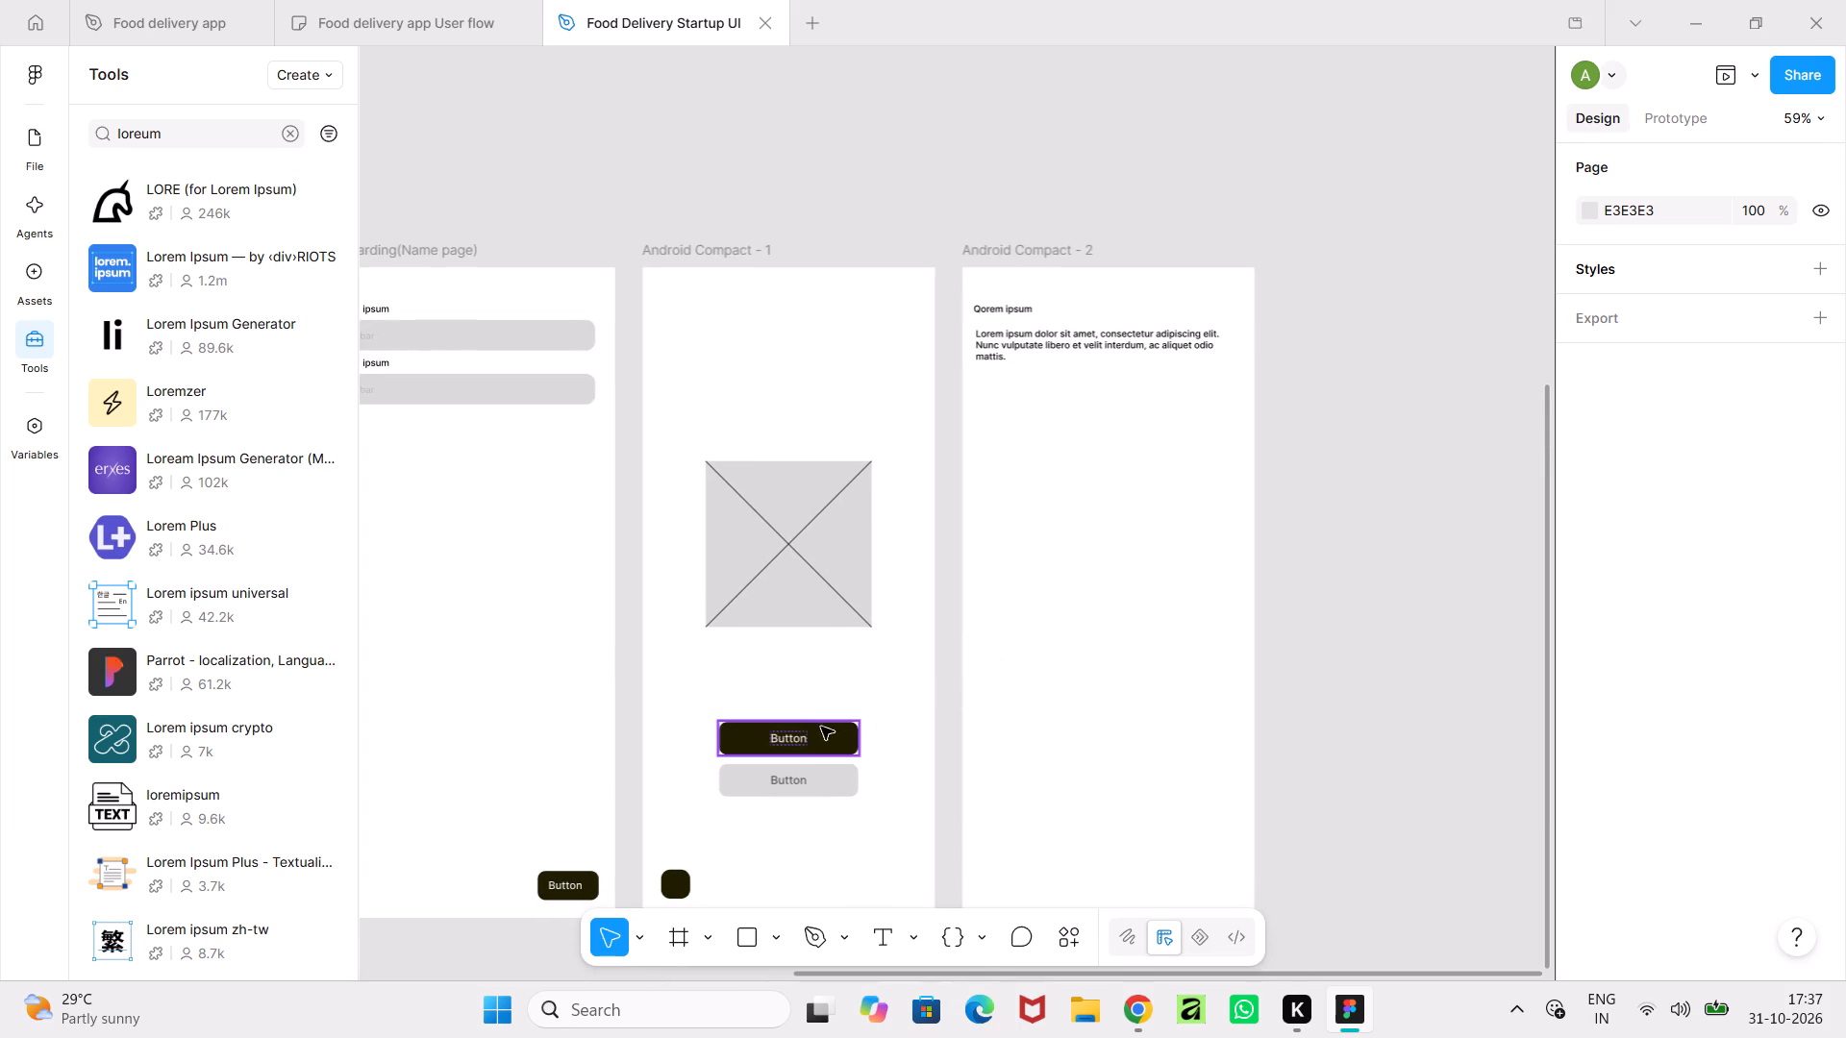
left_click(807, 730)
key("ctrl+c")
key("ctrl+v")
left_click_drag(811, 740, 847, 727)
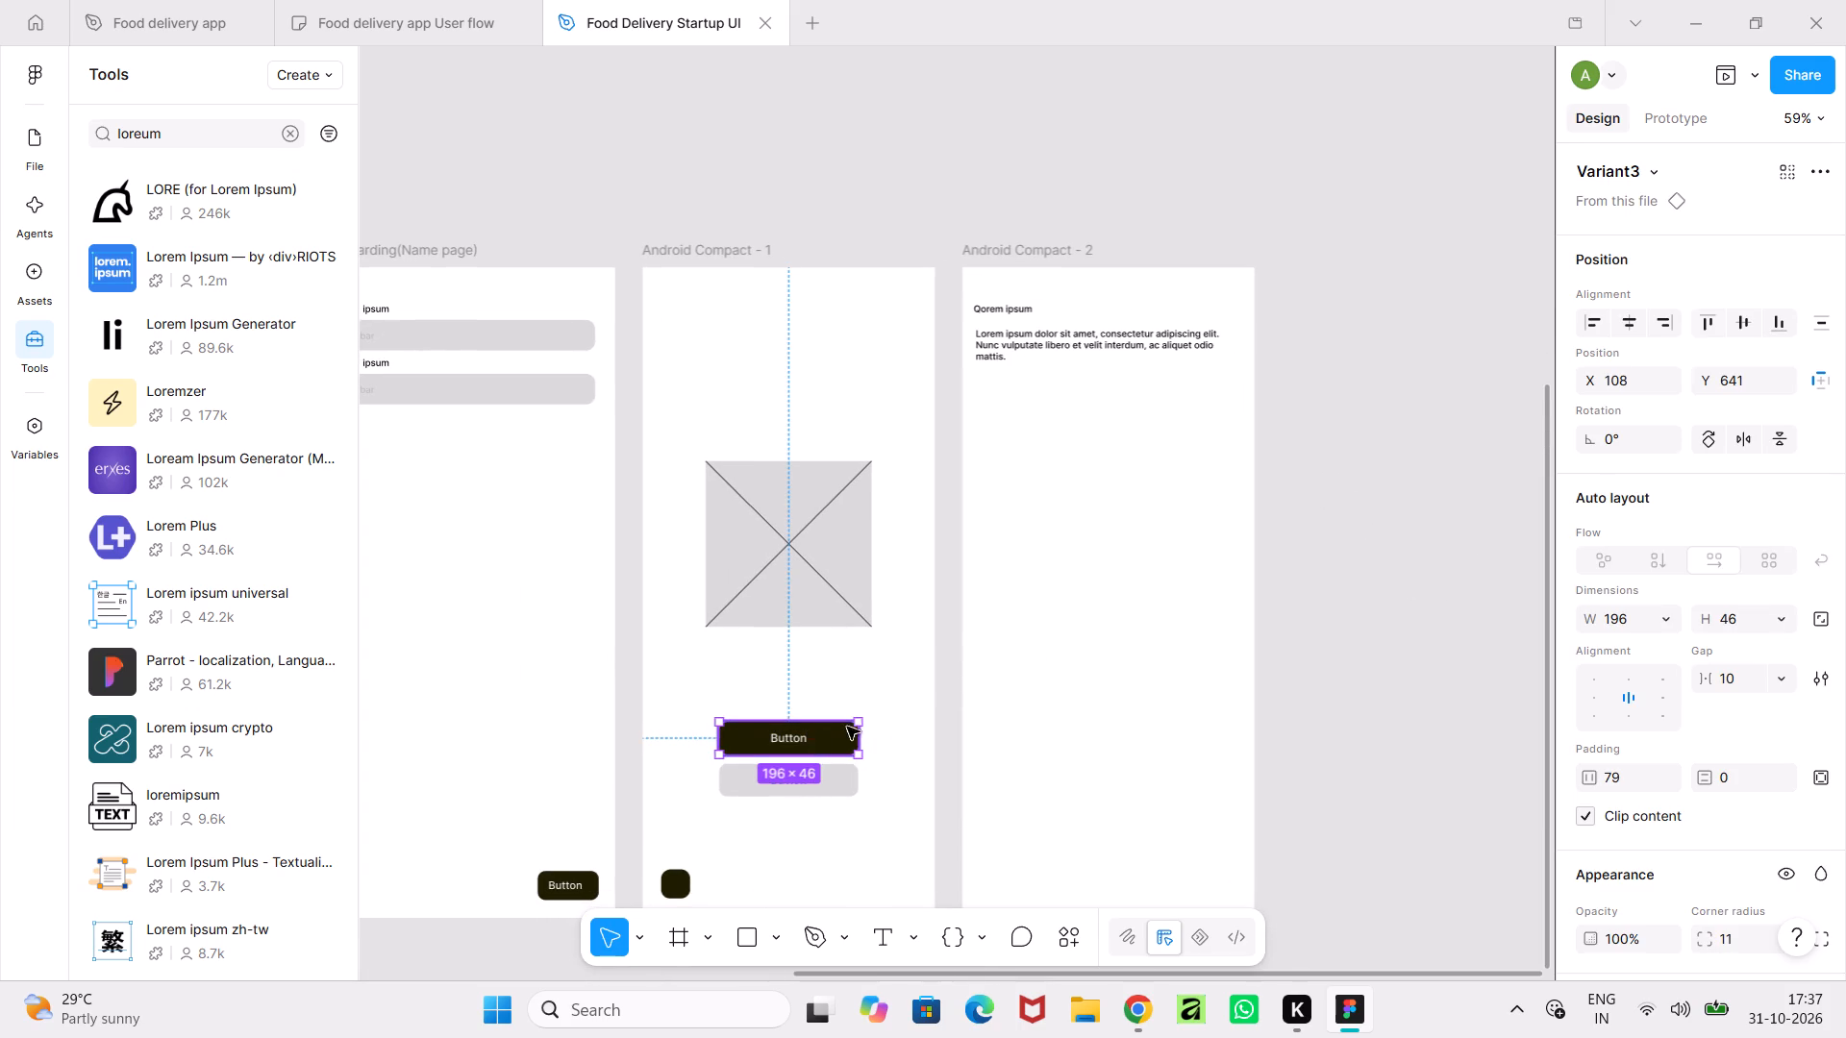
left_click_drag(847, 727, 1069, 408)
Shrink the copied button in Android Compact - 2 to 158 wide and roughly 30 high.
scroll(1069, 408, "up", 6, "ctrl")
left_click(1067, 431)
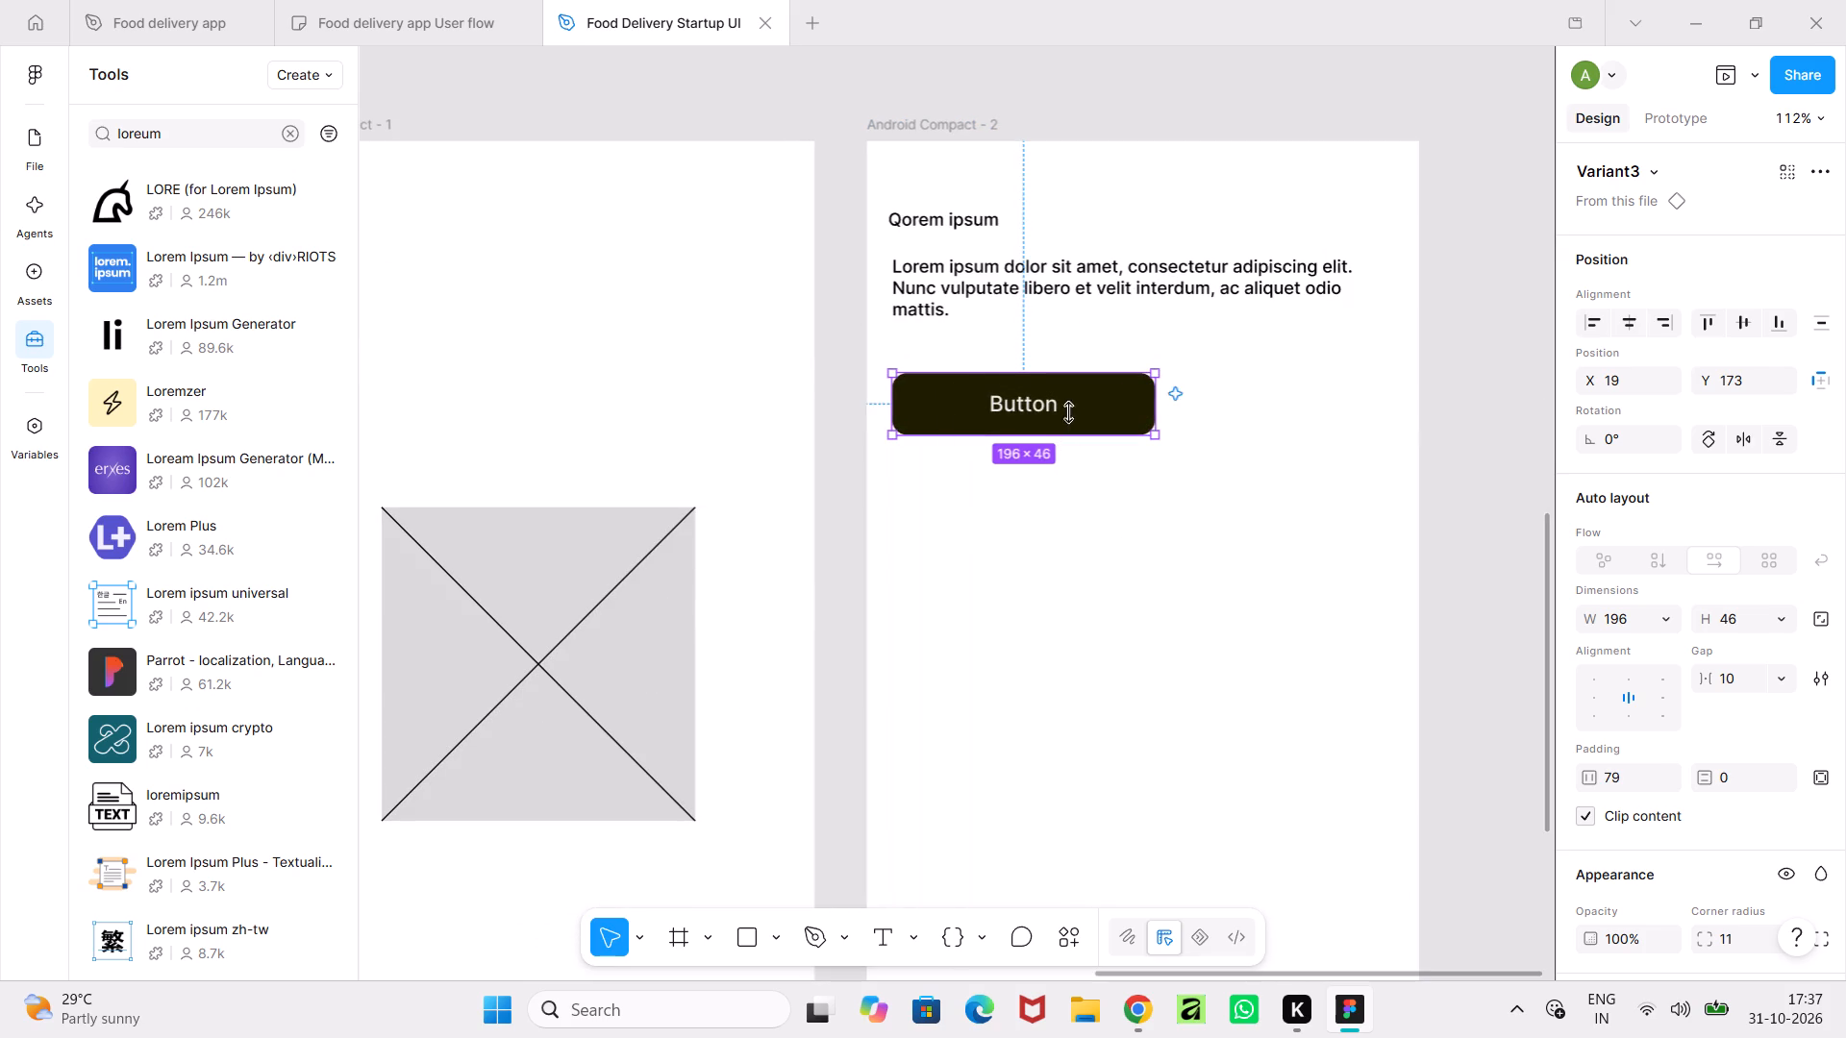
left_click_drag(1157, 404, 1129, 410)
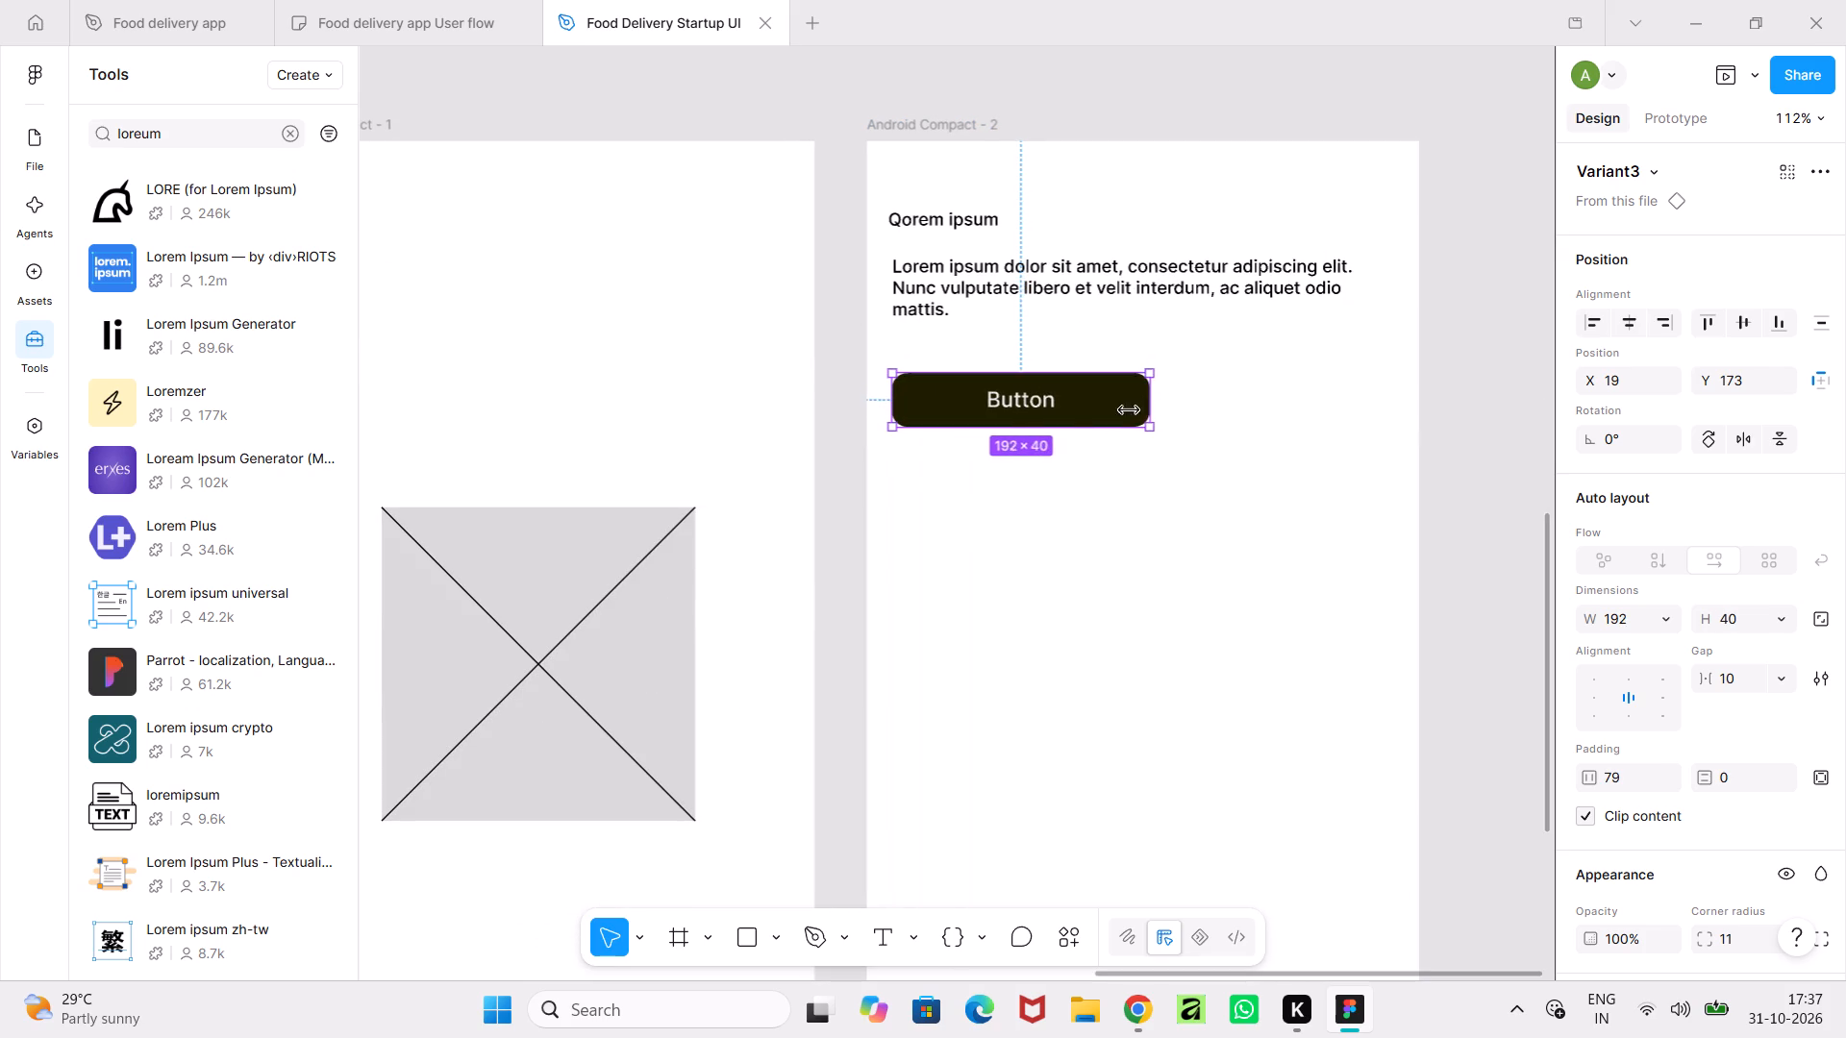
left_click_drag(1129, 410, 1094, 414)
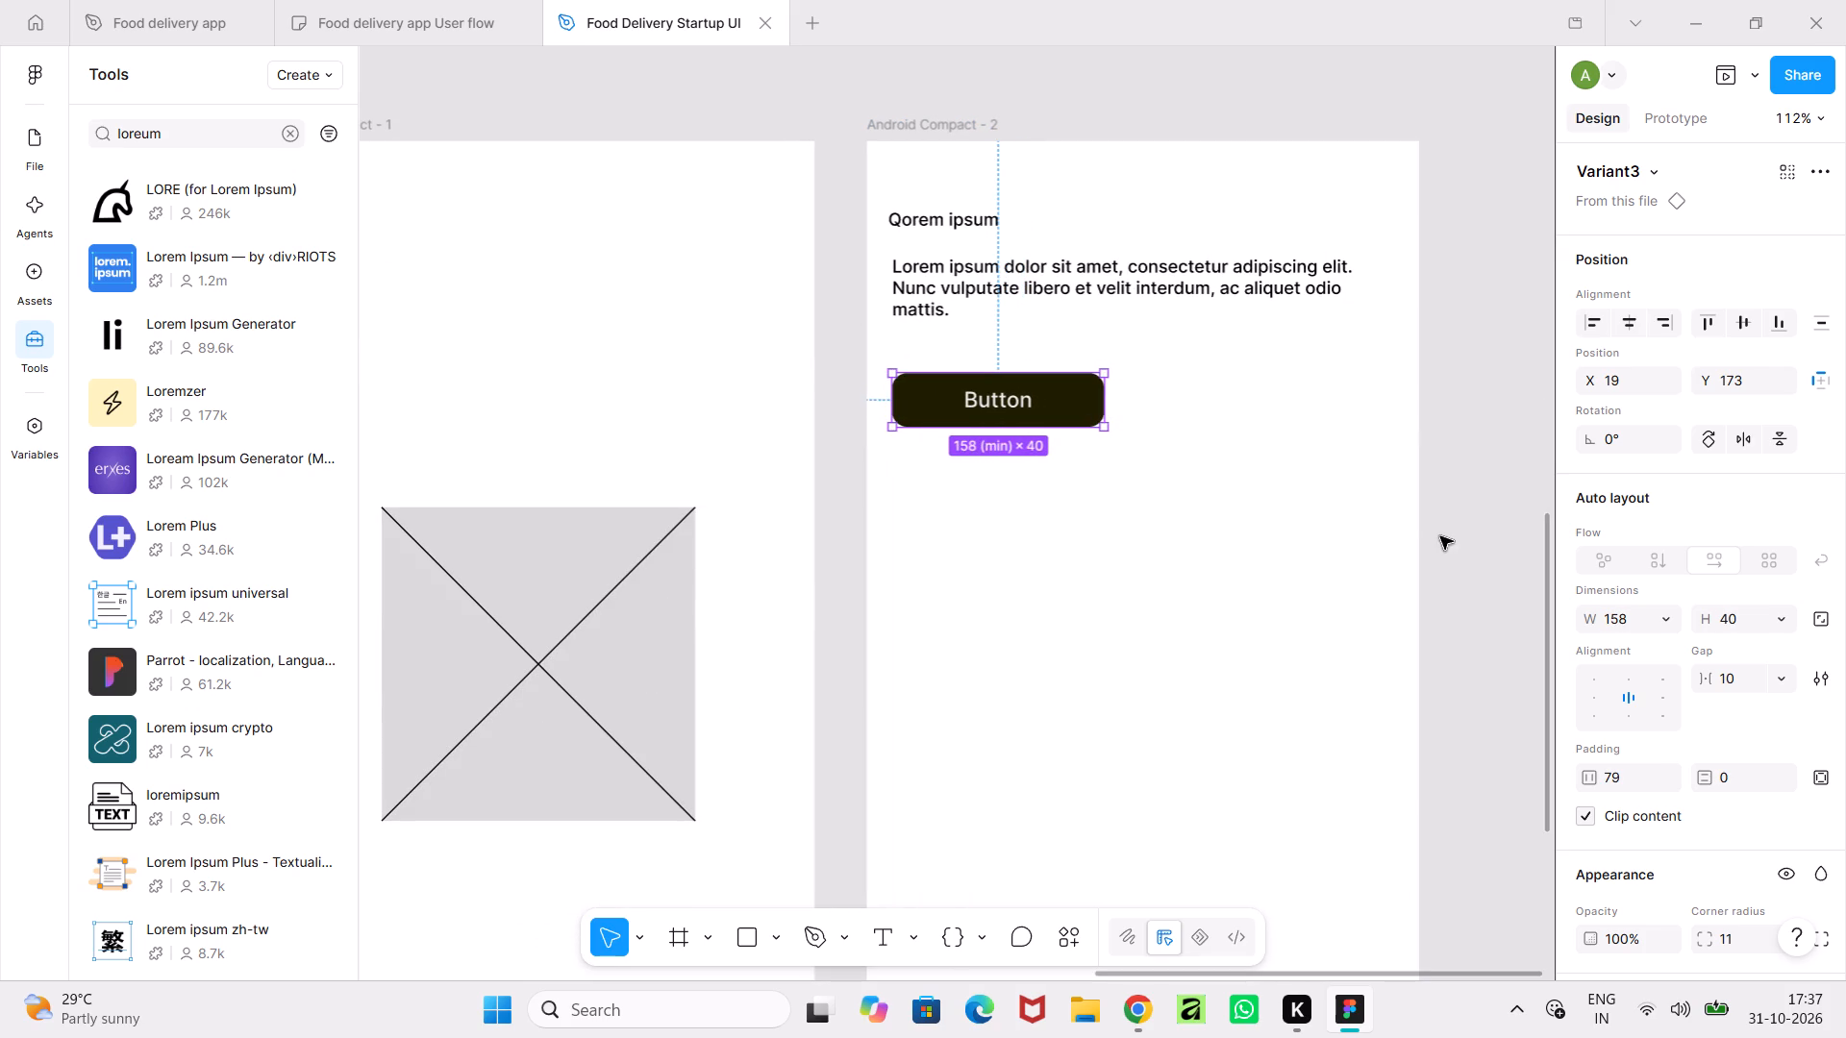
left_click(1041, 425)
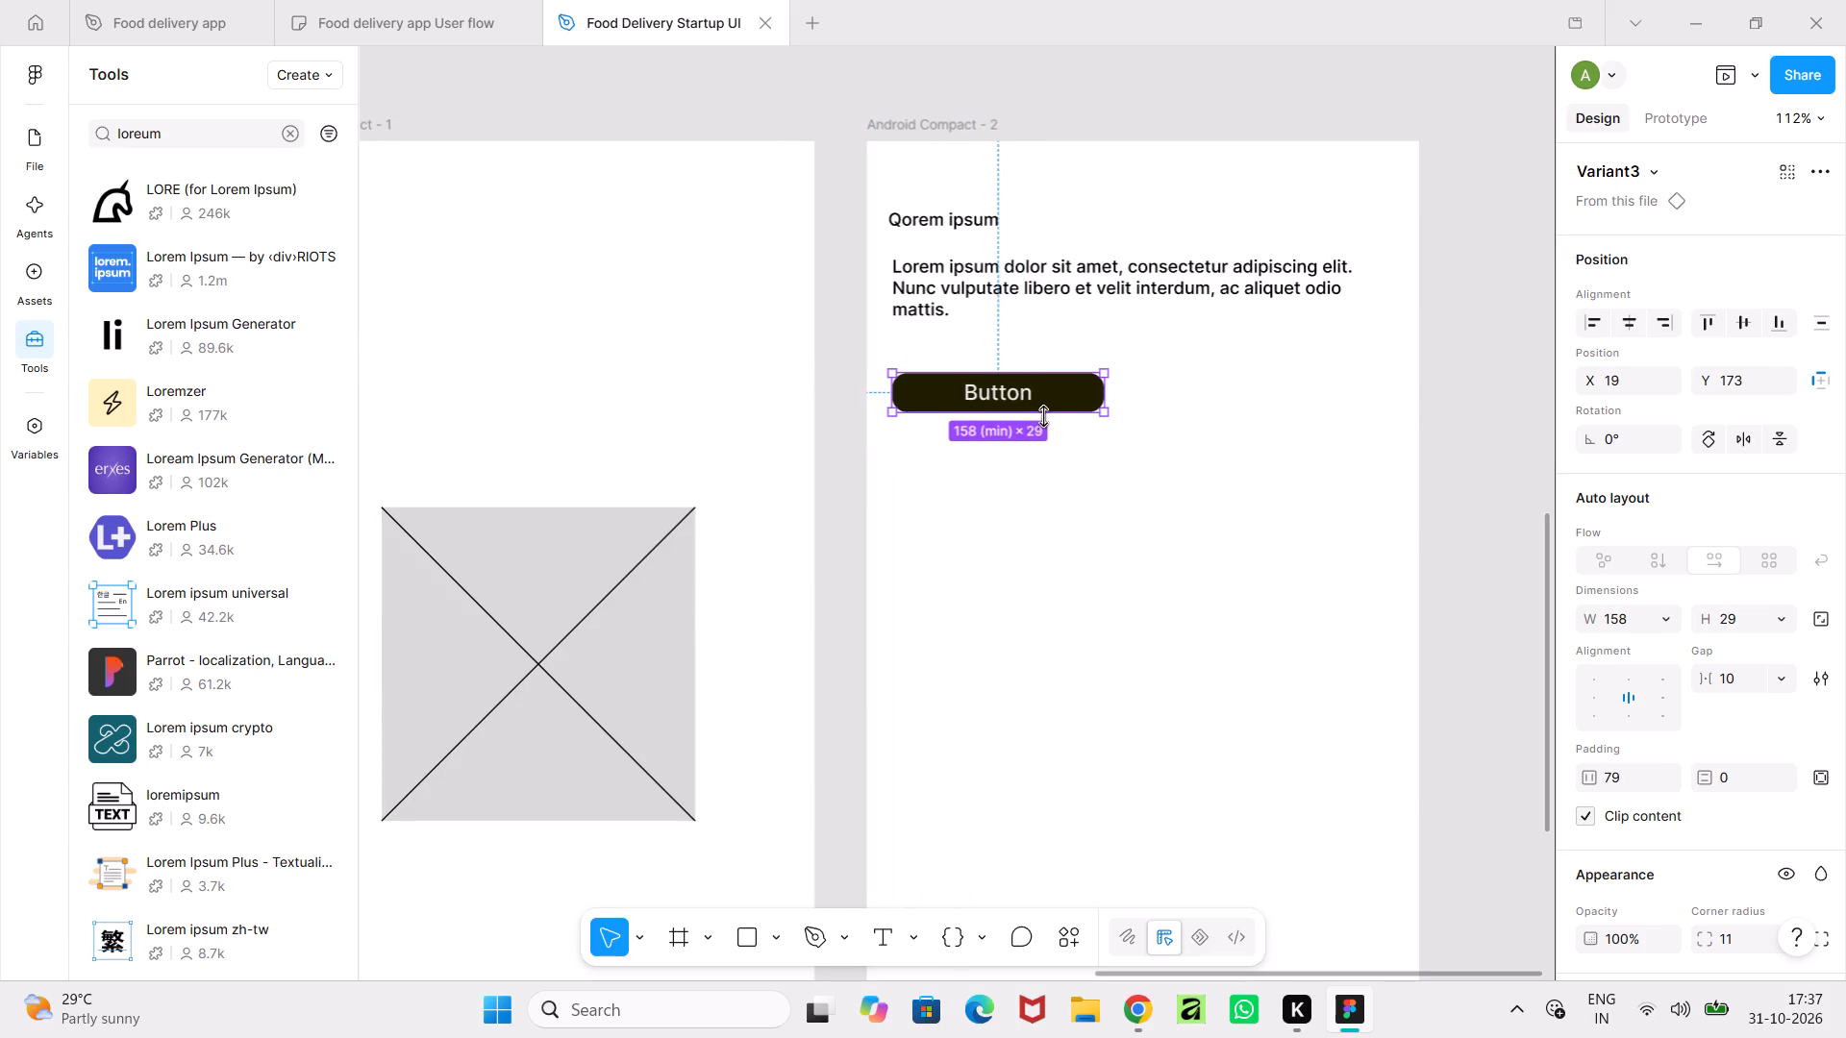
Set the font size of the copied button's label to 14.
left_click(1008, 404)
left_click(1008, 404)
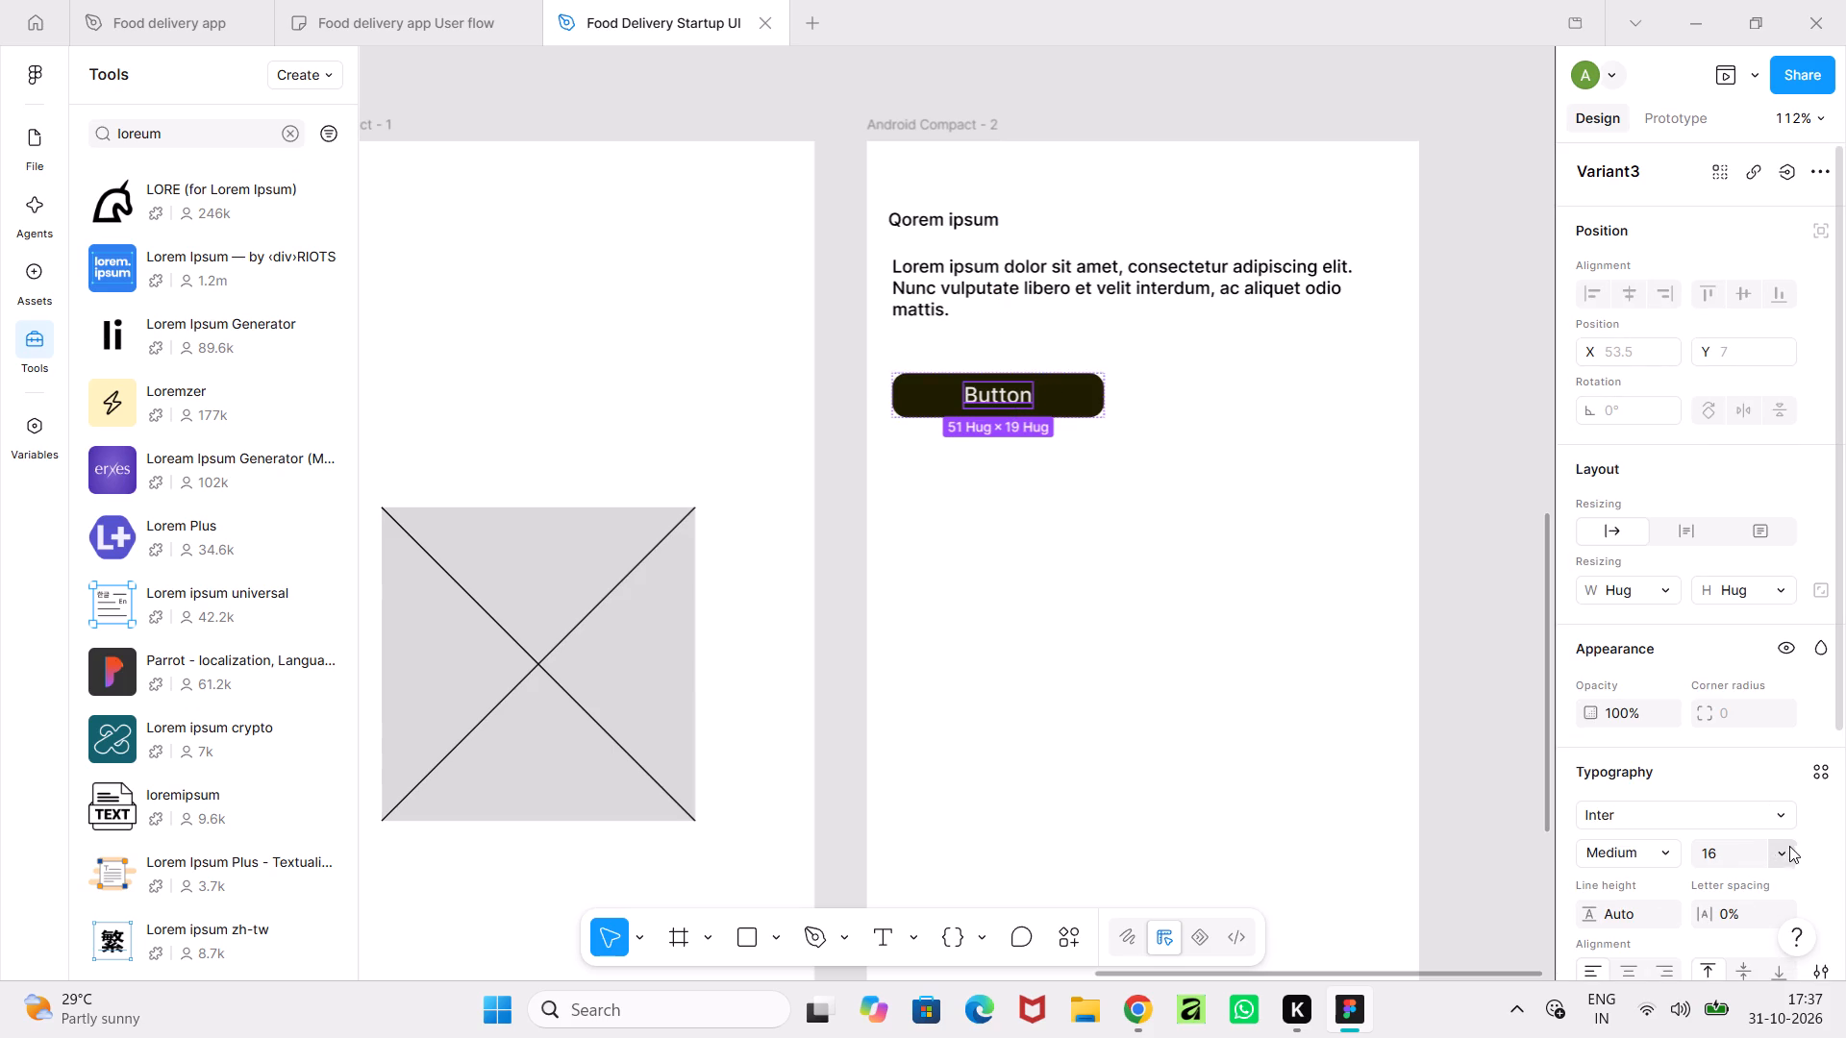
left_click(1784, 854)
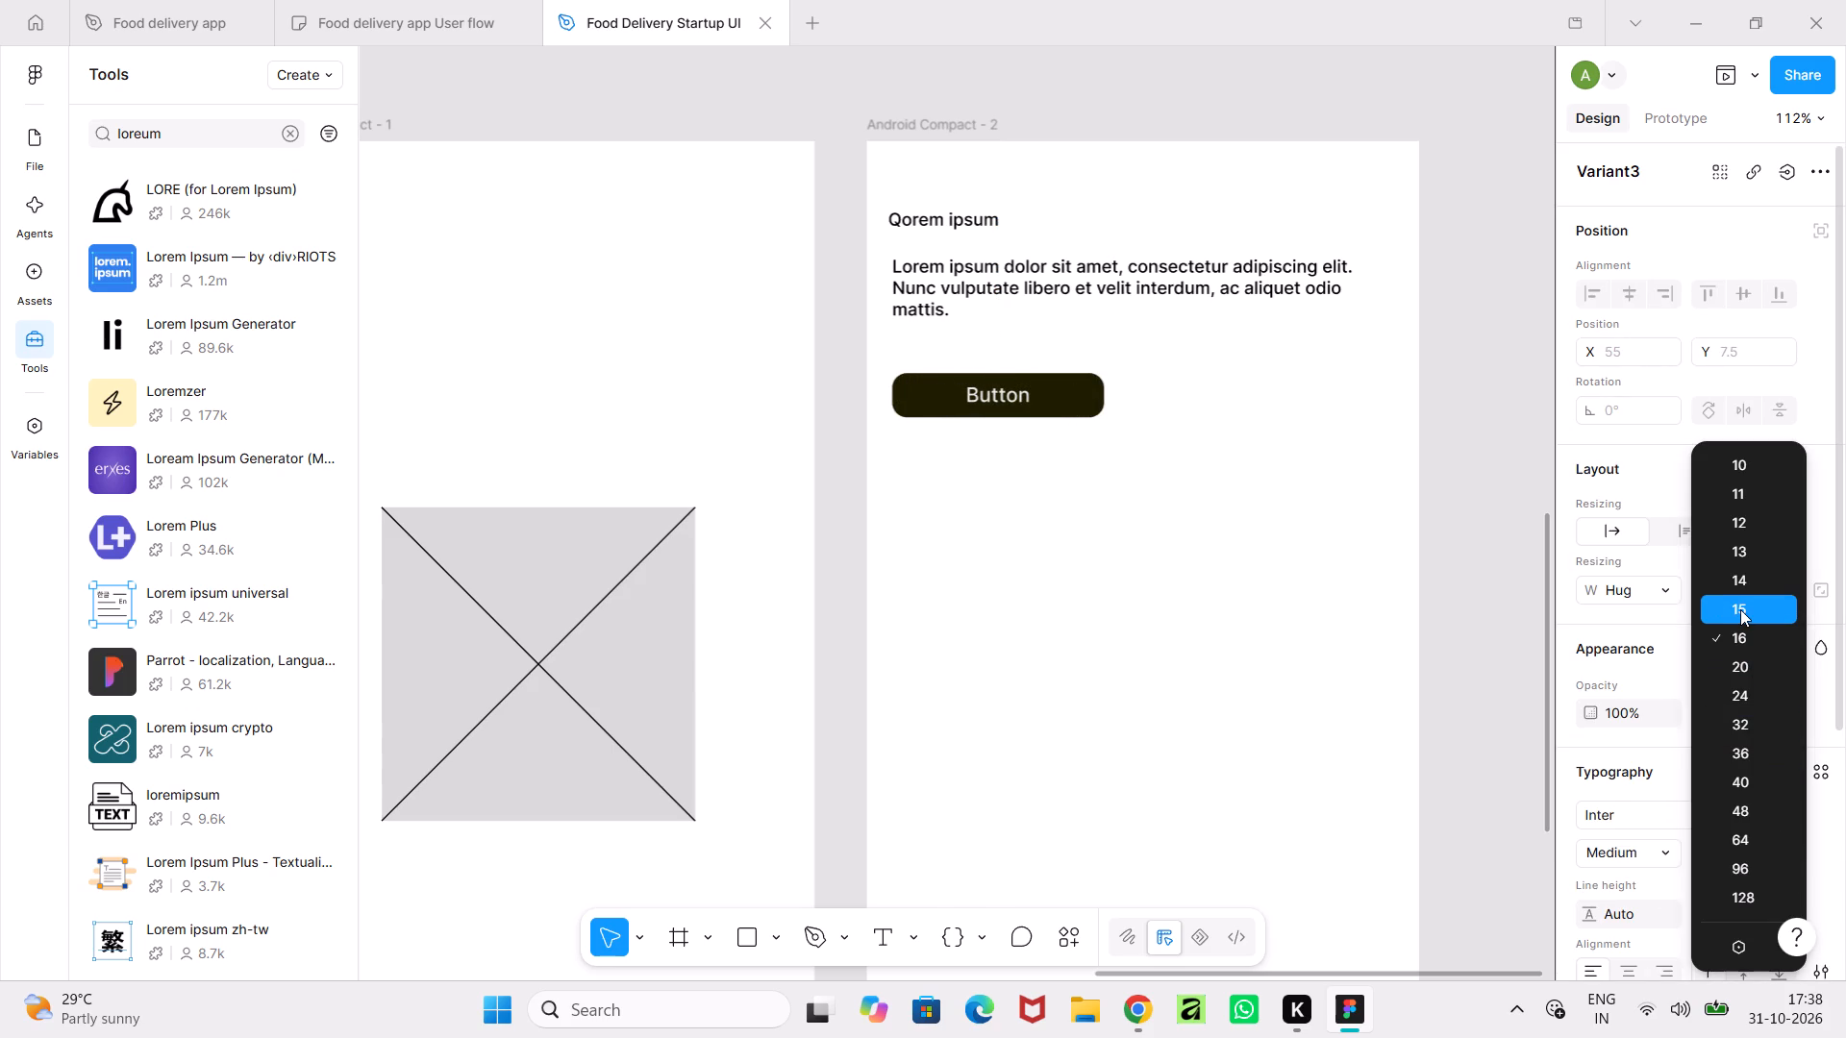
left_click(1742, 586)
left_click(1466, 577)
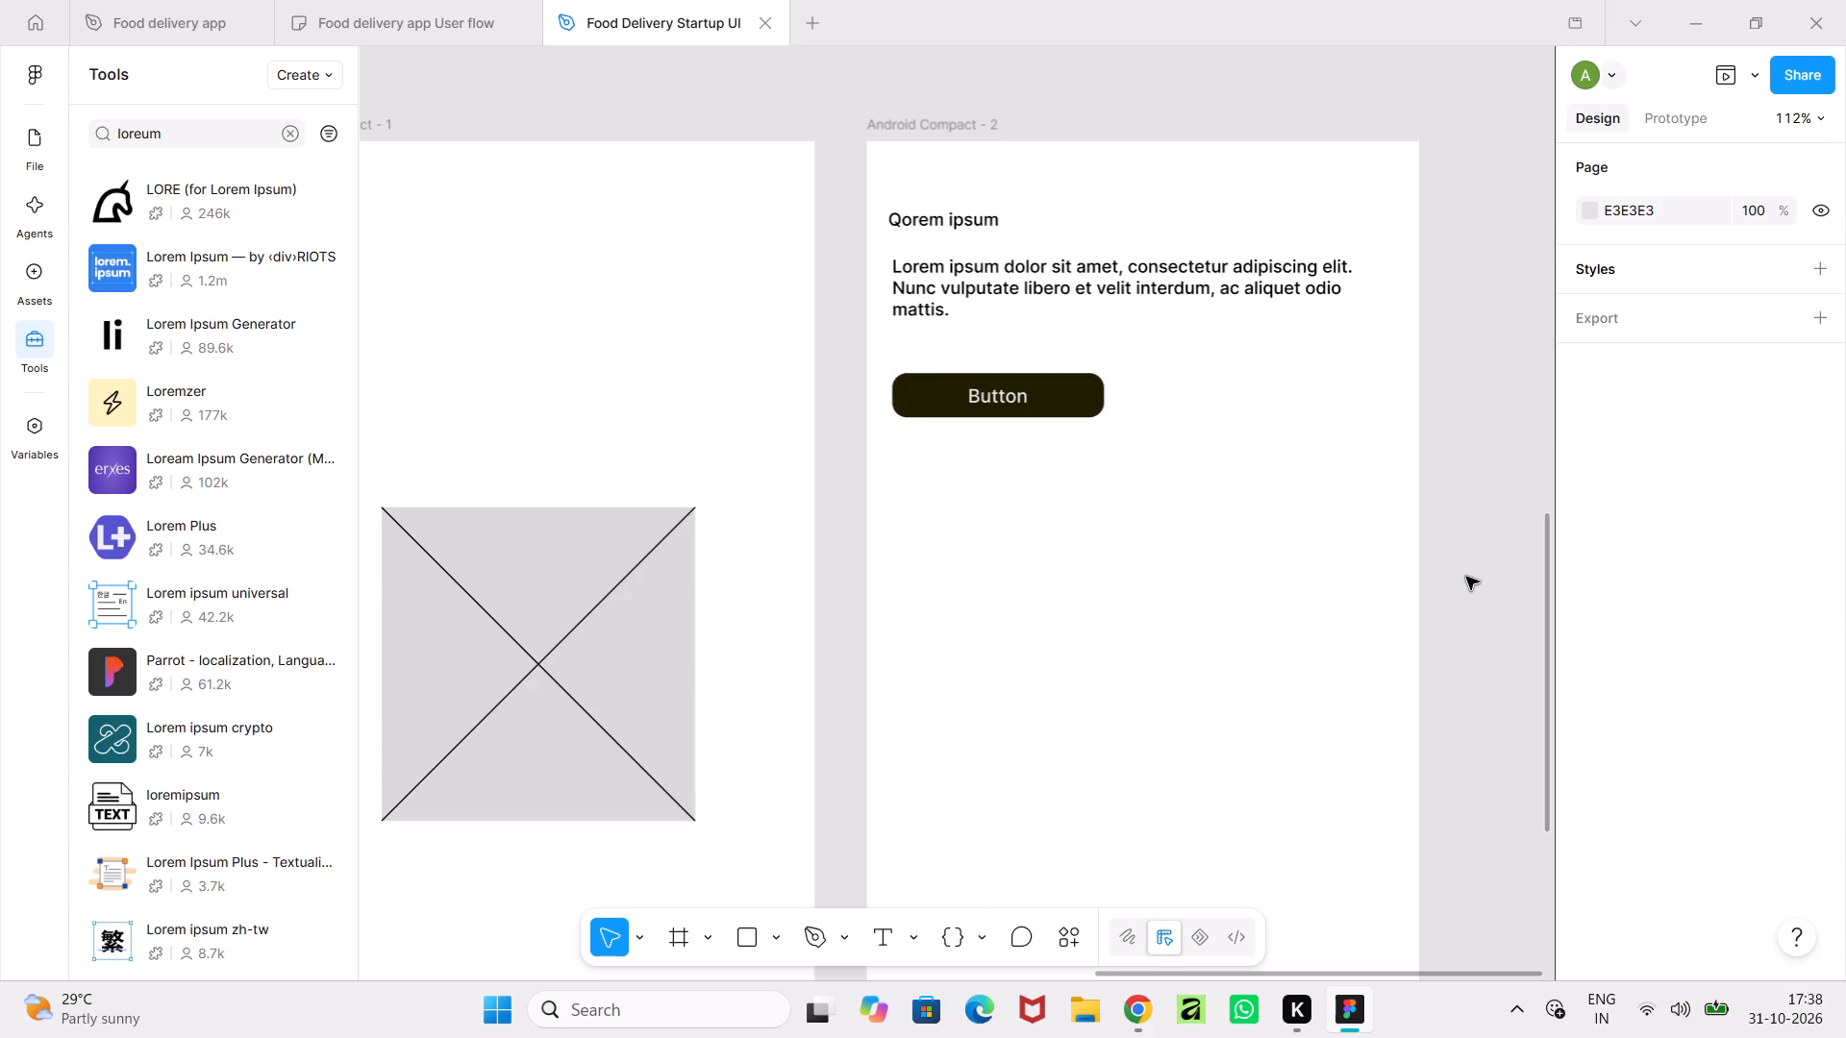
Copy the small dark square and the button at the bottom of Onboarding(OTP) to the same spot in Android Compact - 2.
scroll(1466, 577, "down", 7, "ctrl")
scroll(1481, 673, "down", 3, "ctrl")
middle_click_drag(1484, 673, 1424, 573)
scroll(1424, 573, "down", 2, "ctrl")
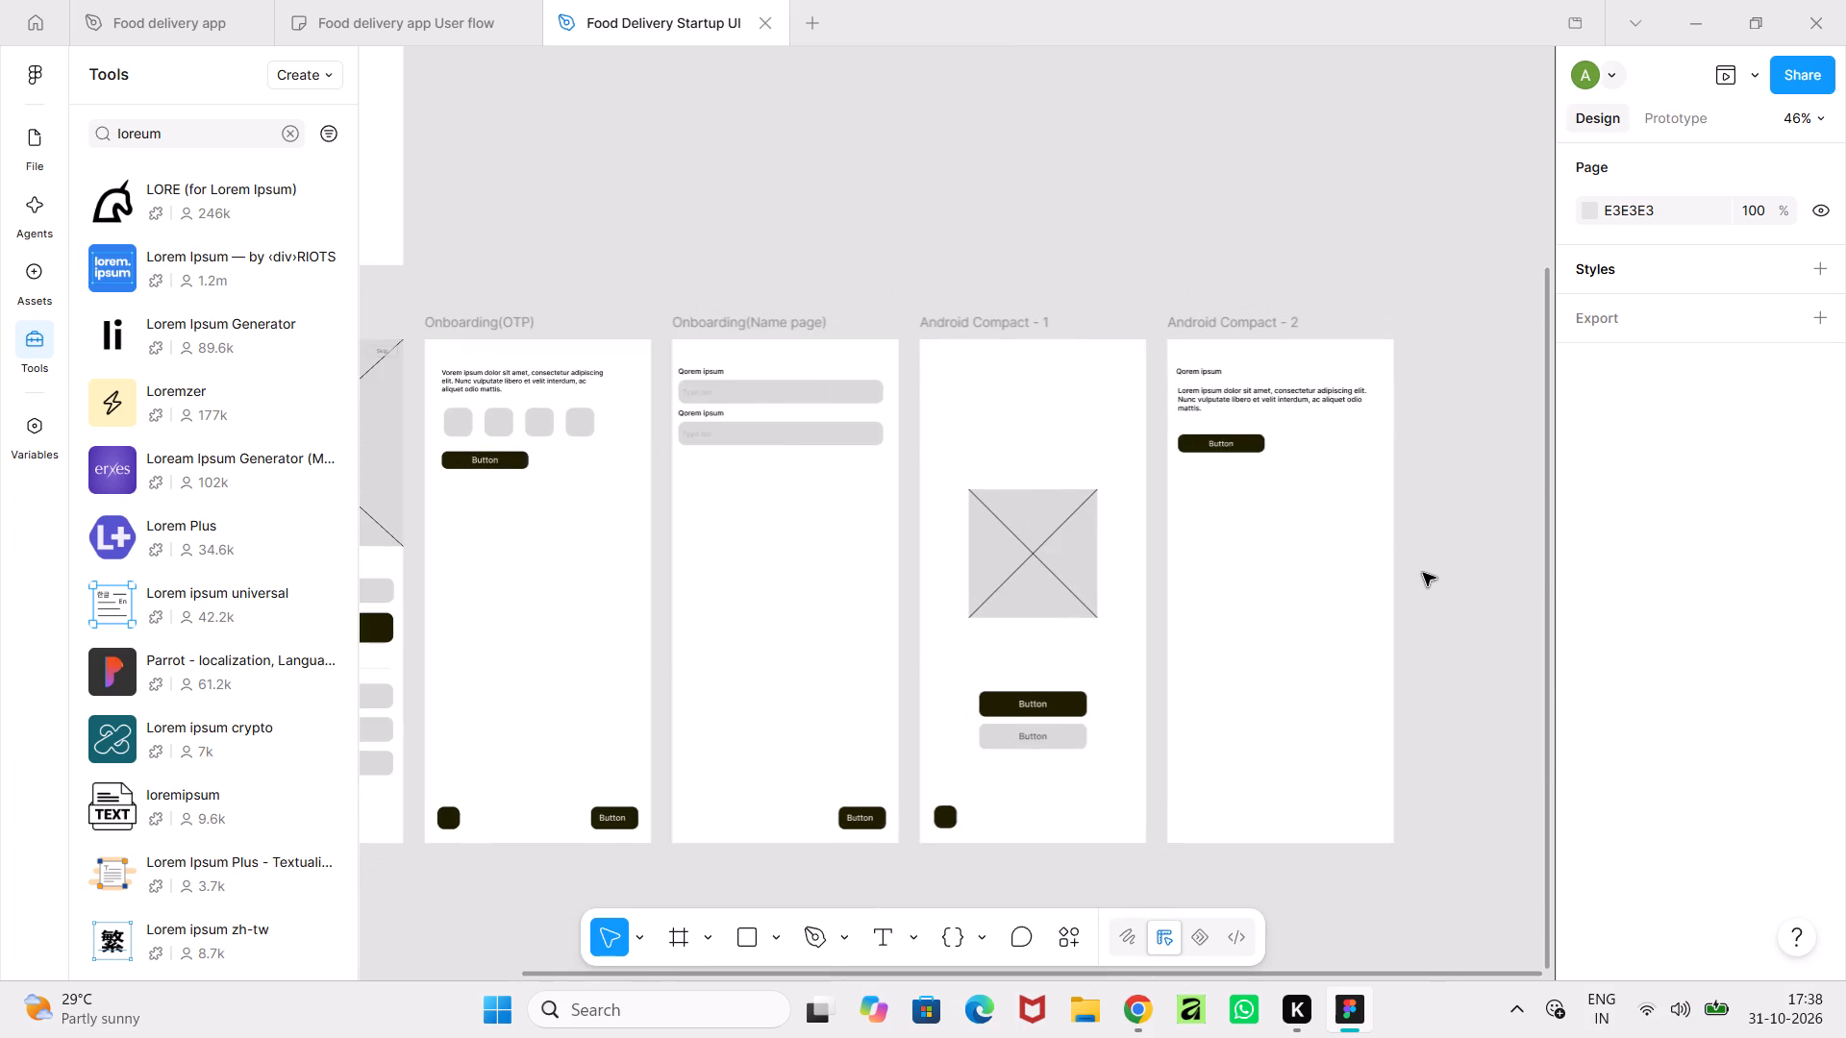
scroll(1417, 575, "up", 1, "ctrl")
scroll(1414, 593, "down", 2, "ctrl")
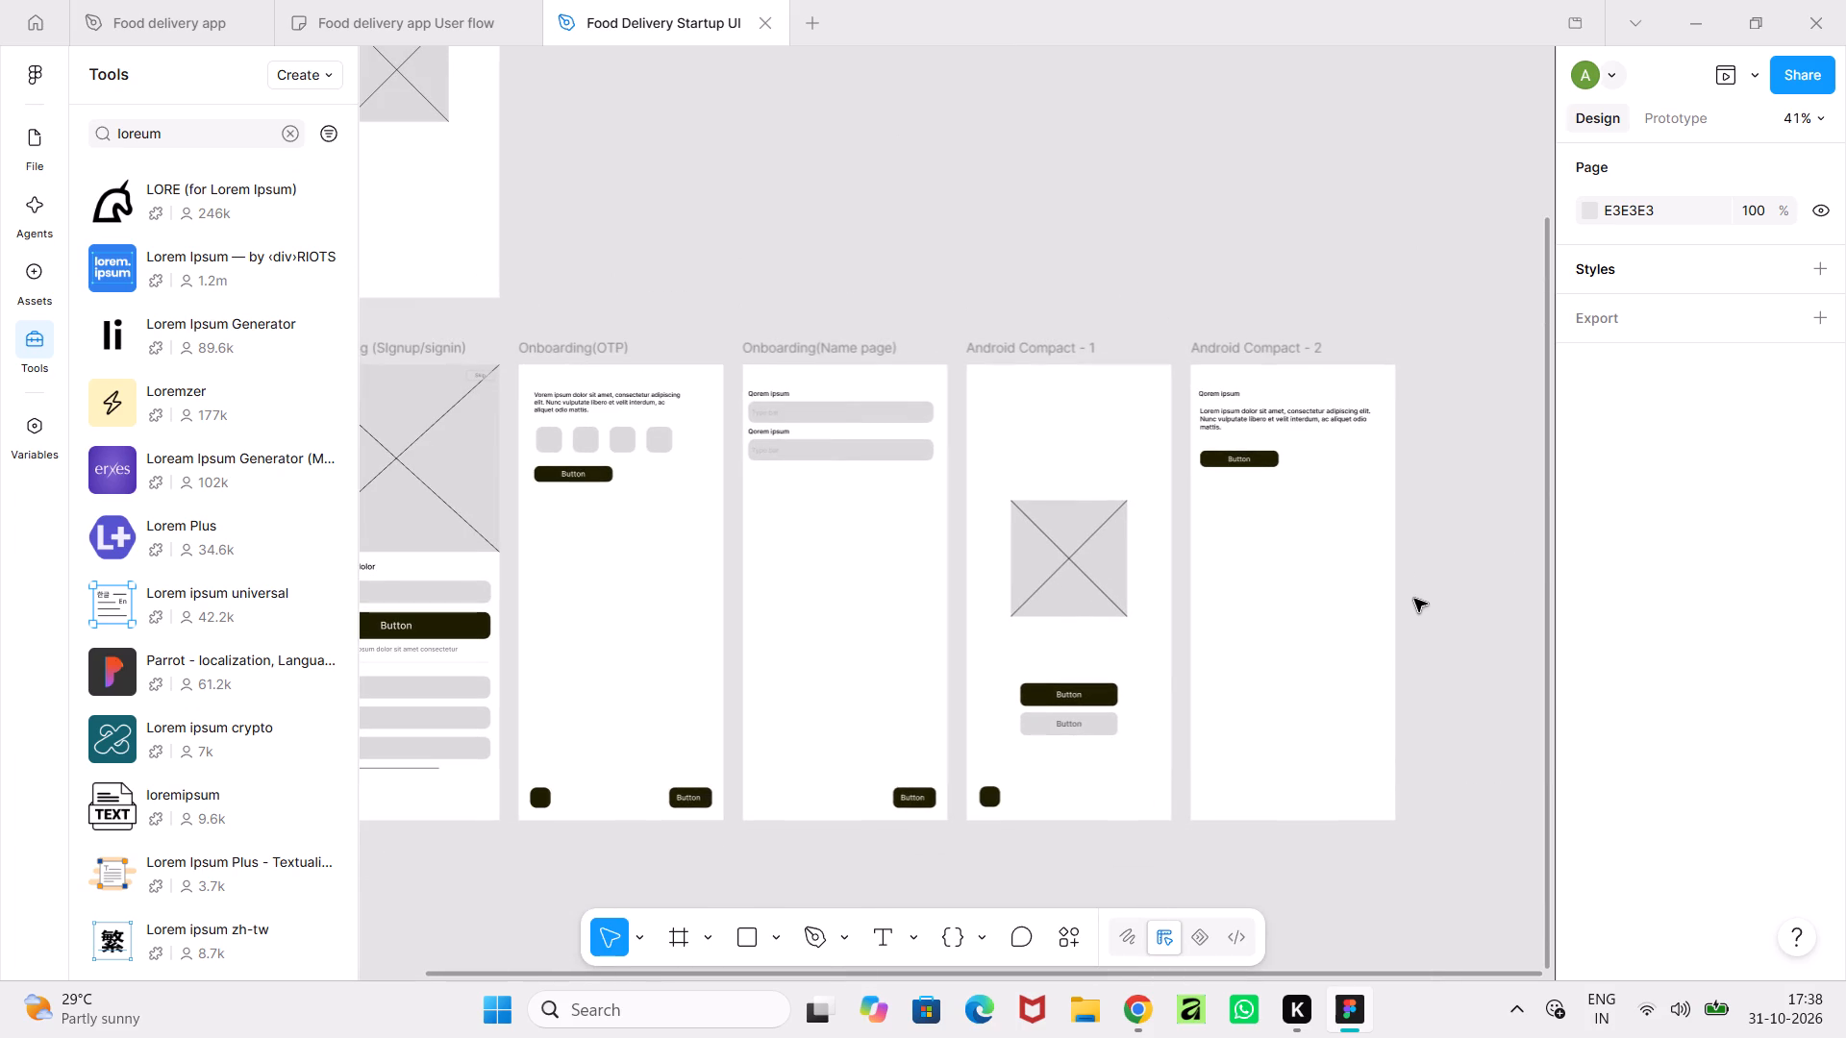
scroll(995, 867, "up", 1, "ctrl")
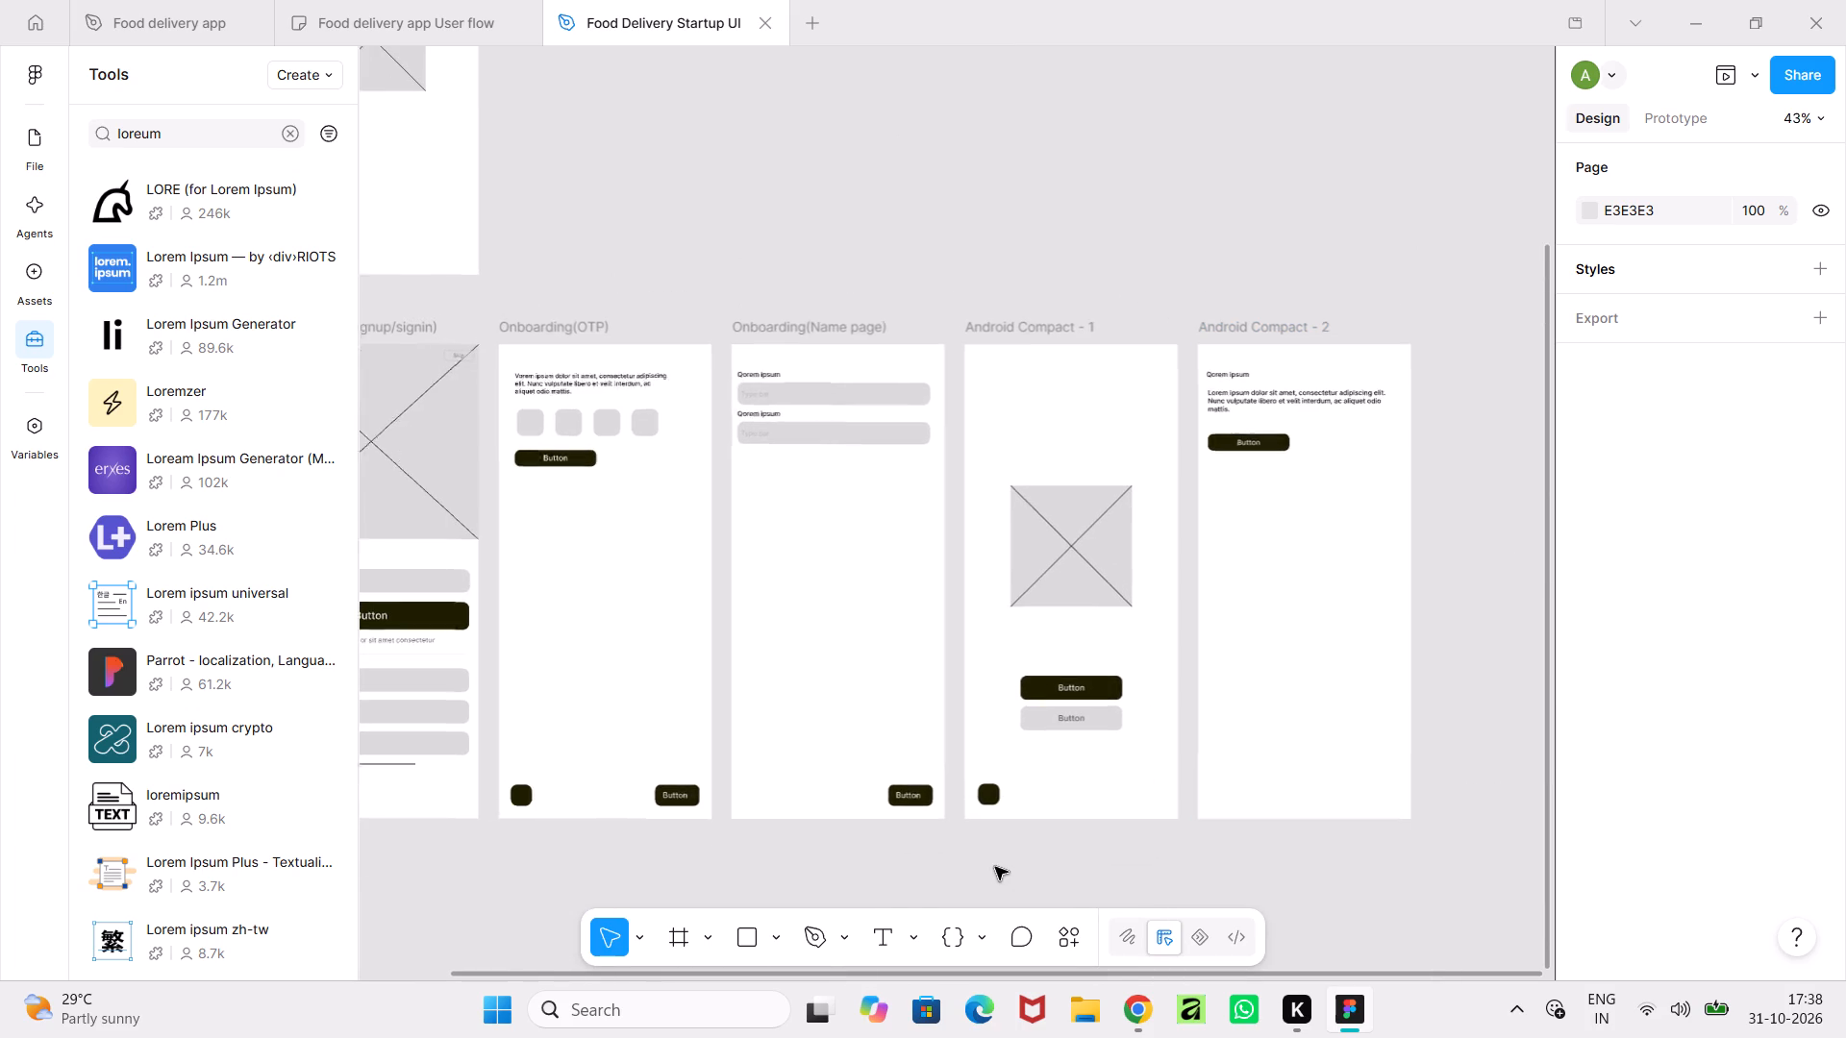
scroll(995, 867, "up", 2, "ctrl")
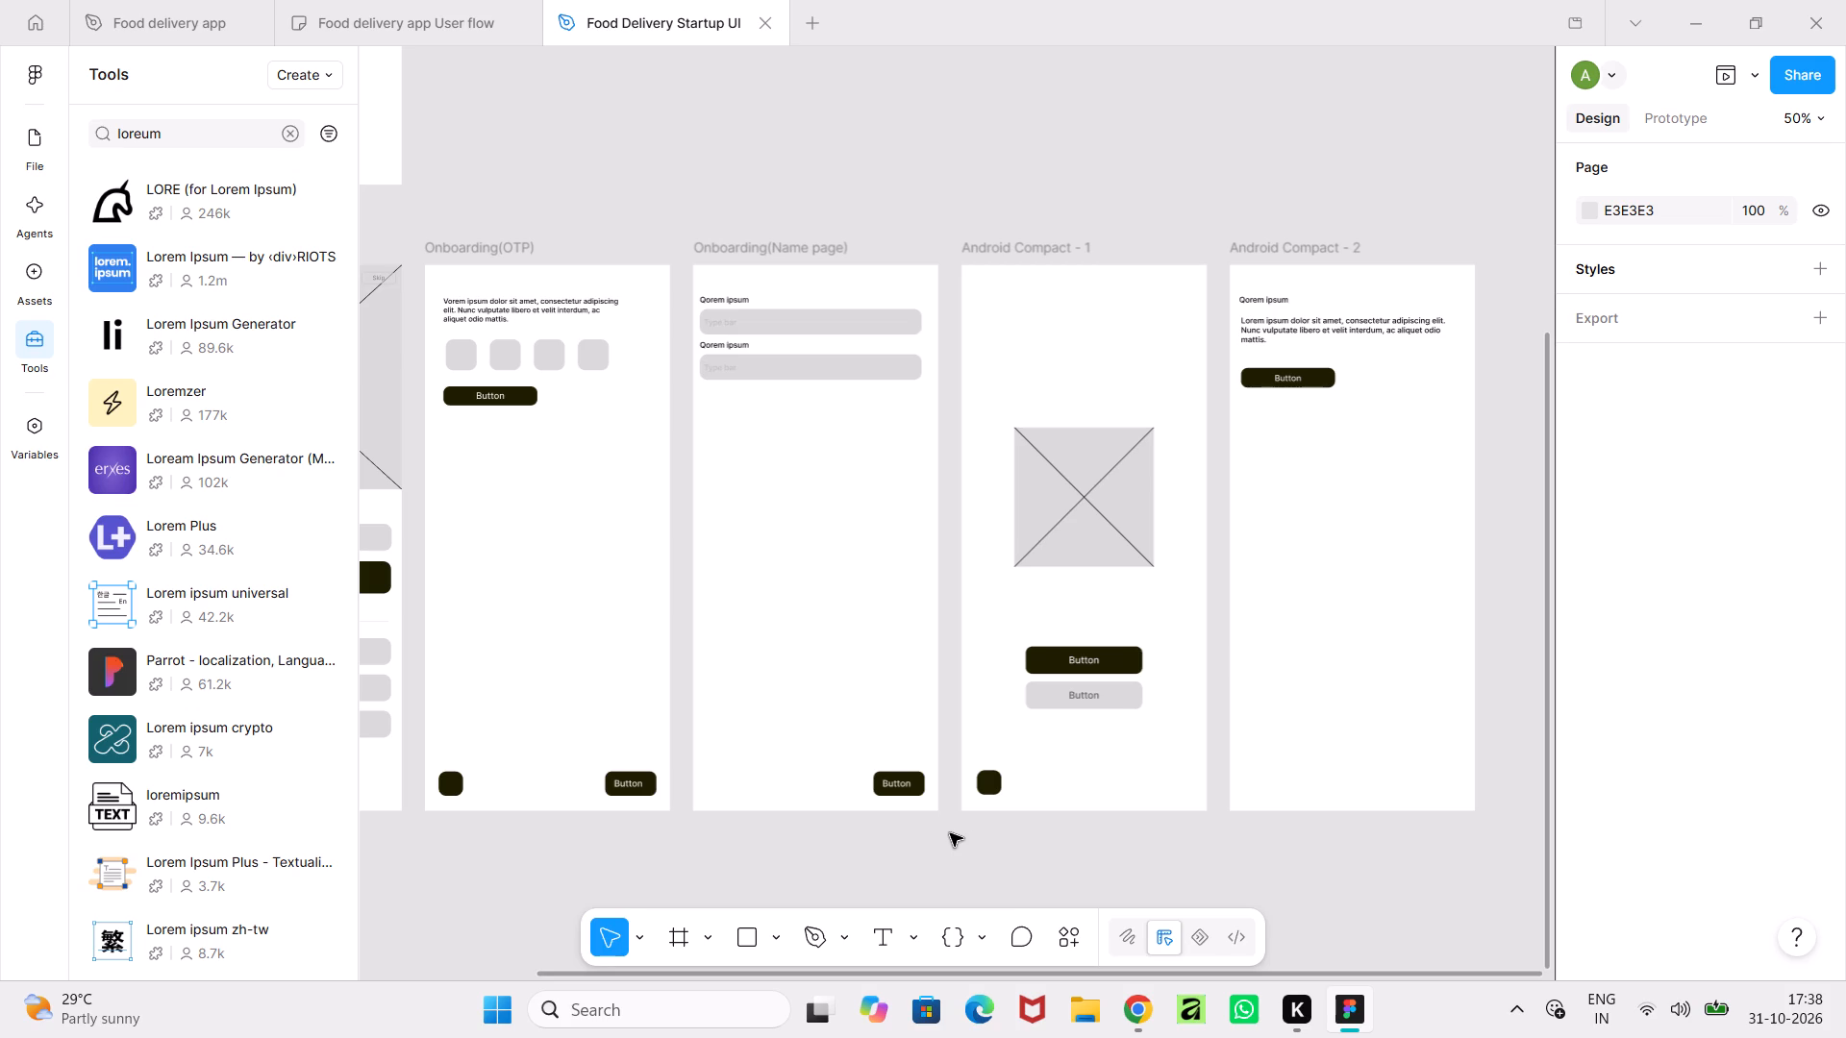
left_click(638, 786)
left_click(451, 785, "shift")
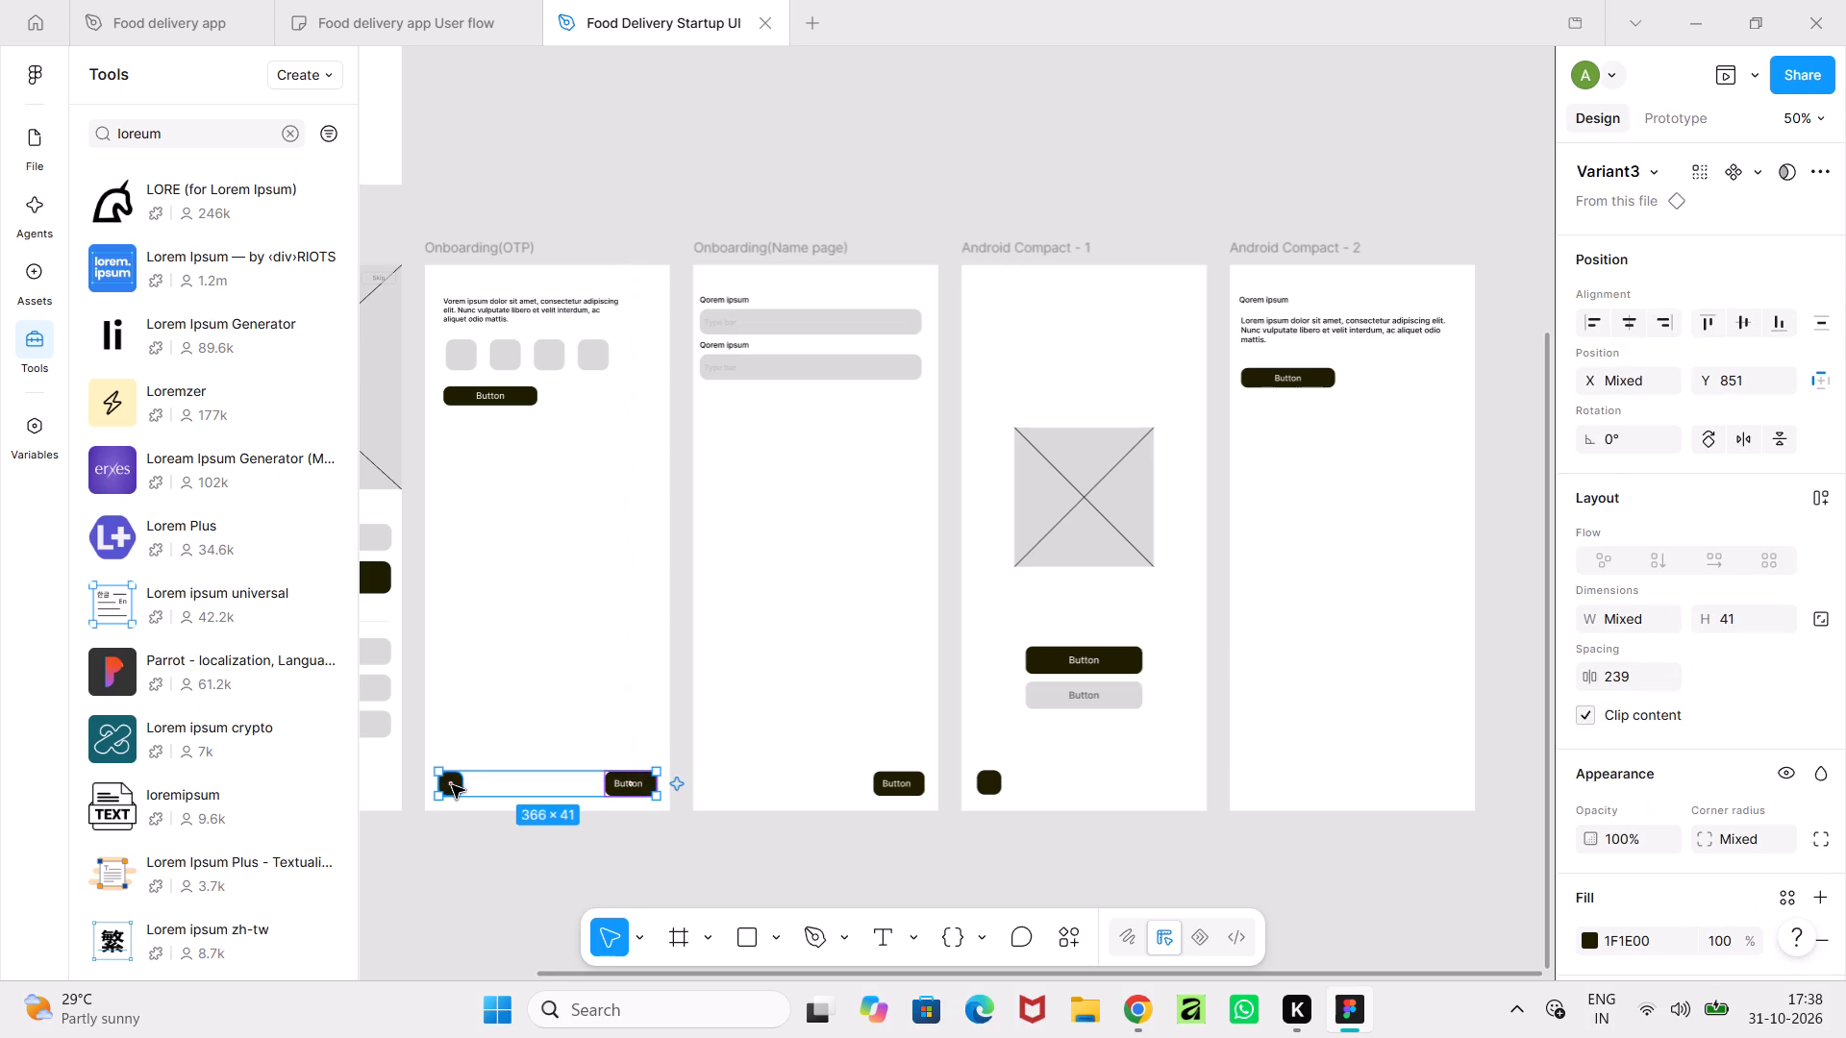
key("ctrl+c")
key("ctrl+v")
left_click_drag(532, 785, 1149, 773, "shift")
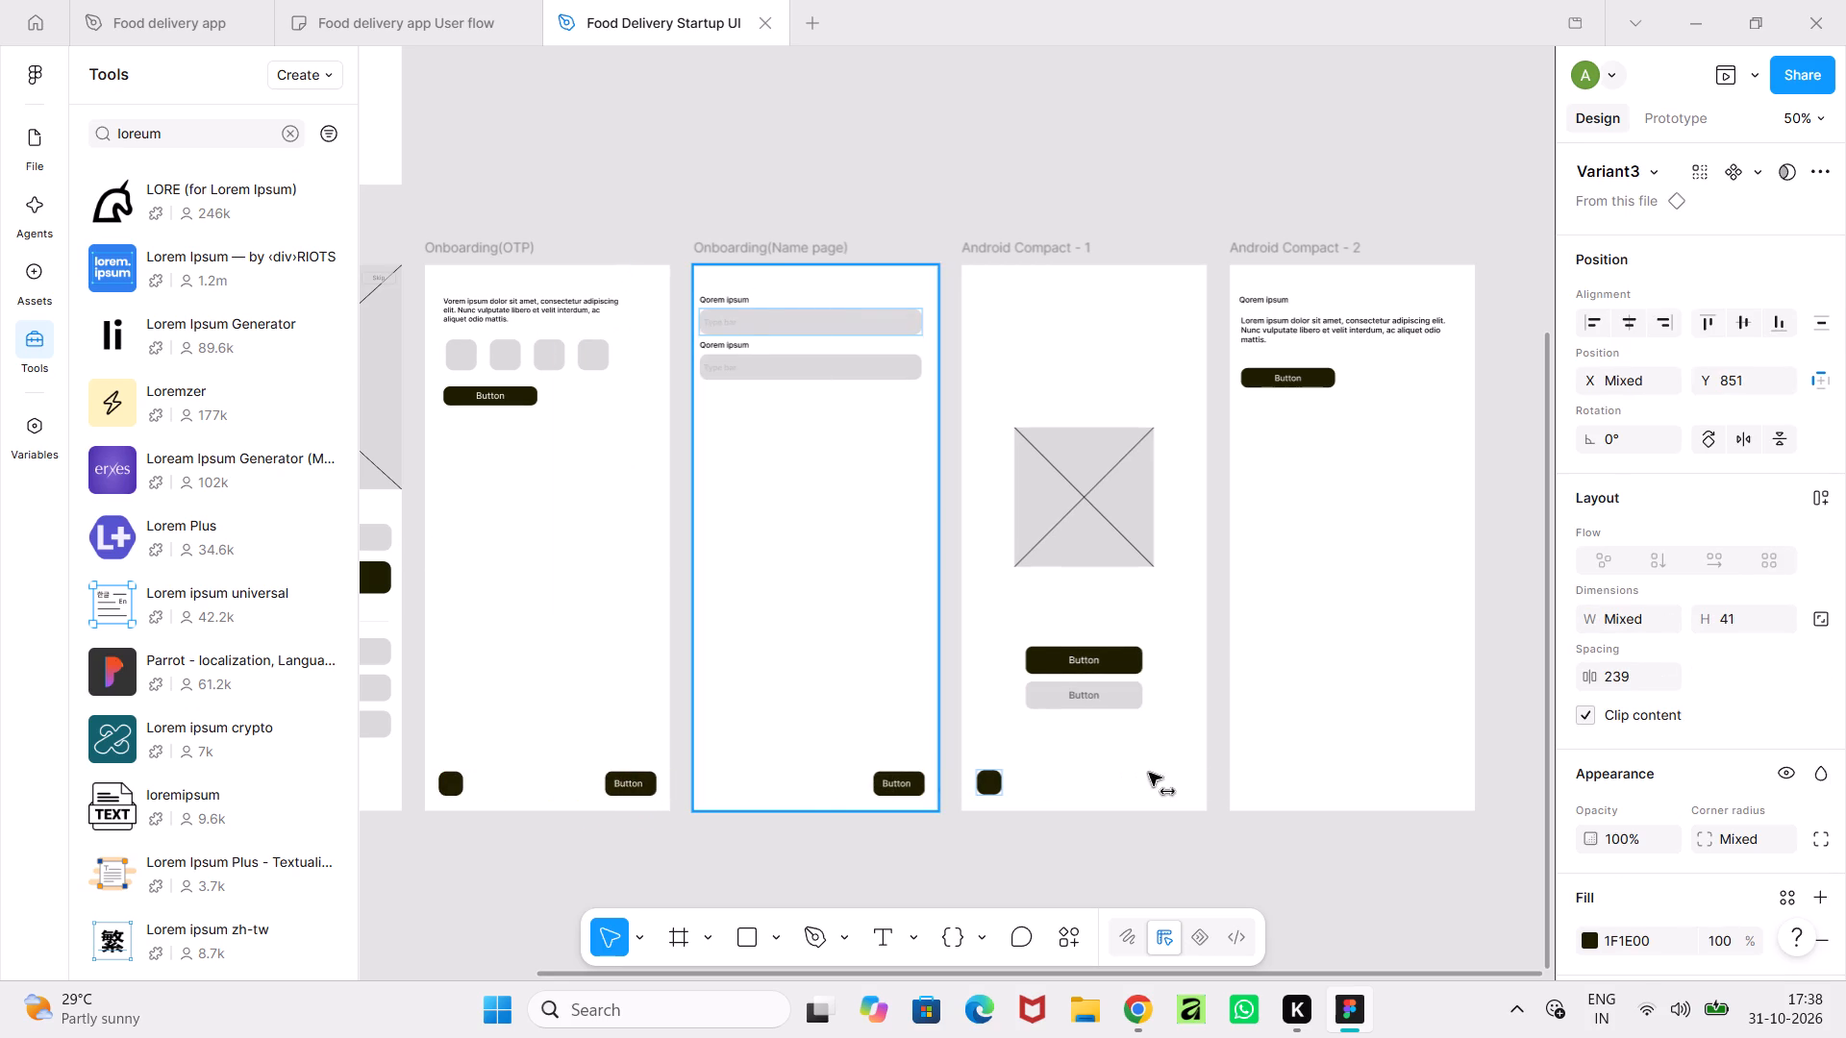
left_click_drag(1149, 773, 1337, 776, "shift")
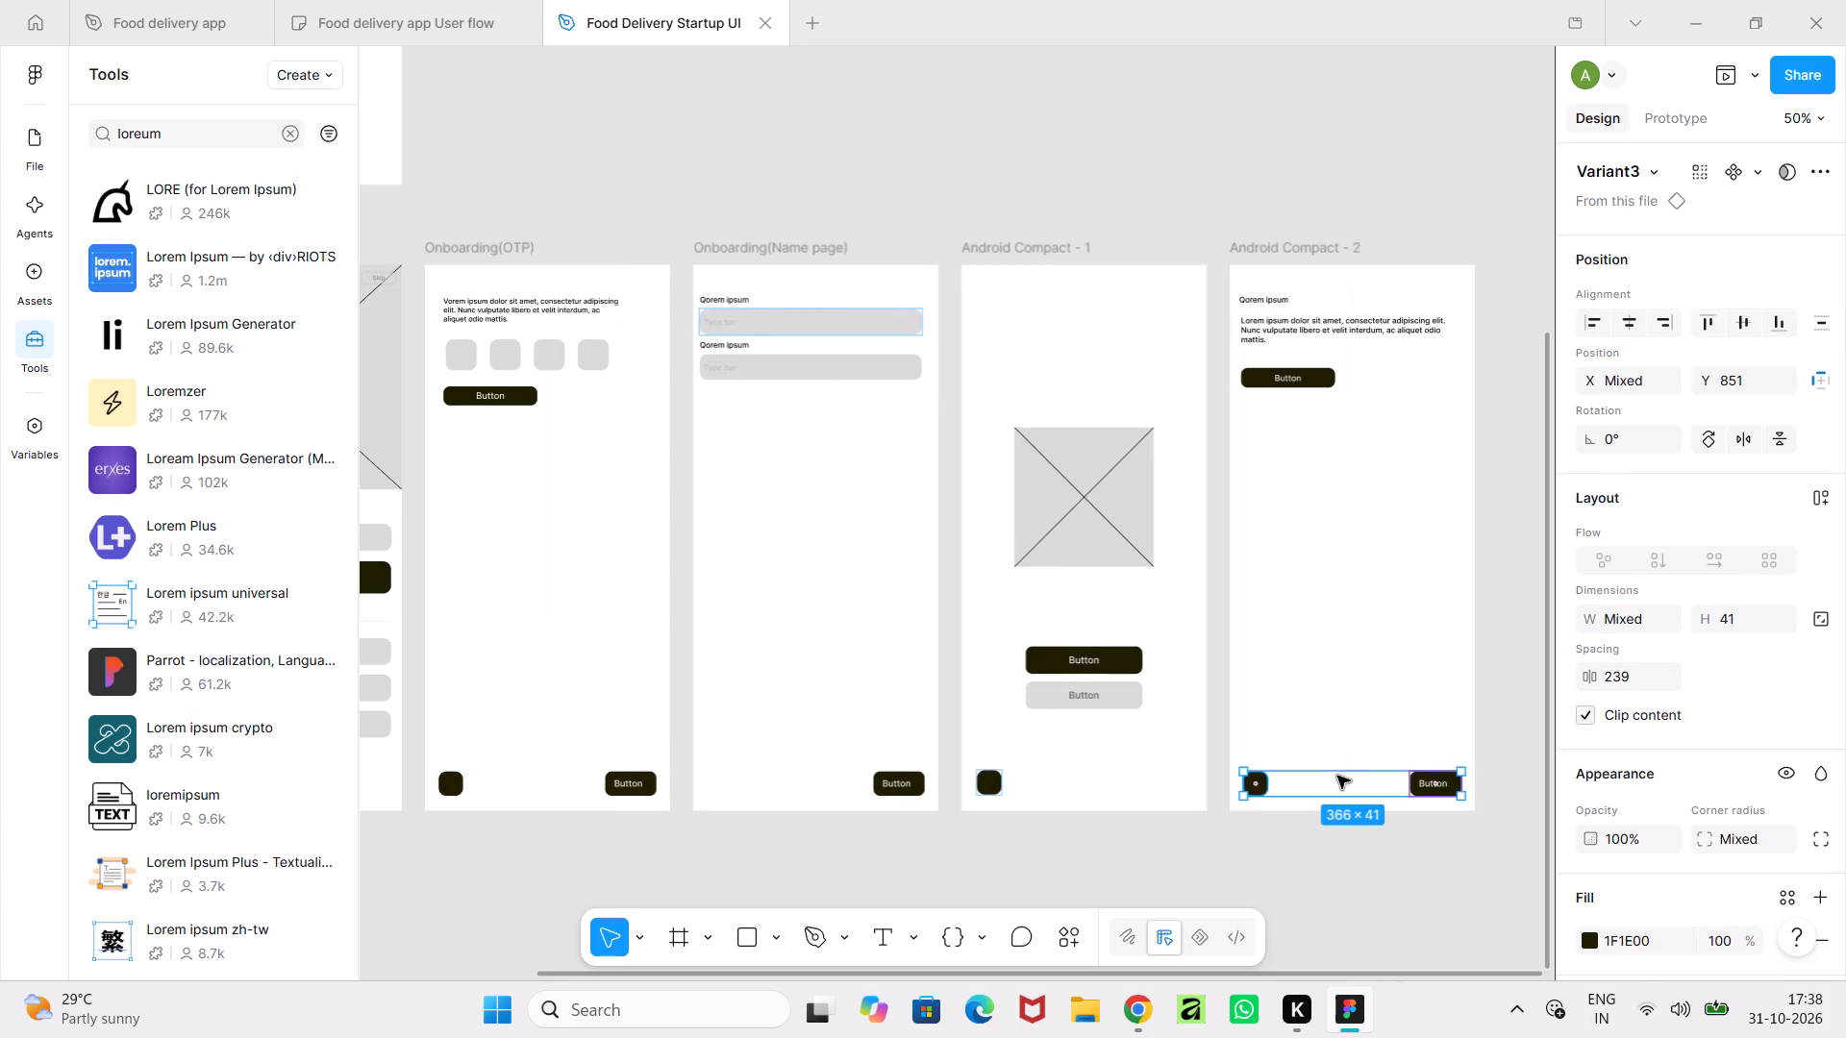
left_click(1511, 775)
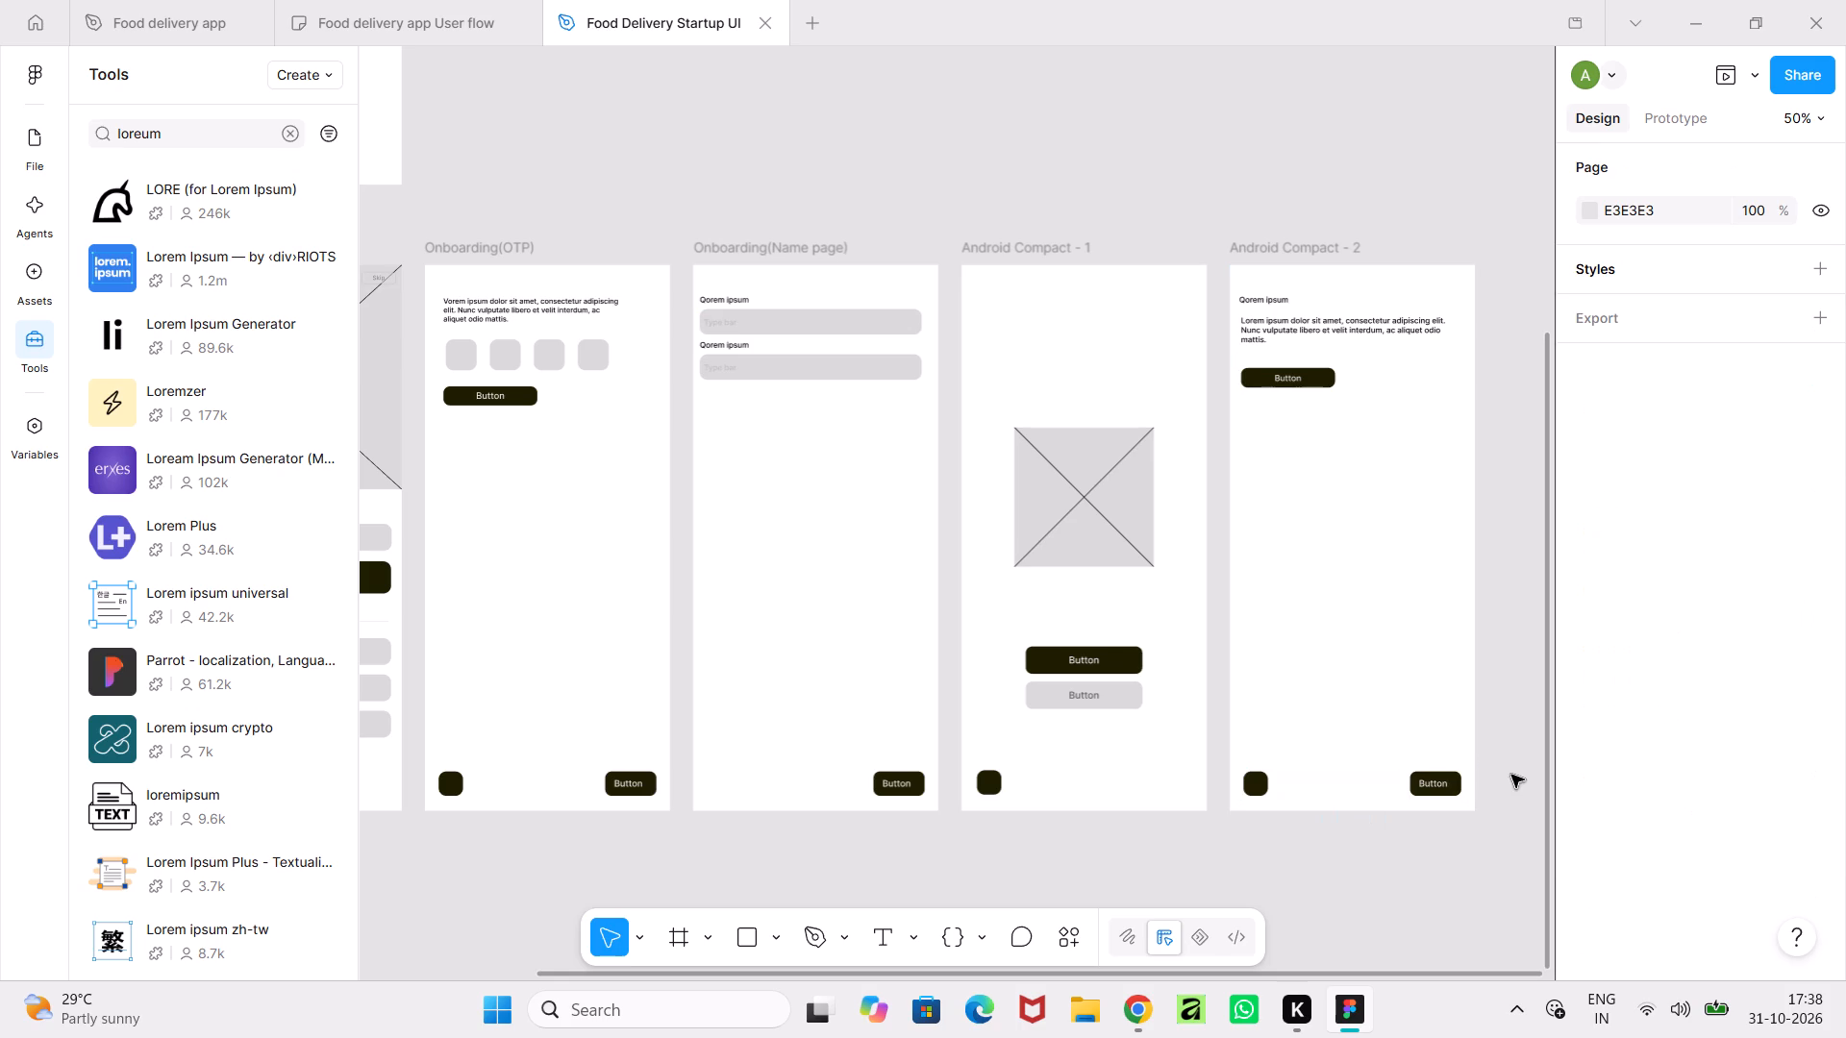
Review the wireframe screens from the Splash Screen through Android Compact - 2, close up and as a whole.
scroll(1353, 911, "down", 3, "ctrl")
middle_click_drag(1353, 911, 1368, 875, "ctrl")
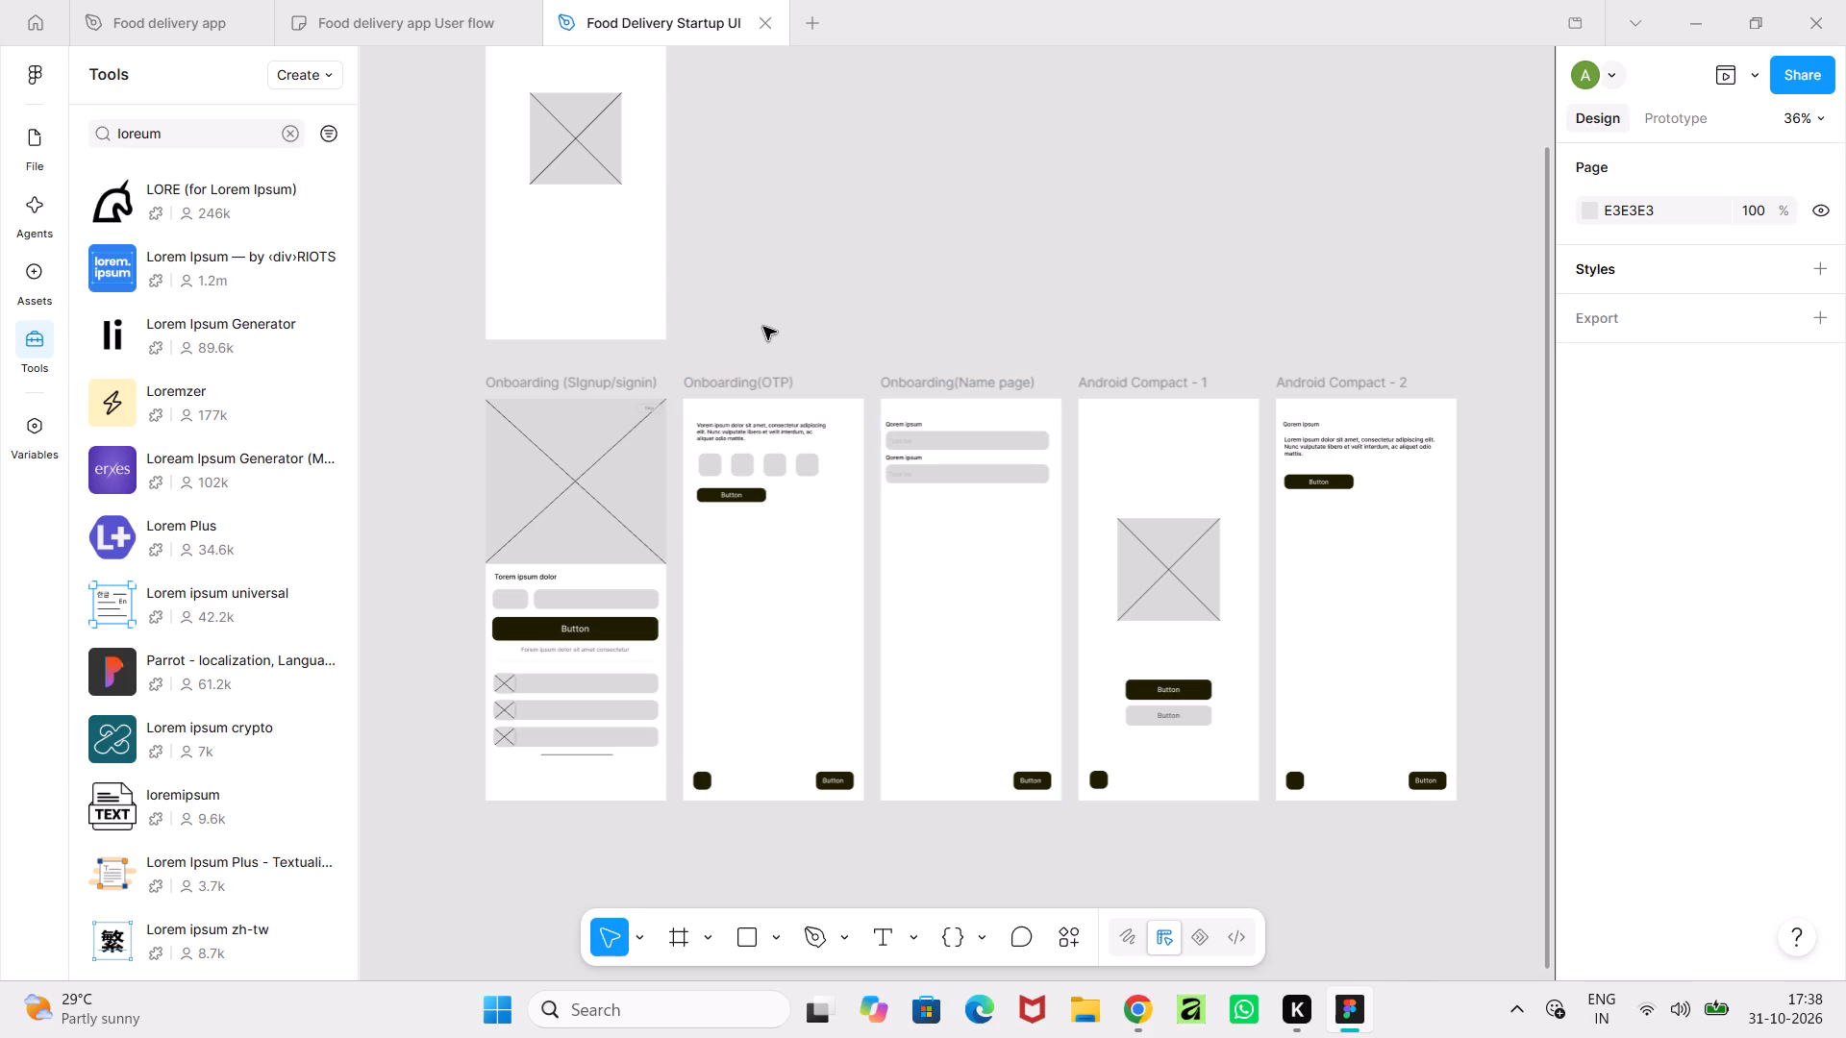
scroll(763, 327, "up", 10, "ctrl")
middle_click_drag(906, 482, 990, 352)
scroll(992, 354, "down", 4, "ctrl")
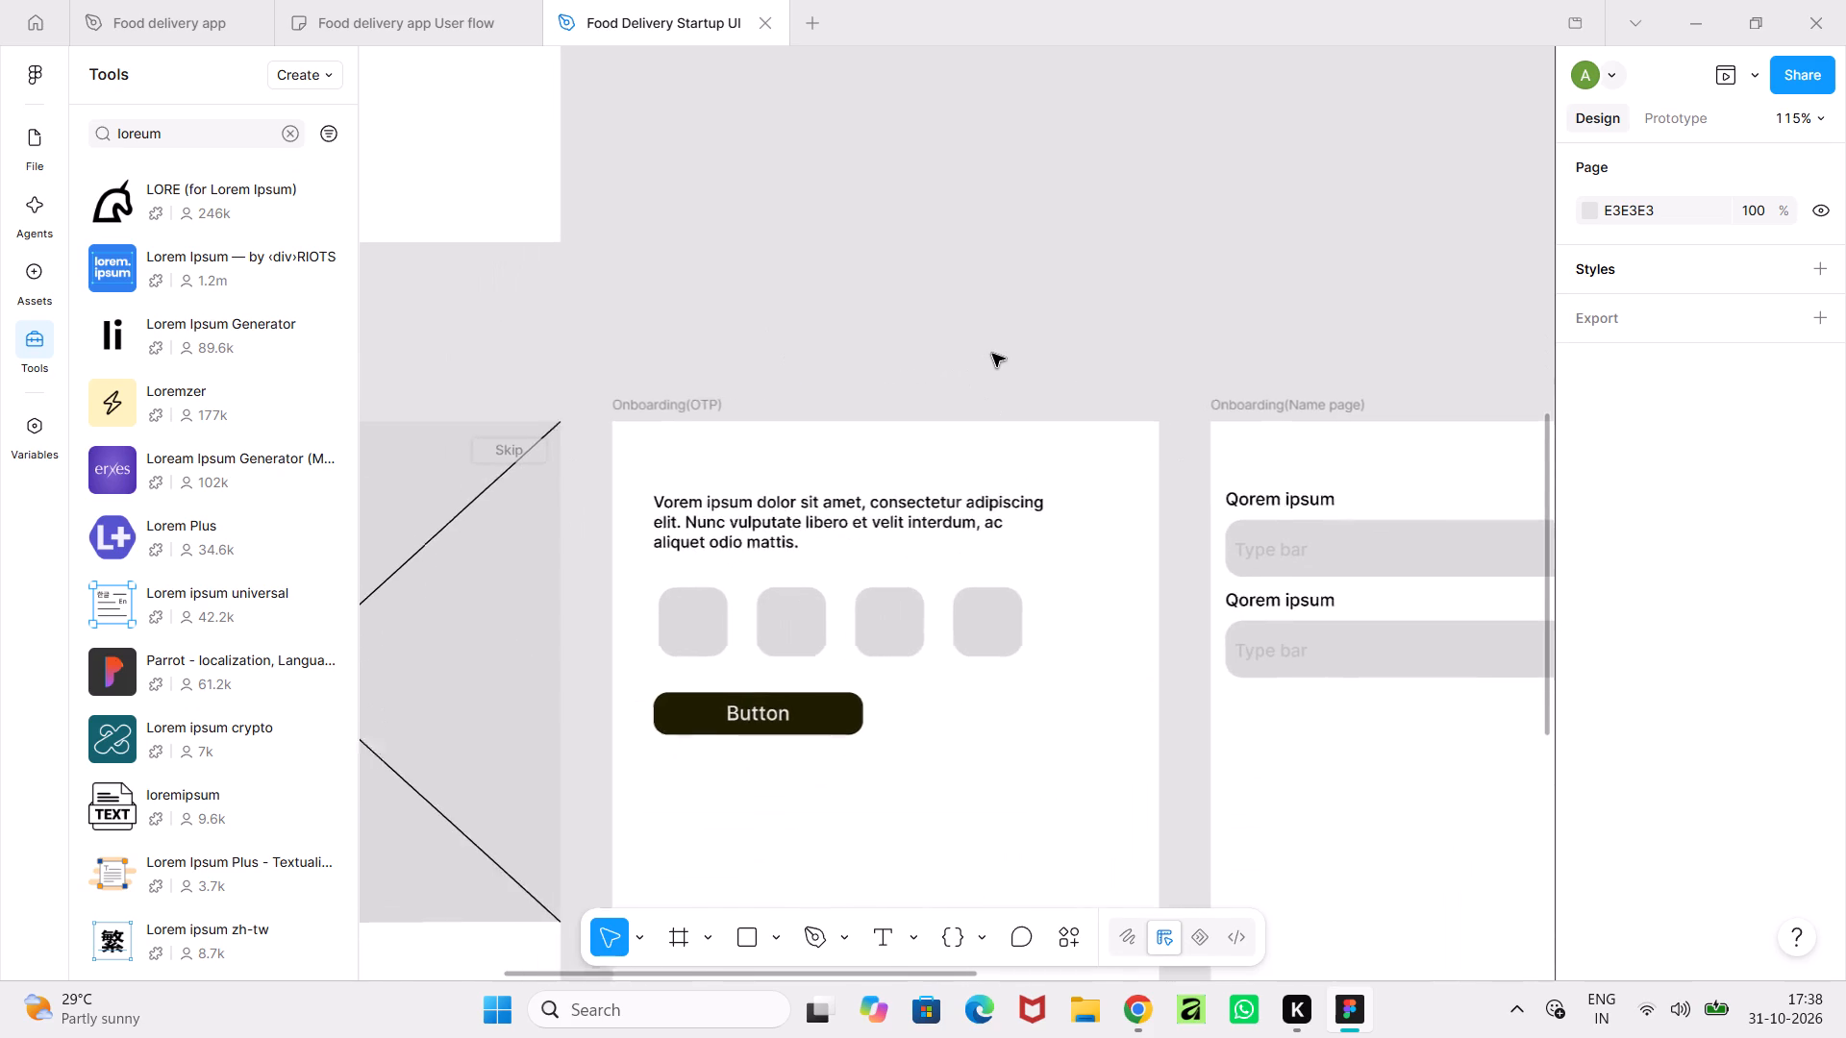
scroll(992, 354, "up", 5, "ctrl")
scroll(993, 354, "down", 10, "ctrl")
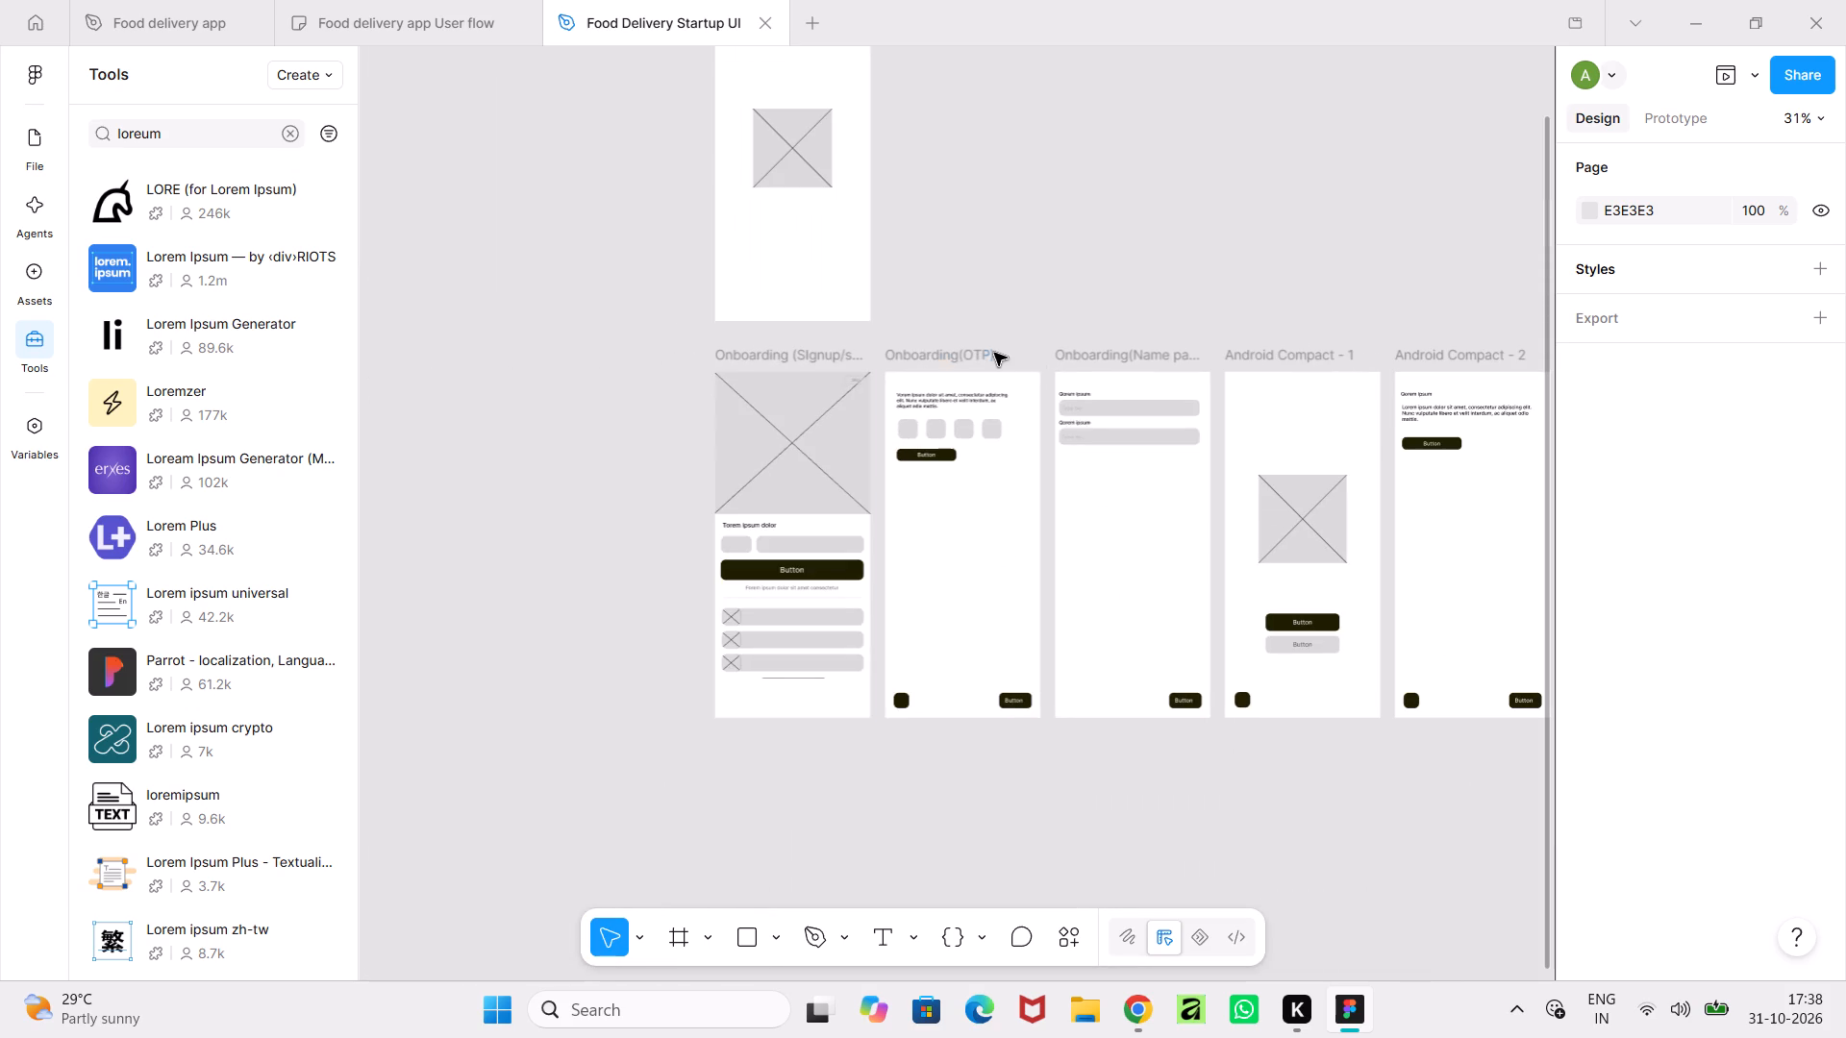
middle_click_drag(1335, 755, 972, 843)
middle_click_drag(1285, 778, 1198, 751)
scroll(1198, 743, "up", 4, "ctrl")
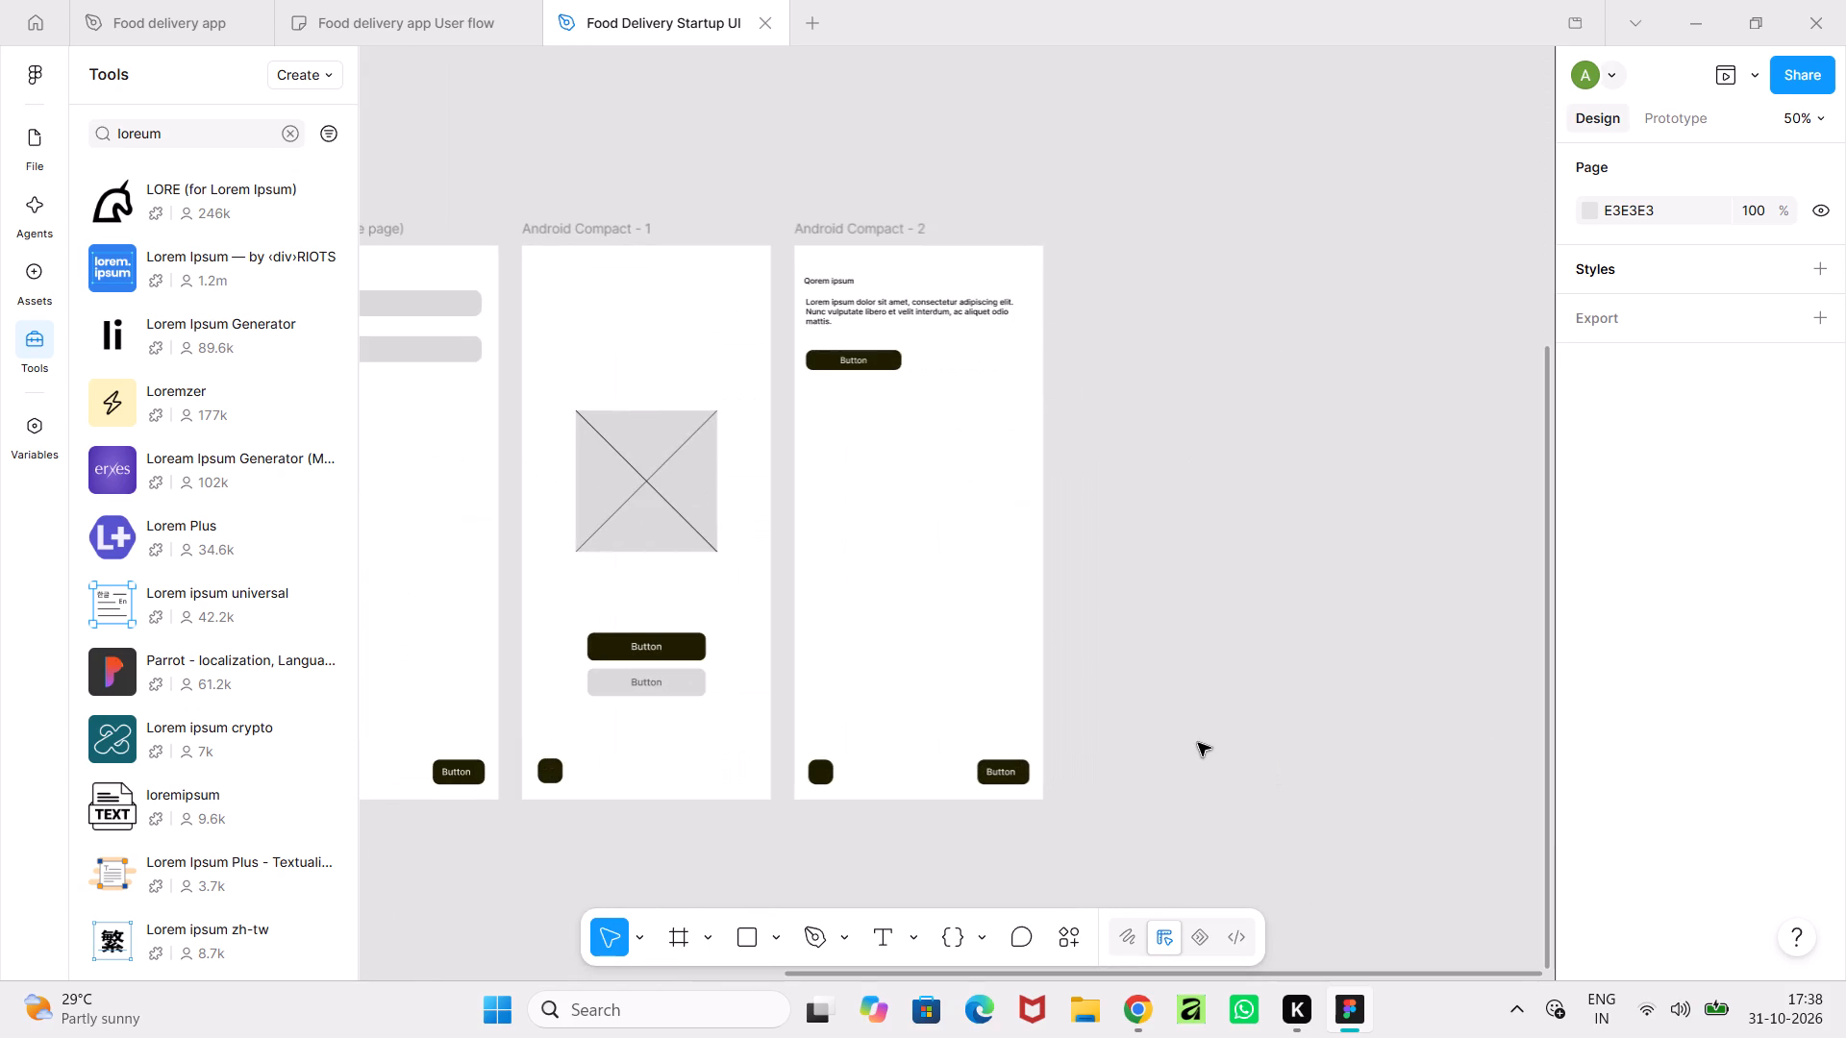
scroll(1198, 743, "up", 3, "ctrl")
scroll(1198, 743, "down", 7, "ctrl")
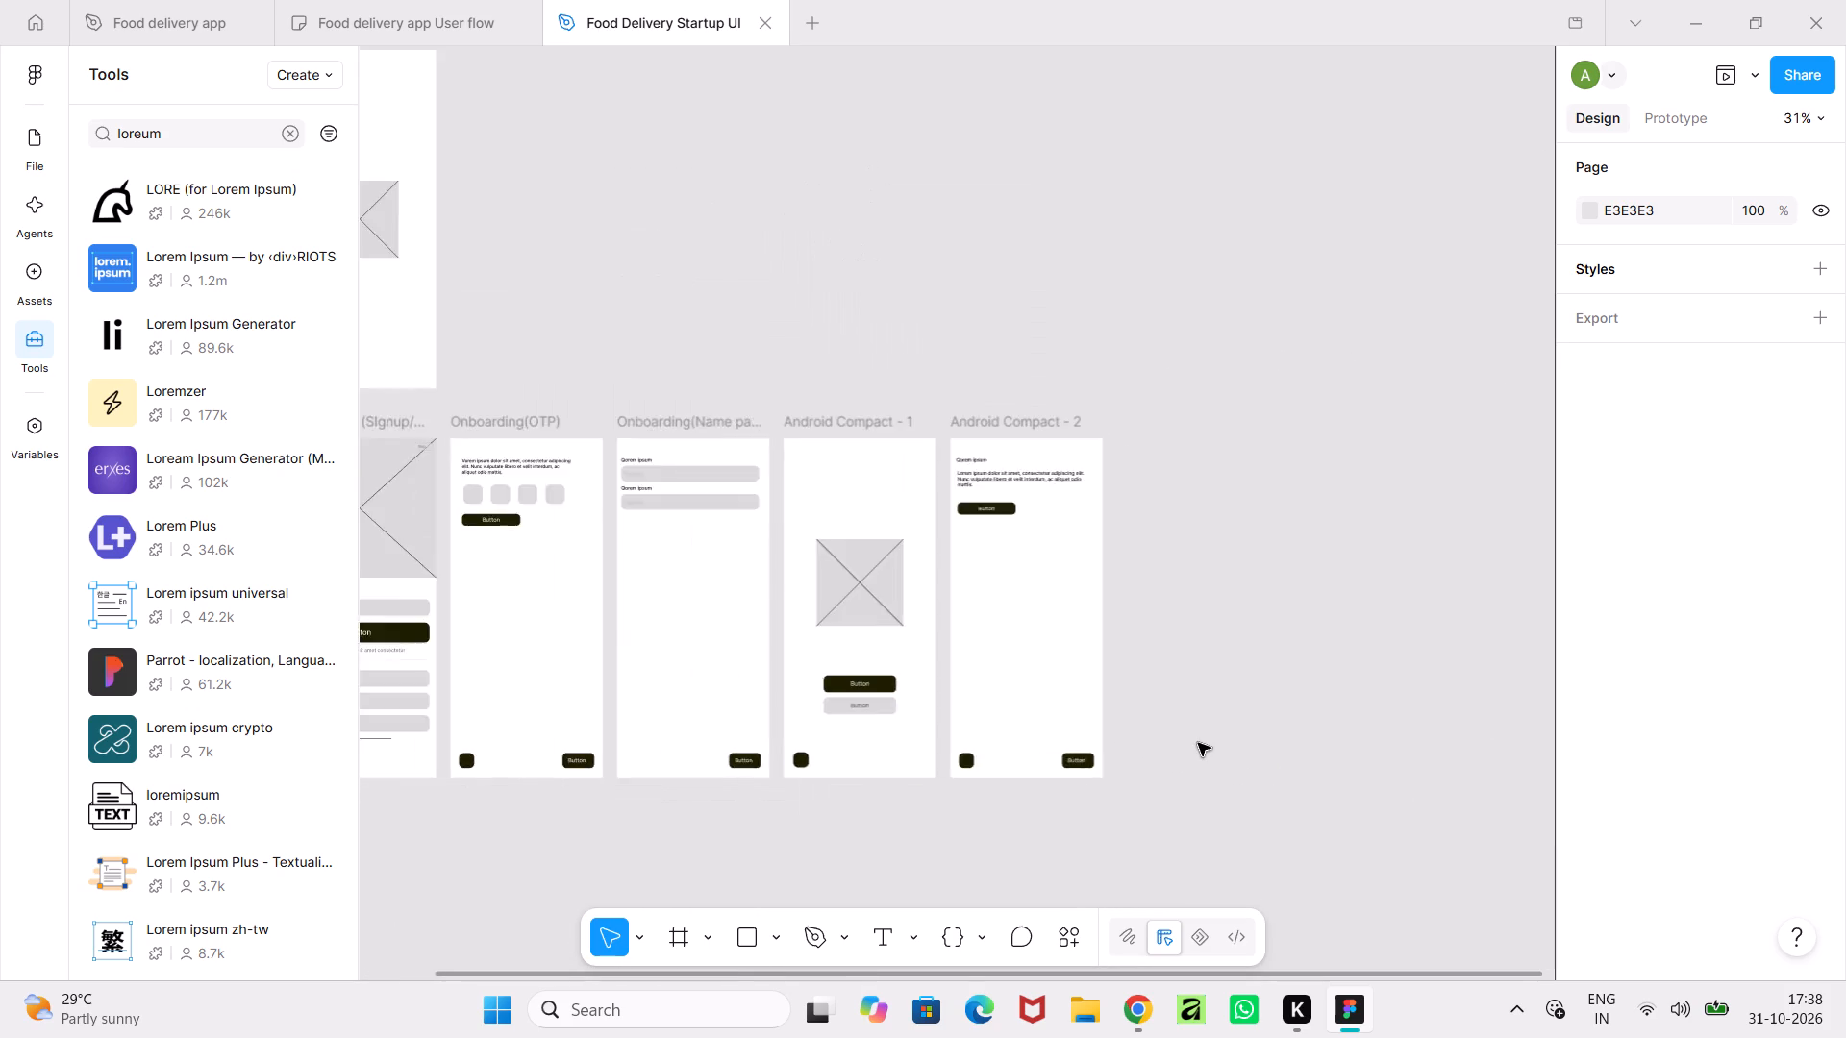
scroll(1198, 743, "down", 3, "ctrl")
middle_click_drag(1198, 743, 1242, 706)
scroll(1246, 703, "up", 4, "ctrl")
middle_click_drag(1246, 703, 1369, 784)
scroll(1369, 784, "down", 3, "ctrl")
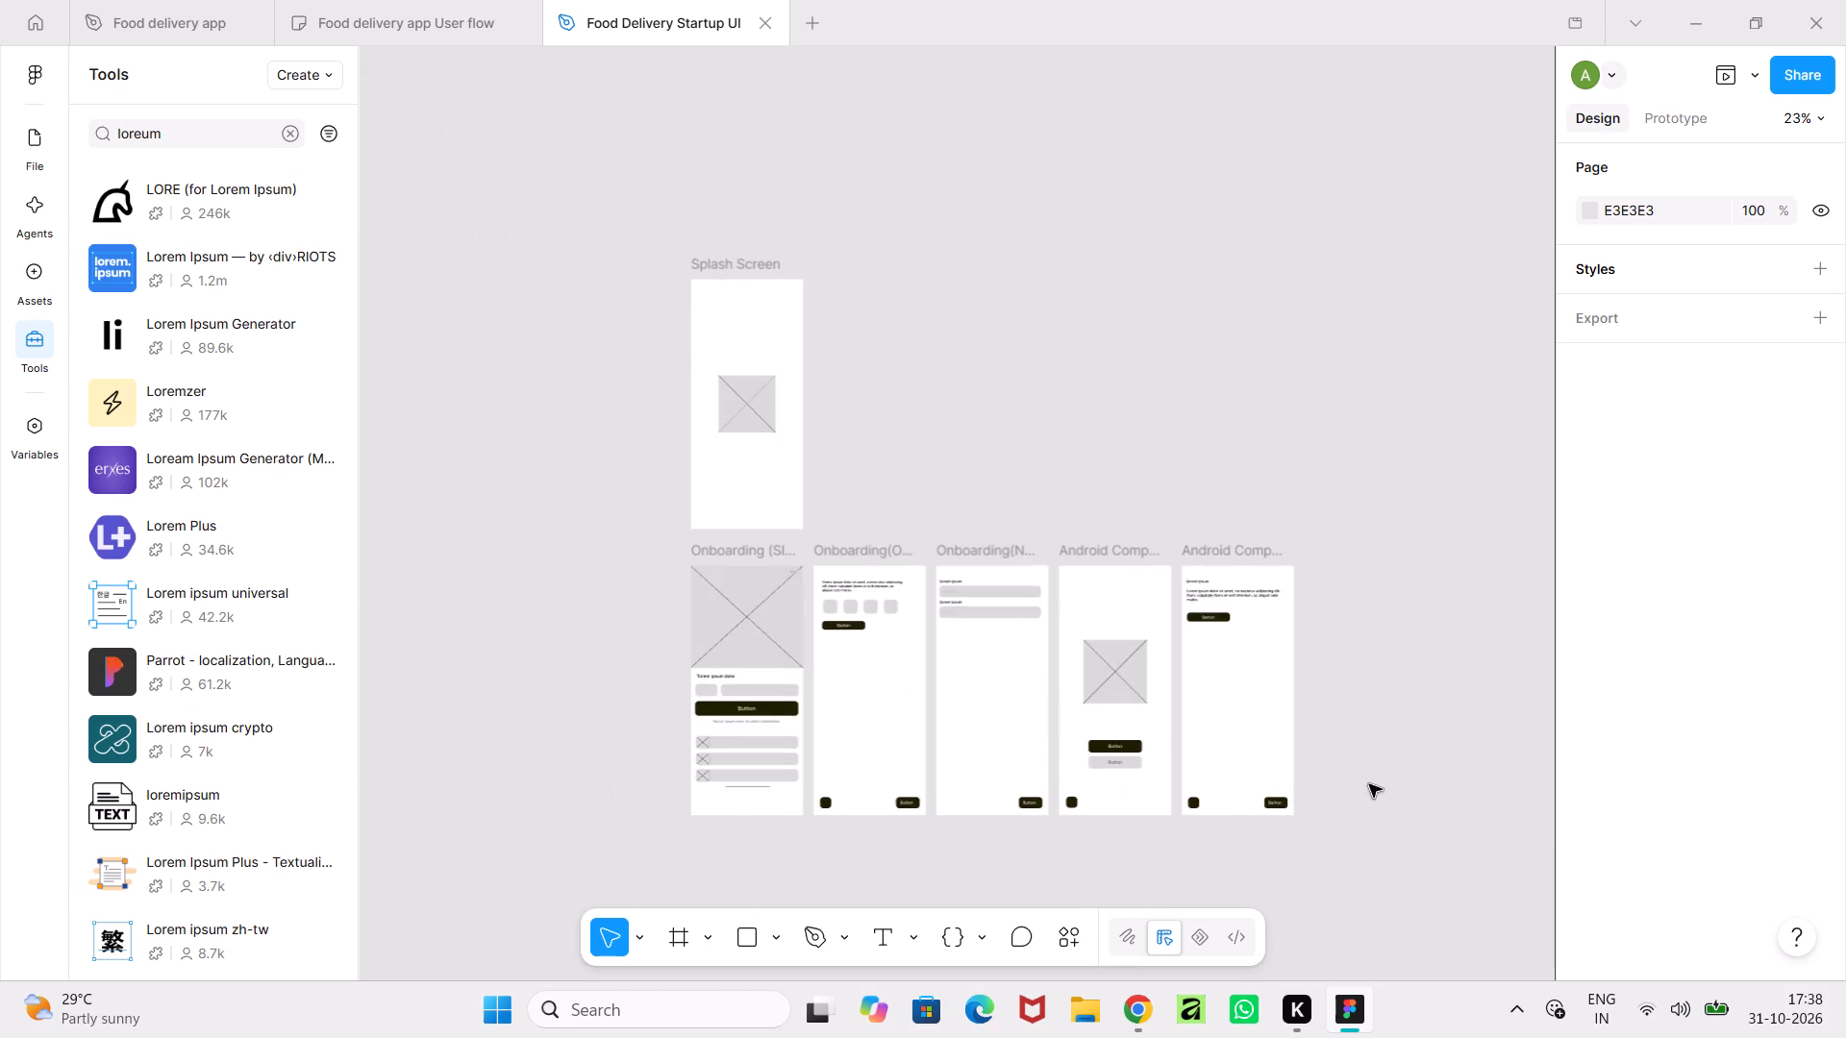
middle_click(1369, 784, "ctrl")
scroll(1369, 784, "up", 3, "ctrl")
middle_click(1369, 784, "ctrl")
scroll(1369, 784, "up", 4, "ctrl")
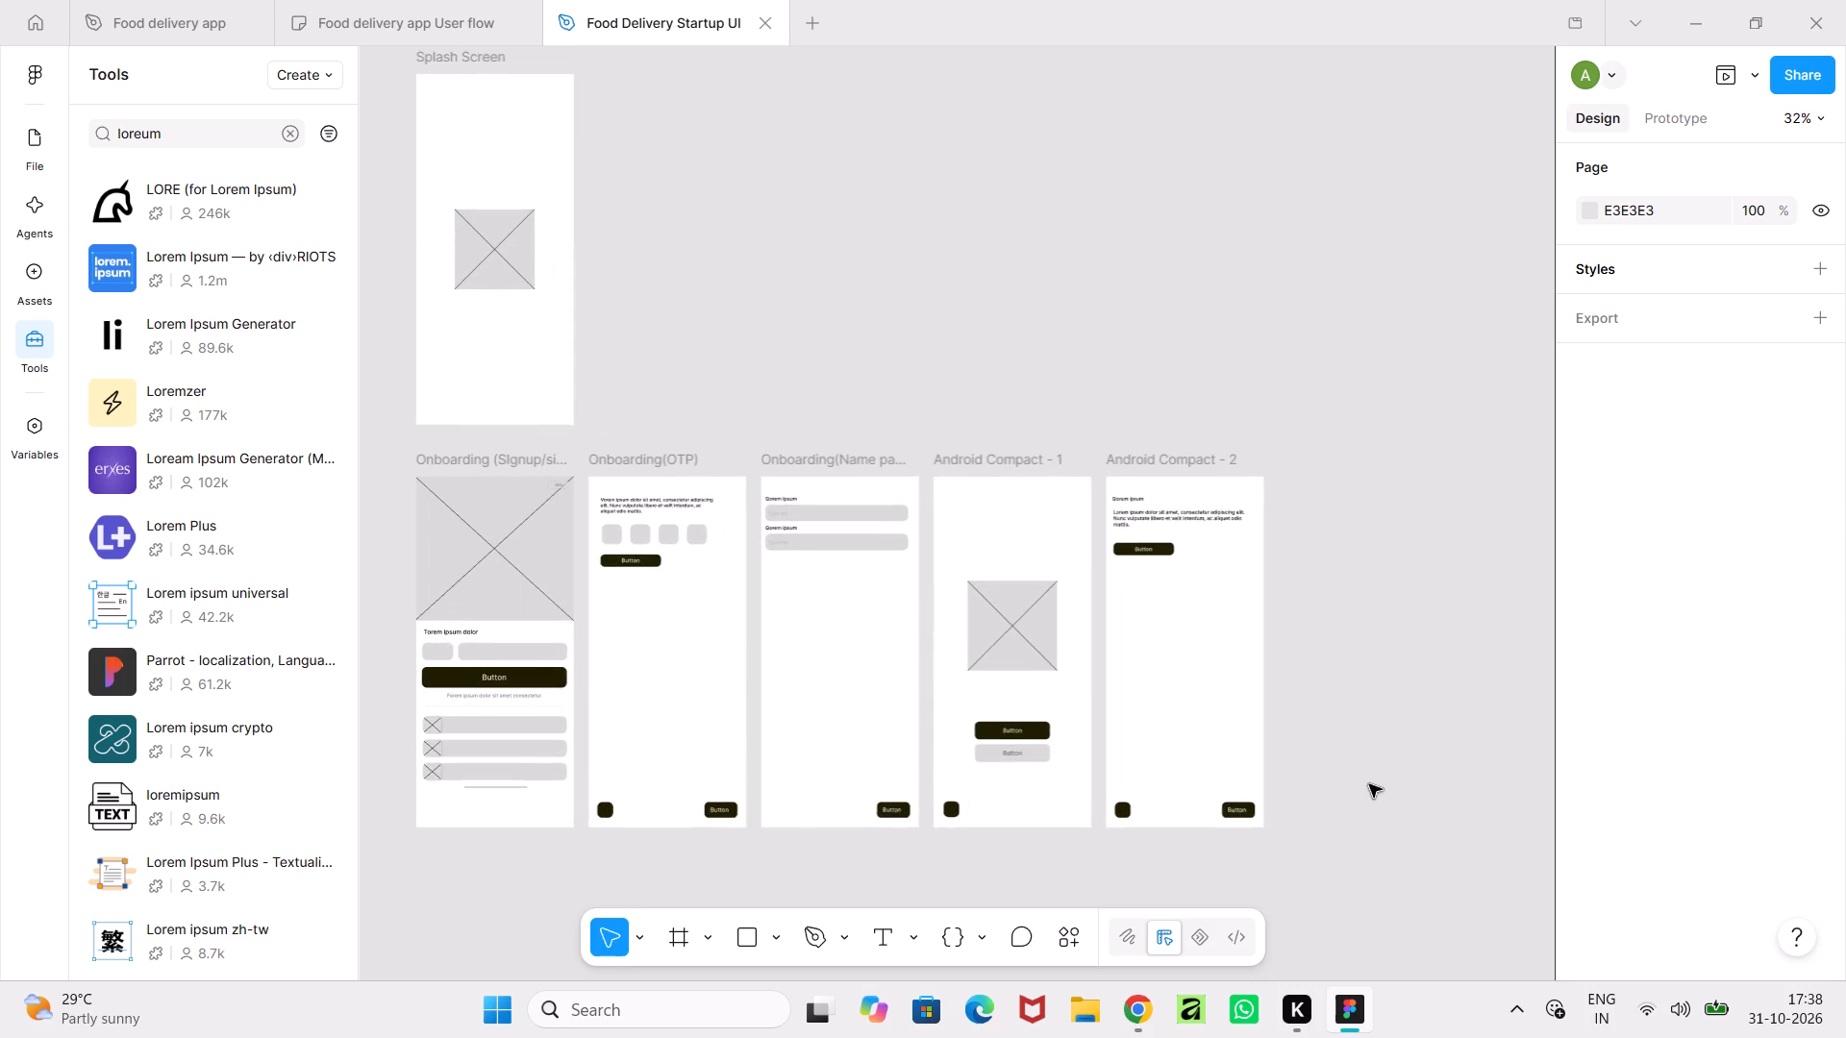
middle_click_drag(1369, 784, 1392, 842)
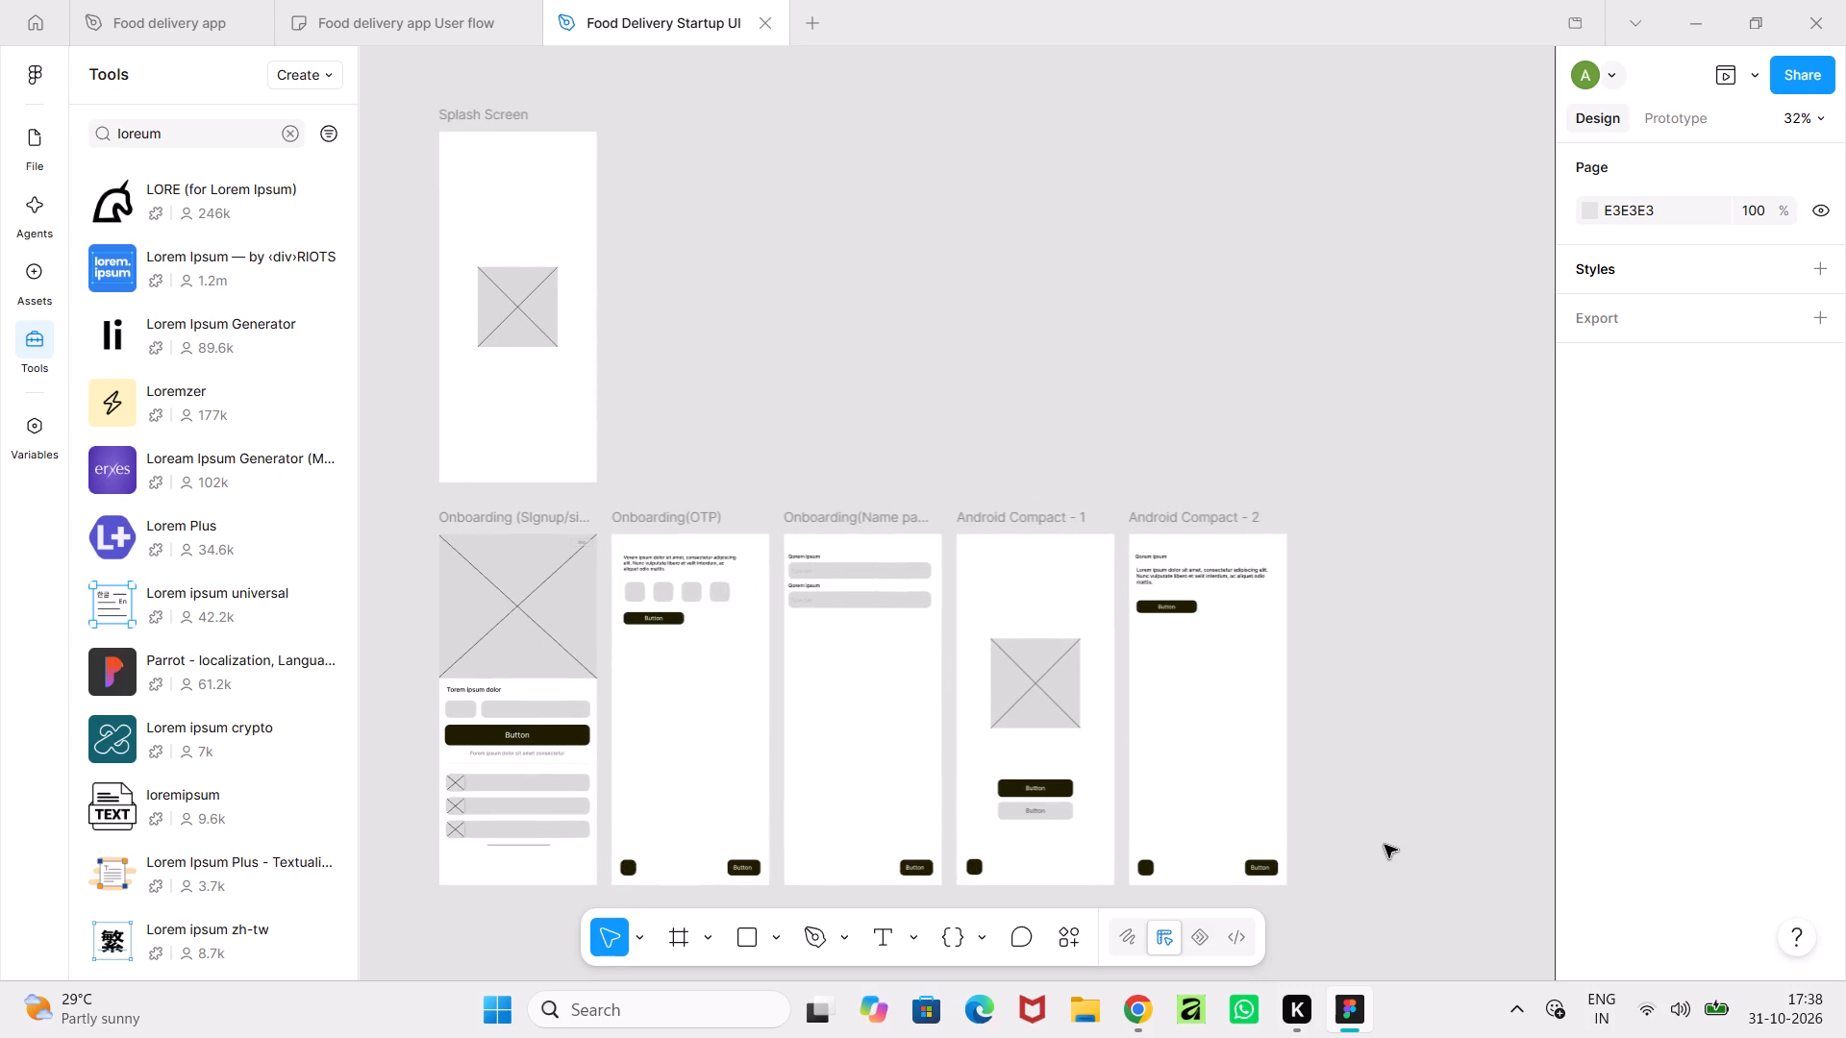
Add a 412 × 917 Android Compact frame and place it beneath the signup/signin onboarding screen, aligned with its left edge.
middle_click_drag(1384, 845, 1451, 629)
middle_click_drag(1470, 655, 1499, 561)
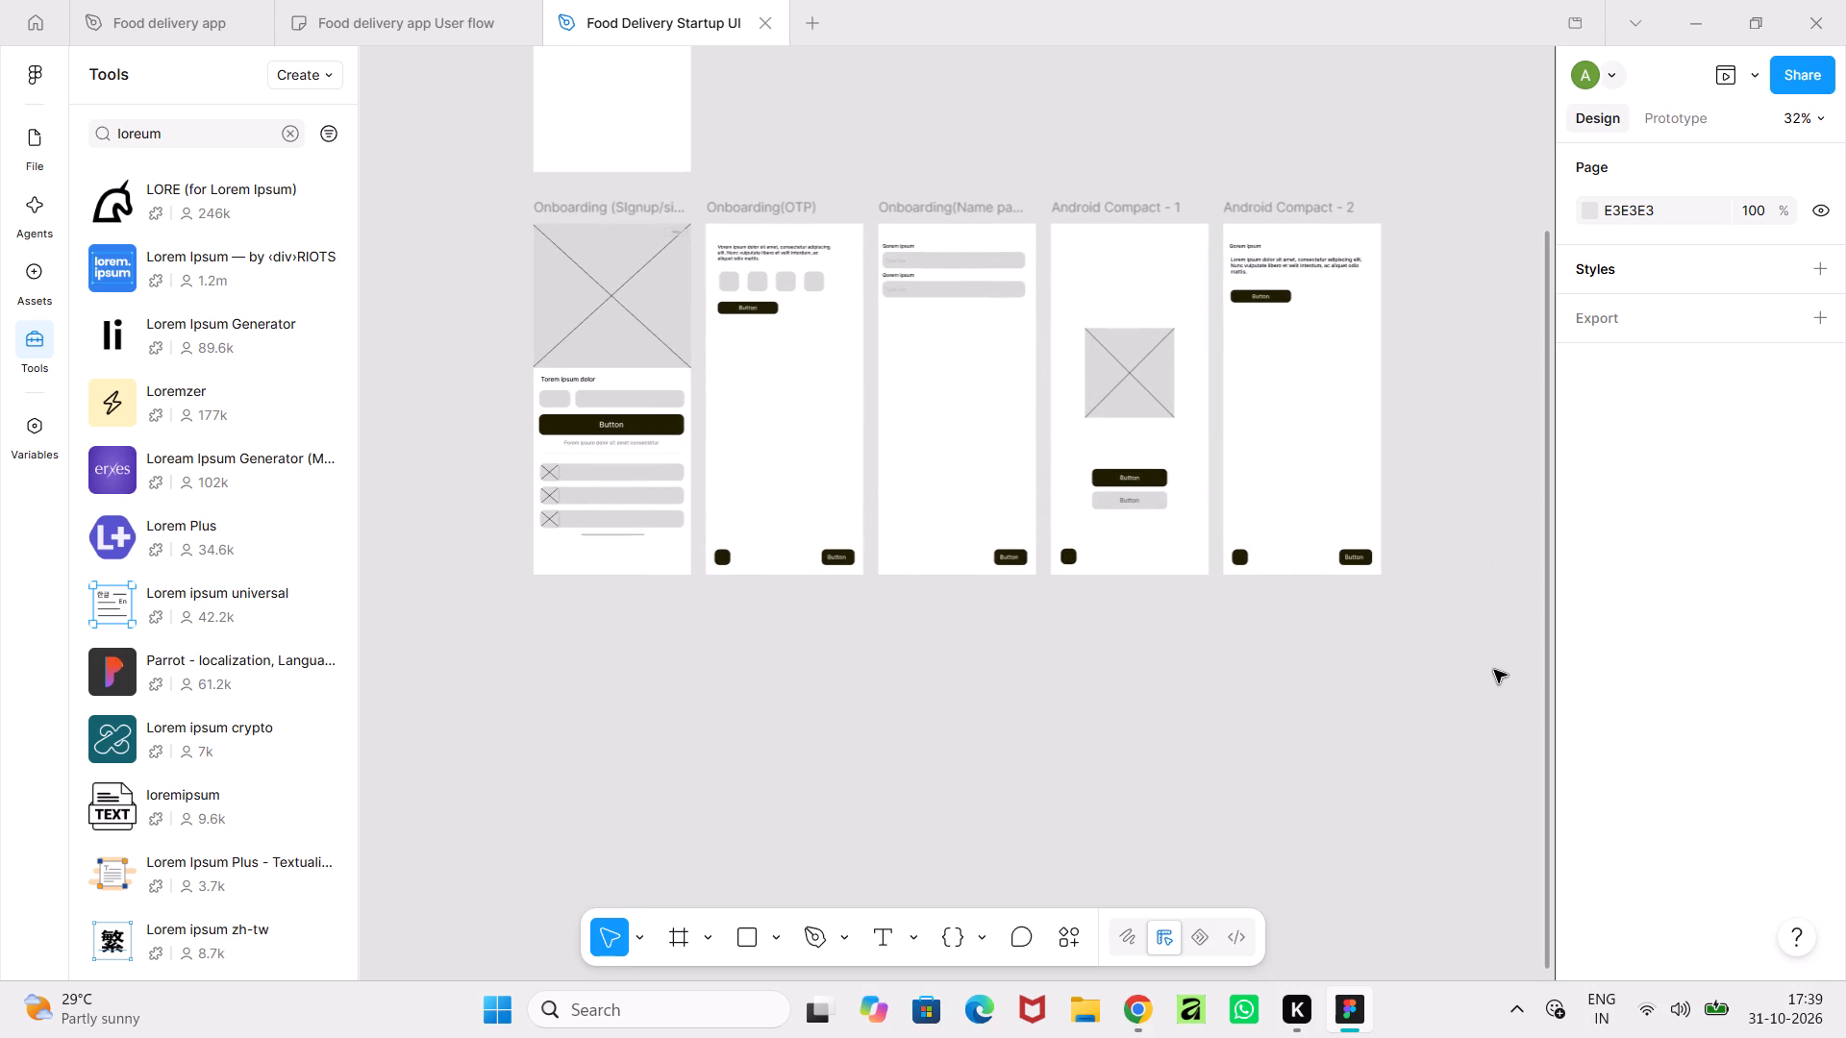
left_click(682, 935)
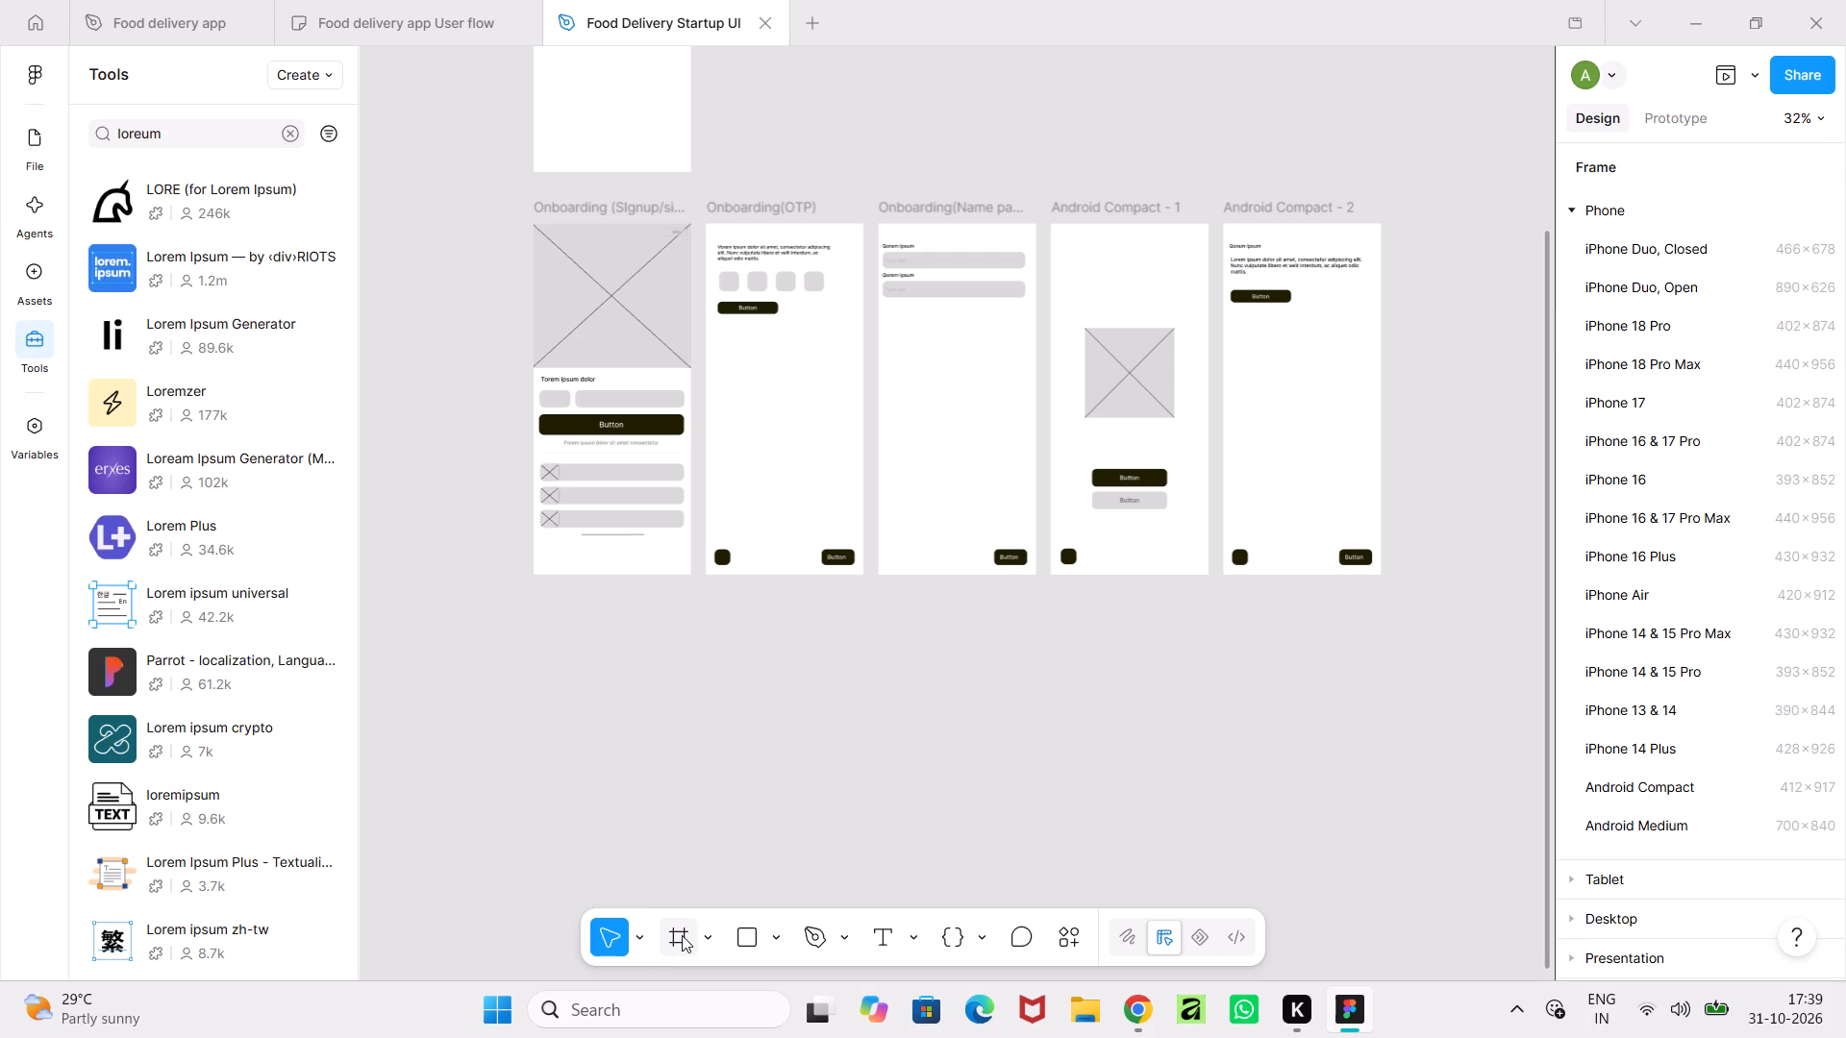
left_click(1723, 793)
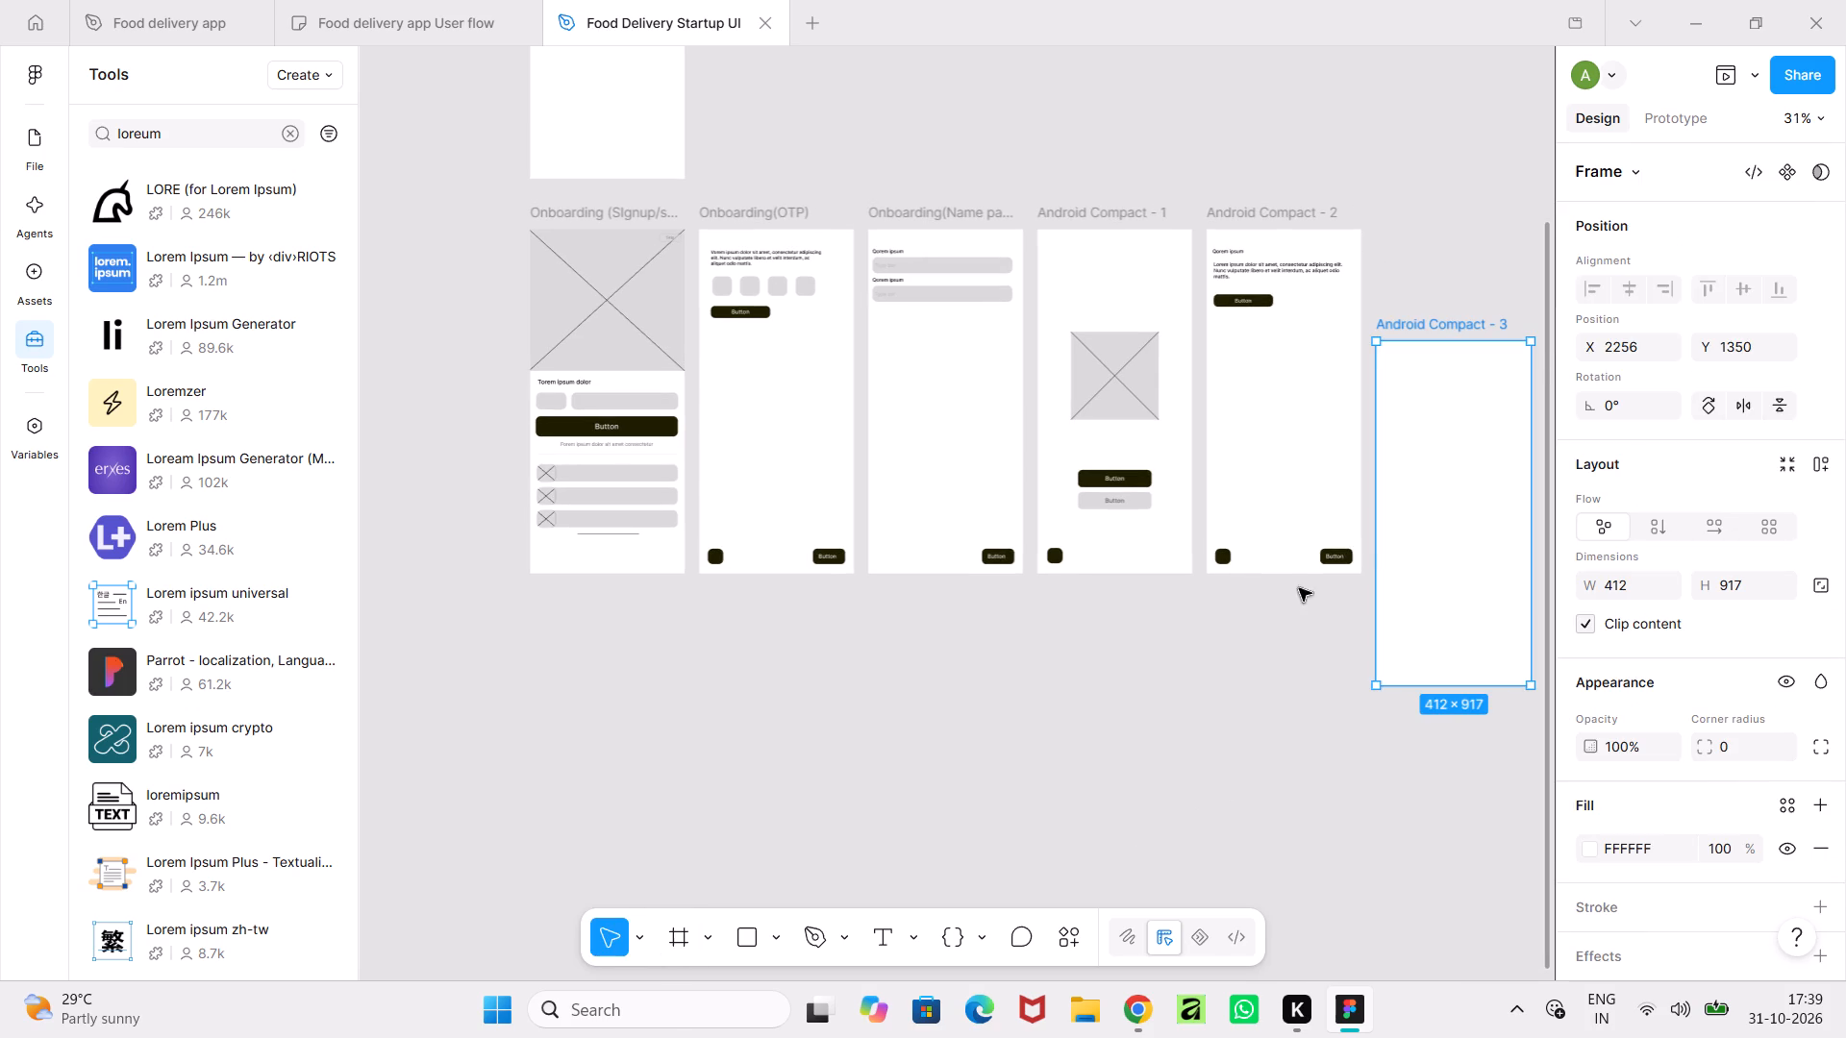
left_click_drag(1460, 545, 622, 853)
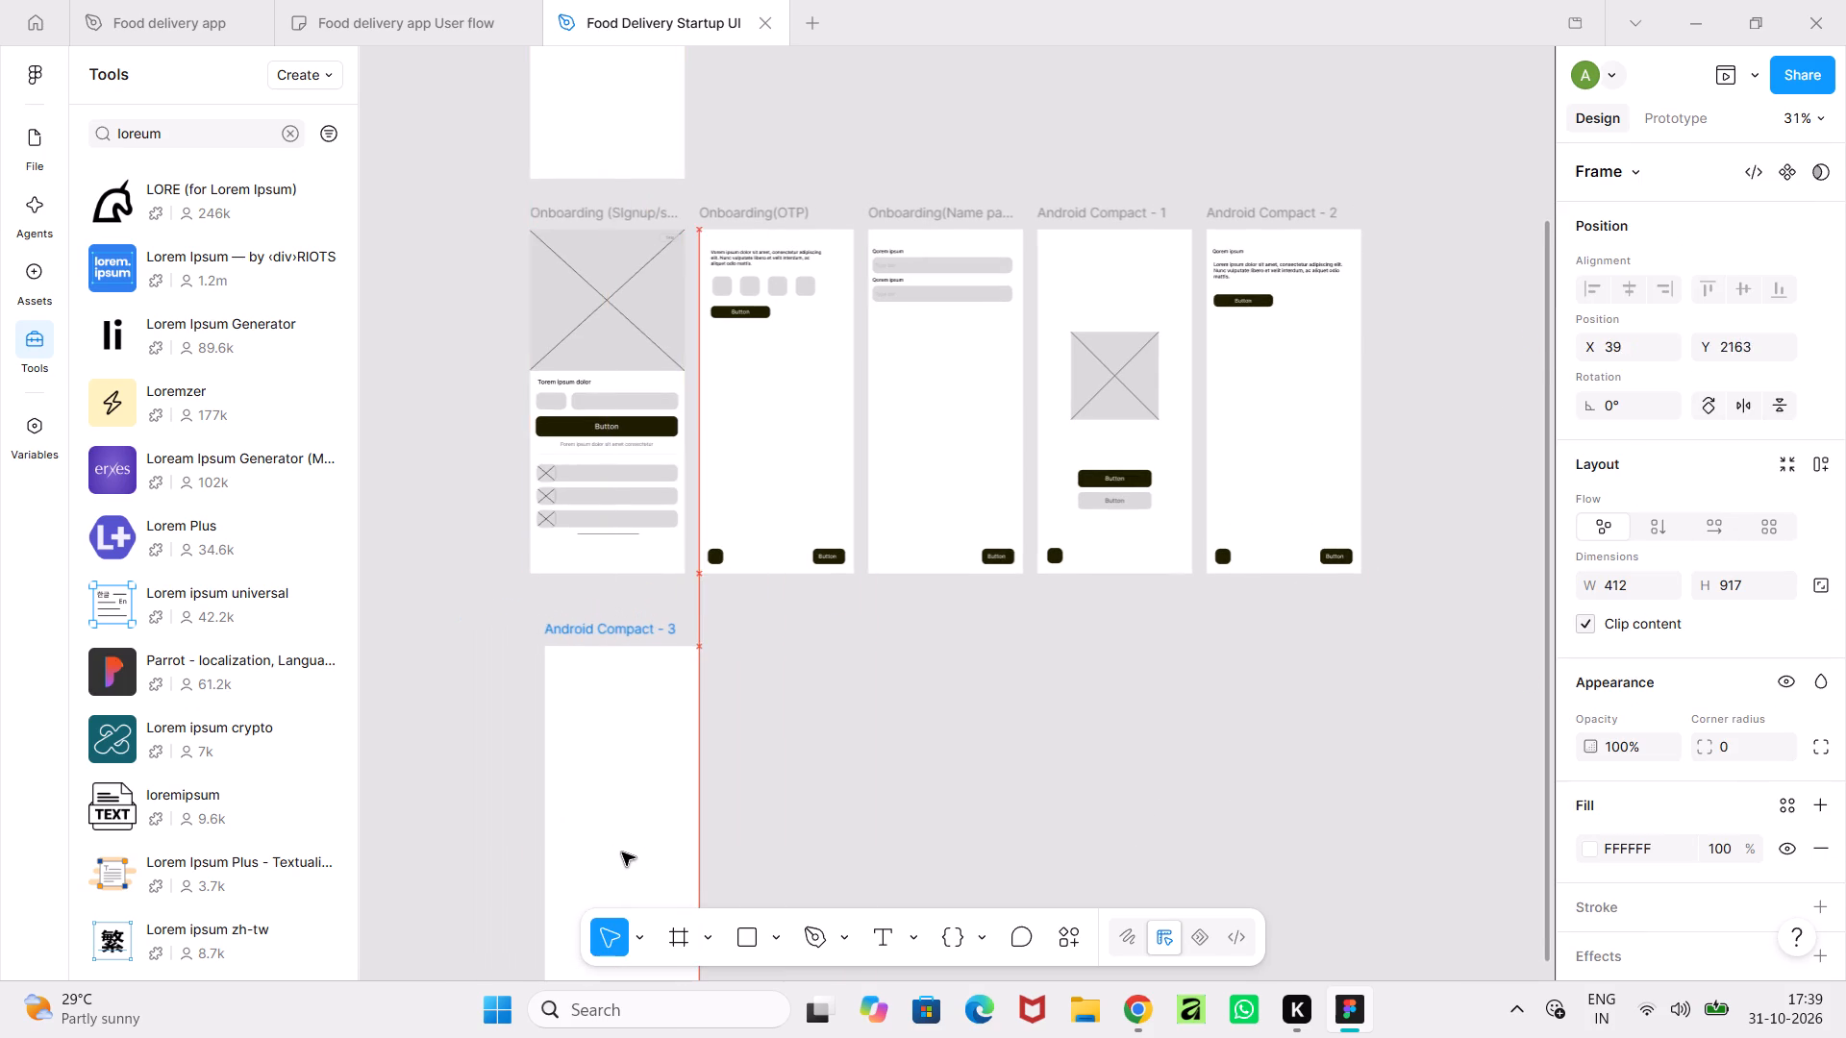
left_click_drag(622, 853, 621, 838)
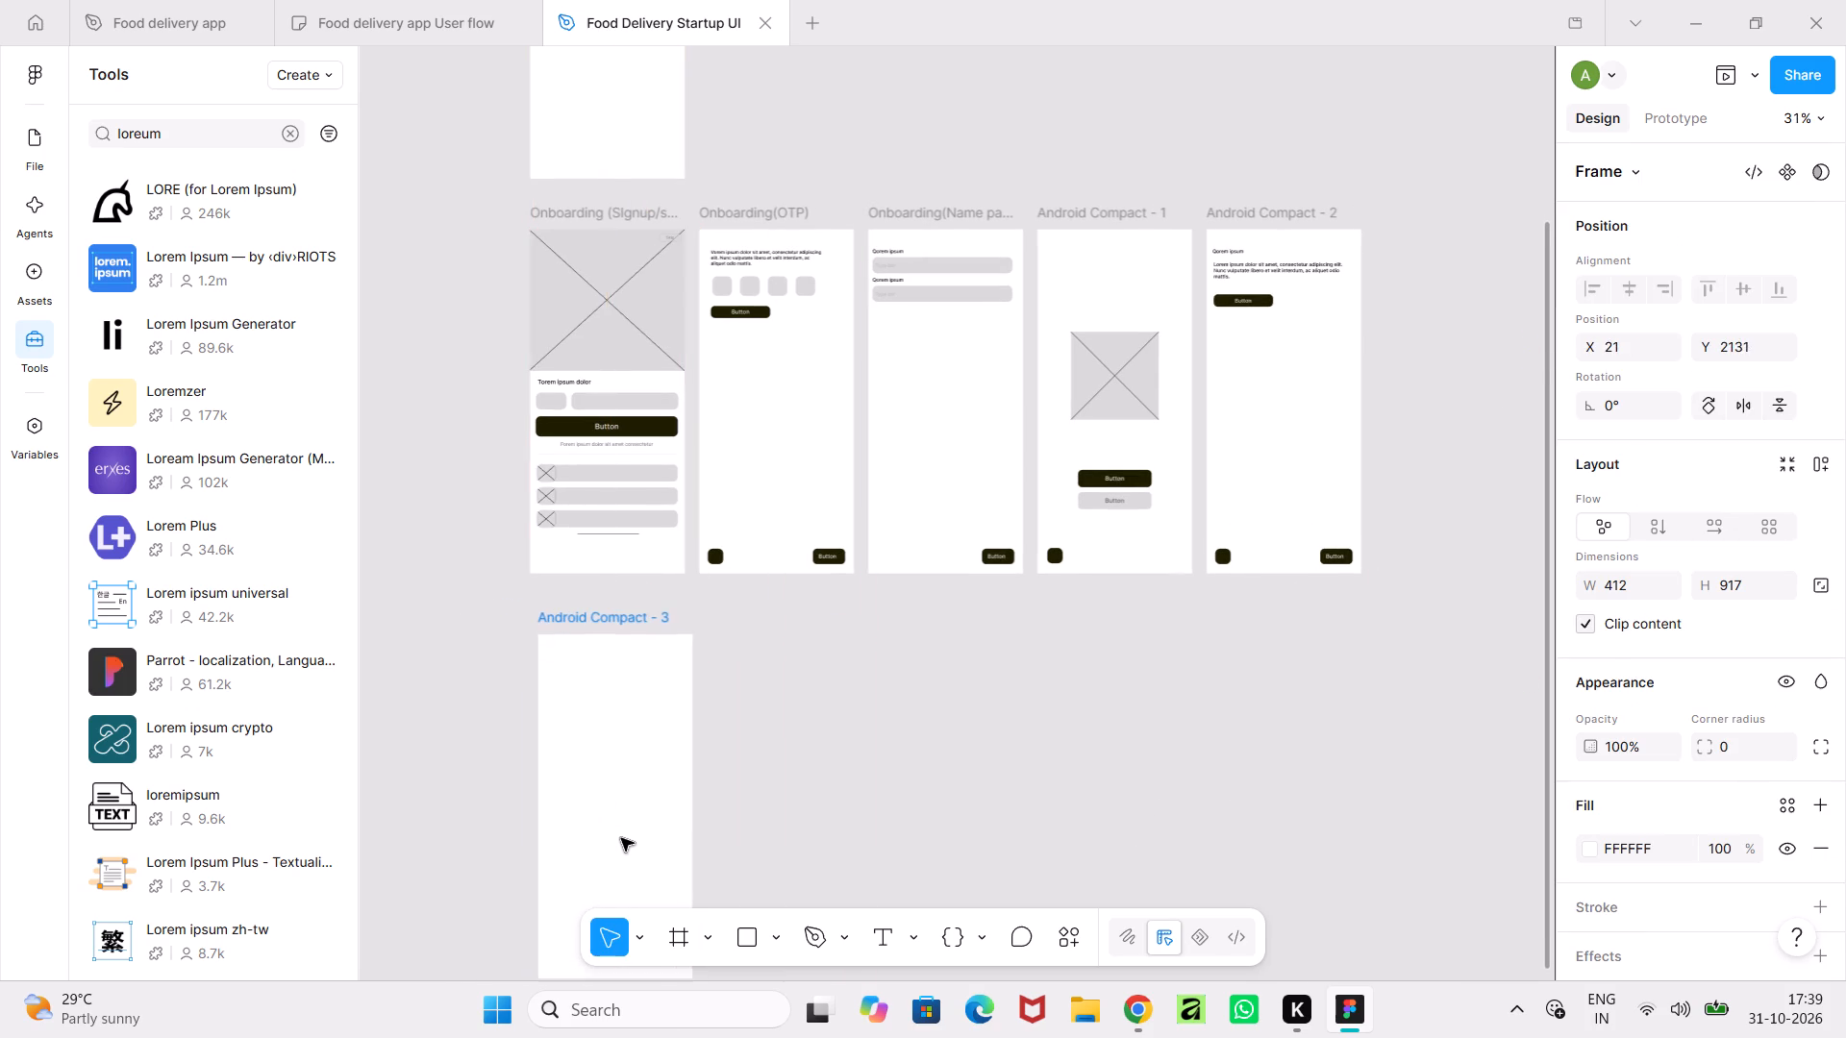
left_click_drag(621, 838, 613, 834)
left_click(926, 850)
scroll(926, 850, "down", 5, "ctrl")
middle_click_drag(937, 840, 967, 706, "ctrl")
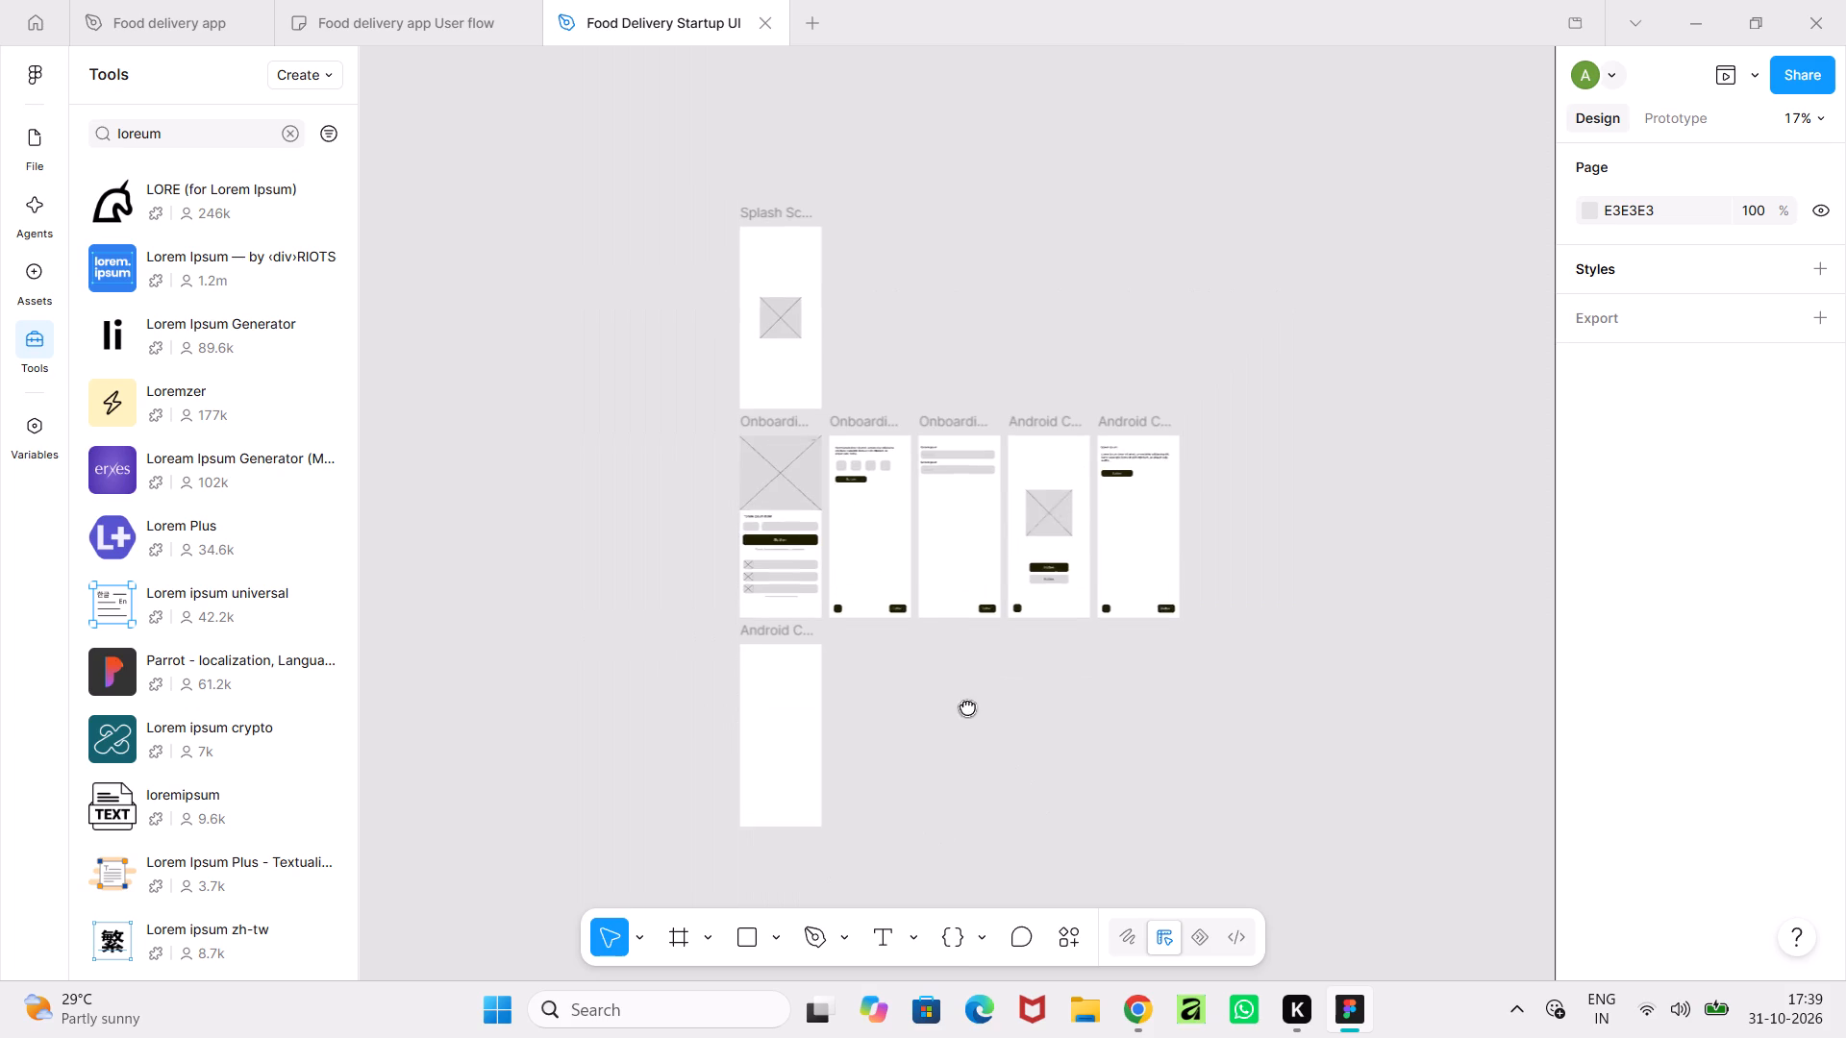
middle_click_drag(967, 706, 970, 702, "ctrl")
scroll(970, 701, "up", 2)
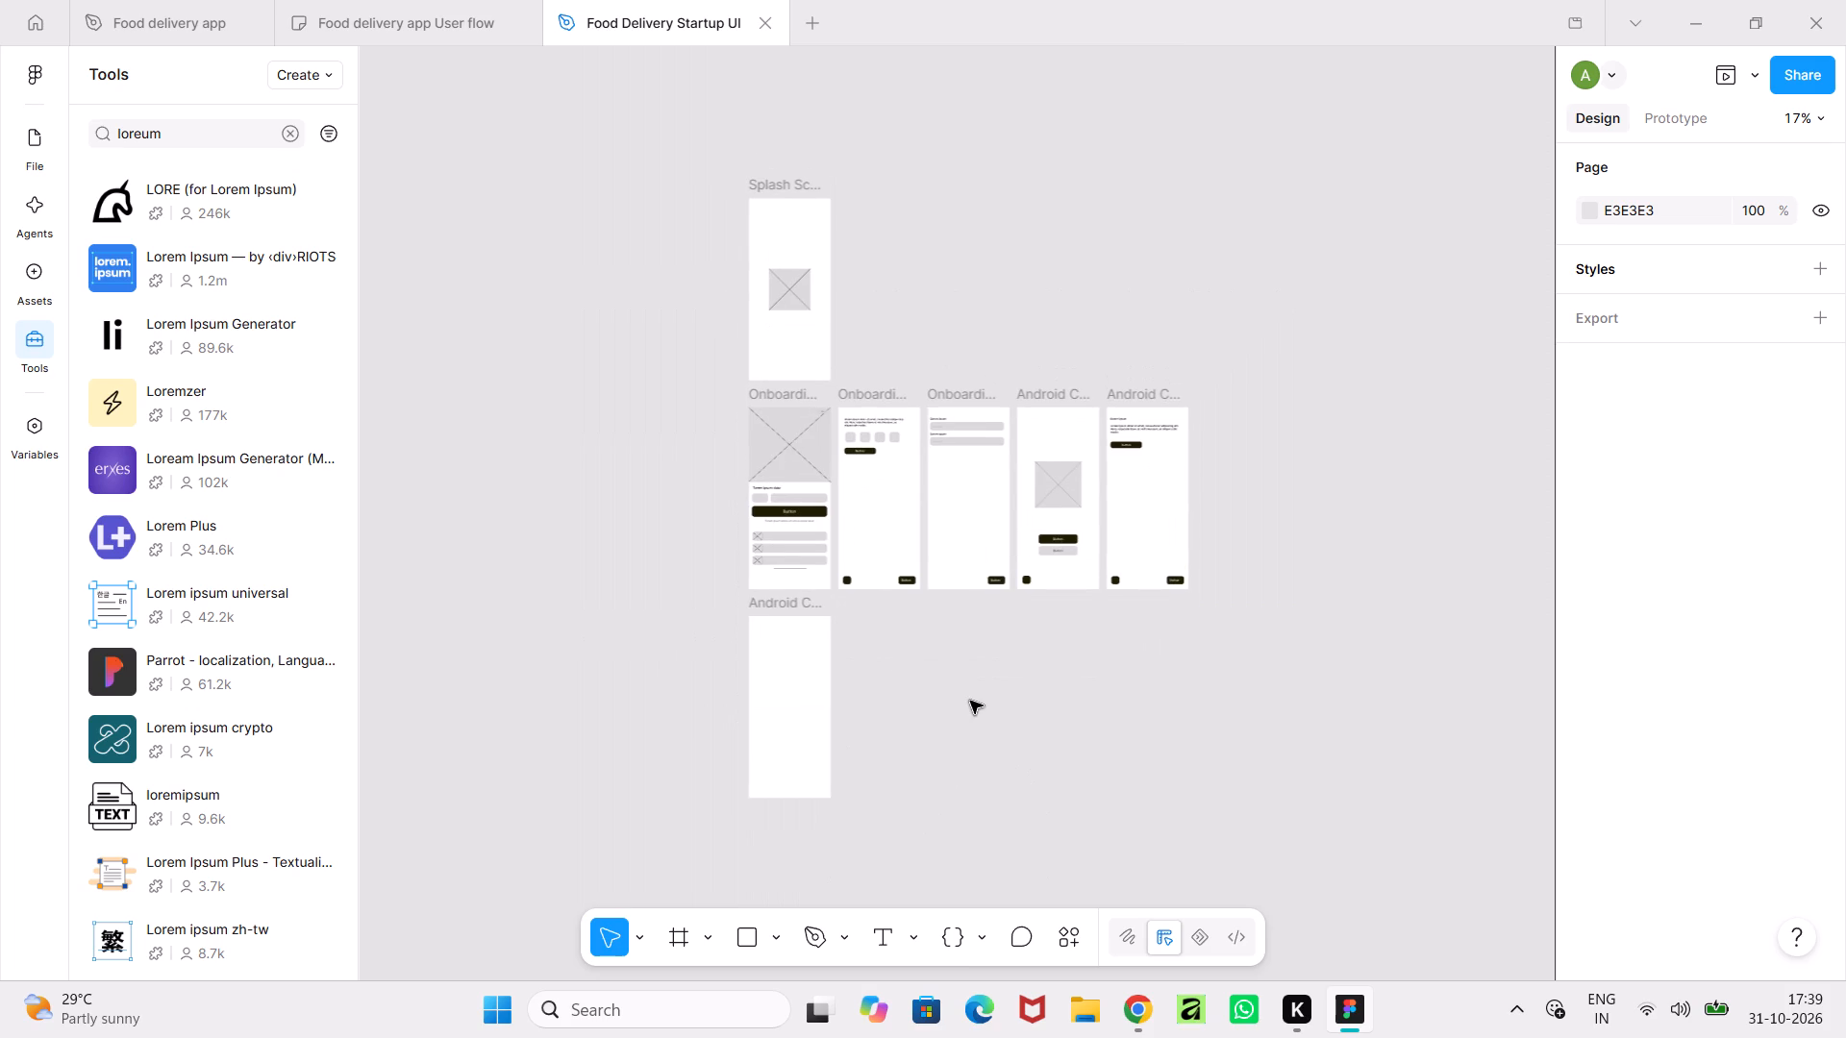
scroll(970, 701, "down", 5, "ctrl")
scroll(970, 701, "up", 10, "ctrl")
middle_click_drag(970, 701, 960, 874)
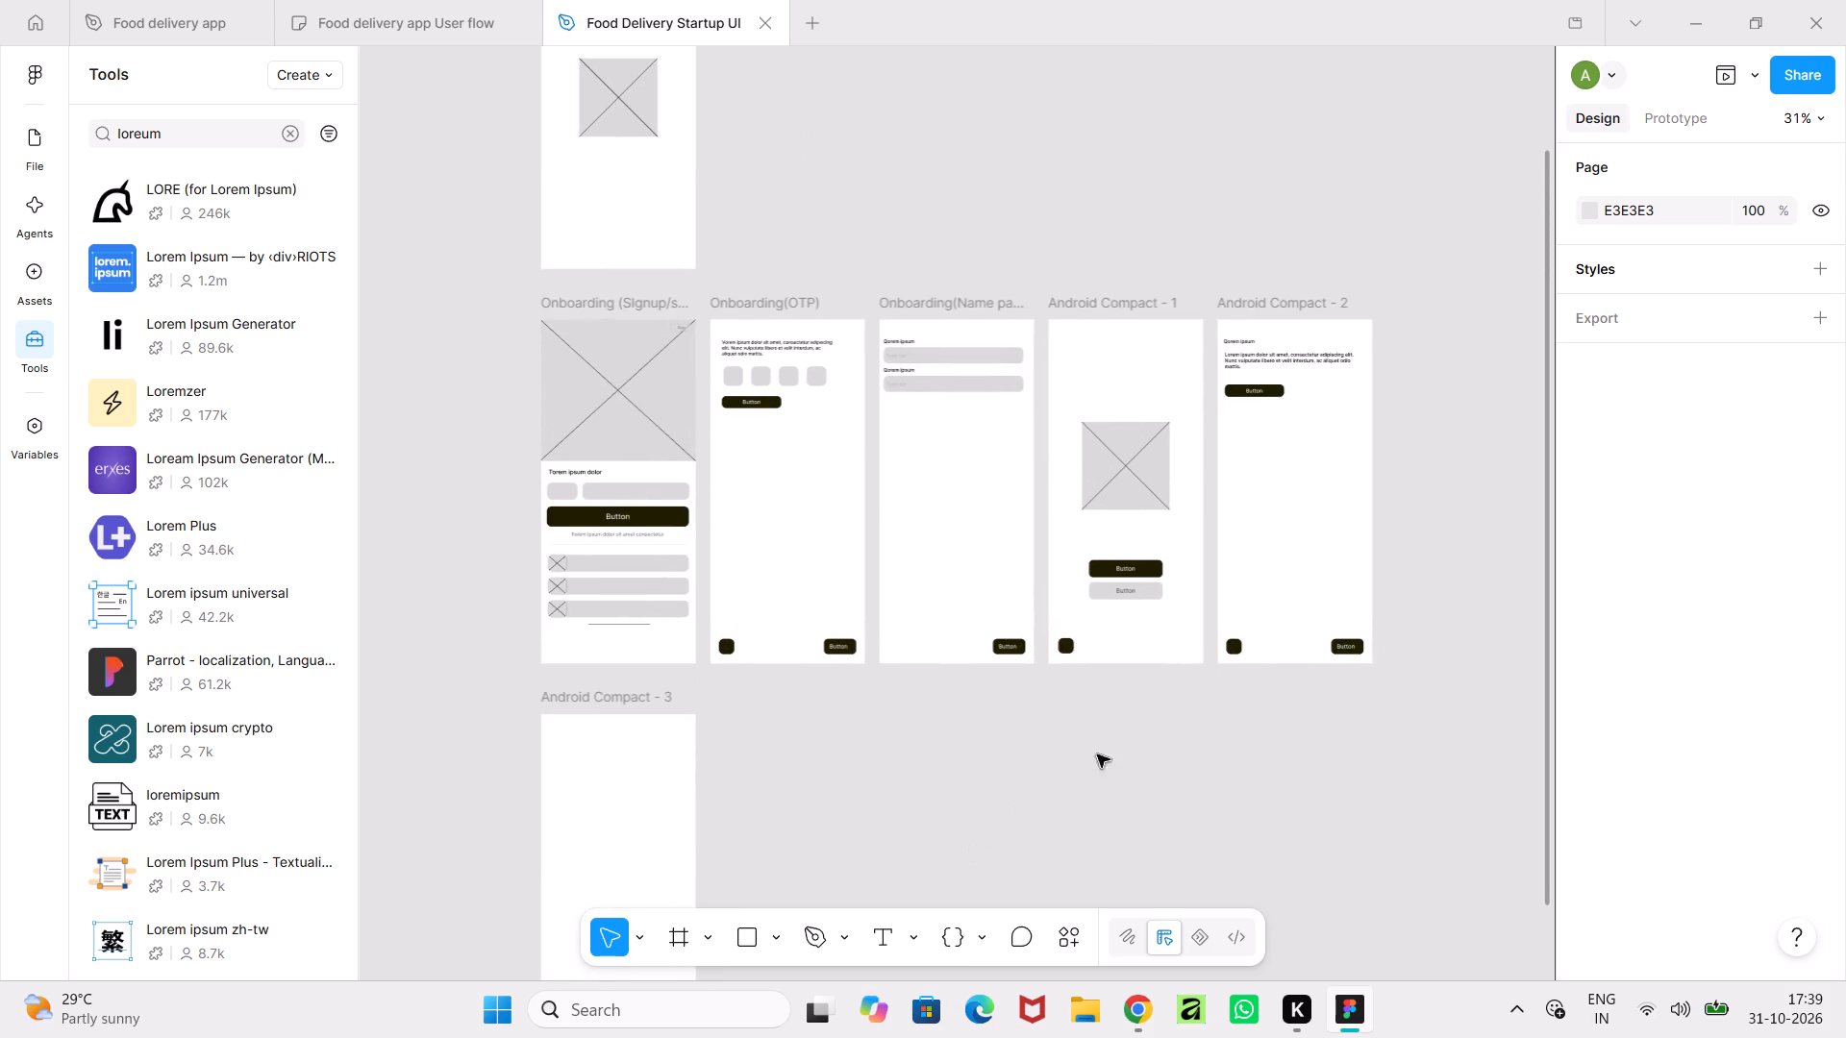
Replace the prototype link of Android Compact - 2's small dark square with an on-tap, instant link to Android Compact - 1.
left_click(1687, 109)
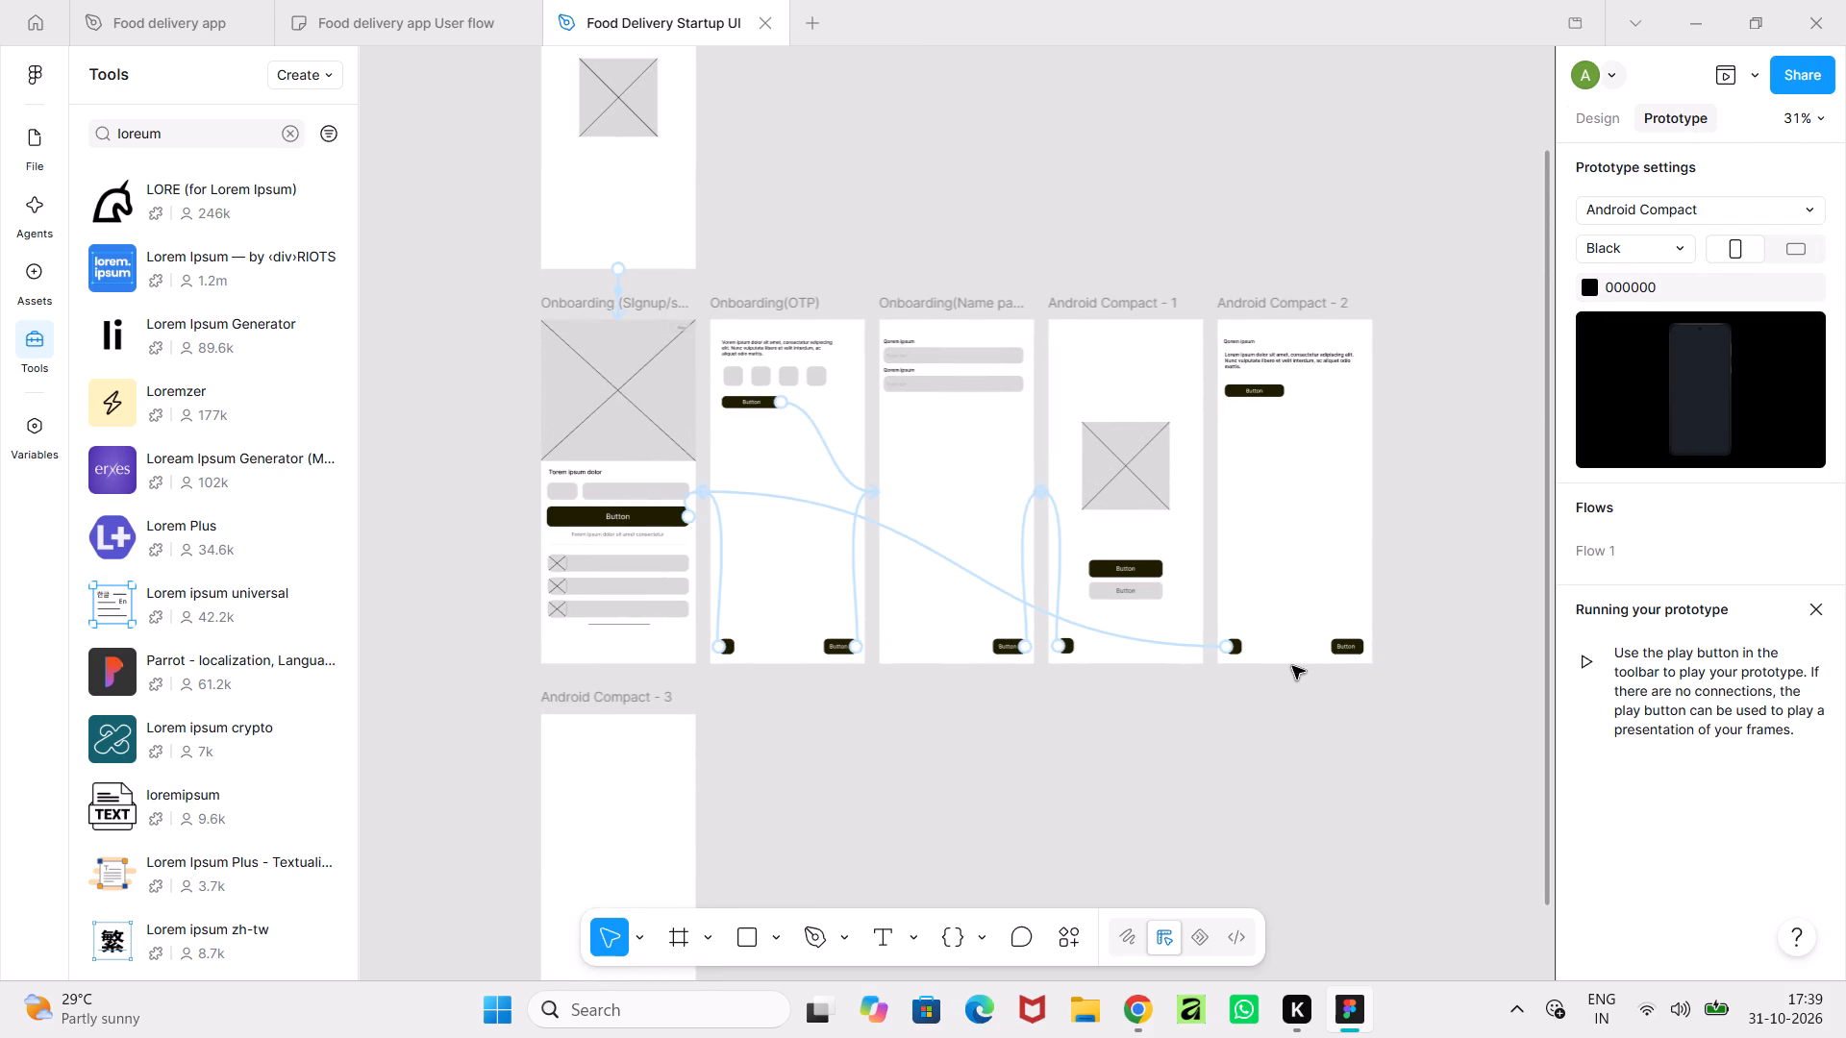
scroll(1159, 711, "up", 4, "ctrl")
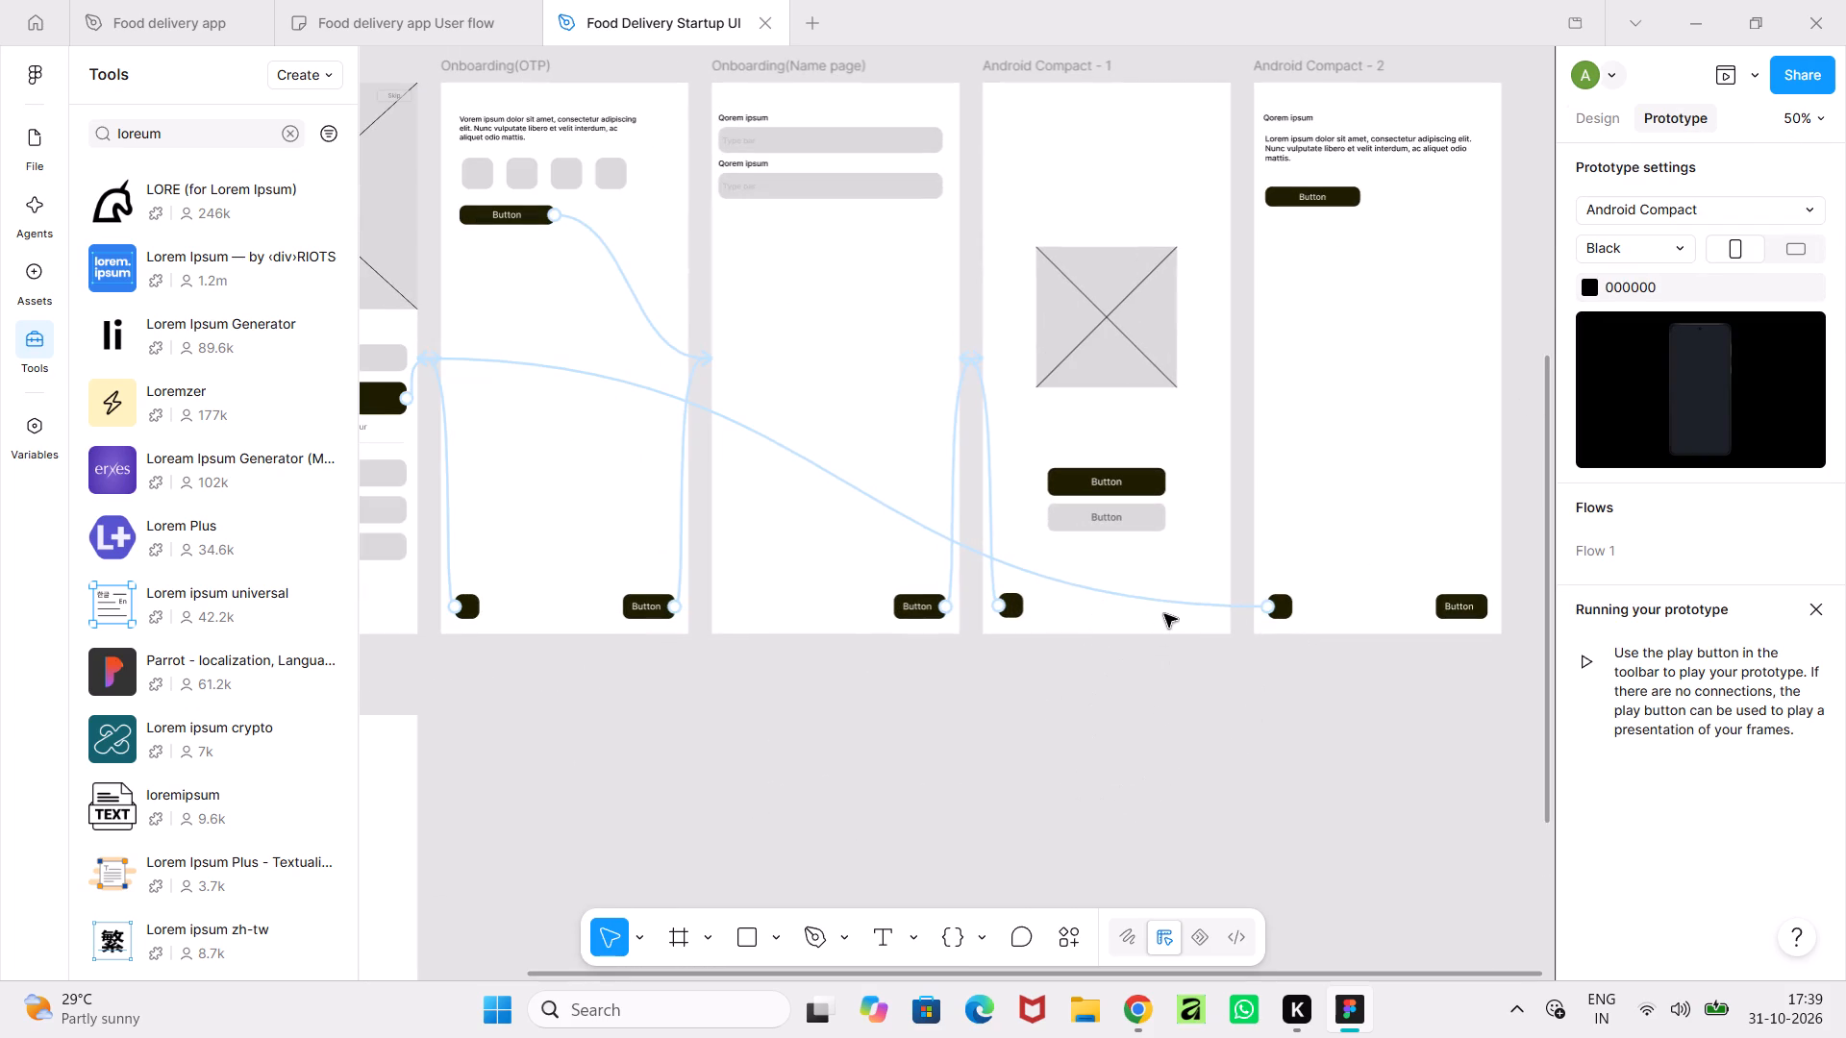
left_click(1175, 604)
key("Delete")
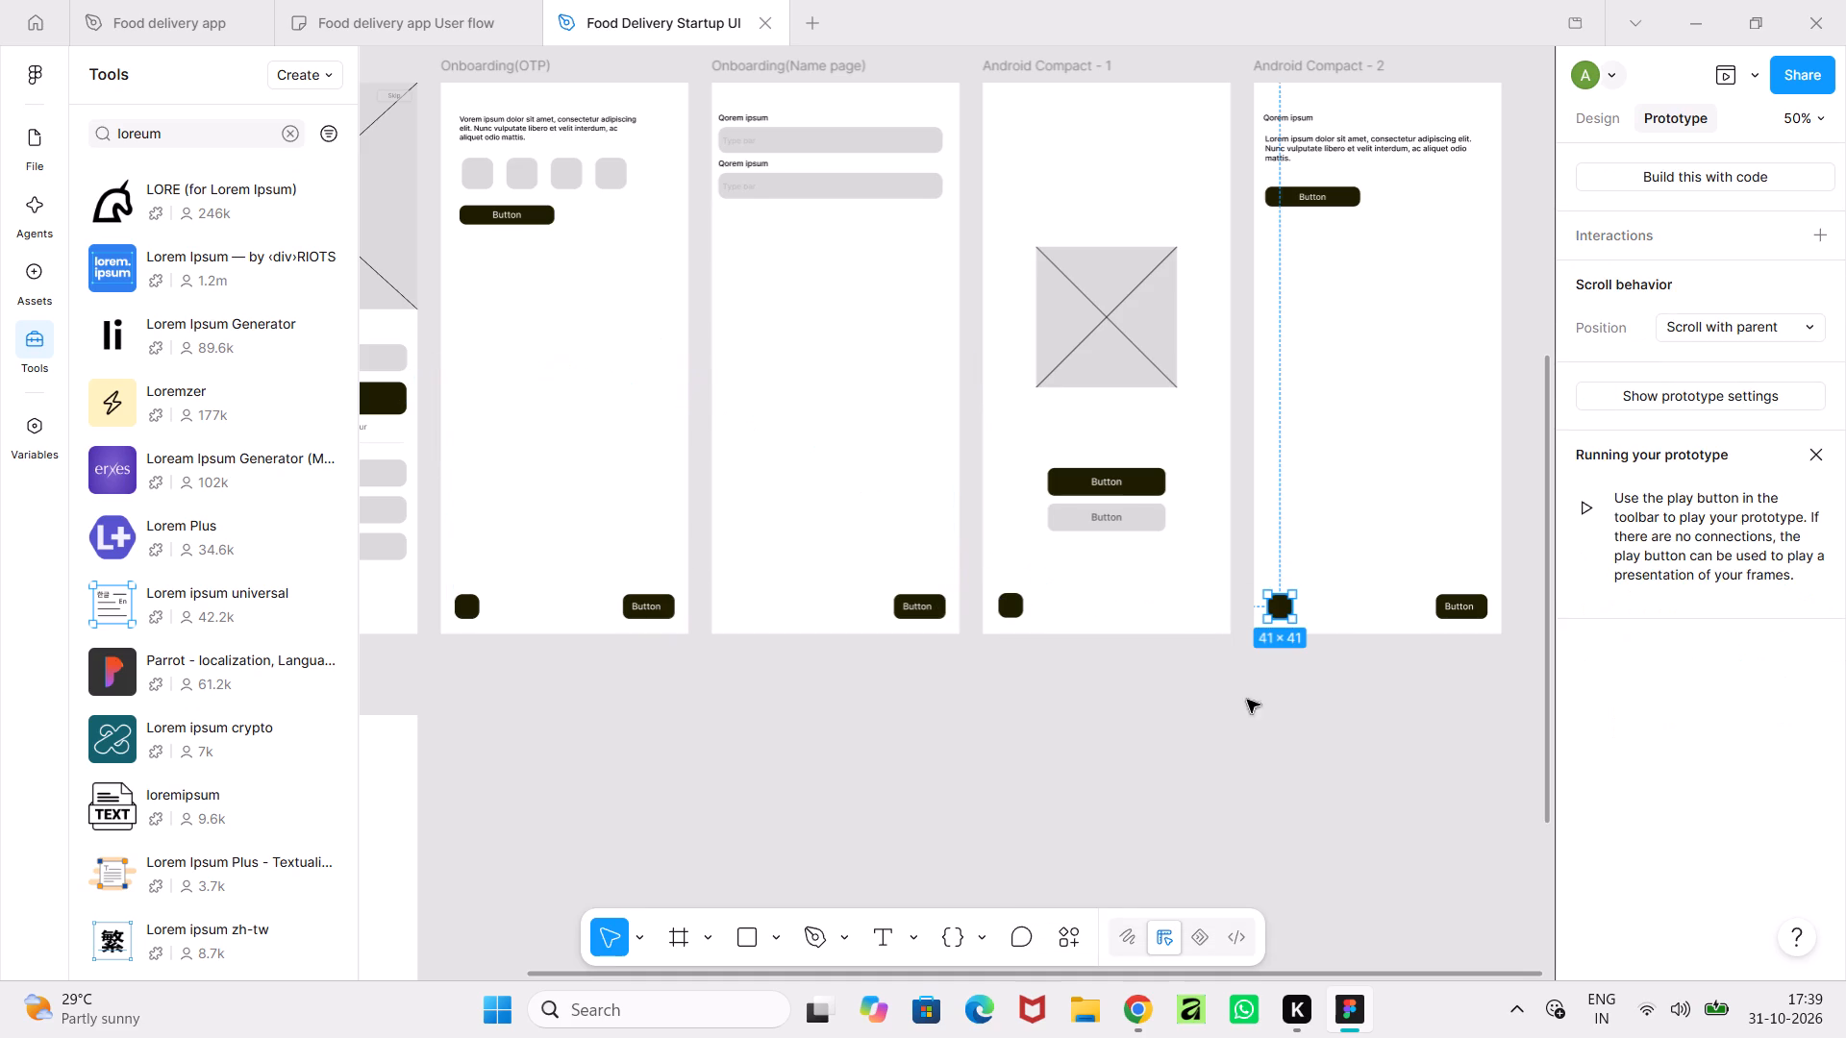
left_click_drag(1265, 604, 1235, 609)
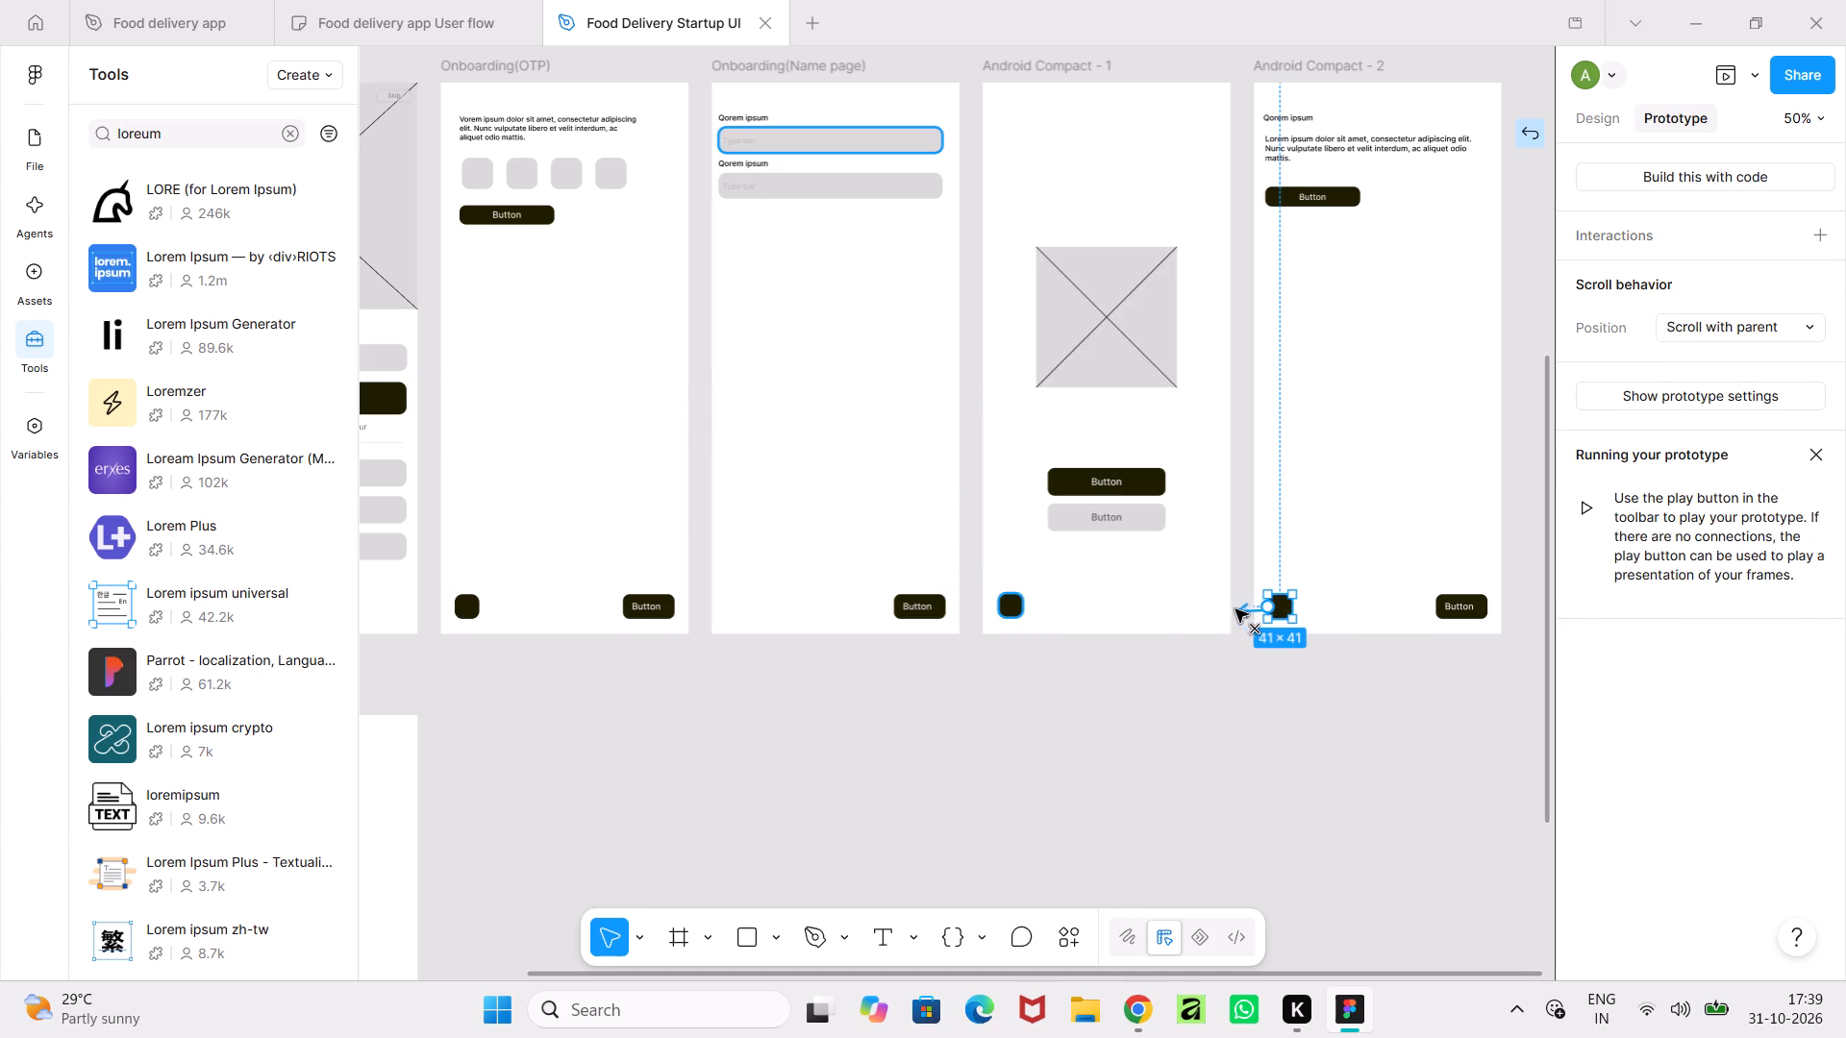
left_click_drag(1235, 609, 1218, 603)
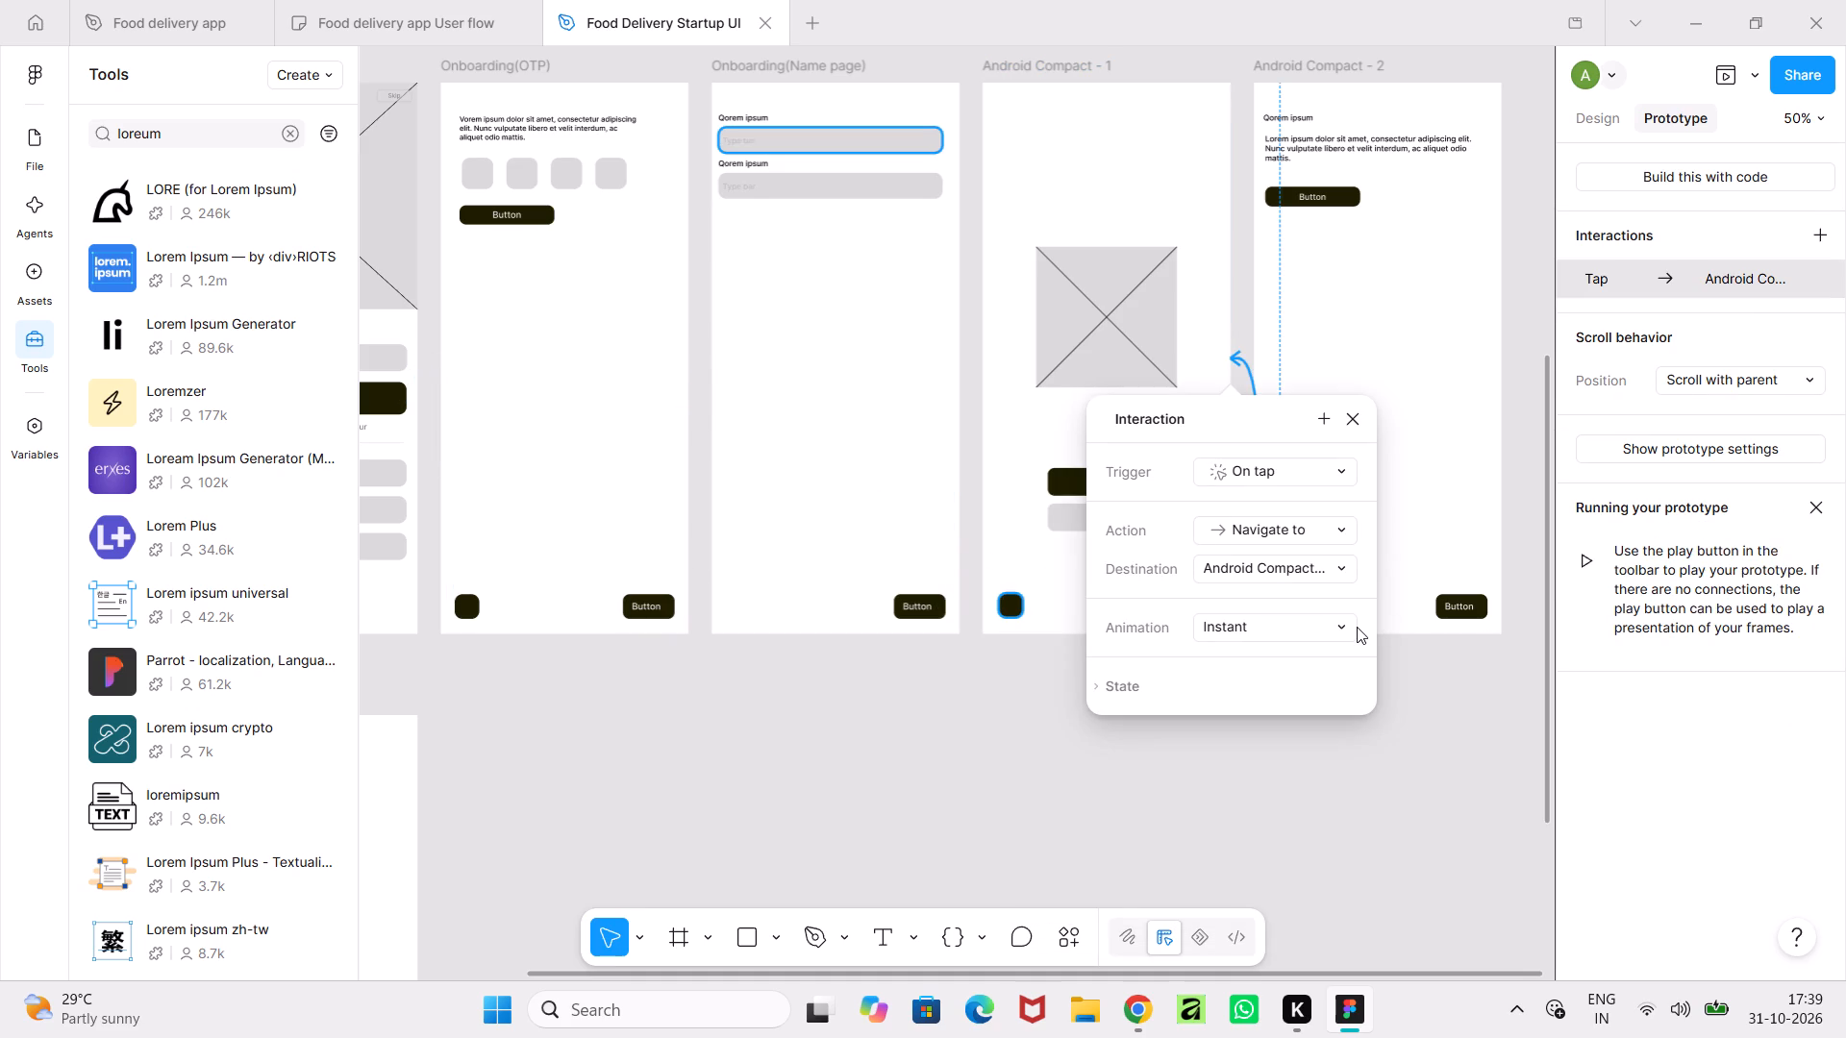
left_click(1296, 782)
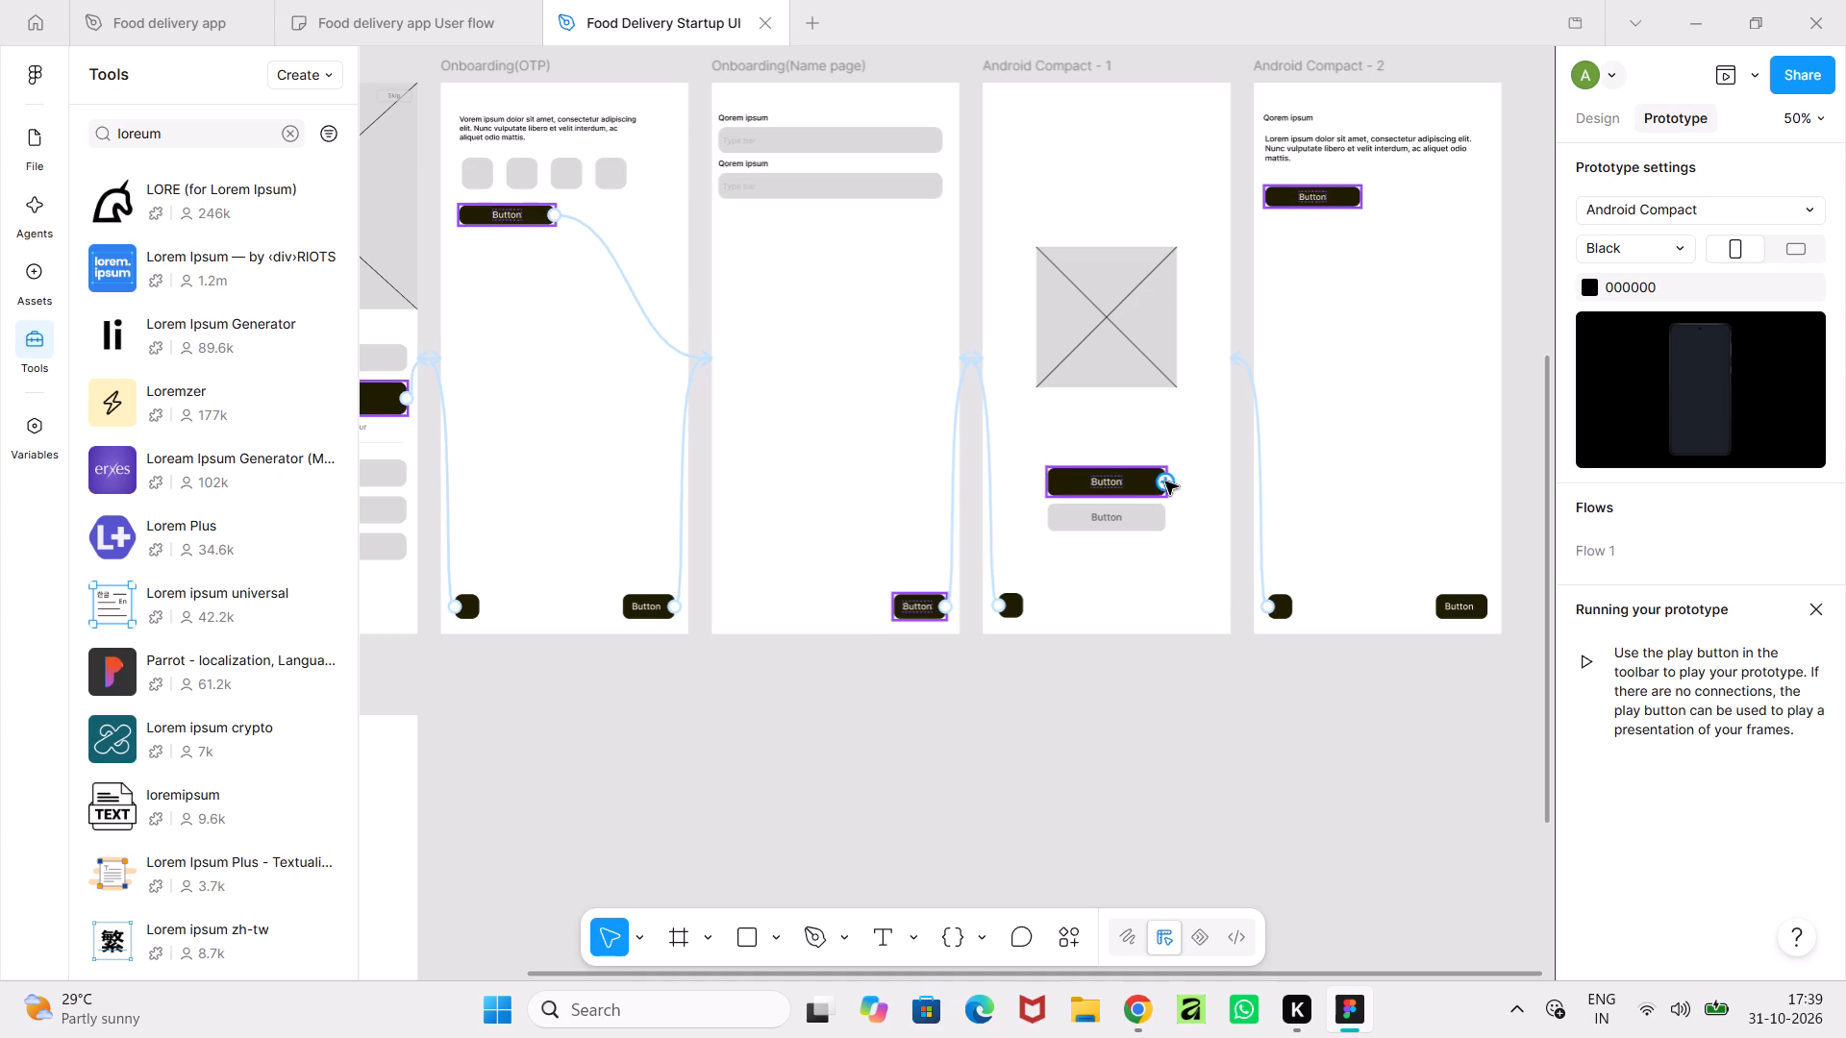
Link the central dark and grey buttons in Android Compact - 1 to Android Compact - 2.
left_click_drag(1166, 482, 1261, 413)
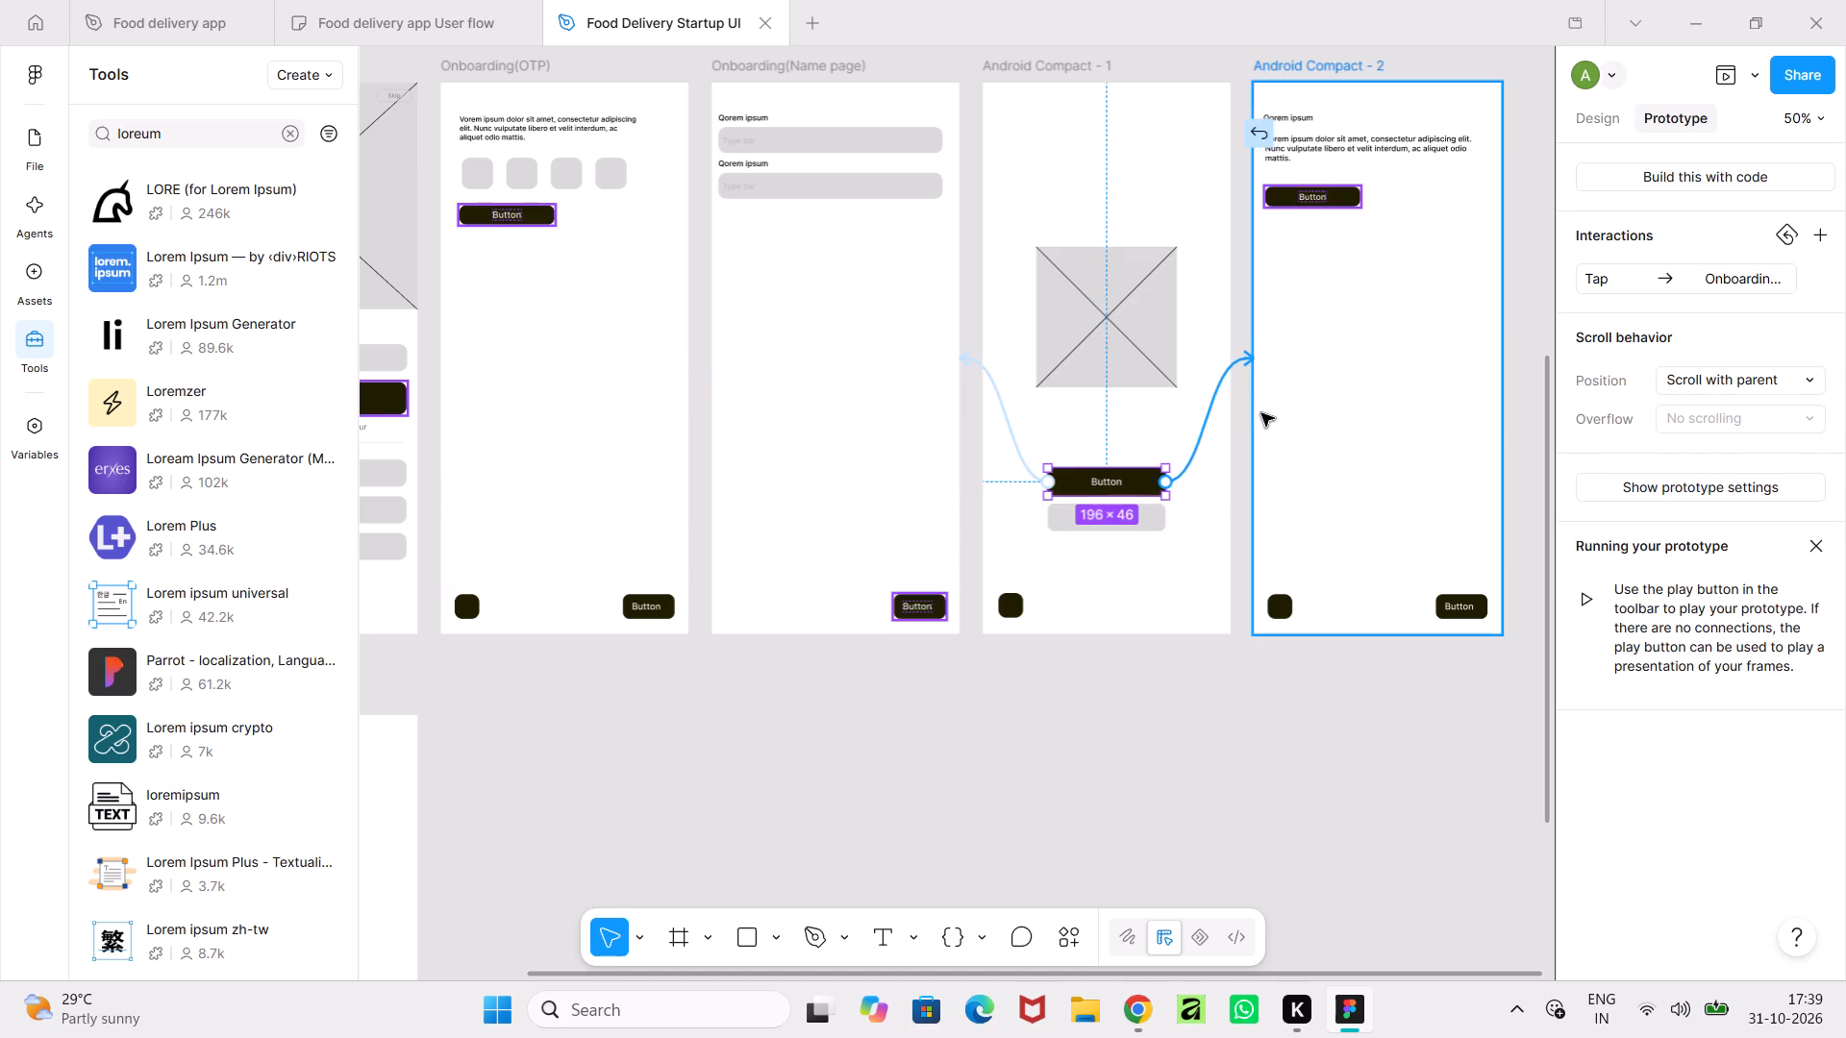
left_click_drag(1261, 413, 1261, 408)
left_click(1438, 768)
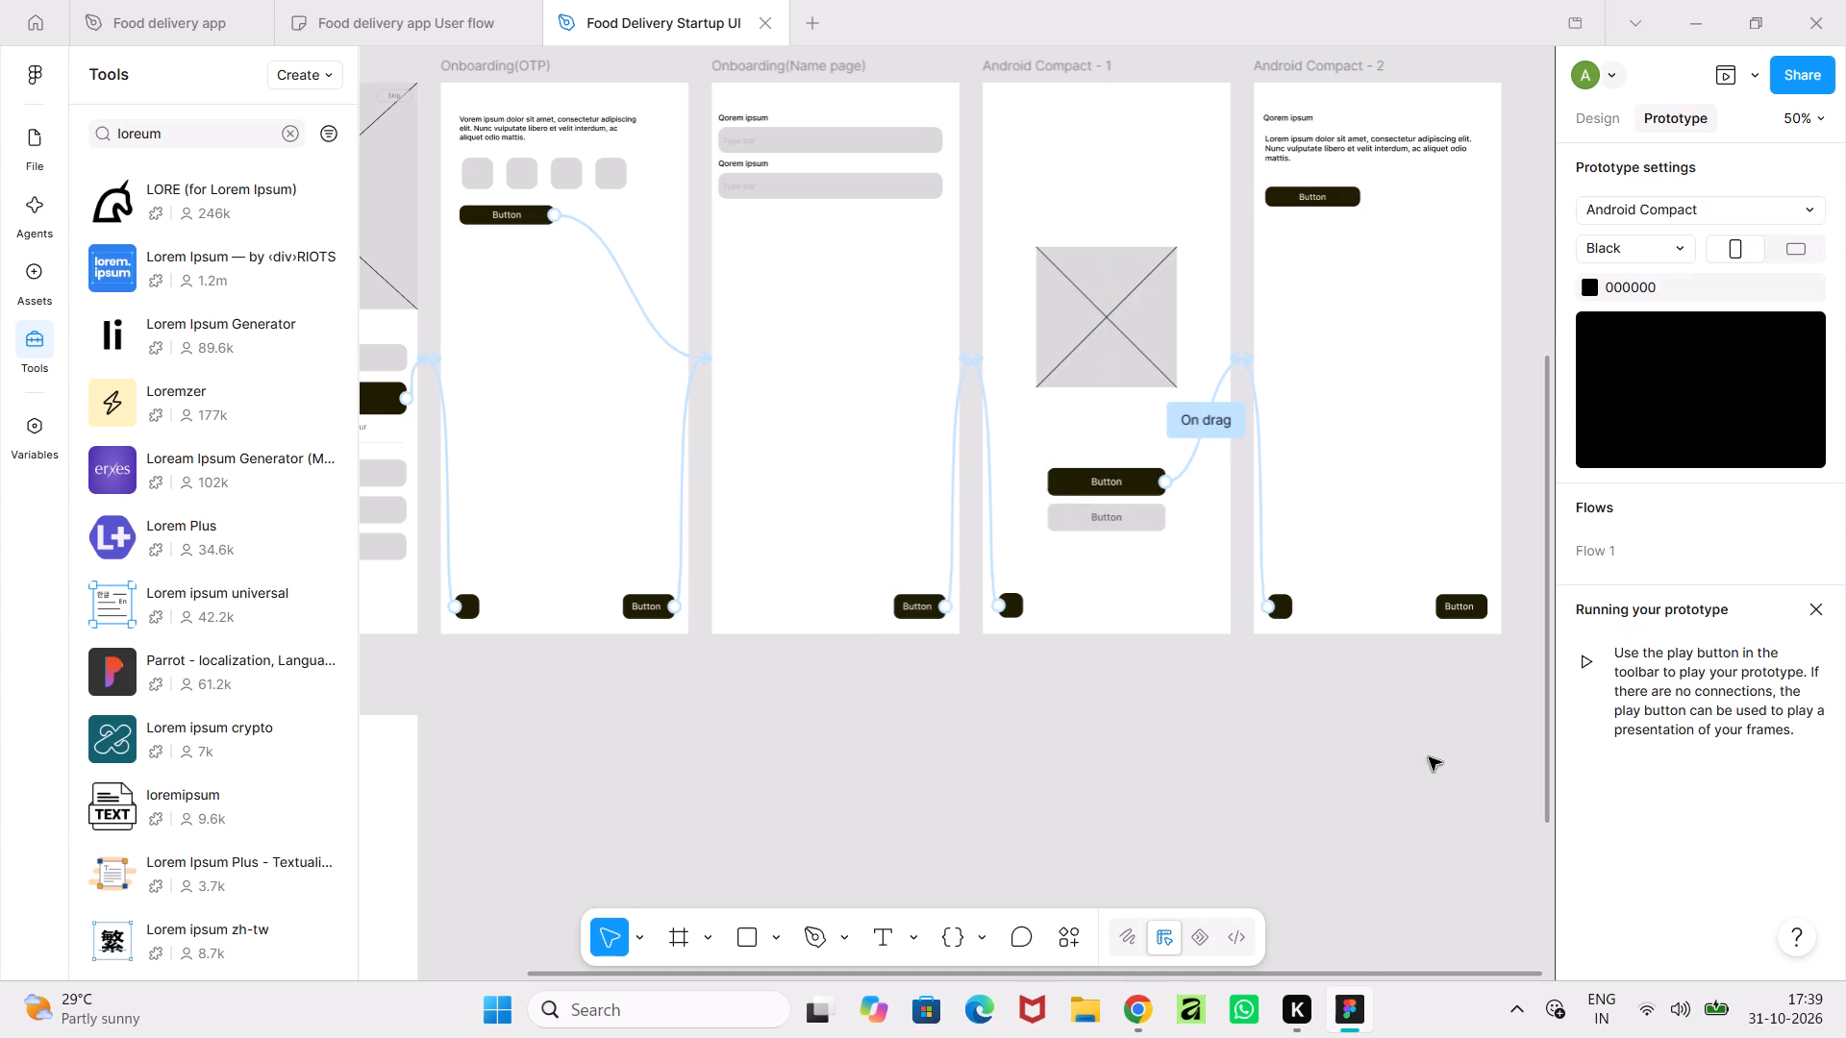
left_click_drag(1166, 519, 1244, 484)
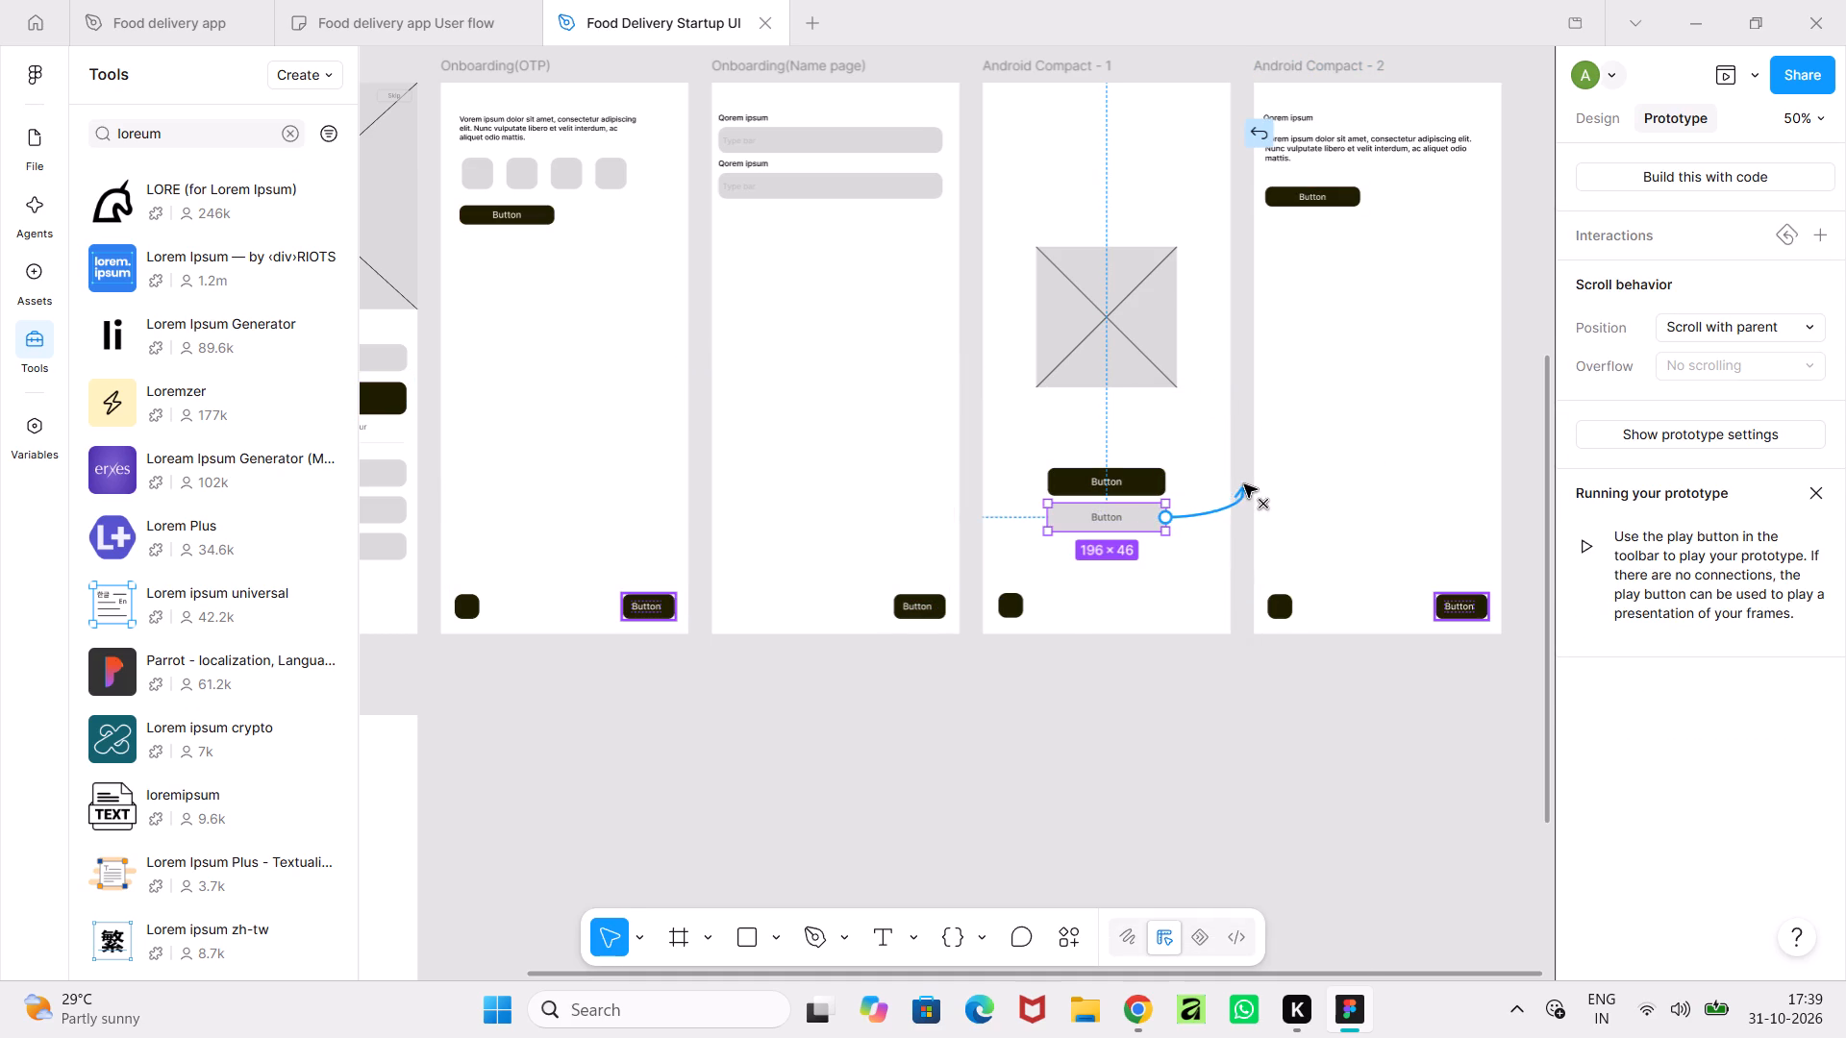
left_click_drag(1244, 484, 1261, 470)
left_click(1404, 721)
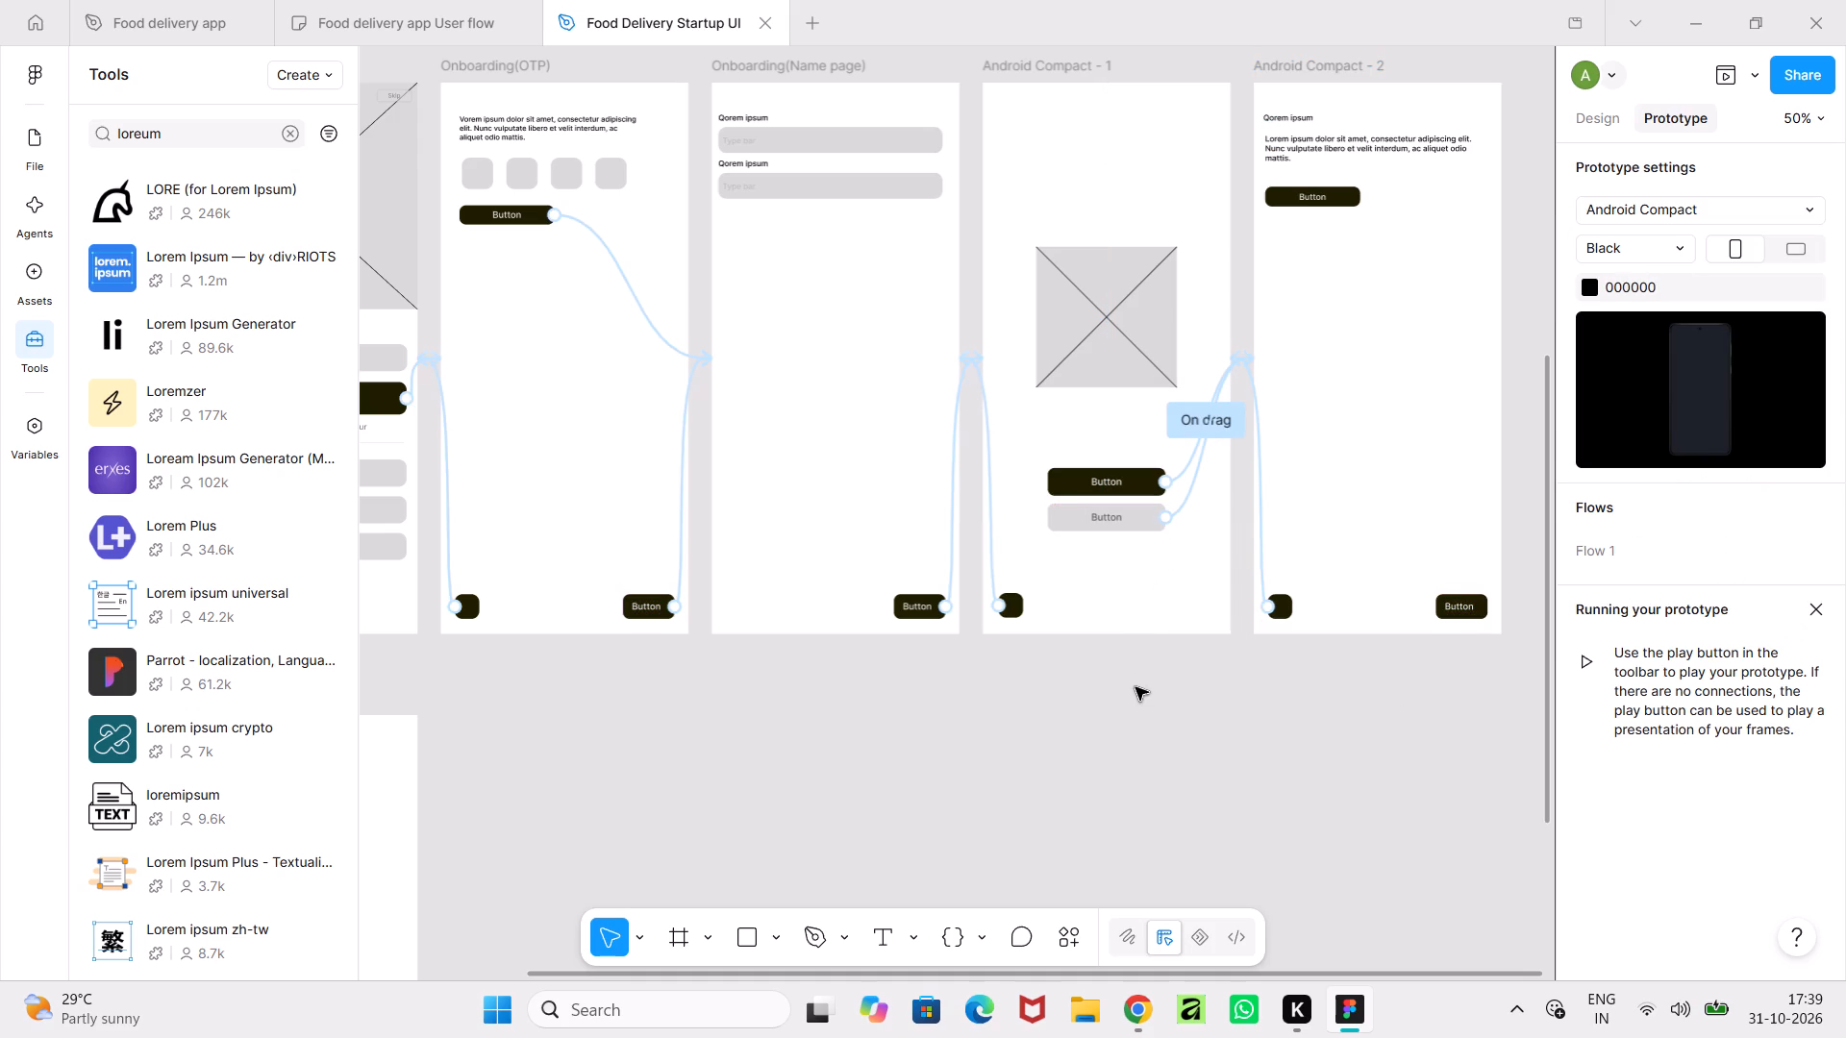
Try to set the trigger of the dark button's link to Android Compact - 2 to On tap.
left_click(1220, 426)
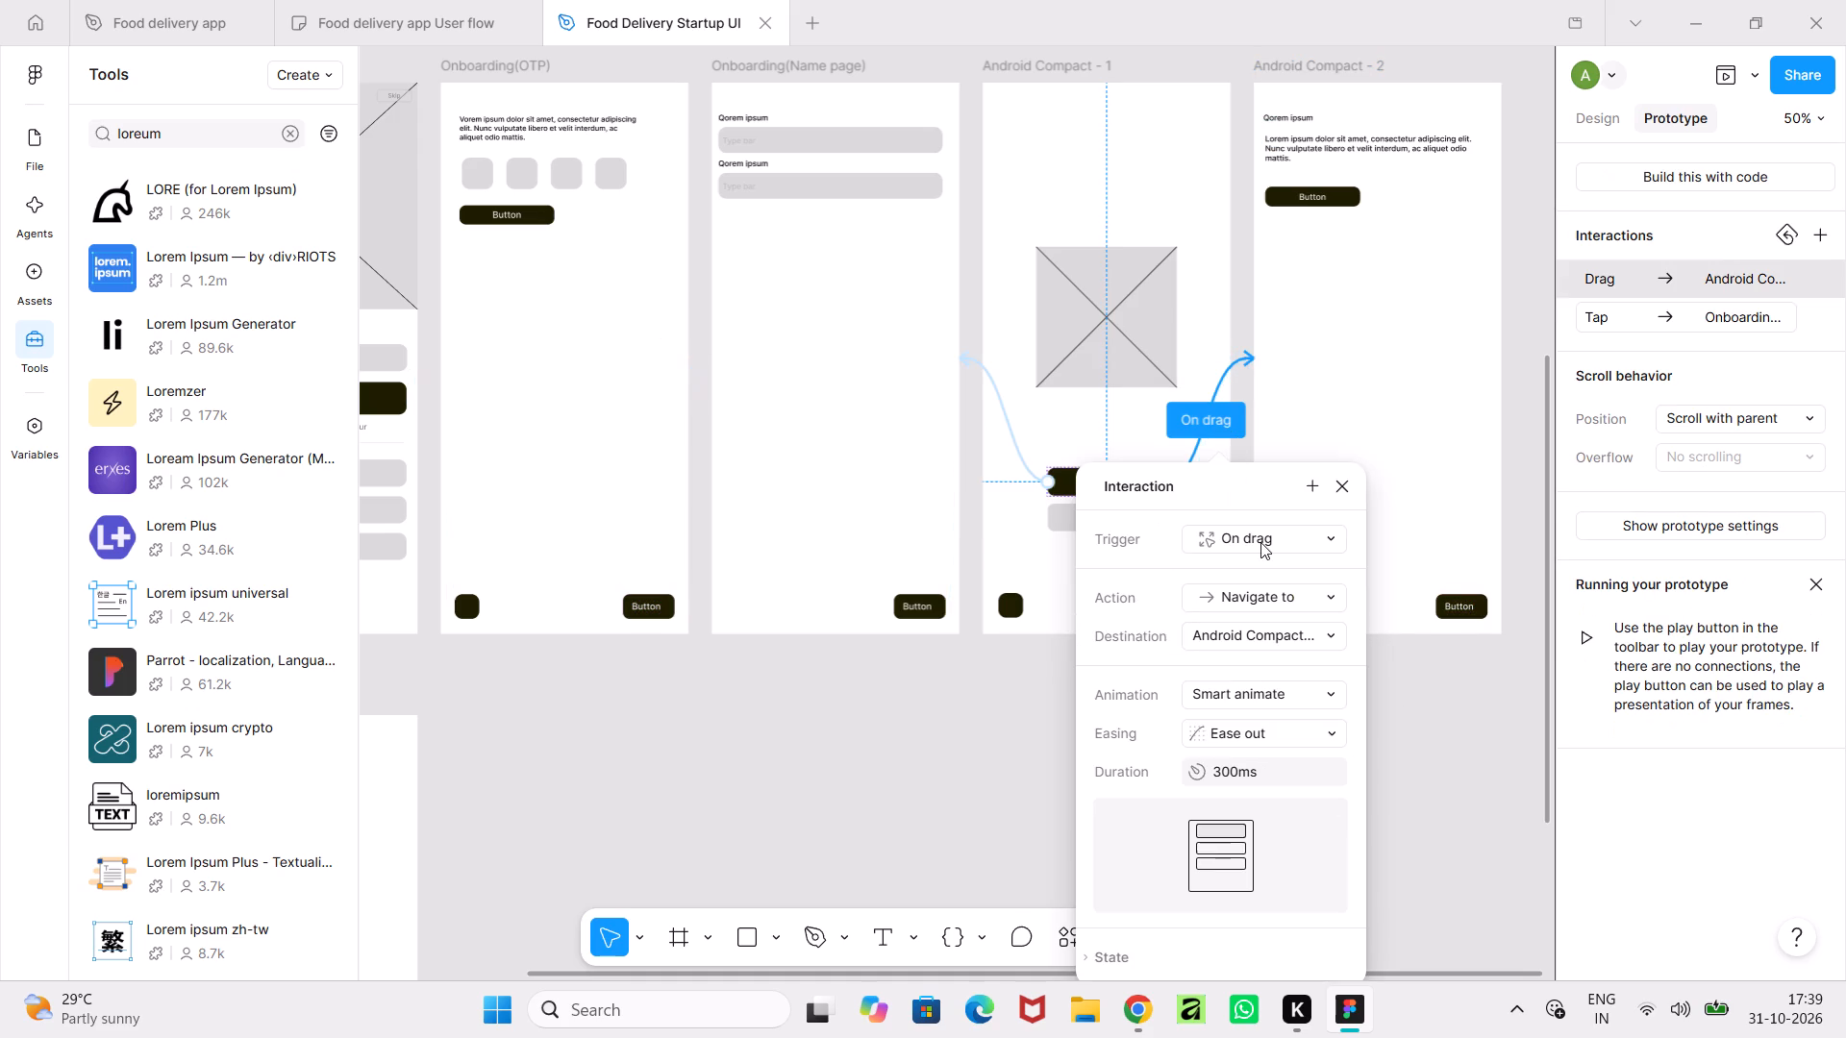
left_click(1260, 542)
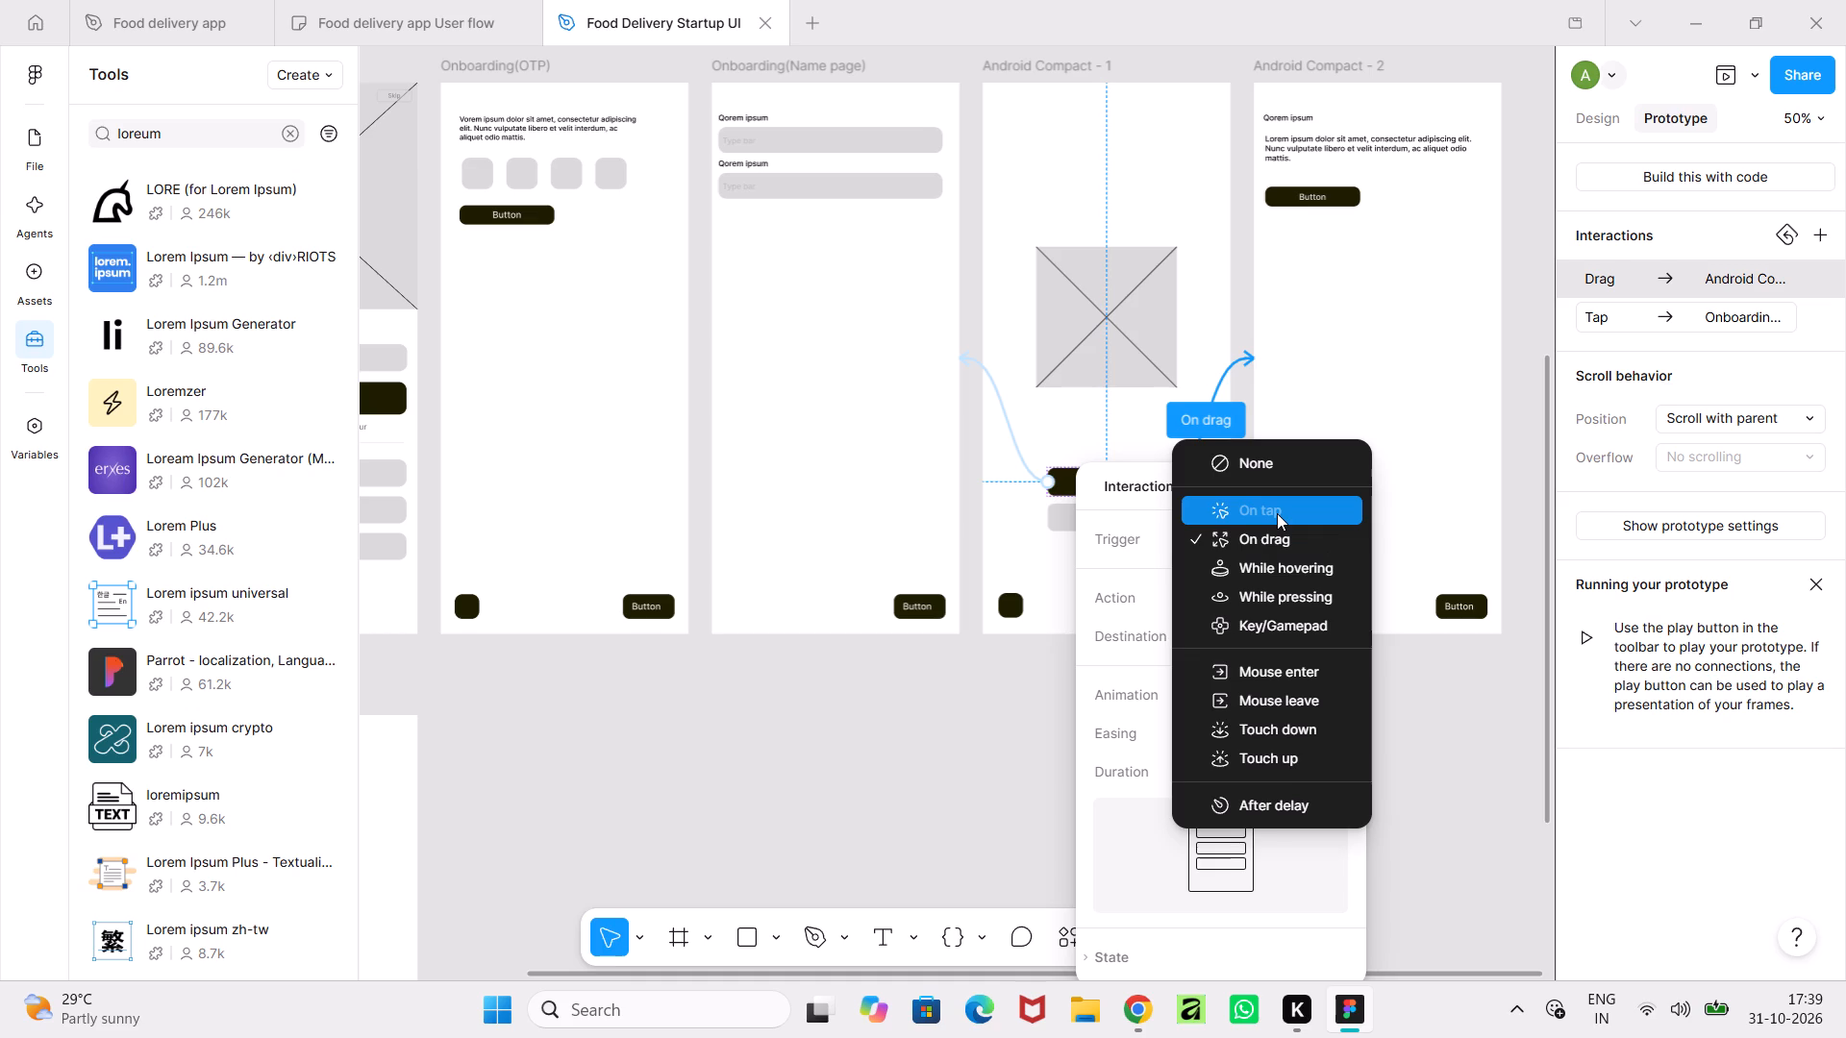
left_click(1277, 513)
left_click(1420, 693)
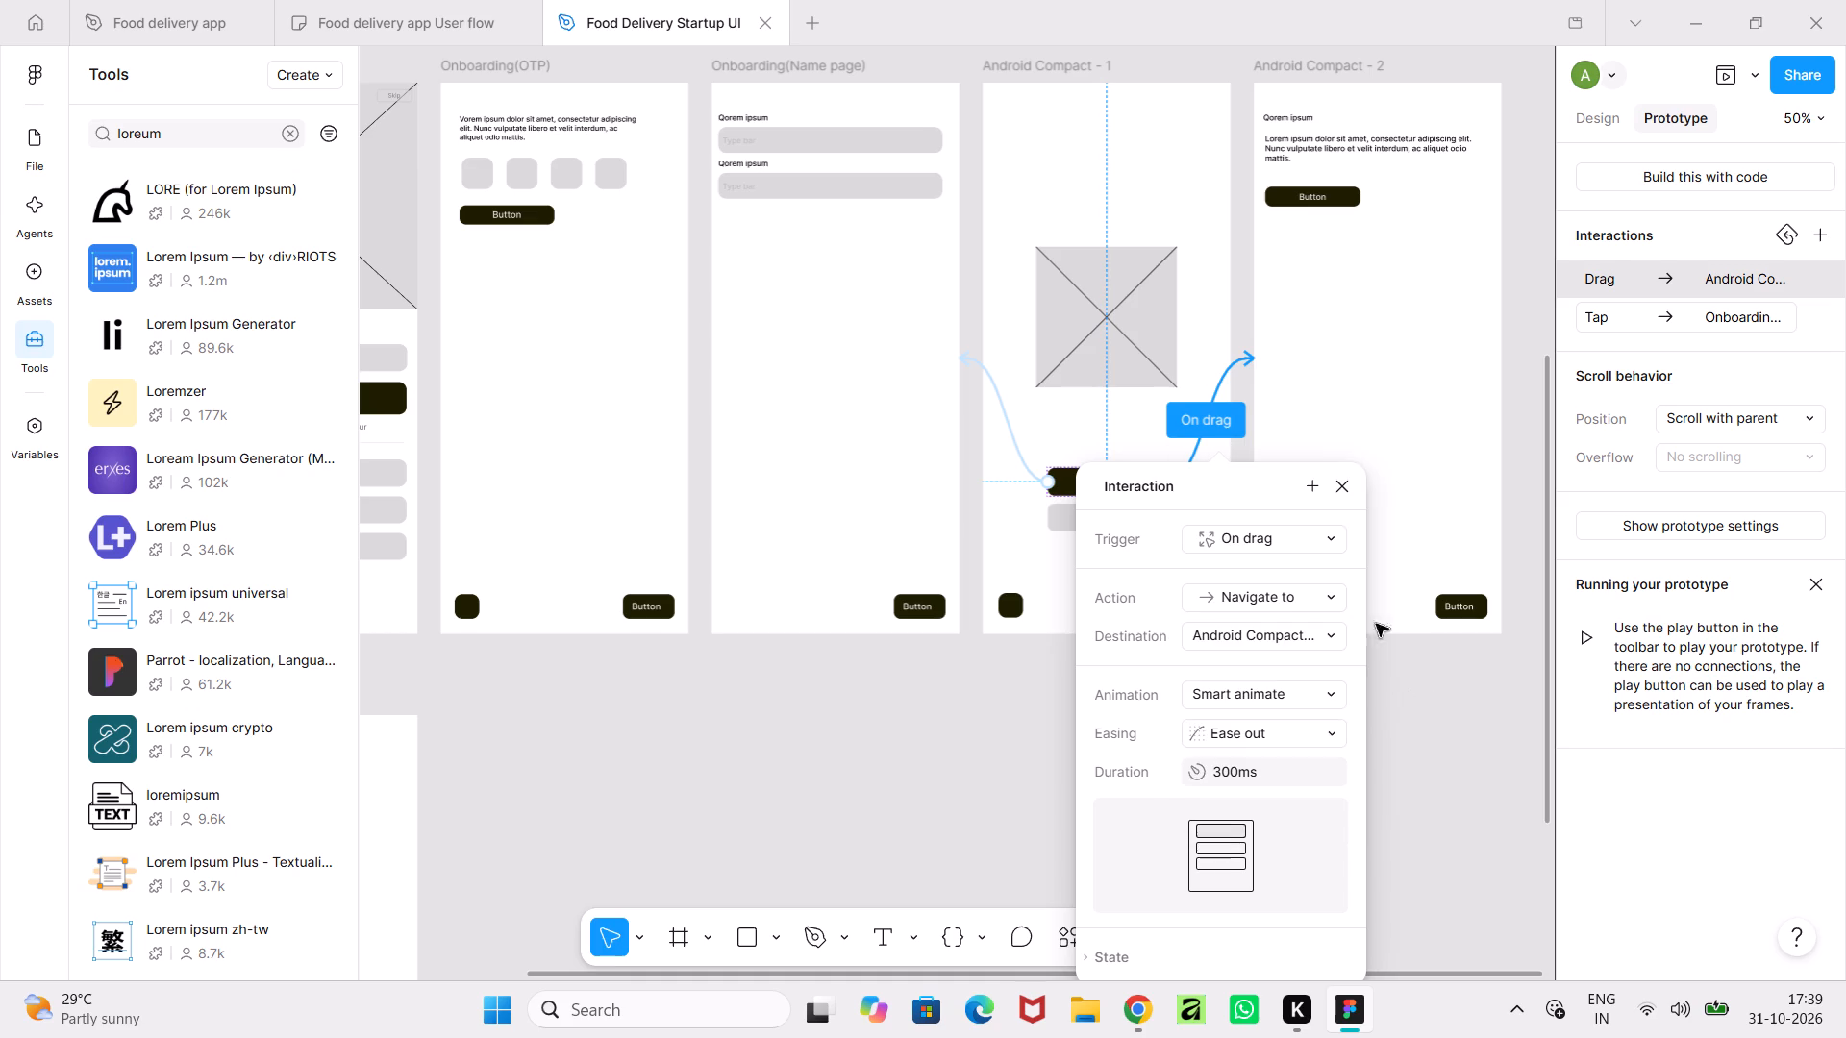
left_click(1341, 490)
Check the interaction settings of the grey button's link to Android Compact - 2.
left_click(1151, 520)
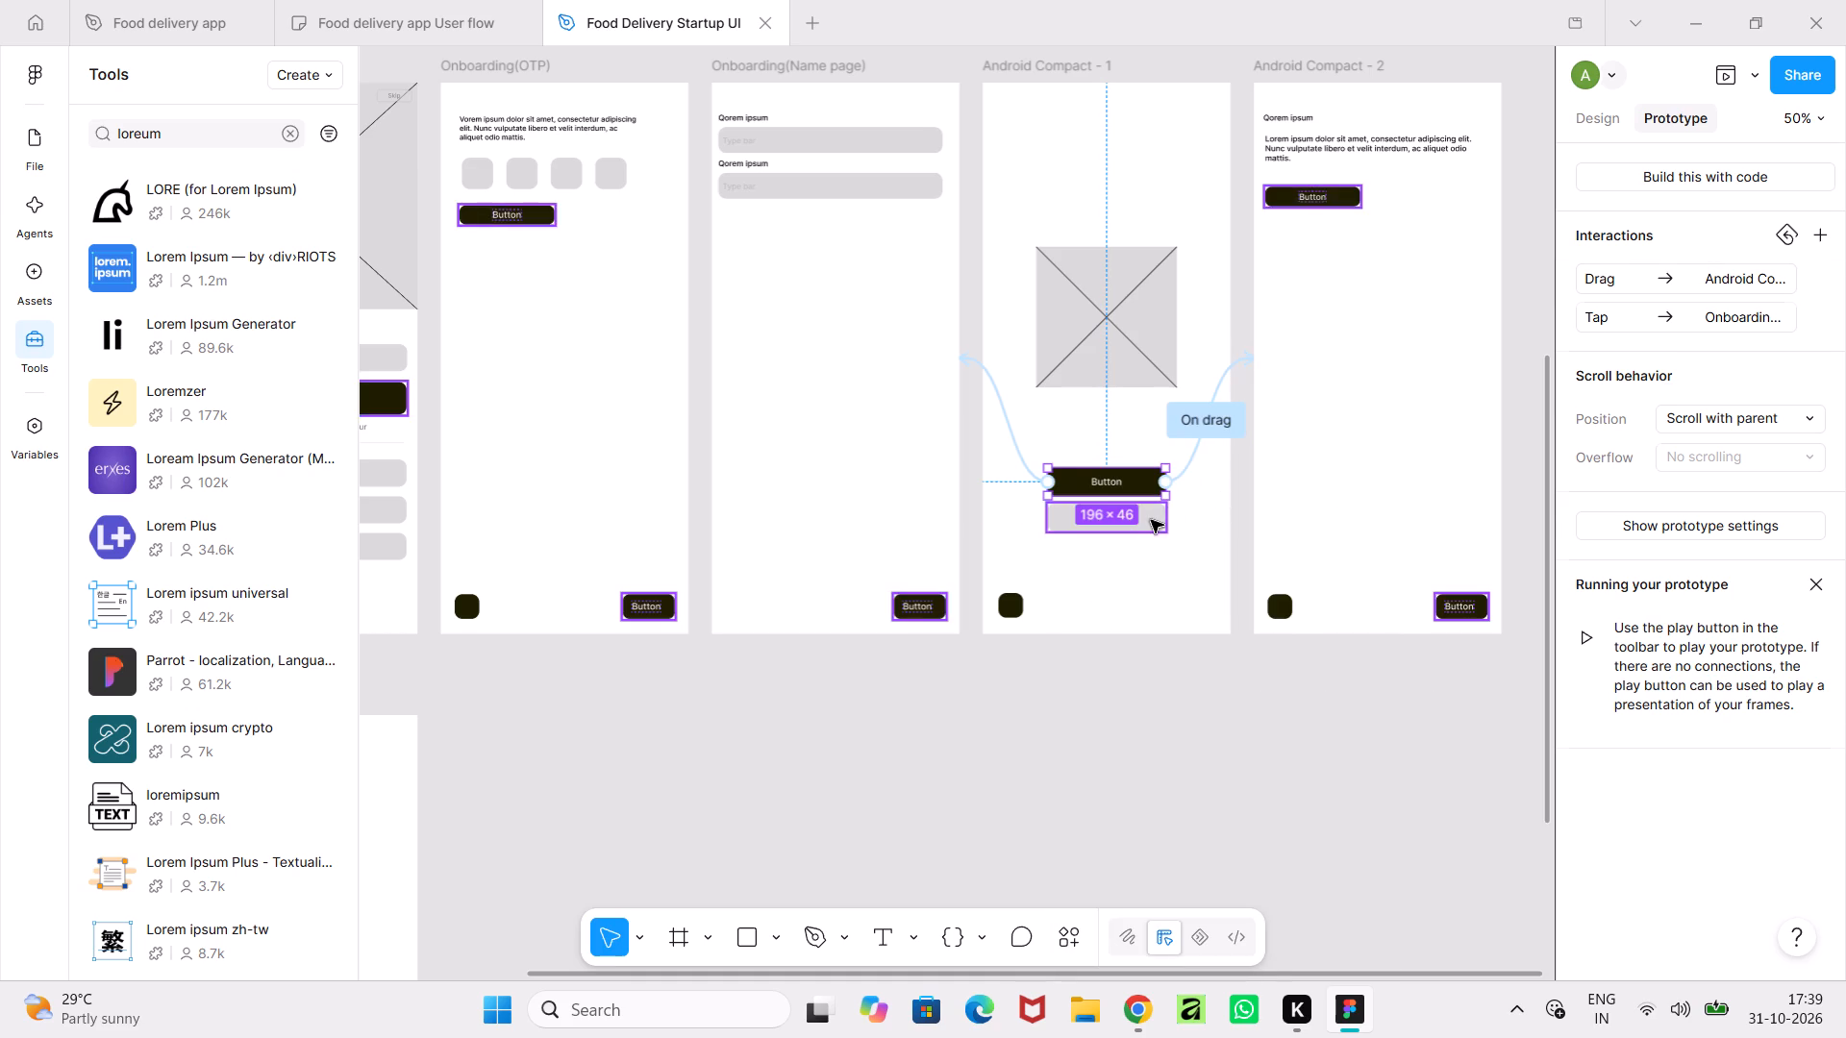
left_click(1192, 494)
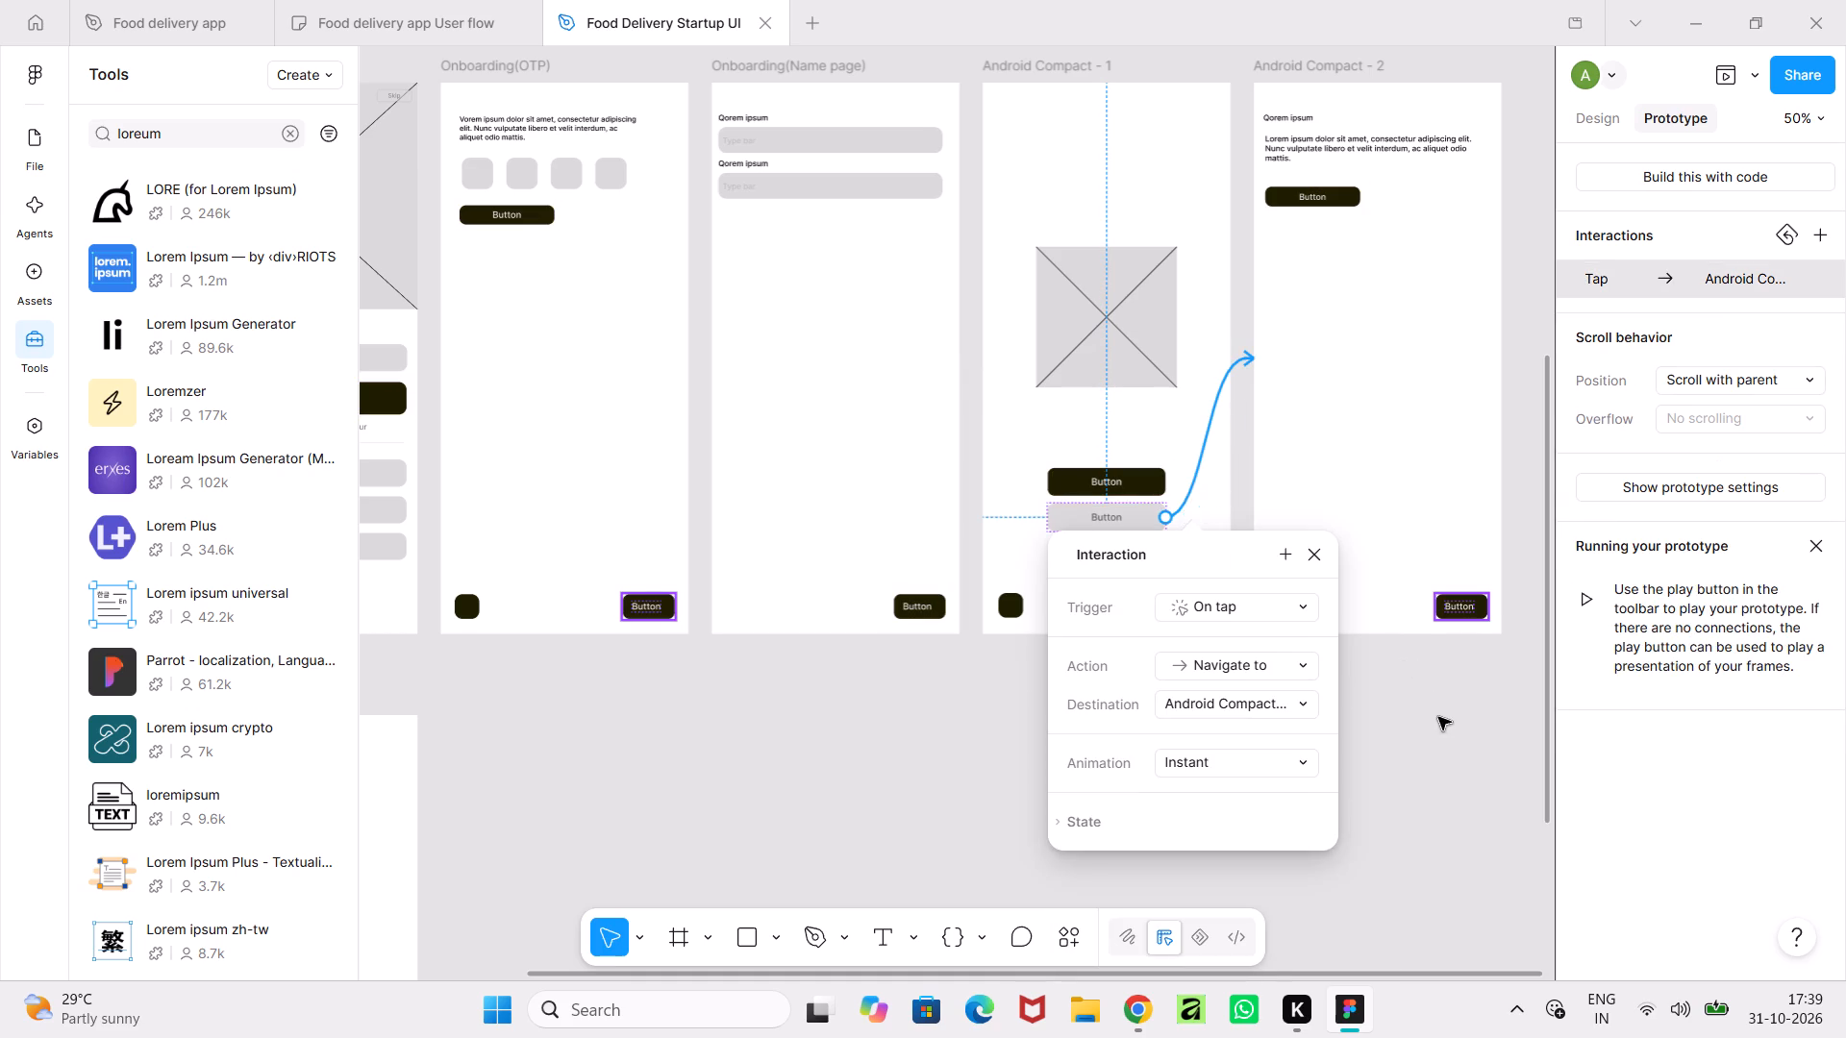
left_click(1438, 717)
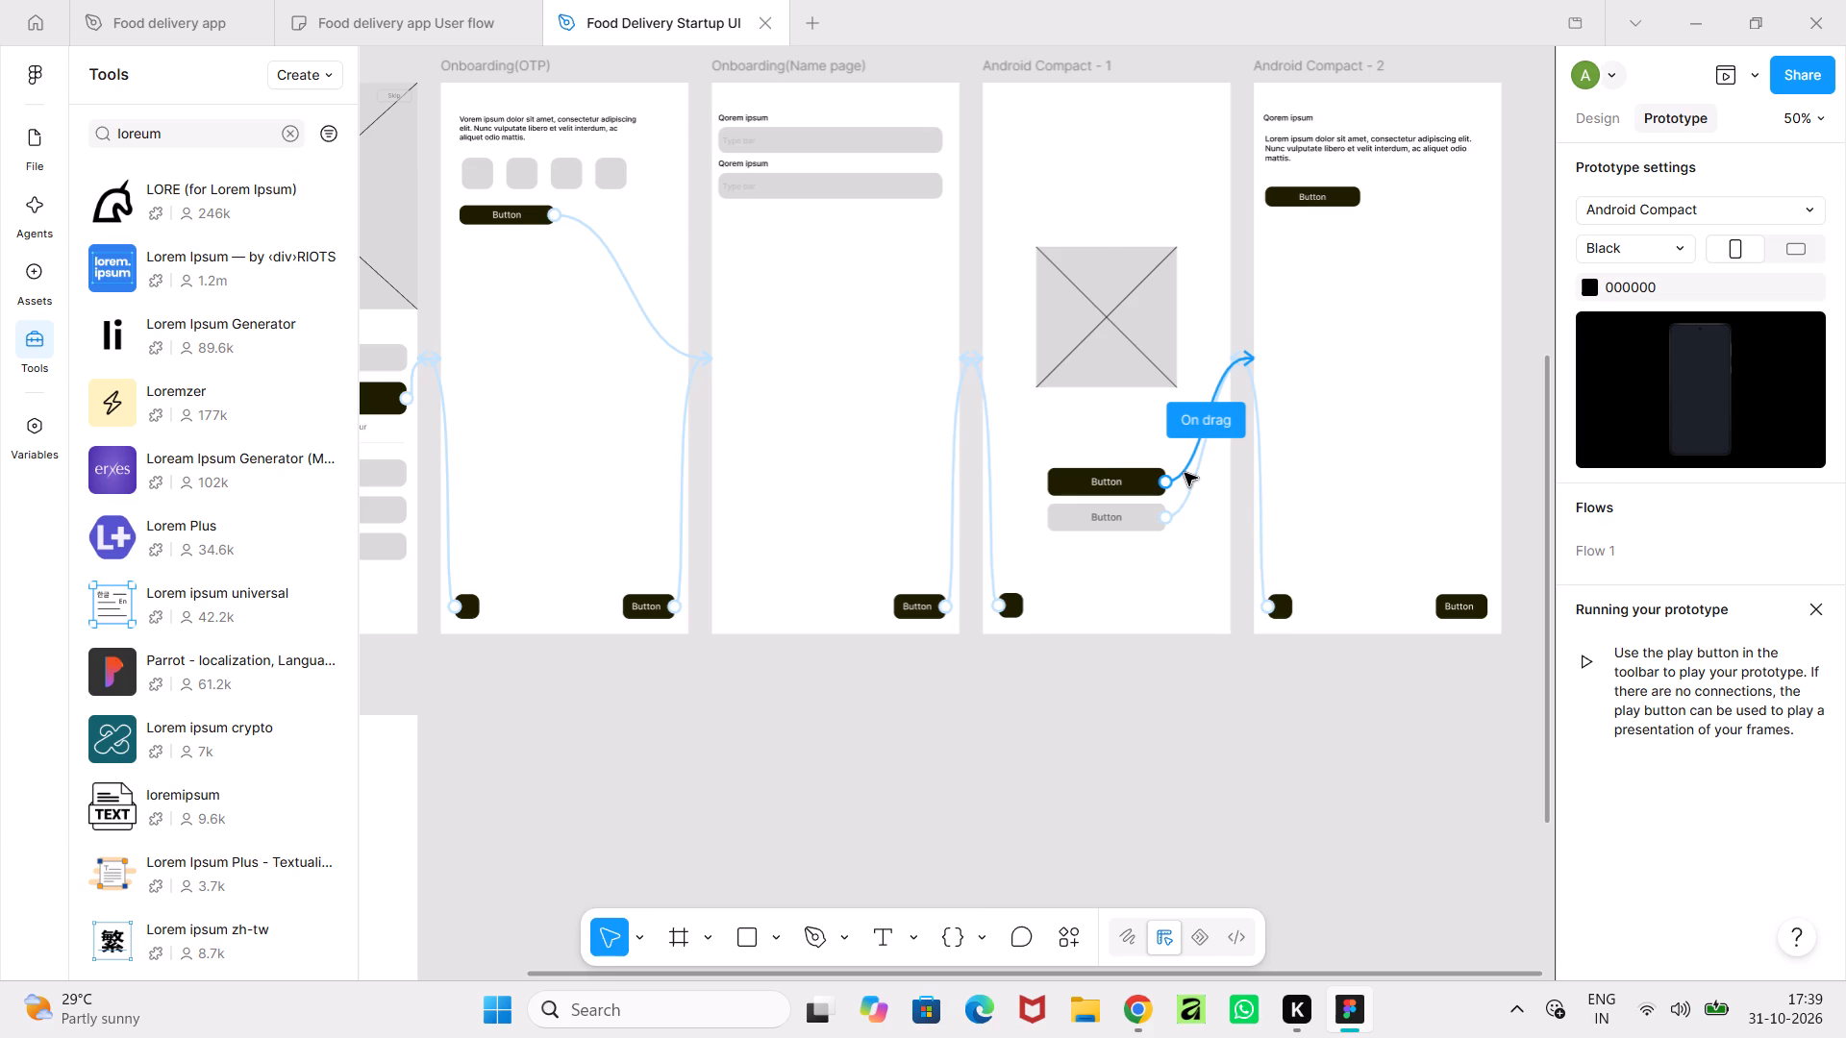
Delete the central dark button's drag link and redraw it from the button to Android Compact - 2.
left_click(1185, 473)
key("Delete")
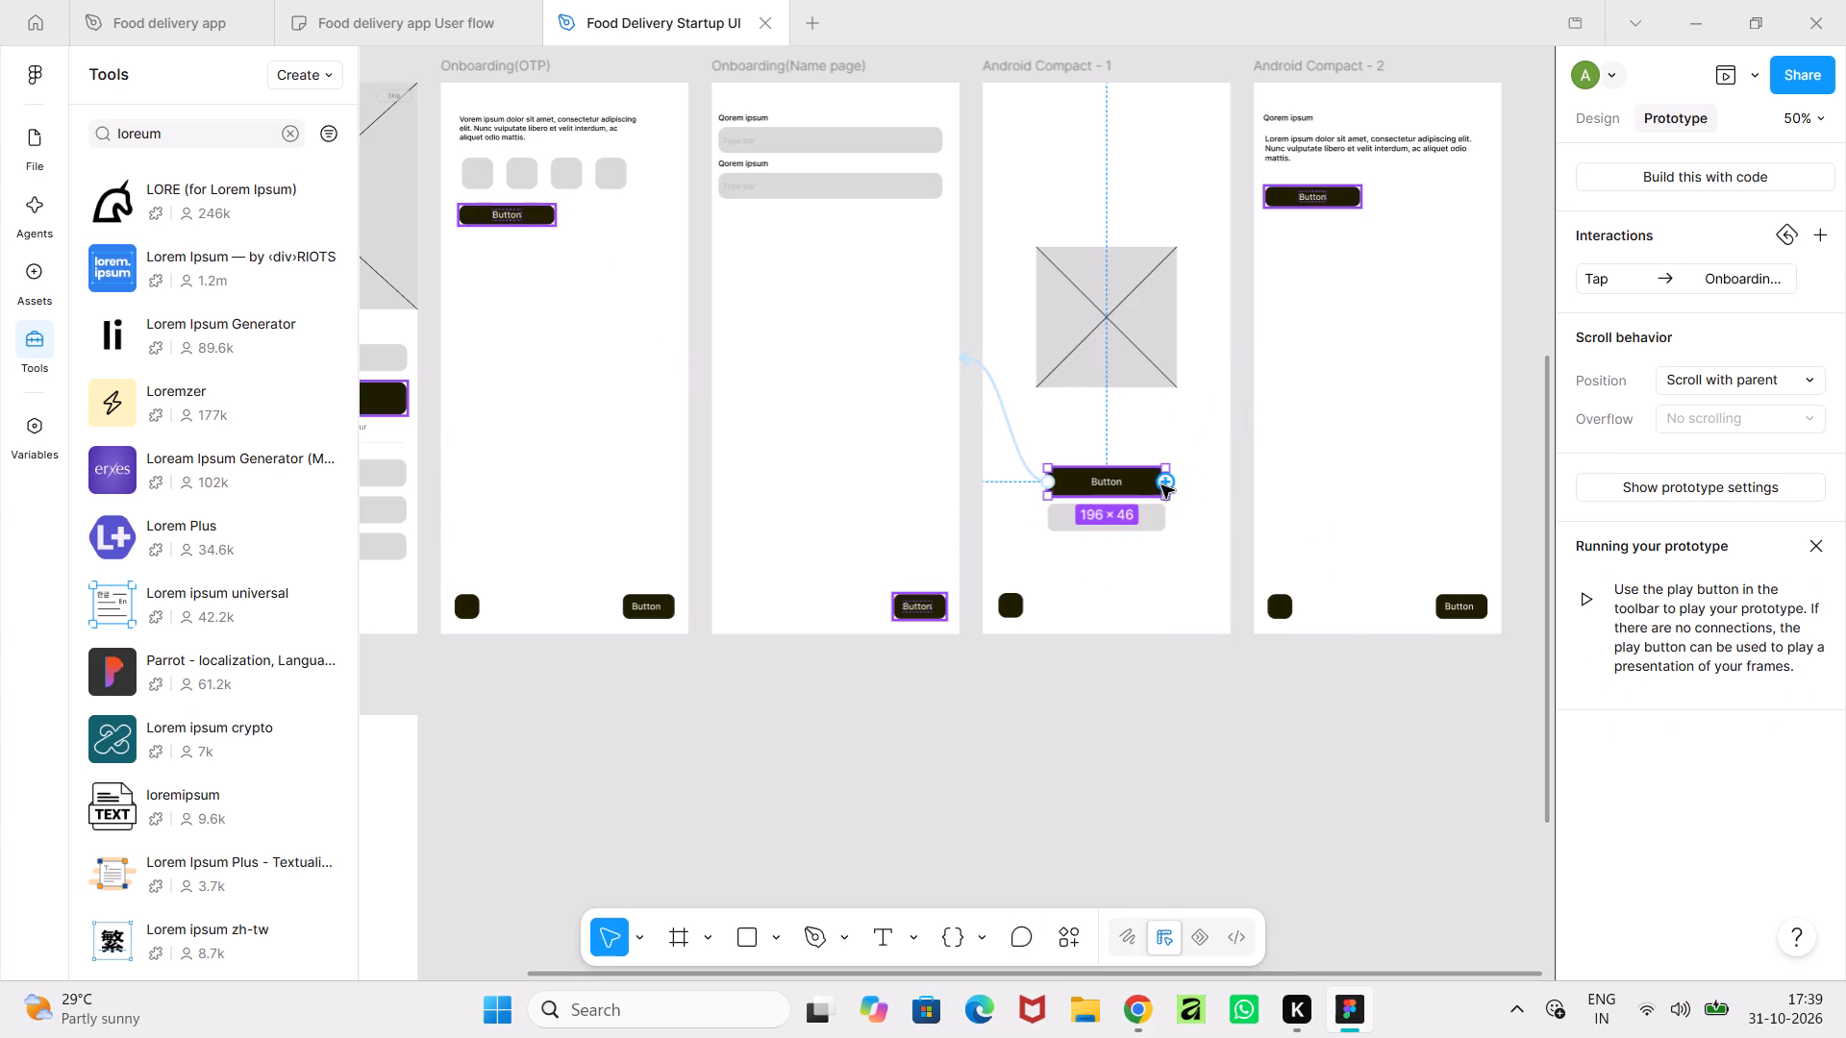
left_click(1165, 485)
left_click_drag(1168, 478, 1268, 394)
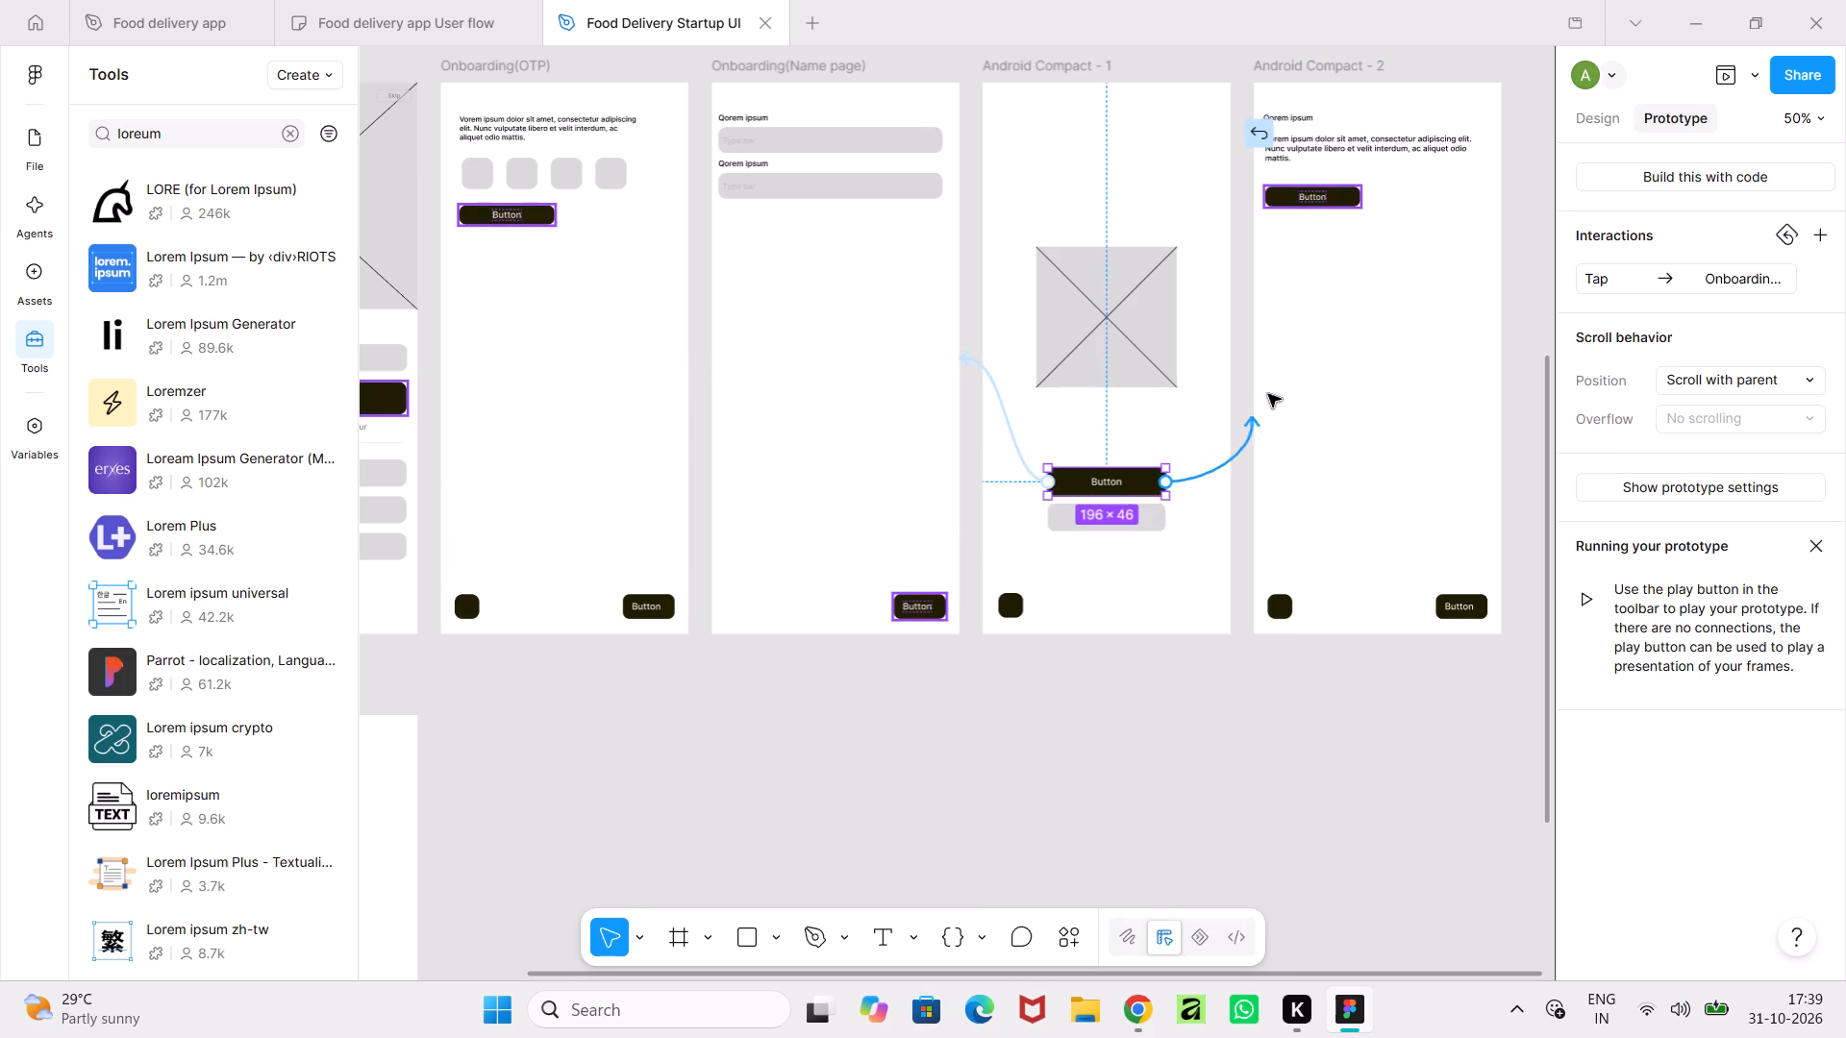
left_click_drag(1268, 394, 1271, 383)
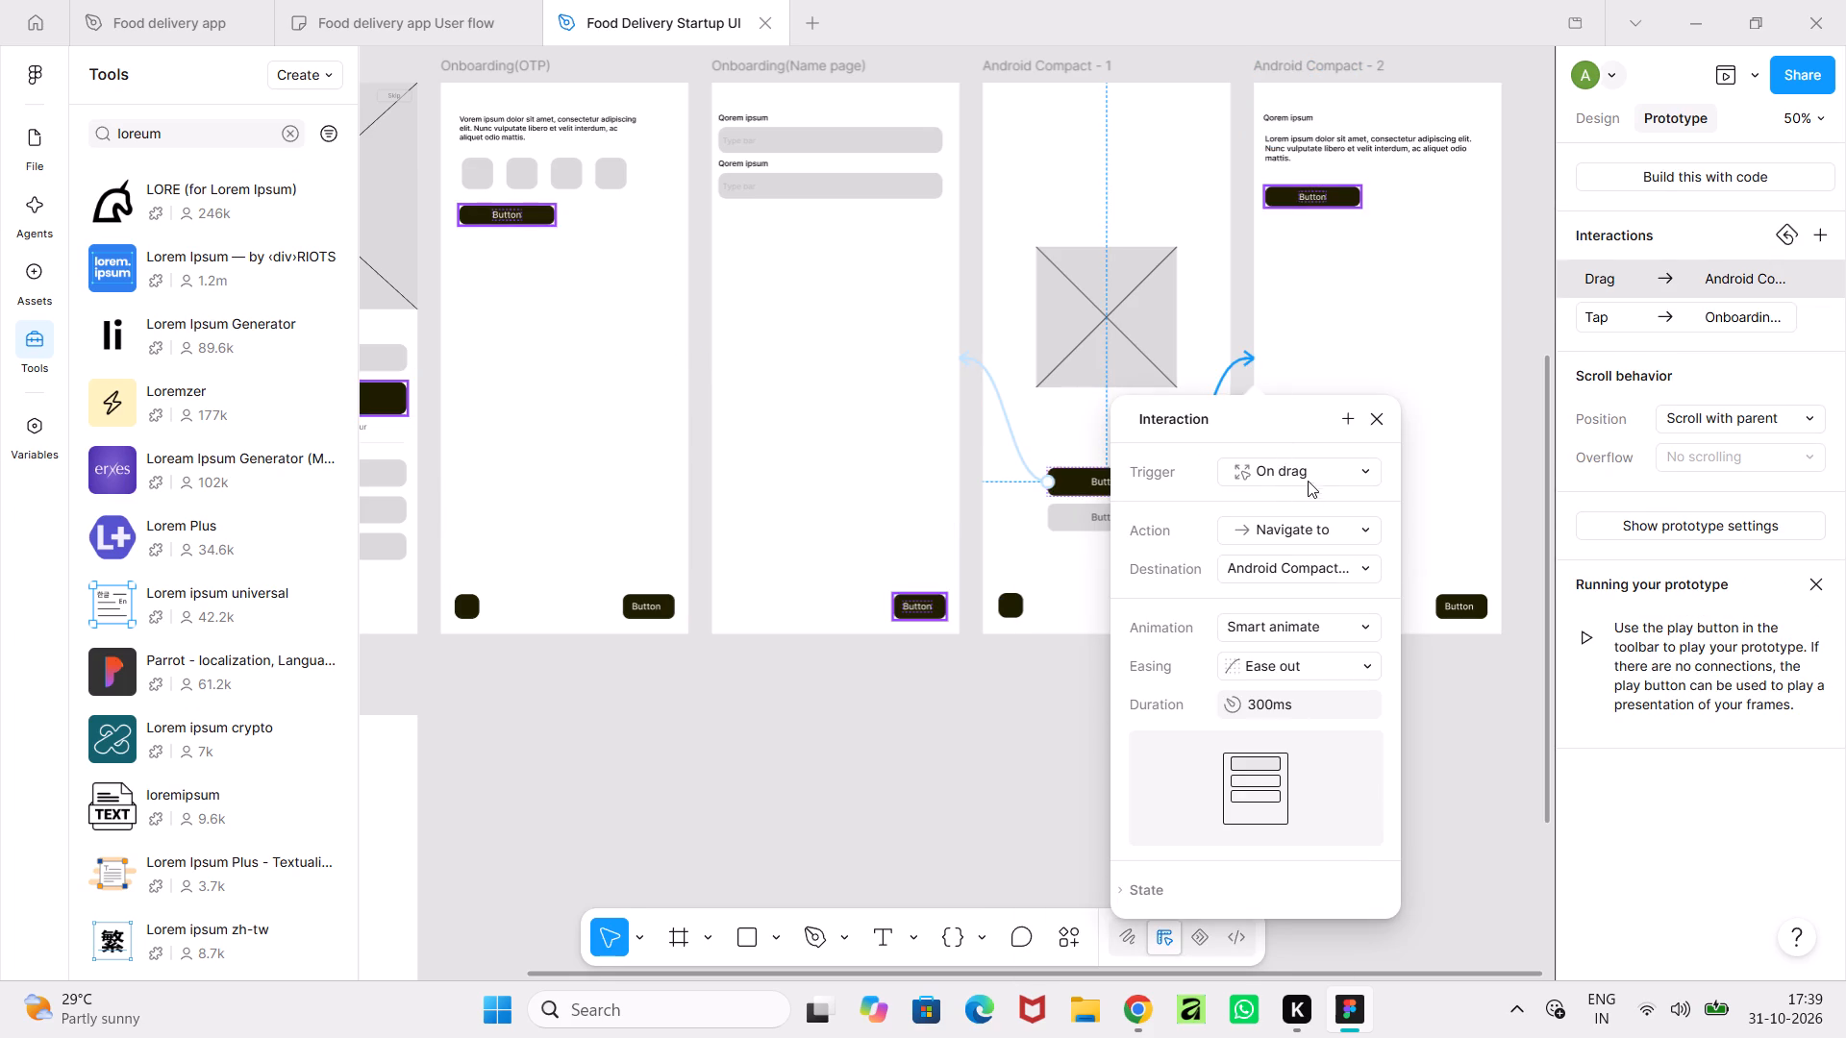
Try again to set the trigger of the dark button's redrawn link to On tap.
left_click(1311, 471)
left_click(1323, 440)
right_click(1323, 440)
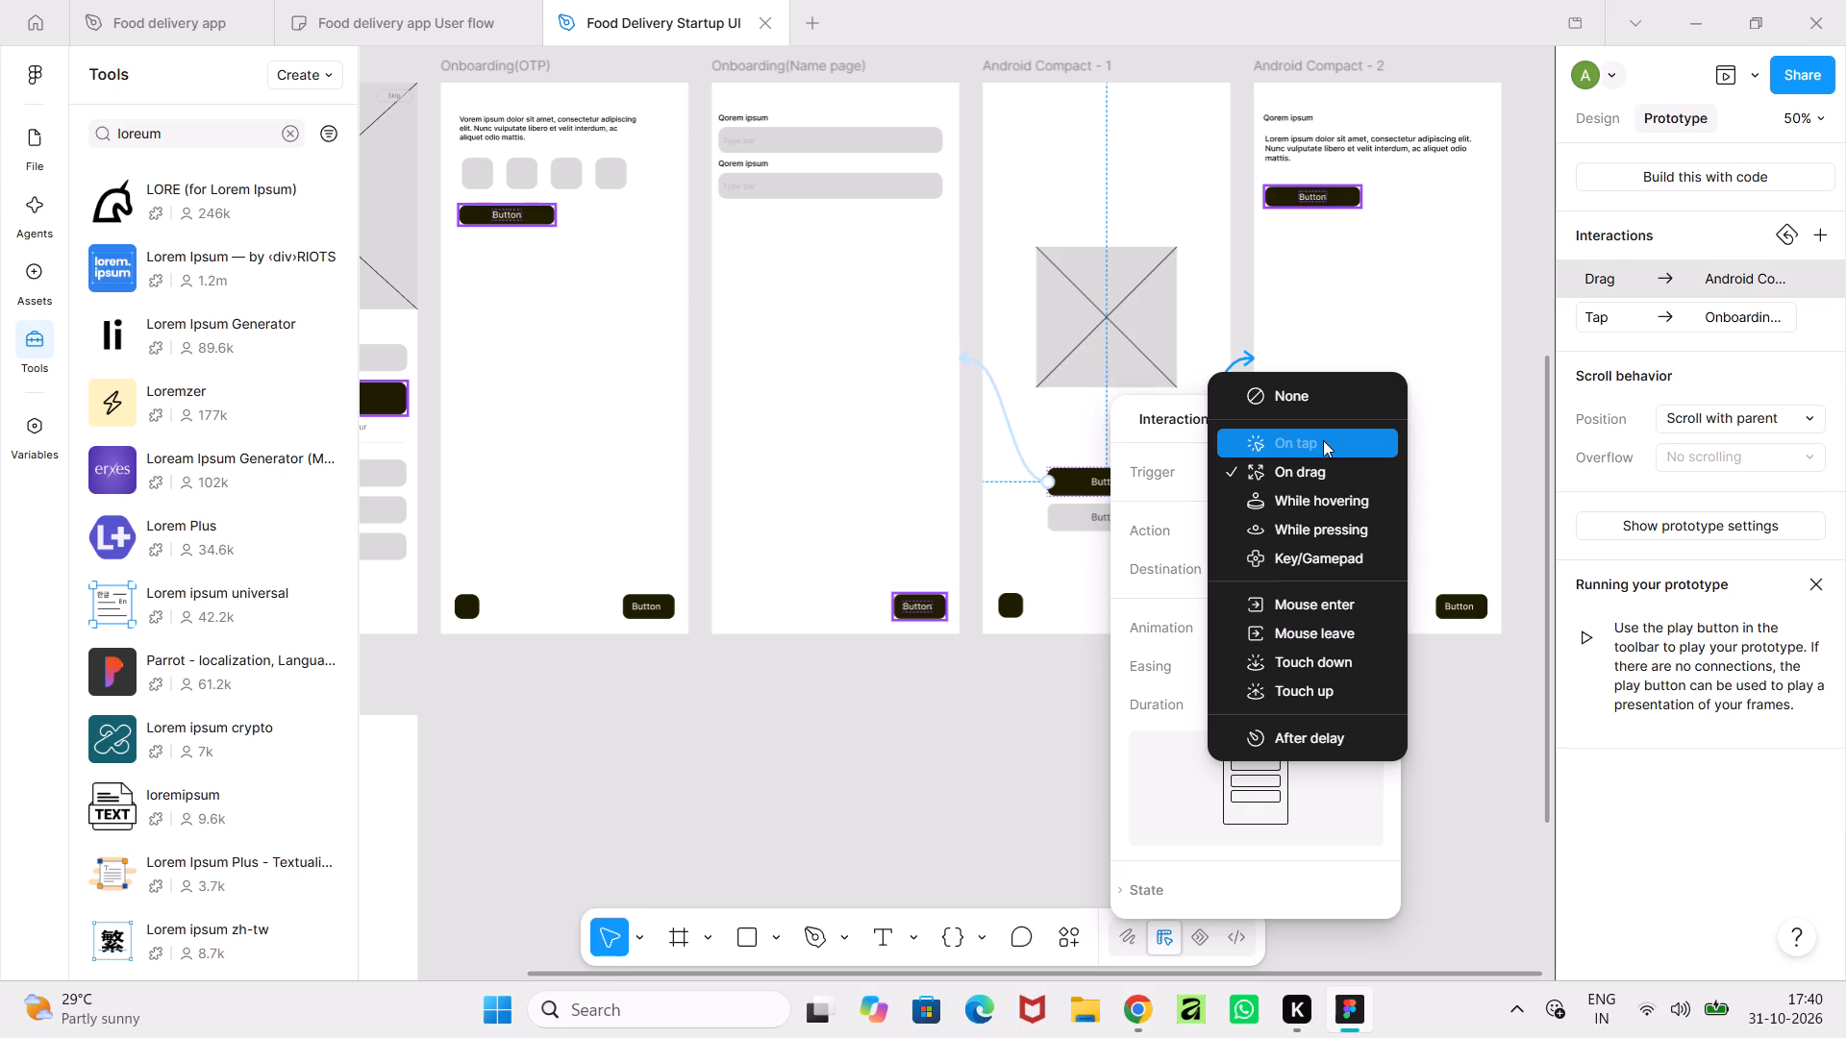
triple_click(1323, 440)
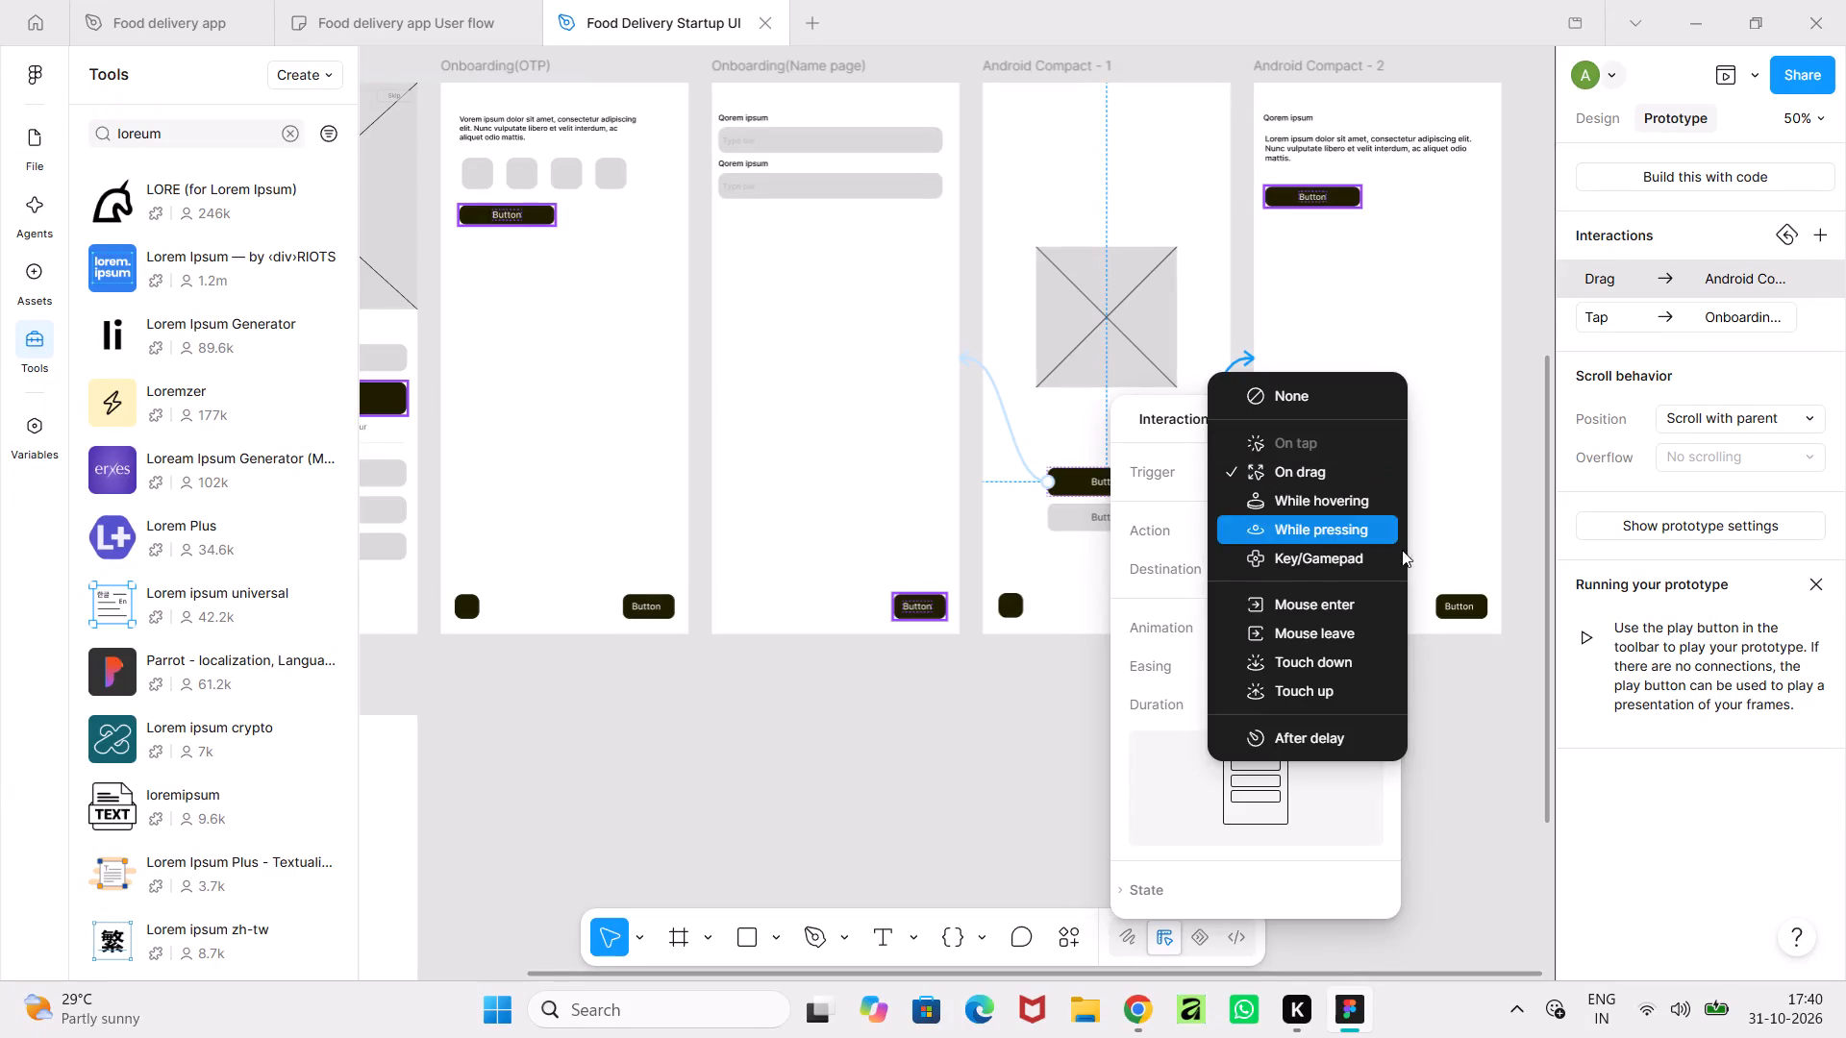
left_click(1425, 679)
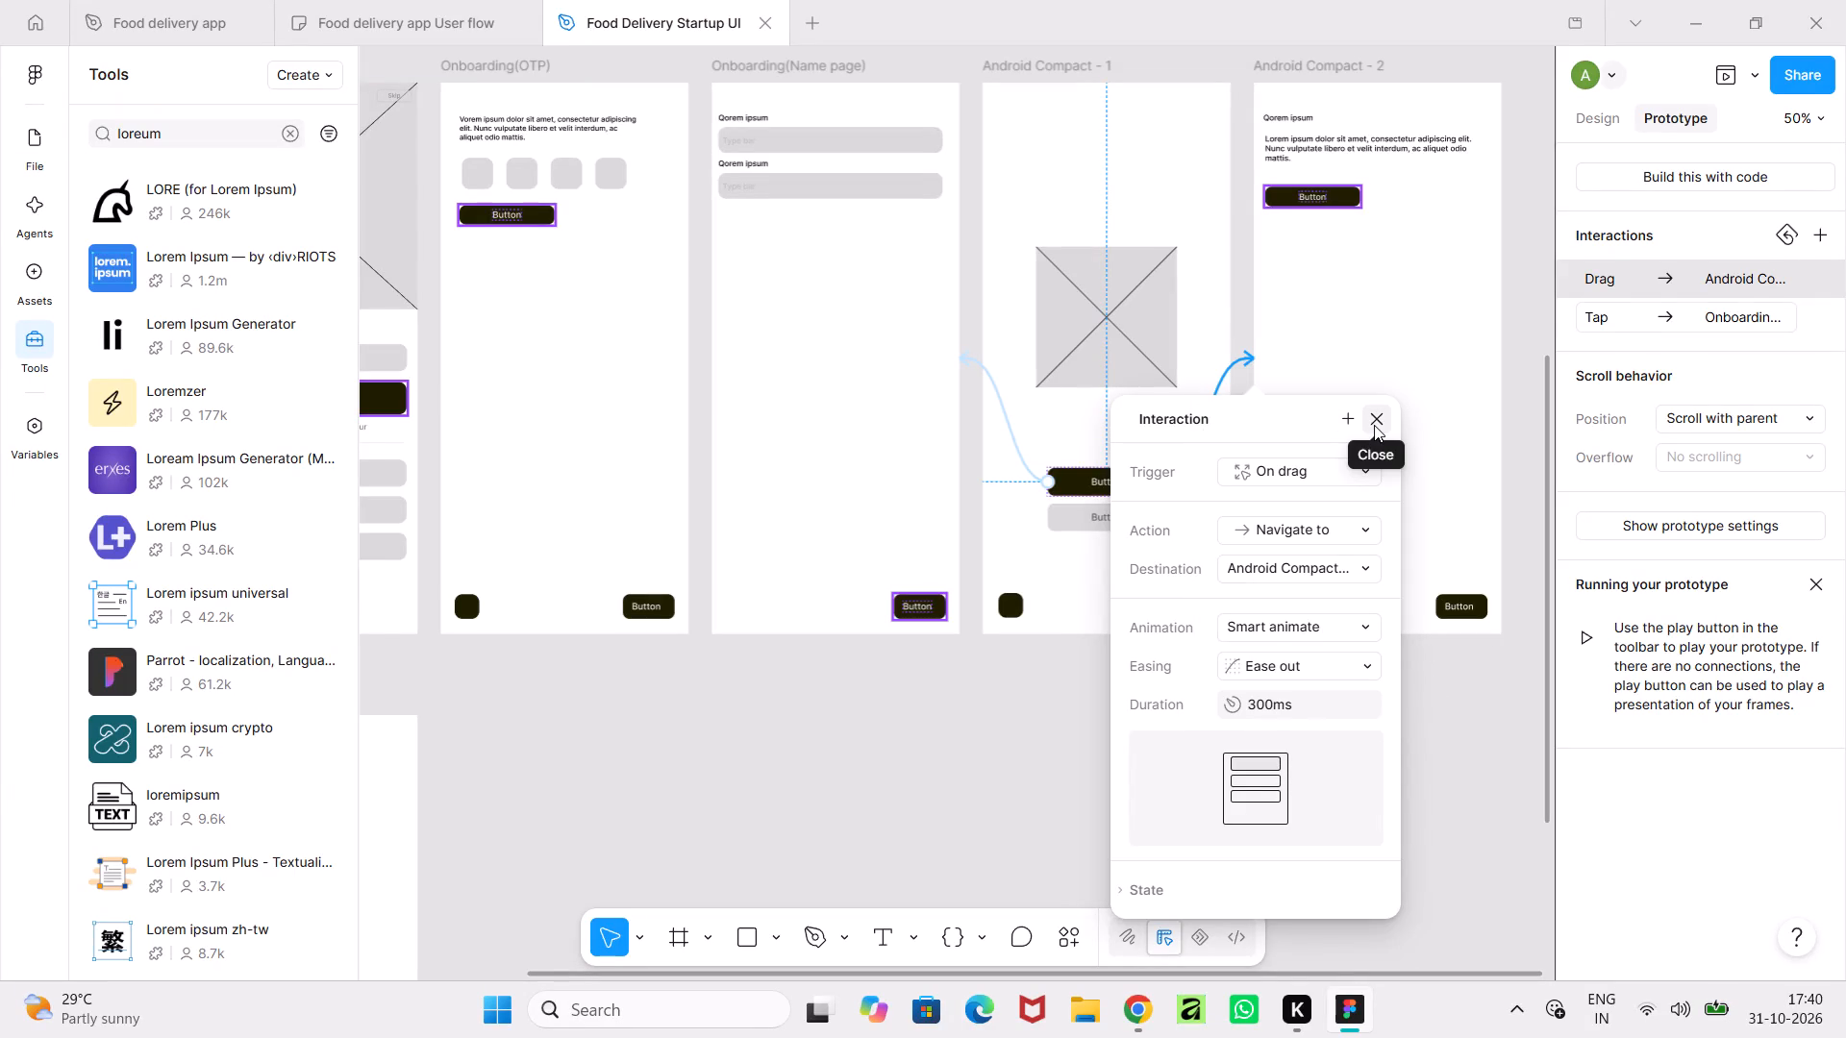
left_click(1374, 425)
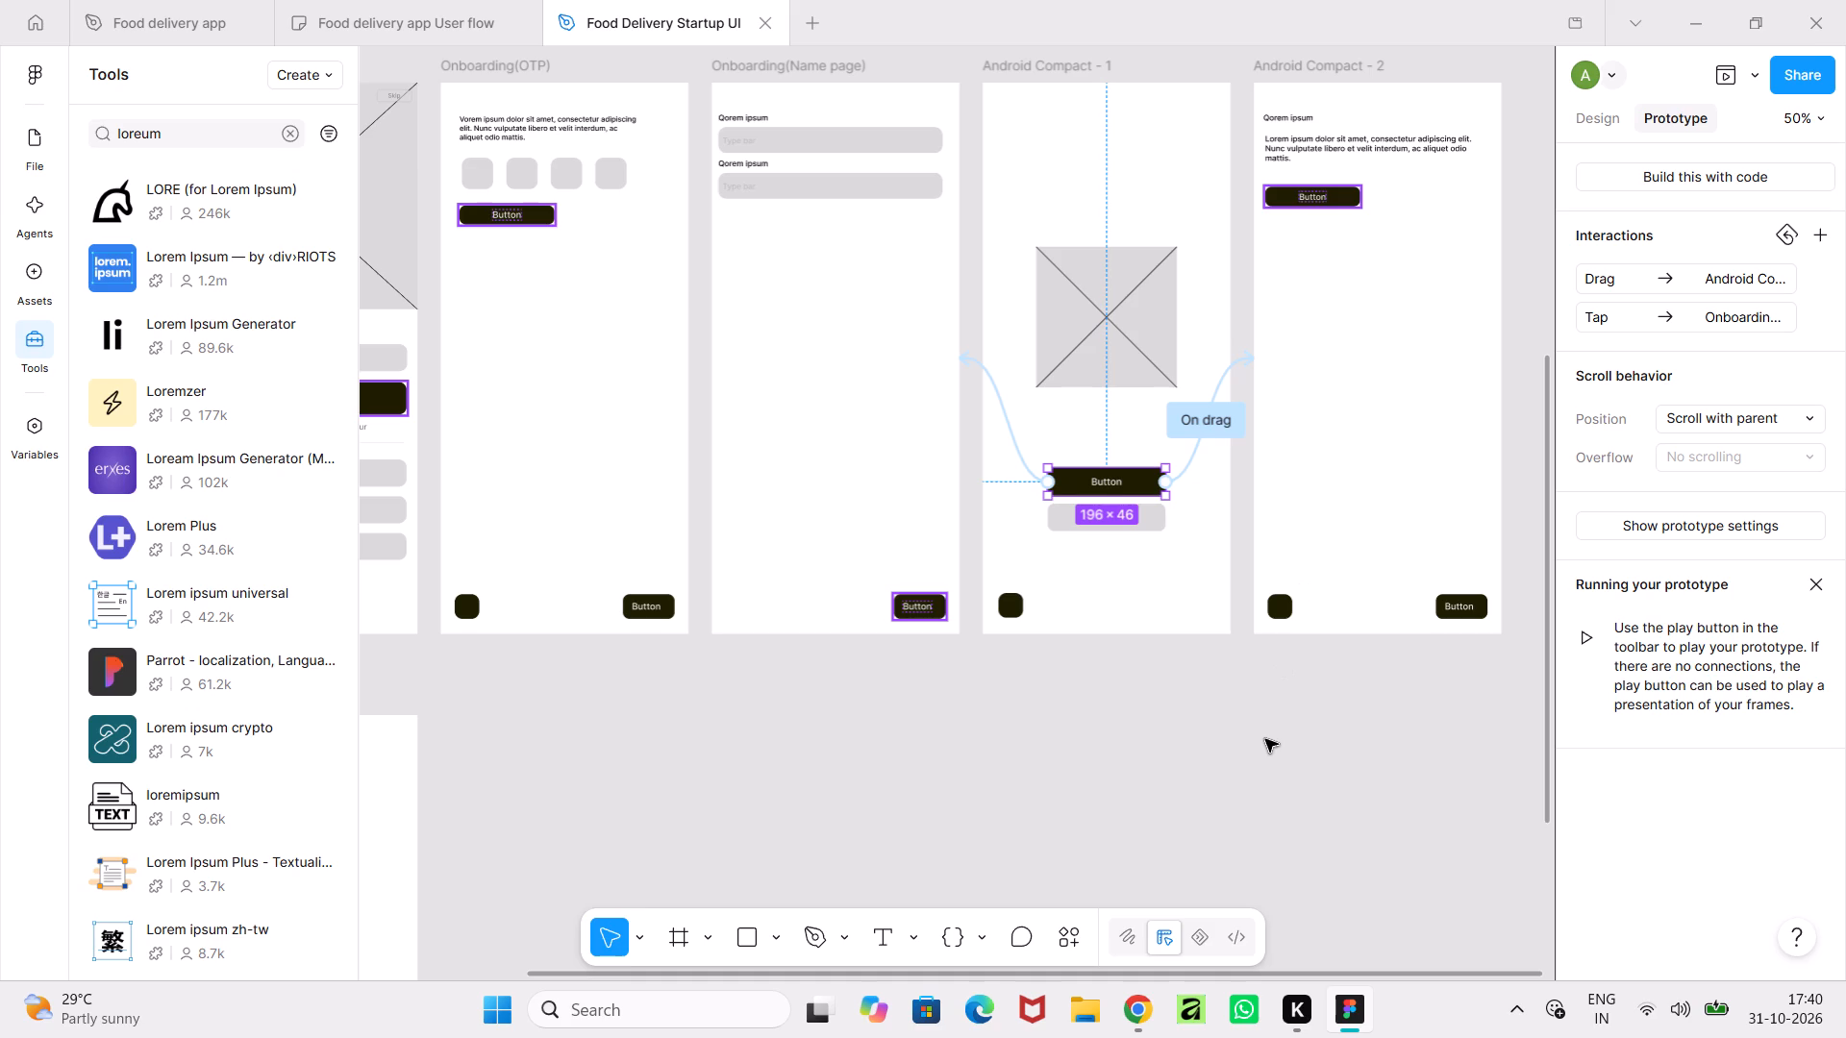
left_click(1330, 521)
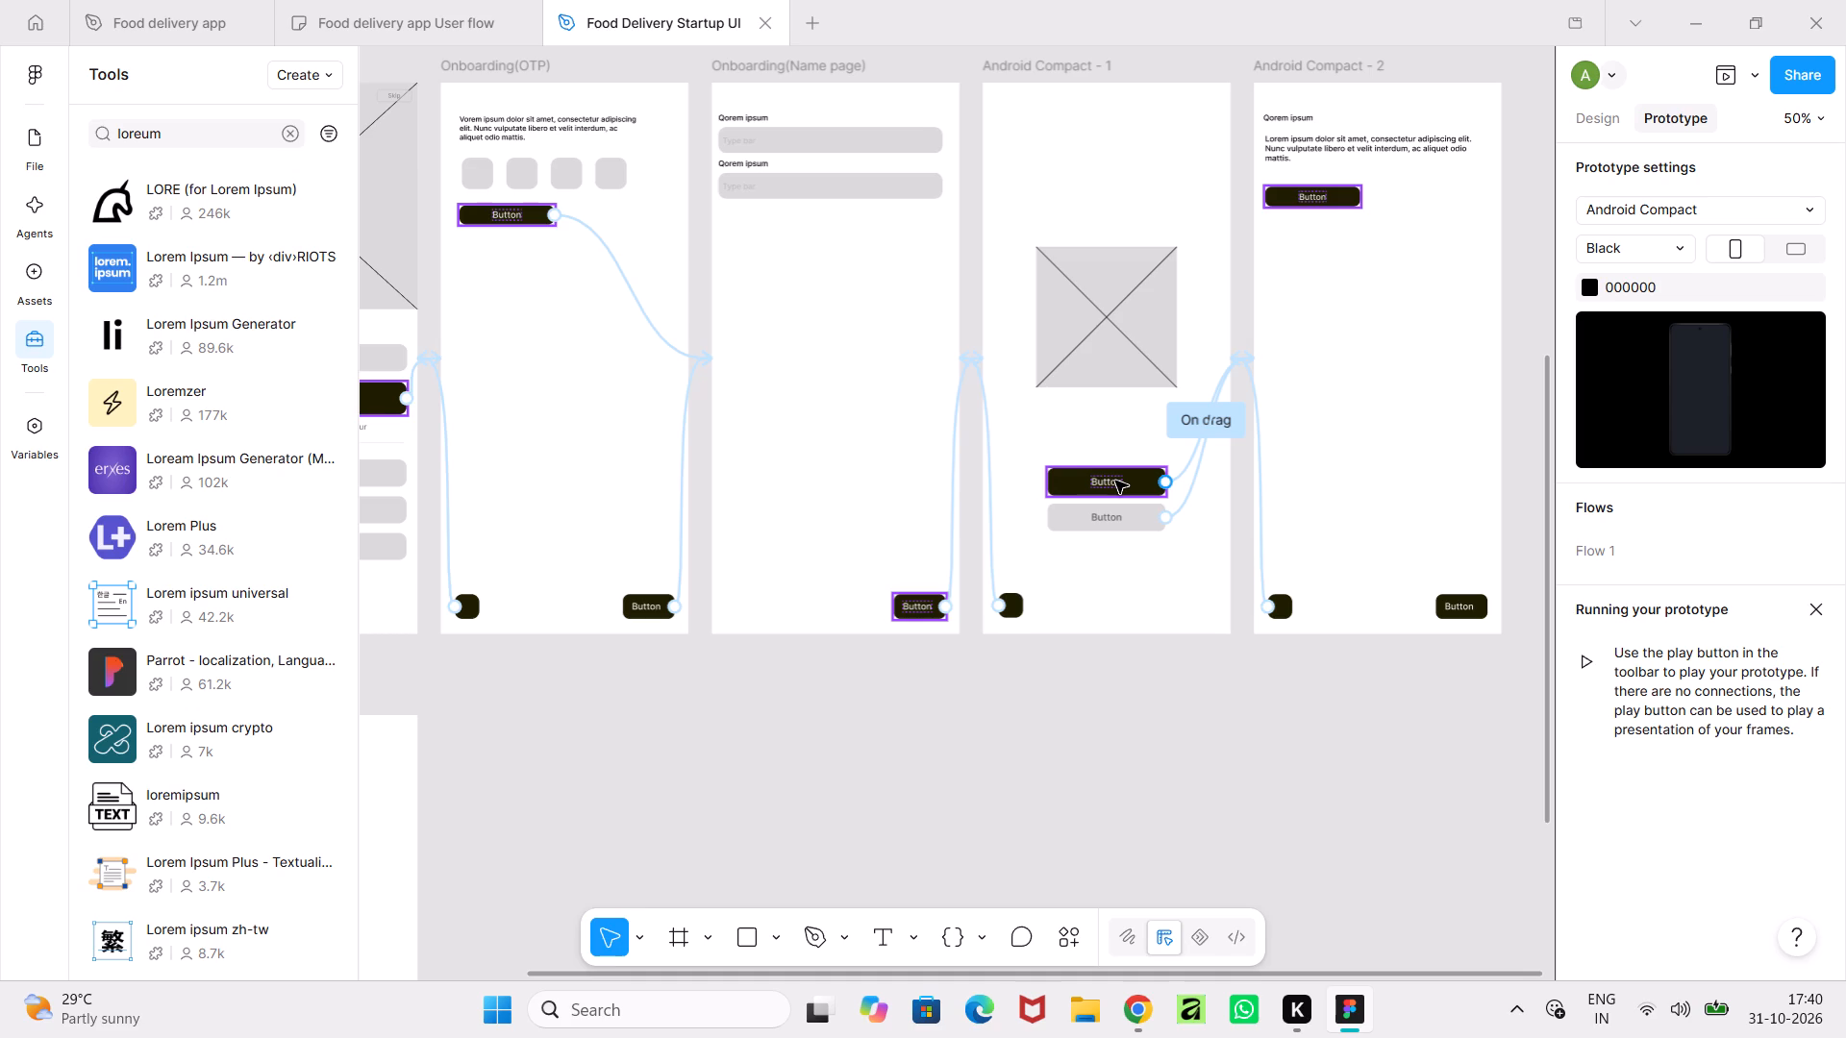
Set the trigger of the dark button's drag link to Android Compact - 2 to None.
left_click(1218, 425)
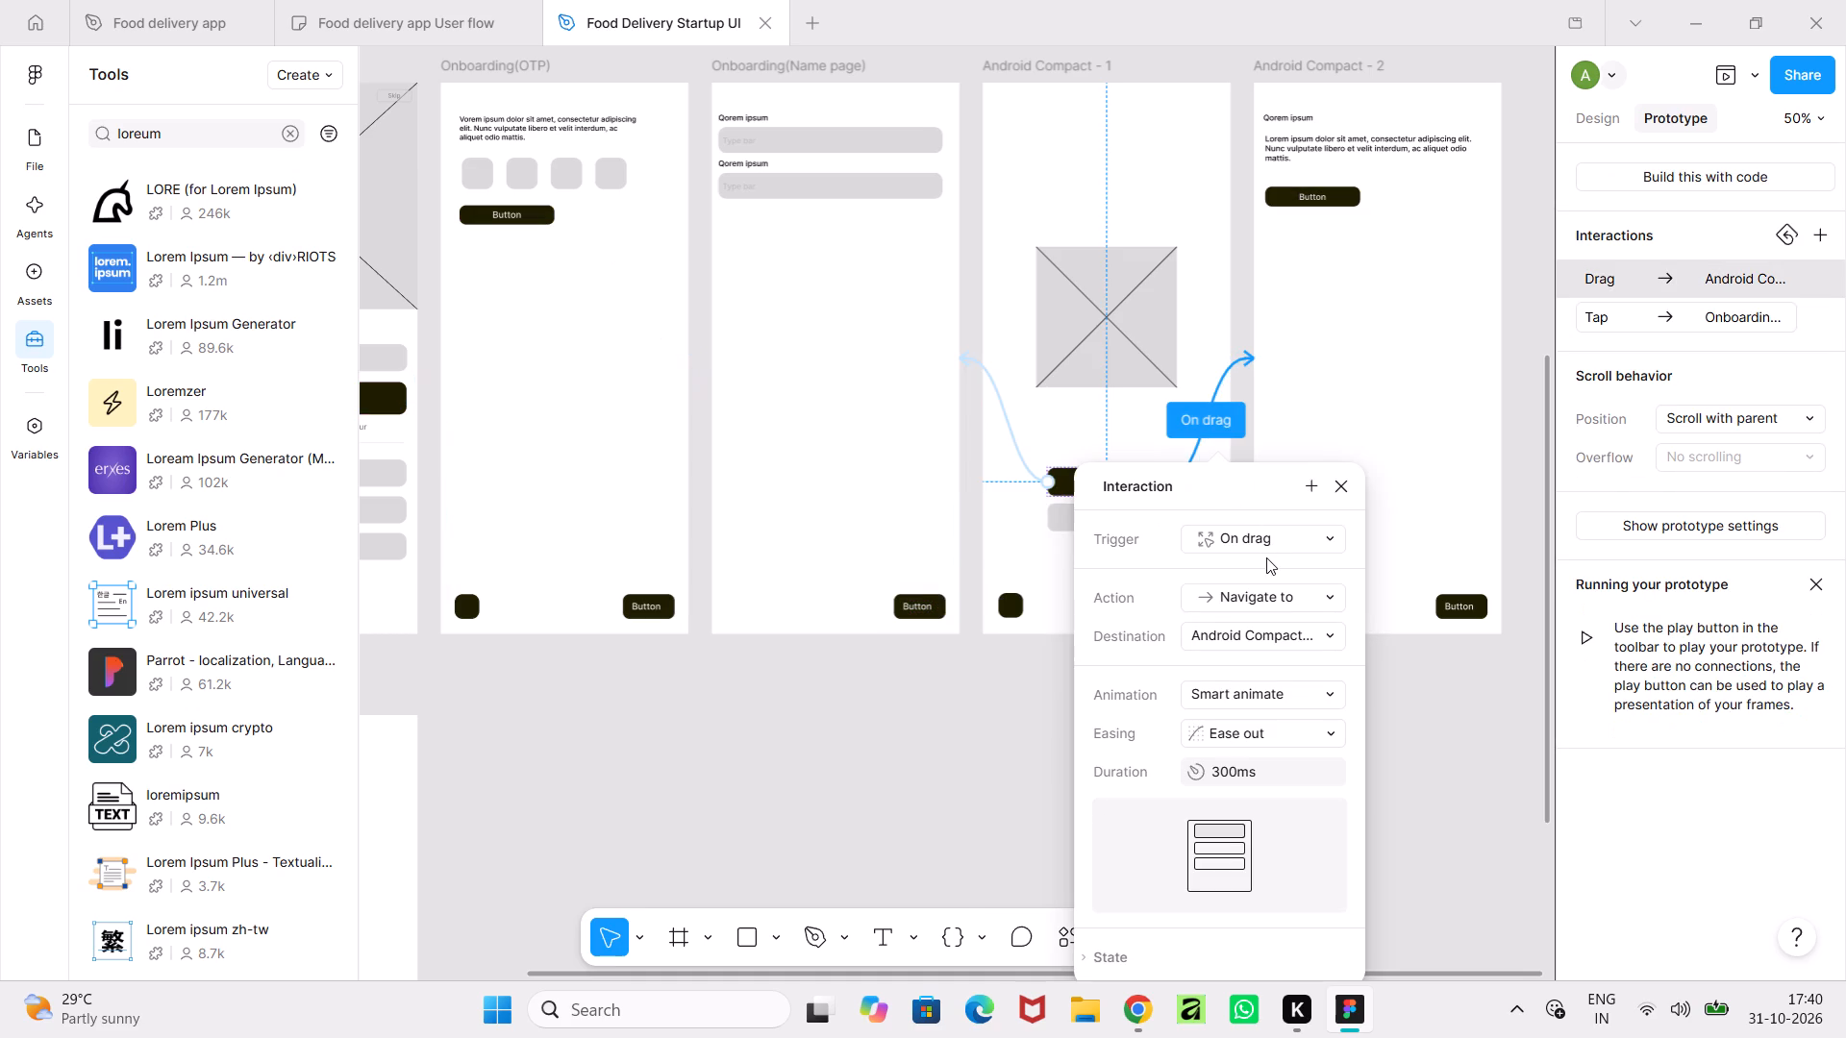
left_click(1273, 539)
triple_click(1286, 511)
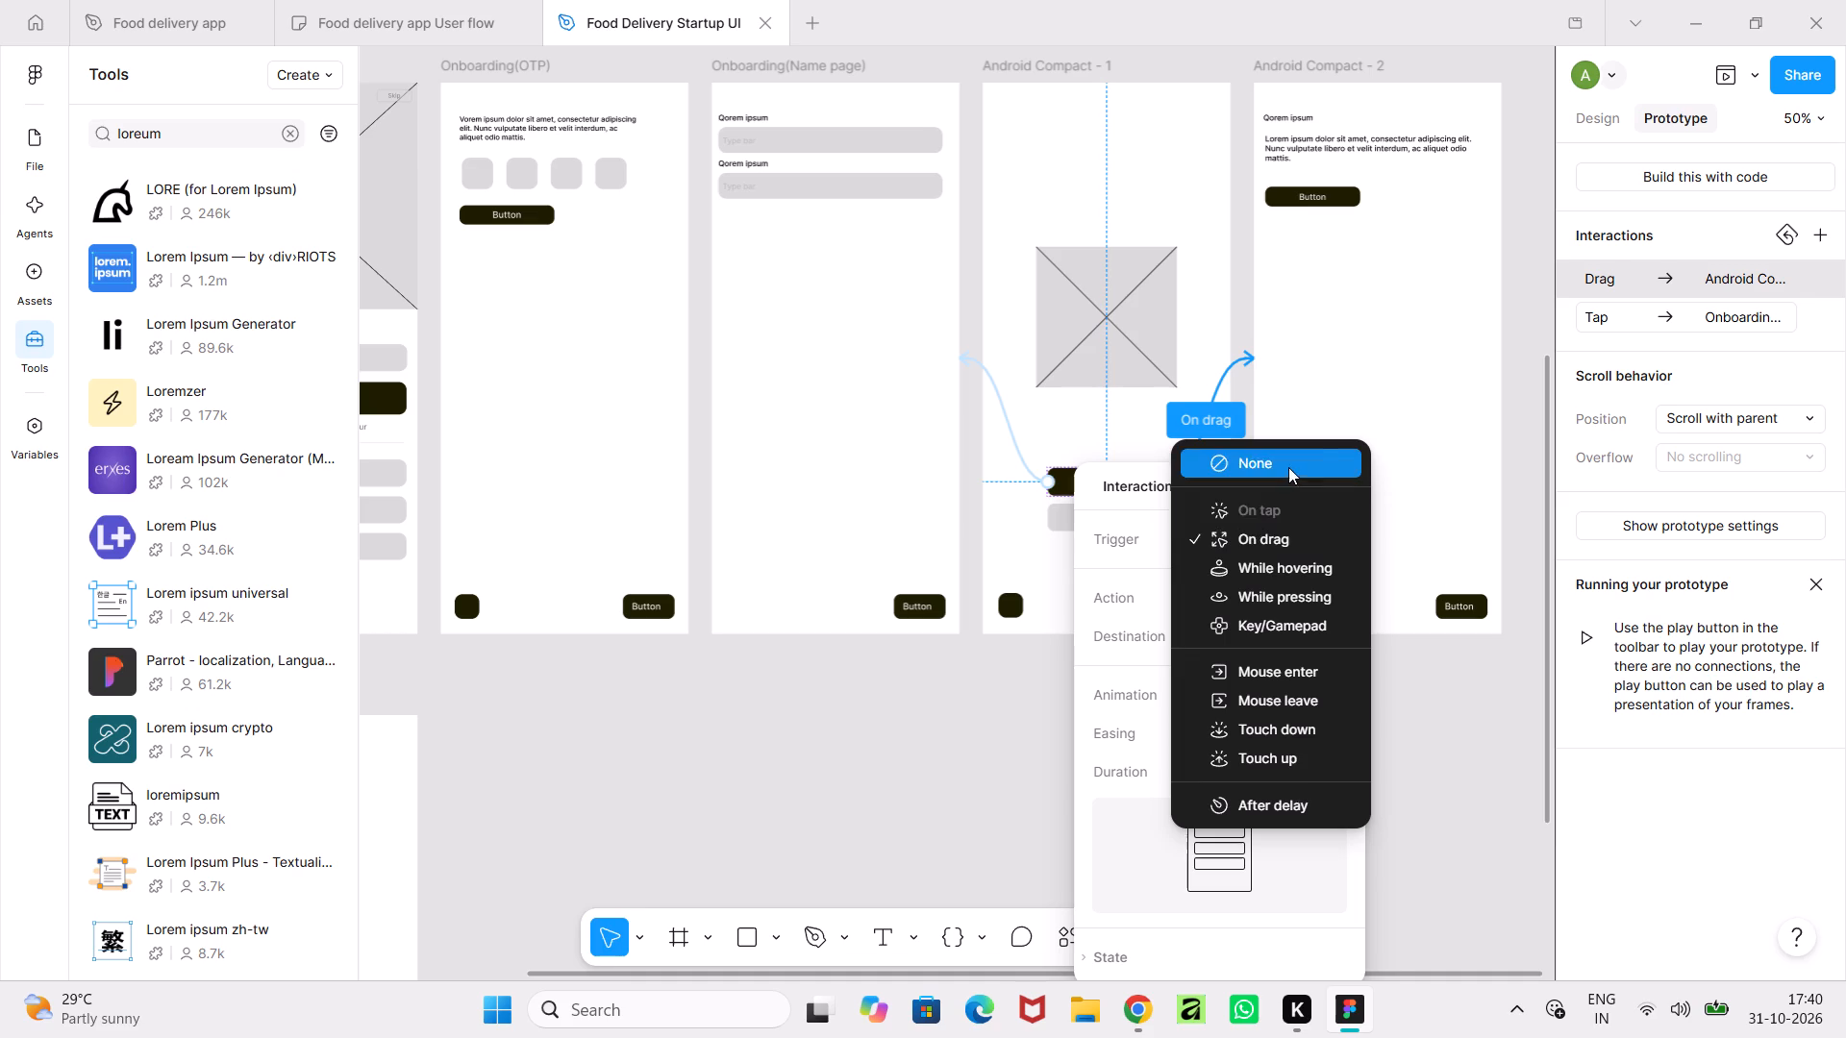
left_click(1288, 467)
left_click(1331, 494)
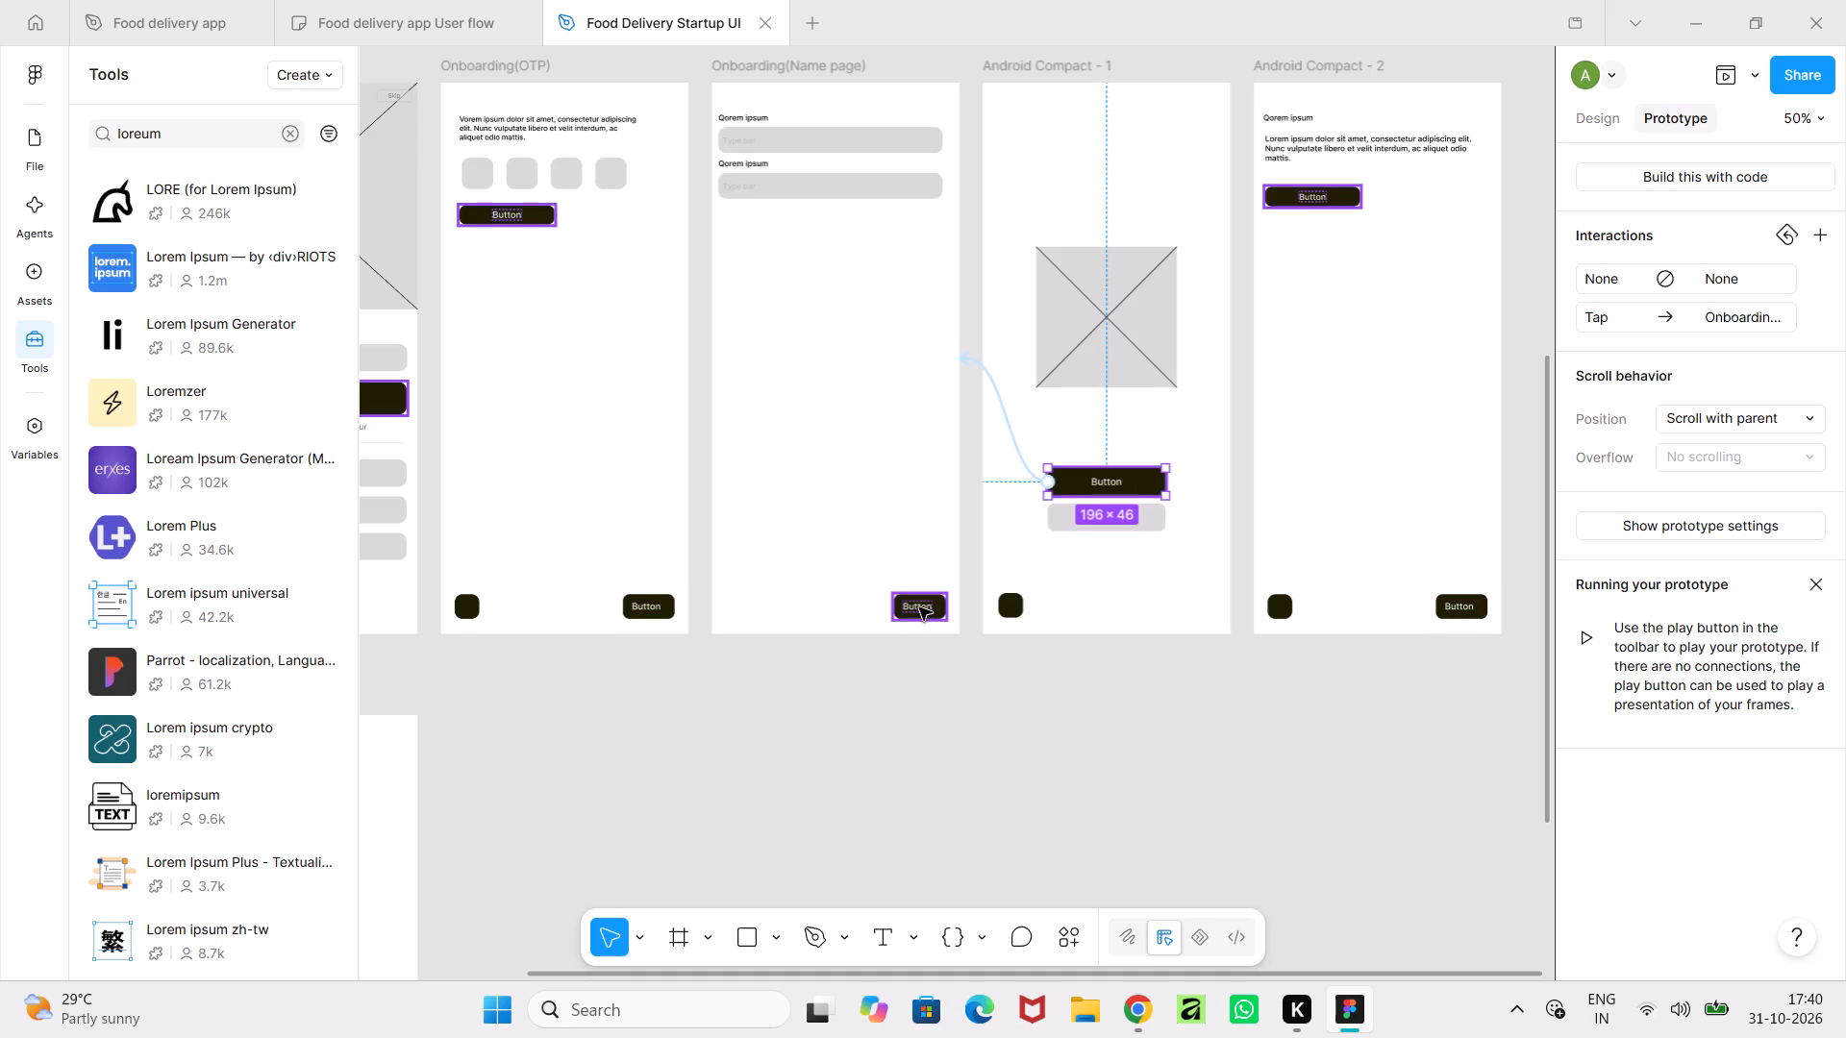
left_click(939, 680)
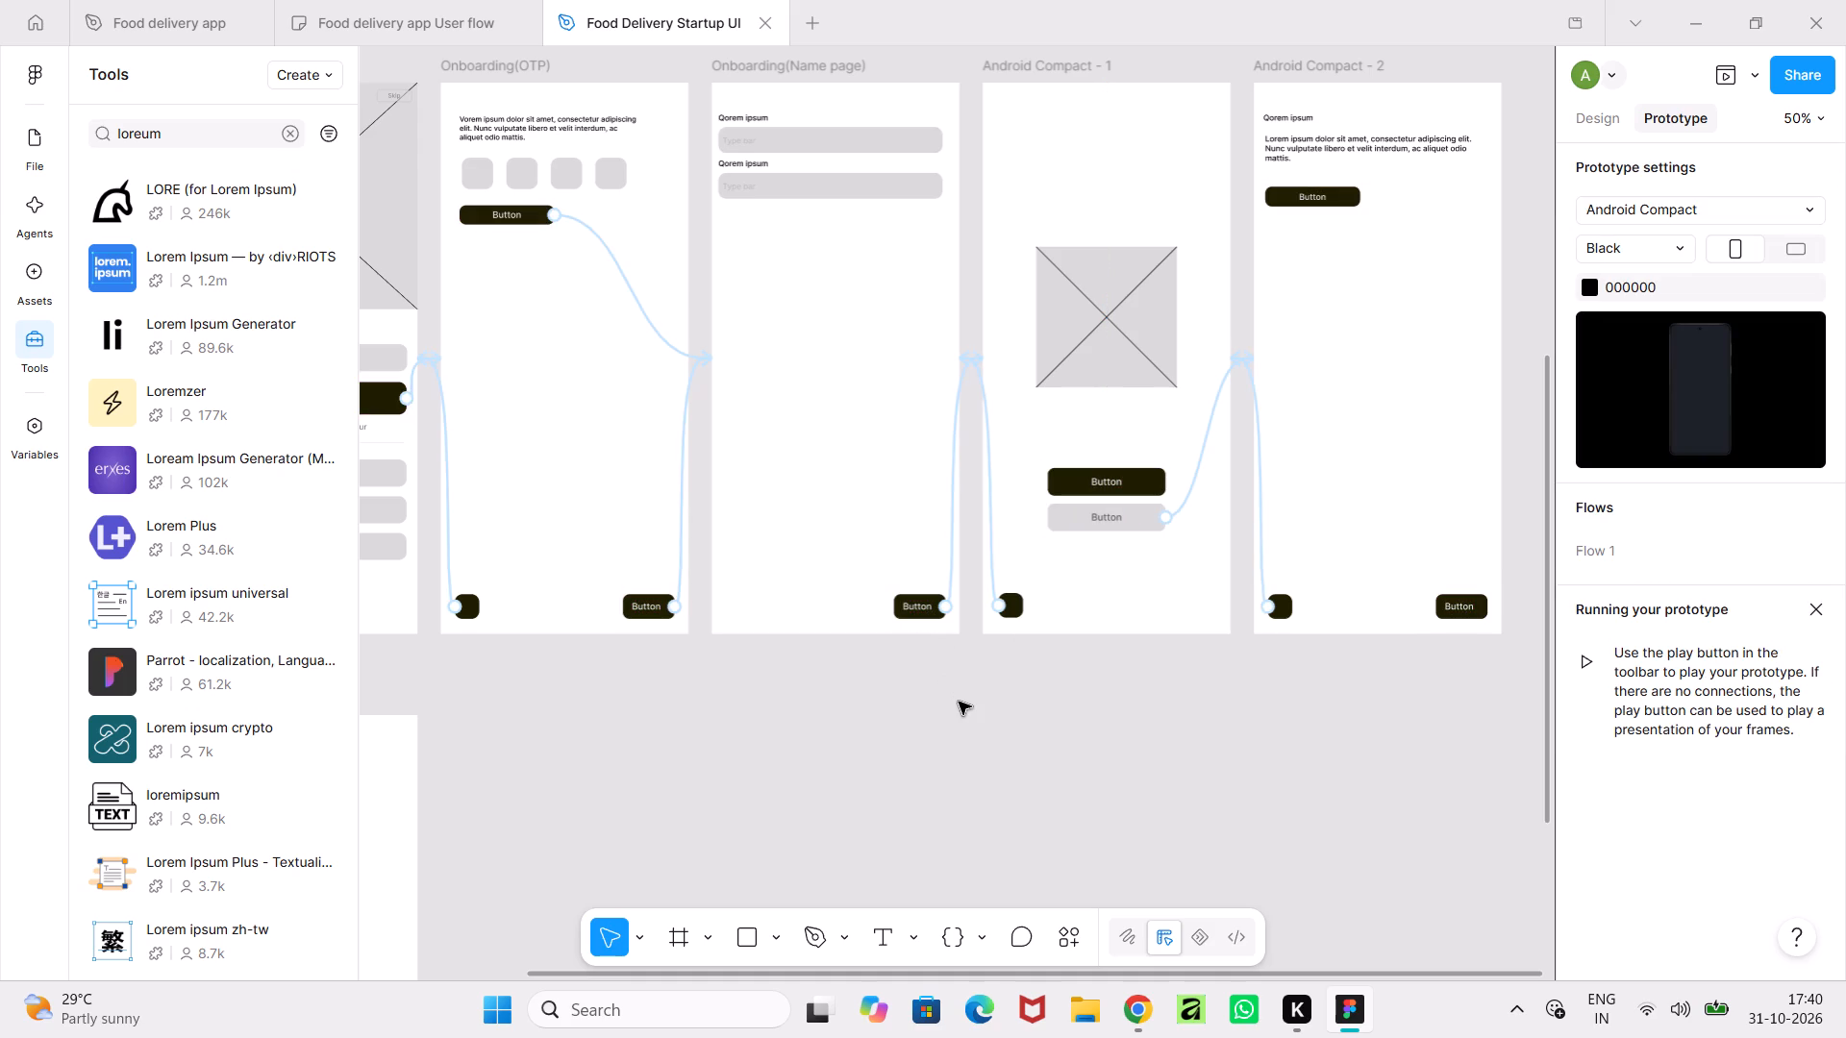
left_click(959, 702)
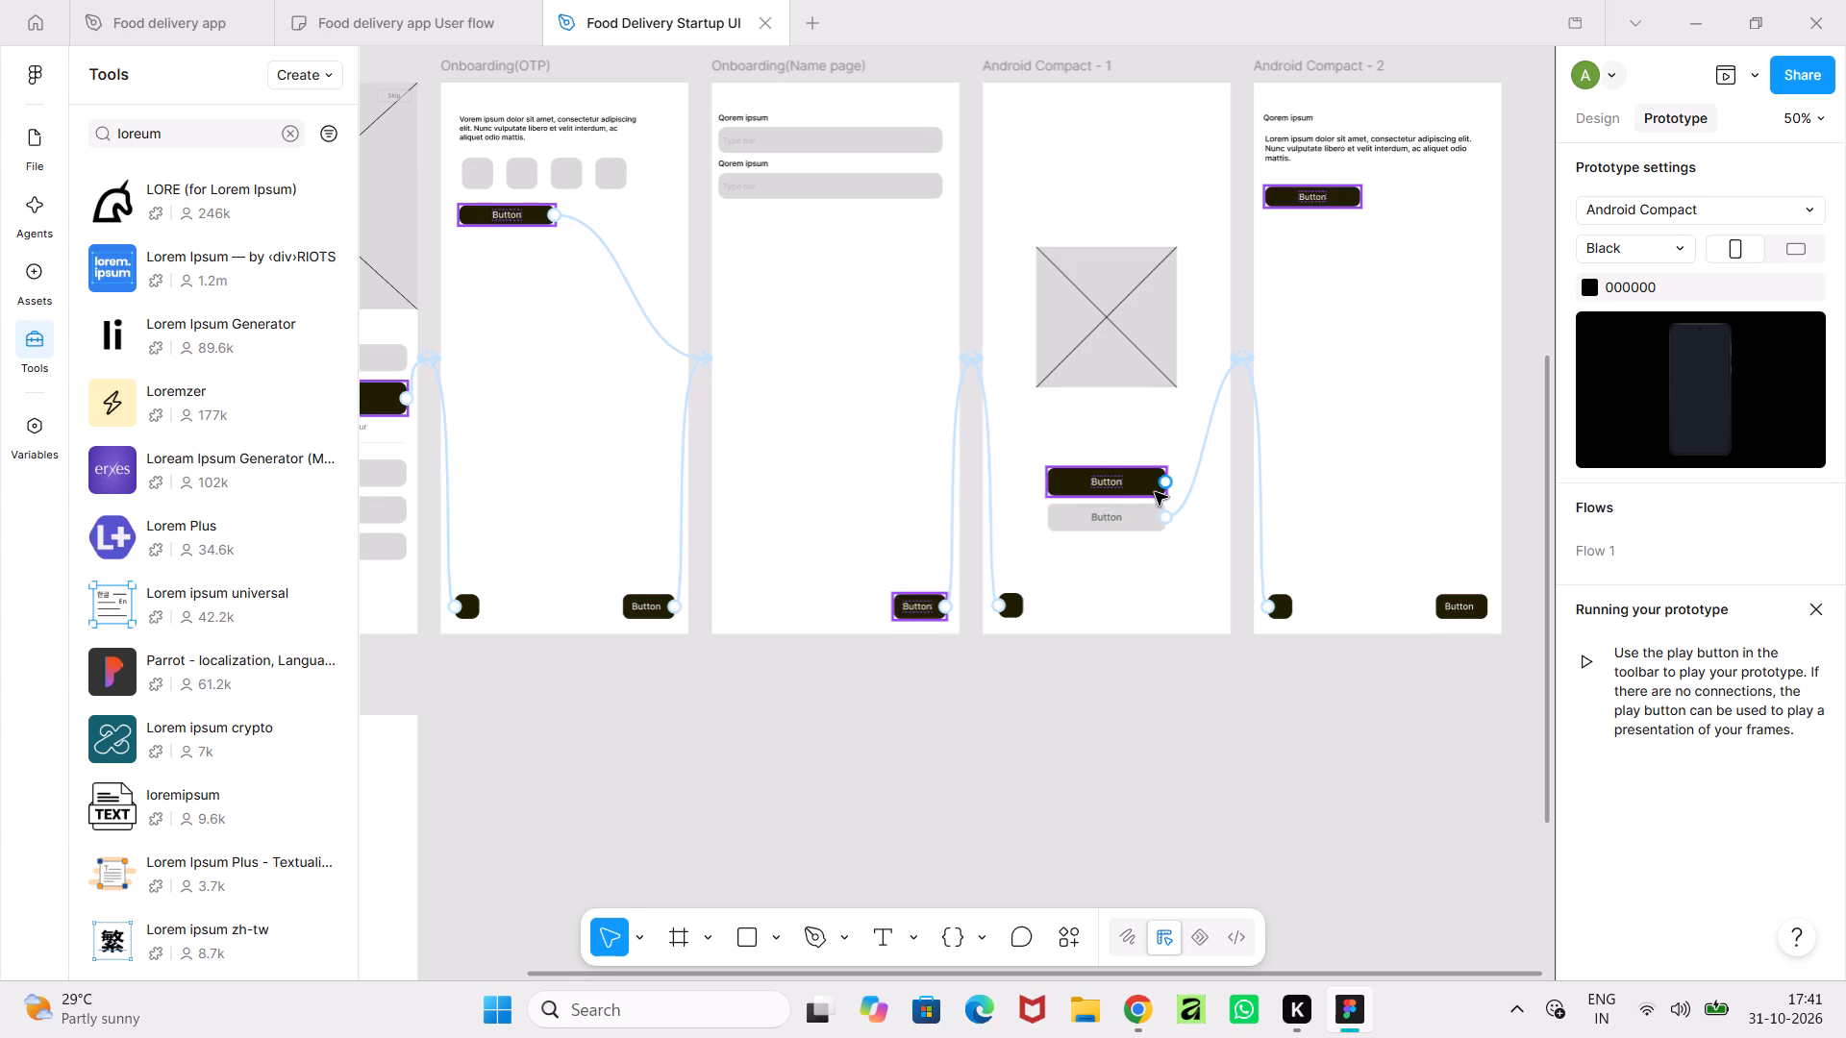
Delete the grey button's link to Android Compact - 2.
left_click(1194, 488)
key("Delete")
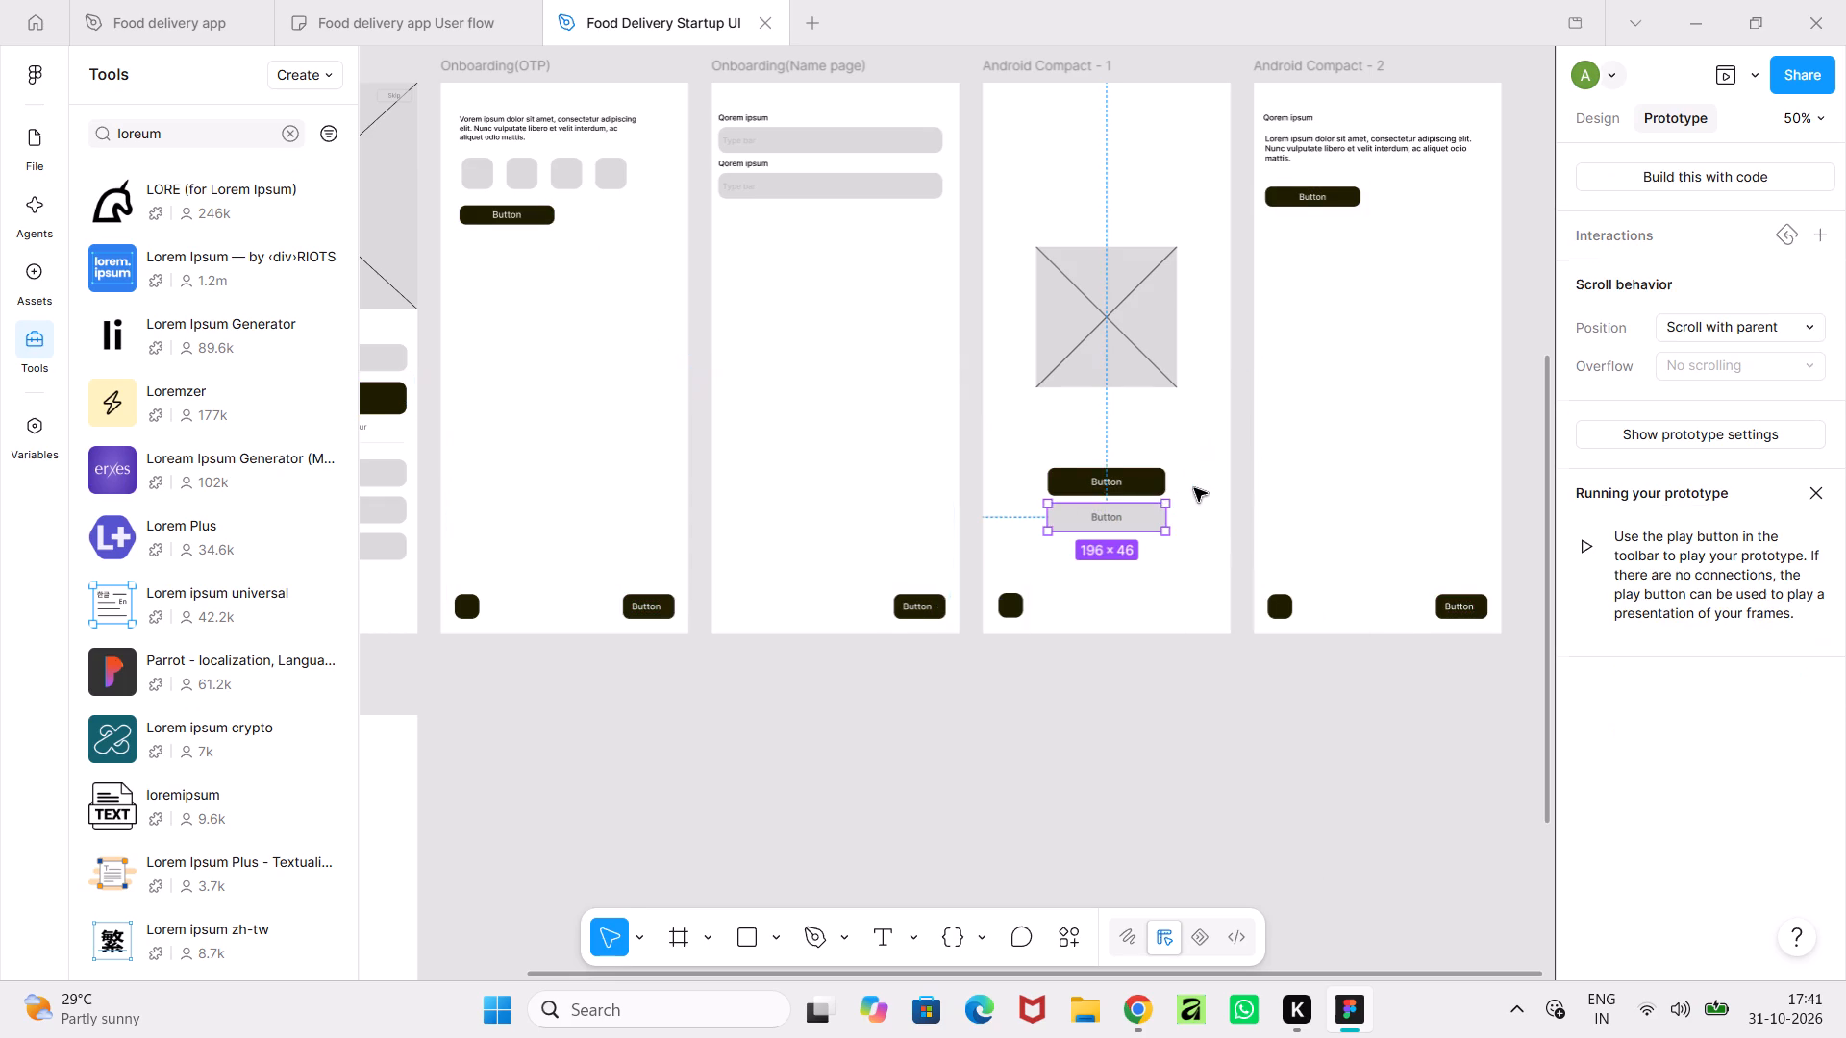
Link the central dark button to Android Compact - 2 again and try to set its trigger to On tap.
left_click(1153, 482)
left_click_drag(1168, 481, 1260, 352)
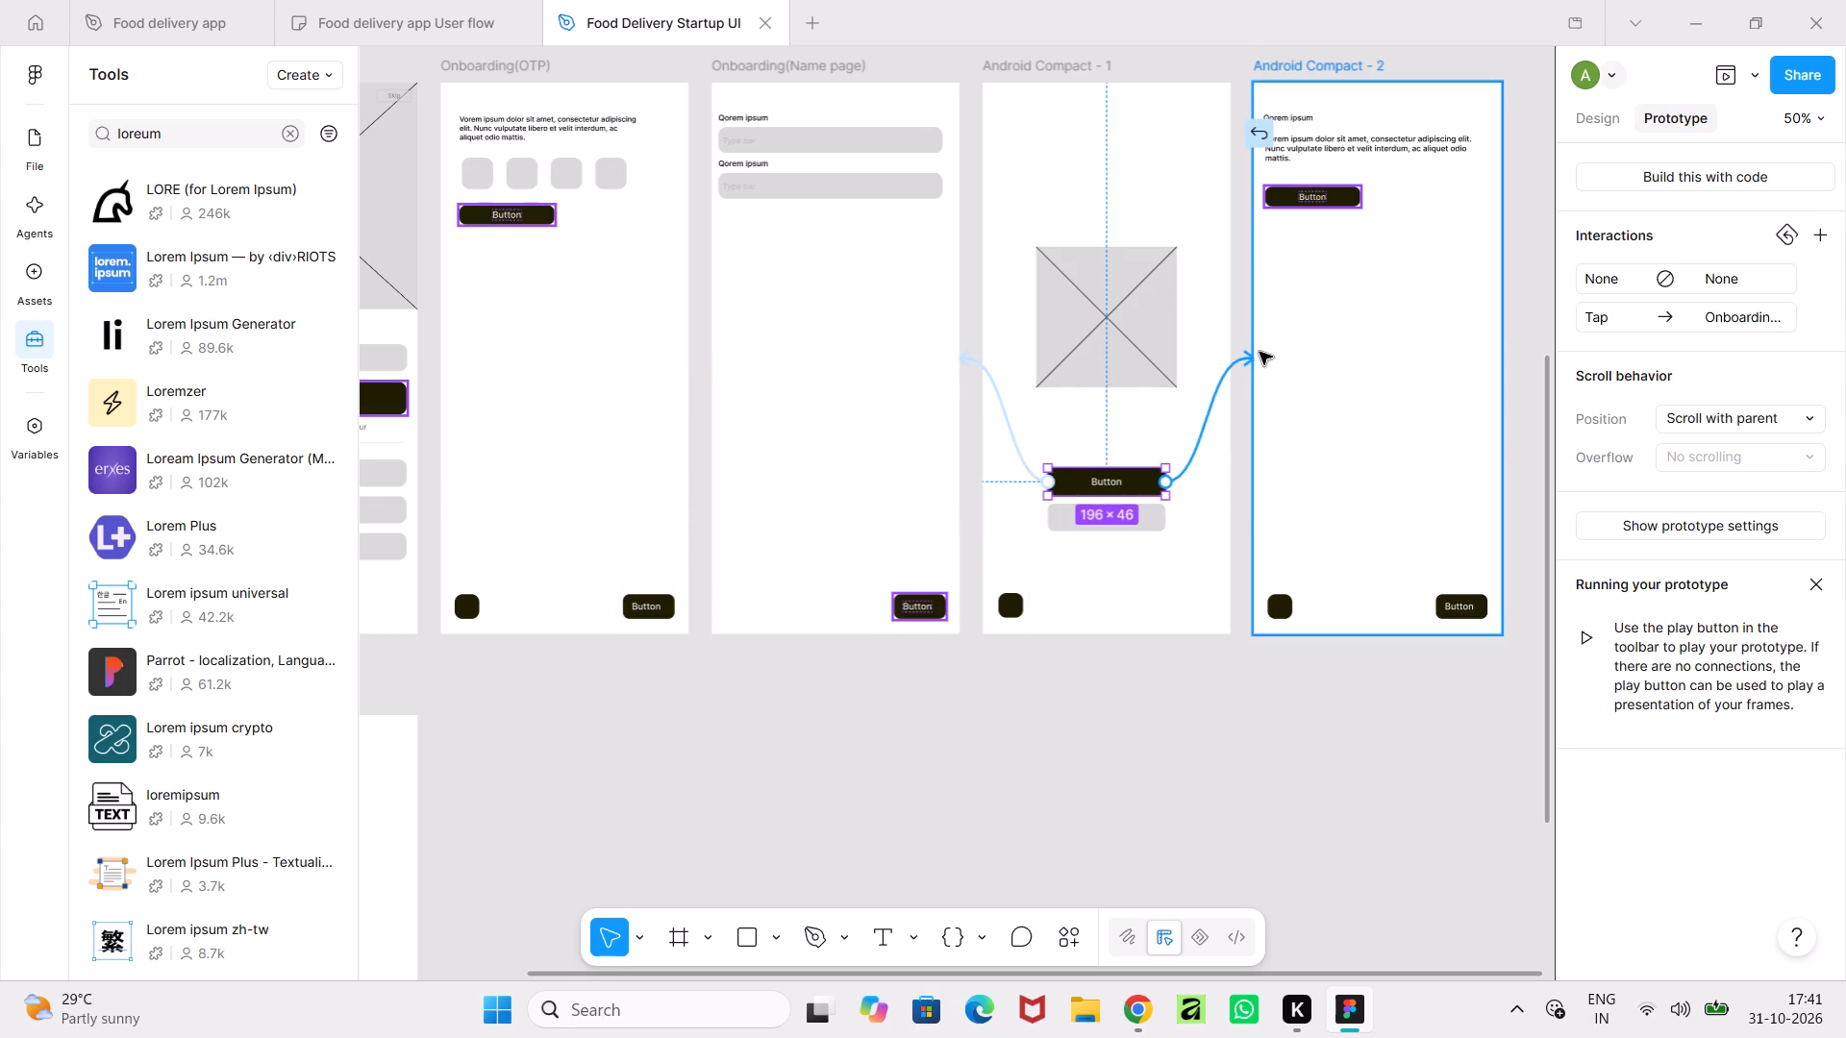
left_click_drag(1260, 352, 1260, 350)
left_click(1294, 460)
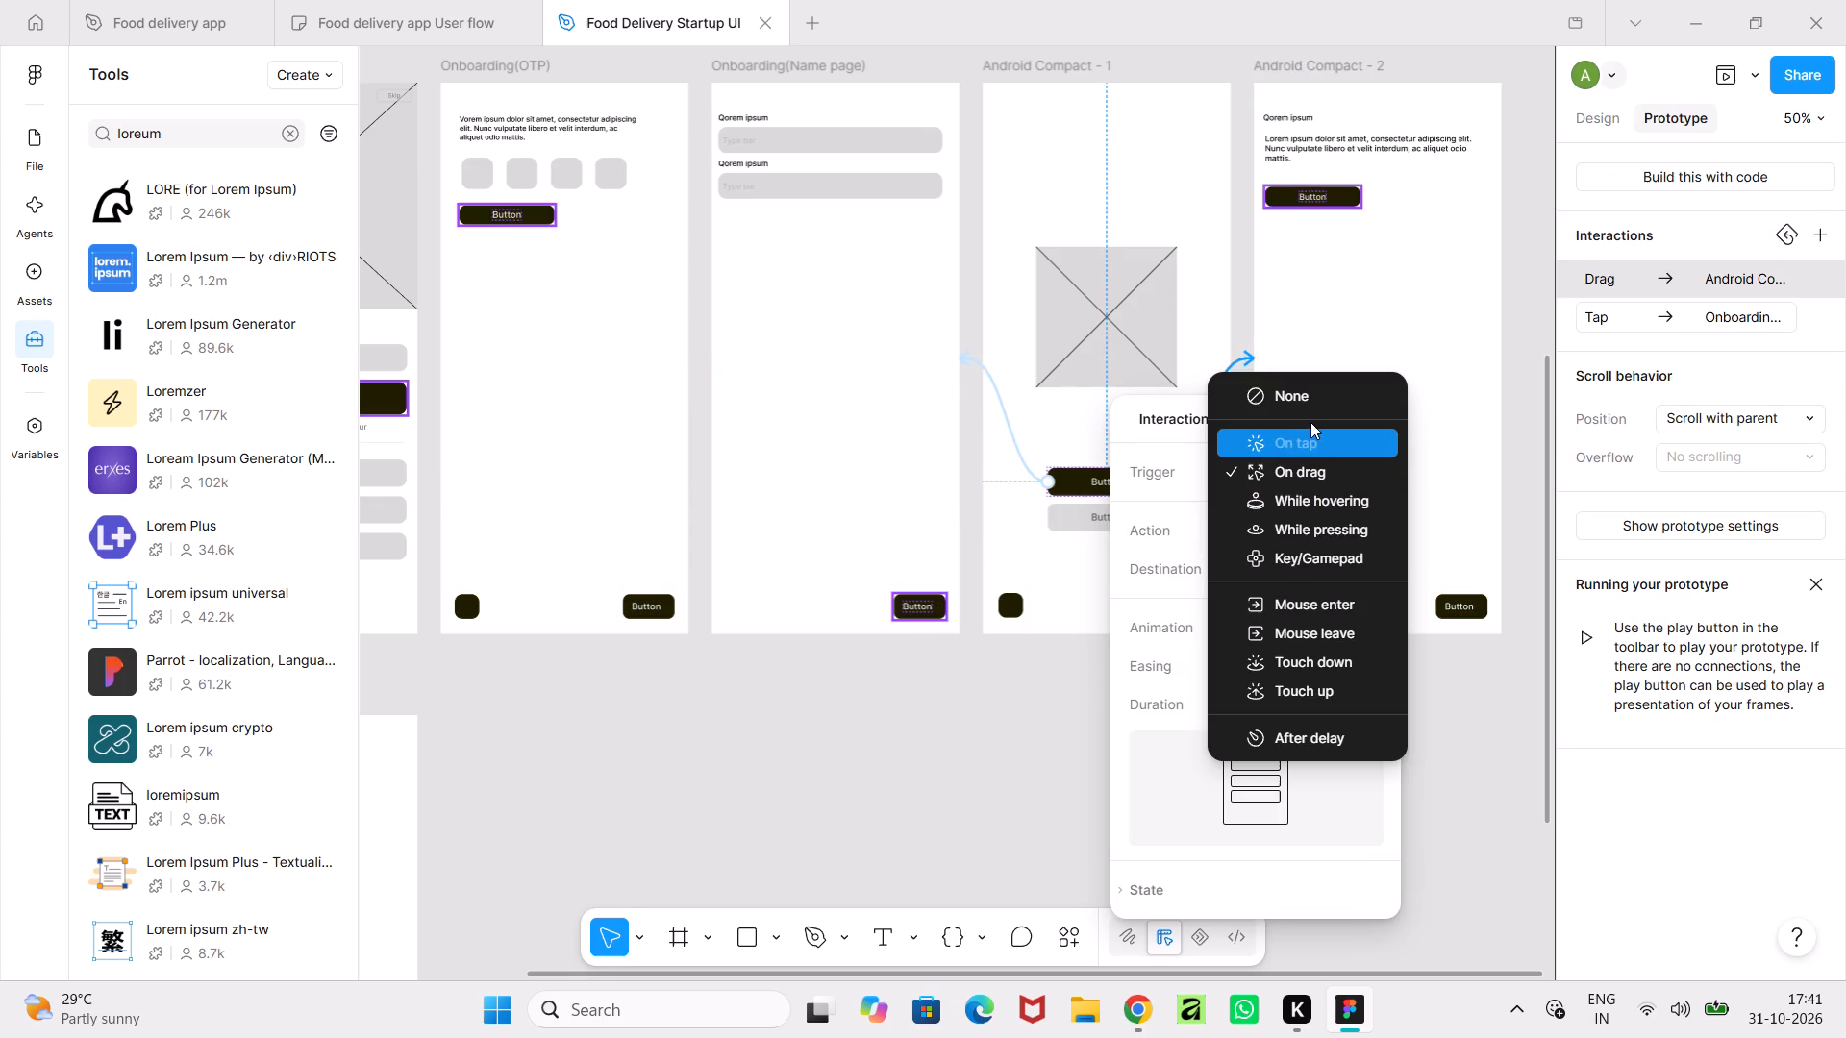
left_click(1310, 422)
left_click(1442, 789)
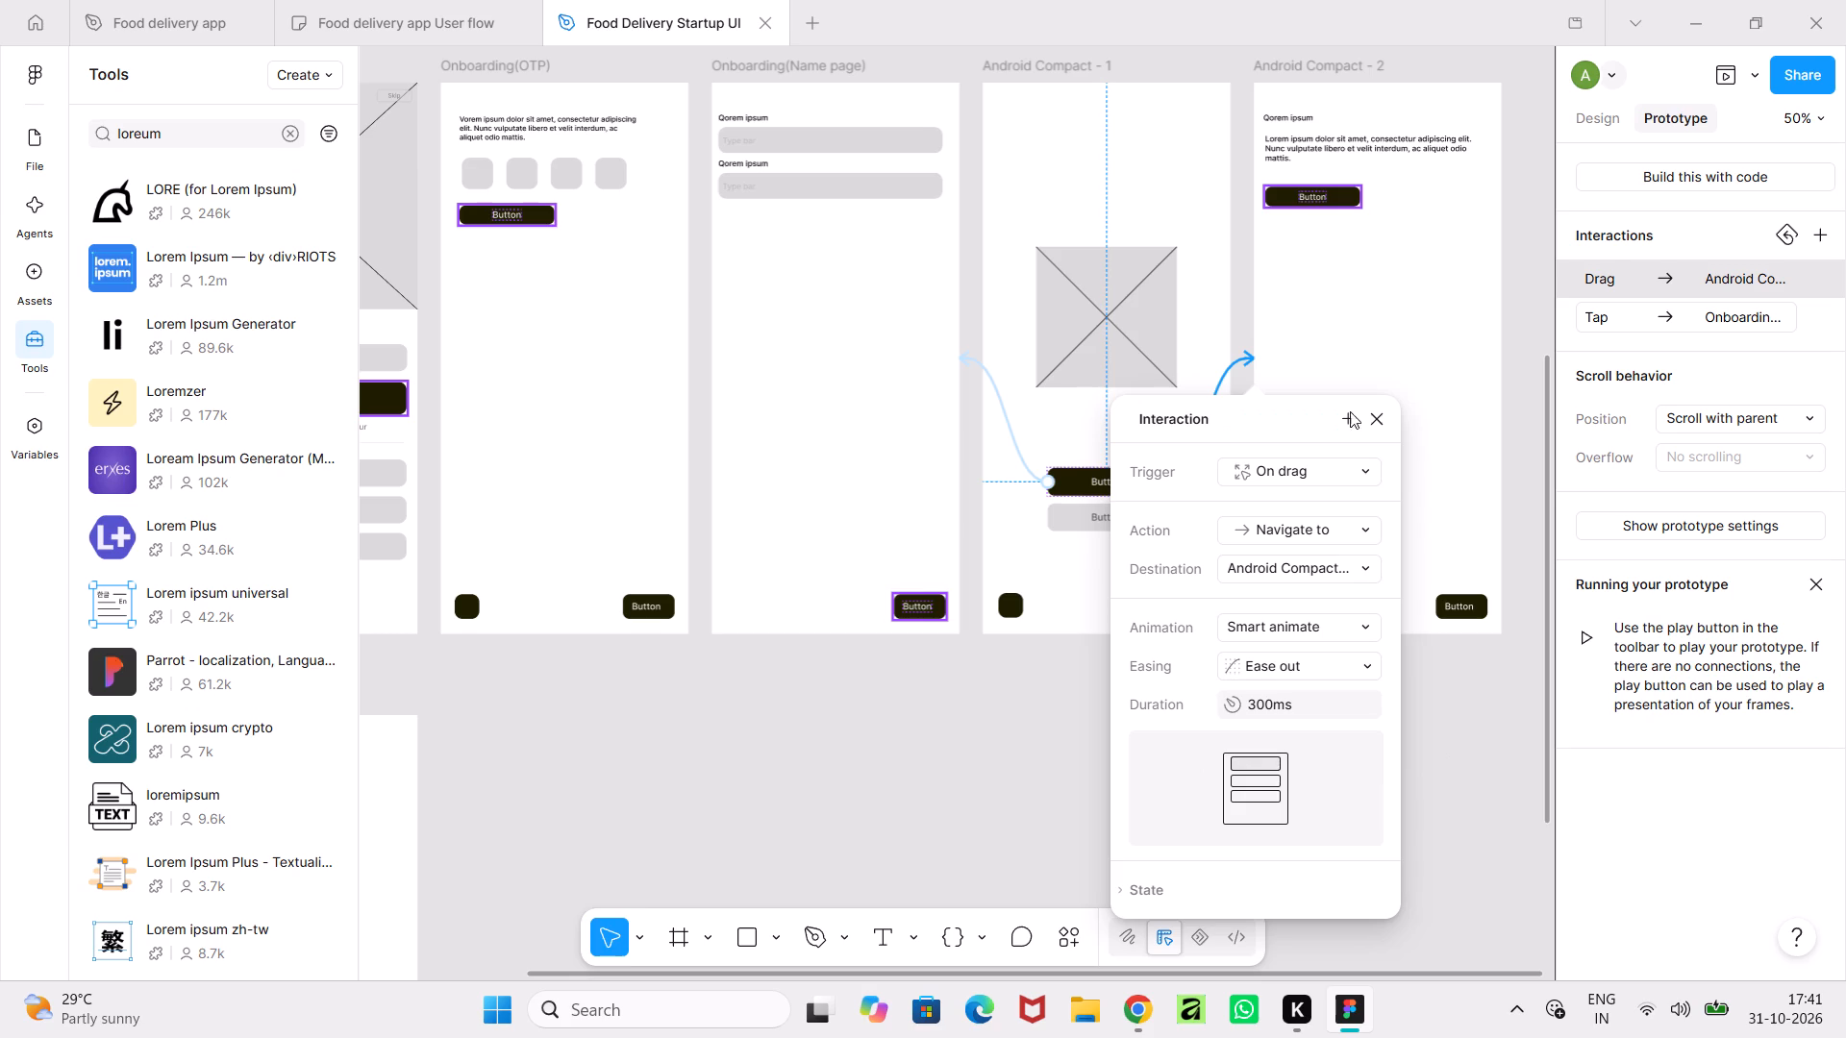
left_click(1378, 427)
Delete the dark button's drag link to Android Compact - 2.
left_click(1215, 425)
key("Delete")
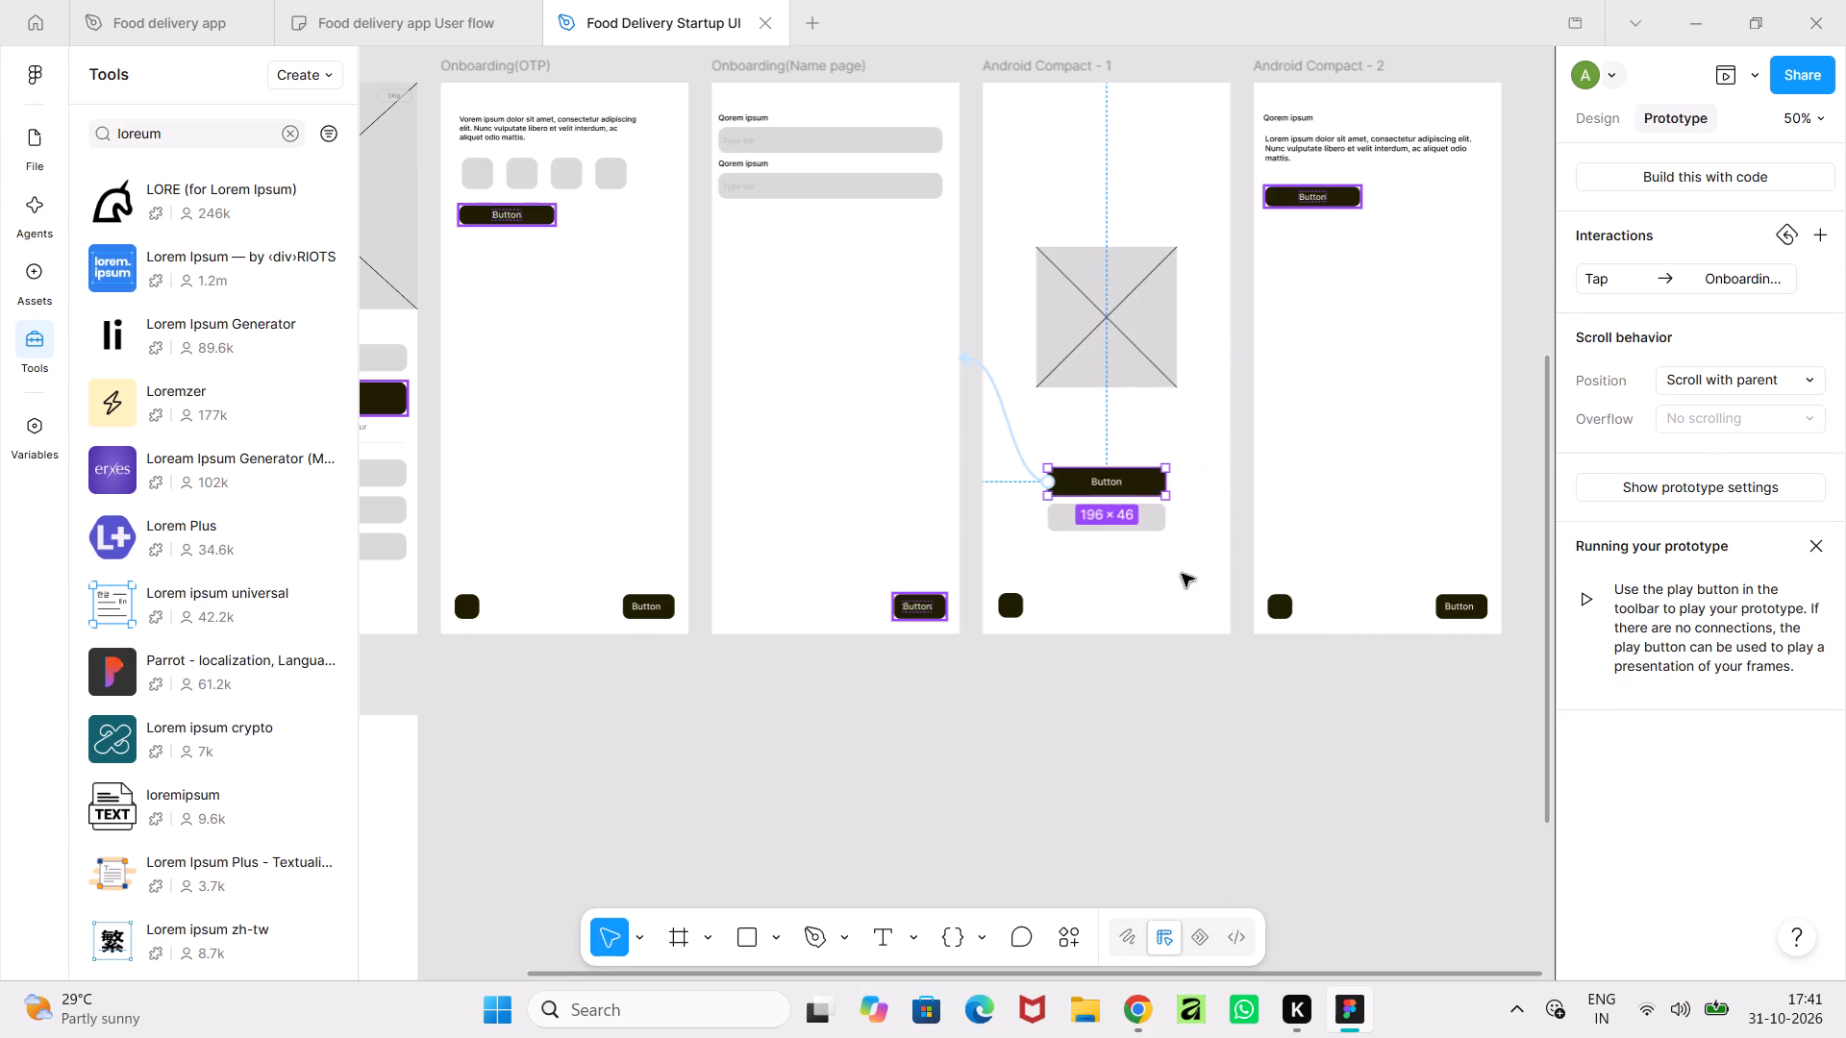
Delete the tap link from Android Compact - 1's central dark button to Onboarding(Name page).
left_click(1163, 678)
left_click(1078, 472)
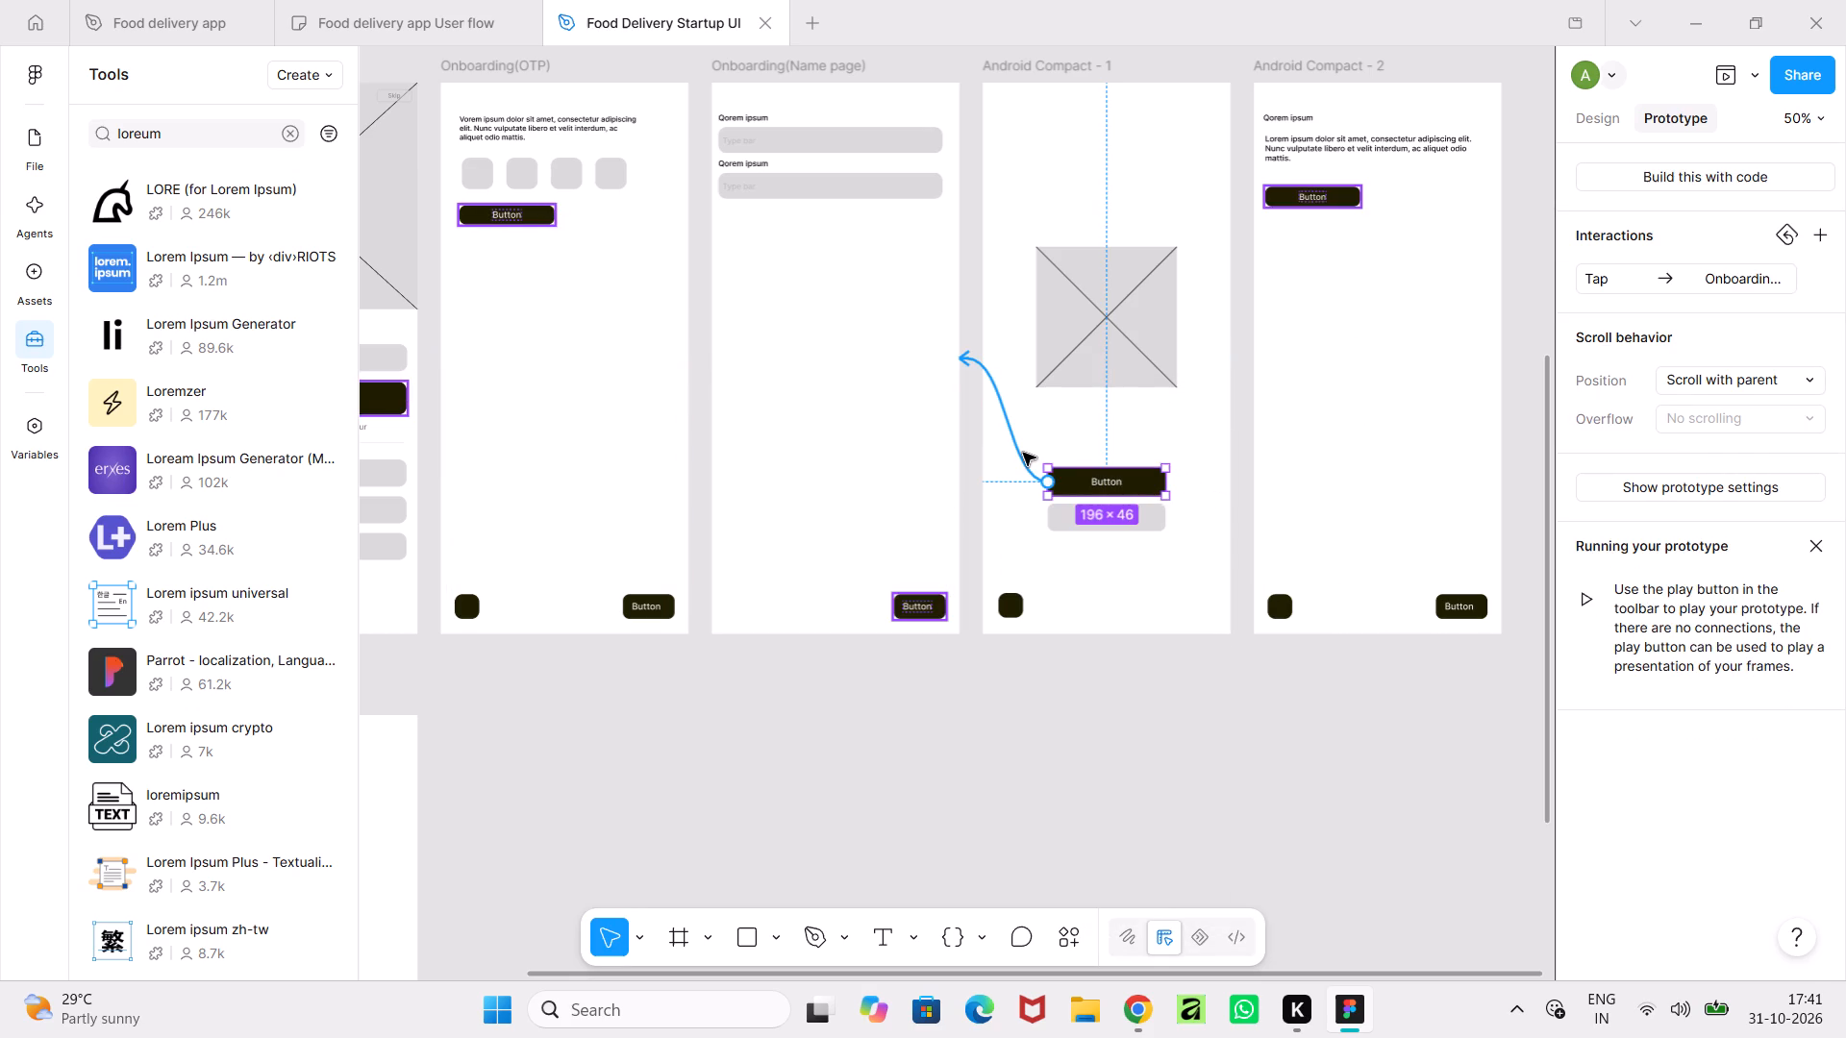
left_click(1023, 453)
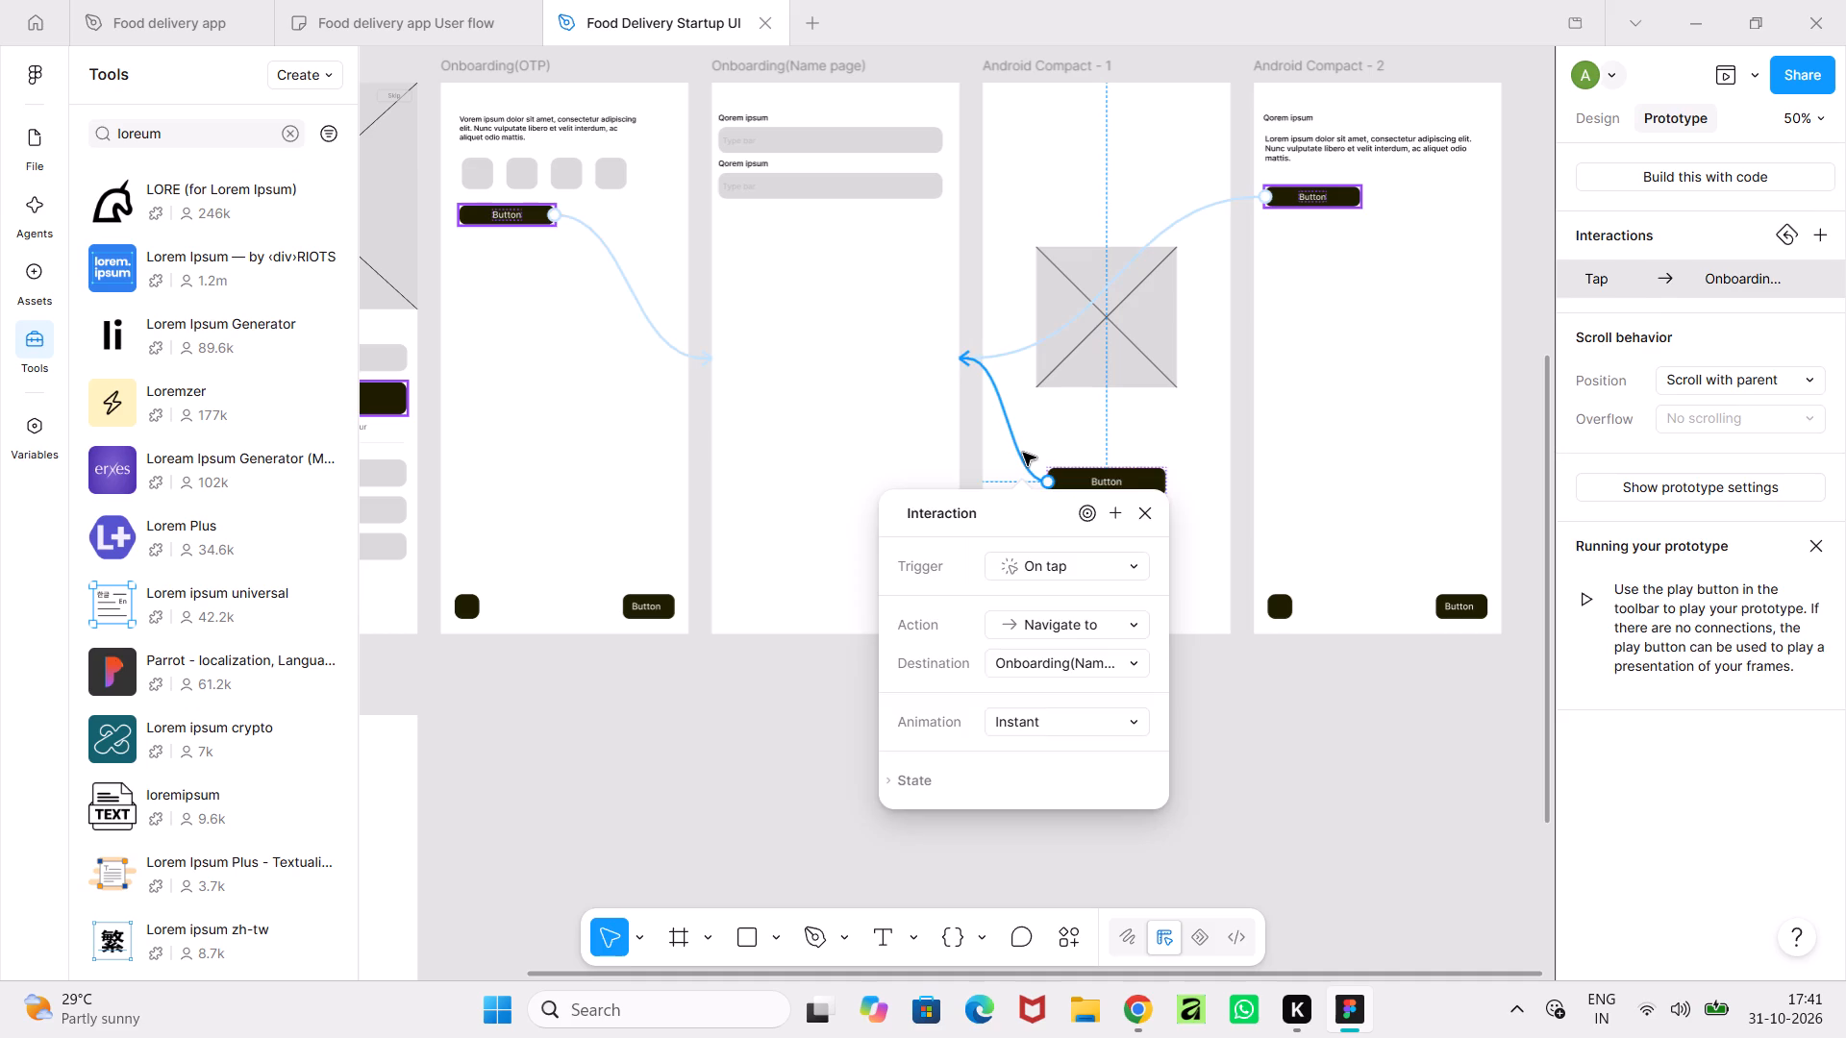
key("Delete")
Link both the dark and grey central buttons on Android Compact - 1 to Android Compact - 2.
left_click_drag(1166, 480, 1257, 363)
left_click(1410, 846)
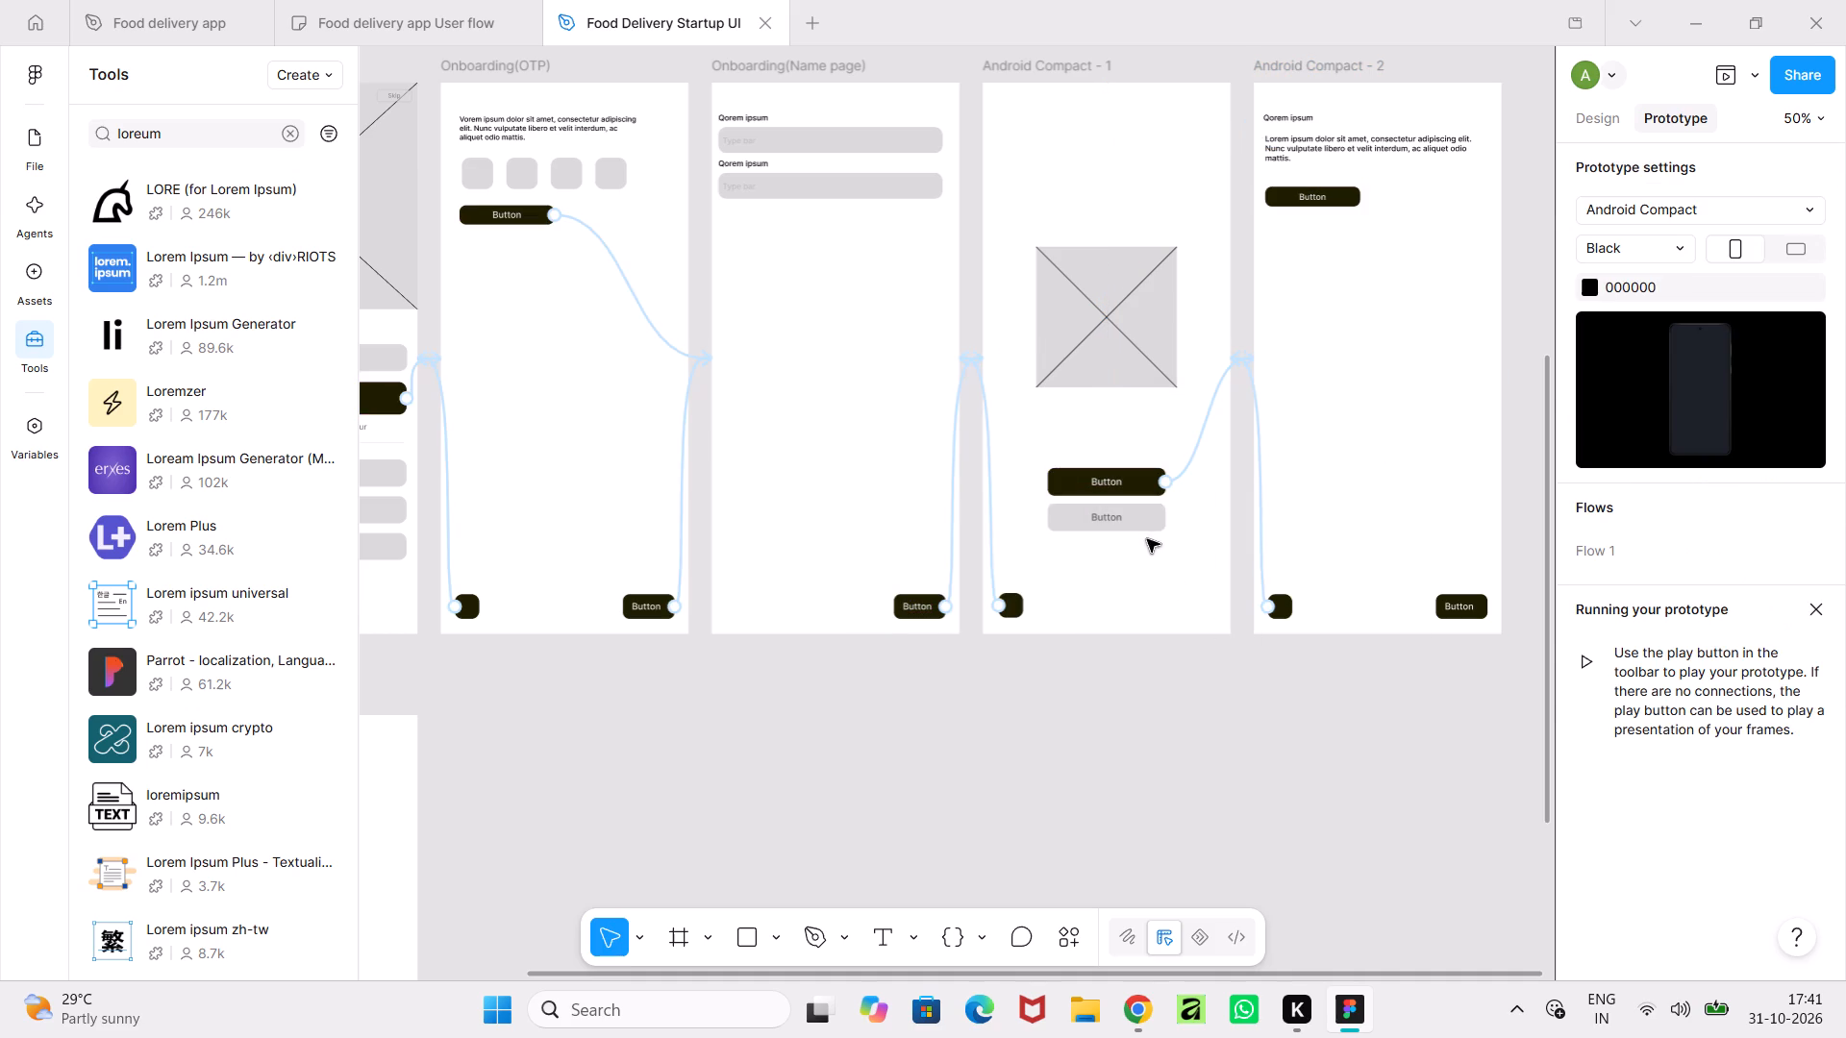
left_click_drag(1169, 519, 1251, 446)
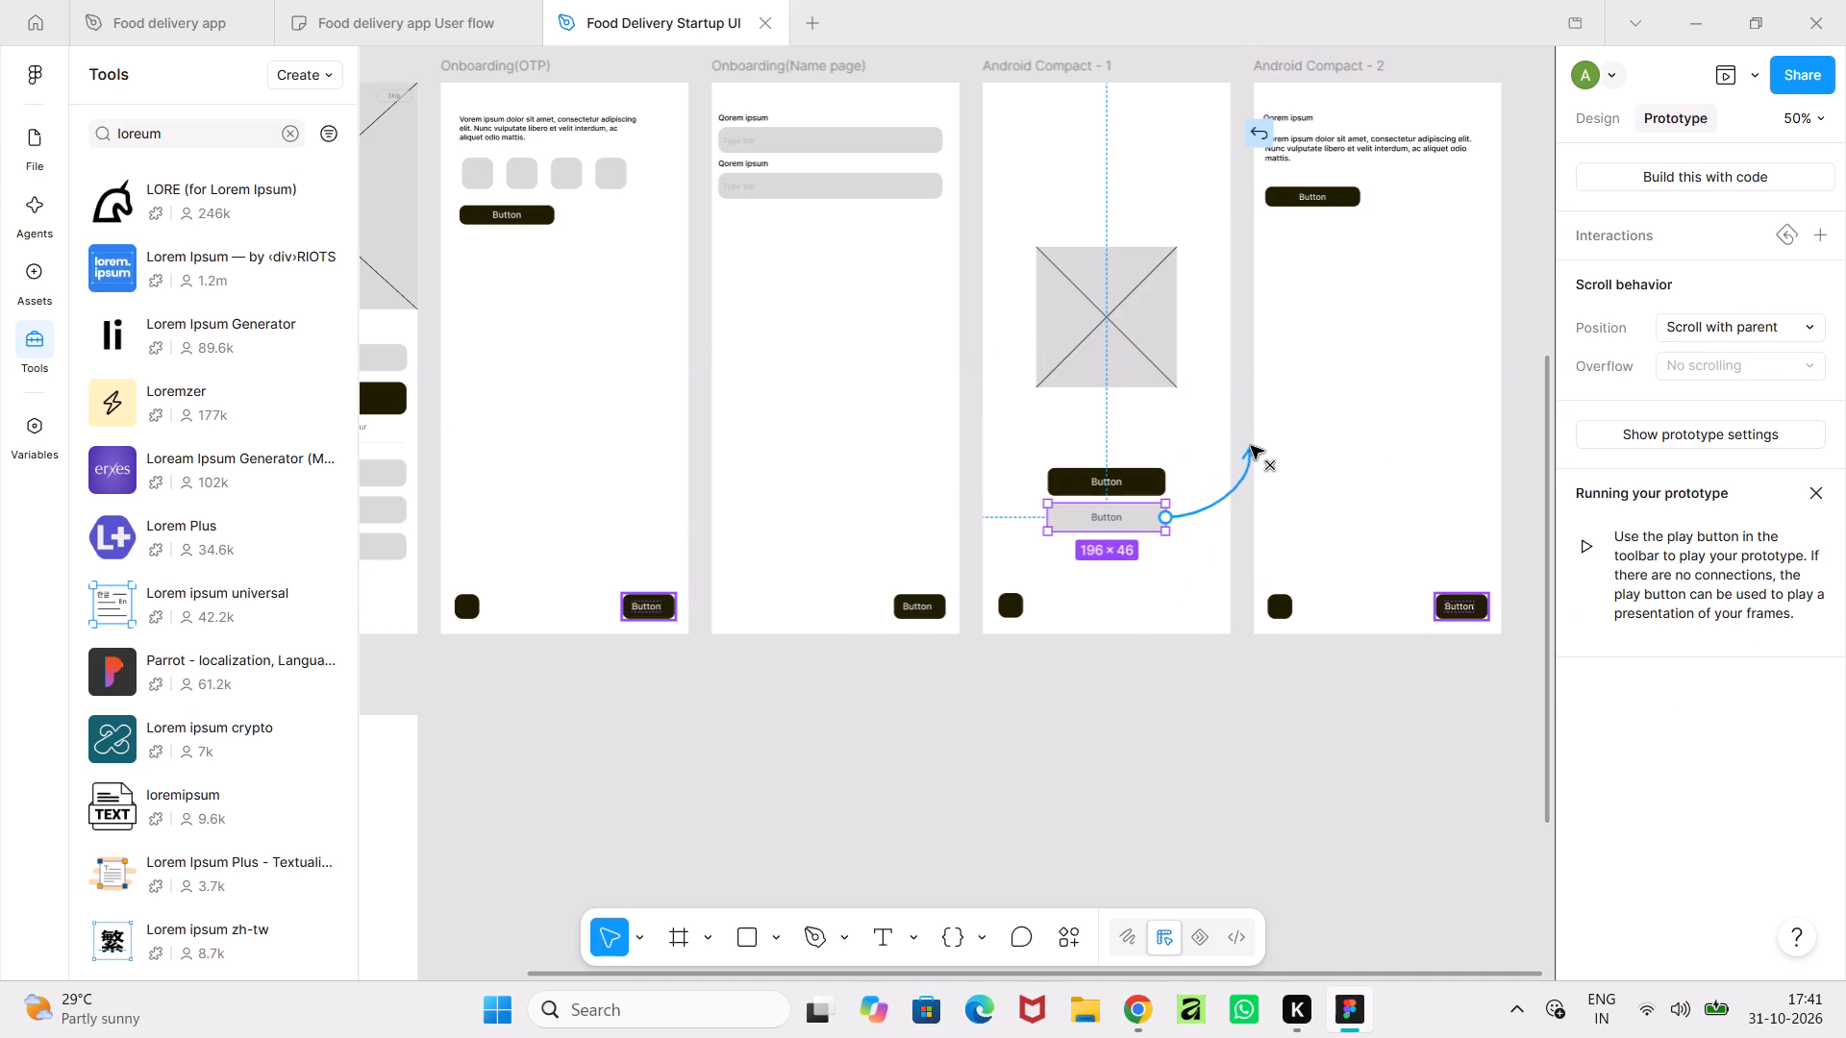
left_click_drag(1251, 446, 1263, 429)
left_click(1484, 702)
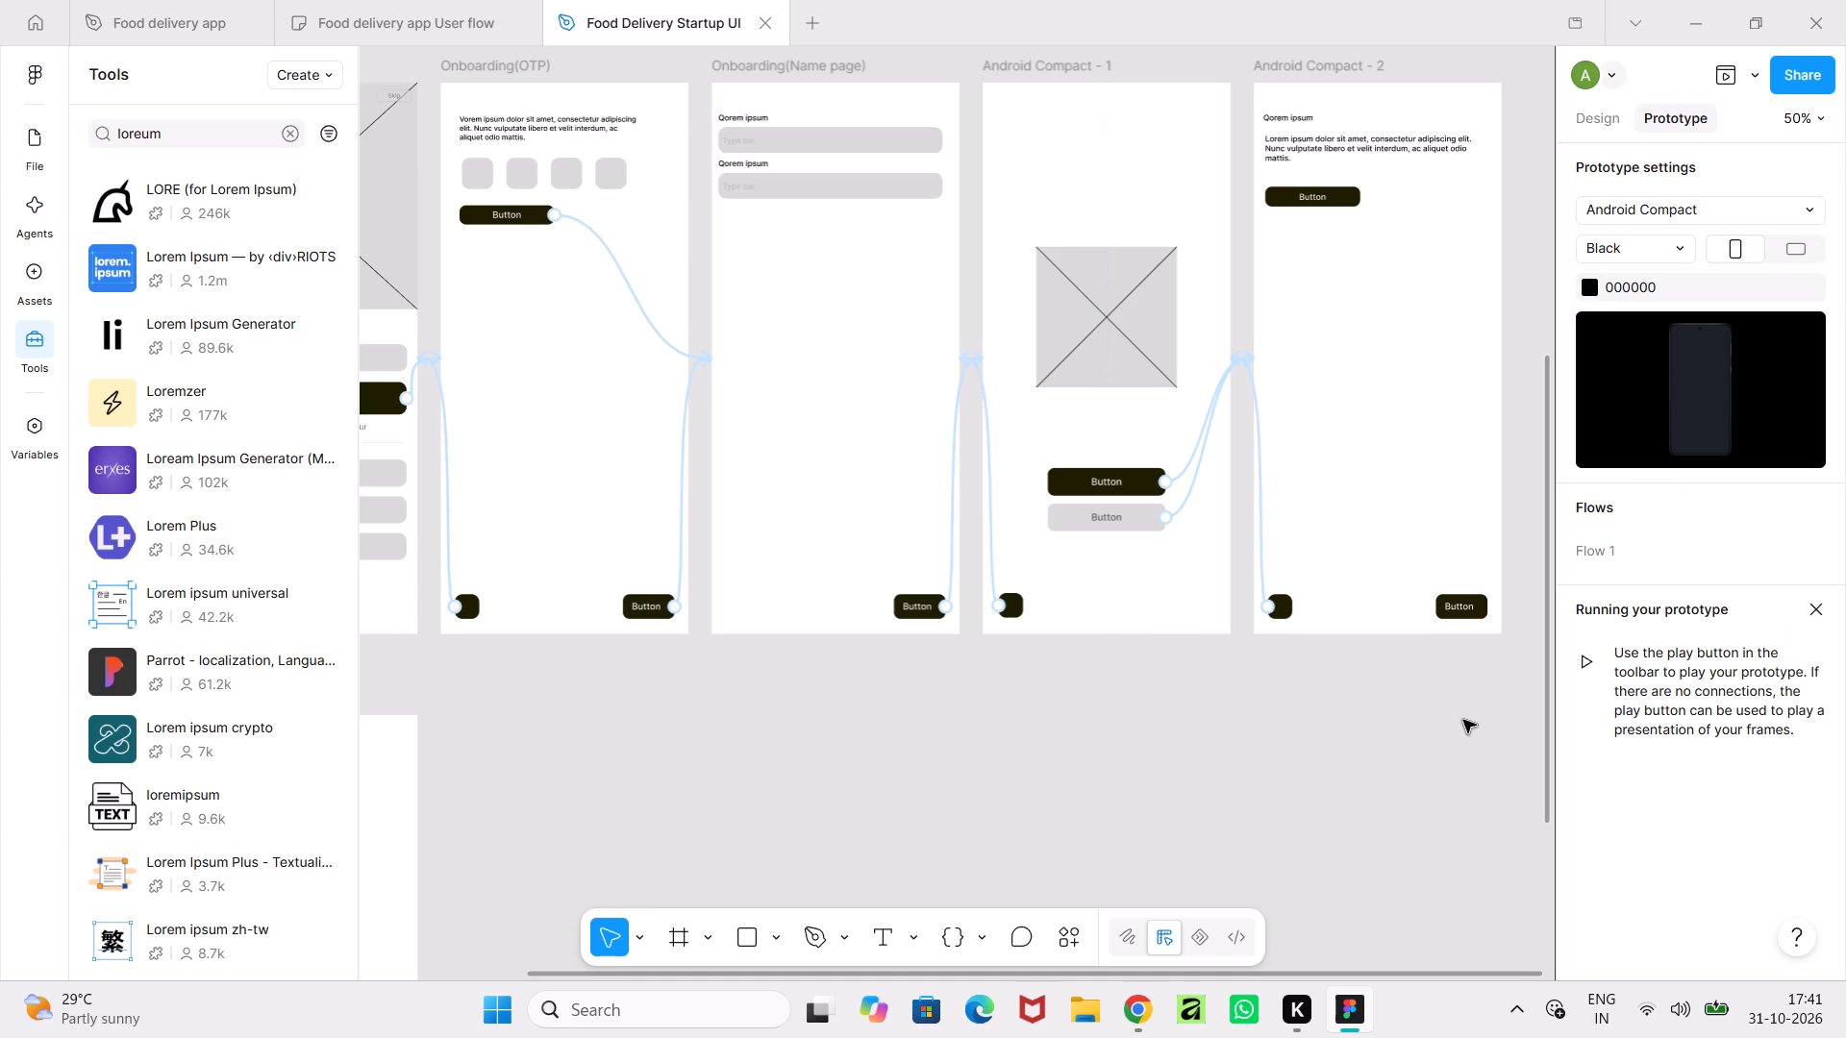
Link the bottom "Button" on Android Compact - 2 to Android Compact - 3 and try to set its trigger to On tap.
middle_click_drag(1349, 748, 1377, 868)
middle_click_drag(1271, 792, 1311, 795)
scroll(1196, 781, "down", 2, "ctrl")
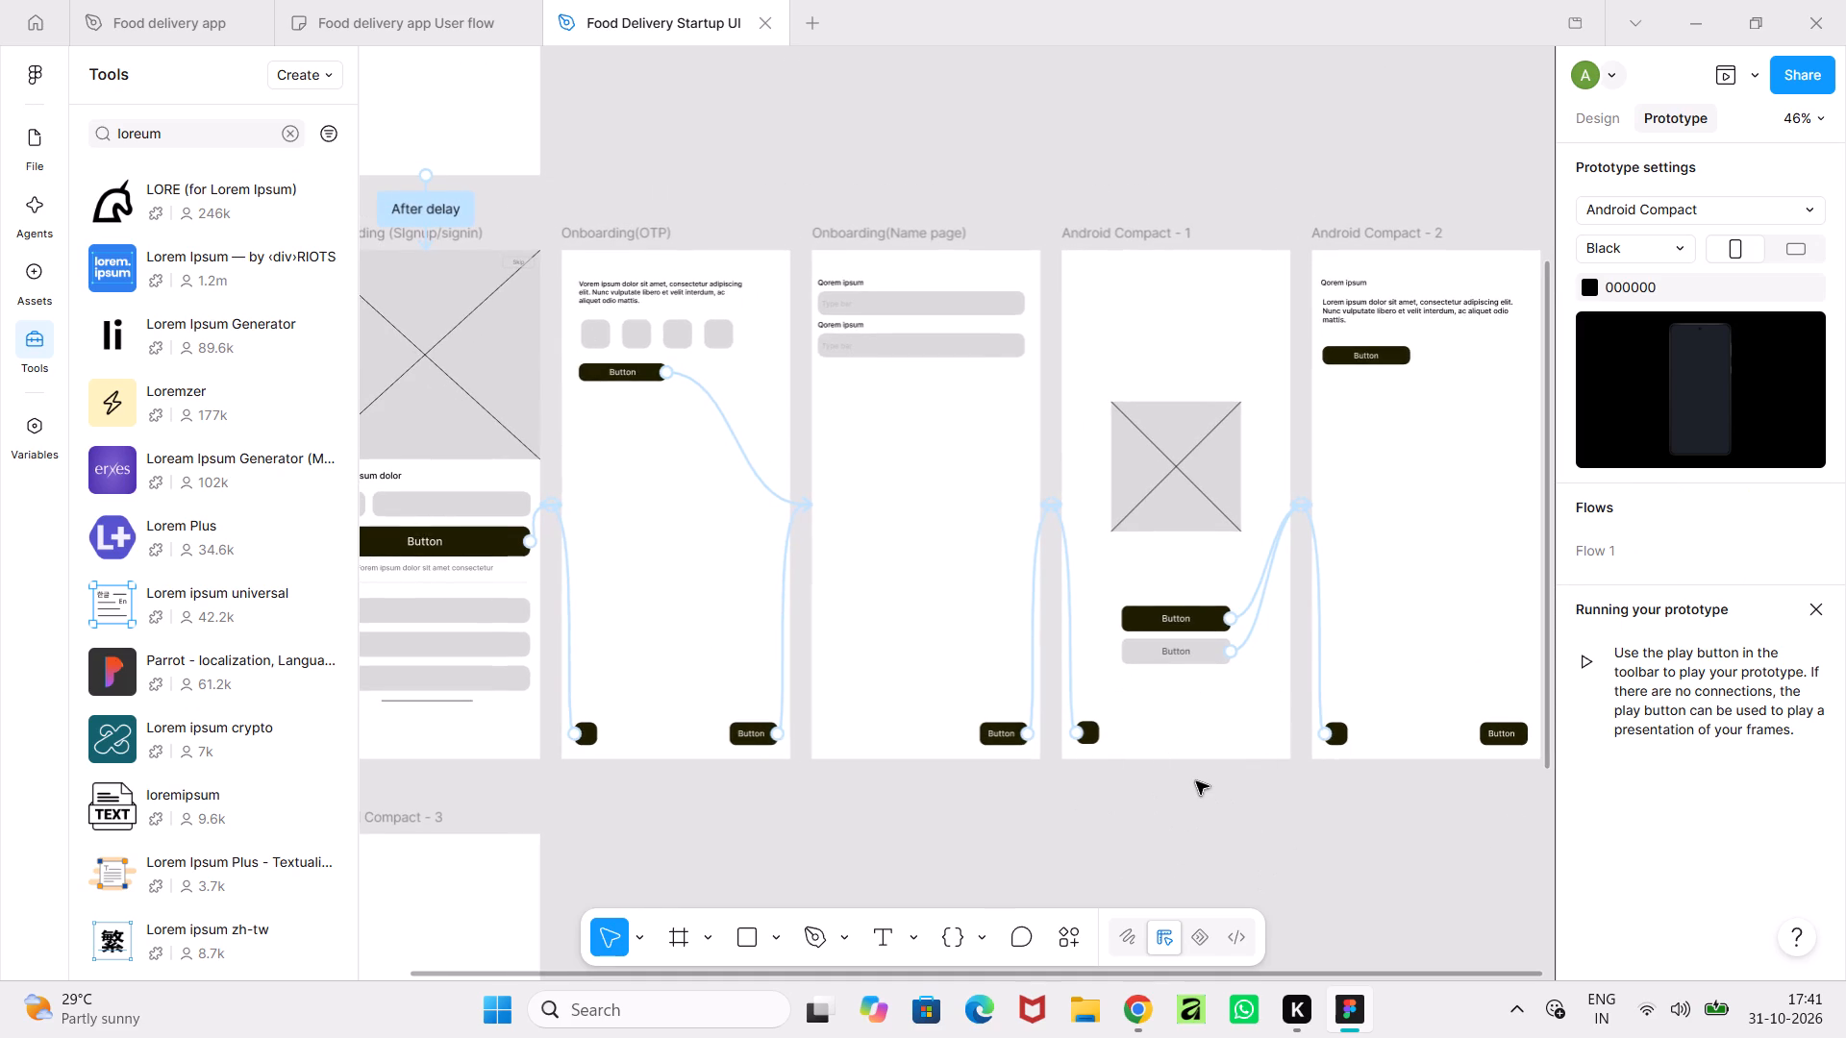
scroll(1196, 781, "down", 4, "ctrl")
middle_click_drag(1196, 781, 1161, 635)
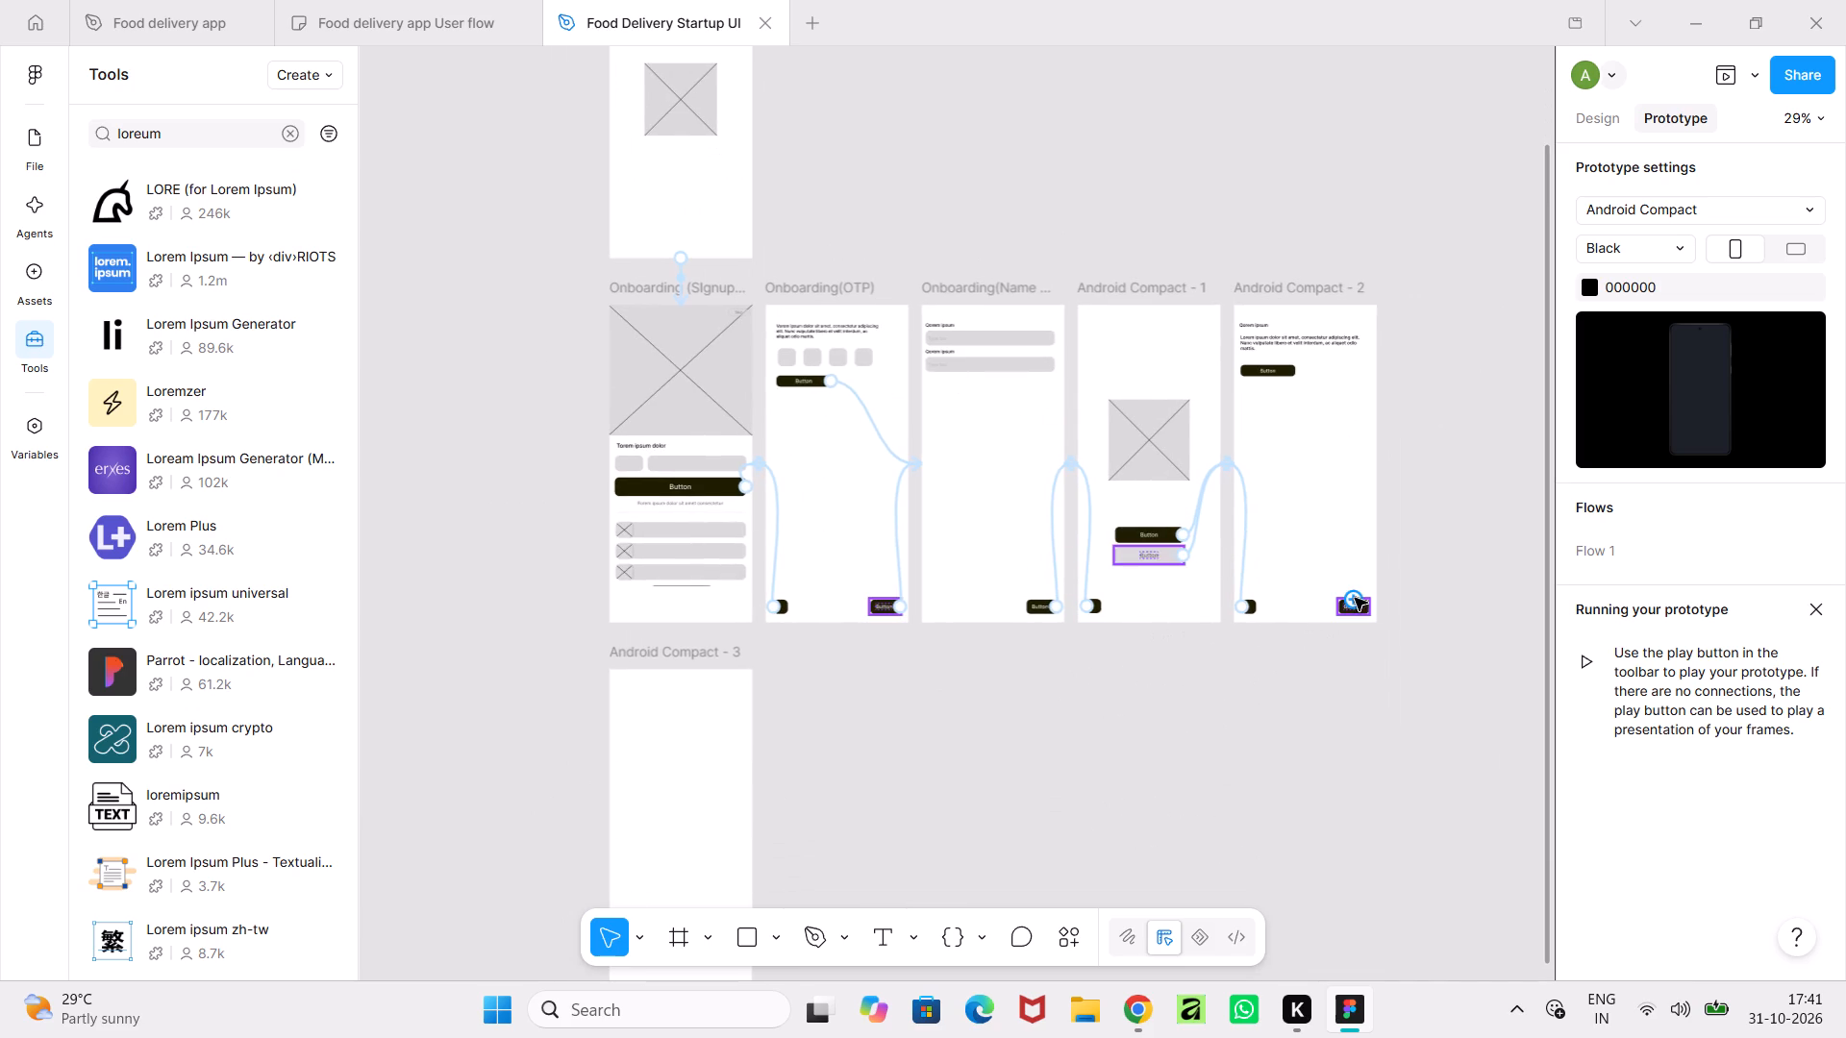
left_click_drag(1355, 612, 714, 673)
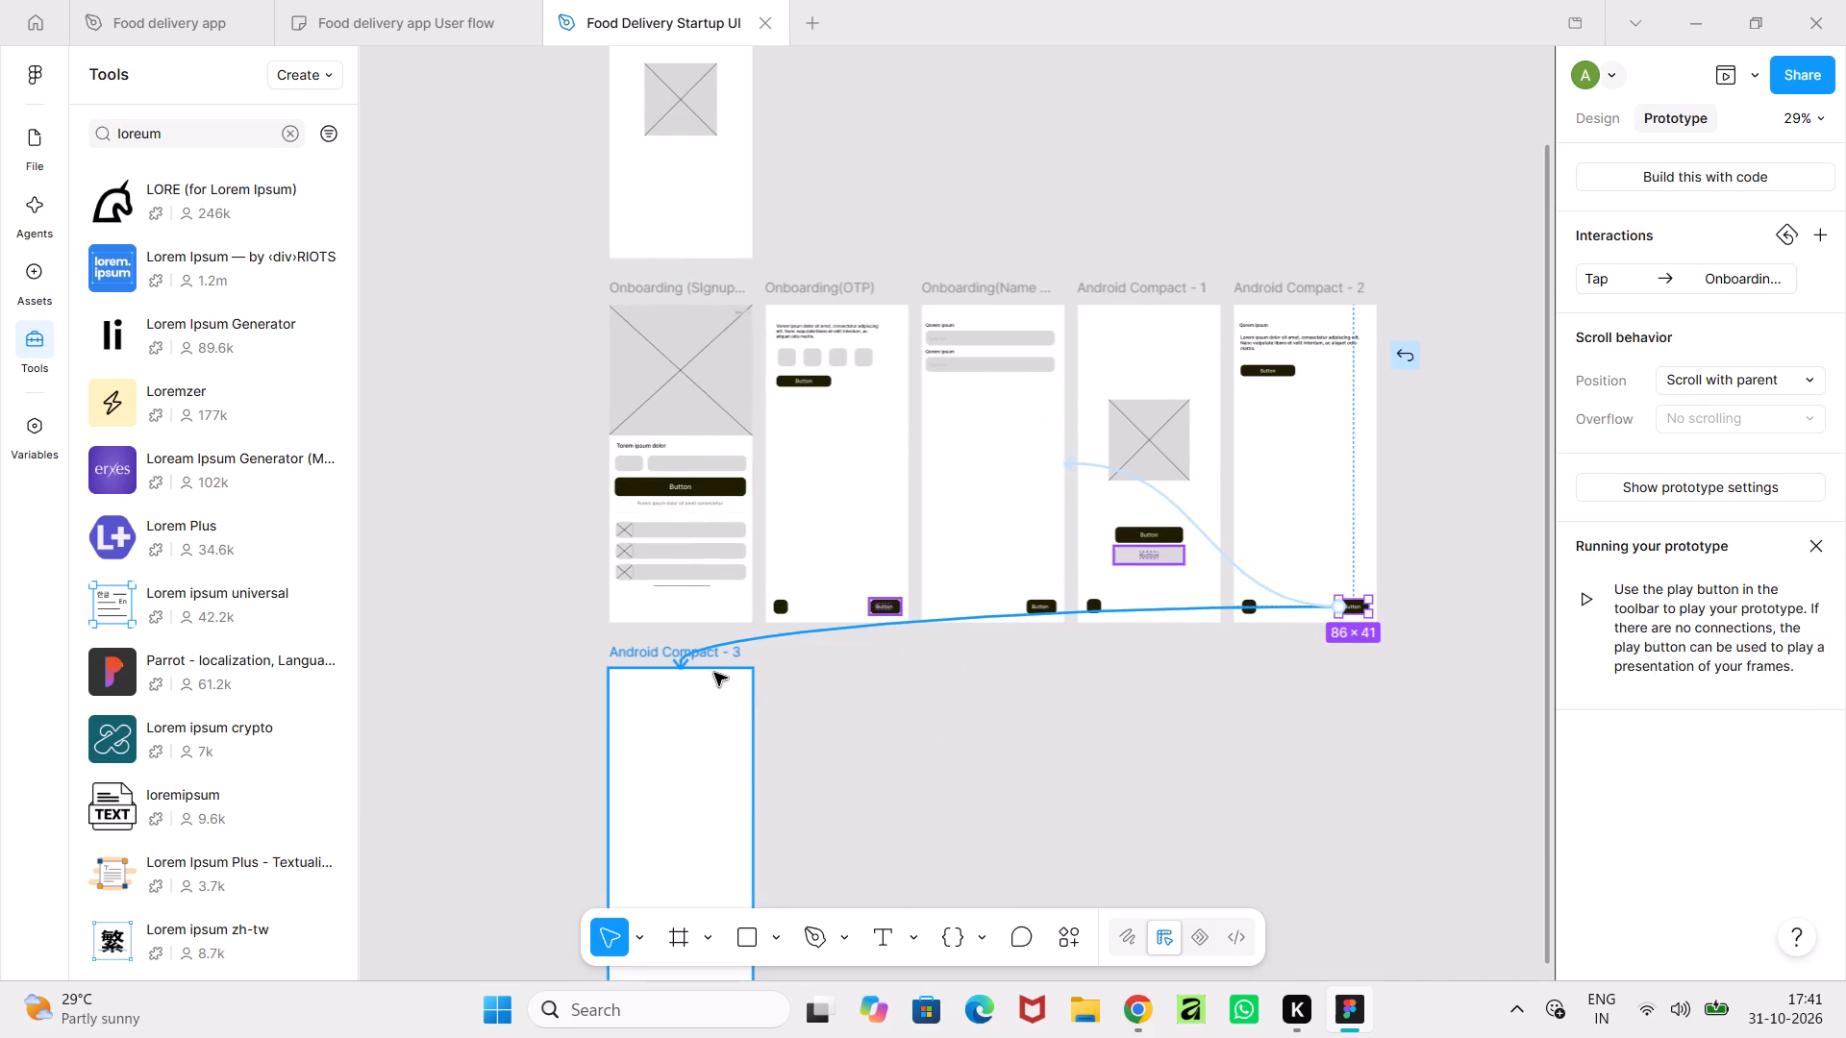
left_click_drag(714, 673, 713, 671)
left_click(776, 678)
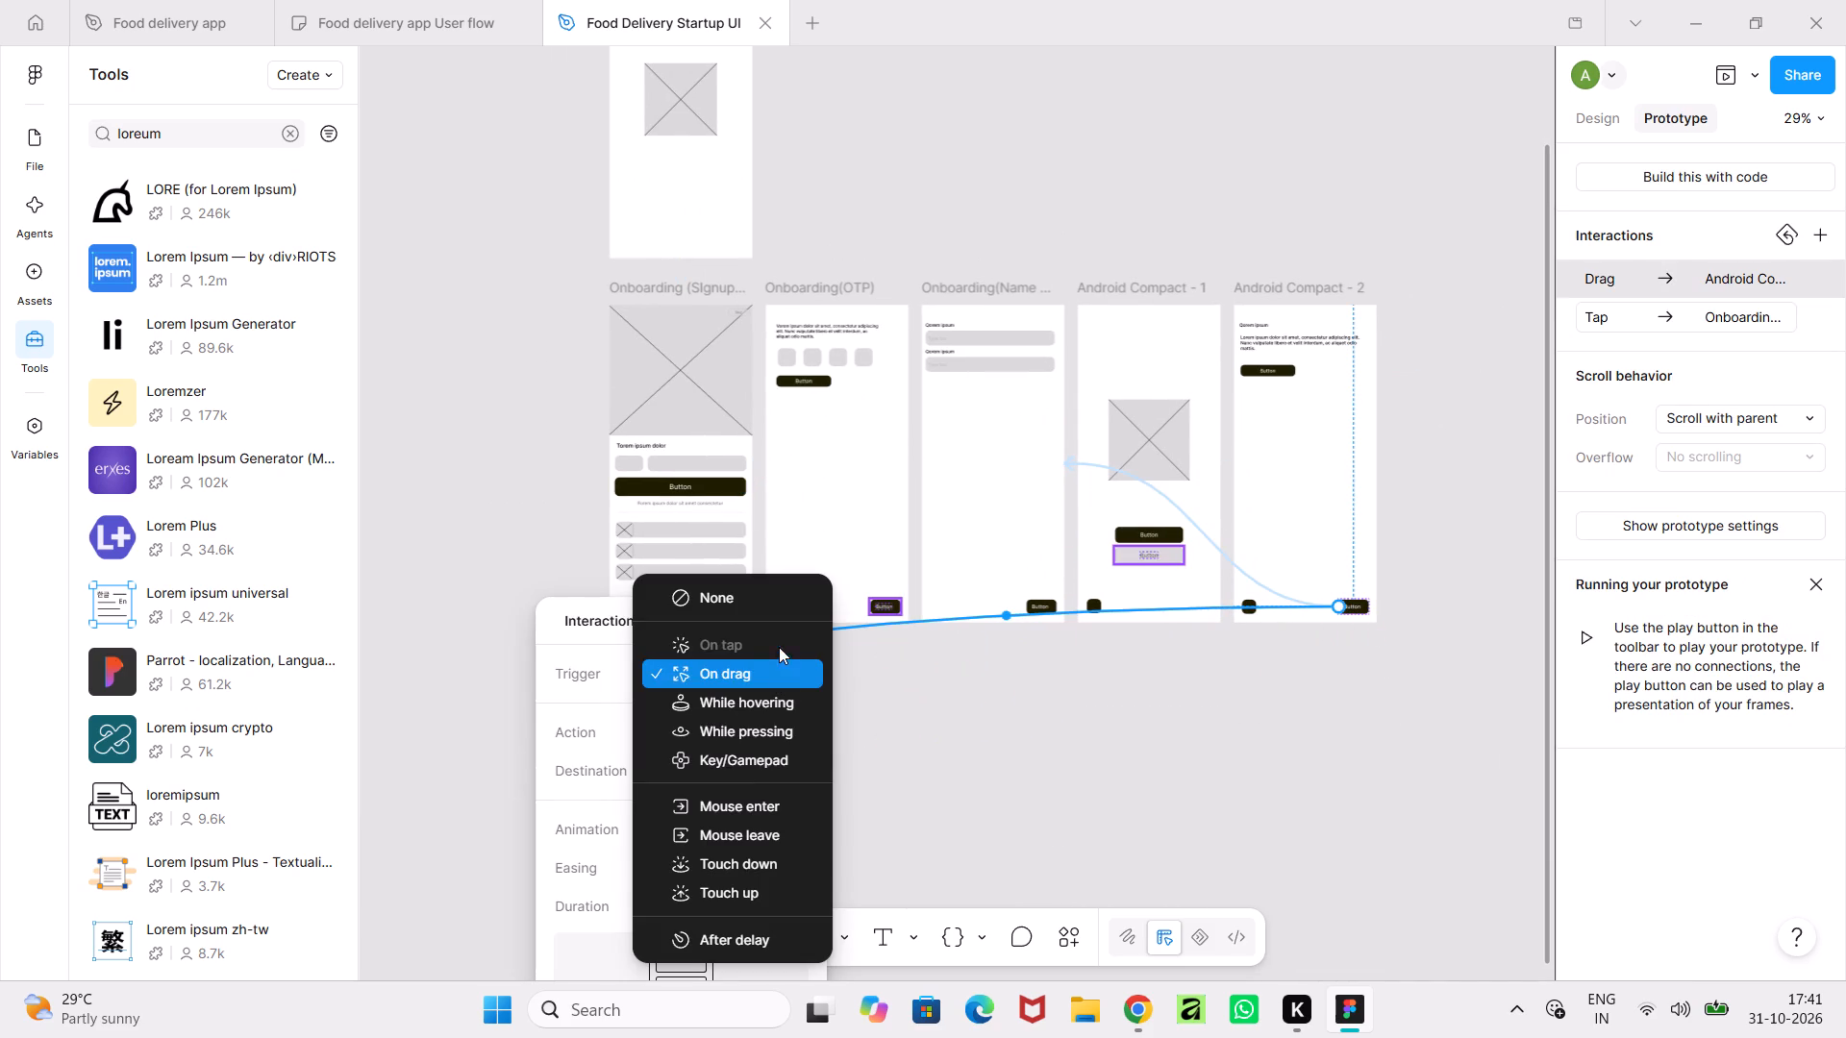
left_click(779, 645)
left_click(1162, 727)
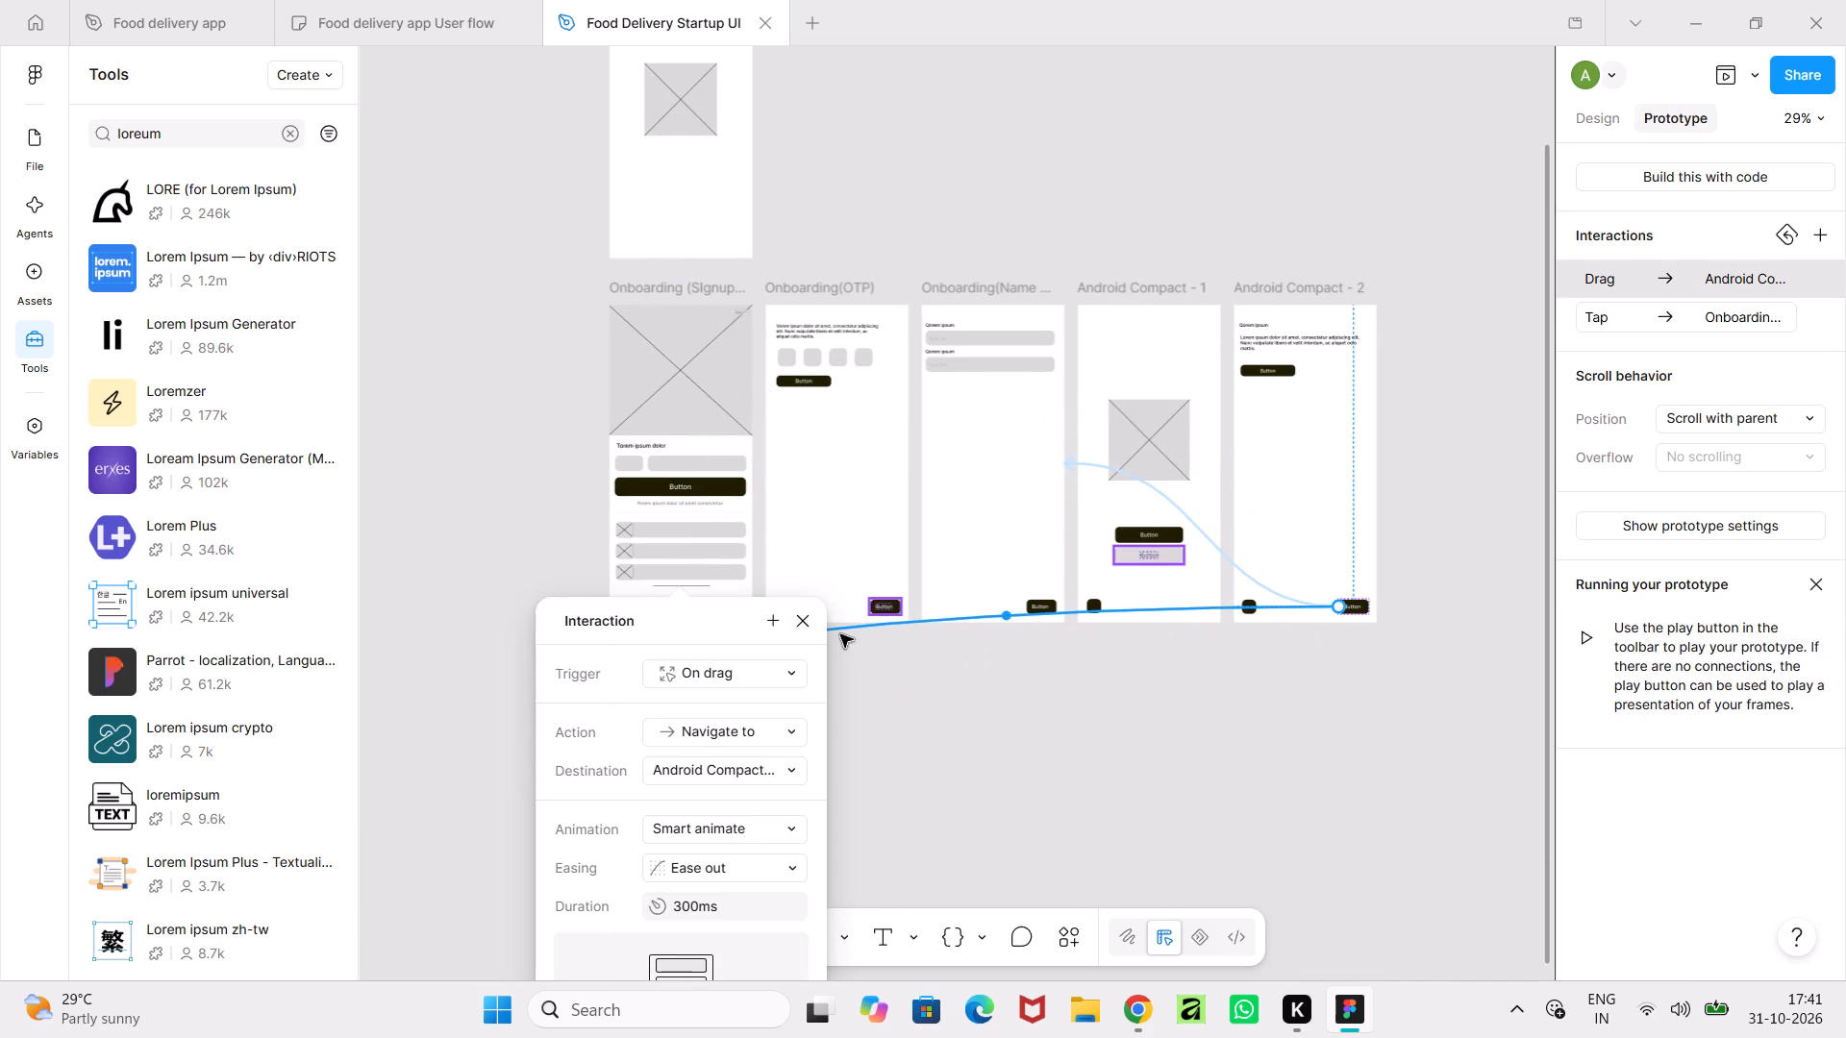
left_click(804, 625)
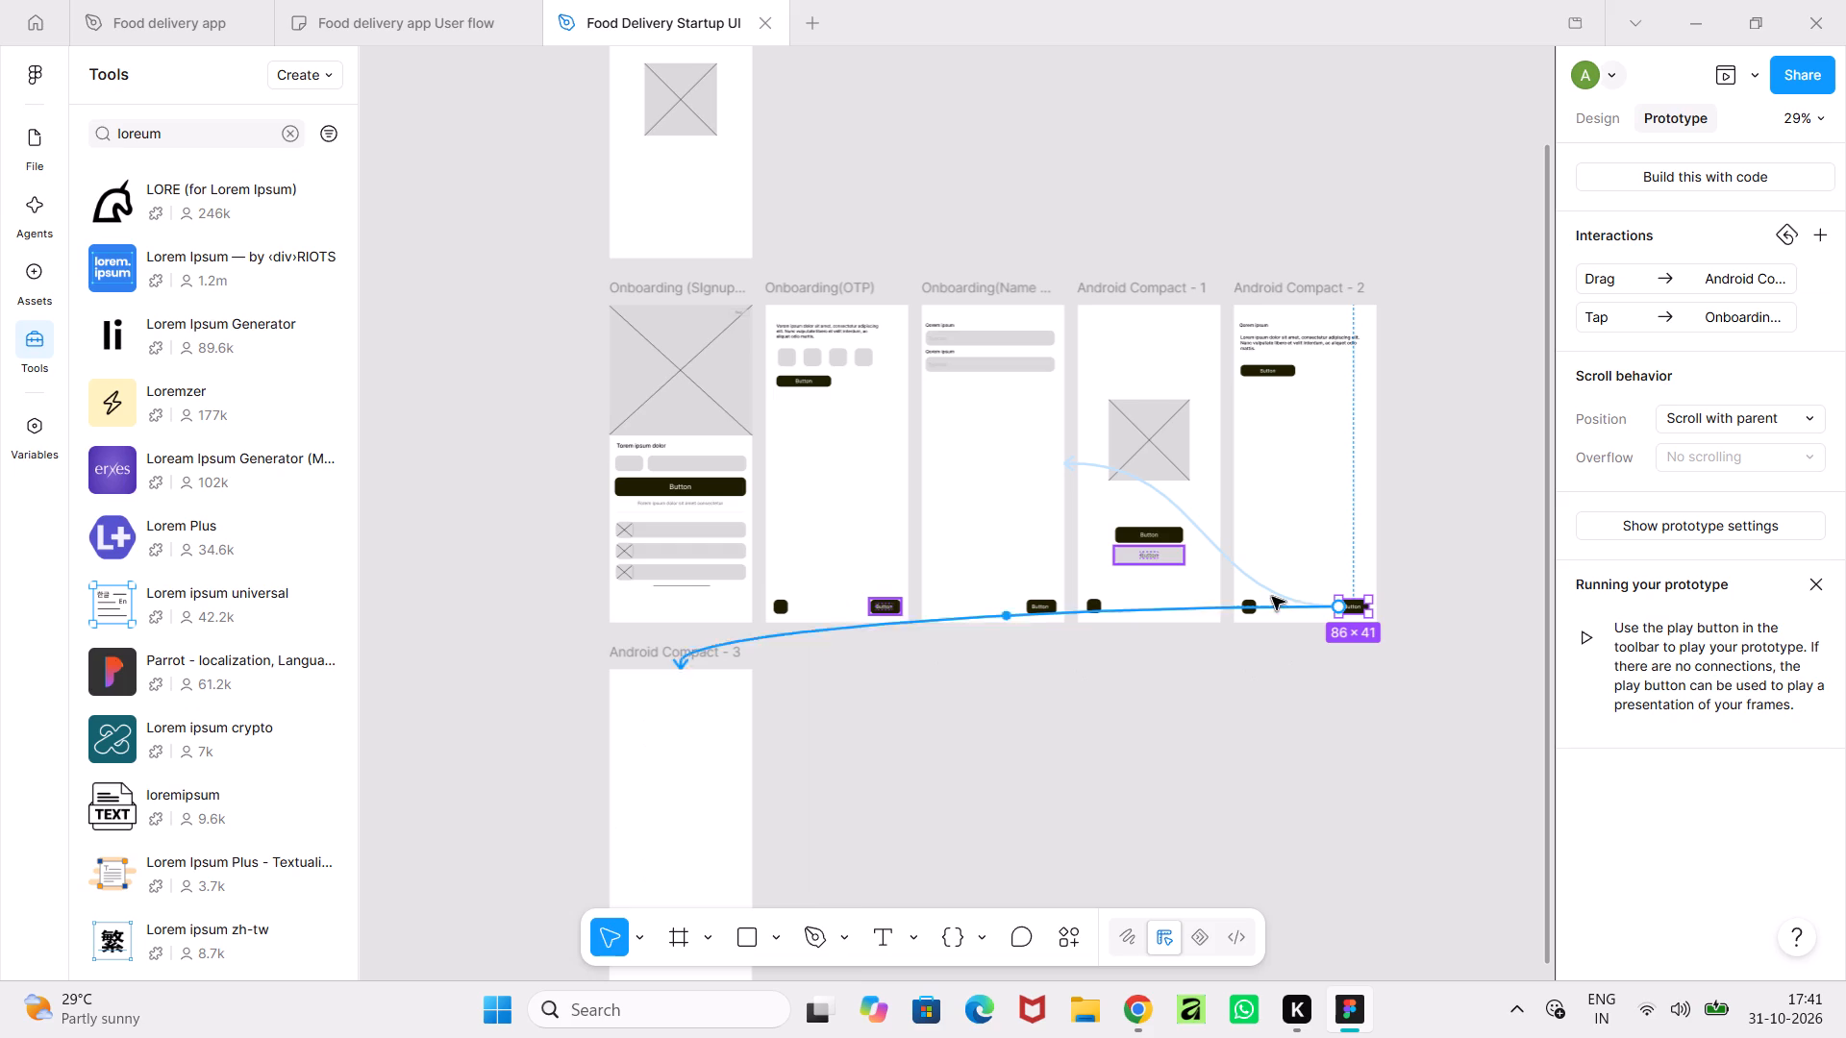
Delete the tap link from Android Compact - 2's bottom "Button" to Onboarding(Name page).
left_click(1264, 584)
key("Delete")
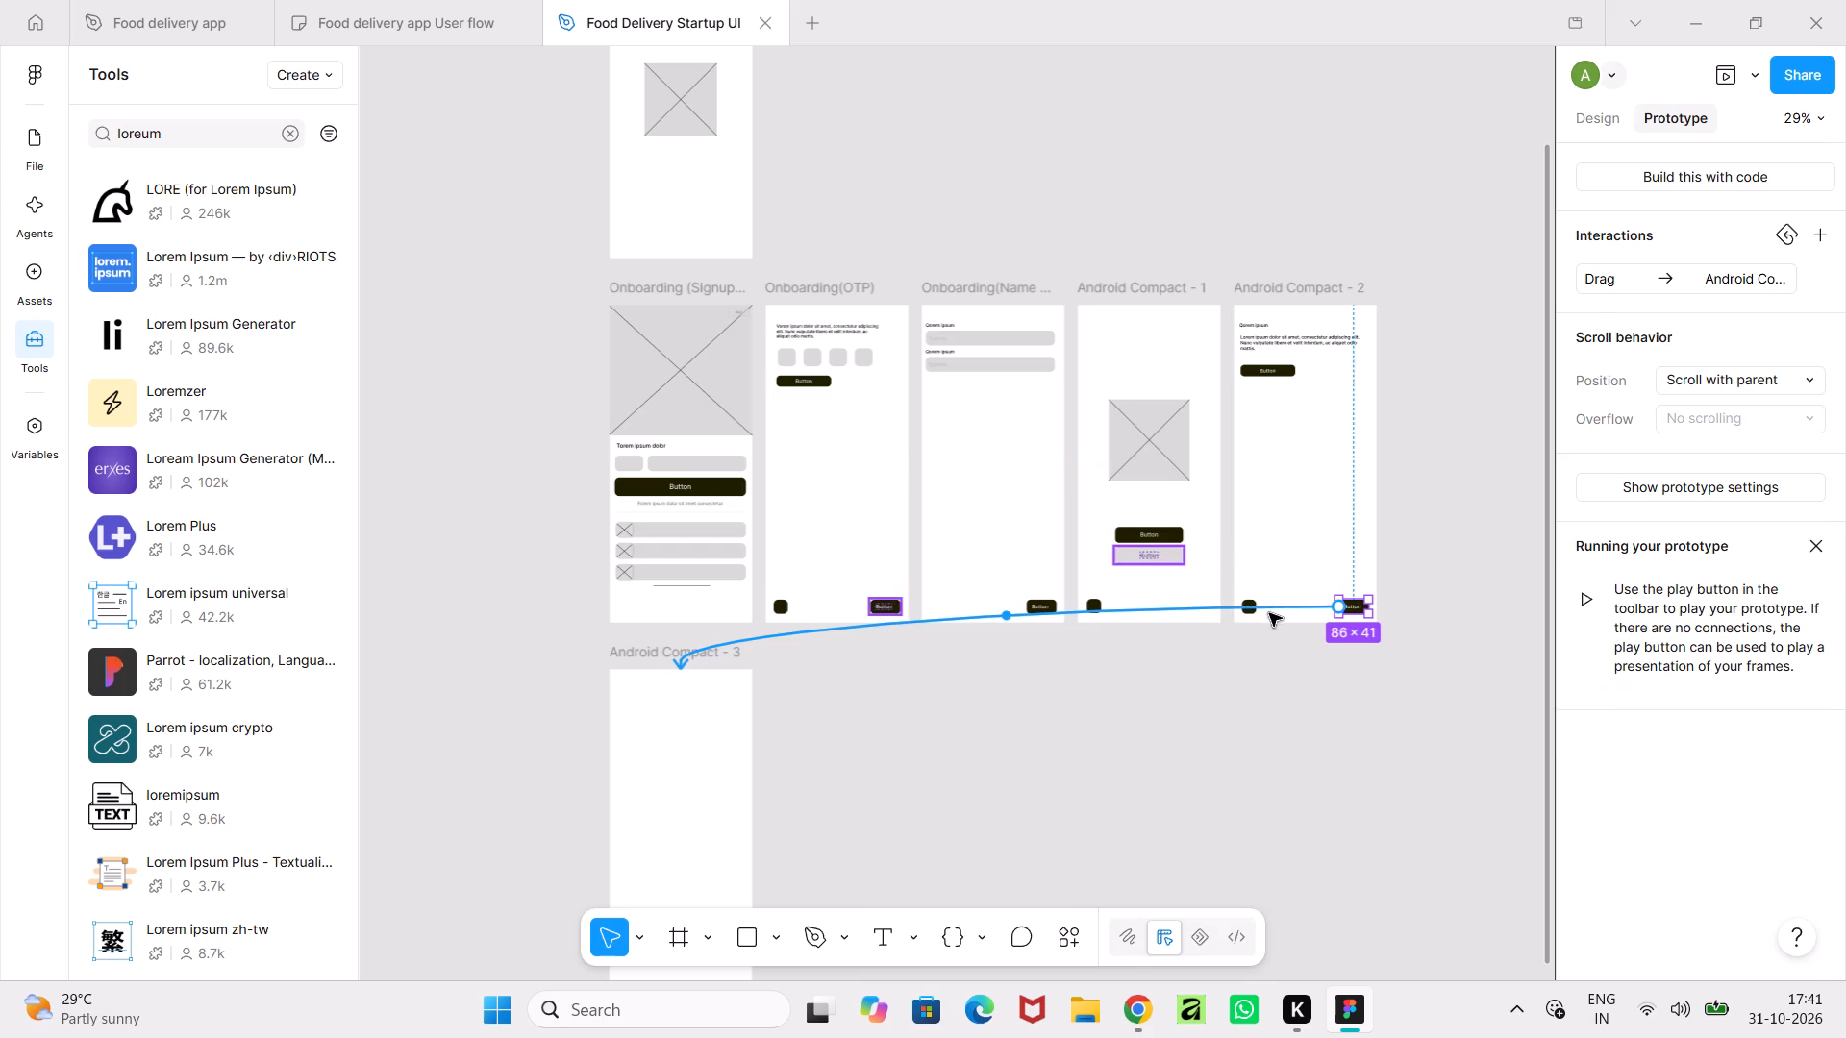
Set the trigger of the bottom button's link to Android Compact - 3 to On tap.
left_click(1272, 609)
left_click(1280, 669)
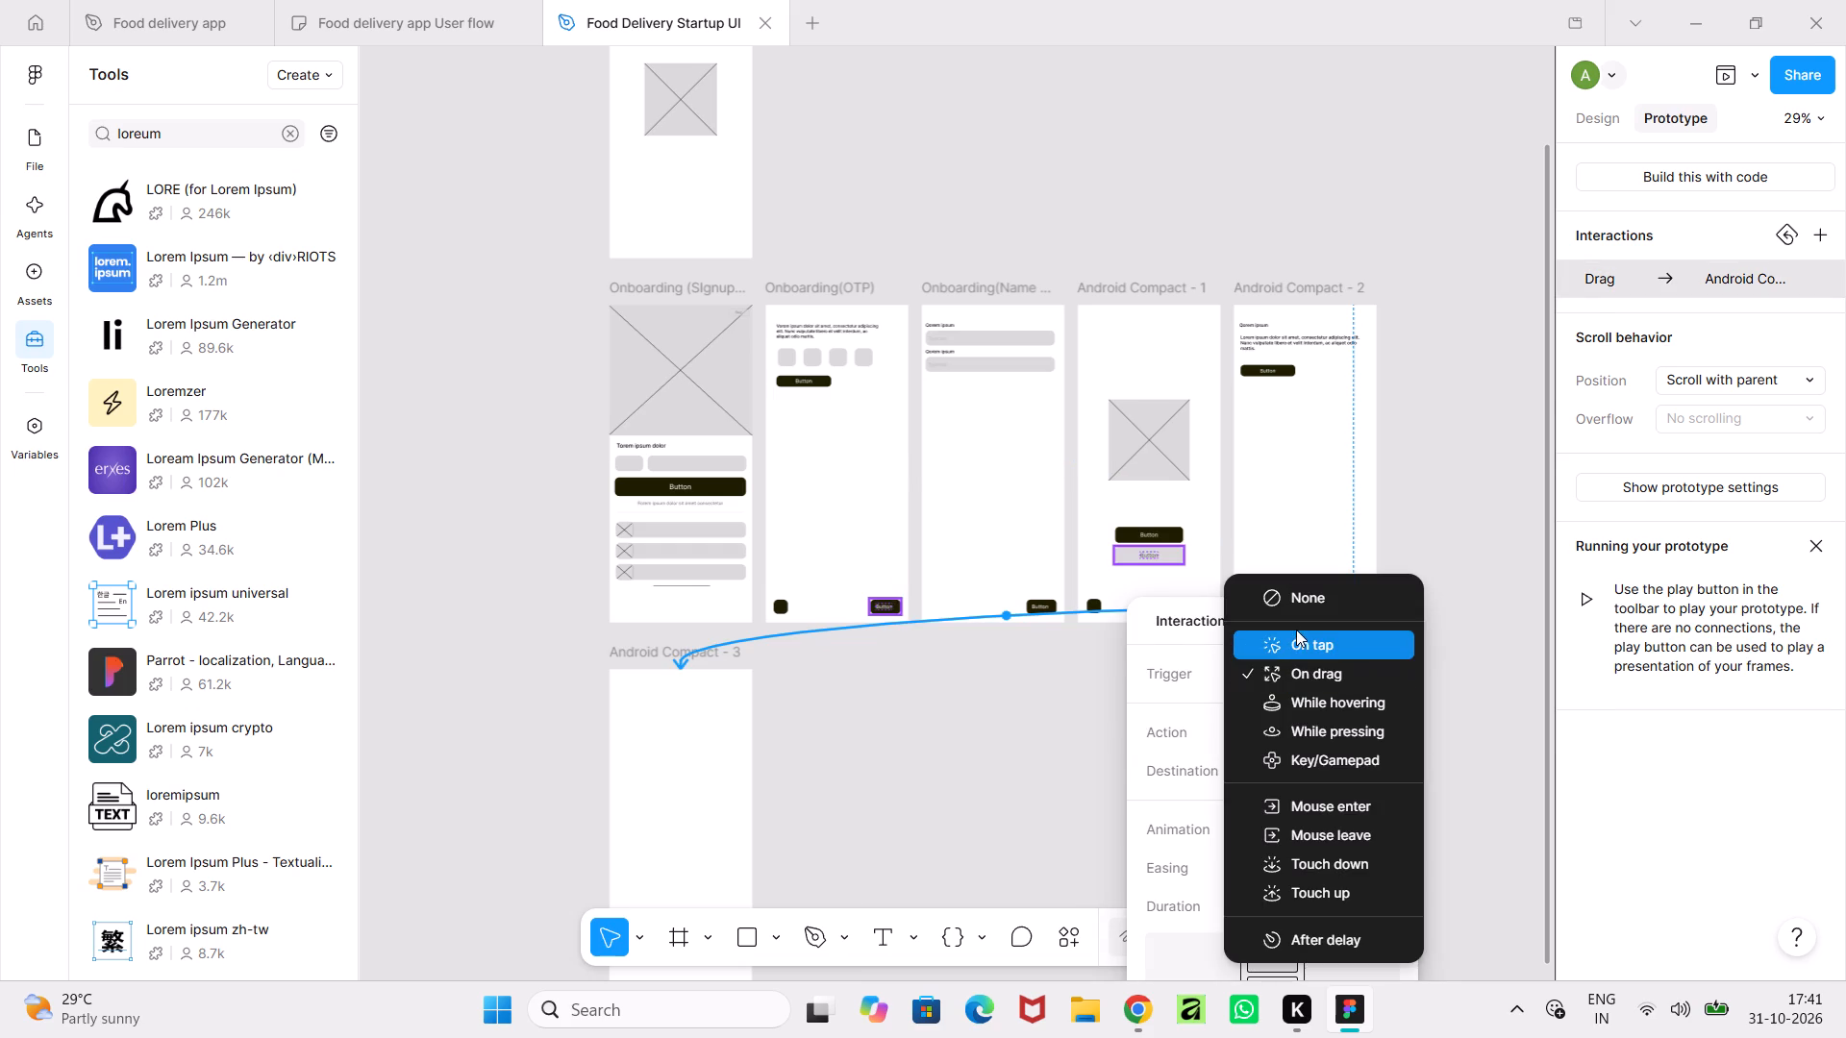
left_click(1296, 630)
left_click(1476, 565)
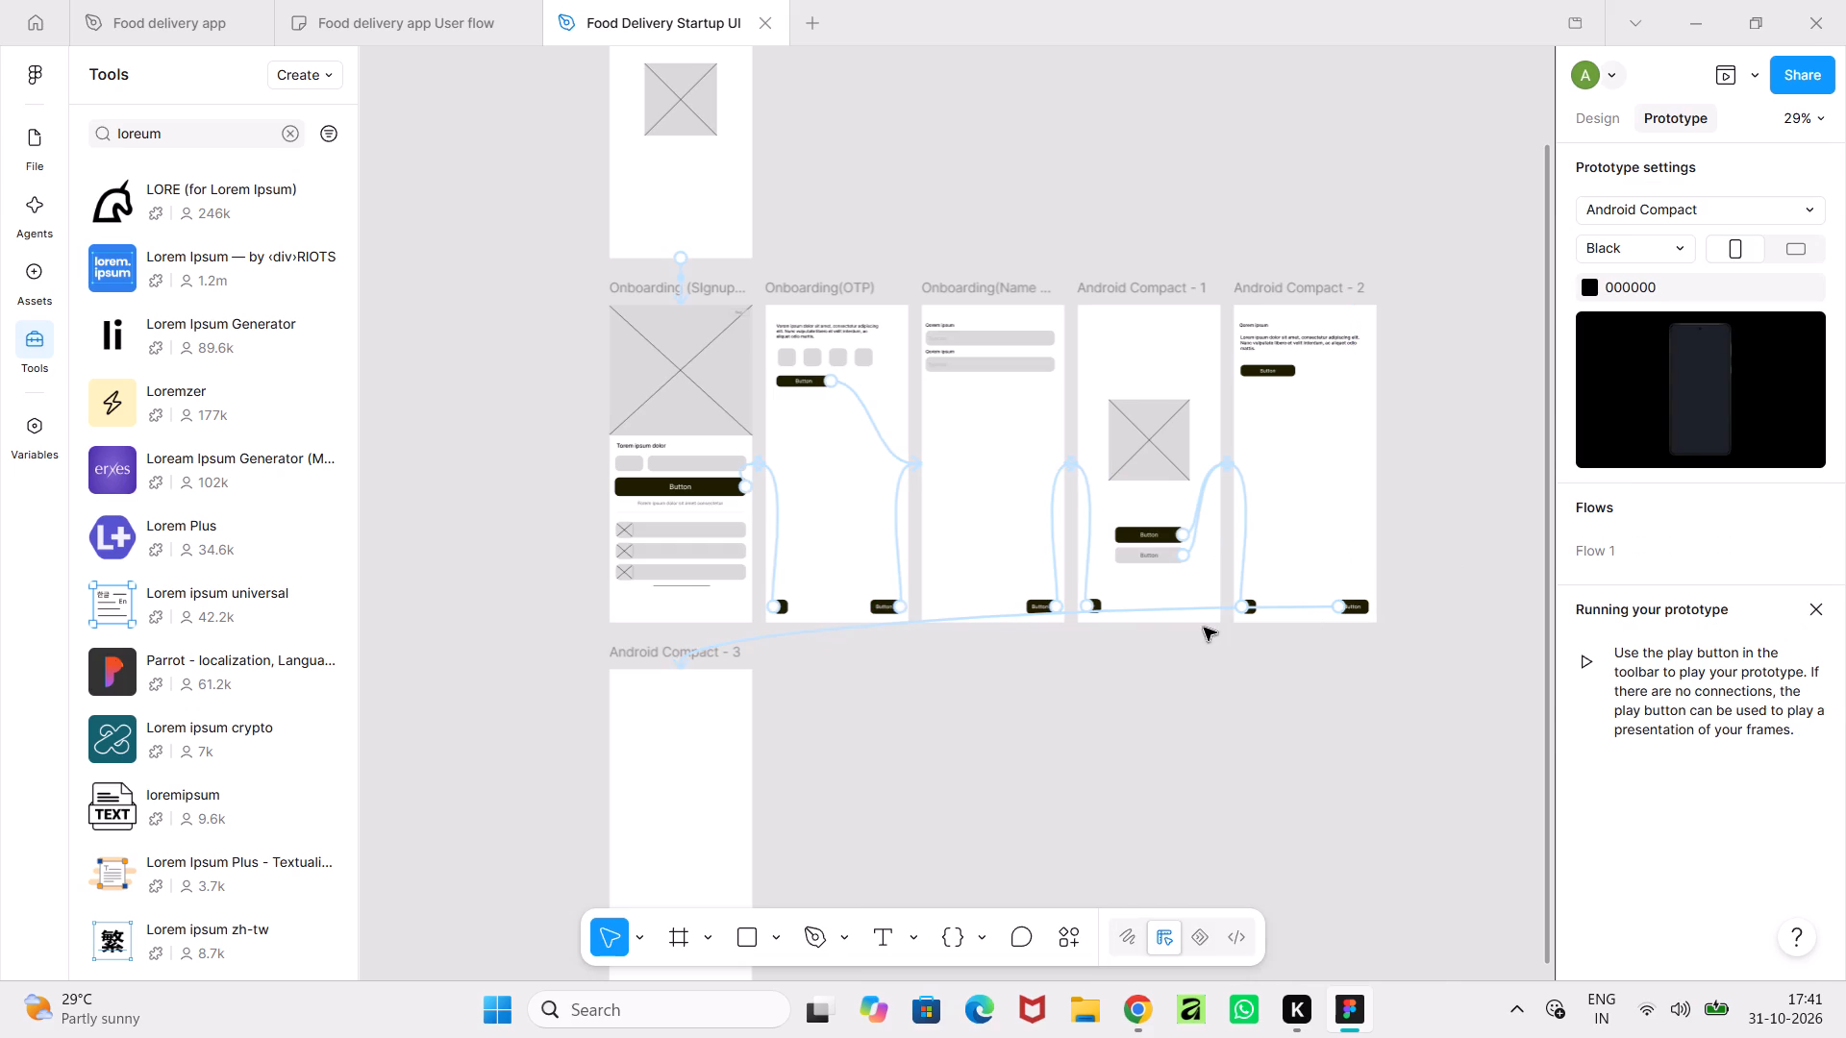
Preview the prototype from the splash screen and follow the buttons through the onboarding screens to Android Compact - 3.
scroll(1149, 657, "down", 5, "ctrl")
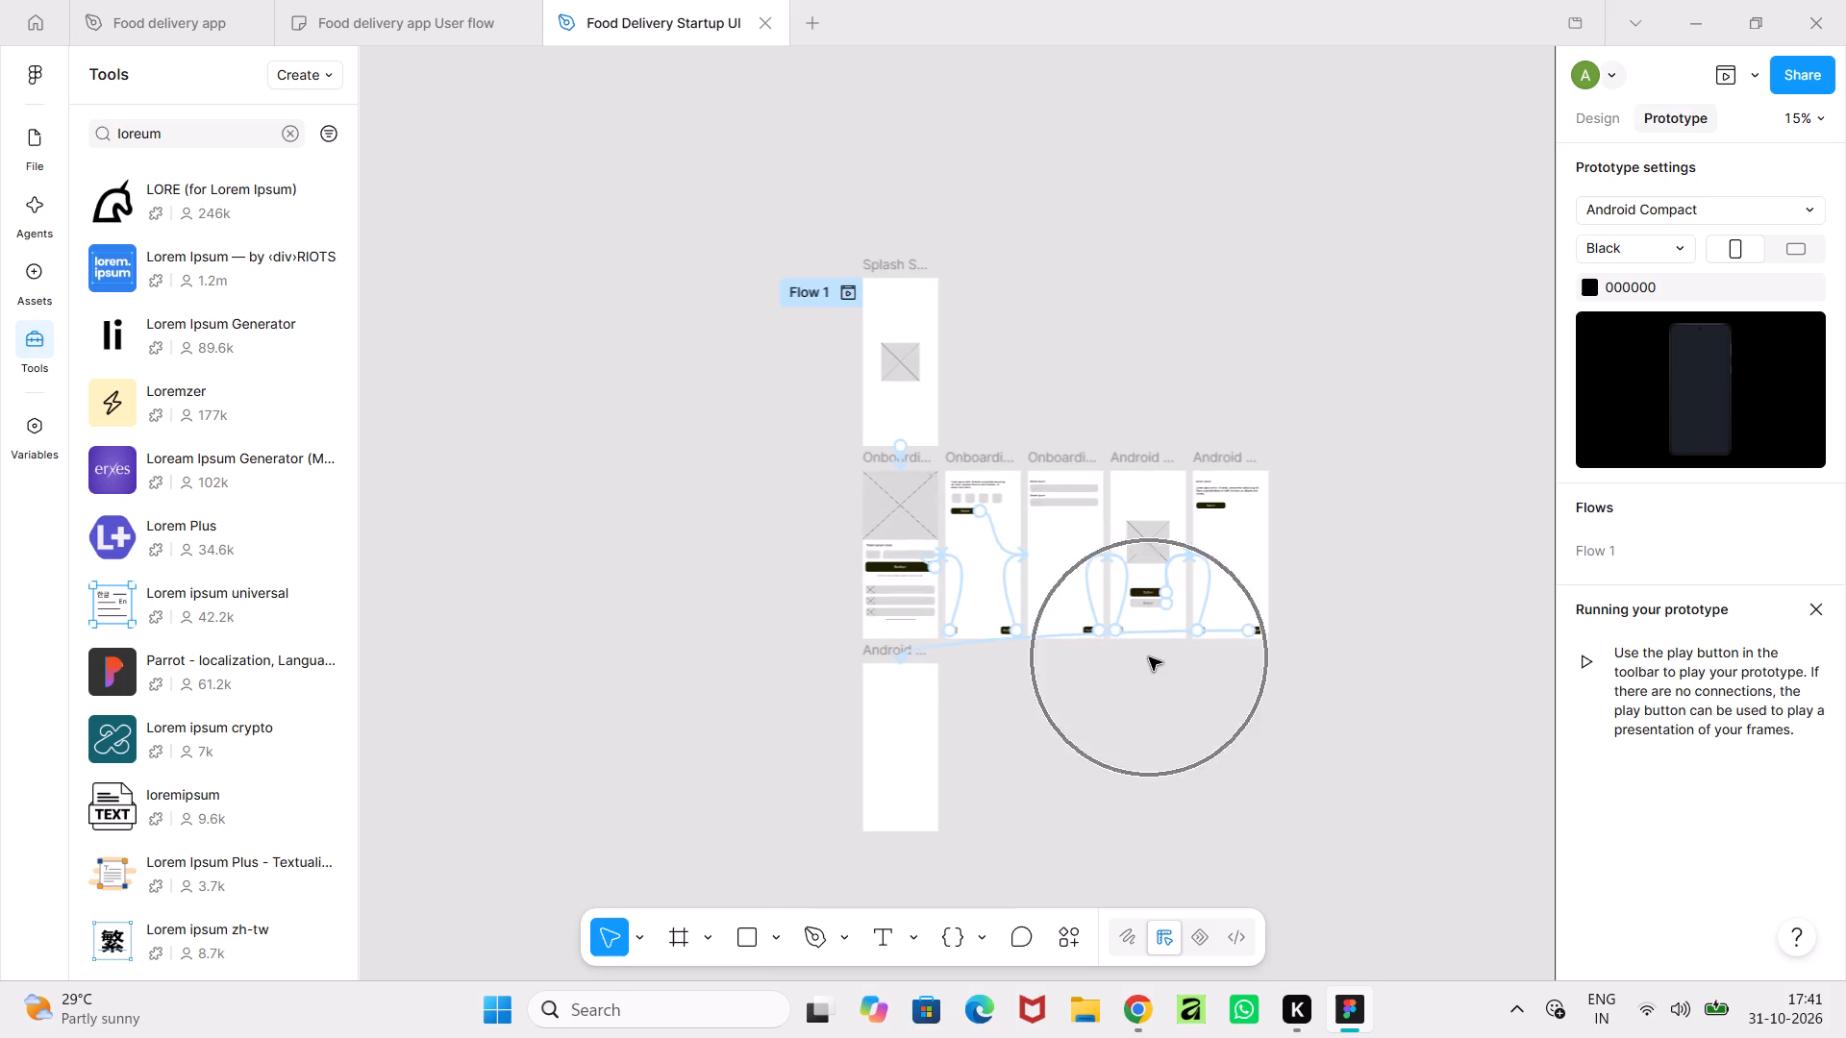
middle_click_drag(1149, 657, 1158, 737)
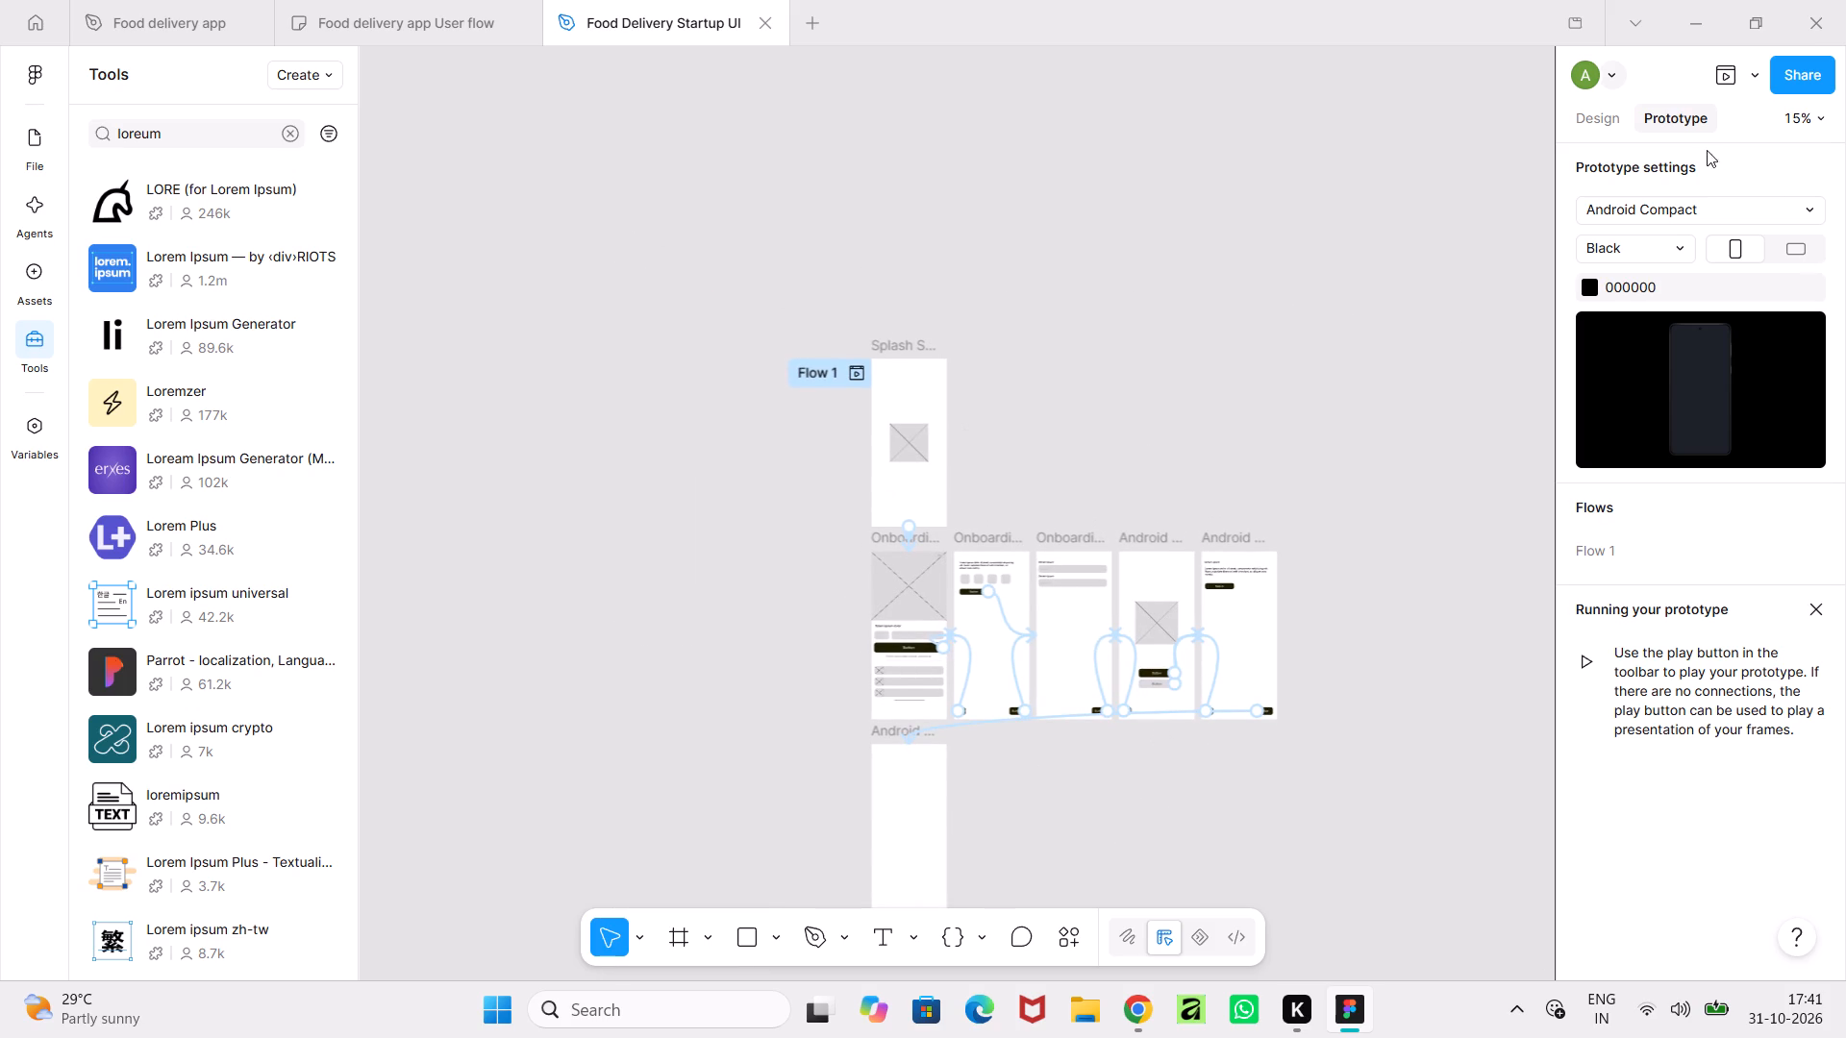
left_click(1728, 76)
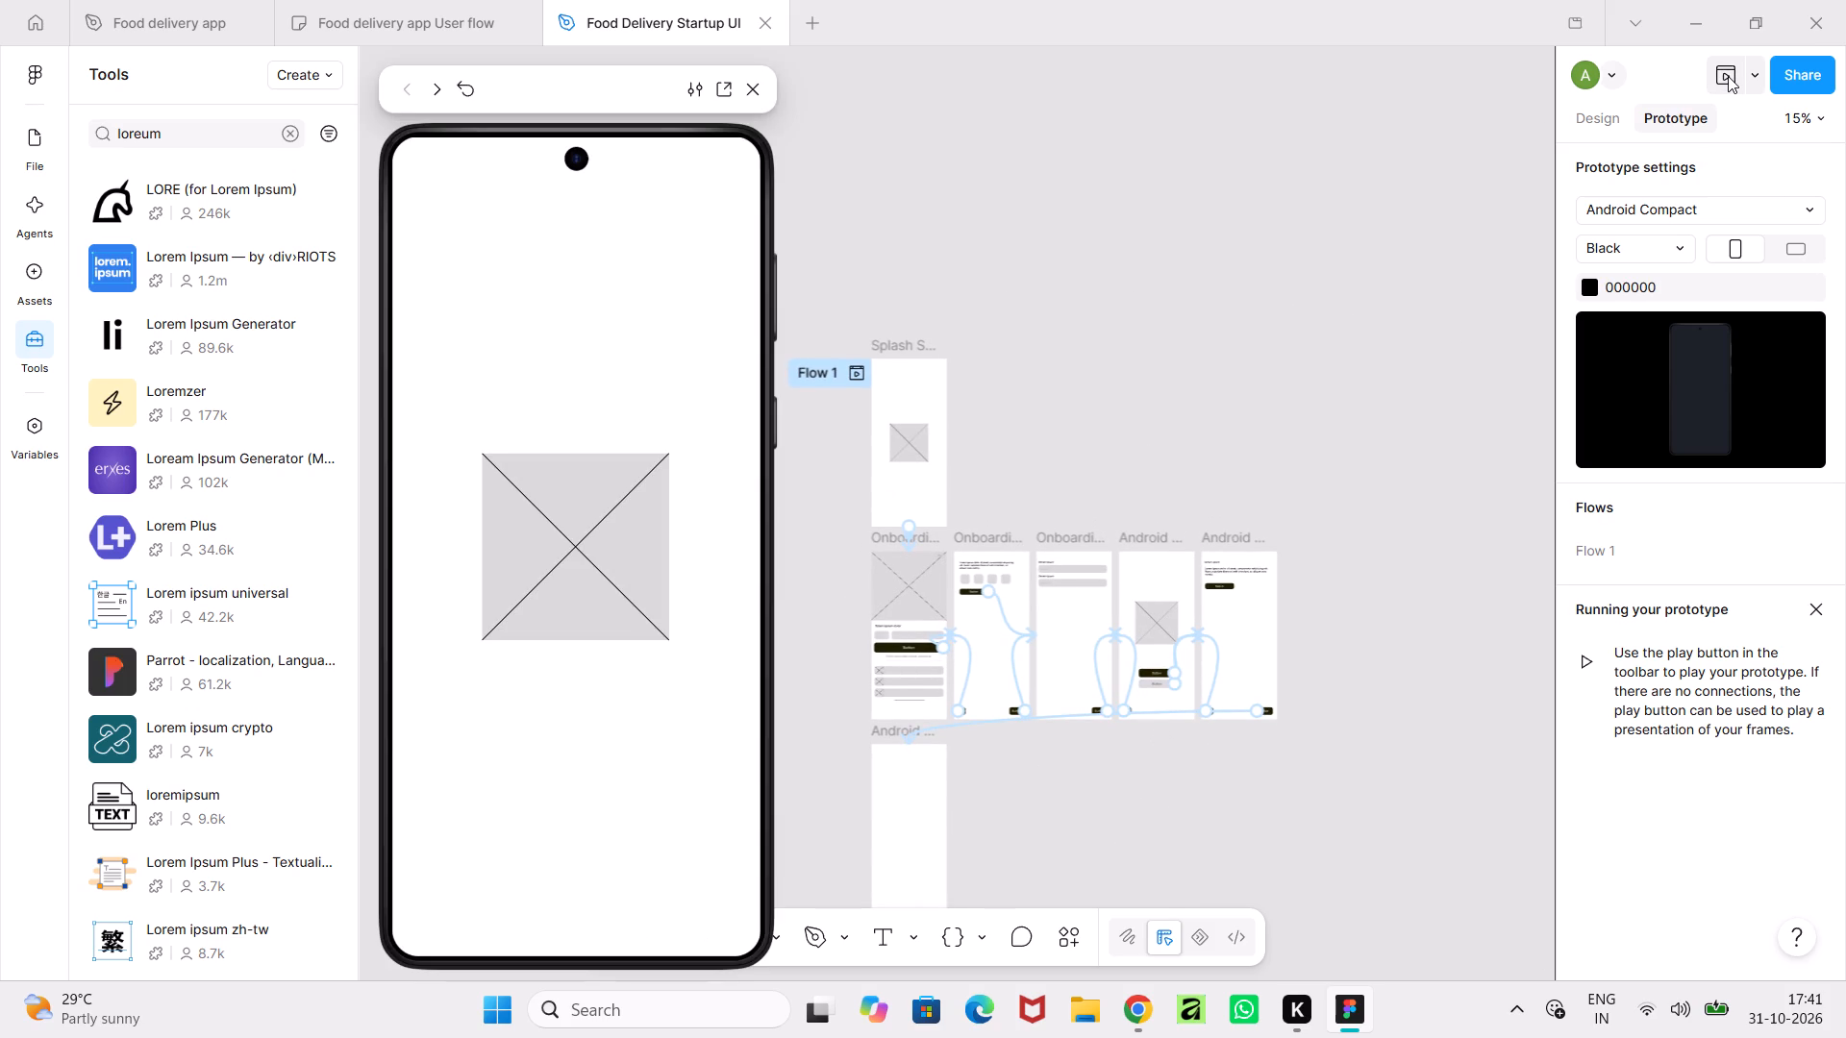
left_click(693, 597)
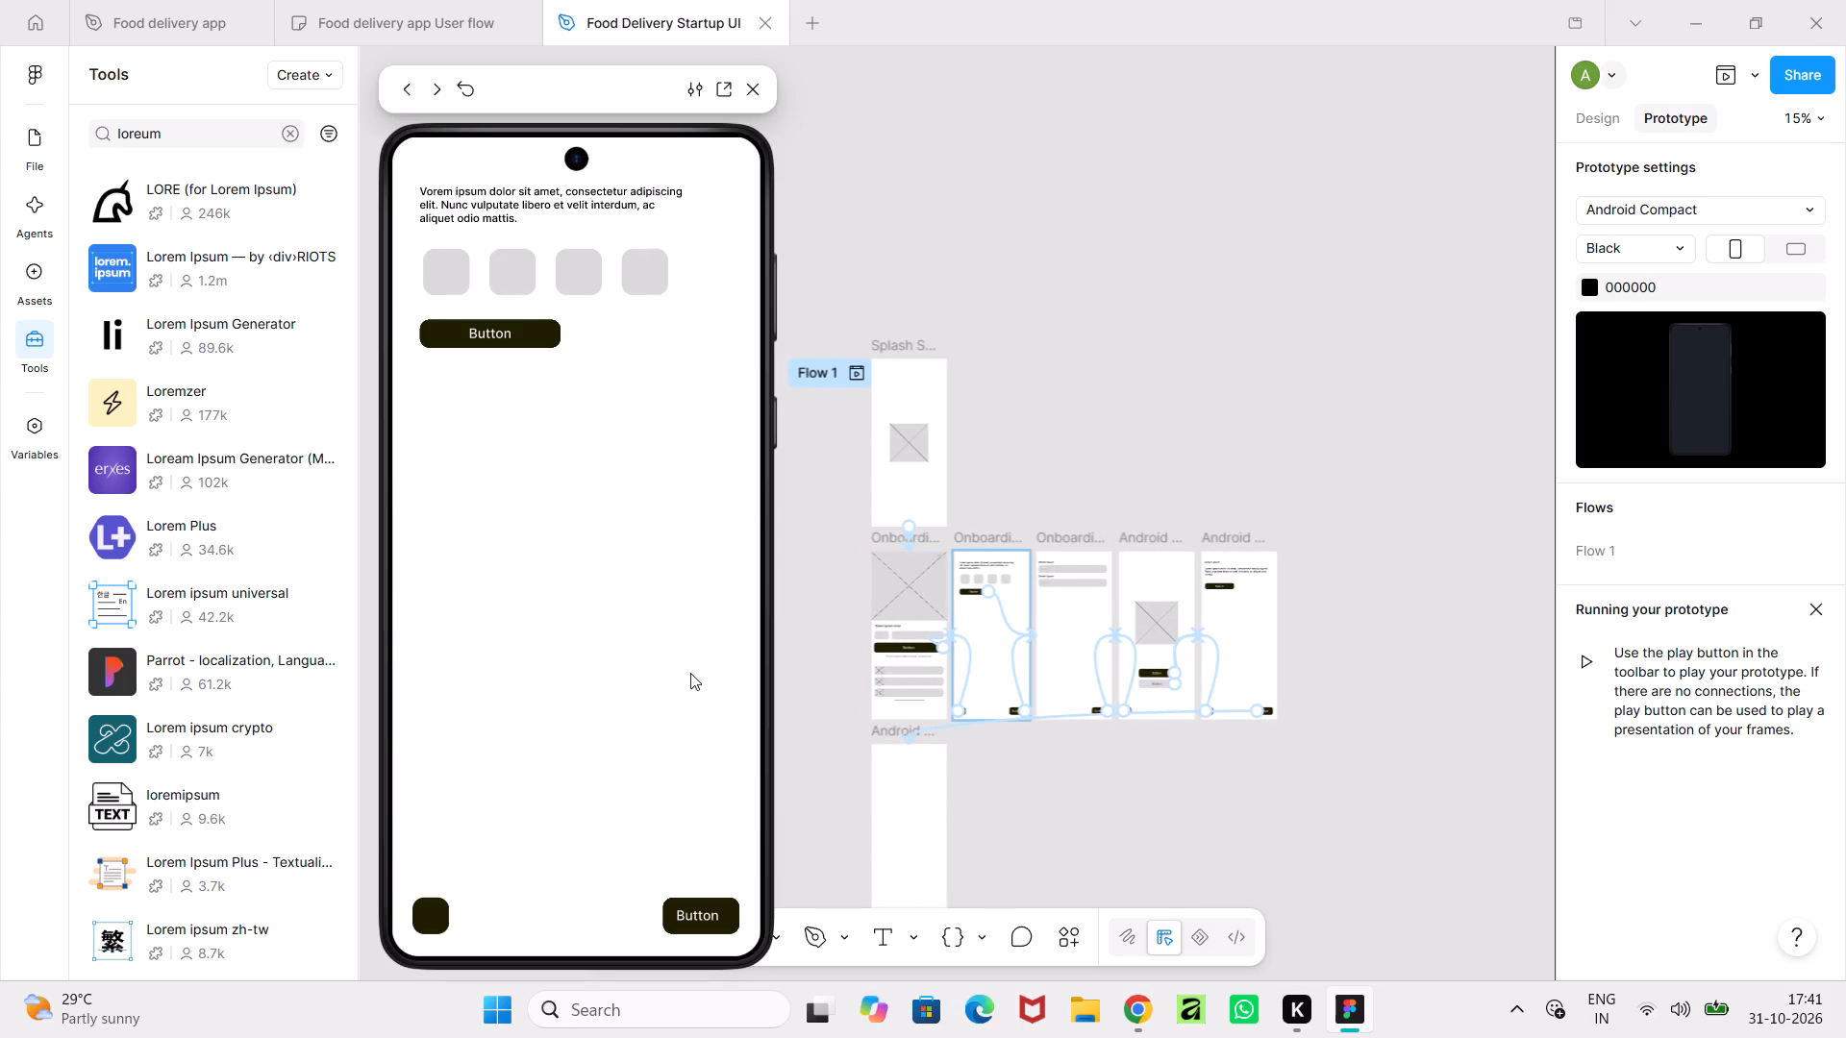
left_click(658, 908)
left_click(667, 911)
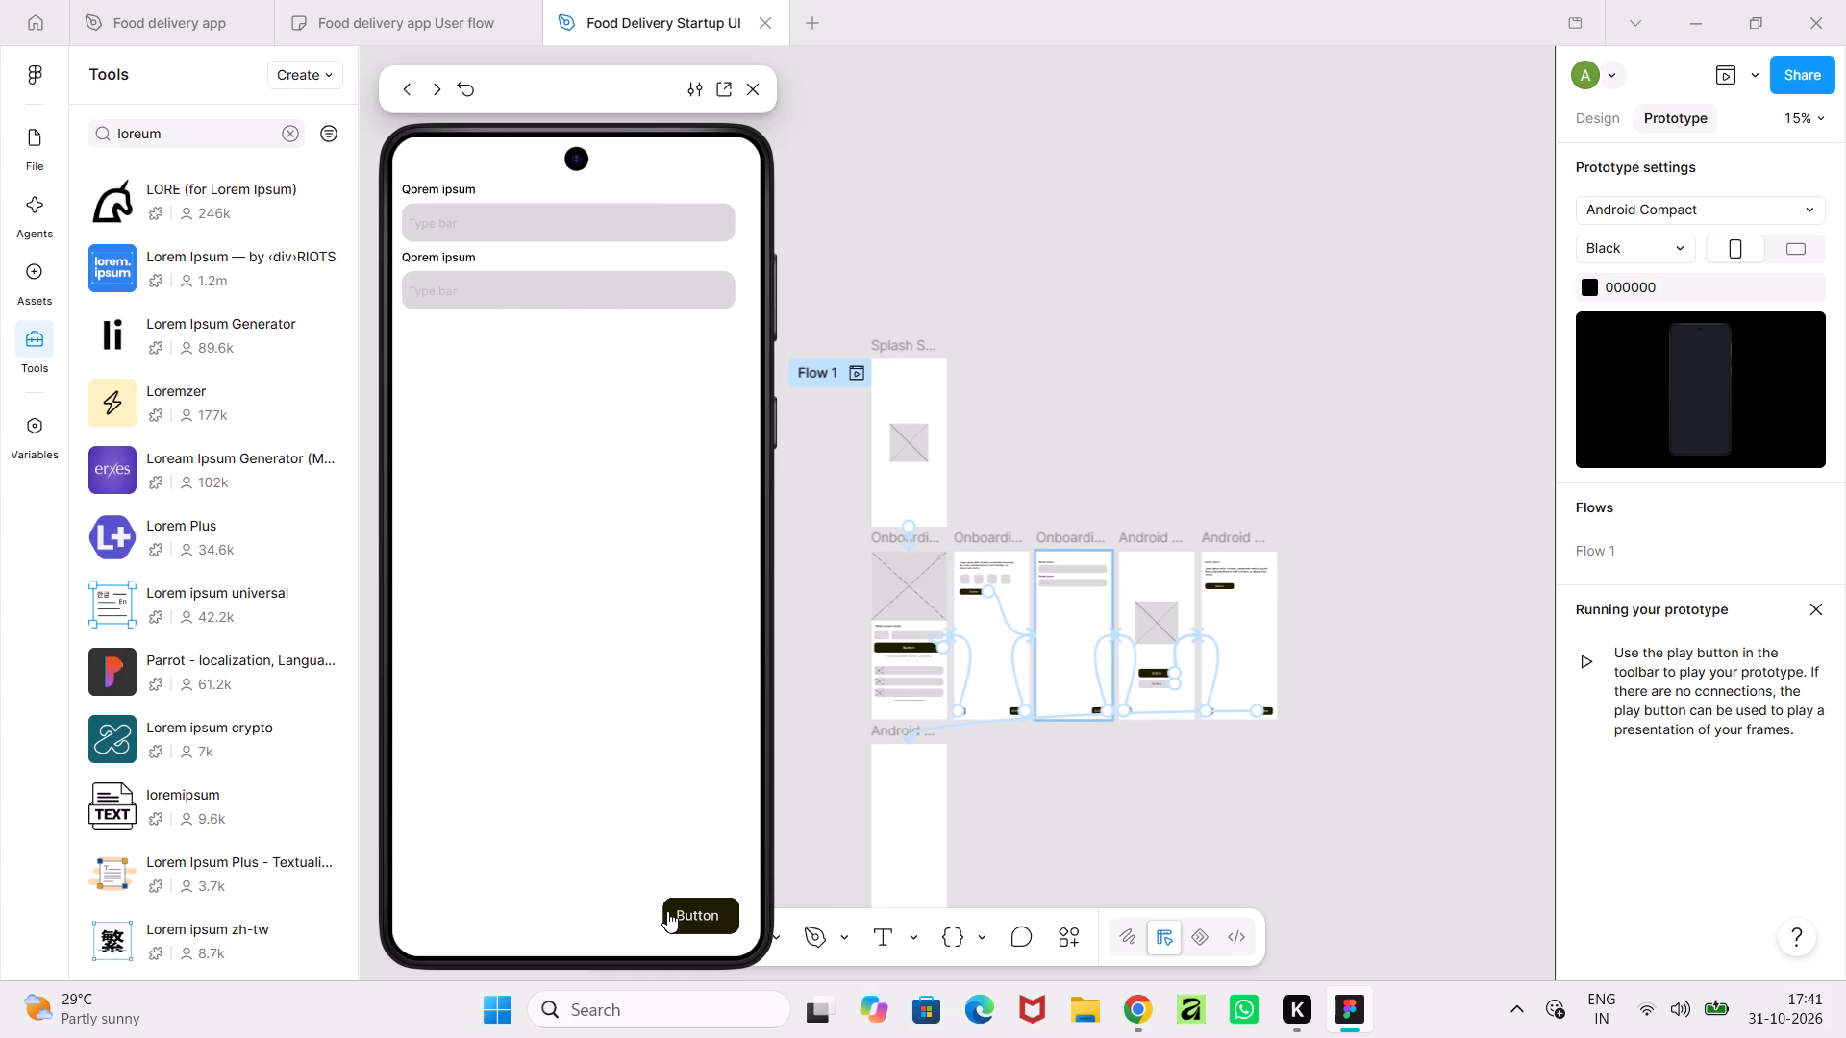
left_click(678, 911)
left_click(621, 718)
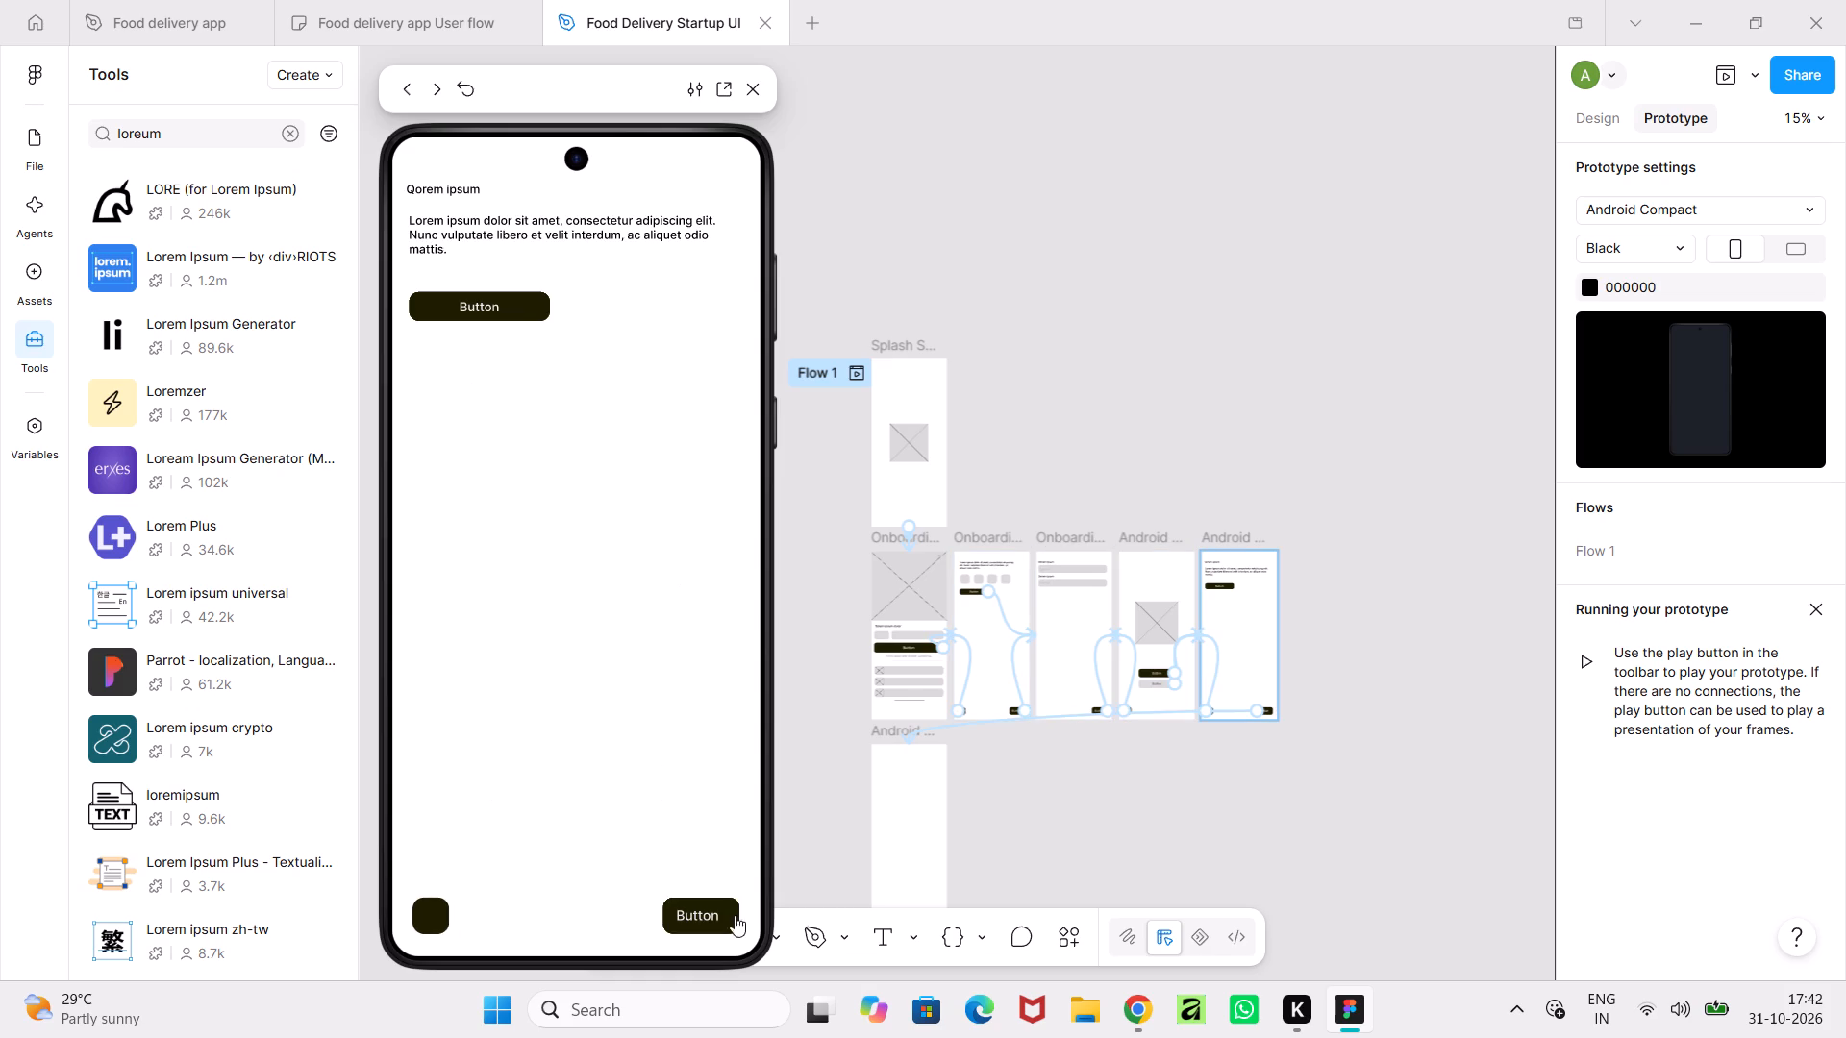
left_click(727, 907)
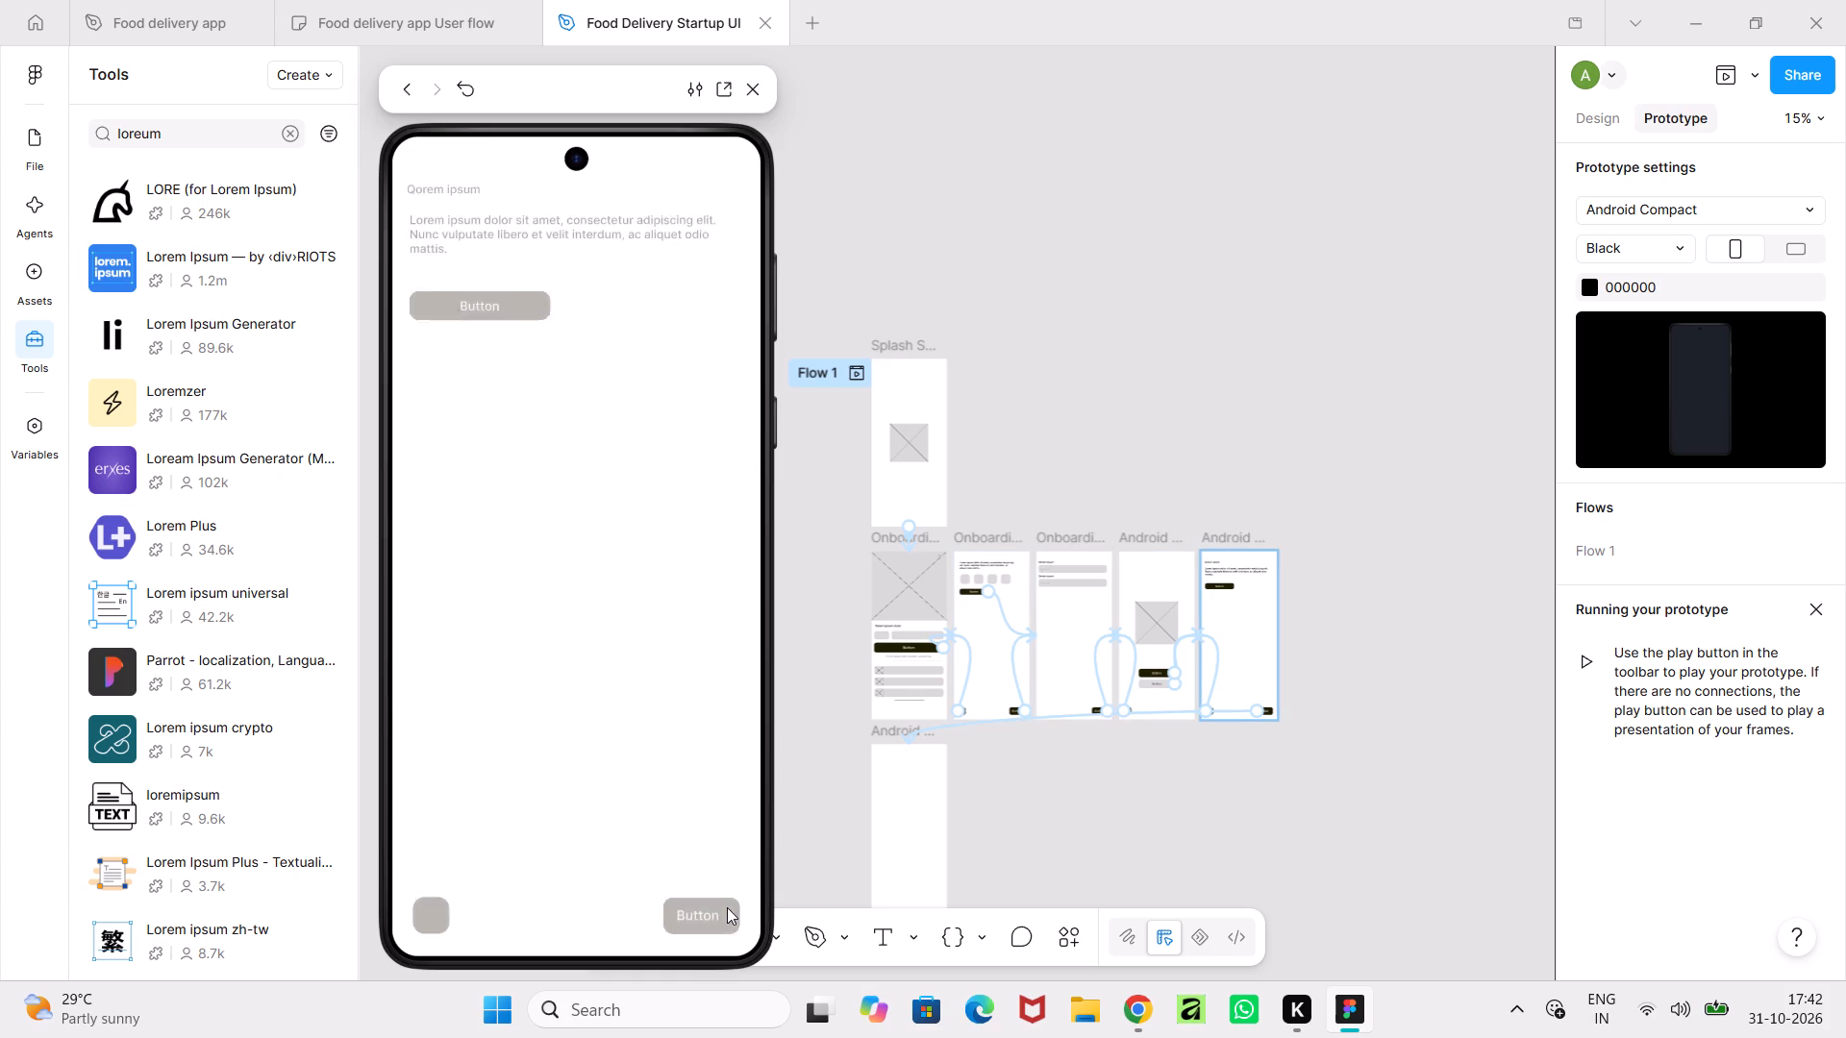
left_click(753, 78)
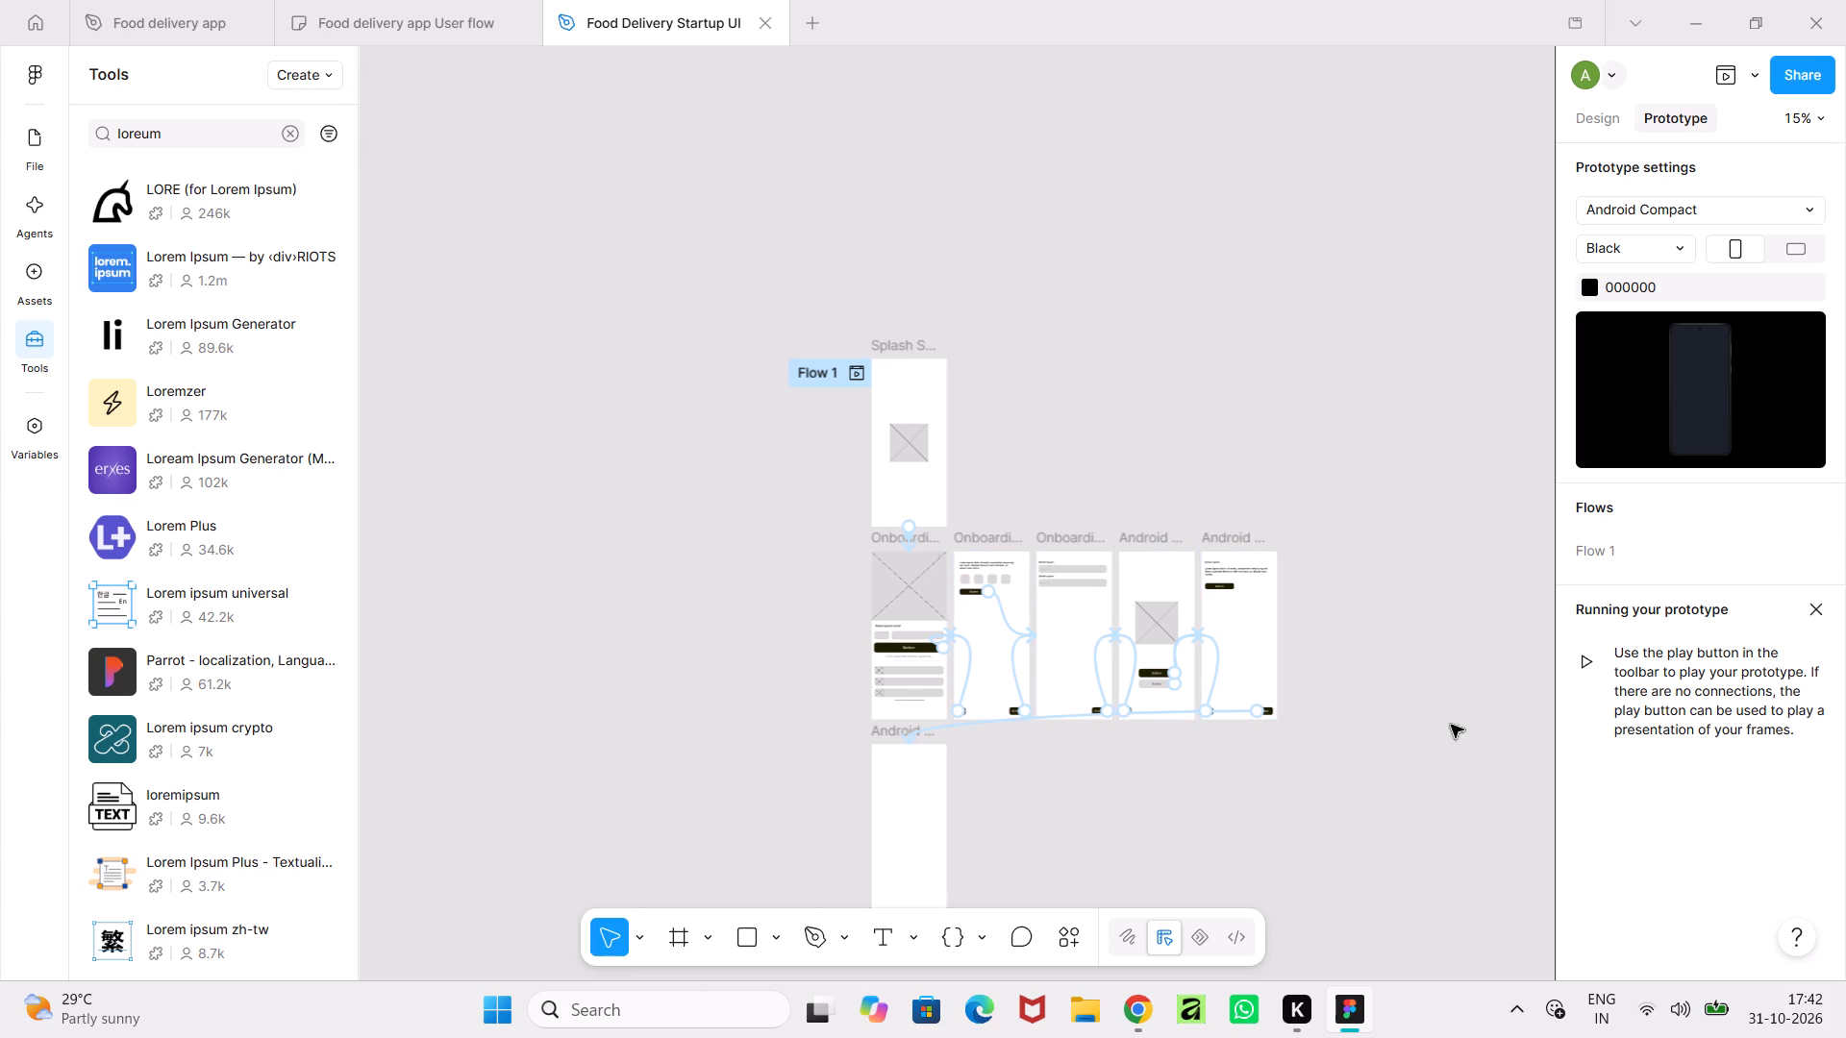
Draw a small grey circle with the Ellipse tool in the upper-left corner of the Android Compact - 3 frame.
scroll(1426, 808, "down", 4, "ctrl")
scroll(1391, 804, "up", 10, "ctrl")
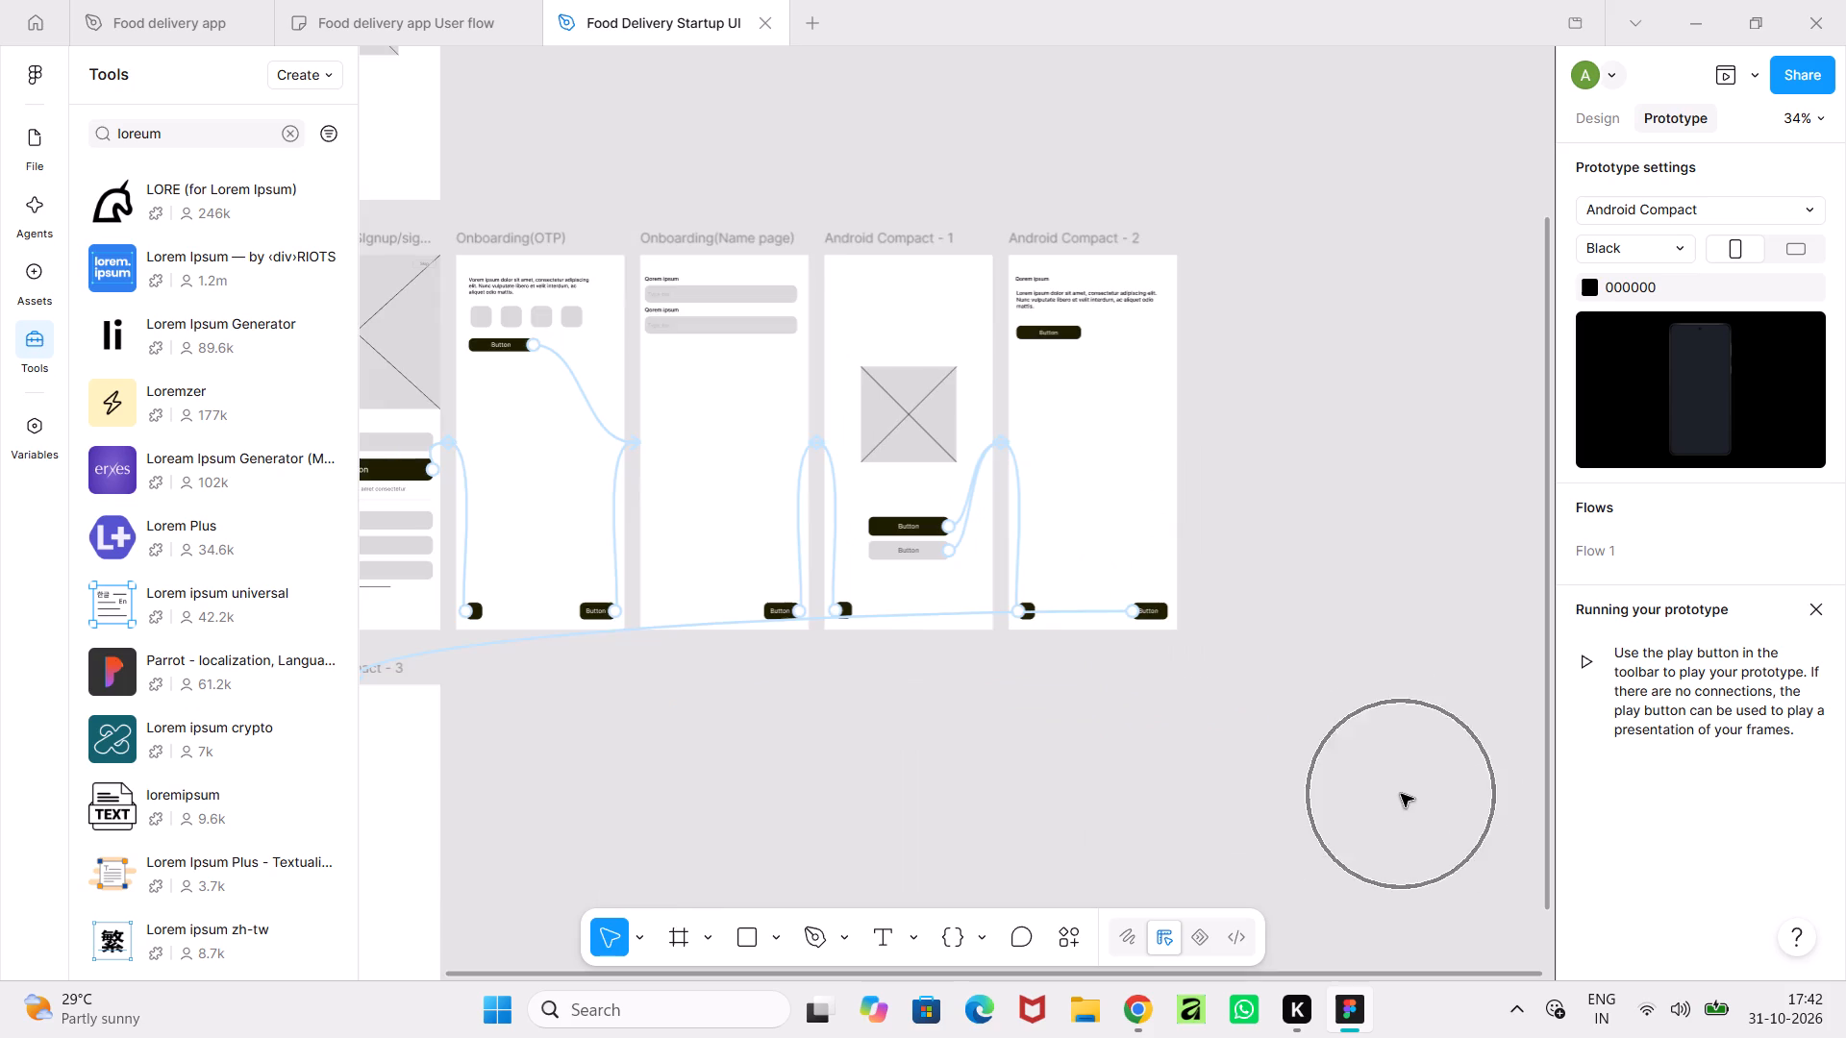
scroll(1355, 771, "down", 4, "ctrl")
left_click(1588, 121)
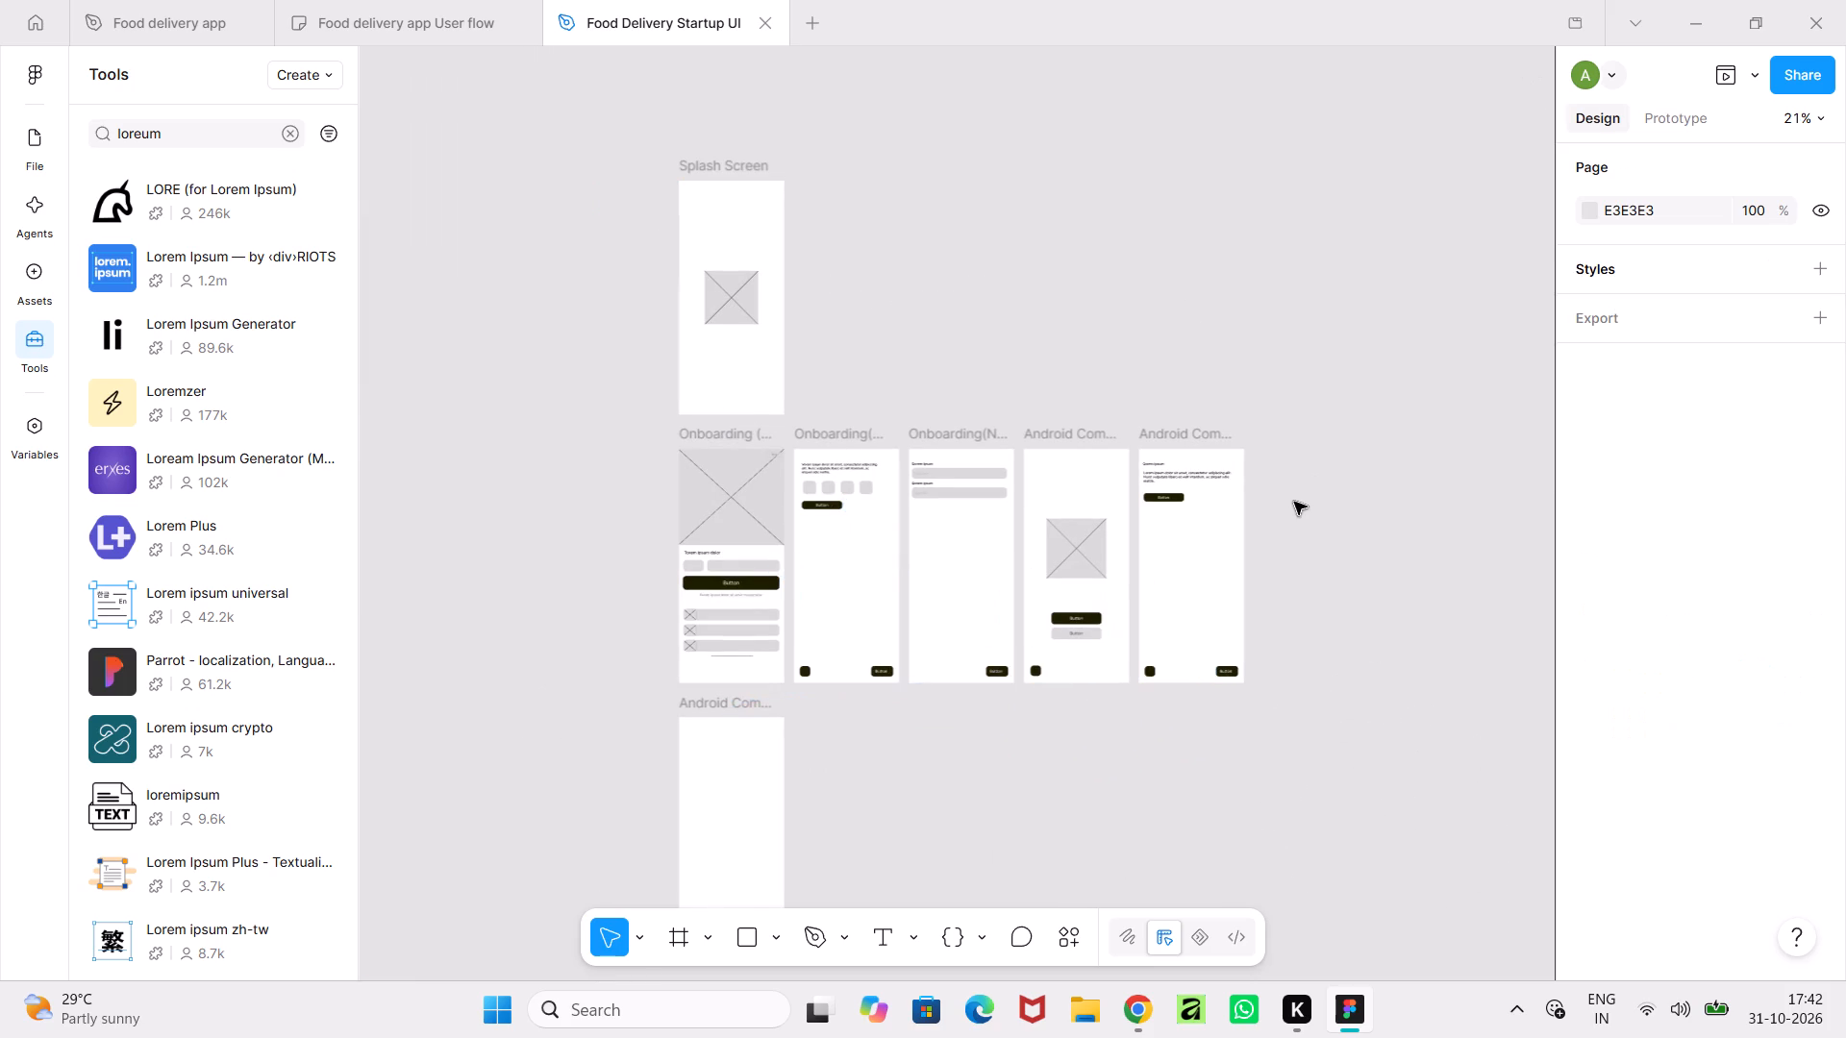
left_click(1293, 505)
scroll(1285, 587, "down", 4, "ctrl")
scroll(1271, 693, "up", 11, "ctrl")
scroll(1235, 694, "down", 5, "ctrl")
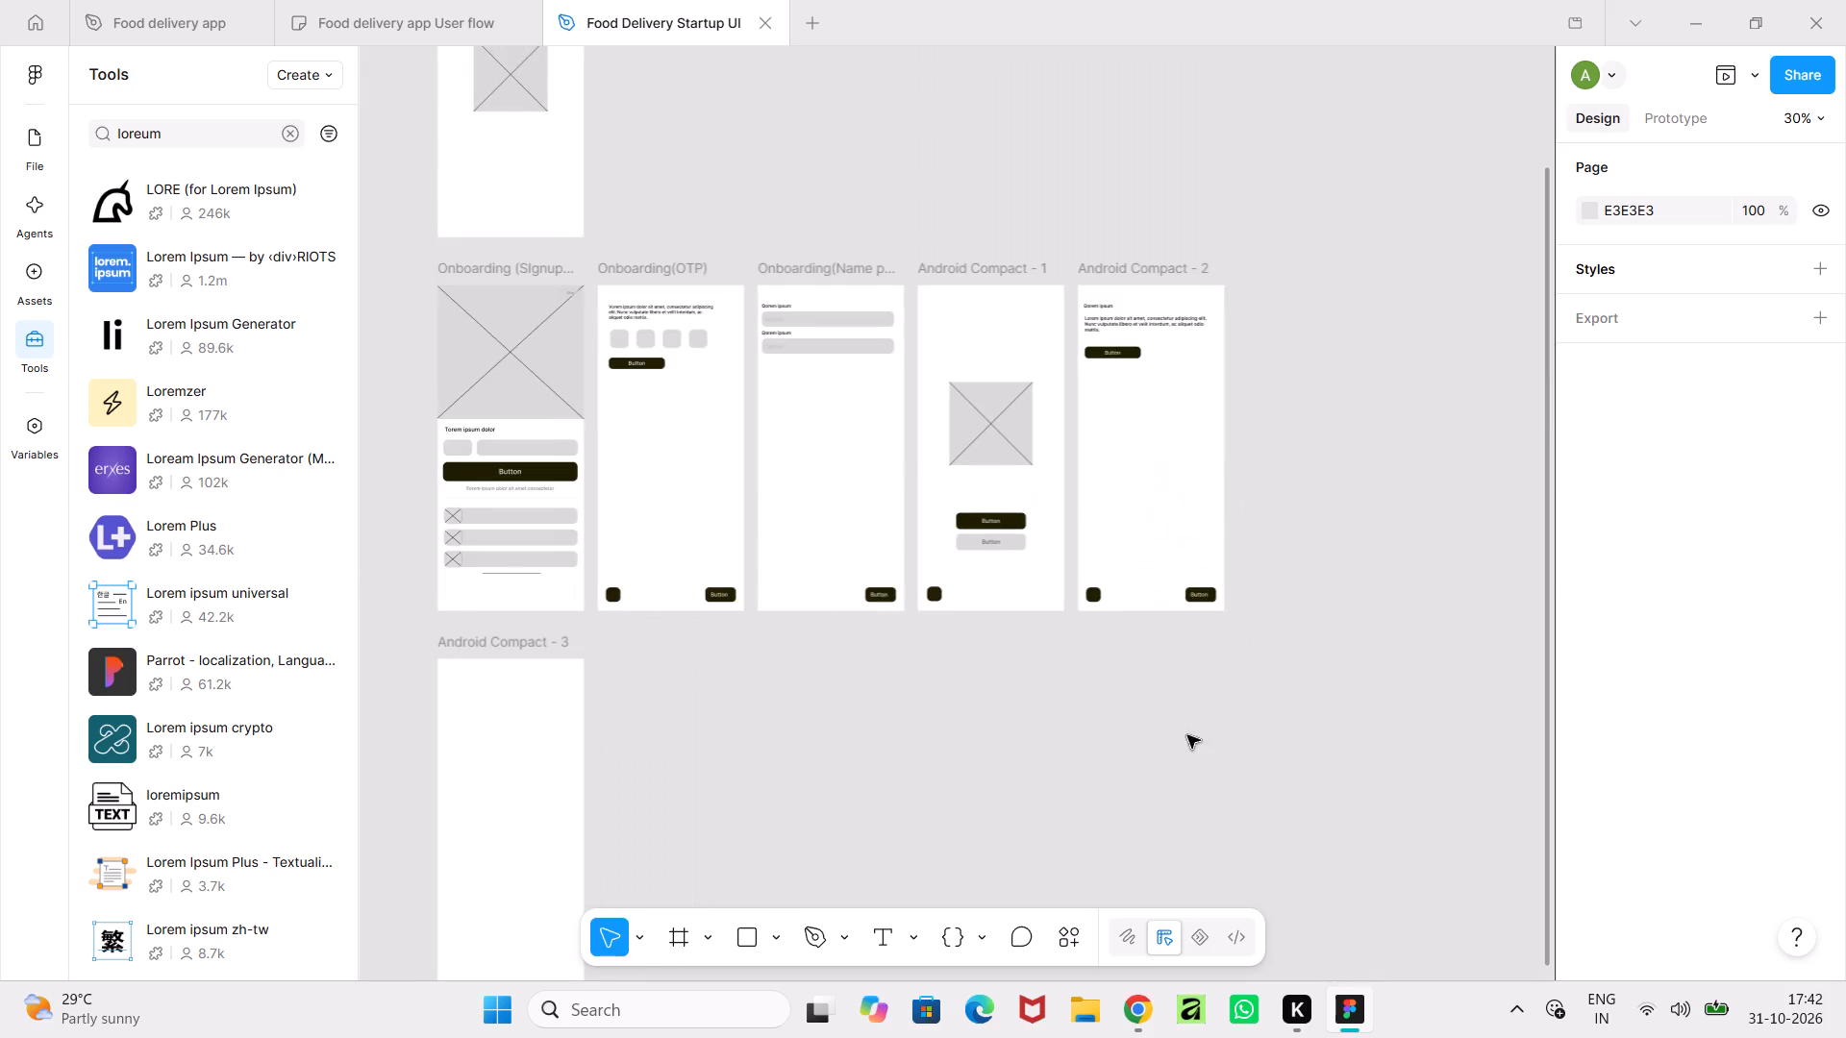
middle_click_drag(1202, 756, 1281, 658)
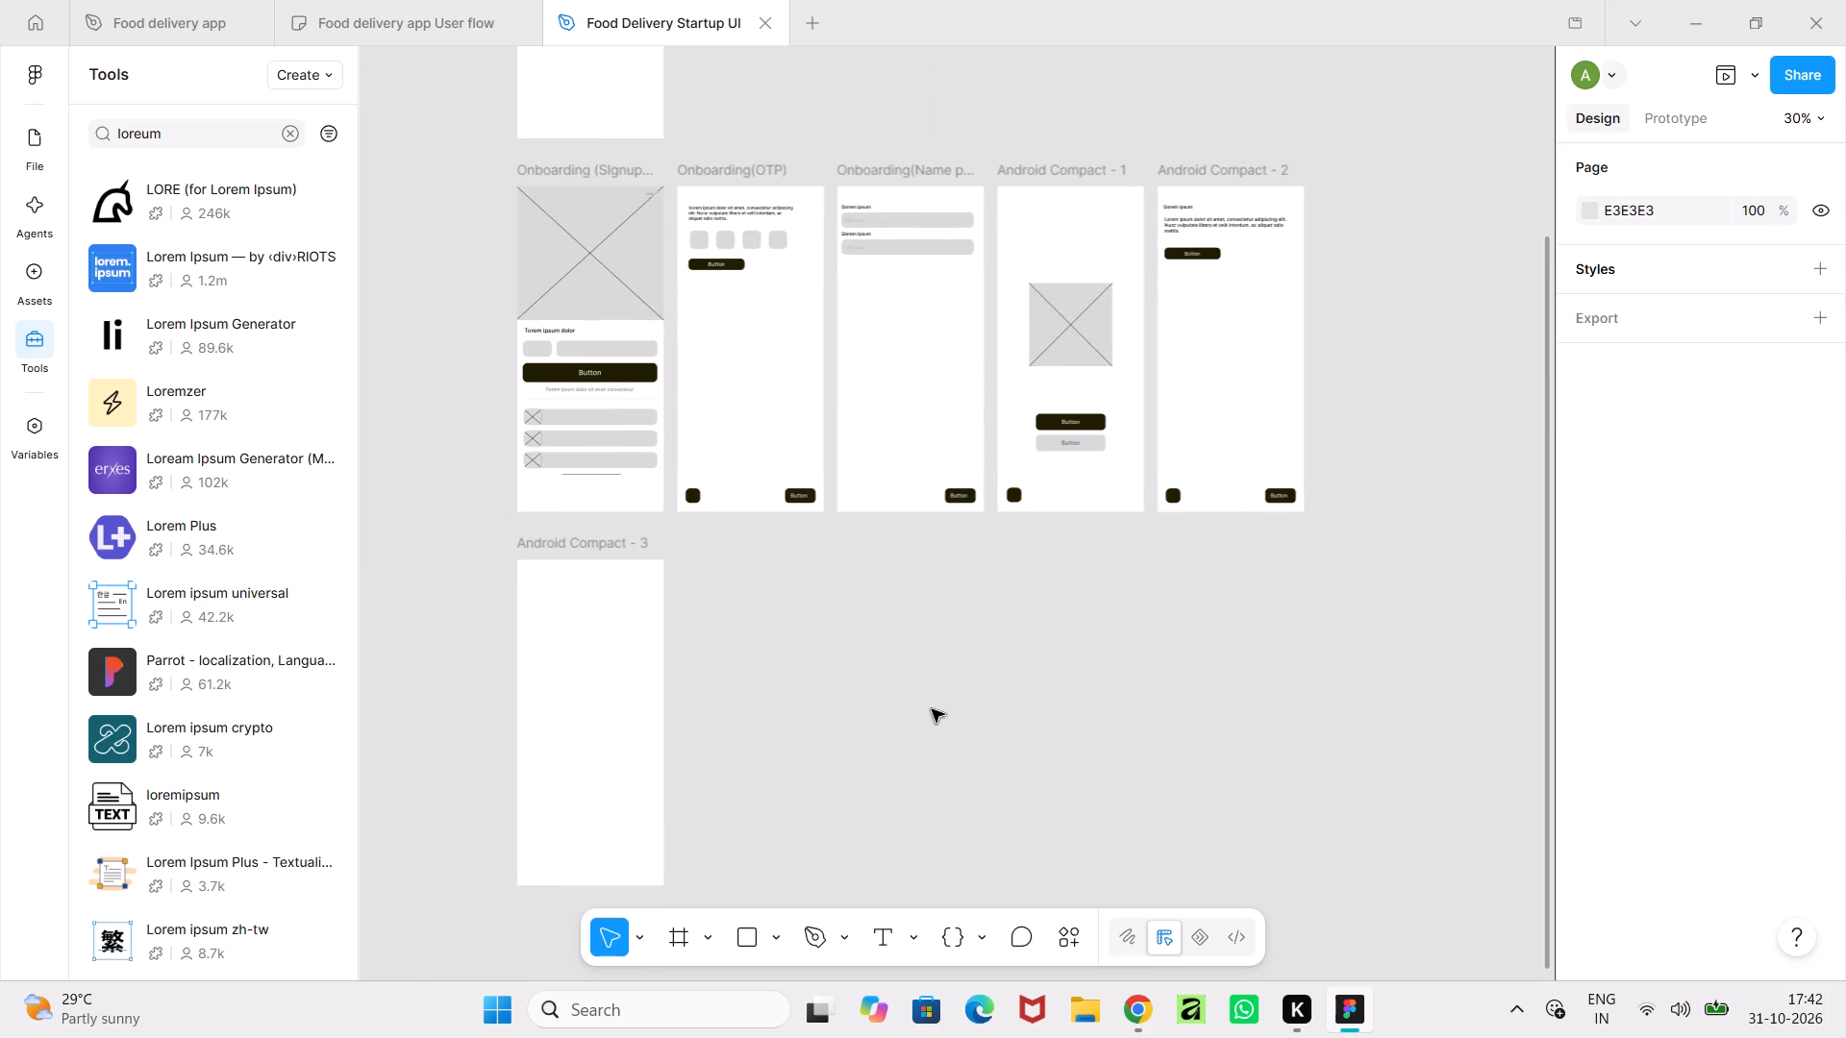
scroll(932, 709, "up", 5, "ctrl")
middle_click_drag(932, 709, 1123, 714)
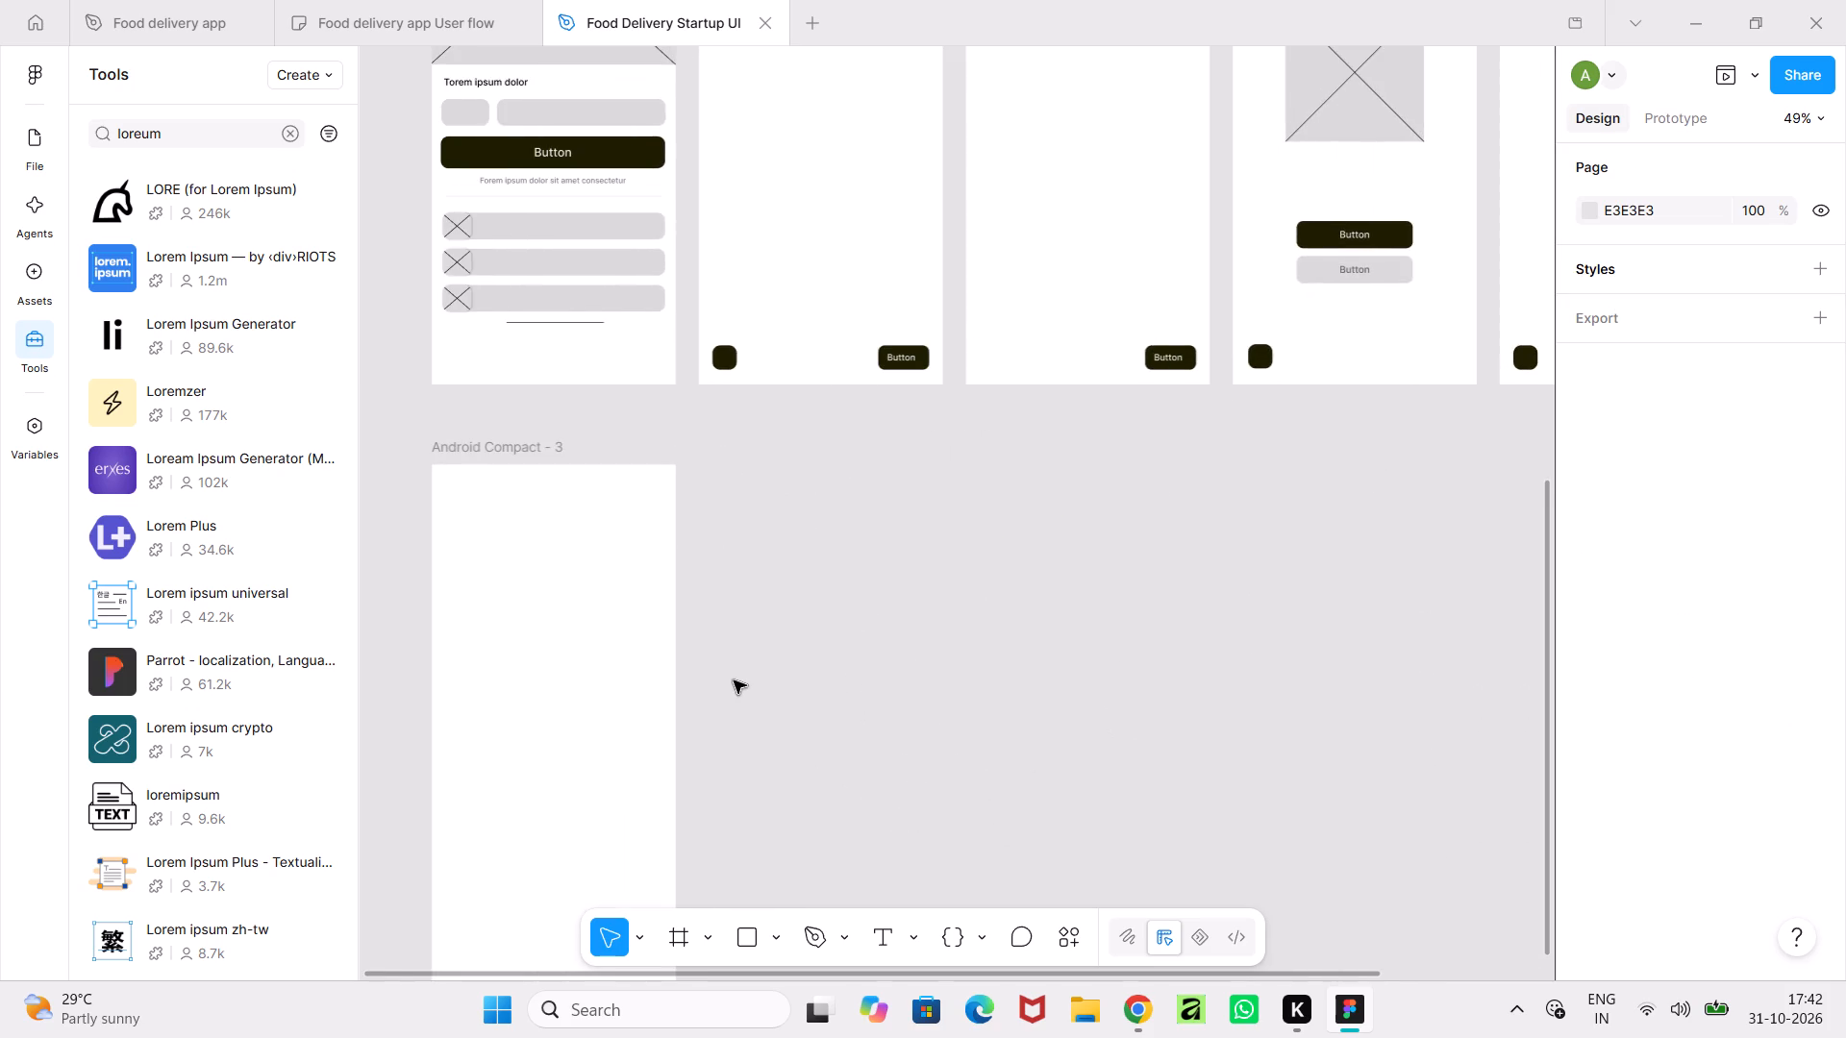
scroll(734, 680, "up", 3, "ctrl")
middle_click_drag(734, 680, 1015, 651, "ctrl")
scroll(939, 671, "up", 3, "ctrl")
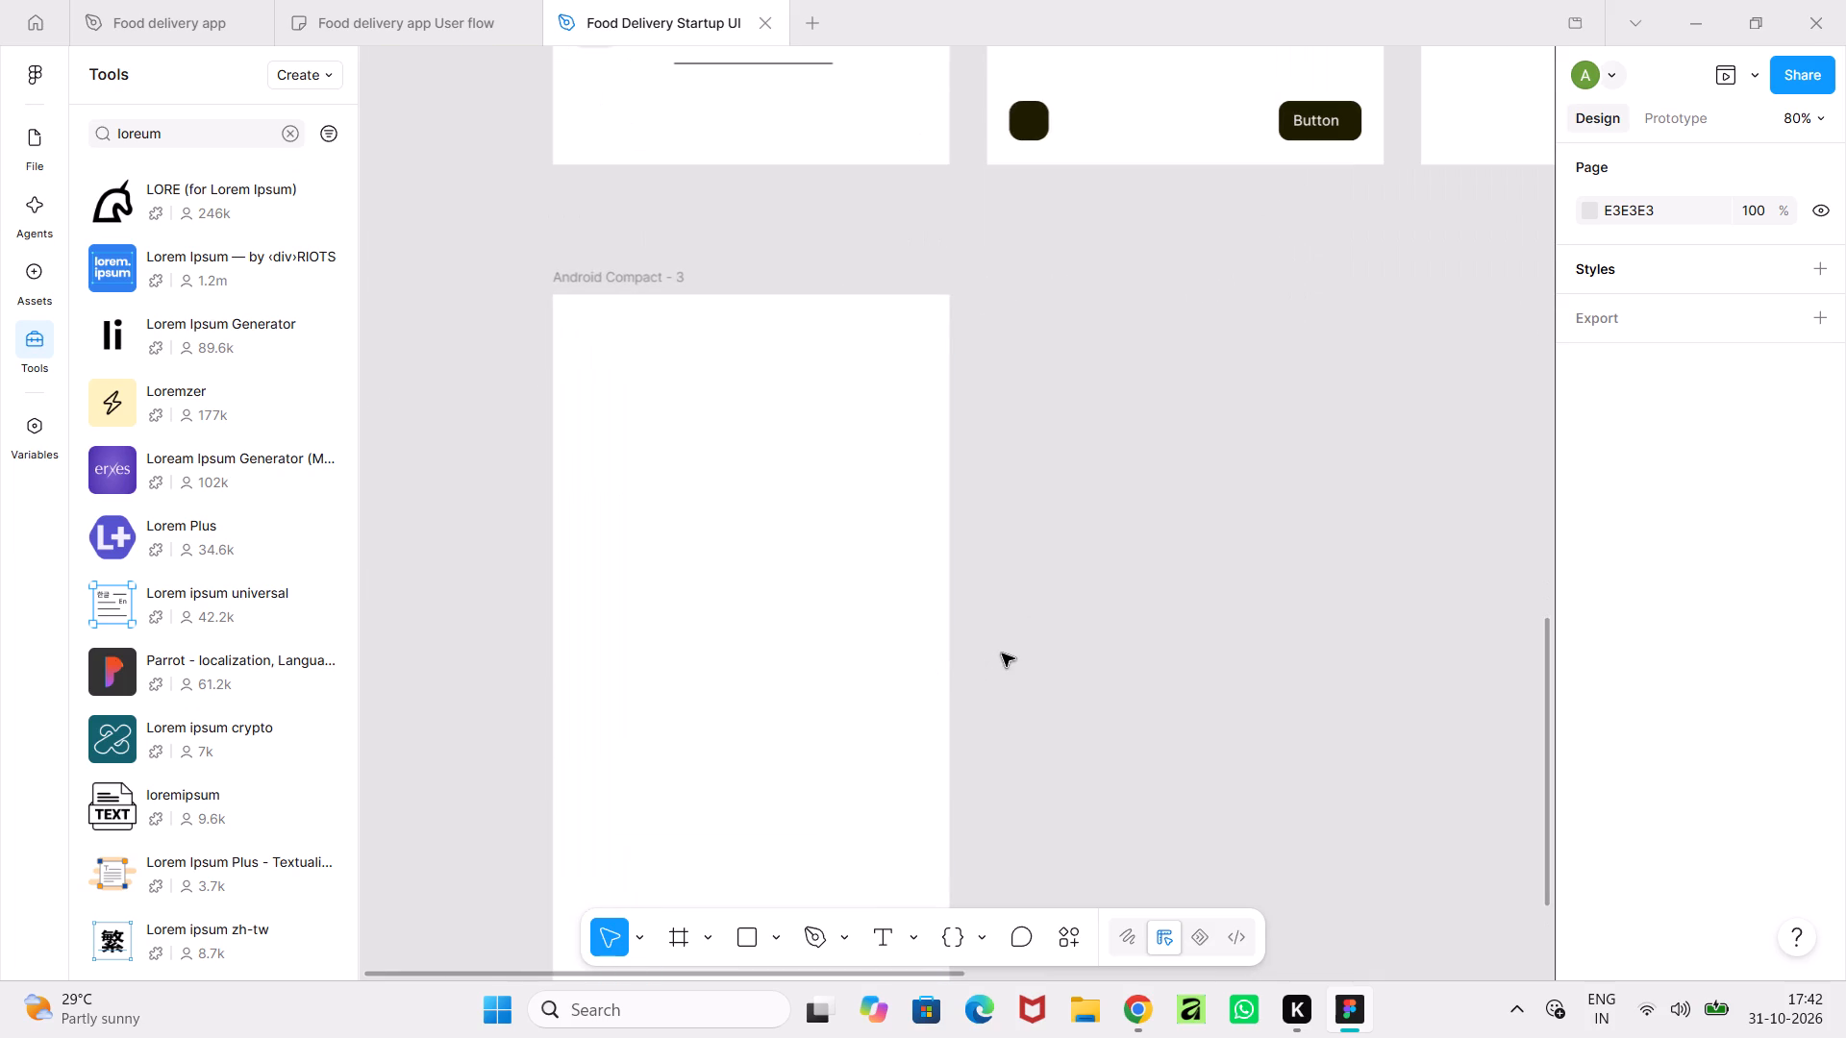
left_click(769, 934)
left_click(844, 802)
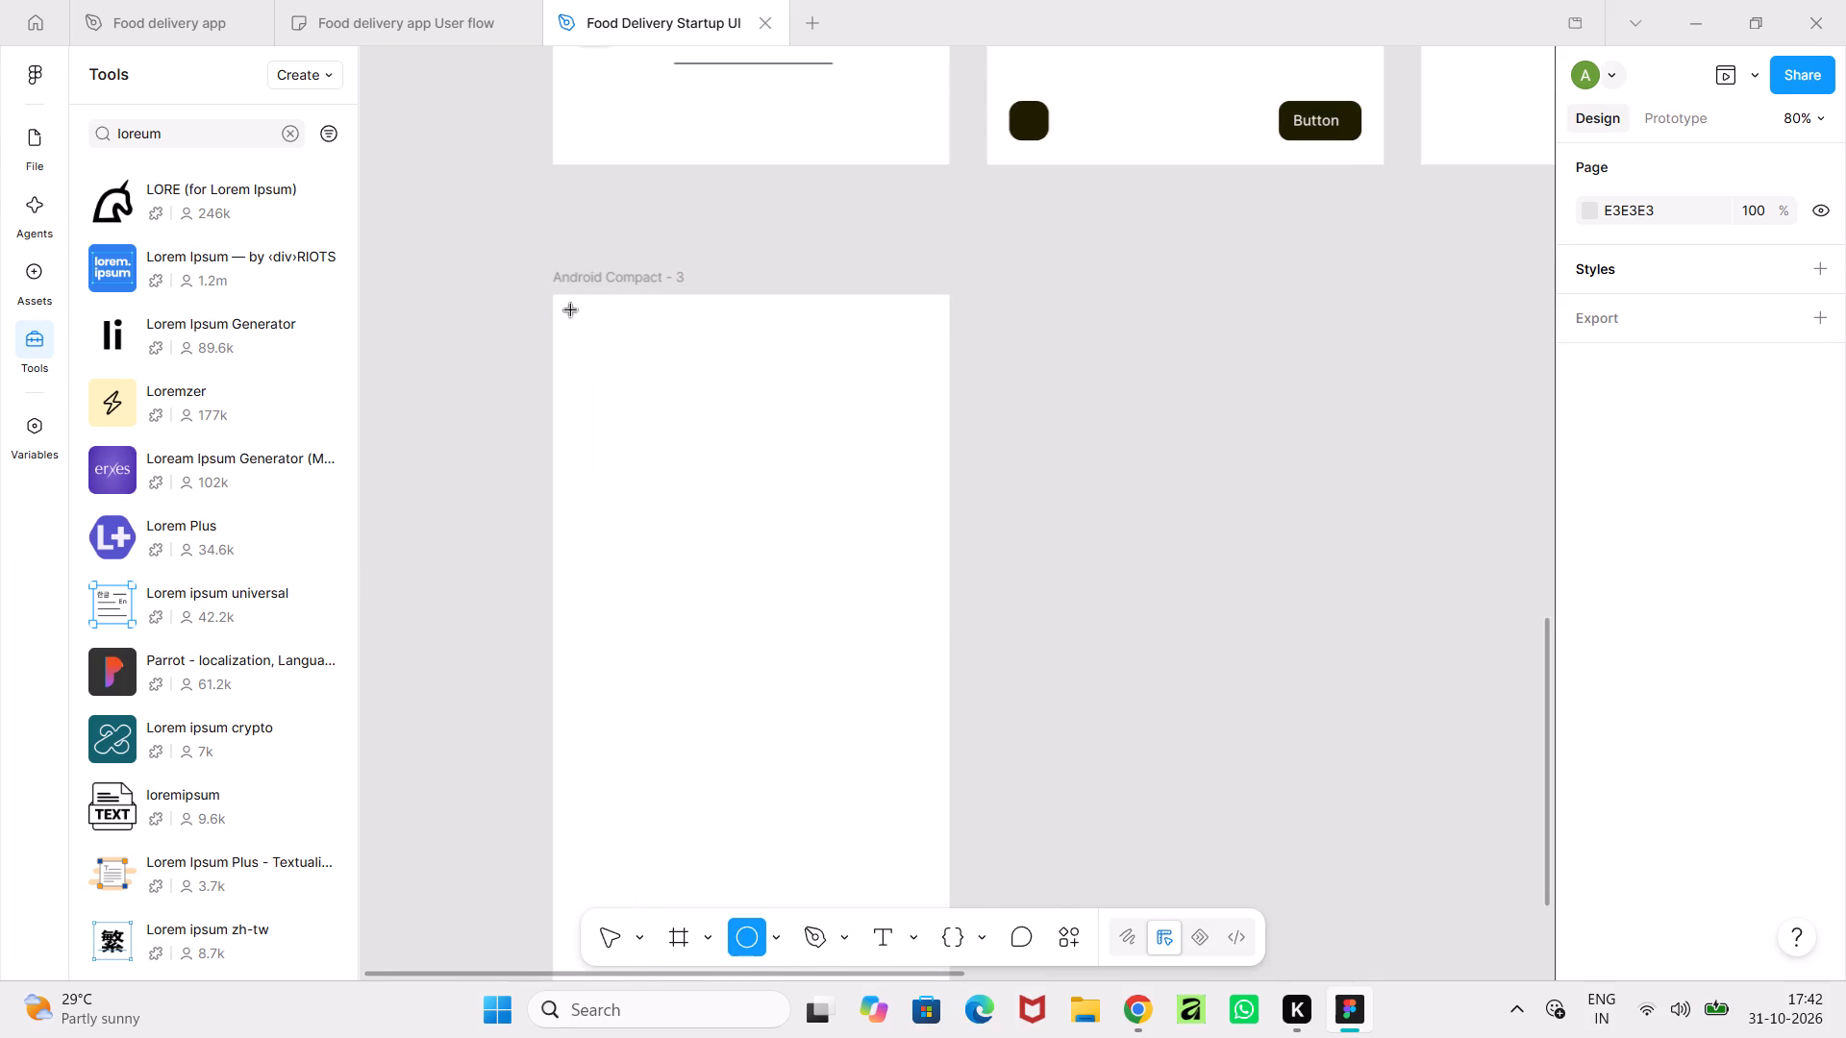
left_click_drag(562, 308, 602, 358, "shift")
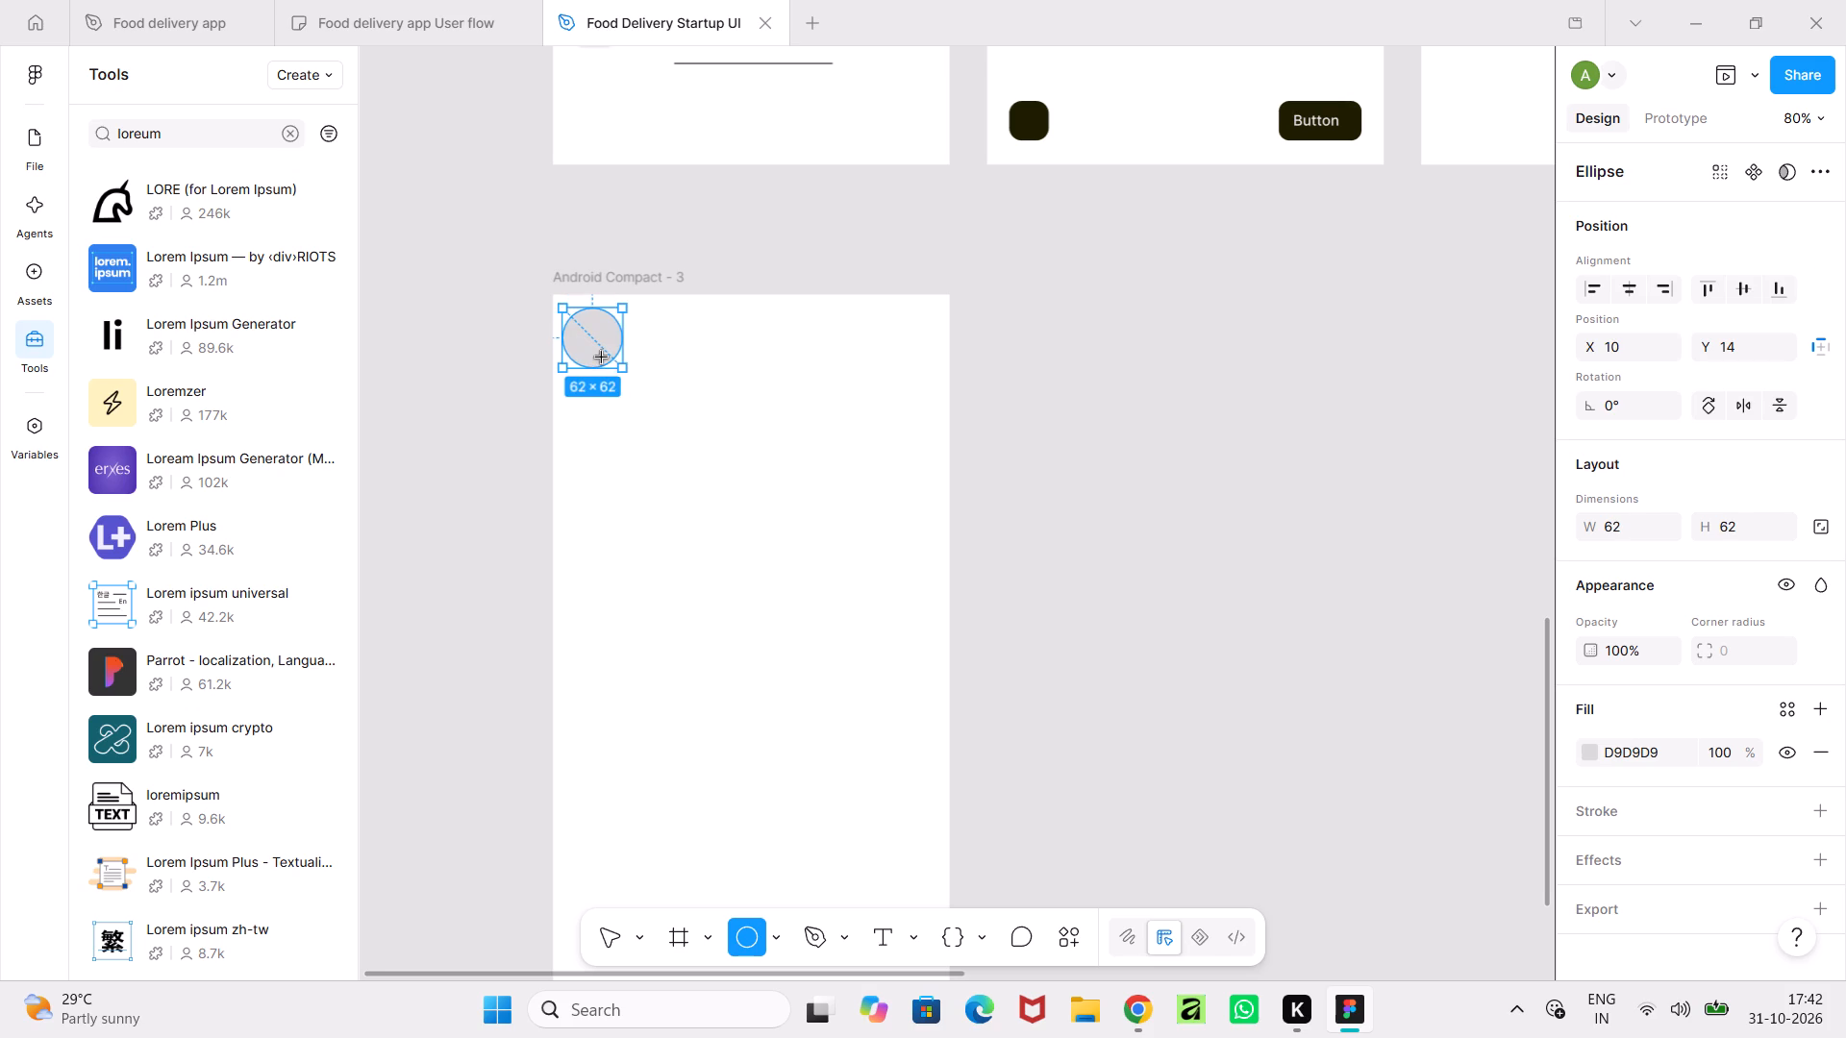
left_click_drag(602, 358, 602, 357, "shift")
left_click(460, 461)
Preview the Android Compact - 3 frame on the device to check the circle's size and placement.
scroll(460, 461, "down", 4, "ctrl")
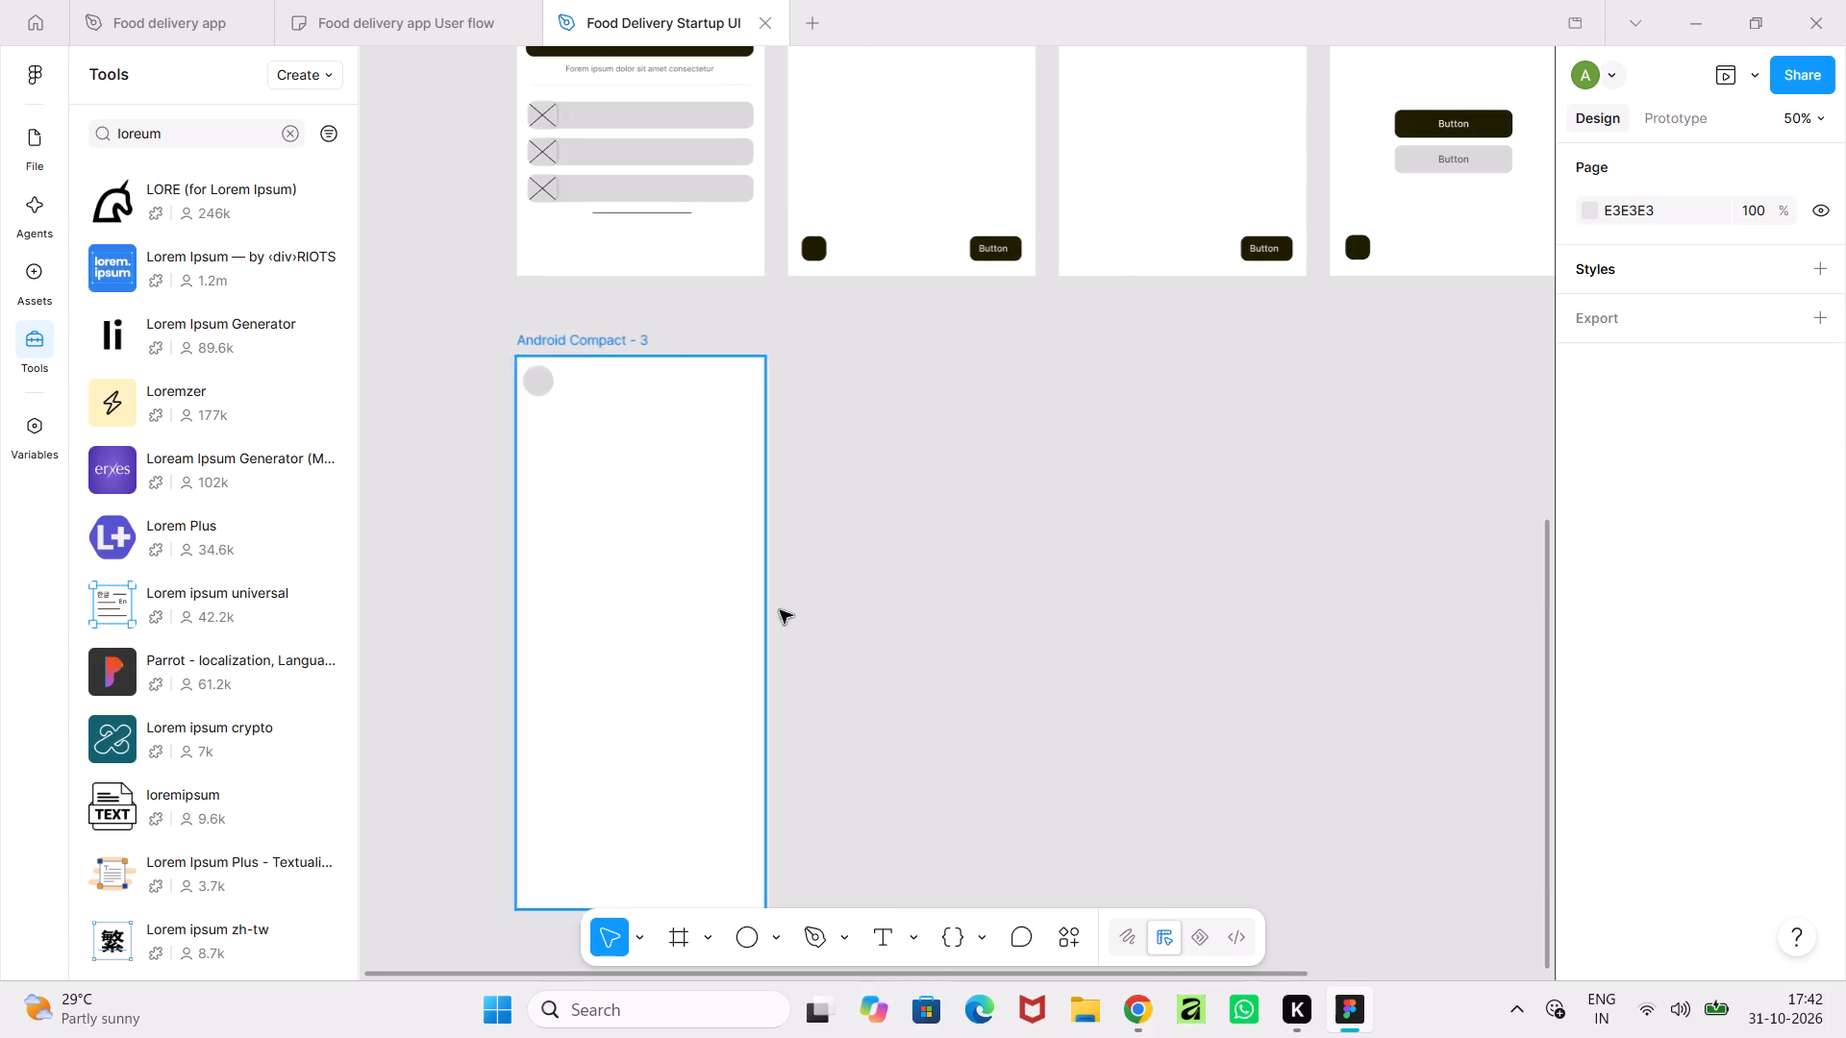
middle_click_drag(872, 582, 1008, 731)
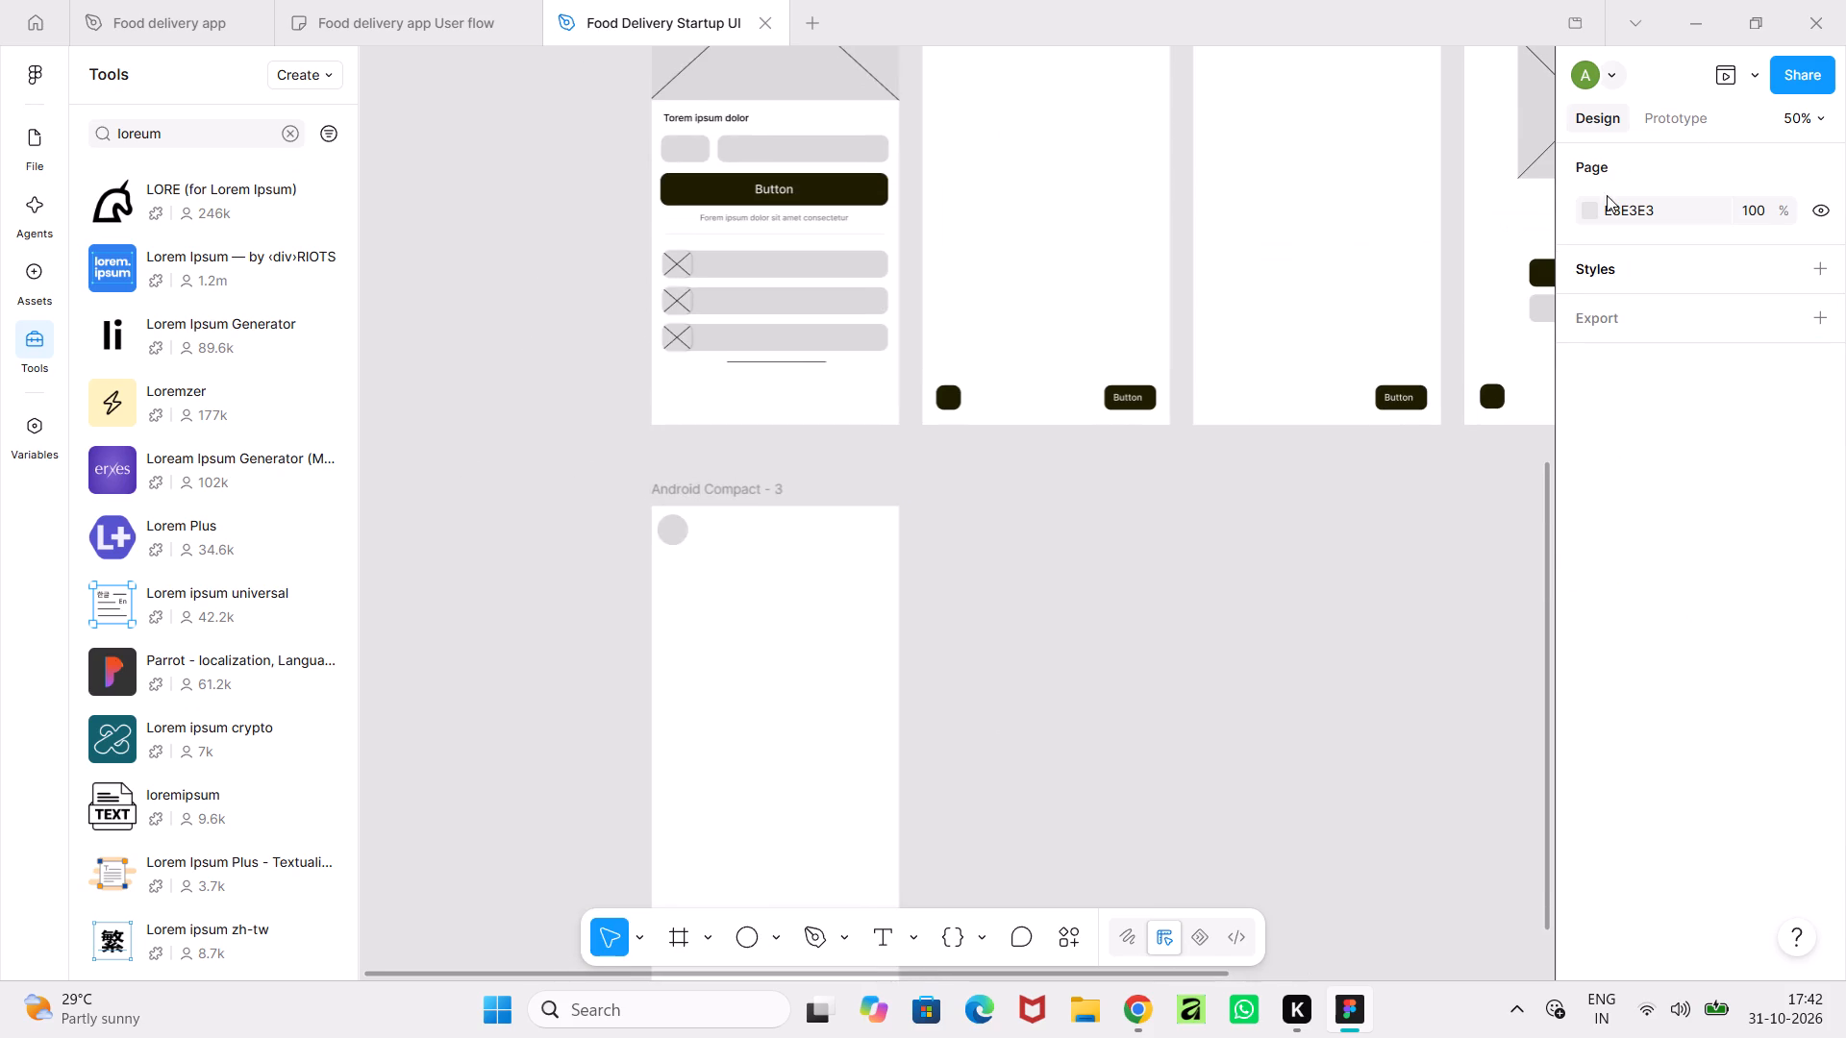
left_click(829, 616)
left_click(743, 493)
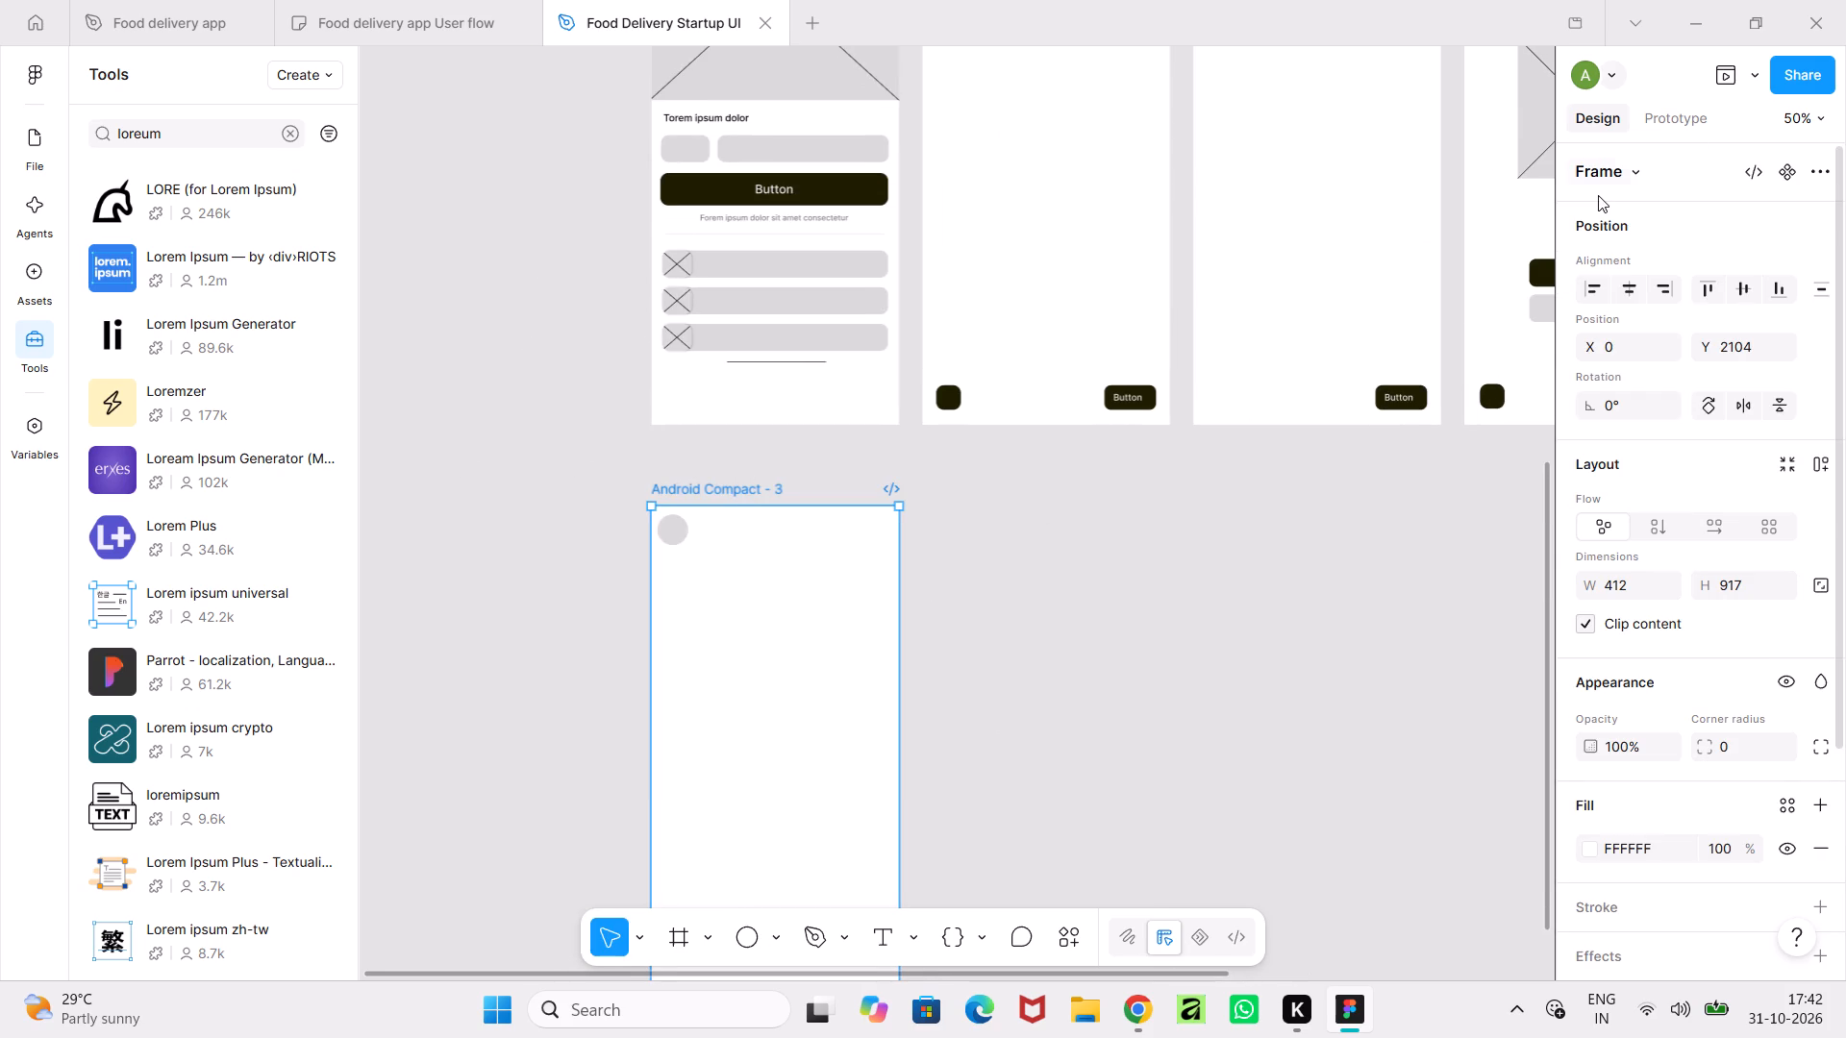
left_click(1725, 85)
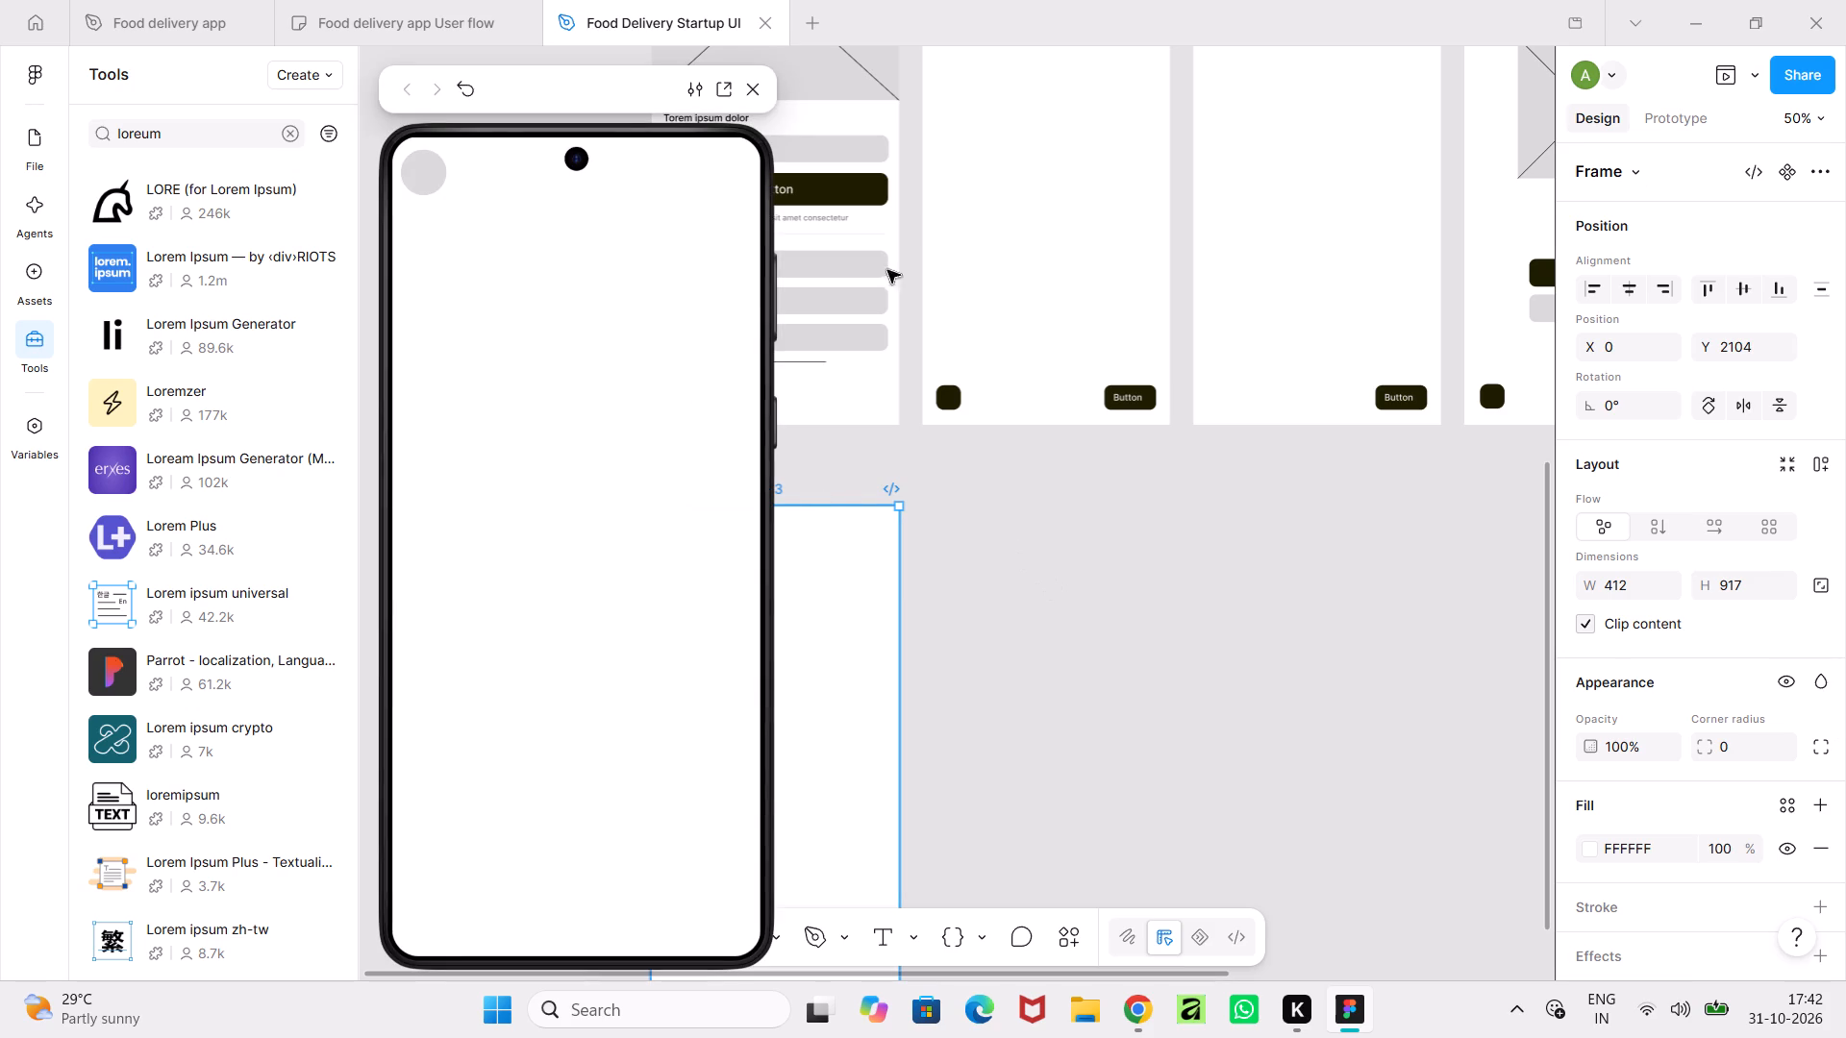
left_click(760, 97)
scroll(661, 570, "up", 2, "ctrl")
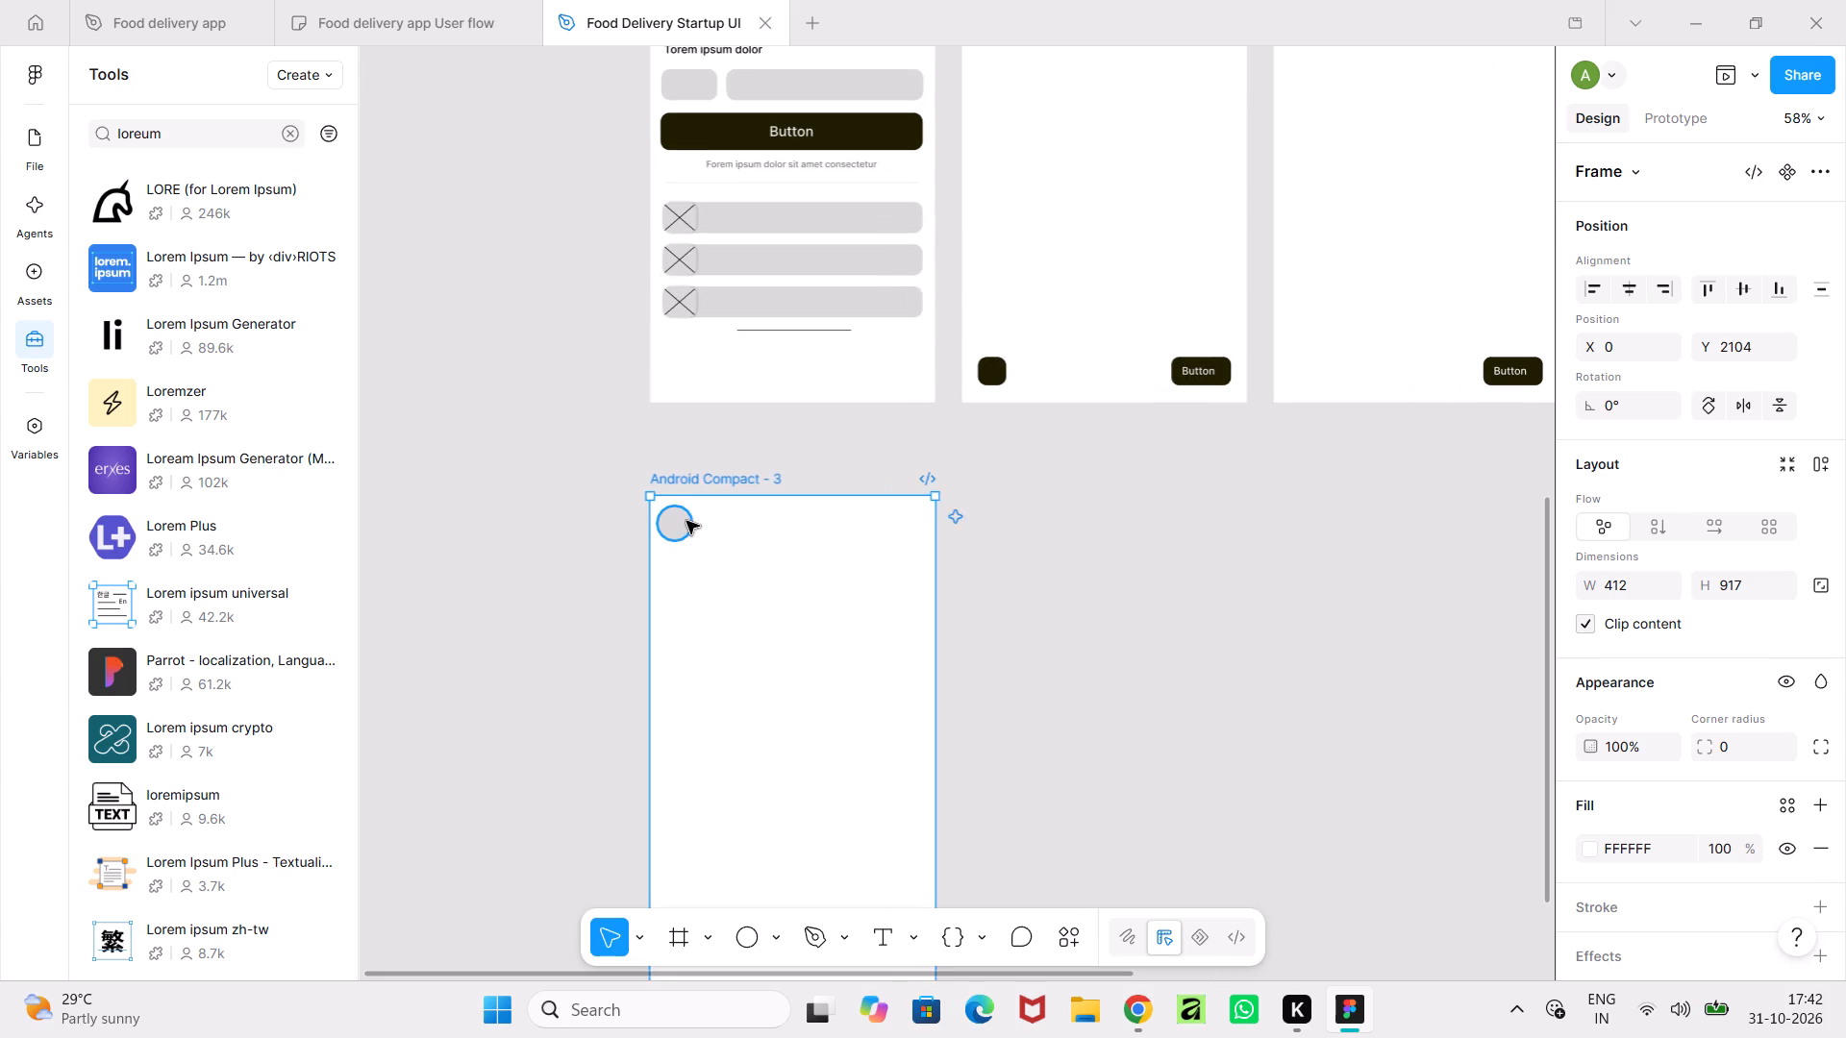
Move the grey circle down in the Android Compact - 3 frame to about X 10, Y 40.
left_click(686, 521)
left_click_drag(680, 525, 681, 545)
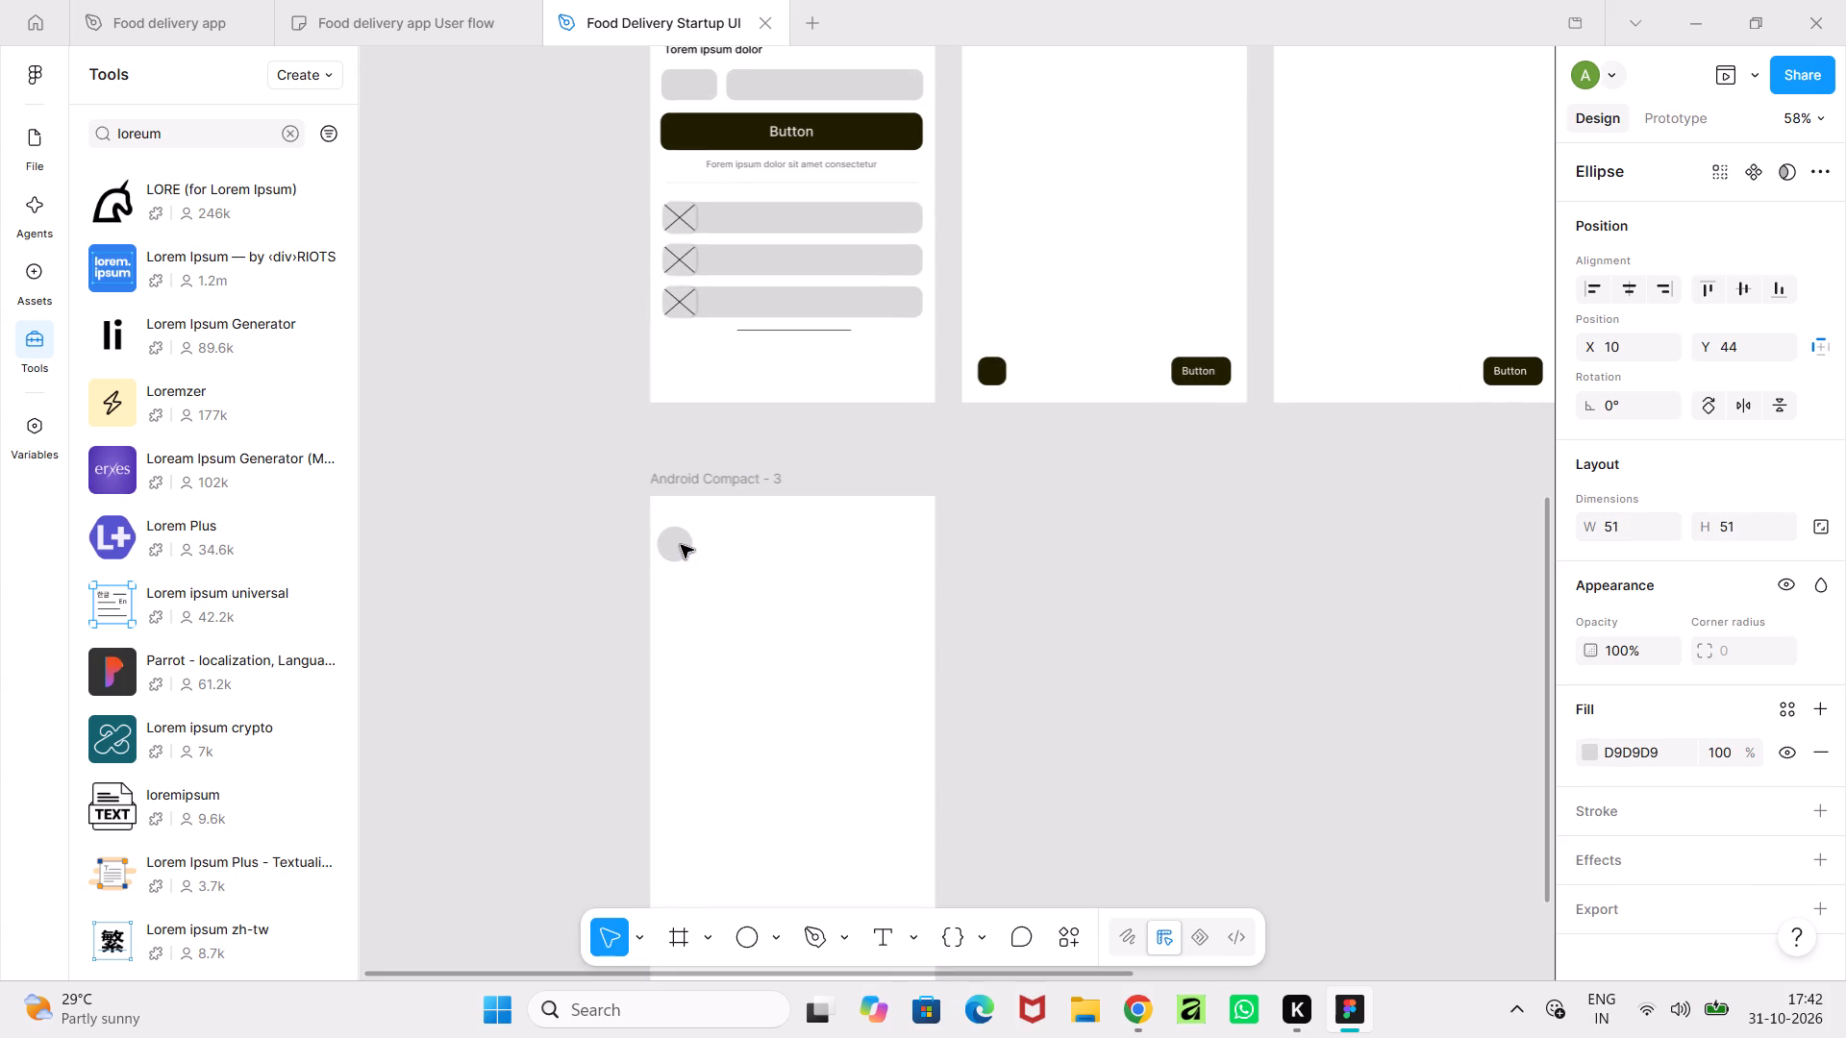
left_click_drag(681, 545, 680, 541)
left_click_drag(680, 541, 680, 543)
left_click(595, 565)
Link the Skip element on the Onboarding Signup screen to Android Compact - 3 with an On tap, Navigate to, Instant interaction.
scroll(595, 565, "up", 5, "ctrl")
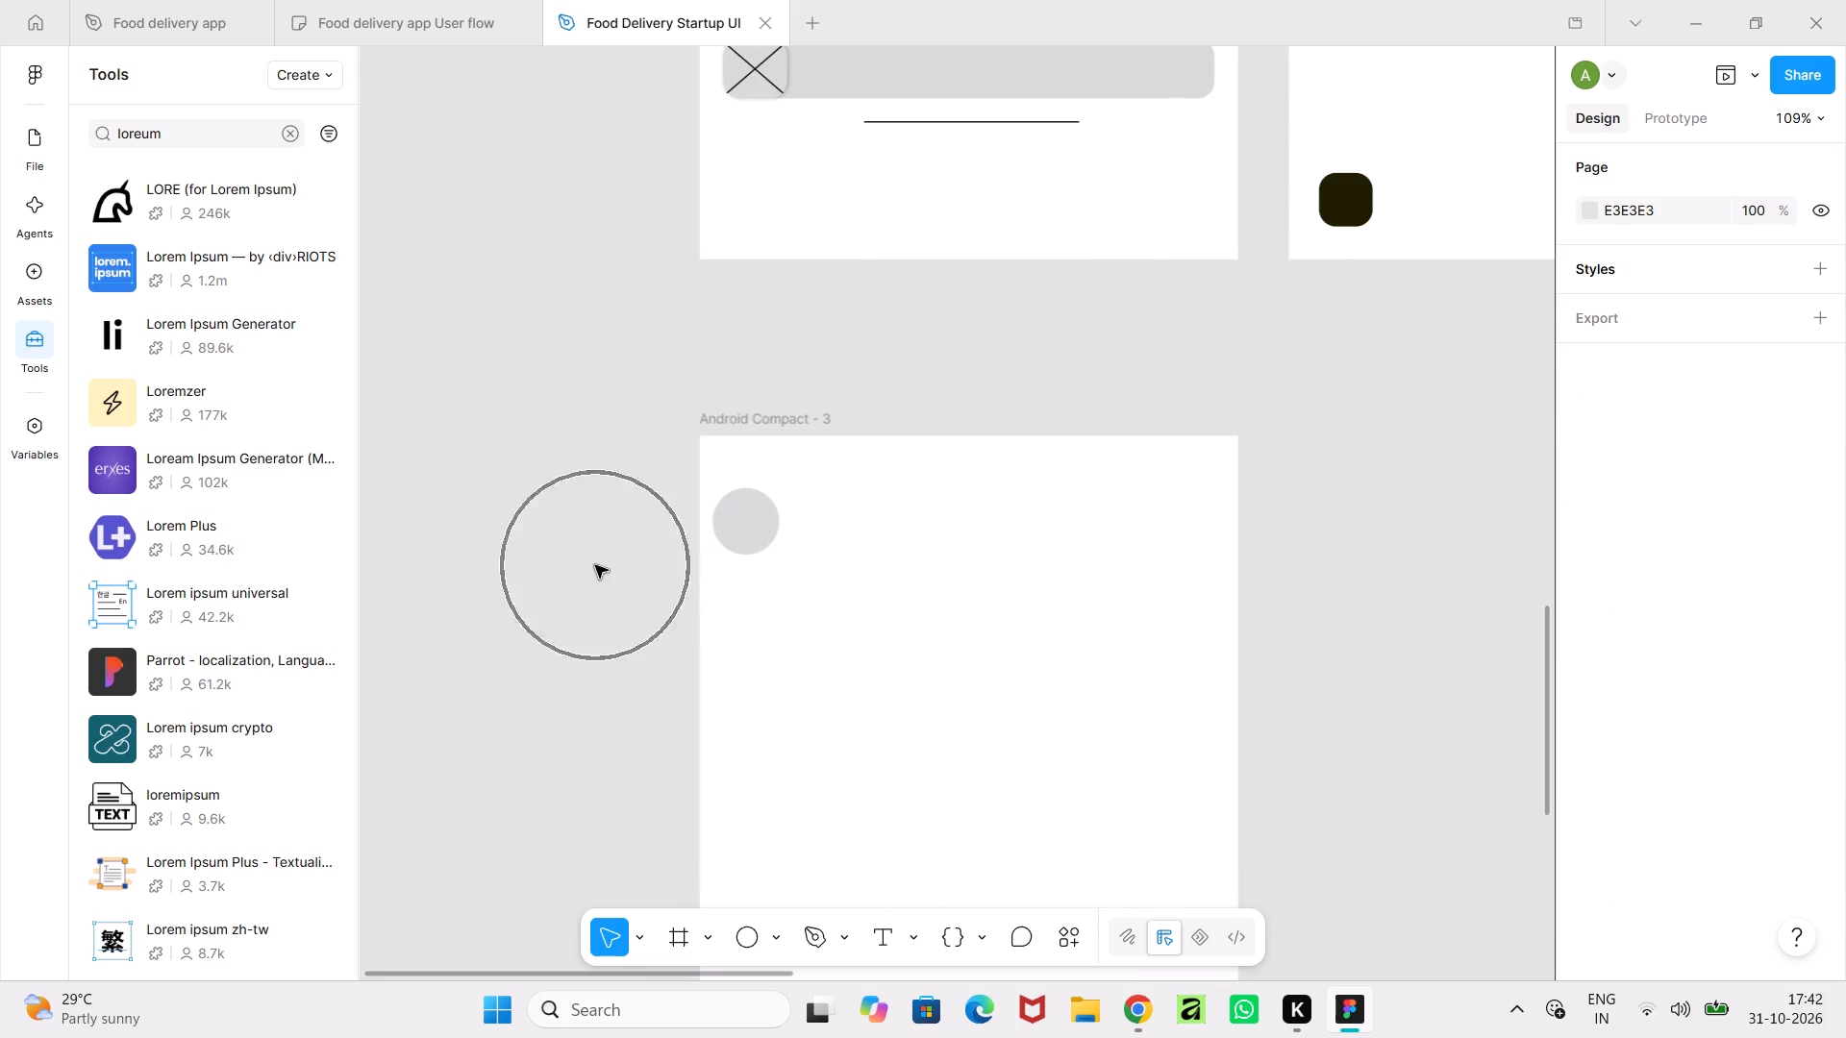
scroll(595, 565, "down", 11, "ctrl")
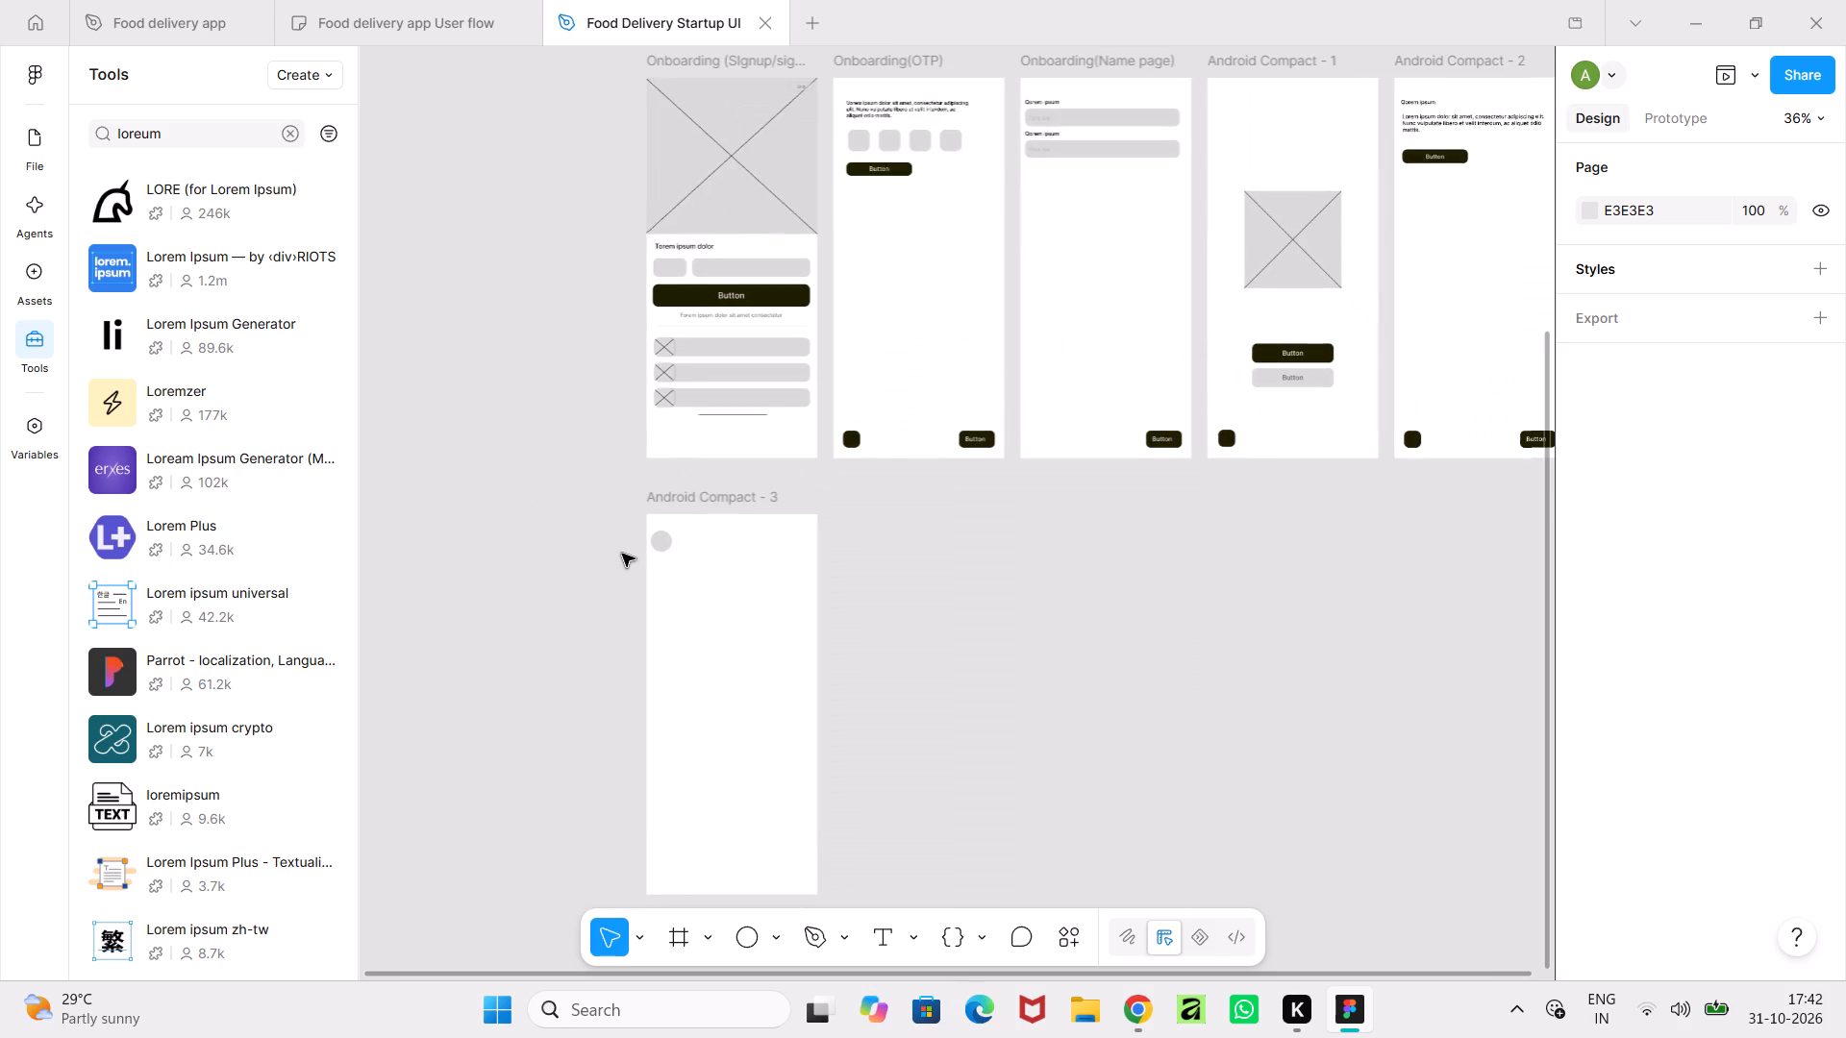
scroll(622, 554, "down", 3, "ctrl")
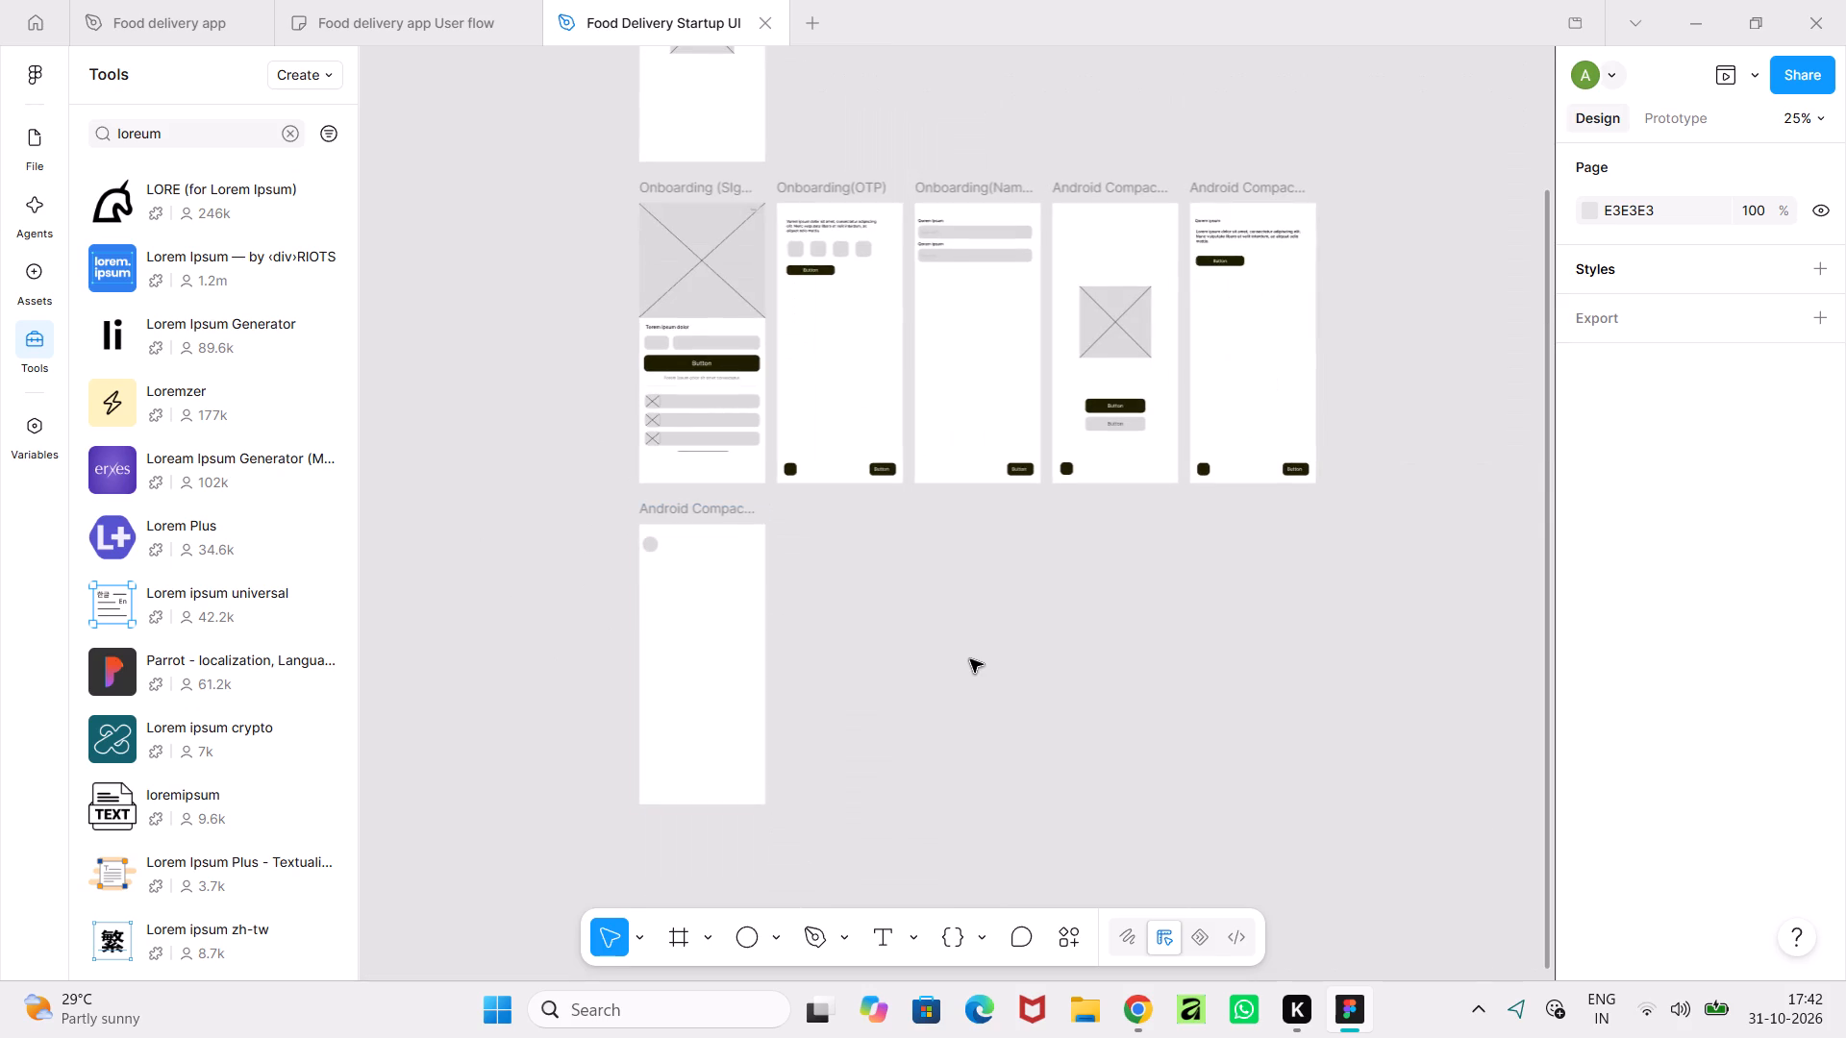
scroll(970, 659, "up", 5, "ctrl")
scroll(970, 659, "down", 6, "ctrl")
middle_click_drag(970, 659, 970, 729)
scroll(970, 730, "up", 5, "ctrl")
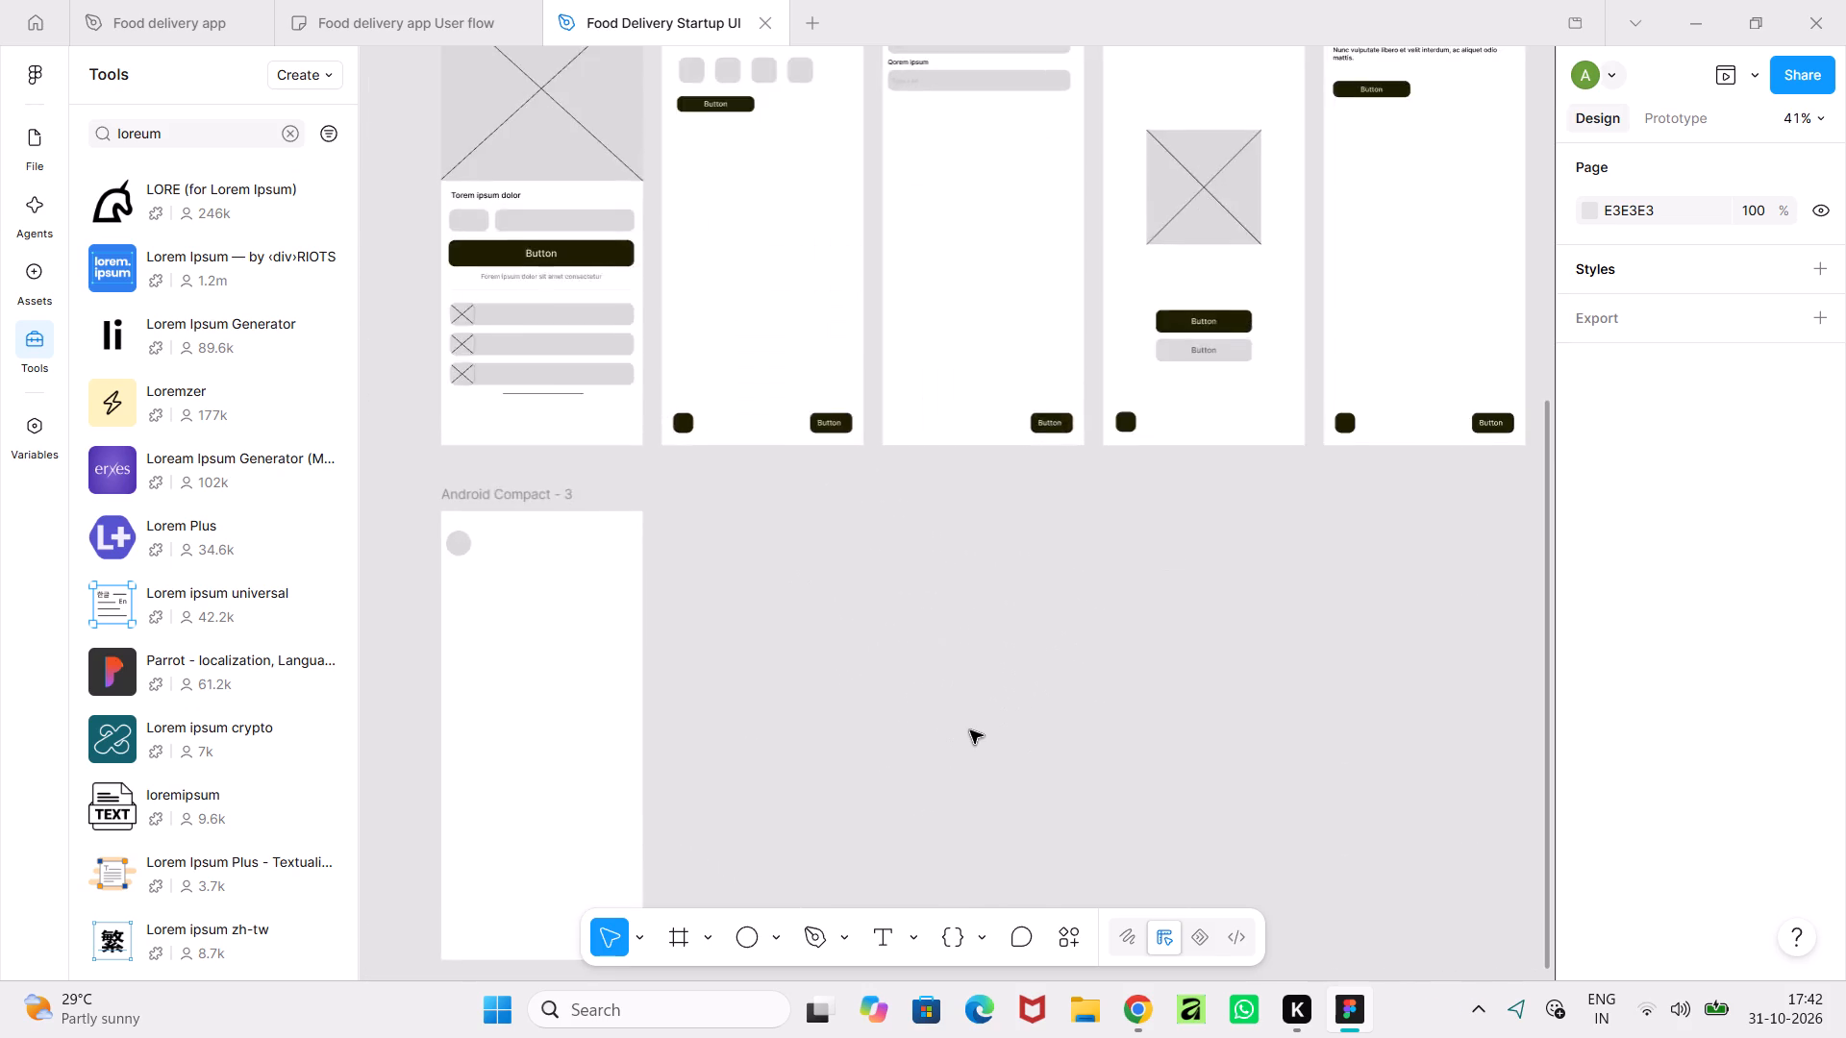
scroll(970, 730, "down", 5, "ctrl")
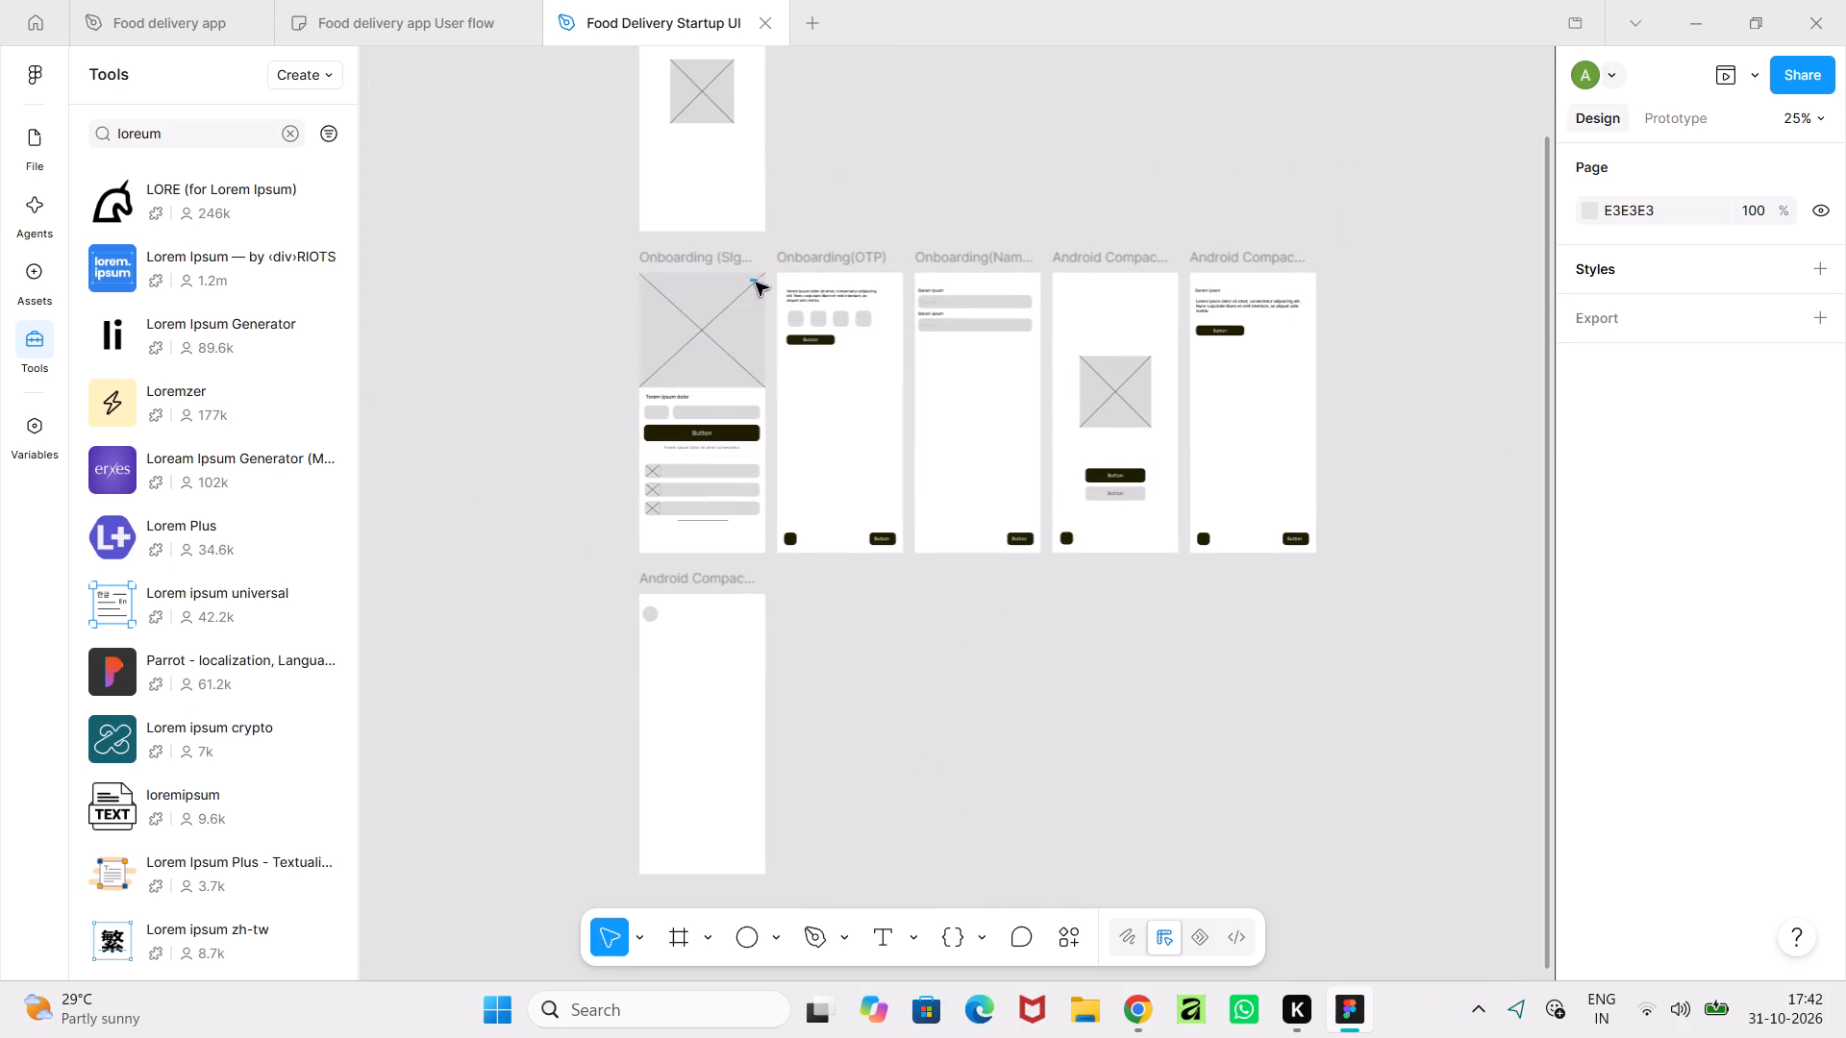
left_click(1702, 127)
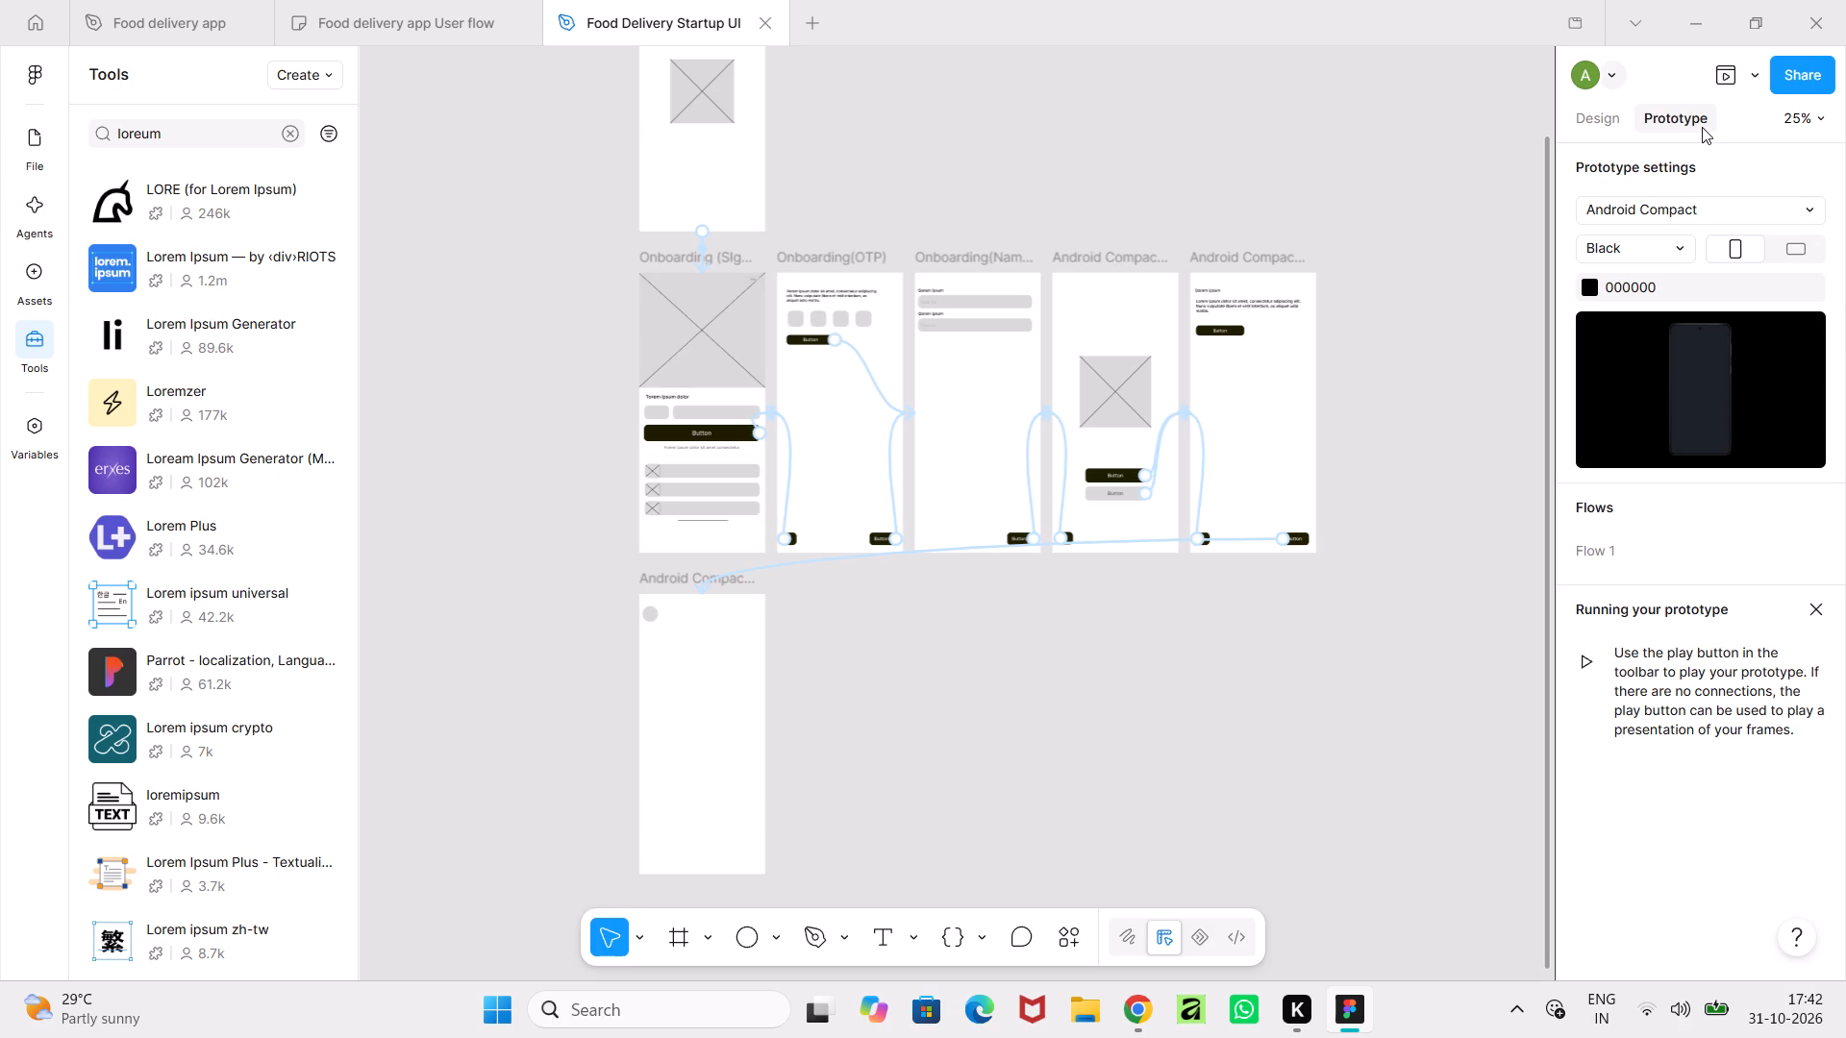
scroll(774, 333, "up", 3, "ctrl")
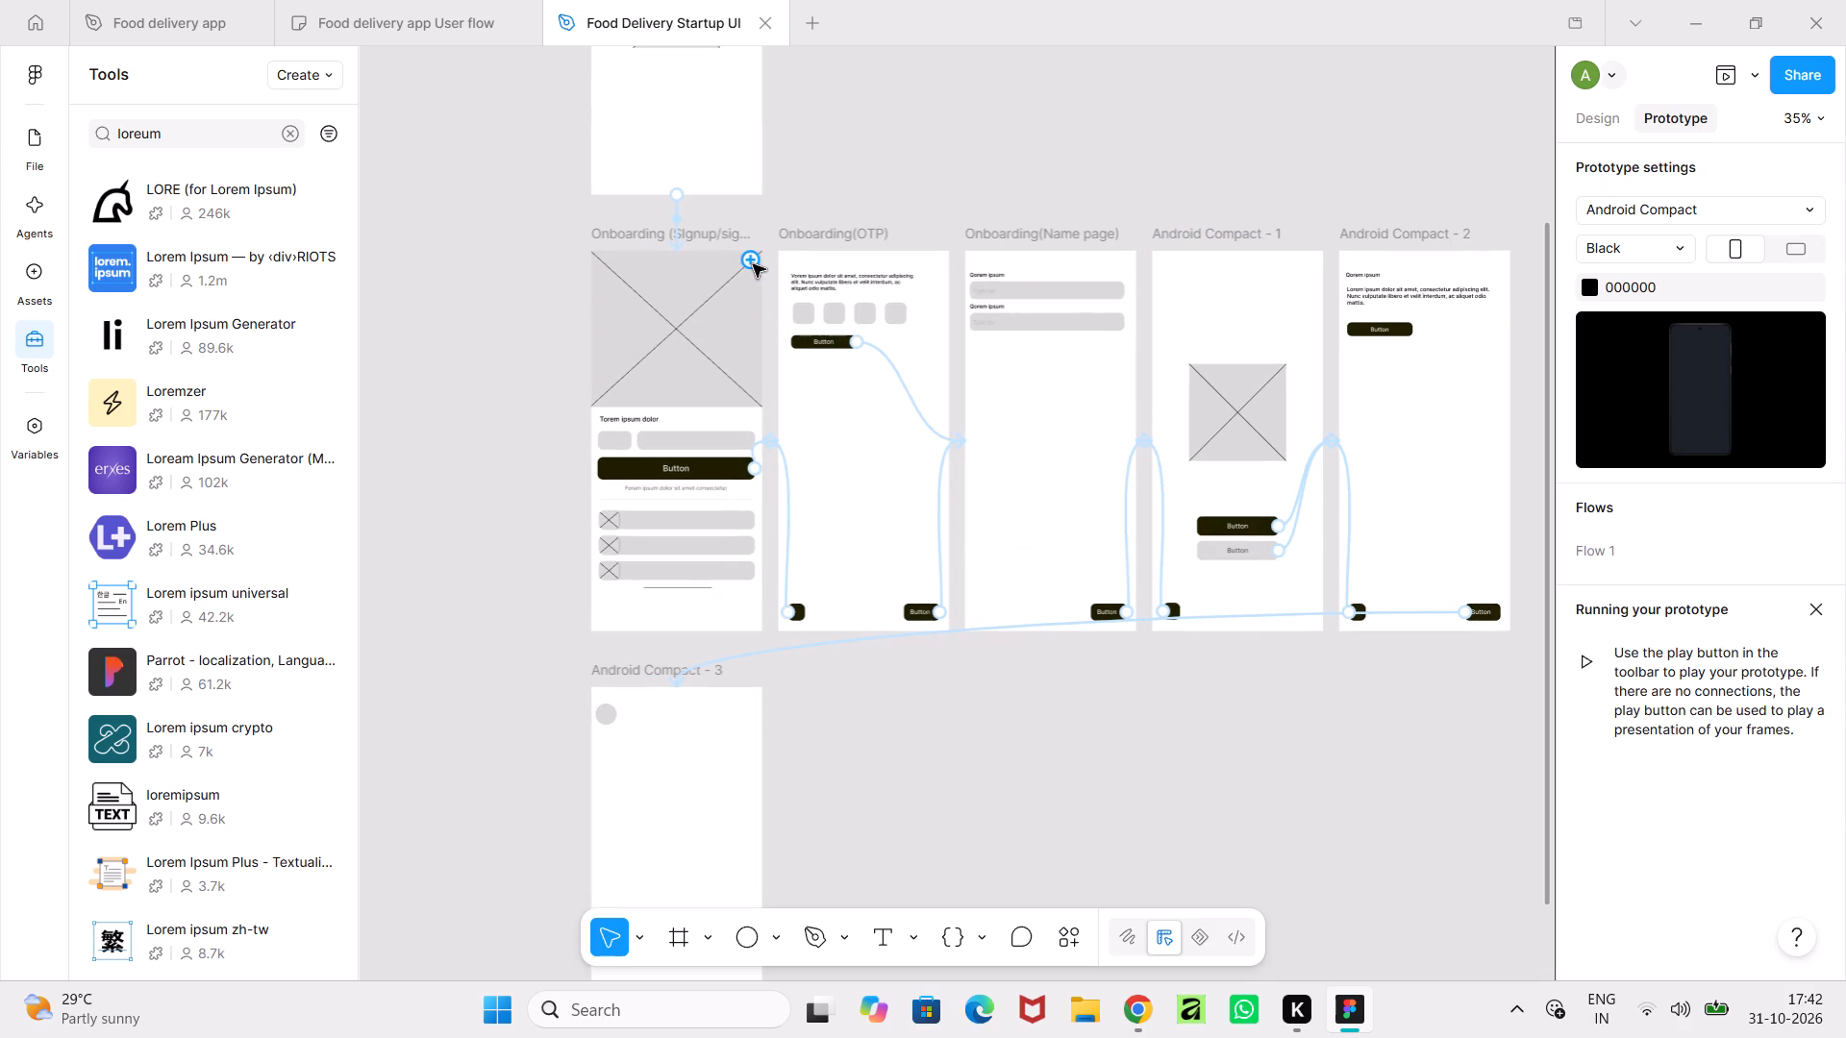
left_click_drag(751, 264, 567, 724)
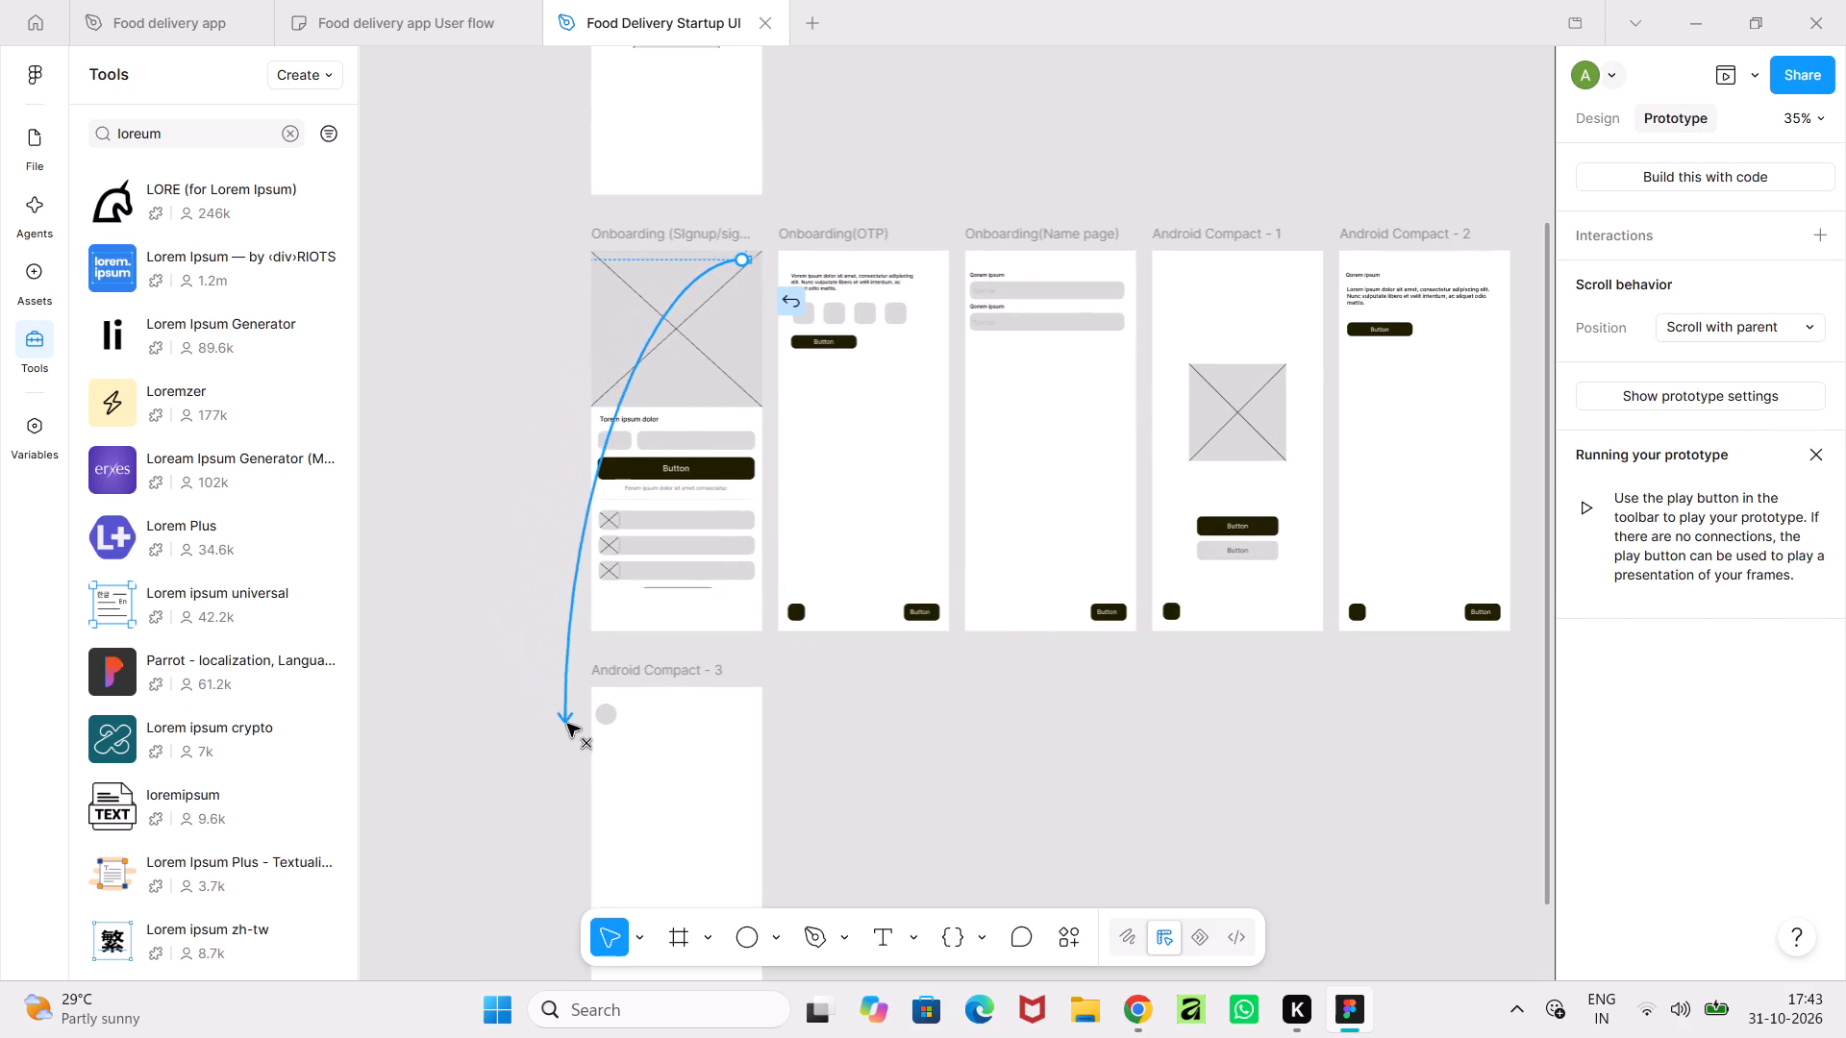
left_click_drag(567, 724, 593, 749)
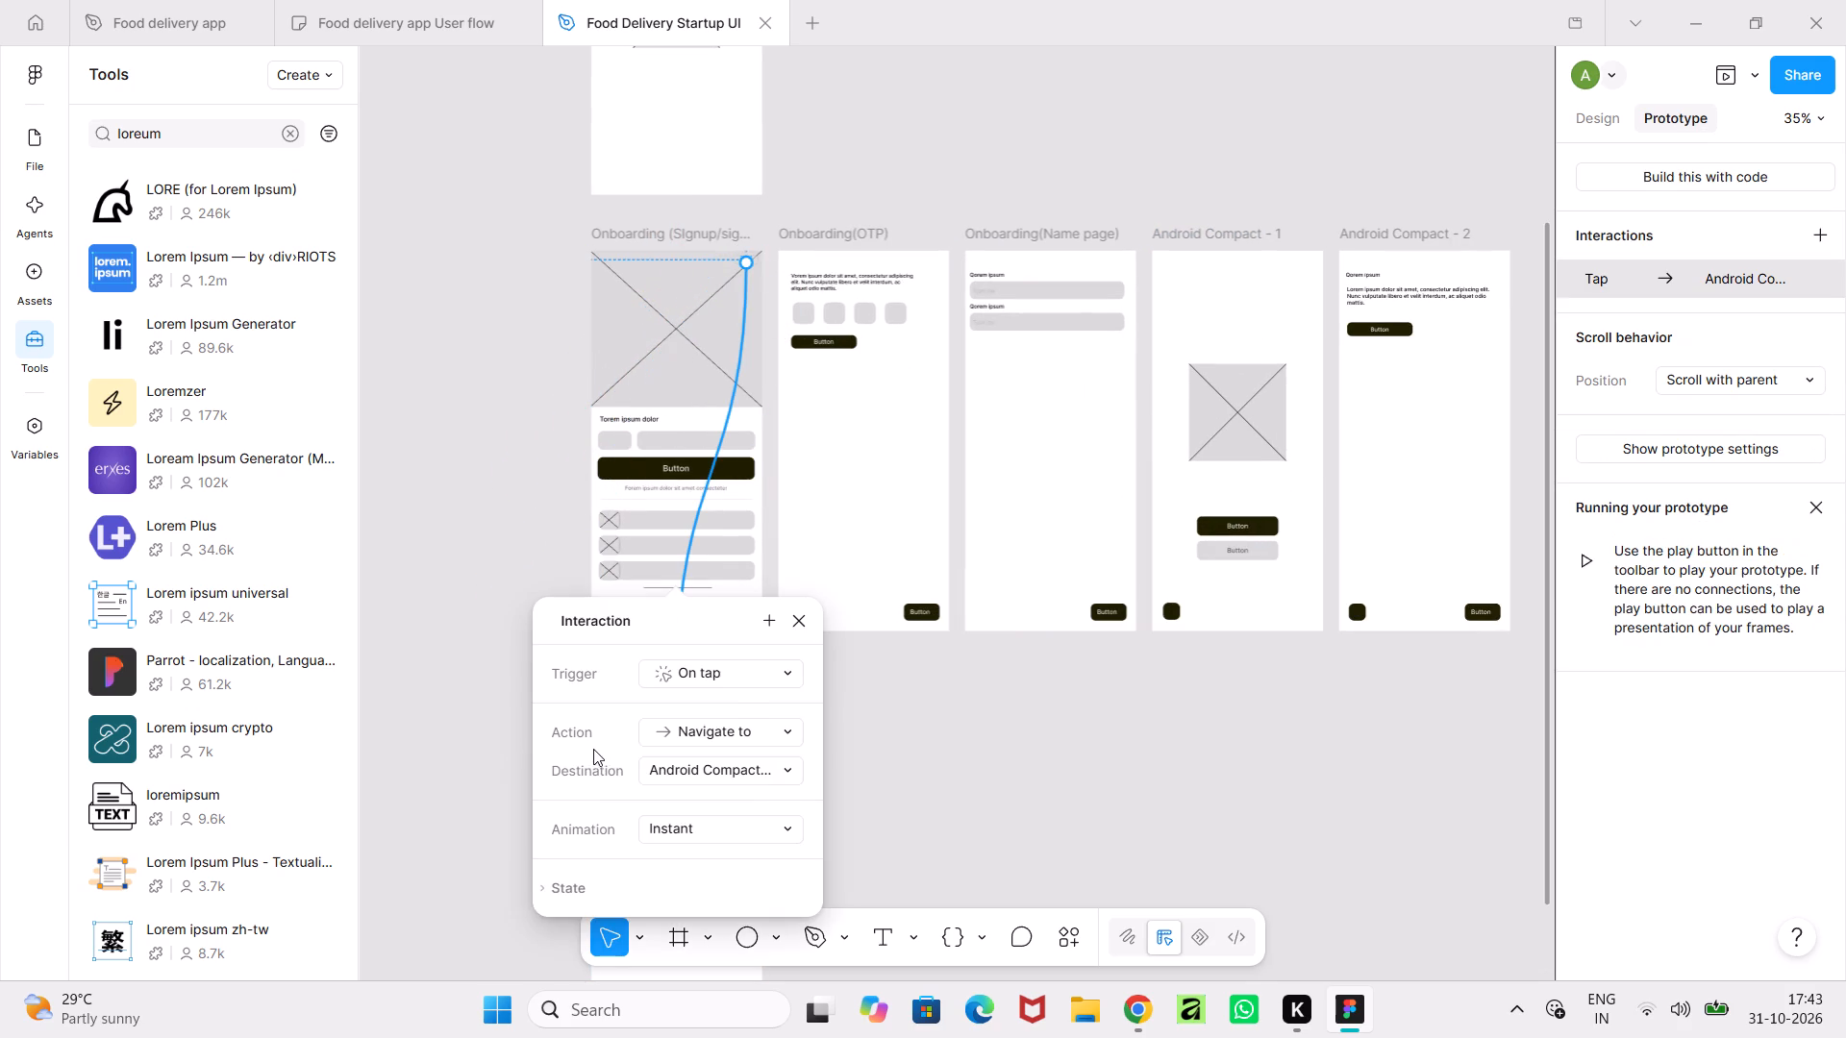
left_click(994, 742)
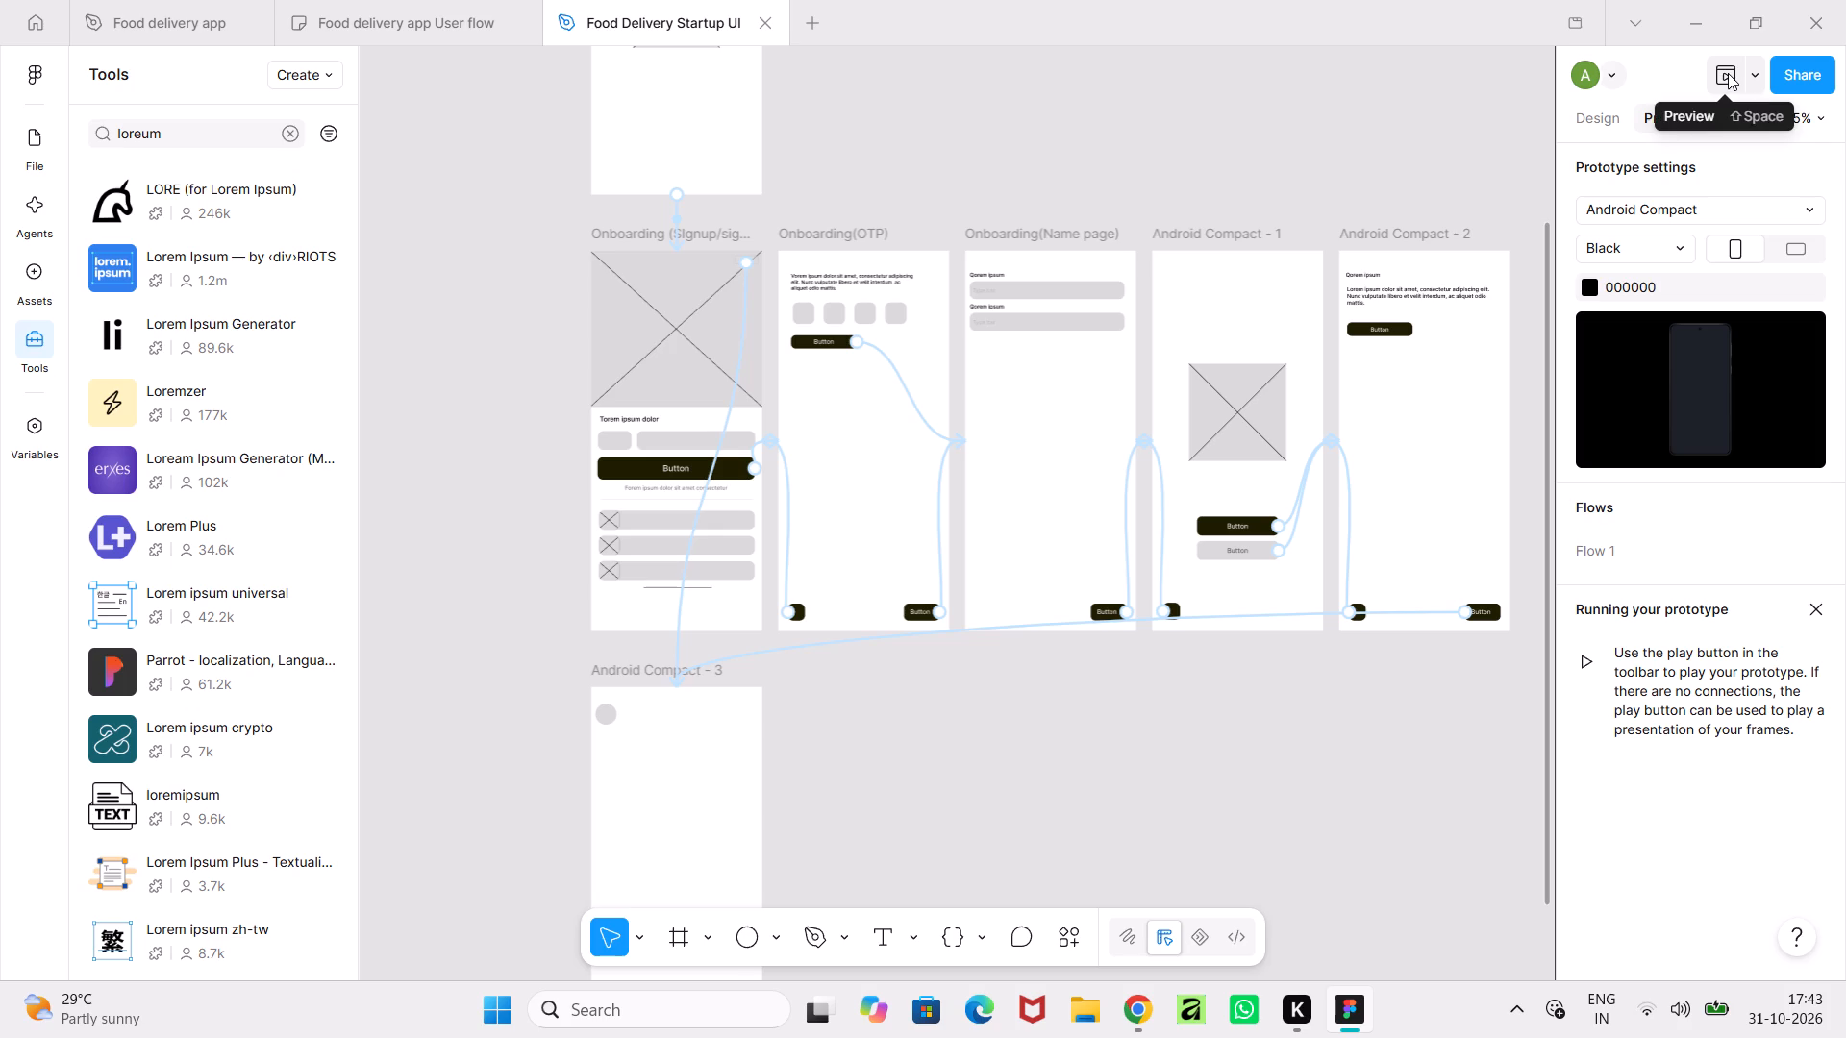
Preview the Onboarding Signup screen, following Skip to Android Compact - 3 and back, and return to the design settings.
left_click(1728, 73)
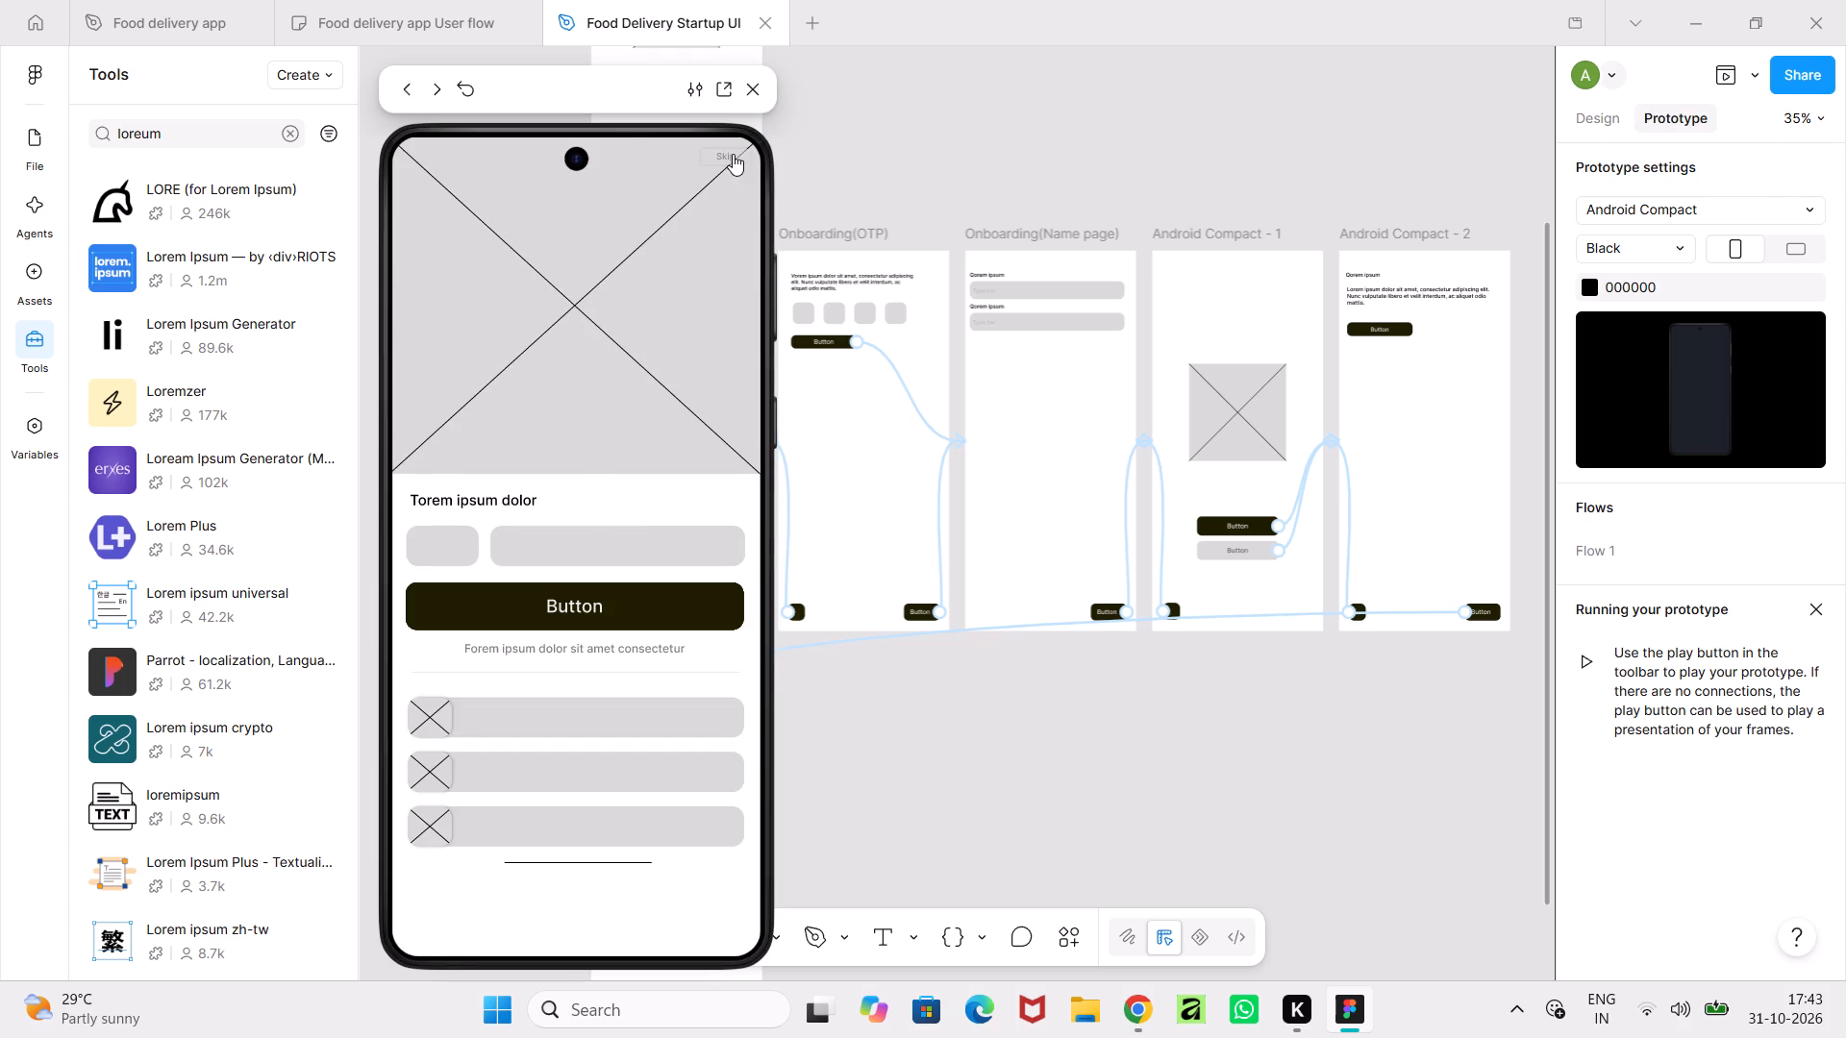
left_click(733, 154)
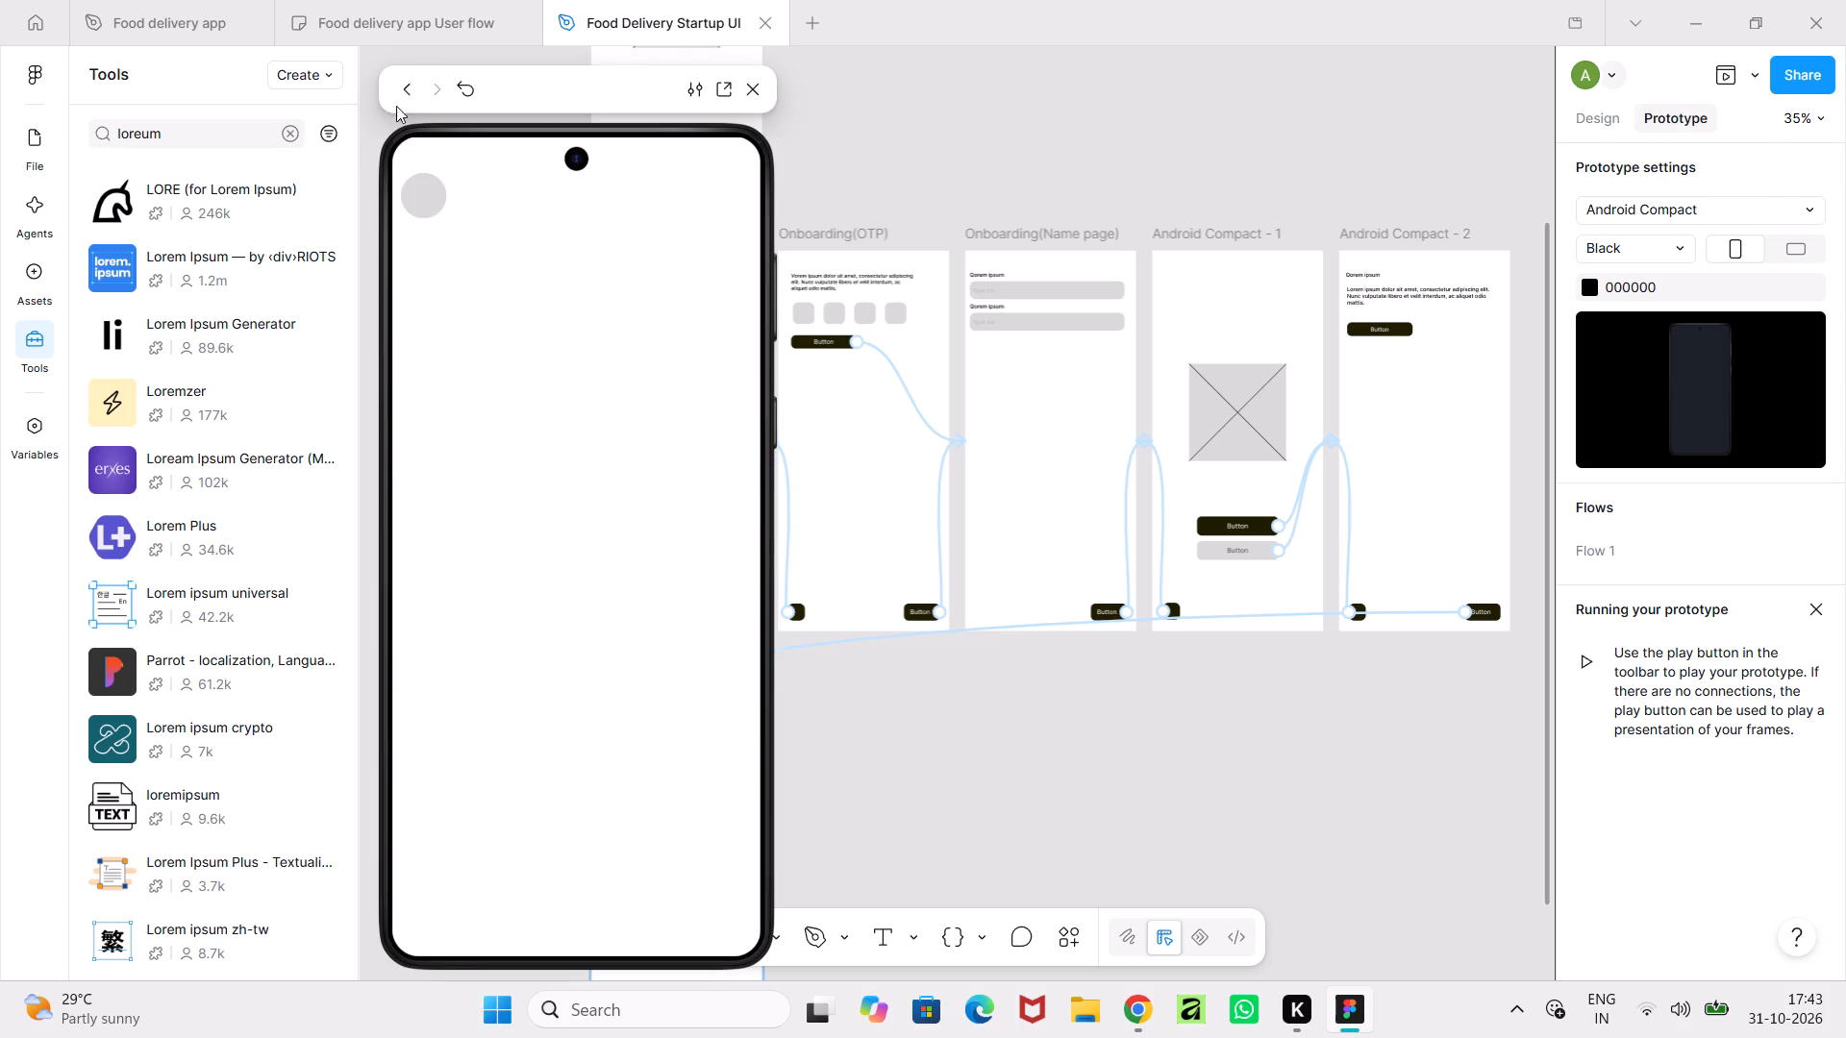
left_click(407, 82)
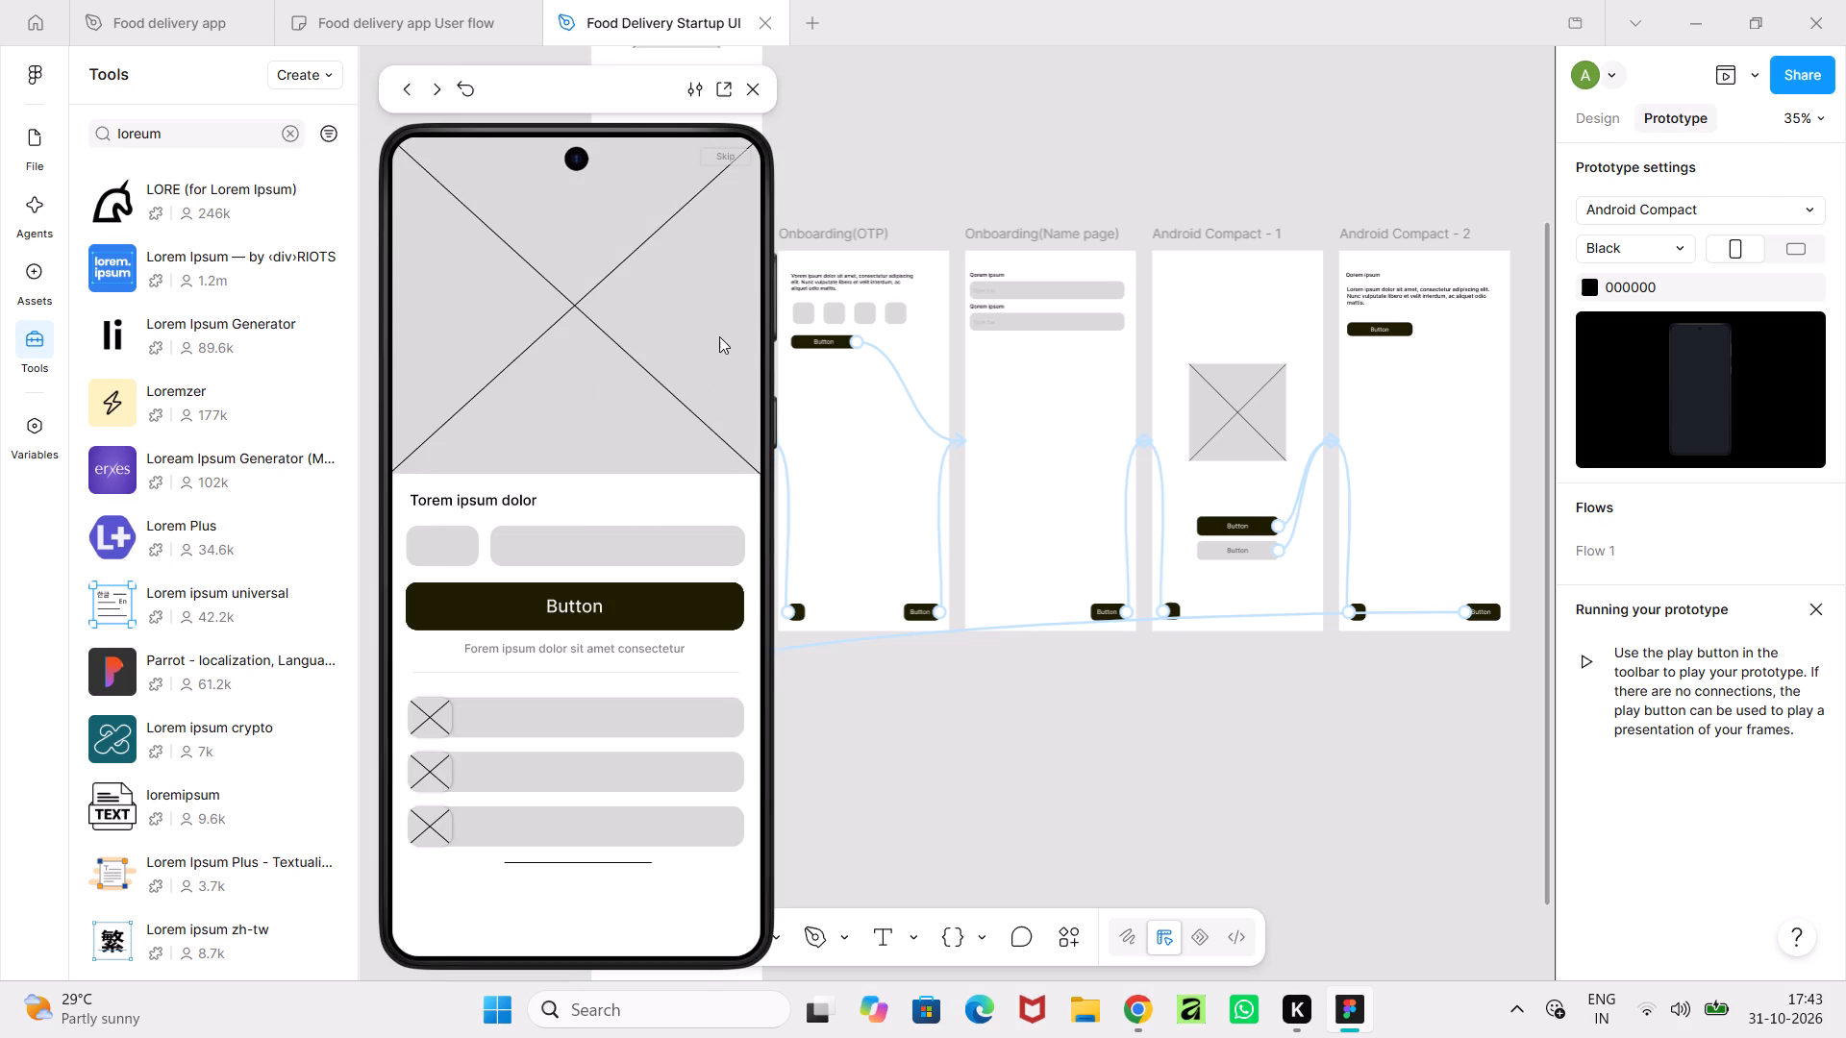
left_click(759, 91)
left_click(1083, 740)
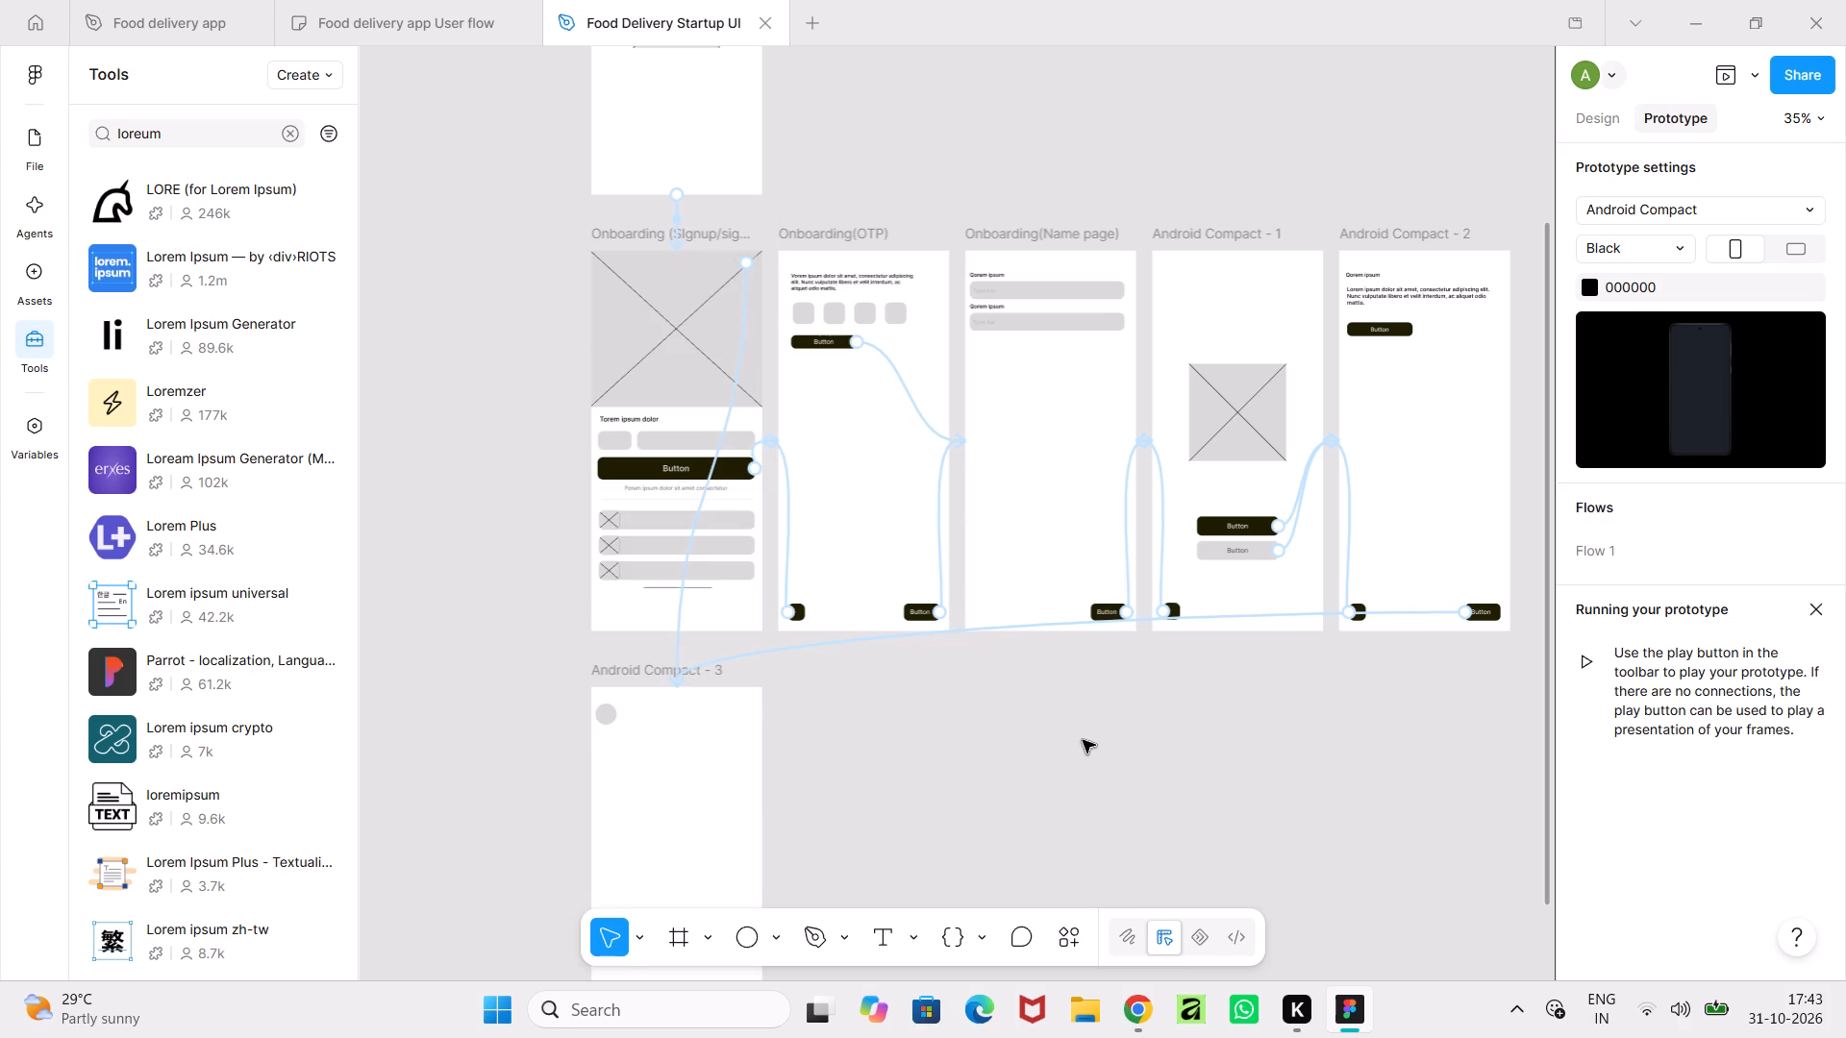
left_click(1600, 107)
left_click(1286, 800)
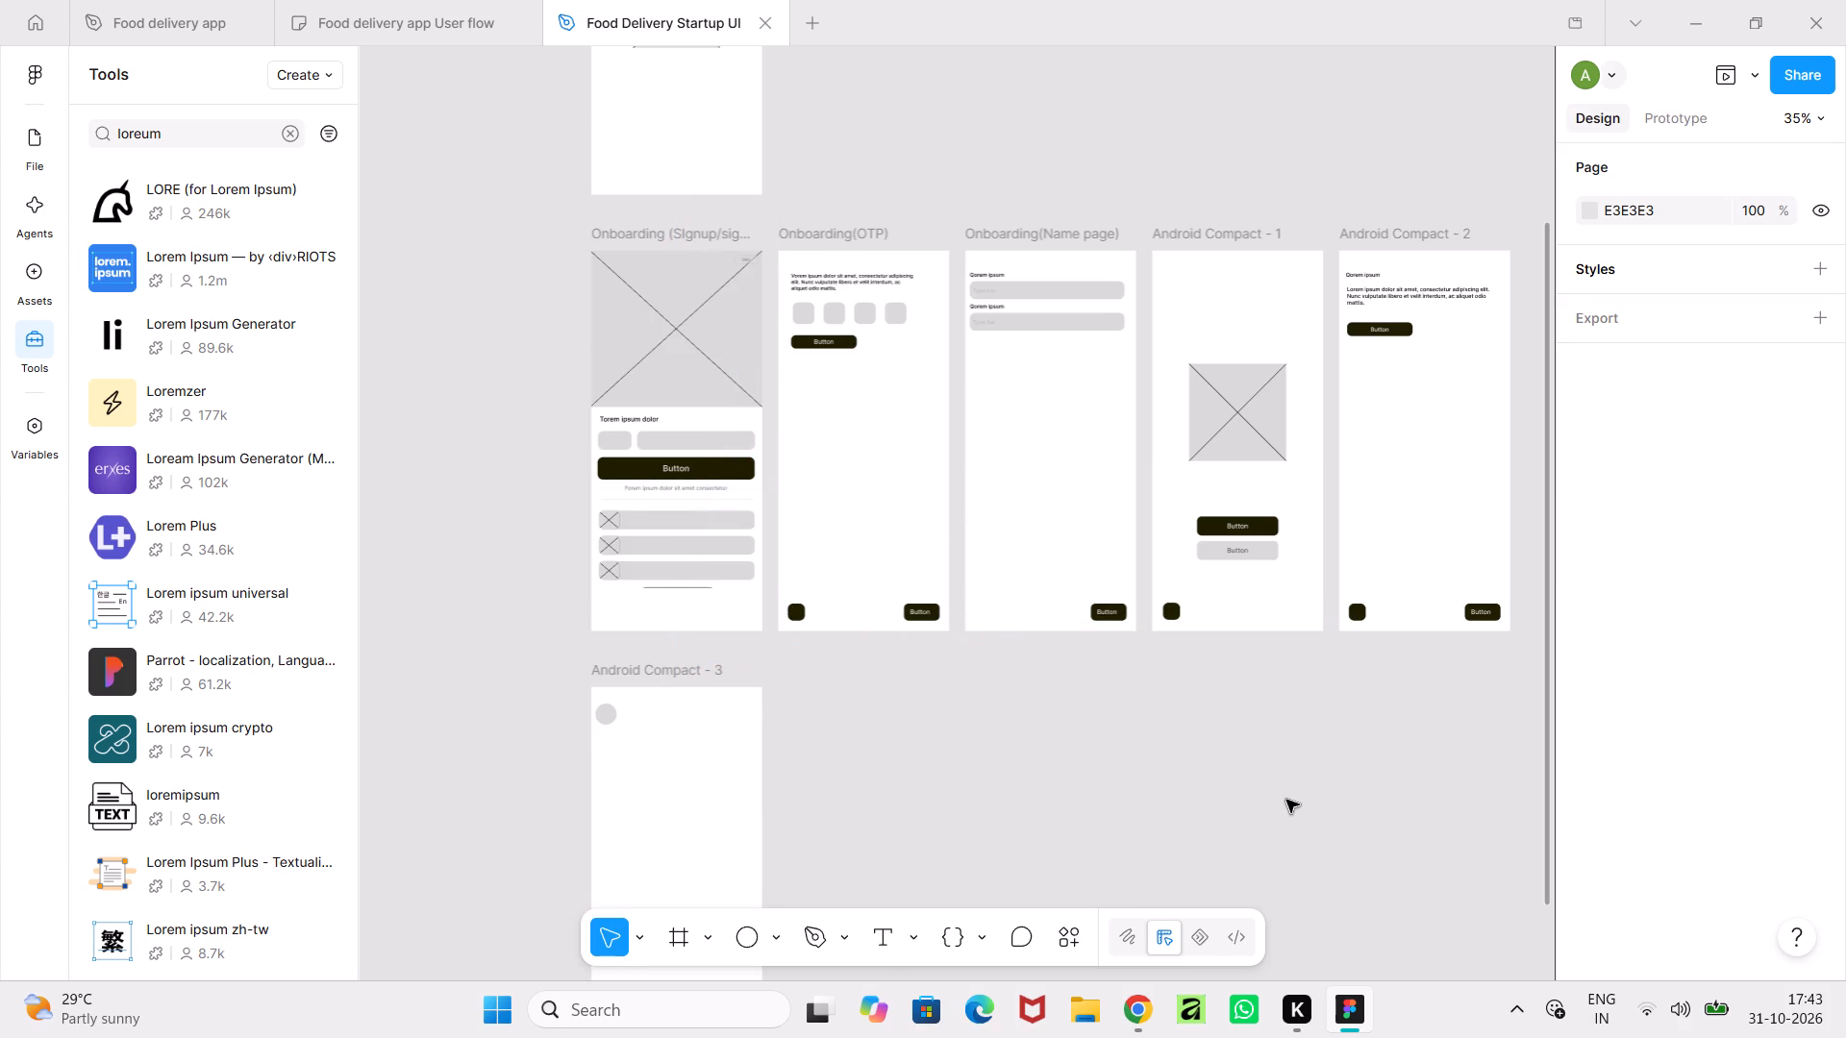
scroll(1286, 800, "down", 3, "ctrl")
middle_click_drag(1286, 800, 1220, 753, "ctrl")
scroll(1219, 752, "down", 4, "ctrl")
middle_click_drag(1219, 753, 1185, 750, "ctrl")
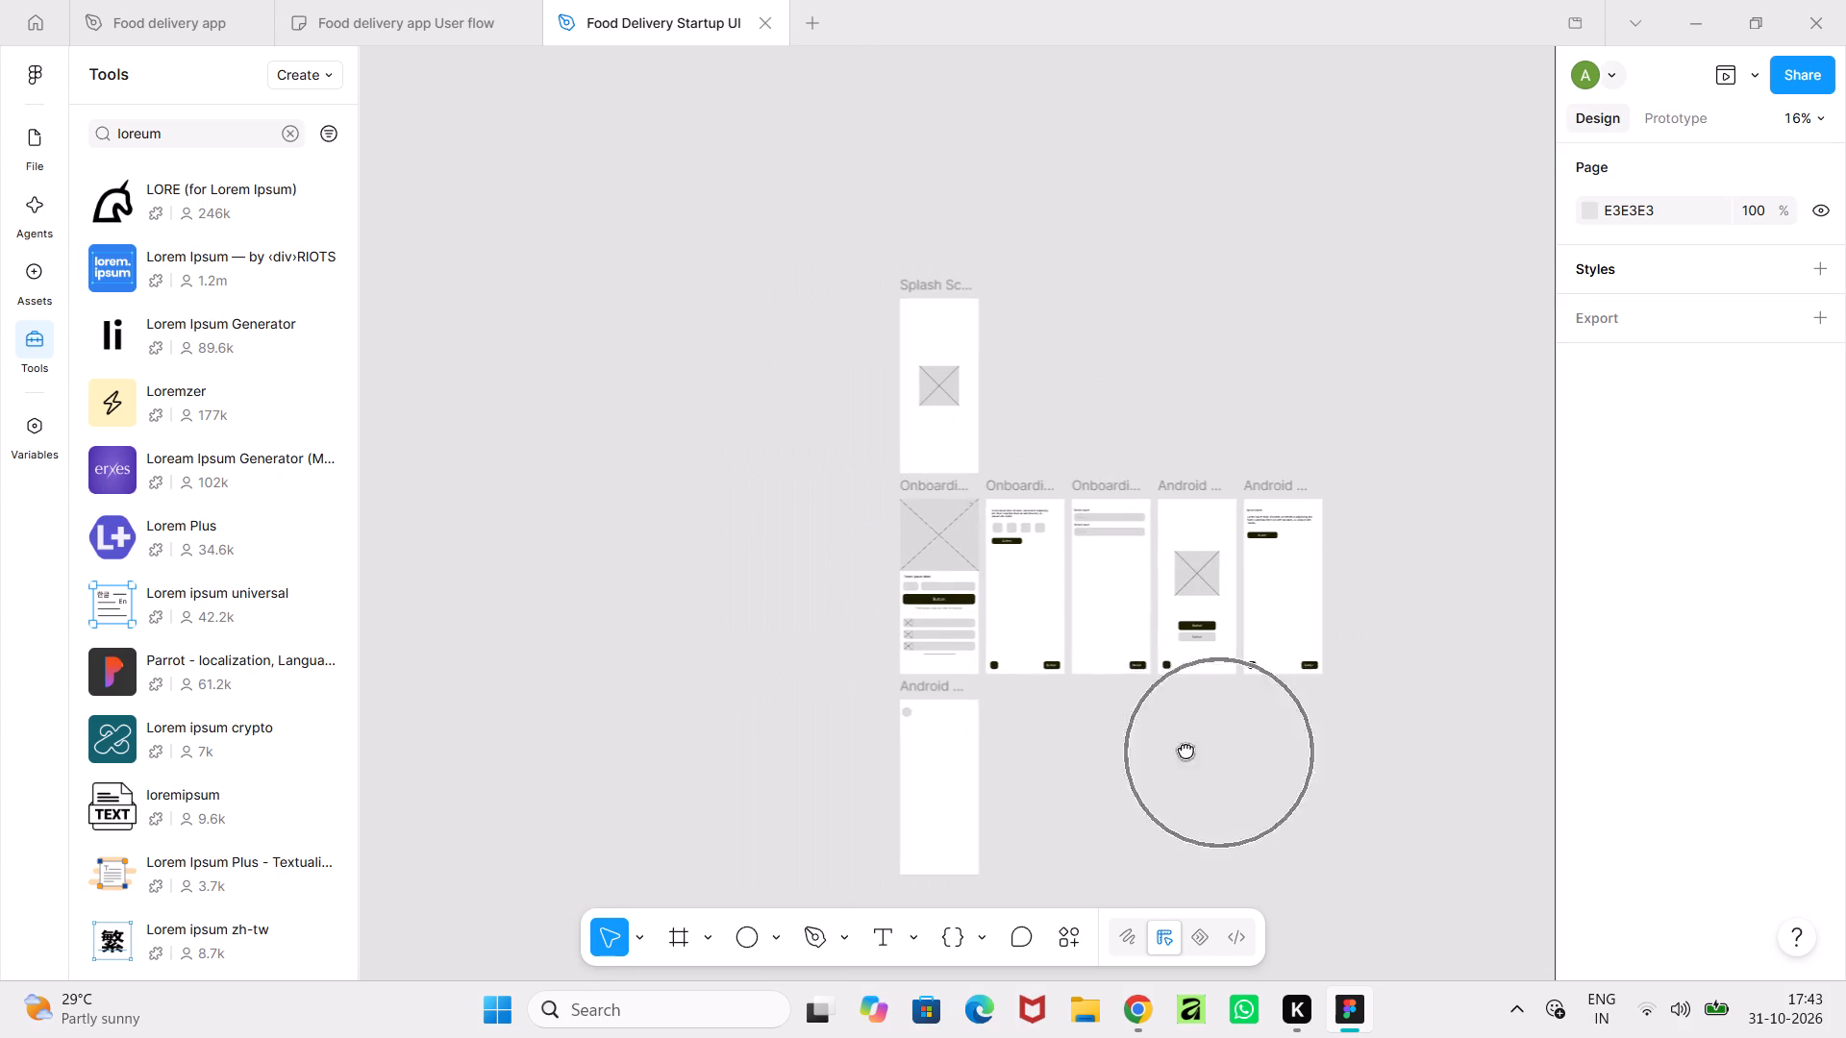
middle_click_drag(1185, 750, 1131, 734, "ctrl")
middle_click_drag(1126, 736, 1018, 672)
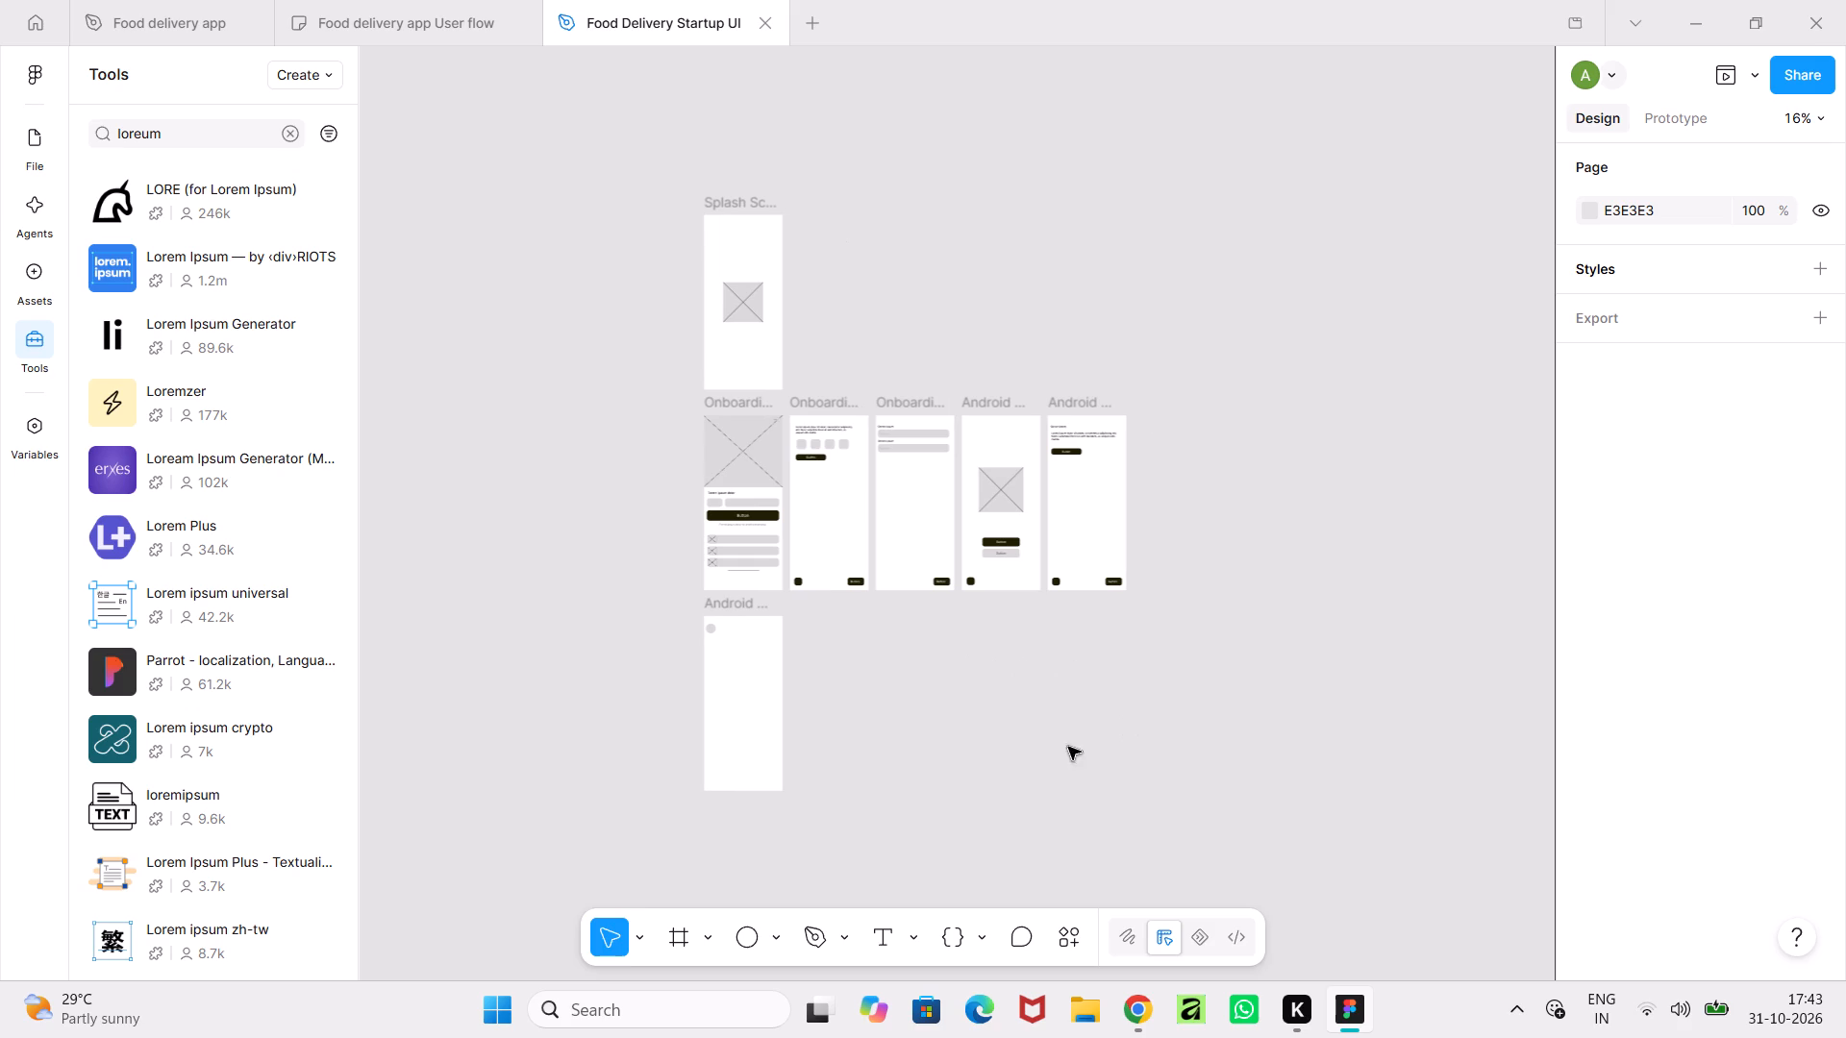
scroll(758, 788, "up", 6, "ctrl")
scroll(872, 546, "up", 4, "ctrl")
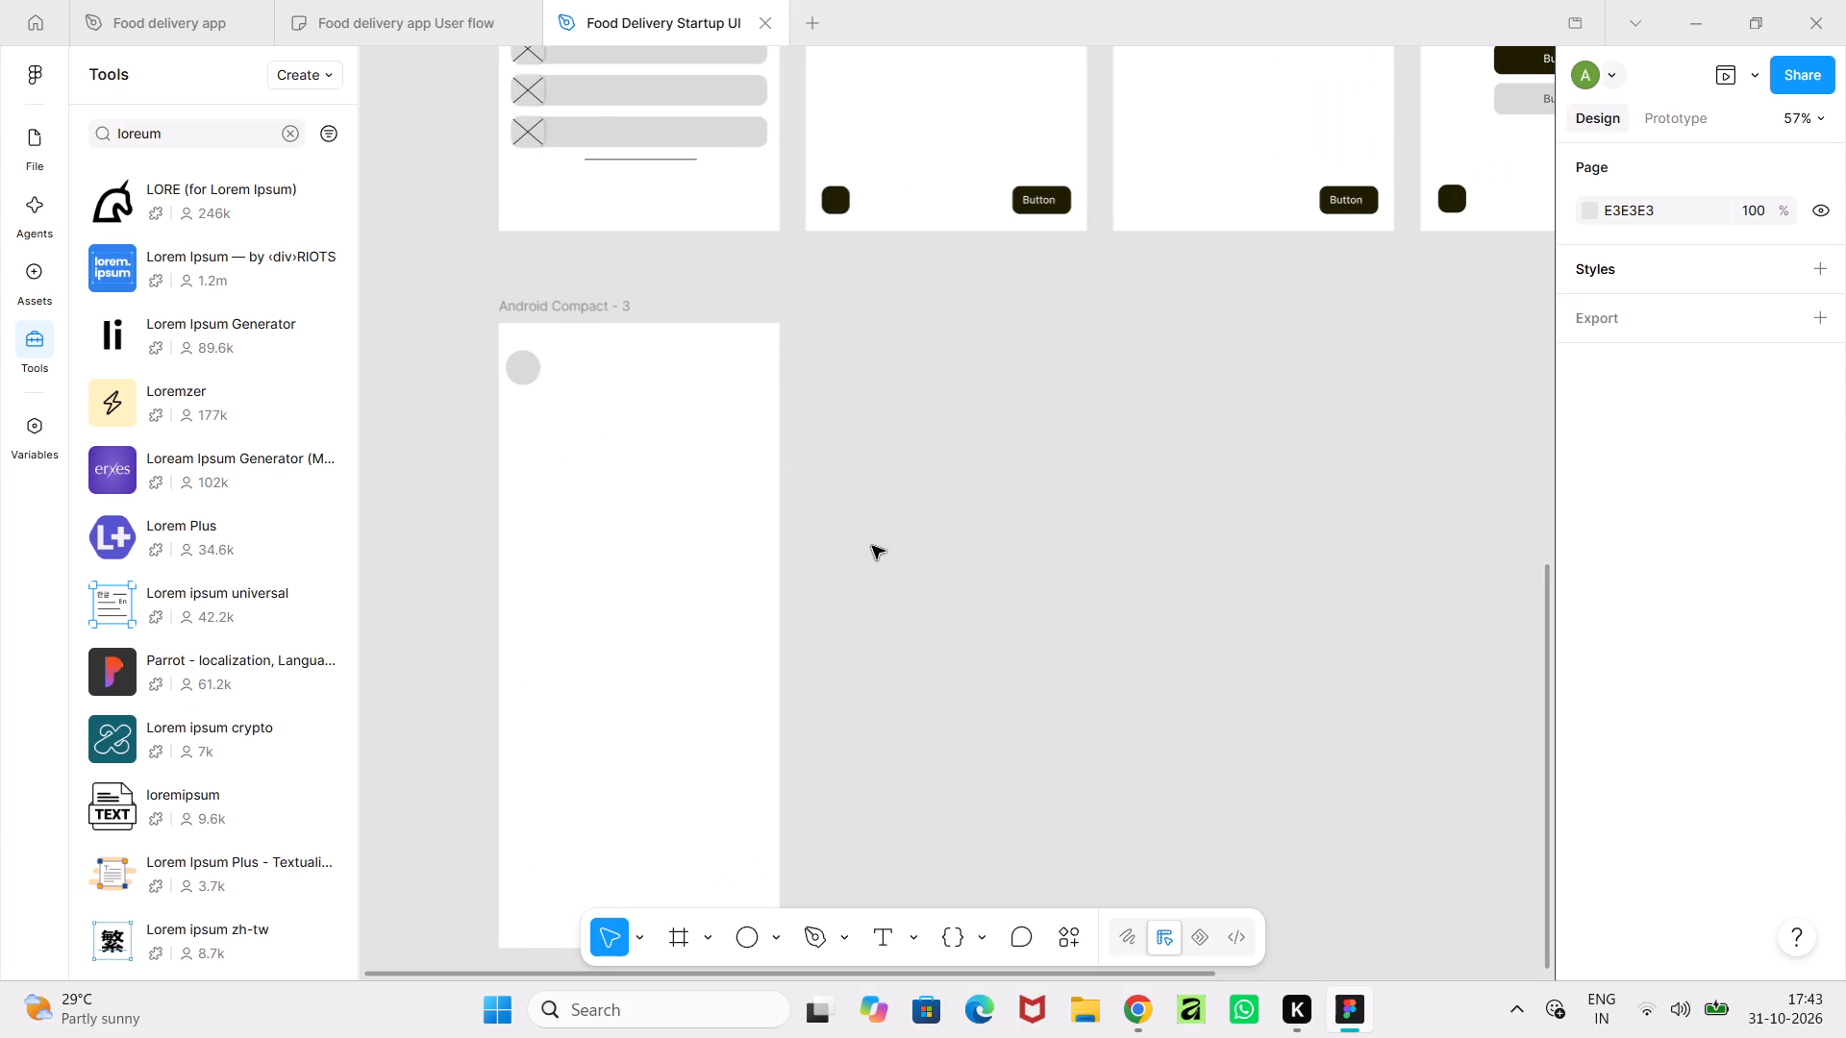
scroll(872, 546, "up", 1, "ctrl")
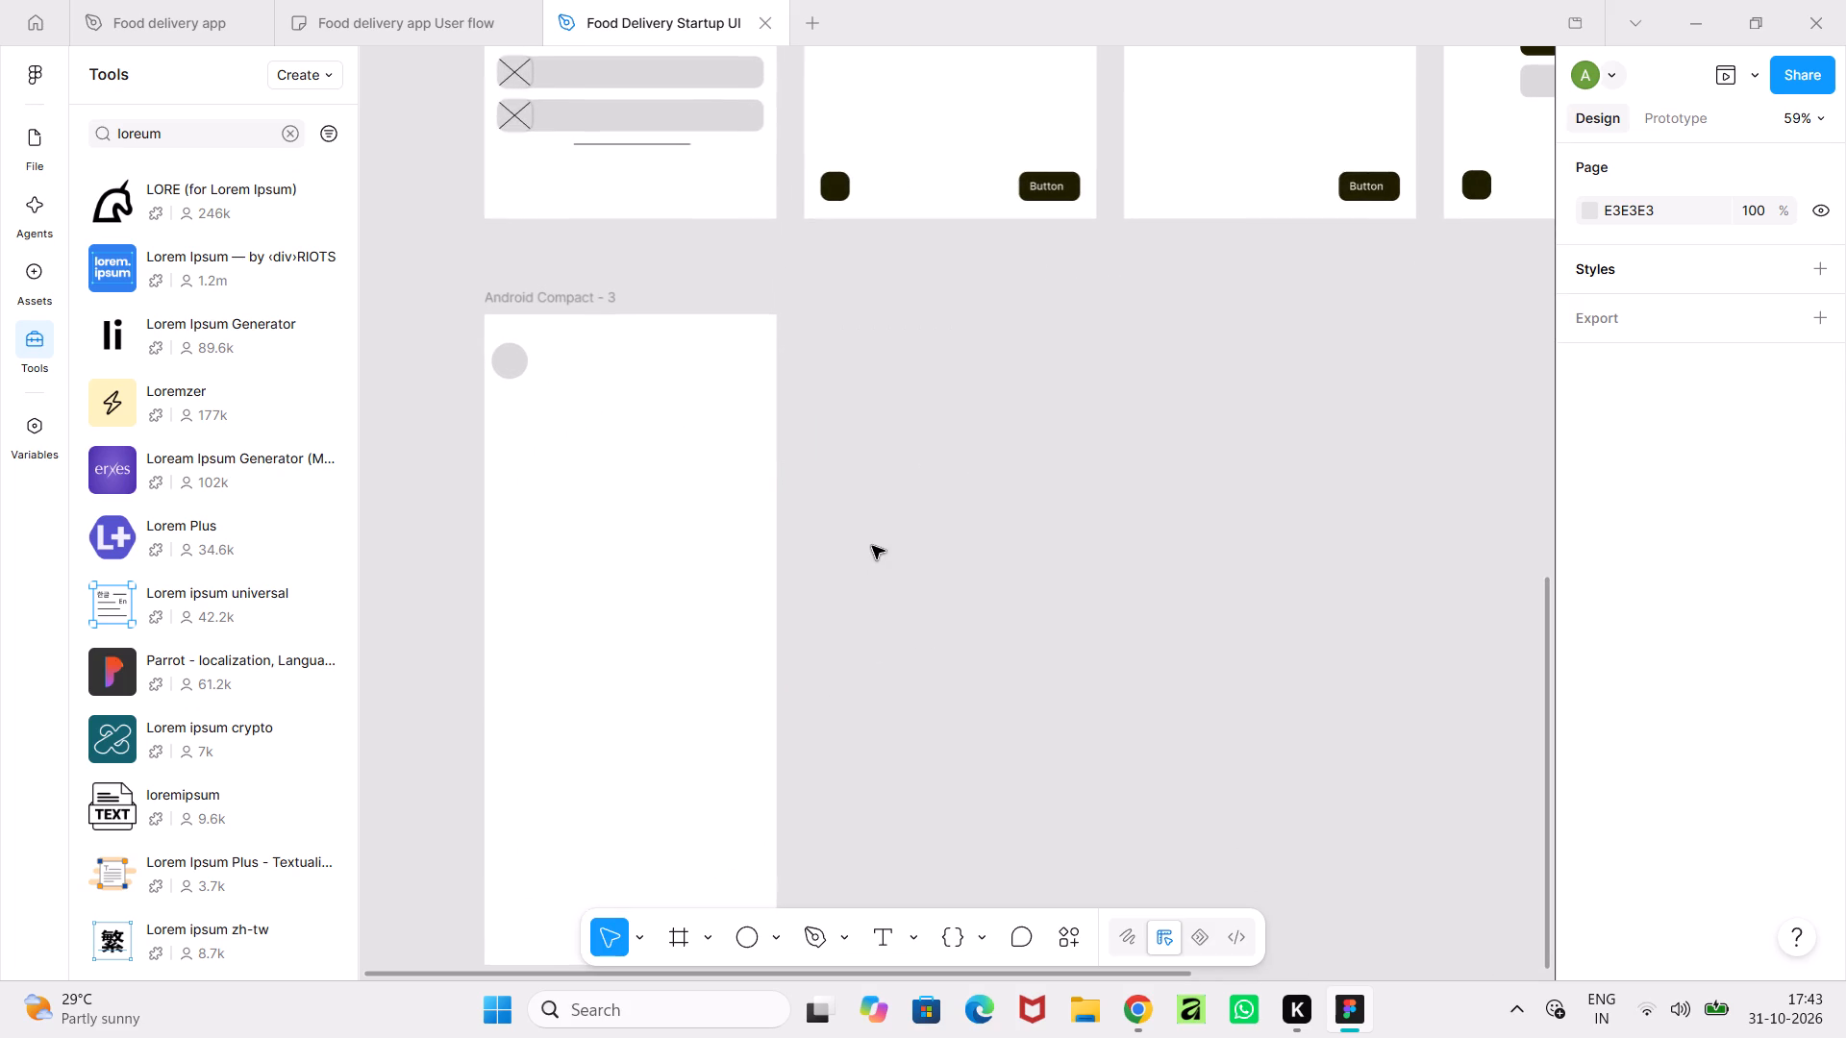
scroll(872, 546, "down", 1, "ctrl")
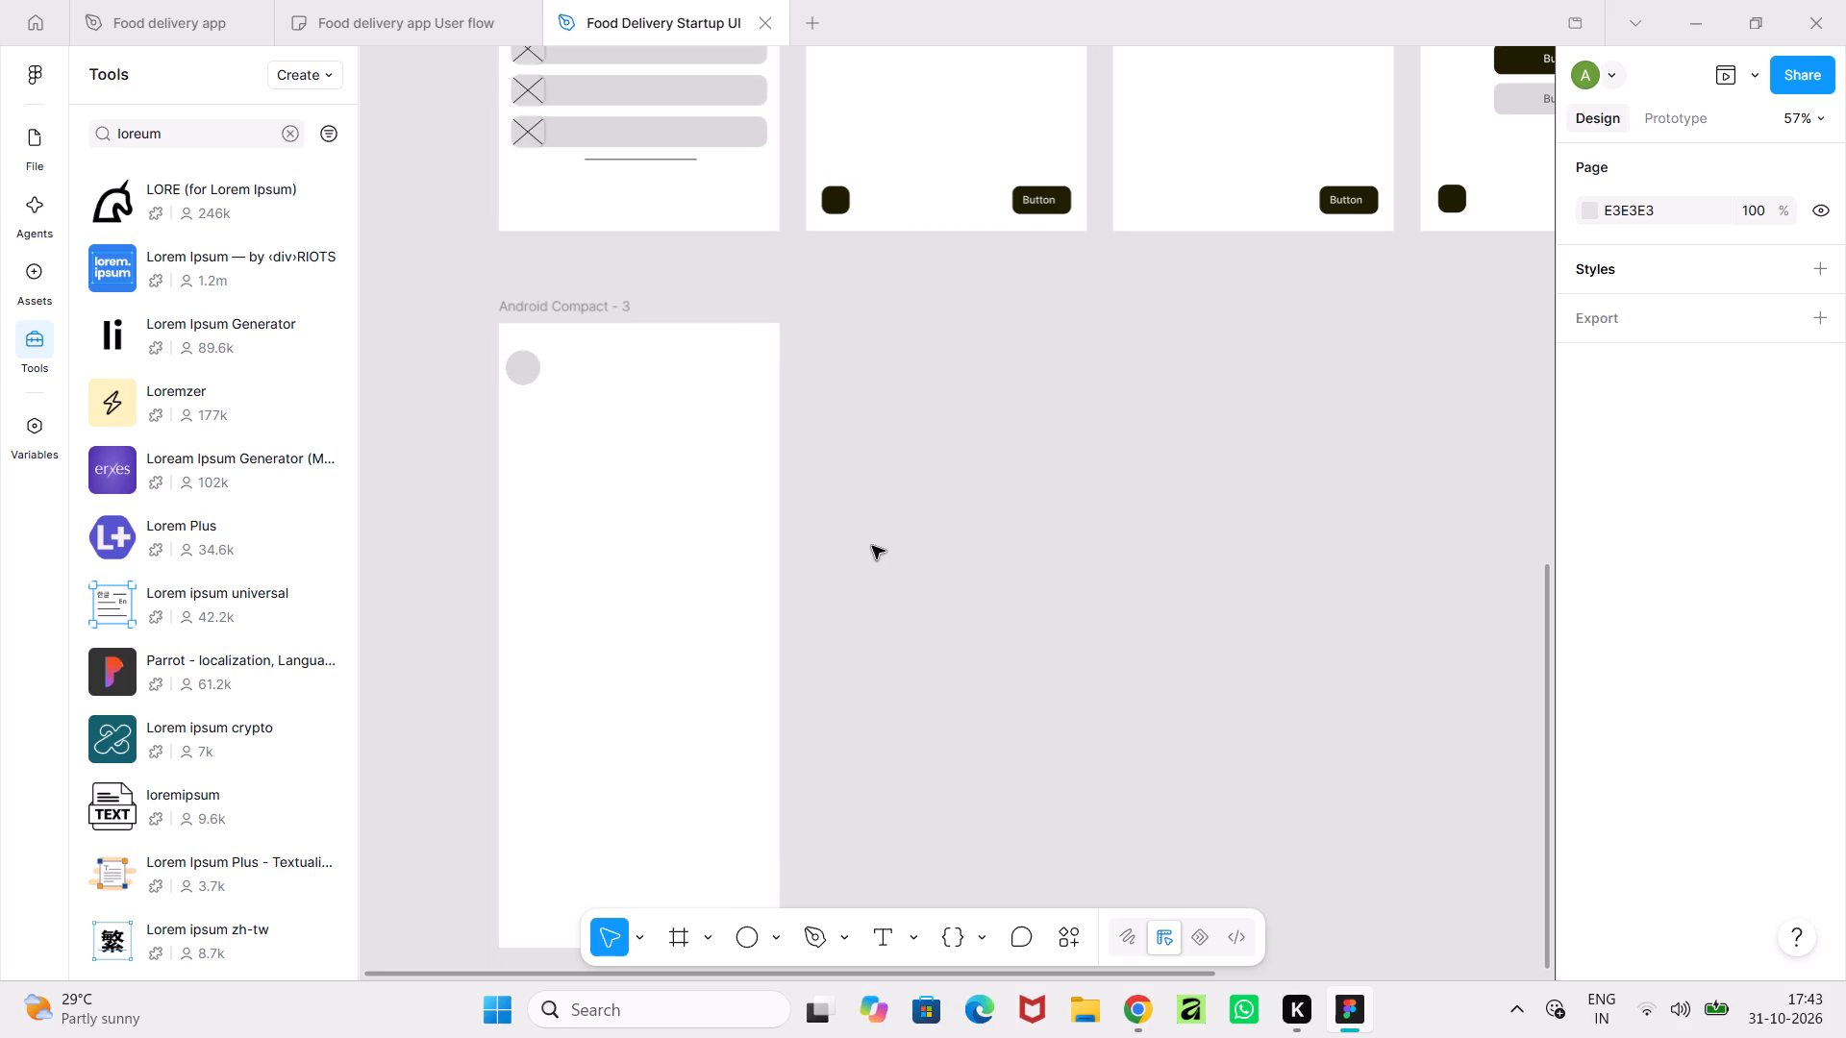
Draw a circle about 18 × 18 inside the upper part of the grey circle in Android Compact - 3 and fill it with 000000.
middle_click_drag(872, 546, 934, 577)
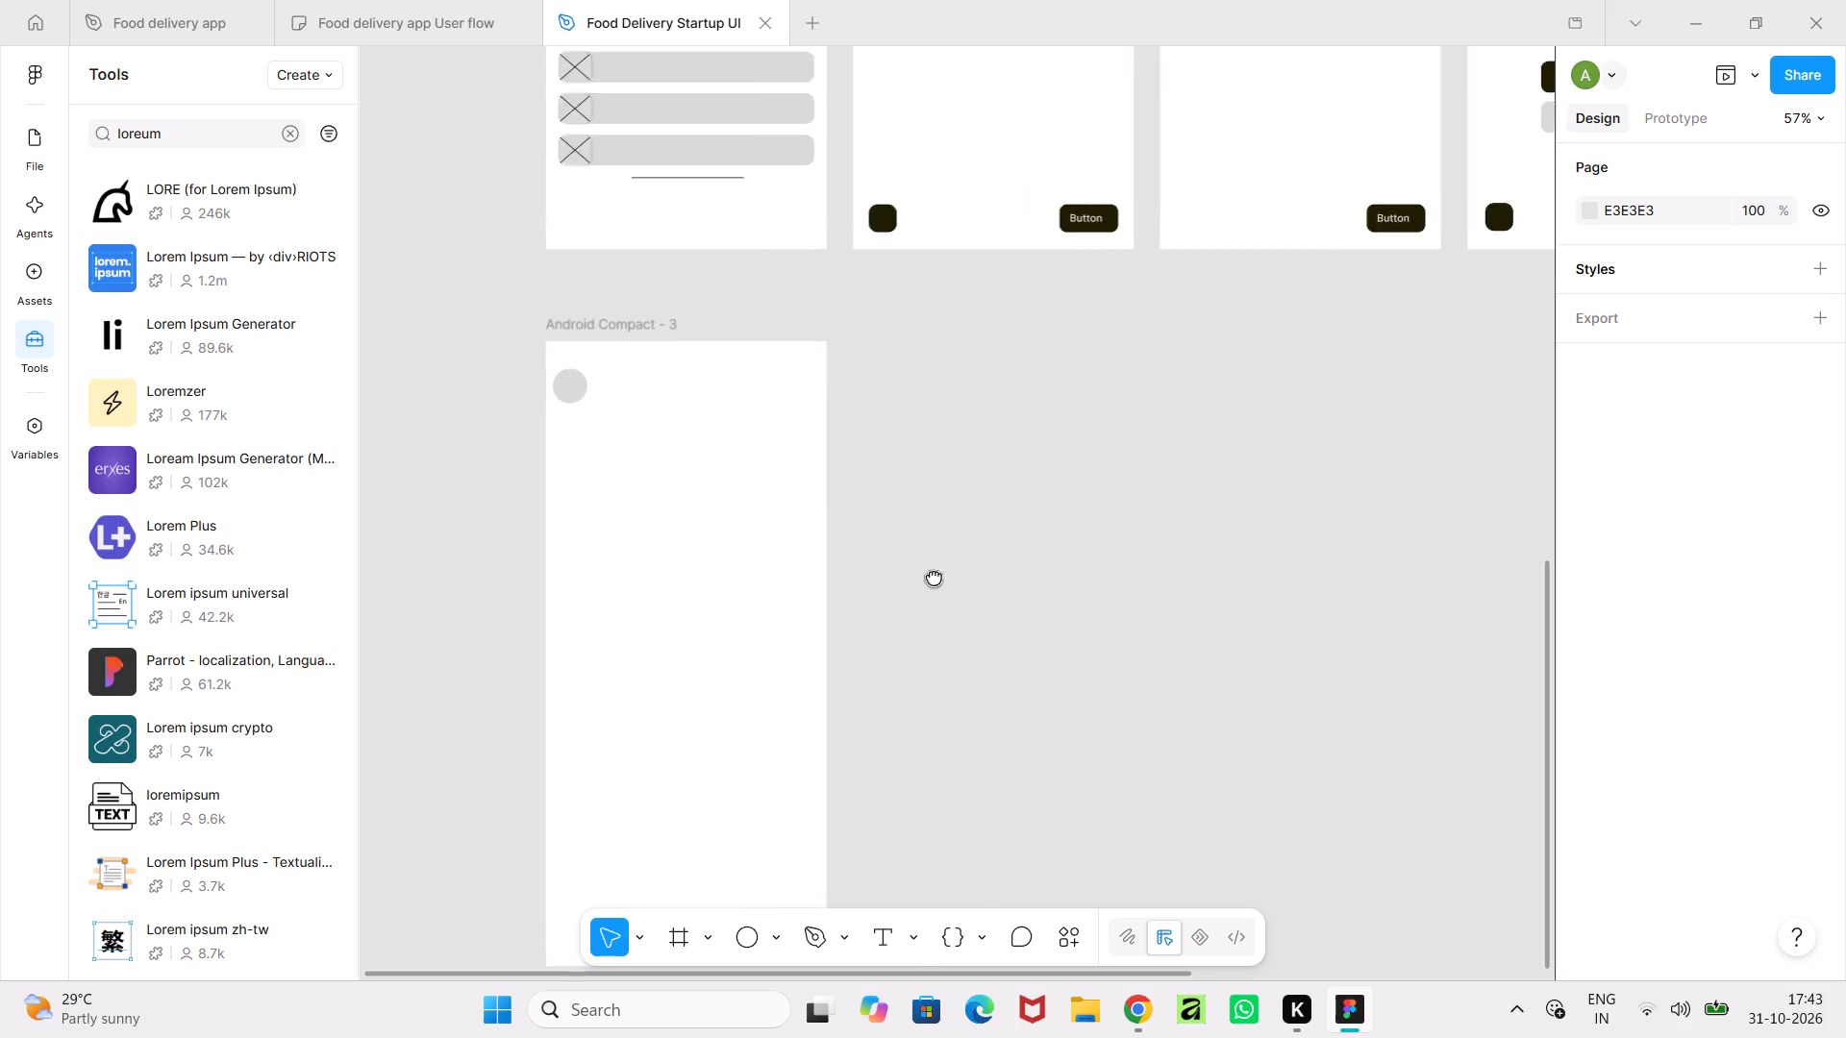
middle_click_drag(934, 577, 1017, 697)
left_click(664, 517, "ctrl")
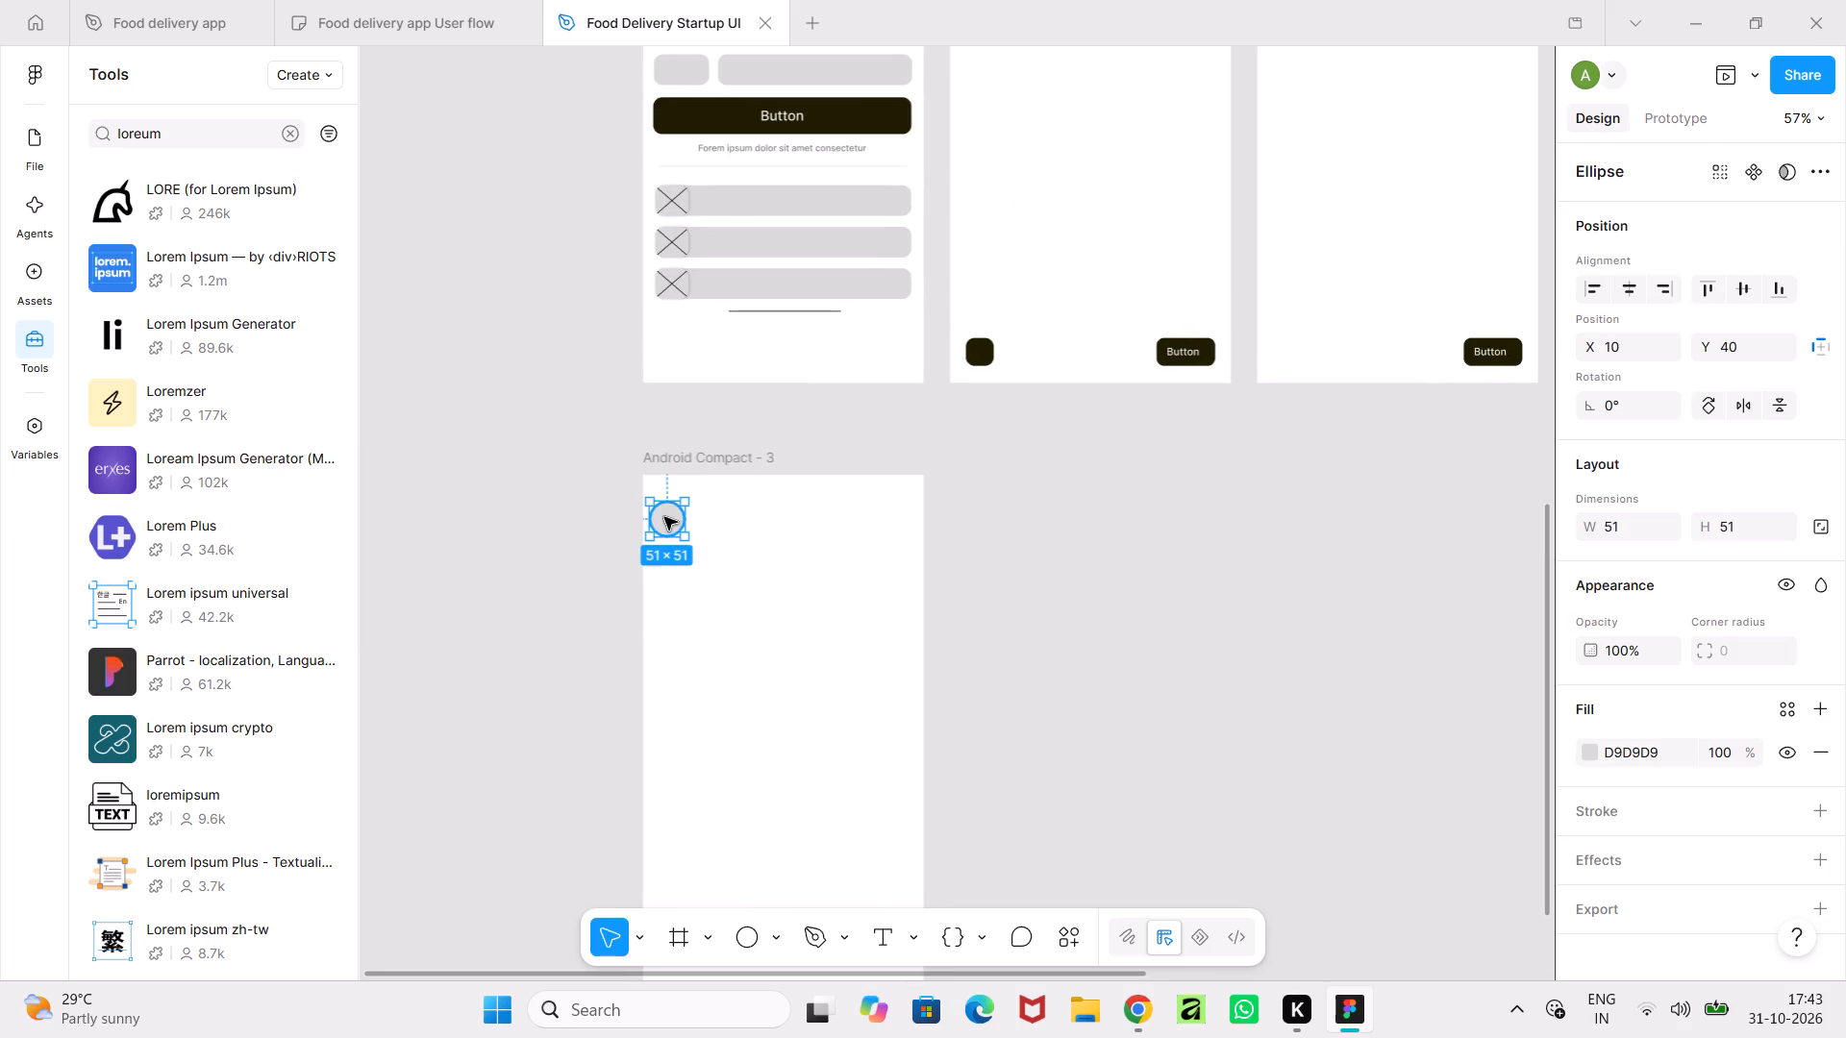
scroll(664, 517, "up", 5, "ctrl")
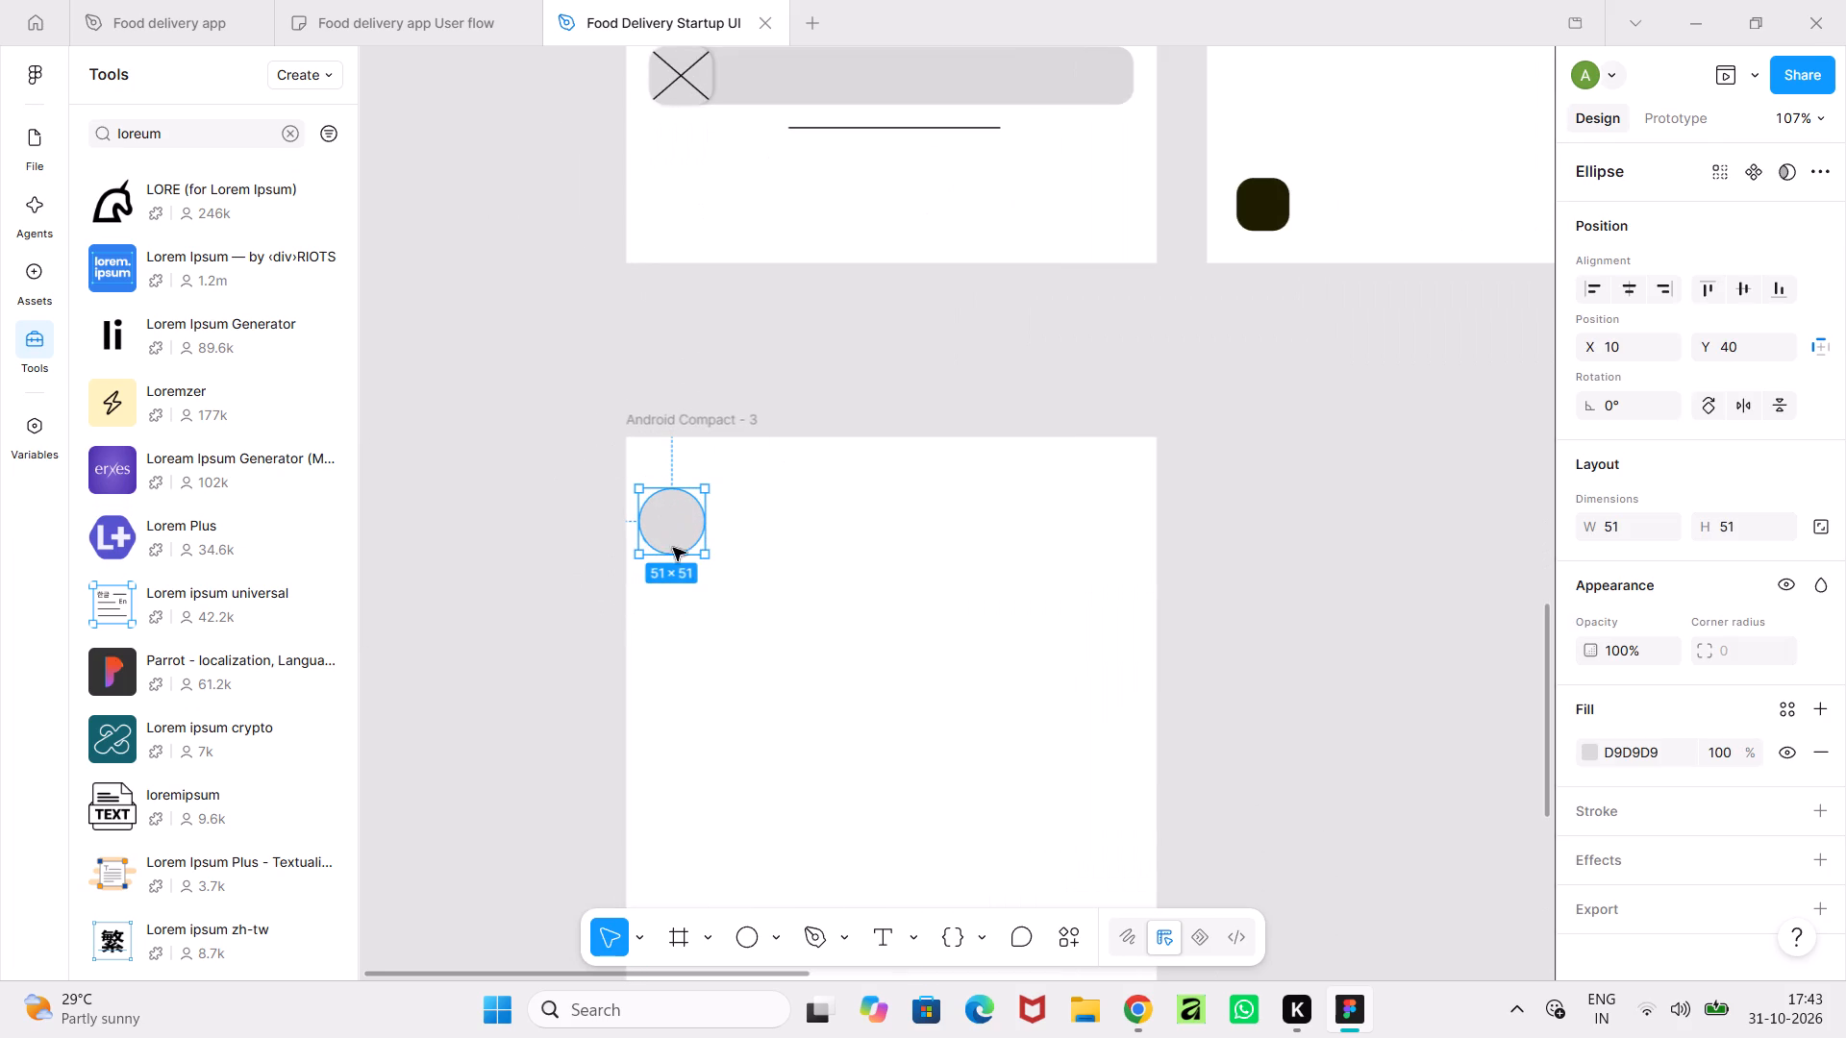
scroll(715, 686, "up", 5, "ctrl")
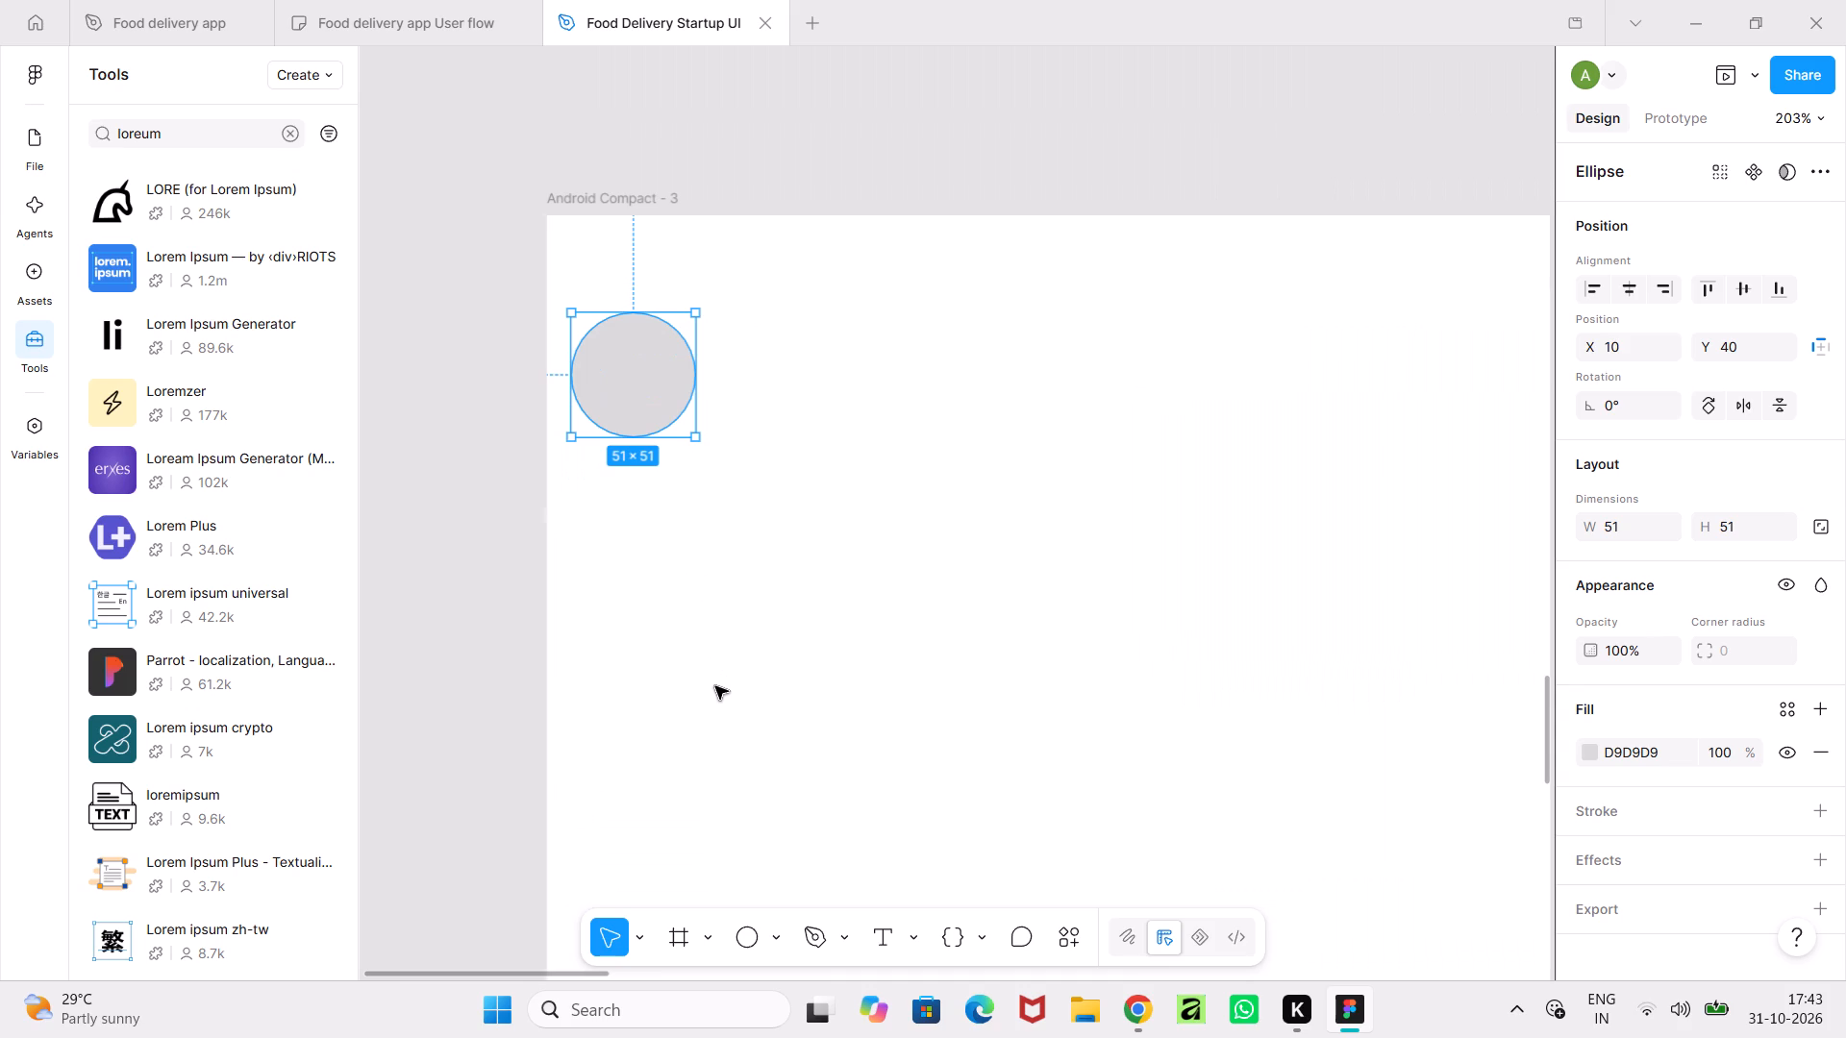
left_click(747, 932)
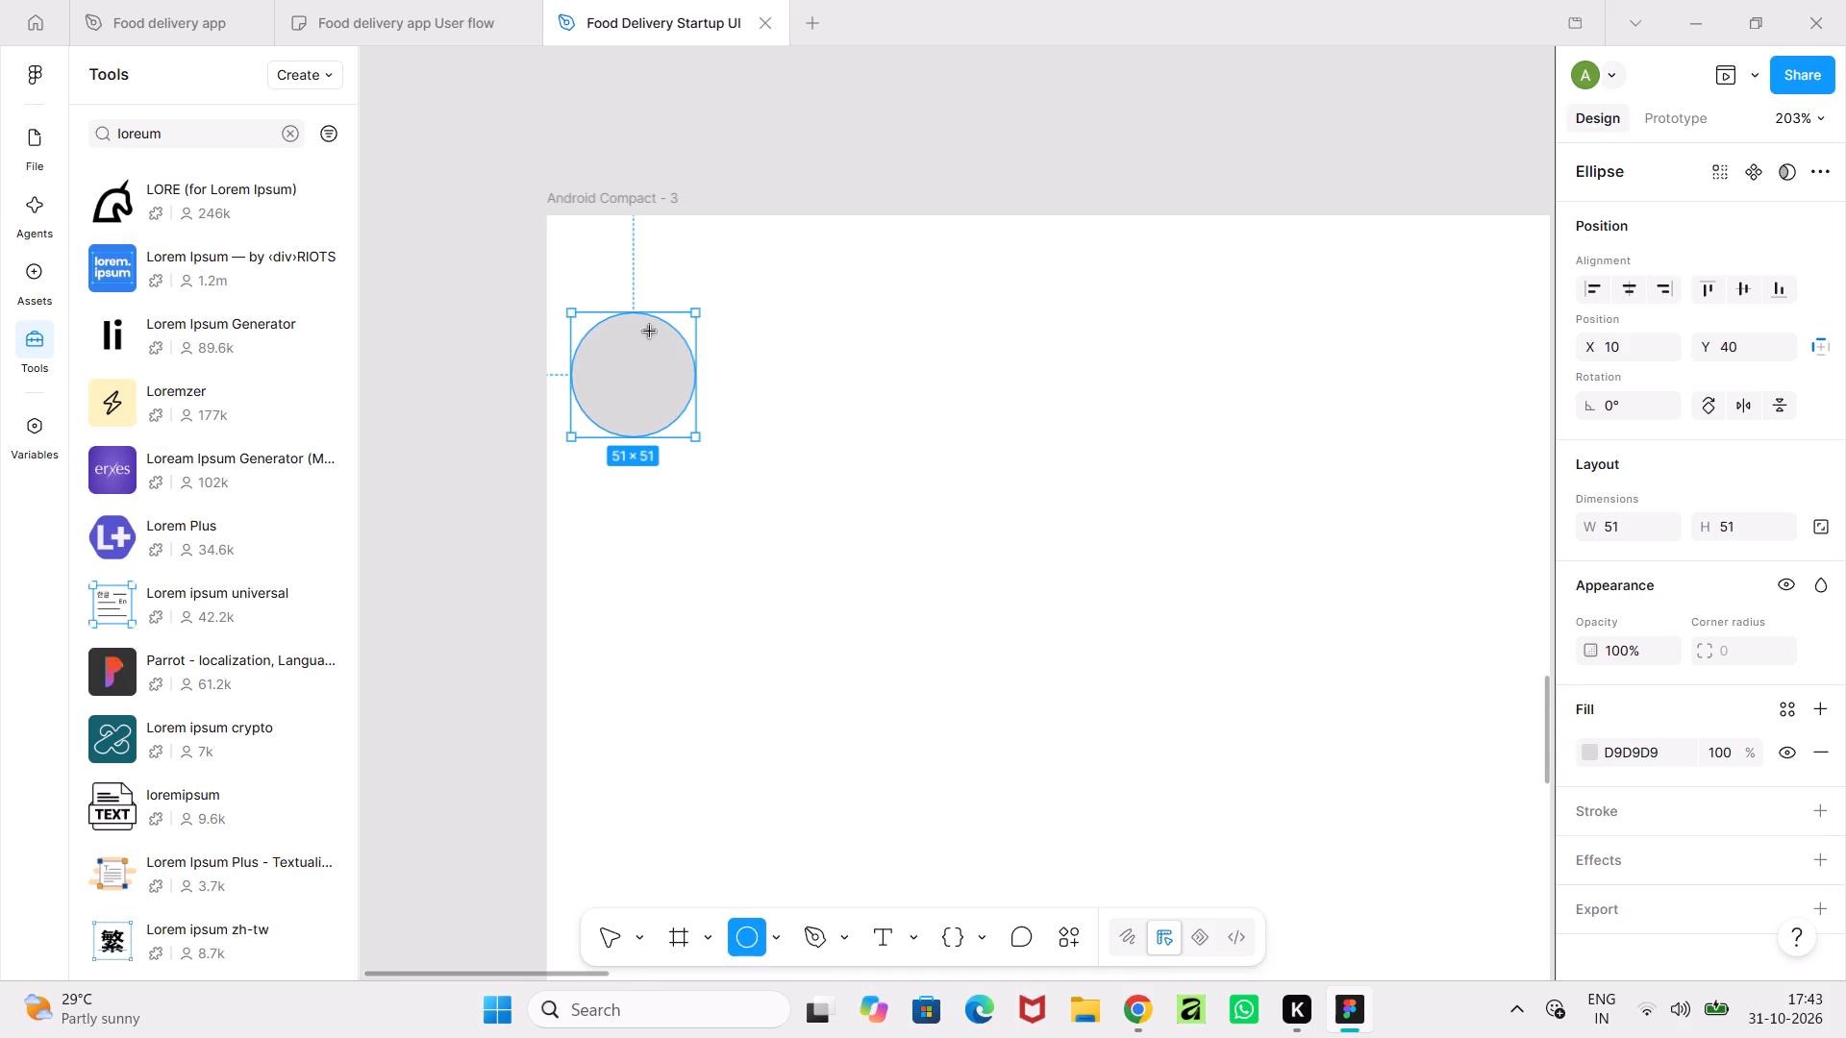
left_click_drag(613, 344, 656, 378)
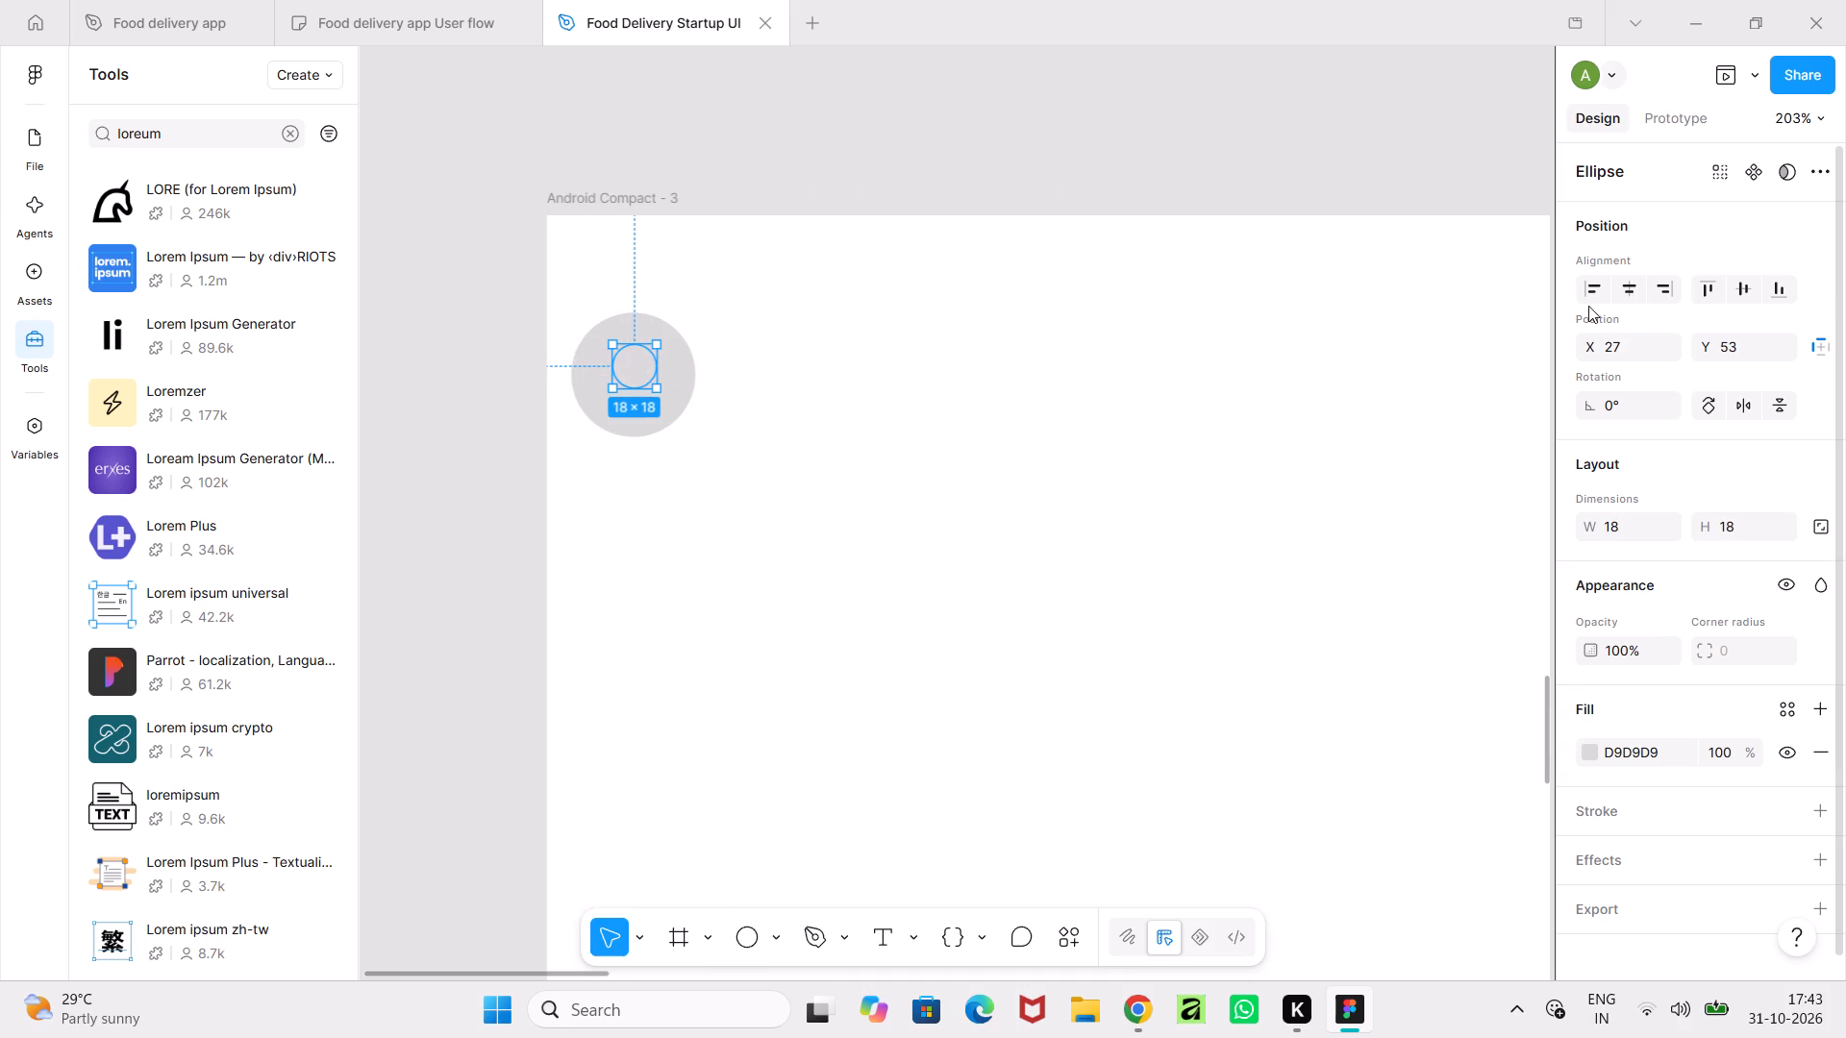
left_click(1584, 756)
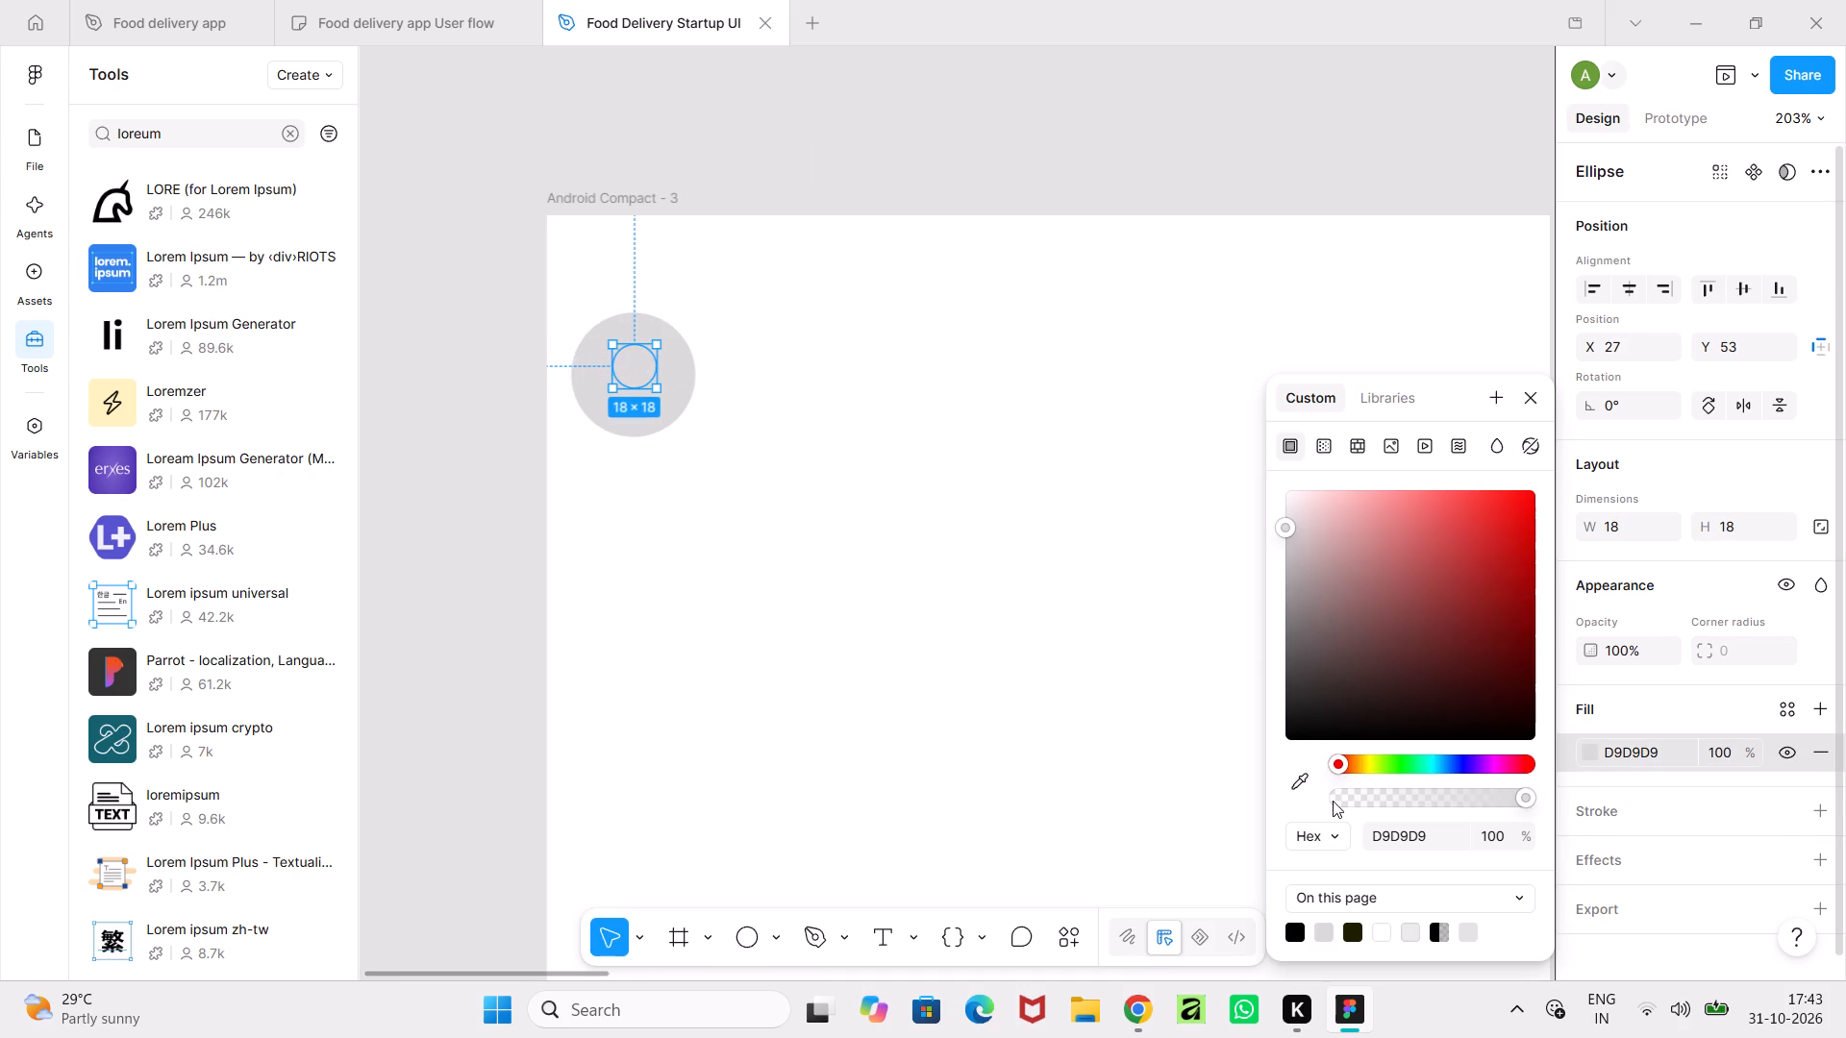
left_click(1296, 929)
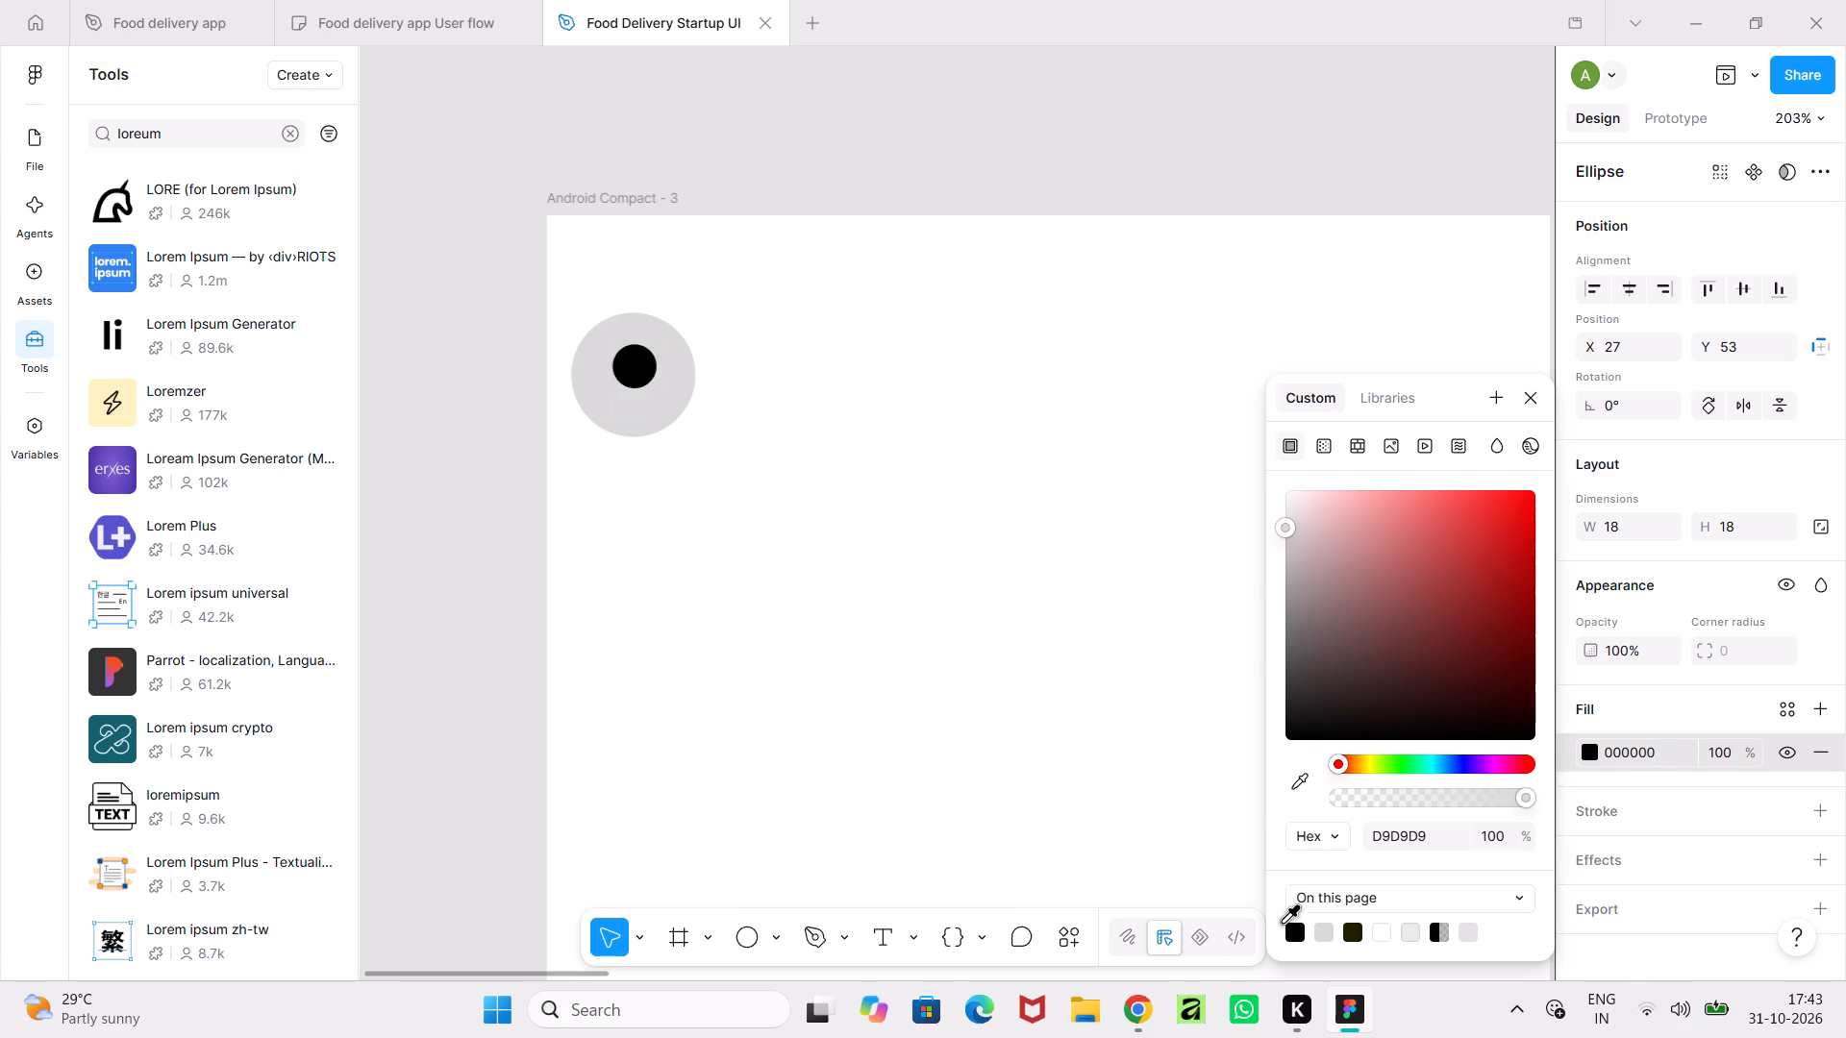
Duplicate the black circle, enlarge the copy to about 35 × 35, and centre it below the original at about X 18, Y 69.
left_click(637, 374)
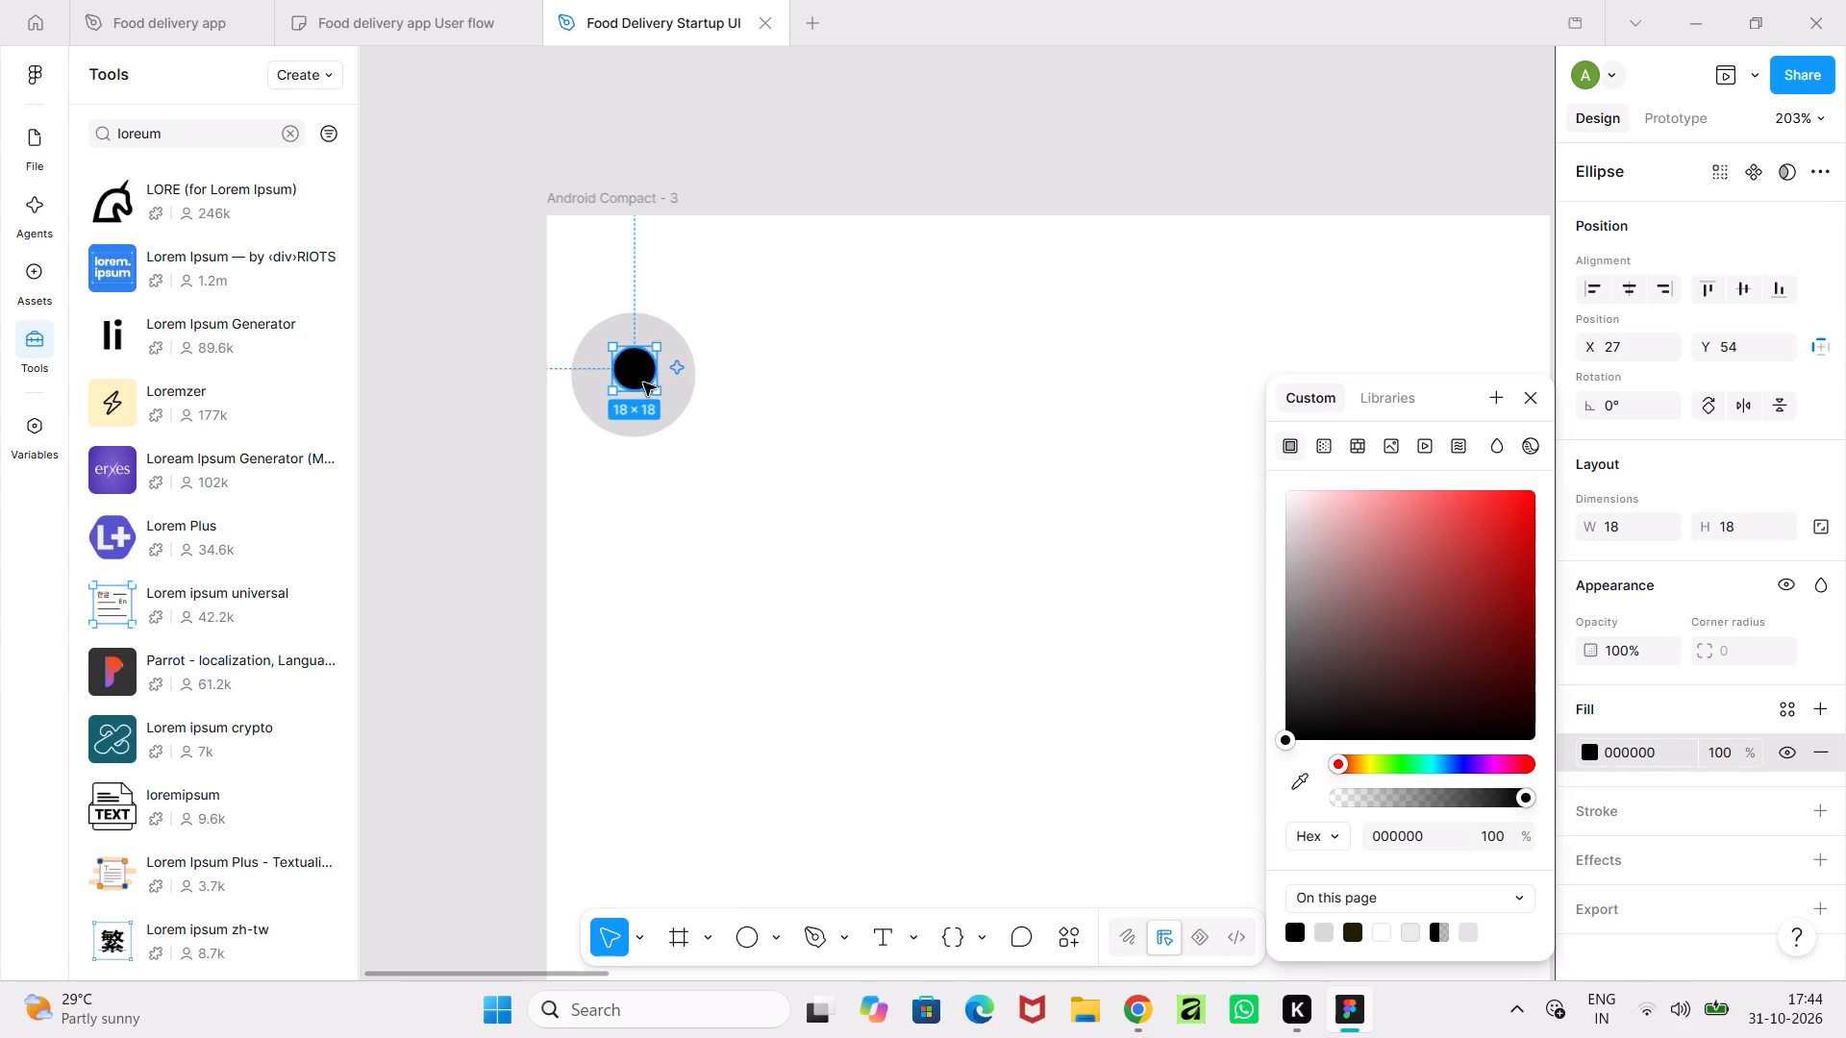
key("ctrl+c")
key("ctrl+v")
left_click_drag(638, 364, 641, 401)
left_click_drag(661, 430, 729, 507, "shift")
left_click_drag(695, 457, 652, 459)
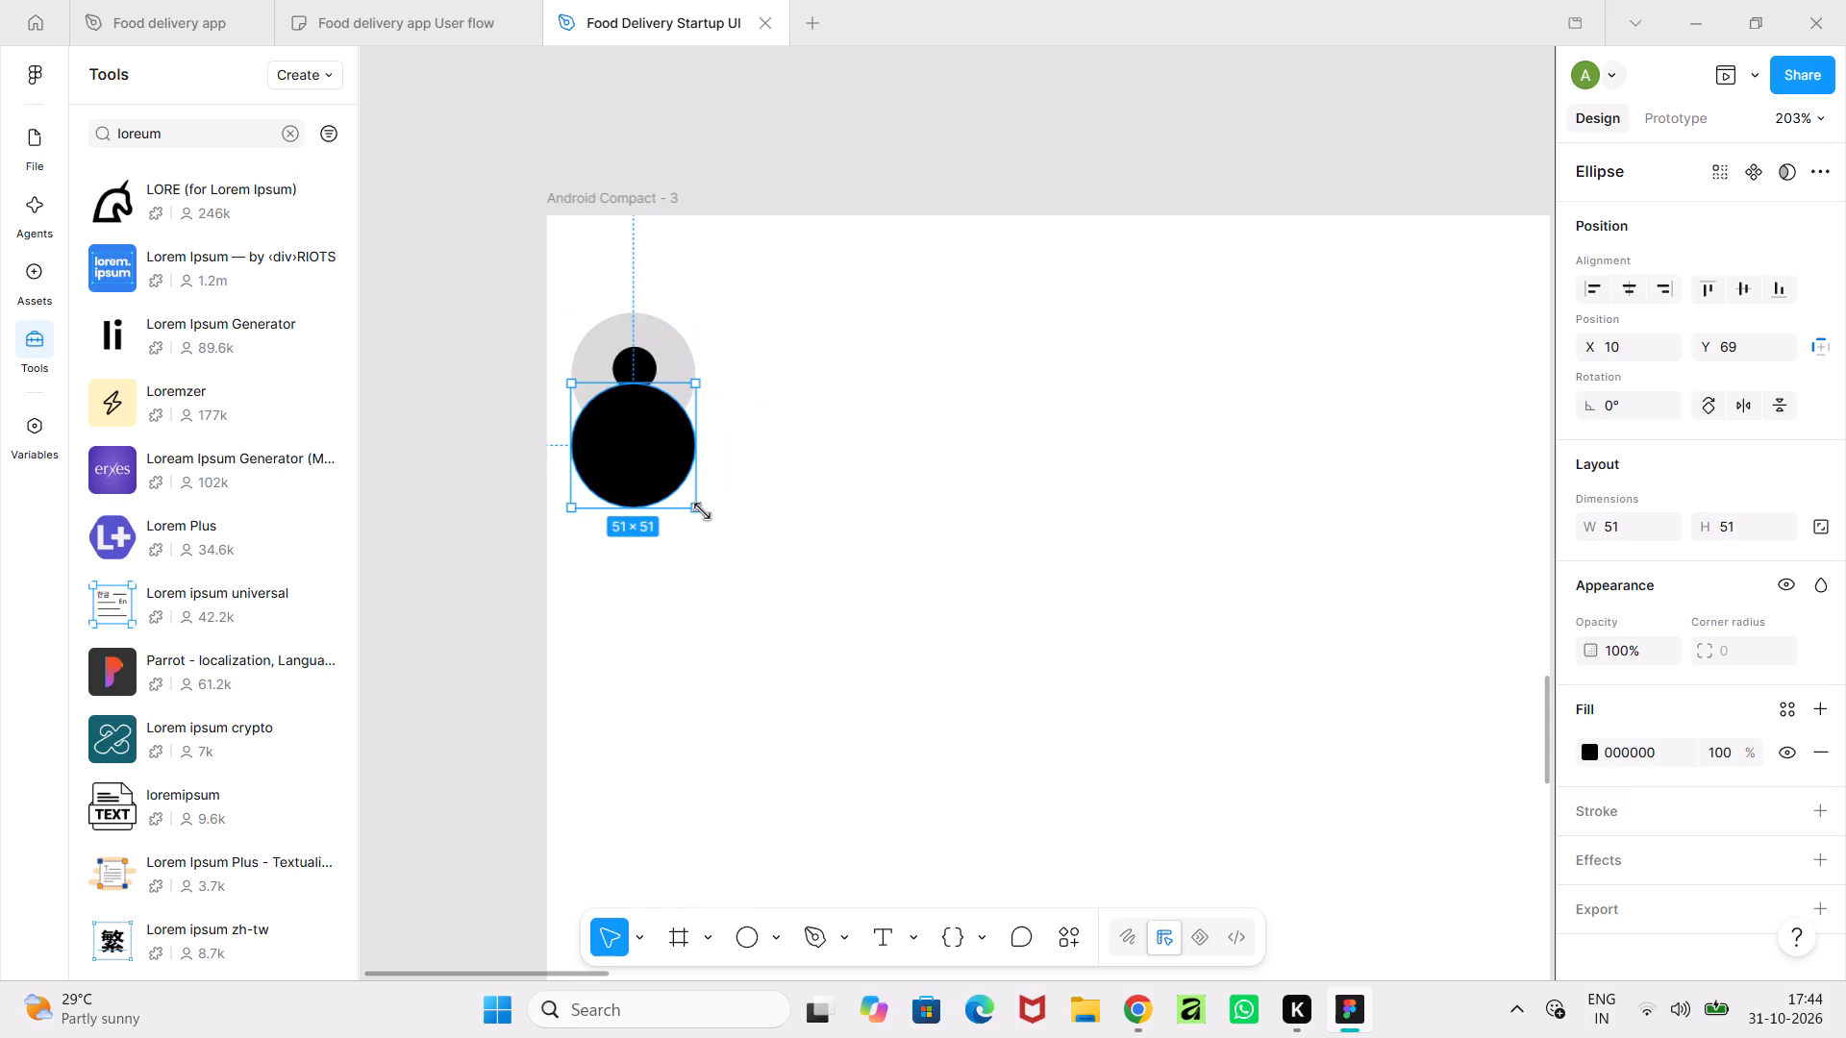
left_click_drag(702, 511, 661, 465, "shift")
left_click_drag(615, 428, 631, 432)
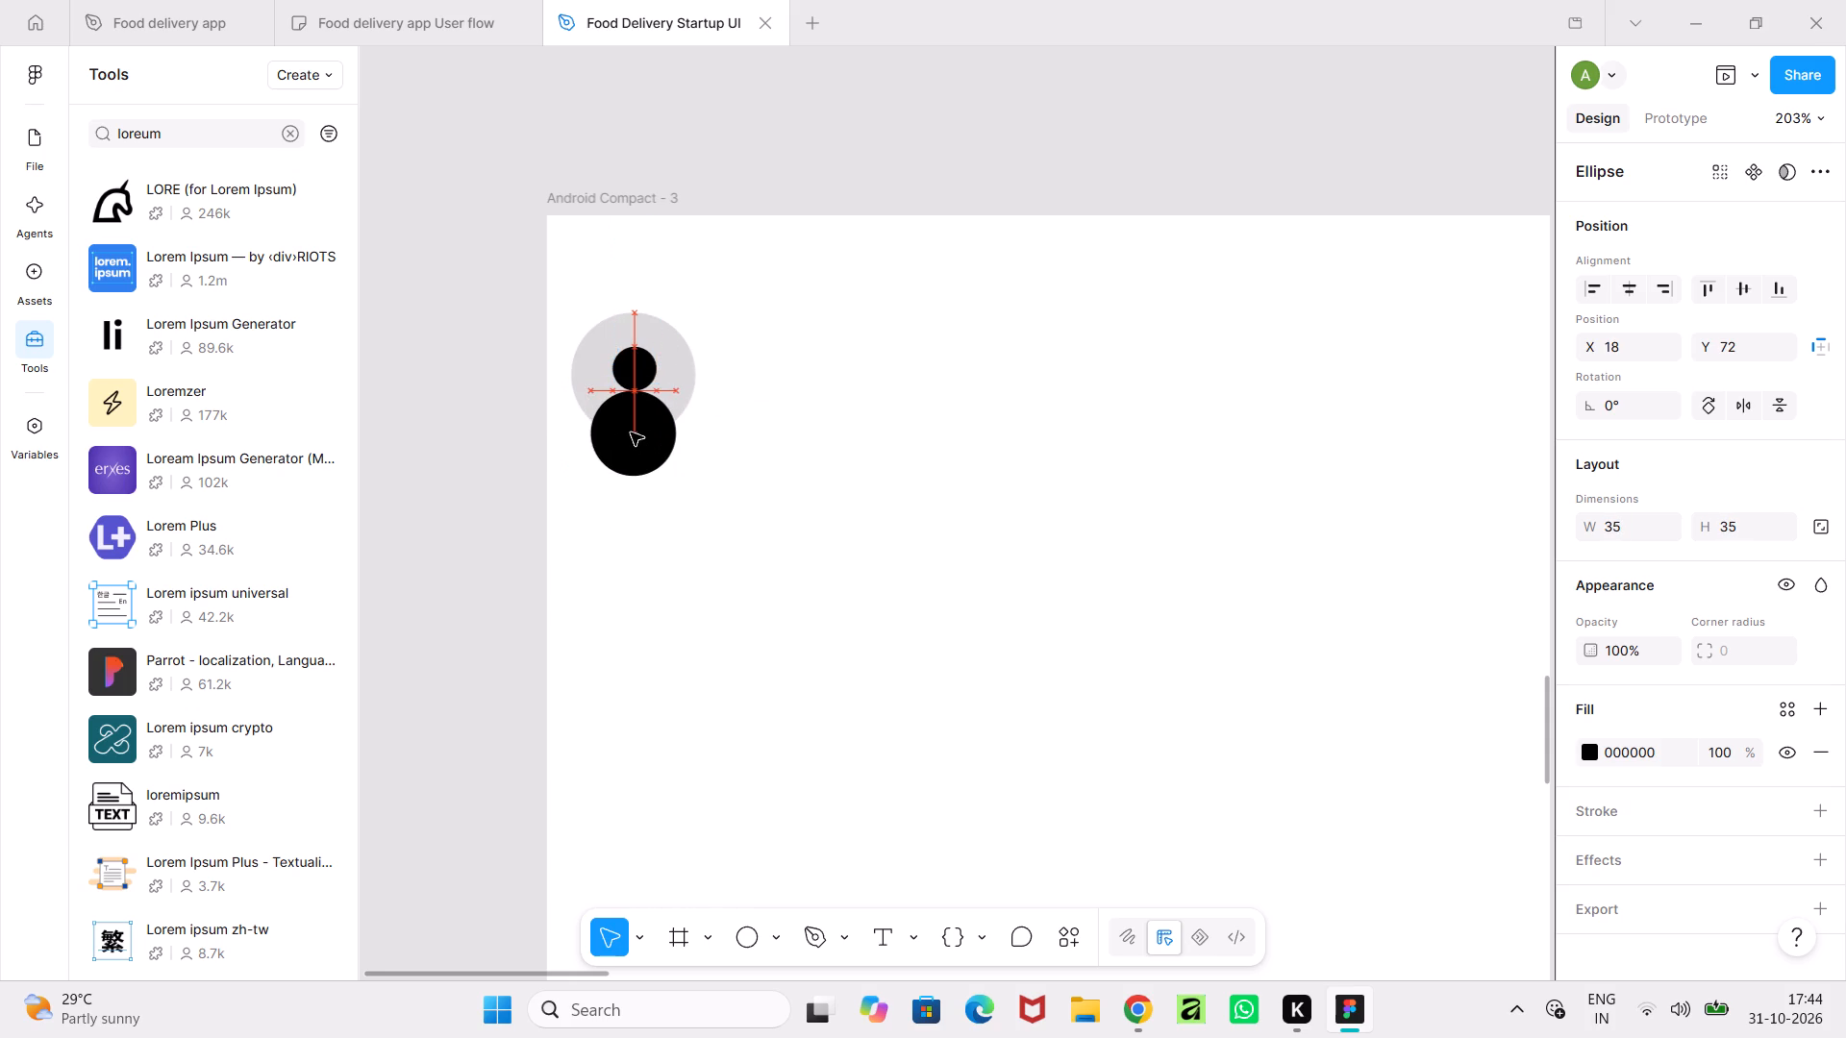
left_click_drag(631, 432, 635, 429)
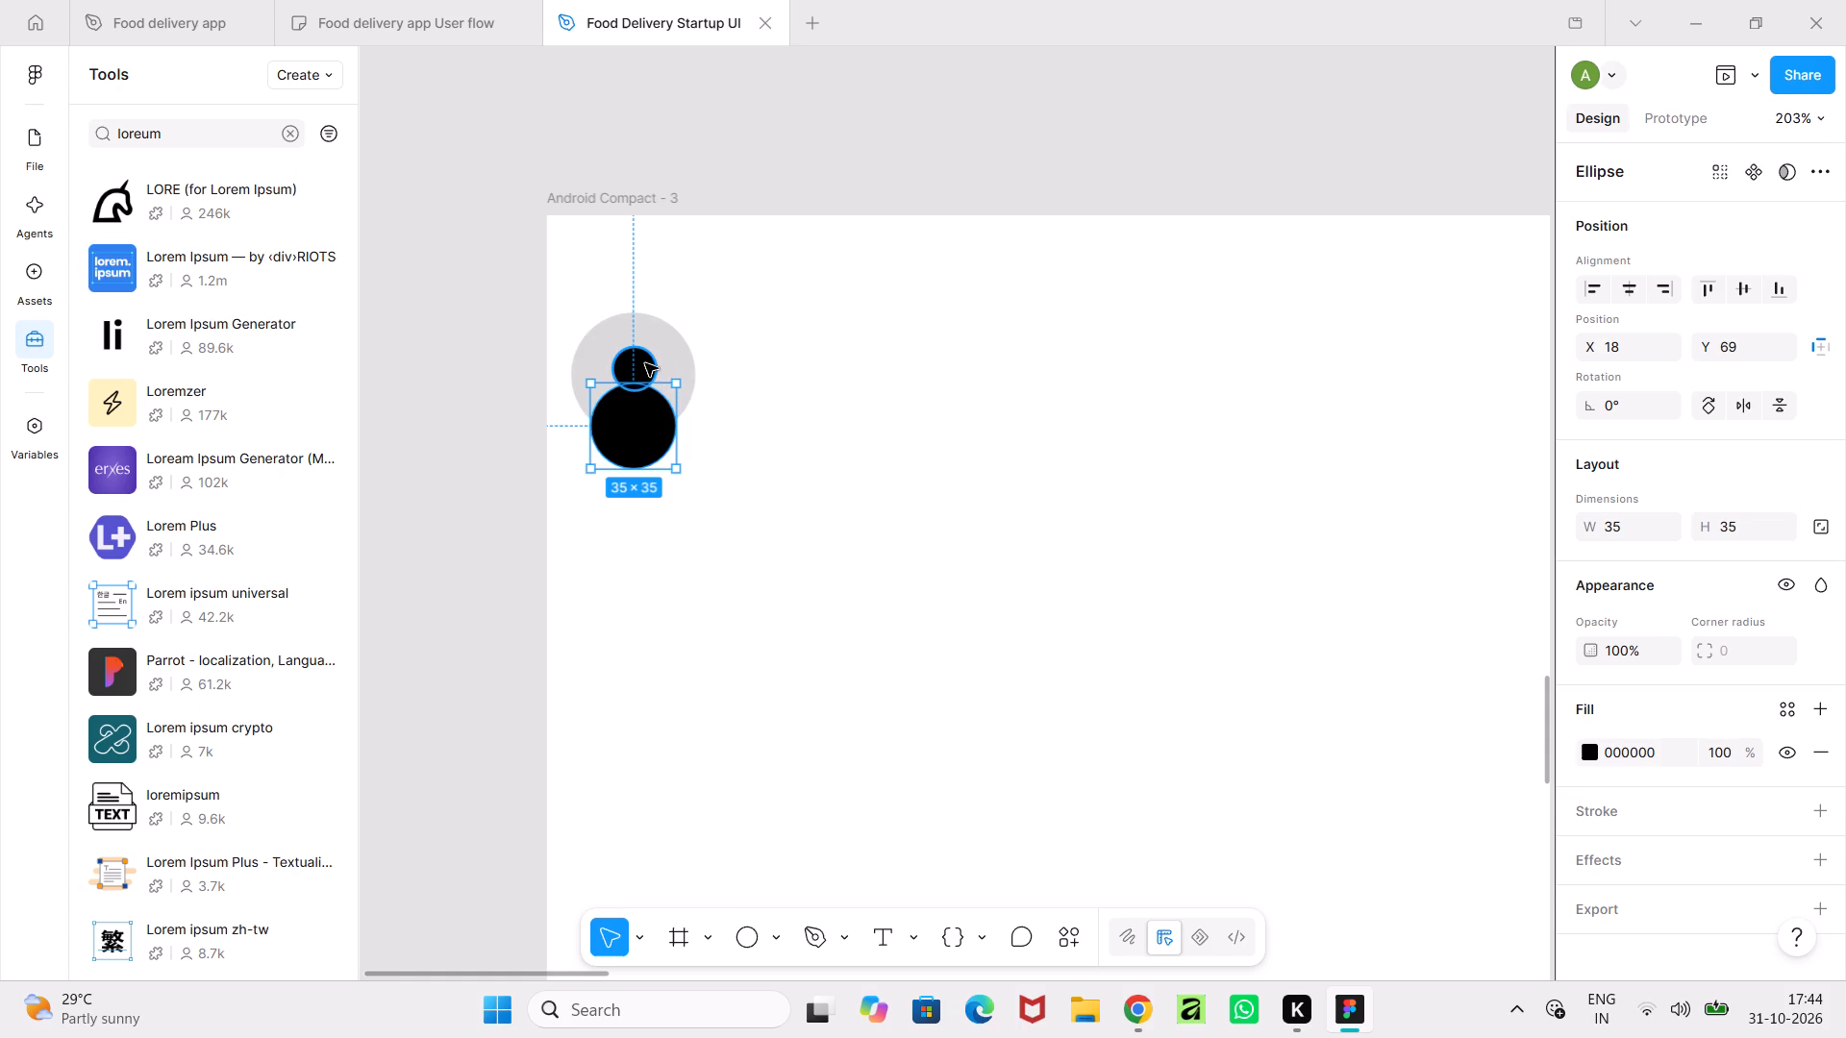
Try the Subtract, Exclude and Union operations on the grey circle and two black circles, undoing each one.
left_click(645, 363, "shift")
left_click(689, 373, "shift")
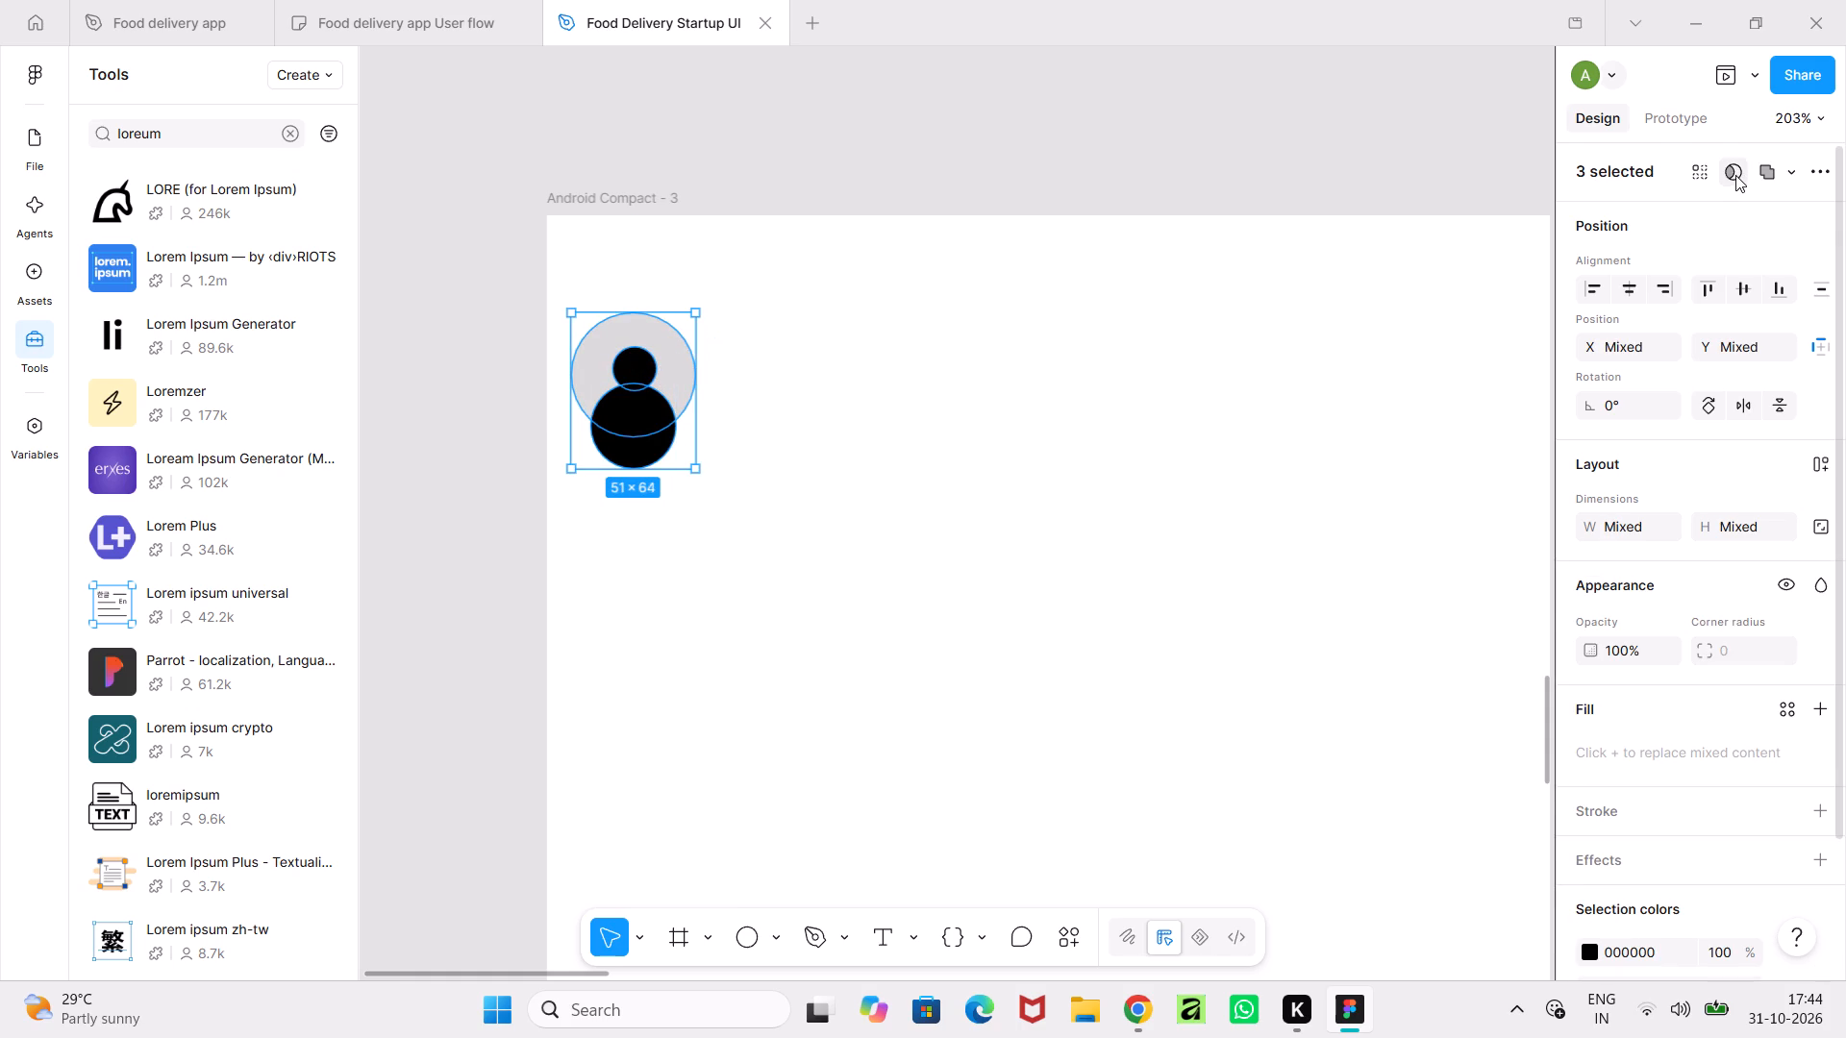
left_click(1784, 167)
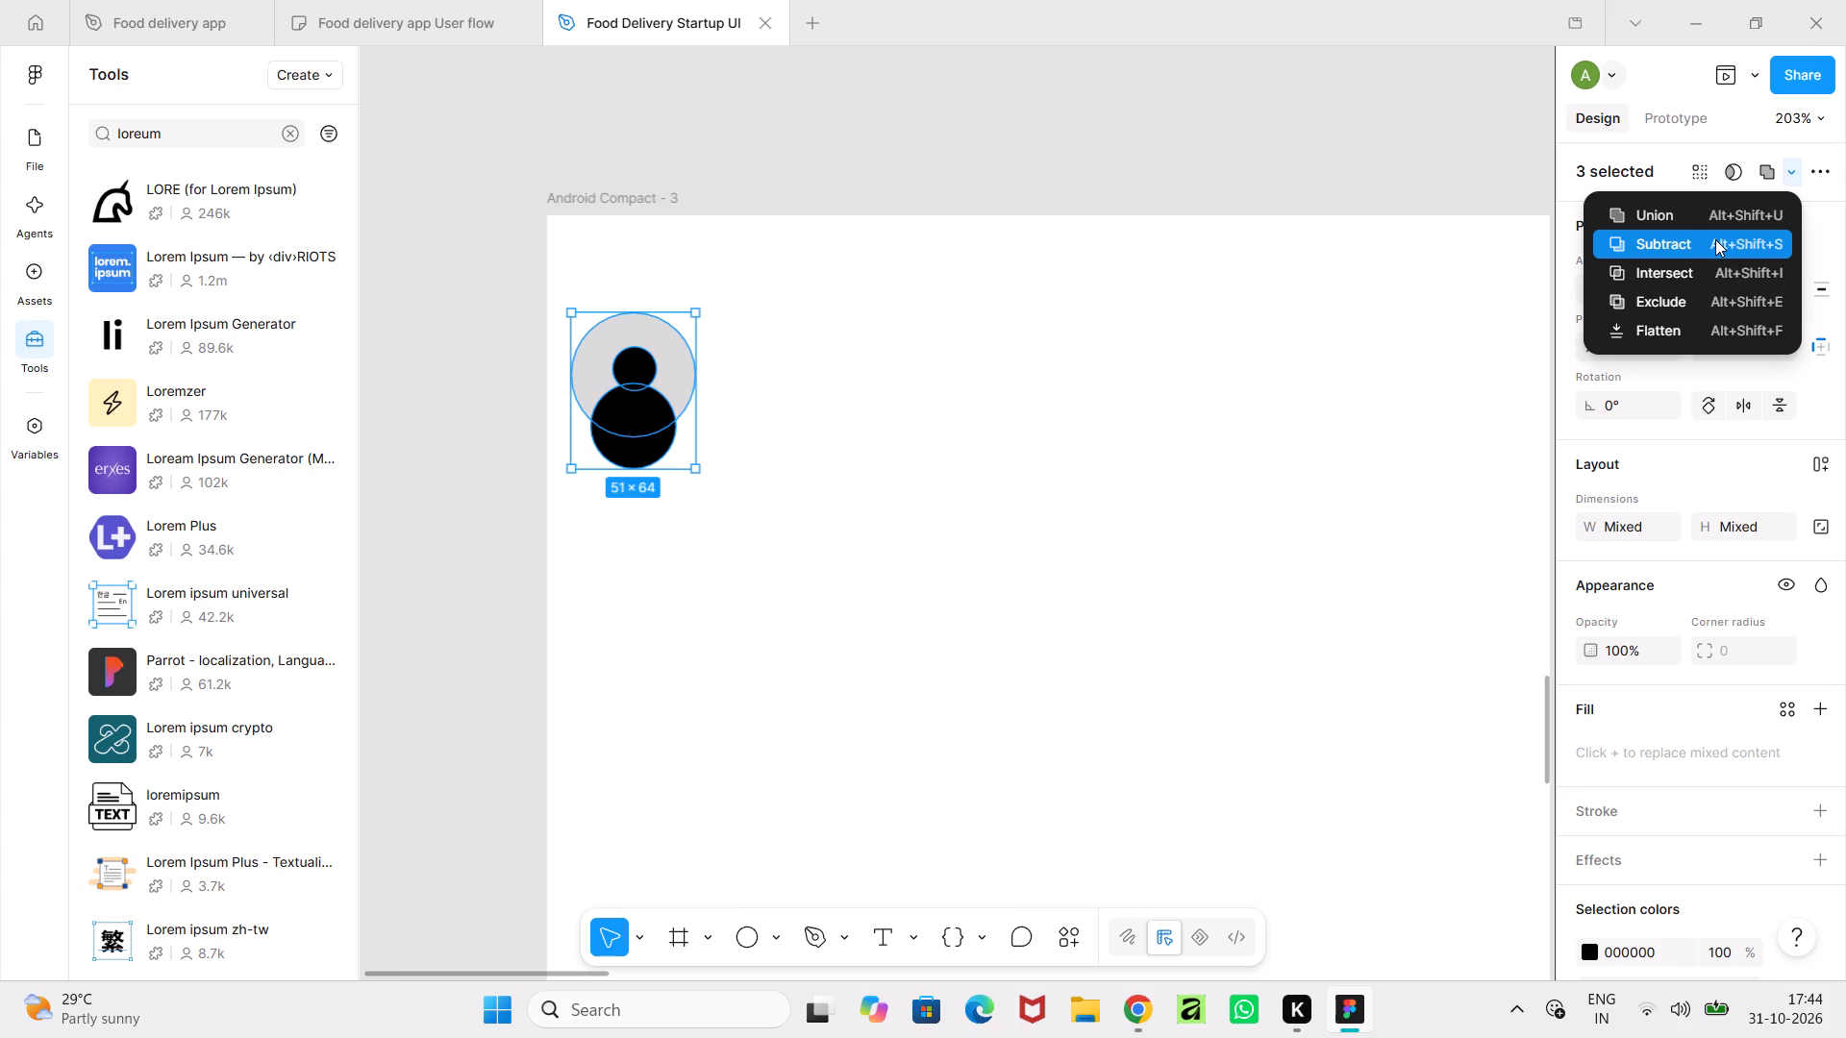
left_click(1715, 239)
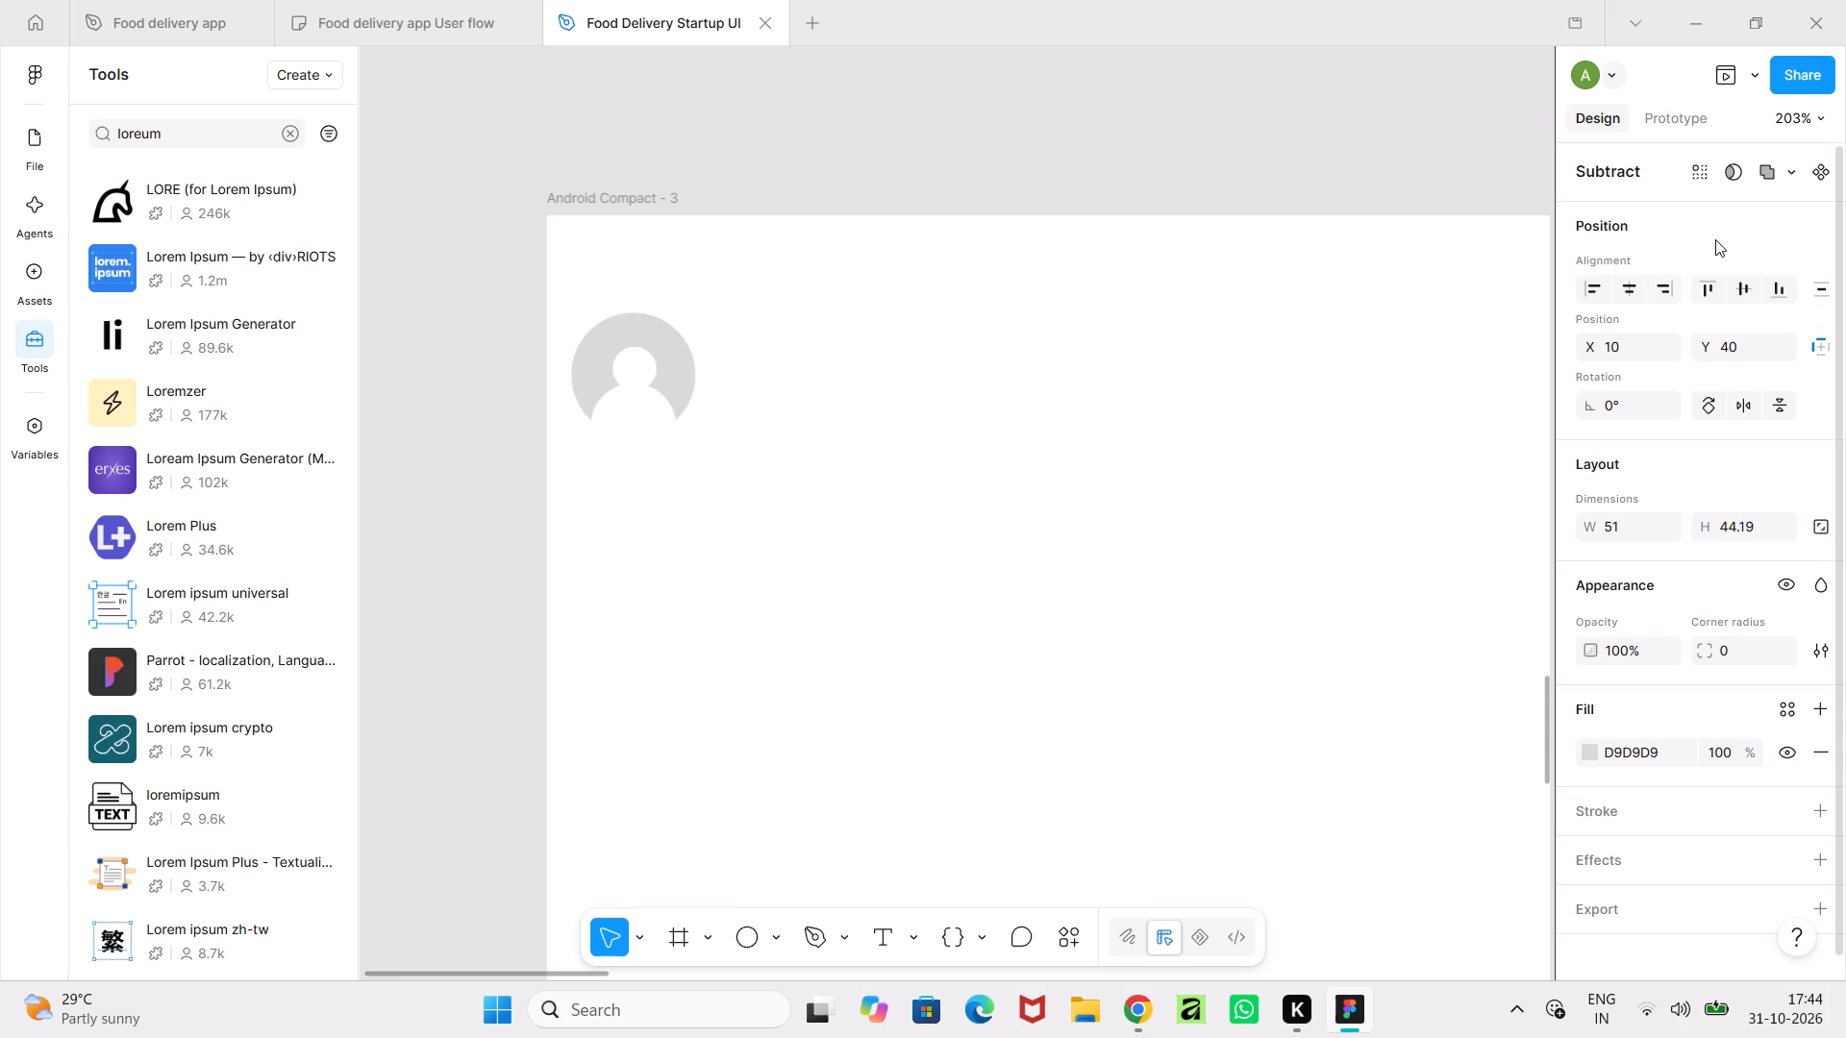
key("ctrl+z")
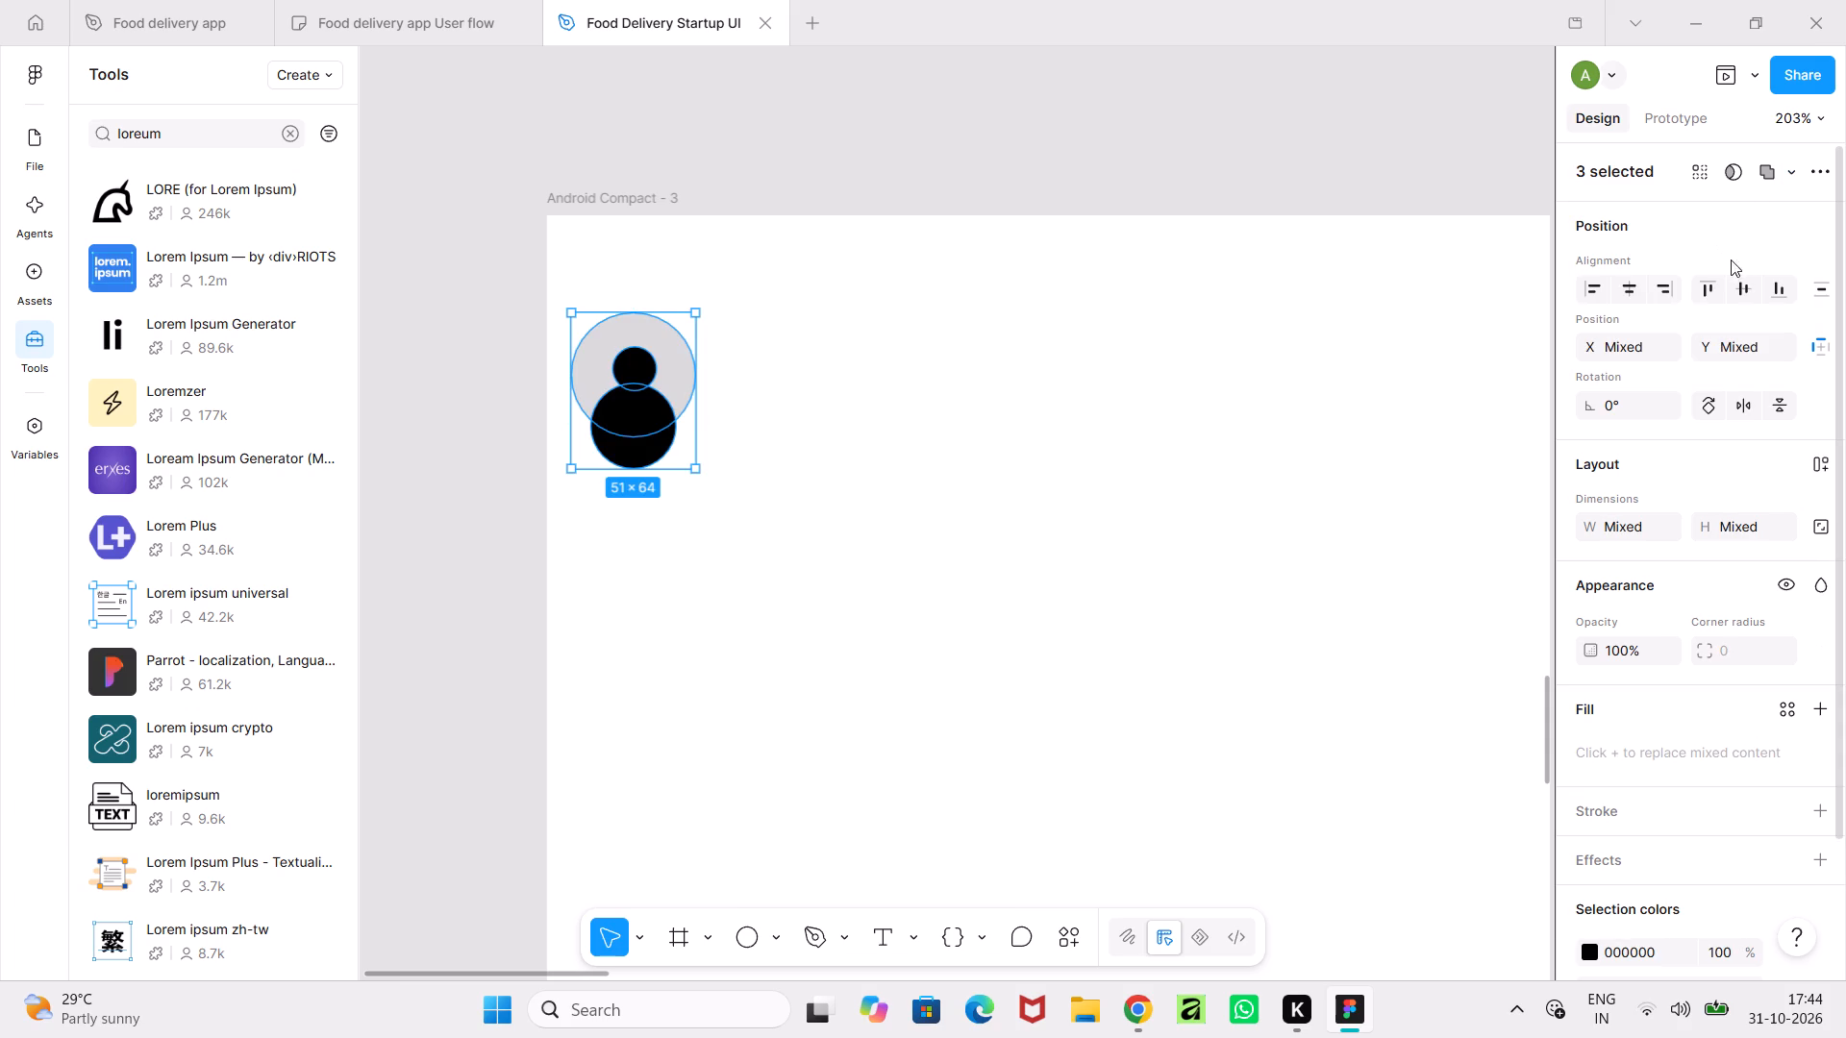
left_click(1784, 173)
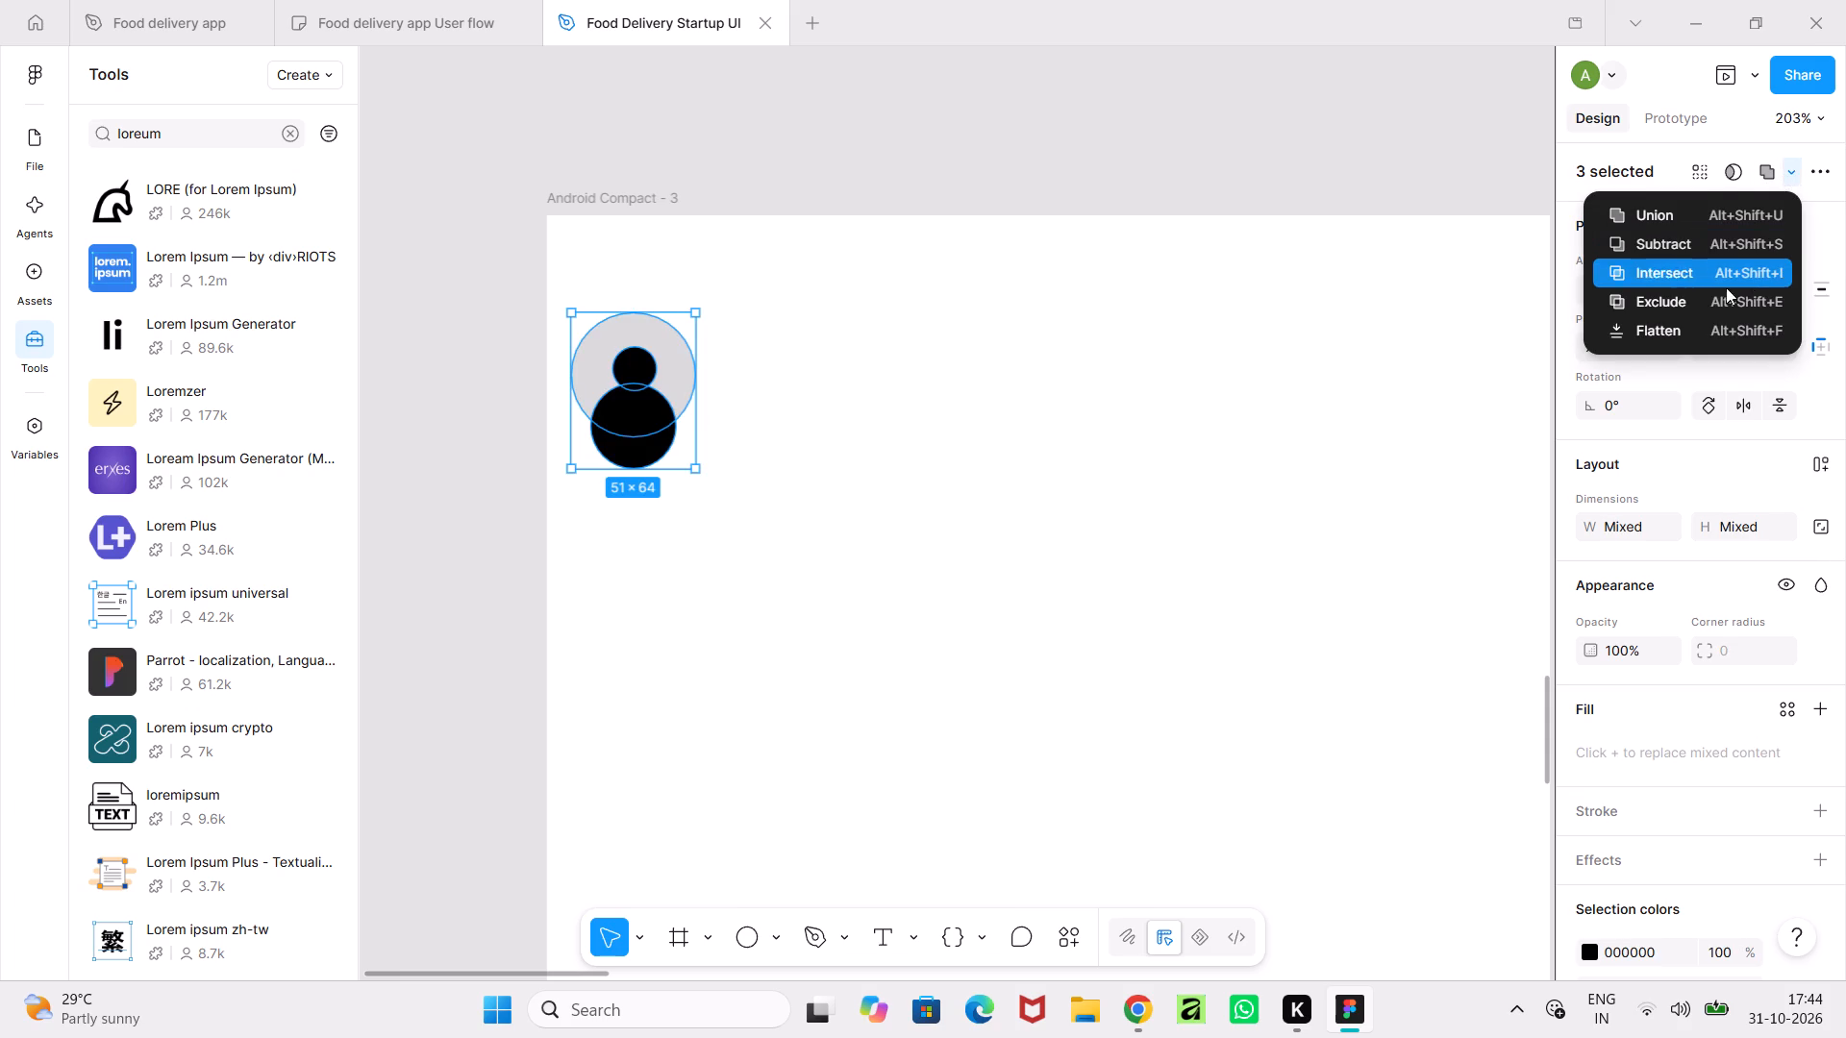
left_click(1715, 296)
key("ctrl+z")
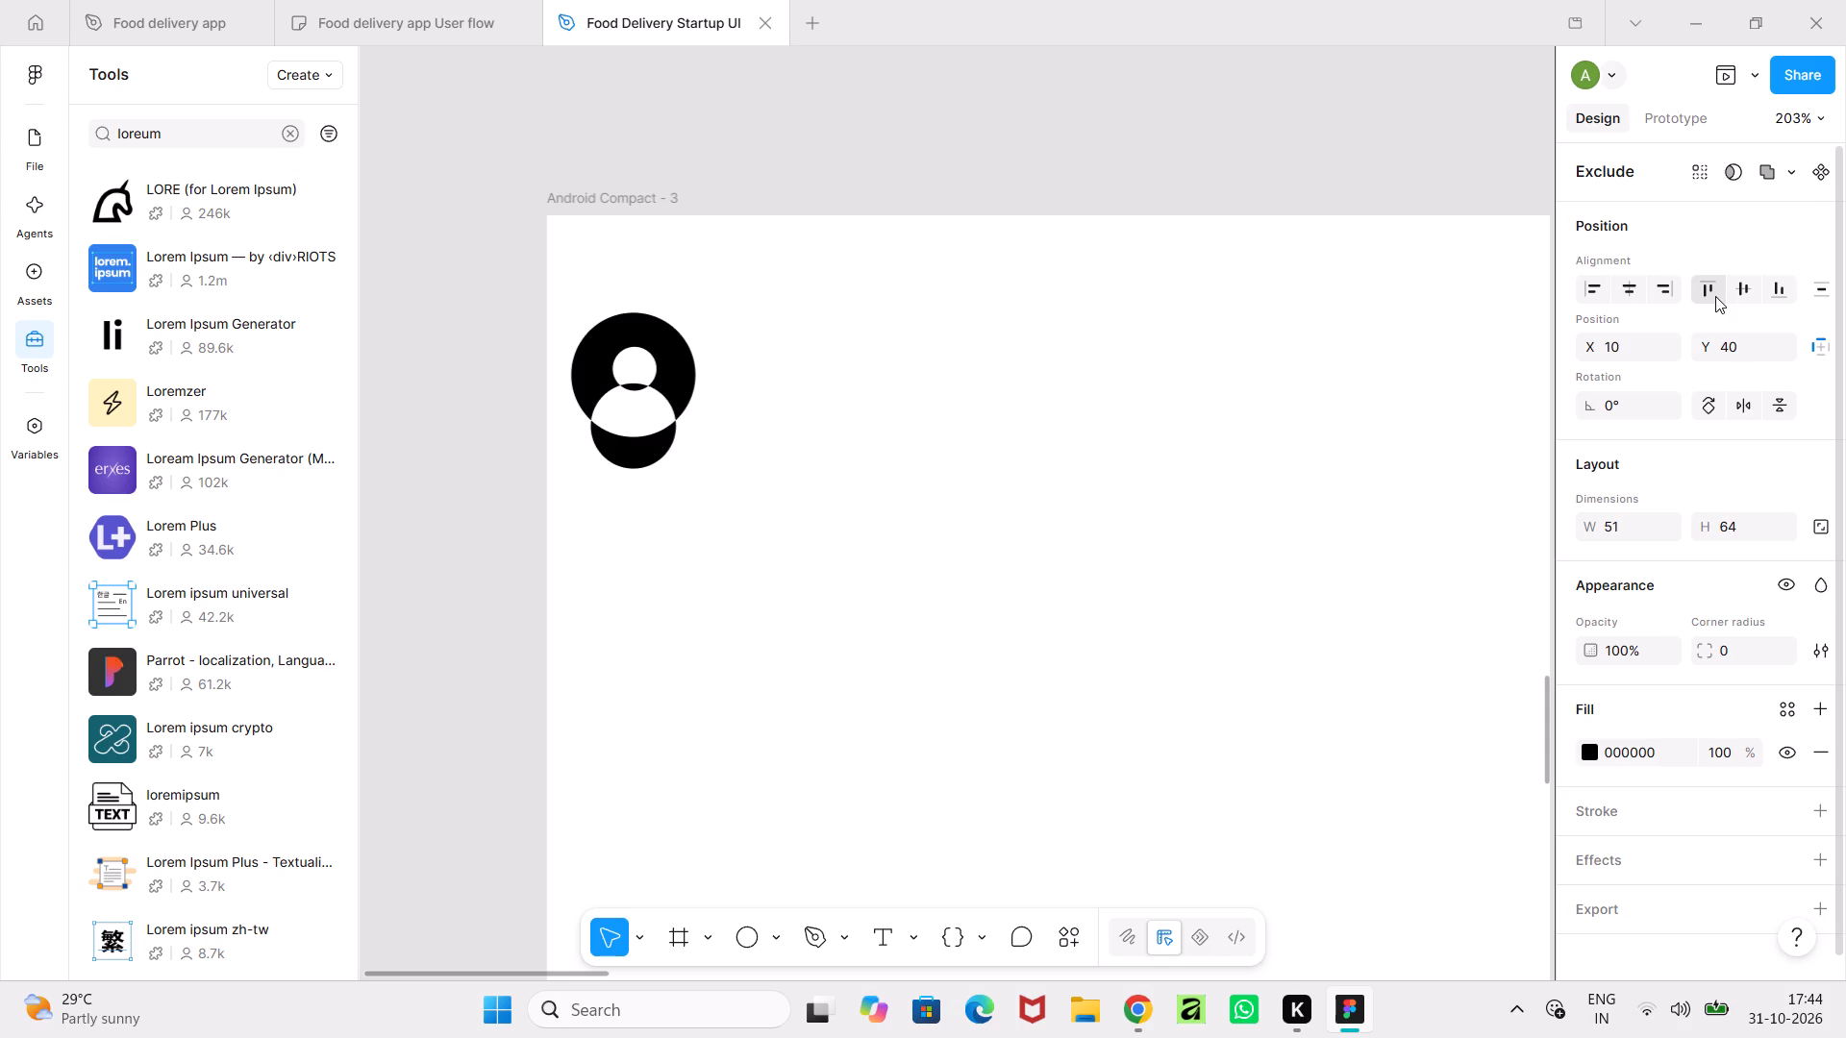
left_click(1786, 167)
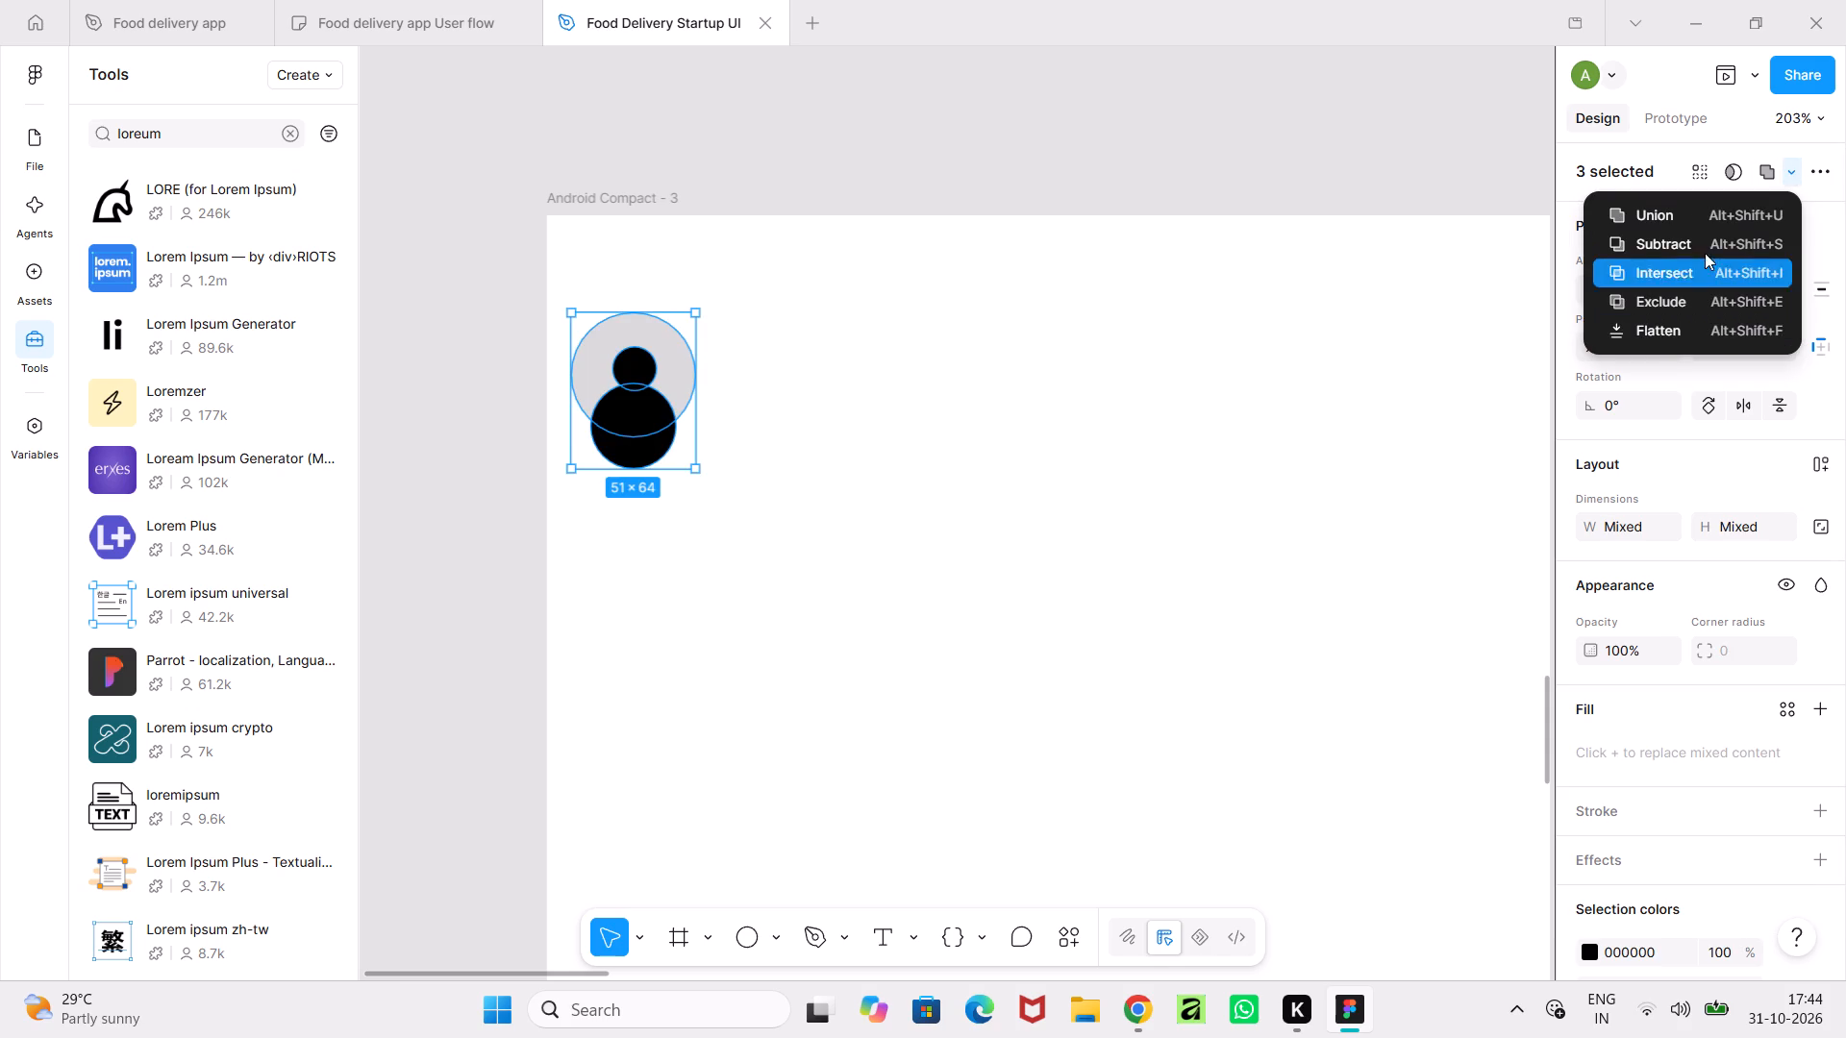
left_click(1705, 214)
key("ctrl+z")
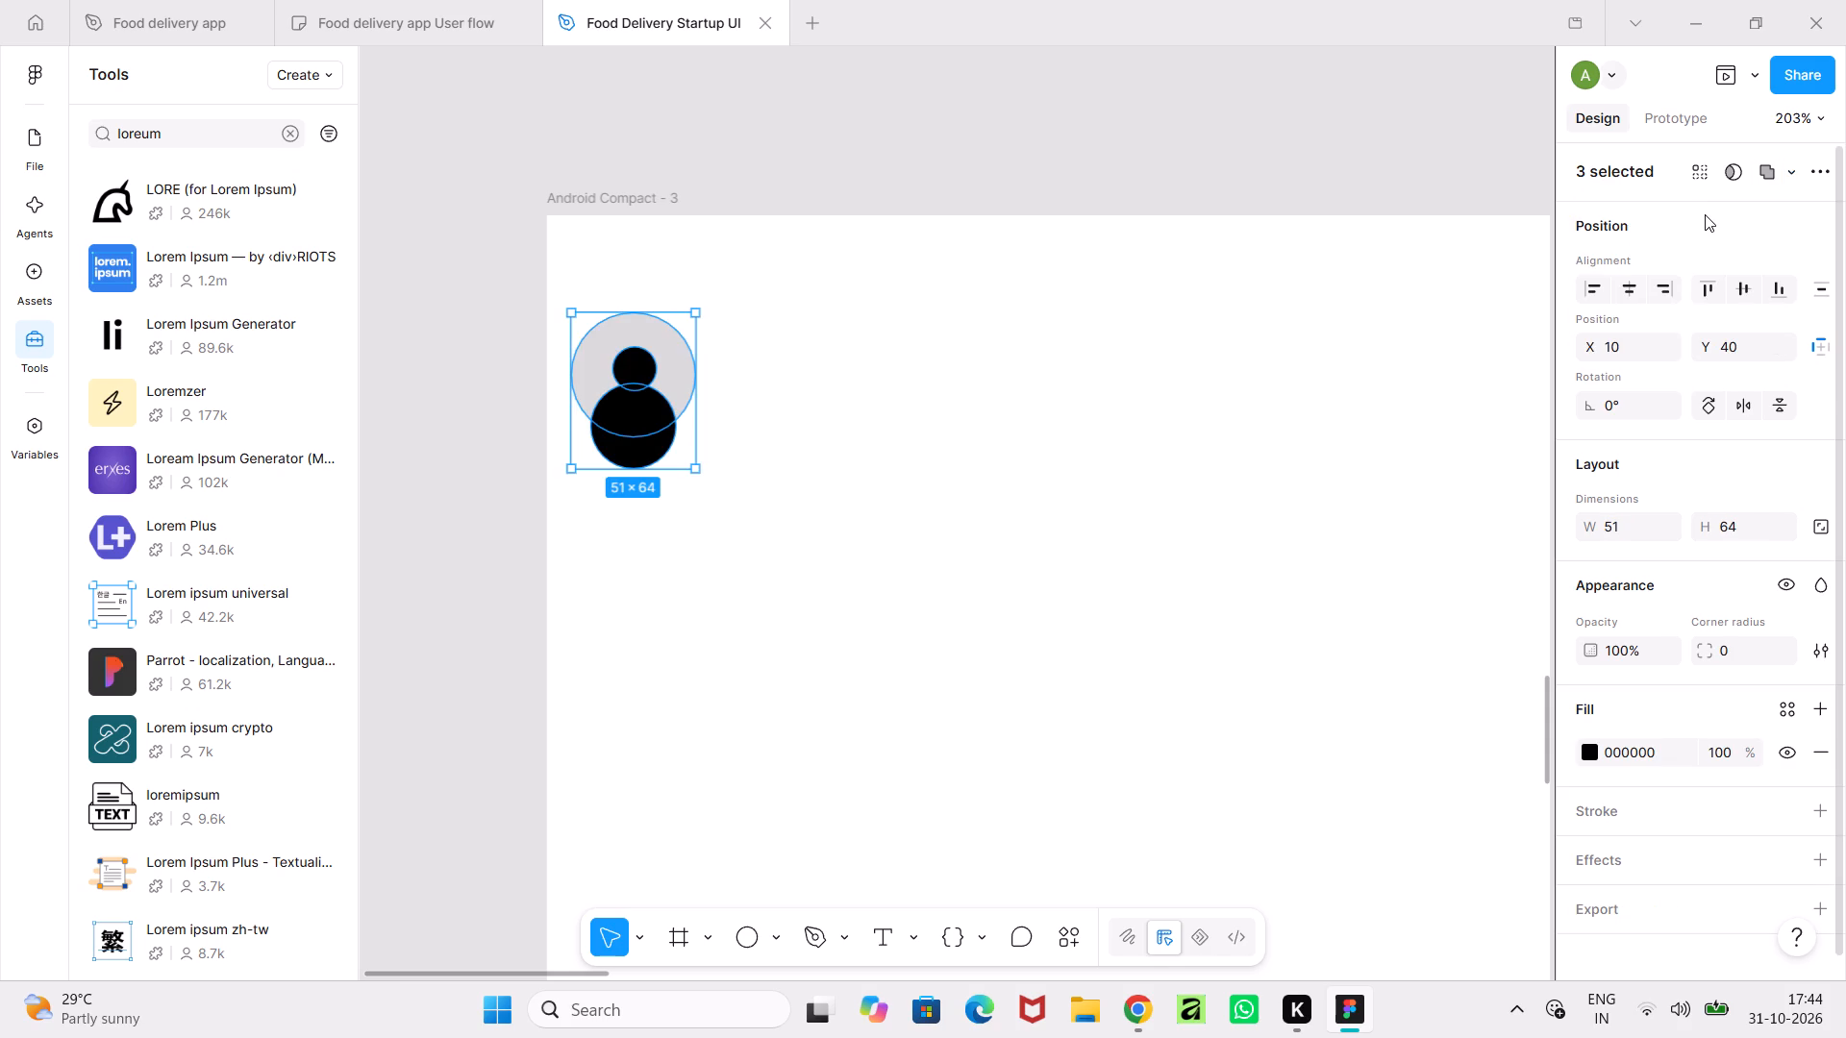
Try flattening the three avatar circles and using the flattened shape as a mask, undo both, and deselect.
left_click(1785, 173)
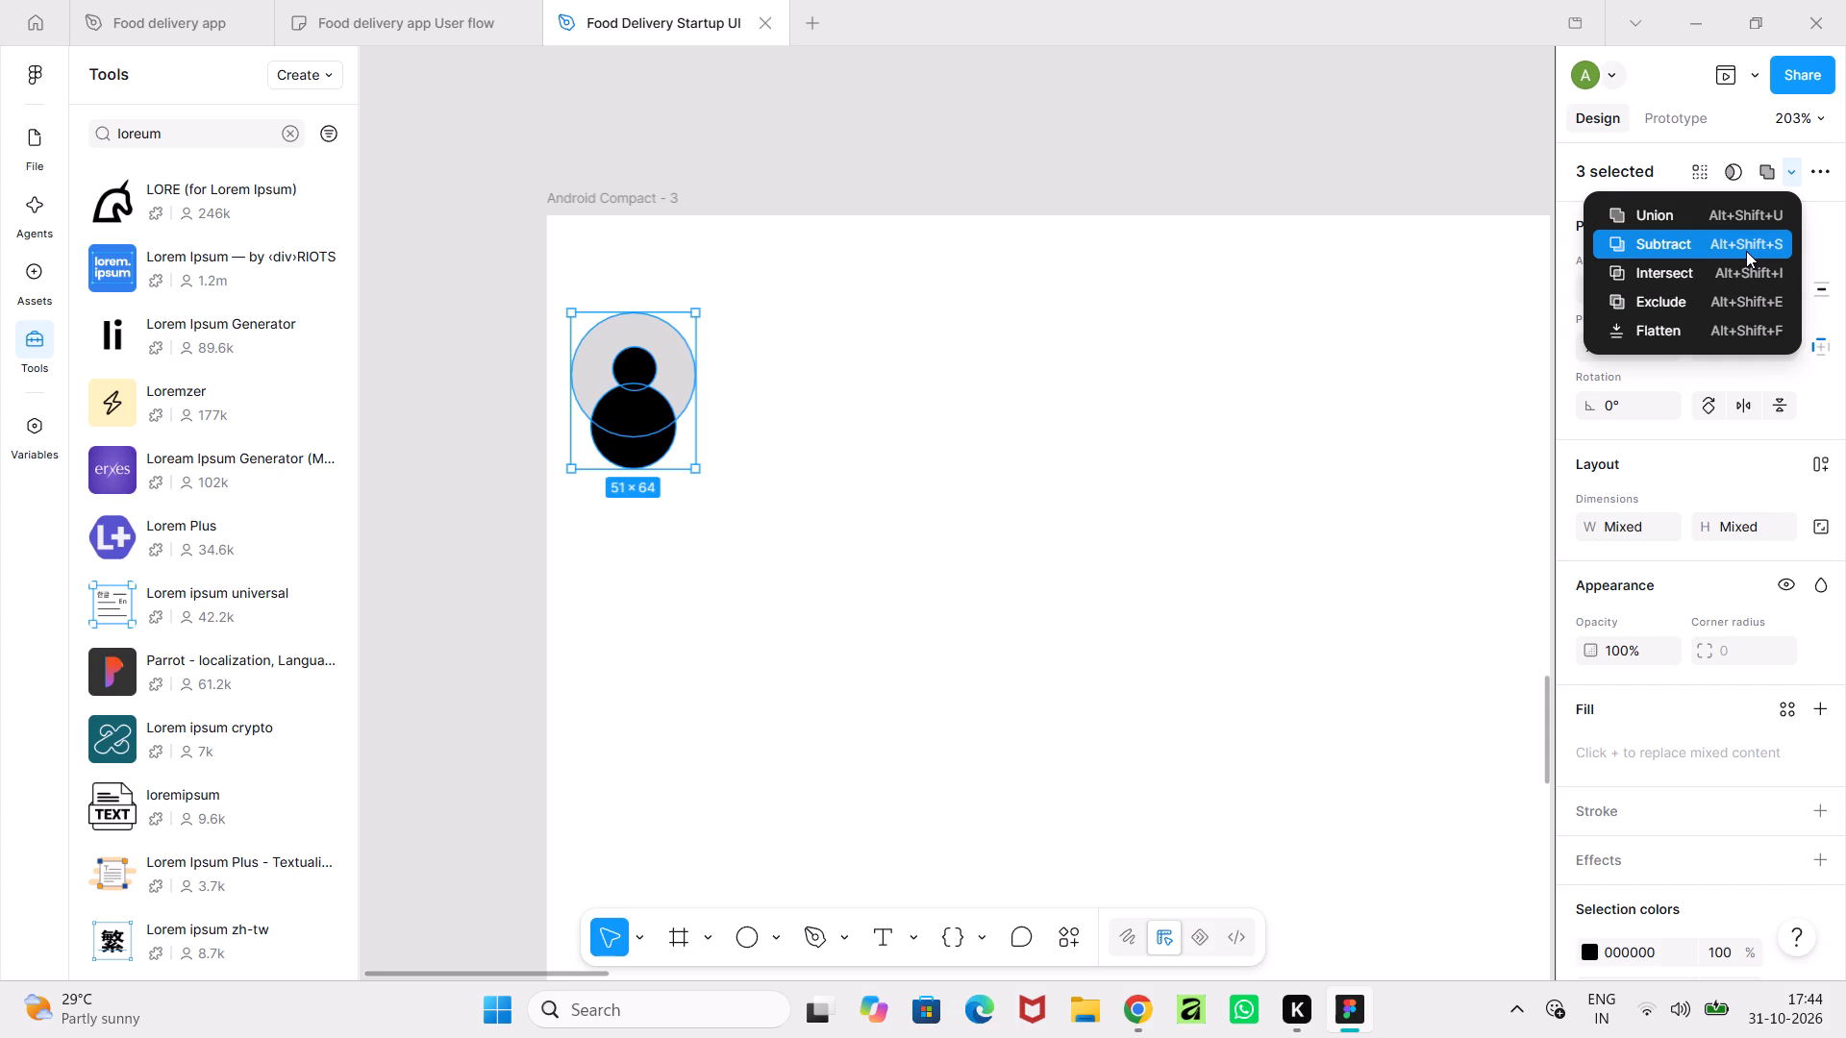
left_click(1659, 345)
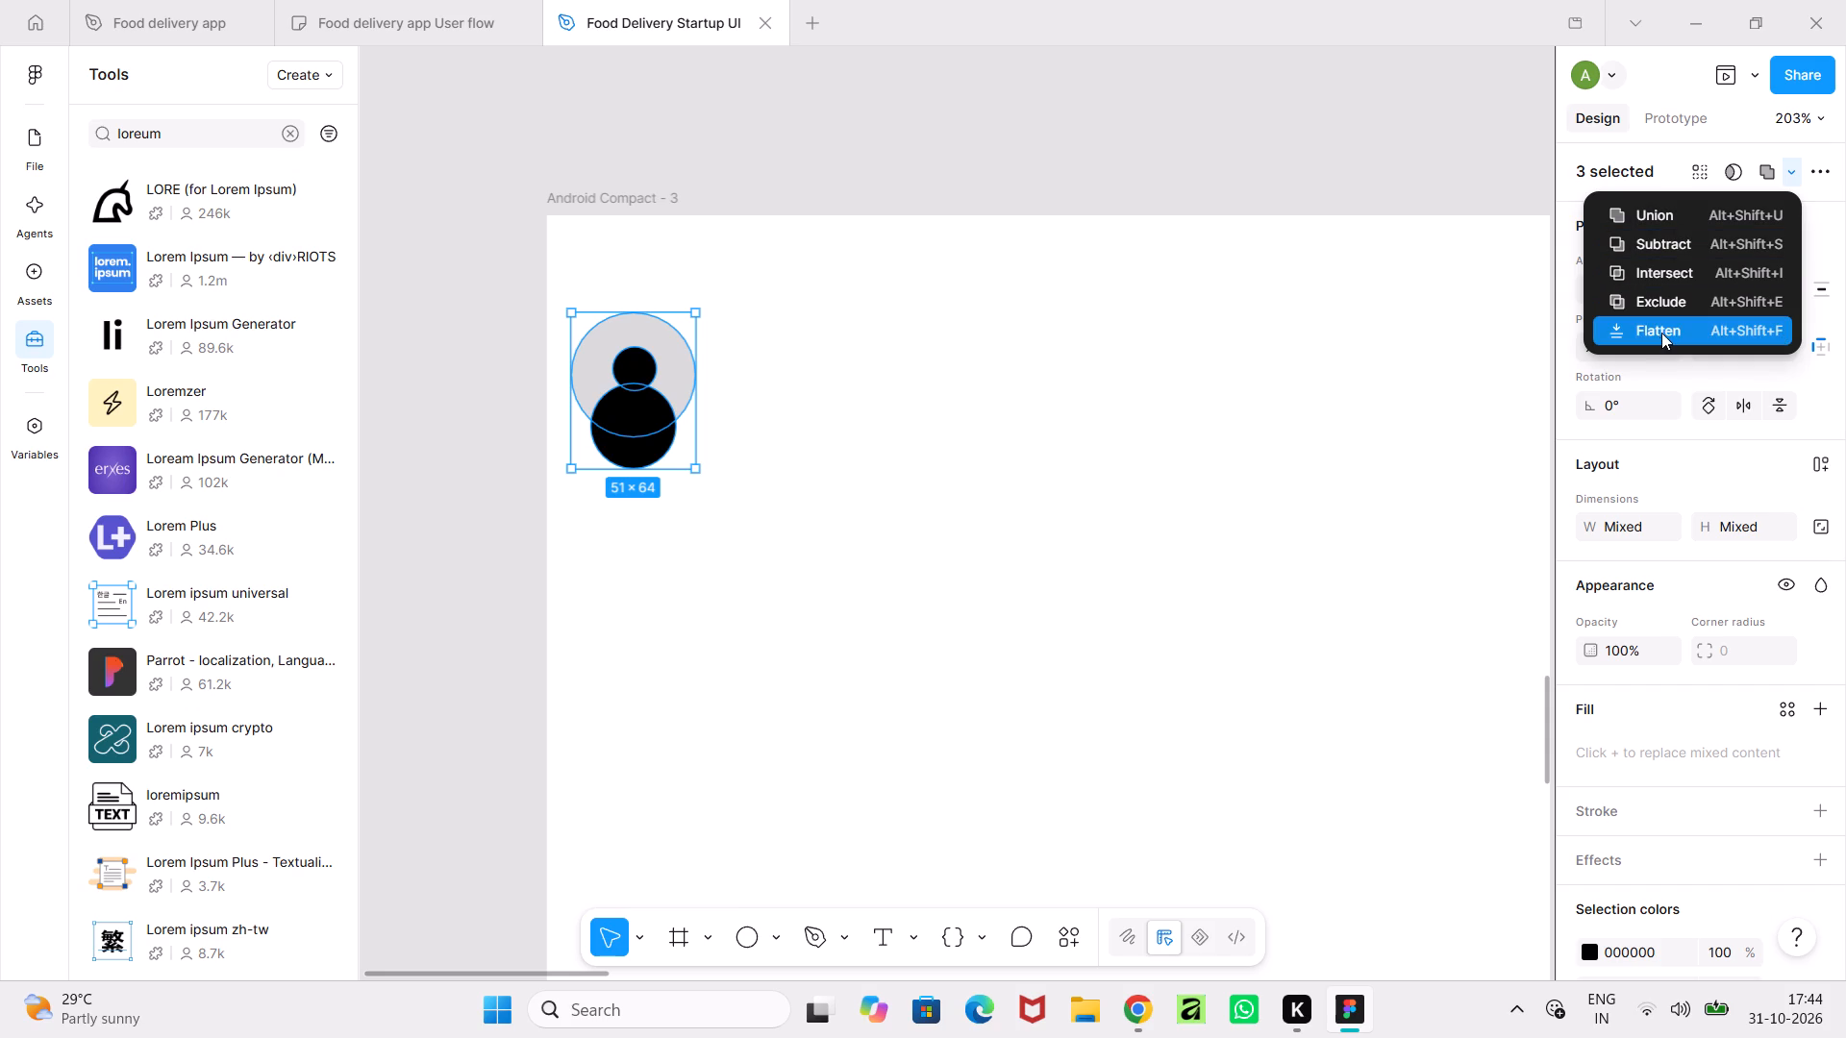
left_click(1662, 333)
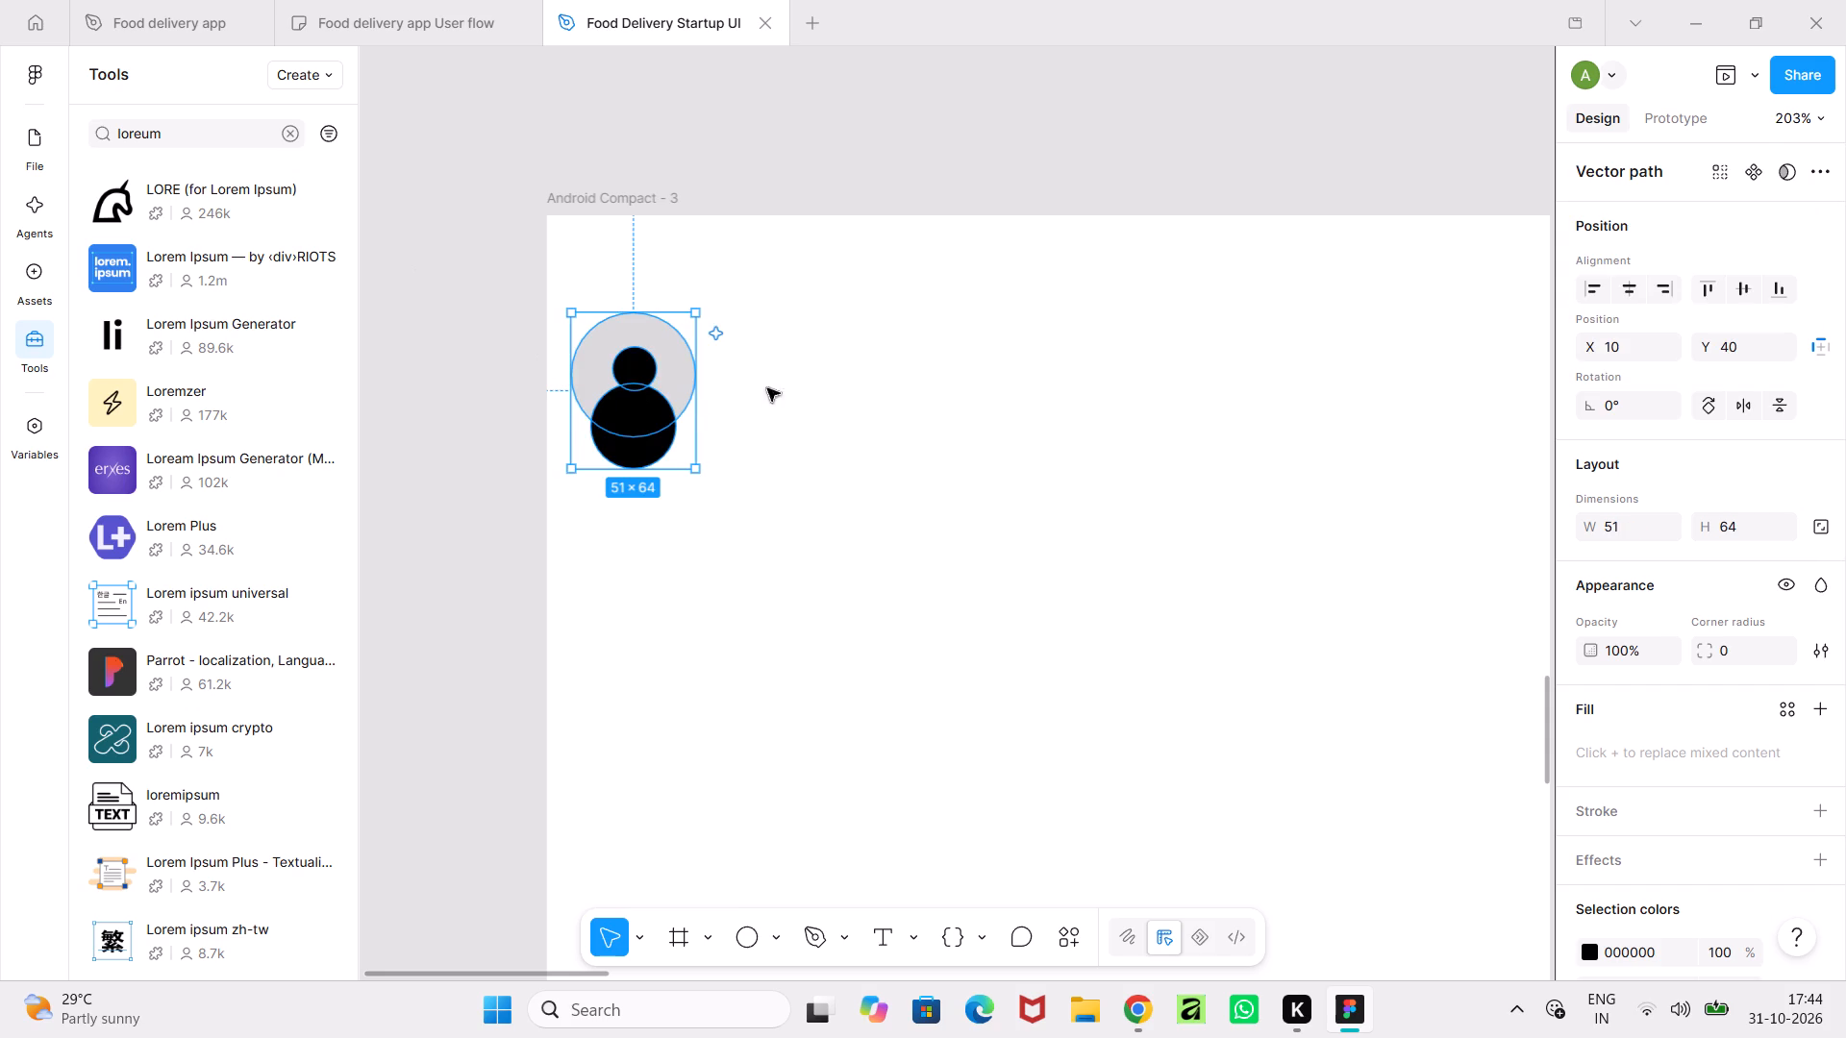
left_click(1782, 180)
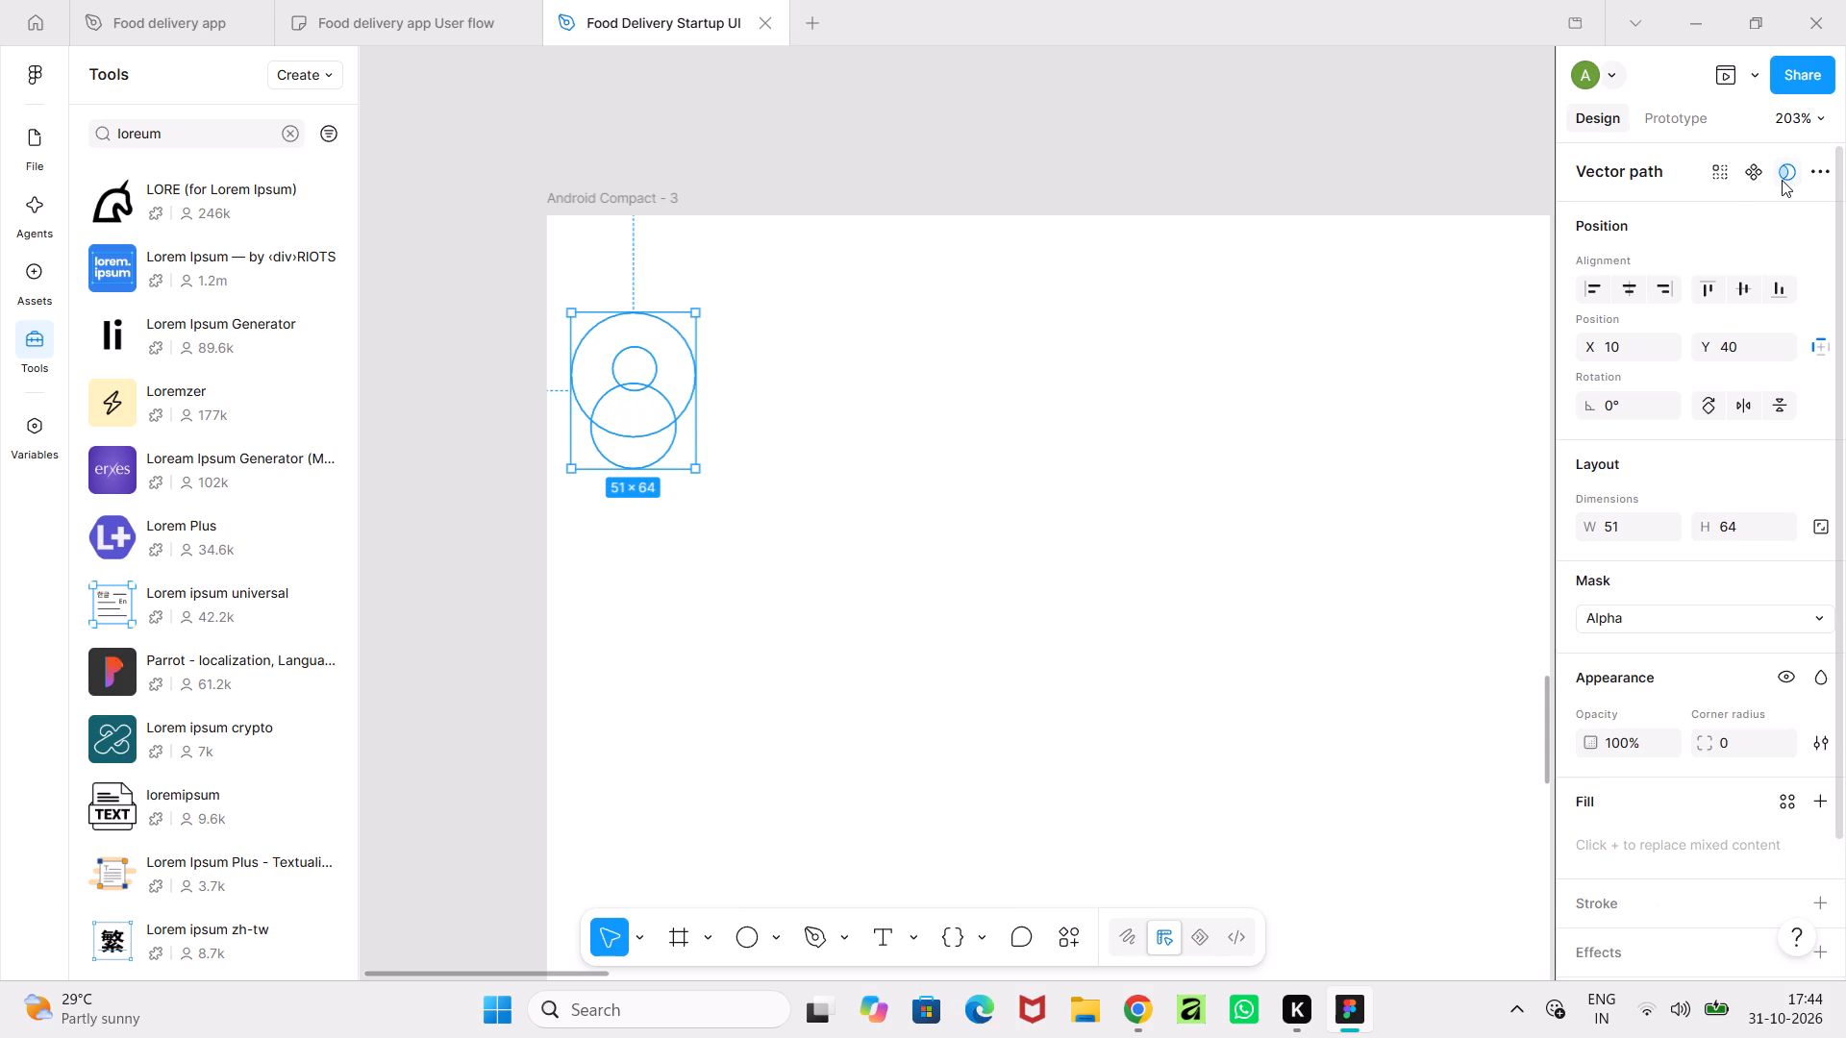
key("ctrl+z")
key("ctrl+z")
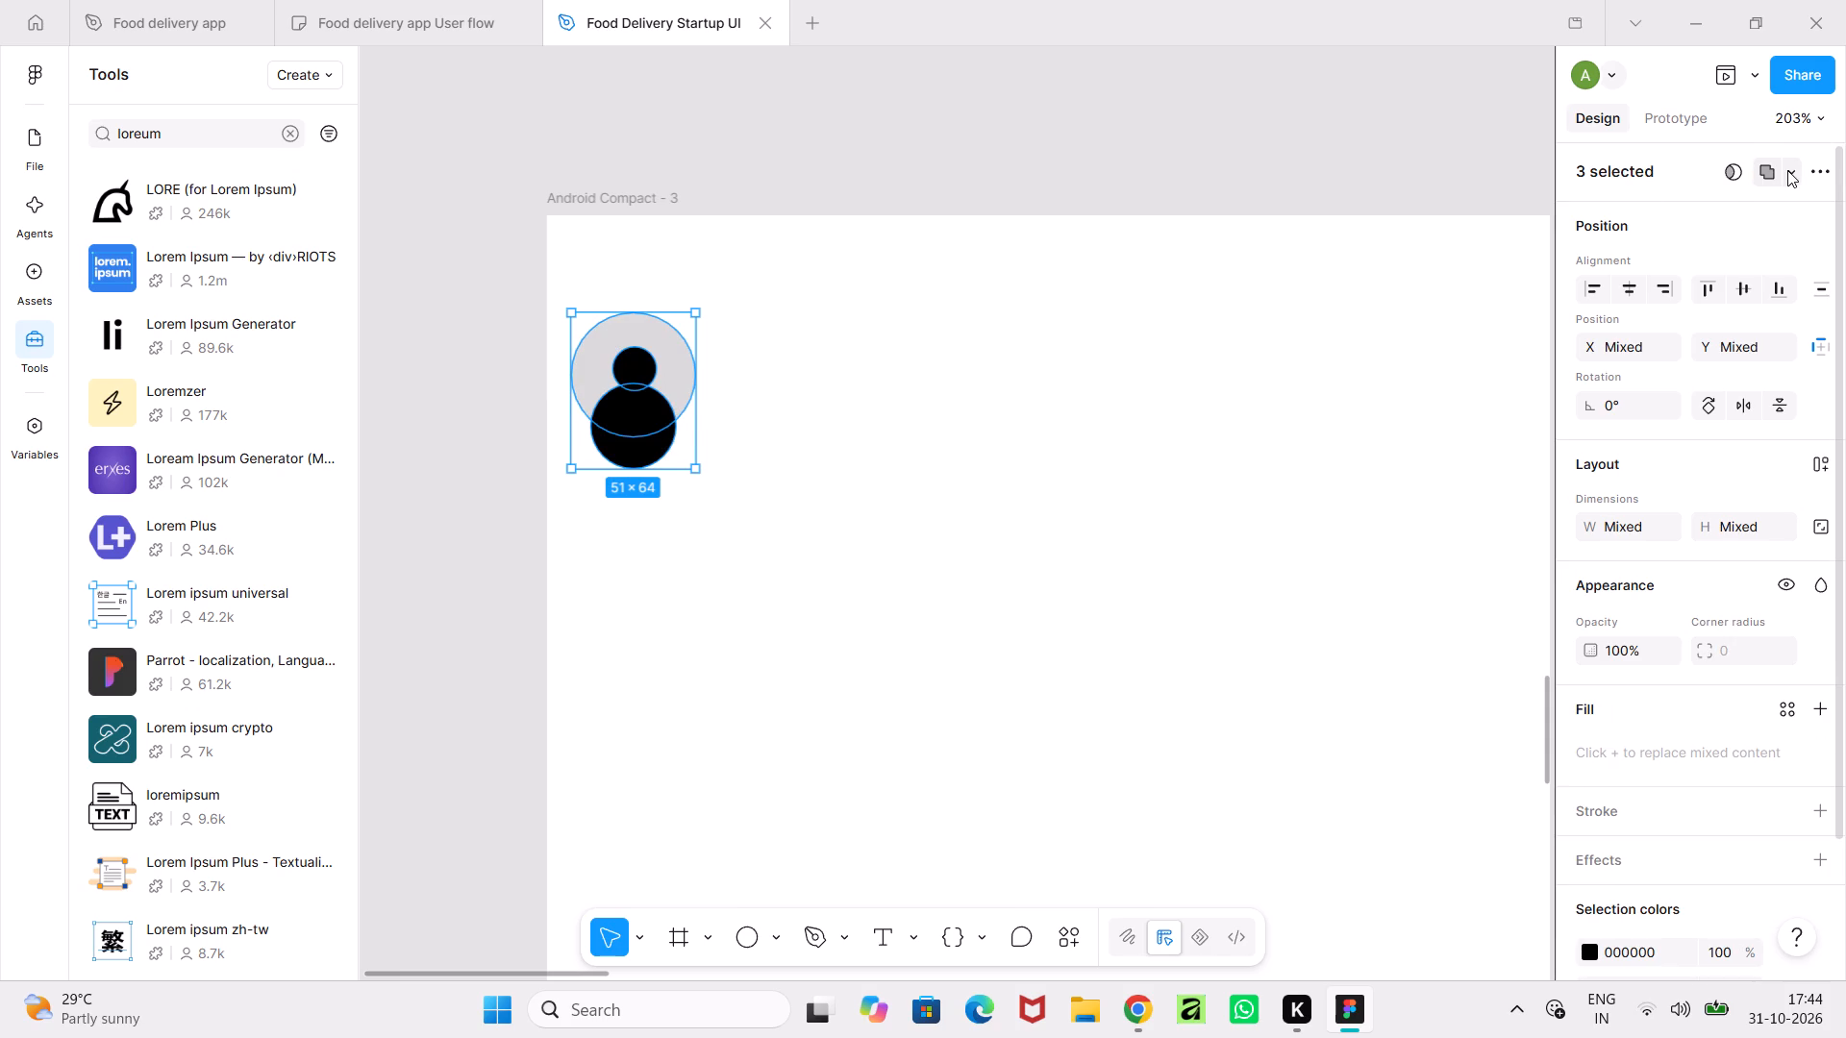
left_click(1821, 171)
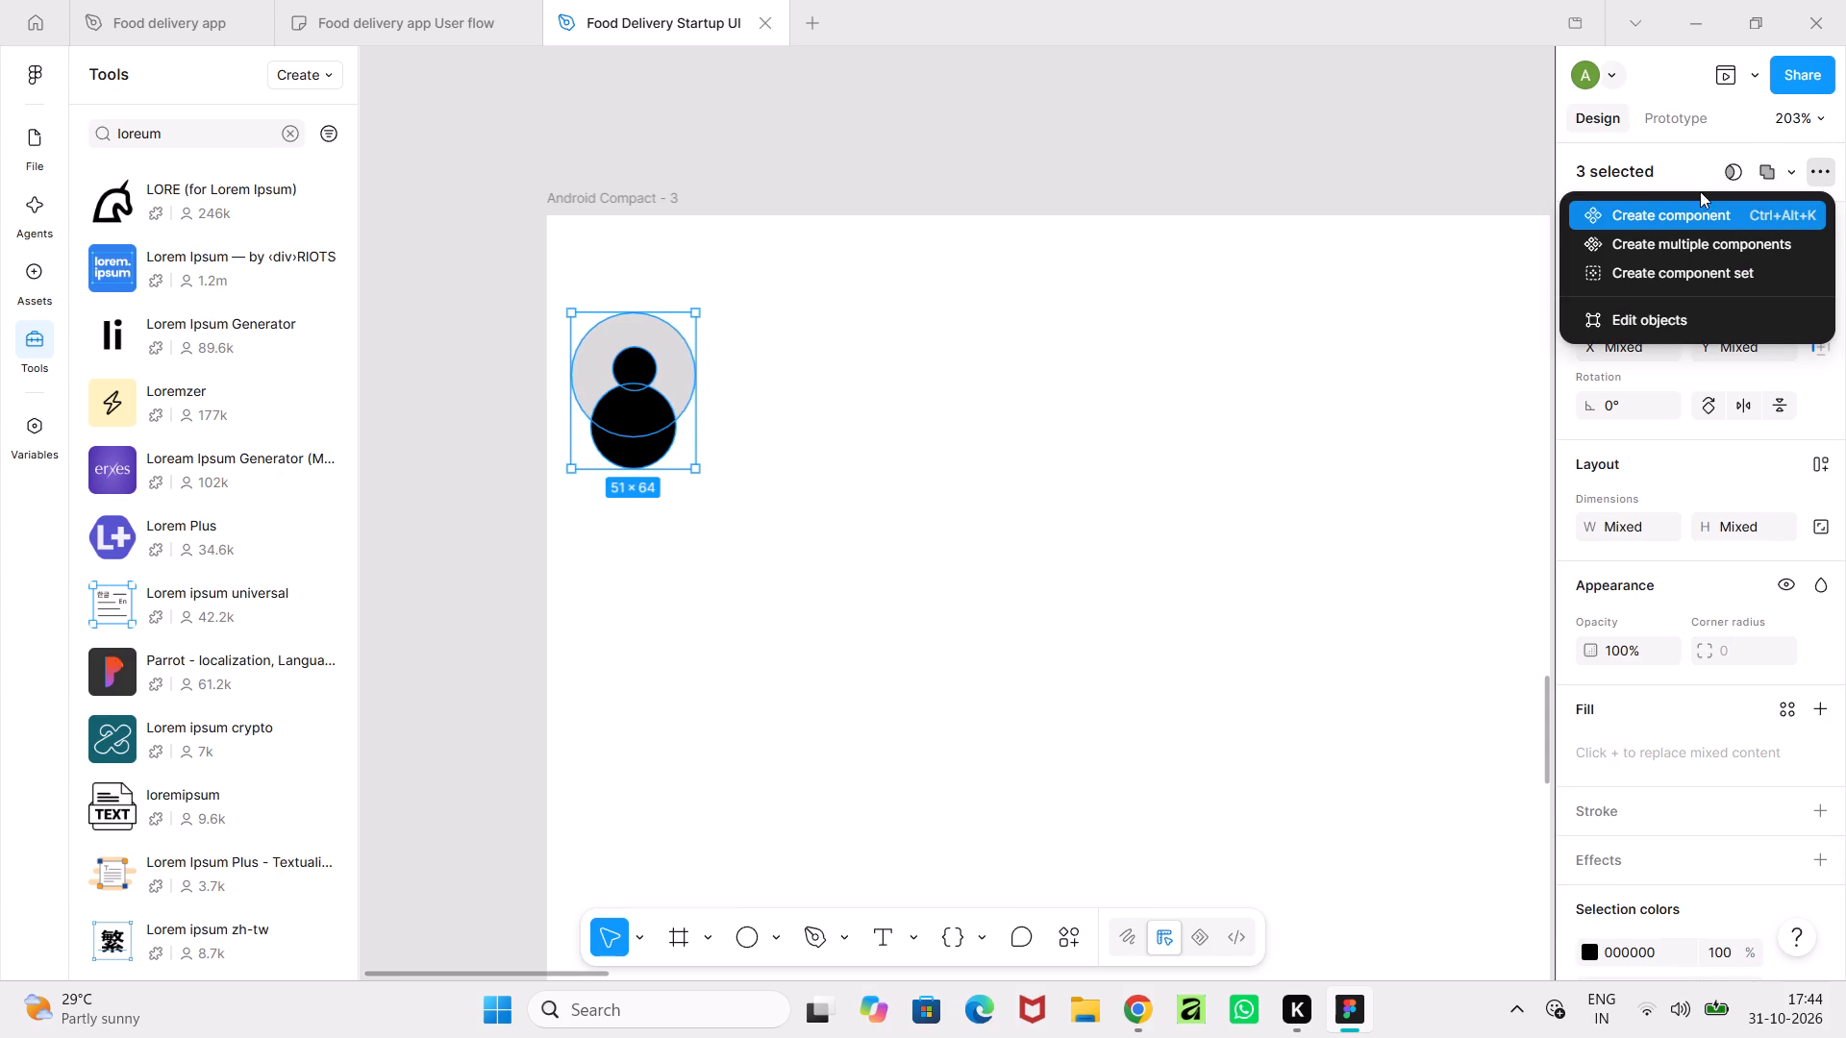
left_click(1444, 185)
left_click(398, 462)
Edit the lower black circle's vector points, raising its bottom anchor to about X 35.5, Y 91, at the grey circle's edge.
scroll(773, 444, "up", 3, "ctrl")
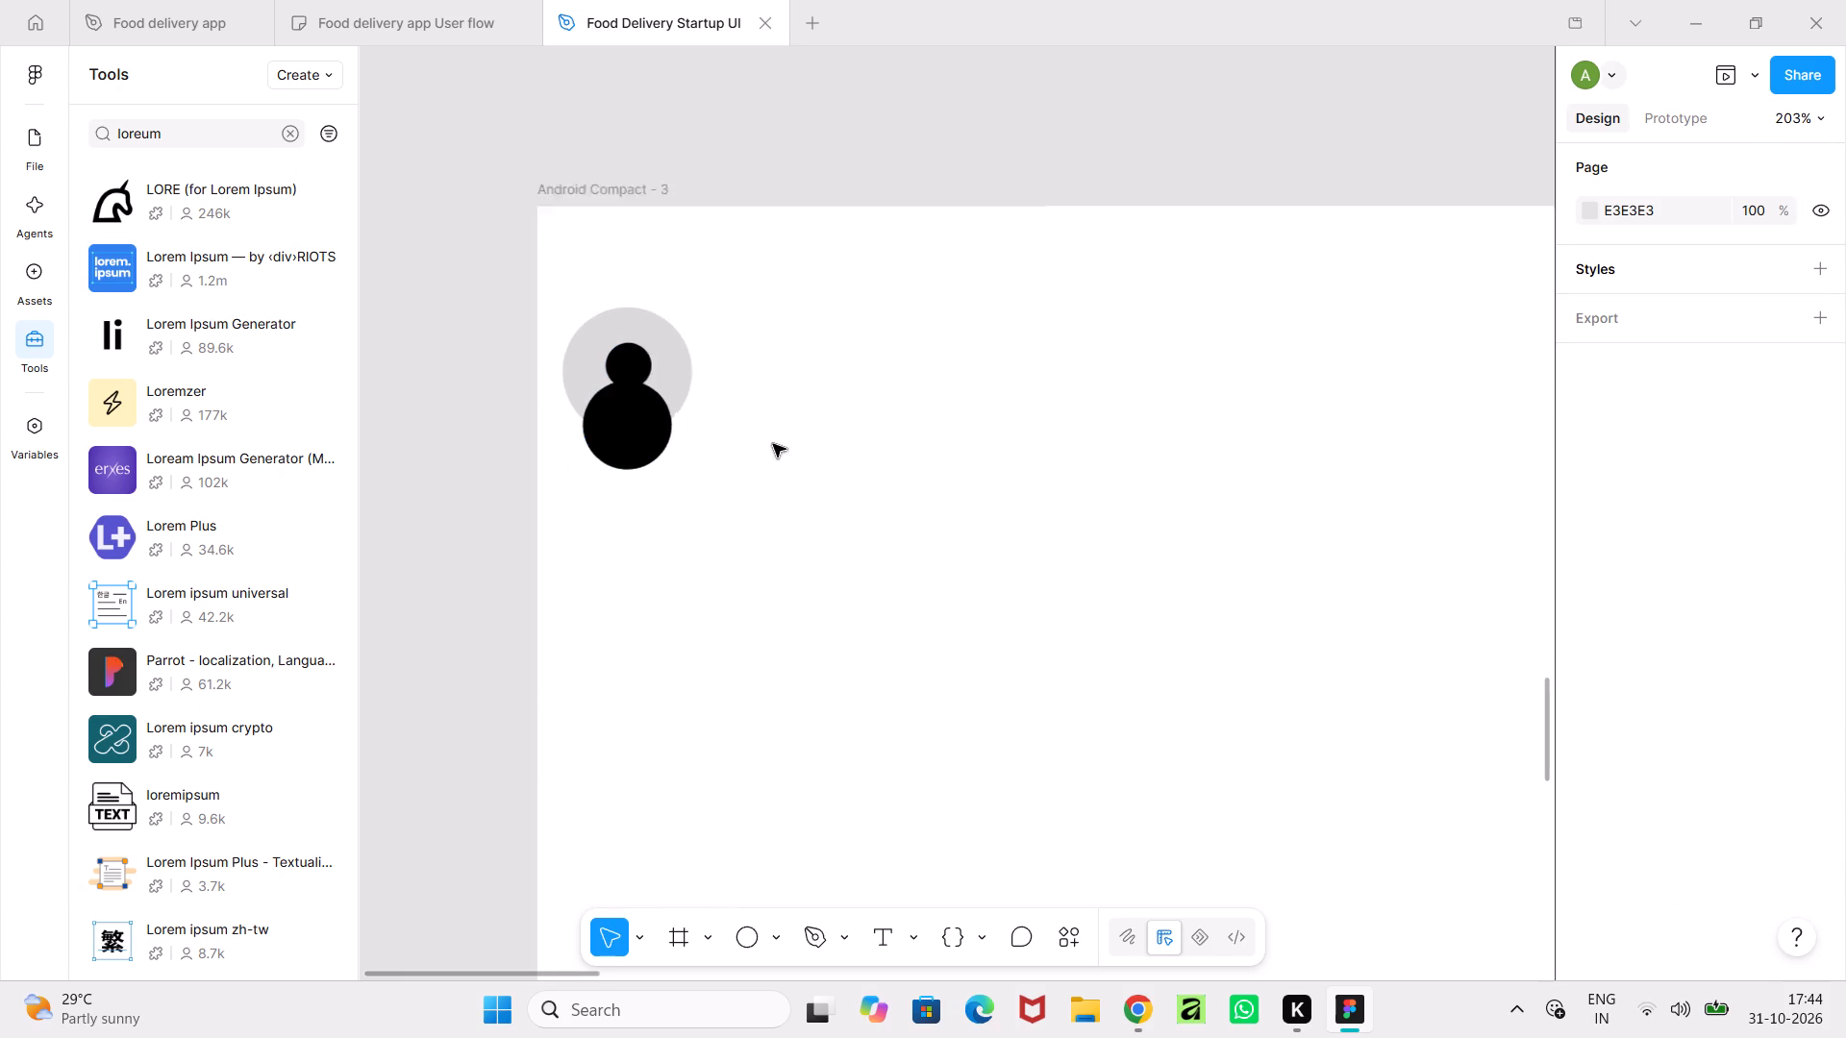
scroll(773, 444, "up", 2, "ctrl")
left_click(490, 426)
double_click(513, 465)
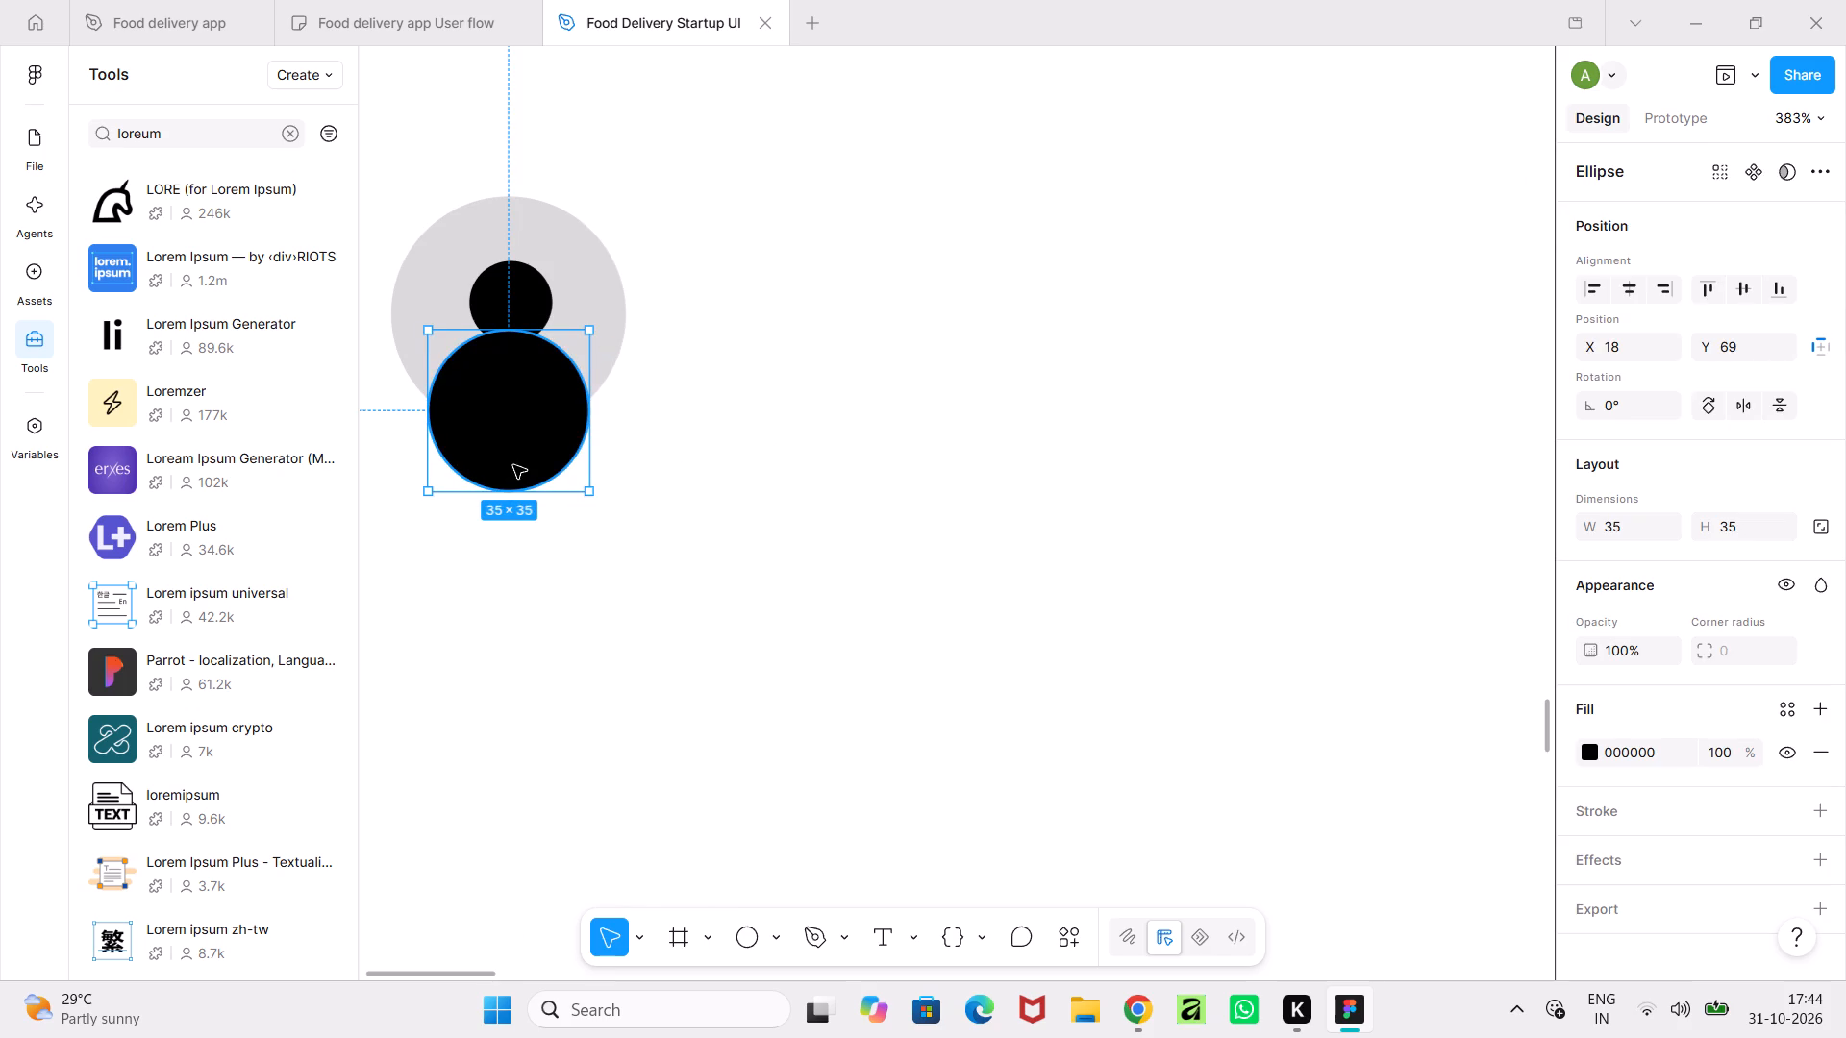
left_click_drag(509, 492, 516, 437)
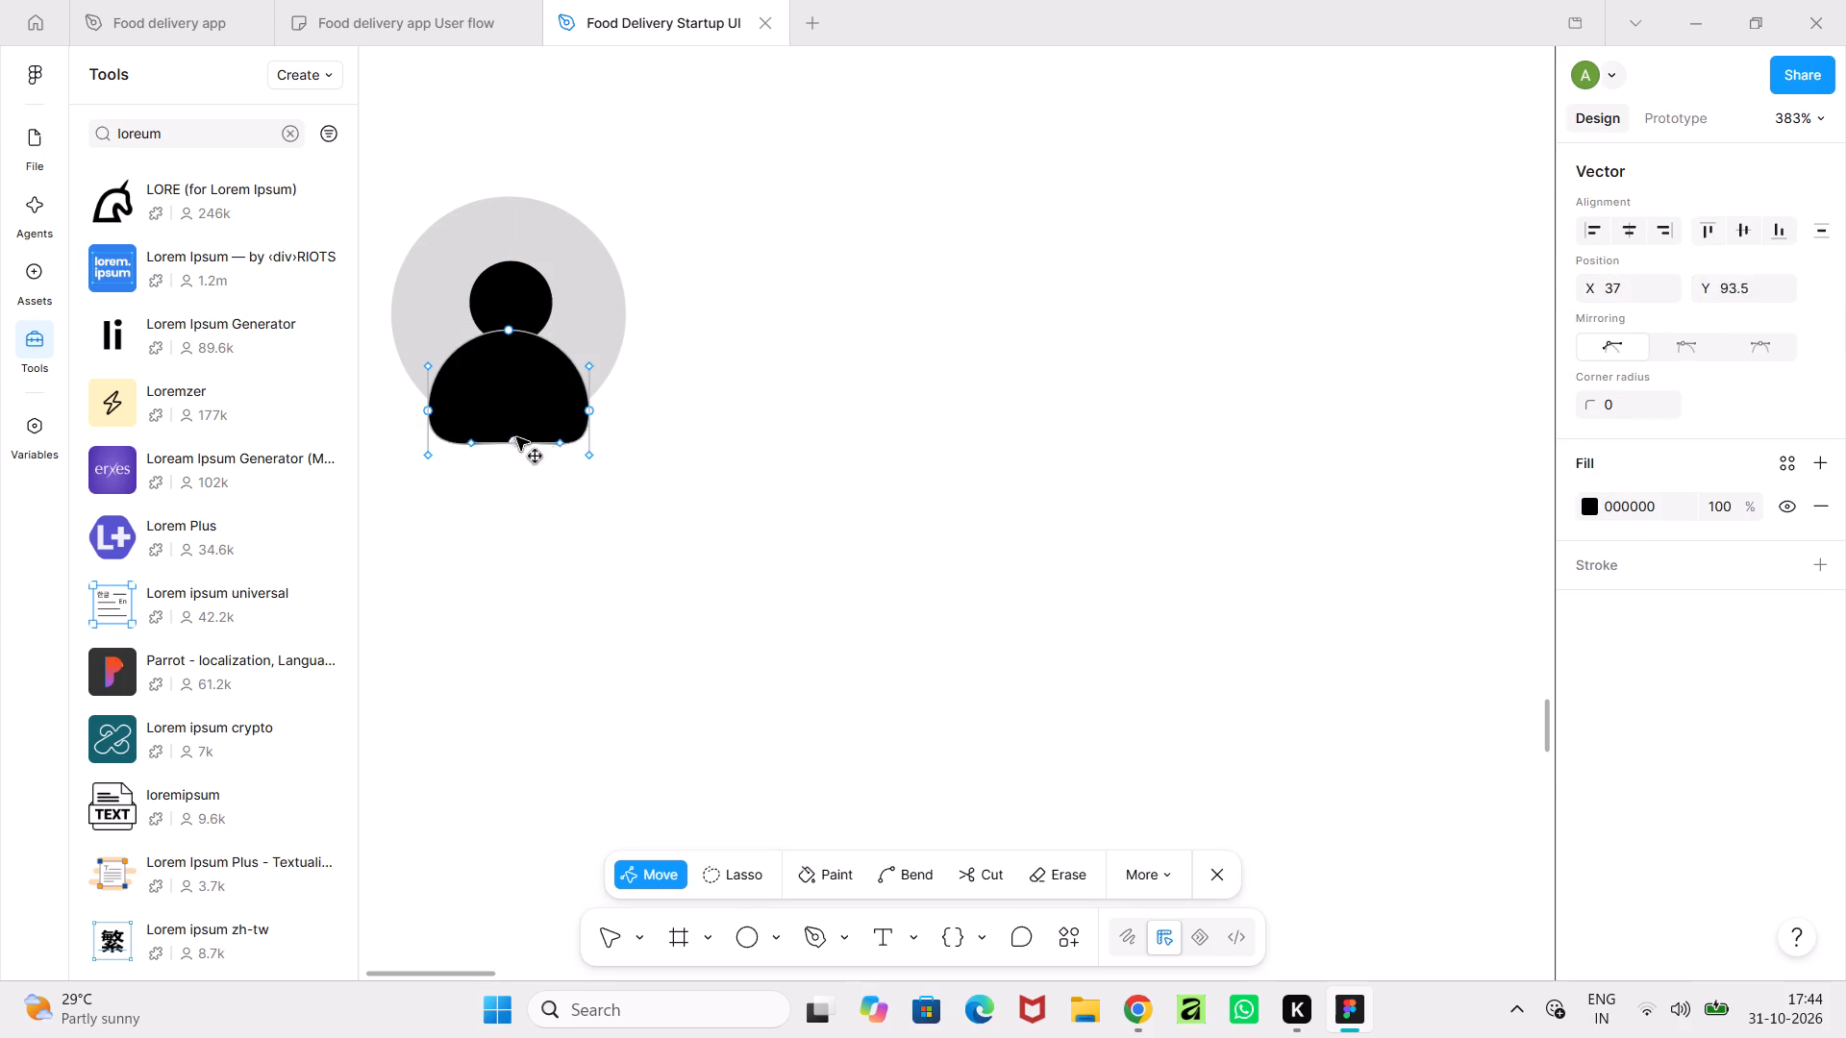
left_click_drag(516, 437, 507, 430)
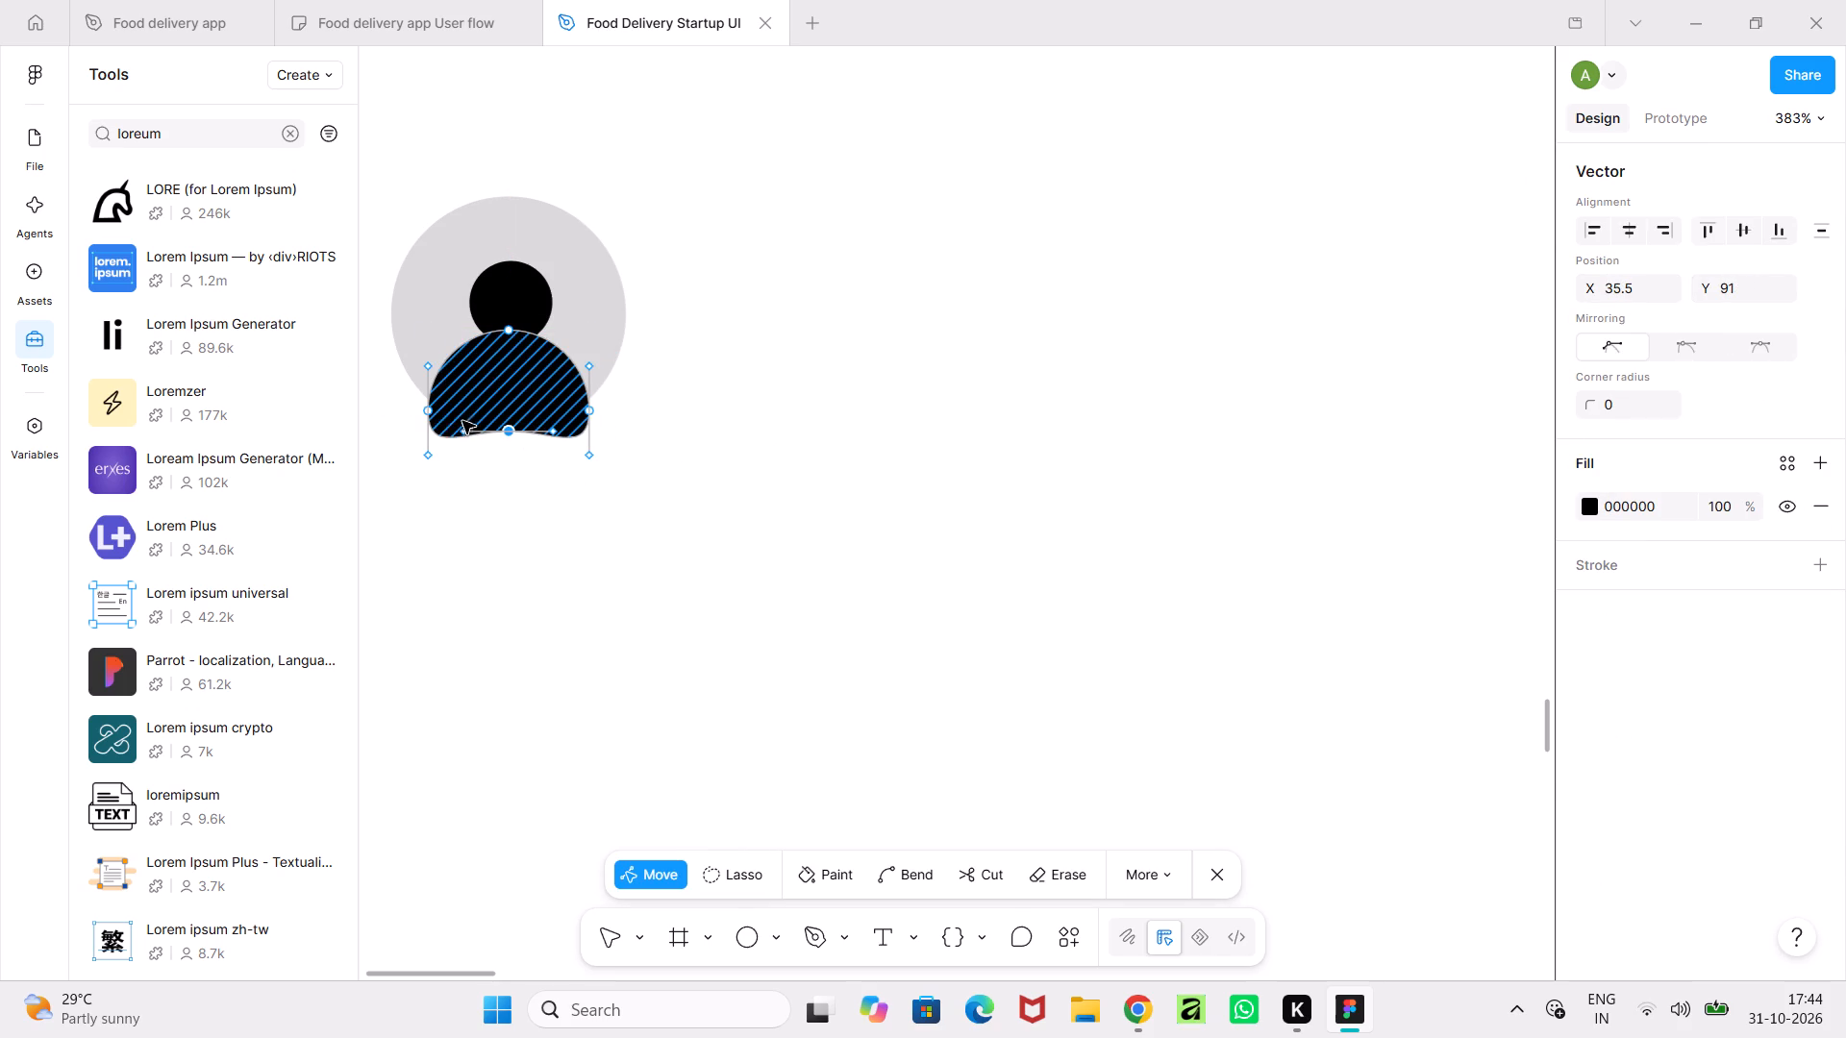
Delete the lower curve handles of the body shape's left and right anchor points.
left_click(428, 453)
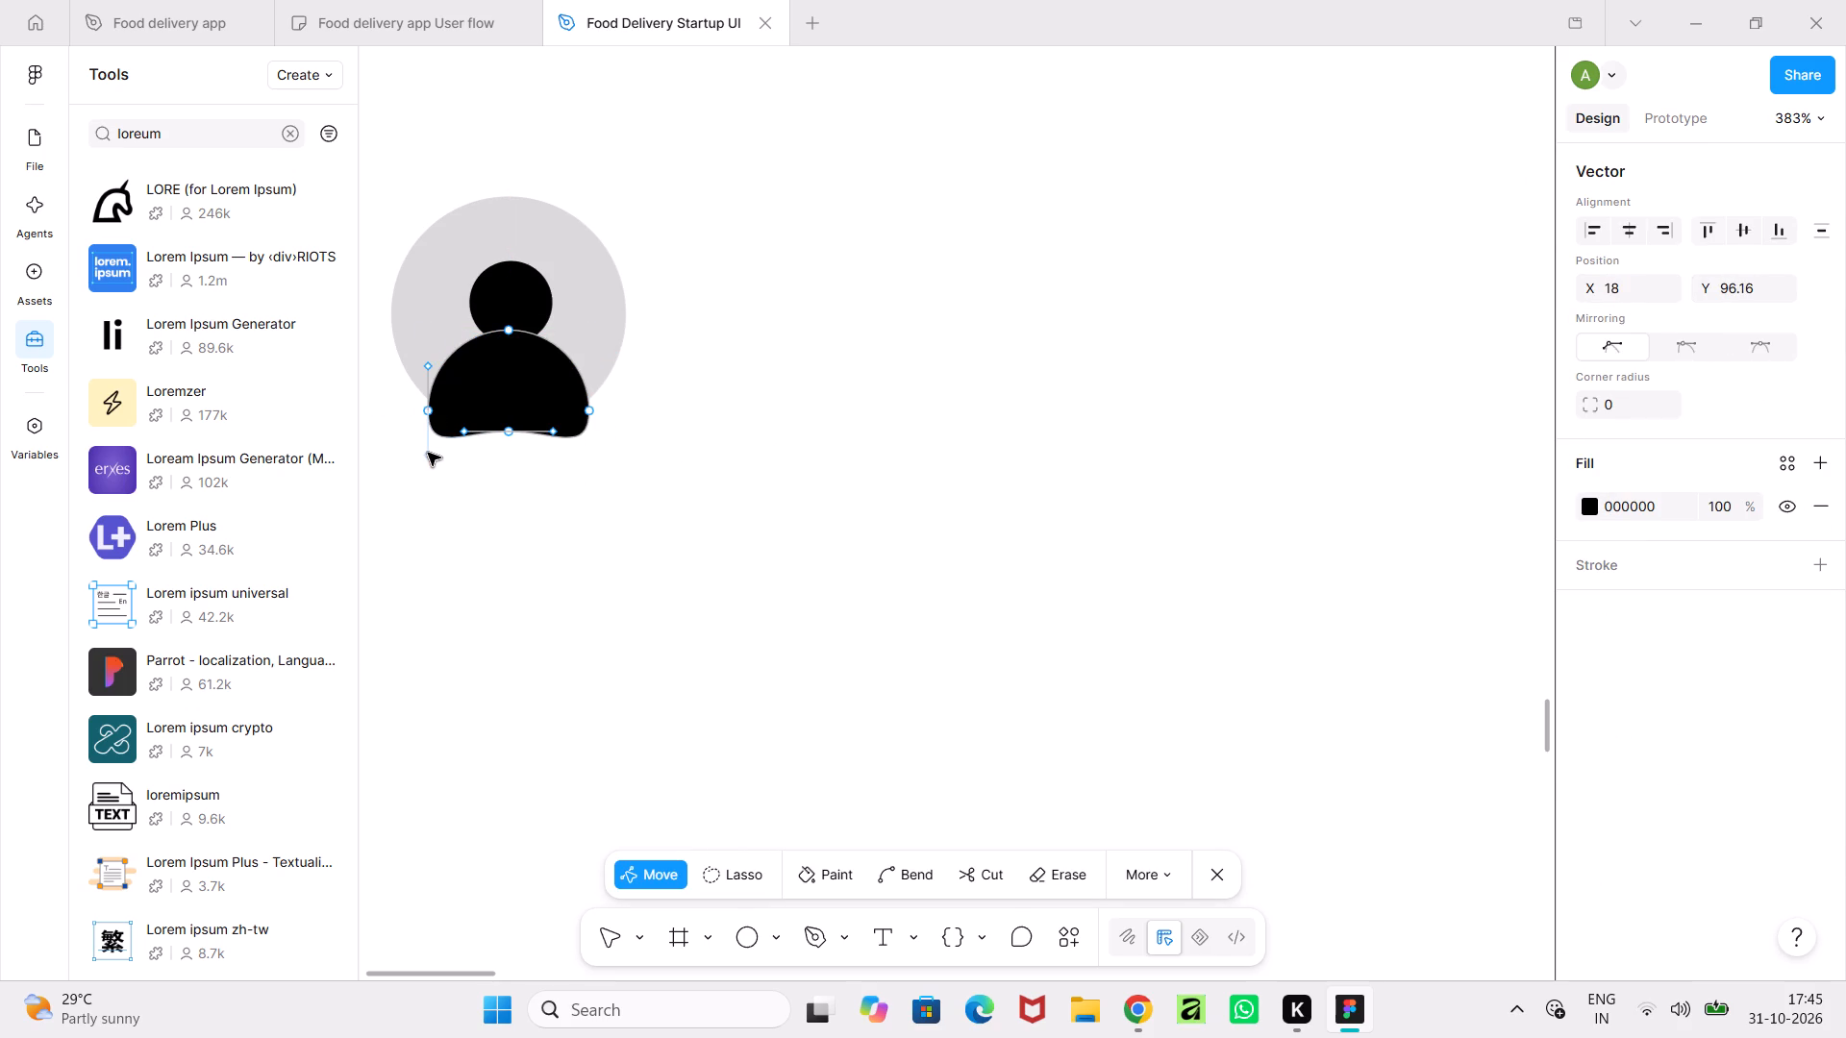
key("Delete")
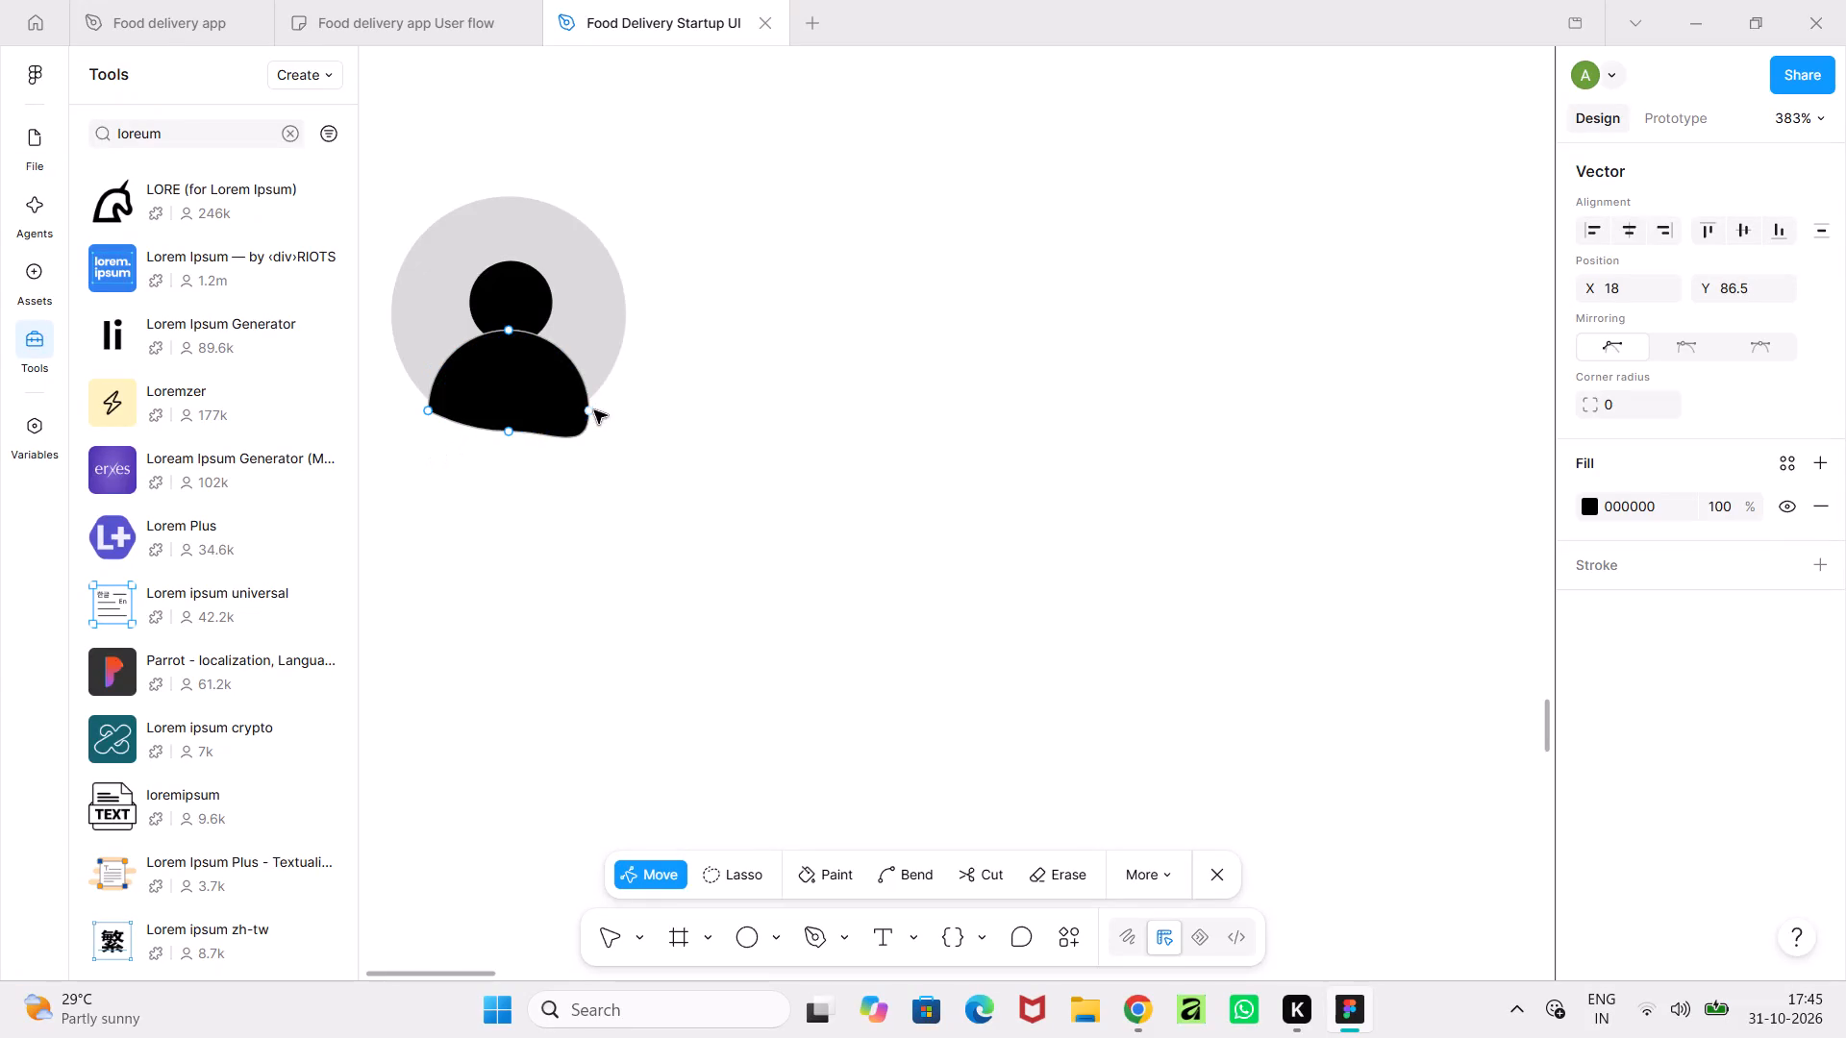
left_click(589, 416)
left_click(589, 452)
key("Delete")
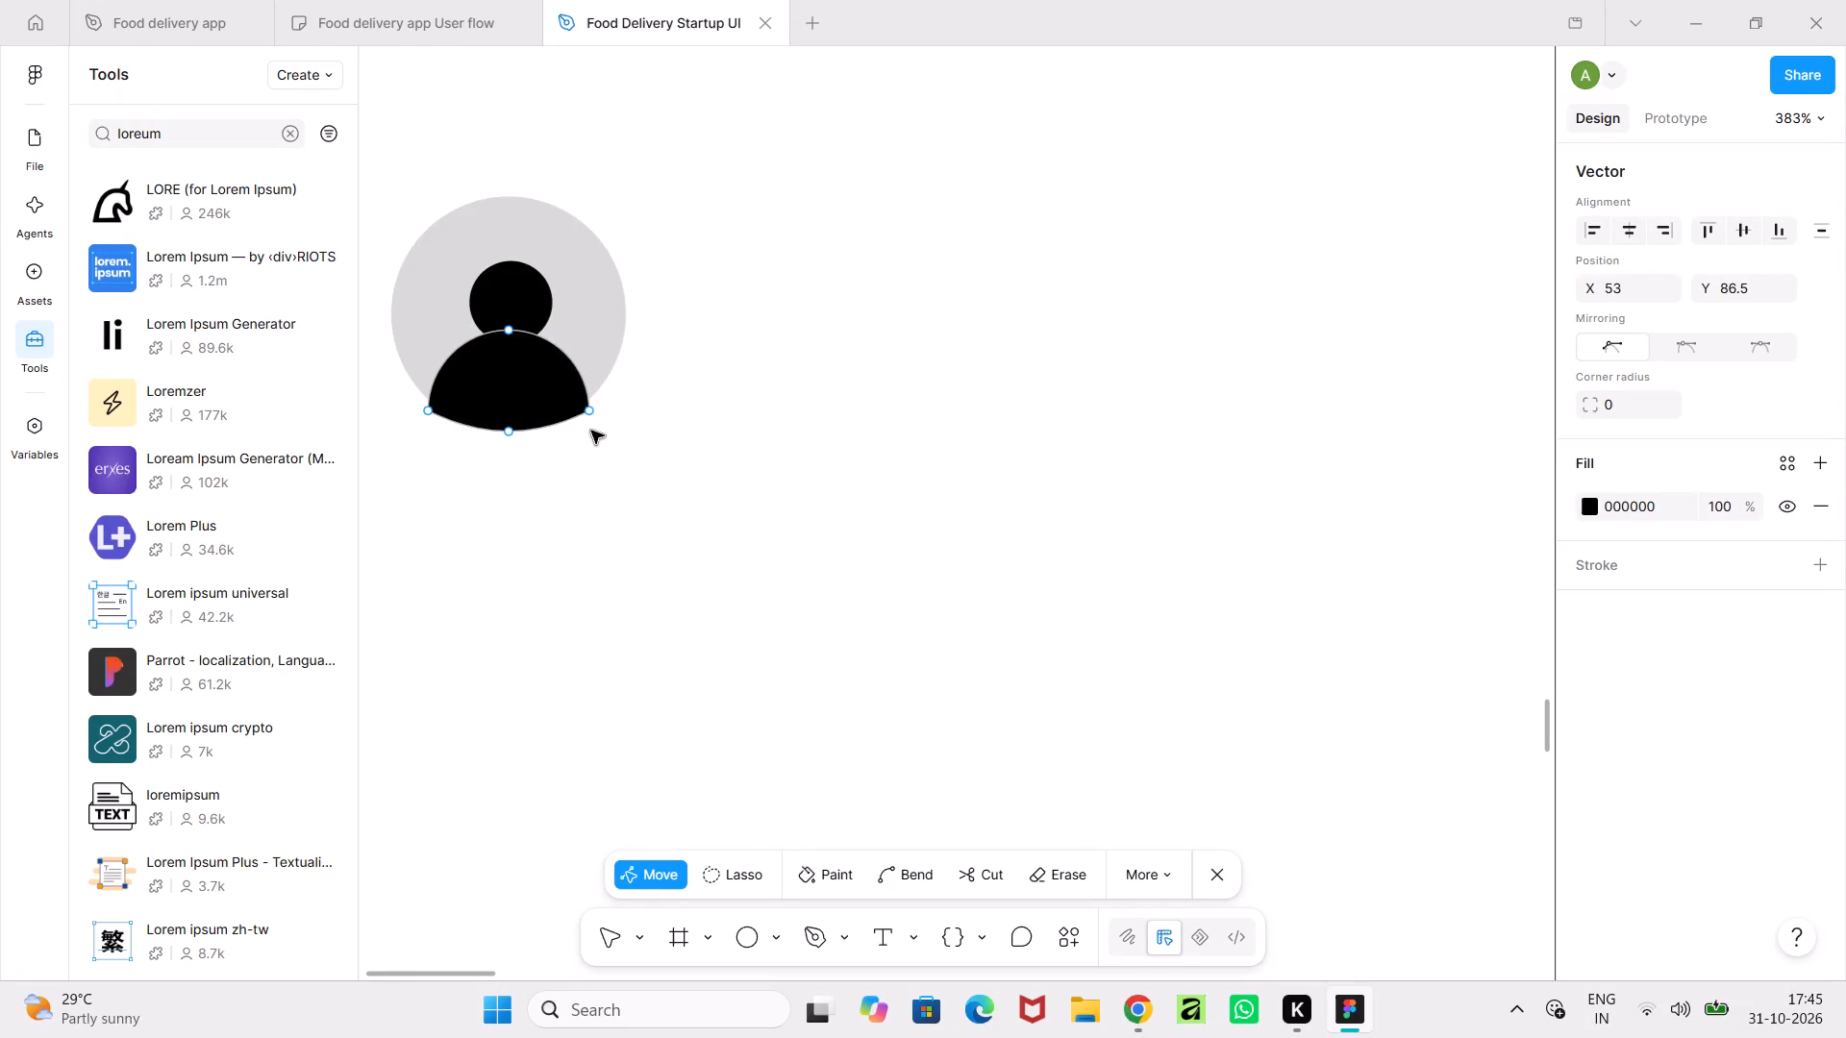
Move the body's side anchors onto the grey circle's edge at about X 52.5 and X 18.5, both Y 84.5, and finish vector editing.
left_click_drag(590, 410, 587, 401)
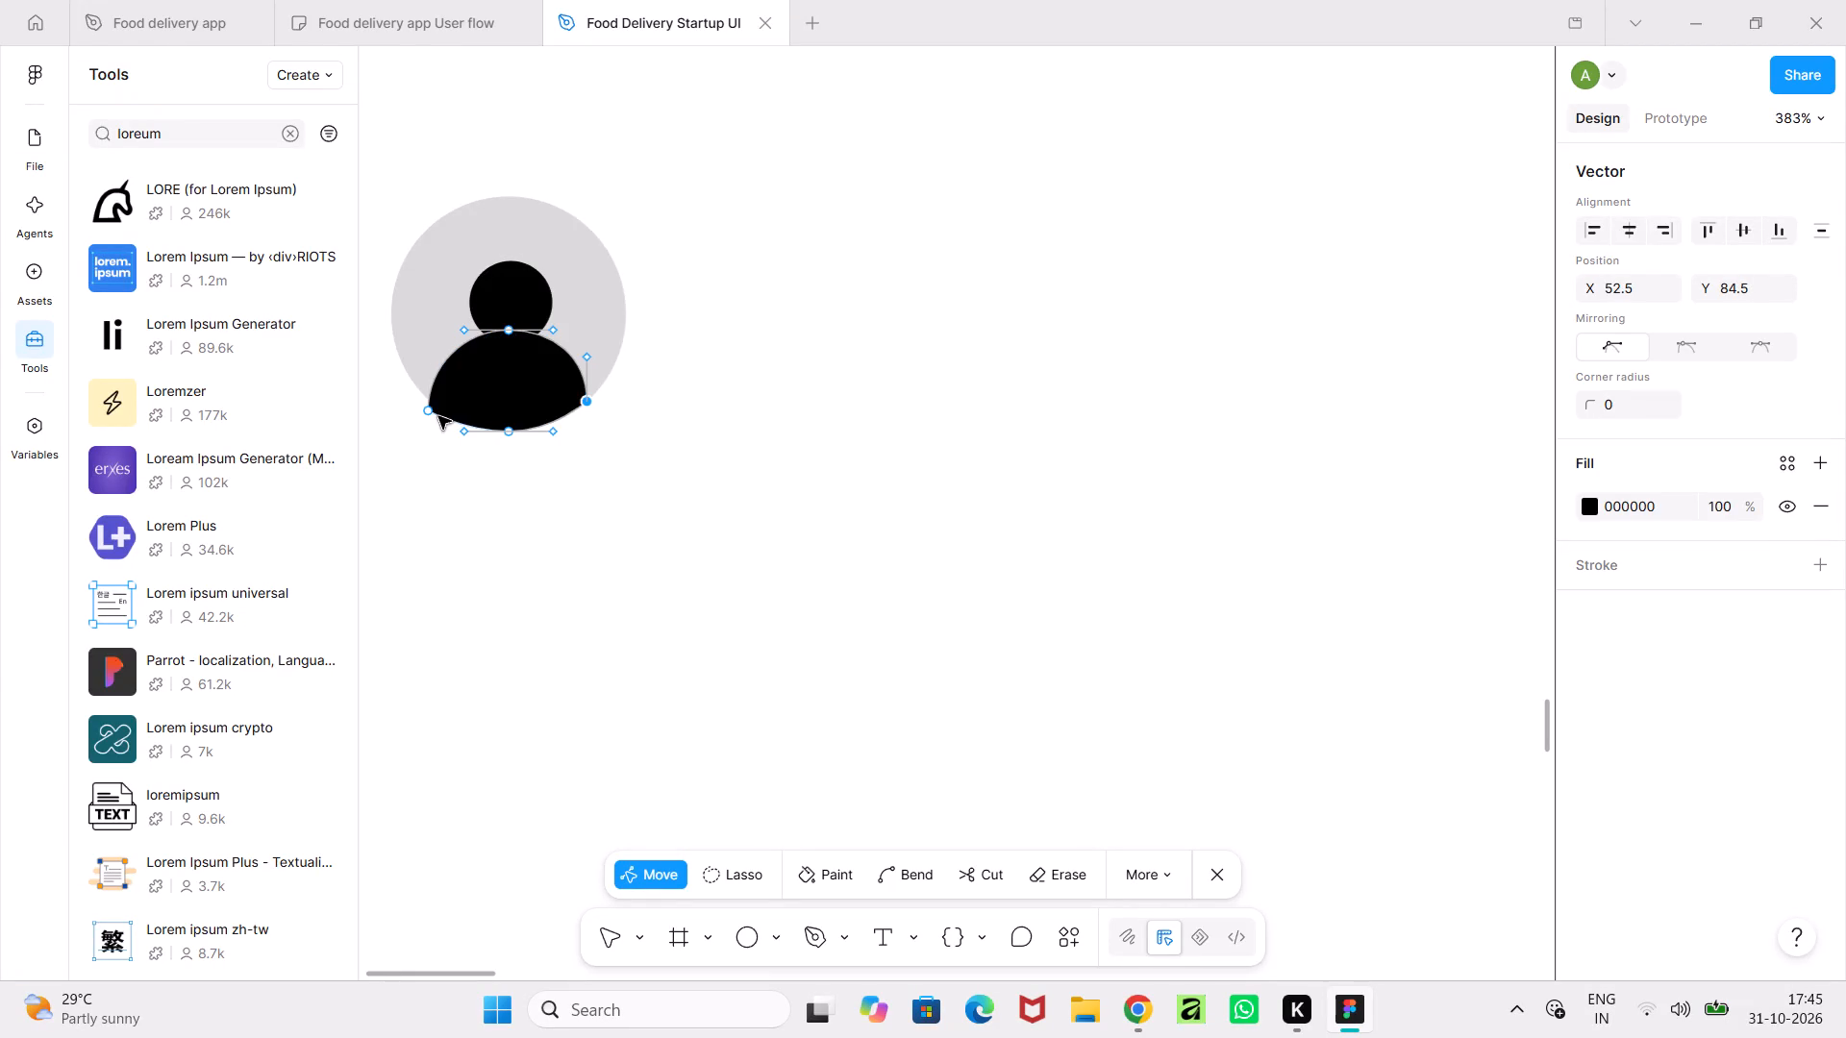
left_click_drag(431, 413, 431, 408)
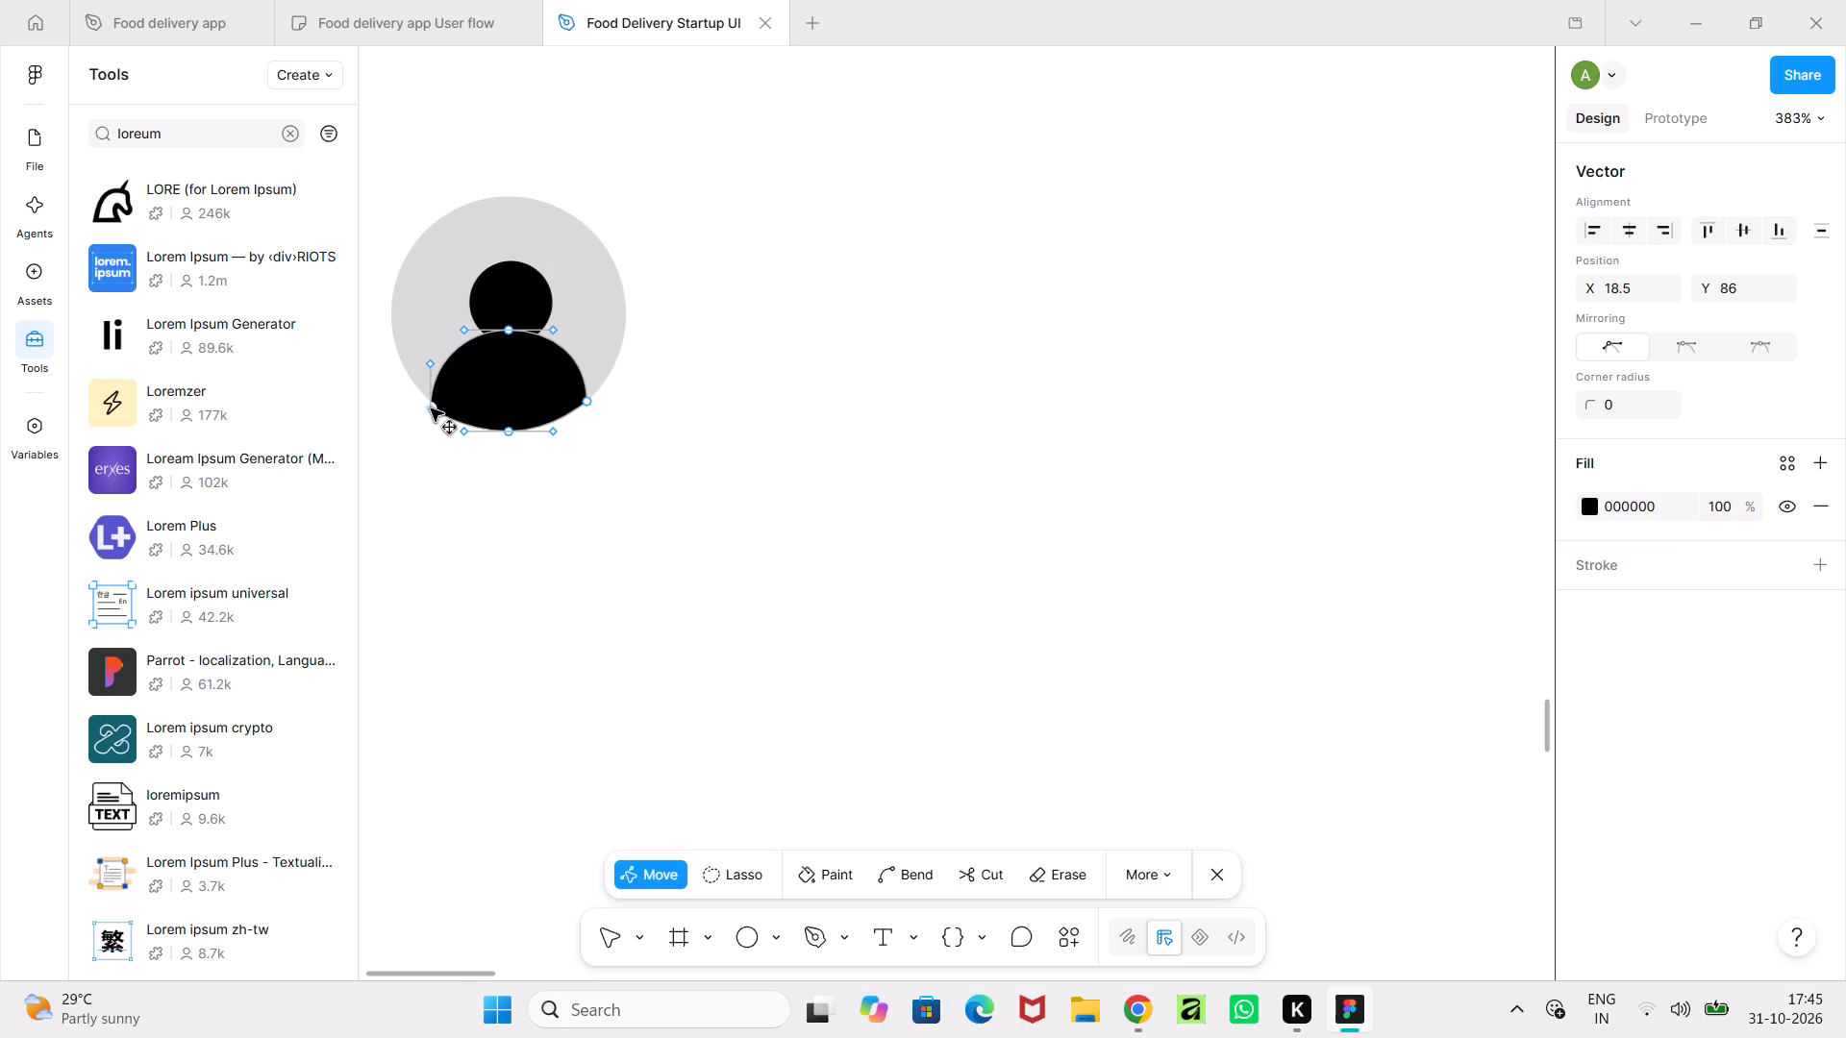
left_click_drag(431, 408, 431, 404)
scroll(462, 432, "up", 11, "ctrl")
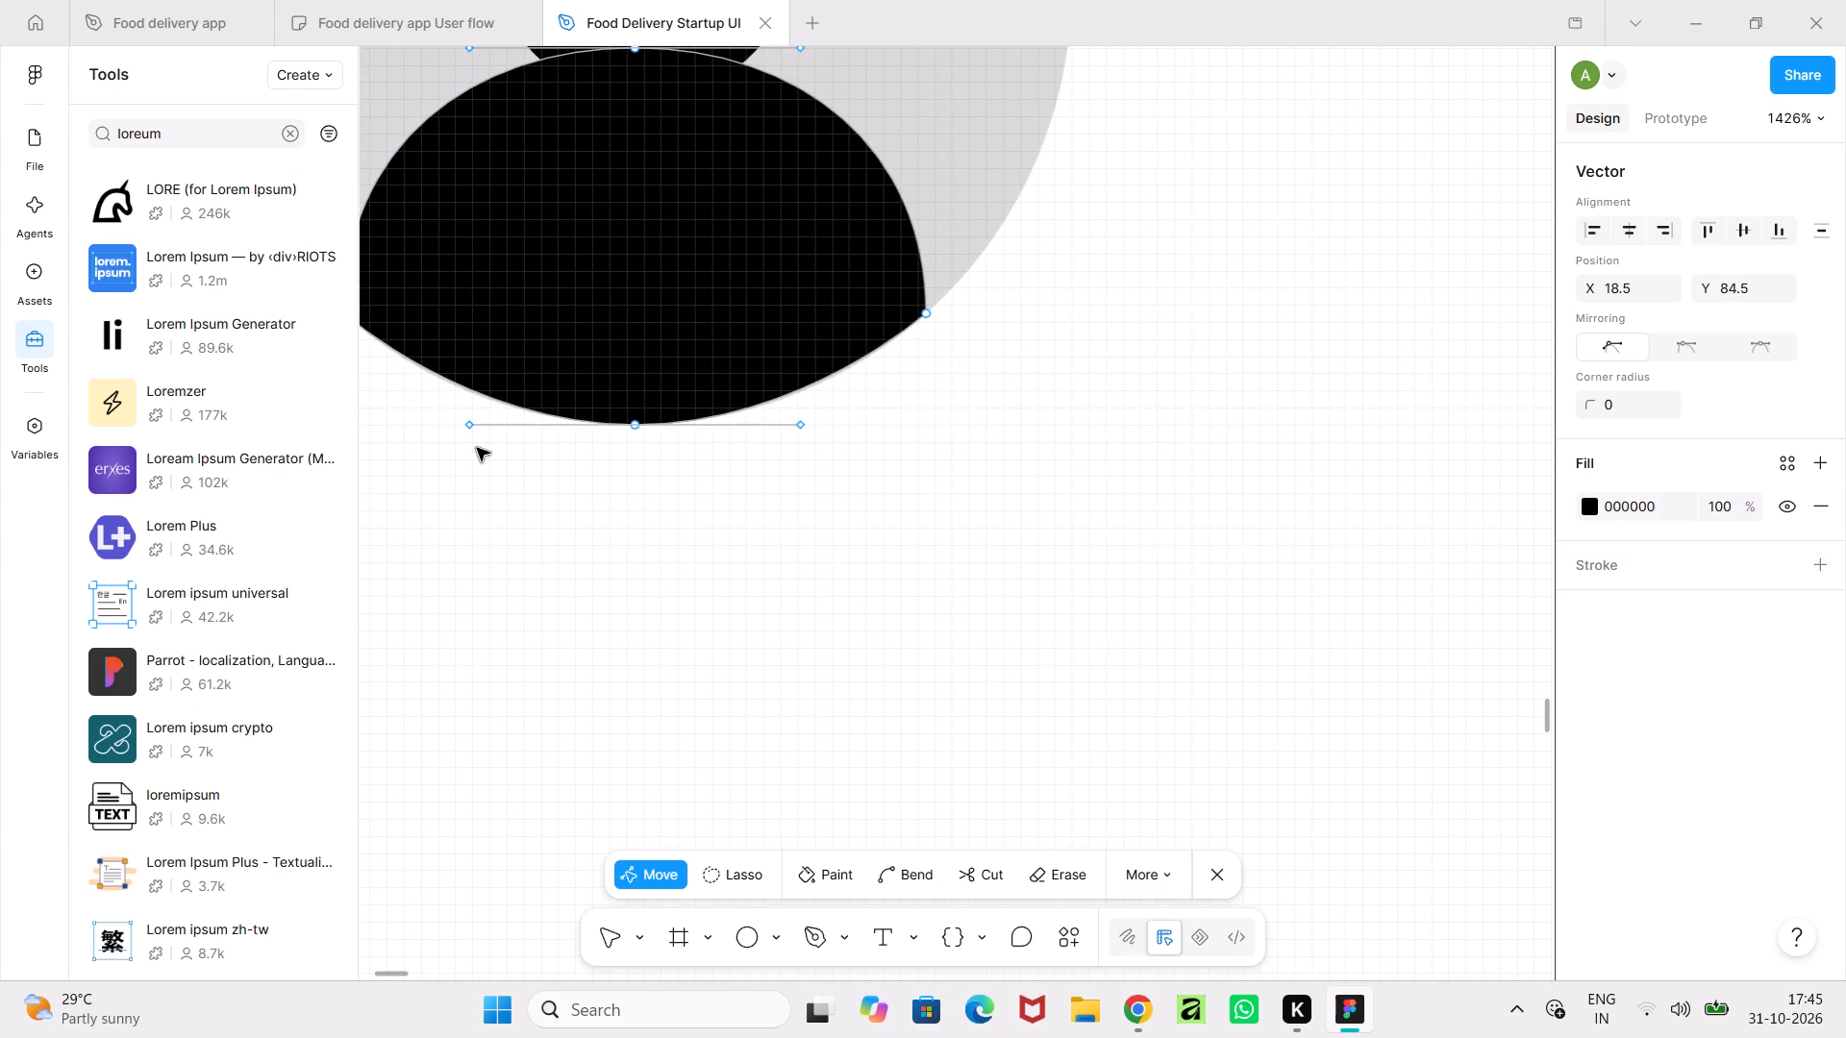
left_click(939, 484)
scroll(939, 484, "down", 12, "ctrl")
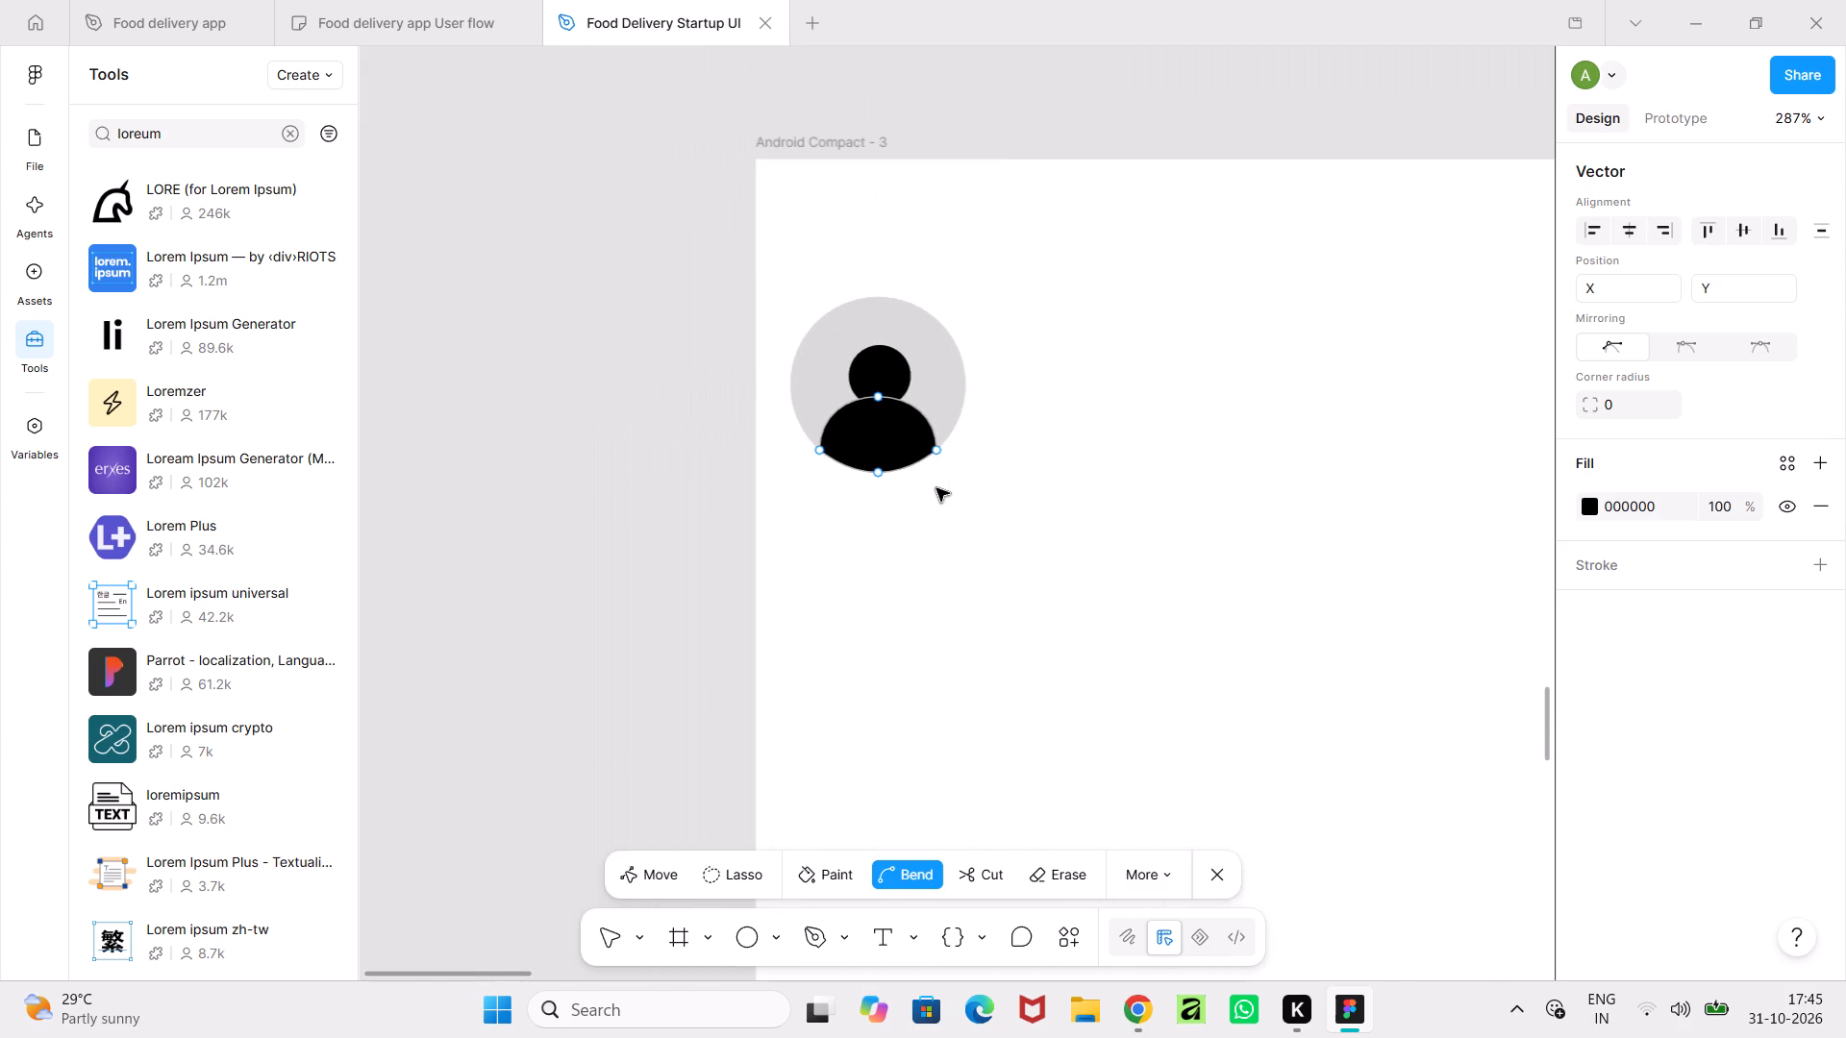
left_click(539, 526)
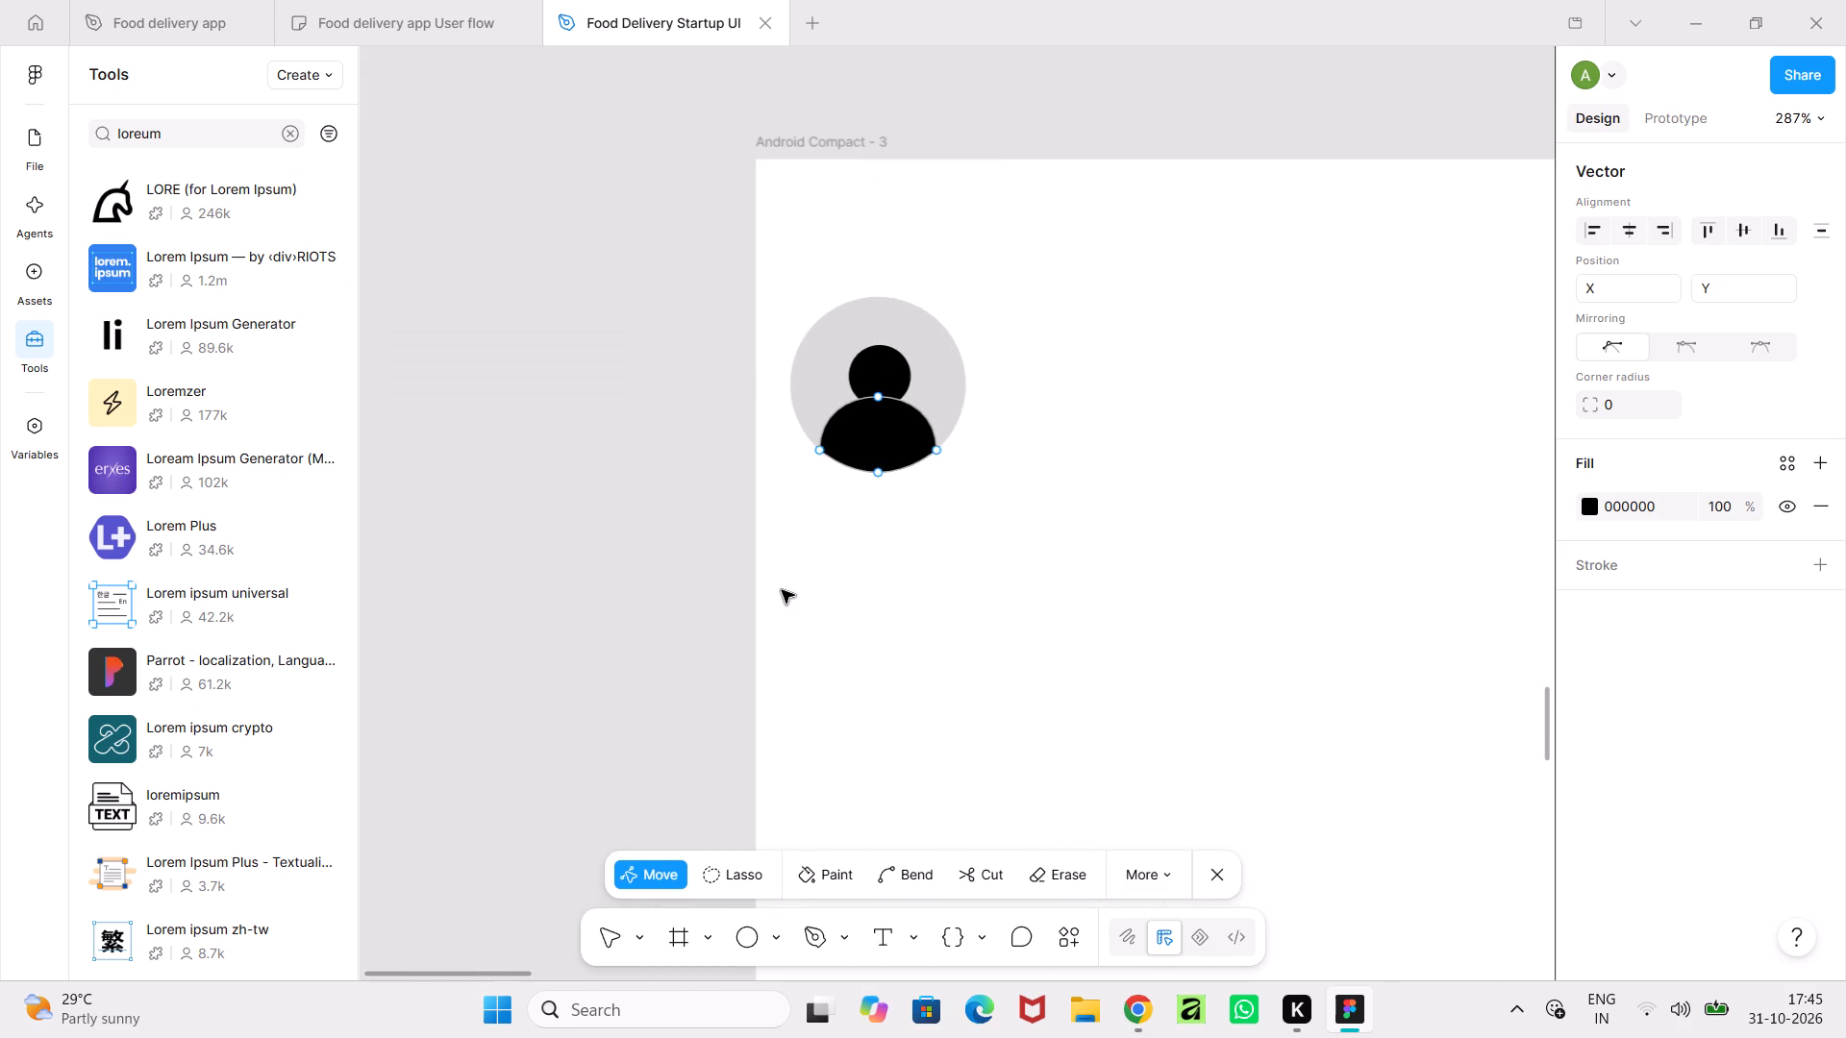
double_click(782, 590)
left_click(1119, 714)
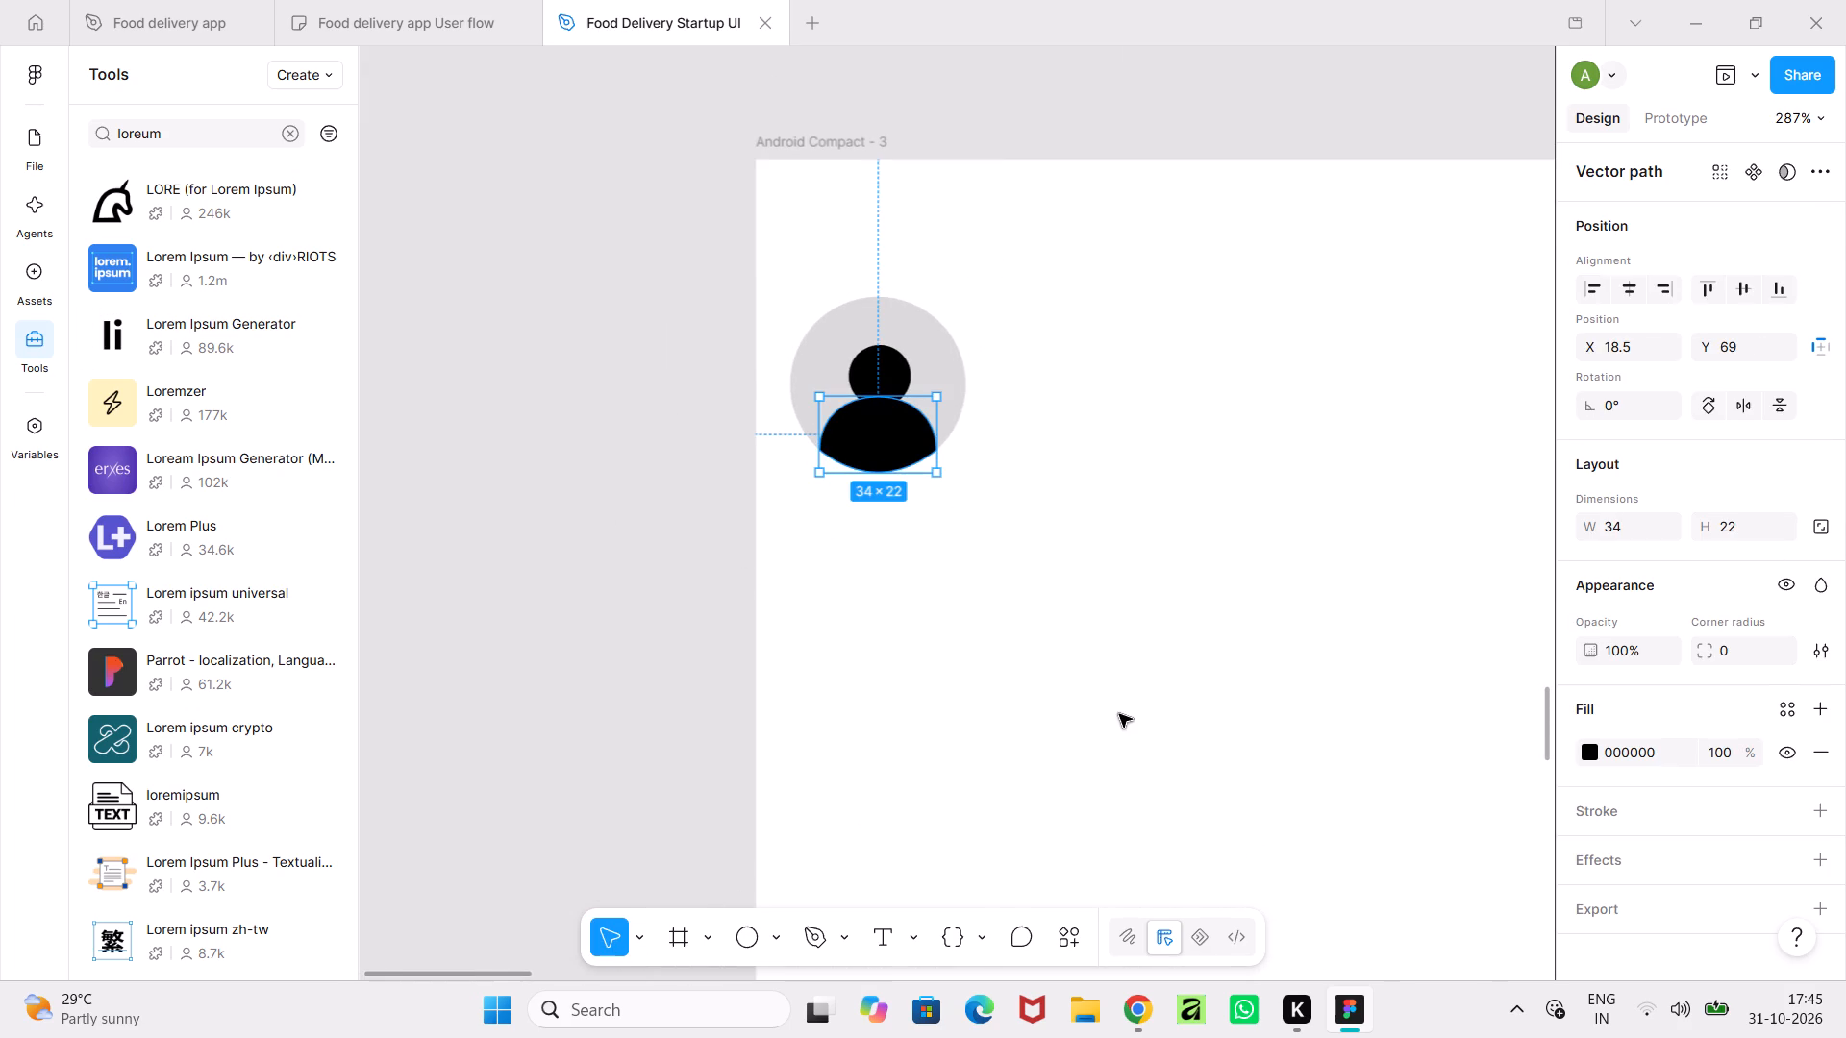
Examine the avatar icon up close and in the context of the surrounding wireframe screens.
scroll(1119, 714, "down", 7, "ctrl")
scroll(1104, 630, "up", 11, "ctrl")
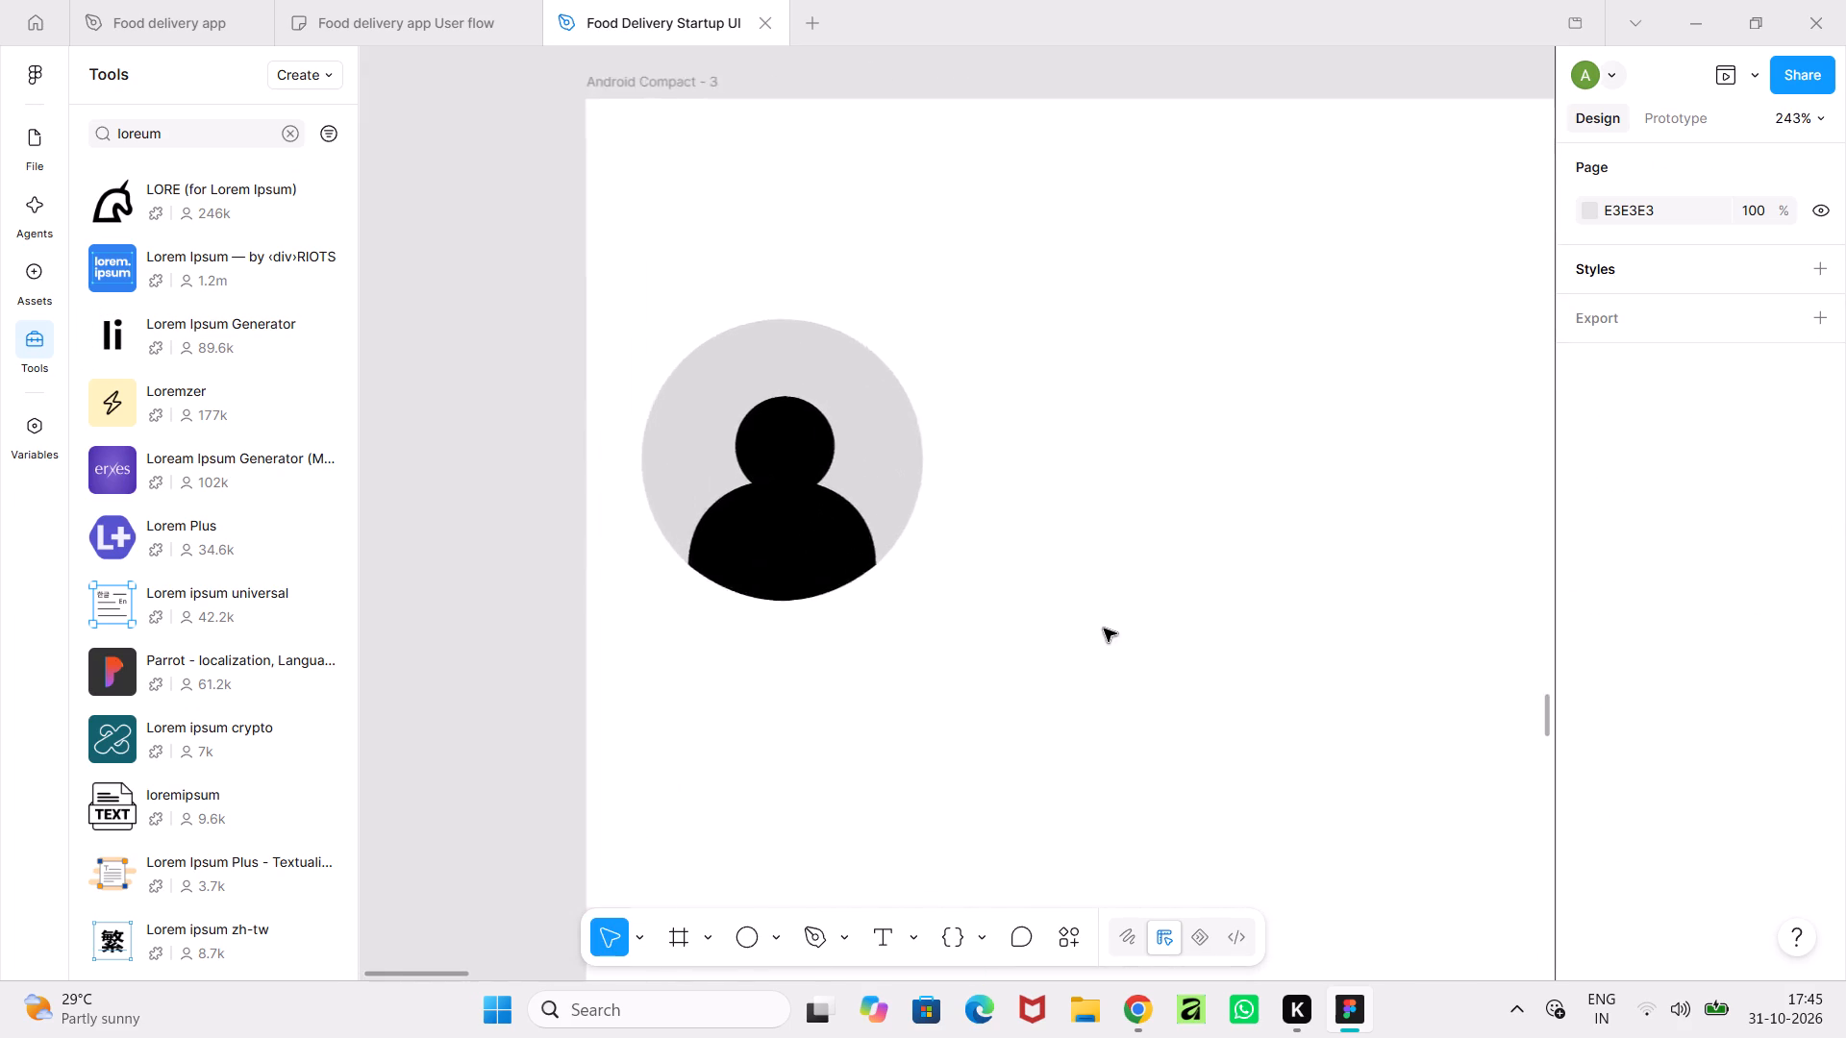
scroll(1104, 629, "down", 13, "ctrl")
scroll(857, 669, "down", 5)
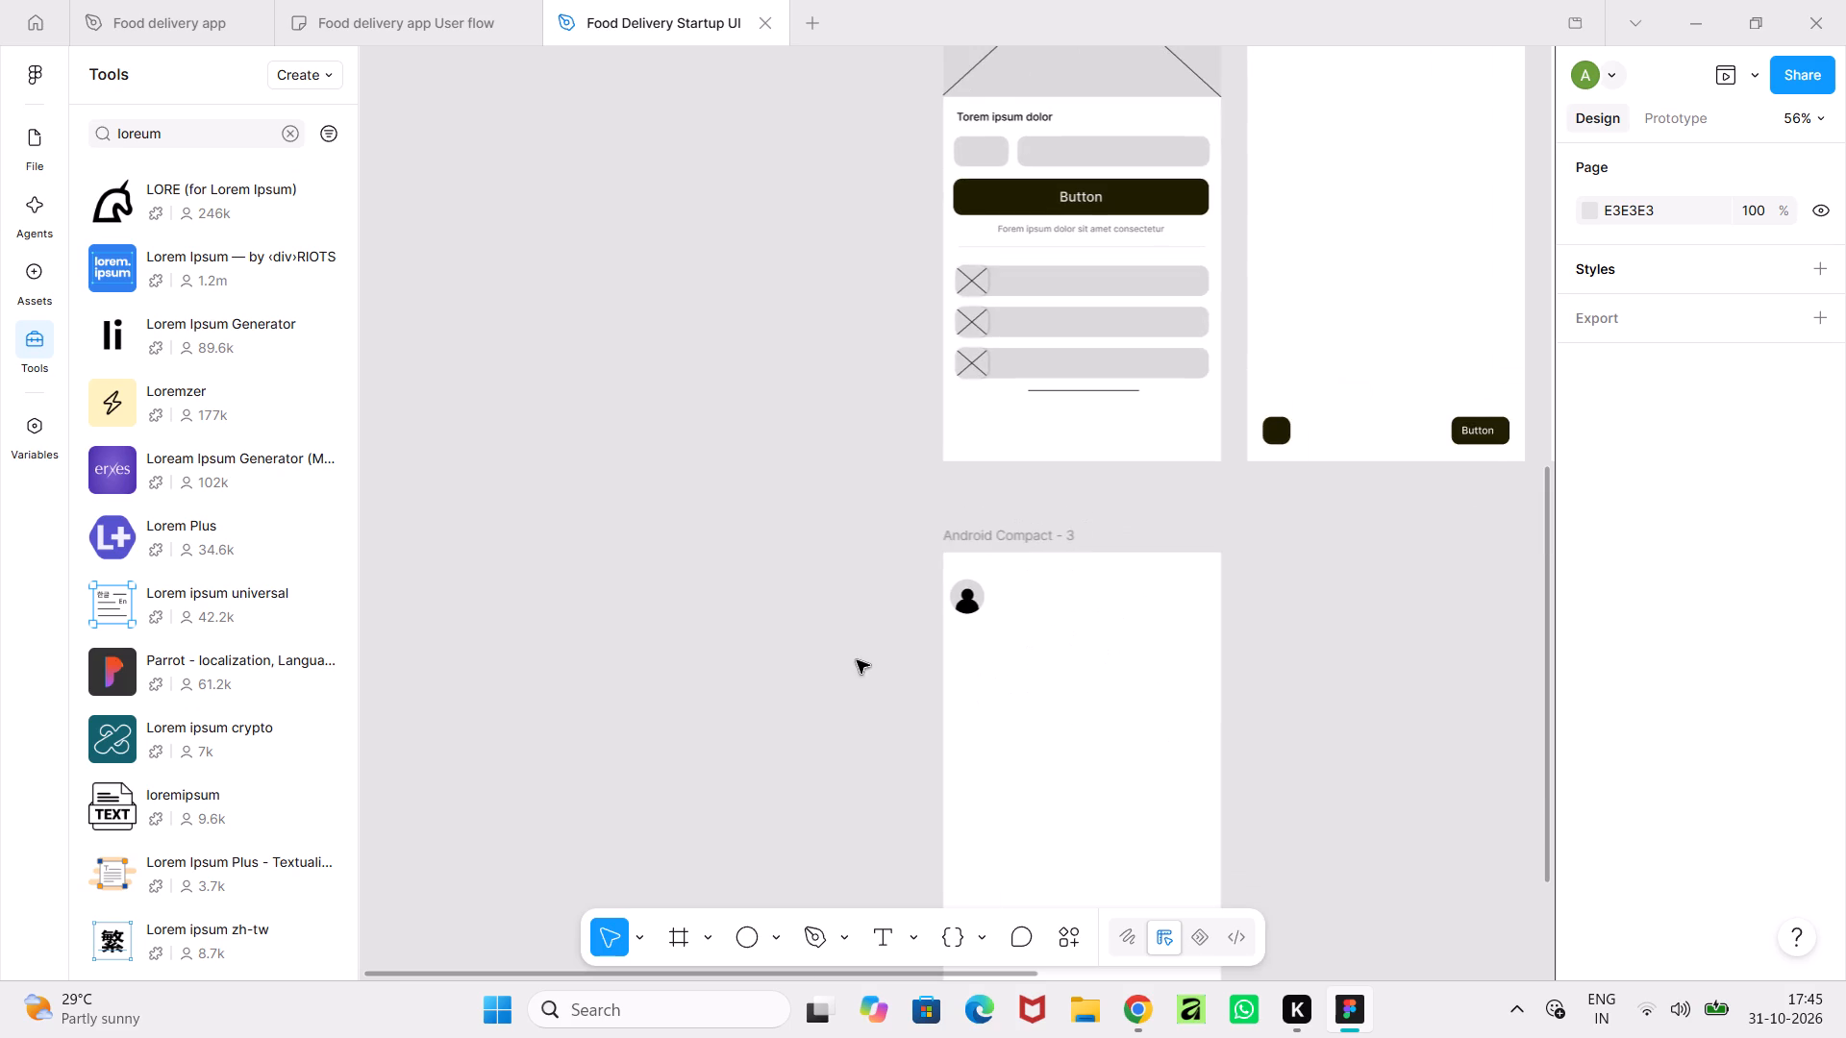
middle_click_drag(845, 639, 619, 647)
scroll(887, 631, "up", 11, "ctrl")
middle_click_drag(627, 607, 1313, 597)
Pull the upper curve handles of the body's two side anchors inward, the right handle to about X 50.5, Y 75.5.
scroll(1008, 604, "up", 2, "ctrl")
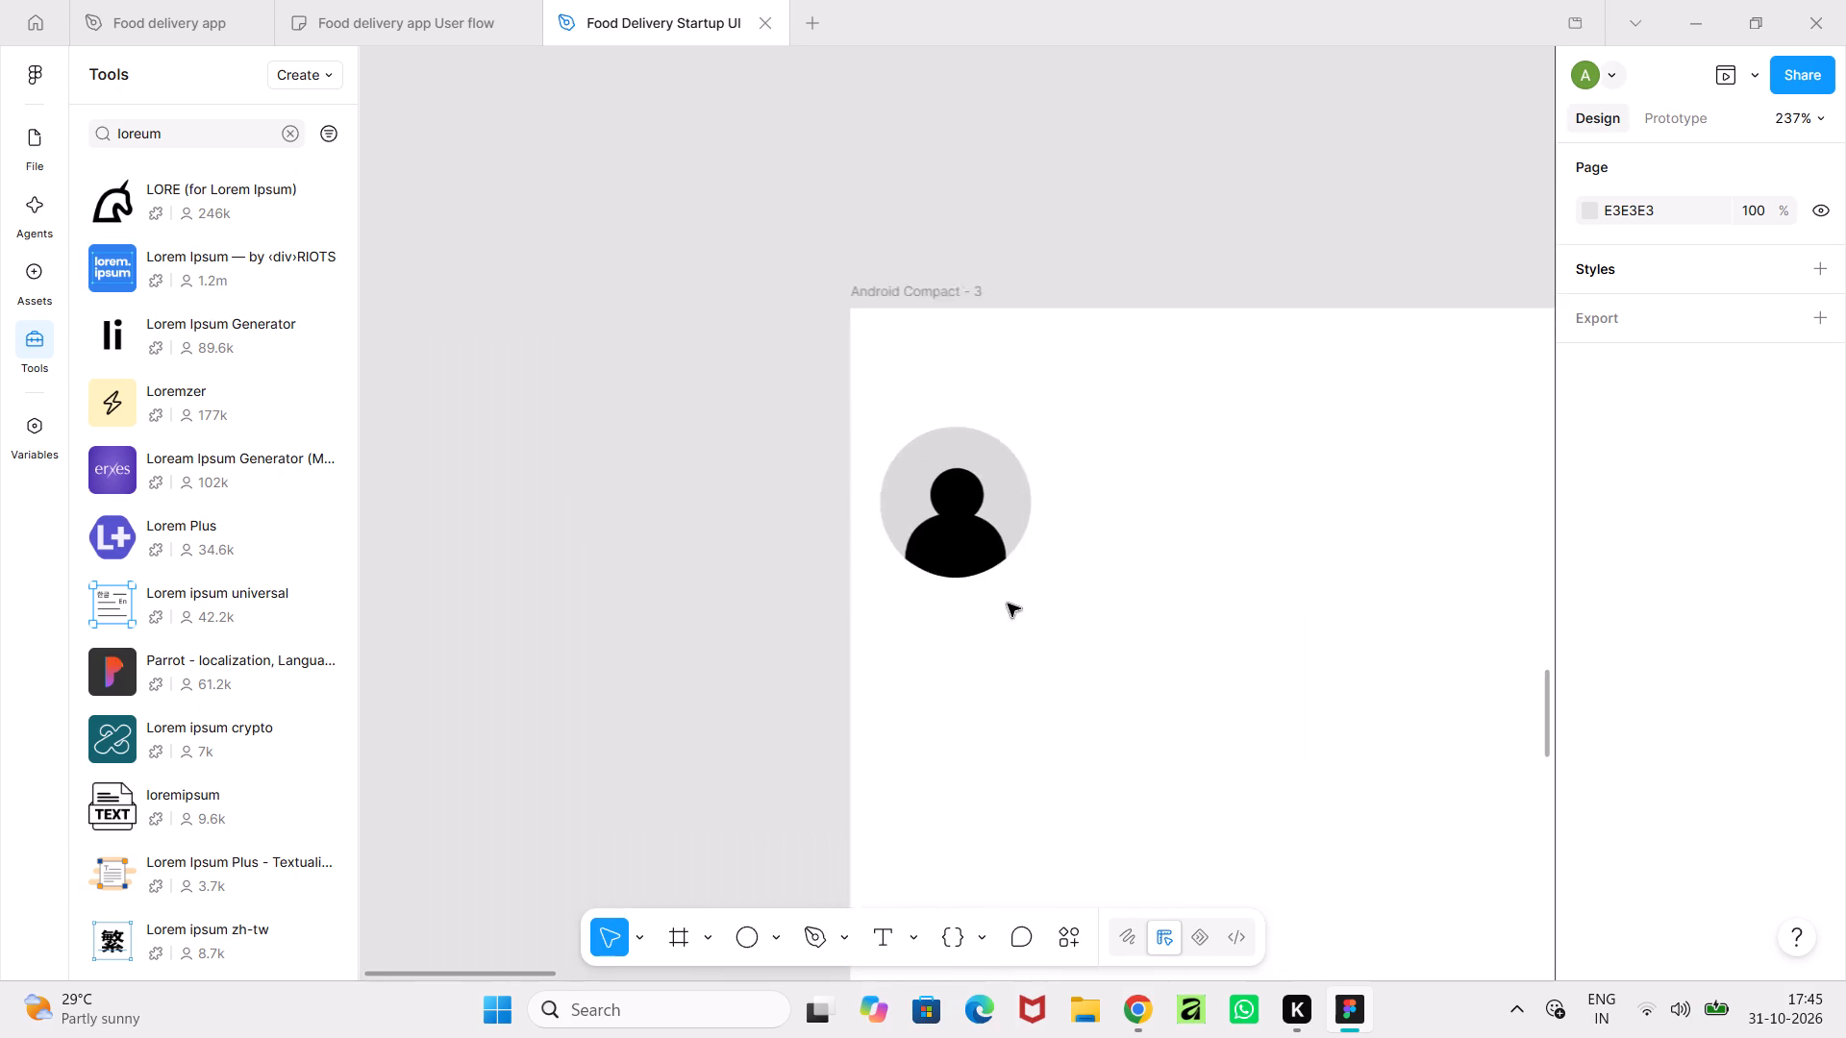
scroll(1008, 604, "up", 3, "ctrl")
left_click(957, 508)
double_click(957, 508)
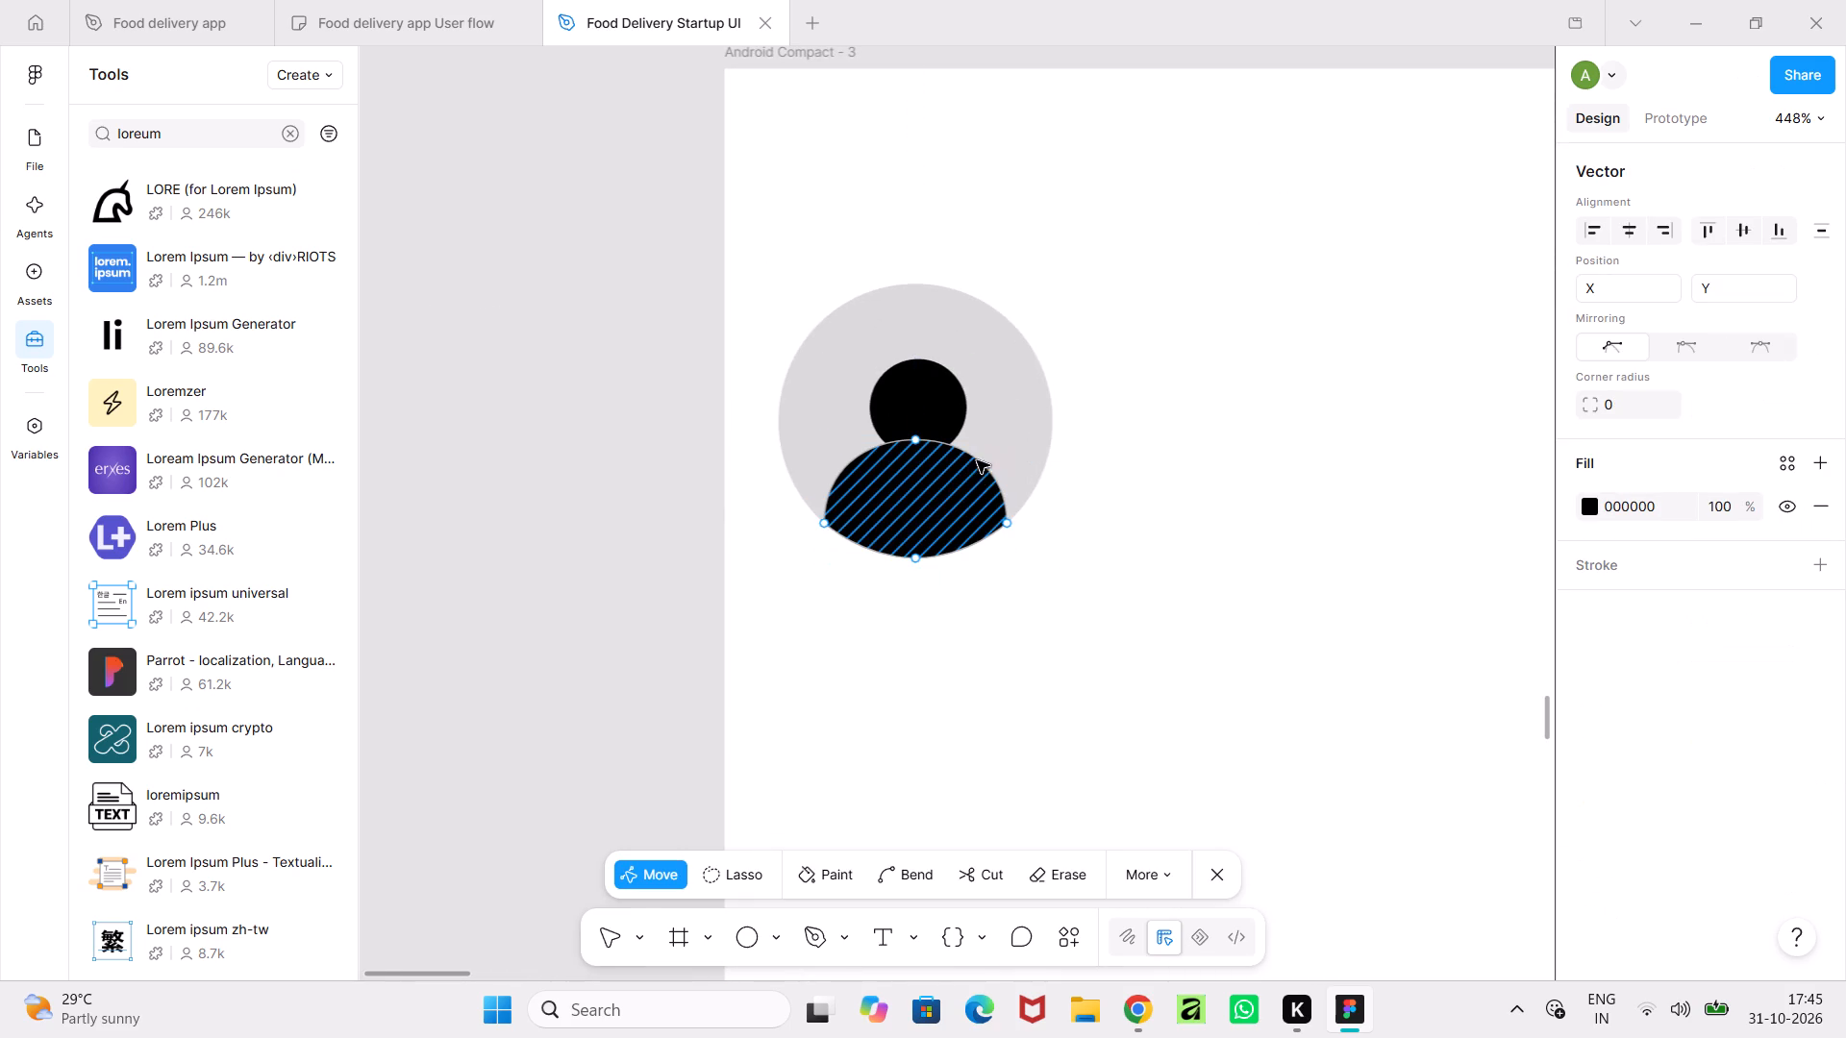
left_click(827, 524)
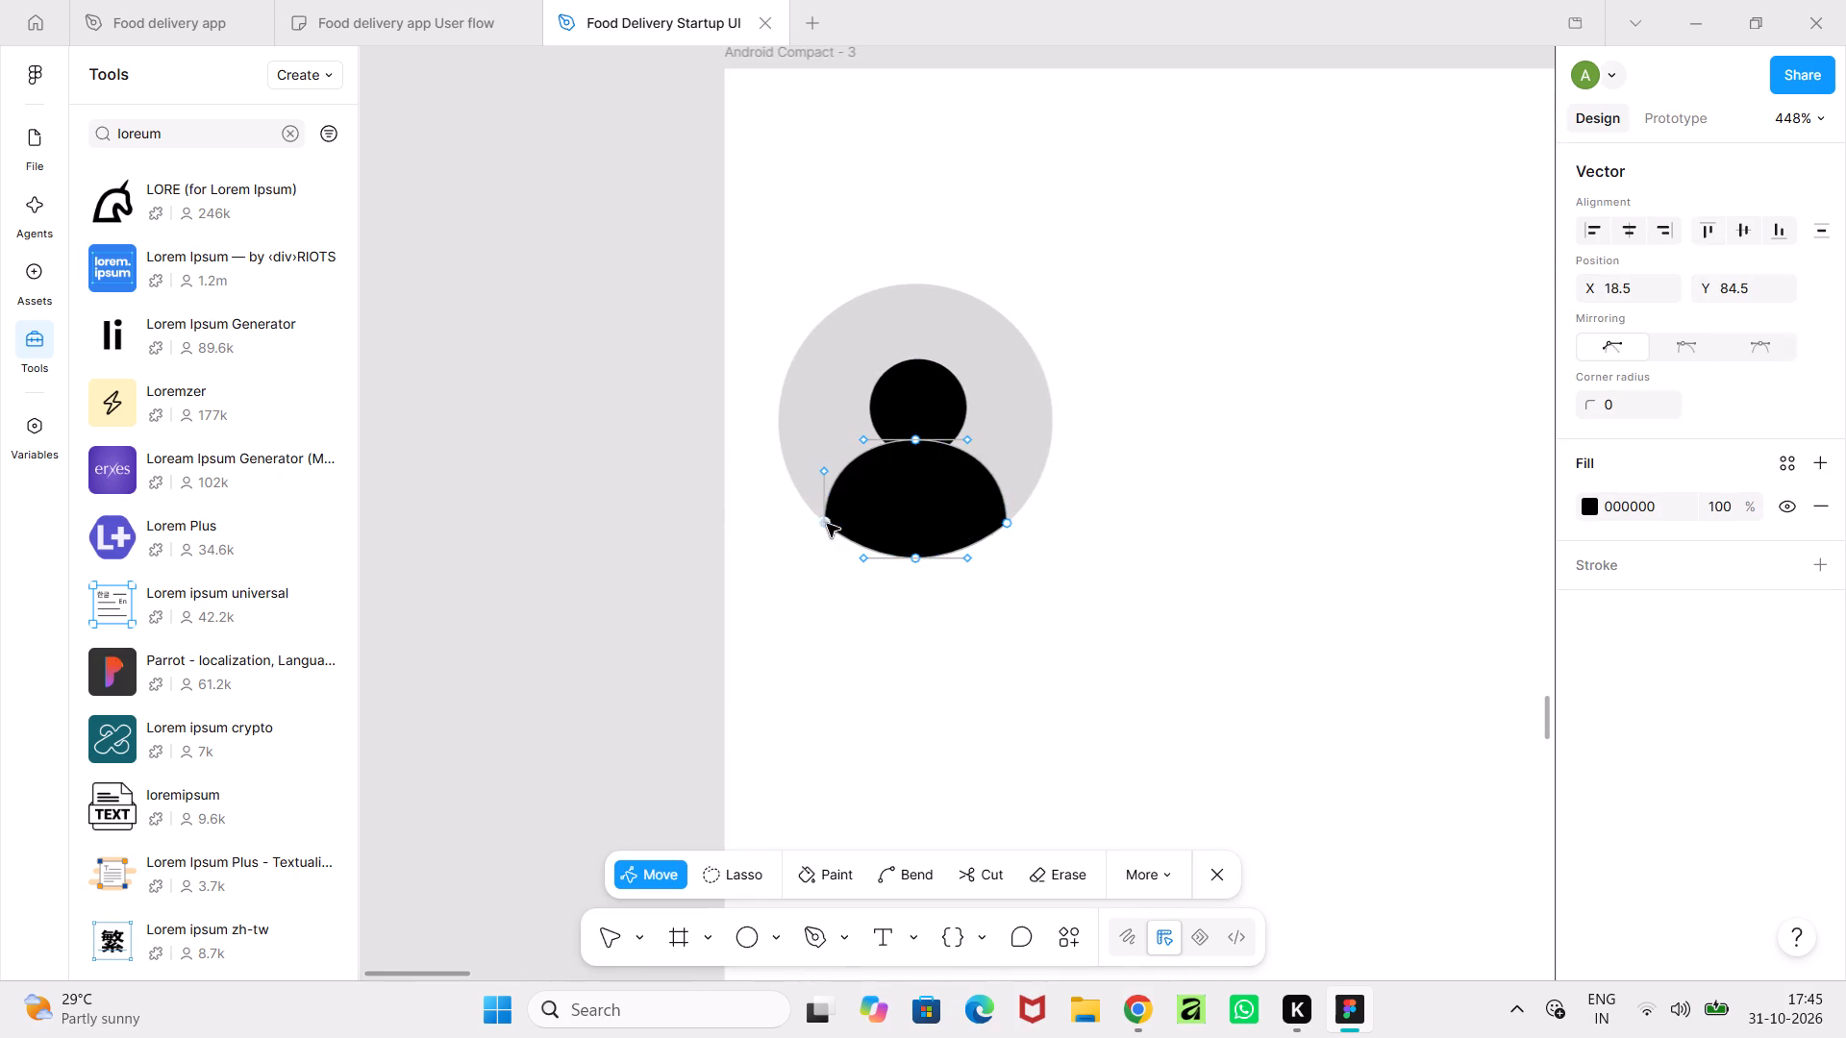
left_click_drag(828, 474, 838, 474)
left_click(1010, 523)
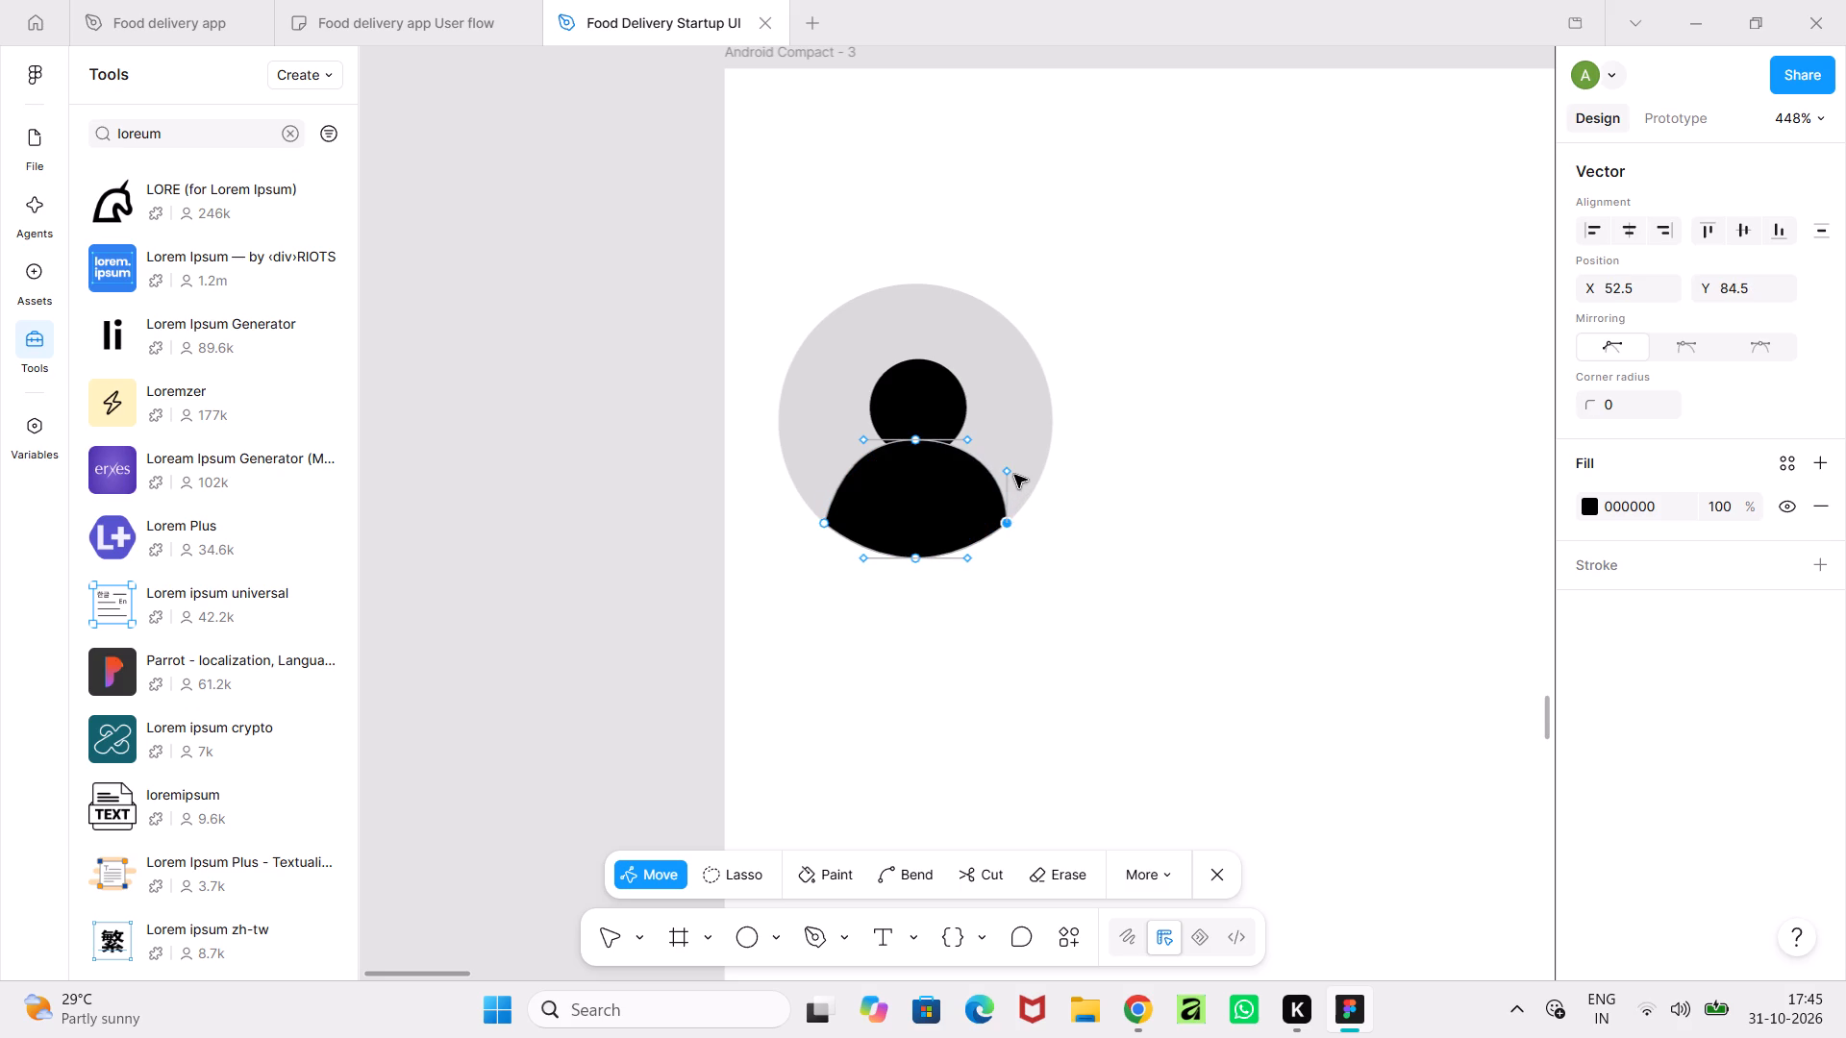
left_click_drag(1010, 472, 997, 473)
Finish vector editing of the avatar's body shape and deselect it.
left_click_drag(997, 473, 996, 473)
left_click(1145, 536)
scroll(1145, 536, "down", 5, "ctrl")
double_click(1145, 536)
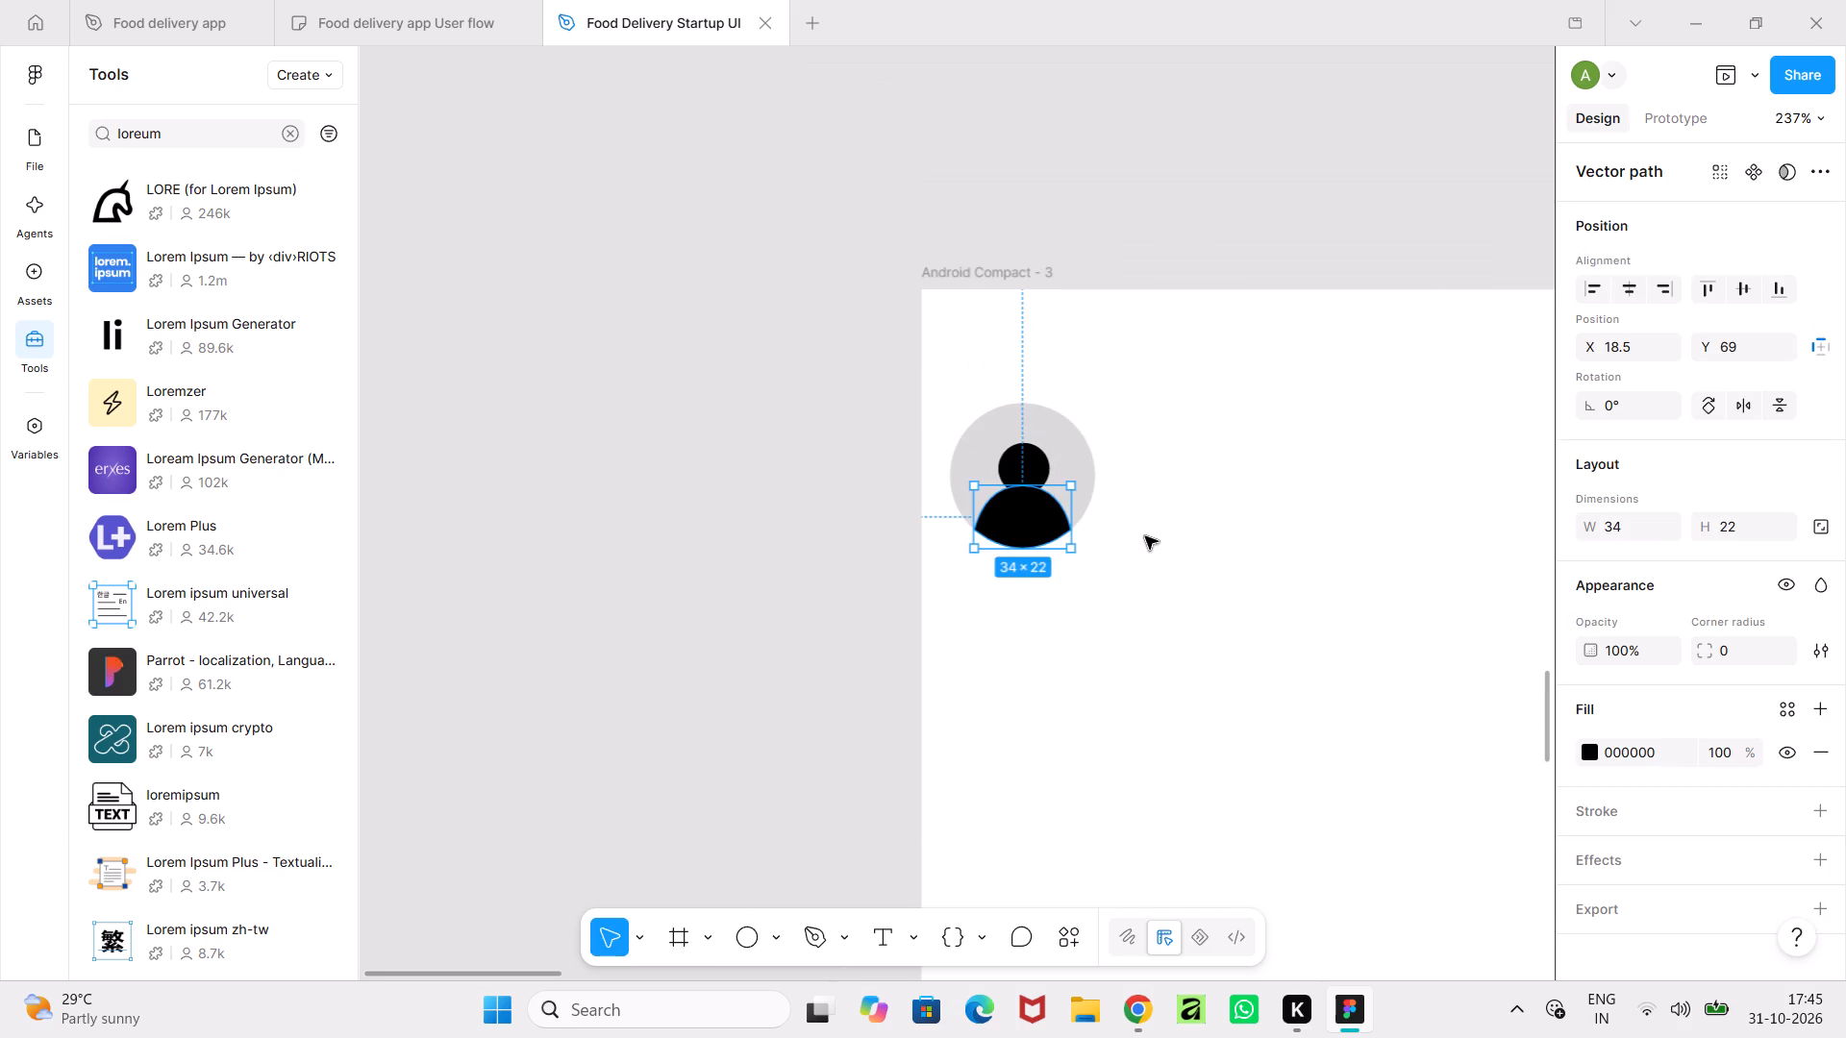
left_click(832, 782)
Examine the avatar icon on Android Compact - 3 up close and alongside the surrounding wireframe screens.
scroll(1245, 695, "down", 4, "ctrl")
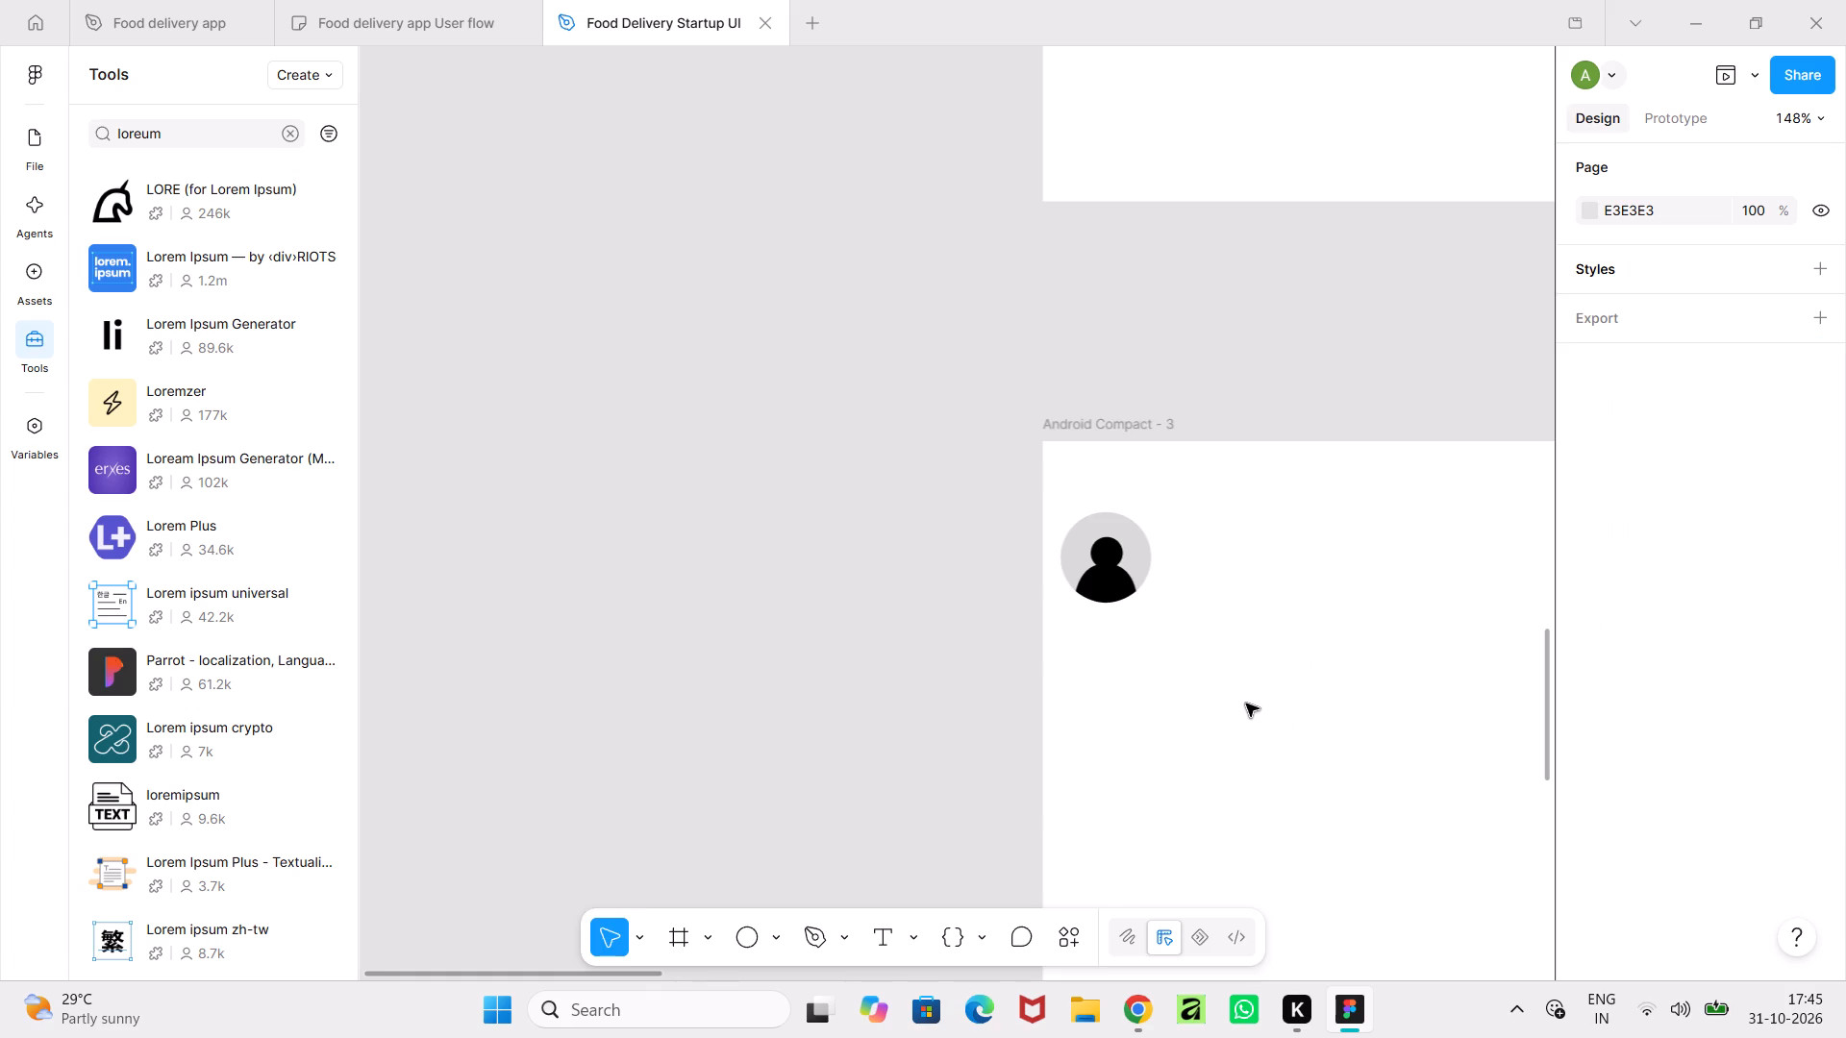
scroll(1246, 706, "down", 3, "ctrl")
middle_click_drag(1246, 710, 969, 808)
scroll(988, 789, "up", 5, "ctrl")
scroll(988, 789, "down", 3, "ctrl")
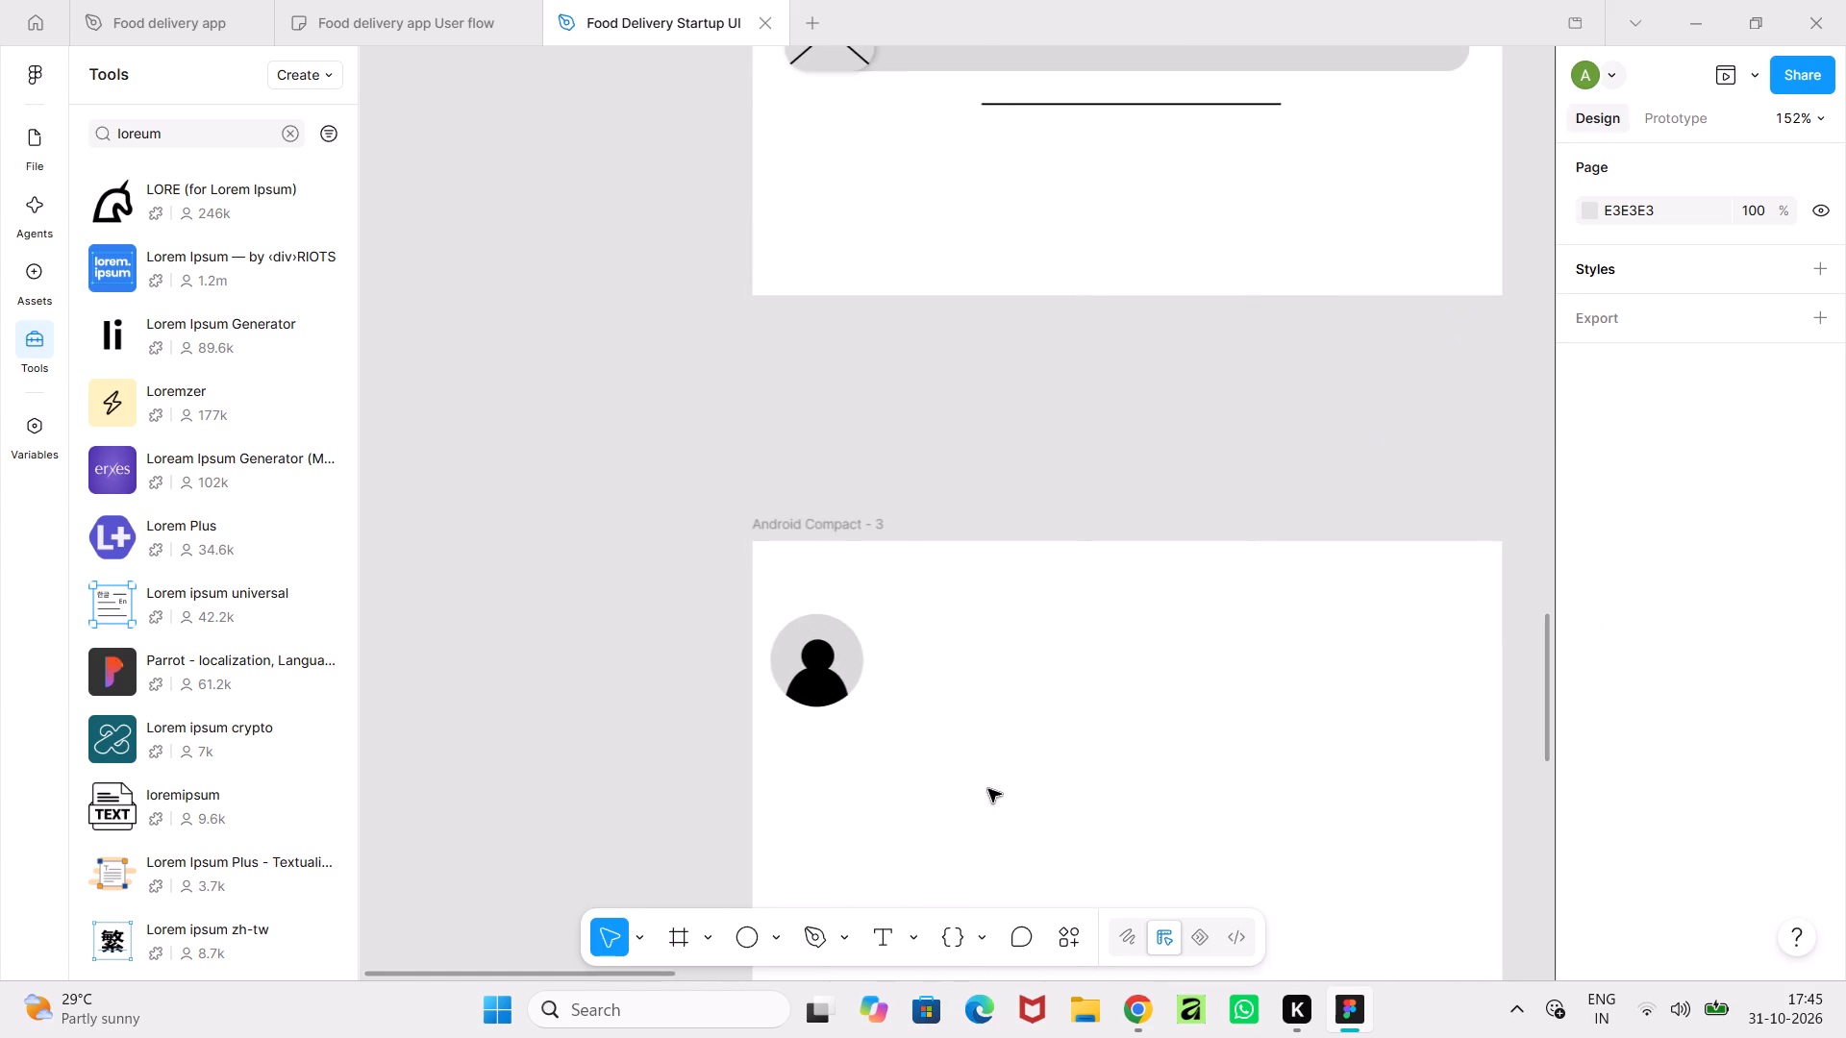
scroll(988, 789, "down", 9, "ctrl")
middle_click_drag(1010, 776, 748, 539)
scroll(743, 534, "down", 5, "ctrl")
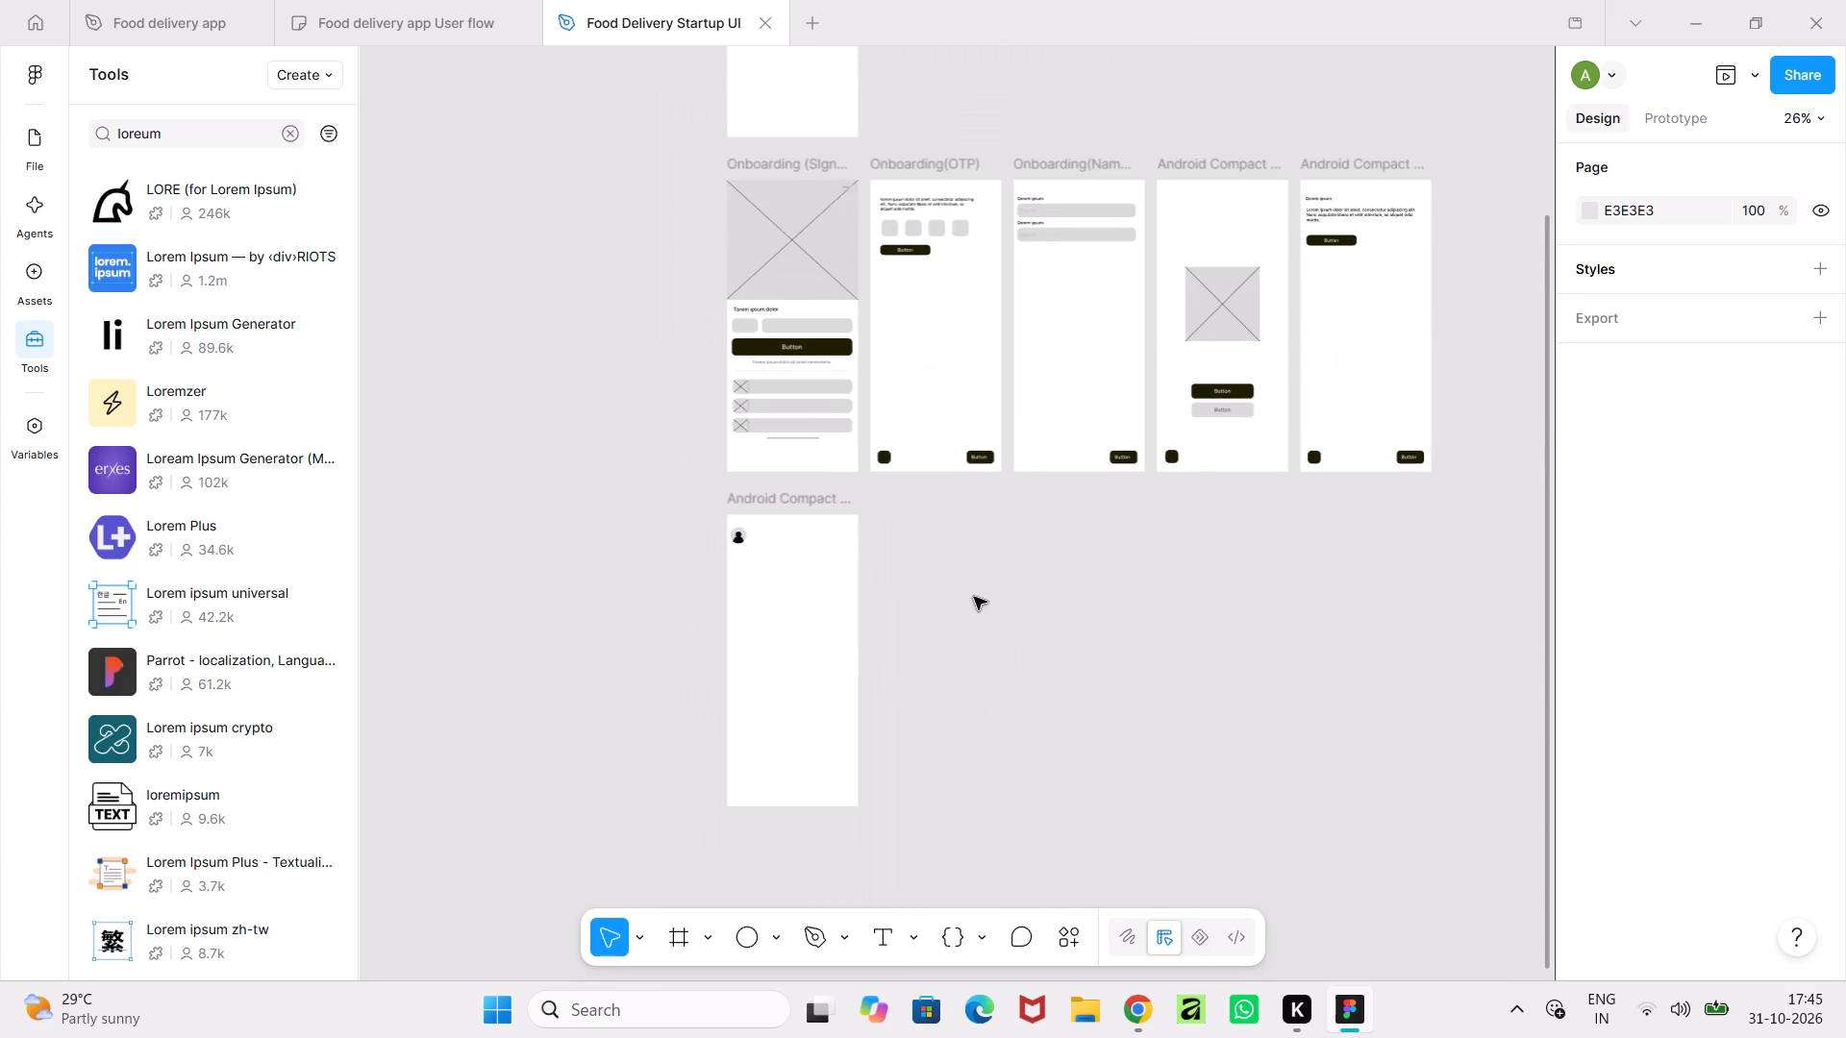
middle_click_drag(974, 597, 950, 706)
scroll(730, 635, "up", 6, "ctrl")
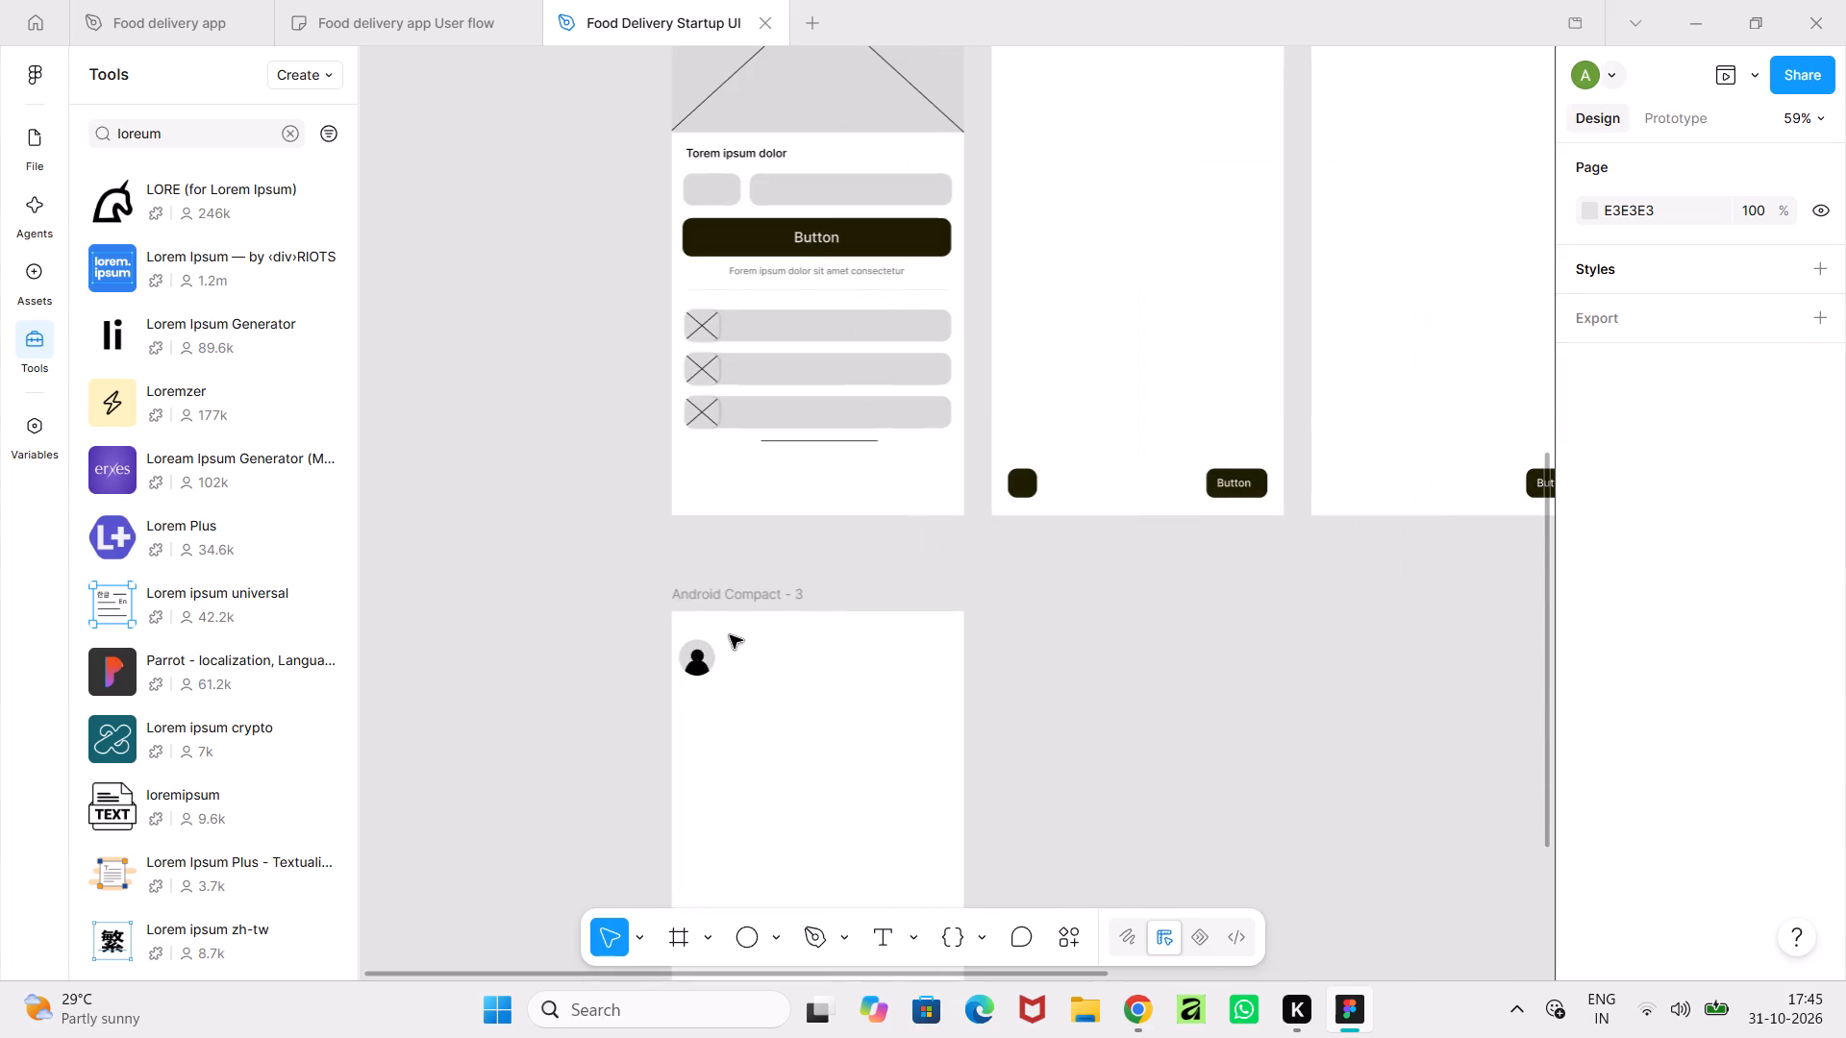
scroll(730, 635, "up", 8, "ctrl")
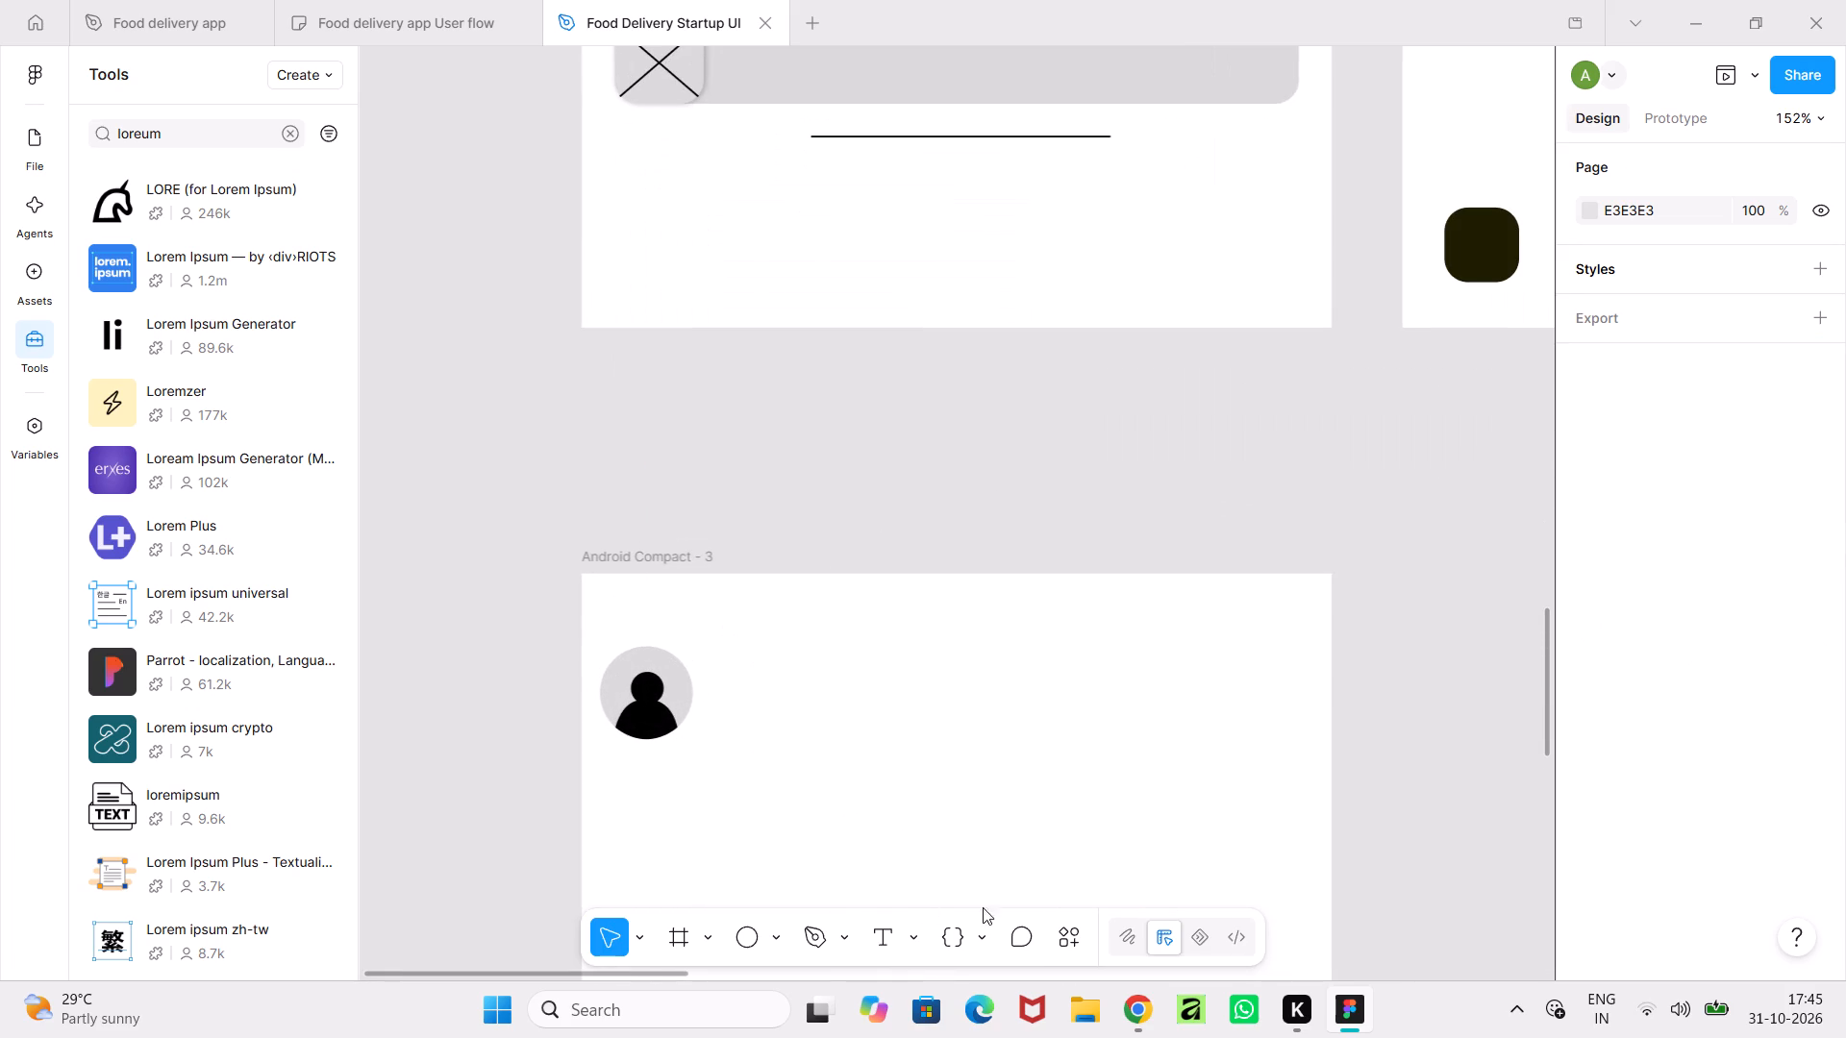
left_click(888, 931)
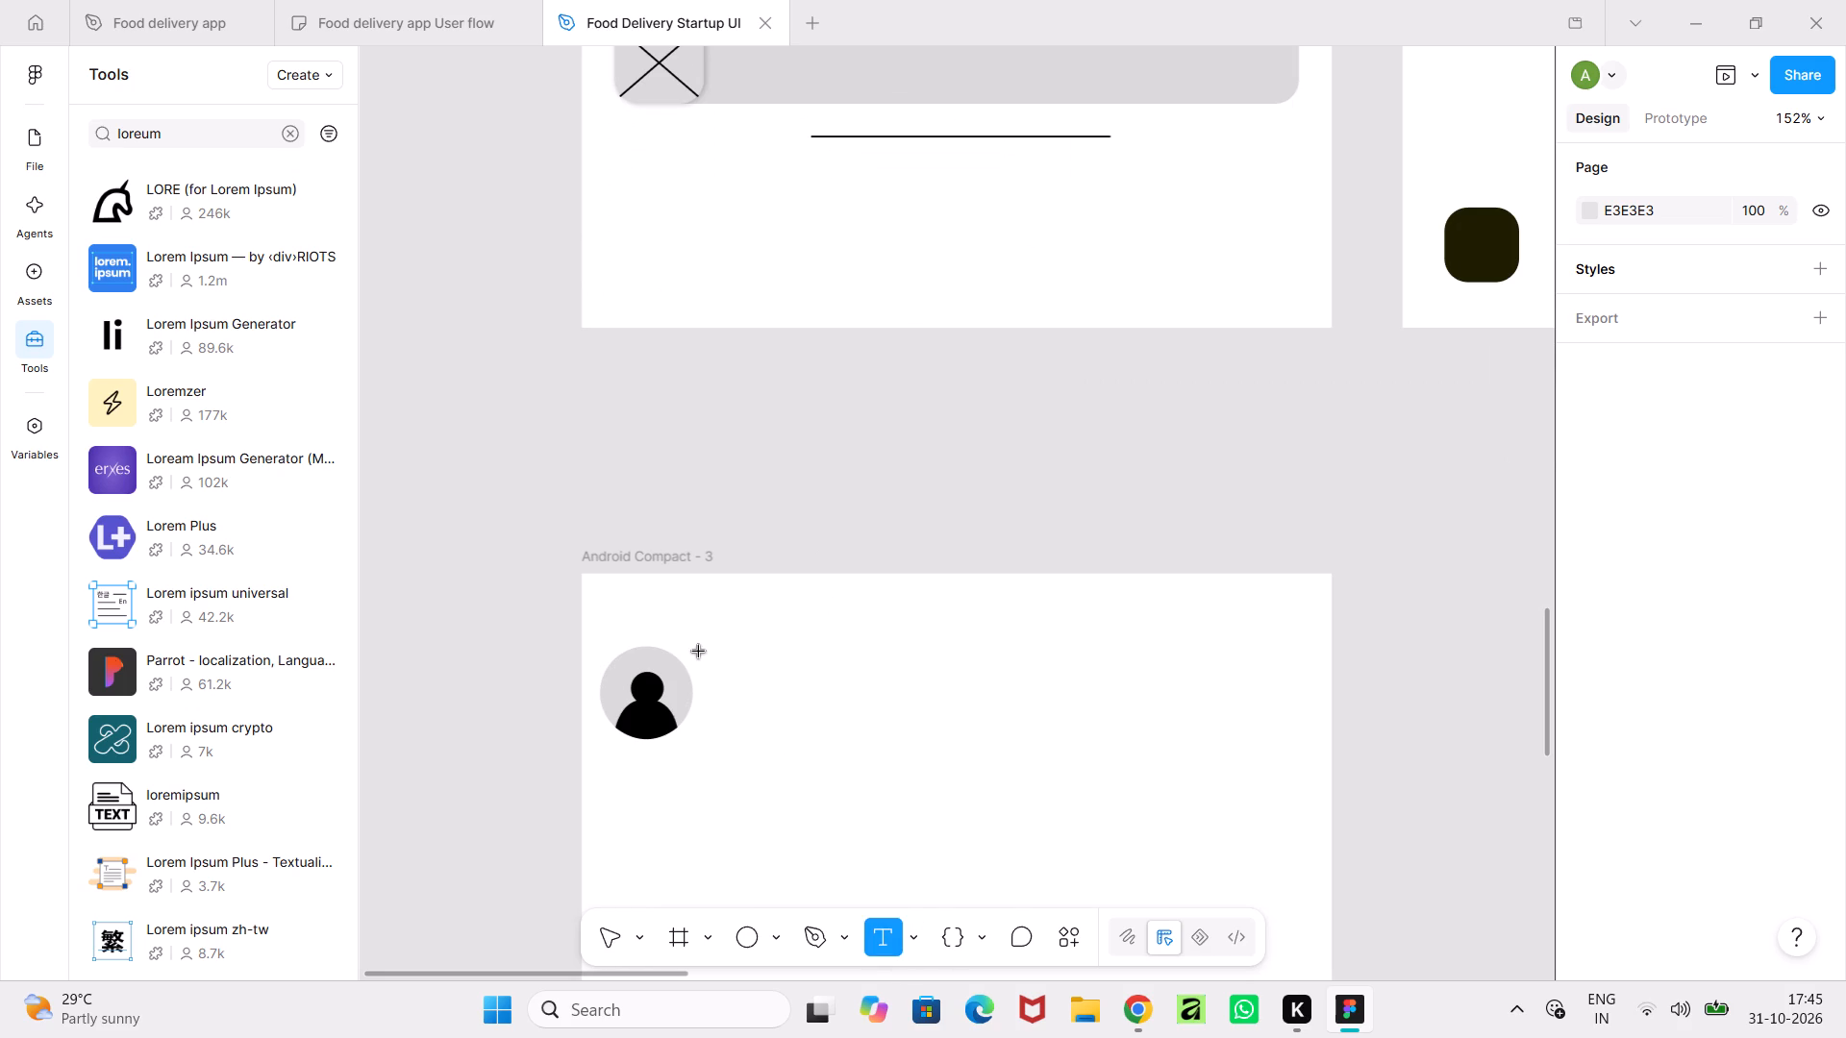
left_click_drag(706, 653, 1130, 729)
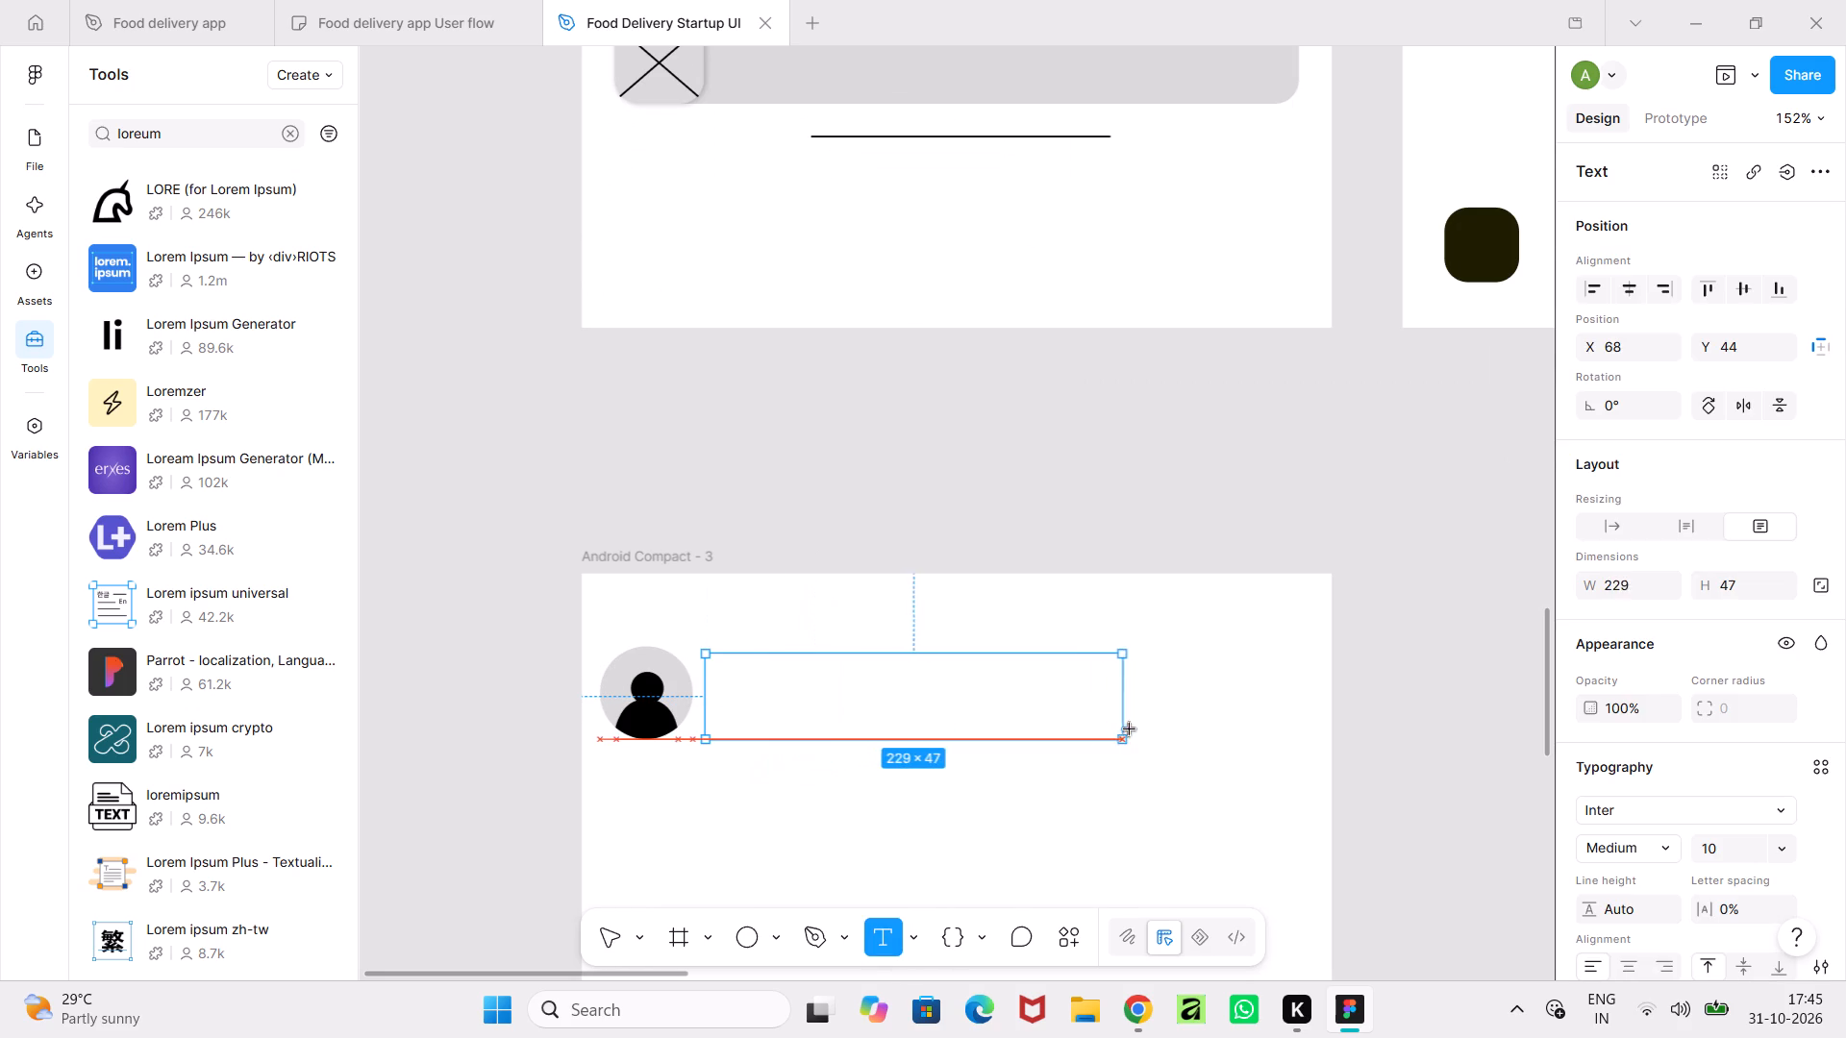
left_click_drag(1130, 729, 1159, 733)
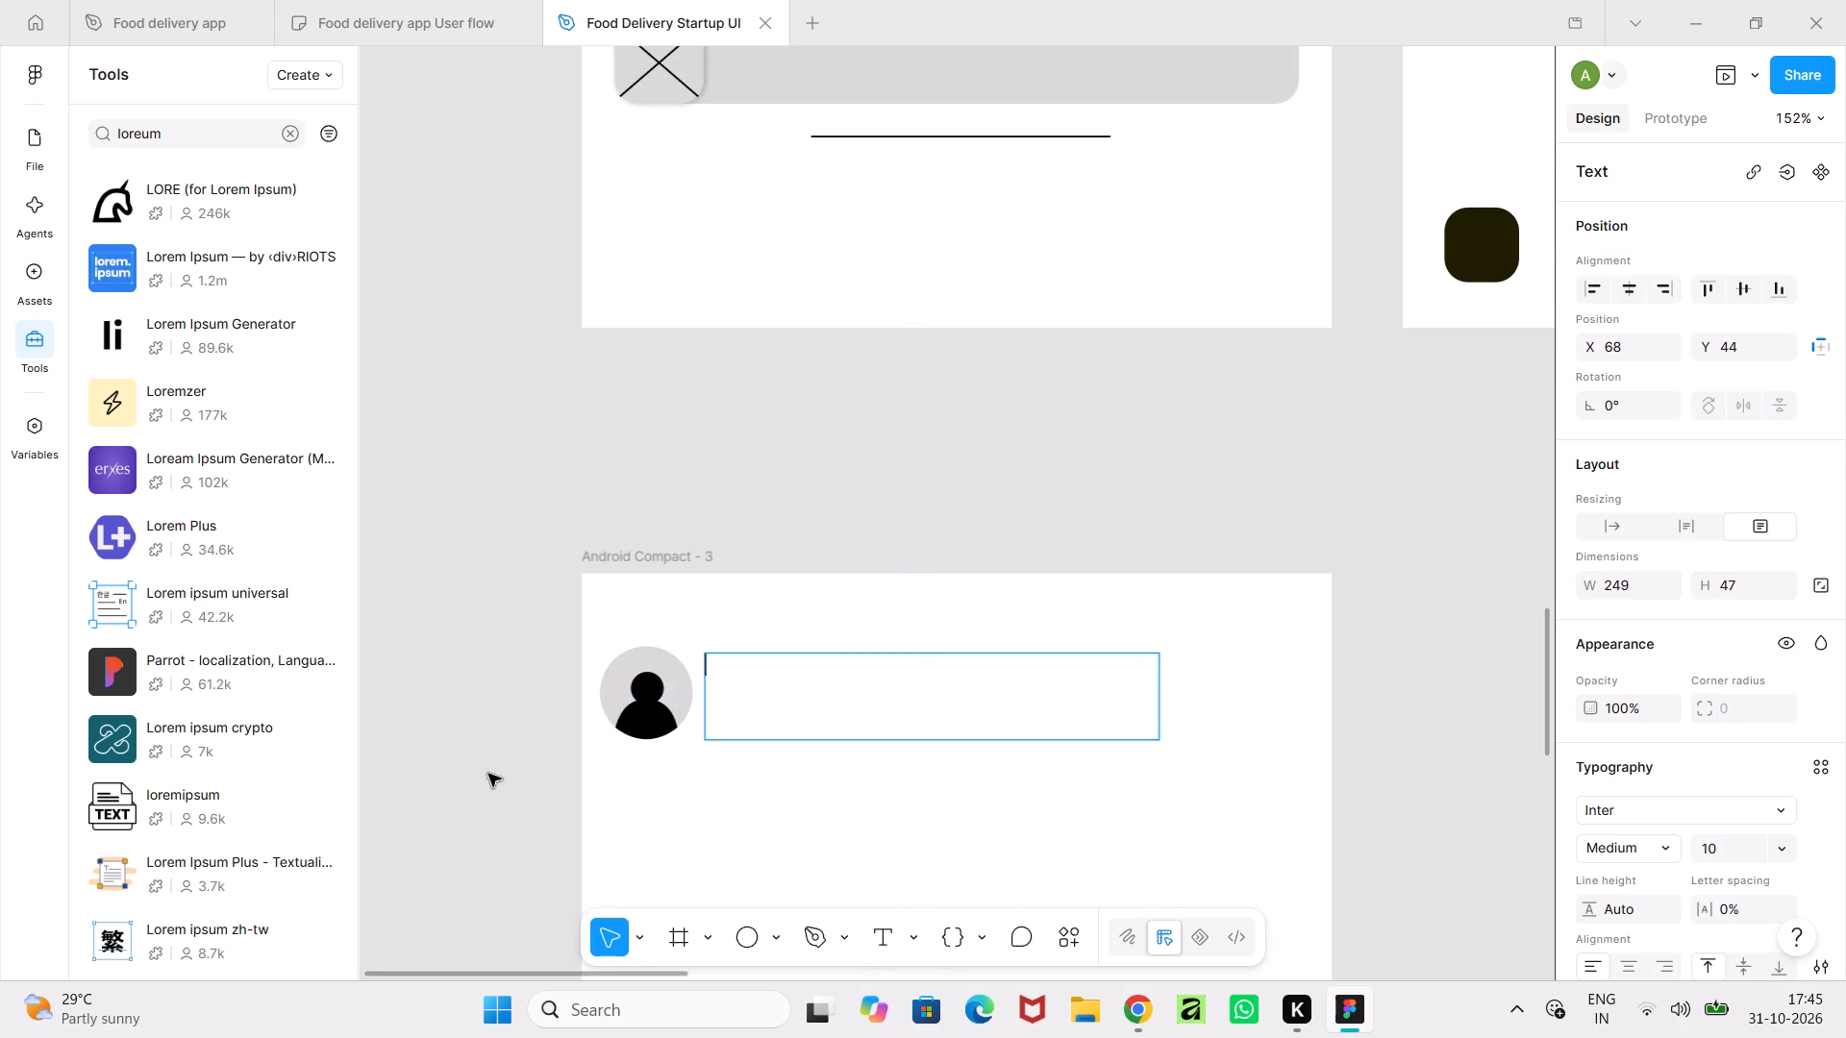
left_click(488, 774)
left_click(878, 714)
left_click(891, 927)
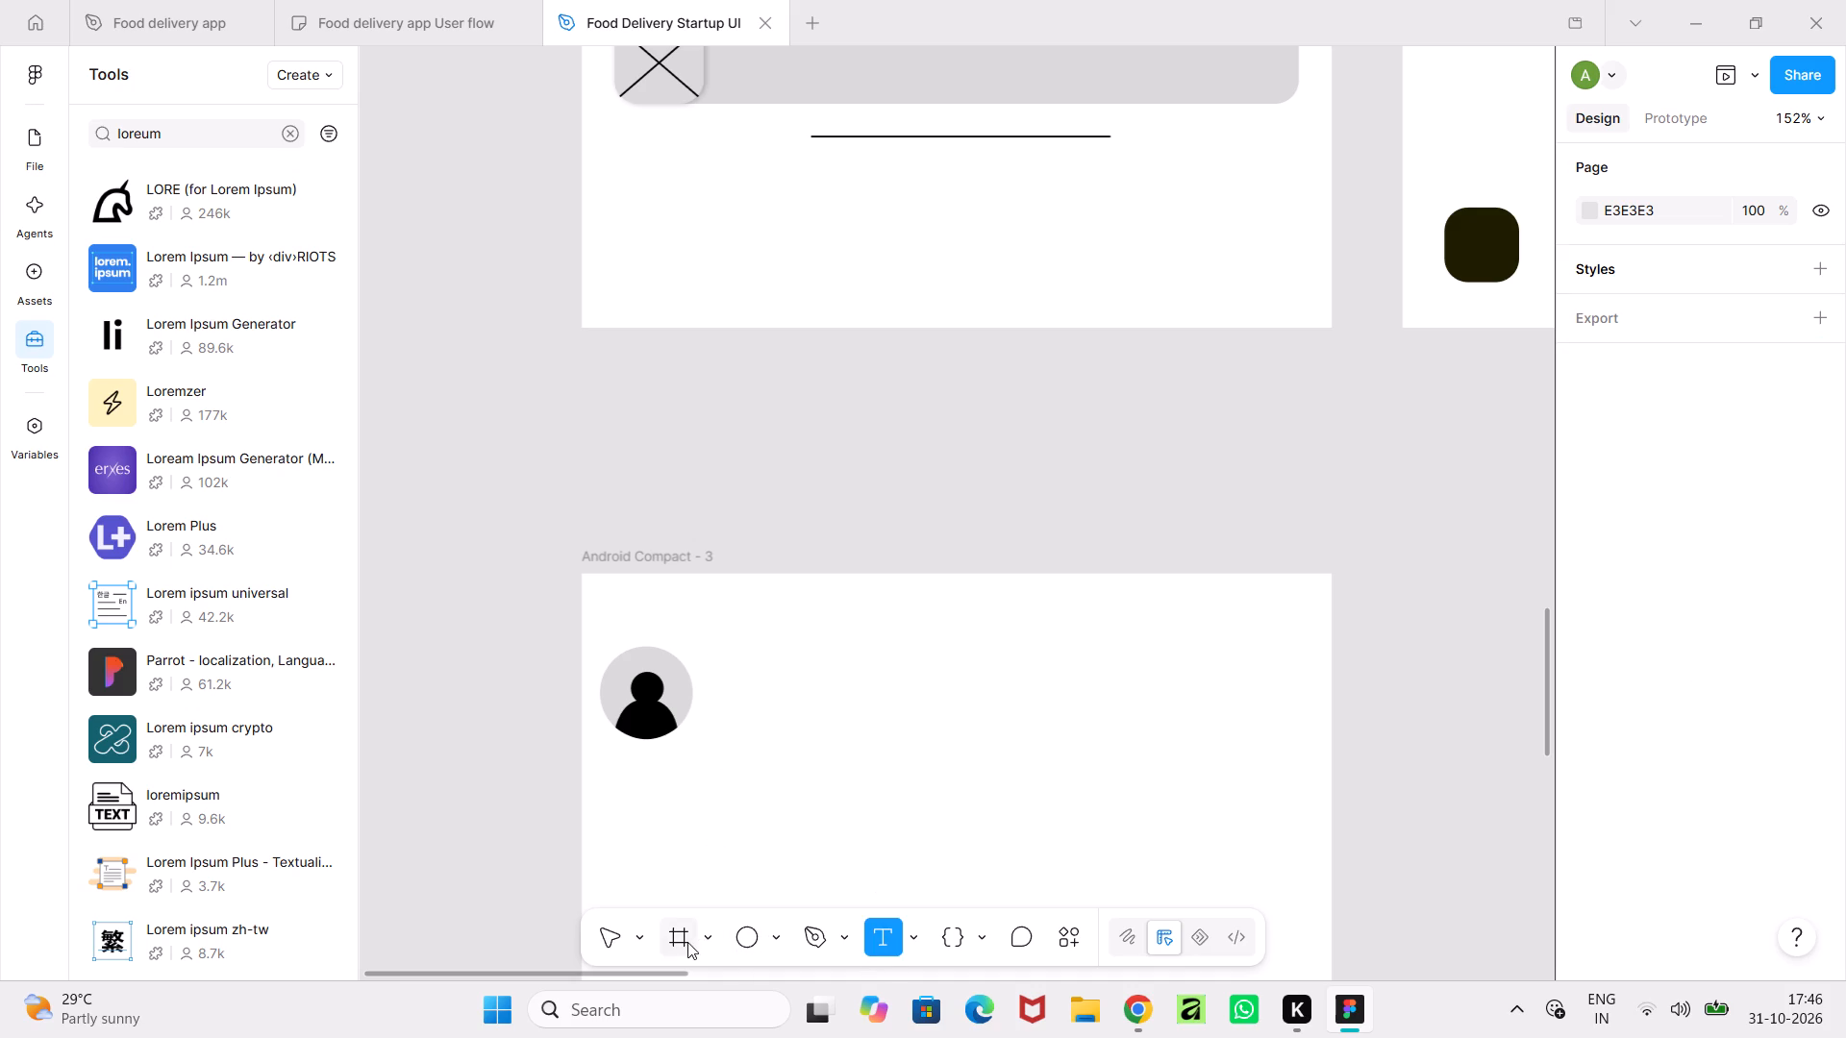
Draw a grey rectangle about 245 × 49 beside the avatar at about X 71, Y 42, with a corner radius of 13.
left_click(781, 940)
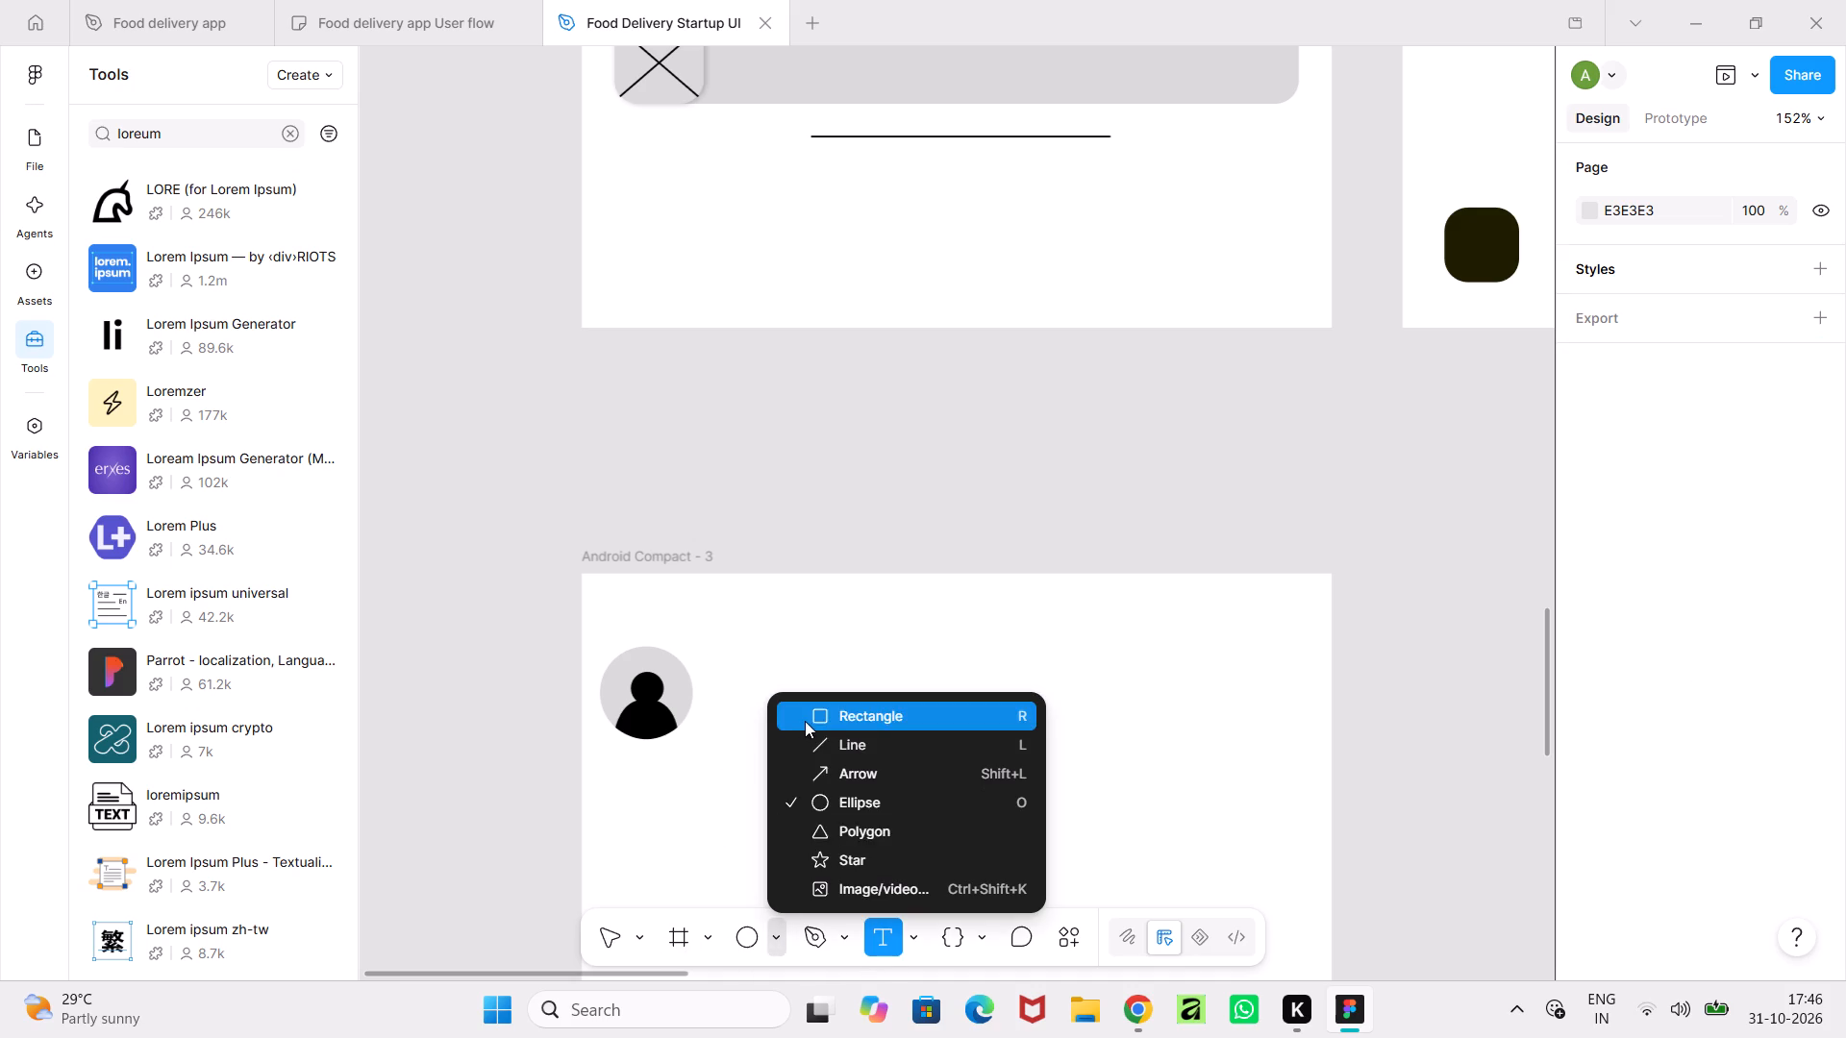
left_click(839, 719)
left_click_drag(711, 649, 1083, 742)
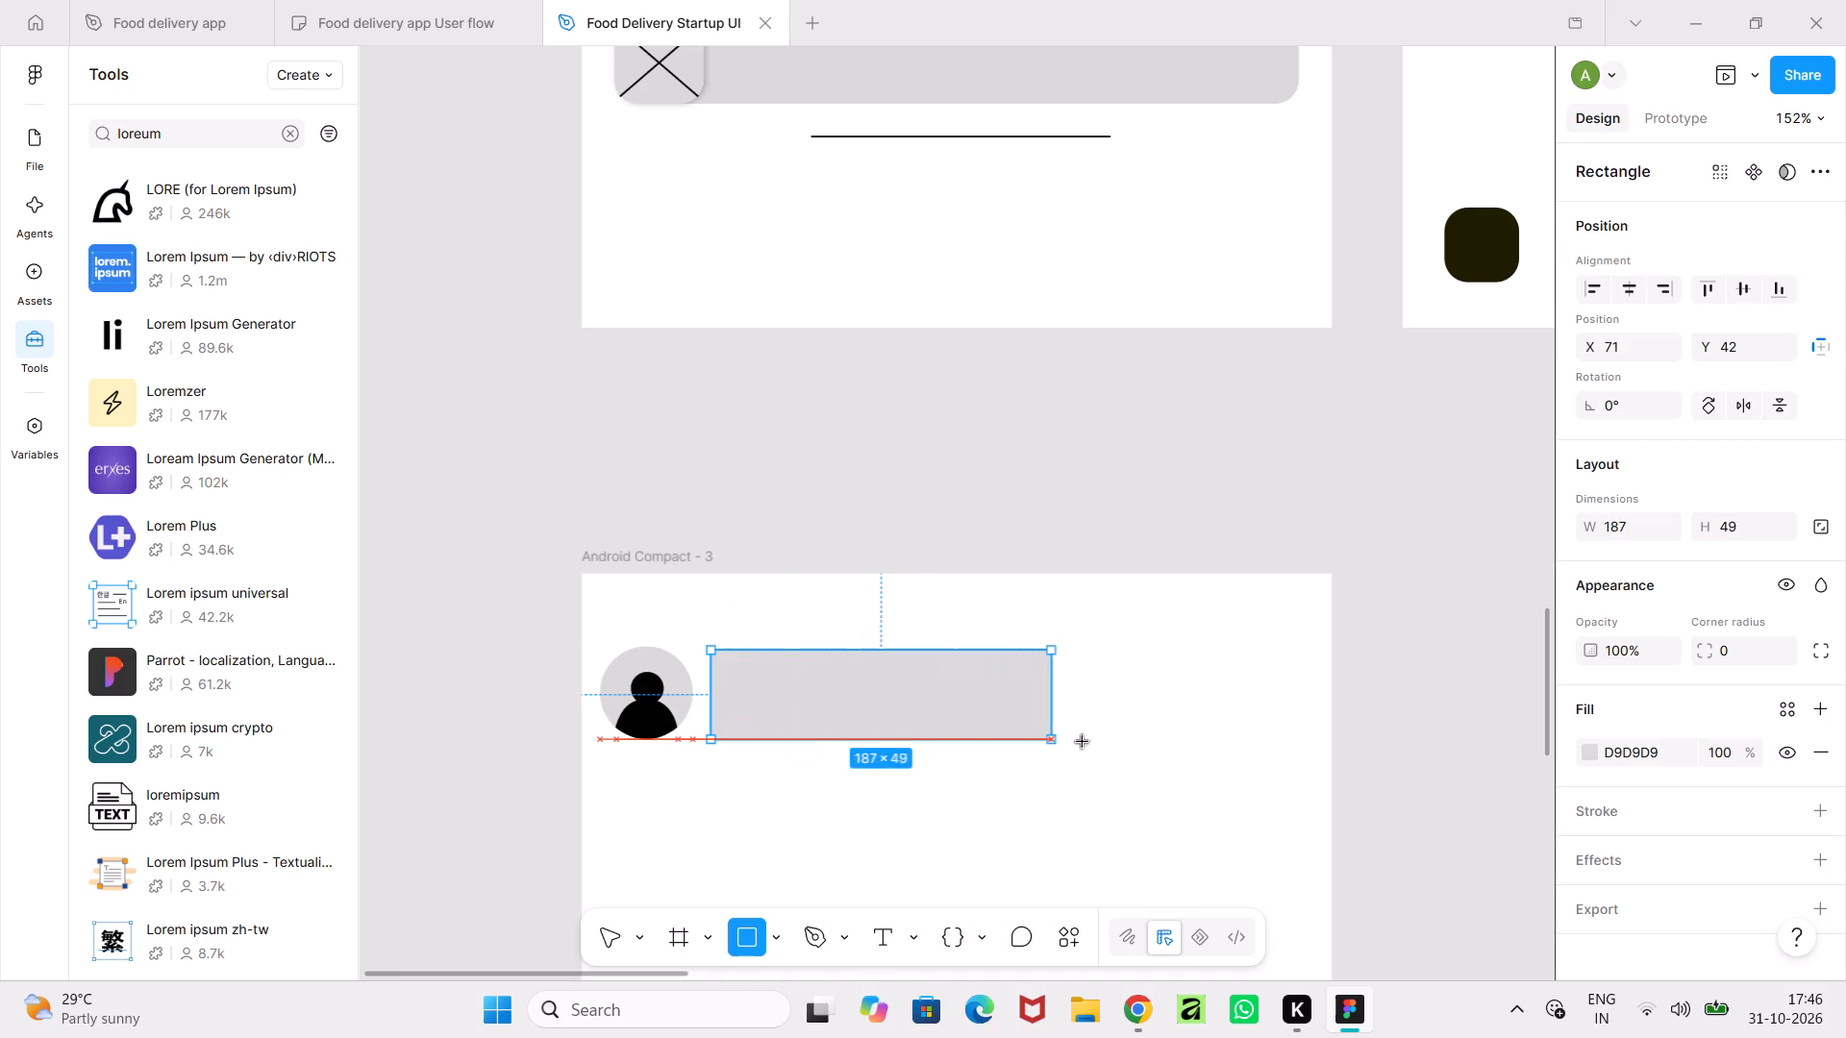
left_click_drag(1083, 742, 1158, 736)
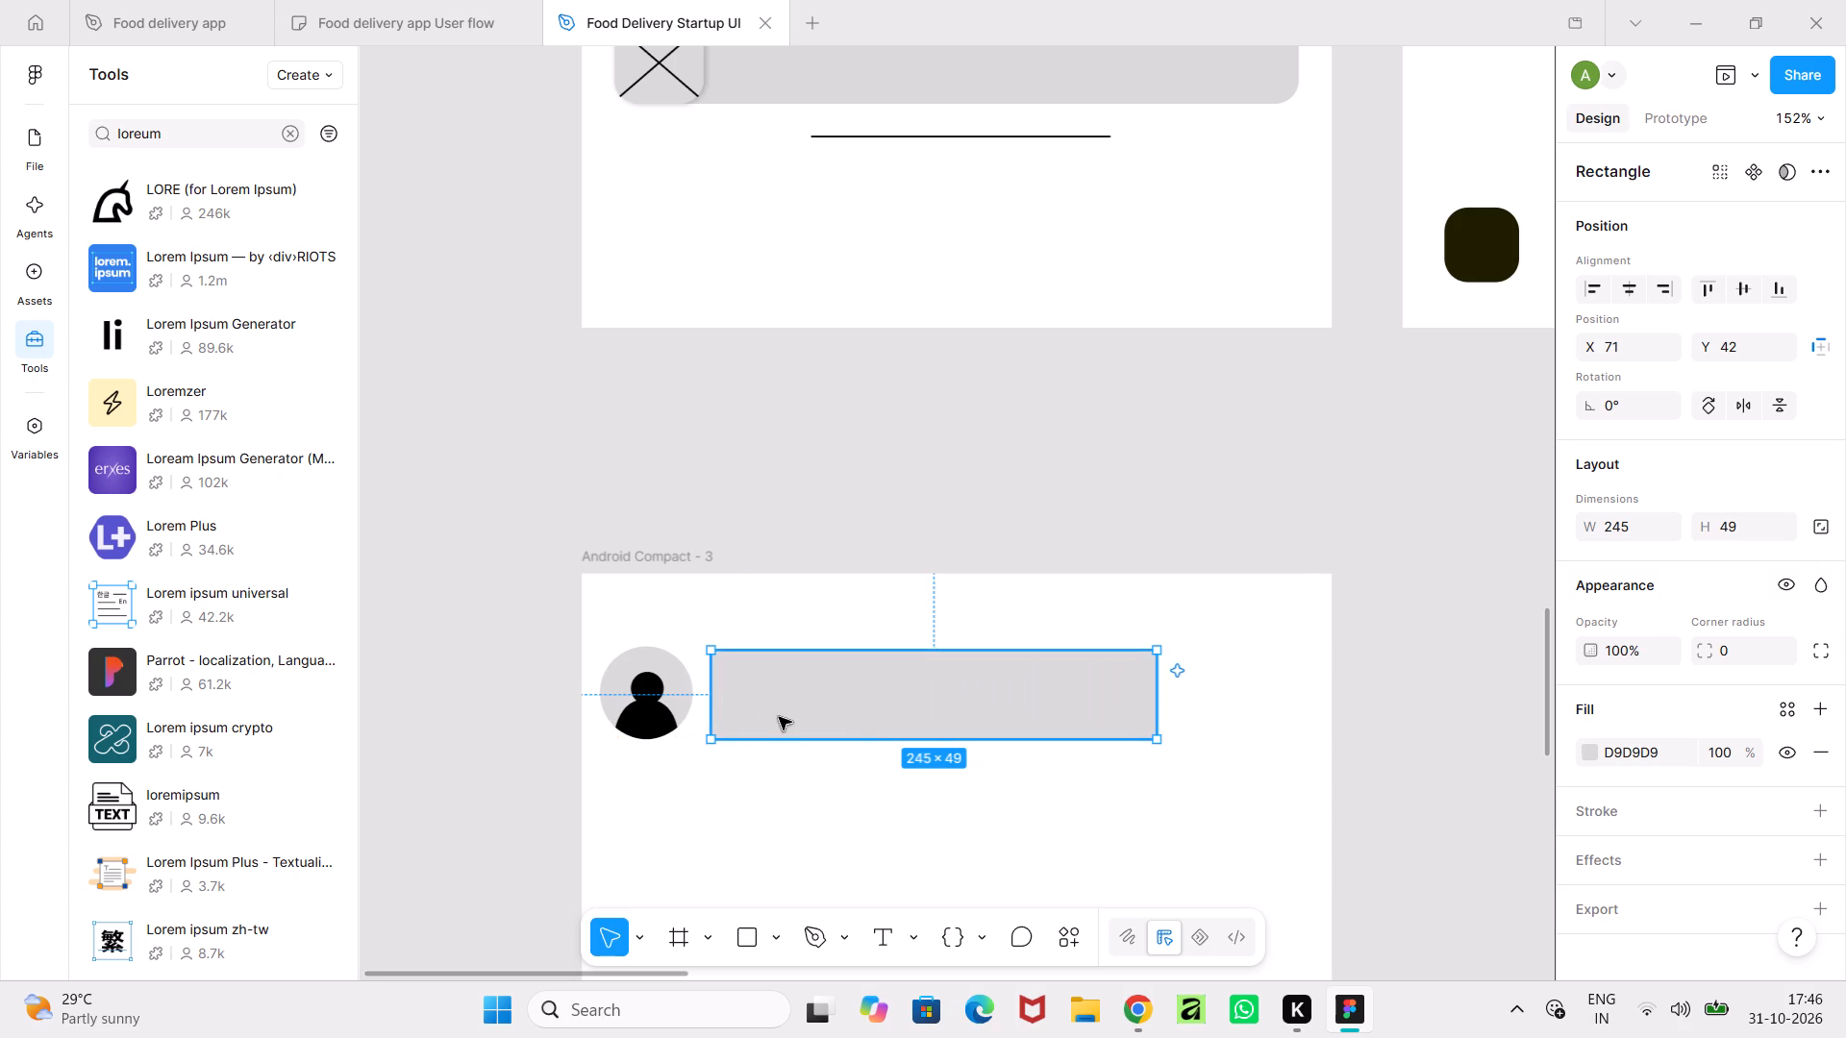
left_click_drag(1700, 646, 1158, 527)
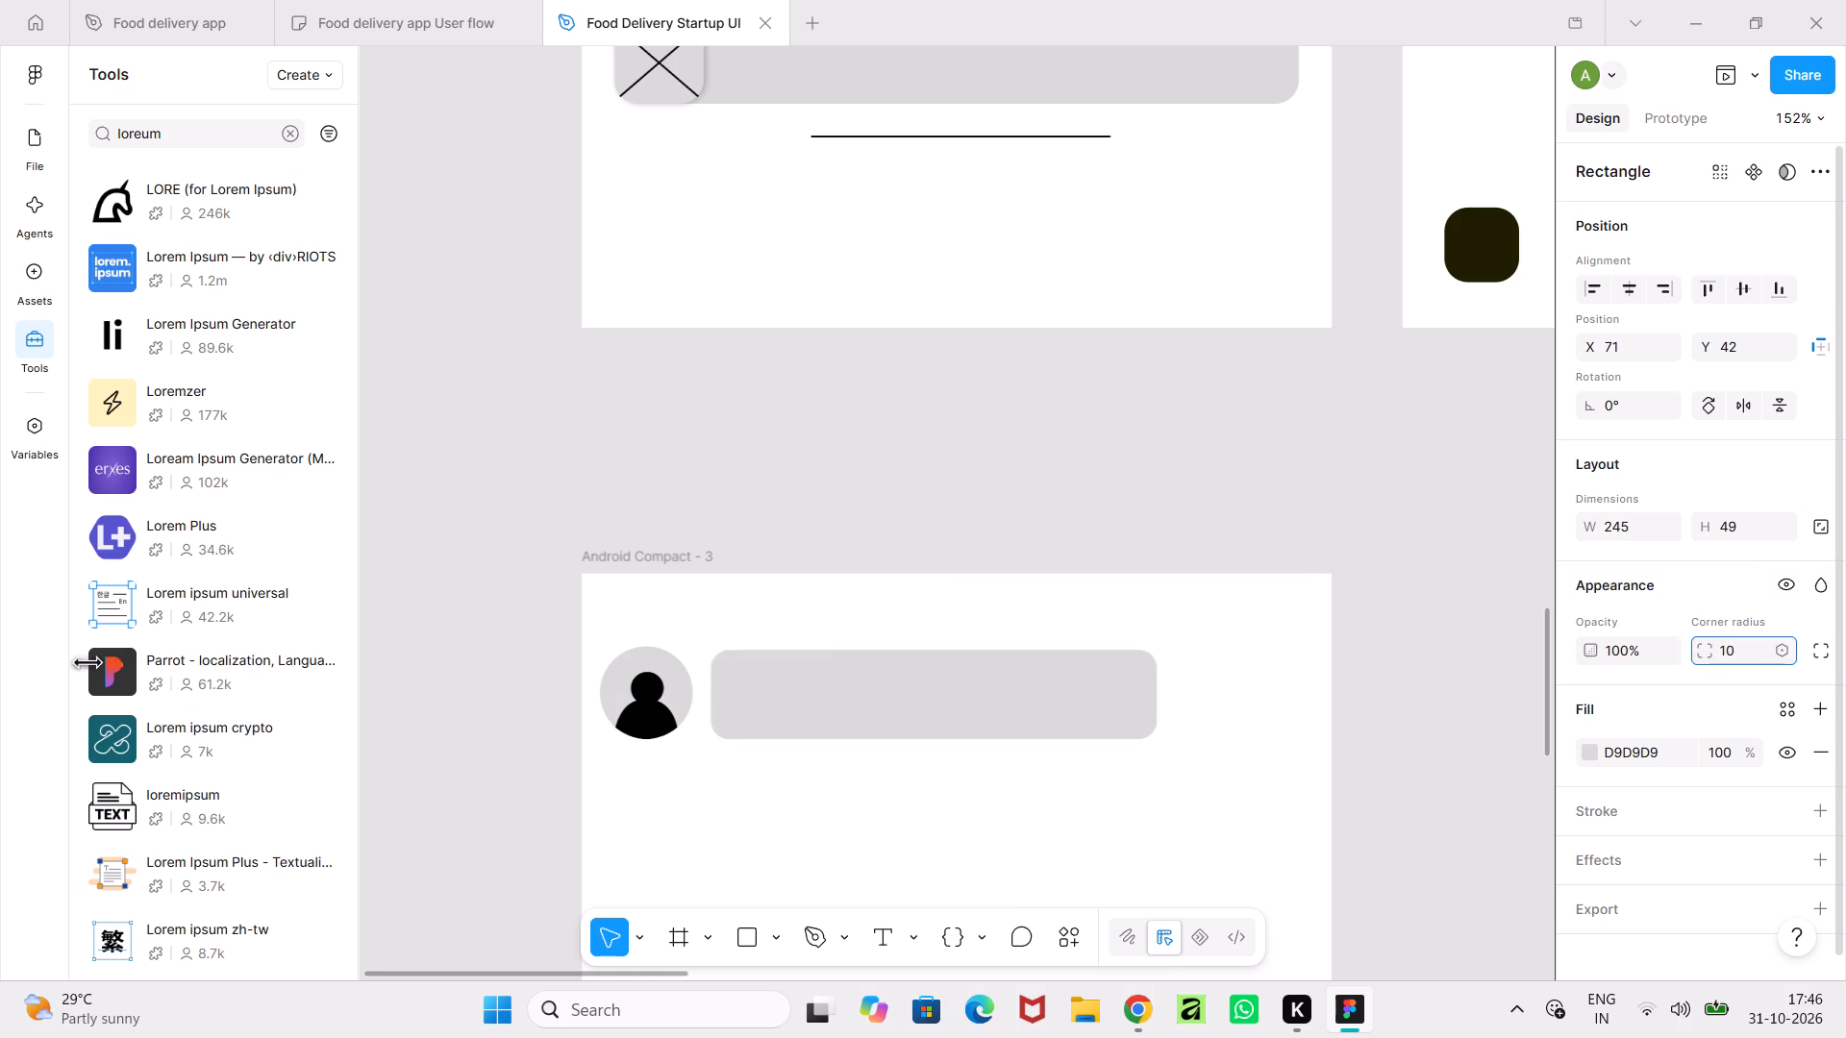
left_click_drag(1158, 527, 1240, 527)
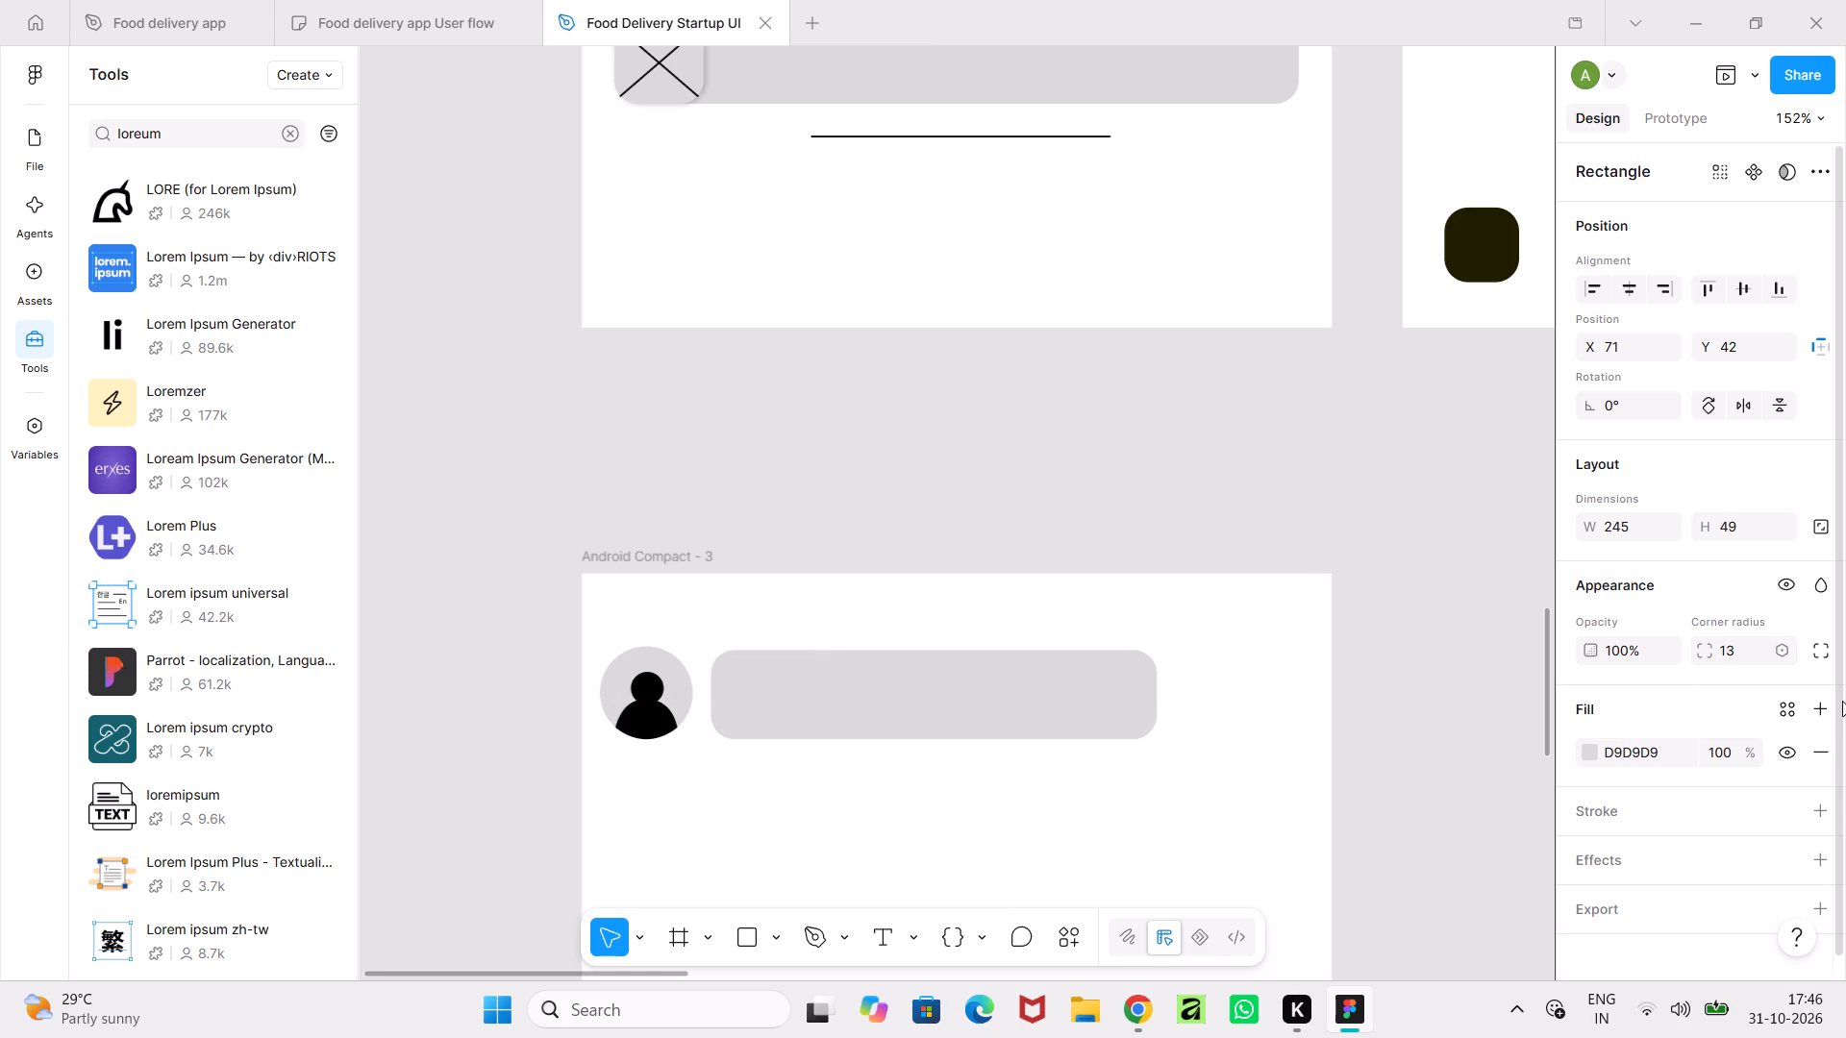
left_click(412, 772)
scroll(528, 776, "down", 3, "ctrl")
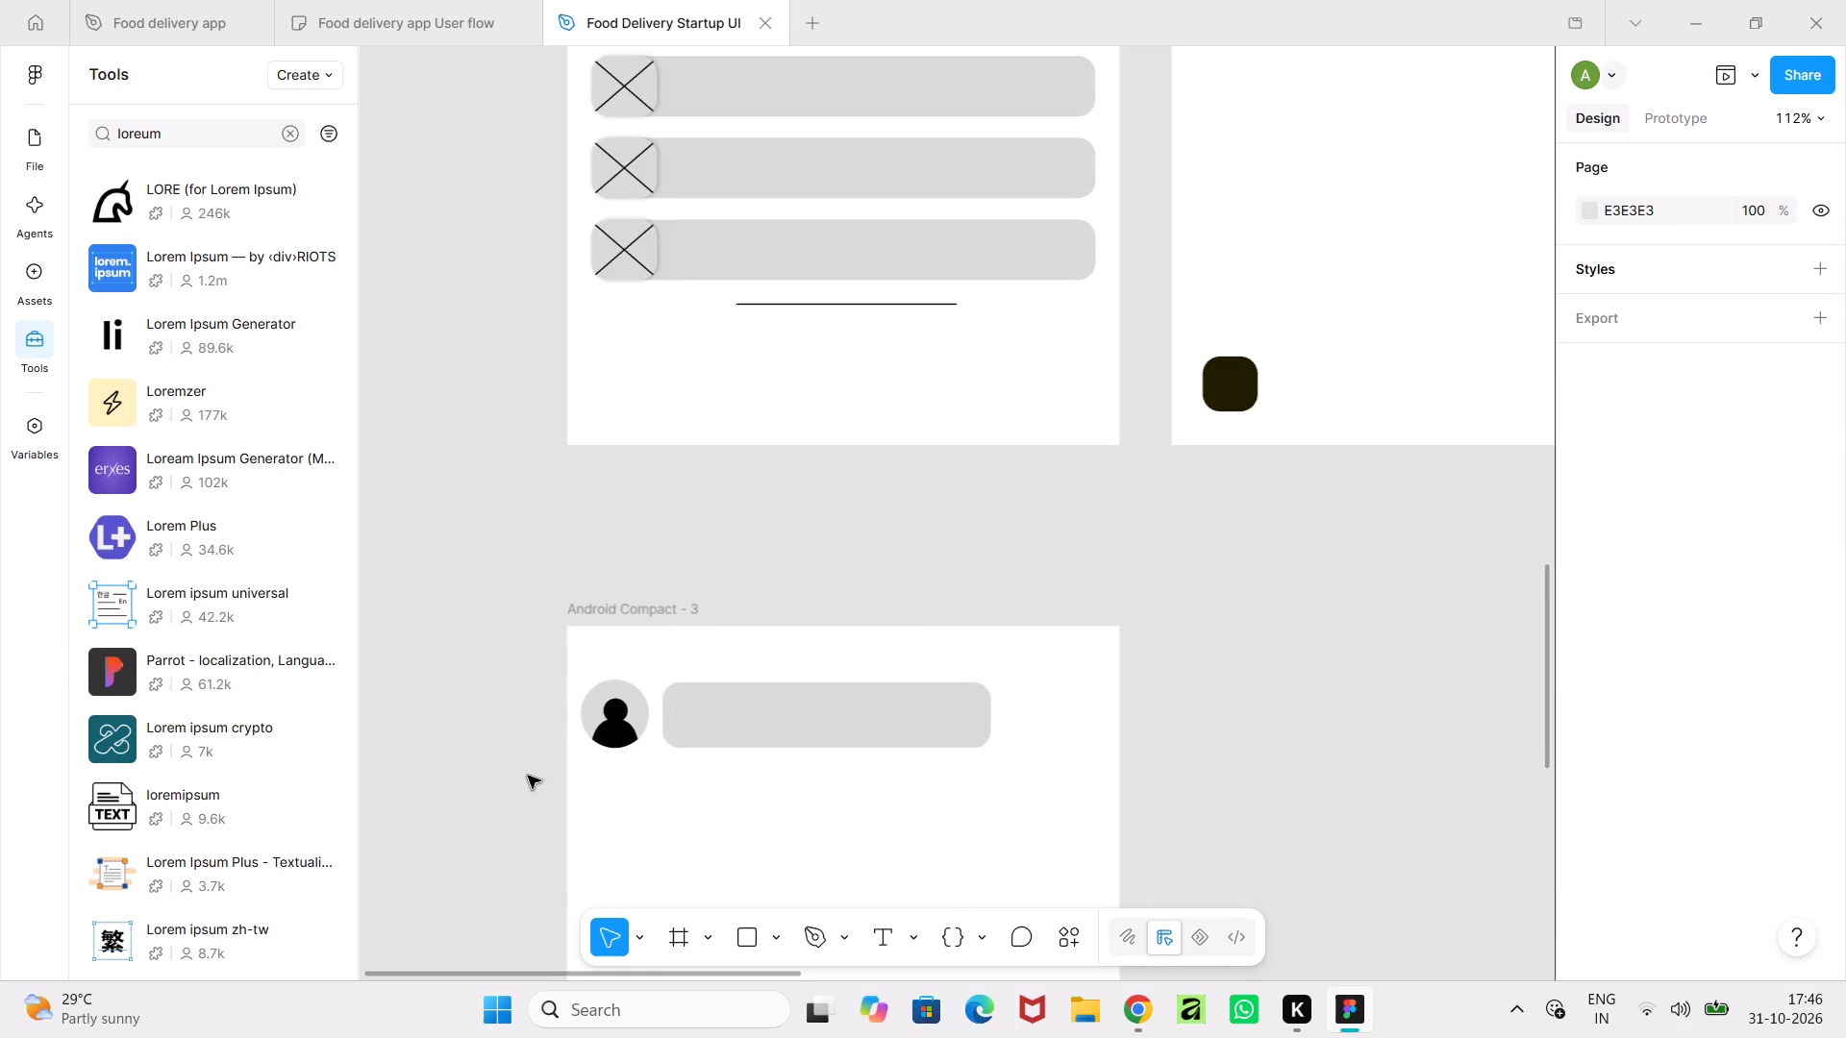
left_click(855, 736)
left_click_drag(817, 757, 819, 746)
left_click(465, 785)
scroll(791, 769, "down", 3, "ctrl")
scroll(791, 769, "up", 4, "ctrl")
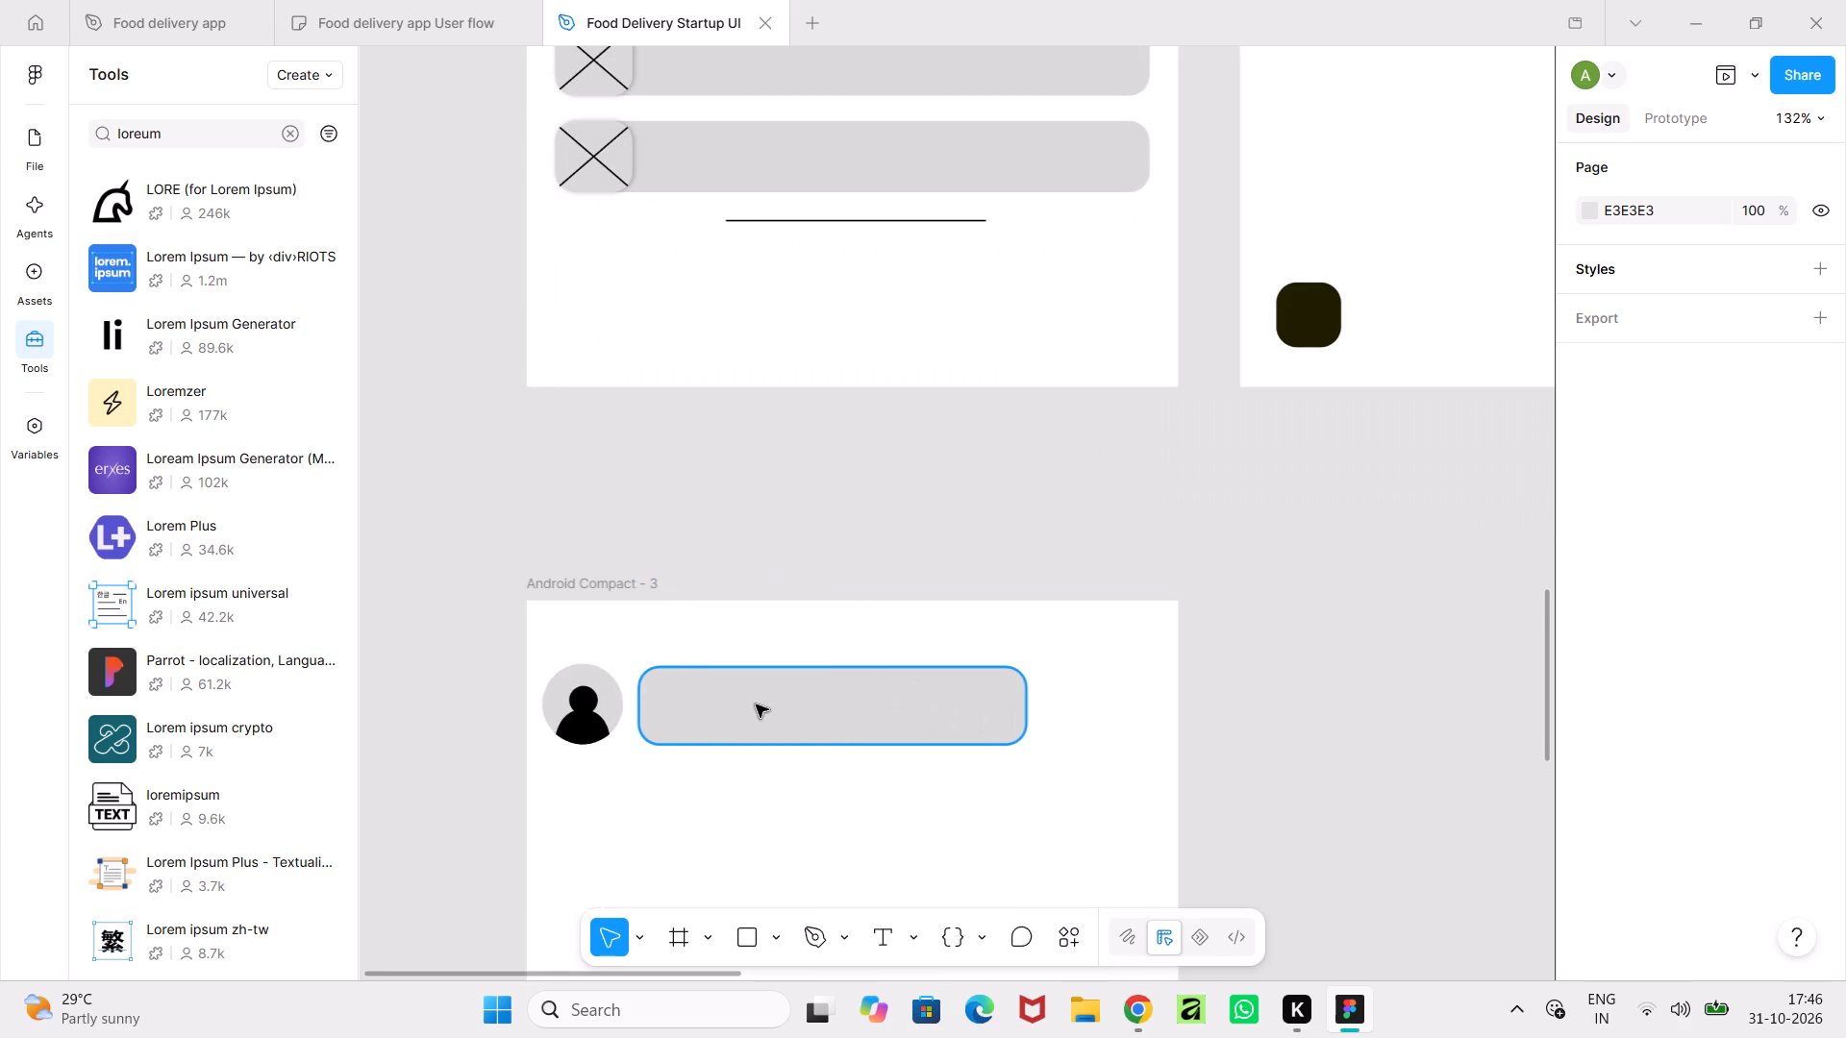
Add the text "Paragraph" inside the grey rectangle beside the avatar and tighten its text box to about 52 × 15.
left_click(891, 938)
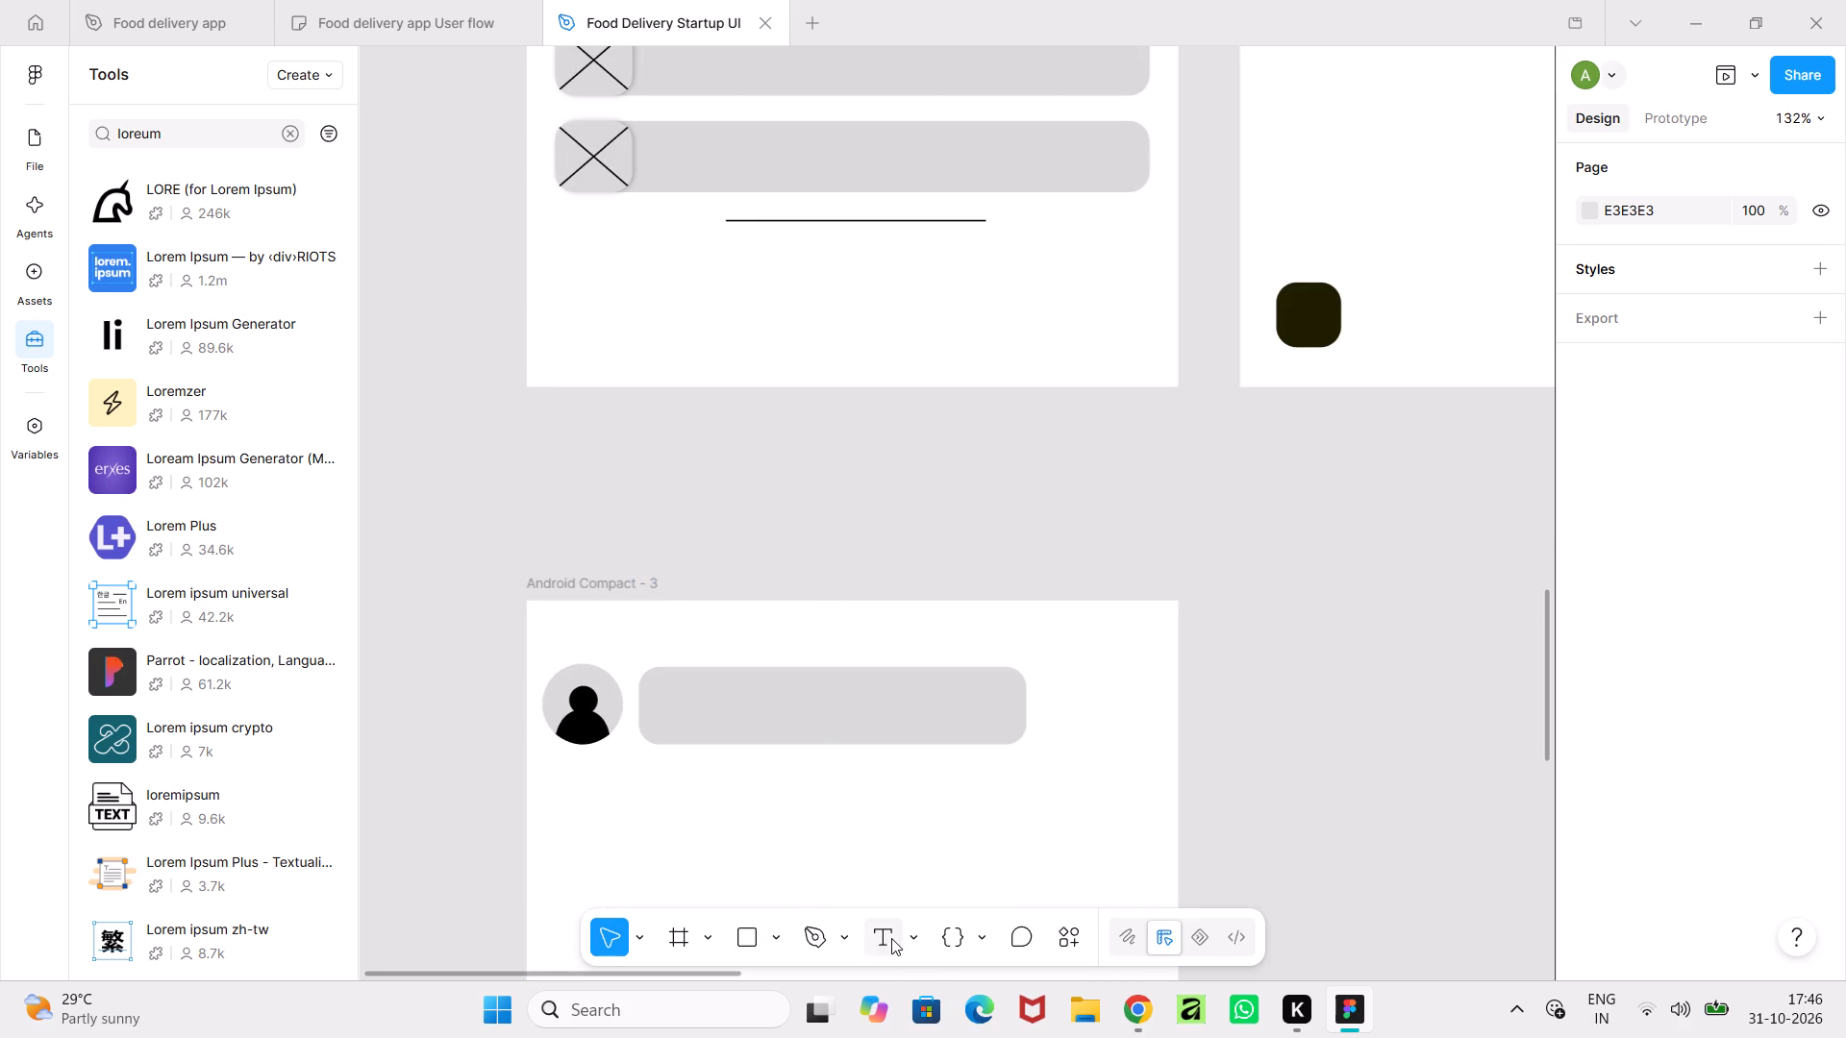
left_click_drag(661, 691, 757, 723)
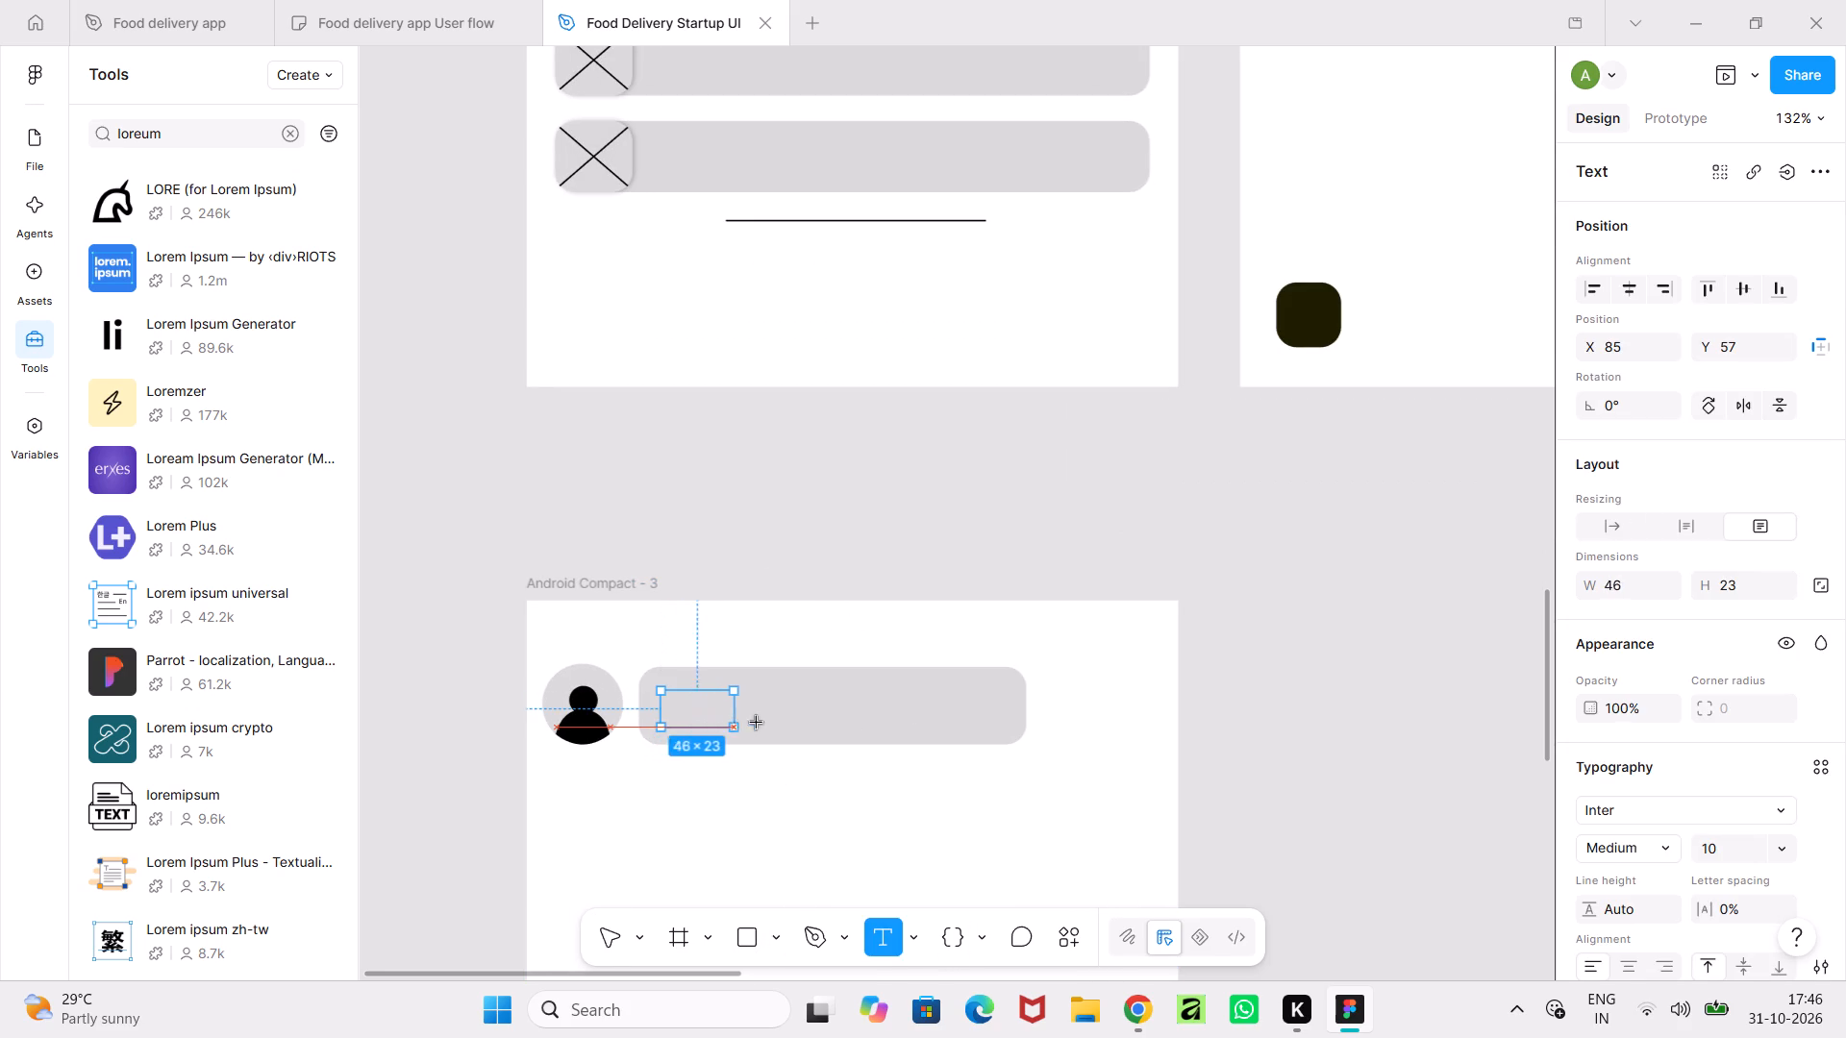
left_click_drag(757, 723, 767, 722)
type("Paragraph")
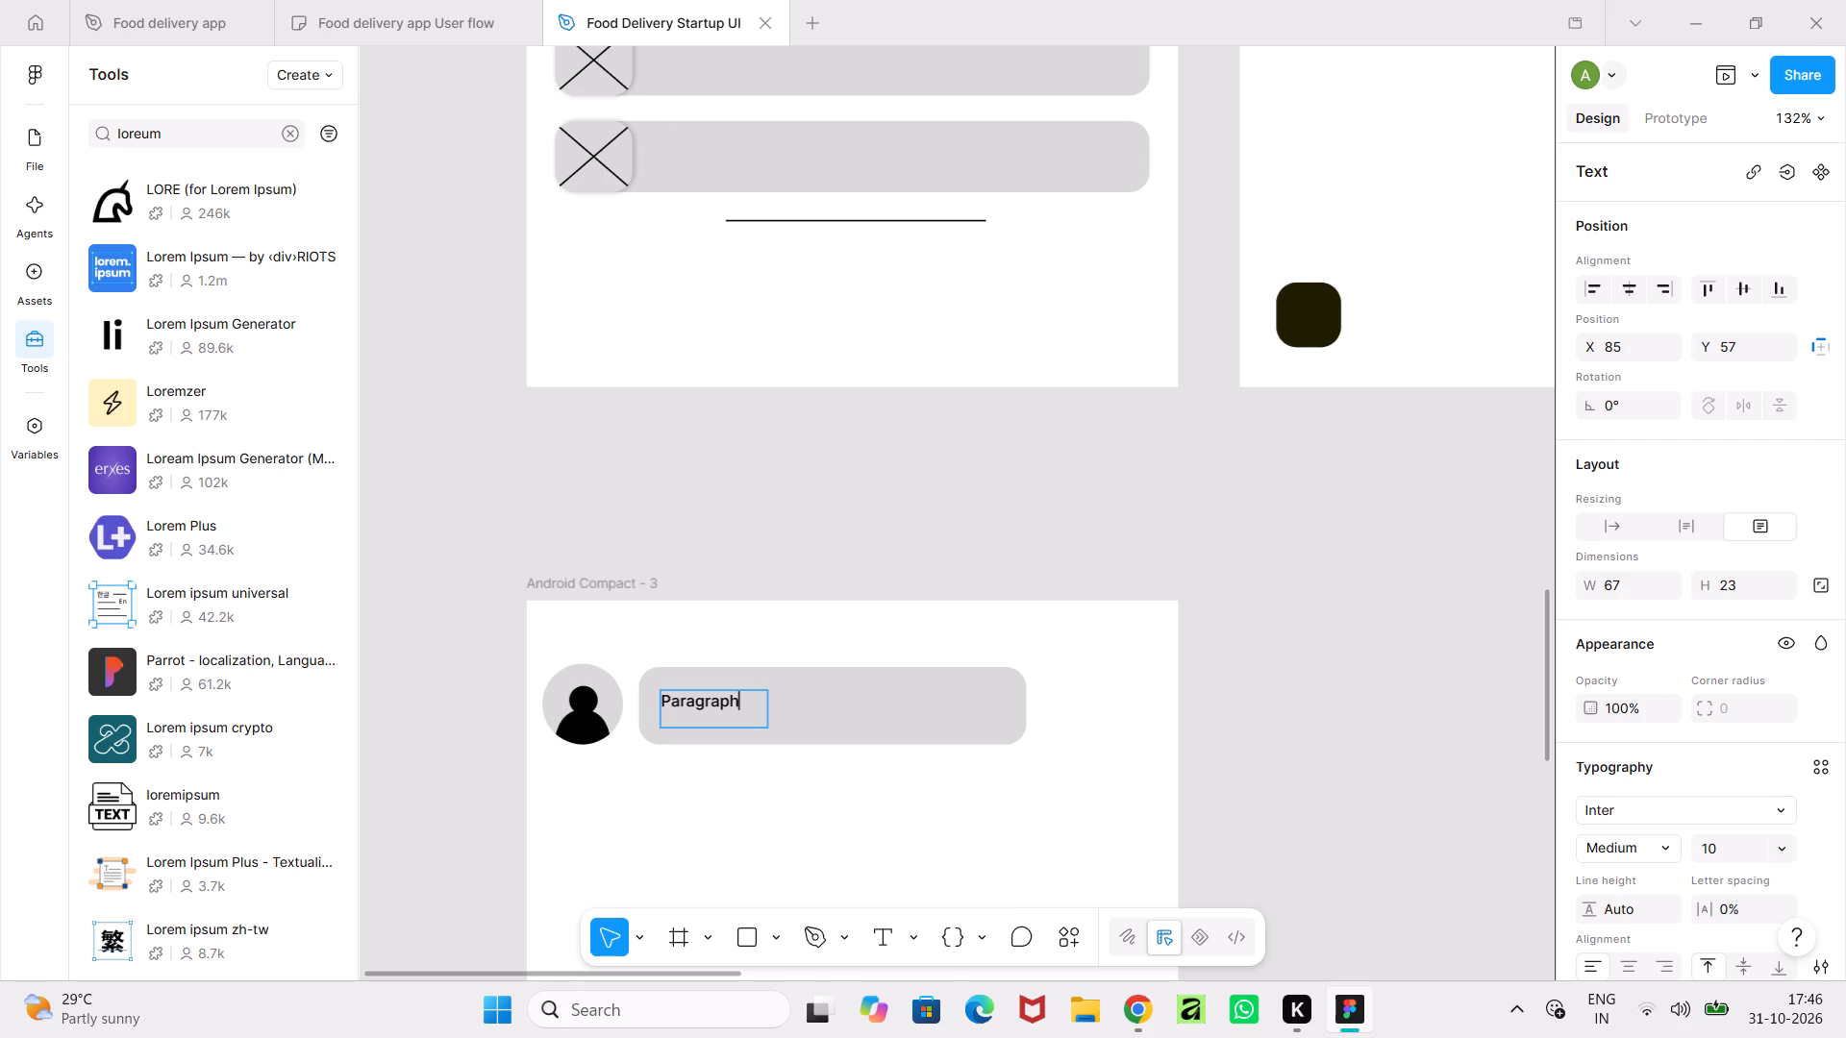
left_click(466, 741)
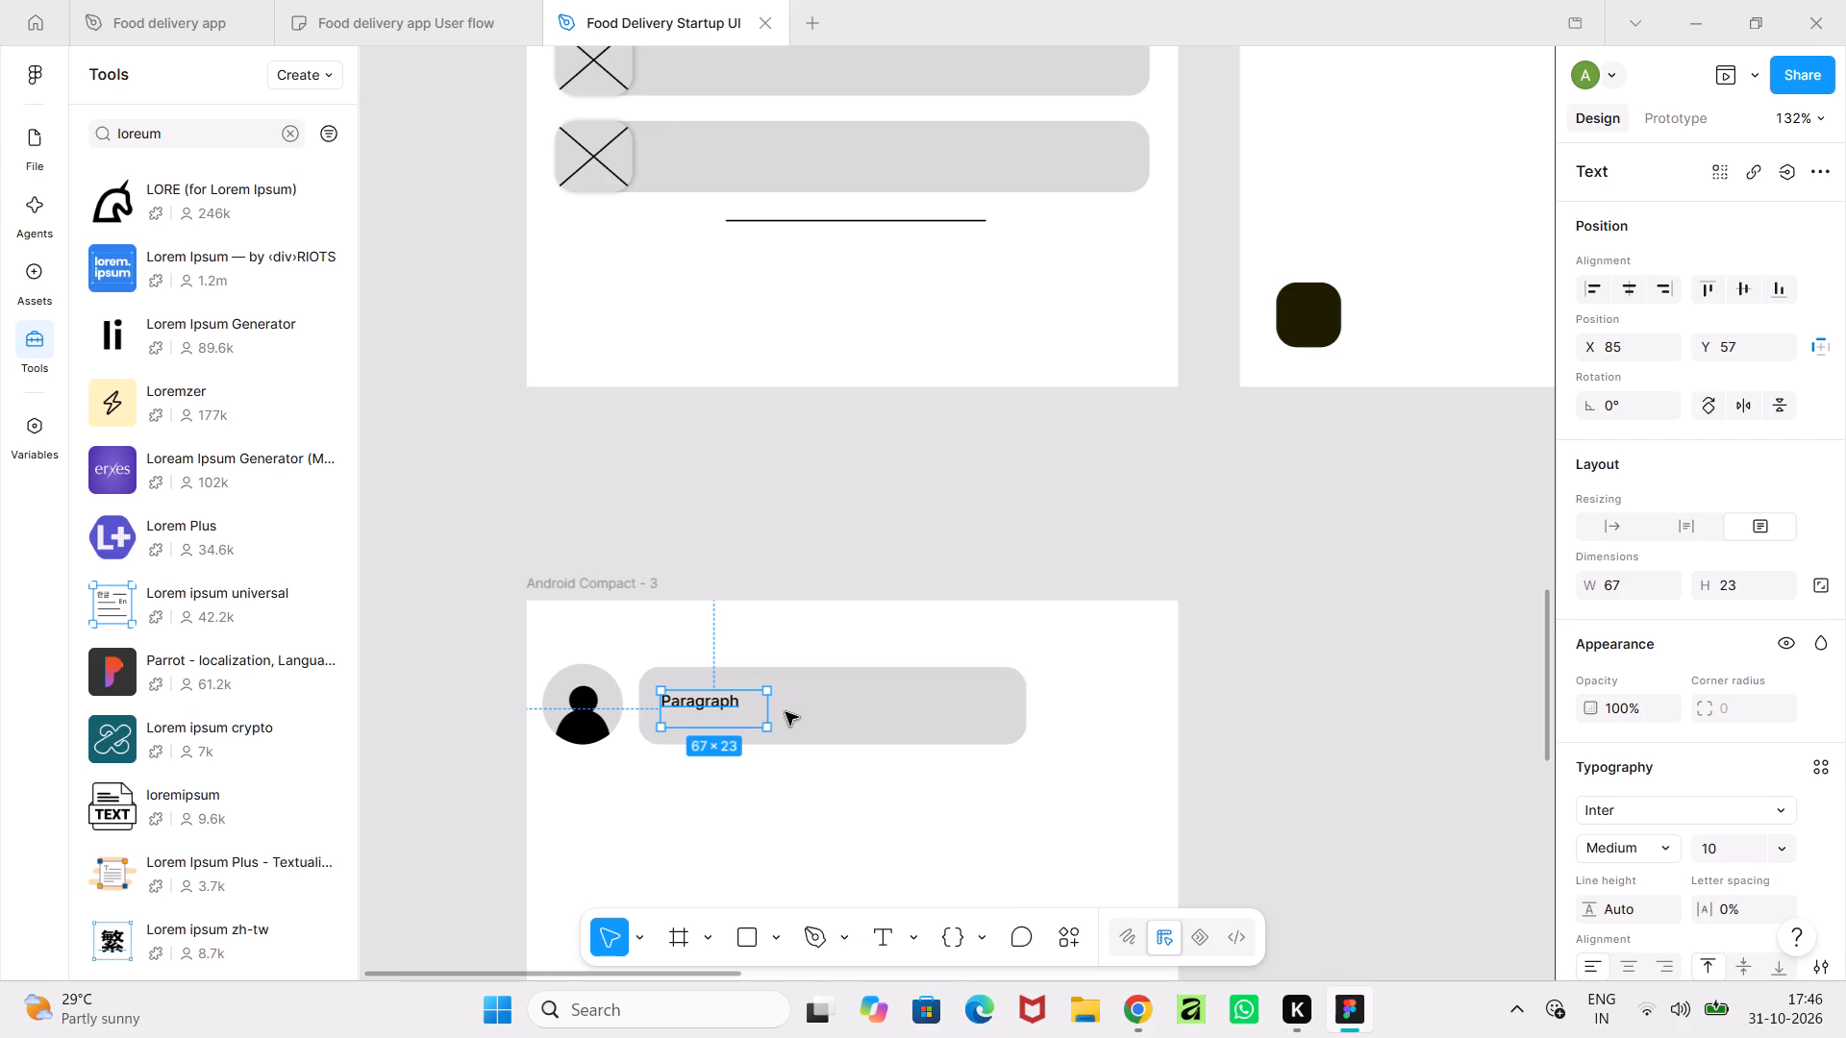
left_click_drag(770, 712, 743, 713)
left_click_drag(725, 731, 728, 712)
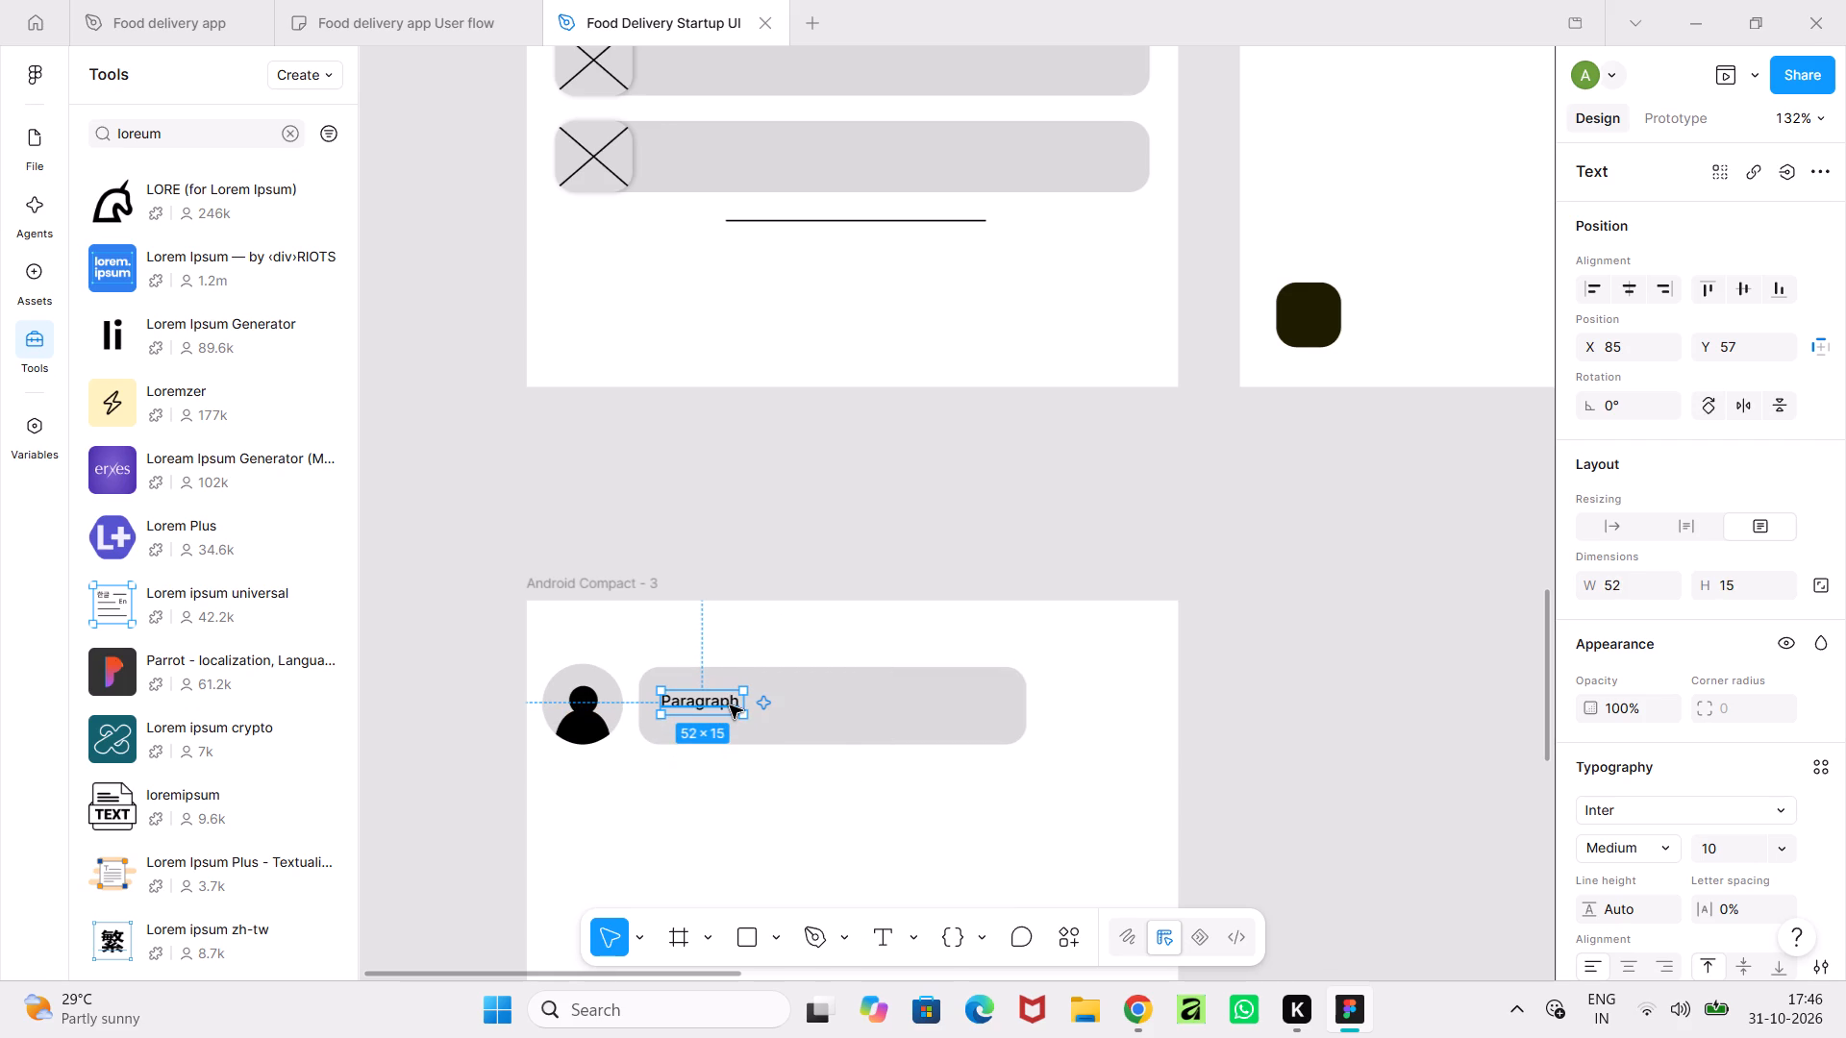
Move the "Paragraph" text into the grey rectangle's upper-left corner, at about X 79, Y 48.
left_click_drag(725, 704, 711, 710)
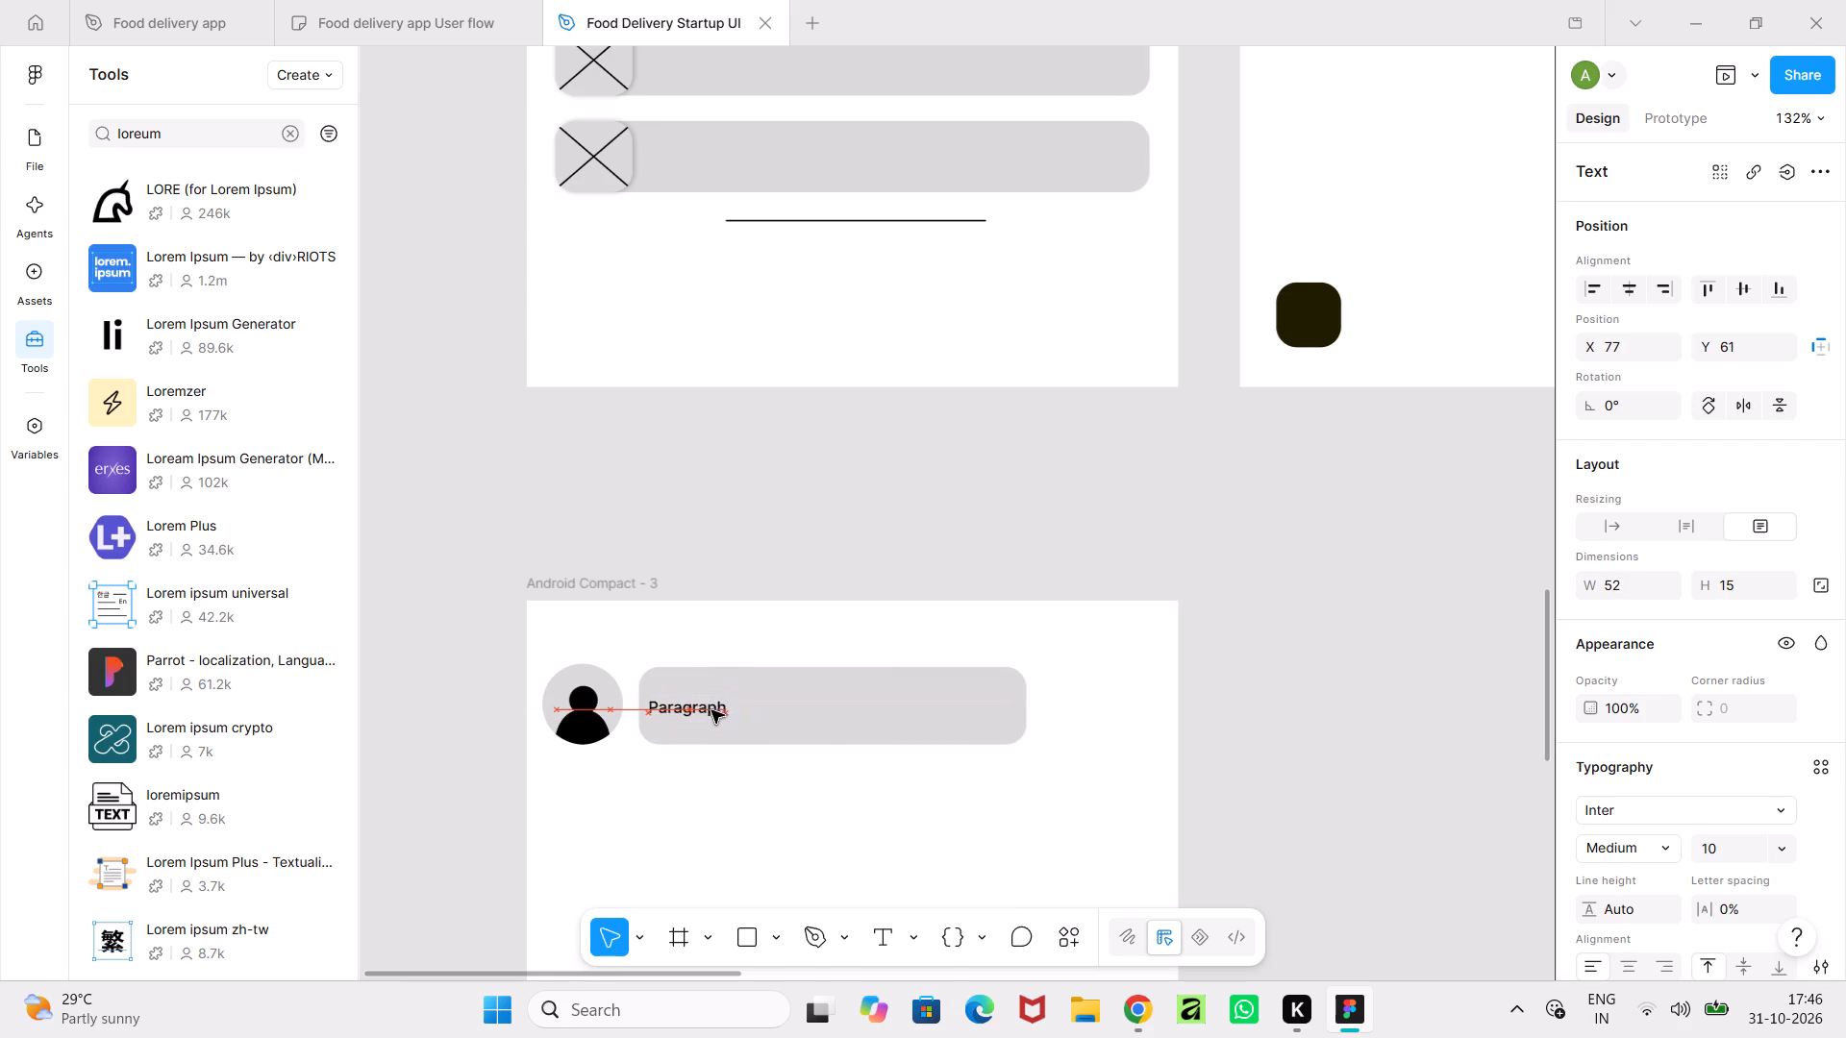
left_click_drag(711, 710, 711, 709)
left_click(450, 718)
scroll(450, 718, "down", 7, "ctrl")
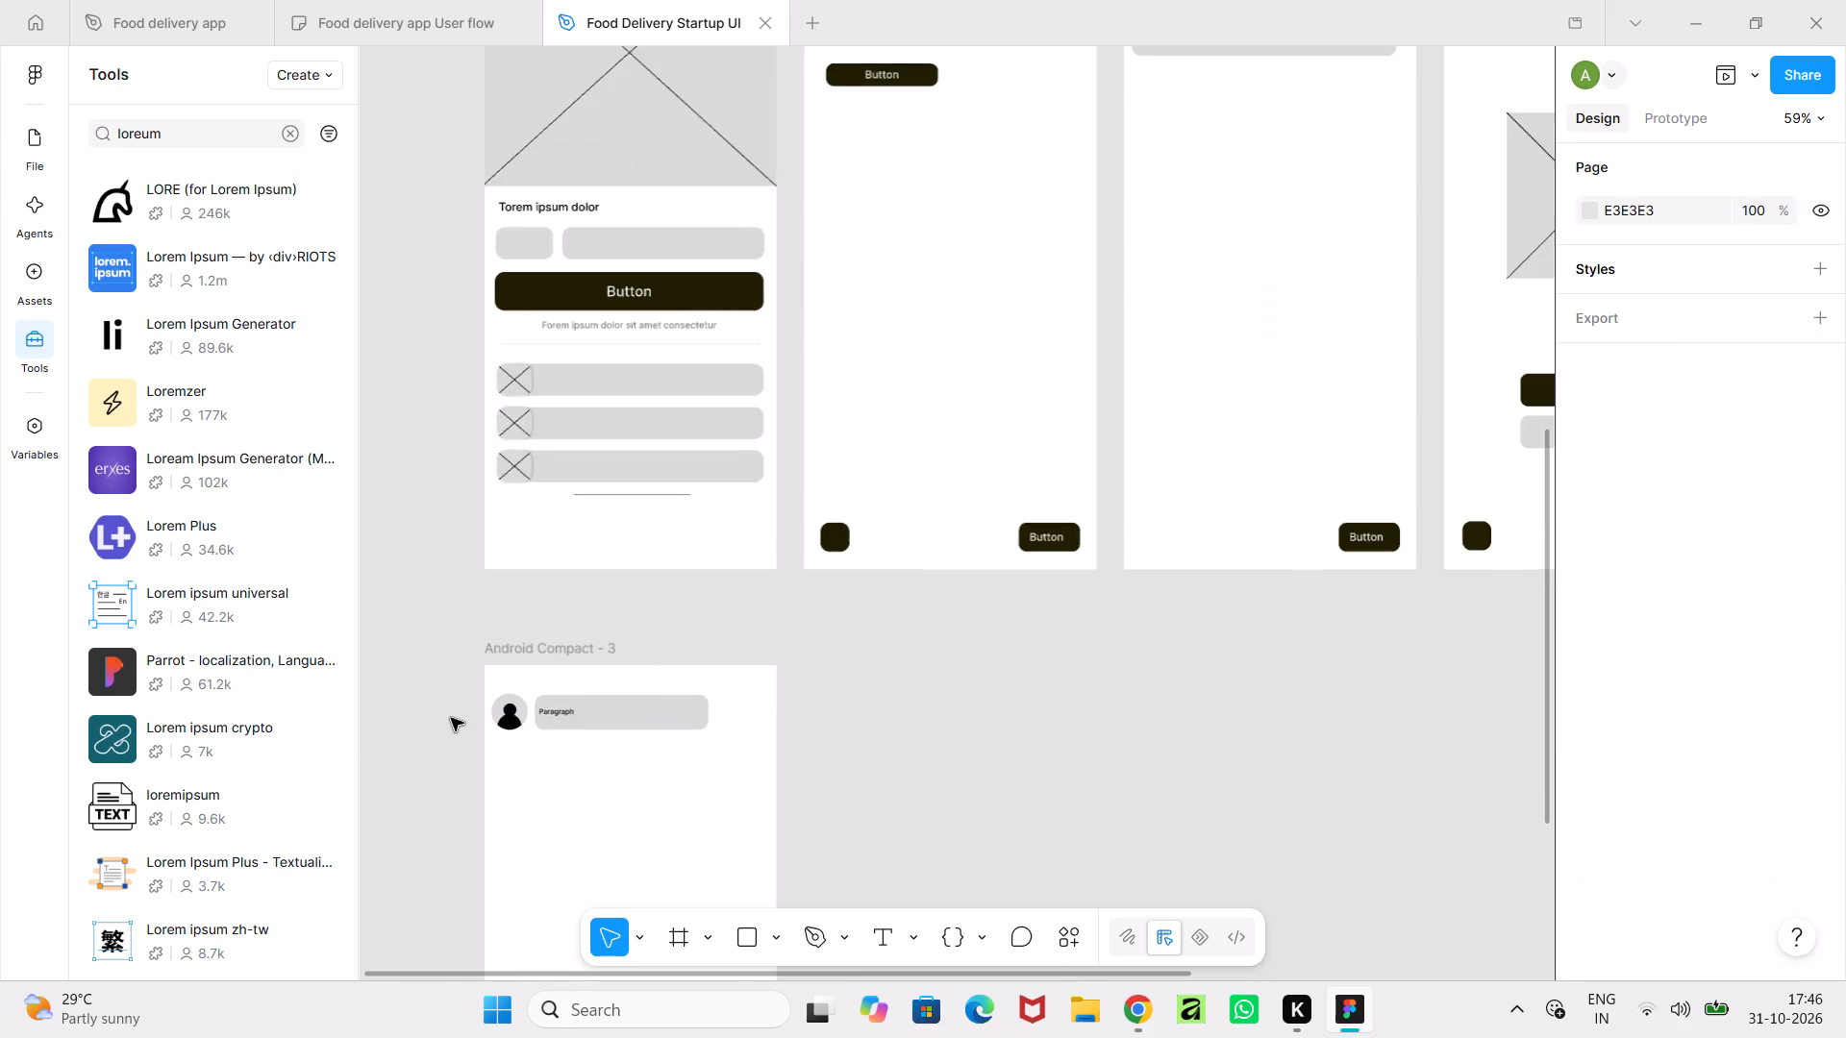
scroll(954, 742, "up", 6, "ctrl")
middle_click_drag(797, 743, 1331, 737)
scroll(636, 659, "up", 4, "ctrl")
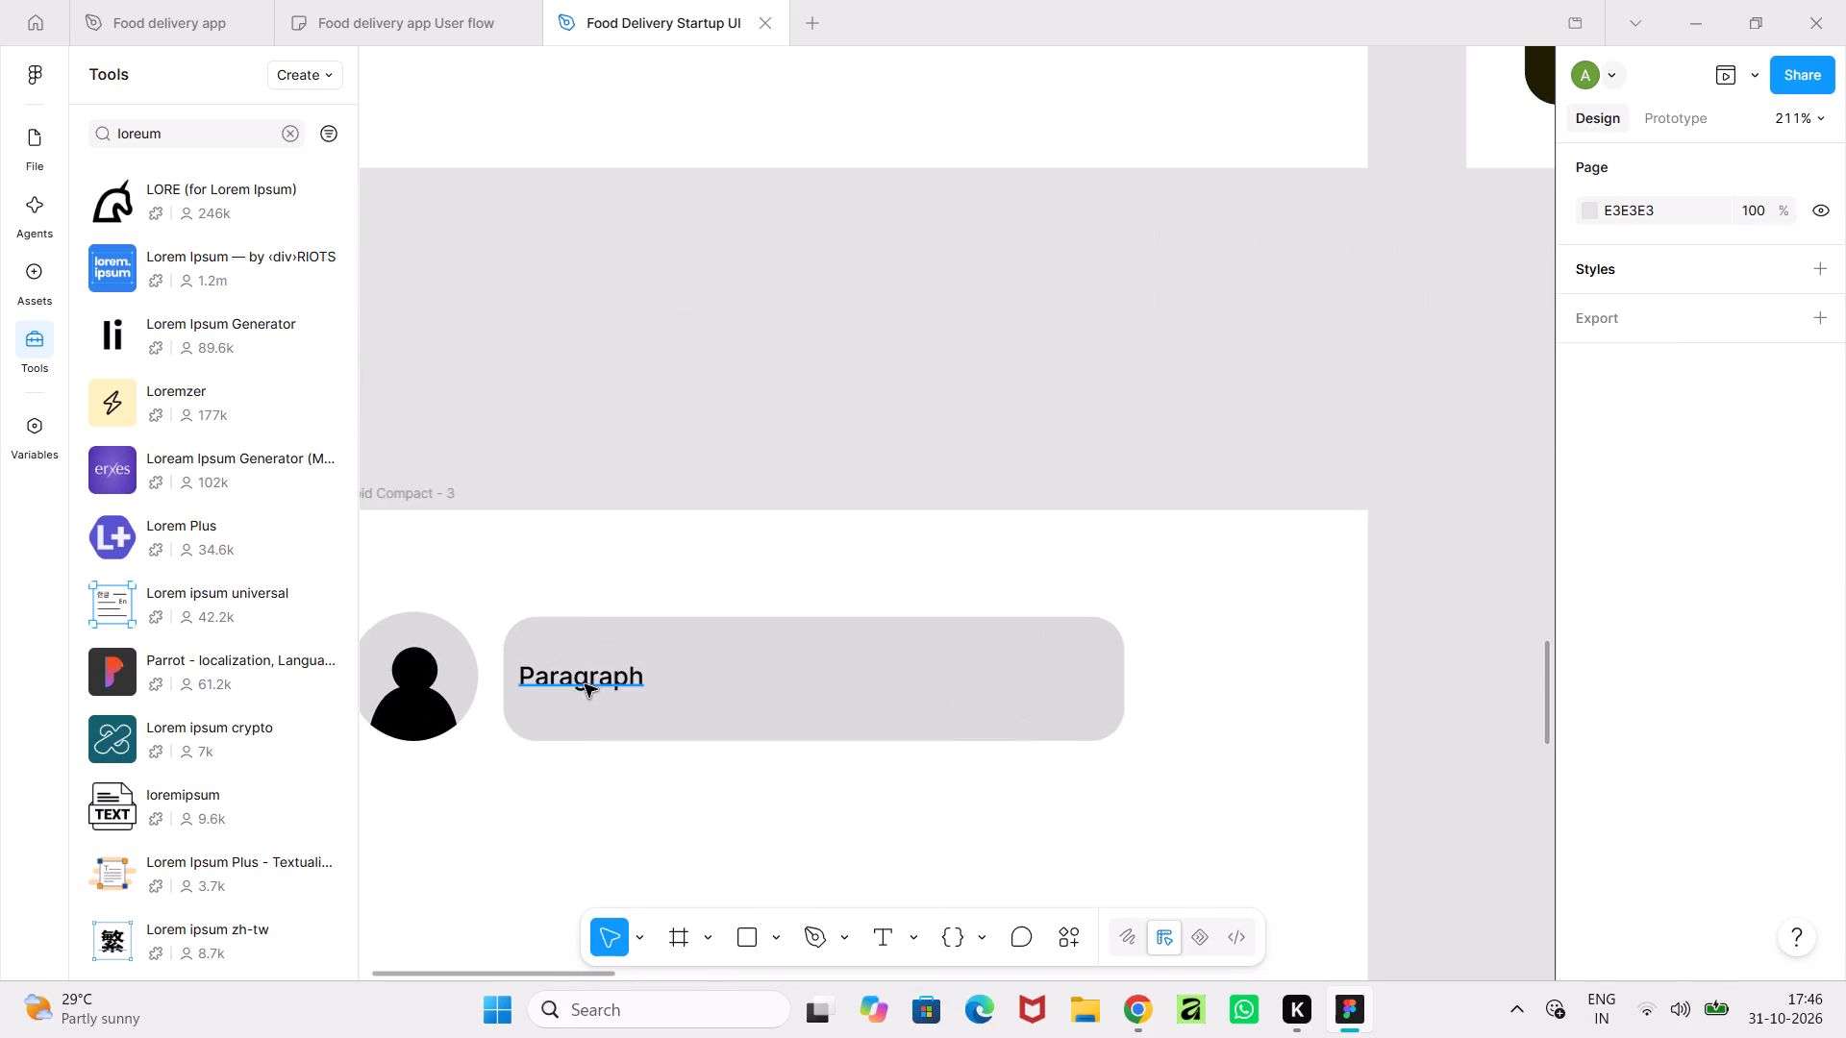
left_click(584, 684)
left_click_drag(607, 678, 611, 650)
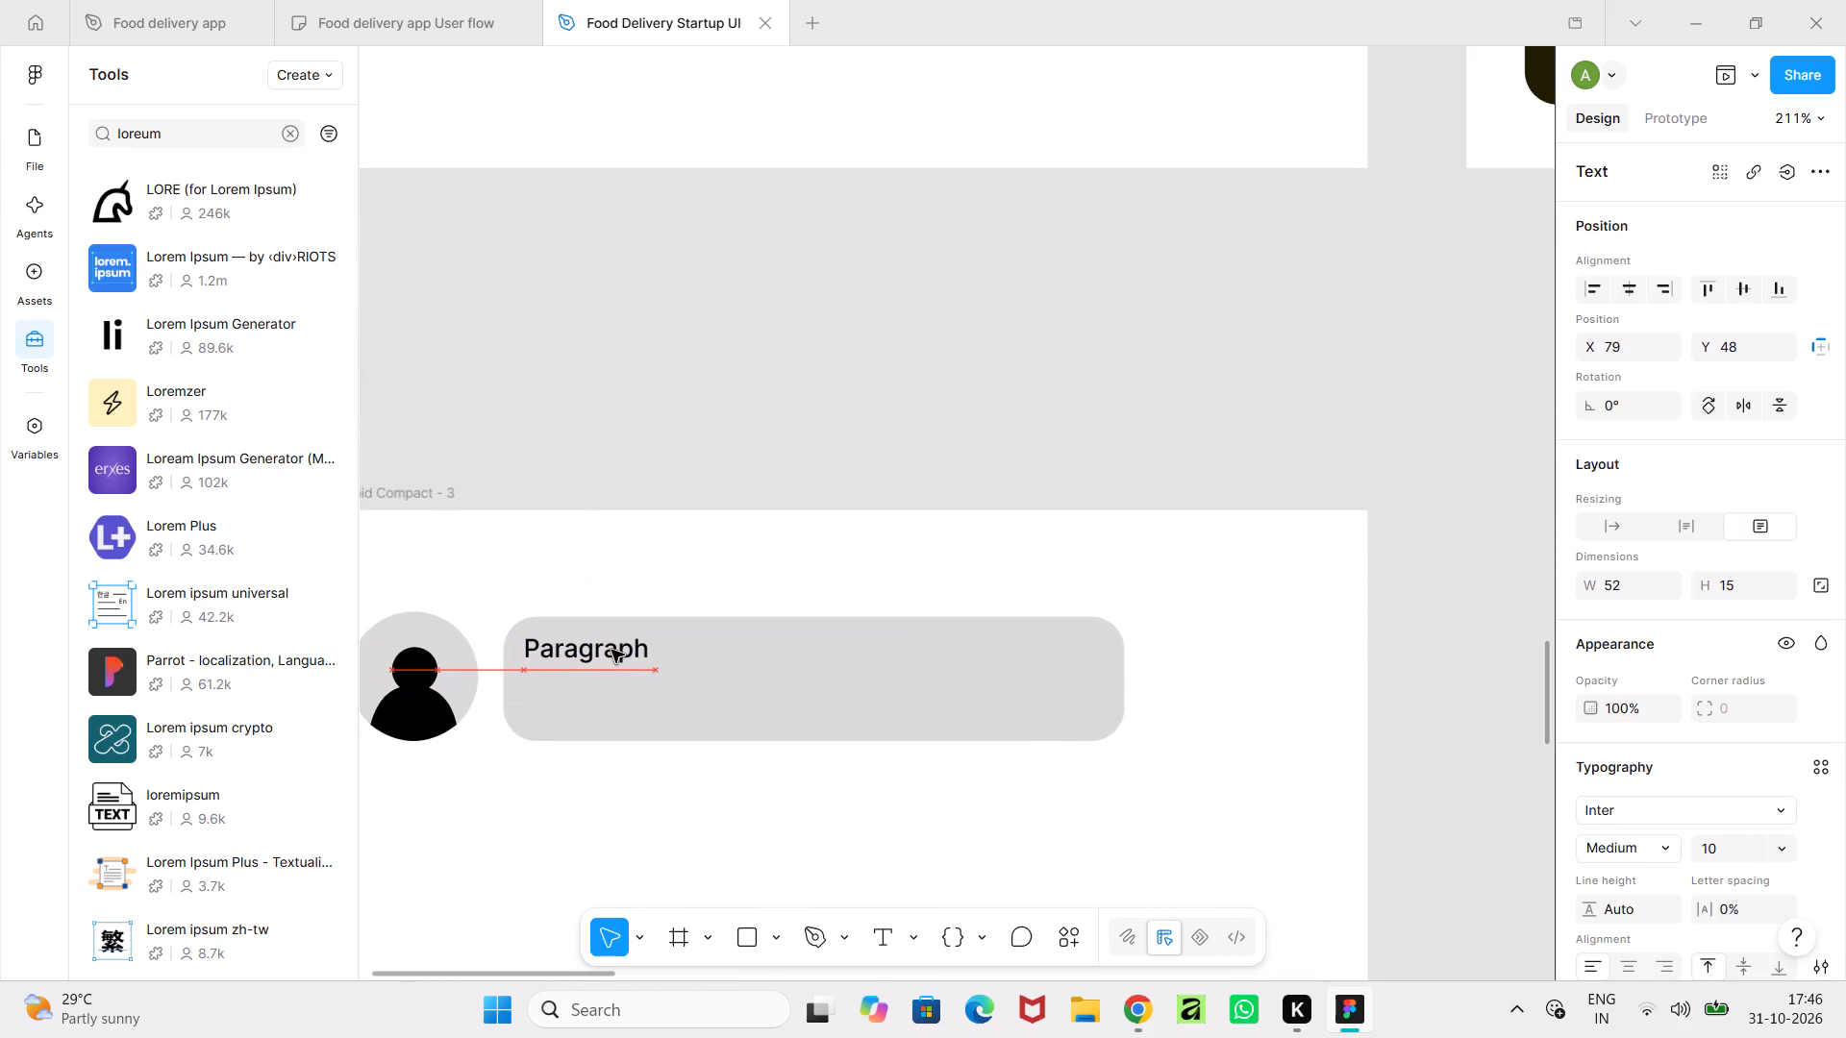
middle_click(745, 666, "ctrl")
scroll(745, 666, "down", 7, "ctrl")
left_click(1381, 806)
Draw a grey rectangle about 325 × 42 below the avatar row on Android Compact - 3, at about X 16, Y 110.
scroll(1380, 806, "down", 6, "ctrl")
middle_click_drag(1364, 776, 1206, 590)
scroll(1205, 590, "down", 4, "ctrl")
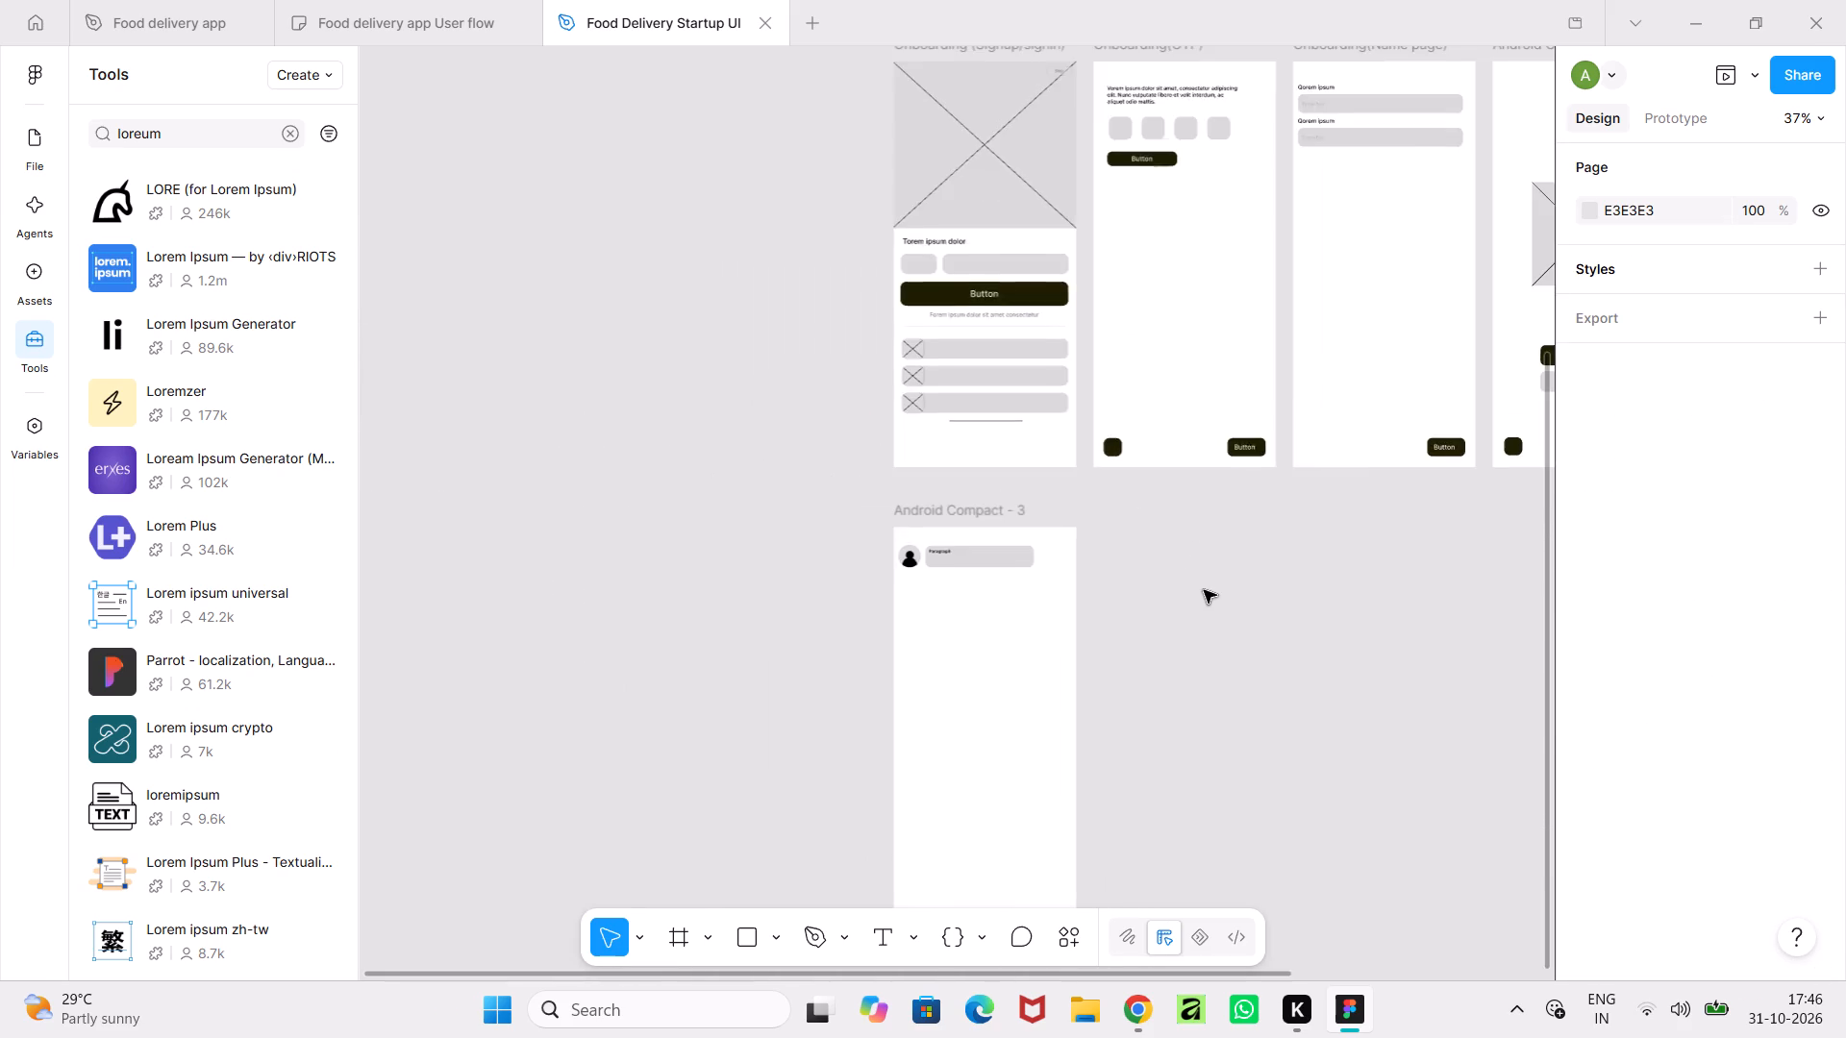
scroll(1204, 590, "up", 5, "ctrl")
scroll(1204, 591, "down", 1, "ctrl")
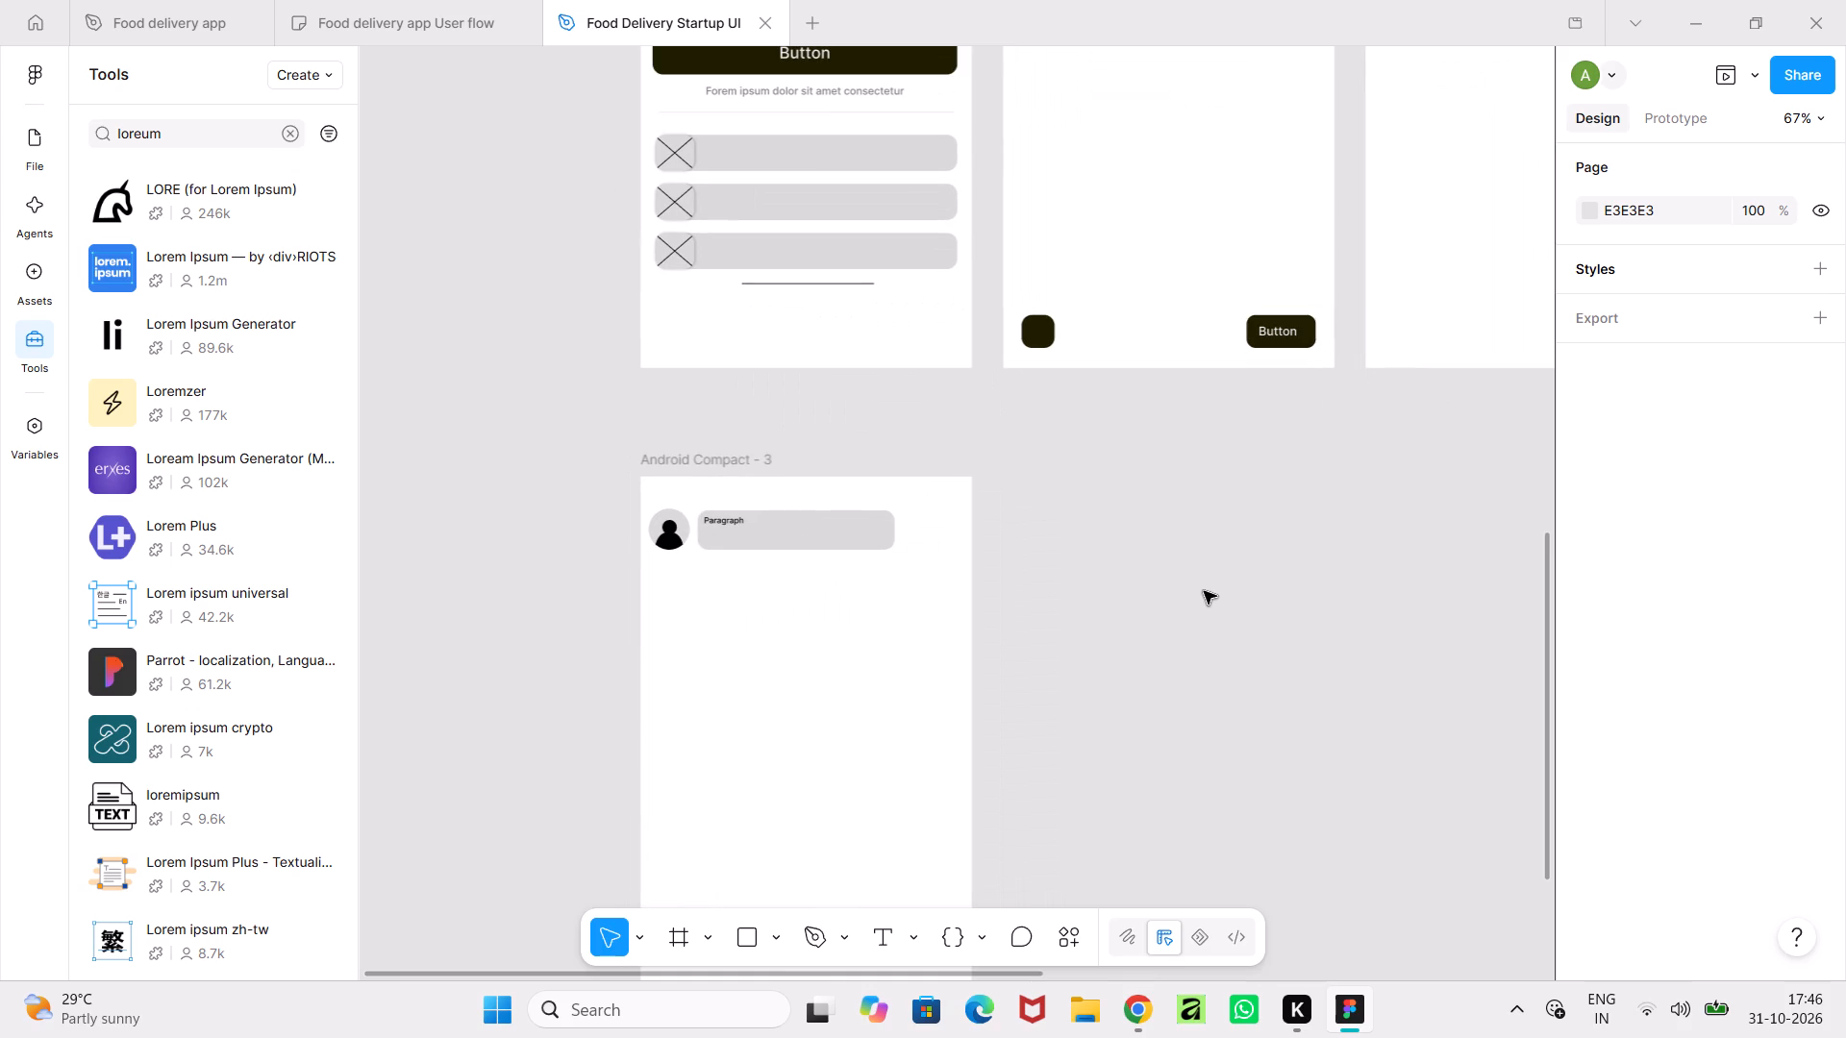
left_click(759, 937)
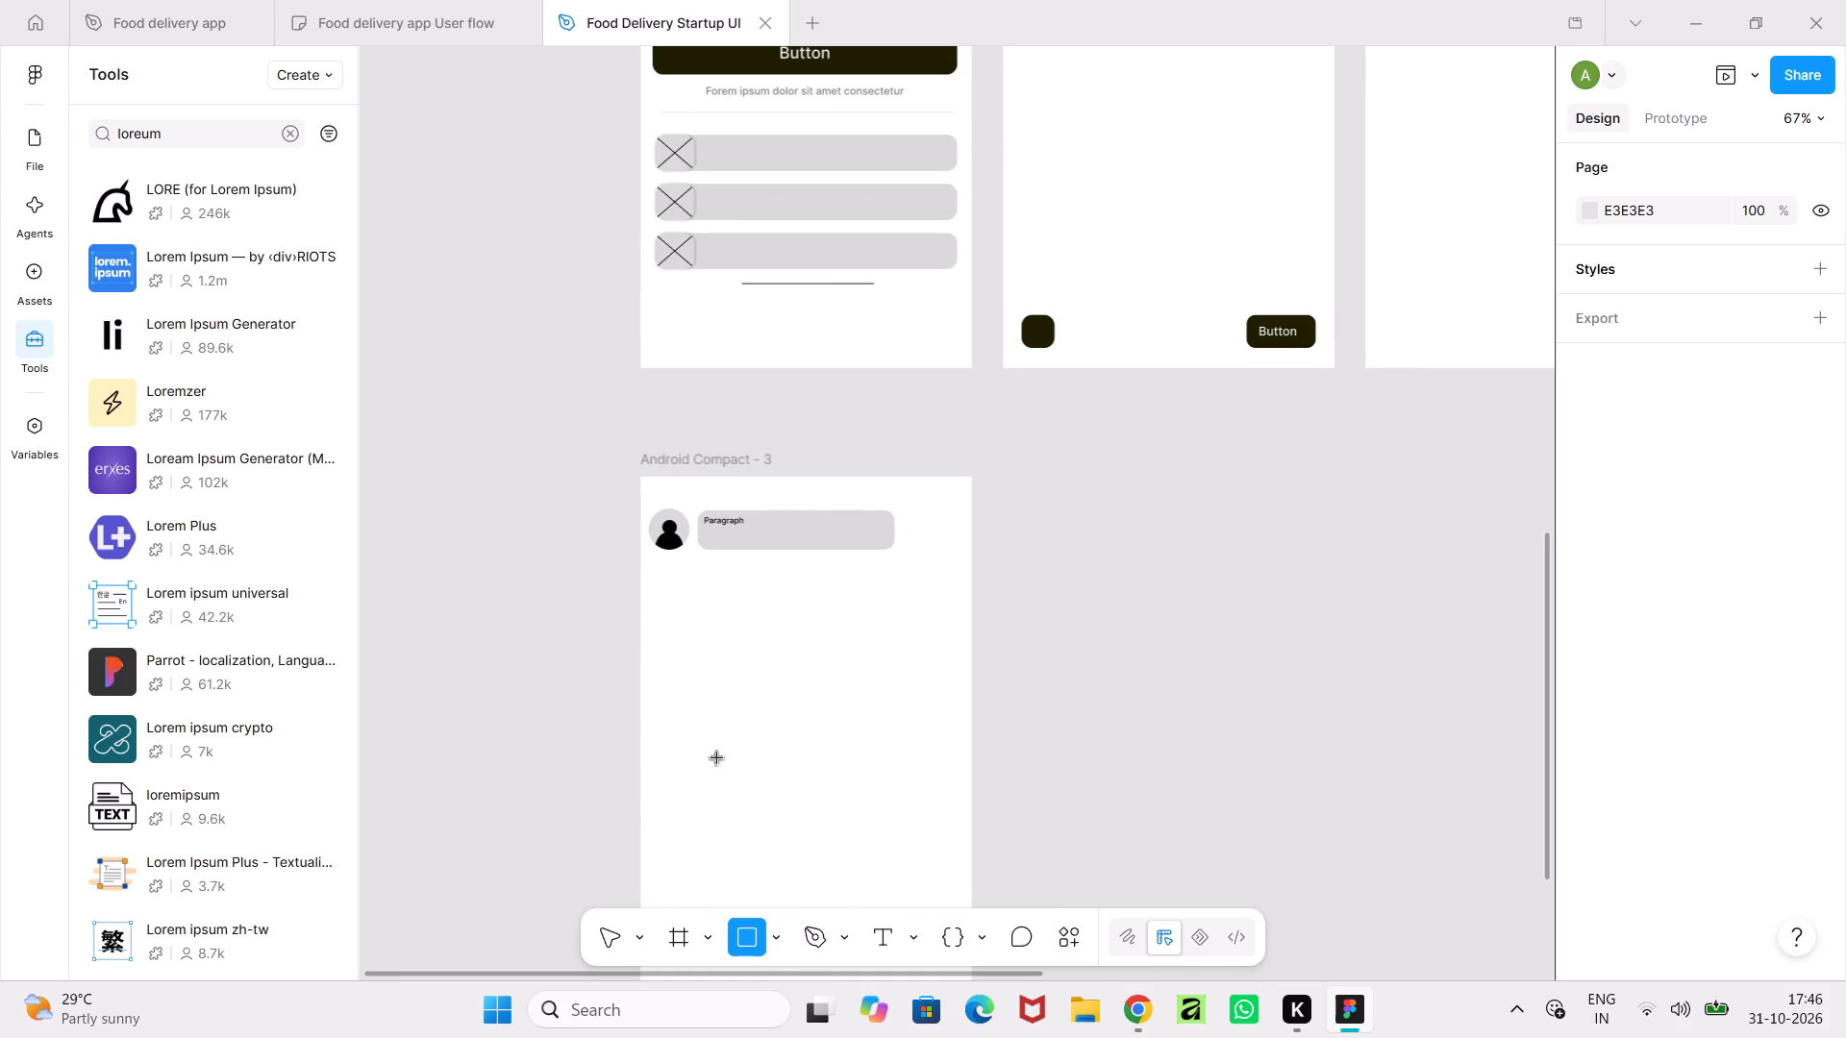
left_click_drag(654, 565, 897, 591)
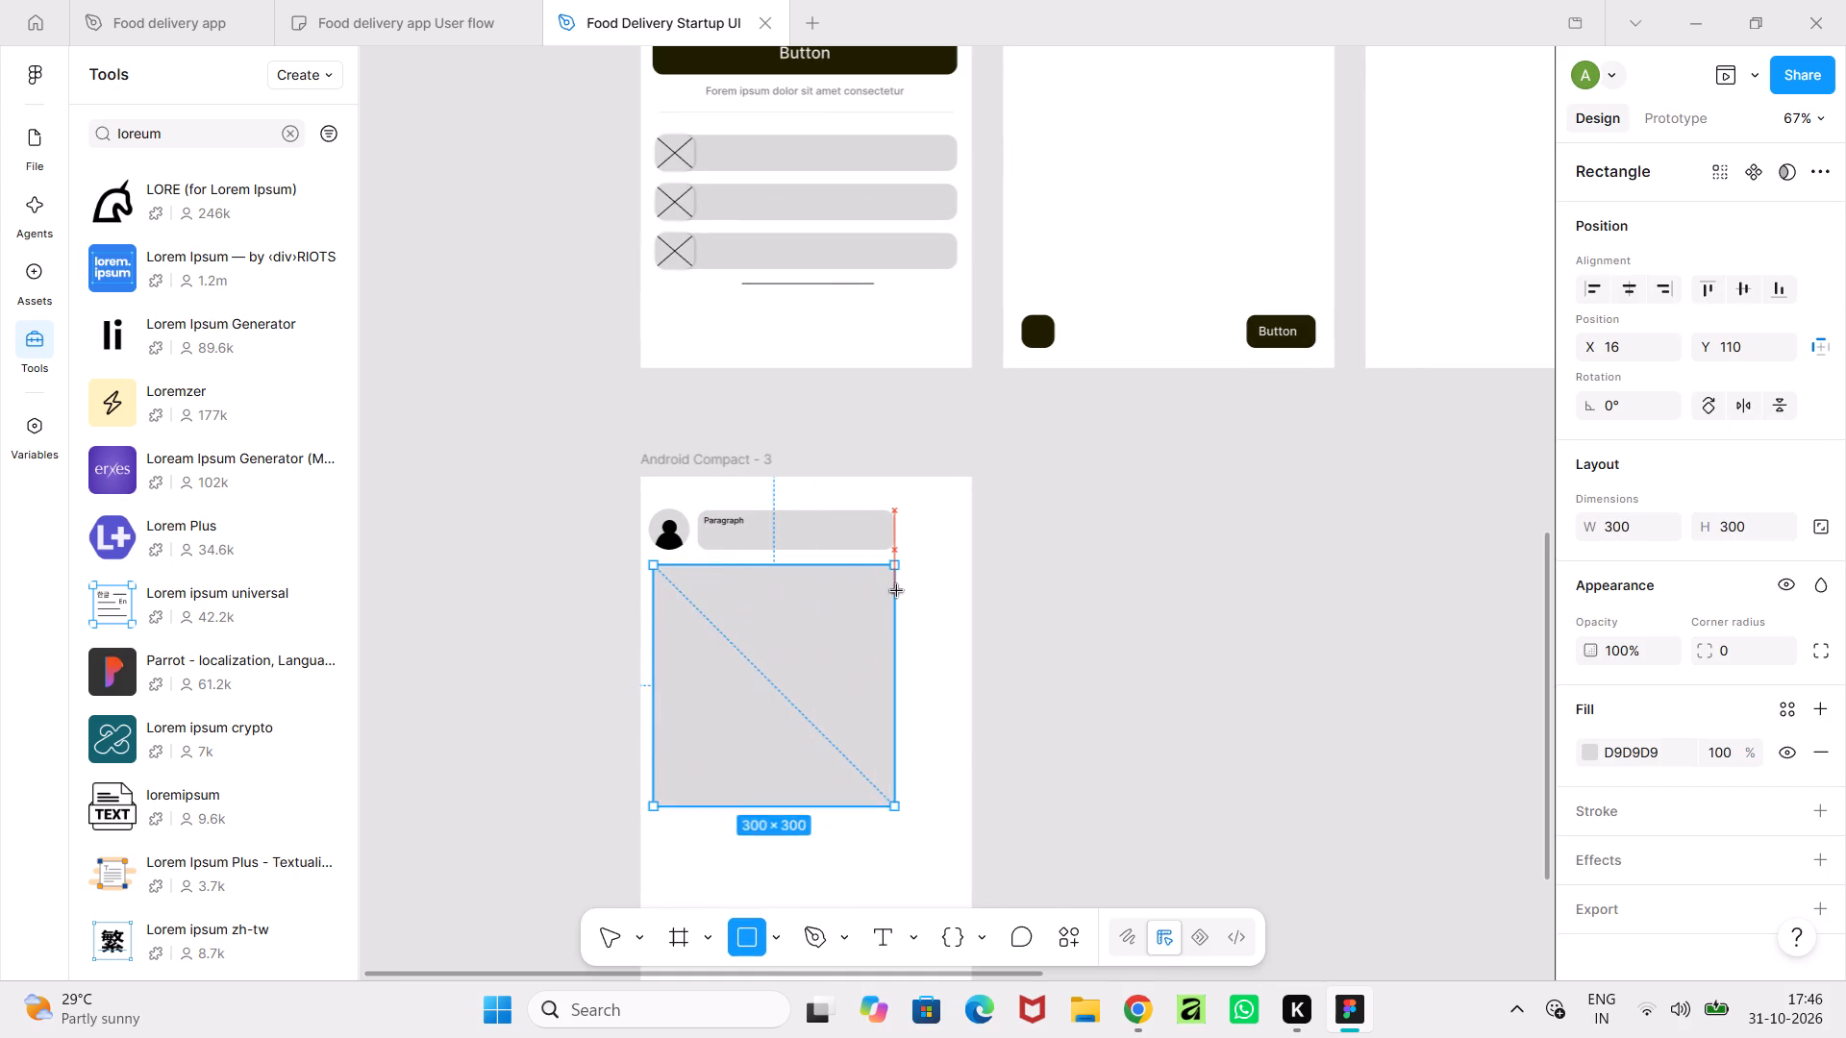
left_click_drag(897, 591, 909, 601)
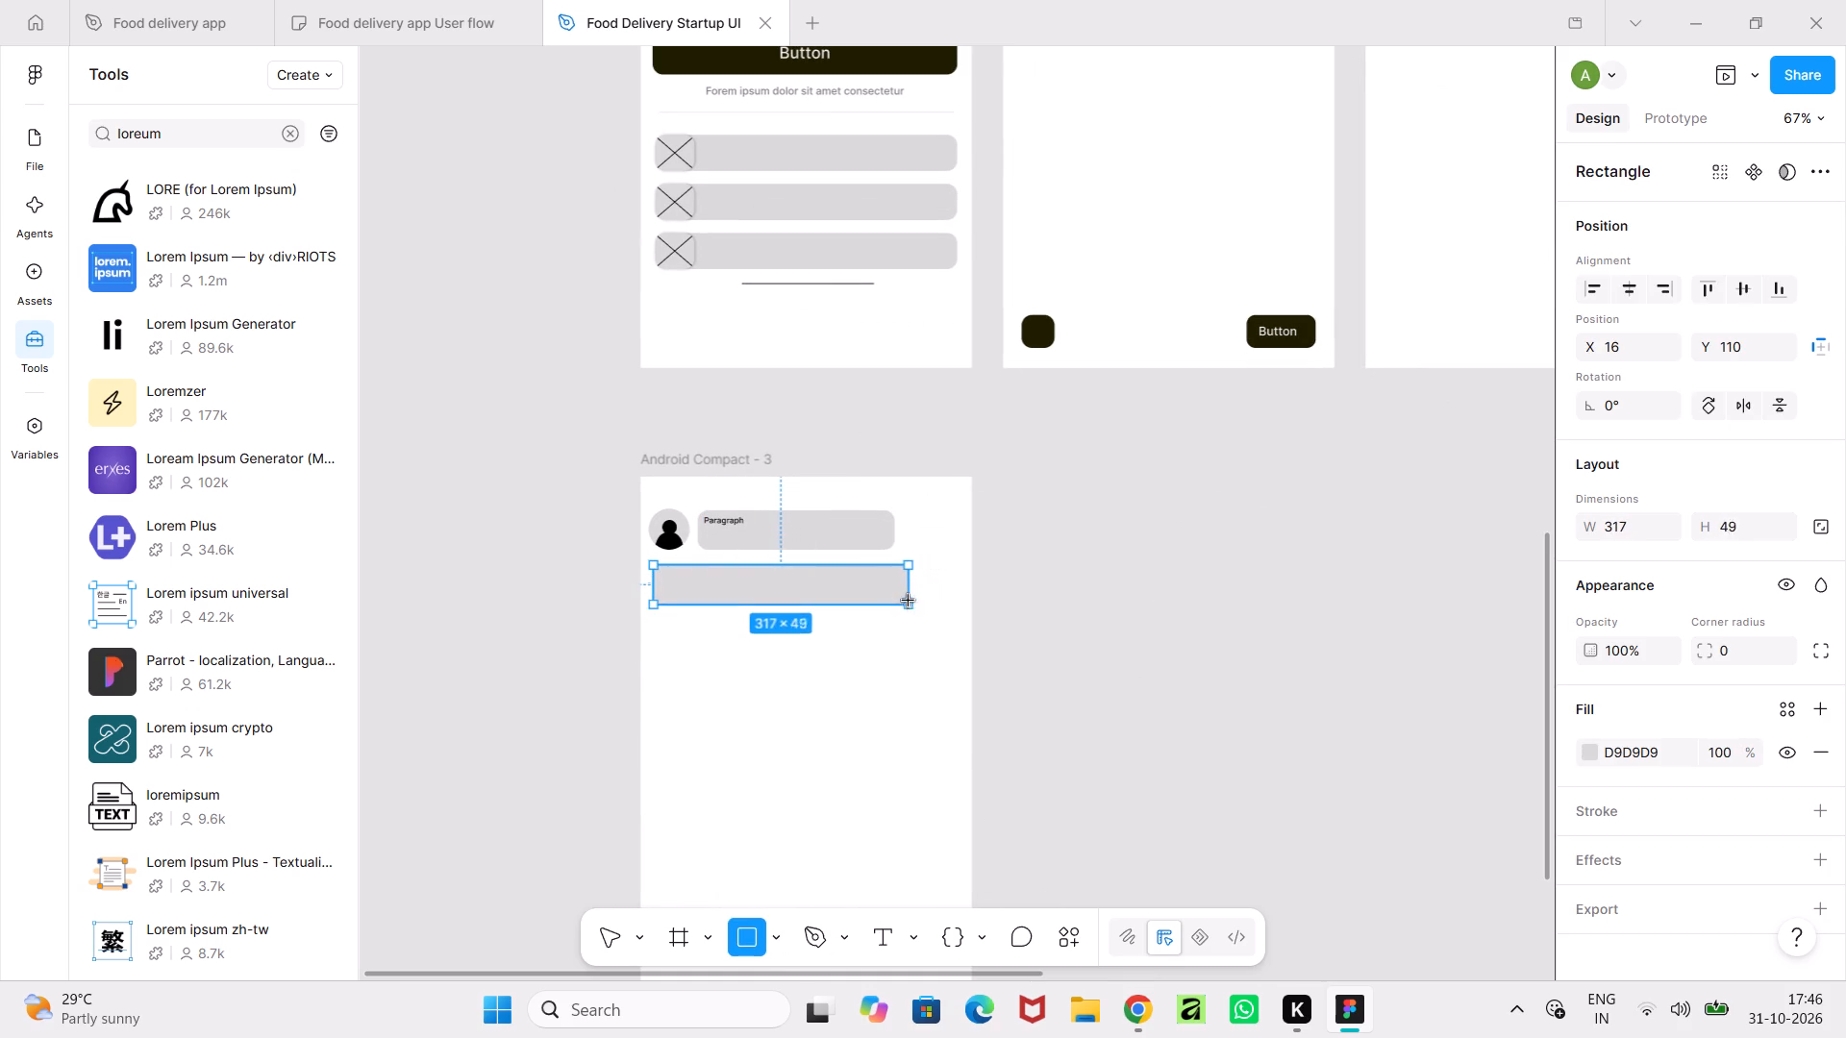
left_click_drag(909, 601, 912, 599)
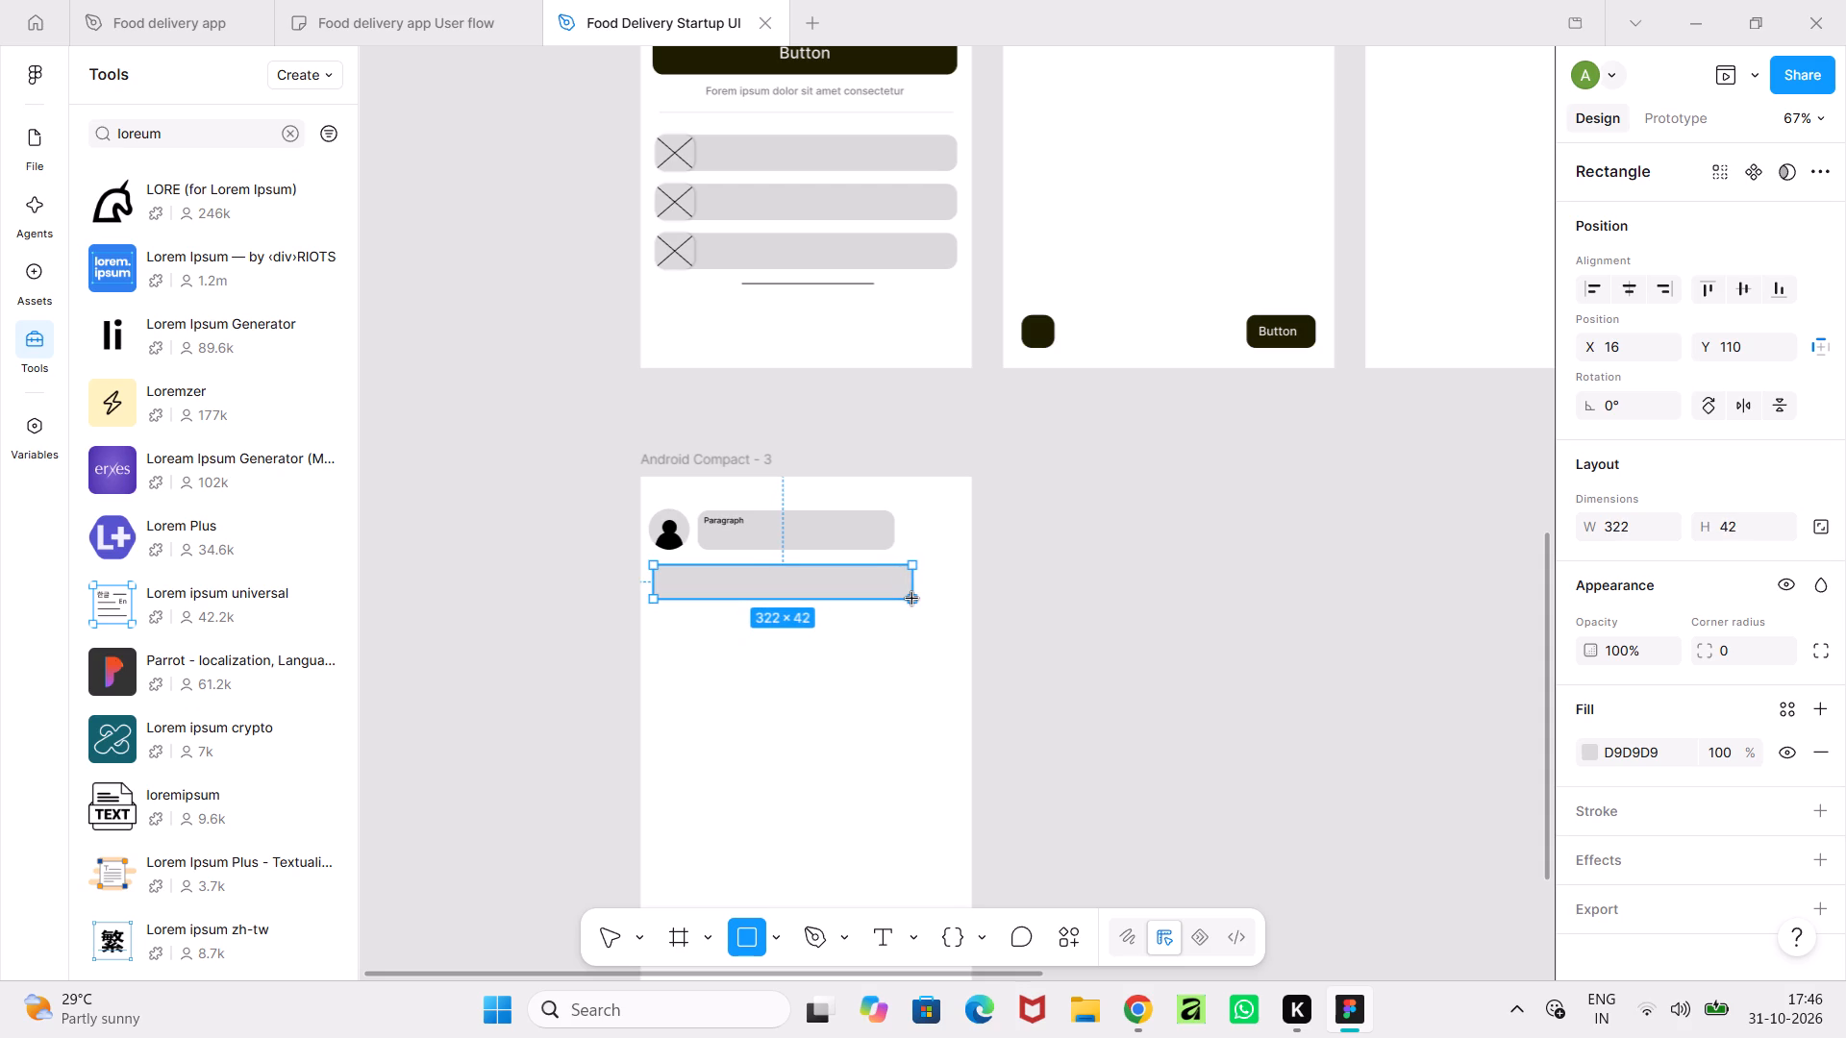
left_click_drag(912, 599, 916, 599)
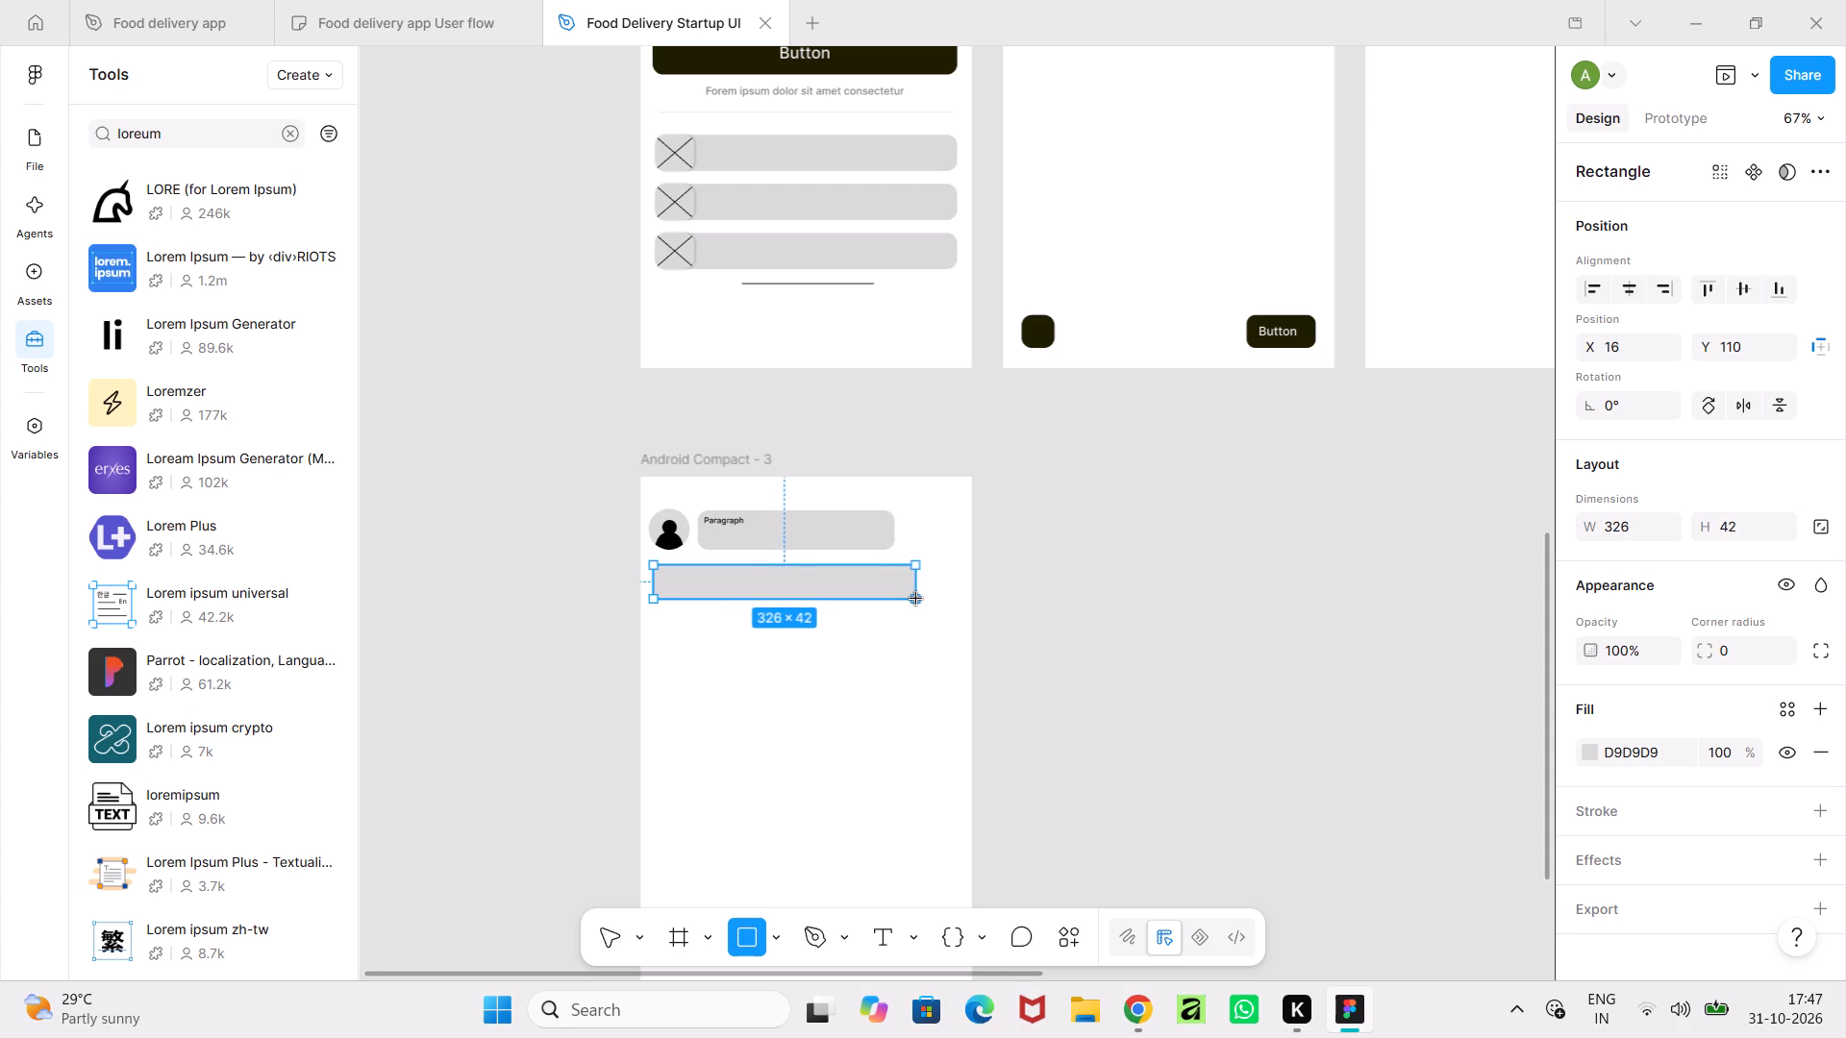
left_click_drag(916, 599, 914, 599)
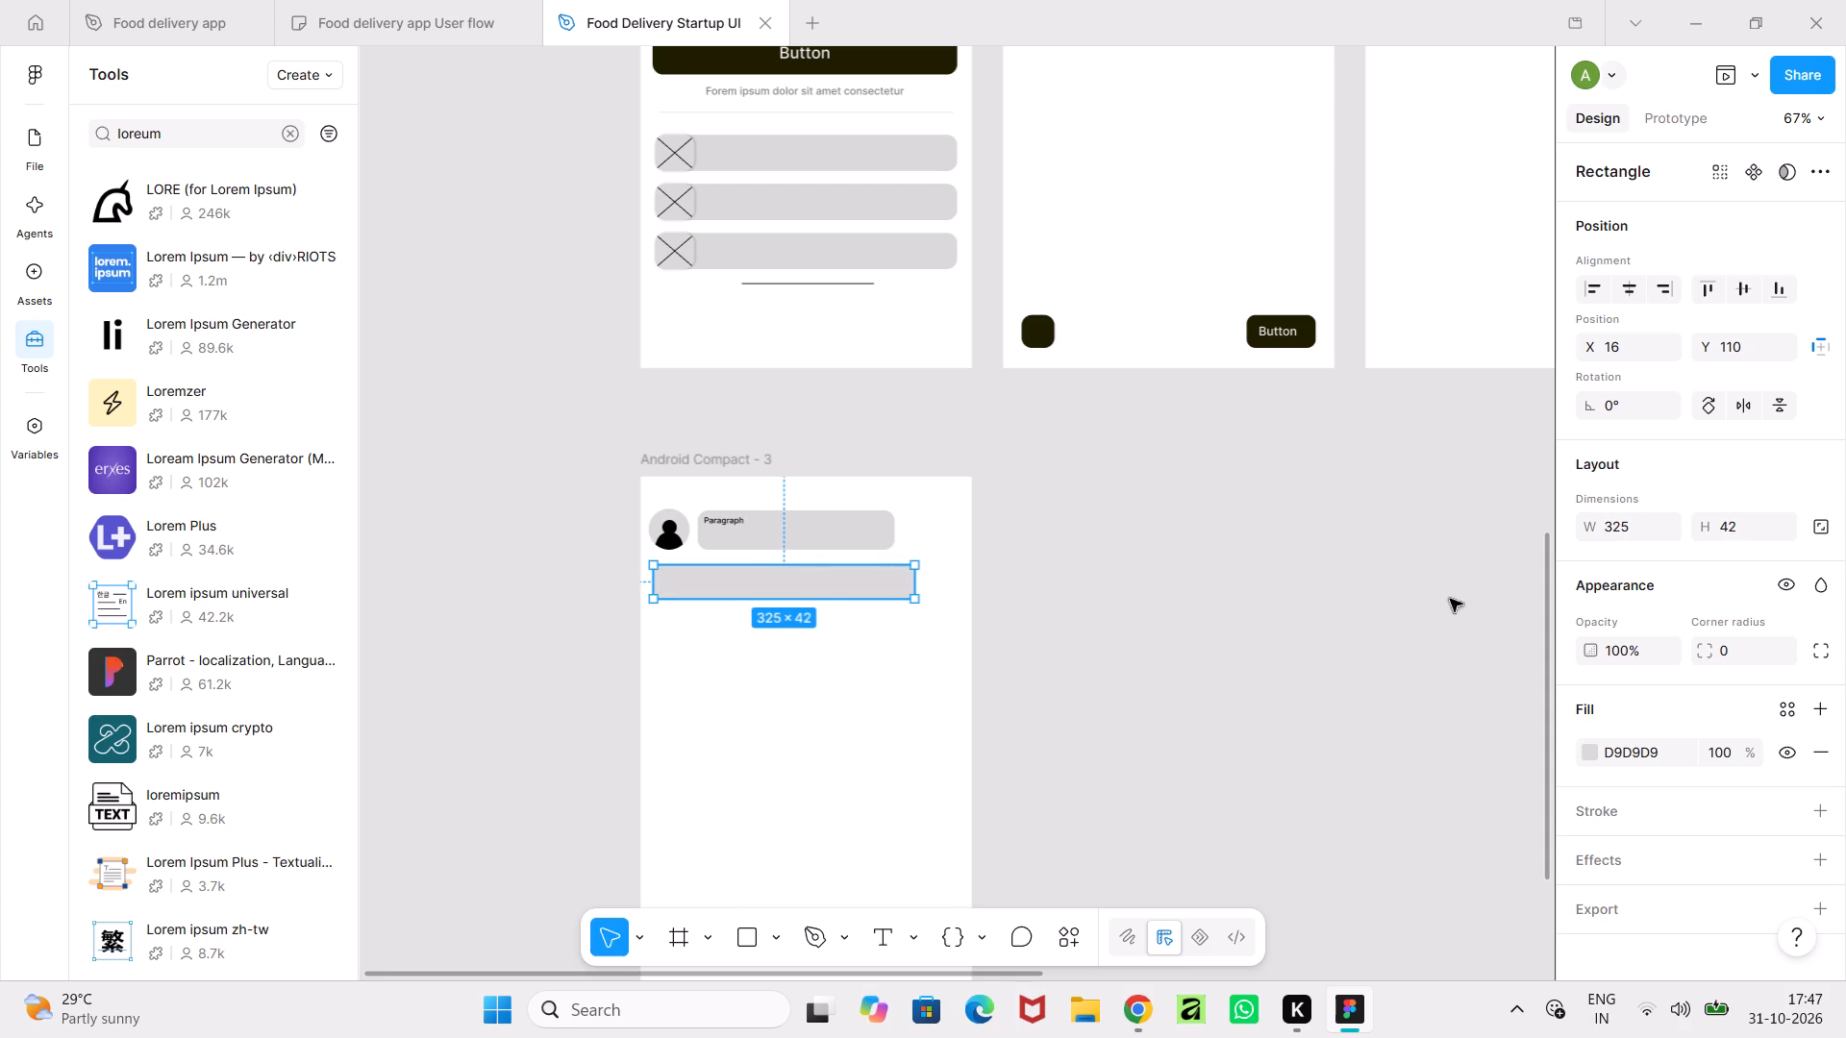
Round the corners of the 325 × 42 grey bar below the avatar row to a radius of 13.
left_click_drag(1695, 644, 1191, 522)
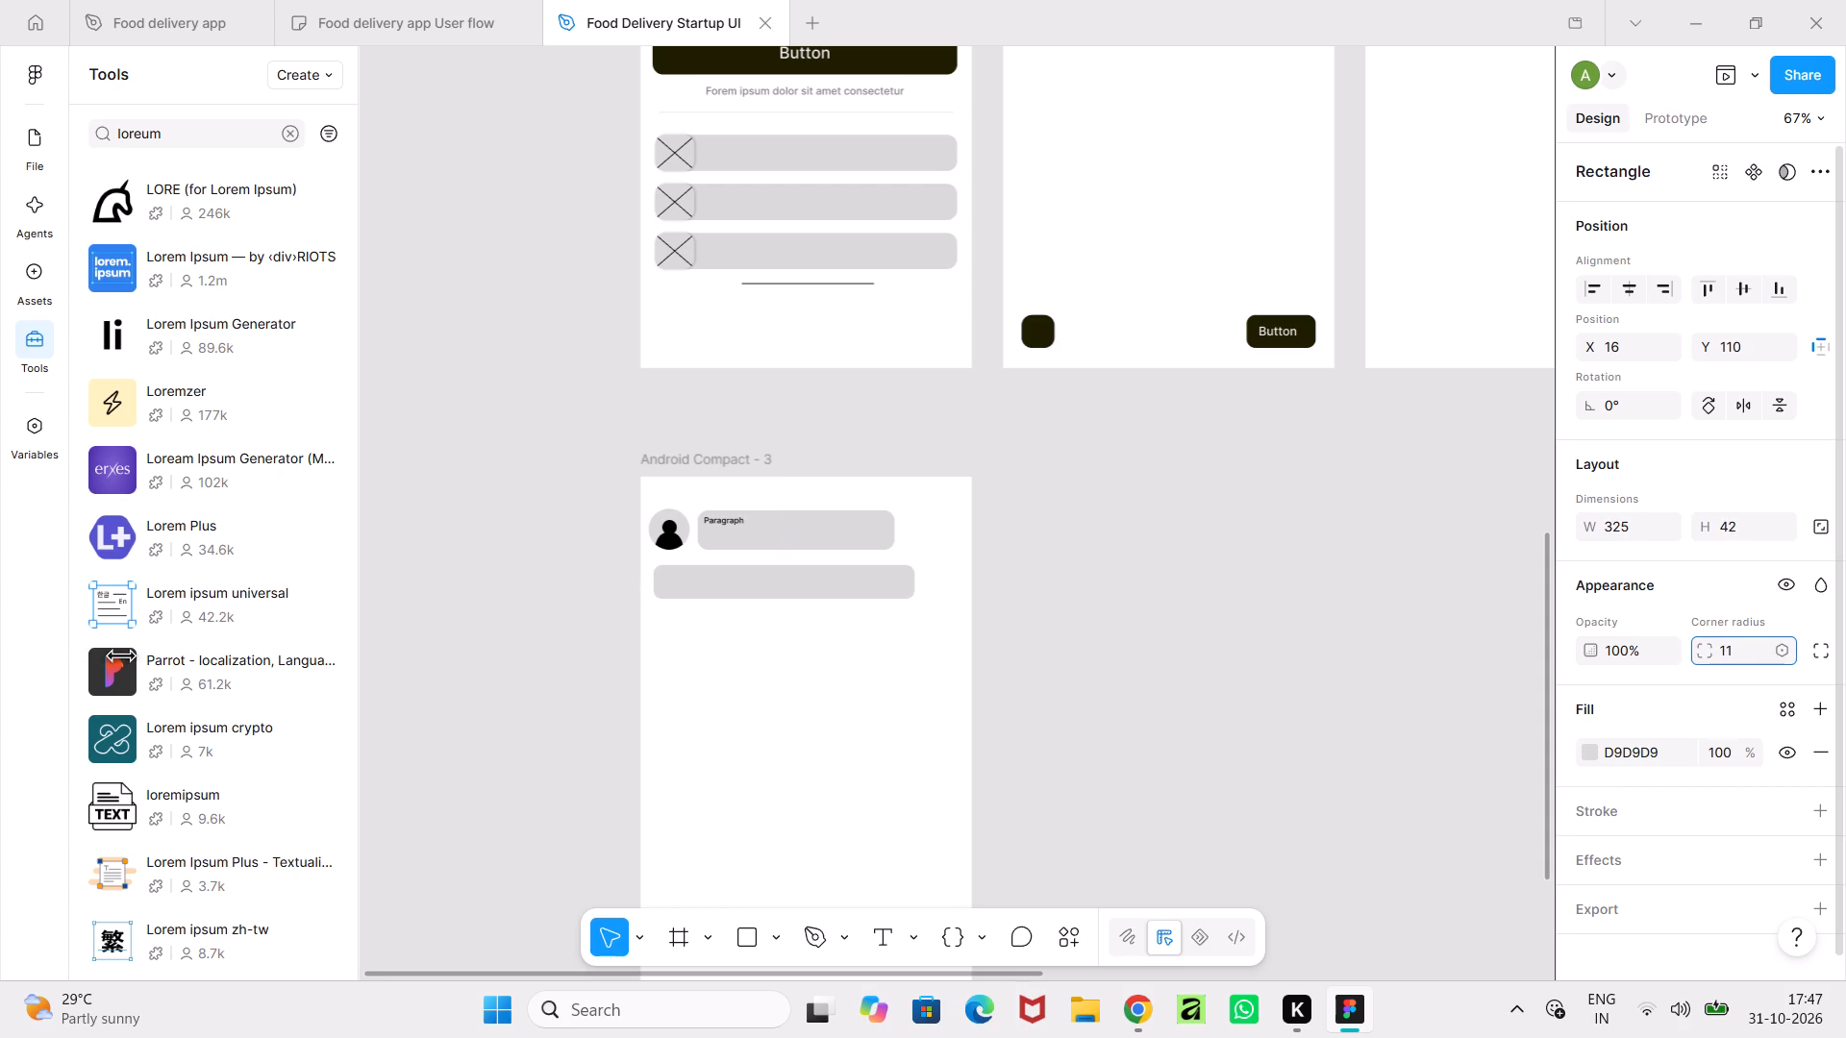
left_click_drag(1191, 522, 1233, 525)
left_click(1215, 623)
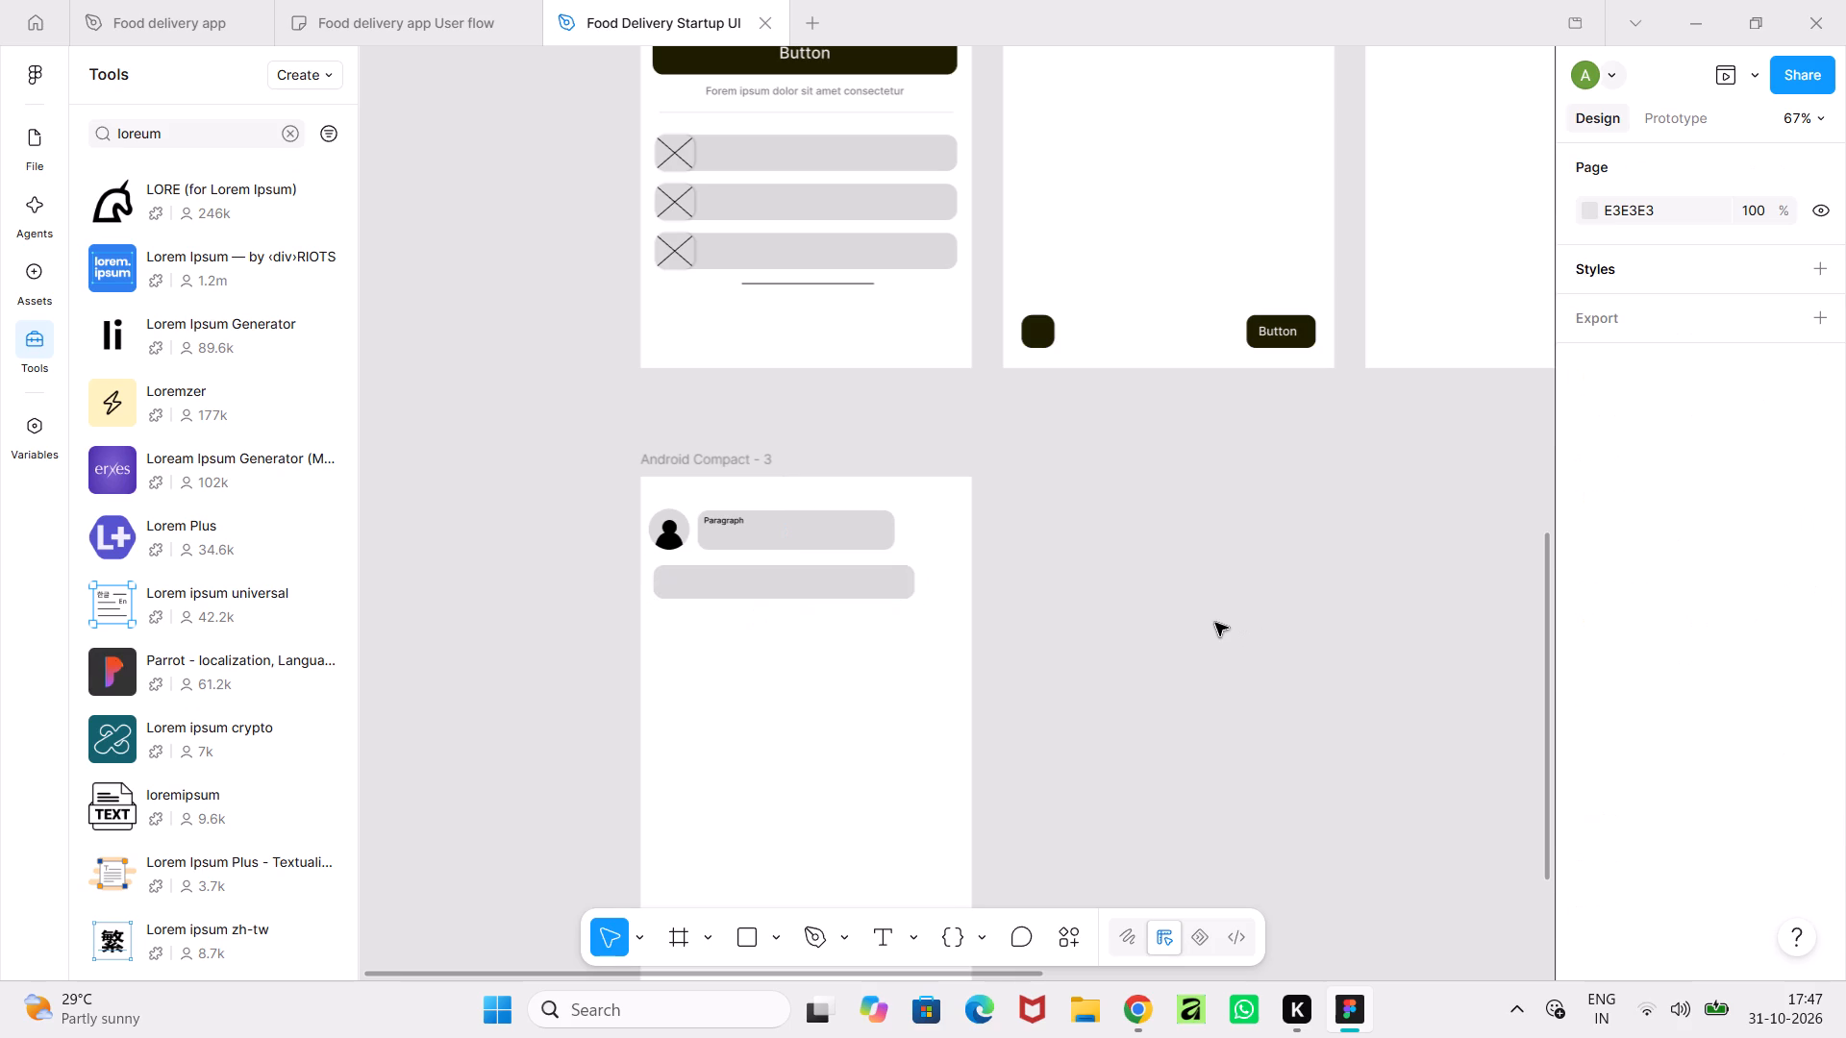
Move the rounded grey bar to X 10, Y 105, aligning its left edge with the avatar circle.
scroll(1215, 623, "up", 6, "ctrl")
middle_click_drag(969, 643, 1642, 742)
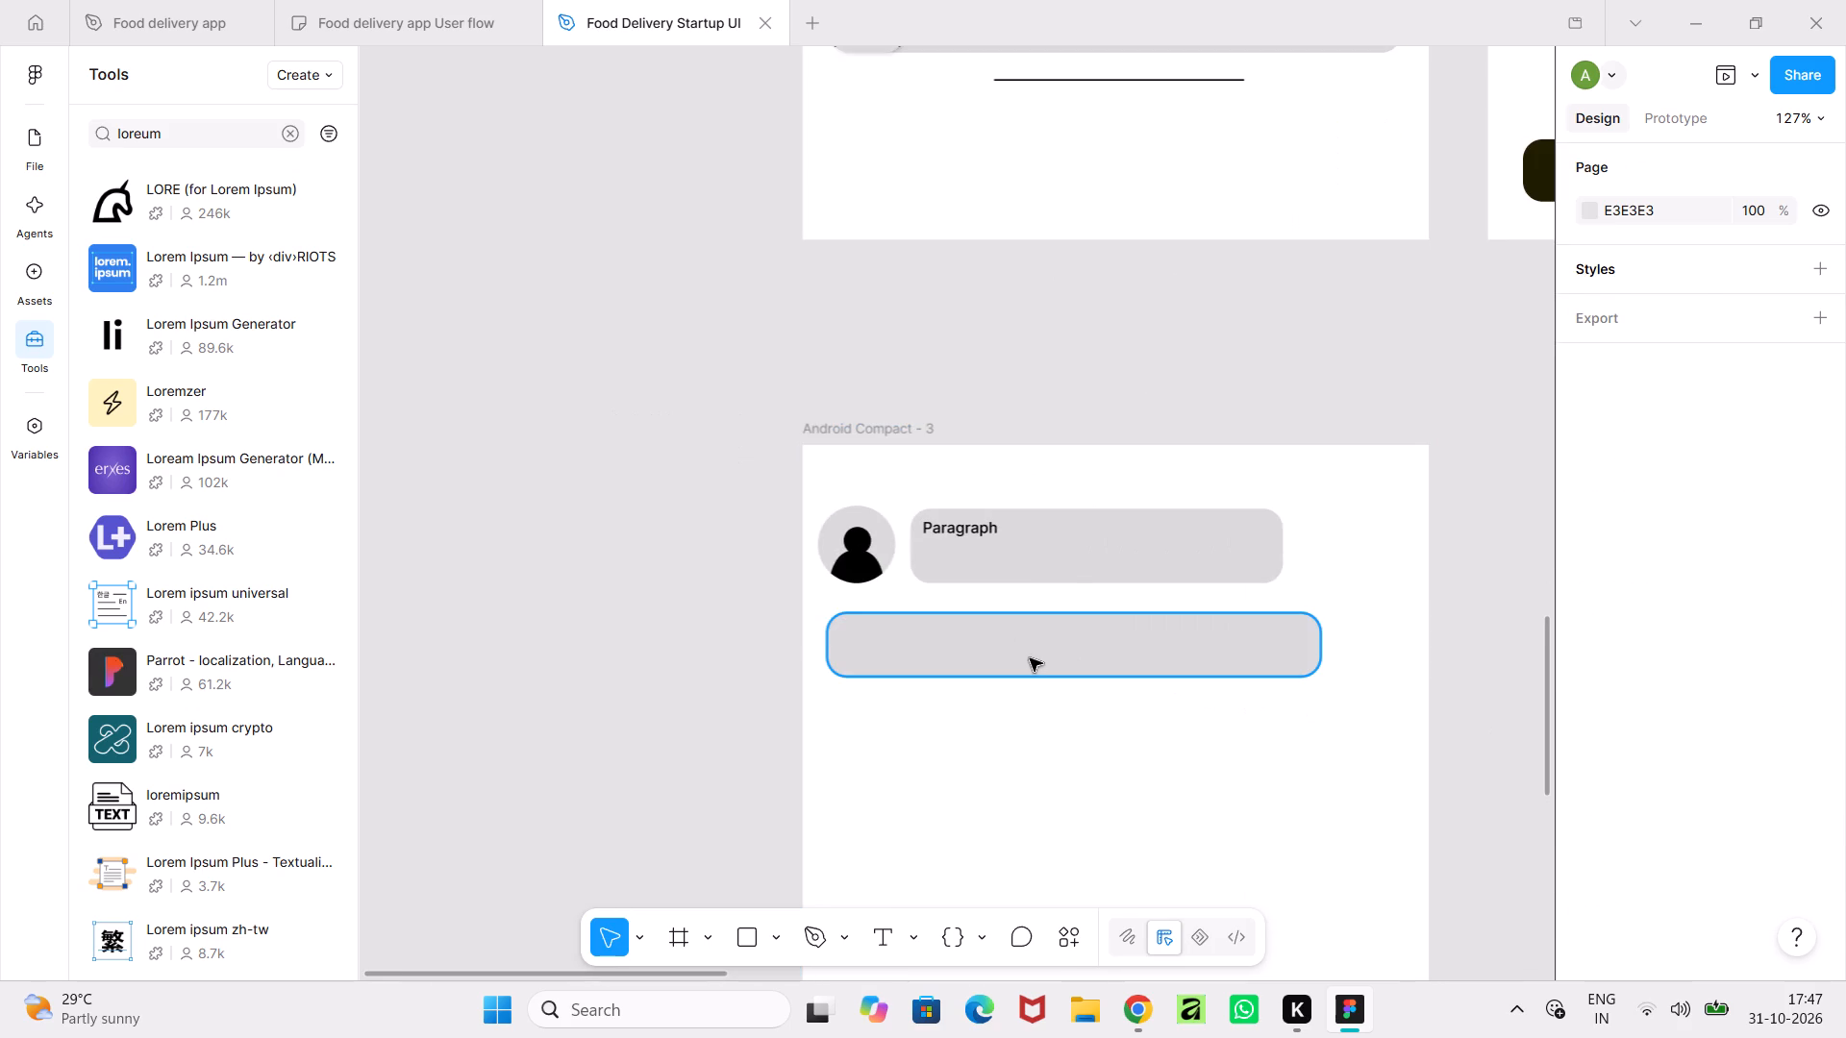
left_click(1030, 658)
left_click_drag(1073, 650, 1063, 652)
left_click(678, 674)
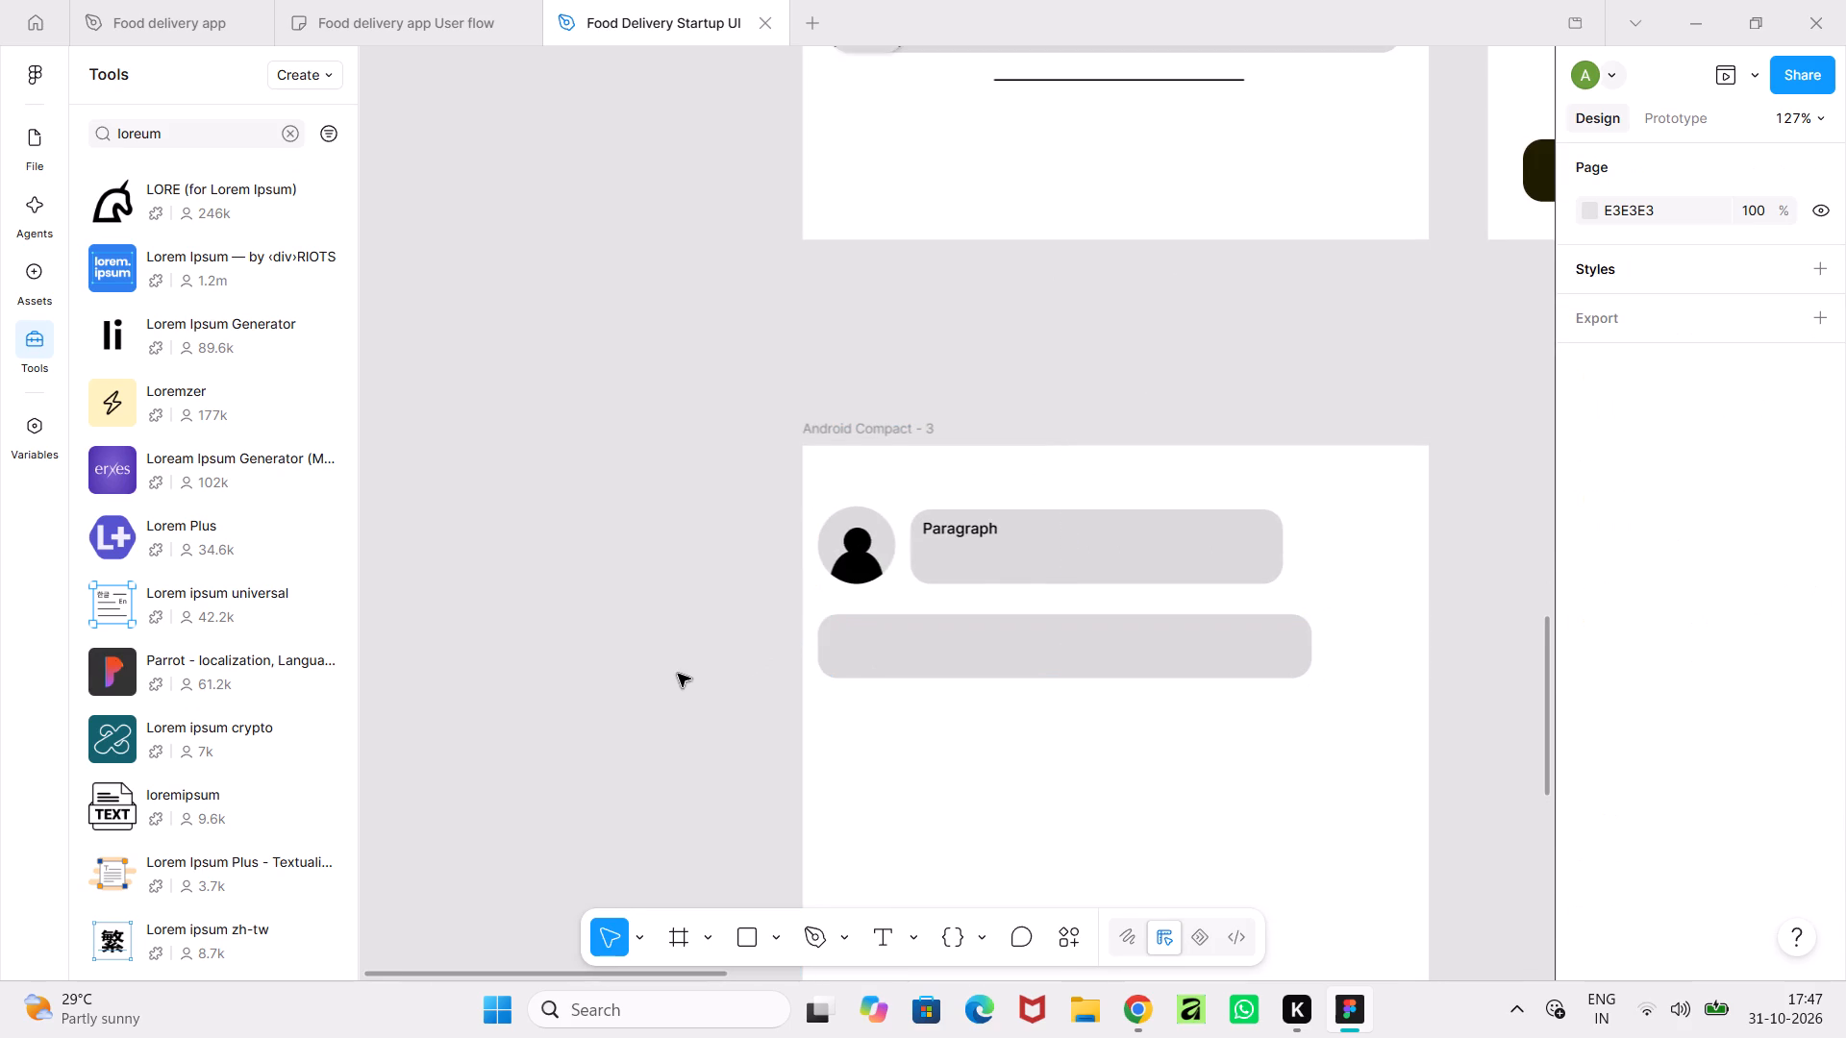
left_click(1142, 669)
left_click_drag(1135, 659, 1135, 651)
left_click(709, 697)
Draw a grey rectangle about 412 × 434 covering the upper part of Android Compact - 3, starting at X 0, Y 0.
scroll(709, 697, "down", 15, "ctrl")
middle_click_drag(1010, 752, 1027, 784)
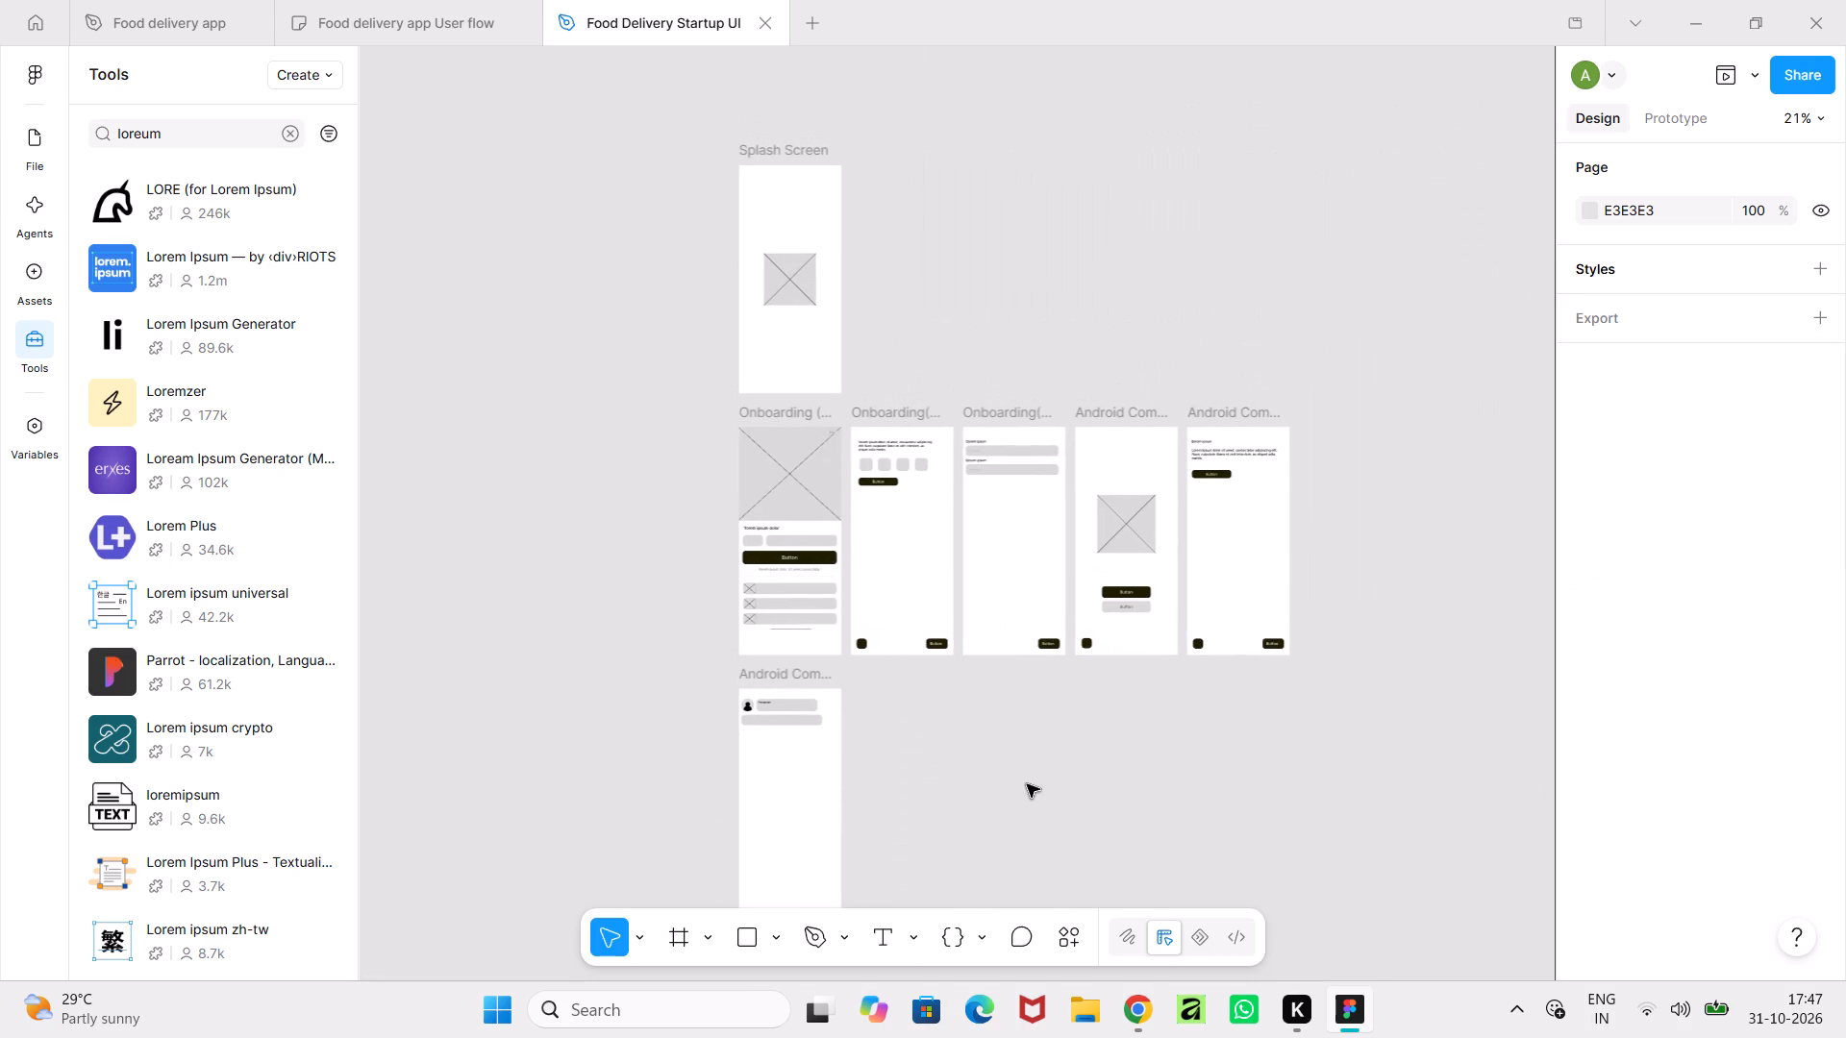
scroll(758, 750, "up", 12, "ctrl")
scroll(1080, 741, "down", 5, "ctrl")
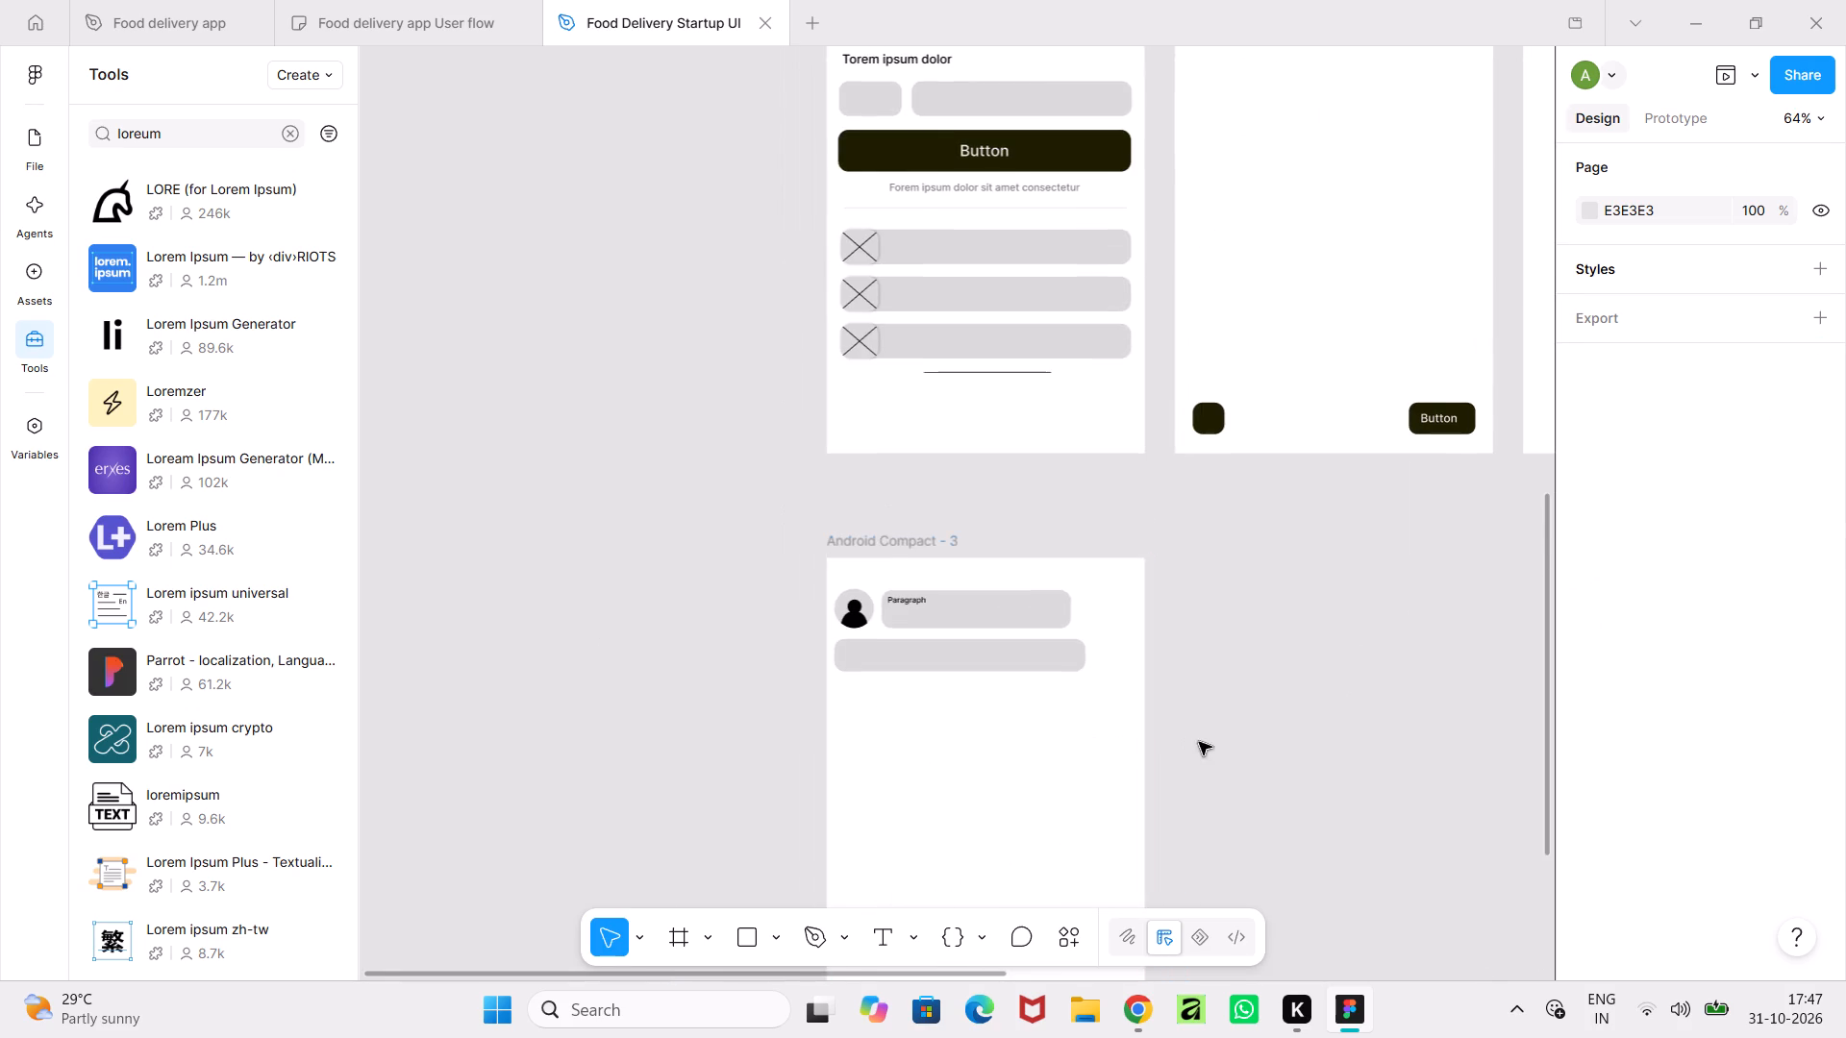
middle_click_drag(1206, 742, 1166, 647)
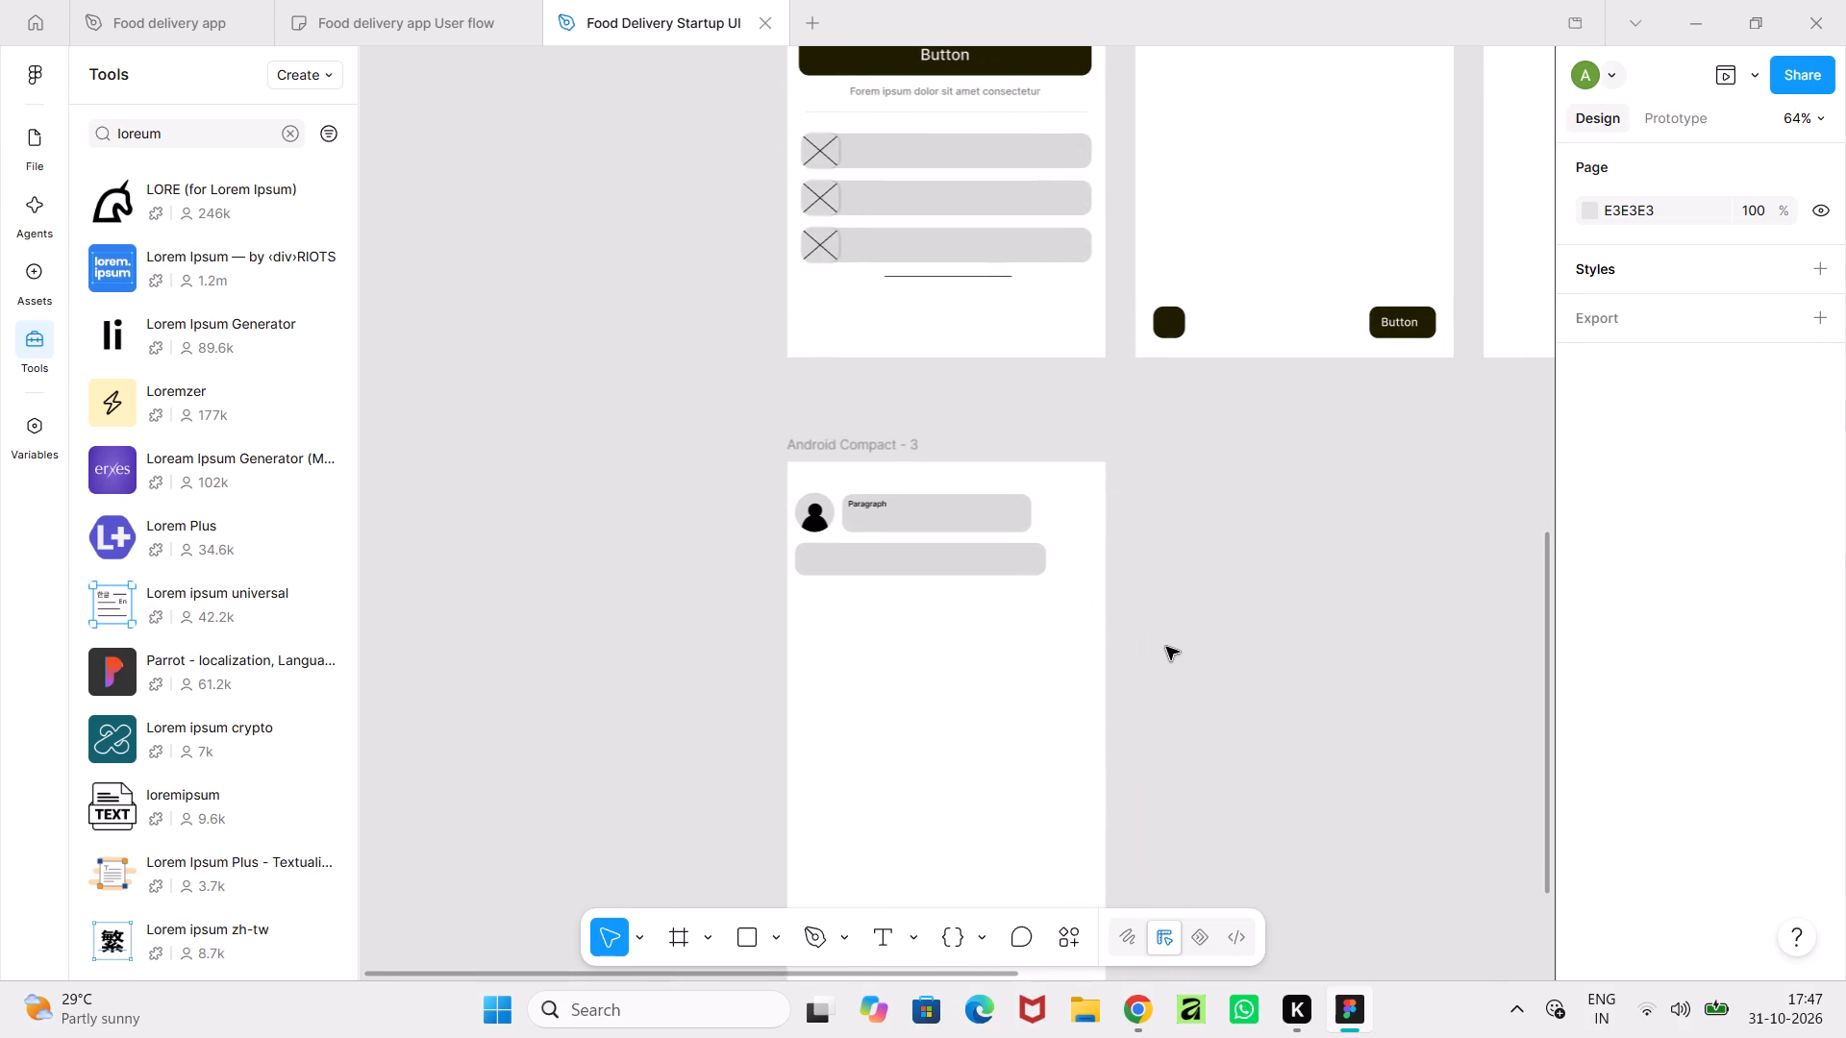
left_click(742, 937)
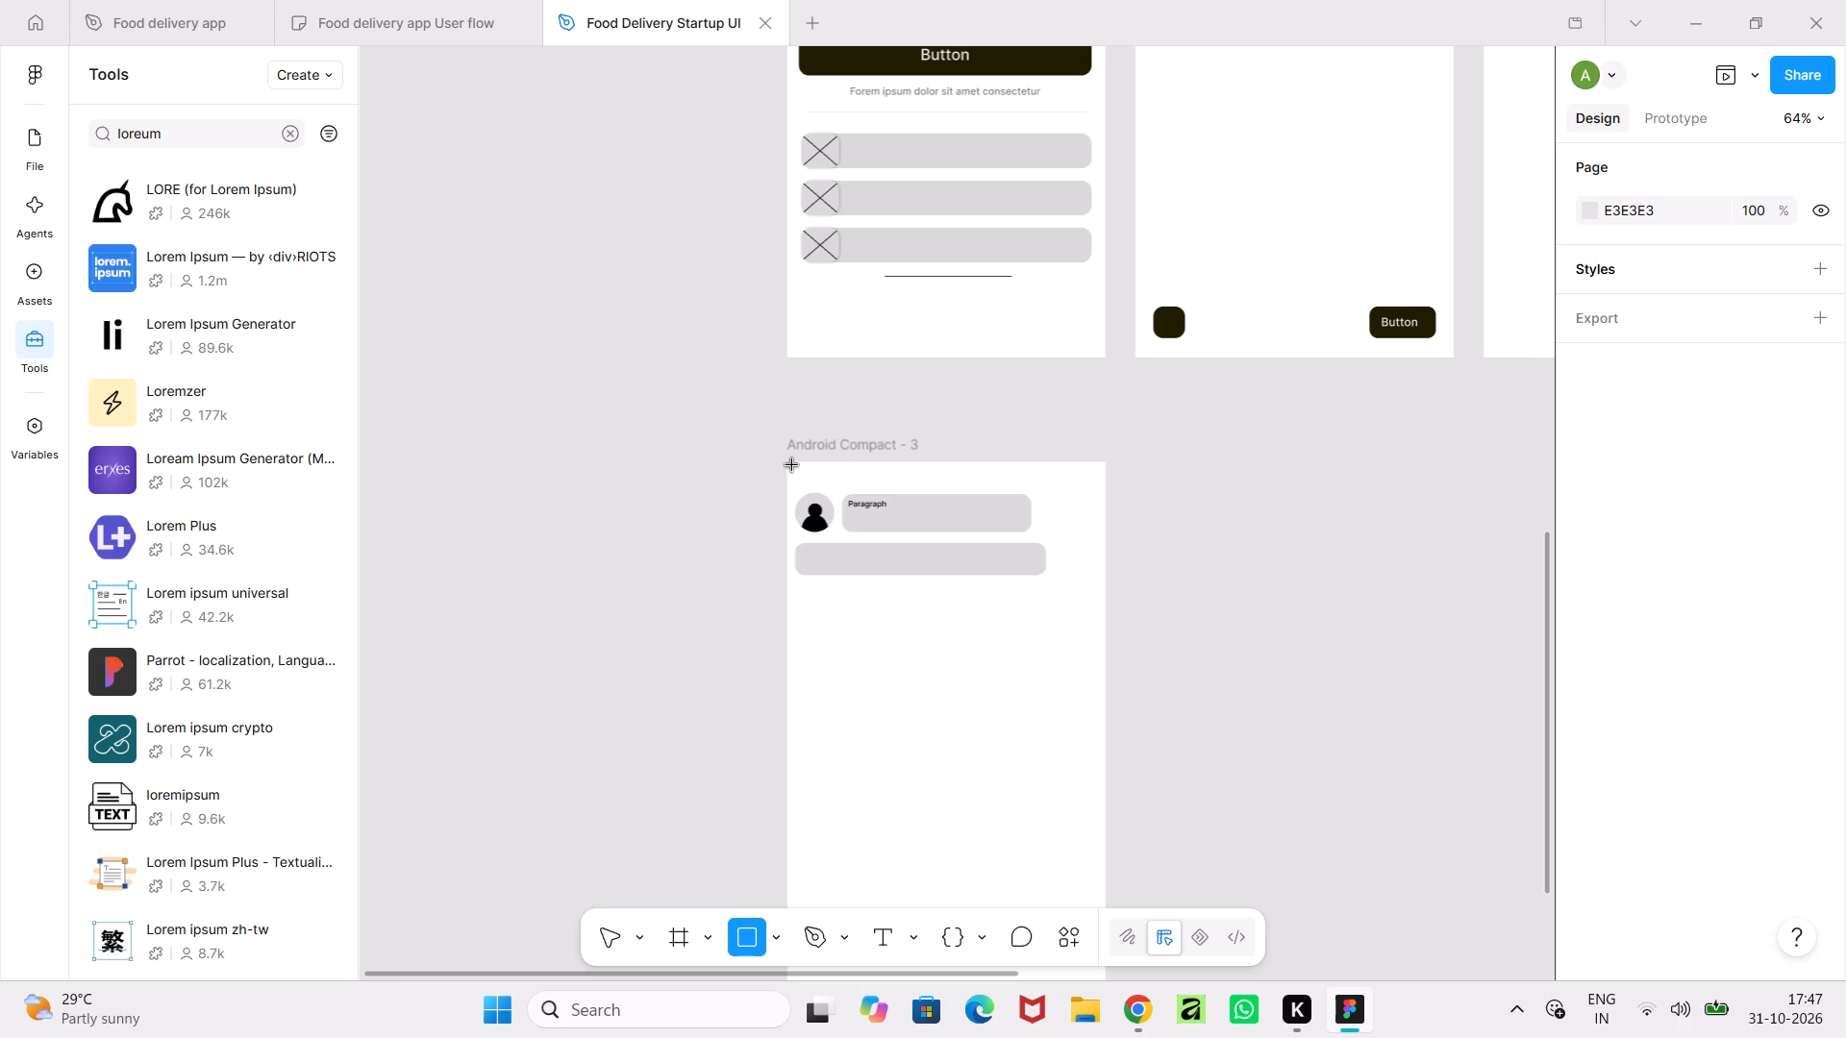
left_click_drag(789, 460, 1112, 796)
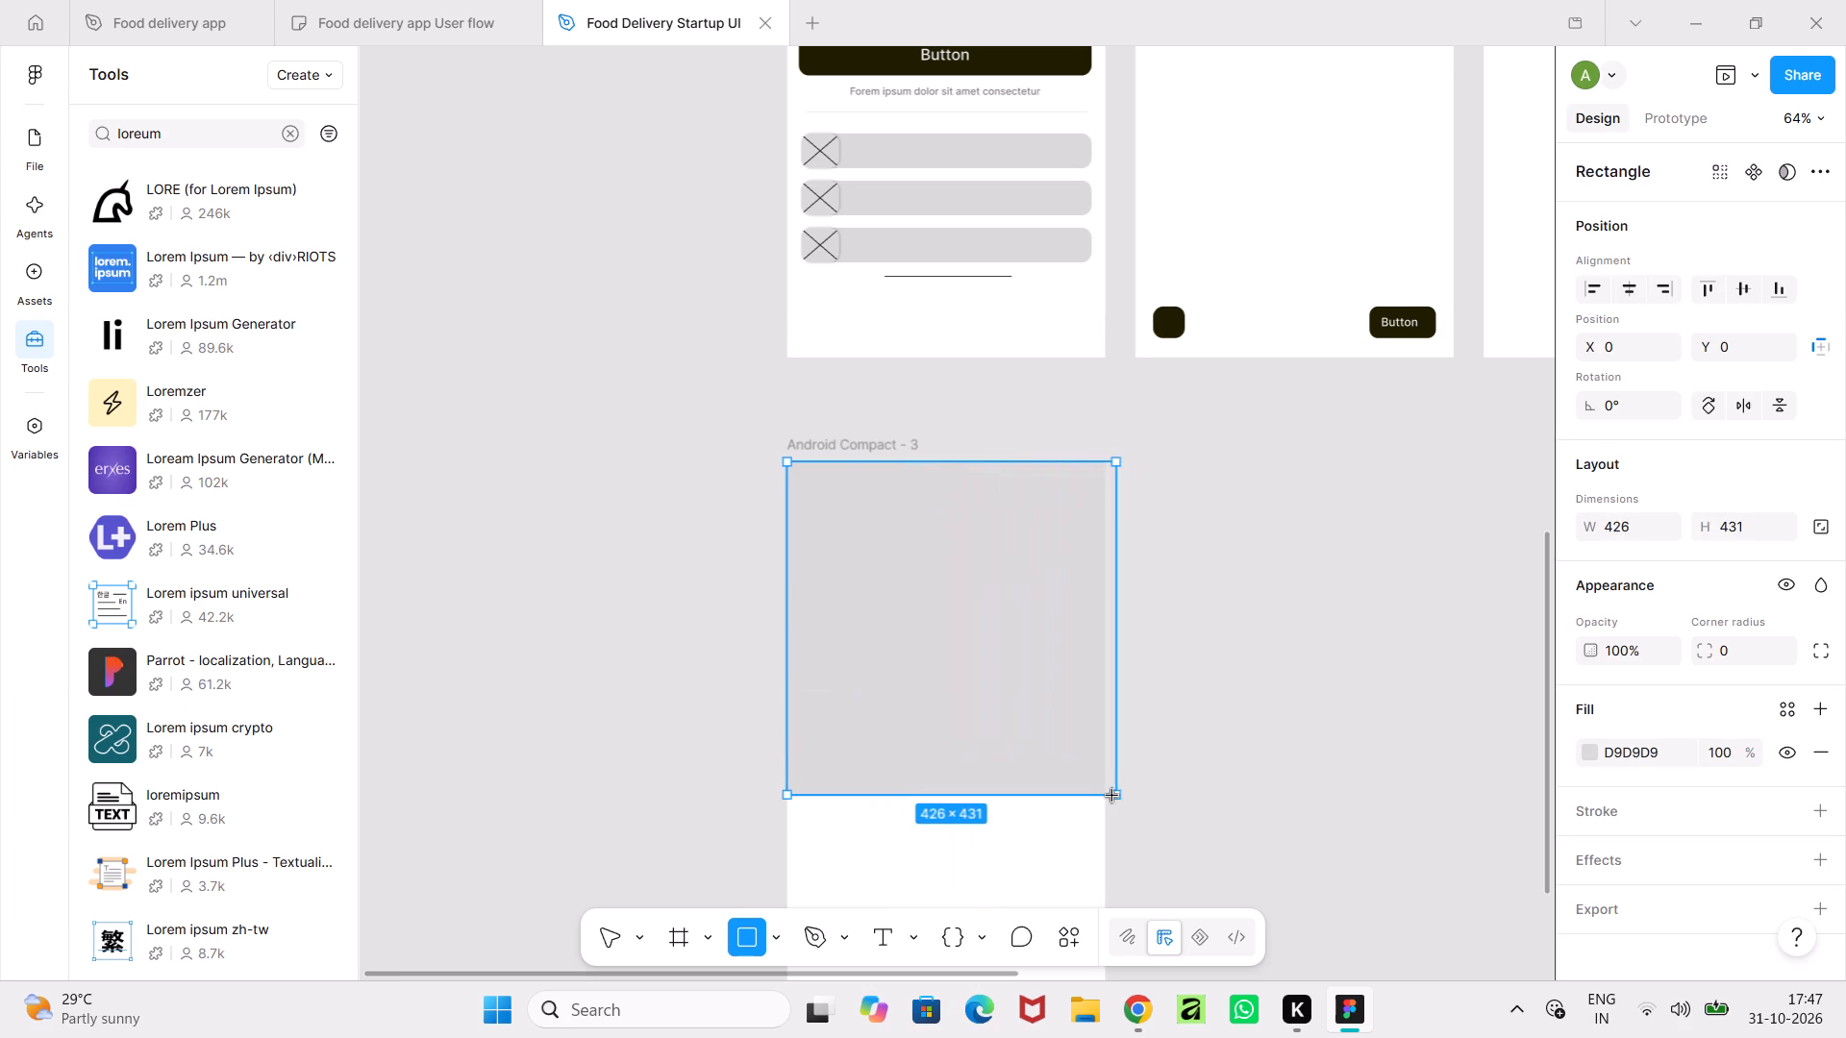
left_click_drag(1112, 796, 1108, 797)
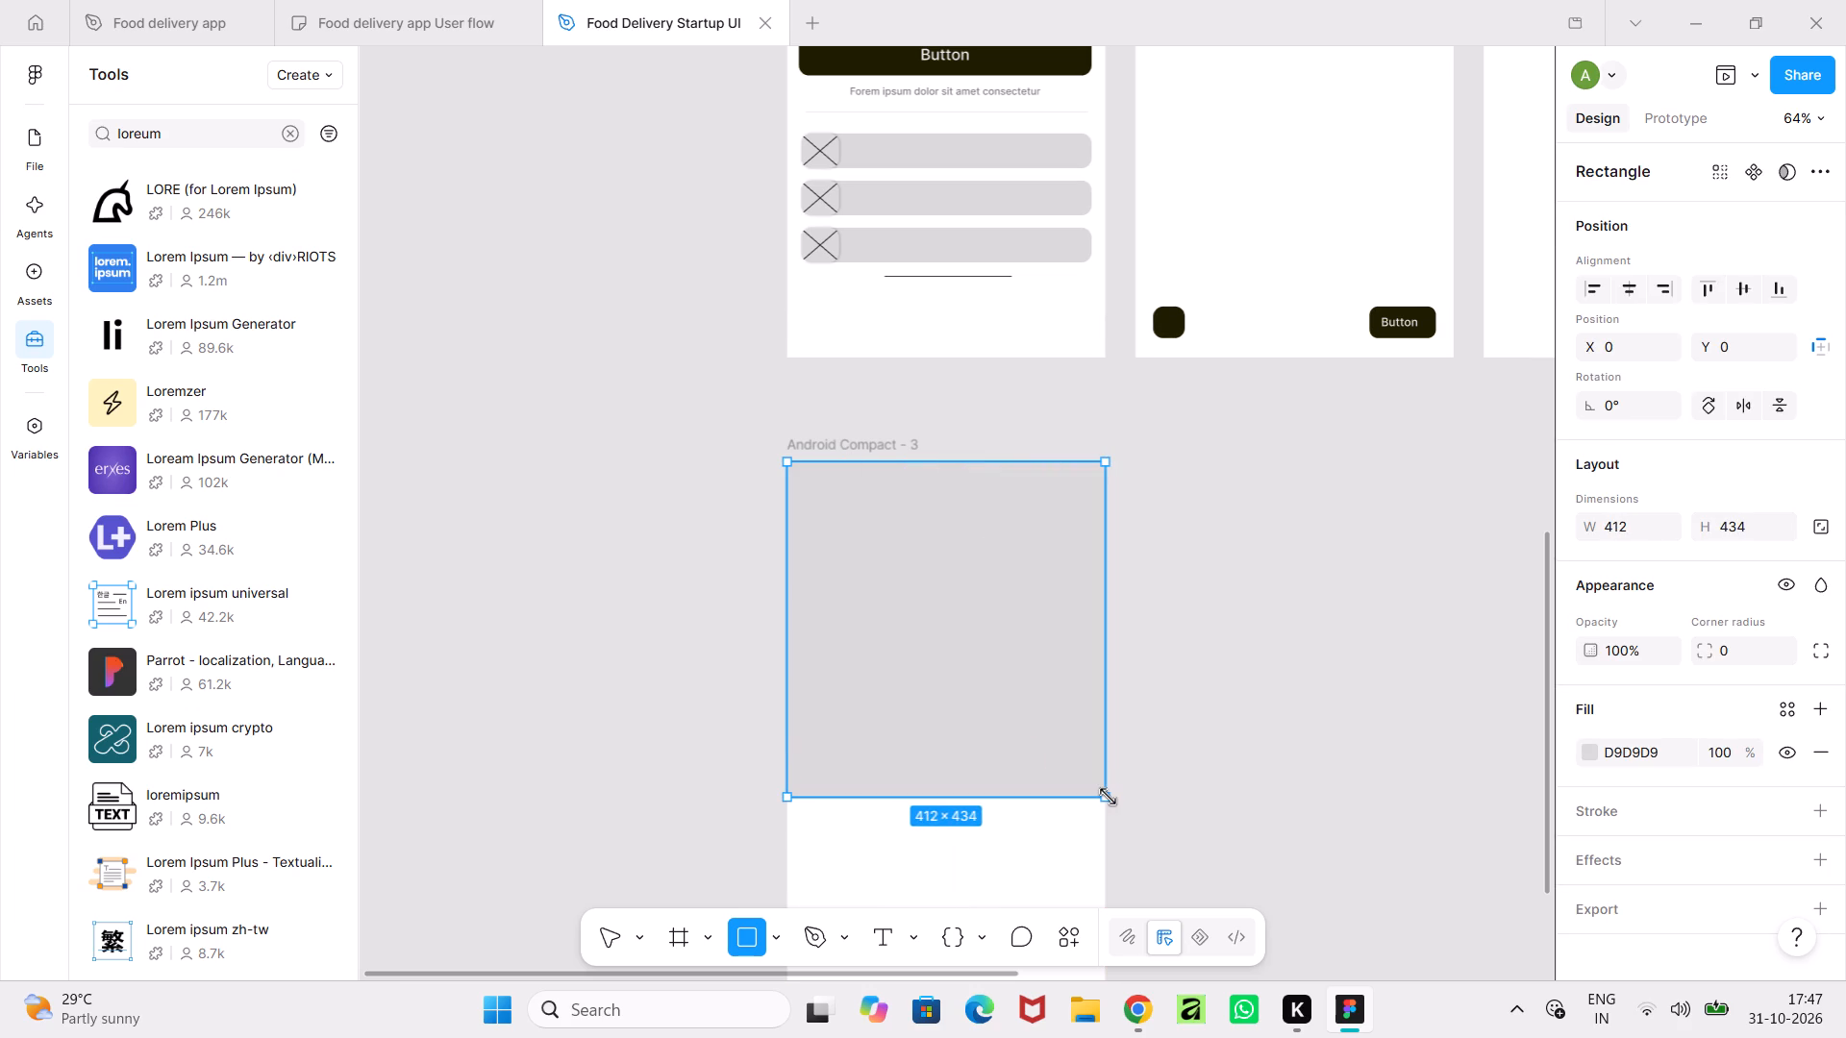
Move the large grey rectangle to the bottom of Android Compact - 3's layer order, behind the avatar, text and bars.
left_click(45, 155)
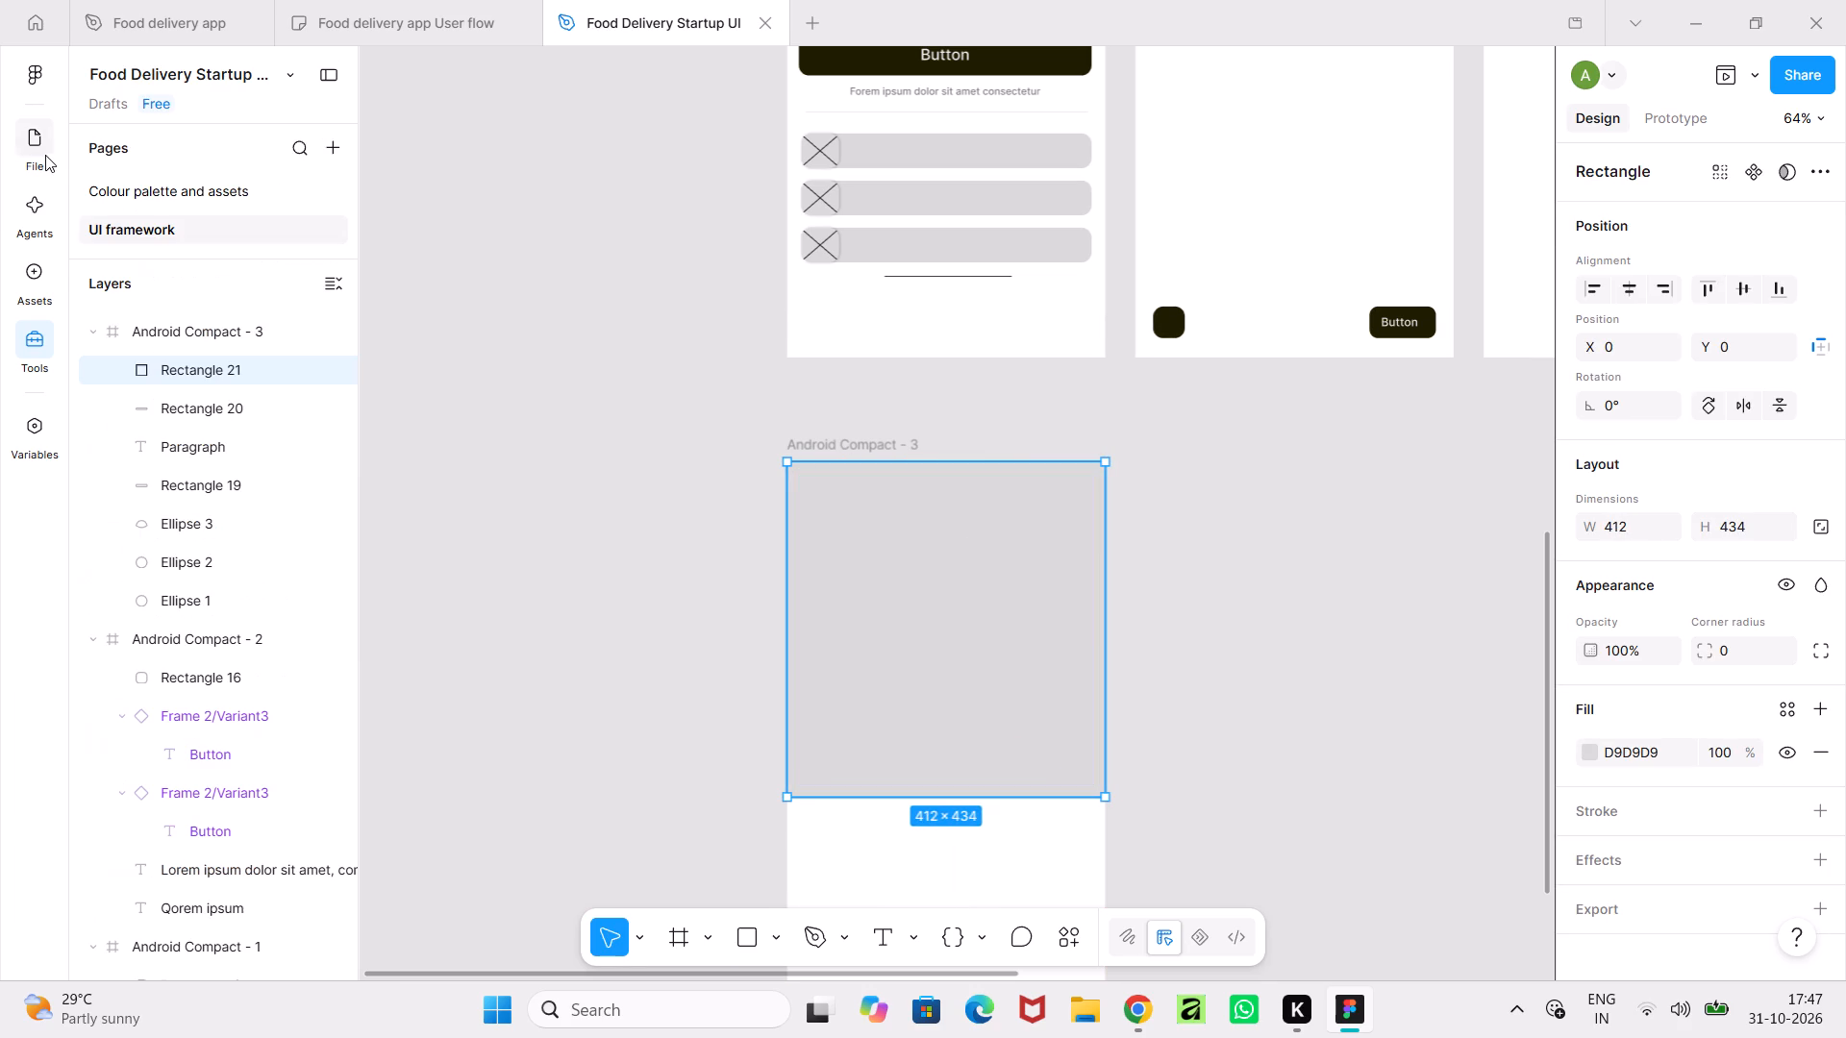
left_click_drag(222, 365, 233, 571)
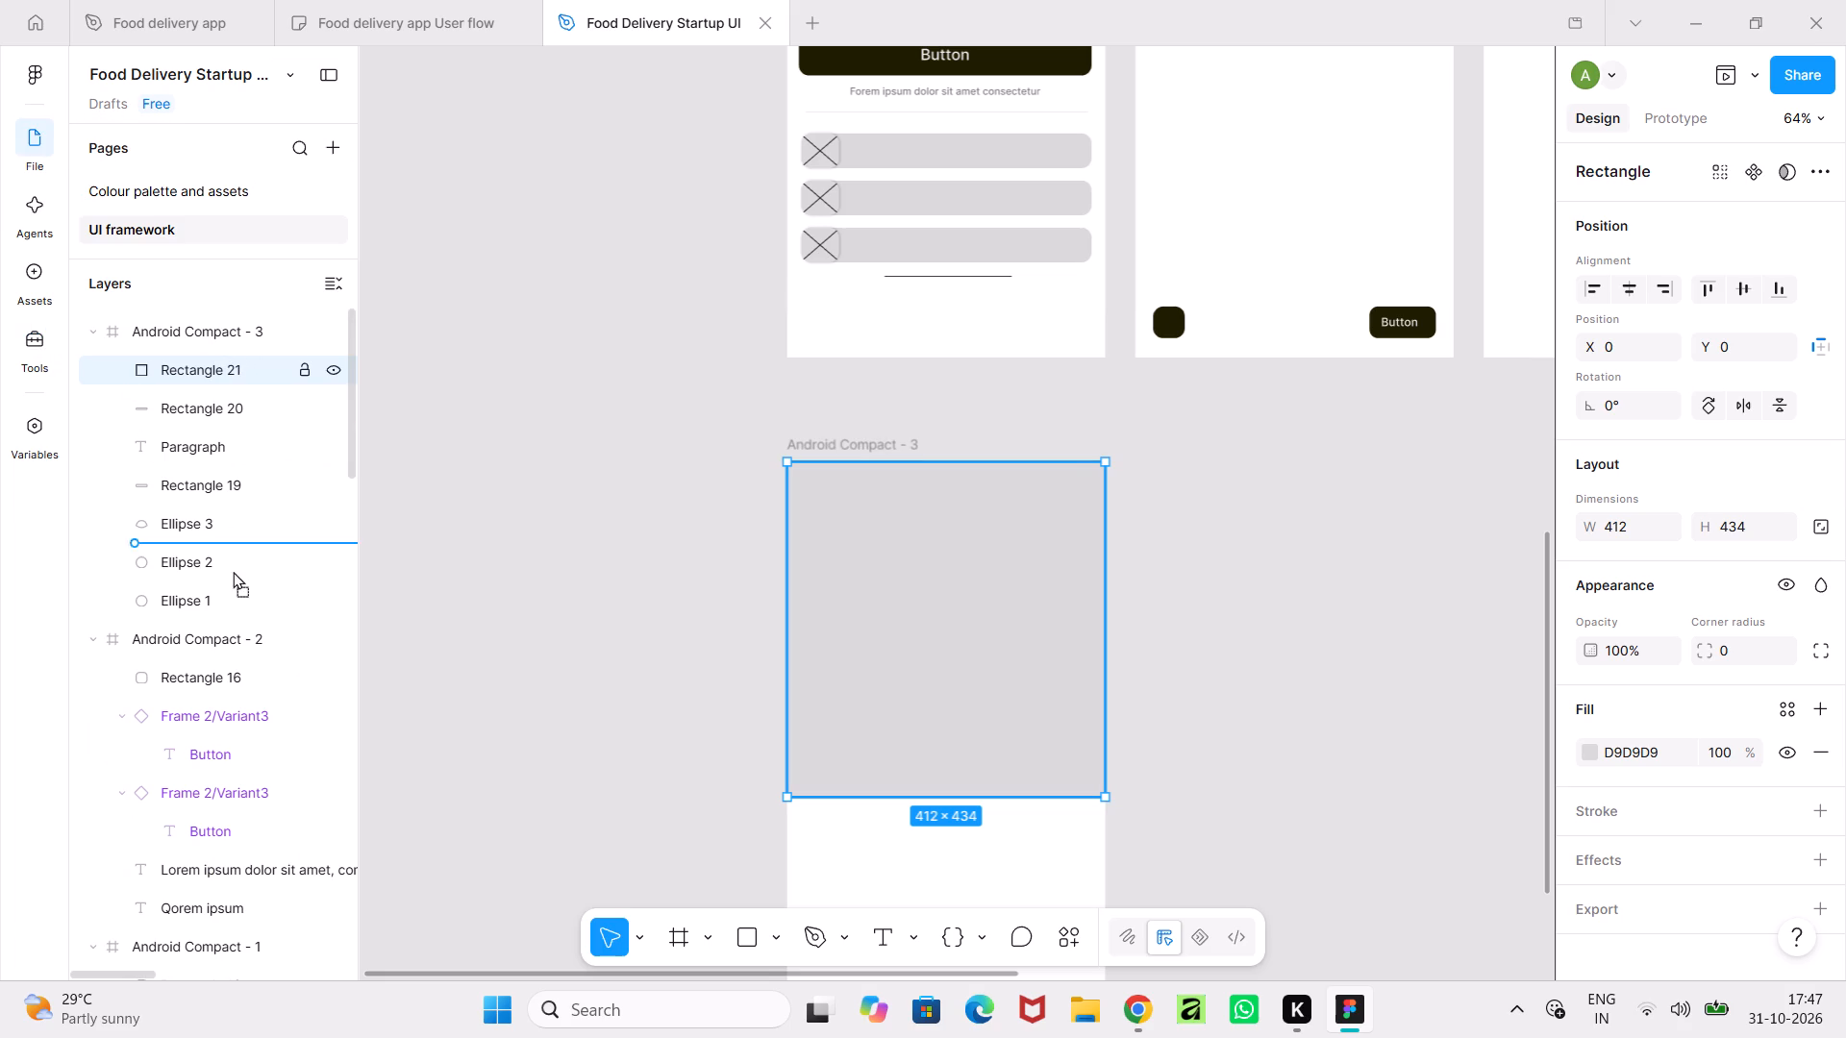
left_click_drag(233, 571, 215, 610)
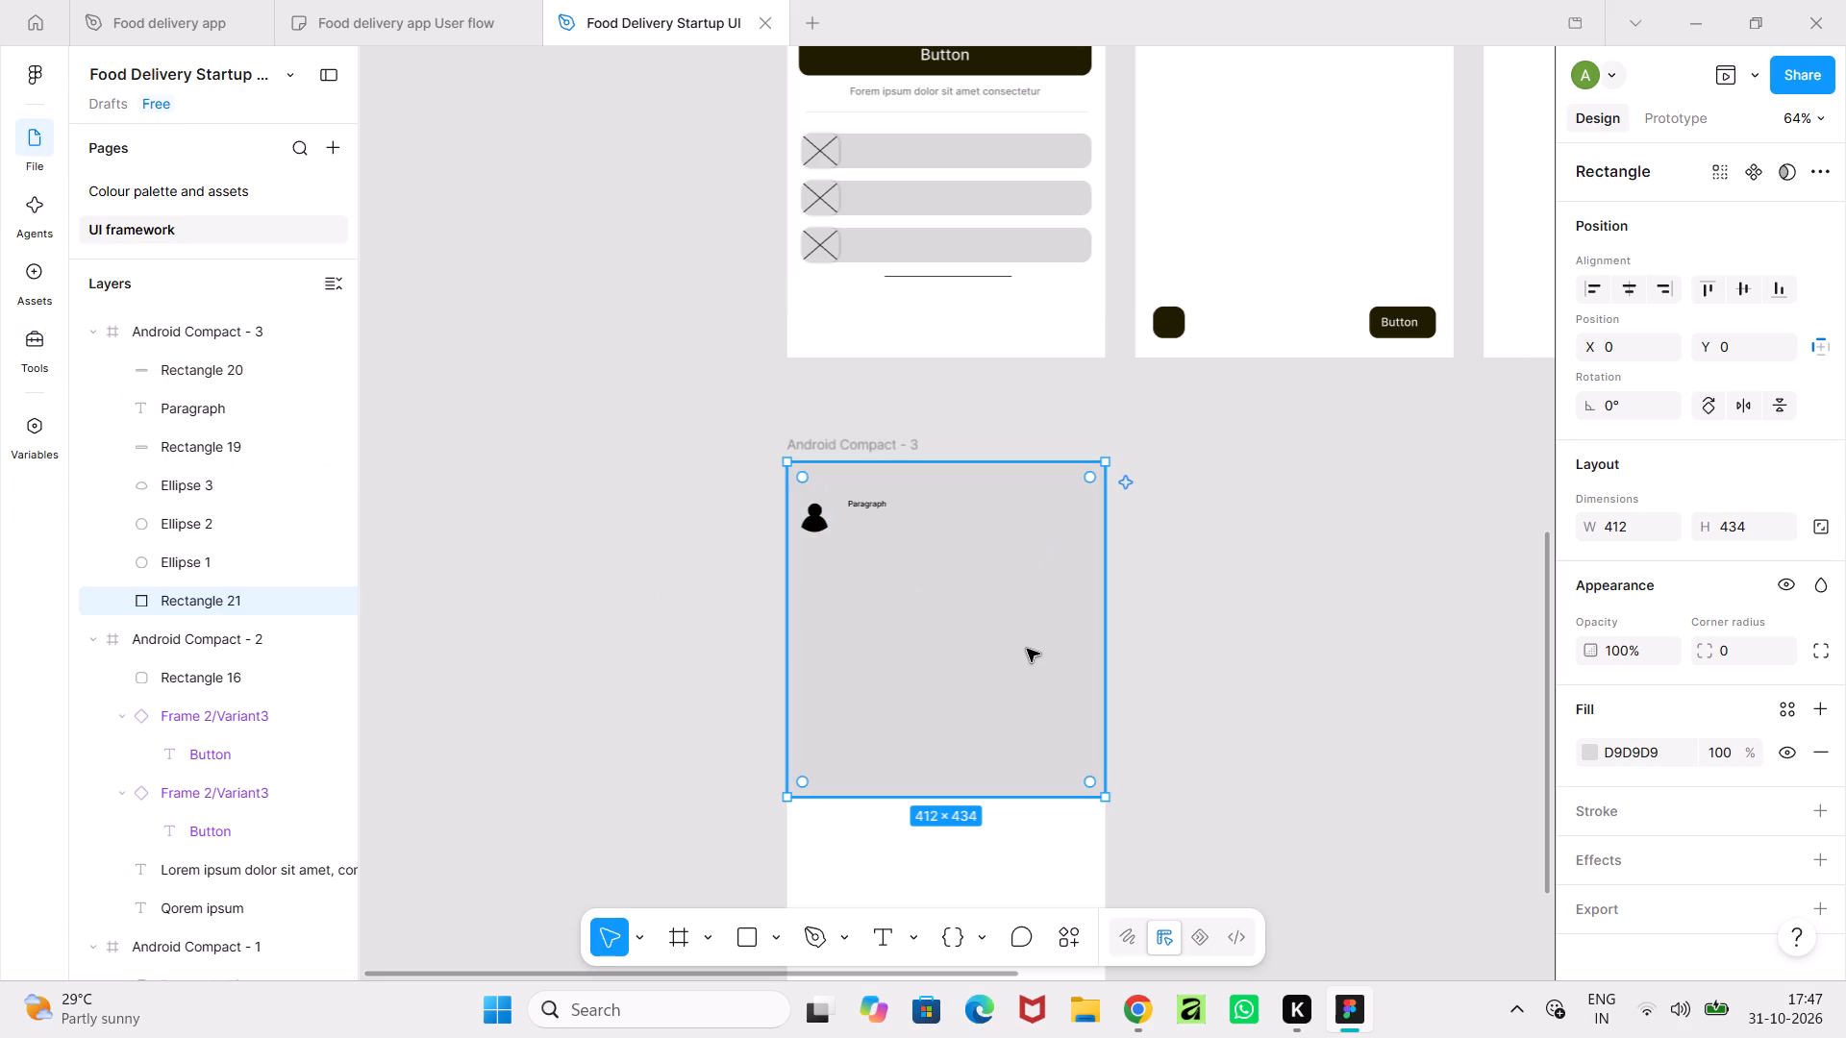
Add a drop shadow to the avatar's 51 × 51 background circle, with a Y offset of 0.
left_click(831, 507)
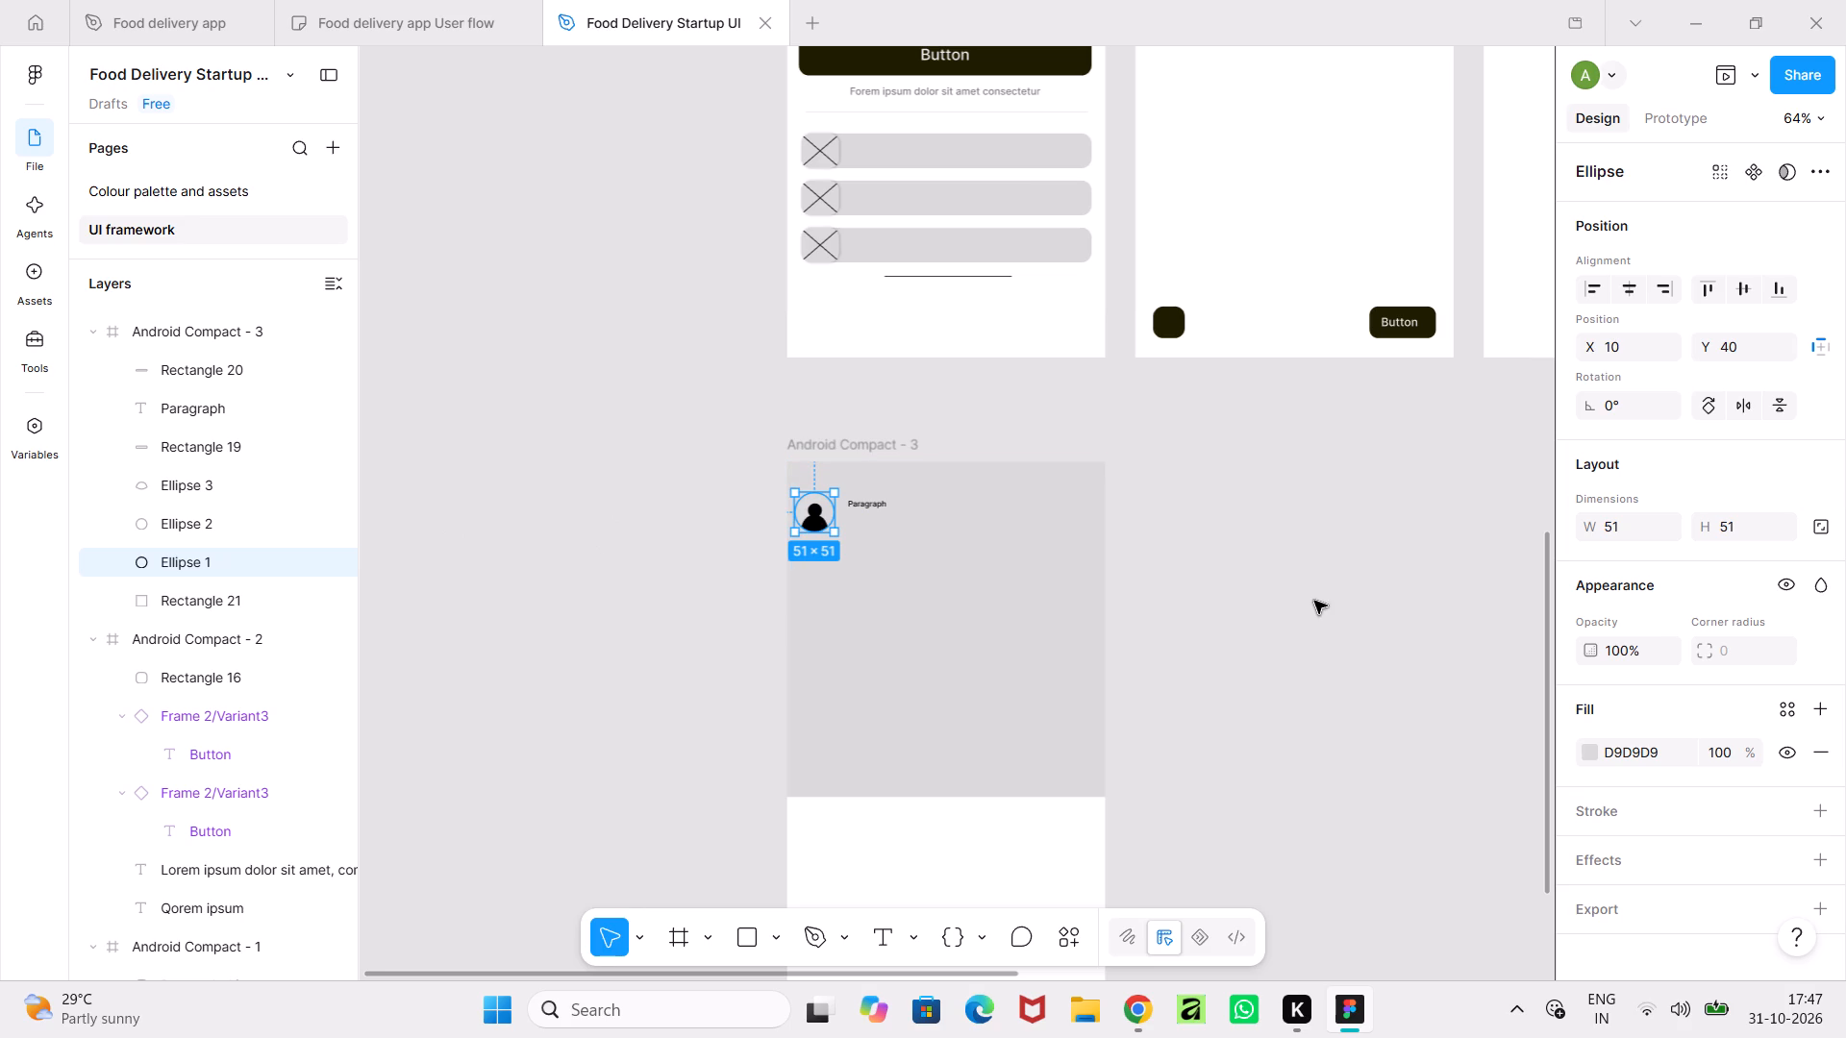
left_click(1827, 858)
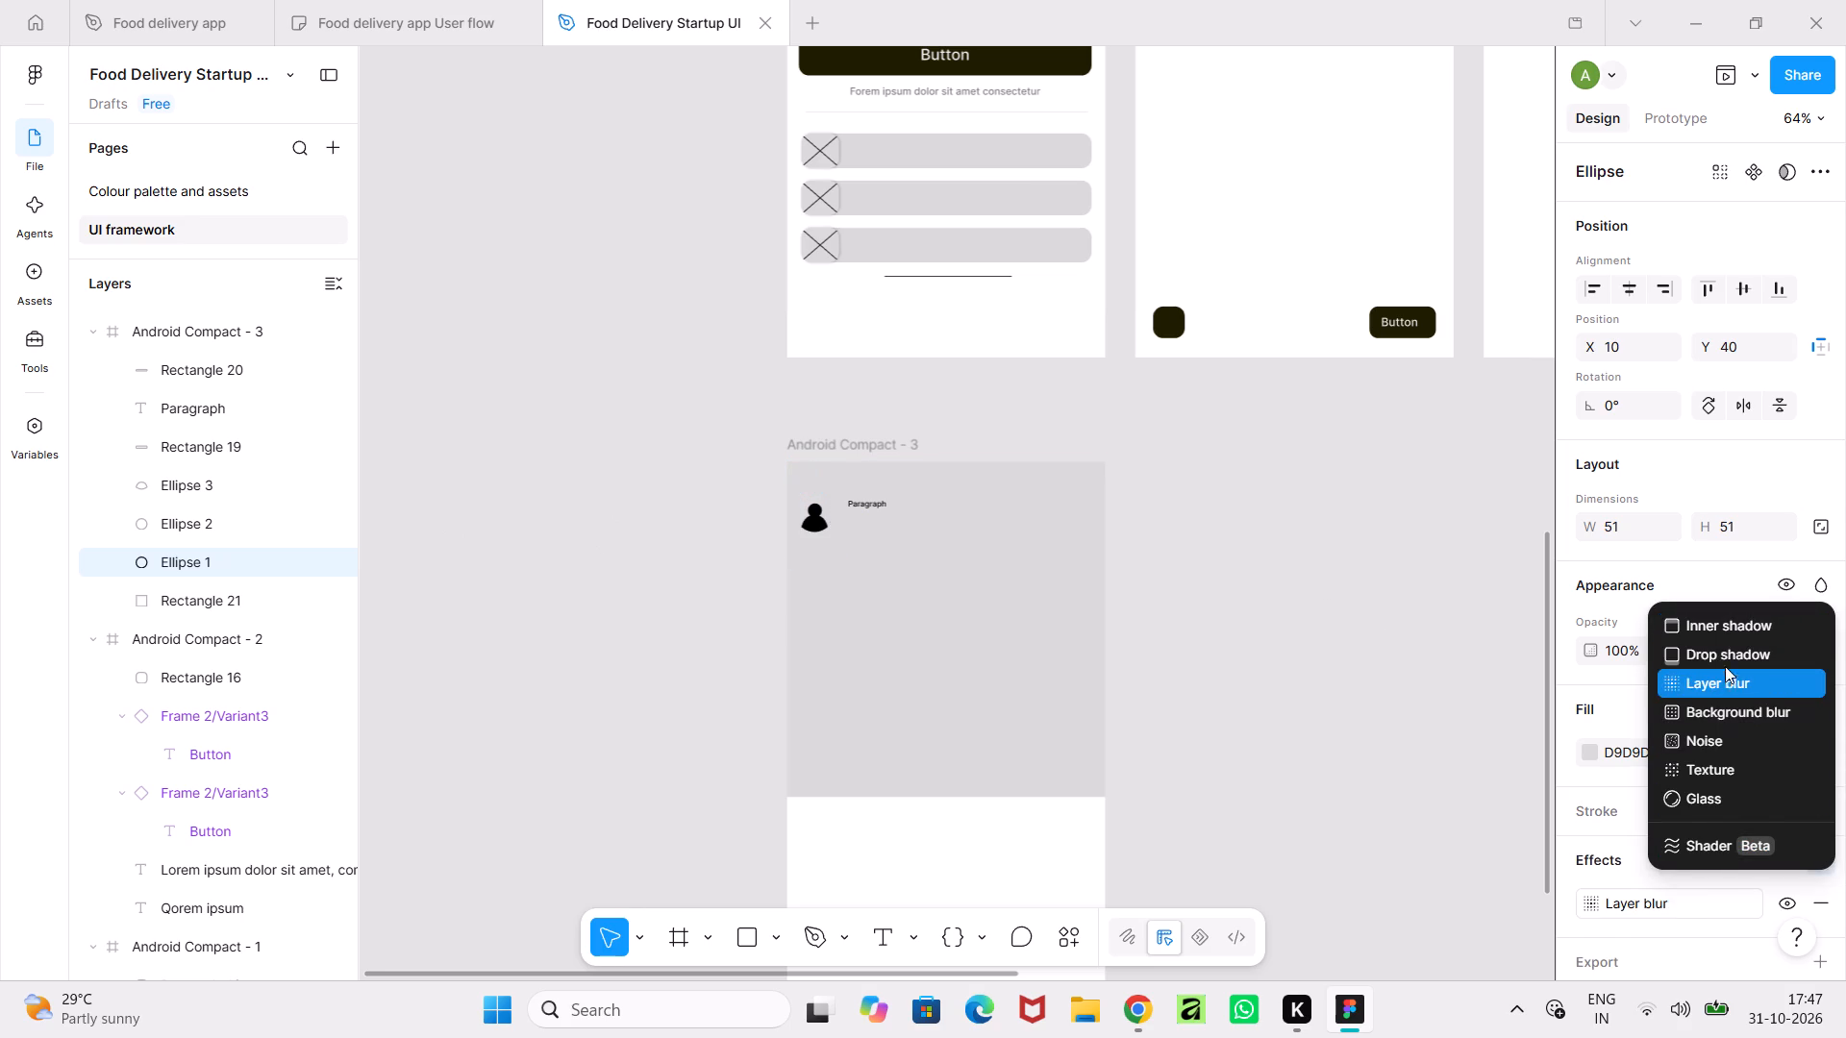
left_click(1725, 663)
left_click_drag(1396, 809, 1373, 815)
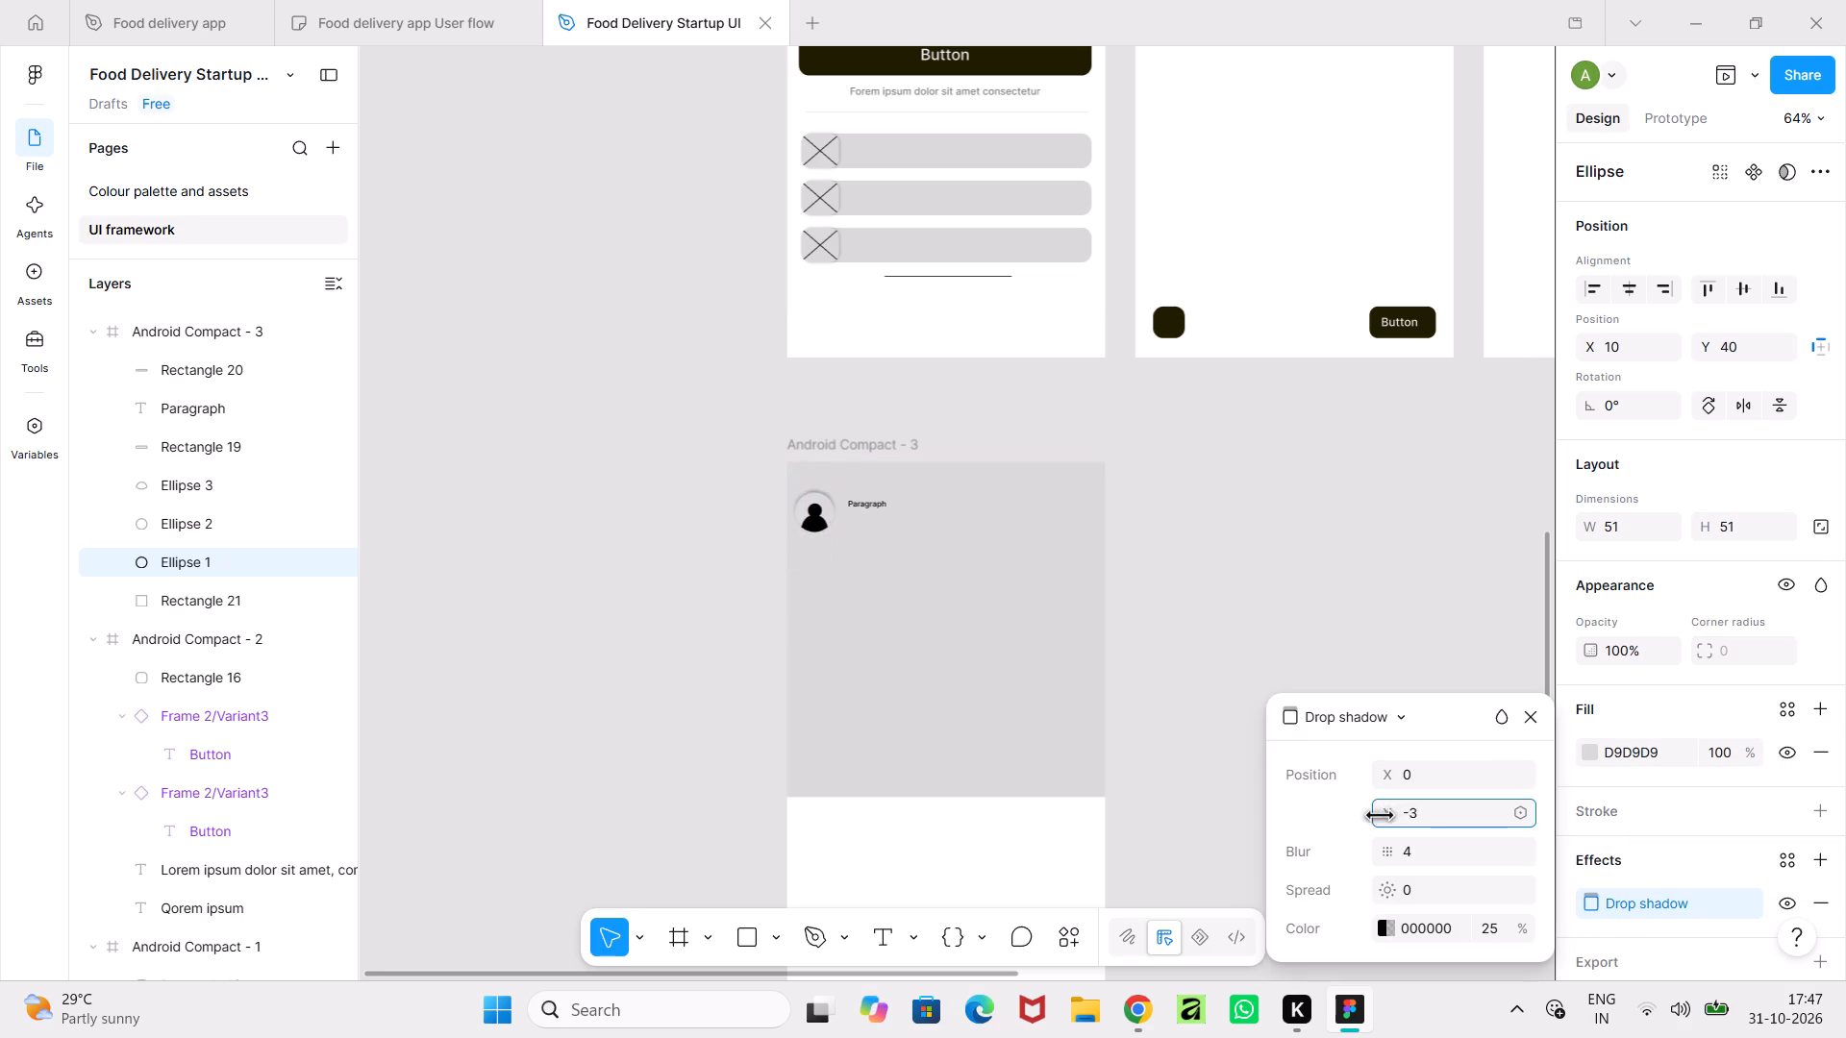
left_click_drag(1373, 815, 1386, 815)
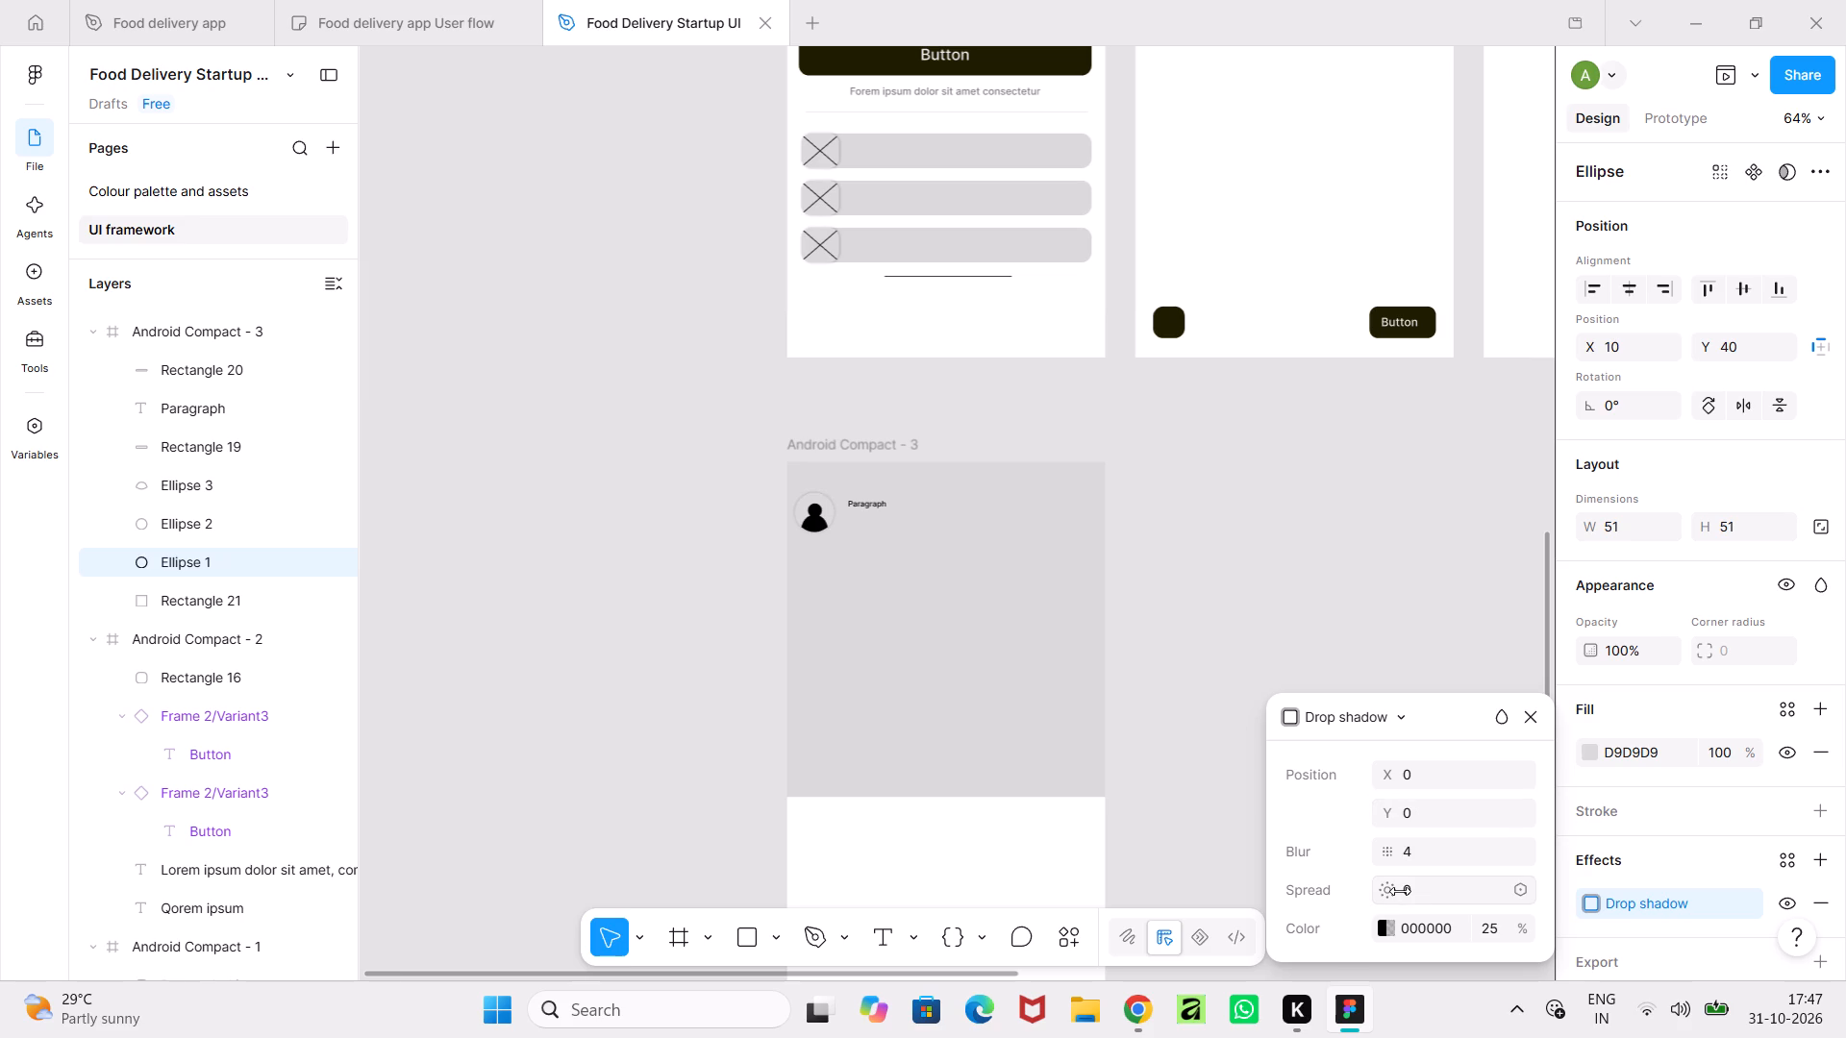
left_click(1216, 671)
Add a drop shadow with a Y offset of 0 to the 245 × 49 rectangle behind the "Paragraph" text.
left_click(905, 506)
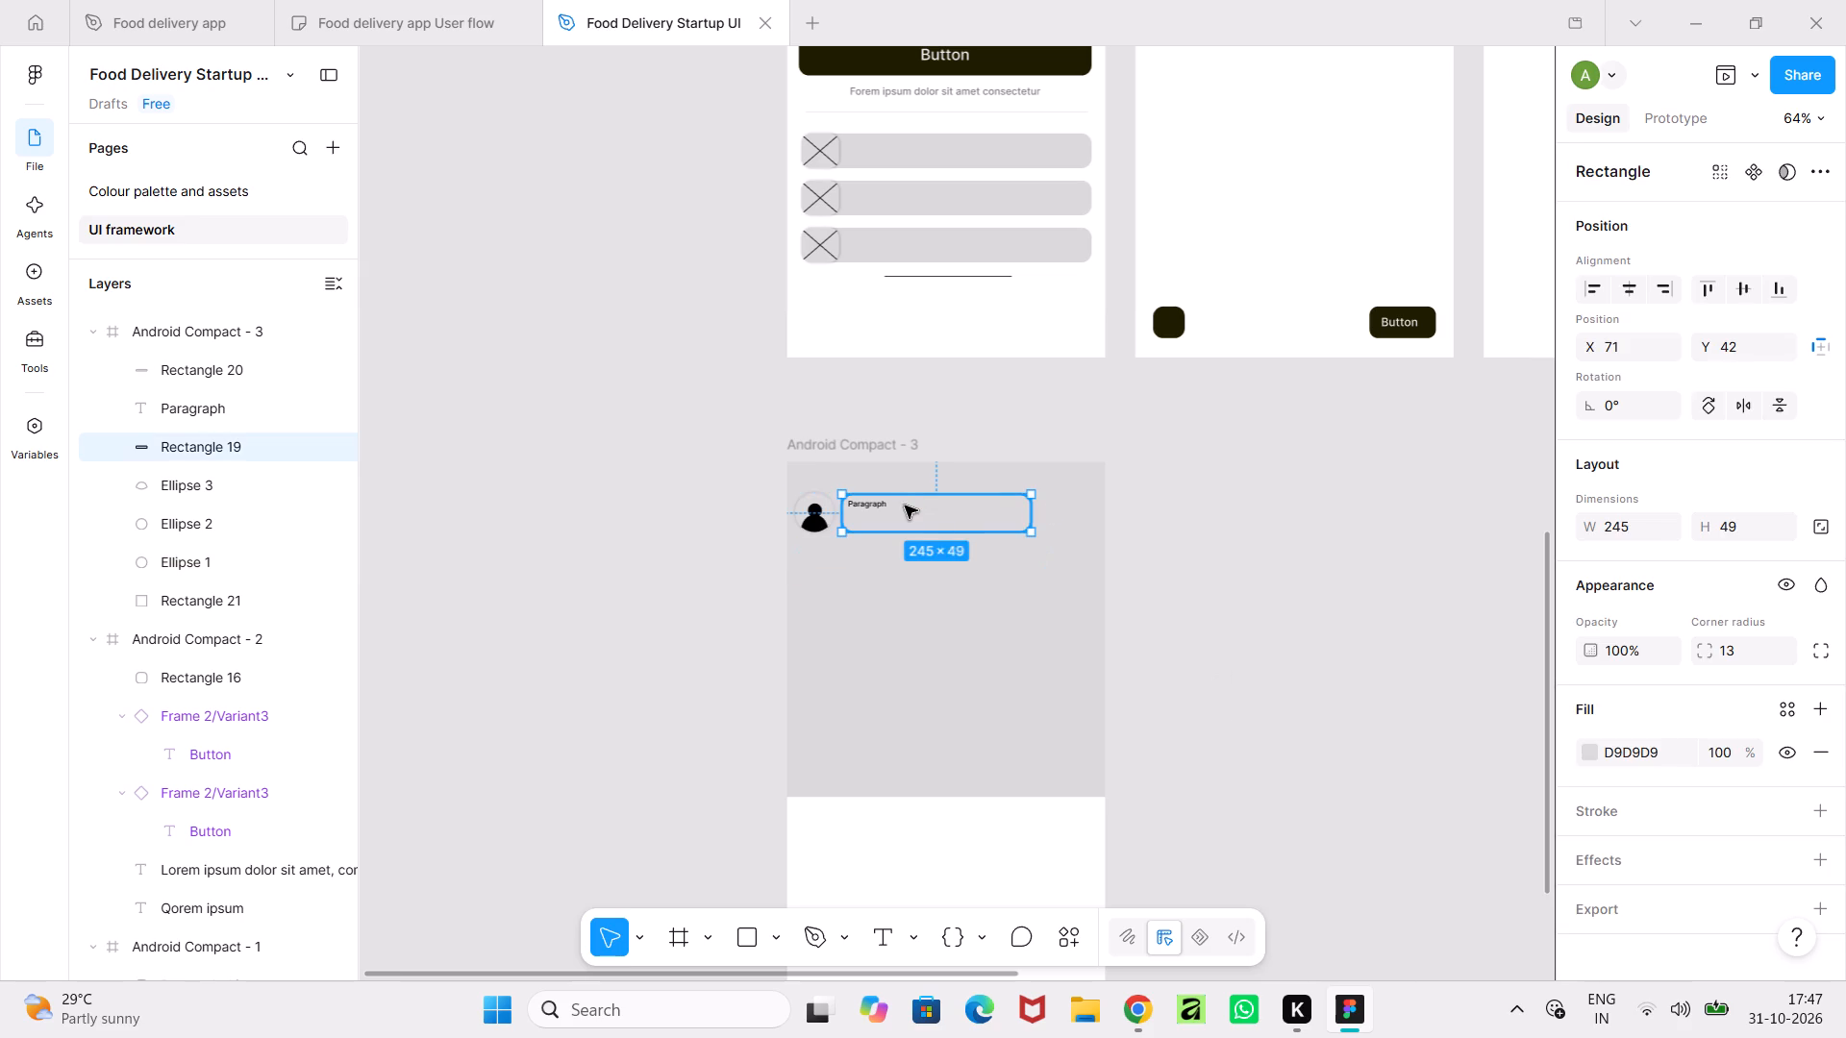
left_click(1818, 862)
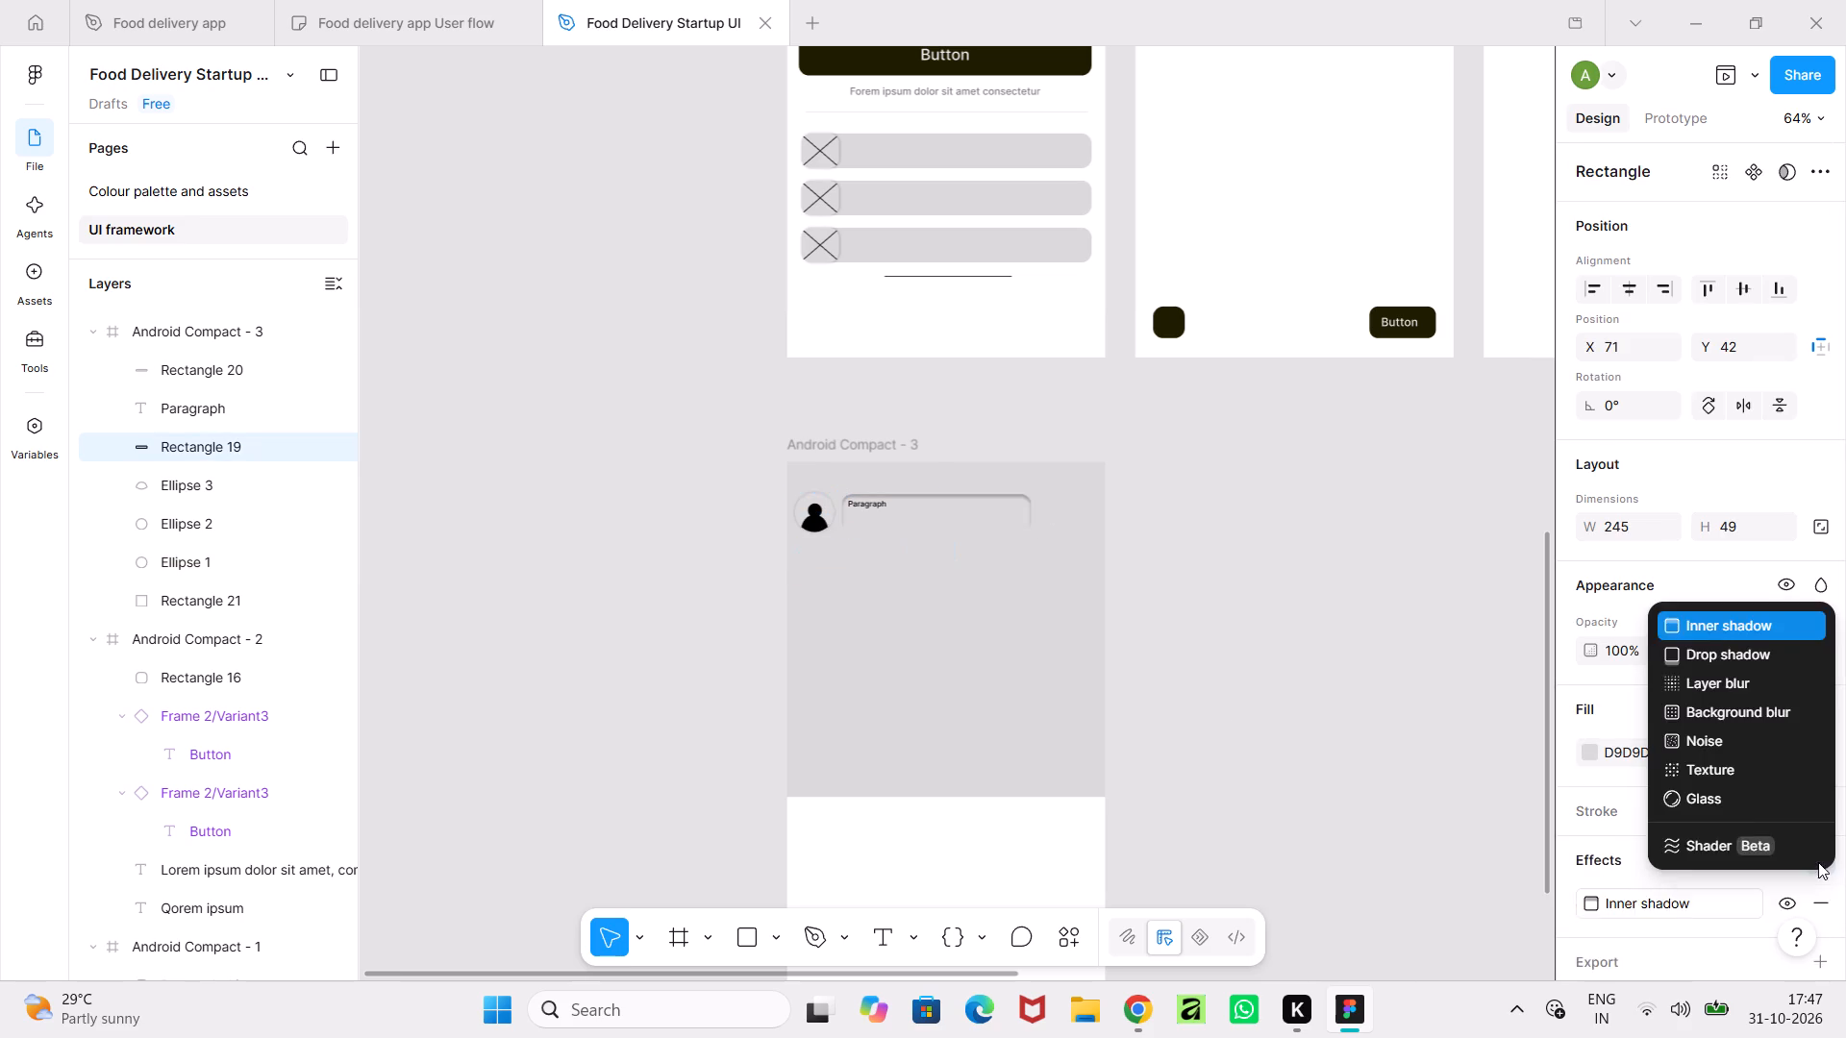
left_click(1738, 658)
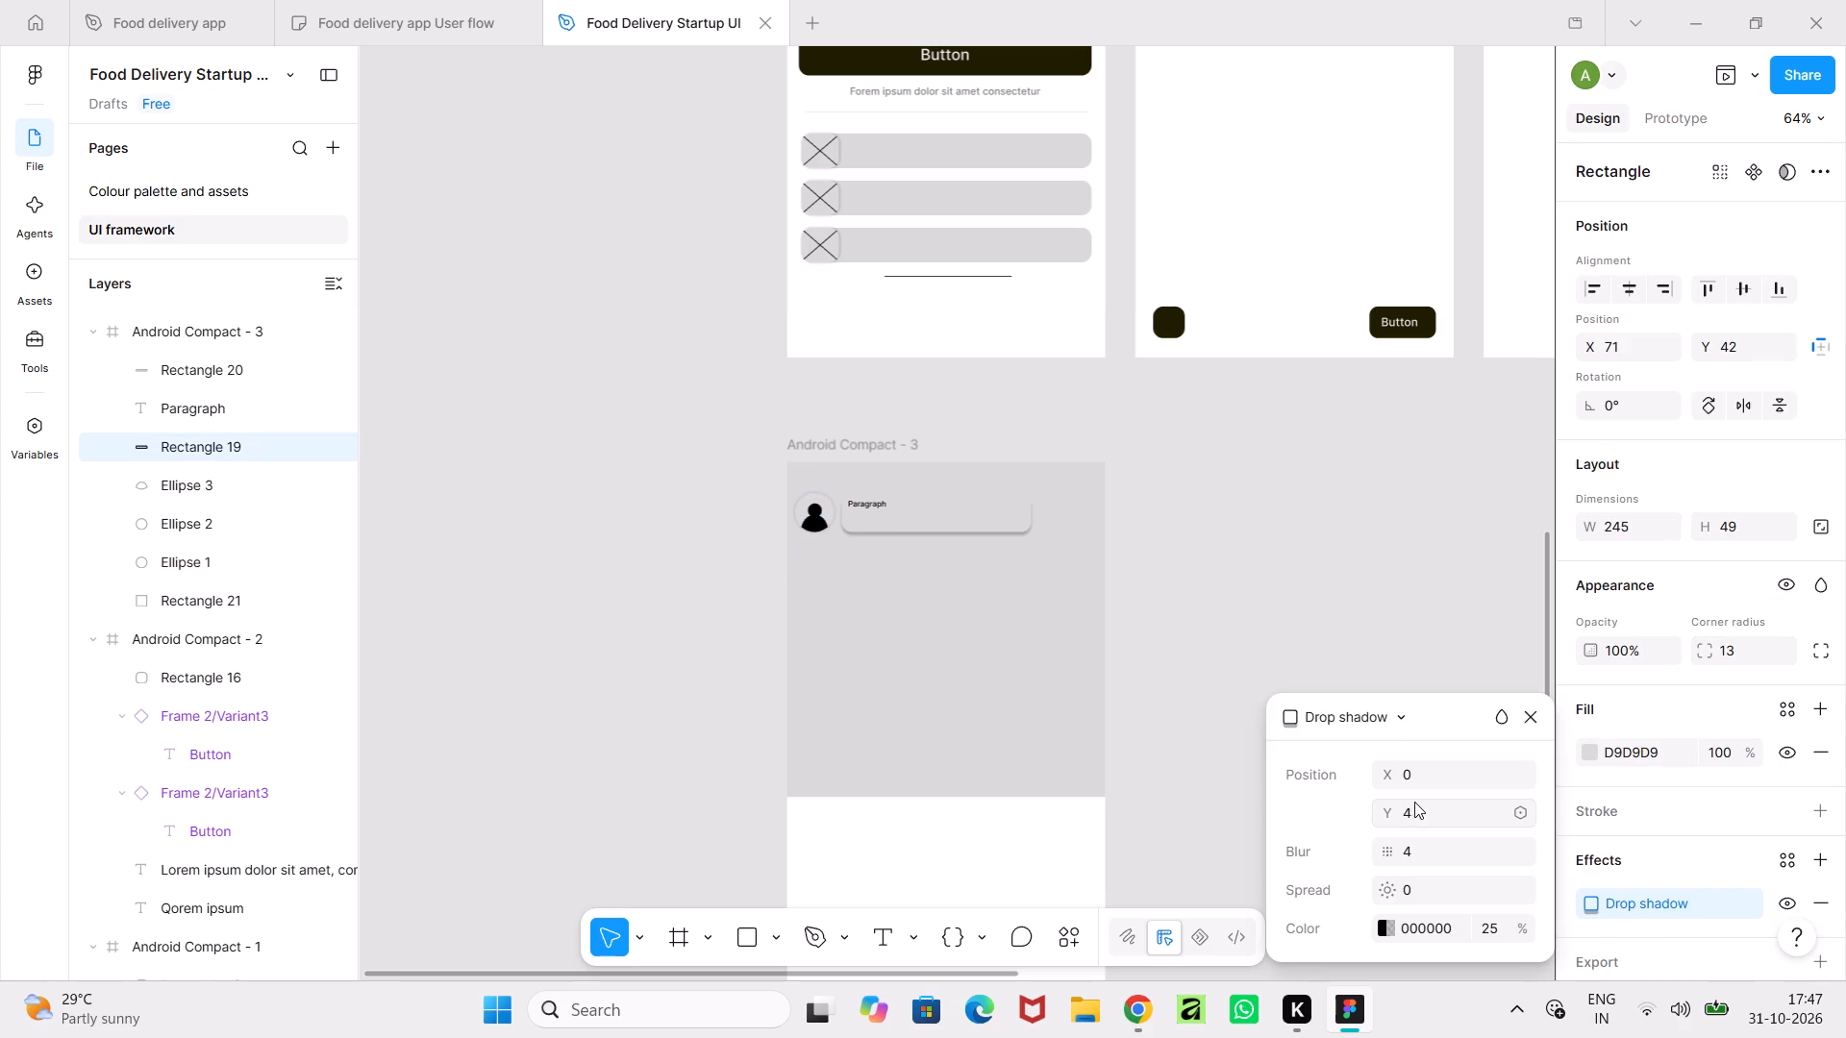
left_click_drag(1397, 816, 1385, 818)
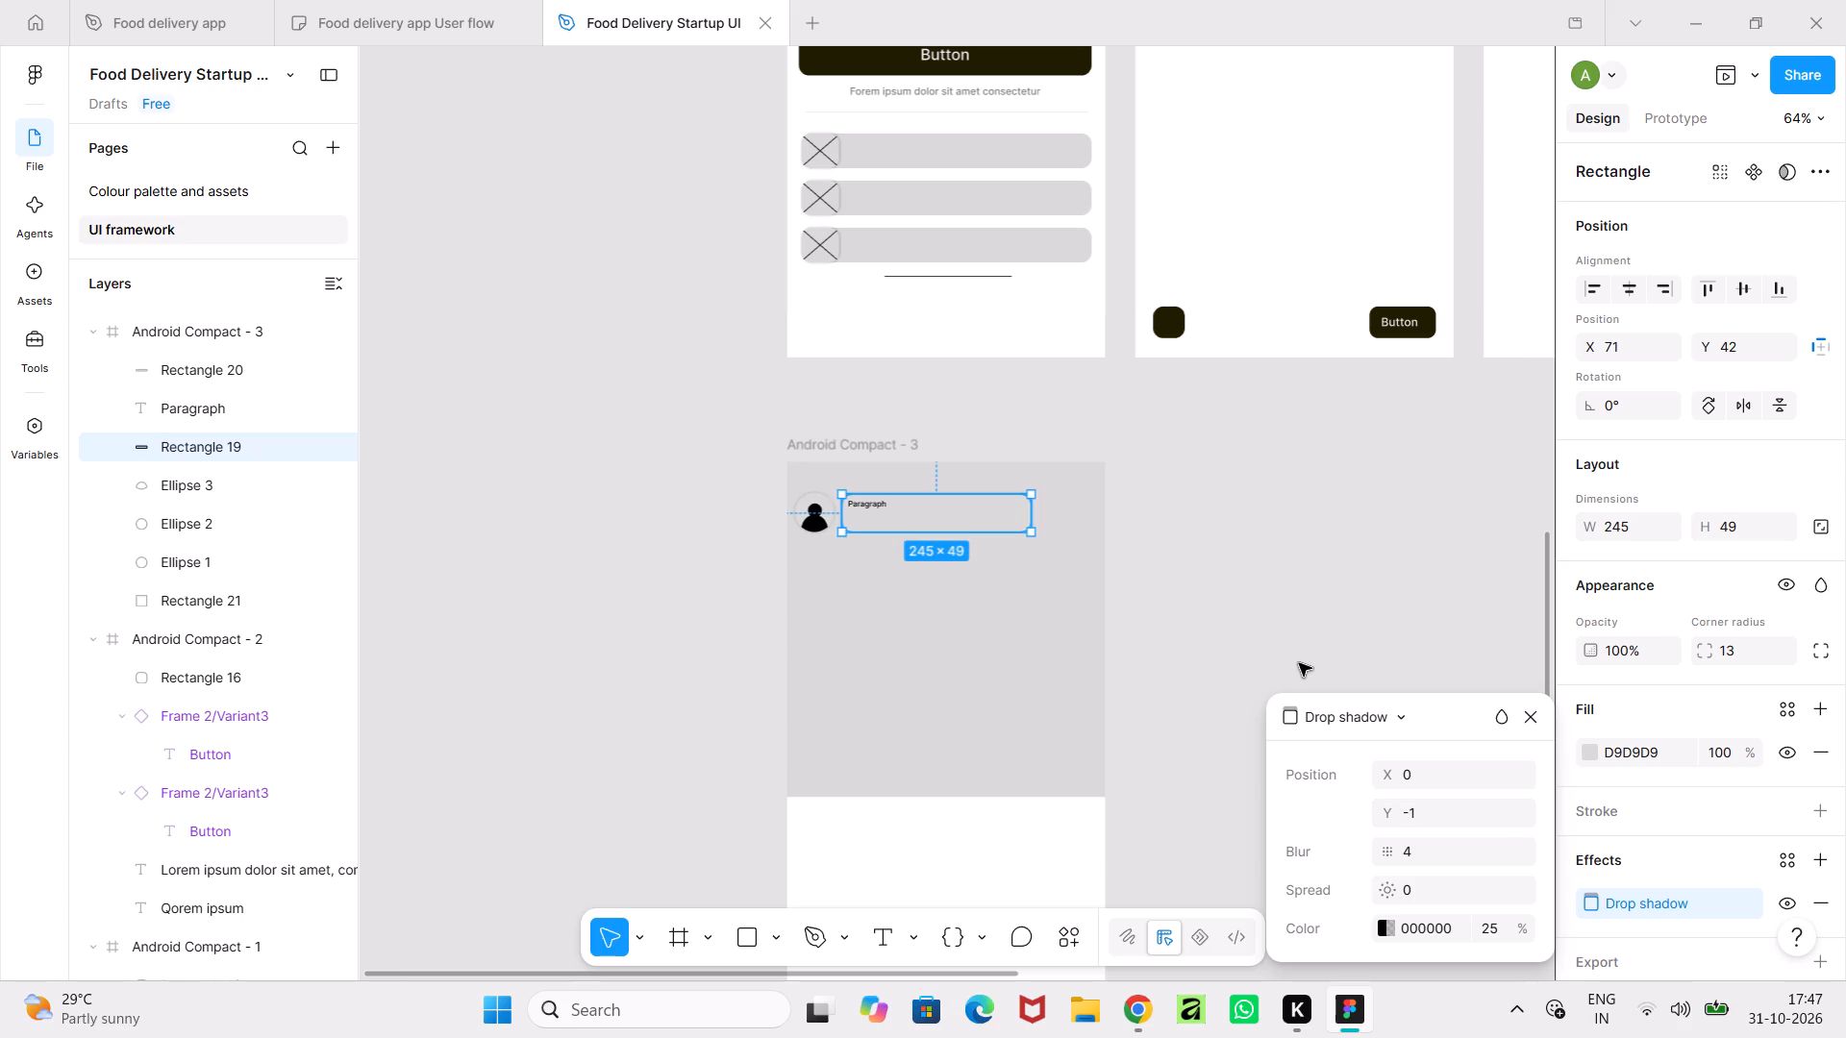
left_click(1299, 663)
scroll(1110, 581, "up", 5, "ctrl")
left_click(869, 464)
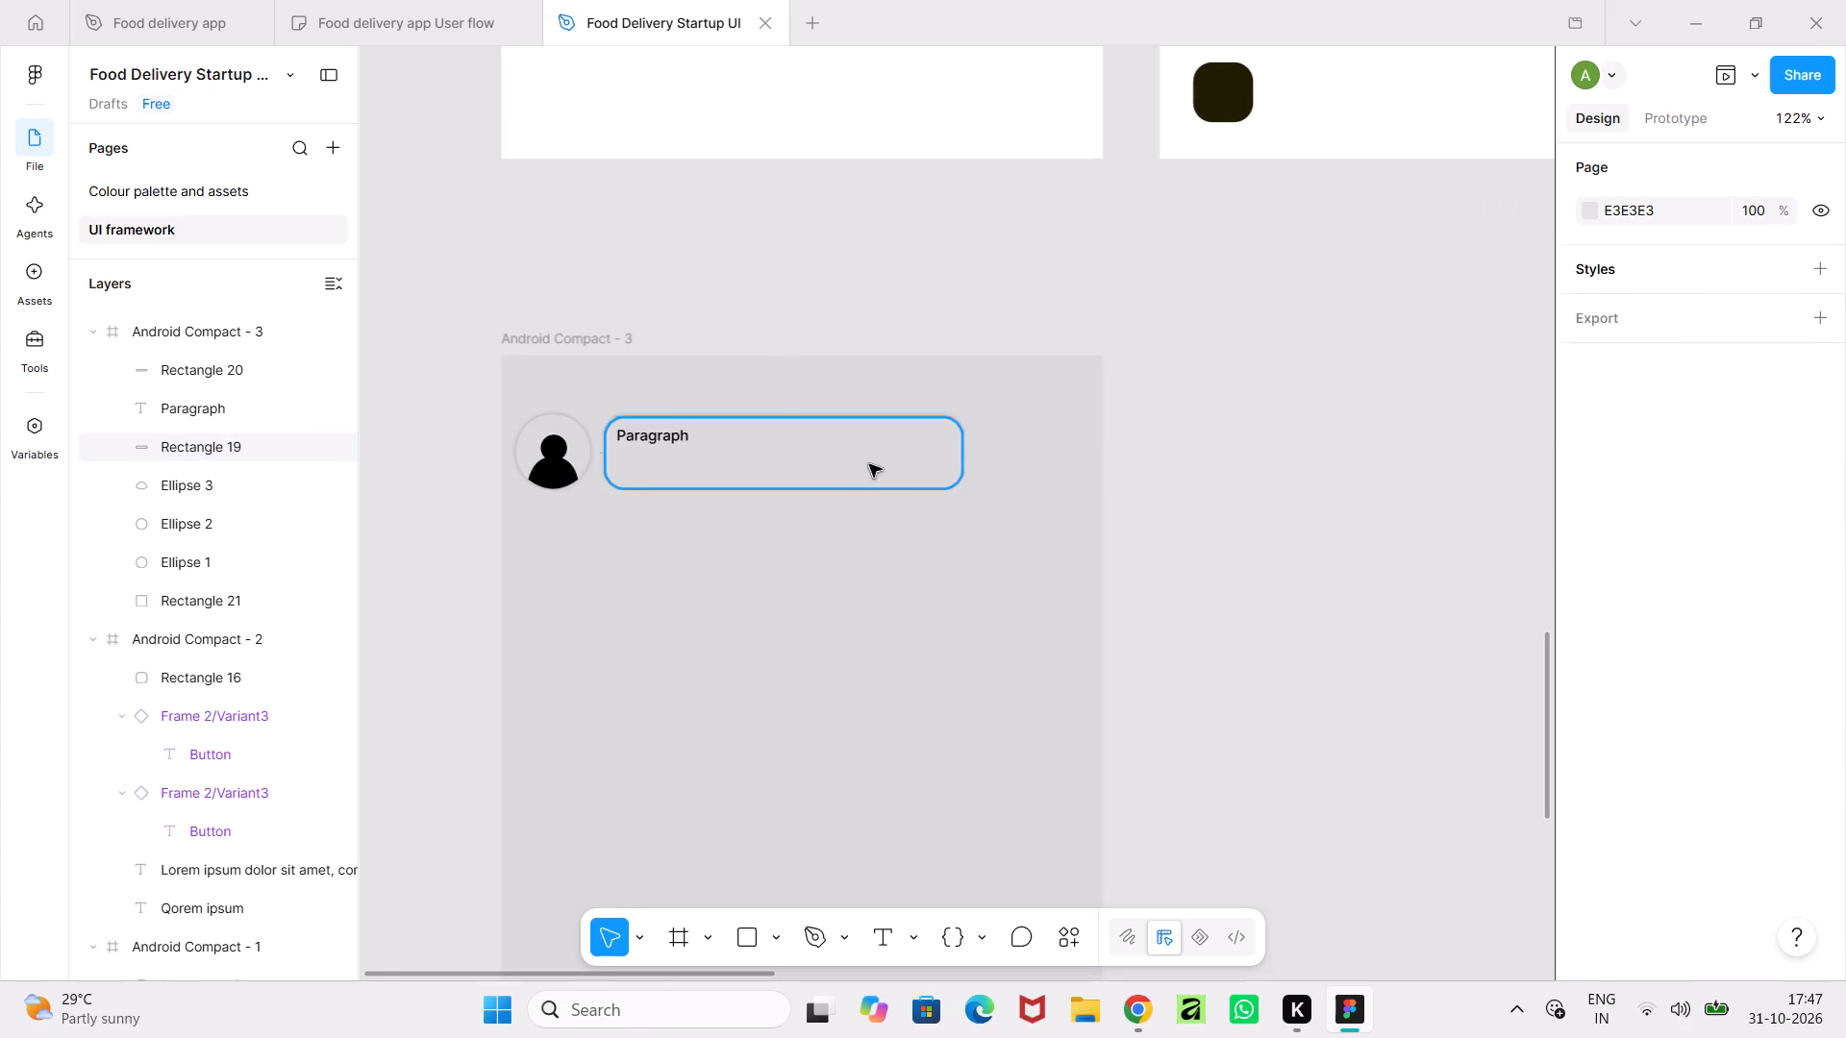
left_click(1593, 898)
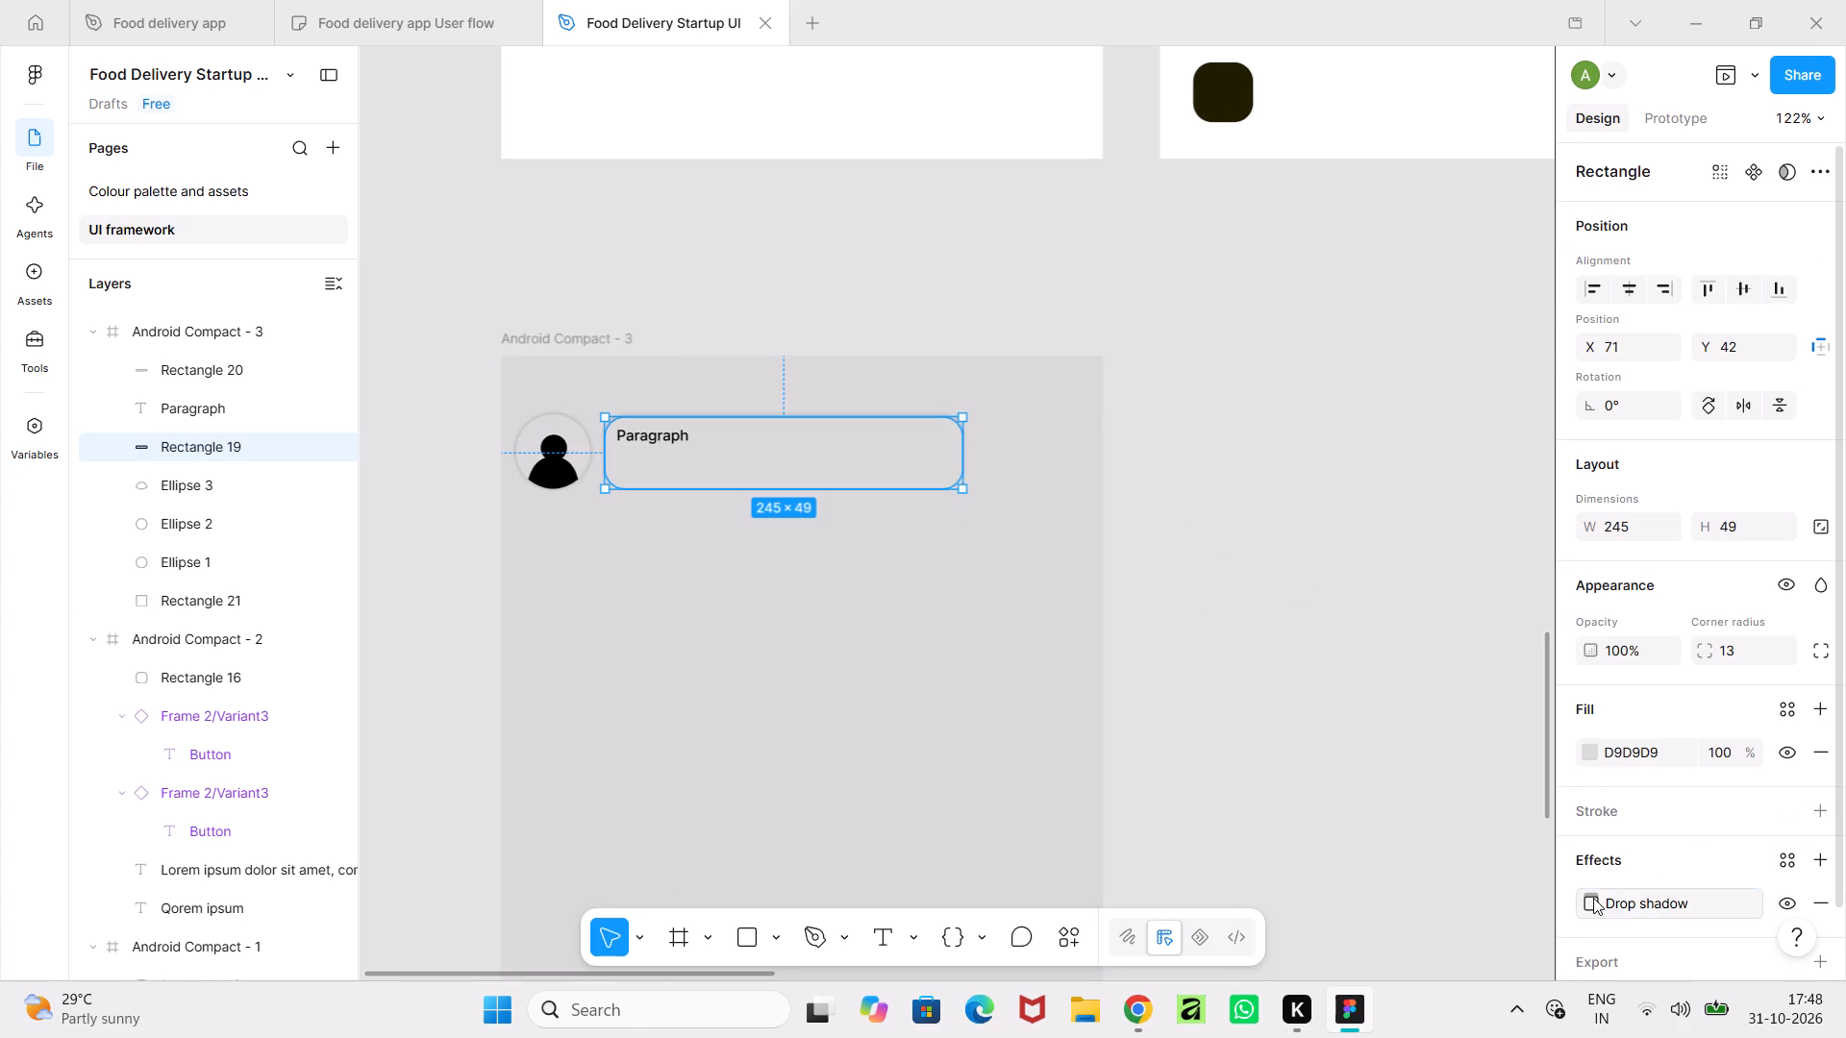
left_click_drag(1390, 811, 1394, 813)
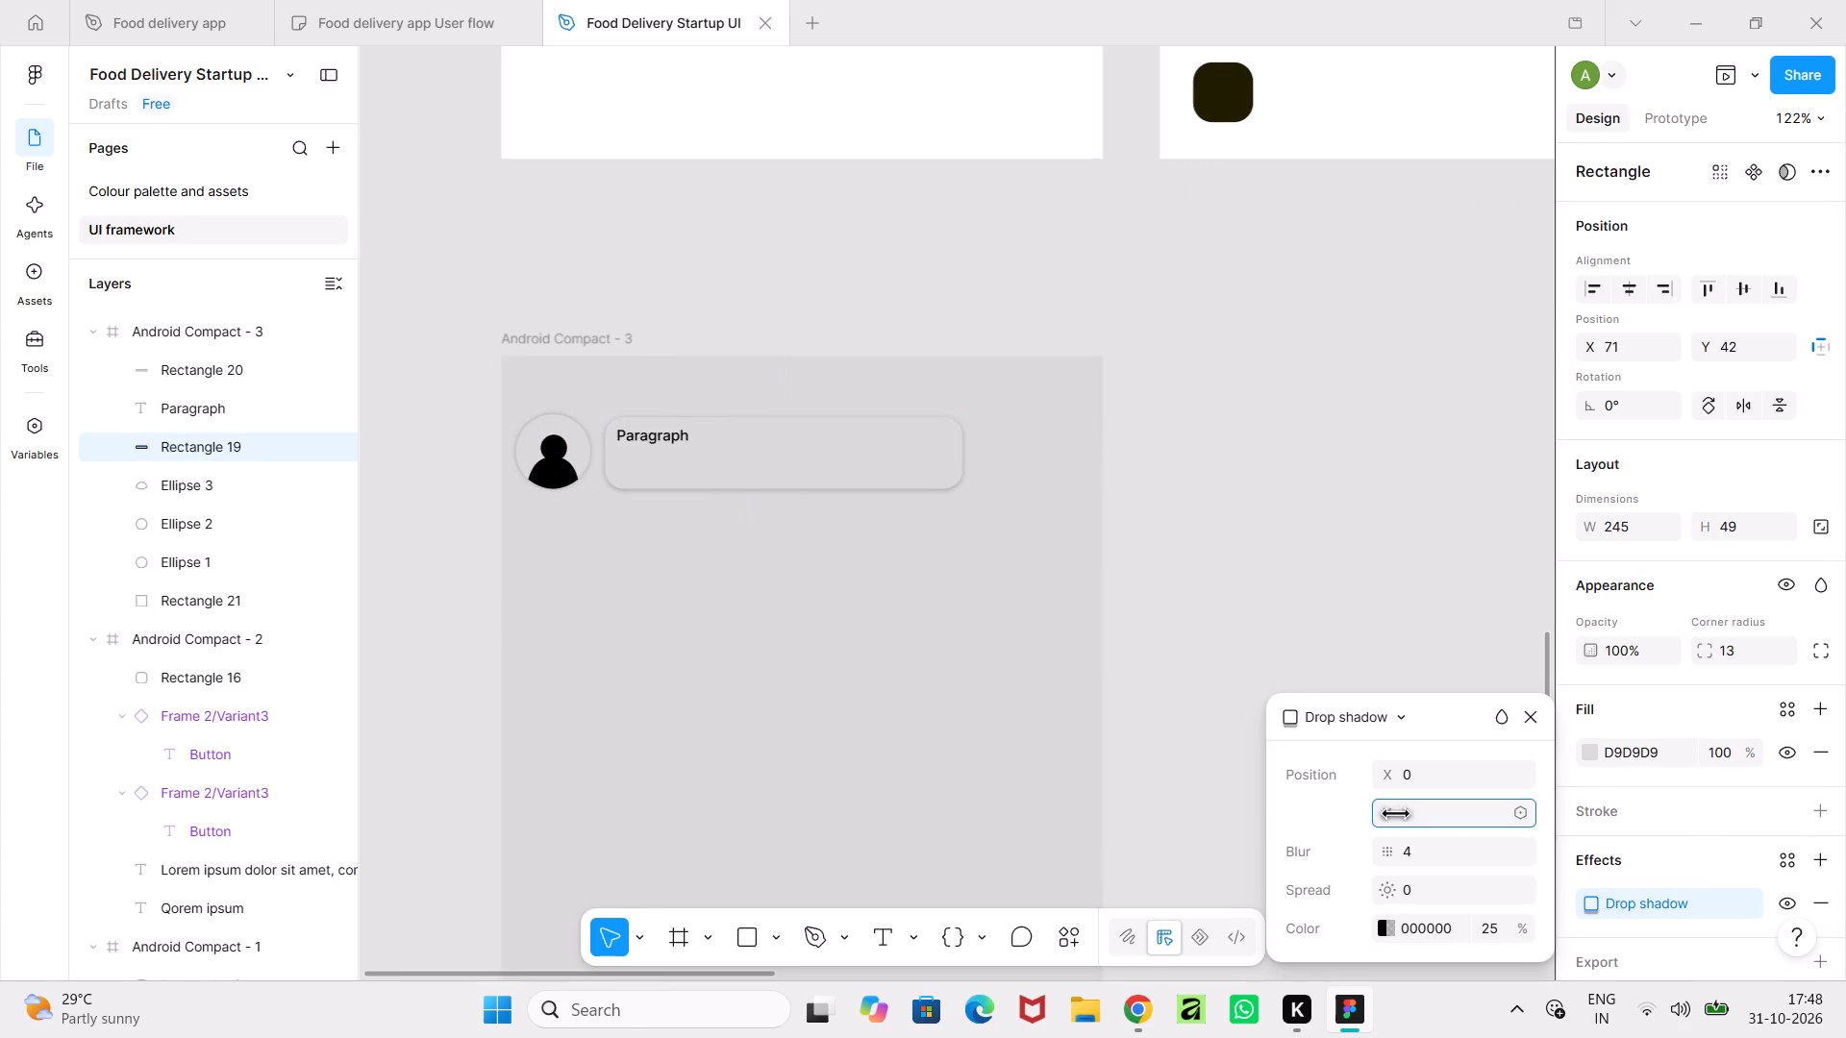
left_click_drag(1394, 813, 1392, 820)
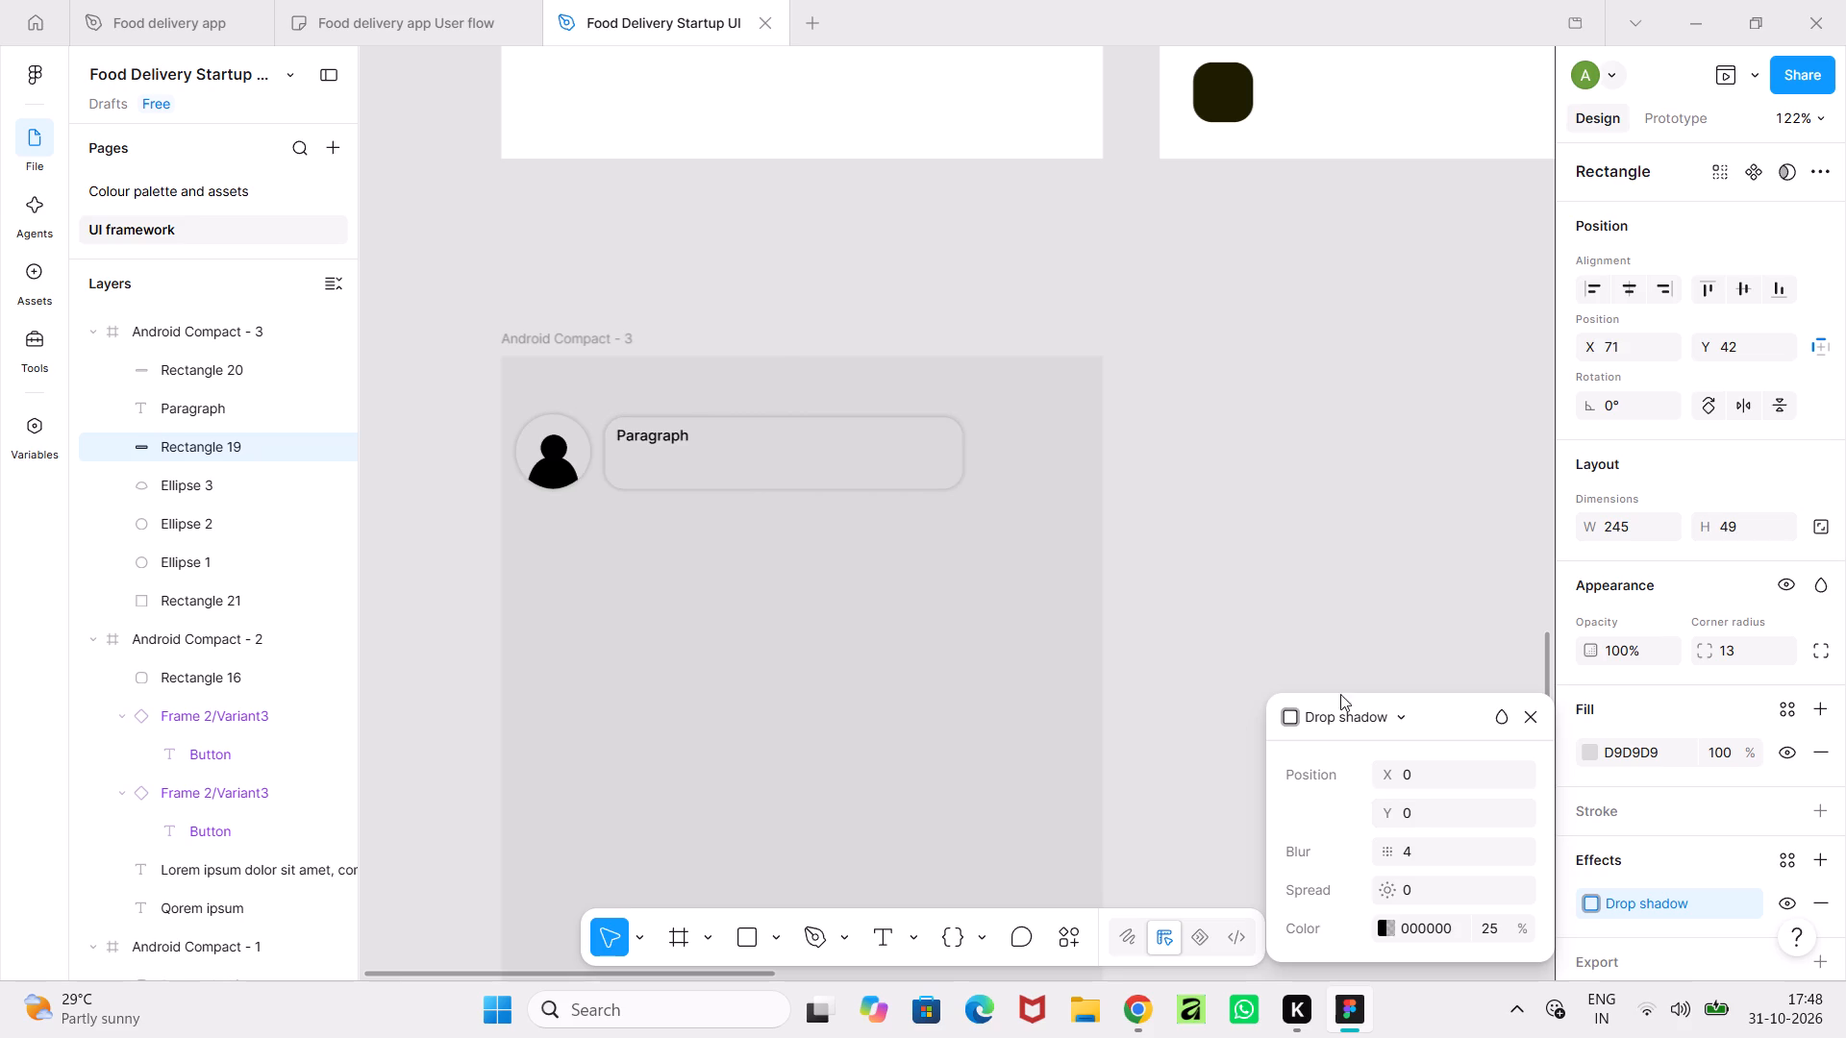
left_click(1334, 666)
Add a drop shadow with a Y offset of 0 to the 325 × 42 bar below the avatar row.
scroll(1334, 666, "down", 5, "ctrl")
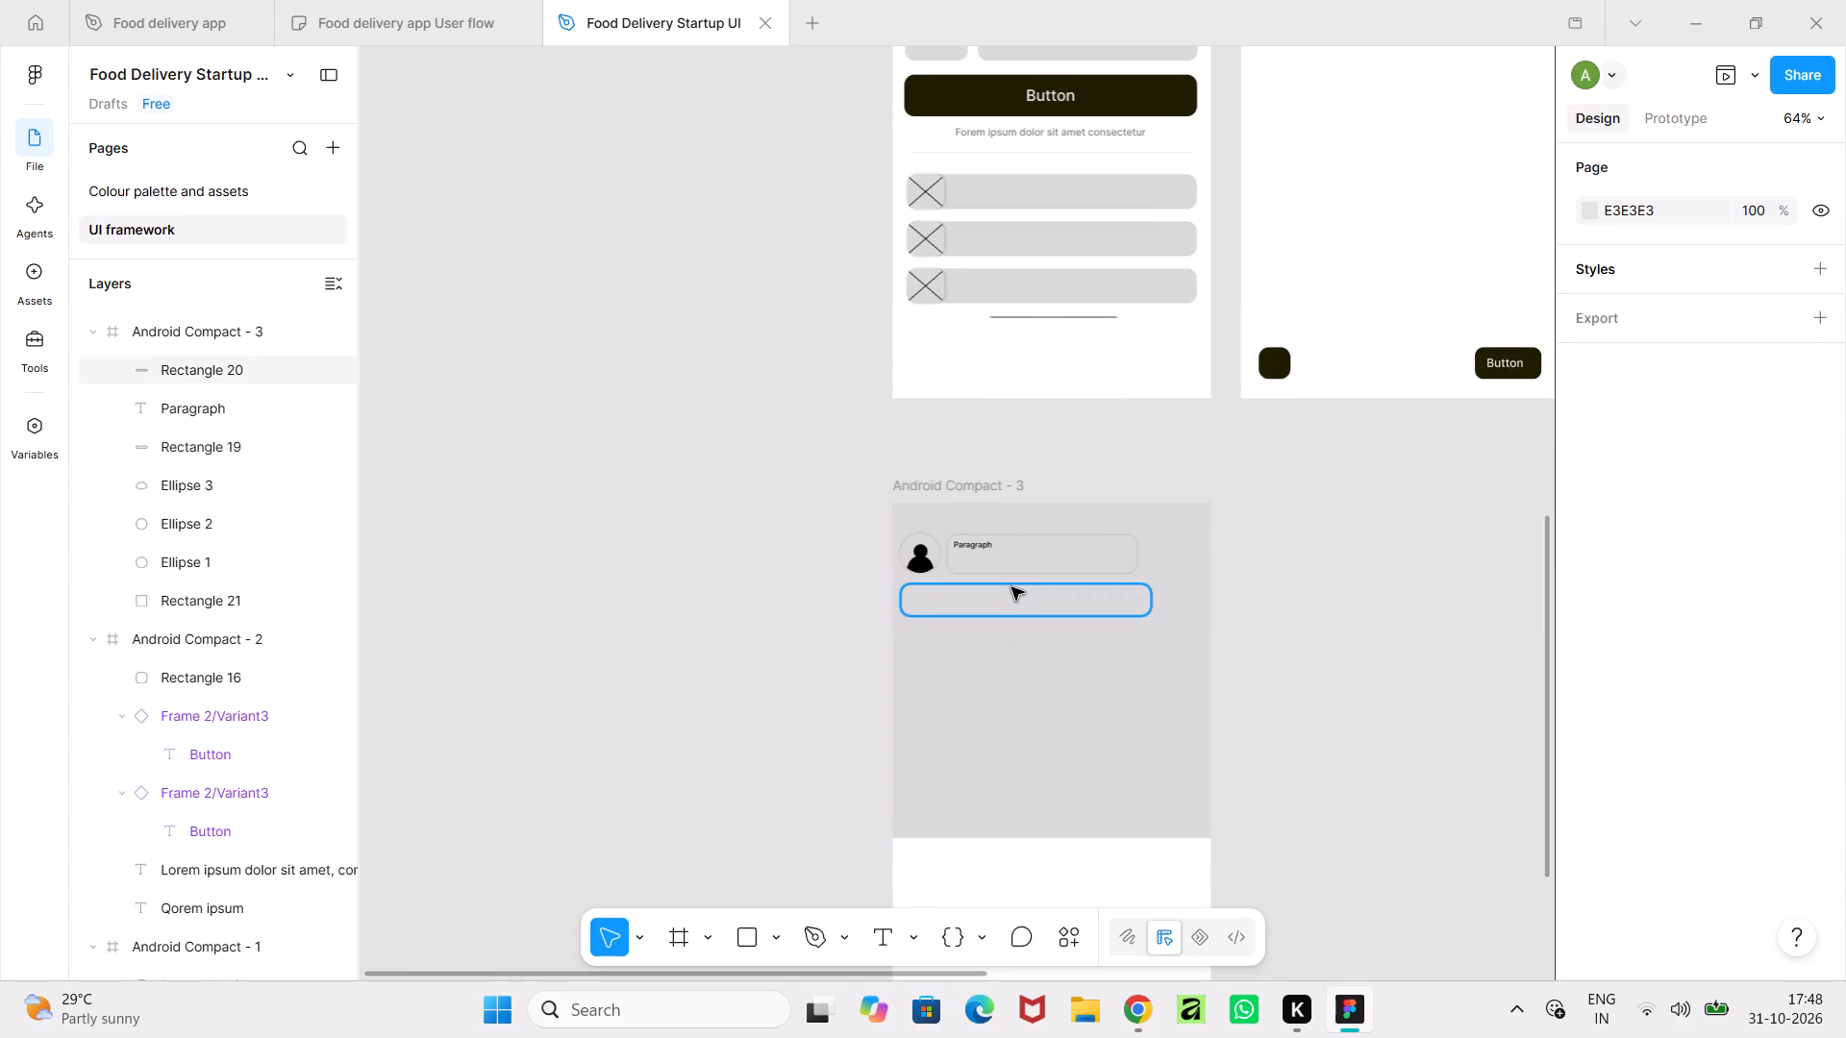
left_click(1011, 594)
left_click(1827, 860)
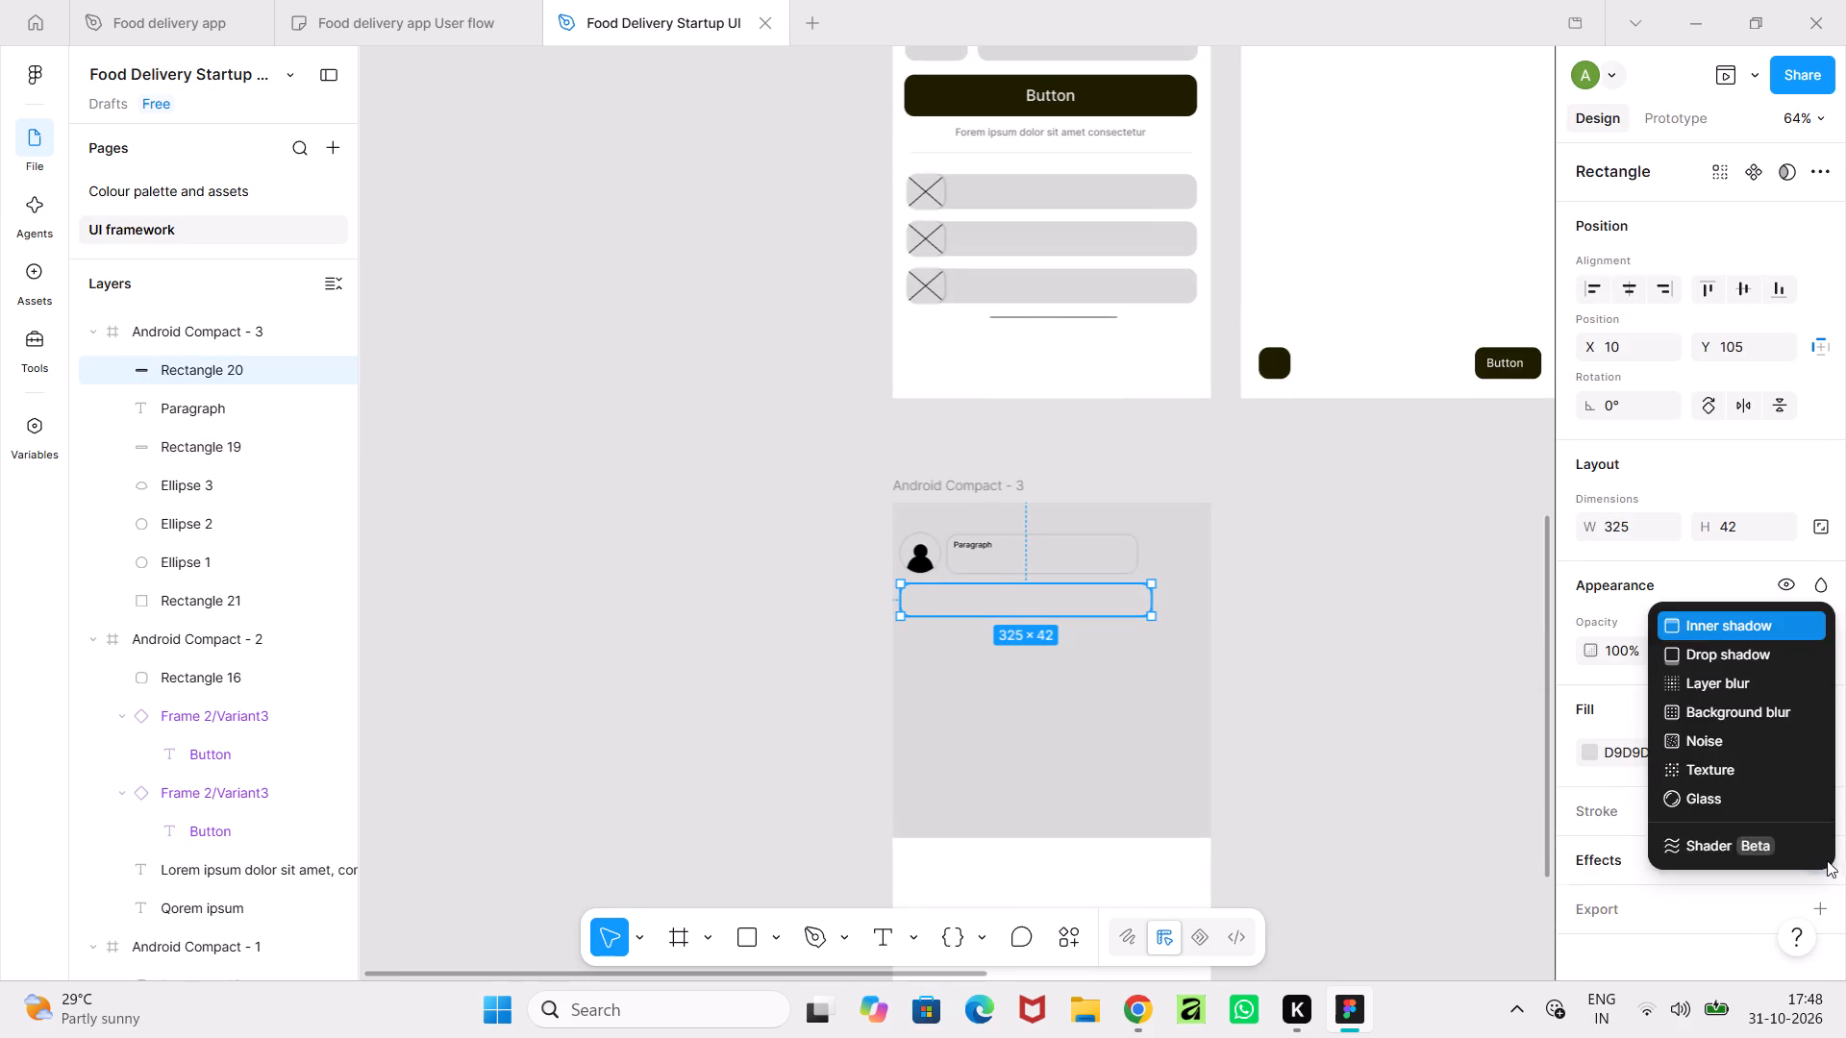
left_click(1720, 653)
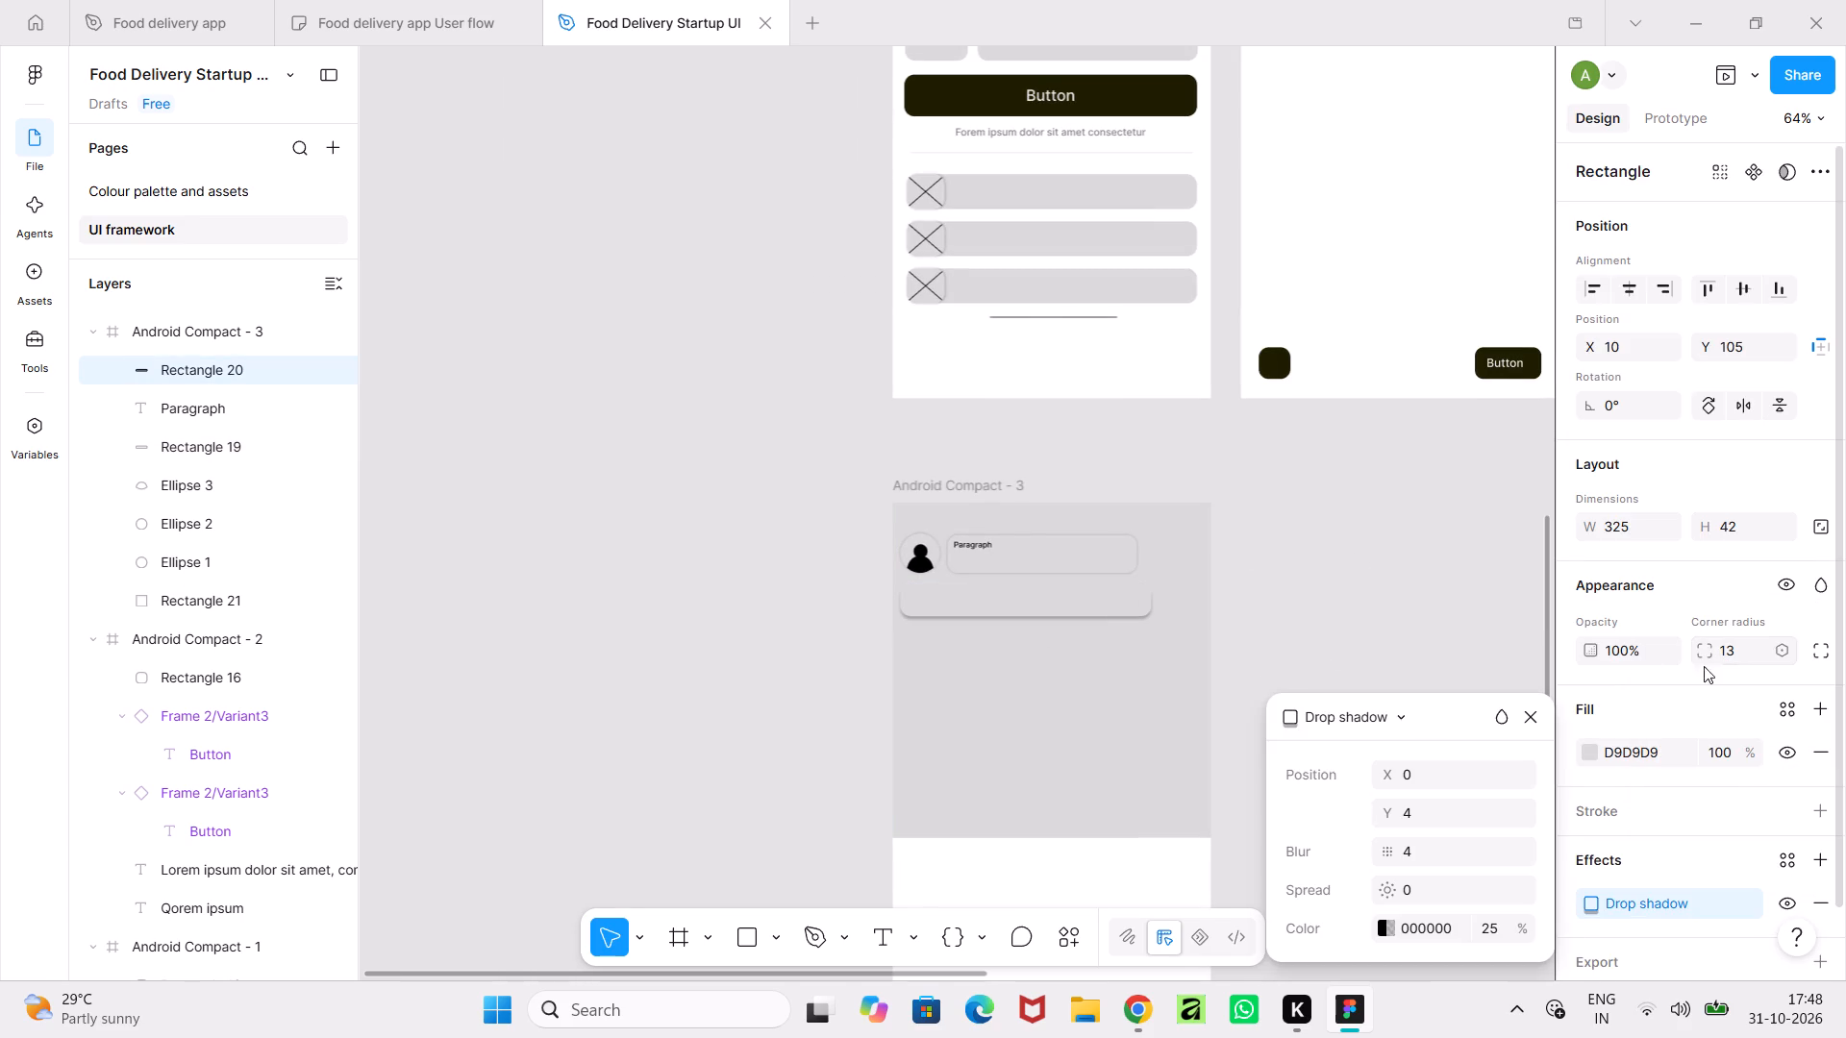
scroll(1334, 706, "up", 4, "ctrl")
left_click_drag(1394, 816, 1385, 820)
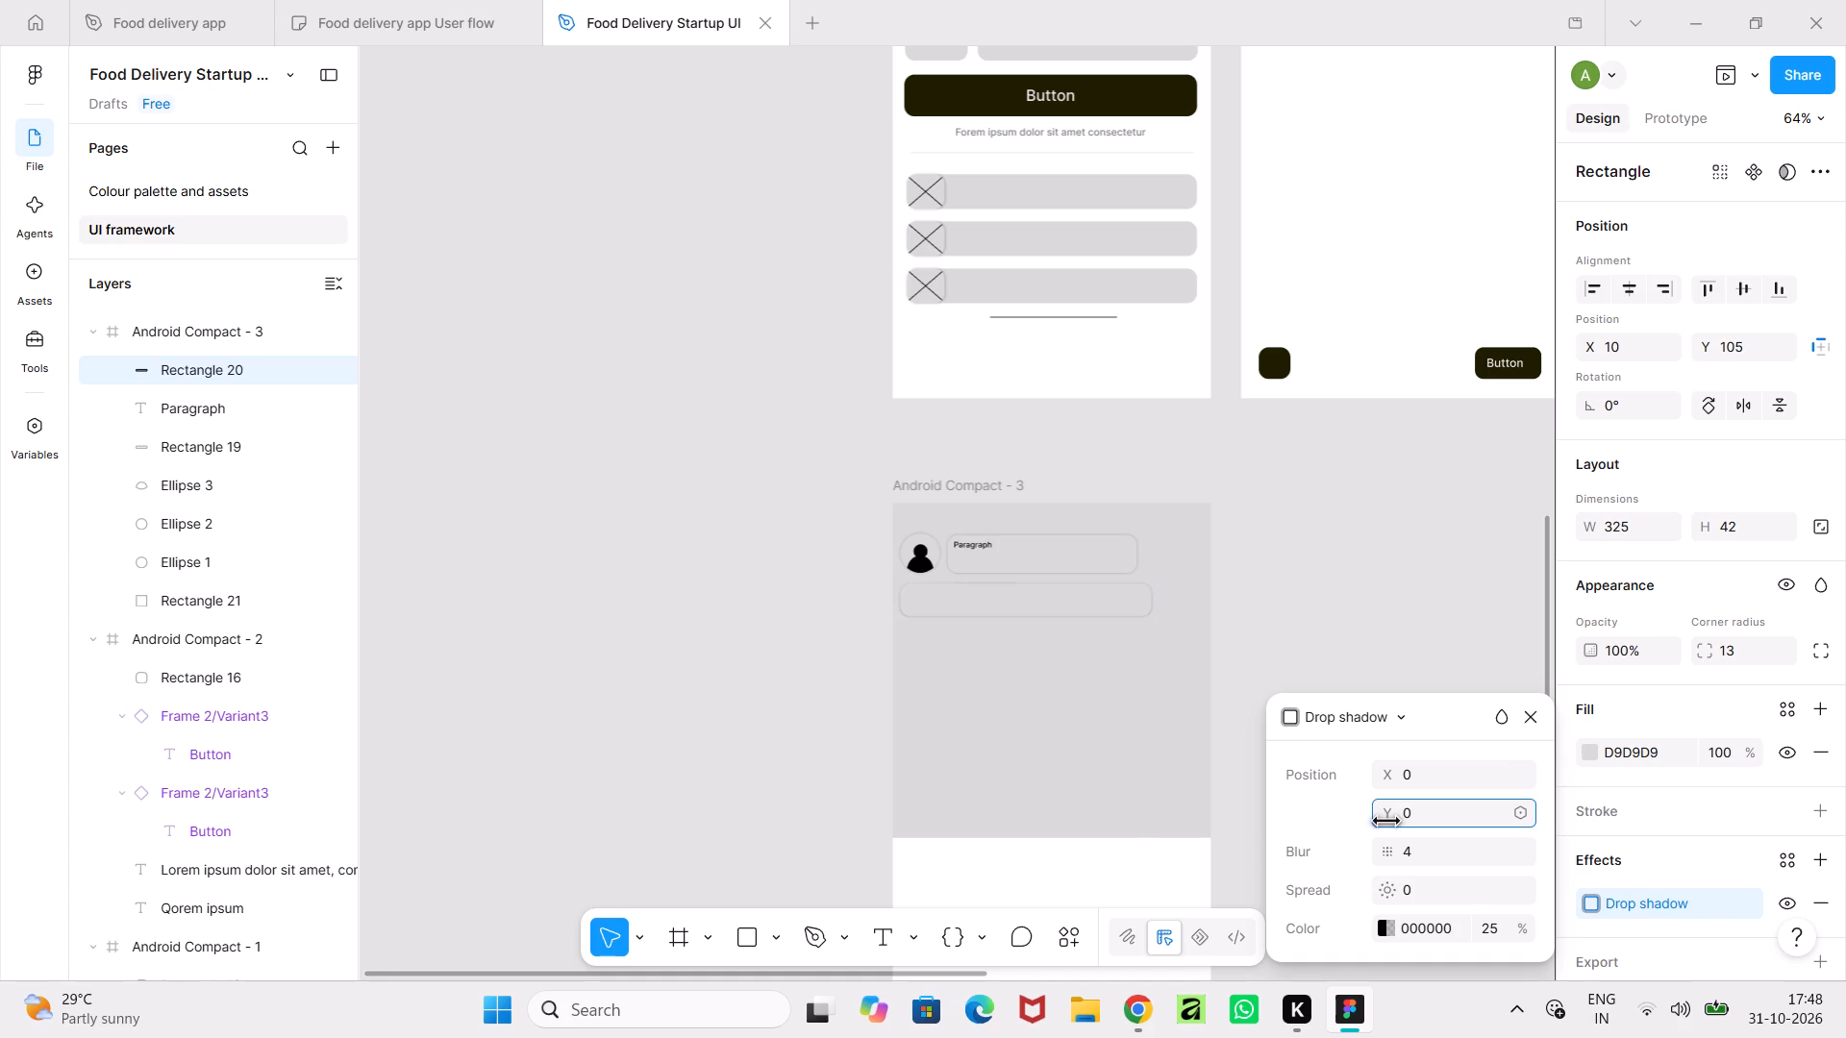
left_click_drag(1385, 820, 1384, 820)
left_click(1379, 639)
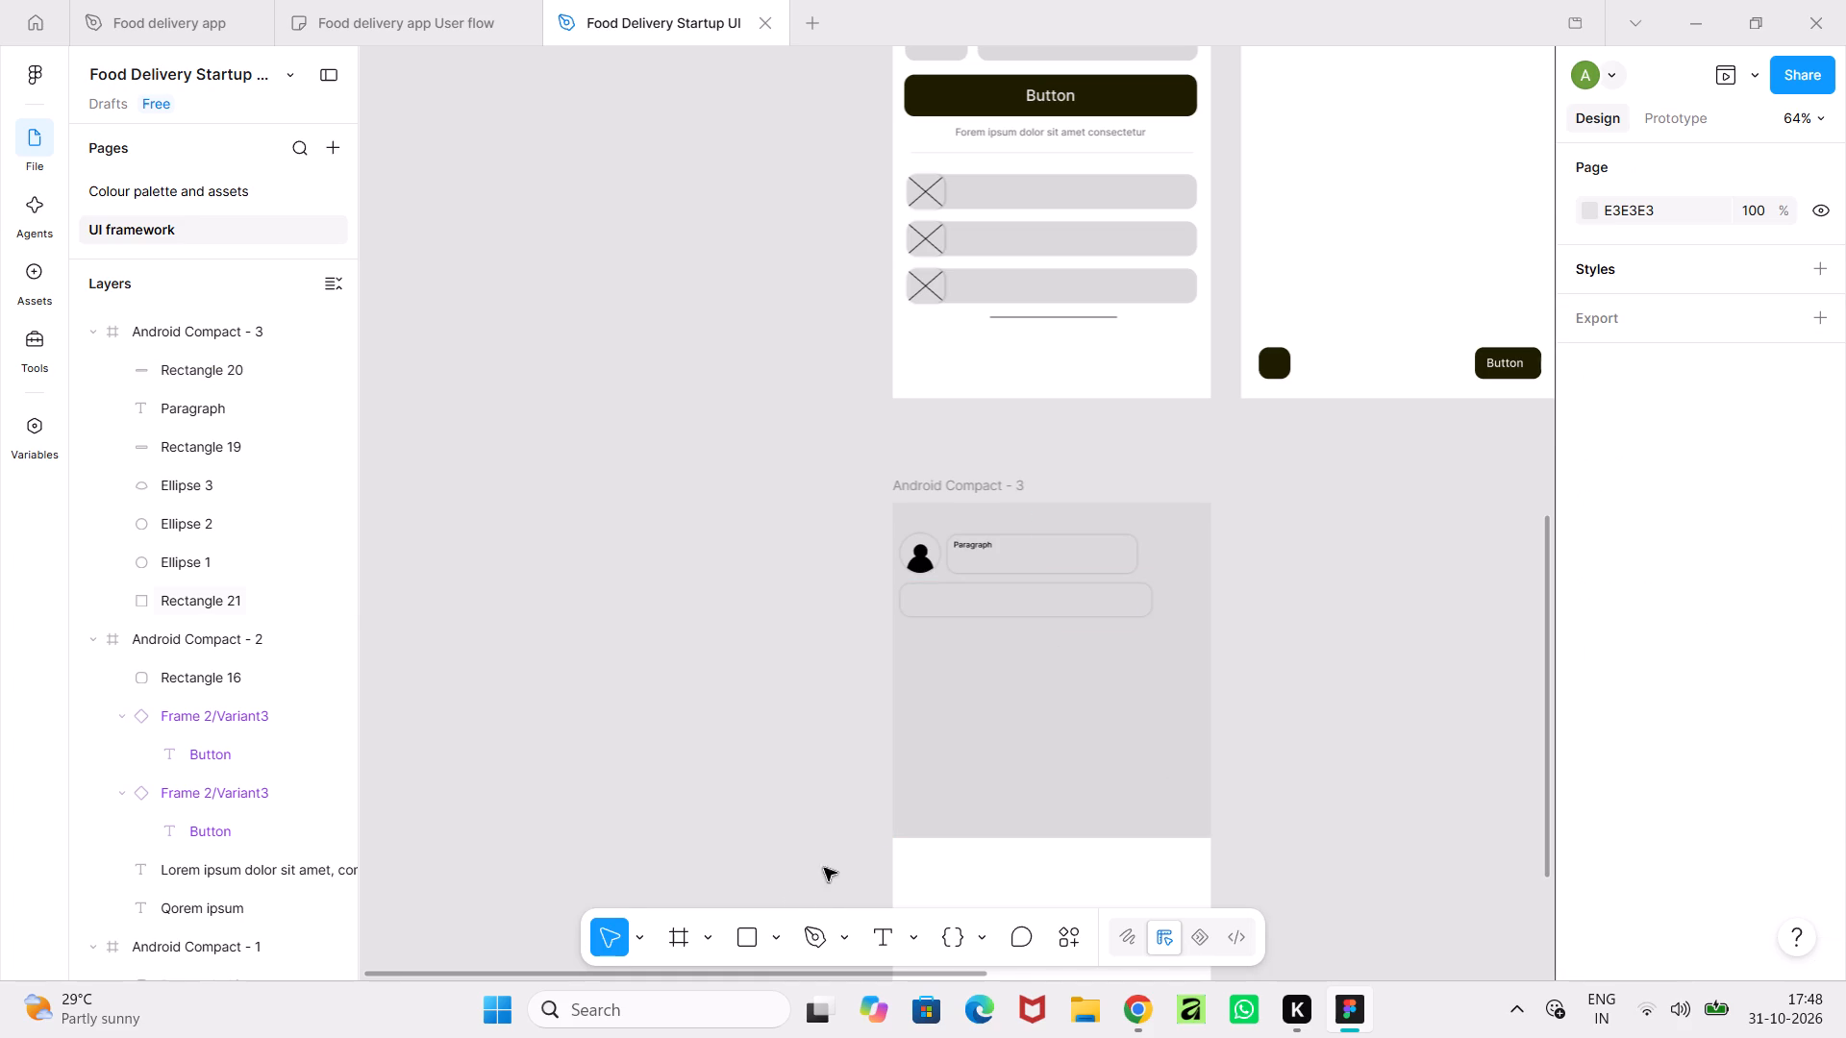
Draw a diagonal line of about 412 × 431 across Android Compact - 3's large grey rectangle, from its top-left to bottom-right corner.
left_click(817, 955)
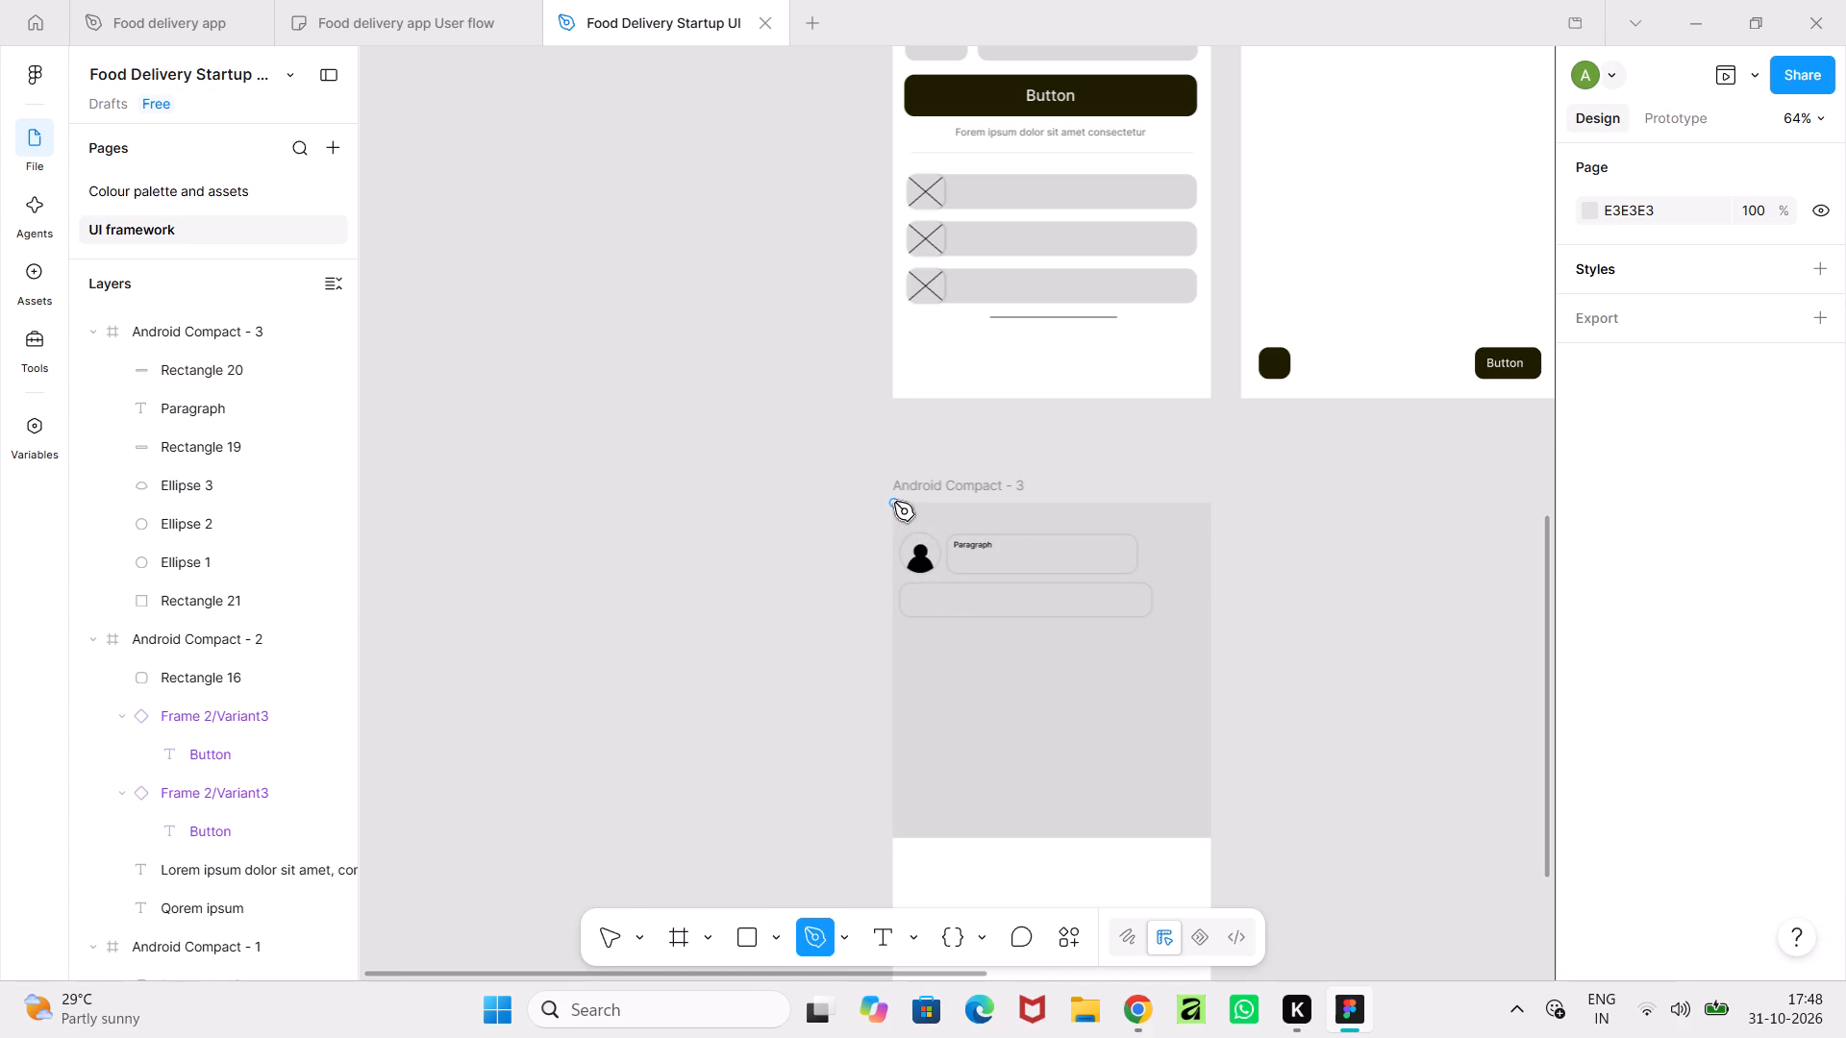
left_click(894, 502)
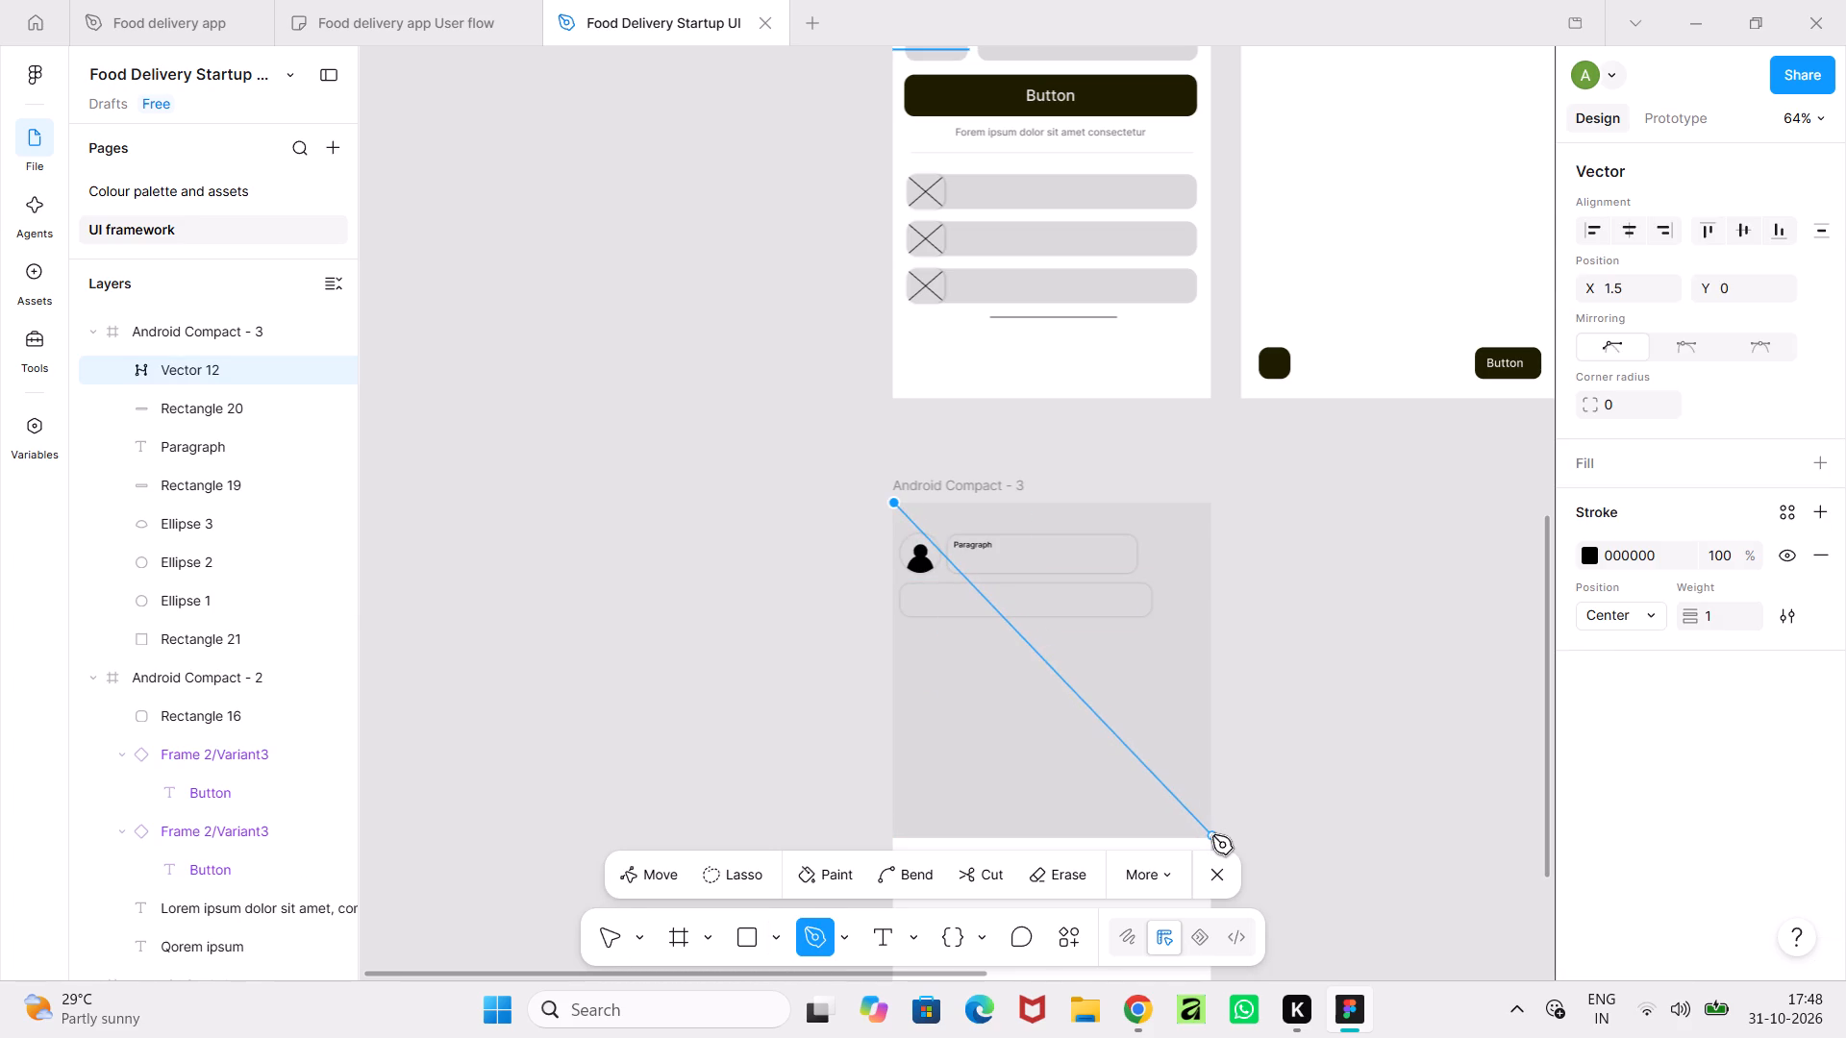
left_click(1212, 835)
left_click(994, 876)
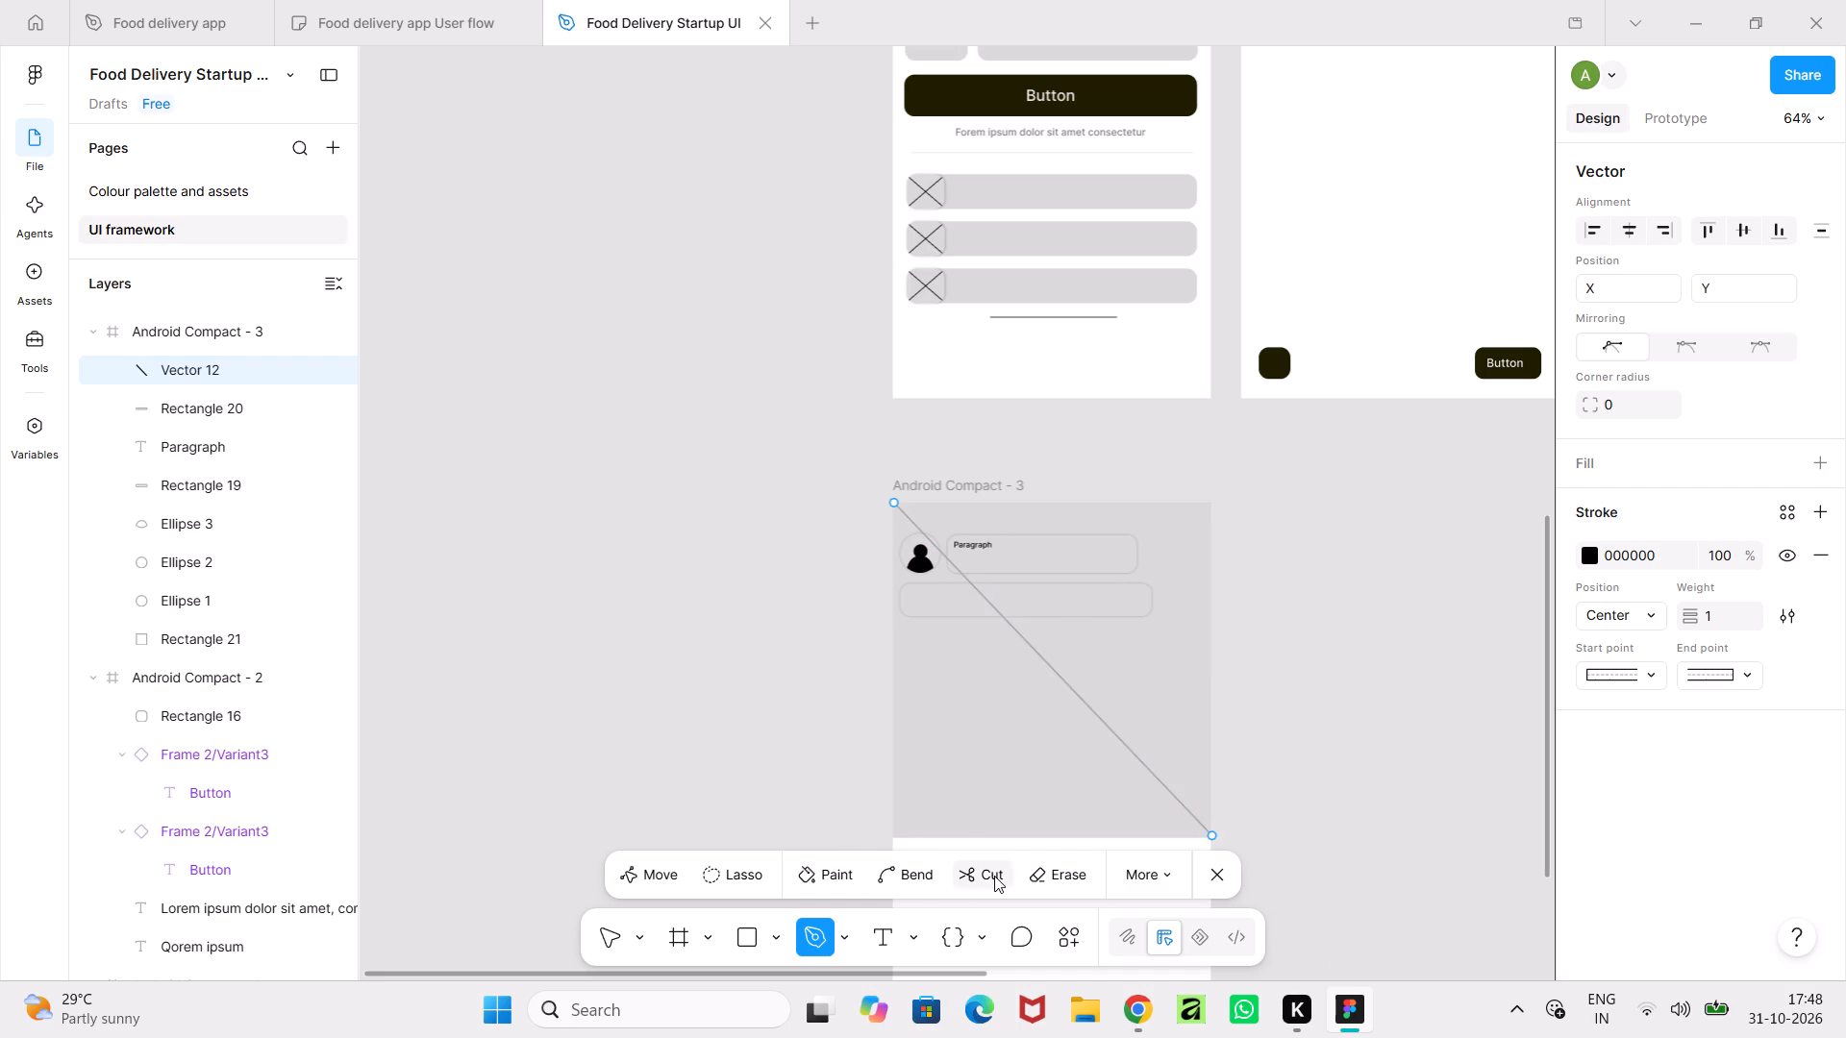
left_click(598, 934)
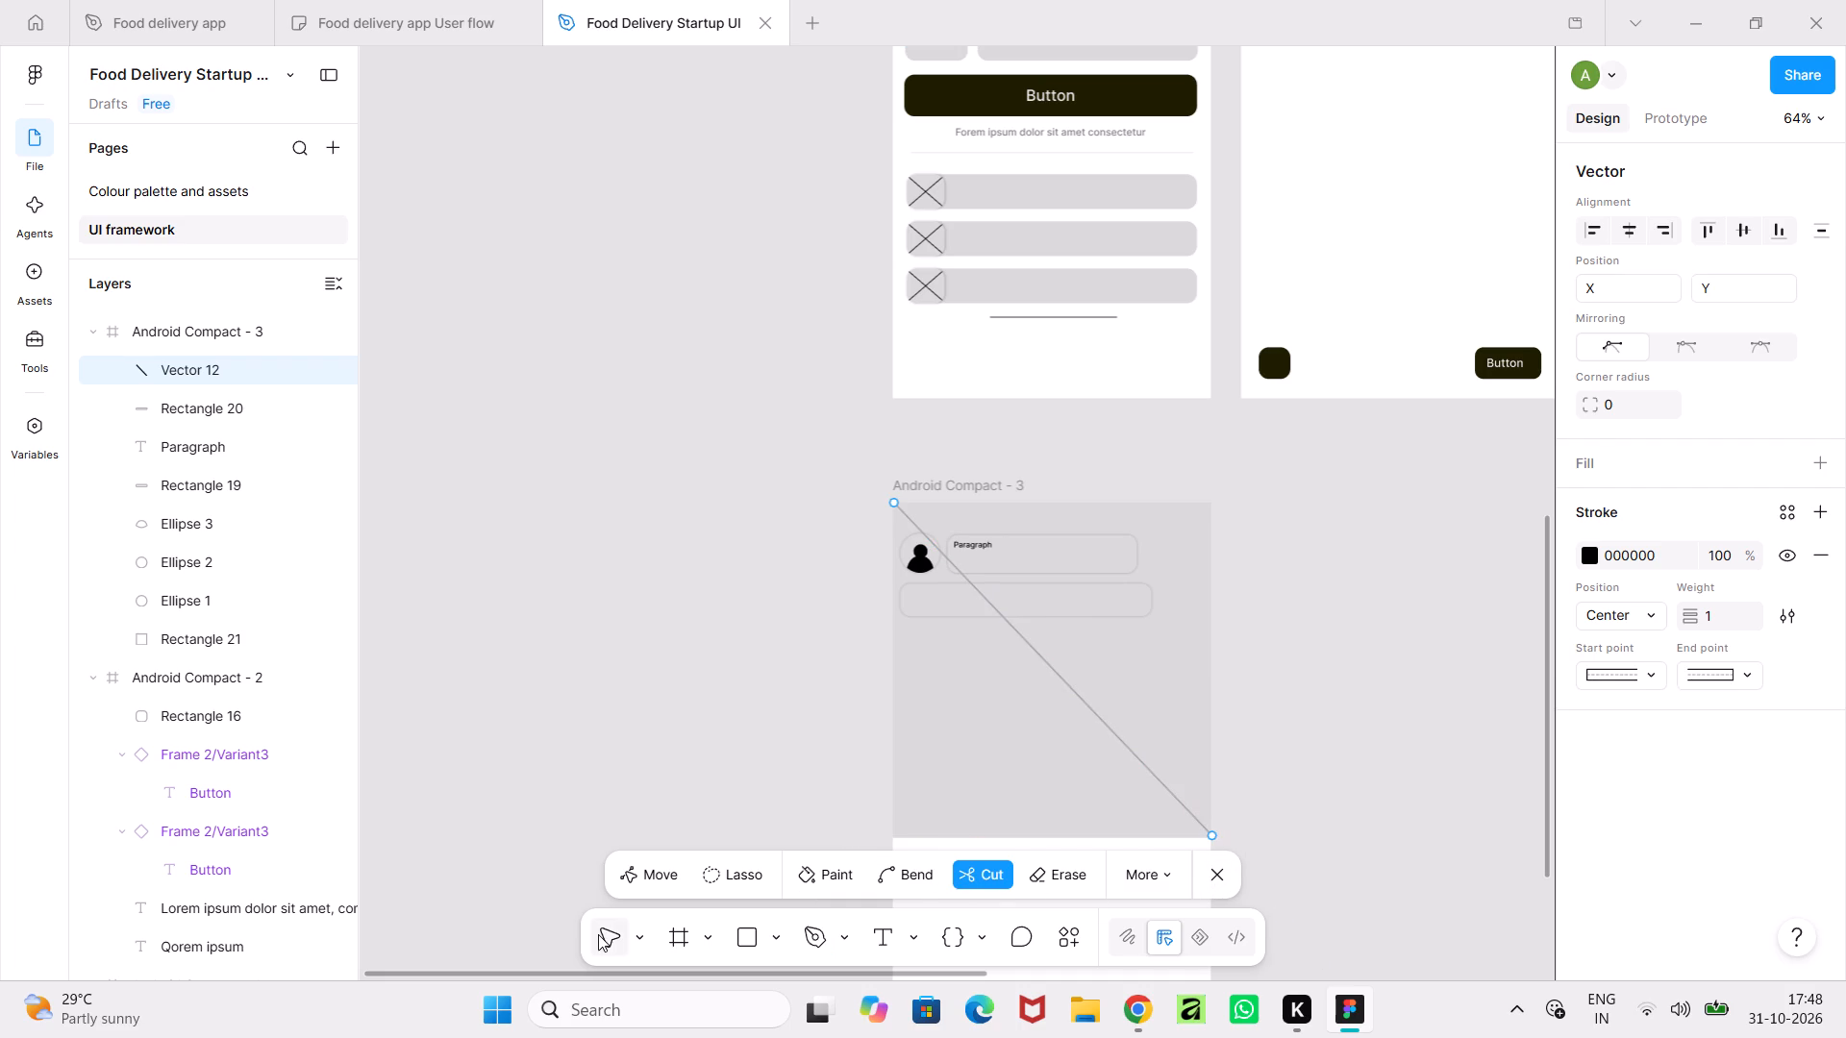
Fit the diagonal line exactly to the grey rectangle's corners, at X 0, Y 0 and 412 × 434 in size.
scroll(1280, 841, "up", 12, "ctrl")
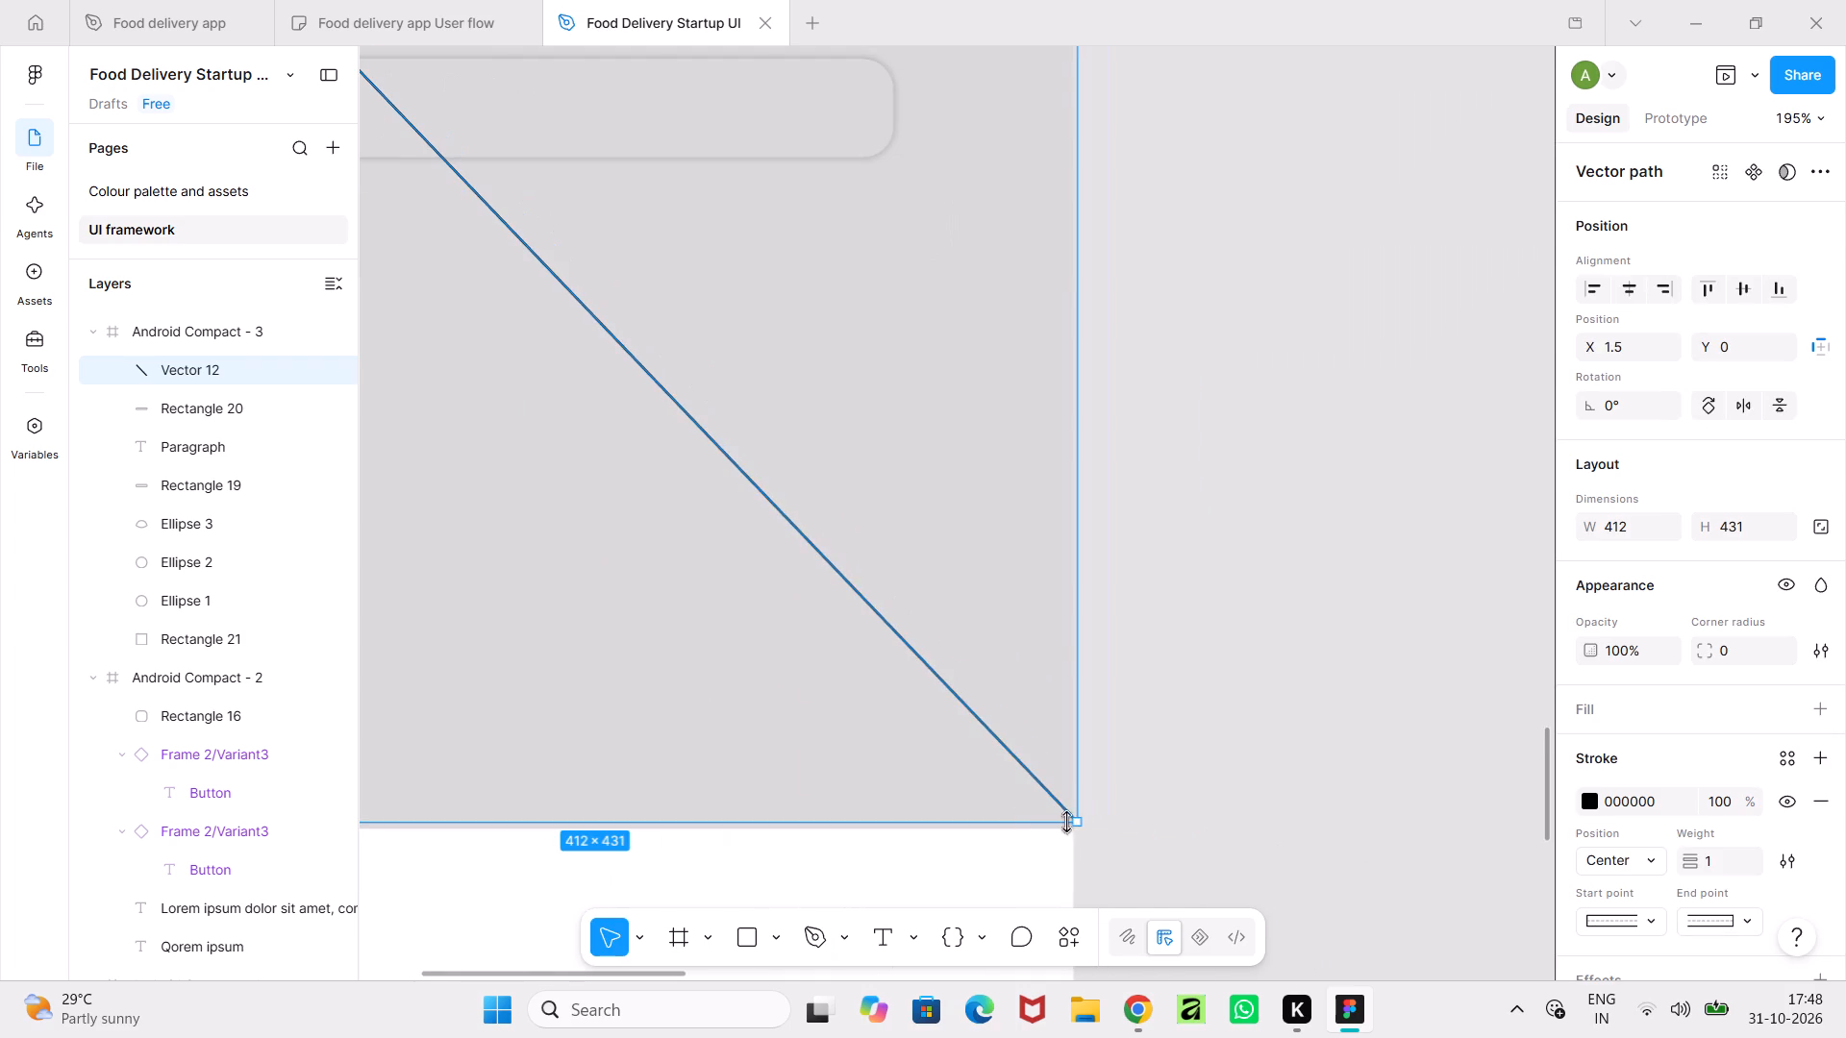
left_click(1075, 820)
scroll(1145, 716, "down", 5, "ctrl")
middle_click_drag(791, 502, 951, 820)
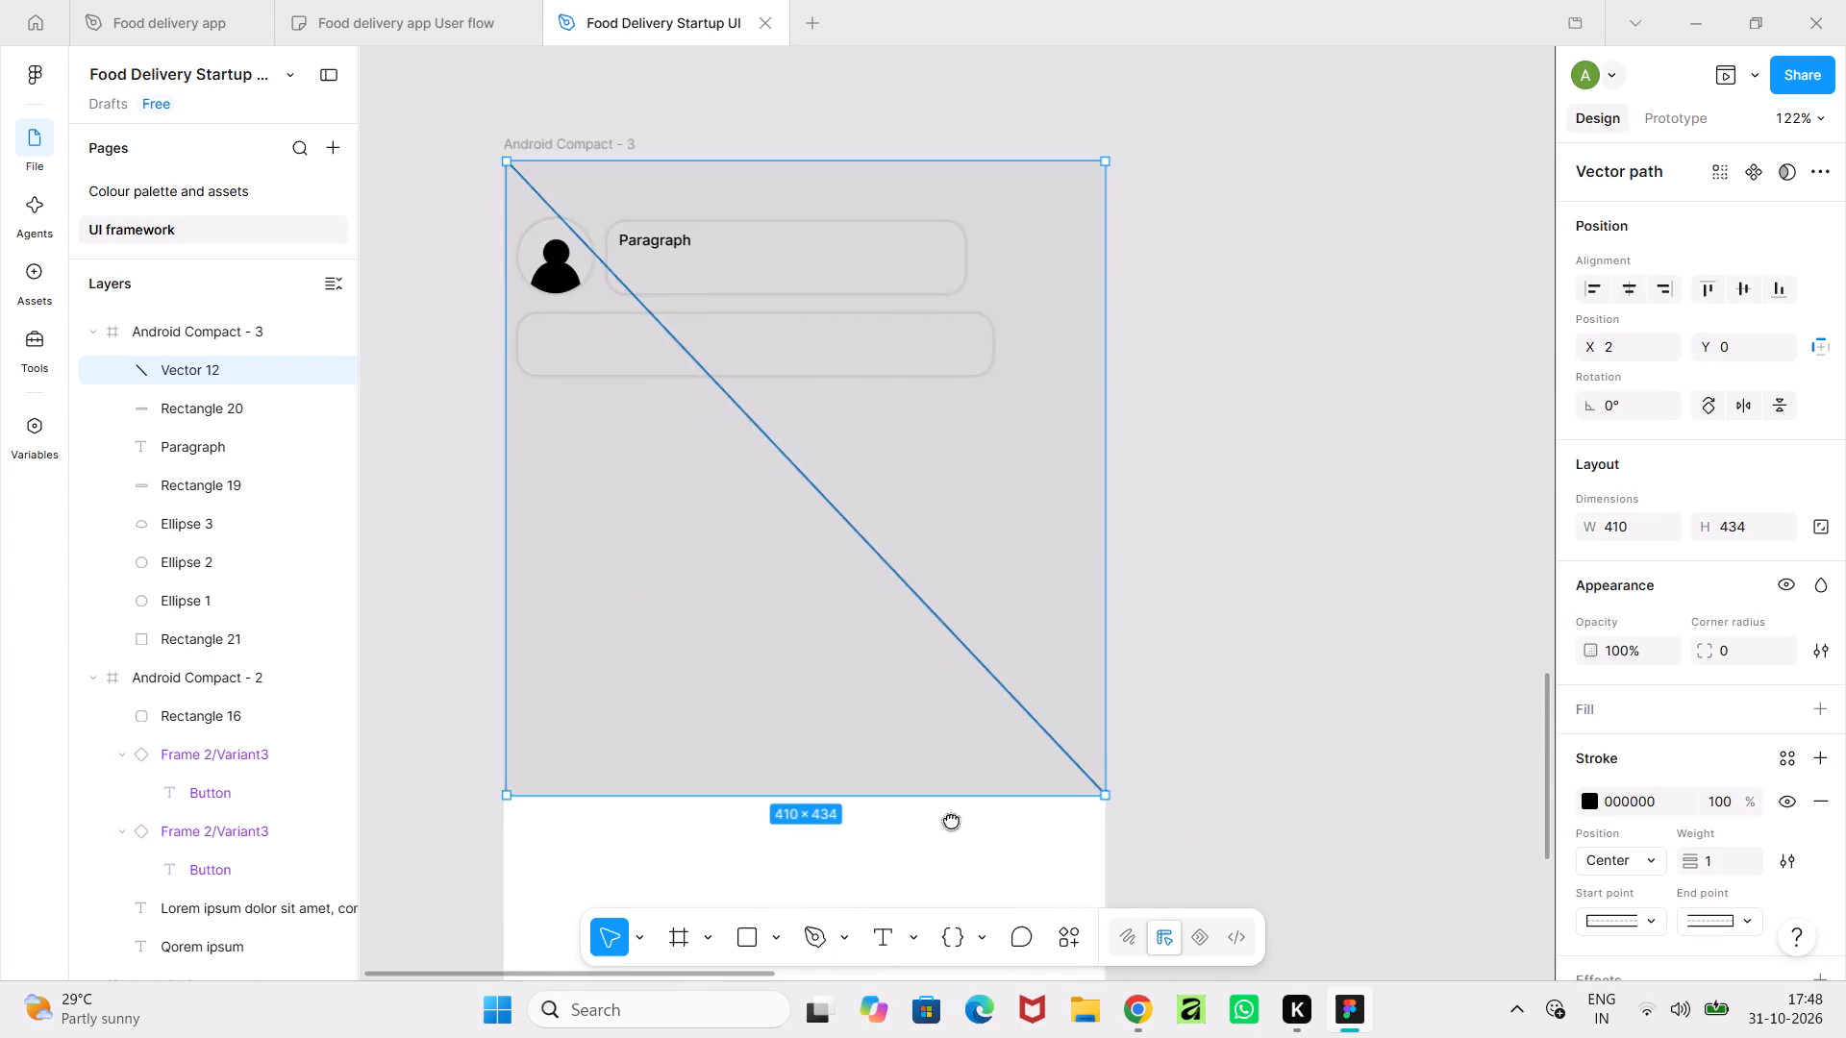
middle_click_drag(951, 820, 960, 835)
scroll(660, 430, "up", 5, "ctrl")
left_click(683, 533)
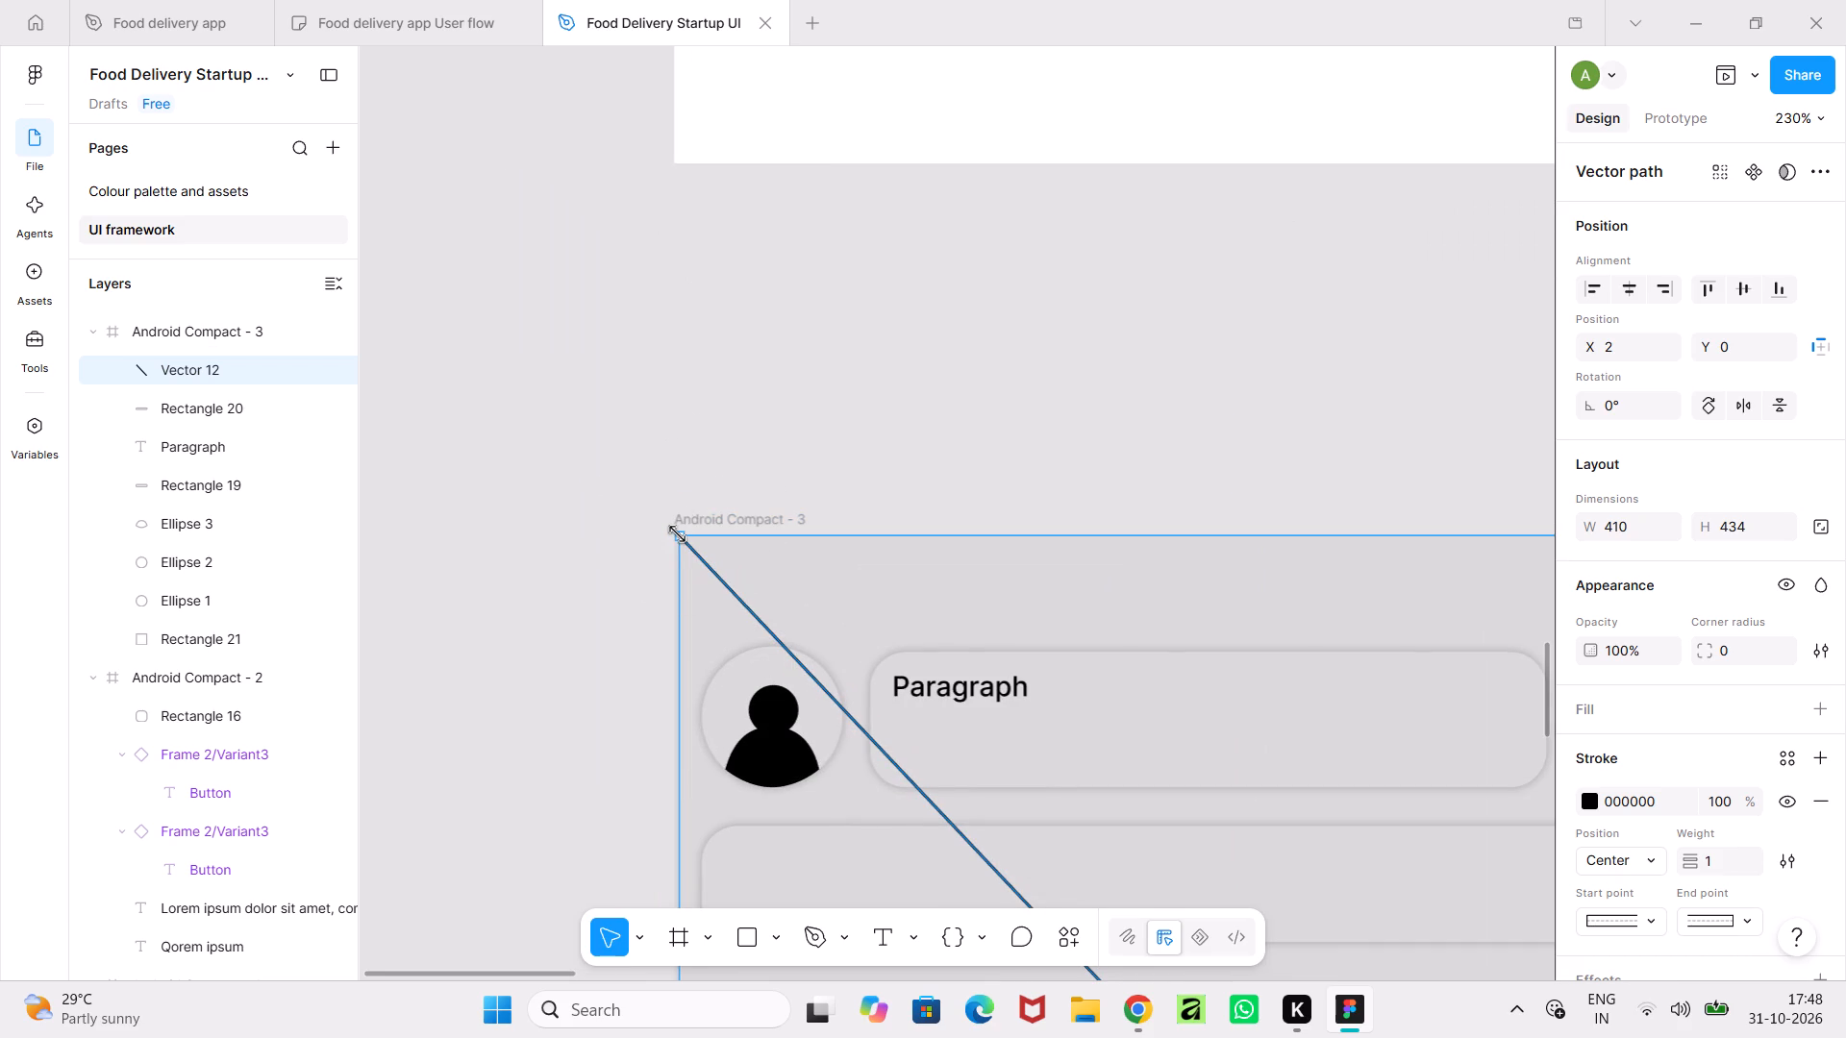
scroll(913, 462, "down", 12, "ctrl")
scroll(1267, 713, "down", 5, "ctrl")
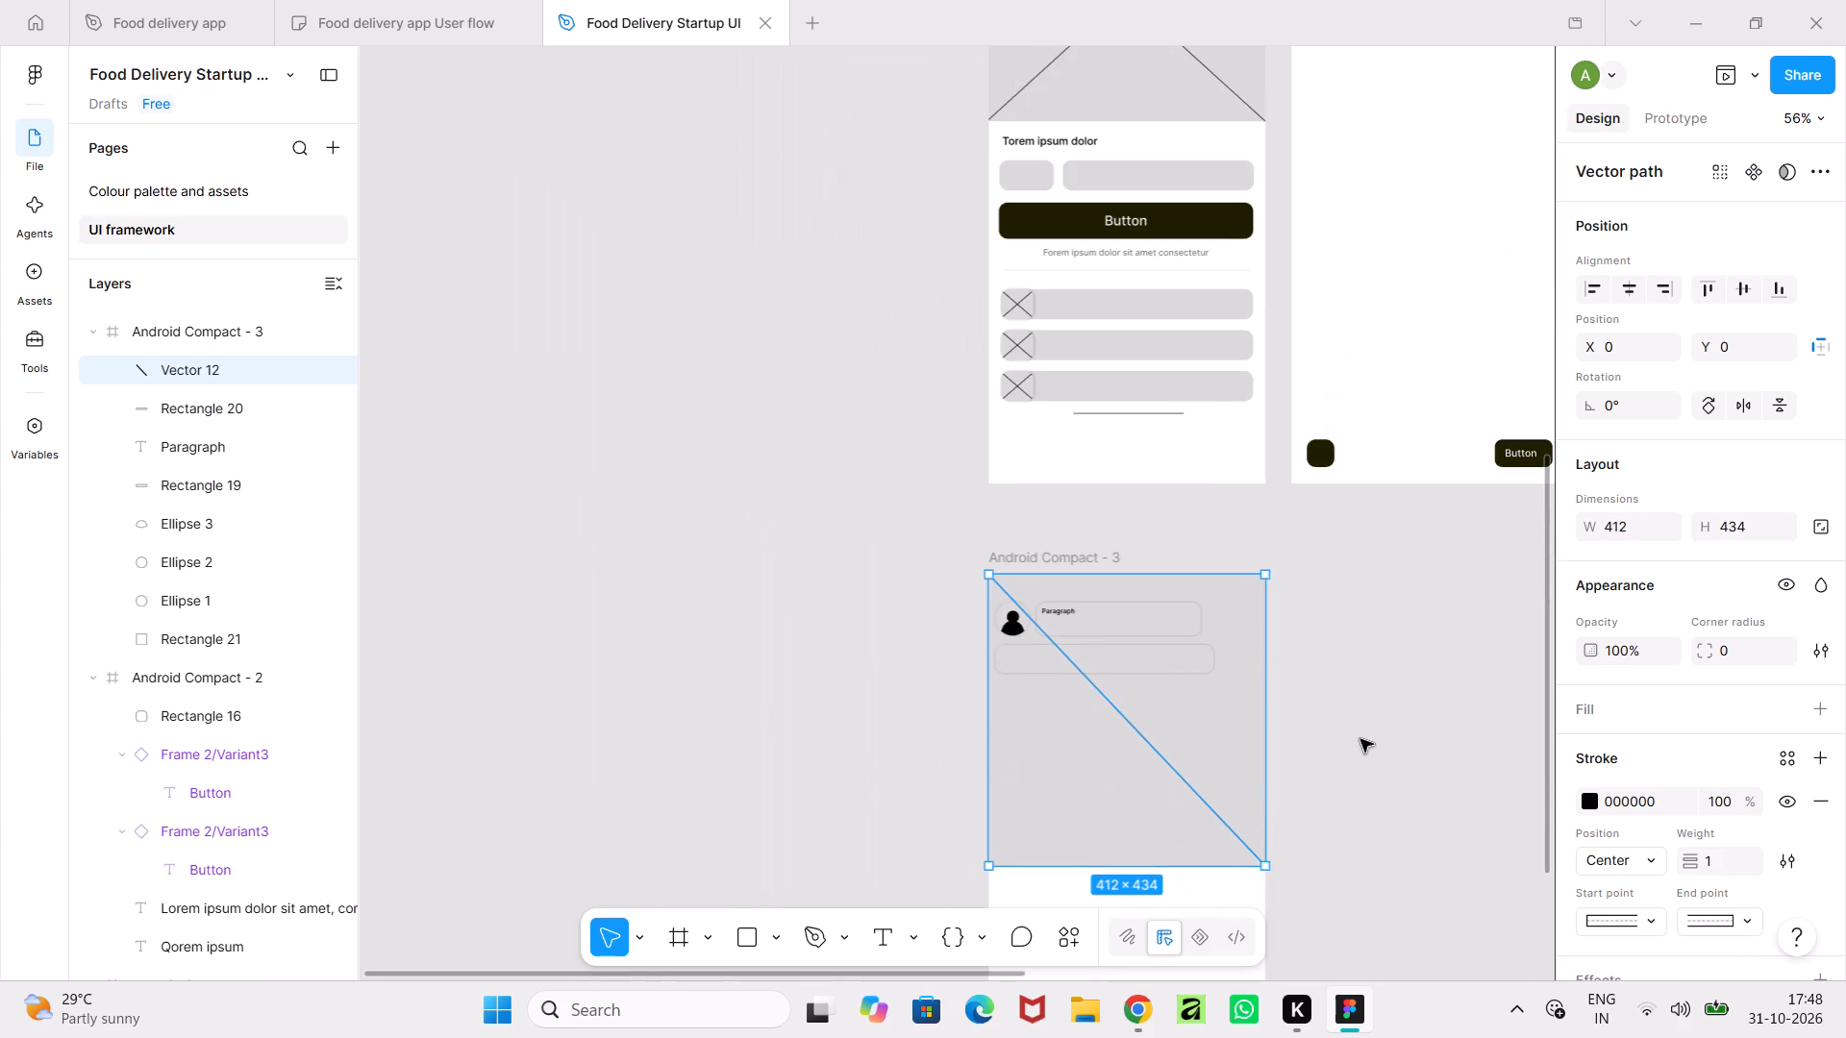
Move the diagonal line in the layer order to directly above the large grey rectangle, behind the avatar, text and bars.
middle_click_drag(1360, 739, 1228, 690)
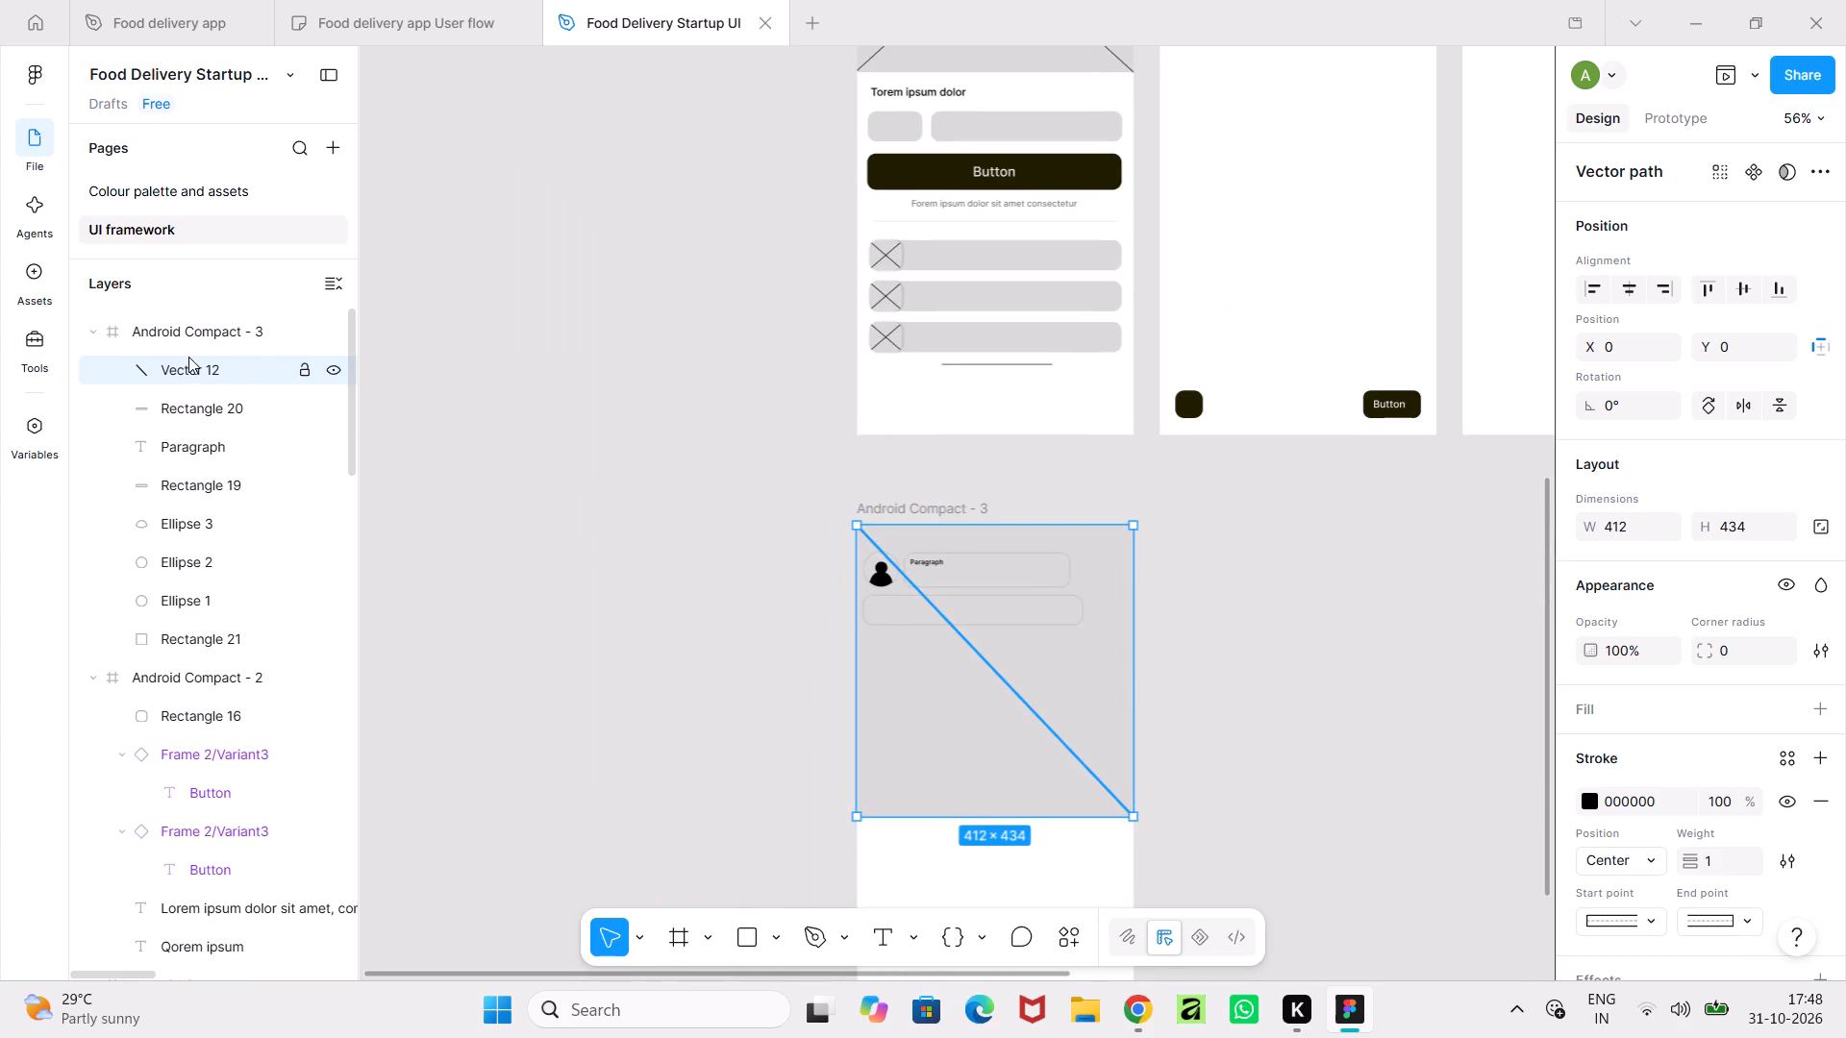
left_click_drag(191, 368, 211, 612)
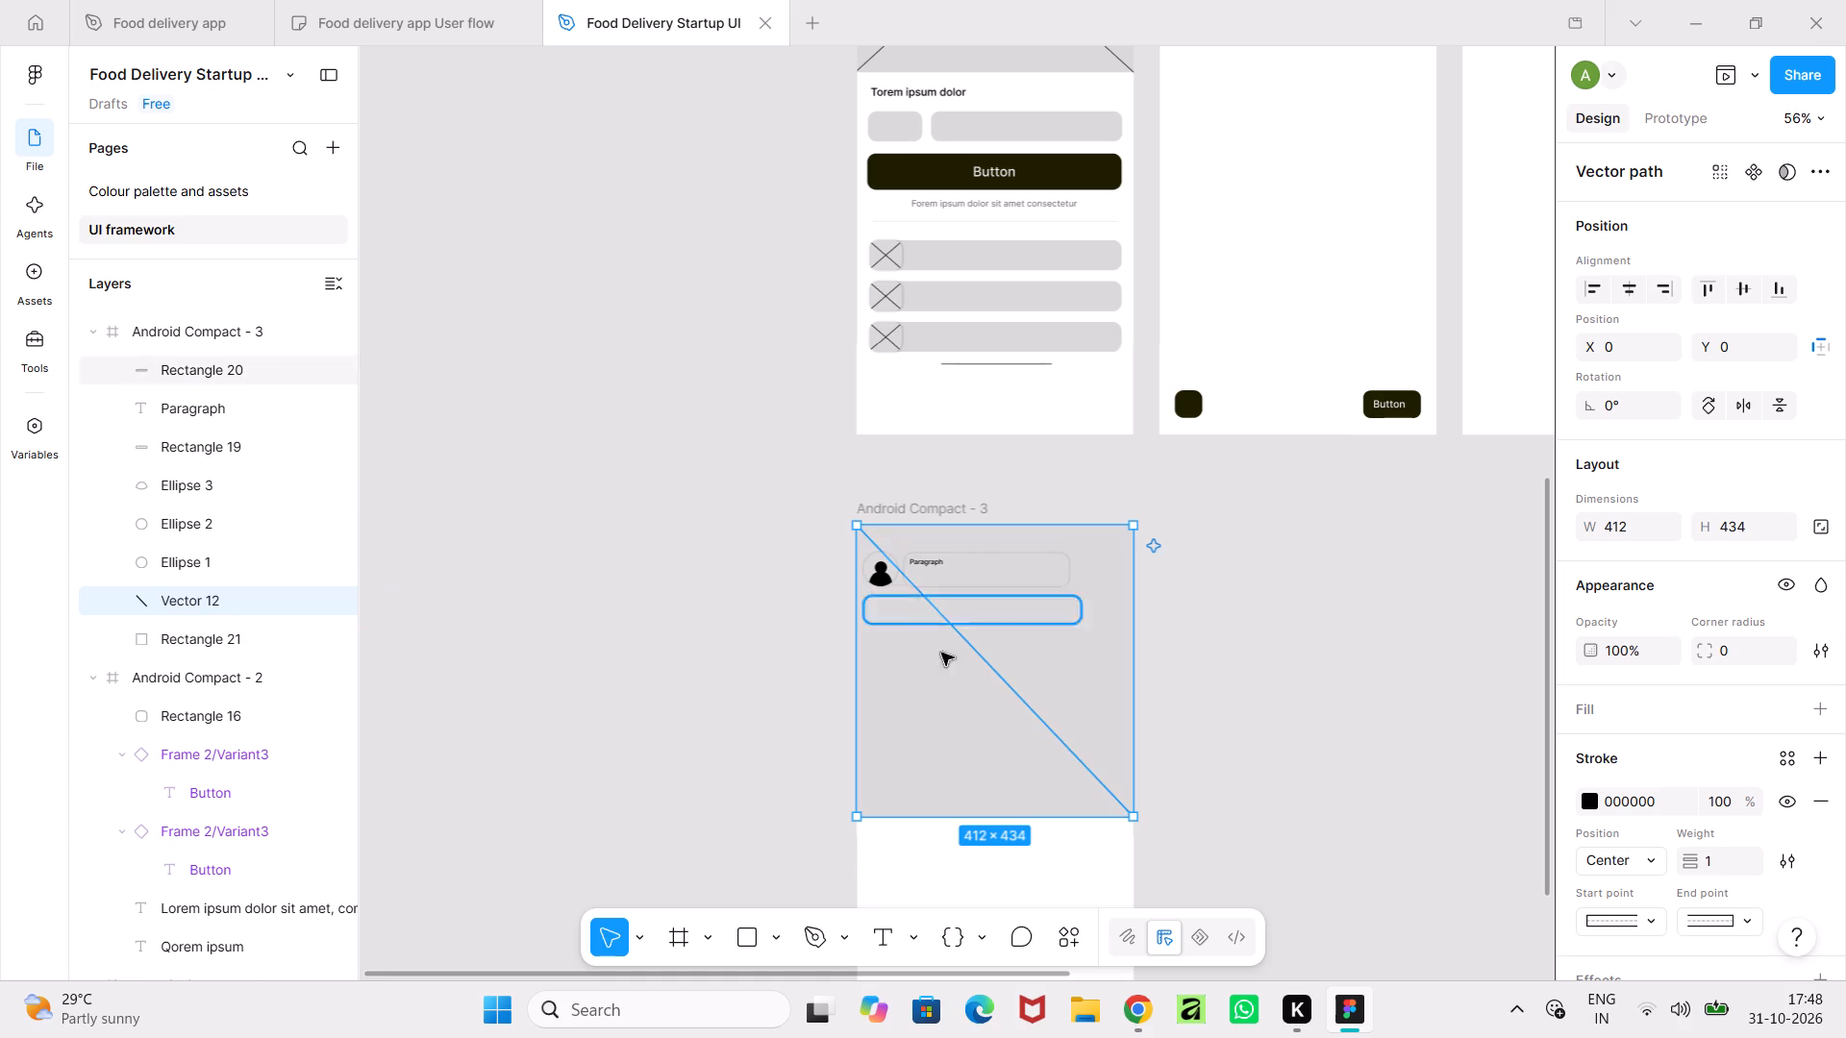
Duplicate the diagonal line in place and flip the copy horizontally to form a cross over the grey rectangle.
right_click(1003, 682)
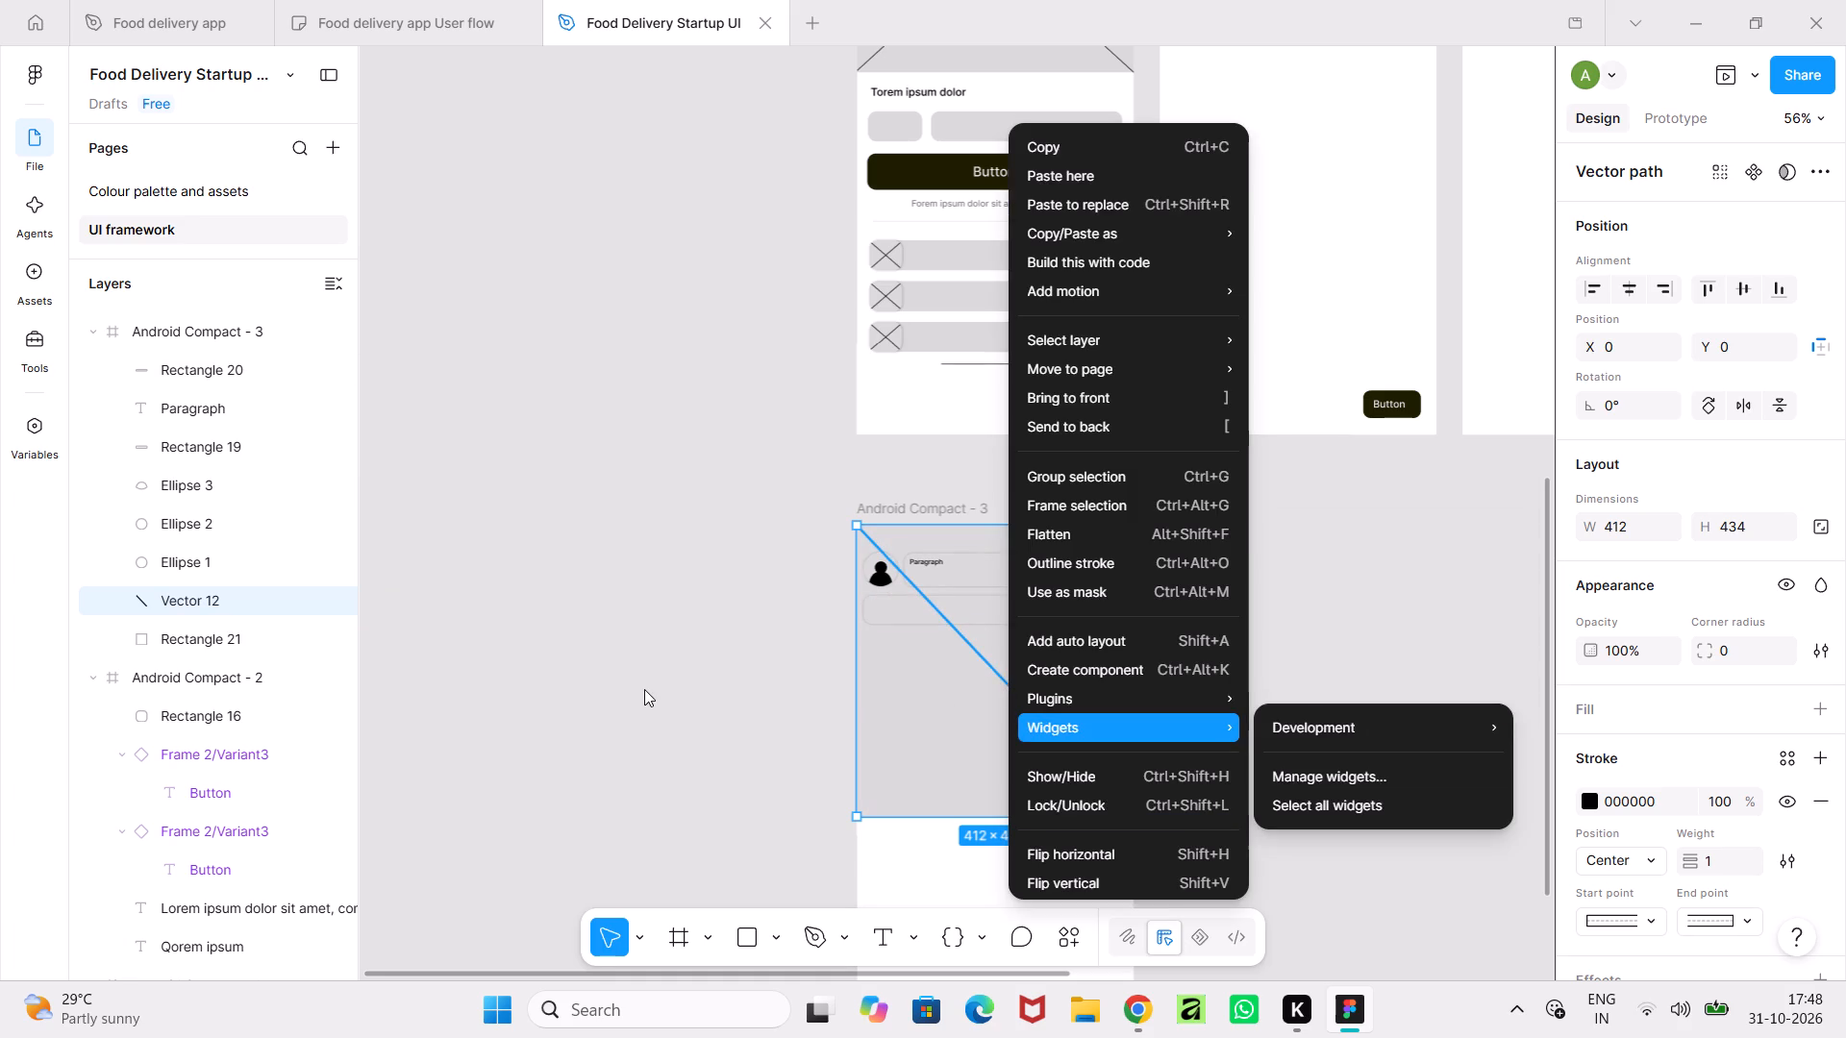
left_click(644, 689)
key("ctrl+c")
key("ctrl+v")
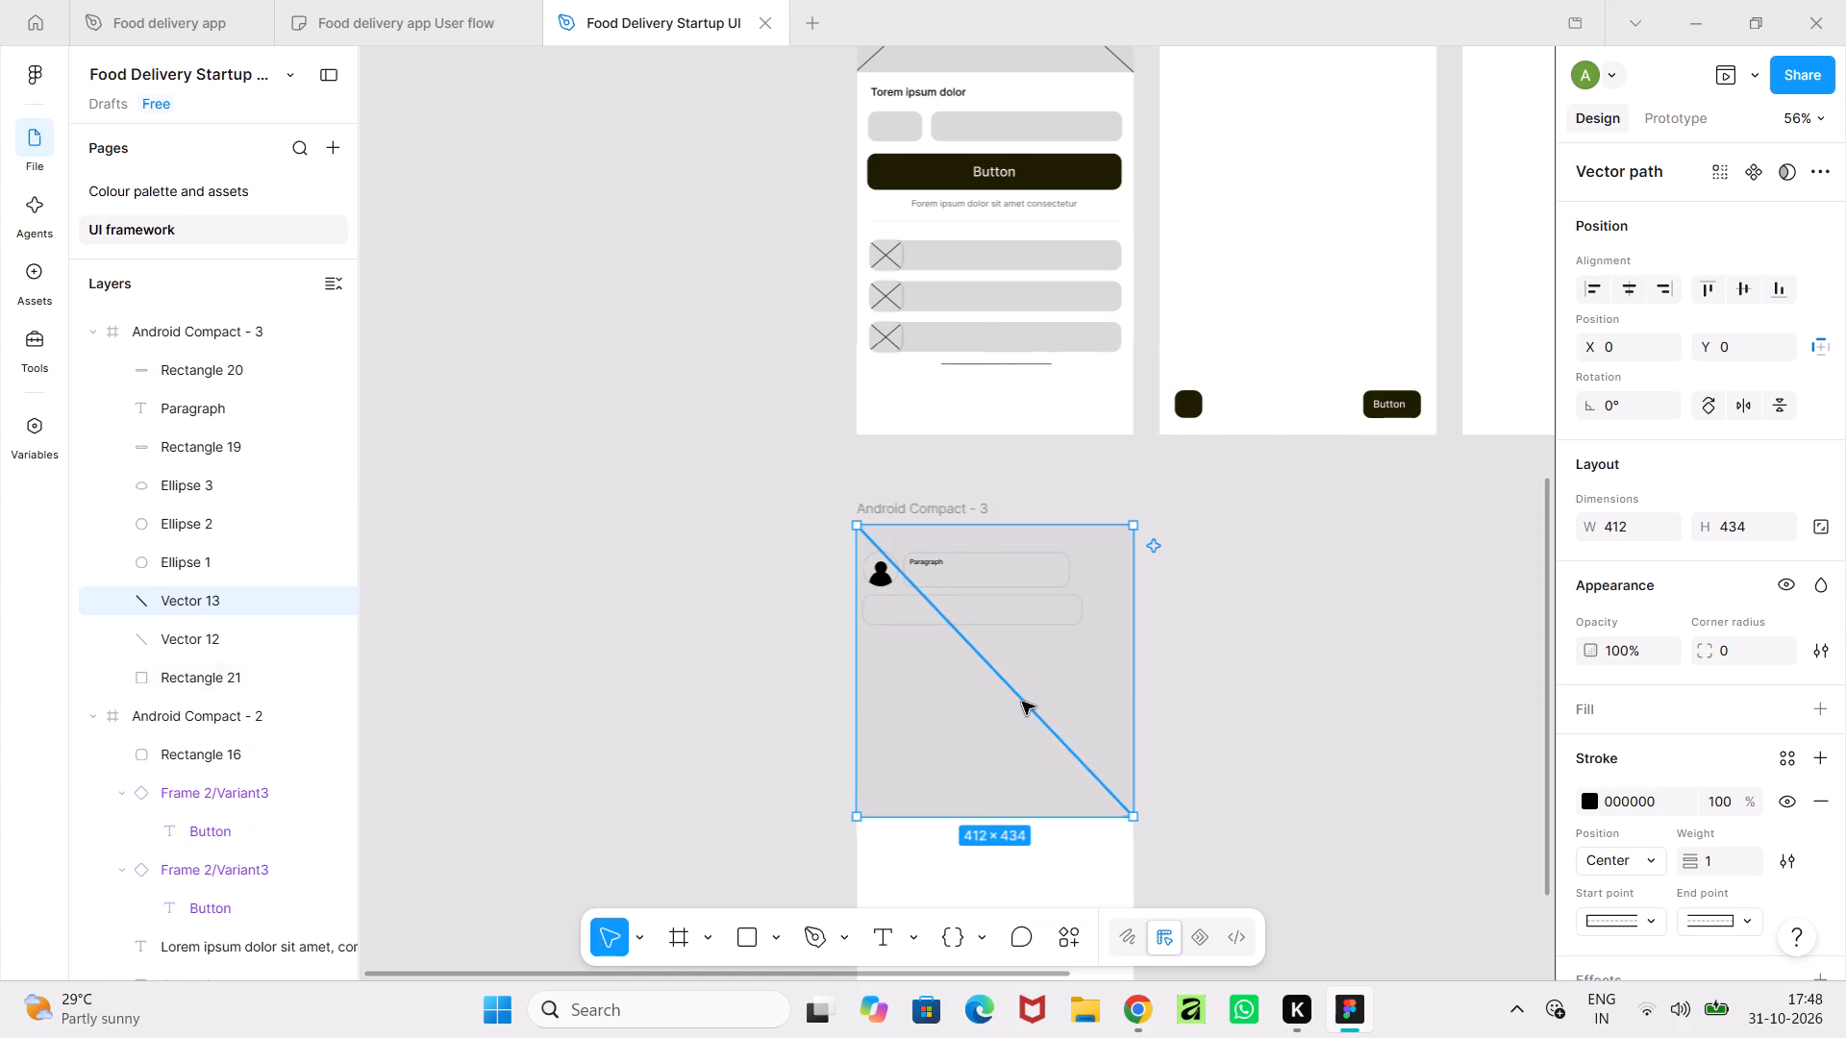
right_click(1021, 702)
left_click(1188, 858)
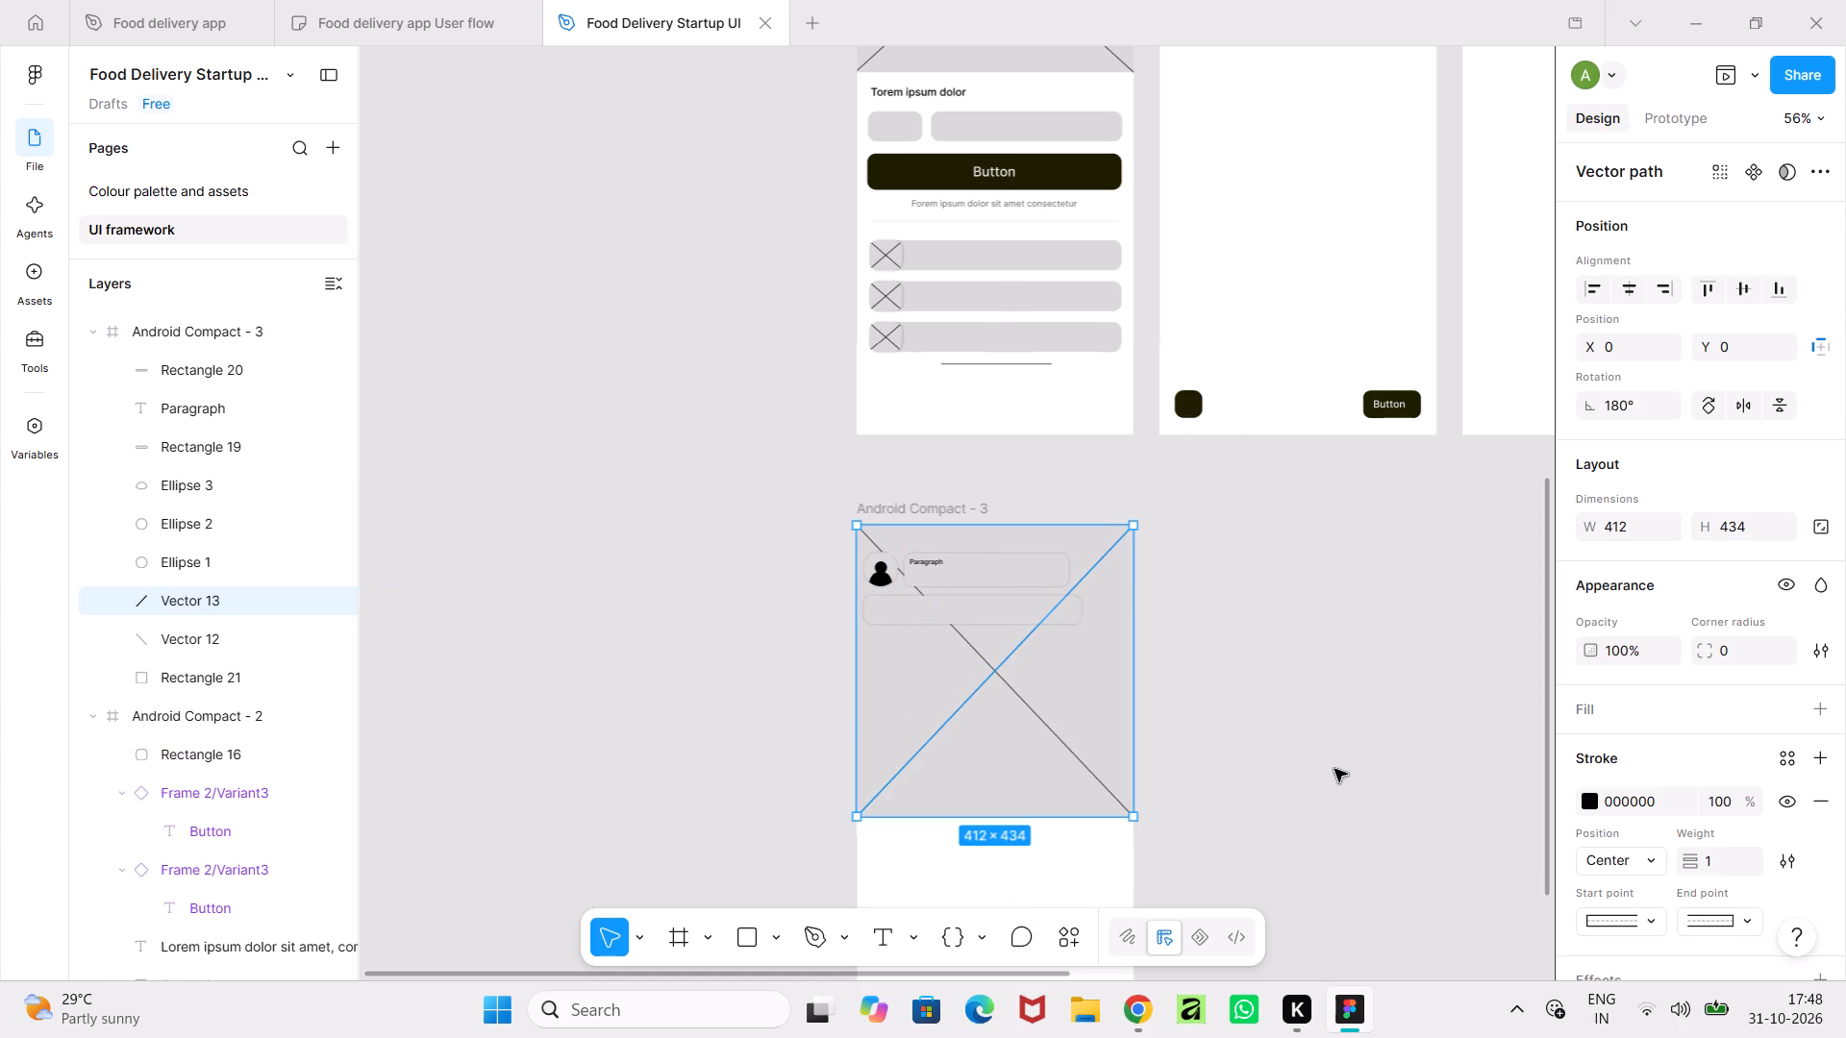
left_click(1335, 769)
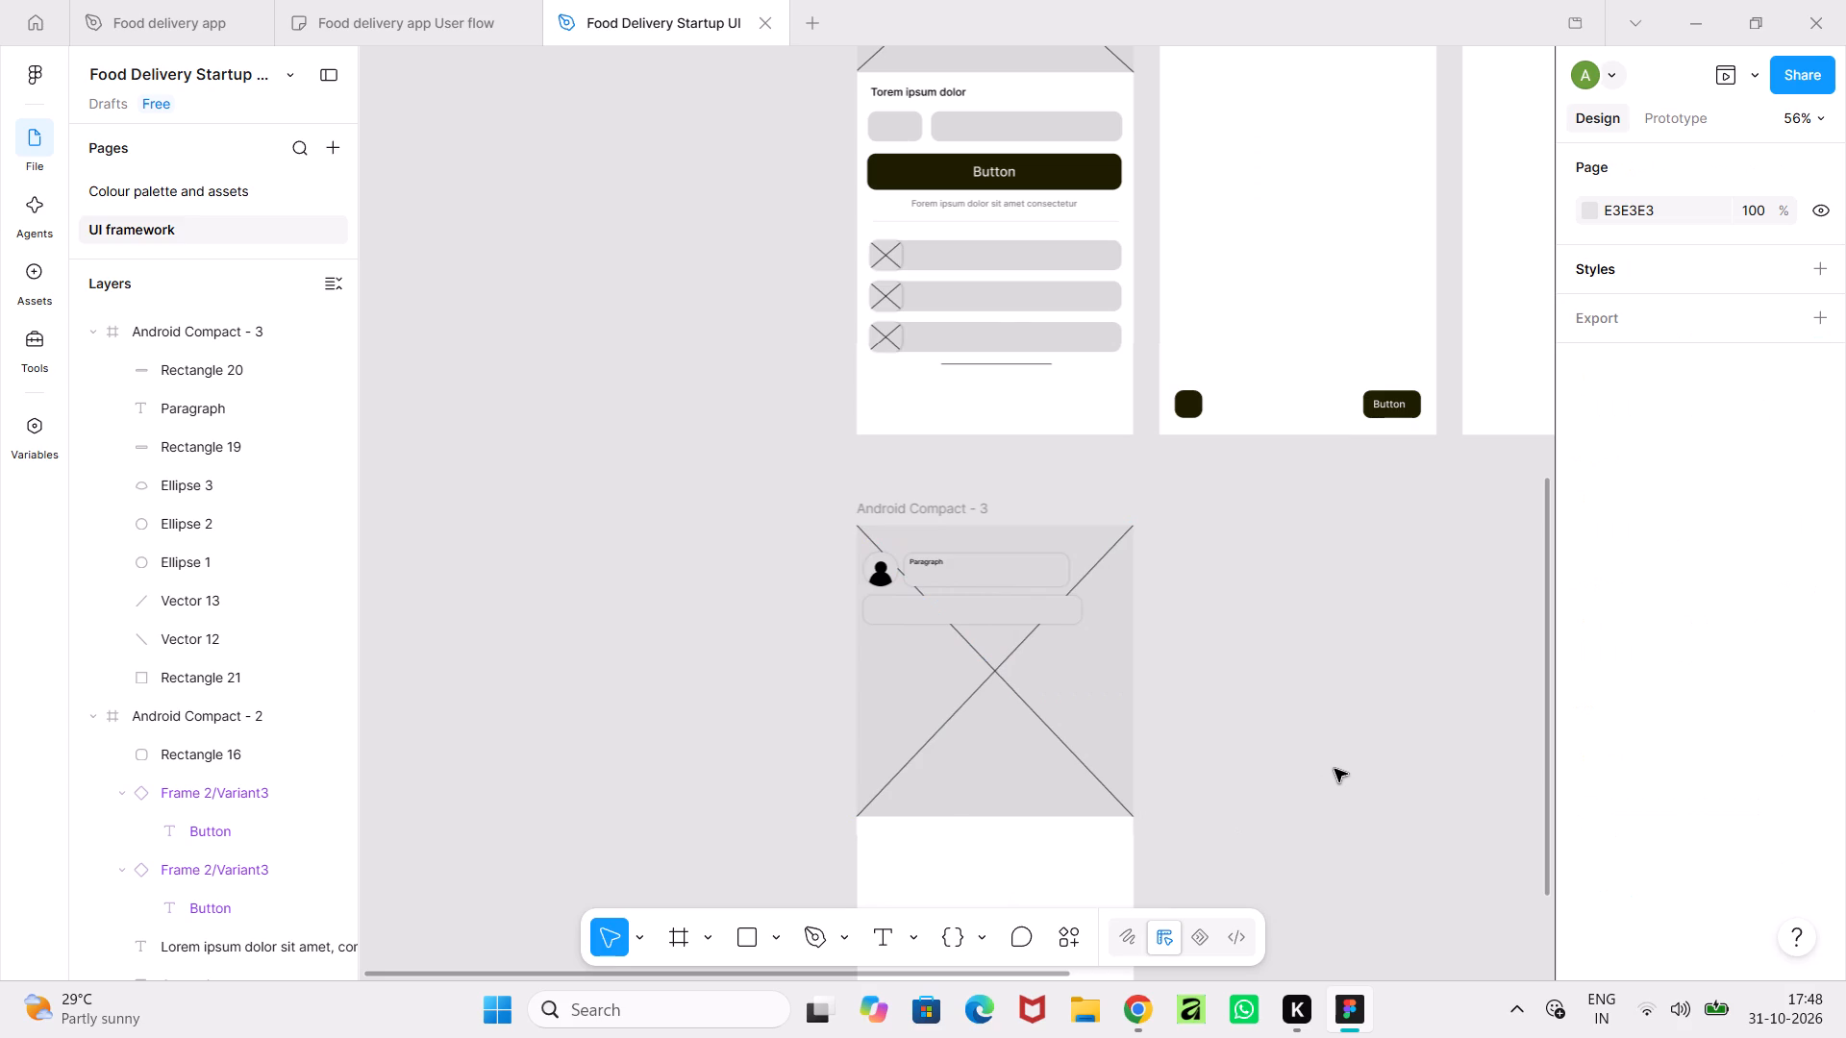
Reduce the height of the grey rectangle and its two diagonals together so the header measures 412 × 289.
scroll(1335, 769, "down", 5, "ctrl")
middle_click_drag(1335, 770, 1231, 437, "ctrl")
scroll(1219, 506, "down", 1, "ctrl")
scroll(1209, 502, "up", 2, "ctrl")
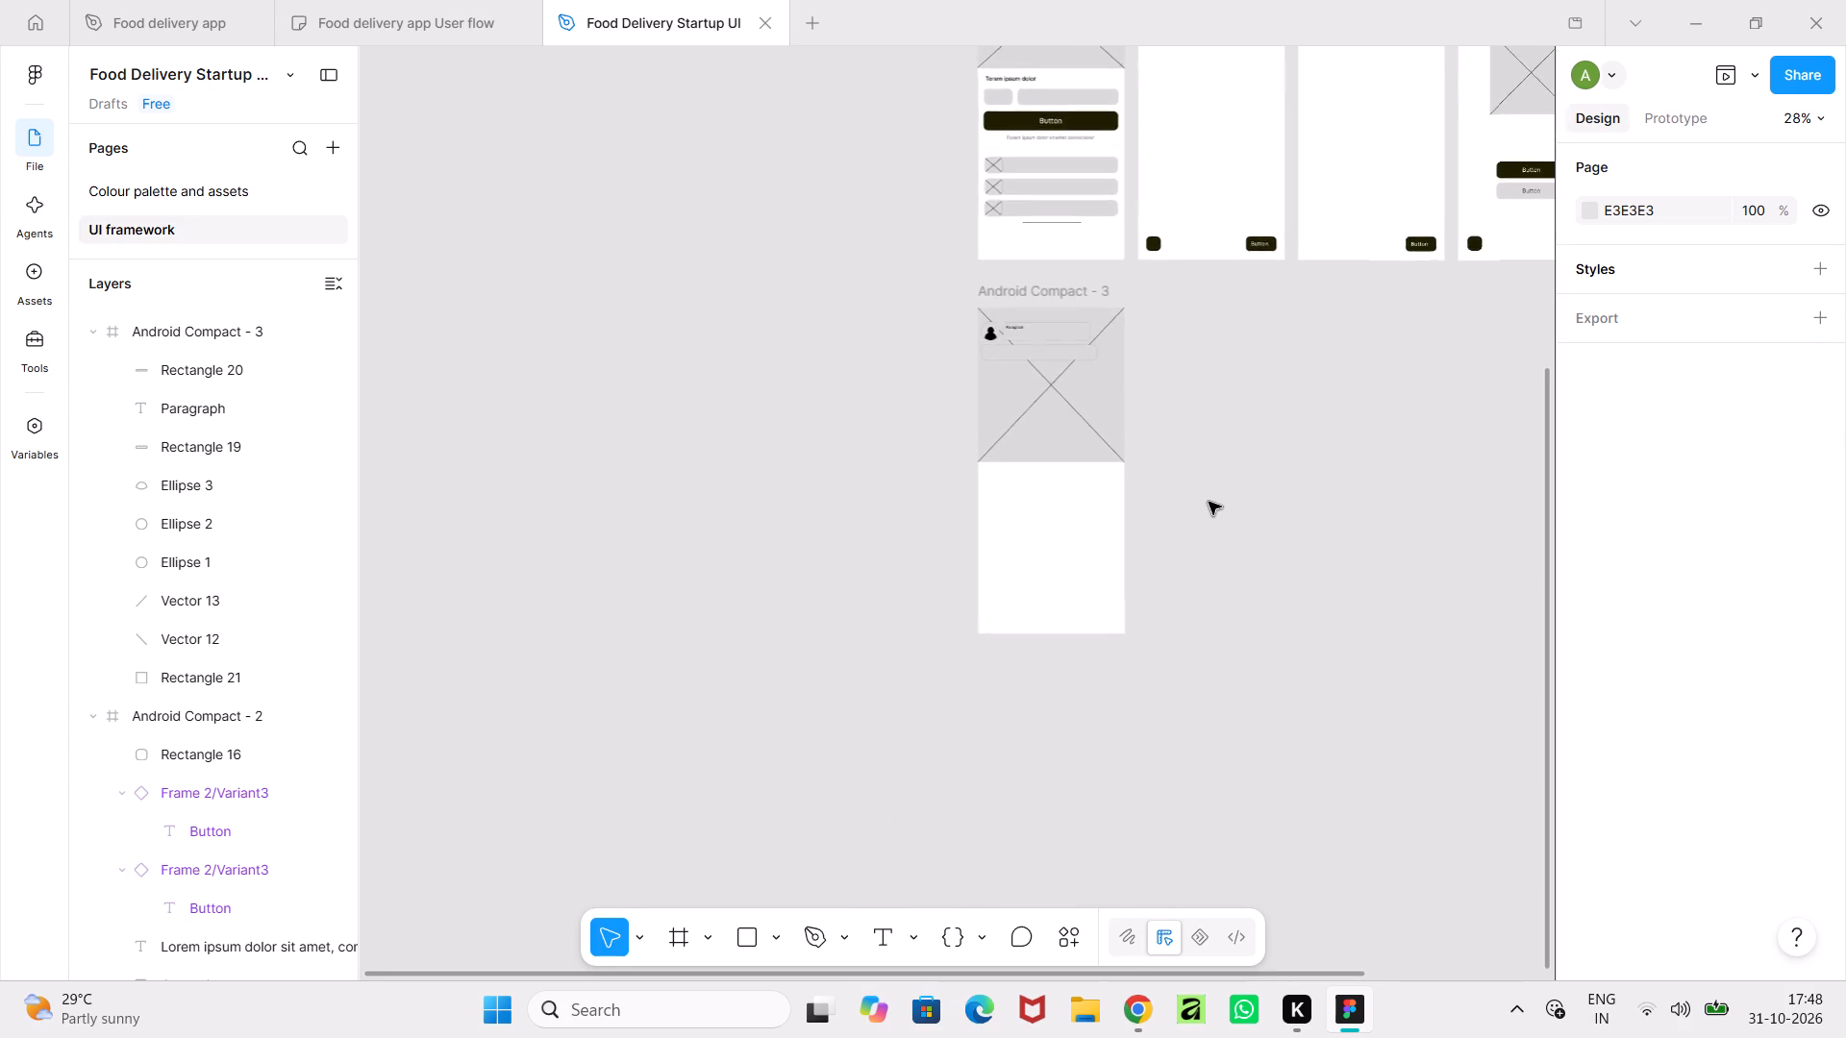
scroll(1209, 502, "up", 2, "ctrl")
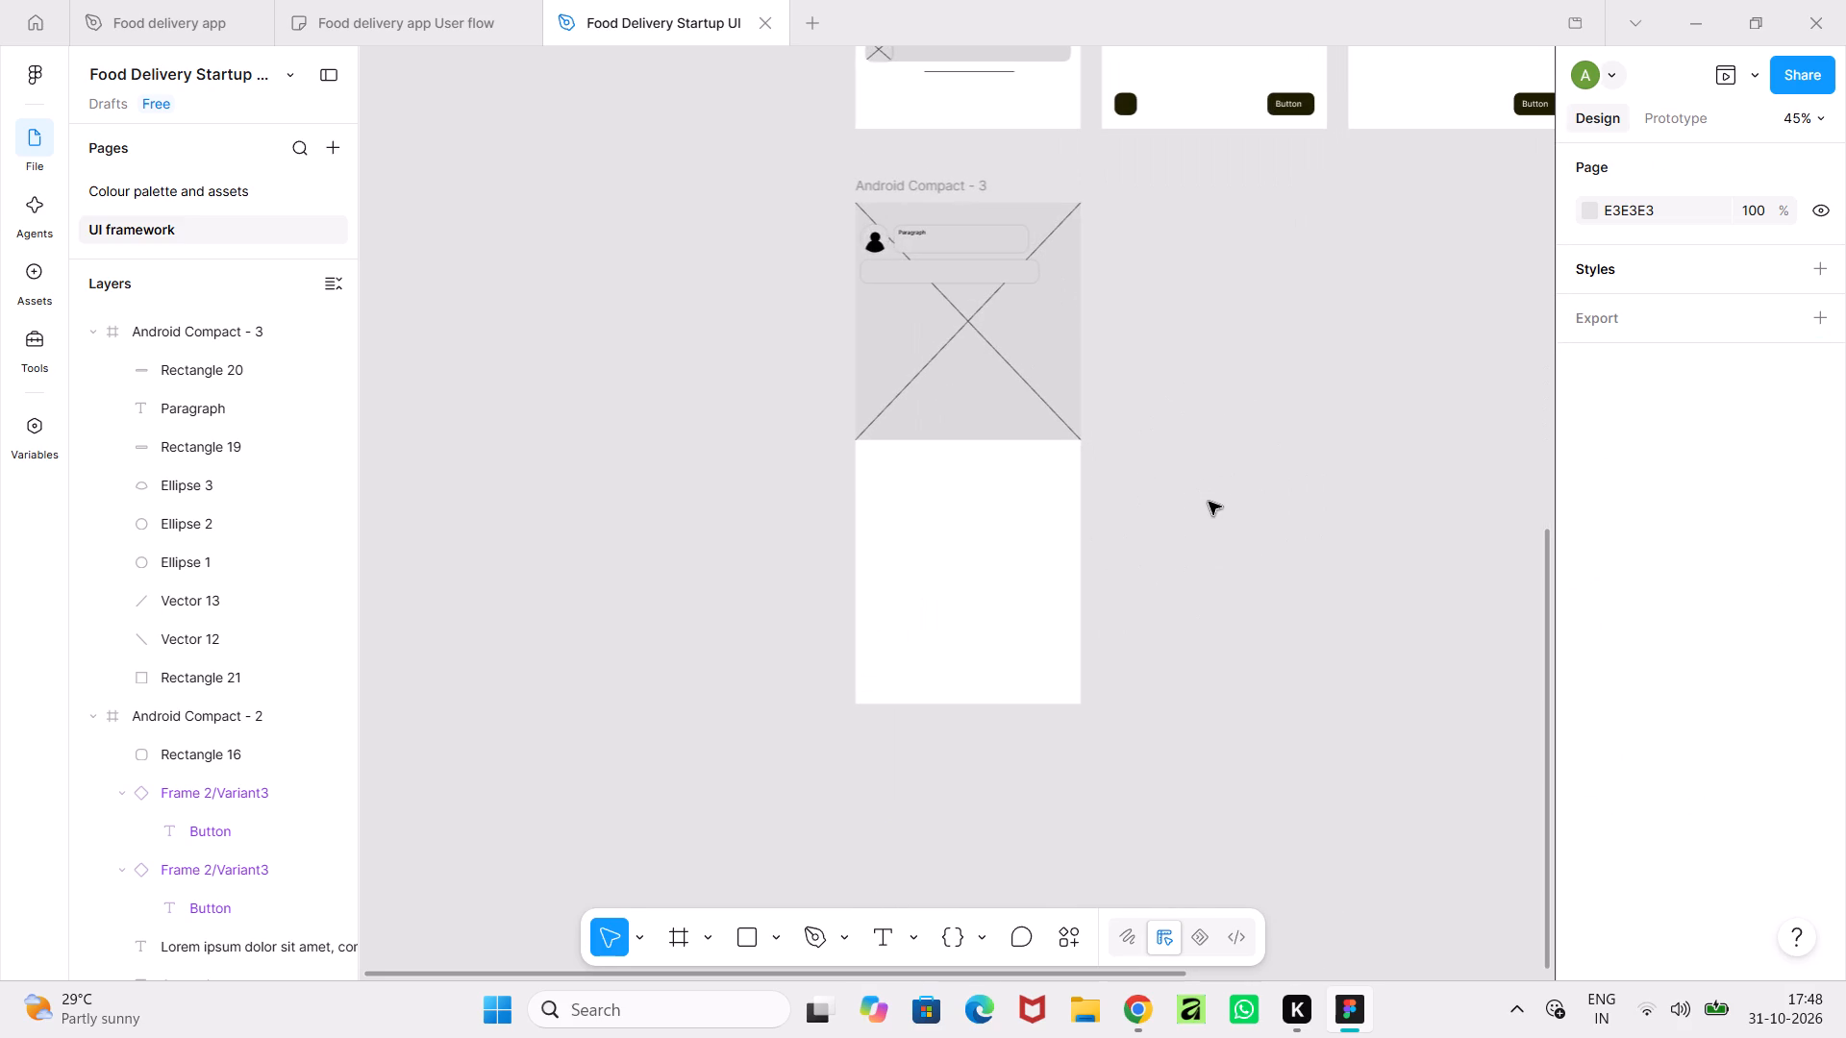
middle_click_drag(1209, 502, 1228, 639)
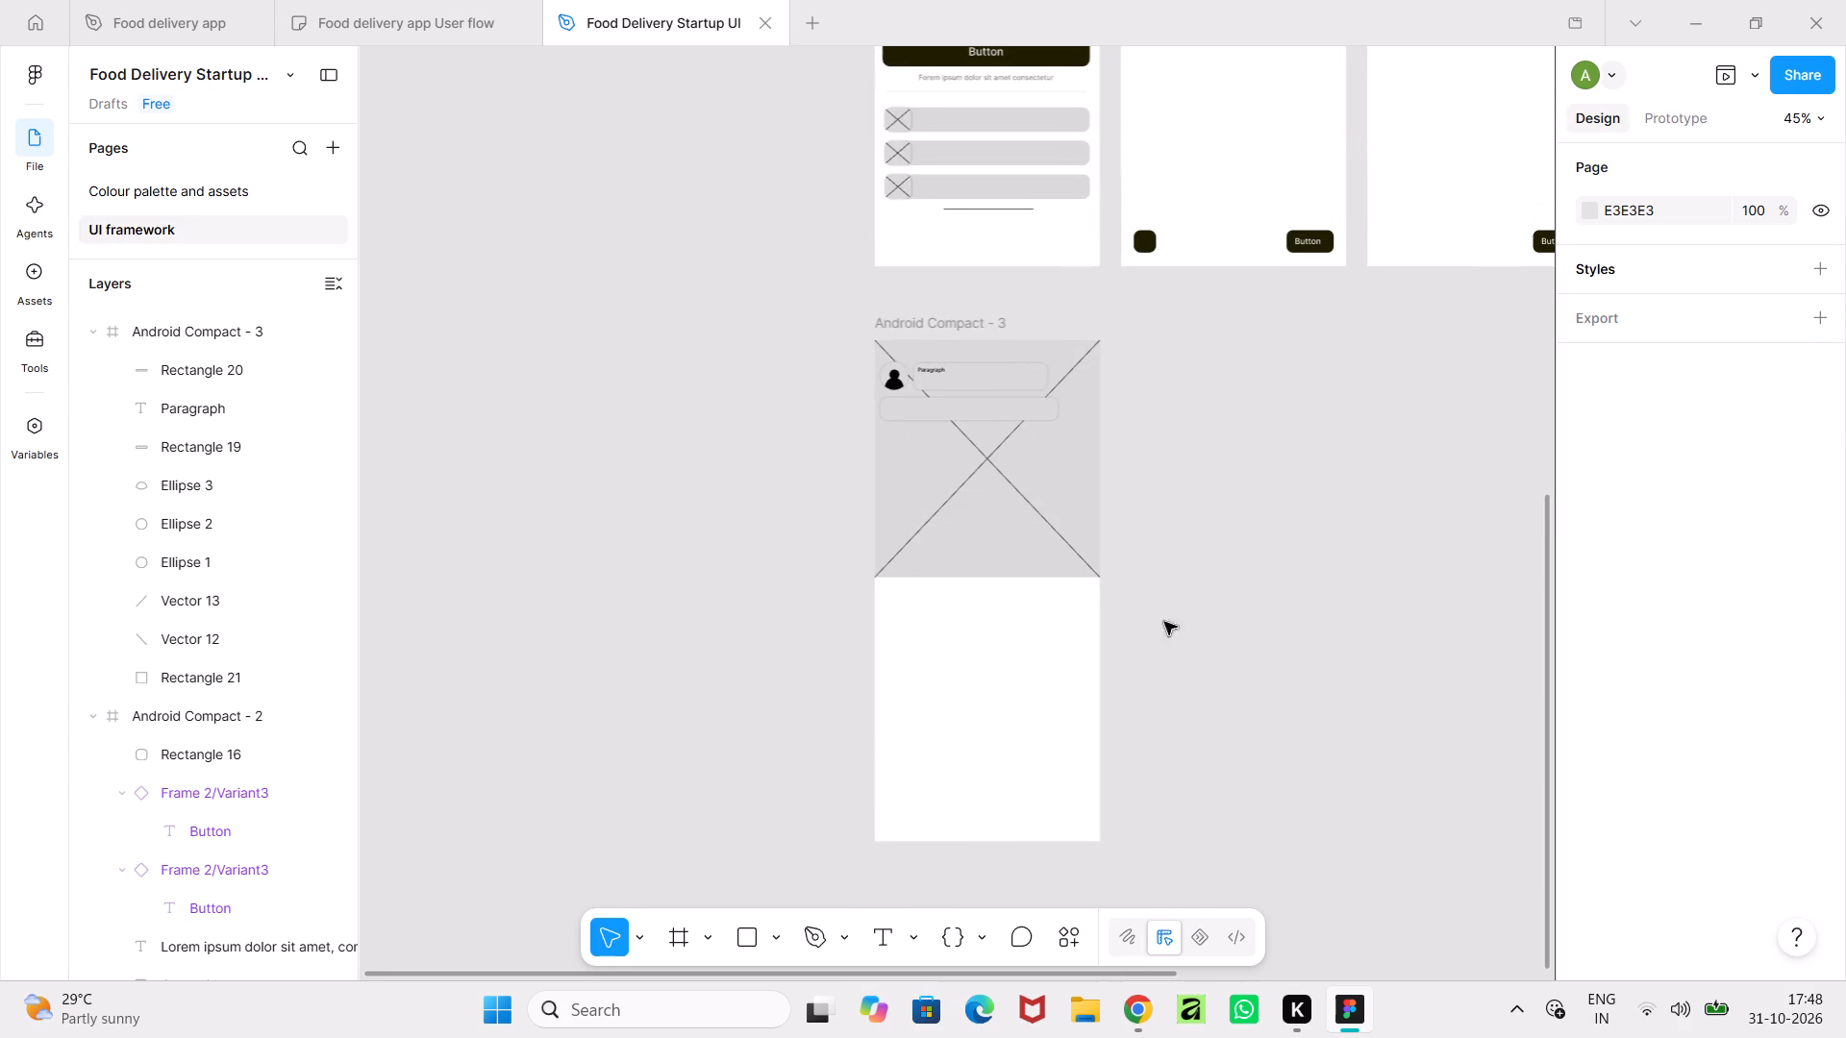
scroll(952, 563, "up", 5, "ctrl")
left_click(969, 554)
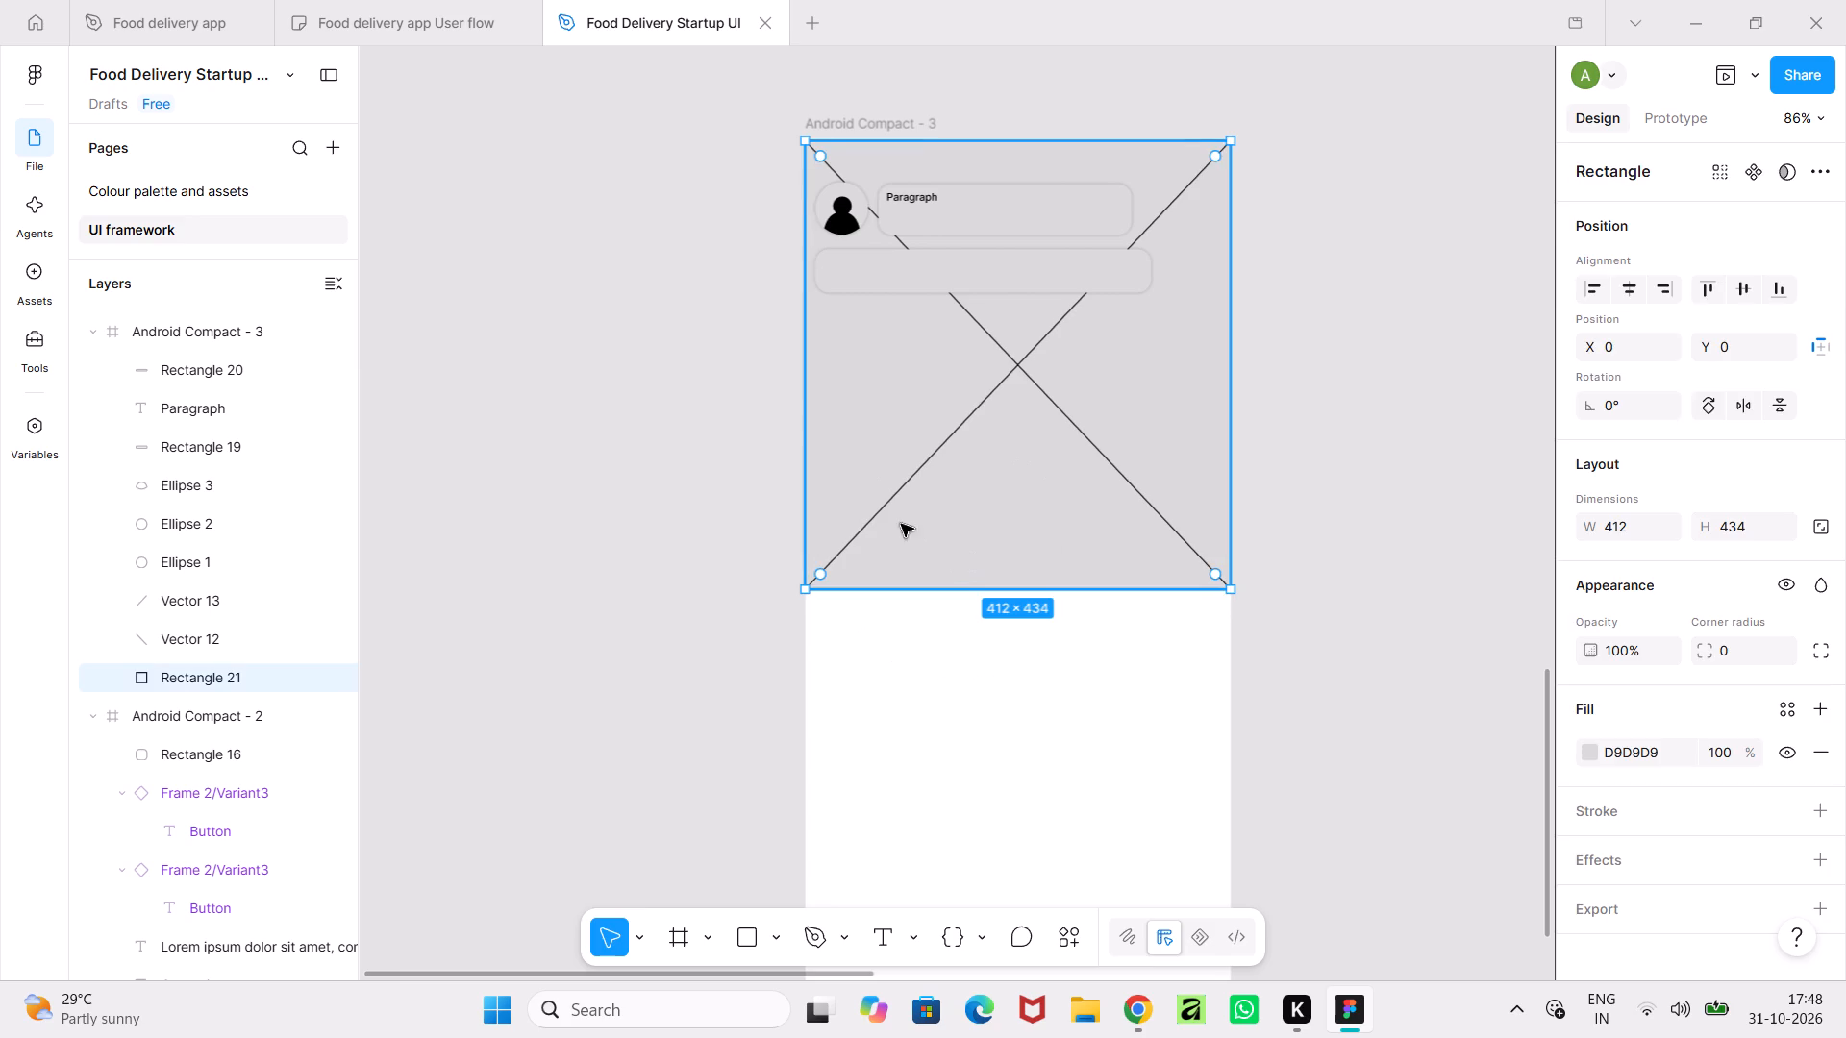
left_click(875, 518, "shift")
left_click(1147, 497, "shift")
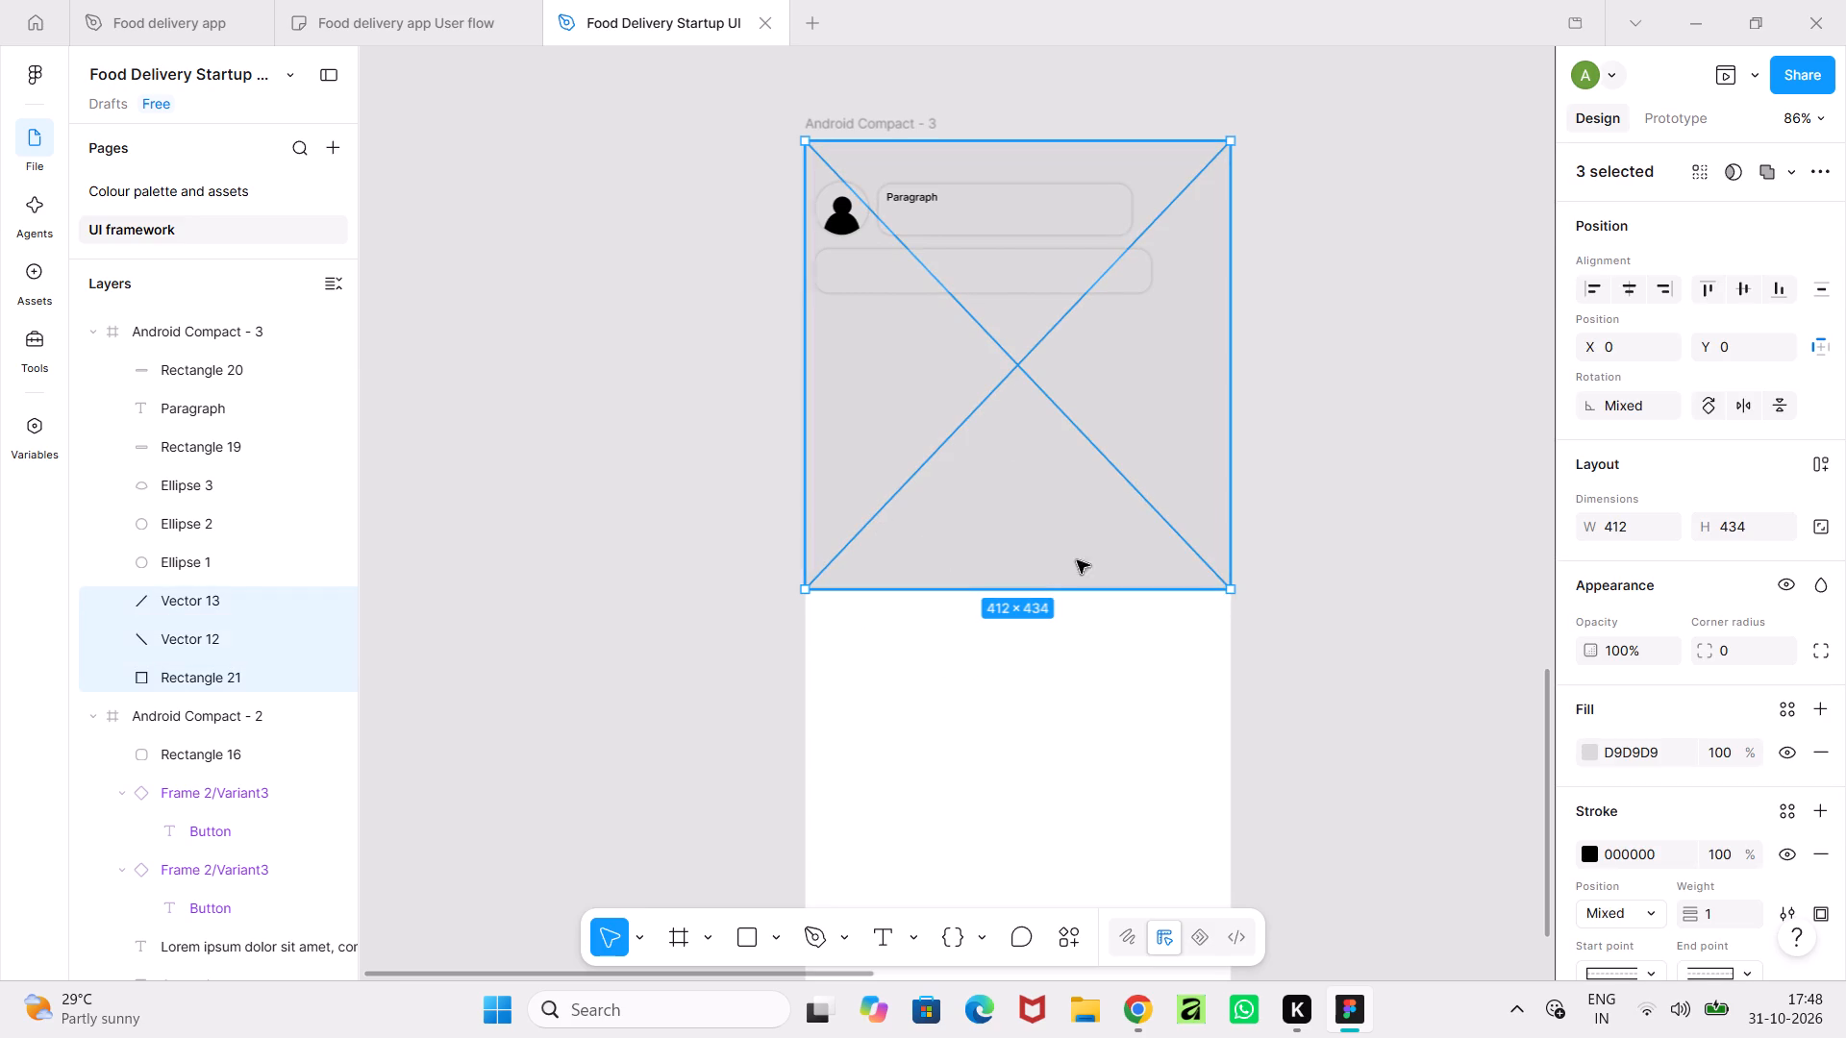
left_click_drag(1043, 594, 1051, 451)
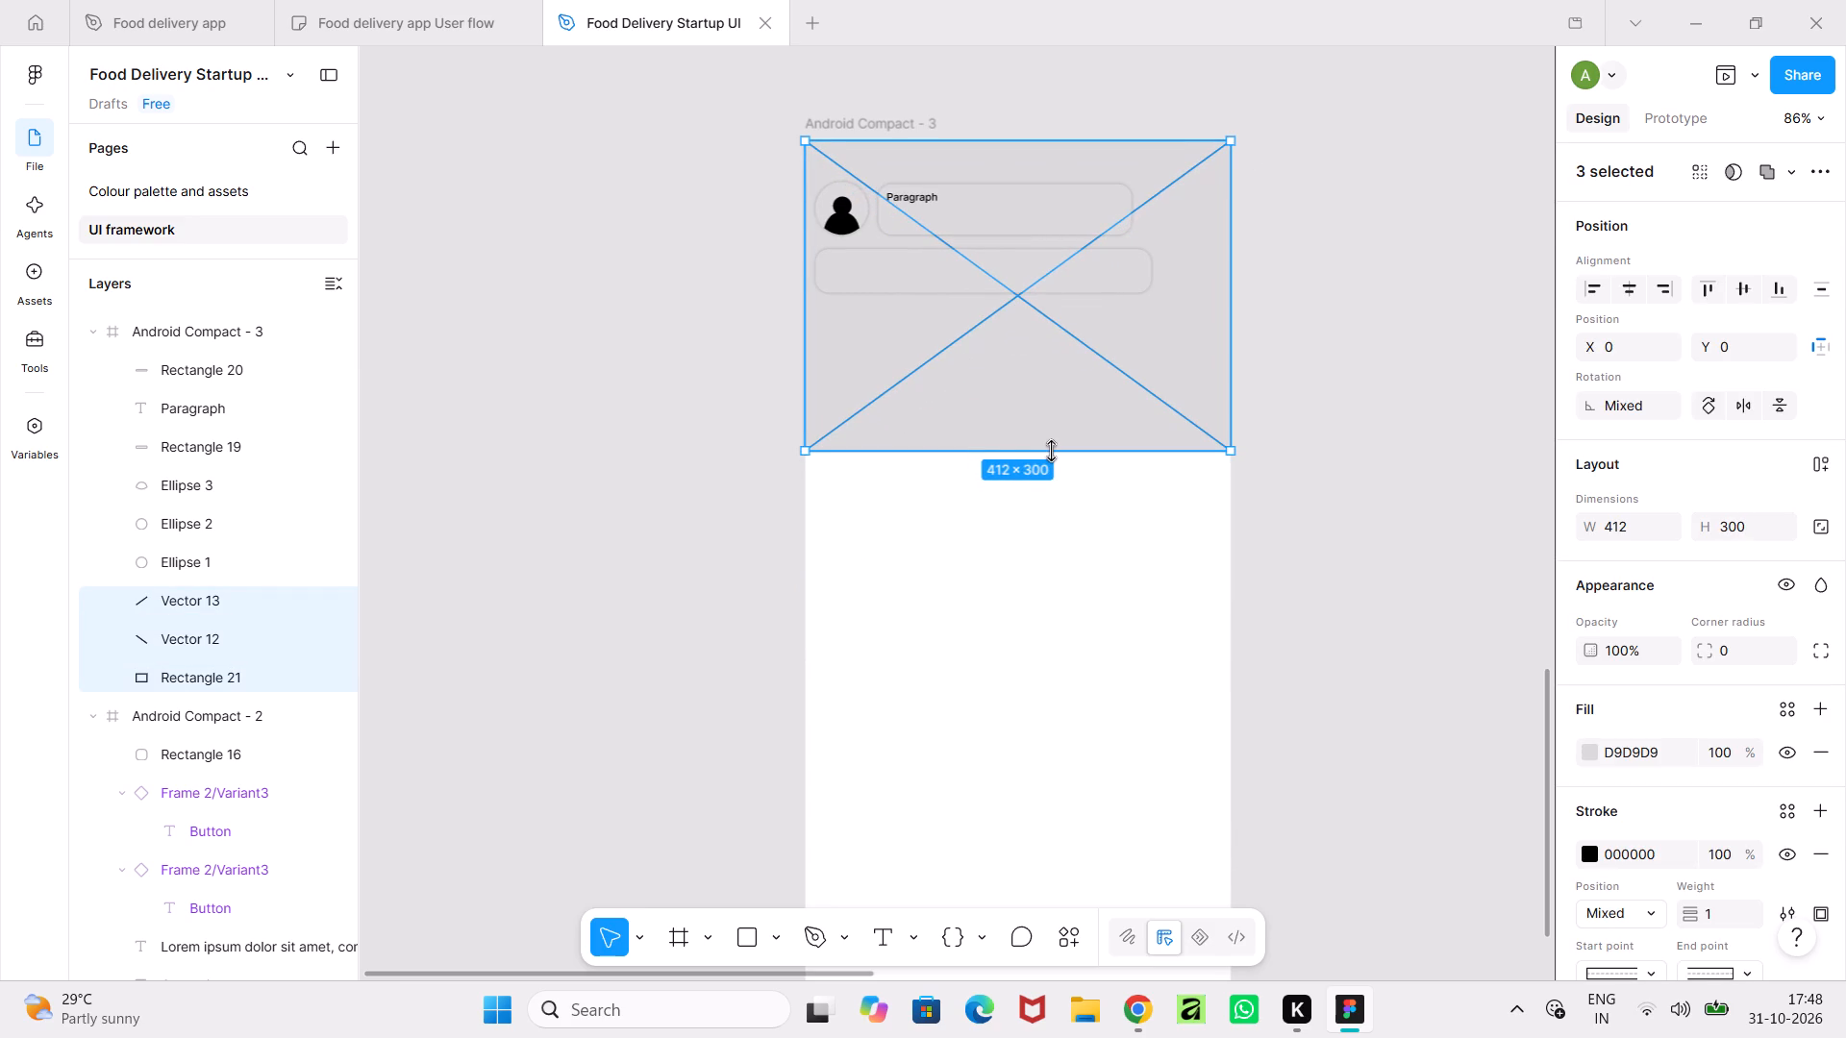
left_click_drag(1051, 451, 1051, 445)
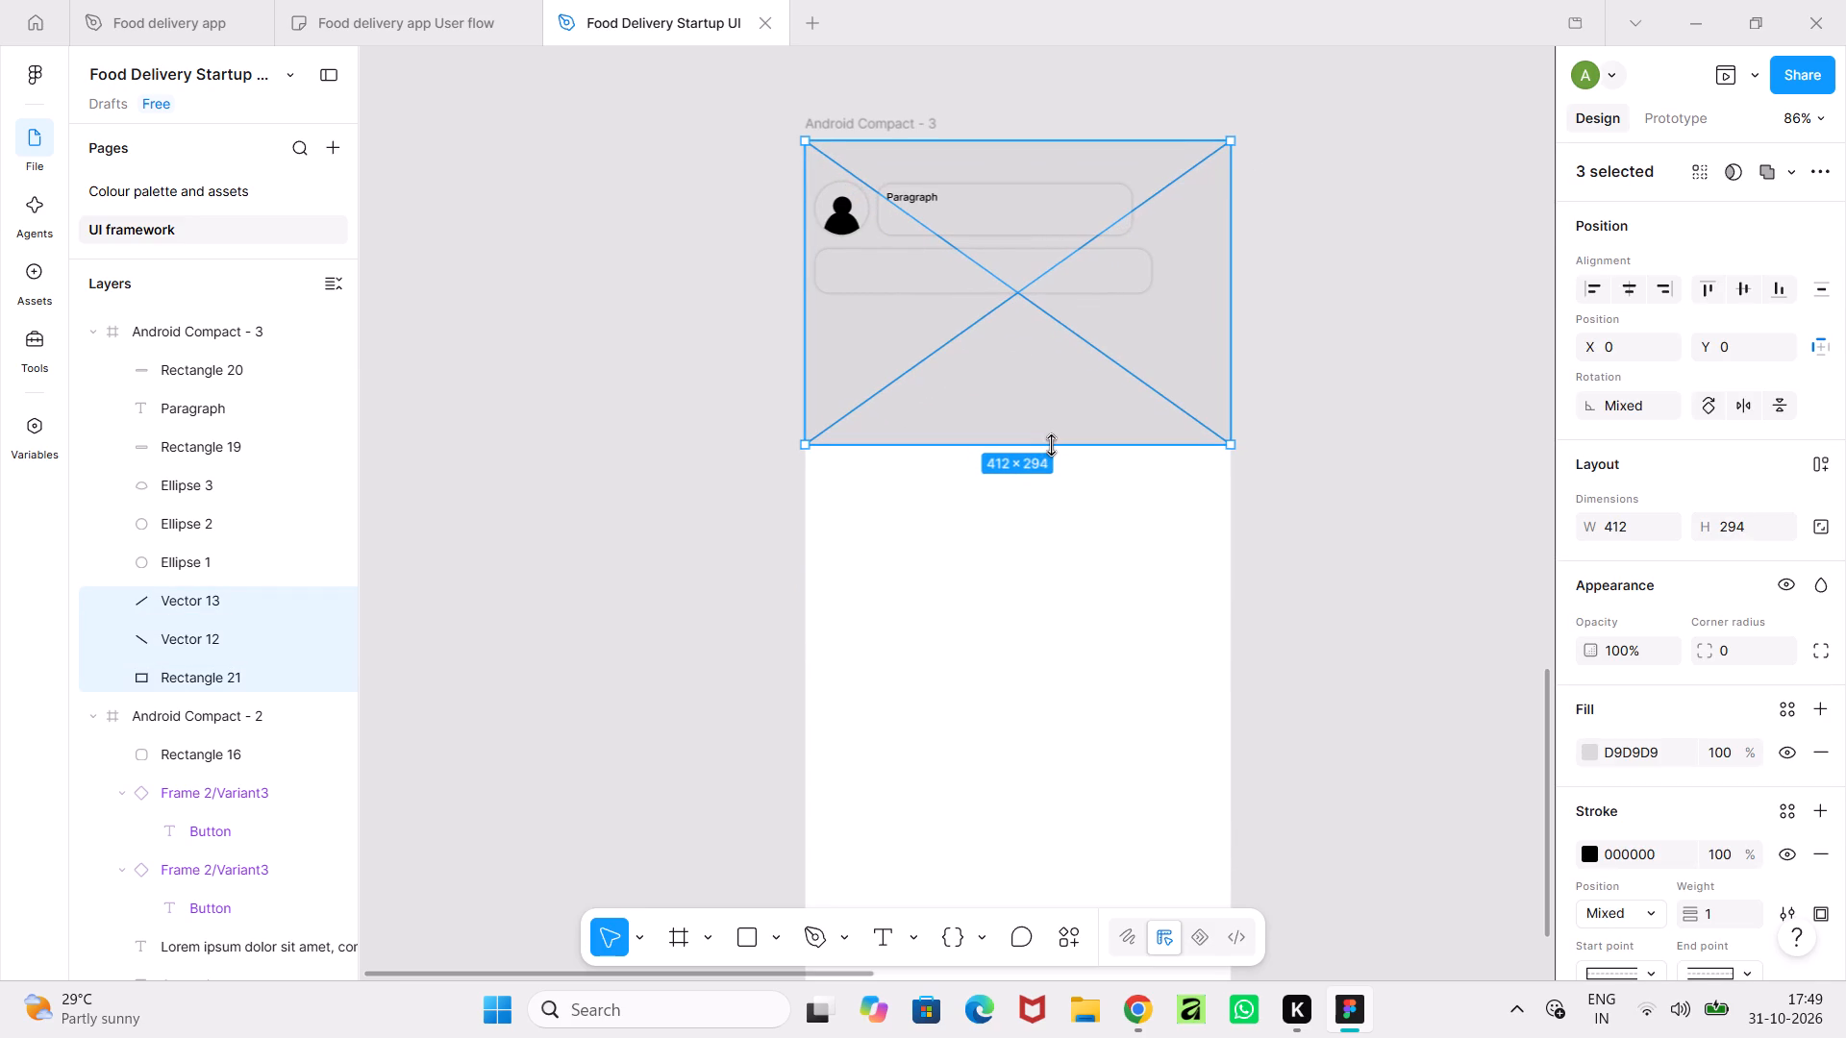
left_click_drag(1051, 445, 1052, 438)
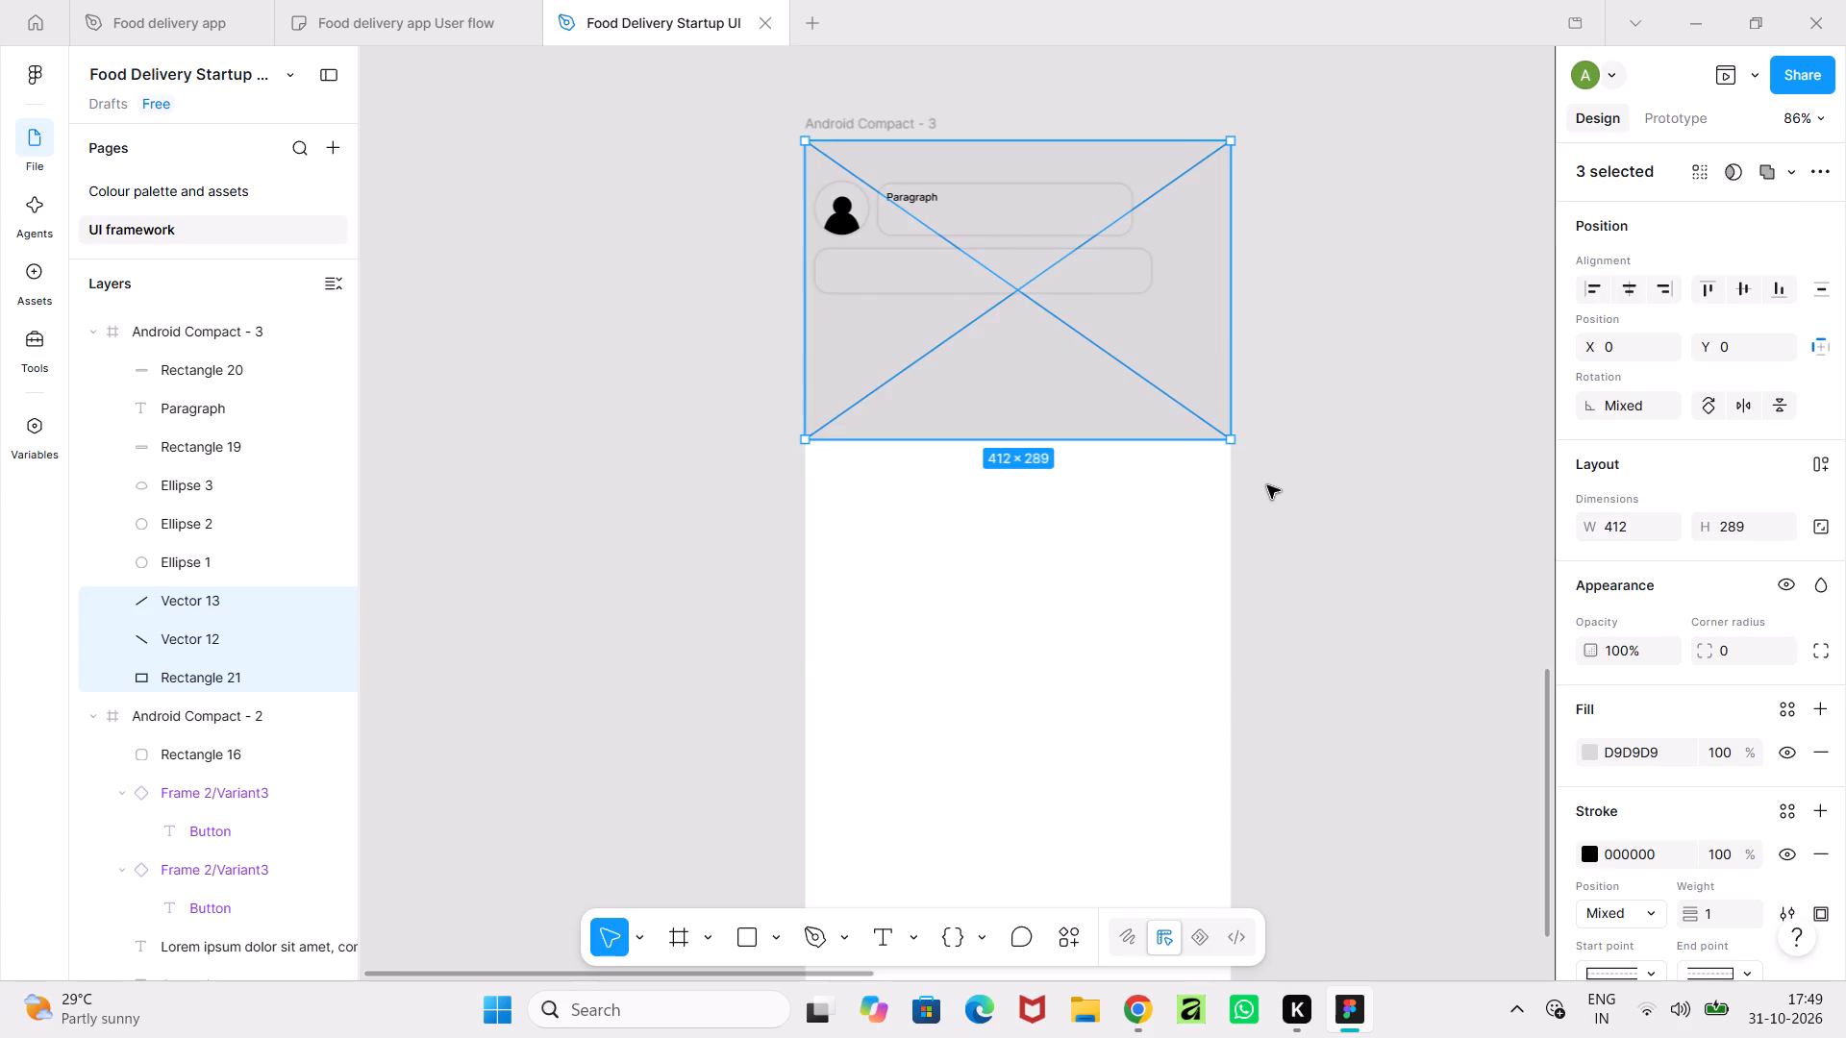
left_click(1267, 485)
Draw a small 7 × 7 circle below the crossed header in Android Compact - 3, at X 161, Y 312.
scroll(1267, 485, "up", 5, "ctrl")
middle_click_drag(1267, 485, 1351, 715, "ctrl")
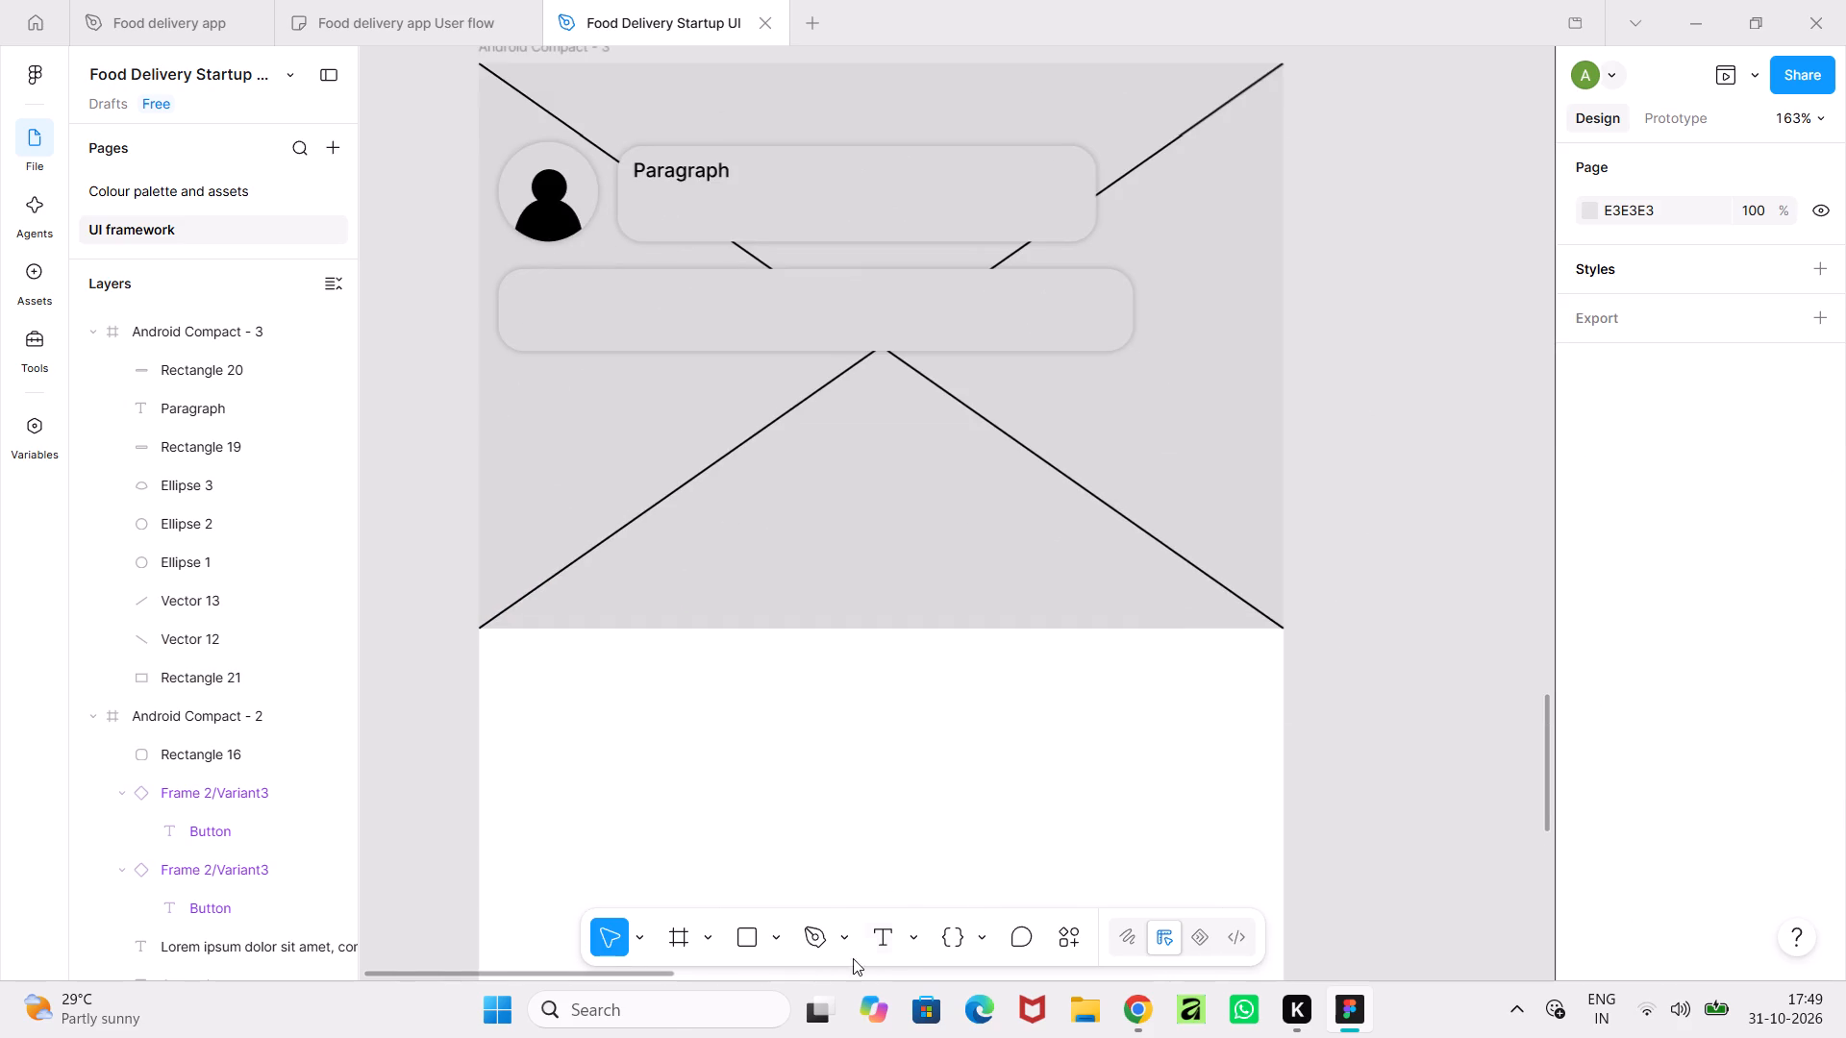
left_click(778, 939)
left_click(831, 811)
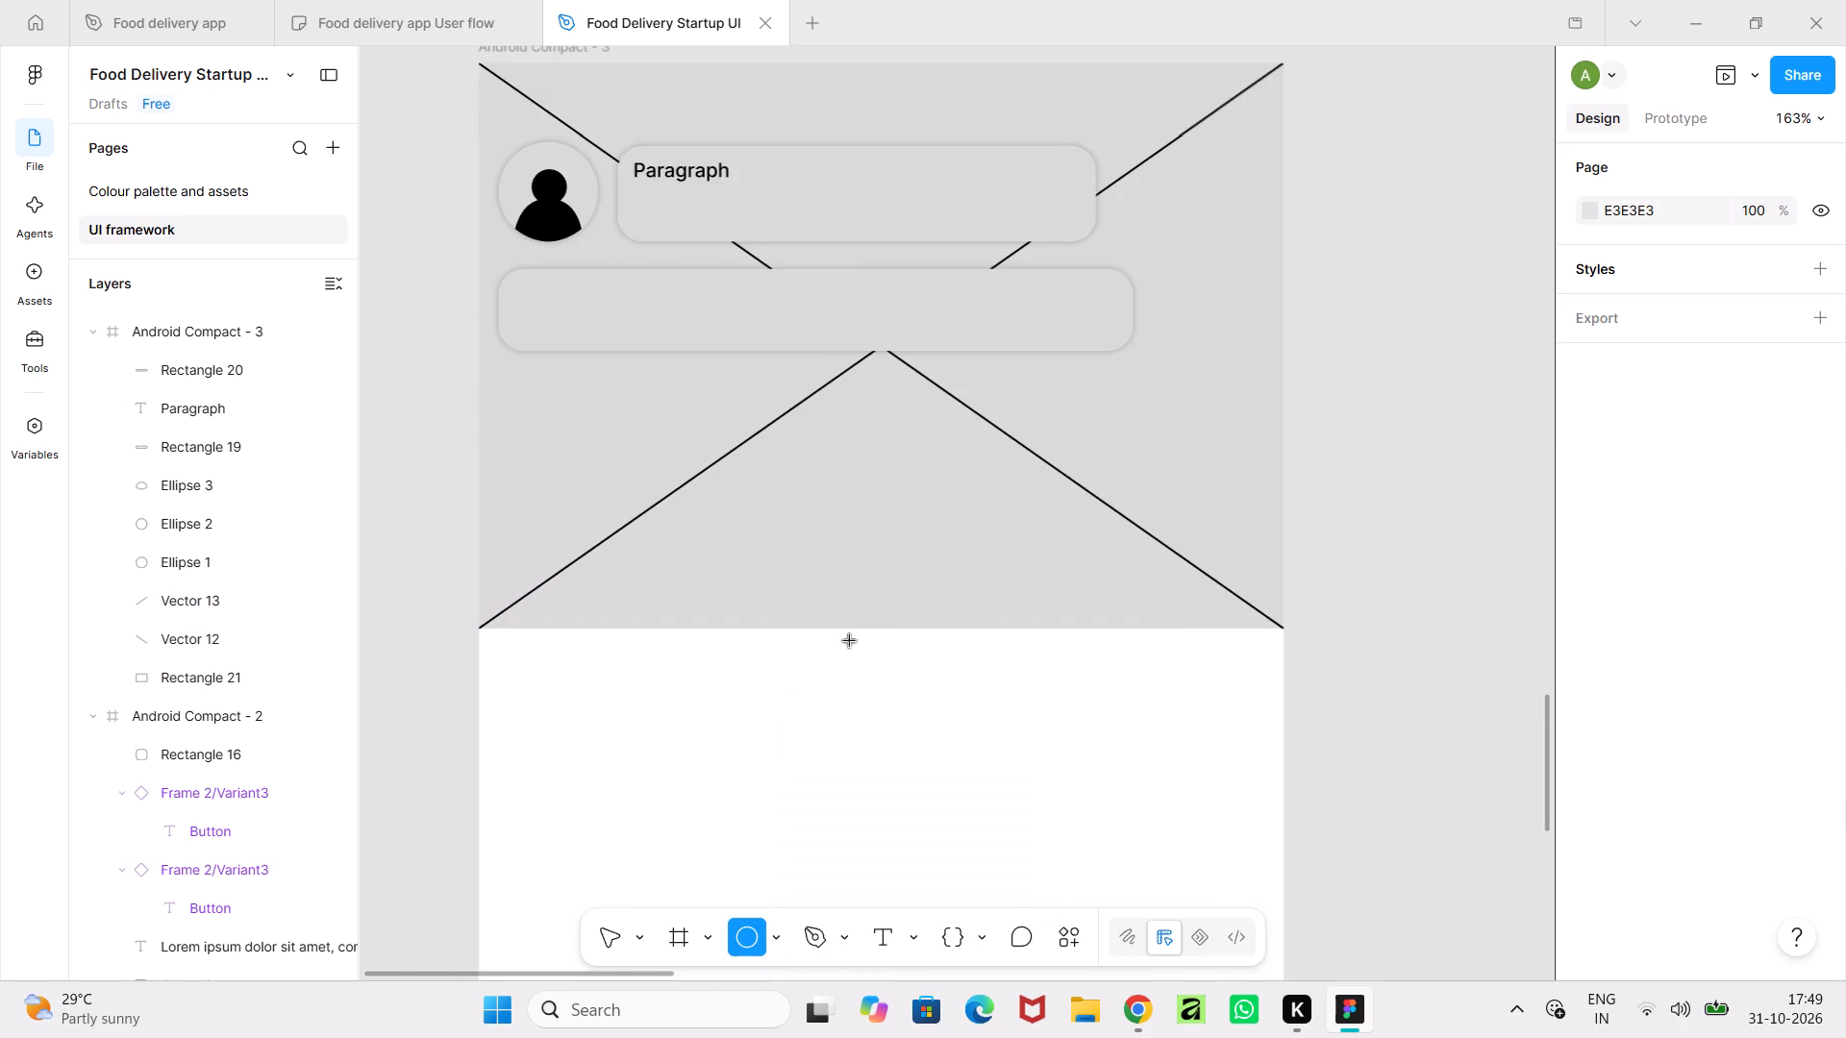
left_click_drag(793, 673, 810, 684, "shift")
left_click_drag(810, 684, 806, 690, "shift")
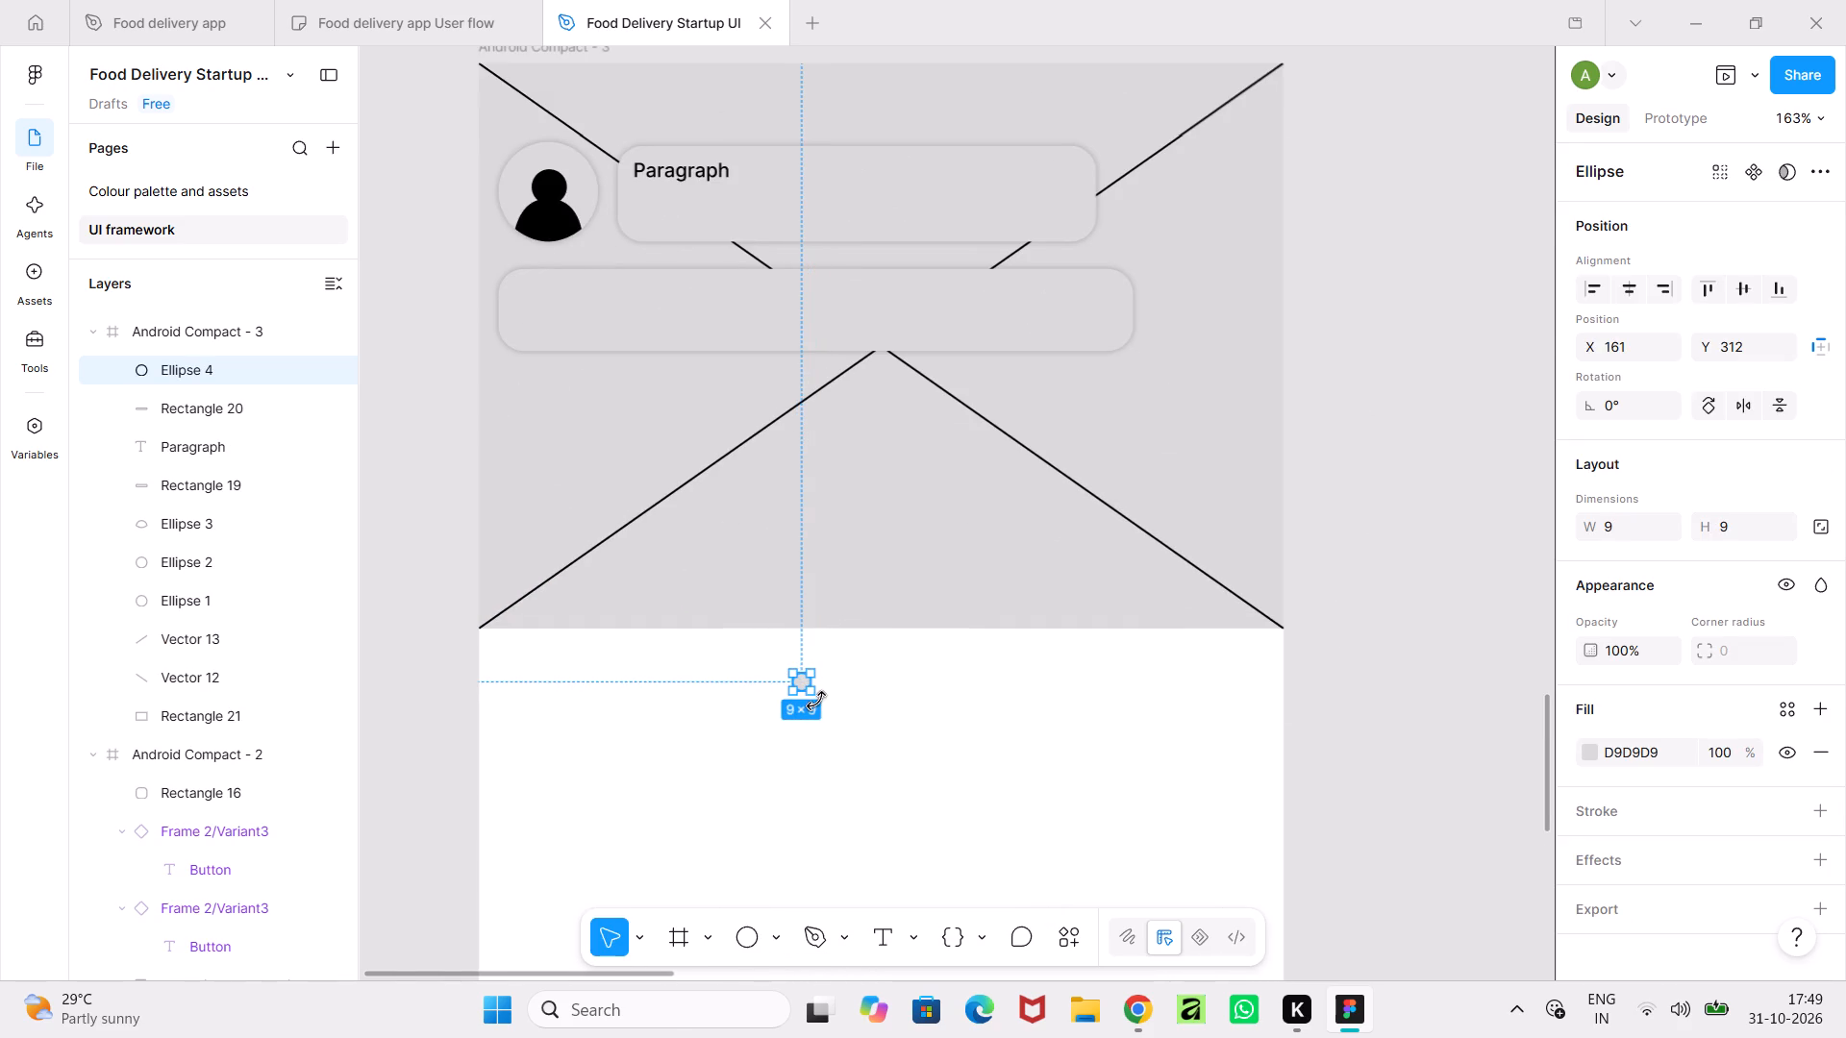
scroll(816, 701, "up", 6, "ctrl")
left_click_drag(811, 682, 801, 678, "shift")
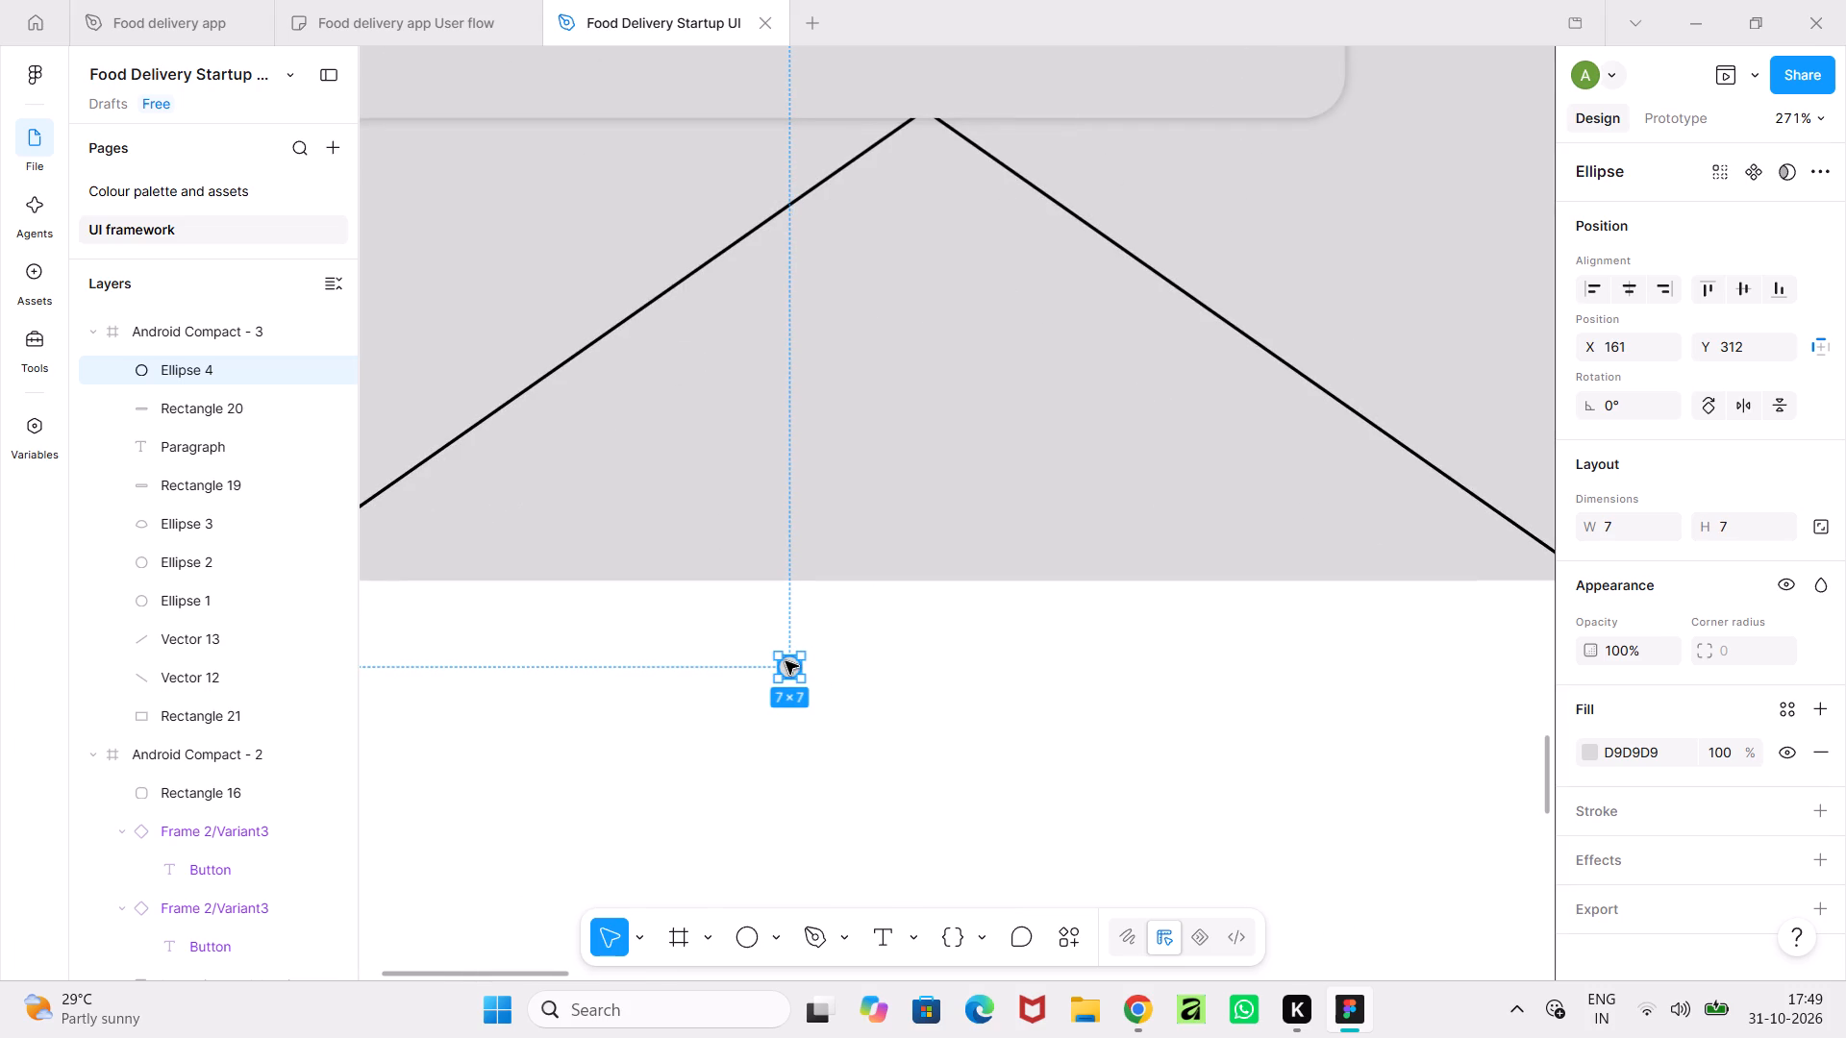
Change the small circle's fill to black, 000000.
left_click(1590, 754)
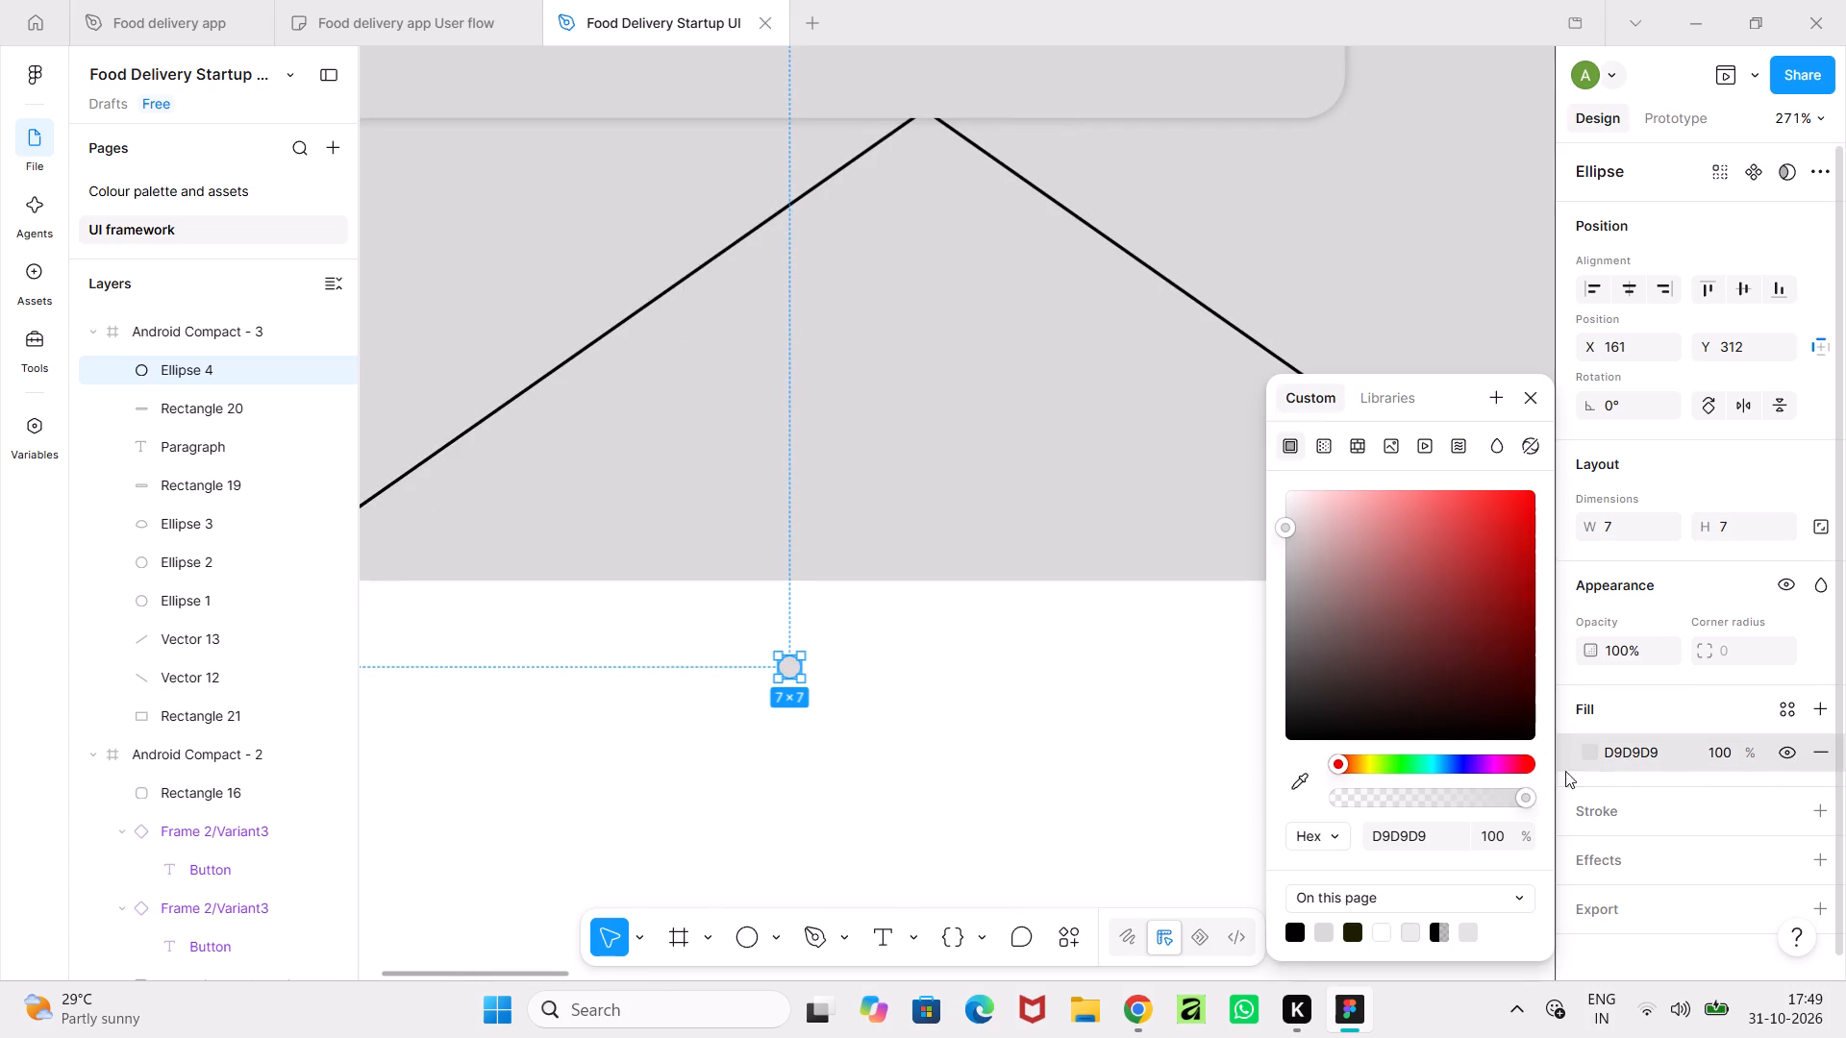
left_click(1301, 929)
left_click(1002, 729)
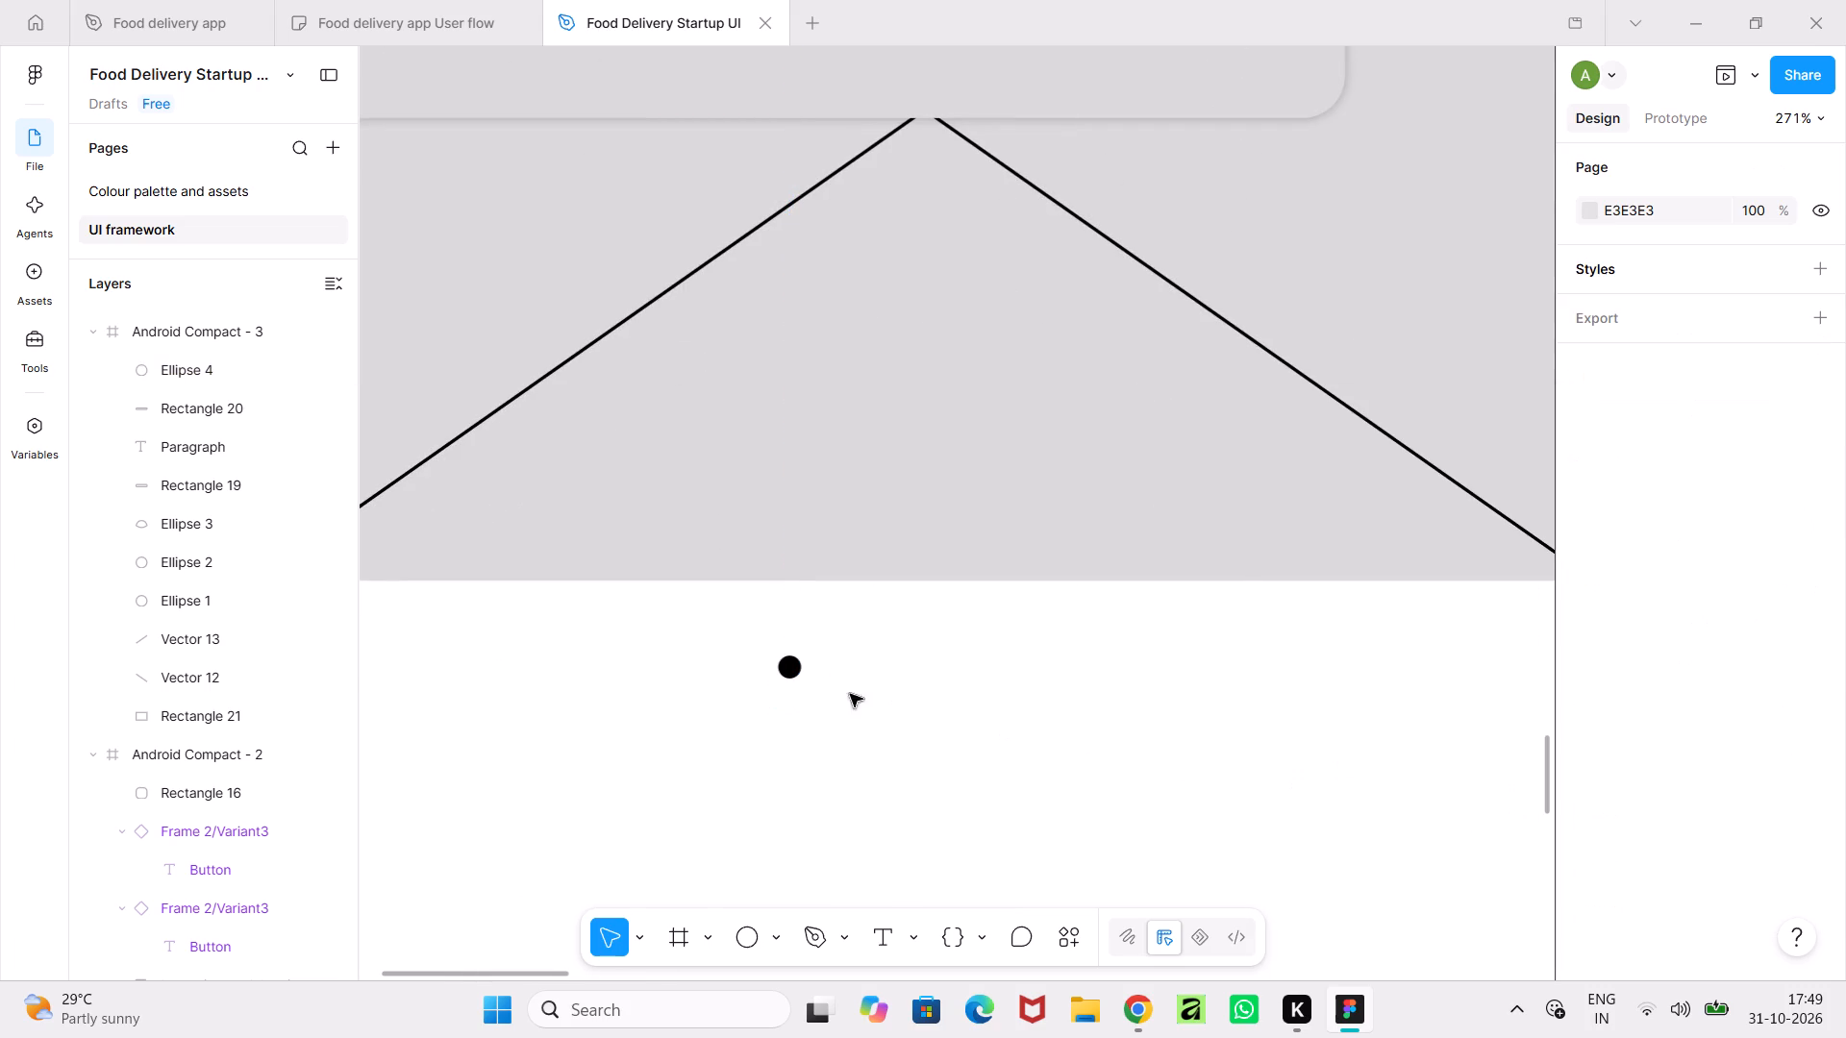
Duplicate the black dot twice and place the copies beside it in a row of three with spacing 1.
left_click(793, 676)
key("ctrl+c")
key("ctrl+v")
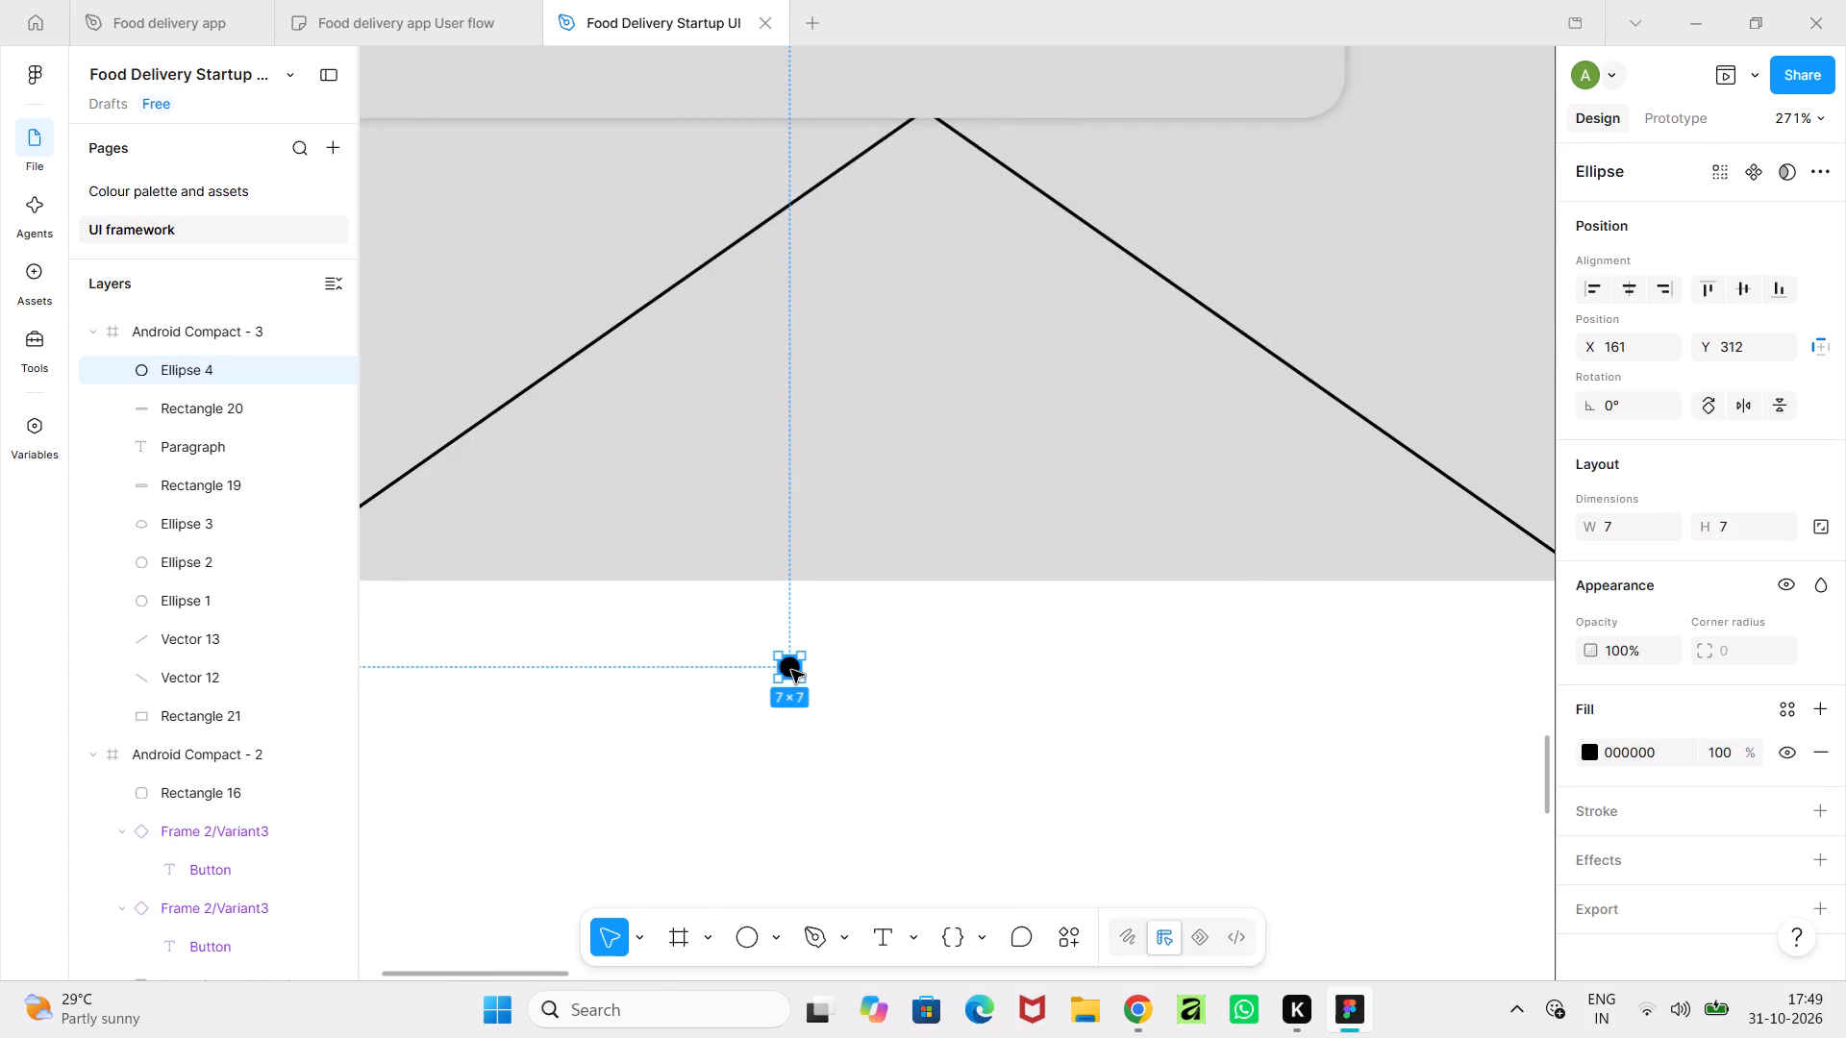
left_click_drag(791, 670, 818, 669, "shift")
key("ctrl+c")
key("ctrl+v")
left_click_drag(818, 669, 827, 669, "shift")
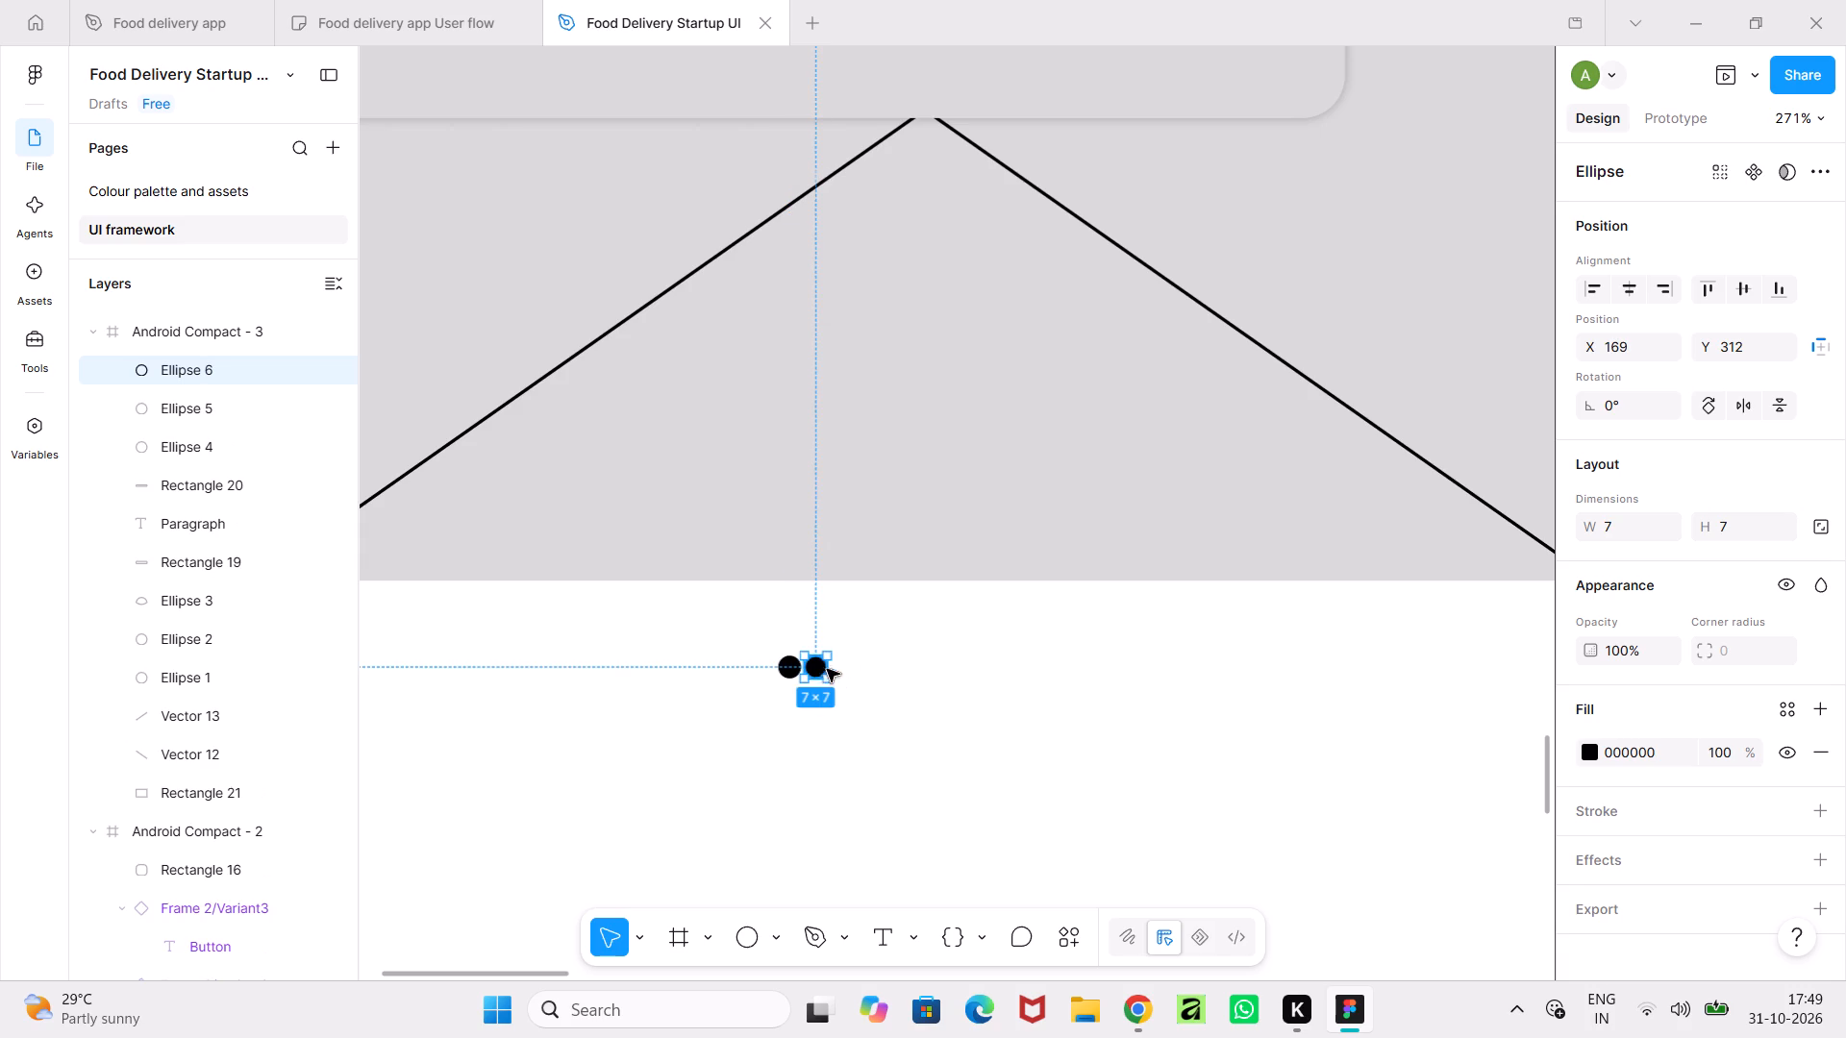
left_click_drag(827, 669, 849, 669, "shift")
left_click(868, 694)
Group the three black dots below the crossed header.
scroll(868, 694, "down", 7, "ctrl")
scroll(888, 721, "up", 7, "ctrl")
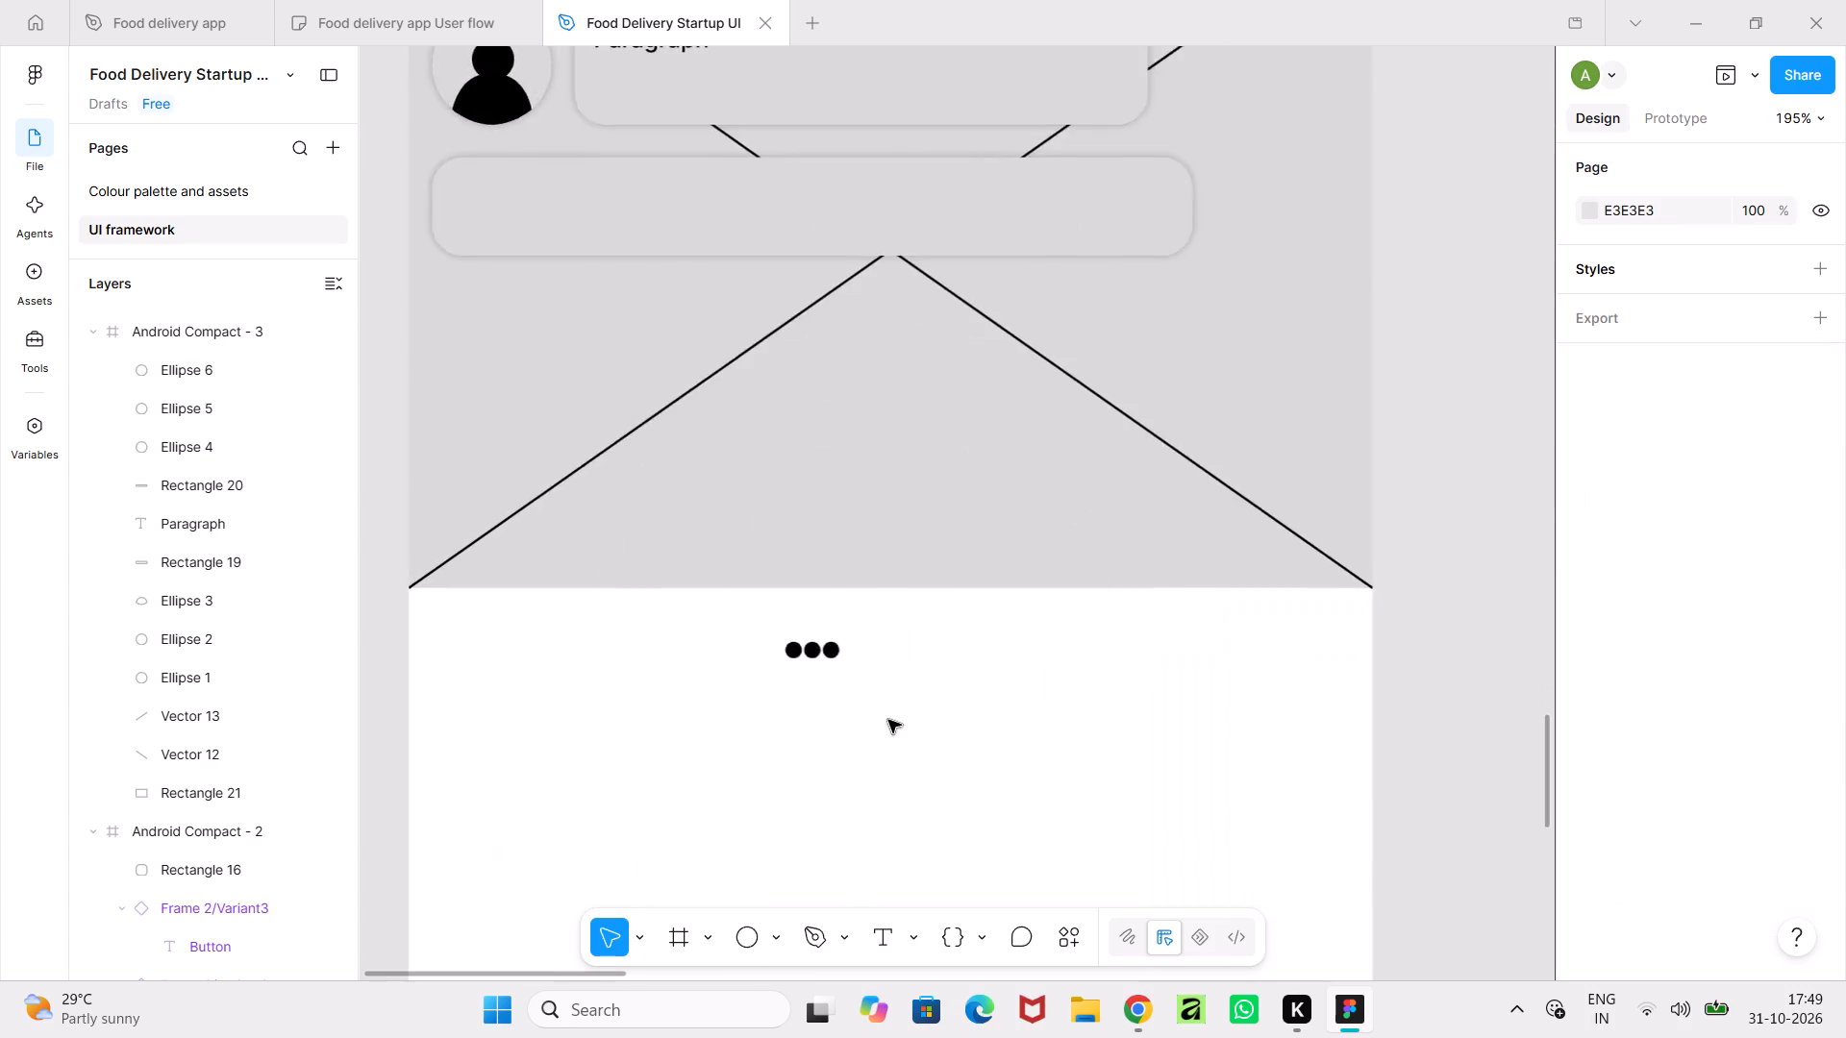
scroll(888, 720, "up", 5, "ctrl")
left_click(661, 570)
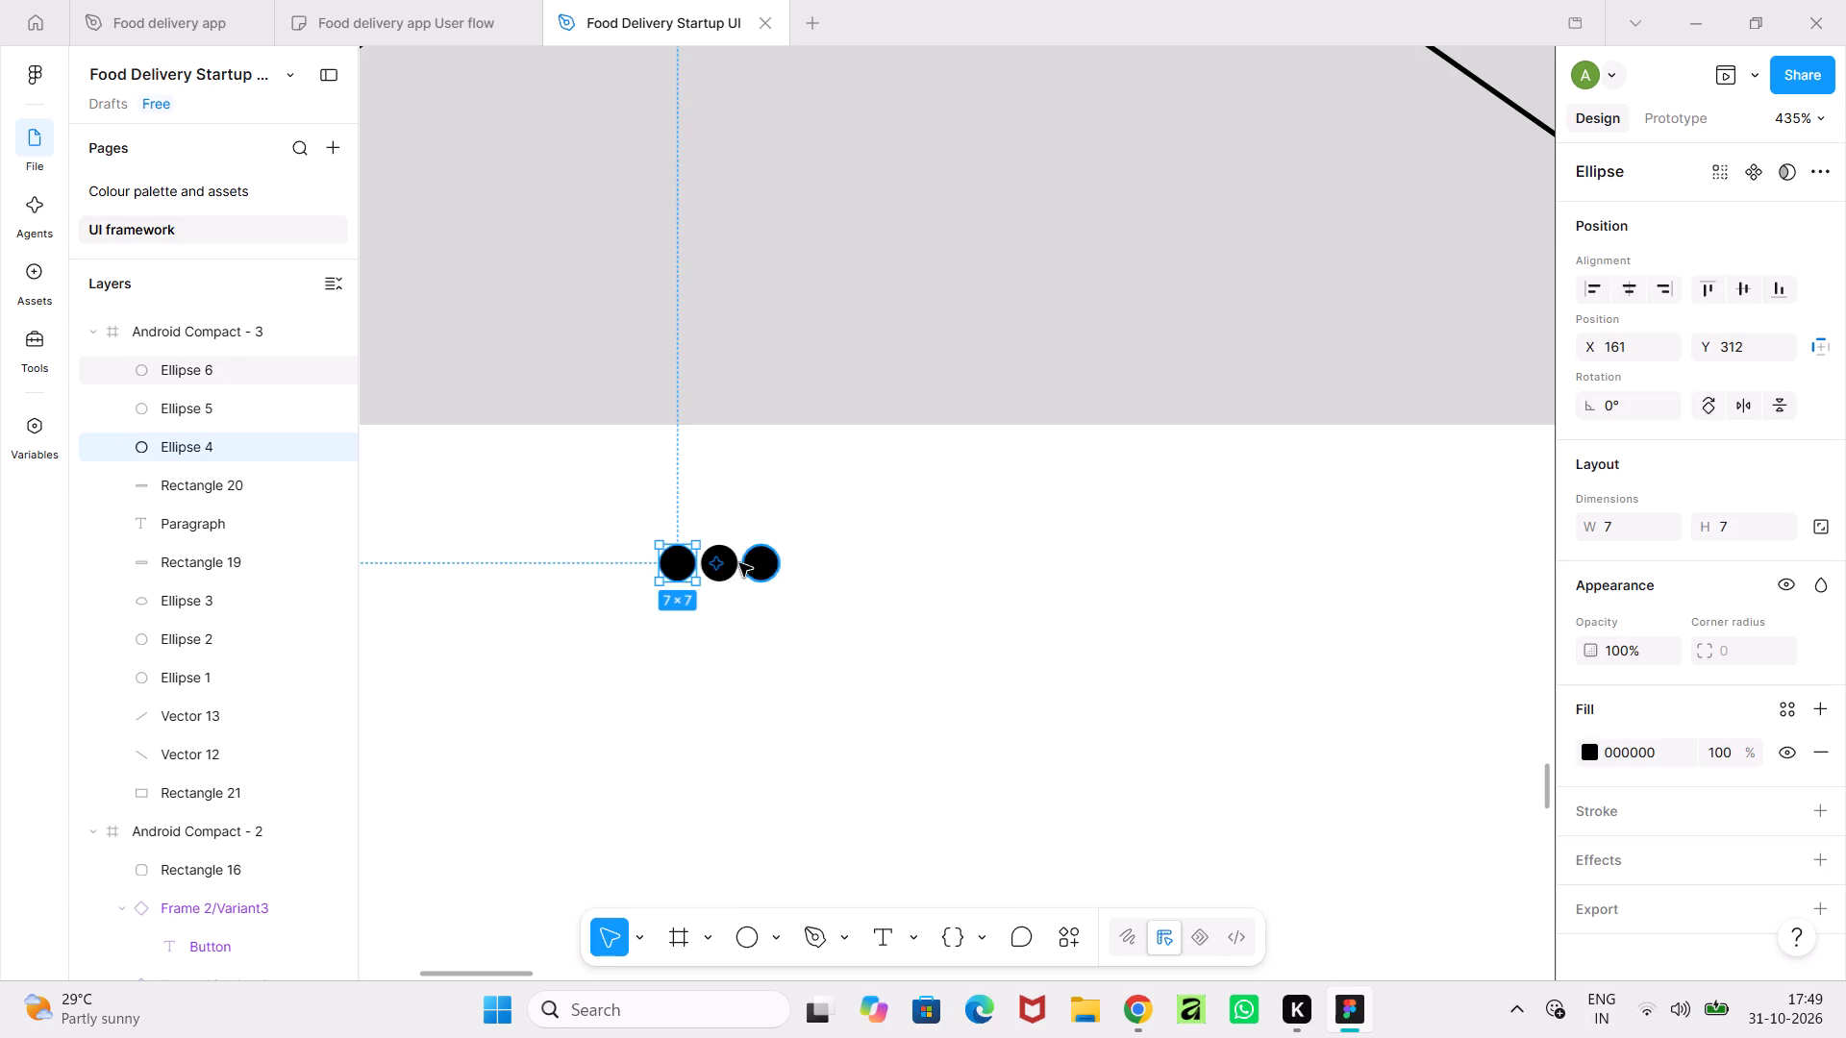
left_click(723, 569, "shift")
left_click(752, 569, "shift")
left_click(771, 569, "shift")
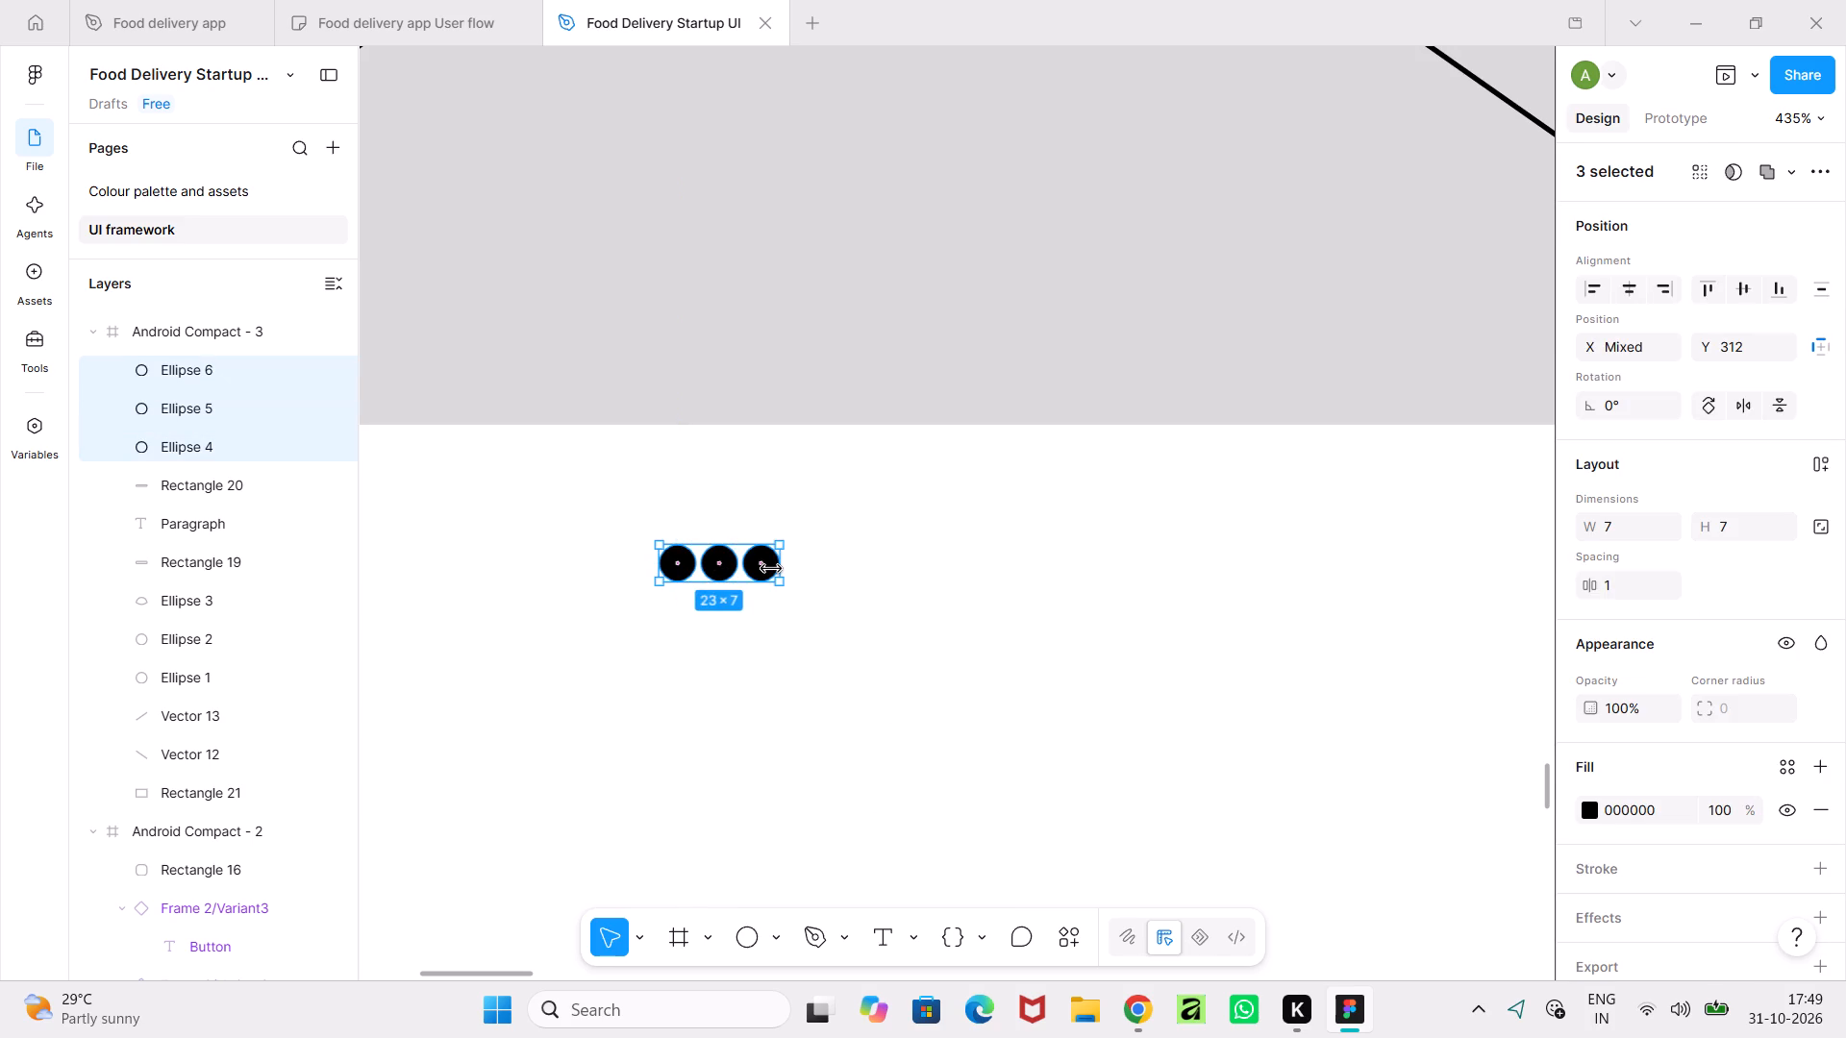
key("ctrl+g")
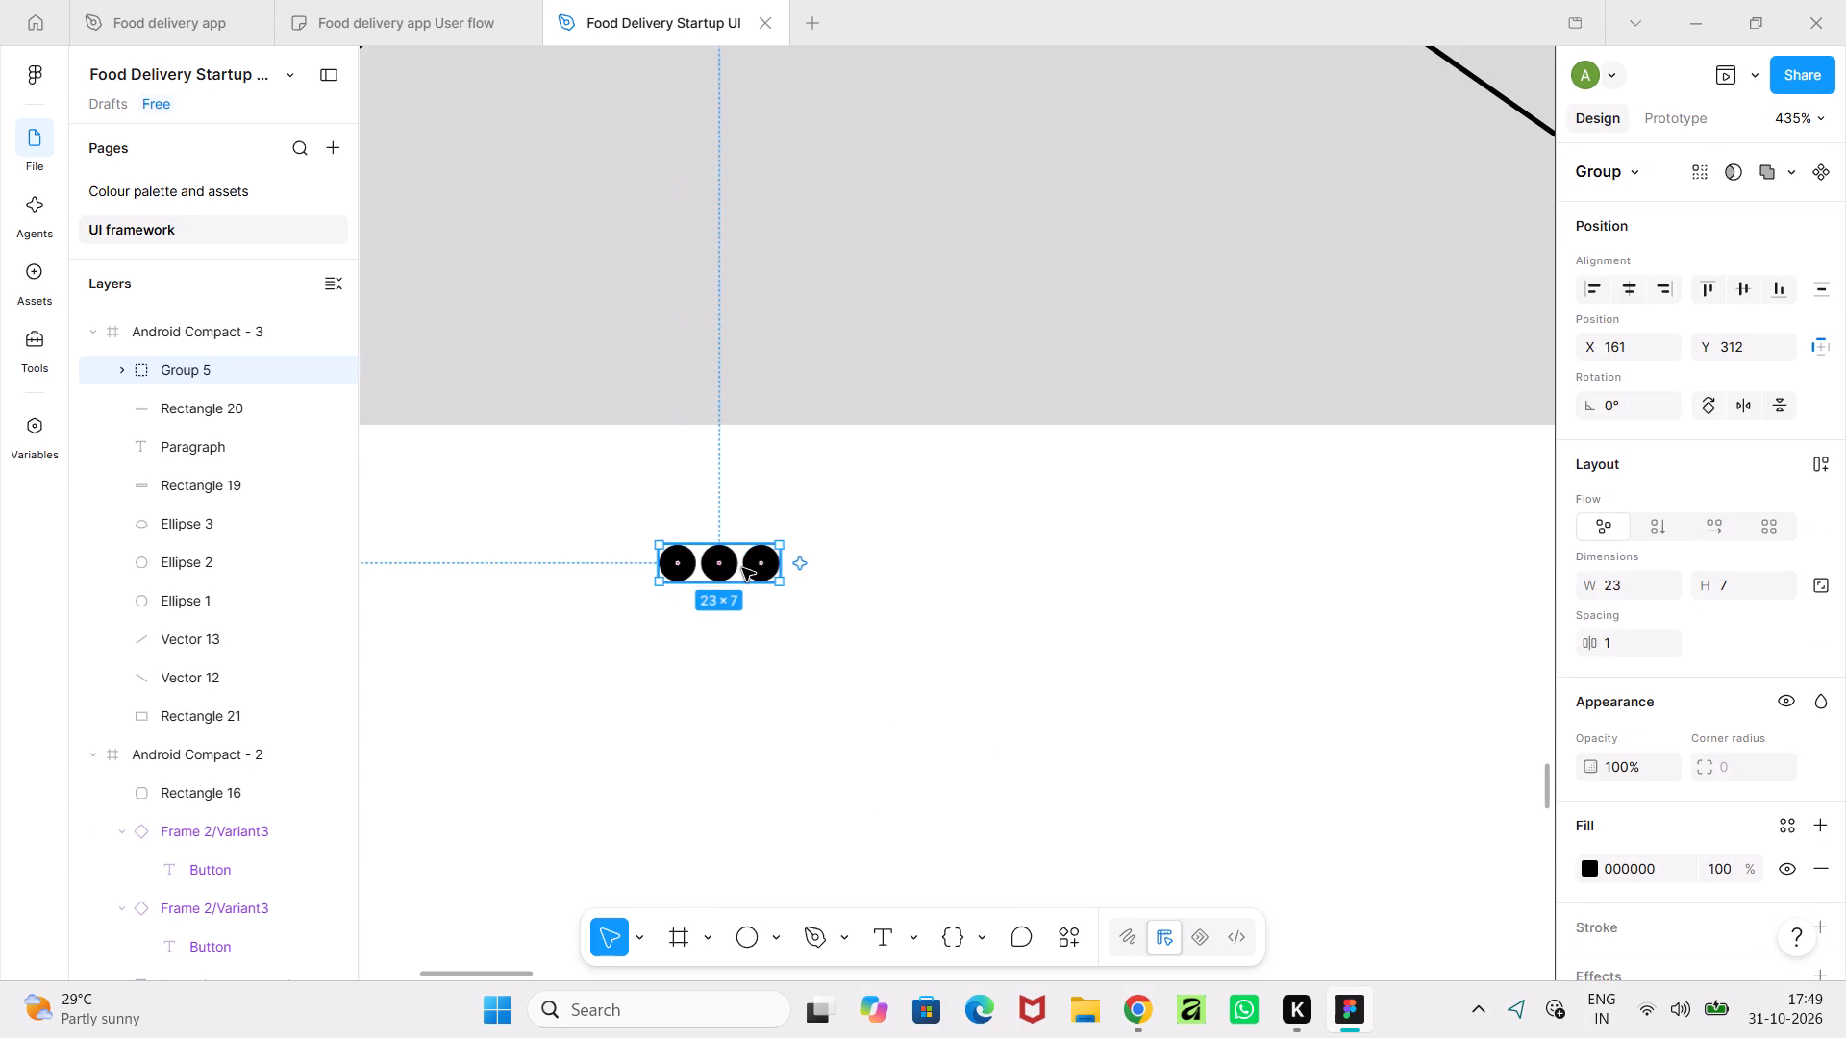
Move the group of three black dots up onto the crossed header's lower edge, at X 194, Y 280.
left_click_drag(742, 568, 912, 401)
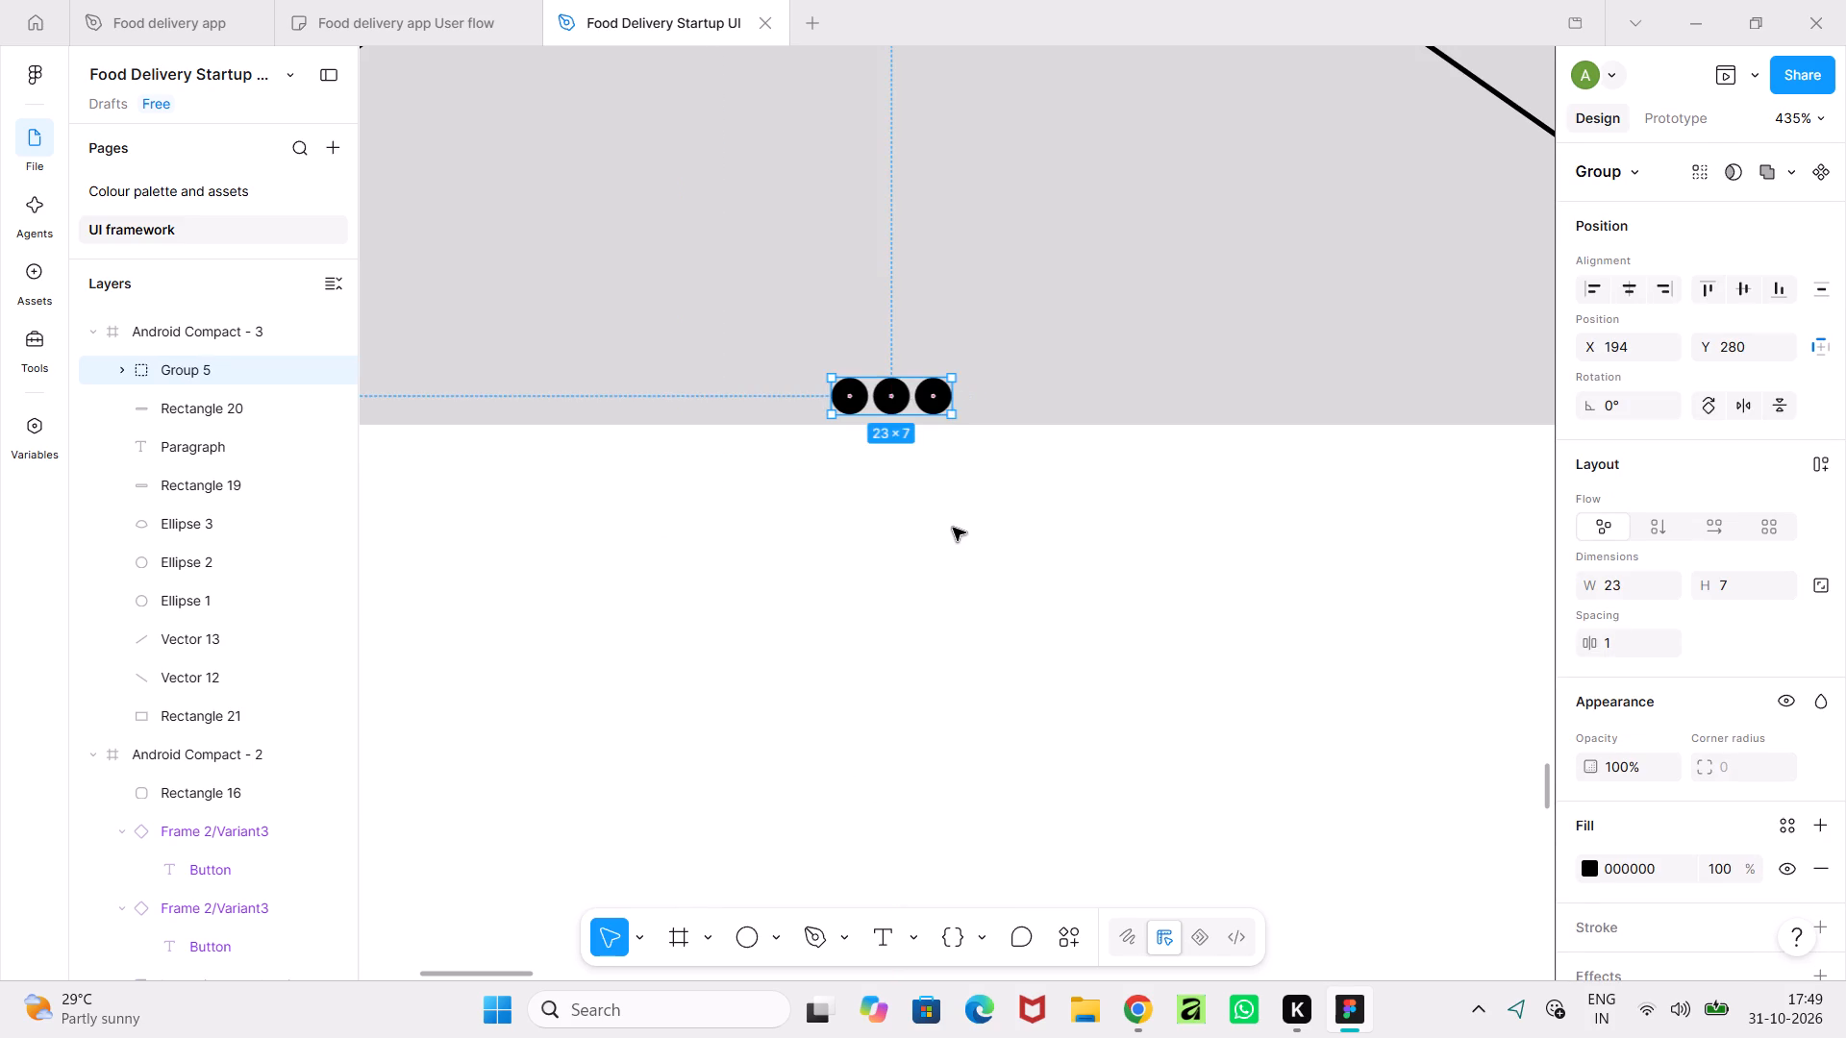
left_click(953, 528)
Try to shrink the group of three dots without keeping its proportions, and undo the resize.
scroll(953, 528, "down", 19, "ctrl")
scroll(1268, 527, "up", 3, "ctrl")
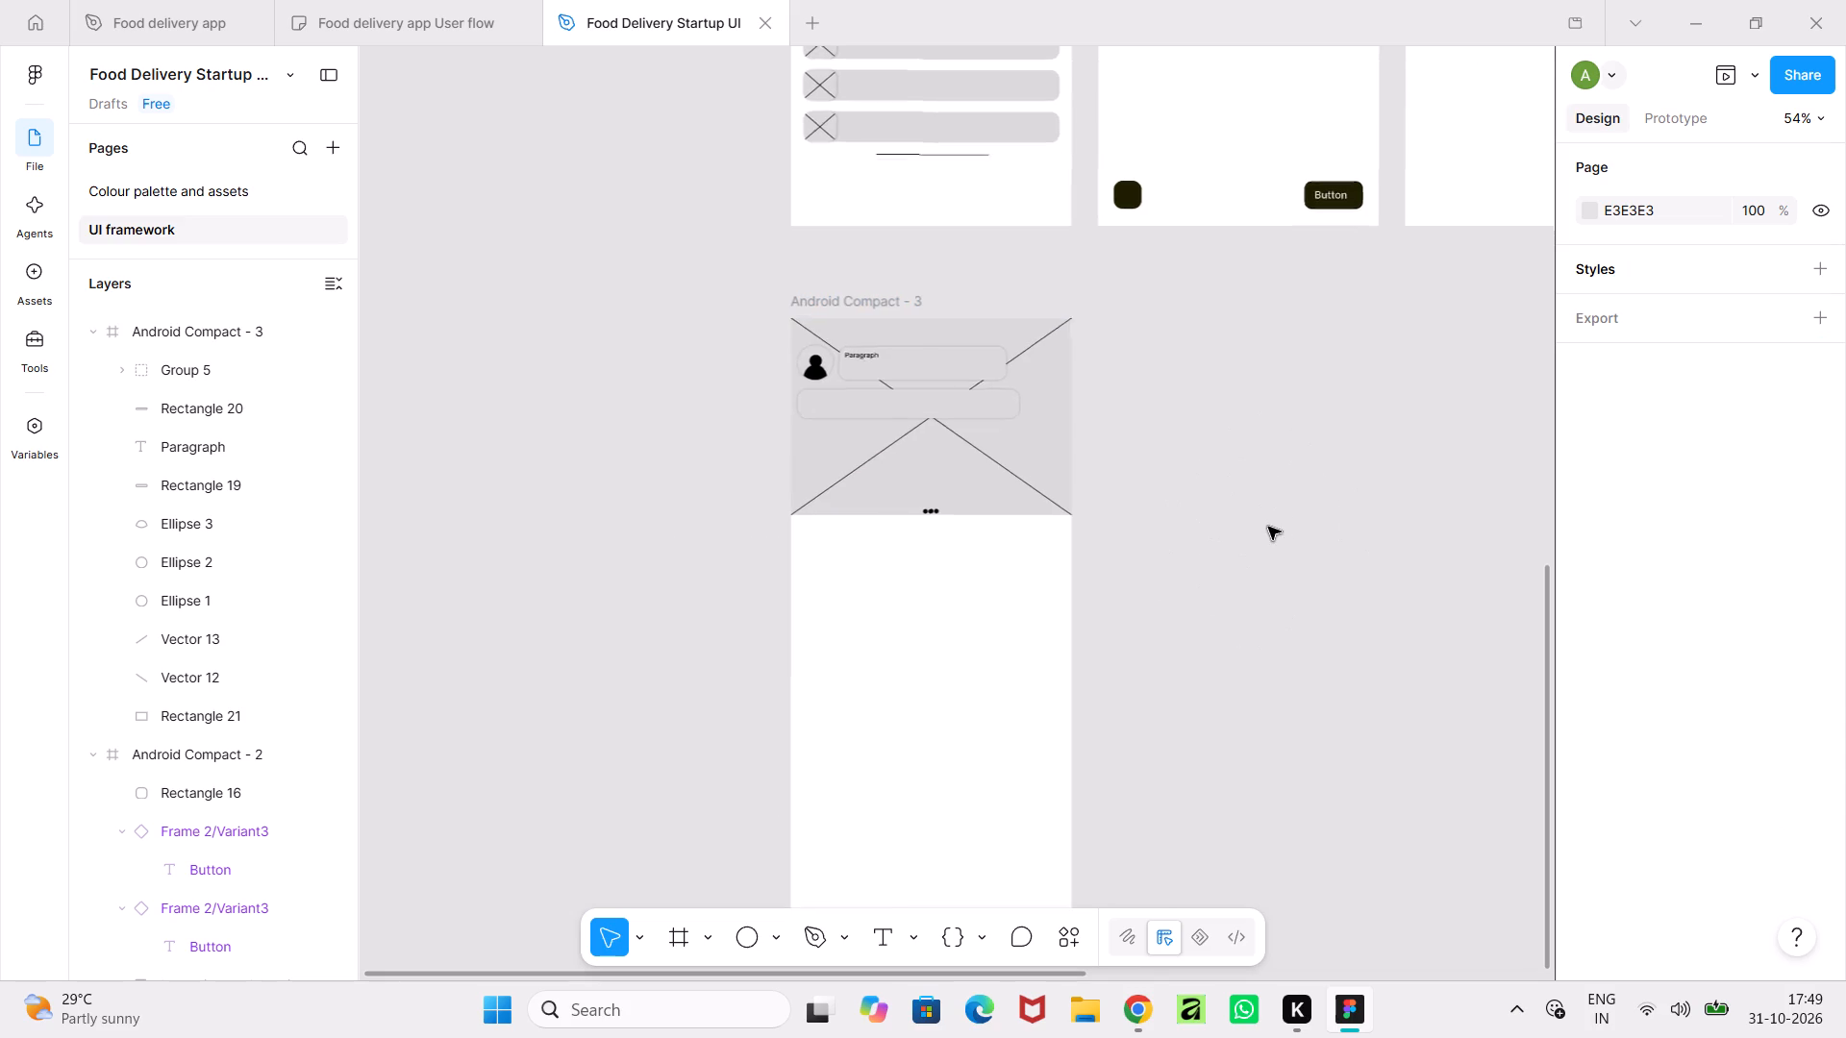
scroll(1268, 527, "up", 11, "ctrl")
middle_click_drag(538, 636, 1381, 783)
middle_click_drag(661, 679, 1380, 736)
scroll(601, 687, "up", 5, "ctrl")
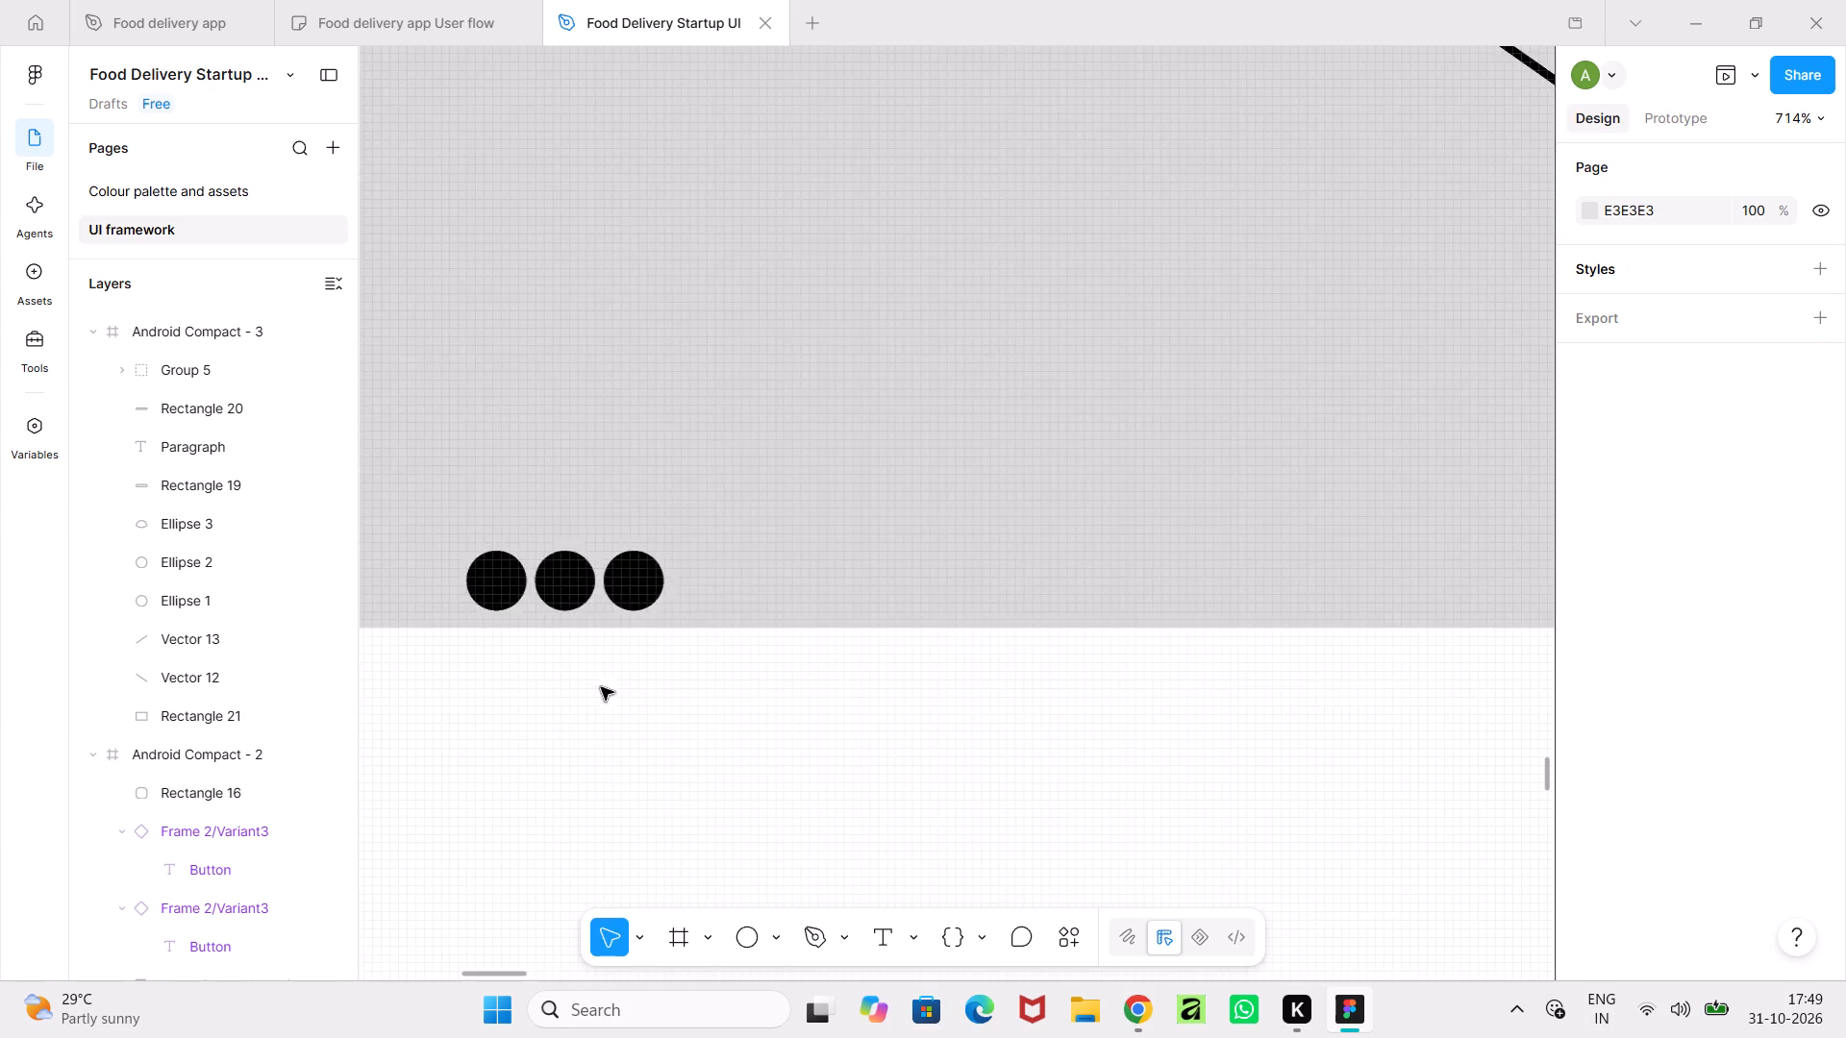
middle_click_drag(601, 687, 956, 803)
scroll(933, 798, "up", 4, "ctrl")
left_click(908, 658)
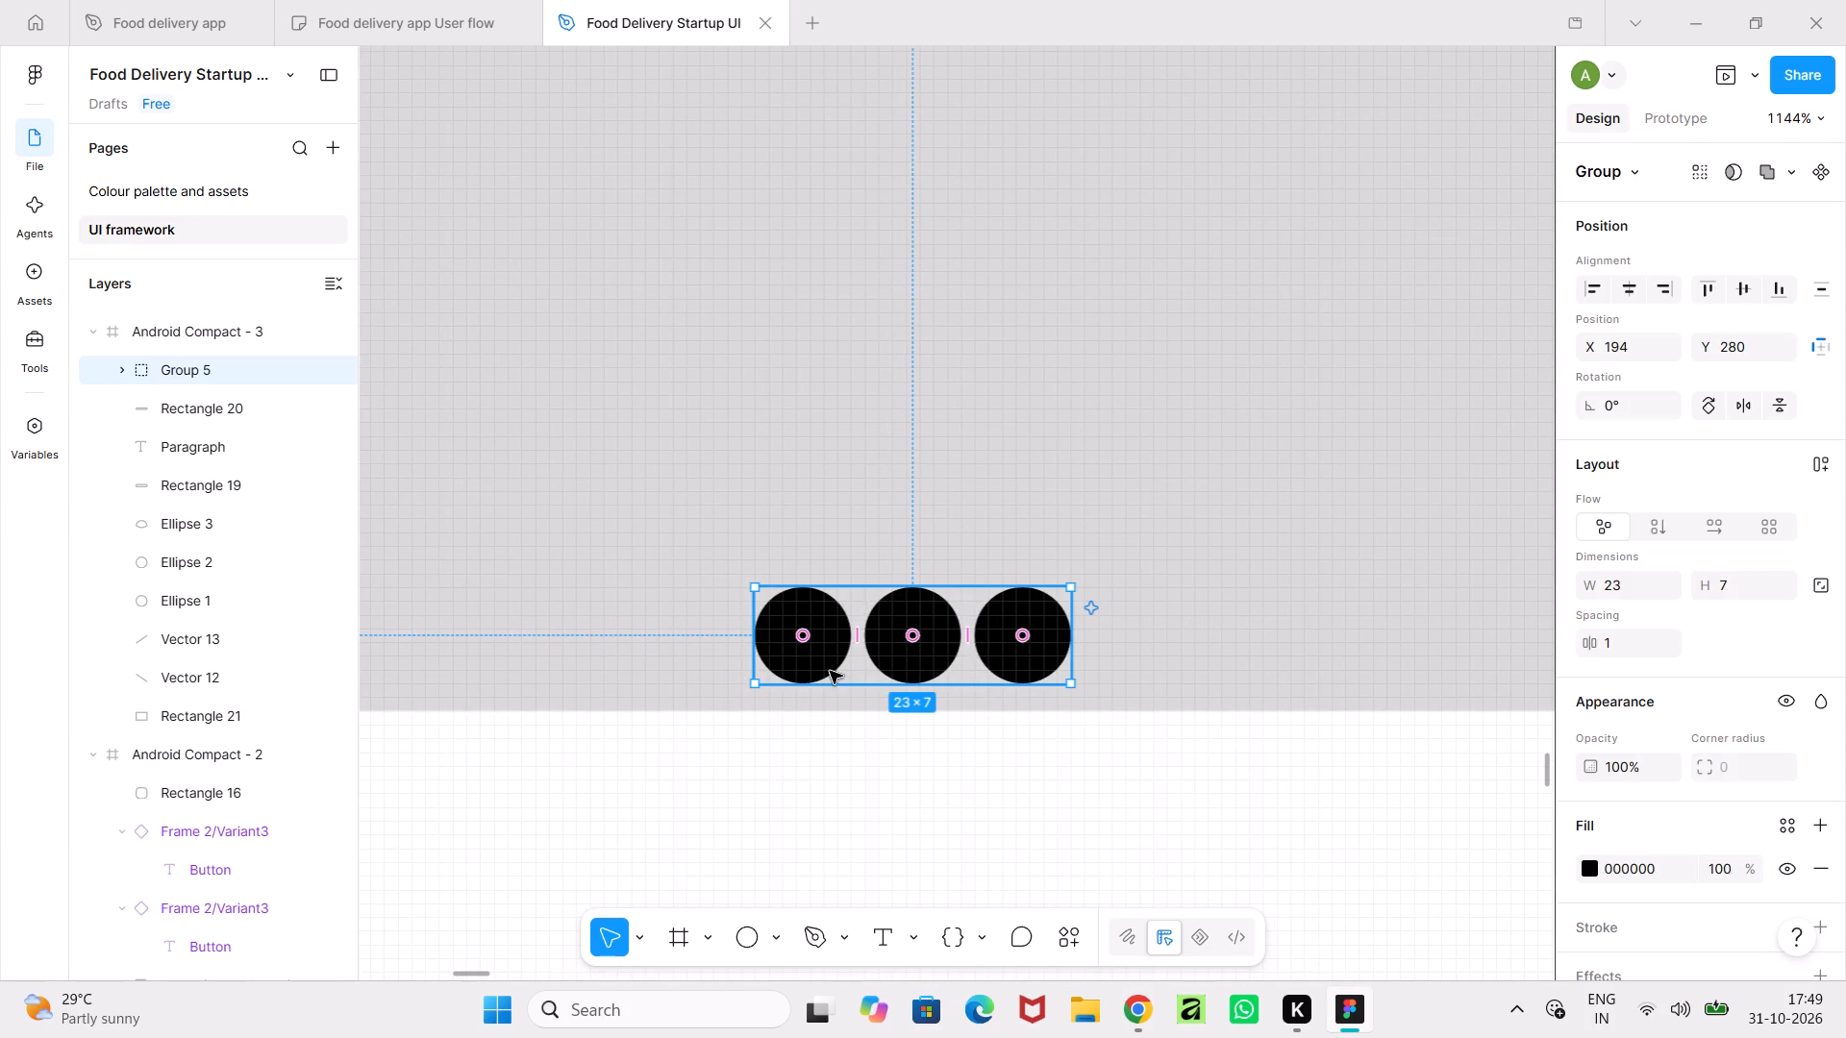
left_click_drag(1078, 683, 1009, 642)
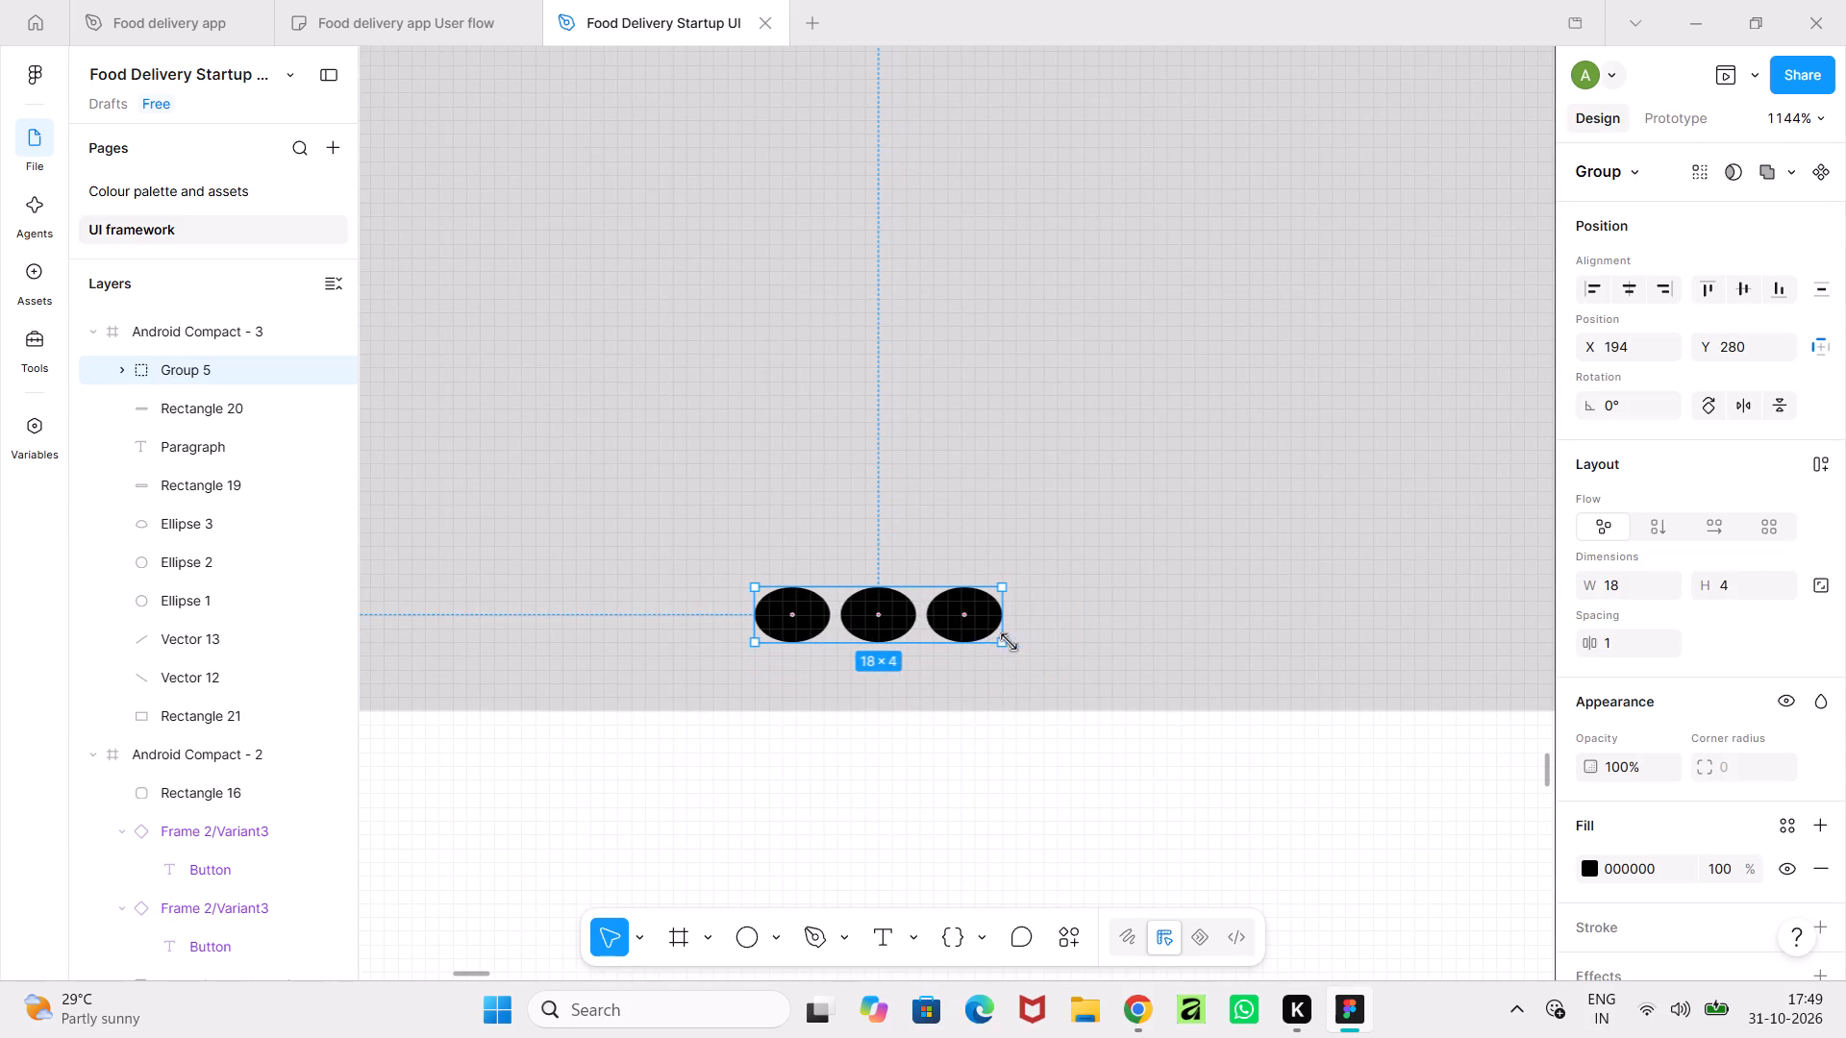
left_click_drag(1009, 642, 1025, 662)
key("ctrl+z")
Shrink the group of three dots proportionally to about 3.35 high, keeping the dots round.
left_click_drag(1080, 682, 955, 612, "shift")
left_click_drag(963, 618, 1023, 618, "shift")
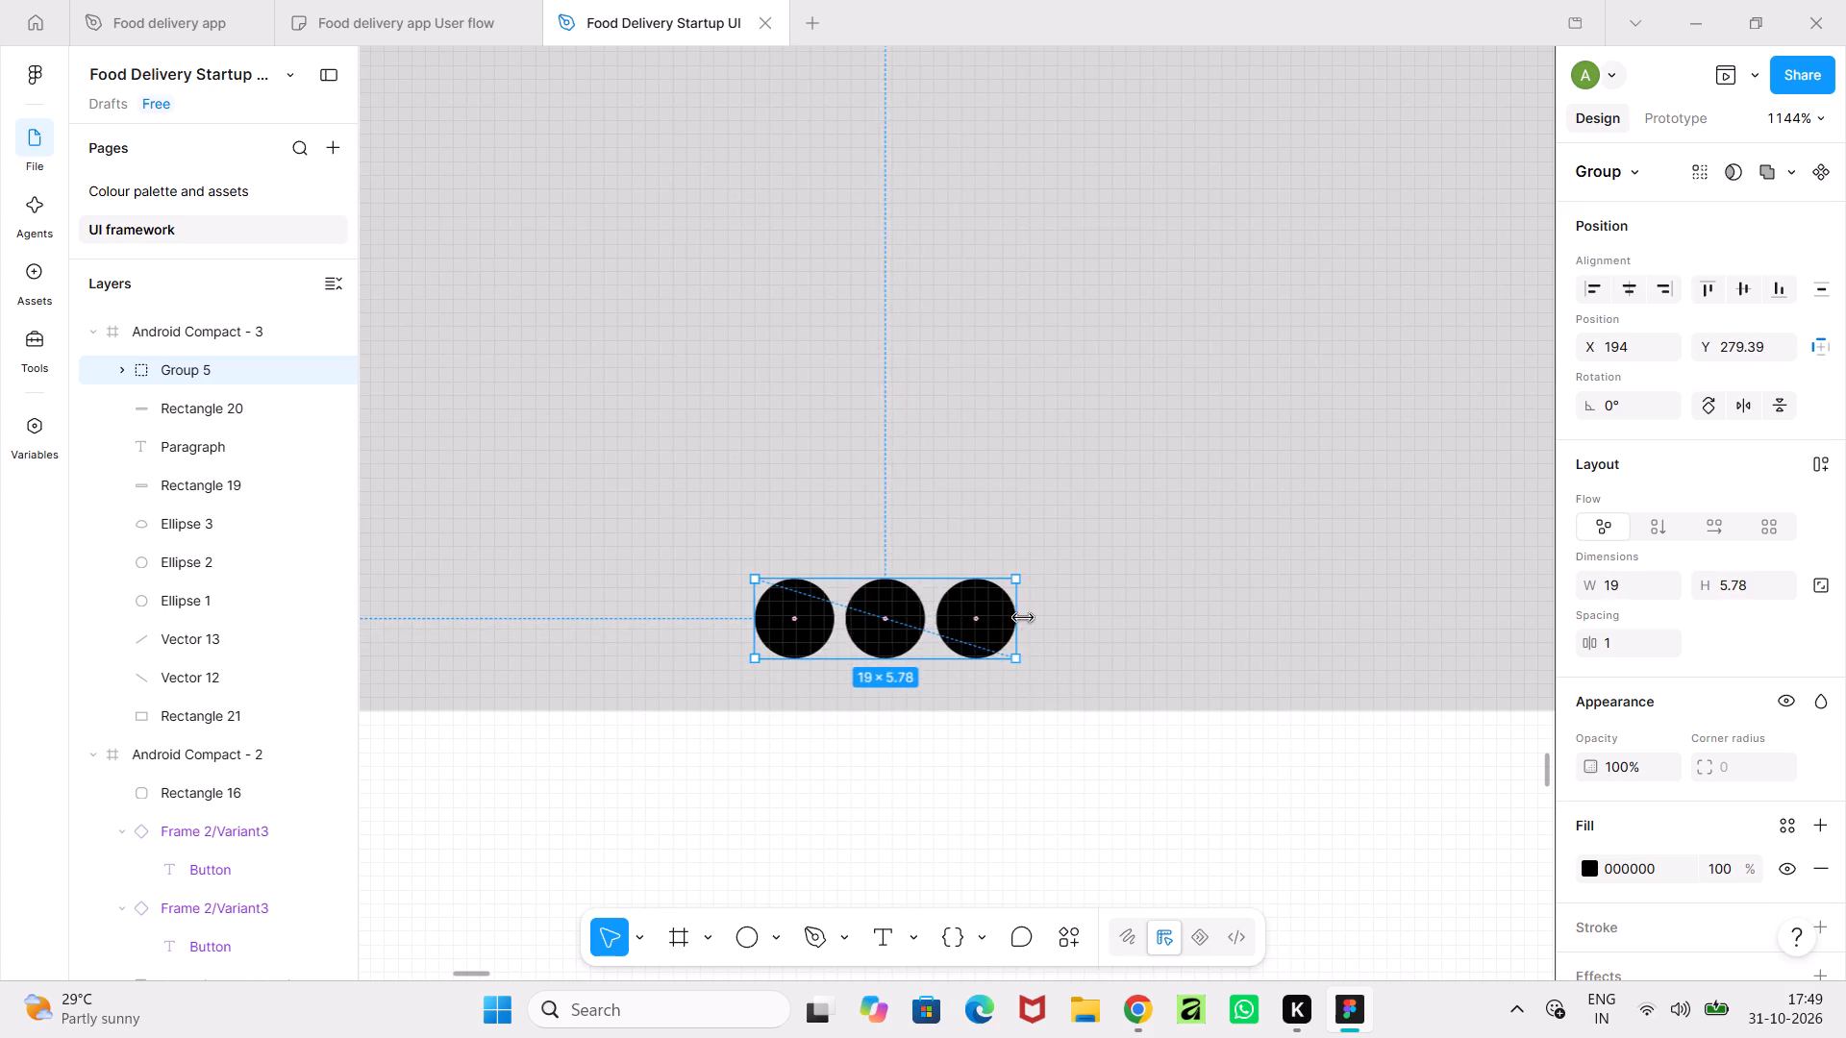
left_click_drag(1023, 618, 1034, 619, "shift")
left_click_drag(1033, 664, 970, 621, "shift")
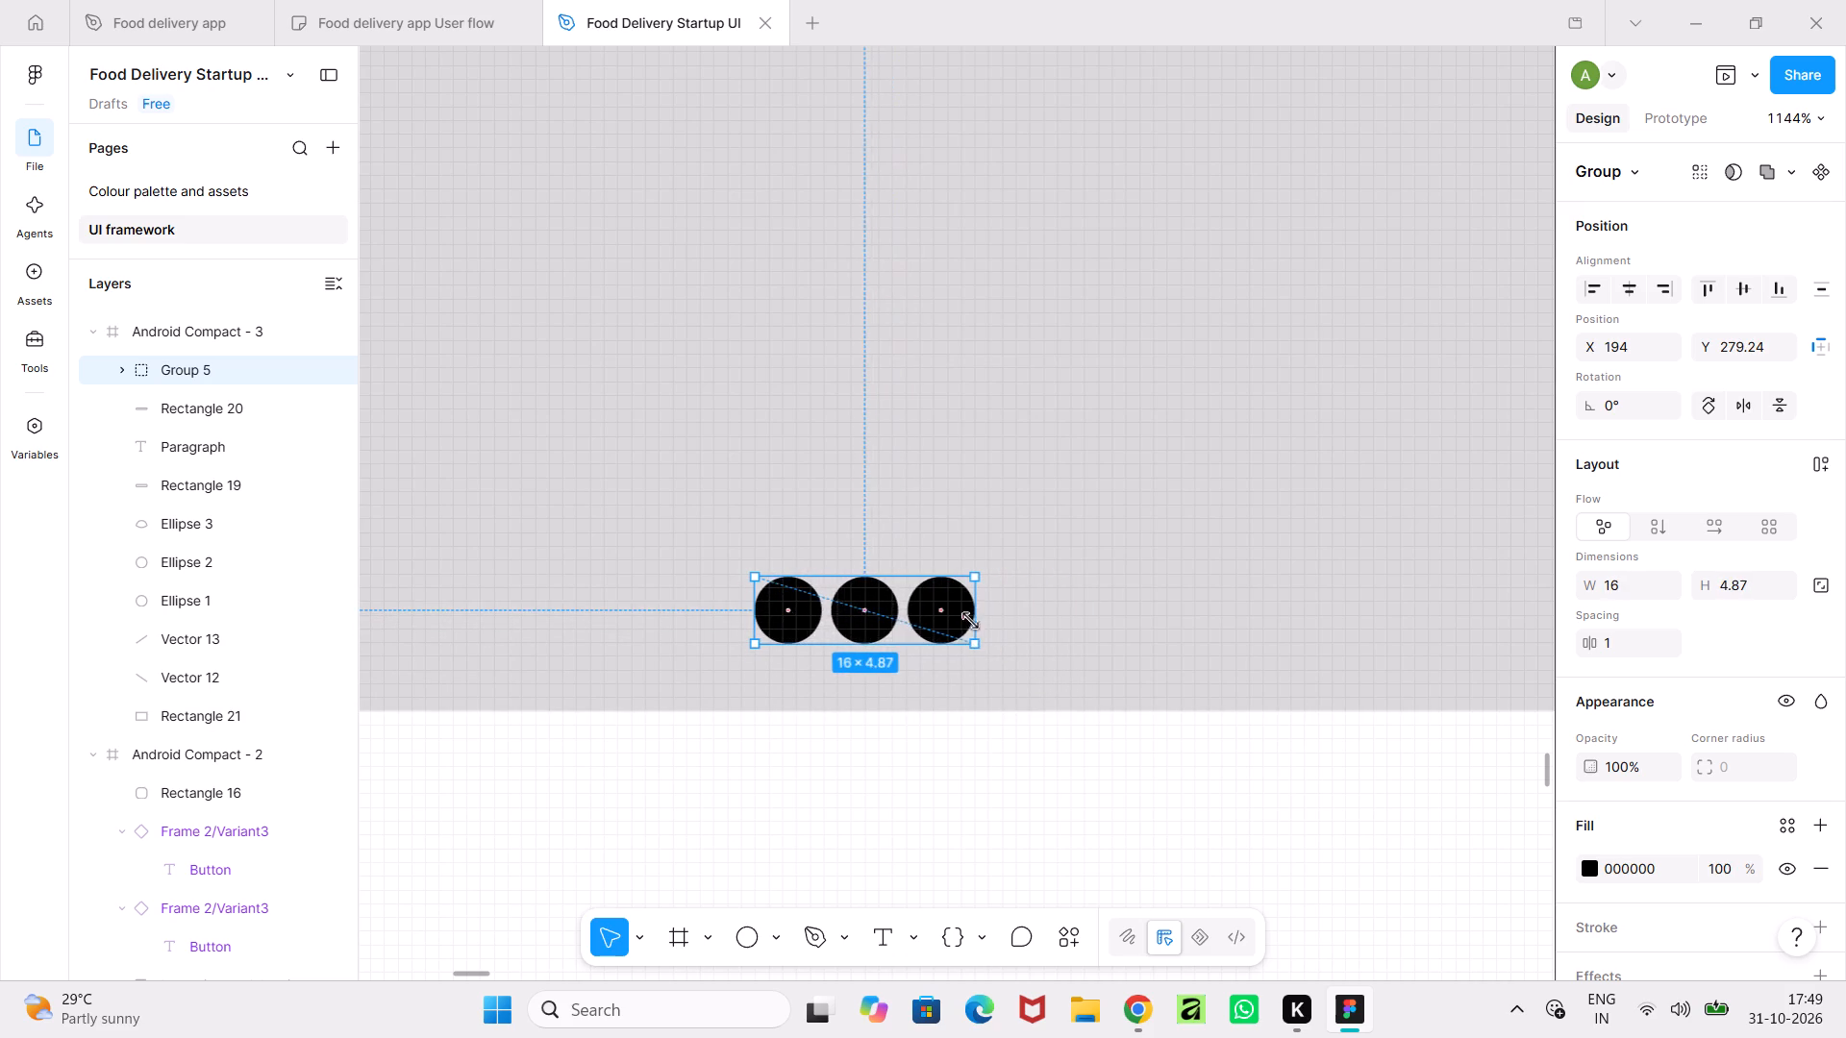
left_click_drag(970, 621, 953, 613, "shift")
left_click_drag(953, 613, 1048, 608)
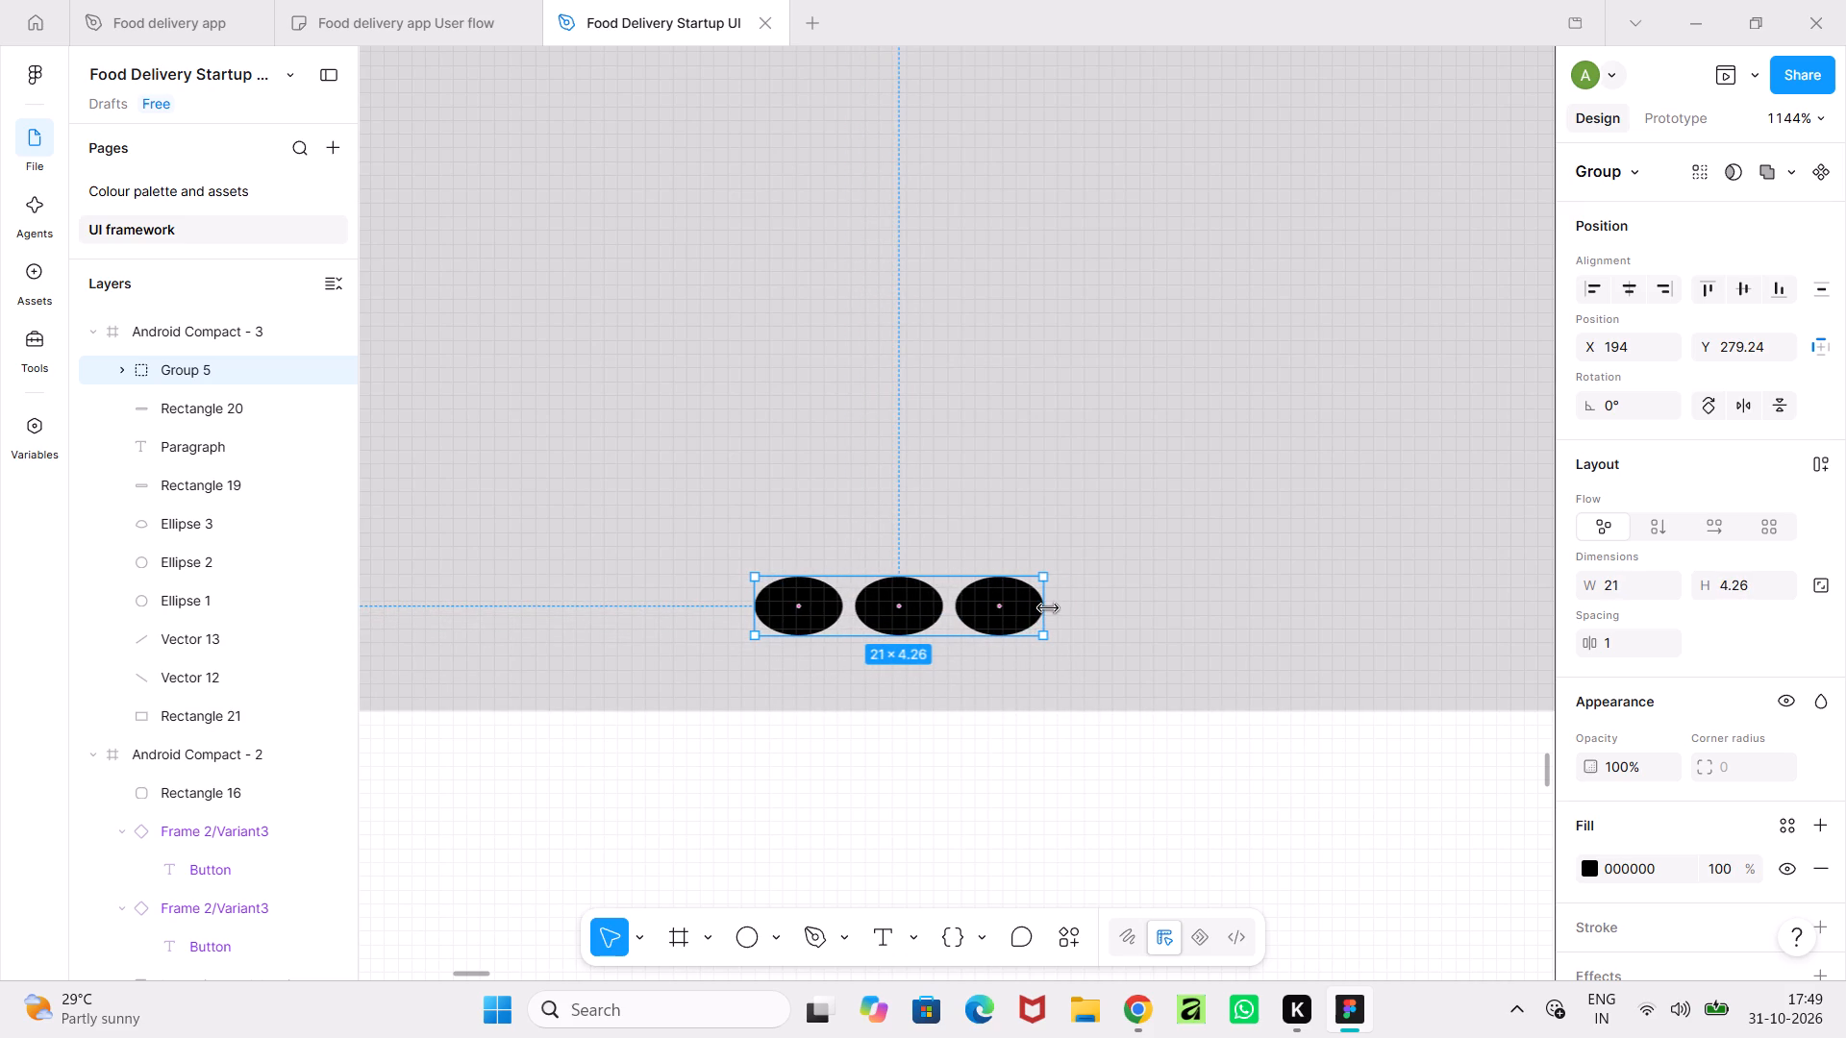
key("ctrl+z")
left_click_drag(941, 634, 916, 607, "shift")
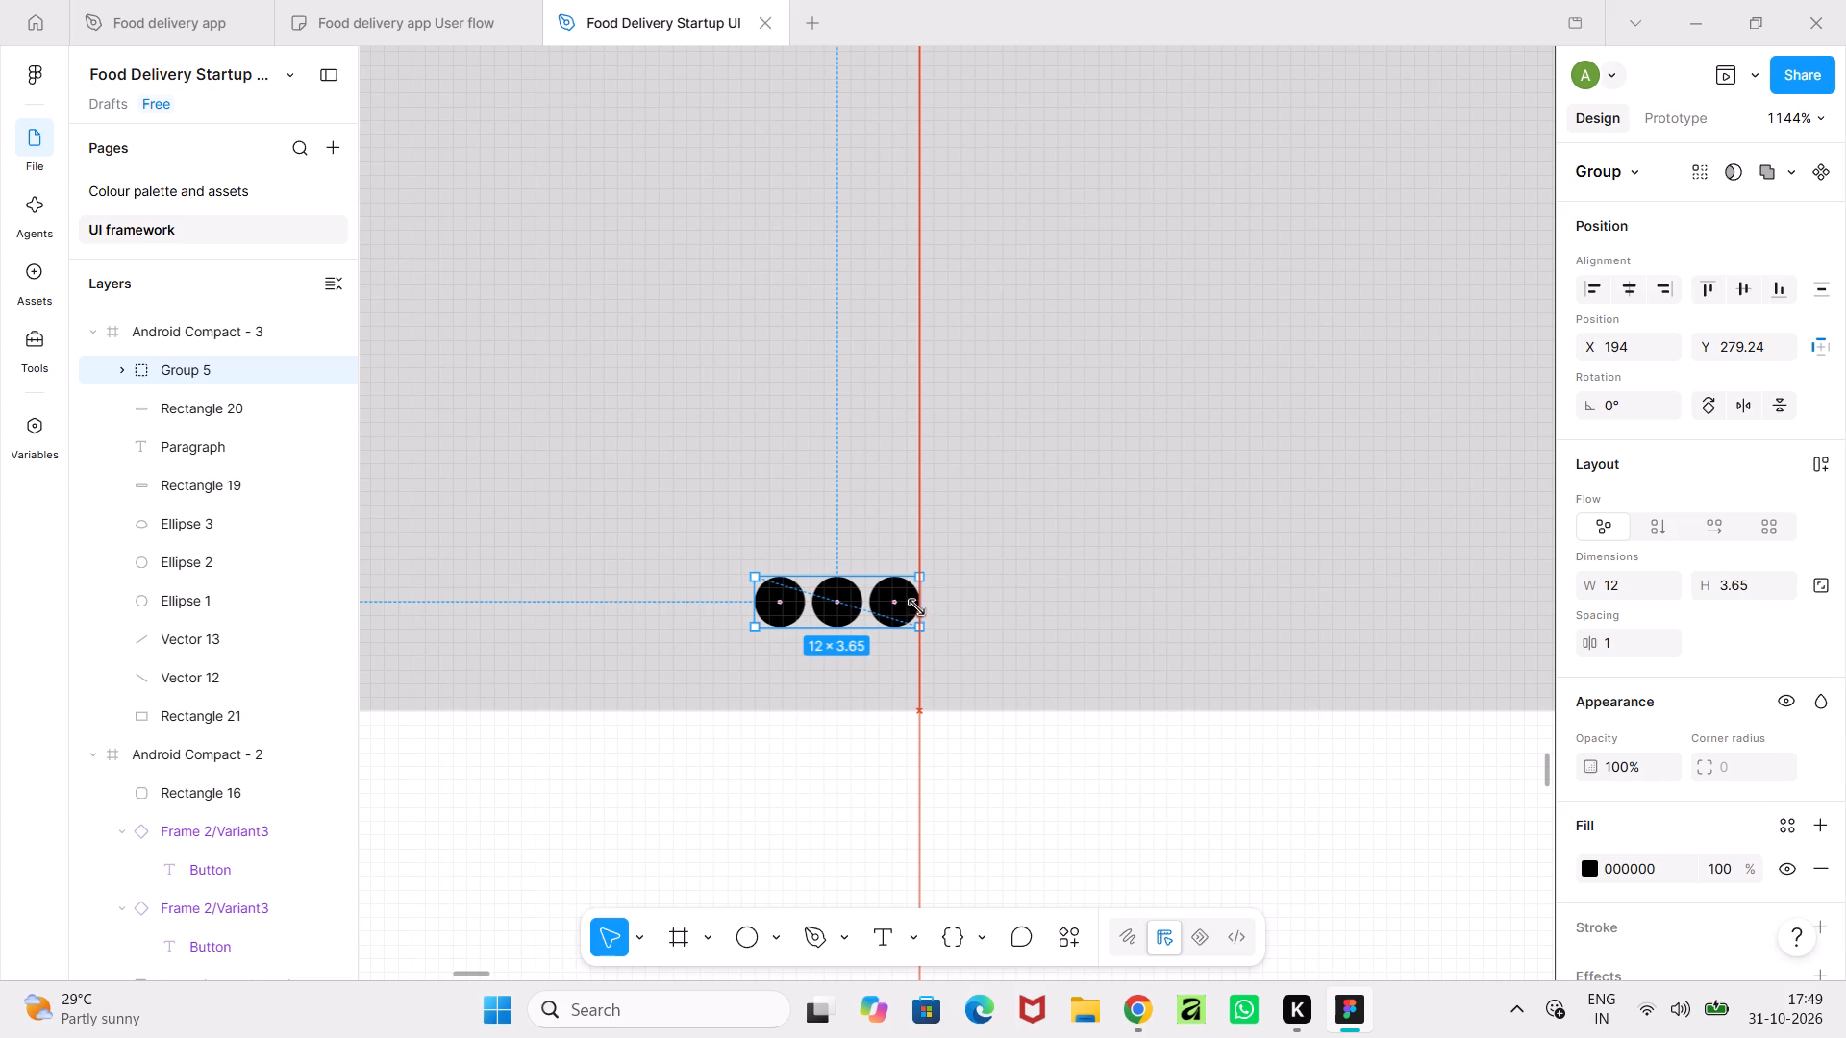
left_click_drag(916, 607, 912, 605, "shift")
Set the spacing between the three dots to 4.
left_click_drag(1584, 646, 992, 511)
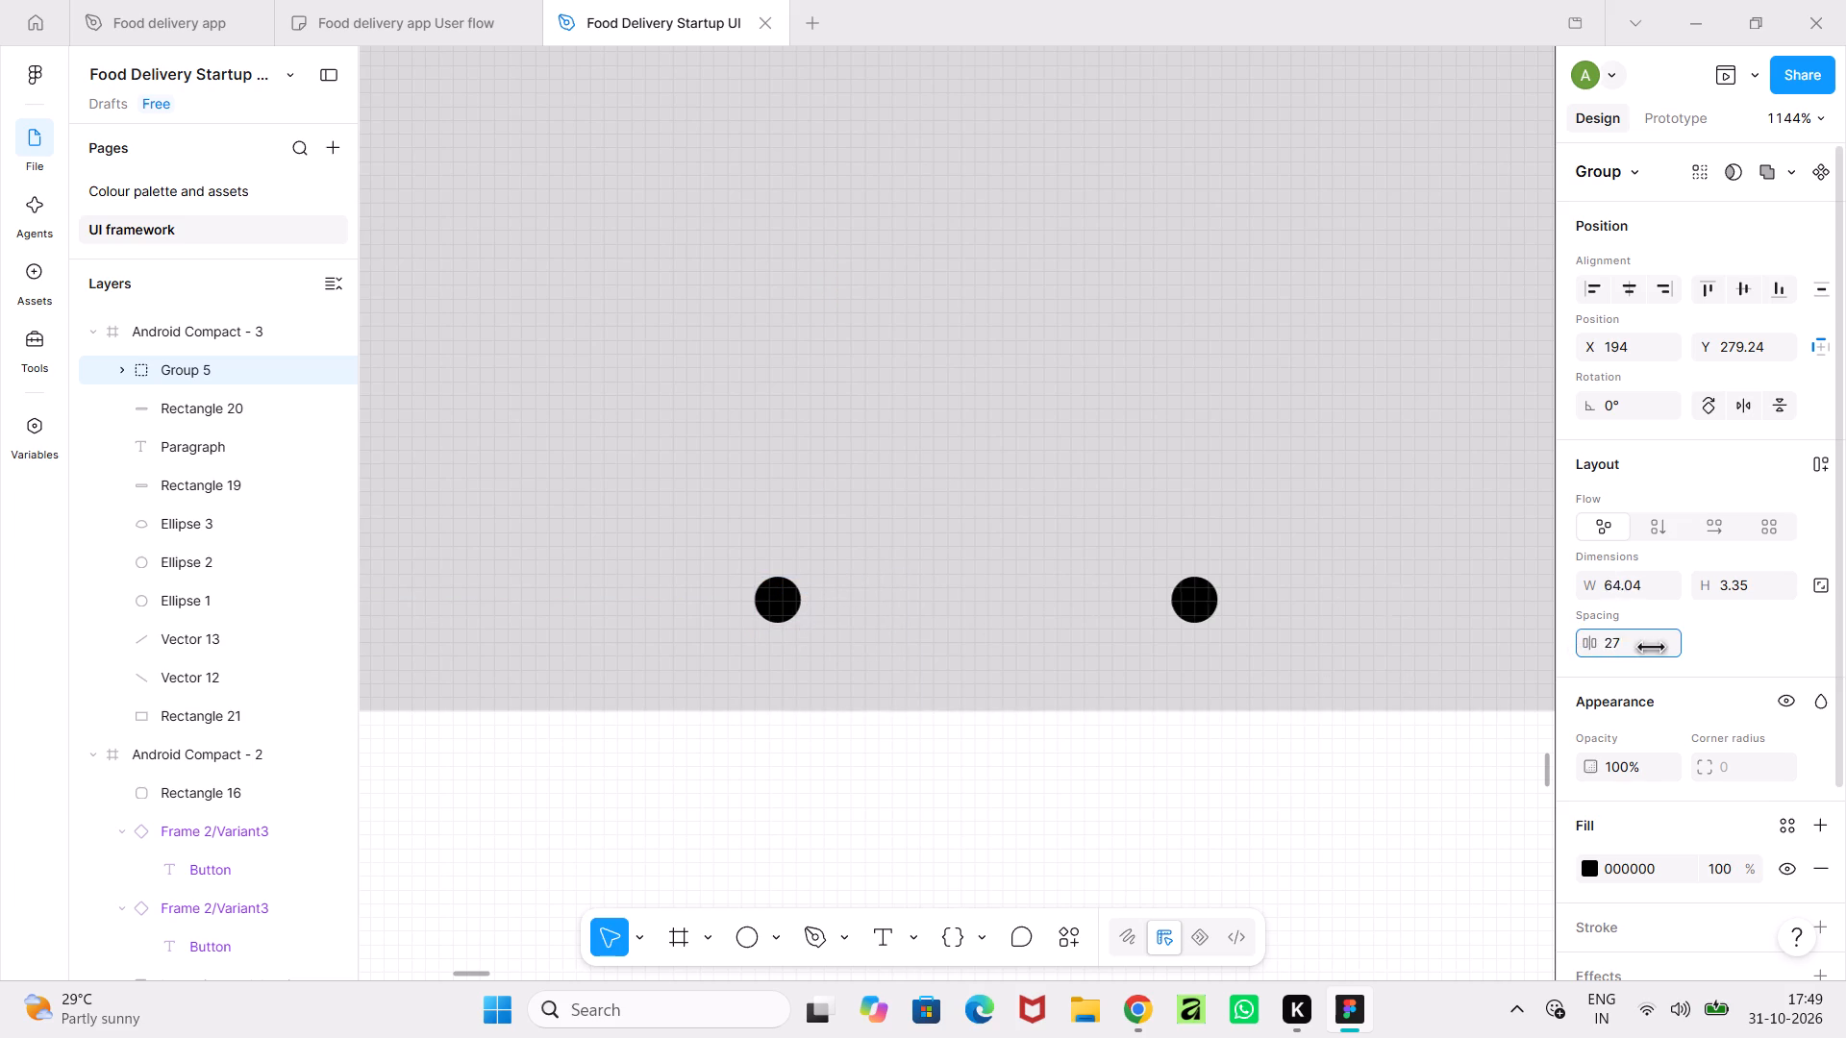
left_click_drag(992, 511, 933, 511)
Move the dot group slightly down so it sits centred just above the crossed header's bottom edge.
scroll(1157, 715, "down", 6, "ctrl")
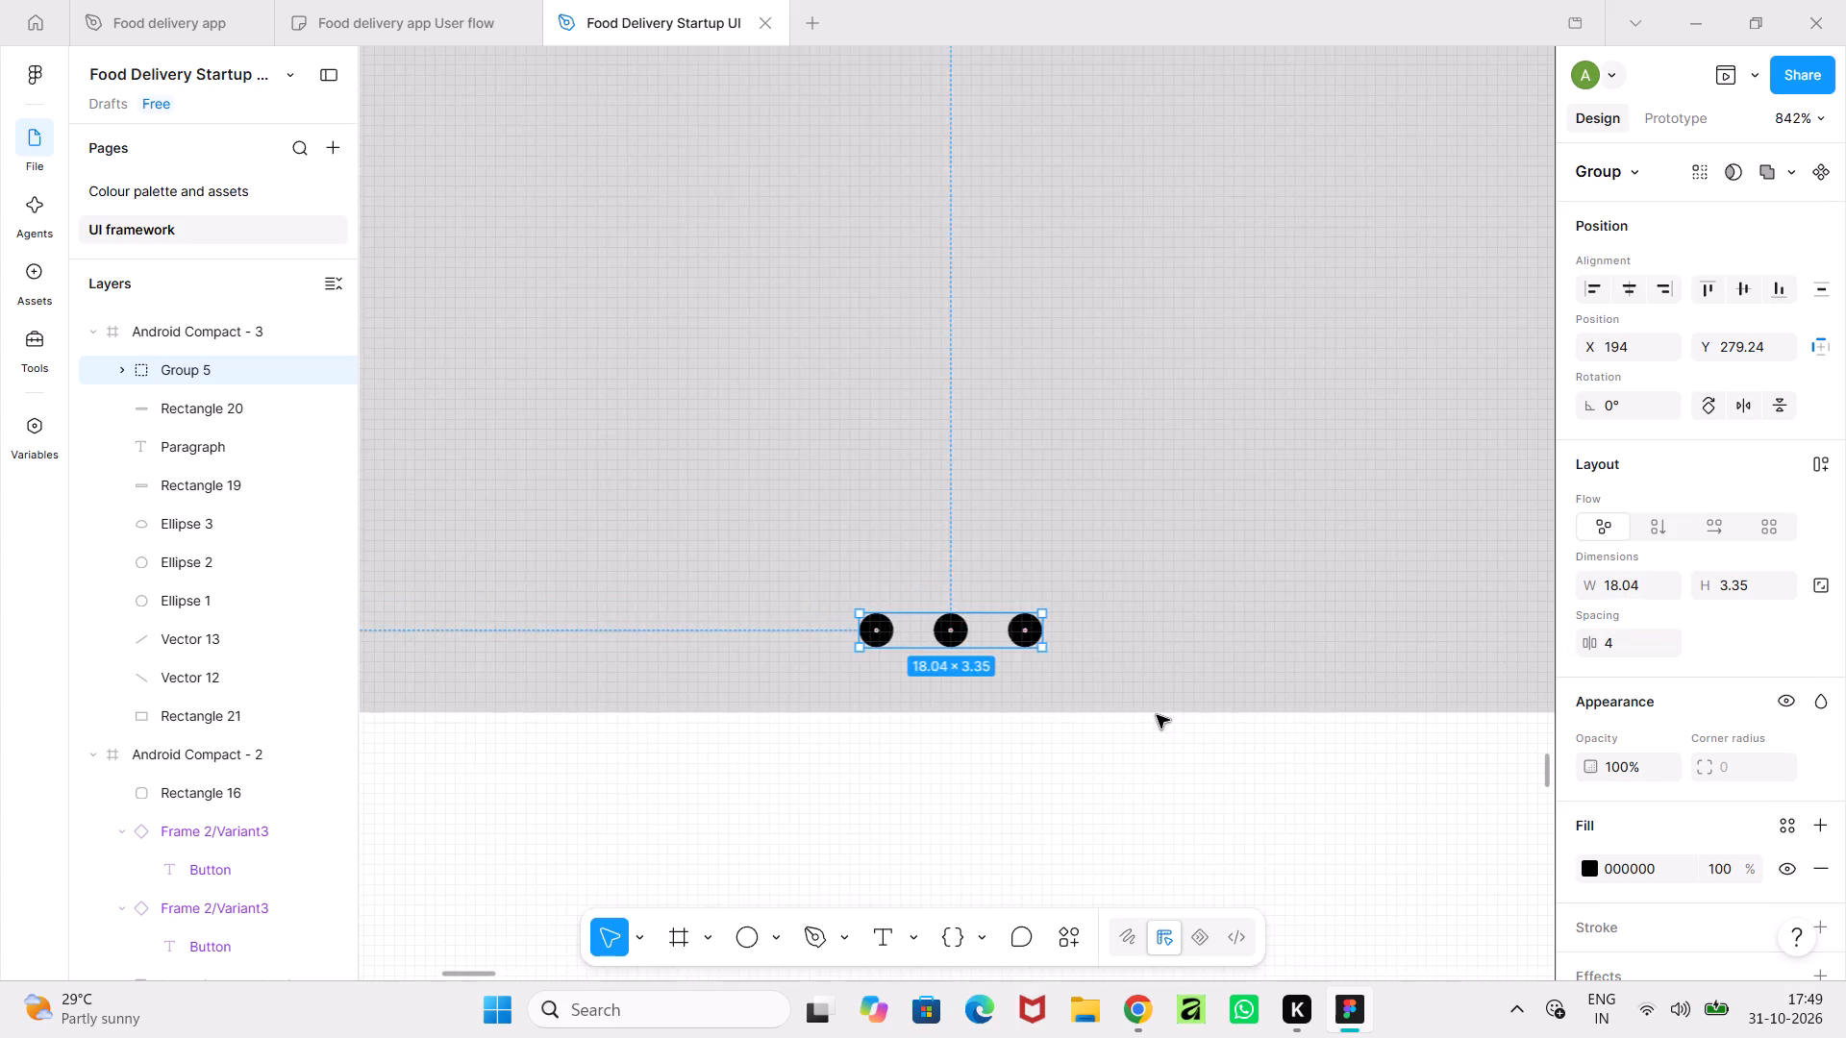
scroll(1157, 715, "down", 8, "ctrl")
left_click_drag(1085, 680, 1085, 692)
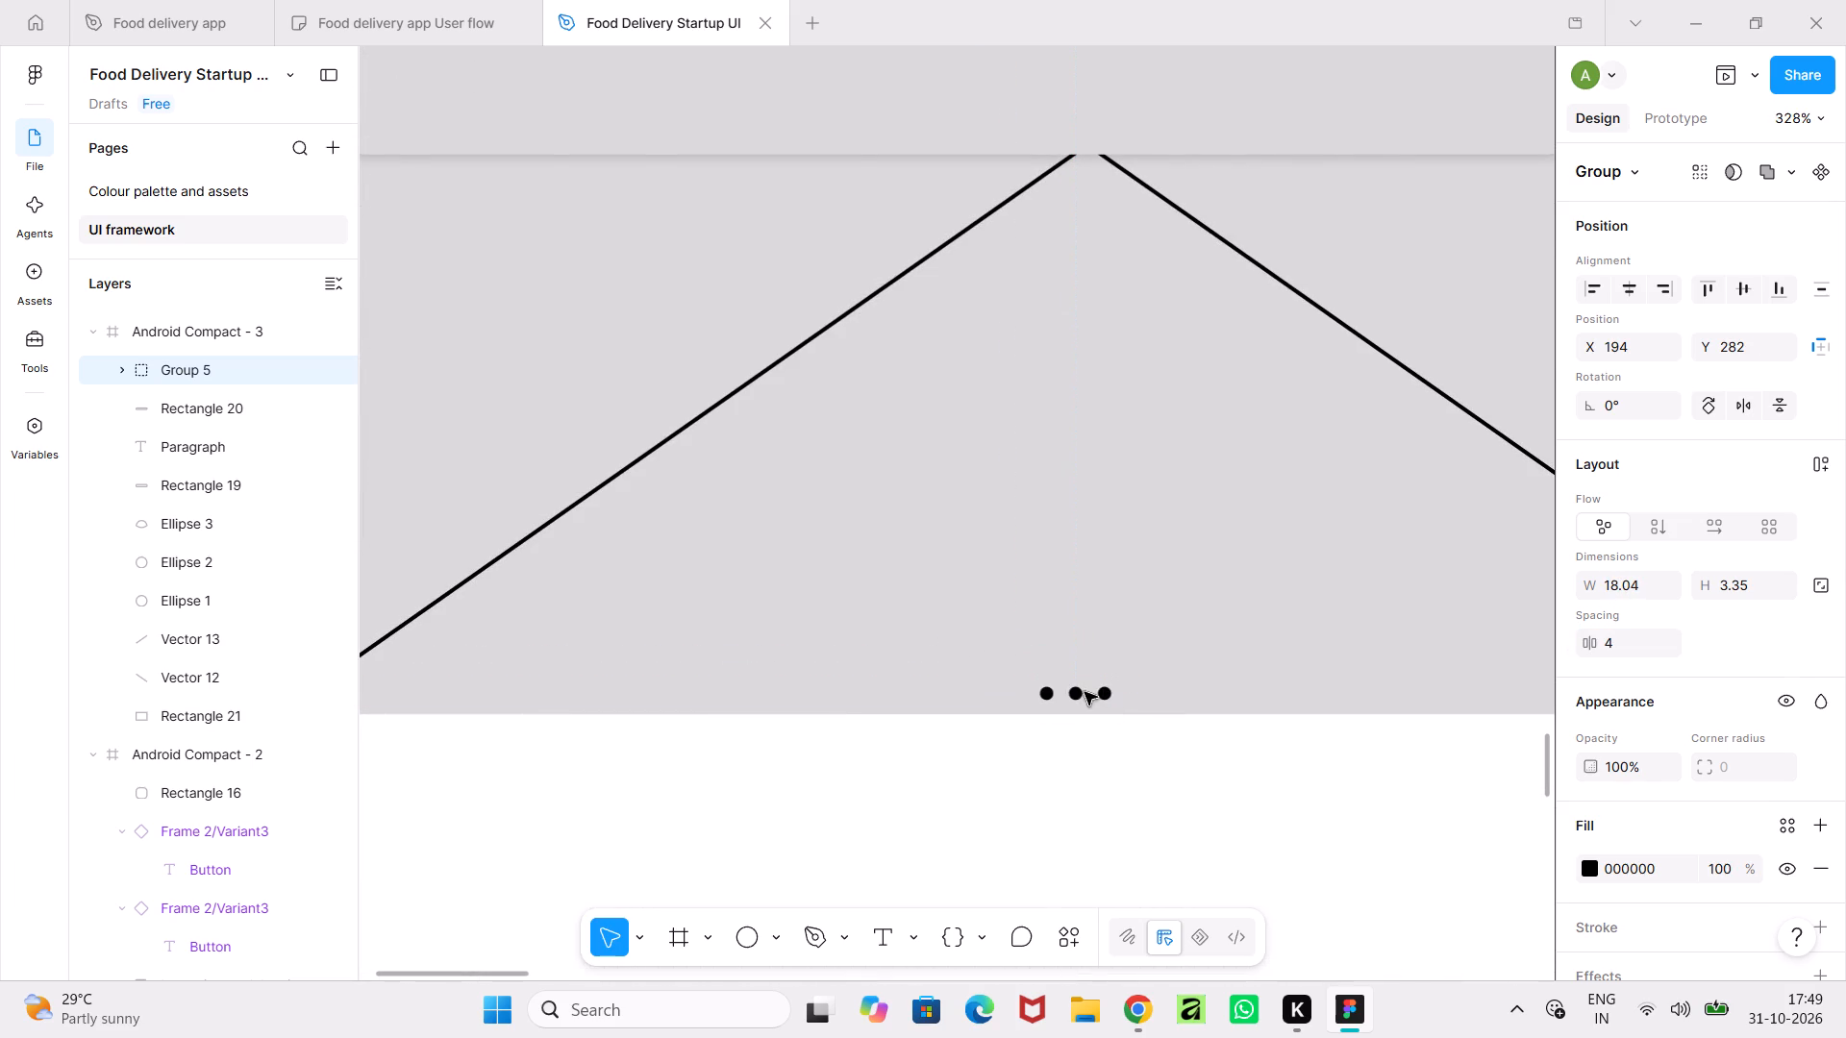
left_click_drag(1085, 692, 1095, 700)
left_click(1203, 777)
Duplicate the long rounded bar in Android Compact - 3 and narrow the copy to a 54 × 42 box beside it, at X 350, Y 103.
scroll(1203, 777, "down", 13, "ctrl")
middle_click_drag(1203, 779, 914, 693)
left_click(1342, 684)
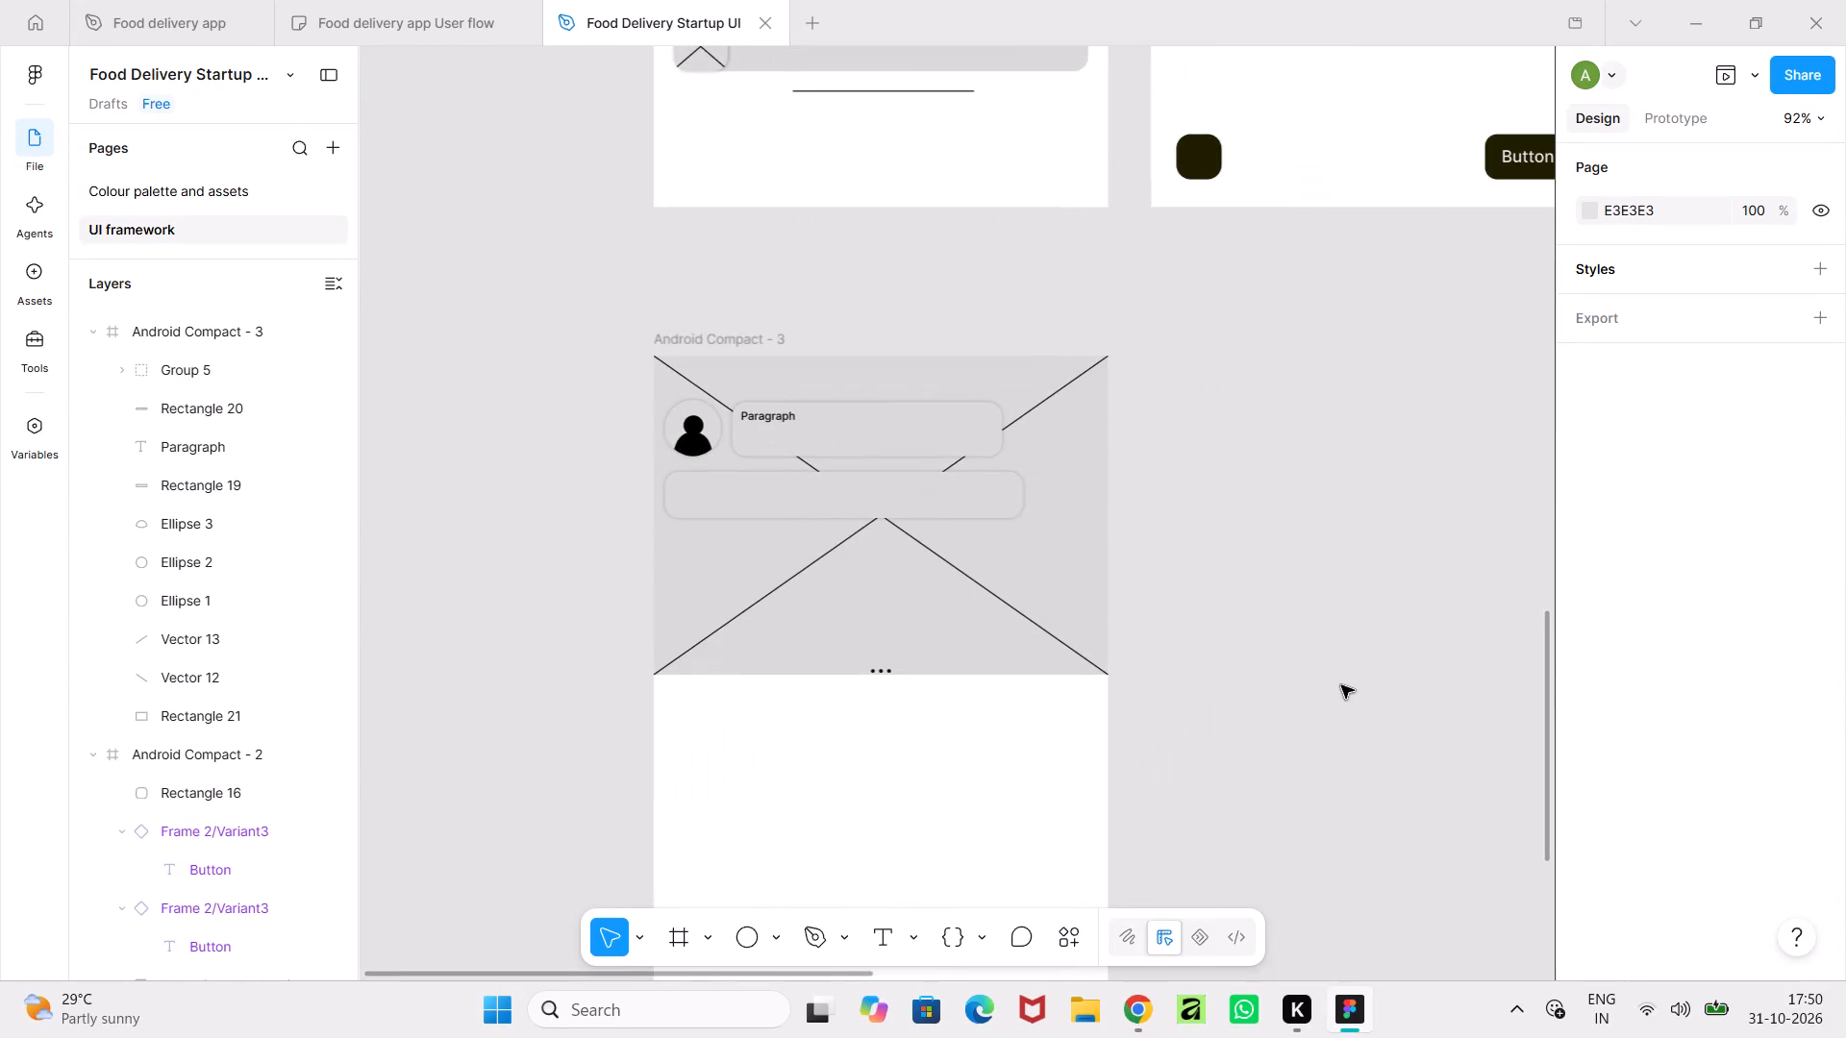
scroll(1336, 689, "down", 4, "ctrl")
scroll(1336, 689, "up", 1, "ctrl")
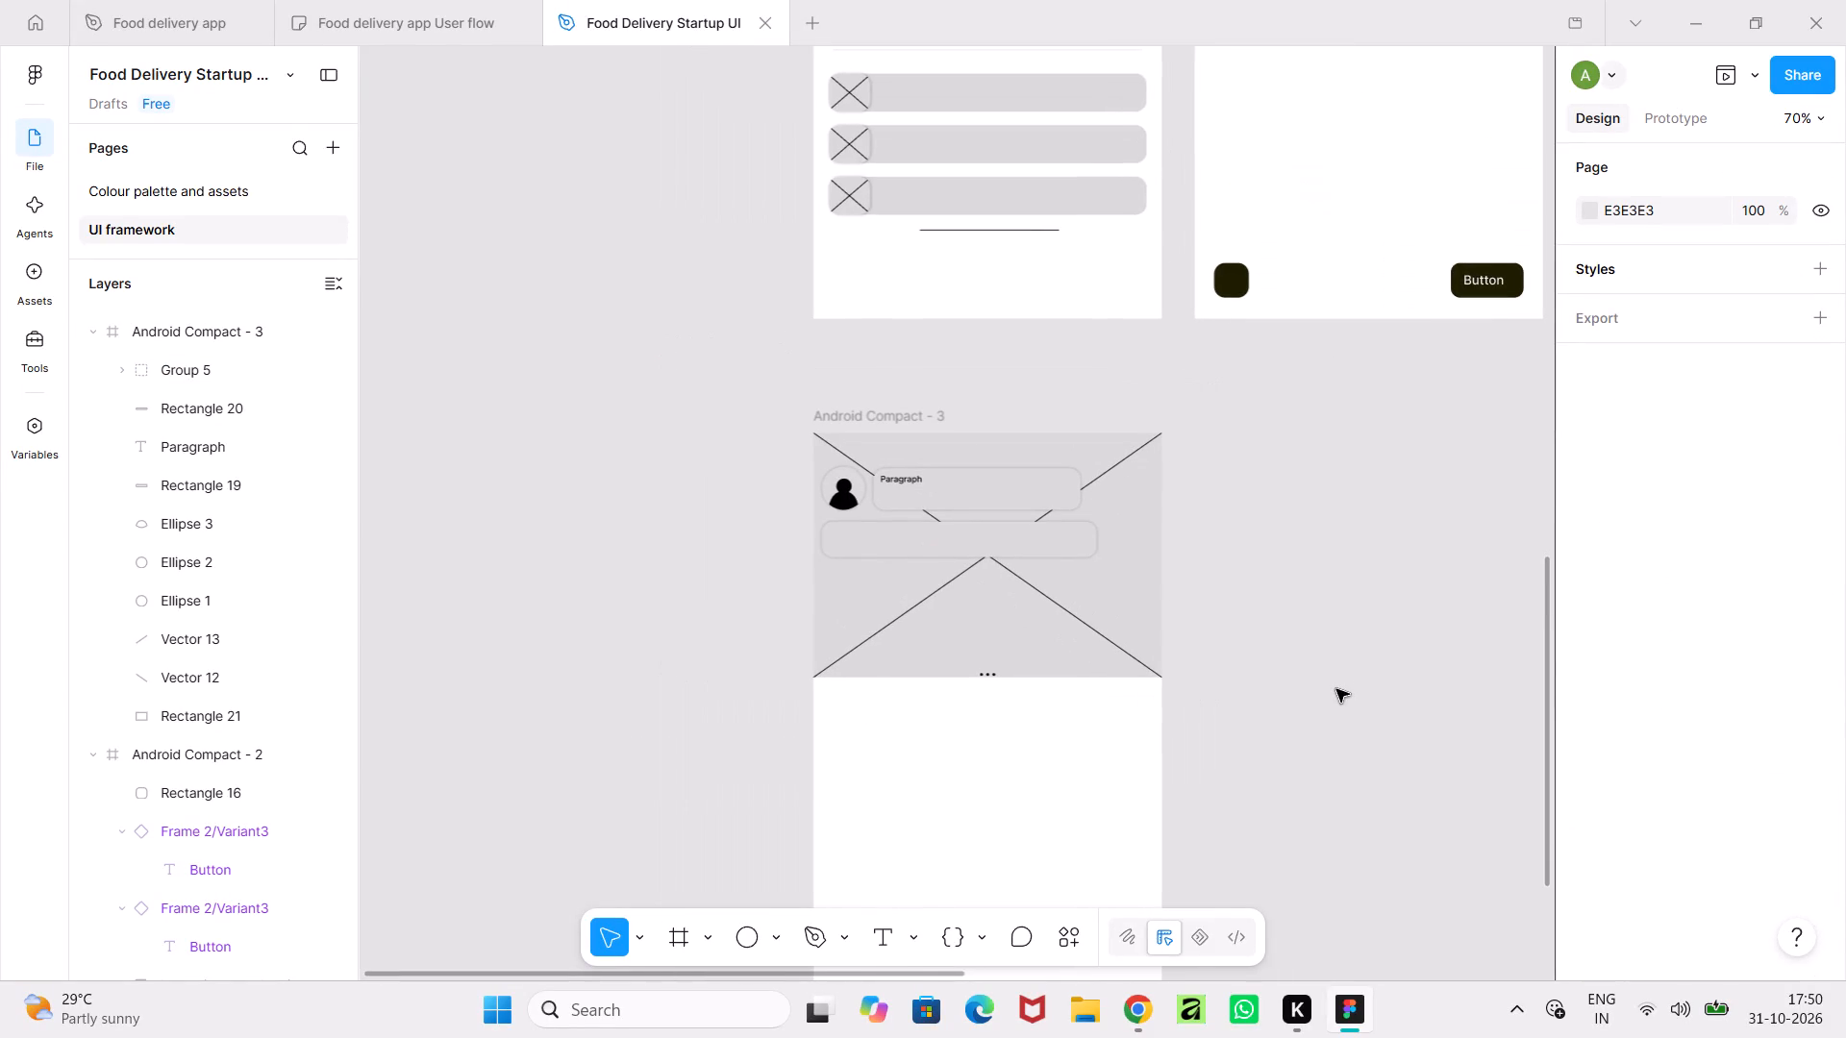
scroll(1336, 689, "up", 4, "ctrl")
left_click(870, 466)
key("ctrl+c")
key("ctrl+v")
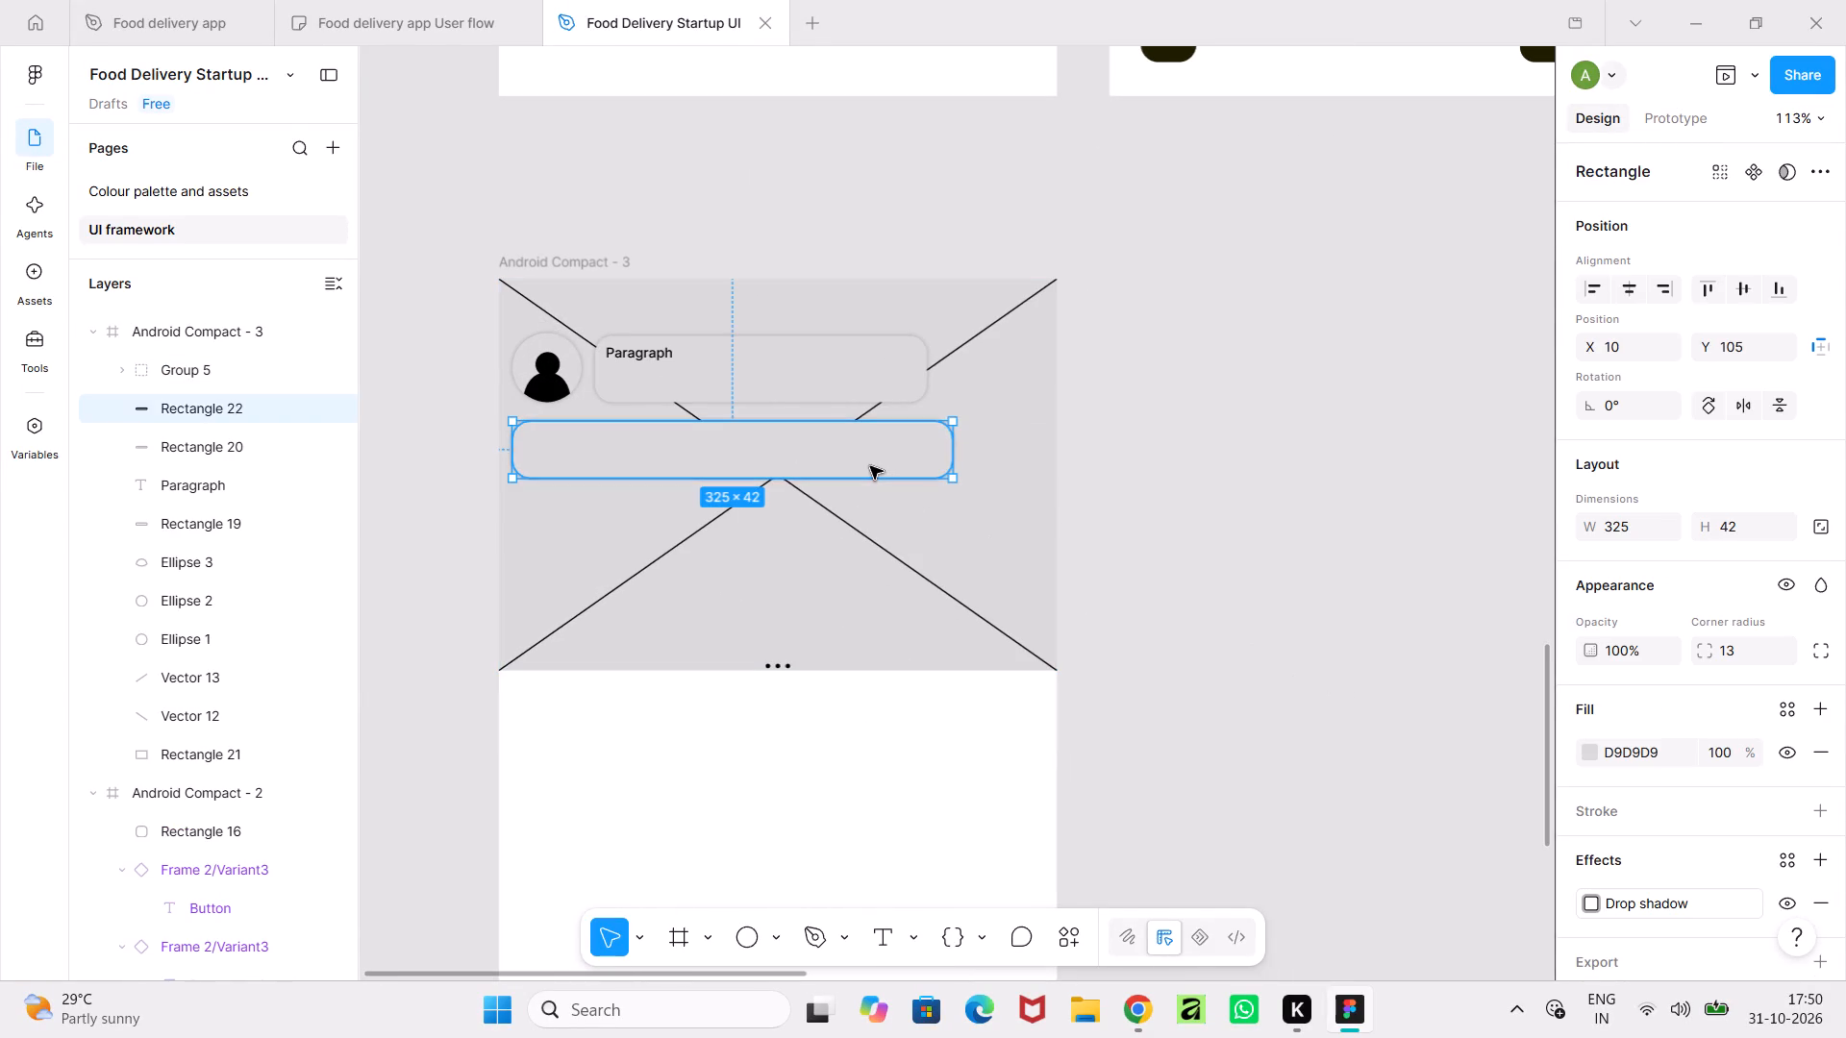
left_click_drag(870, 466, 963, 457)
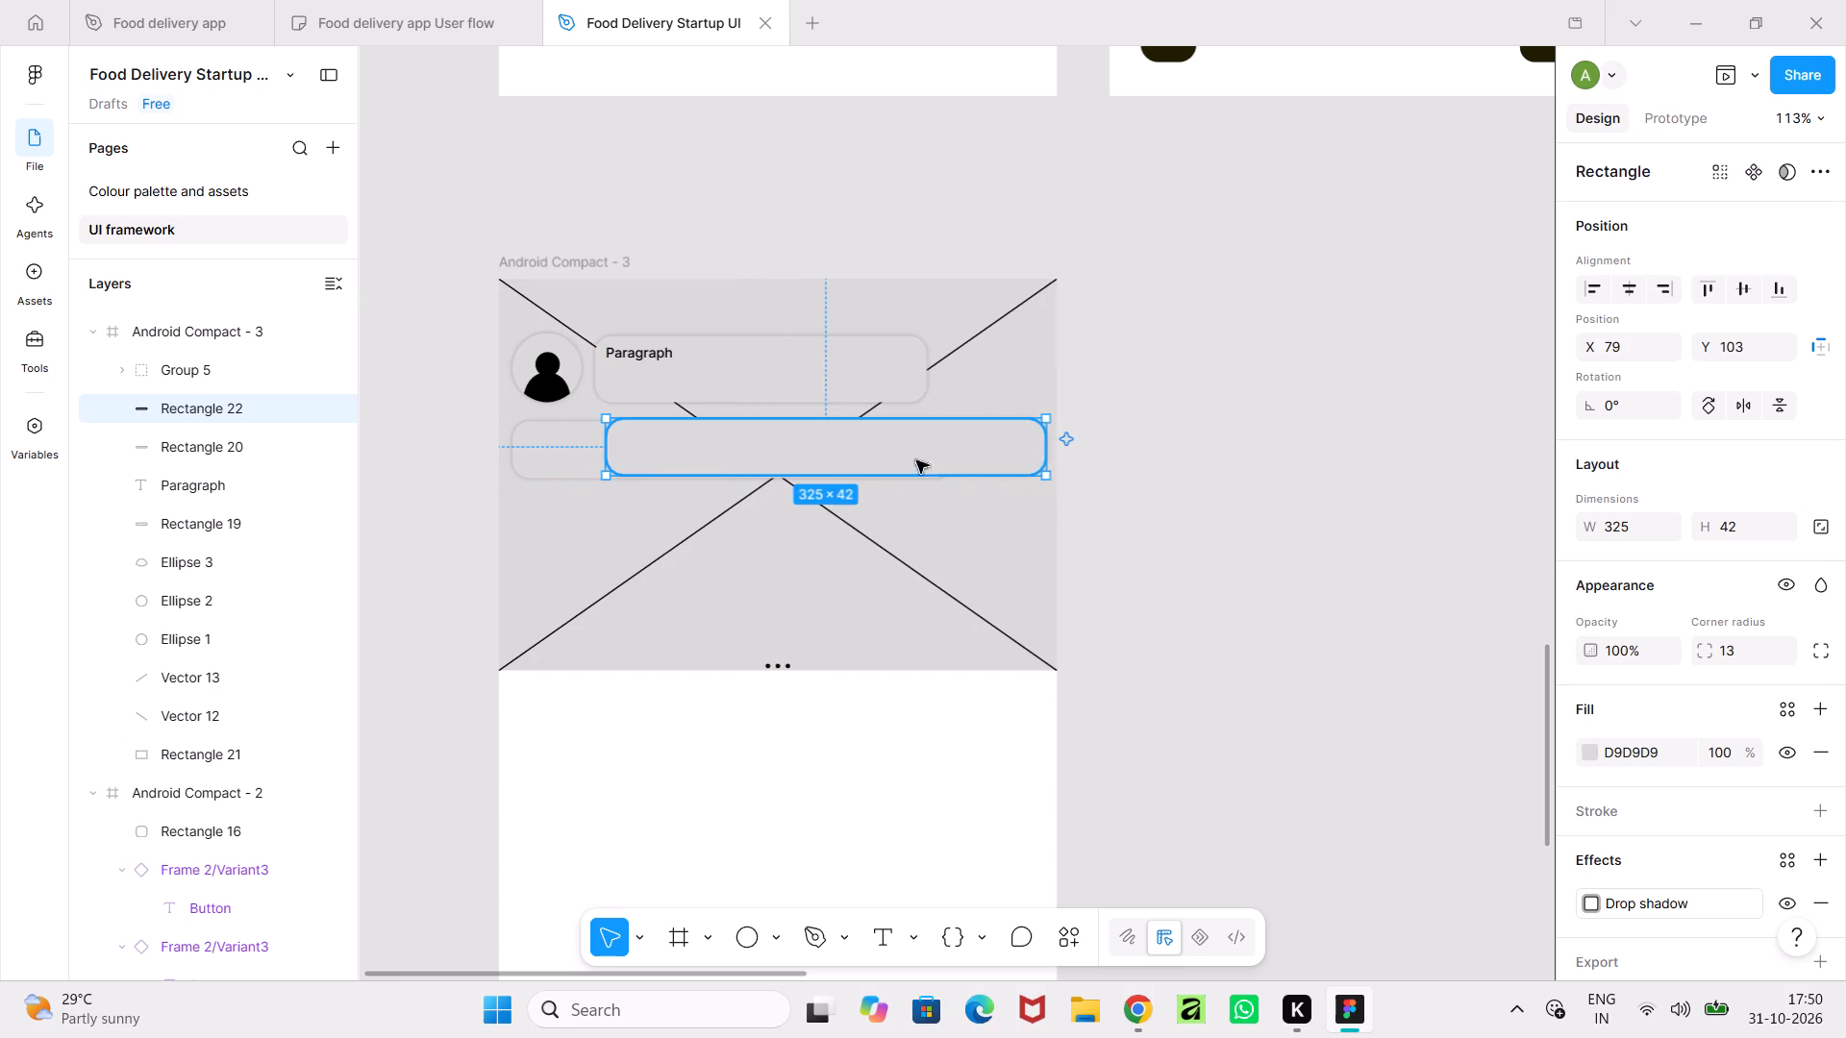
left_click_drag(608, 457, 907, 460)
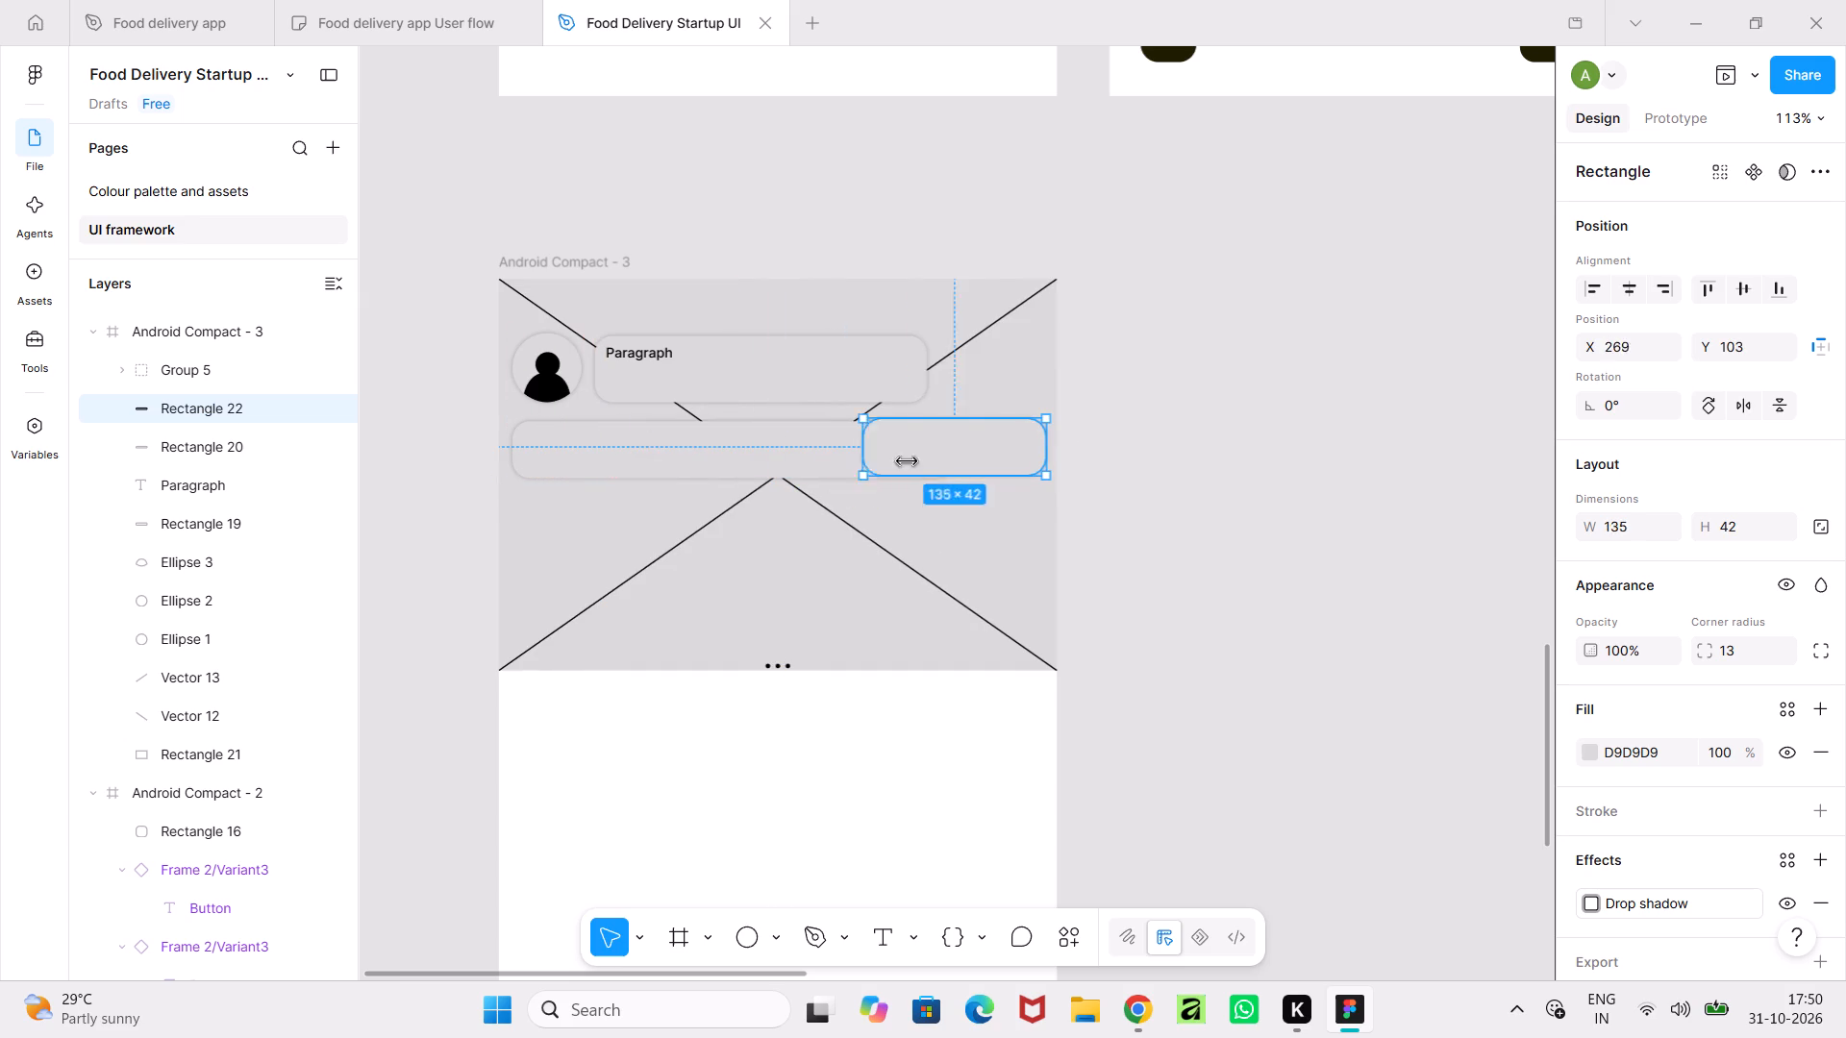
left_click_drag(907, 460, 974, 487)
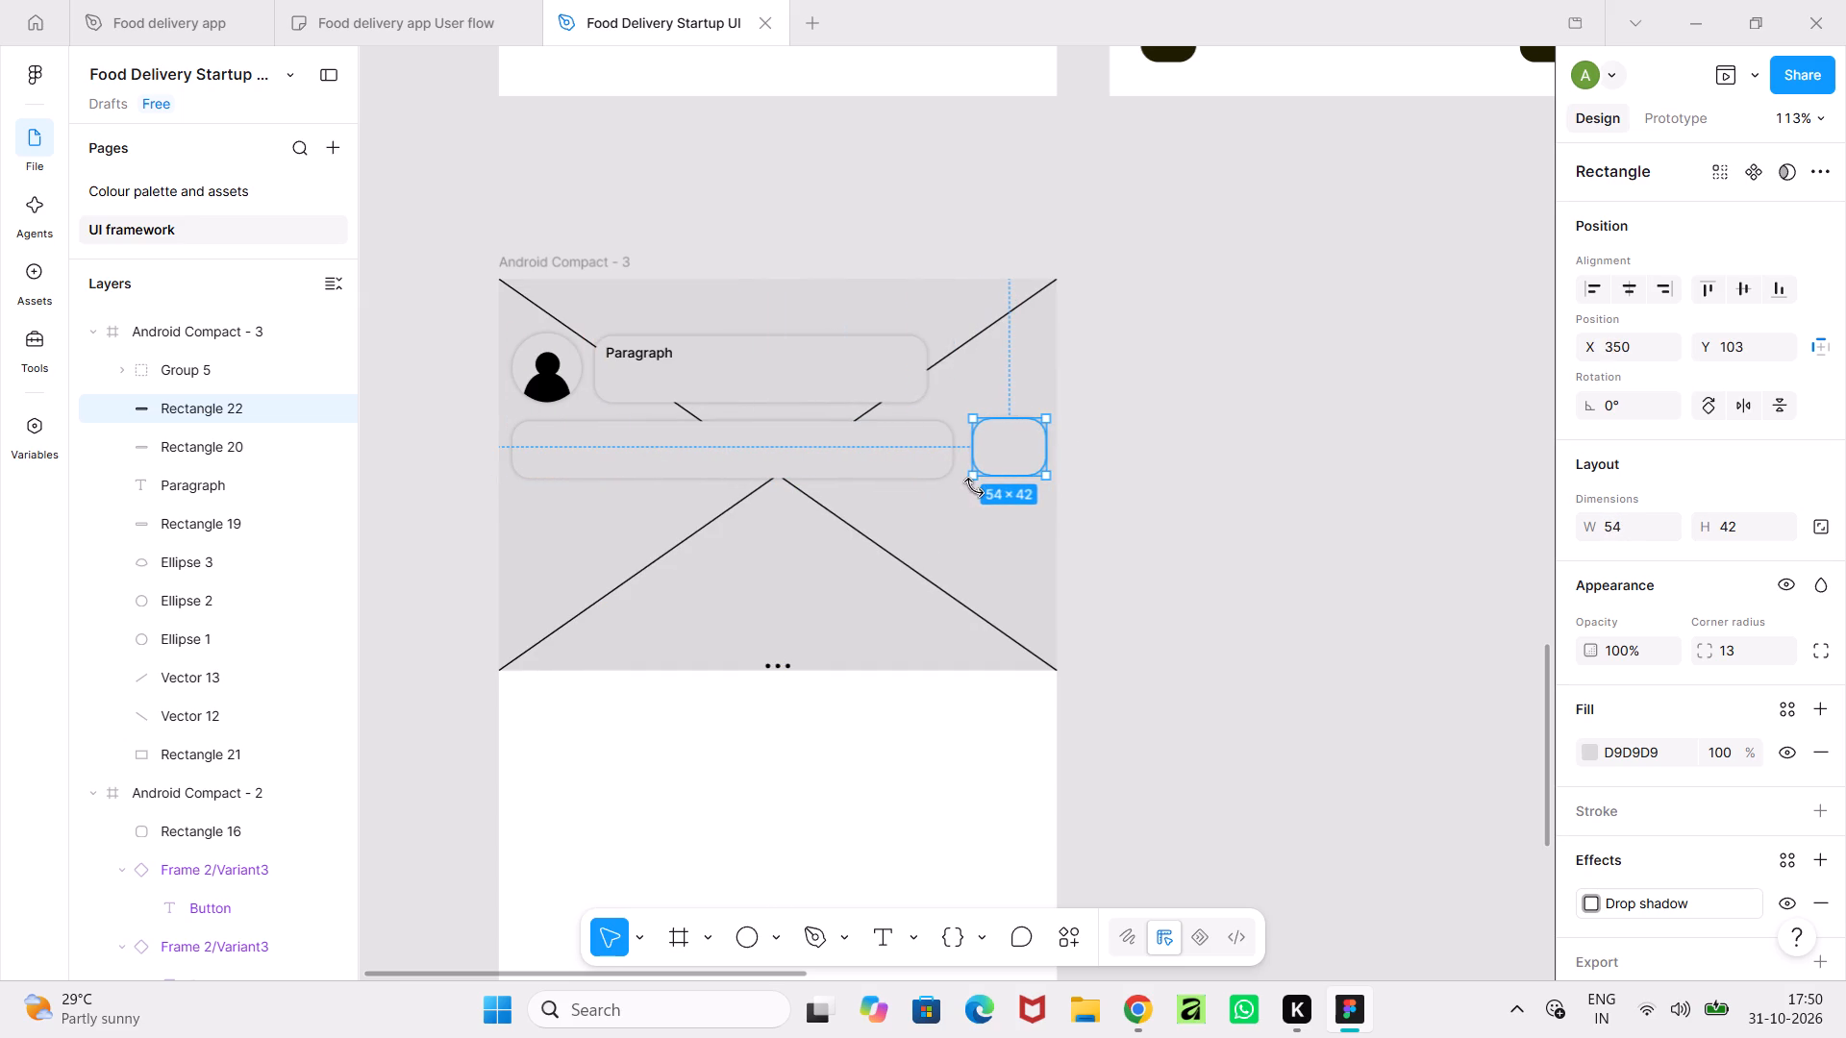
left_click(1164, 528)
Select the long rounded bar and the small box together and shift both slightly up, centred horizontally in the frame.
left_click(1023, 457)
left_click(908, 452, "shift")
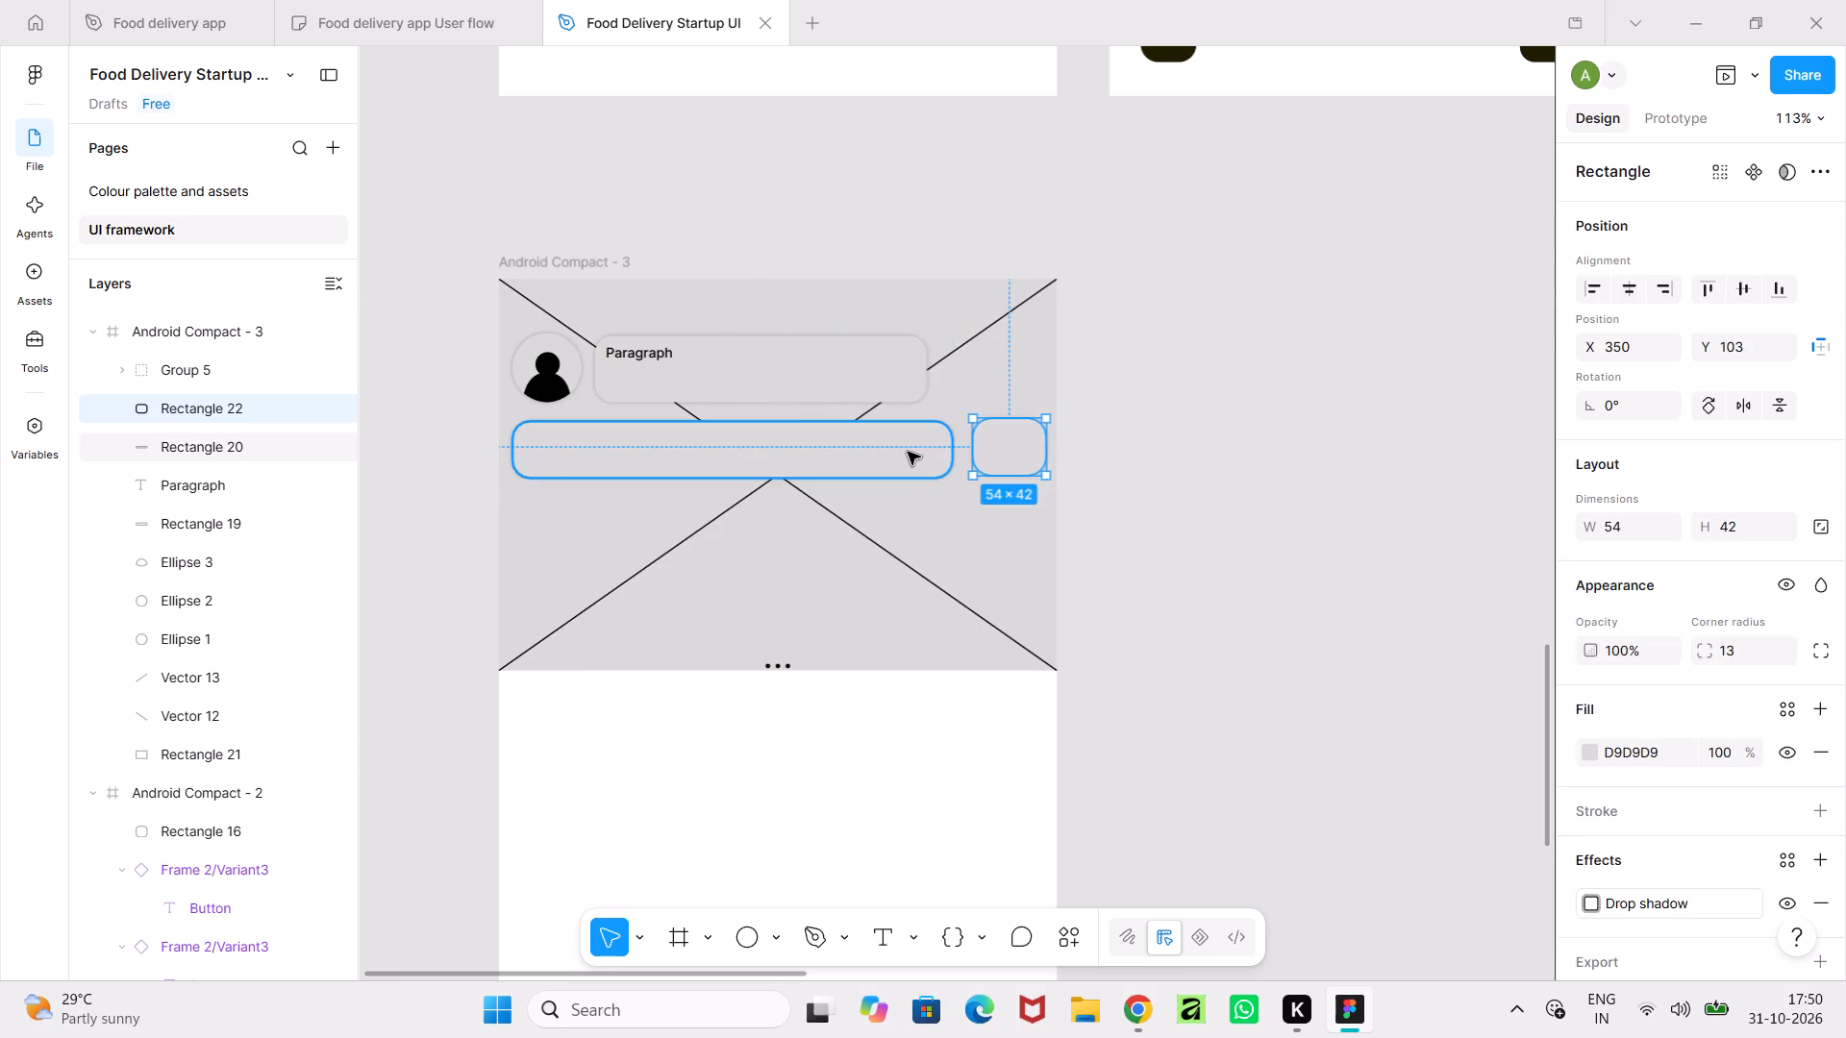
left_click(1010, 461)
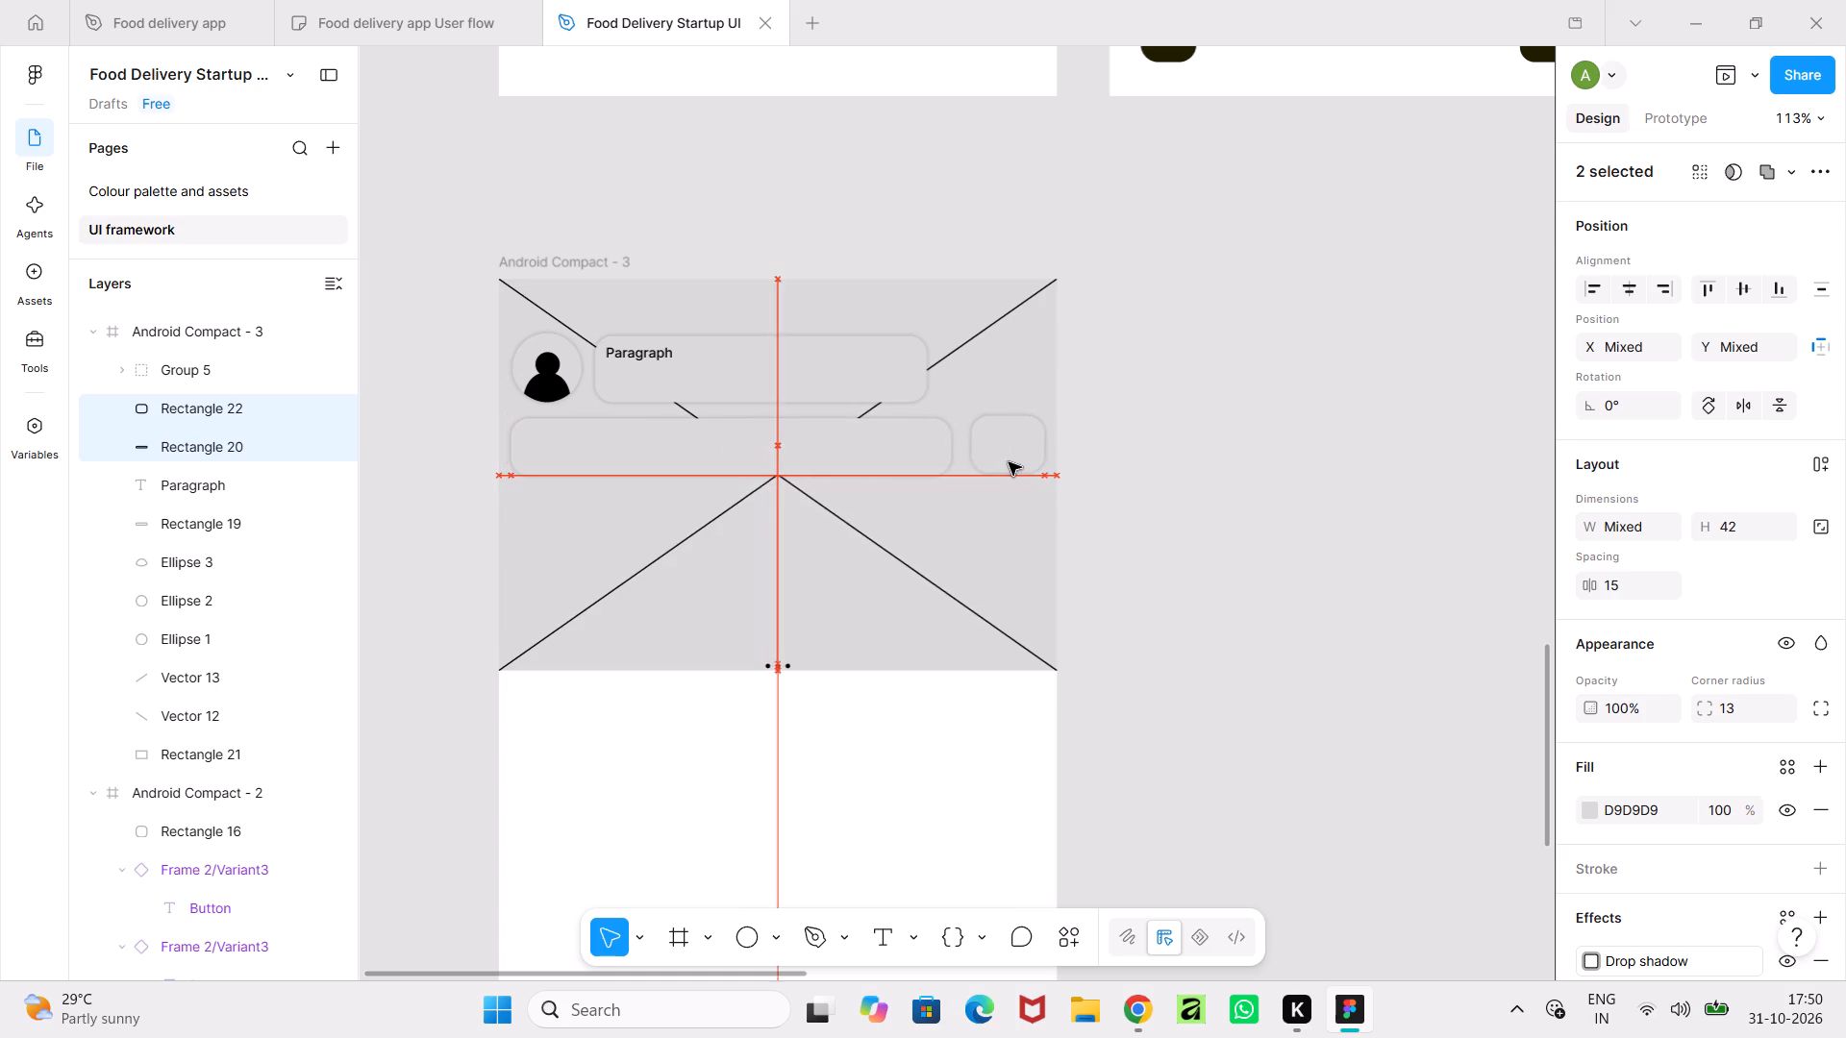
left_click(1249, 521)
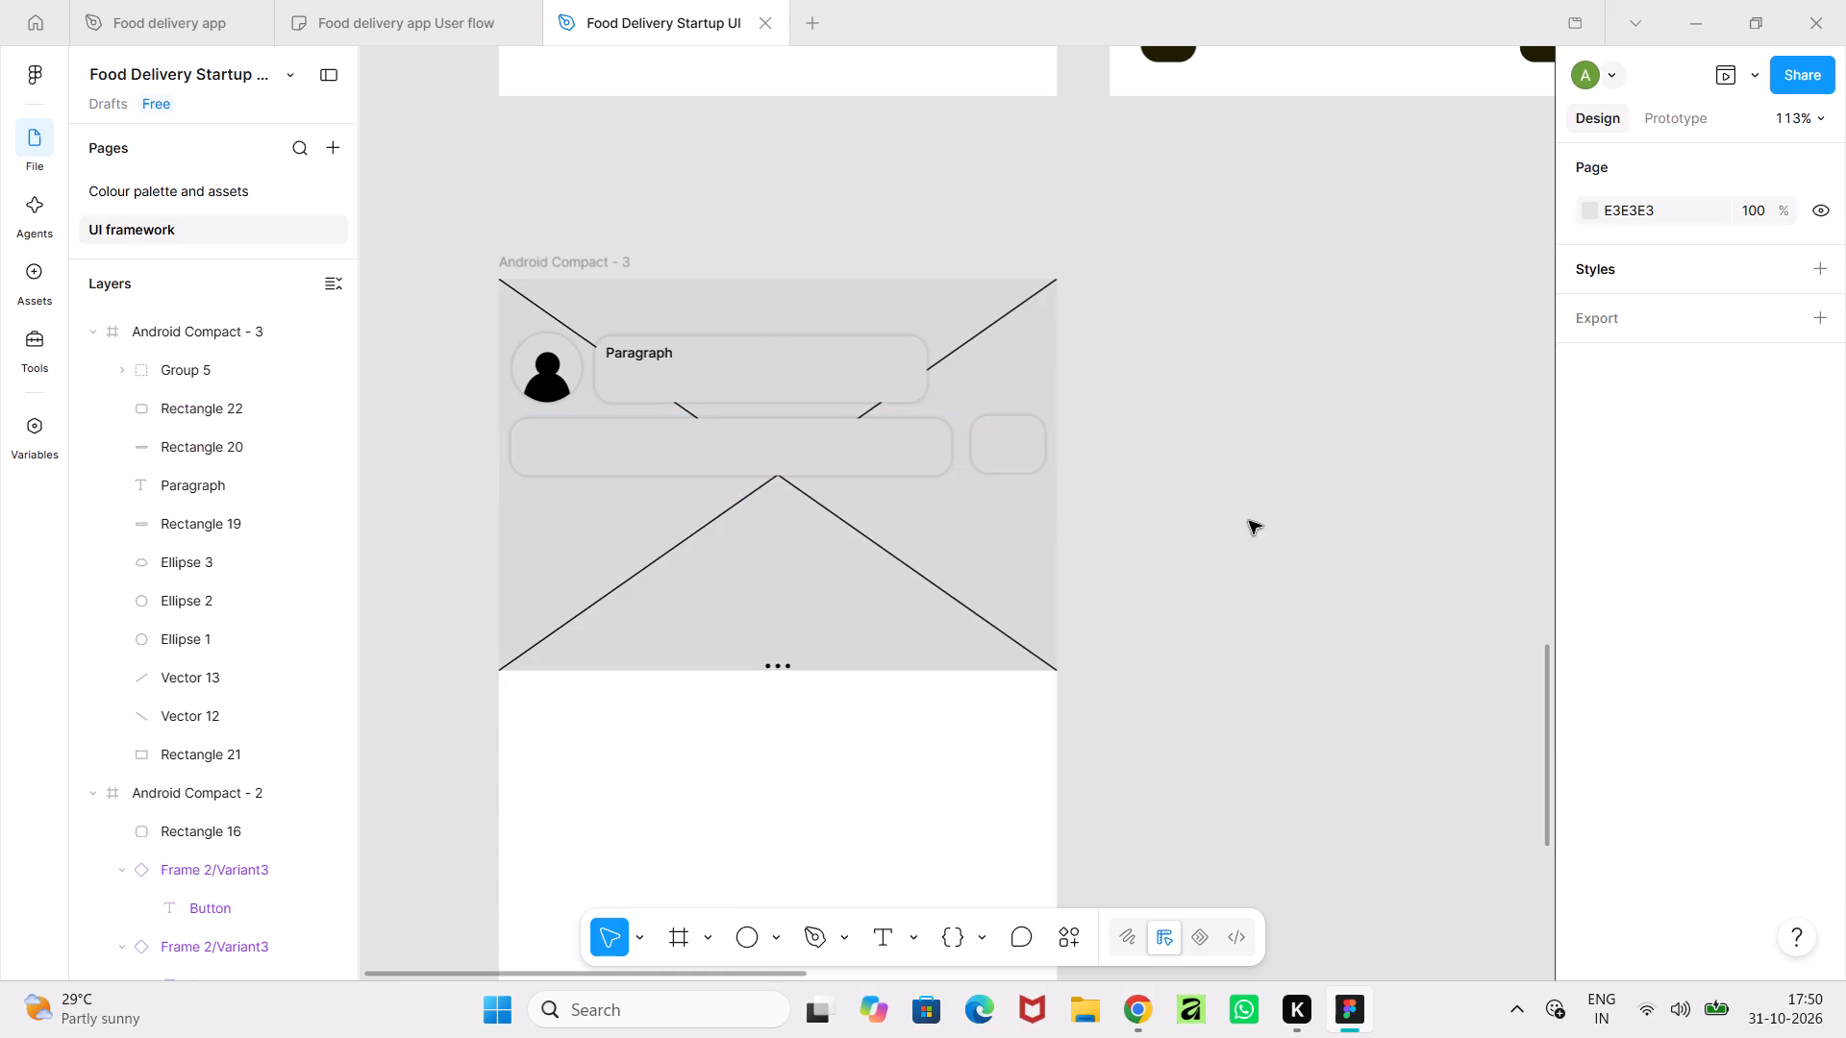
Widen the small rounded box toward the long bar to narrow the gap between them.
scroll(1094, 498, "up", 5, "ctrl")
left_click(906, 397)
left_click_drag(864, 408, 848, 408)
left_click(1272, 523)
Add an 84 × 22 text box reading "Search bar" at X 21, Y 115 inside the long rounded bar.
scroll(1272, 523, "down", 4, "ctrl")
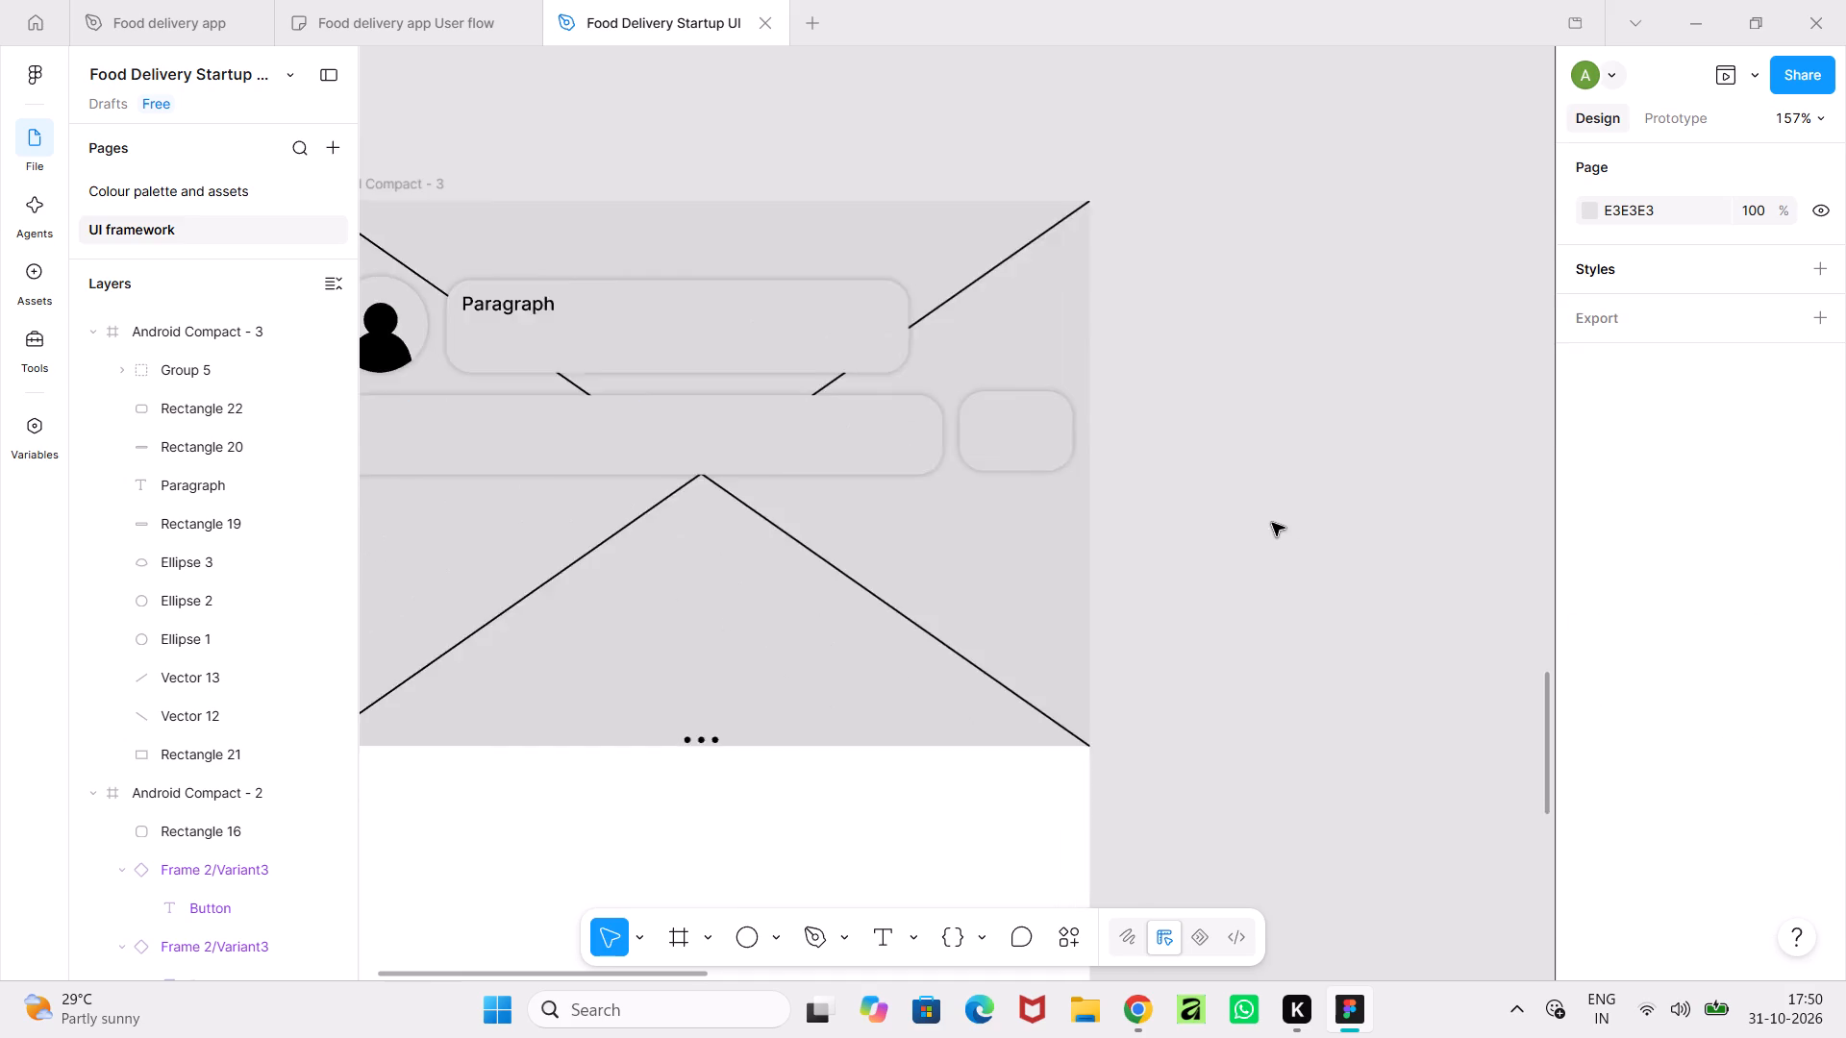
scroll(1272, 523, "down", 4, "ctrl")
middle_click_drag(1272, 523, 1313, 676)
scroll(1313, 679, "down", 1)
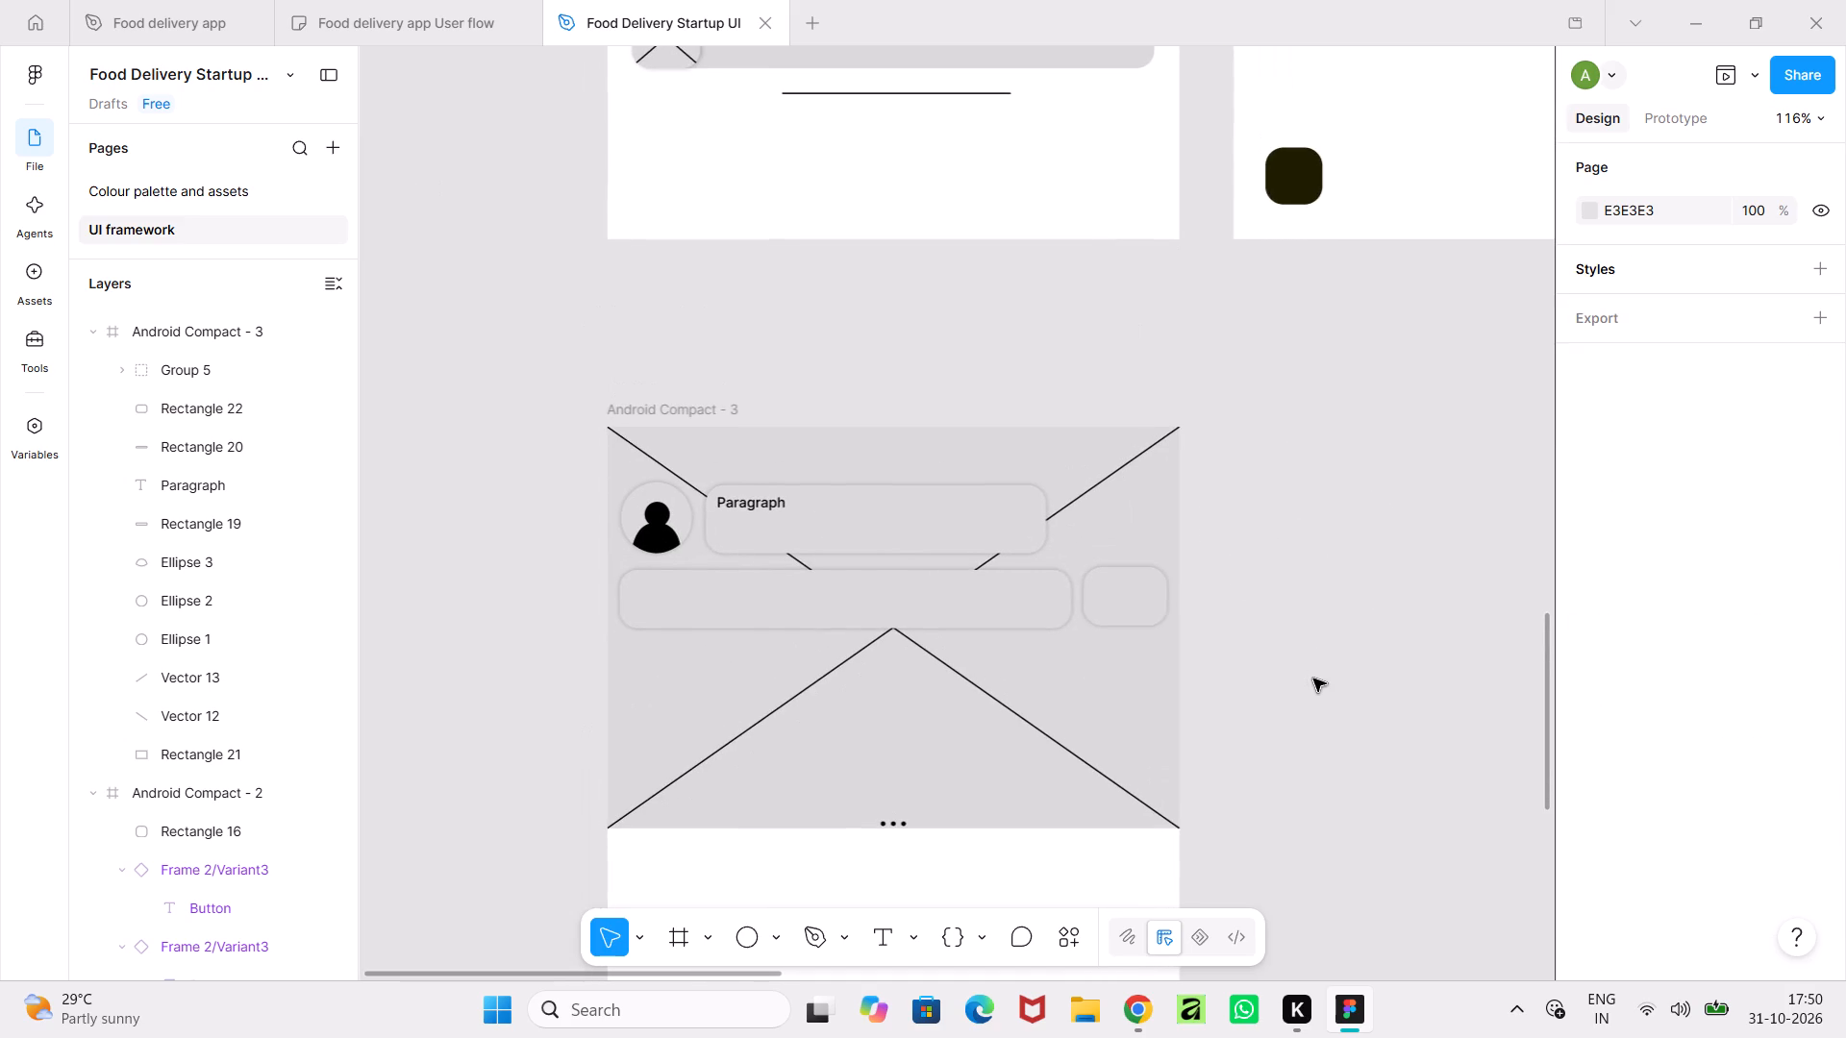
scroll(1313, 679, "up", 1)
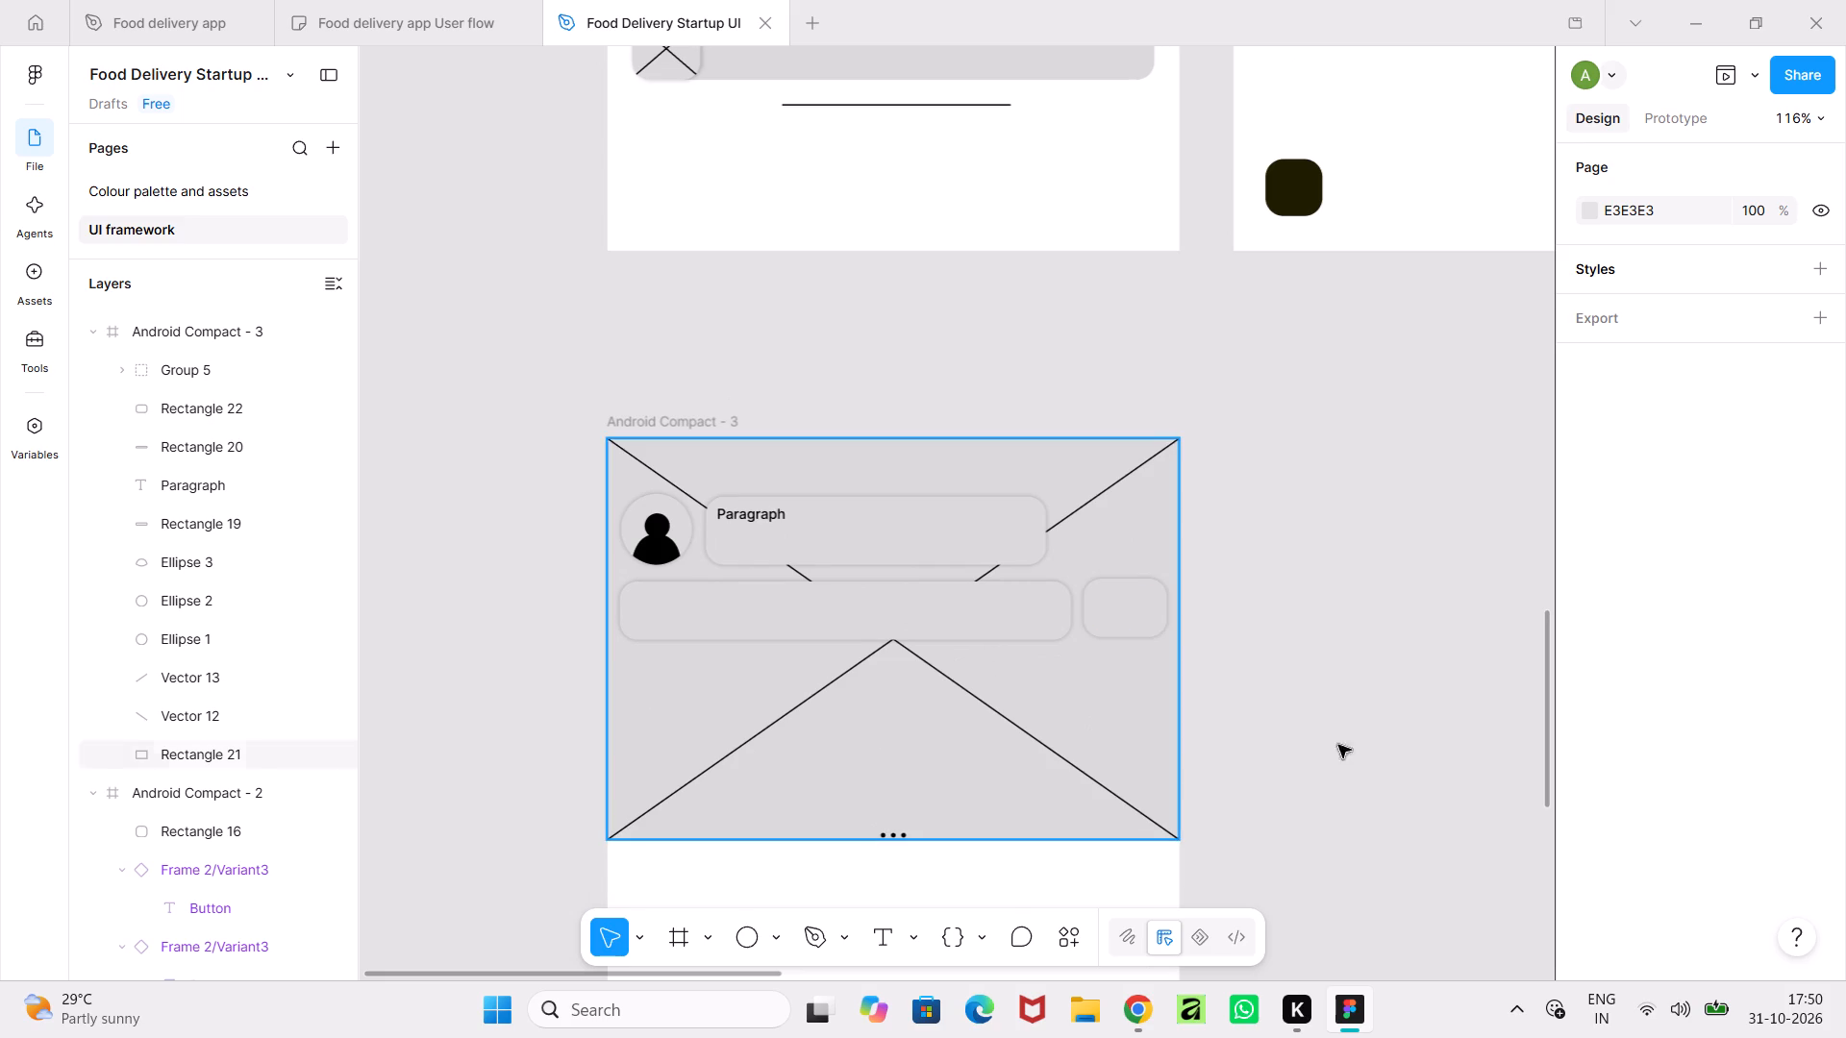
scroll(1370, 747, "down", 5, "ctrl")
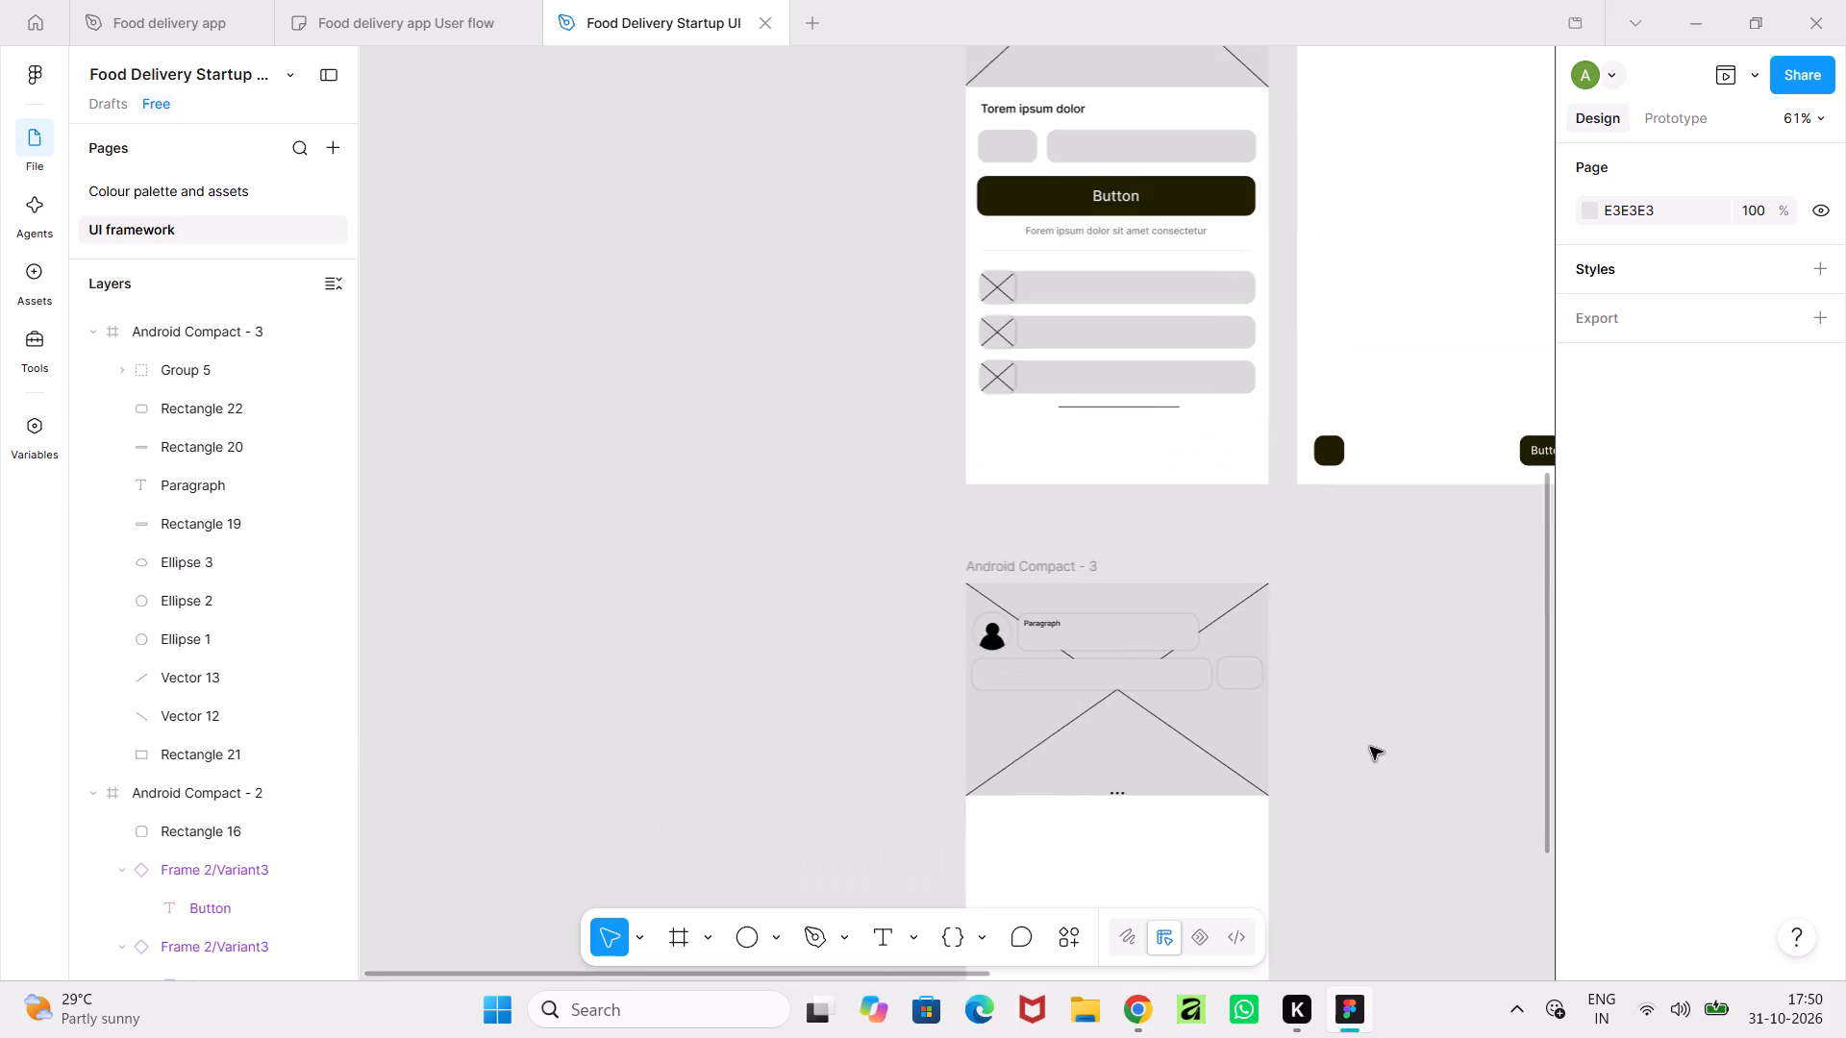
scroll(1370, 747, "up", 9, "ctrl")
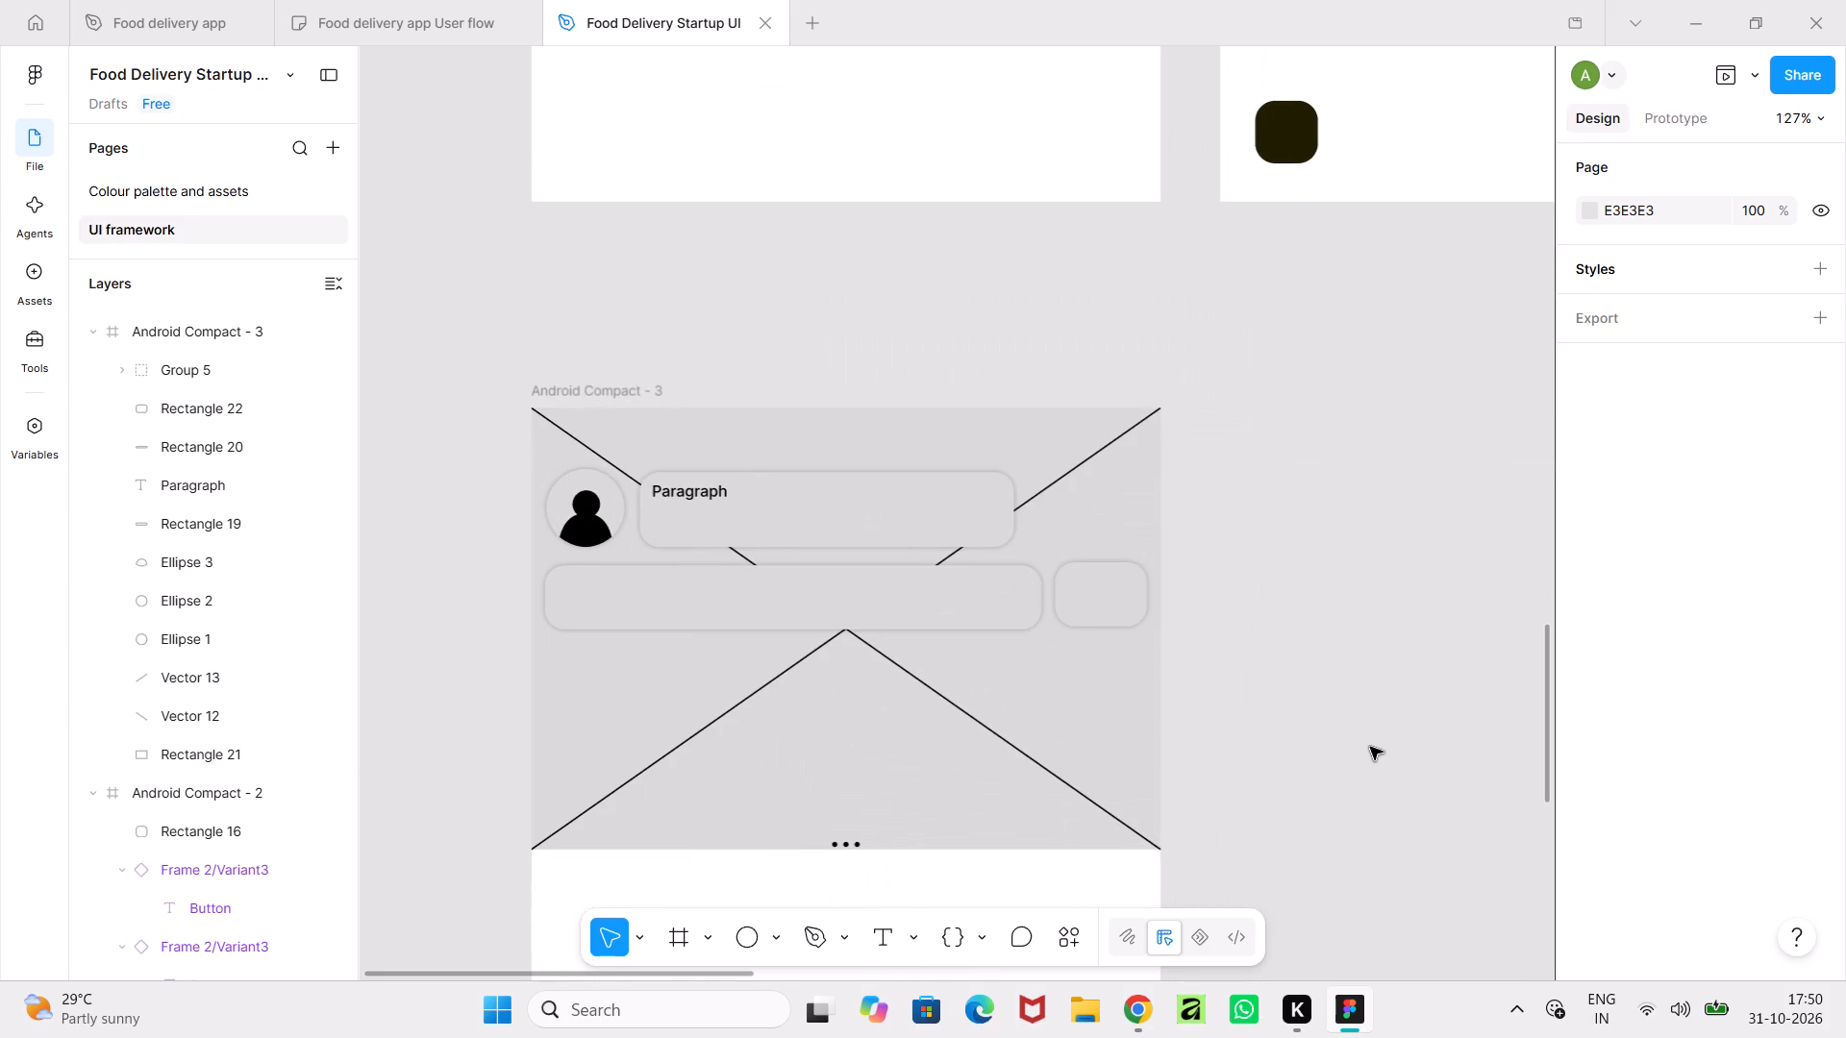
left_click(871, 928)
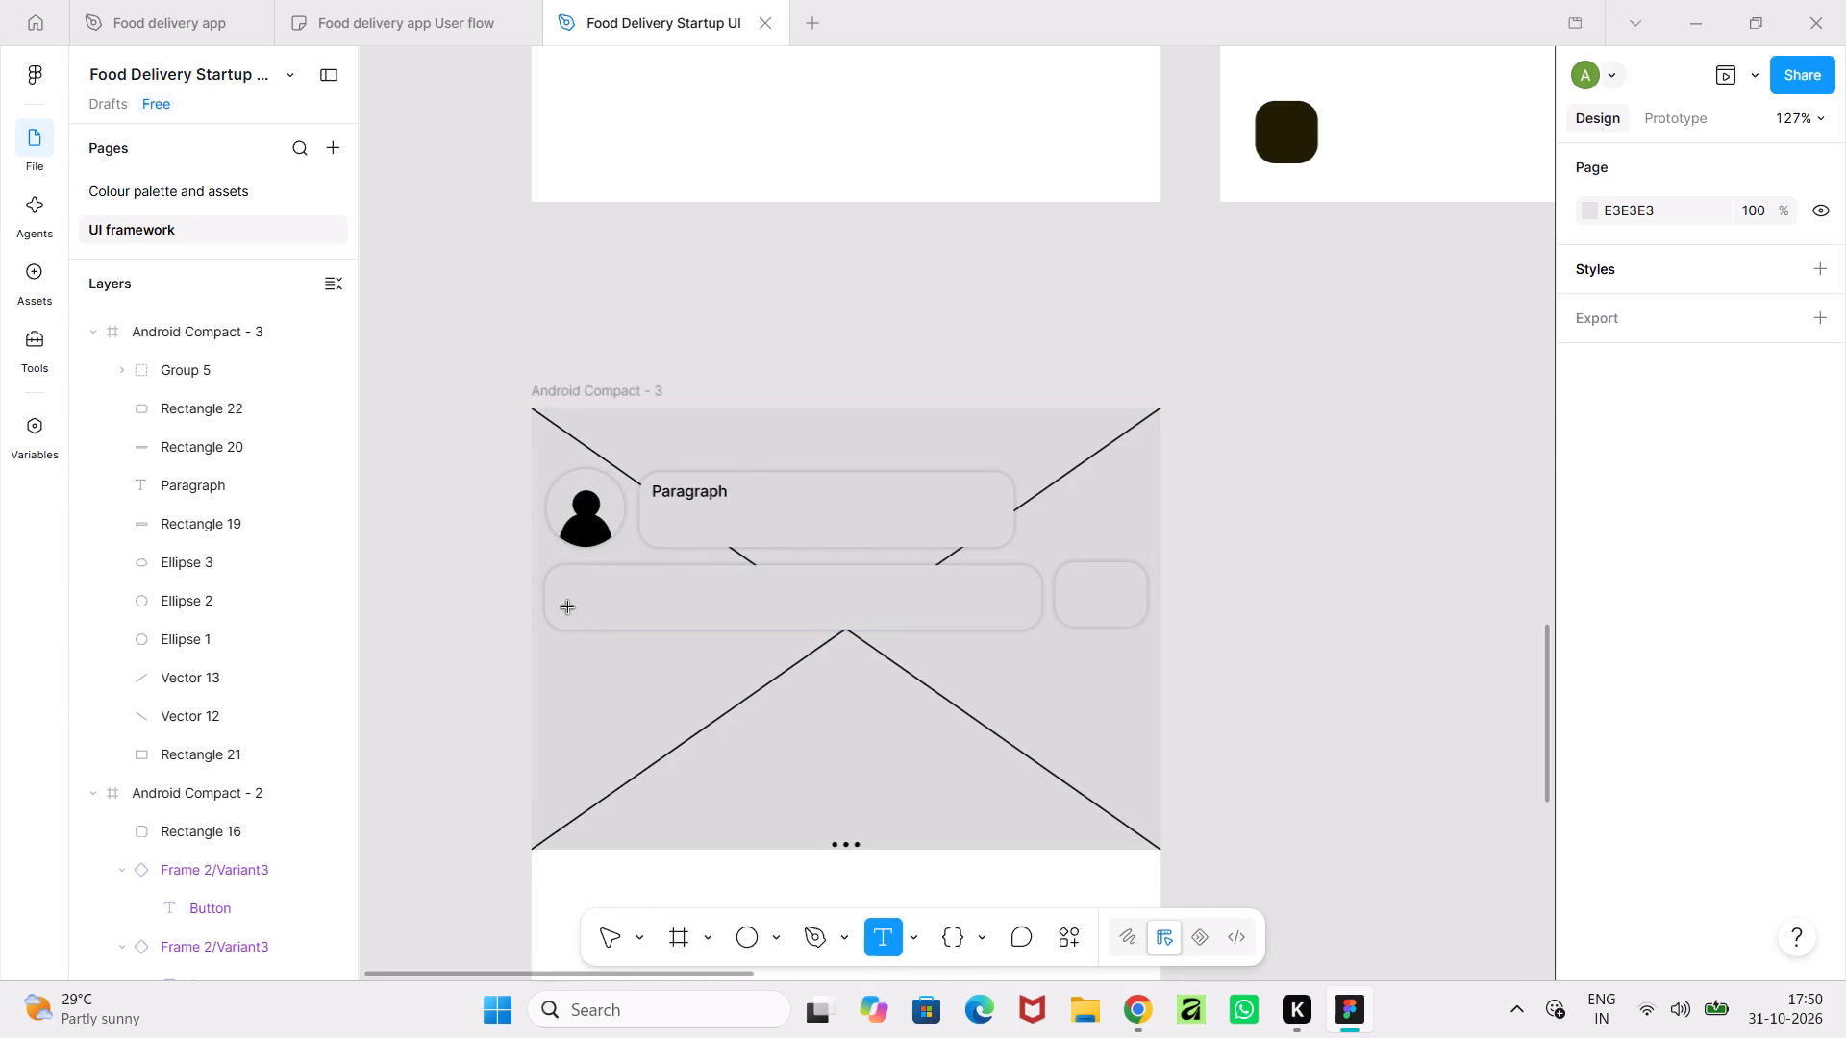
left_click_drag(563, 582, 692, 616)
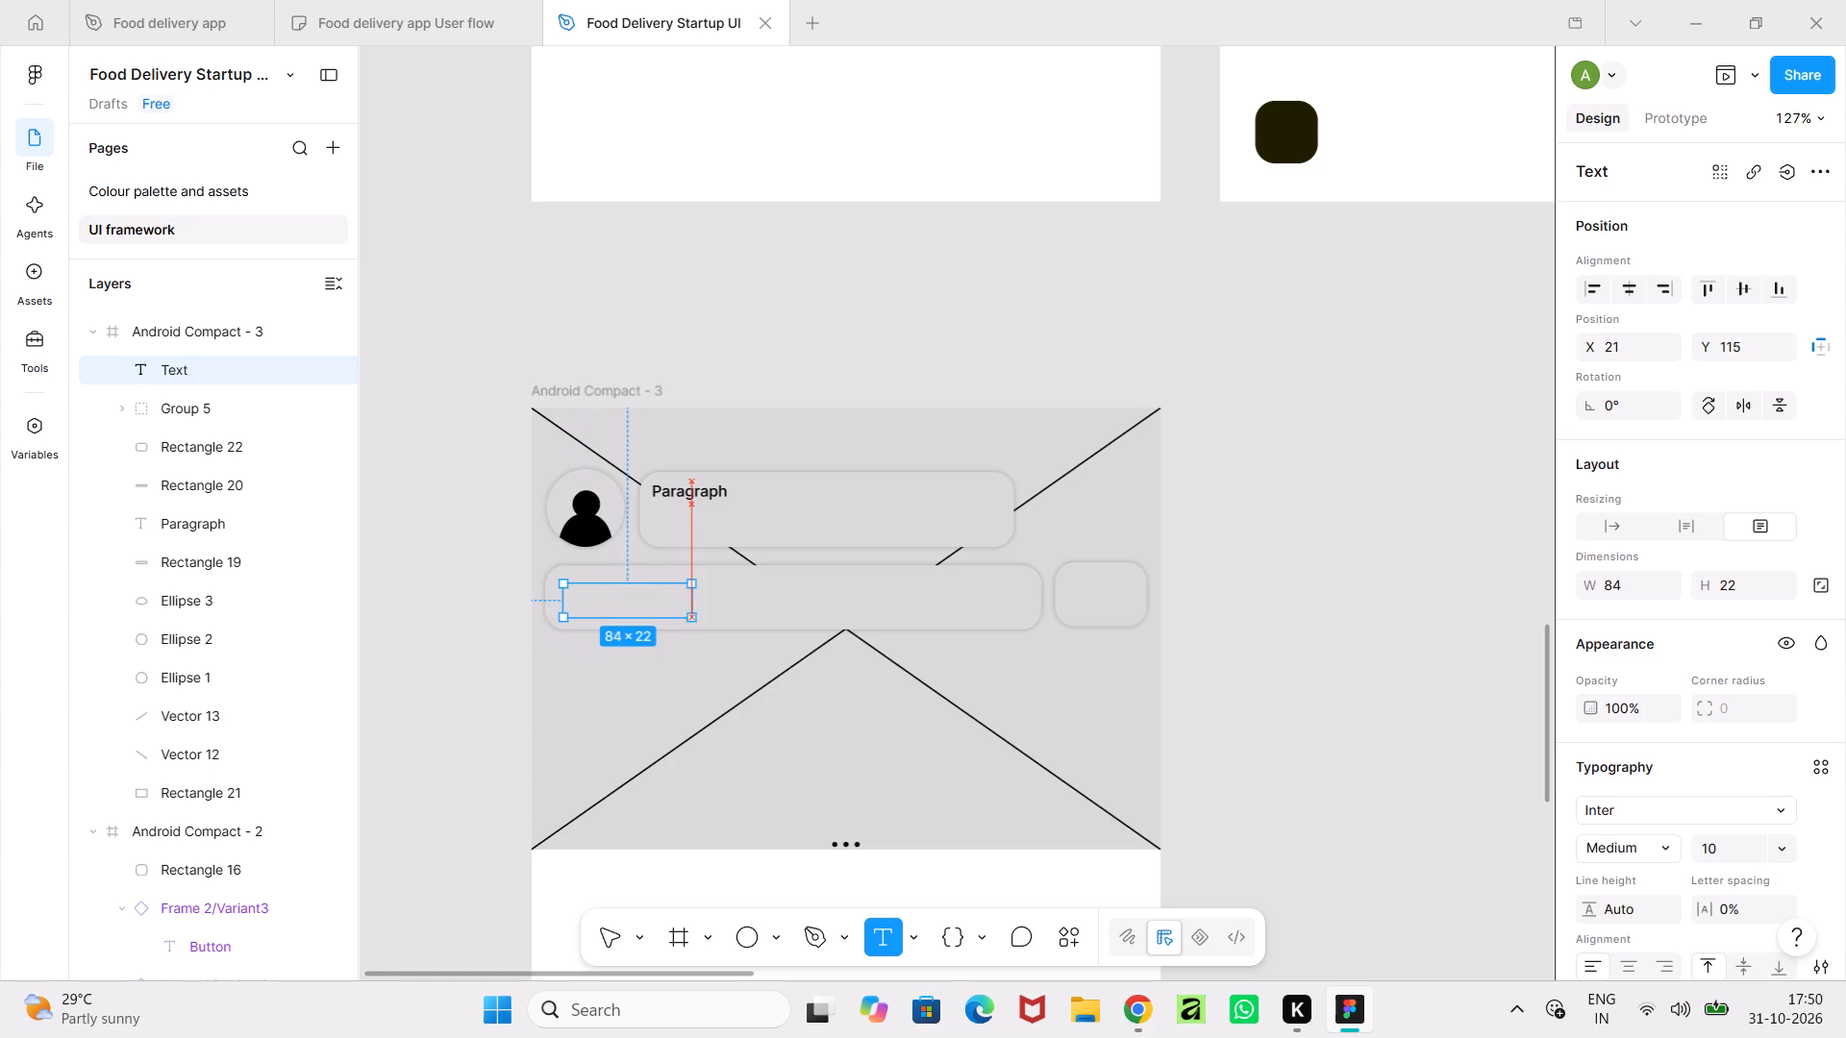
type("Search bar")
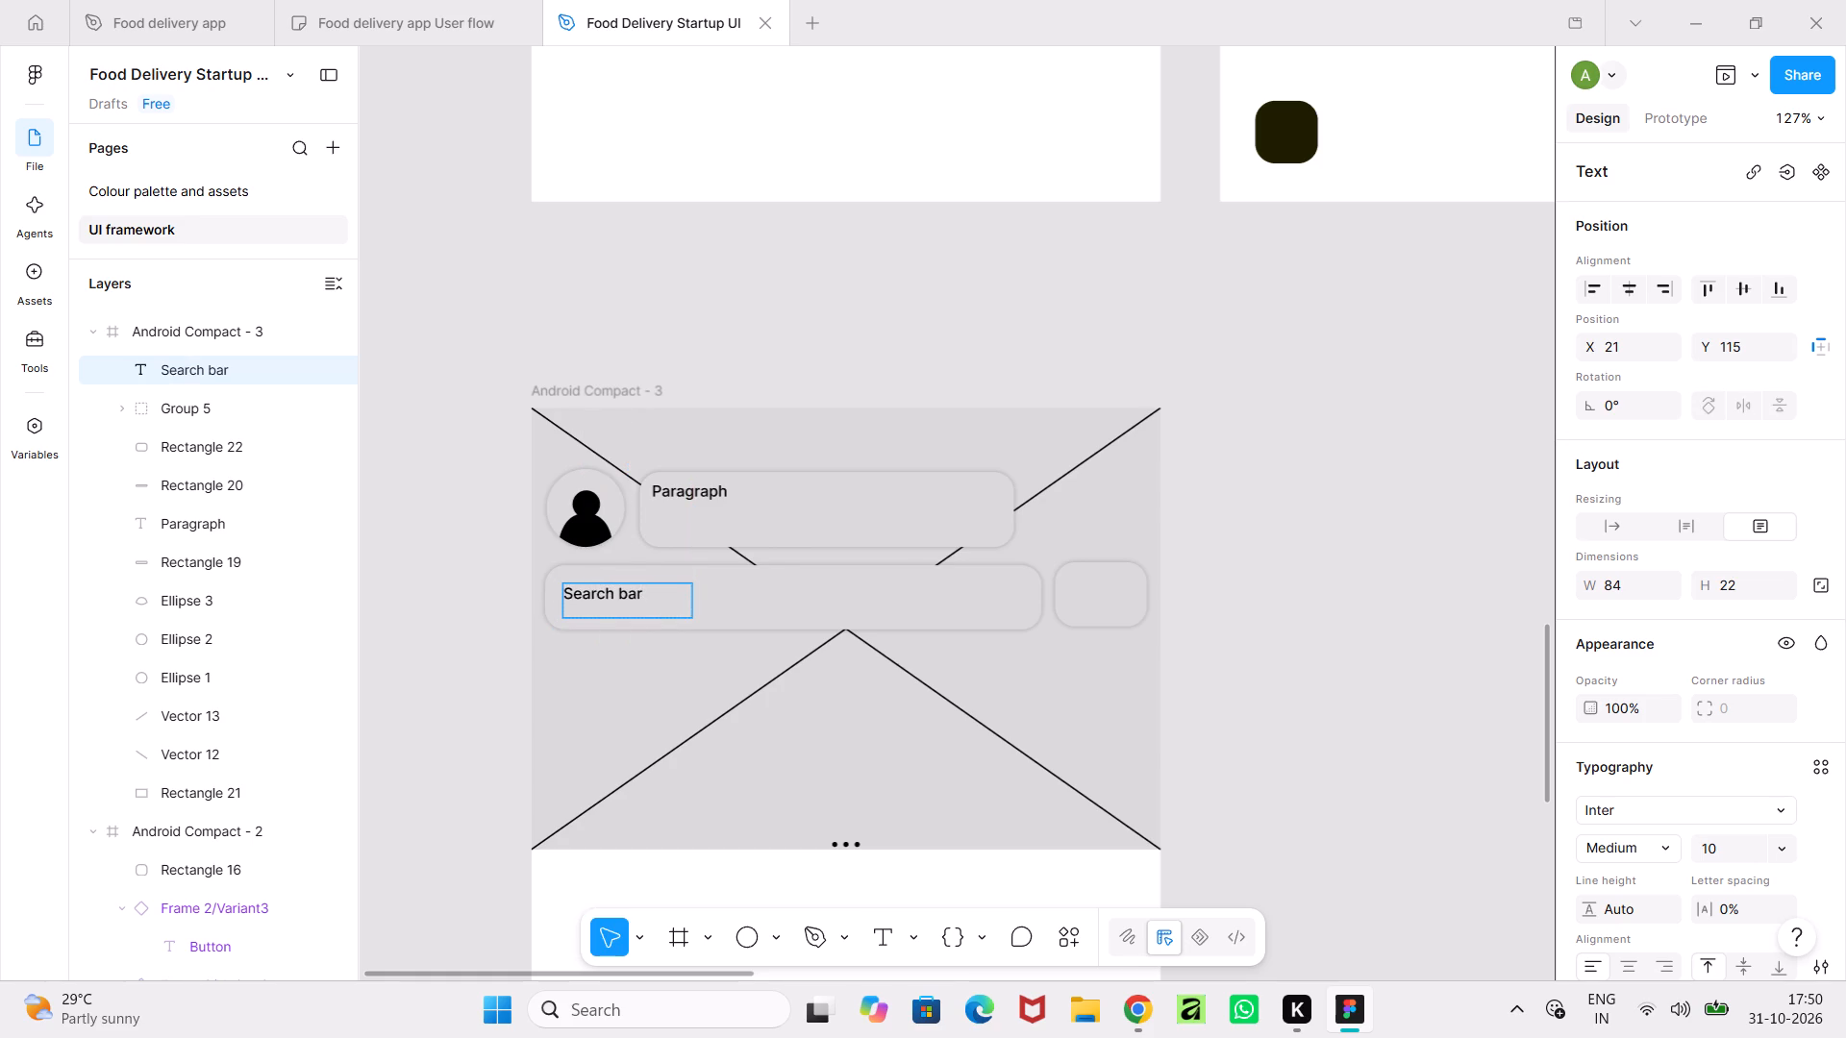
left_click(410, 655)
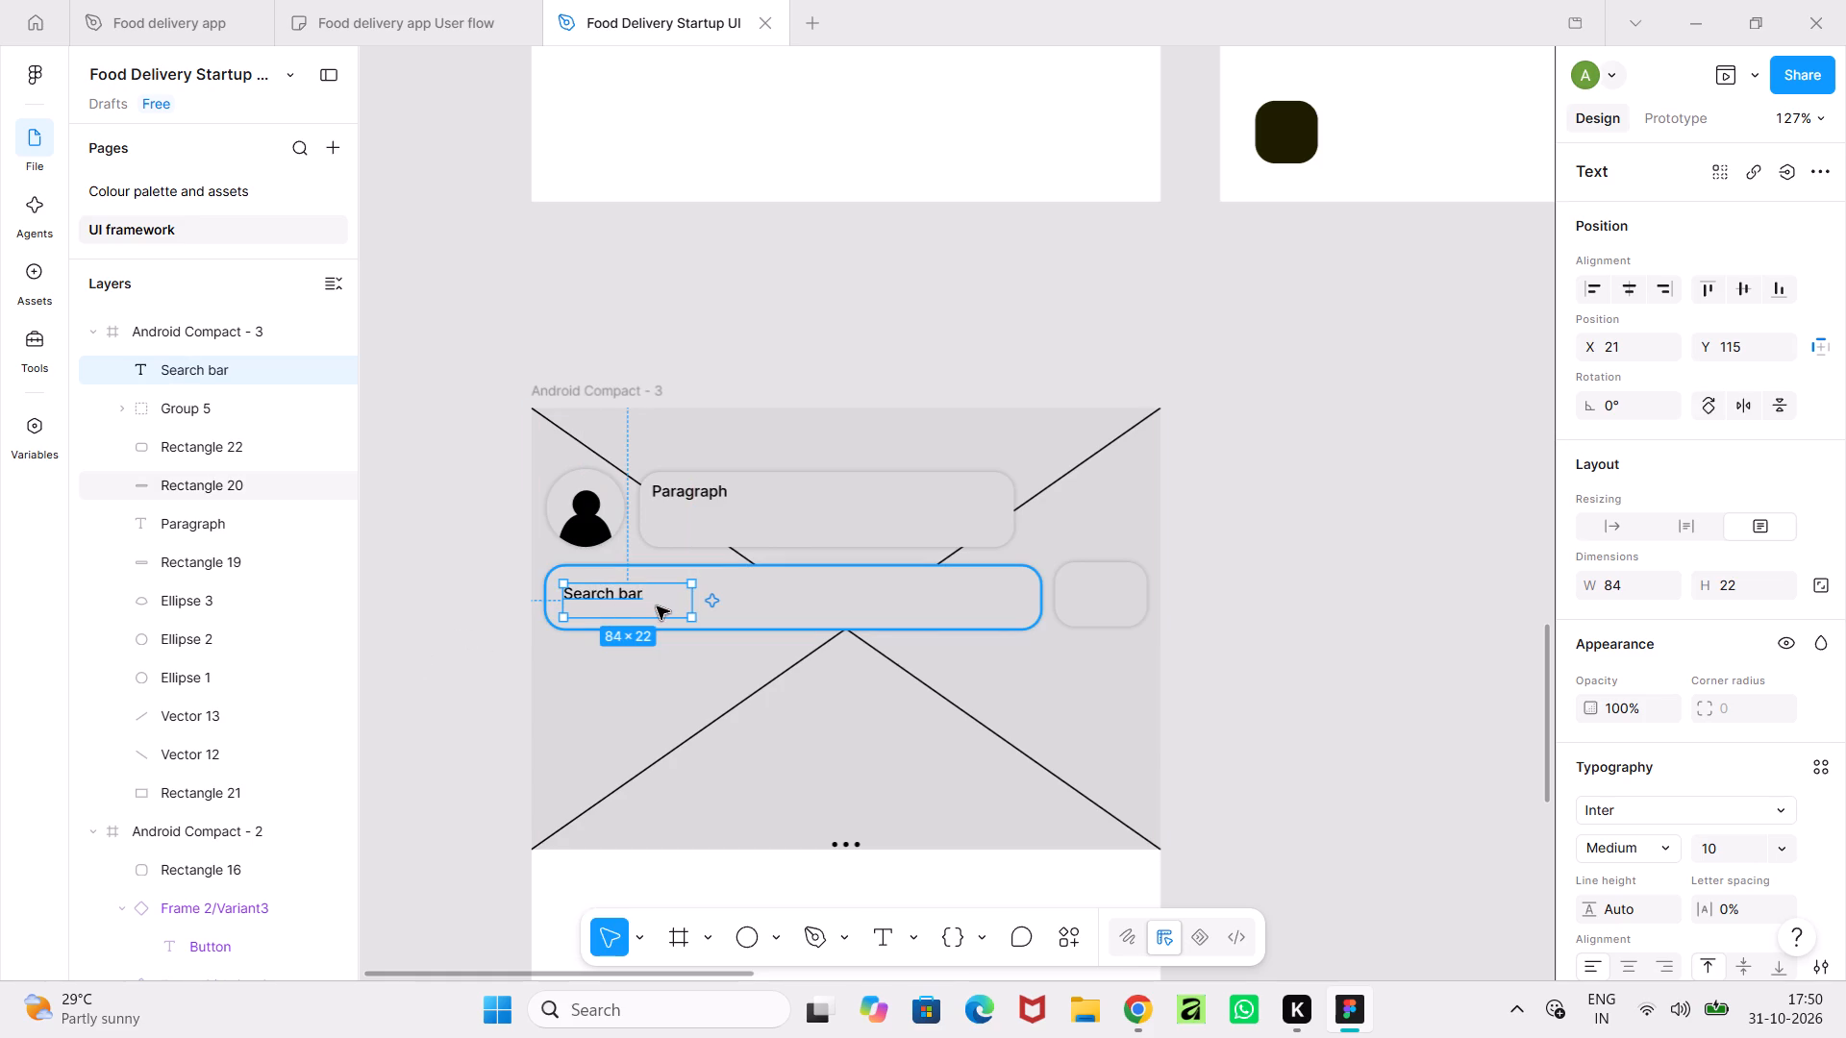
Resize the "Search bar" text box to about 110 × 28.
left_click_drag(657, 616, 662, 596)
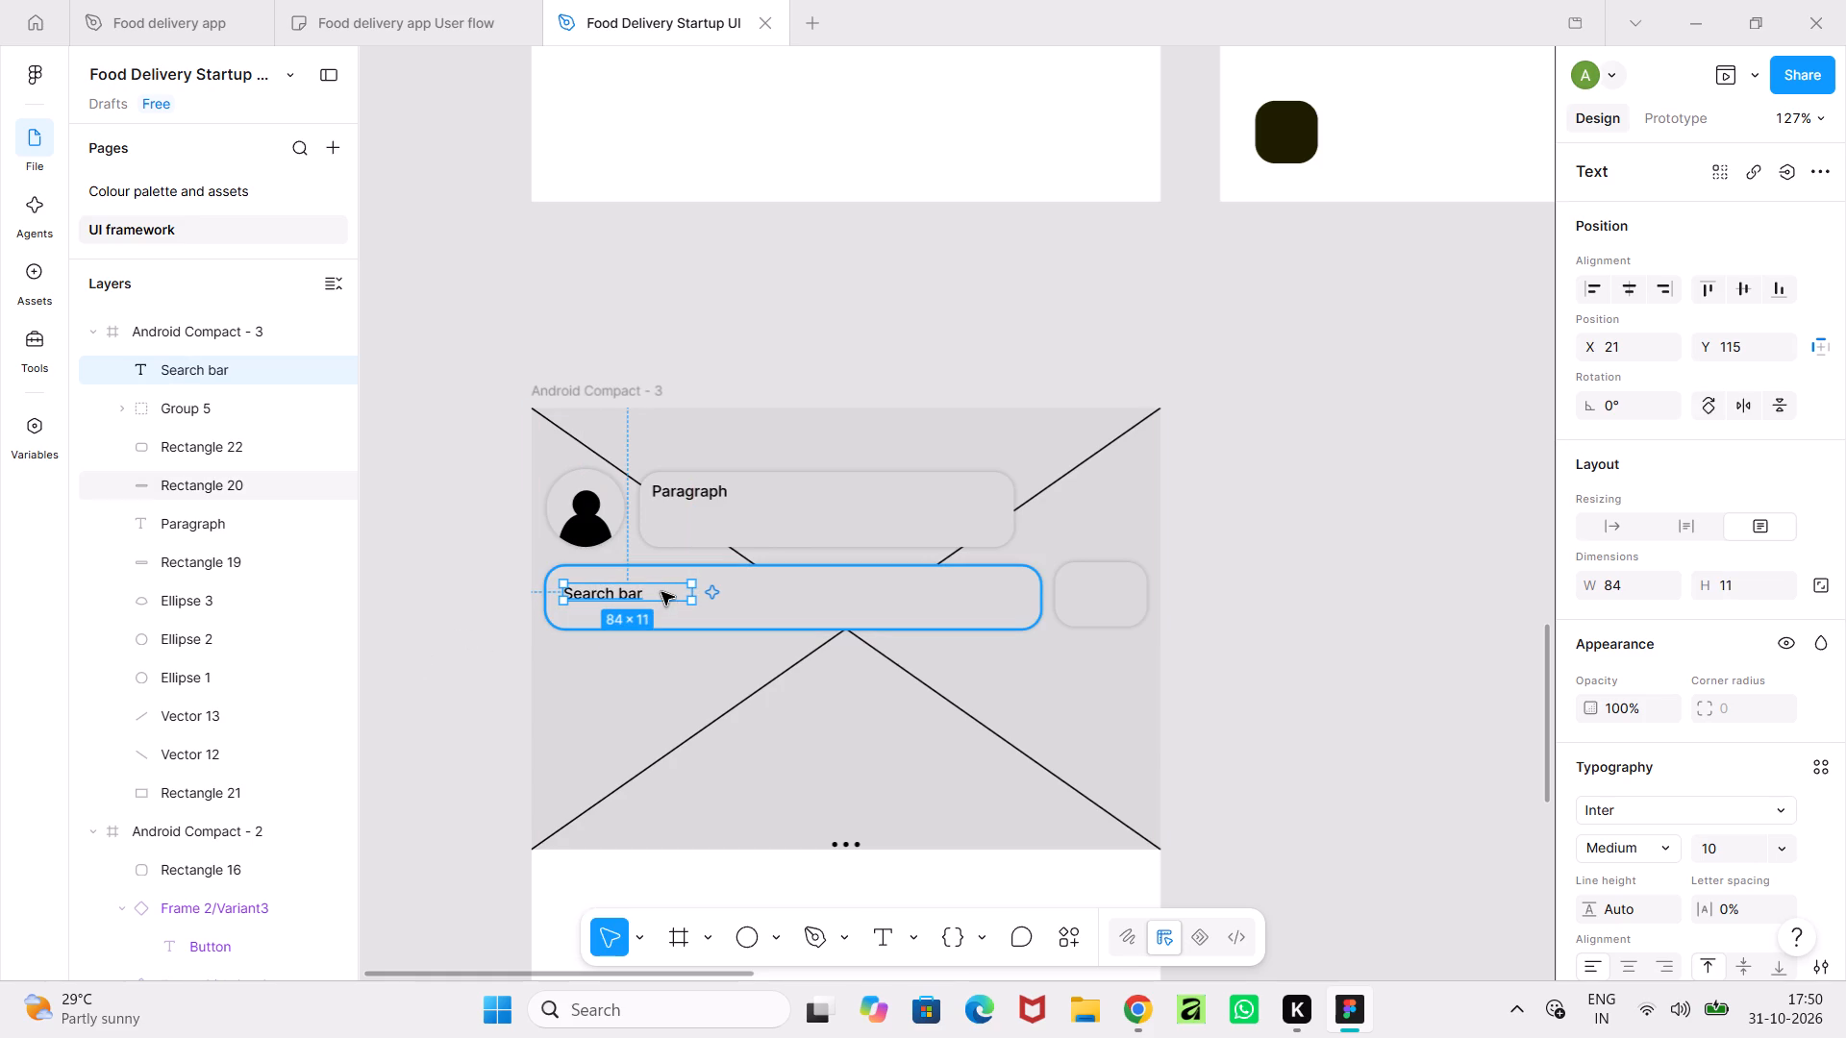
left_click_drag(687, 601, 706, 605)
left_click(693, 600)
left_click_drag(694, 603, 711, 608)
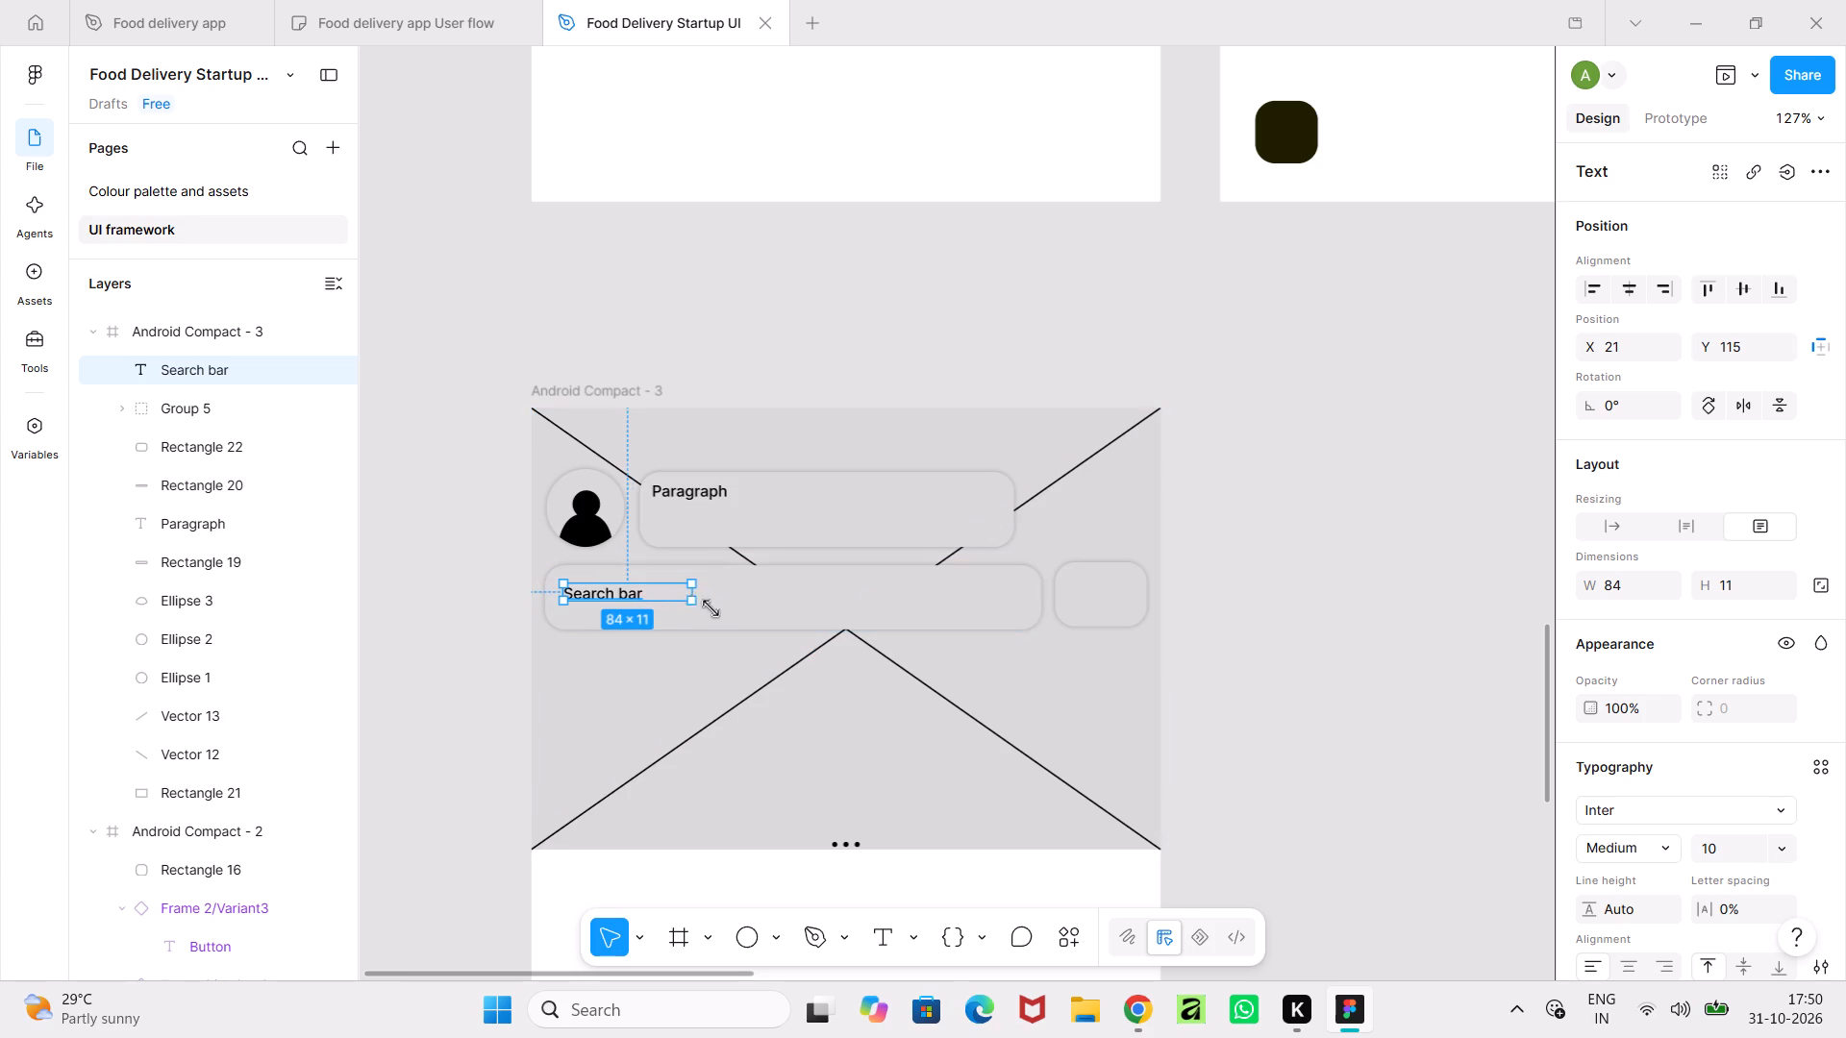
left_click_drag(711, 608, 735, 622)
Set the "Search bar" text's font size to 13.
left_click(1777, 842)
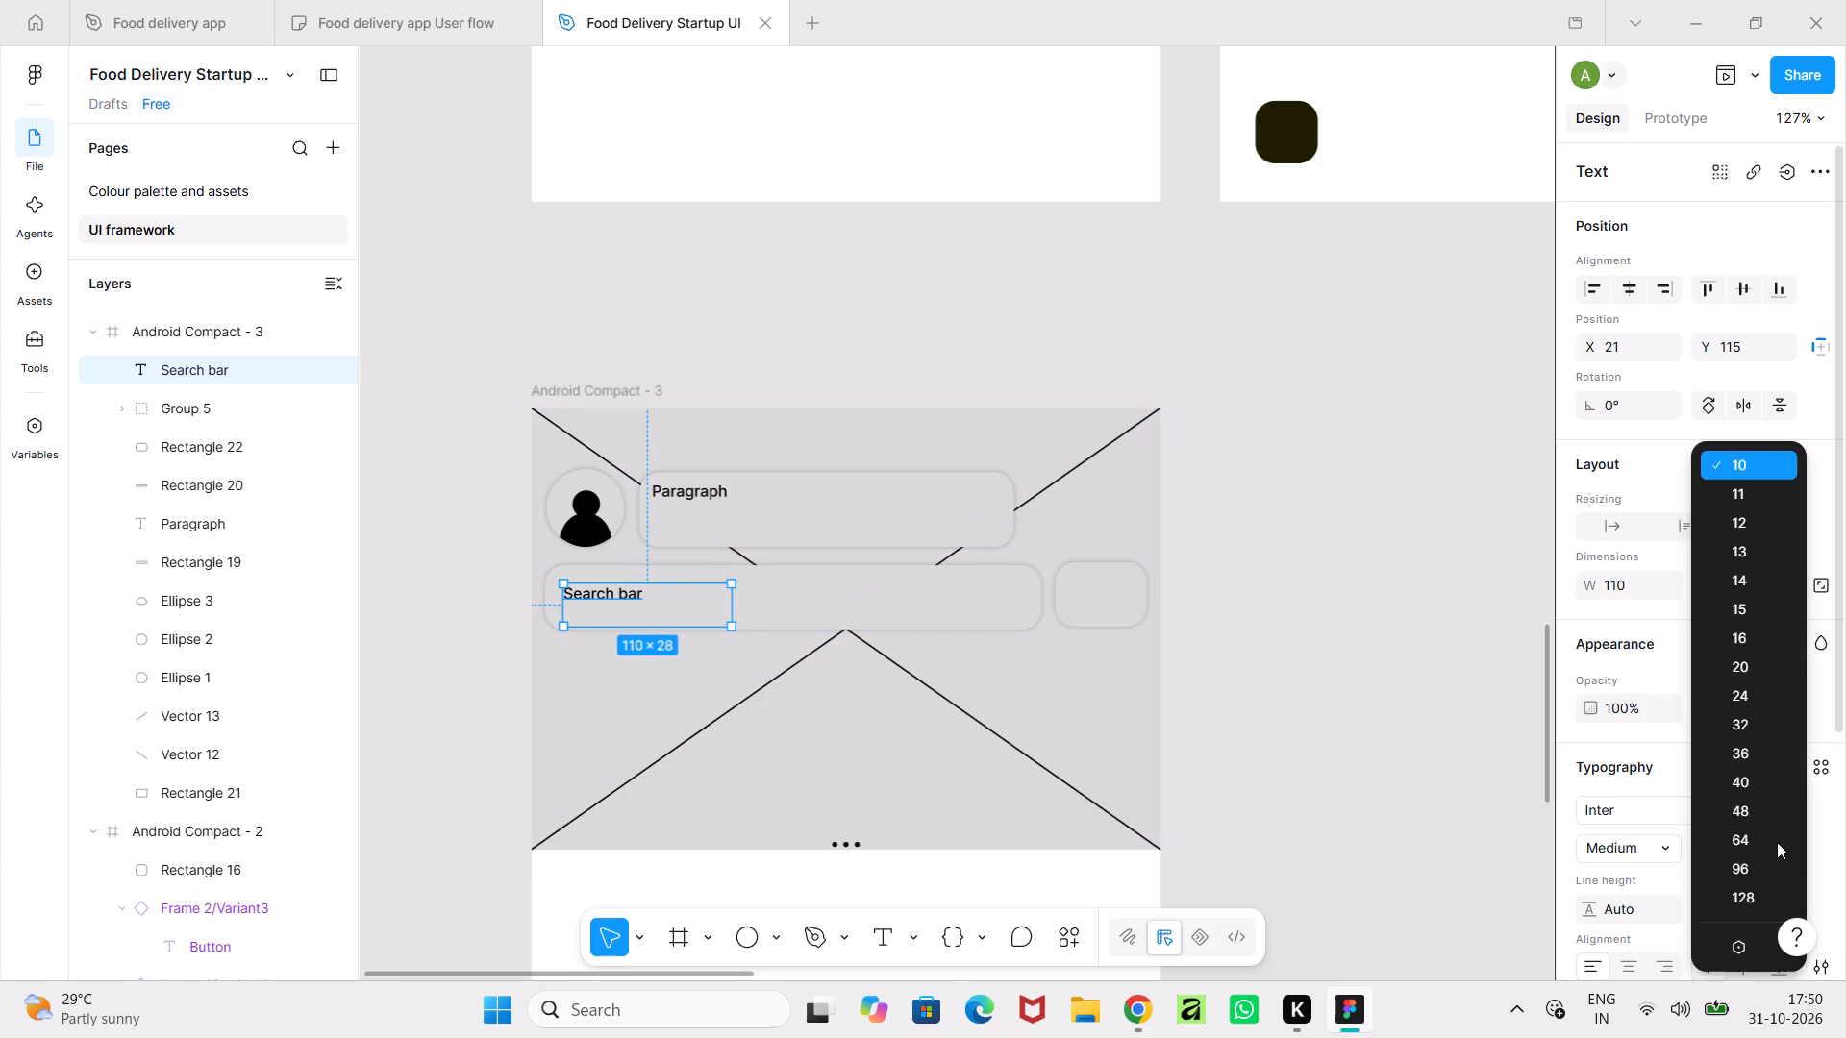
left_click(1758, 562)
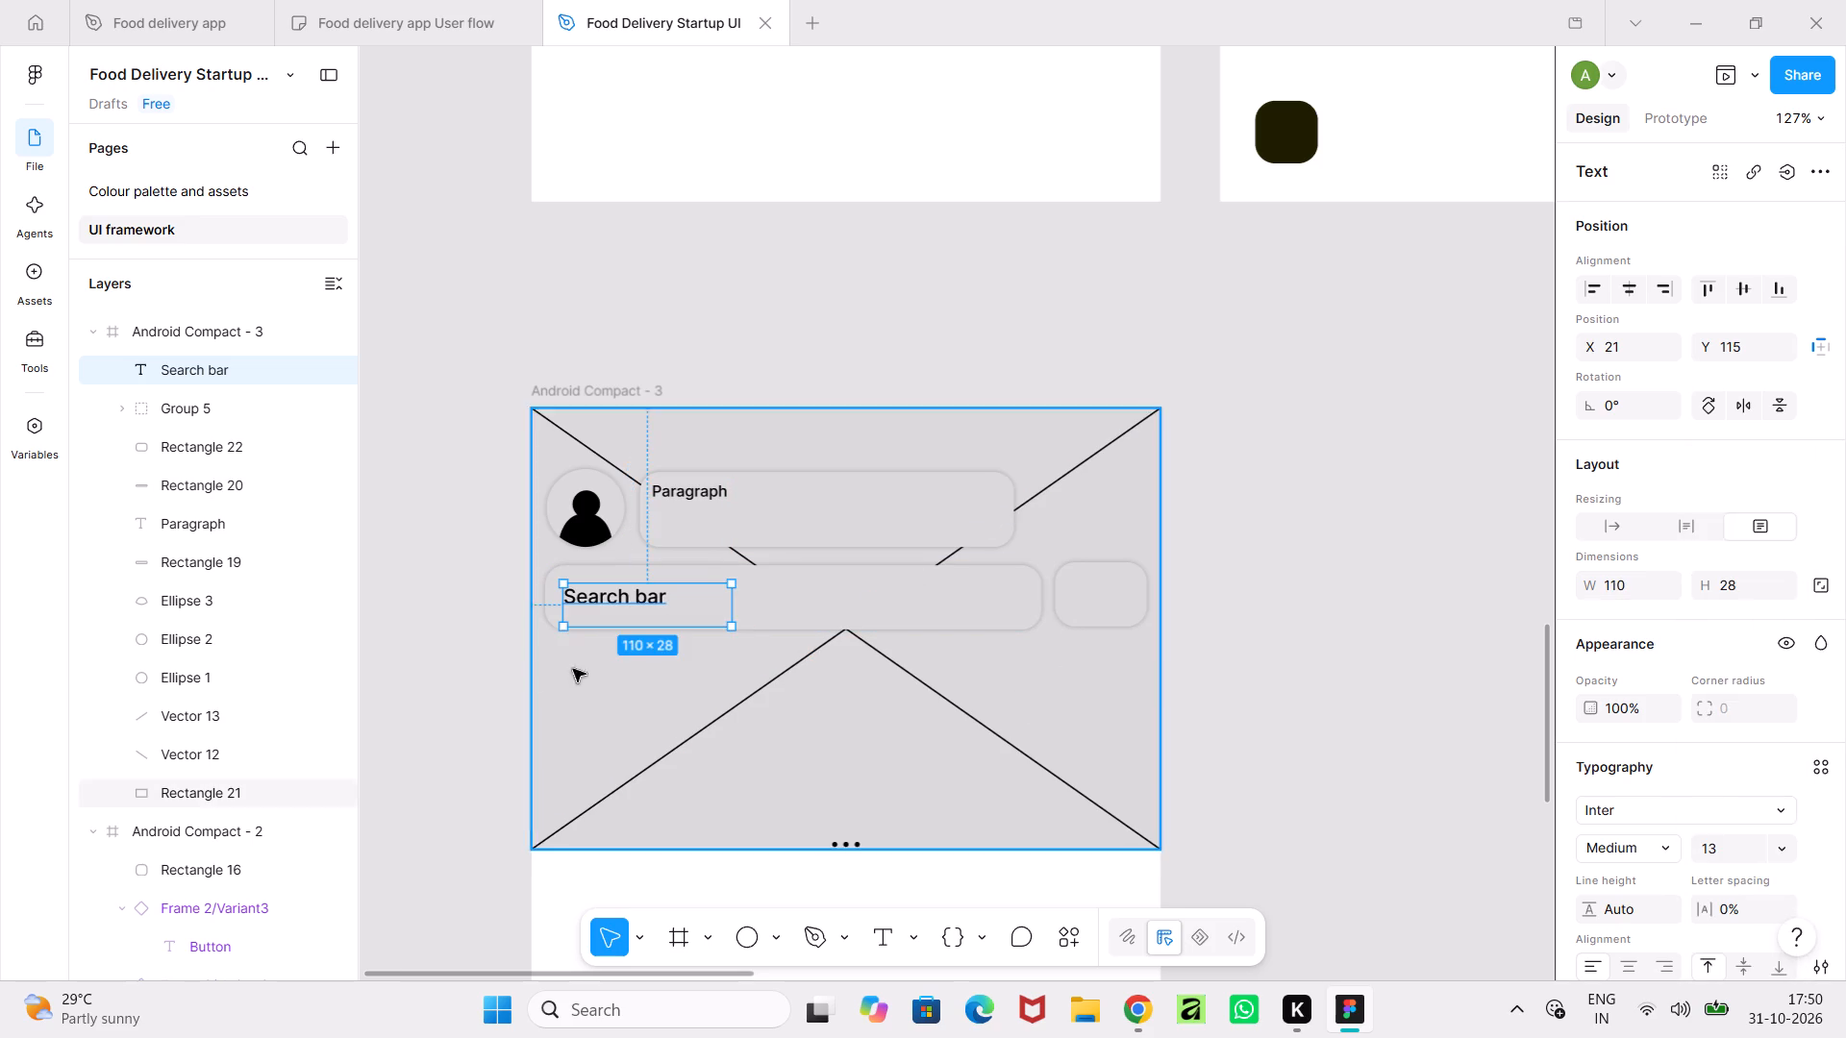
left_click(443, 688)
Shrink the "Search bar" text box to 110 × 15 and centre it vertically in the long rounded bar at Y 116.
left_click(663, 590)
left_click_drag(683, 632, 683, 627)
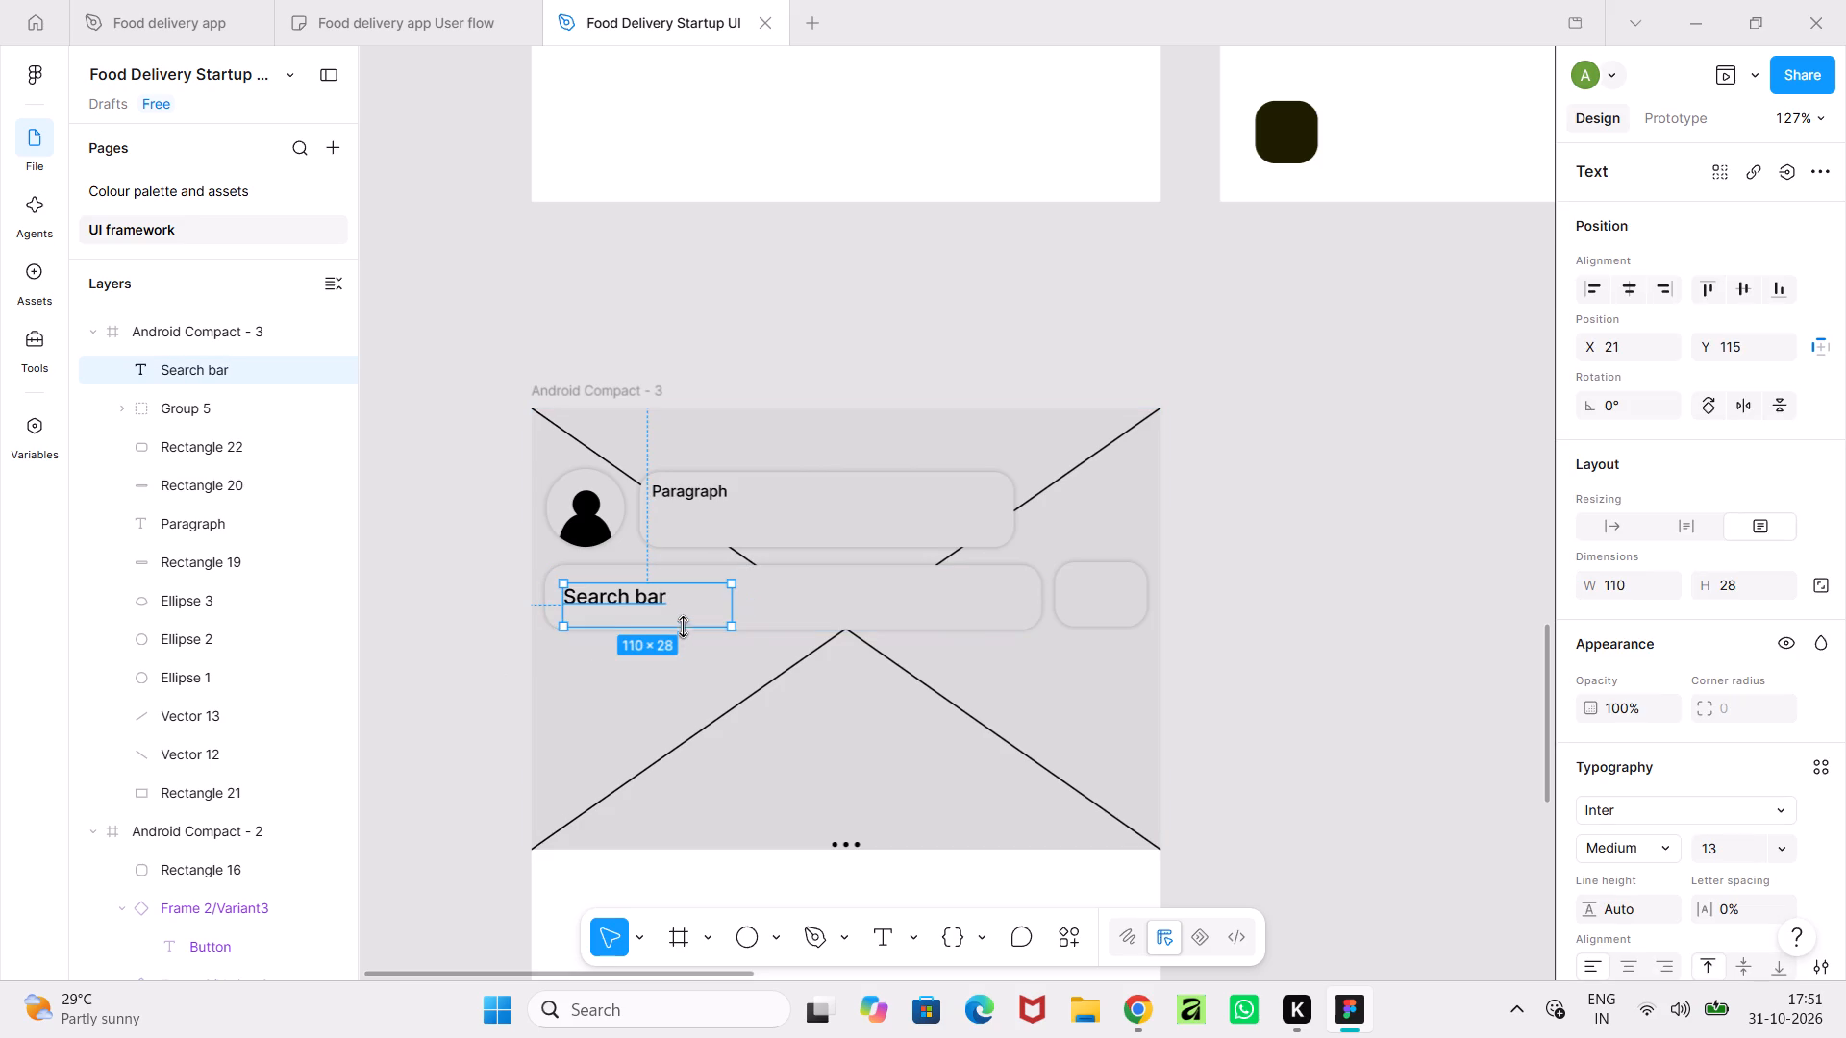
left_click_drag(683, 627, 688, 604)
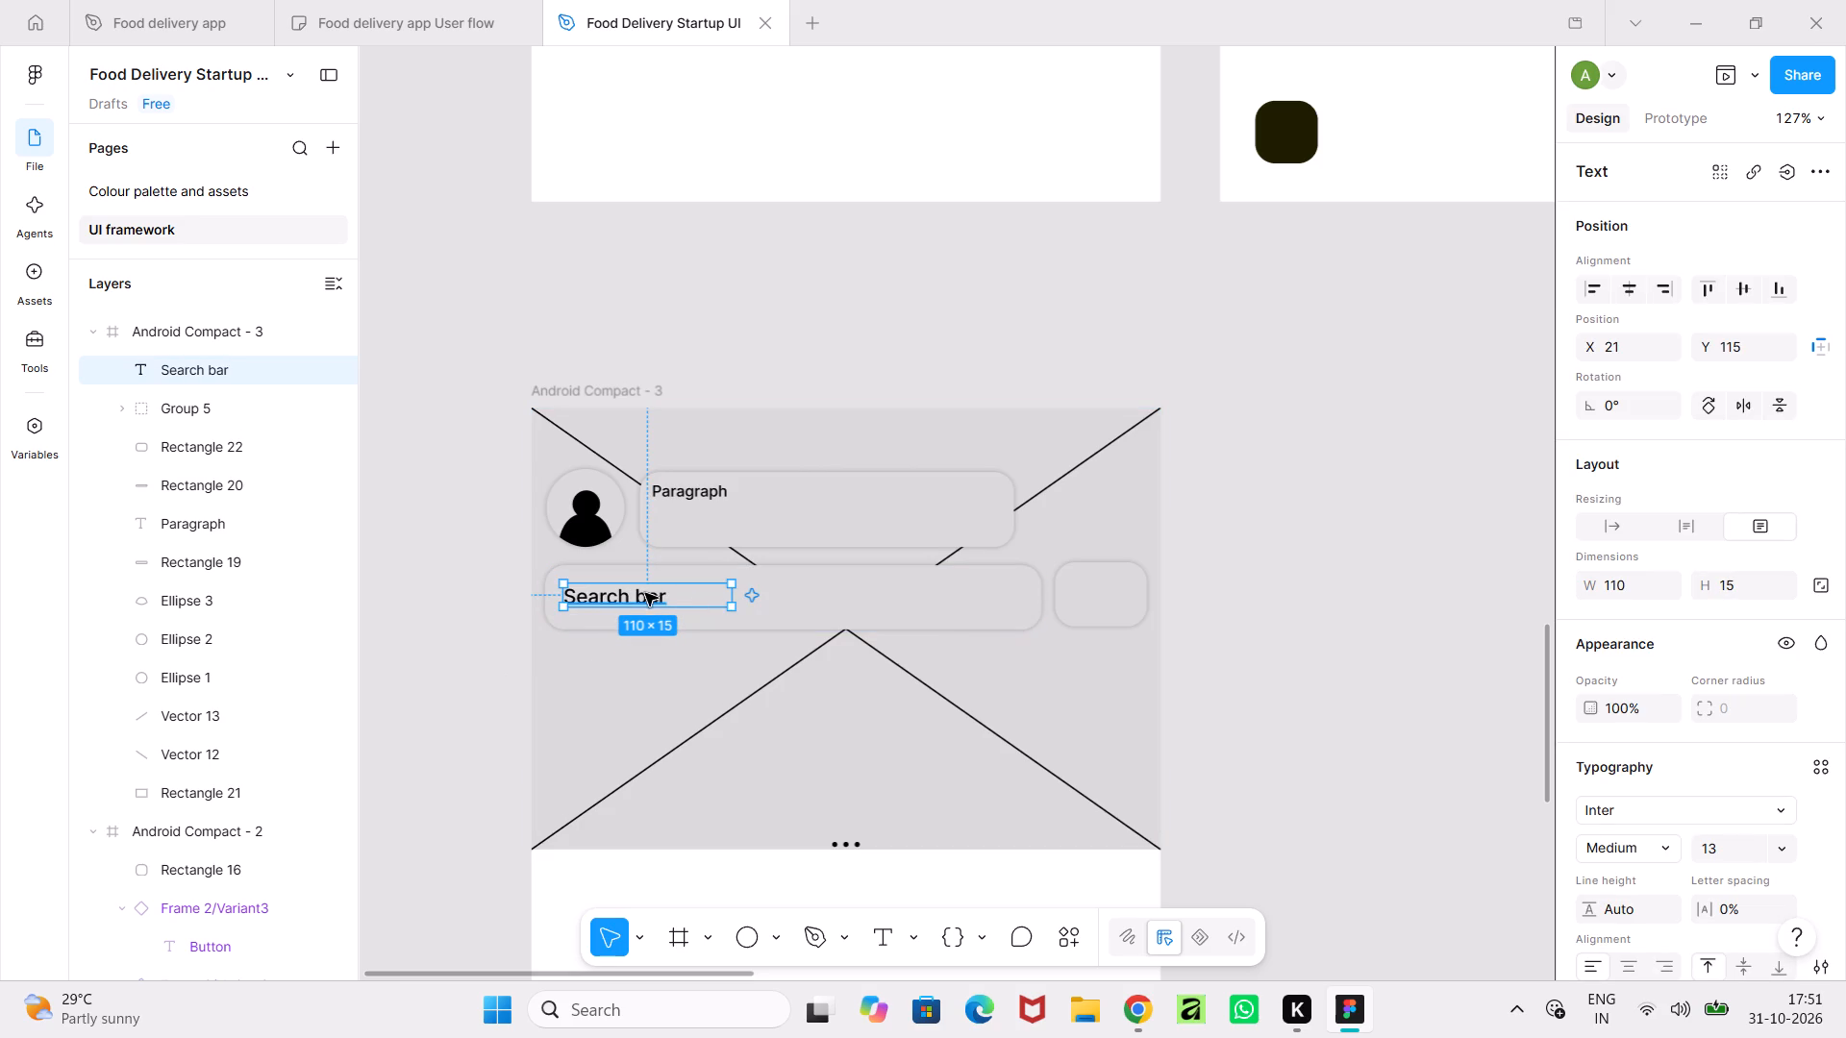
left_click(668, 601)
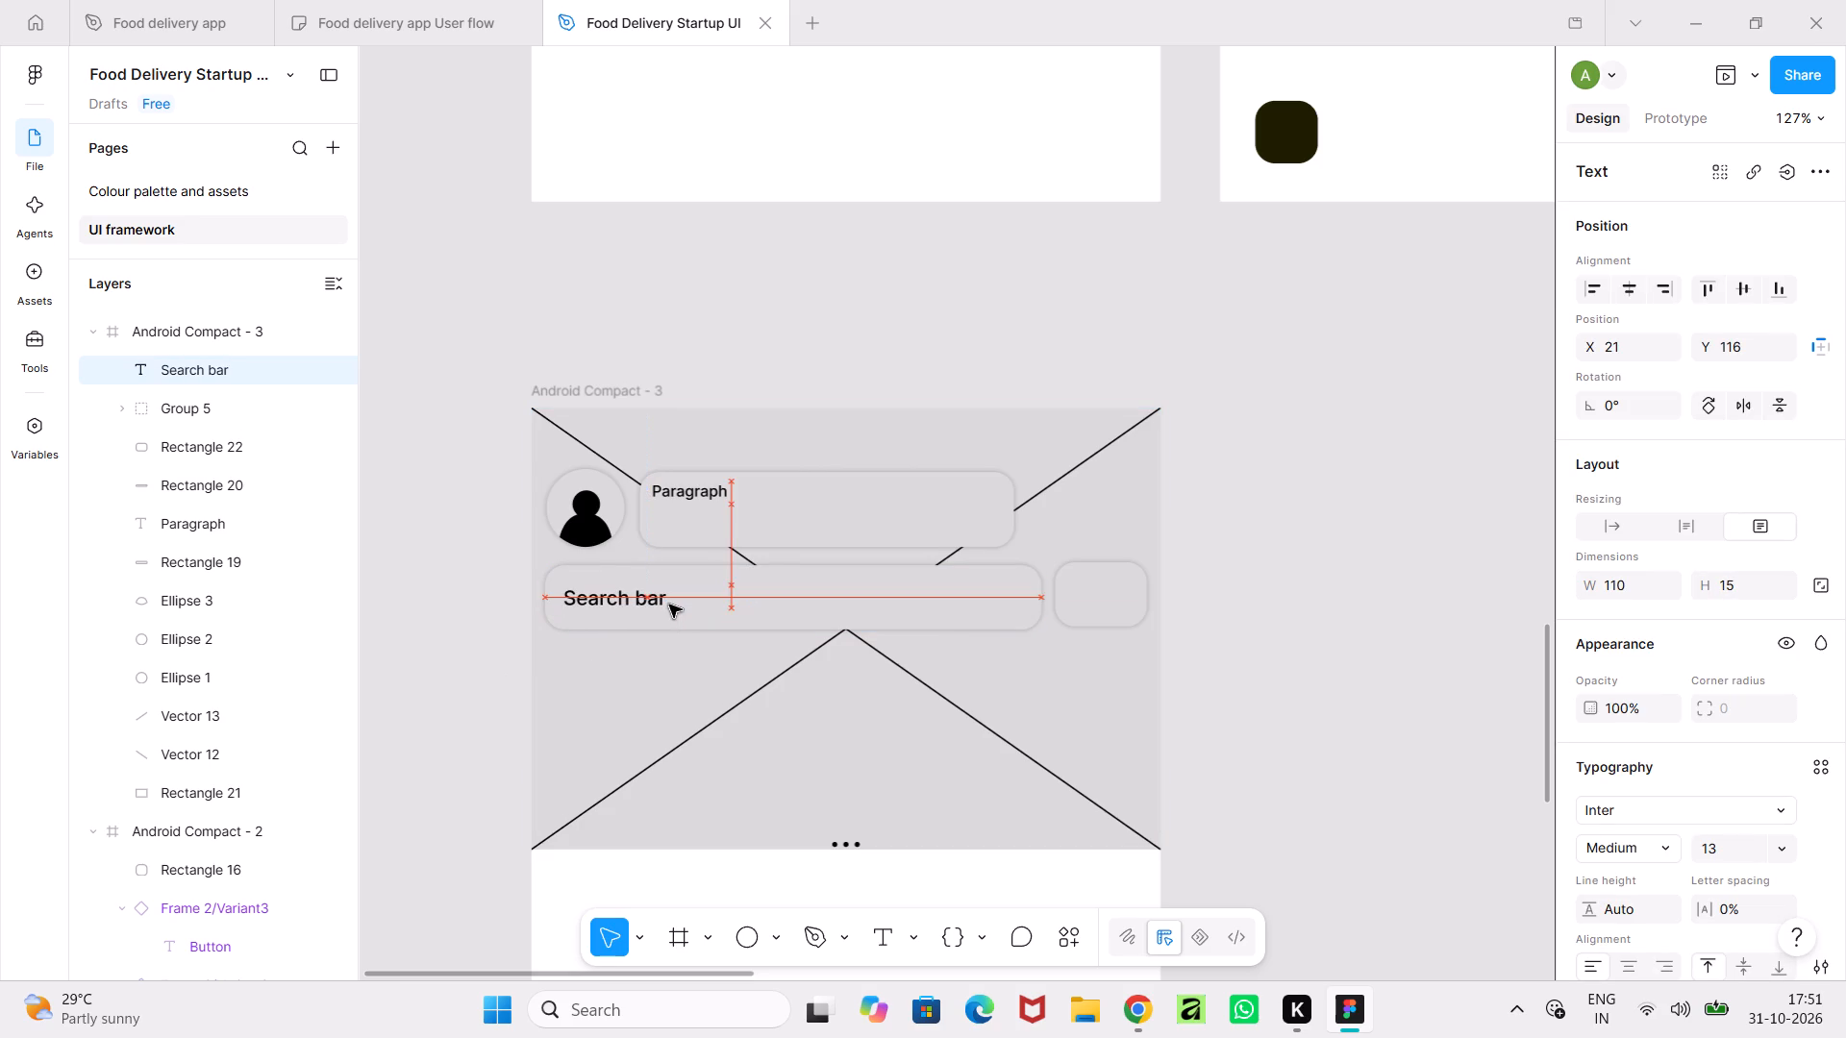
left_click(480, 668)
Look over the Android Compact - 3 header alongside the onboarding screens above it.
scroll(480, 668, "down", 8, "ctrl")
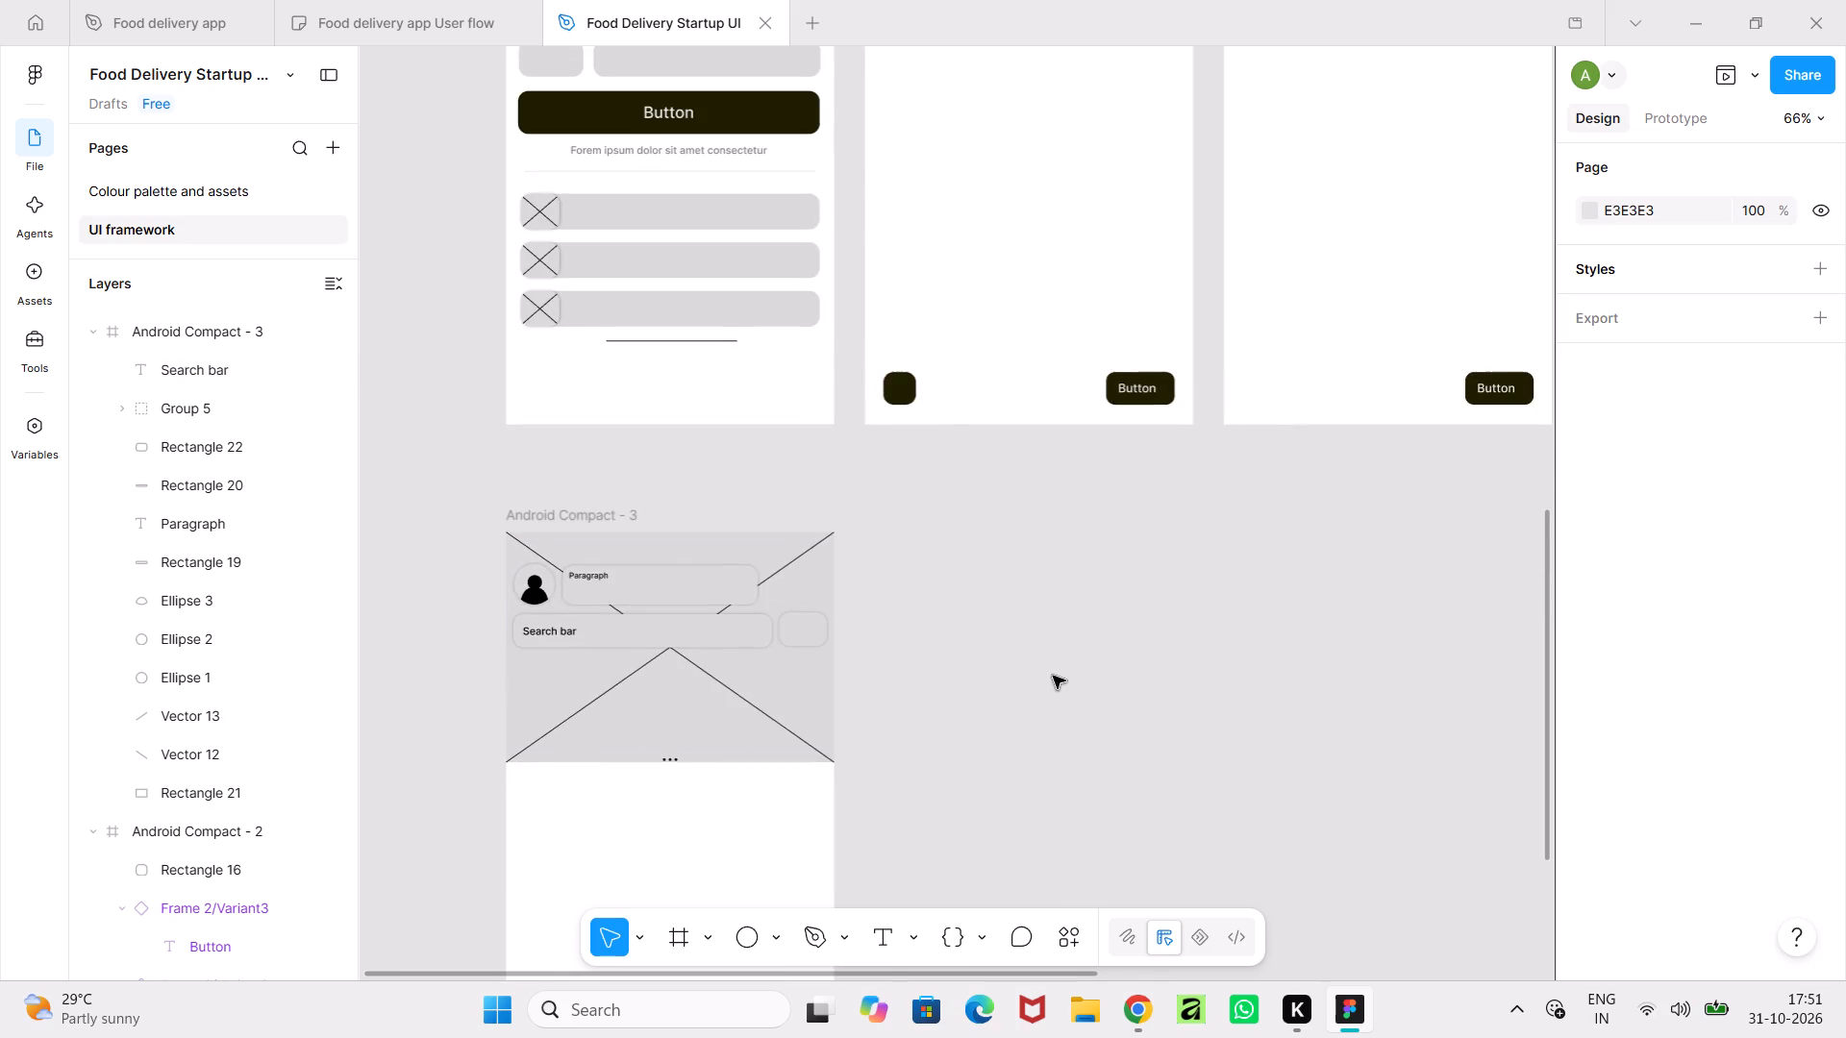
middle_click_drag(1053, 676, 1112, 729)
scroll(1048, 716, "up", 8, "ctrl")
scroll(1048, 716, "down", 11, "ctrl")
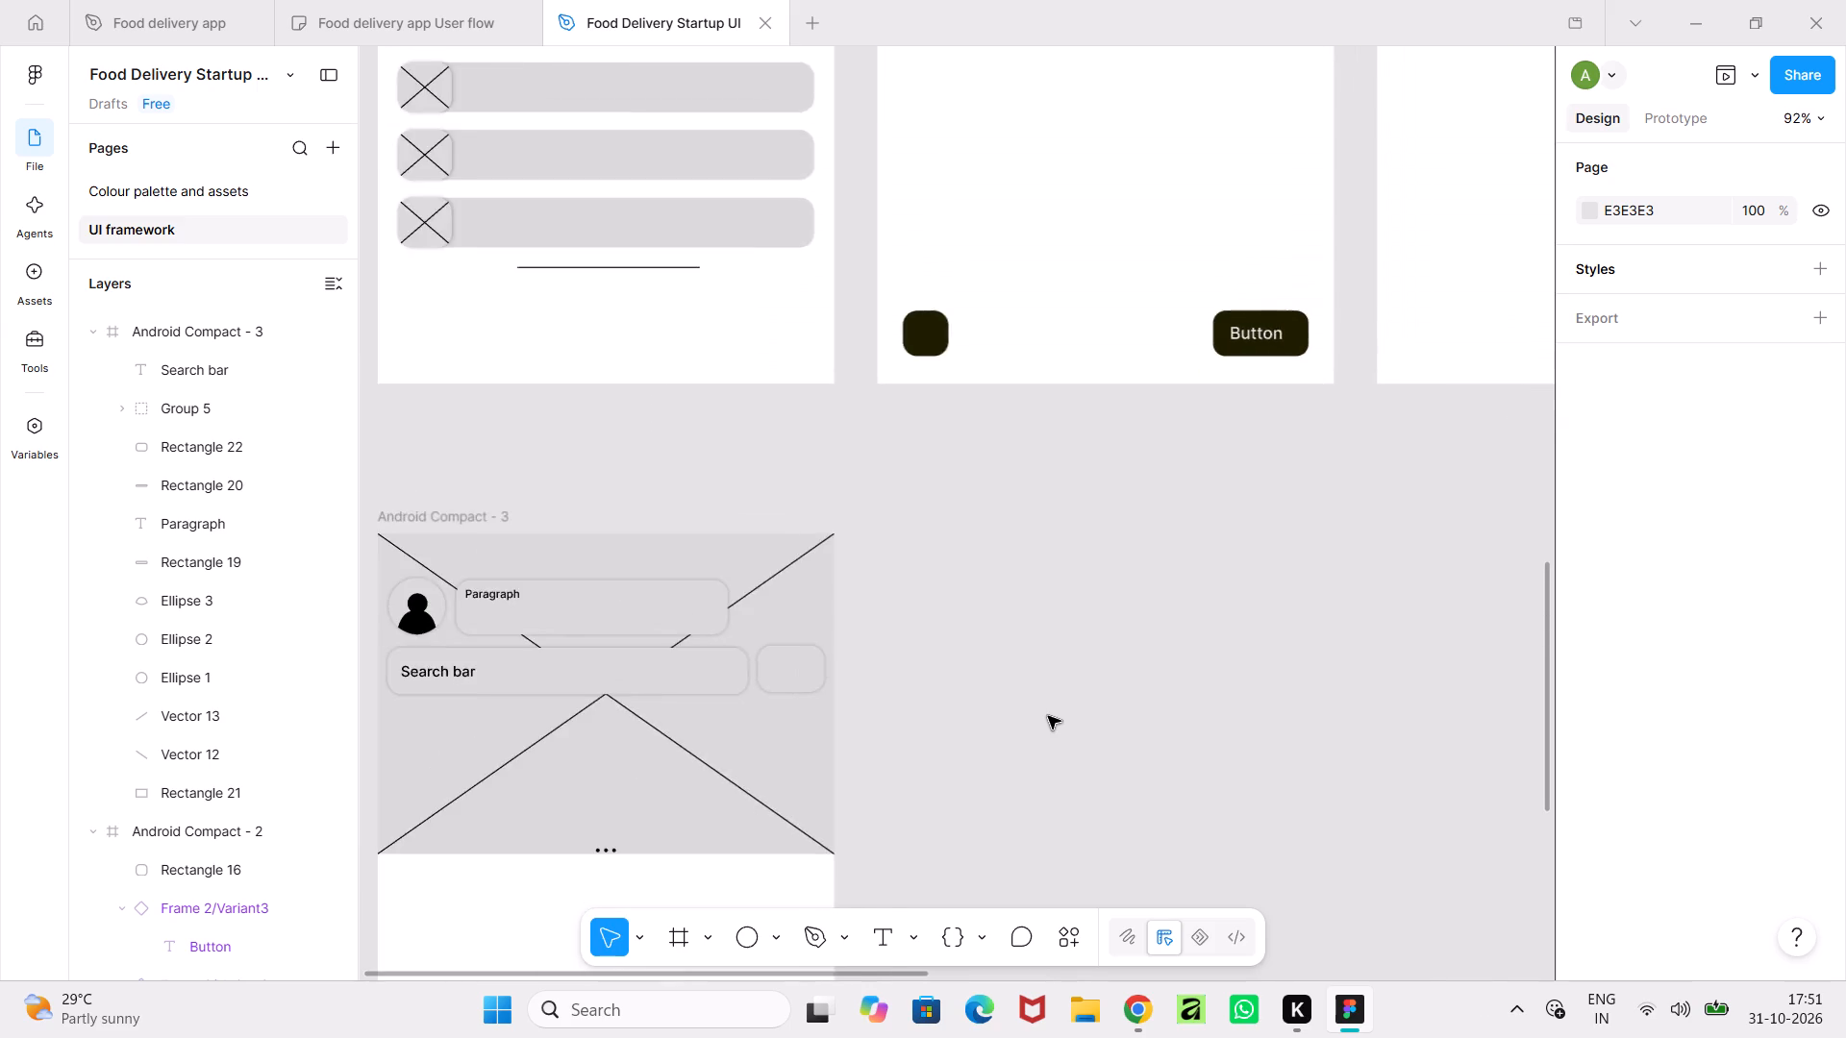
middle_click_drag(1048, 716, 1189, 710)
scroll(1189, 710, "down", 5, "ctrl")
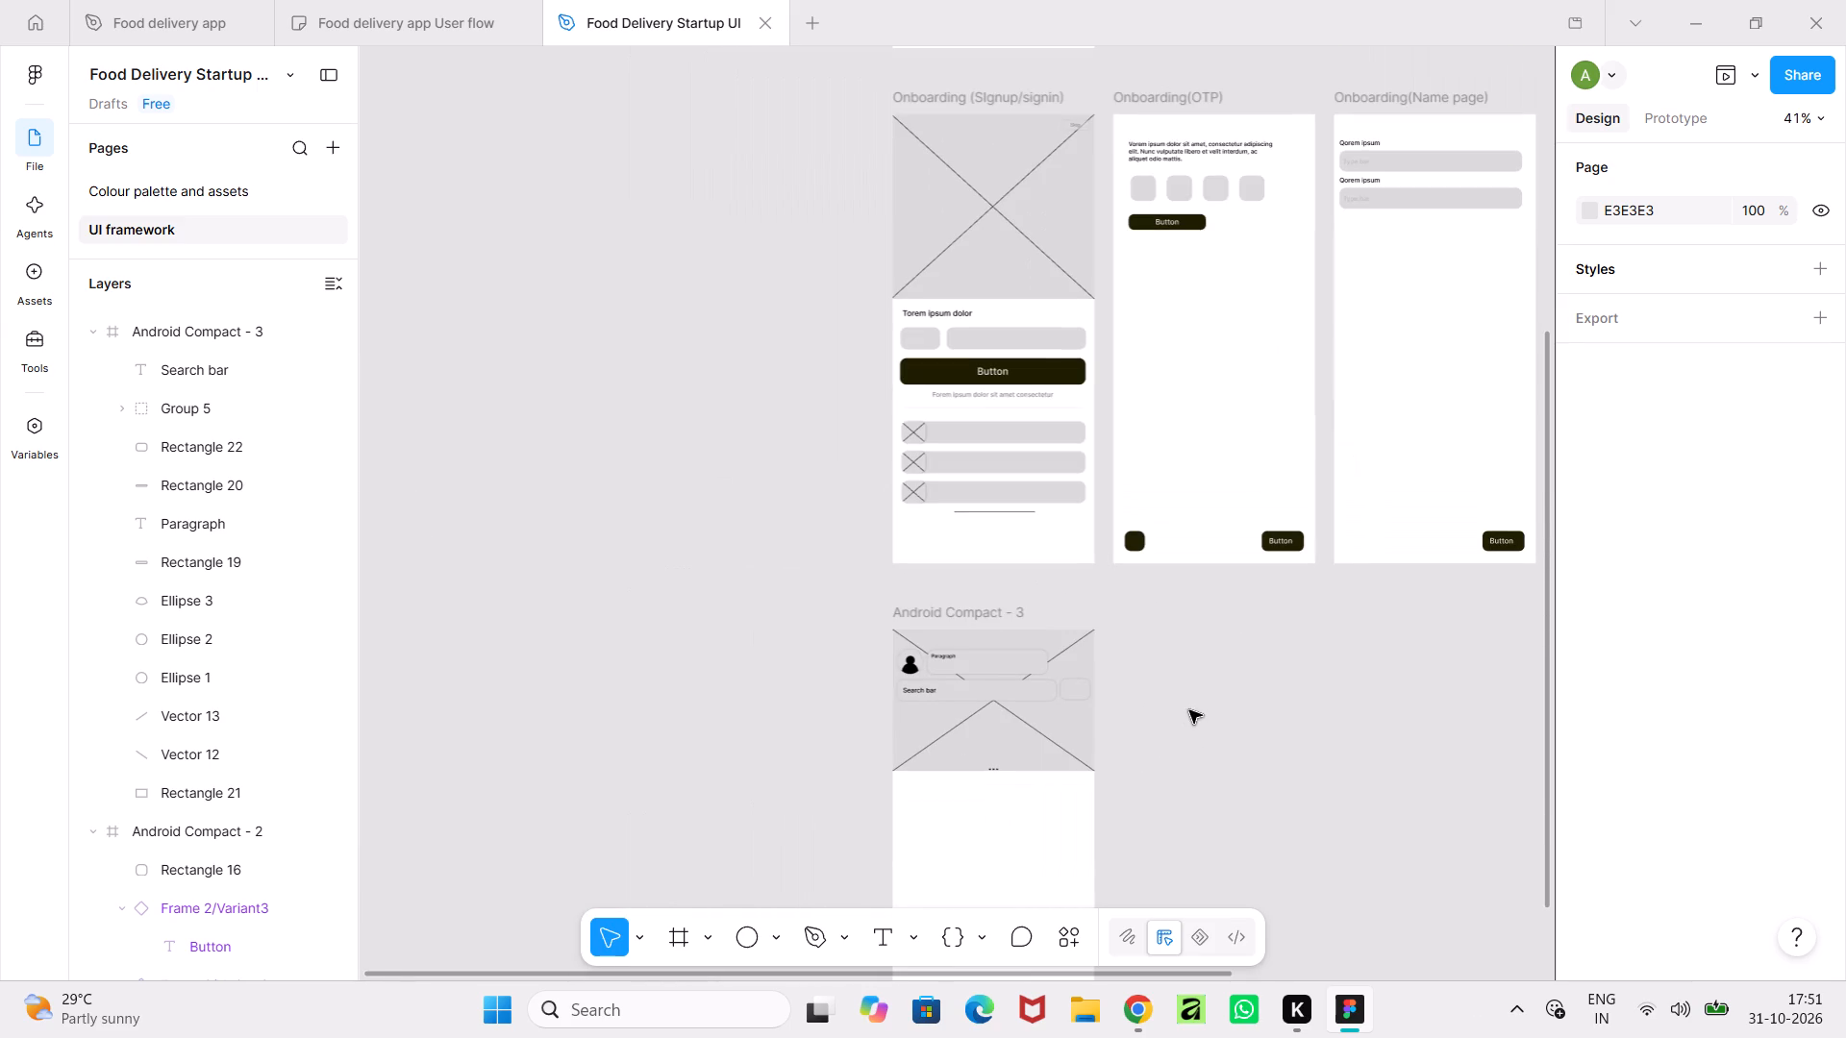
middle_click_drag(1189, 710, 1189, 719)
scroll(1188, 722, "up", 5, "ctrl")
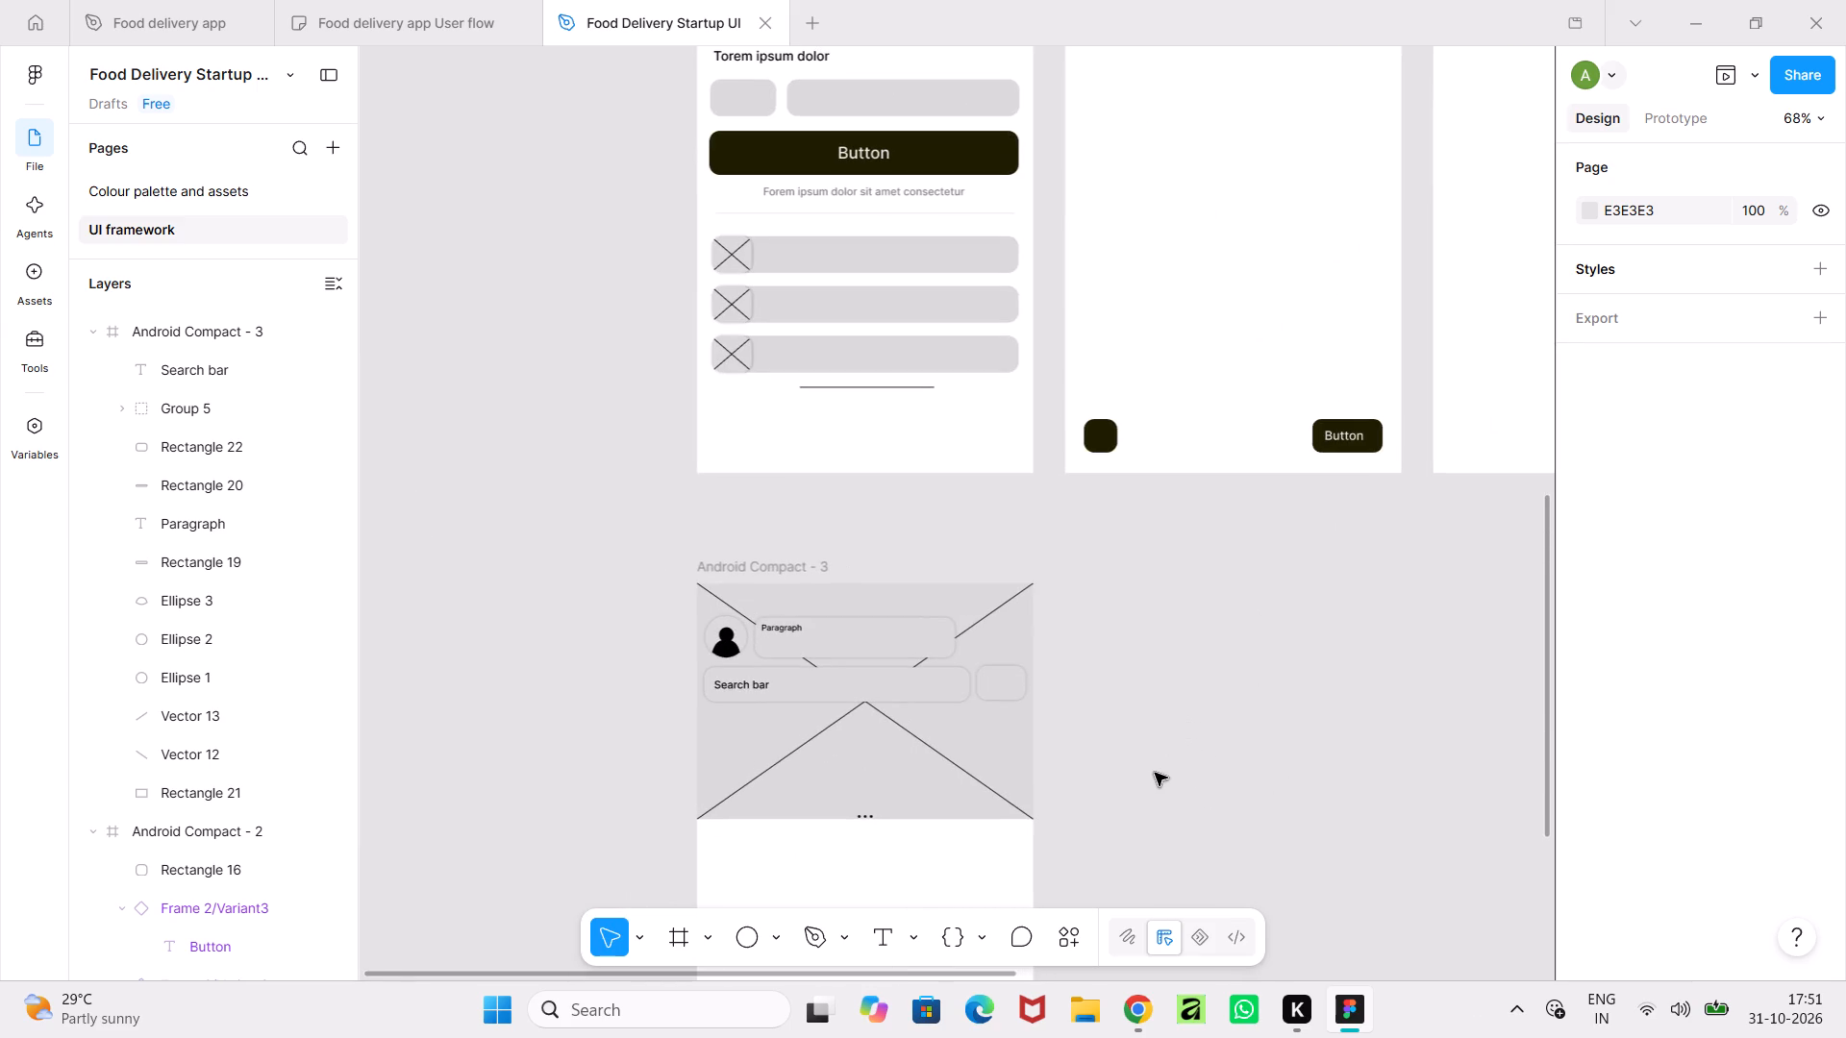
scroll(1154, 773, "up", 4, "ctrl")
scroll(1154, 773, "down", 5, "ctrl")
scroll(1154, 773, "up", 5, "ctrl")
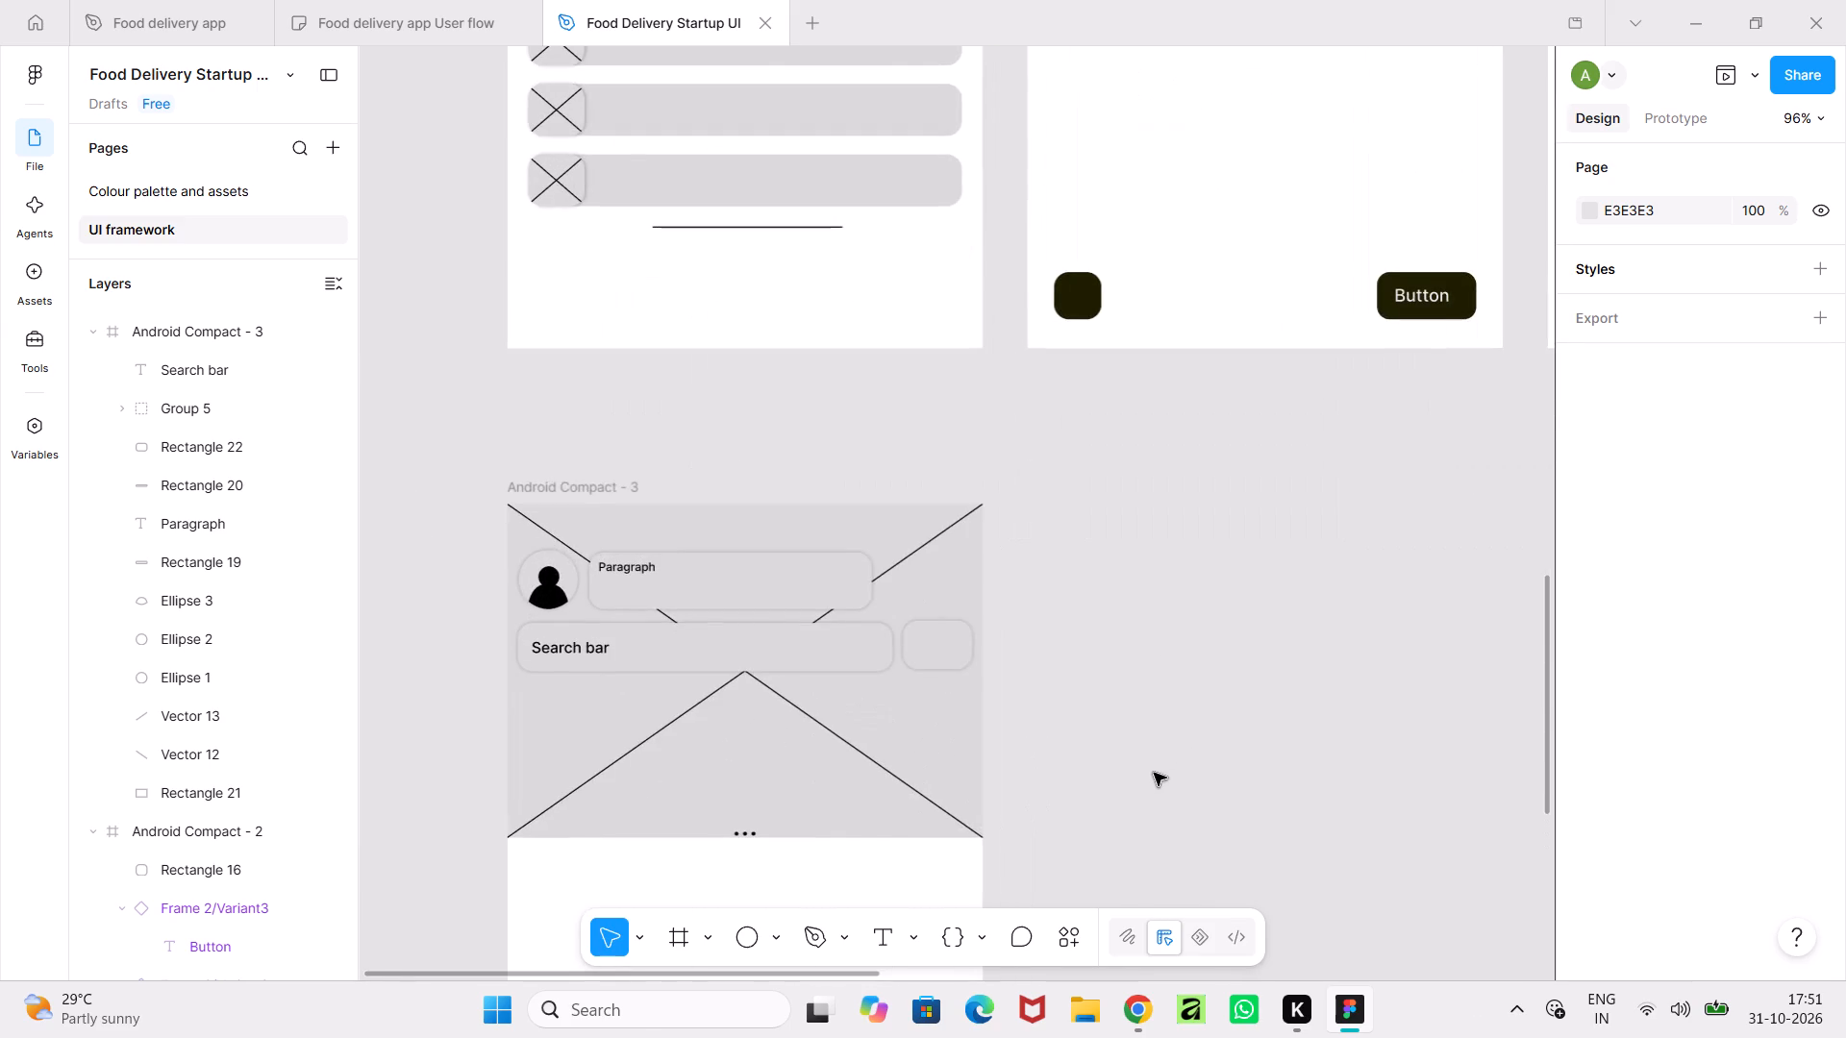
scroll(1154, 773, "down", 3, "ctrl")
scroll(1154, 773, "up", 2, "ctrl")
middle_click_drag(1154, 773, 1212, 653)
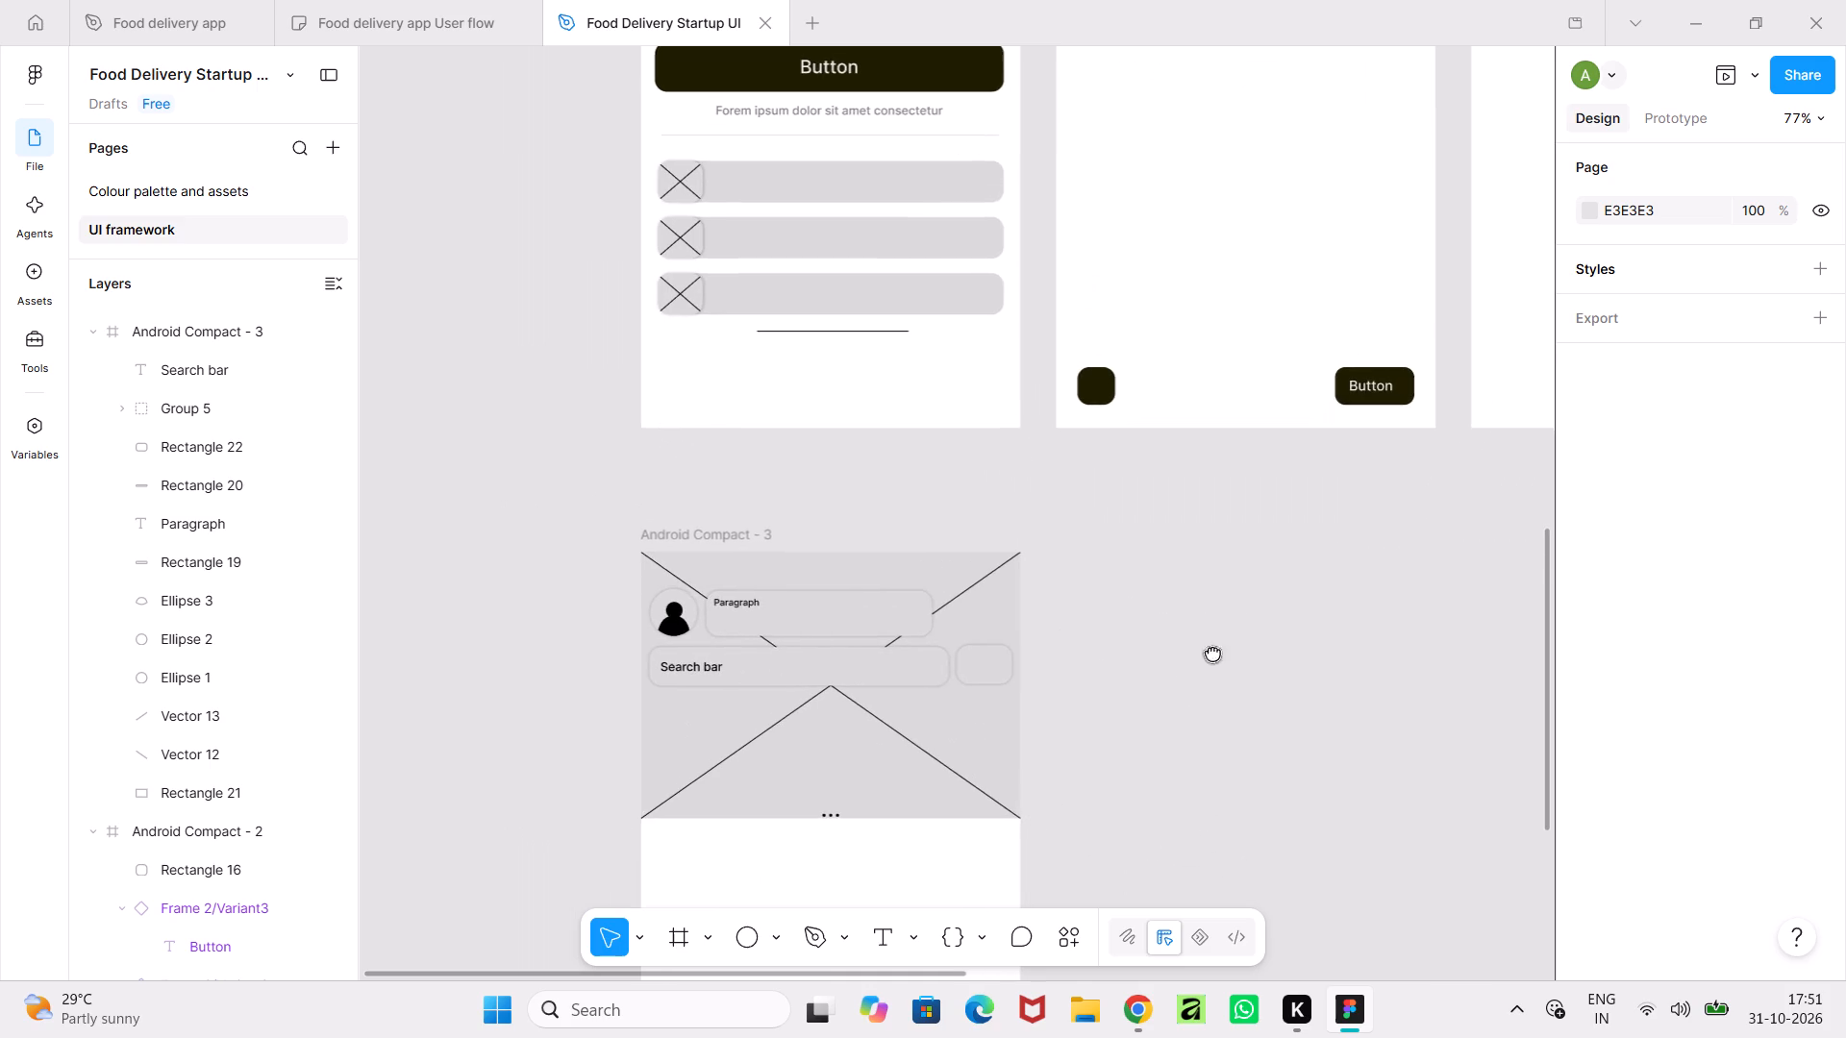
middle_click_drag(1212, 653, 1219, 641)
scroll(1244, 614, "down", 2, "ctrl")
middle_click_drag(1240, 723, 1260, 648)
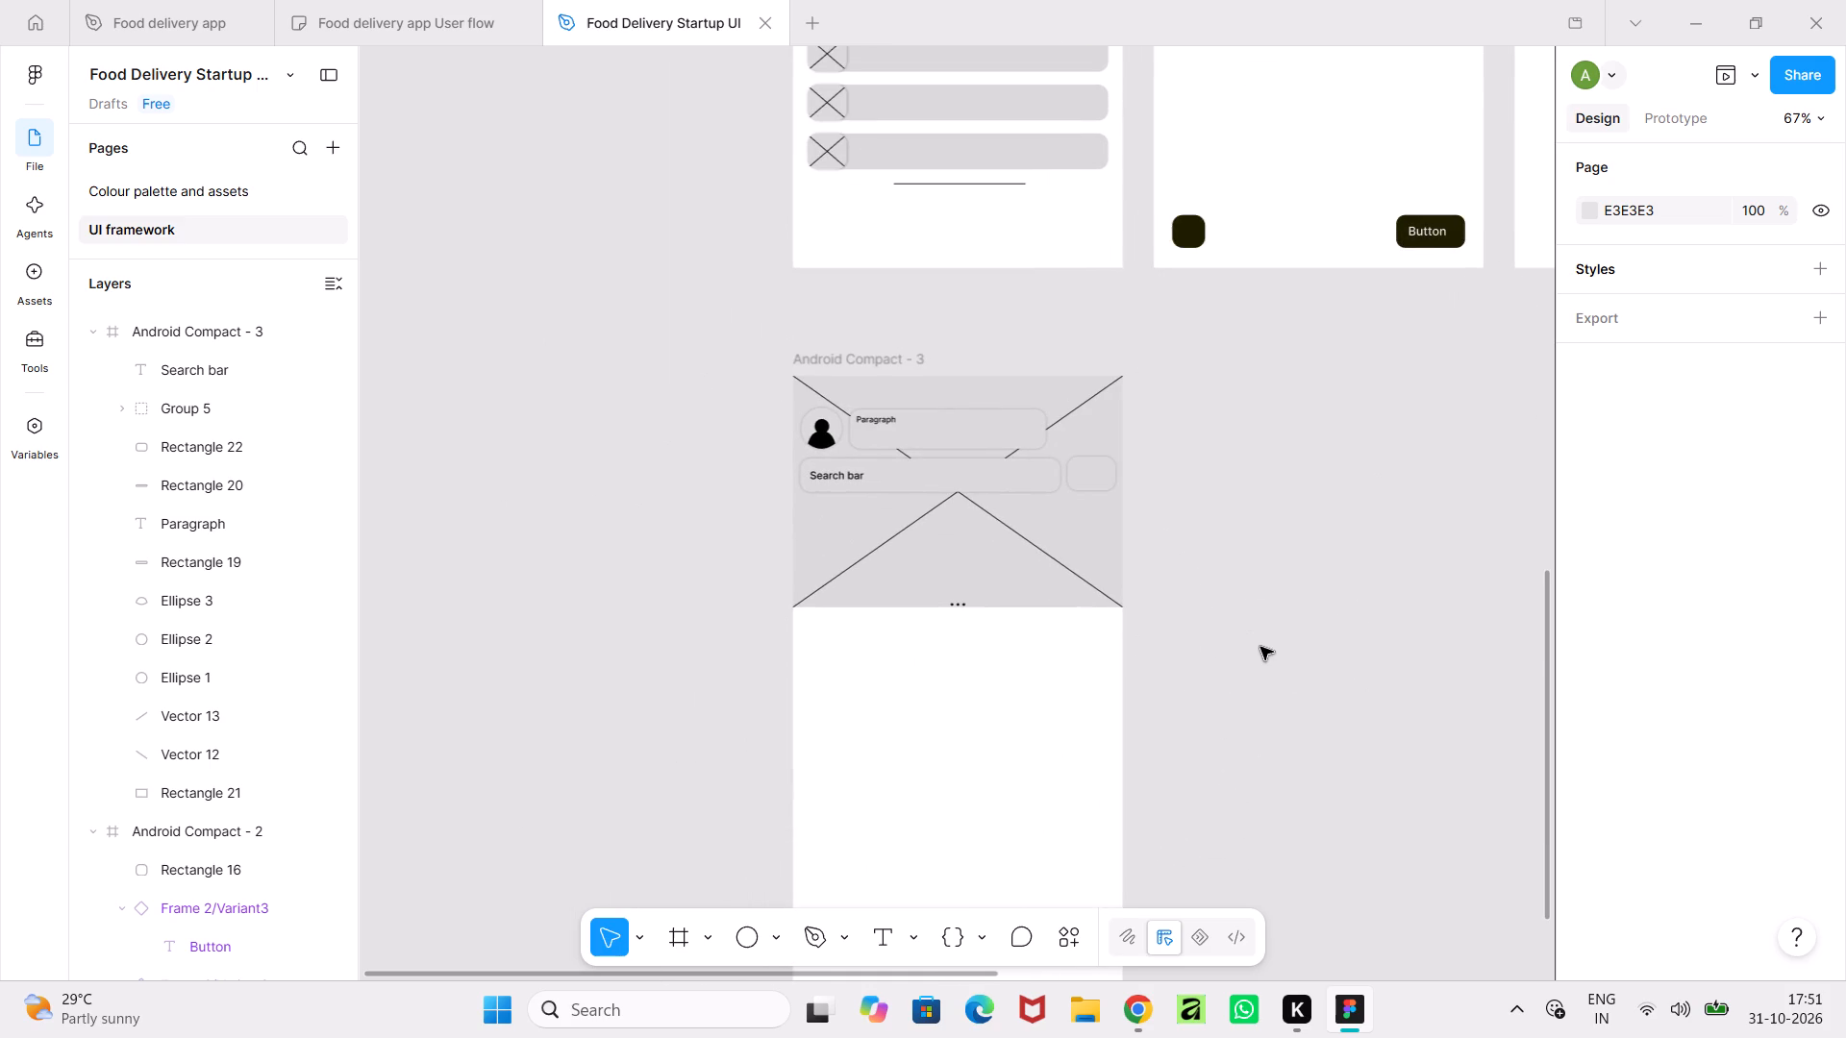
Draw a rectangle about 46 × 10 with corner radius 13 in the lower part of the small rounded box, near X 350, Y 128.
scroll(1260, 647, "up", 9, "ctrl")
middle_click_drag(1090, 520, 1068, 805)
scroll(1065, 816, "up", 5, "ctrl")
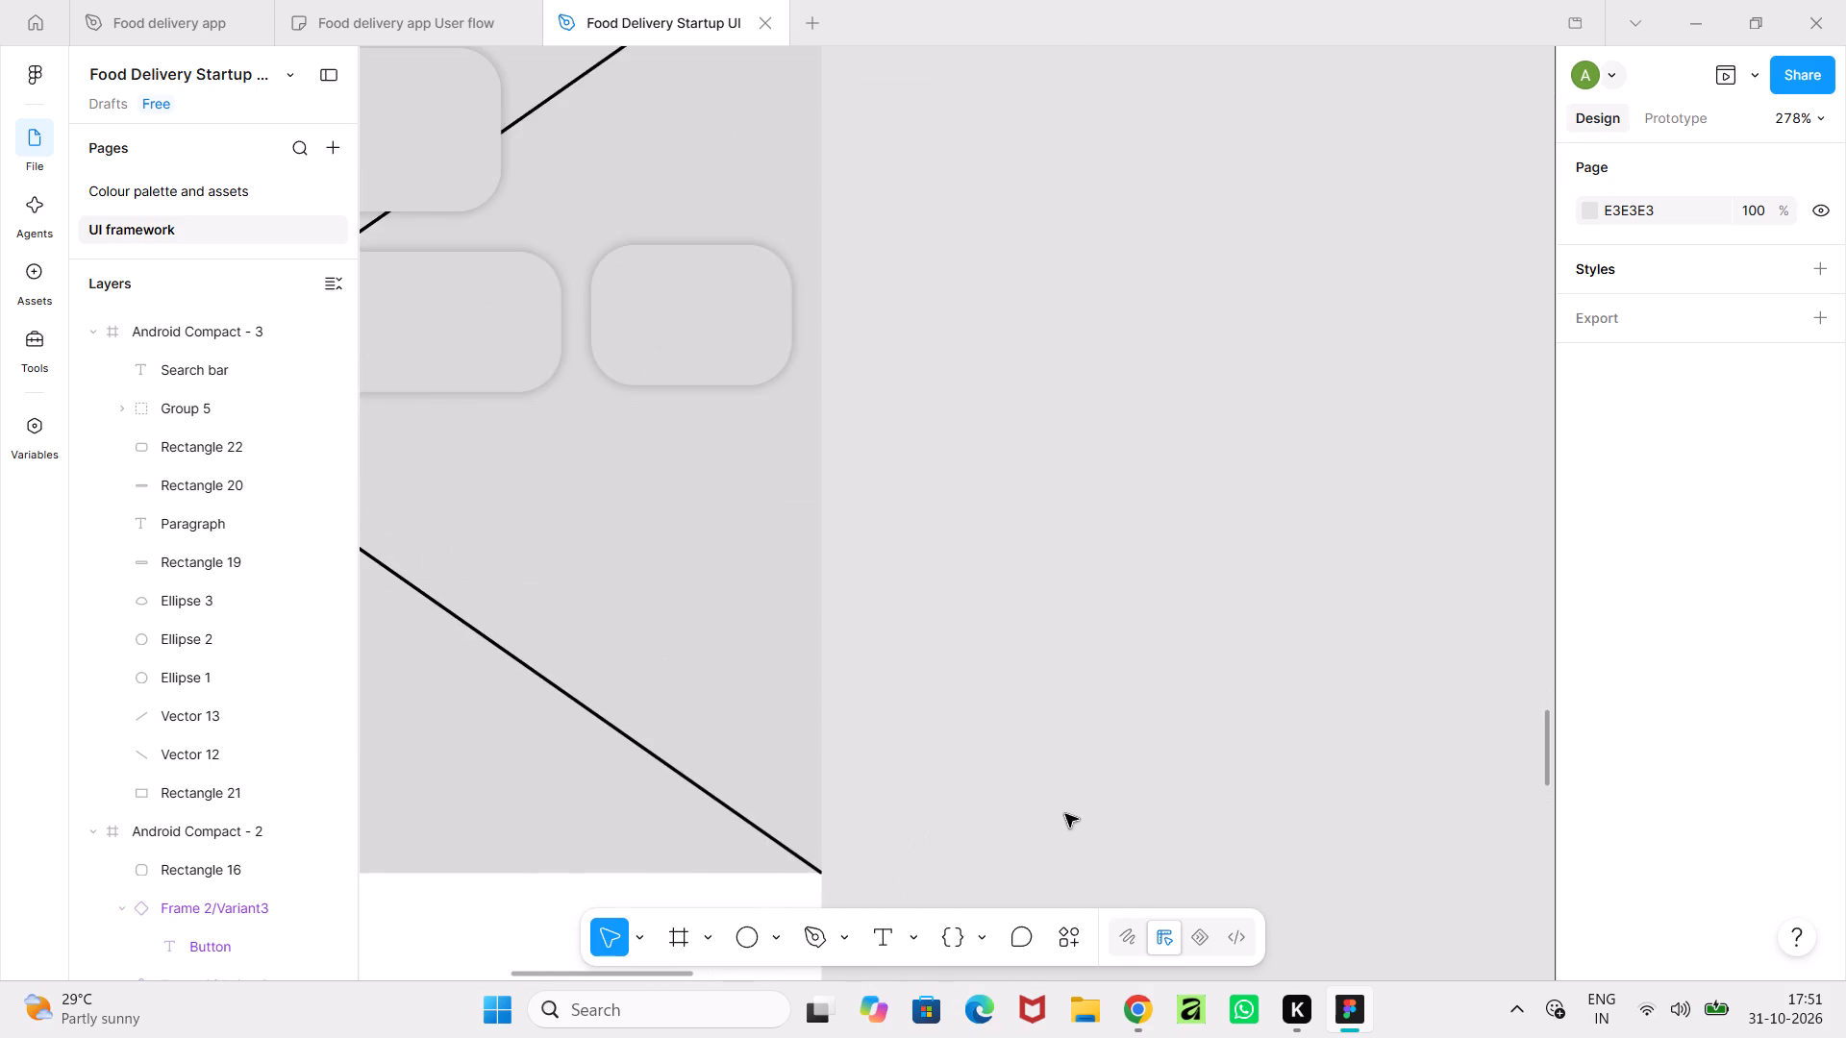
middle_click_drag(998, 826, 1119, 912)
left_click(768, 946)
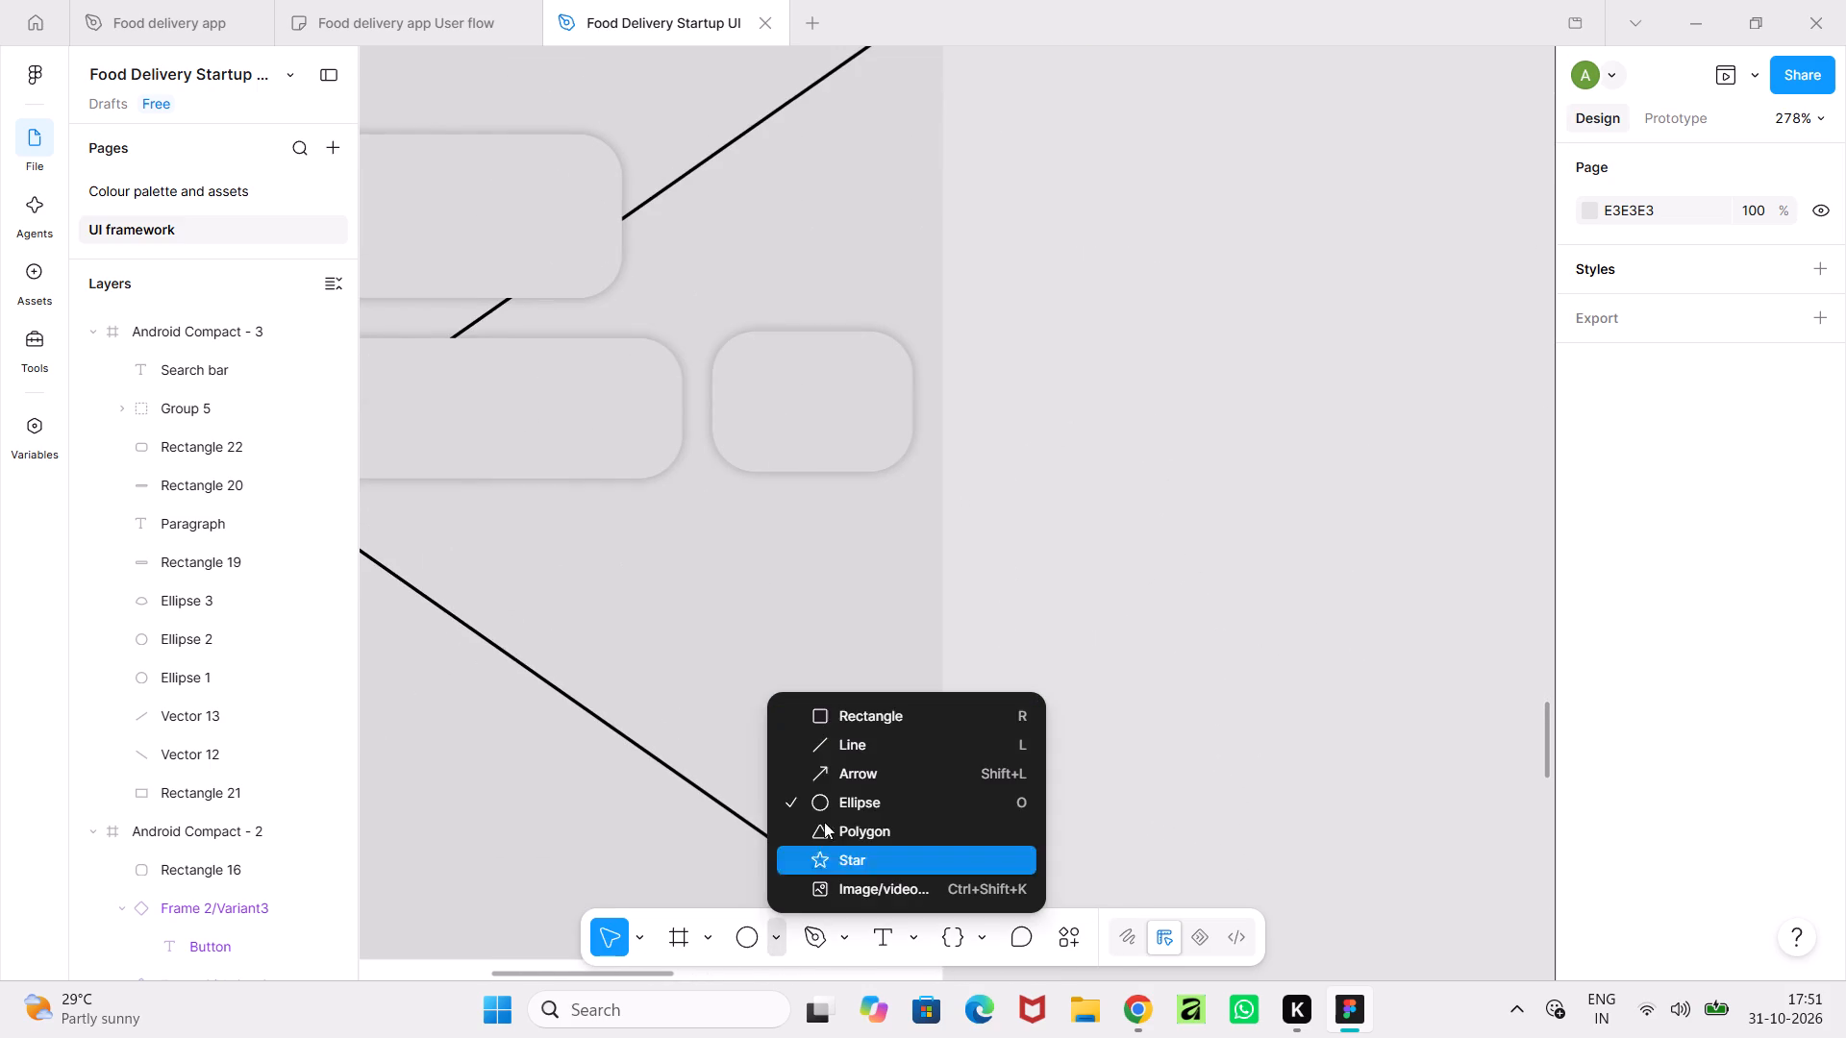
left_click(865, 722)
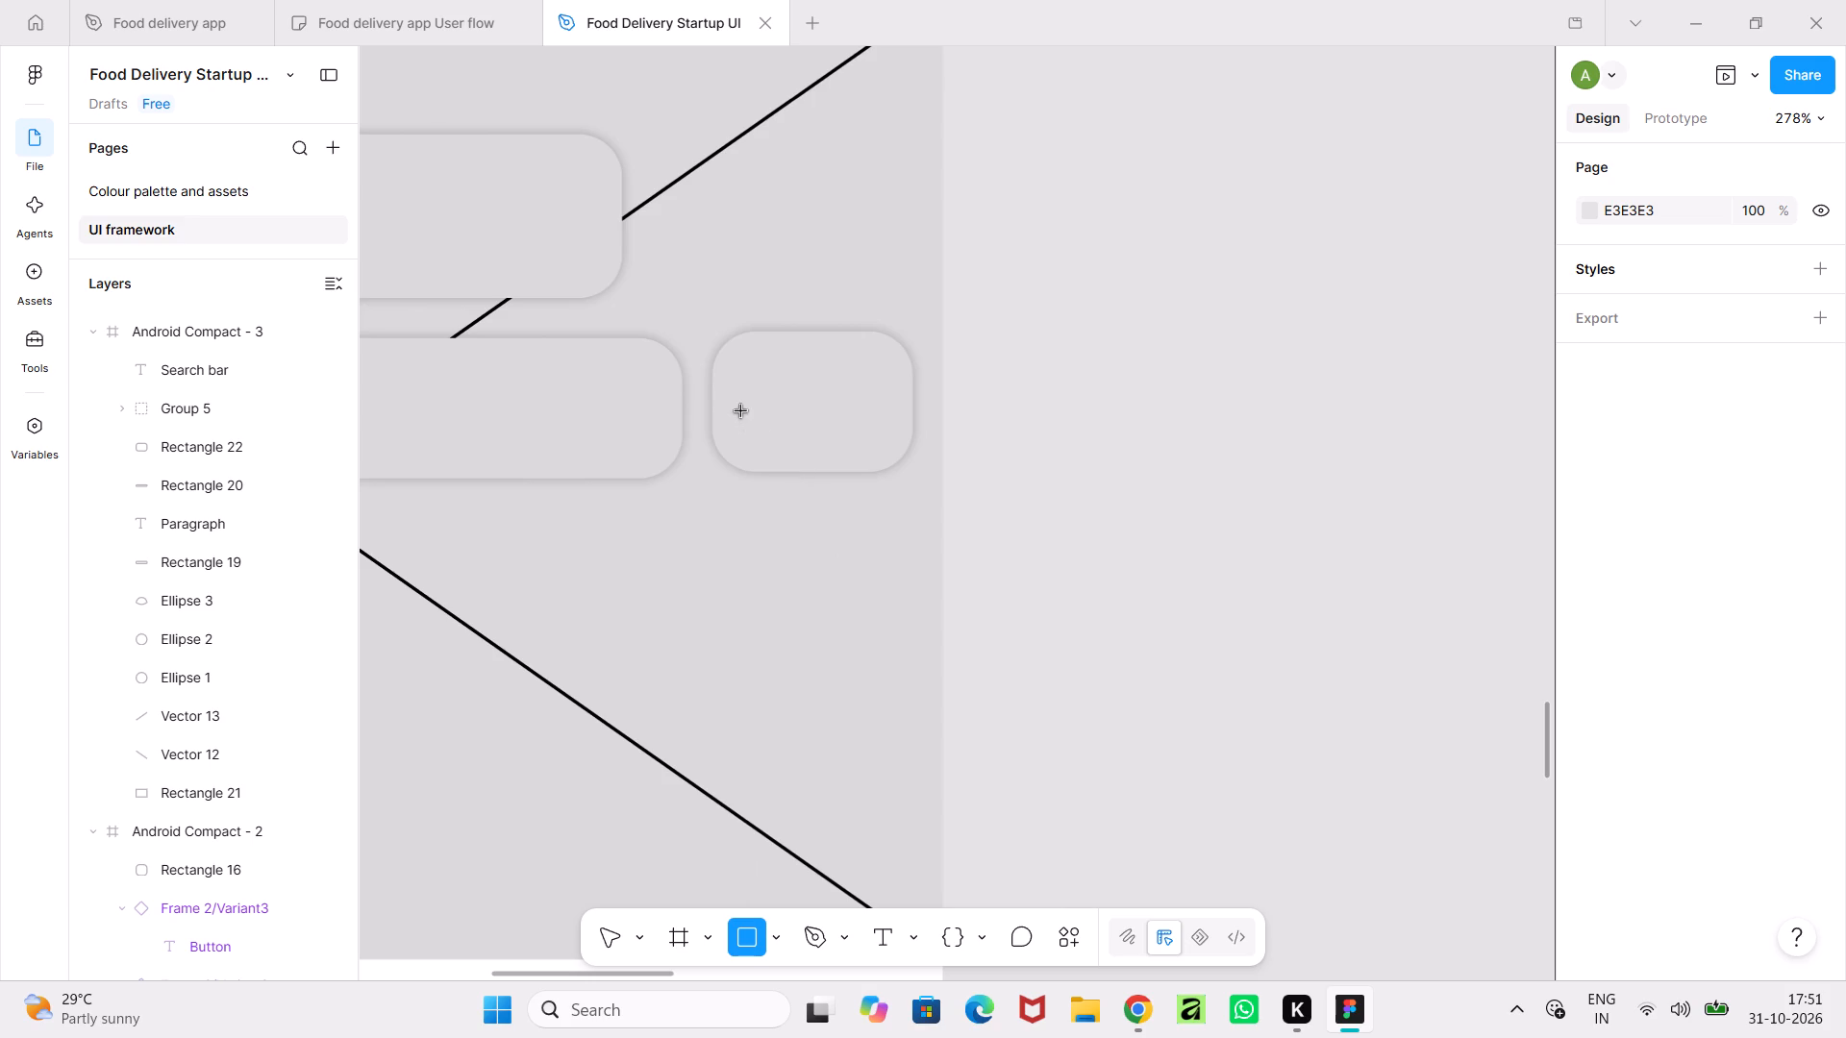
left_click_drag(736, 420, 885, 454)
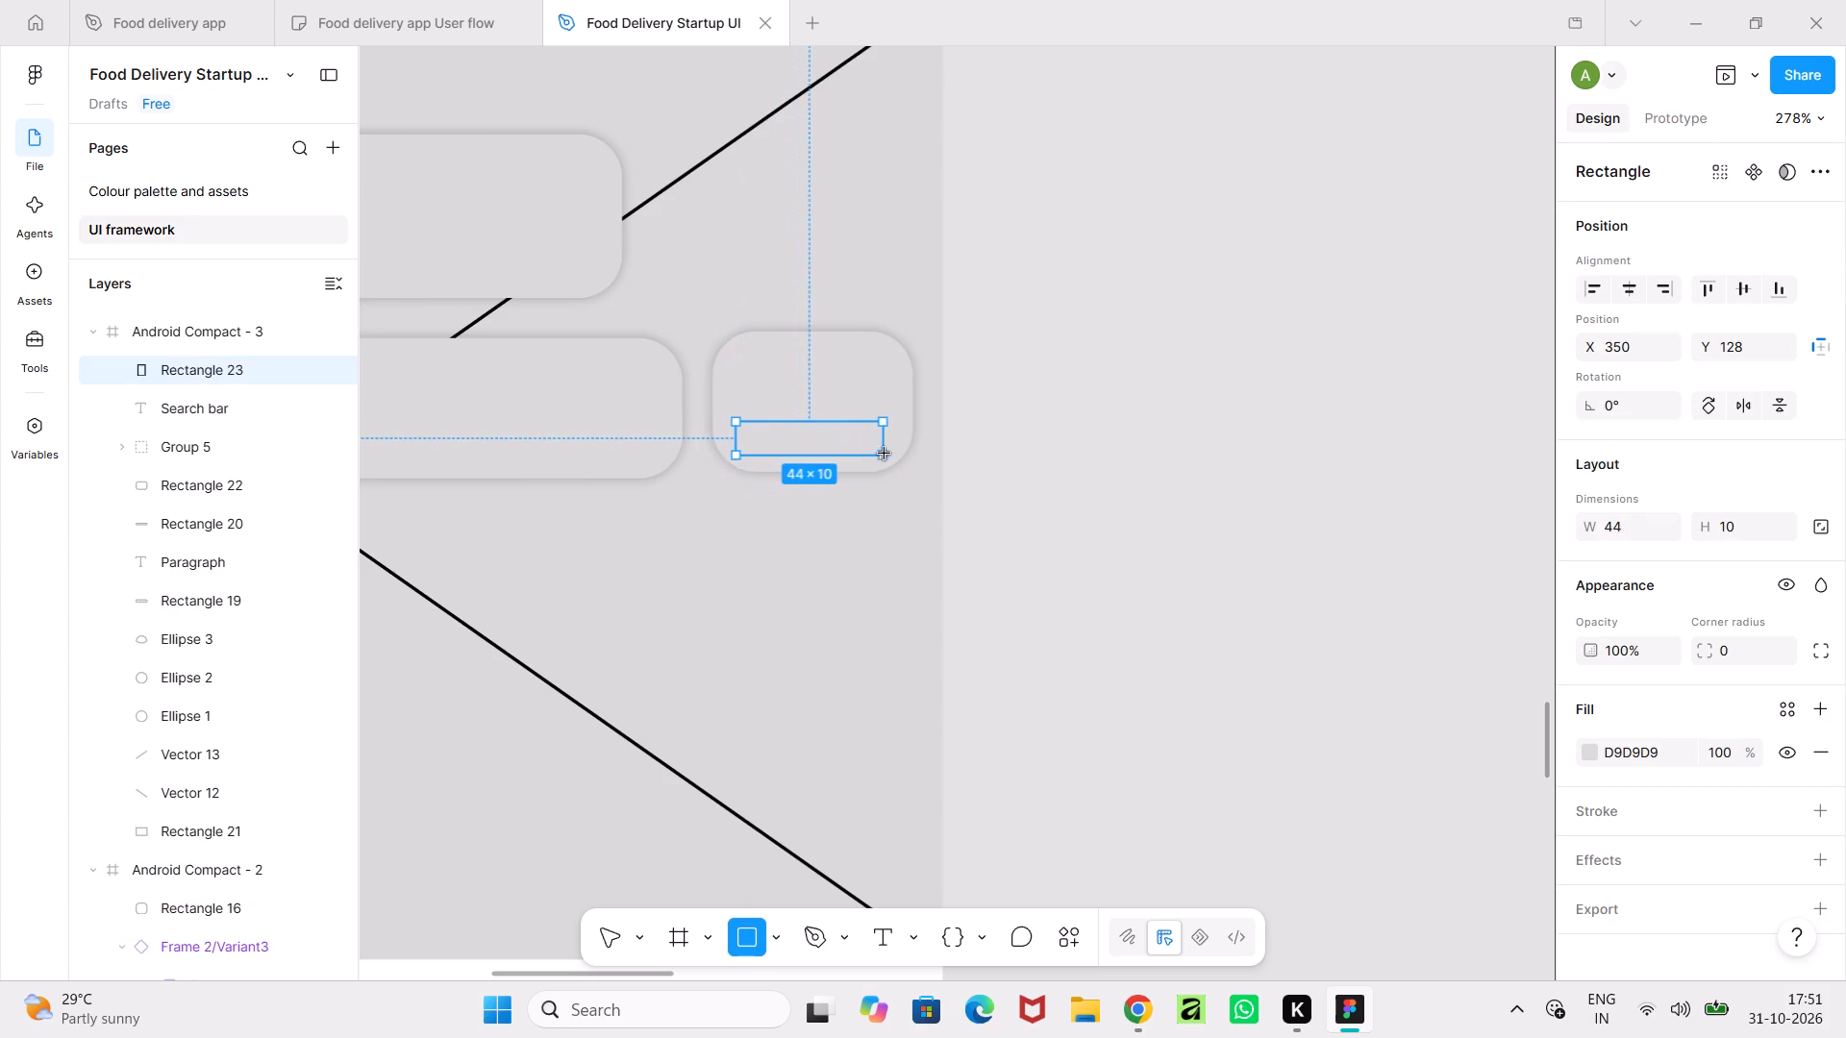
left_click_drag(885, 454, 889, 456)
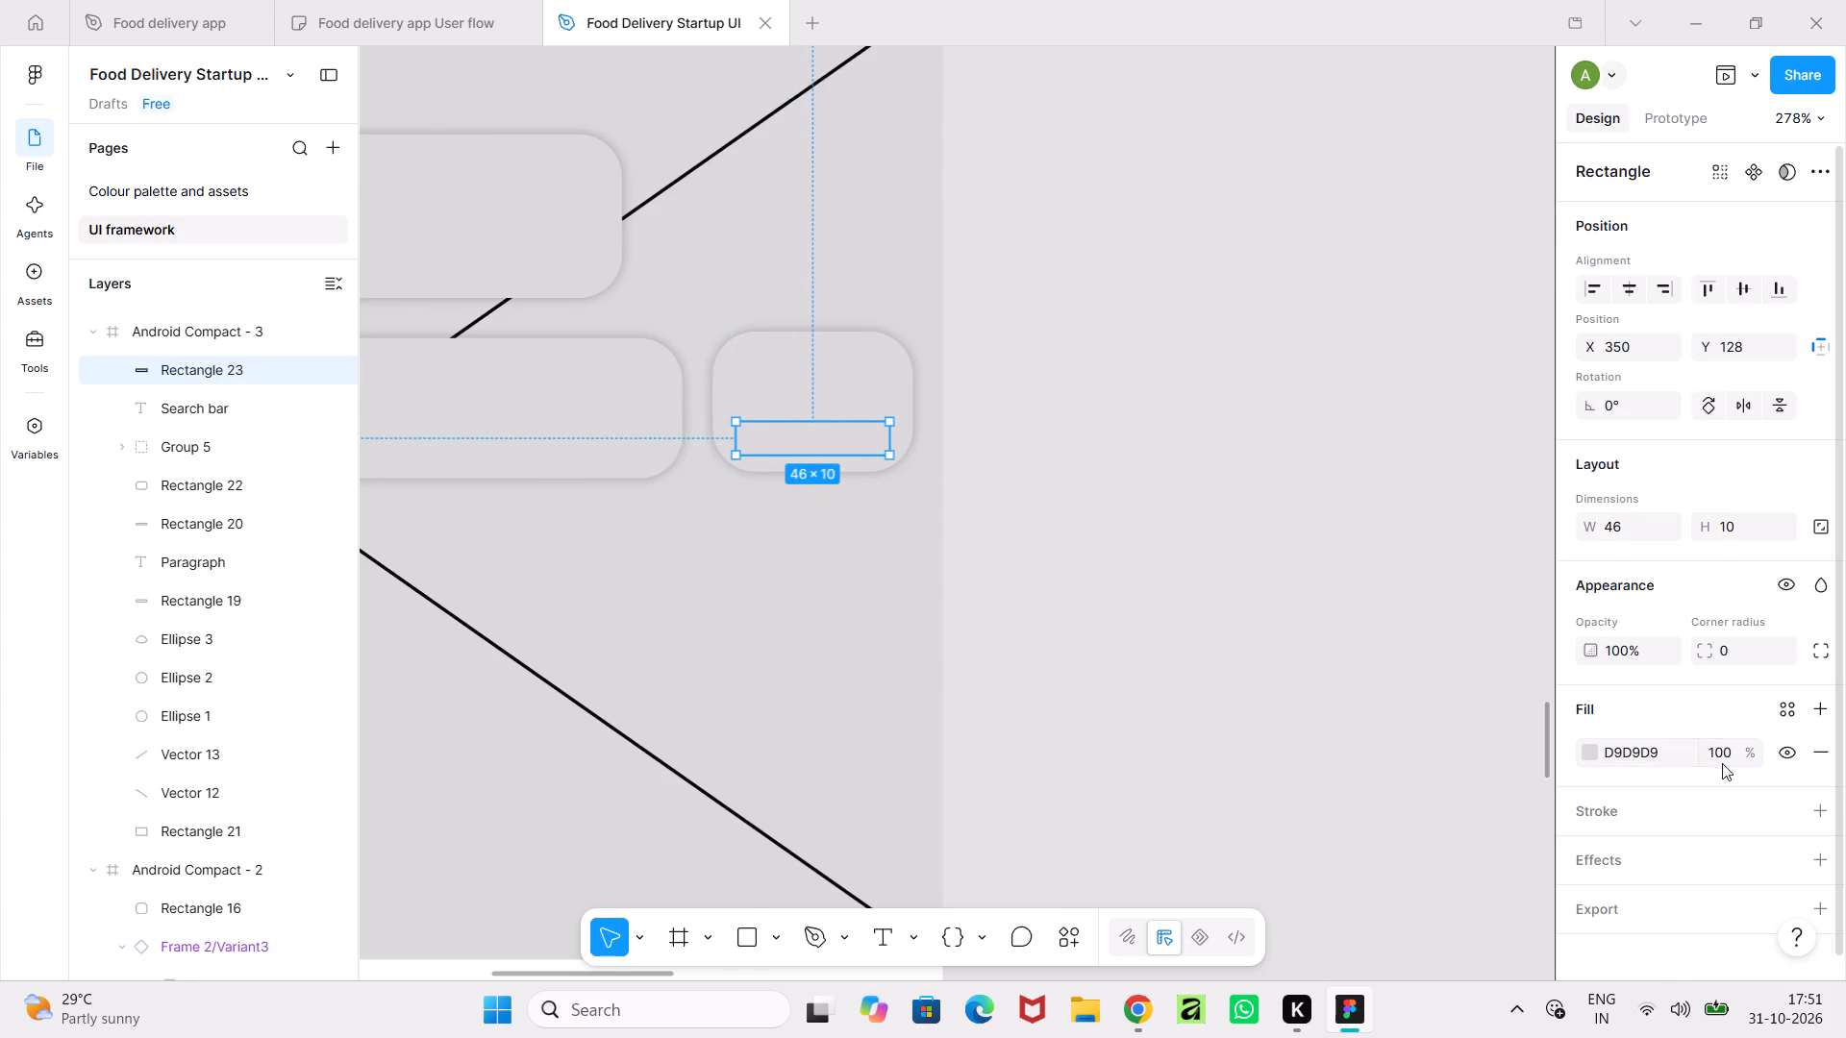
left_click_drag(1702, 657, 1163, 514)
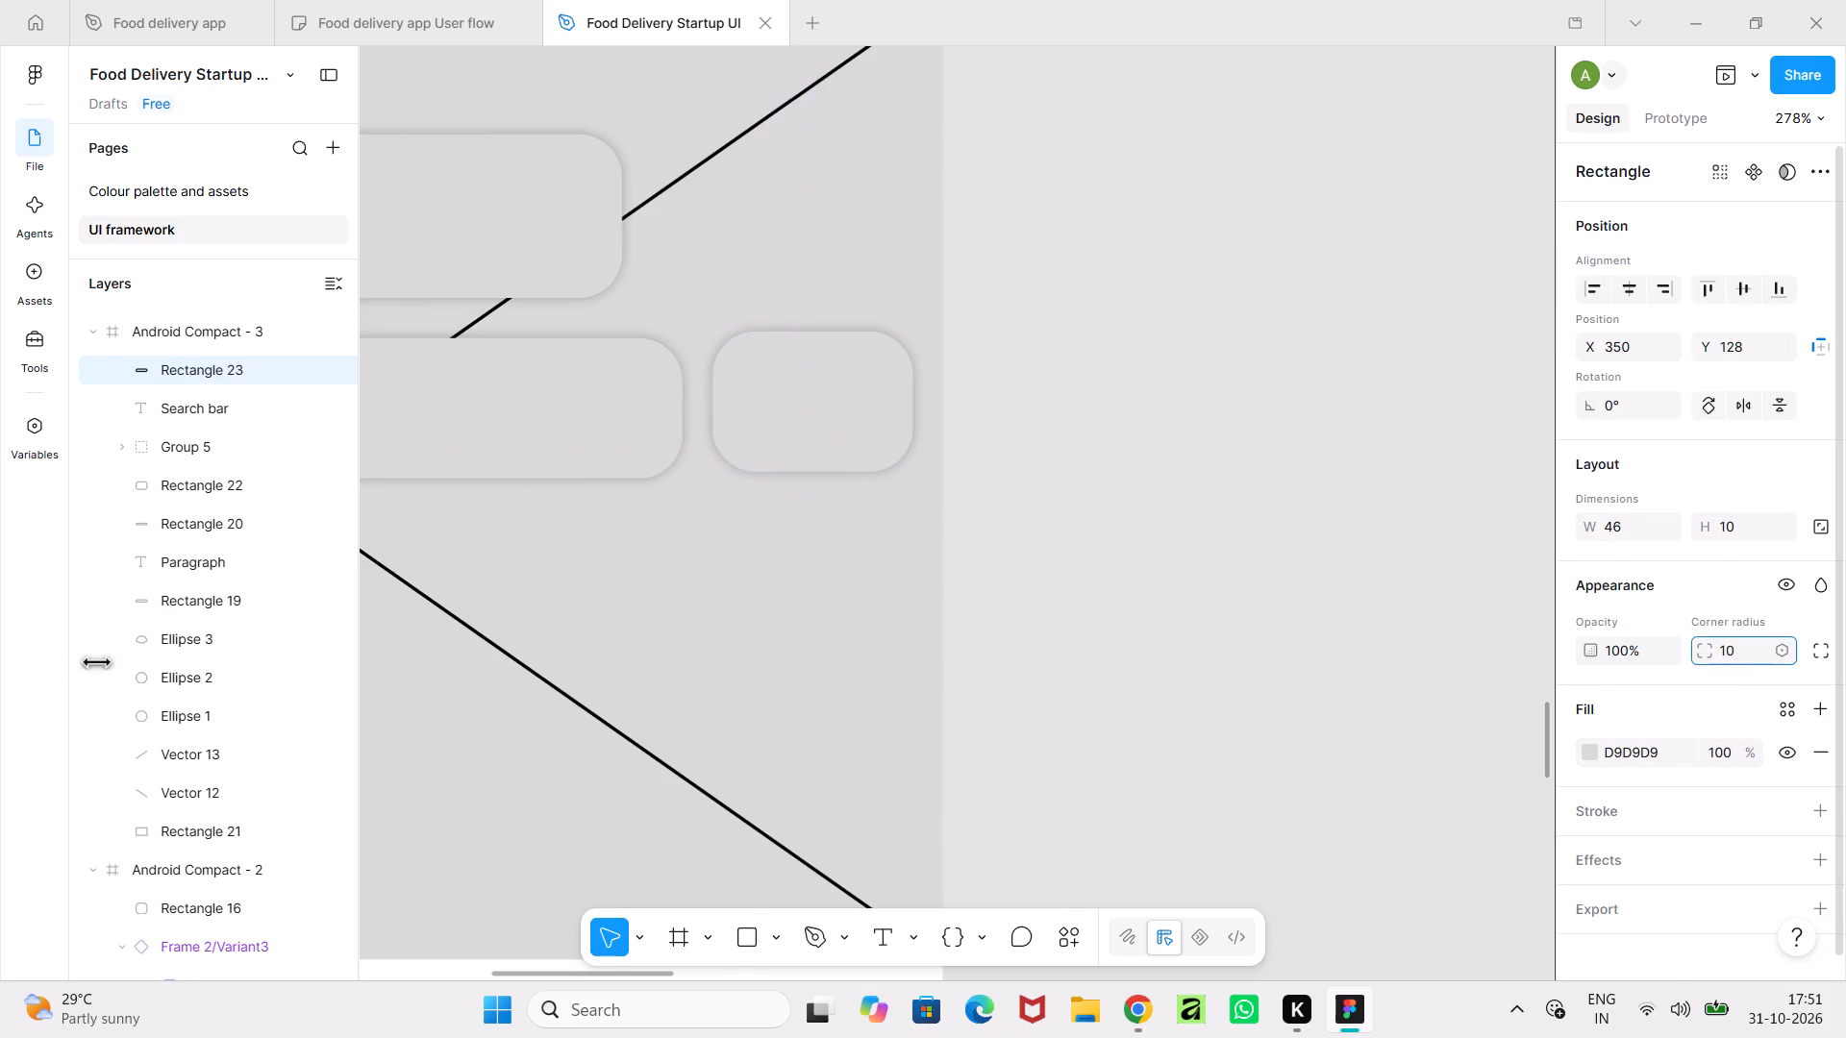
left_click_drag(1163, 514, 1234, 514)
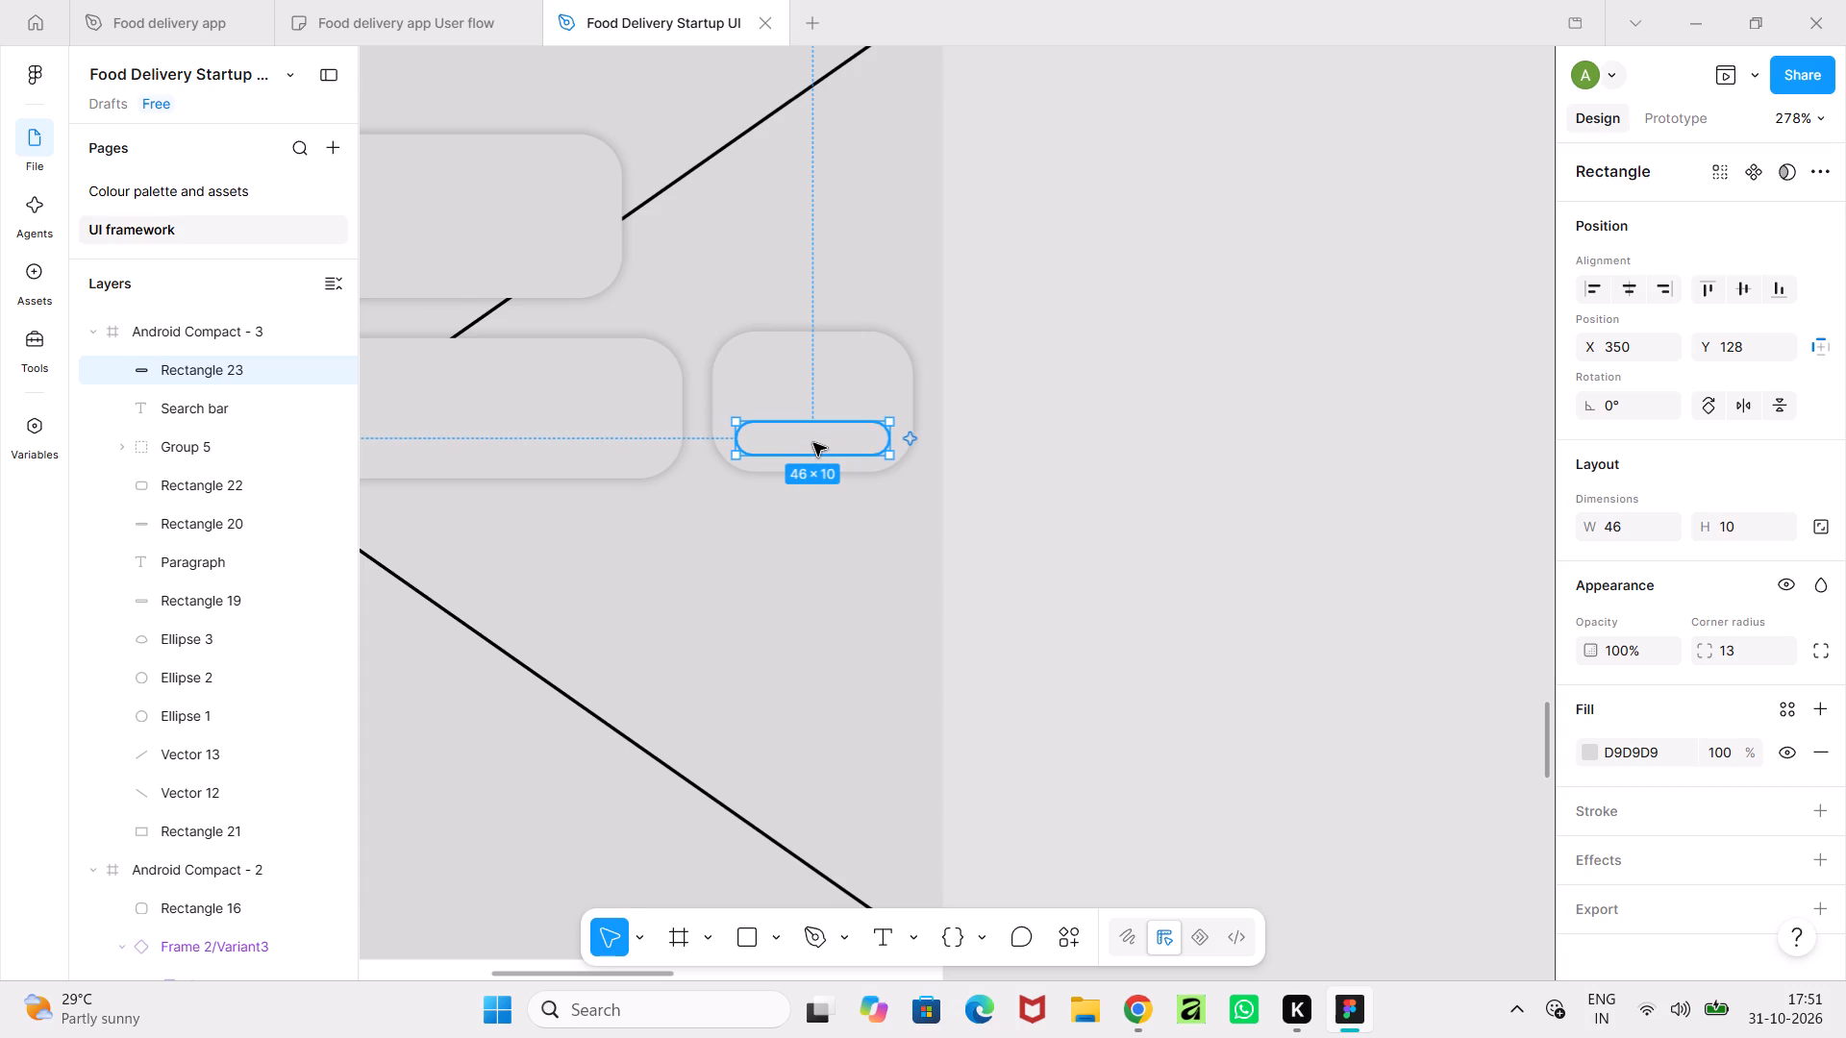
Resize and reposition the small pill to about 42 × 16 at X 352, Y 122 inside the rounded box.
left_click(813, 443)
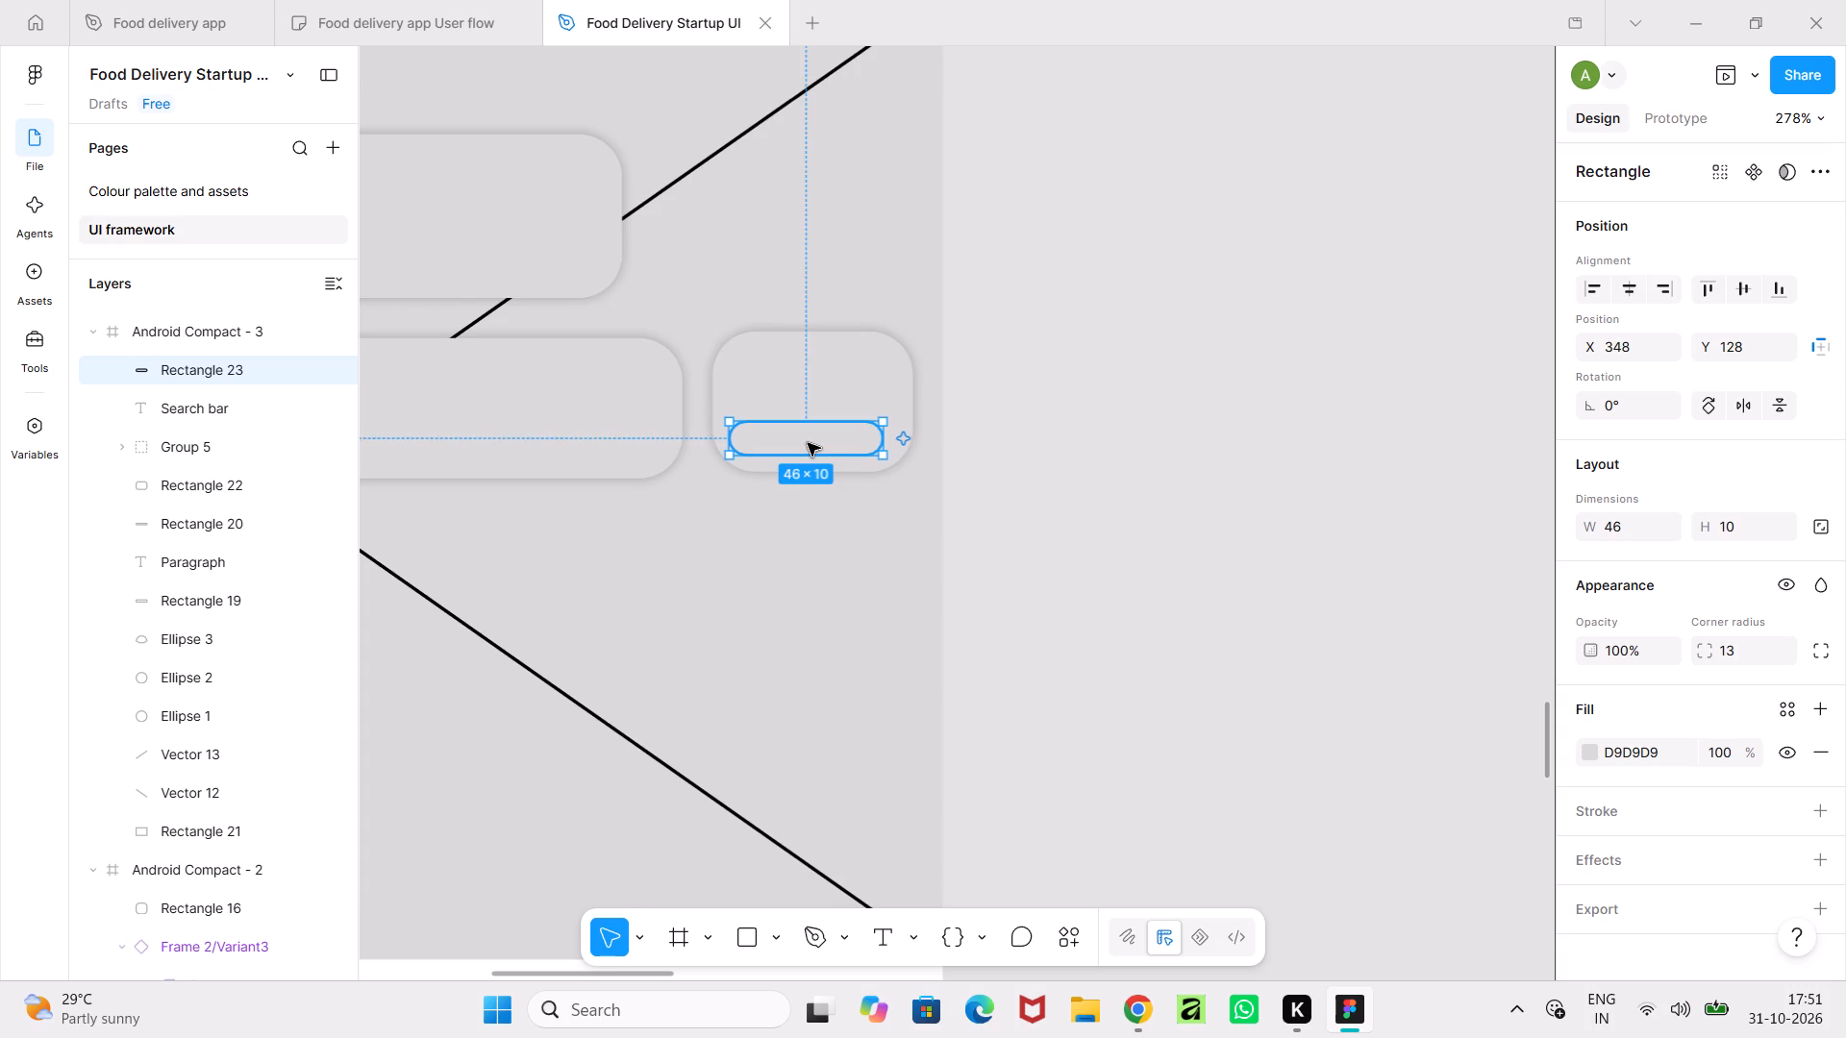
left_click_drag(808, 443, 820, 442)
left_click_drag(896, 439, 834, 452)
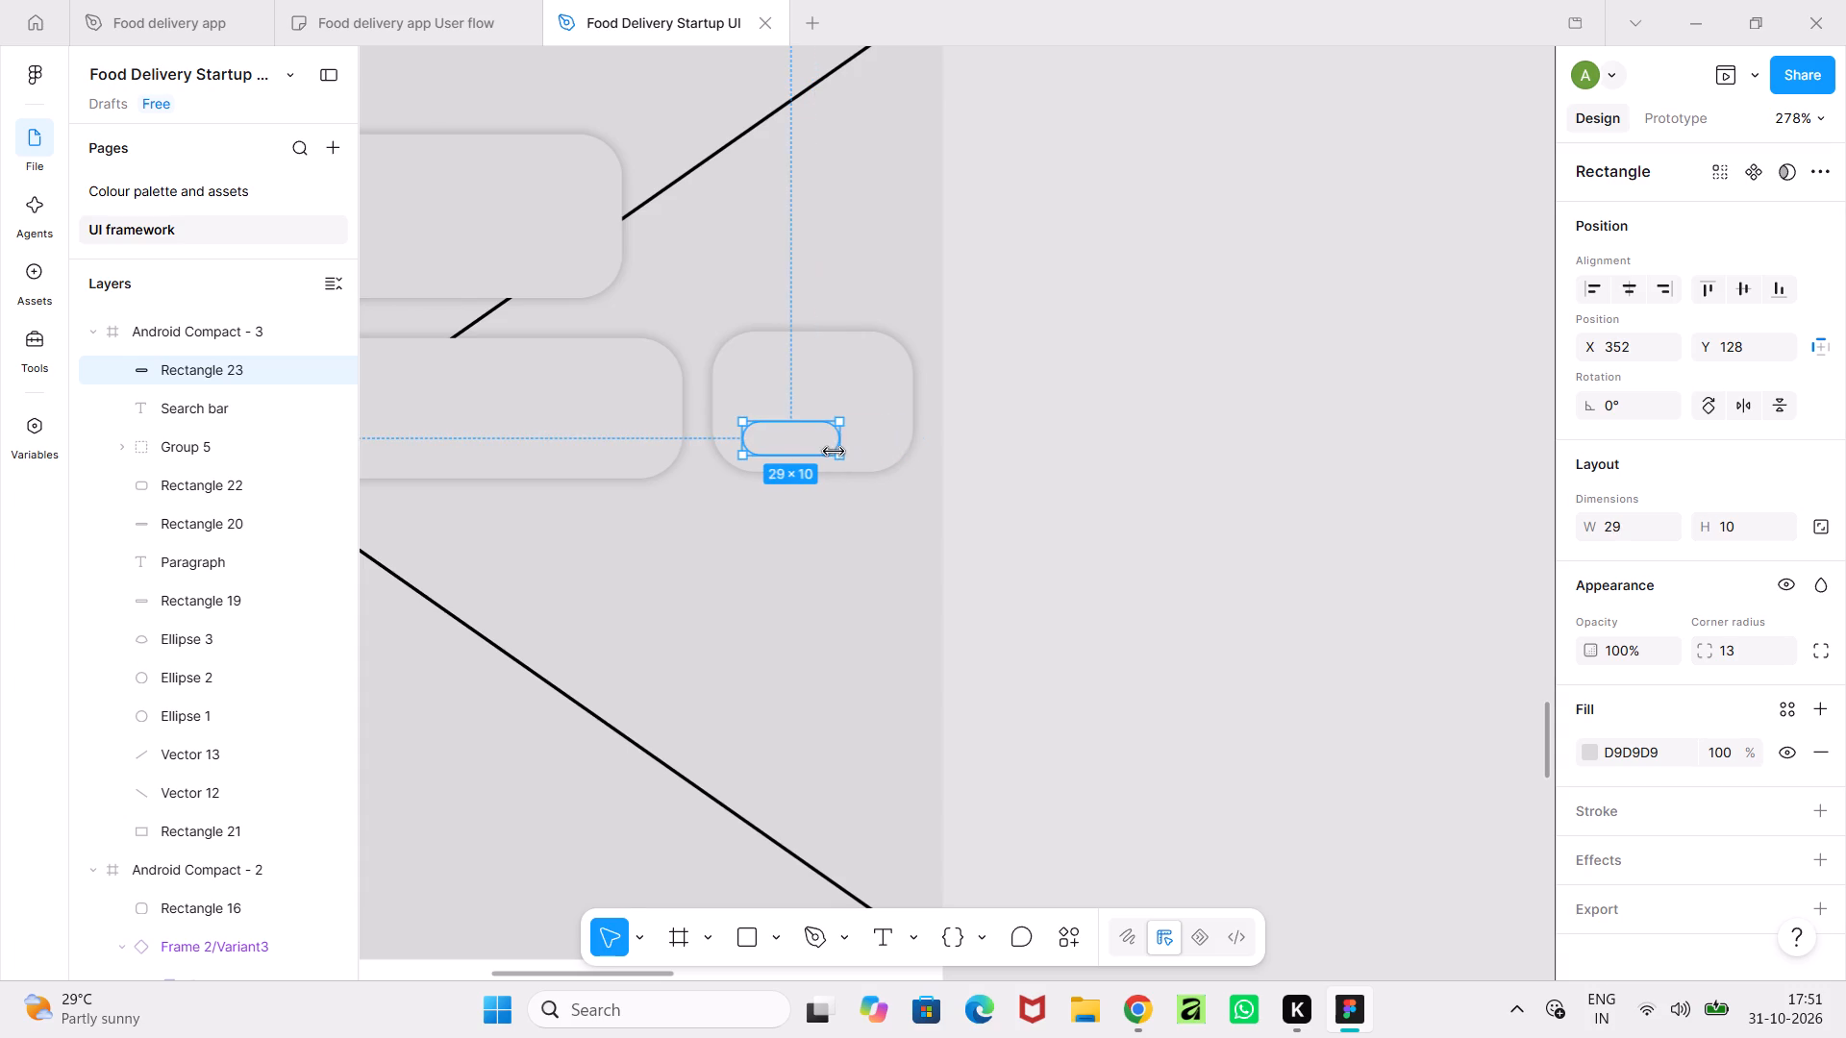
left_click_drag(834, 452, 807, 453)
left_click_drag(784, 438, 807, 433)
left_click_drag(832, 449, 869, 471, "shift")
left_click_drag(814, 445, 789, 432)
left_click_drag(840, 434, 867, 435)
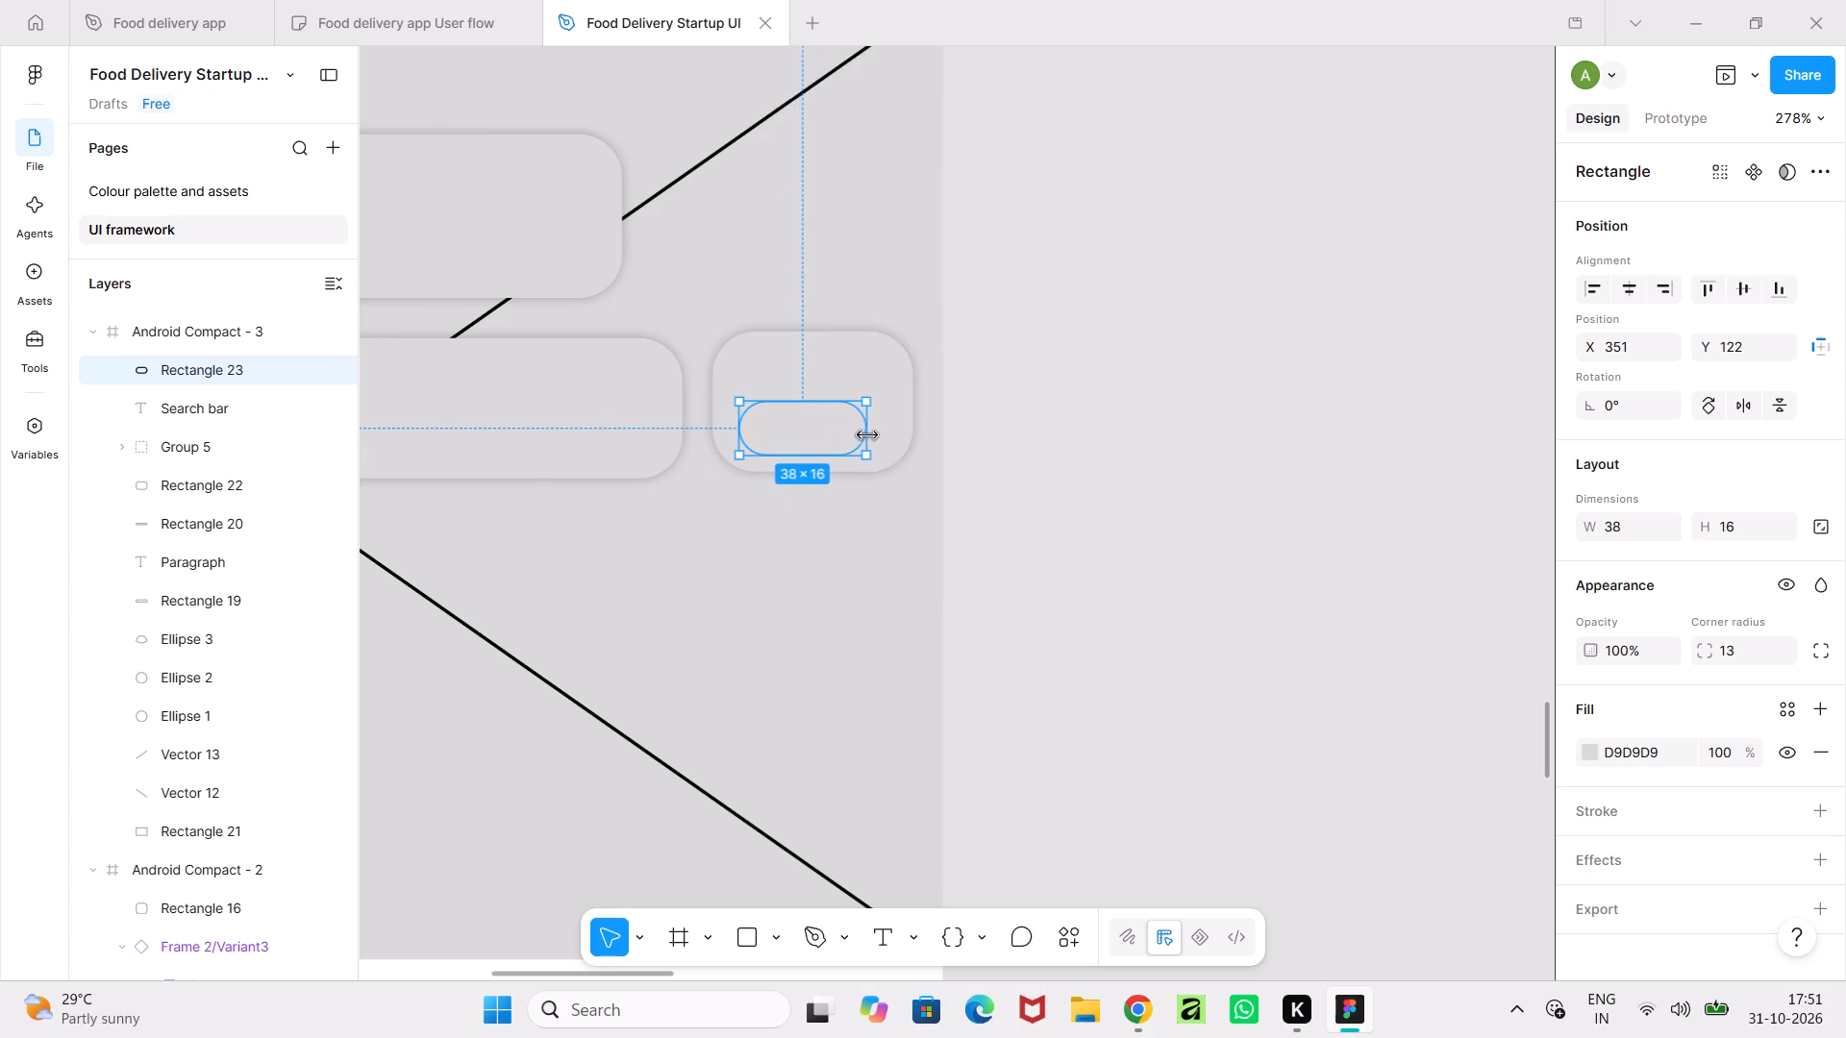
left_click_drag(867, 435, 879, 435)
left_click(795, 431)
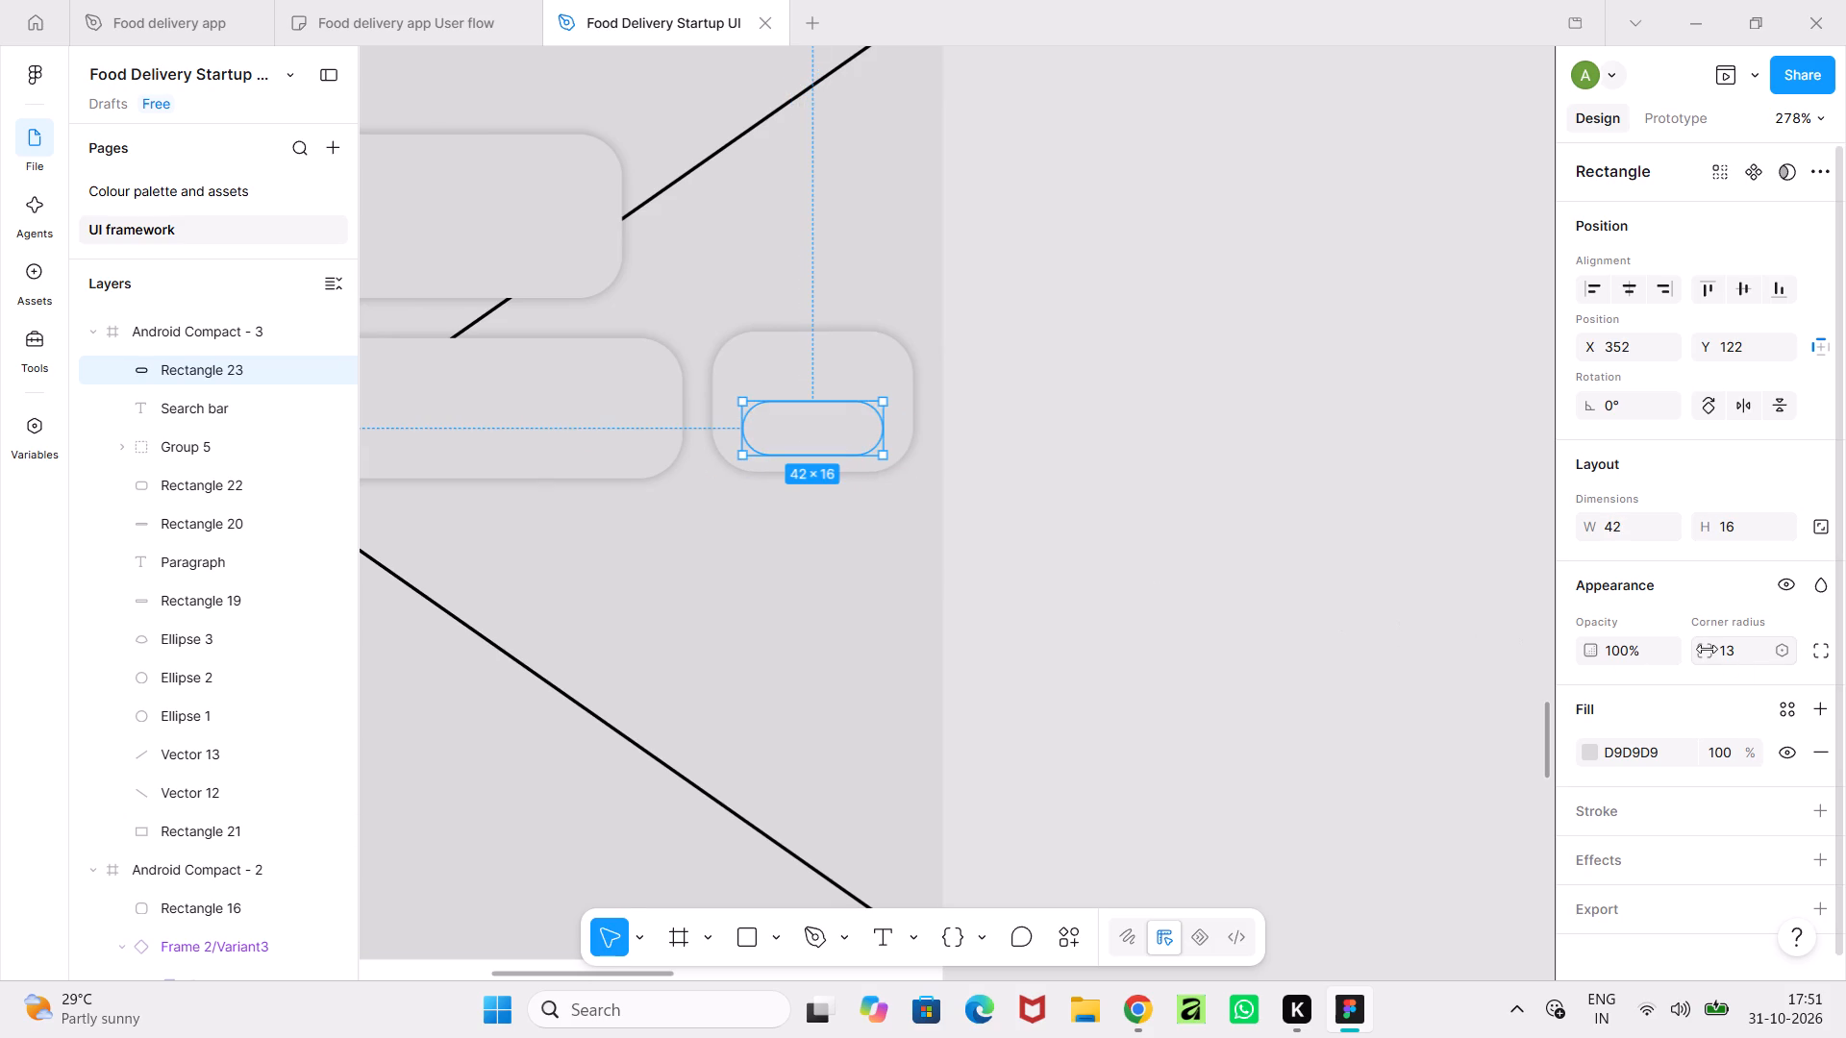
Add a drop shadow to the pill with its Y offset set to 0.
left_click(1830, 864)
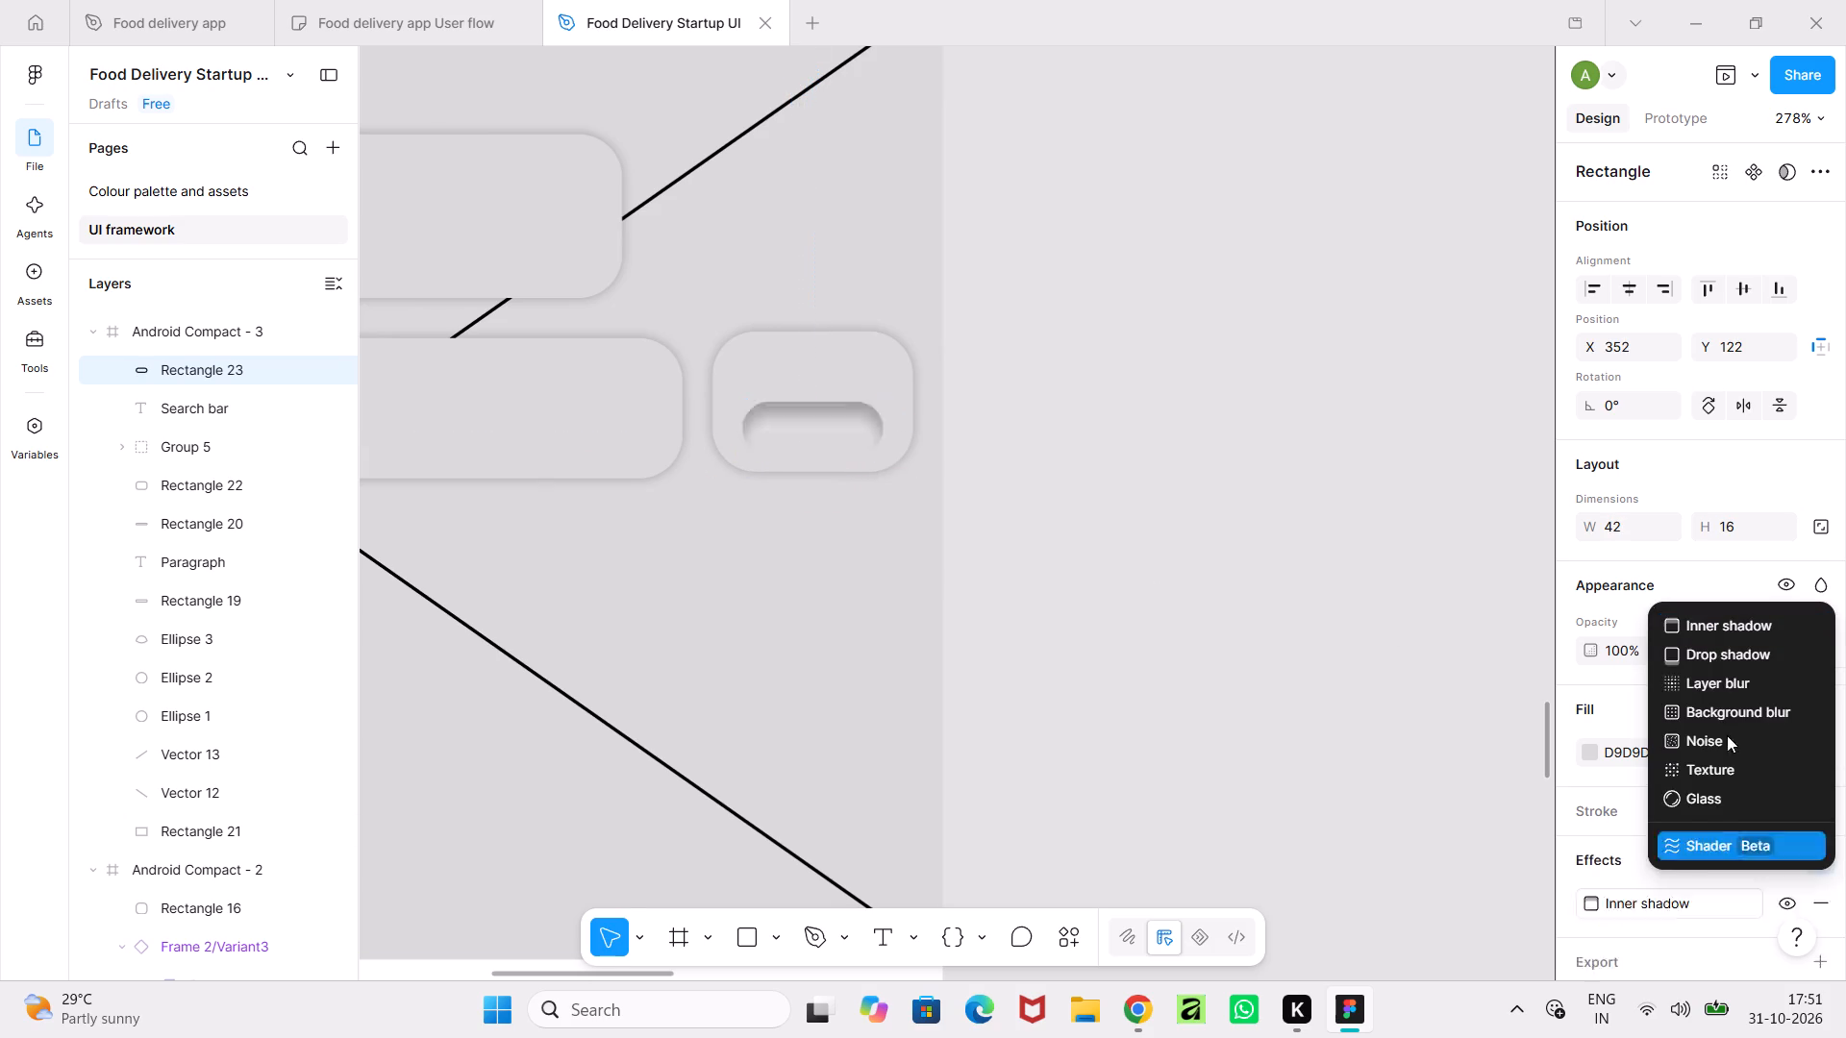
left_click(1712, 657)
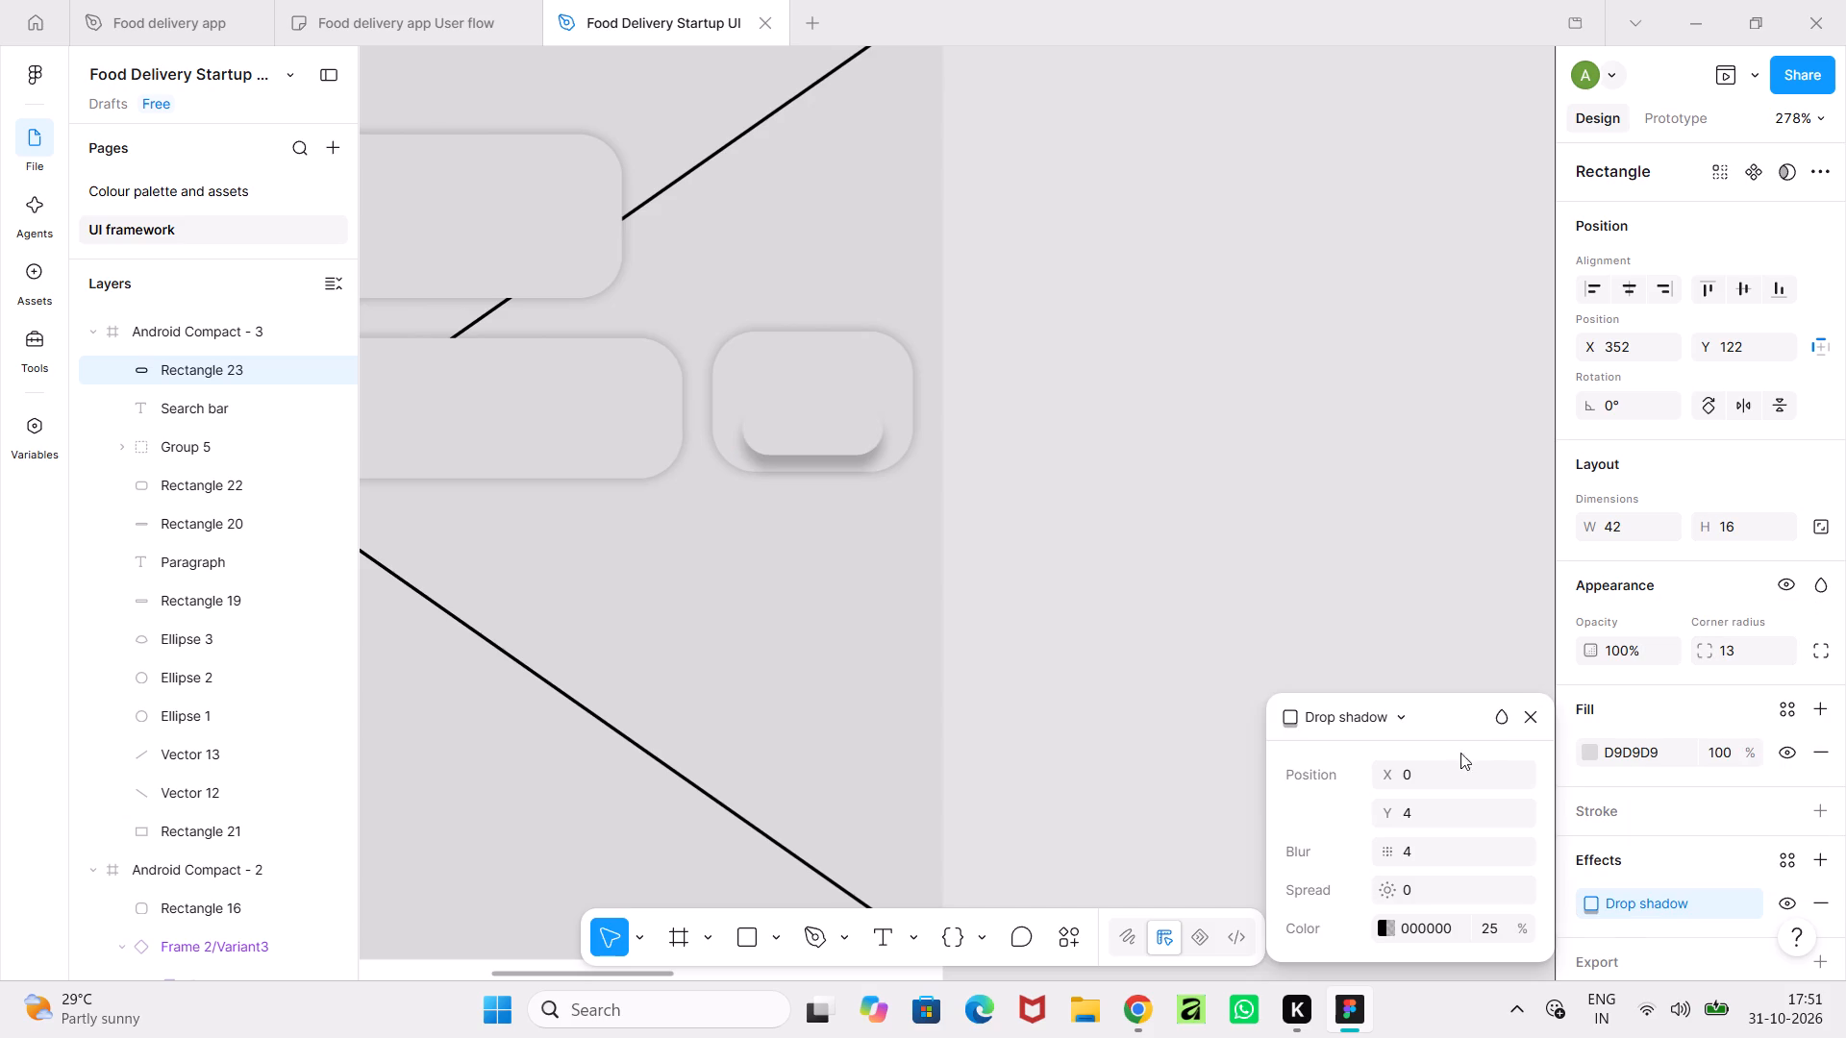
left_click(1403, 817)
key("0")
key("Return")
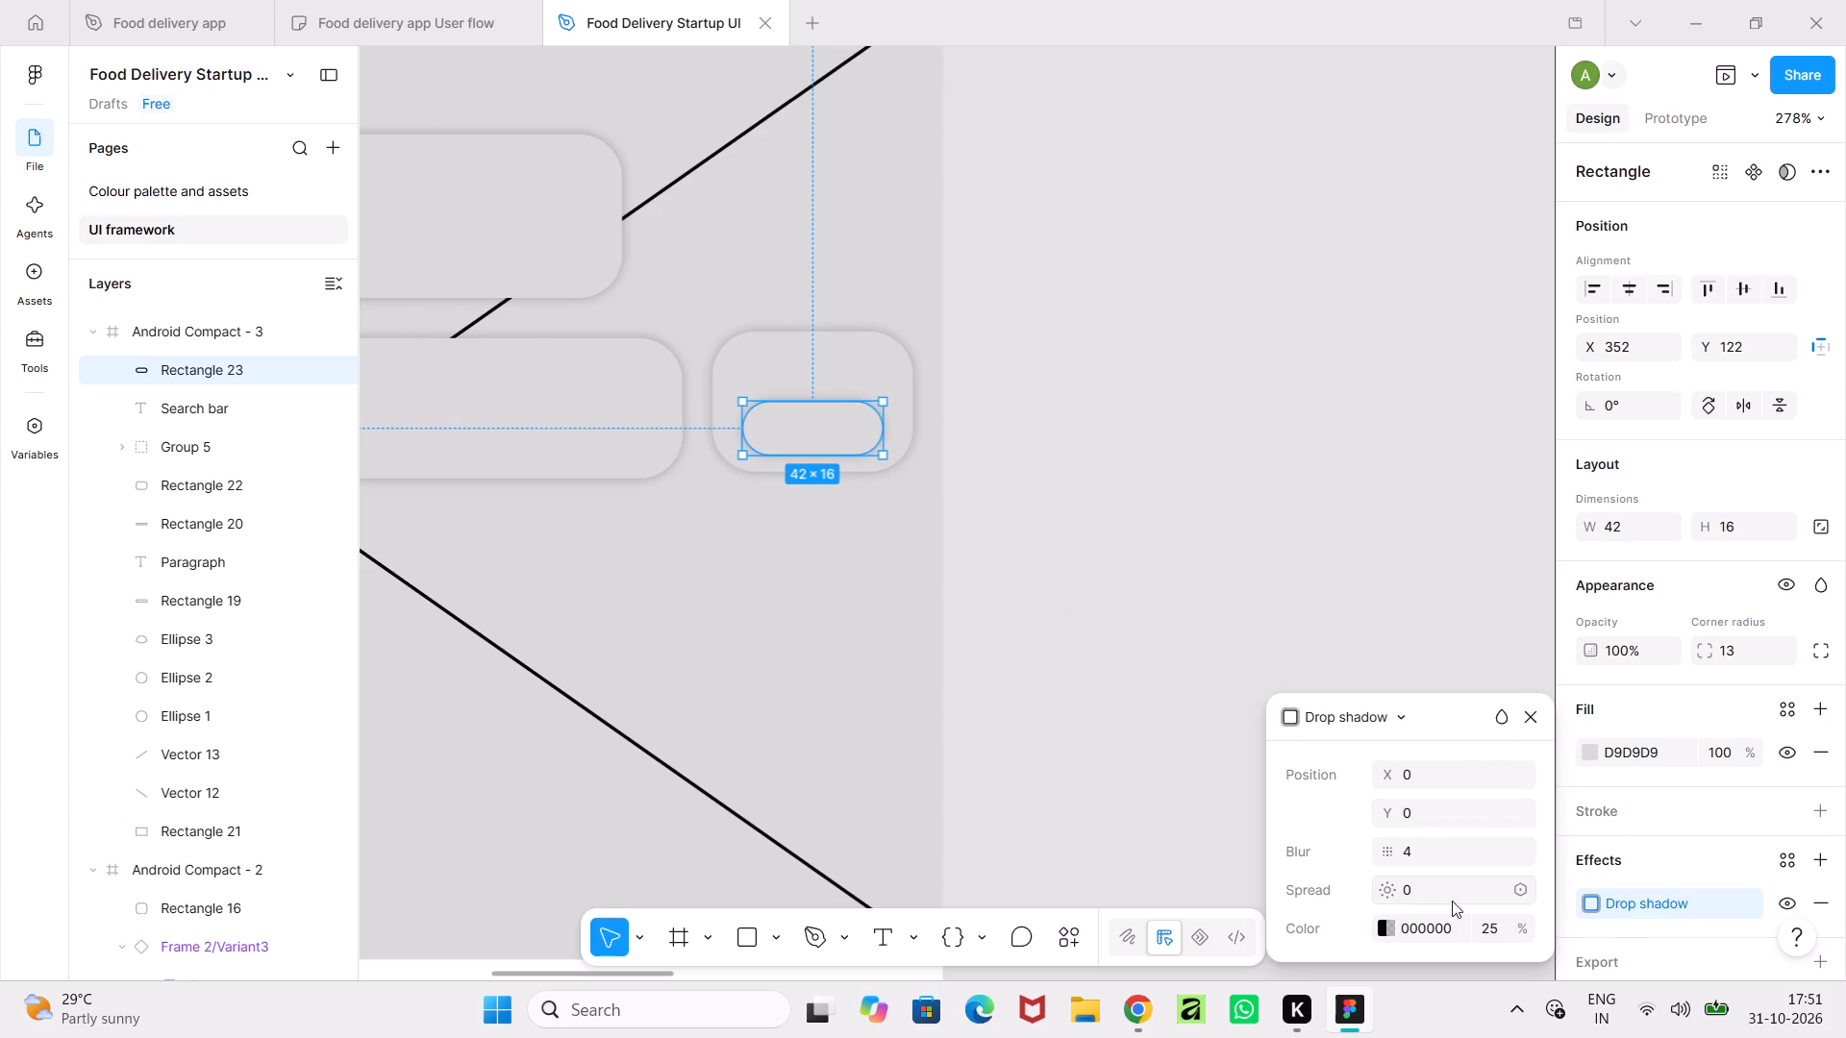
Readjust the pill's corner radius, trying values from 3 up to about 12, so its ends are fully rounded.
left_click_drag(1704, 653, 673, 529)
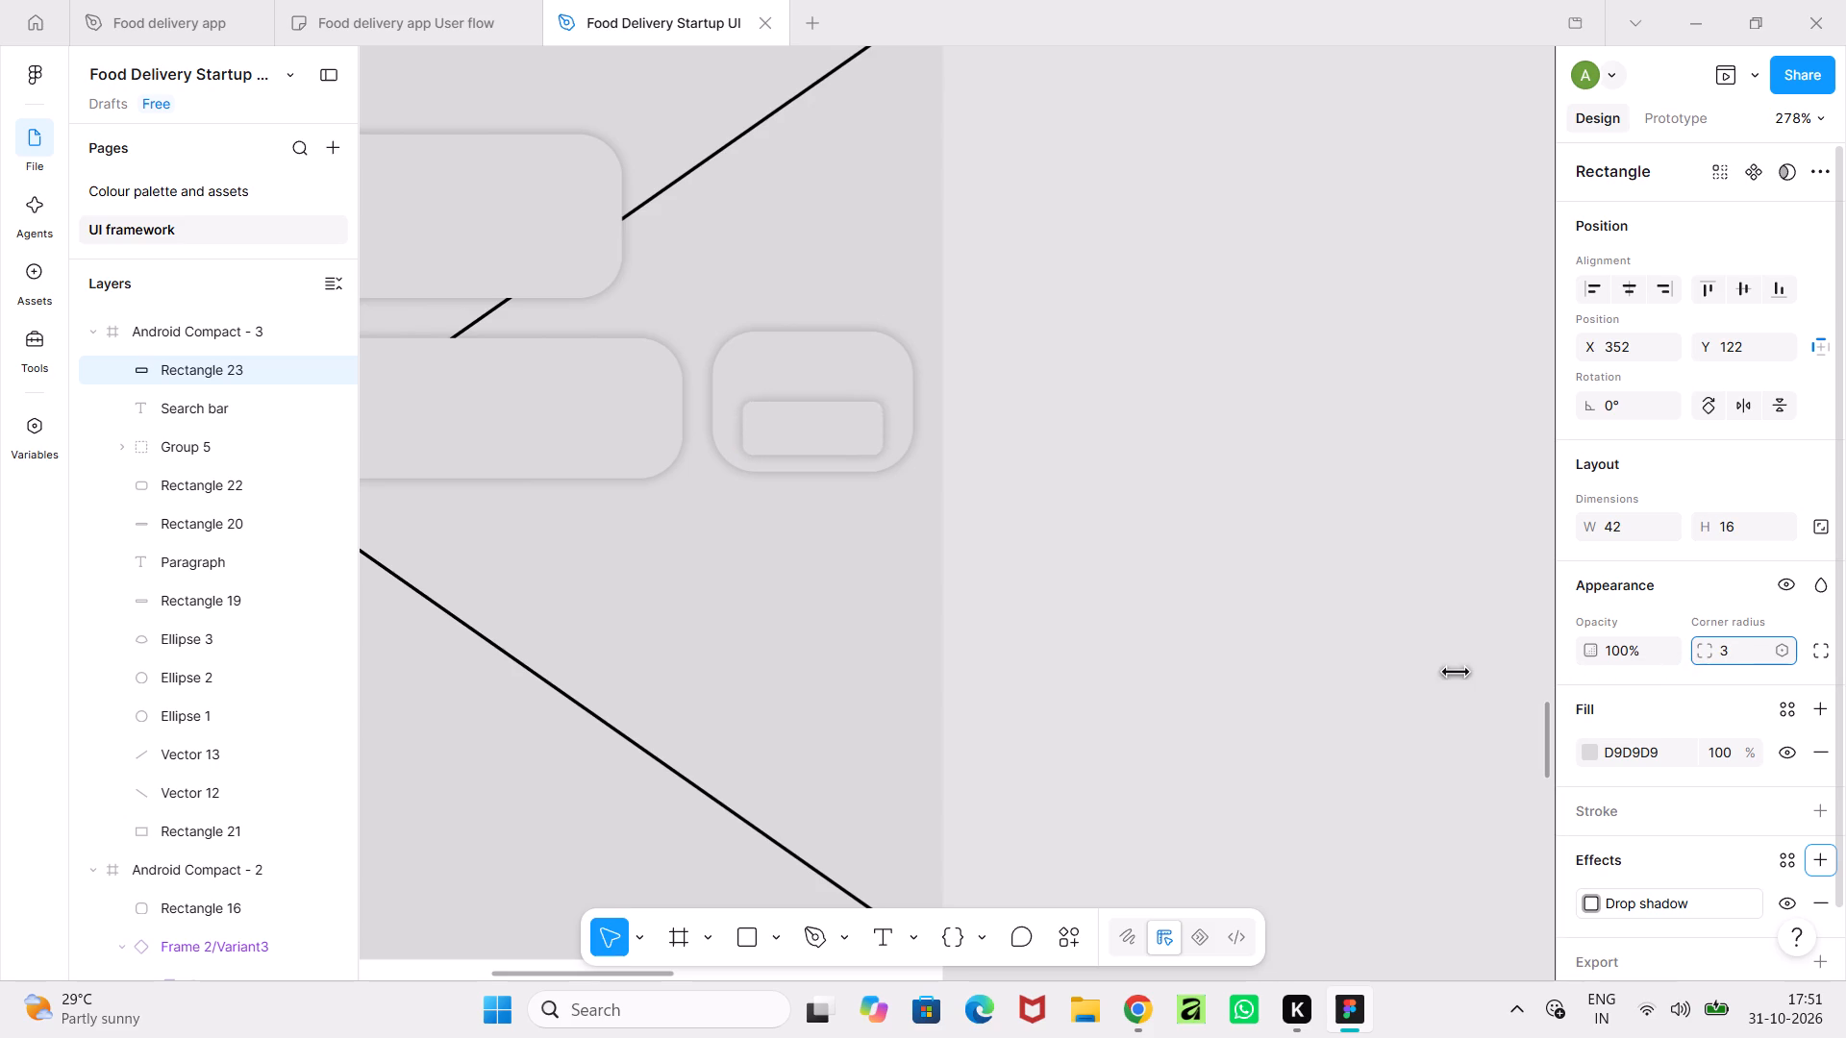
left_click_drag(673, 529, 713, 521)
left_click_drag(713, 521, 732, 521)
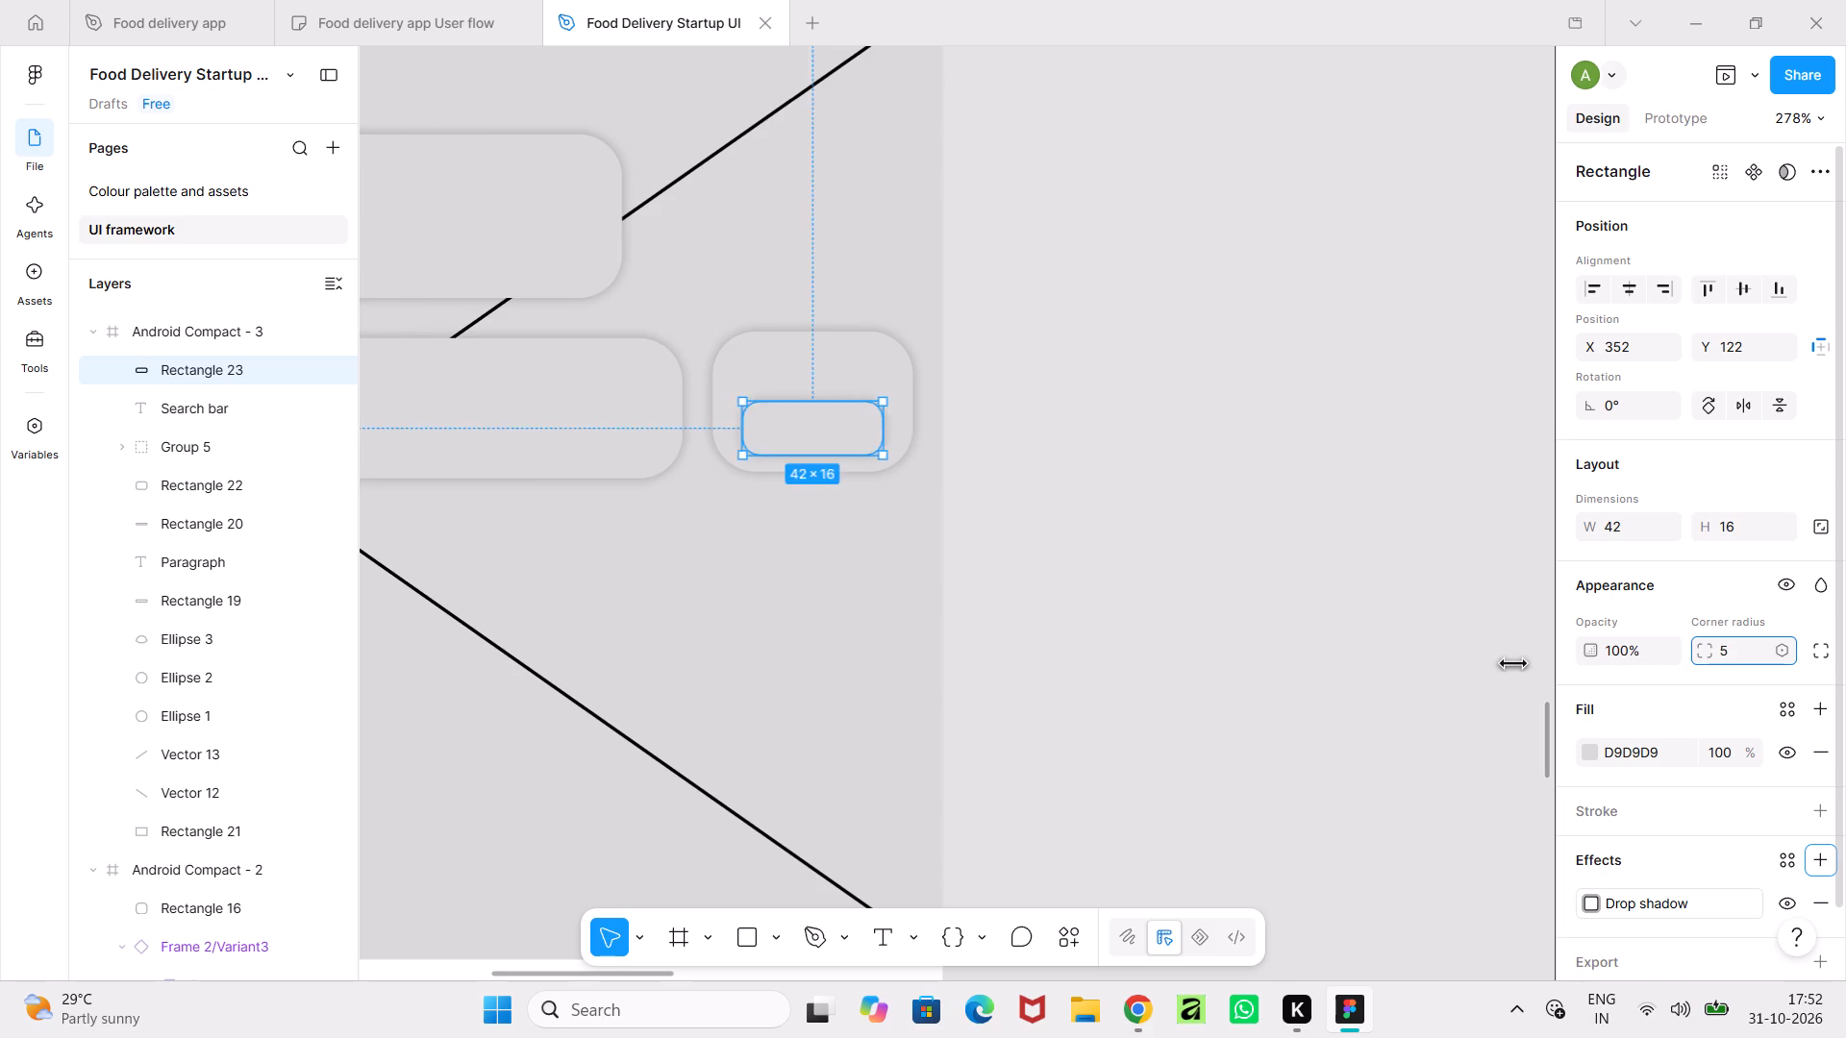
left_click_drag(732, 521, 863, 517)
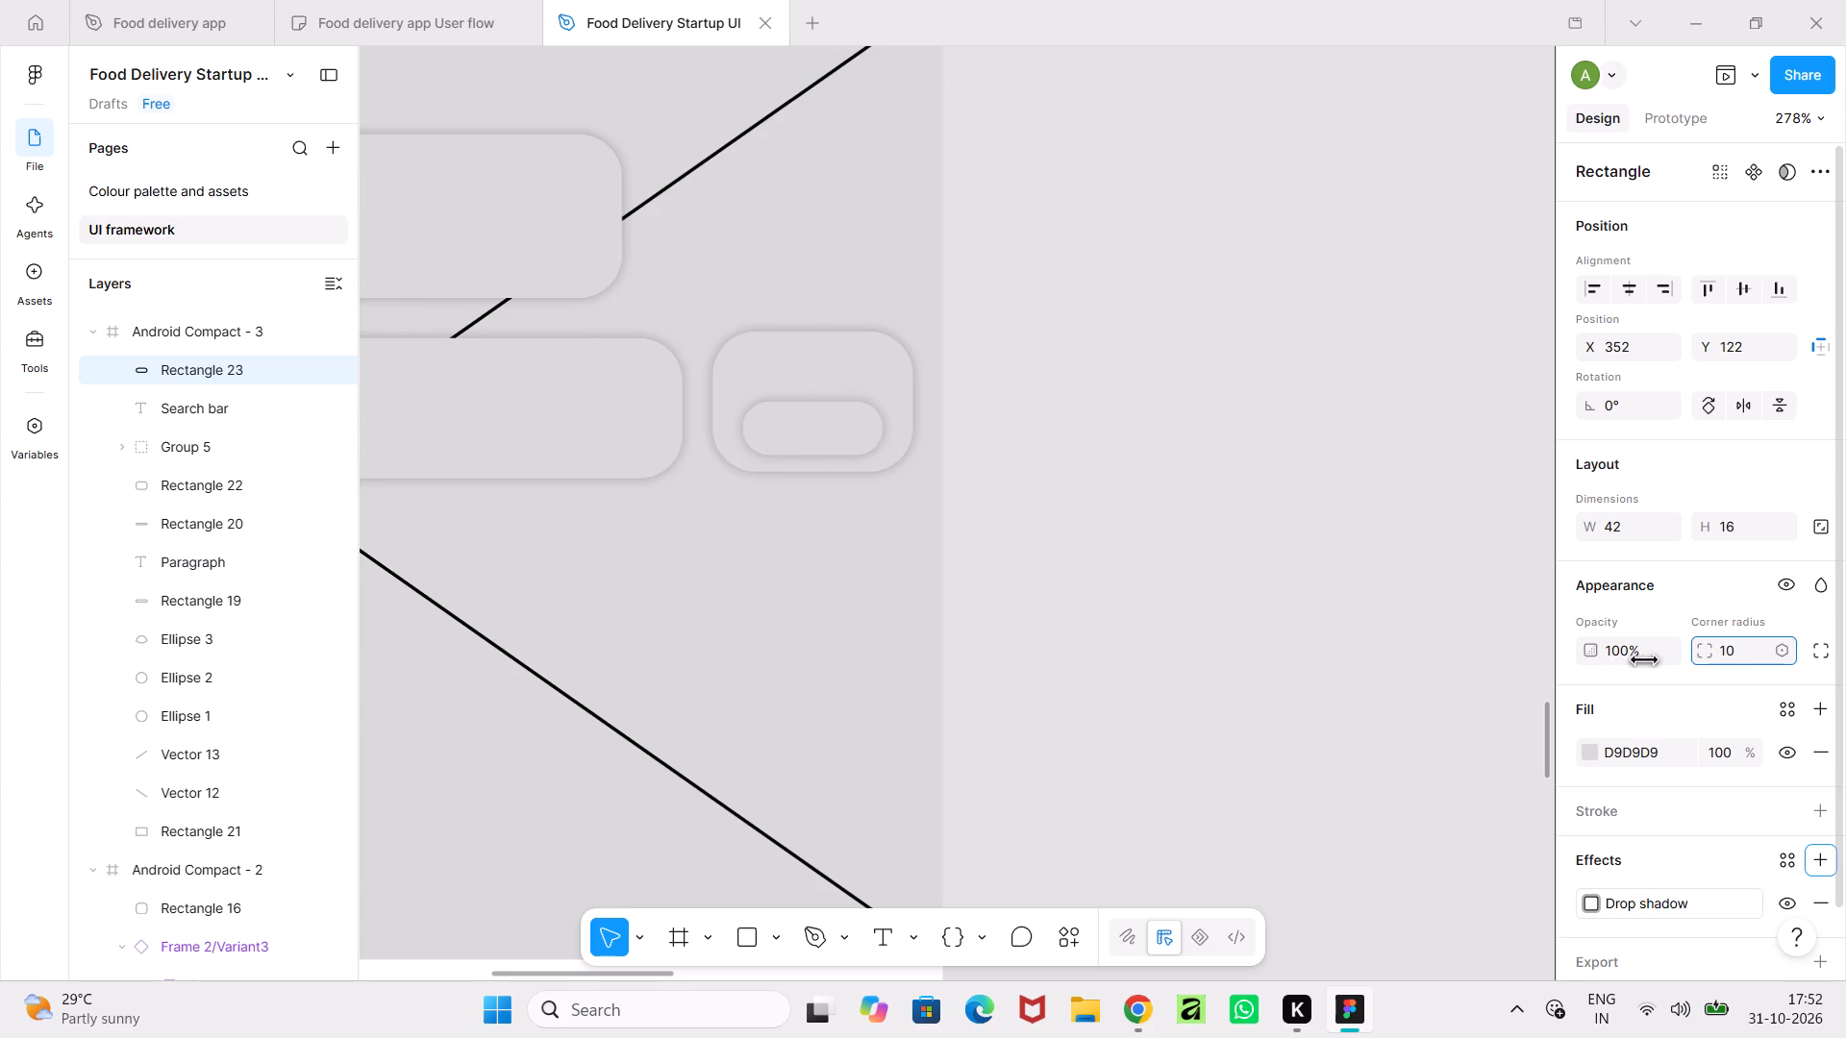
left_click_drag(863, 517, 903, 517)
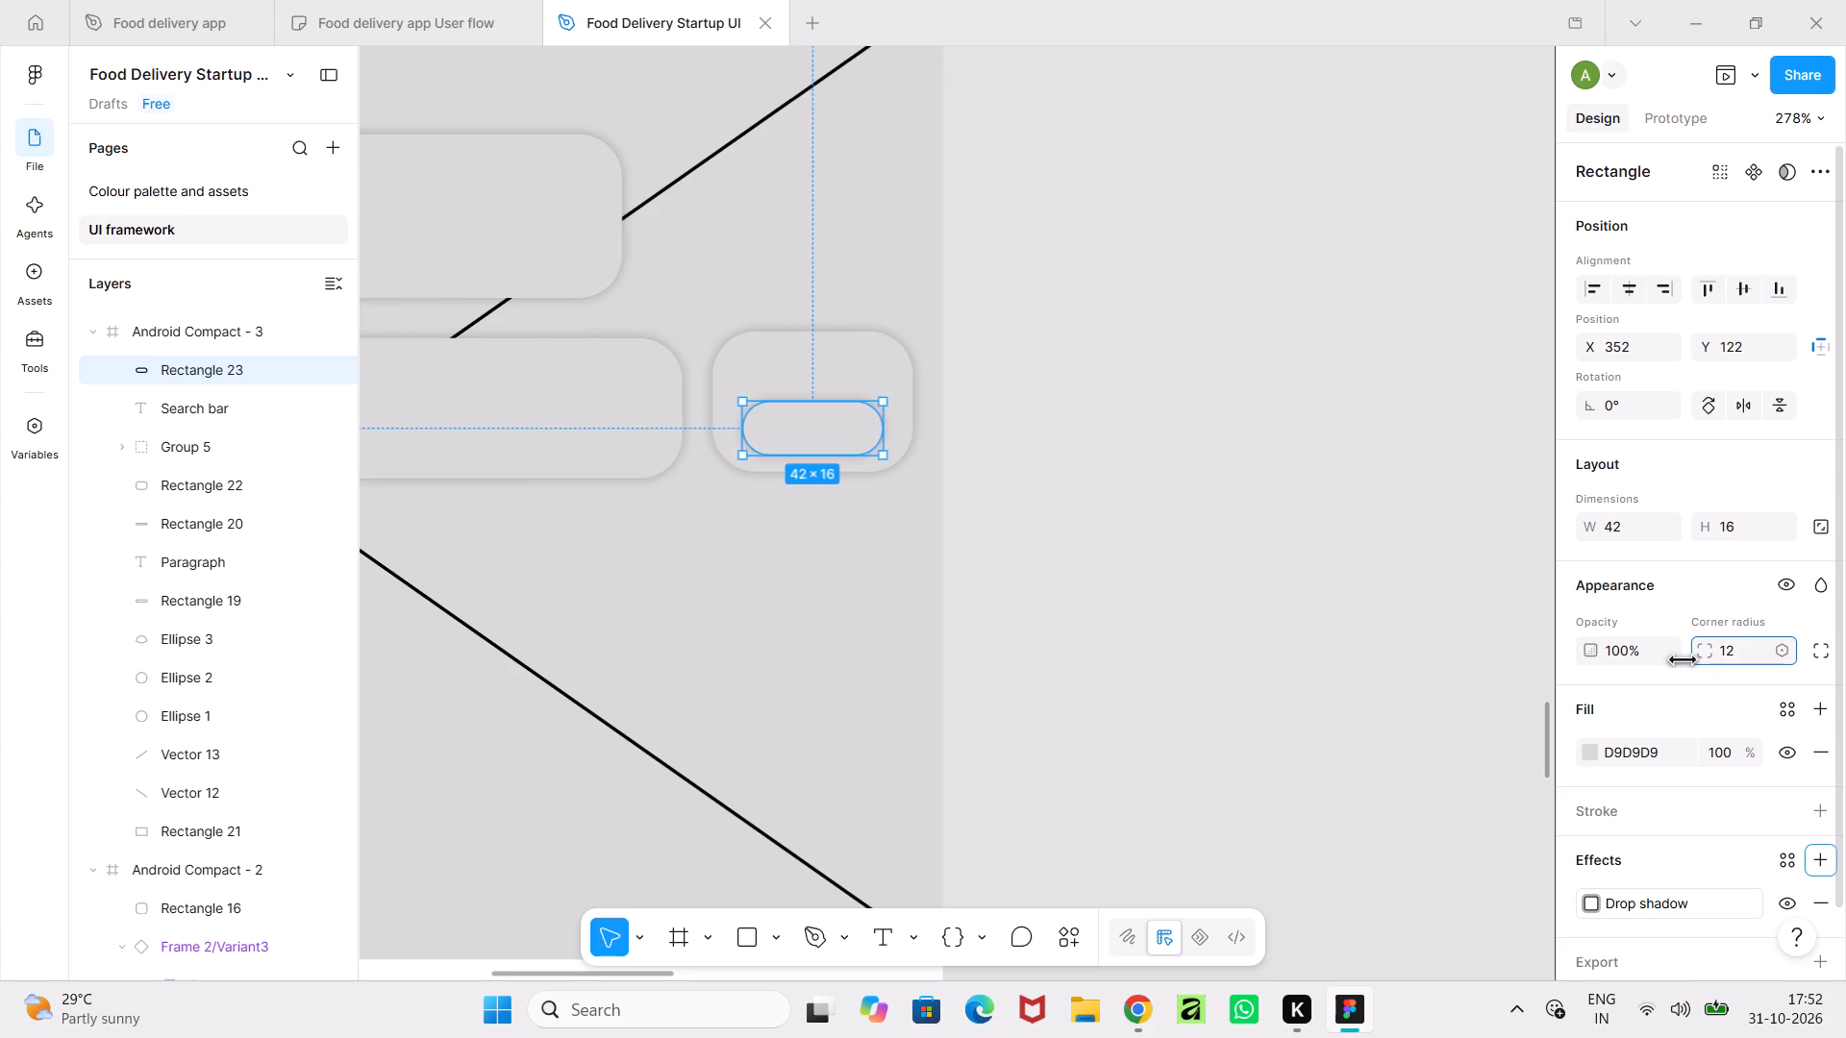
left_click_drag(903, 517, 919, 517)
left_click(1370, 594)
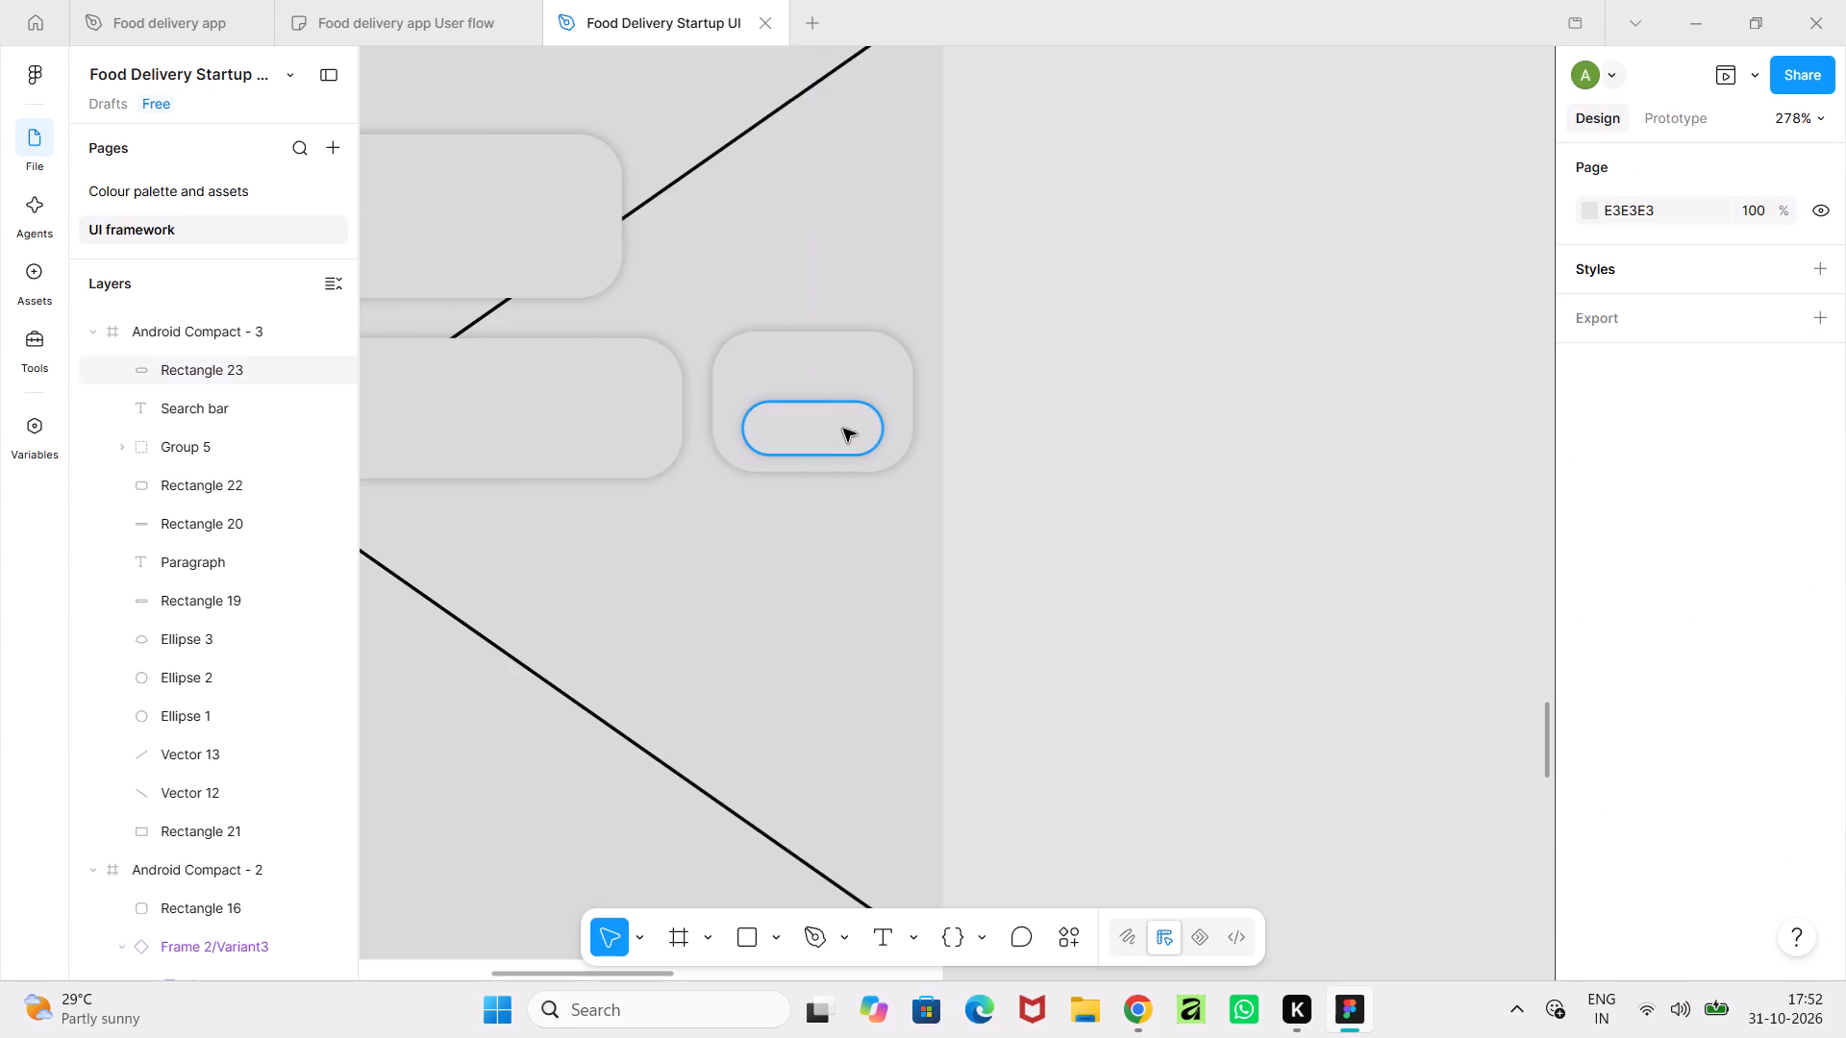
left_click(843, 429)
left_click(1126, 595)
Draw a circle about 16 × 16 at X 358, Y 122 inside the pill, matching the pill's height.
scroll(1126, 595, "up", 5, "ctrl")
middle_click_drag(1126, 595, 1593, 932)
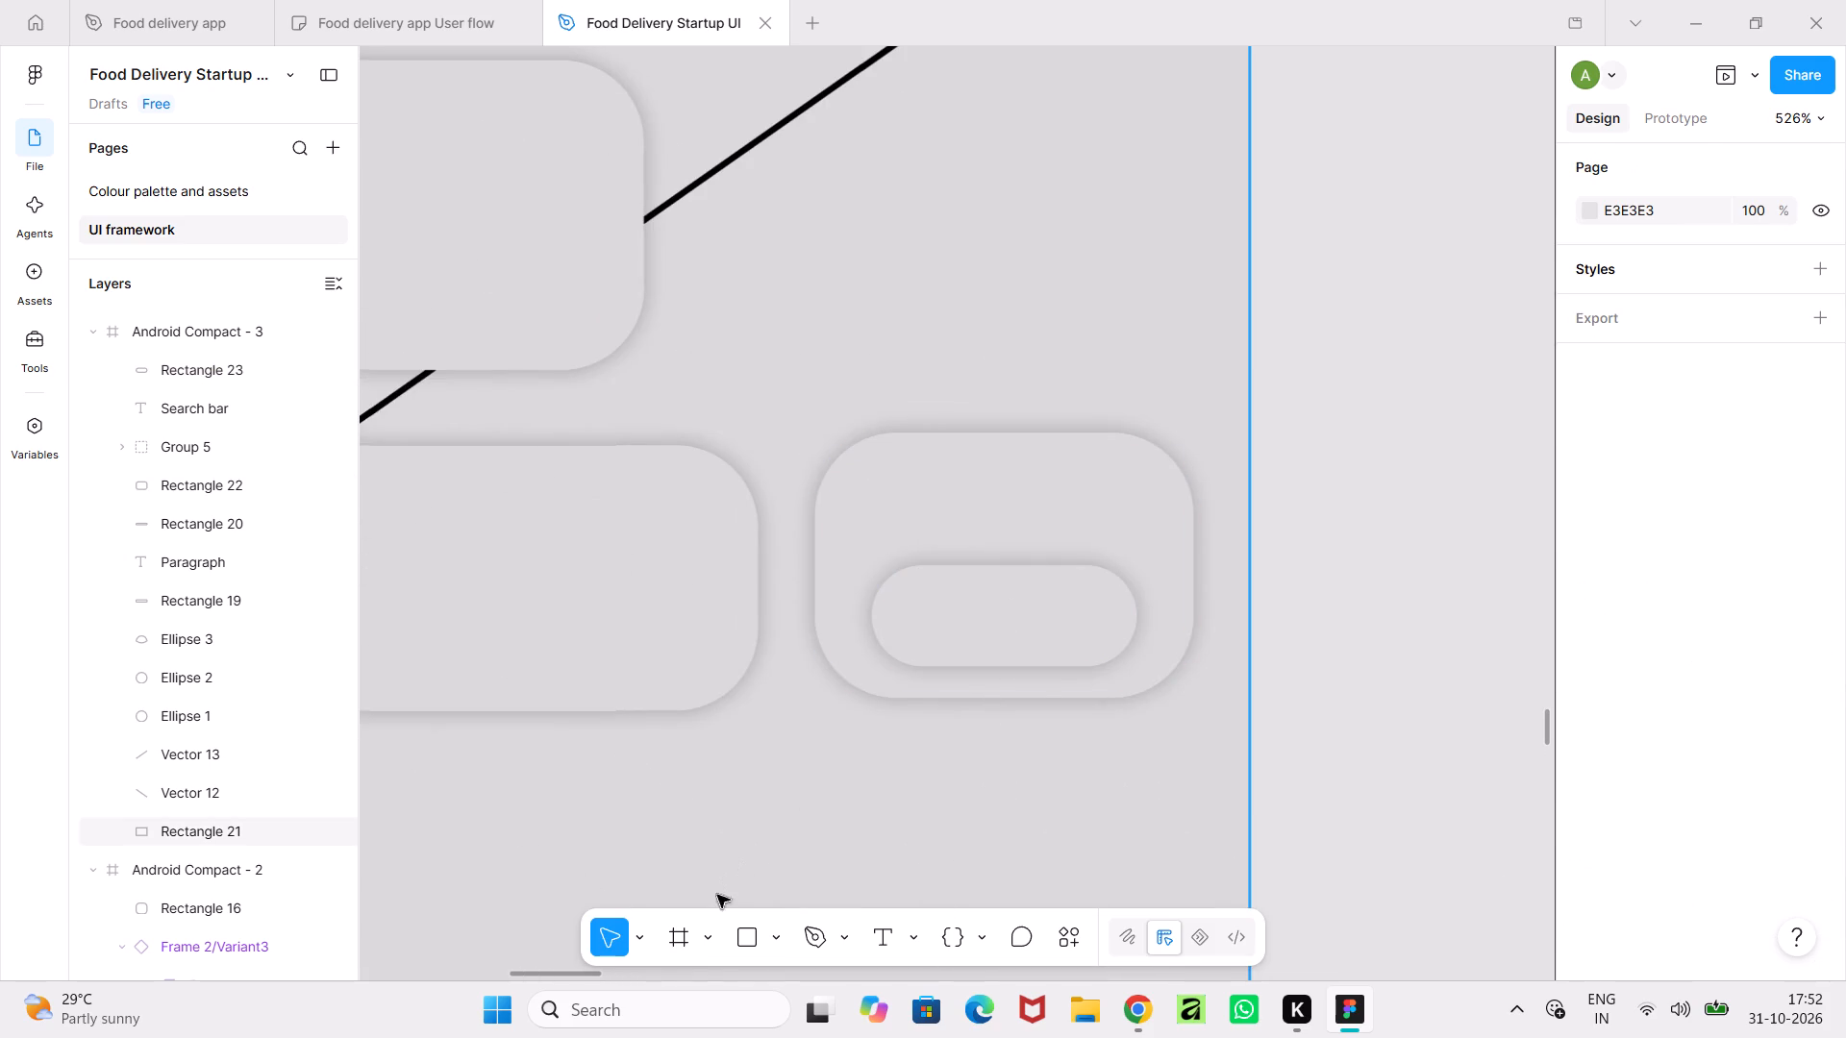
left_click(768, 935)
left_click(847, 794)
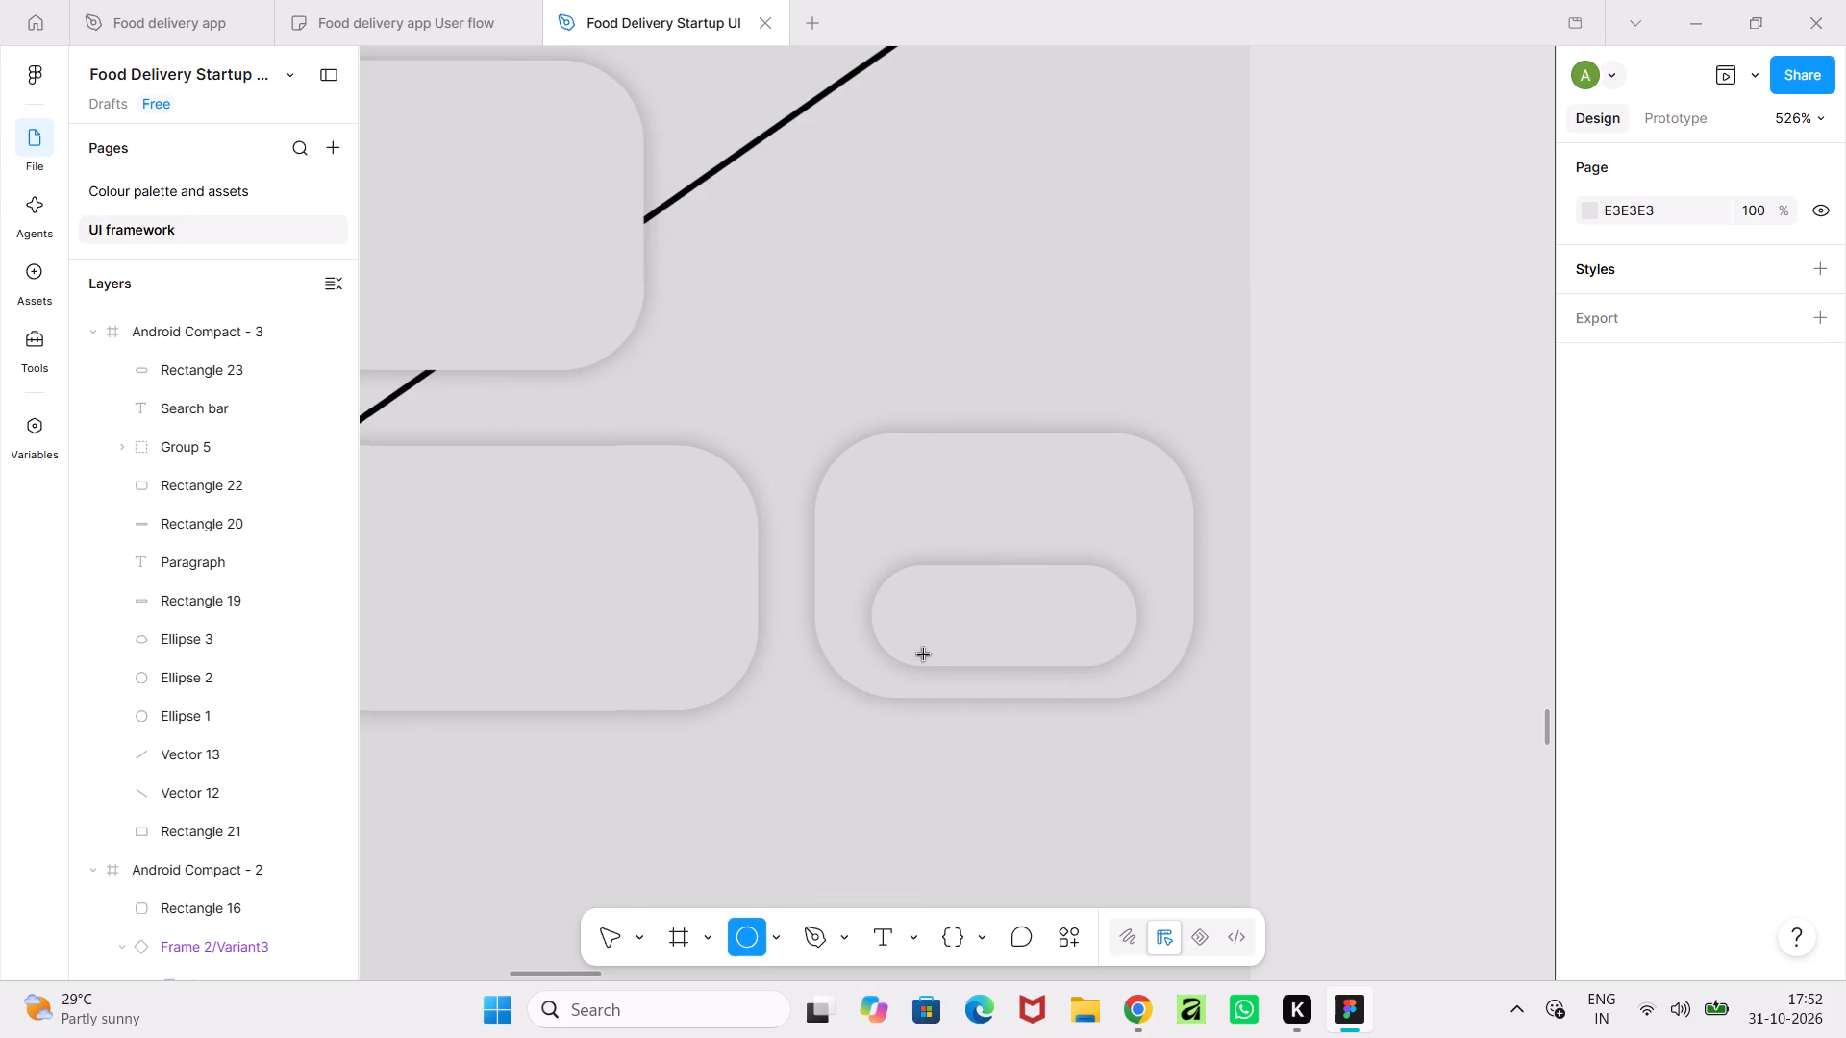
left_click_drag(910, 591, 977, 663, "shift")
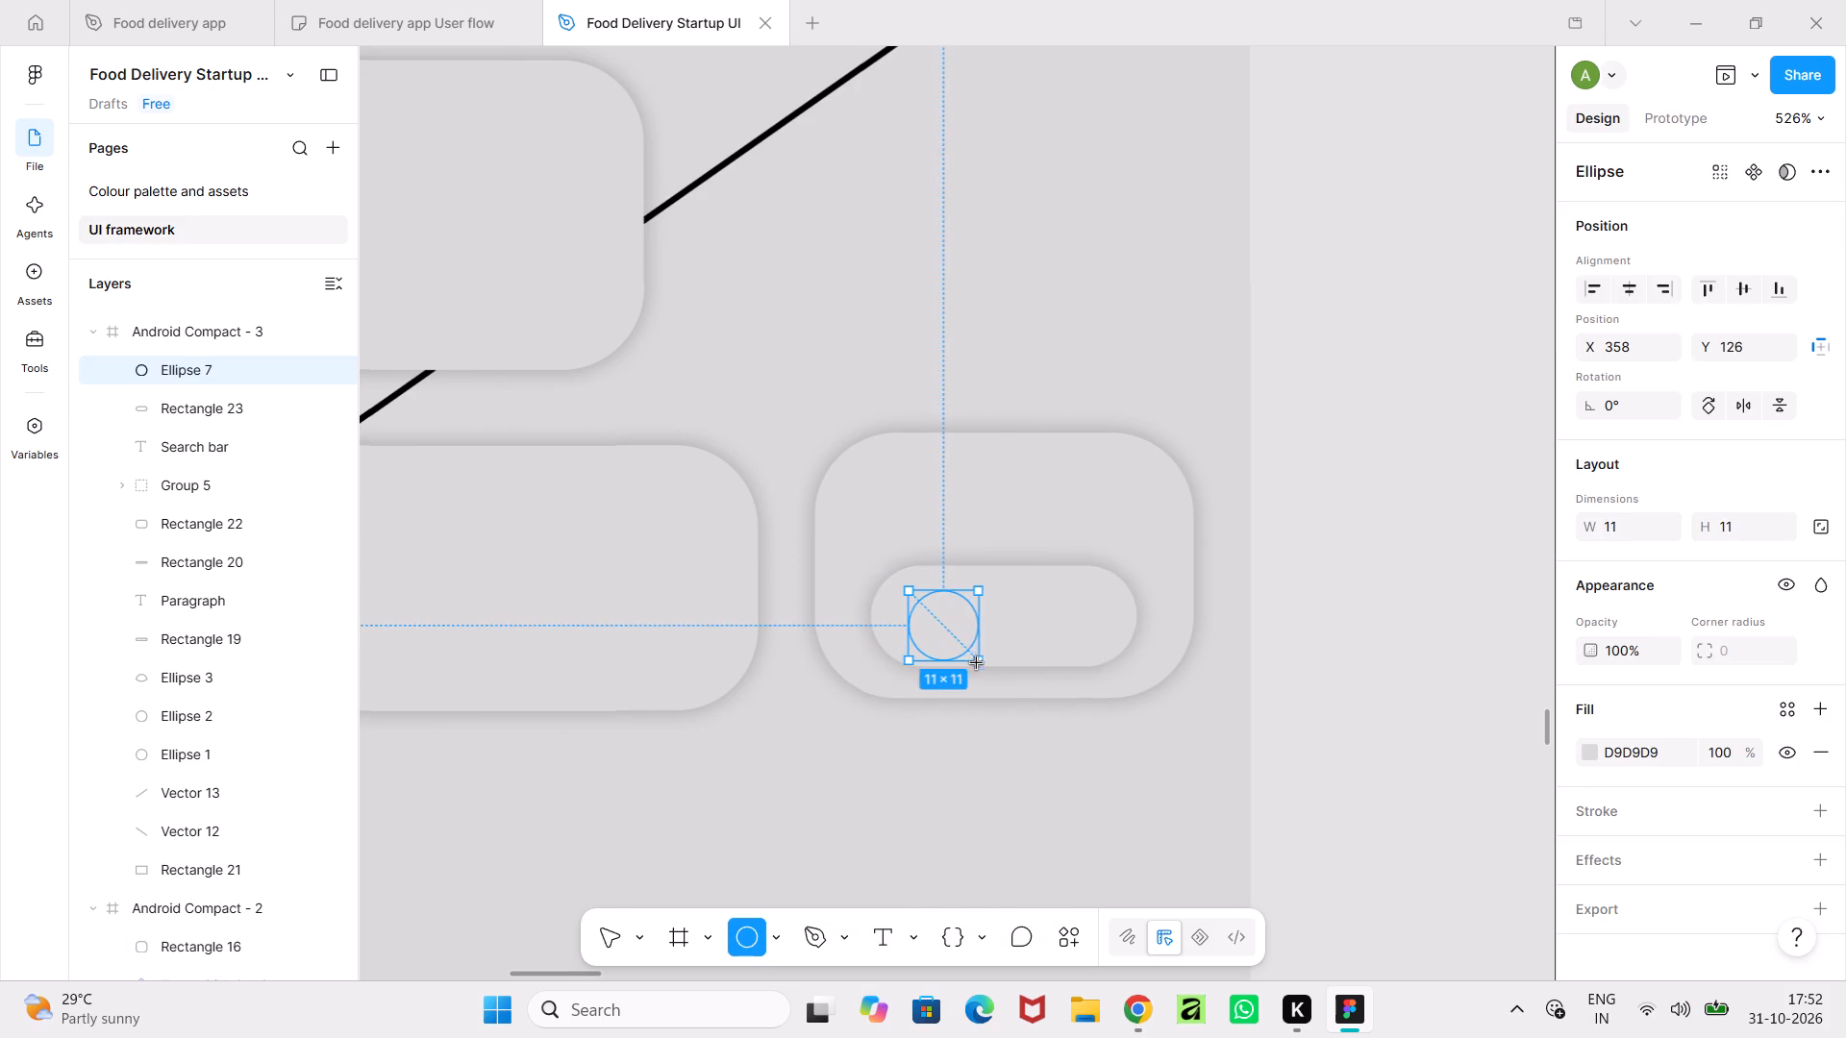
left_click_drag(977, 663, 979, 666, "shift")
left_click_drag(979, 592, 1007, 581, "shift")
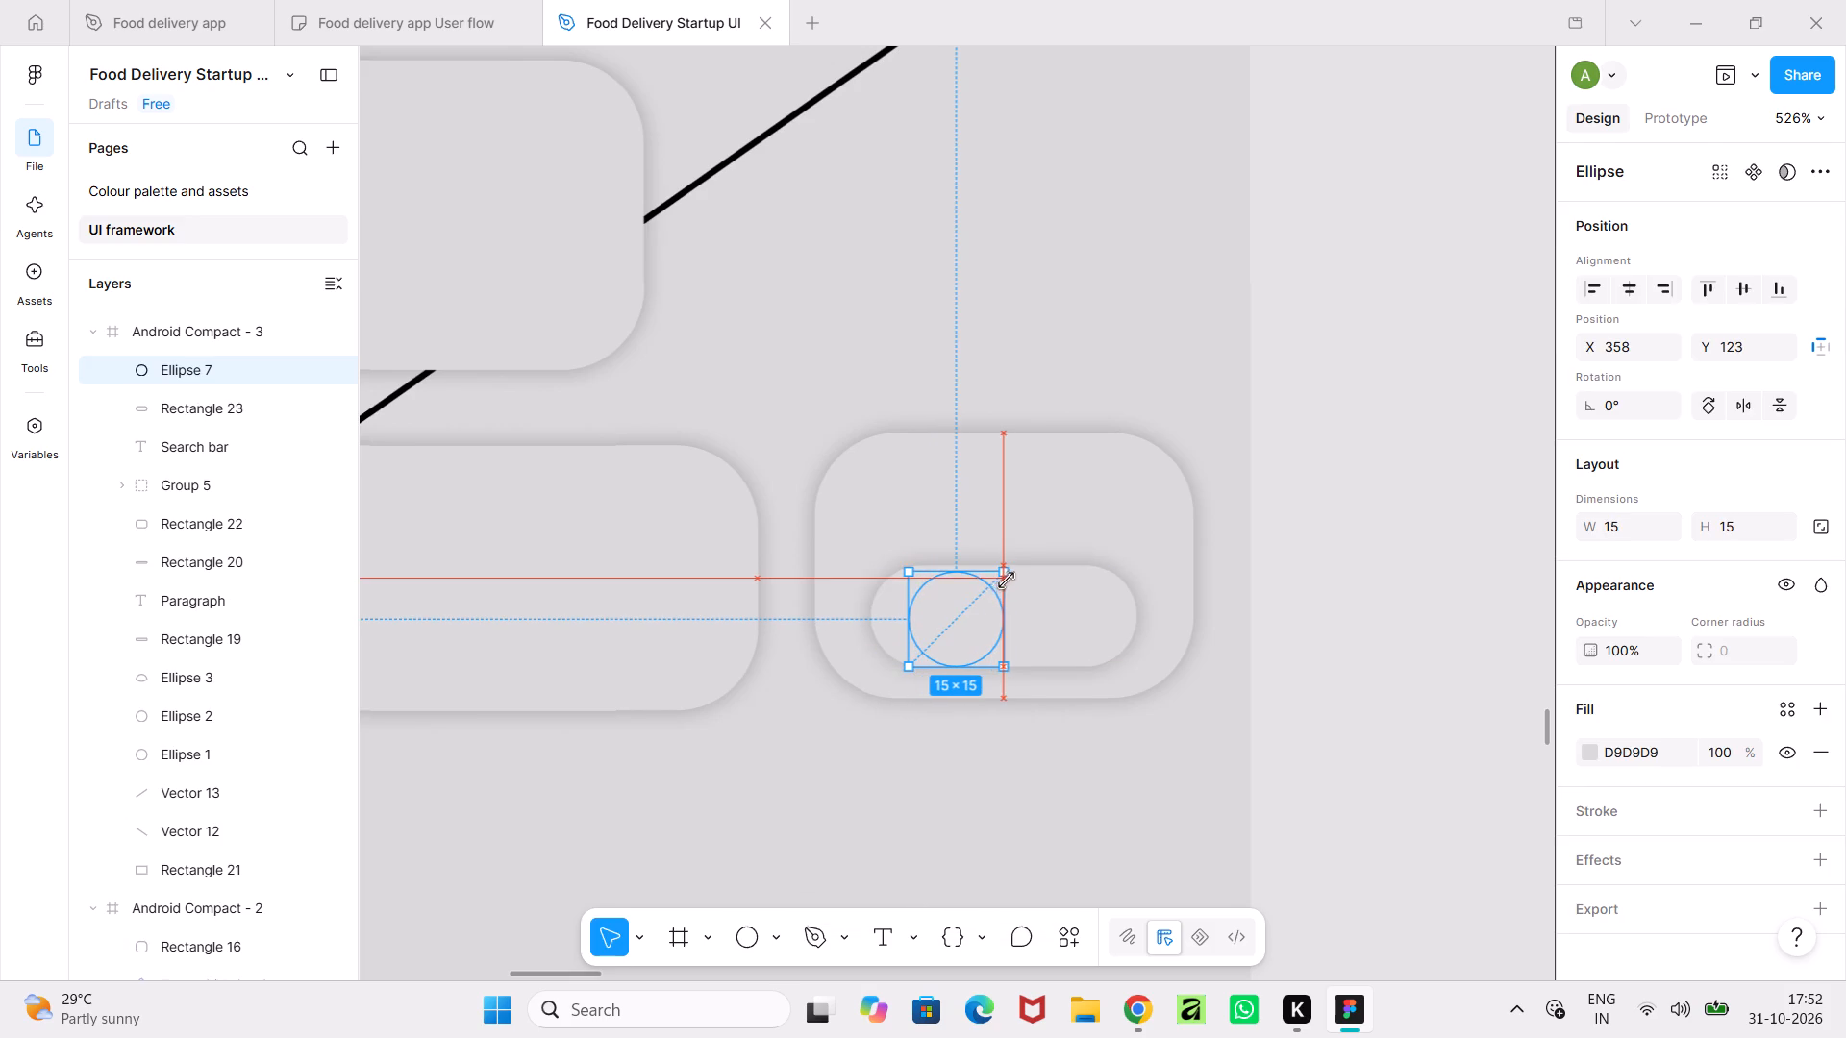
left_click_drag(1007, 581, 1012, 578, "shift")
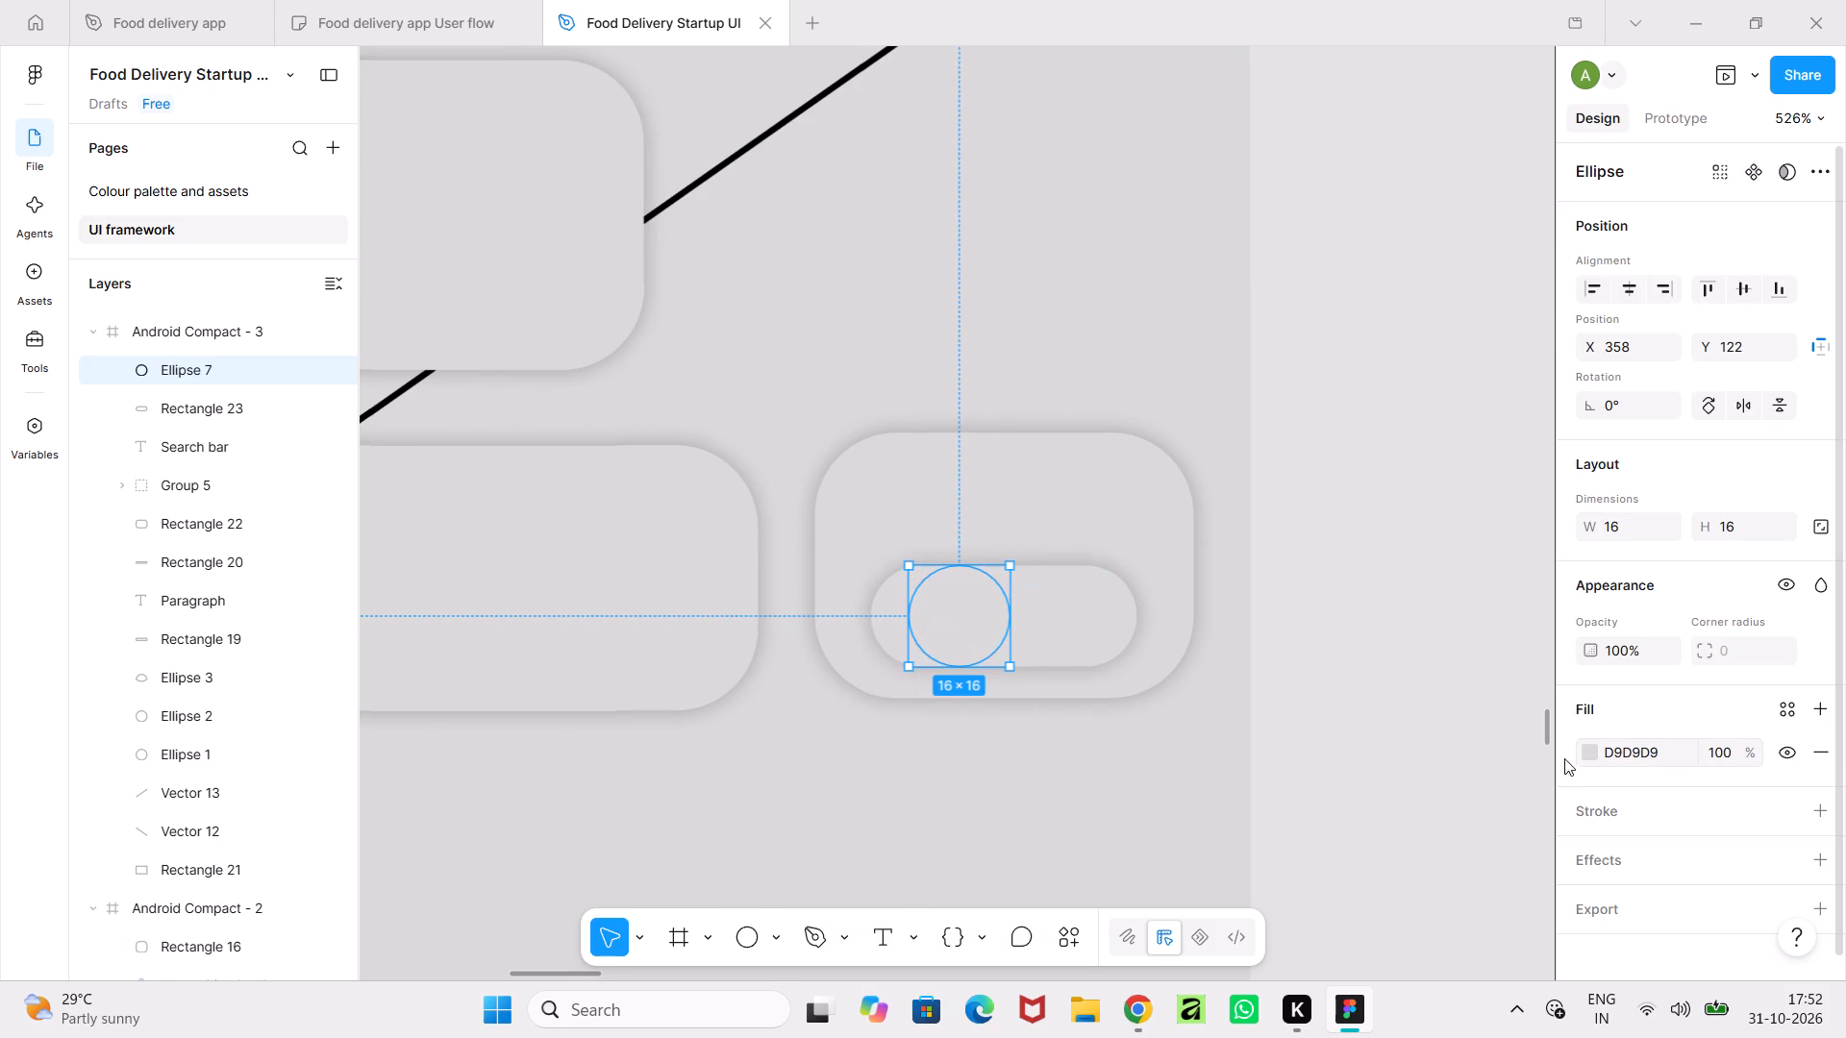
Fill the circle inside the pill with white FFFFFF and move it flush against the pill's left end at X 352, Y 122.
left_click(1588, 751)
left_click_drag(1309, 585, 1253, 406)
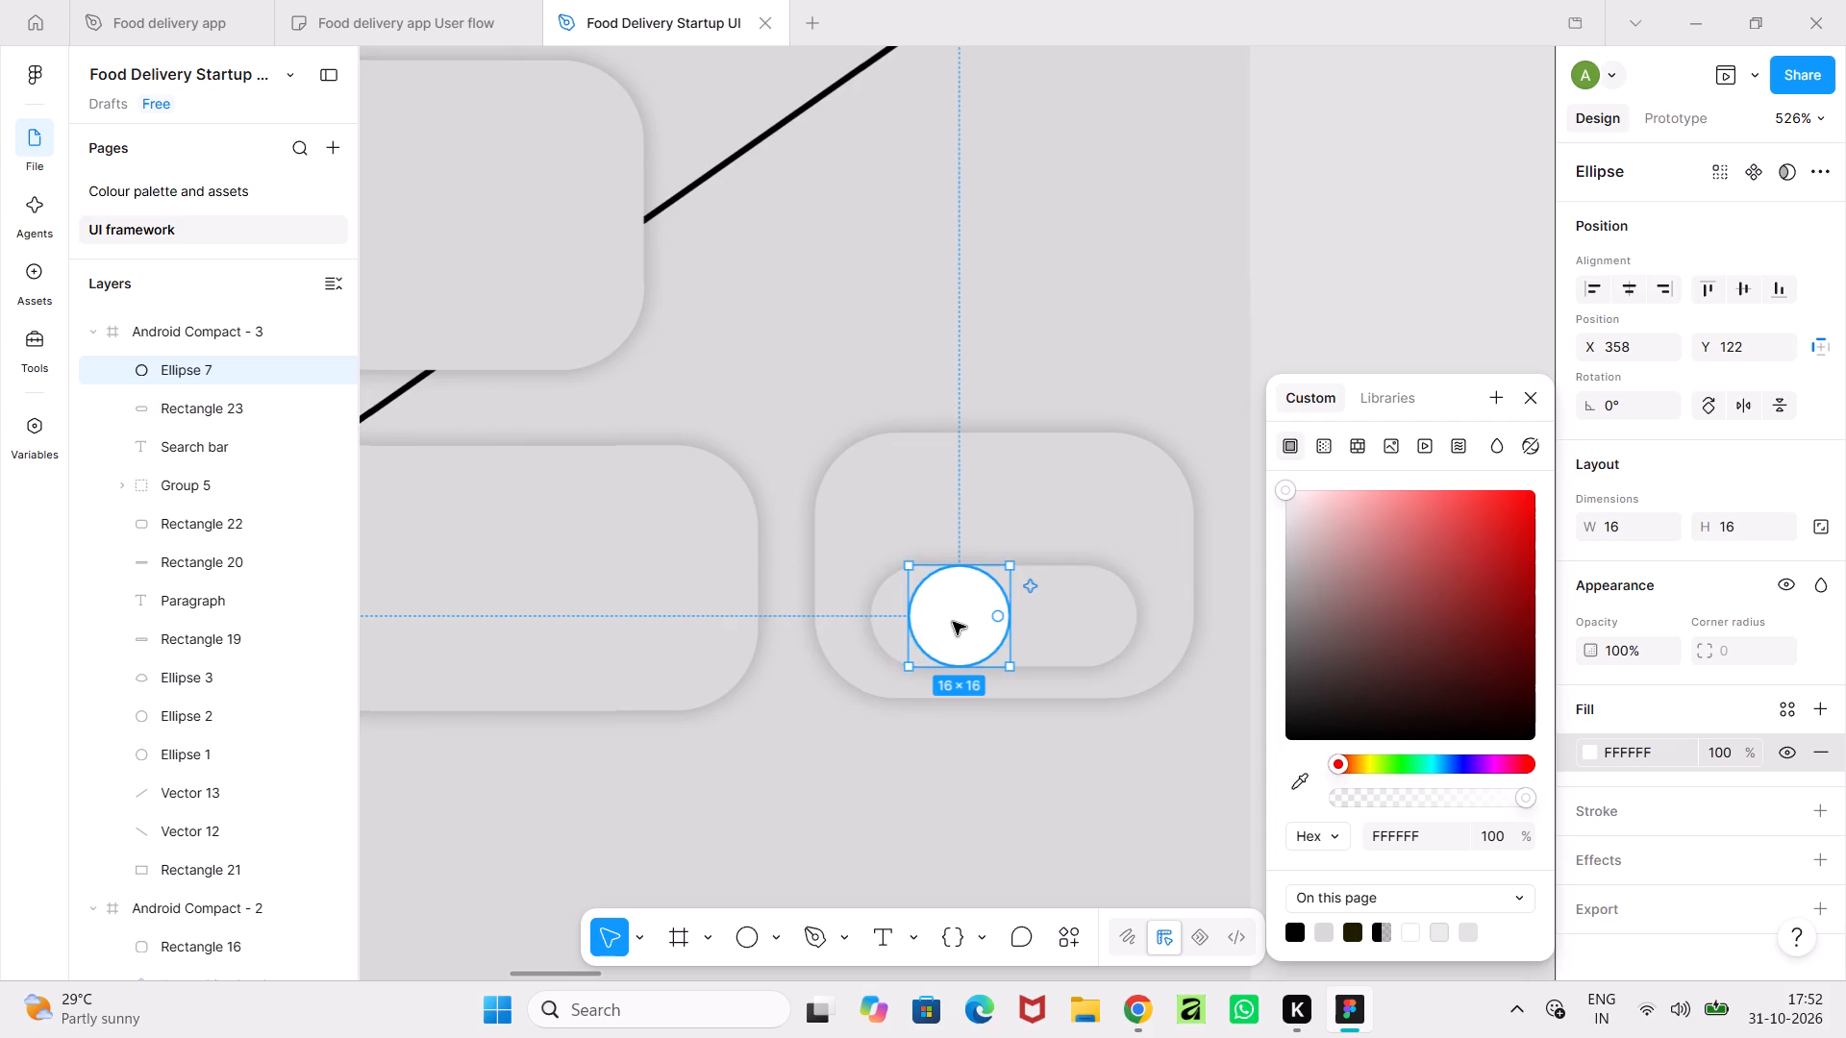
left_click_drag(953, 622, 914, 625)
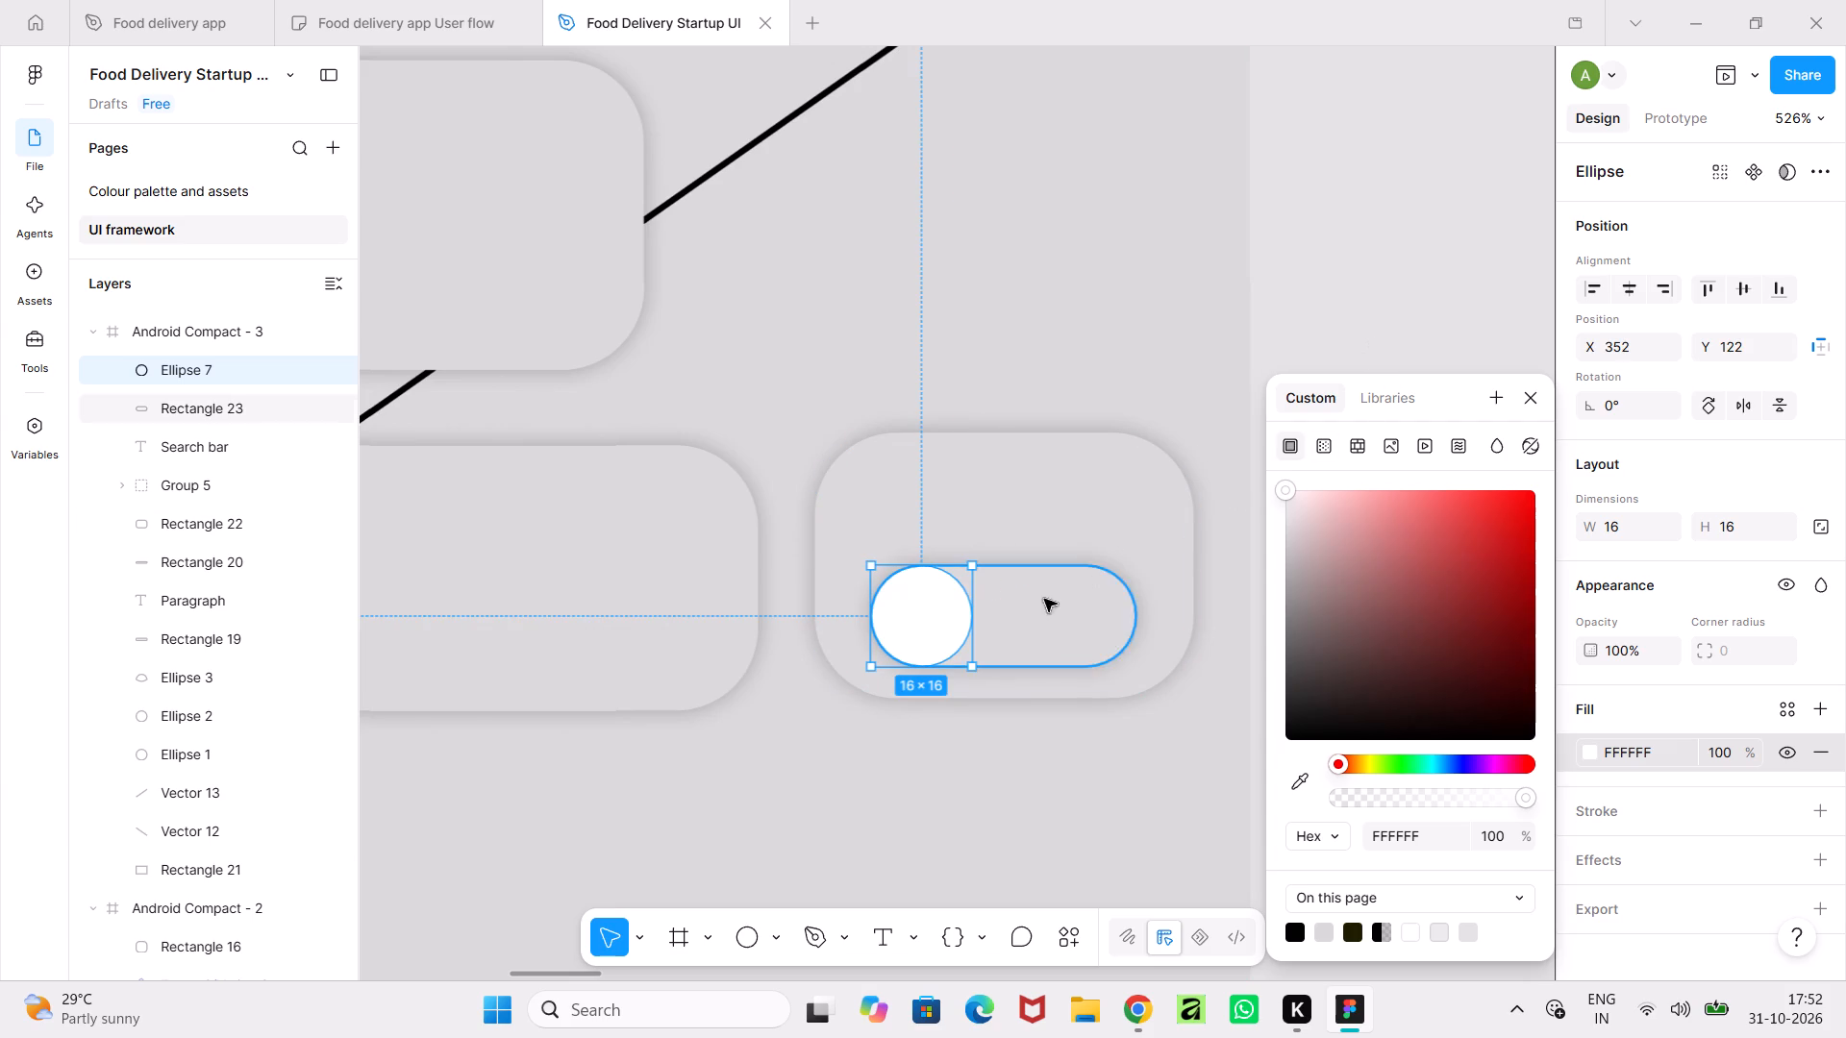
Shorten the pill to 32 × 16, using a temporary copy of the circle beside the original as a width guide, and delete the copy.
key("ctrl+c")
key("ctrl+v")
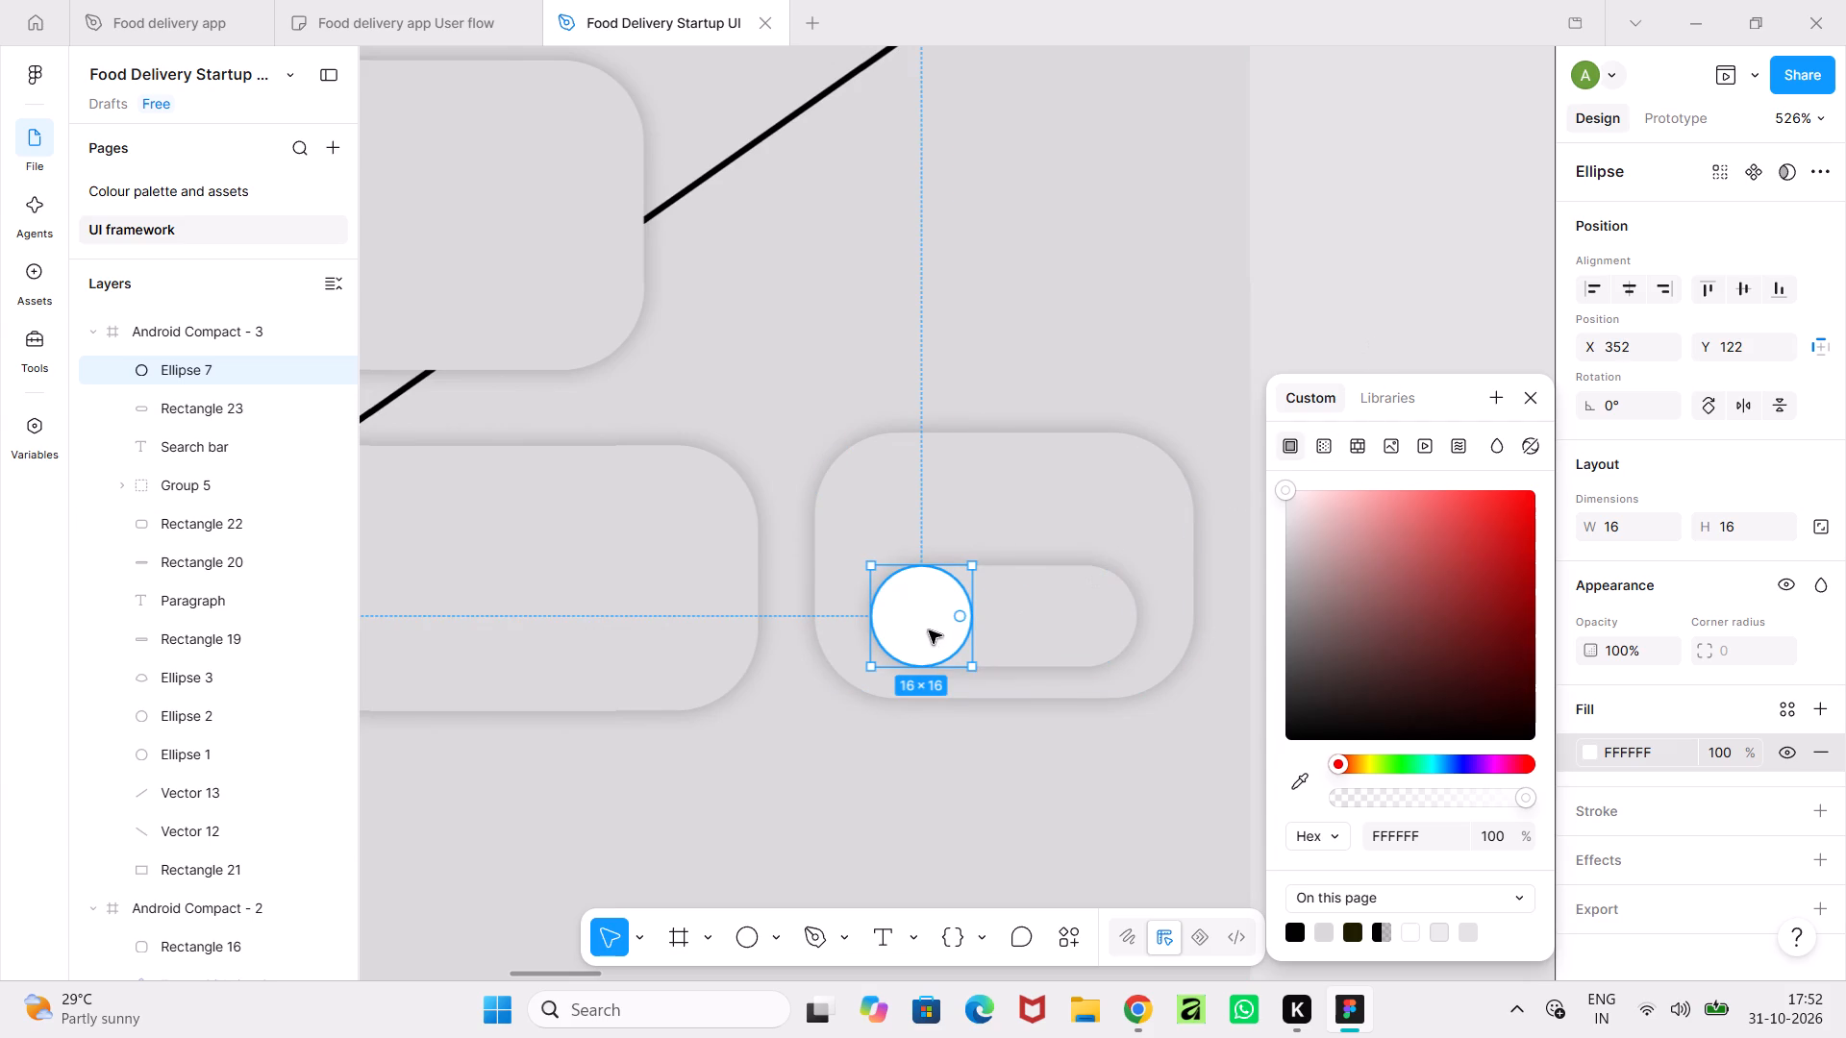
left_click_drag(929, 630, 1031, 627, "shift")
left_click(1107, 626)
left_click_drag(1144, 623, 1130, 623, "shift")
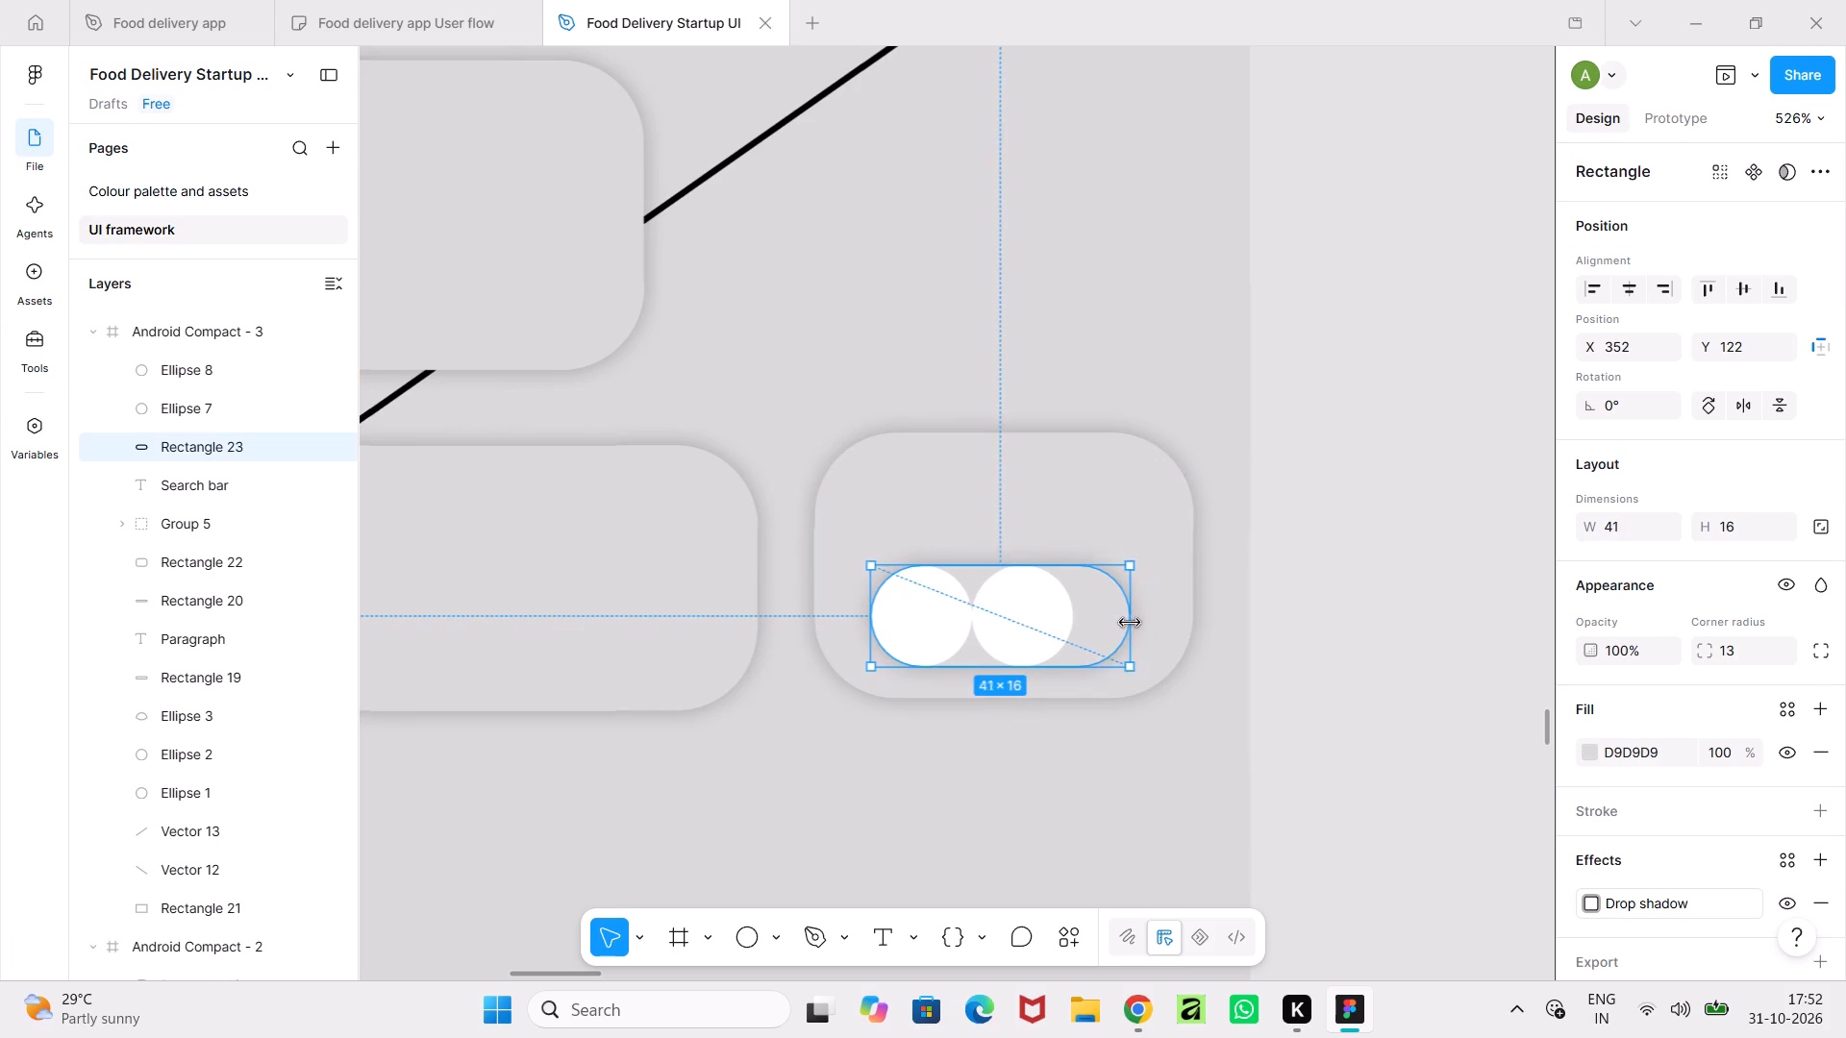
left_click_drag(1130, 623, 1101, 623, "shift")
key("ctrl+z")
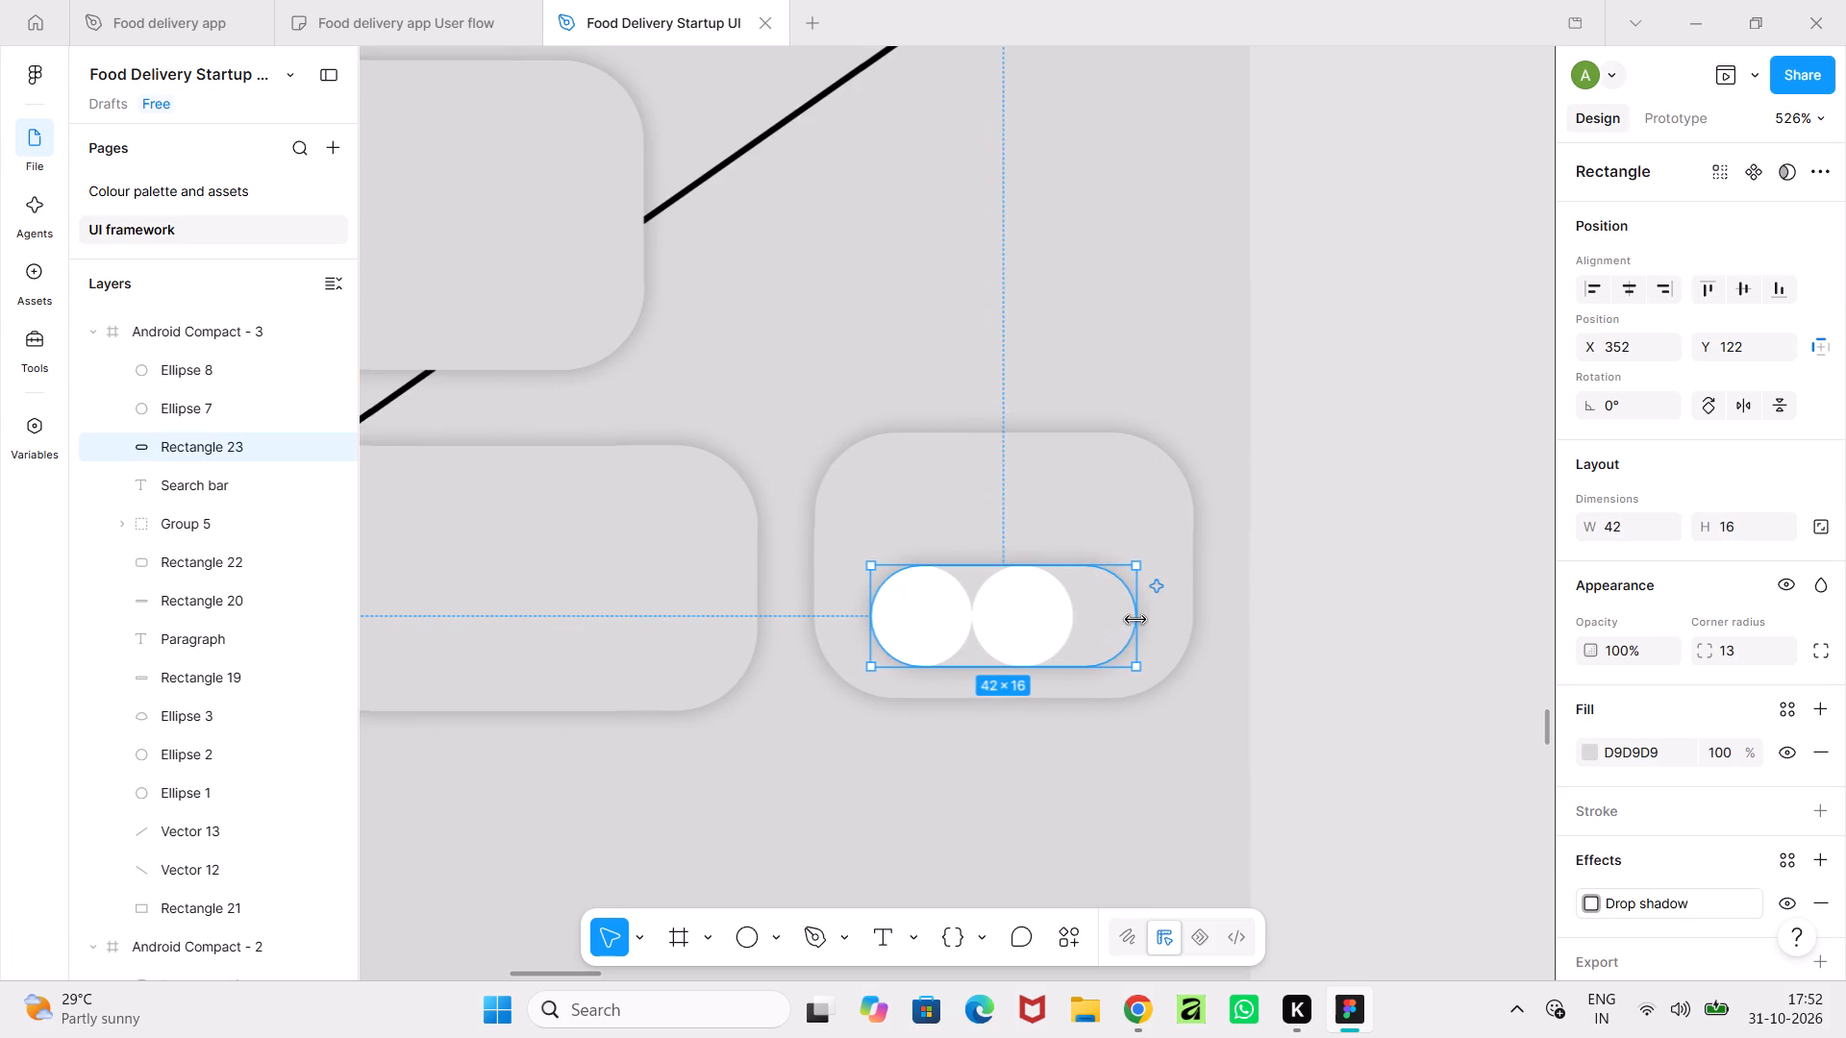
left_click_drag(1135, 620, 1073, 620)
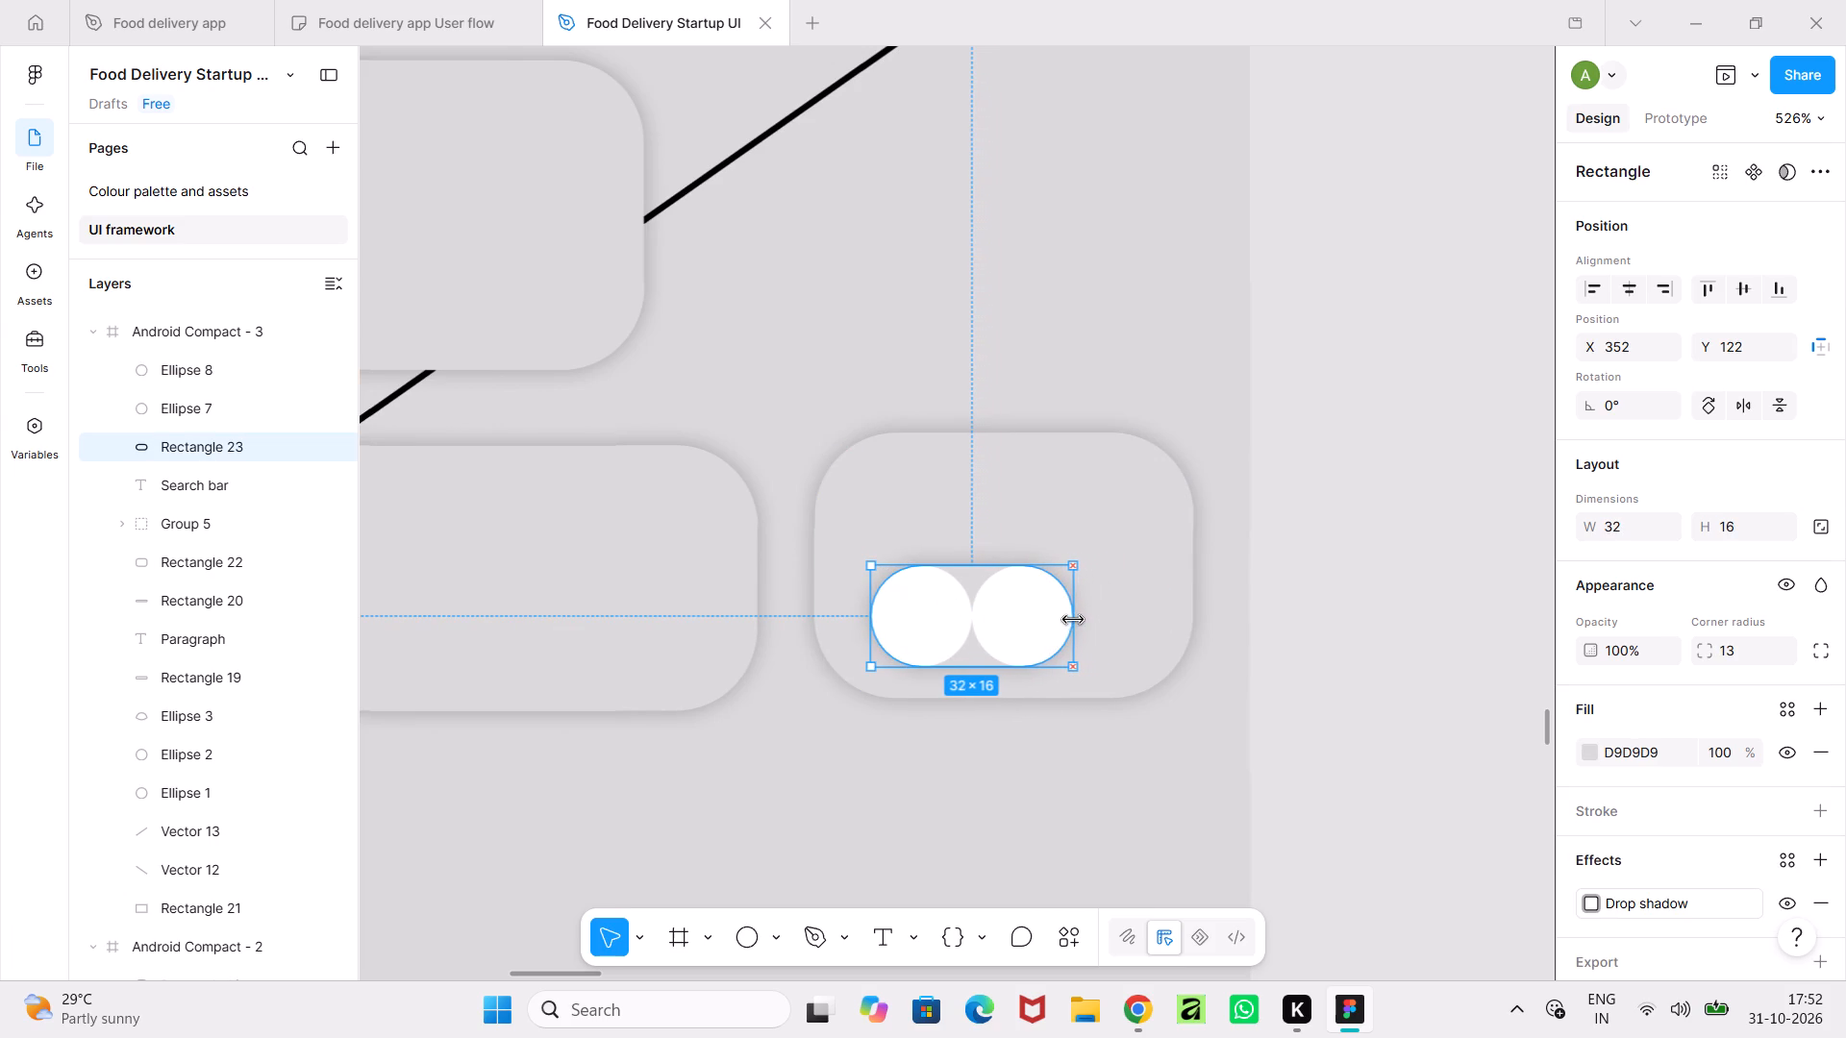
left_click(1036, 621)
key("Delete")
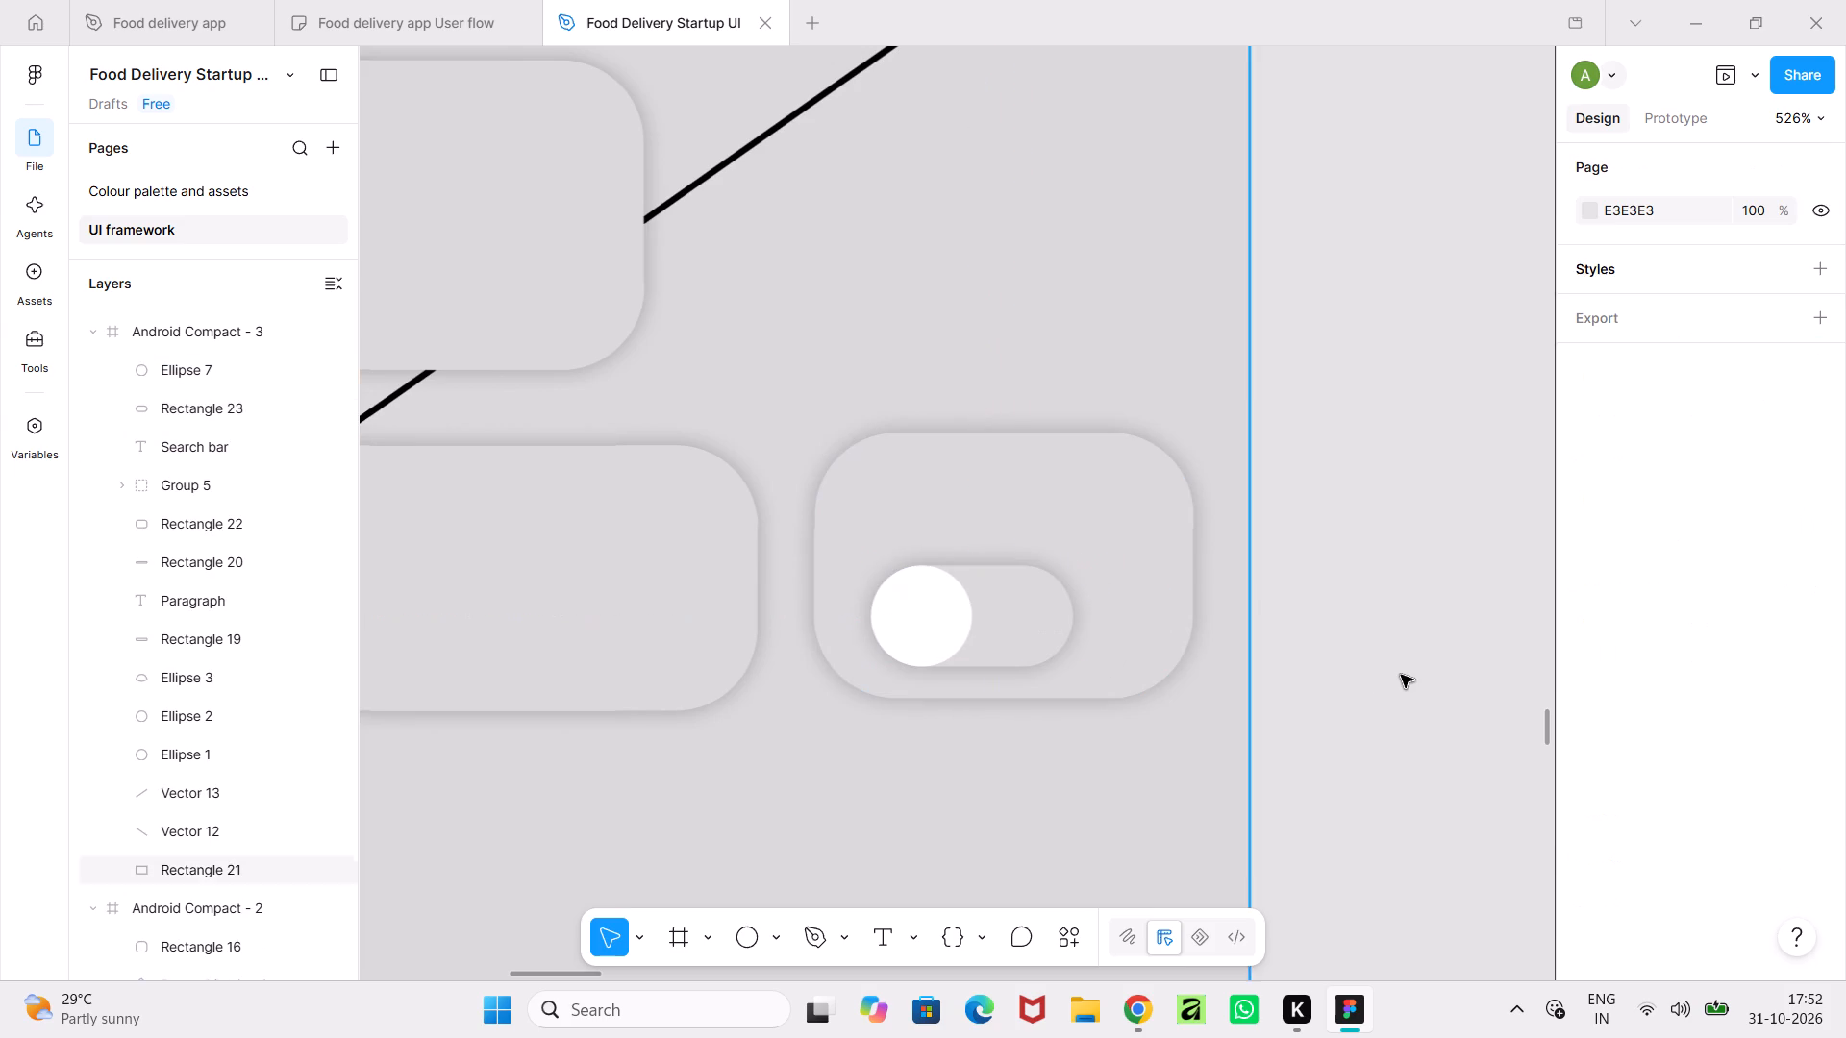
left_click(1404, 674, "ctrl")
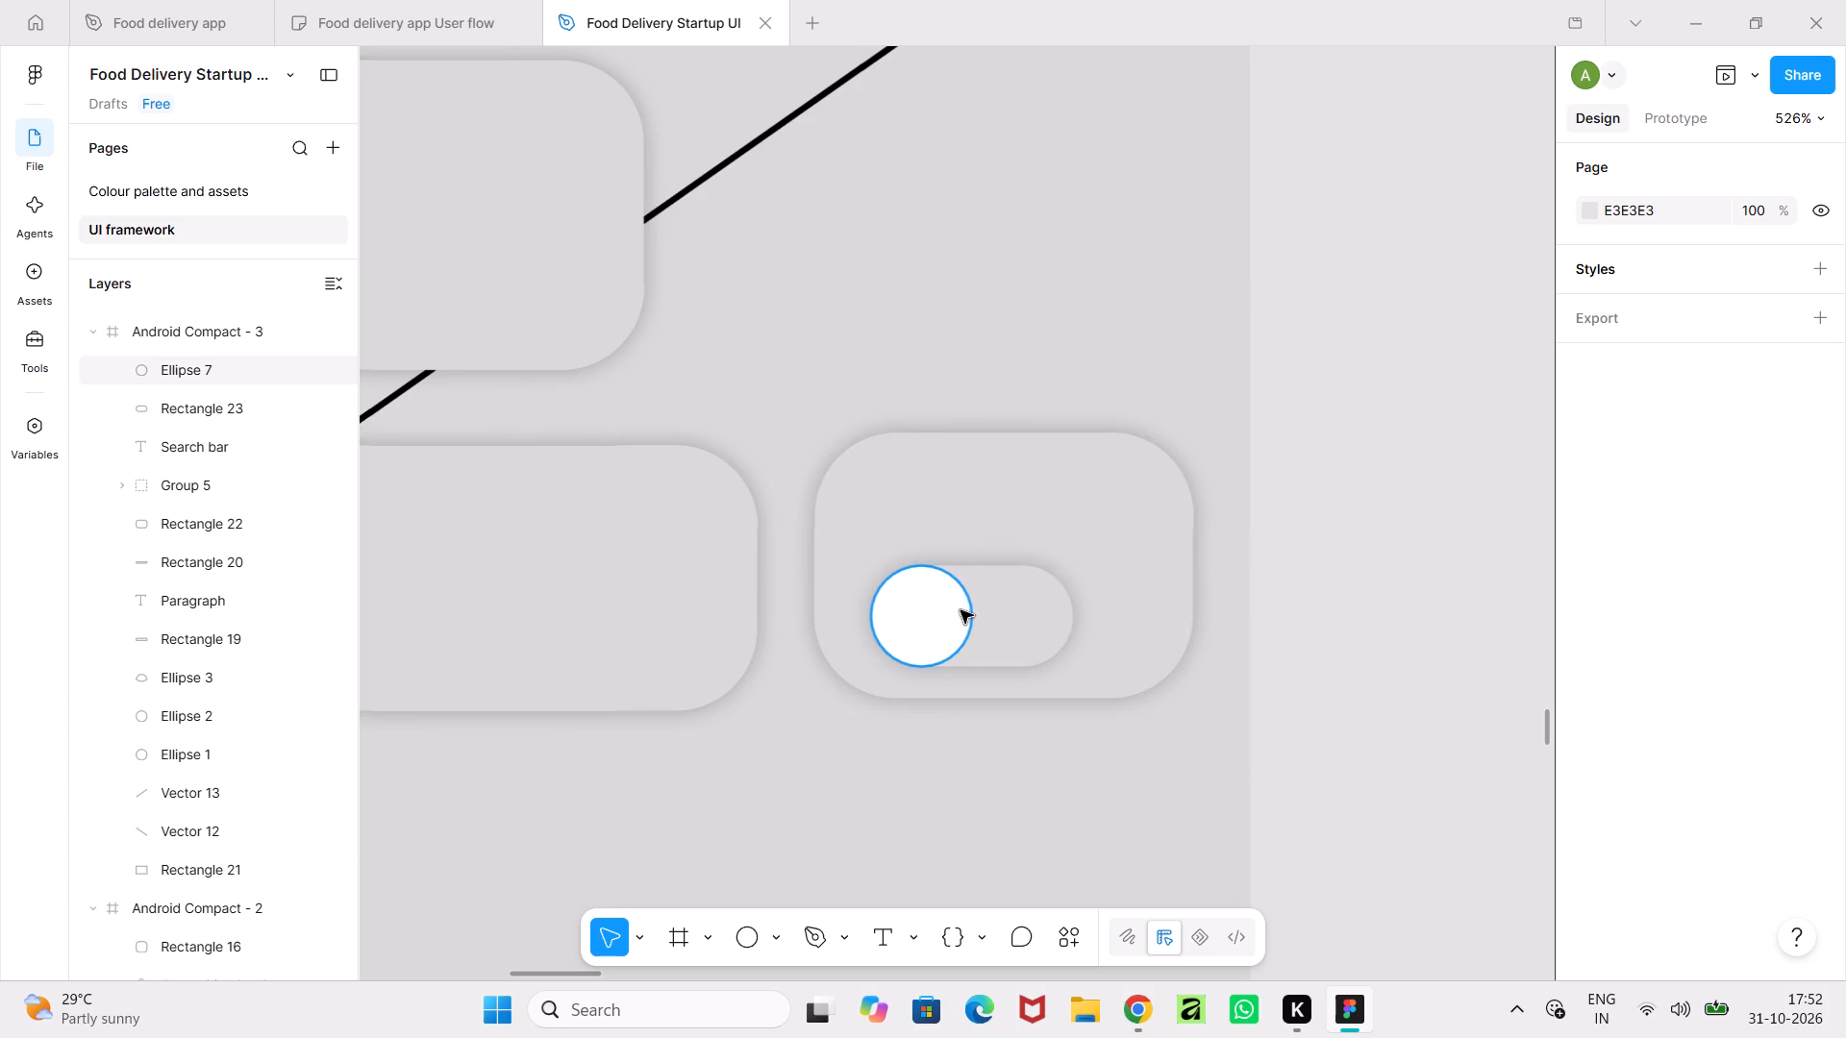
Change the toggle circle's fill to black 000000.
left_click(960, 610)
left_click(1588, 751)
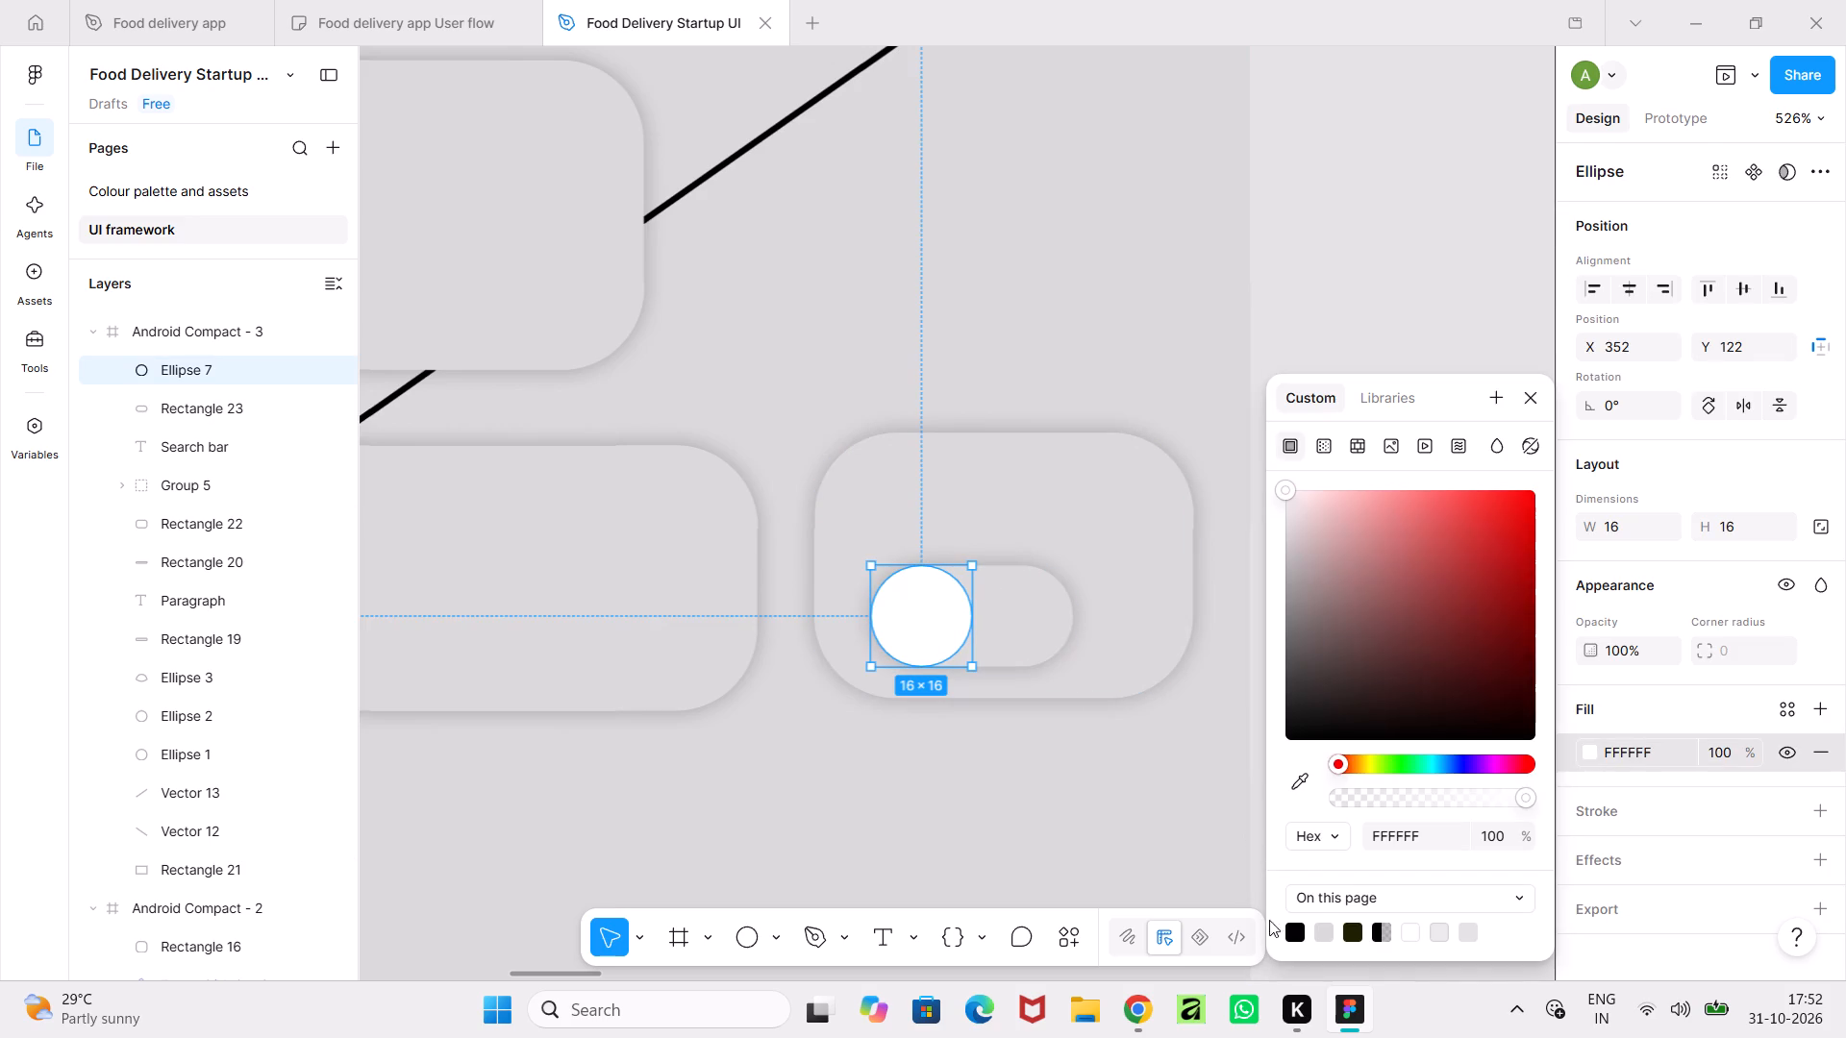
left_click(1294, 926)
left_click(1535, 399)
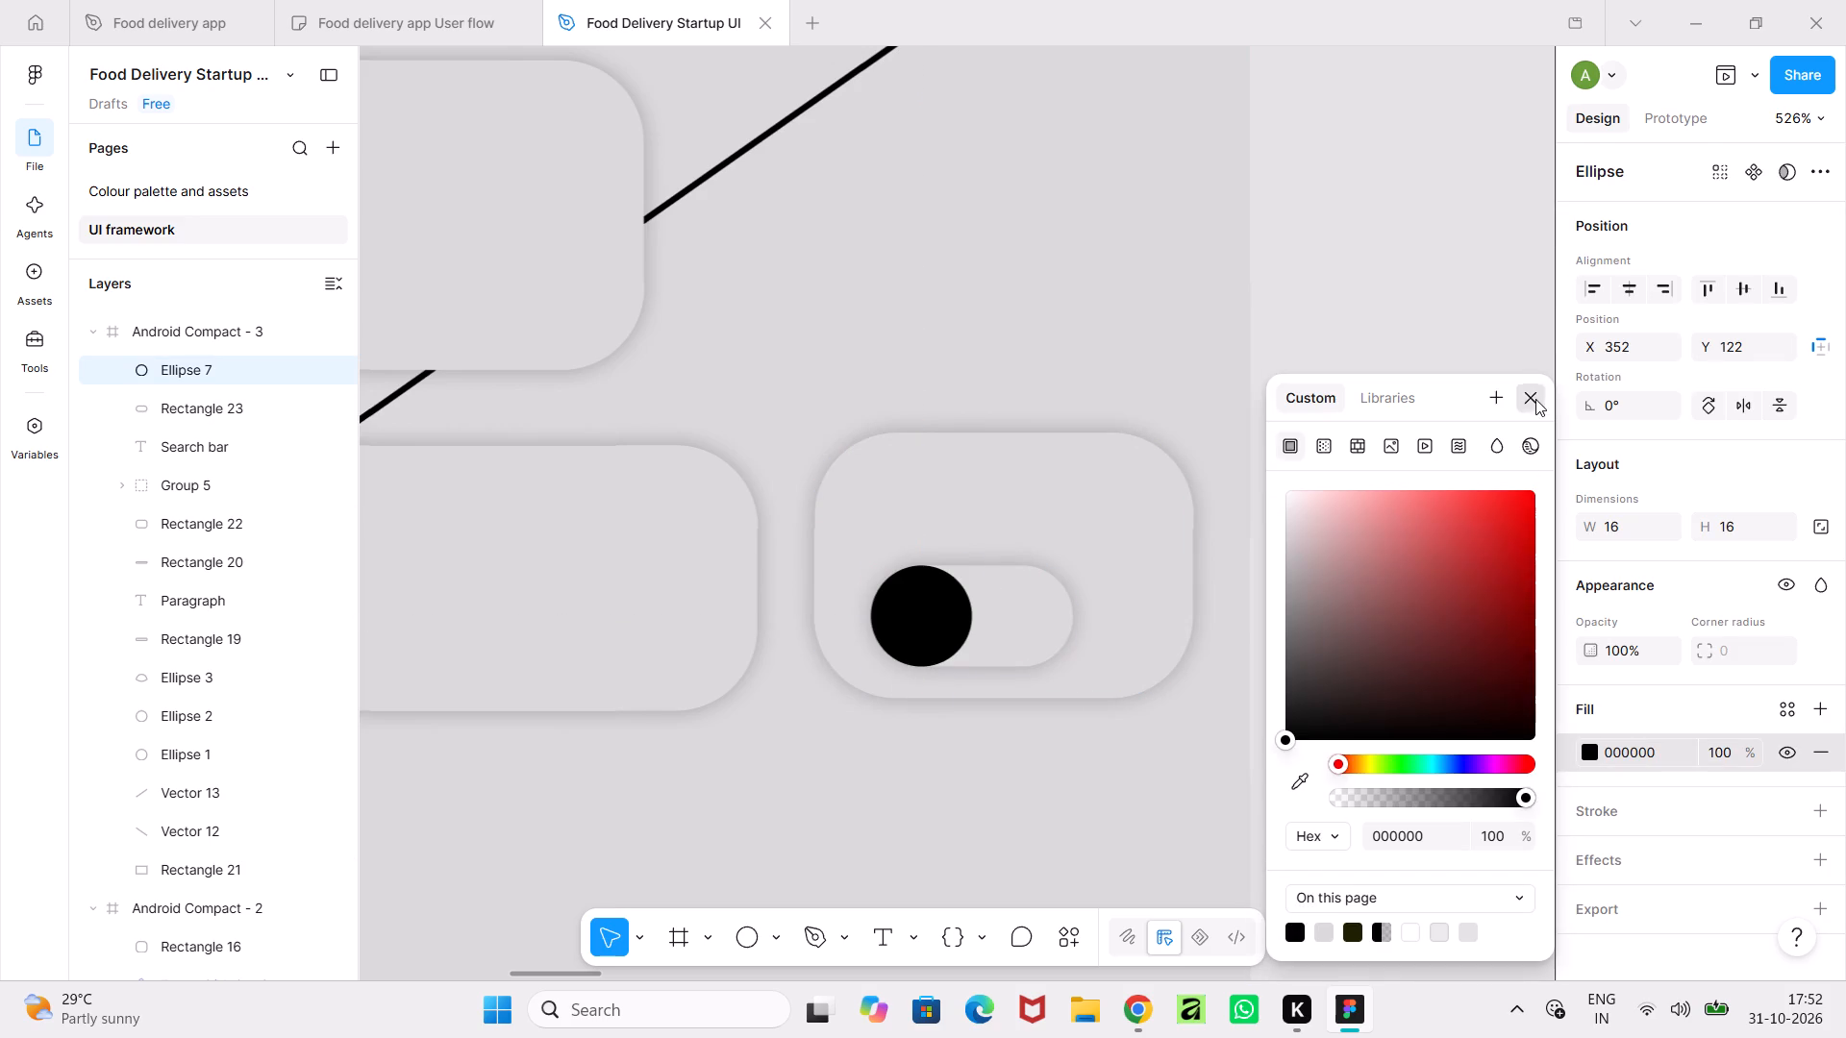
Move the pill and its circle together slightly right, towards the middle of the rounded box beside the search bar.
left_click(1018, 612, "shift")
left_click_drag(1009, 626, 1041, 632)
left_click(1421, 669)
Examine the Android Compact - 3 header with its toggle and compare the screen with the onboarding frames above it.
scroll(1421, 669, "down", 17, "ctrl")
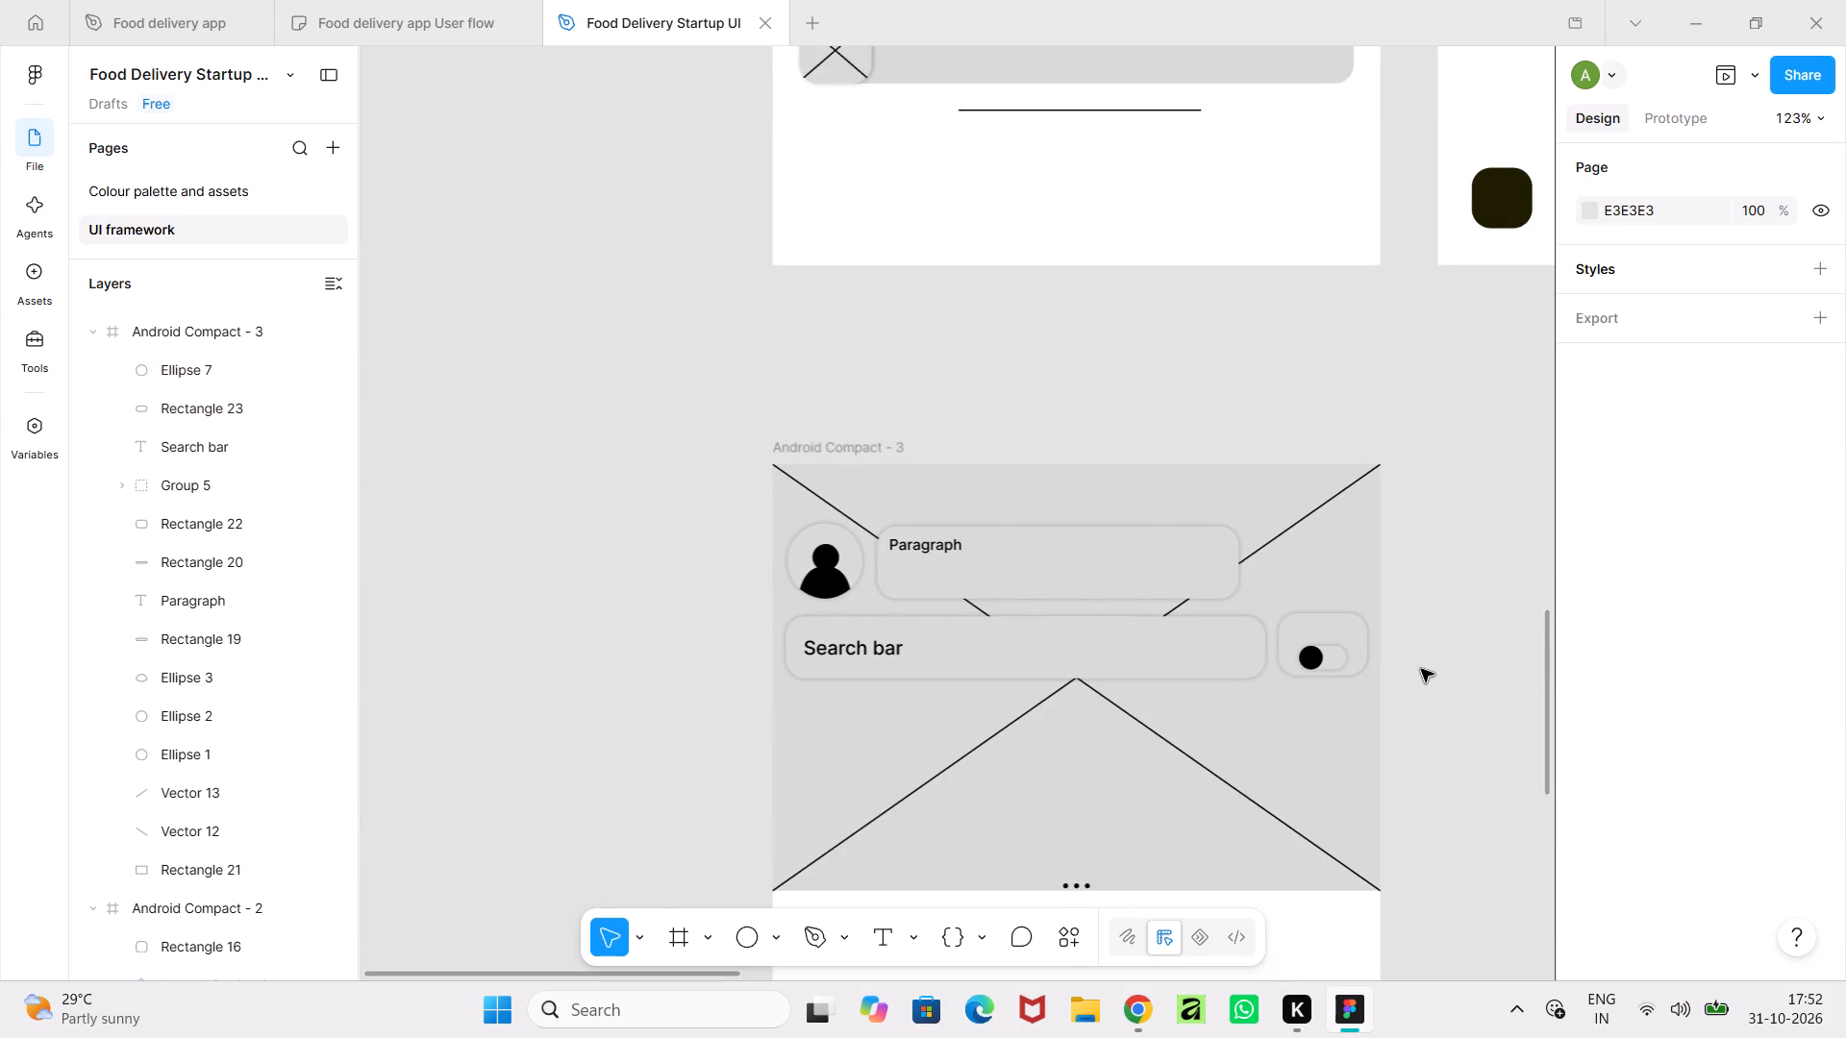
scroll(1421, 669, "up", 1, "ctrl")
scroll(1421, 669, "down", 4, "ctrl")
middle_click_drag(1421, 669, 1180, 412)
scroll(1180, 411, "down", 2, "ctrl")
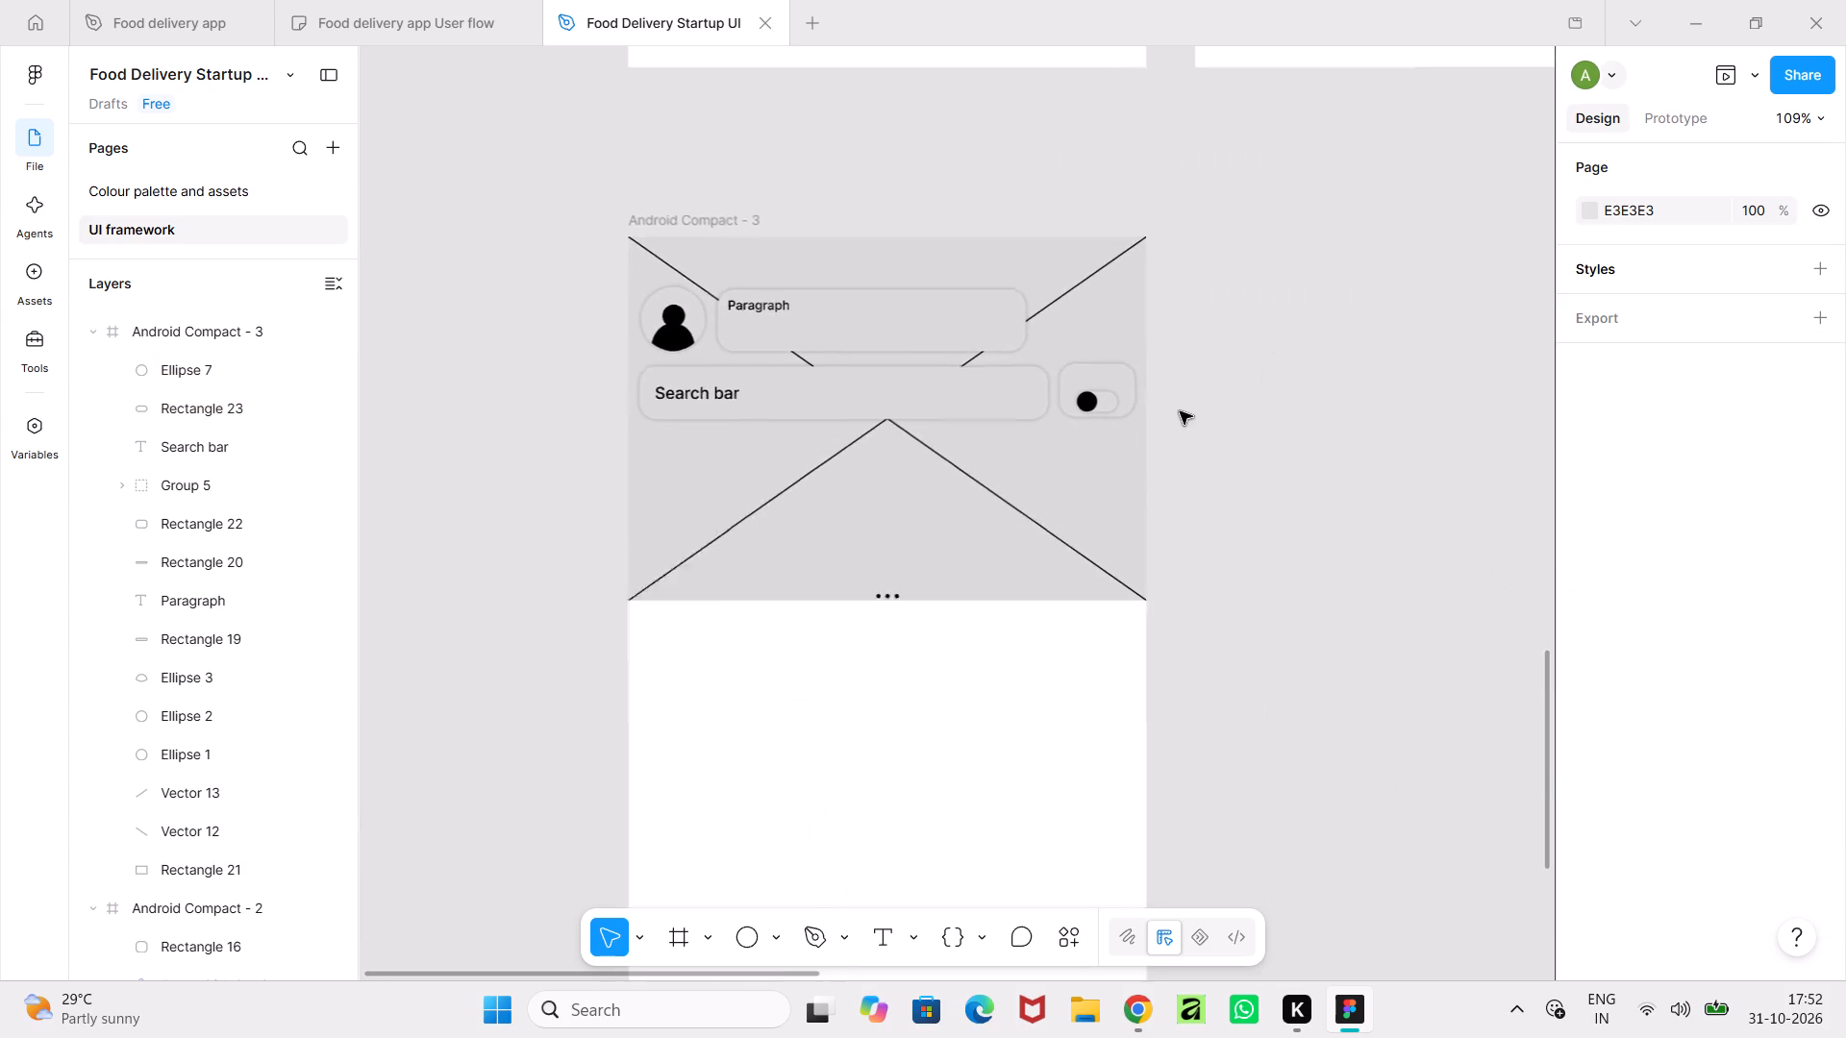
scroll(1180, 411, "down", 5, "ctrl")
scroll(1179, 413, "up", 5, "ctrl")
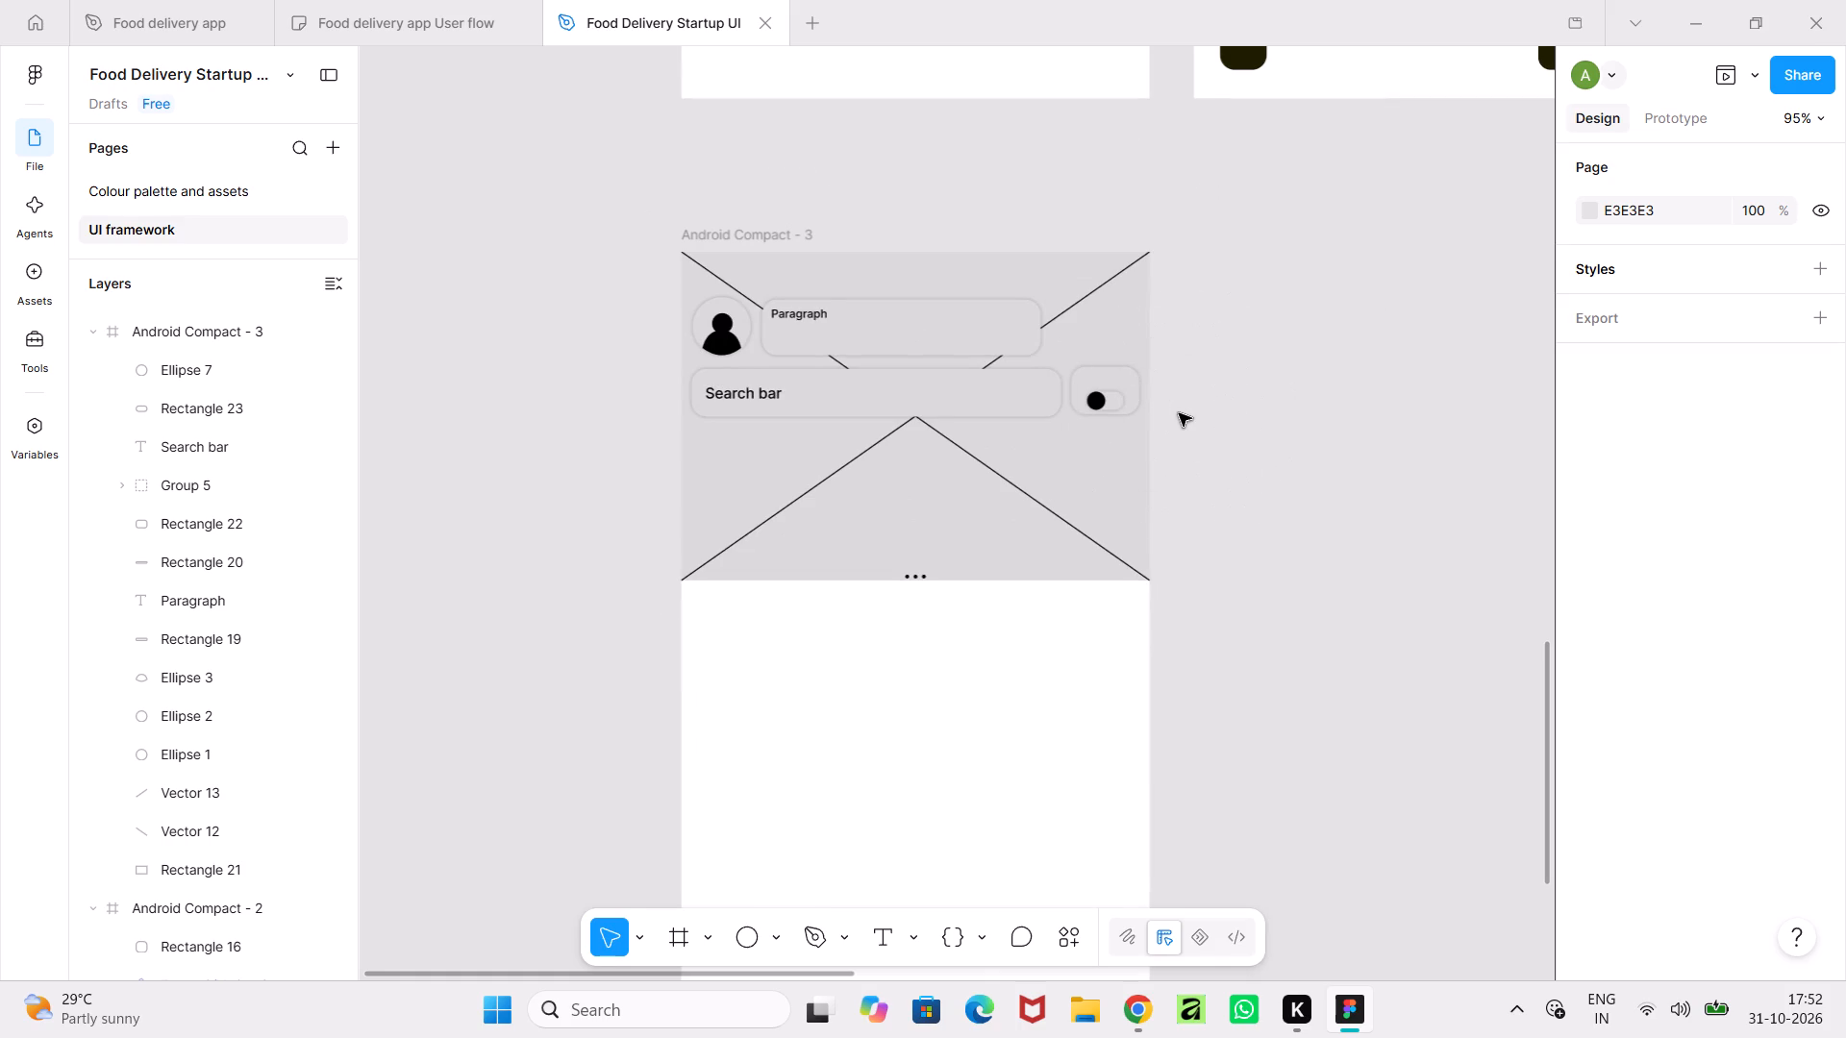
scroll(1217, 440, "down", 9, "ctrl")
middle_click_drag(1210, 515, 1076, 866)
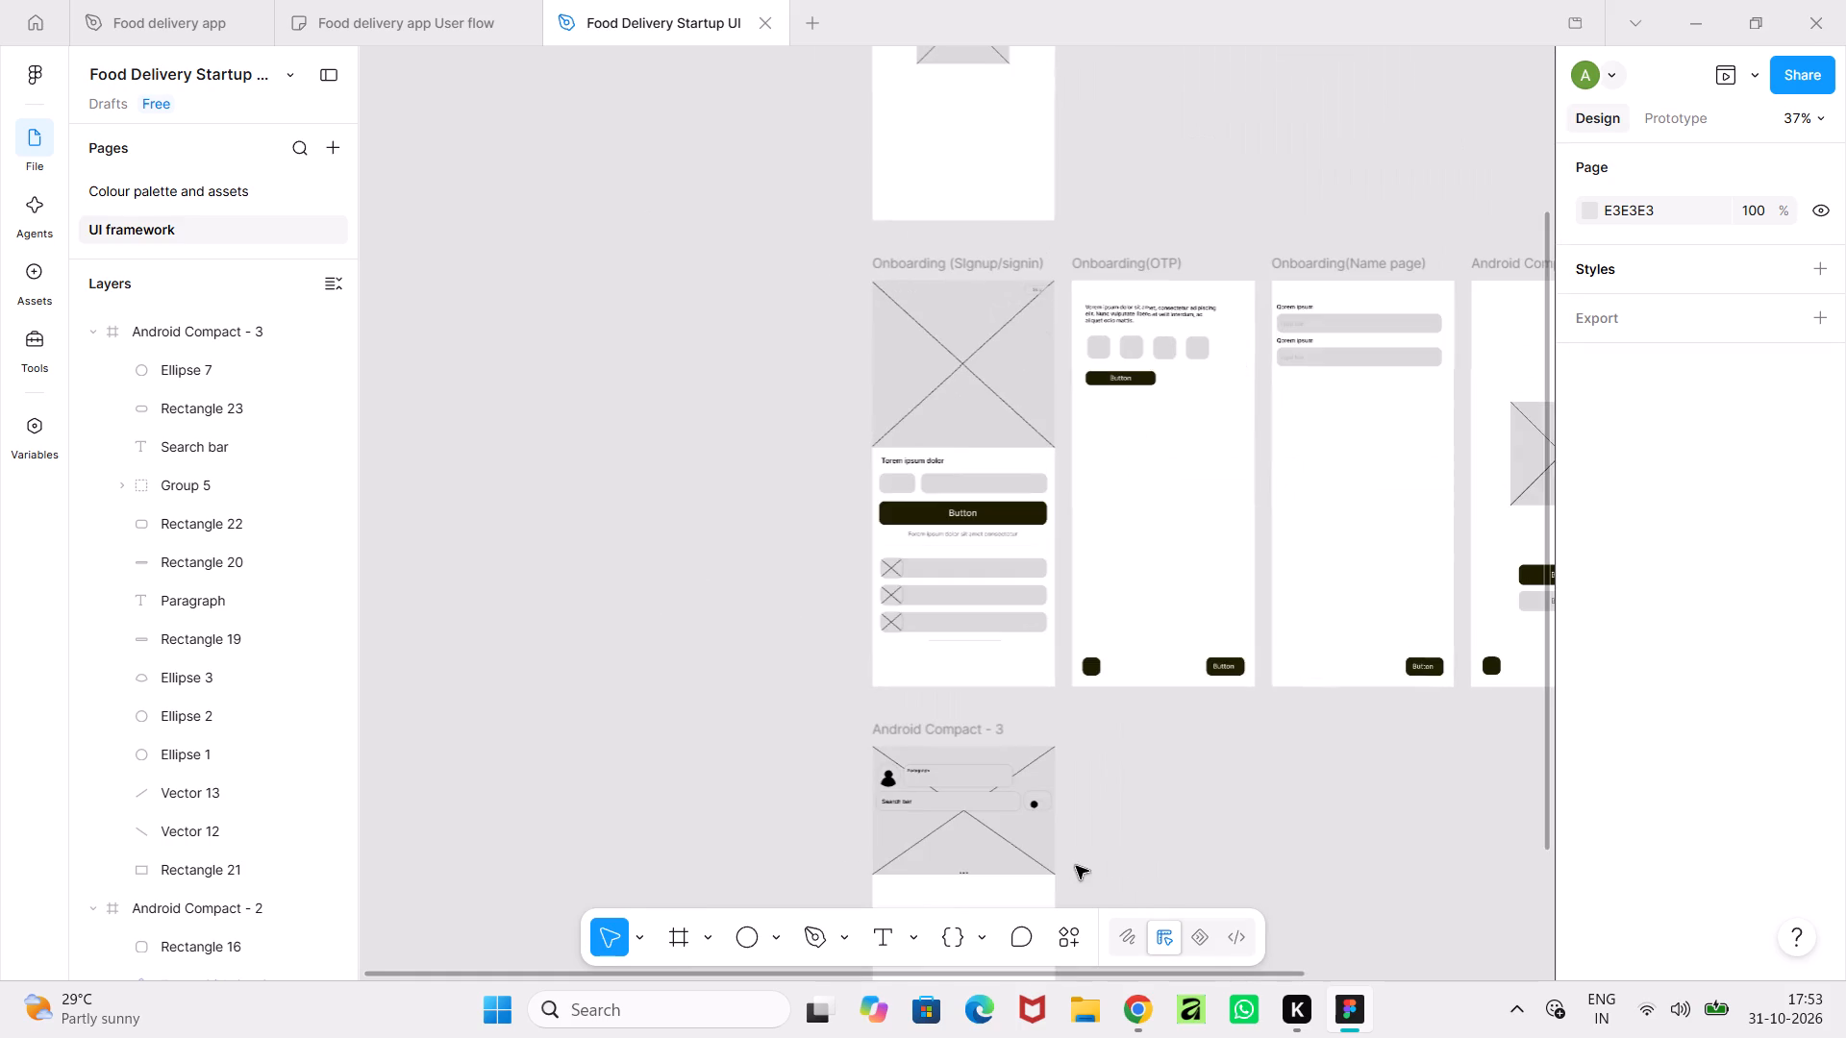
middle_click_drag(1141, 833, 930, 763)
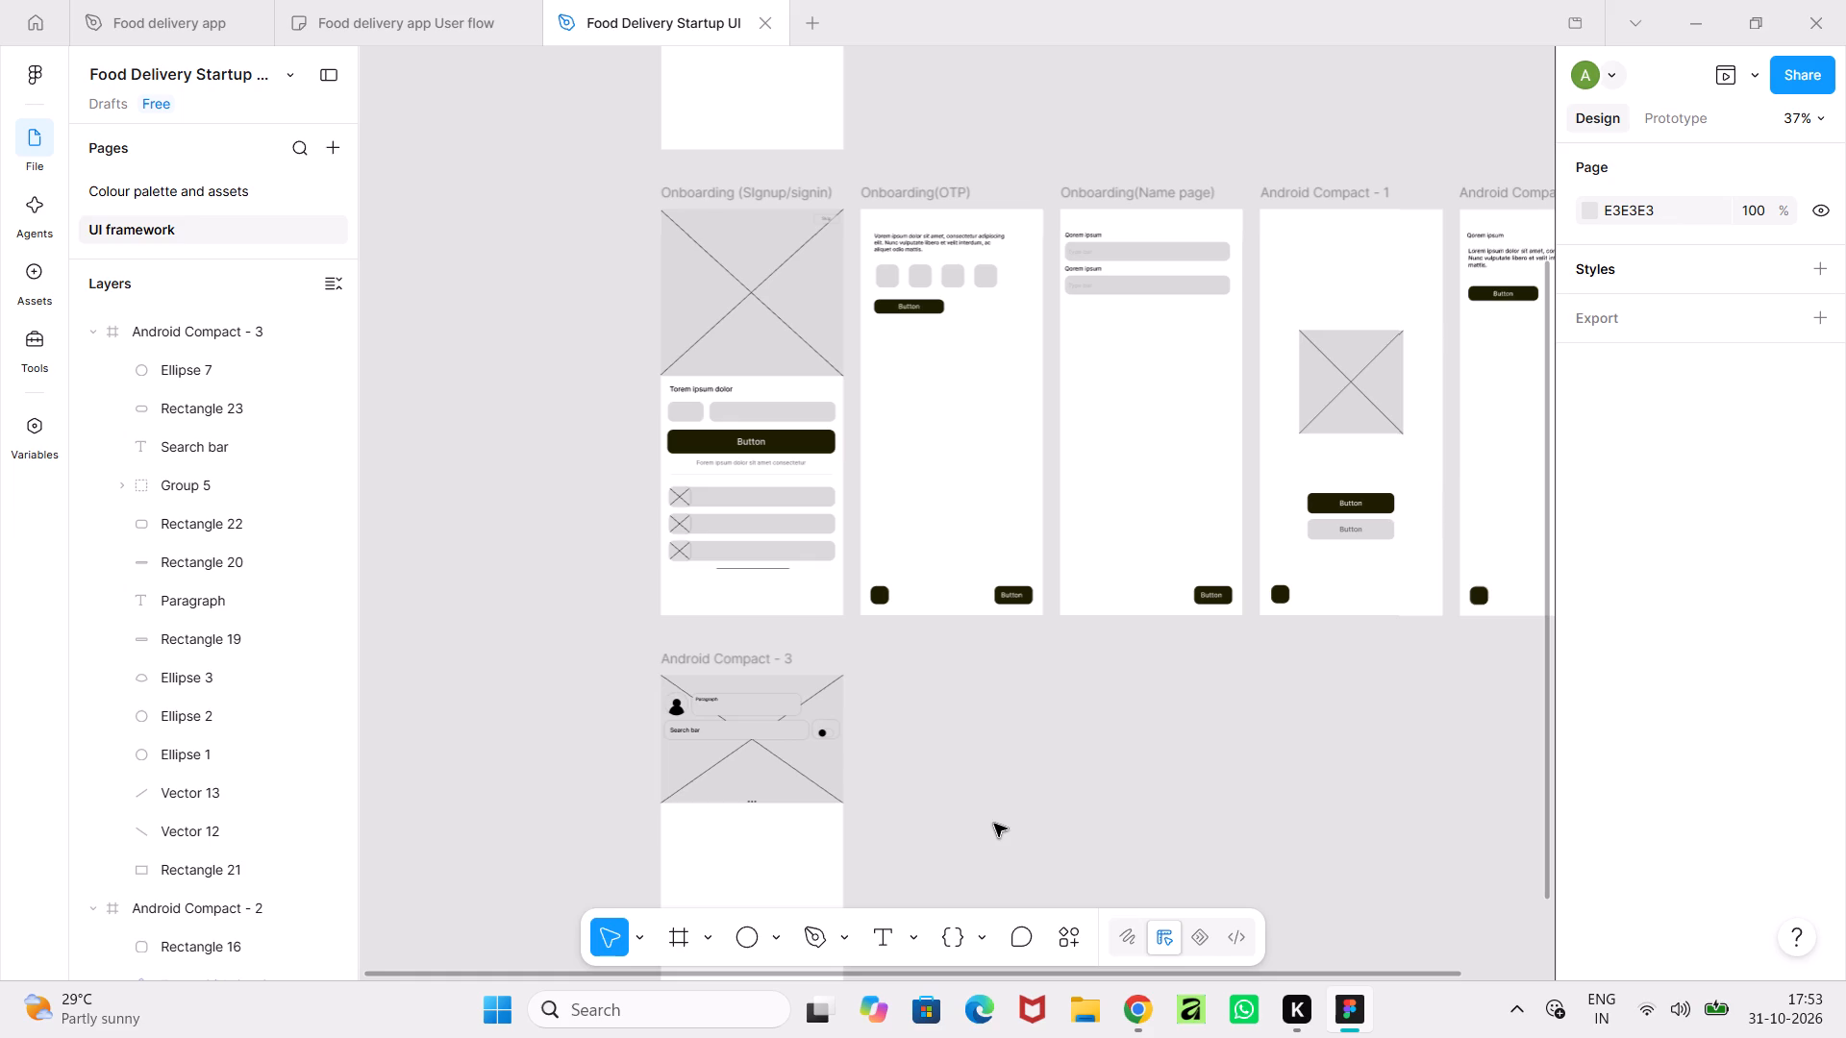
middle_click_drag(994, 824, 1093, 703)
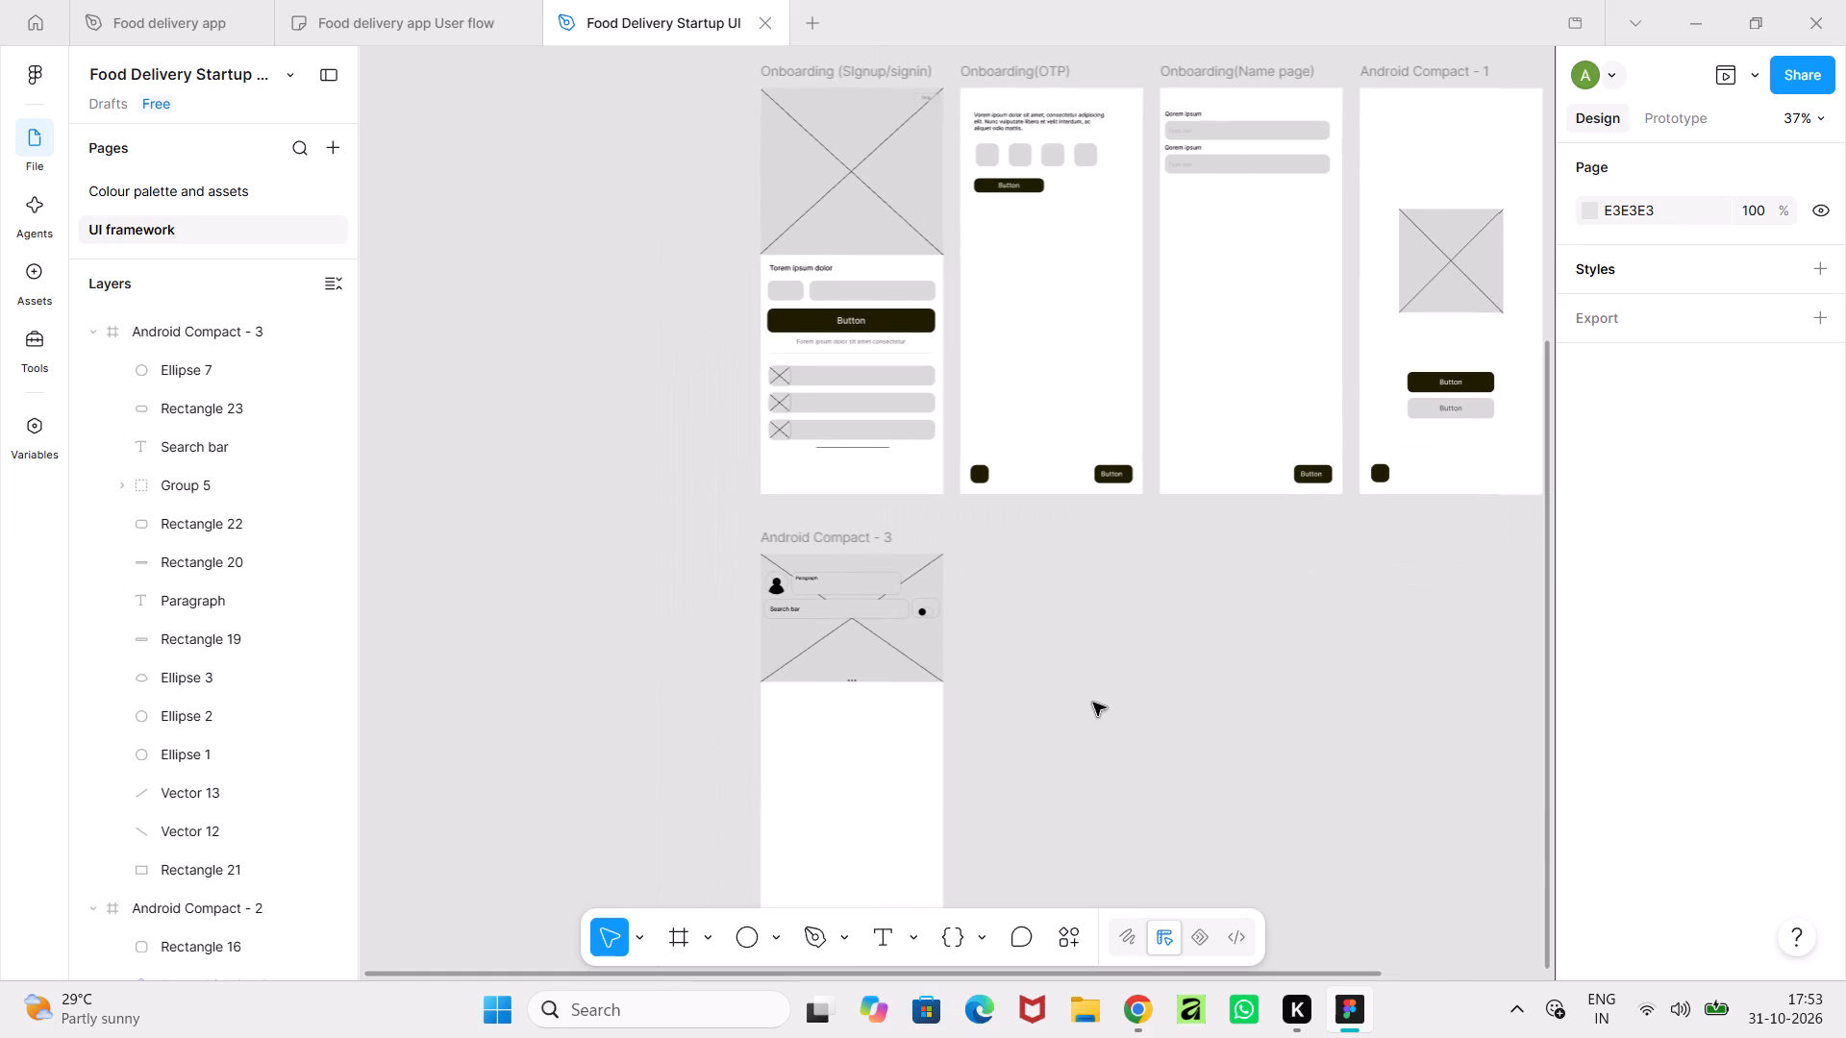
middle_click_drag(1092, 704, 1115, 550)
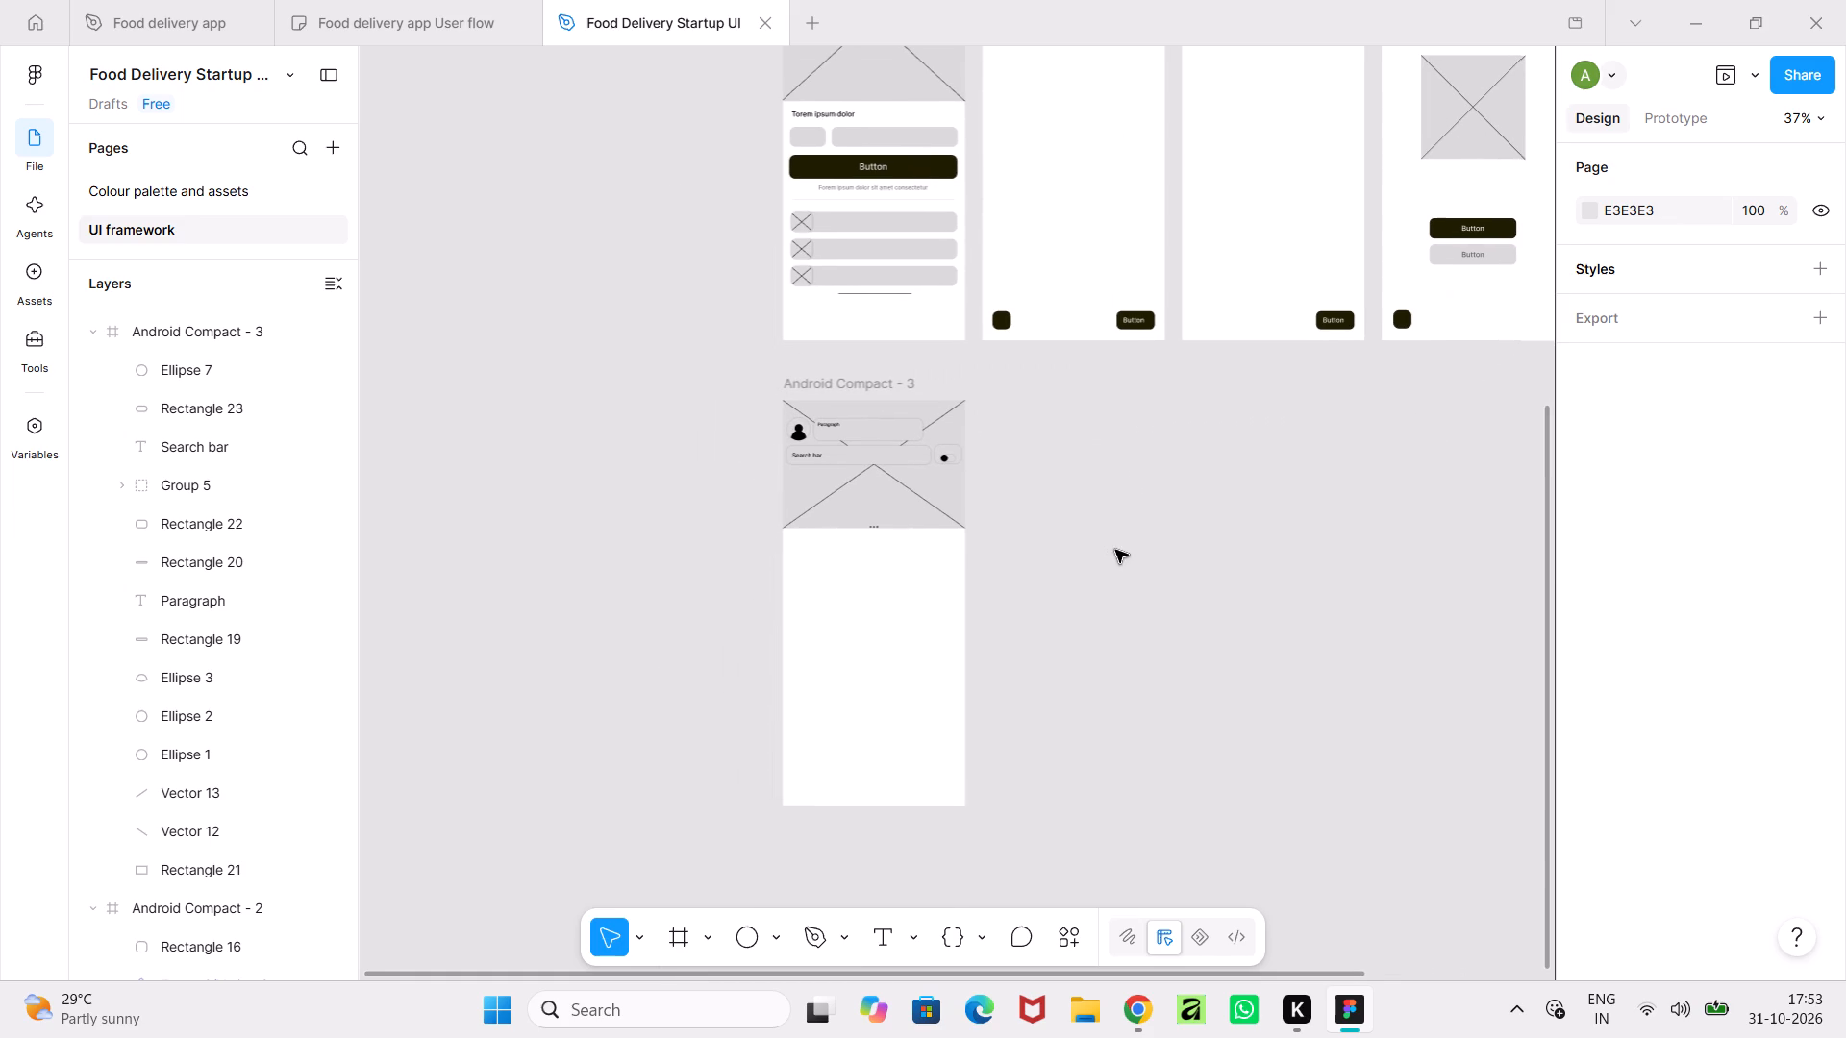
Start an ellipse in the blank white area just below Android Compact - 3's header image.
scroll(1039, 559, "up", 5, "ctrl")
middle_click_drag(1039, 559, 1092, 653)
scroll(518, 702, "up", 5, "ctrl")
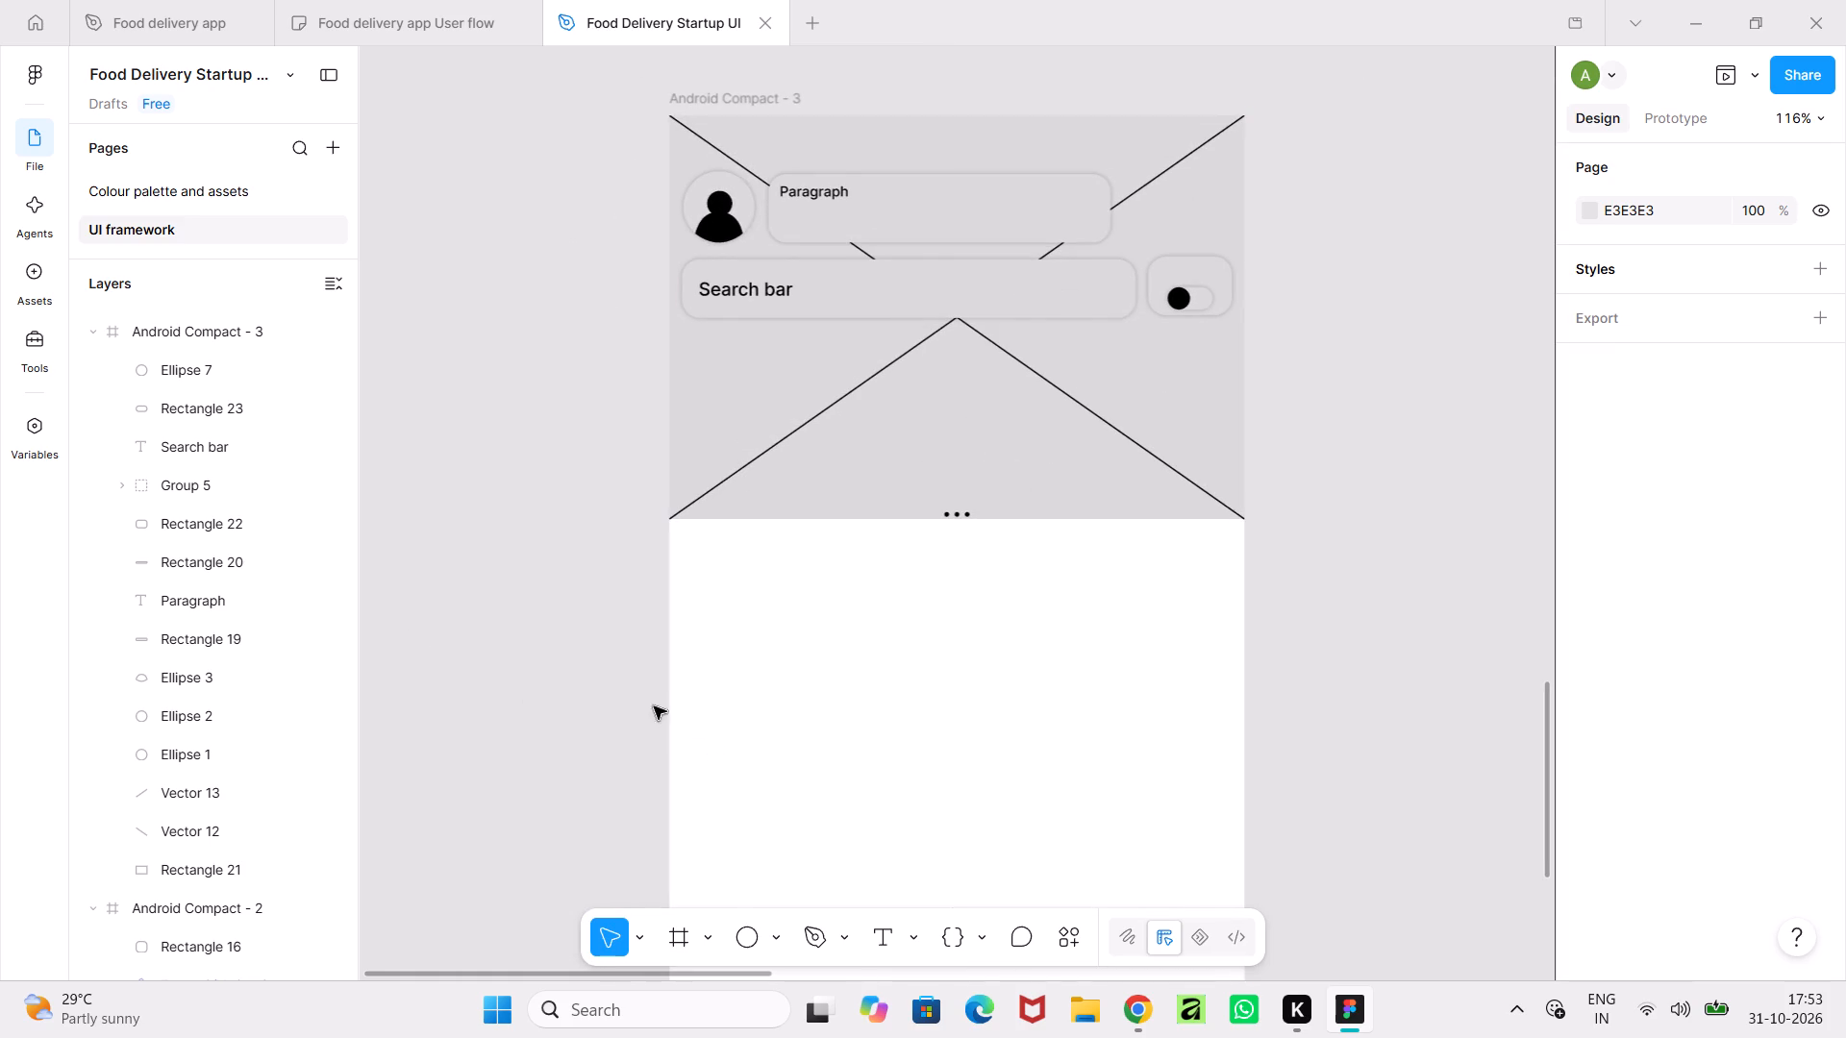
left_click(744, 939)
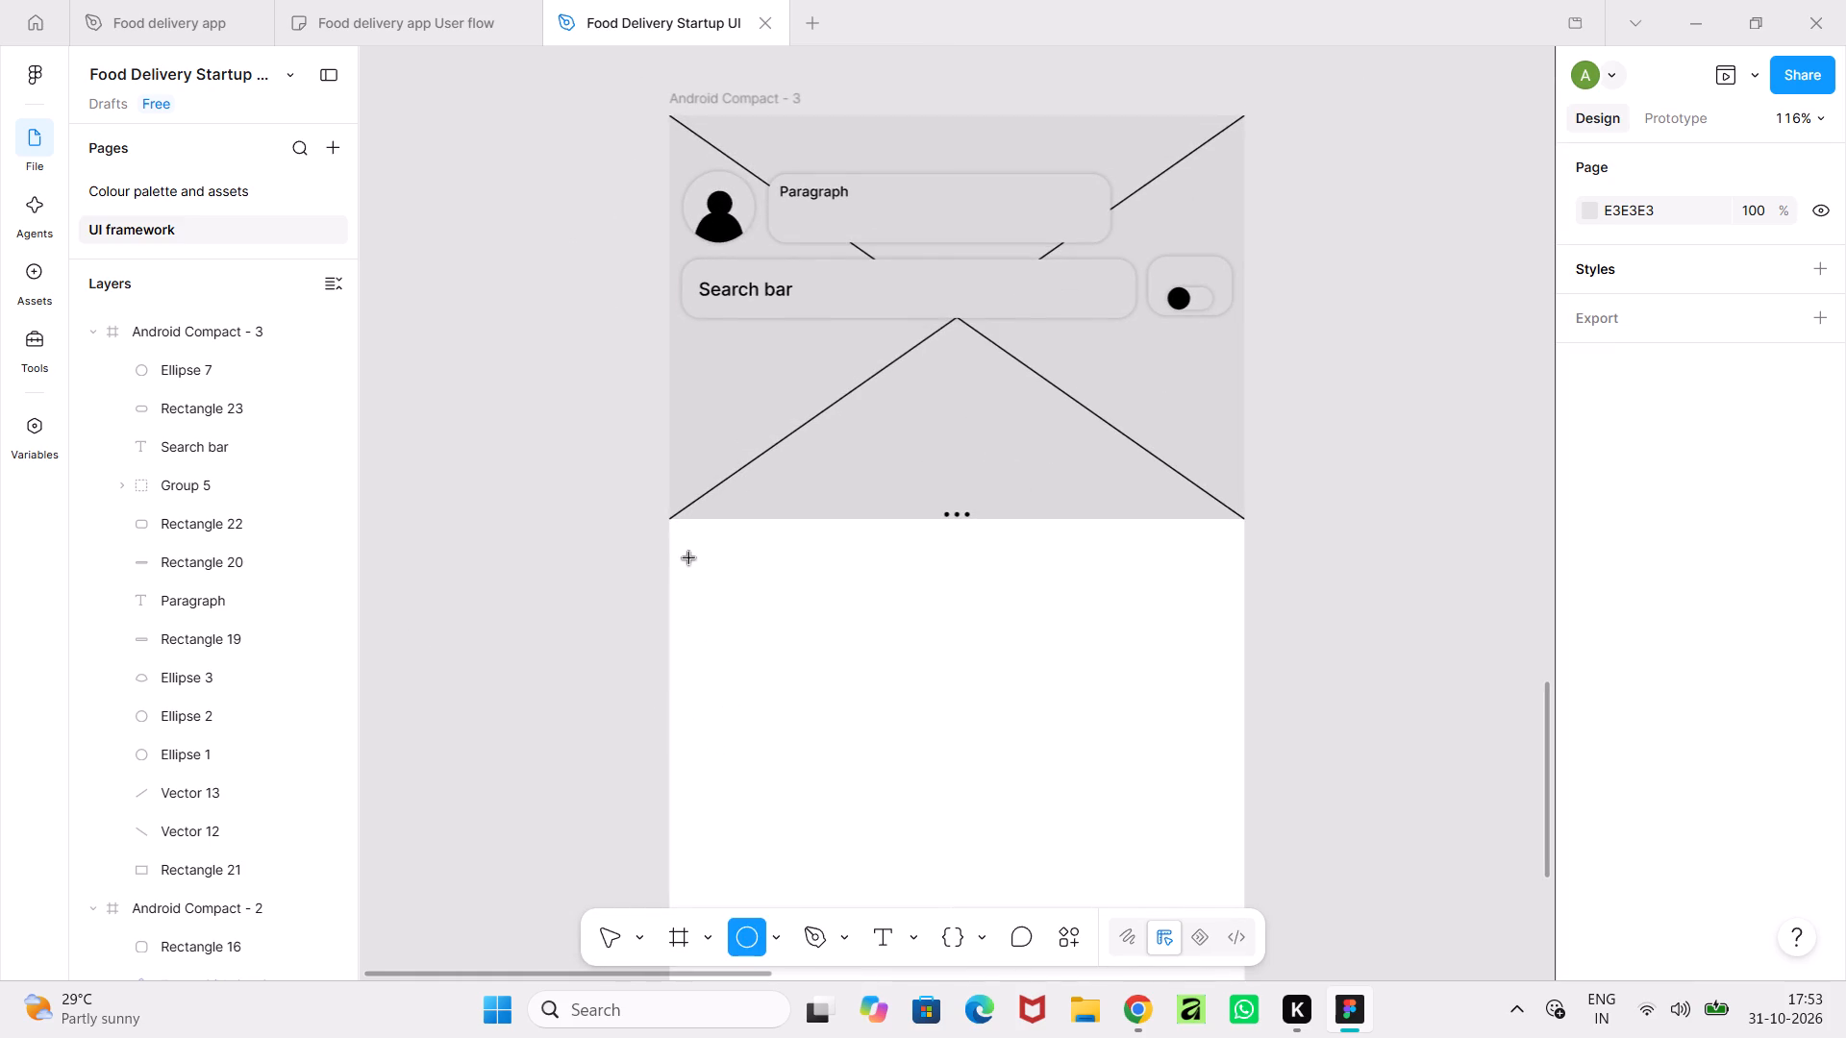